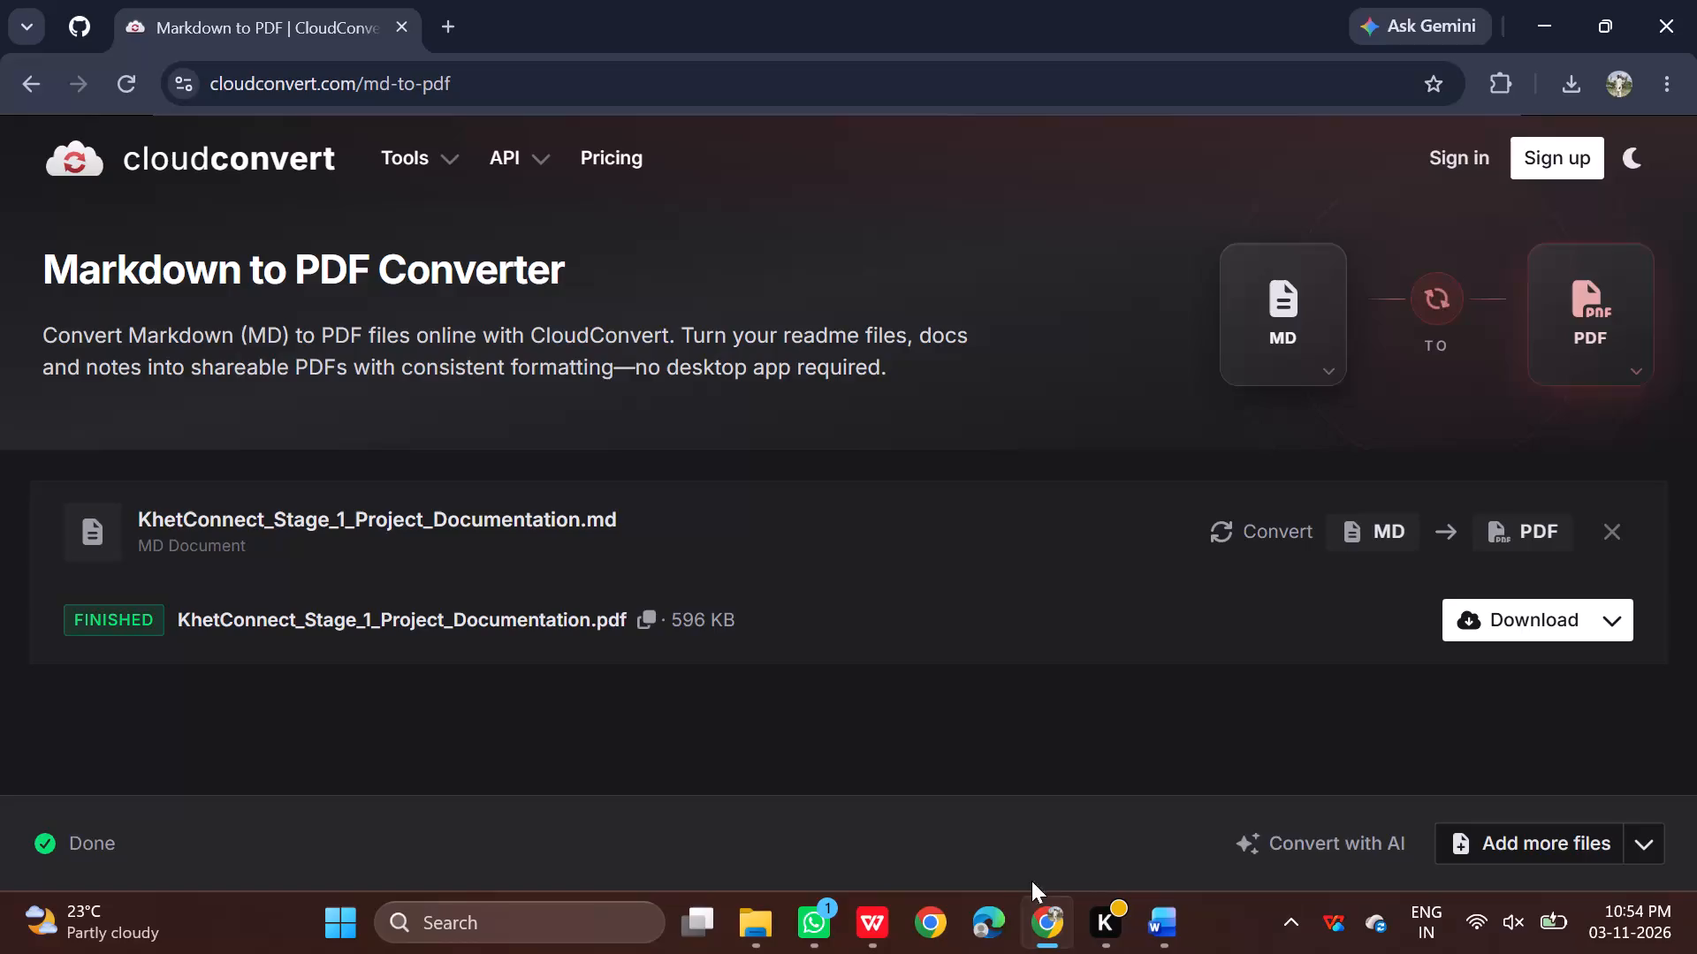
Switch to the project PDF in WPS Office and copy the paragraph beginning "The project uses a Flutter-based Android application".
{"action": "left_click", "coordinate": [936, 920]}
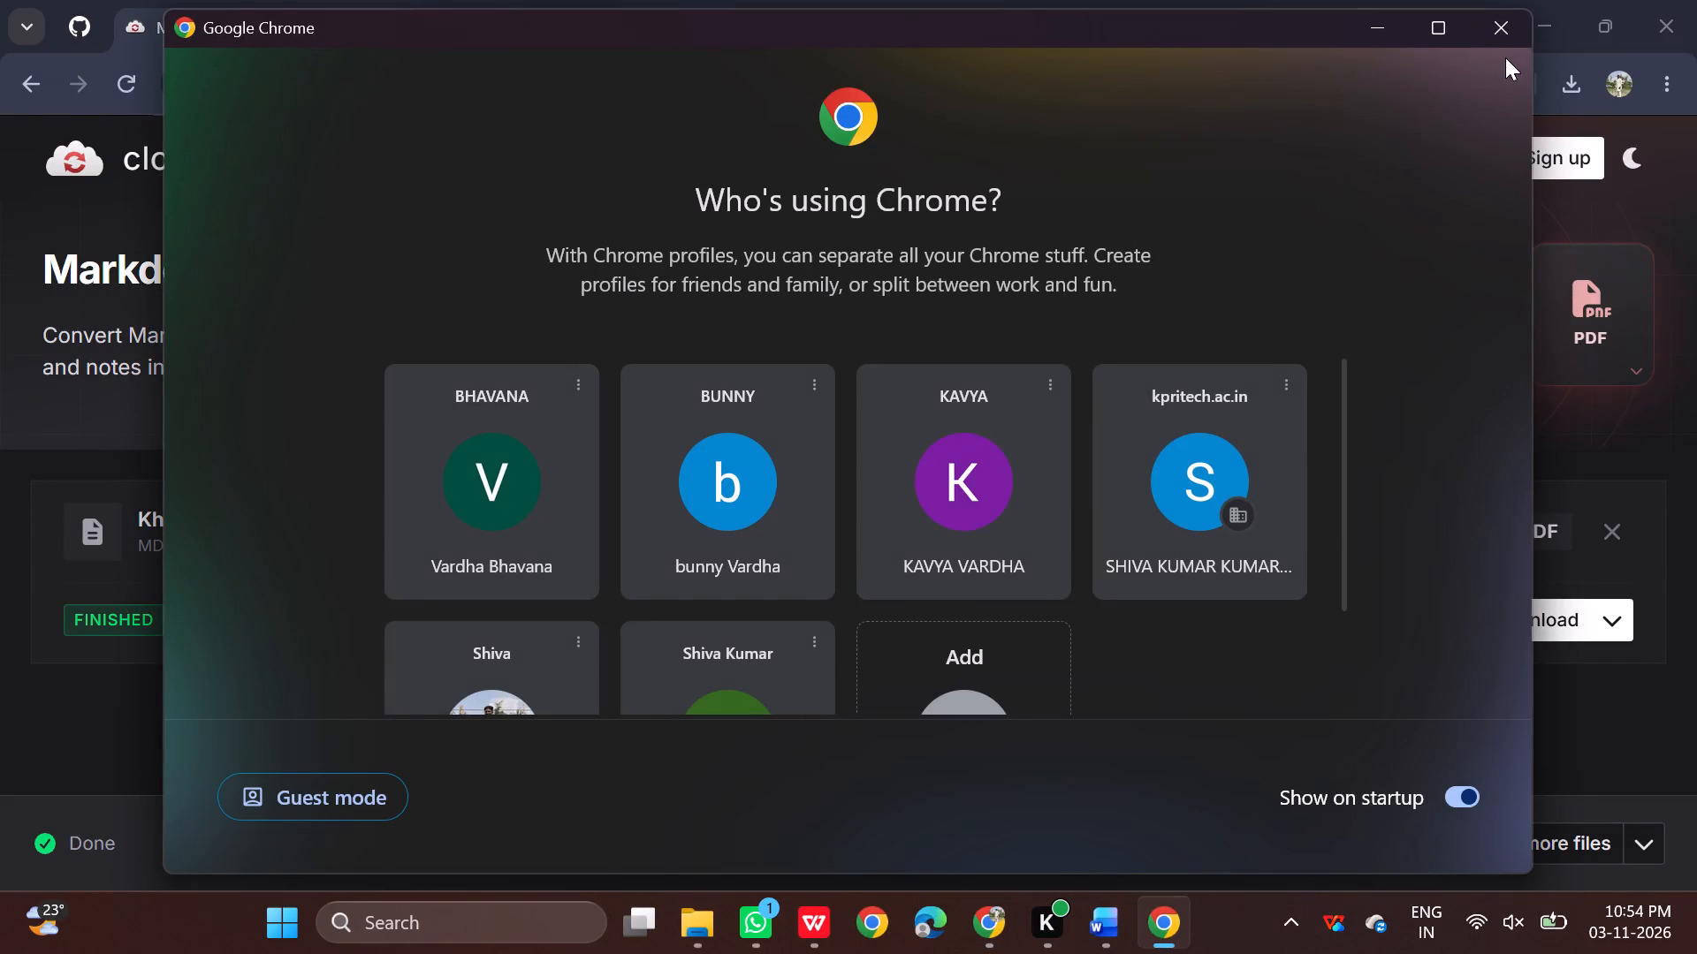
{"action": "left_click", "coordinate": [1500, 26]}
{"action": "left_click", "coordinate": [879, 920]}
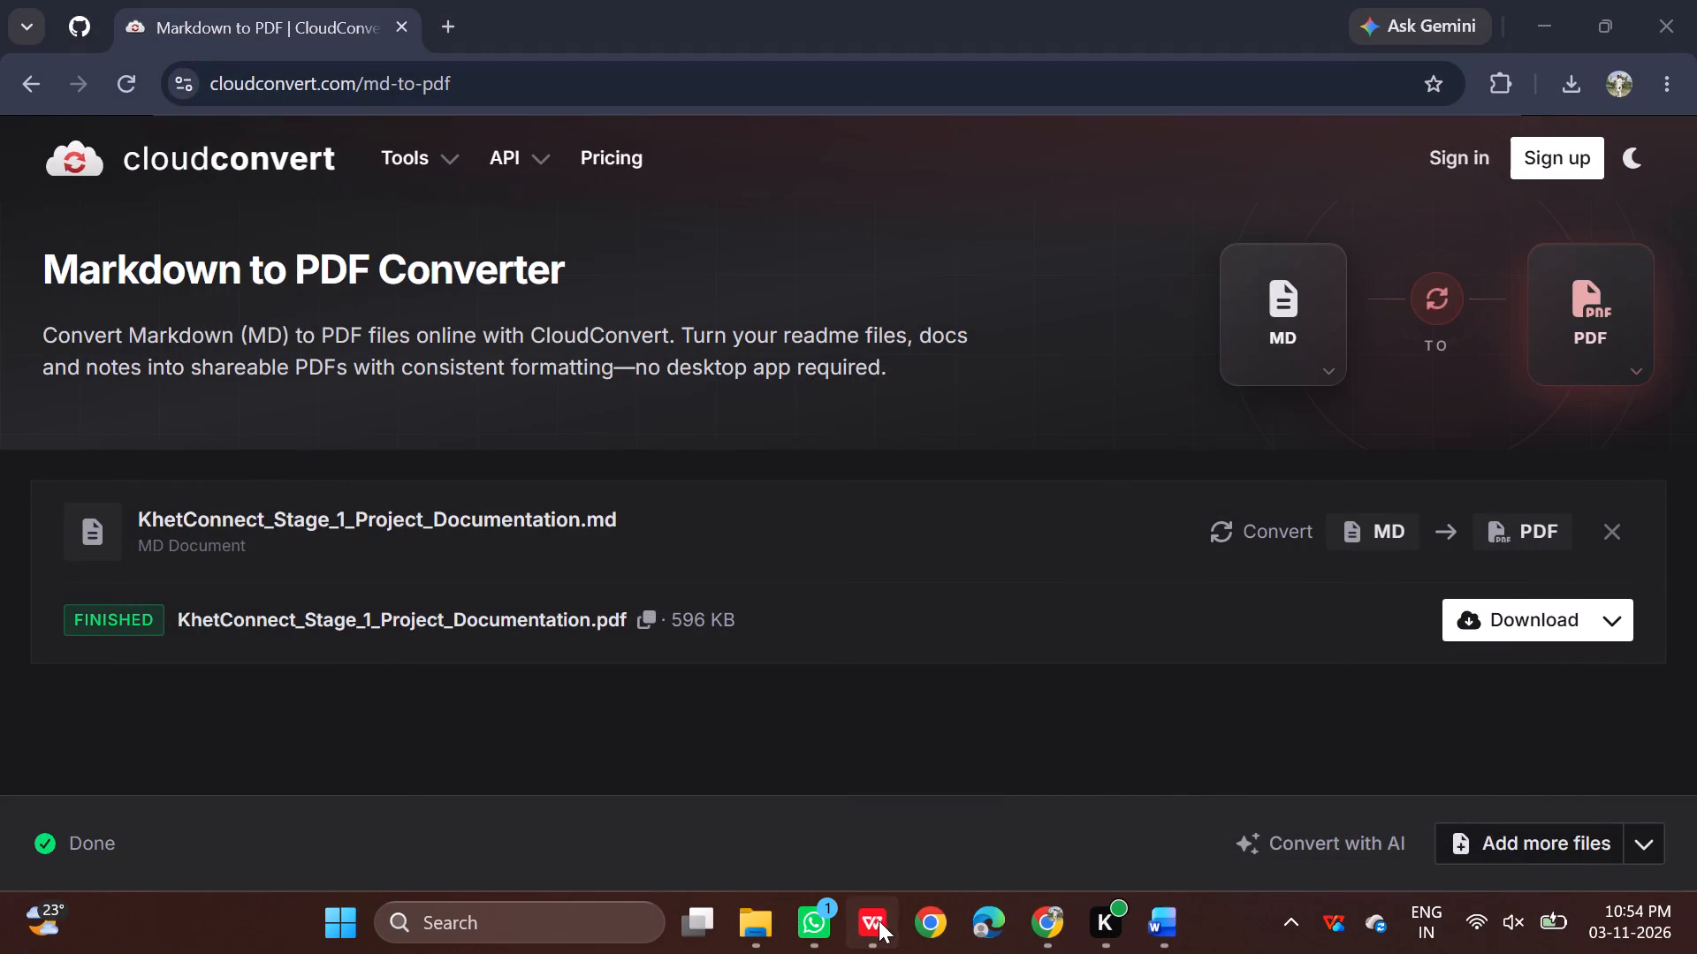
{"action": "scroll", "coordinate": [906, 189], "scroll_direction": "down", "scroll_amount": 1}
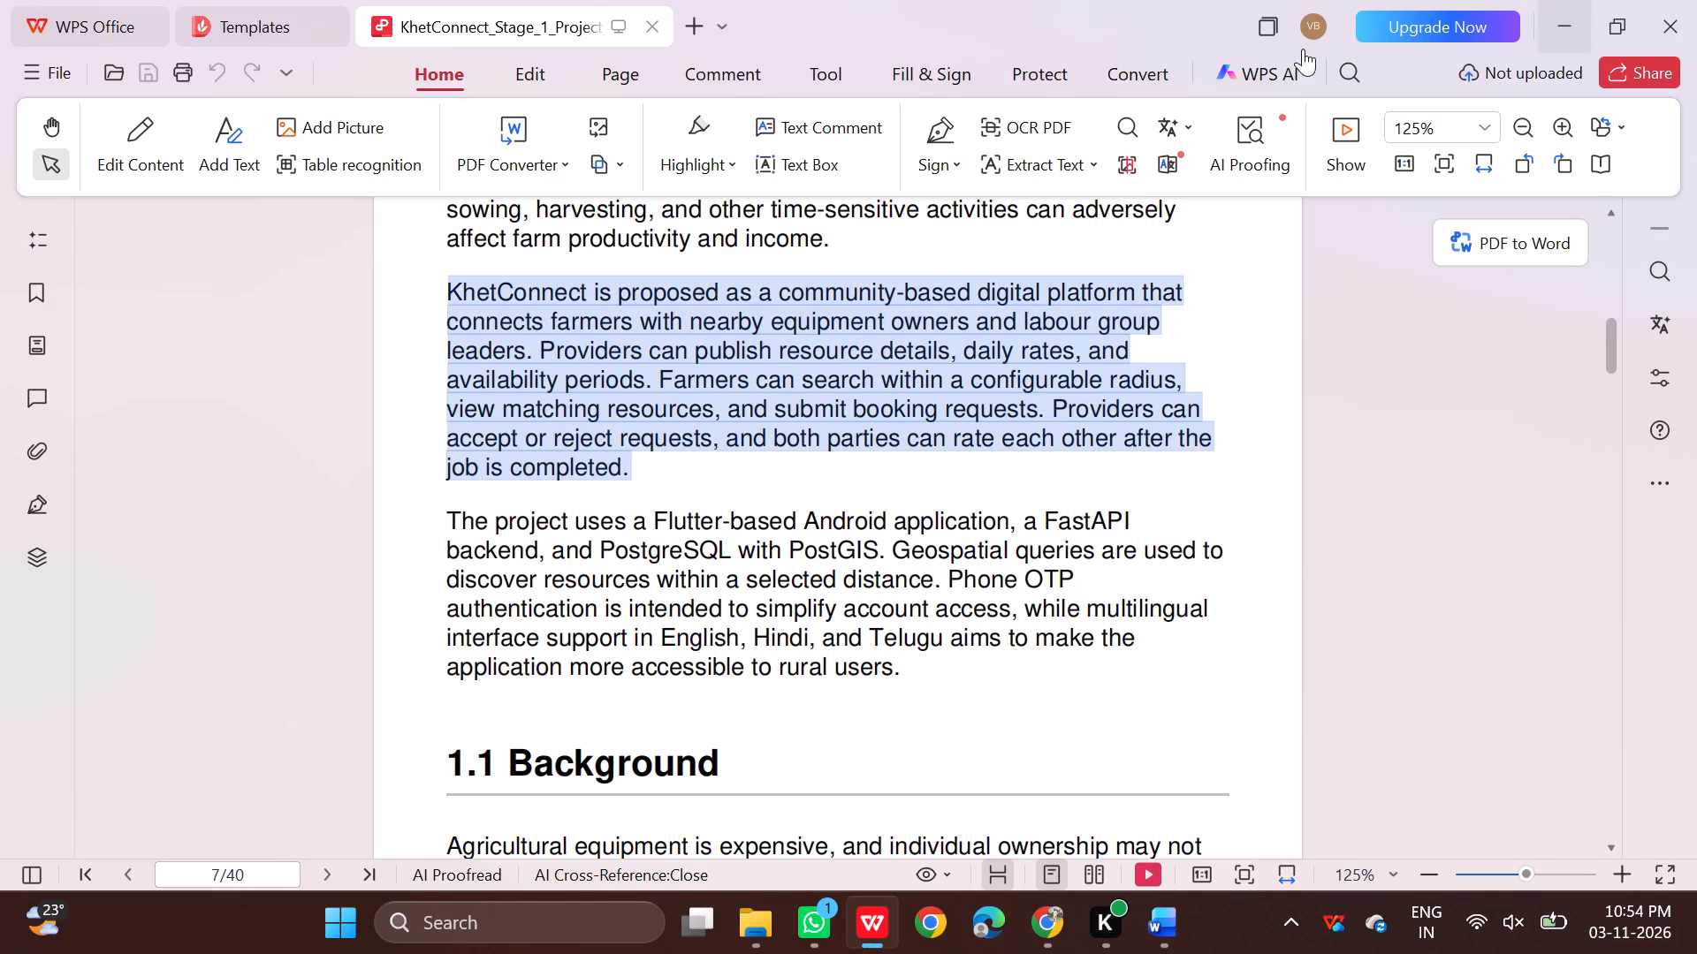
{"action": "scroll", "coordinate": [680, 472], "scroll_direction": "down", "scroll_amount": 1}
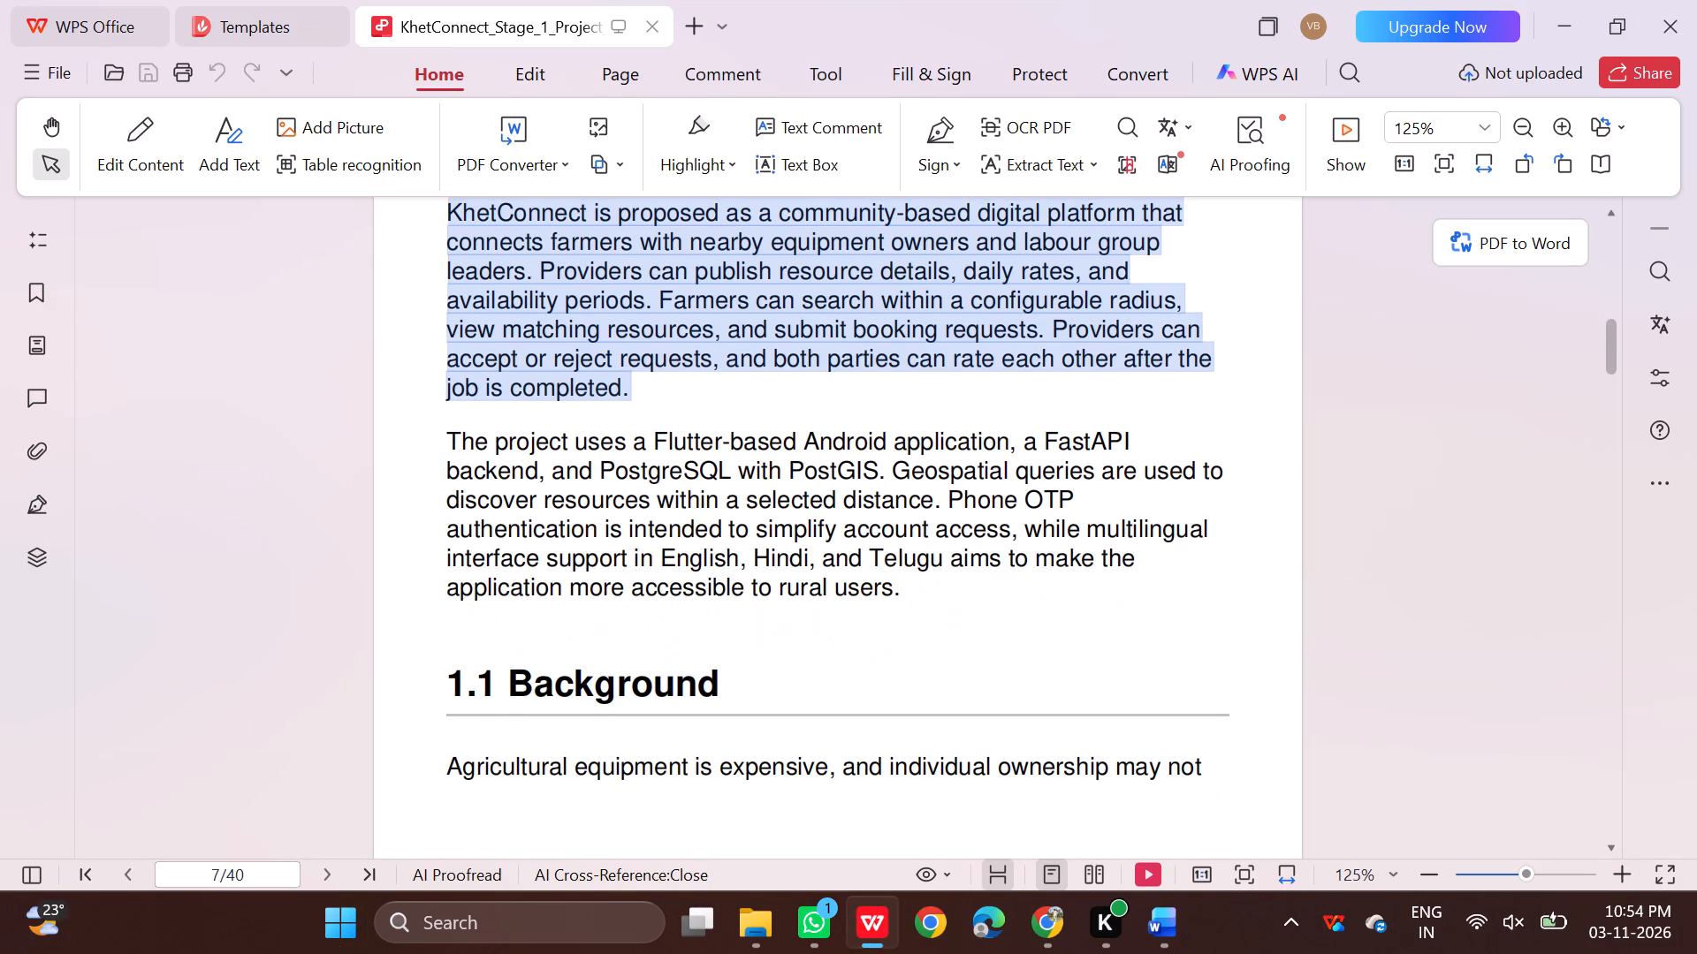
{"action": "left_click_drag", "start_coordinate": [443, 441], "coordinate": [896, 607]}
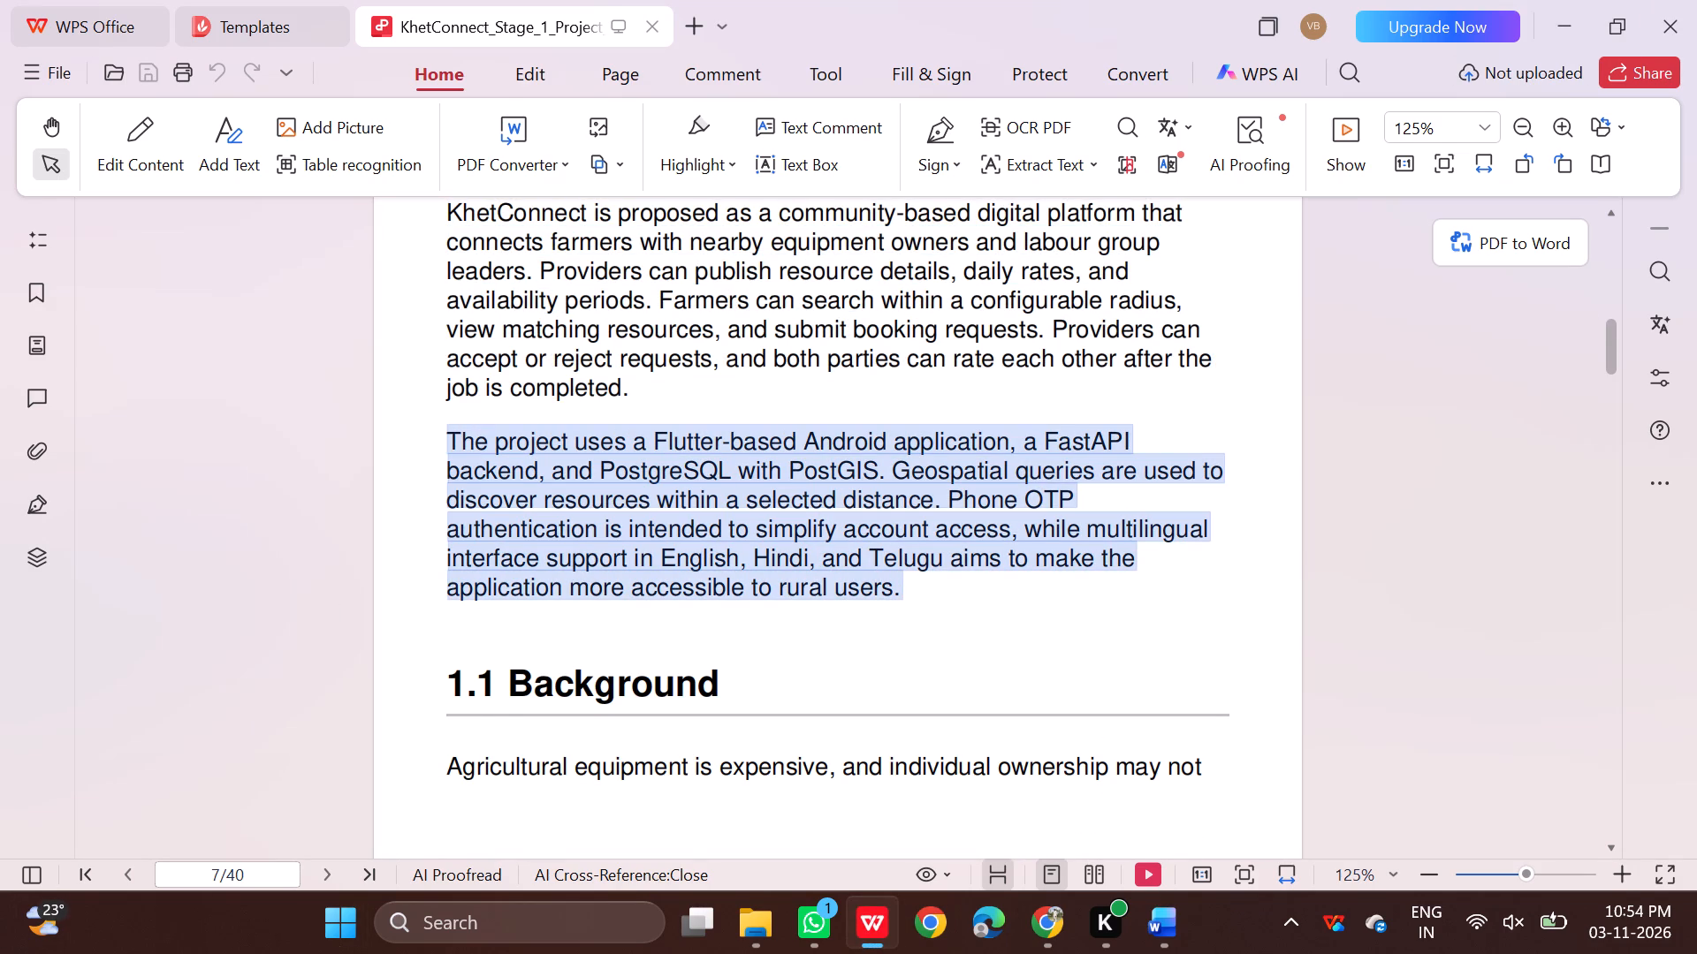
{"action": "left_click_drag", "start_coordinate": [896, 607], "coordinate": [900, 606]}
{"action": "key", "text": "ctrl+c"}
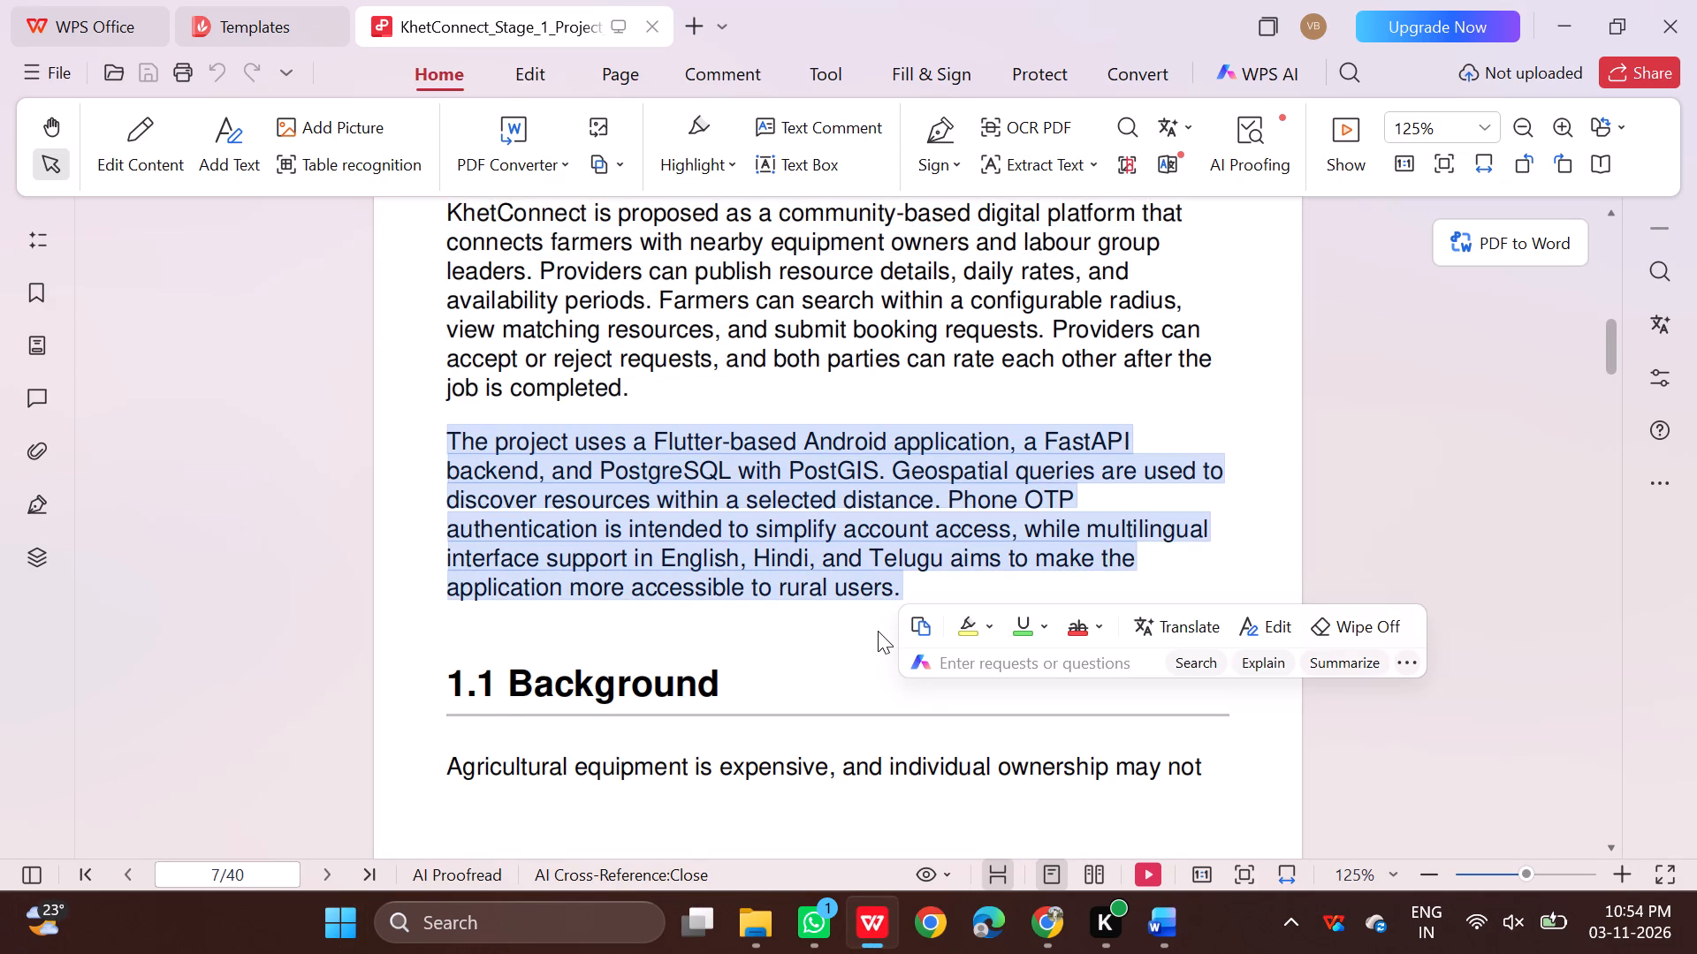
In the Word document, paste the copied text as a new paragraph after the KhetConnect paragraph in the Introduction.
{"action": "left_click", "coordinate": [1163, 903]}
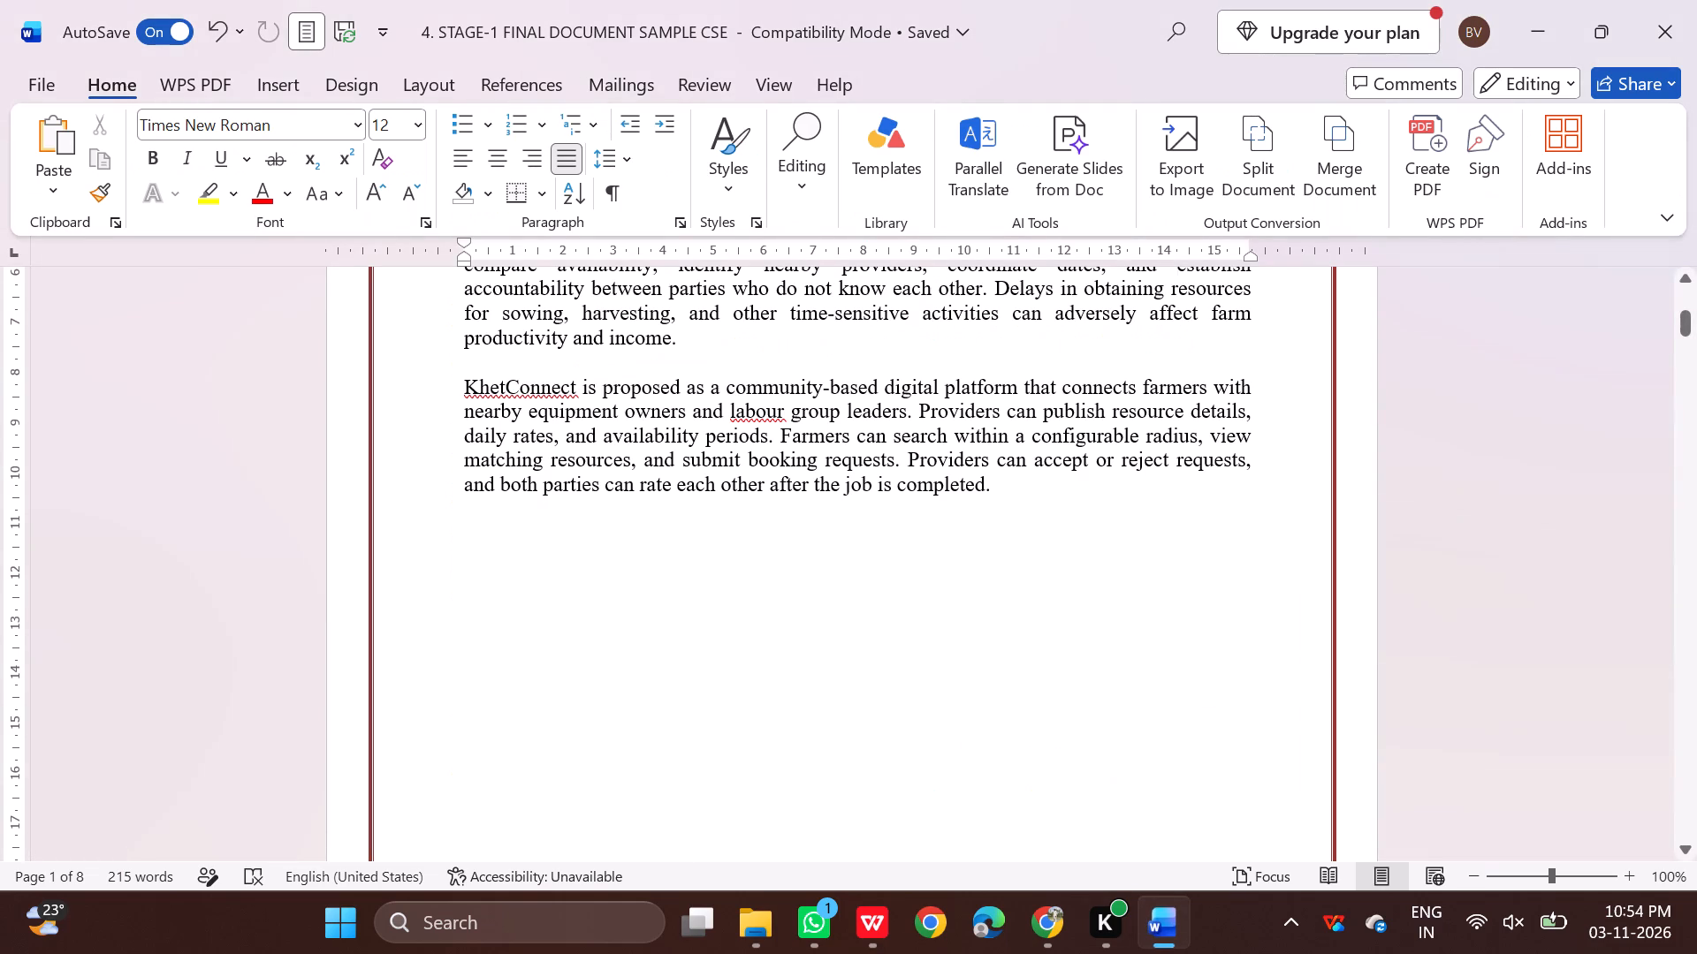
{"action": "left_click", "coordinate": [1004, 483]}
{"action": "key", "text": "Return"}
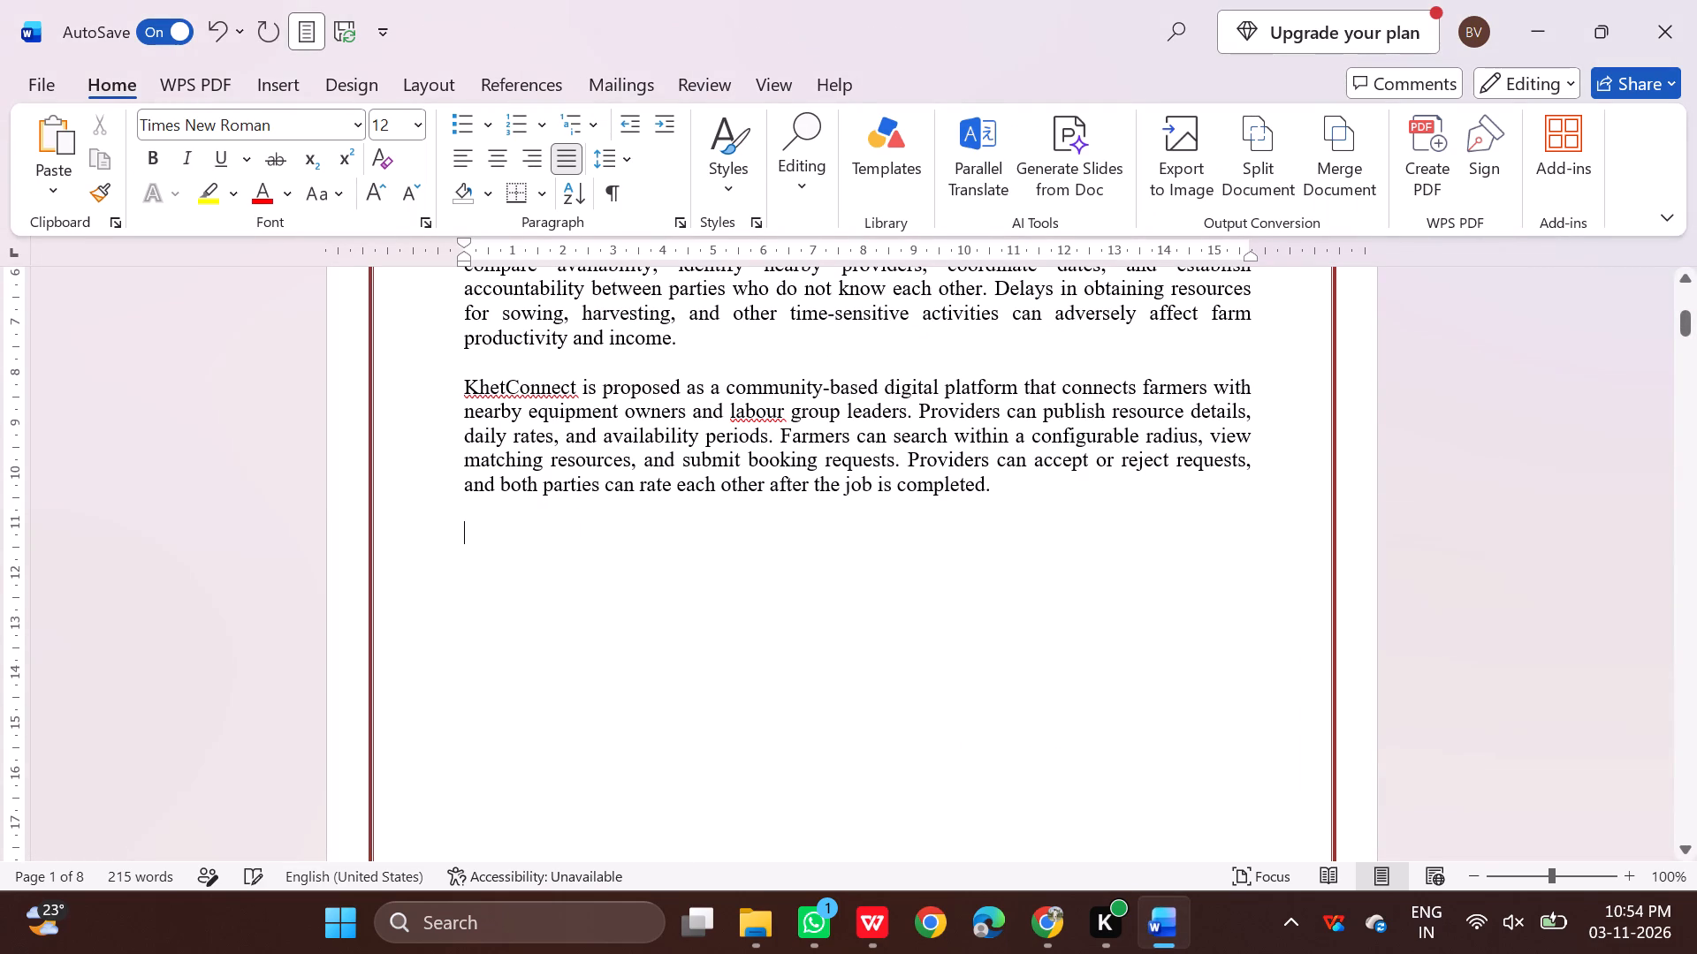
{"action": "key", "text": "ctrl+v"}
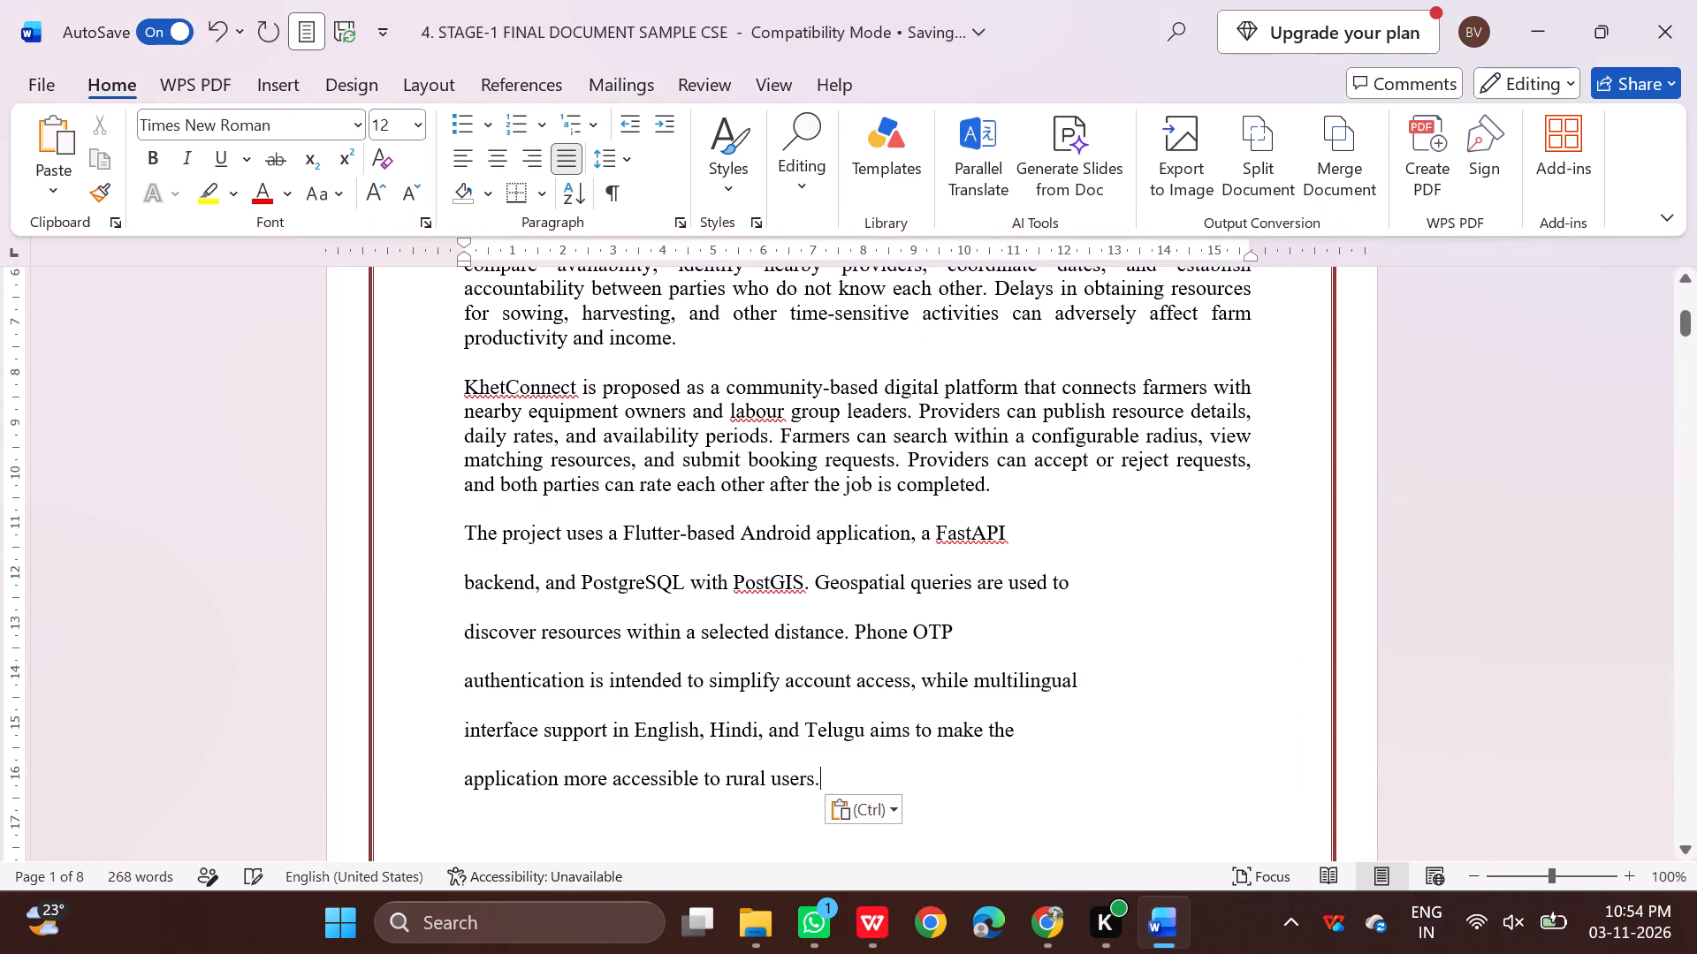
Join the first three broken lines of the pasted paragraph, with single spaces before "backend" and "discover".
{"action": "left_click", "coordinate": [466, 587]}
{"action": "key", "text": "BackSpace"}
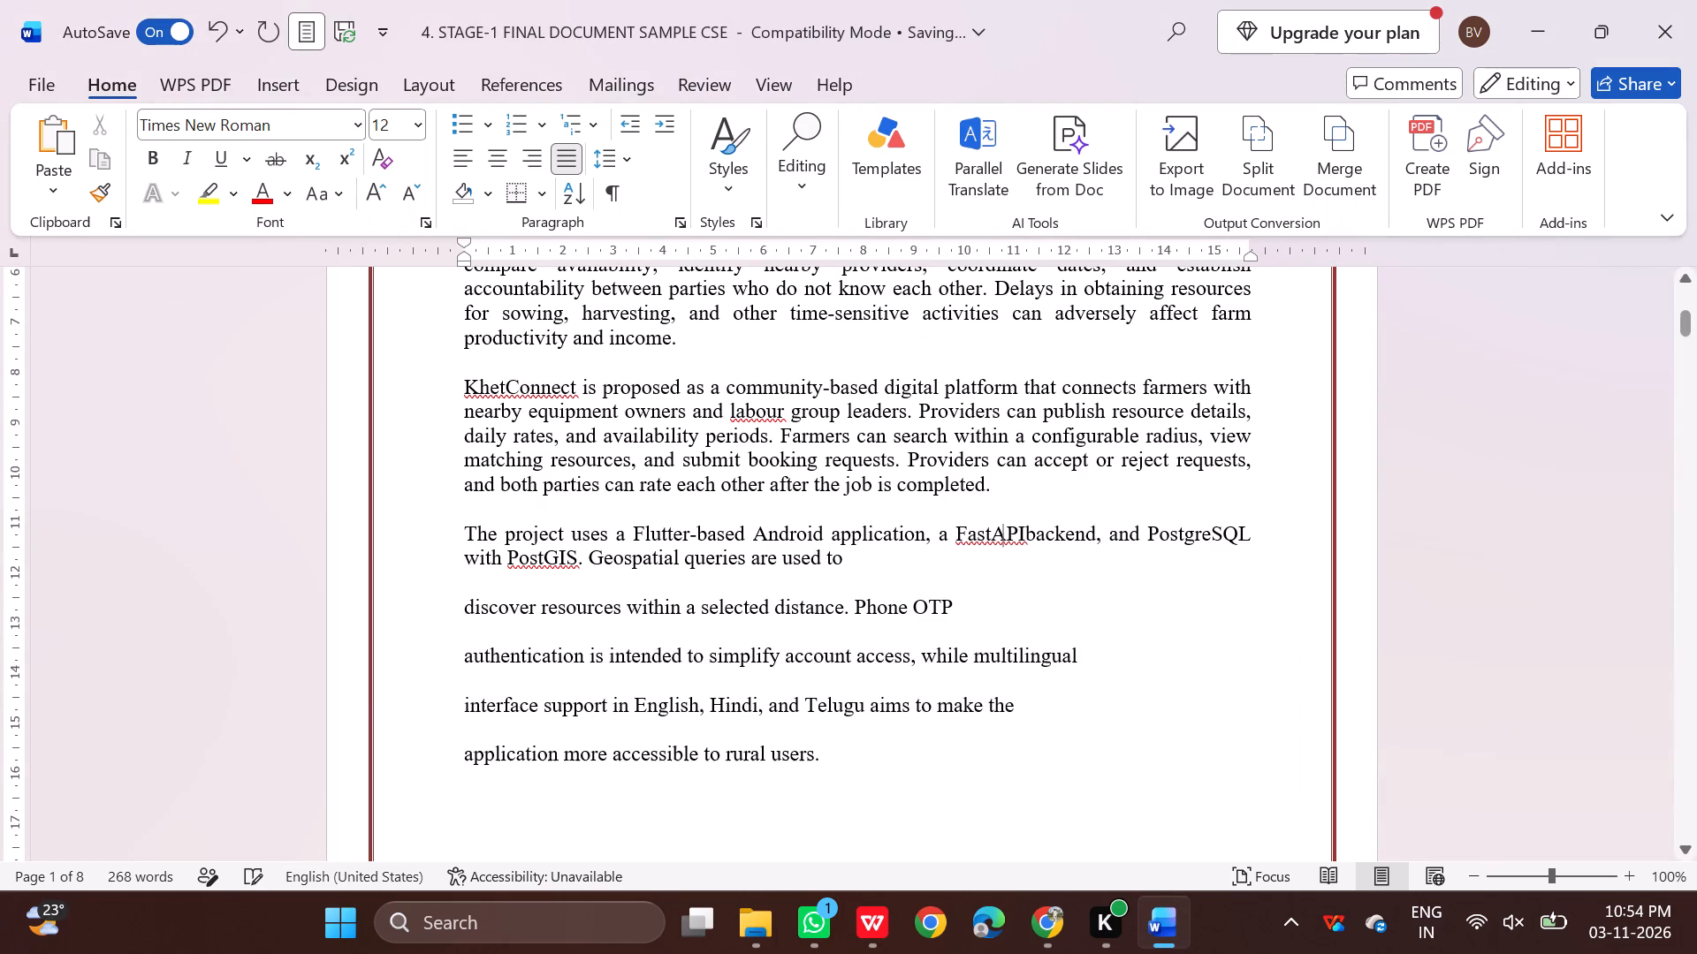
{"action": "left_click", "coordinate": [459, 608]}
{"action": "key", "text": "BackSpace"}
{"action": "key", "text": "space"}
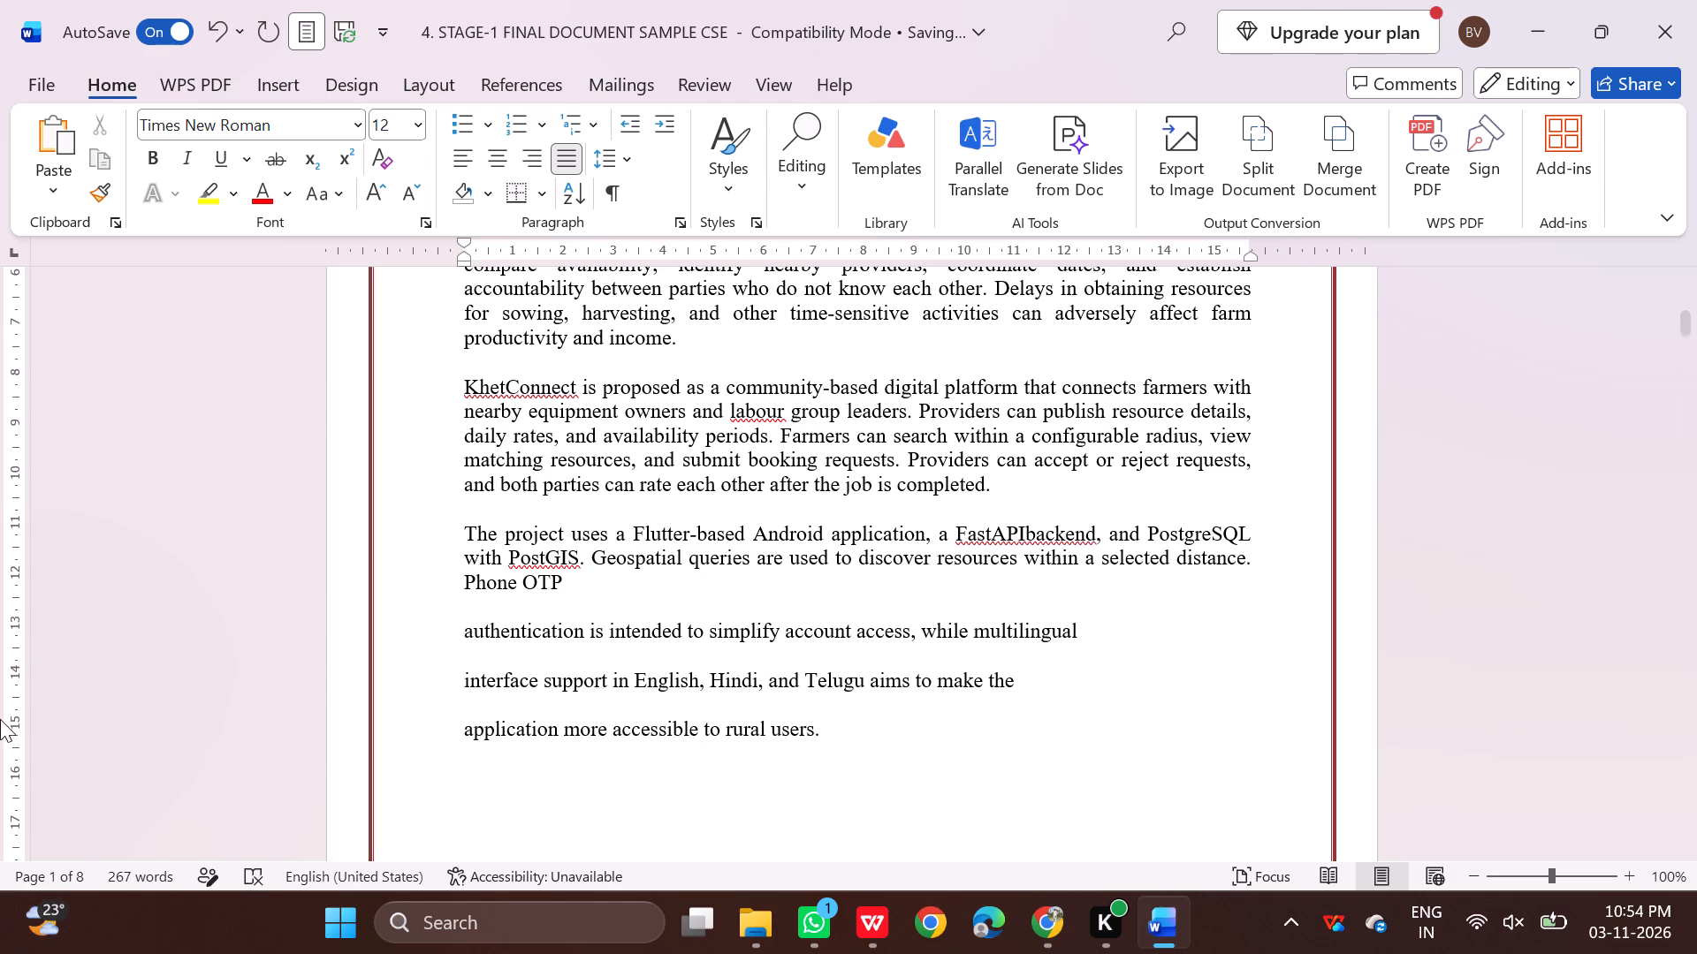
{"action": "left_click", "coordinate": [1022, 529]}
{"action": "left_click", "coordinate": [875, 914]}
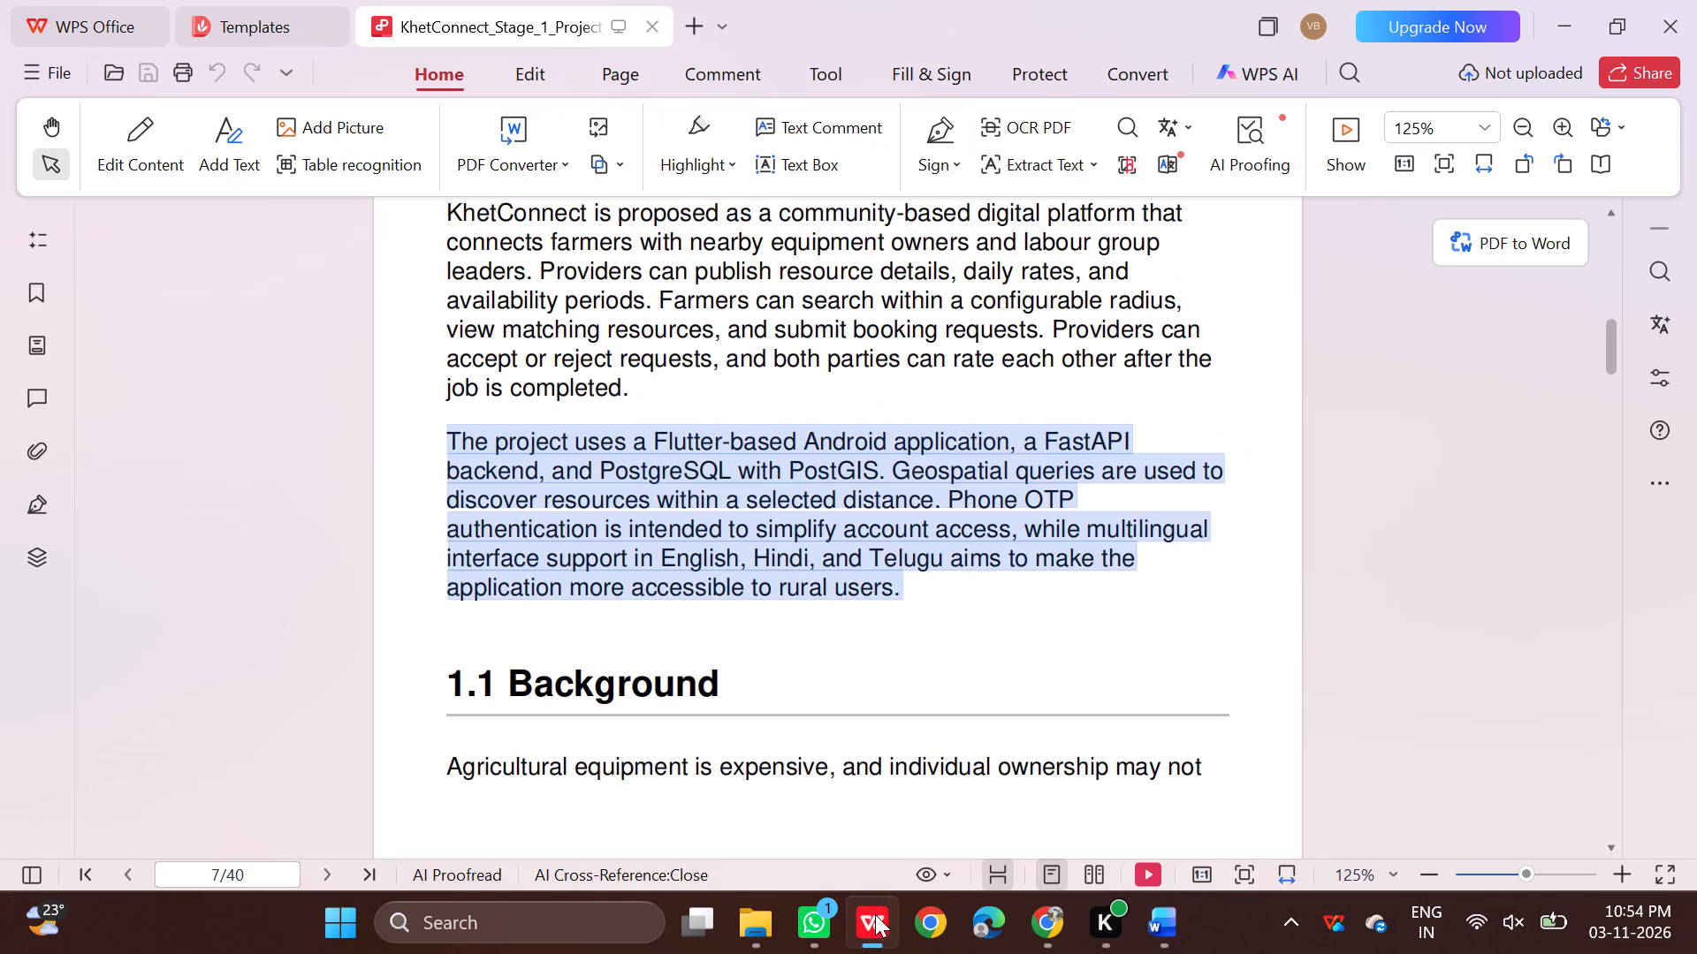
{"action": "left_click", "coordinate": [1153, 934]}
{"action": "key", "text": "space"}
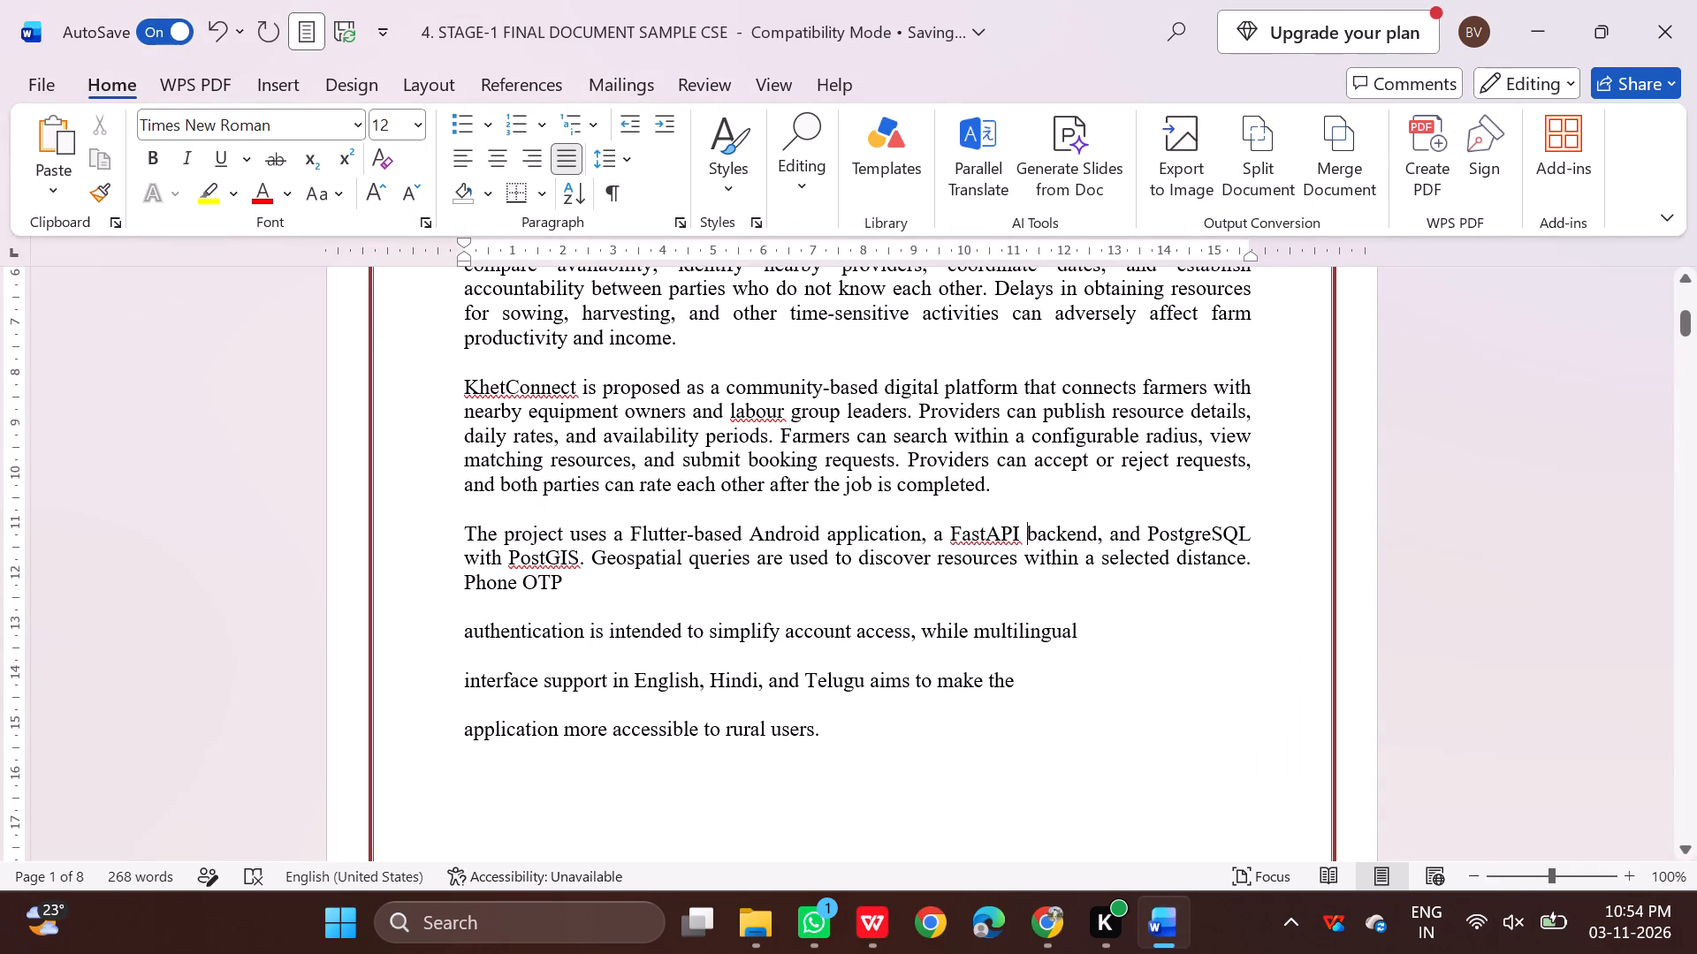
Join the remaining broken lines starting with "authentication", "interface" and "application" to the pasted paragraph, separated by single spaces.
{"action": "left_click", "coordinate": [458, 630]}
{"action": "key", "text": "BackSpace"}
{"action": "key", "text": "space"}
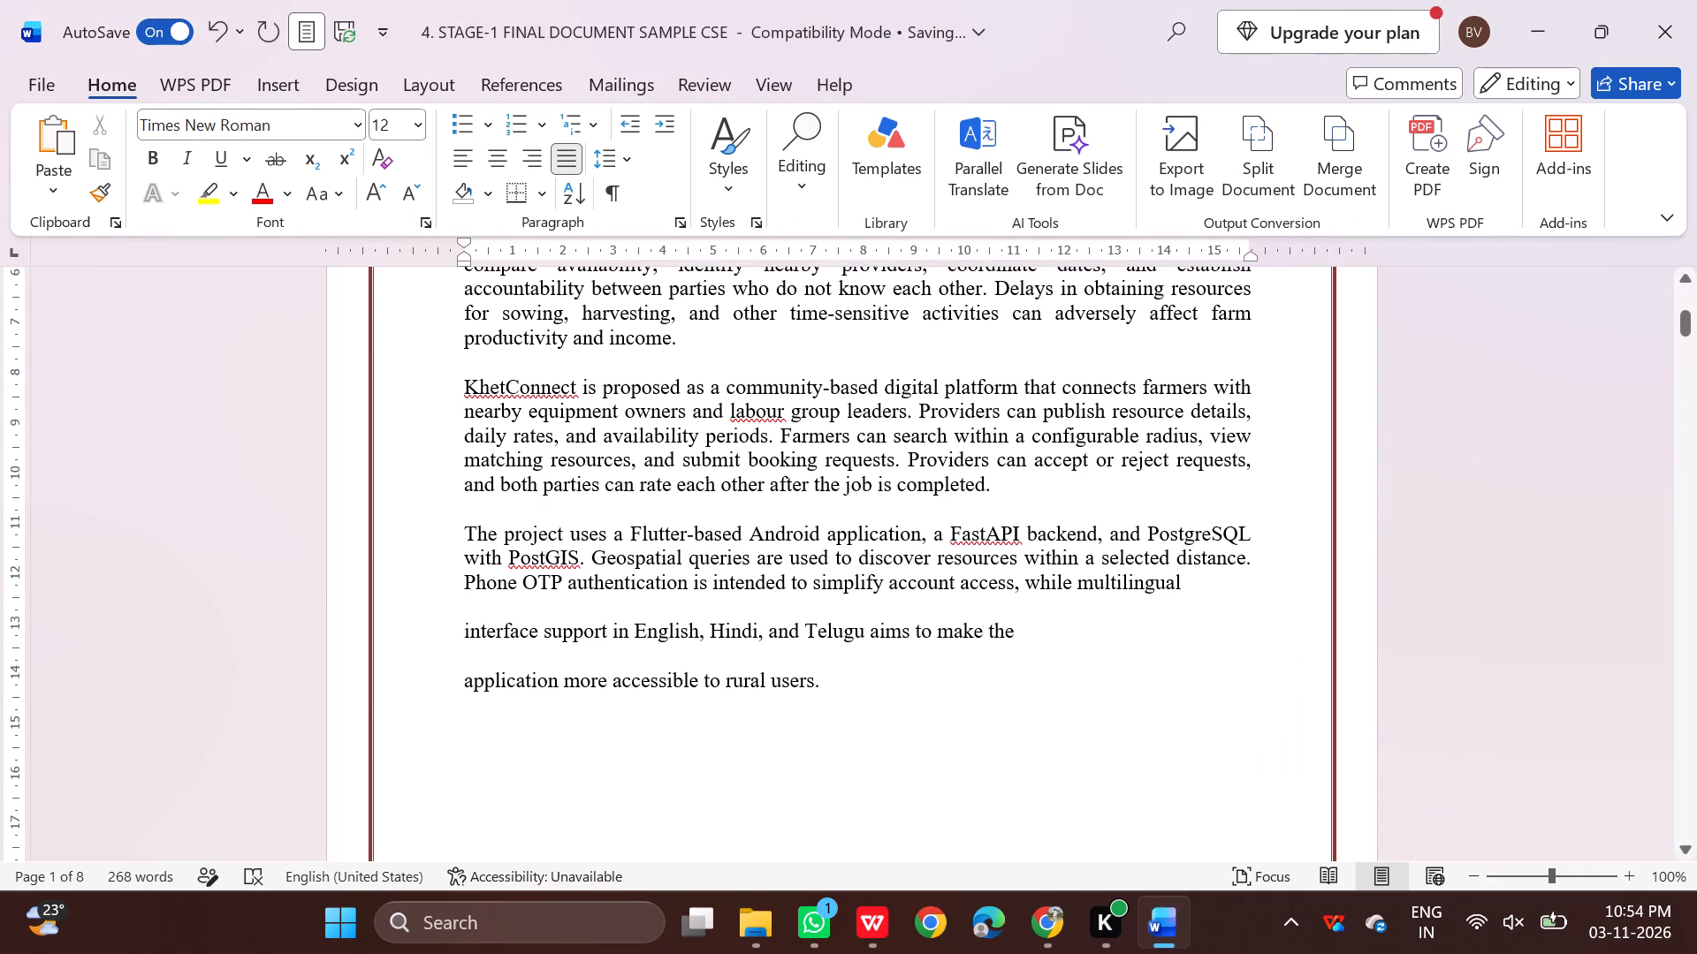
{"action": "left_click", "coordinate": [458, 625]}
{"action": "key", "text": "space"}
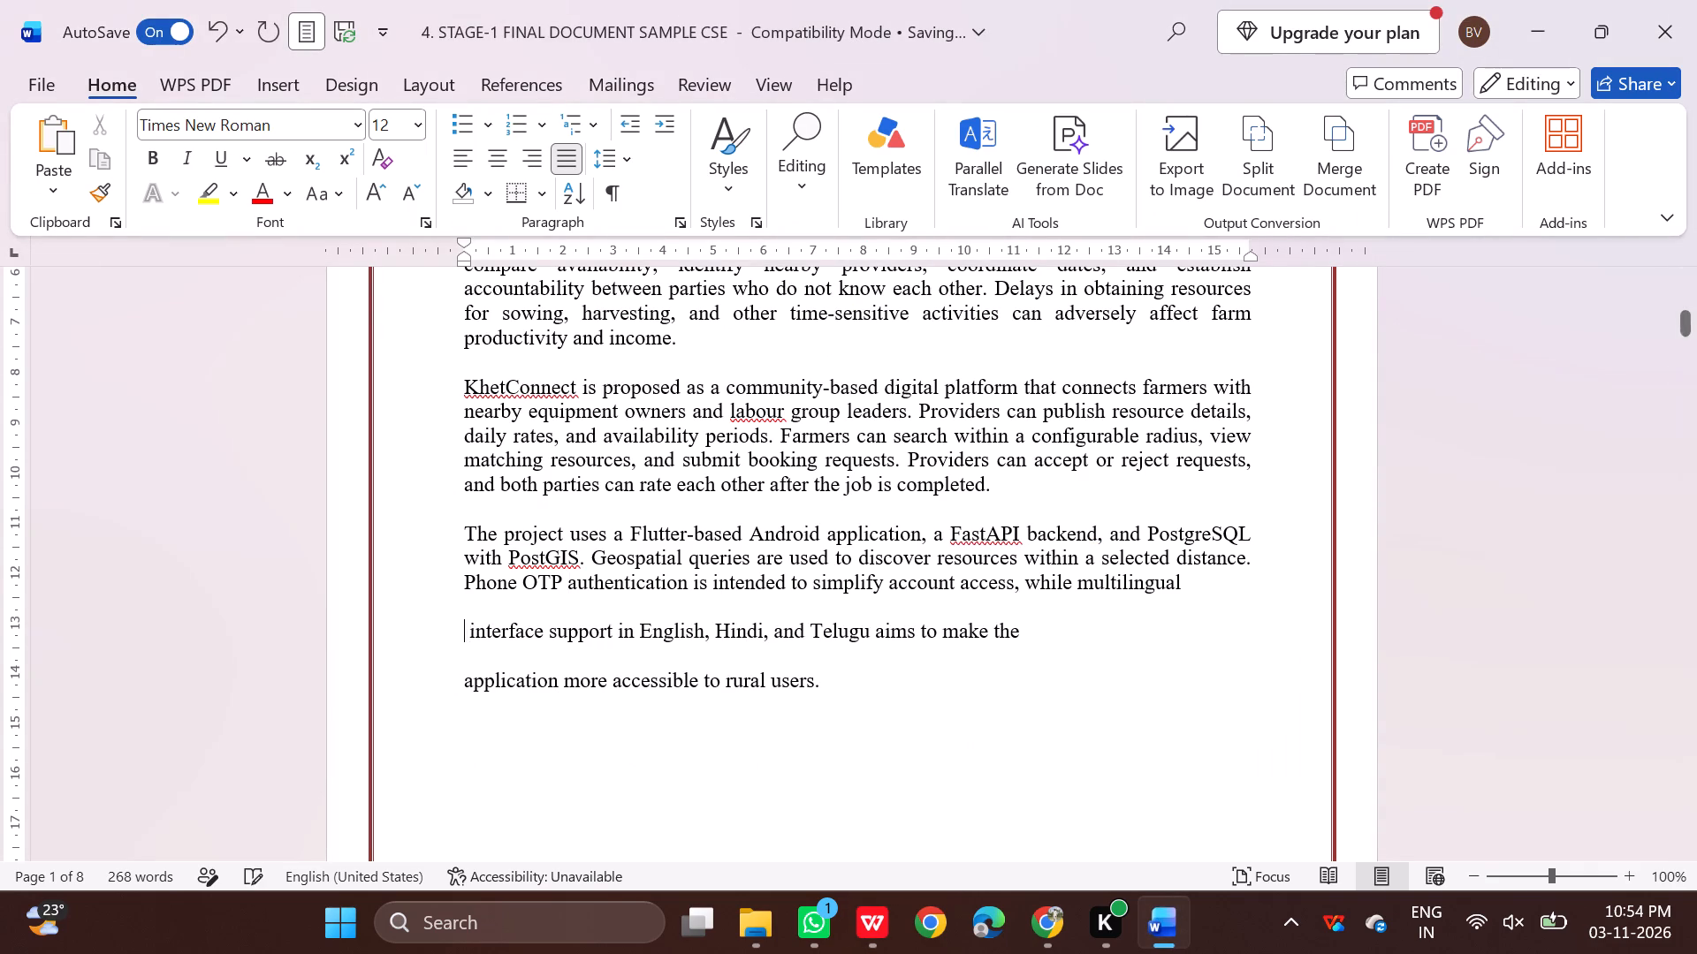
{"action": "key", "text": "BackSpace"}
{"action": "key", "text": "BackSpace"}
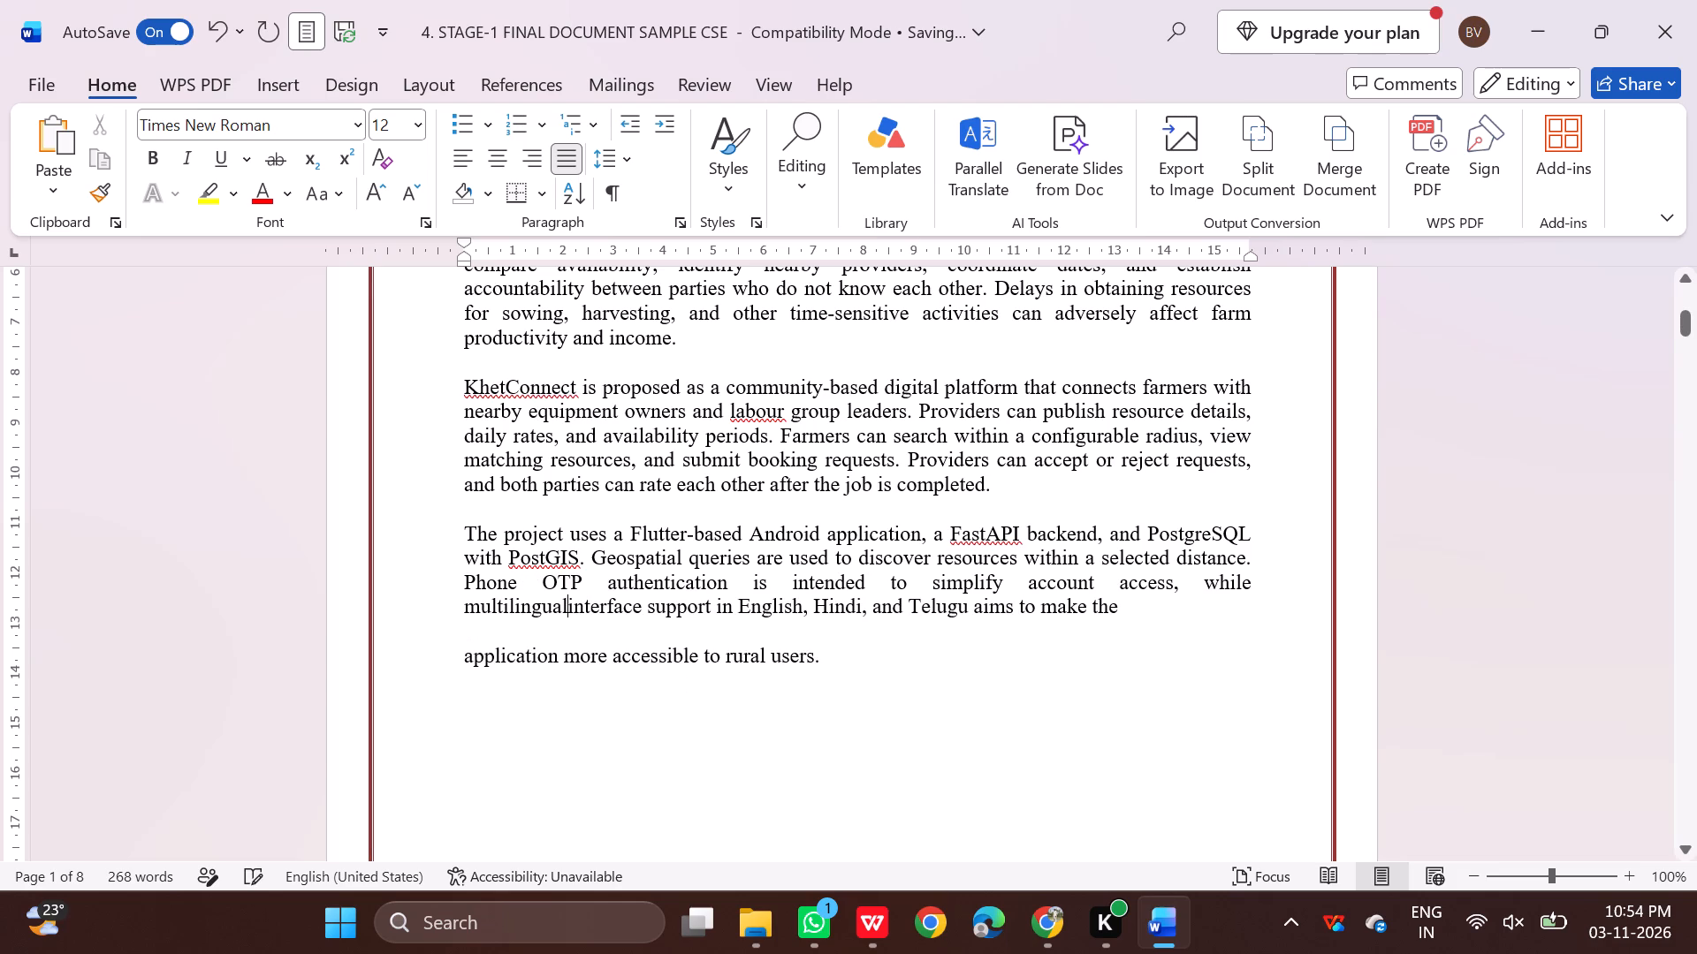
{"action": "key", "text": "space"}
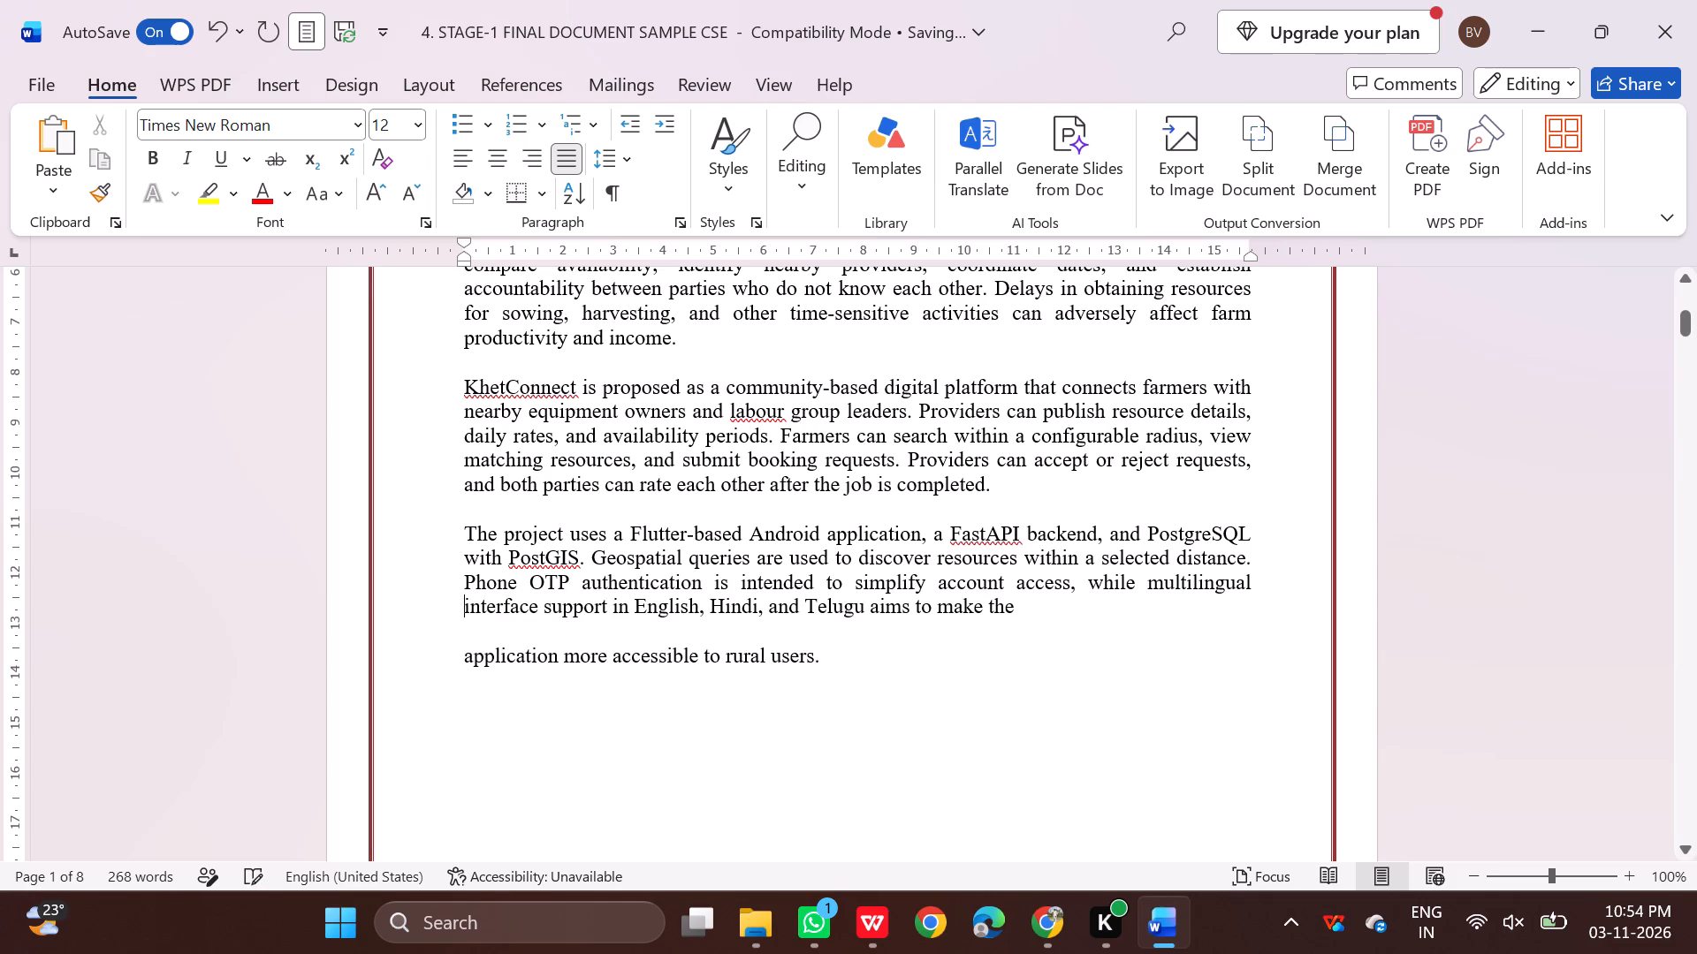
{"action": "left_click", "coordinate": [460, 654]}
{"action": "key", "text": "BackSpace"}
{"action": "key", "text": "space"}
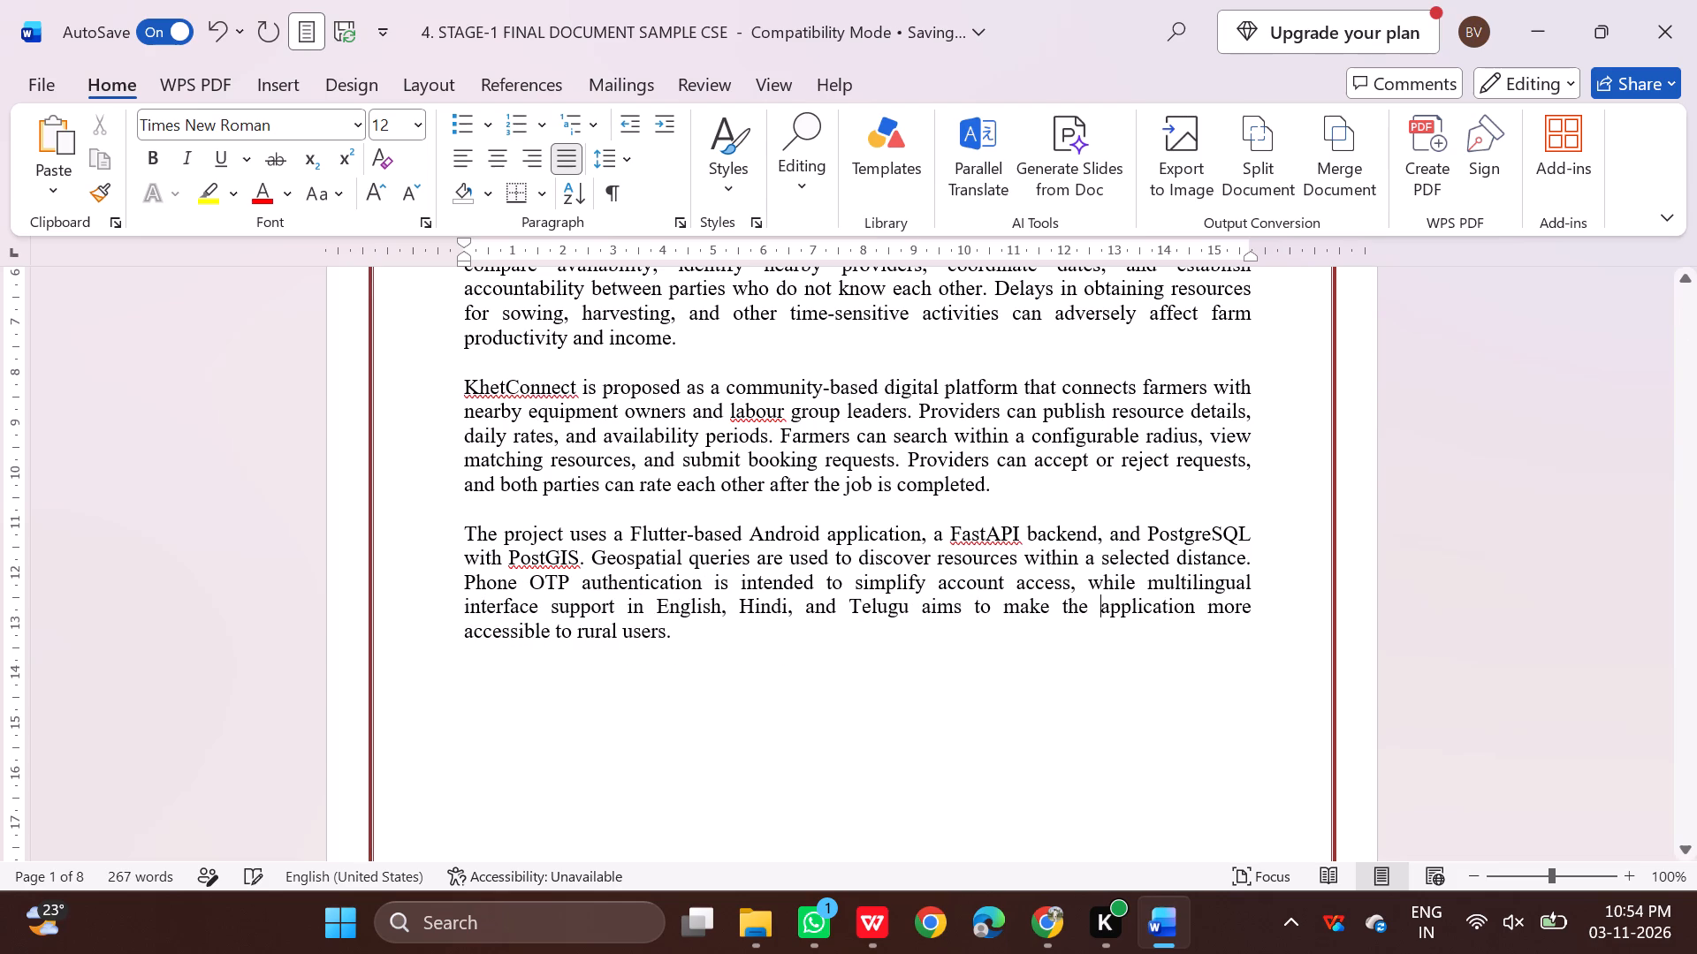
Justify all the Introduction body text, from "Agriculture remains" to "accessible to rural users".
{"action": "scroll", "coordinate": [633, 564], "scroll_direction": "up", "scroll_amount": 2}
{"action": "scroll", "coordinate": [634, 558], "scroll_direction": "down", "scroll_amount": 9}
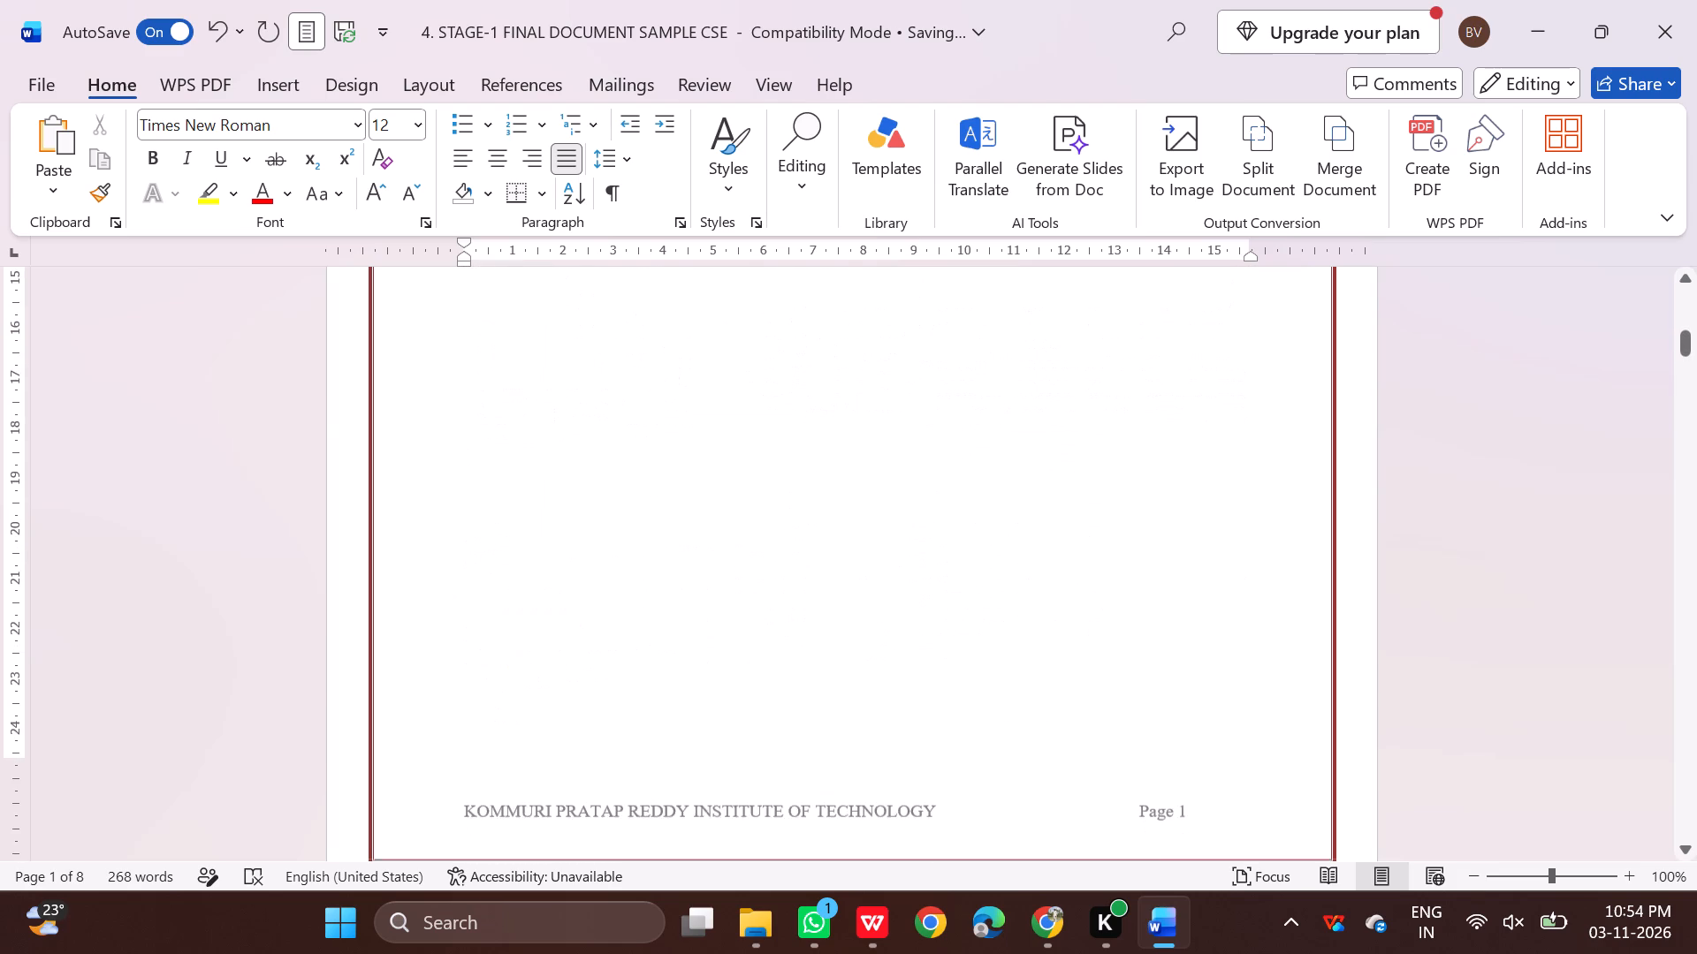
{"action": "scroll", "coordinate": [678, 585], "scroll_direction": "down", "scroll_amount": 5}
{"action": "scroll", "coordinate": [678, 585], "scroll_direction": "up", "scroll_amount": 7}
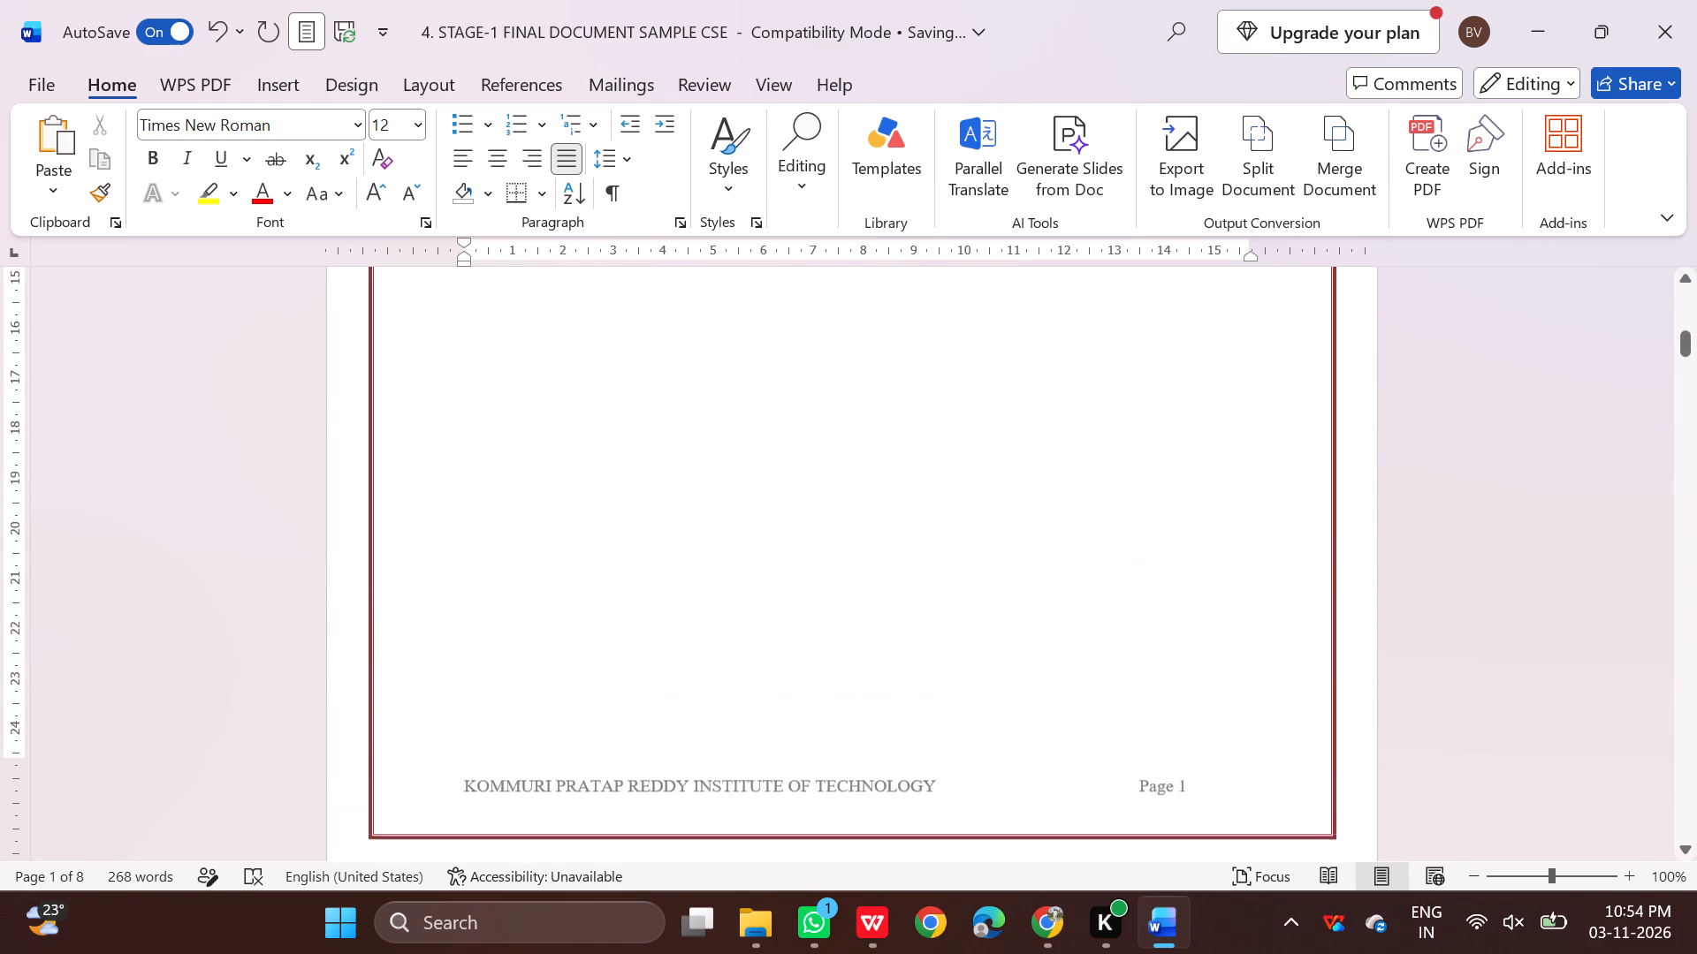
{"action": "scroll", "coordinate": [643, 609], "scroll_direction": "up", "scroll_amount": 11}
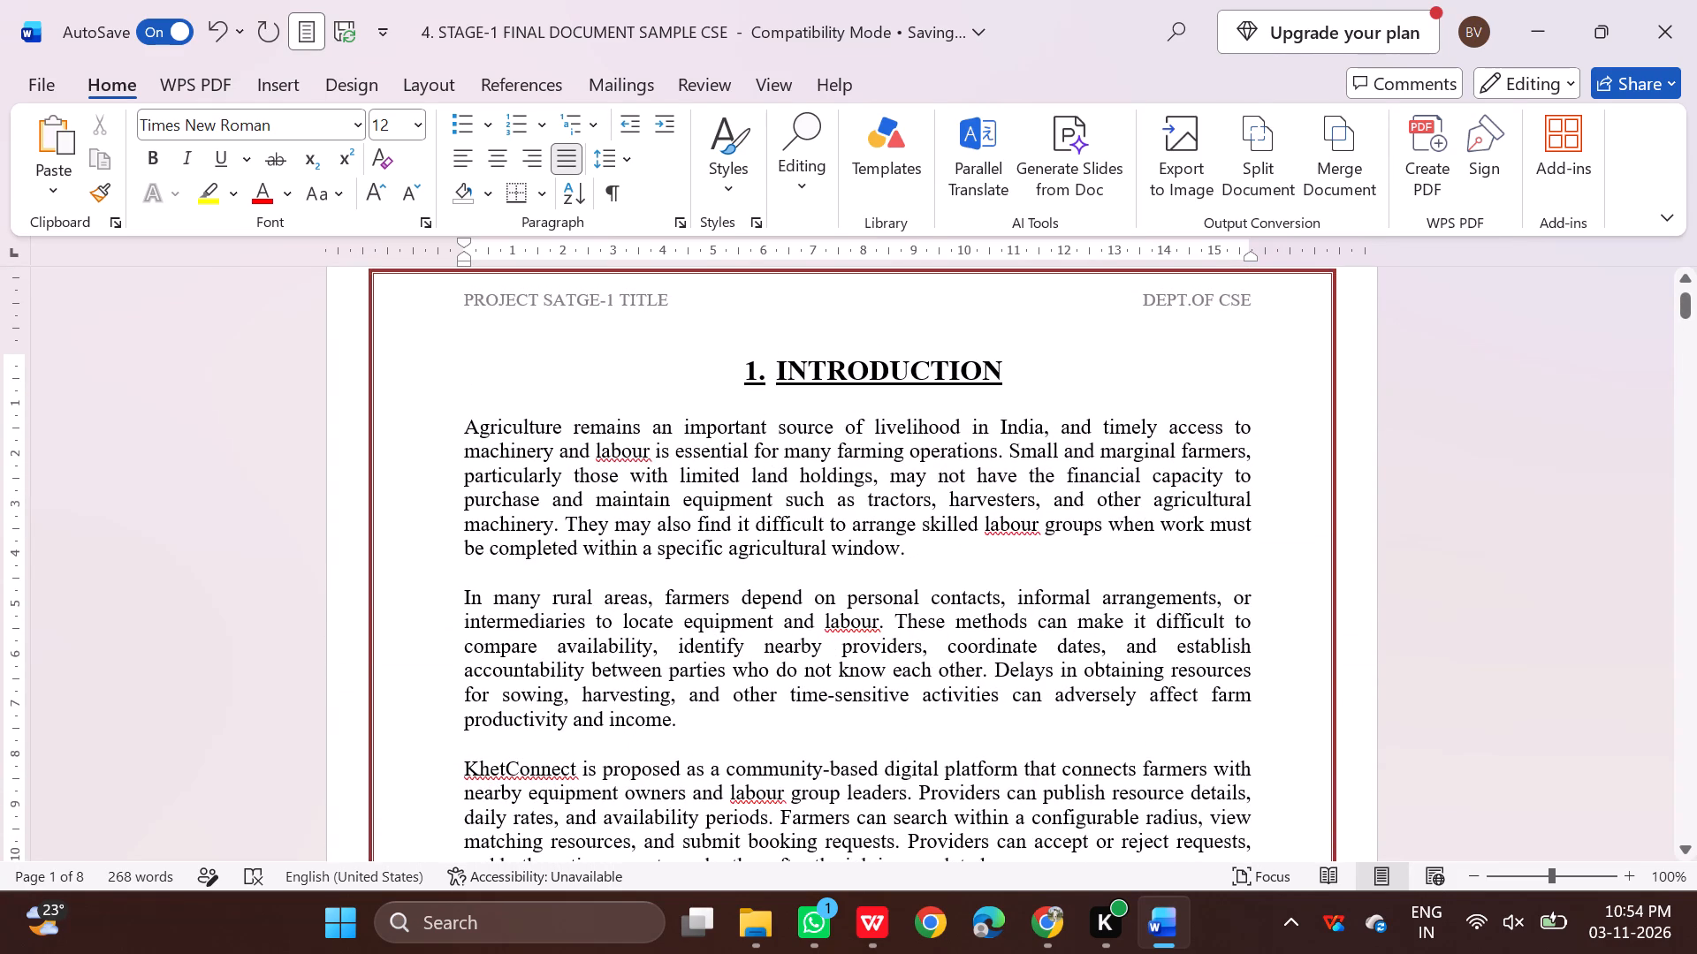
{"action": "left_click_drag", "start_coordinate": [465, 421], "coordinate": [618, 587]}
{"action": "scroll", "coordinate": [605, 544], "scroll_direction": "down", "scroll_amount": 4}
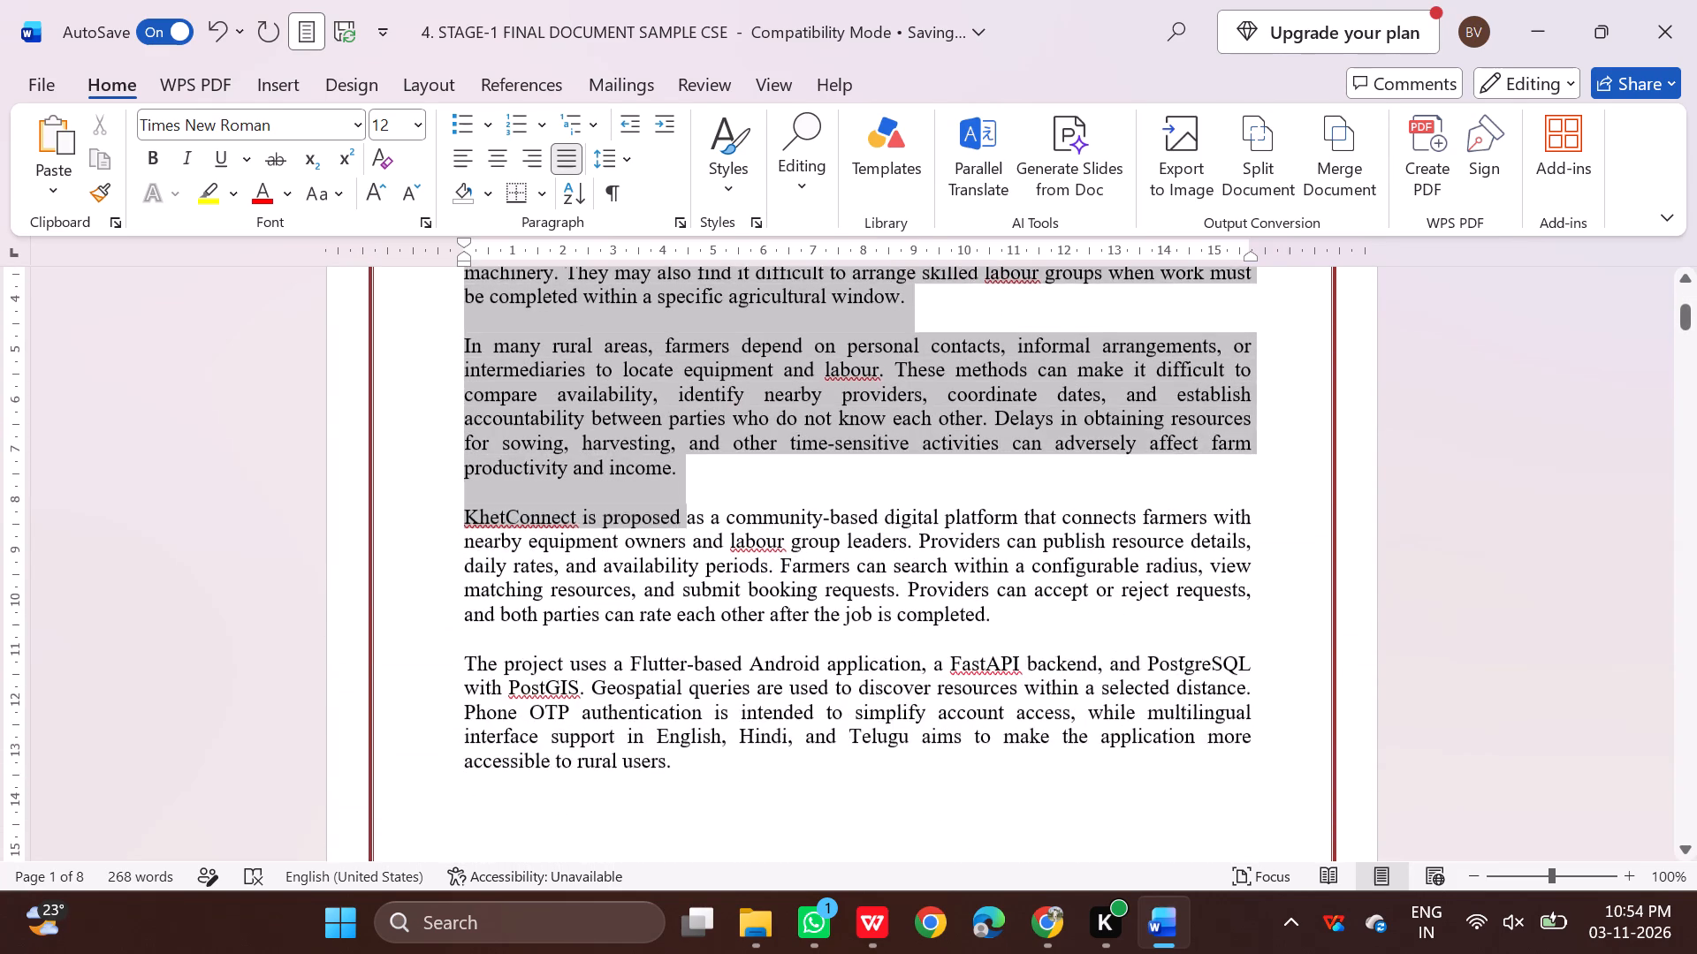
{"action": "left_click_drag", "start_coordinate": [618, 587], "coordinate": [671, 693]}
{"action": "scroll", "coordinate": [618, 599], "scroll_direction": "down", "scroll_amount": 1}
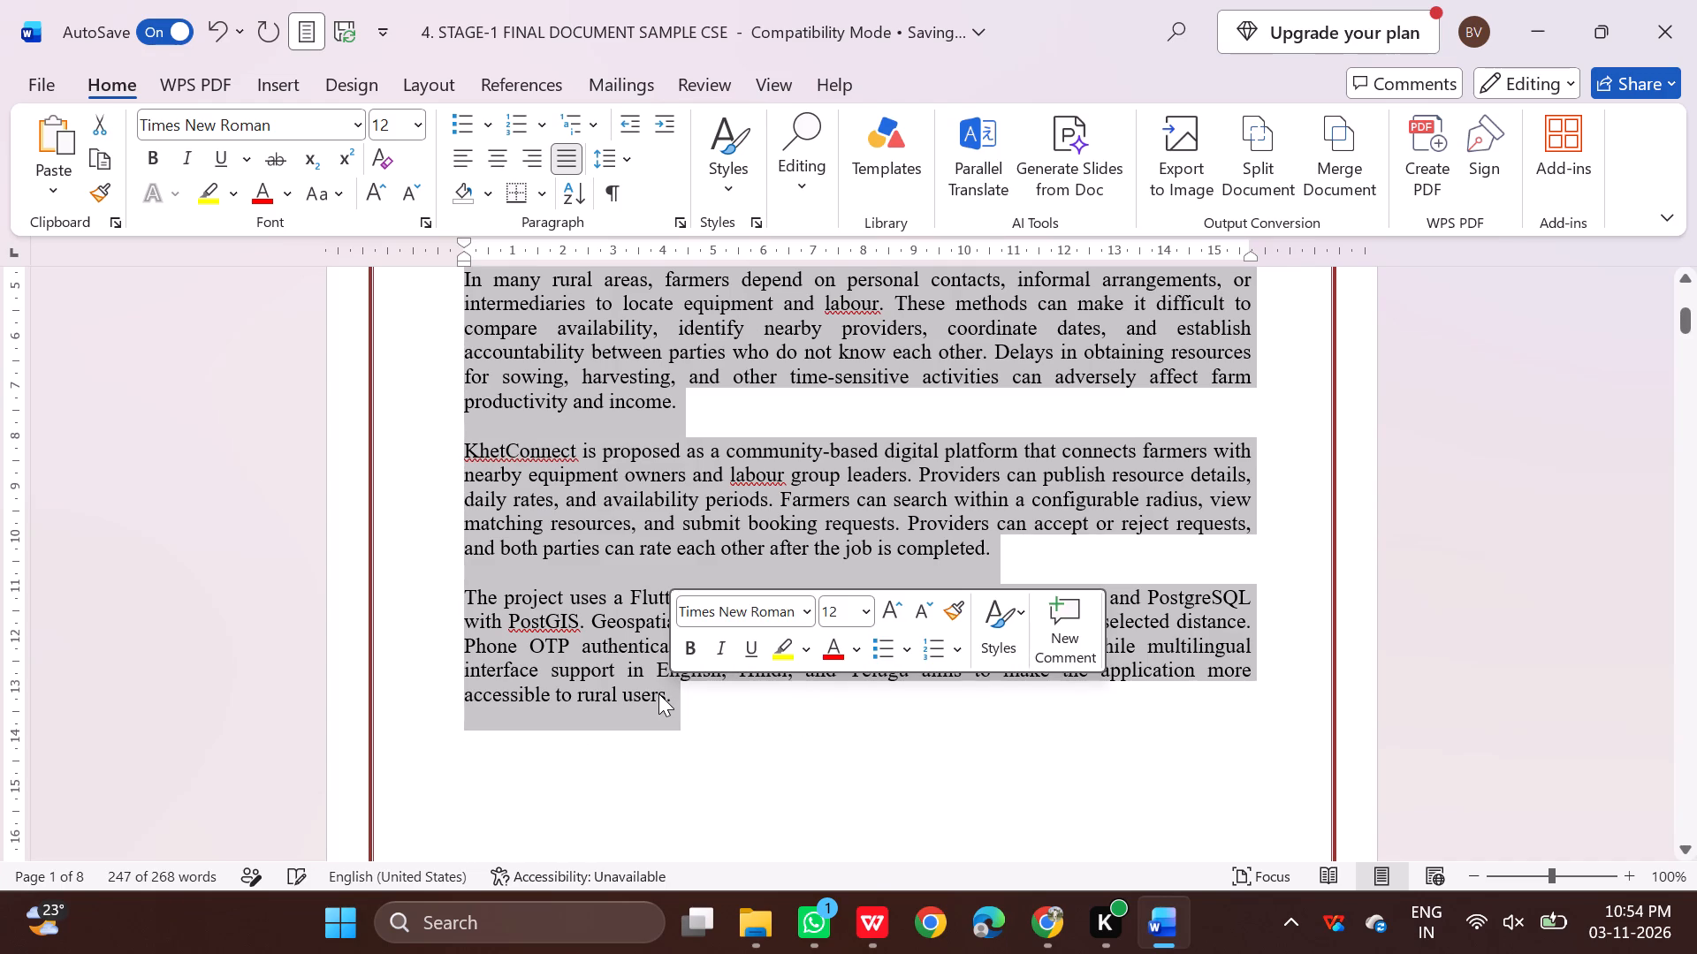
{"action": "key", "text": "ctrl+j"}
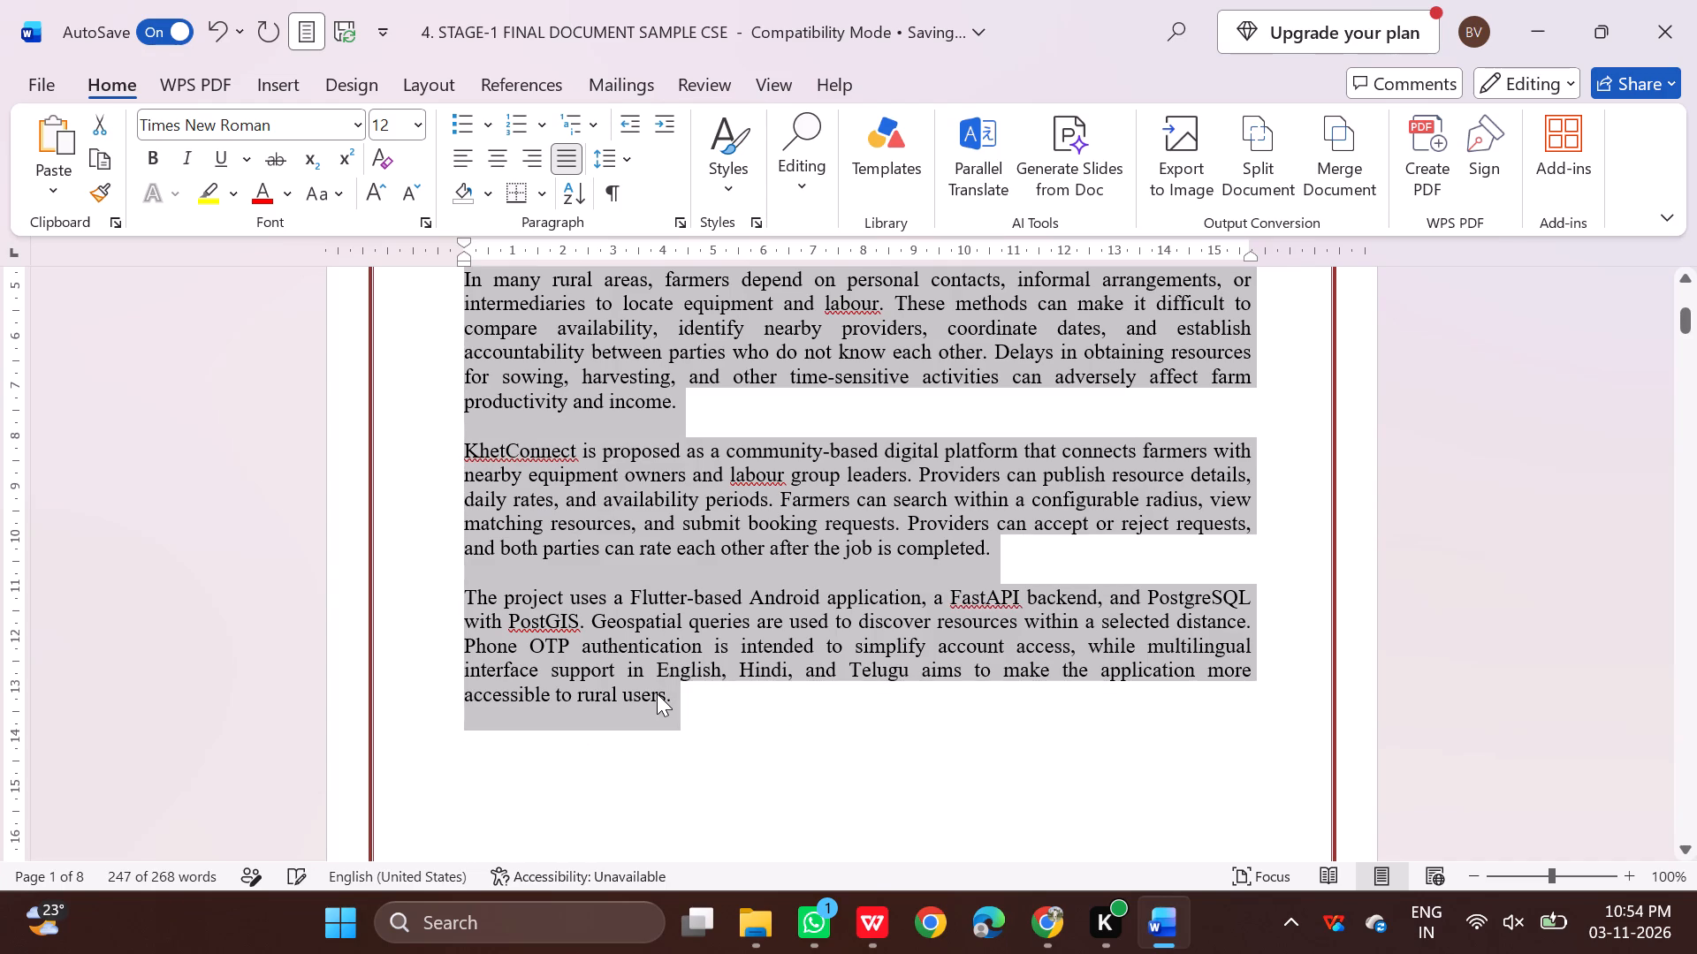
{"action": "key", "text": "ctrl+j"}
{"action": "left_click", "coordinate": [894, 630]}
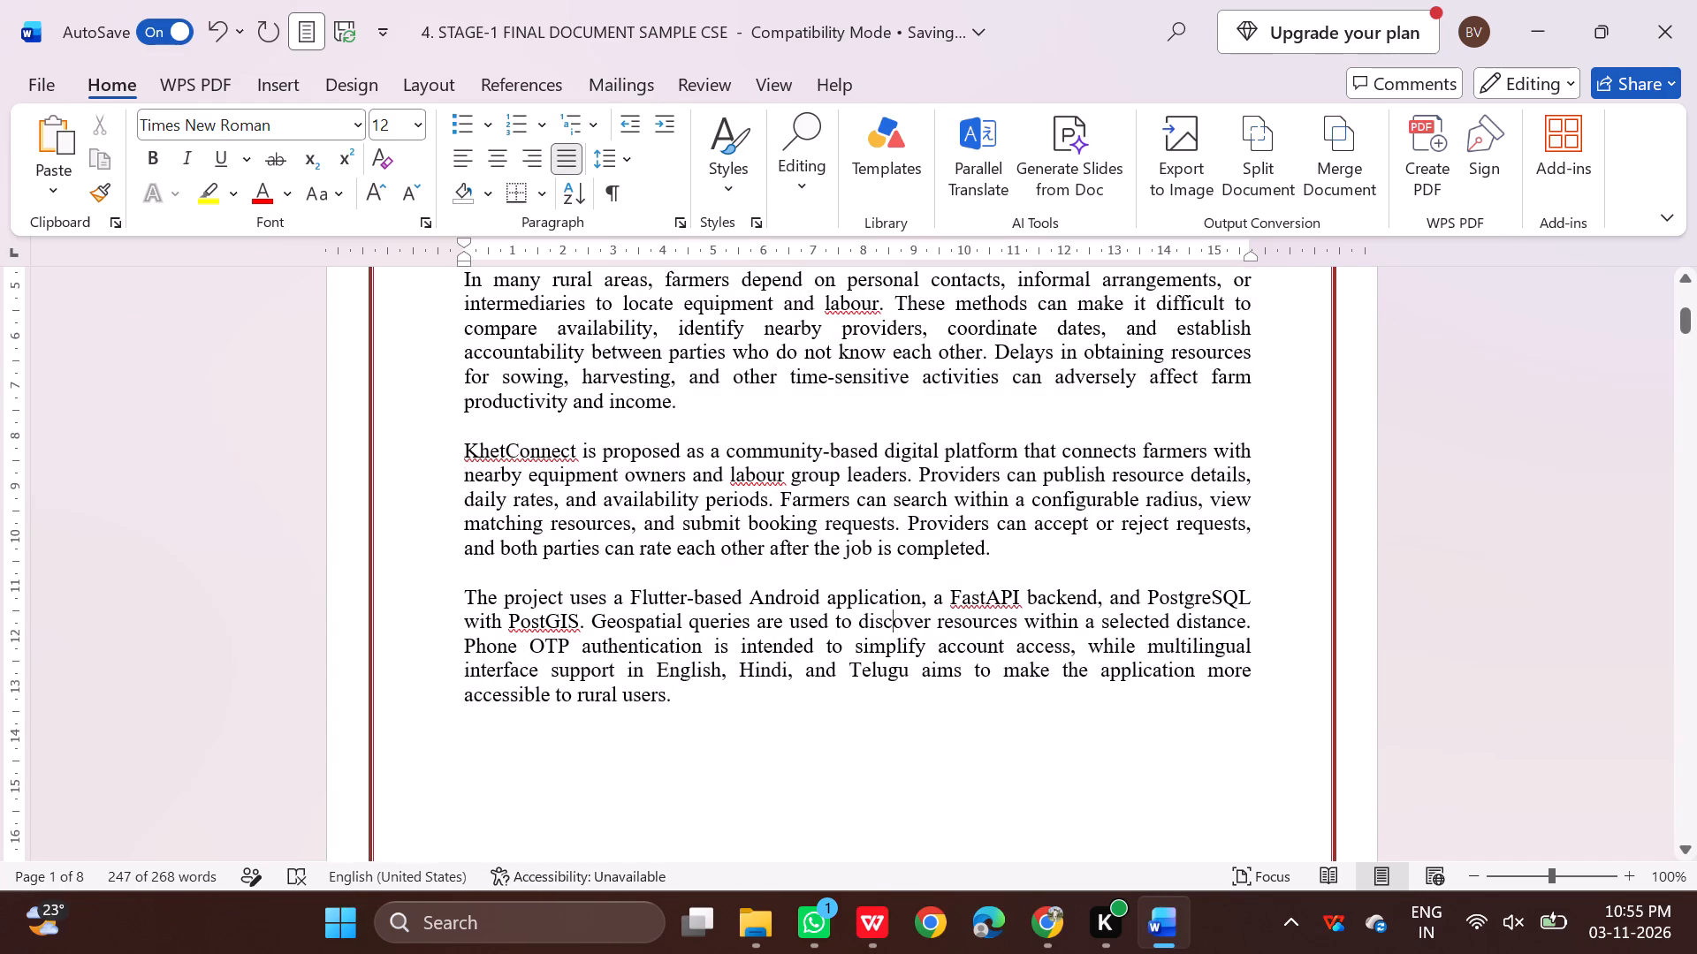
Look over the Introduction page's text and layout through to the Literature Survey heading.
{"action": "scroll", "coordinate": [777, 724], "scroll_direction": "up", "scroll_amount": 4}
{"action": "scroll", "coordinate": [784, 689], "scroll_direction": "down", "scroll_amount": 5}
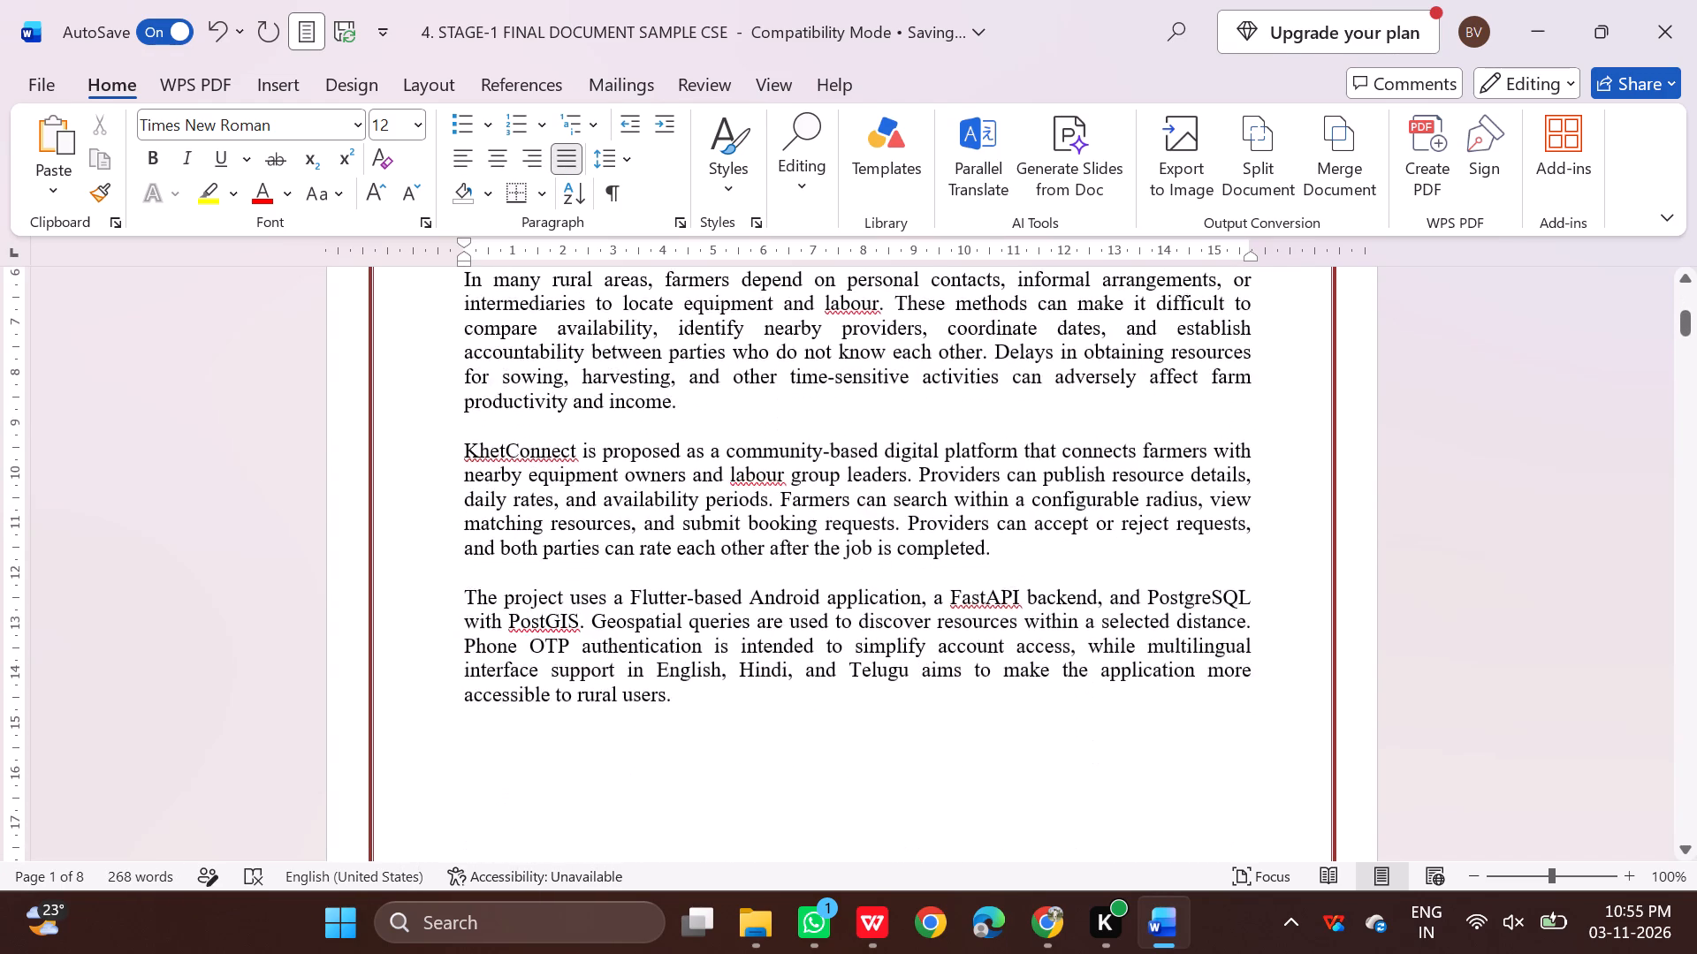
{"action": "scroll", "coordinate": [786, 685], "scroll_direction": "down", "scroll_amount": 14}
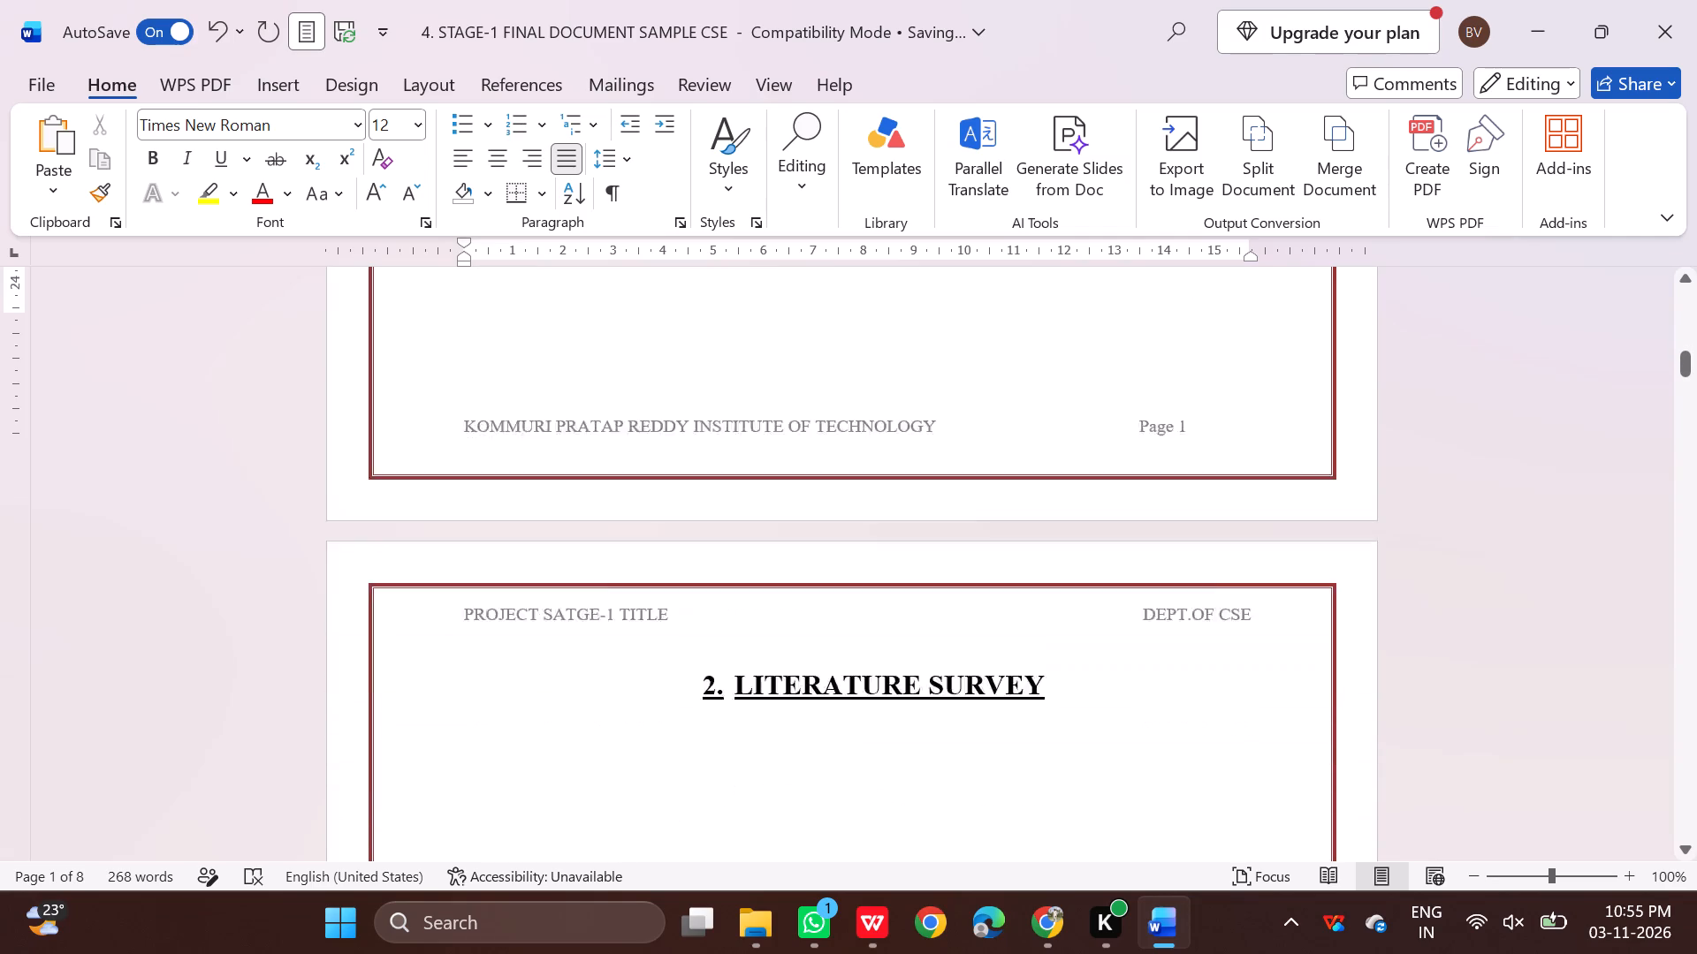
{"action": "scroll", "coordinate": [784, 671], "scroll_direction": "up", "scroll_amount": 13}
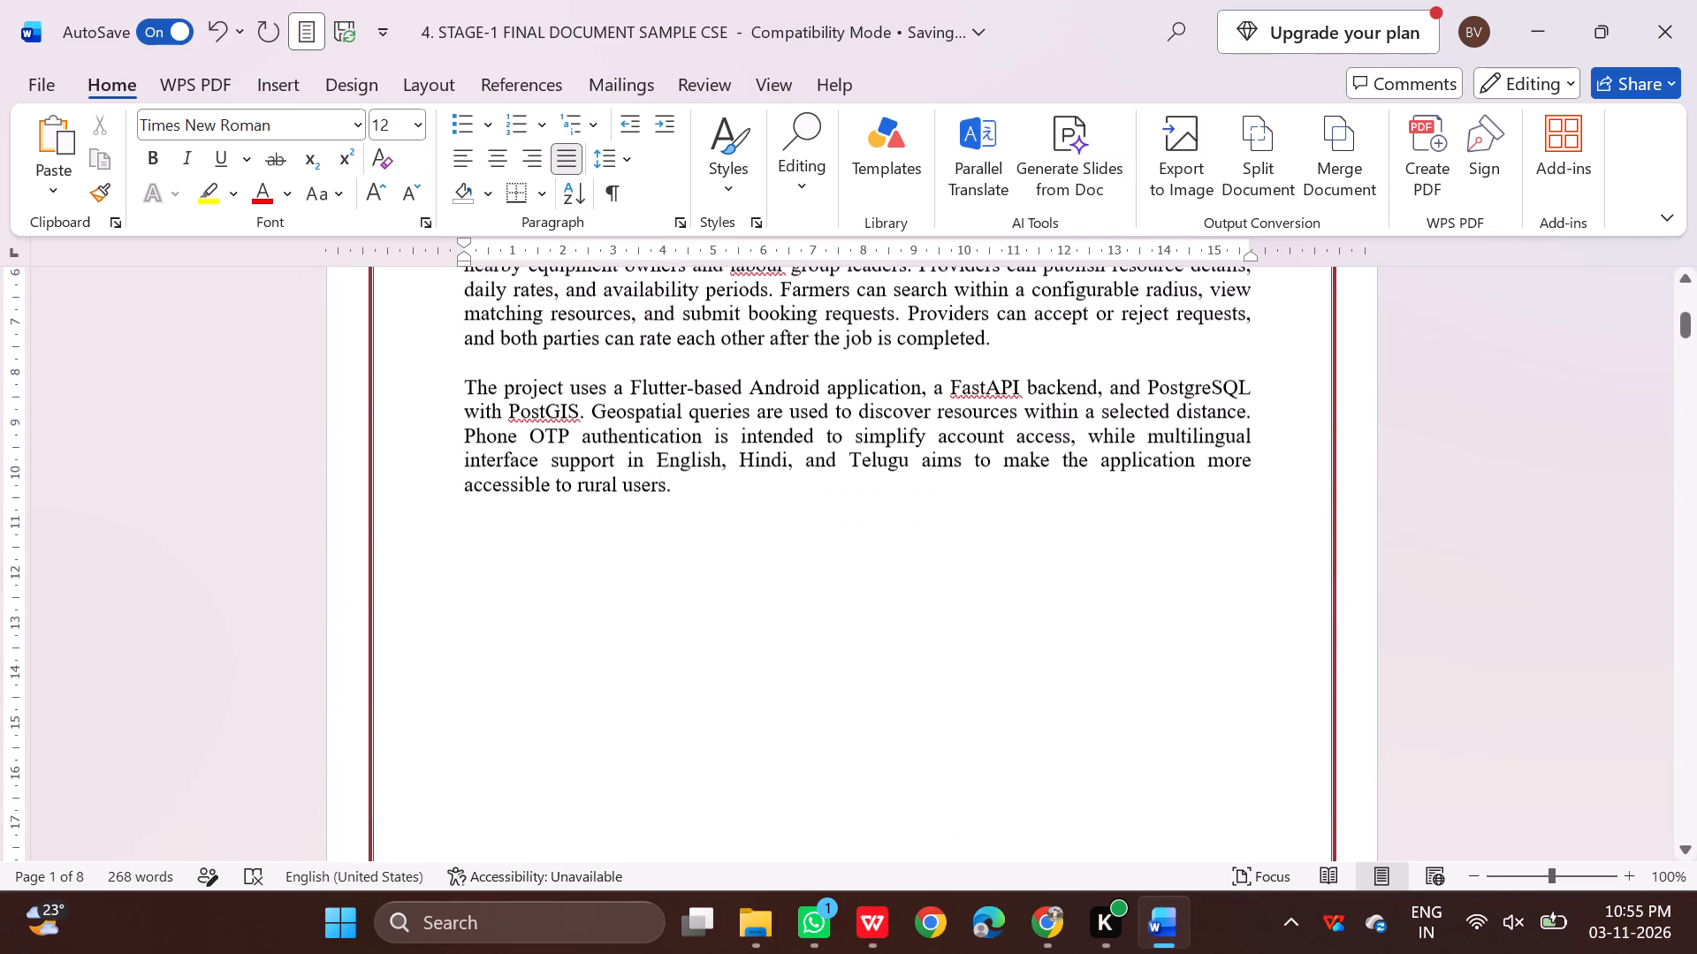
{"action": "scroll", "coordinate": [780, 647], "scroll_direction": "up", "scroll_amount": 6}
{"action": "scroll", "coordinate": [668, 534], "scroll_direction": "up", "scroll_amount": 4}
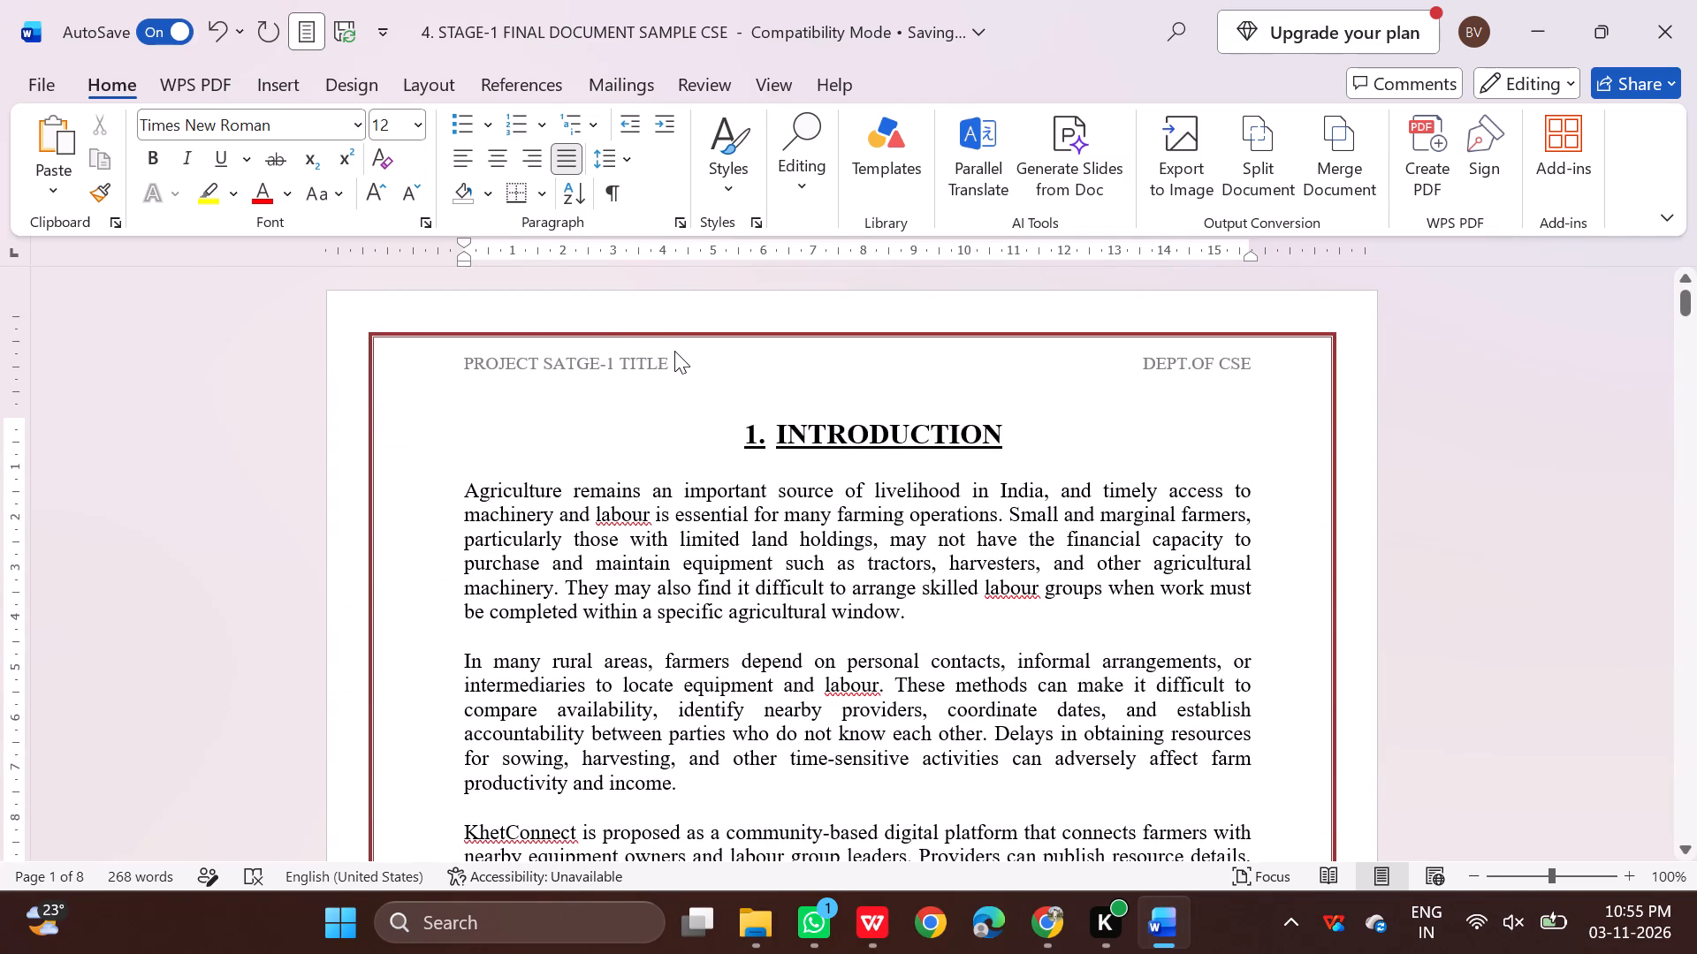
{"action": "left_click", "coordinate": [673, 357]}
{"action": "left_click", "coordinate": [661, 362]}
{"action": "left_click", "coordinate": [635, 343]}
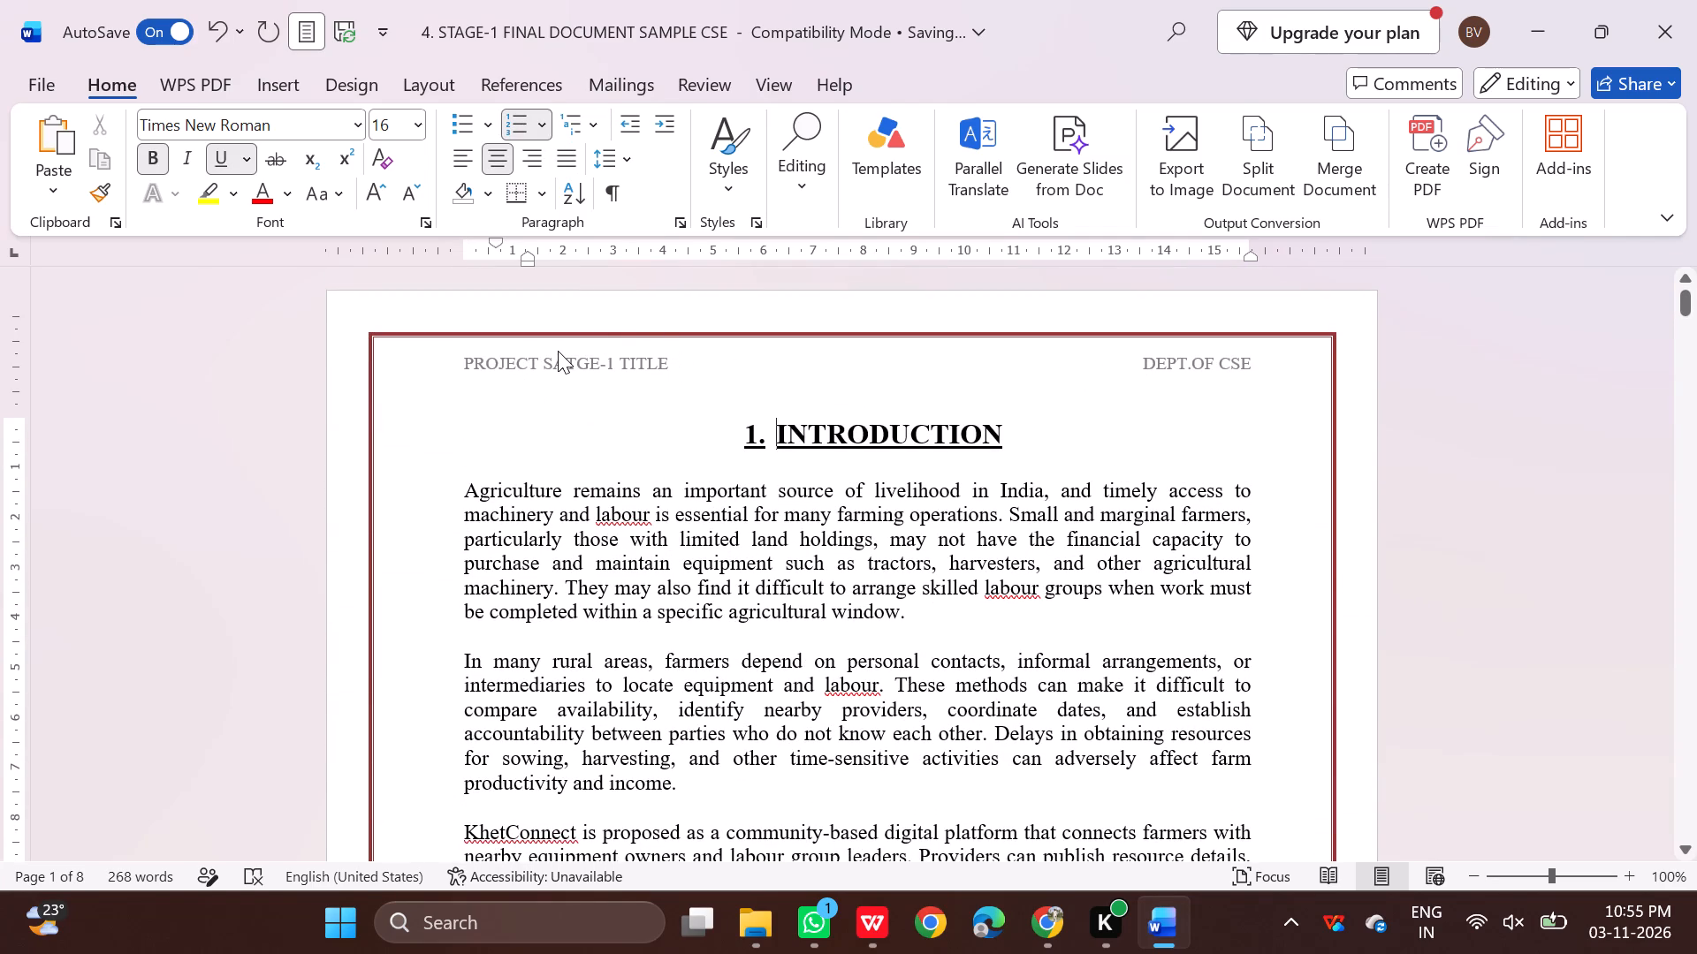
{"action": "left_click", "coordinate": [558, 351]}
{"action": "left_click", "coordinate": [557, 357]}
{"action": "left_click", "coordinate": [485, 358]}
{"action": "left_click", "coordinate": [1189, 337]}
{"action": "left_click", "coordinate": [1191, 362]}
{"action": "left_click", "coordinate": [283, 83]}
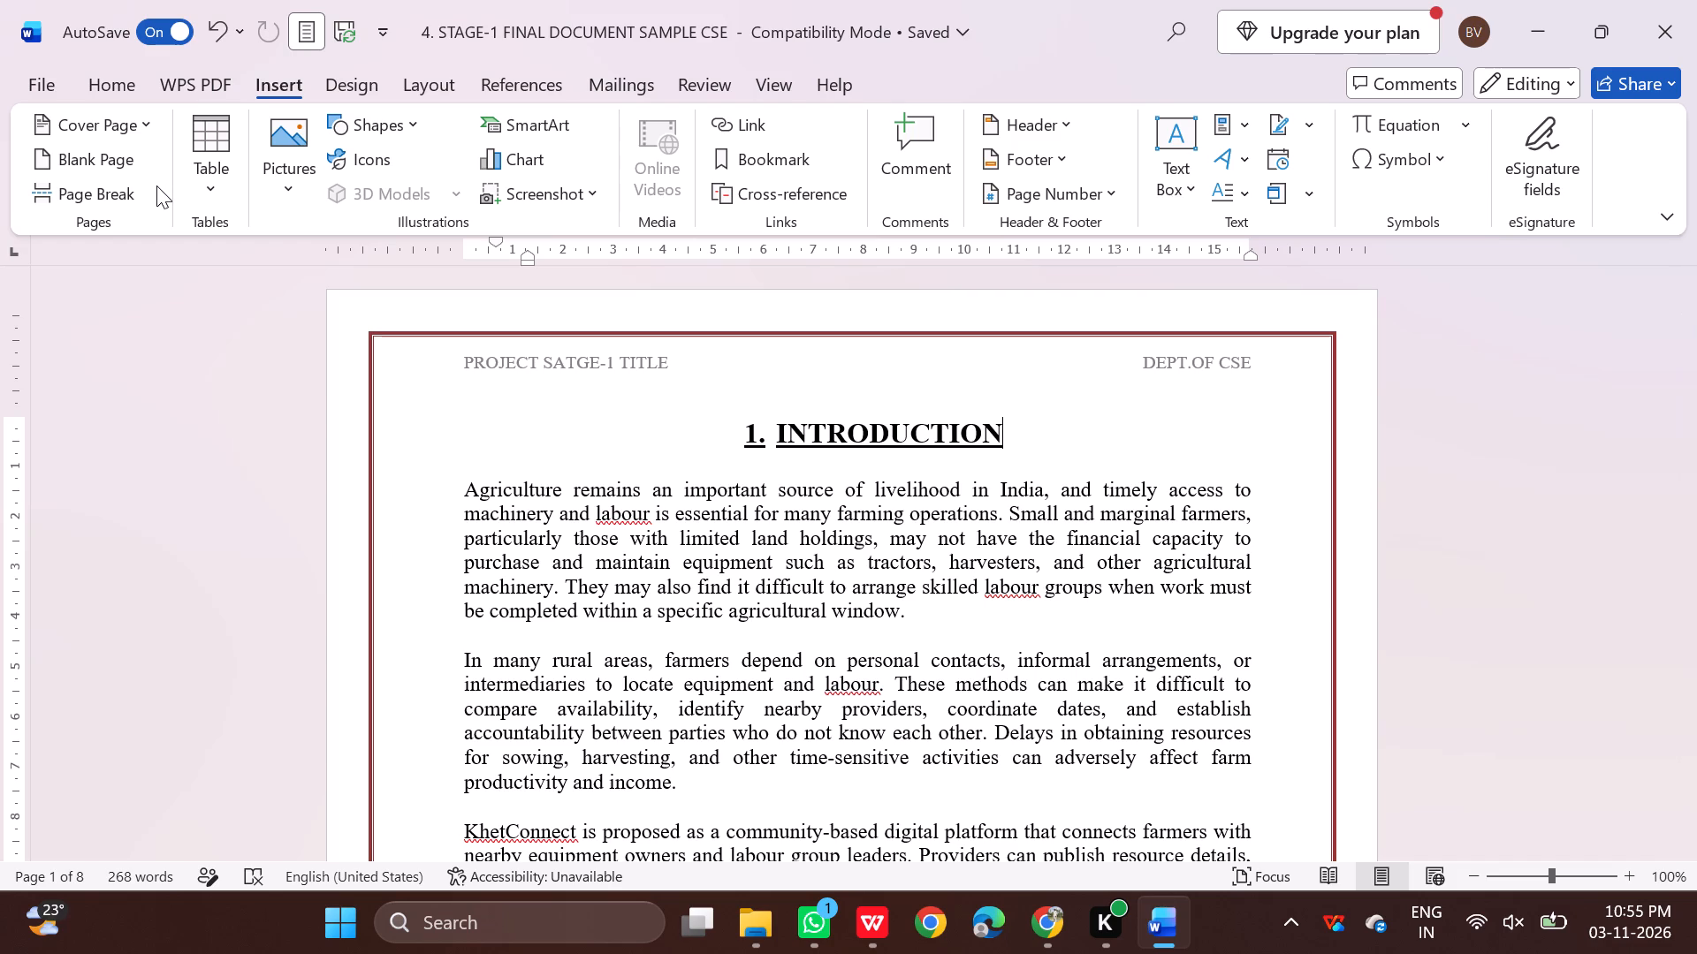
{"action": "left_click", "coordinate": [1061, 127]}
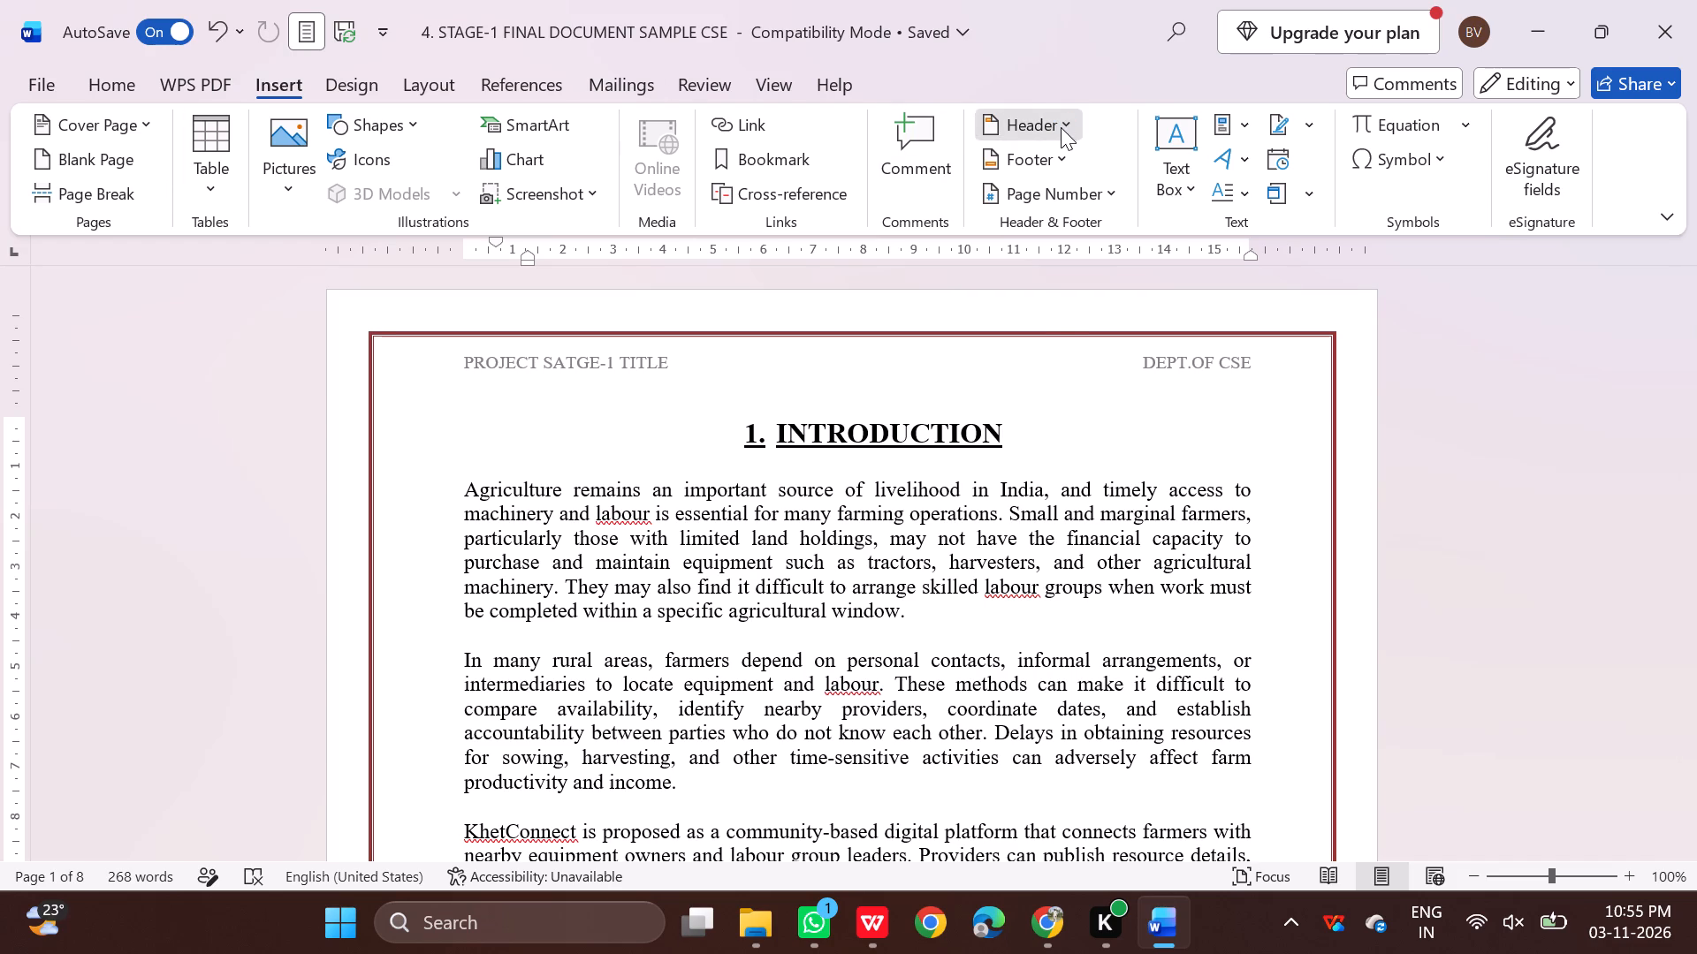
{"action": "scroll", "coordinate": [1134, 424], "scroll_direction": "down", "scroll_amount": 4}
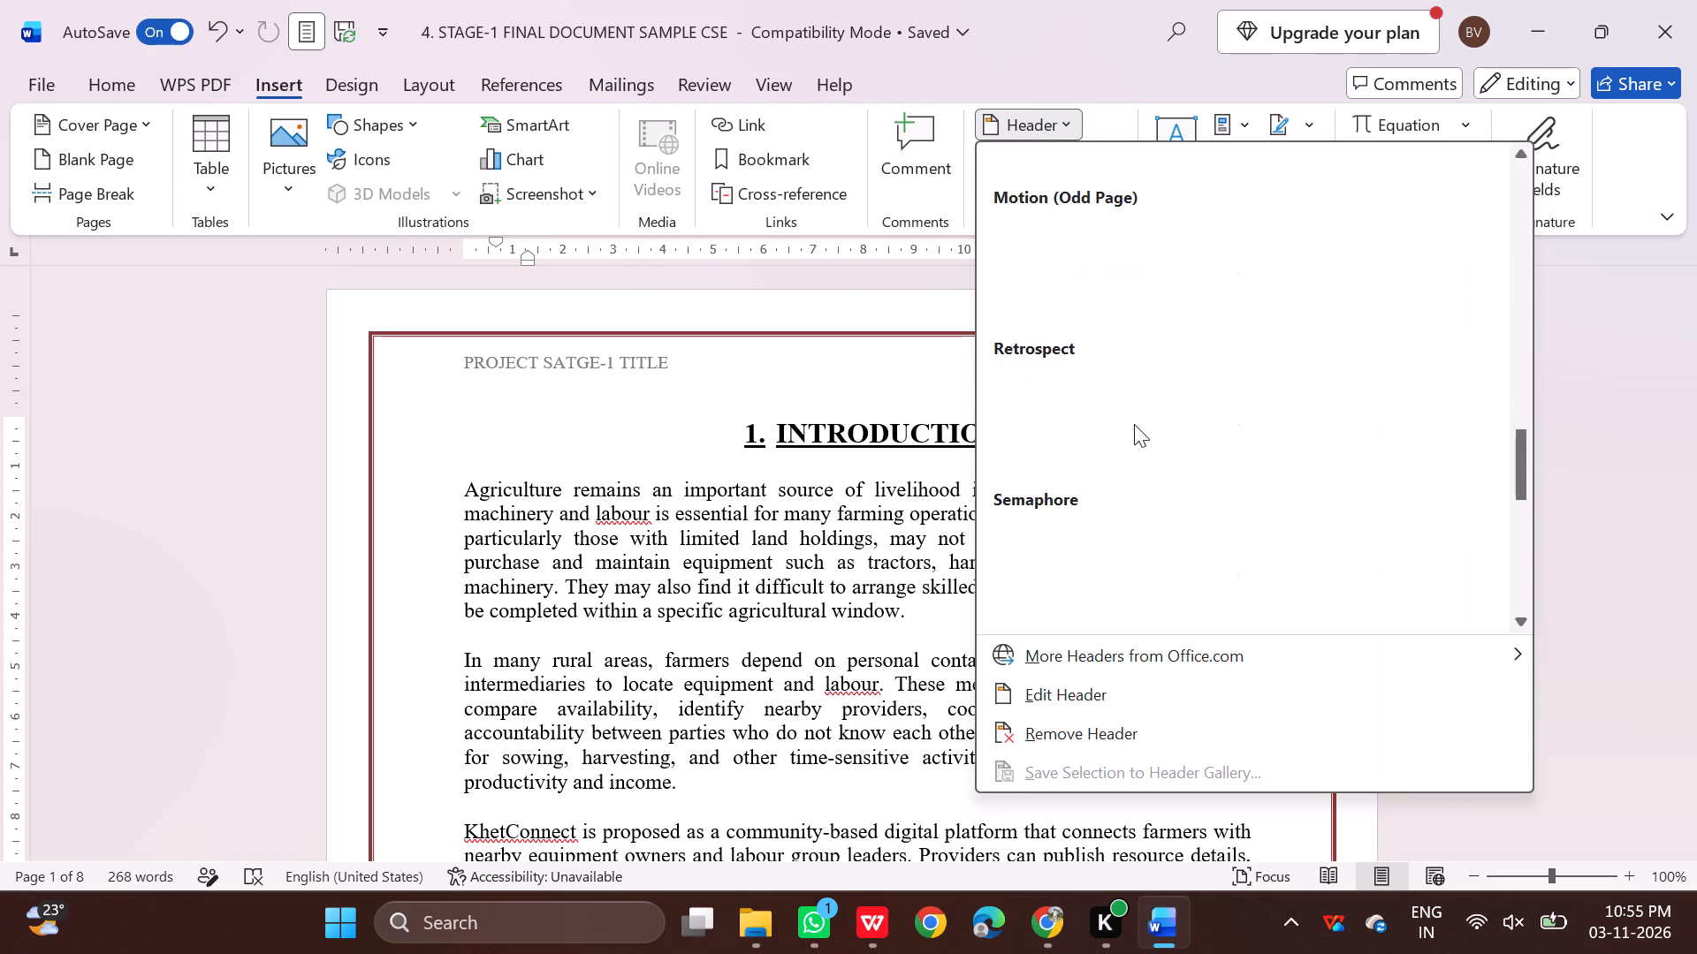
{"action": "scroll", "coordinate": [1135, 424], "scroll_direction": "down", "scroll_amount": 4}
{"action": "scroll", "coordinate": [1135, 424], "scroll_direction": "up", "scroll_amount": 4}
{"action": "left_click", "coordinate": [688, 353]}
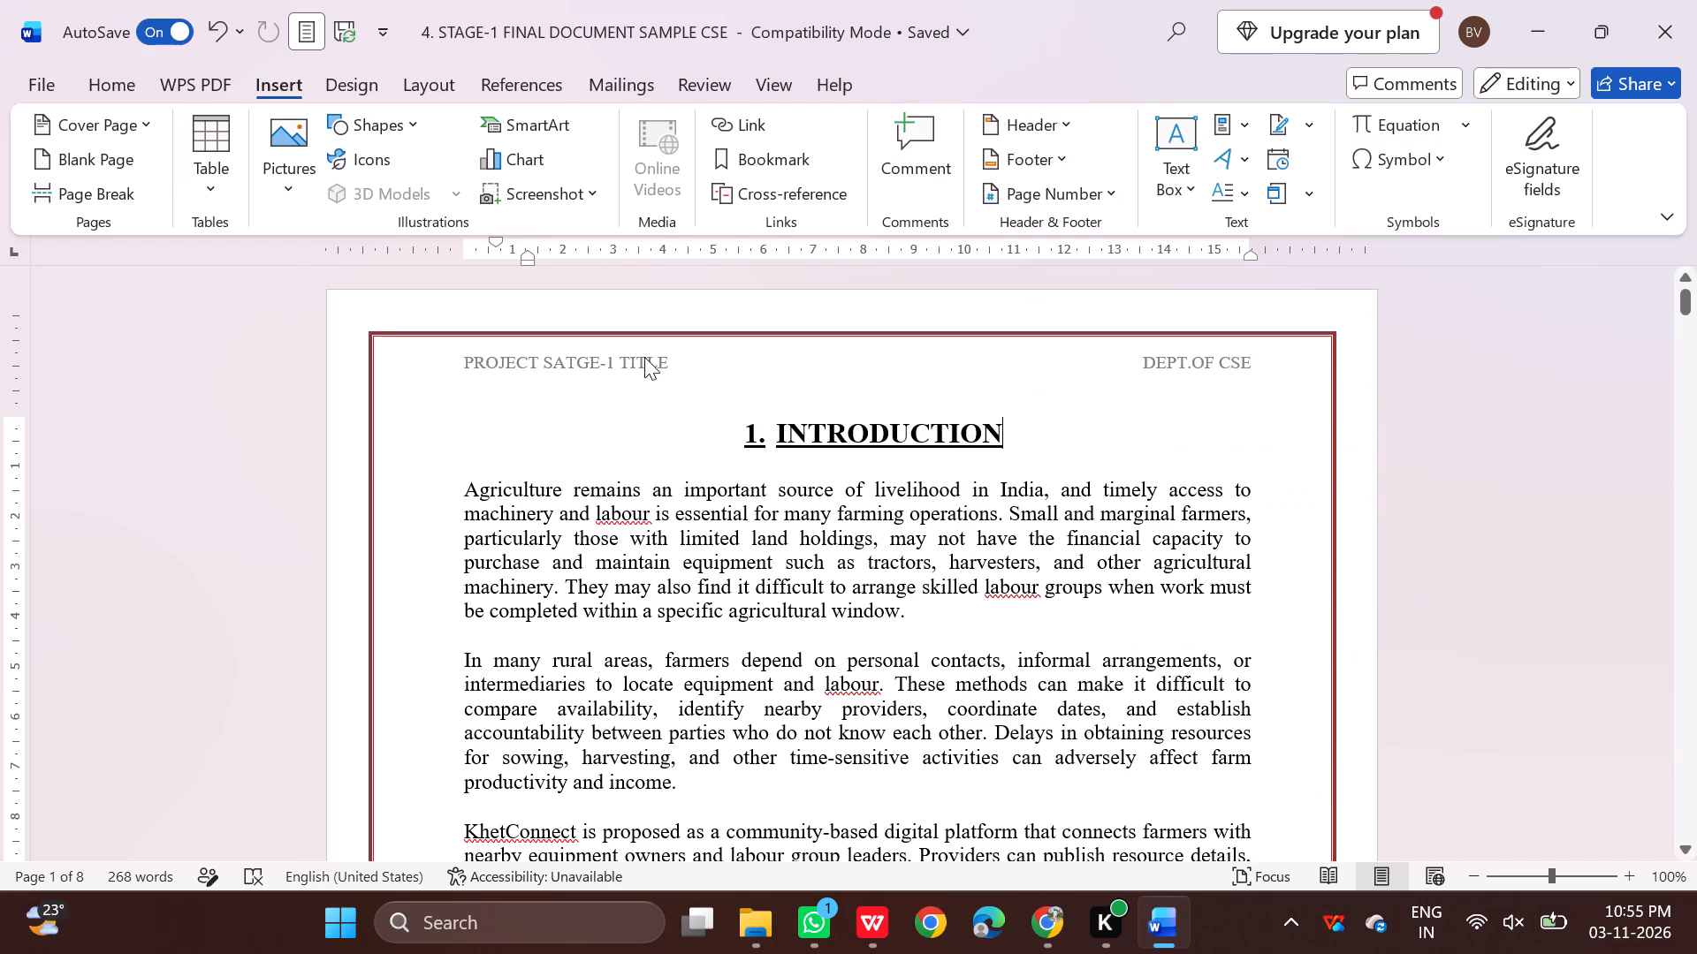
Open the page header above the Introduction heading for editing.
{"action": "left_click", "coordinate": [639, 360]}
{"action": "left_click", "coordinate": [579, 353]}
{"action": "left_click", "coordinate": [1237, 349]}
{"action": "triple_click", "coordinate": [1247, 364]}
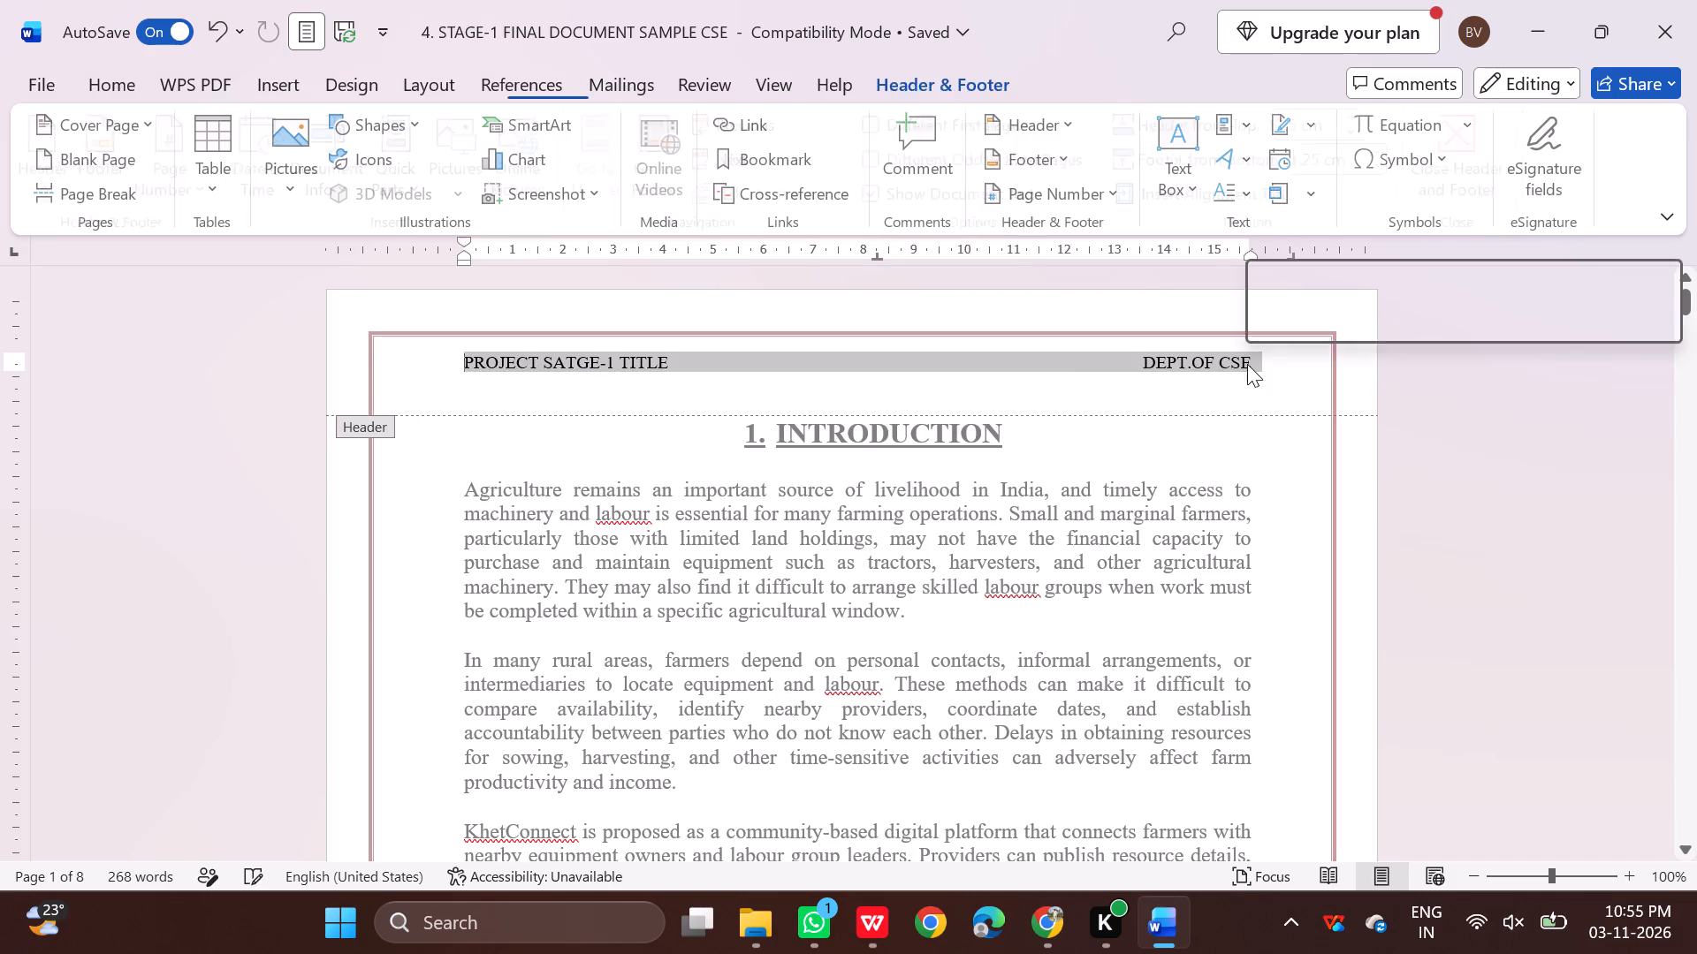
{"action": "left_click", "coordinate": [1247, 364]}
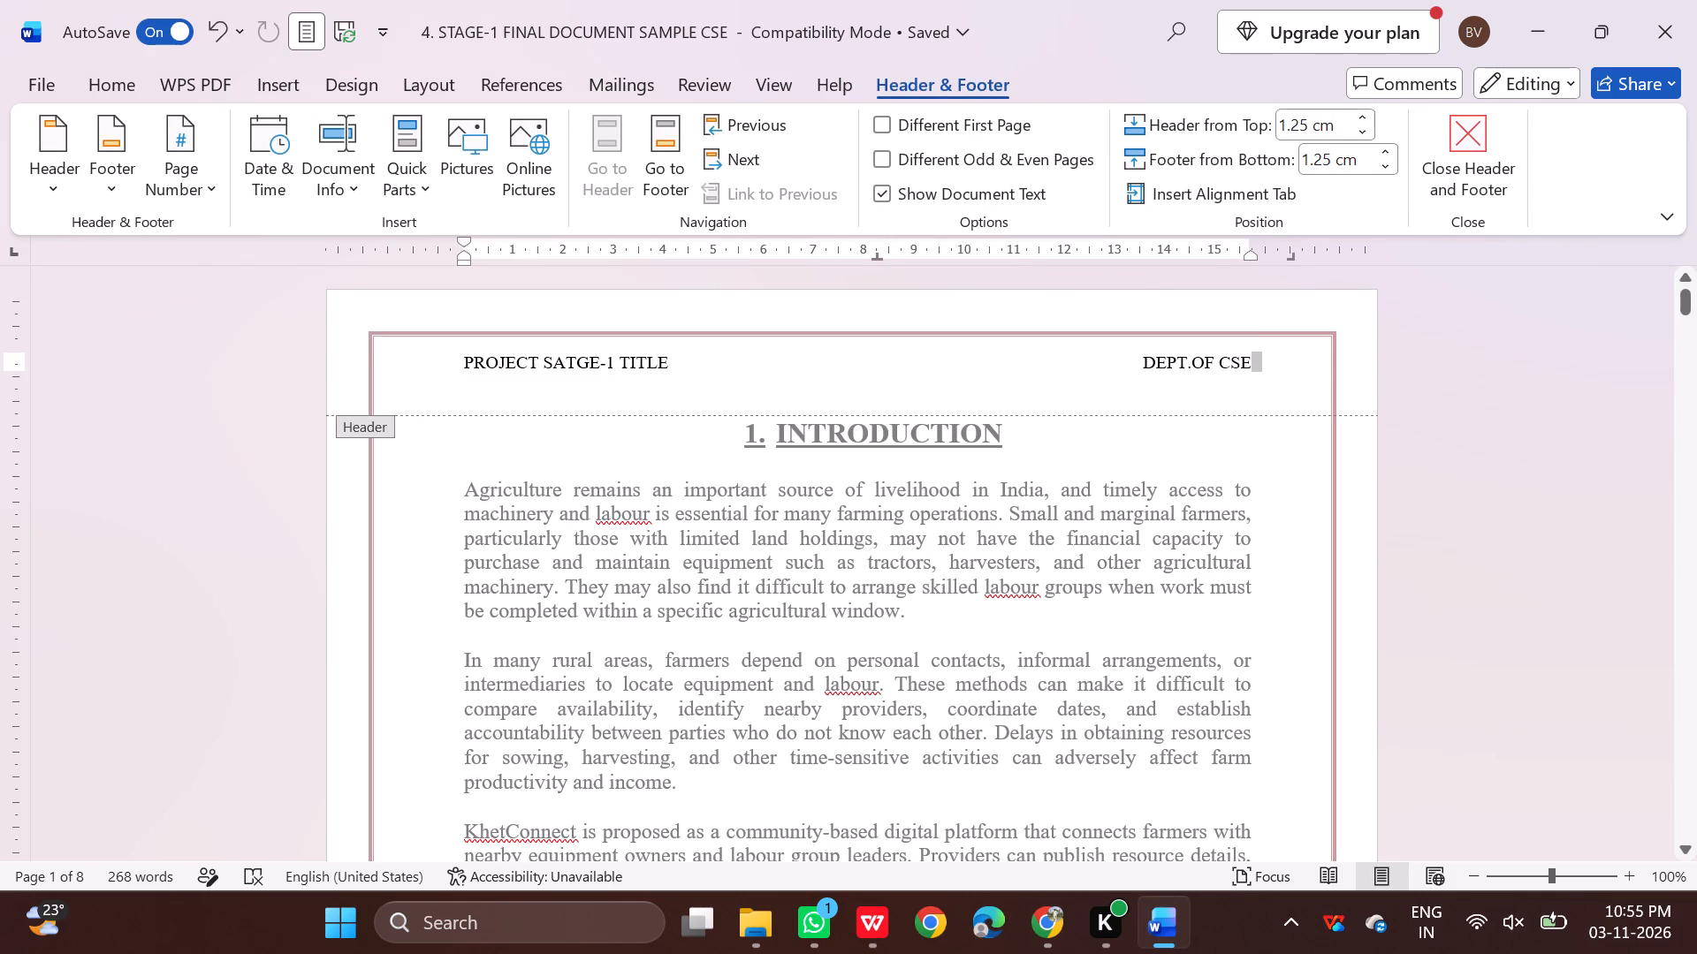
Switch to the KhetConnect PDF and copy the title "KhetConnect – Community-Based Farm Equipment and Labour Sharing System" from the Certificate page.
{"action": "left_click", "coordinate": [884, 916]}
{"action": "scroll", "coordinate": [736, 696], "scroll_direction": "up", "scroll_amount": 20}
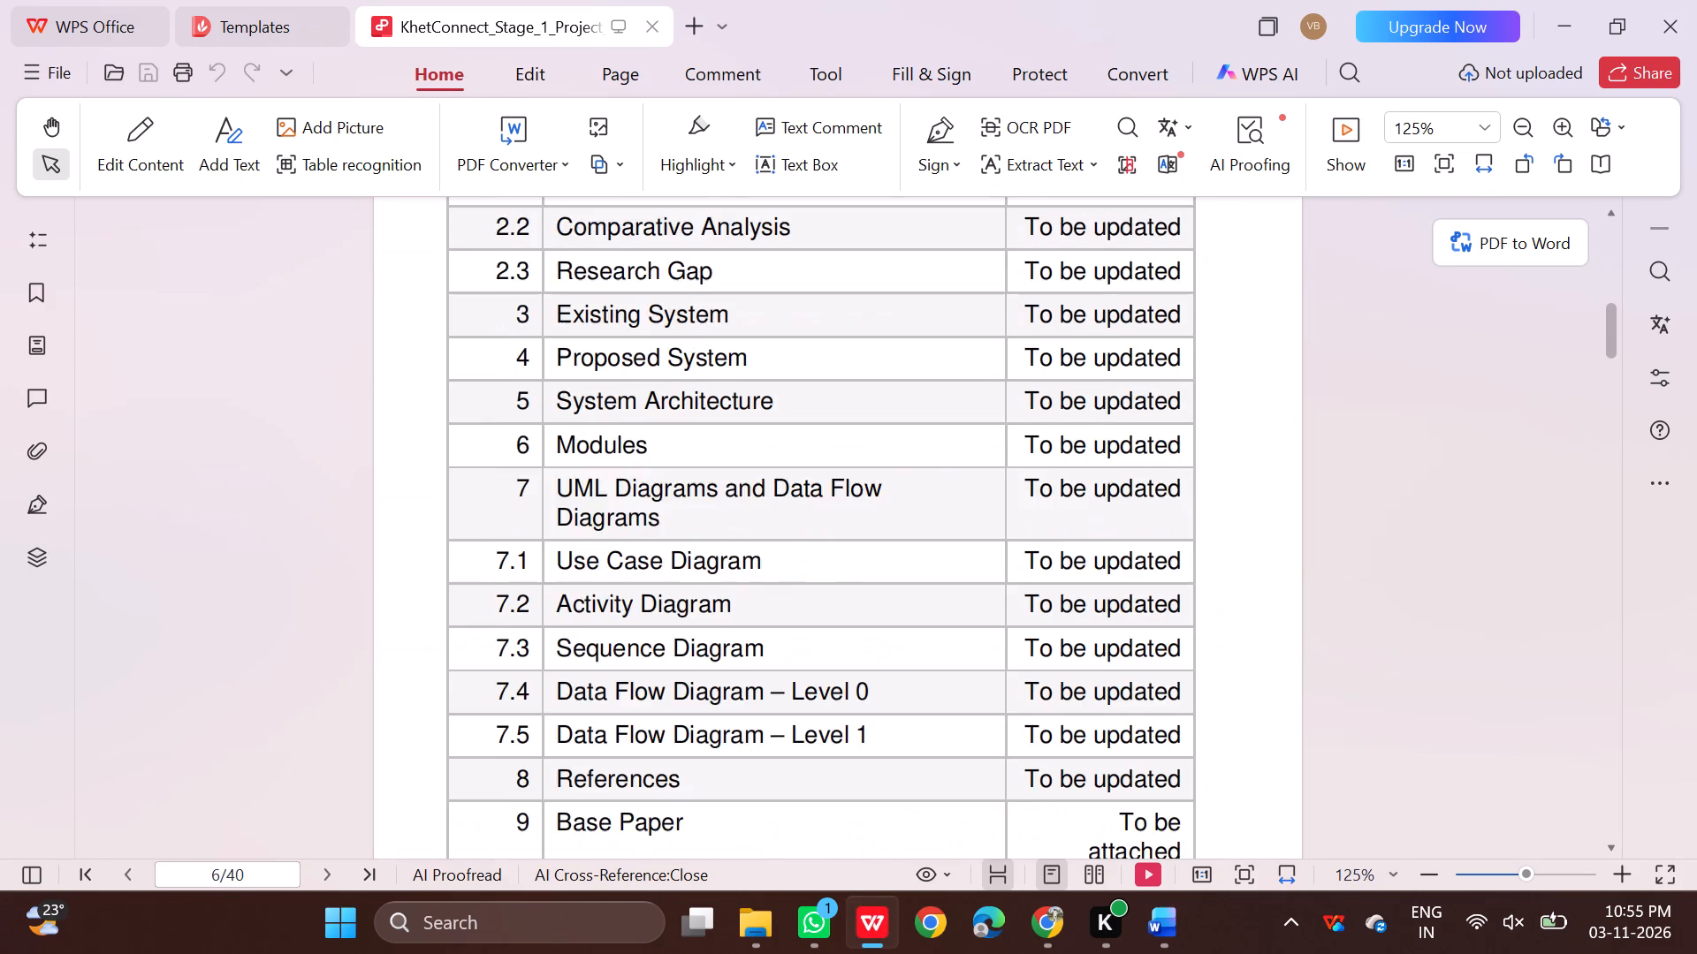
{"action": "scroll", "coordinate": [727, 614], "scroll_direction": "up", "scroll_amount": 20}
{"action": "scroll", "coordinate": [727, 614], "scroll_direction": "up", "scroll_amount": 2}
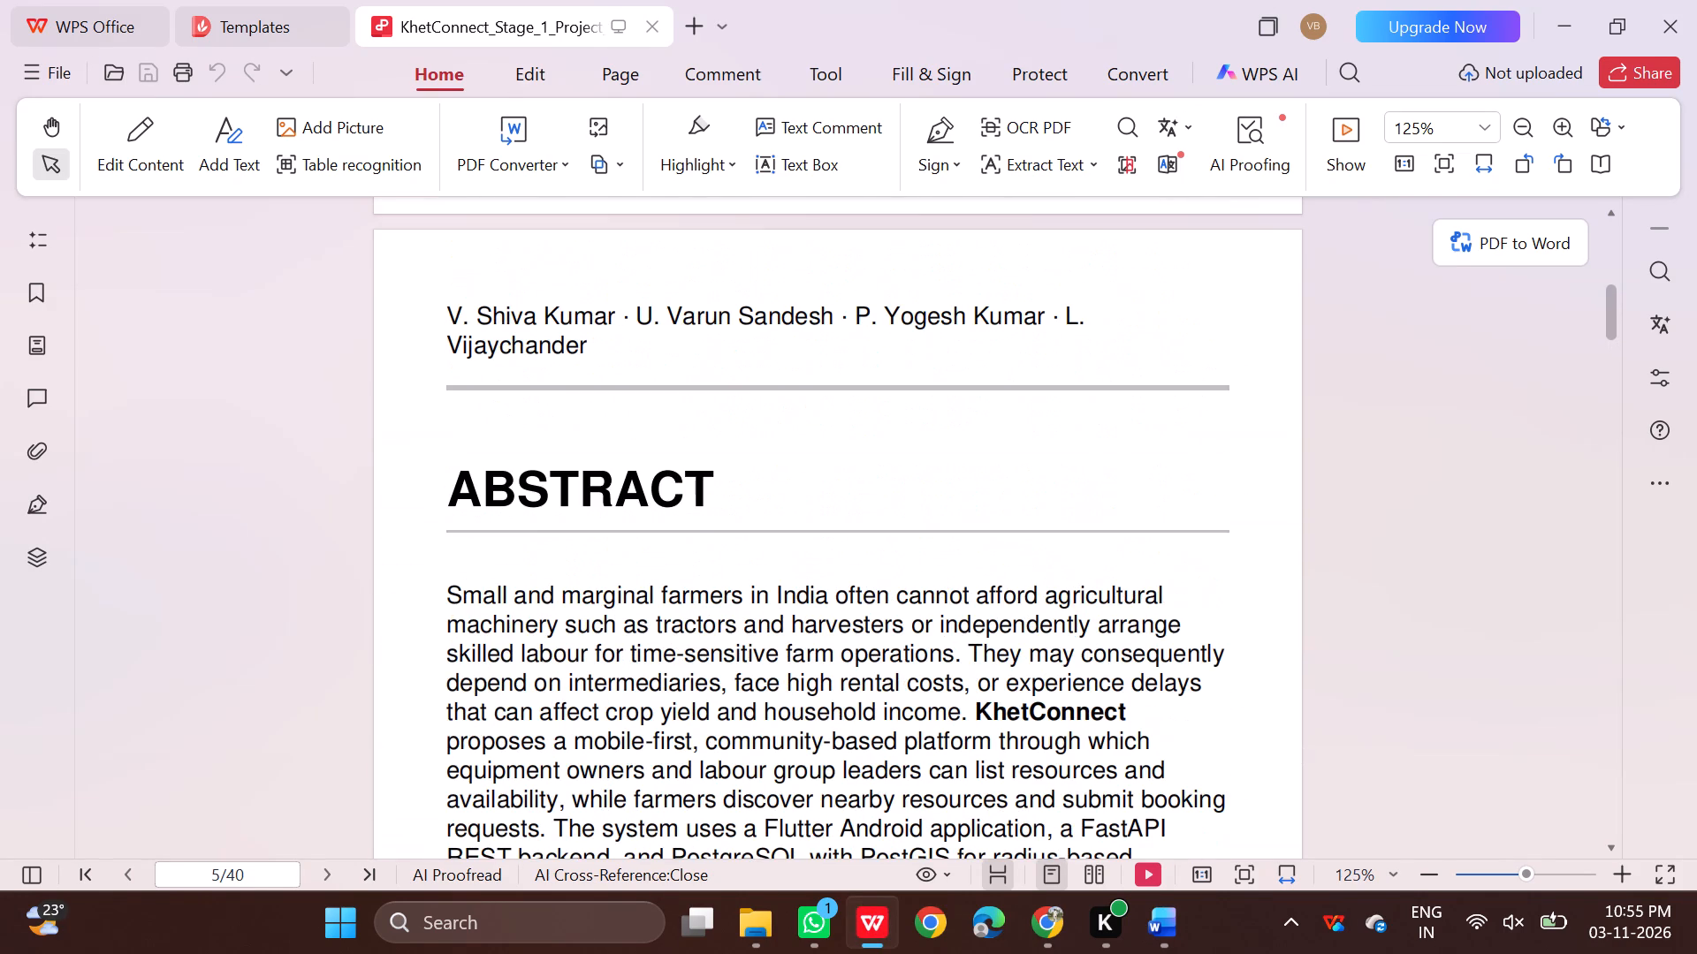
{"action": "scroll", "coordinate": [903, 645], "scroll_direction": "up", "scroll_amount": 7}
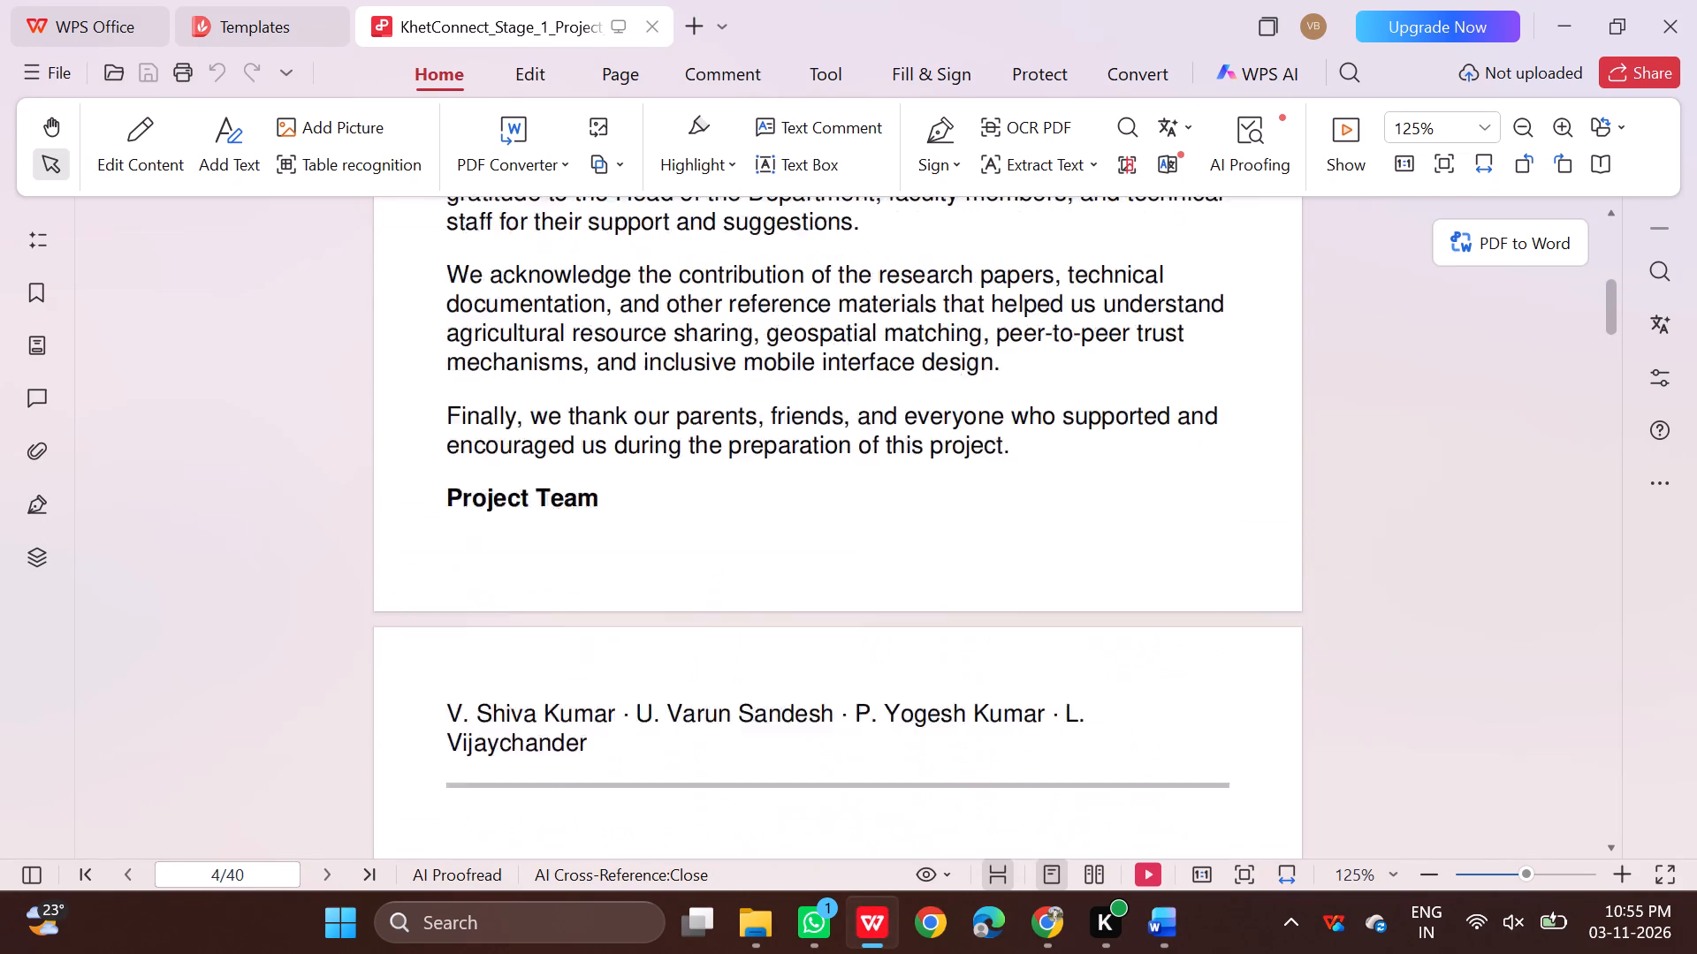
{"action": "scroll", "coordinate": [895, 630], "scroll_direction": "up", "scroll_amount": 7}
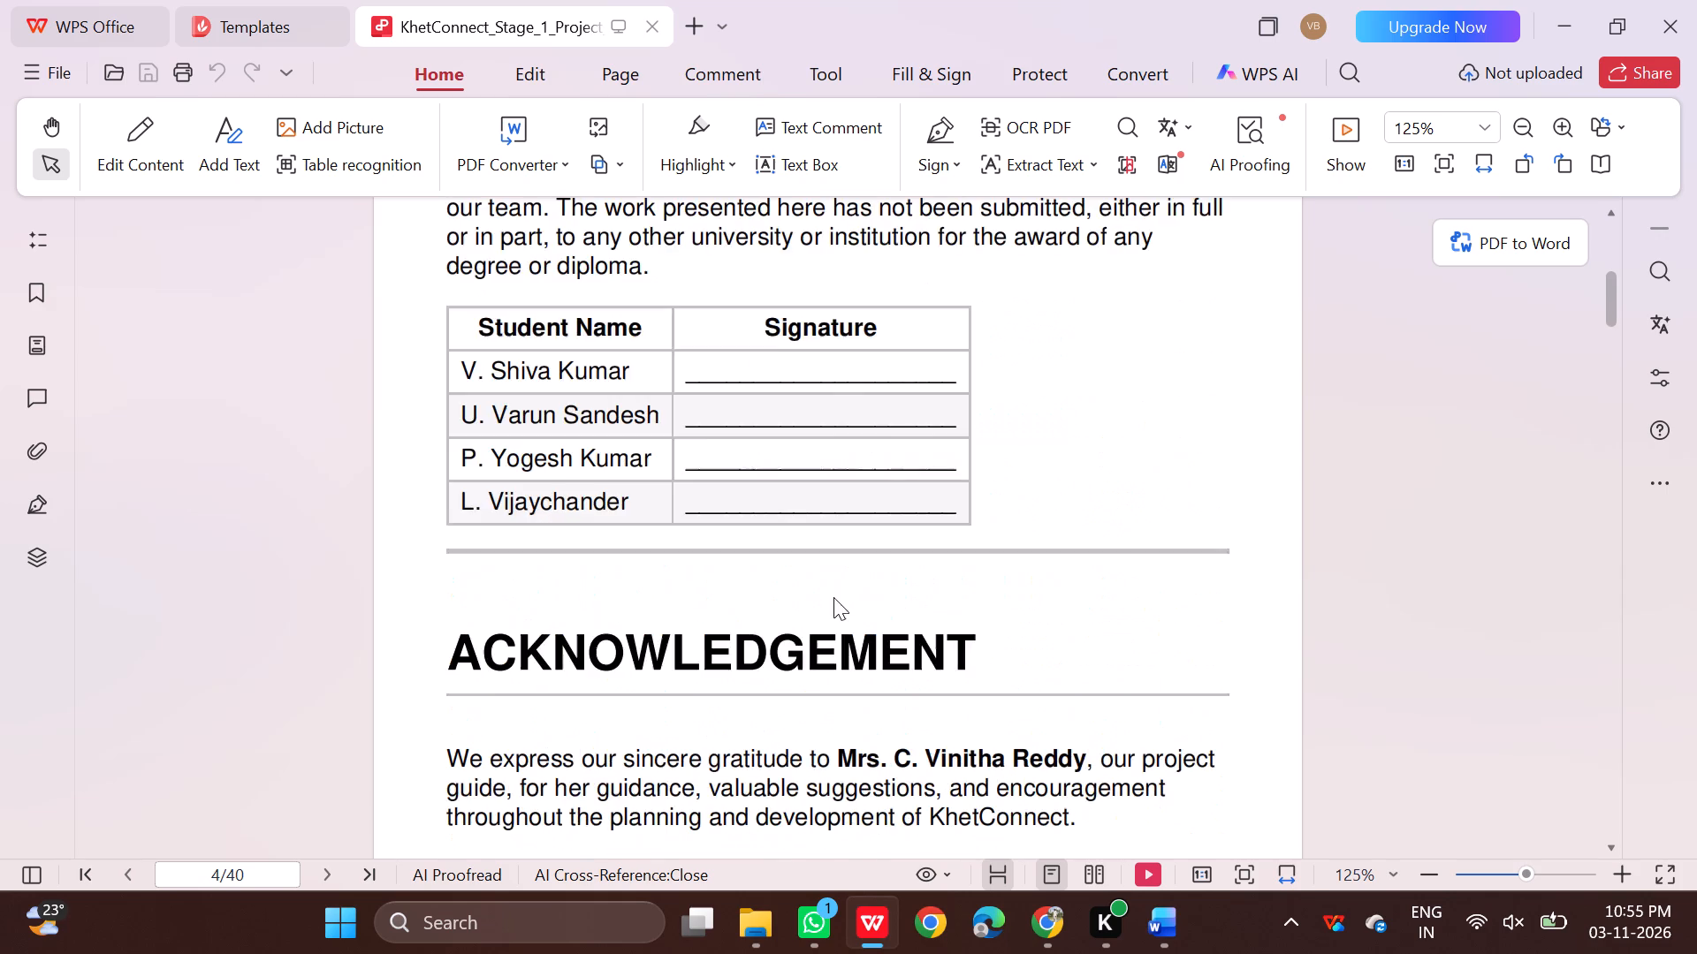
{"action": "scroll", "coordinate": [833, 597], "scroll_direction": "up", "scroll_amount": 14}
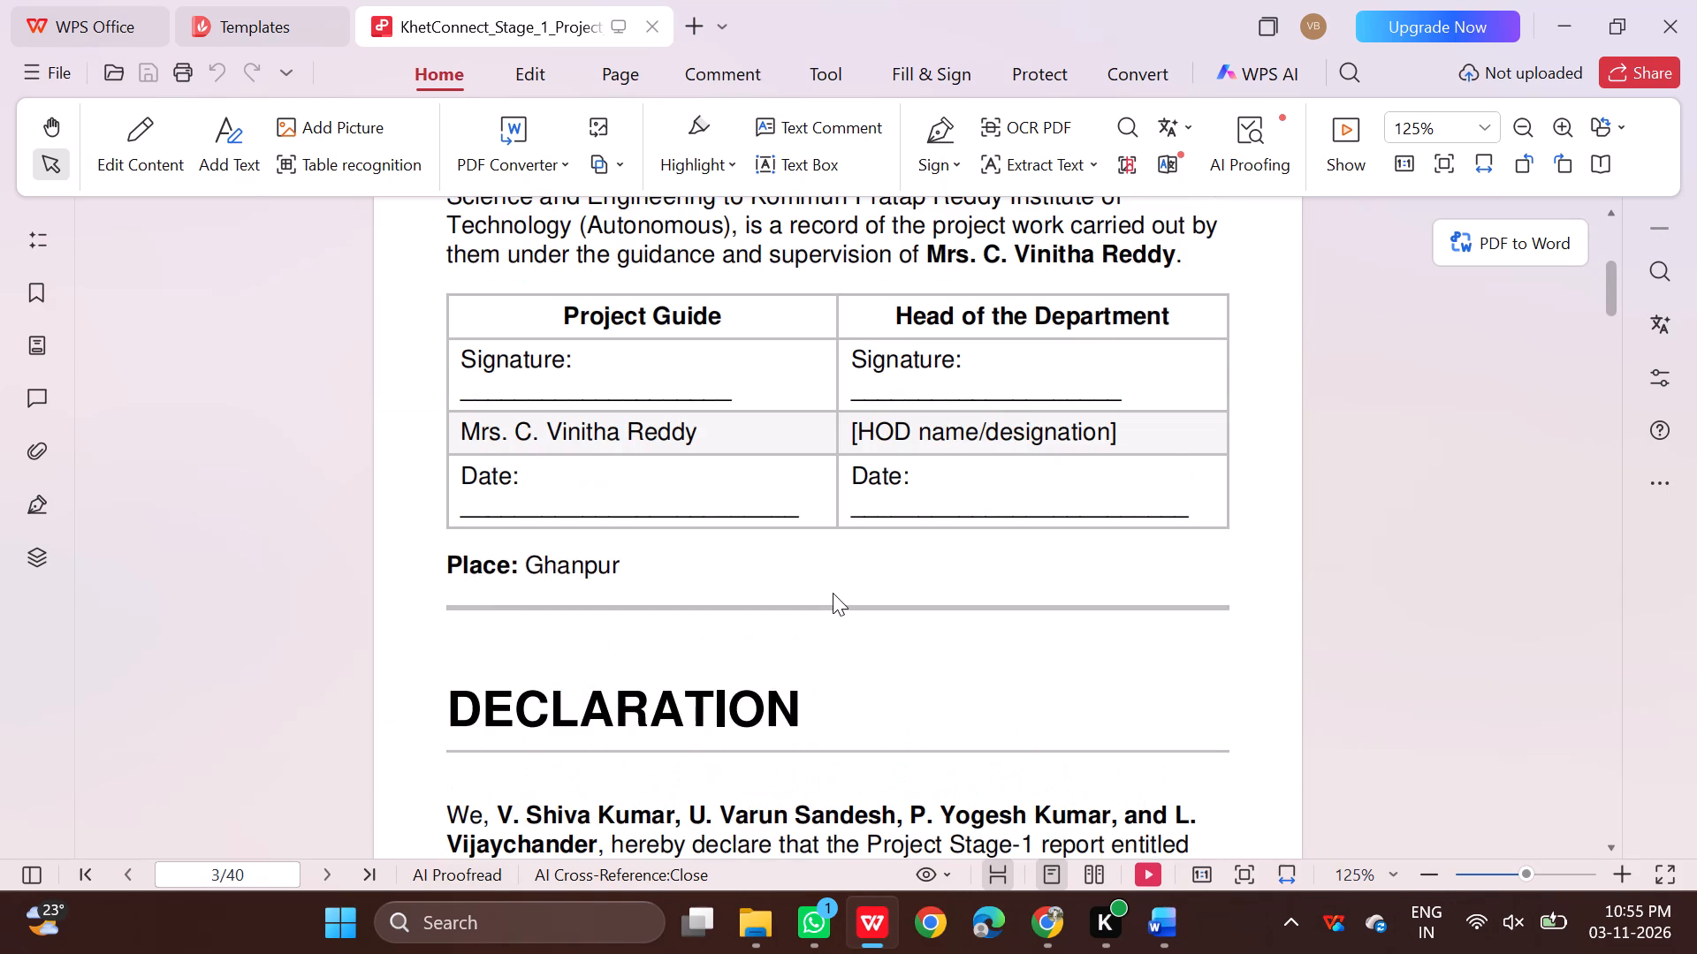
{"action": "scroll", "coordinate": [833, 593], "scroll_direction": "up", "scroll_amount": 14}
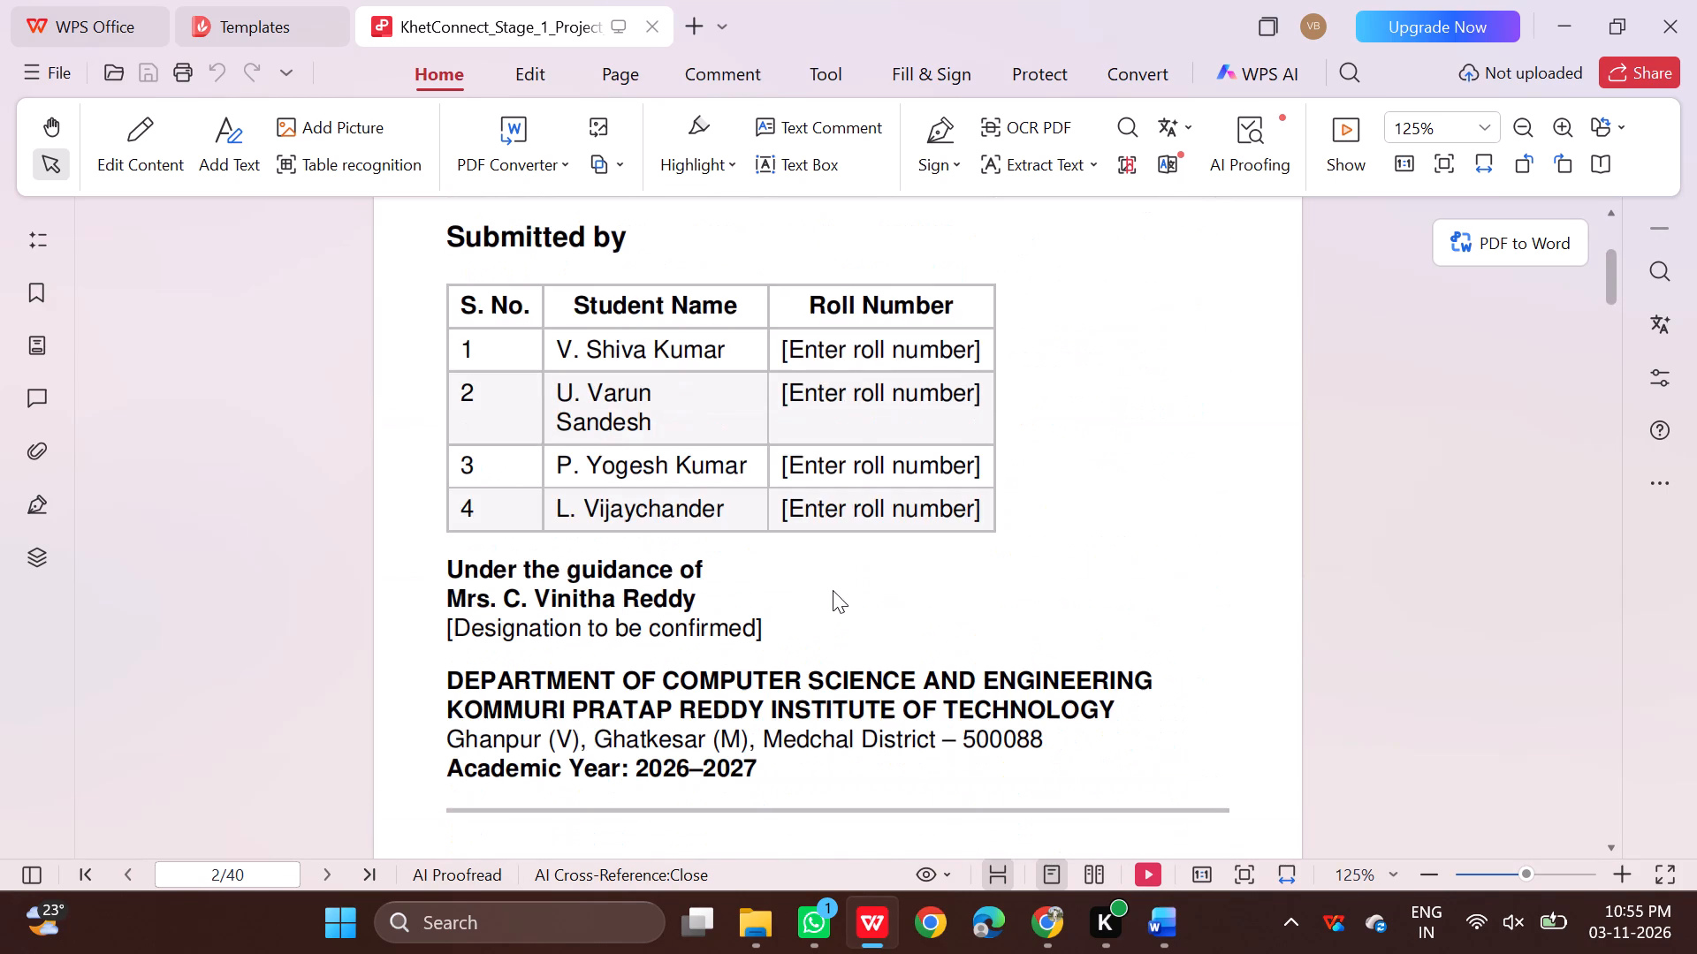
{"action": "scroll", "coordinate": [833, 590], "scroll_direction": "up", "scroll_amount": 9}
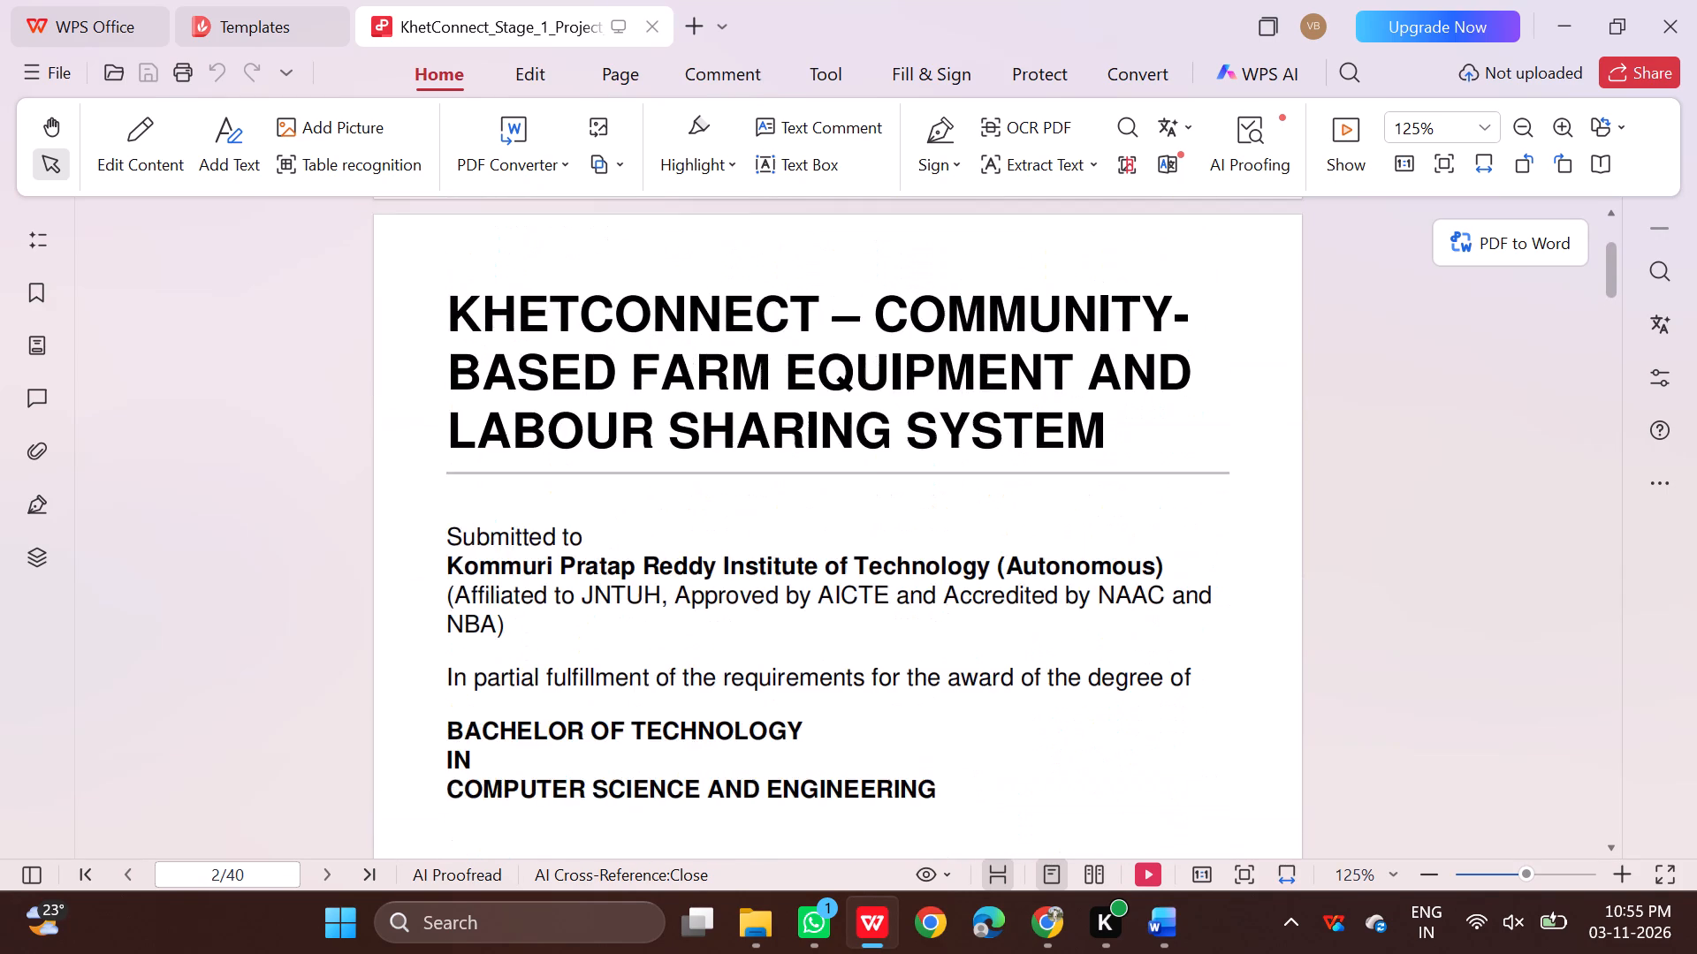
{"action": "scroll", "coordinate": [833, 590], "scroll_direction": "down", "scroll_amount": 8}
{"action": "scroll", "coordinate": [833, 588], "scroll_direction": "up", "scroll_amount": 7}
{"action": "scroll", "coordinate": [833, 586], "scroll_direction": "down", "scroll_amount": 1}
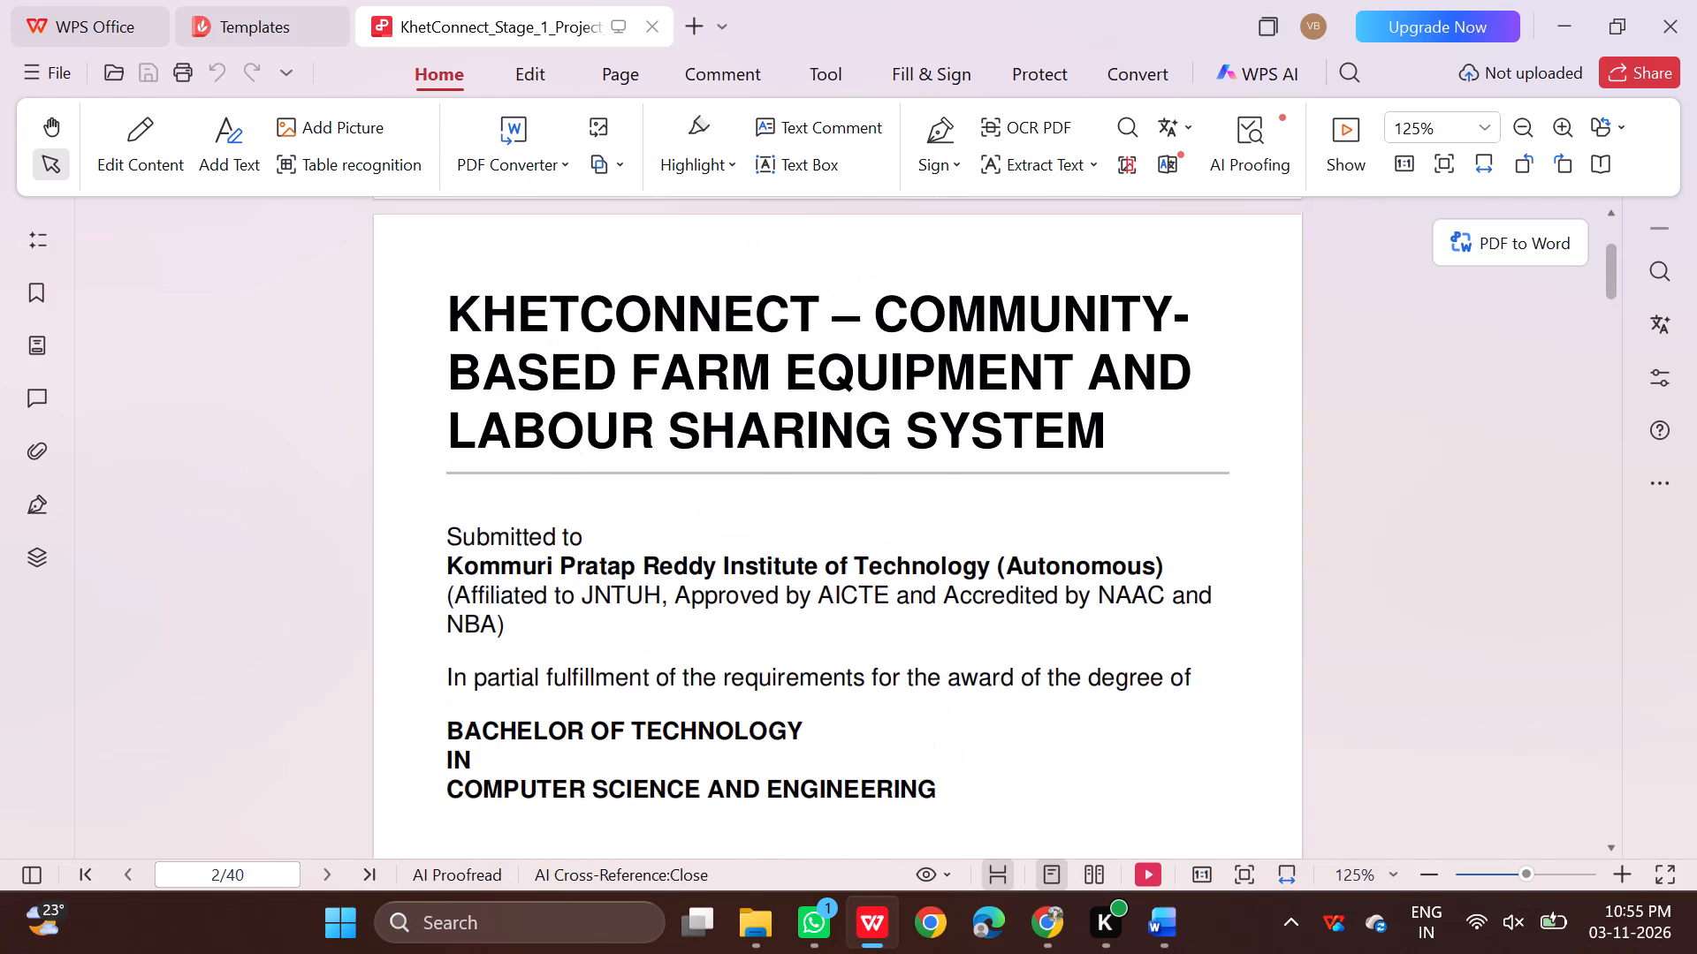
{"action": "scroll", "coordinate": [833, 586], "scroll_direction": "down", "scroll_amount": 15}
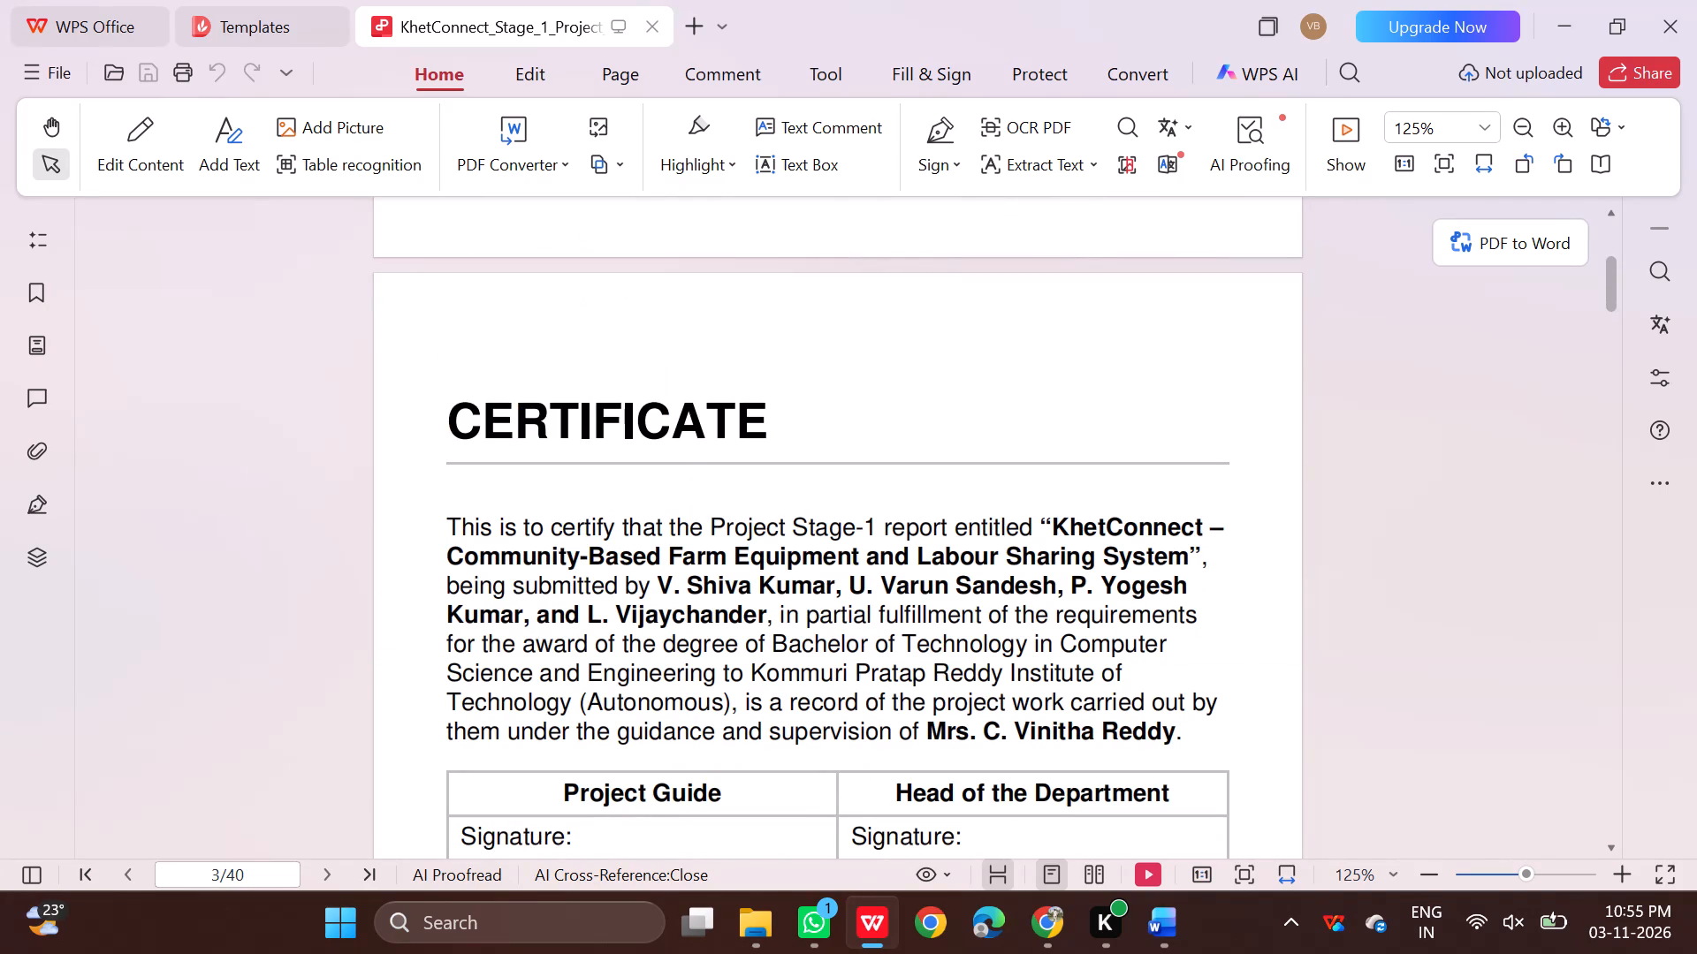
{"action": "left_click_drag", "start_coordinate": [1054, 534], "coordinate": [1099, 538]}
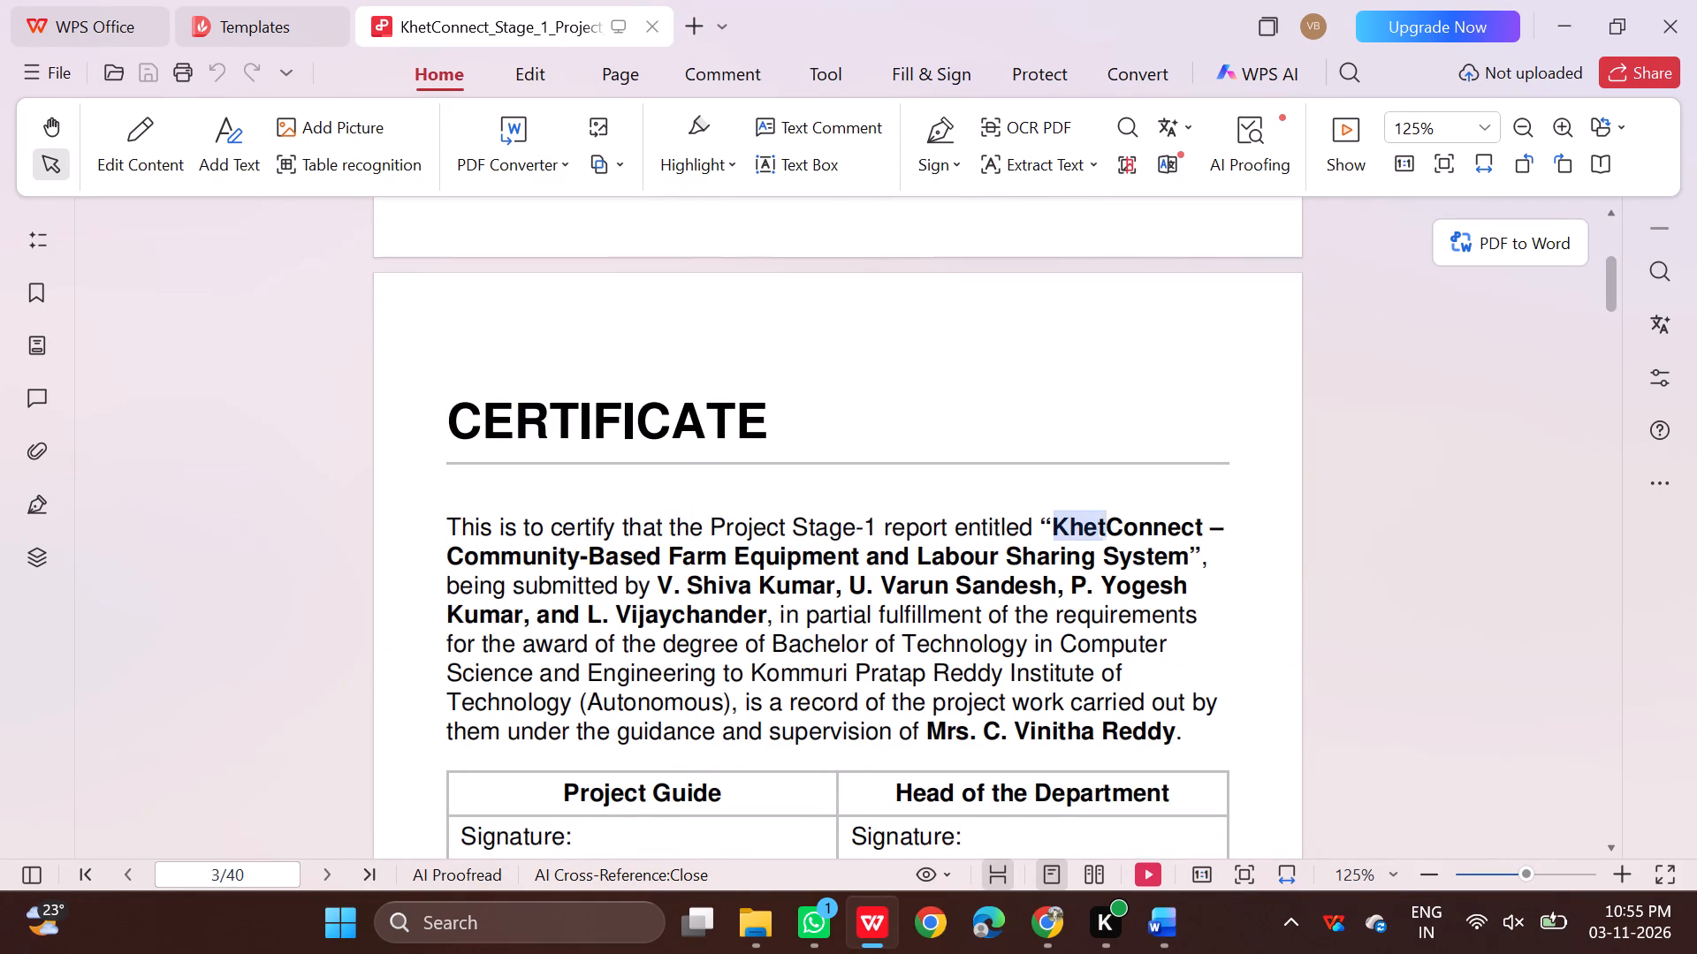
{"action": "left_click_drag", "start_coordinate": [1099, 538], "coordinate": [1180, 554]}
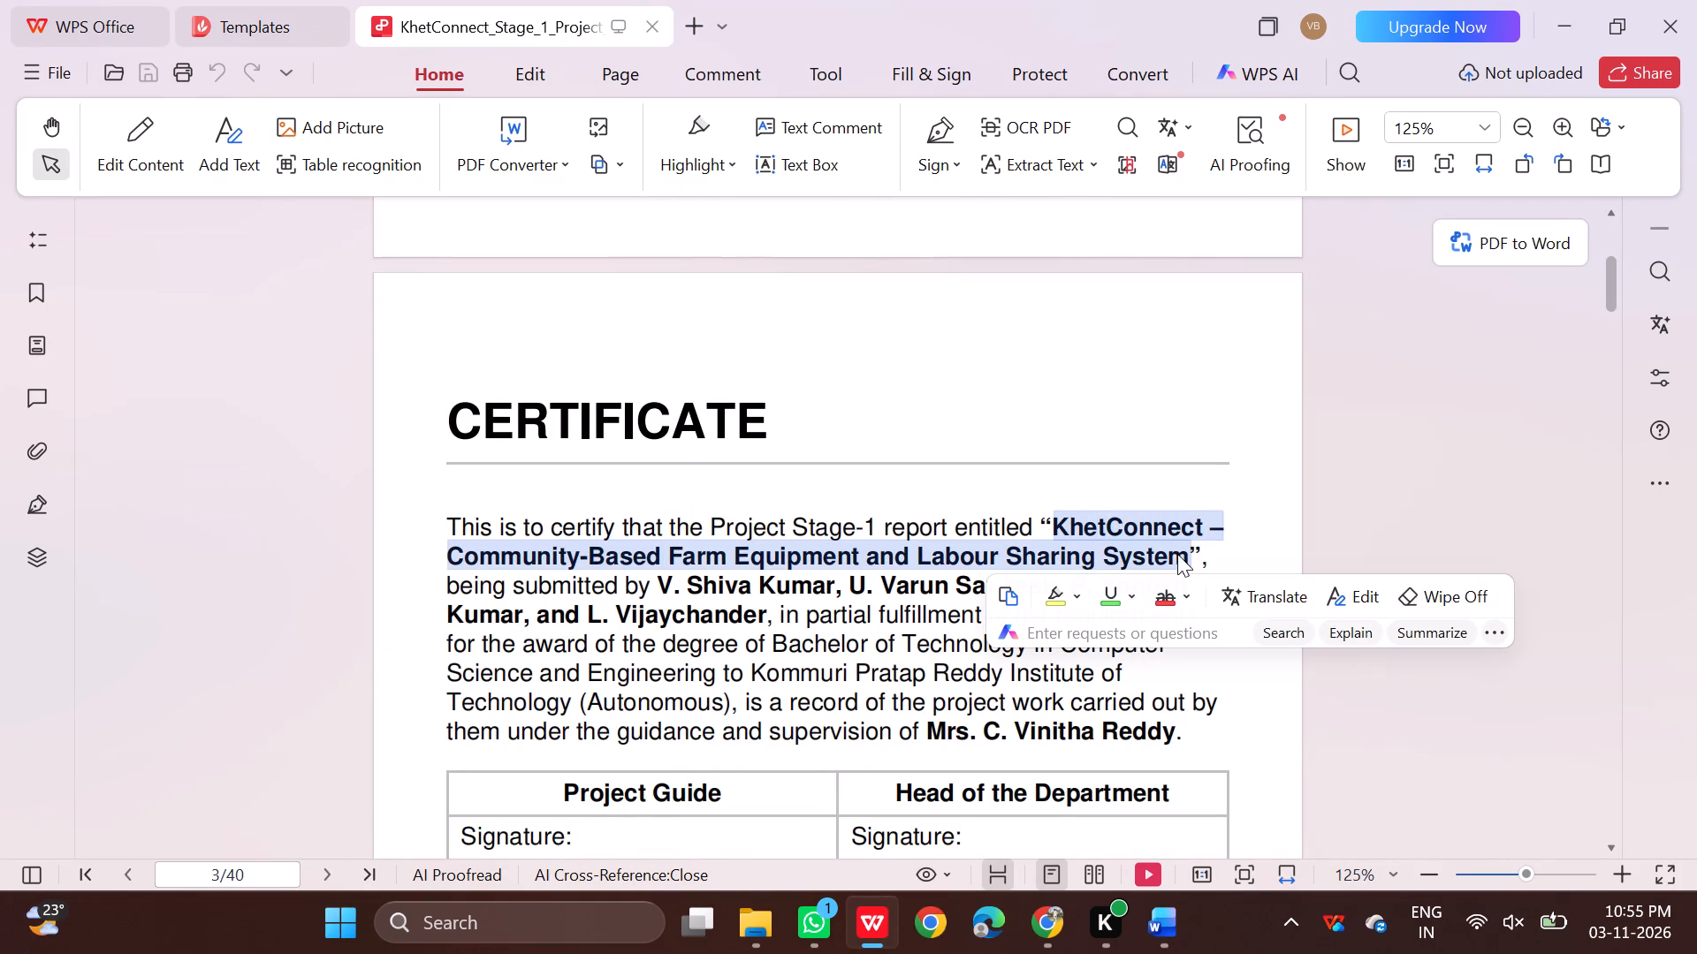
{"action": "key", "text": "ctrl+c"}
Back in the Word report, replace the header text "PROJECT SATGE-1 TITLE" with the copied KhetConnect project title.
{"action": "left_click", "coordinate": [1161, 912]}
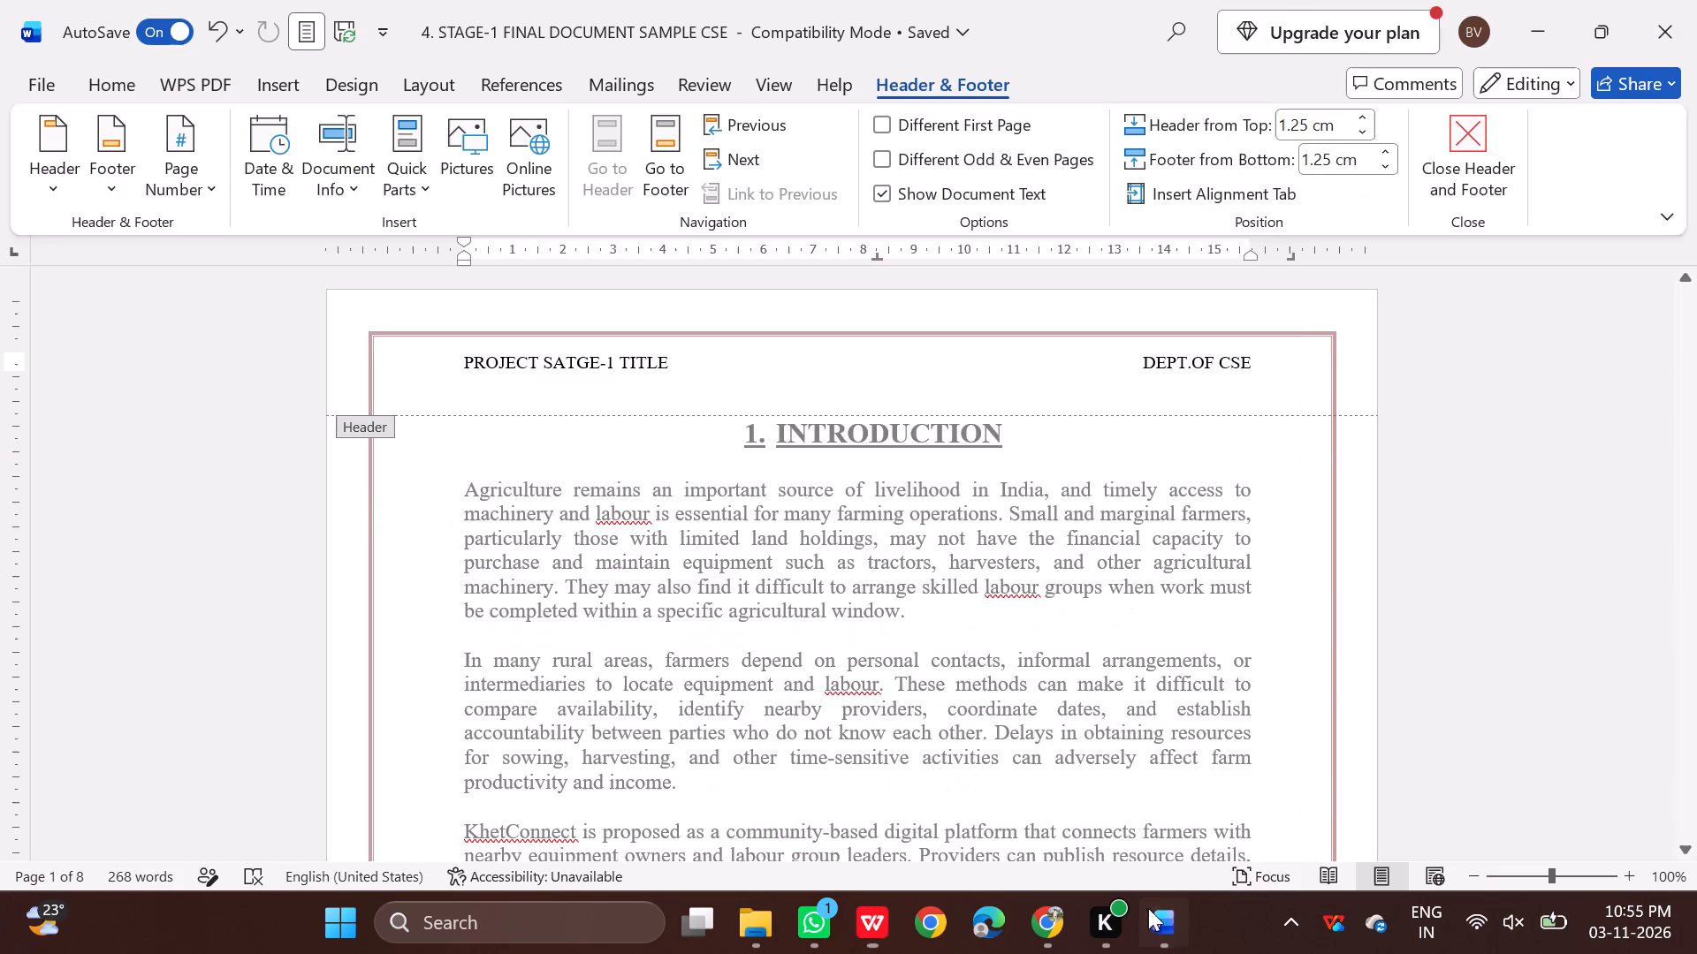
{"action": "left_click", "coordinate": [664, 359]}
{"action": "key", "text": "BackSpace"}
{"action": "key", "text": "BackSpace"}
{"action": "key", "text": "BackSpace"}
{"action": "key", "text": "BackSpace"}
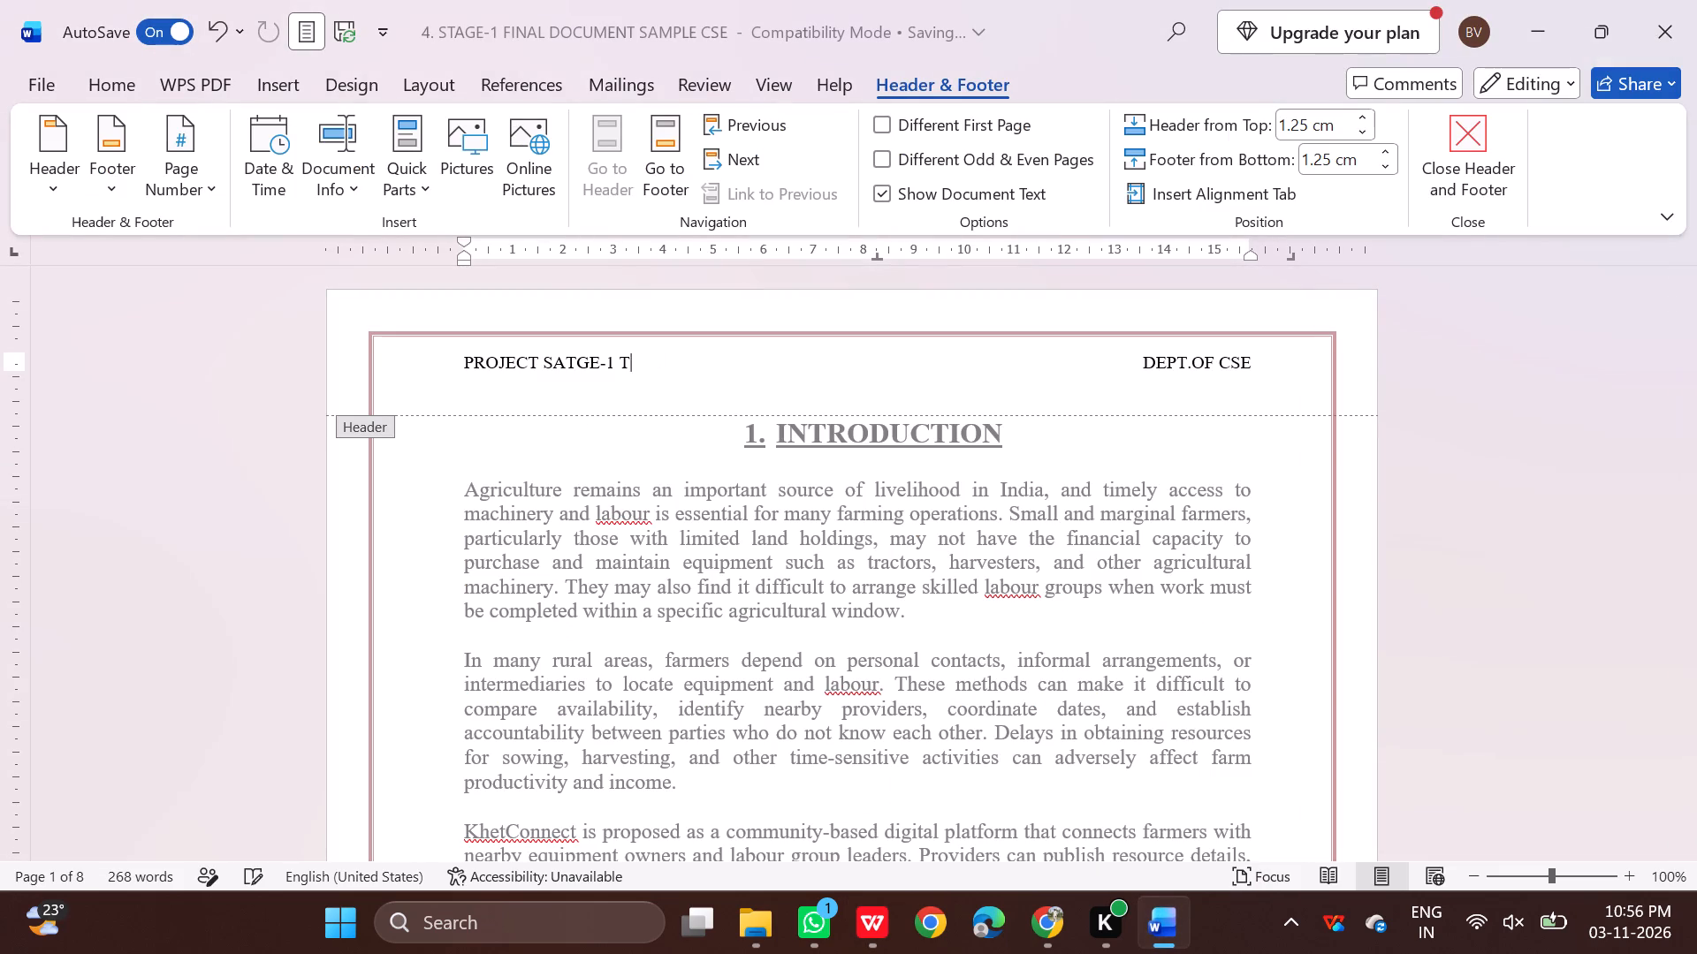
{"action": "key", "text": "BackSpace"}
{"action": "key", "text": "BackSpace"}
{"action": "key", "text": "BackSpace"}
{"action": "key", "text": "BackSpace"}
{"action": "key", "text": "BackSpace"}
{"action": "key", "text": "BackSpace"}
{"action": "key", "text": "BackSpace"}
{"action": "key", "text": "BackSpace"}
{"action": "key", "text": "BackSpace"}
{"action": "key", "text": "BackSpace"}
{"action": "key", "text": "BackSpace"}
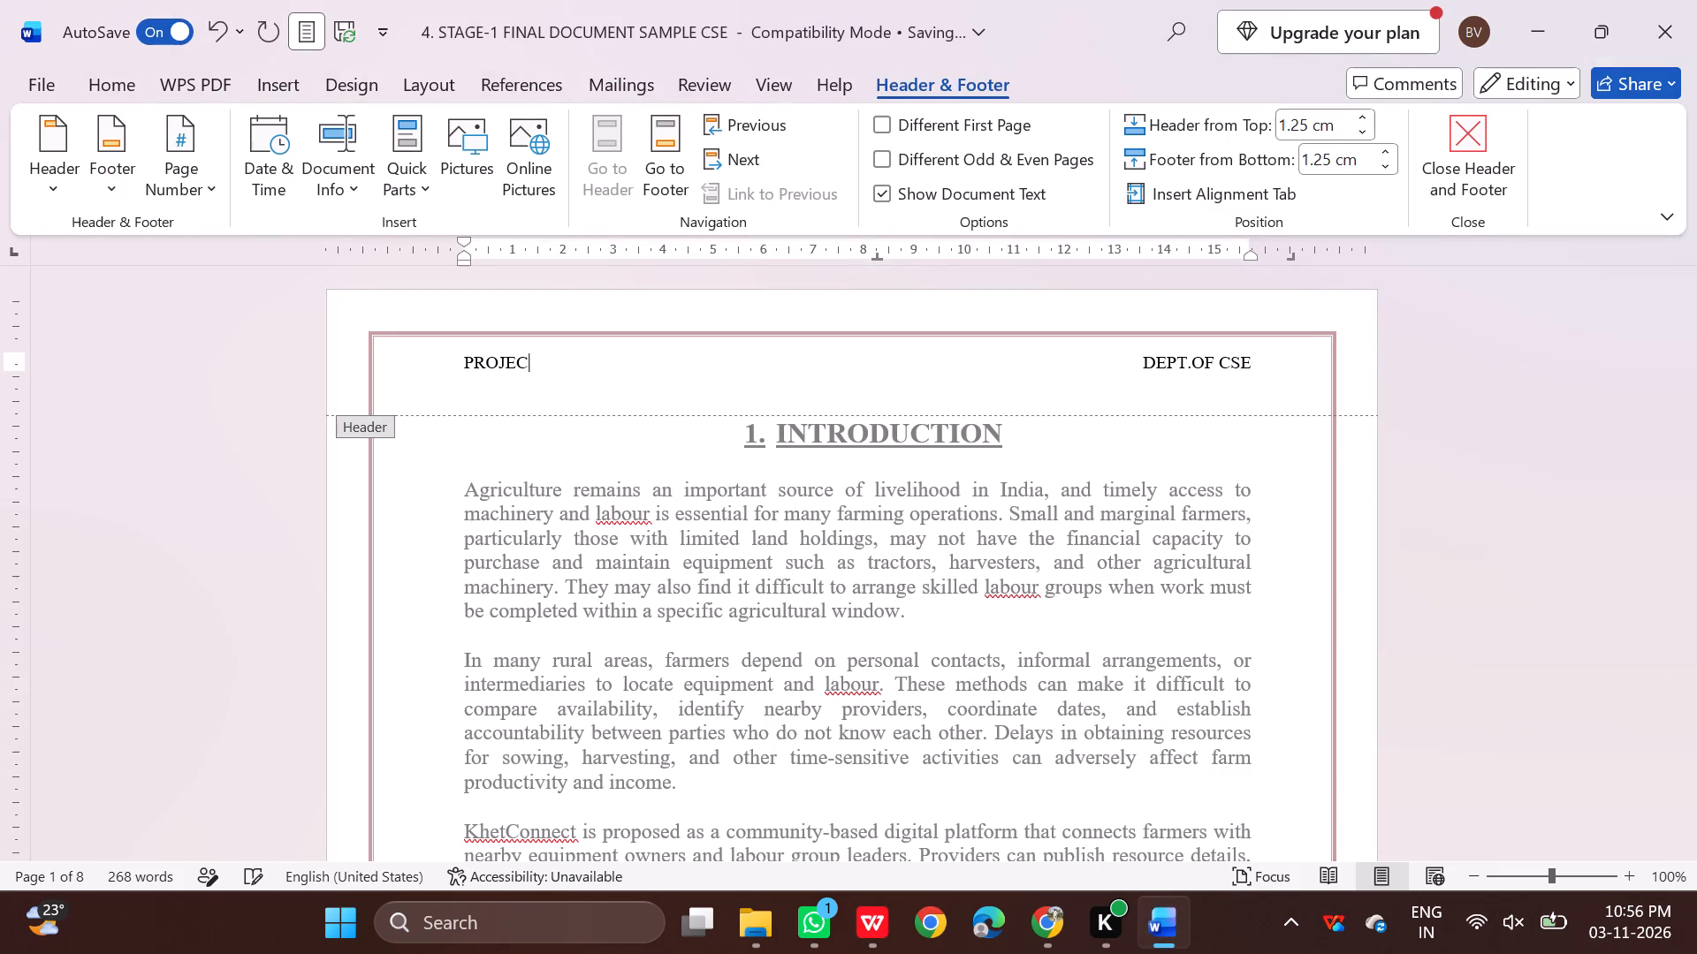
{"action": "key", "text": "BackSpace"}
{"action": "key", "text": "BackSpace"}
{"action": "key", "text": "BackSpace"}
{"action": "key", "text": "BackSpace"}
{"action": "key", "text": "BackSpace"}
{"action": "key", "text": "BackSpace"}
{"action": "key", "text": "ctrl+z"}
{"action": "key", "text": "ctrl+z"}
{"action": "left_click", "coordinate": [481, 363]}
{"action": "left_click_drag", "start_coordinate": [483, 361], "coordinate": [460, 360]}
{"action": "left_click", "coordinate": [534, 347]}
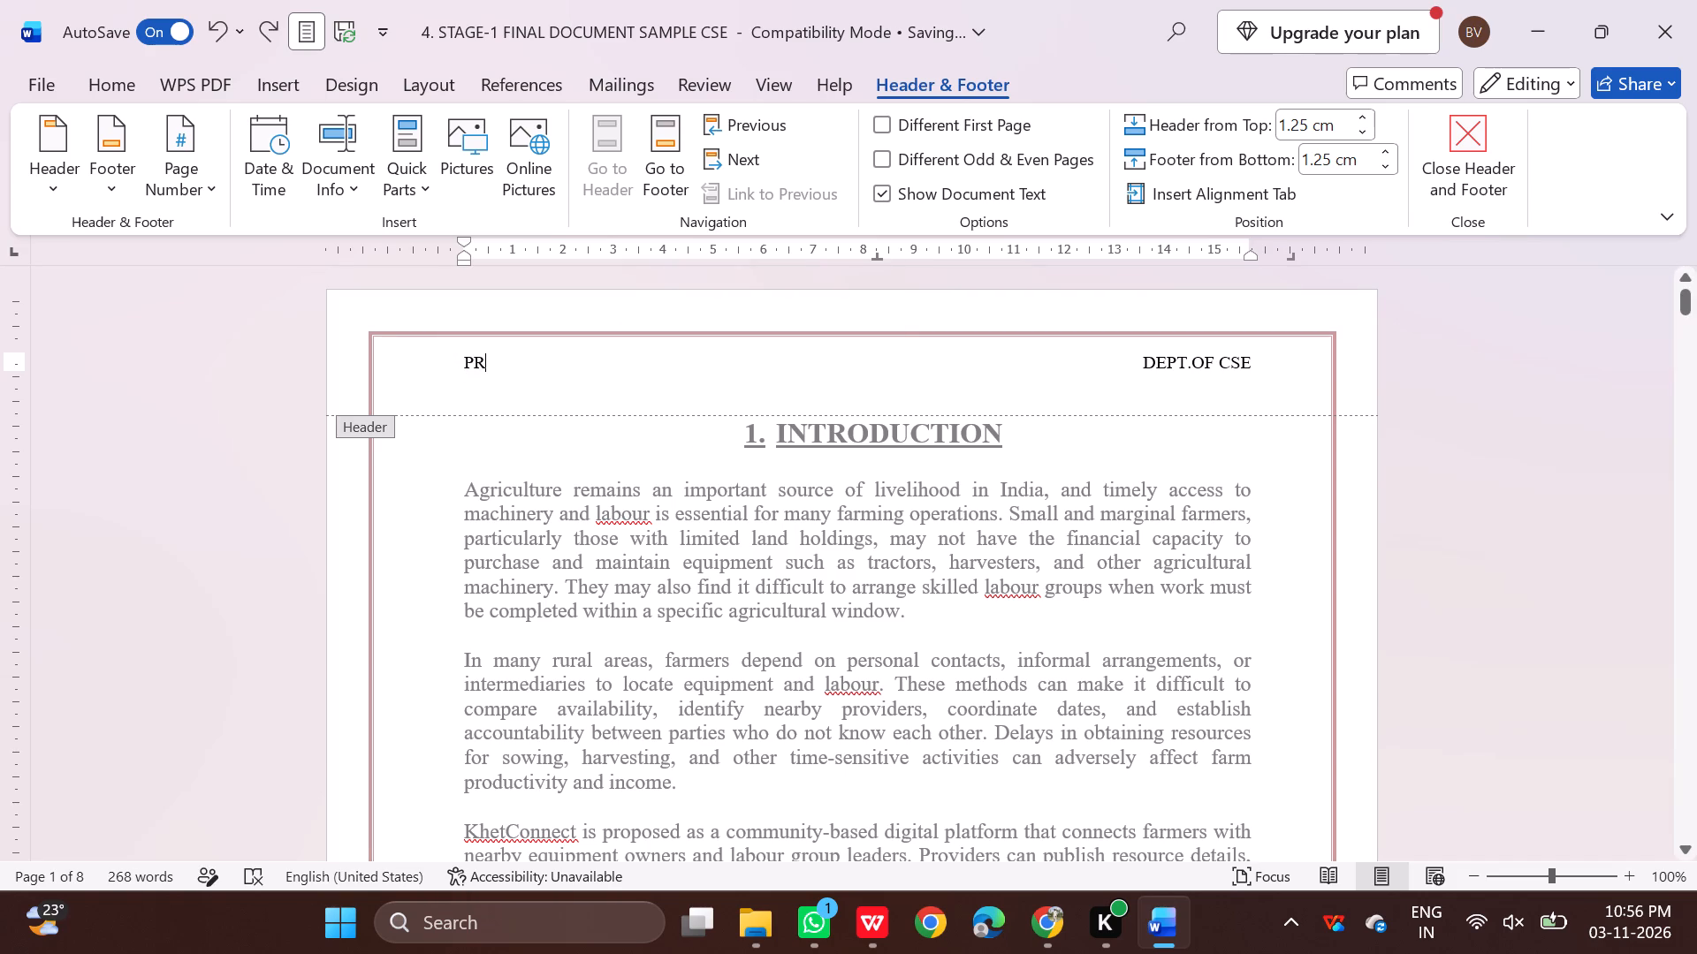
{"action": "key", "text": "BackSpace"}
{"action": "key", "text": "BackSpace"}
{"action": "key", "text": "ctrl+v"}
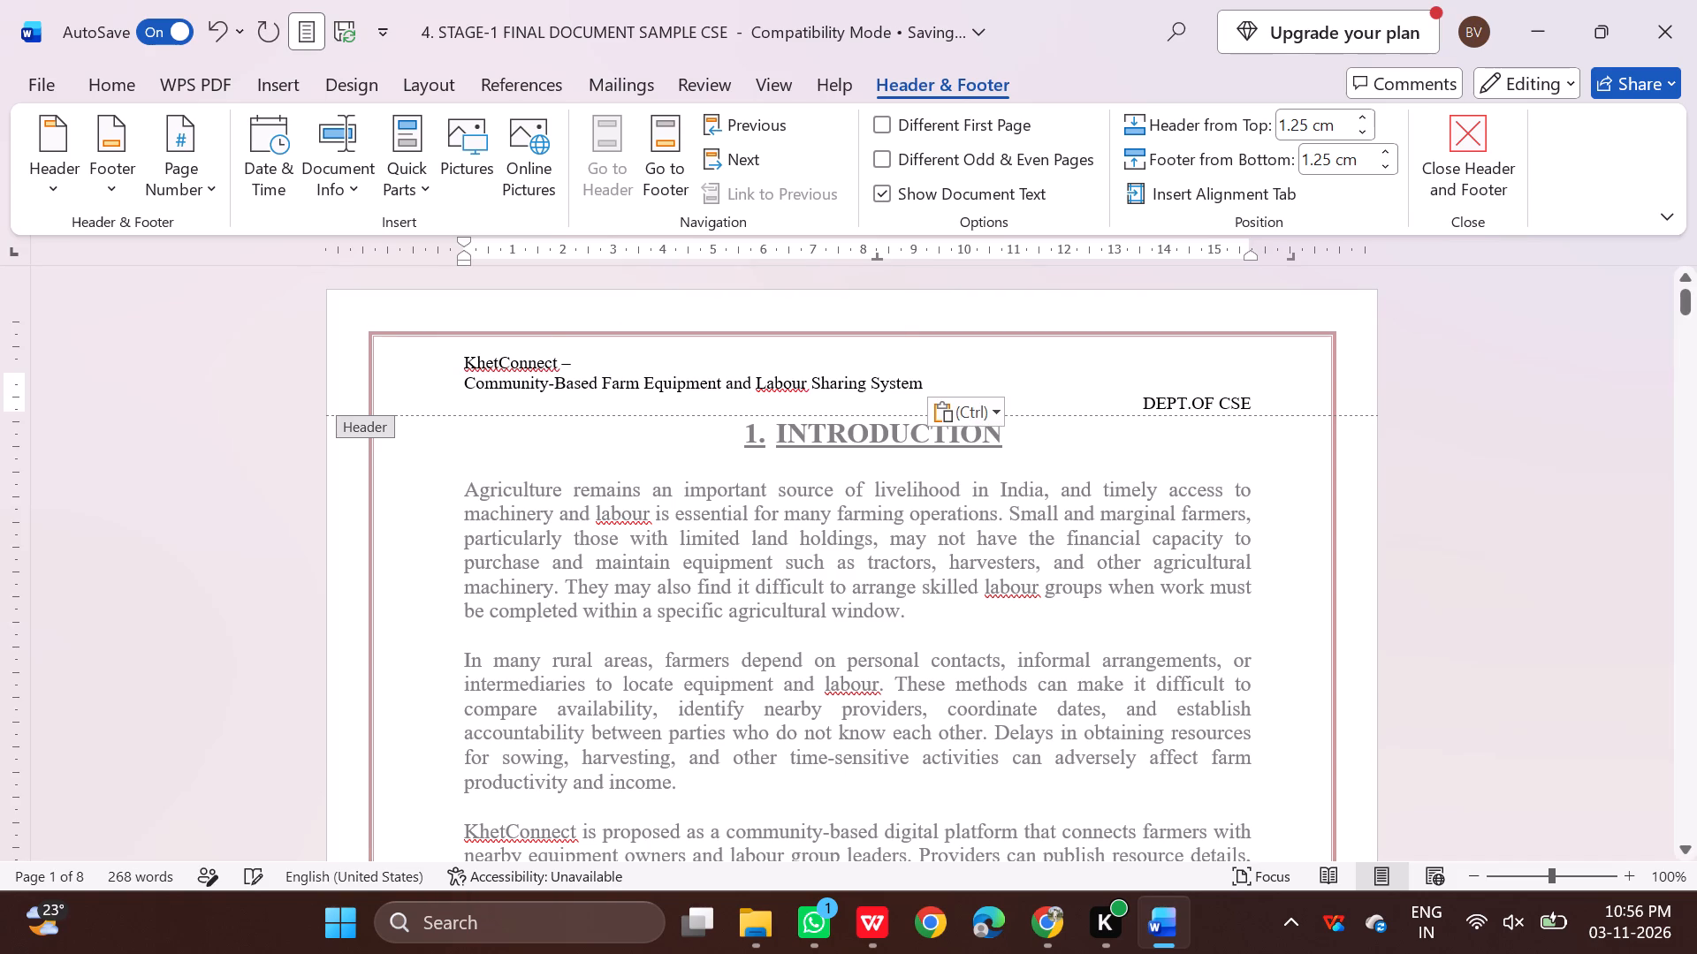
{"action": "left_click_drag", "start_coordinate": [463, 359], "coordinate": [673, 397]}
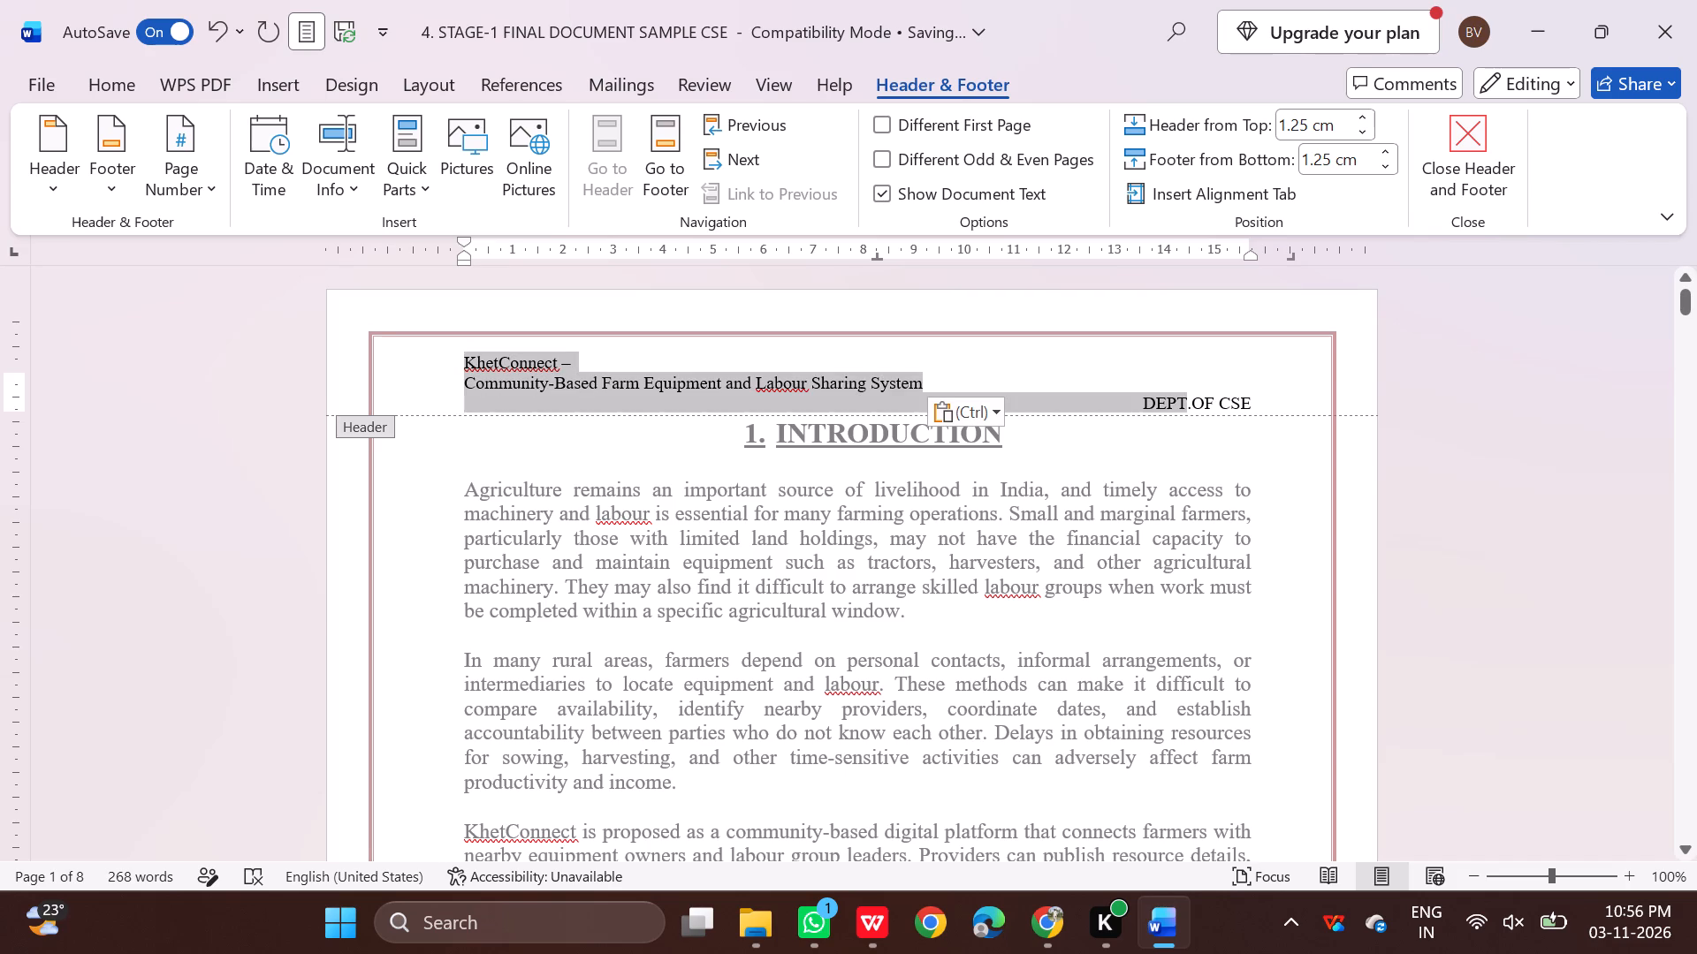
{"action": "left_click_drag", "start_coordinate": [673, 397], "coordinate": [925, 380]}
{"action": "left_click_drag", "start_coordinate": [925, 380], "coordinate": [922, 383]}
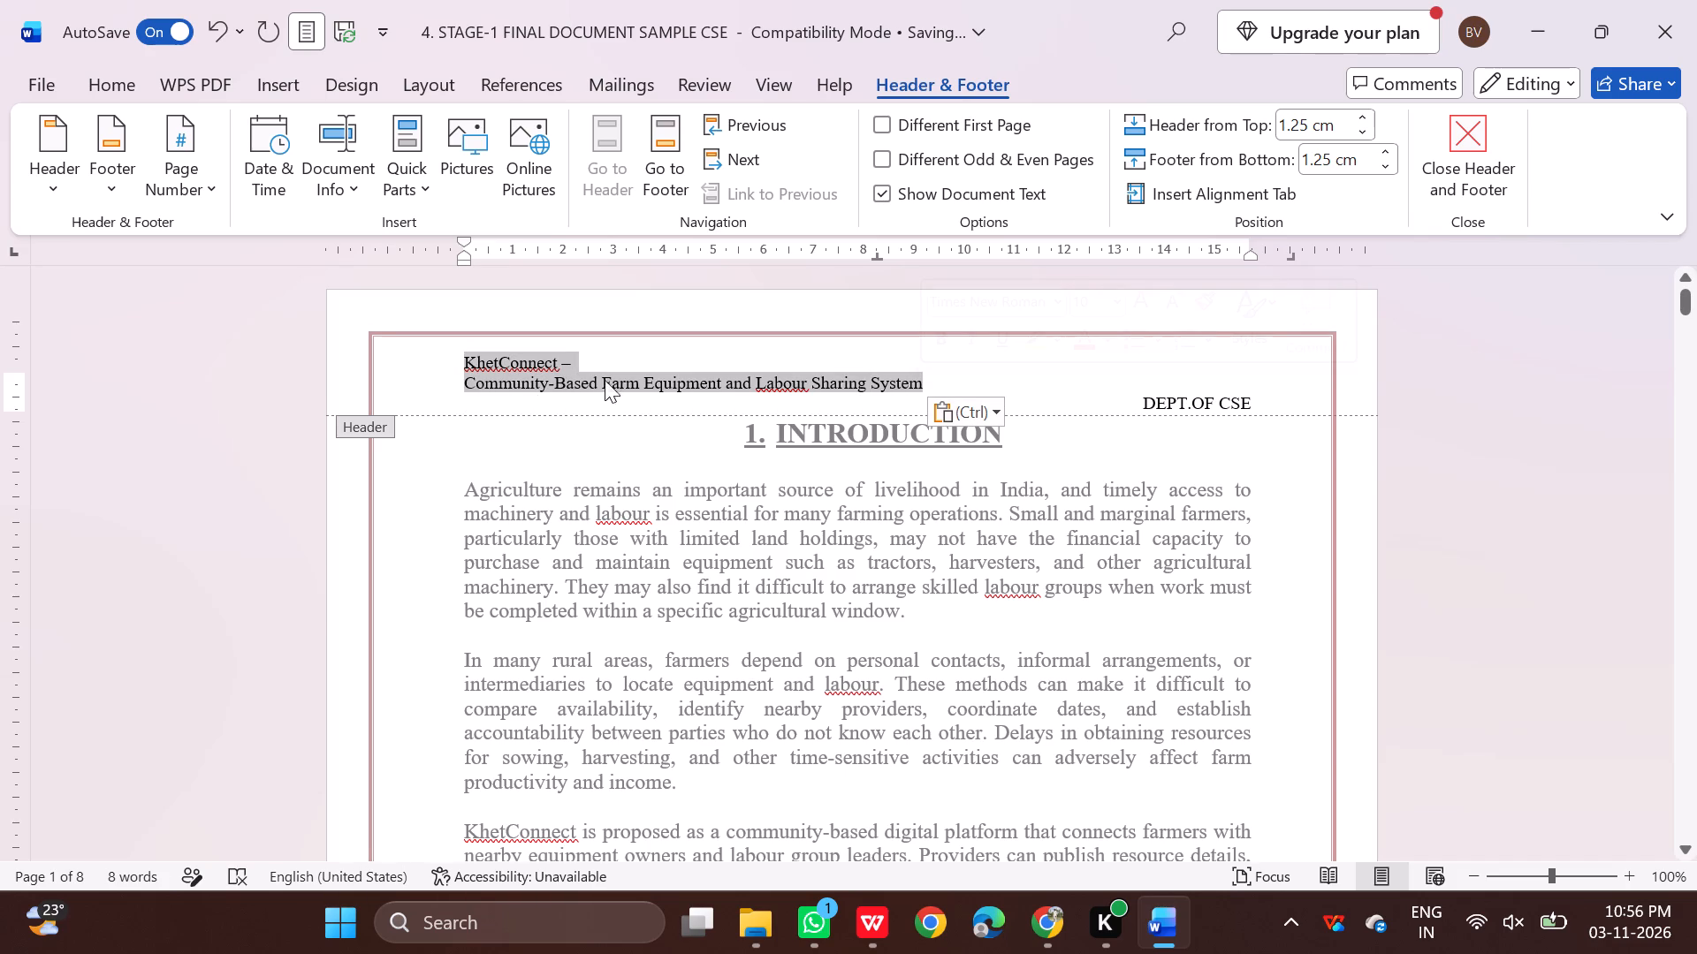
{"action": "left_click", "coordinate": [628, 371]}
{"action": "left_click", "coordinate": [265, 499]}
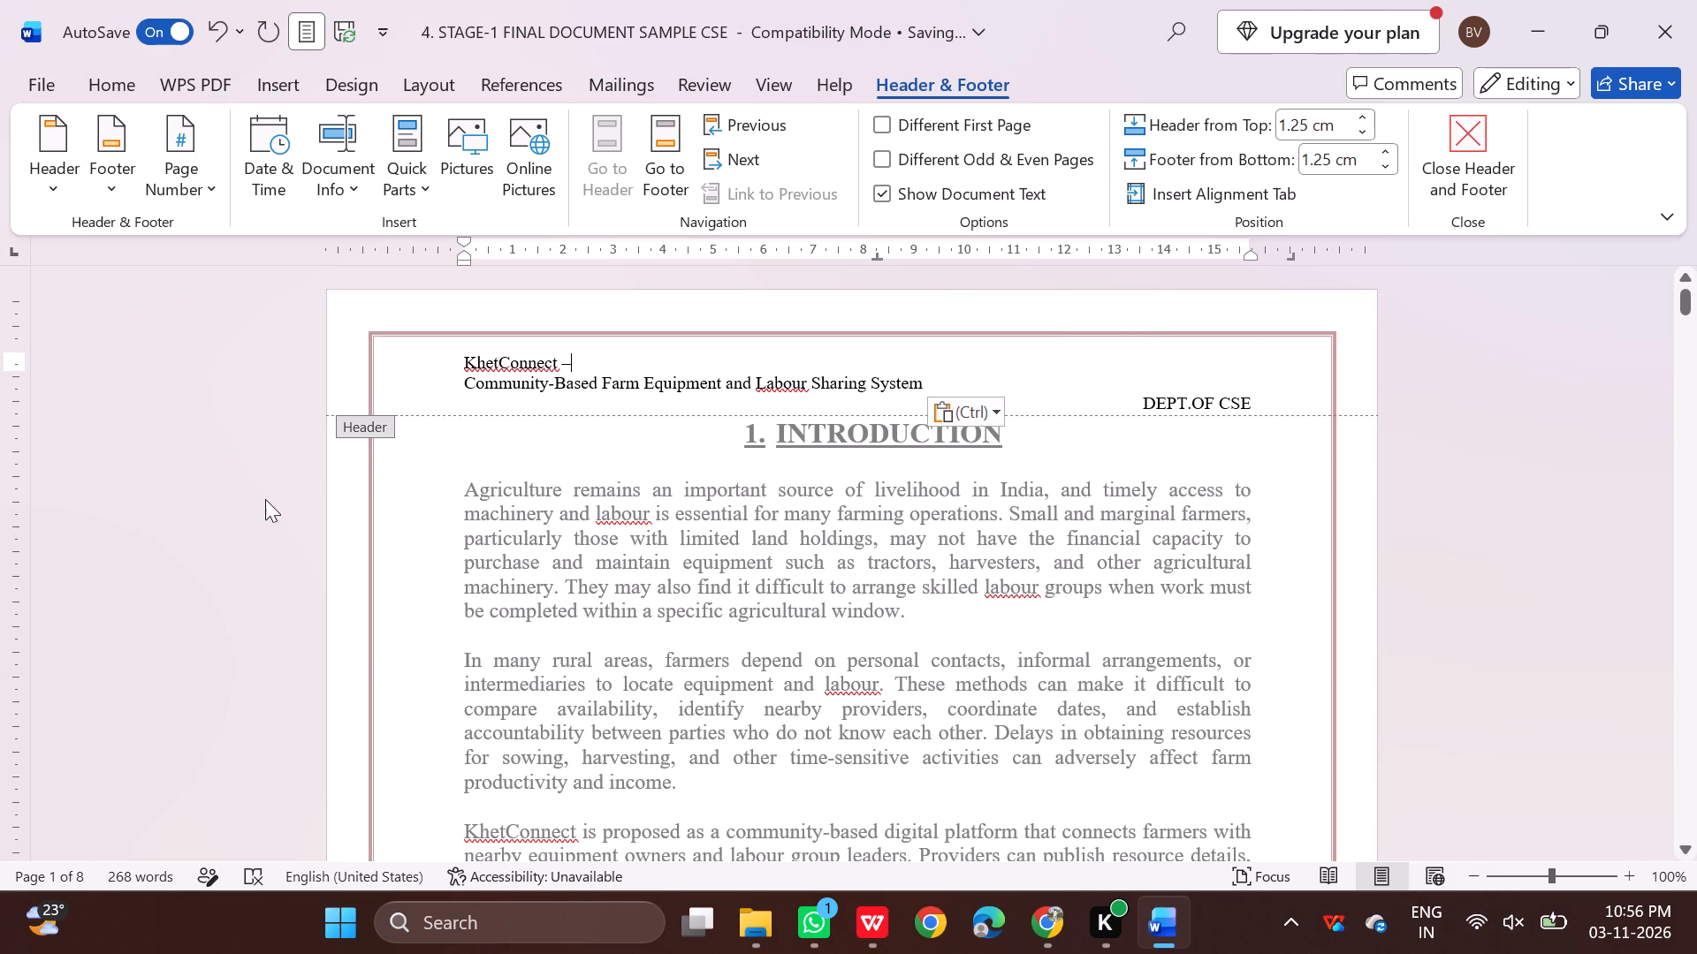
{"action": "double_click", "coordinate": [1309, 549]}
Apply the Merge Formatting paste option to the project title pasted into the header.
{"action": "left_click", "coordinate": [1030, 510]}
{"action": "left_click", "coordinate": [984, 390]}
{"action": "left_click", "coordinate": [985, 415]}
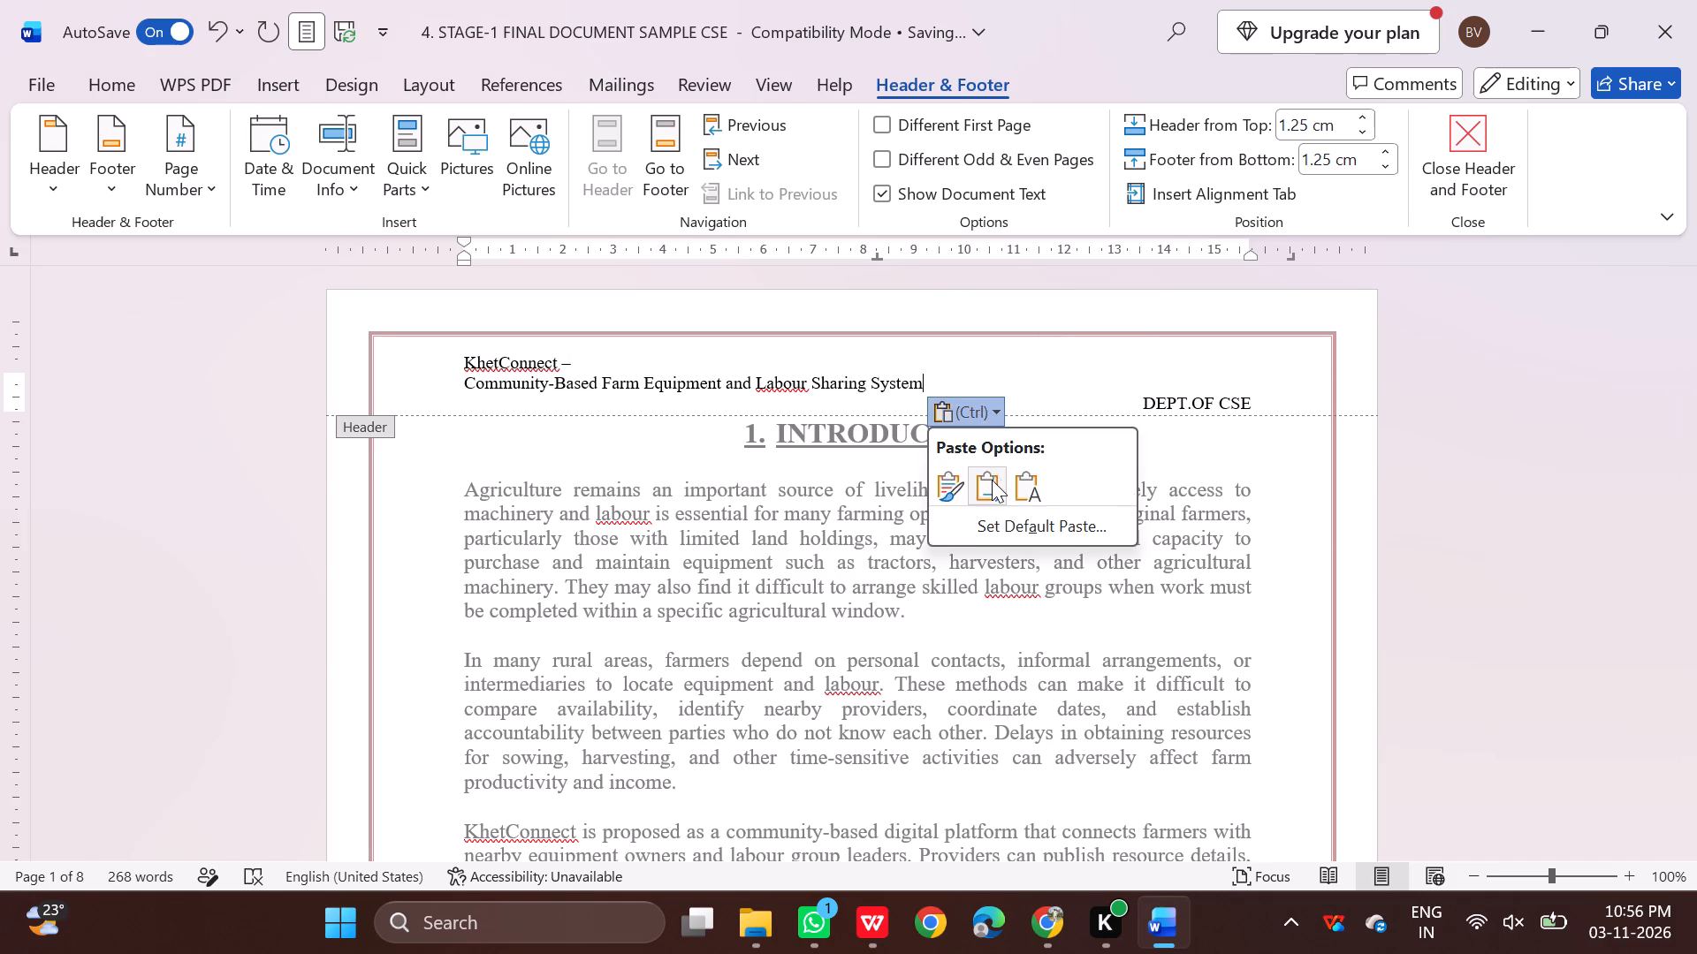
{"action": "left_click", "coordinate": [992, 480]}
{"action": "left_click", "coordinate": [1077, 427]}
Leave header editing and return to the document body at the Literature Survey heading.
{"action": "scroll", "coordinate": [1031, 548], "scroll_direction": "down", "scroll_amount": 7}
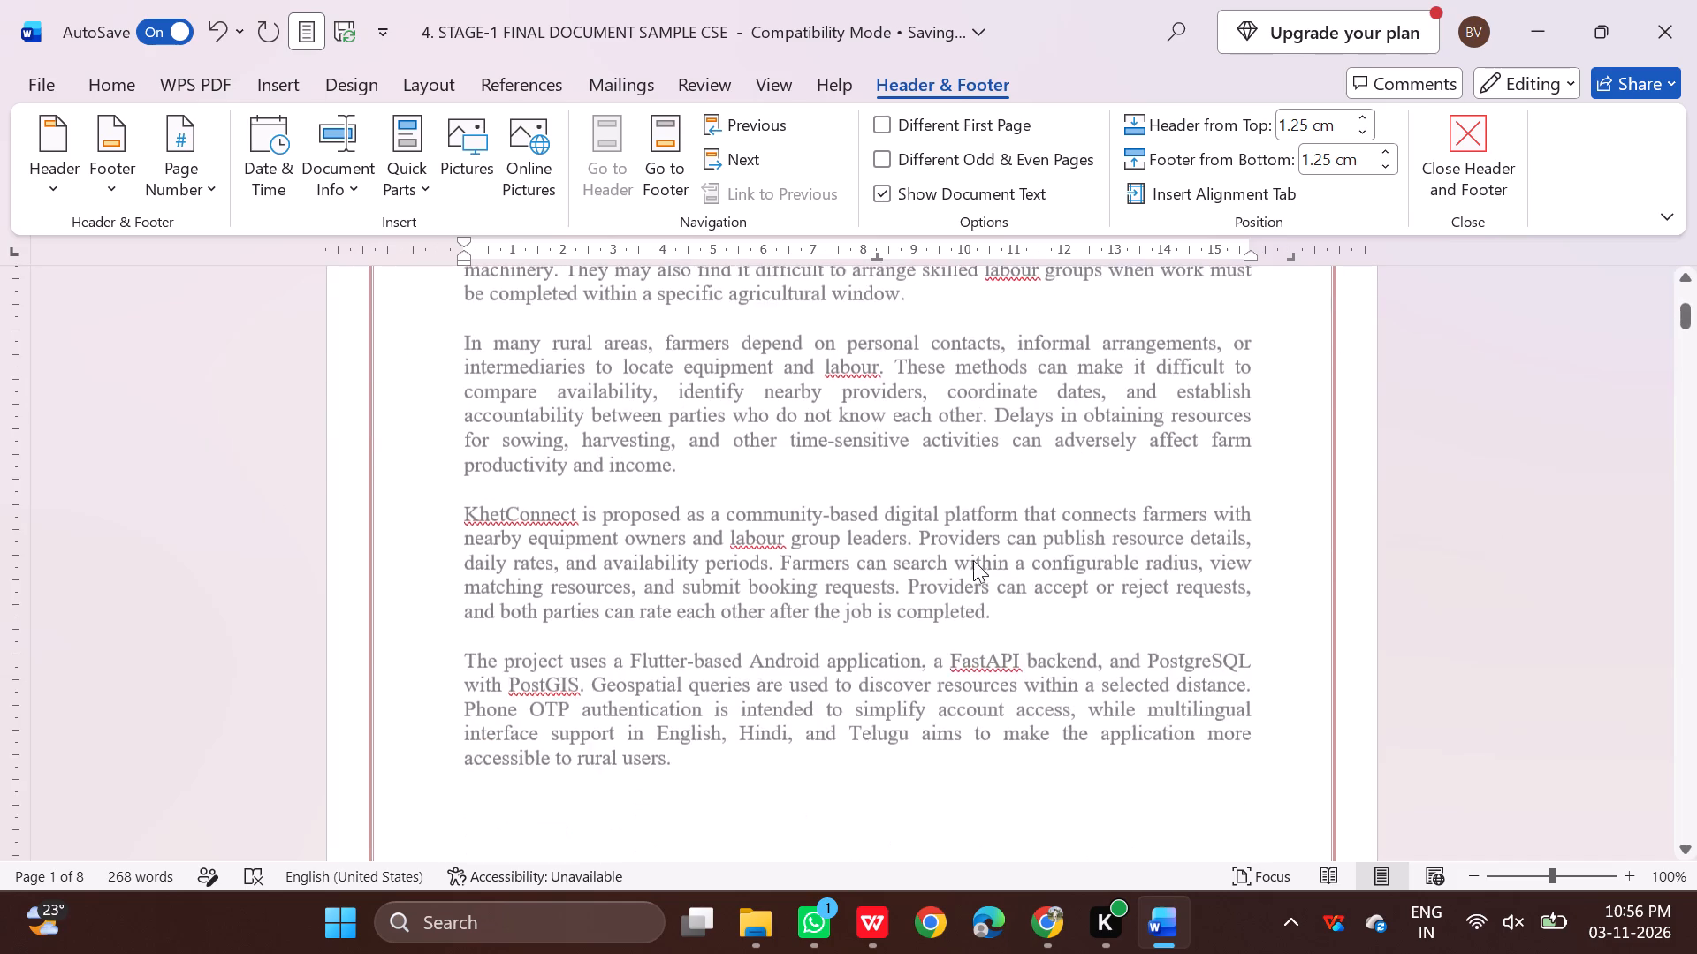
{"action": "scroll", "coordinate": [973, 560], "scroll_direction": "down", "scroll_amount": 3}
{"action": "scroll", "coordinate": [820, 655], "scroll_direction": "down", "scroll_amount": 10}
{"action": "double_click", "coordinate": [833, 685]}
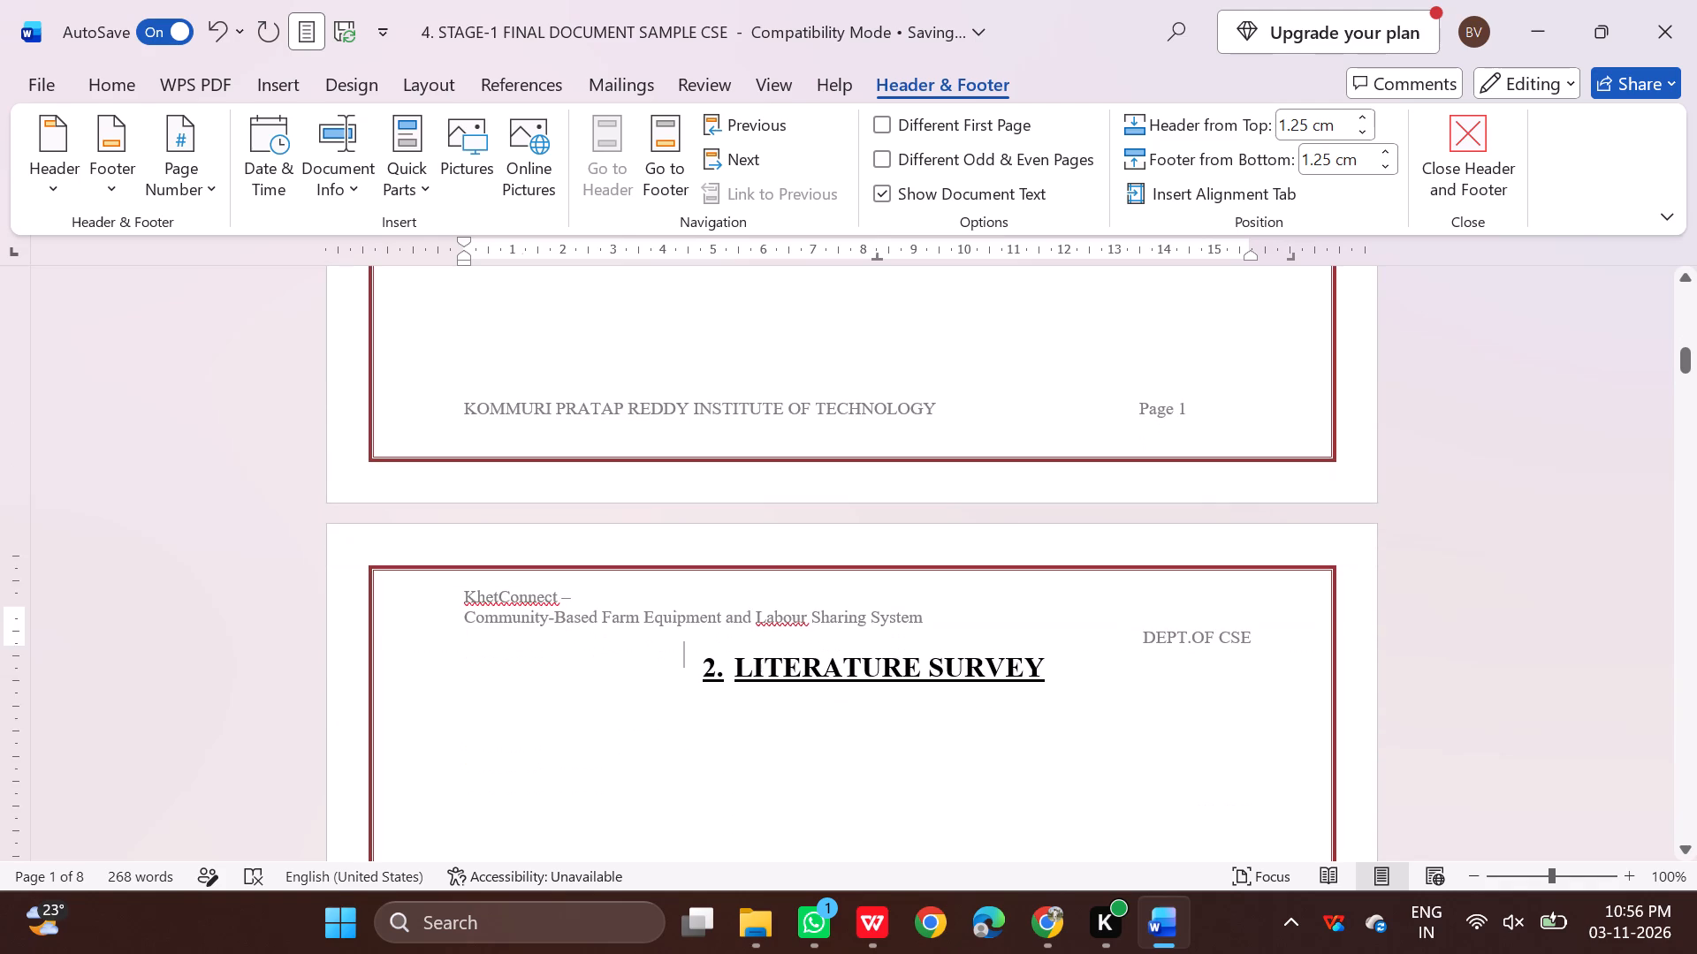
In the page header, rejoin the project title after "KhetConnect –" and break it before "Labour Sharing System" instead.
{"action": "scroll", "coordinate": [712, 496], "scroll_direction": "up", "scroll_amount": 4}
{"action": "scroll", "coordinate": [675, 425], "scroll_direction": "up", "scroll_amount": 15}
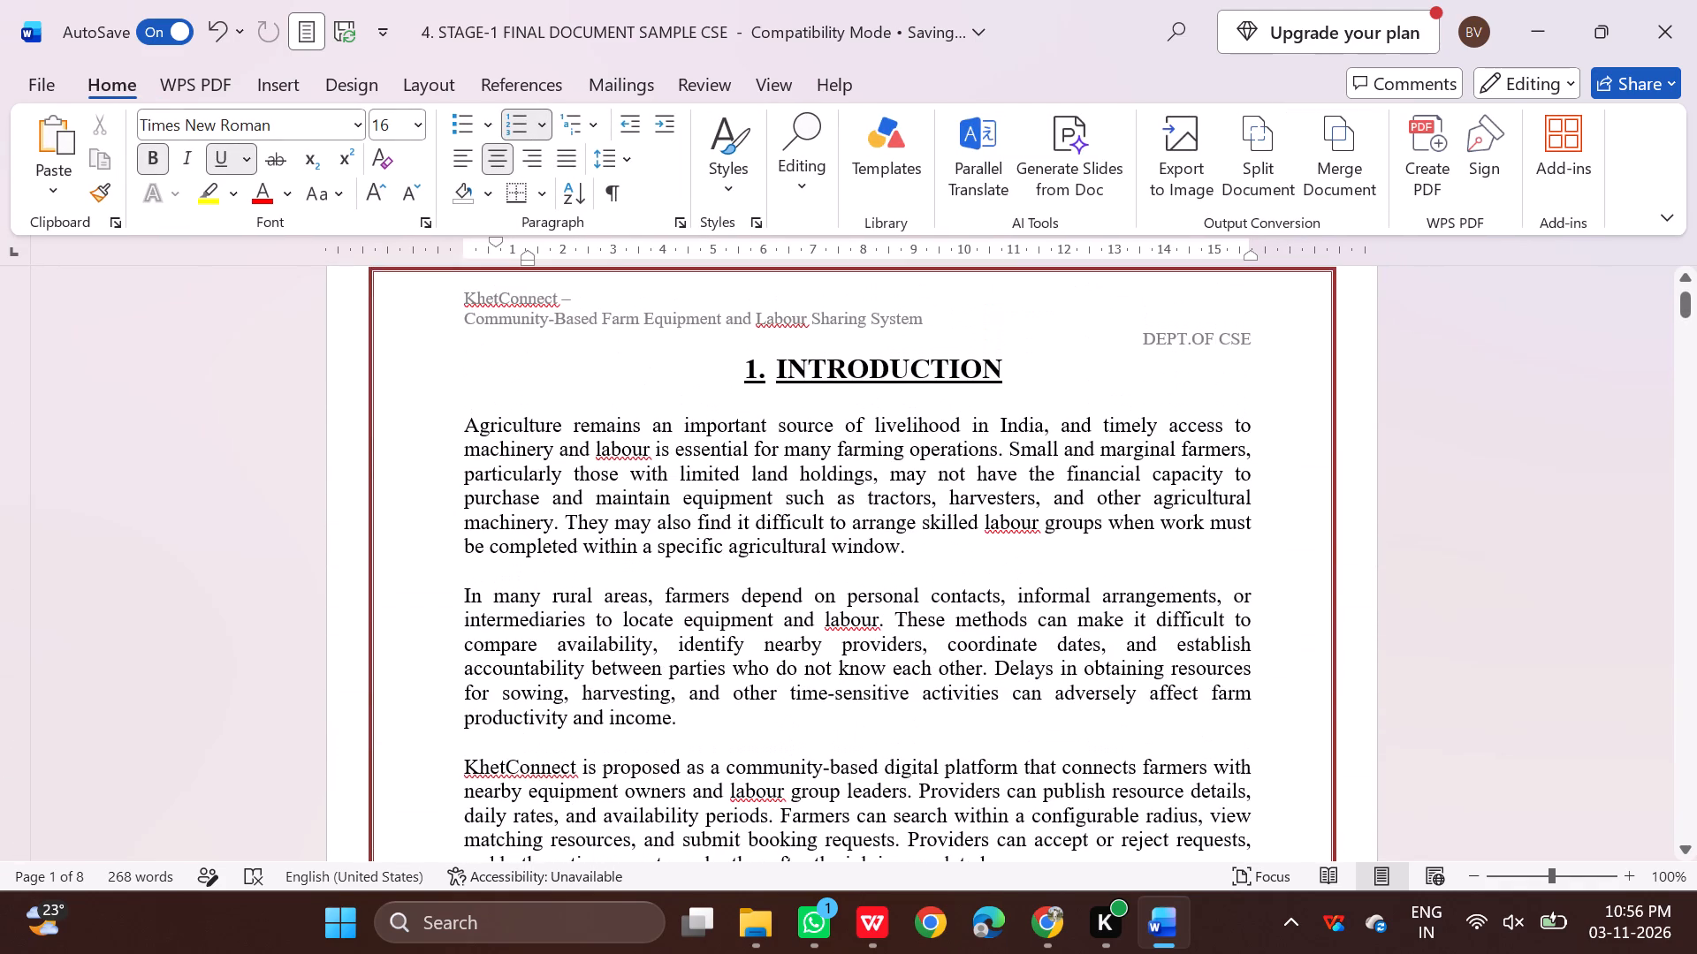
{"action": "double_click", "coordinate": [585, 305]}
{"action": "left_click", "coordinate": [458, 321]}
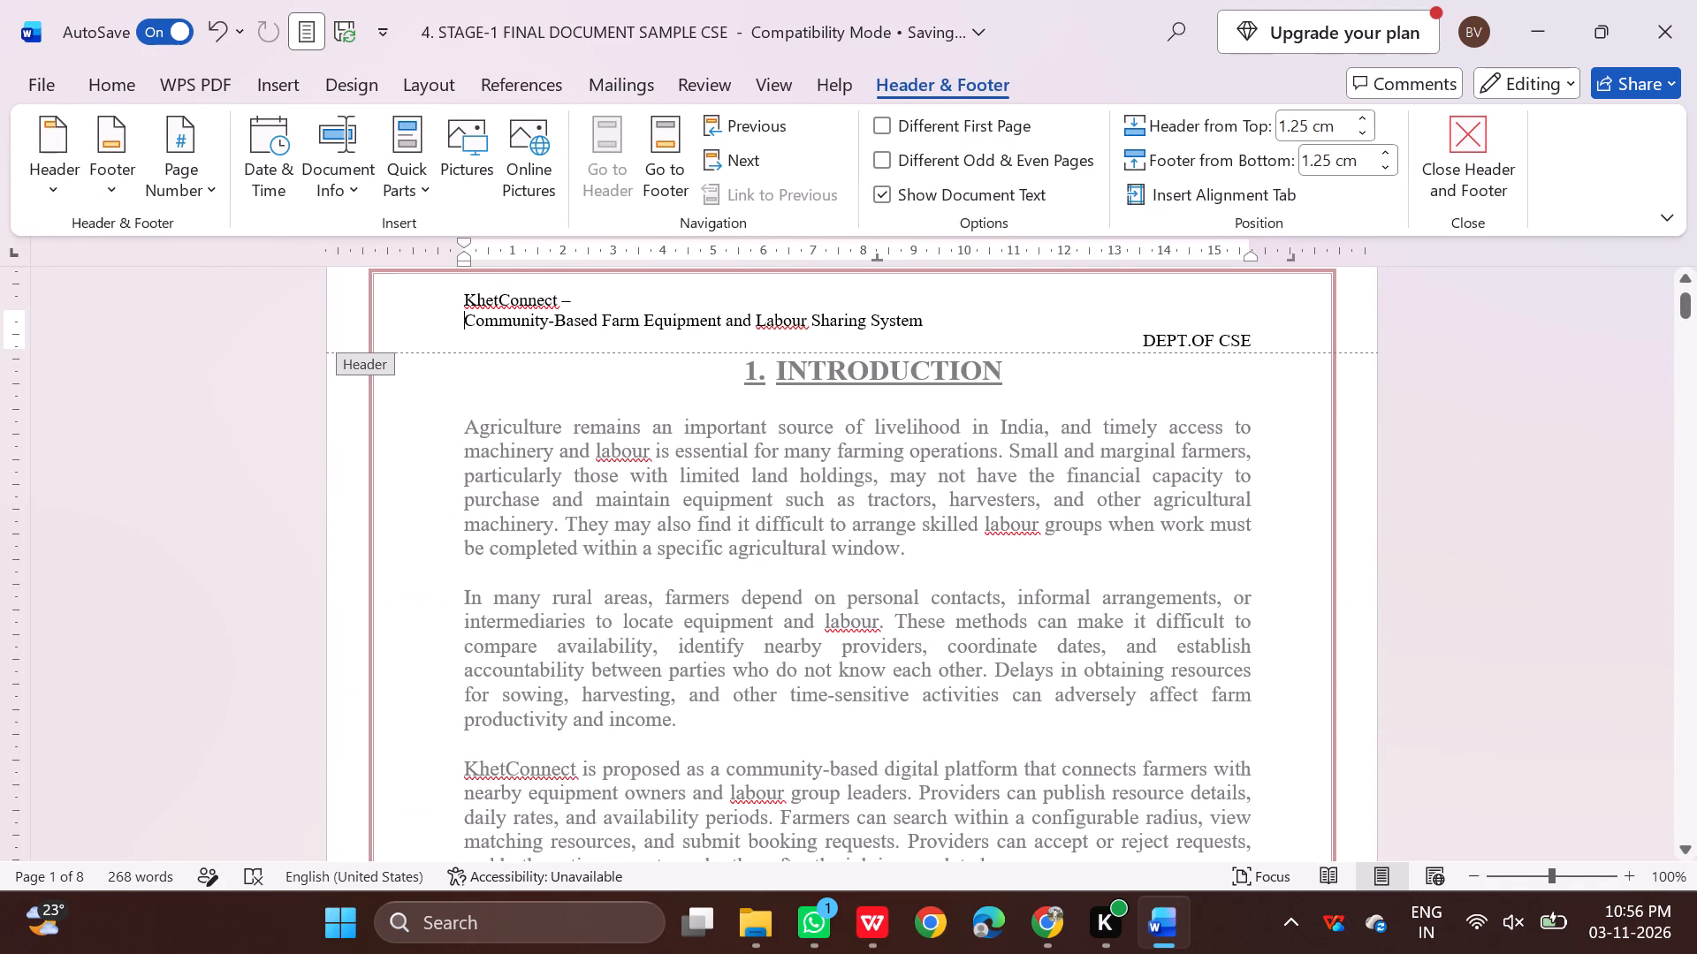
{"action": "key", "text": "BackSpace"}
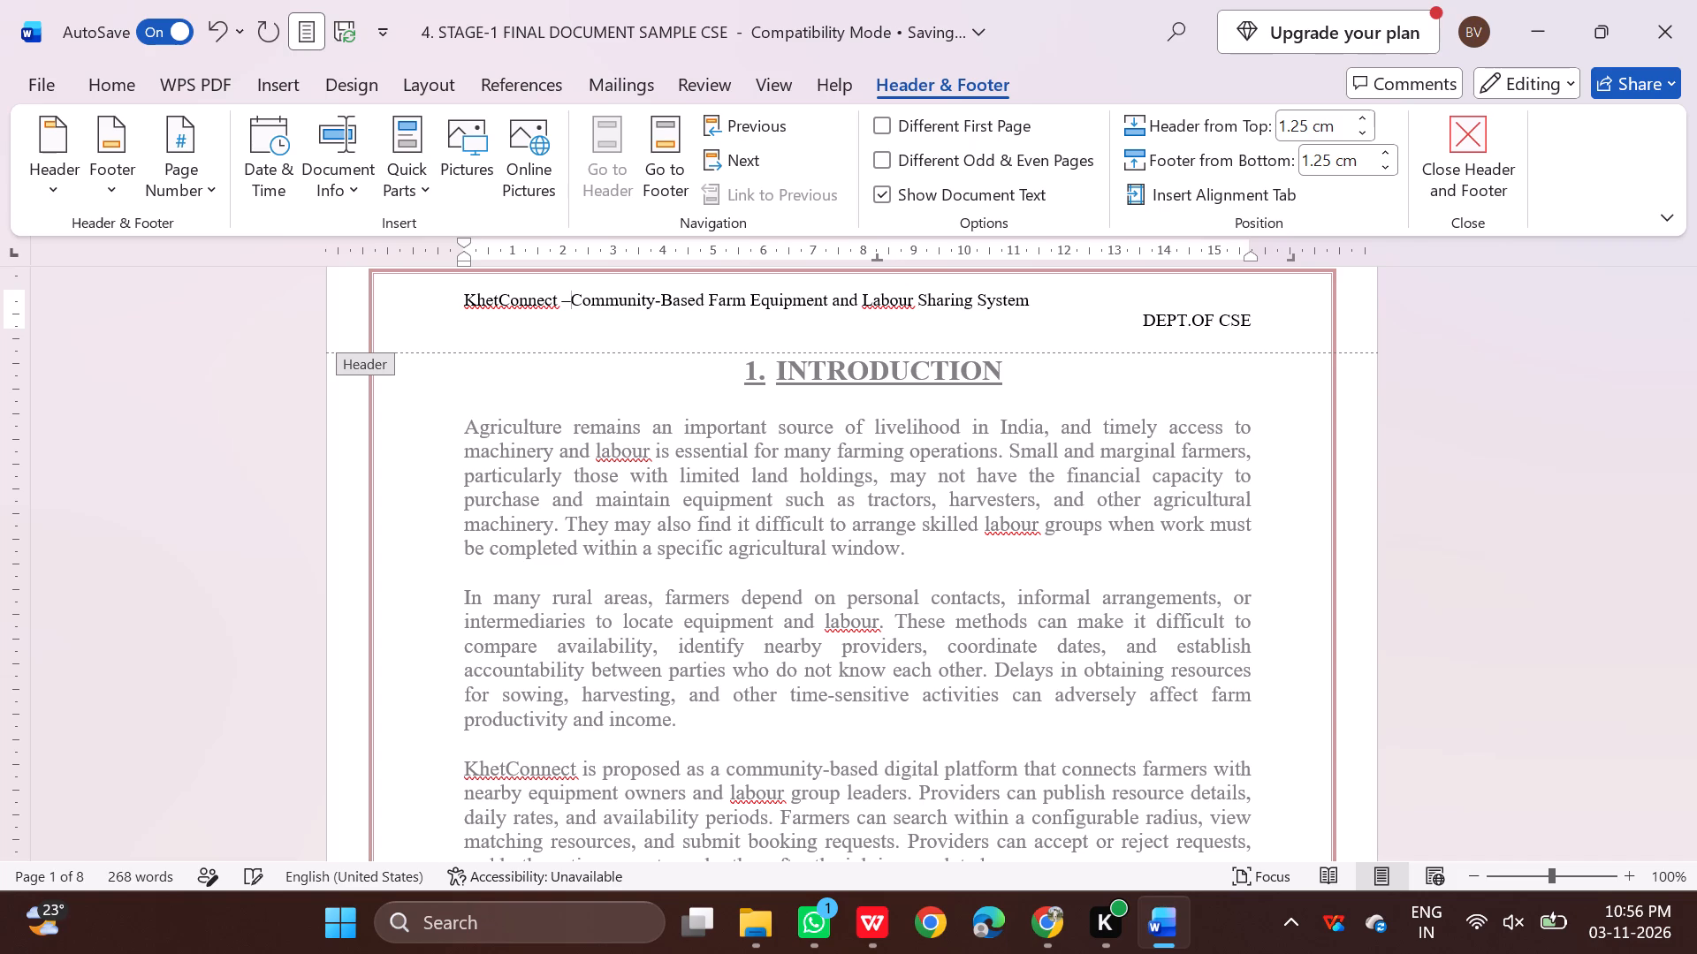
{"action": "left_click", "coordinate": [858, 298]}
{"action": "key", "text": "Return"}
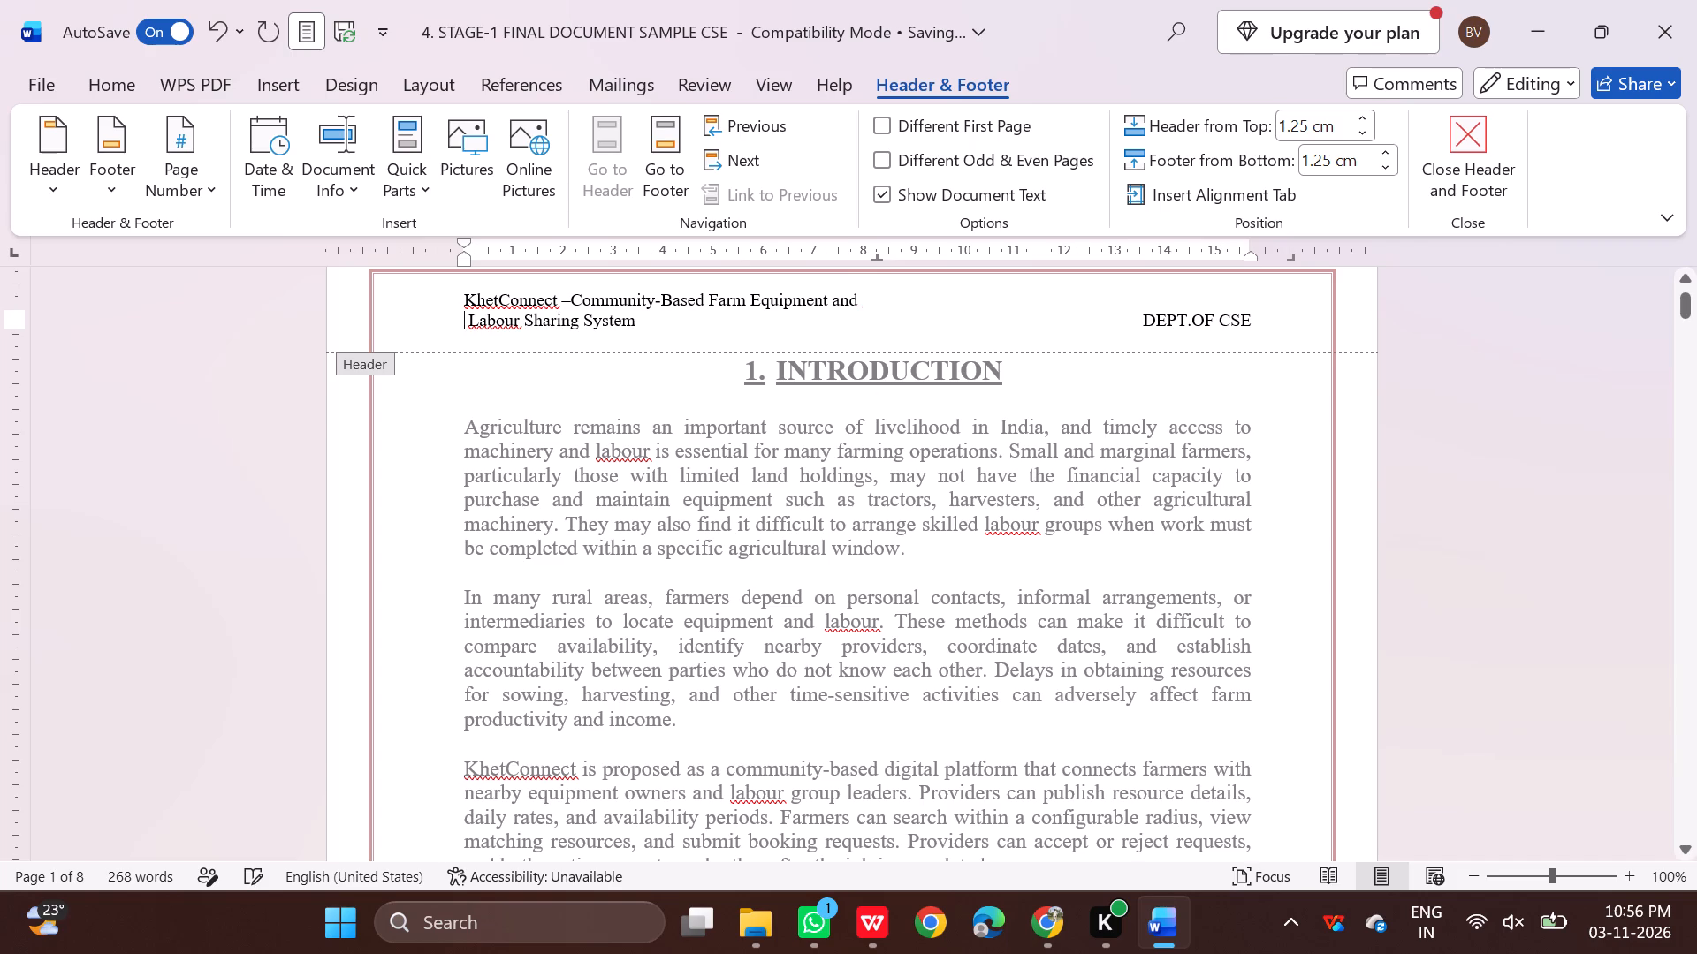
Try centred and right alignment on the header's project title lines, settle on justified alignment, and return to the document body.
{"action": "left_click_drag", "start_coordinate": [465, 296], "coordinate": [567, 307]}
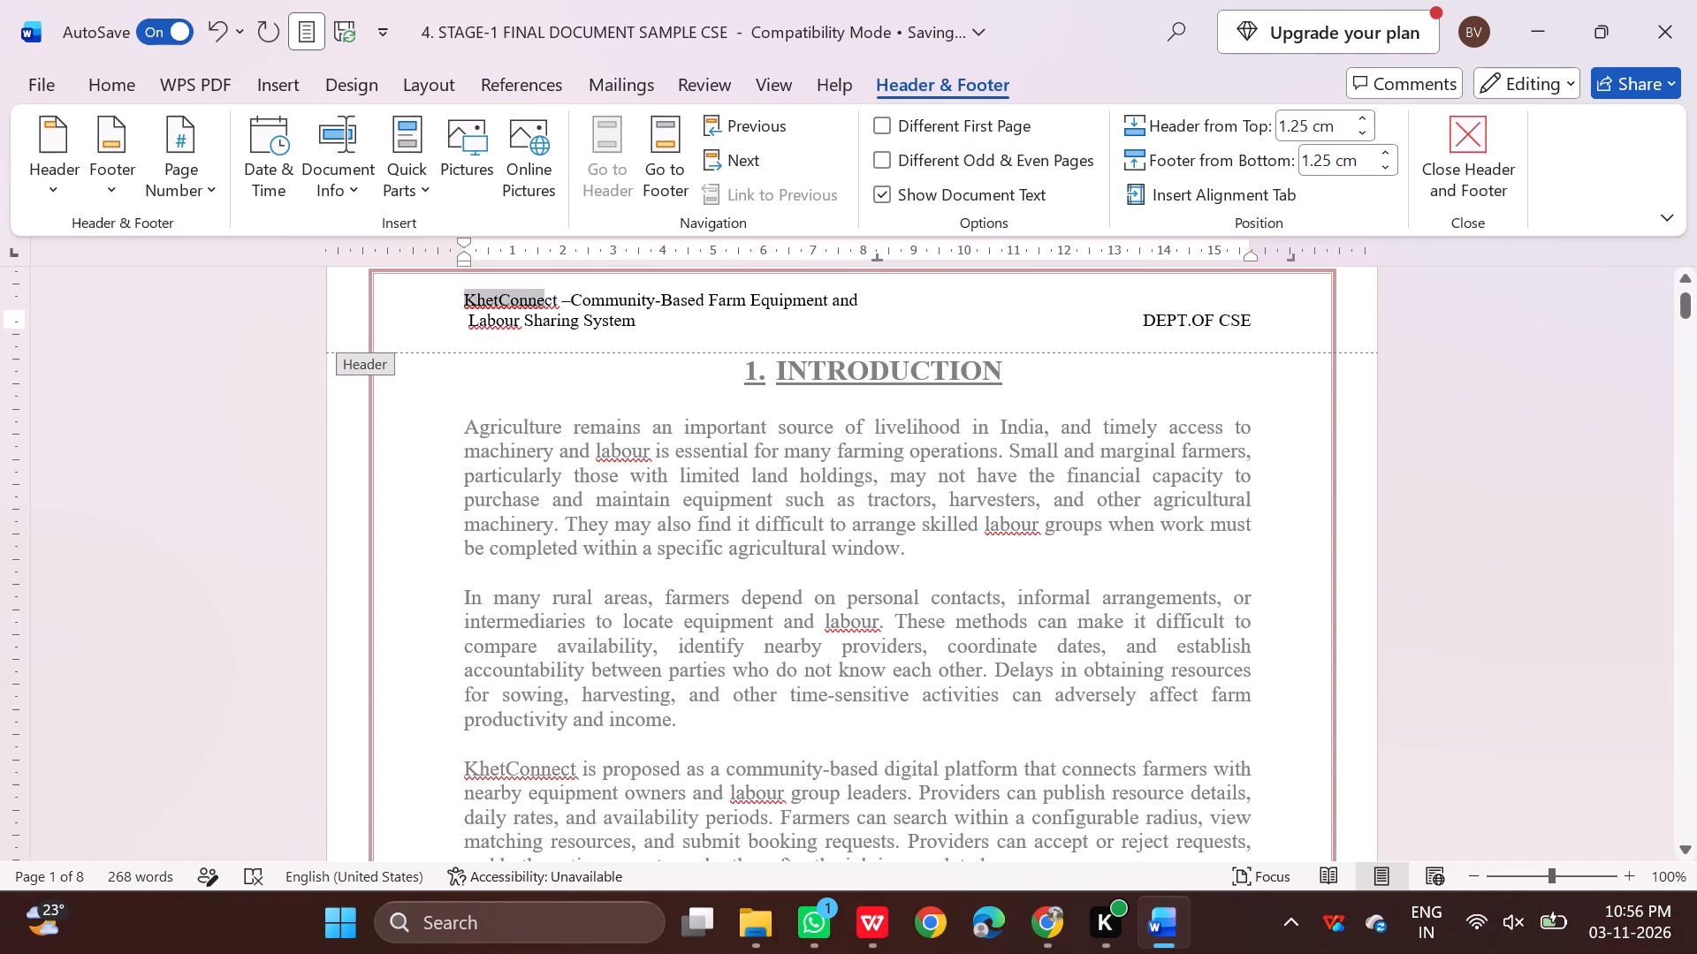
{"action": "left_click_drag", "start_coordinate": [567, 307], "coordinate": [622, 318]}
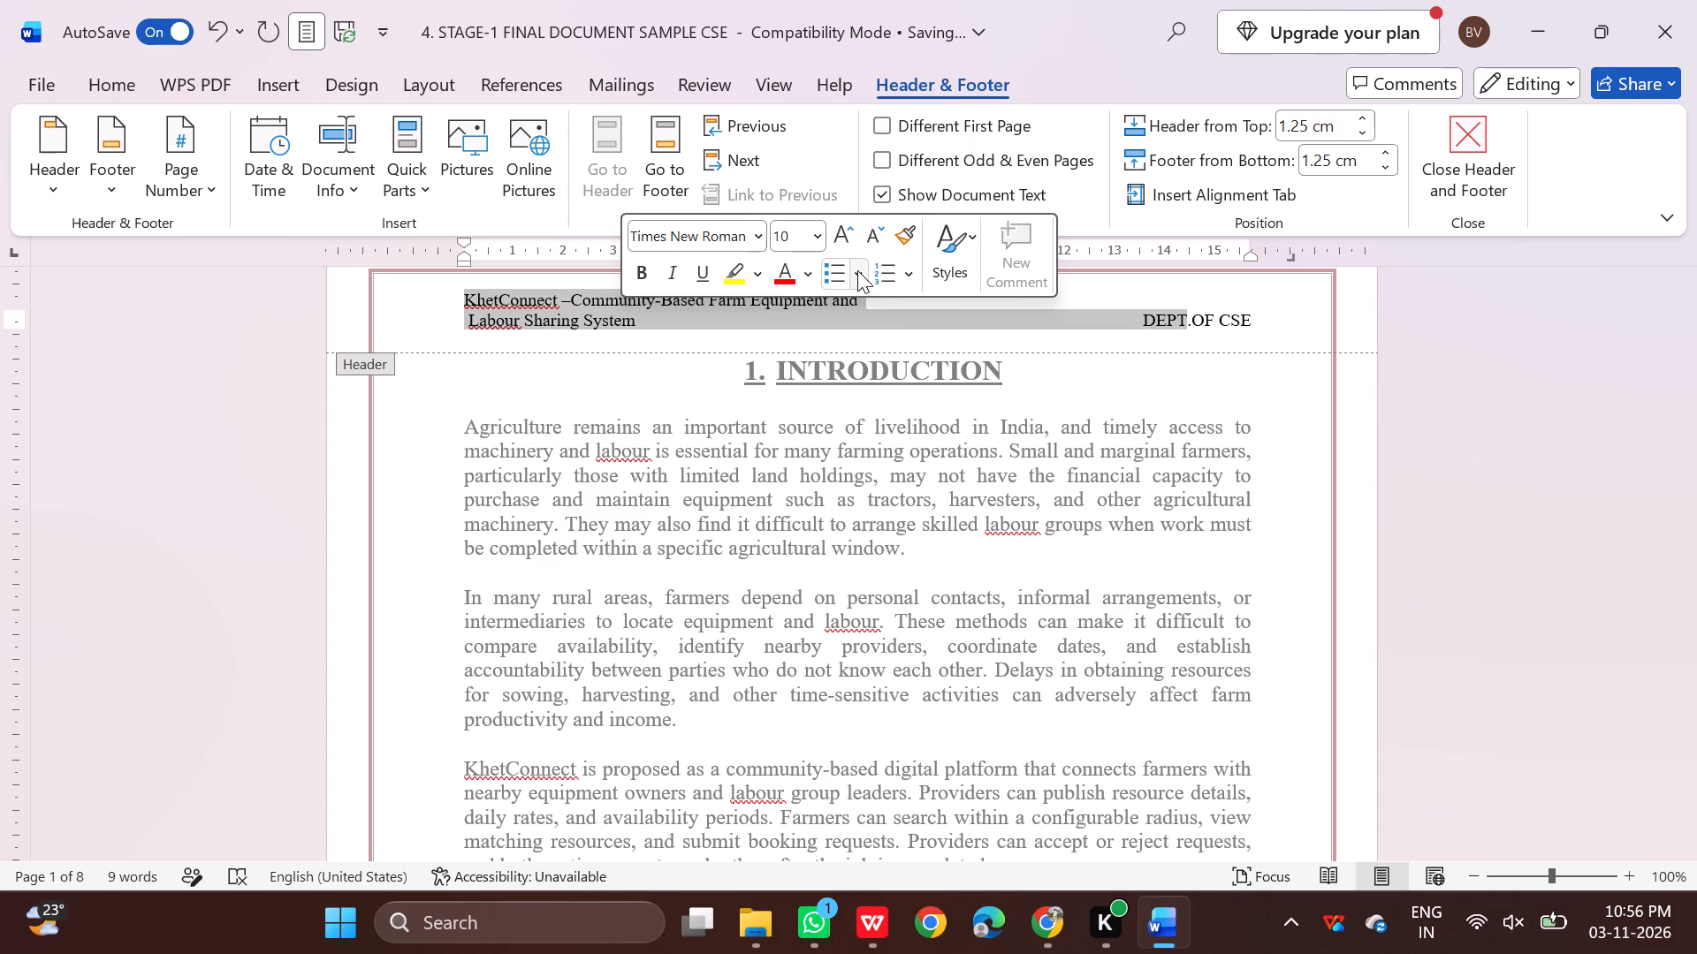
{"action": "left_click", "coordinate": [125, 91]}
{"action": "left_click", "coordinate": [488, 164]}
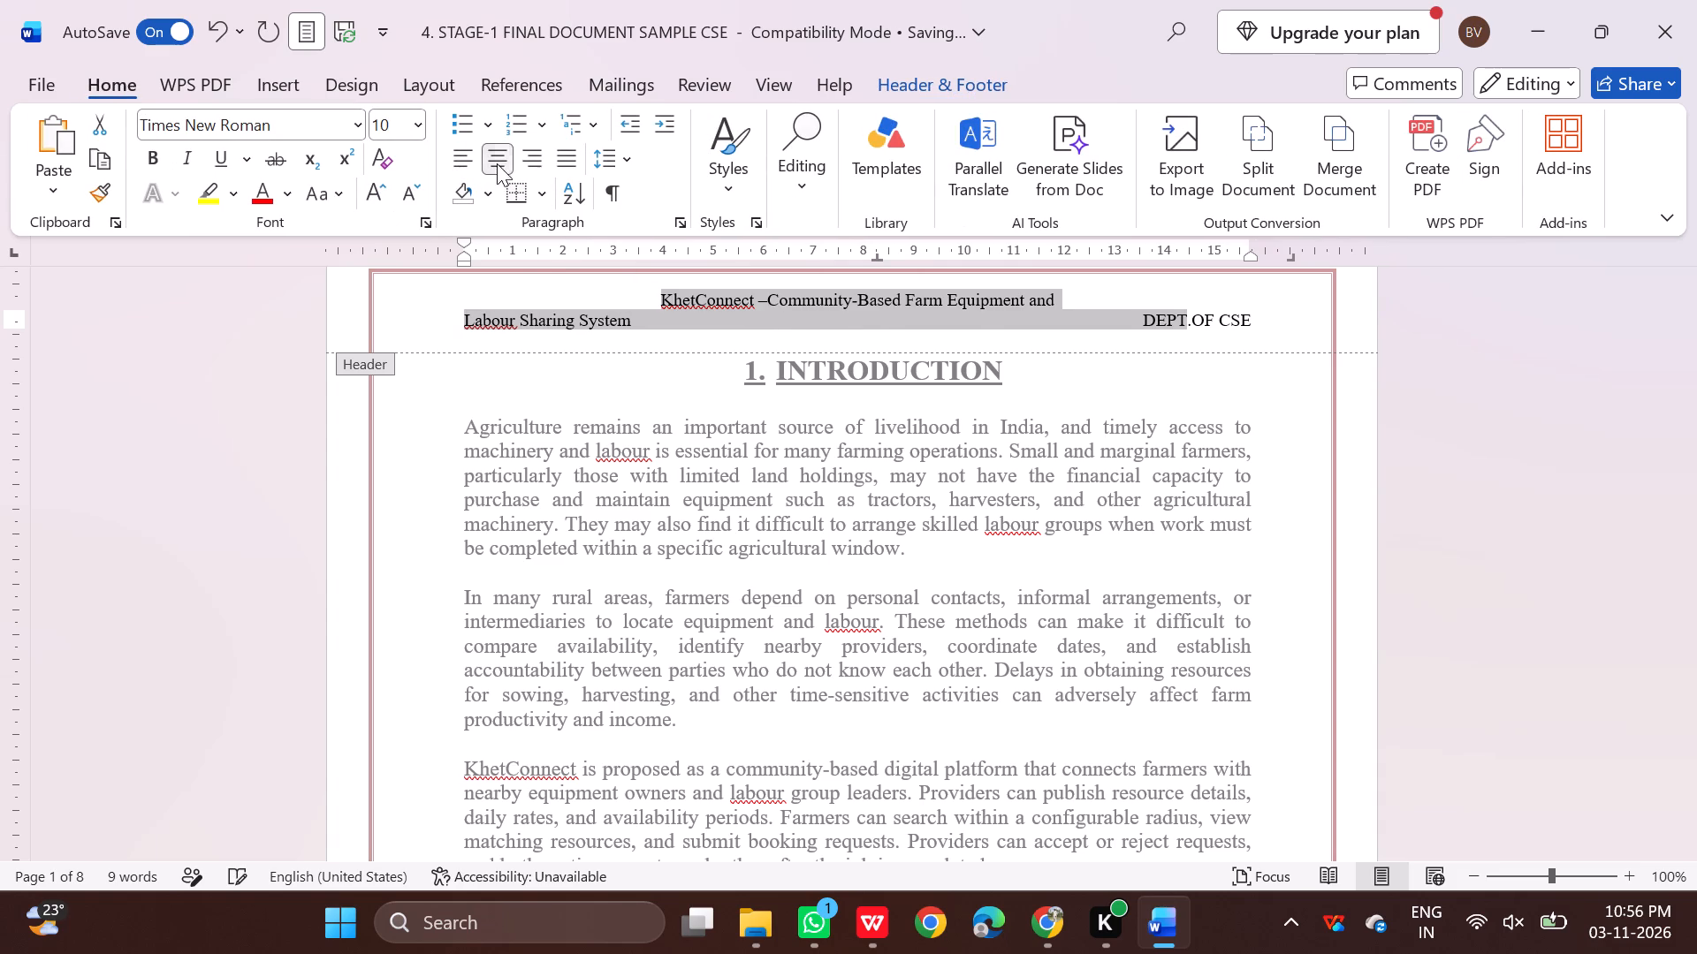
{"action": "left_click", "coordinate": [522, 162]}
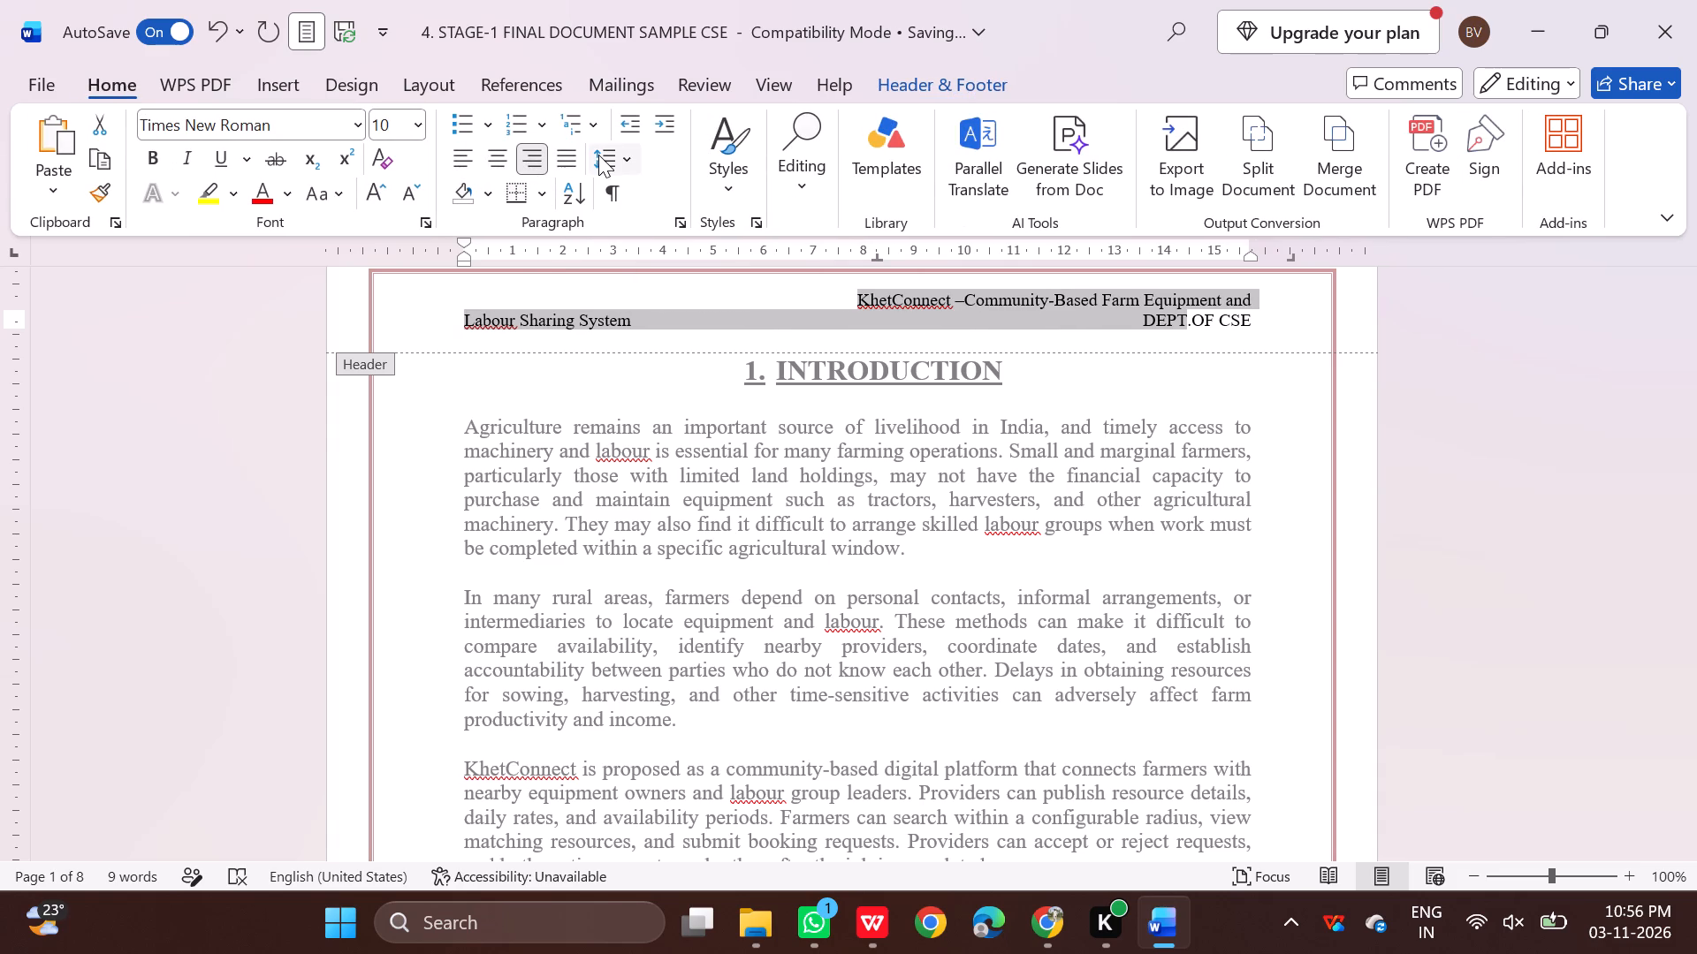
{"action": "left_click", "coordinate": [573, 156]}
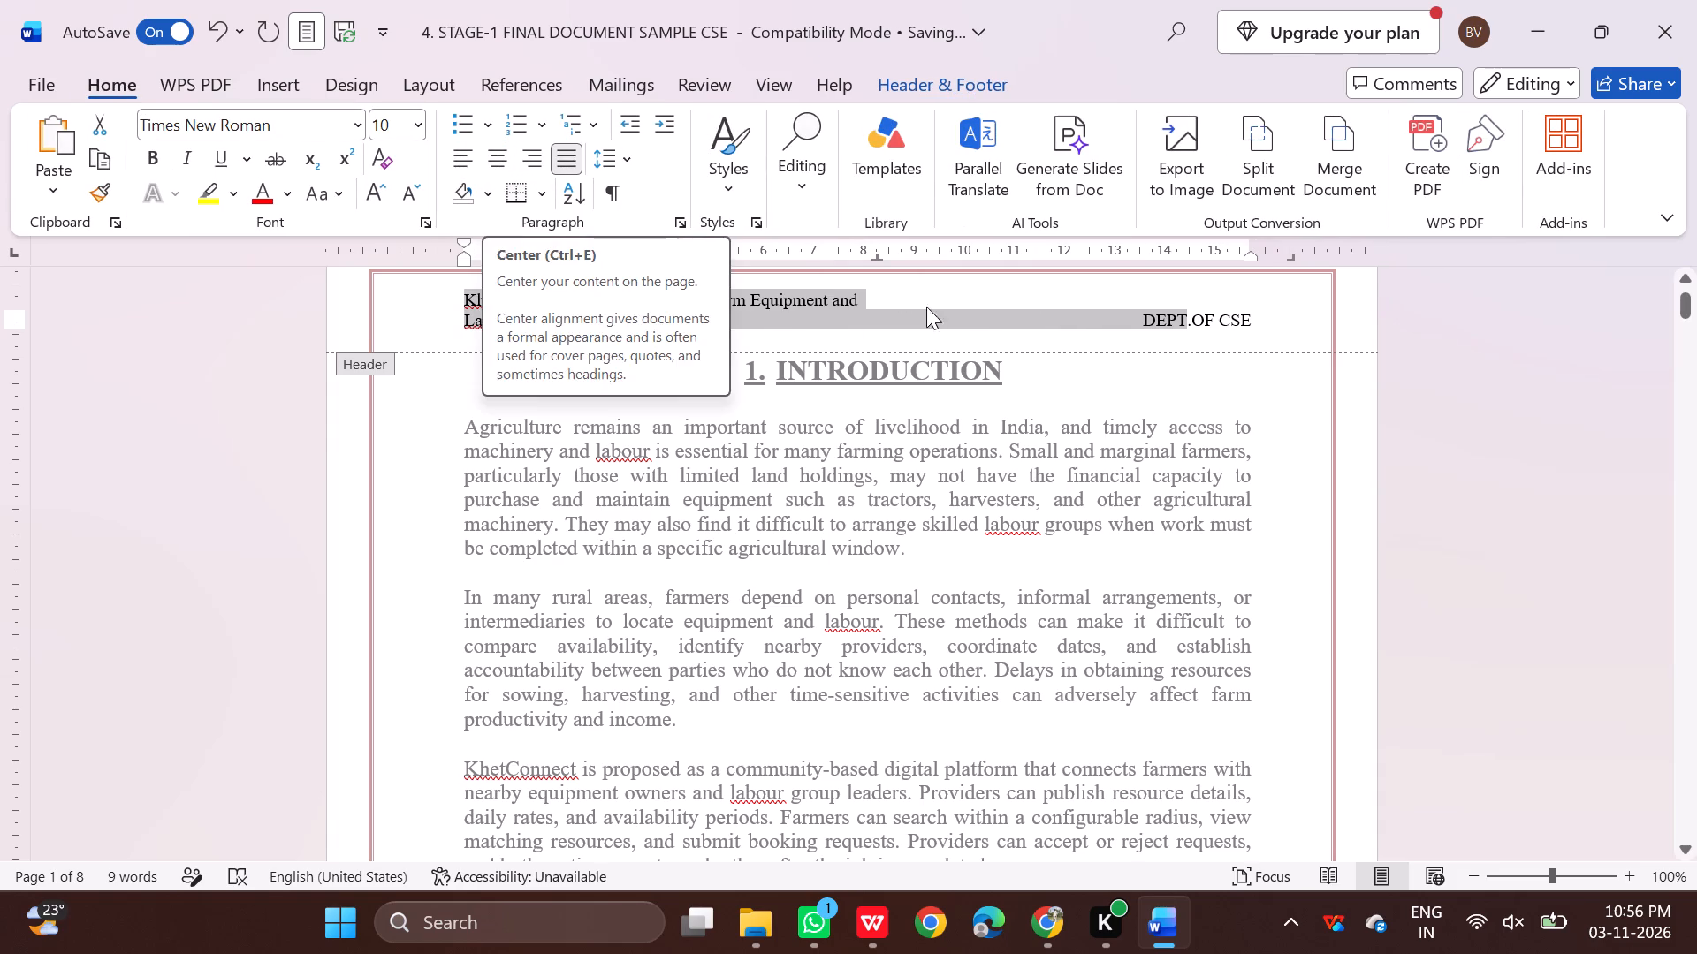
{"action": "left_click", "coordinate": [973, 307]}
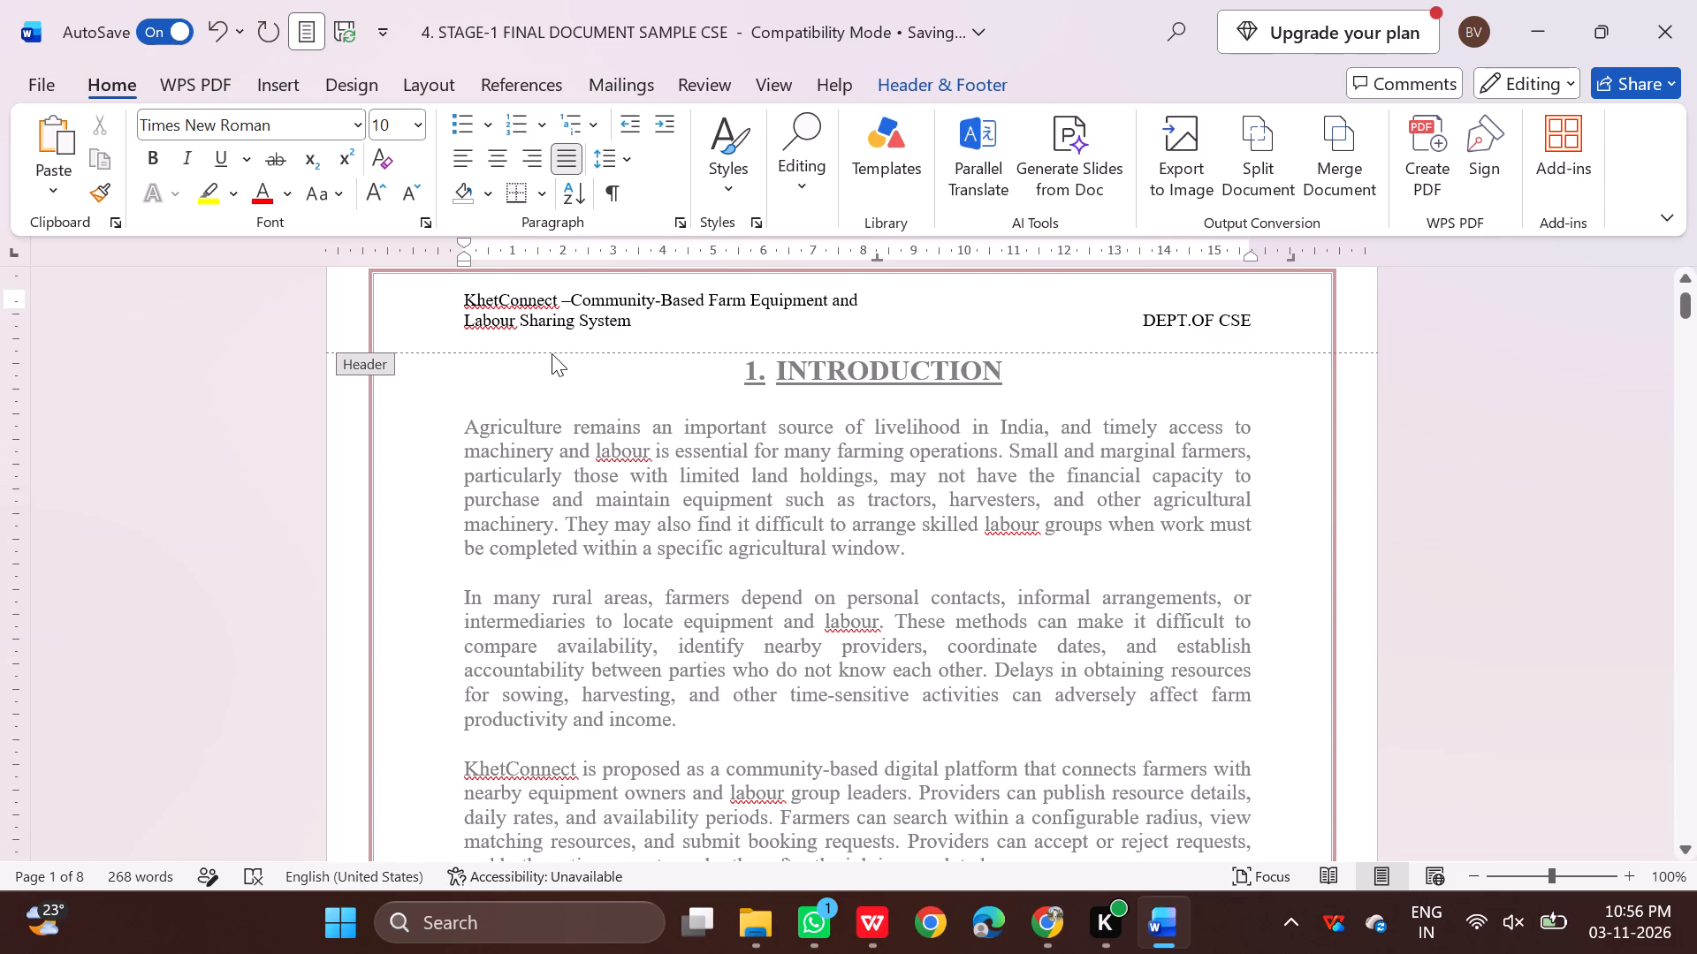
{"action": "double_click", "coordinate": [1328, 514]}
{"action": "double_click", "coordinate": [1242, 505]}
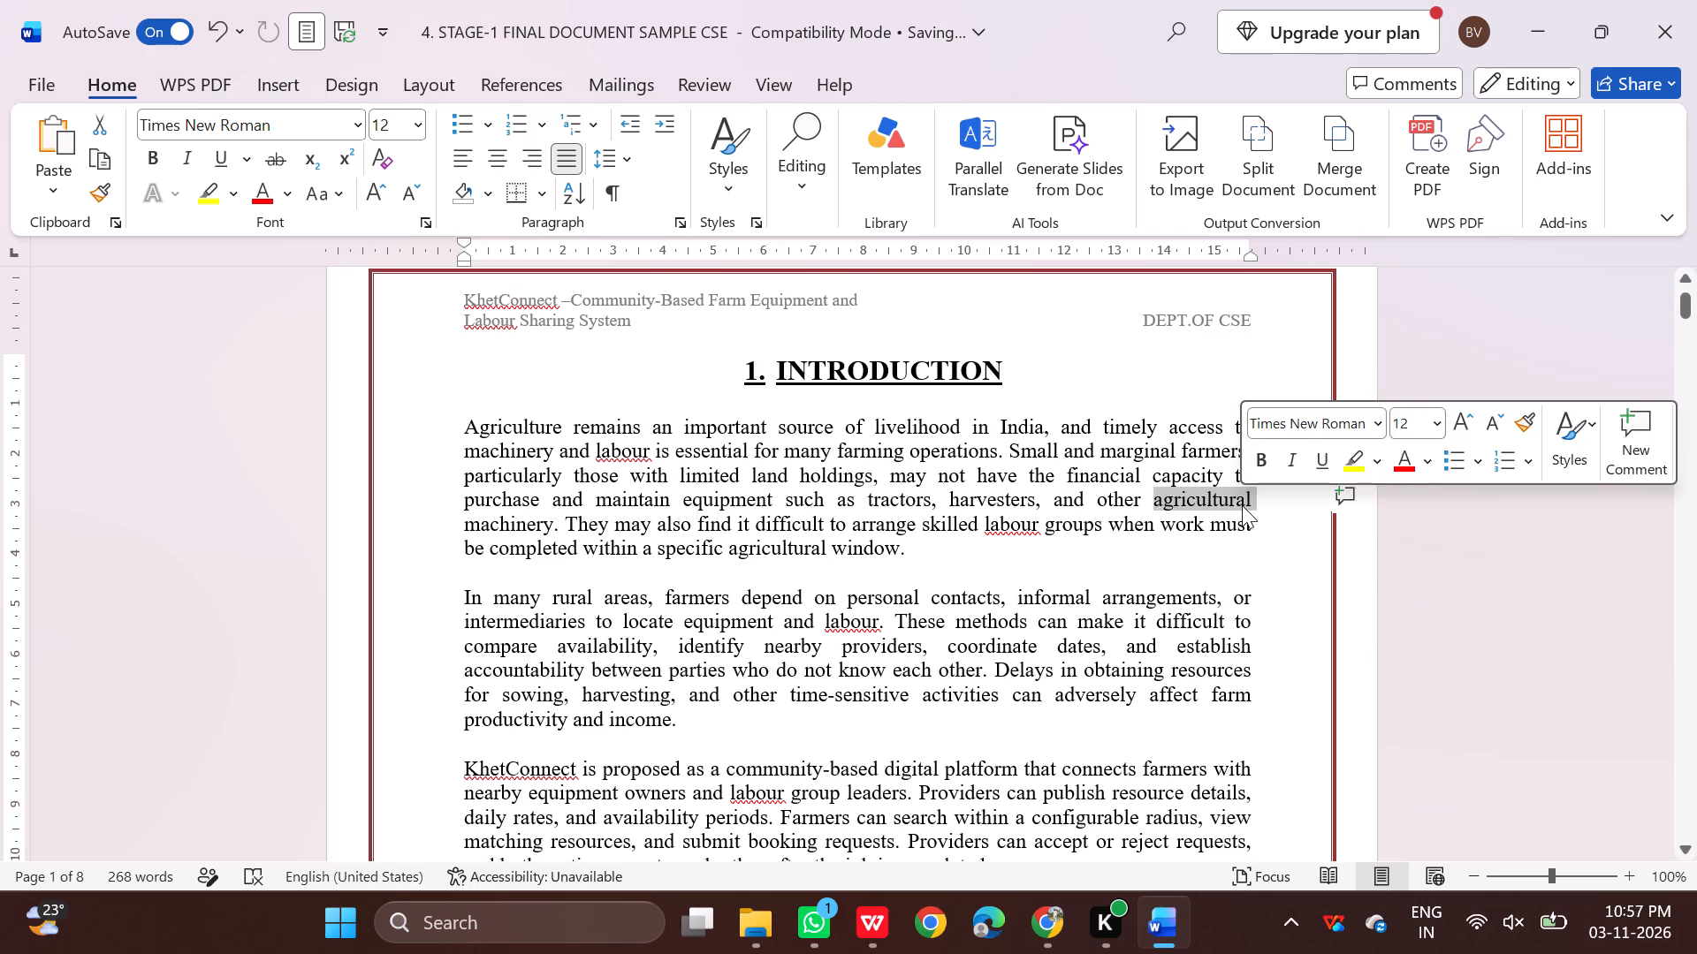
Review the Introduction page with its new header and the pages that follow, through the Literature Survey page.
{"action": "scroll", "coordinate": [947, 471], "scroll_direction": "down", "scroll_amount": 1}
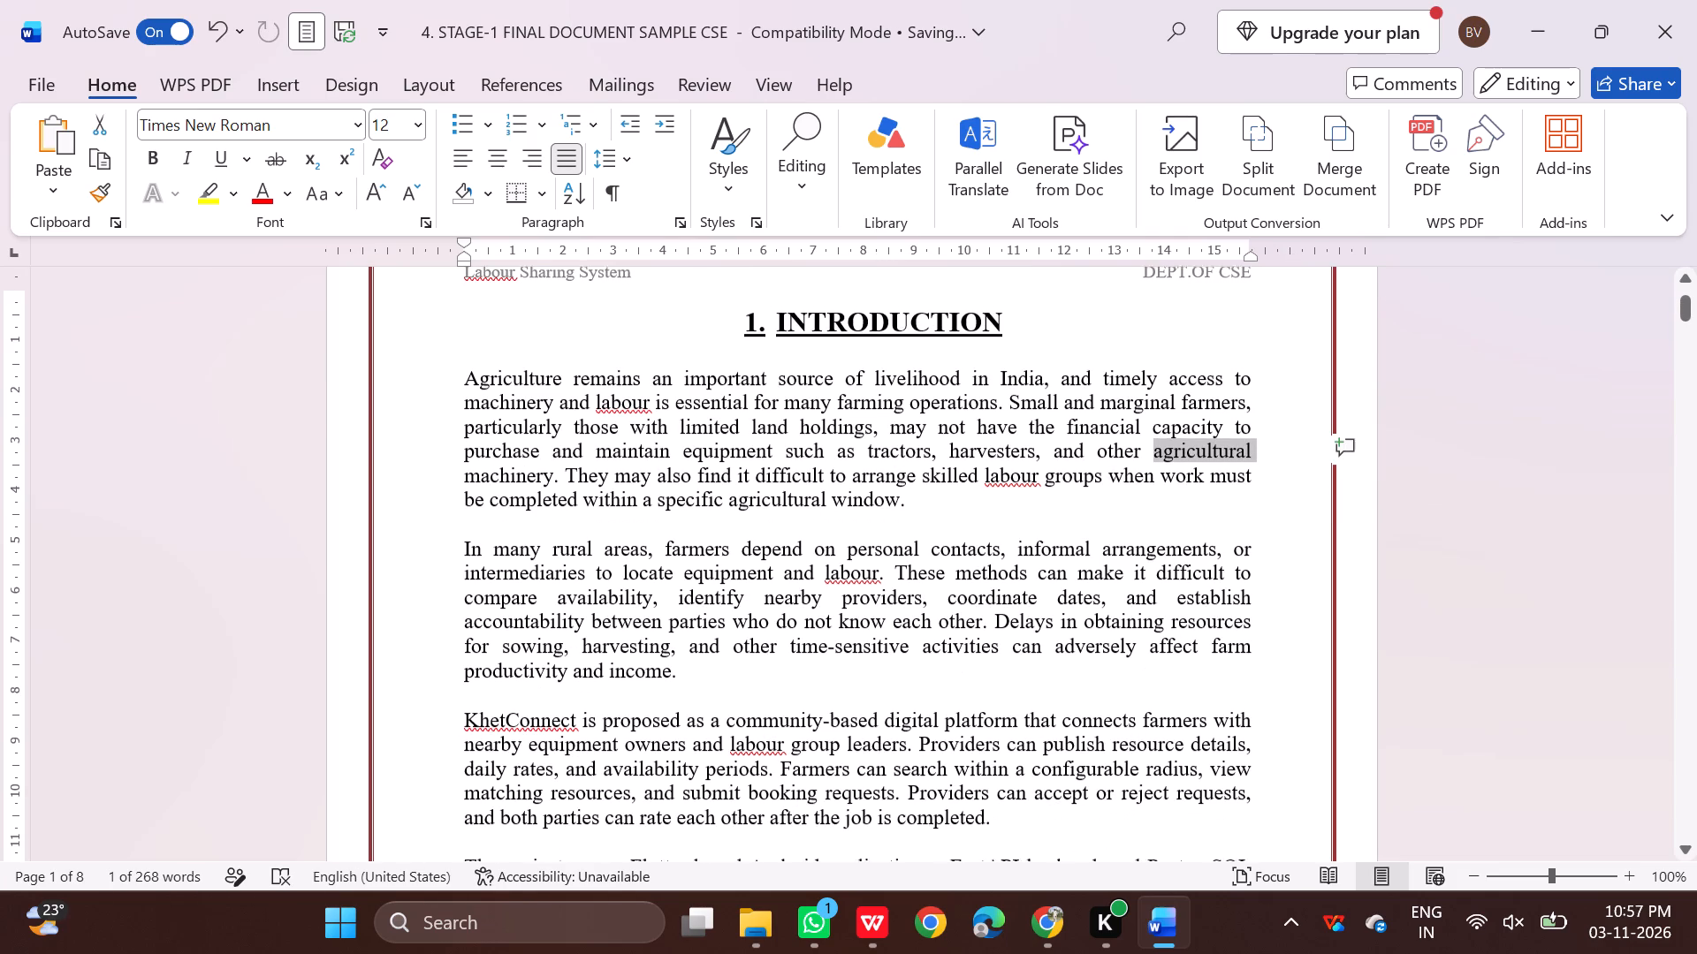
{"action": "scroll", "coordinate": [1010, 453], "scroll_direction": "up", "scroll_amount": 2}
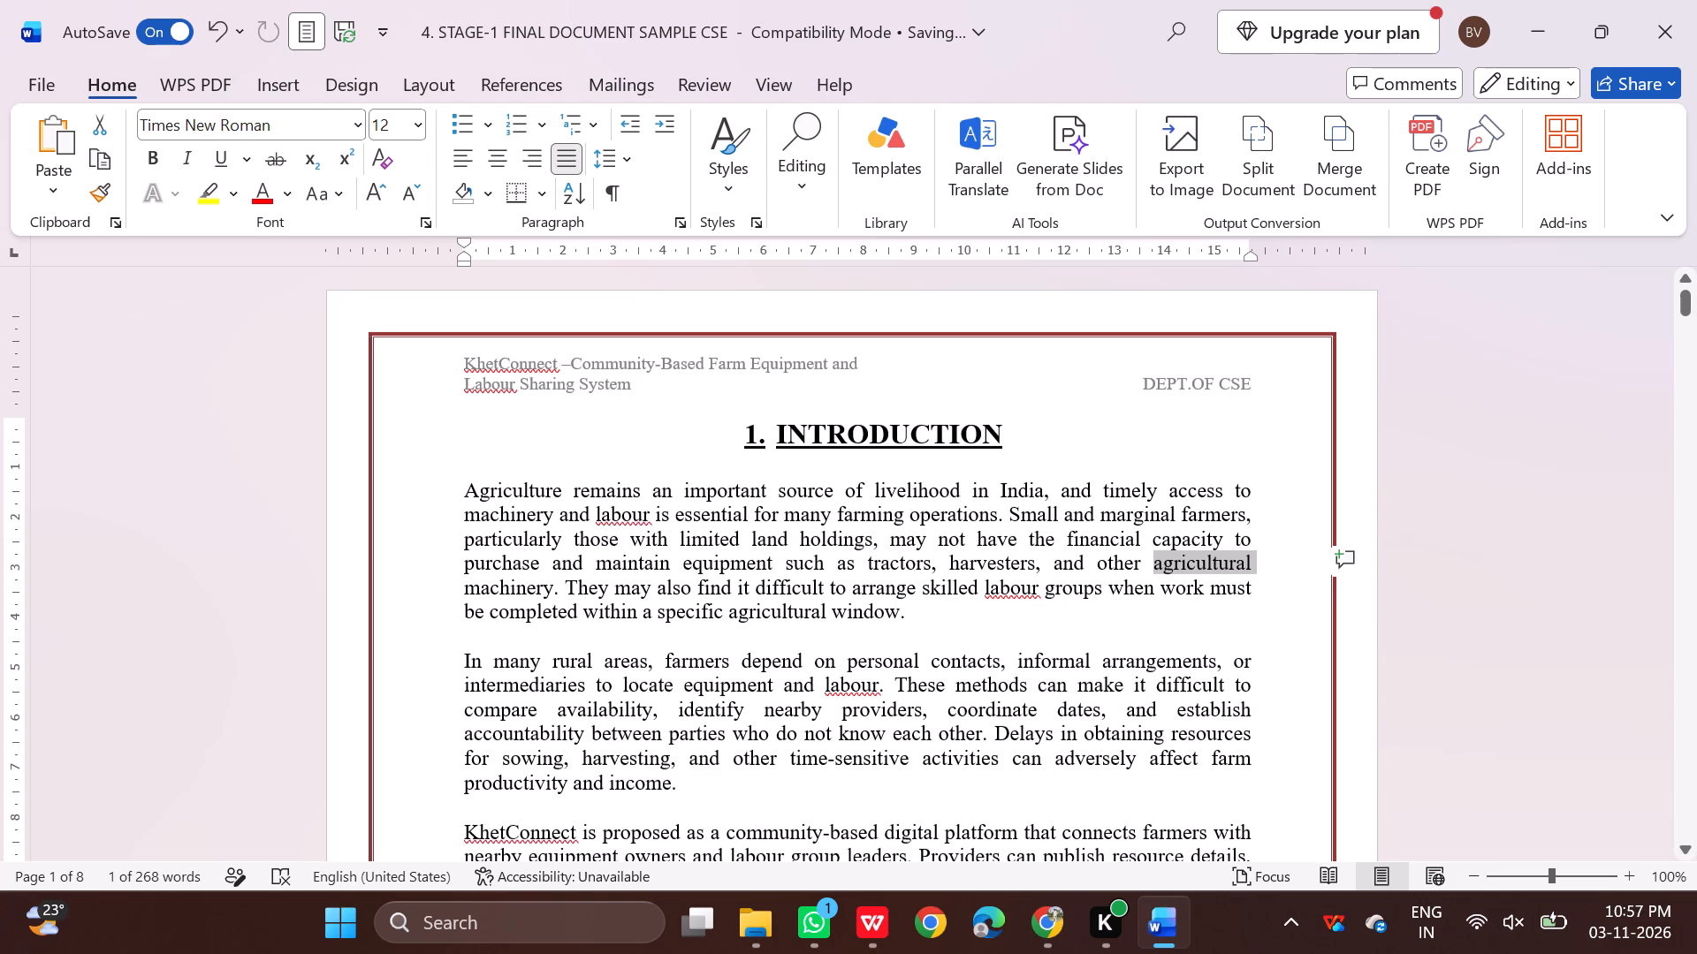
{"action": "scroll", "coordinate": [1009, 450], "scroll_direction": "down", "scroll_amount": 20}
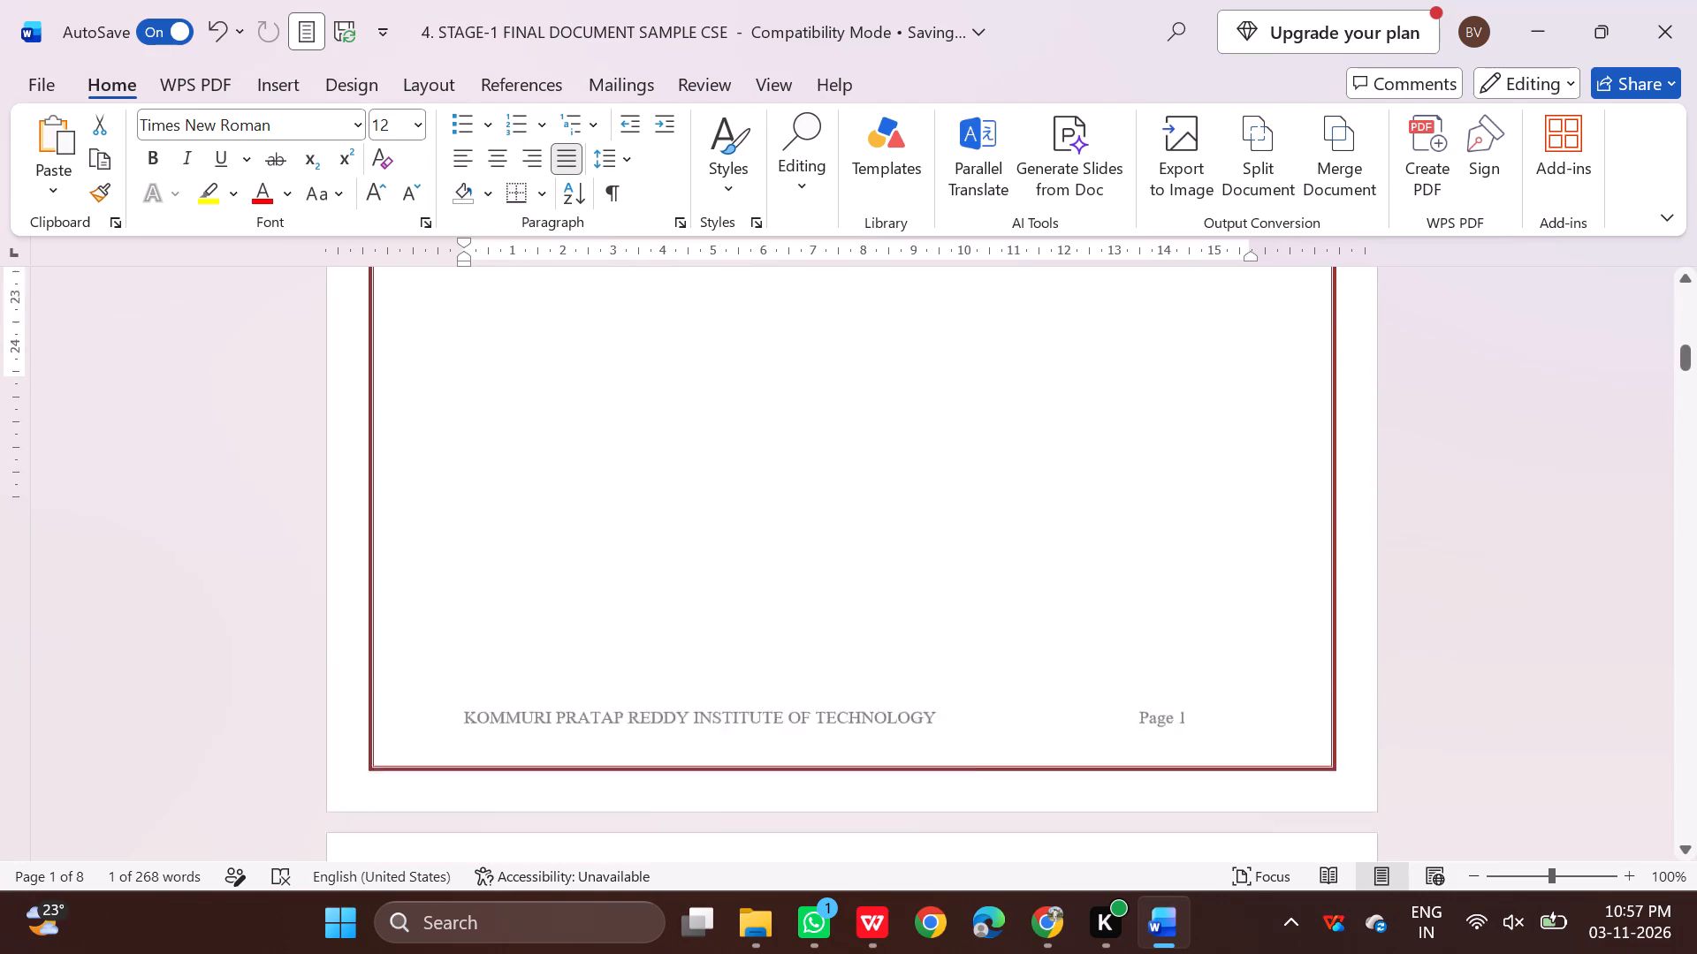
{"action": "scroll", "coordinate": [1009, 450], "scroll_direction": "down", "scroll_amount": 1}
{"action": "scroll", "coordinate": [1009, 450], "scroll_direction": "up", "scroll_amount": 17}
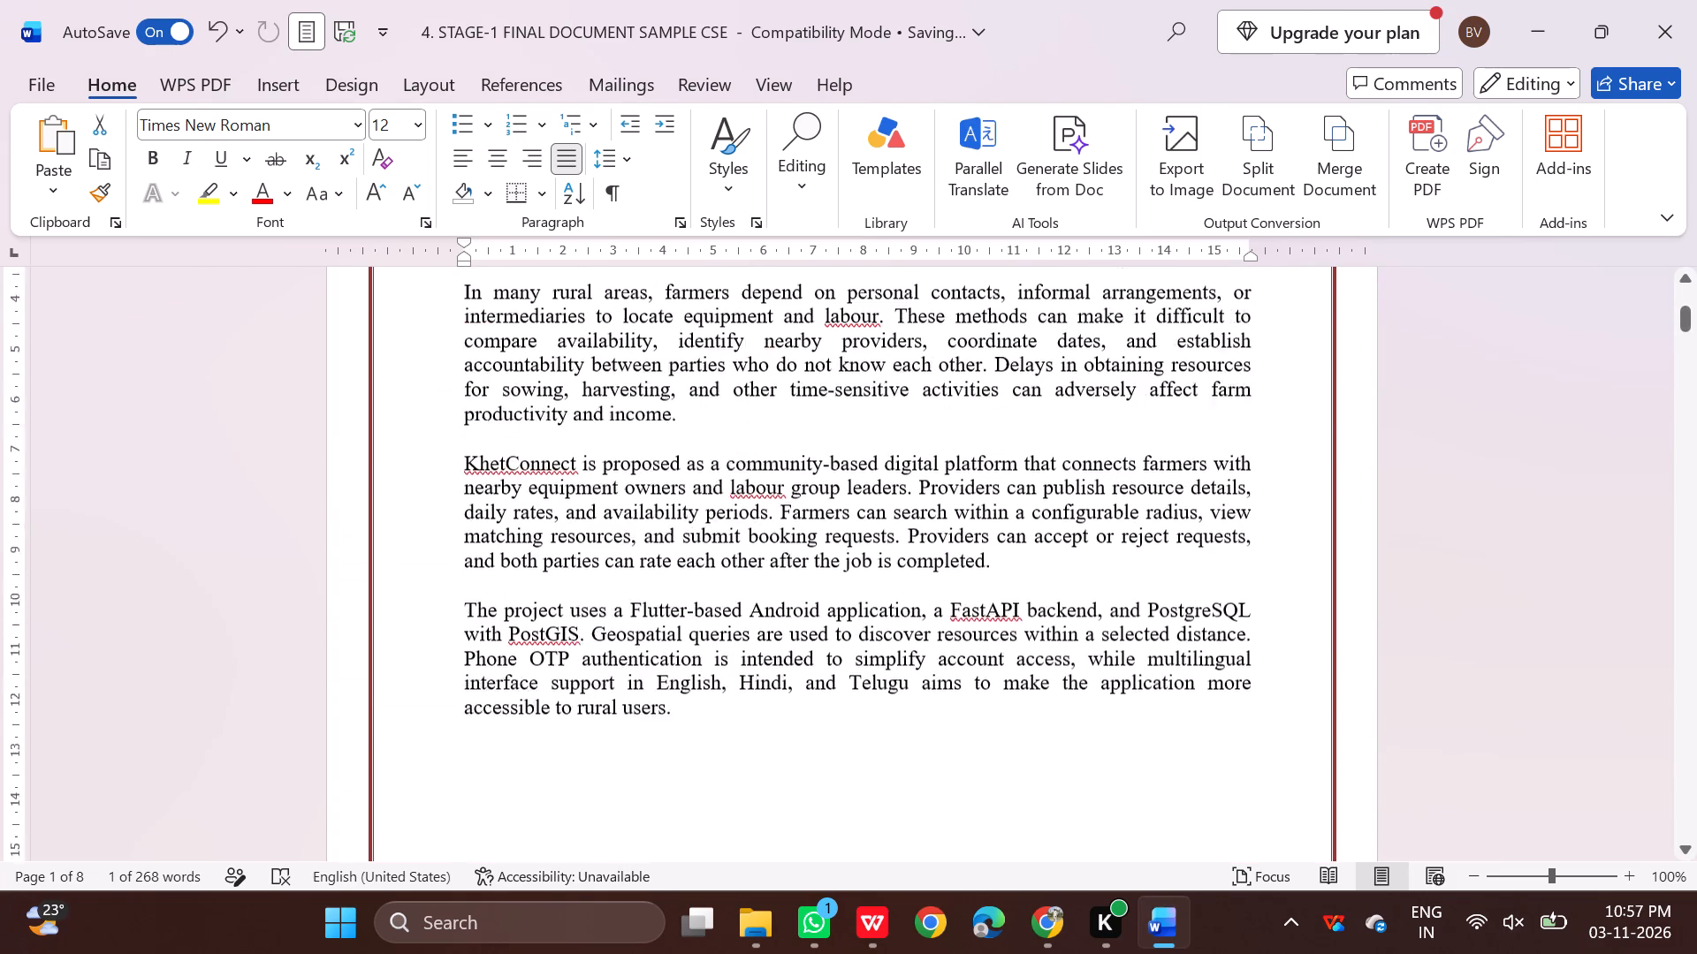
{"action": "scroll", "coordinate": [1004, 470], "scroll_direction": "up", "scroll_amount": 3}
{"action": "scroll", "coordinate": [1003, 469], "scroll_direction": "down", "scroll_amount": 9}
{"action": "left_click", "coordinate": [1525, 472]}
{"action": "scroll", "coordinate": [1104, 494], "scroll_direction": "down", "scroll_amount": 2}
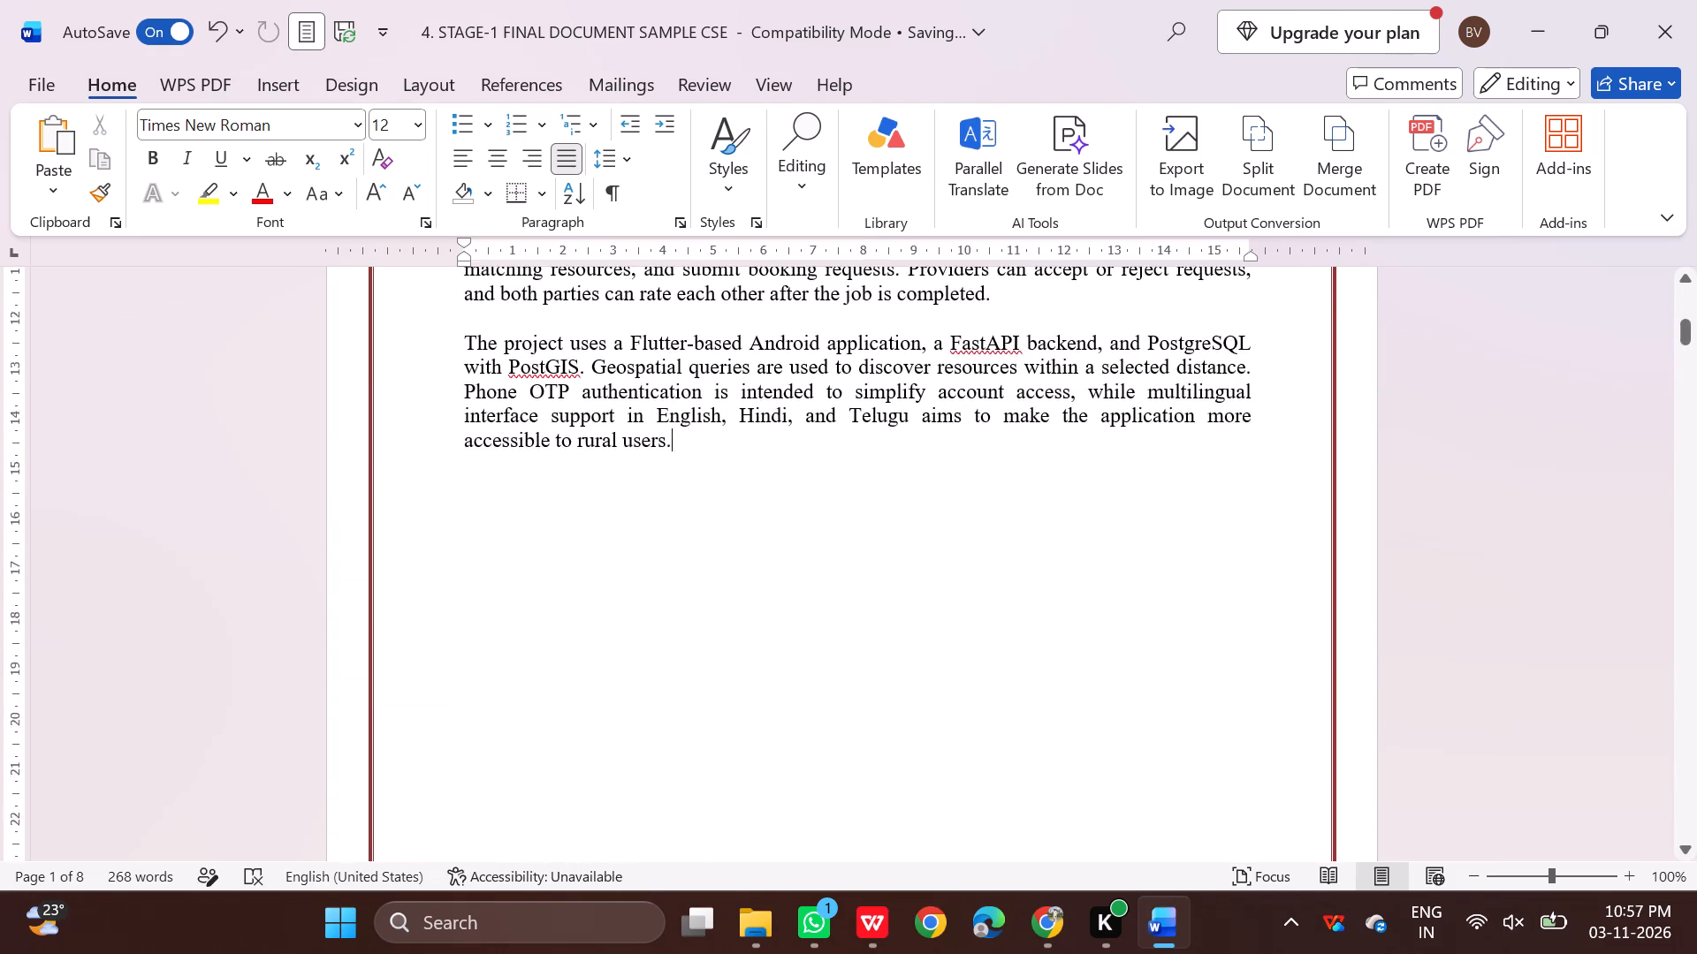
{"action": "scroll", "coordinate": [1100, 495], "scroll_direction": "down", "scroll_amount": 16}
{"action": "scroll", "coordinate": [1074, 486], "scroll_direction": "down", "scroll_amount": 9}
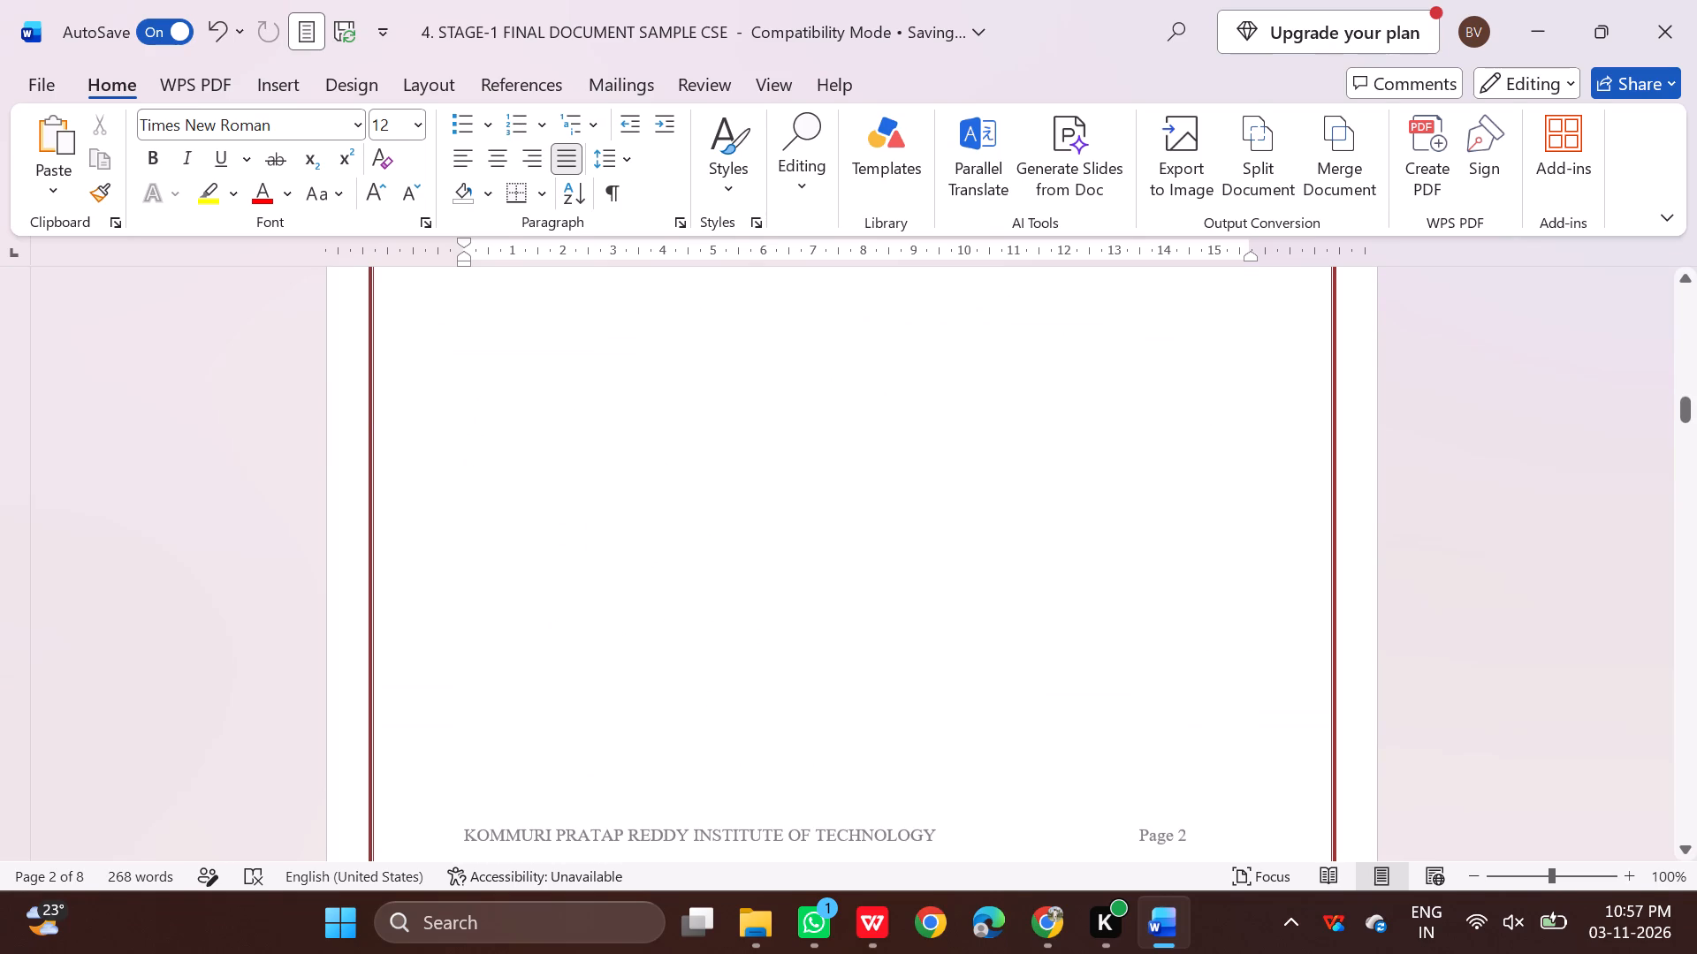
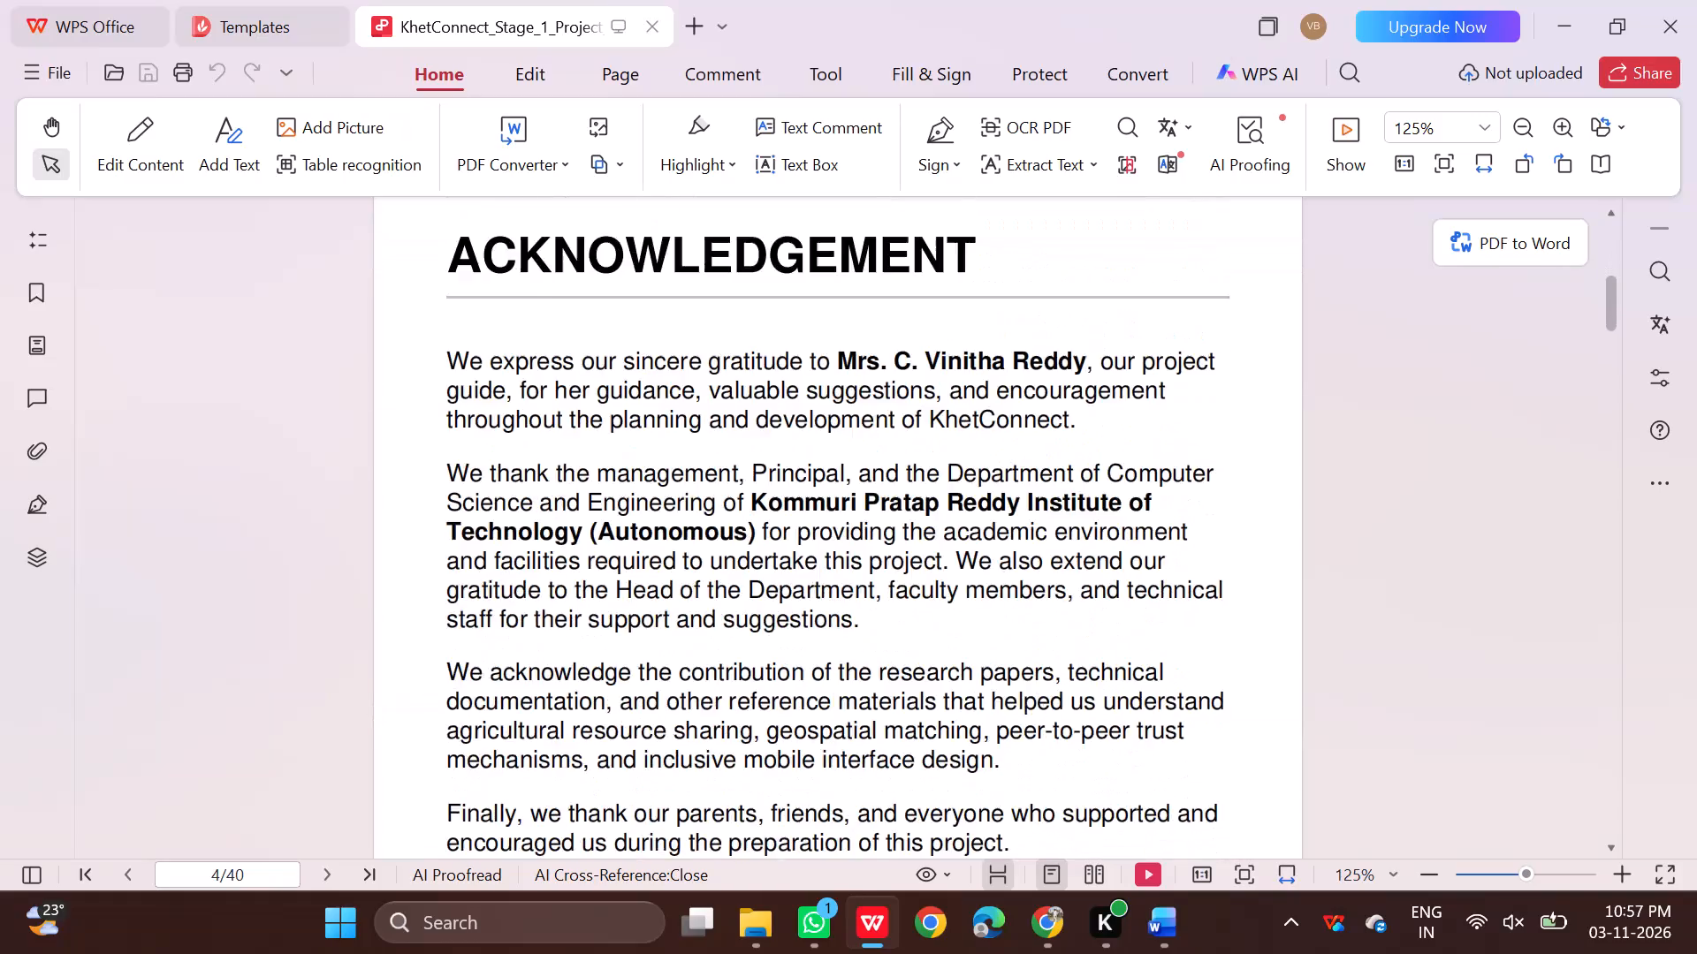
Examine the KhetConnect project PDF from the Acknowledgement through the index table and the Introduction, returning to the index table.
{"action": "scroll", "coordinate": [978, 517], "scroll_direction": "down", "scroll_amount": 13}
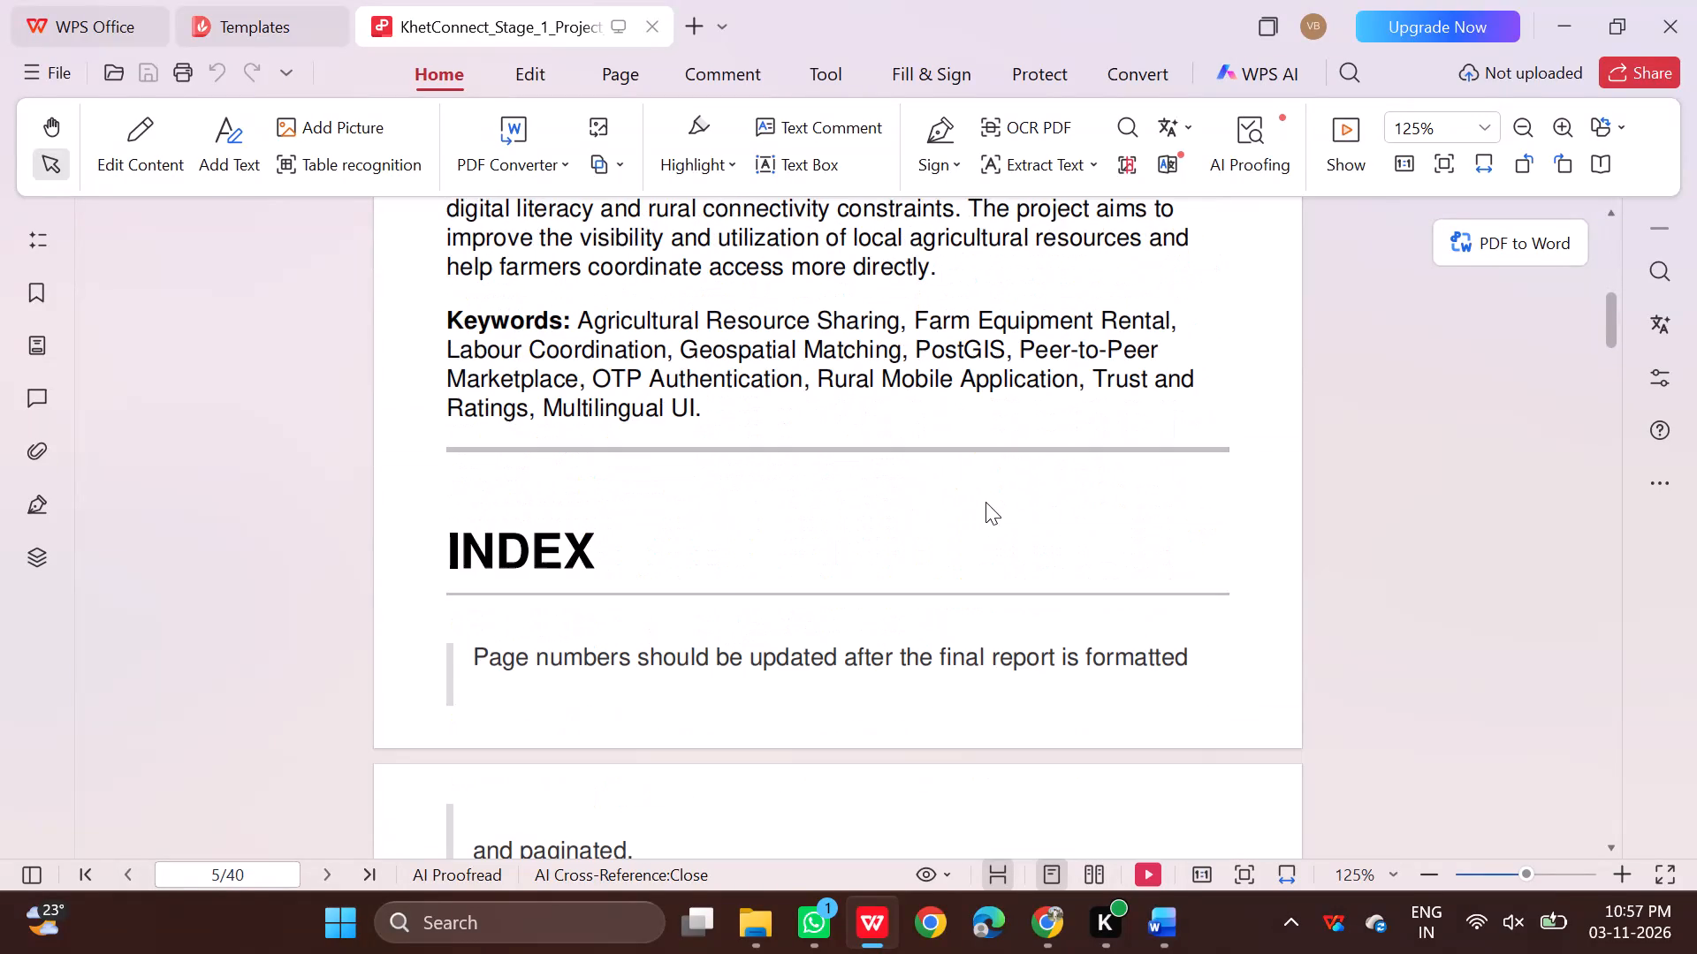
{"action": "scroll", "coordinate": [986, 488], "scroll_direction": "down", "scroll_amount": 6}
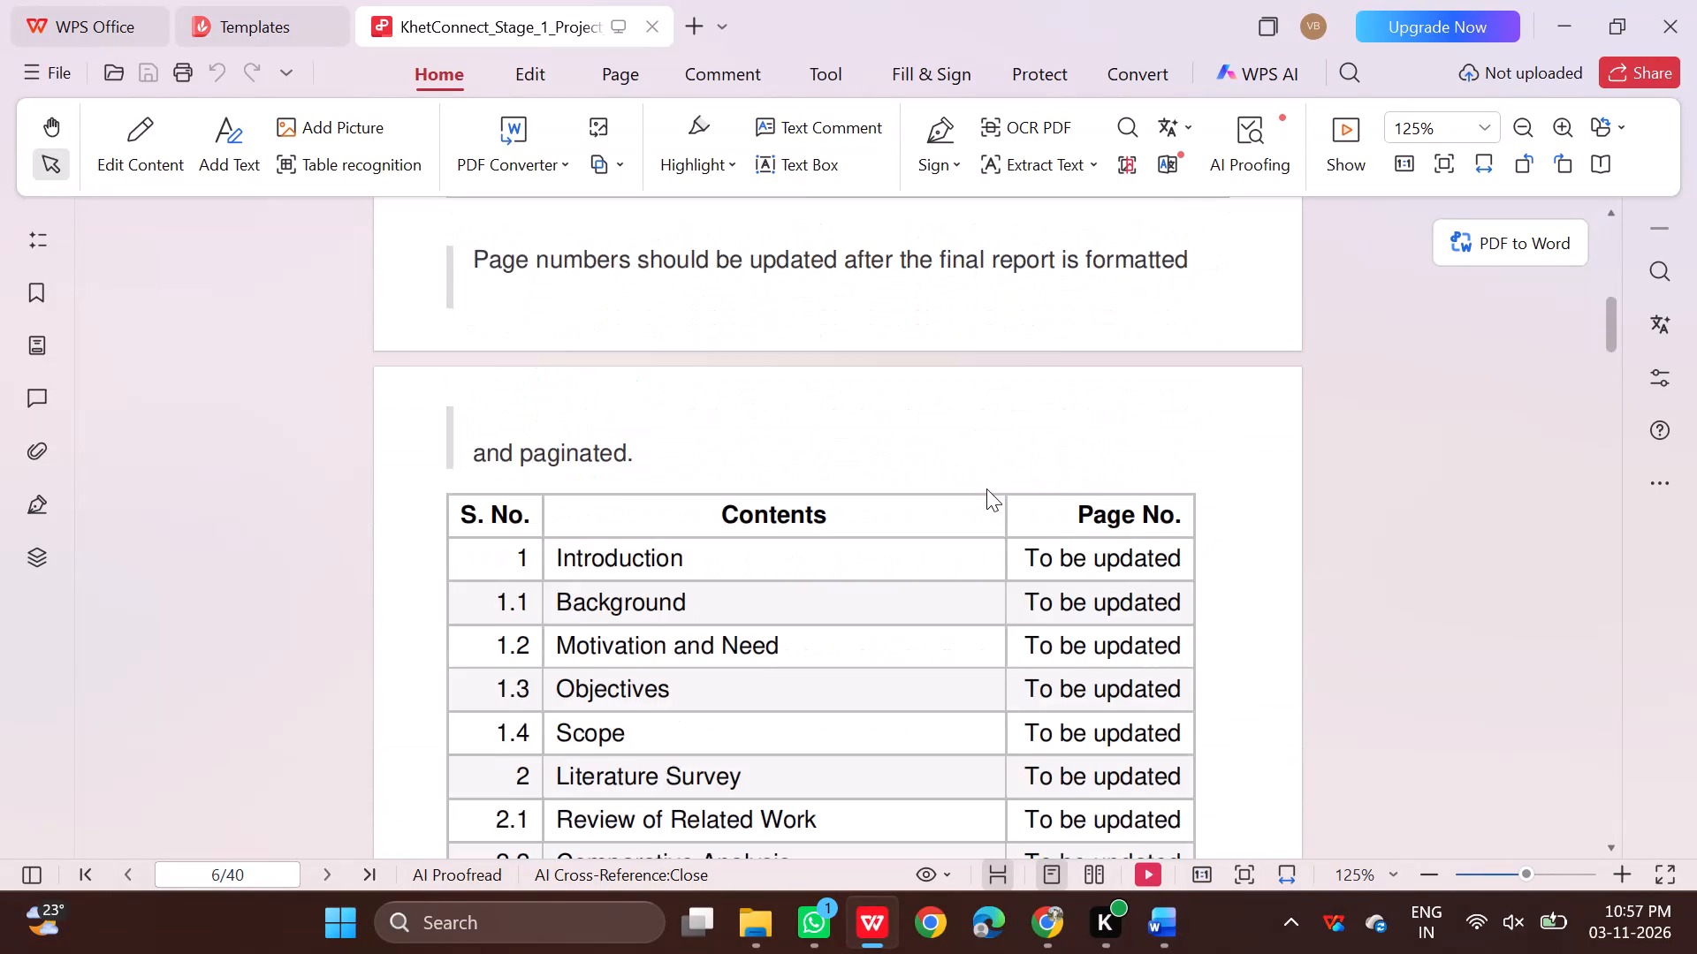
{"action": "scroll", "coordinate": [986, 488], "scroll_direction": "down", "scroll_amount": 4}
{"action": "scroll", "coordinate": [986, 488], "scroll_direction": "up", "scroll_amount": 3}
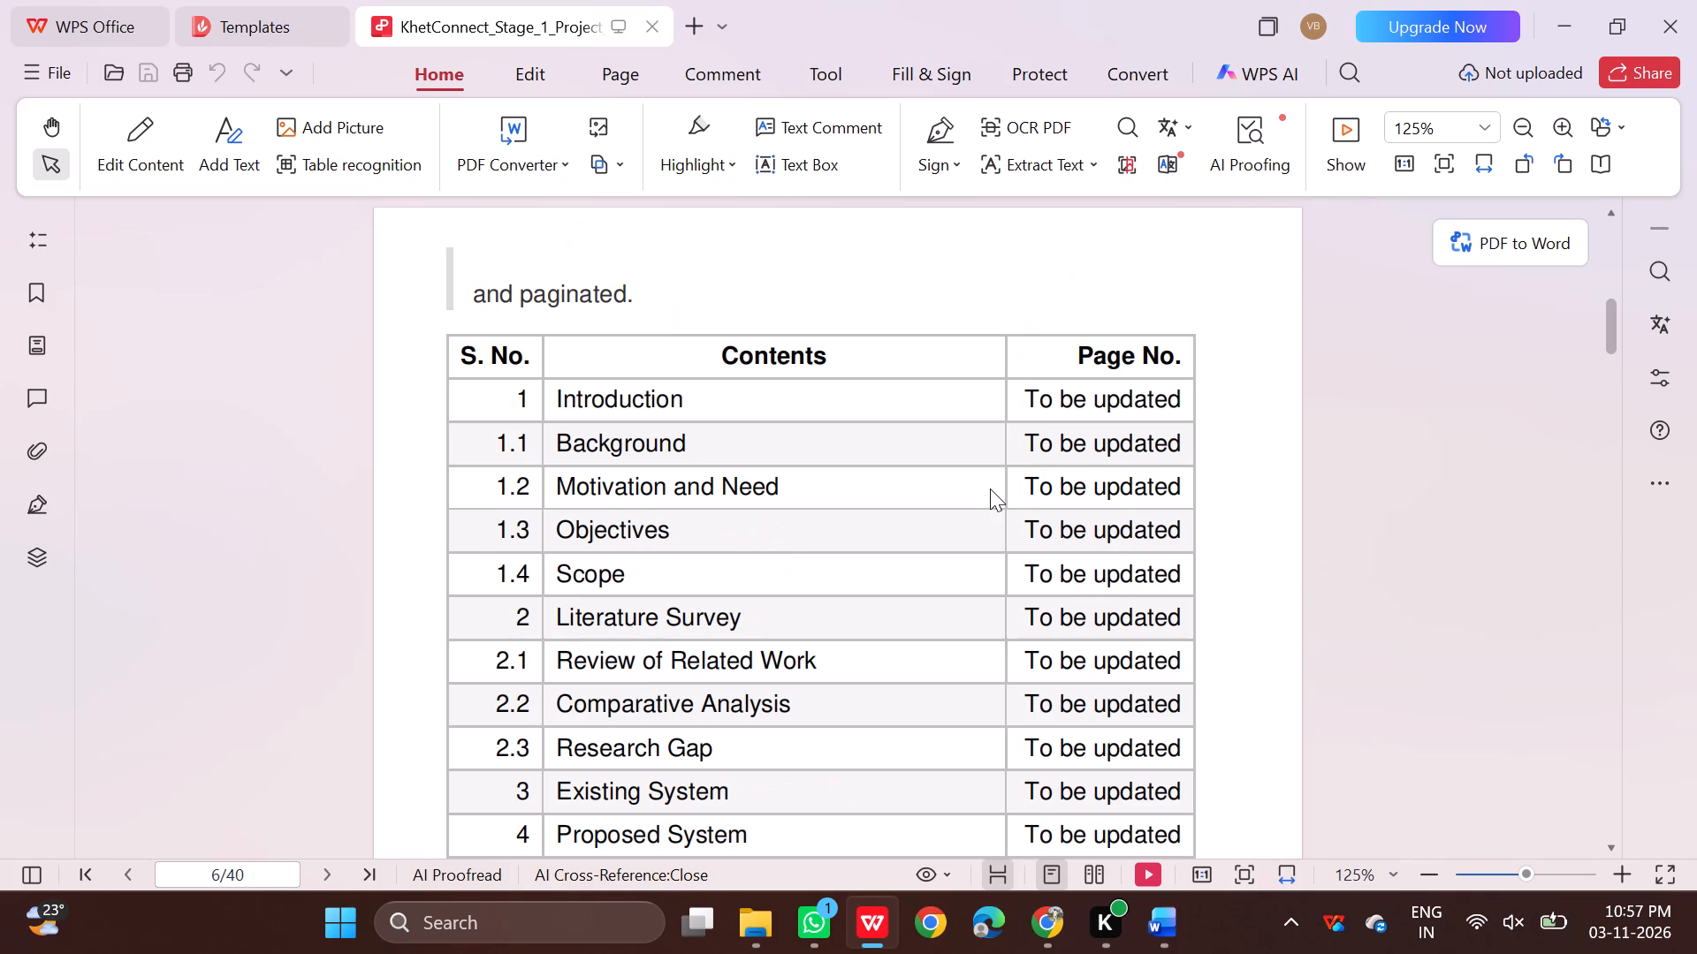
{"action": "scroll", "coordinate": [990, 488], "scroll_direction": "down", "scroll_amount": 15}
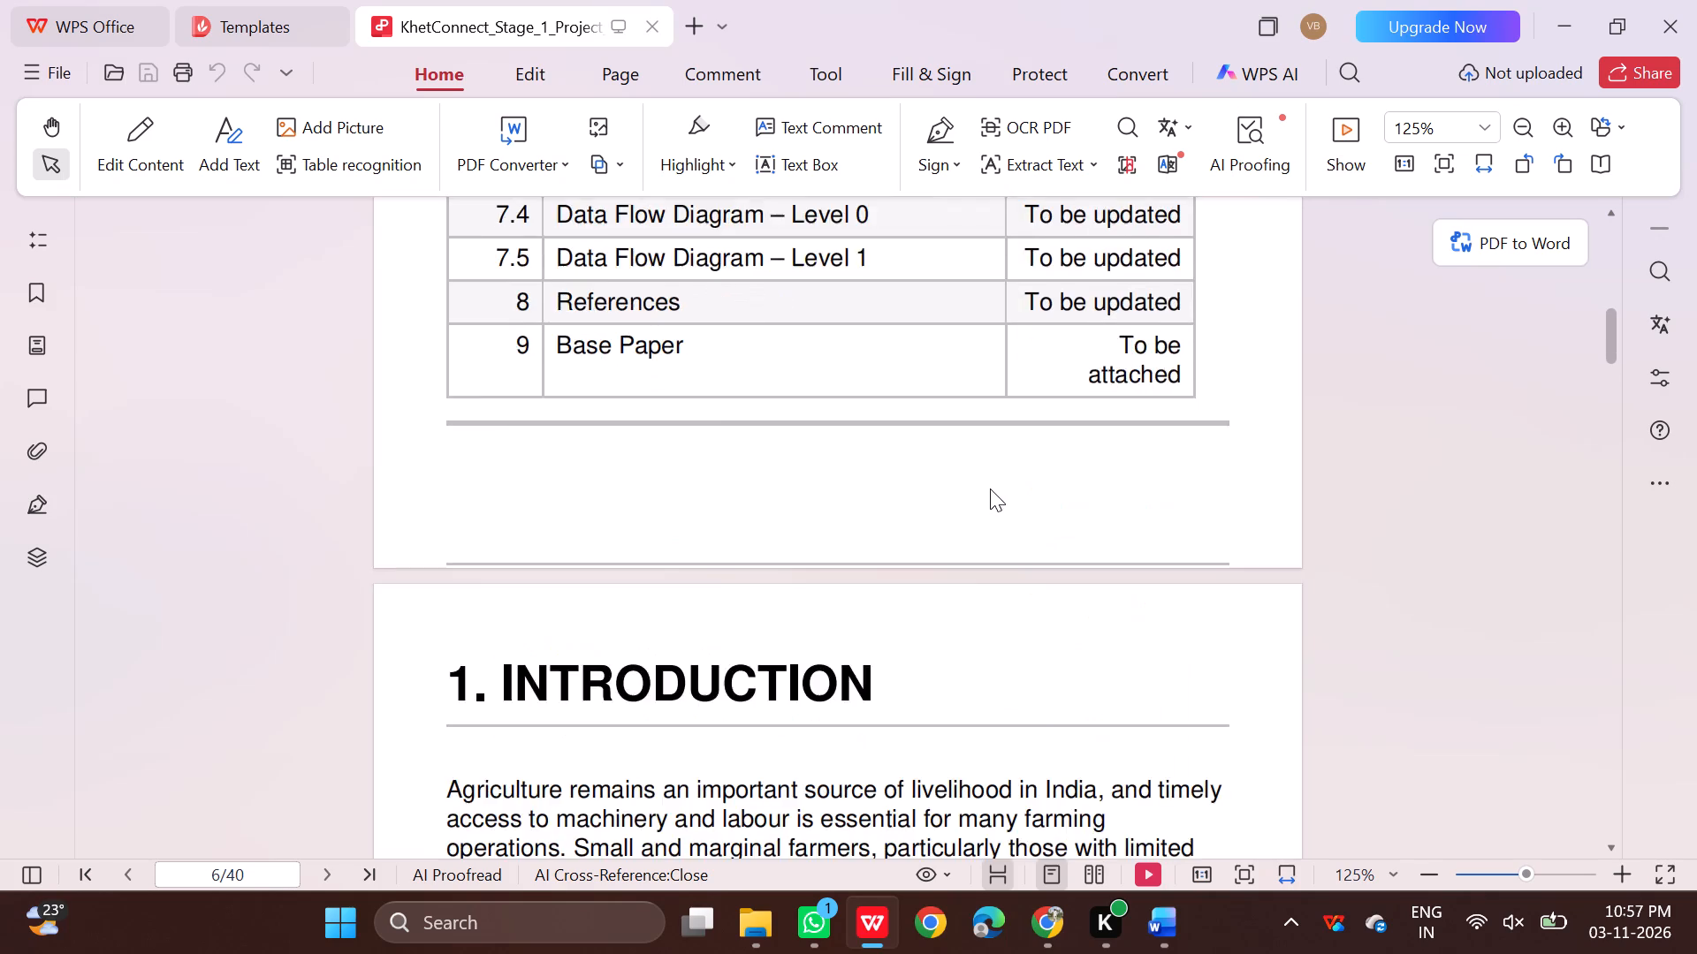
{"action": "scroll", "coordinate": [990, 488], "scroll_direction": "down", "scroll_amount": 11}
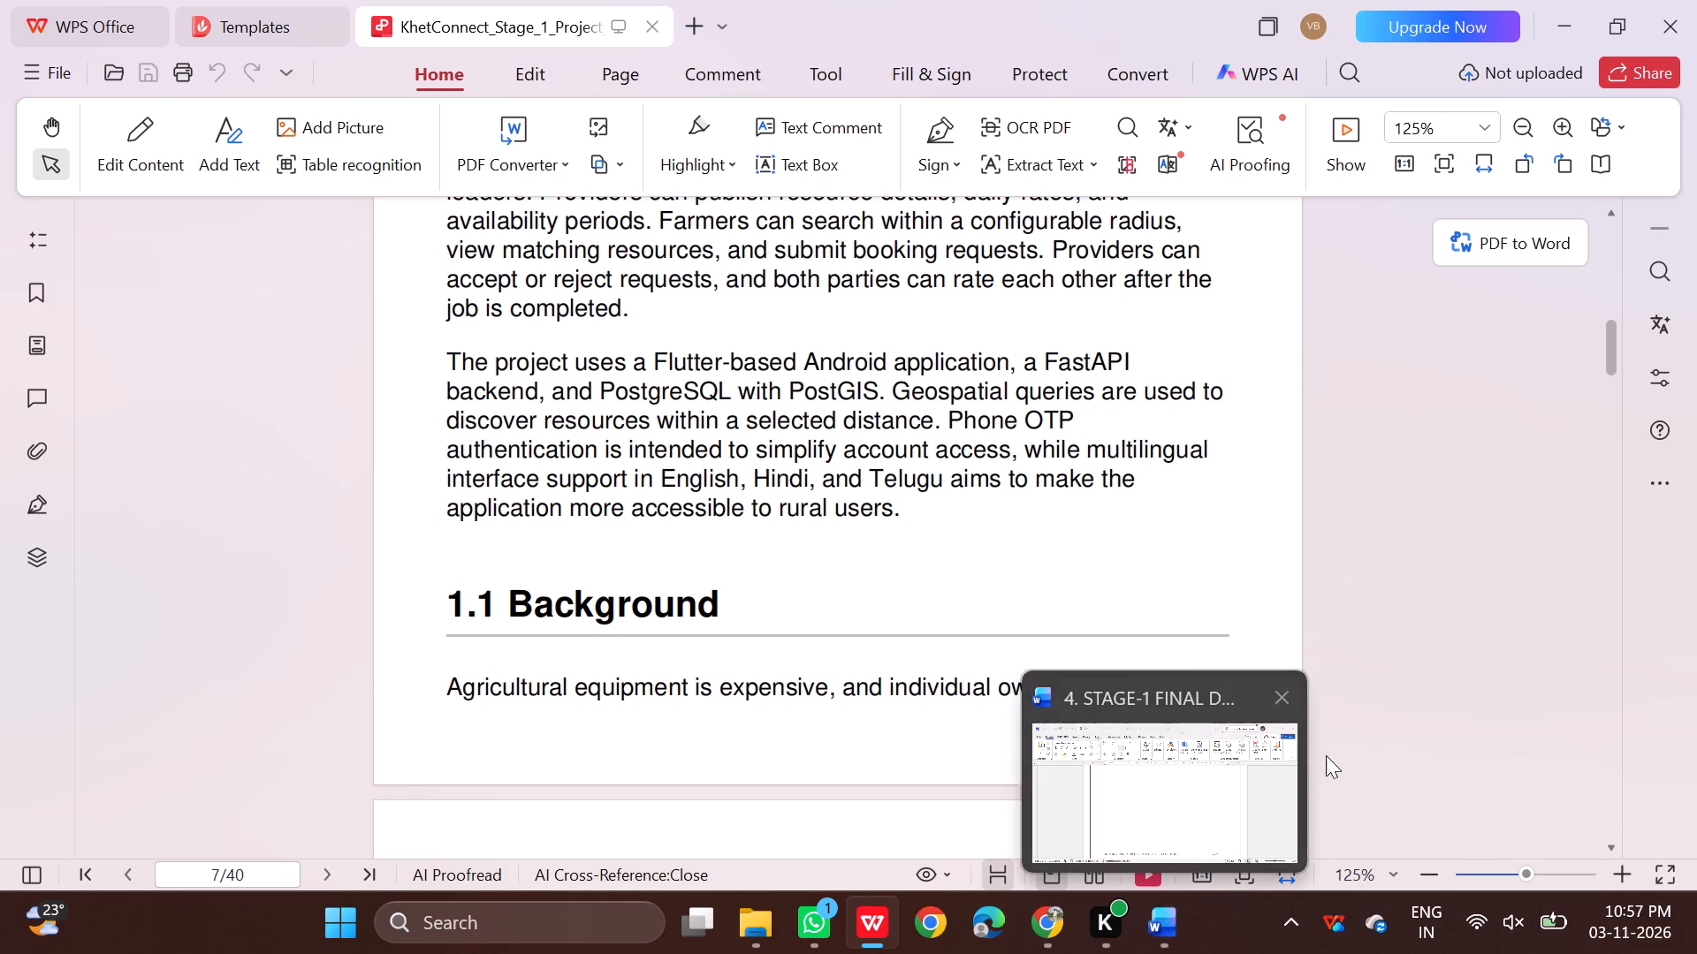
{"action": "scroll", "coordinate": [1366, 522], "scroll_direction": "up", "scroll_amount": 10}
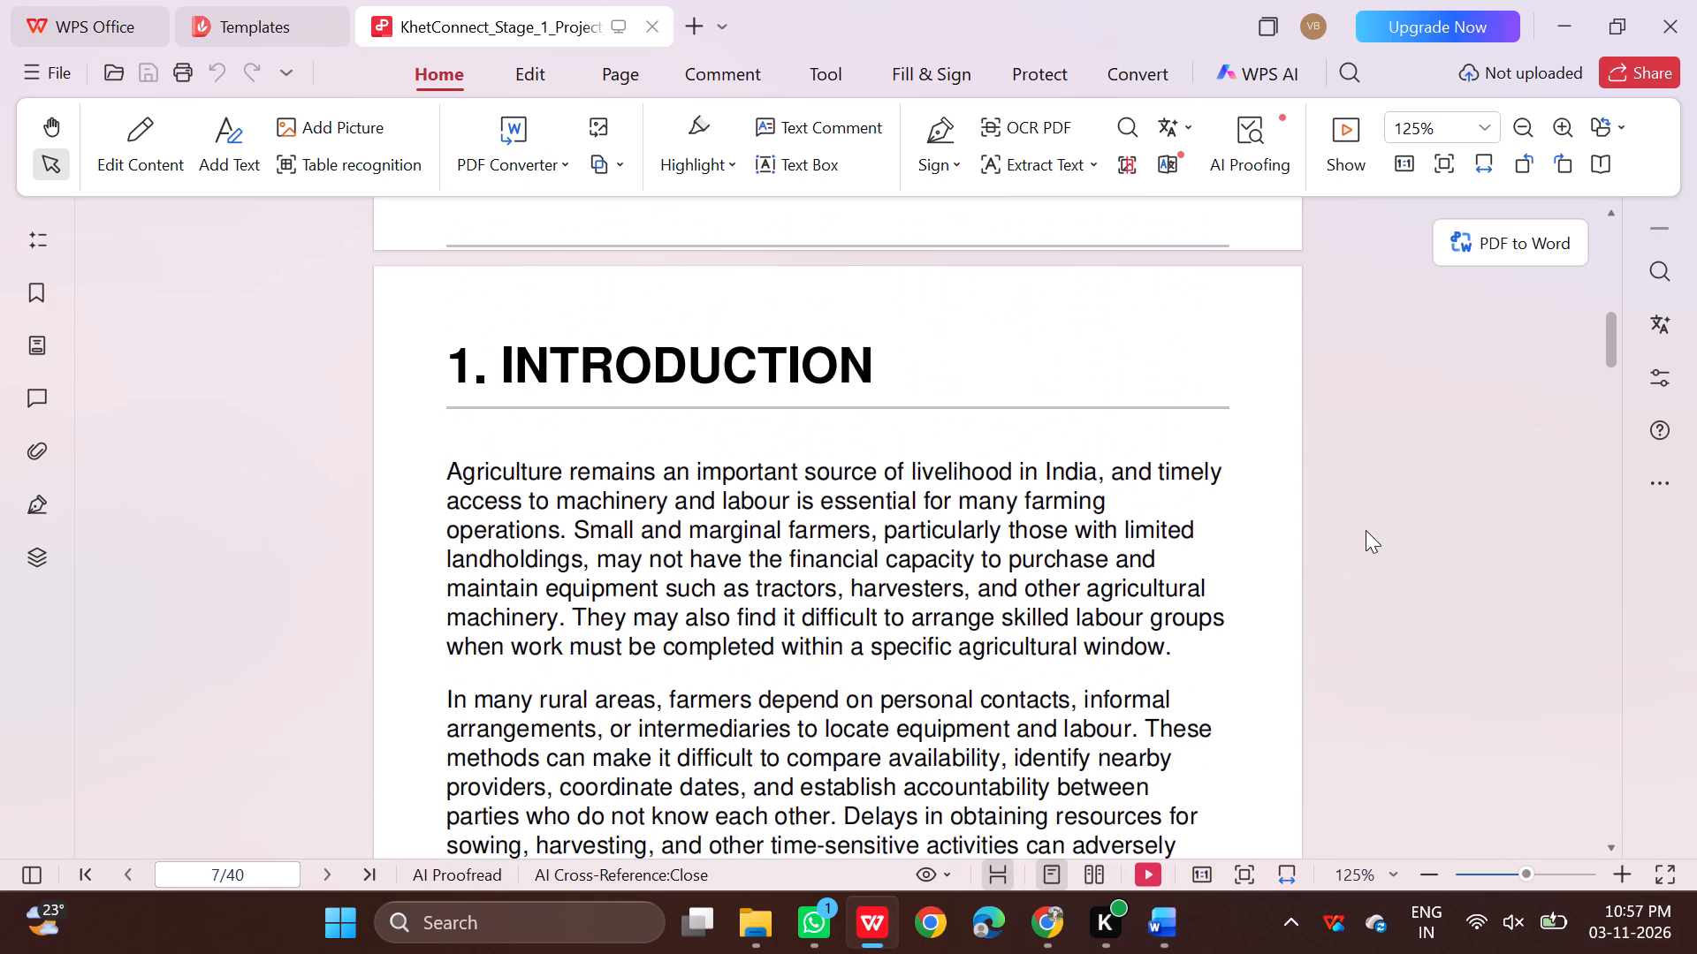
{"action": "scroll", "coordinate": [1366, 531], "scroll_direction": "up", "scroll_amount": 14}
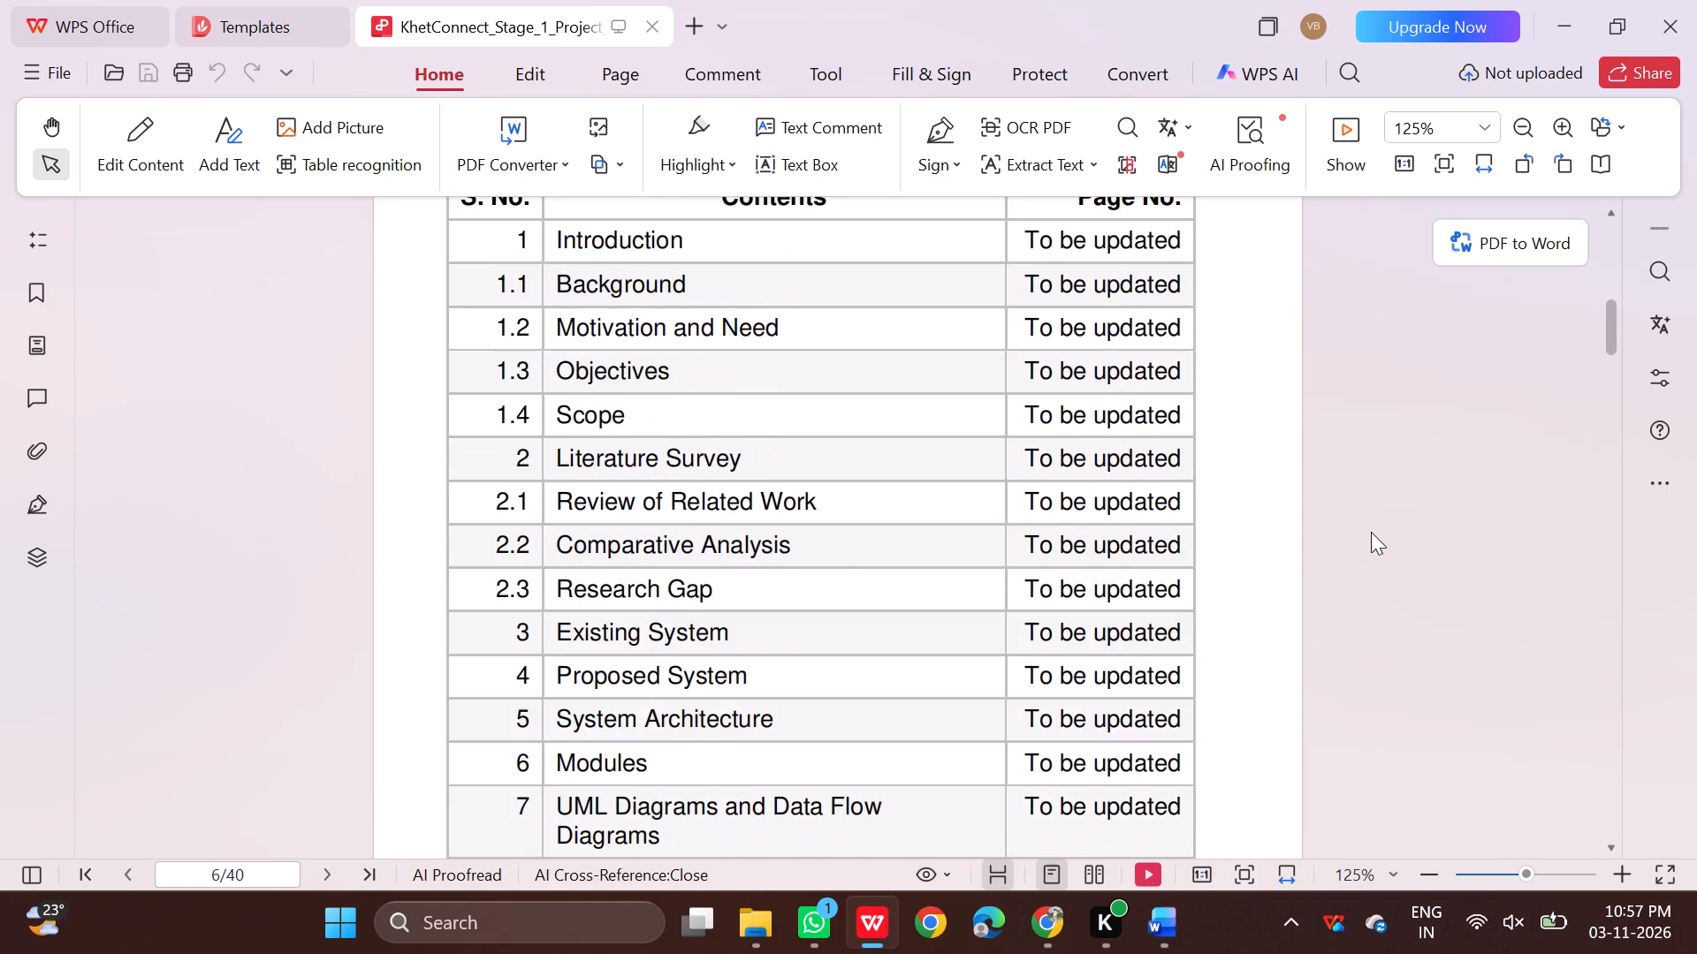
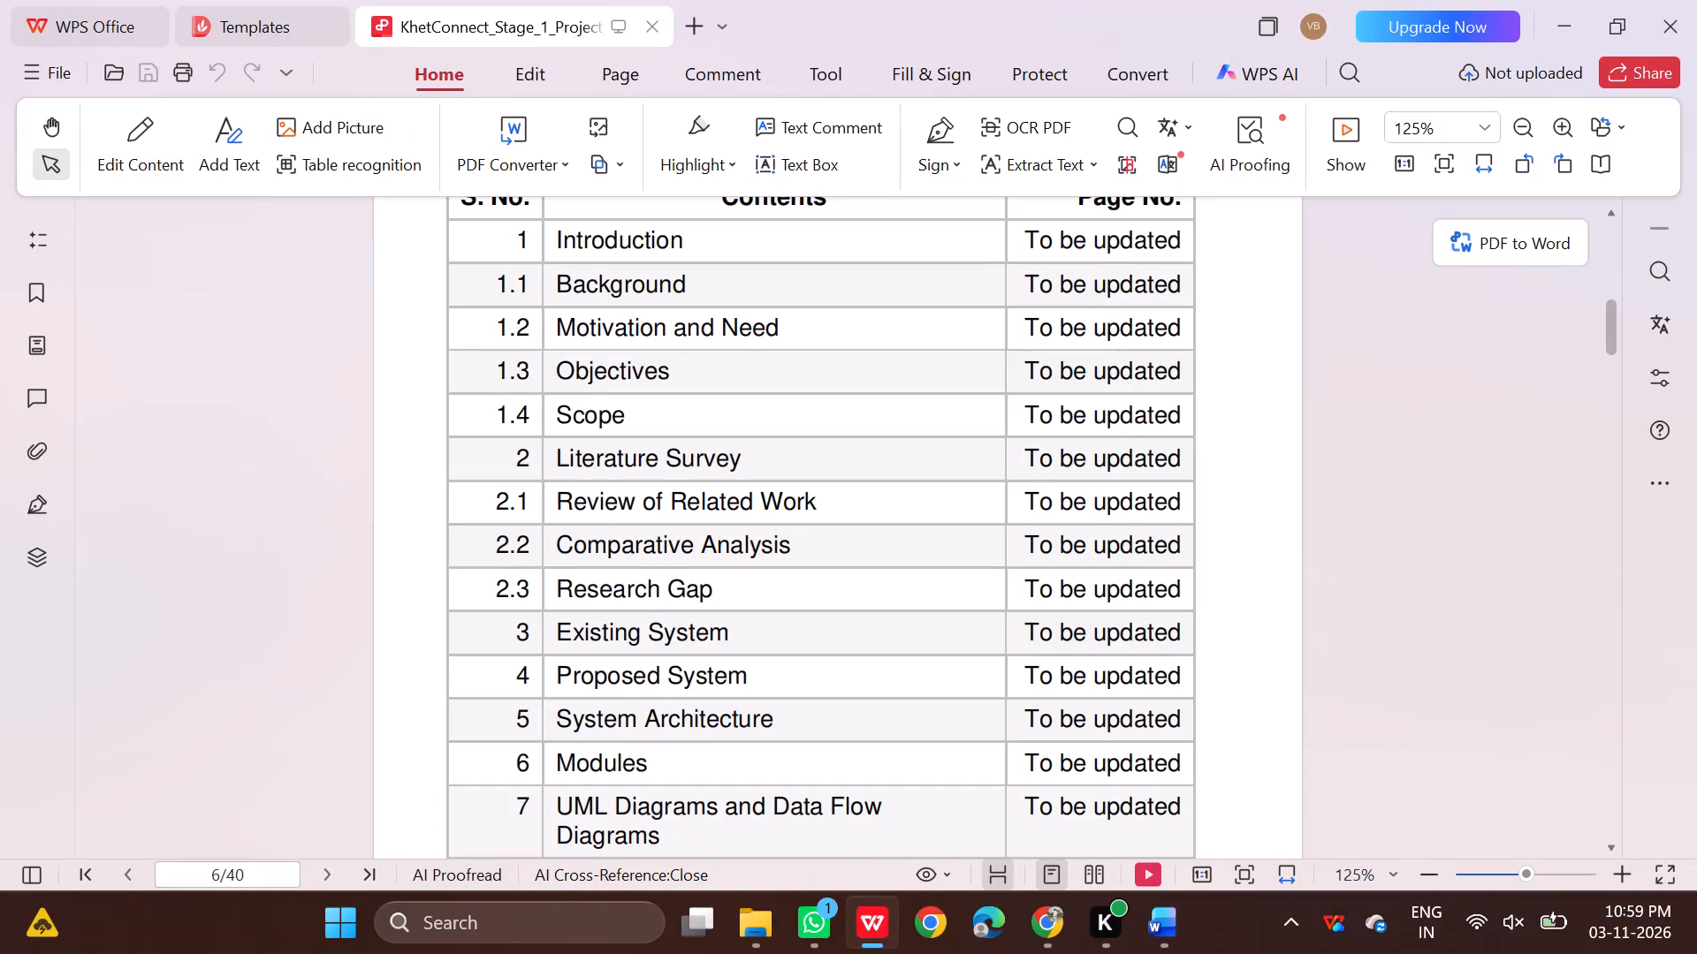
Open the 3. STAGE-1 ABSTRACT SAMPLE CSE document from the Stage-1 documentation archive in the Shiva Major Project folder and examine its final document preparation instructions.
{"action": "left_click", "coordinate": [775, 916]}
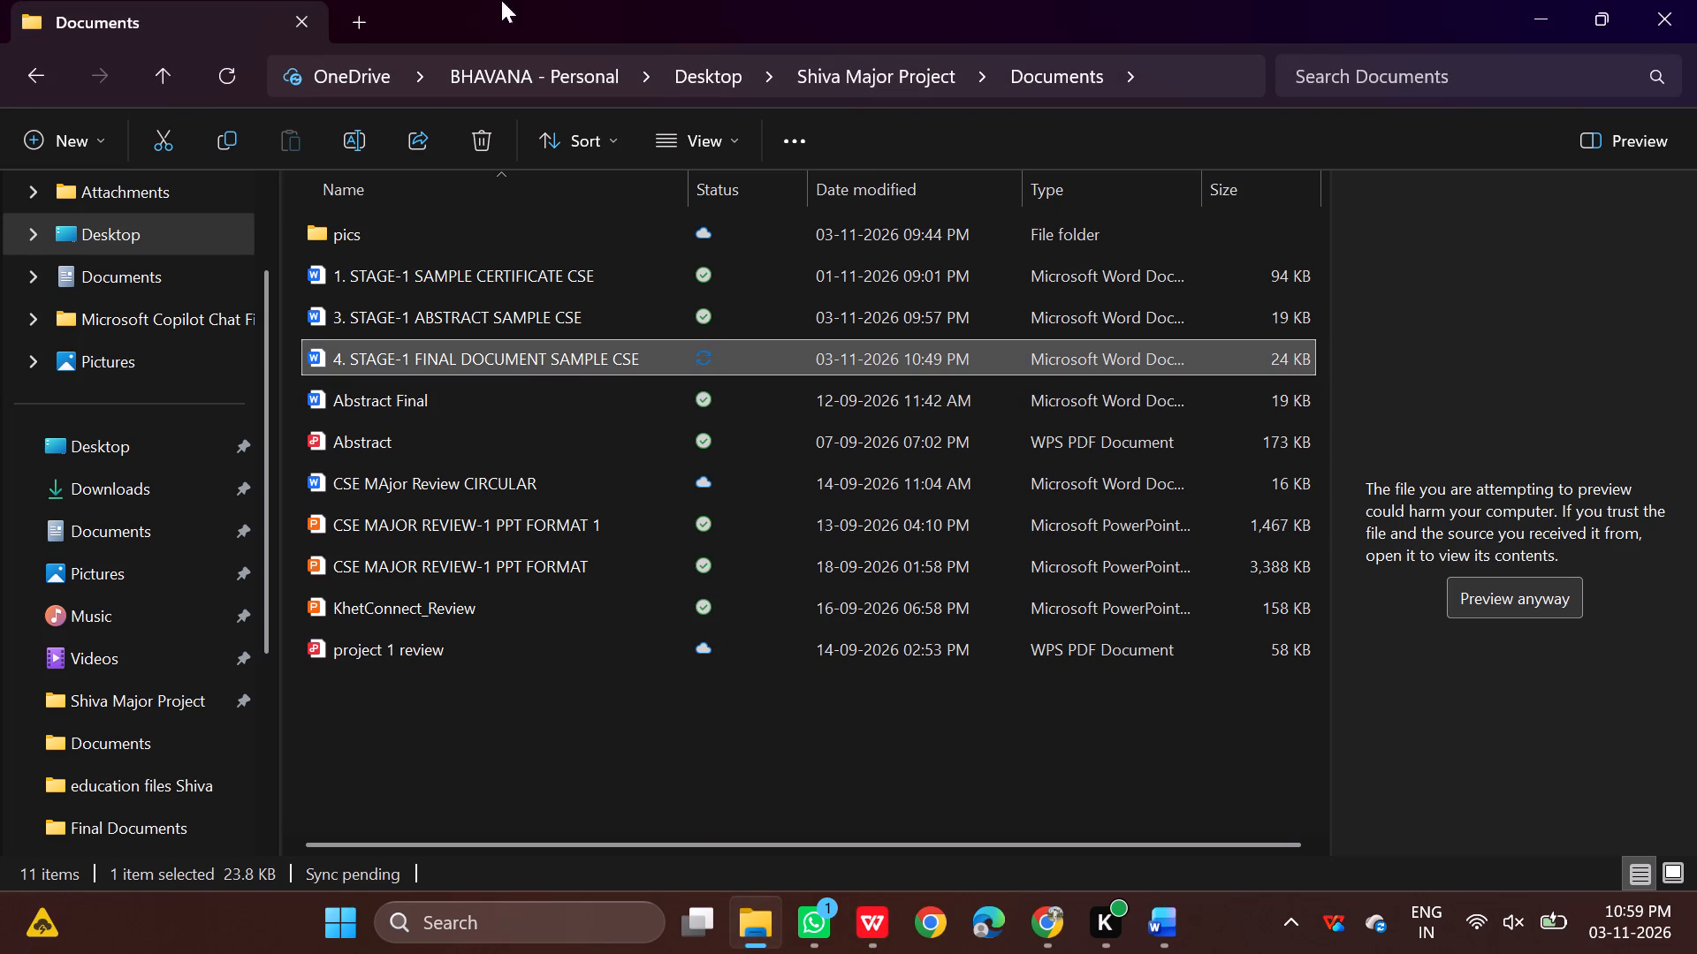
{"action": "left_click", "coordinate": [50, 71]}
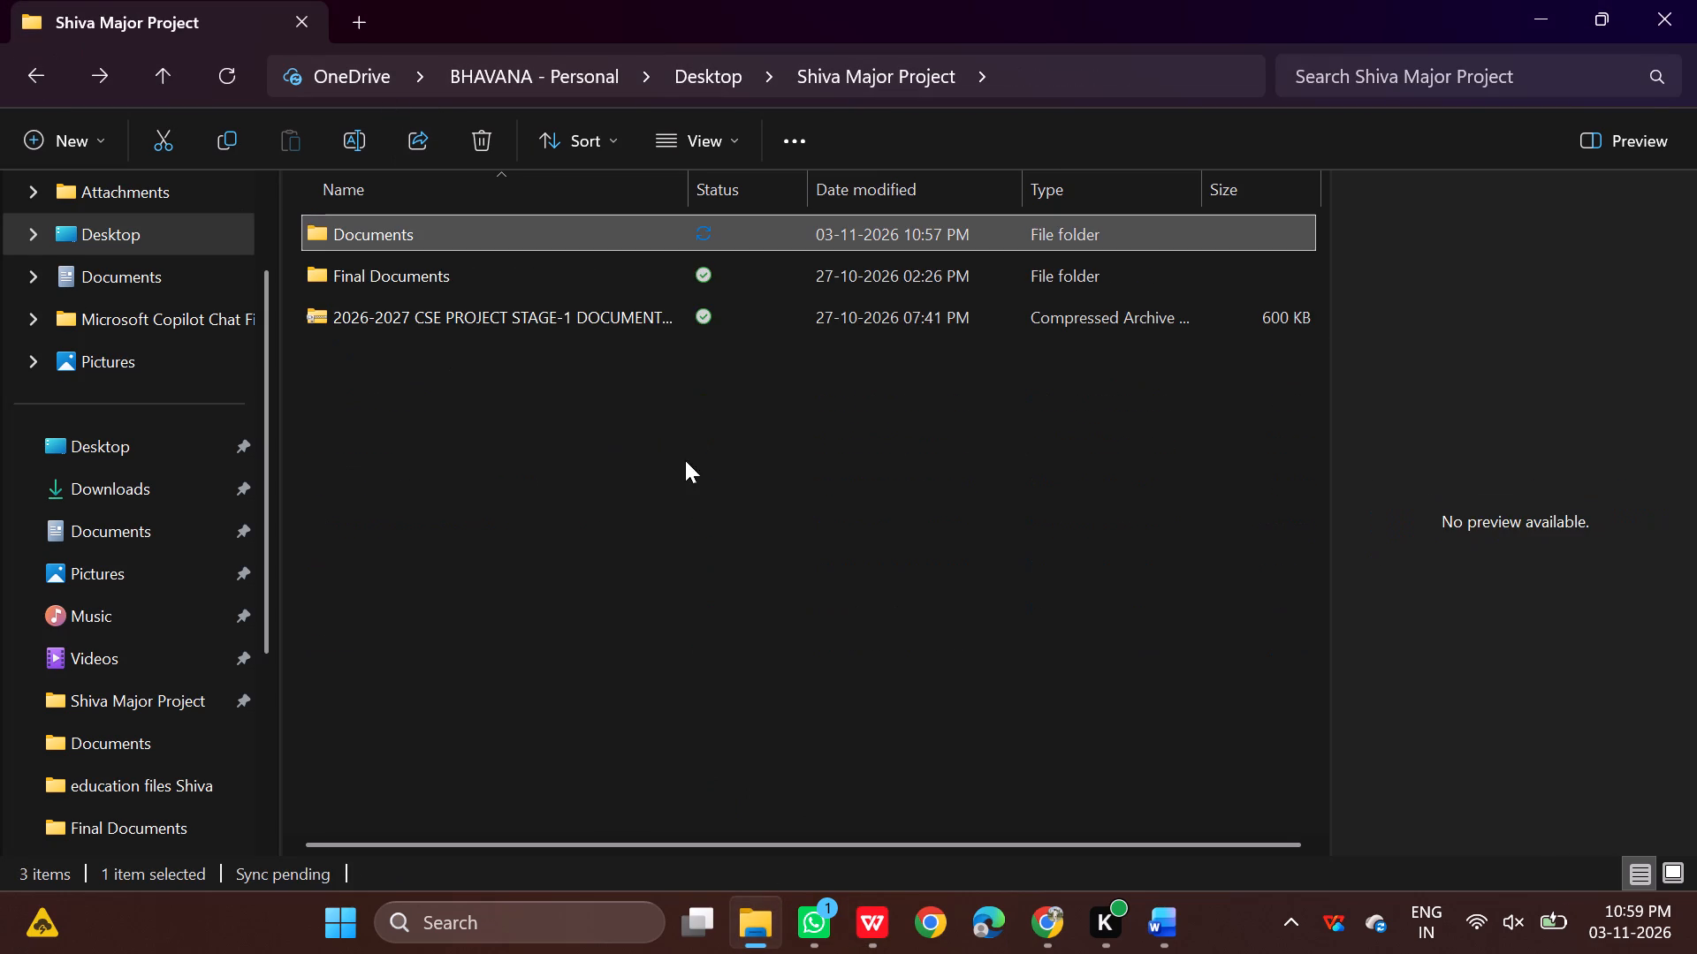
{"action": "double_click", "coordinate": [686, 327]}
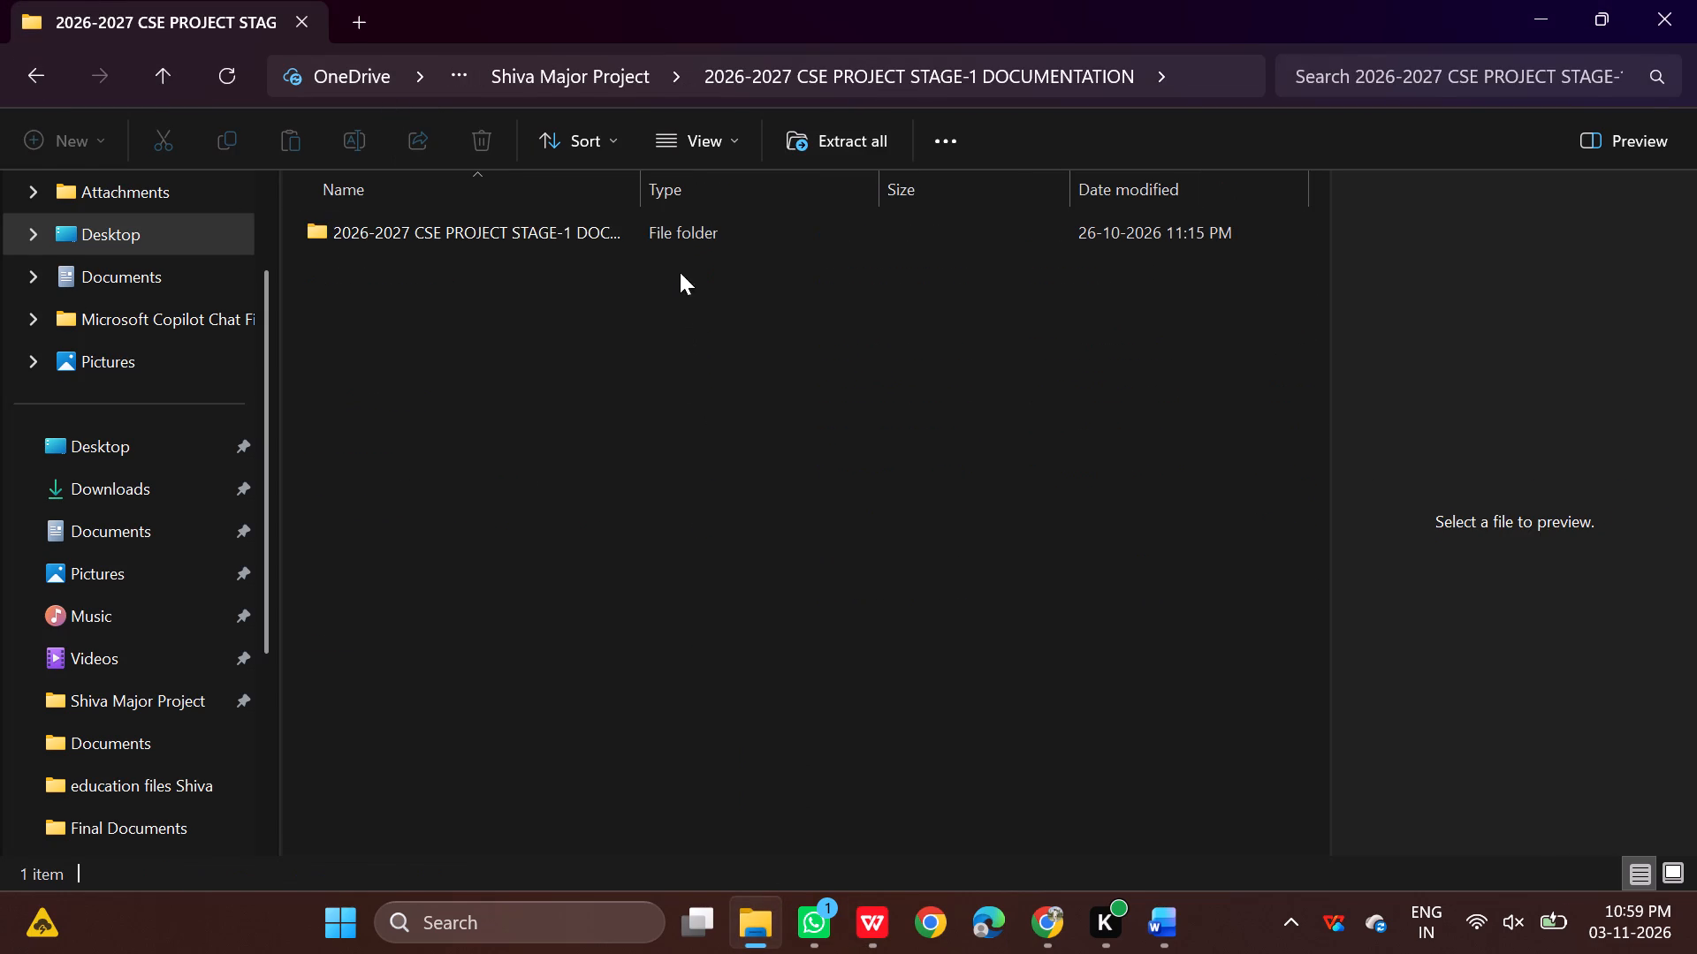
{"action": "double_click", "coordinate": [695, 233]}
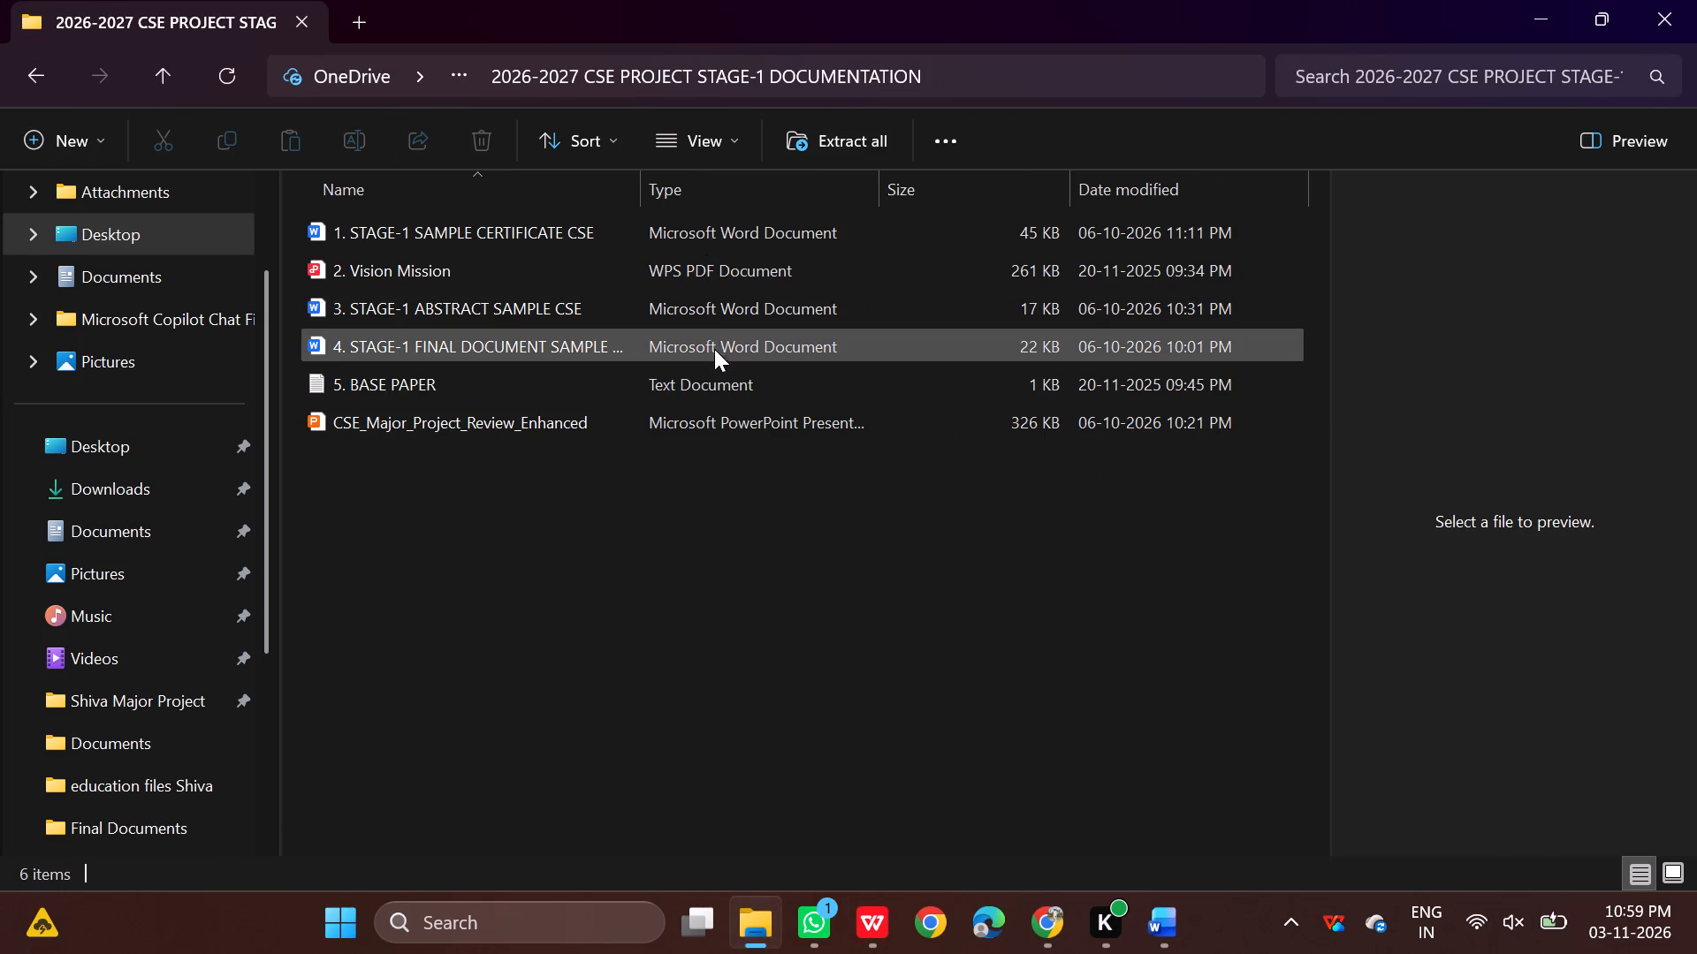
{"action": "double_click", "coordinate": [734, 302]}
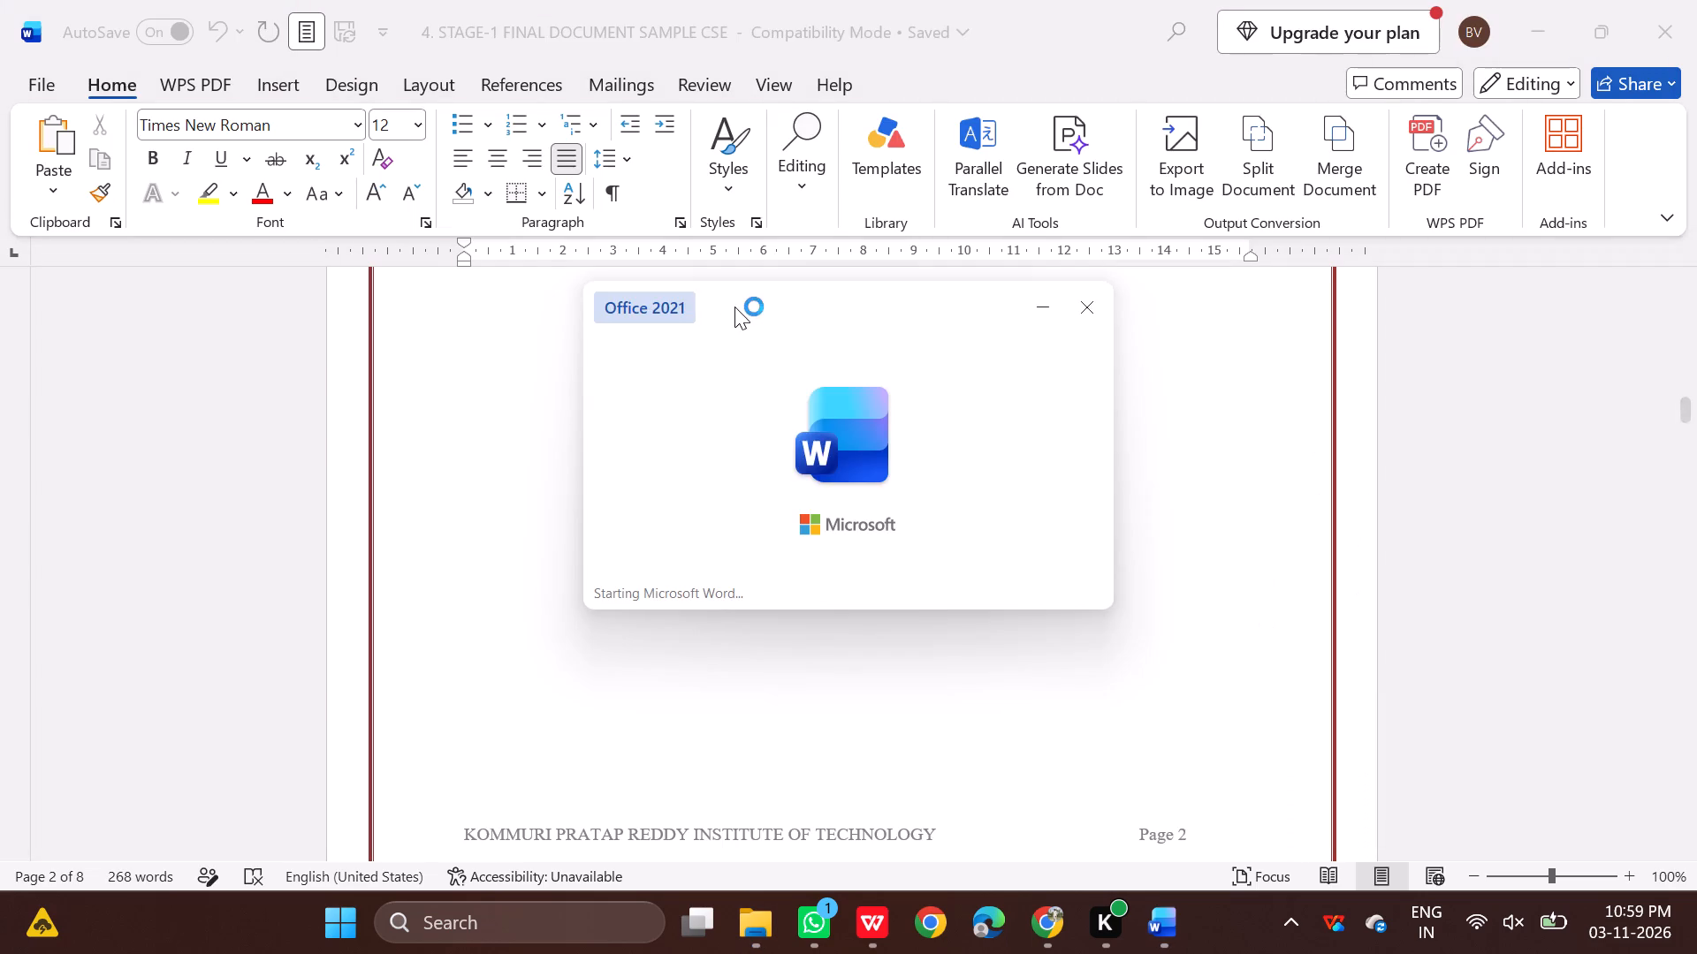
{"action": "scroll", "coordinate": [976, 545], "scroll_direction": "down", "scroll_amount": 8}
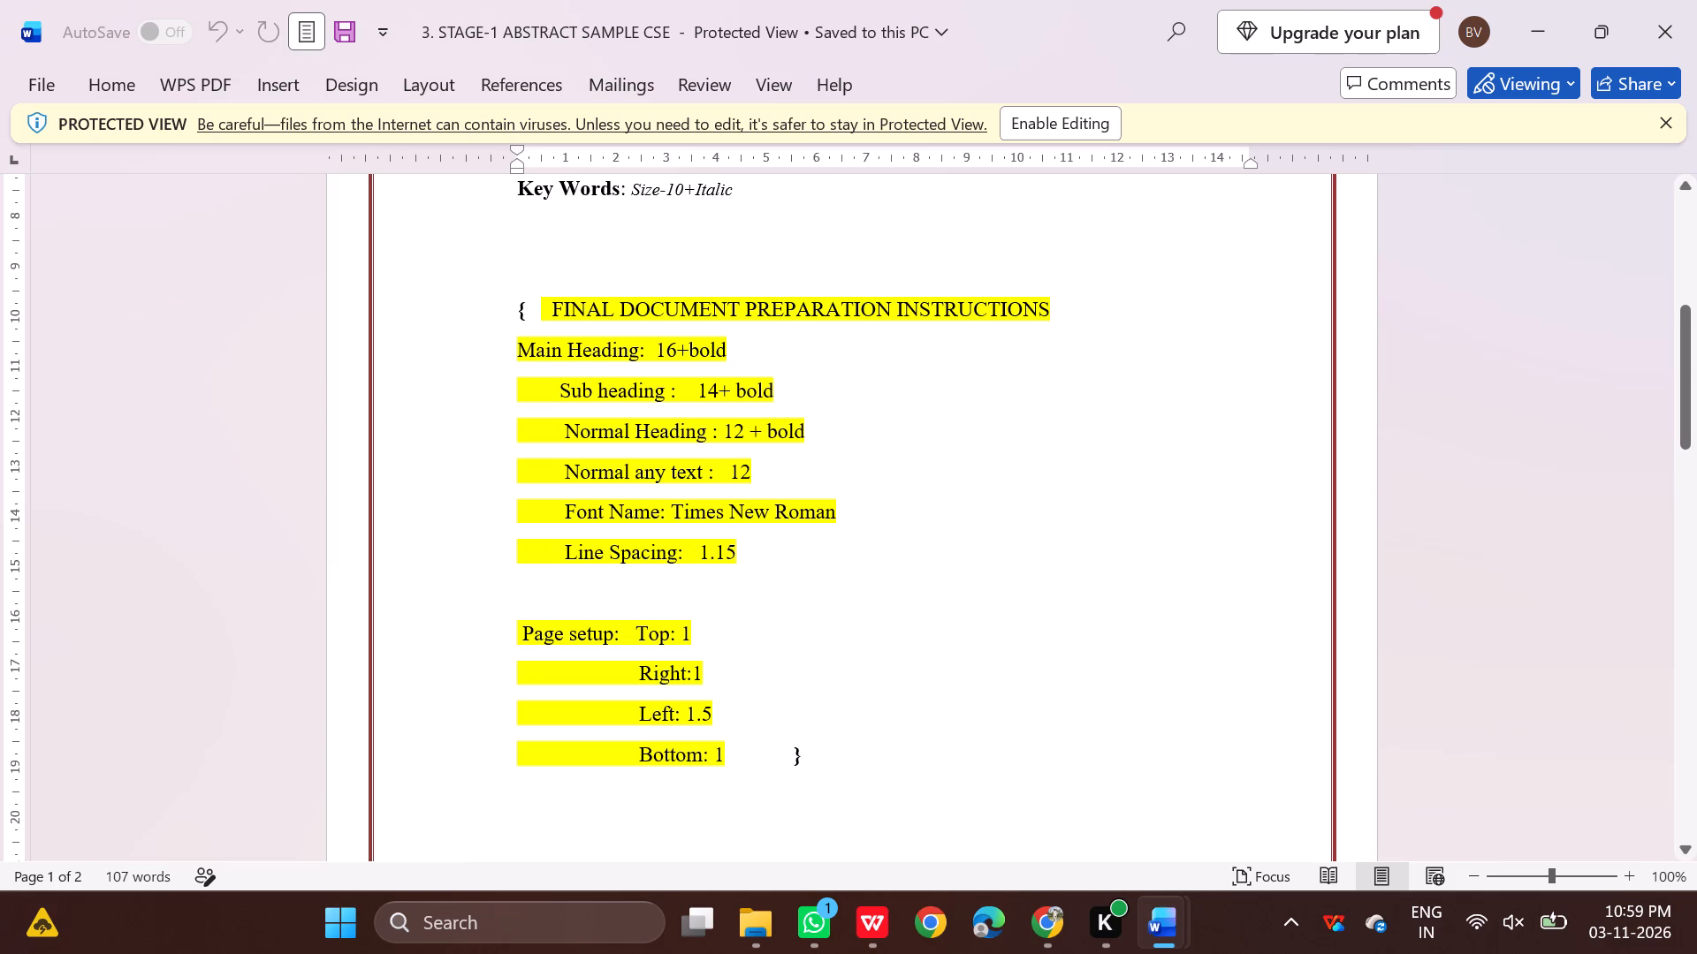
{"action": "scroll", "coordinate": [761, 446], "scroll_direction": "down", "scroll_amount": 3}
{"action": "scroll", "coordinate": [761, 446], "scroll_direction": "up", "scroll_amount": 2}
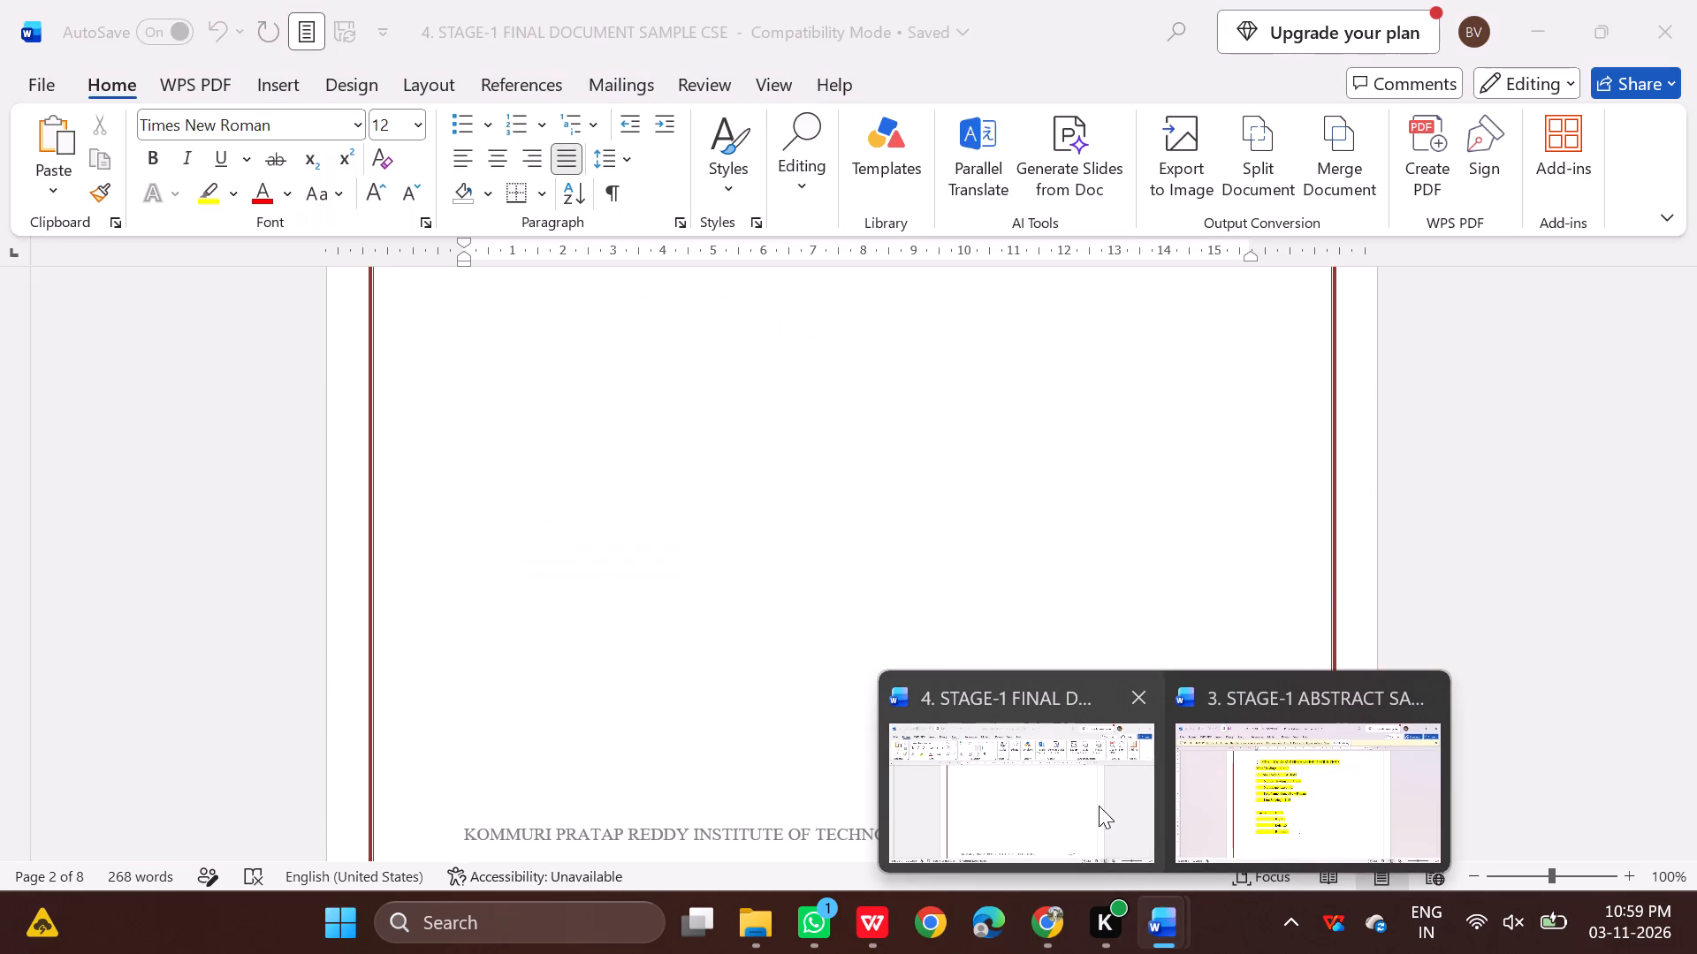
Back in the Stage-1 final document, set the line spacing of the first Introduction paragraph to 1.15.
{"action": "left_click", "coordinate": [1099, 806]}
{"action": "scroll", "coordinate": [798, 602], "scroll_direction": "up", "scroll_amount": 20}
{"action": "scroll", "coordinate": [798, 602], "scroll_direction": "up", "scroll_amount": 1}
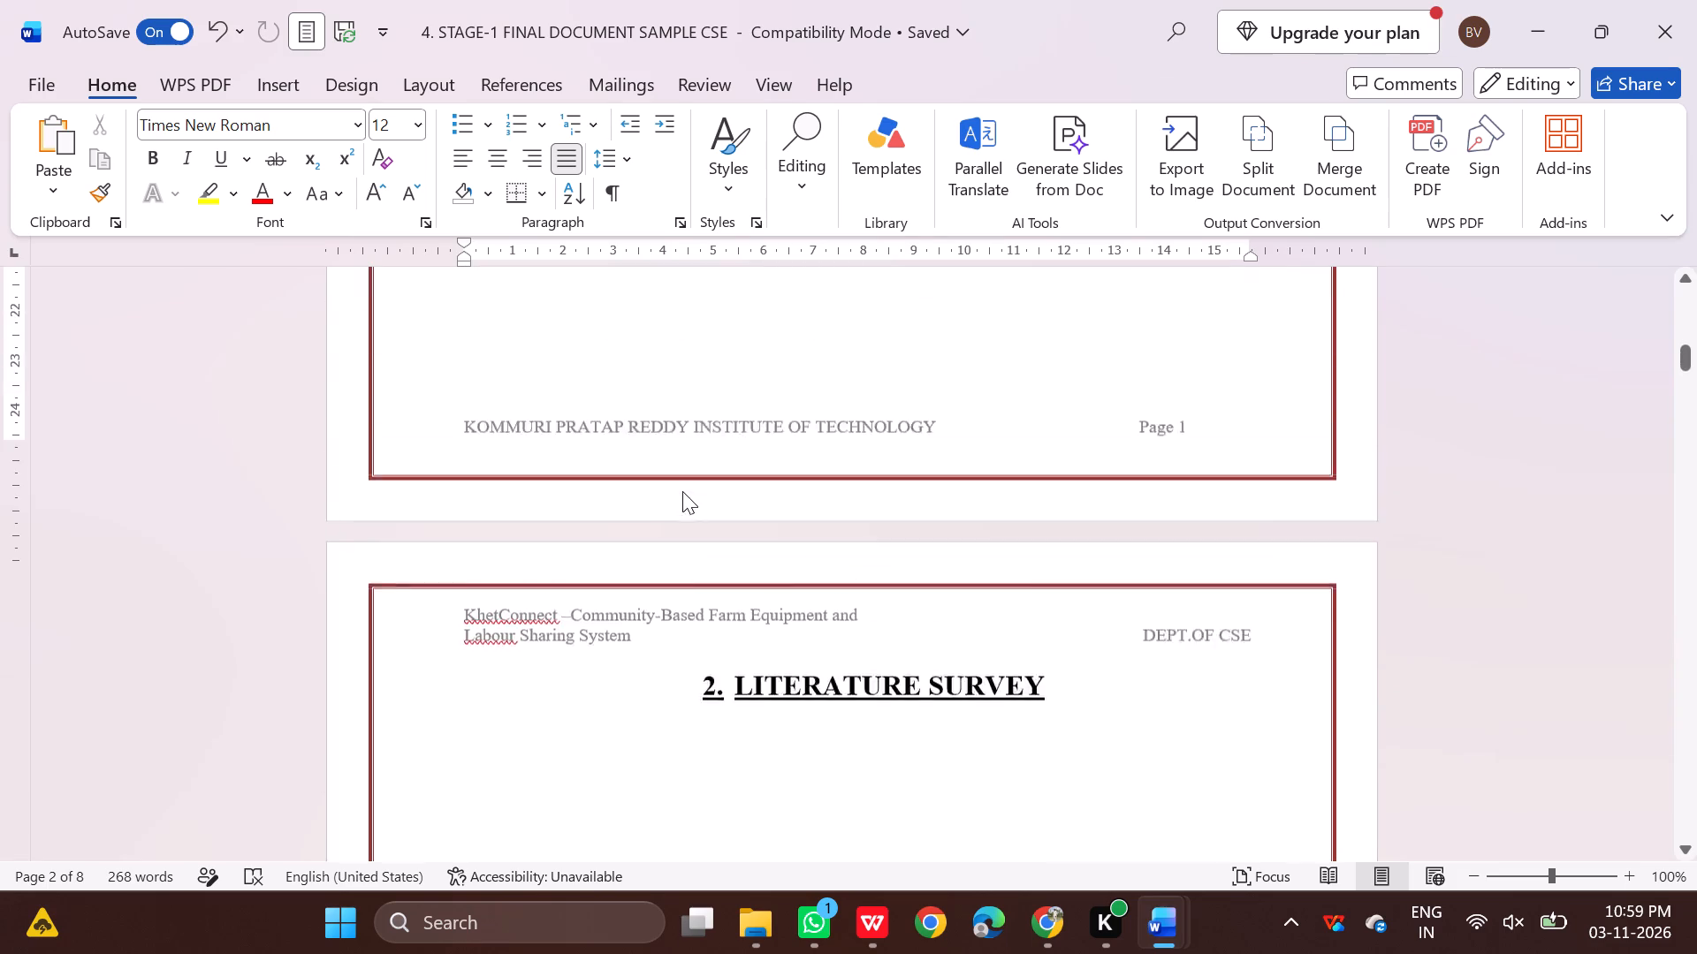
{"action": "scroll", "coordinate": [682, 491], "scroll_direction": "up", "scroll_amount": 9}
{"action": "scroll", "coordinate": [647, 272], "scroll_direction": "up", "scroll_amount": 4}
{"action": "scroll", "coordinate": [666, 385], "scroll_direction": "up", "scroll_amount": 3}
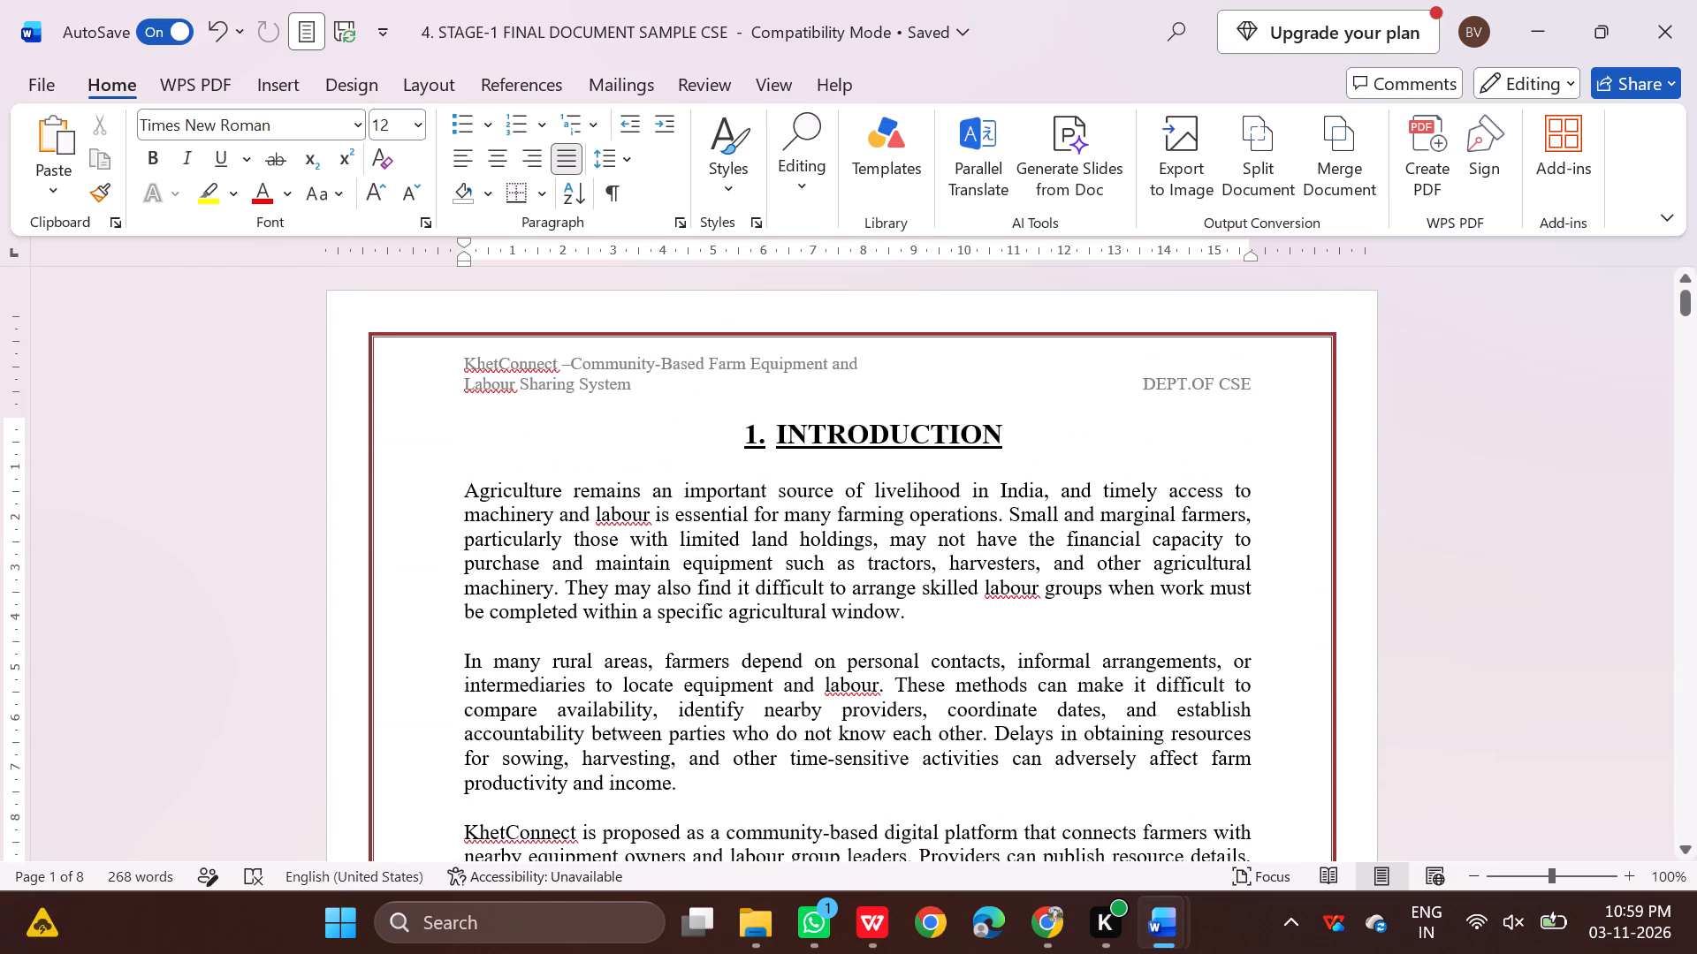
{"action": "left_click_drag", "start_coordinate": [469, 490], "coordinate": [1056, 511]}
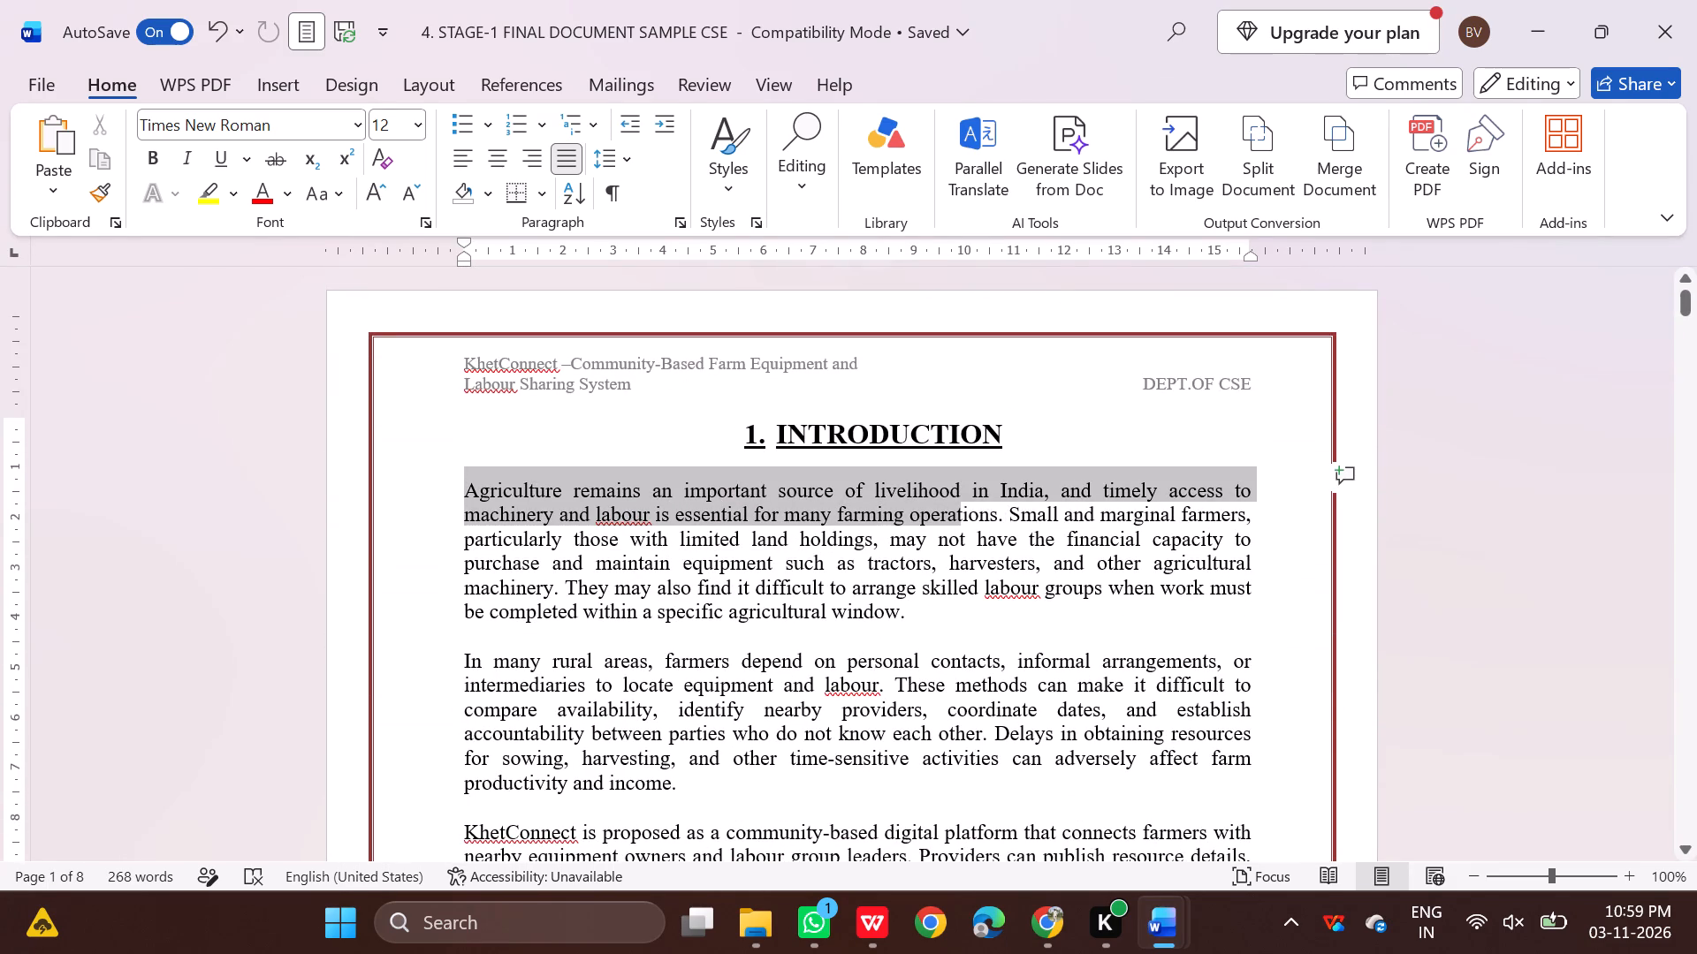
{"action": "left_click_drag", "start_coordinate": [1056, 511], "coordinate": [1259, 515]}
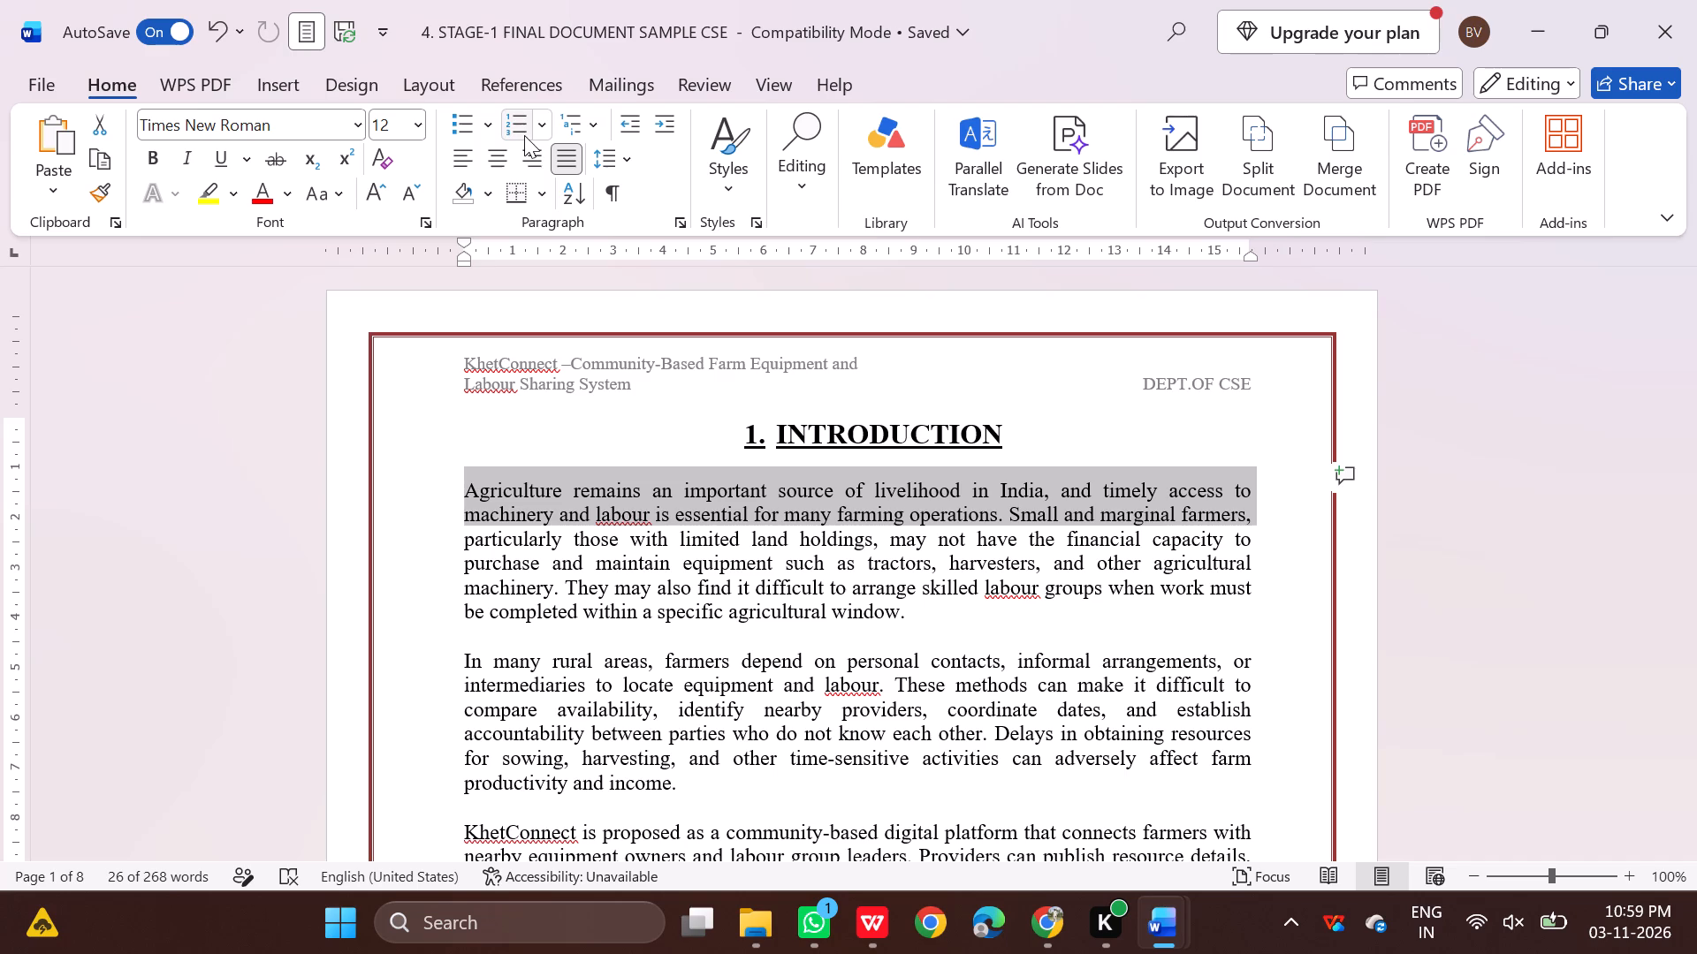
{"action": "left_click", "coordinate": [628, 163]}
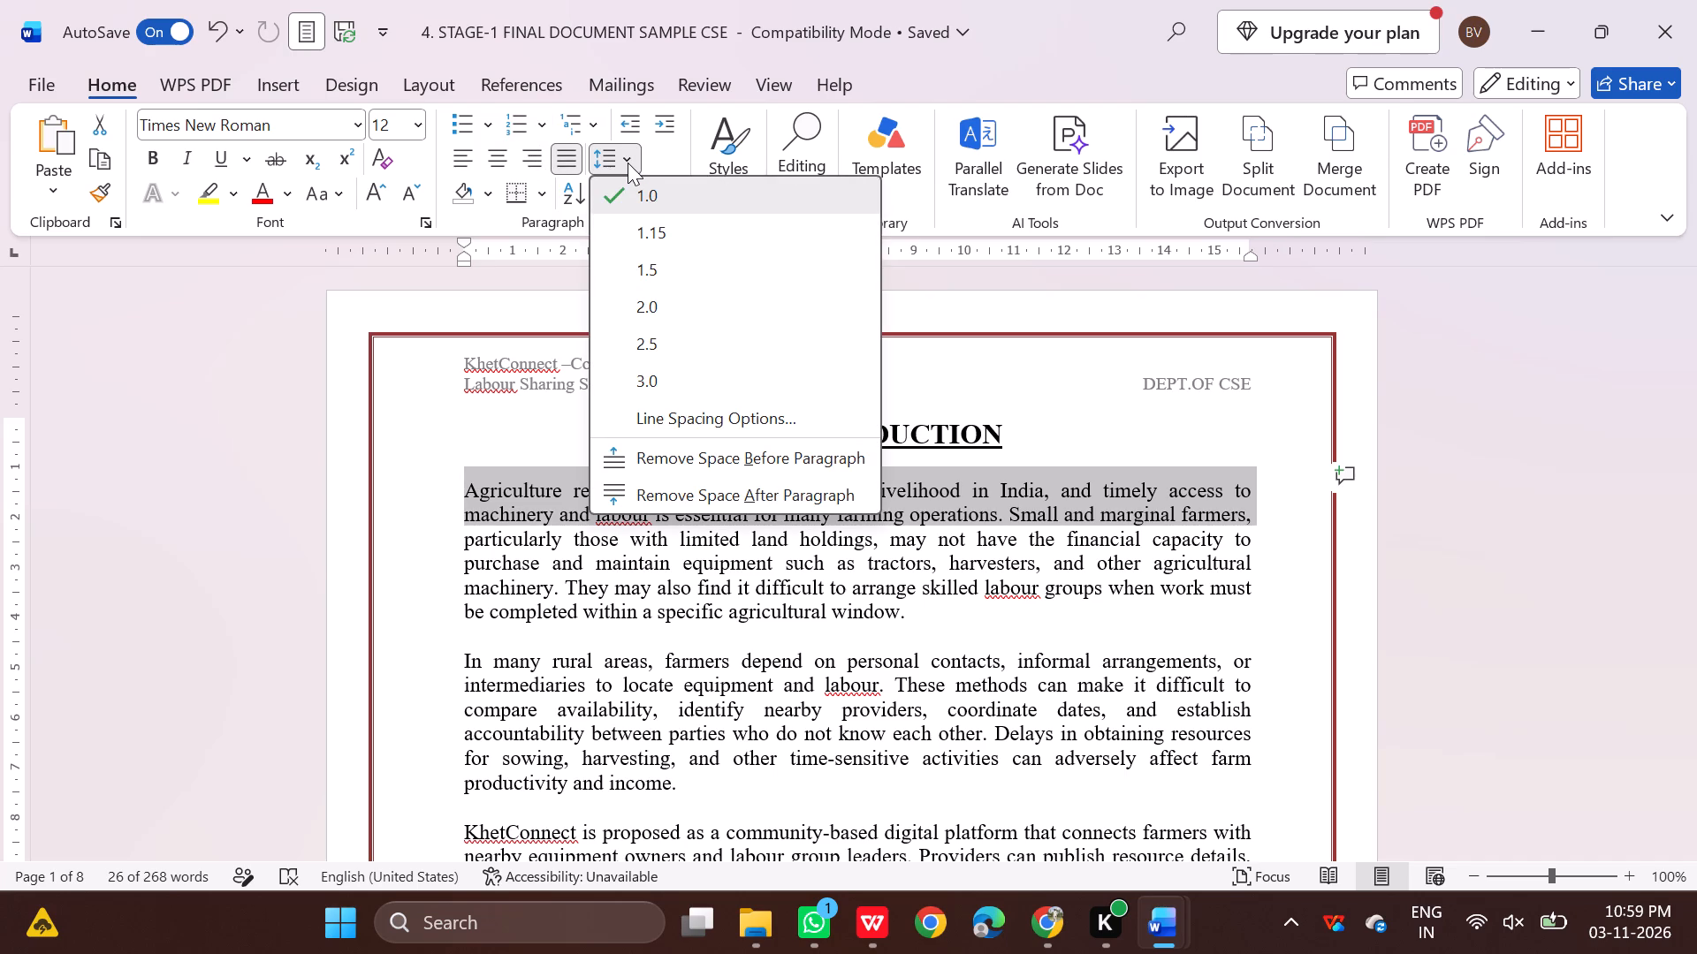
{"action": "left_click", "coordinate": [658, 226]}
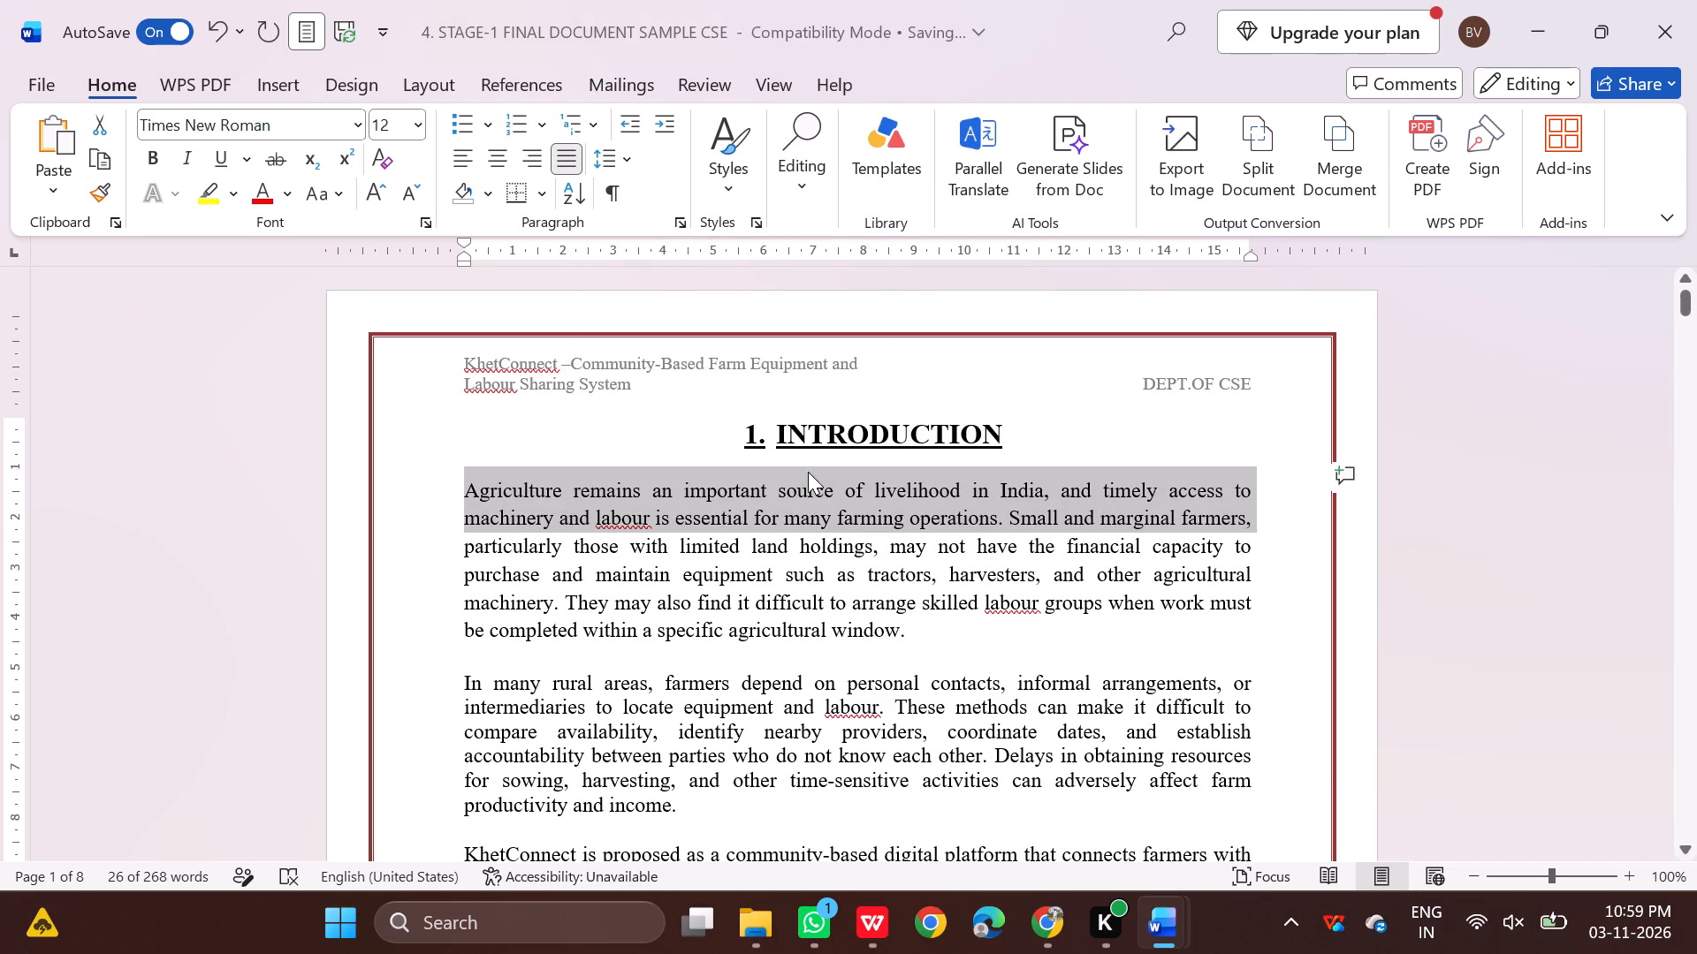
{"action": "scroll", "coordinate": [879, 546], "scroll_direction": "down", "scroll_amount": 4}
{"action": "scroll", "coordinate": [879, 546], "scroll_direction": "up", "scroll_amount": 3}
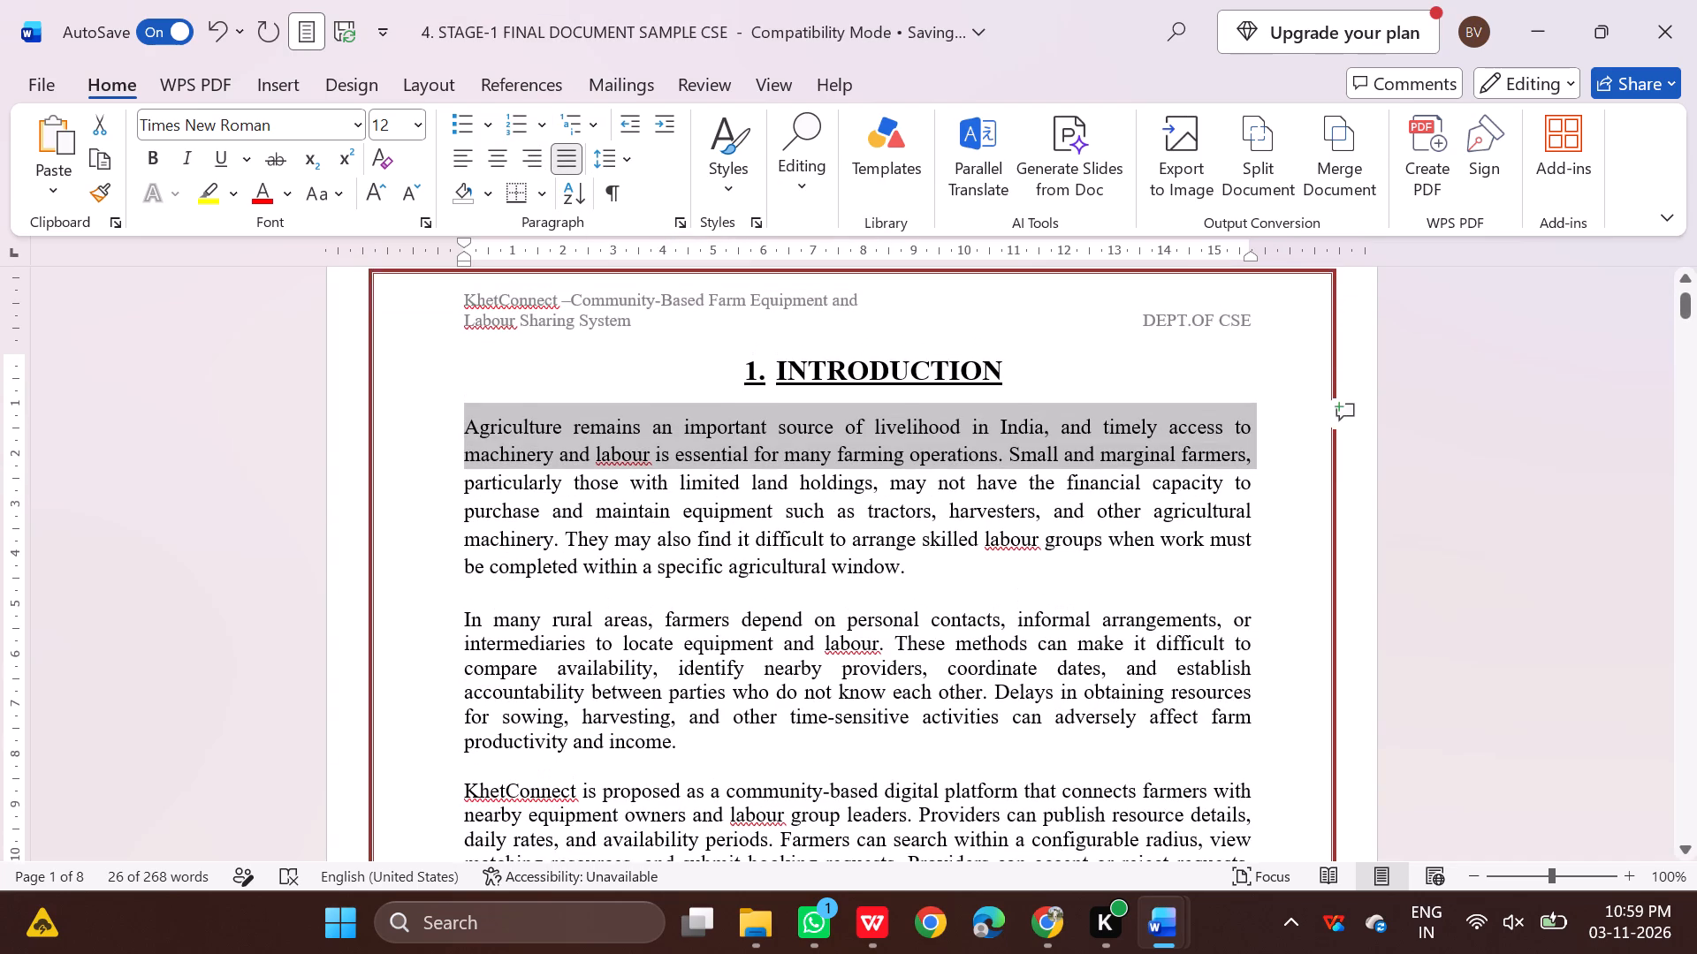
Apply 1.15 line spacing to all body paragraphs of the Introduction.
{"action": "left_click", "coordinate": [917, 564]}
{"action": "left_click_drag", "start_coordinate": [454, 429], "coordinate": [758, 781]}
{"action": "scroll", "coordinate": [832, 696], "scroll_direction": "down", "scroll_amount": 4}
{"action": "left_click", "coordinate": [627, 156]}
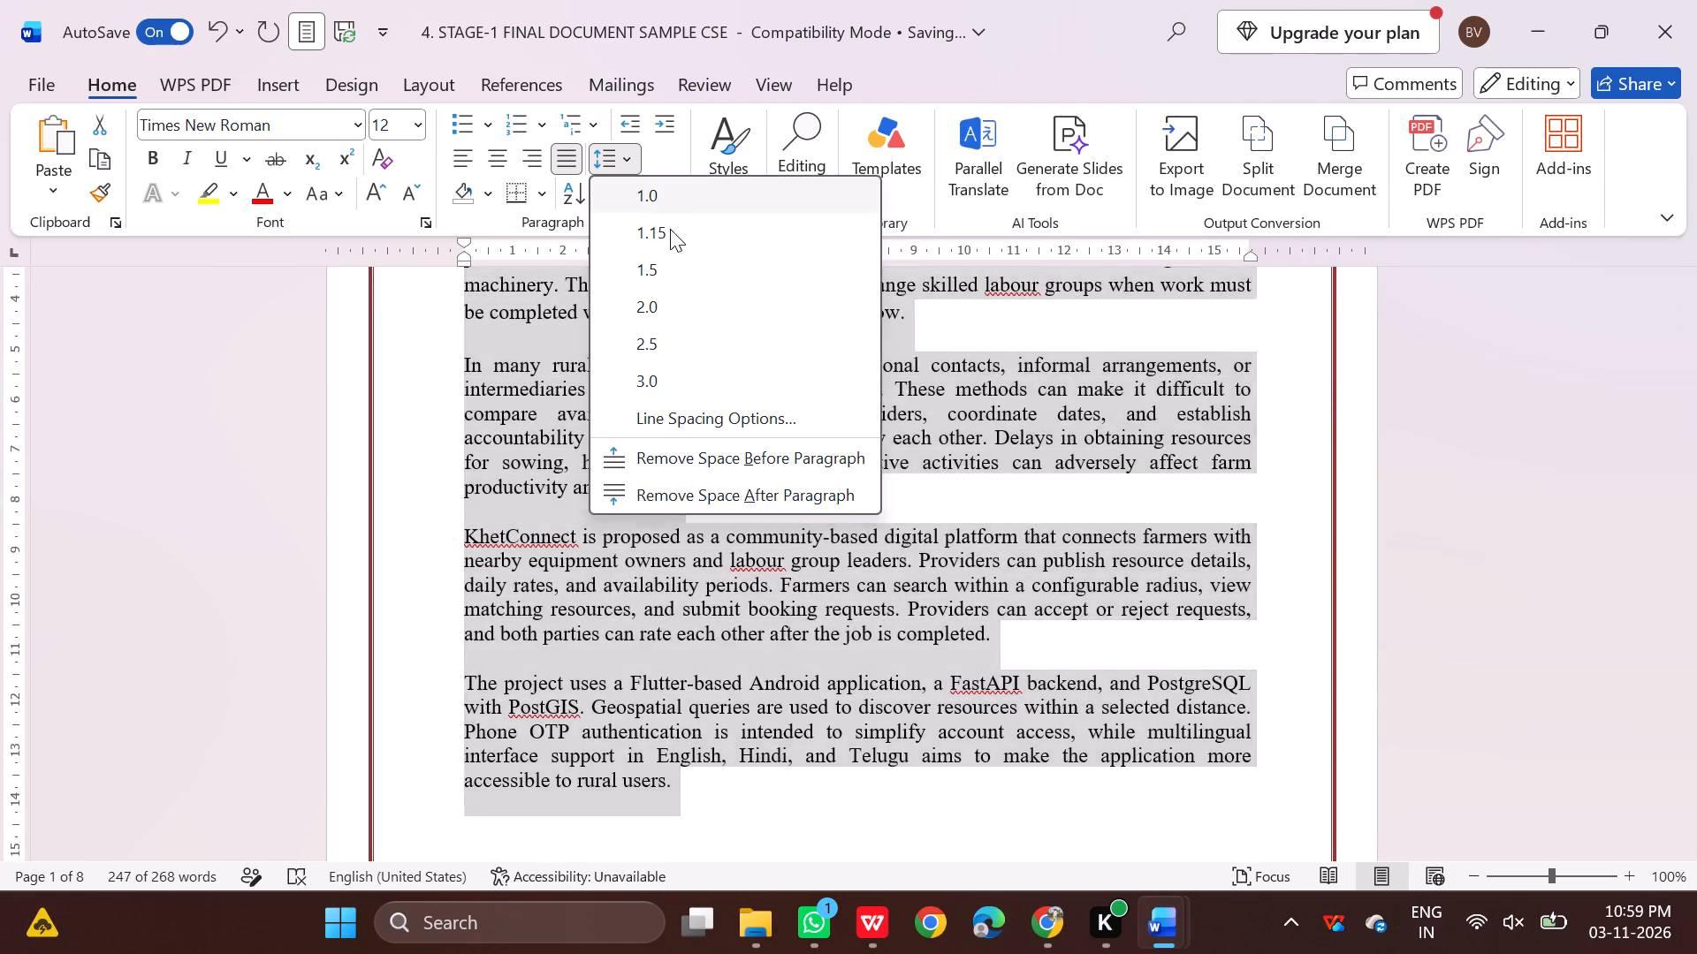
{"action": "left_click", "coordinate": [674, 237]}
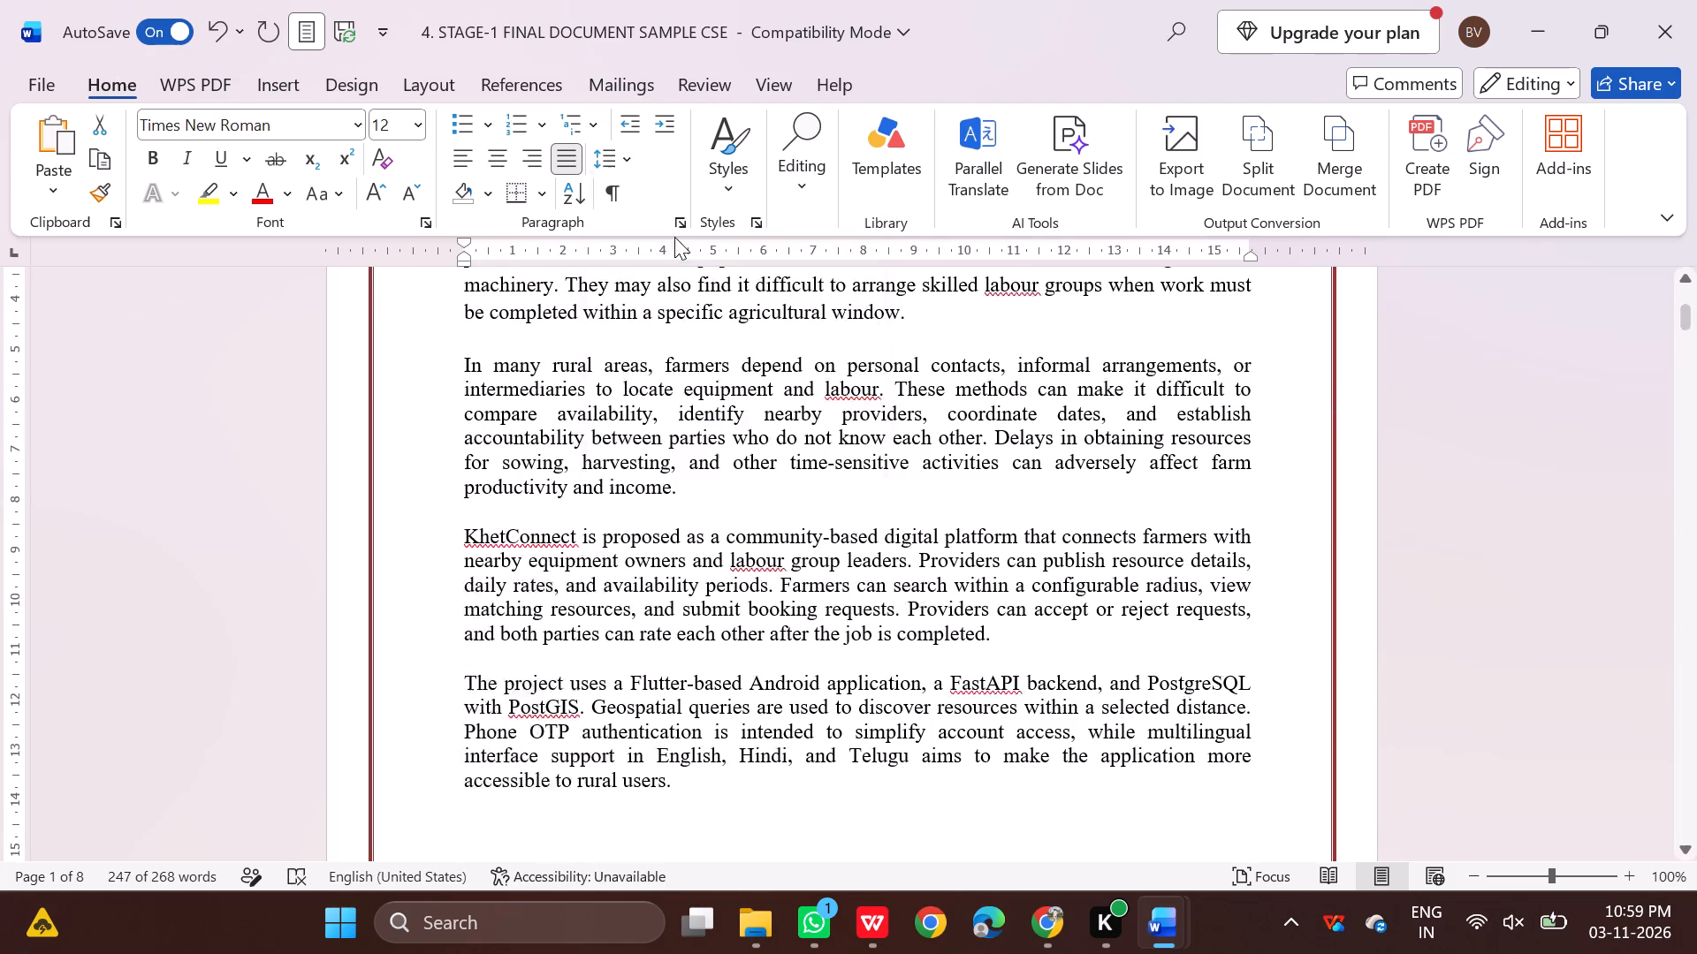
{"action": "scroll", "coordinate": [1157, 523], "scroll_direction": "up", "scroll_amount": 5}
{"action": "left_click", "coordinate": [1145, 618]}
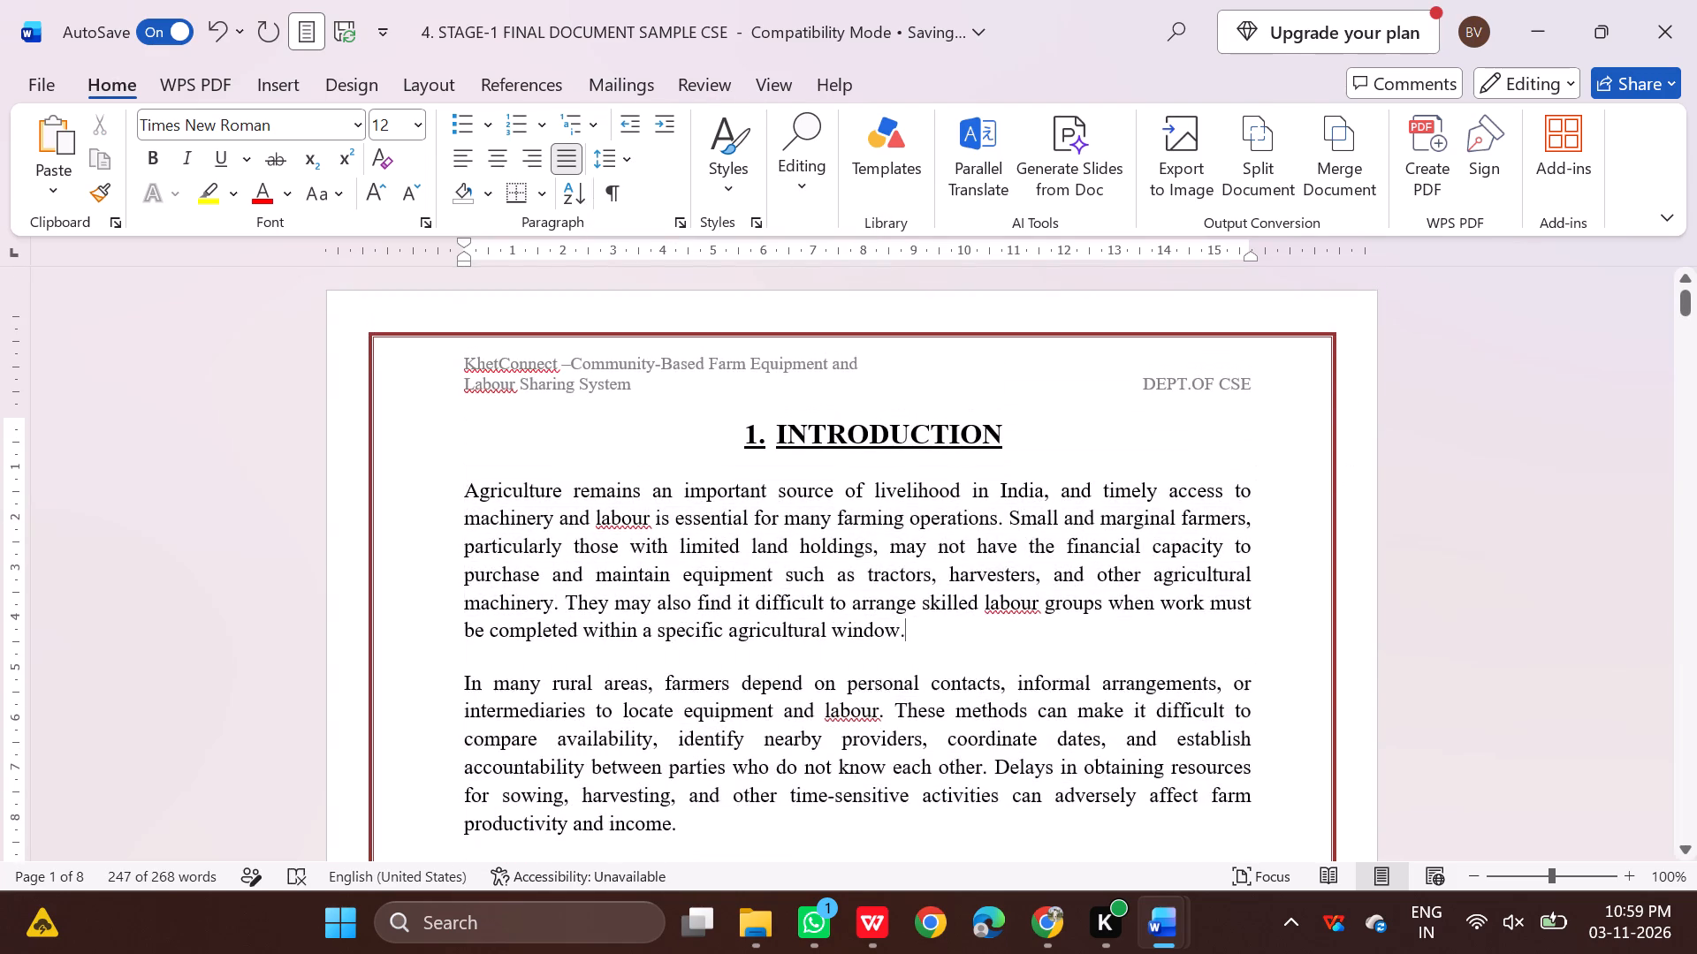
Insert an empty, unnumbered line directly below the INTRODUCTION heading.
{"action": "scroll", "coordinate": [1143, 617], "scroll_direction": "down", "scroll_amount": 4}
{"action": "scroll", "coordinate": [1143, 623], "scroll_direction": "up", "scroll_amount": 3}
{"action": "left_click", "coordinate": [1048, 370]}
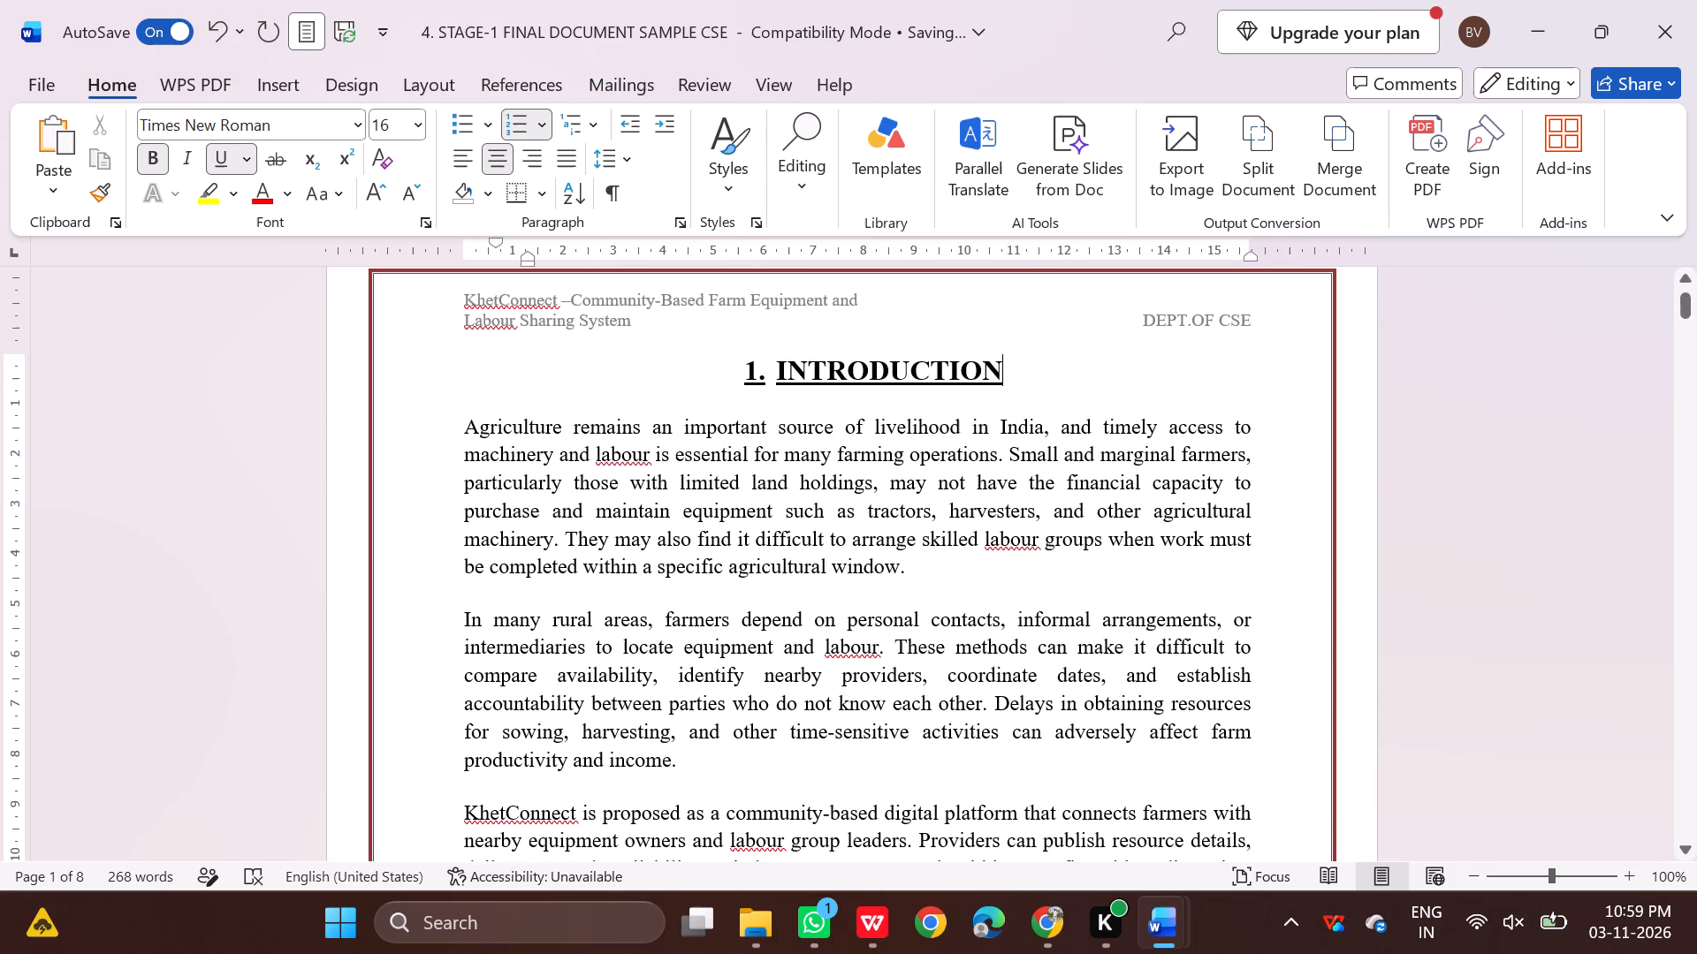
{"action": "key", "text": "Return"}
{"action": "key", "text": "BackSpace"}
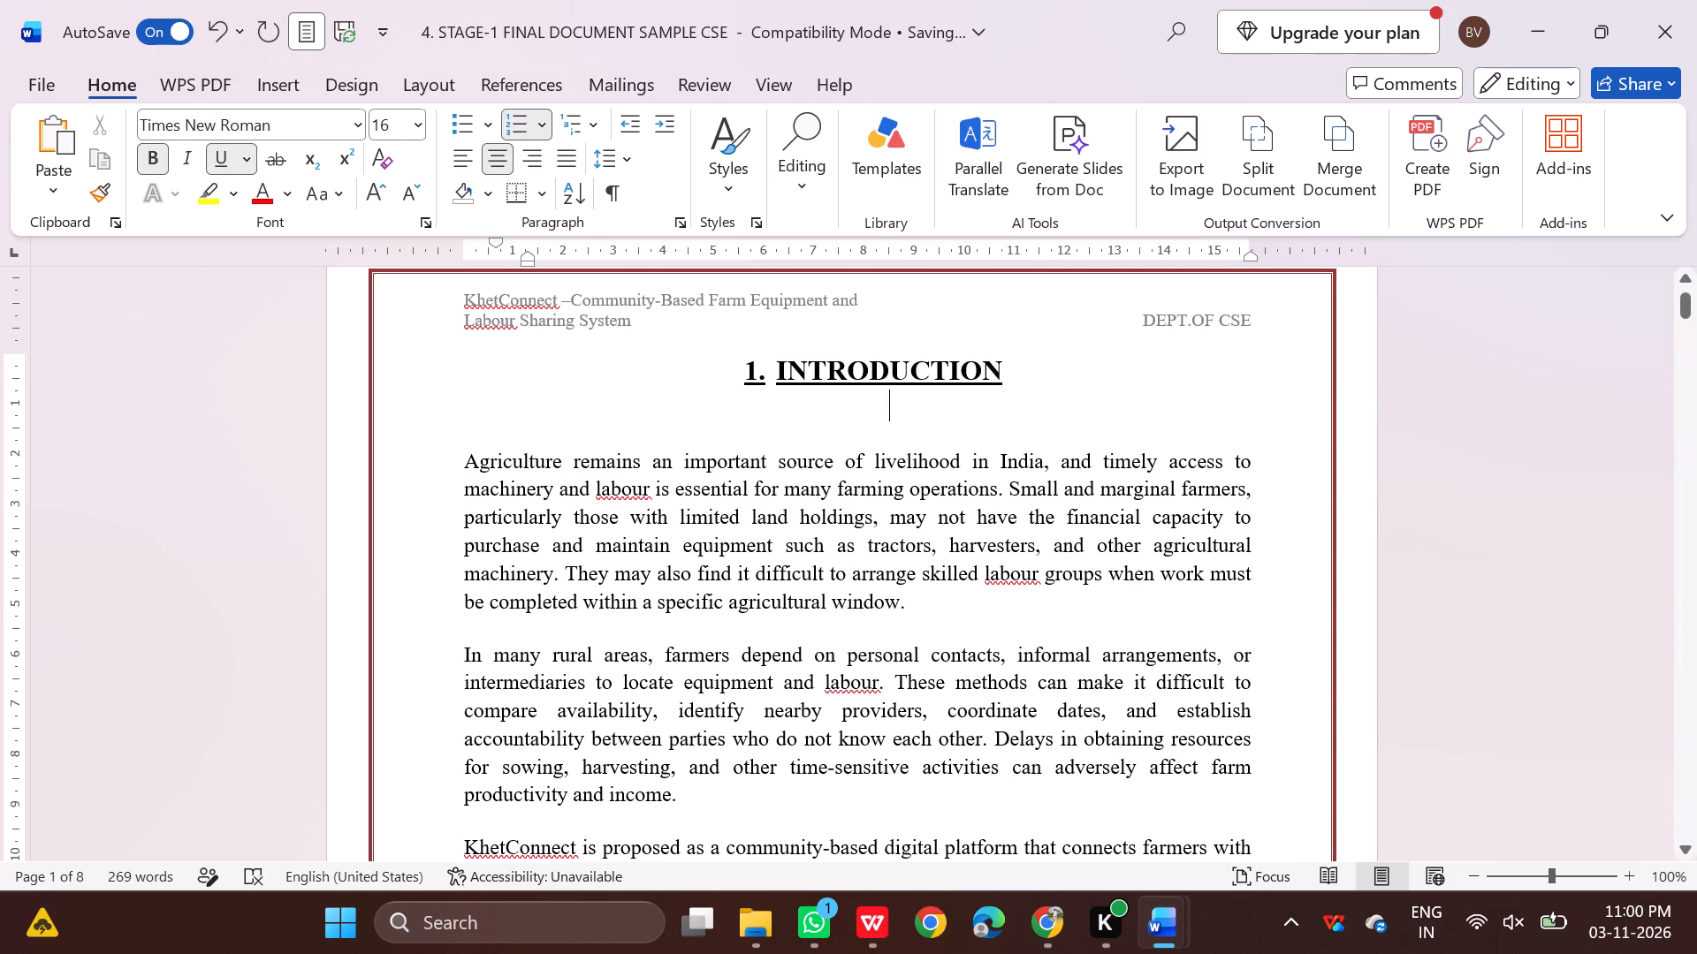
Examine the reformatted Introduction page from its heading to its last paragraph.
{"action": "scroll", "coordinate": [978, 440], "scroll_direction": "down", "scroll_amount": 14}
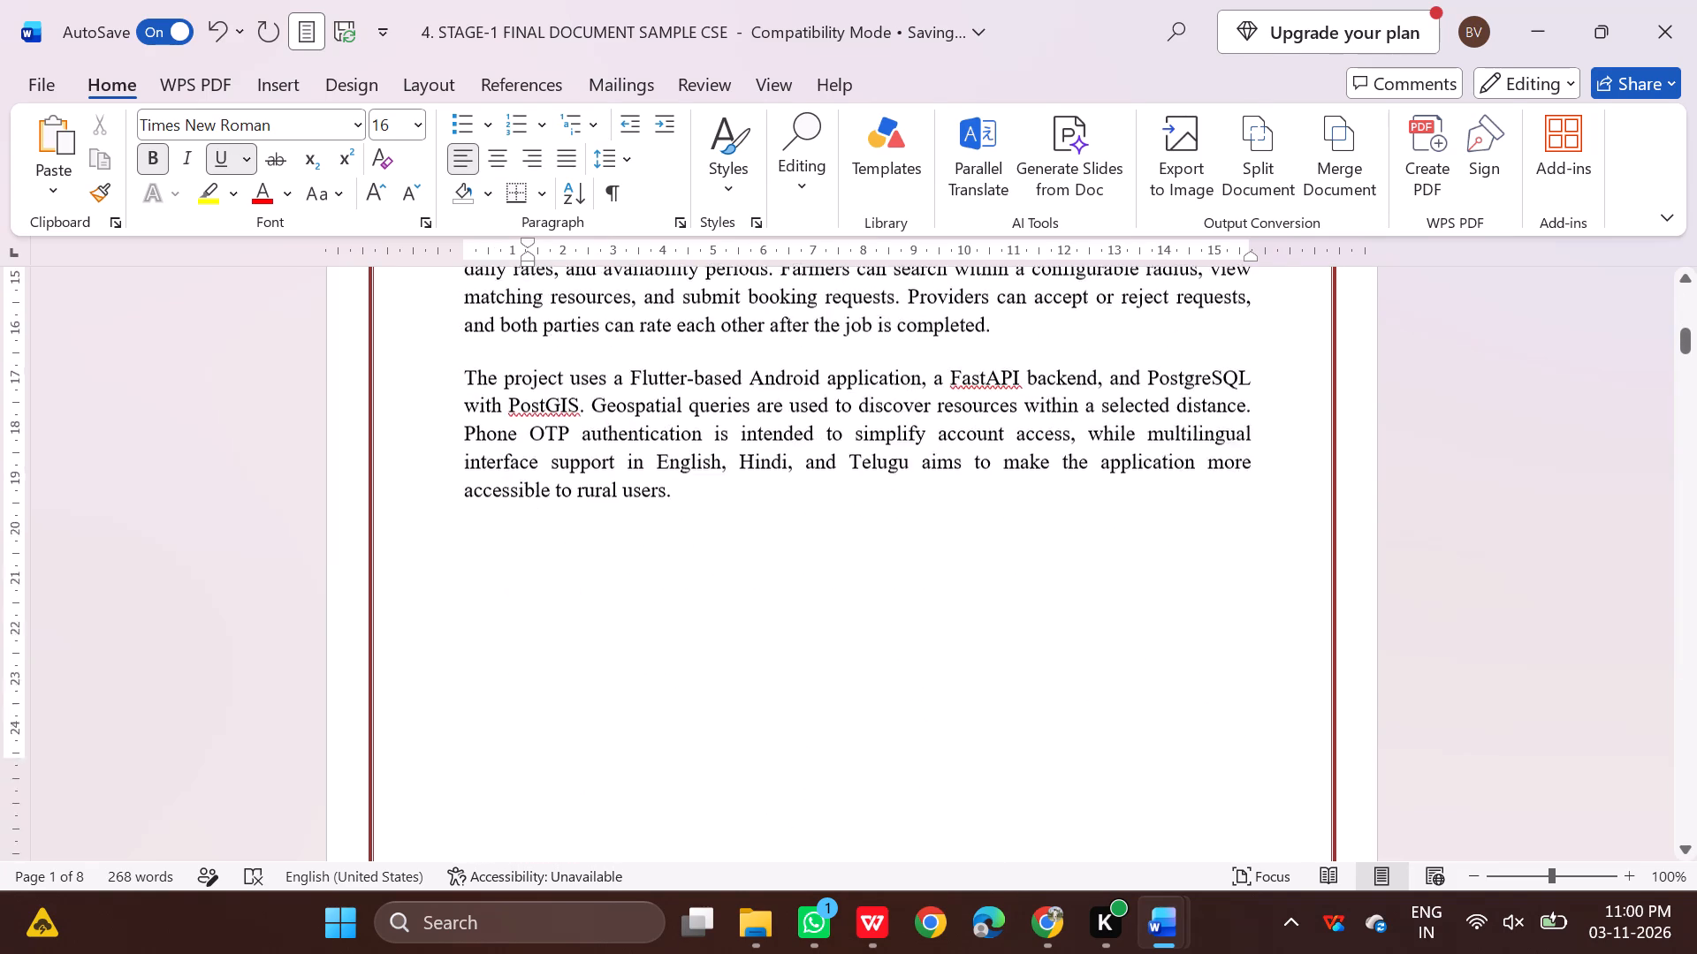
{"action": "scroll", "coordinate": [985, 473], "scroll_direction": "down", "scroll_amount": 8}
{"action": "scroll", "coordinate": [986, 474], "scroll_direction": "up", "scroll_amount": 16}
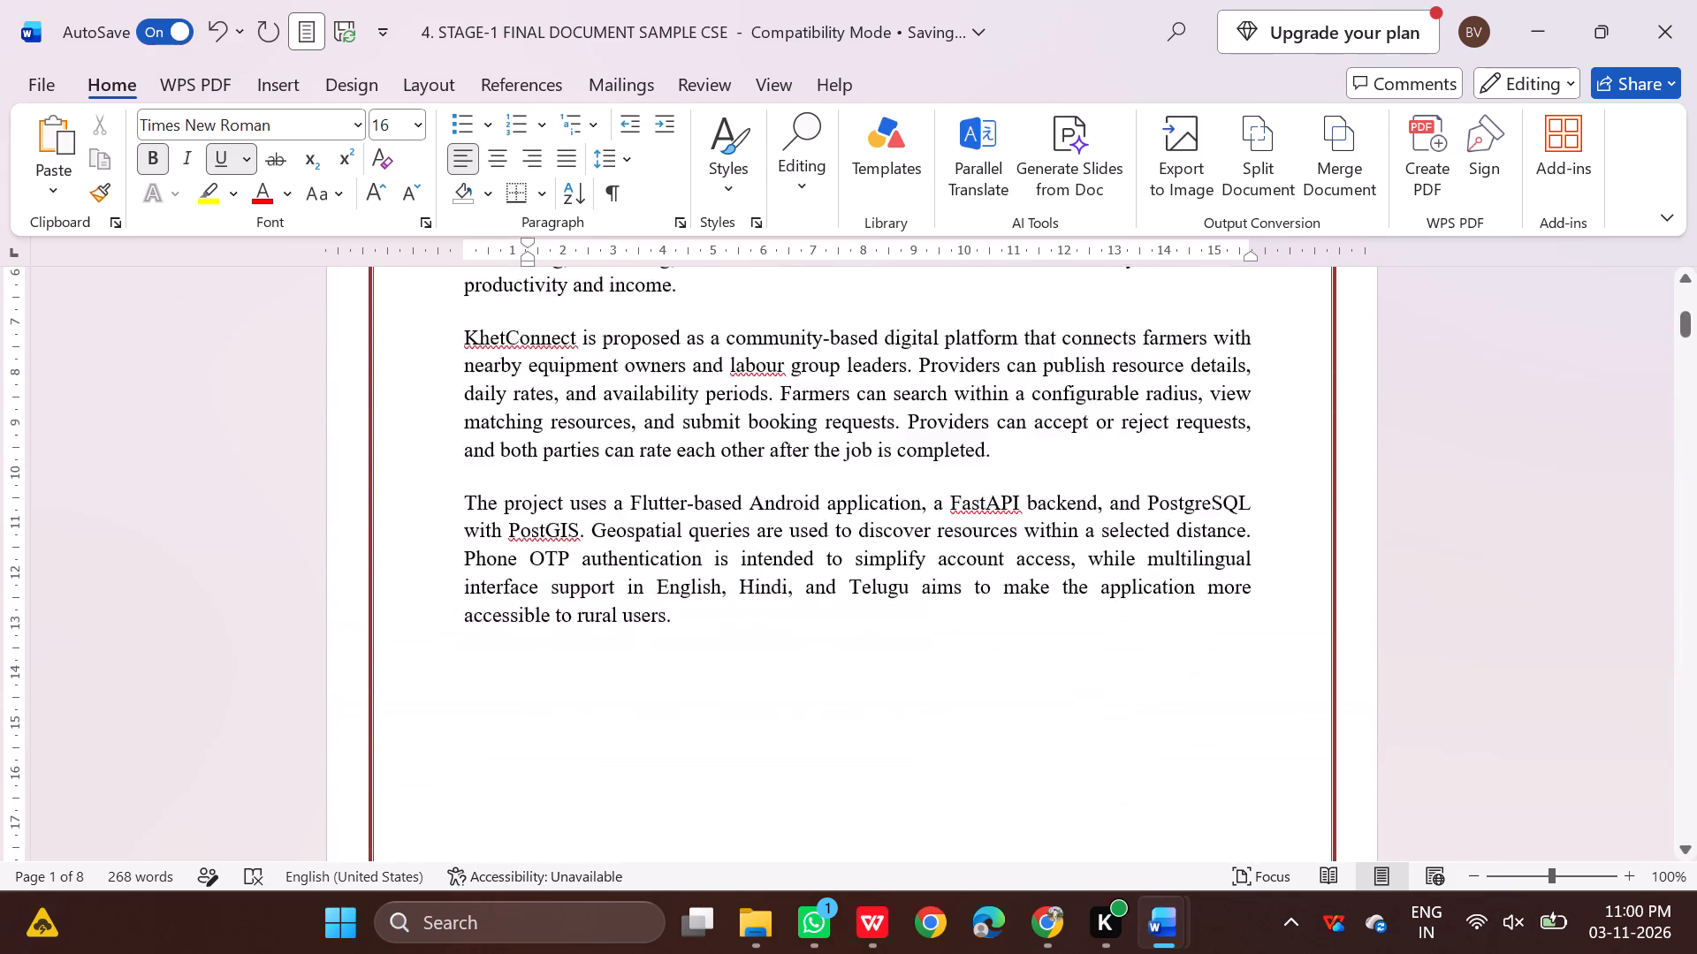
{"action": "scroll", "coordinate": [996, 514], "scroll_direction": "up", "scroll_amount": 6}
{"action": "scroll", "coordinate": [996, 514], "scroll_direction": "down", "scroll_amount": 7}
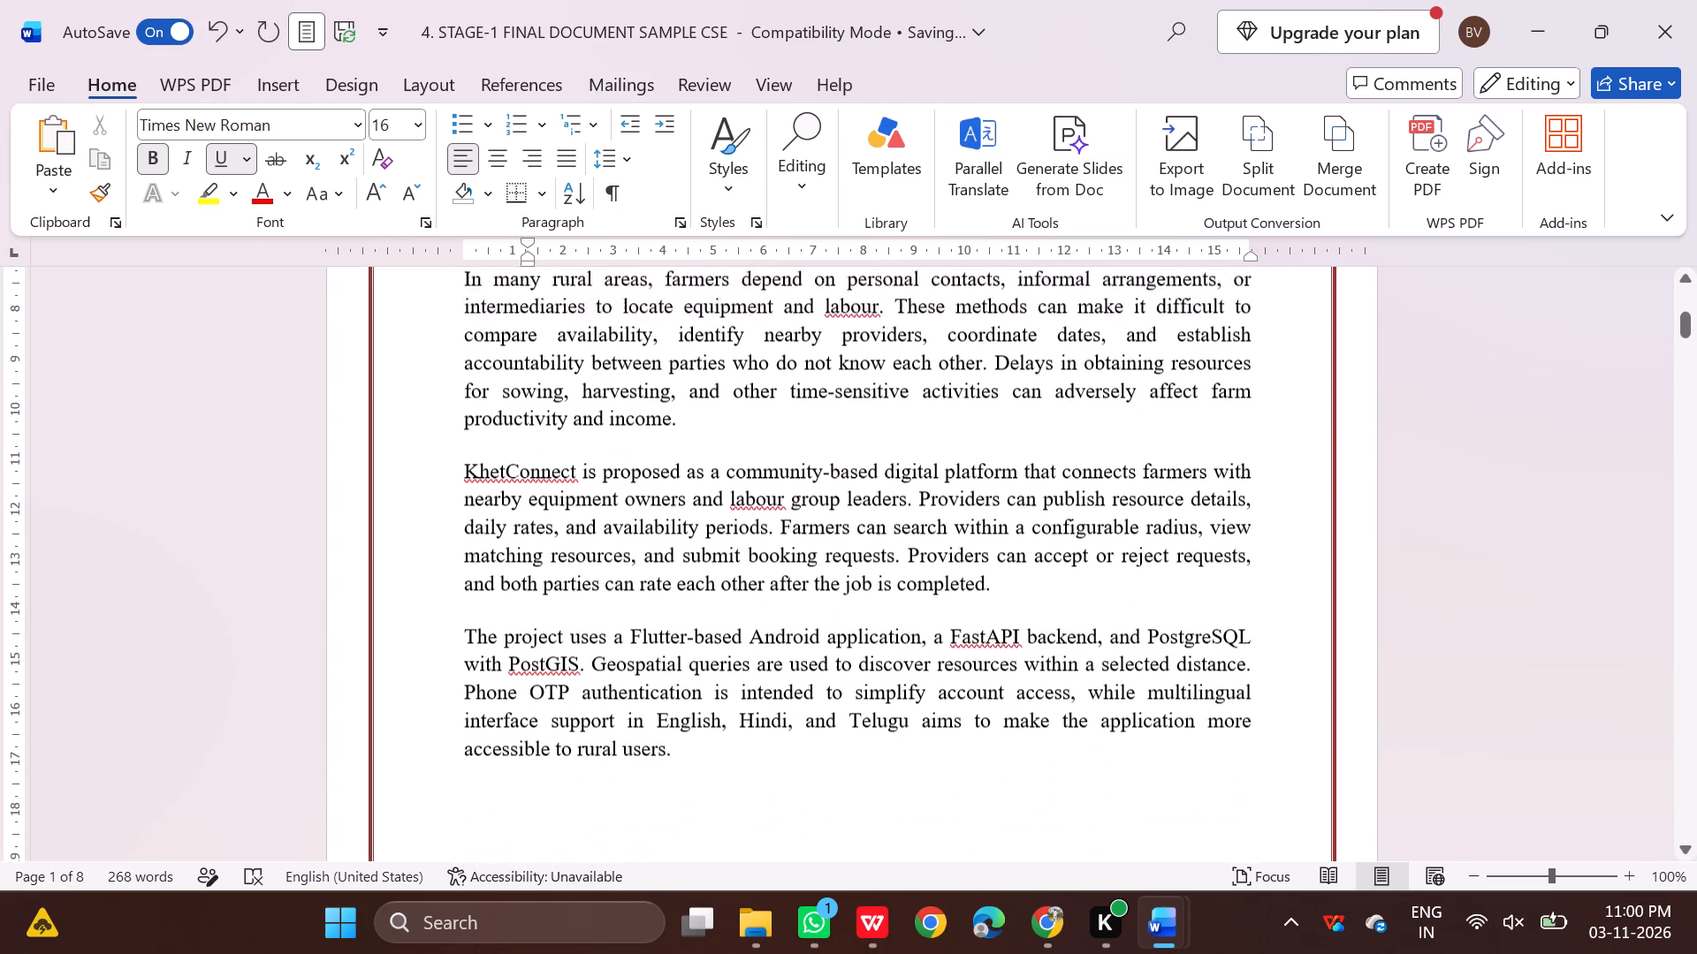
{"action": "scroll", "coordinate": [996, 514], "scroll_direction": "up", "scroll_amount": 4}
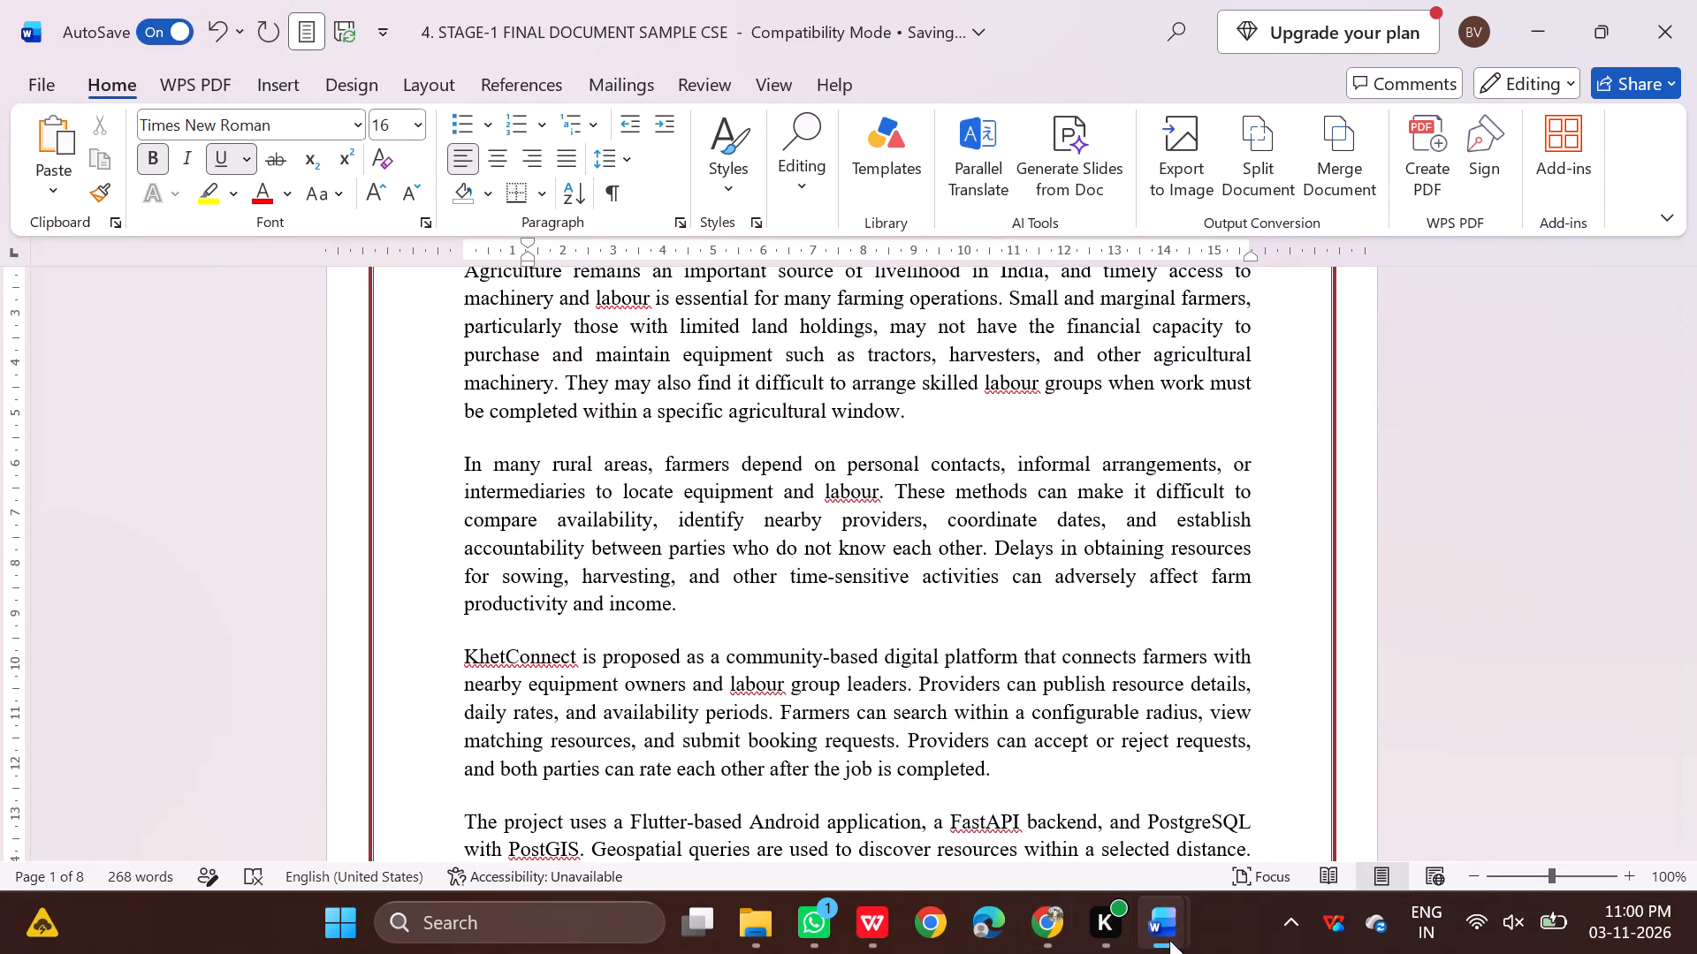
Switch to the abstract sample document and examine its heading sizes, page setup instructions and the INDEX page's sub-heading layout.
{"action": "left_click", "coordinate": [1259, 758]}
{"action": "scroll", "coordinate": [1186, 702], "scroll_direction": "up", "scroll_amount": 1}
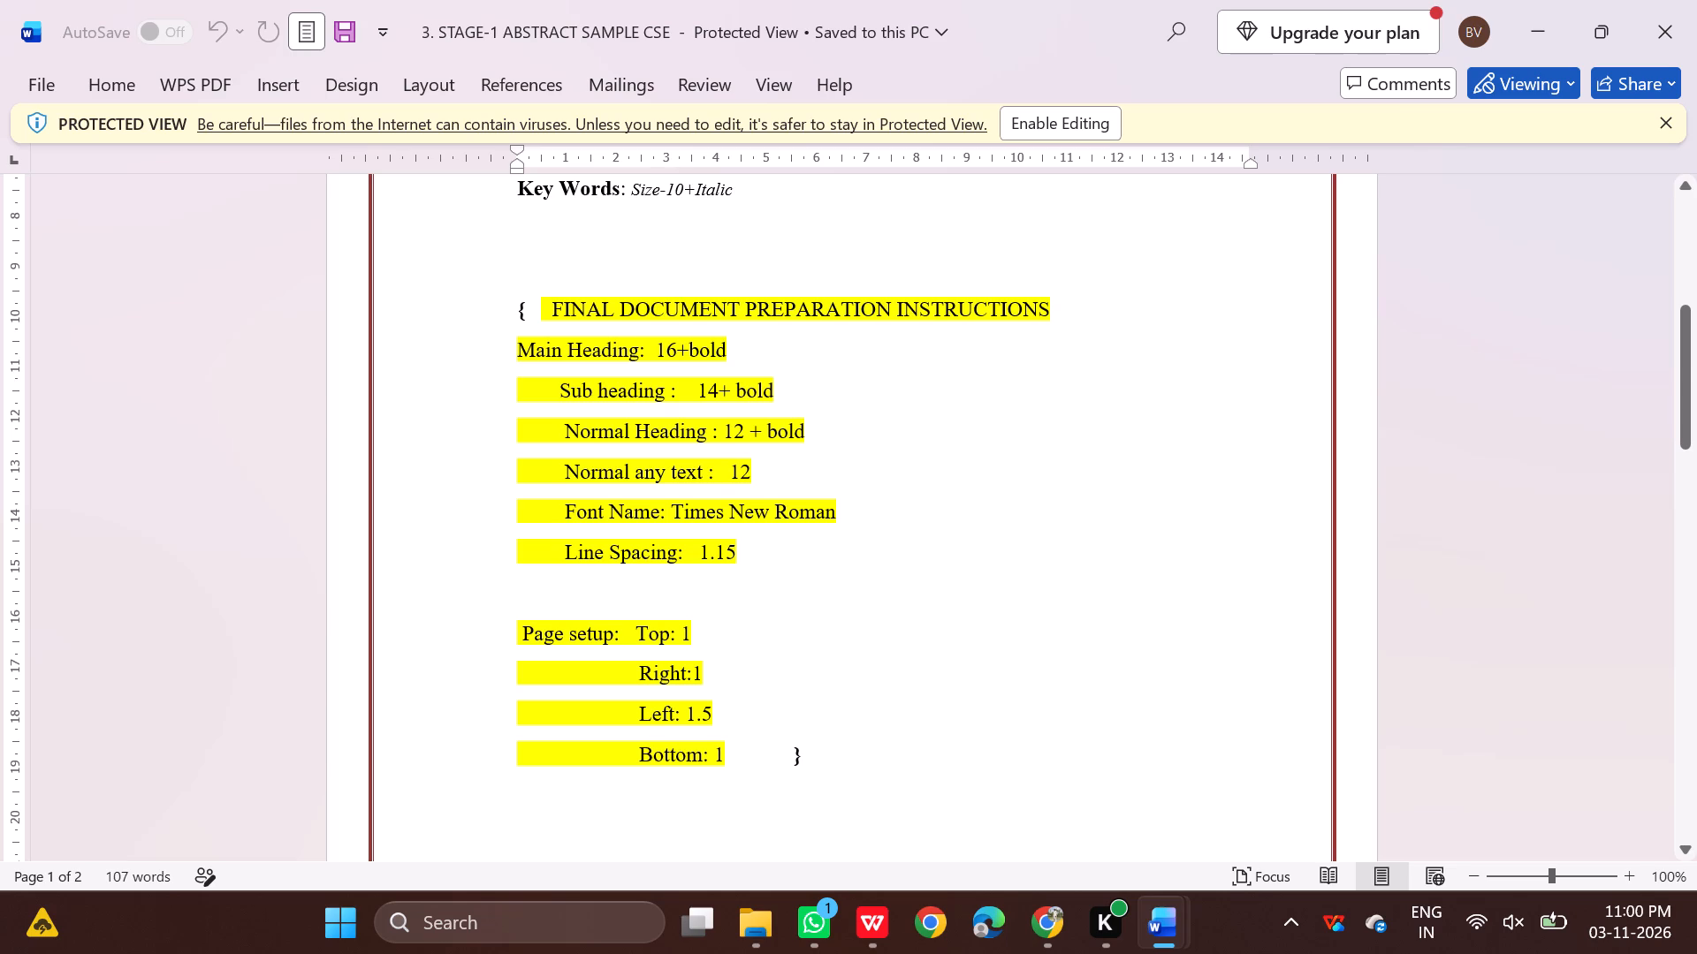
{"action": "scroll", "coordinate": [888, 473], "scroll_direction": "down", "scroll_amount": 2}
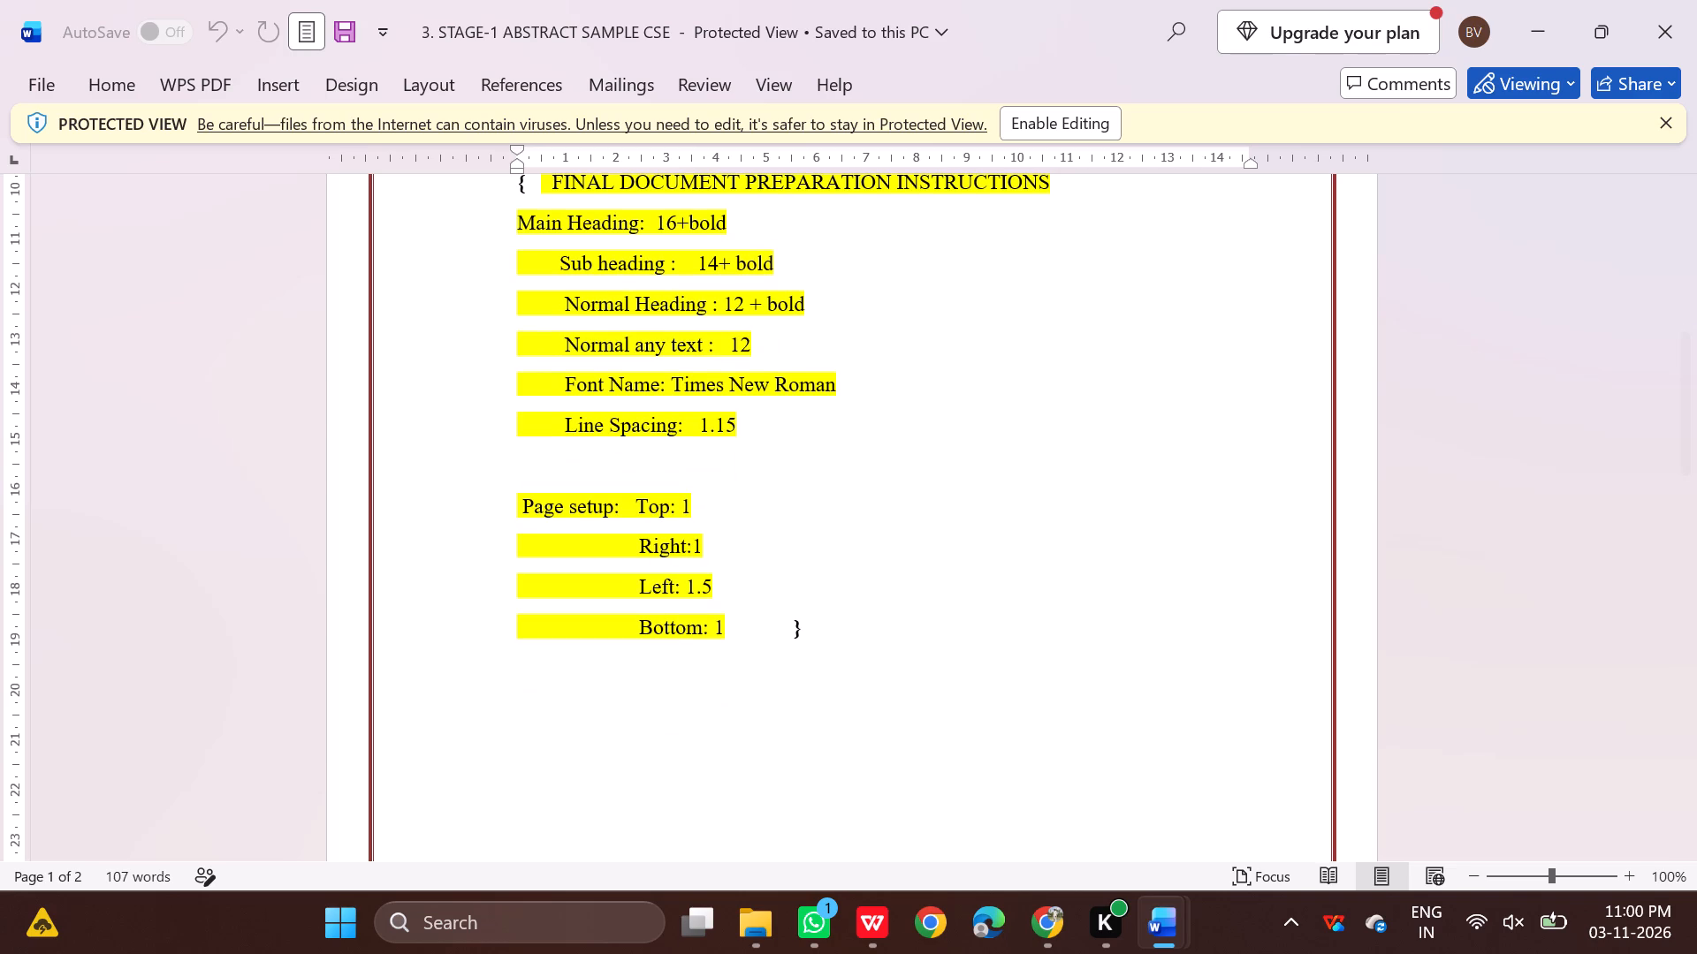
{"action": "scroll", "coordinate": [888, 473], "scroll_direction": "down", "scroll_amount": 2}
{"action": "scroll", "coordinate": [888, 473], "scroll_direction": "up", "scroll_amount": 1}
{"action": "scroll", "coordinate": [888, 473], "scroll_direction": "down", "scroll_amount": 3}
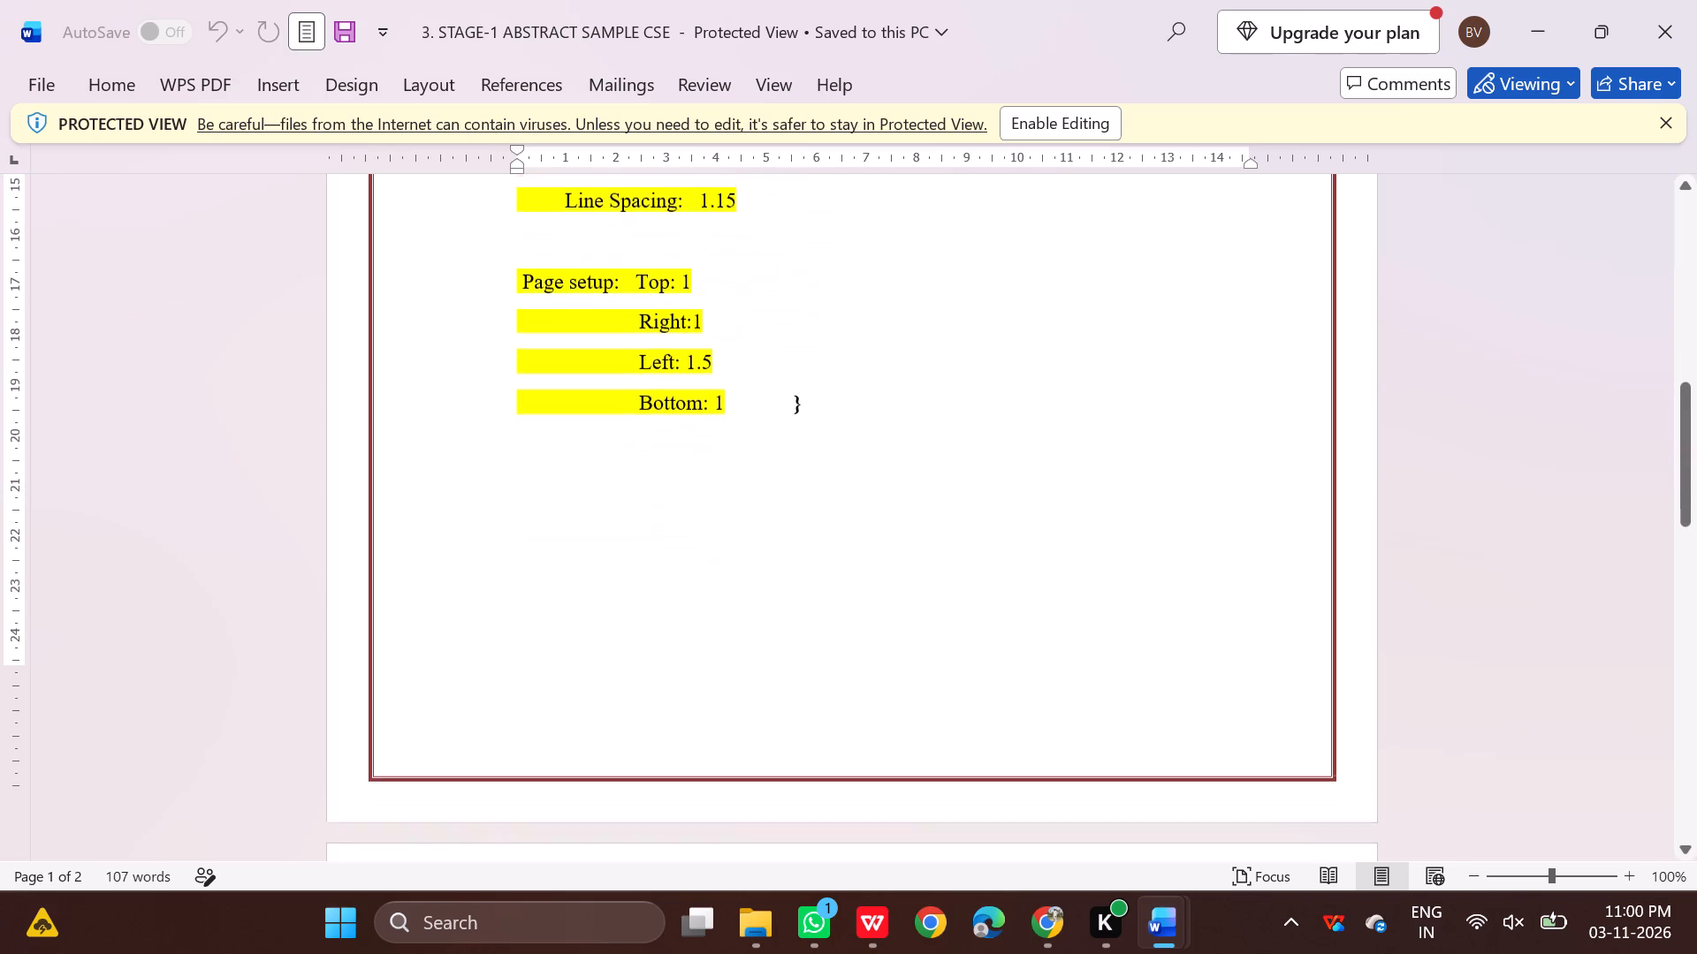
{"action": "scroll", "coordinate": [888, 473], "scroll_direction": "down", "scroll_amount": 12}
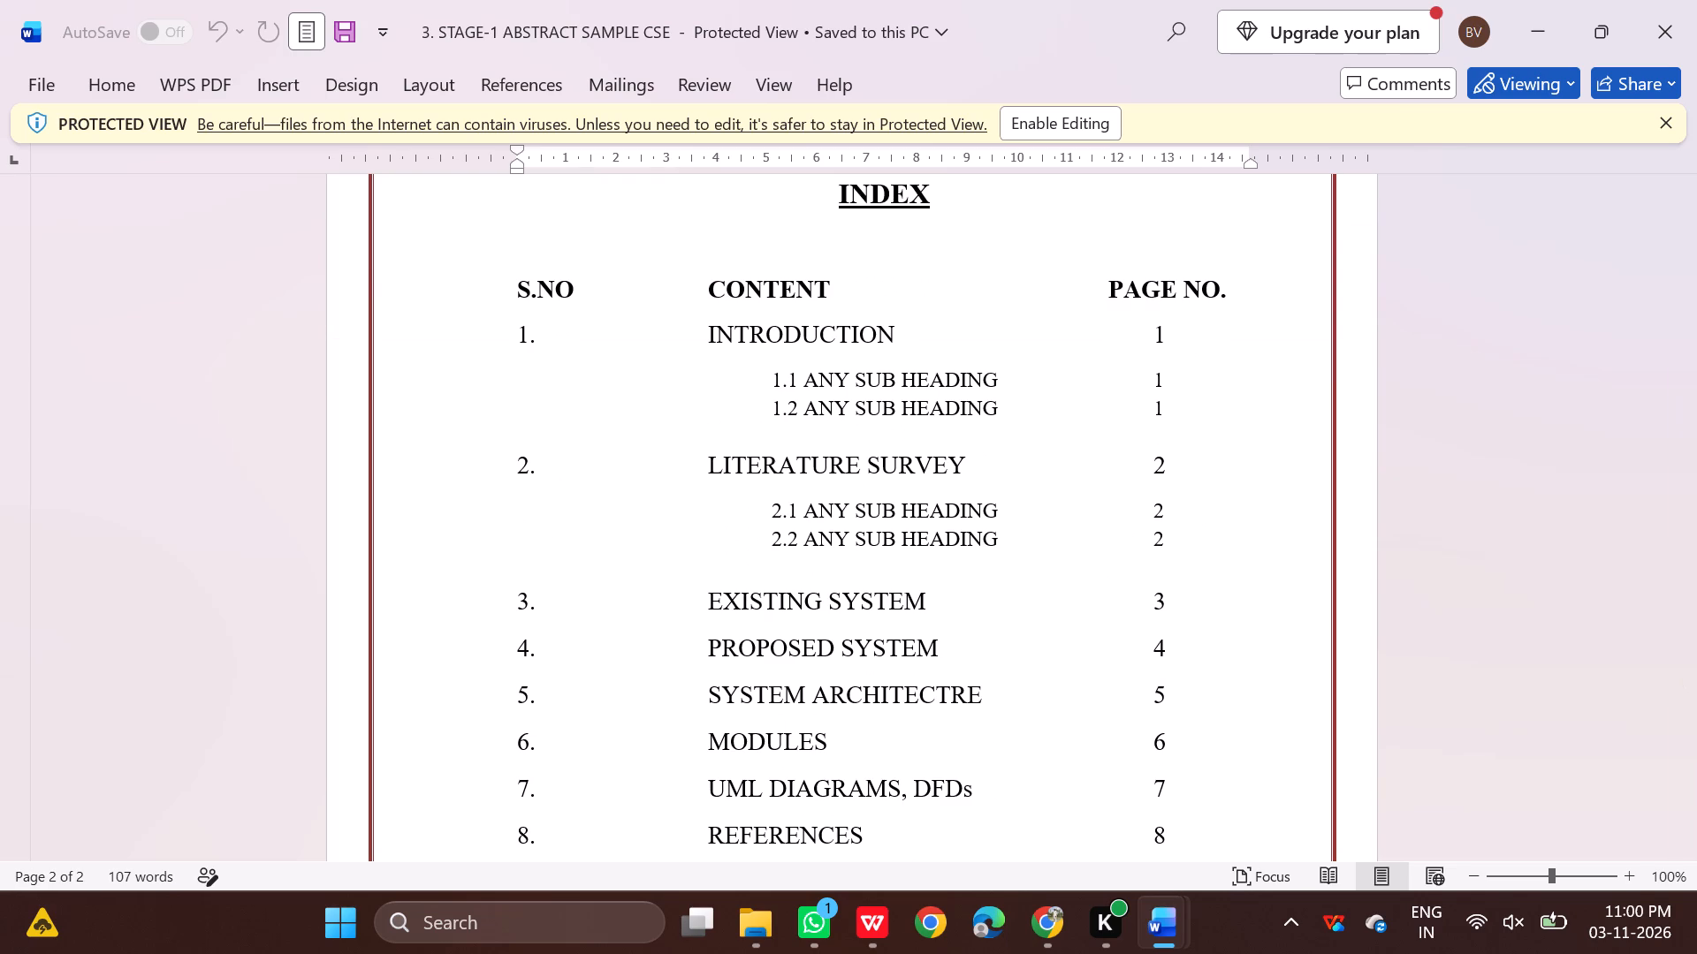
In a new Chrome tab, search Google for "how to get subheadings in word" and read the expanded AI overview.
{"action": "left_click", "coordinate": [1056, 935]}
{"action": "left_click", "coordinate": [450, 14]}
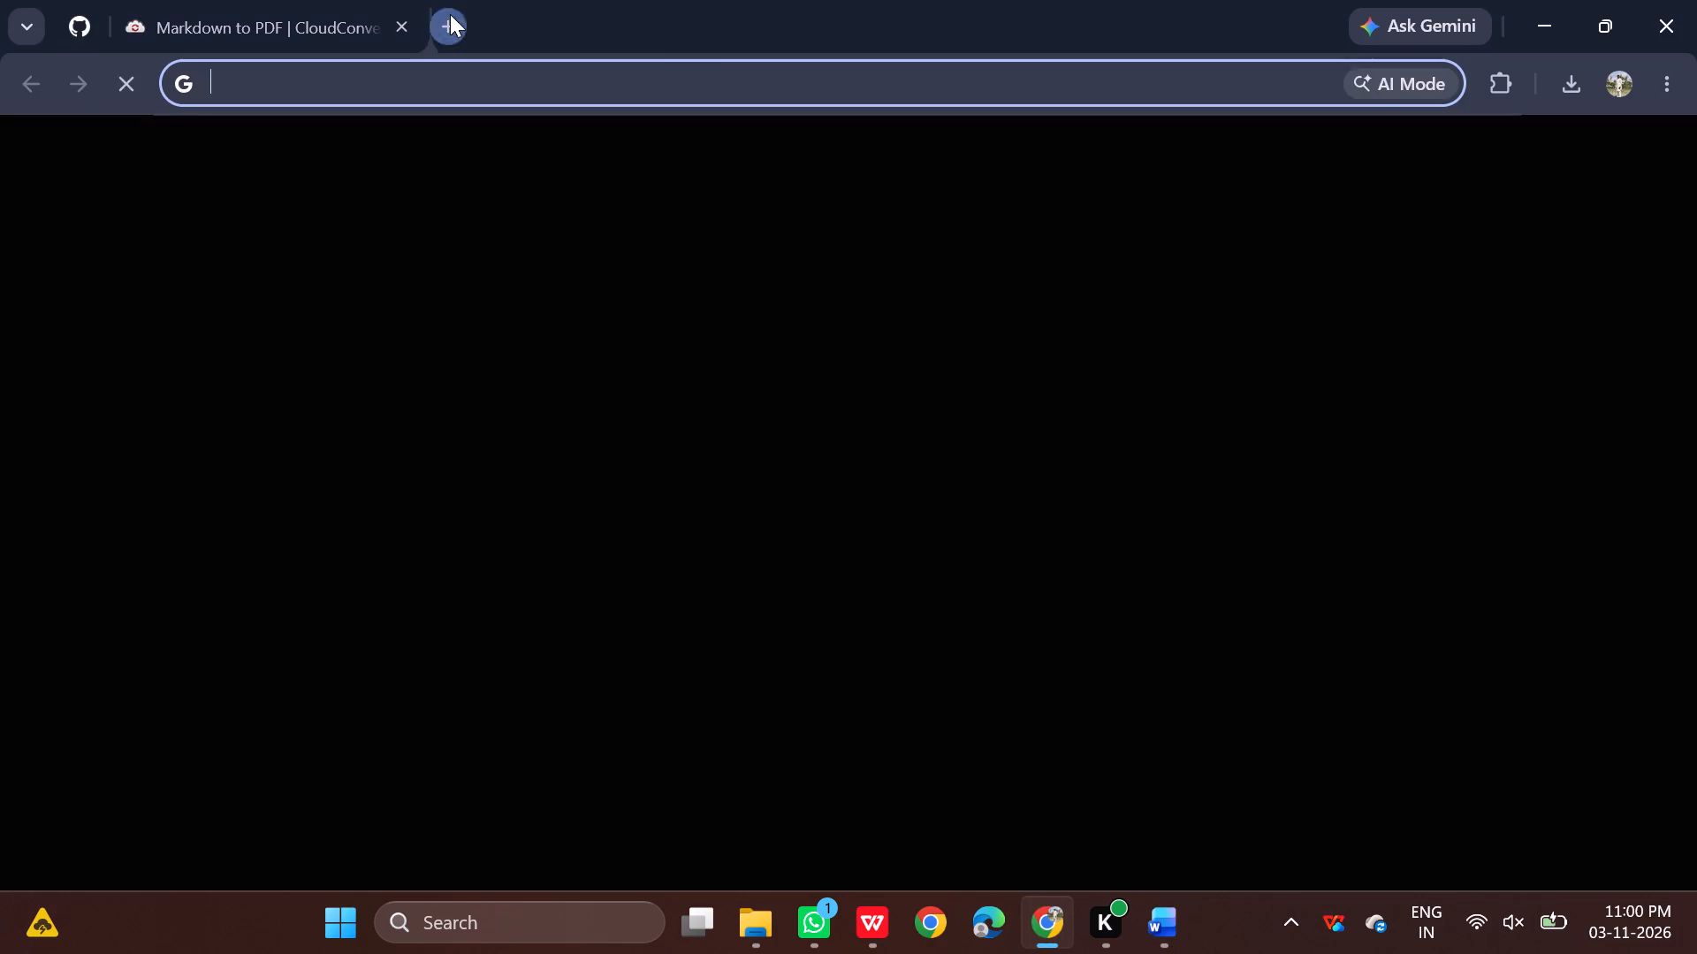
{"action": "type", "text": "how"}
{"action": "key", "text": "space"}
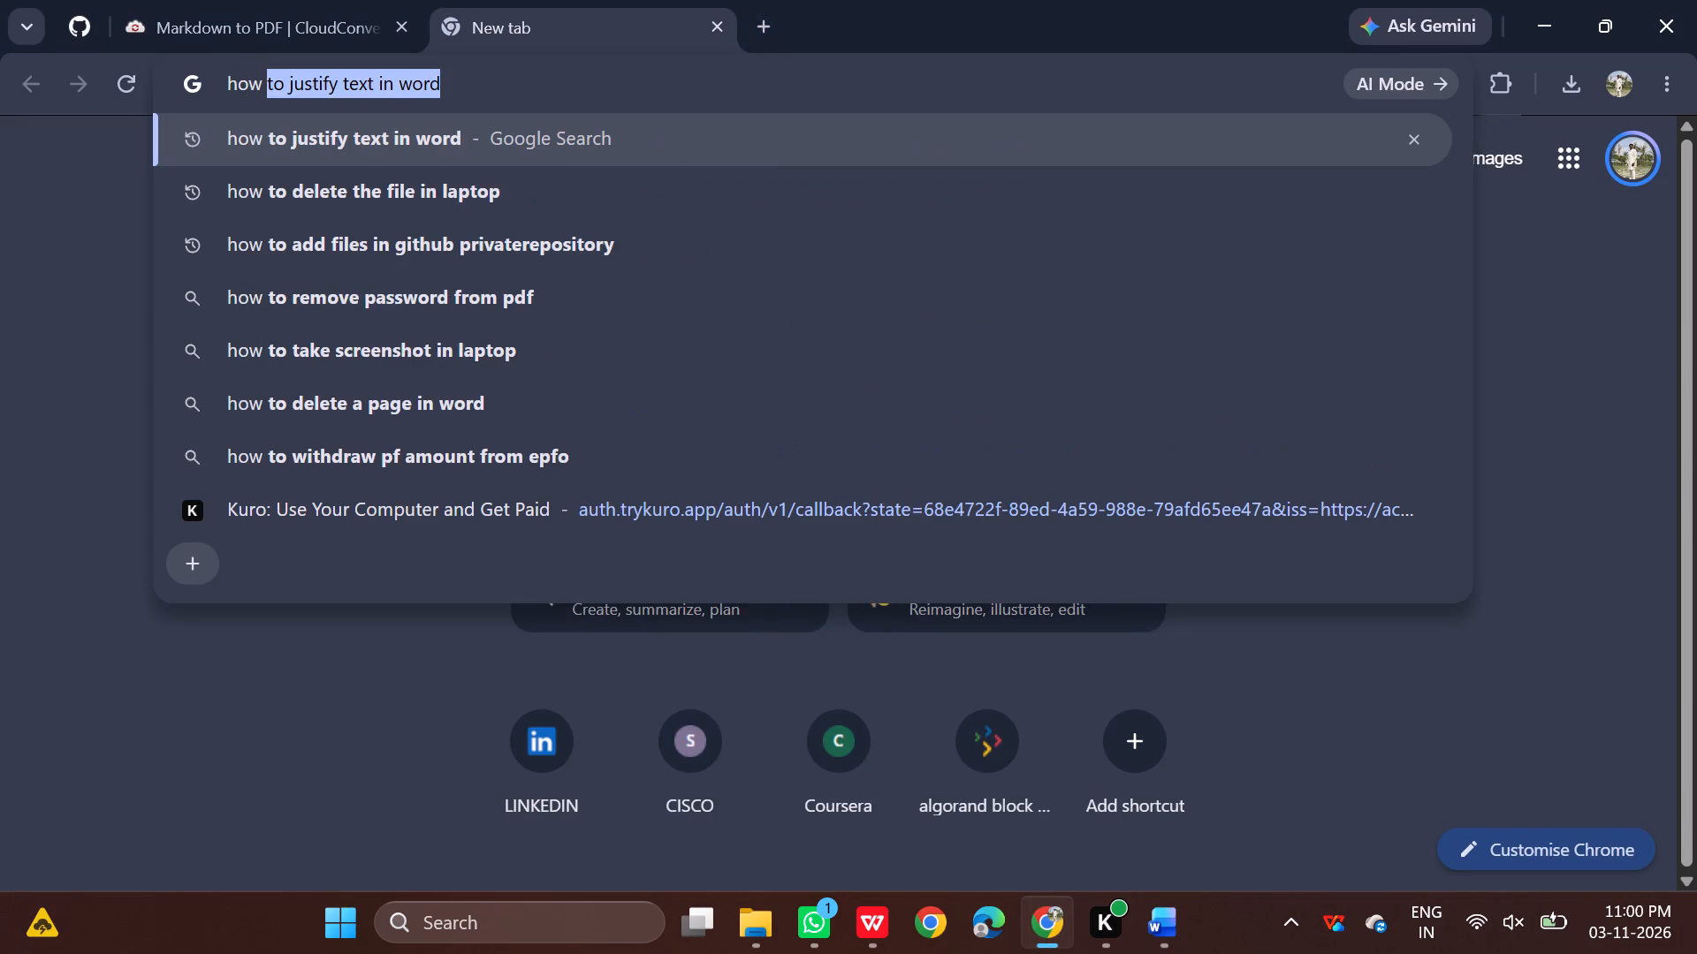
{"action": "type", "text": "to get sunhe"}
{"action": "key", "text": "a"}
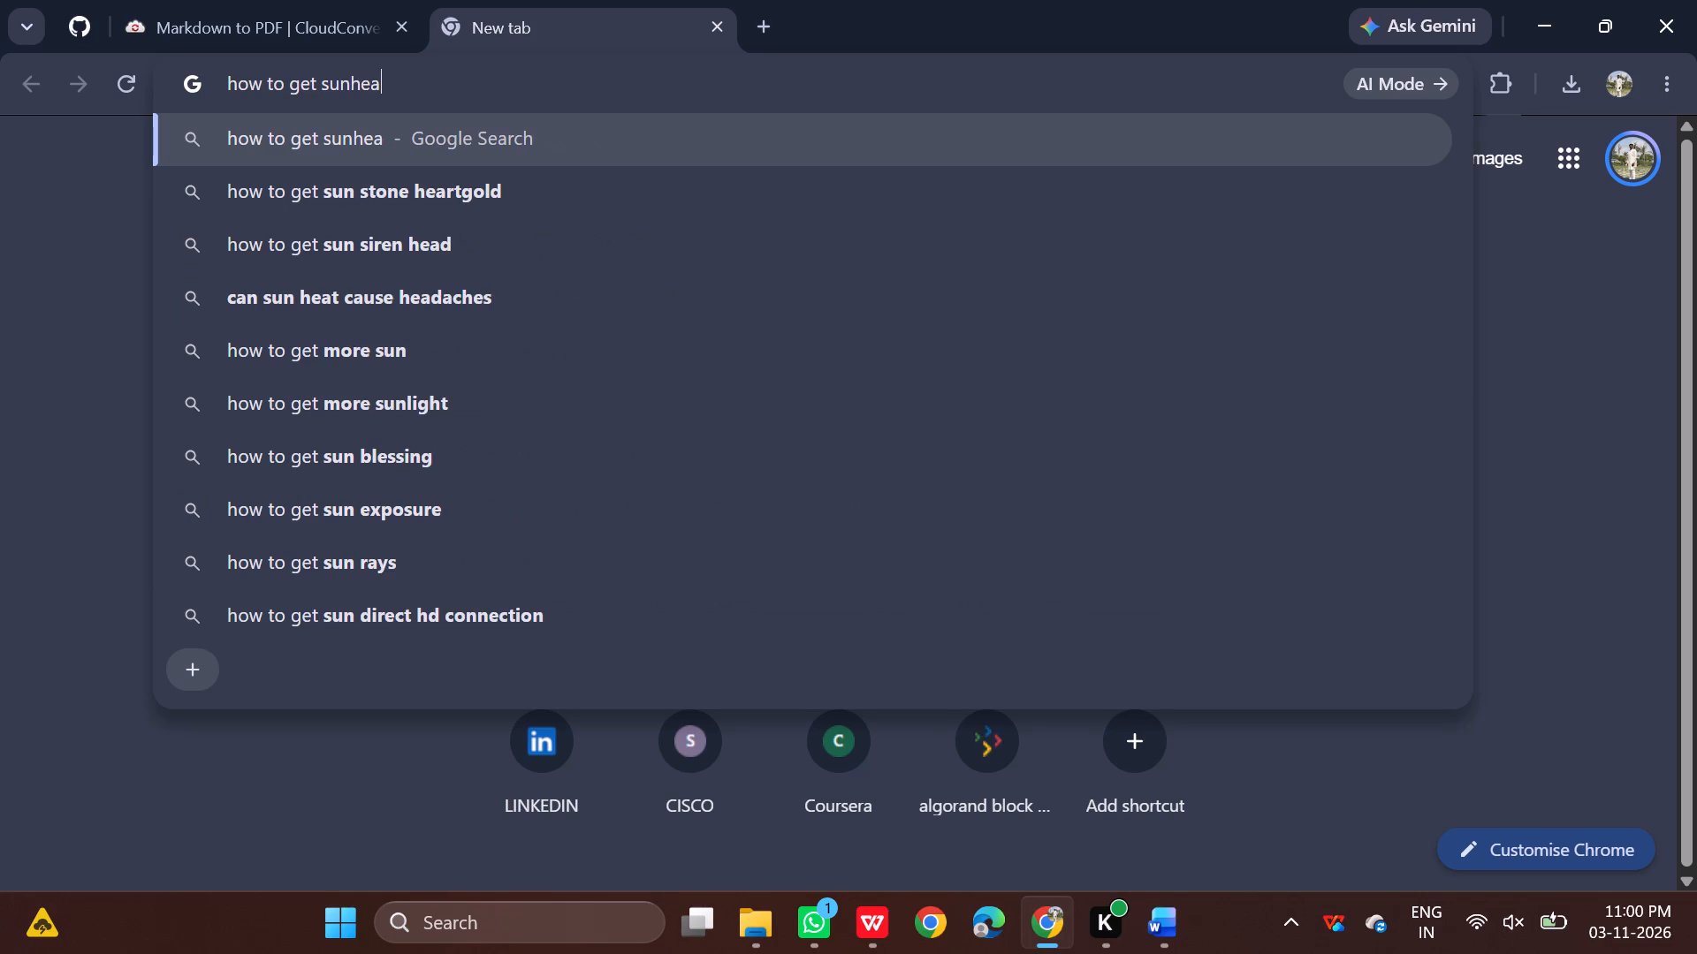
{"action": "type", "text": "ding"}
{"action": "key", "text": "space"}
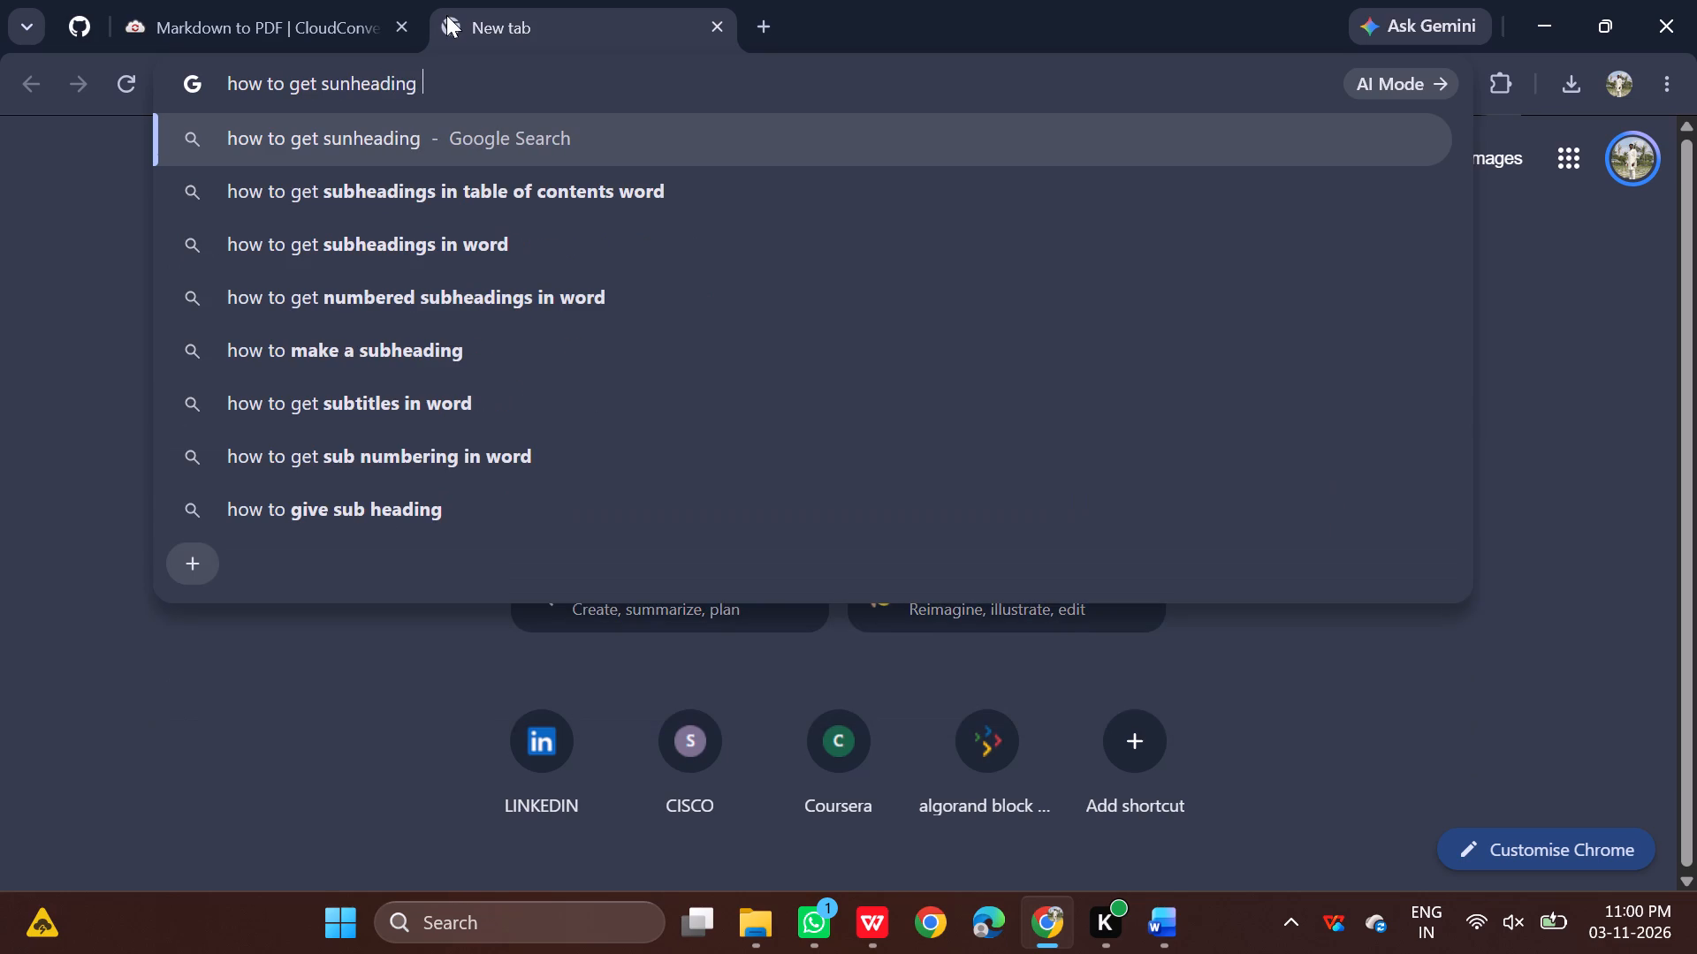
{"action": "key", "text": "Down"}
{"action": "key", "text": "Down"}
{"action": "key", "text": "Return"}
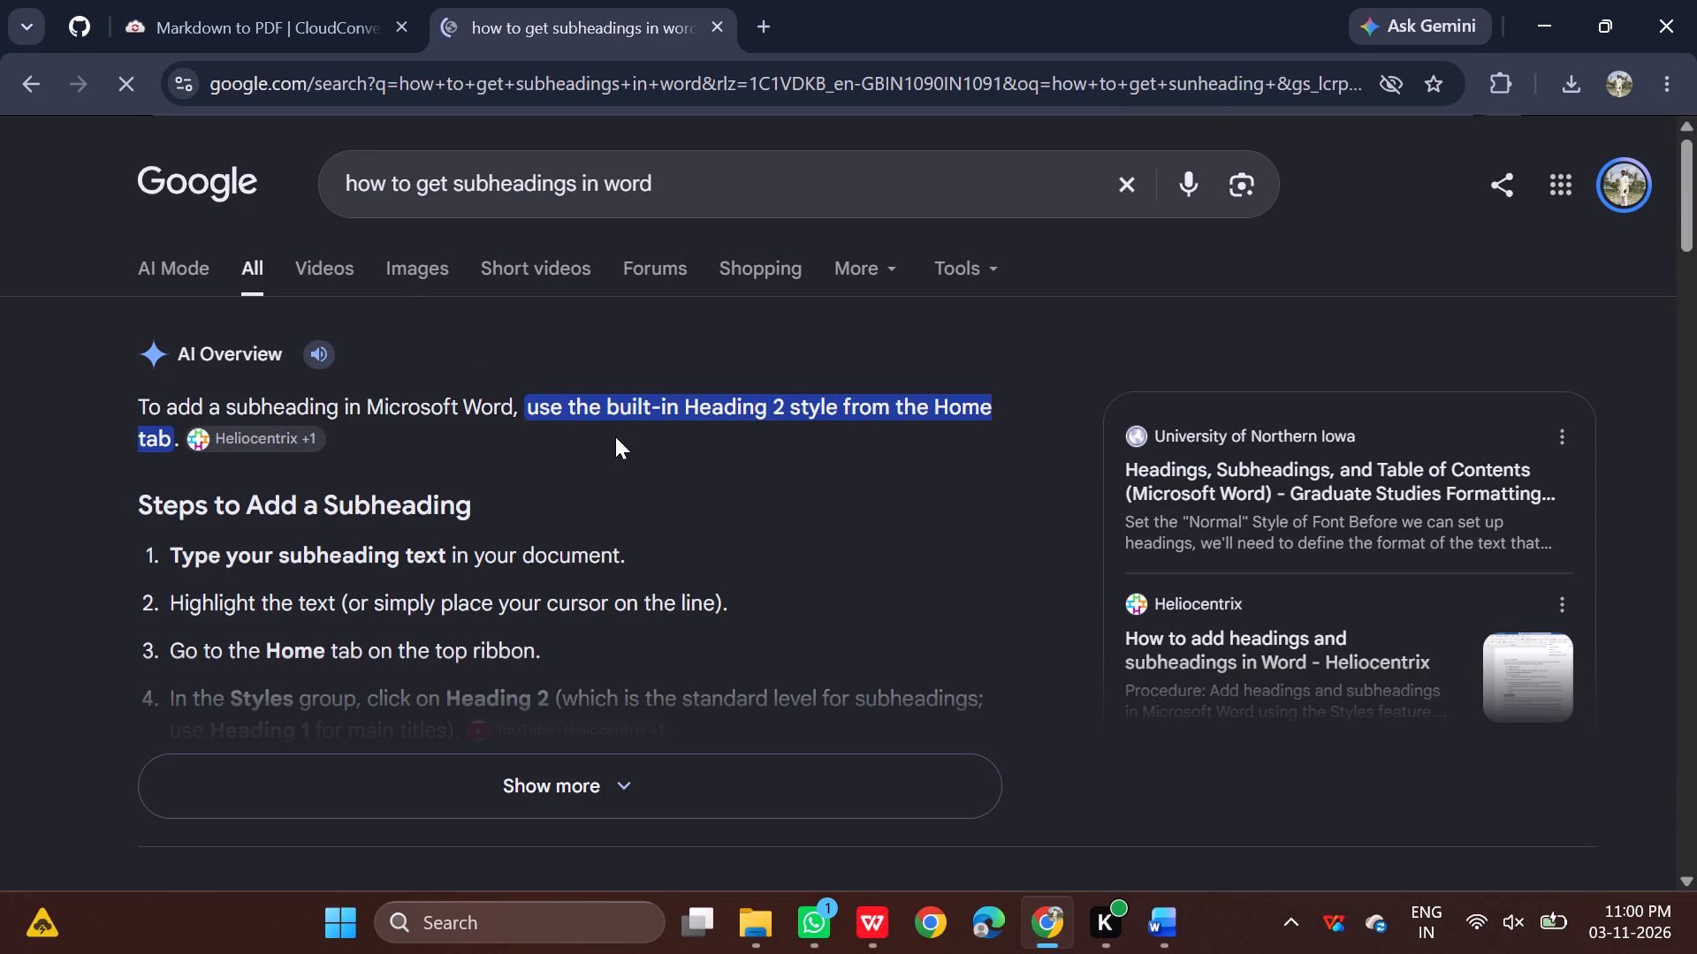
{"action": "left_click", "coordinate": [807, 776]}
{"action": "scroll", "coordinate": [721, 522], "scroll_direction": "down", "scroll_amount": 1}
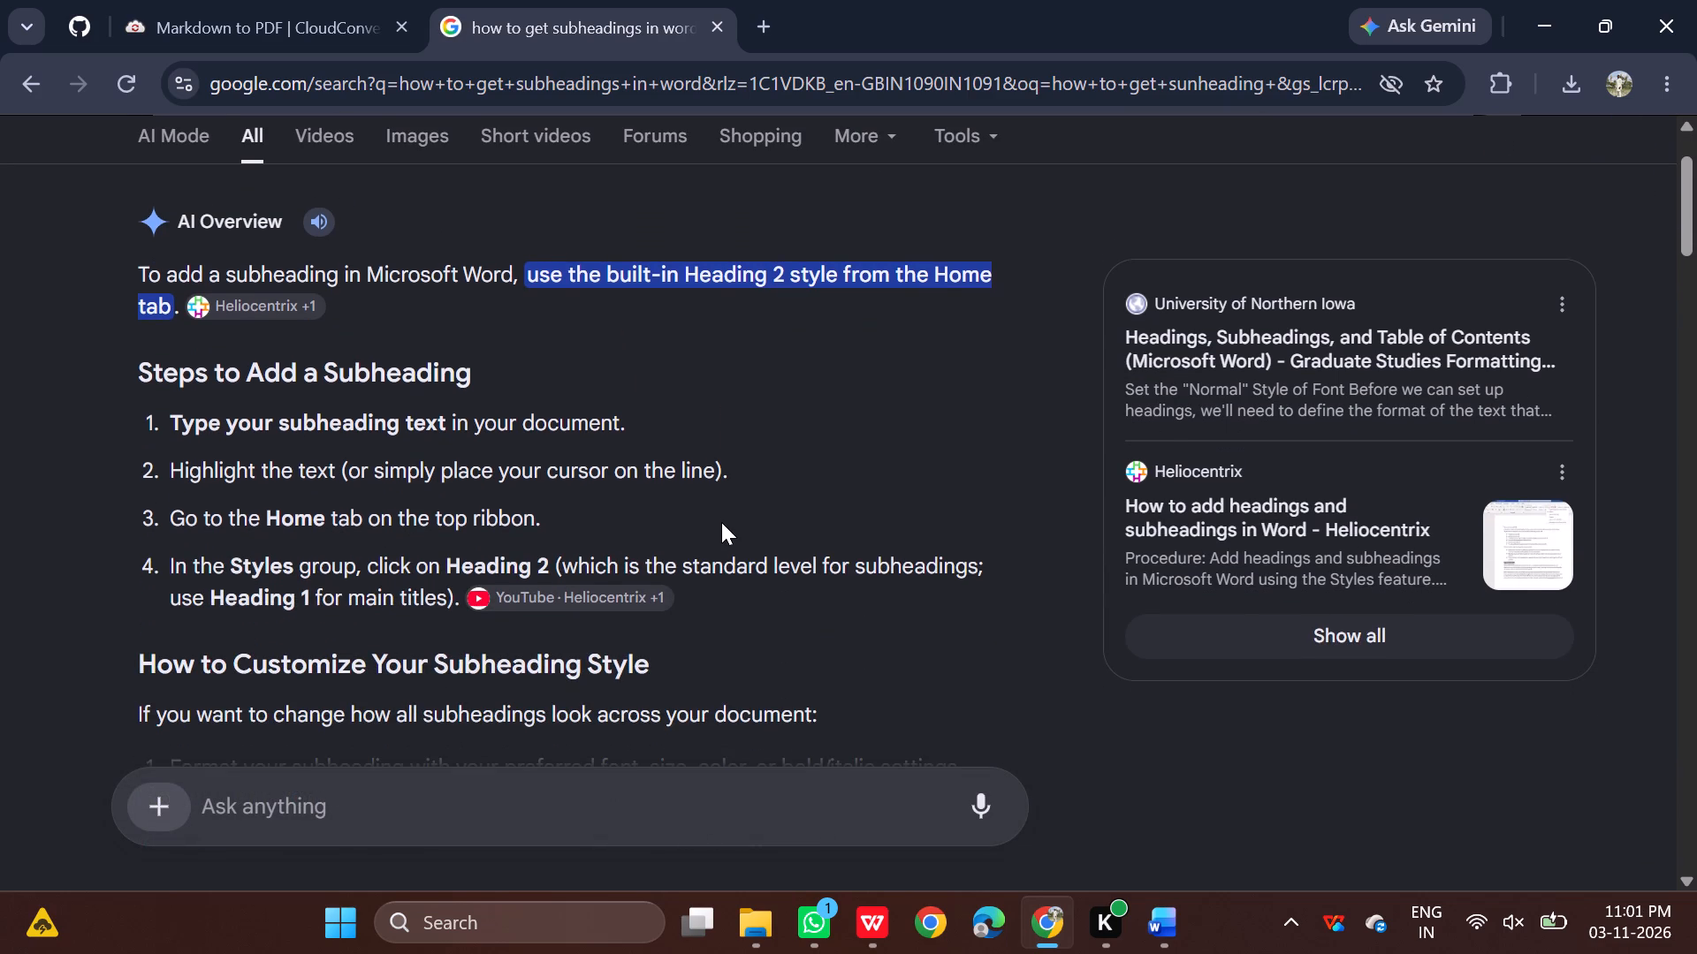
{"action": "scroll", "coordinate": [721, 522], "scroll_direction": "up", "scroll_amount": 1}
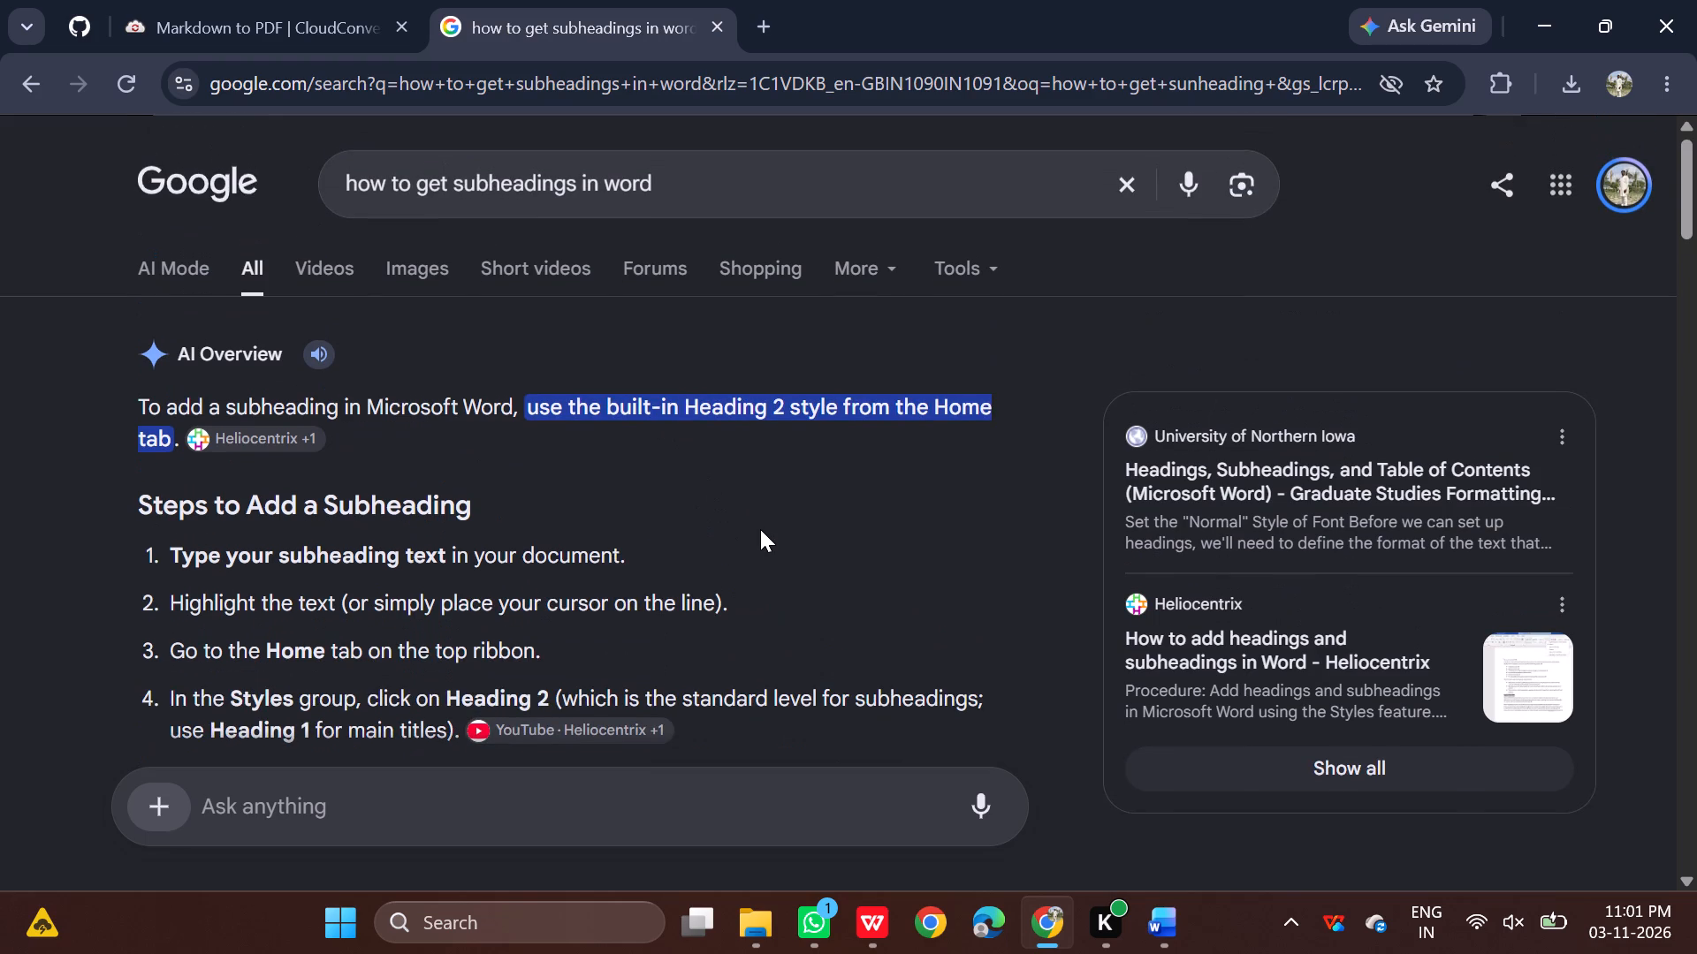
{"action": "scroll", "coordinate": [760, 527], "scroll_direction": "down", "scroll_amount": 1}
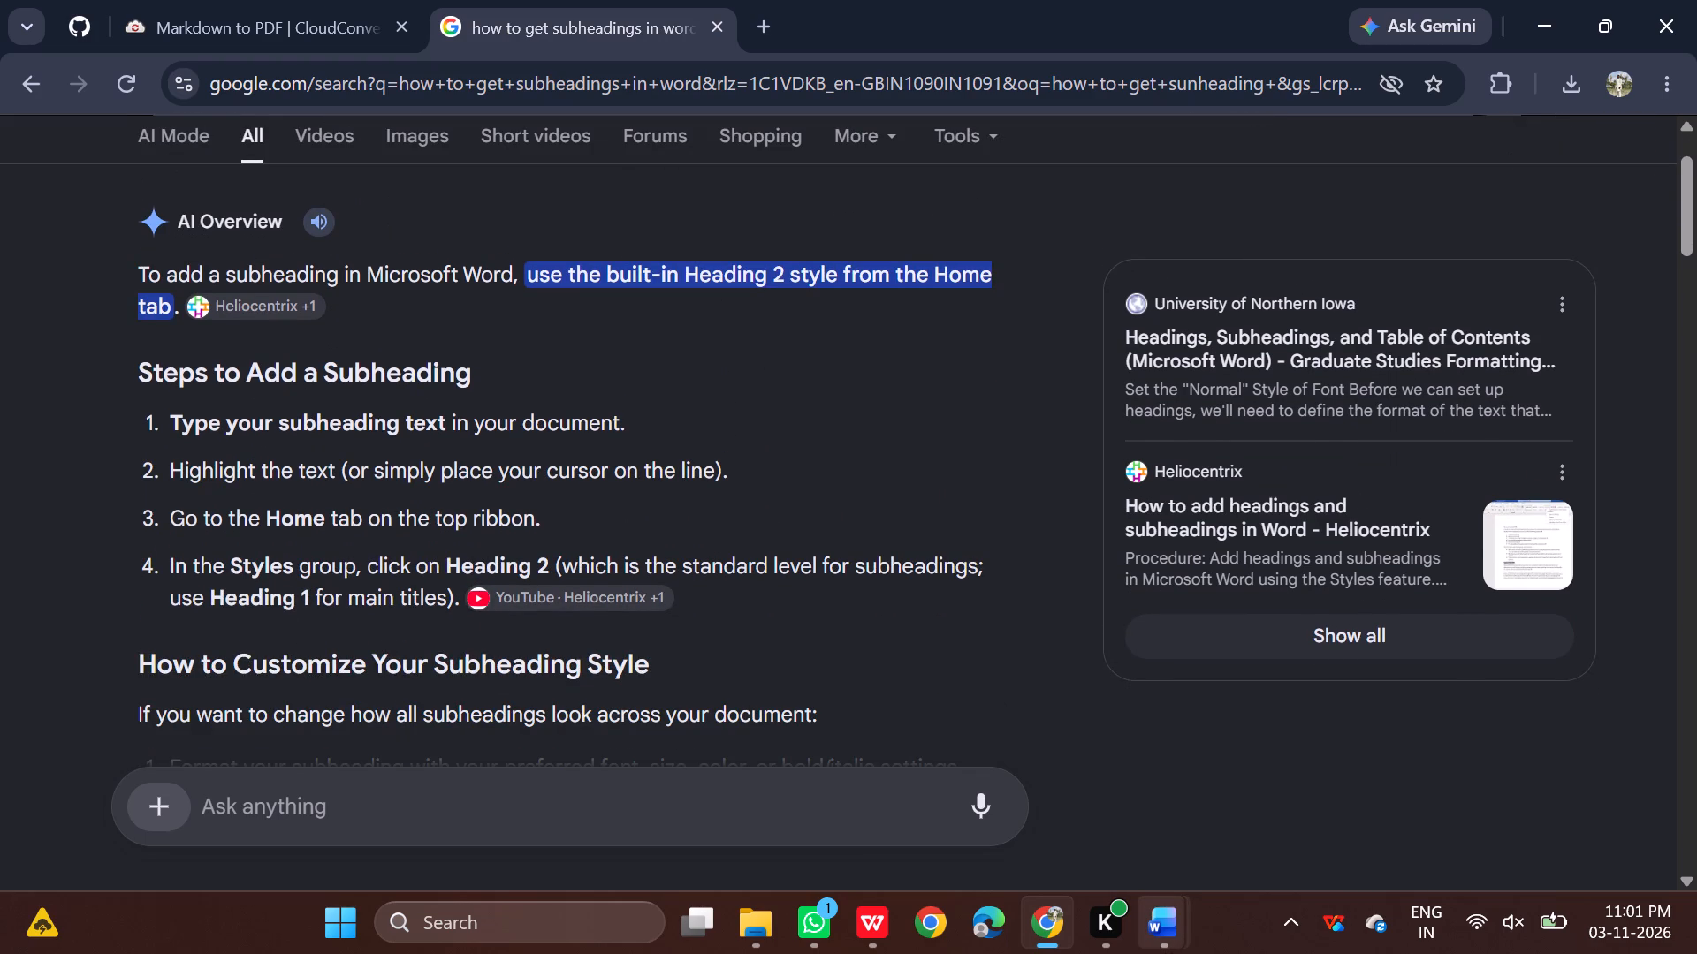
Switch to the Stage-1 final document and add an empty paragraph below the Introduction's last paragraph.
{"action": "scroll", "coordinate": [748, 472], "scroll_direction": "down", "scroll_amount": 2}
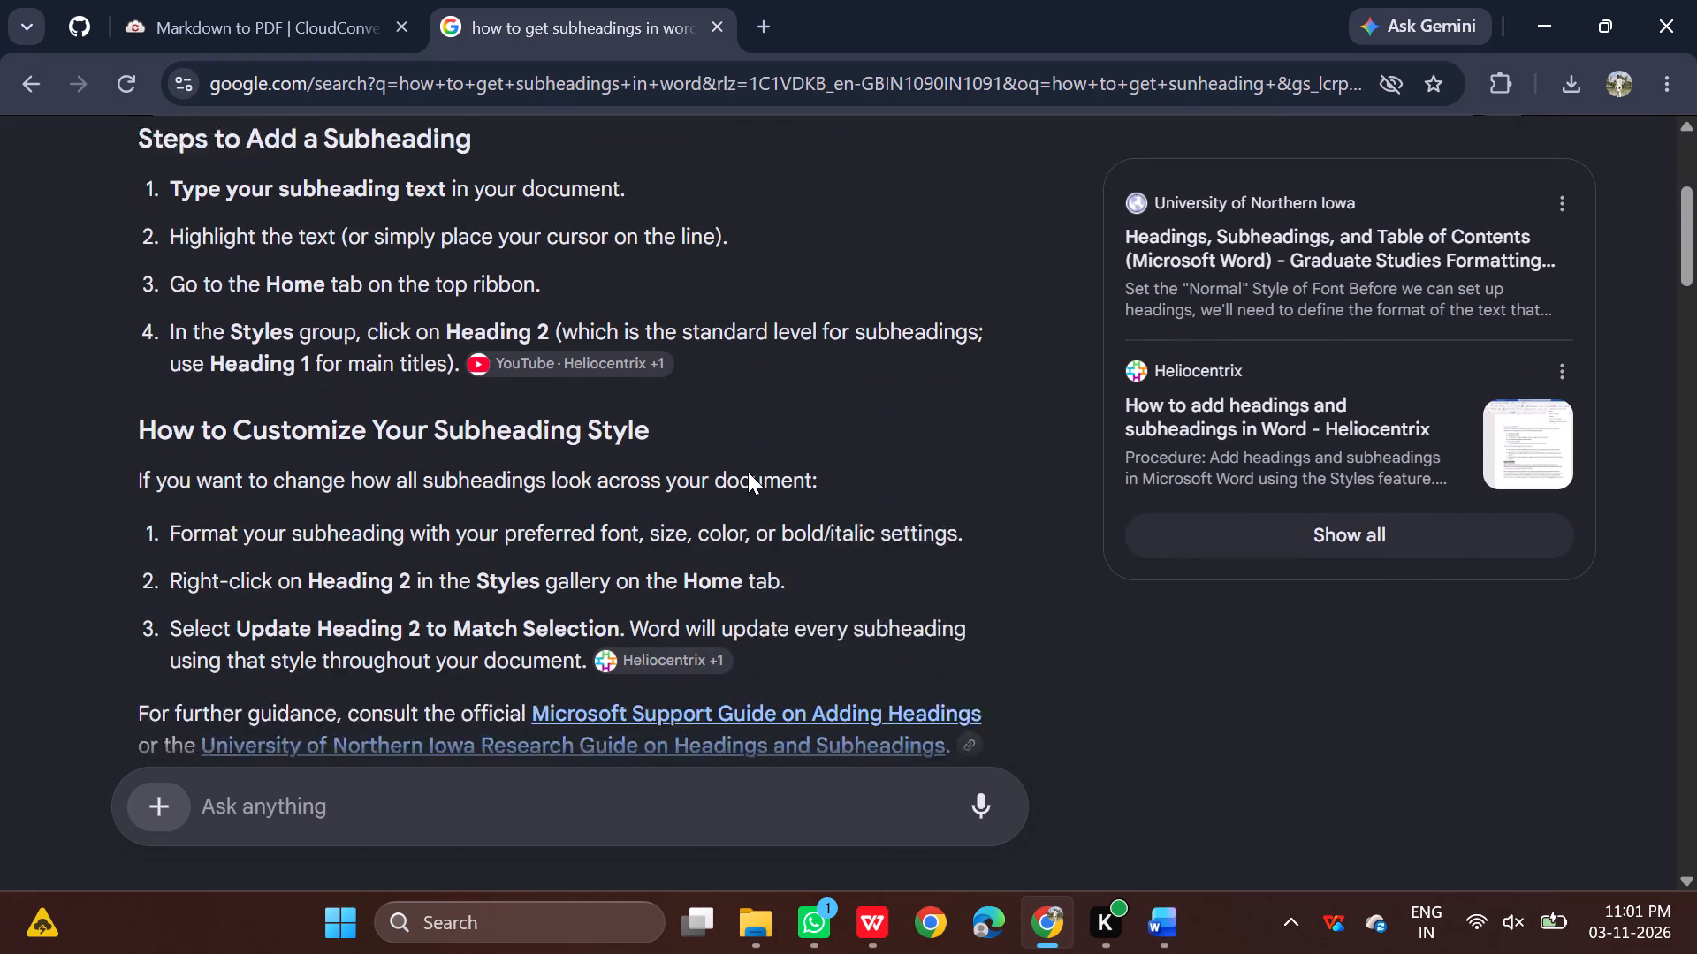
{"action": "left_click", "coordinate": [1172, 932]}
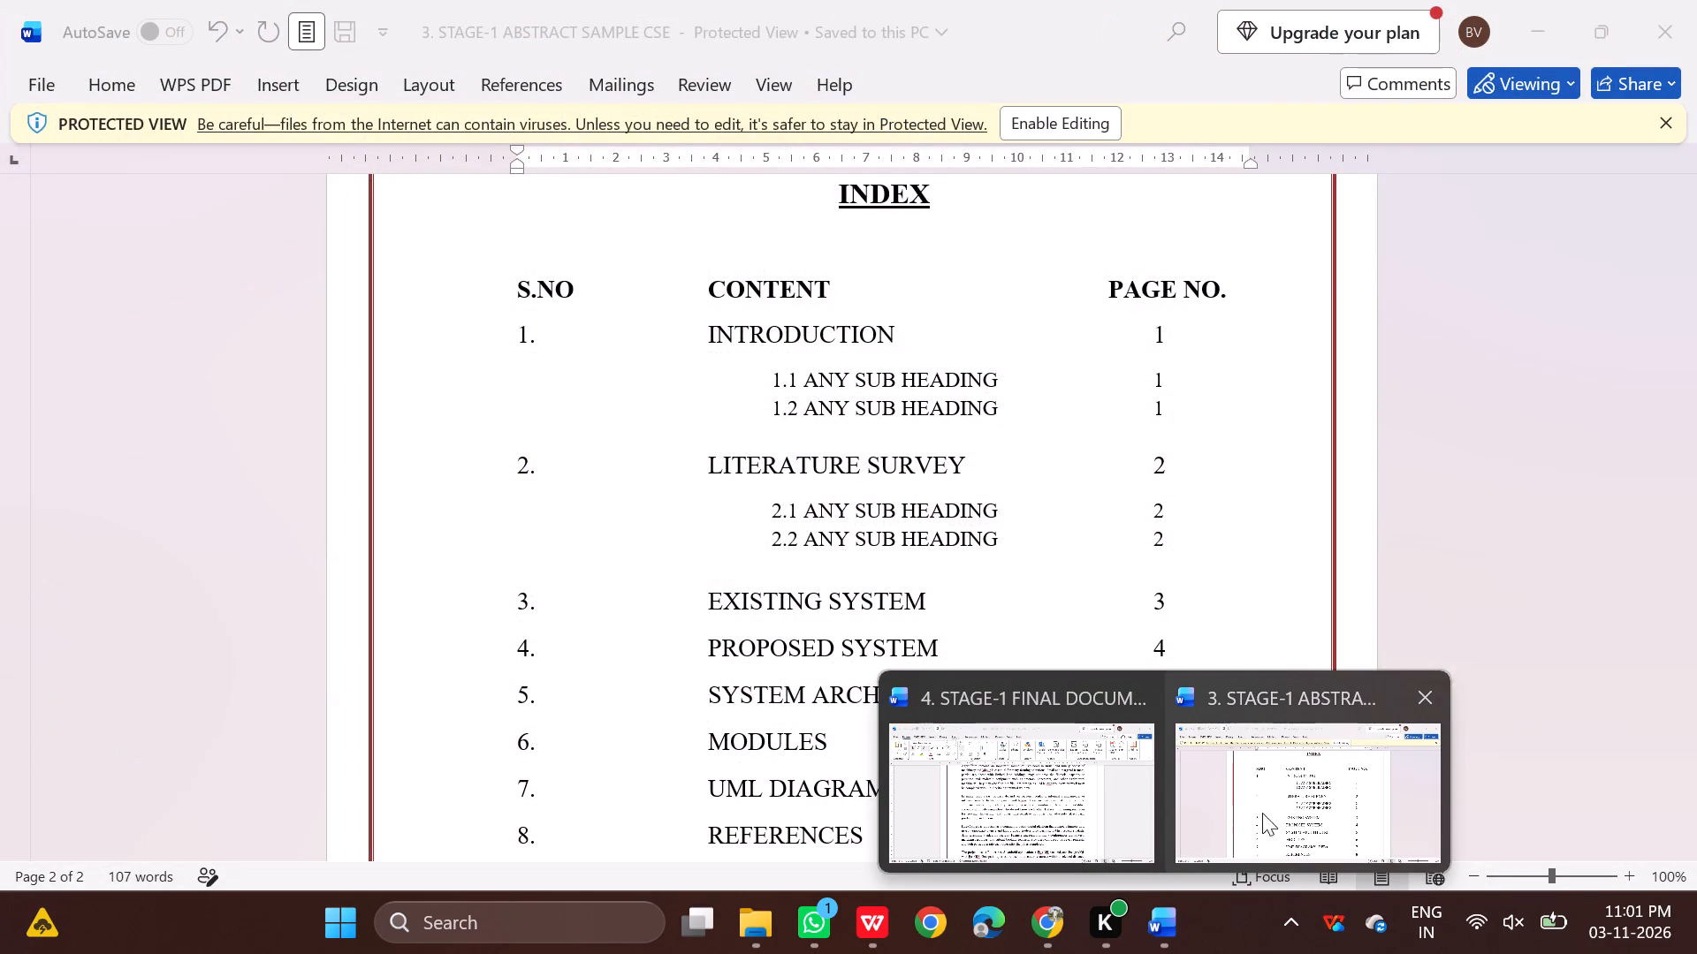
{"action": "left_click", "coordinate": [1100, 805]}
{"action": "scroll", "coordinate": [727, 509], "scroll_direction": "down", "scroll_amount": 10}
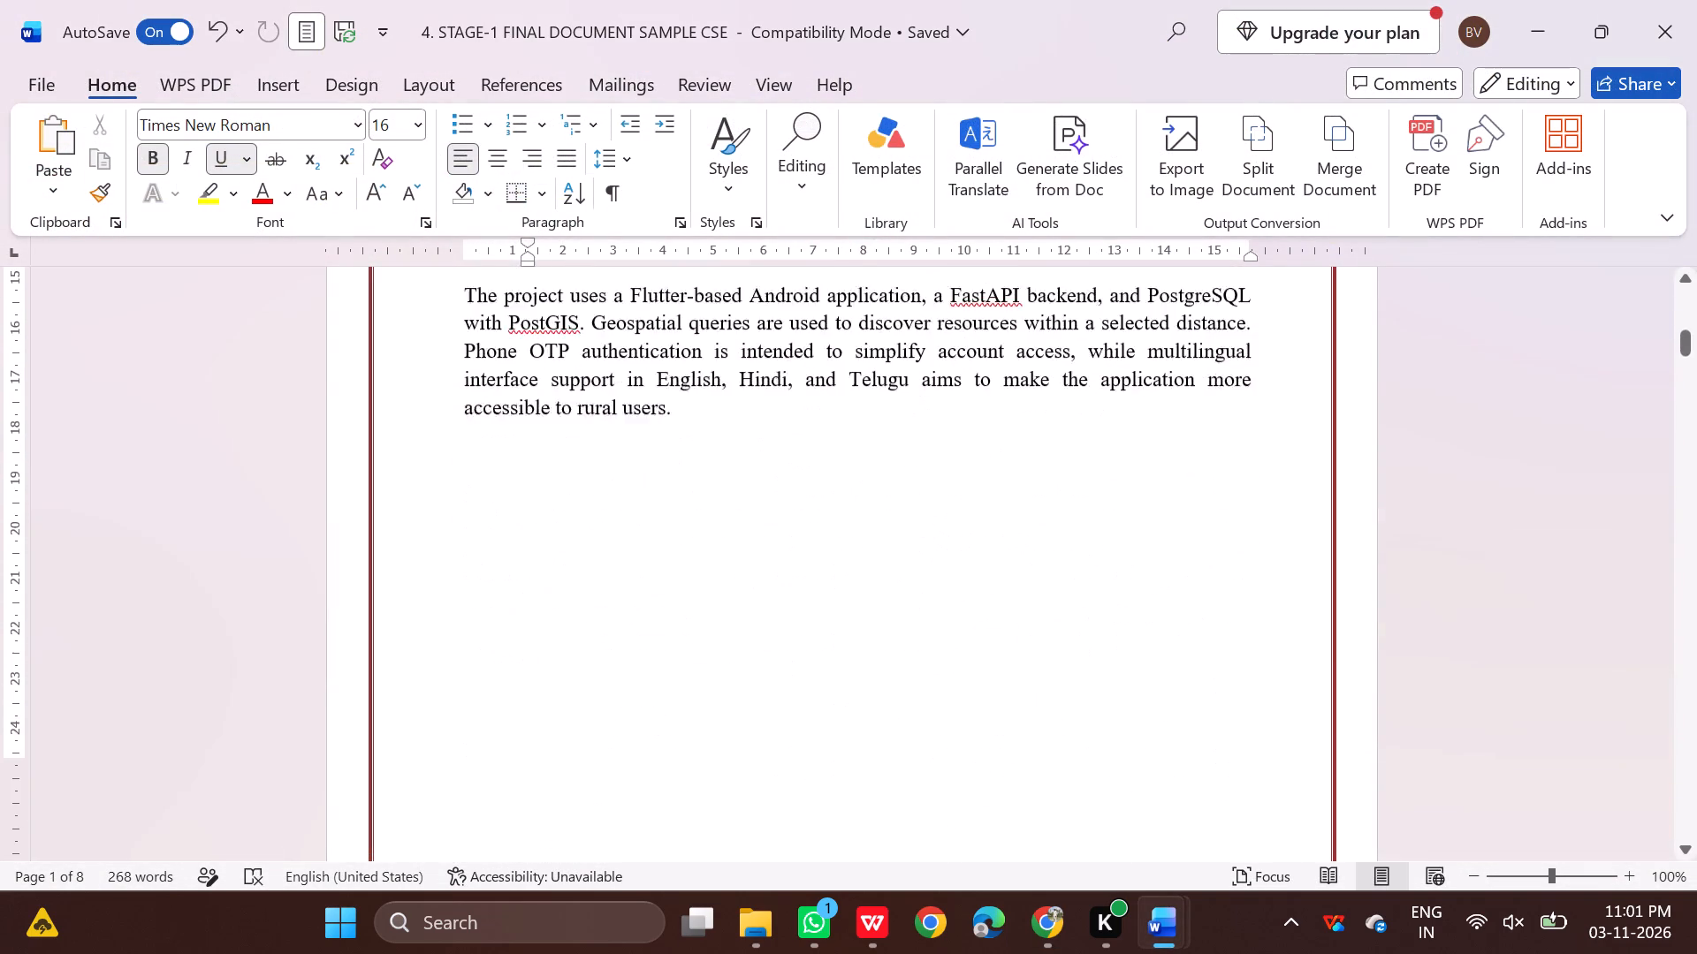
{"action": "scroll", "coordinate": [729, 513], "scroll_direction": "up", "scroll_amount": 3}
{"action": "left_click", "coordinate": [734, 511]}
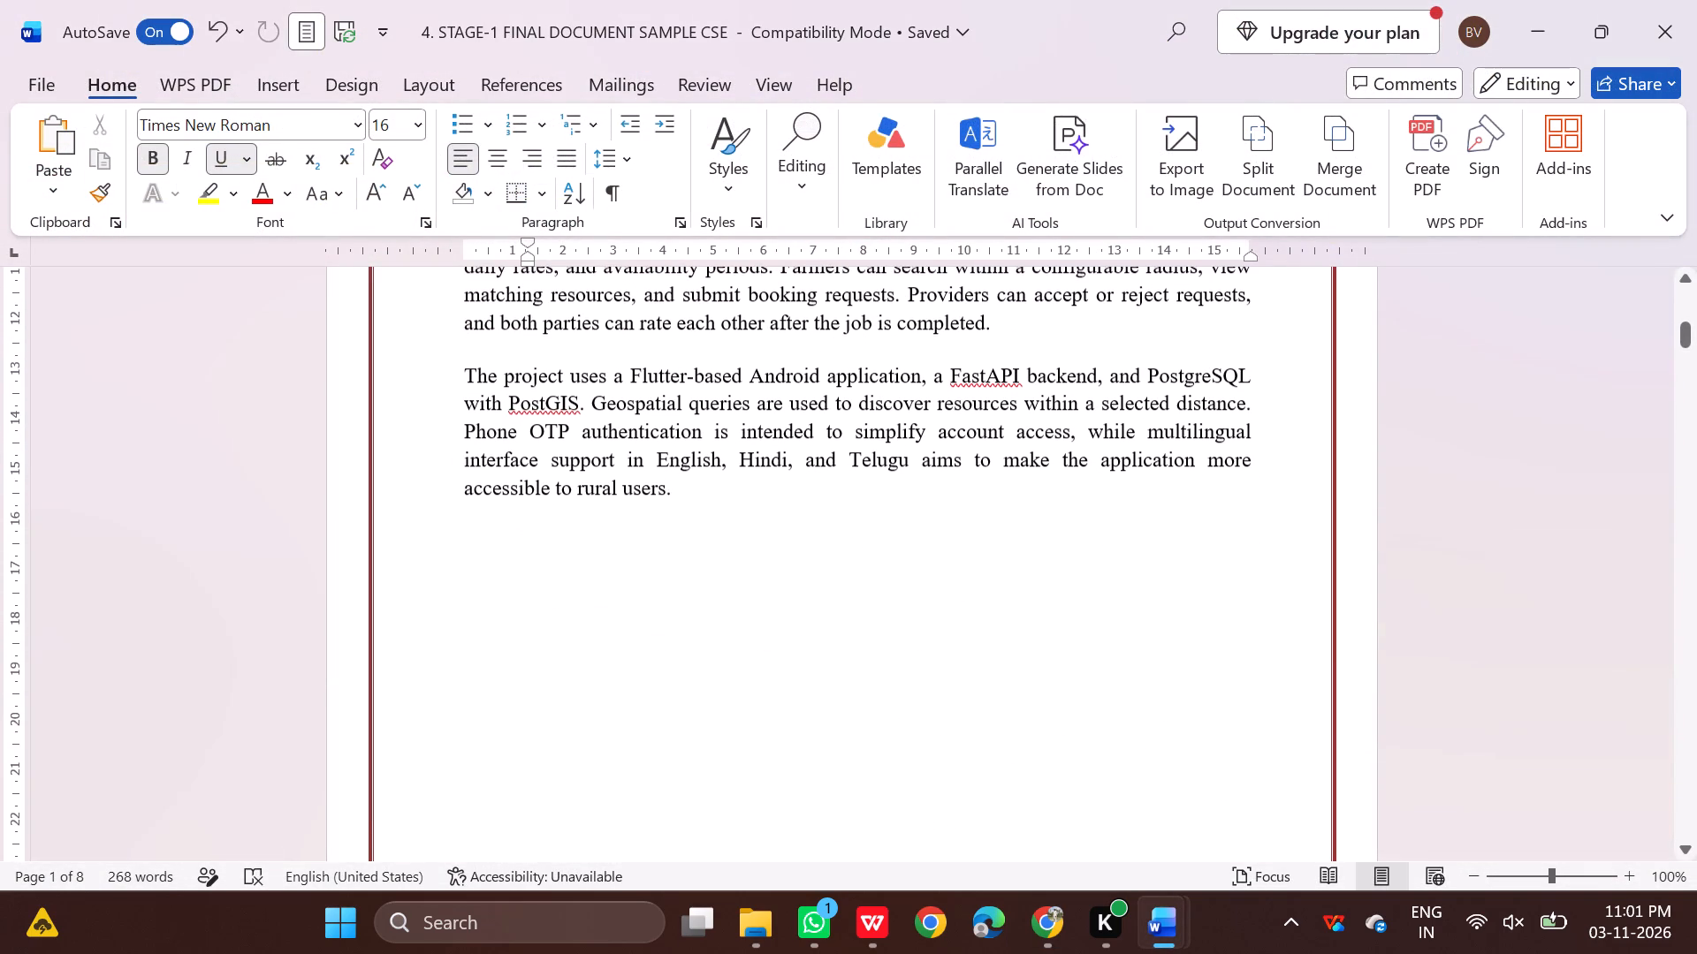
{"action": "key", "text": "Return"}
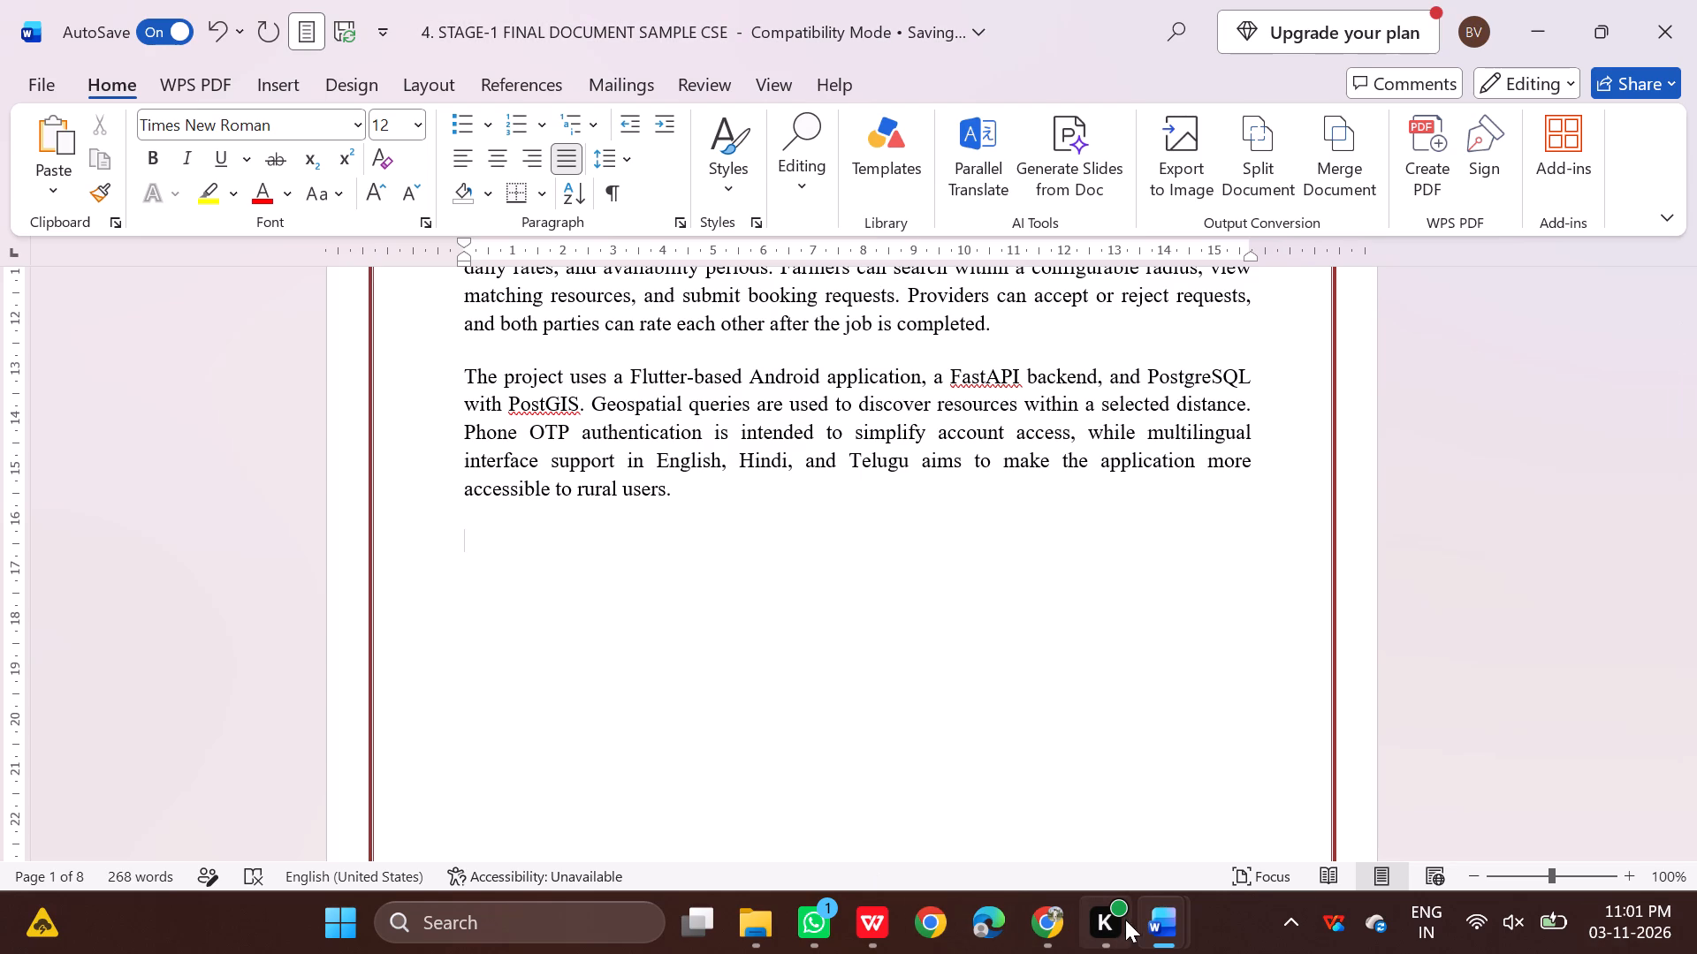
Return to Chrome and read the AI overview and video results on adding subheadings in Word.
{"action": "left_click", "coordinate": [1055, 927]}
{"action": "scroll", "coordinate": [598, 548], "scroll_direction": "up", "scroll_amount": 1}
{"action": "scroll", "coordinate": [600, 547], "scroll_direction": "down", "scroll_amount": 1}
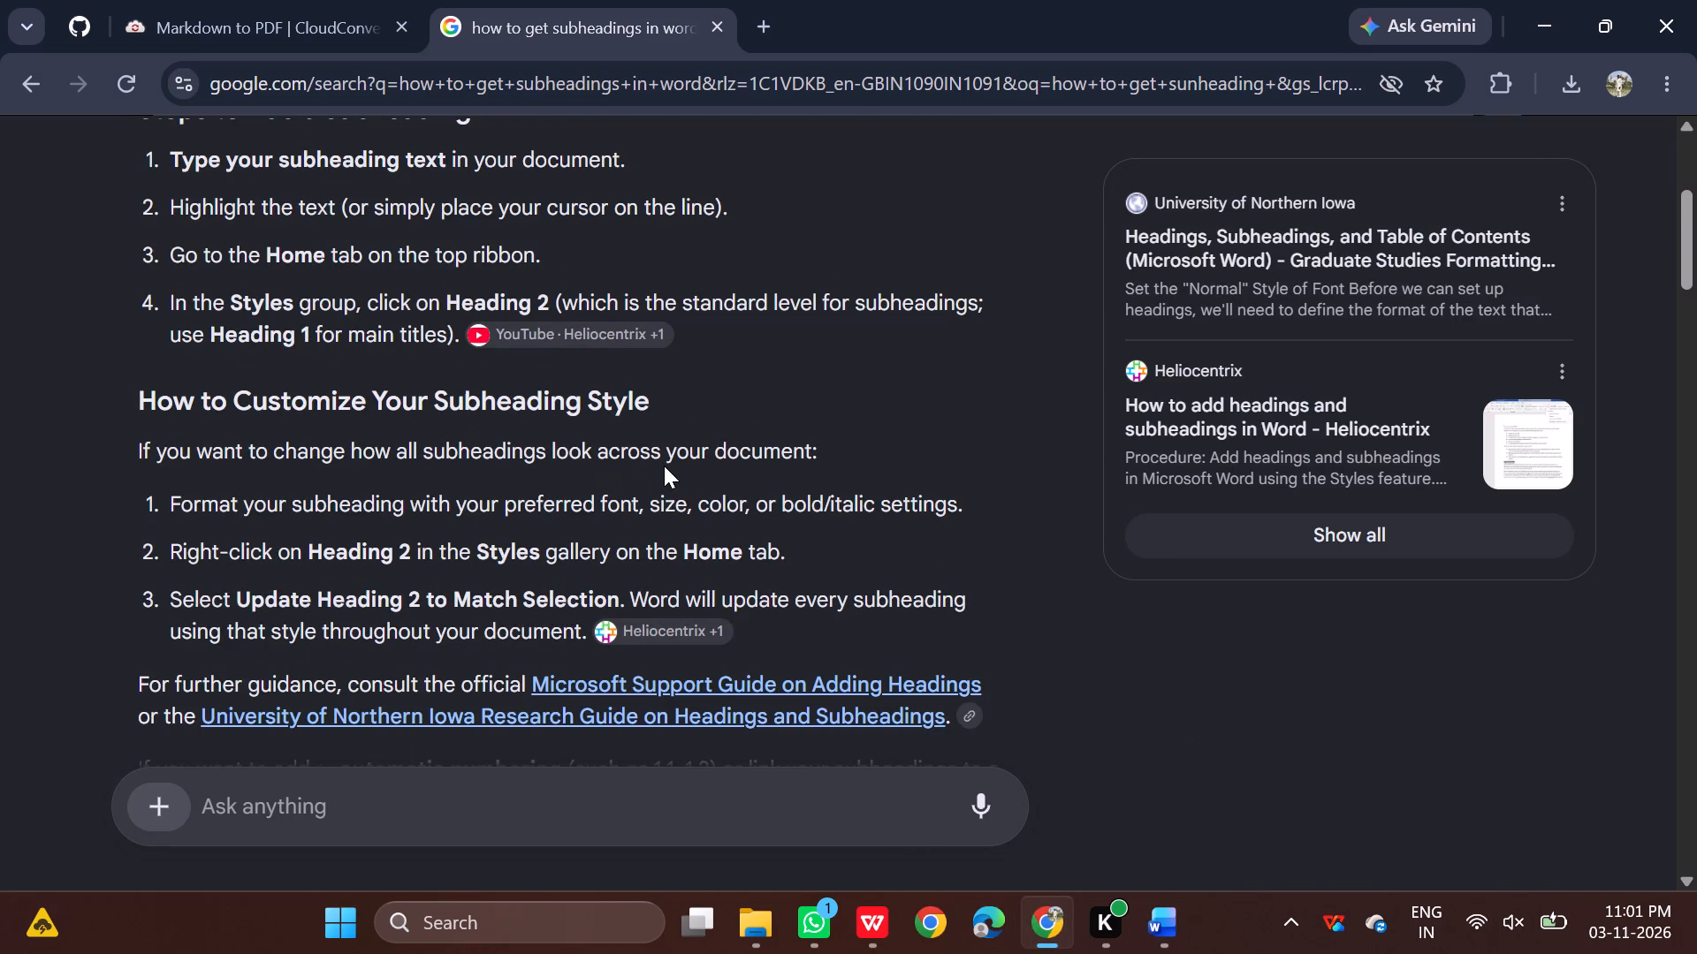
{"action": "scroll", "coordinate": [666, 466], "scroll_direction": "down", "scroll_amount": 7}
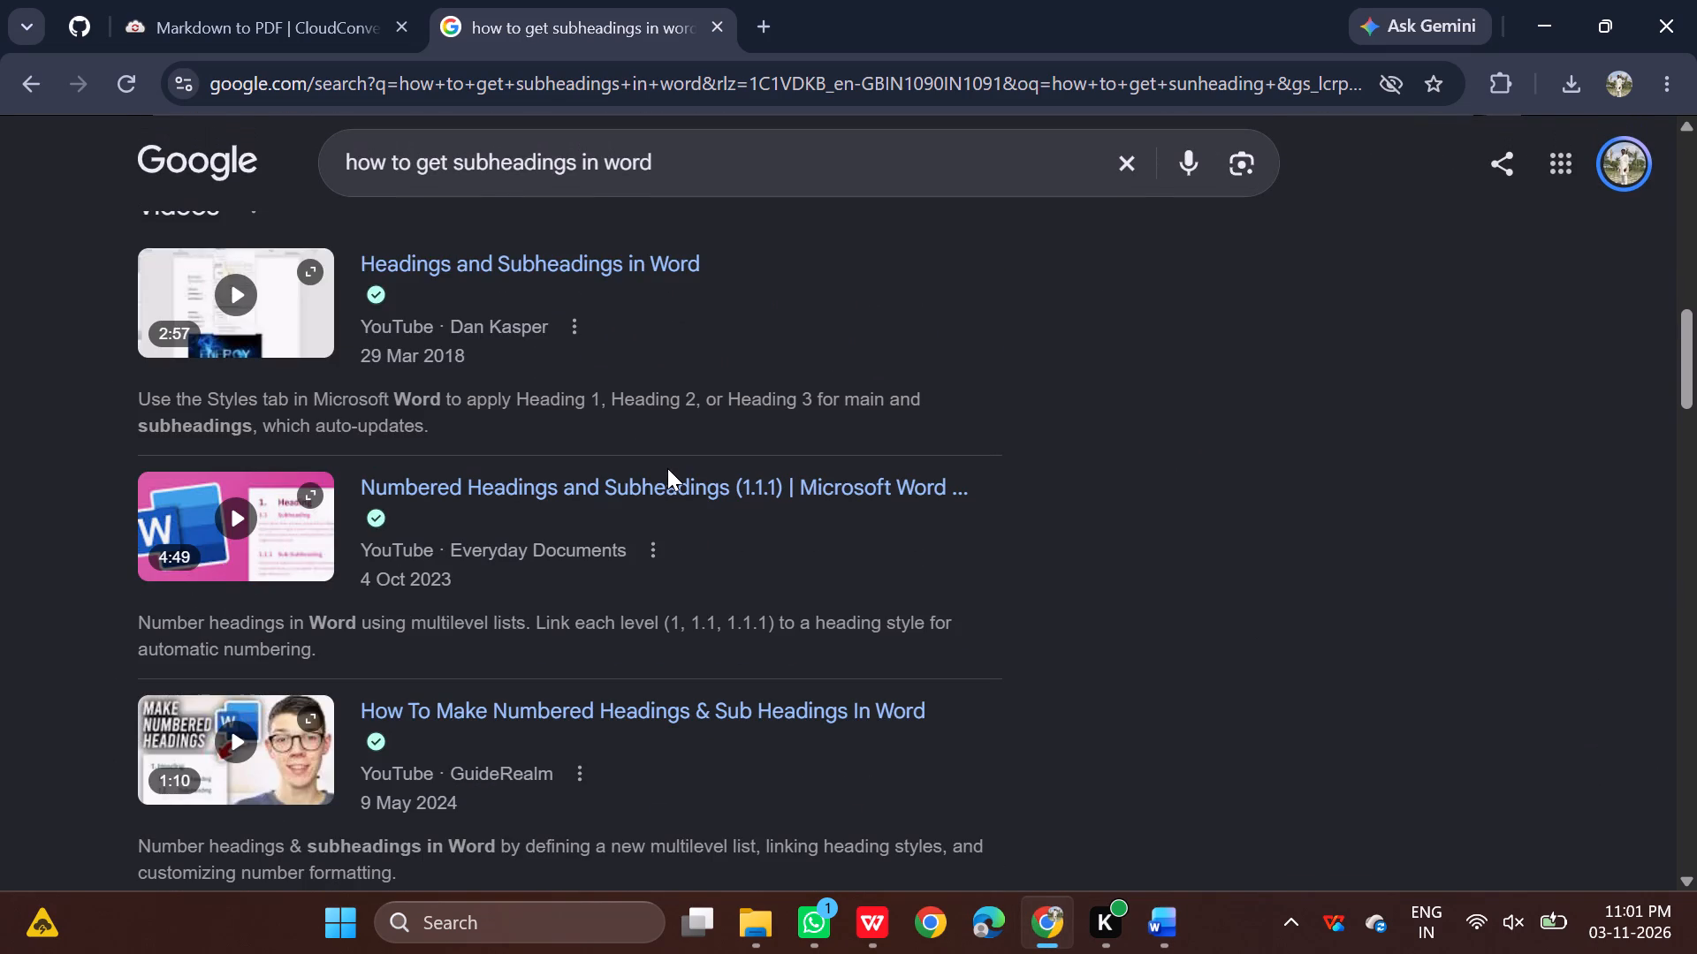
{"action": "scroll", "coordinate": [667, 468], "scroll_direction": "up", "scroll_amount": 14}
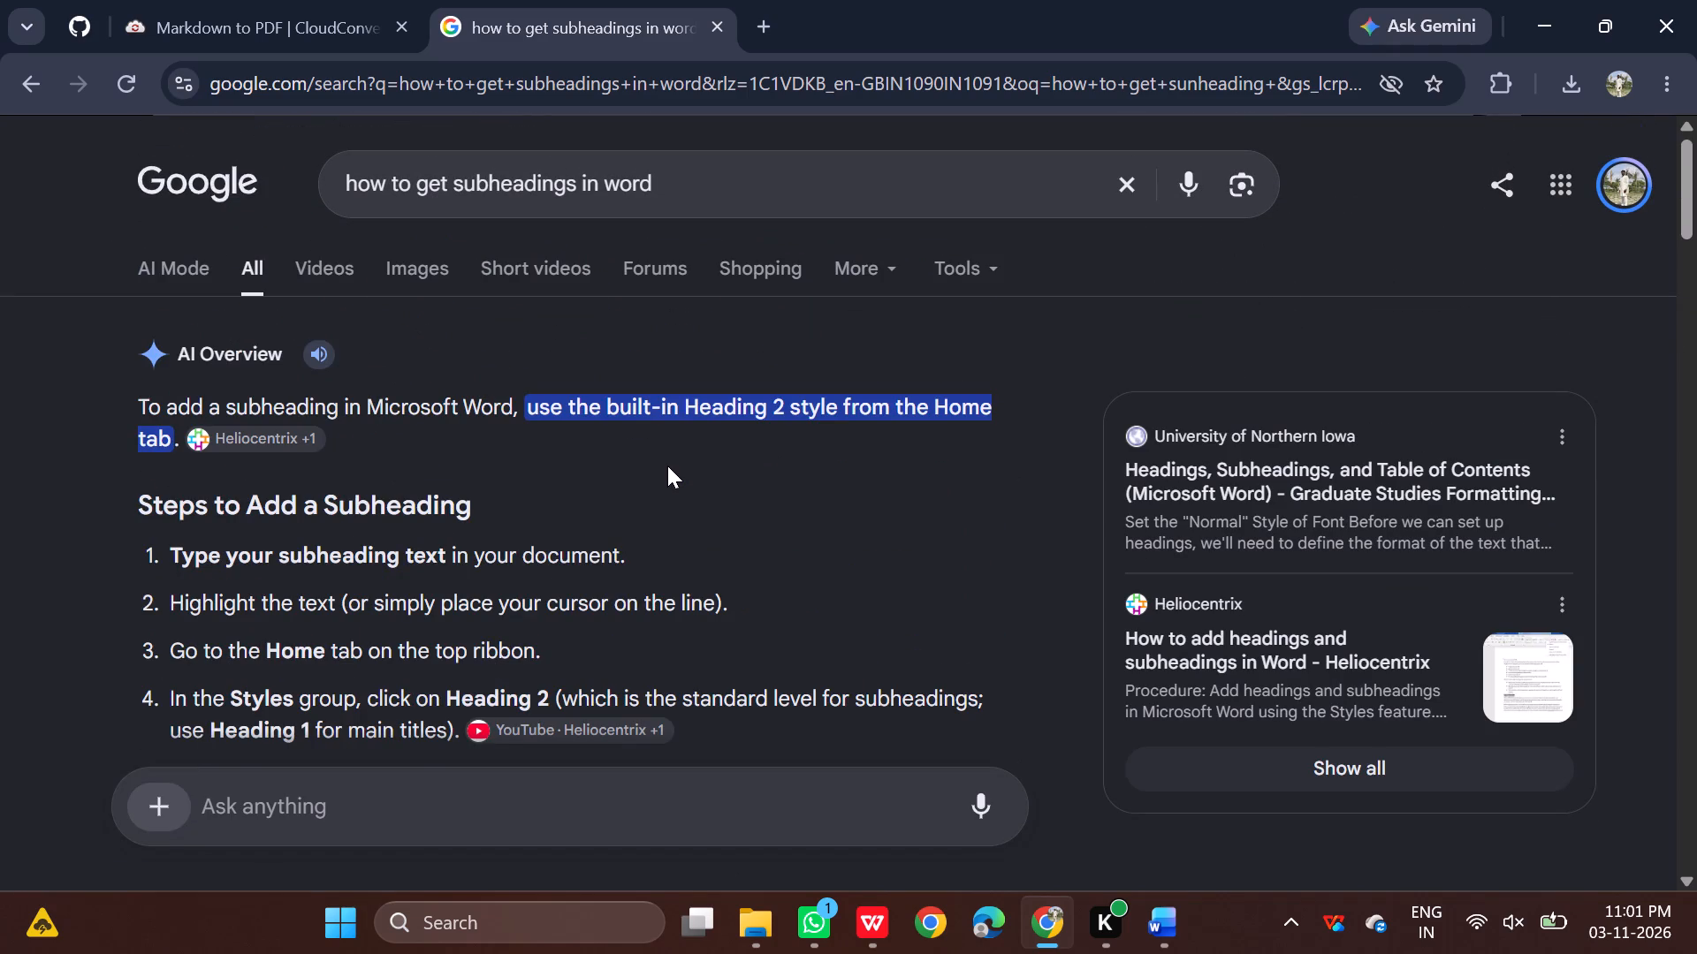
Search Google for "how to get subheadings", read the expanded AI overview's numbered-subheading instructions, and close the search tab.
{"action": "left_click", "coordinate": [734, 196]}
{"action": "key", "text": "BackSpace"}
{"action": "key", "text": "BackSpace"}
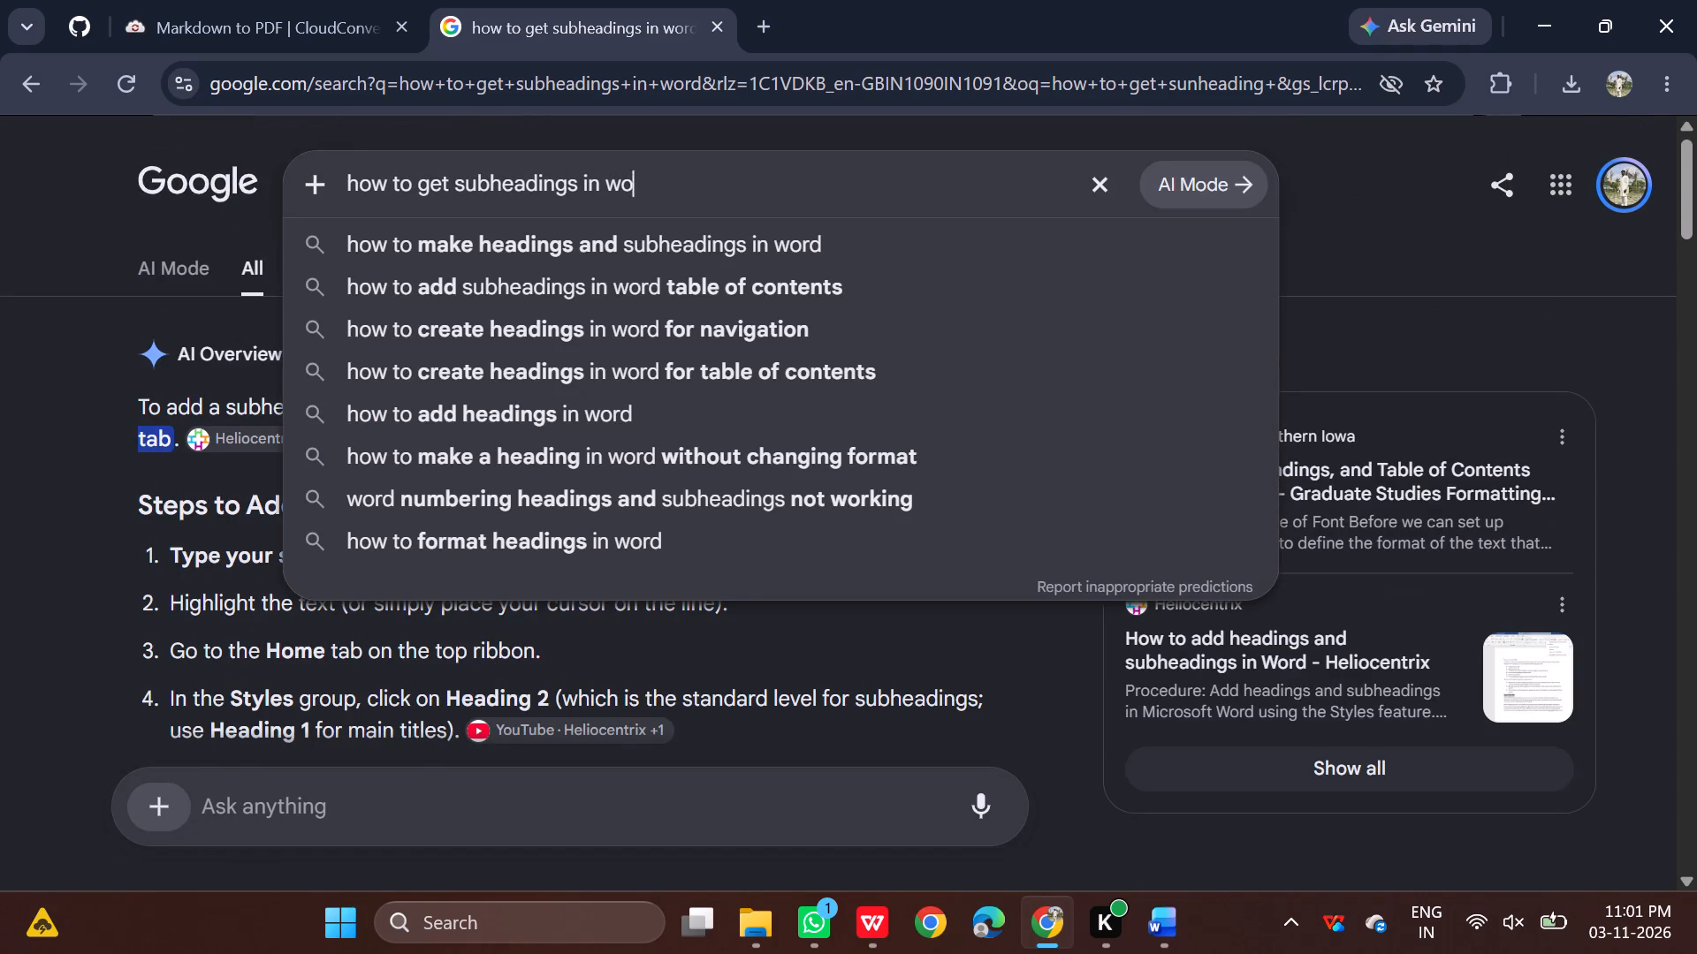
{"action": "key", "text": "BackSpace"}
{"action": "key", "text": "BackSpace"}
{"action": "key", "text": "BackSpace"}
{"action": "key", "text": "BackSpace"}
{"action": "key", "text": "BackSpace"}
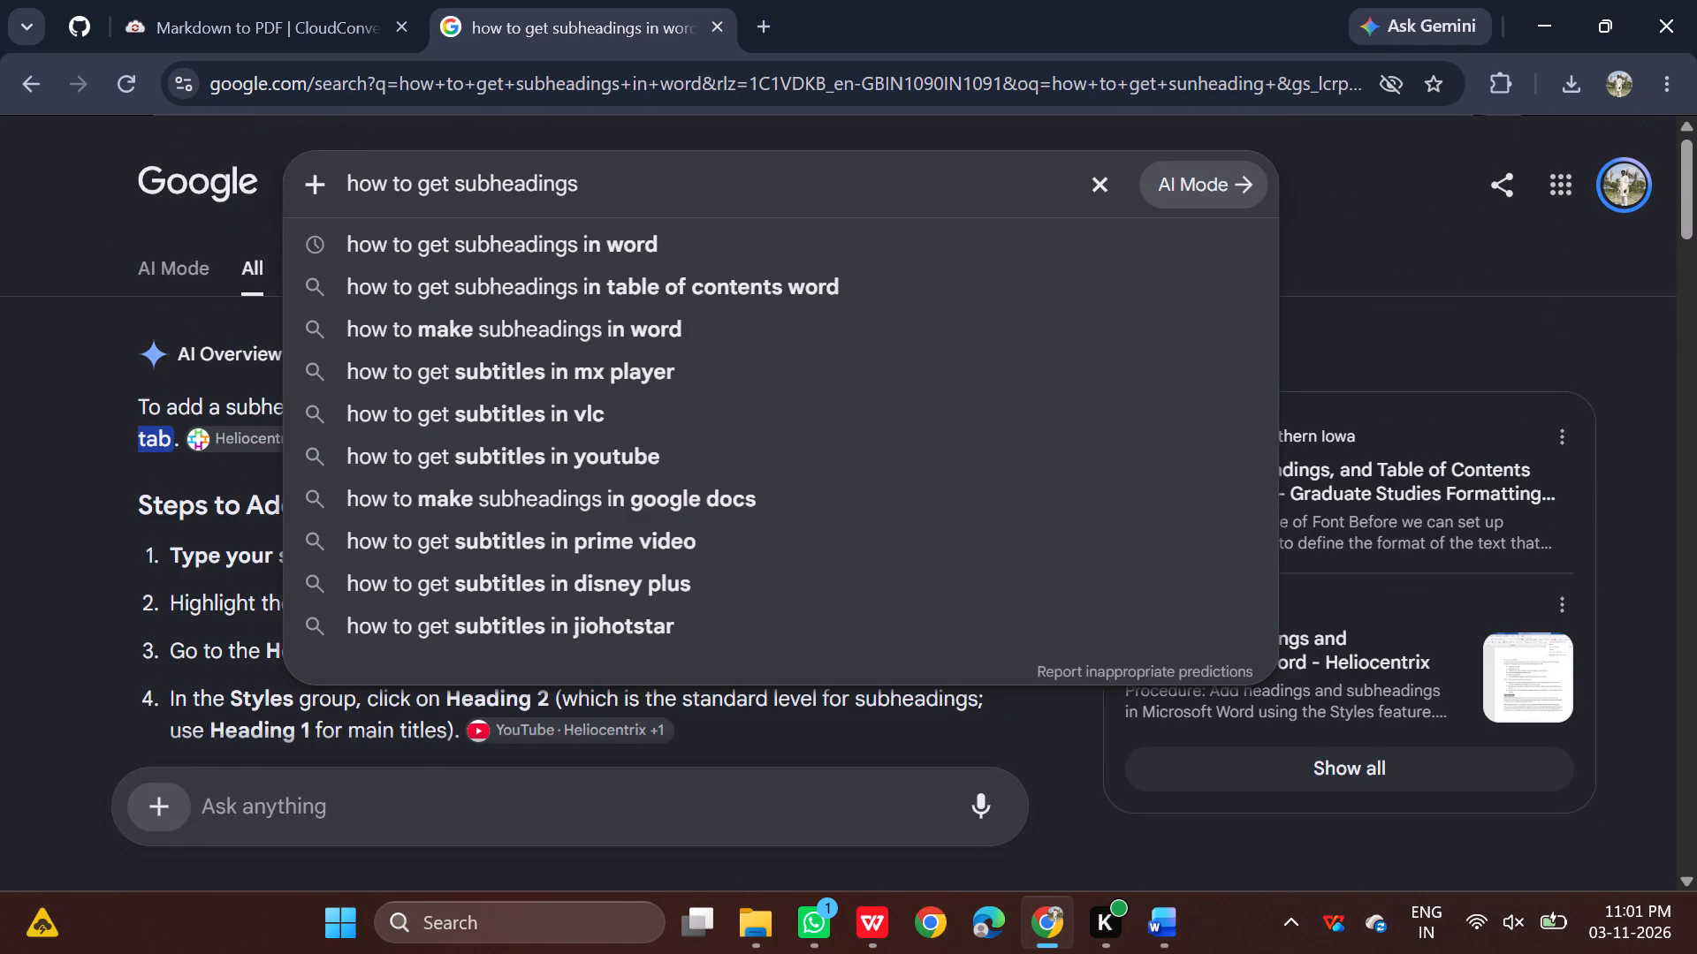
{"action": "key", "text": "Return"}
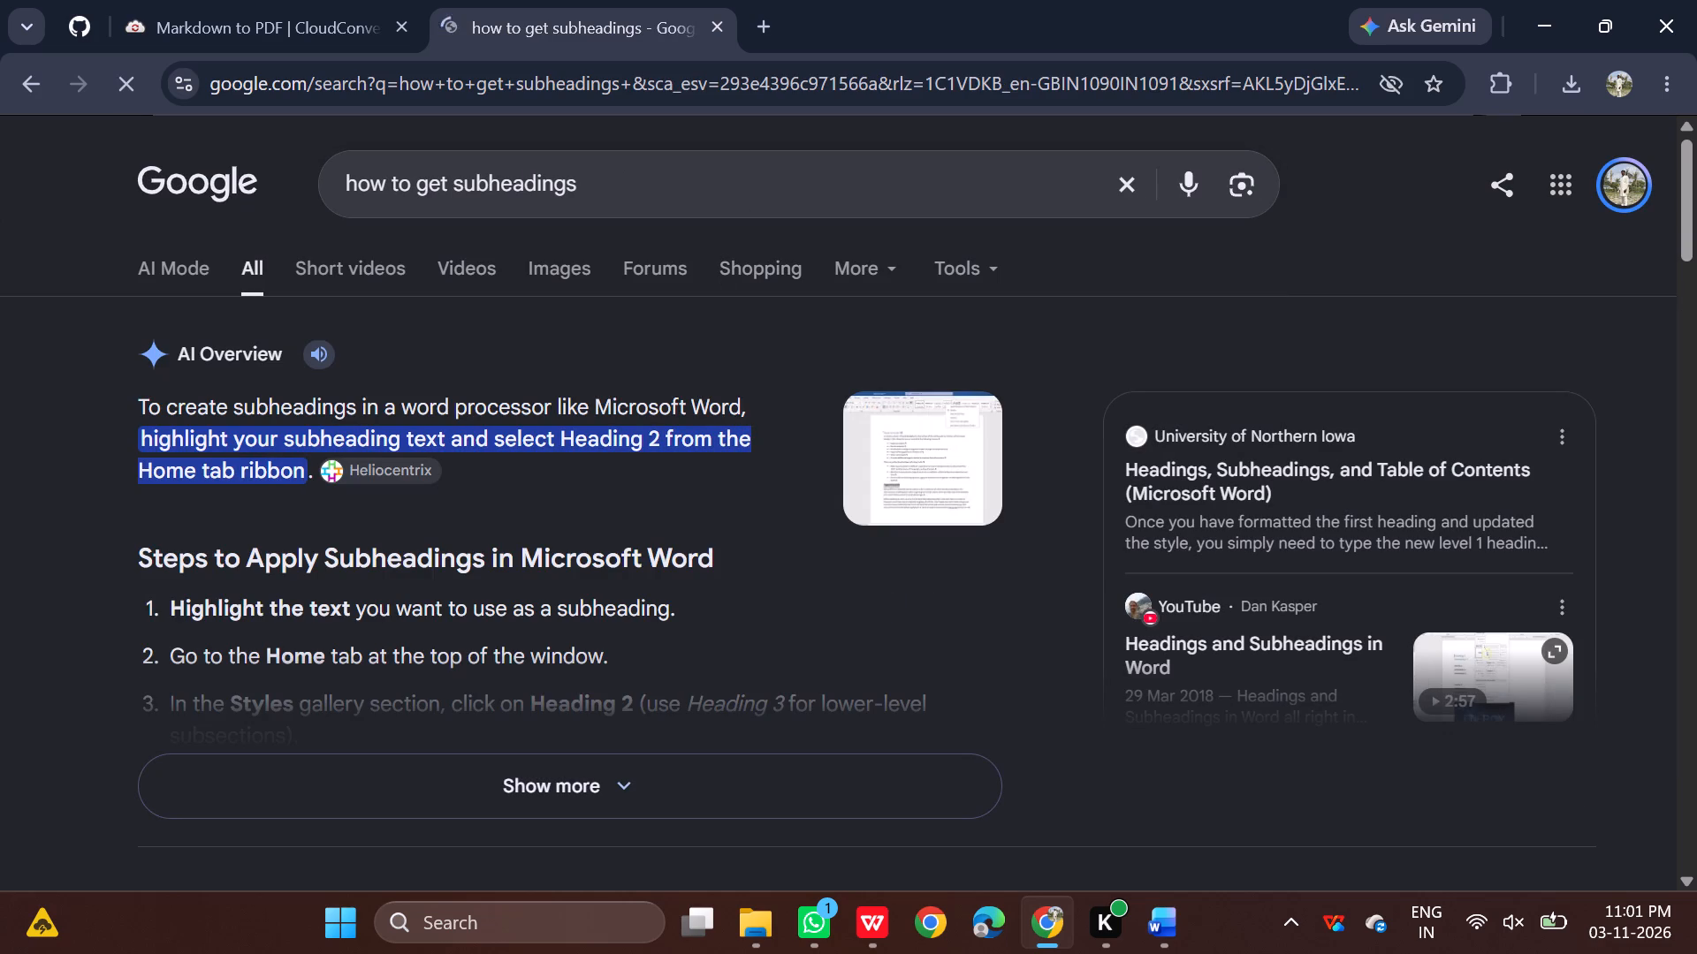
{"action": "left_click", "coordinate": [781, 747]}
{"action": "scroll", "coordinate": [719, 613], "scroll_direction": "down", "scroll_amount": 3}
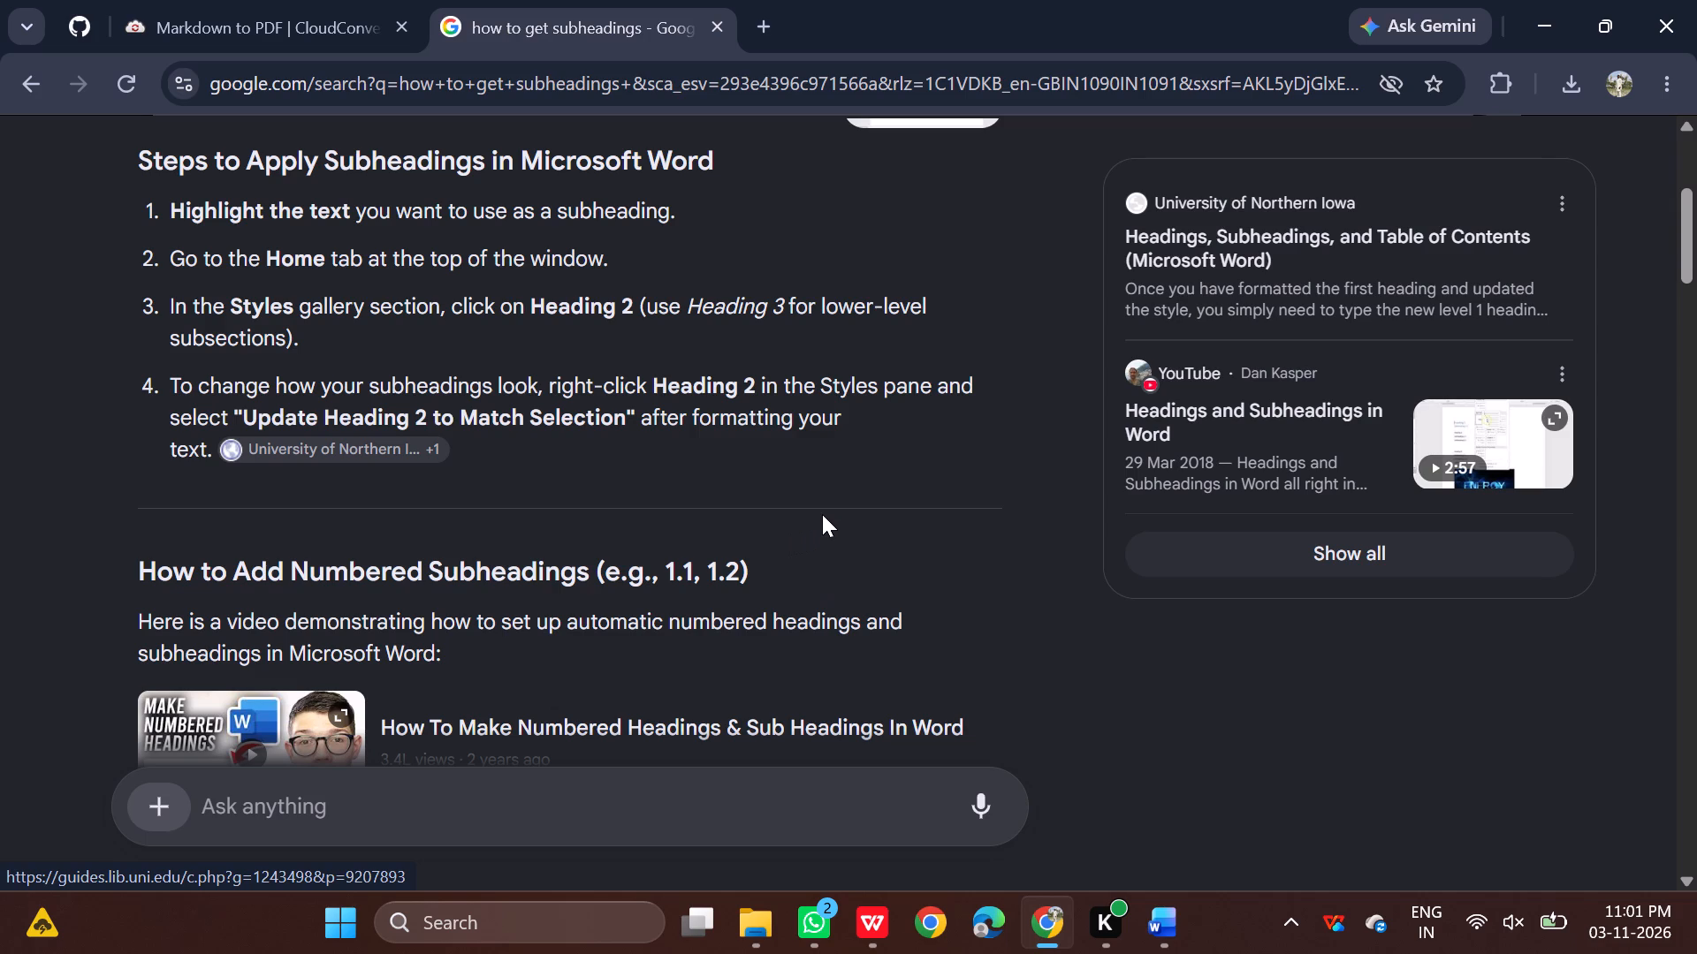
{"action": "scroll", "coordinate": [822, 514], "scroll_direction": "down", "scroll_amount": 3}
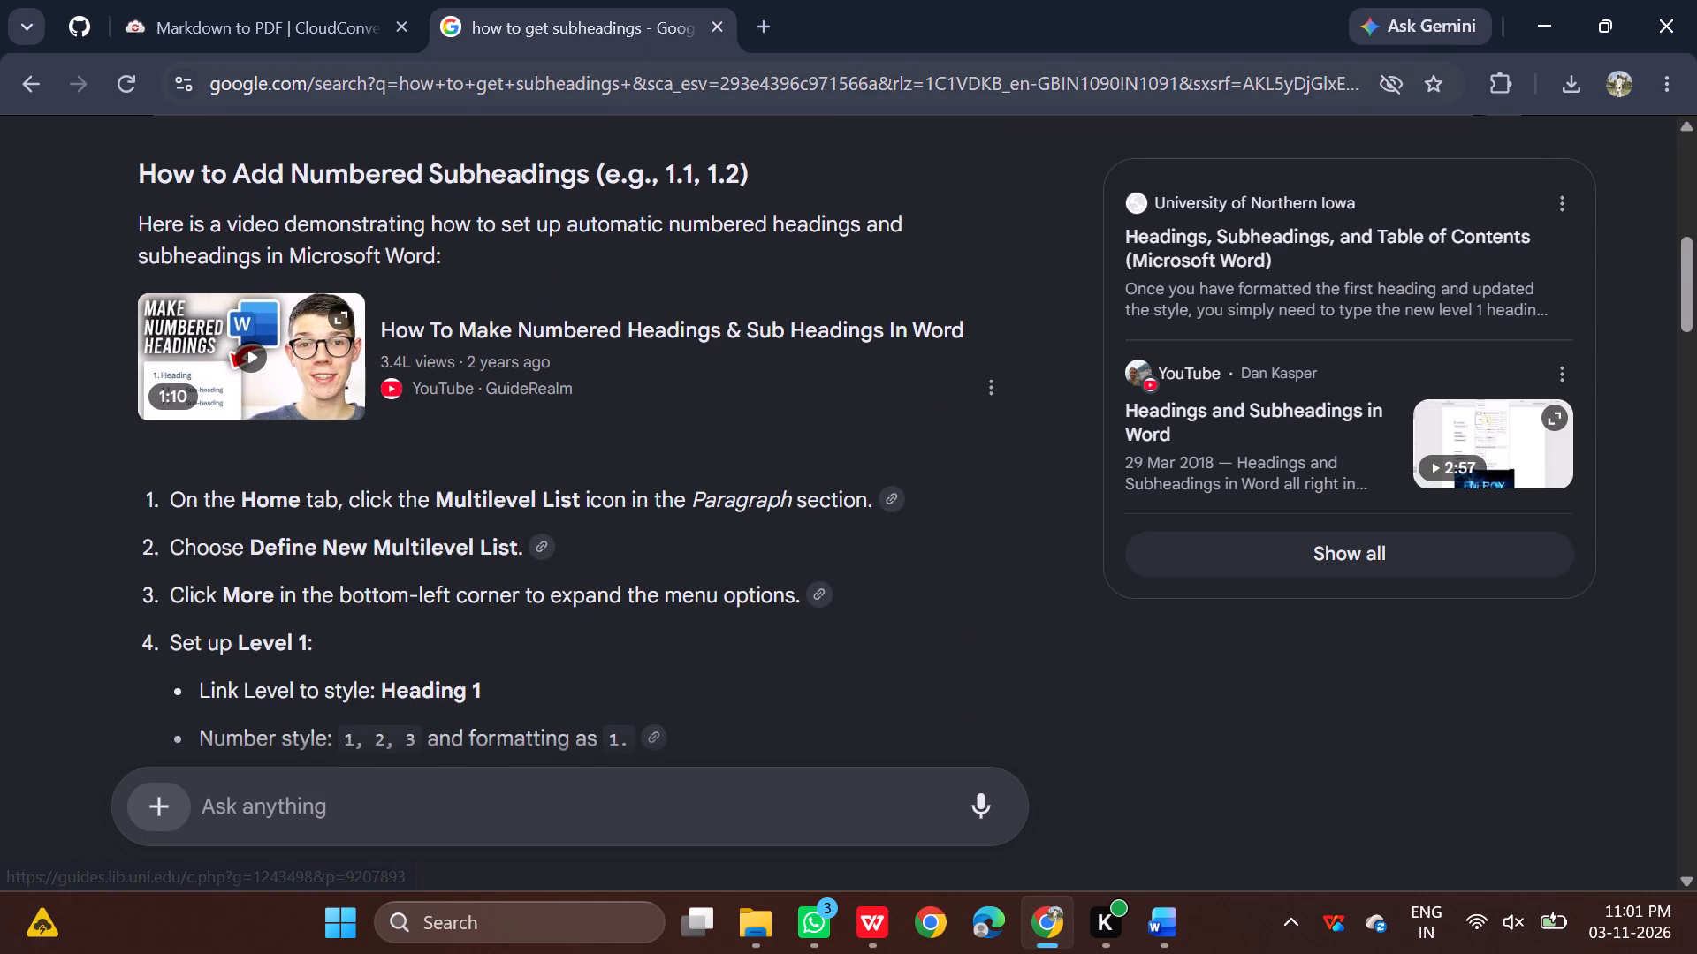
{"action": "scroll", "coordinate": [791, 397], "scroll_direction": "down", "scroll_amount": 1}
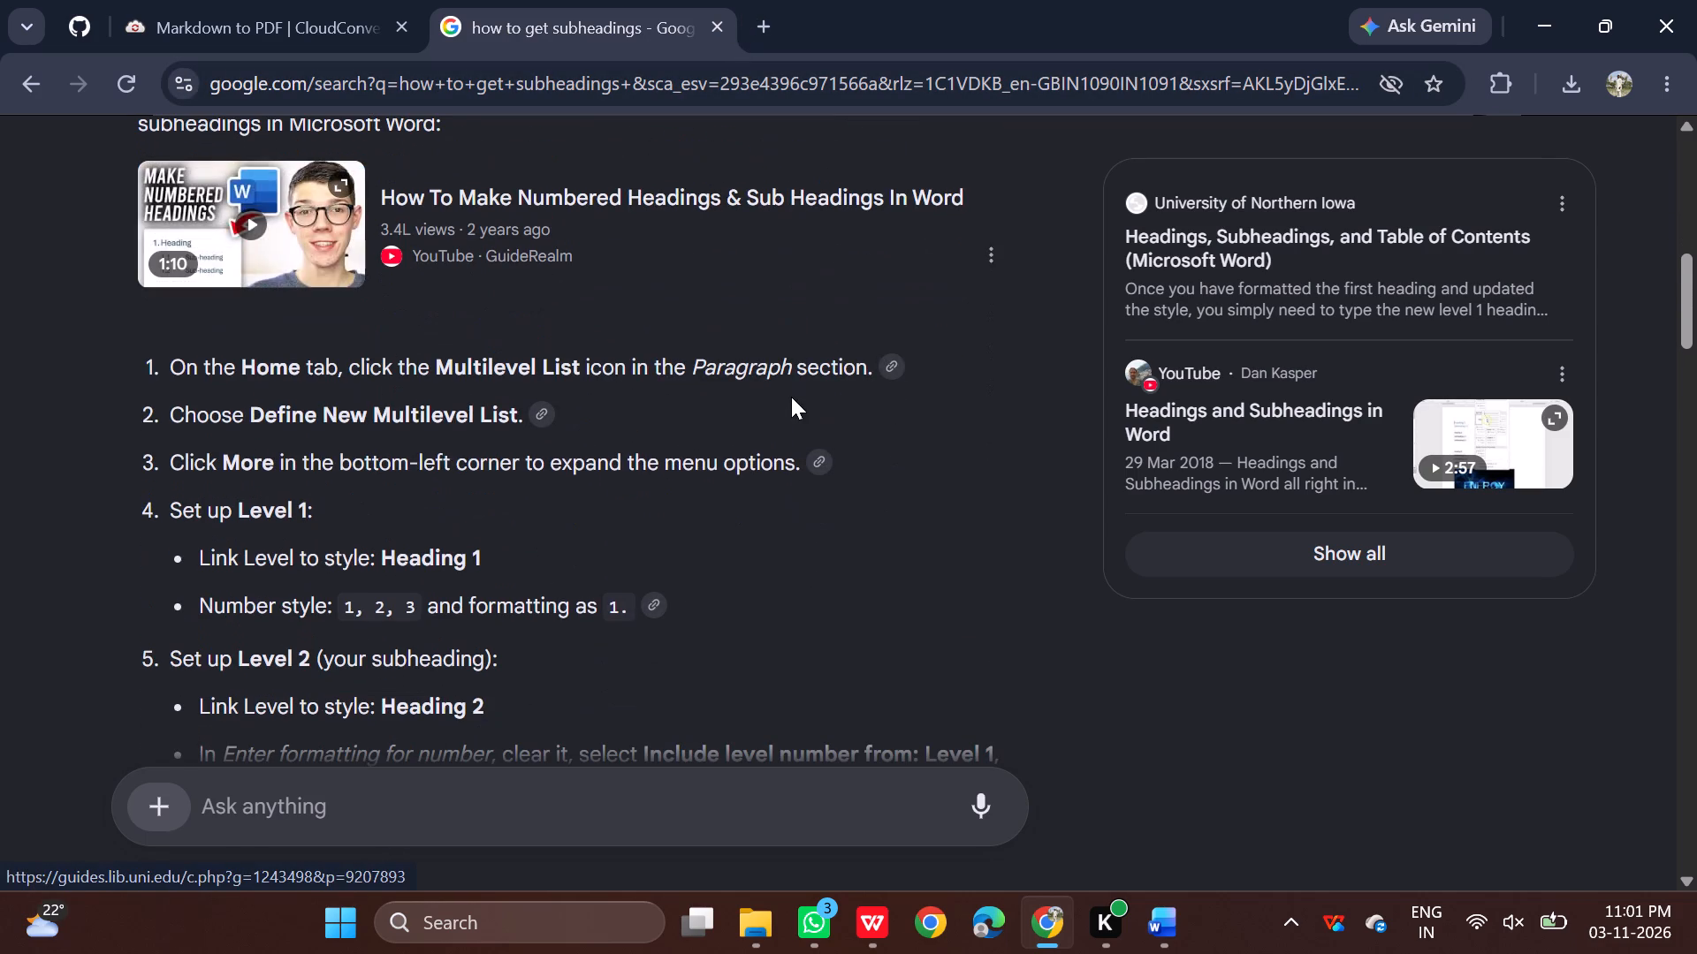
{"action": "left_click", "coordinate": [722, 23]}
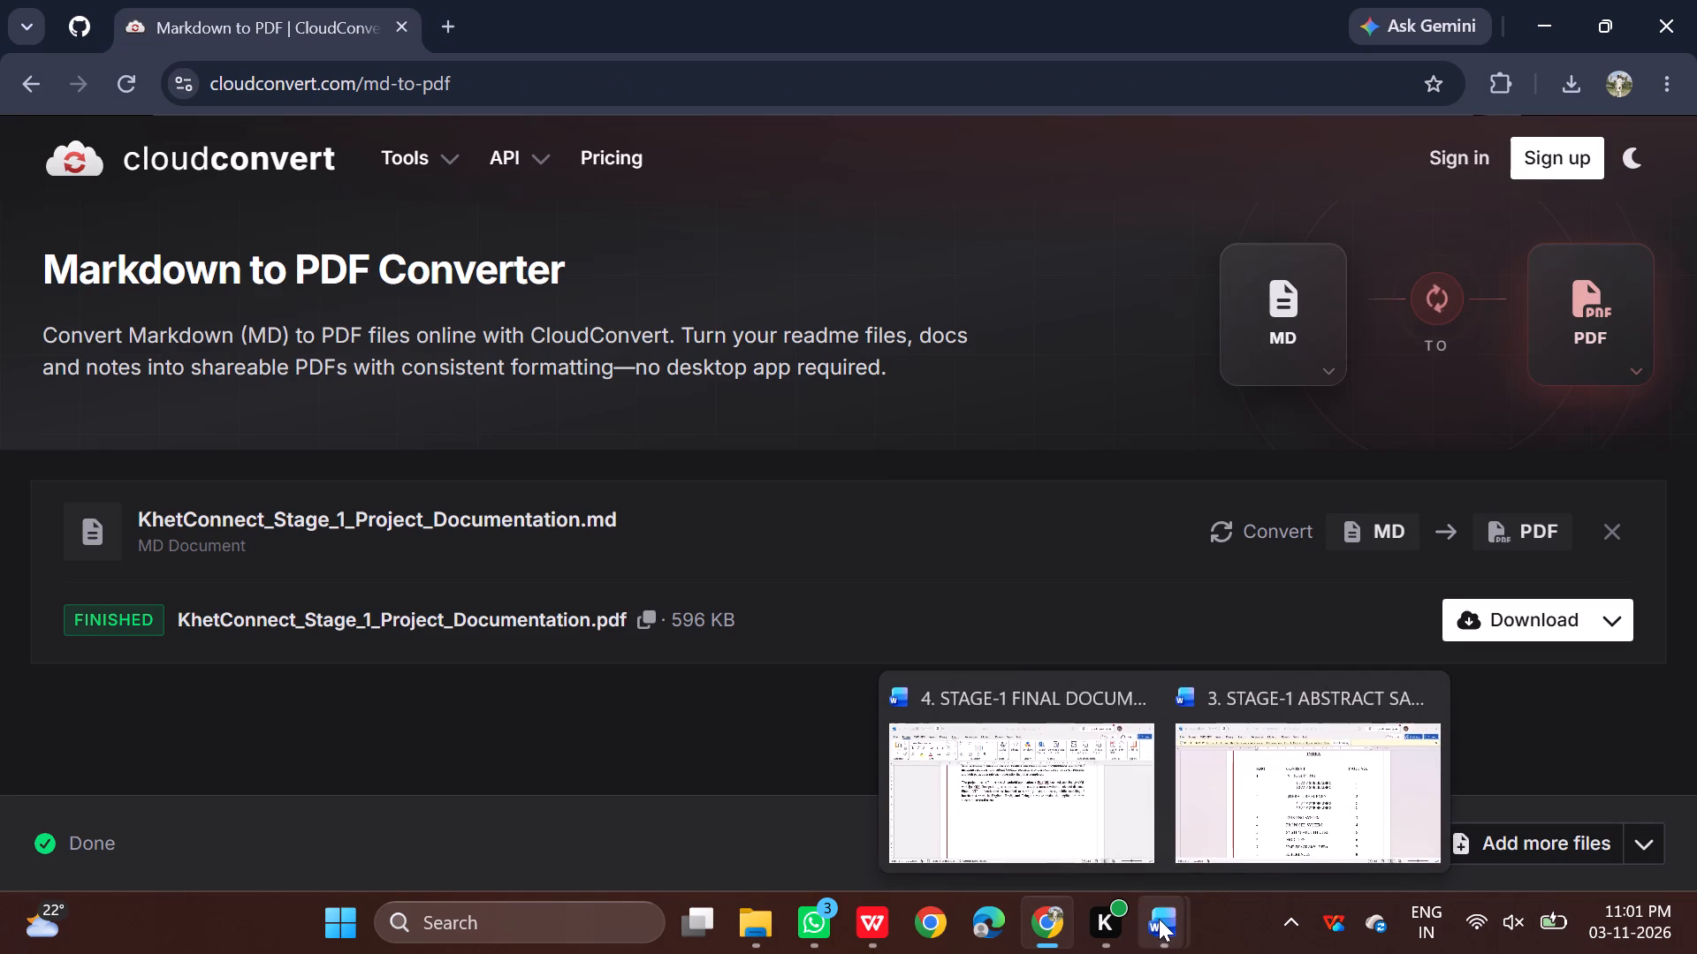
Compare the final document's Introduction page with the abstract sample's final document preparation instructions and INDEX sub-heading layout.
{"action": "left_click", "coordinate": [1076, 823]}
{"action": "scroll", "coordinate": [526, 622], "scroll_direction": "up", "scroll_amount": 10}
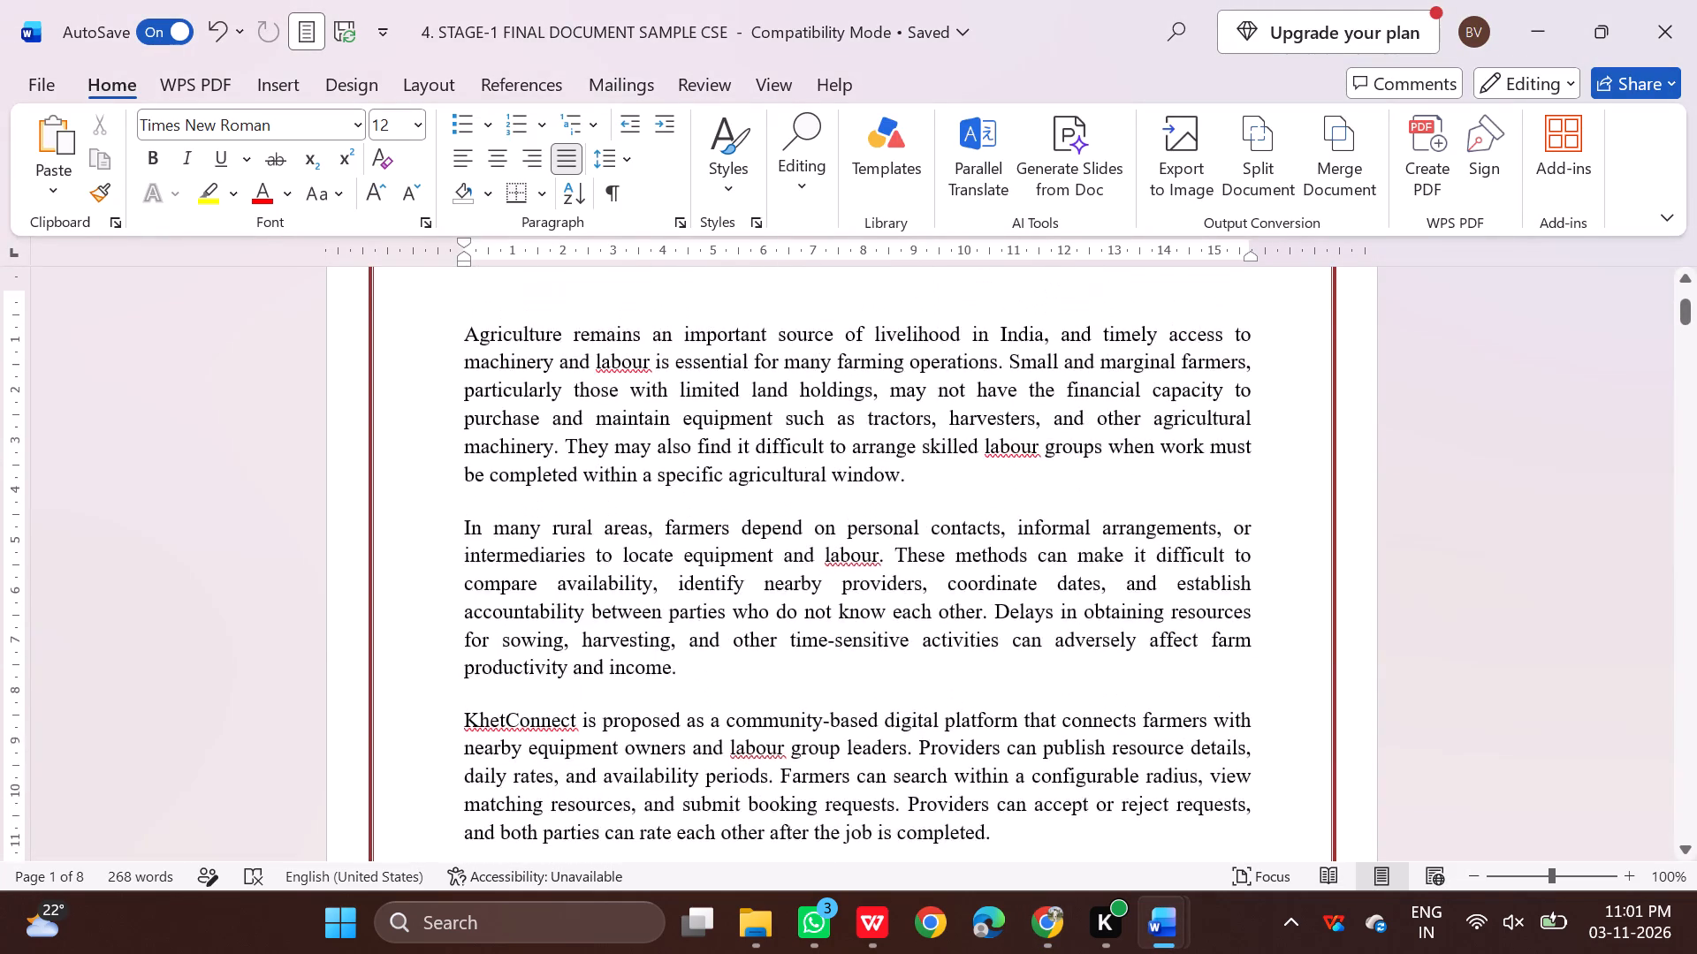
{"action": "scroll", "coordinate": [529, 617], "scroll_direction": "up", "scroll_amount": 1}
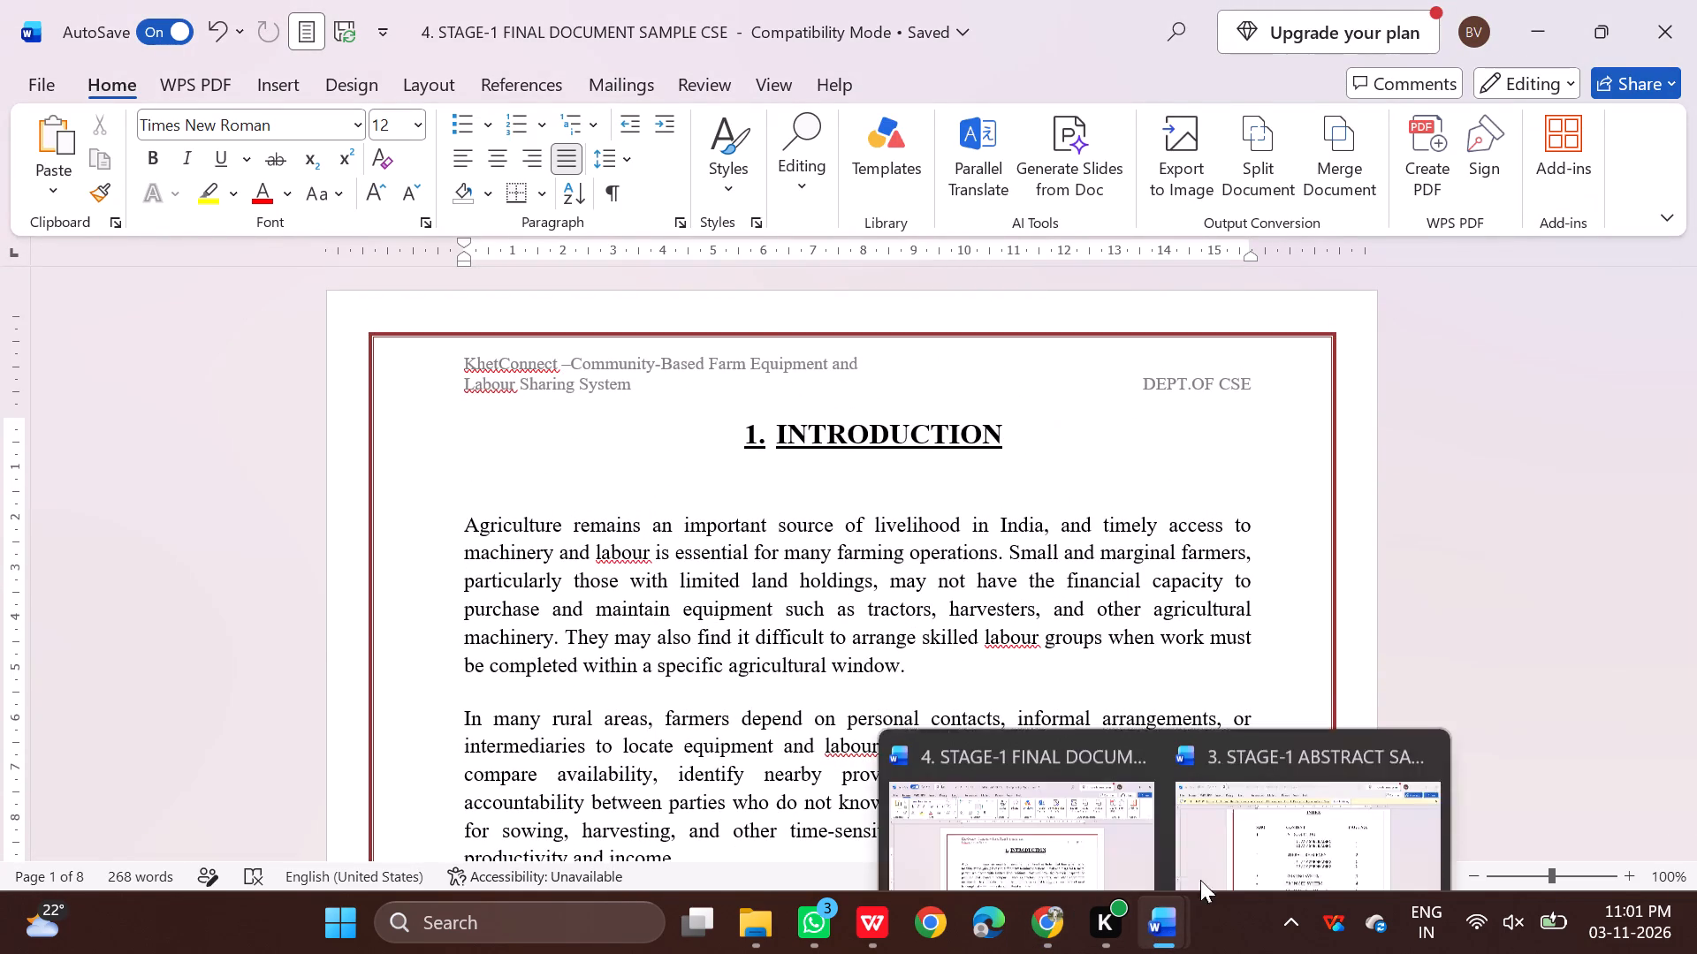
{"action": "left_click", "coordinate": [1295, 786]}
{"action": "scroll", "coordinate": [932, 661], "scroll_direction": "up", "scroll_amount": 6}
{"action": "scroll", "coordinate": [951, 630], "scroll_direction": "down", "scroll_amount": 3}
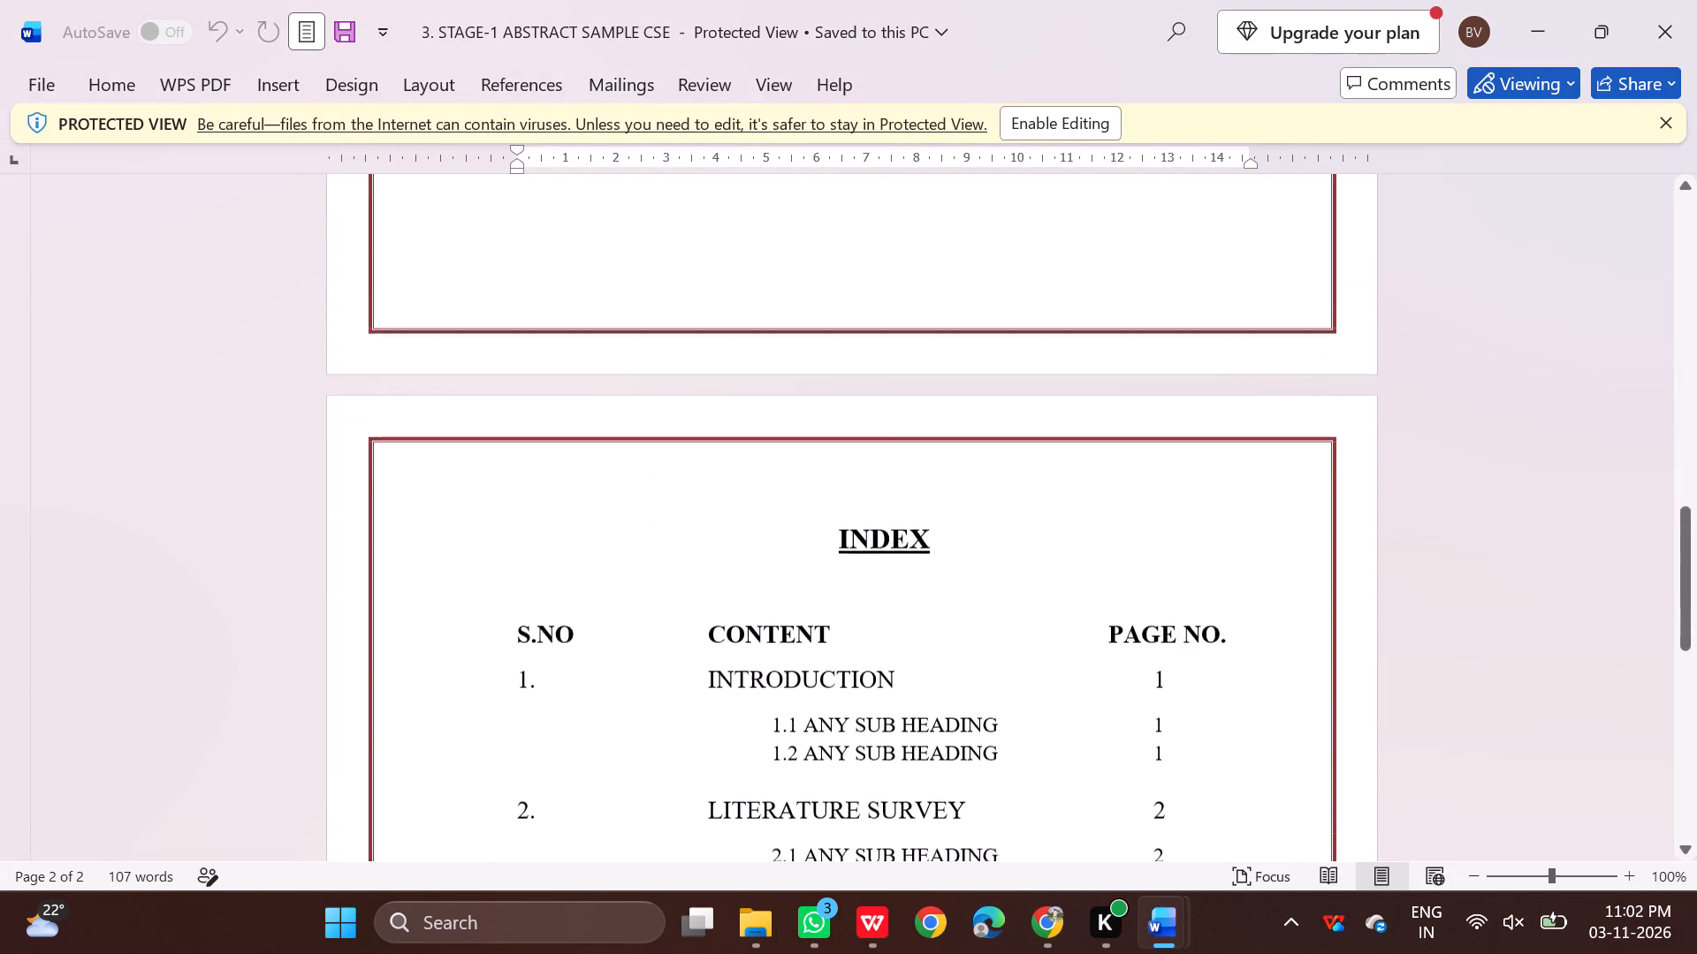
{"action": "scroll", "coordinate": [951, 630], "scroll_direction": "down", "scroll_amount": 1}
{"action": "scroll", "coordinate": [951, 630], "scroll_direction": "up", "scroll_amount": 14}
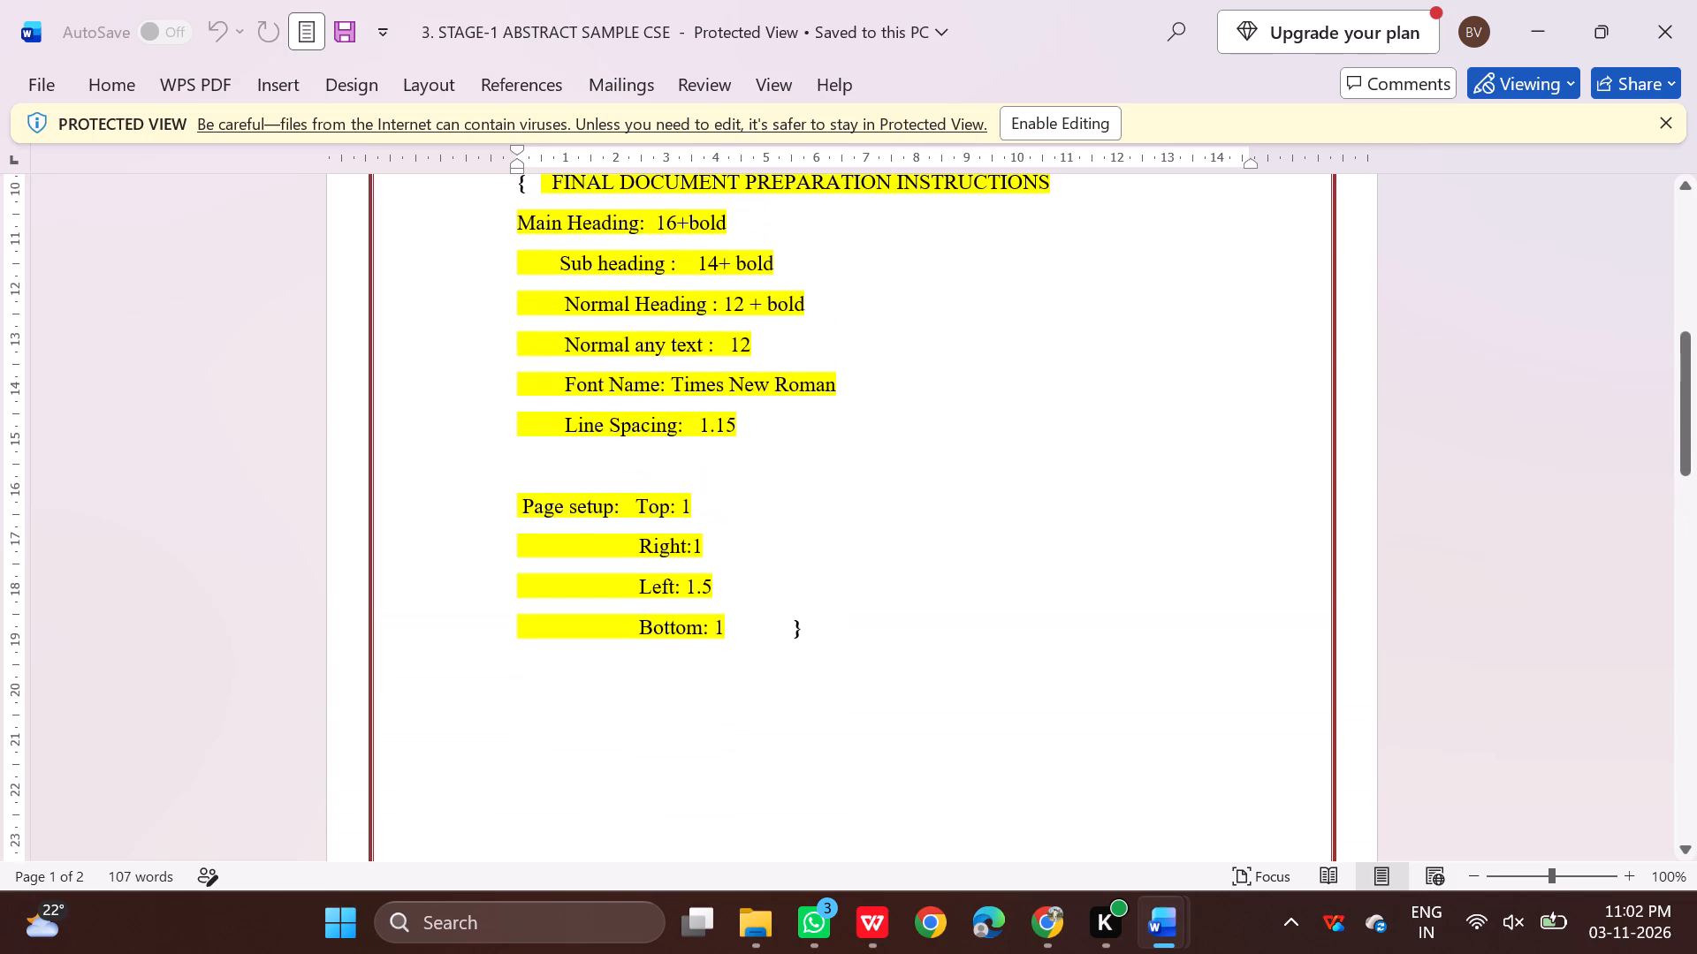
{"action": "scroll", "coordinate": [949, 627], "scroll_direction": "up", "scroll_amount": 1}
{"action": "scroll", "coordinate": [948, 627], "scroll_direction": "down", "scroll_amount": 14}
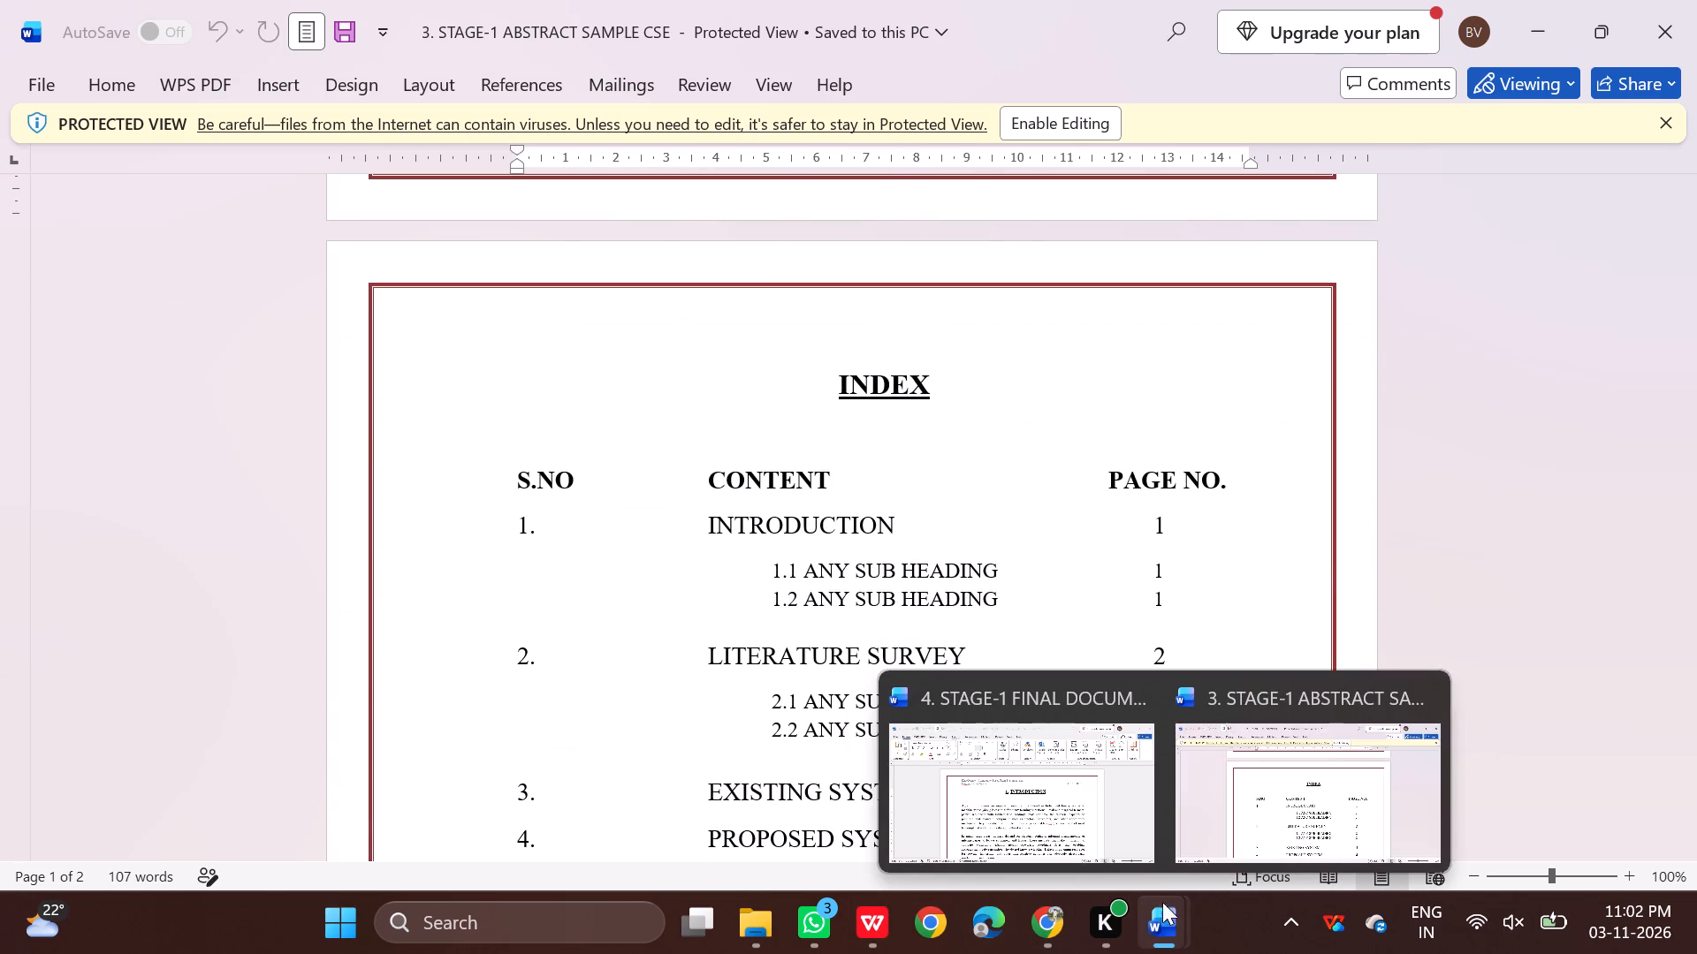
Switch back to the Stage-1 final document and review the top of the Introduction page.
{"action": "left_click", "coordinate": [1099, 795]}
{"action": "scroll", "coordinate": [938, 655], "scroll_direction": "down", "scroll_amount": 6}
{"action": "scroll", "coordinate": [938, 654], "scroll_direction": "up", "scroll_amount": 7}
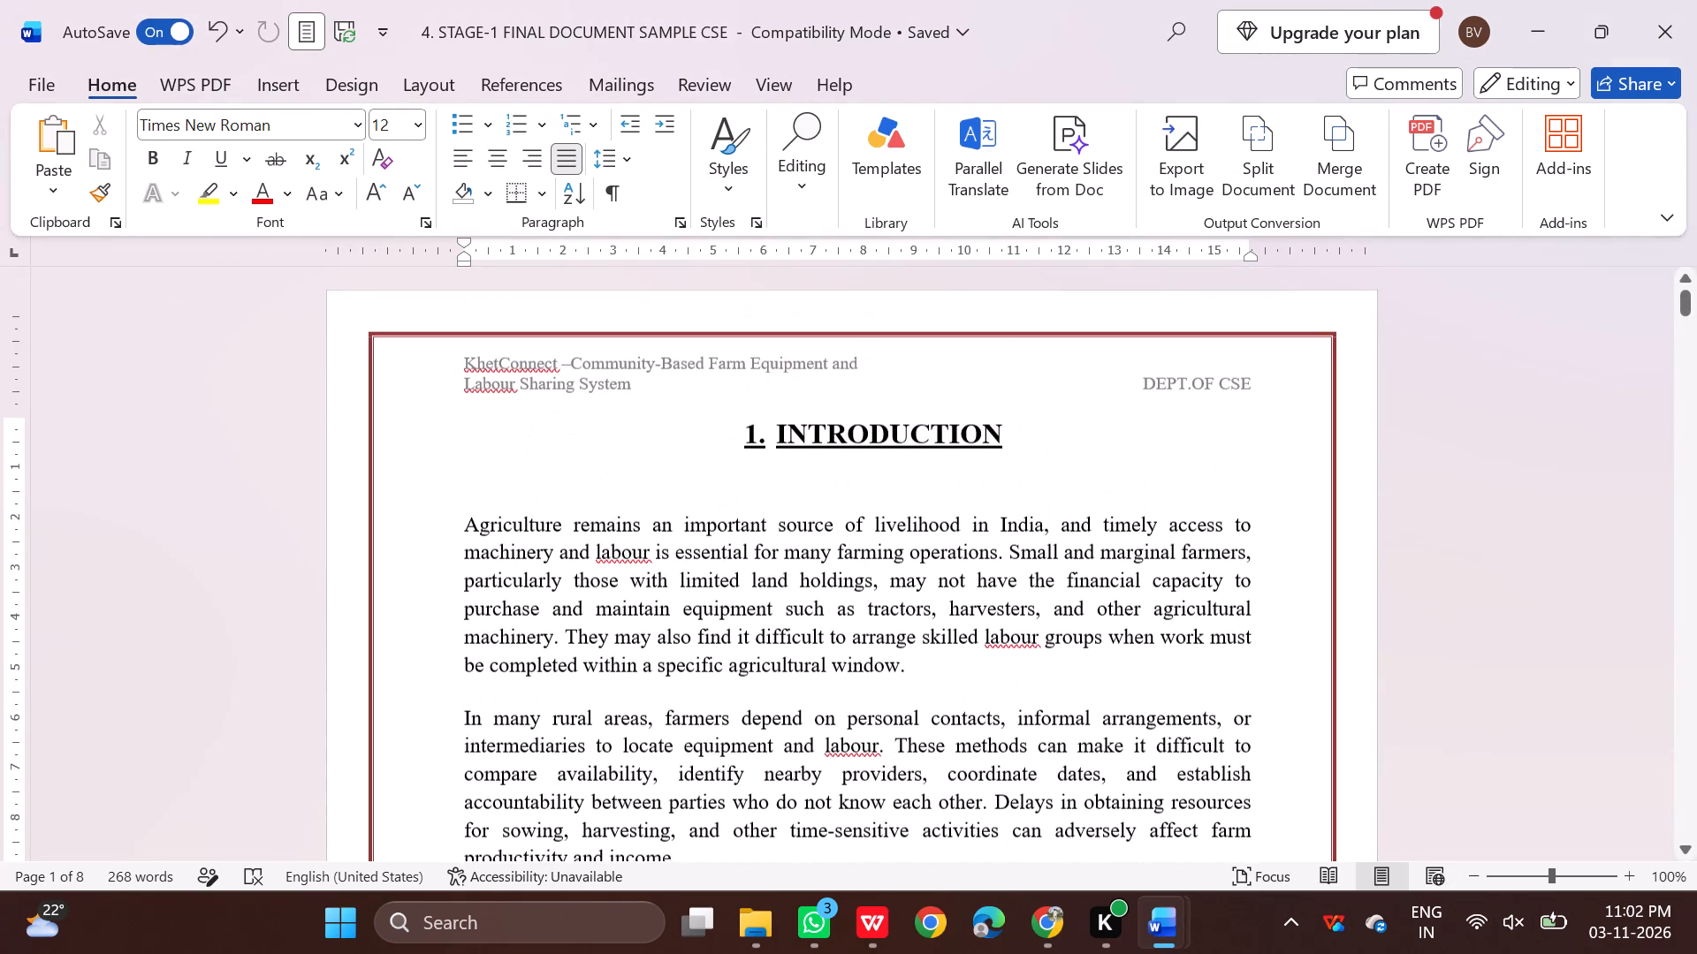
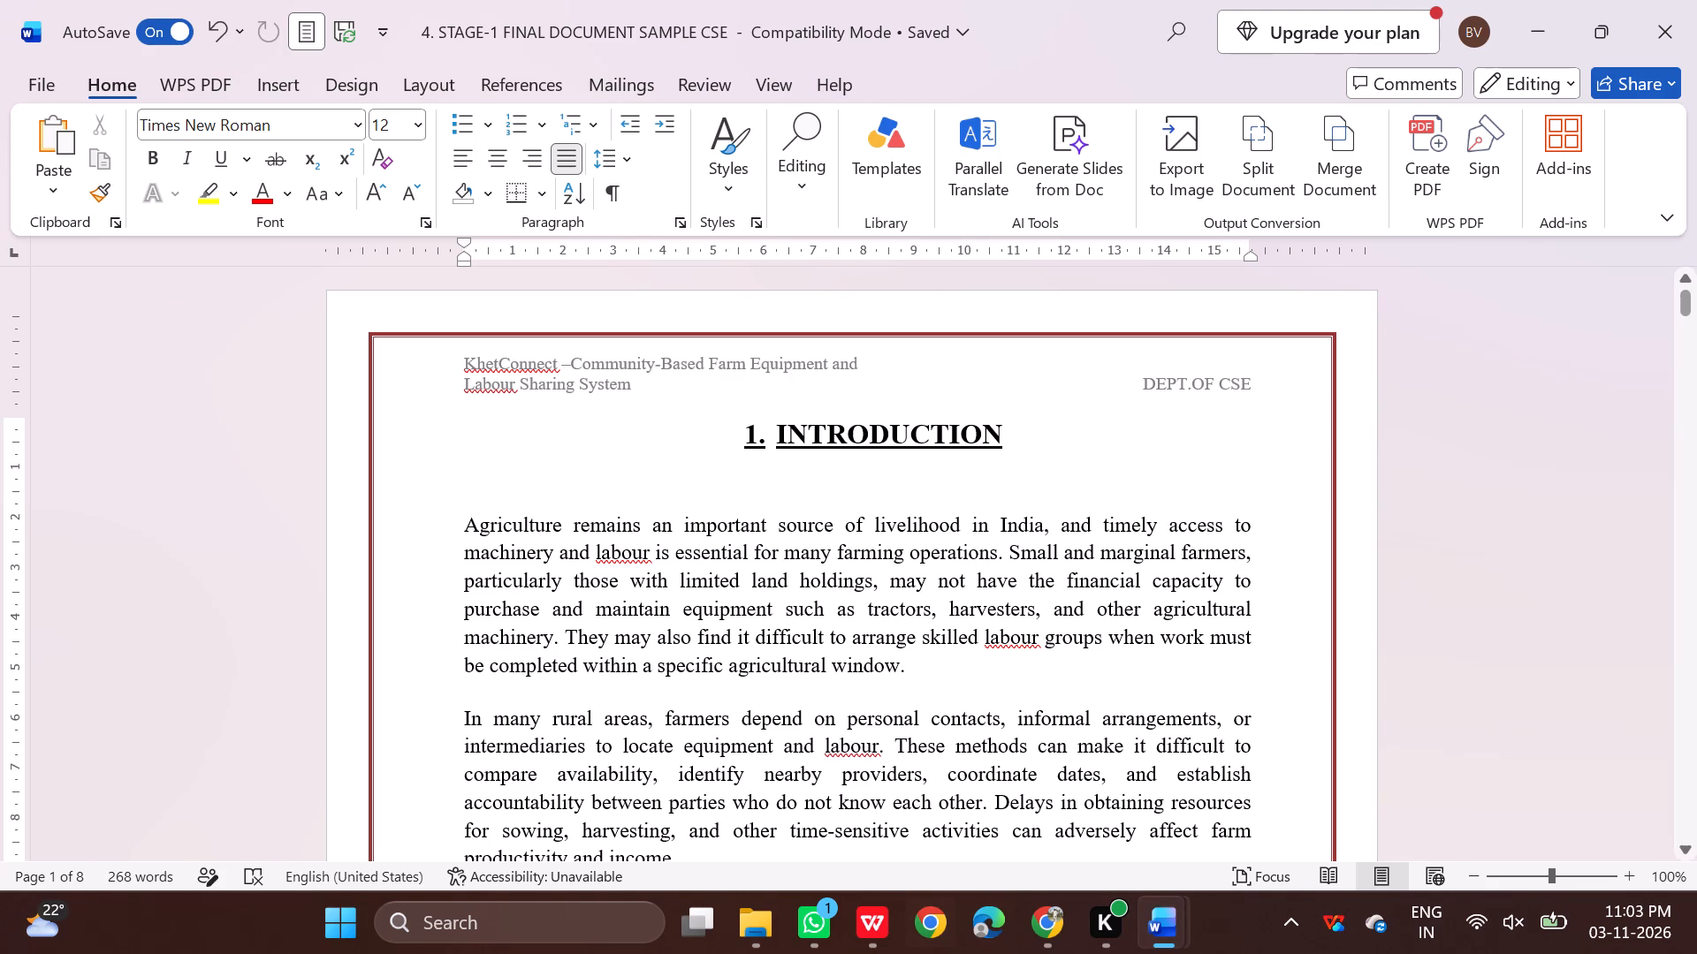
Review the Introduction page of the final document from its heading to the end of the body text.
{"action": "scroll", "coordinate": [974, 436], "scroll_direction": "down", "scroll_amount": 1}
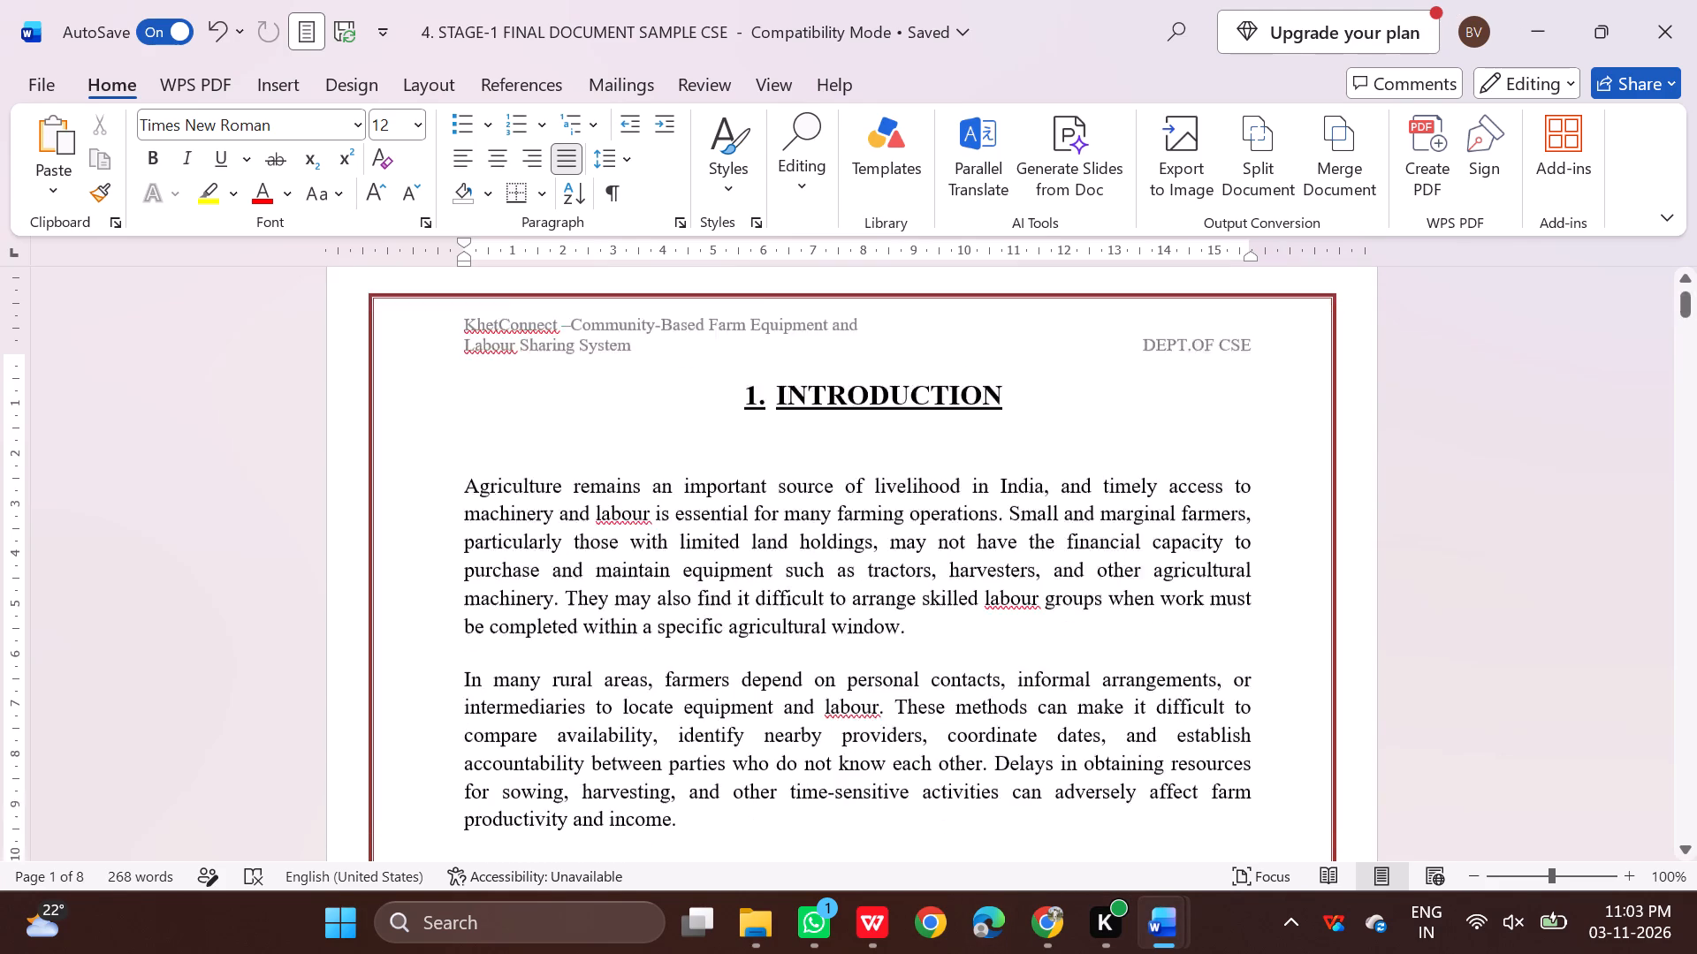
{"action": "scroll", "coordinate": [974, 436], "scroll_direction": "down", "scroll_amount": 12}
{"action": "scroll", "coordinate": [975, 473], "scroll_direction": "up", "scroll_amount": 3}
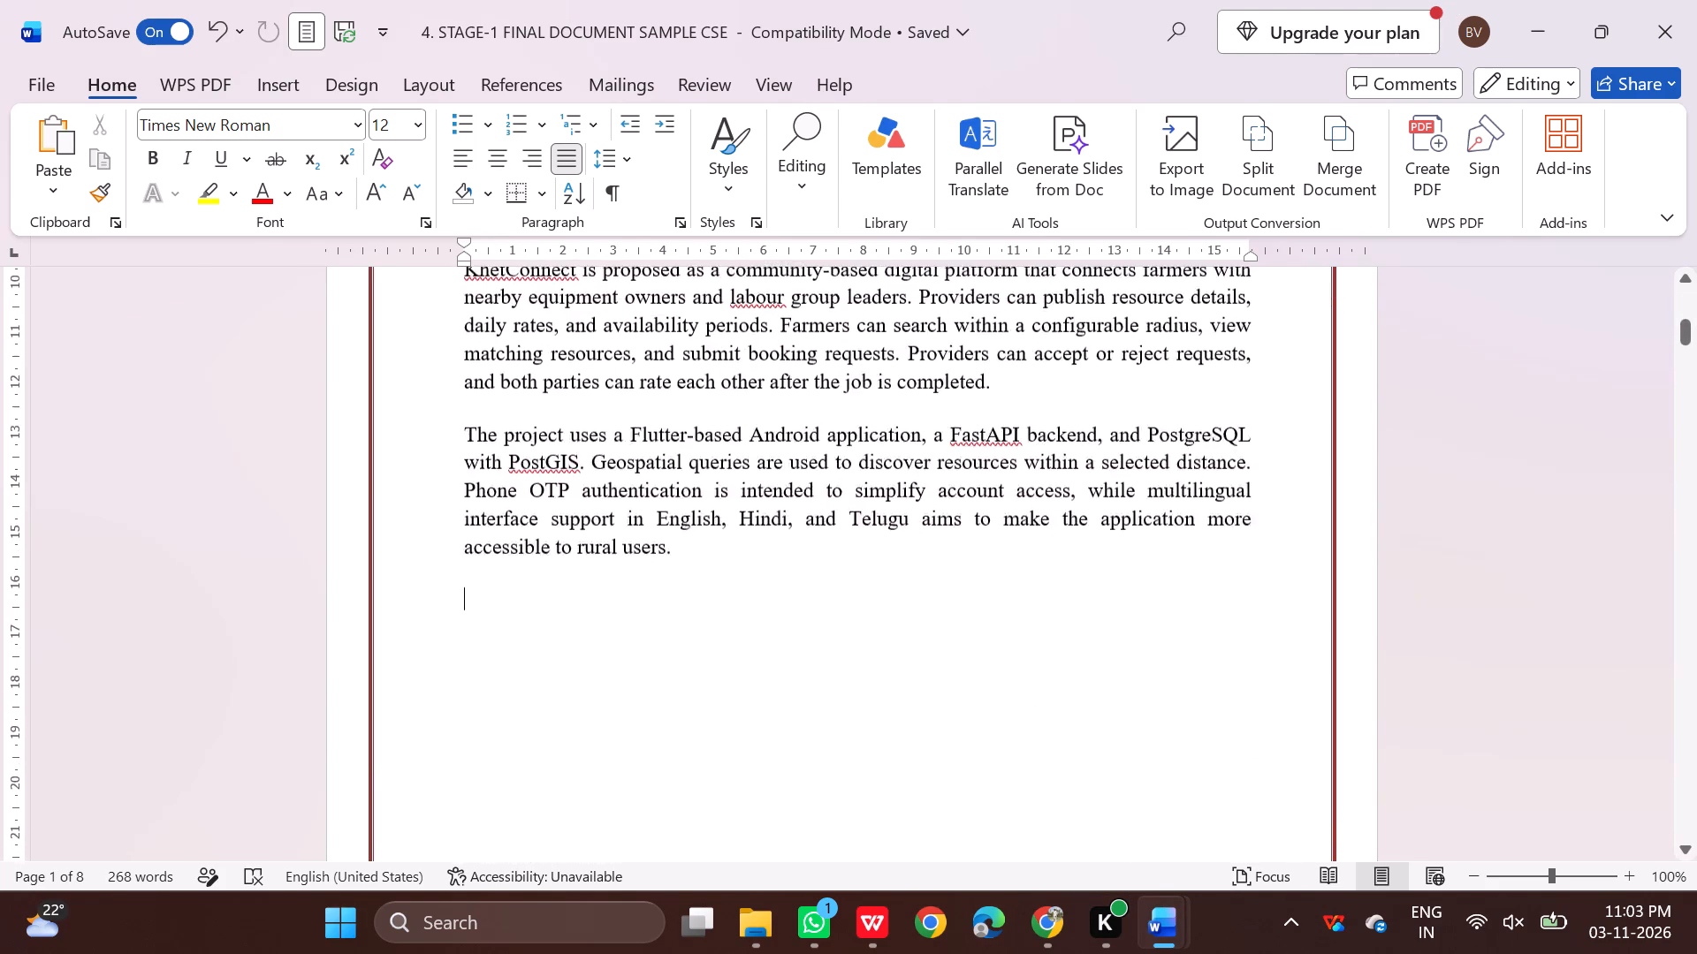
{"action": "scroll", "coordinate": [965, 503], "scroll_direction": "up", "scroll_amount": 10}
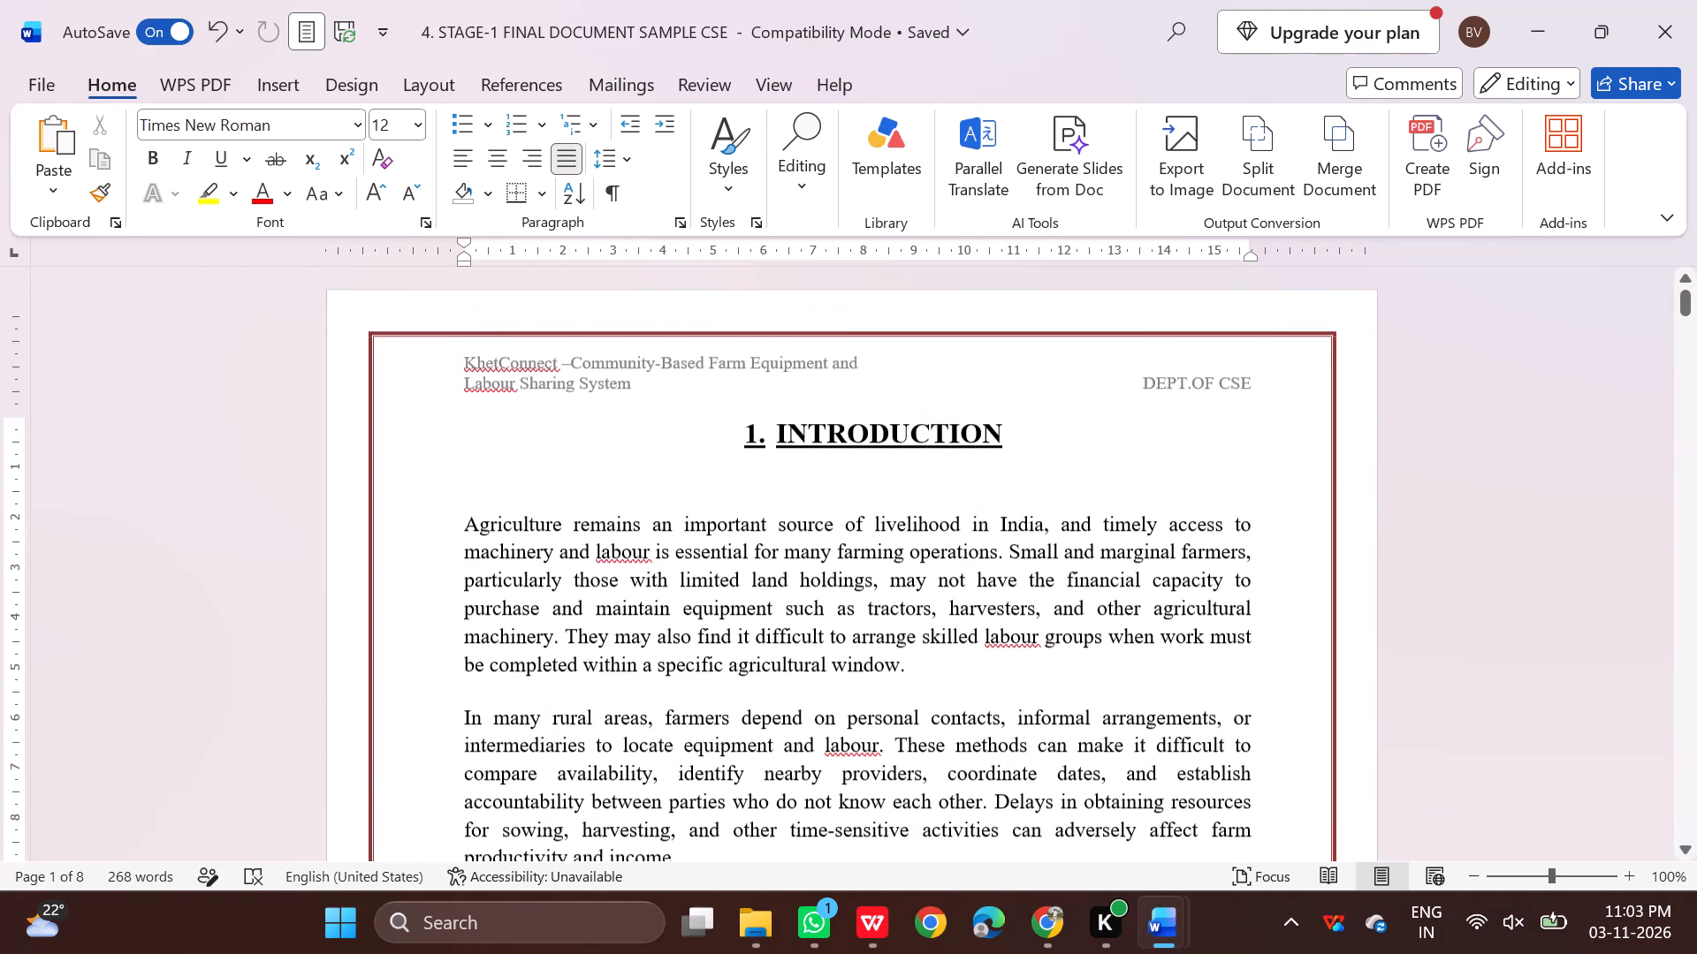
Copy the "1.1 Background" heading from the KhetConnect PDF in WPS Office and paste it below the last Introduction paragraph in Word.
{"action": "left_click", "coordinate": [878, 924]}
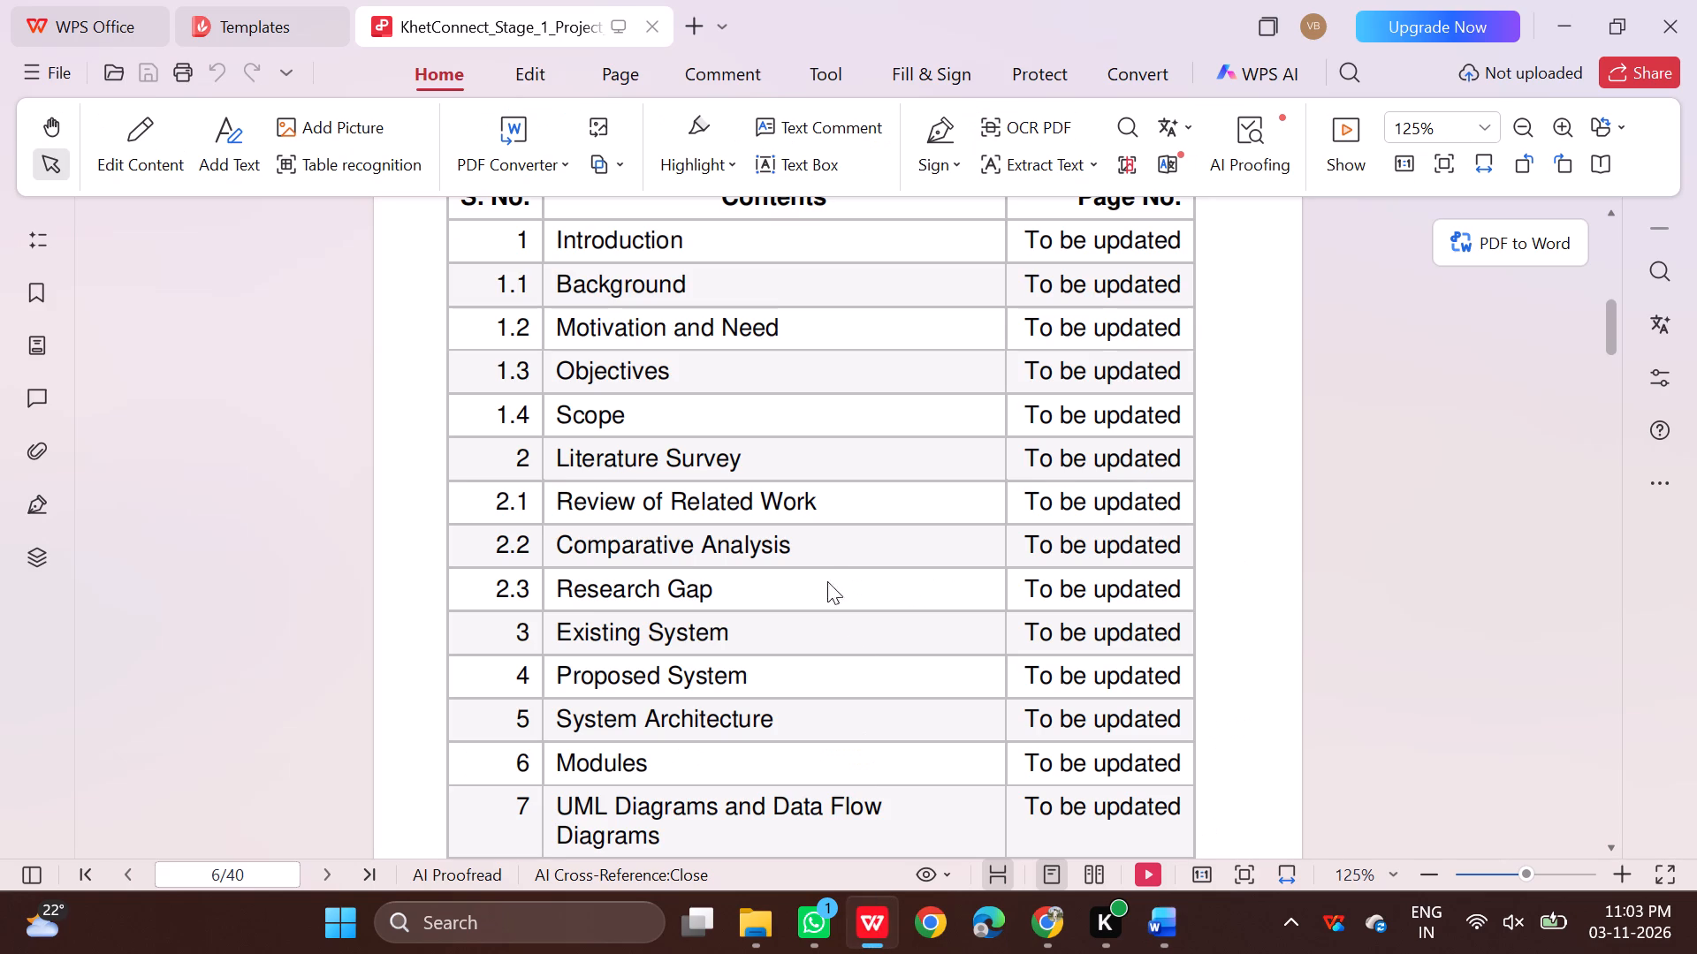
{"action": "scroll", "coordinate": [823, 569], "scroll_direction": "up", "scroll_amount": 1}
{"action": "scroll", "coordinate": [823, 569], "scroll_direction": "down", "scroll_amount": 15}
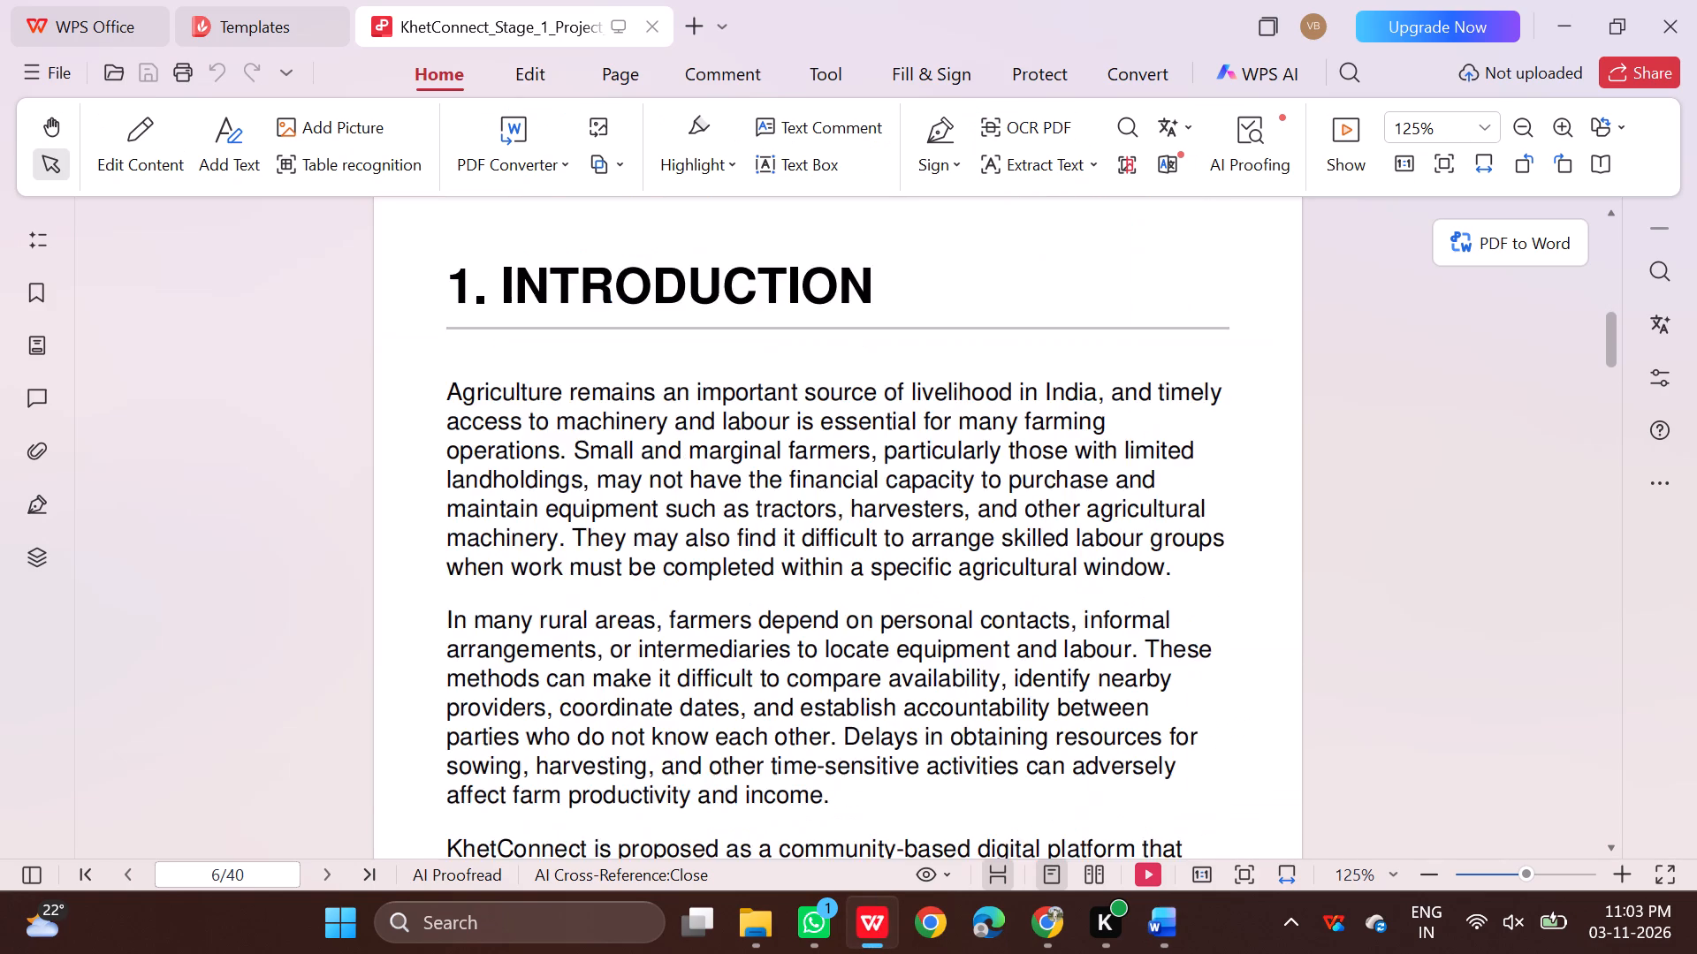
{"action": "scroll", "coordinate": [823, 569], "scroll_direction": "down", "scroll_amount": 12}
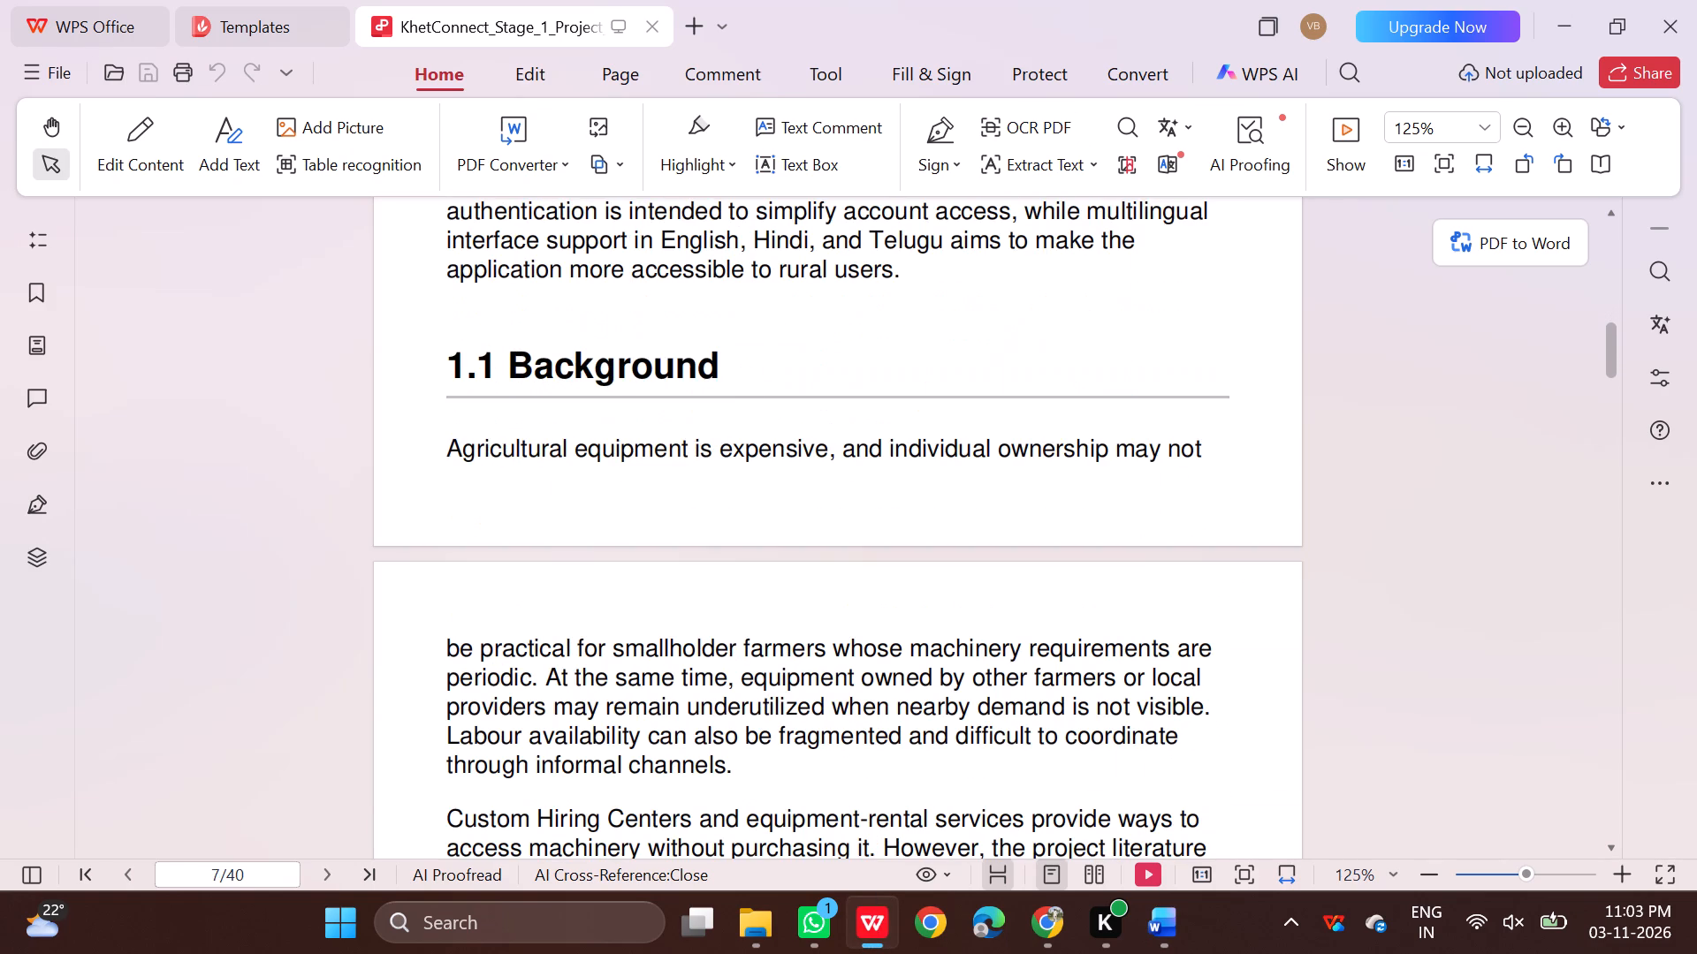
{"action": "left_click_drag", "start_coordinate": [719, 365], "coordinate": [462, 374]}
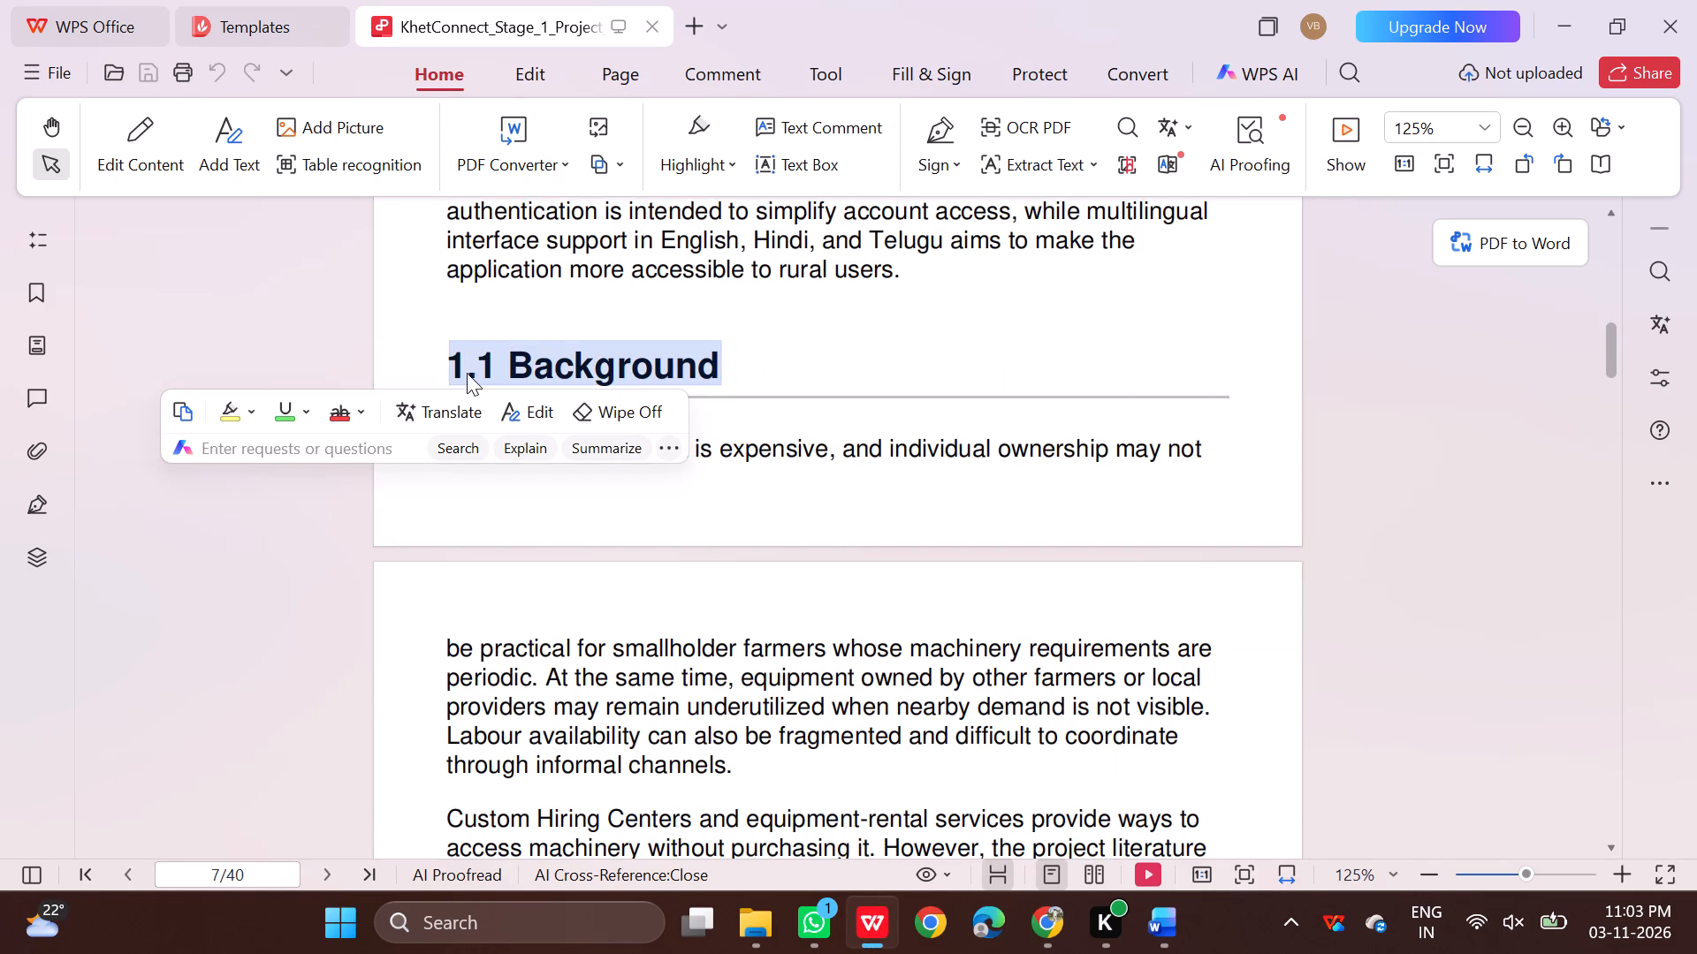
{"action": "key", "text": "ctrl+c"}
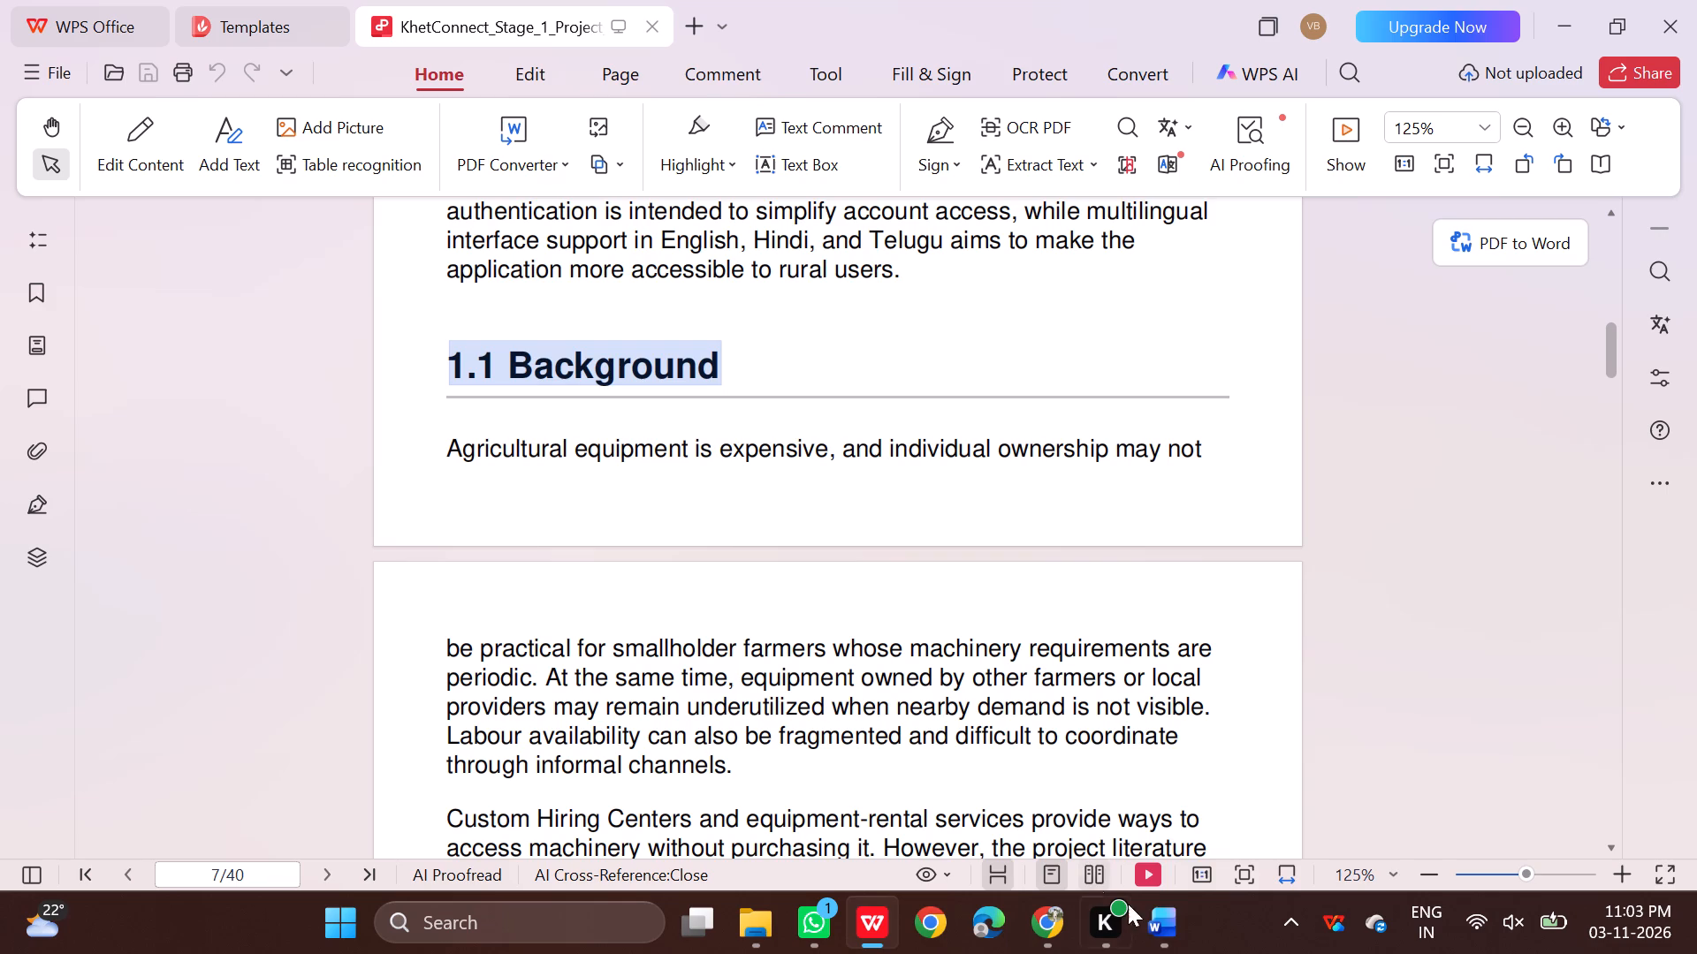
{"action": "left_click", "coordinate": [1180, 938]}
{"action": "left_click", "coordinate": [995, 736]}
{"action": "scroll", "coordinate": [882, 666], "scroll_direction": "down", "scroll_amount": 6}
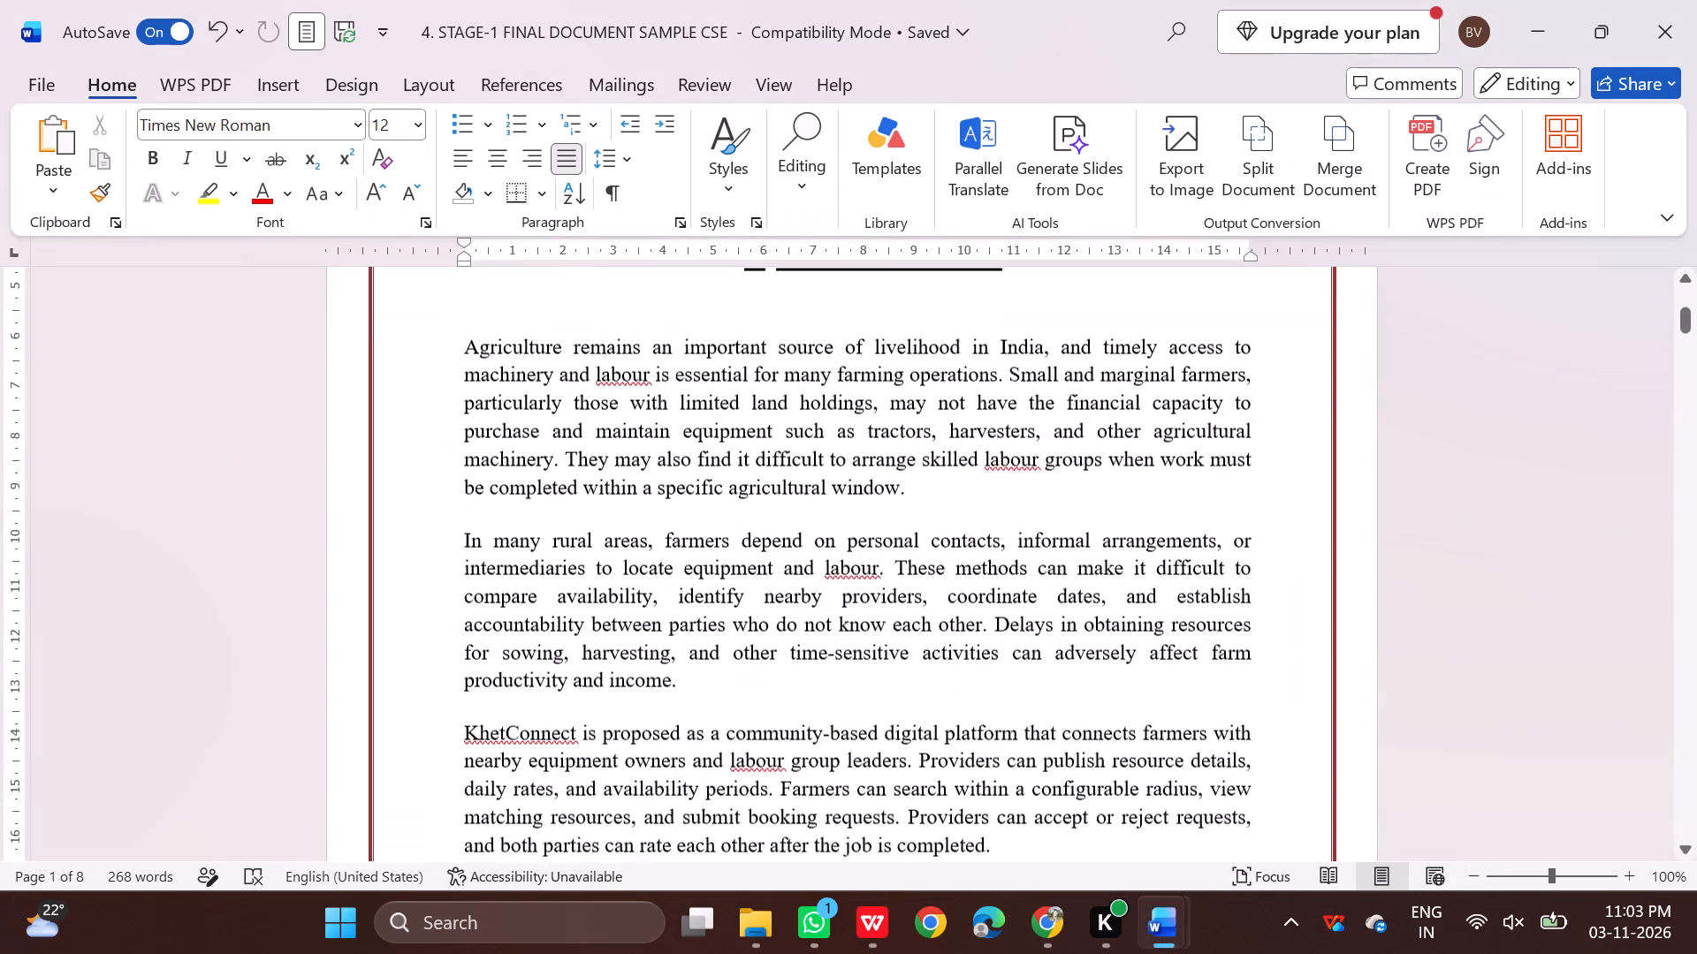
{"action": "scroll", "coordinate": [868, 663], "scroll_direction": "down", "scroll_amount": 5}
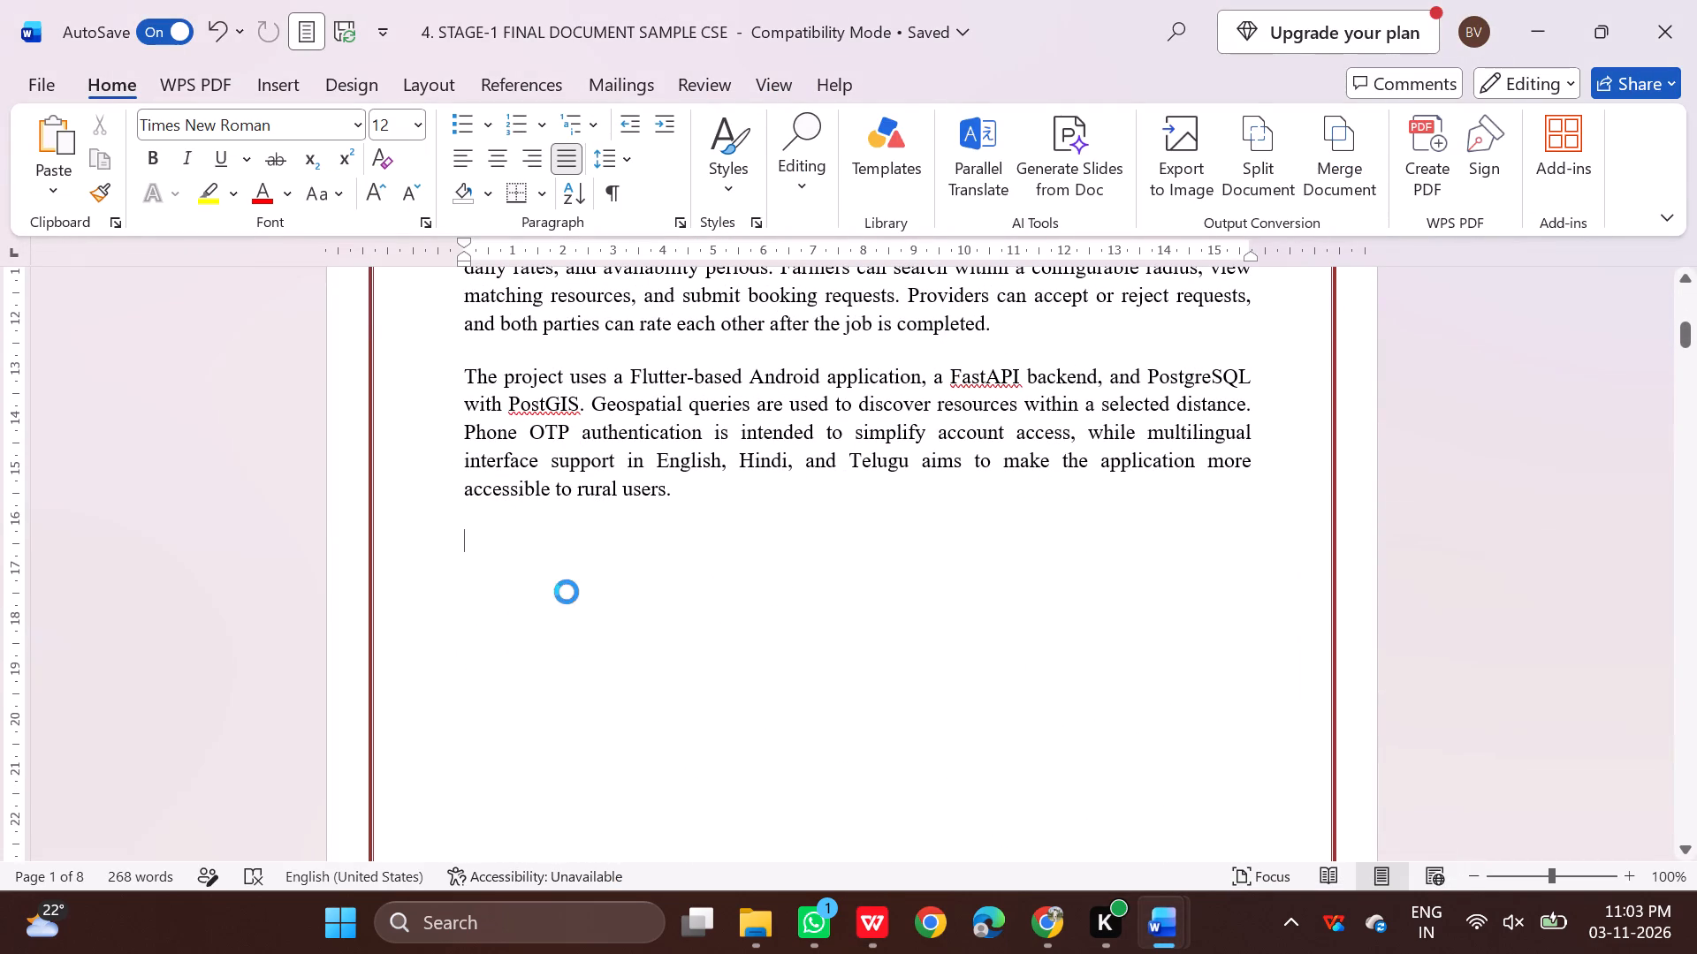
{"action": "key", "text": "ctrl+v"}
Make the pasted "1.1 Background" heading bold.
{"action": "left_click_drag", "start_coordinate": [600, 541], "coordinate": [500, 540]}
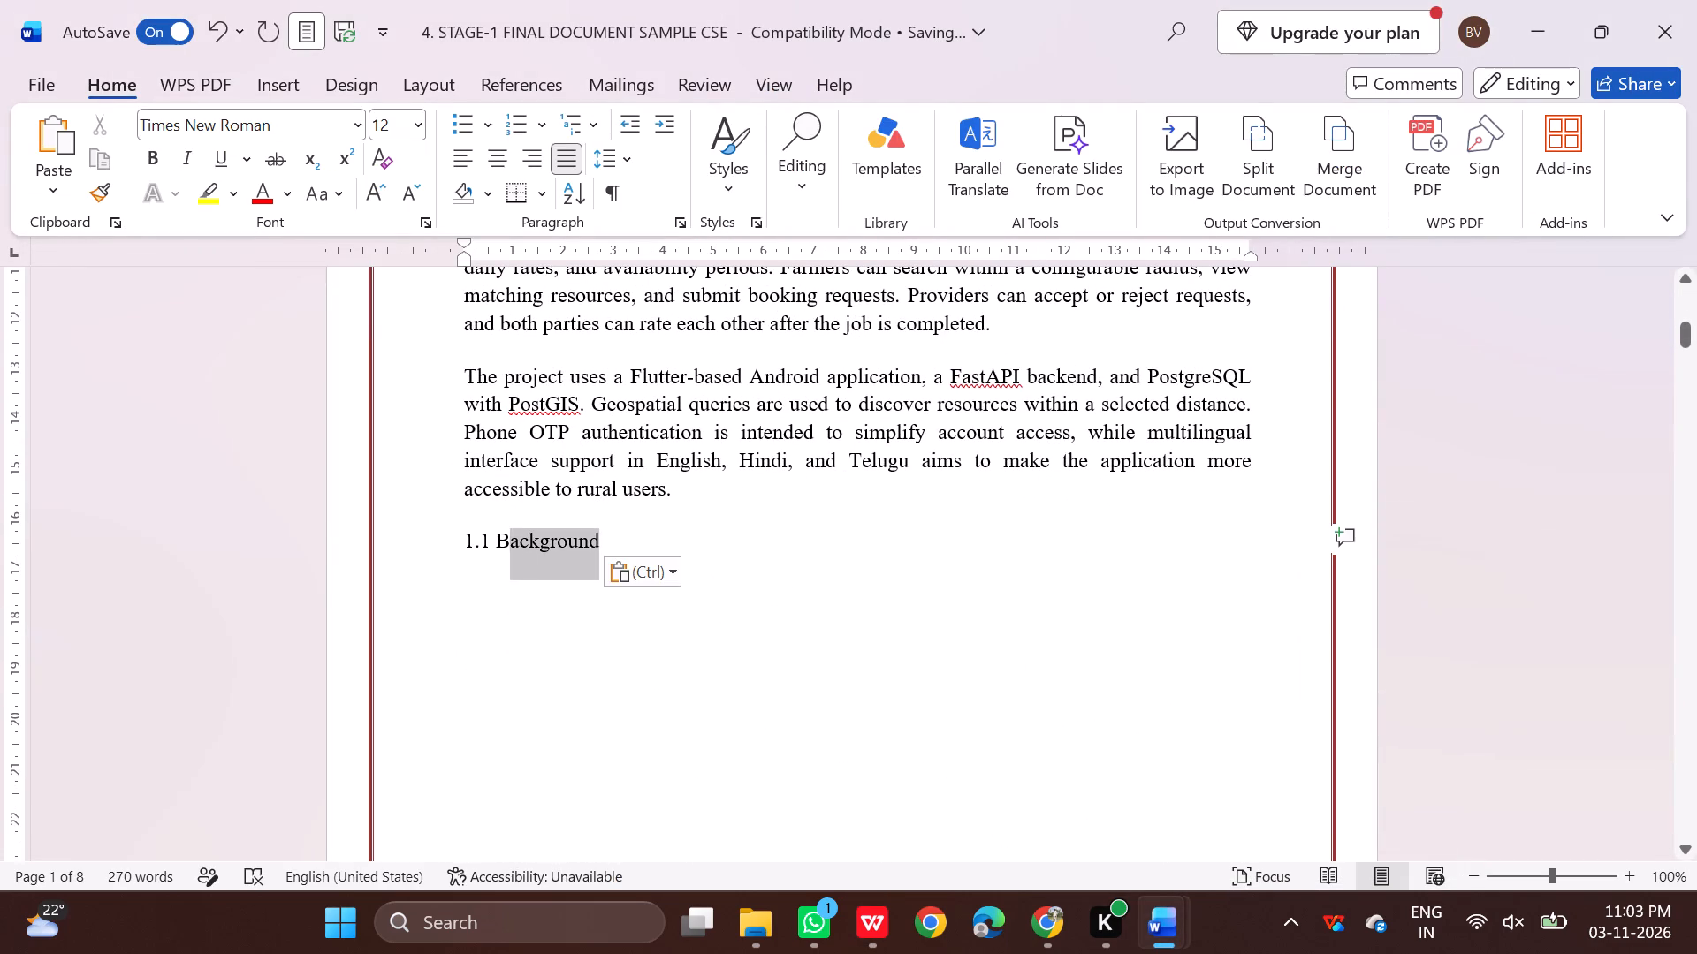
{"action": "left_click_drag", "start_coordinate": [500, 540], "coordinate": [468, 537]}
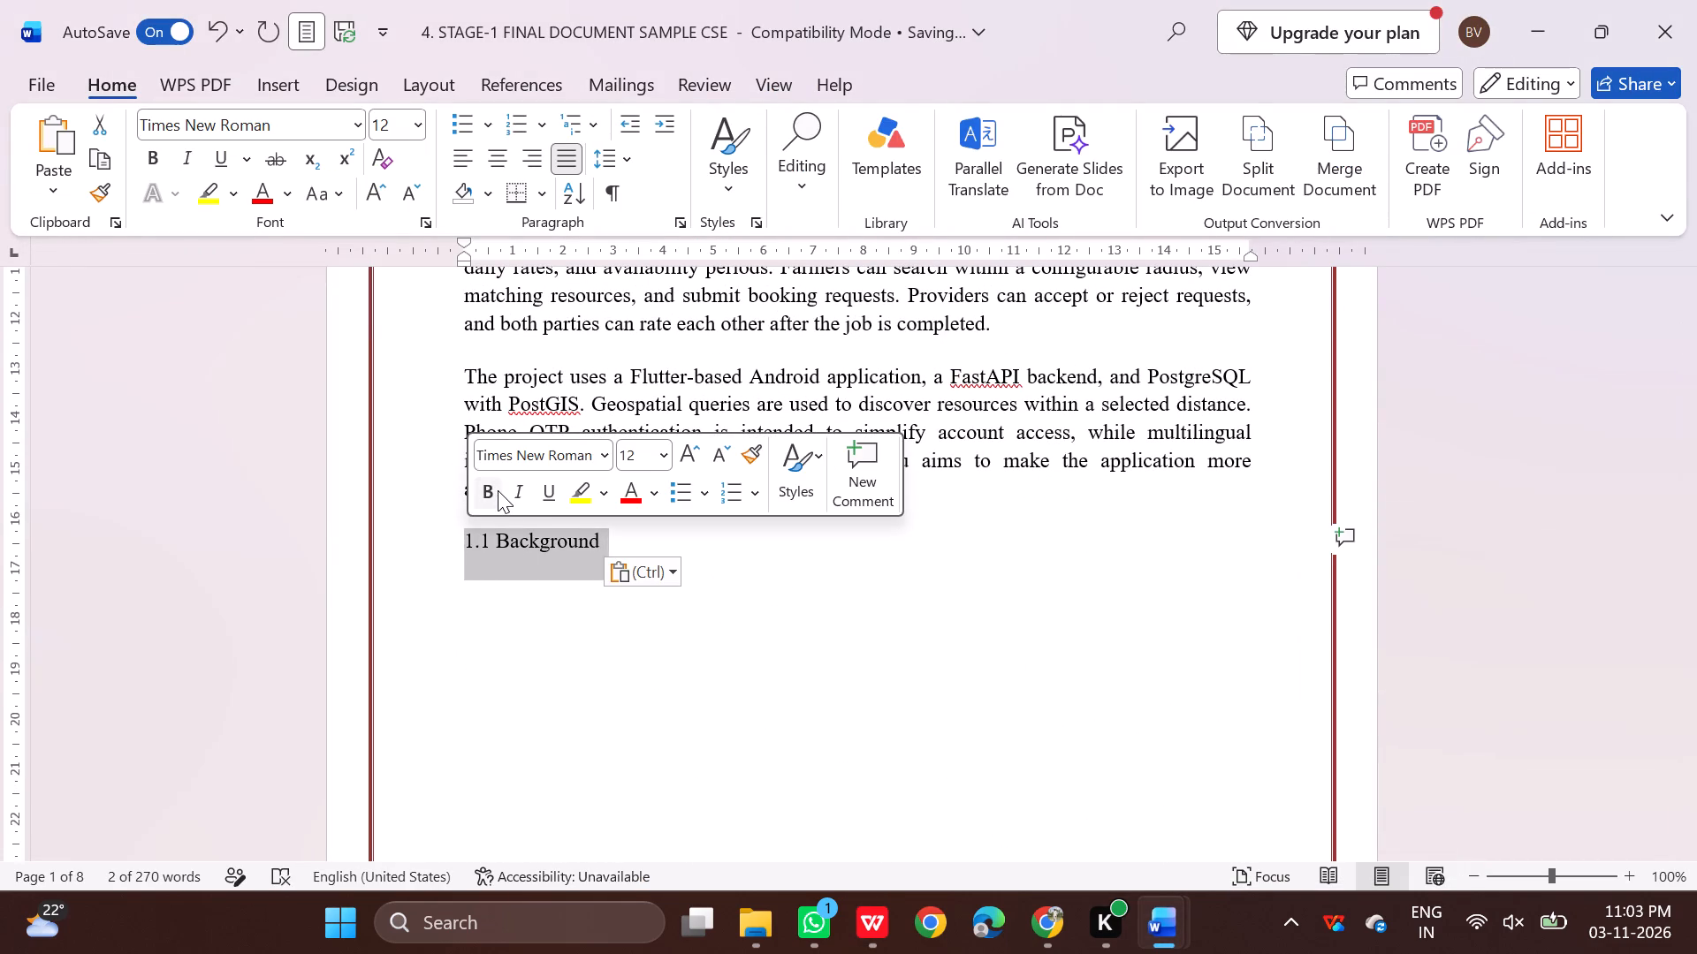
{"action": "left_click", "coordinate": [498, 490]}
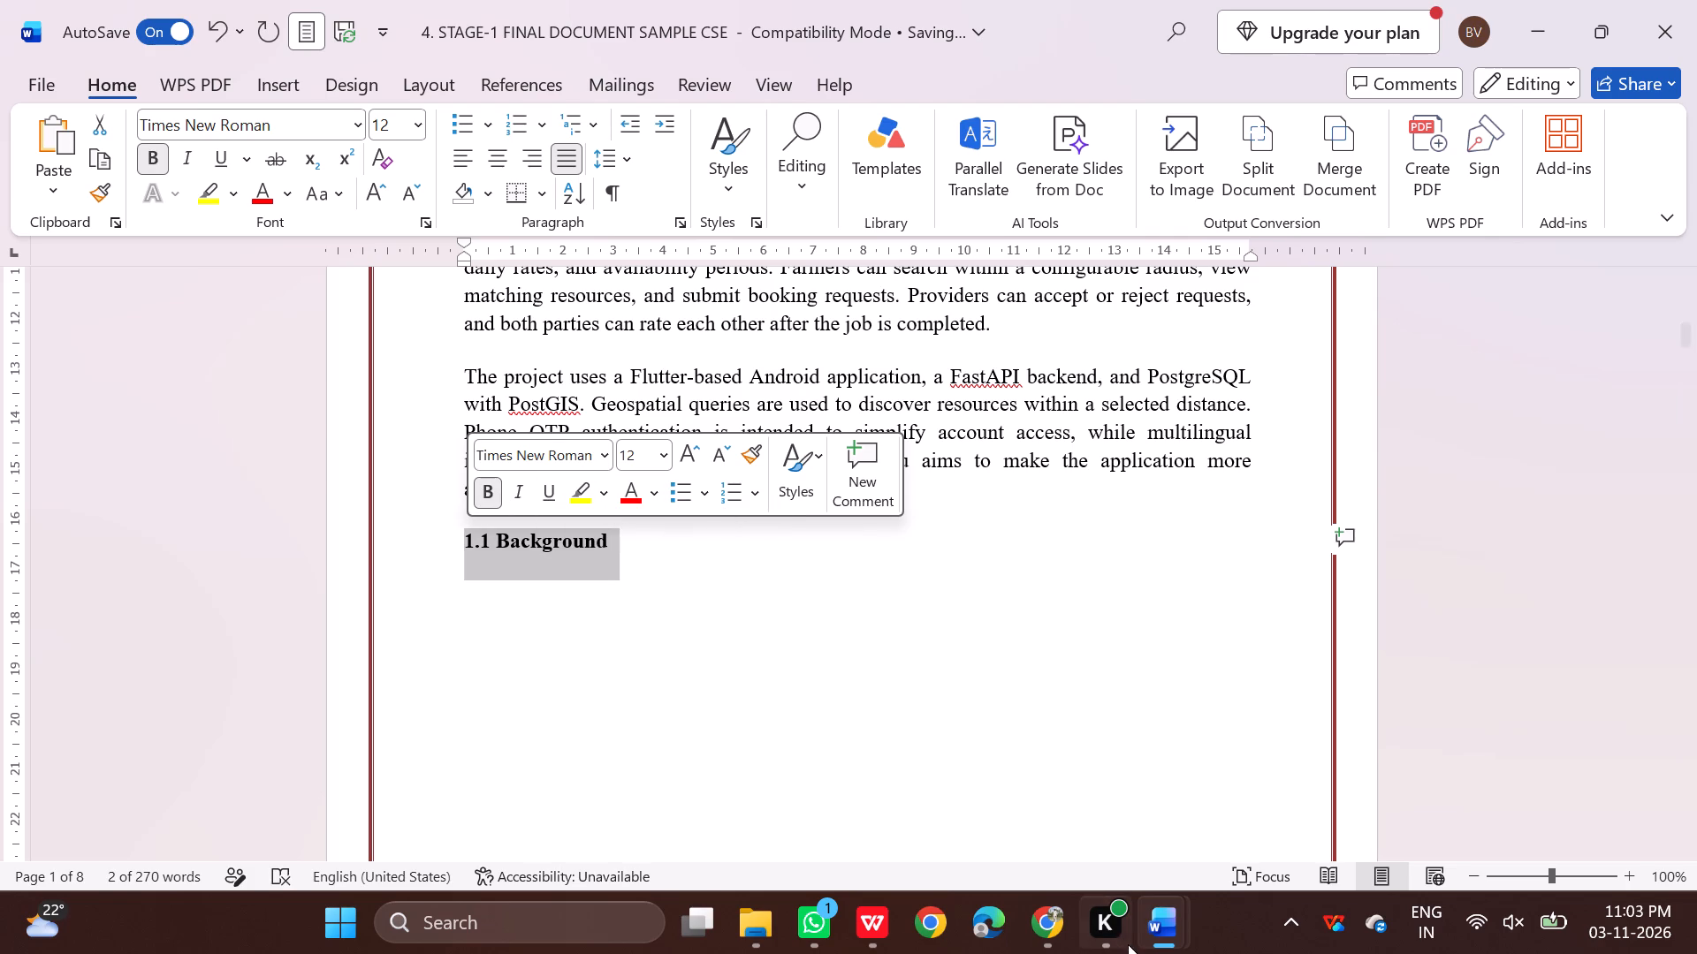
Check the sub-heading format in the abstract sample's final document preparation instructions and the formatting of the final document's INTRODUCTION heading.
{"action": "left_click", "coordinate": [1233, 823]}
{"action": "scroll", "coordinate": [984, 470], "scroll_direction": "up", "scroll_amount": 3}
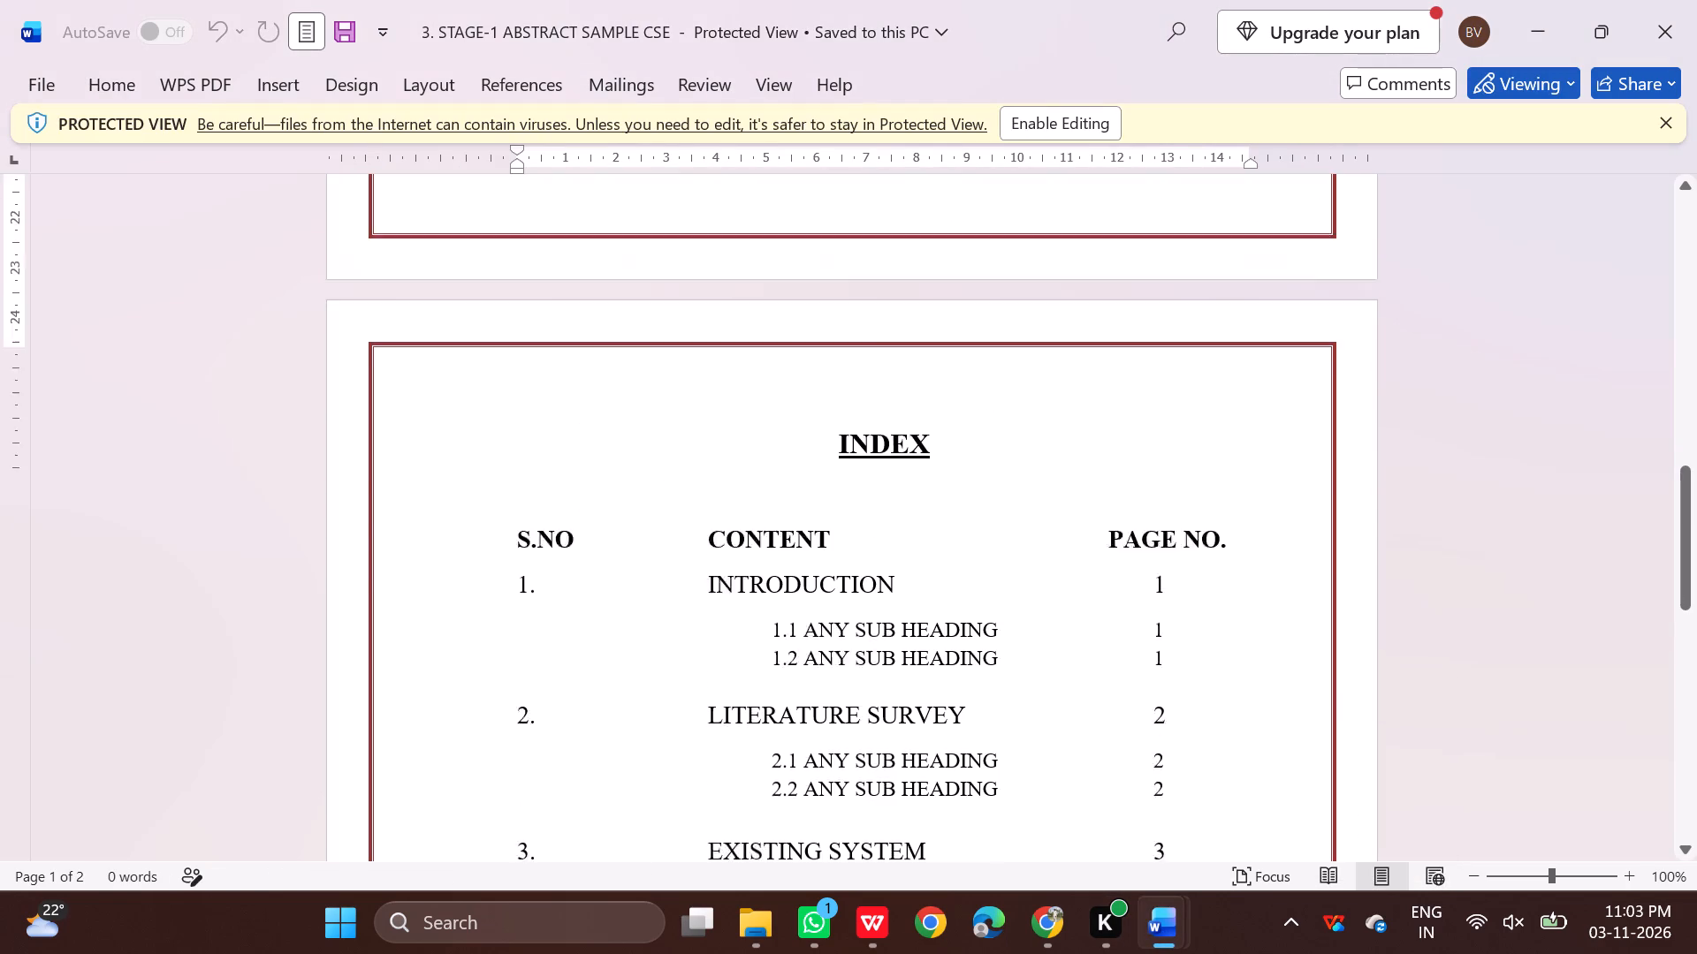
{"action": "scroll", "coordinate": [984, 465], "scroll_direction": "up", "scroll_amount": 10}
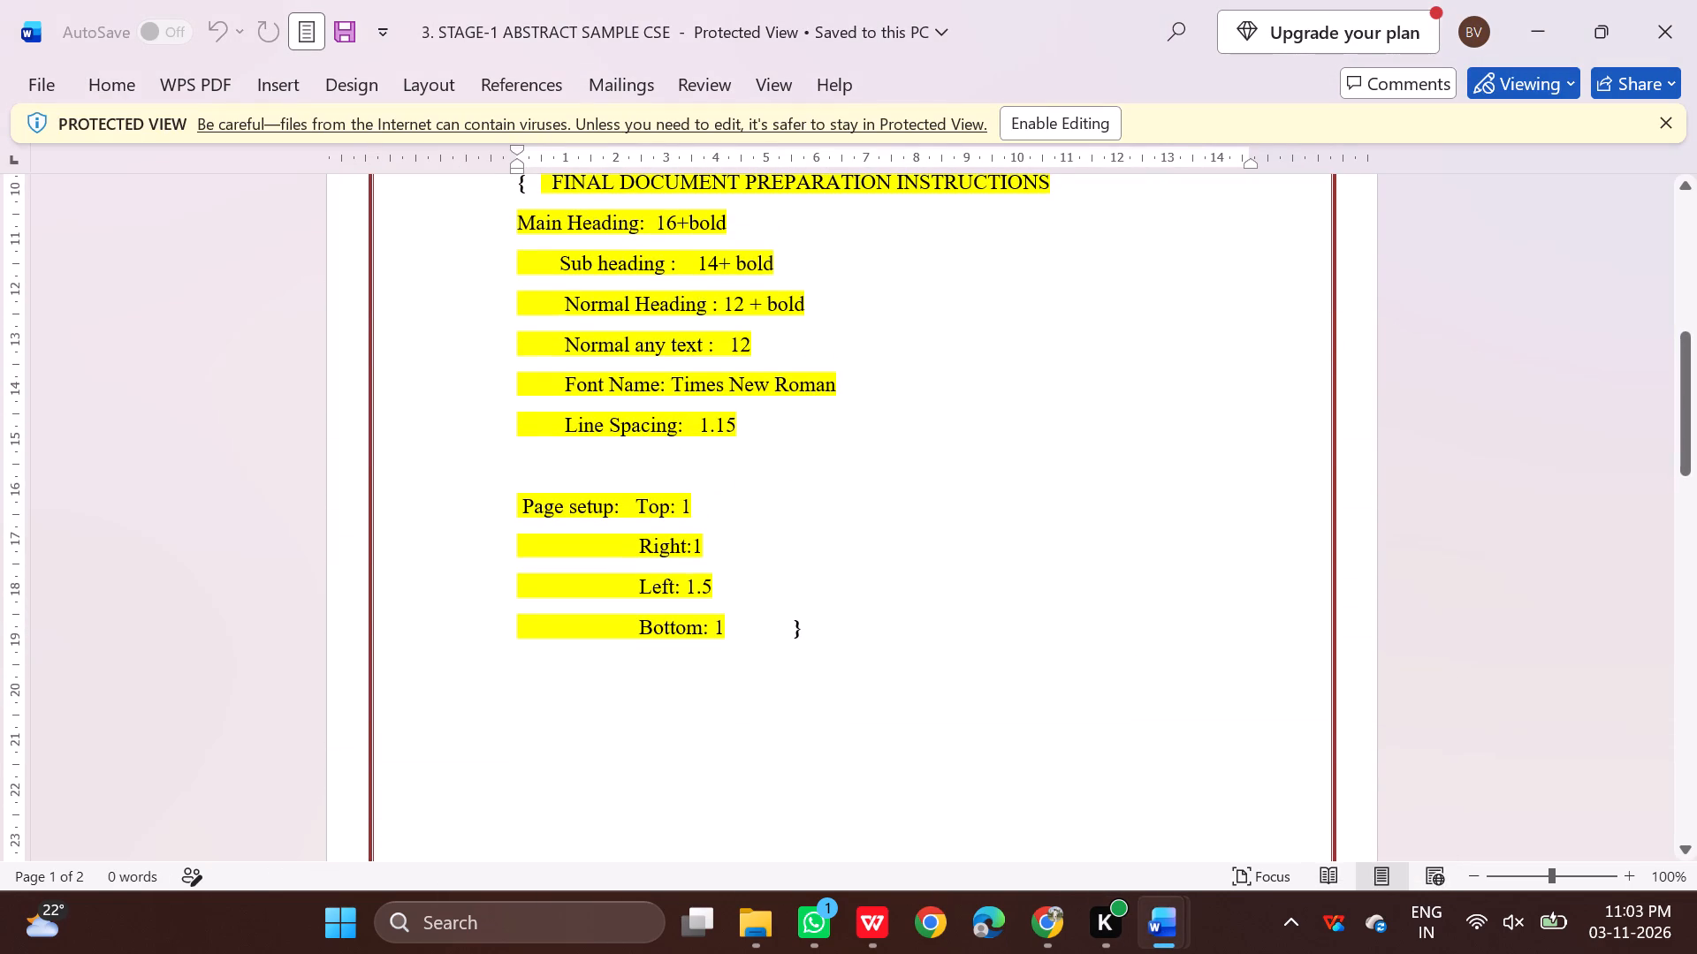
{"action": "left_click", "coordinate": [1095, 832]}
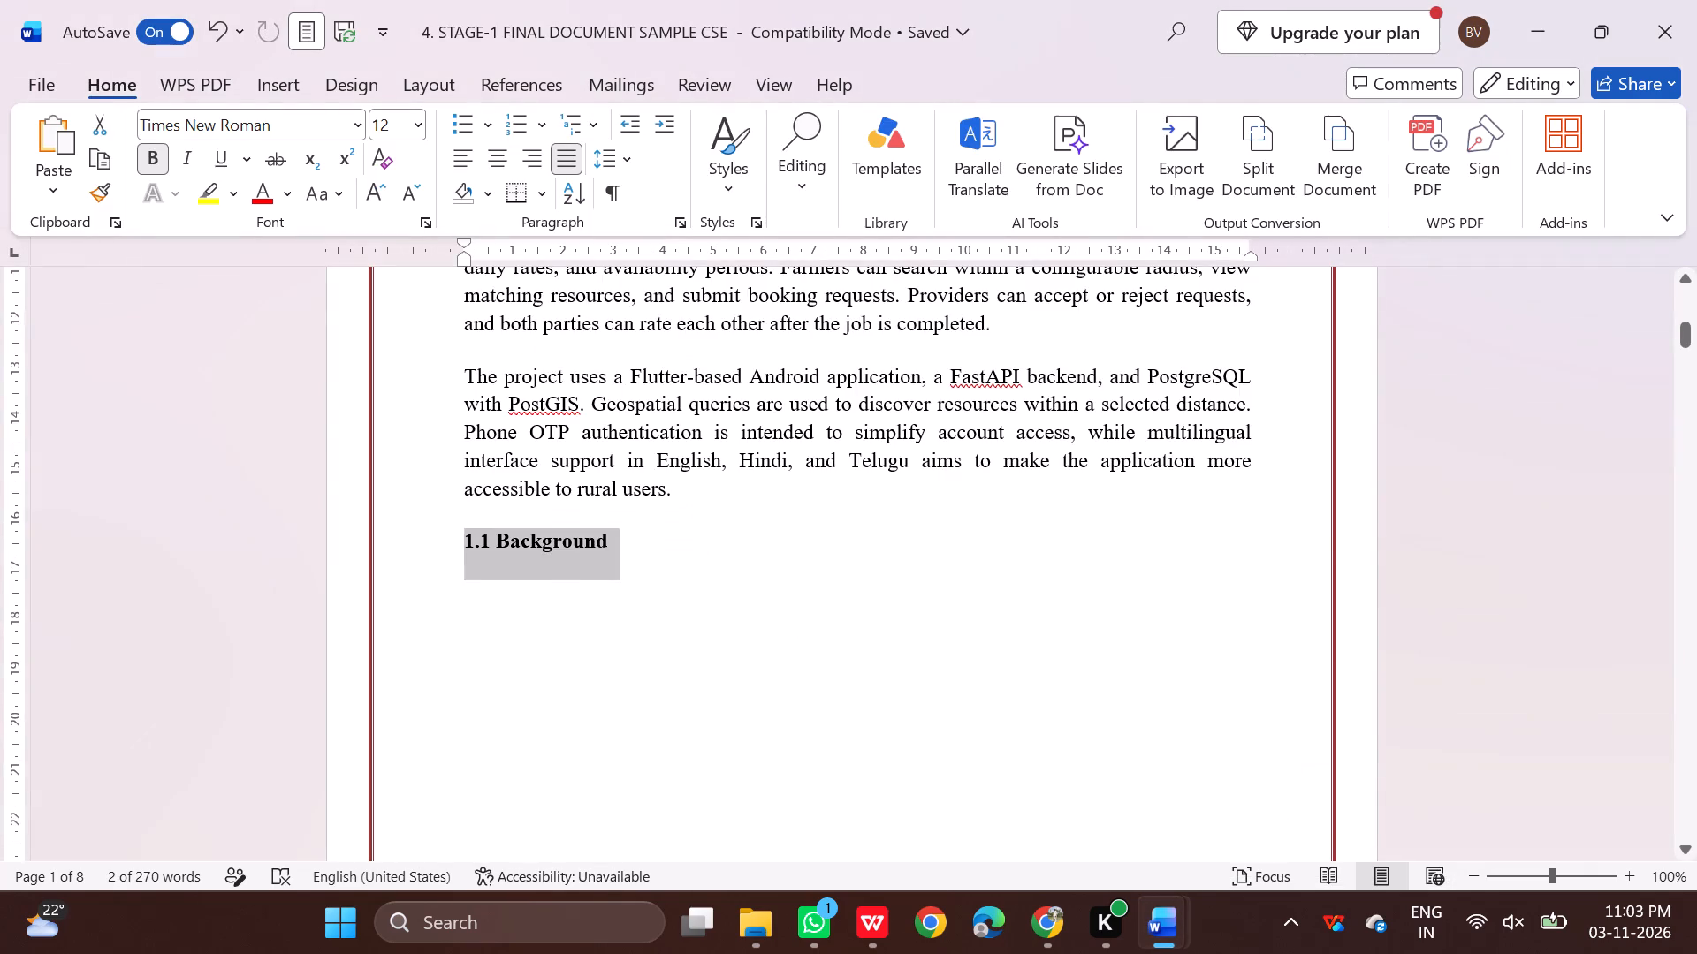
{"action": "scroll", "coordinate": [843, 604], "scroll_direction": "up", "scroll_amount": 9}
{"action": "scroll", "coordinate": [784, 449], "scroll_direction": "up", "scroll_amount": 3}
{"action": "left_click_drag", "start_coordinate": [781, 432], "coordinate": [790, 436]}
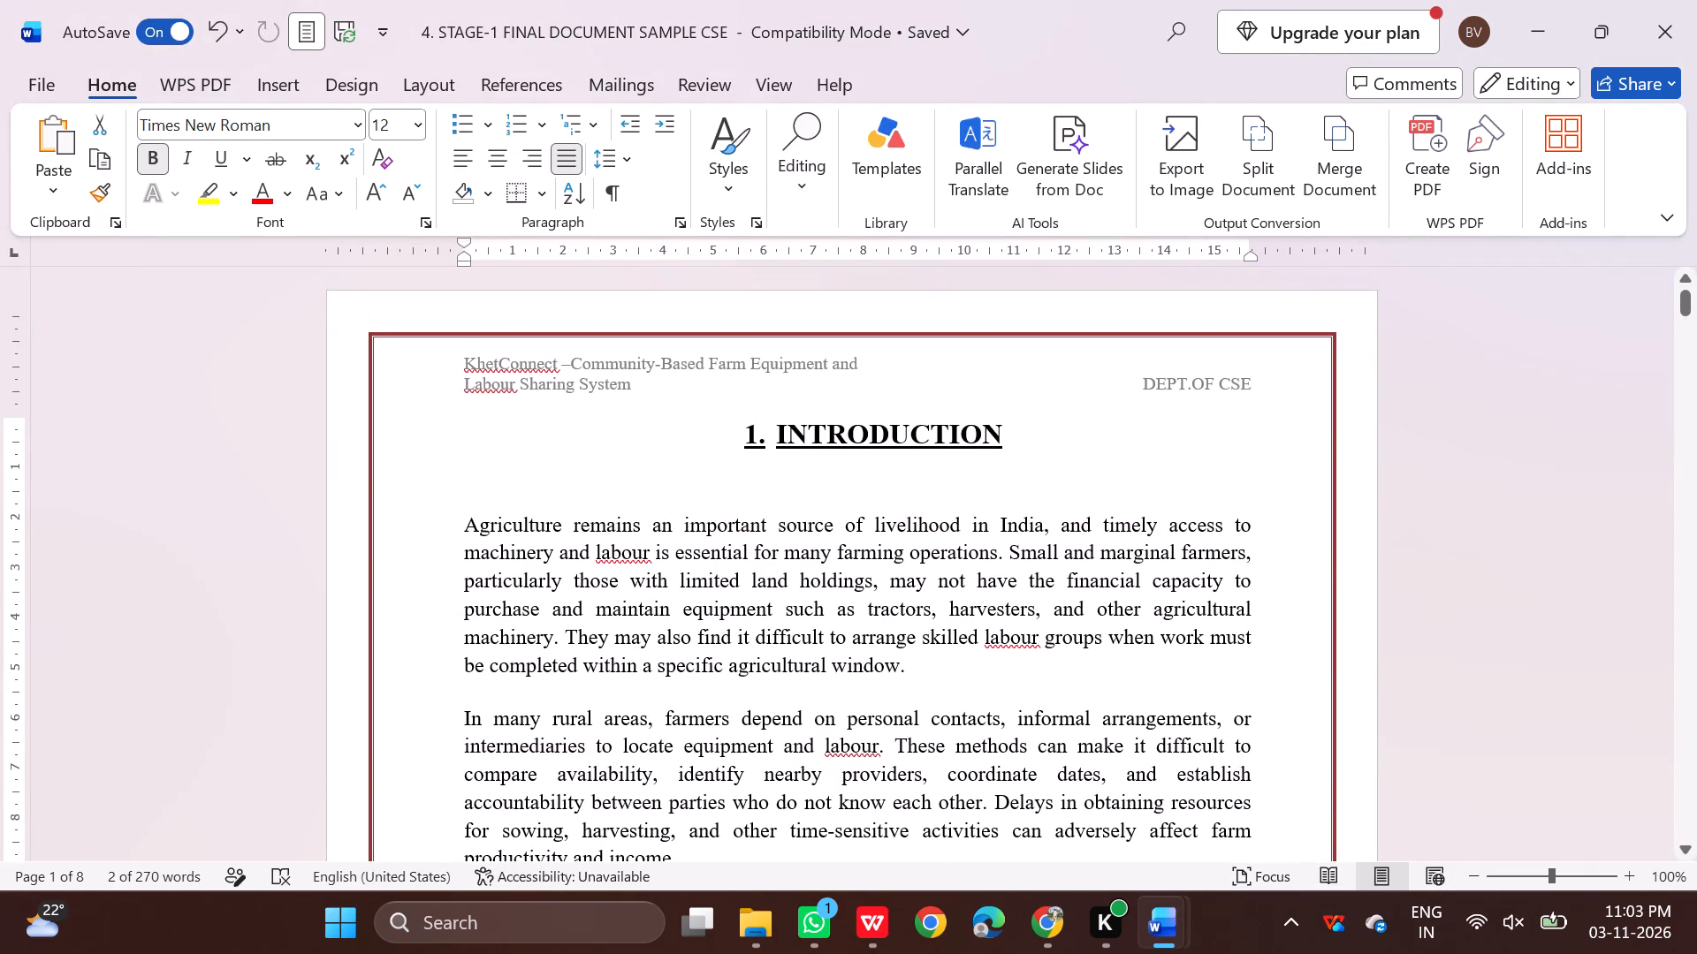
{"action": "left_click_drag", "start_coordinate": [790, 436], "coordinate": [844, 438]}
Set the "1.1 Background" heading to font size 14 and underline it.
{"action": "scroll", "coordinate": [911, 579], "scroll_direction": "down", "scroll_amount": 10}
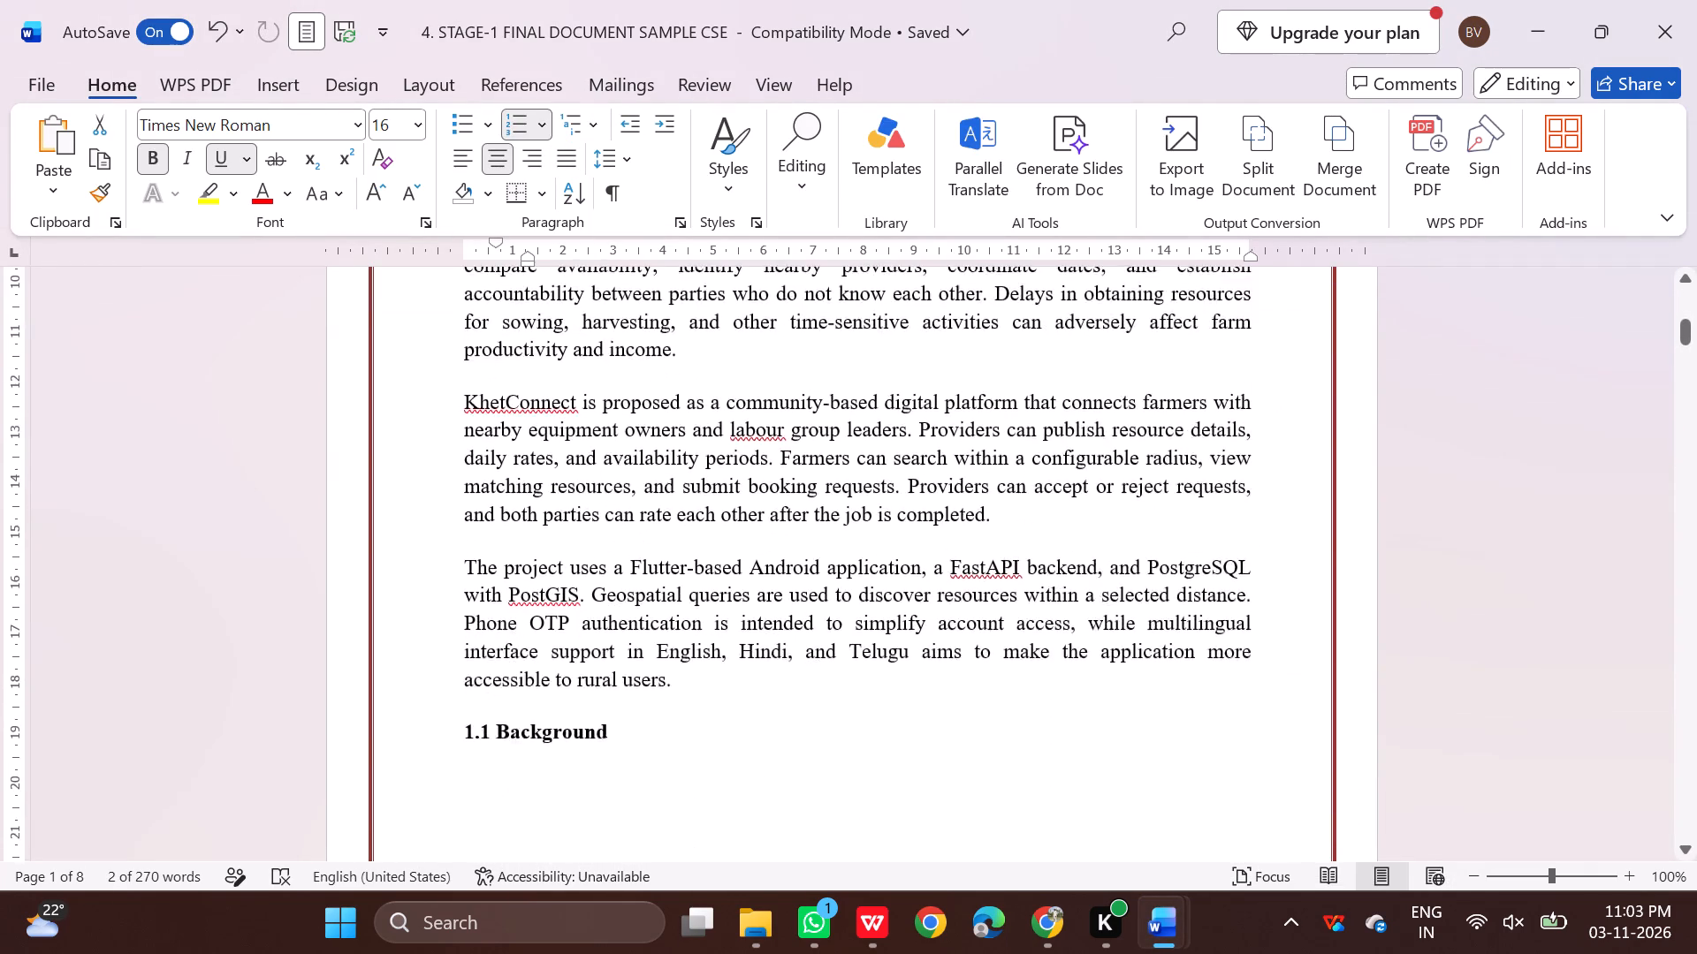
{"action": "scroll", "coordinate": [868, 622], "scroll_direction": "down", "scroll_amount": 2}
{"action": "left_click_drag", "start_coordinate": [614, 476], "coordinate": [459, 469]}
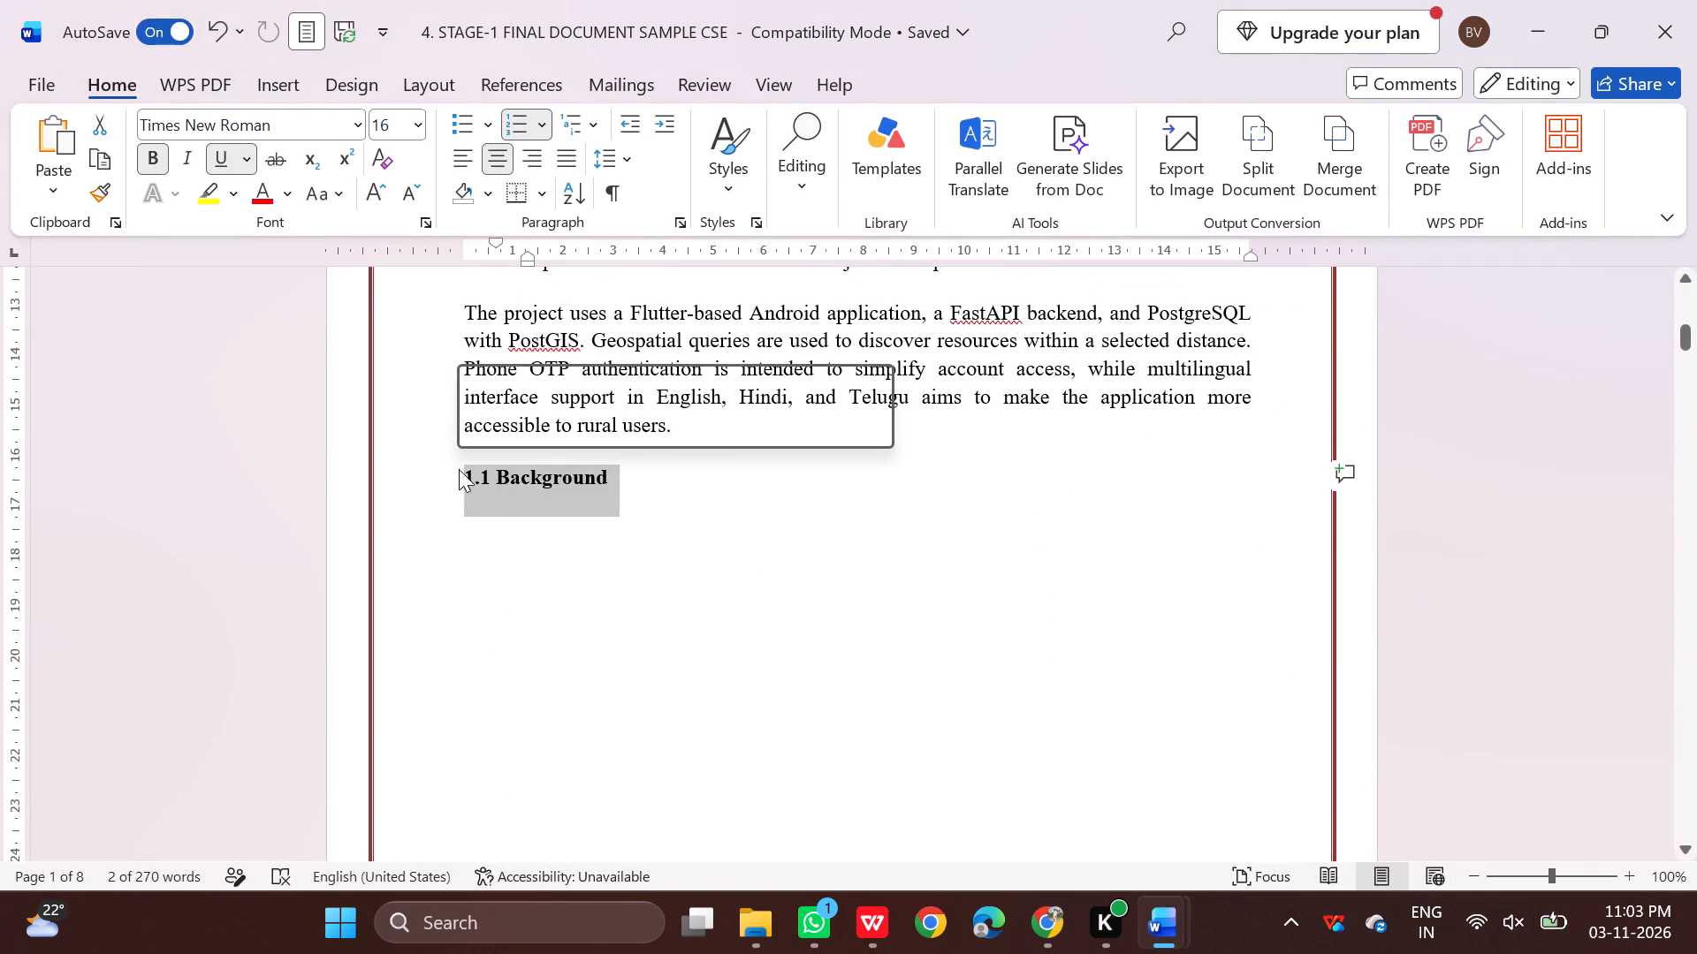
{"action": "left_click", "coordinate": [655, 393]}
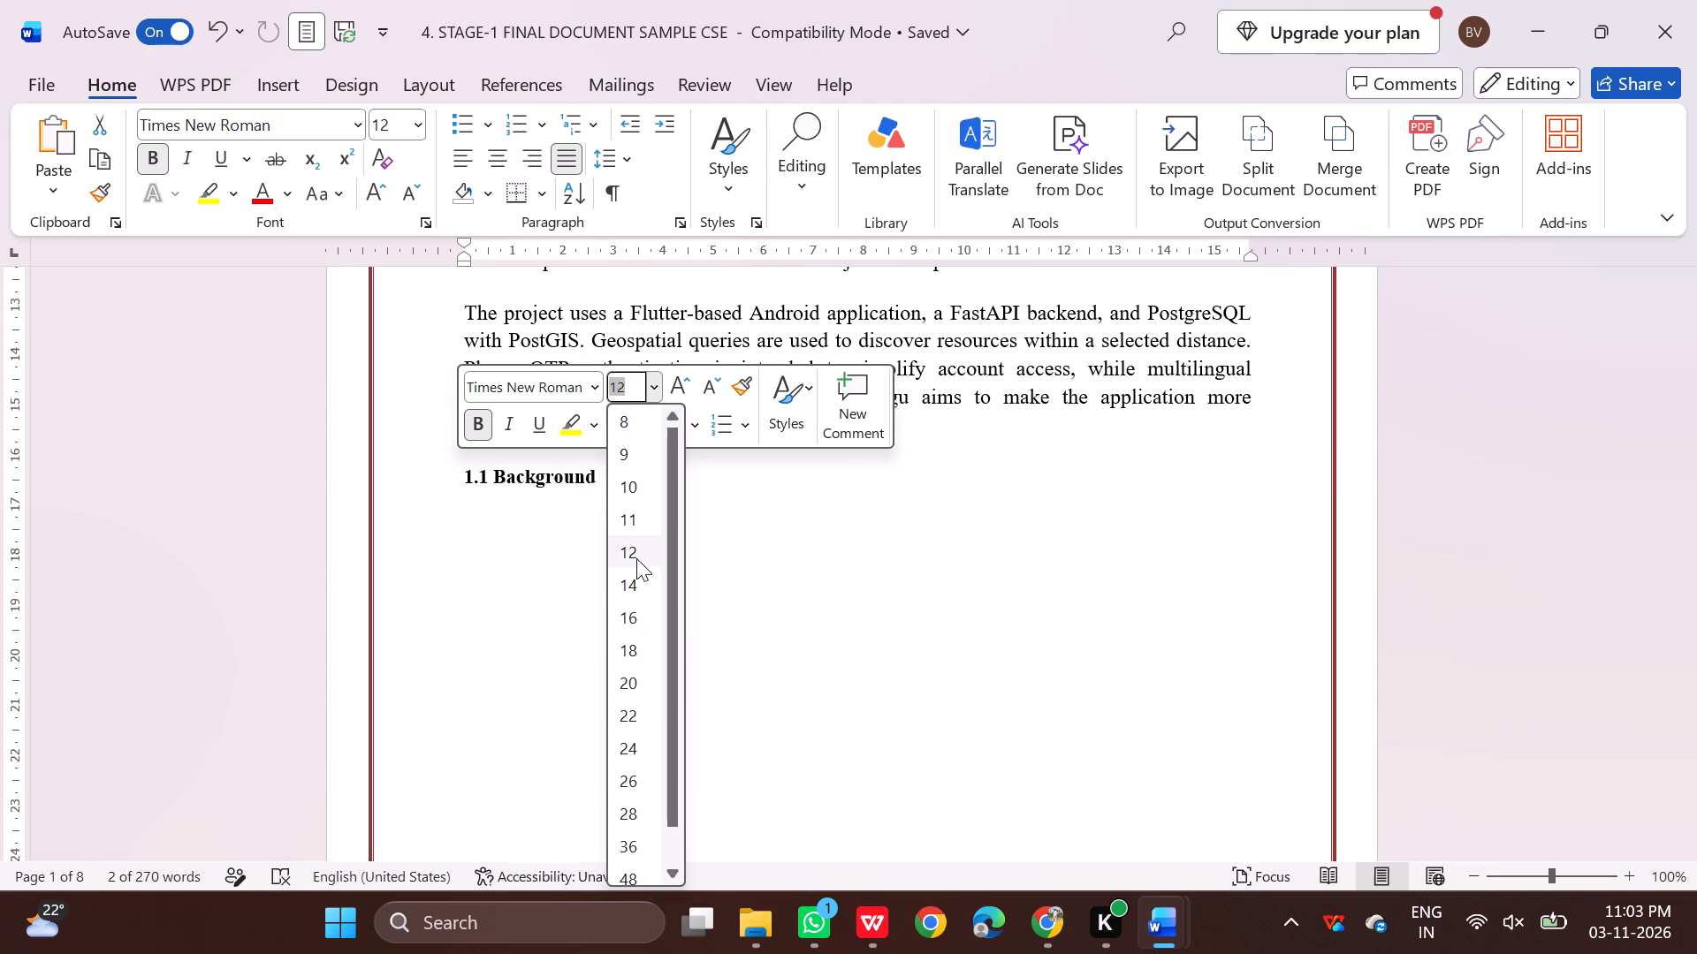
{"action": "left_click", "coordinate": [630, 581]}
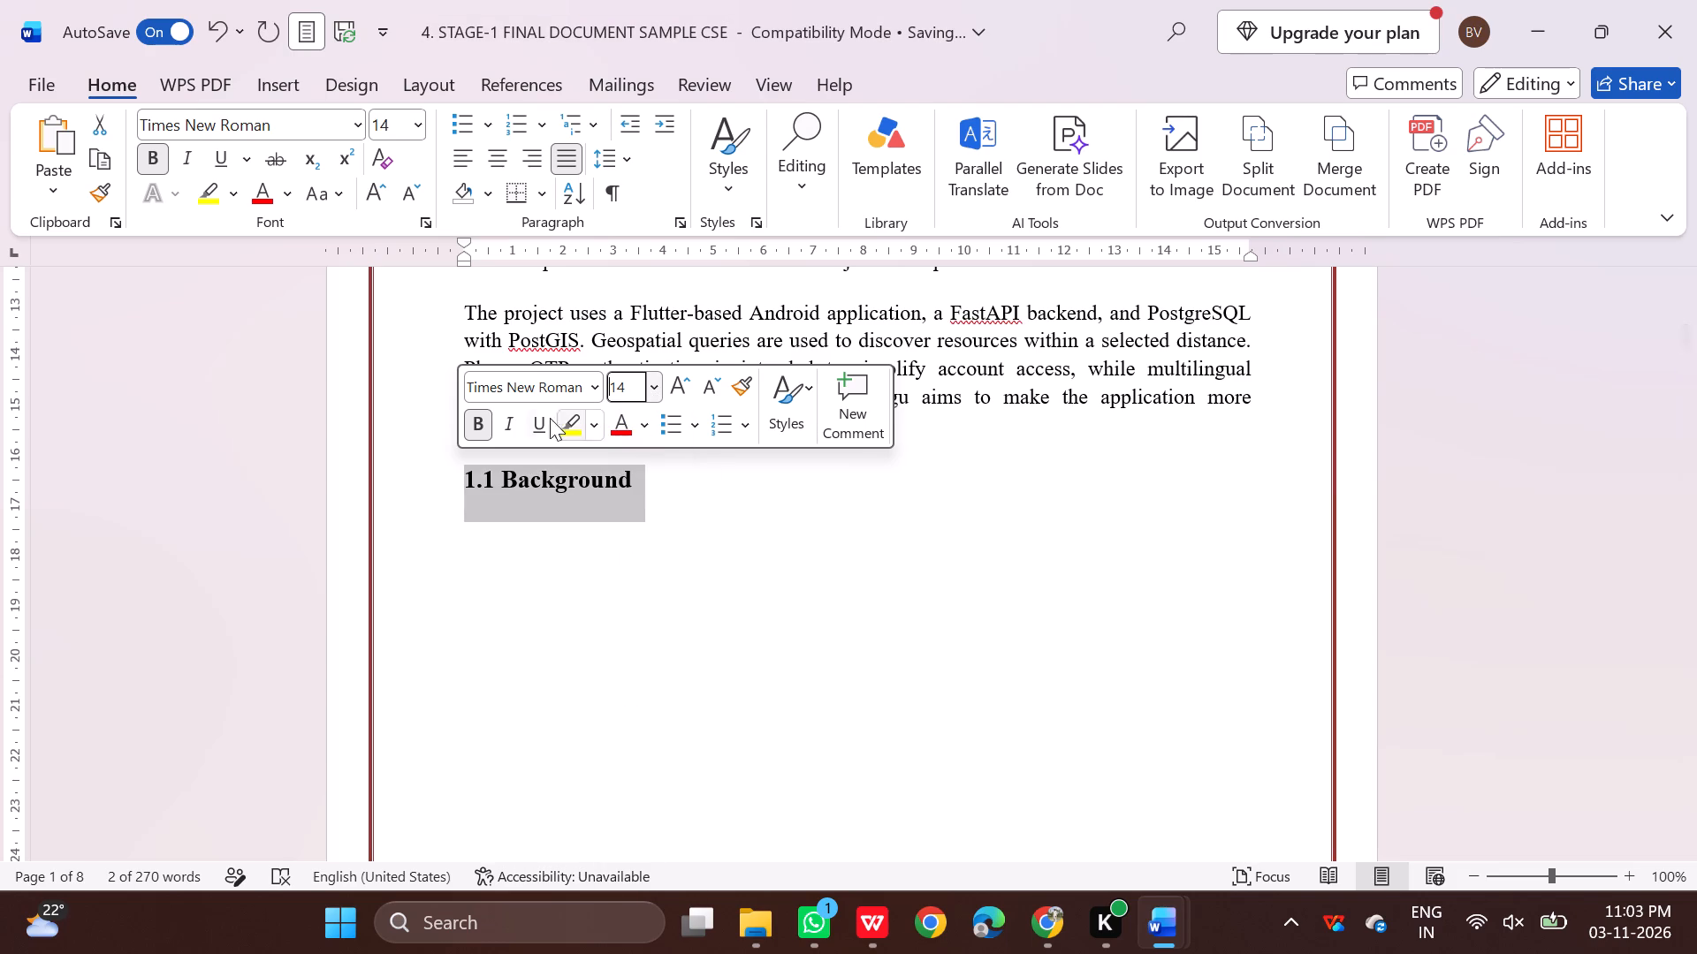
{"action": "left_click", "coordinate": [535, 426]}
{"action": "left_click", "coordinate": [789, 574]}
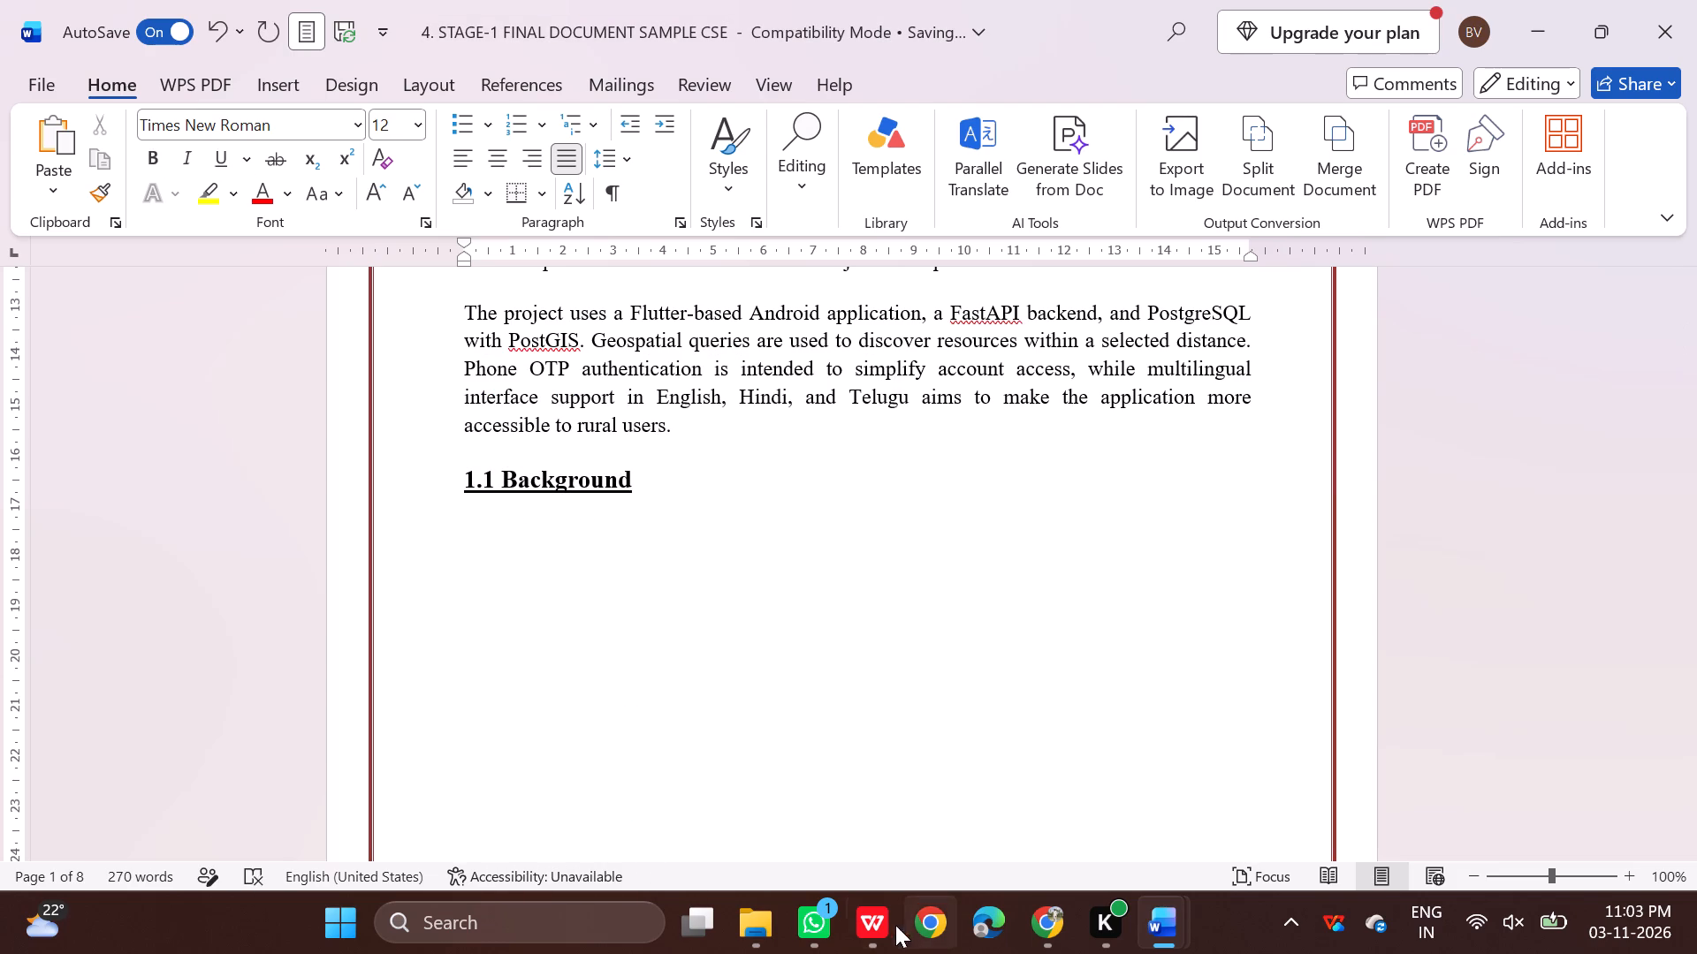
Look at the PDF's Background section and recheck the final document's Introduction page down to the 1.1 Background heading.
{"action": "left_click", "coordinate": [874, 920]}
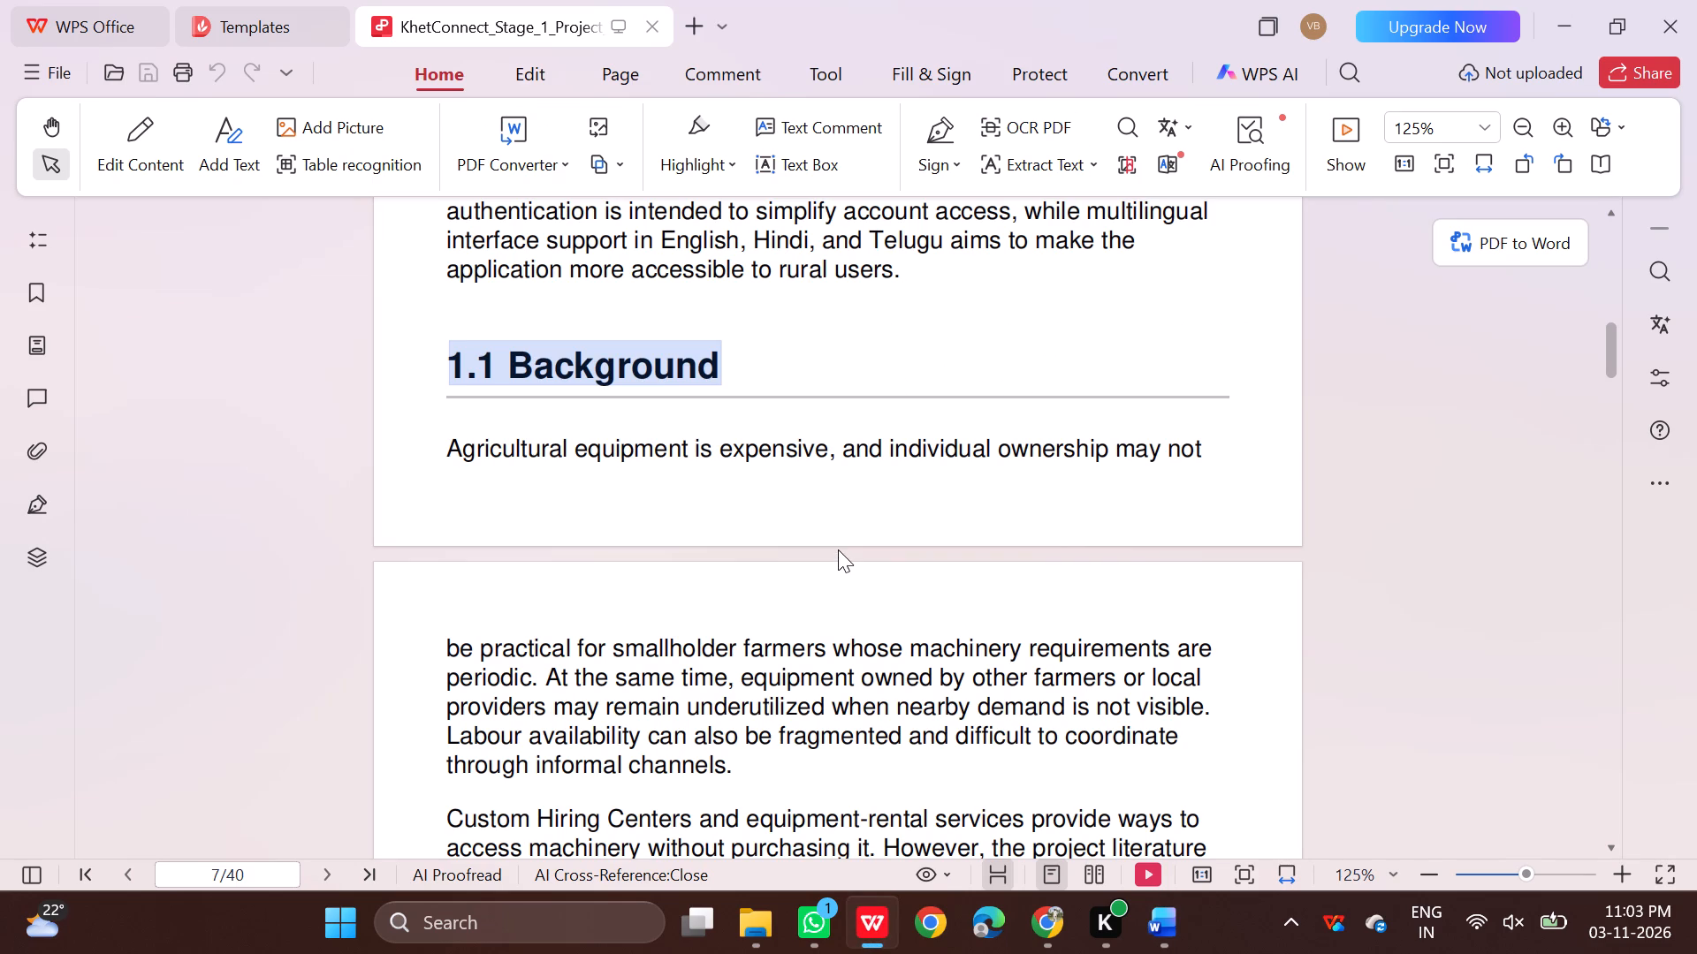
{"action": "left_click", "coordinate": [1072, 799]}
{"action": "scroll", "coordinate": [874, 637], "scroll_direction": "up", "scroll_amount": 3}
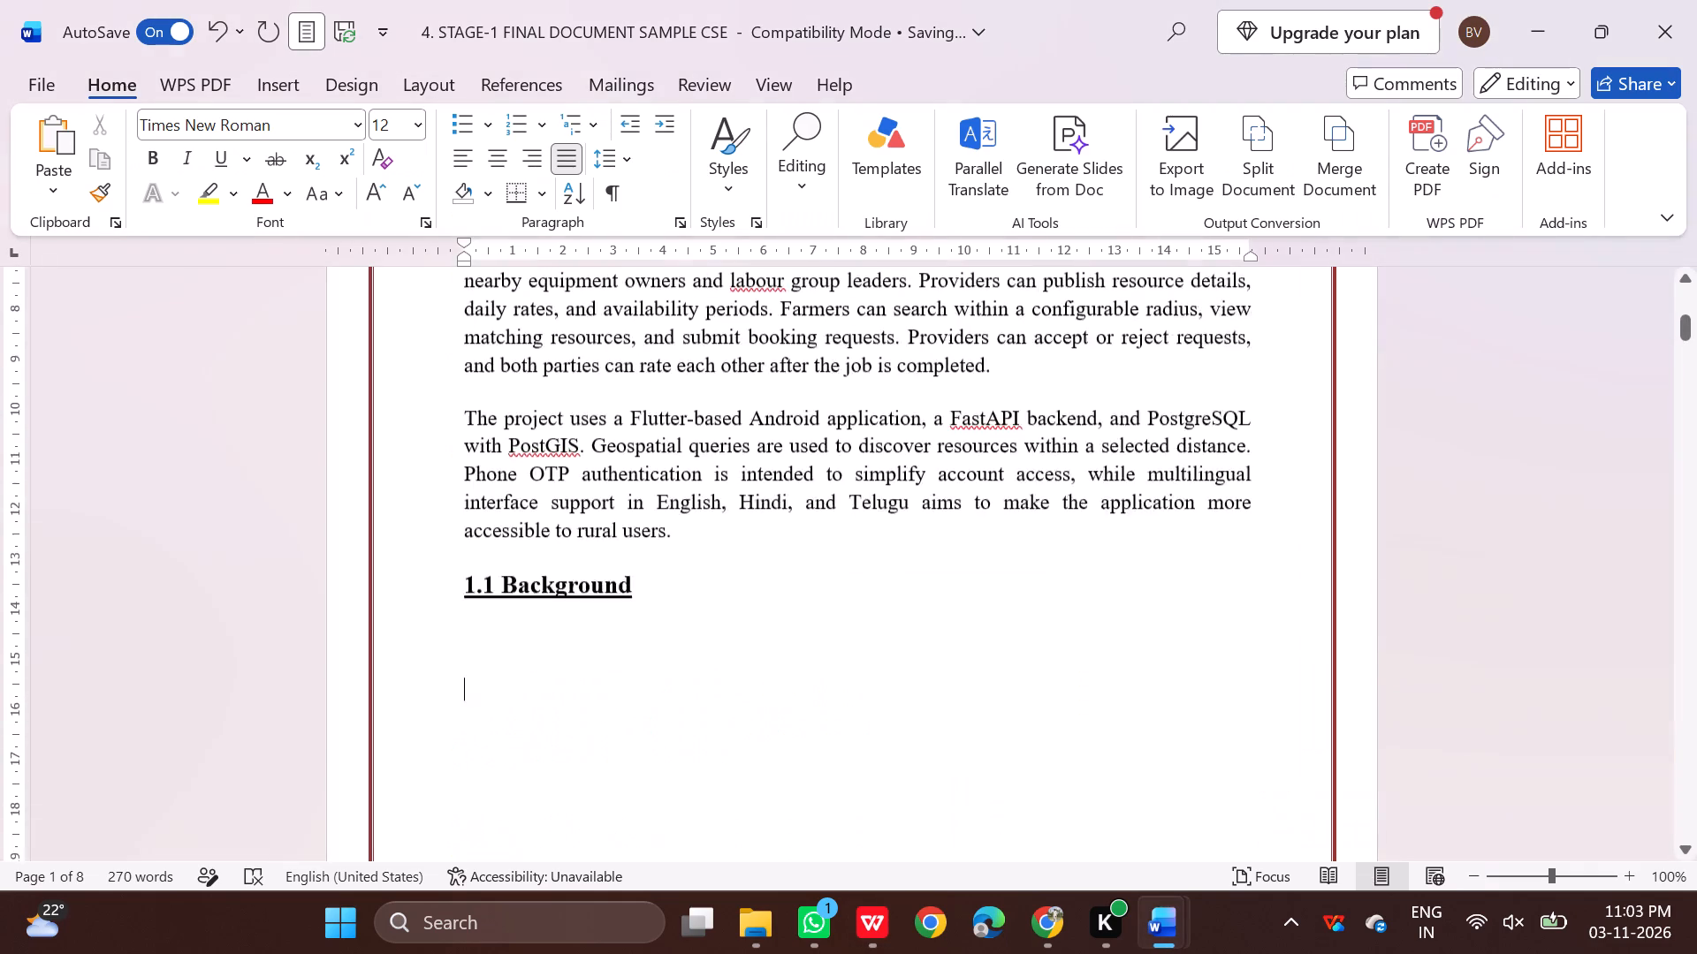
{"action": "scroll", "coordinate": [846, 573], "scroll_direction": "up", "scroll_amount": 13}
{"action": "scroll", "coordinate": [842, 562], "scroll_direction": "down", "scroll_amount": 2}
{"action": "scroll", "coordinate": [933, 796], "scroll_direction": "down", "scroll_amount": 2}
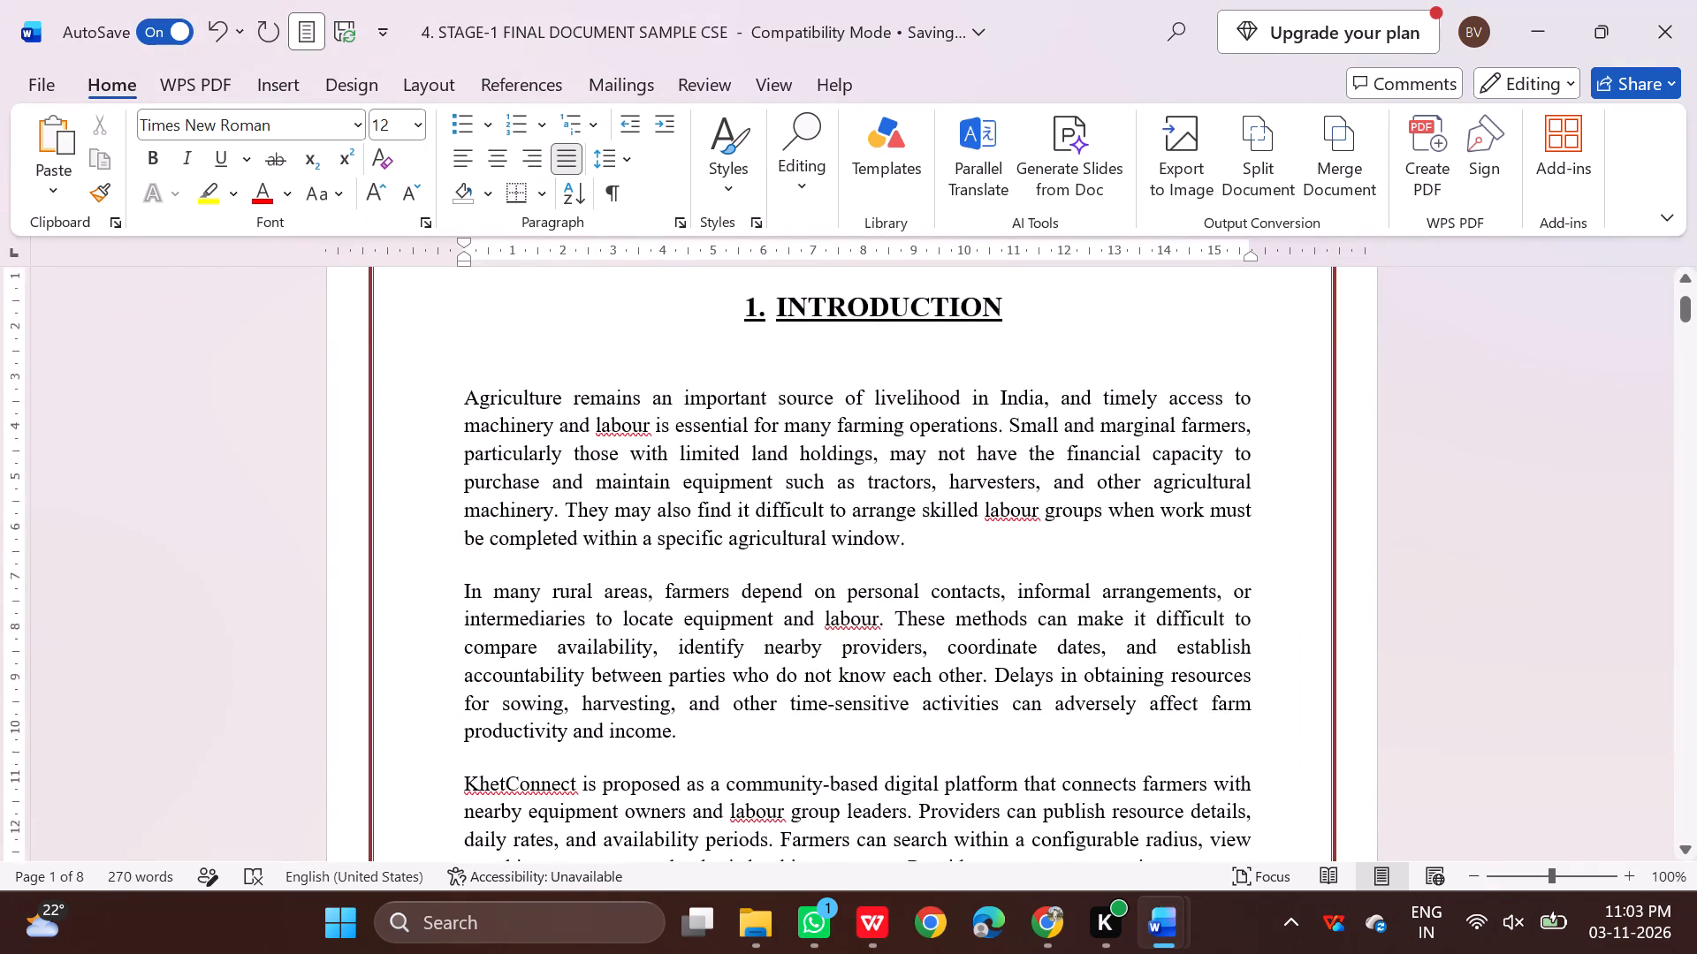
{"action": "scroll", "coordinate": [933, 796], "scroll_direction": "down", "scroll_amount": 8}
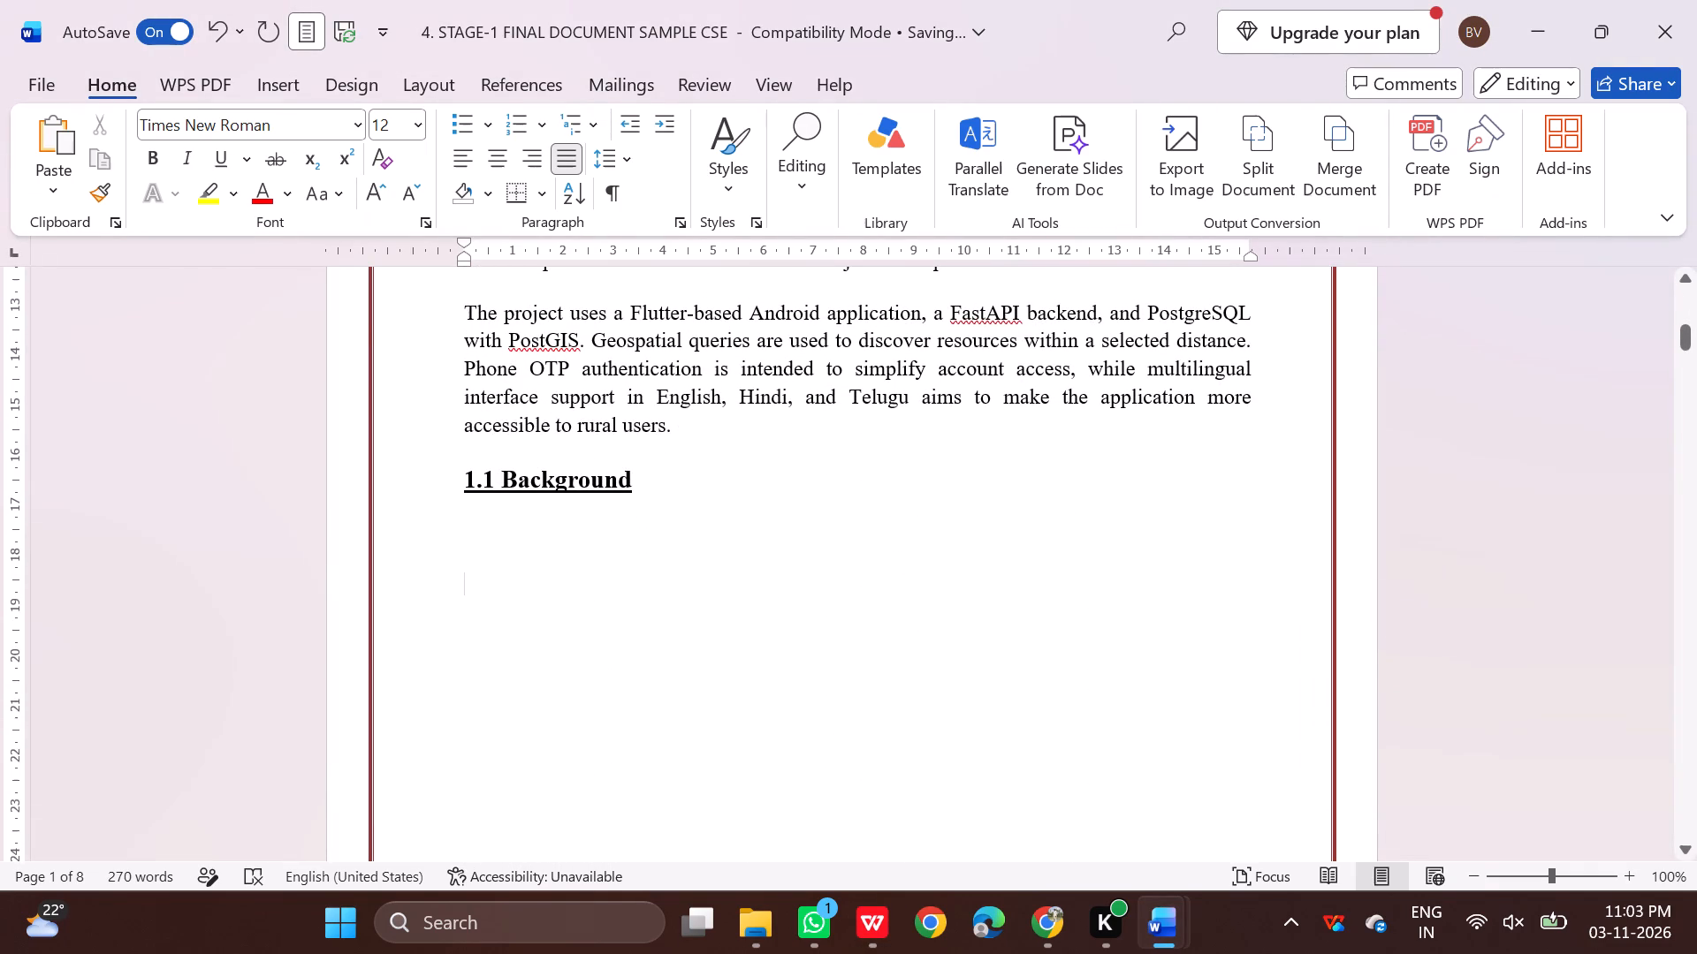
Start a new line below the "1.1 Background" heading and undo the automatic list numbering applied to the heading.
{"action": "left_click", "coordinate": [657, 484]}
{"action": "key", "text": "Return"}
{"action": "key", "text": "BackSpace"}
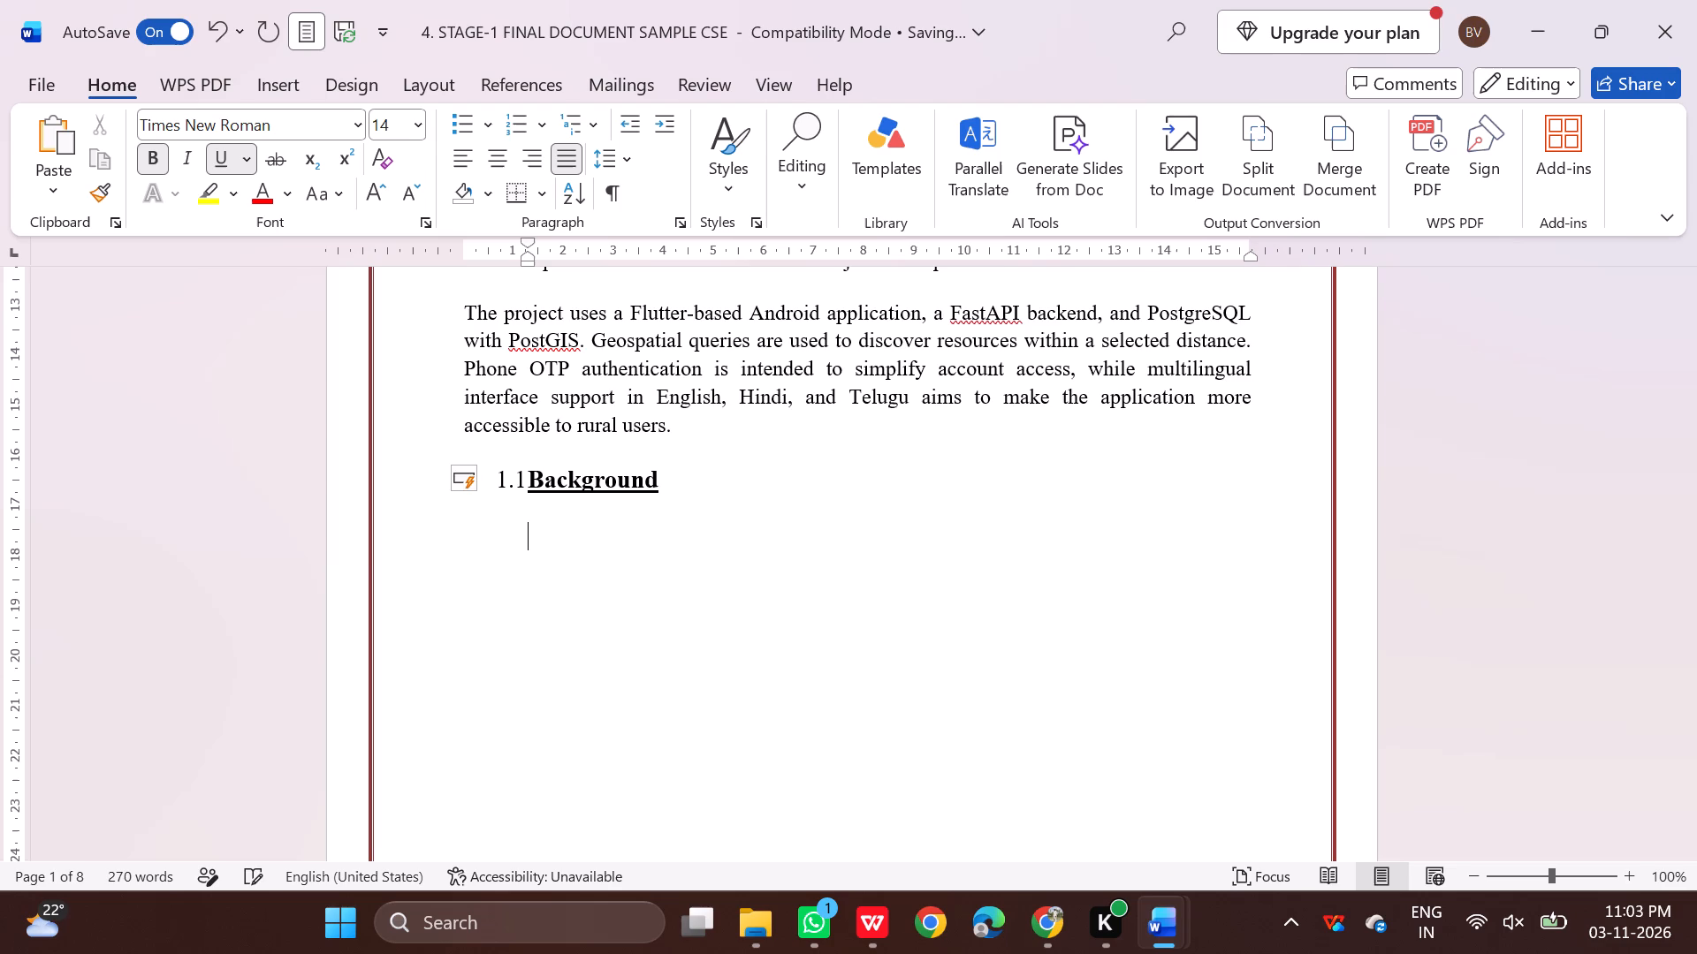
{"action": "scroll", "coordinate": [701, 510], "scroll_direction": "up", "scroll_amount": 1}
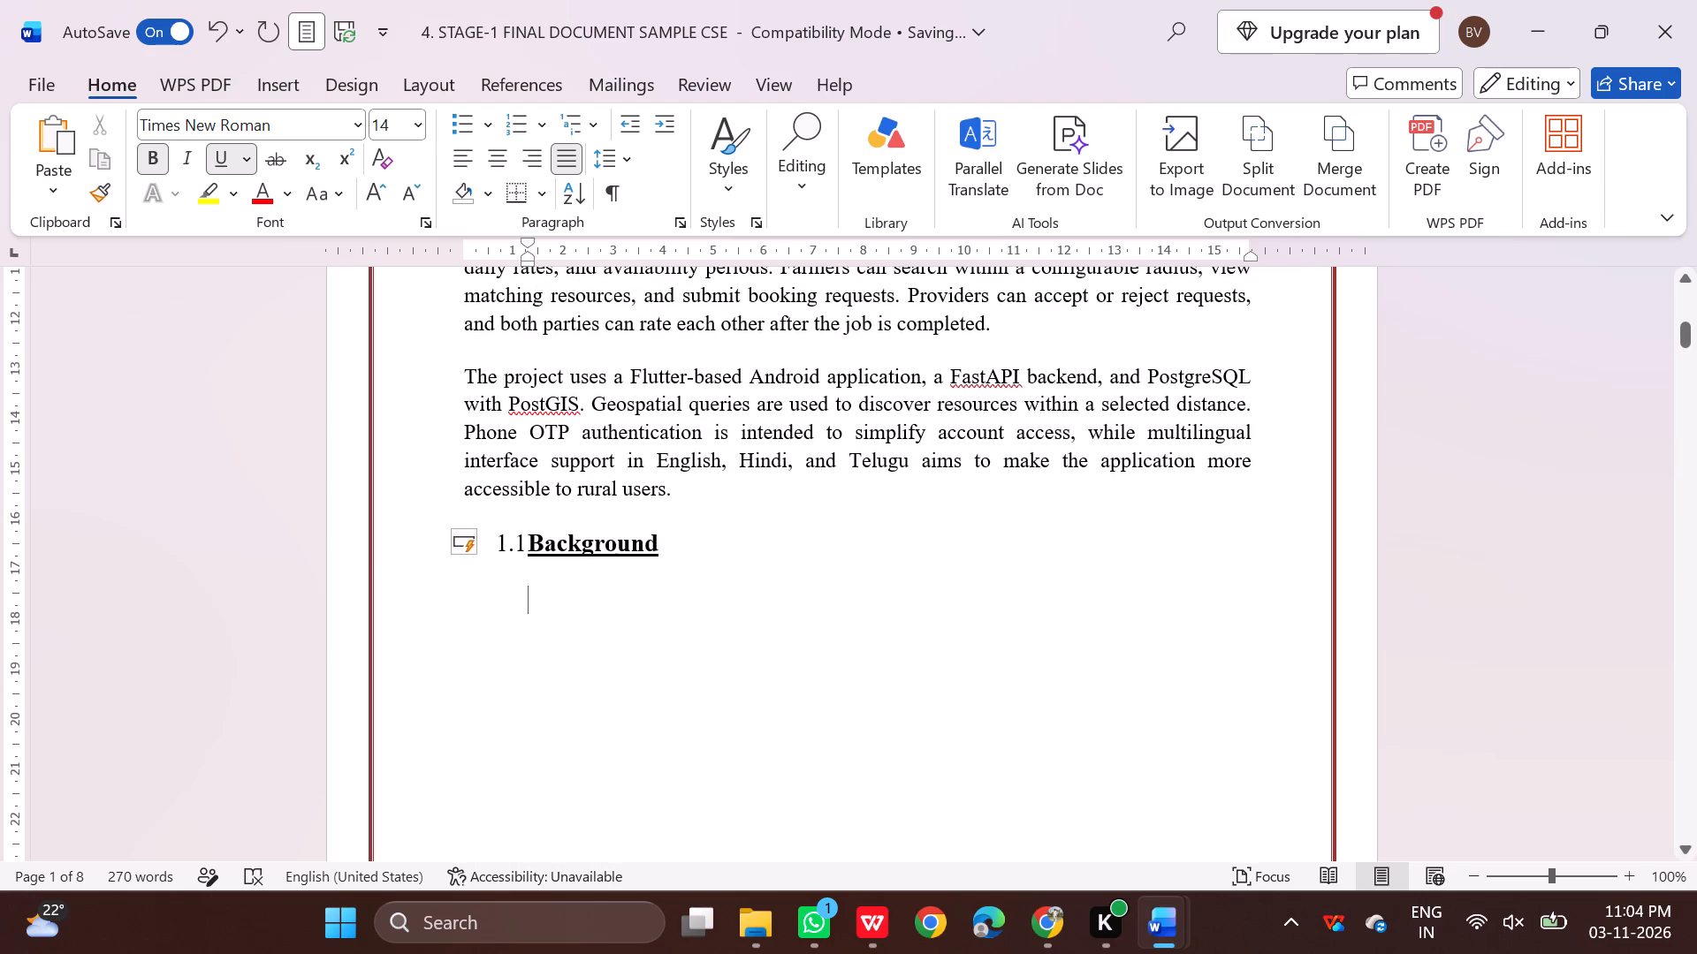
{"action": "key", "text": "ctrl+z"}
{"action": "key", "text": "ctrl+z"}
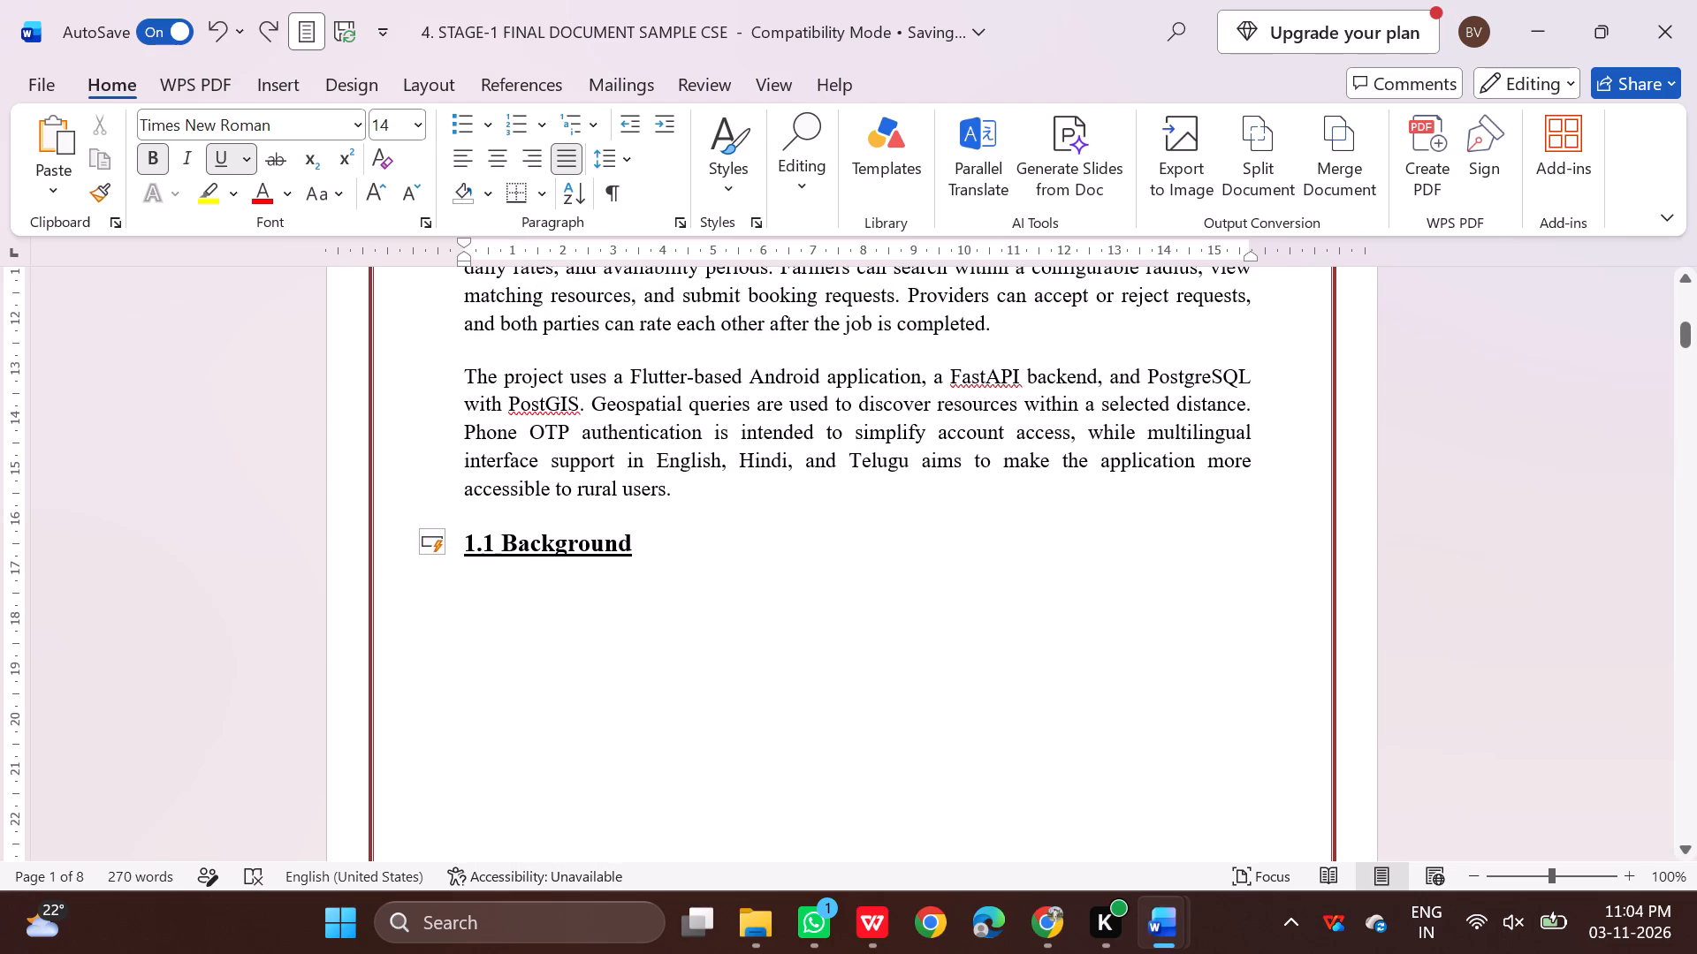
Copy the first line of the PDF's Background section, "Agricultural equipment is expensive...", and paste it below the "1.1 Background" heading.
{"action": "left_click", "coordinate": [871, 917]}
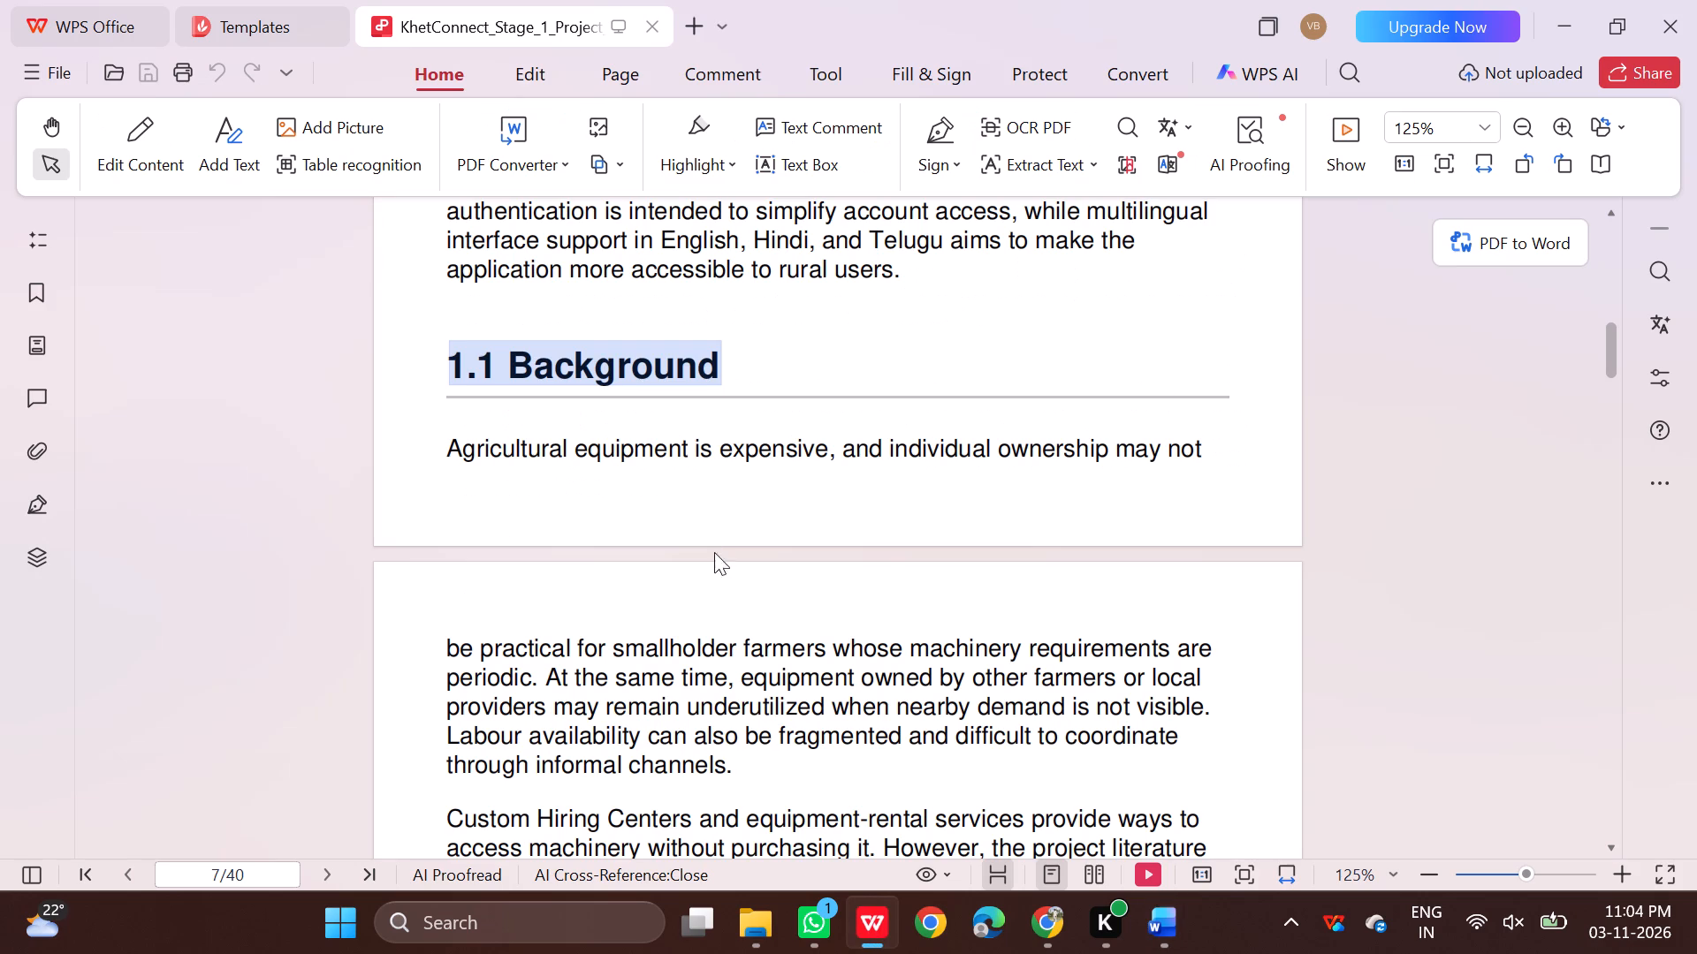
{"action": "left_click_drag", "start_coordinate": [450, 458], "coordinate": [1036, 451]}
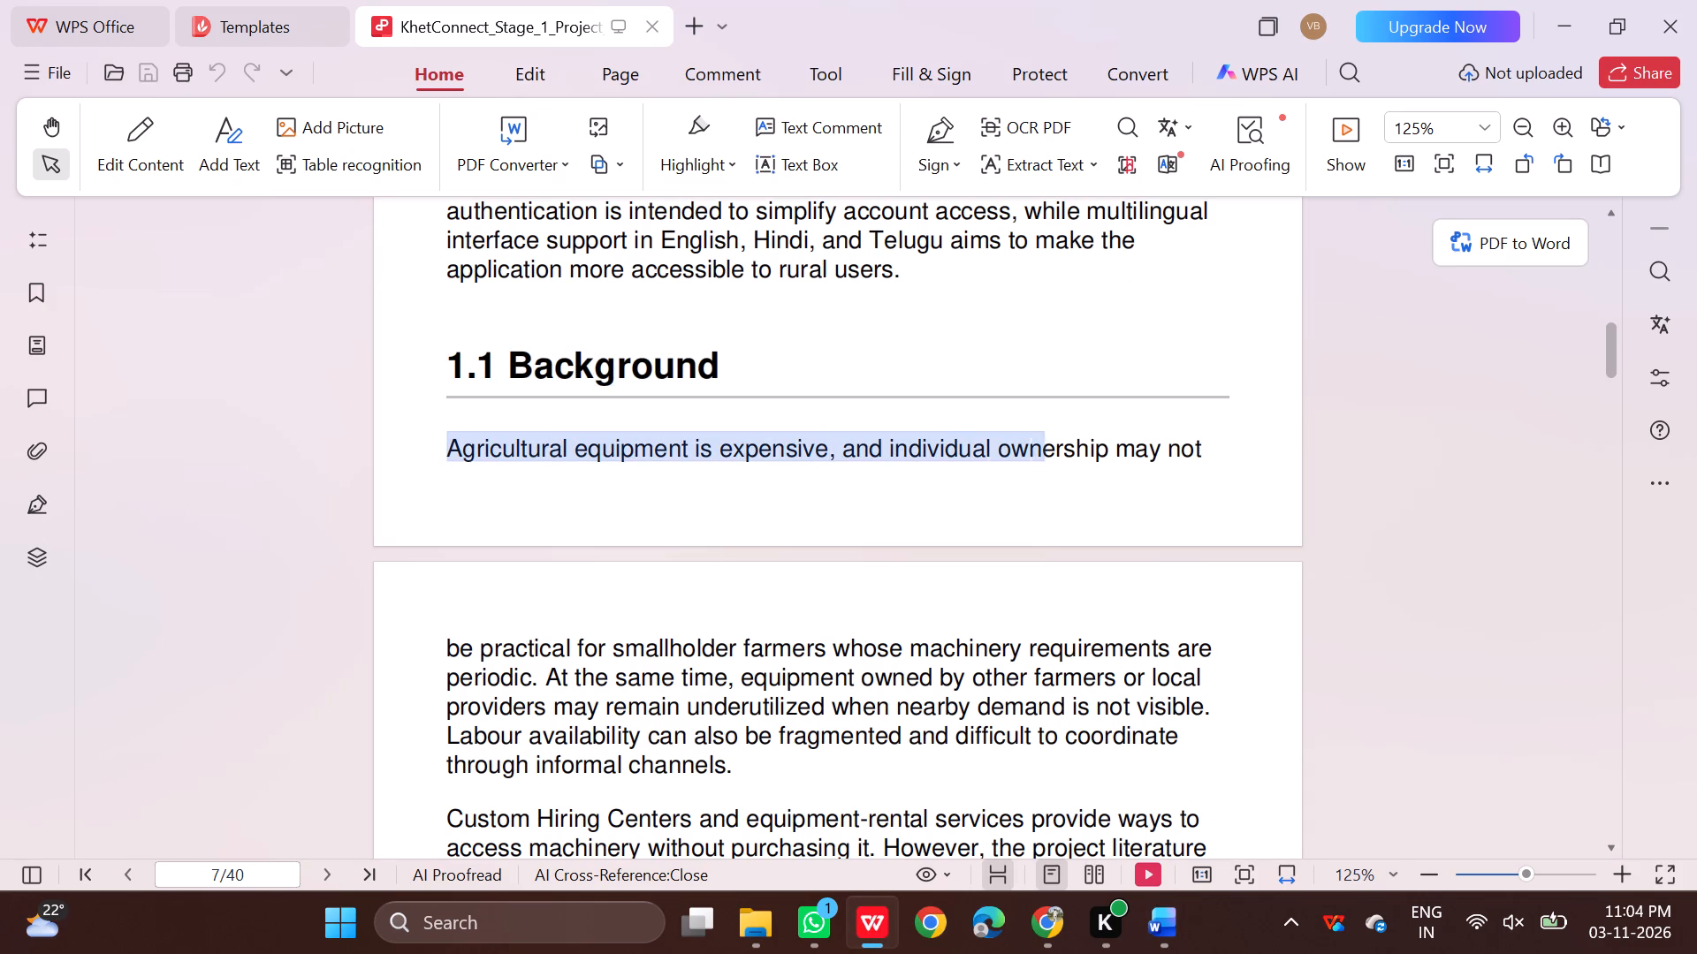
{"action": "left_click_drag", "start_coordinate": [1036, 451], "coordinate": [1198, 460]}
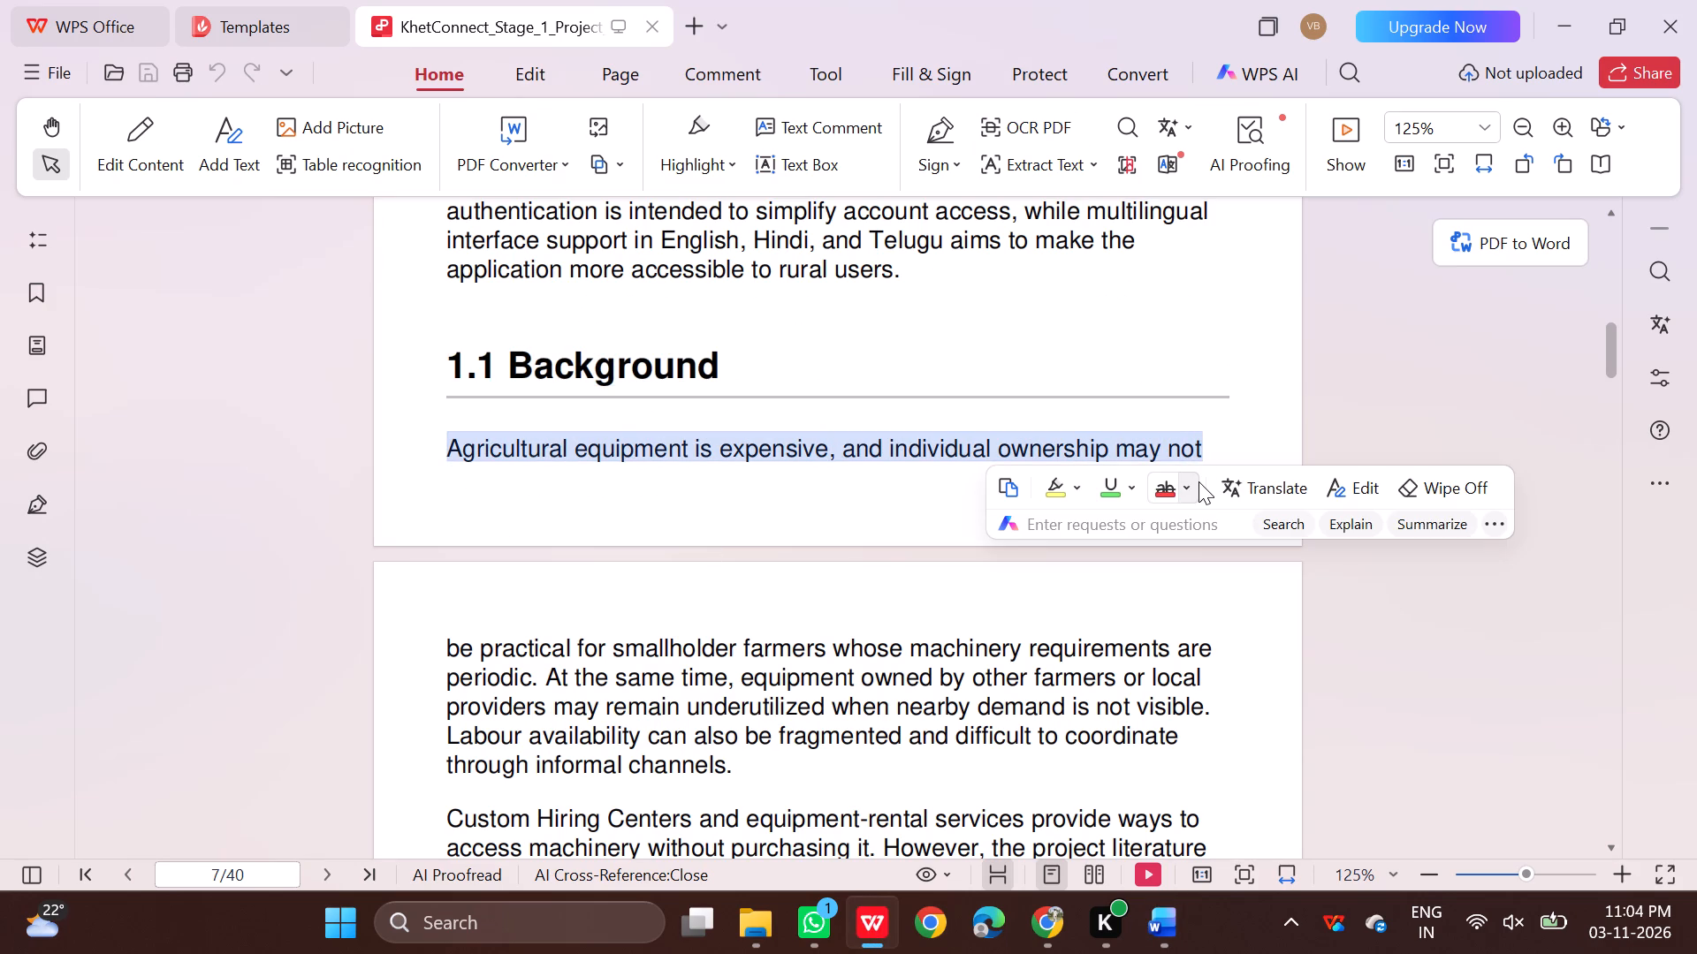
{"action": "key", "text": "ctrl+c"}
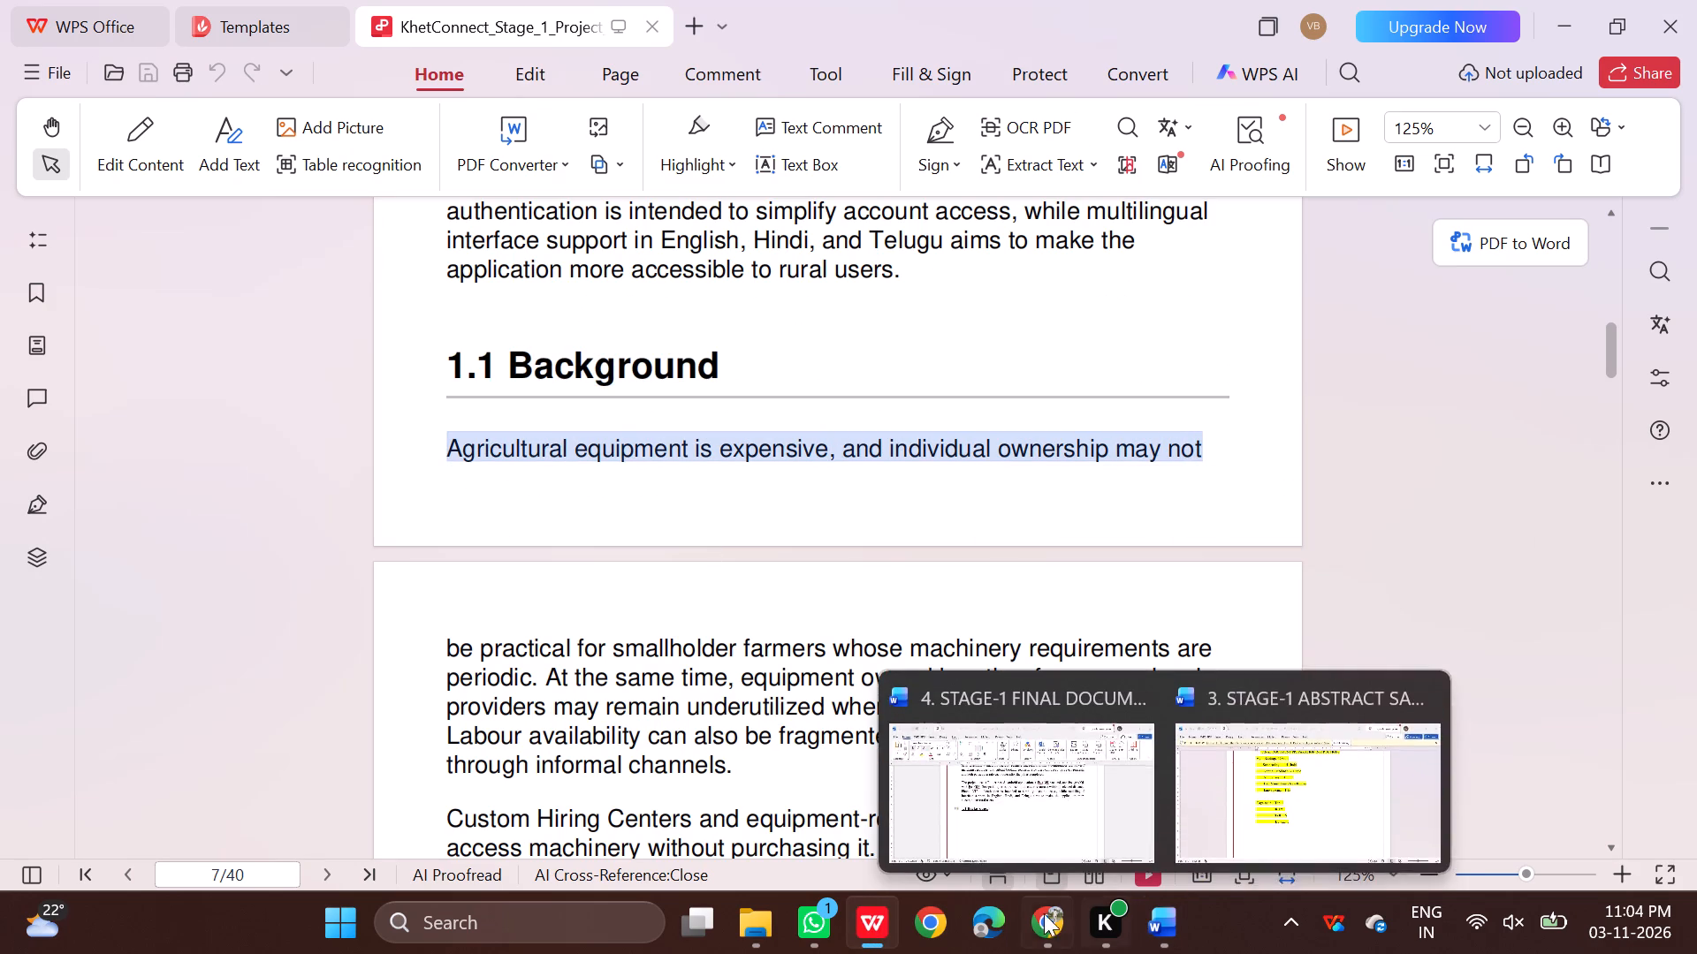
{"action": "left_click", "coordinate": [1072, 823]}
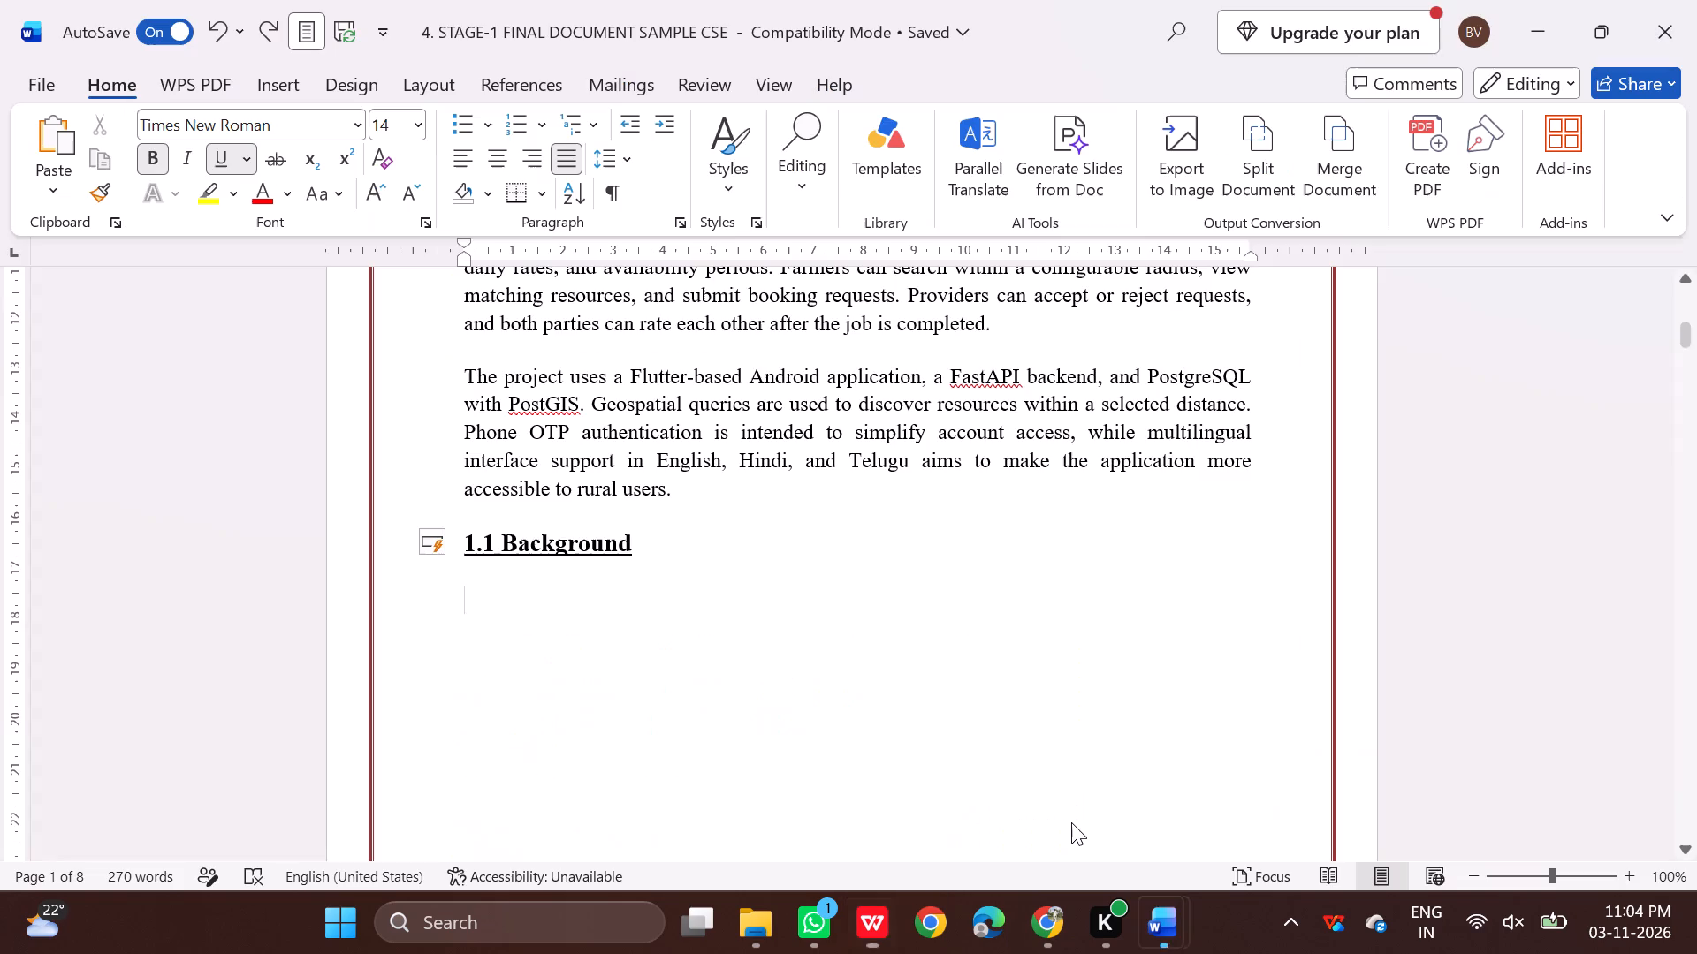
{"action": "key", "text": "ctrl+v"}
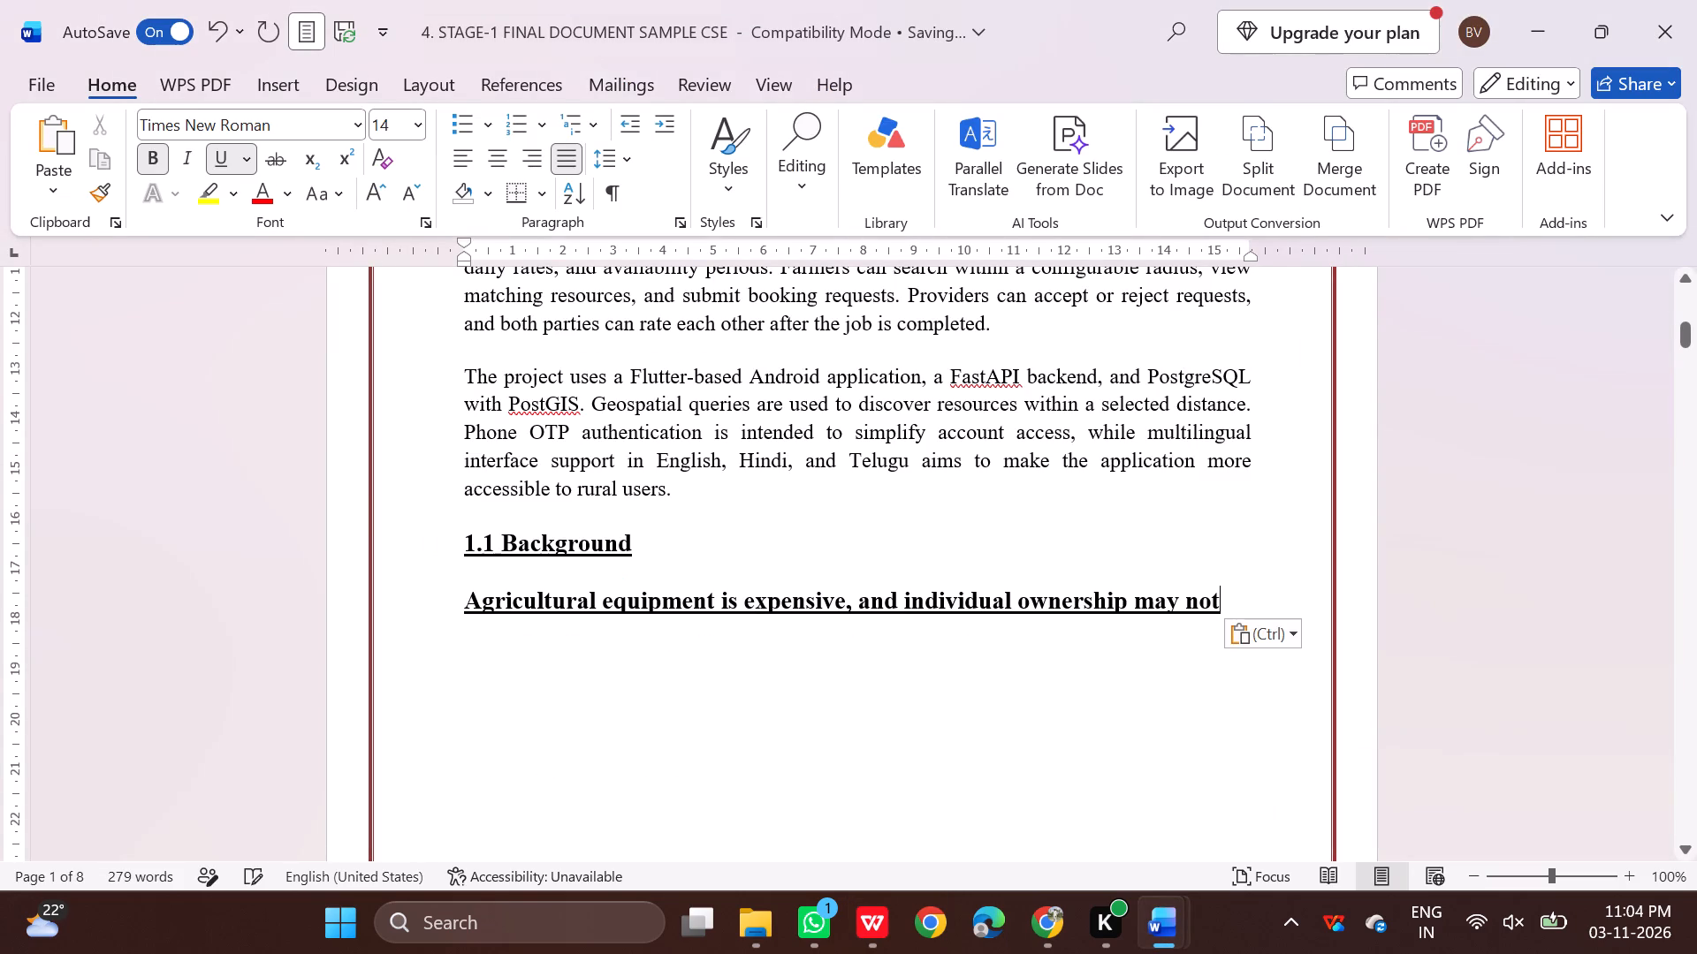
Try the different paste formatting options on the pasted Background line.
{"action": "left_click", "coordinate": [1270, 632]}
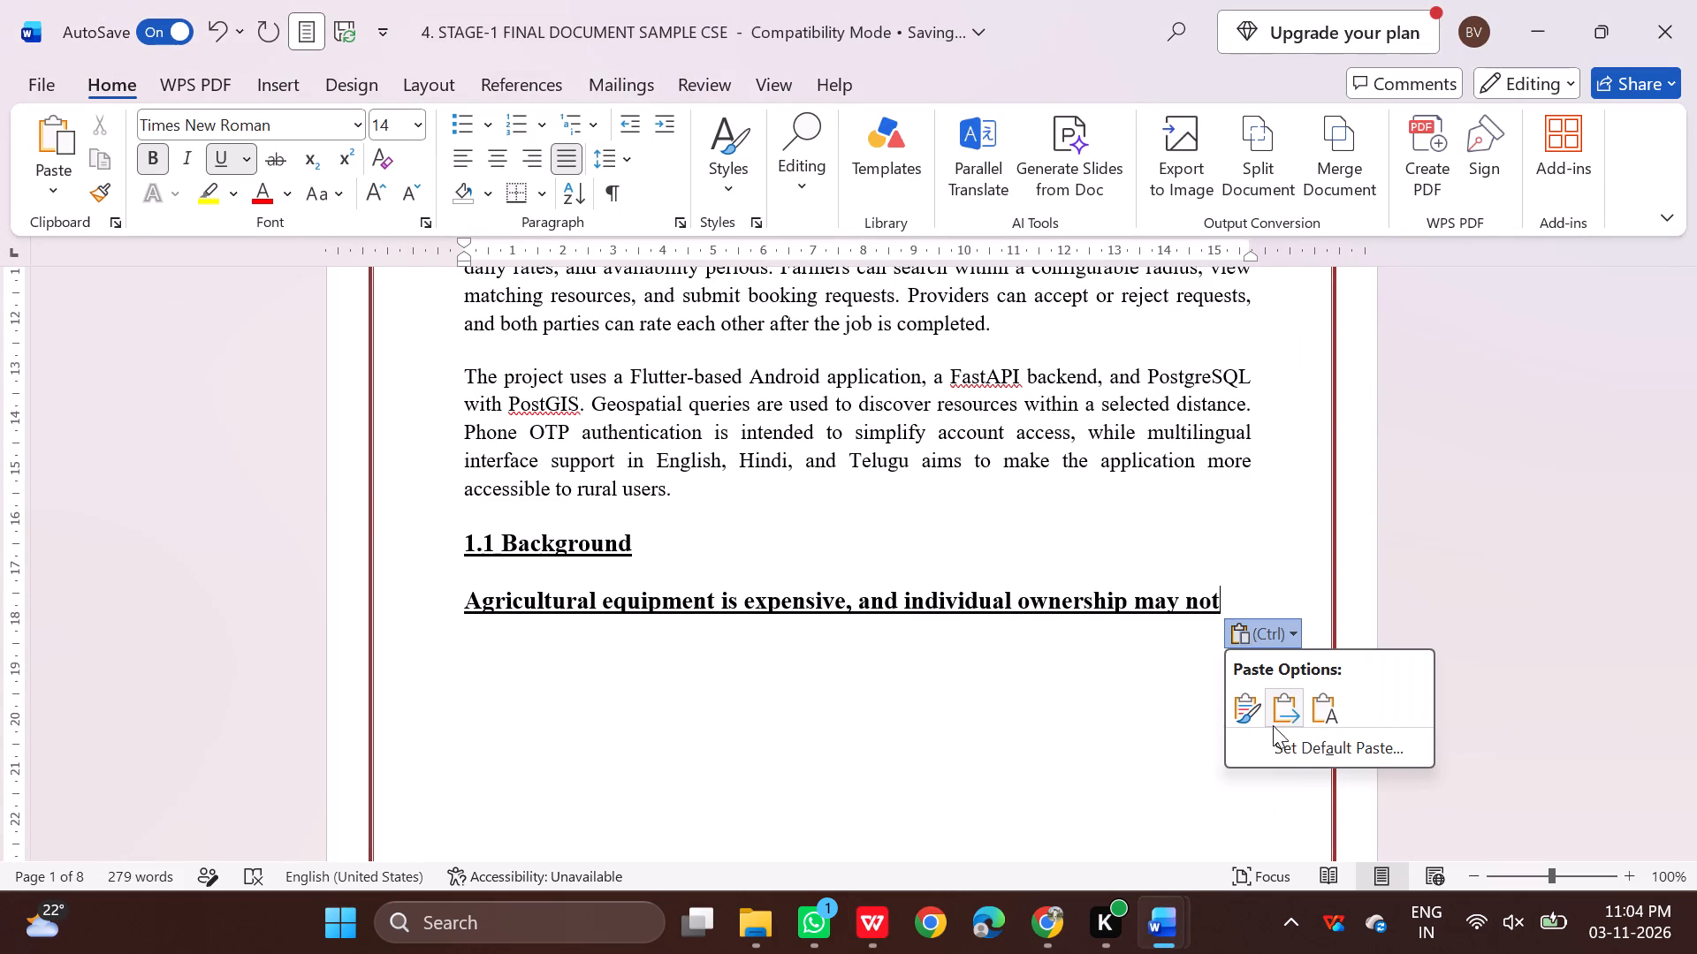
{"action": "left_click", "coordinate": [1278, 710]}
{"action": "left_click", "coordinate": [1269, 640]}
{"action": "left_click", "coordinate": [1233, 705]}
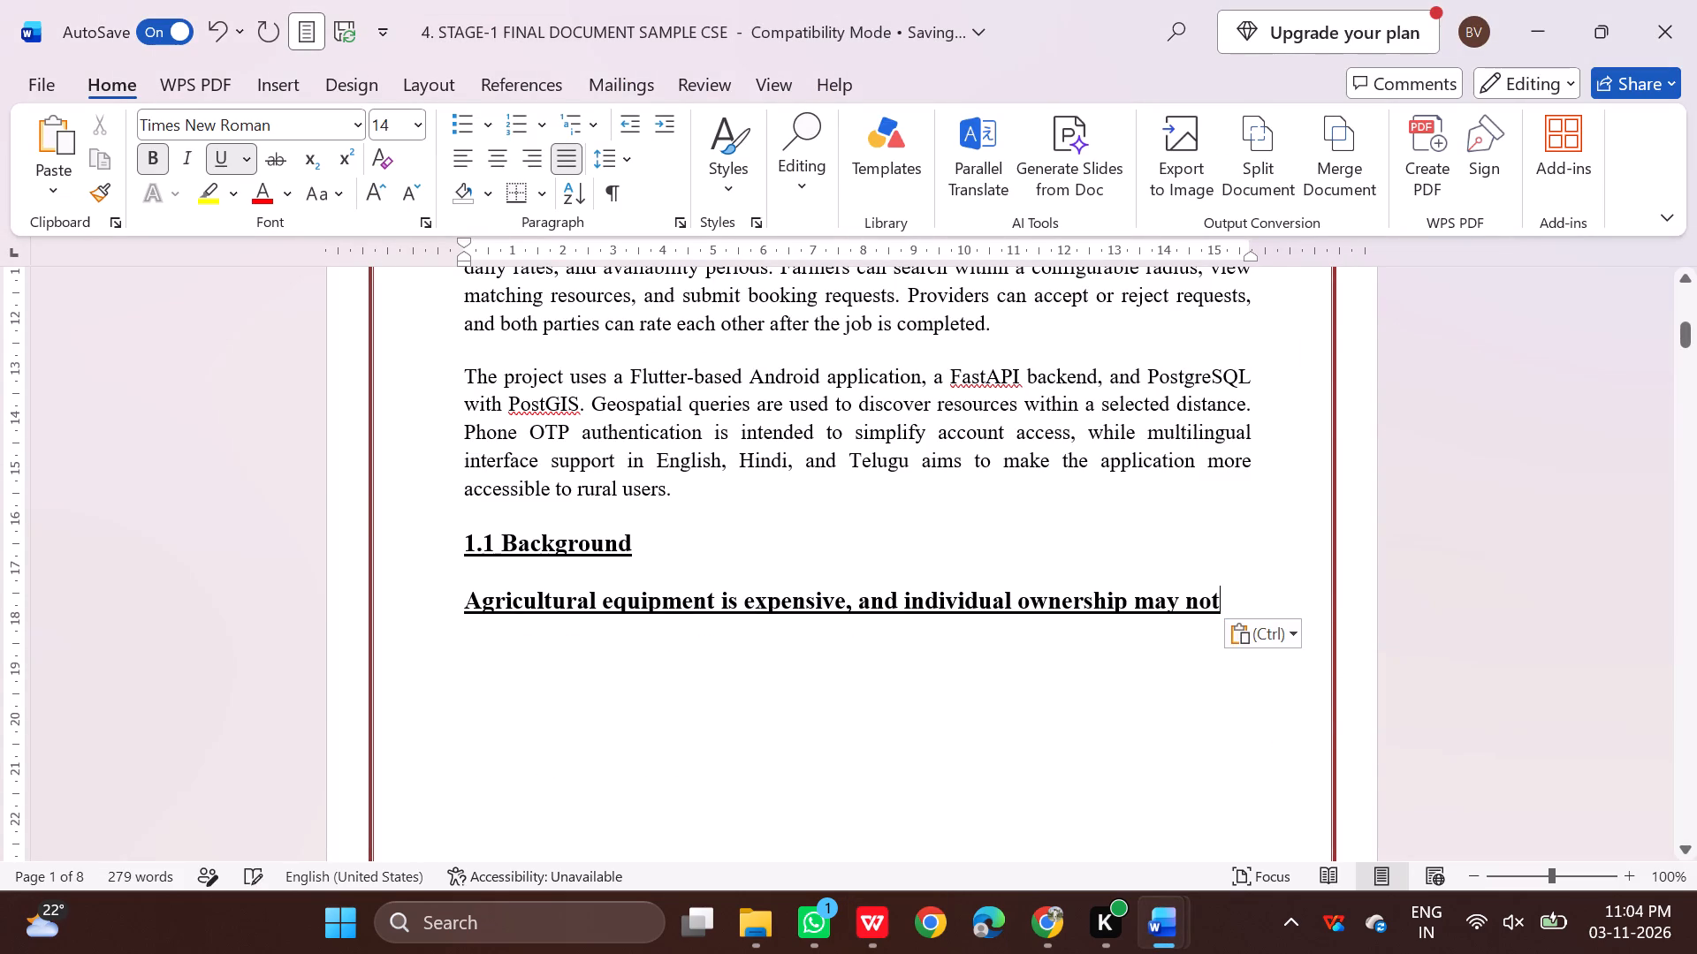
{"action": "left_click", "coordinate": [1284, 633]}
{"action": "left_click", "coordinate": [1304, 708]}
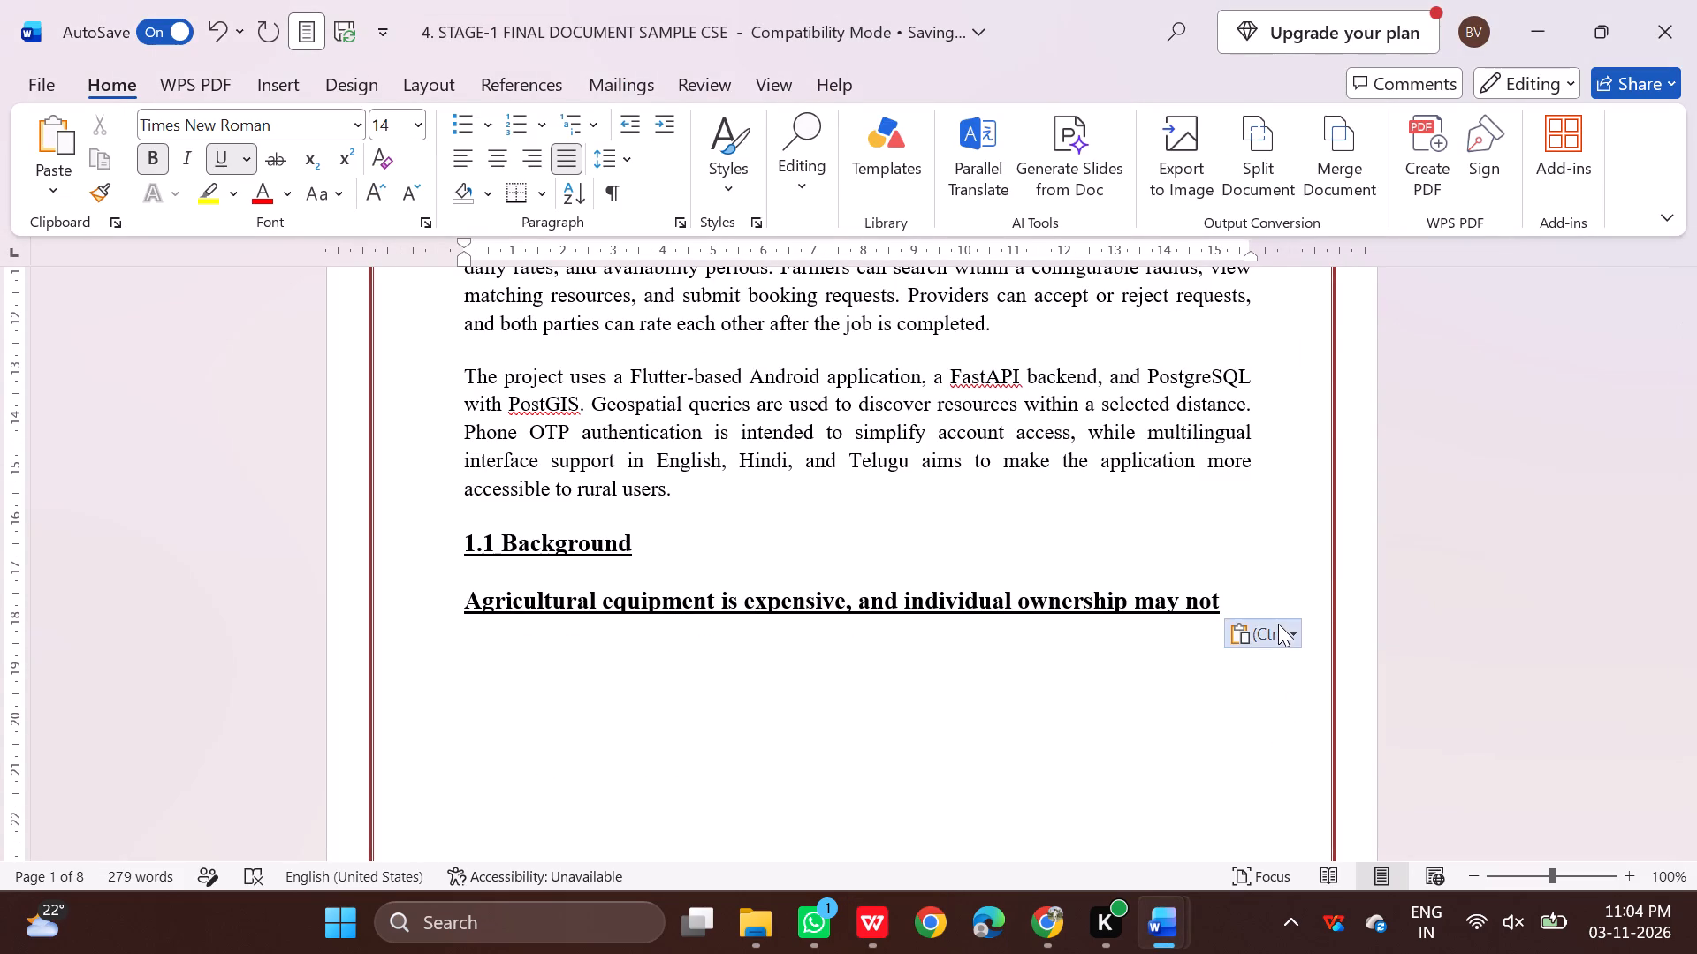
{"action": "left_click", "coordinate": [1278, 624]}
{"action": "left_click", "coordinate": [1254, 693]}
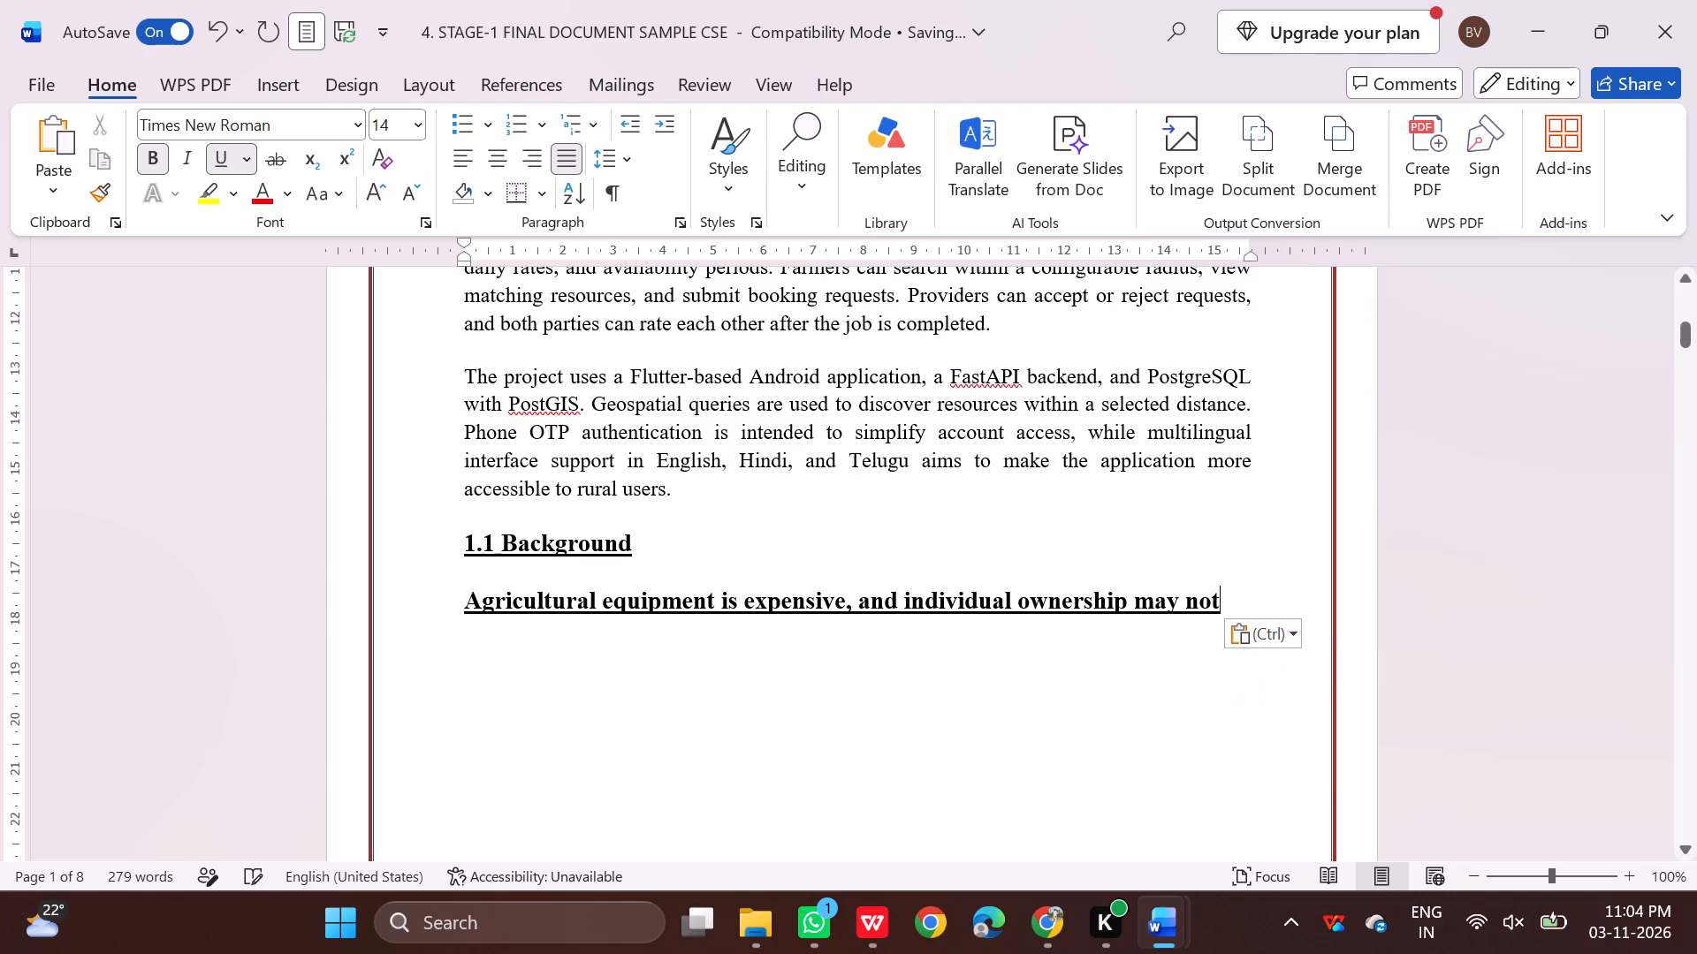
Remove the bold and underline from the pasted Background line.
{"action": "left_click_drag", "start_coordinate": [1206, 601], "coordinate": [520, 587]}
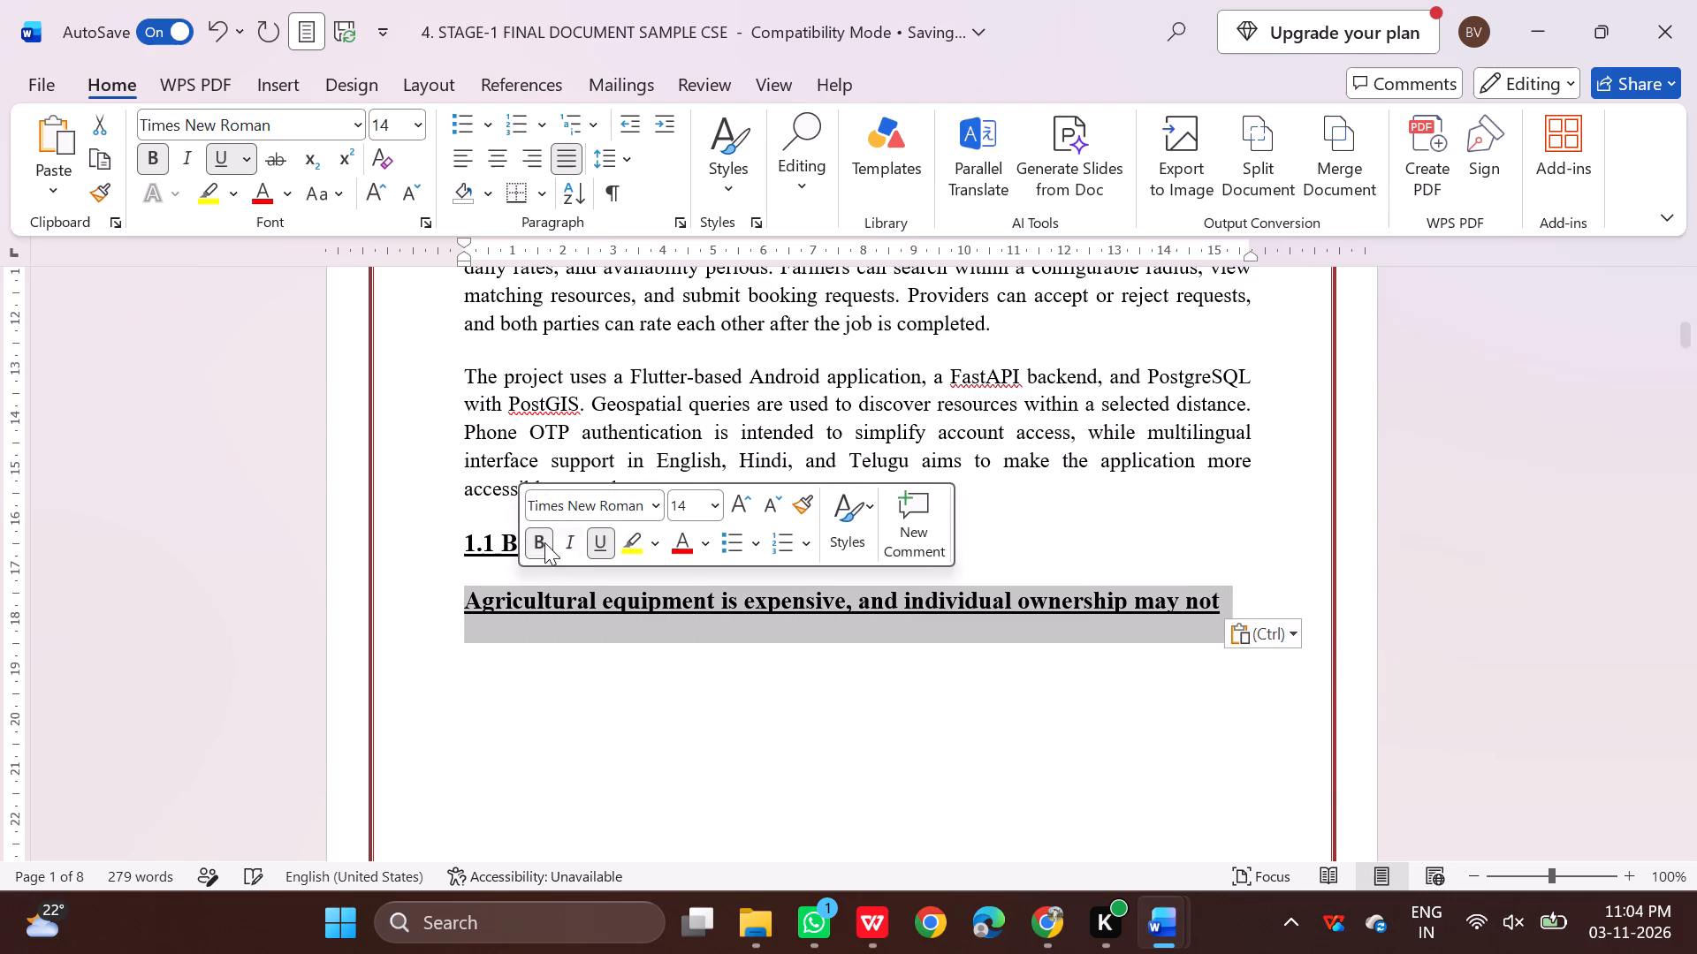
{"action": "left_click", "coordinate": [544, 542]}
{"action": "left_click", "coordinate": [594, 543]}
{"action": "left_click", "coordinate": [666, 687]}
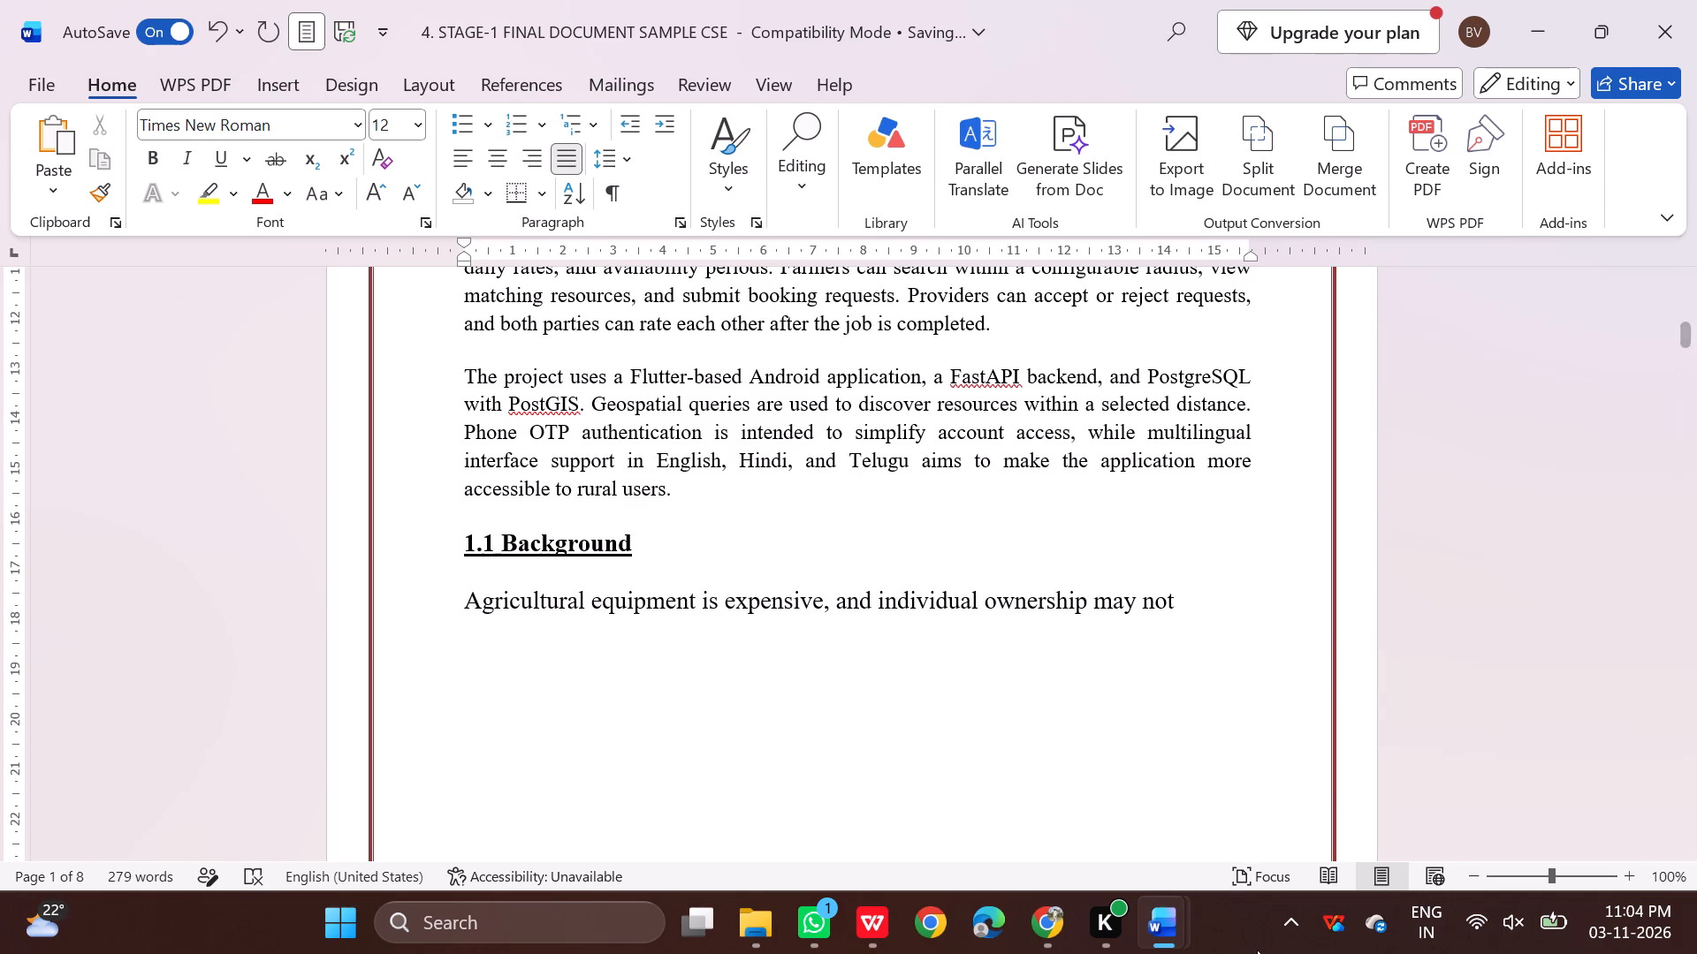
Check the normal text size in the abstract sample's instructions and set the pasted Background line to font size 12.
{"action": "left_click", "coordinate": [1246, 797]}
{"action": "scroll", "coordinate": [1103, 722], "scroll_direction": "up", "scroll_amount": 4}
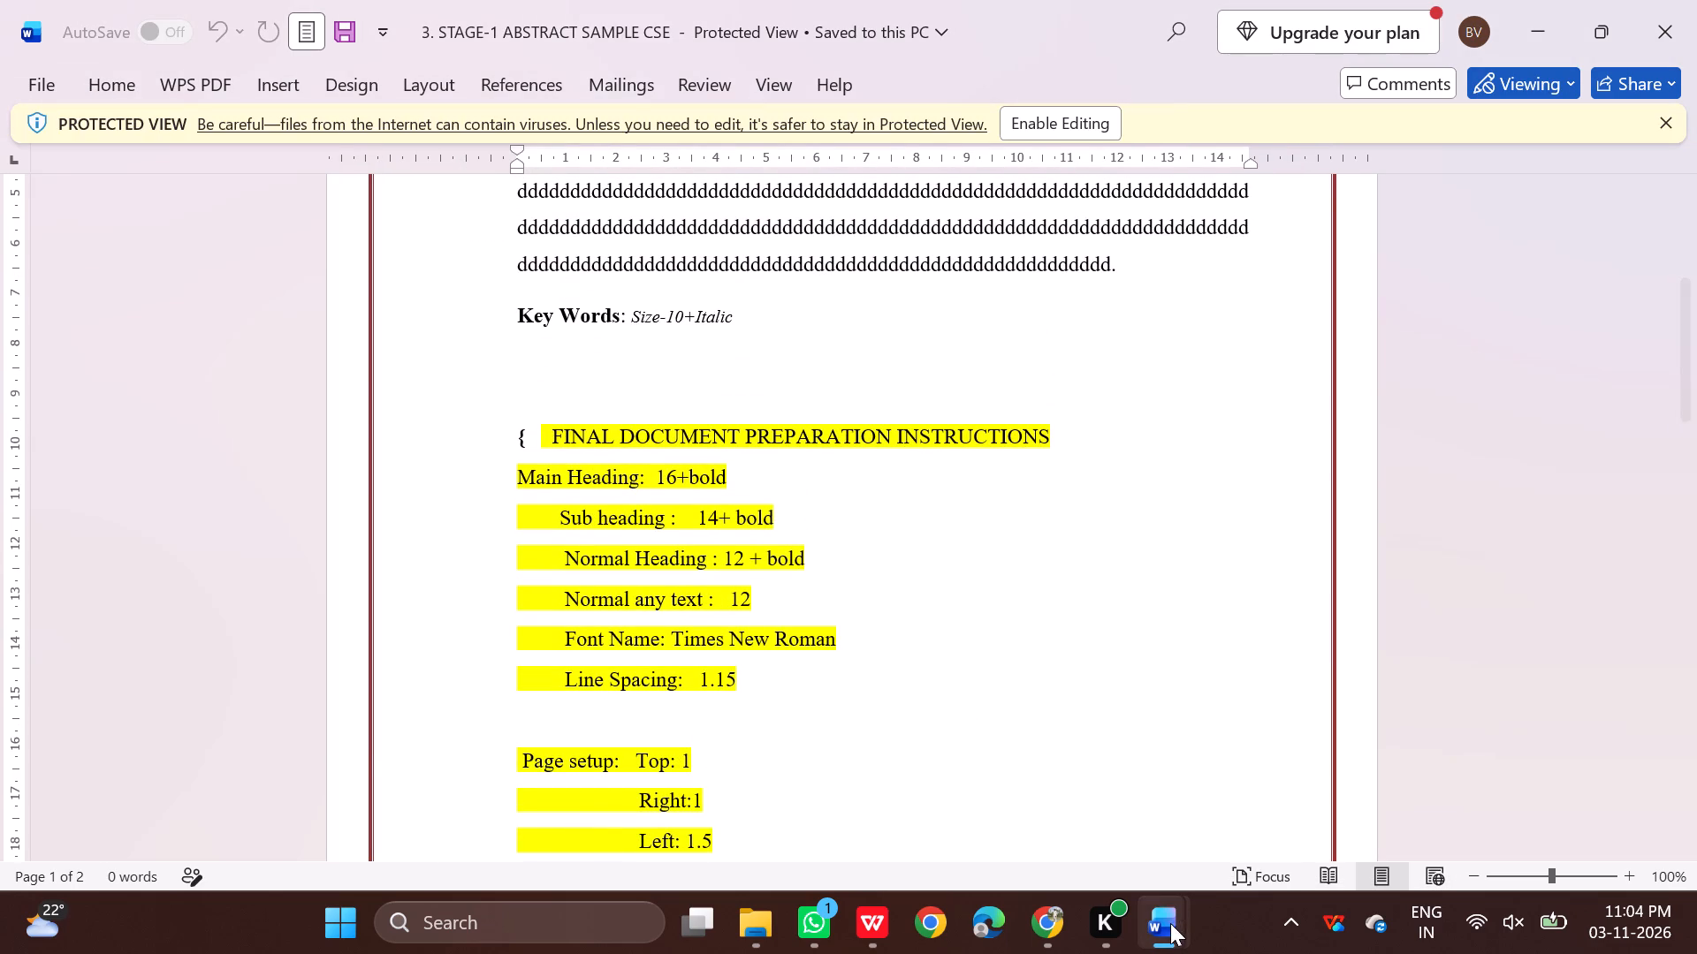
{"action": "left_click", "coordinate": [1095, 845]}
{"action": "left_click_drag", "start_coordinate": [467, 596], "coordinate": [747, 617]}
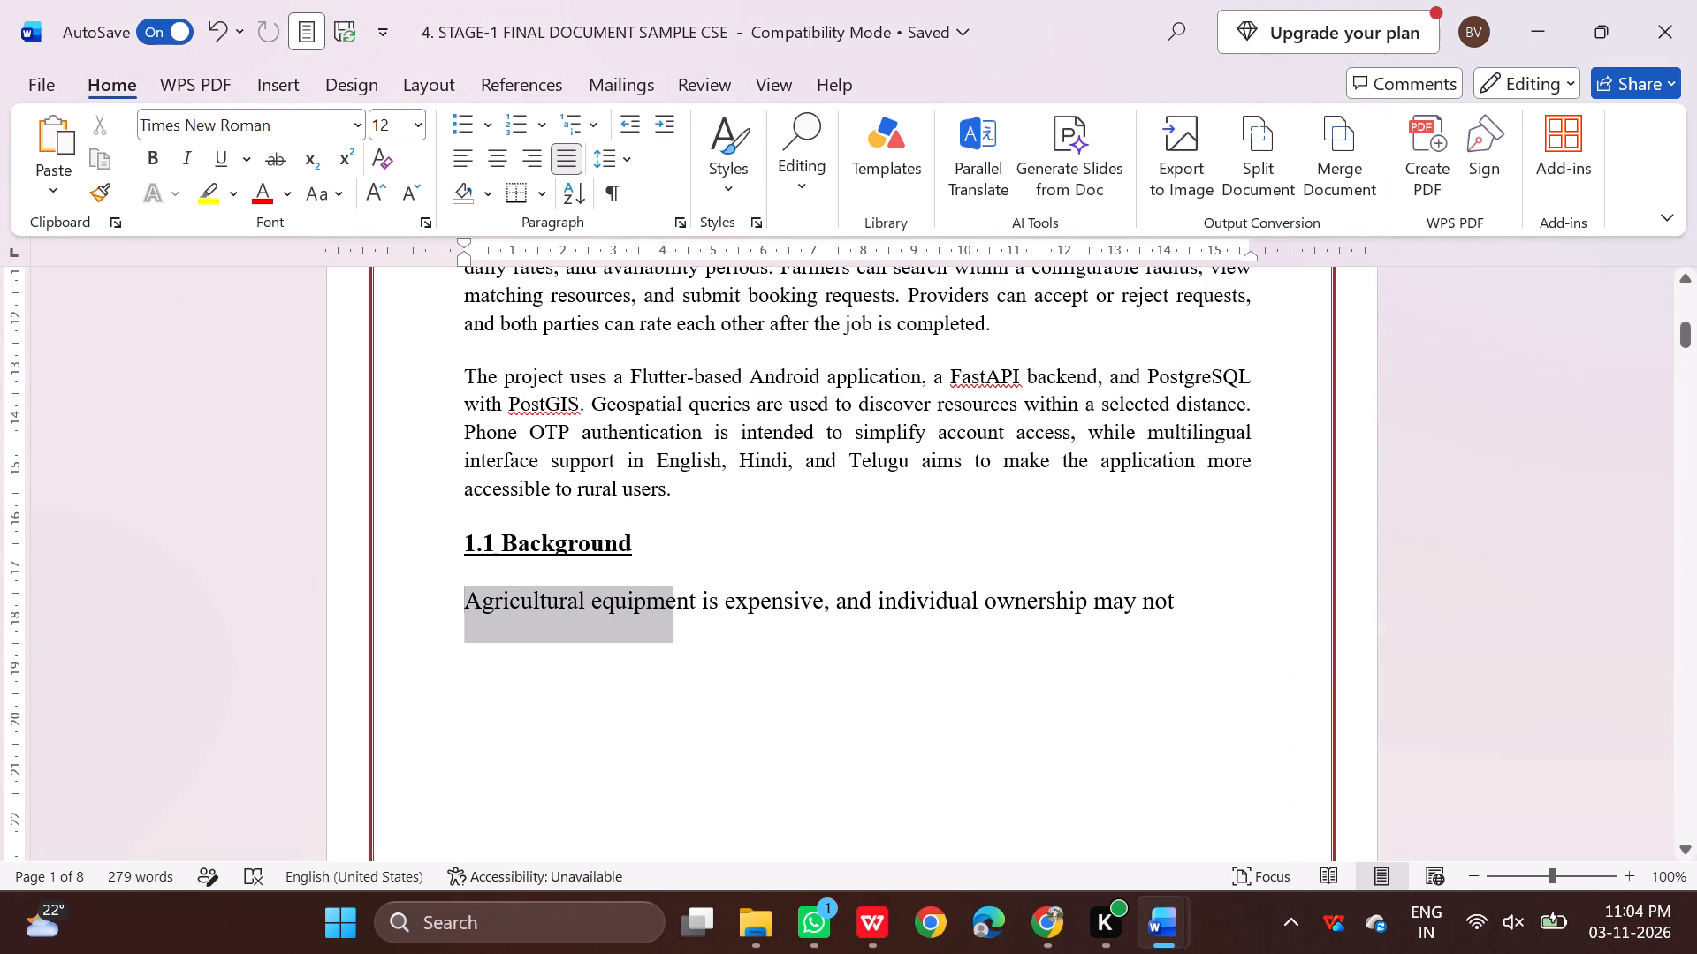
{"action": "left_click_drag", "start_coordinate": [747, 617], "coordinate": [1175, 610]}
{"action": "left_click", "coordinate": [1362, 529]}
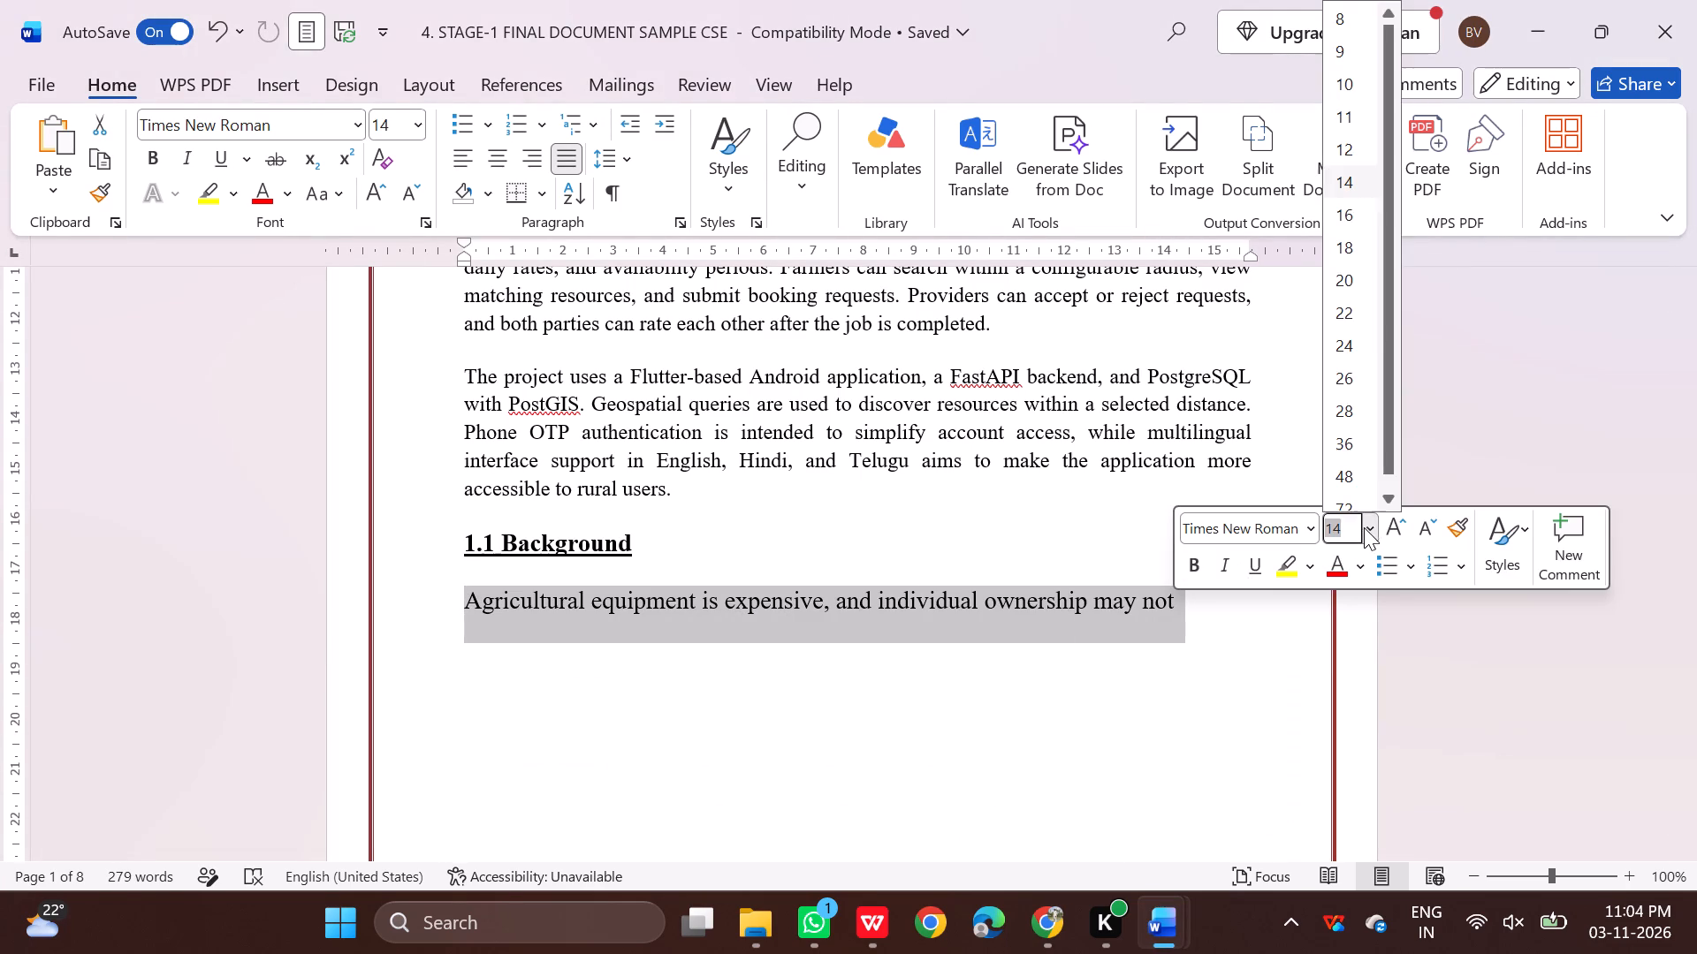
{"action": "left_click", "coordinate": [1359, 148]}
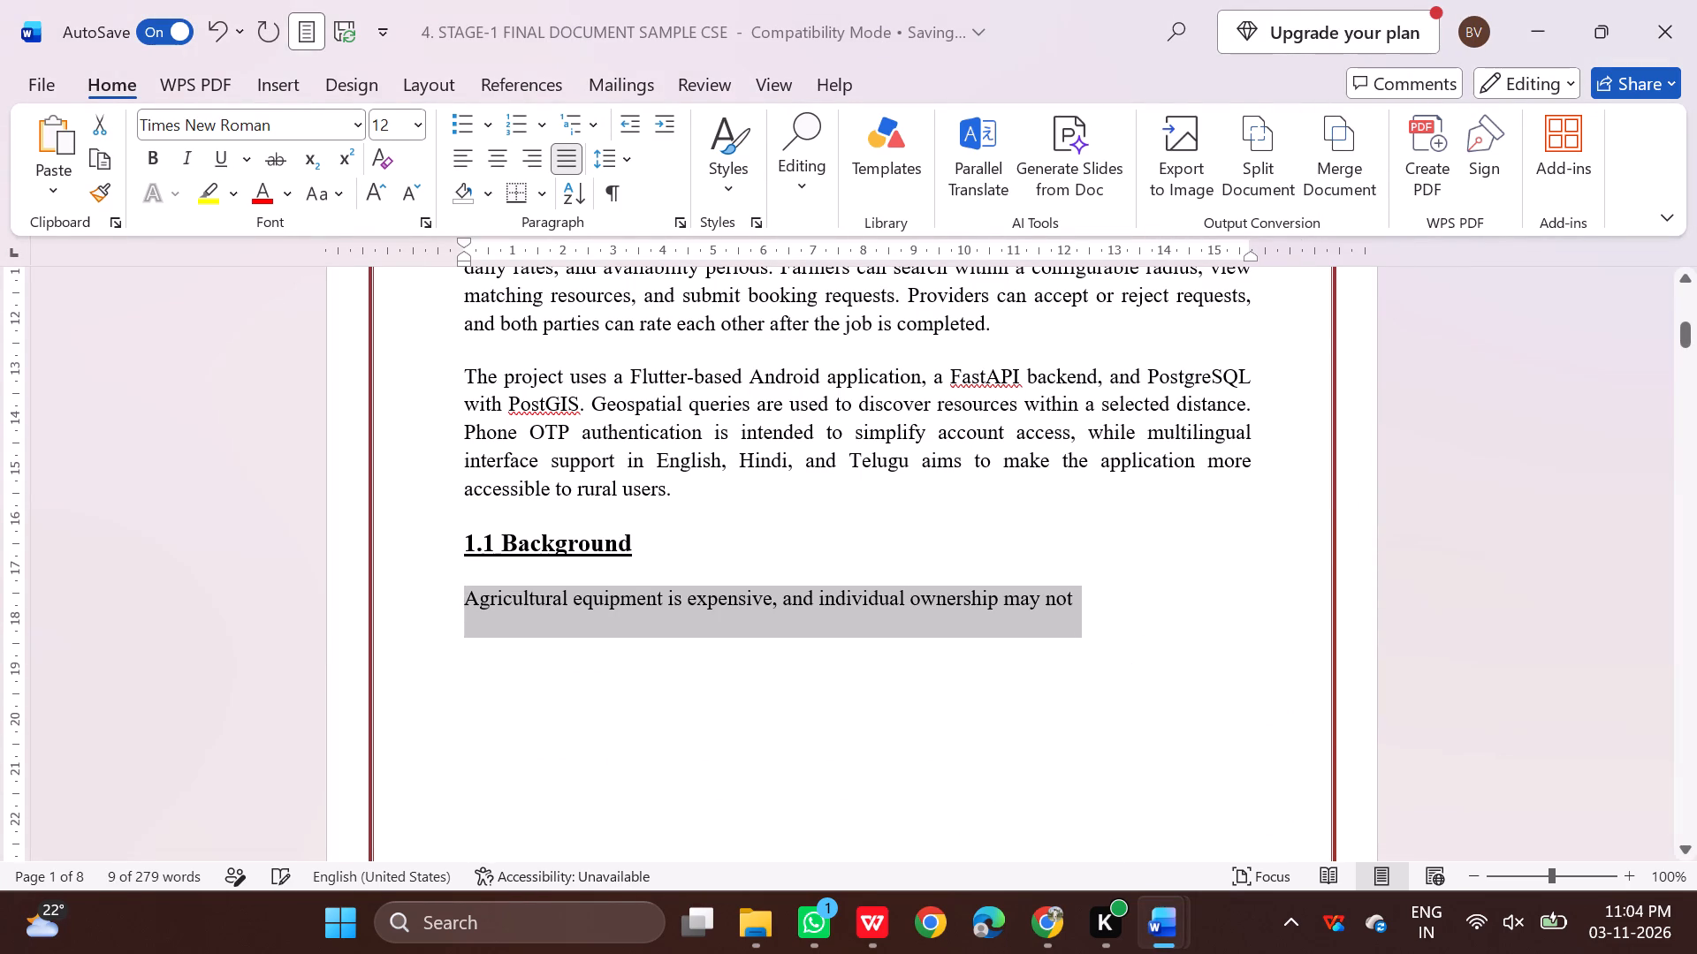
{"action": "left_click", "coordinate": [1131, 649]}
{"action": "left_click", "coordinate": [1107, 613]}
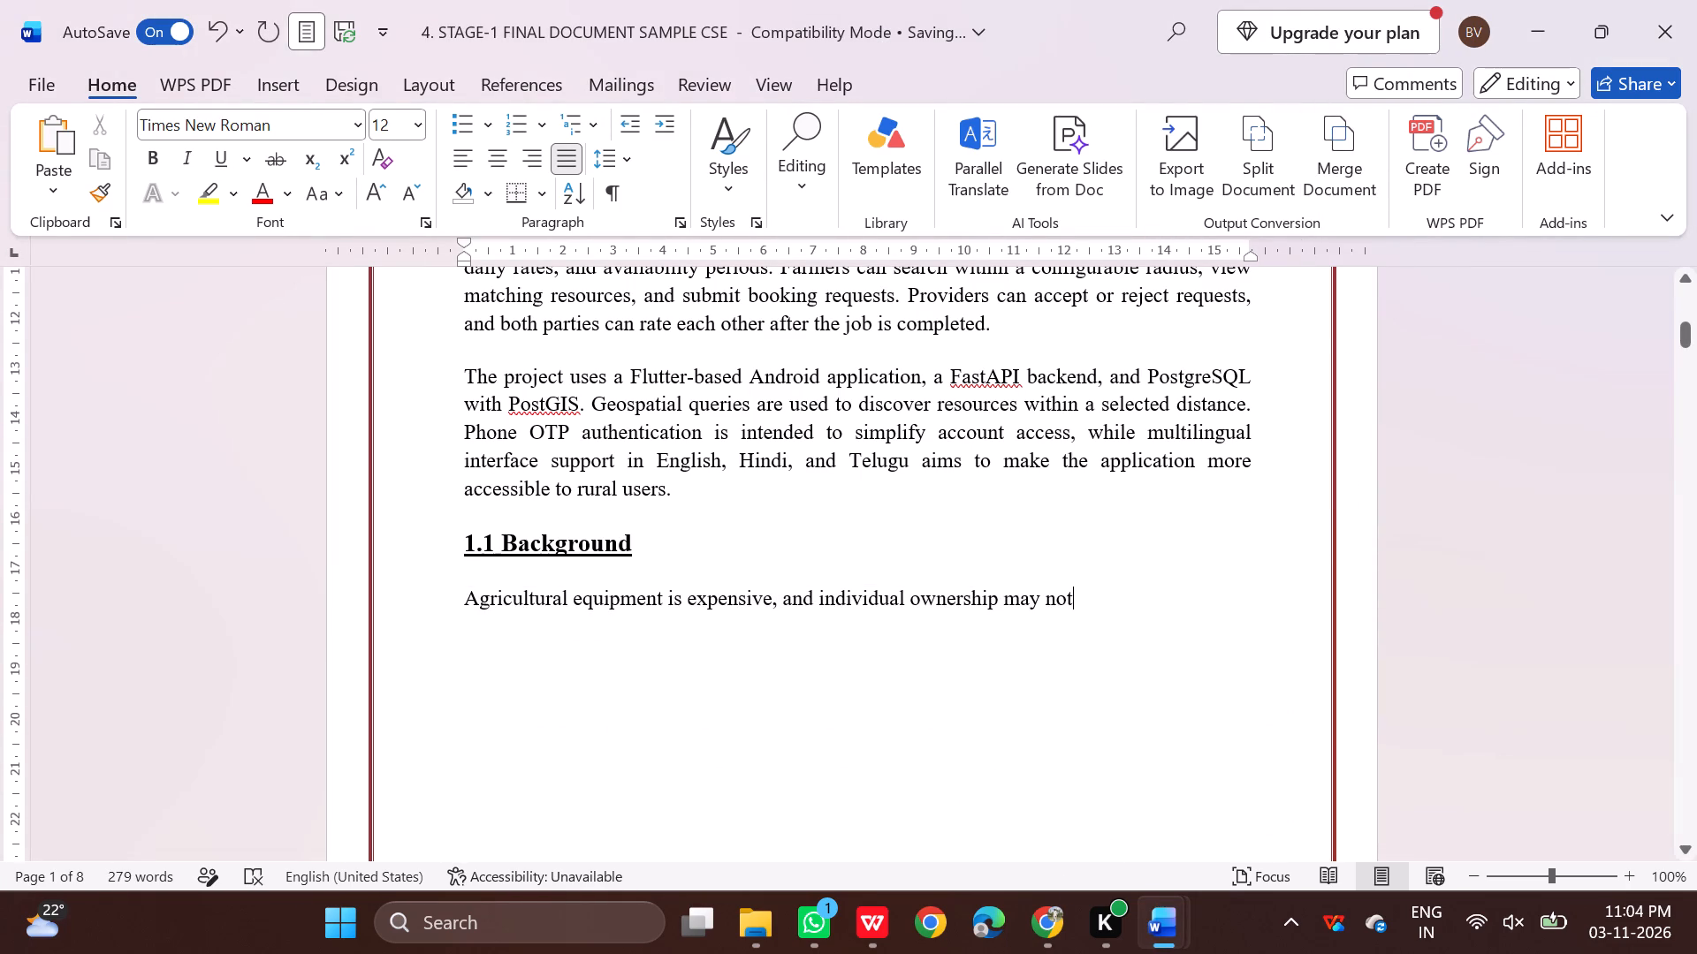
Copy the rest of the first Background paragraph from the PDF's following page and append it after "ownership may not" in the report.
{"action": "left_click", "coordinate": [884, 925]}
{"action": "scroll", "coordinate": [876, 668], "scroll_direction": "down", "scroll_amount": 2}
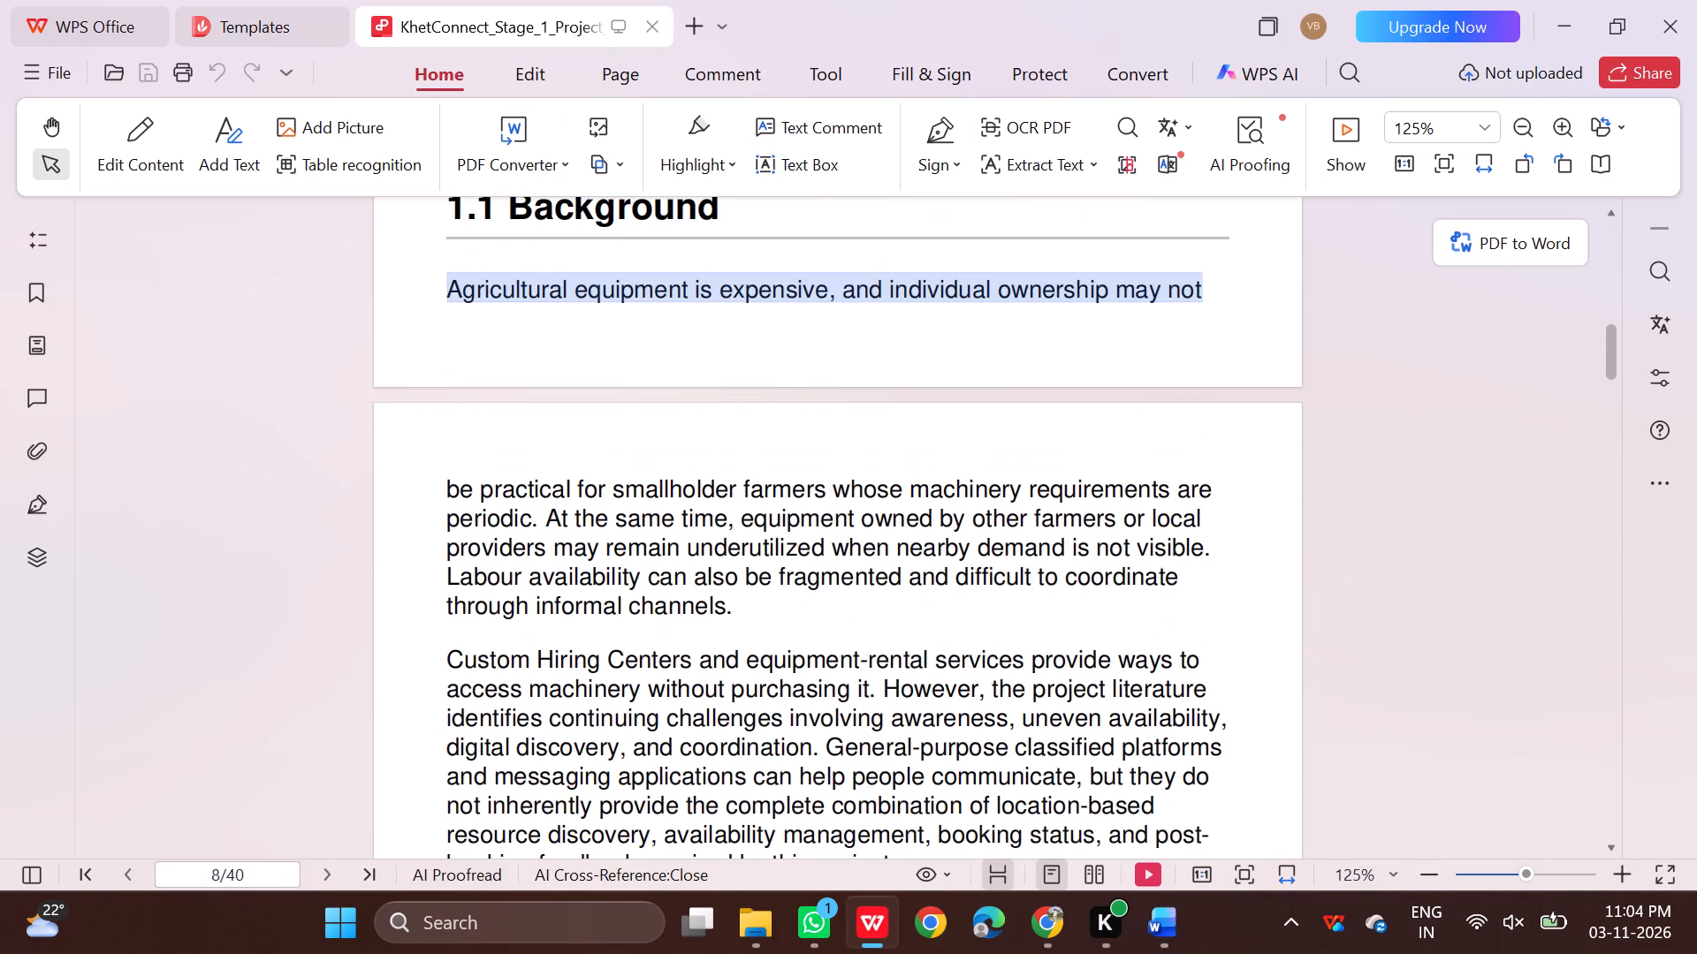
{"action": "left_click_drag", "start_coordinate": [446, 488], "coordinate": [717, 602]}
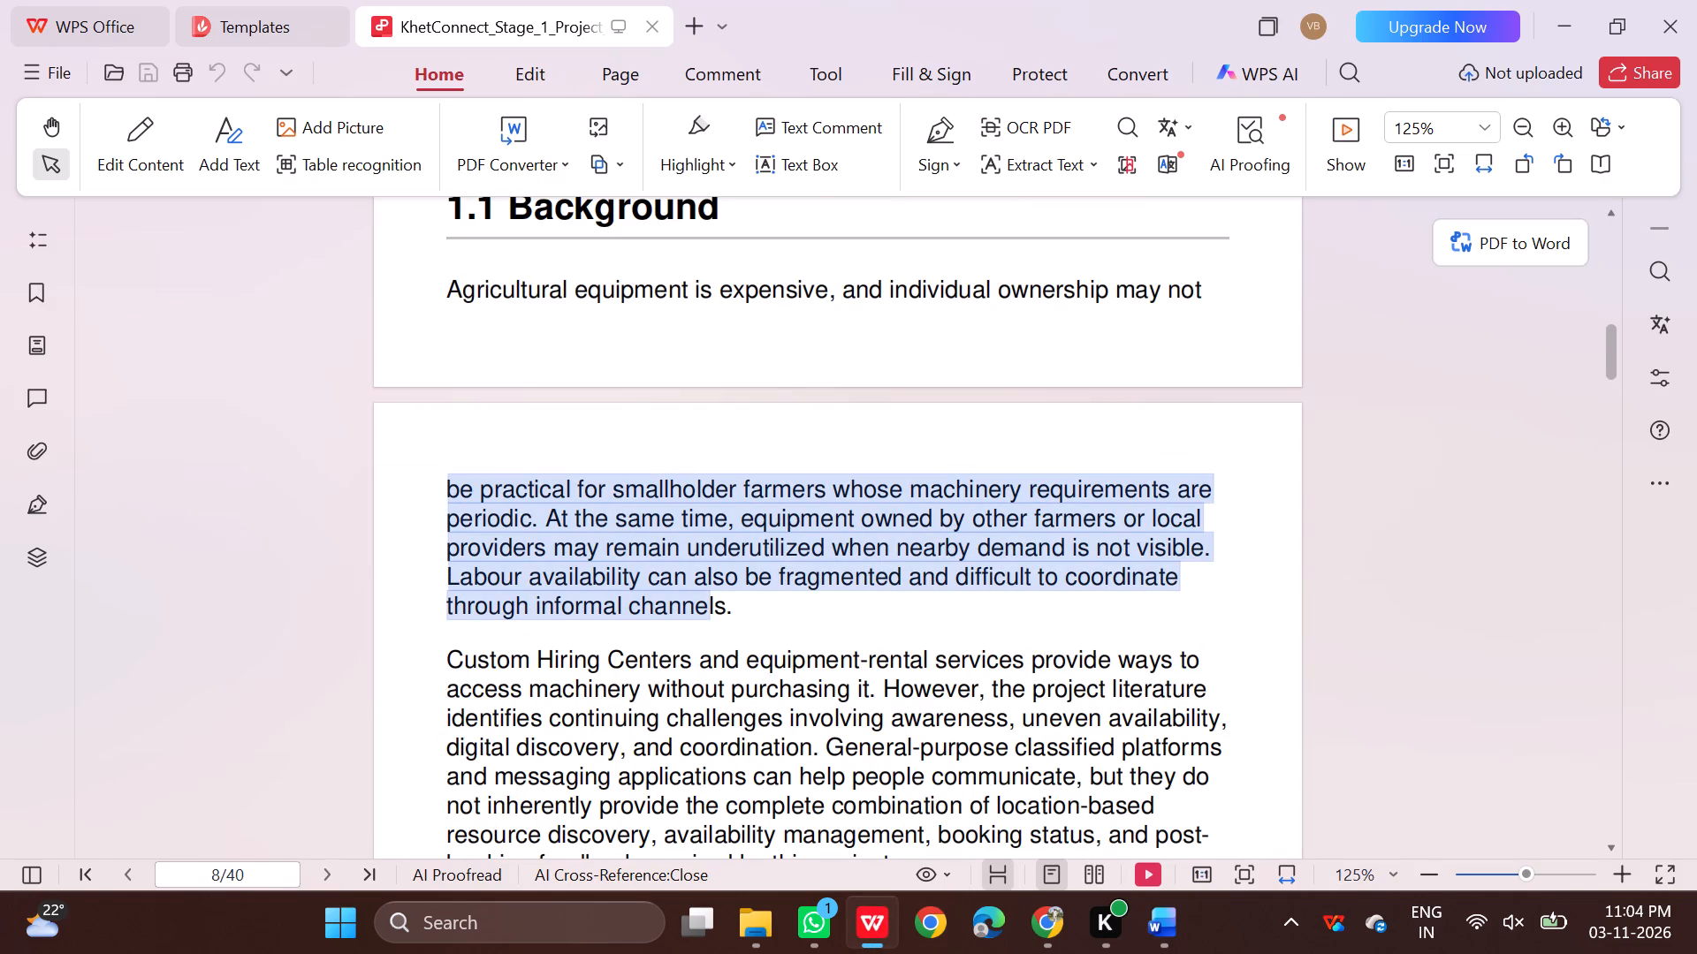
{"action": "left_click_drag", "start_coordinate": [717, 602], "coordinate": [732, 607]}
{"action": "key", "text": "ctrl+c"}
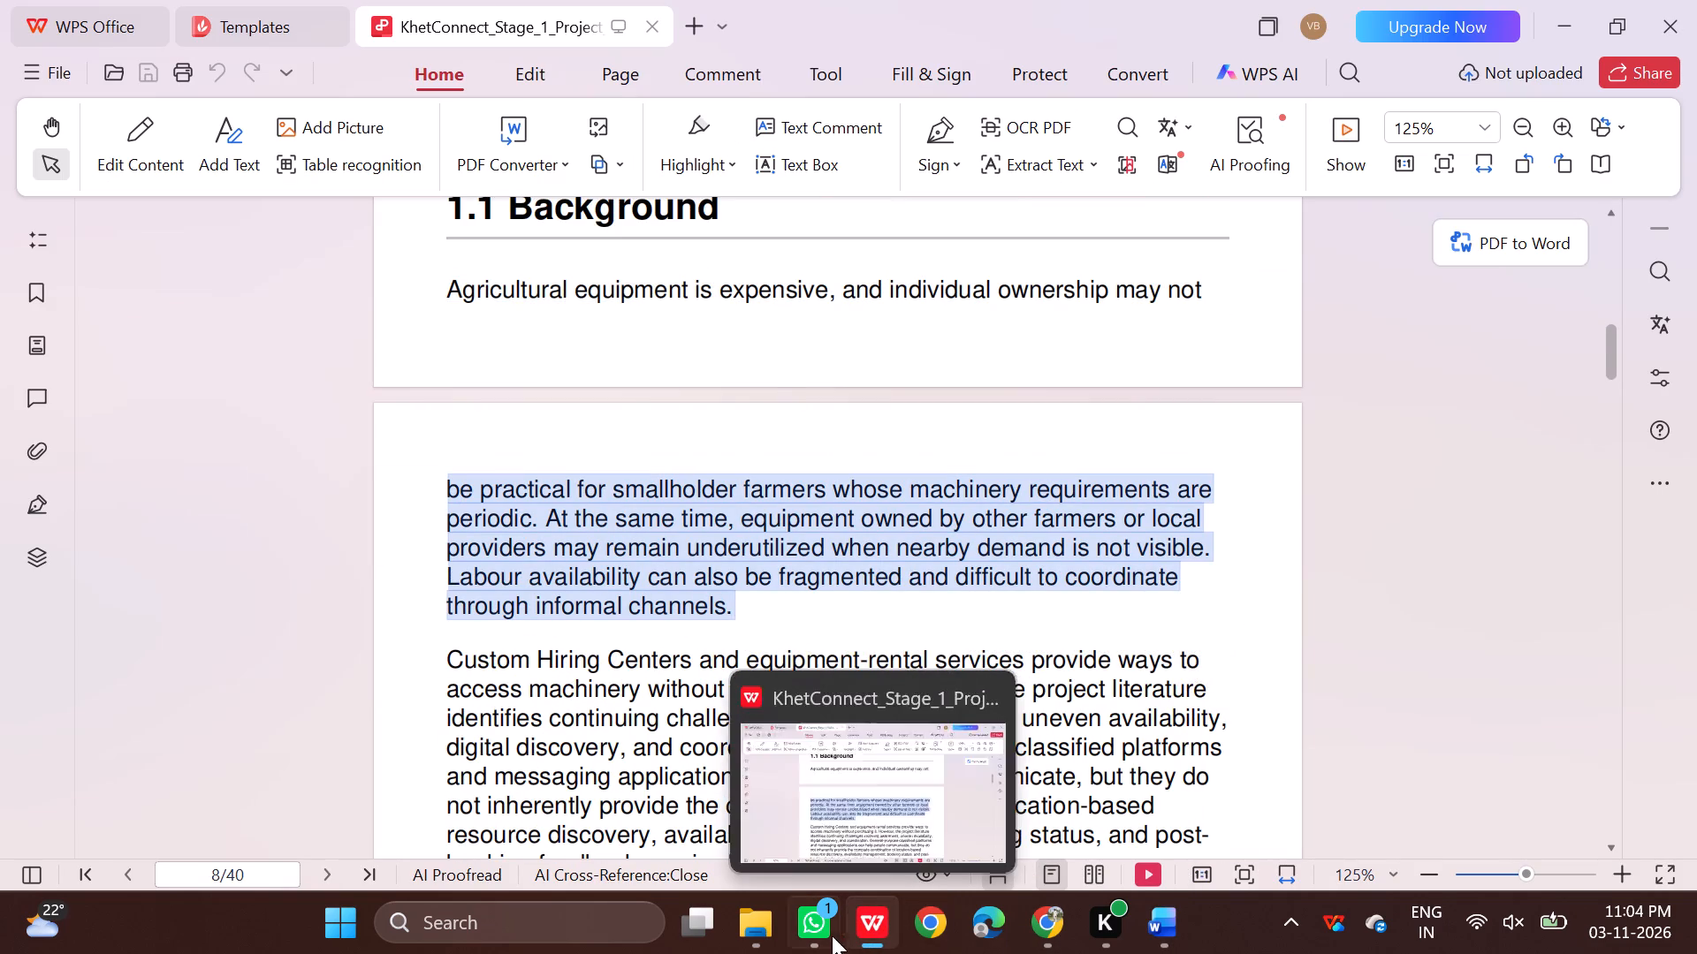
{"action": "left_click", "coordinate": [1069, 783]}
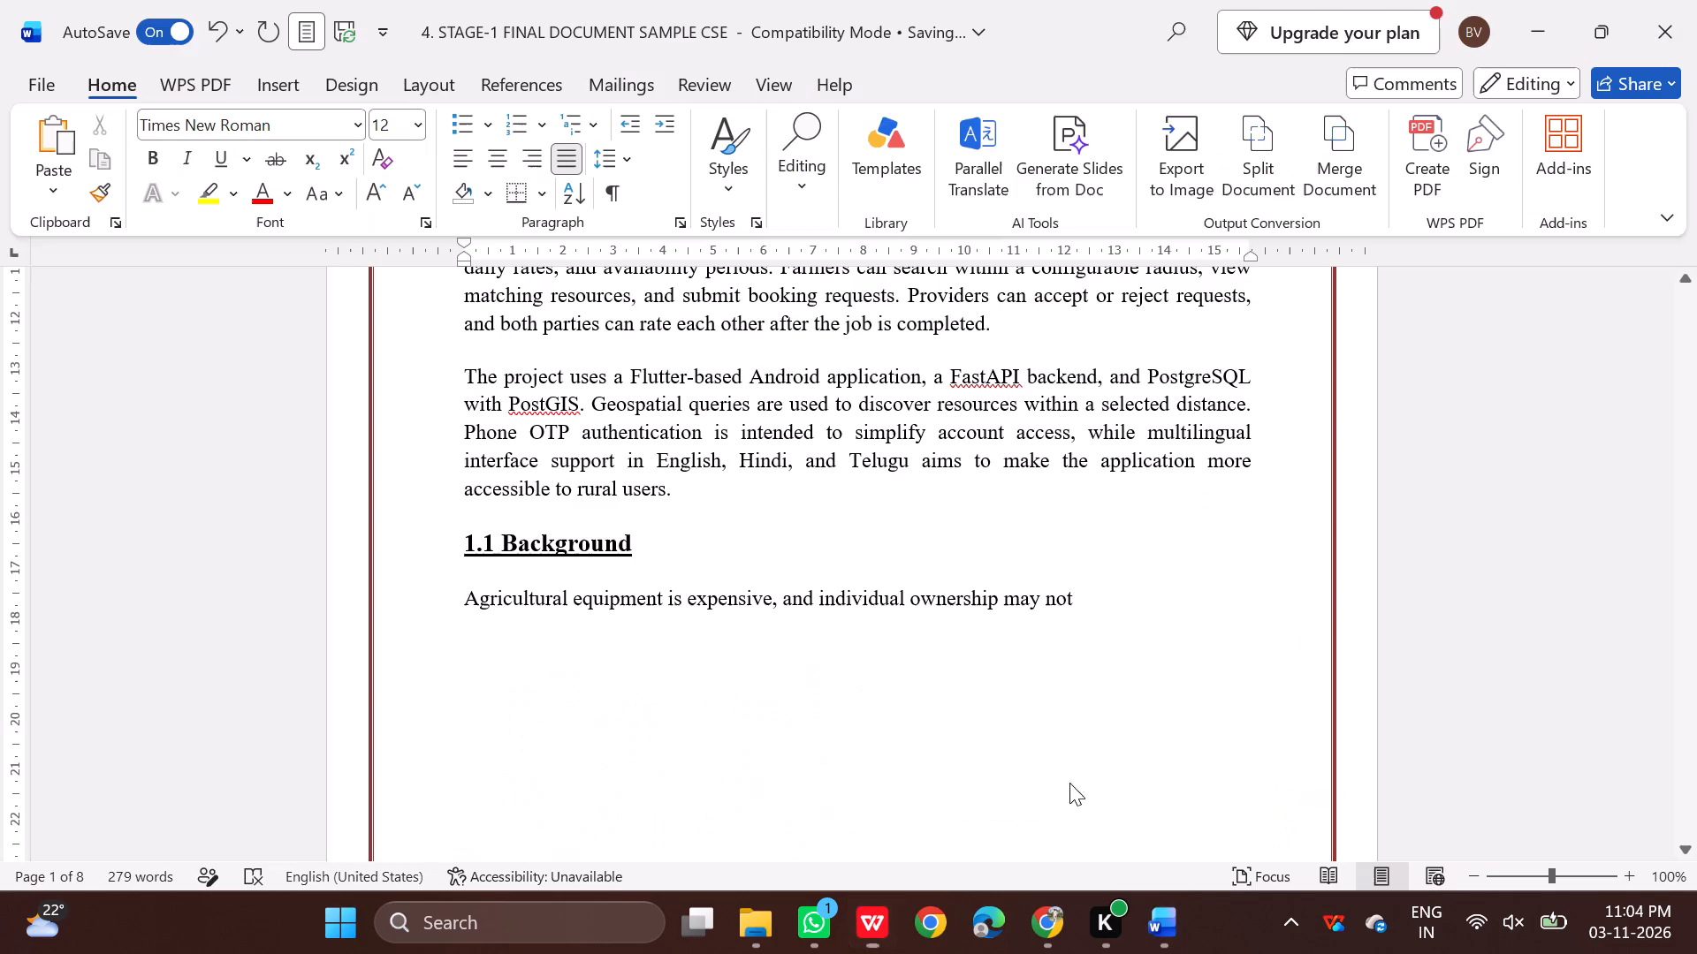
{"action": "key", "text": "space"}
{"action": "key", "text": "ctrl+v"}
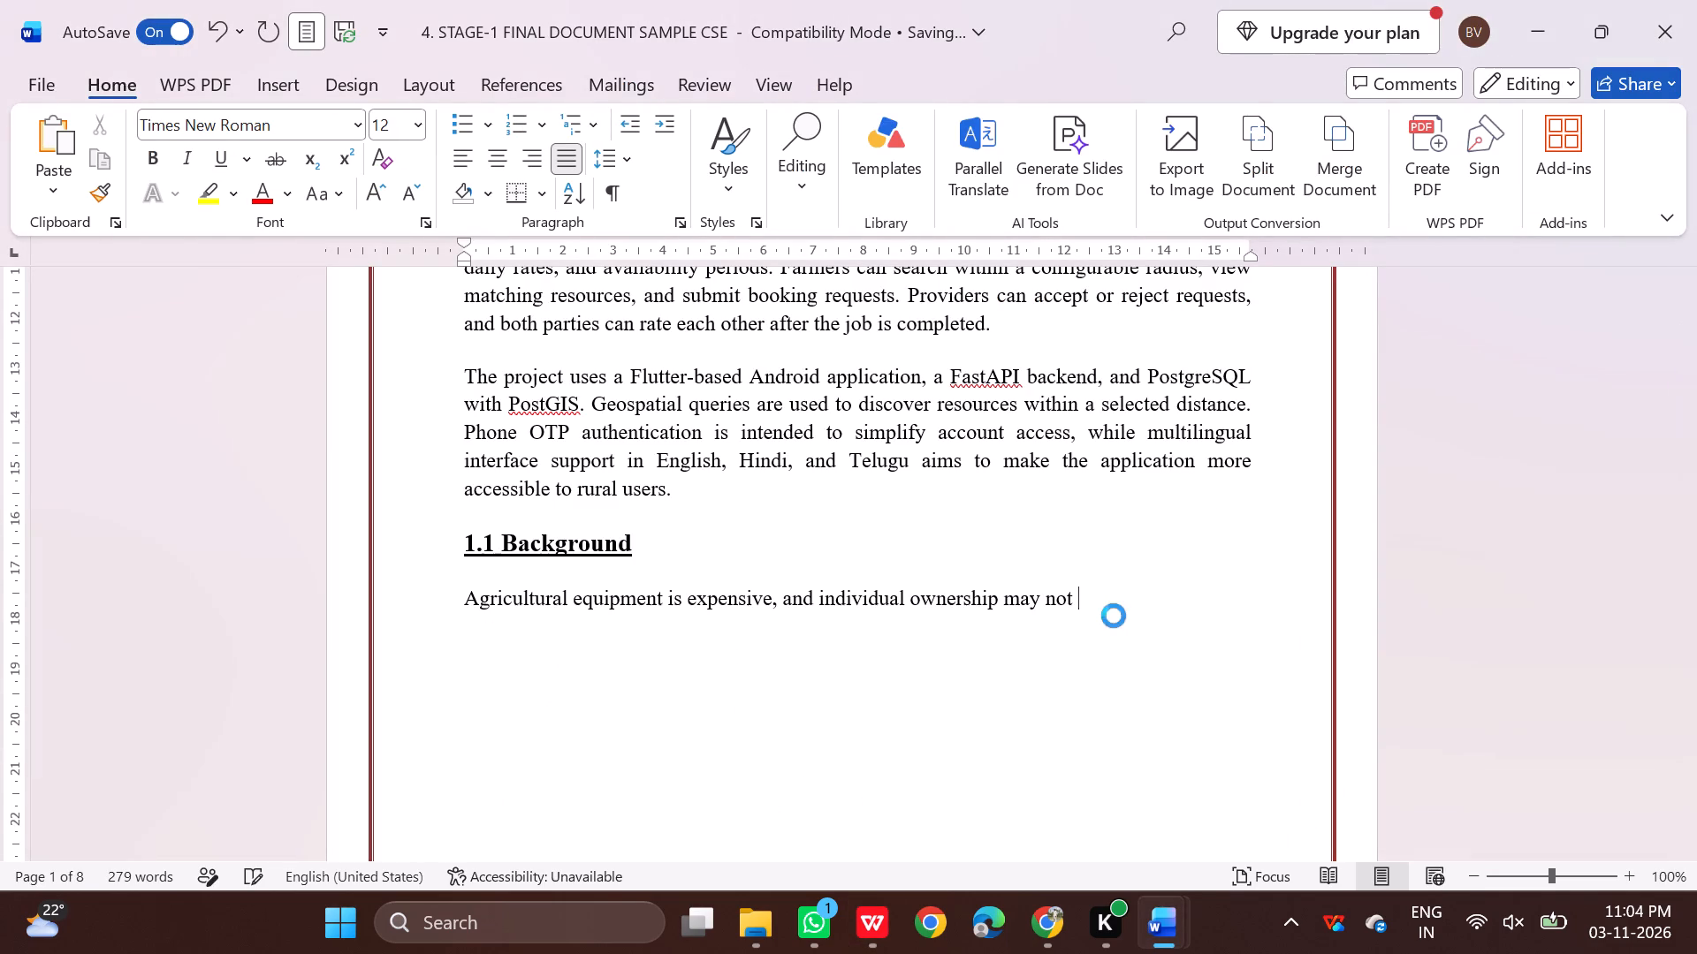
Join the broken lines of the pasted Background text into one continuous paragraph, with a single space at each join.
{"action": "left_click", "coordinate": [461, 680]}
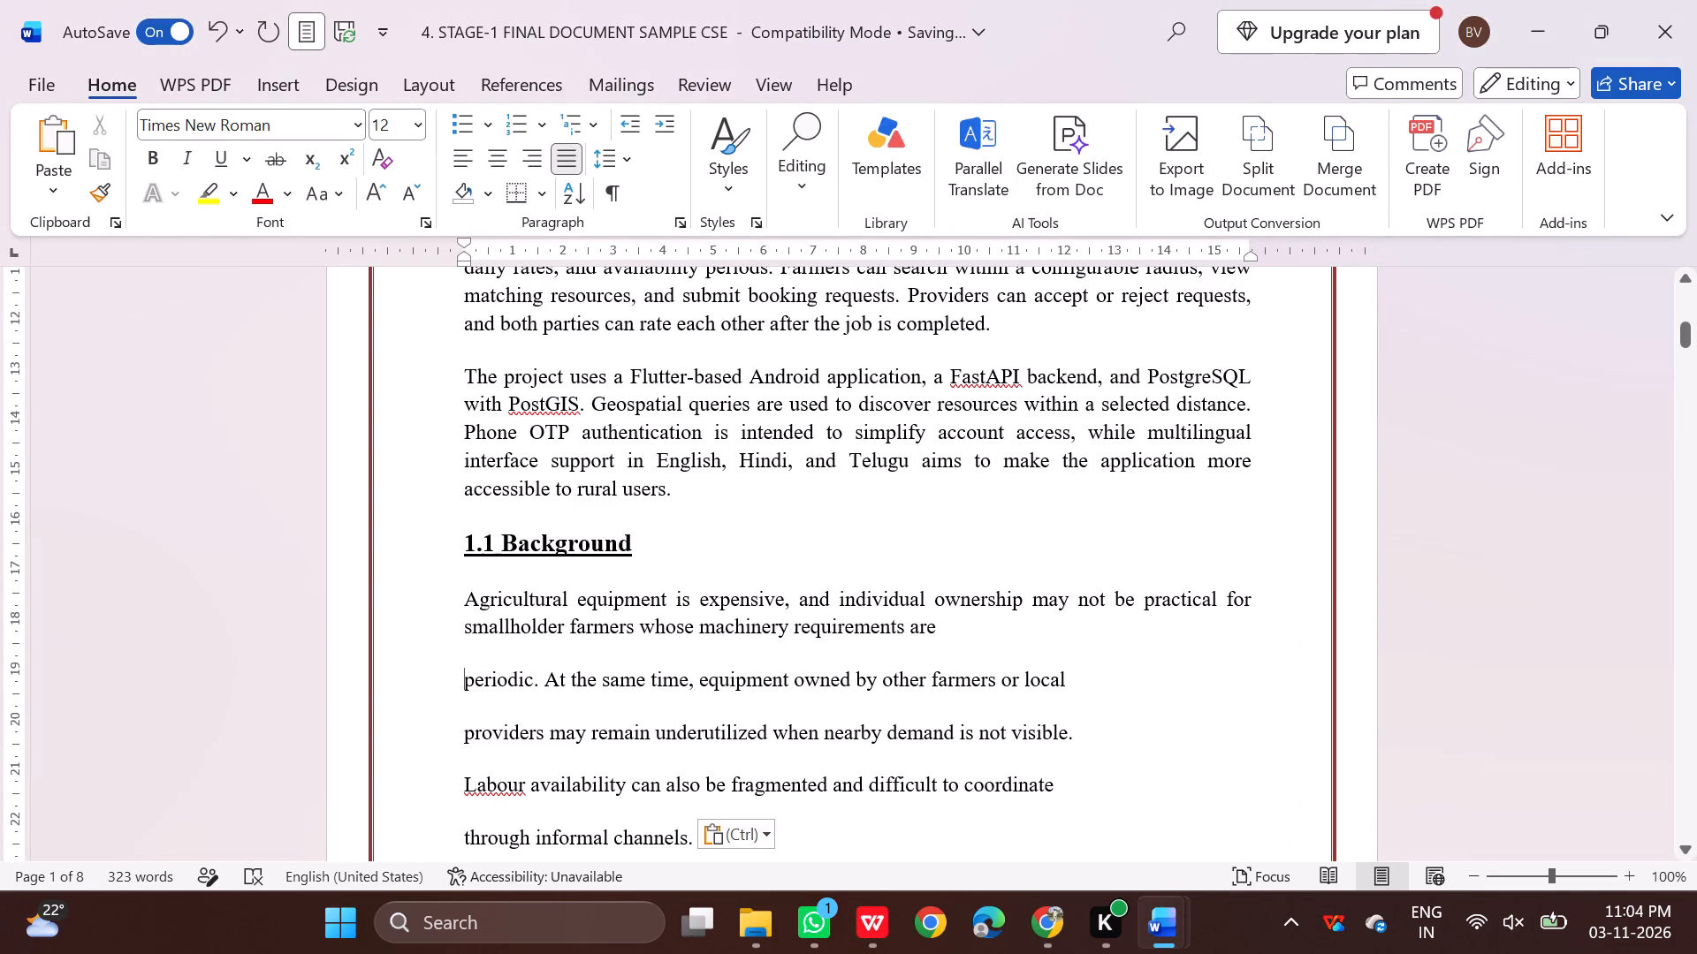
{"action": "key", "text": "BackSpace"}
{"action": "key", "text": "space"}
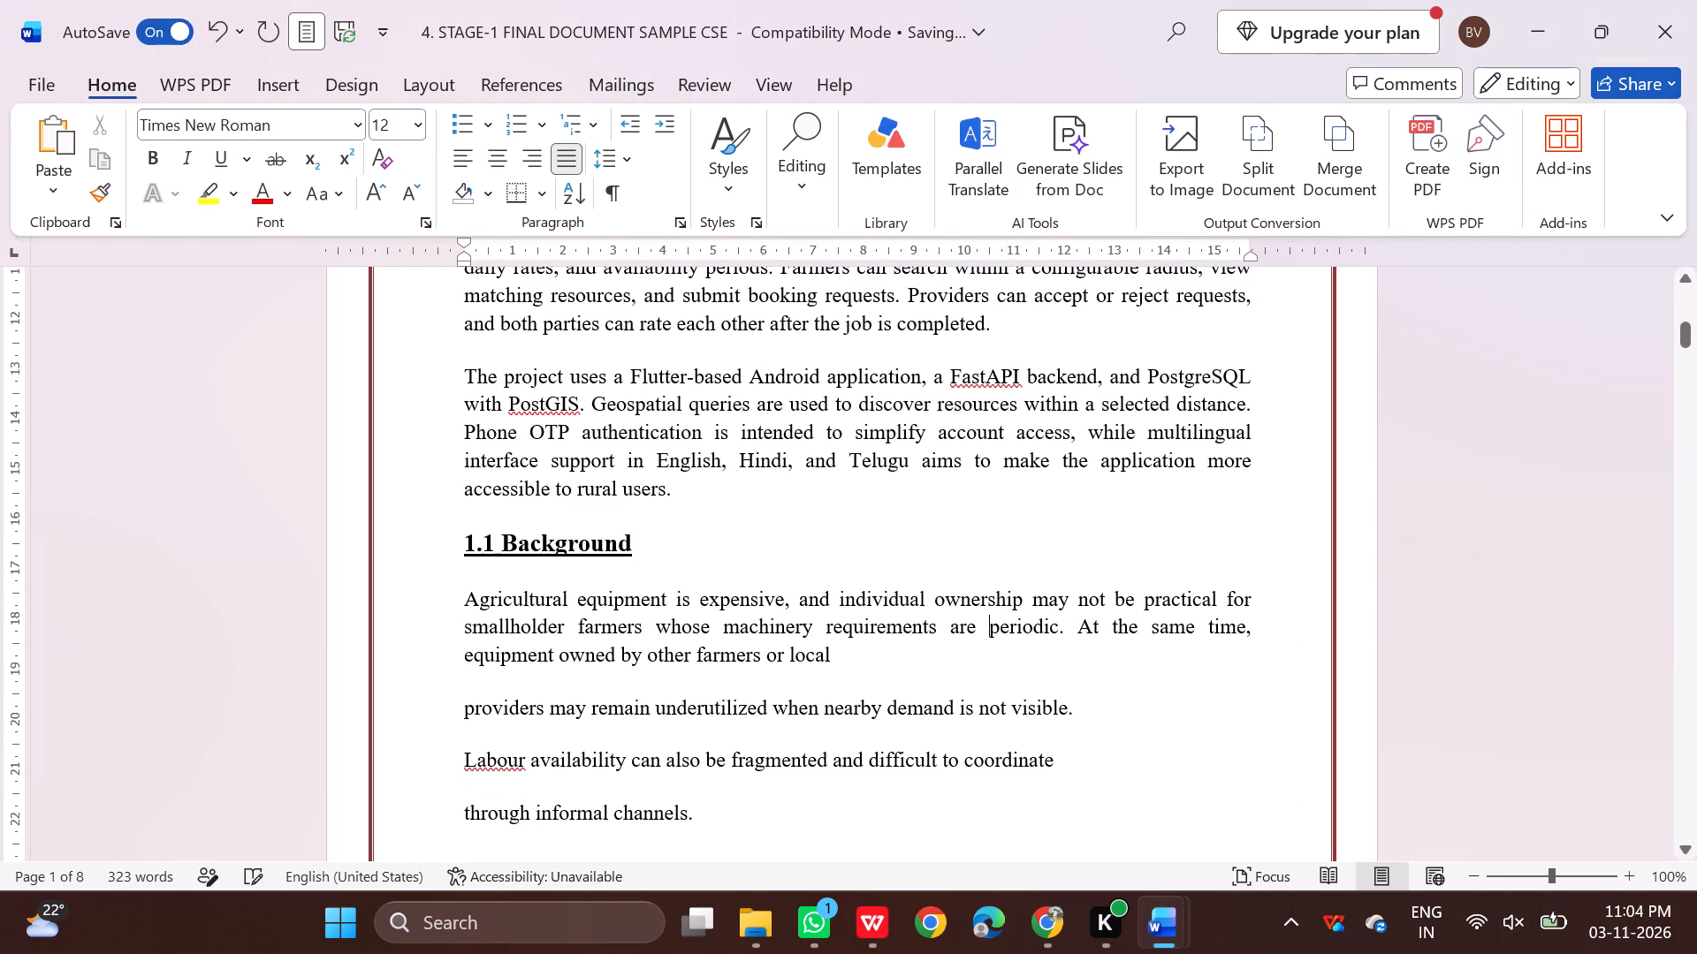
{"action": "left_click", "coordinate": [464, 709]}
{"action": "key", "text": "BackSpace"}
{"action": "key", "text": "space"}
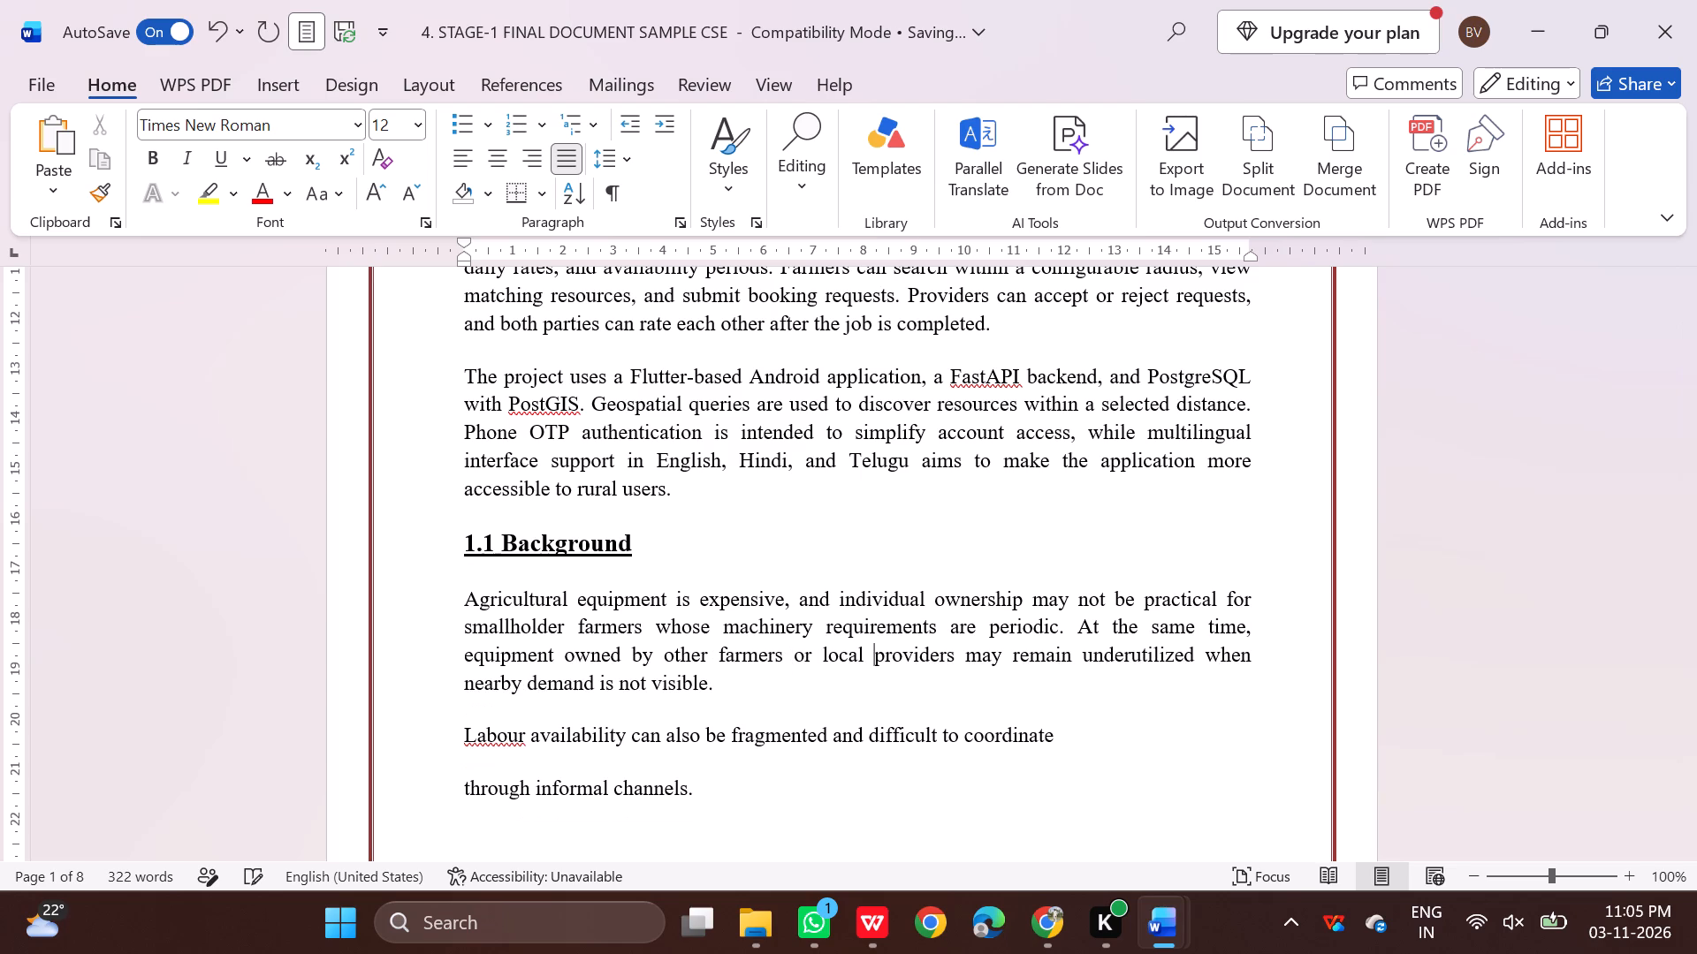
{"action": "left_click", "coordinate": [464, 732]}
{"action": "key", "text": "BackSpace"}
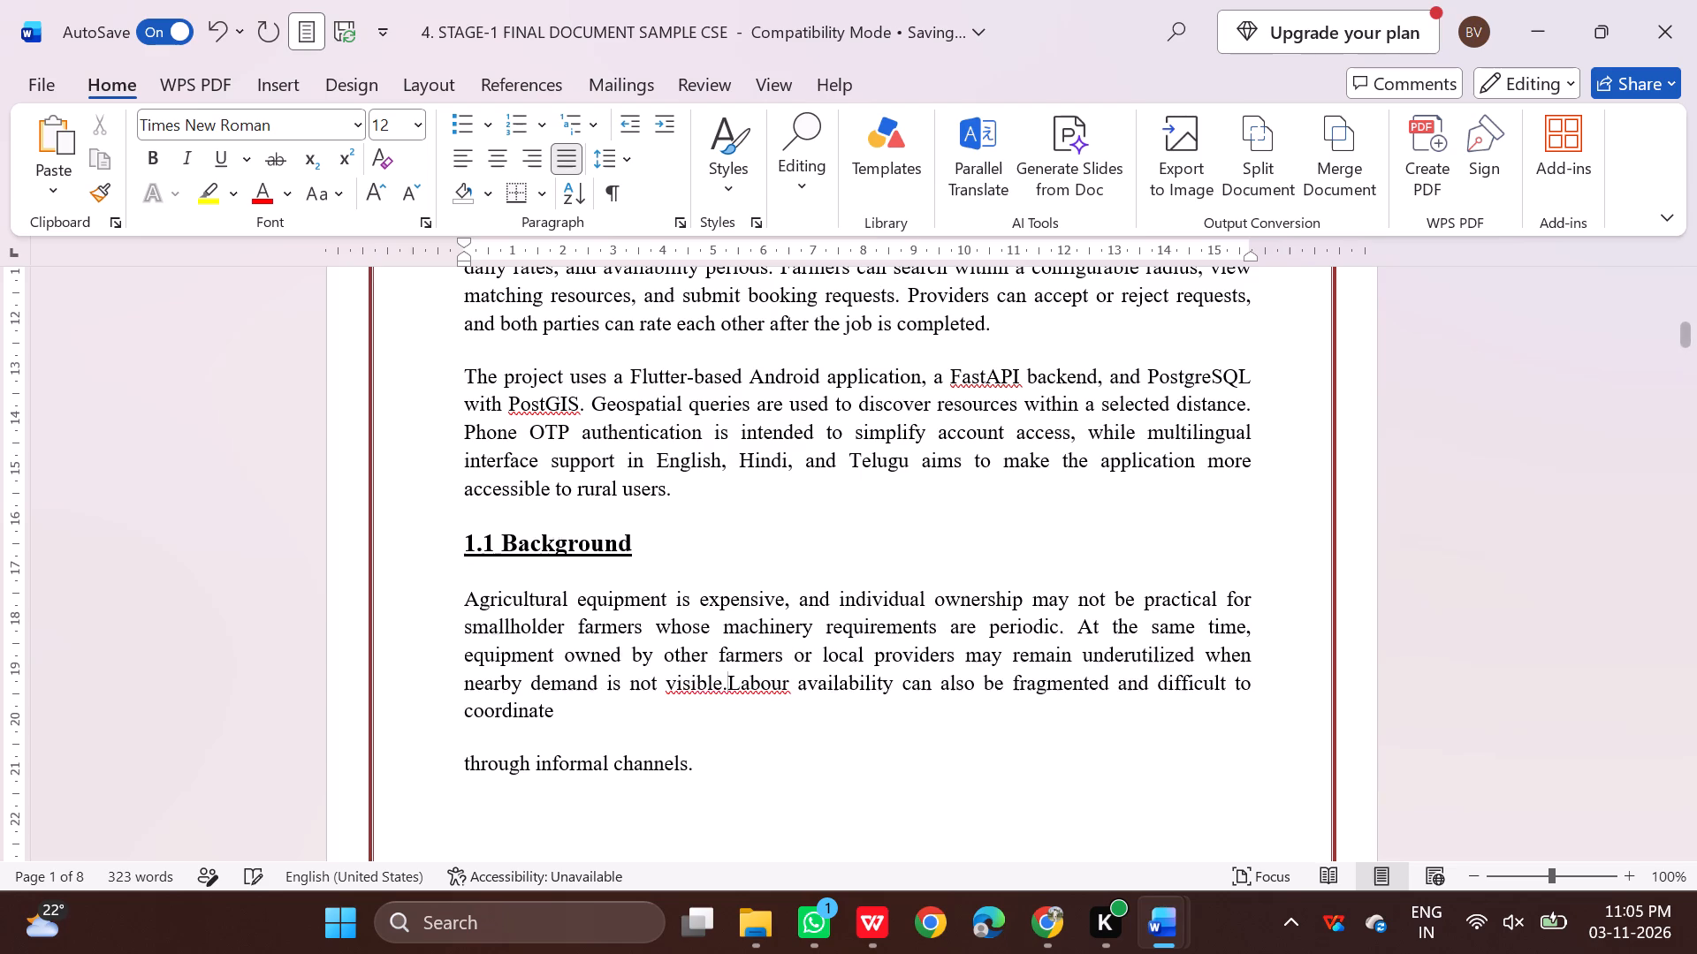
{"action": "key", "text": "space"}
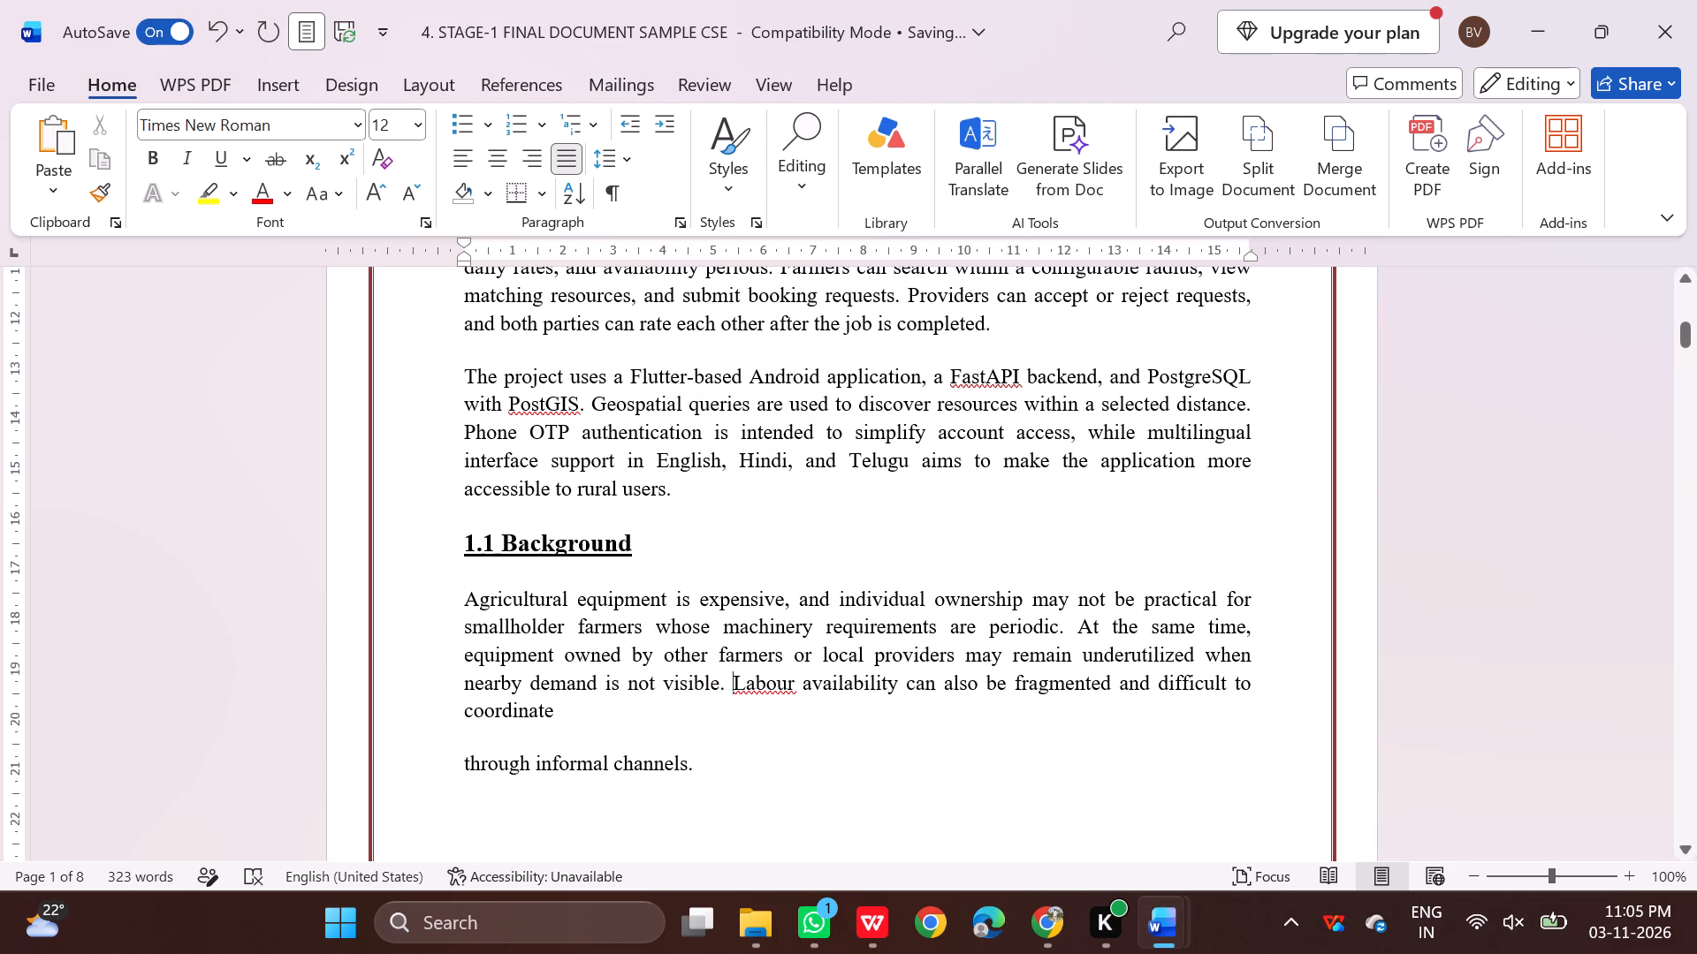
{"action": "left_click", "coordinate": [463, 761]}
{"action": "key", "text": "BackSpace"}
{"action": "key", "text": "space"}
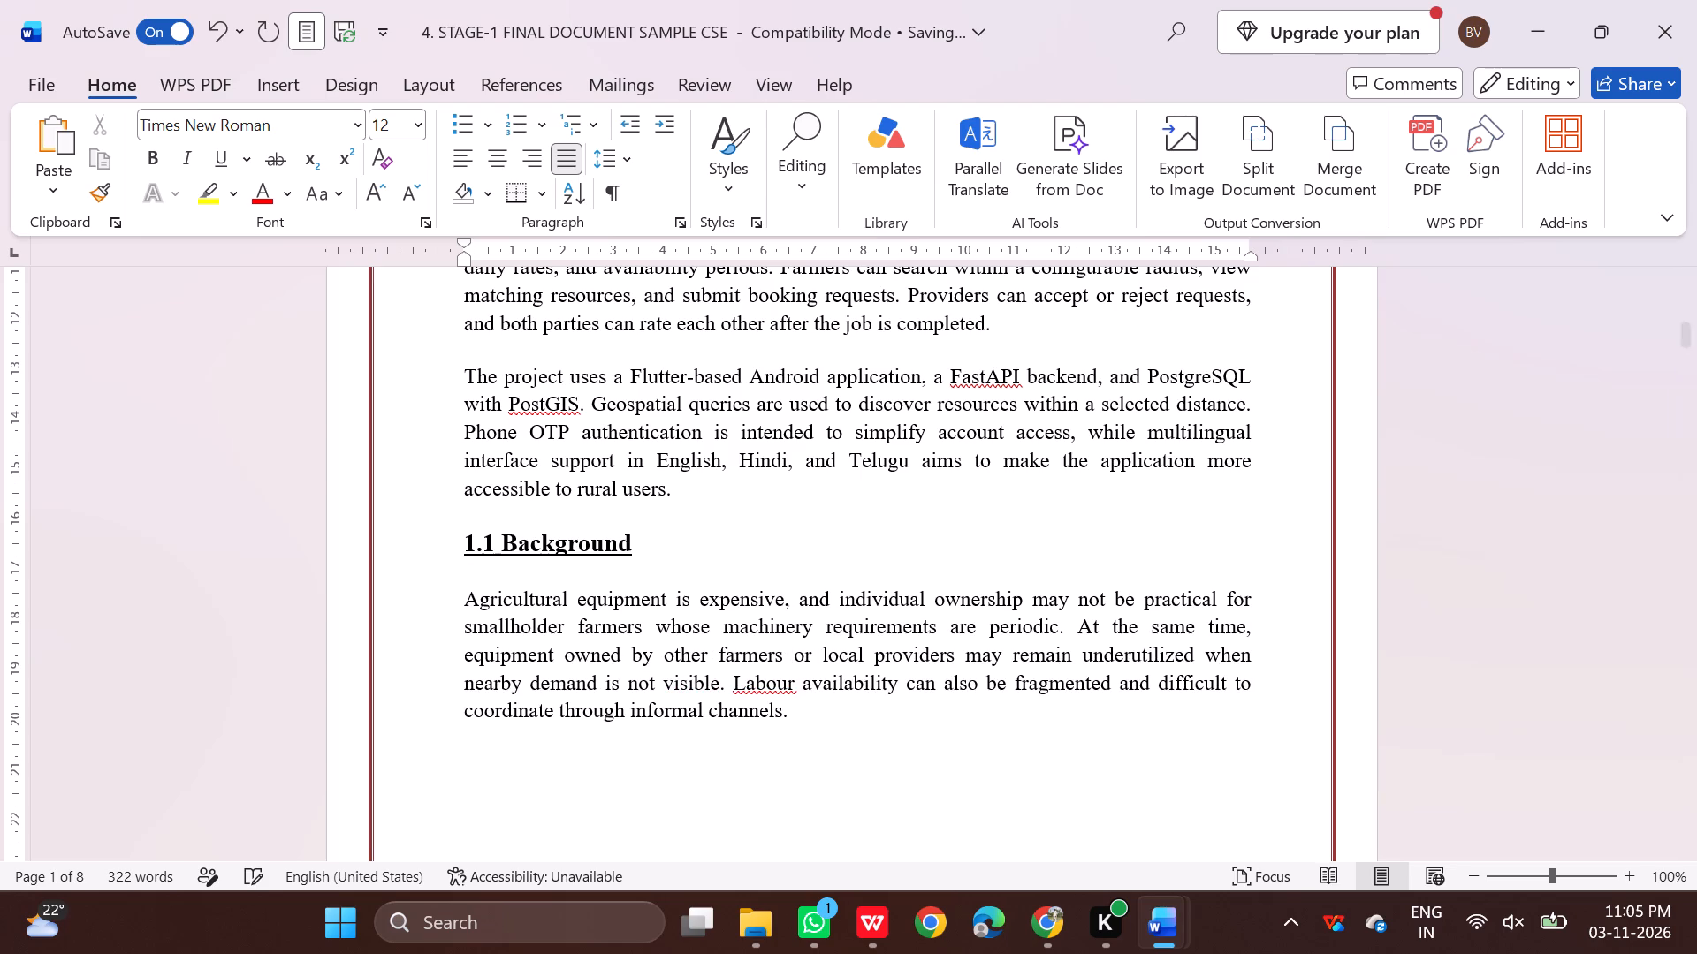
Apply 1.15 line spacing to the Background paragraph.
{"action": "left_click_drag", "start_coordinate": [462, 599], "coordinate": [728, 692]}
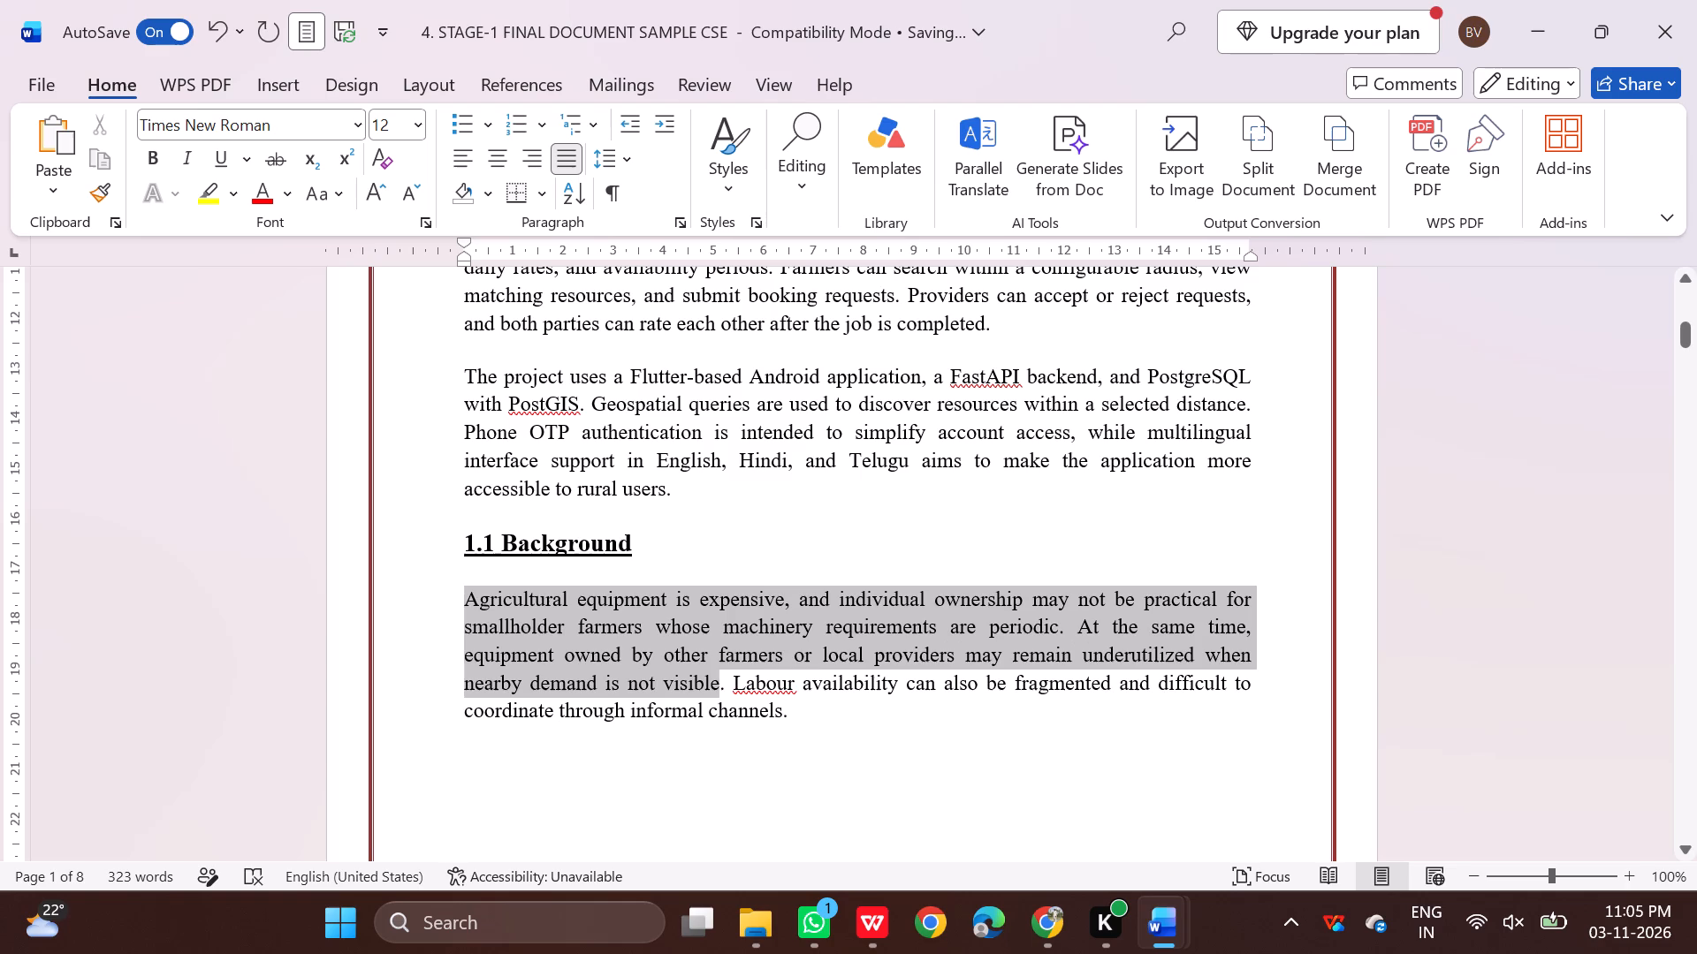
{"action": "left_click_drag", "start_coordinate": [728, 692], "coordinate": [767, 704]}
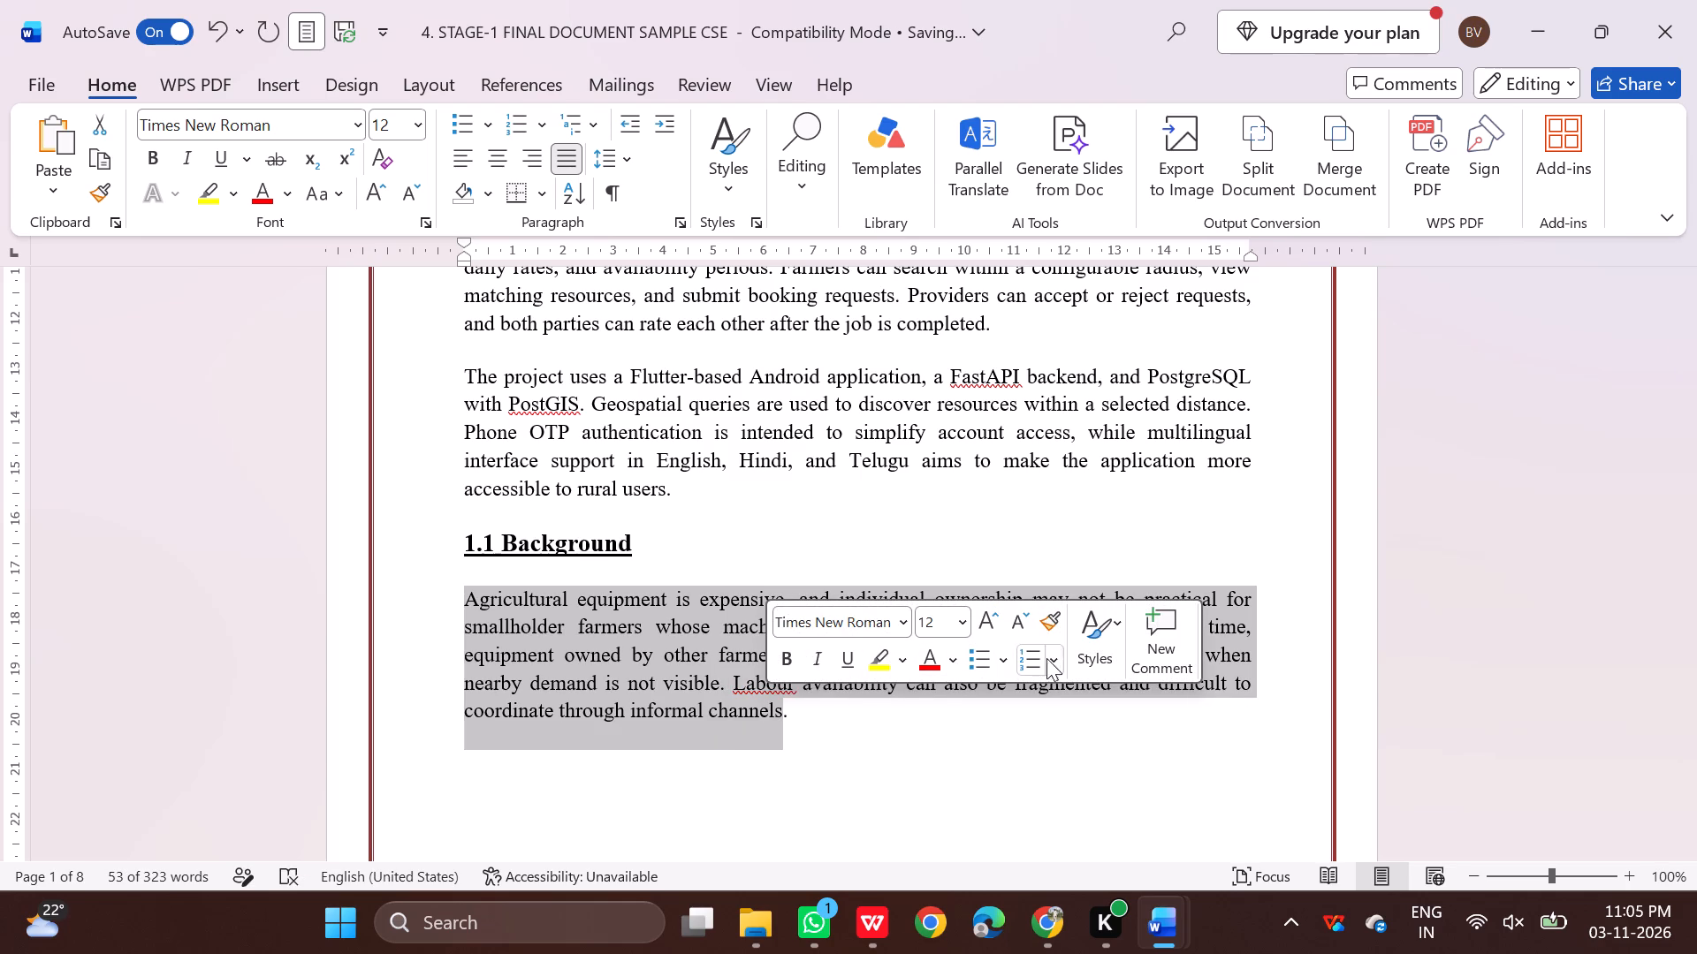
{"action": "left_click", "coordinate": [630, 160]}
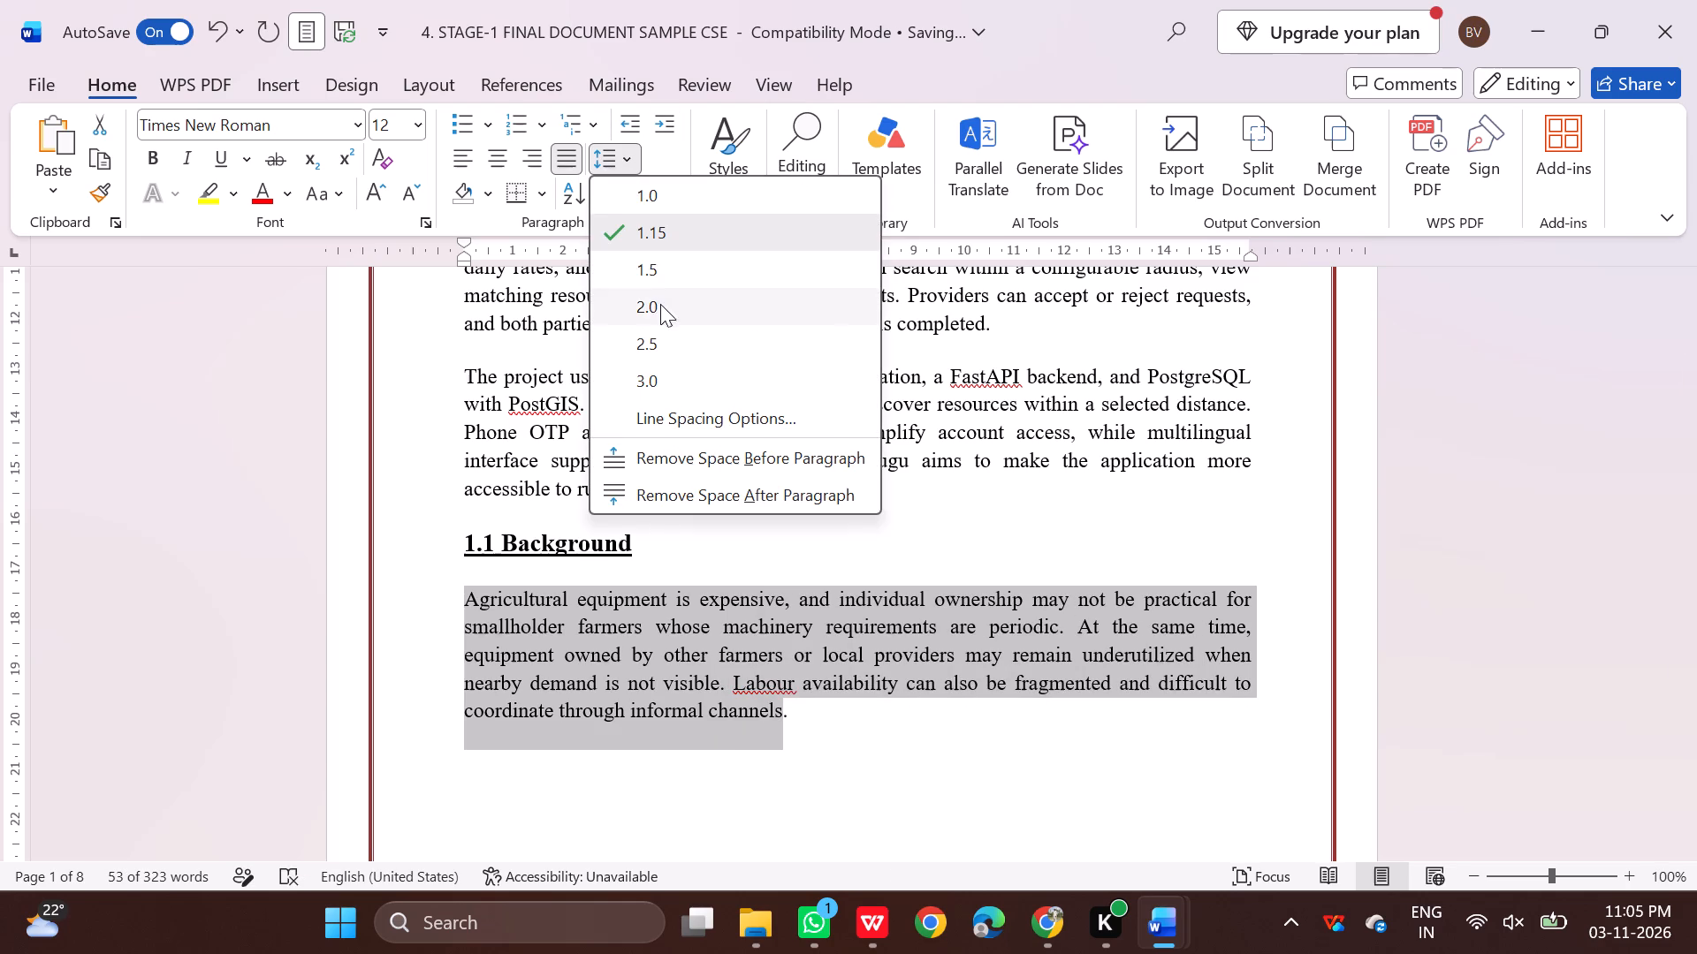
{"action": "left_click", "coordinate": [711, 238]}
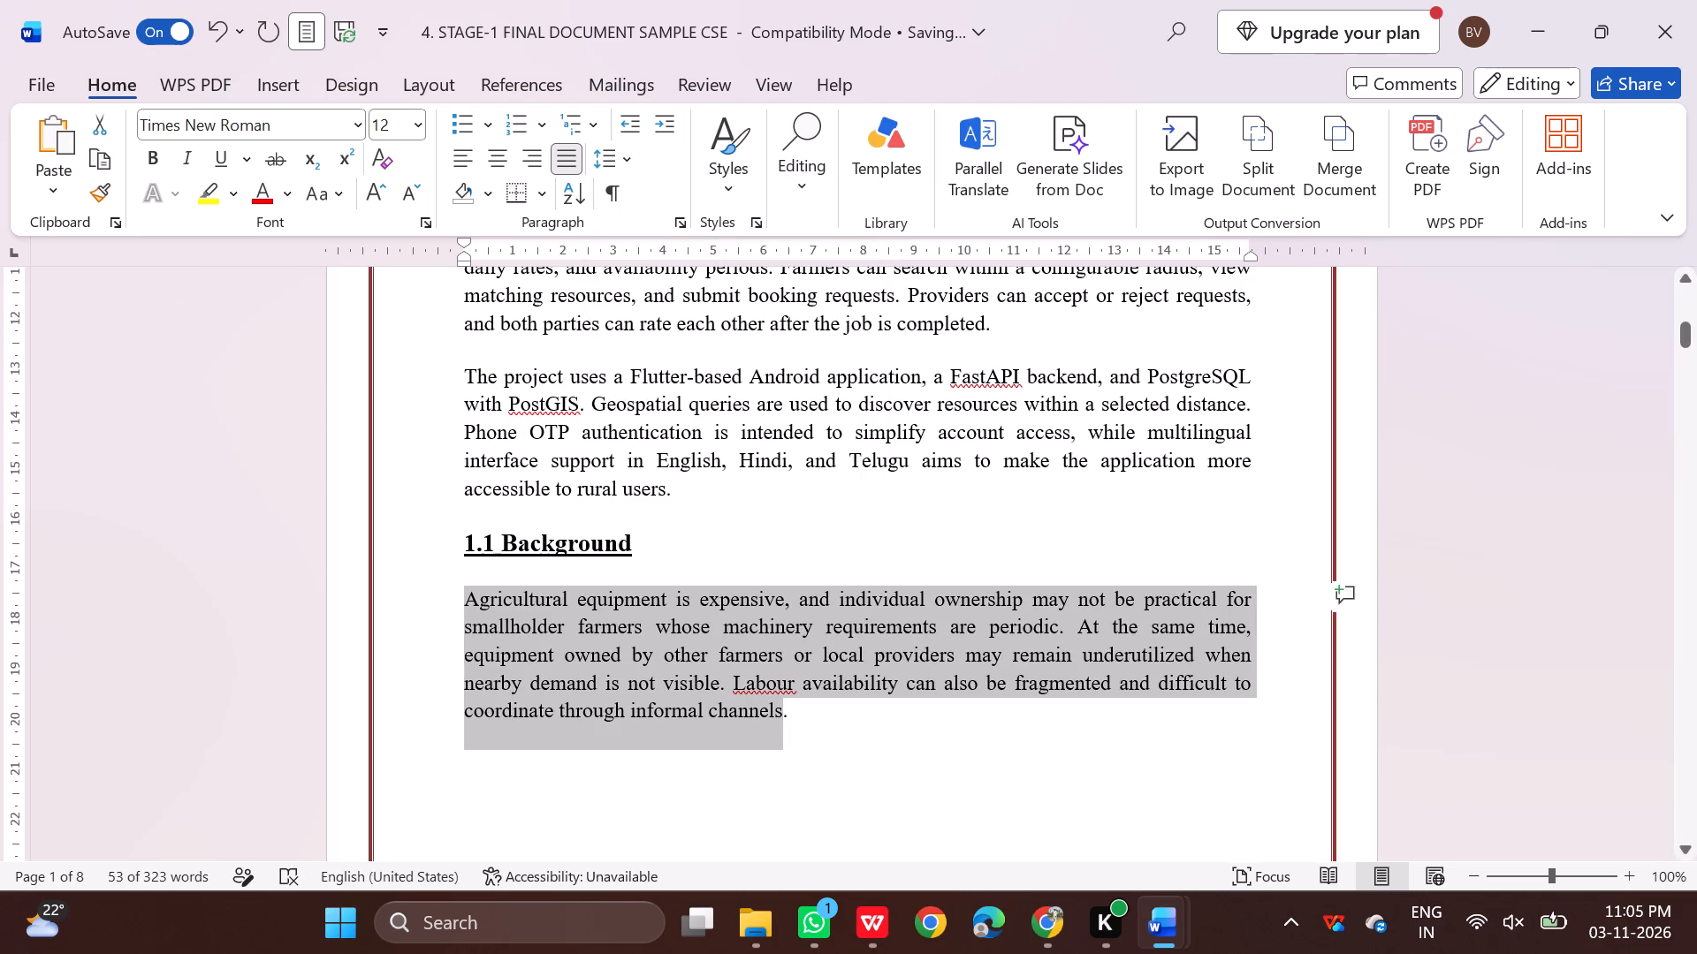
{"action": "left_click", "coordinate": [902, 726]}
Copy the second Background paragraph, starting "Custom Hiring Centers", from the PDF and paste it as a new paragraph below the first in the report.
{"action": "scroll", "coordinate": [922, 699], "scroll_direction": "up", "scroll_amount": 5}
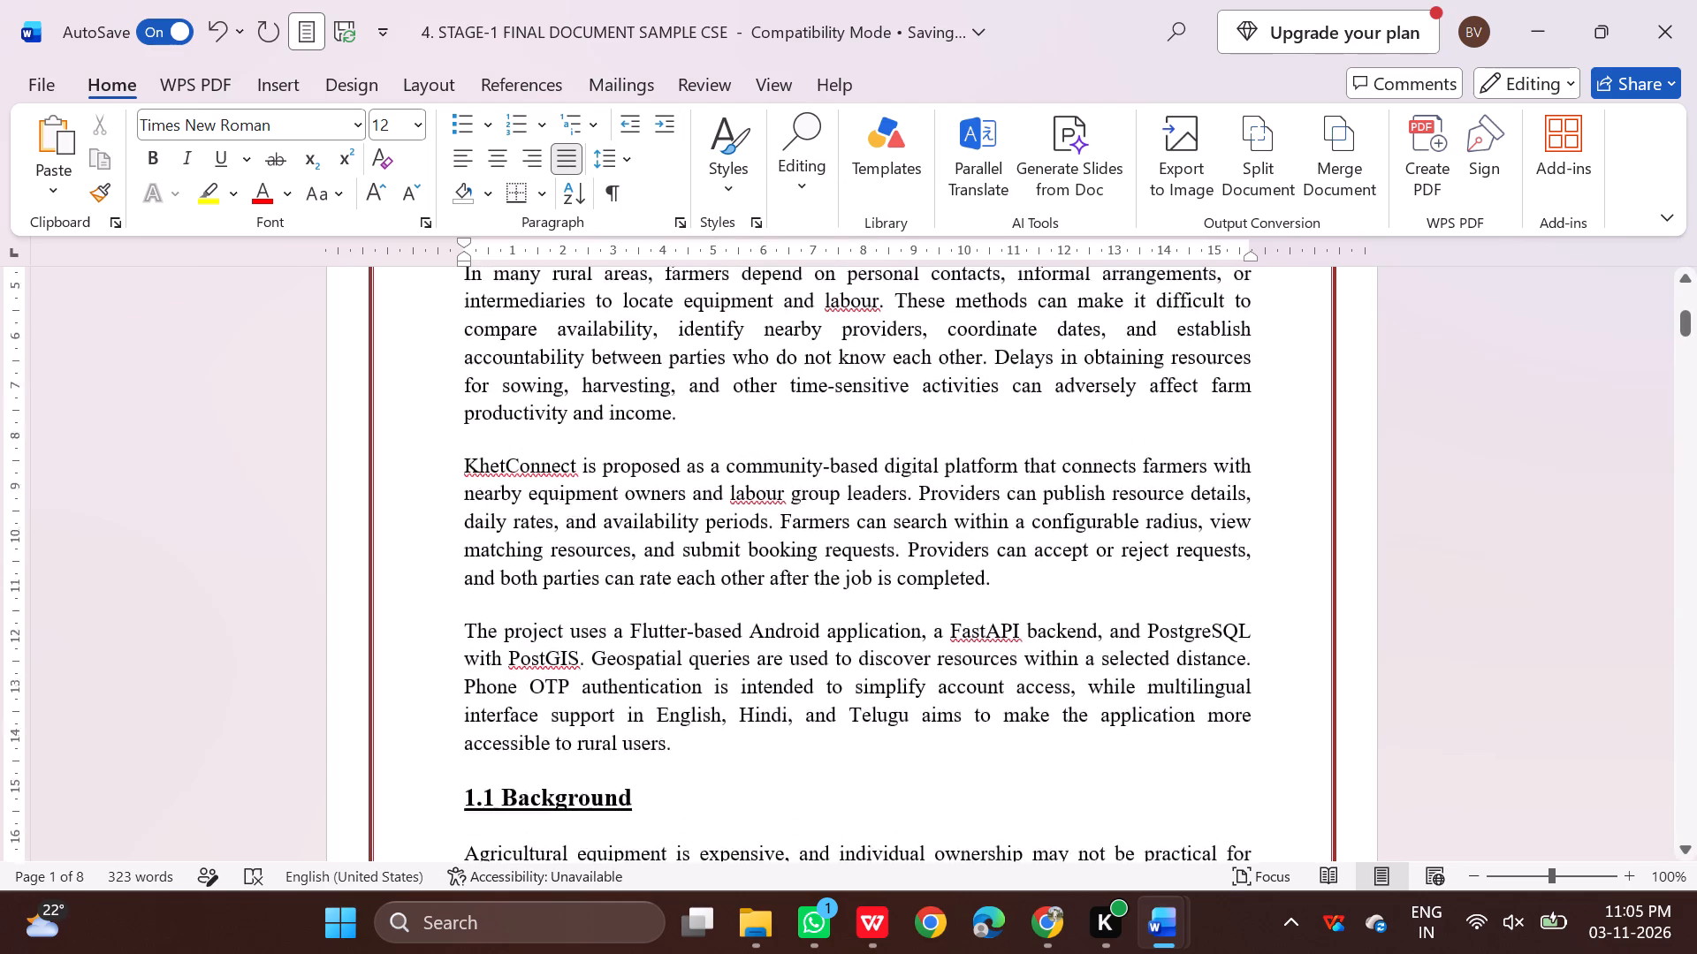
{"action": "scroll", "coordinate": [922, 699], "scroll_direction": "up", "scroll_amount": 2}
{"action": "scroll", "coordinate": [922, 699], "scroll_direction": "down", "scroll_amount": 10}
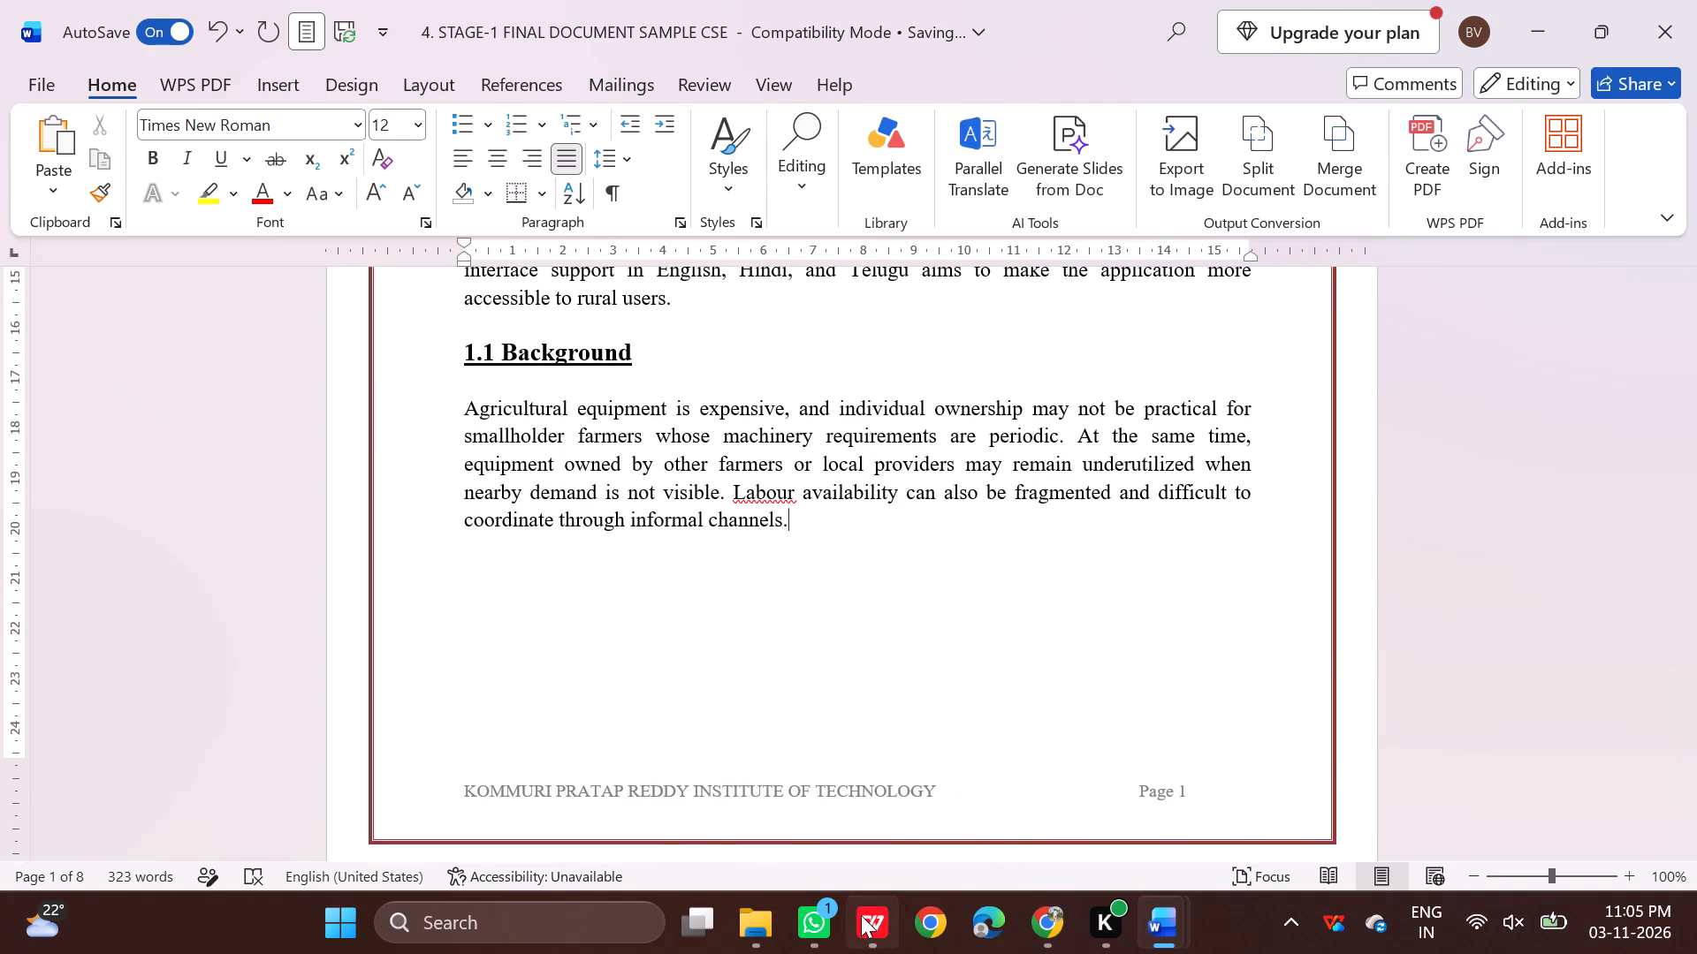
{"action": "left_click", "coordinate": [861, 915]}
{"action": "scroll", "coordinate": [803, 649], "scroll_direction": "down", "scroll_amount": 4}
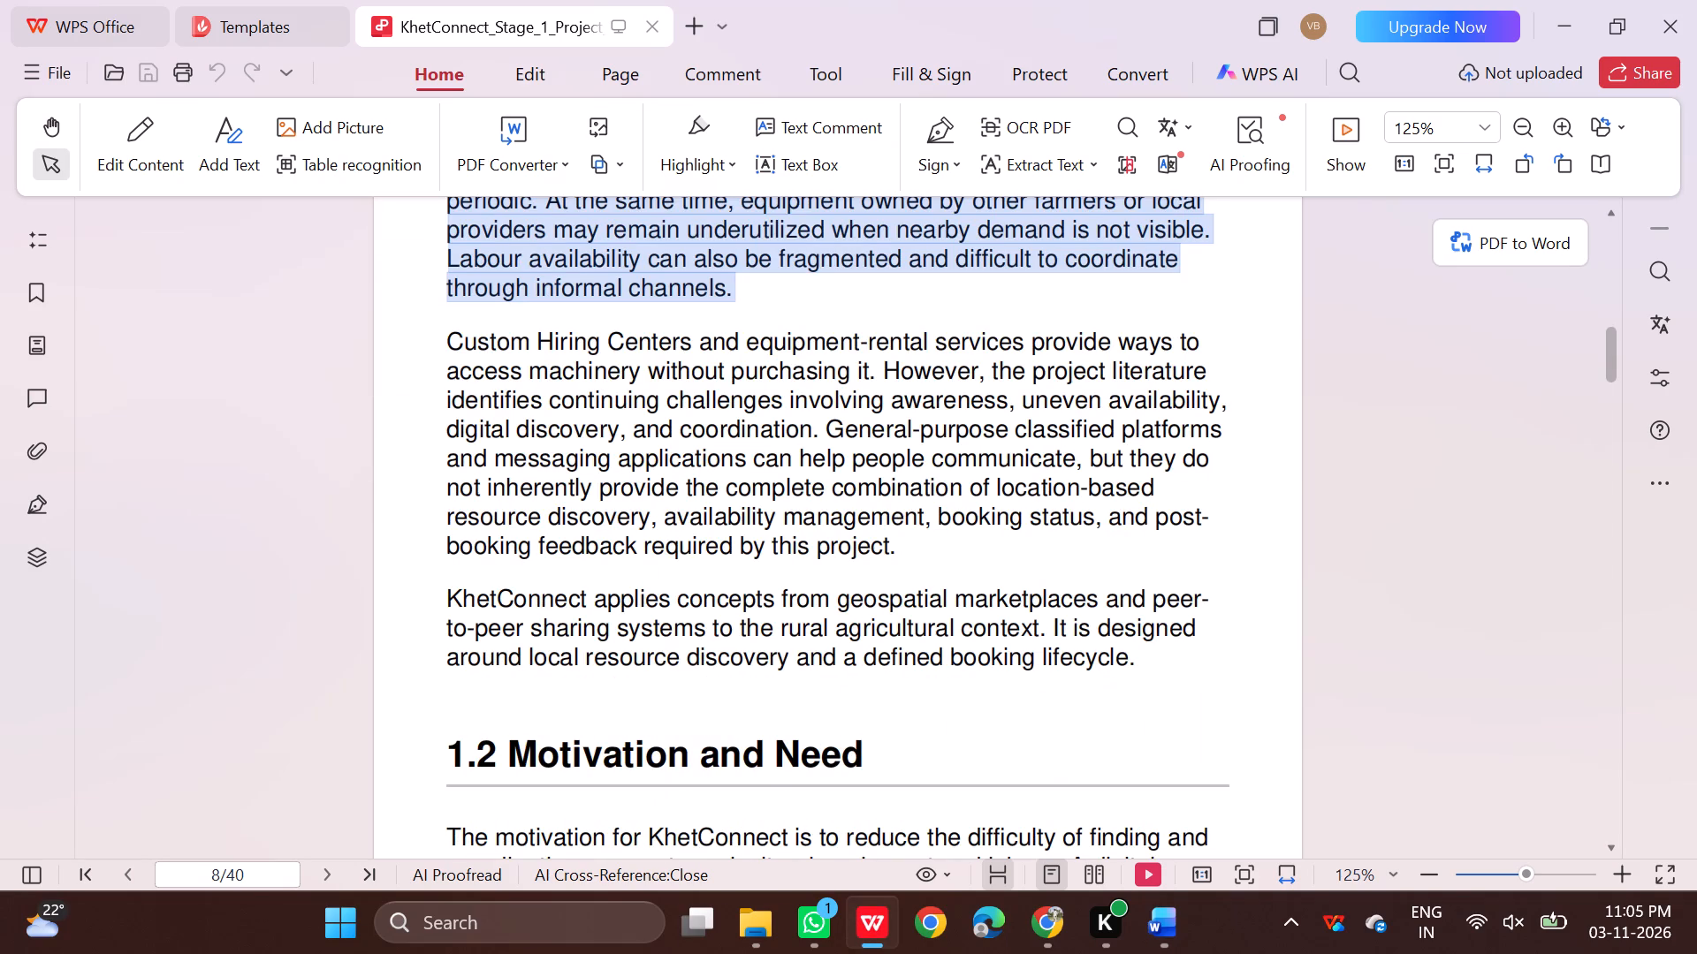
{"action": "left_click_drag", "start_coordinate": [453, 338], "coordinate": [897, 540]}
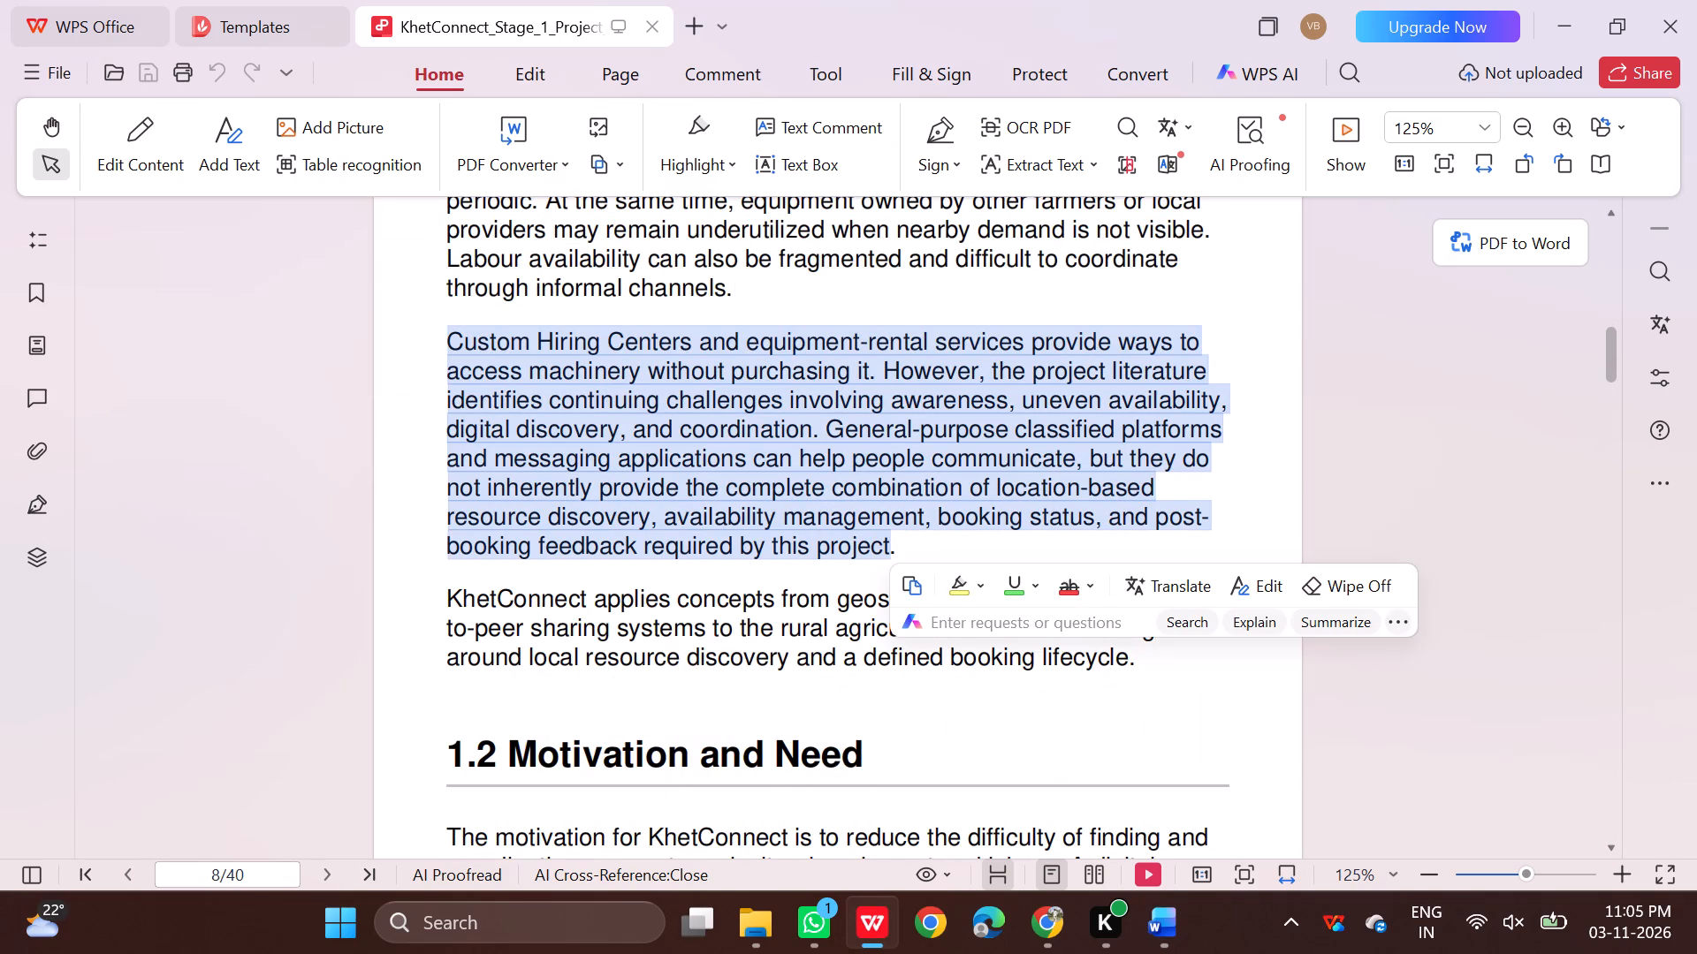
{"action": "left_click", "coordinate": [922, 587]}
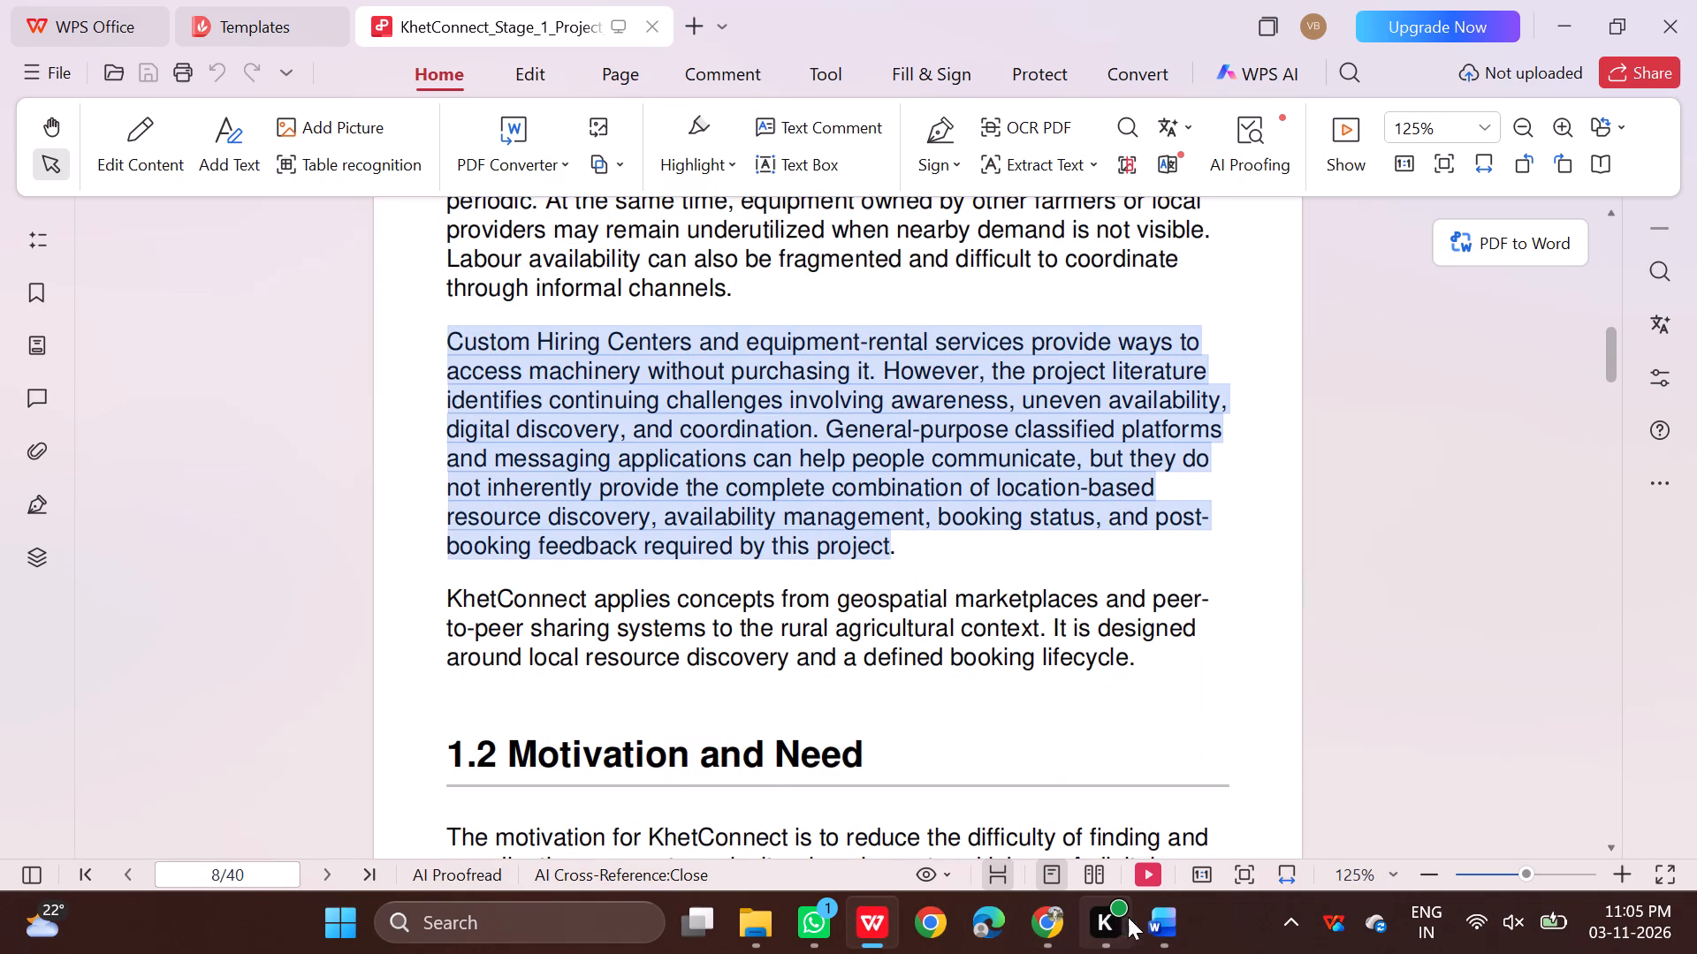
{"action": "left_click", "coordinate": [1115, 873]}
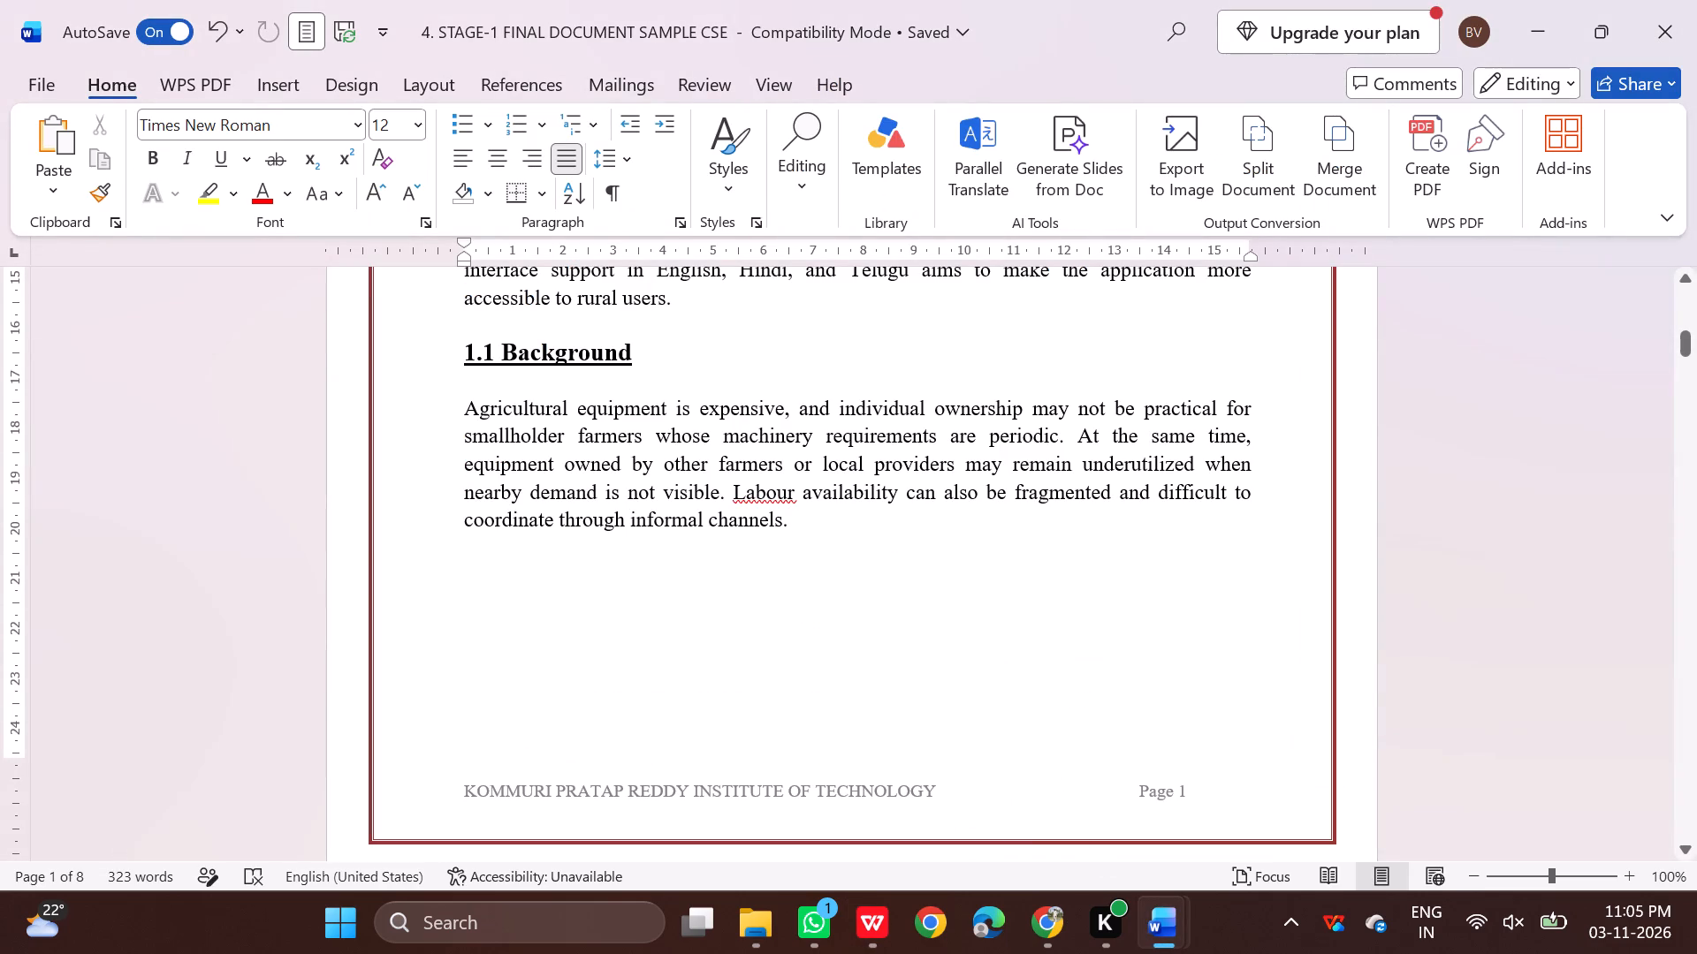
{"action": "key", "text": "Return"}
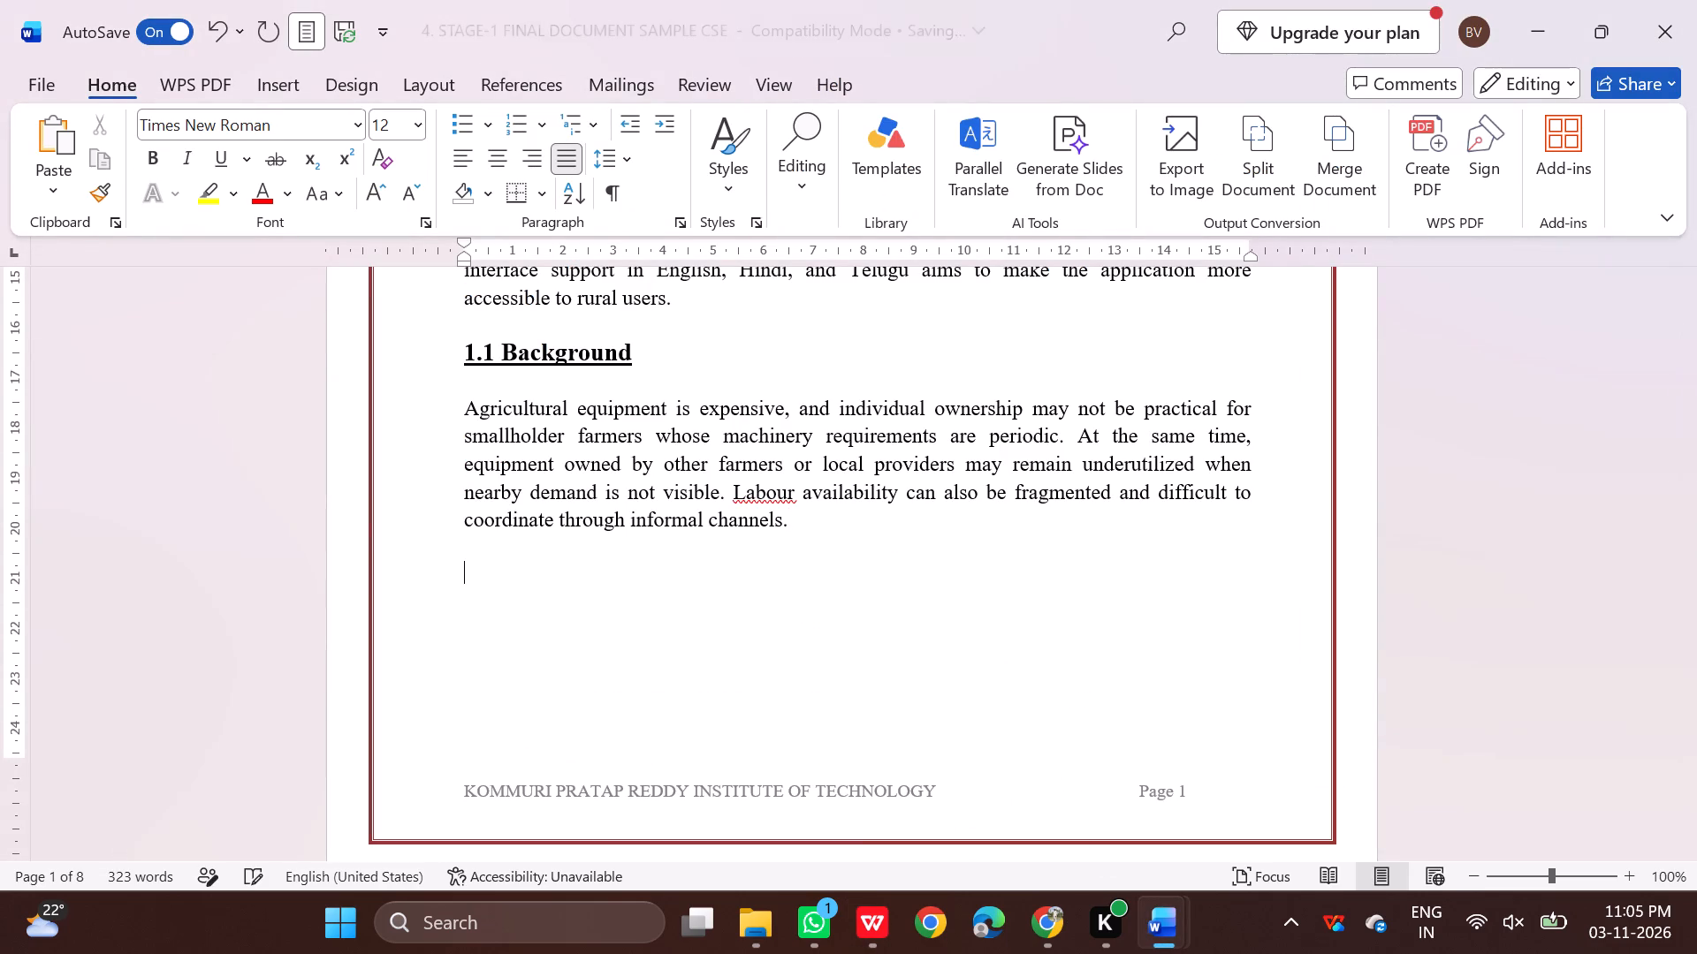
{"action": "key", "text": "ctrl+v"}
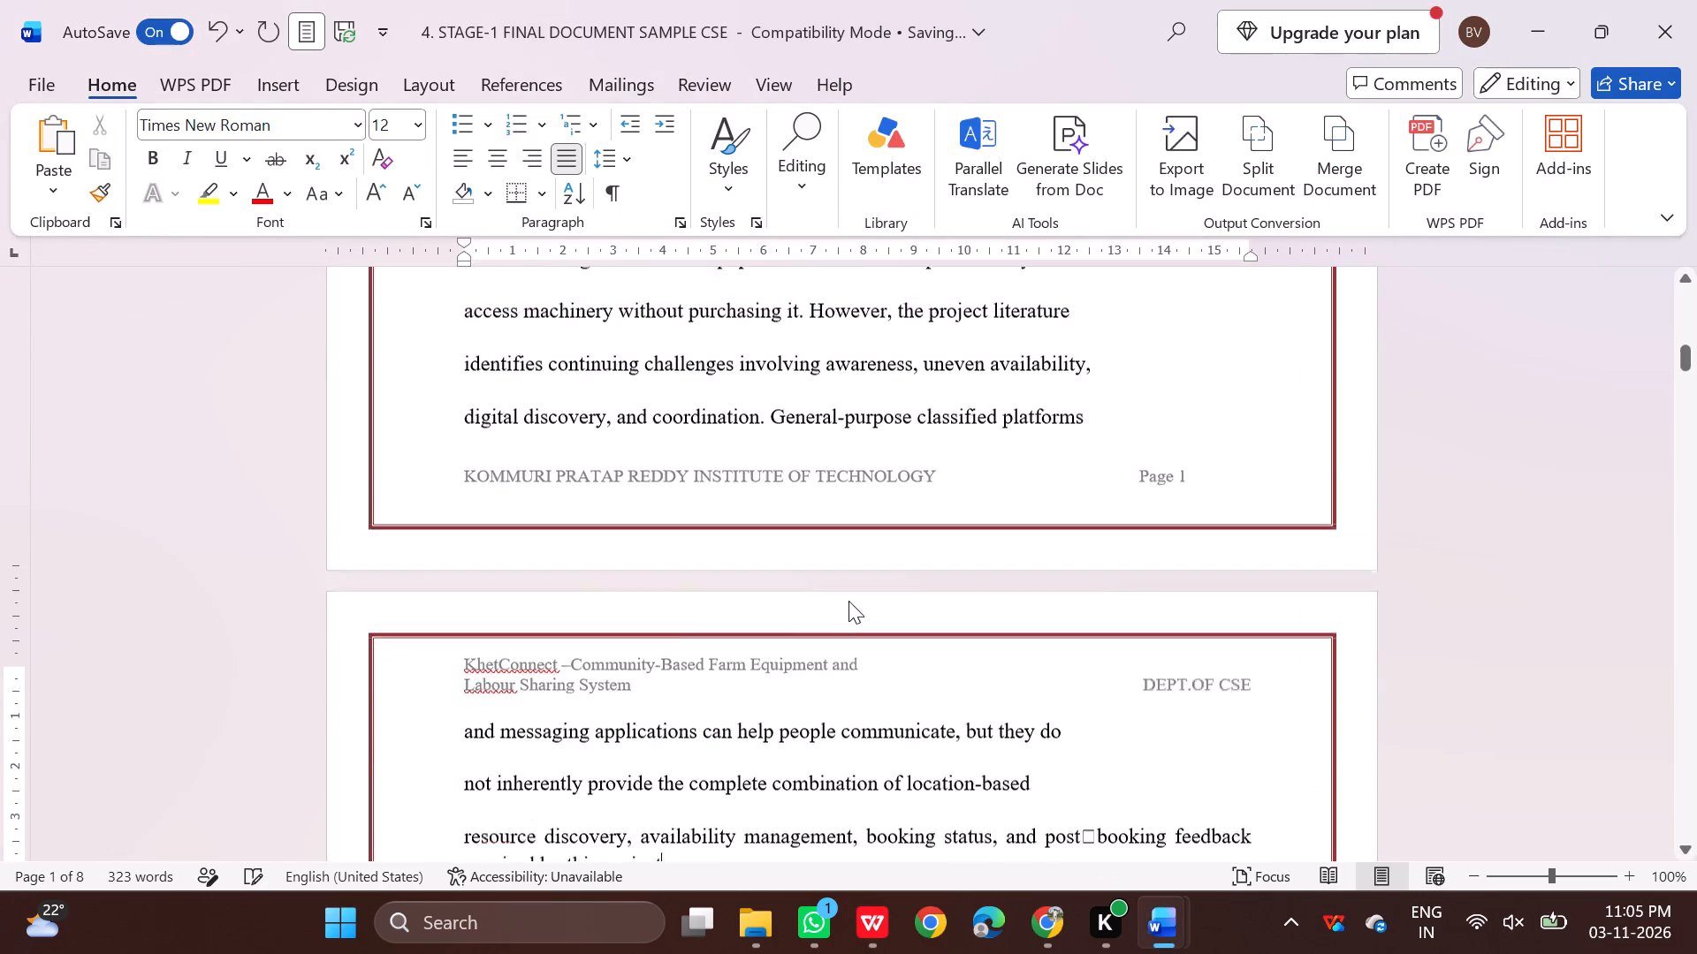
Join the first four broken lines of the "Custom Hiring Centers" paragraph, through "General-purpose classified platforms", with a single space at each join.
{"action": "scroll", "coordinate": [794, 597], "scroll_direction": "up", "scroll_amount": 6}
{"action": "left_click", "coordinate": [453, 638]}
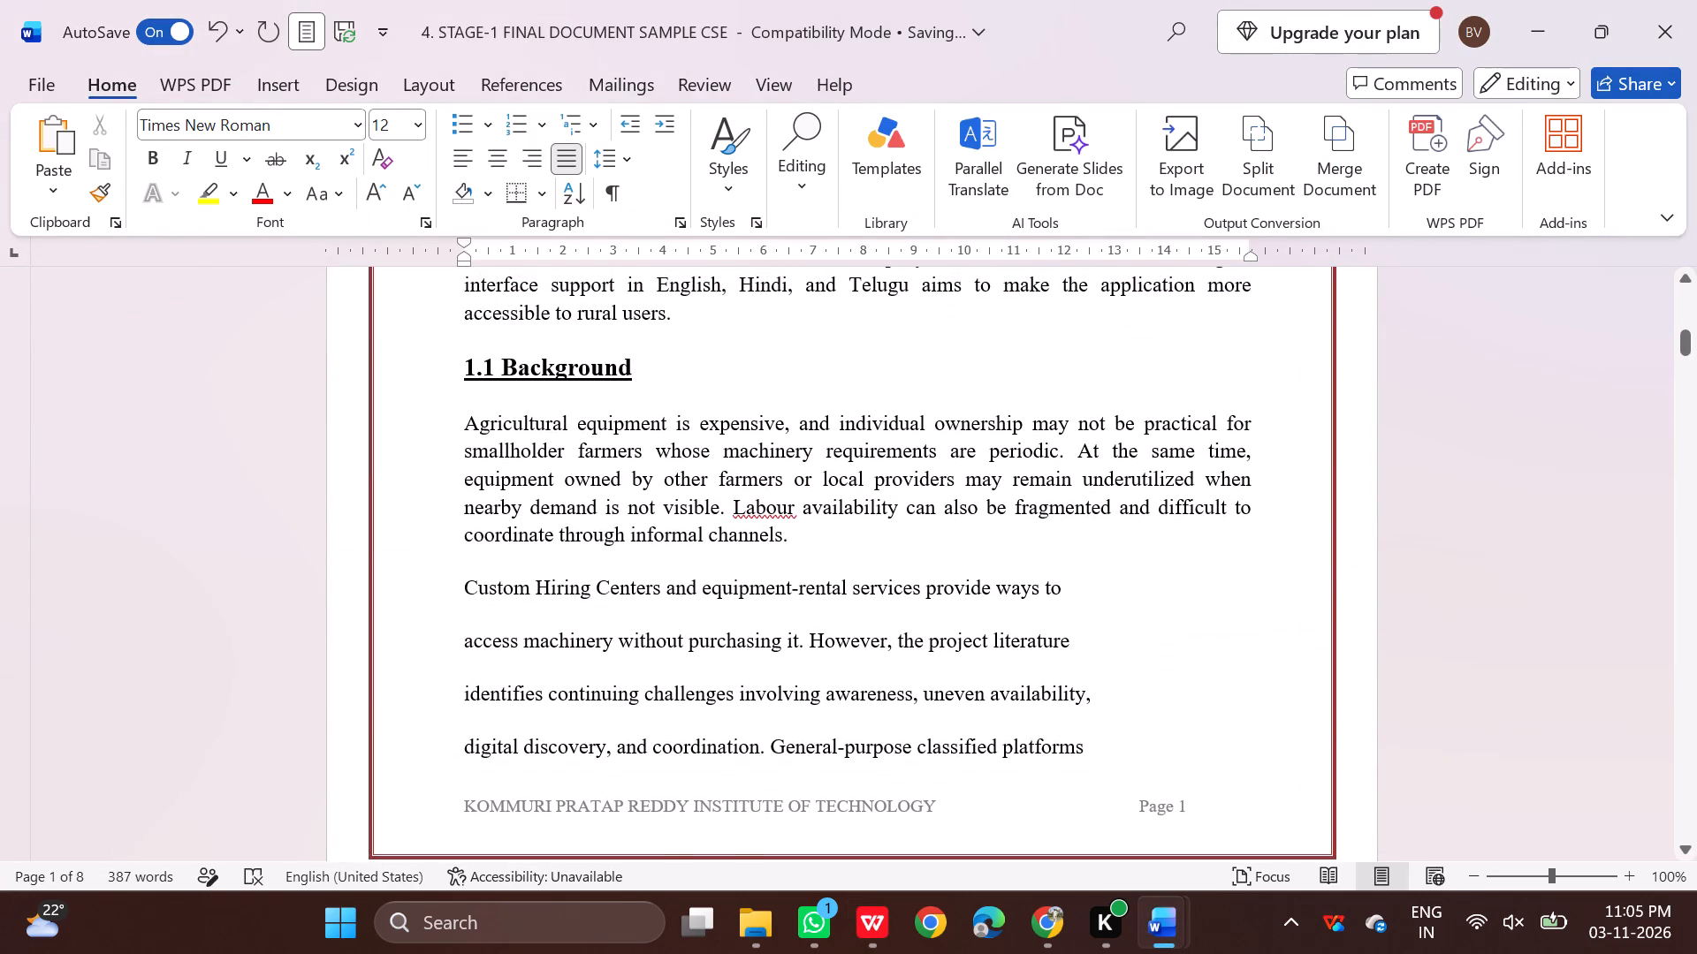
{"action": "key", "text": "BackSpace"}
{"action": "key", "text": "space"}
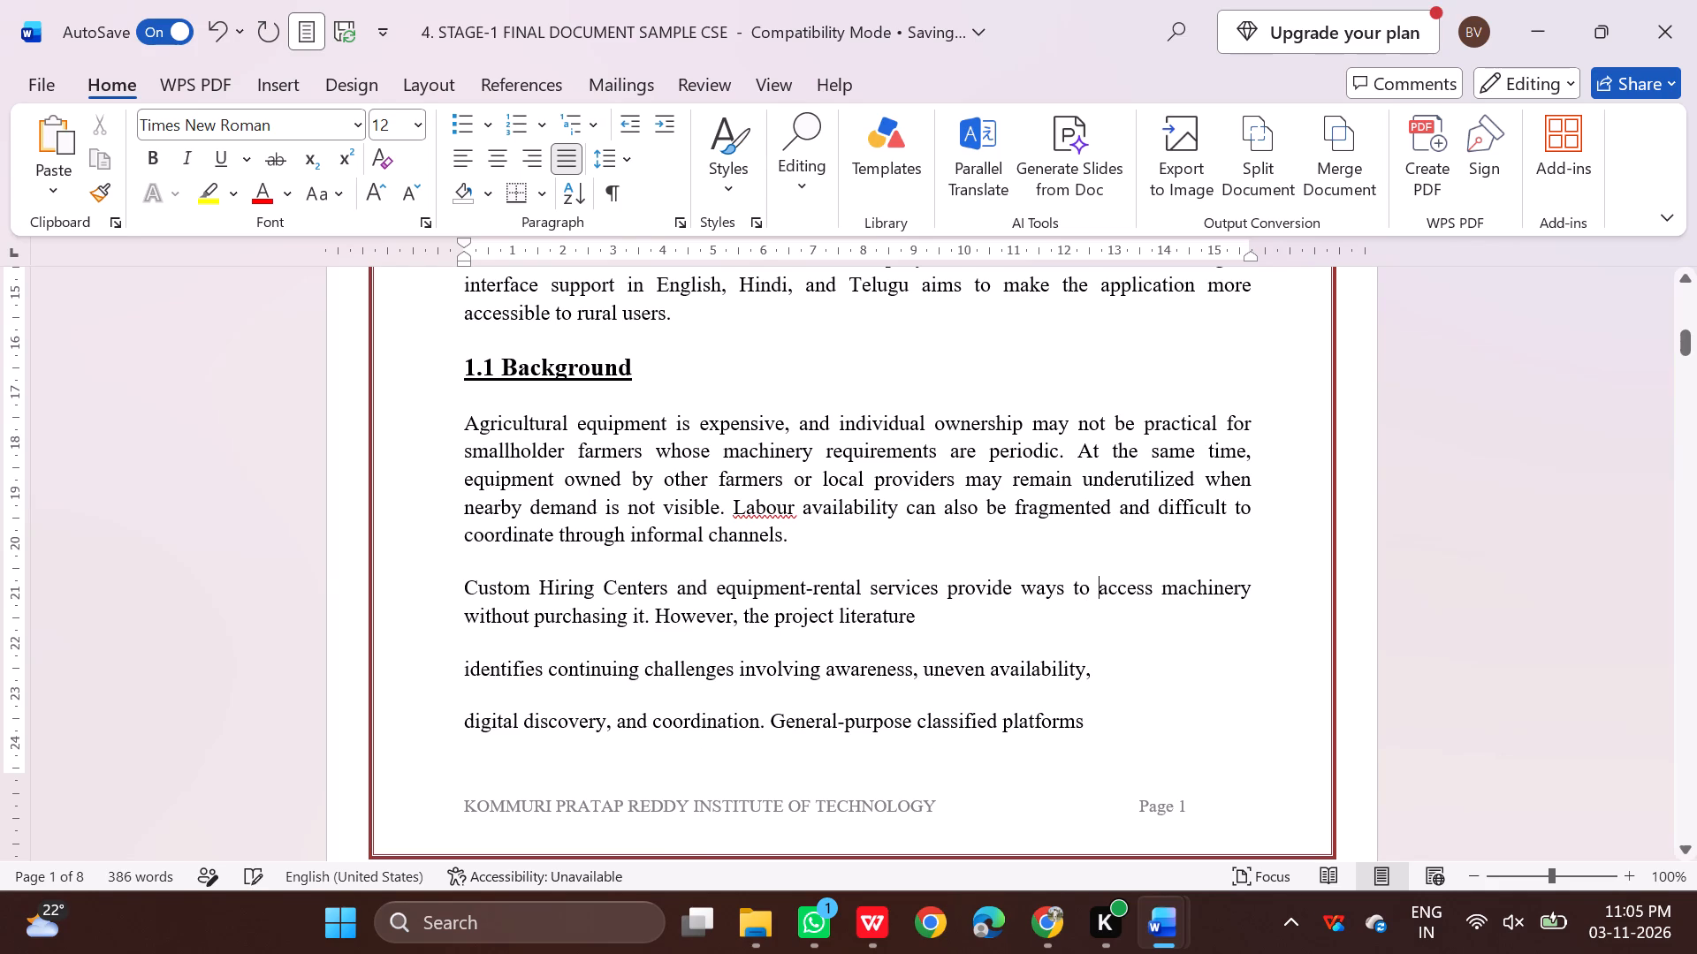
{"action": "left_click", "coordinate": [460, 666]}
{"action": "key", "text": "BackSpace"}
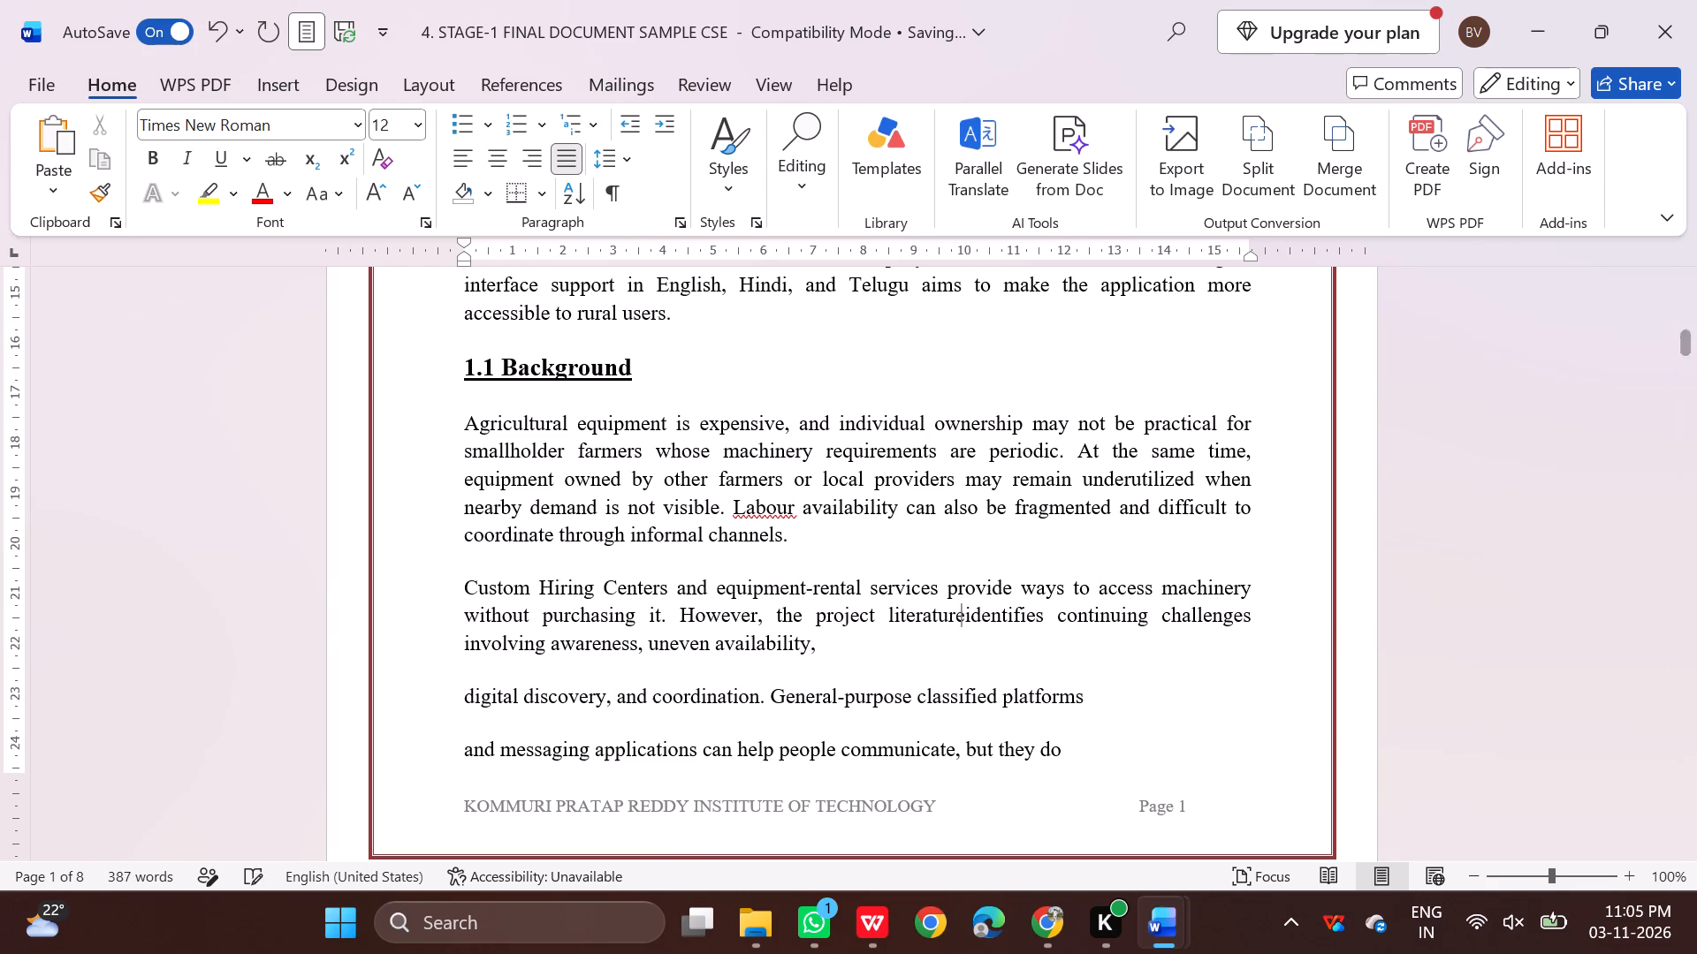
{"action": "key", "text": "space"}
{"action": "left_click", "coordinate": [468, 694]}
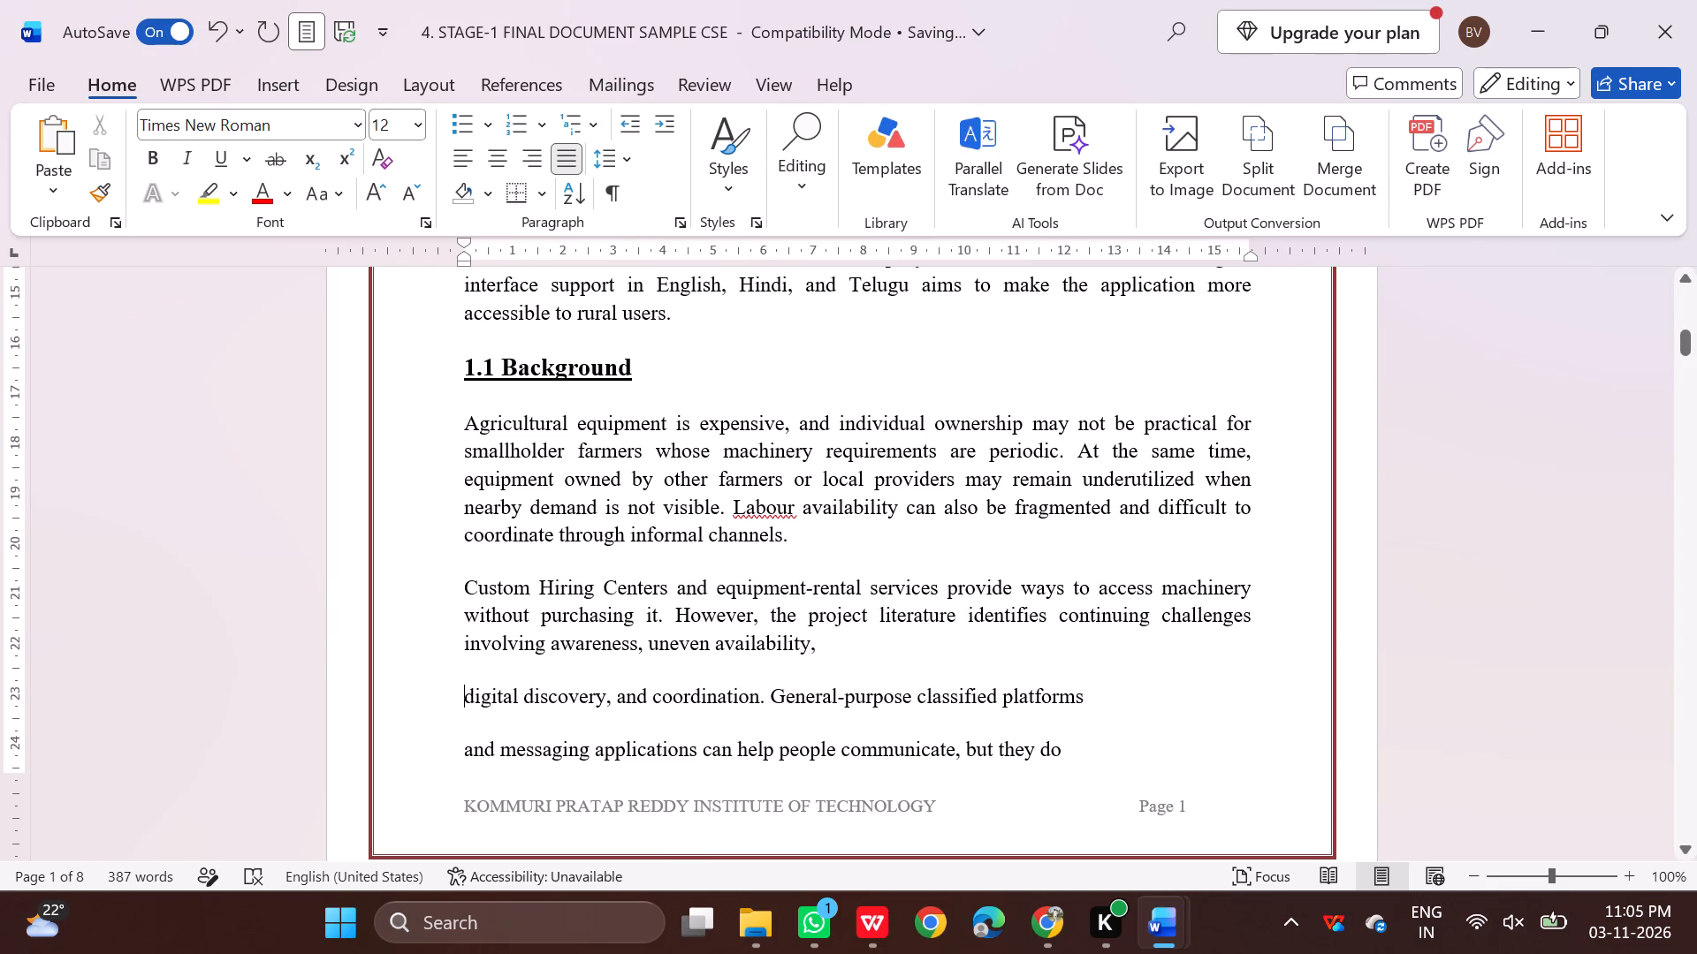
{"action": "key", "text": "BackSpace"}
{"action": "key", "text": "space"}
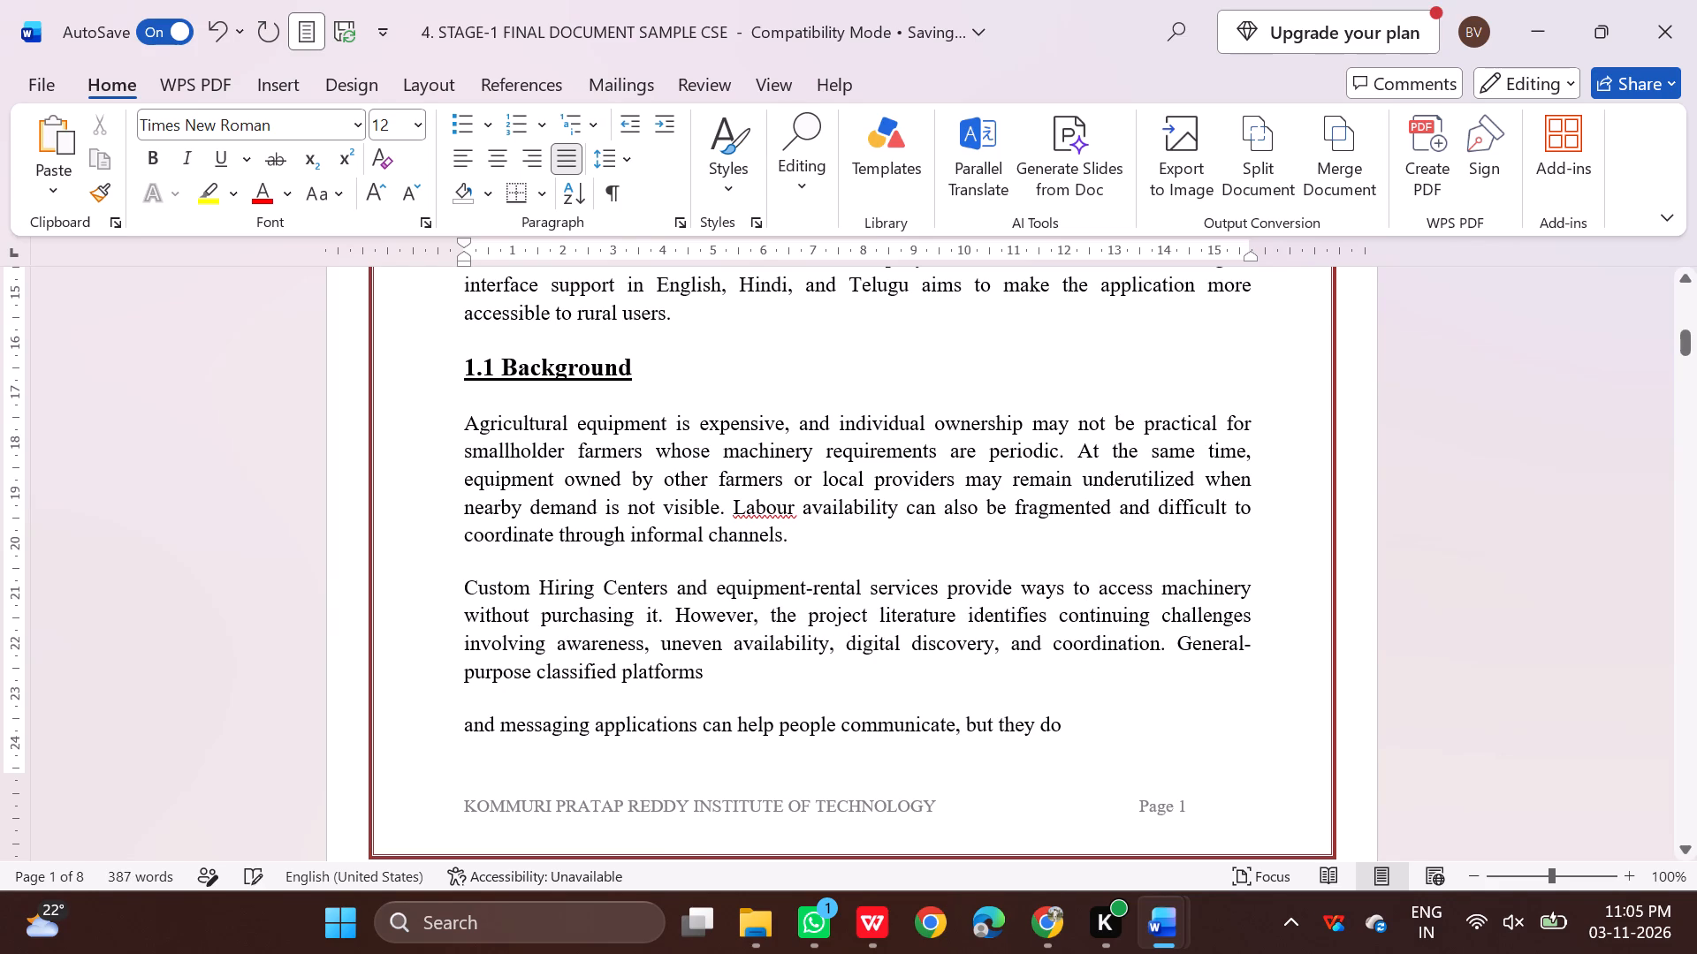
{"action": "key", "text": "BackSpace"}
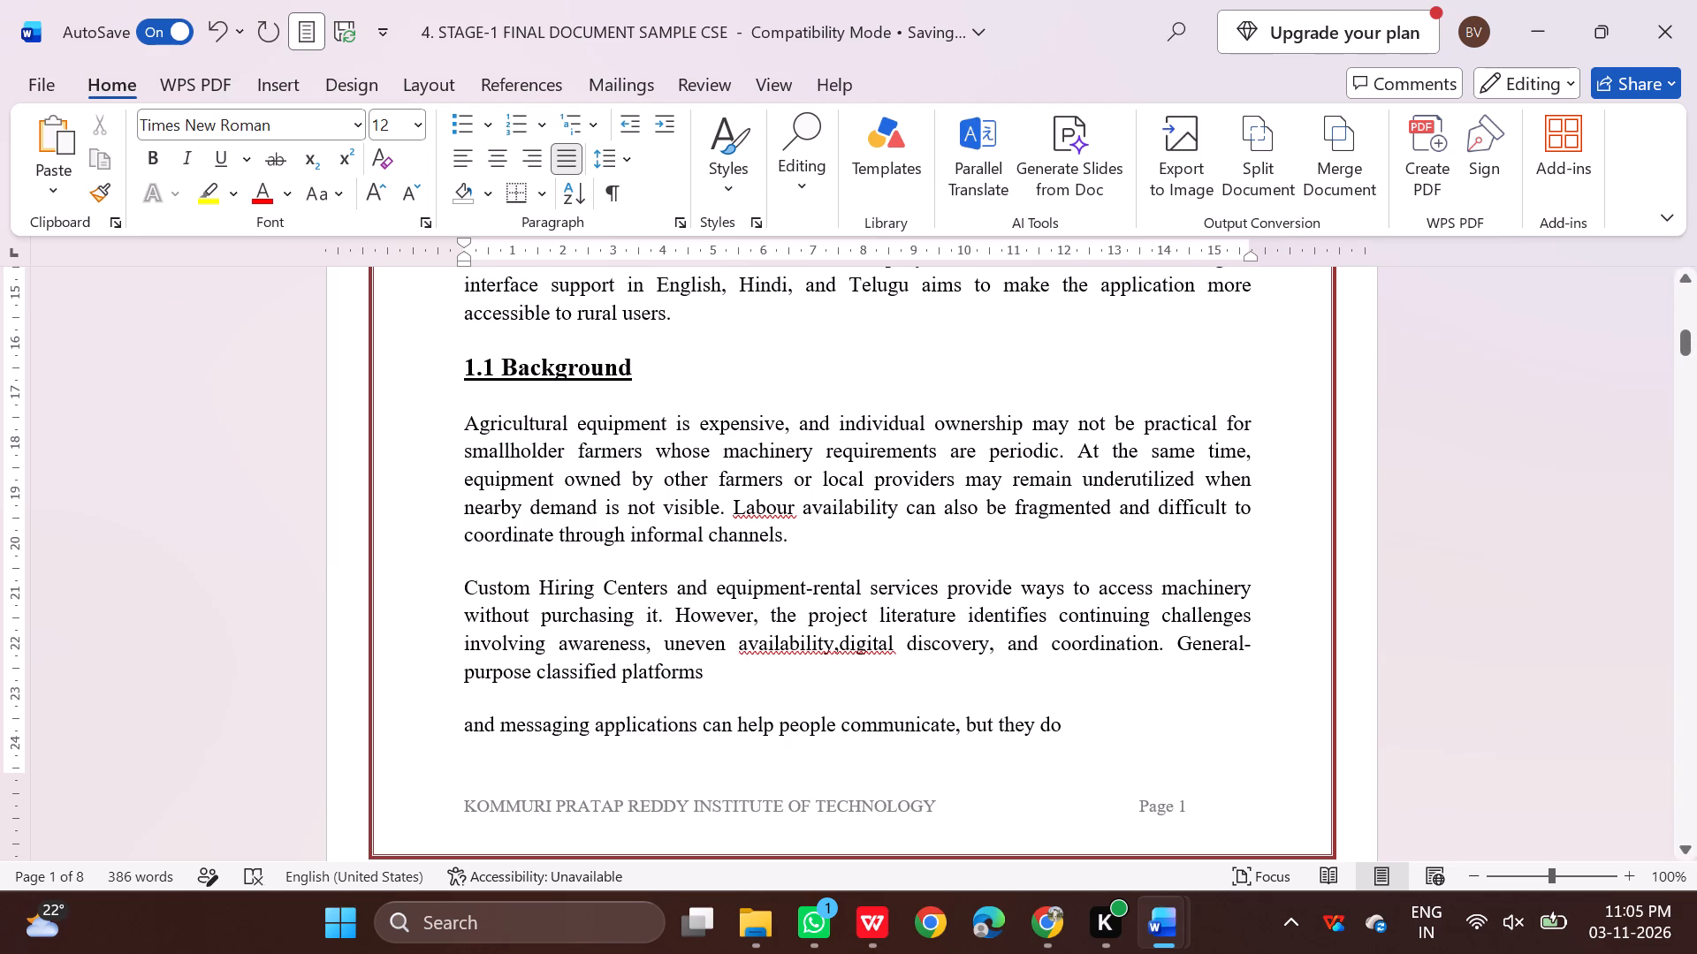
{"action": "key", "text": "space"}
Join the remaining lines, from "and messaging applications" through "required by this project", onto the end of the "Custom Hiring Centers" paragraph.
{"action": "left_click", "coordinate": [470, 725]}
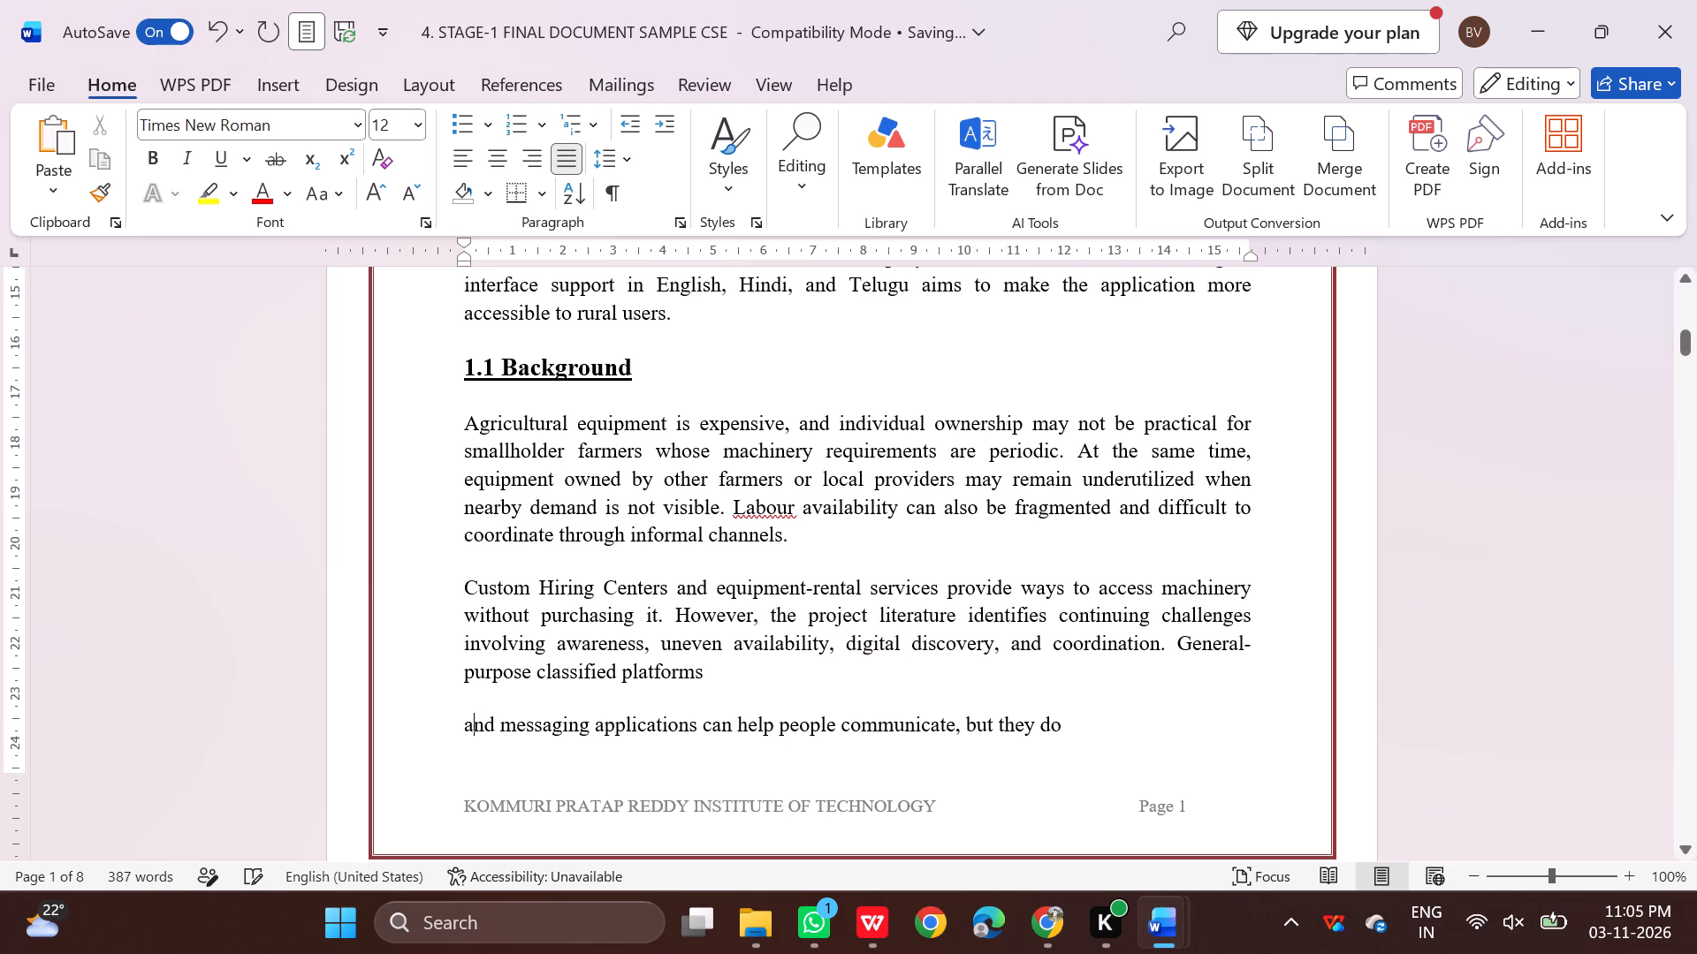
{"action": "key", "text": "Left"}
{"action": "key", "text": "BackSpace"}
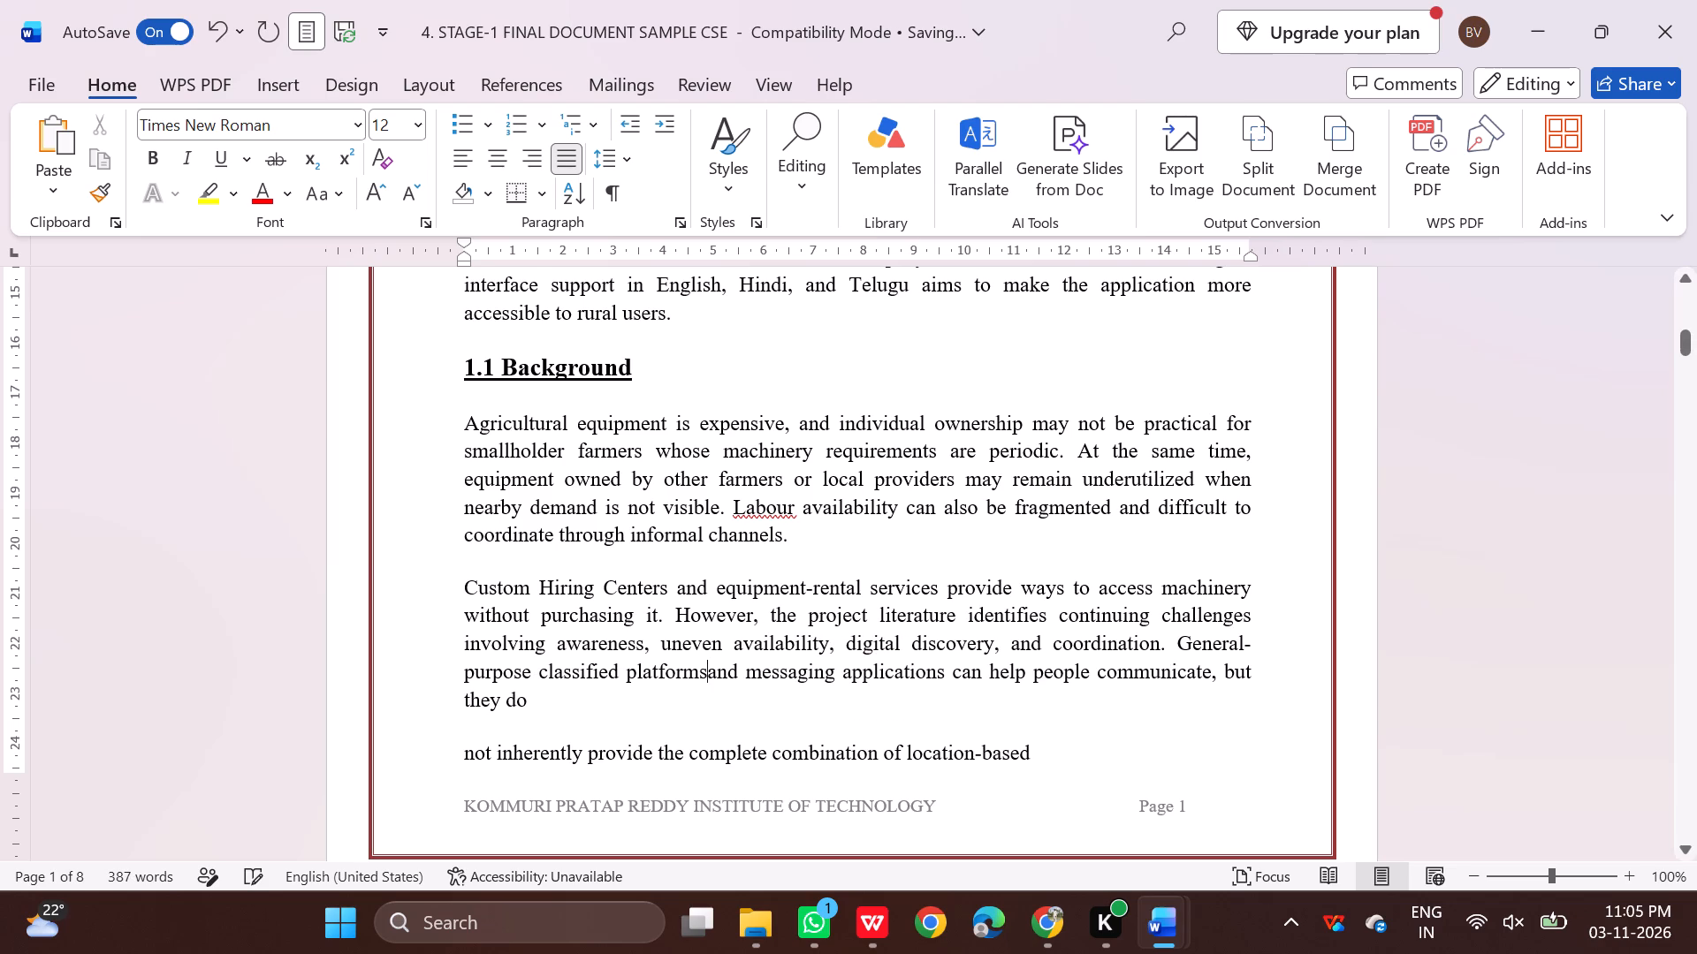
{"action": "key", "text": "space"}
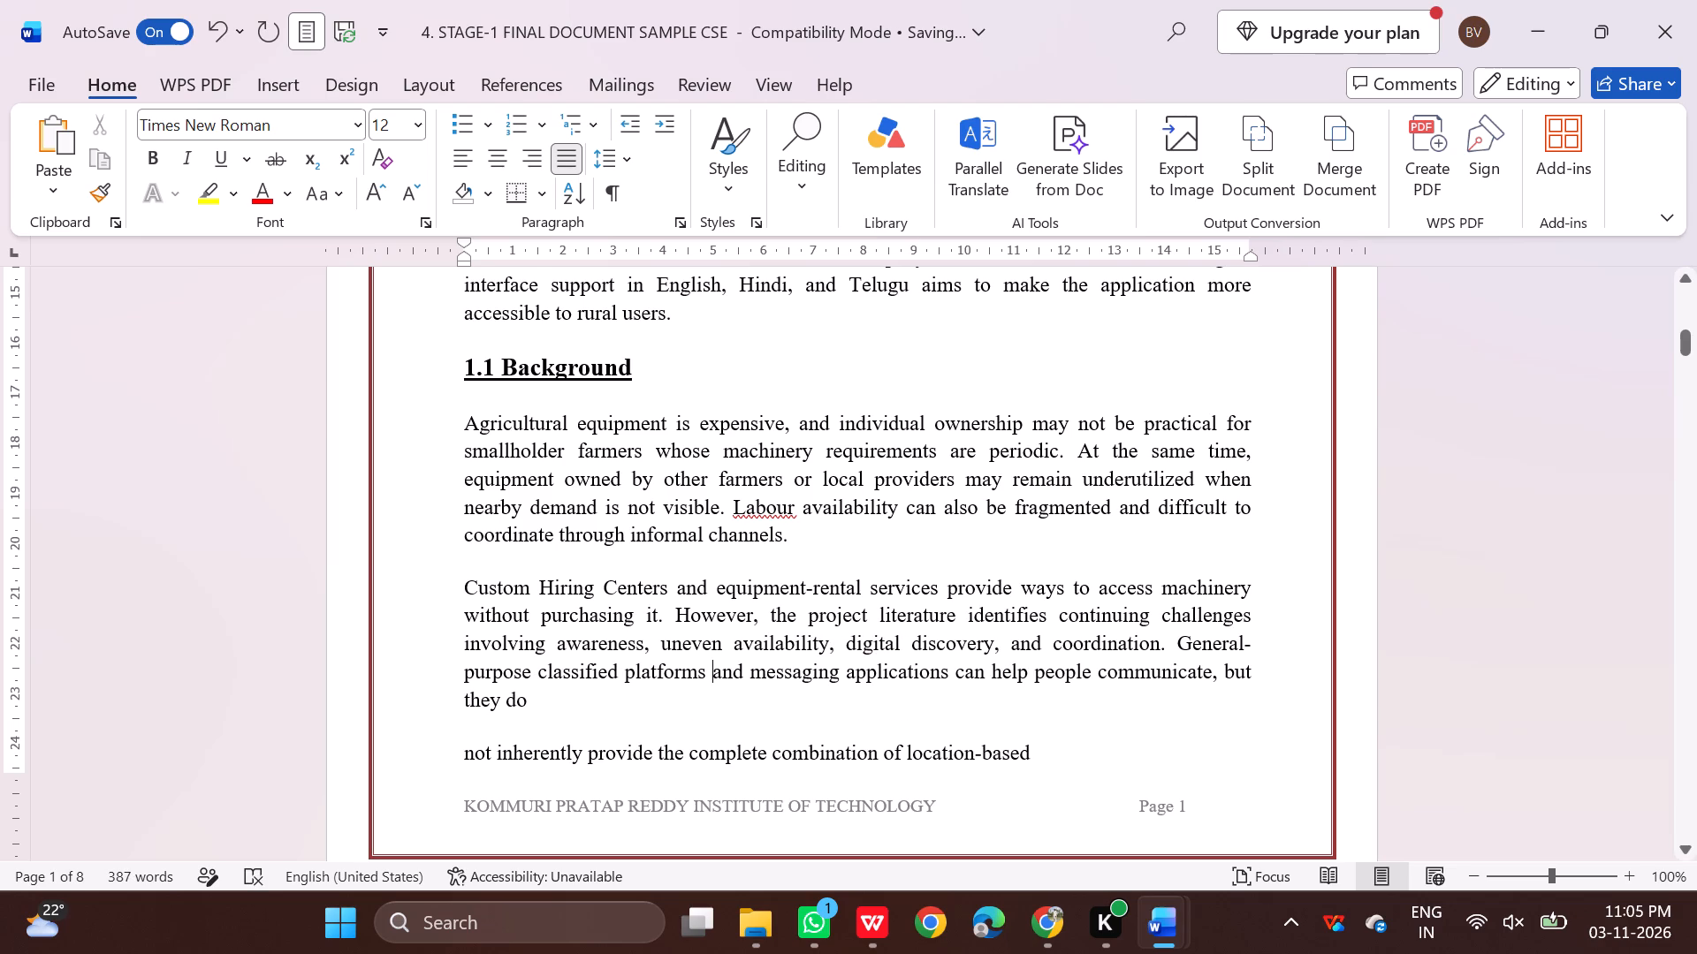
{"action": "left_click", "coordinate": [468, 759]}
{"action": "key", "text": "BackSpace"}
{"action": "key", "text": "space"}
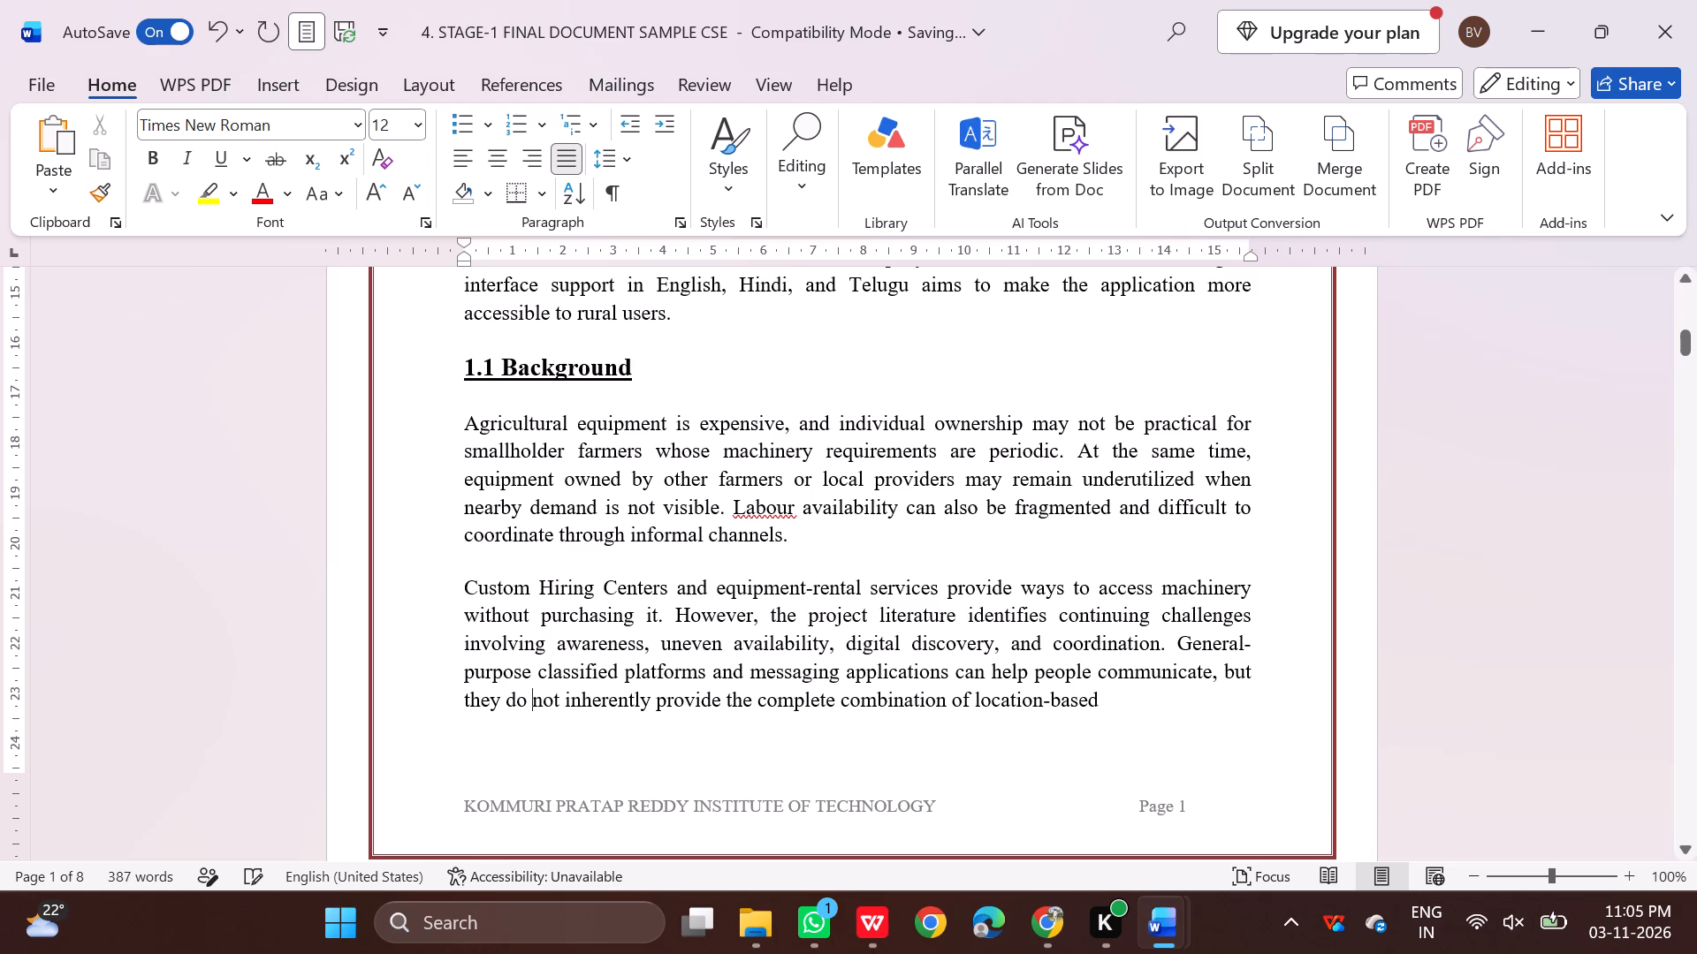
{"action": "scroll", "coordinate": [630, 736], "scroll_direction": "down", "scroll_amount": 3}
{"action": "scroll", "coordinate": [494, 816], "scroll_direction": "down", "scroll_amount": 2}
{"action": "left_click", "coordinate": [460, 748]}
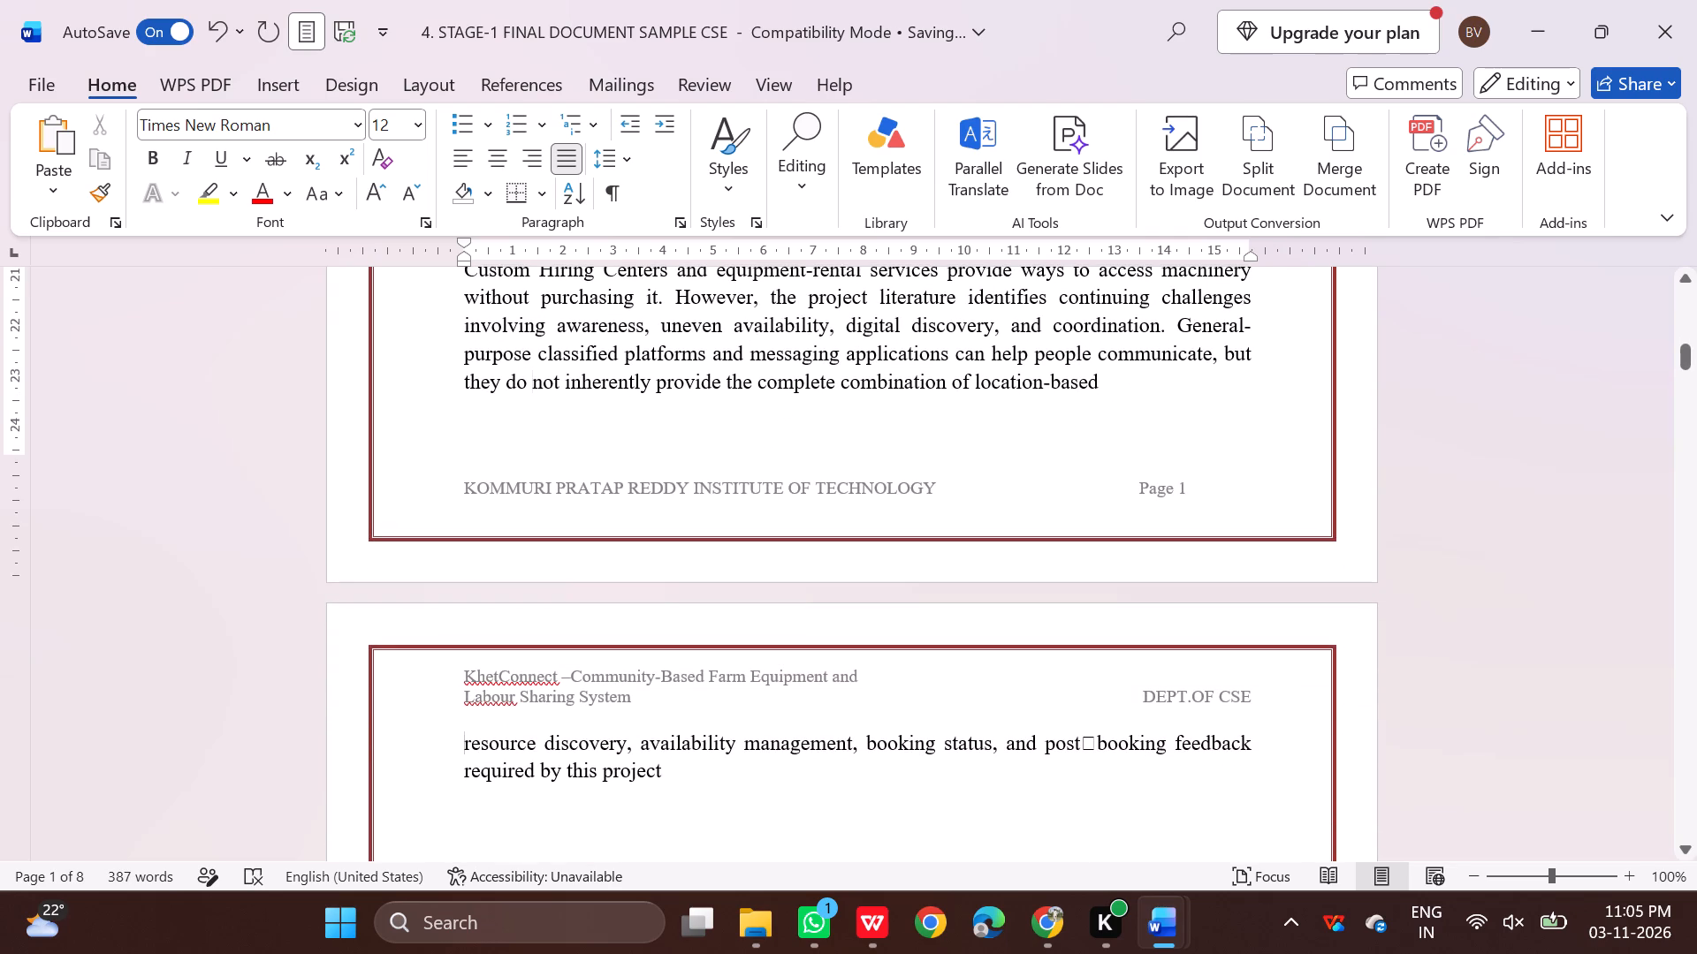
{"action": "key", "text": "BackSpace"}
Check the line spacing applied to both Background paragraphs.
{"action": "scroll", "coordinate": [620, 725], "scroll_direction": "up", "scroll_amount": 3}
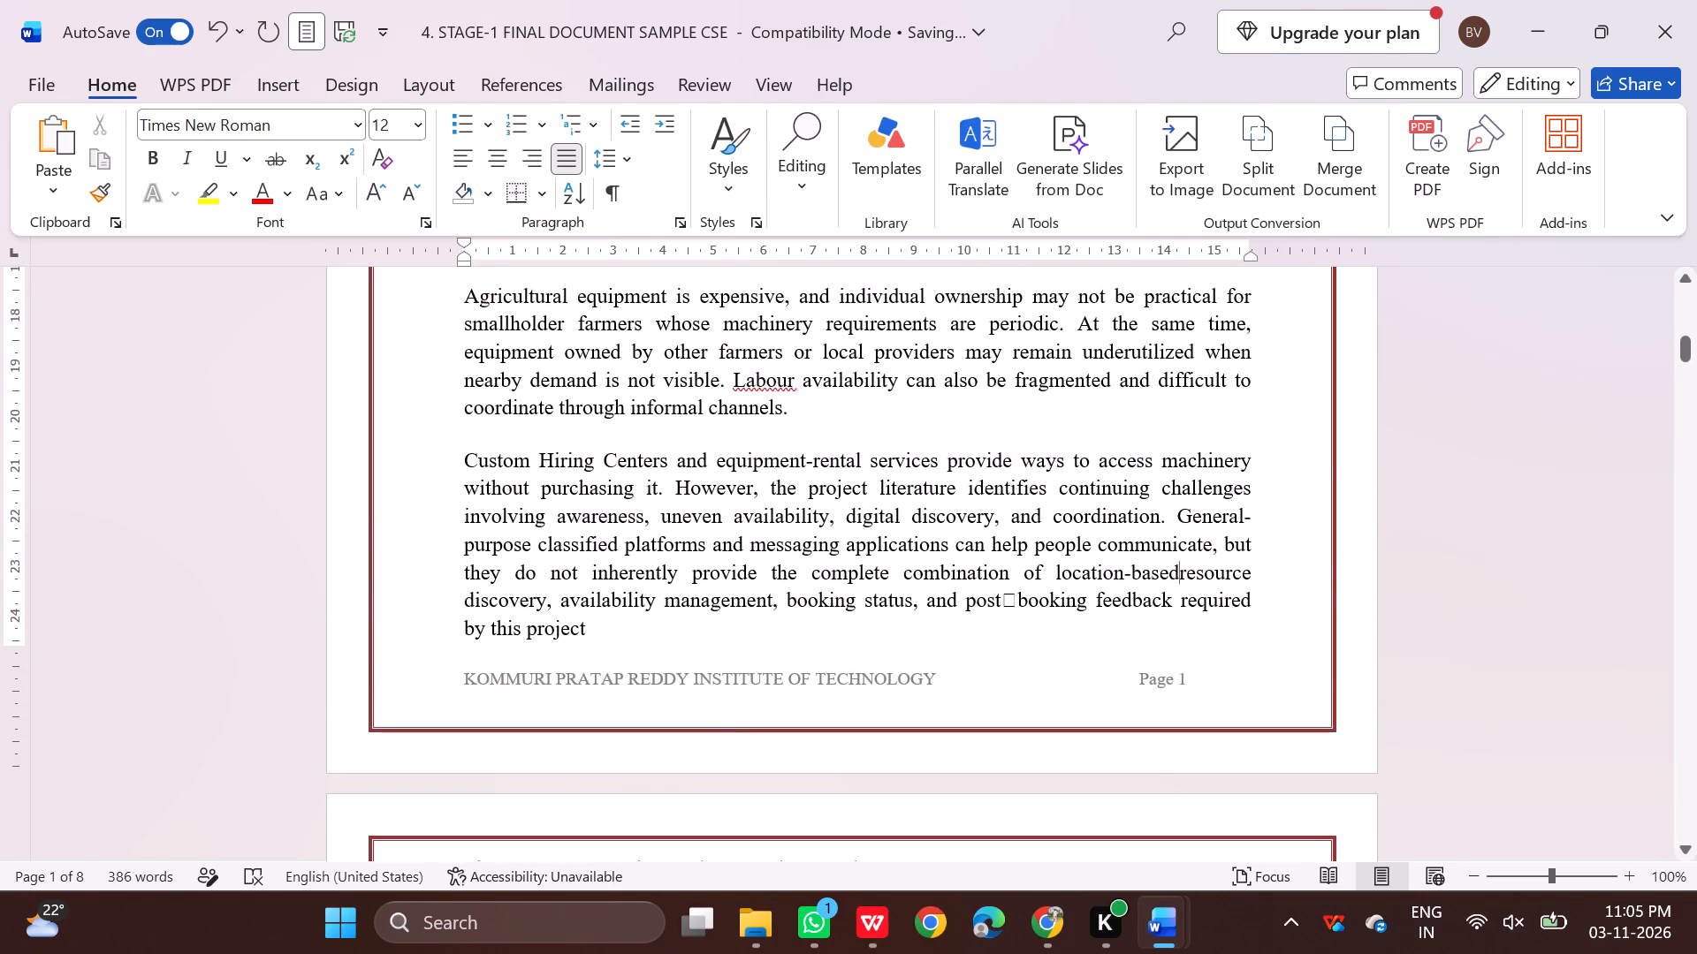
{"action": "left_click_drag", "start_coordinate": [467, 458], "coordinate": [589, 622]}
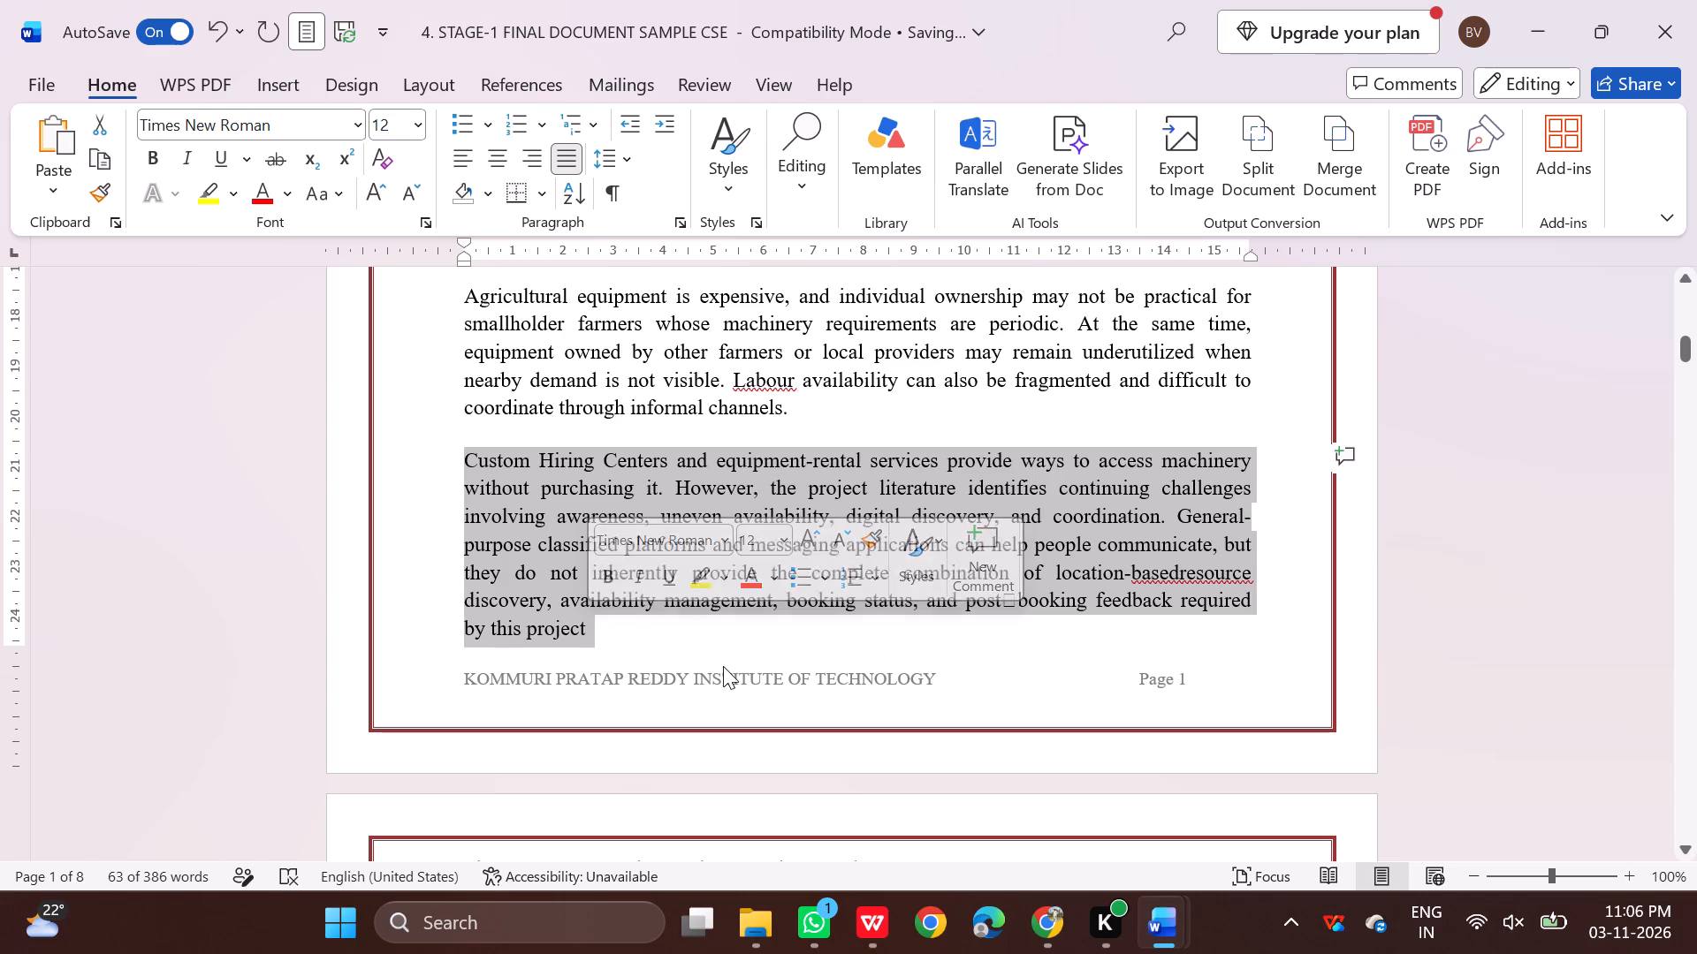
{"action": "left_click", "coordinate": [727, 666]}
{"action": "scroll", "coordinate": [717, 639], "scroll_direction": "up", "scroll_amount": 11}
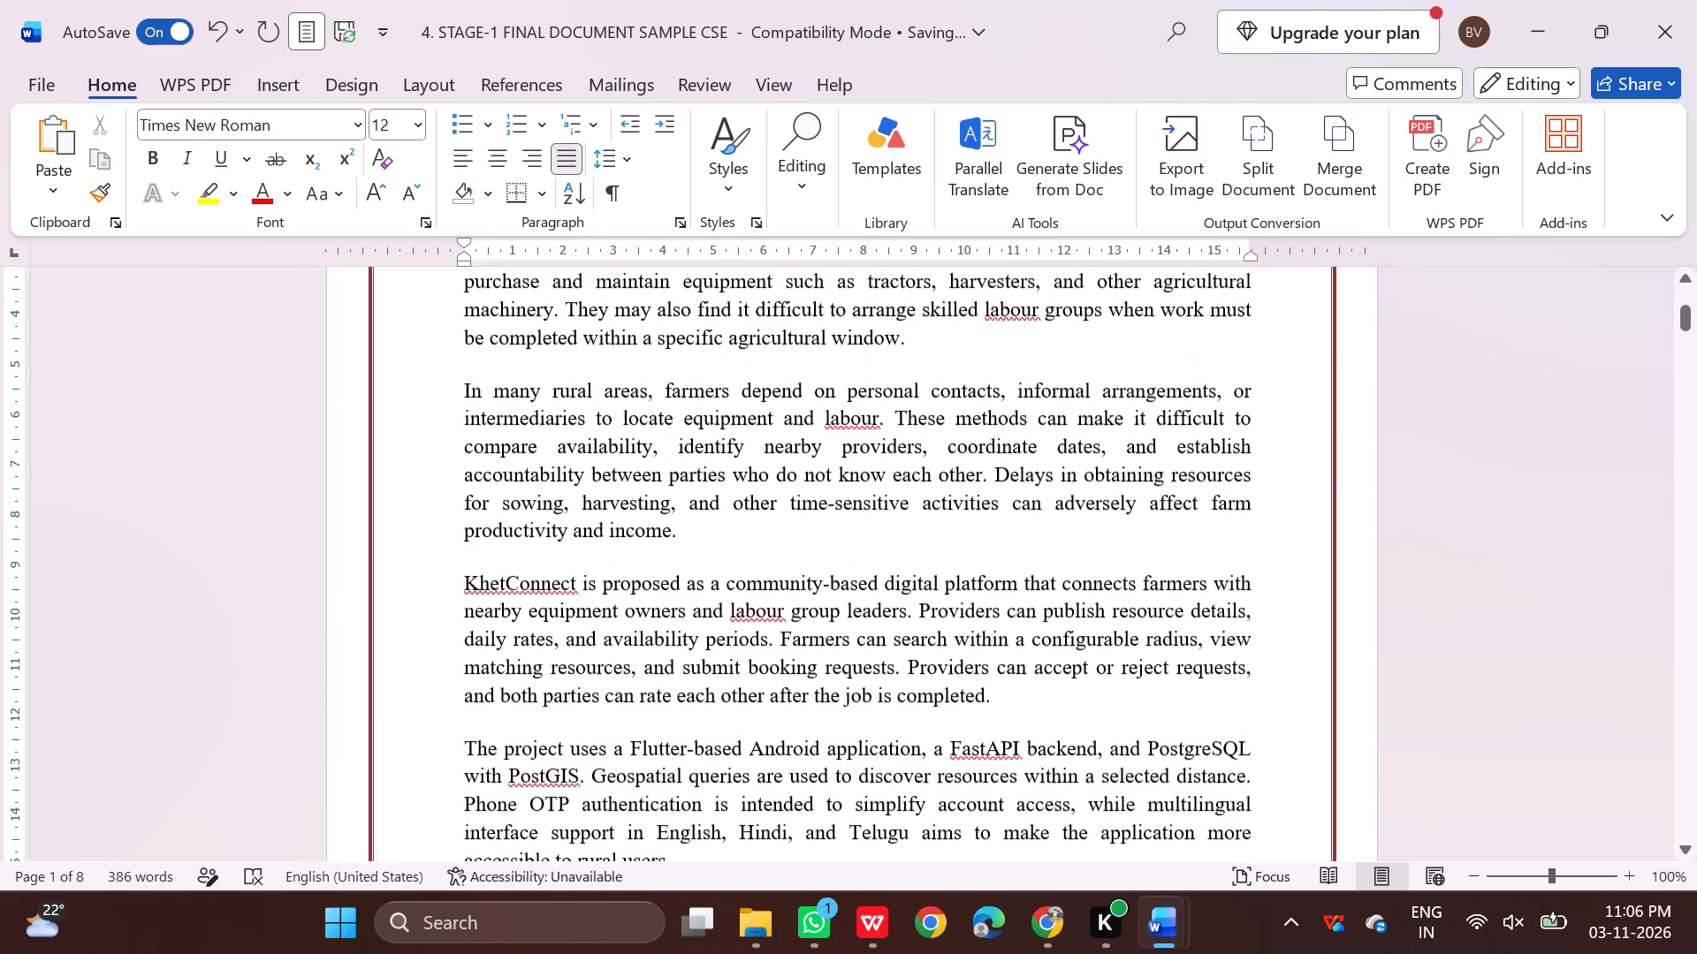
{"action": "scroll", "coordinate": [716, 633], "scroll_direction": "down", "scroll_amount": 8}
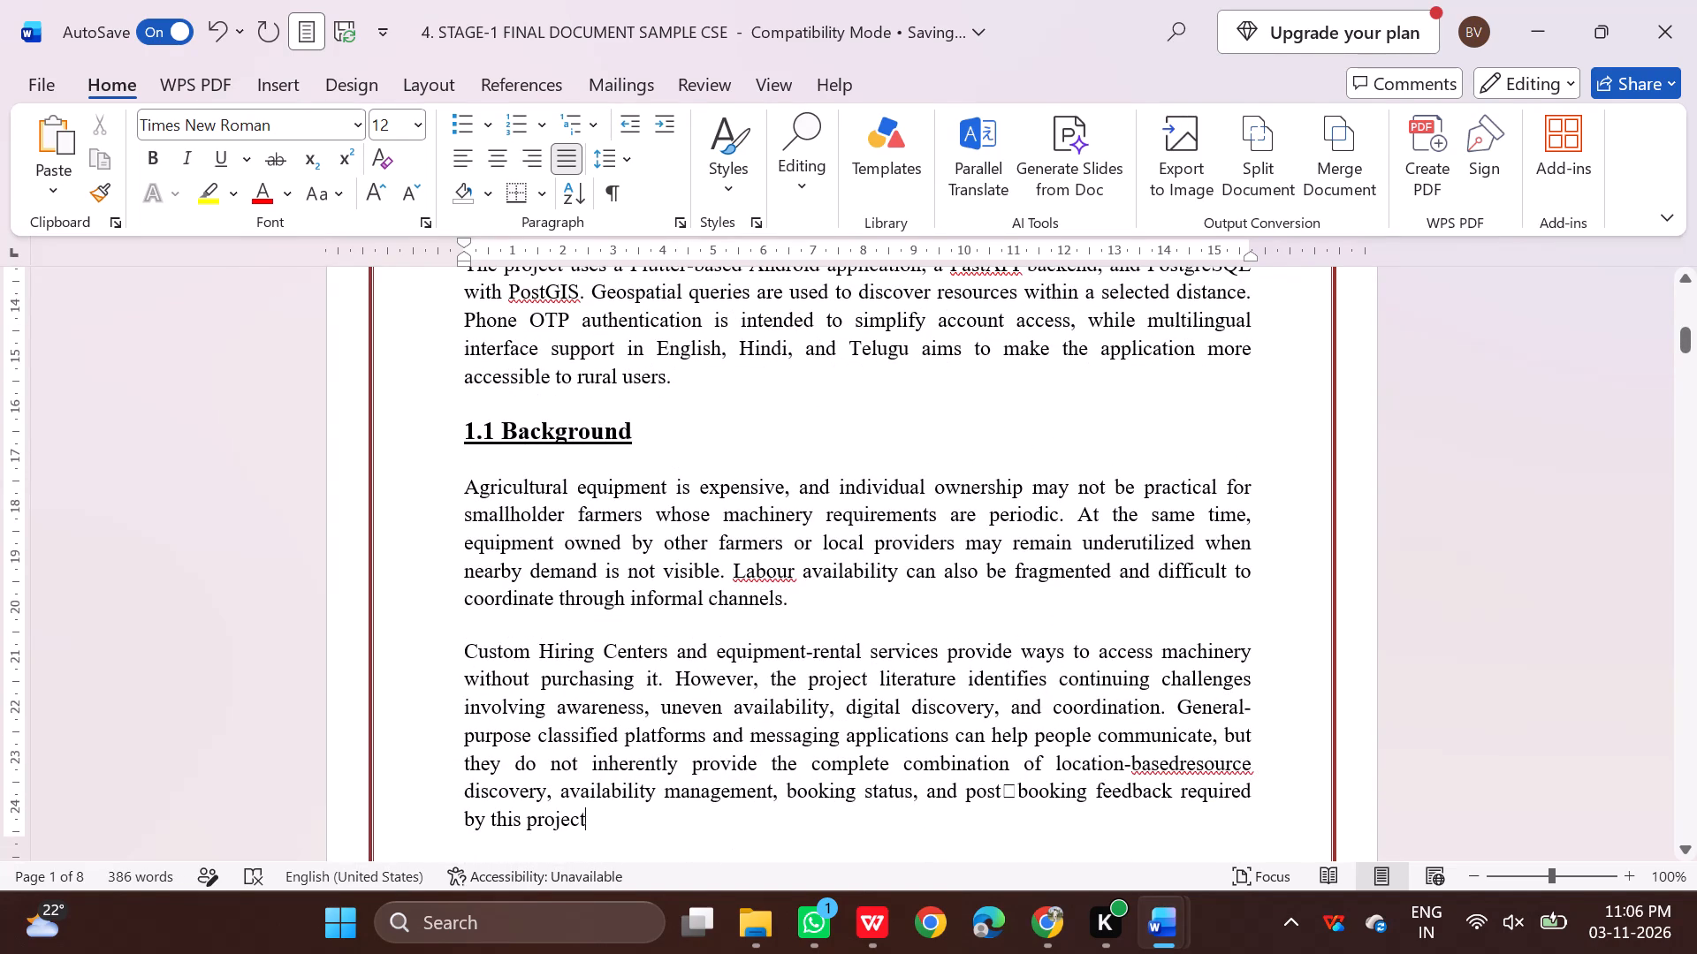
{"action": "left_click_drag", "start_coordinate": [460, 486], "coordinate": [620, 694]}
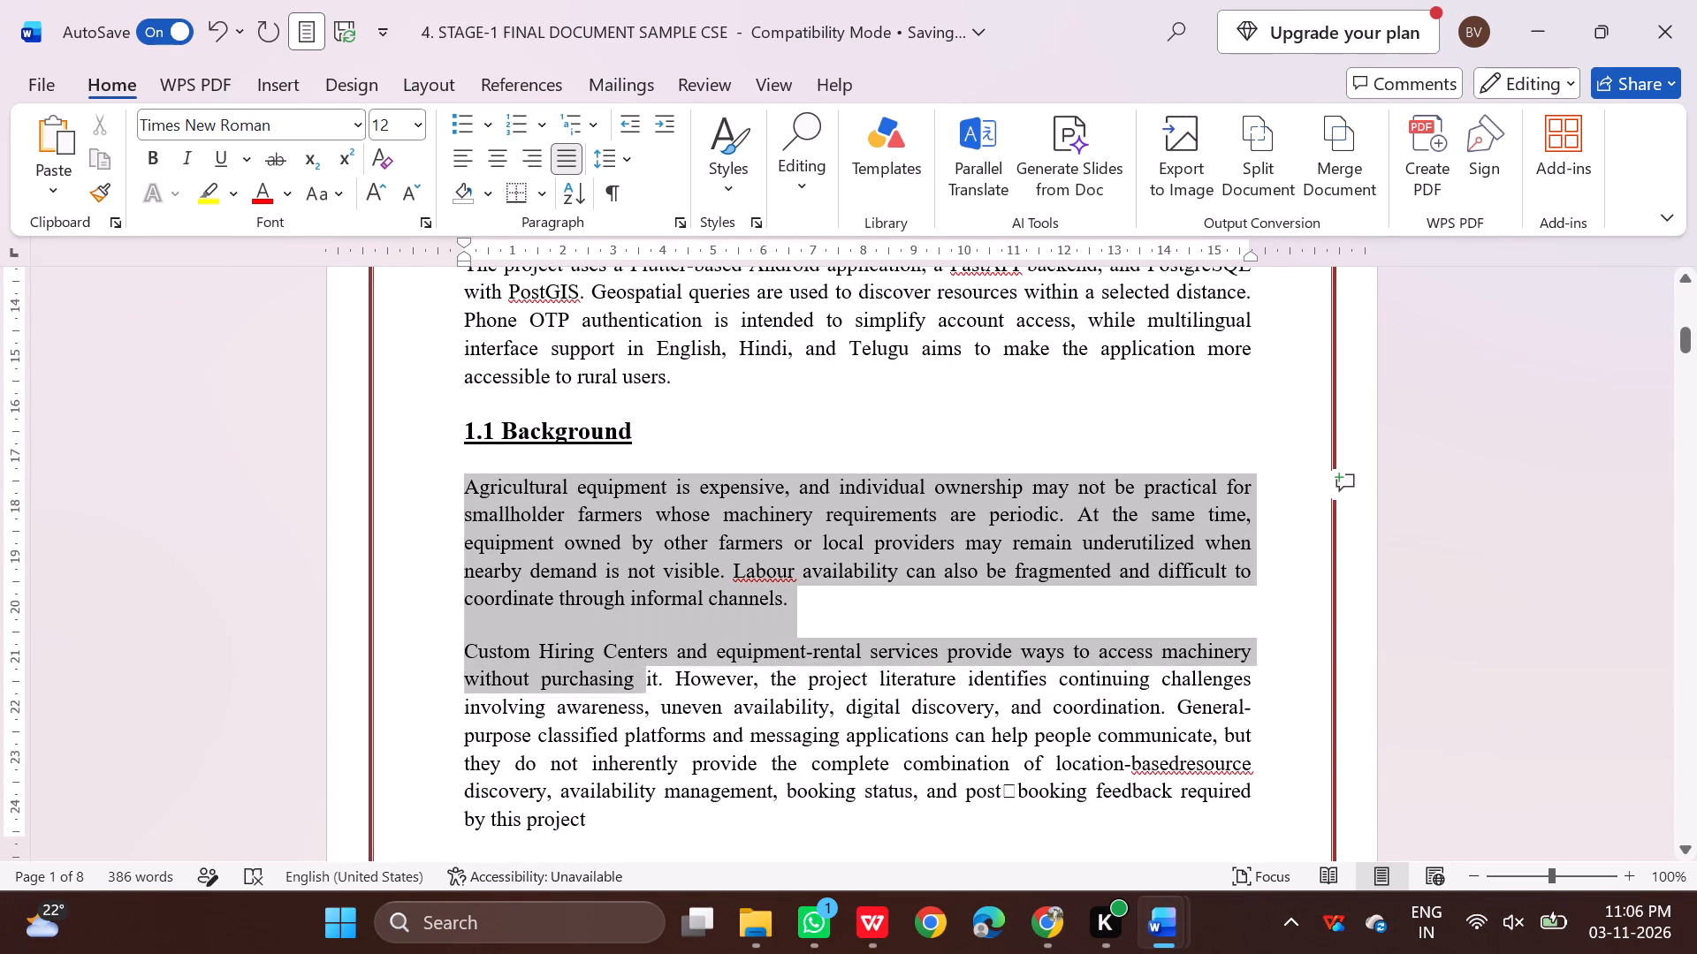
{"action": "left_click_drag", "start_coordinate": [620, 694], "coordinate": [603, 809]}
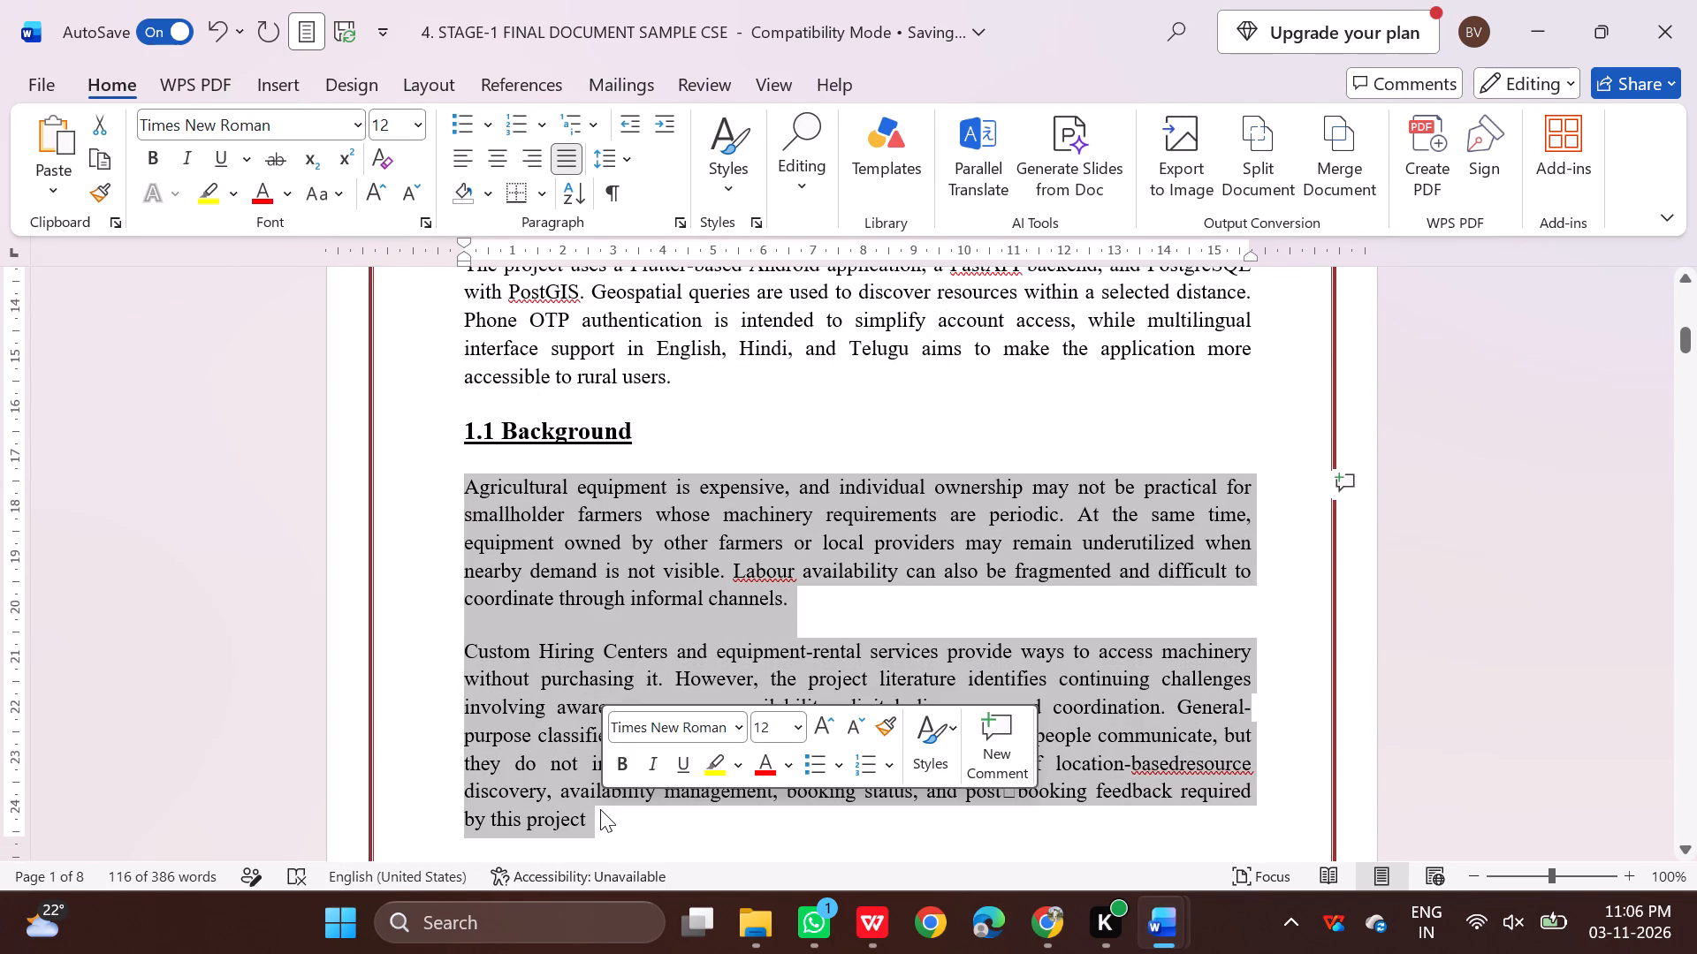
{"action": "left_click", "coordinate": [628, 158]}
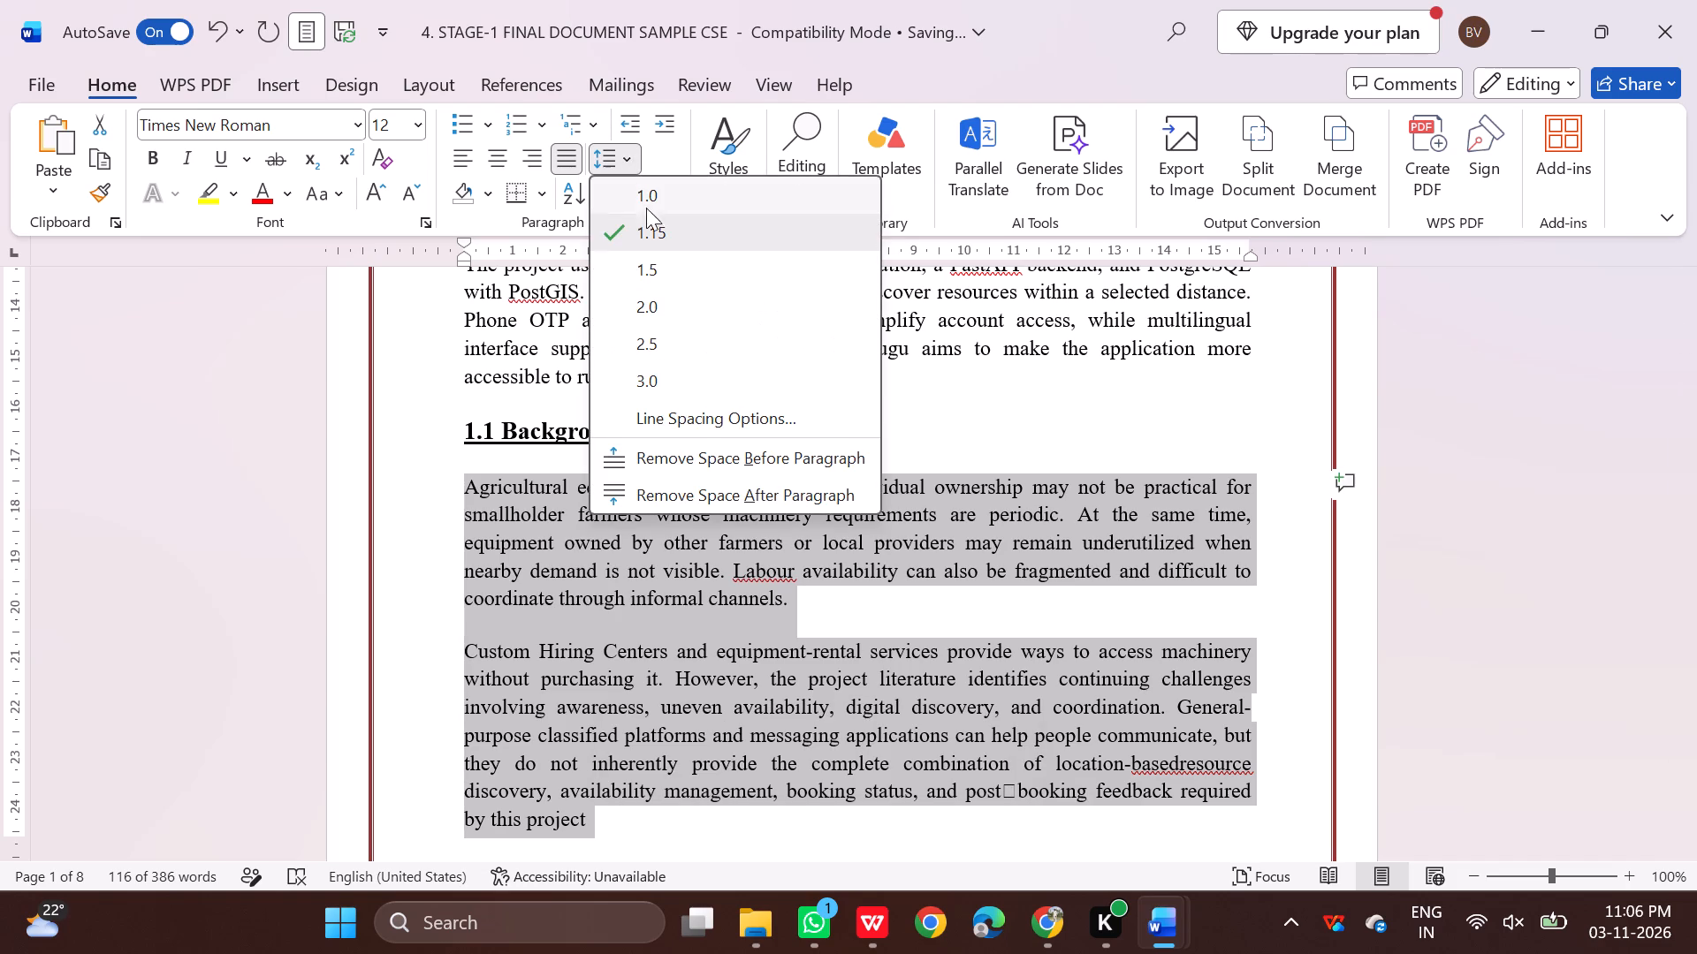
{"action": "left_click", "coordinate": [634, 154]}
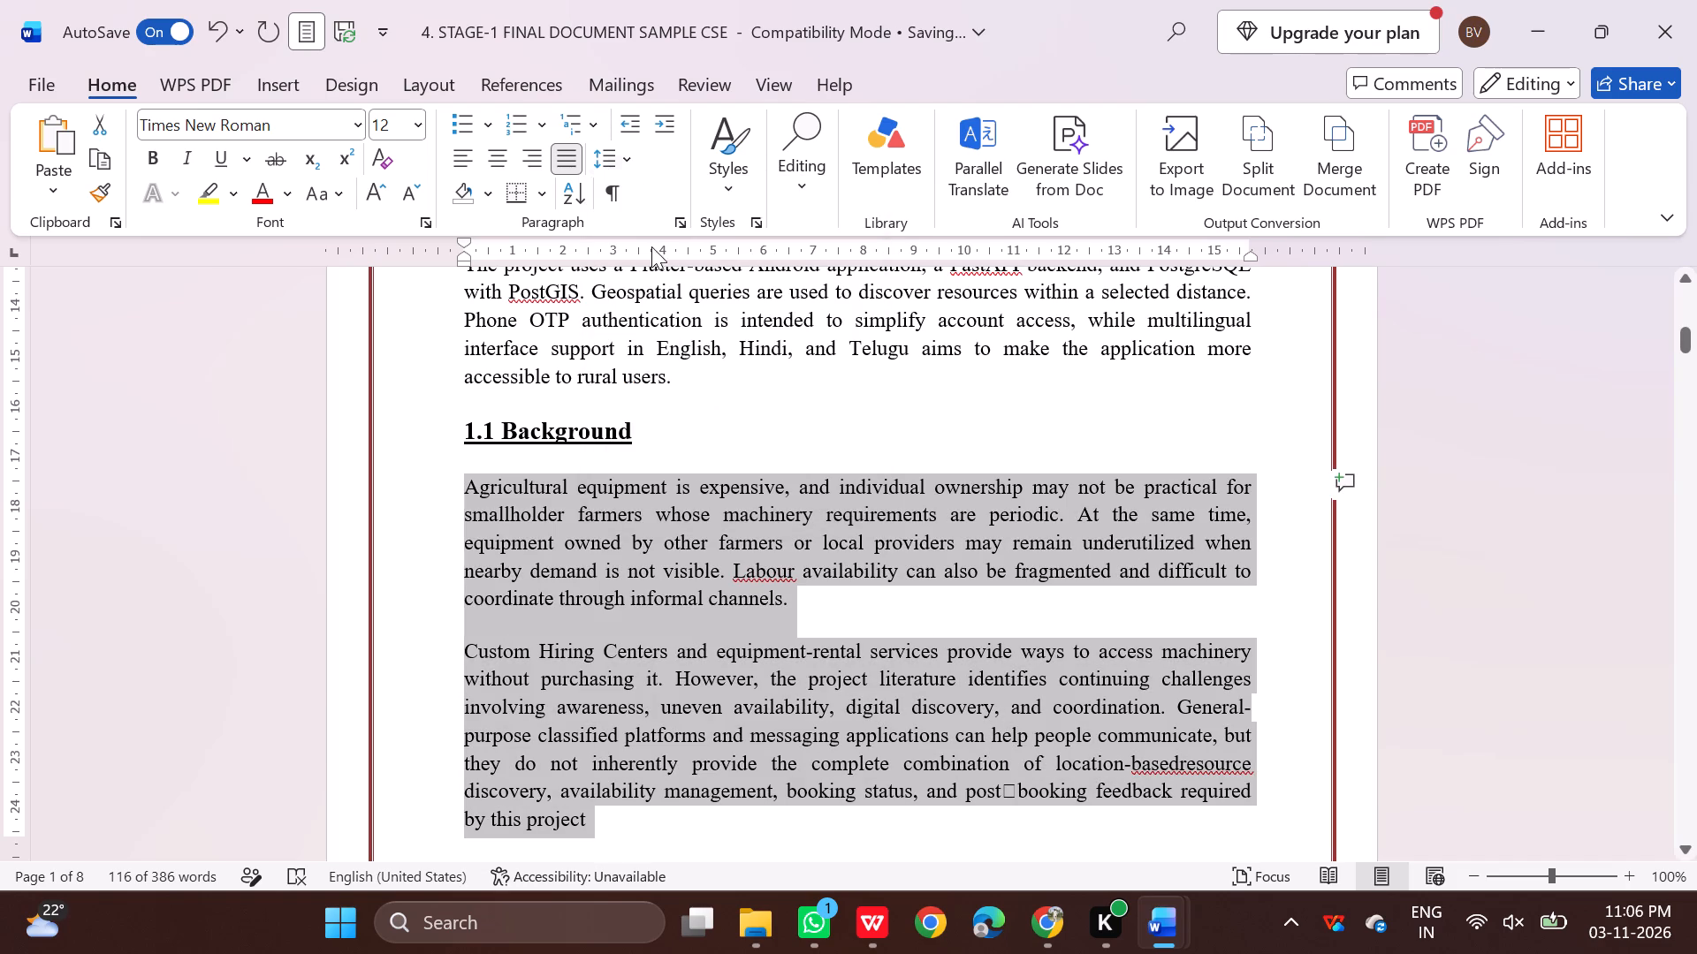
Set both Background paragraphs to justified alignment with 1.15 line spacing.
{"action": "key", "text": "ctrl+j"}
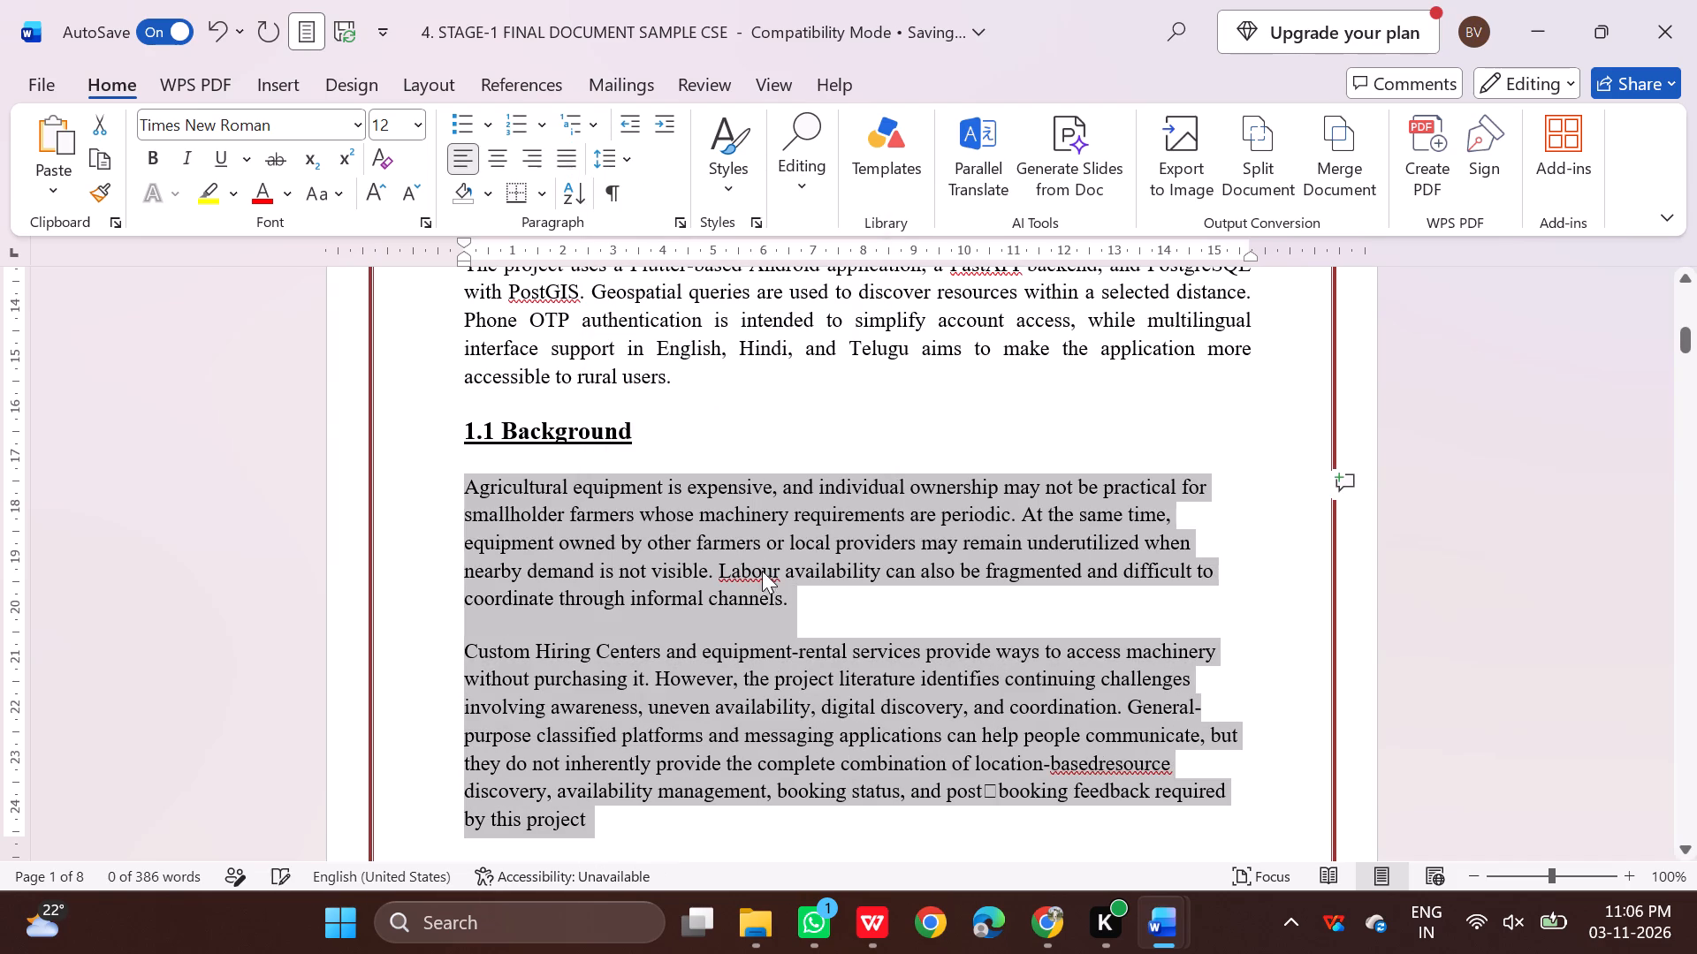
{"action": "left_click", "coordinate": [628, 152]}
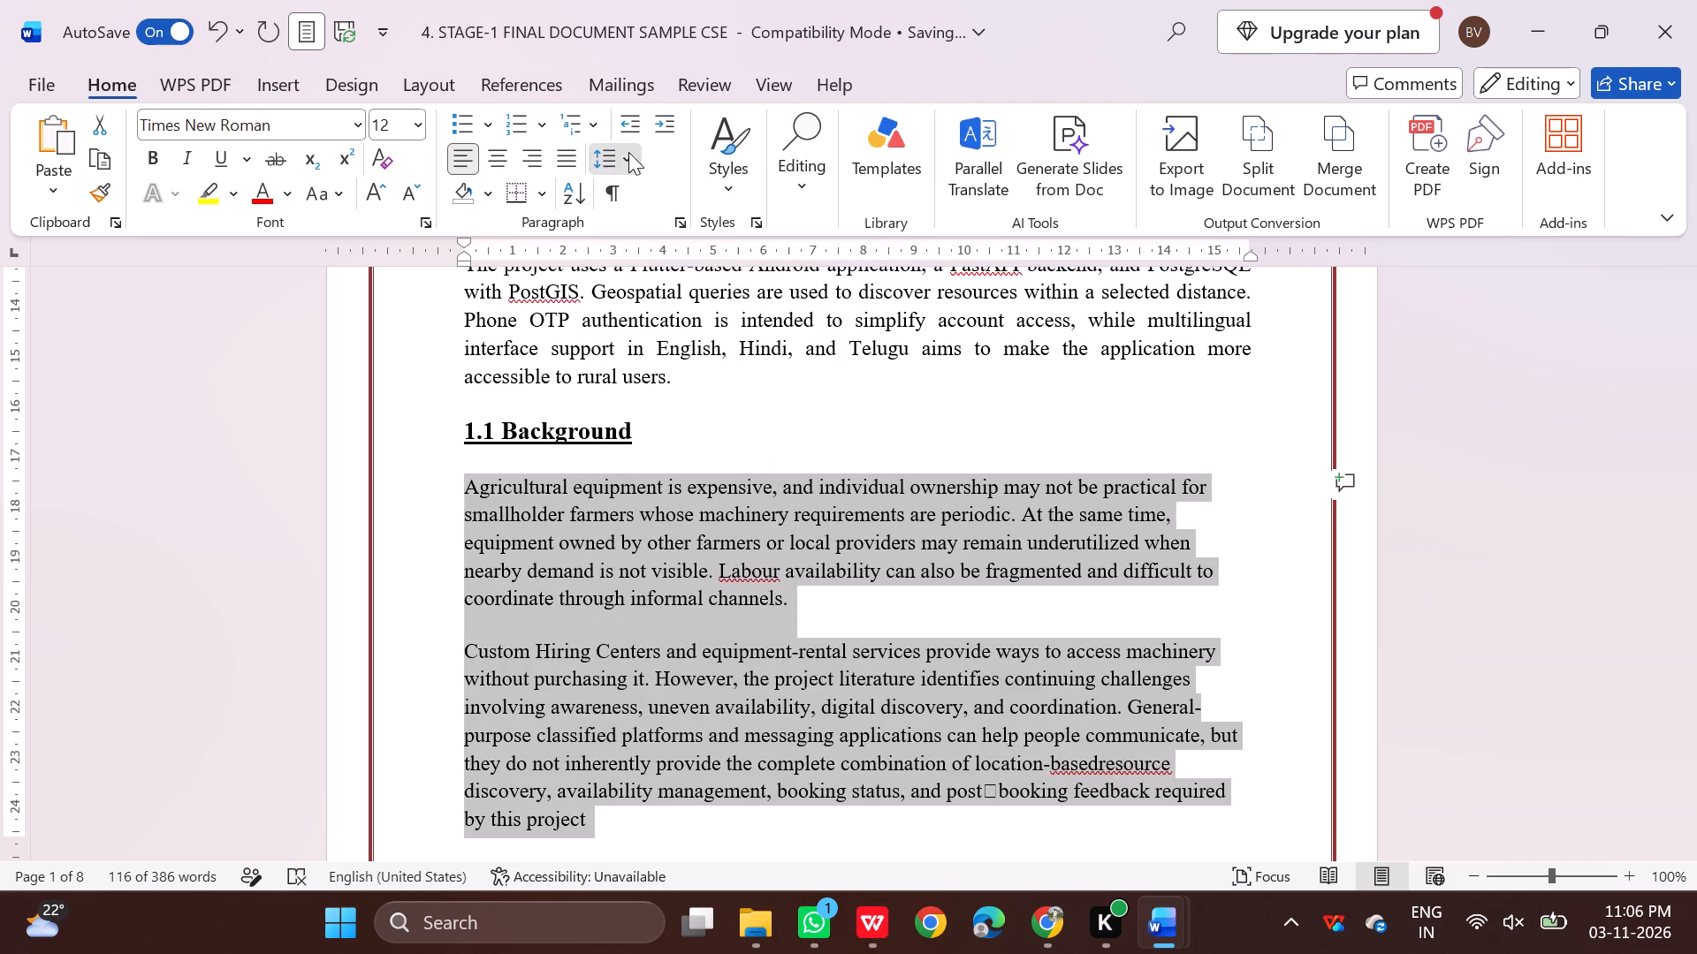
{"action": "left_click", "coordinate": [628, 152]}
{"action": "left_click", "coordinate": [628, 153]}
{"action": "left_click", "coordinate": [651, 231]}
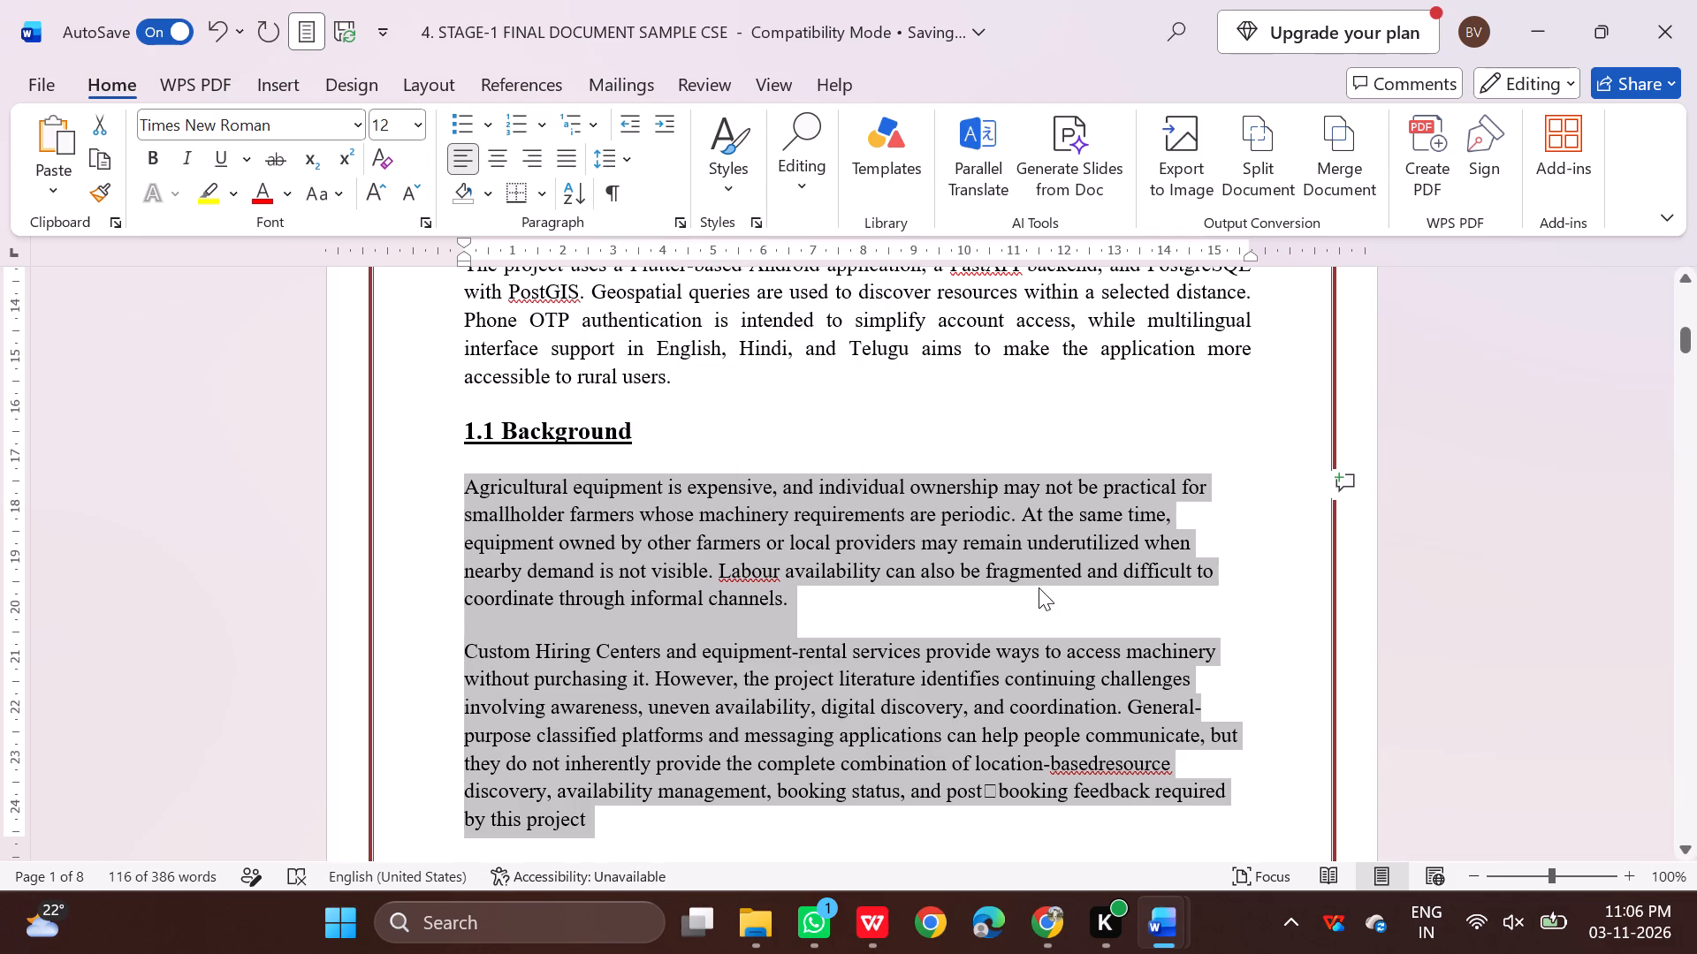
{"action": "key", "text": "ctrl+j"}
{"action": "left_click", "coordinate": [622, 158]}
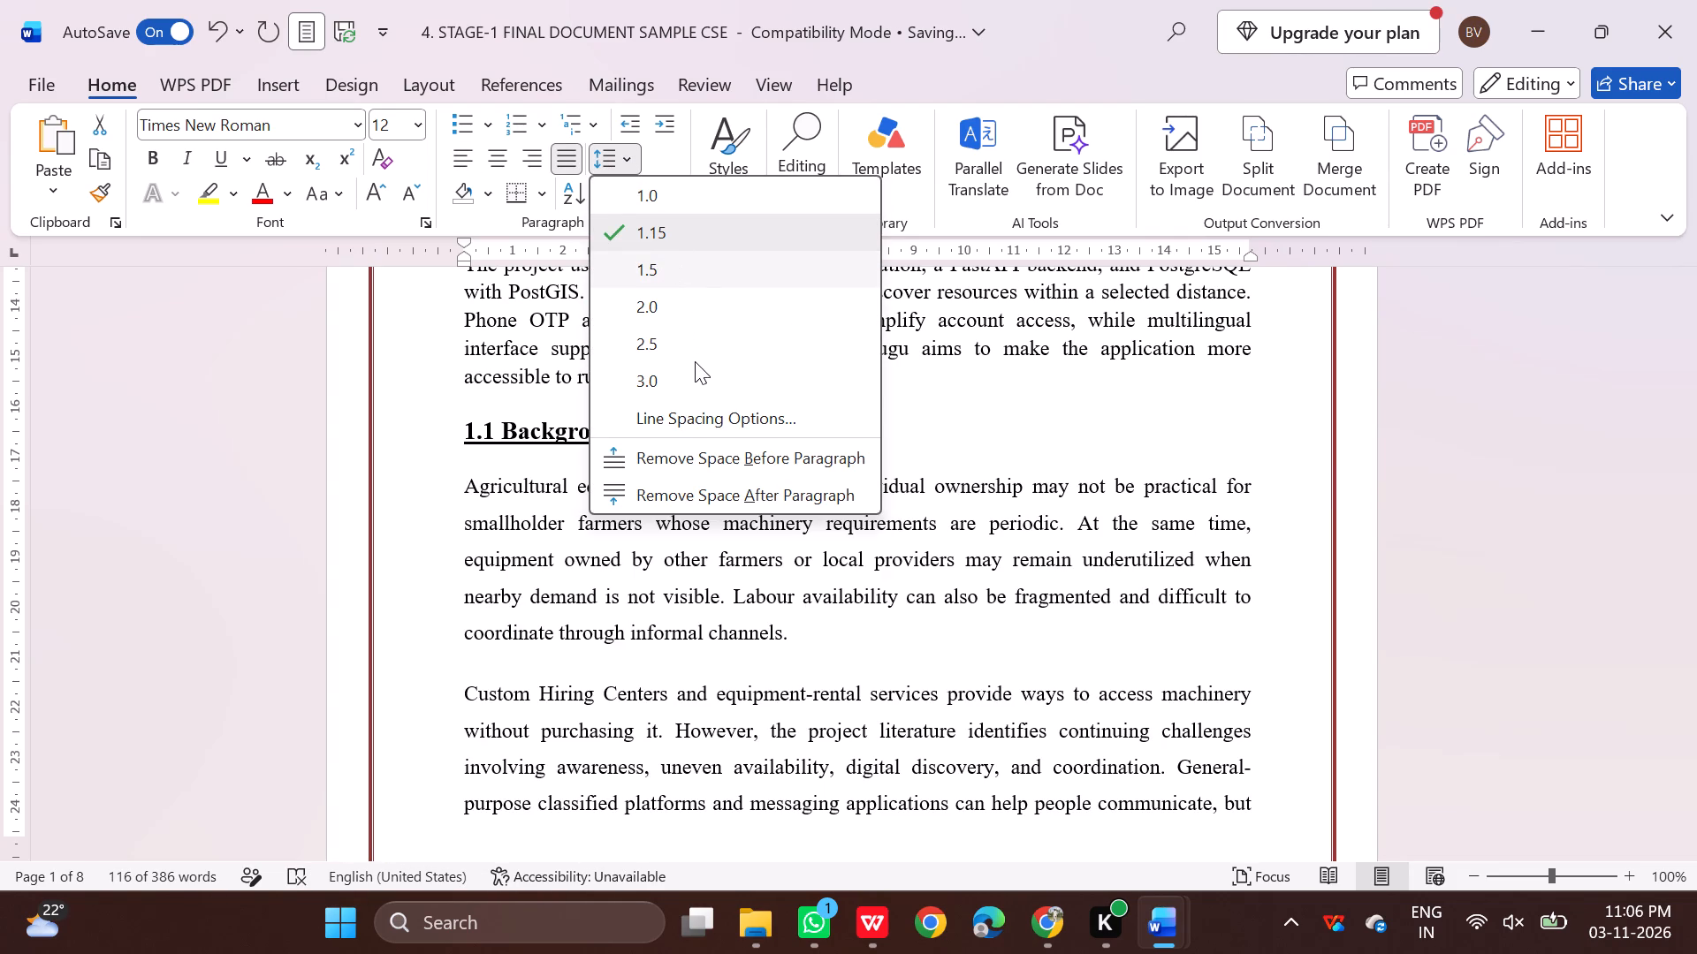
{"action": "left_click", "coordinate": [712, 237]}
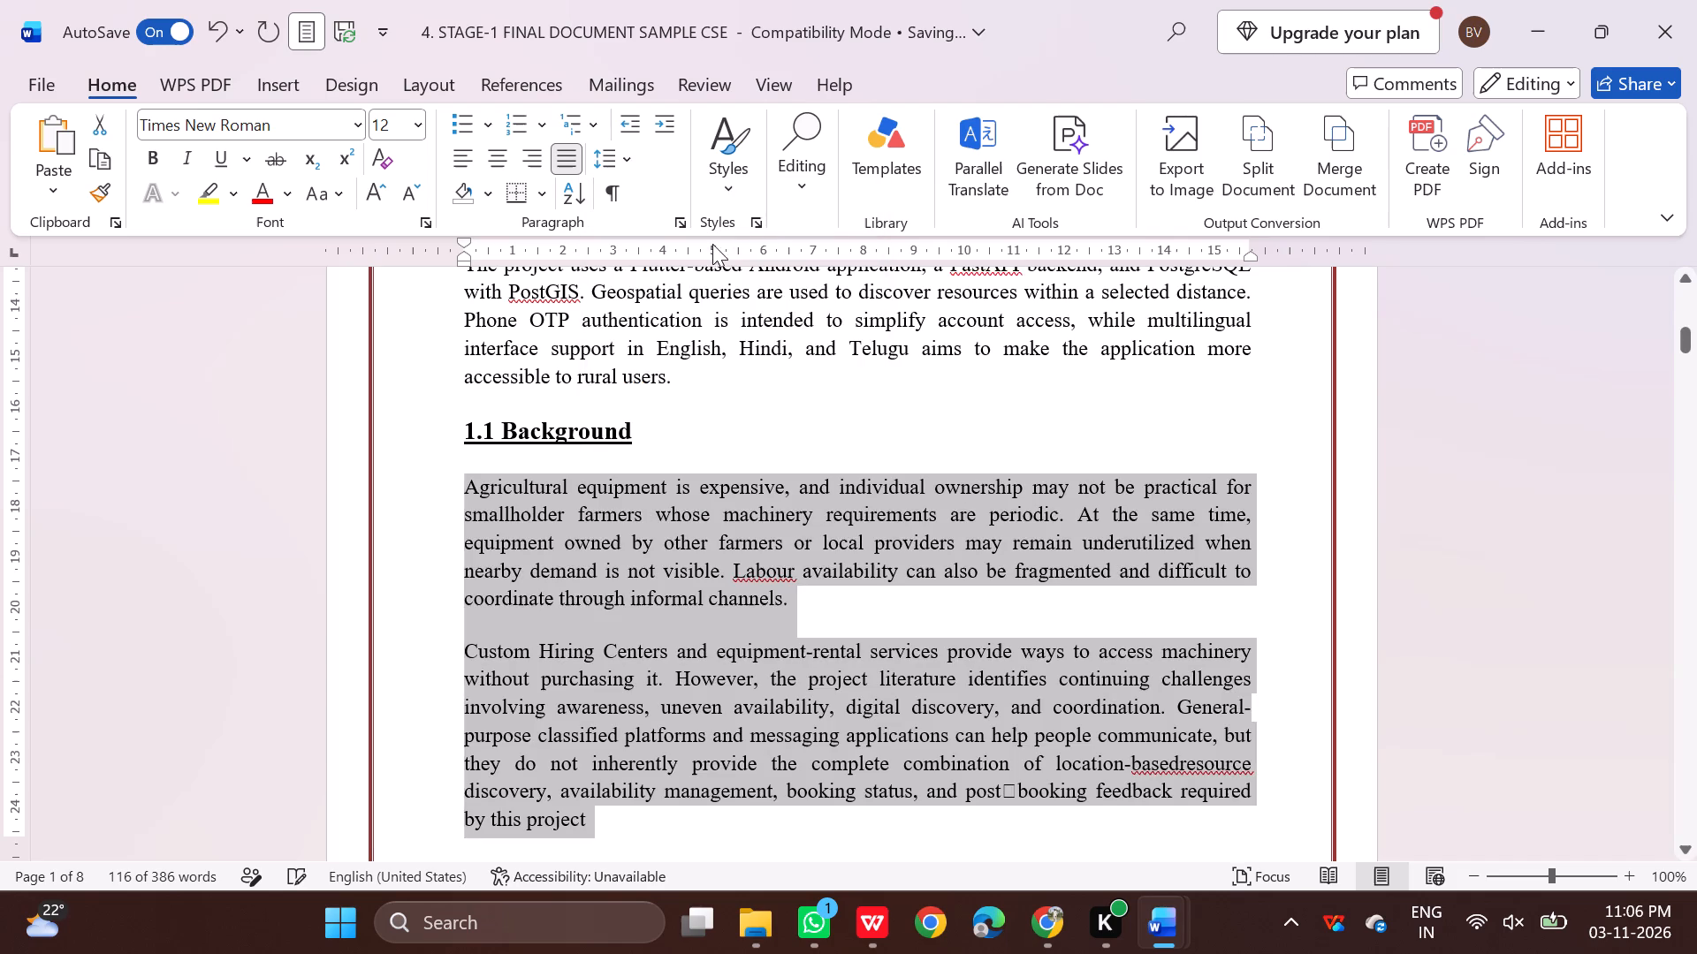
{"action": "scroll", "coordinate": [940, 466], "scroll_direction": "down", "scroll_amount": 2}
{"action": "left_click", "coordinate": [1425, 545]}
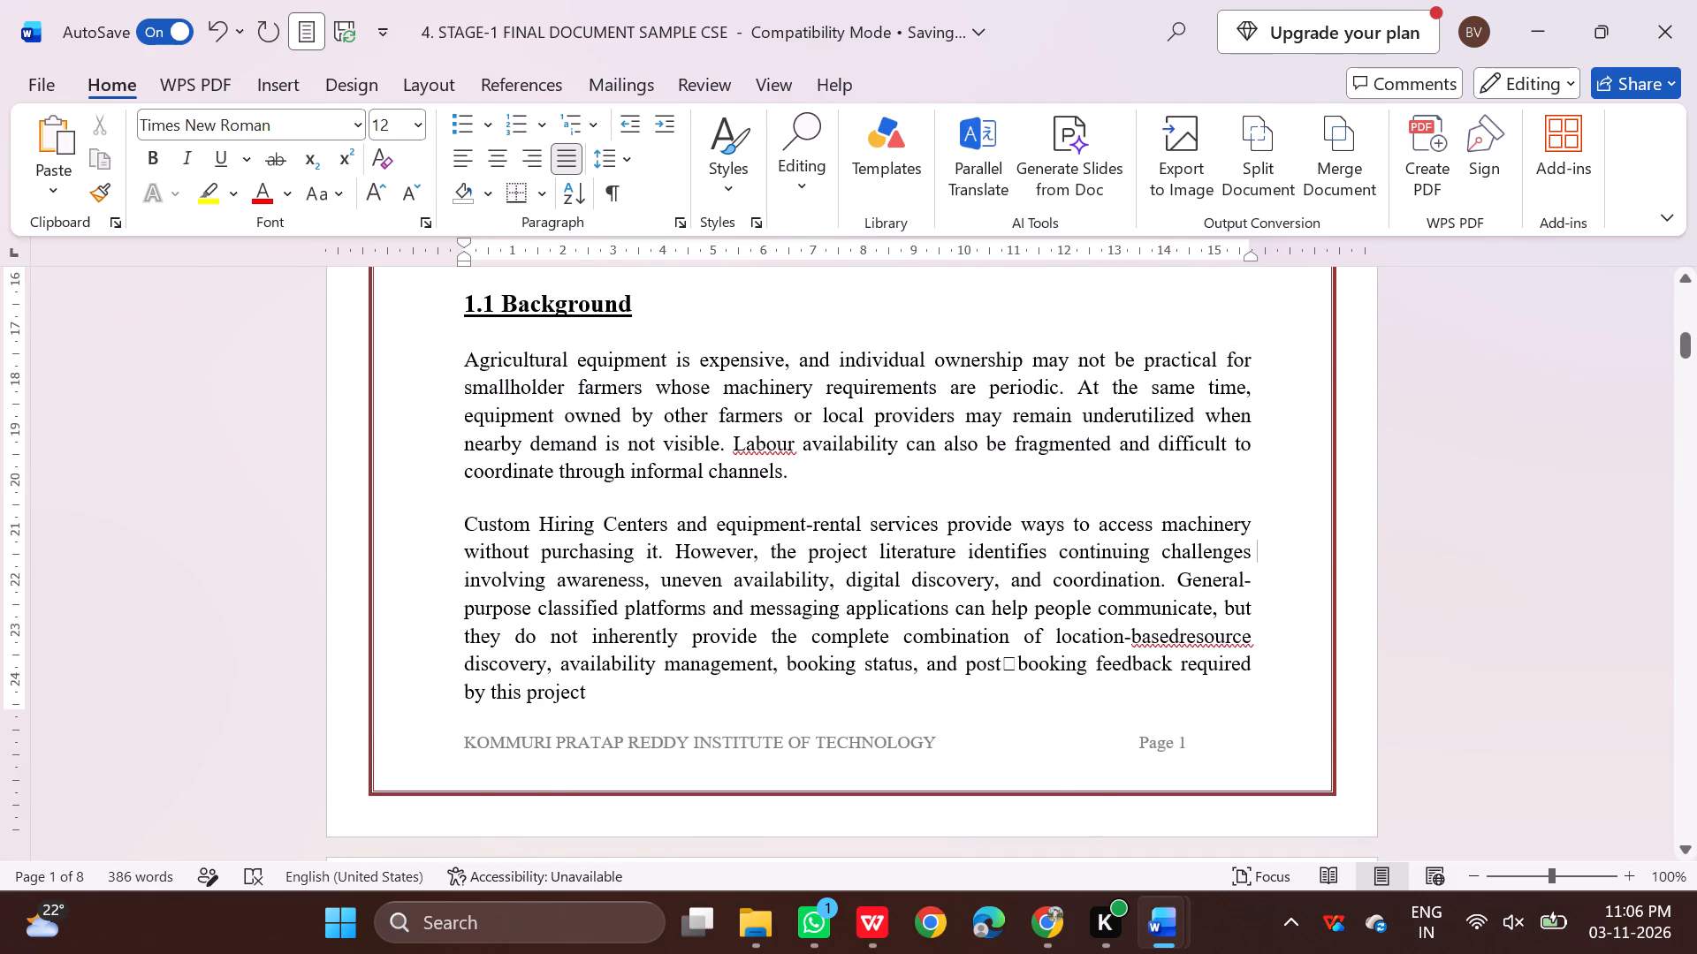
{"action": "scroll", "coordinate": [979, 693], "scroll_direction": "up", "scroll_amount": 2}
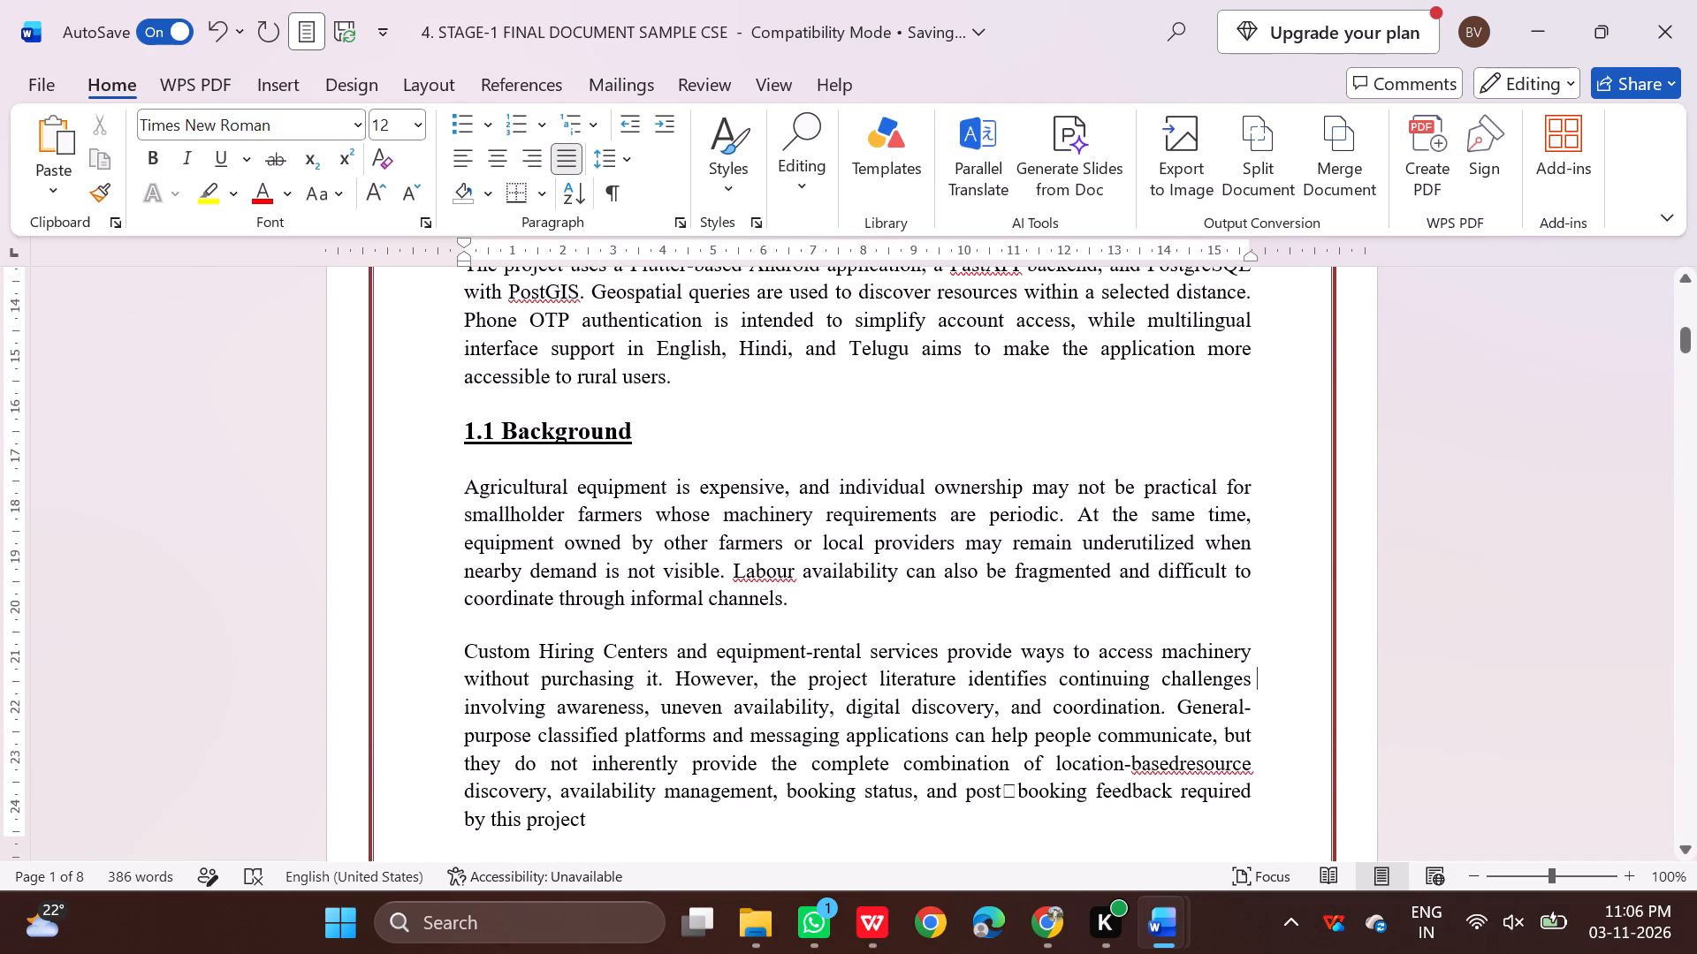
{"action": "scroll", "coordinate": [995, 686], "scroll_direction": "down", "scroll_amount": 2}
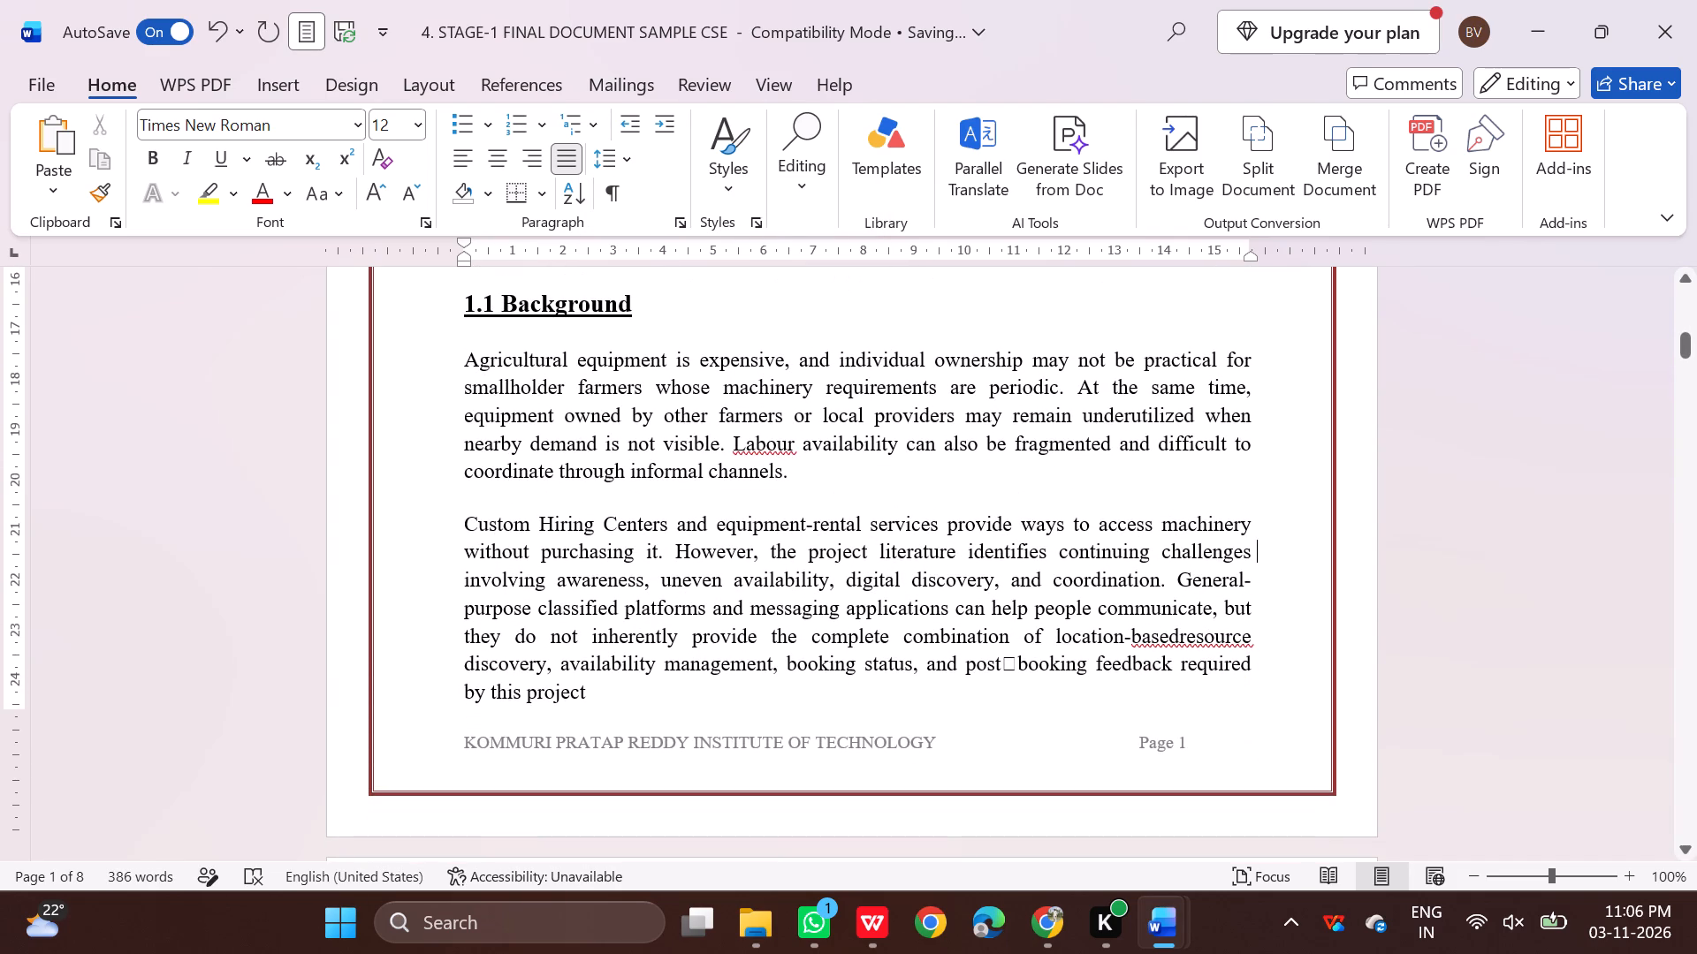
Insert the missing space between "location-based" and "resource" in the "Custom Hiring Centers" paragraph.
{"action": "left_click", "coordinate": [1180, 639]}
{"action": "key", "text": "space"}
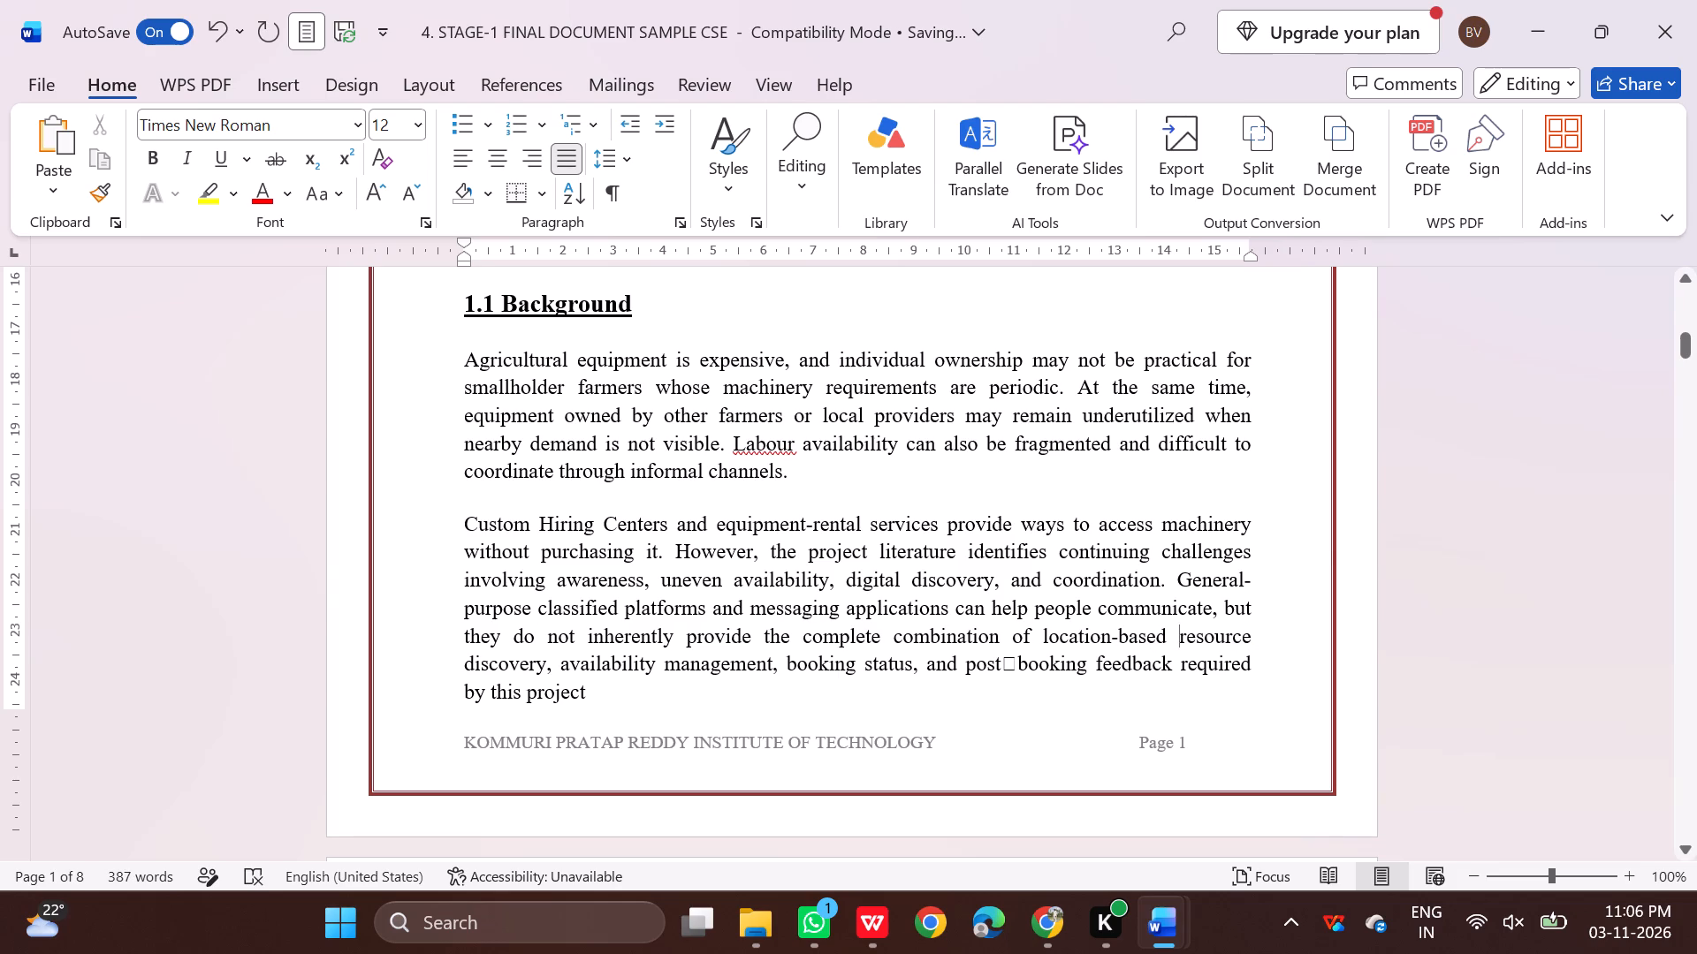
Review the Introduction text on page 1 and the blank page that follows it.
{"action": "scroll", "coordinate": [737, 587], "scroll_direction": "down", "scroll_amount": 1}
{"action": "scroll", "coordinate": [742, 582], "scroll_direction": "up", "scroll_amount": 2}
{"action": "scroll", "coordinate": [742, 582], "scroll_direction": "down", "scroll_amount": 8}
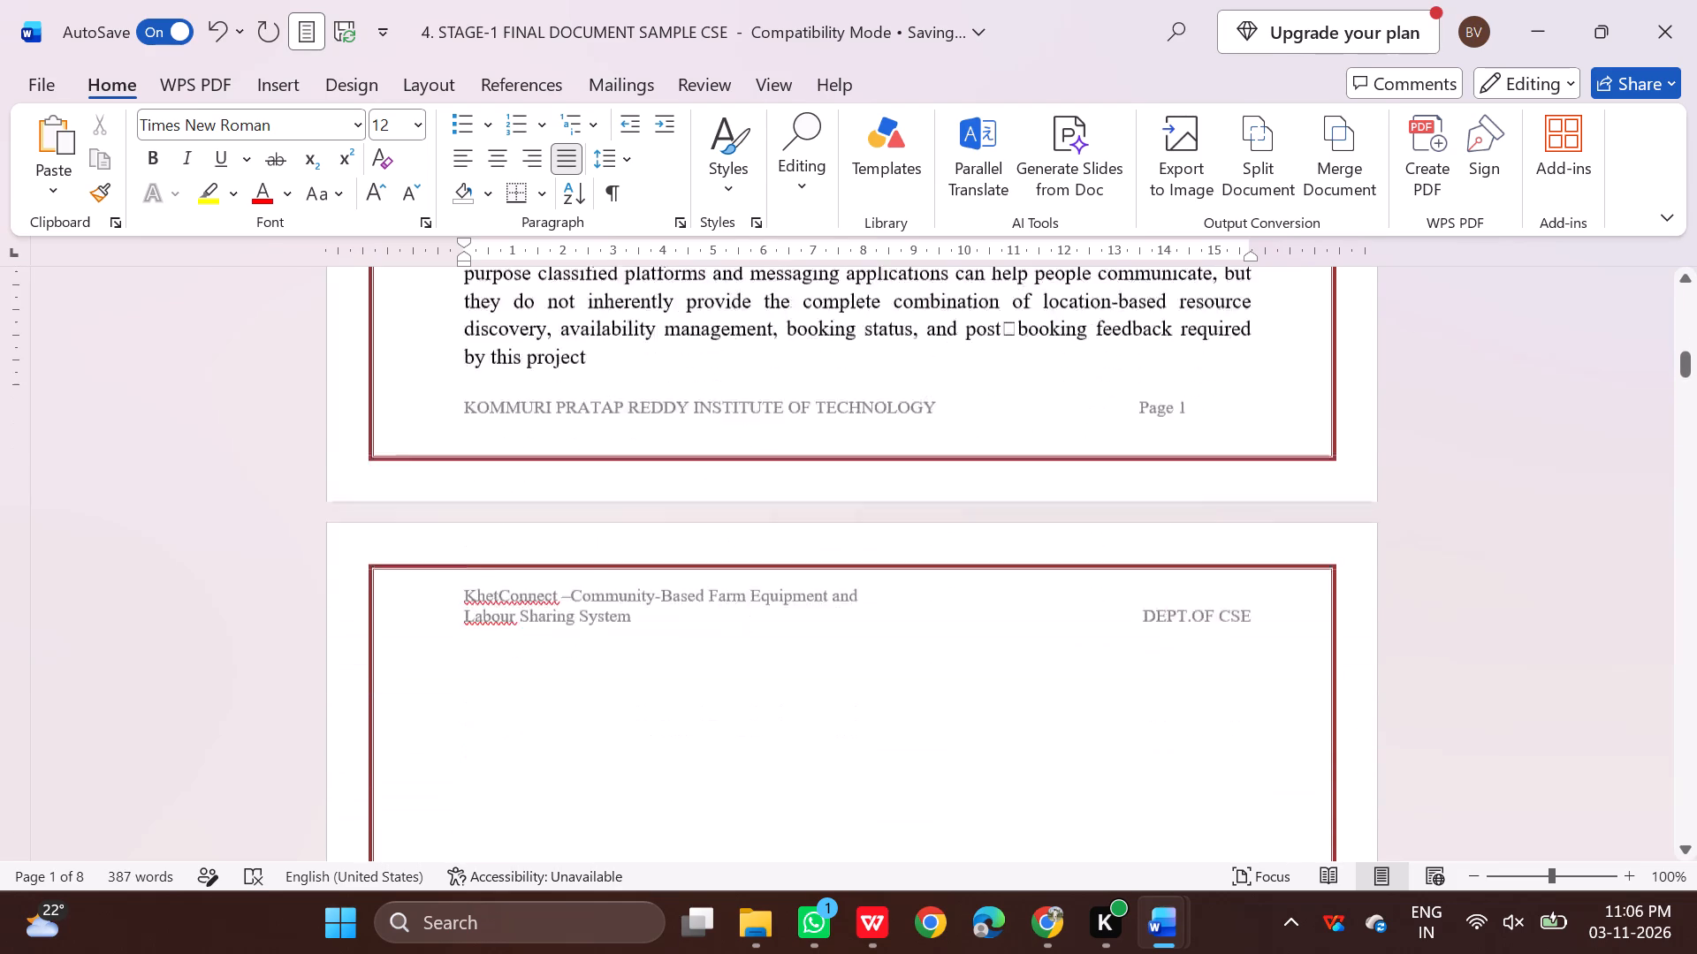
{"action": "scroll", "coordinate": [742, 582], "scroll_direction": "down", "scroll_amount": 8}
{"action": "scroll", "coordinate": [742, 582], "scroll_direction": "up", "scroll_amount": 9}
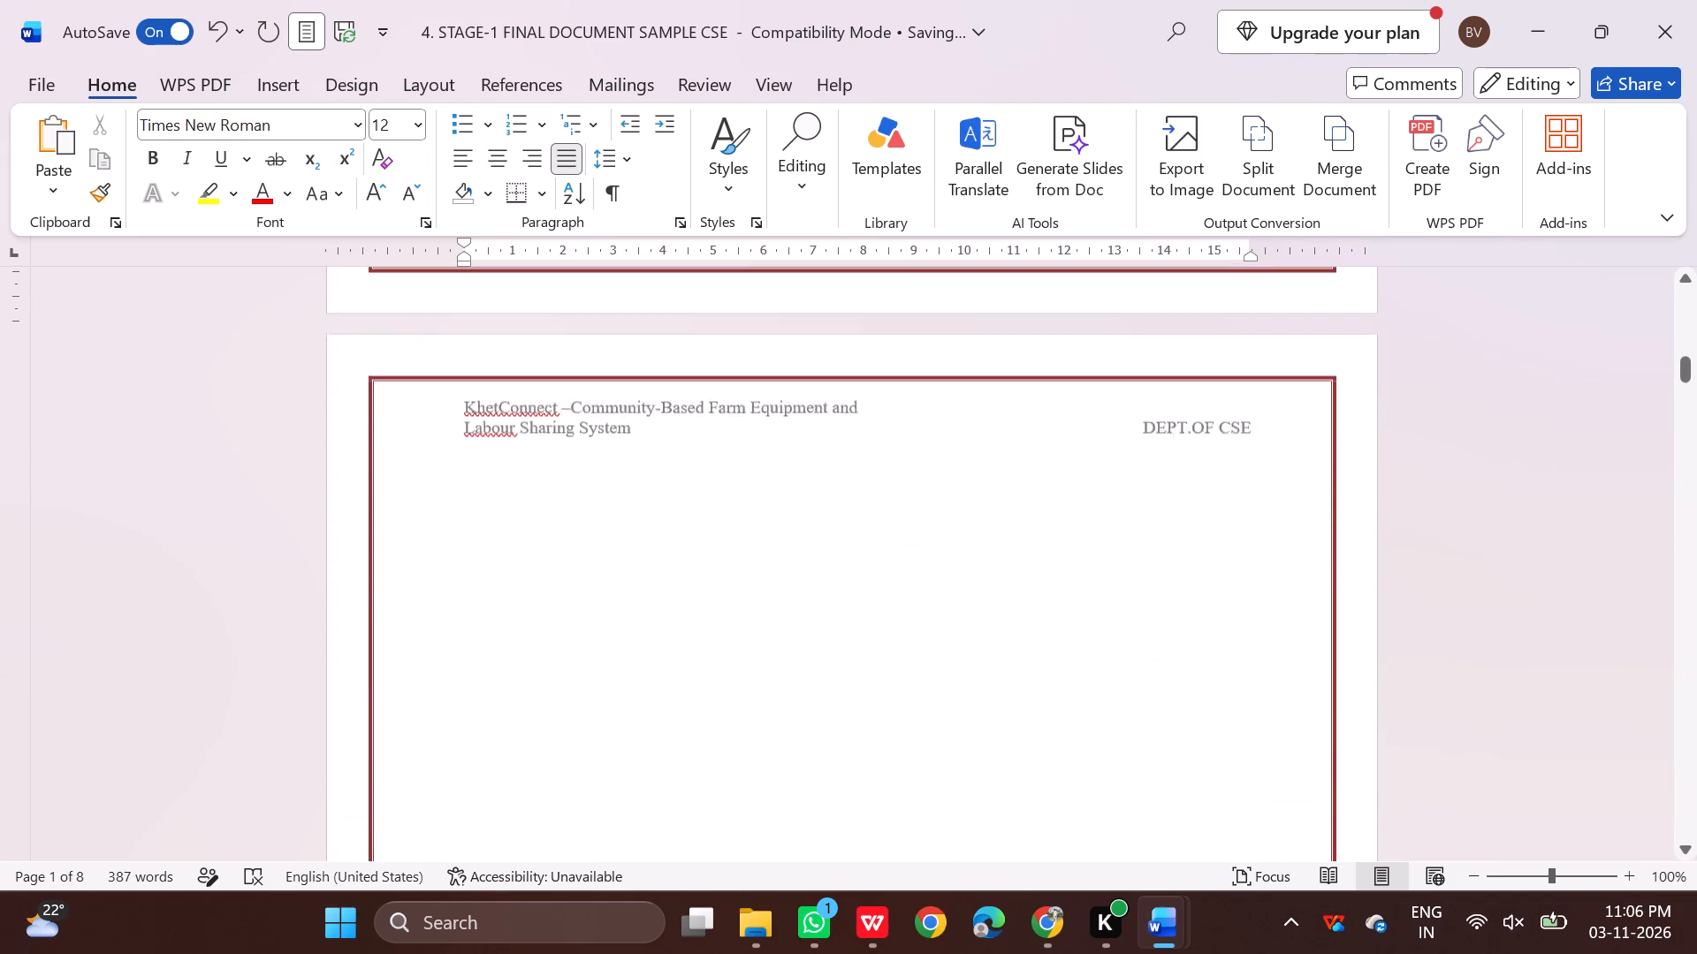
{"action": "scroll", "coordinate": [742, 582], "scroll_direction": "up", "scroll_amount": 6}
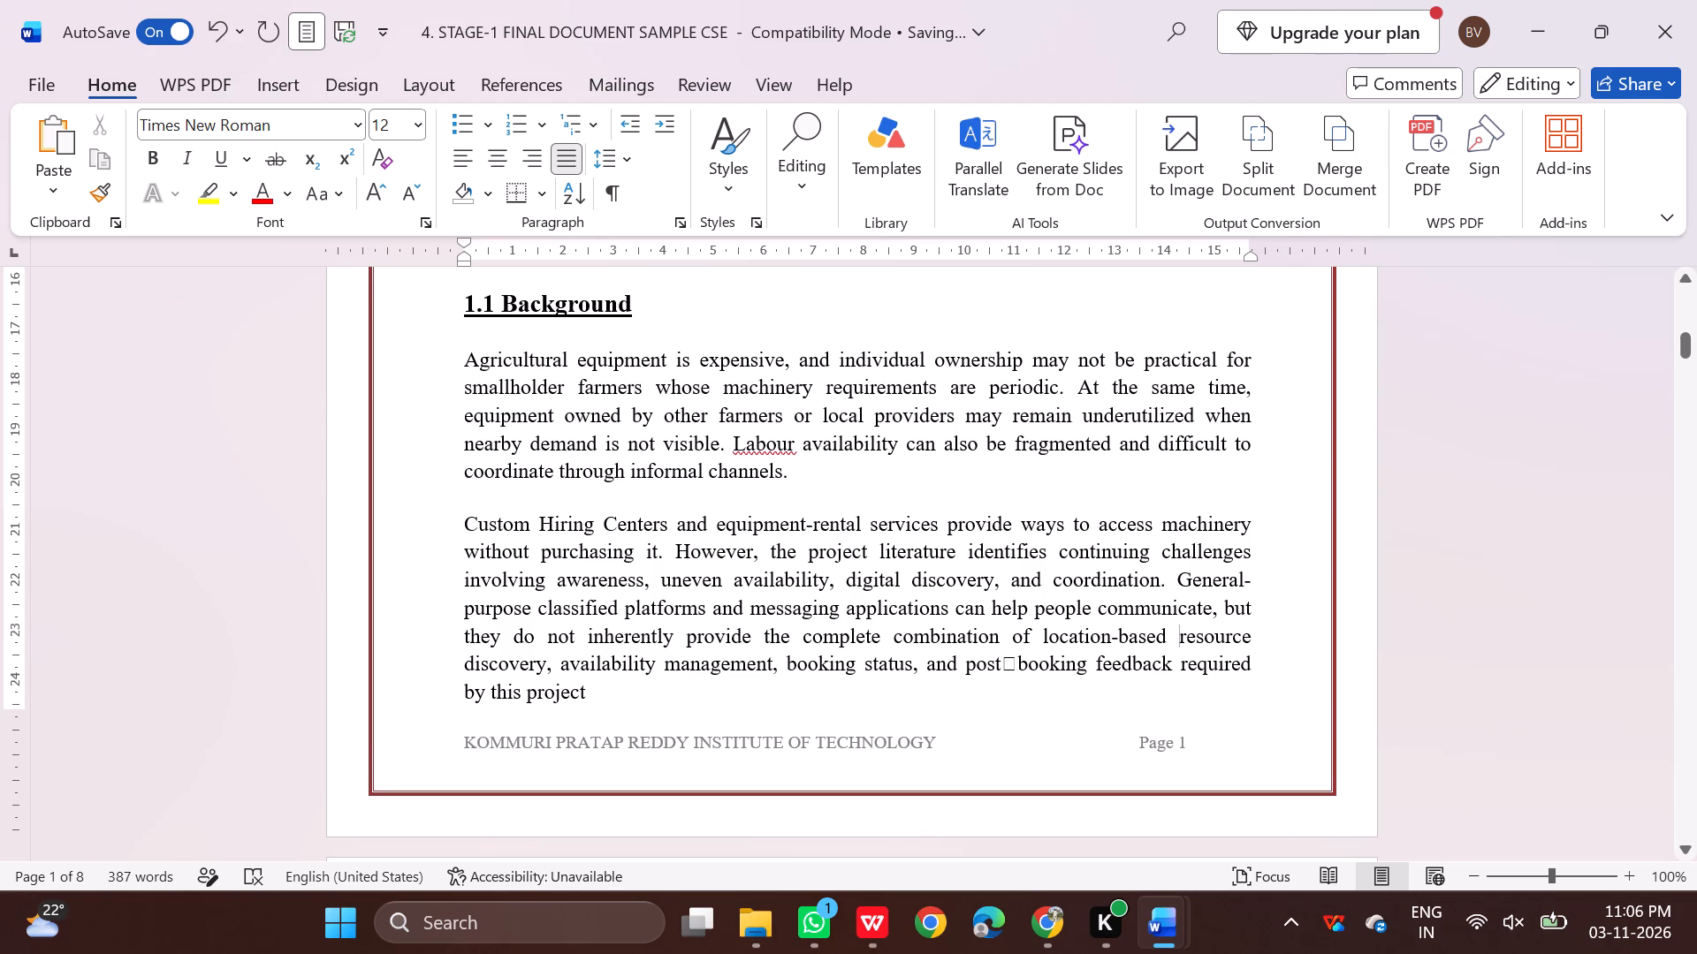
{"action": "scroll", "coordinate": [947, 652], "scroll_direction": "up", "scroll_amount": 14}
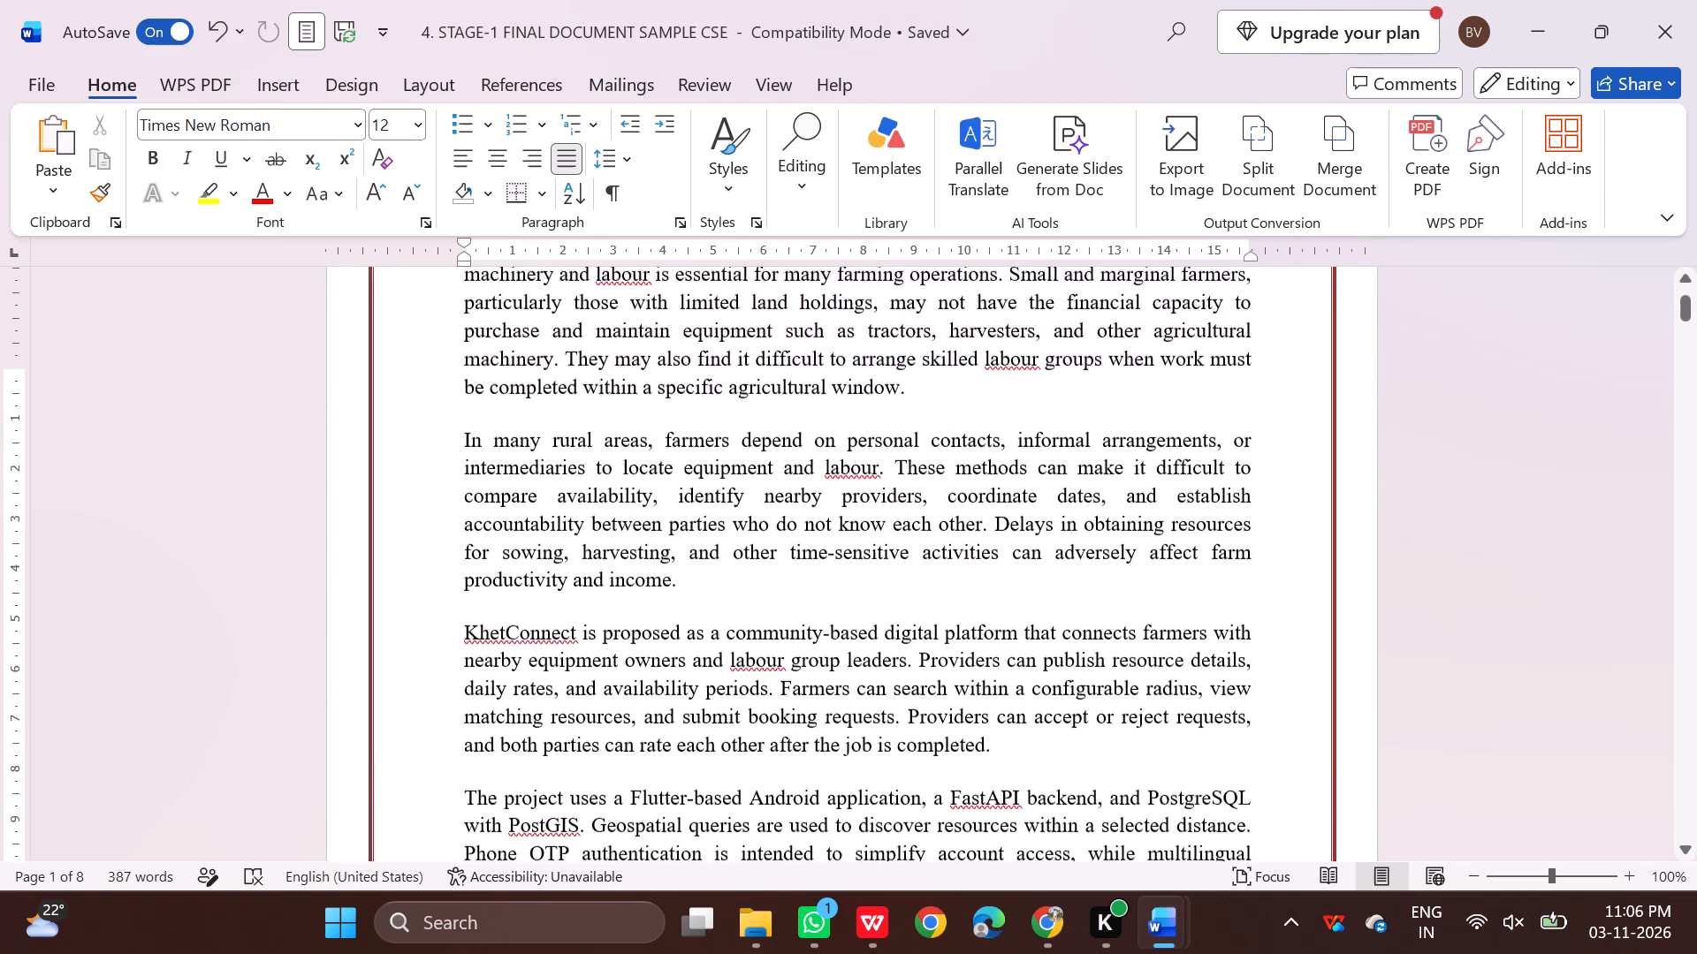
{"action": "scroll", "coordinate": [944, 634], "scroll_direction": "down", "scroll_amount": 20}
{"action": "scroll", "coordinate": [944, 634], "scroll_direction": "down", "scroll_amount": 3}
{"action": "scroll", "coordinate": [945, 632], "scroll_direction": "up", "scroll_amount": 3}
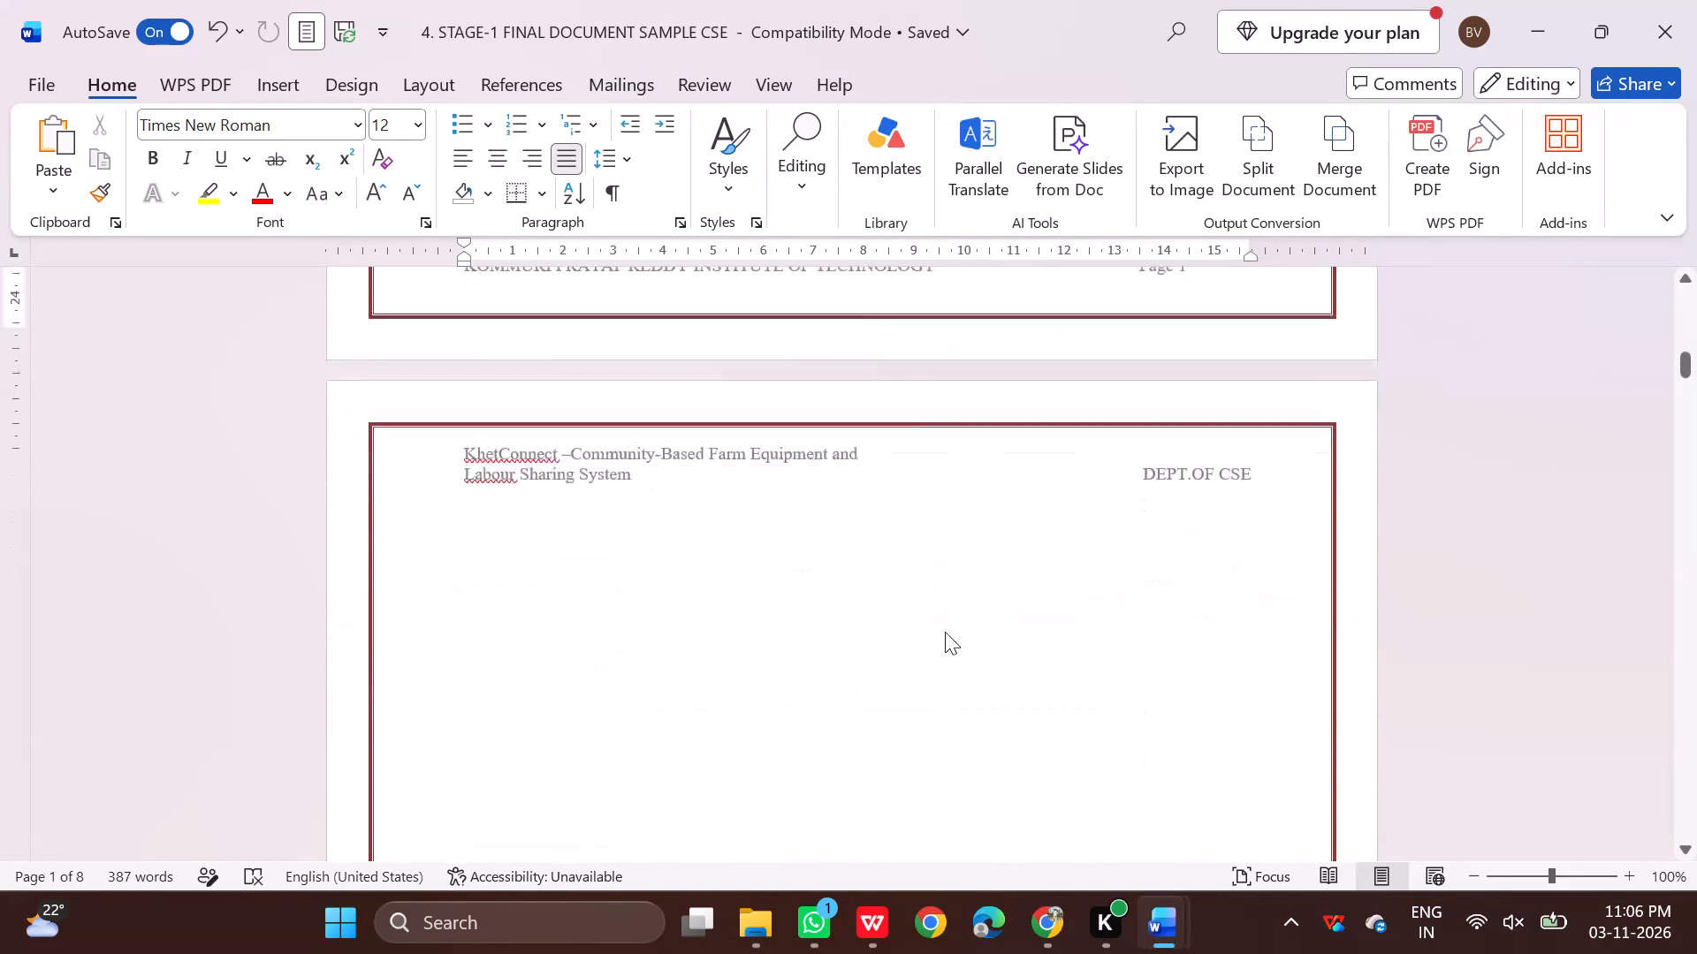
{"action": "scroll", "coordinate": [945, 632], "scroll_direction": "up", "scroll_amount": 4}
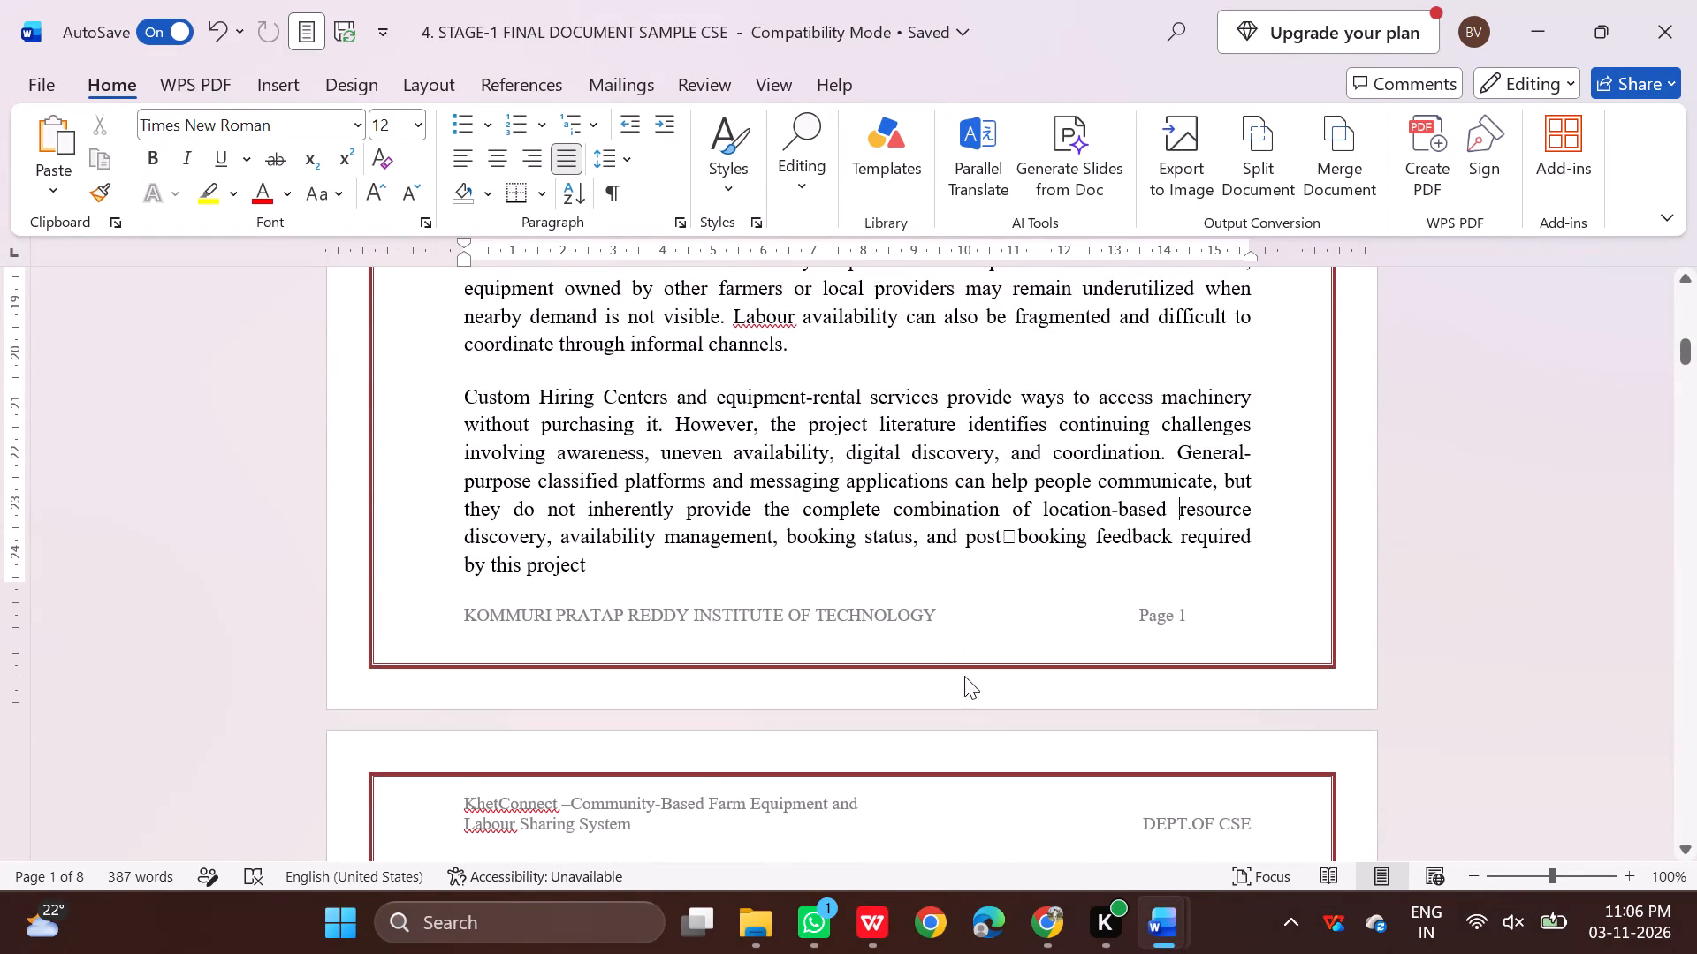
Compare the "Custom Hiring Centers" paragraph with the PDF in WPS Office and end it in Word with a period after "project".
{"action": "left_click", "coordinate": [856, 917]}
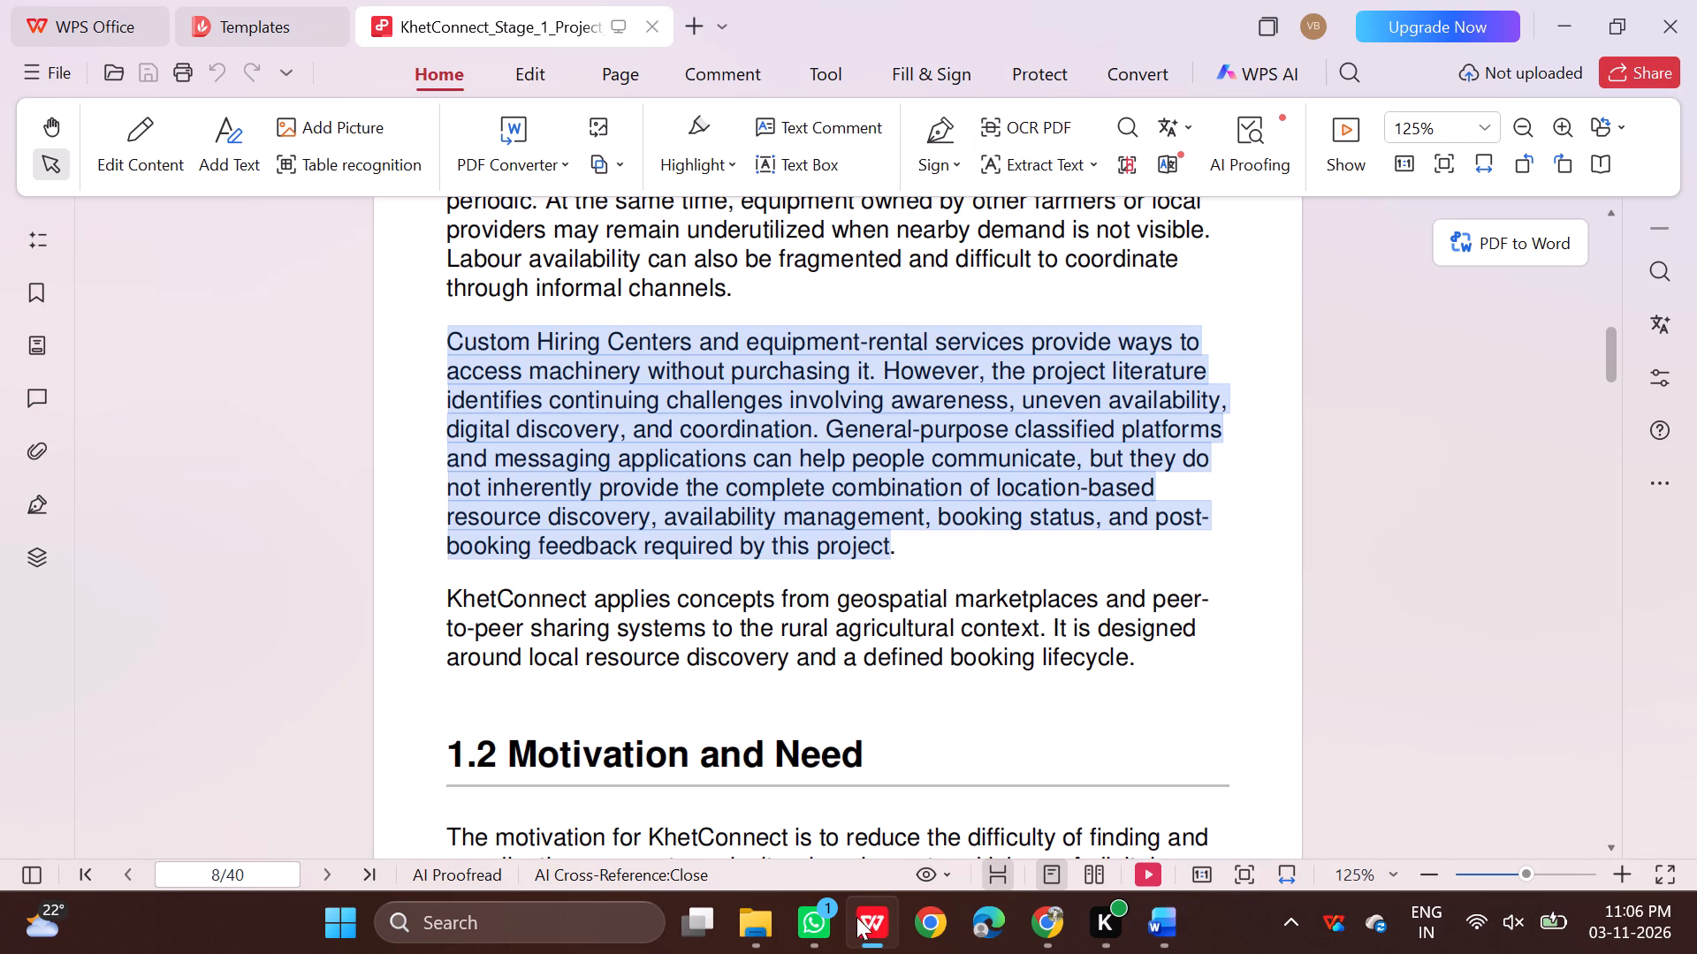
{"action": "left_click", "coordinate": [1169, 918]}
{"action": "left_click", "coordinate": [1013, 799]}
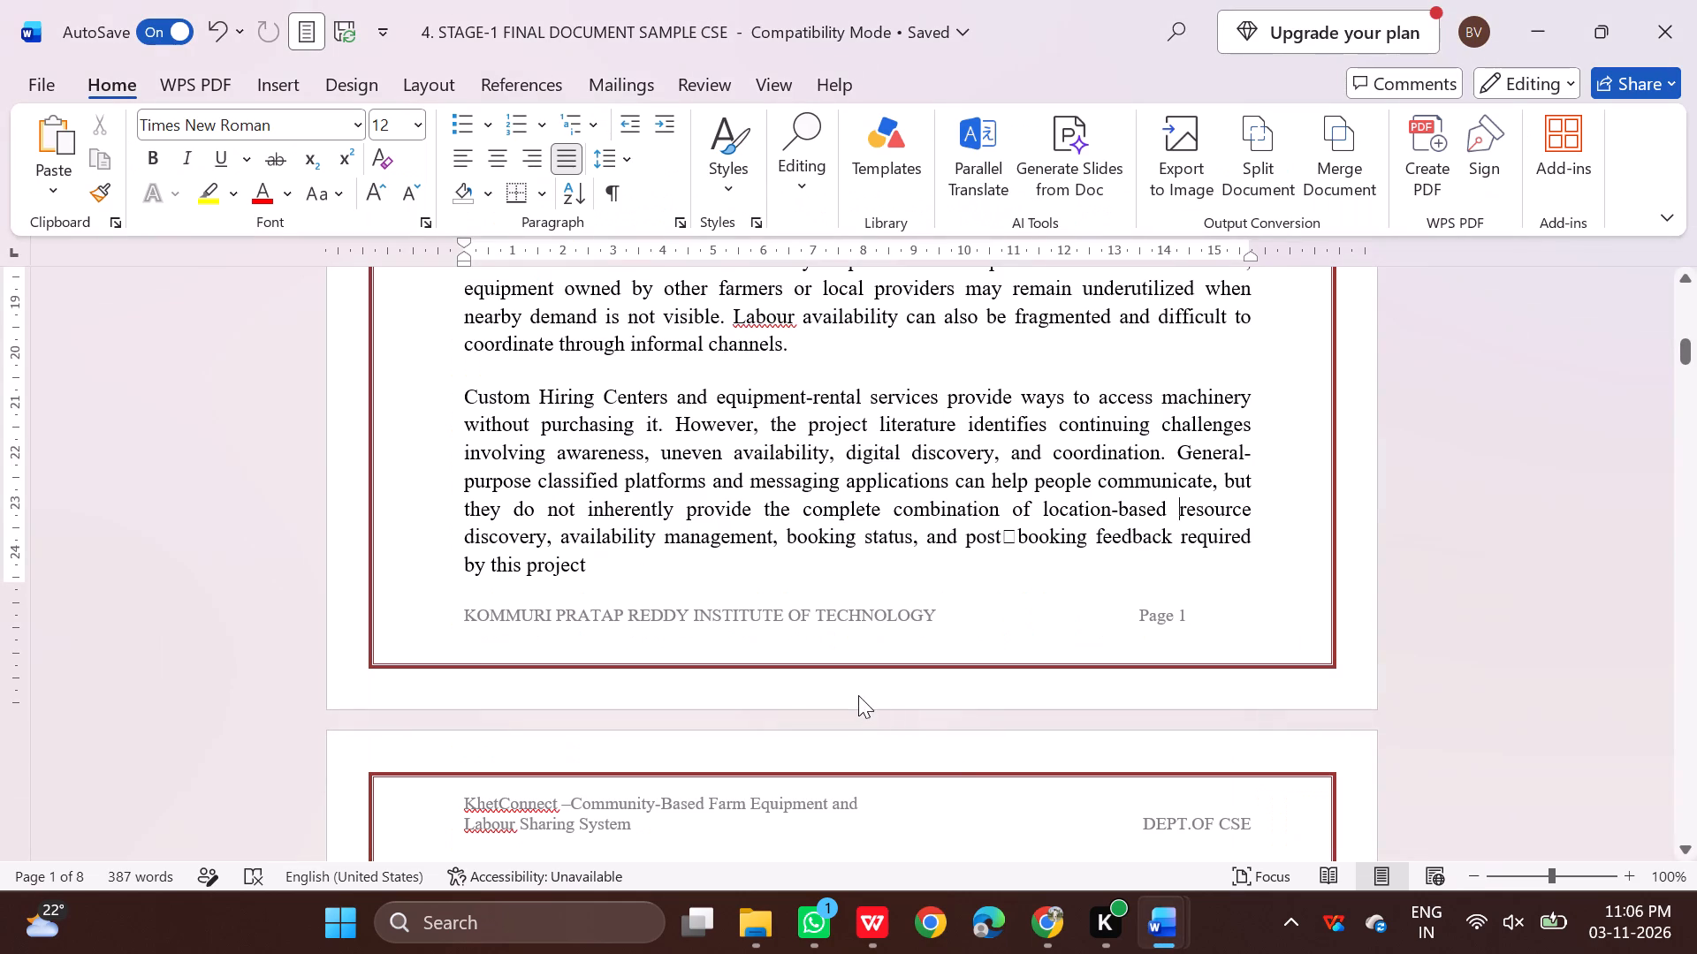
{"action": "left_click", "coordinate": [591, 570]}
{"action": "key", "text": "period"}
Copy the "KhetConnect applies concepts" paragraph from the PDF in WPS Office into a new paragraph after the "Custom Hiring Centers" text in Word.
{"action": "scroll", "coordinate": [625, 653], "scroll_direction": "down", "scroll_amount": 2}
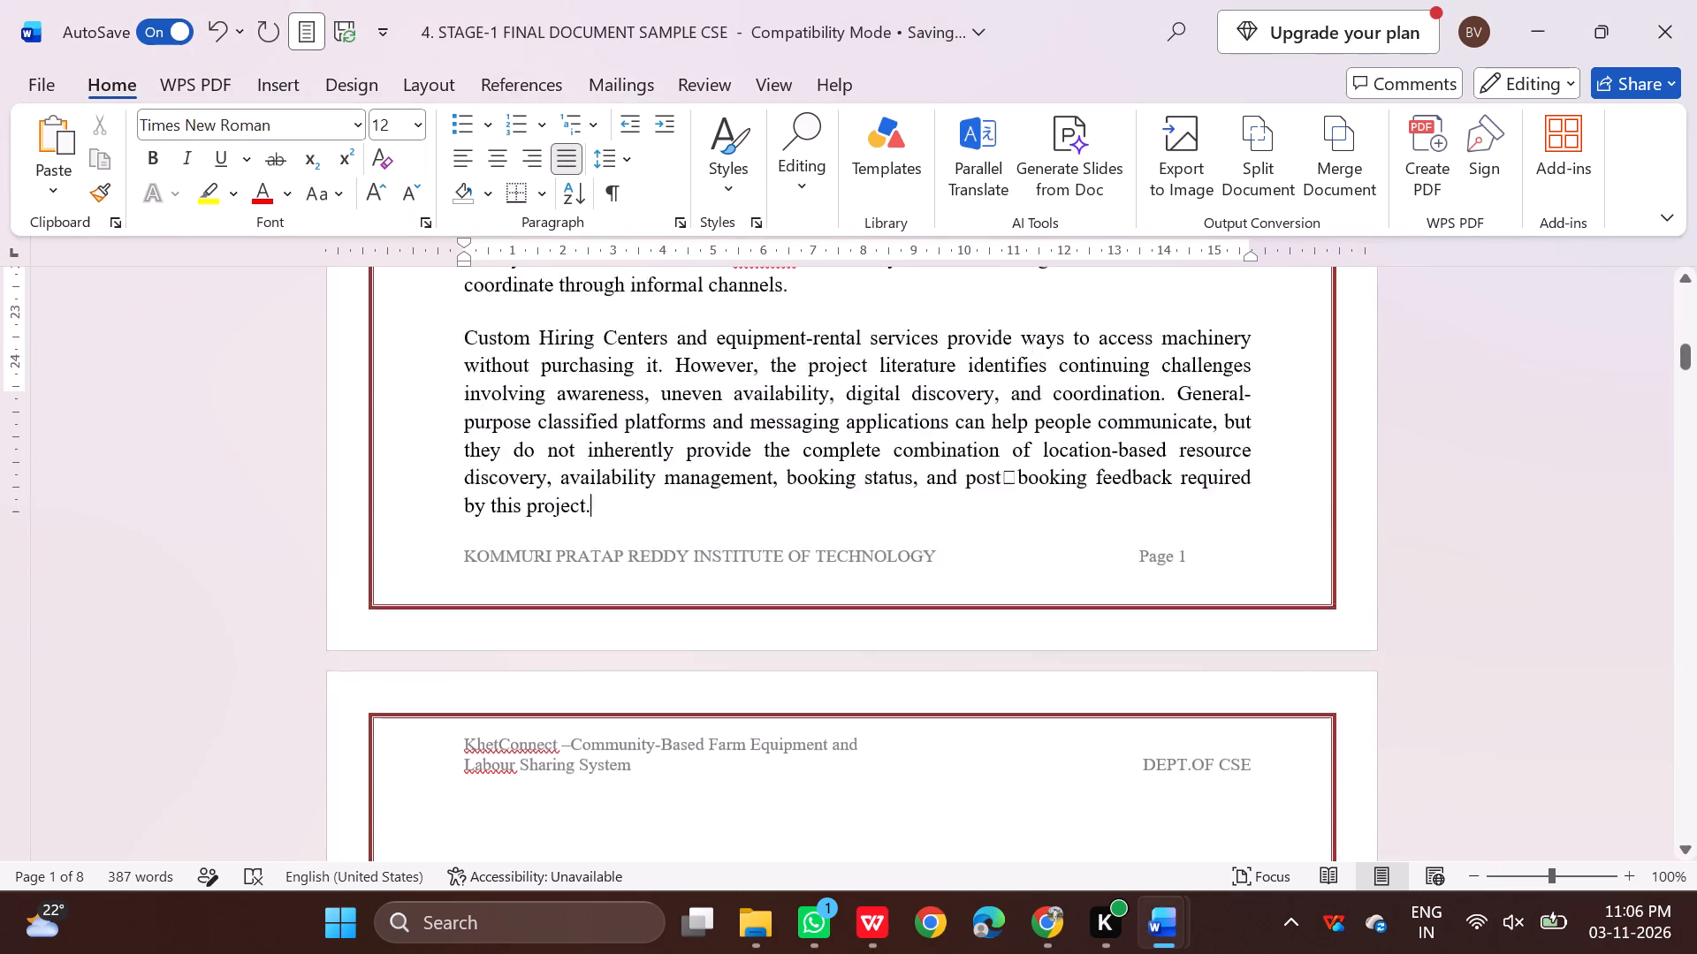
{"action": "scroll", "coordinate": [625, 653], "scroll_direction": "down", "scroll_amount": 1}
{"action": "key", "text": "Return"}
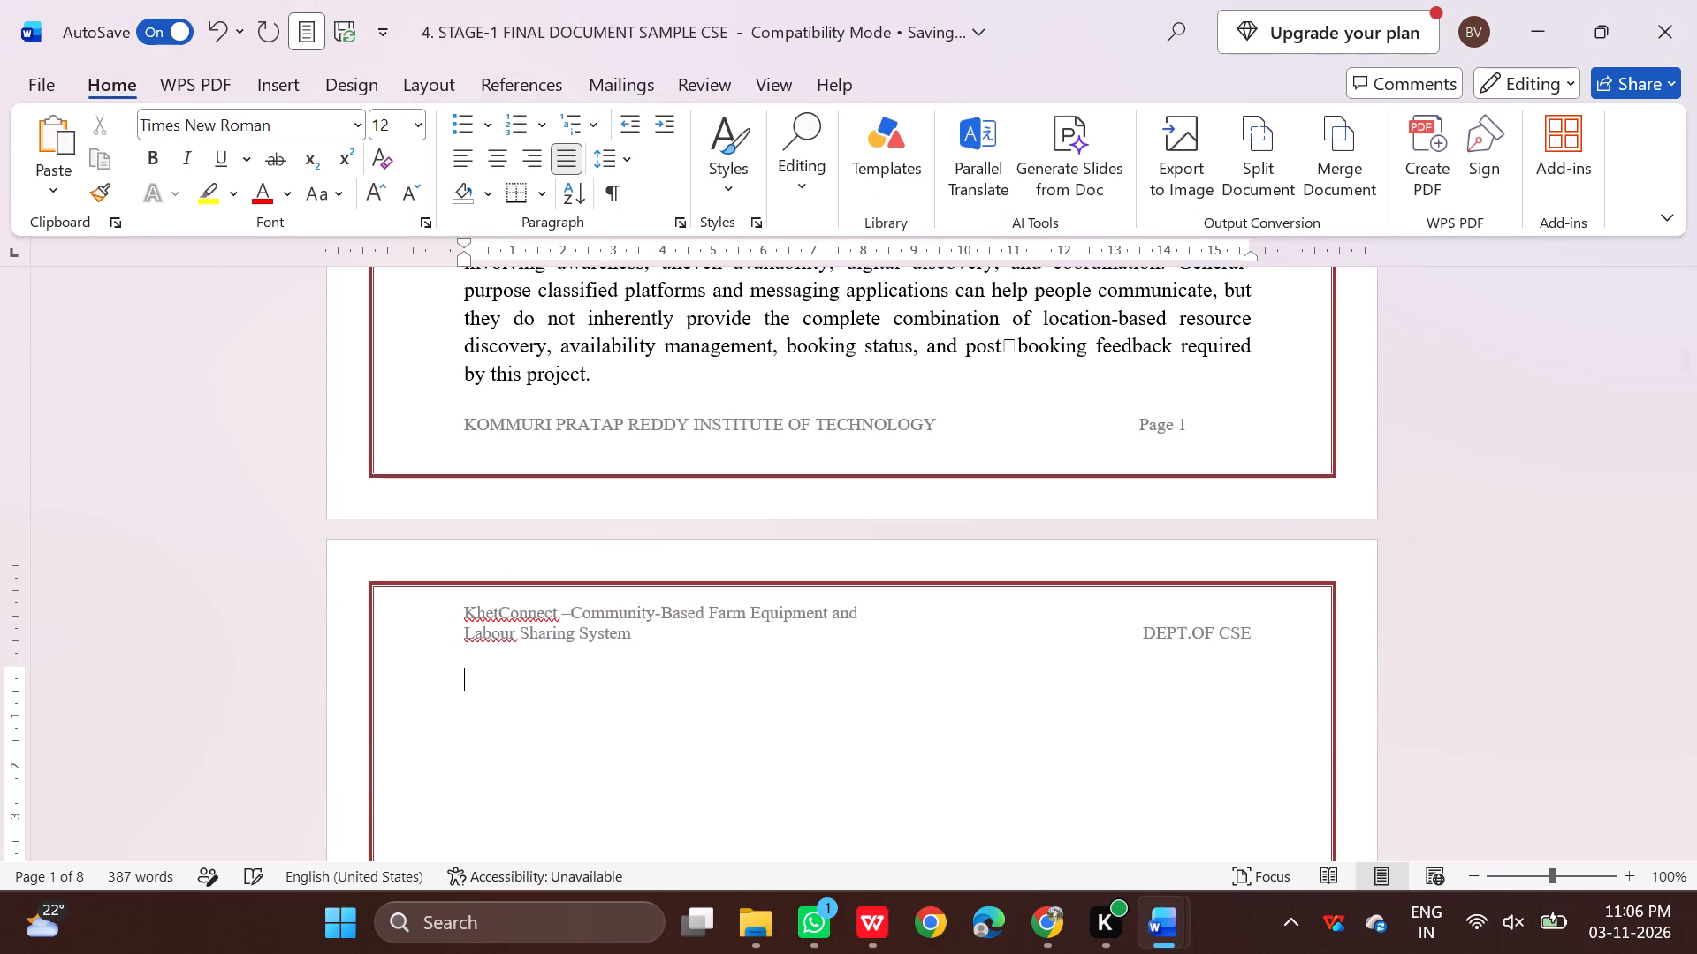
{"action": "left_click", "coordinate": [884, 927]}
{"action": "scroll", "coordinate": [785, 693], "scroll_direction": "down", "scroll_amount": 1}
{"action": "left_click_drag", "start_coordinate": [438, 512], "coordinate": [1133, 591]}
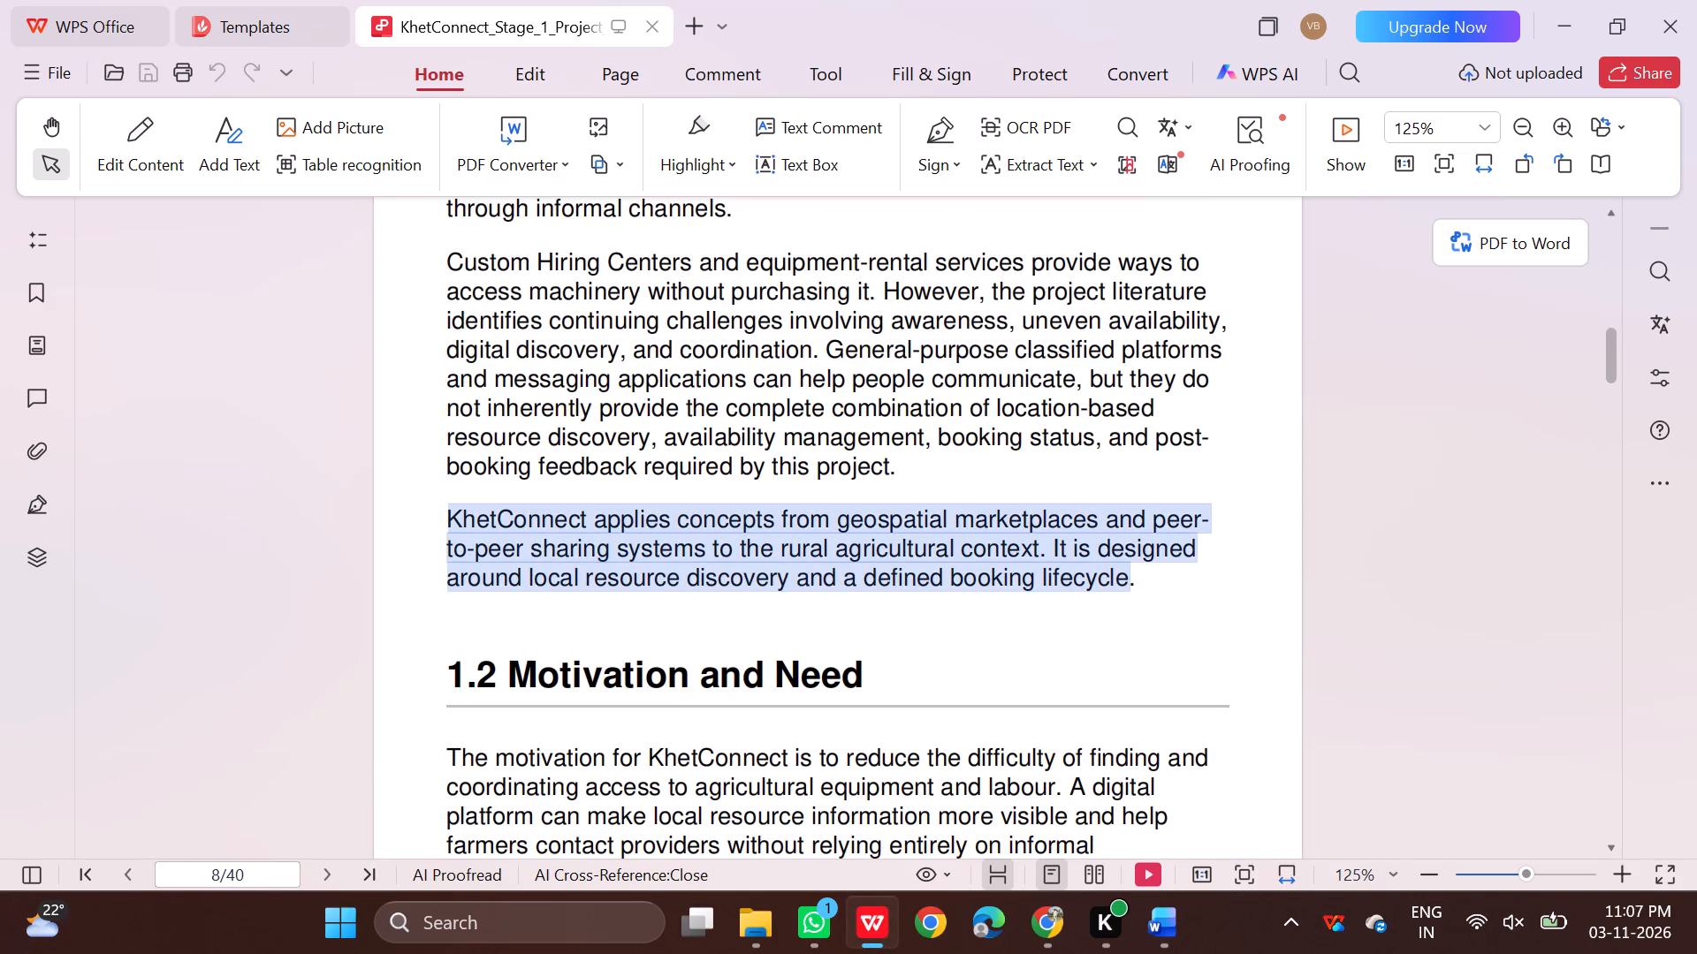
{"action": "left_click_drag", "start_coordinate": [1133, 591], "coordinate": [1134, 591]}
{"action": "key", "text": "ctrl+c"}
{"action": "key", "text": "ctrl+c"}
{"action": "left_click", "coordinate": [1160, 916]}
{"action": "left_click", "coordinate": [1025, 816]}
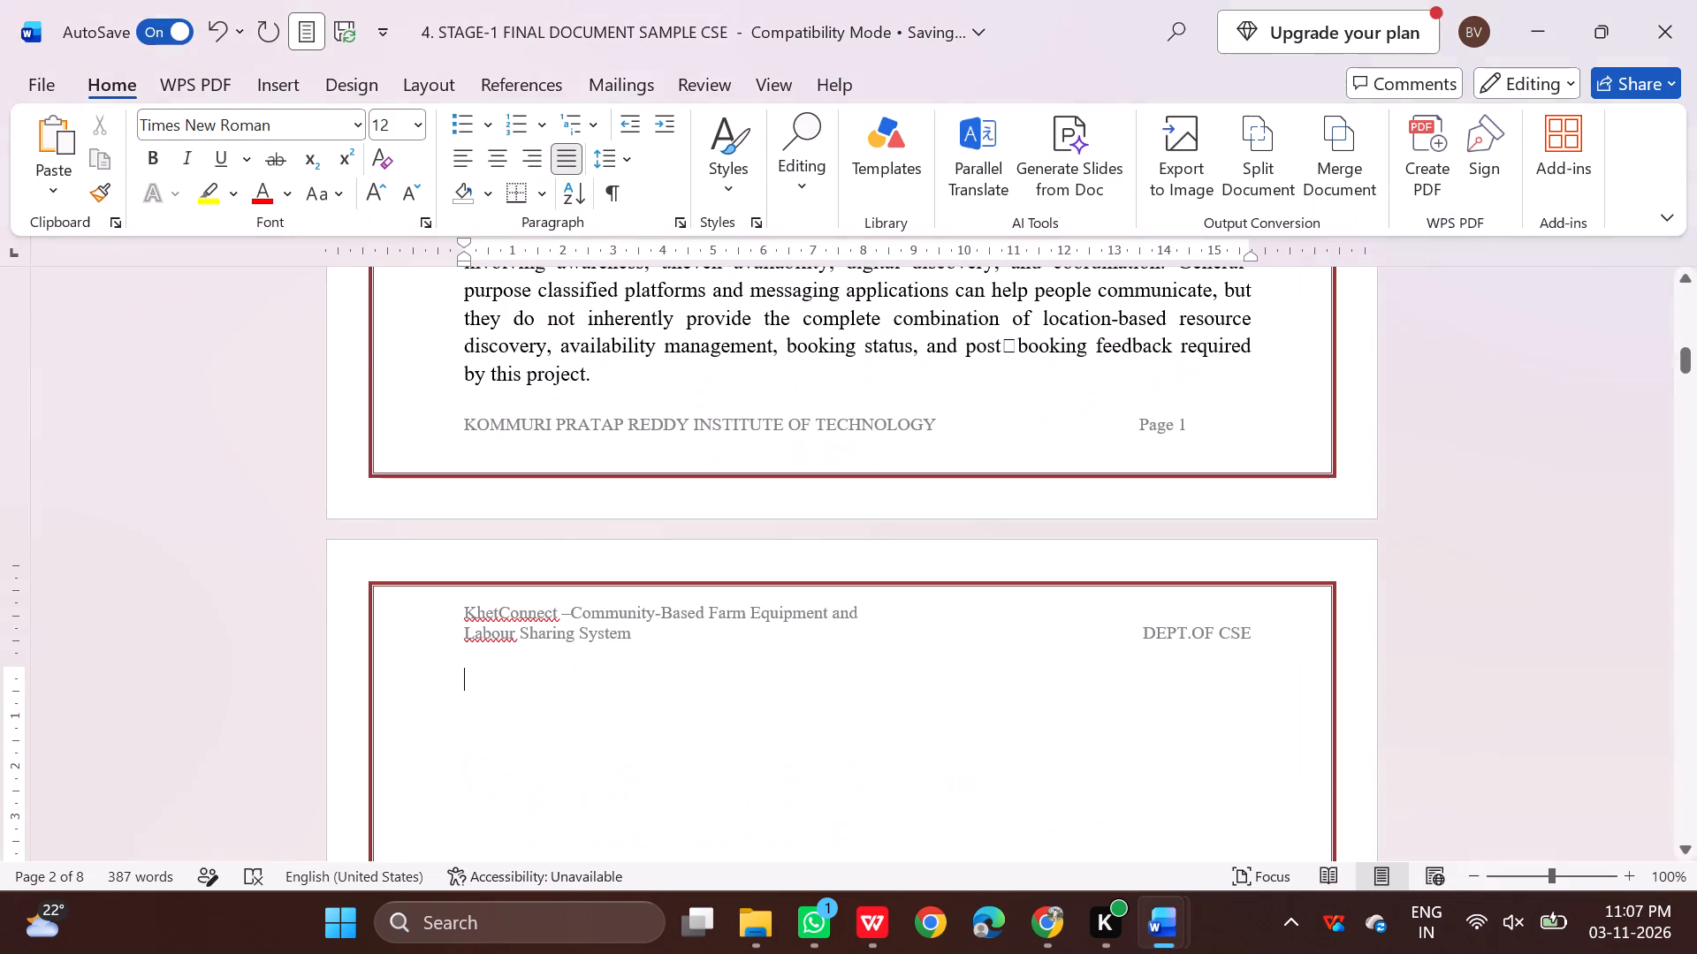
{"action": "key", "text": "ctrl+v"}
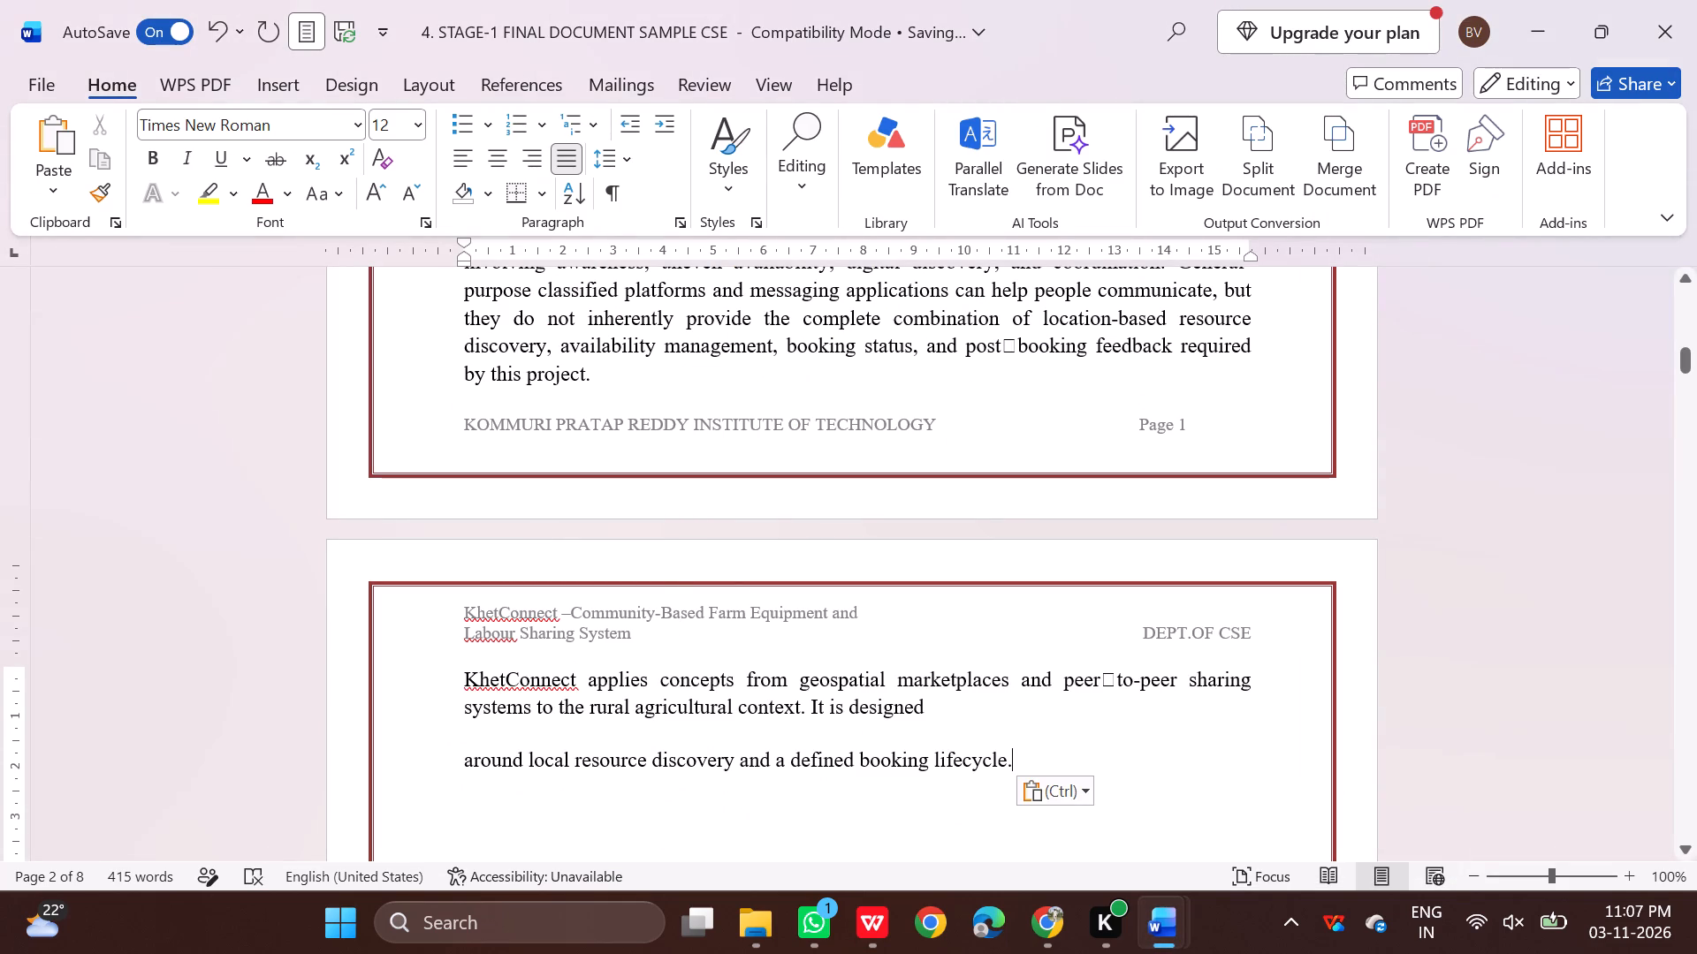
Join the "around local resource discovery" line onto the end of the "KhetConnect applies concepts" paragraph with a single space.
{"action": "left_click", "coordinate": [458, 761]}
{"action": "key", "text": "BackSpace"}
{"action": "key", "text": "space"}
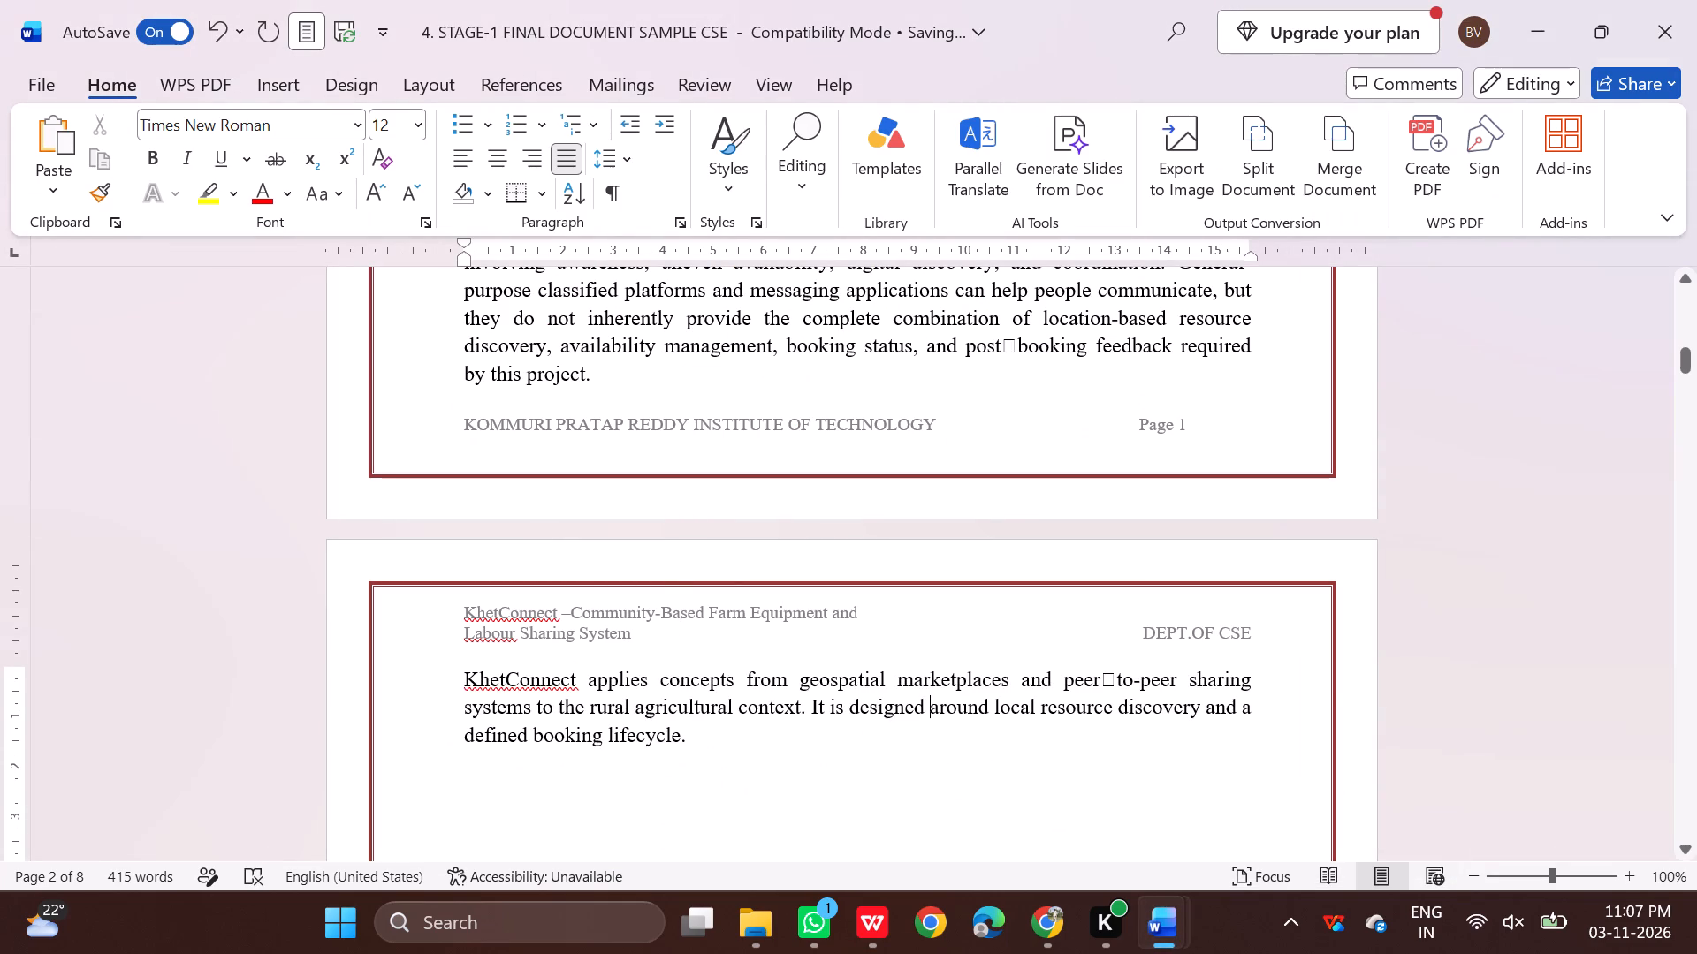
{"action": "left_click_drag", "start_coordinate": [462, 669], "coordinate": [674, 727]}
{"action": "left_click", "coordinate": [759, 750]}
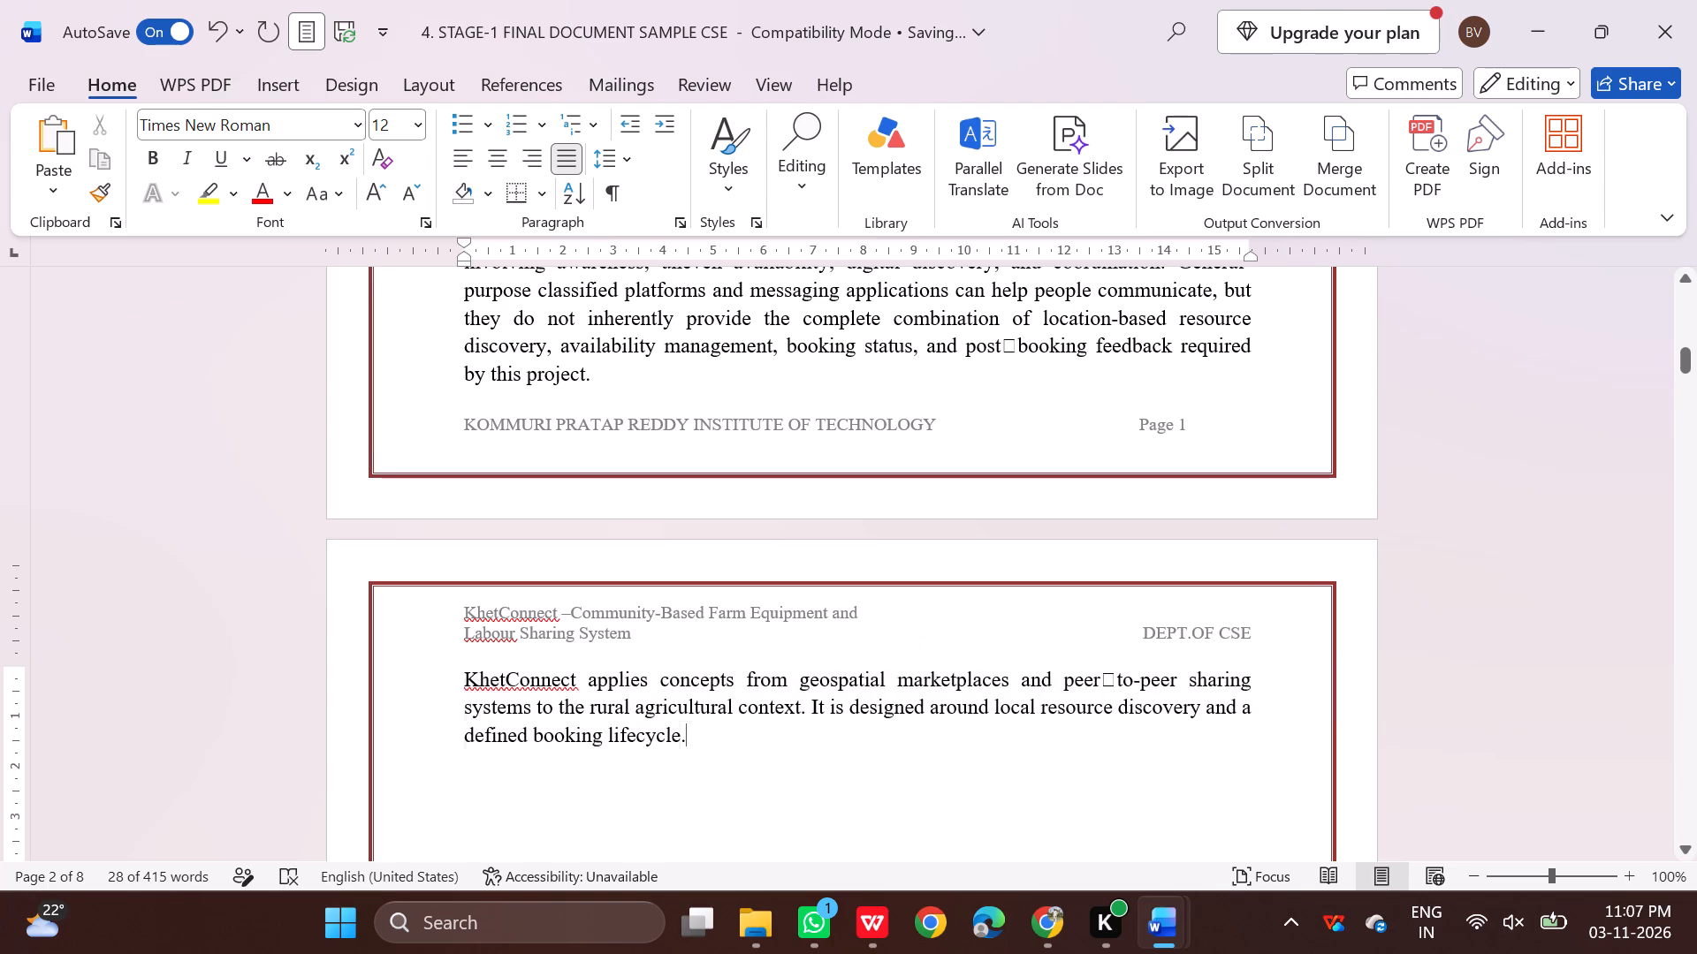
Copy the heading "1.2 Motivation and Need" from the PDF in WPS Office onto a new line below the last Background paragraph in Word.
{"action": "scroll", "coordinate": [944, 700], "scroll_direction": "down", "scroll_amount": 7}
{"action": "scroll", "coordinate": [935, 690], "scroll_direction": "up", "scroll_amount": 2}
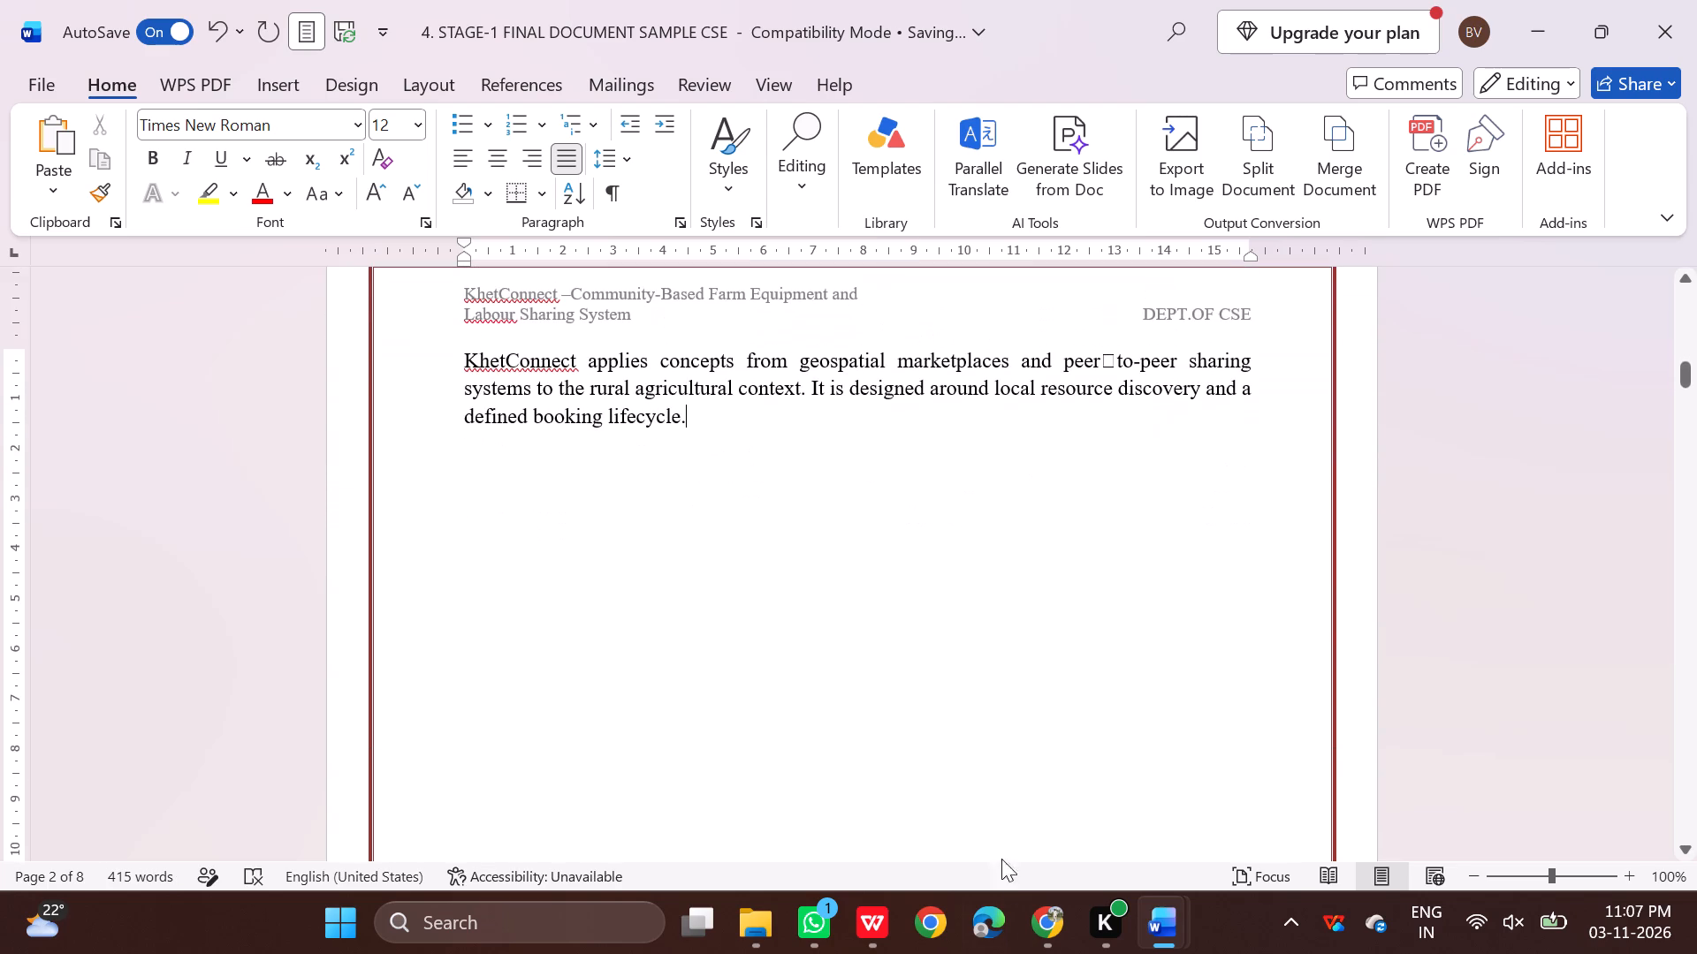
{"action": "left_click", "coordinate": [881, 918]}
{"action": "scroll", "coordinate": [782, 659], "scroll_direction": "down", "scroll_amount": 3}
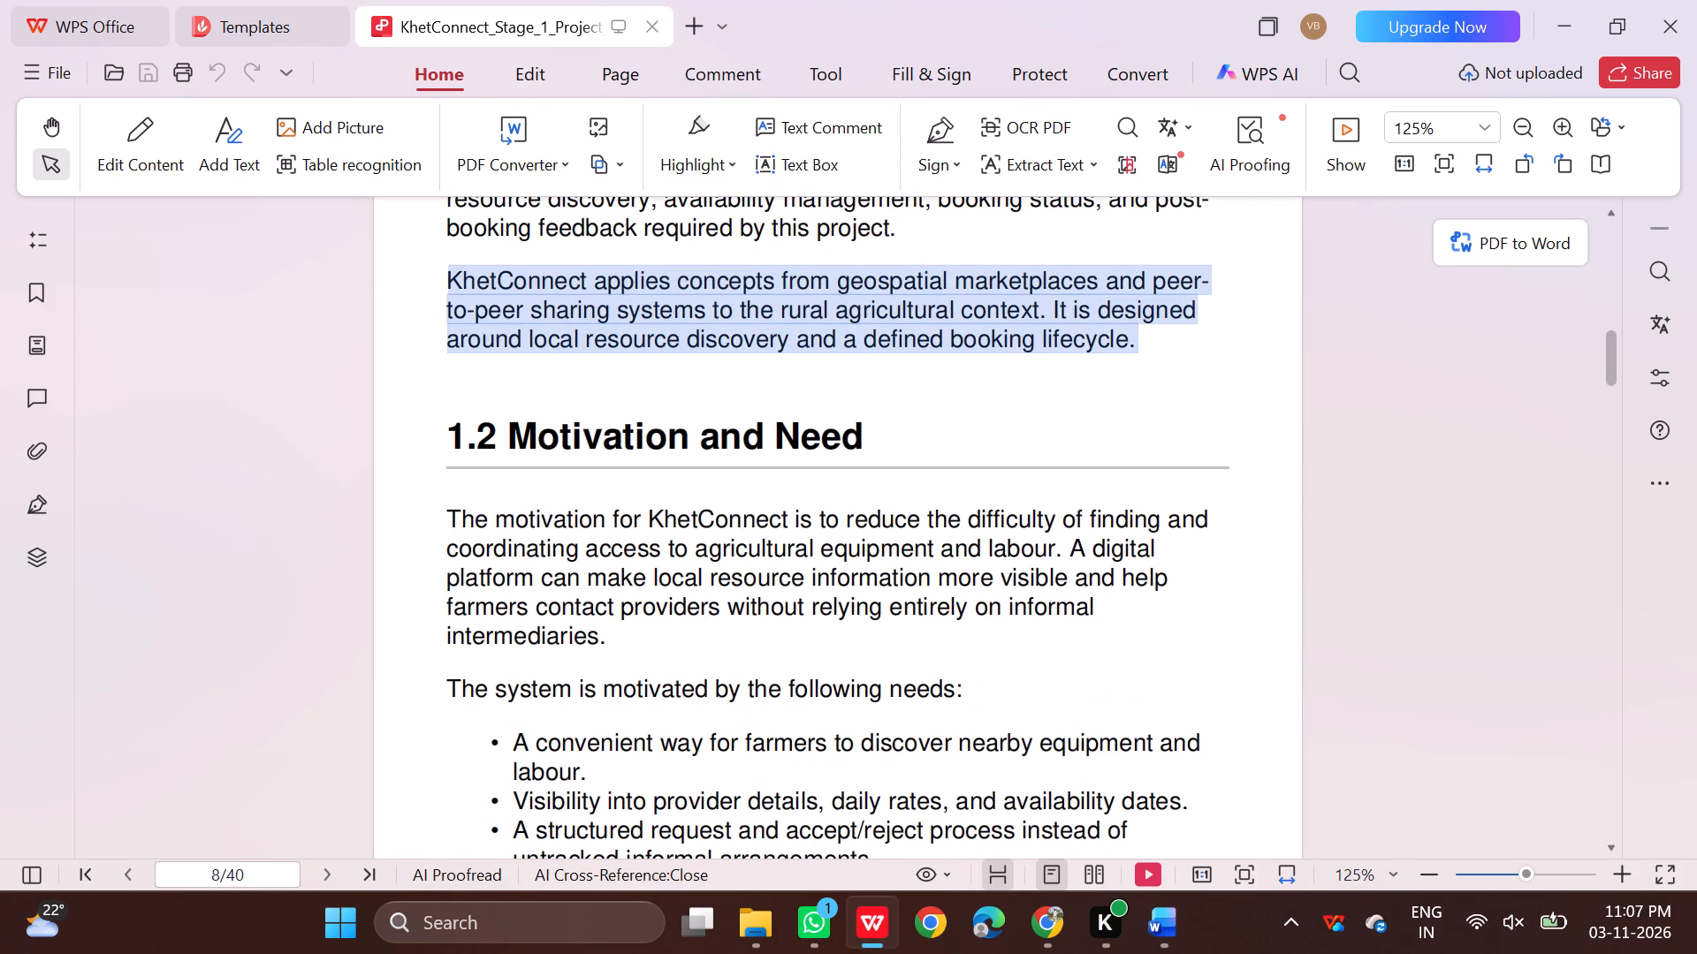
{"action": "left_click_drag", "start_coordinate": [447, 438], "coordinate": [856, 448]}
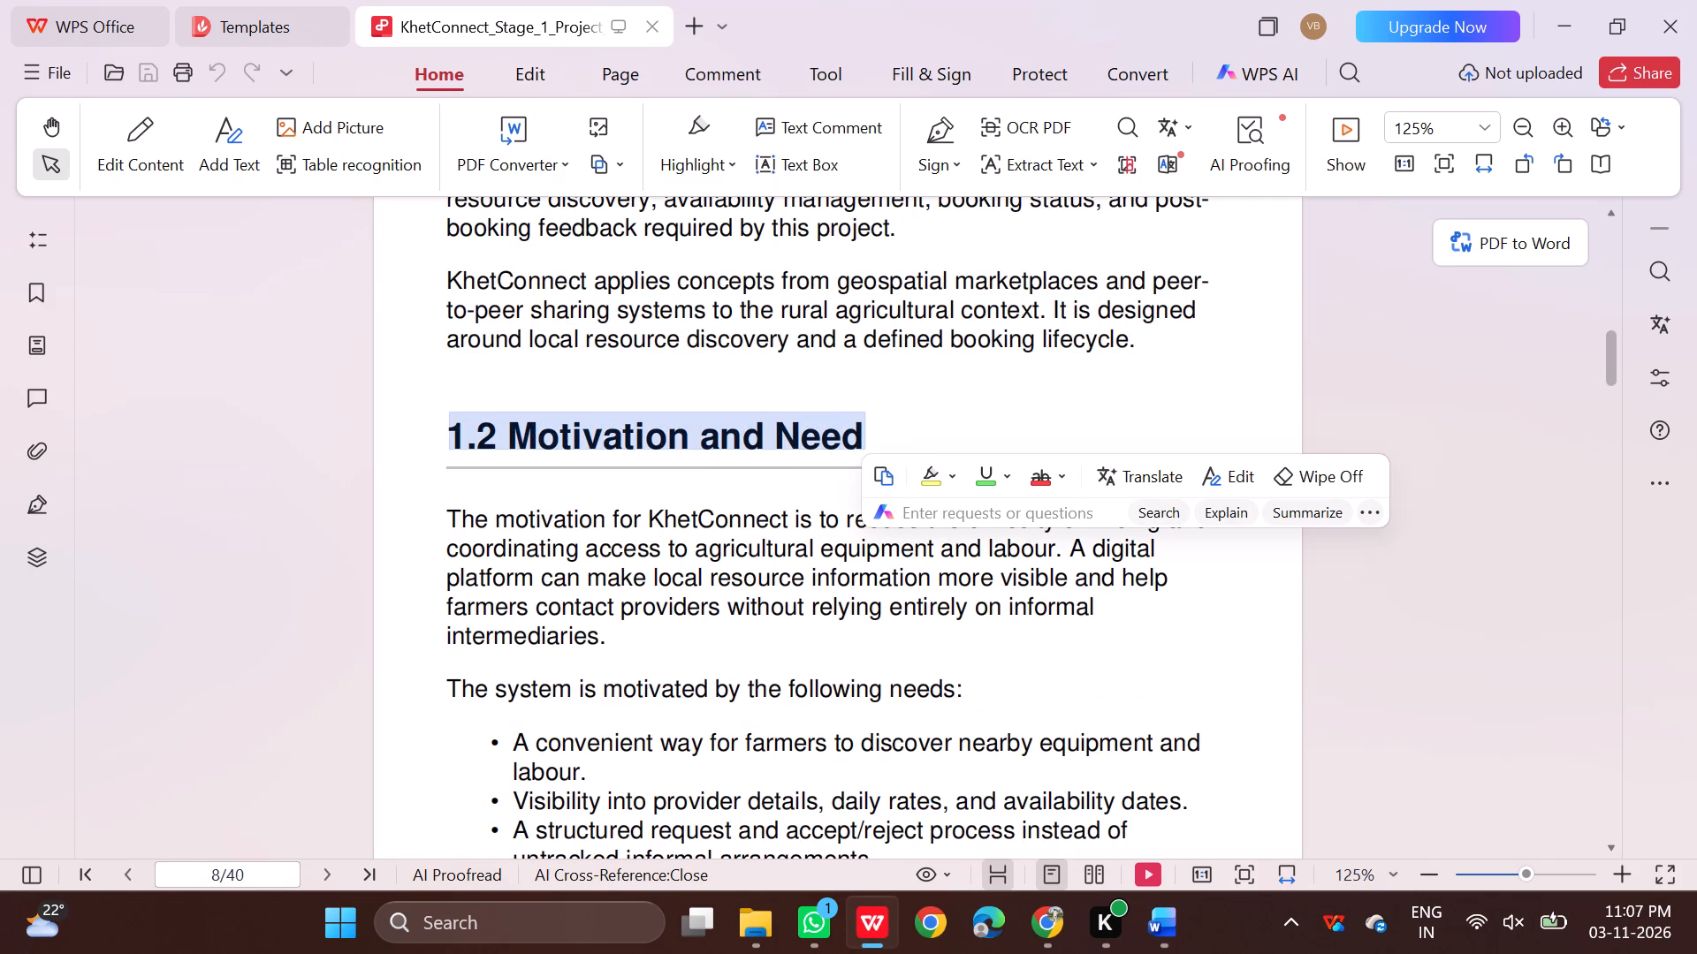
{"action": "key", "text": "ctrl+c"}
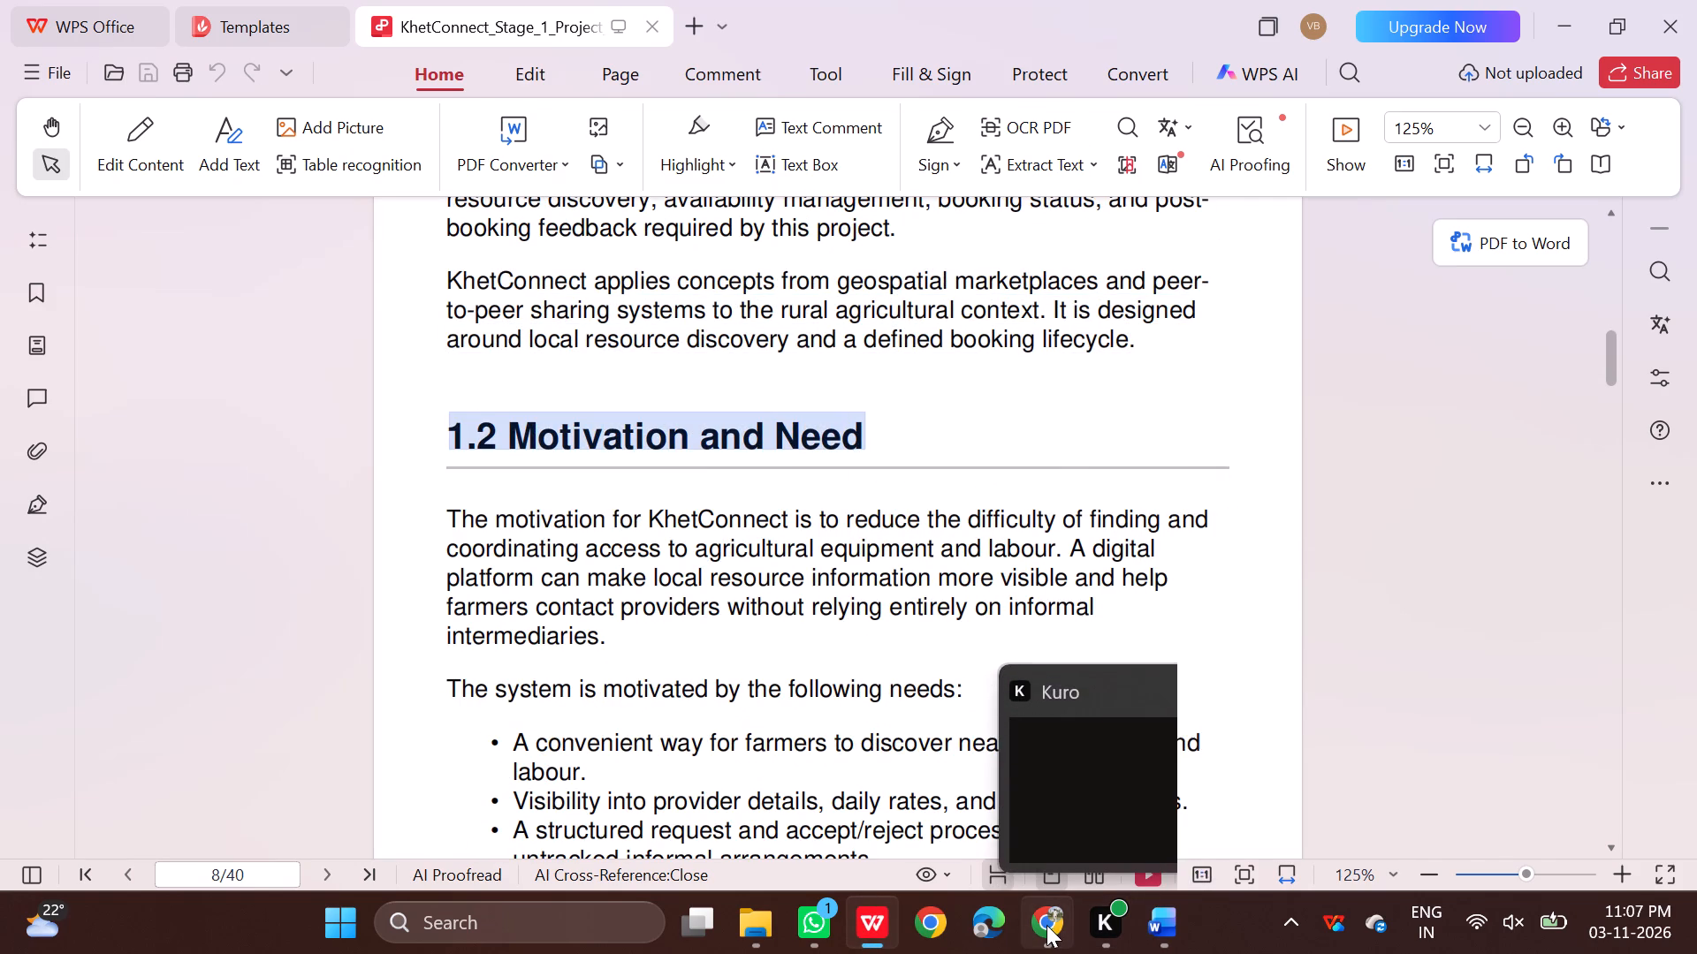
{"action": "left_click", "coordinate": [1046, 925]}
{"action": "left_click", "coordinate": [1154, 922]}
{"action": "left_click", "coordinate": [988, 758]}
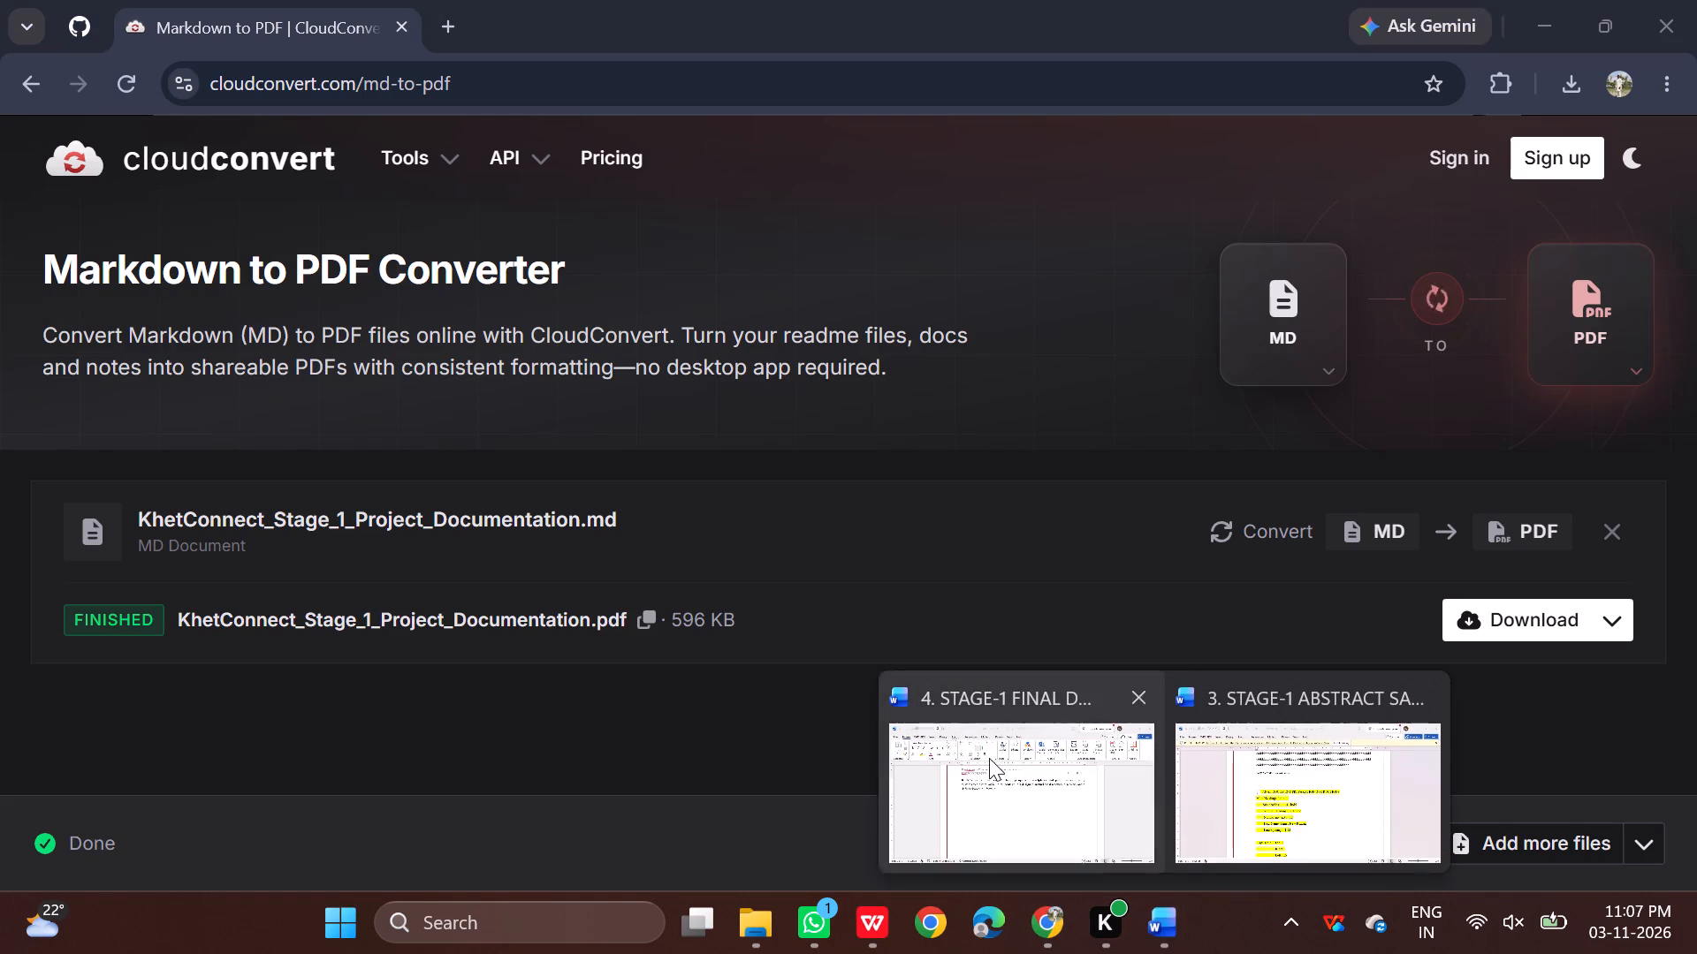
{"action": "key", "text": "Return"}
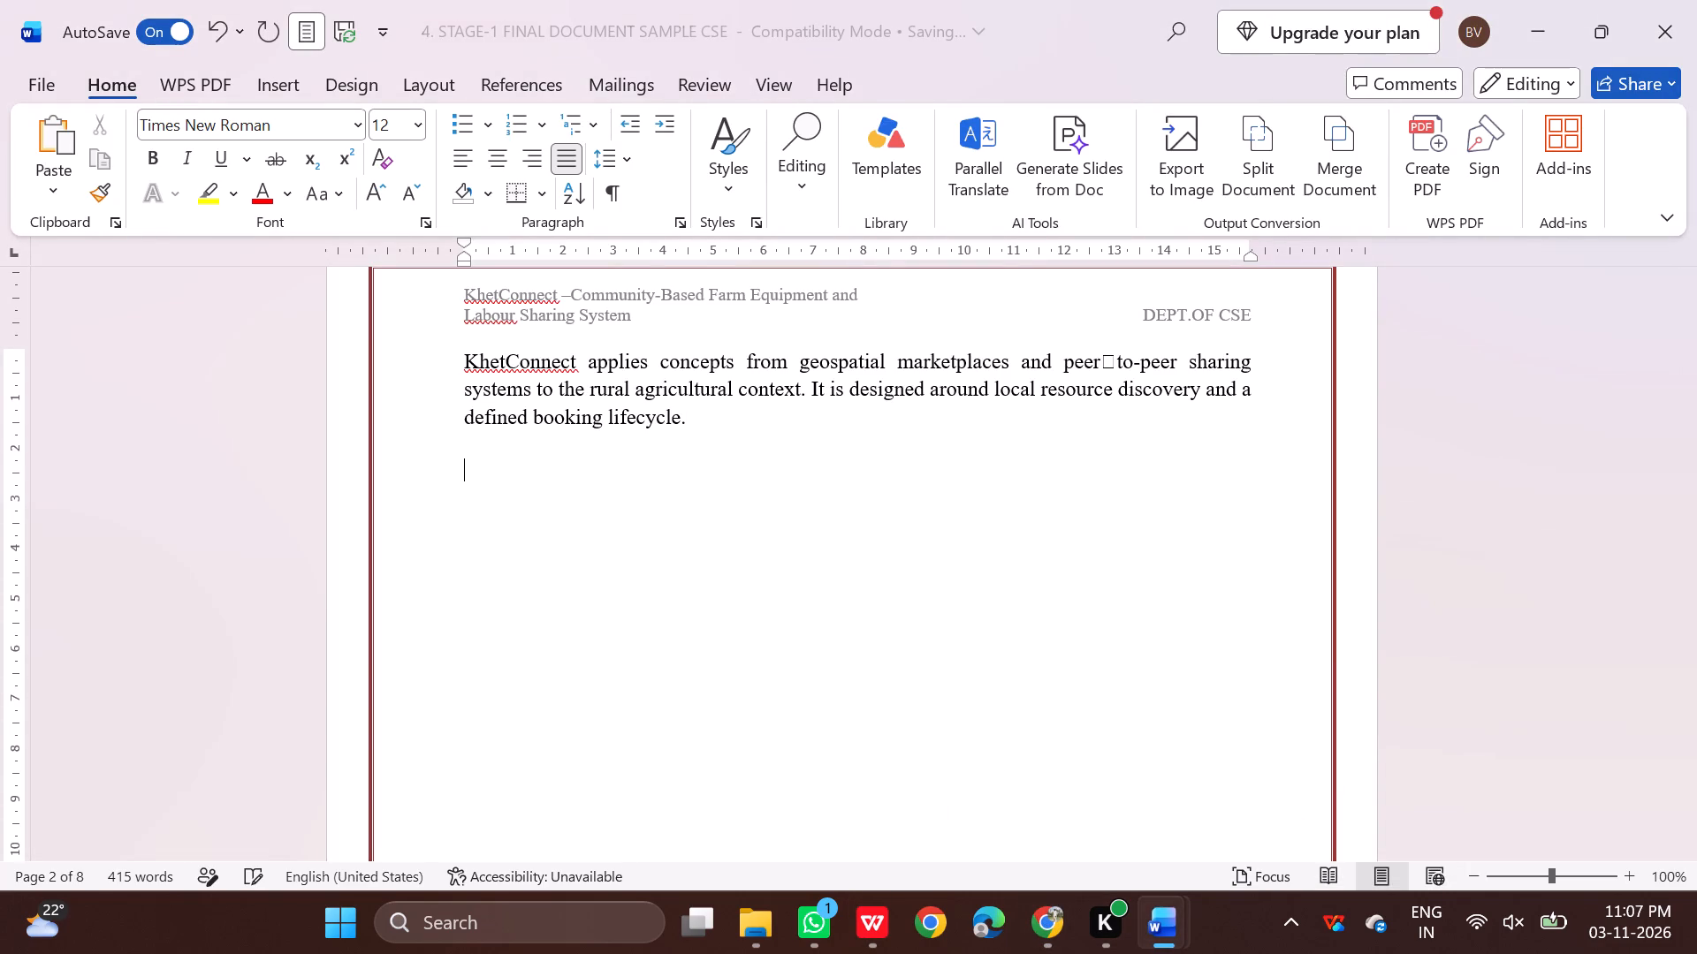
{"action": "key", "text": "ctrl+v"}
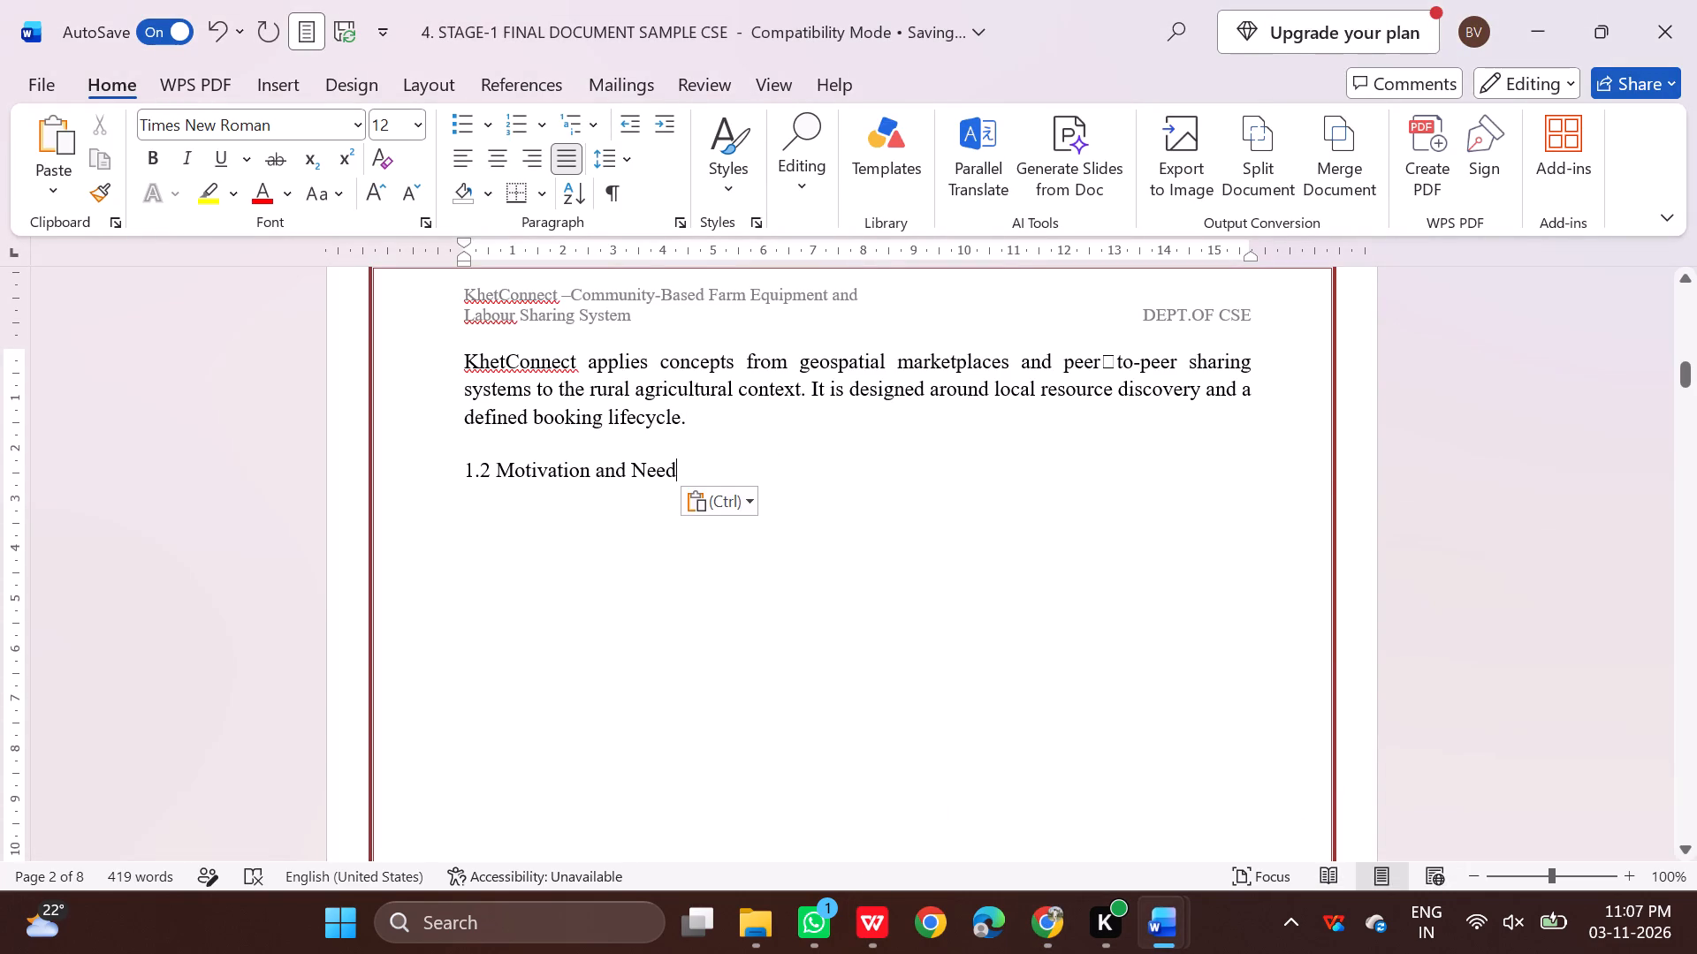
Format the "1.2 Motivation and Need" heading as bold, underlined, 14 pt text.
{"action": "left_click_drag", "start_coordinate": [681, 472], "coordinate": [466, 468]}
{"action": "left_click", "coordinate": [491, 417]}
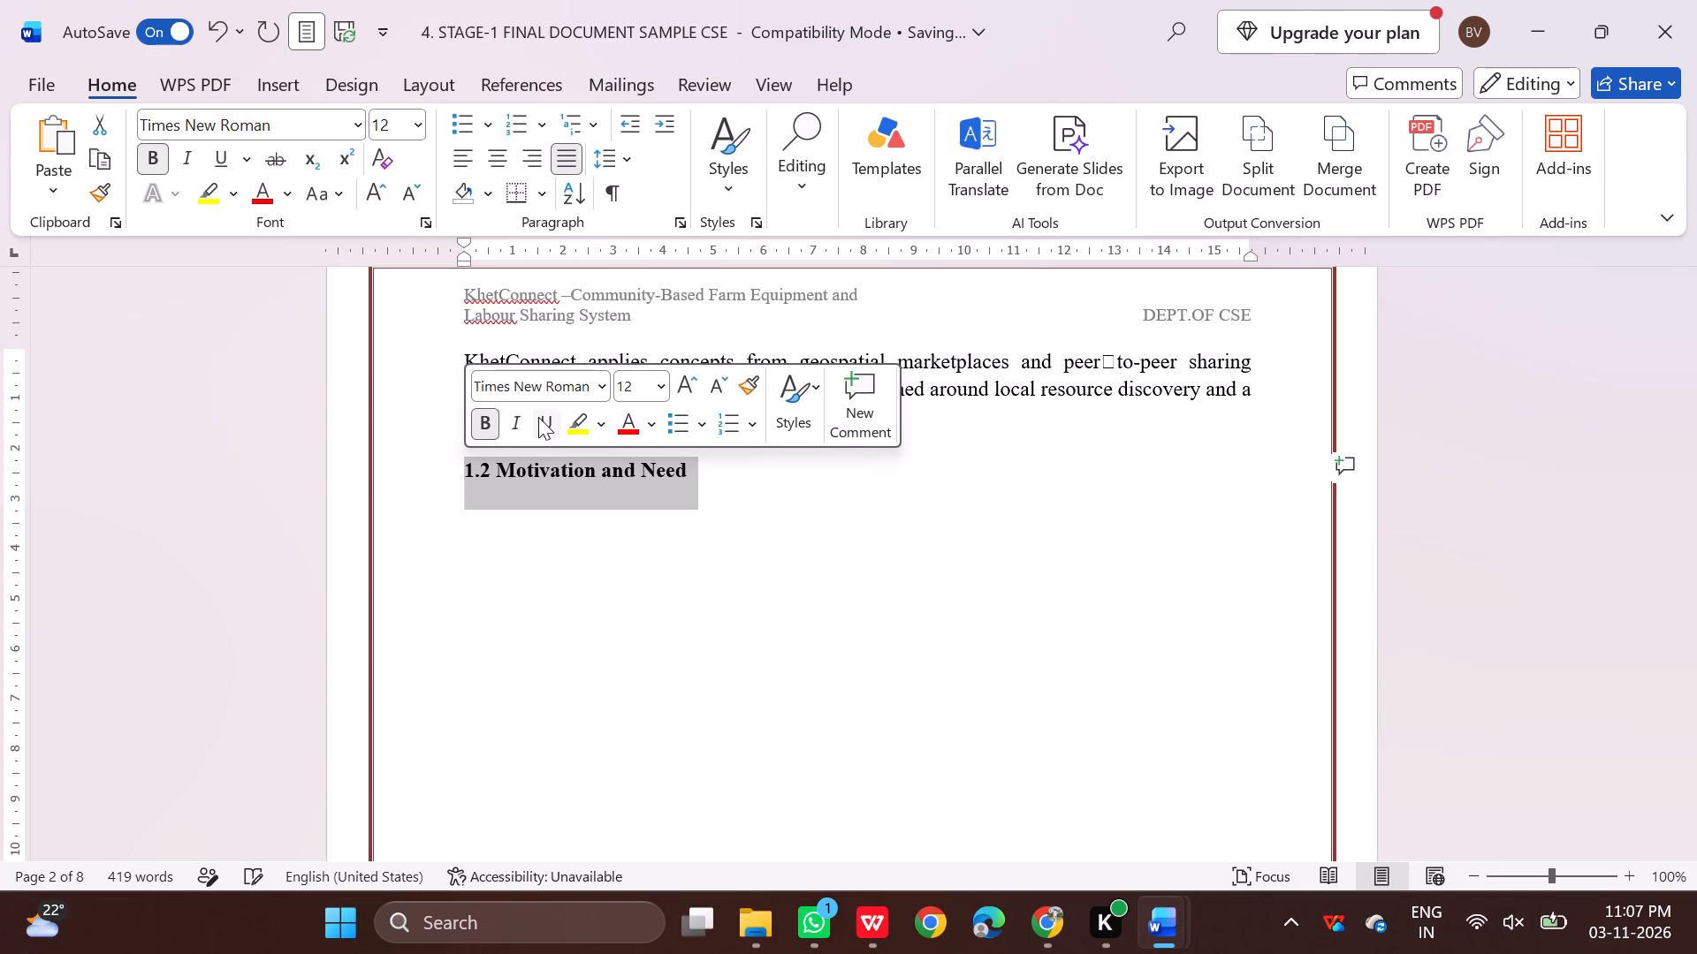
{"action": "left_click", "coordinate": [538, 417]}
{"action": "left_click", "coordinate": [658, 387]}
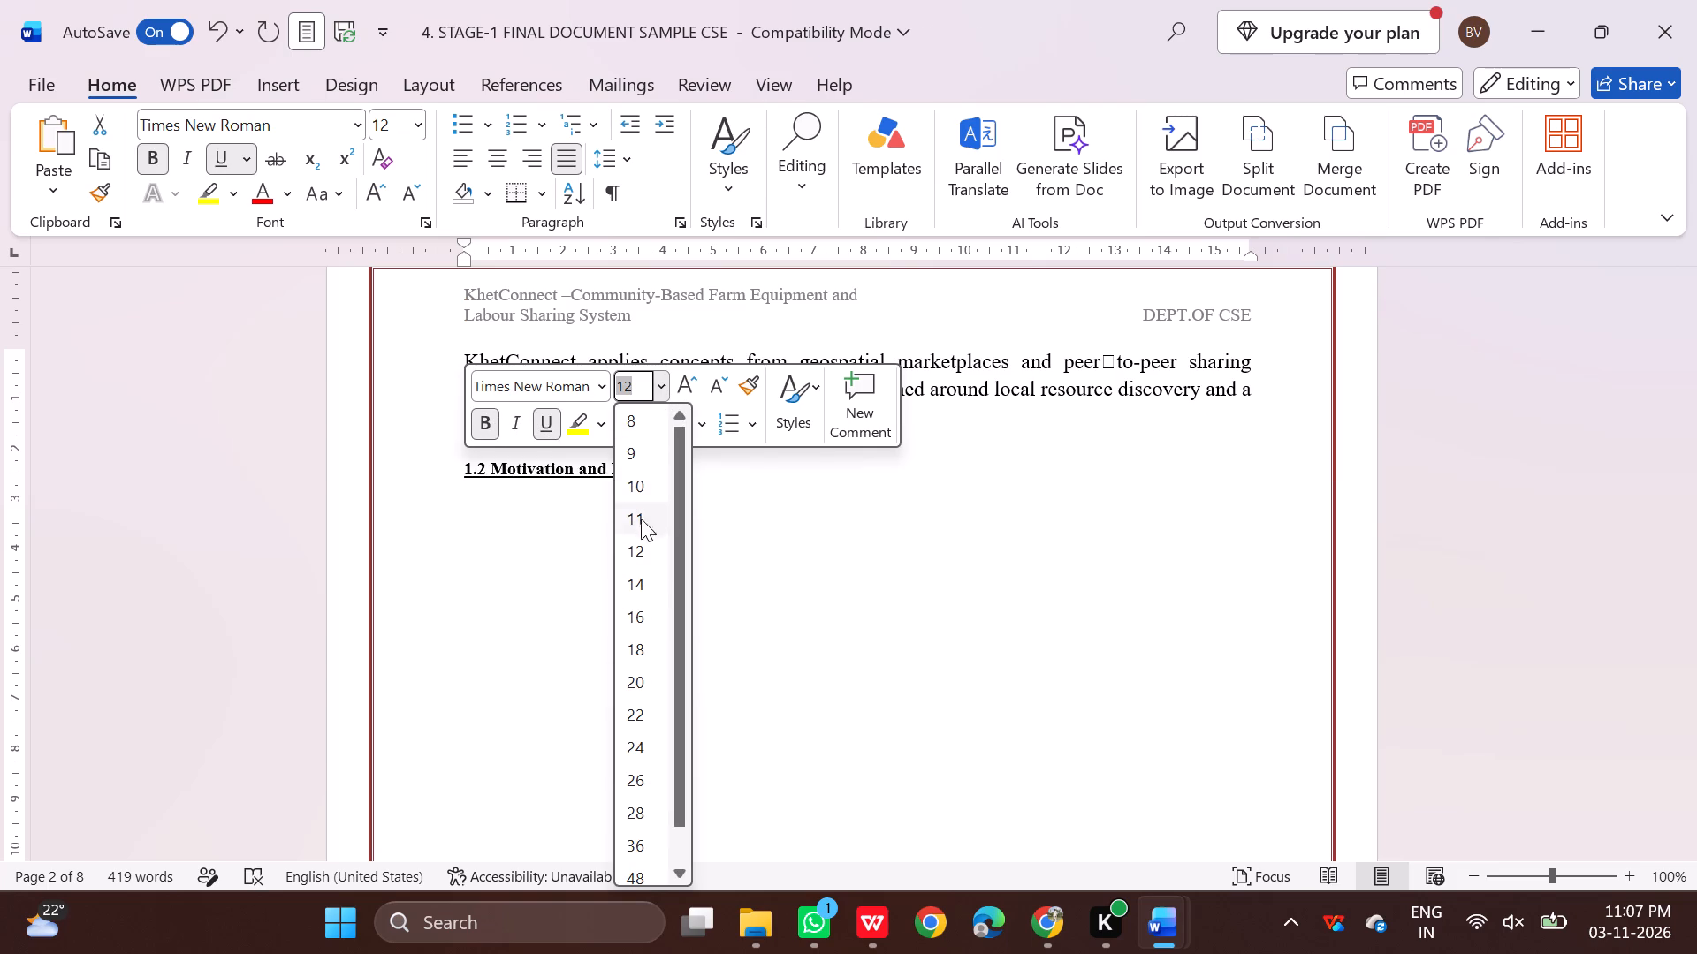
{"action": "left_click", "coordinate": [651, 580]}
{"action": "left_click", "coordinate": [769, 497]}
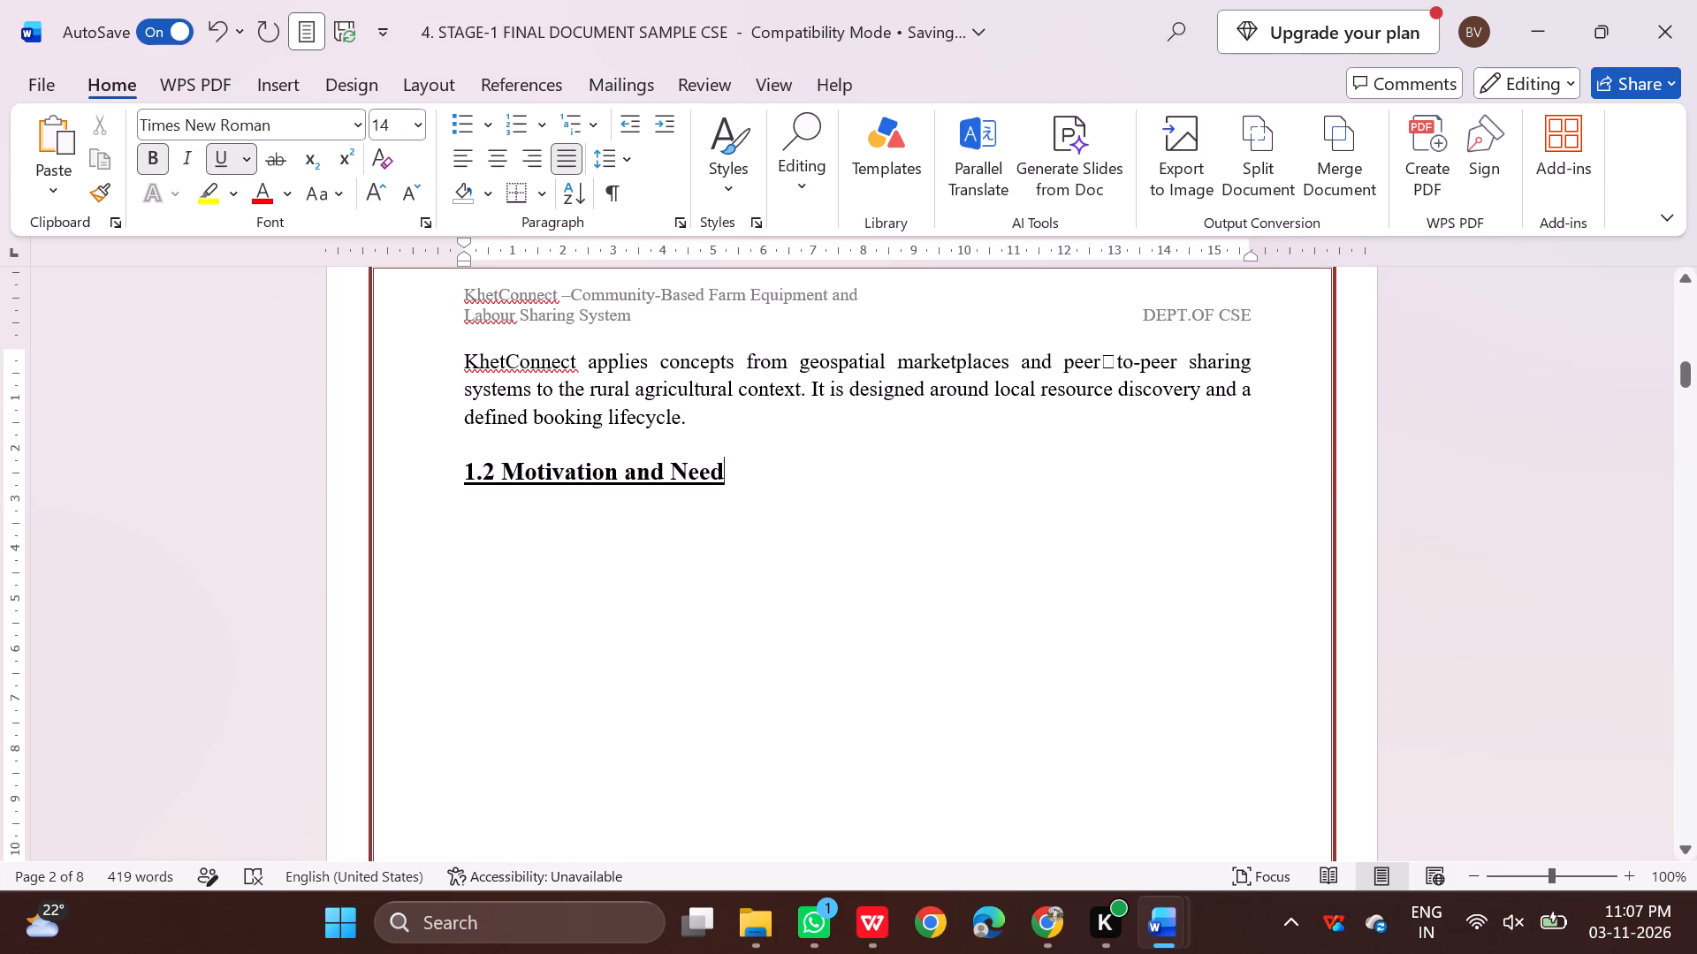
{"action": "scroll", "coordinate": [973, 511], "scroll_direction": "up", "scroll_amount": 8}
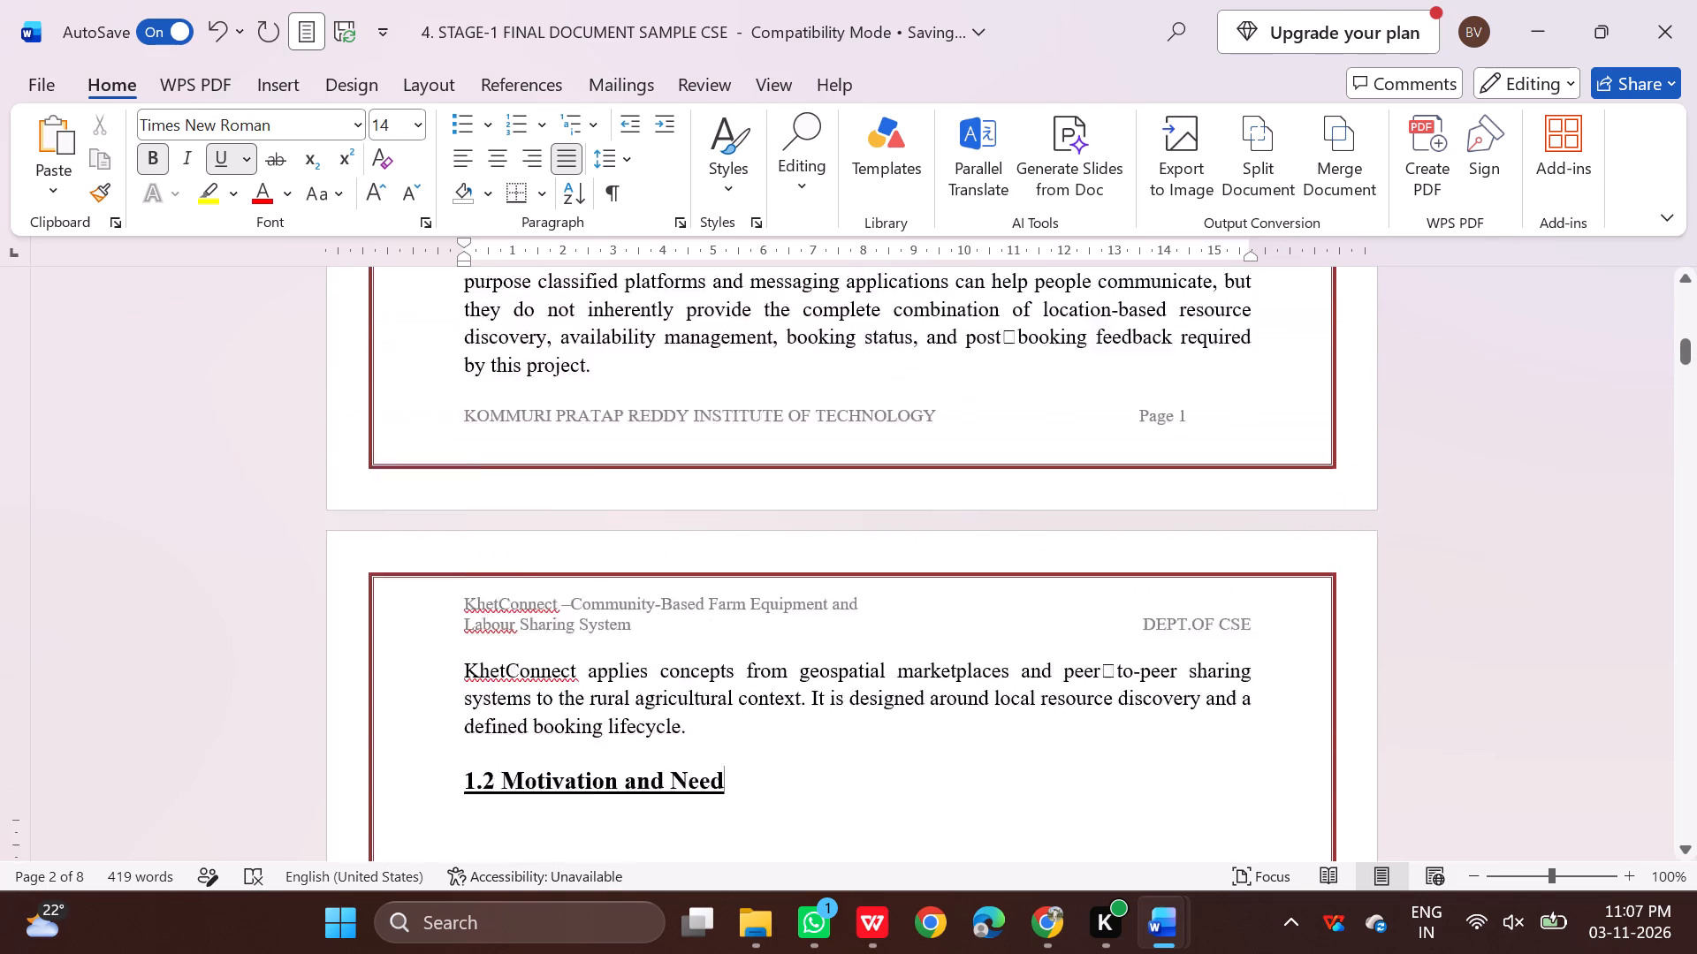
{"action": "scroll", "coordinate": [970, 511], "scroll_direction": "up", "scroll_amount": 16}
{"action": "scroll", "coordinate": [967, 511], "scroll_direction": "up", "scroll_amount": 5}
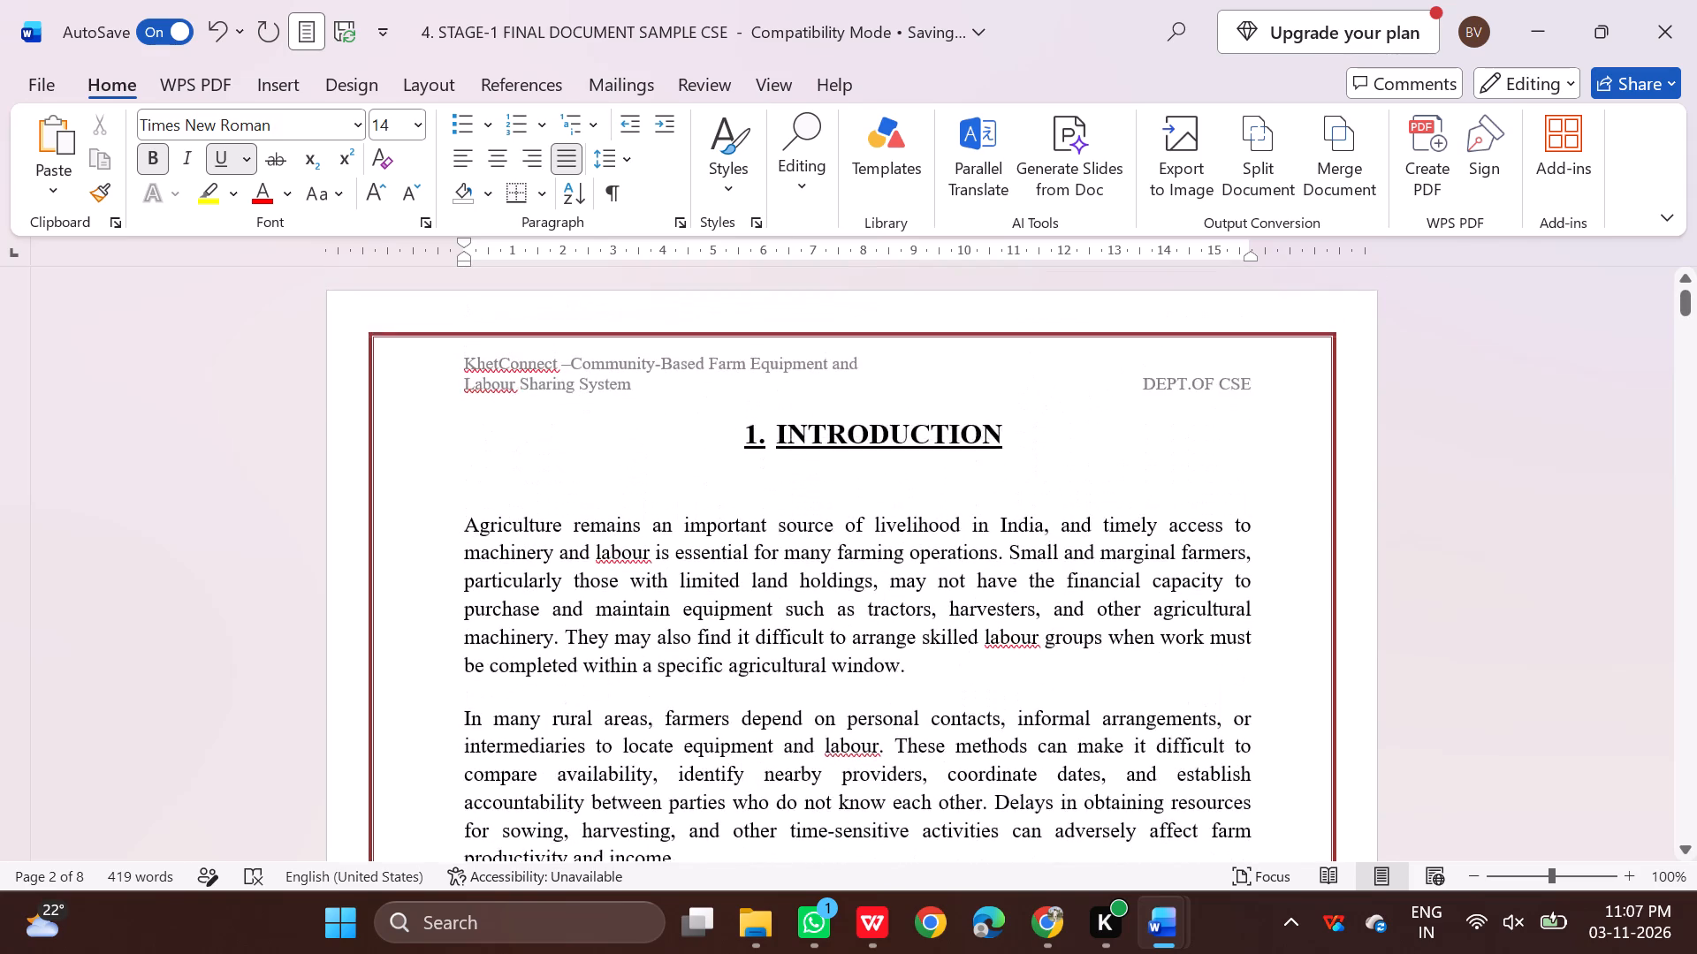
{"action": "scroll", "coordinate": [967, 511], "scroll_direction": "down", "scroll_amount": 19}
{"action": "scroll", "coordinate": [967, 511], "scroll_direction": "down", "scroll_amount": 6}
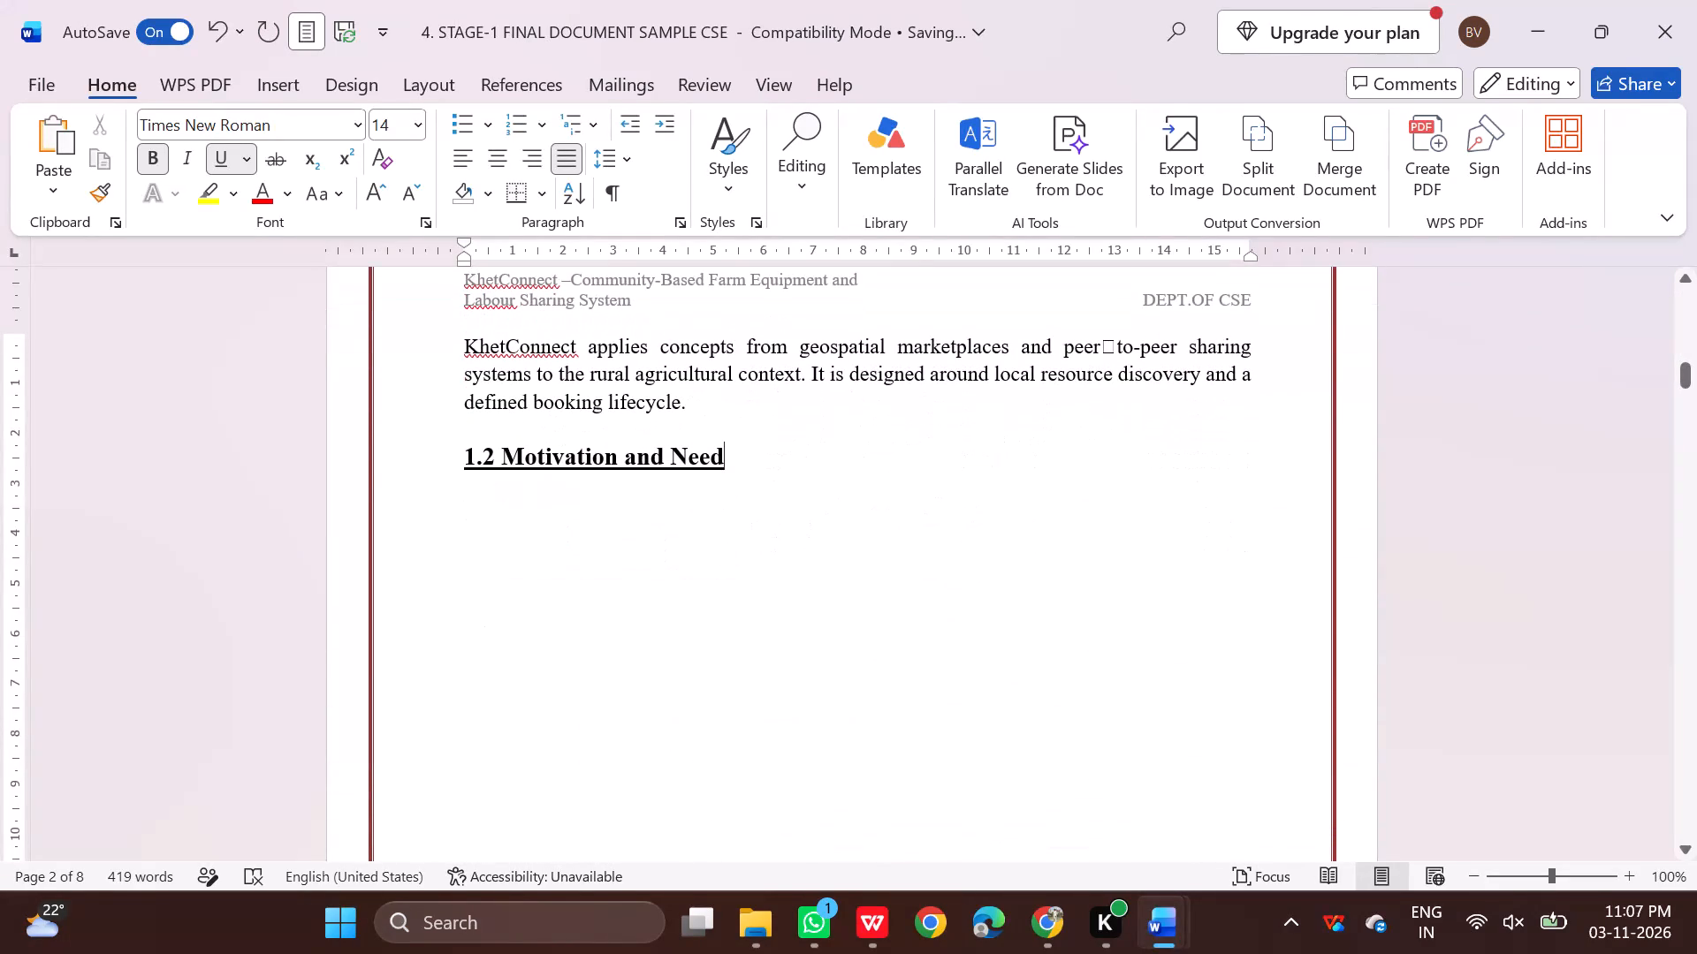
Copy the "The motivation for KhetConnect" paragraph from the PDF in WPS Office onto a new line below the "1.2 Motivation and Need" heading in Word.
{"action": "left_click", "coordinate": [788, 482]}
{"action": "key", "text": "Return"}
{"action": "left_click", "coordinate": [890, 905]}
{"action": "scroll", "coordinate": [726, 617], "scroll_direction": "down", "scroll_amount": 1}
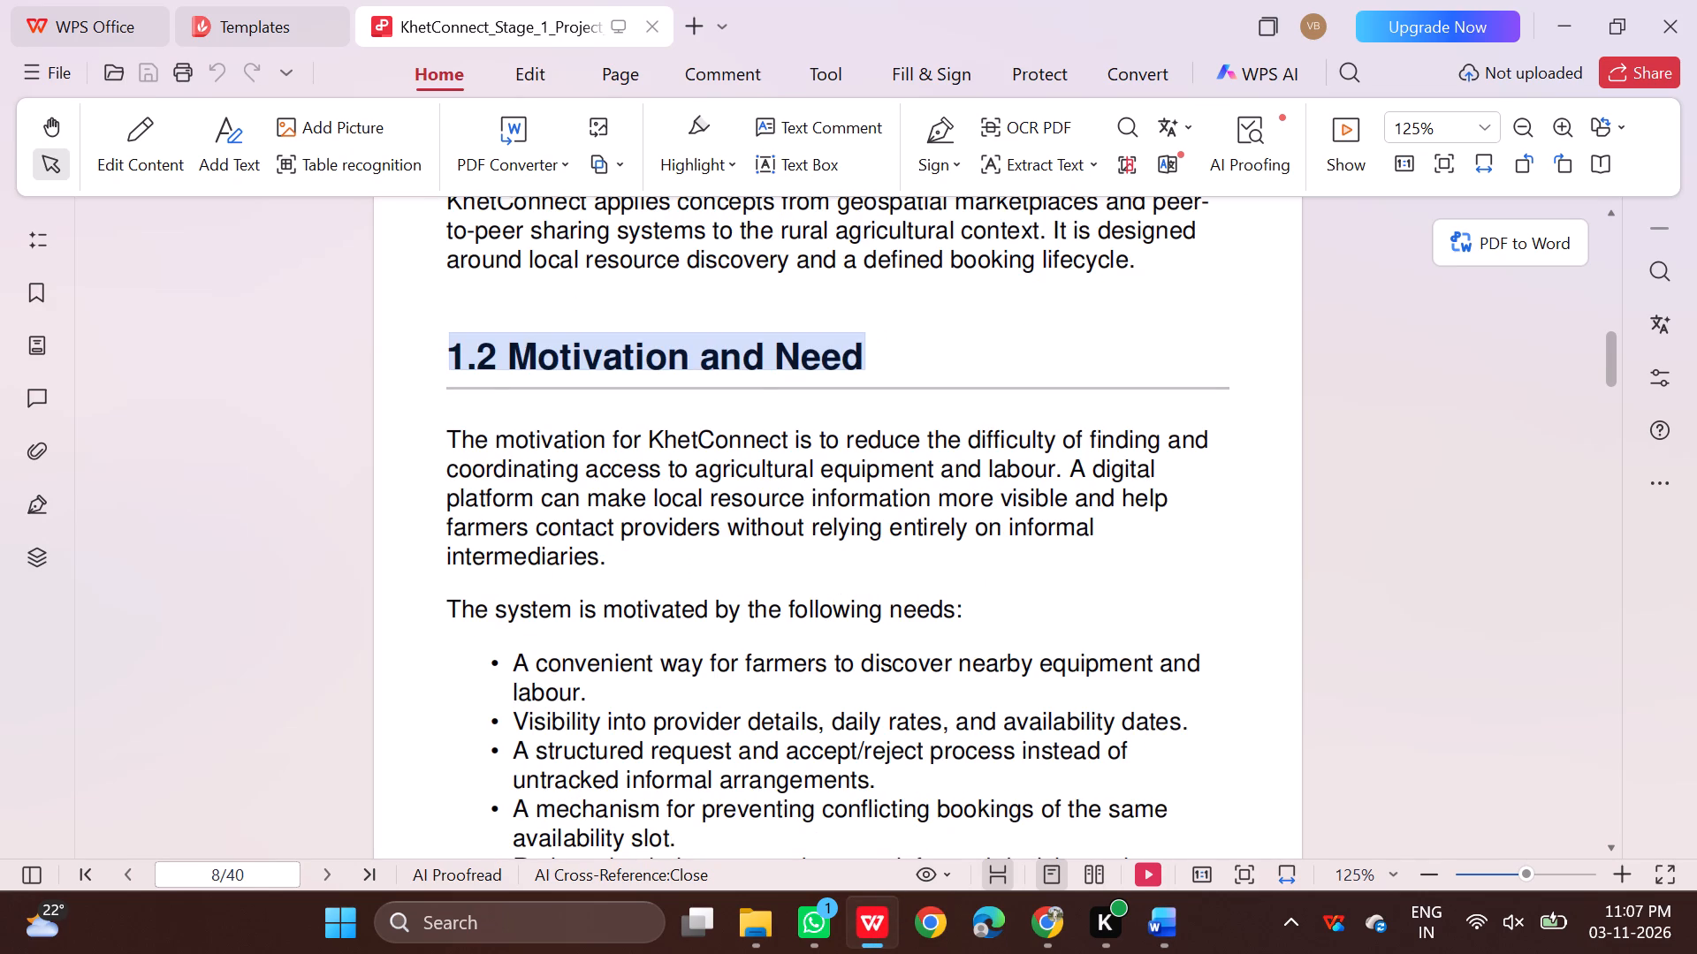
{"action": "left_click_drag", "start_coordinate": [454, 448], "coordinate": [610, 569]}
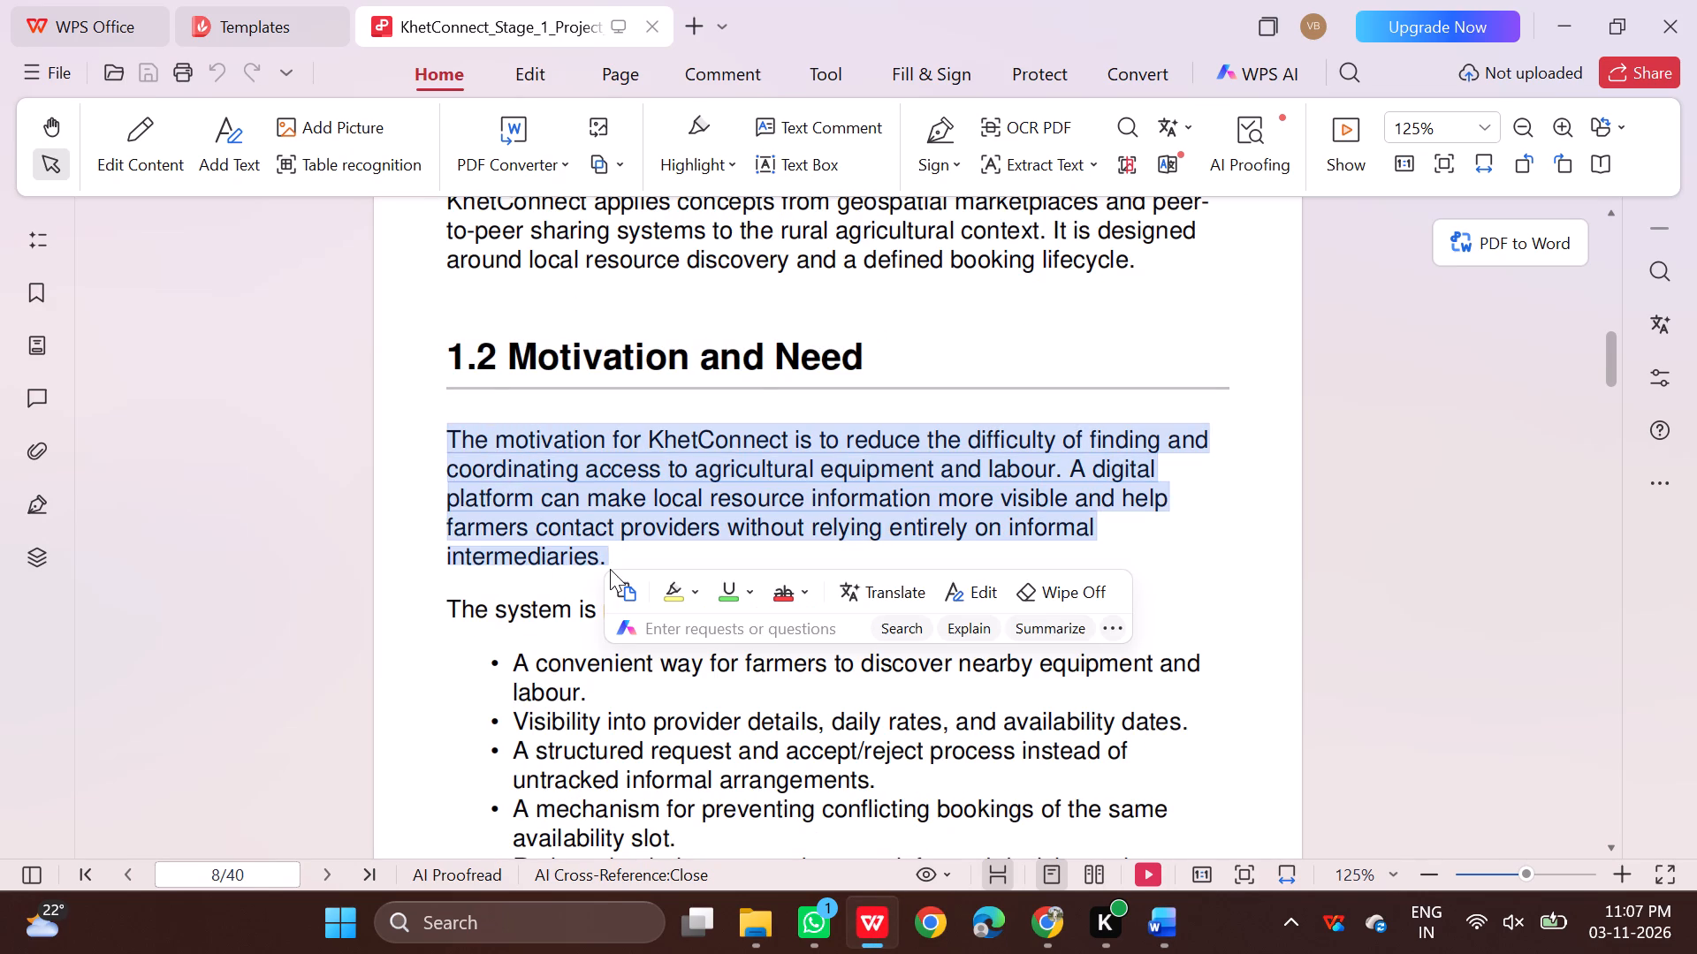
{"action": "key", "text": "ctrl+c"}
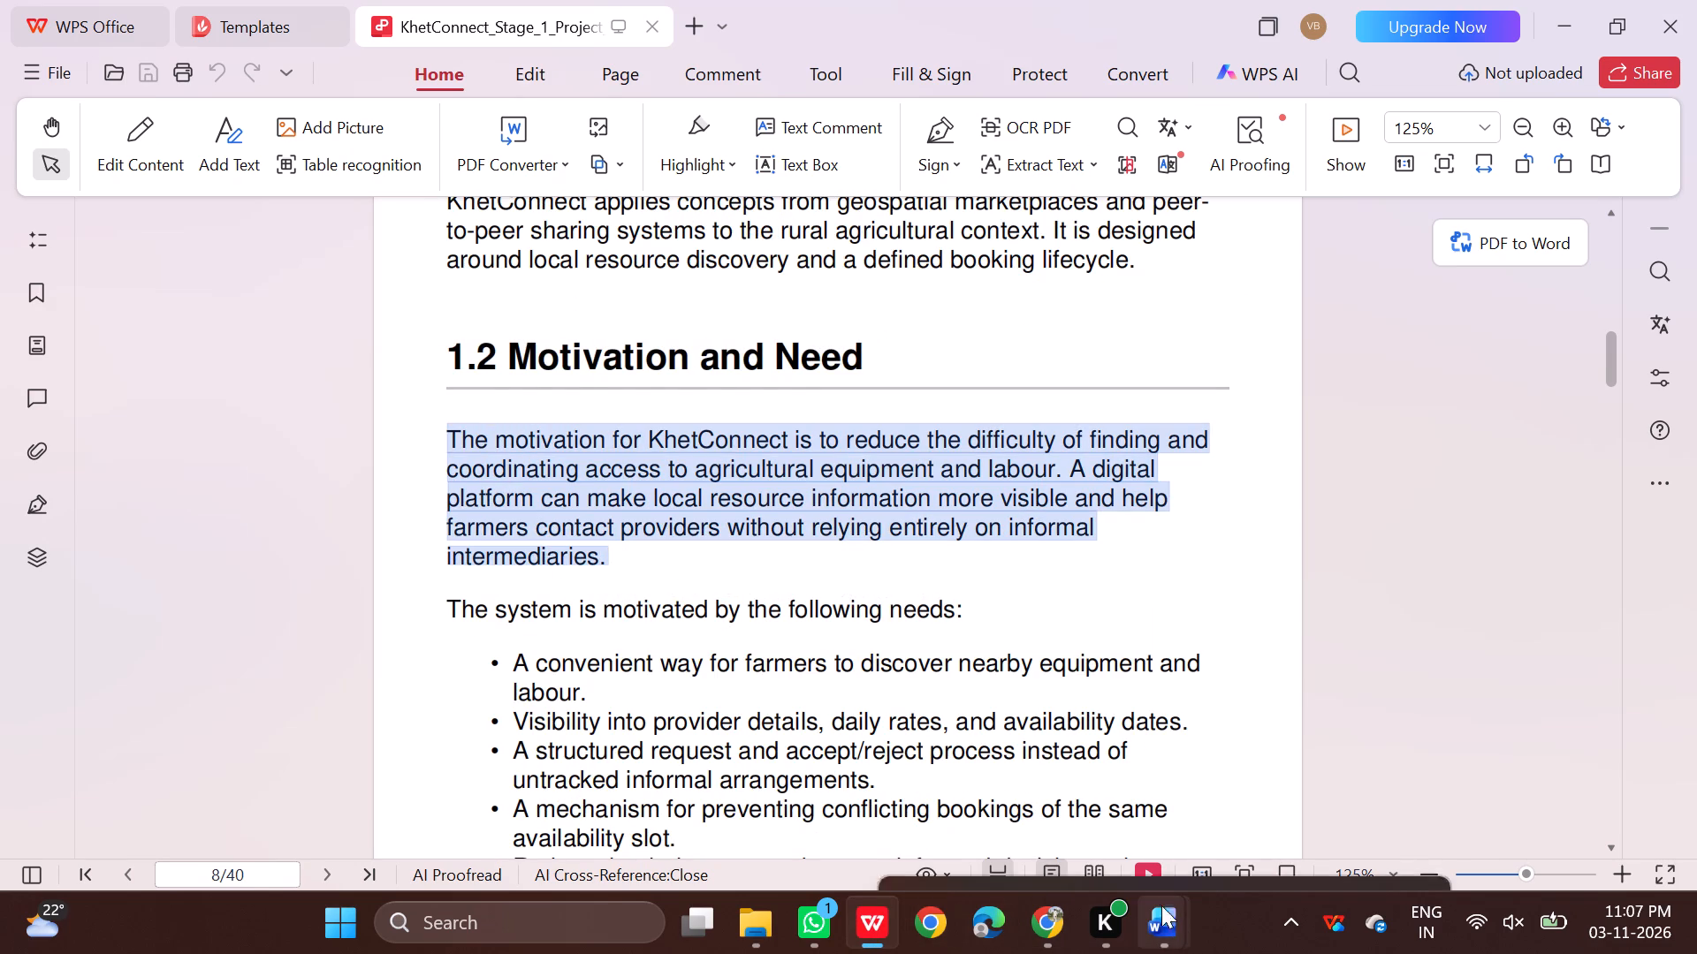
{"action": "left_click", "coordinate": [1108, 817]}
{"action": "key", "text": "ctrl+v"}
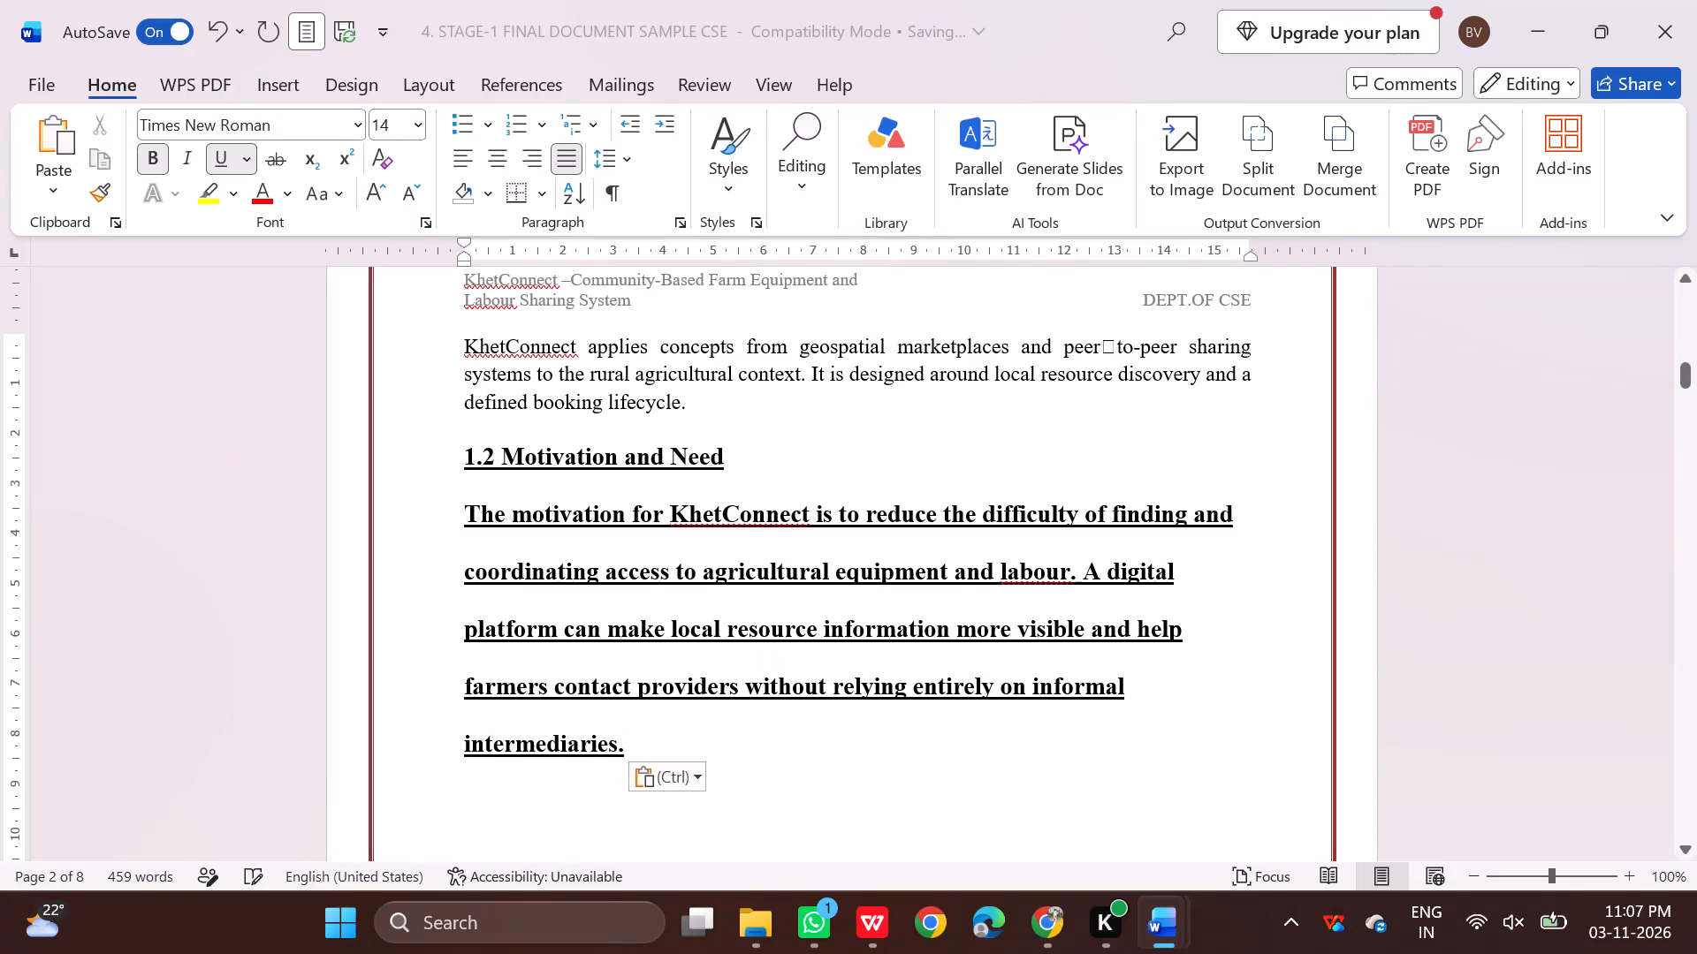
Remove bold and underline from the pasted "The motivation for KhetConnect" text and set its font size to 12 pt.
{"action": "left_click_drag", "start_coordinate": [469, 504], "coordinate": [642, 738]}
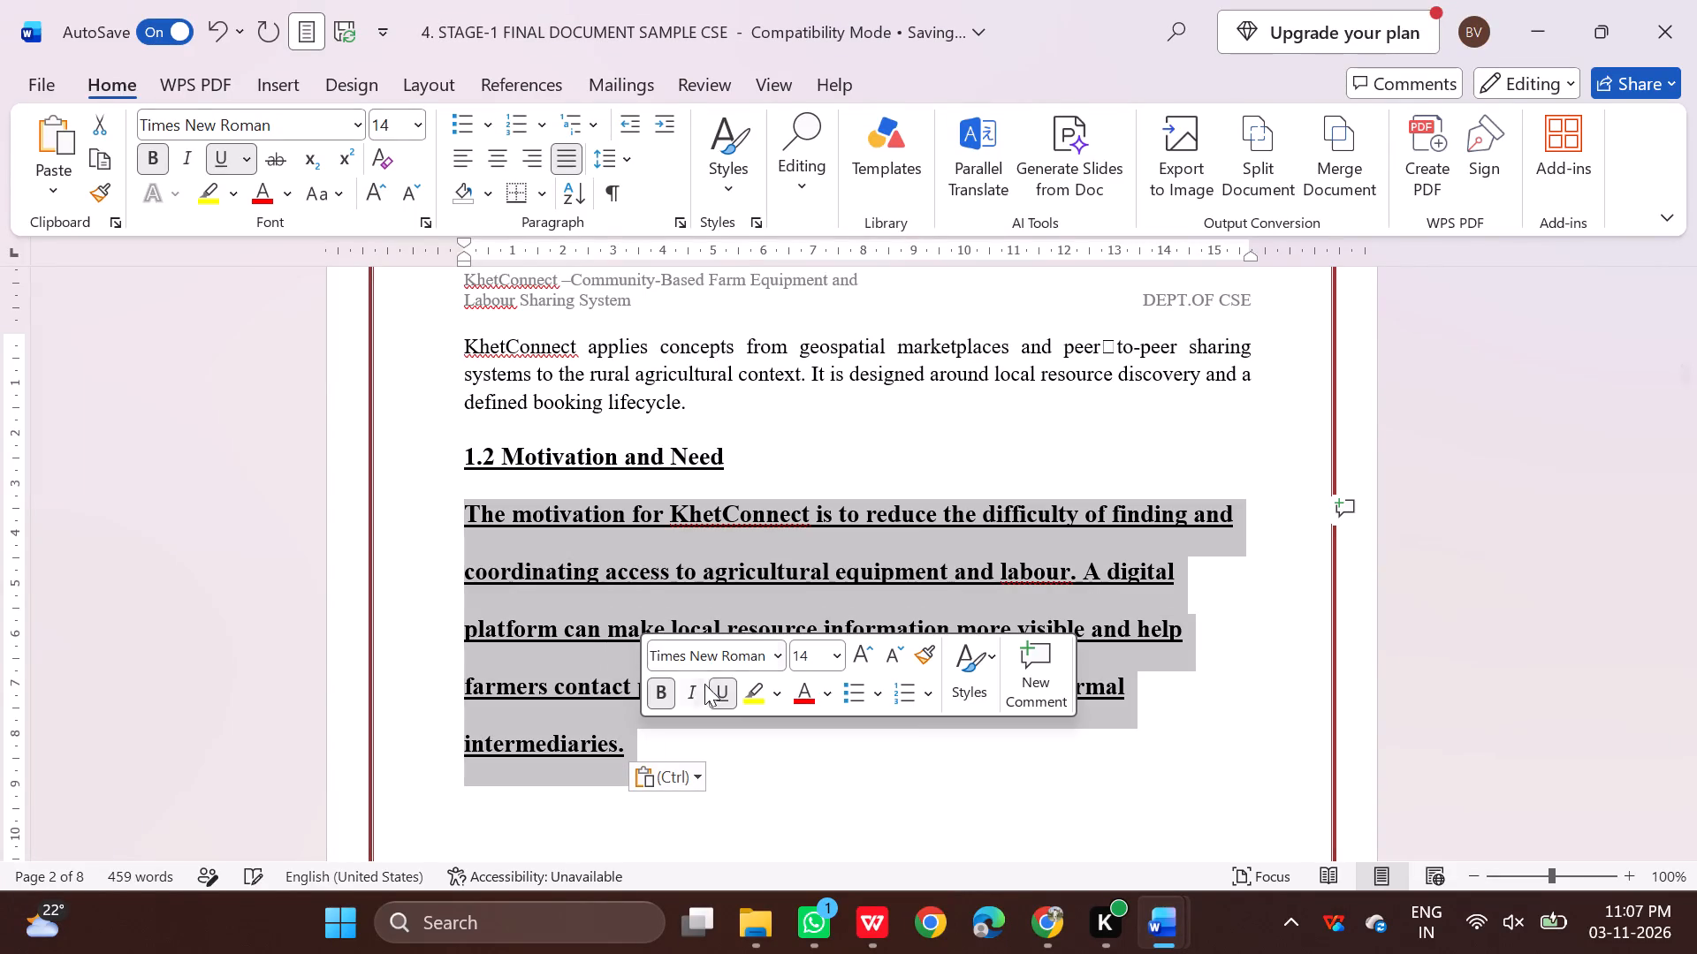
{"action": "left_click", "coordinate": [709, 693]}
{"action": "left_click", "coordinate": [674, 697]}
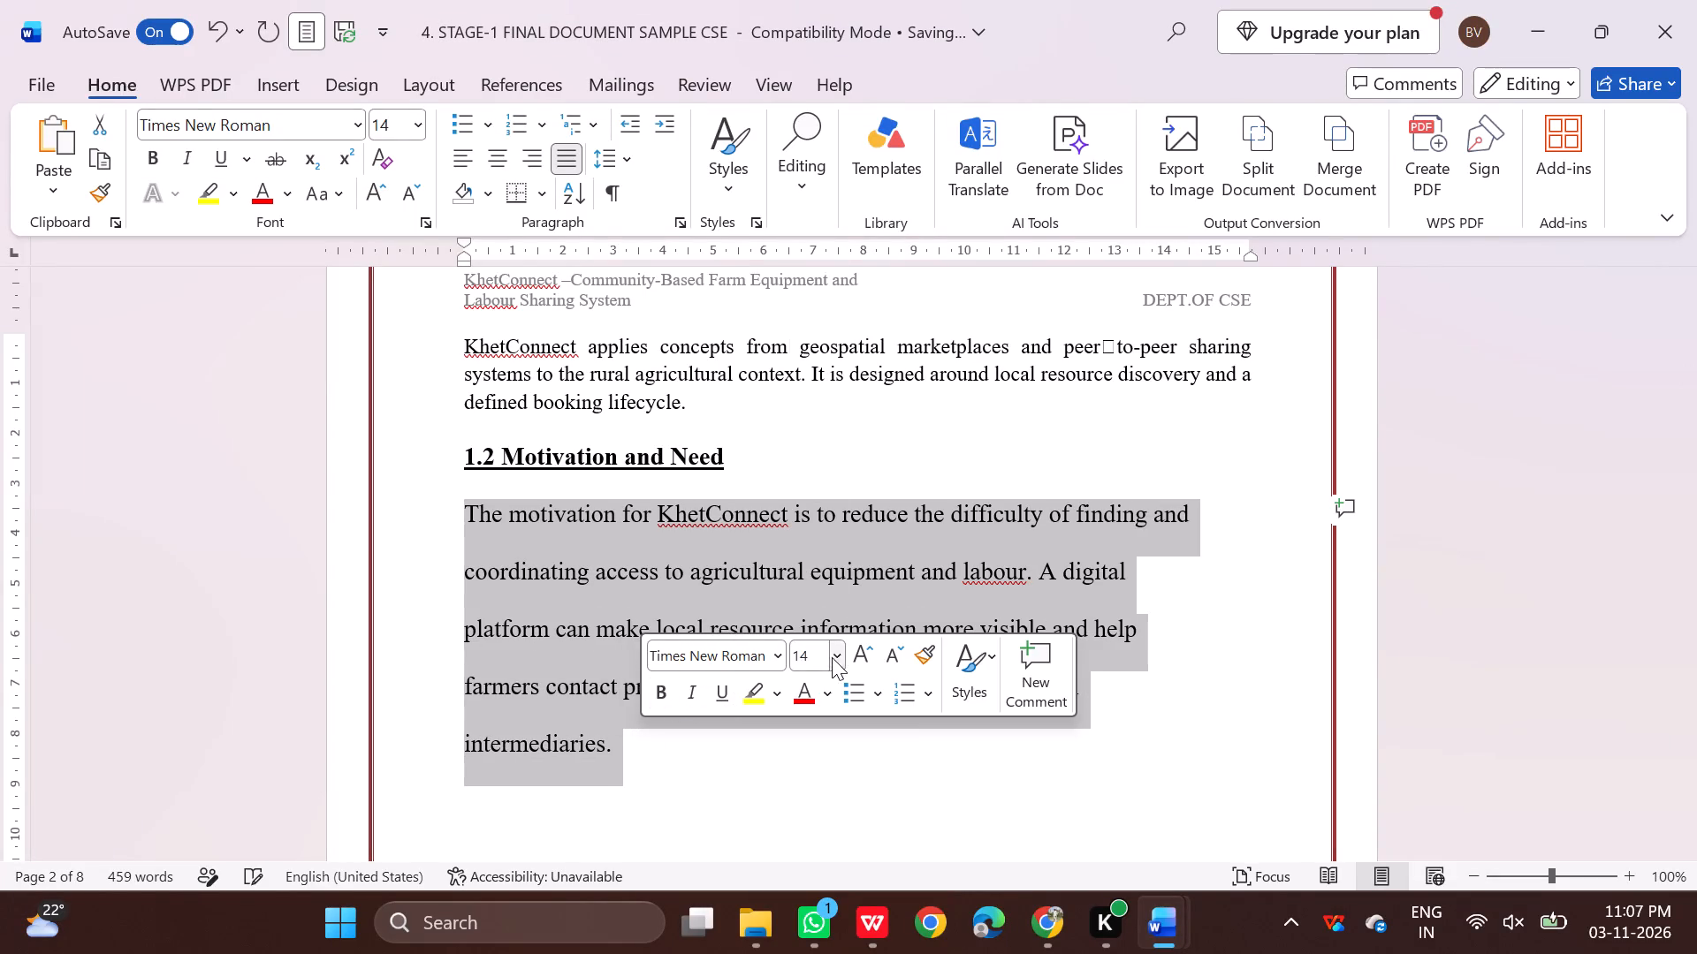
{"action": "left_click", "coordinate": [832, 657]}
{"action": "left_click", "coordinate": [821, 261]}
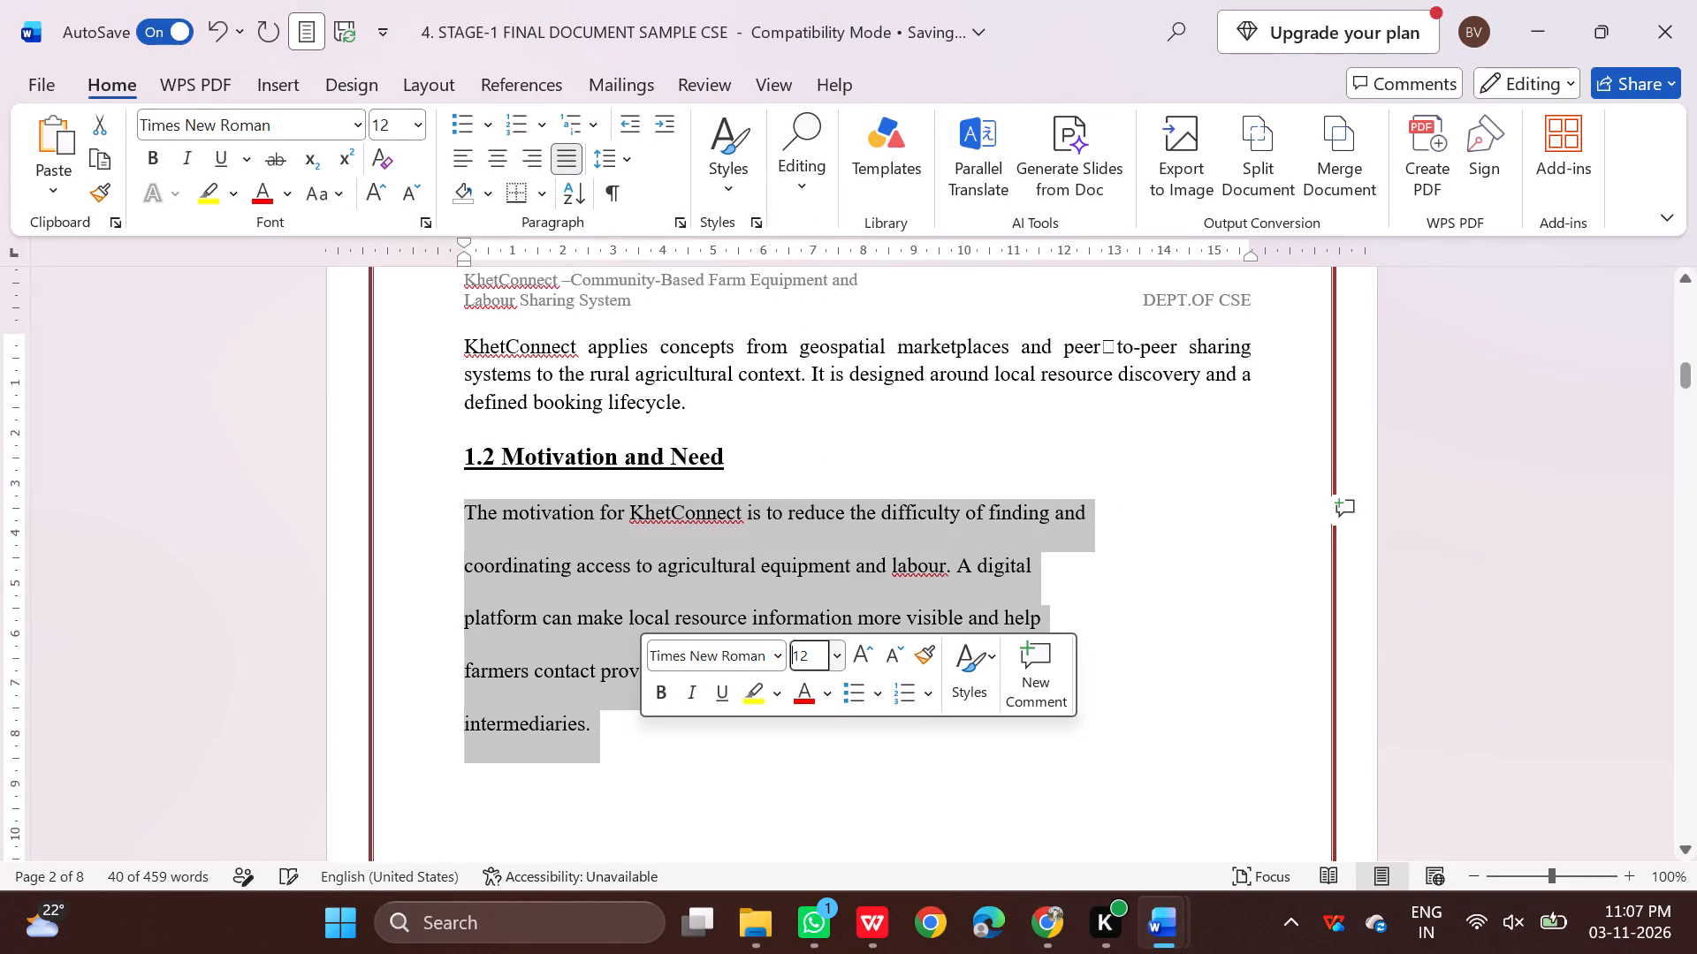
{"action": "left_click", "coordinate": [1082, 550]}
Join the broken lines of the "The motivation for KhetConnect" text into one paragraph, separated by single spaces.
{"action": "left_click", "coordinate": [461, 561]}
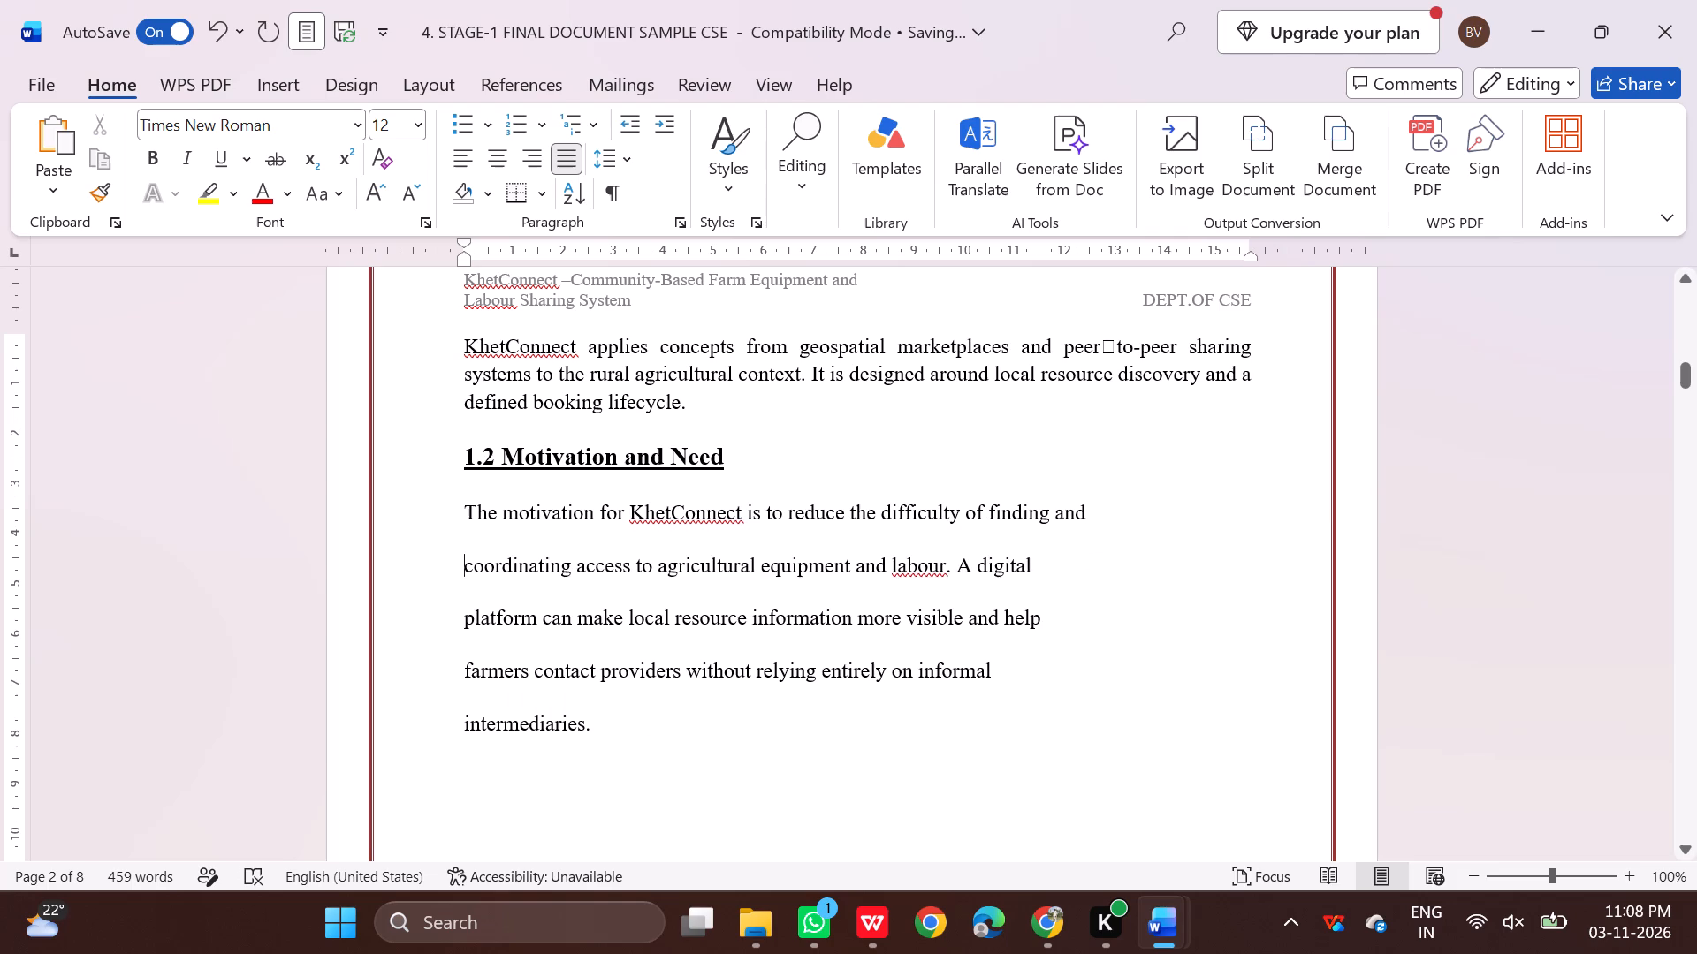
{"action": "key", "text": "BackSpace"}
{"action": "key", "text": "space"}
{"action": "left_click", "coordinate": [465, 591]}
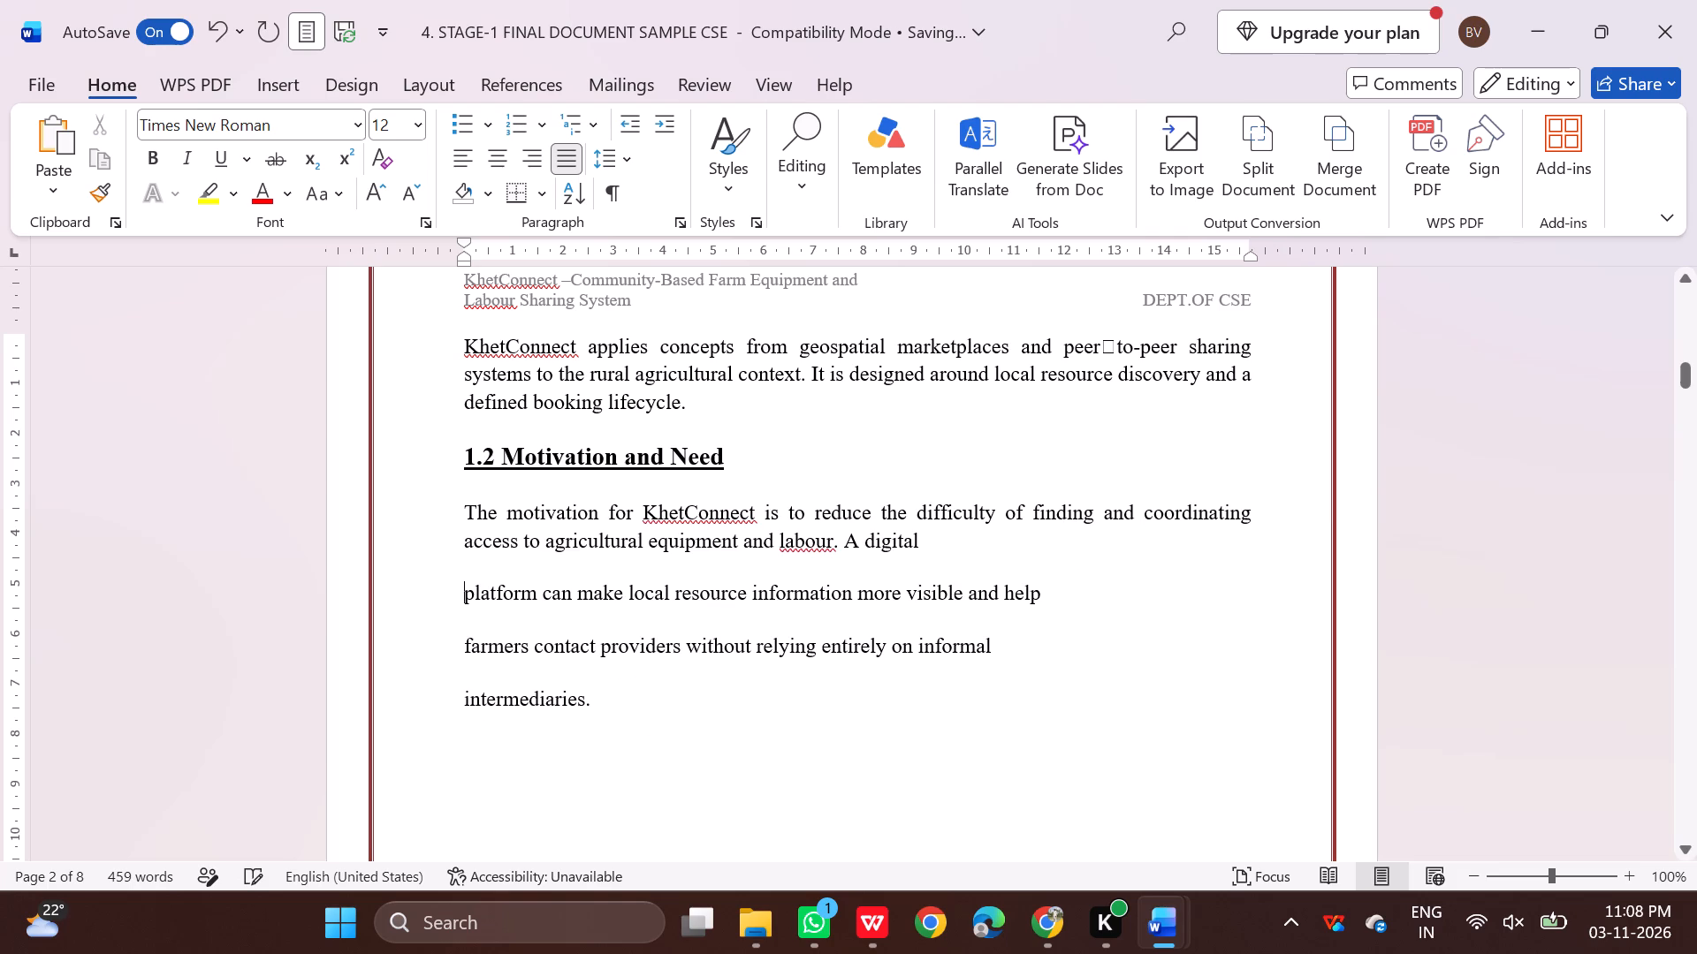
{"action": "key", "text": "BackSpace"}
{"action": "key", "text": "space"}
{"action": "left_click", "coordinate": [472, 619]}
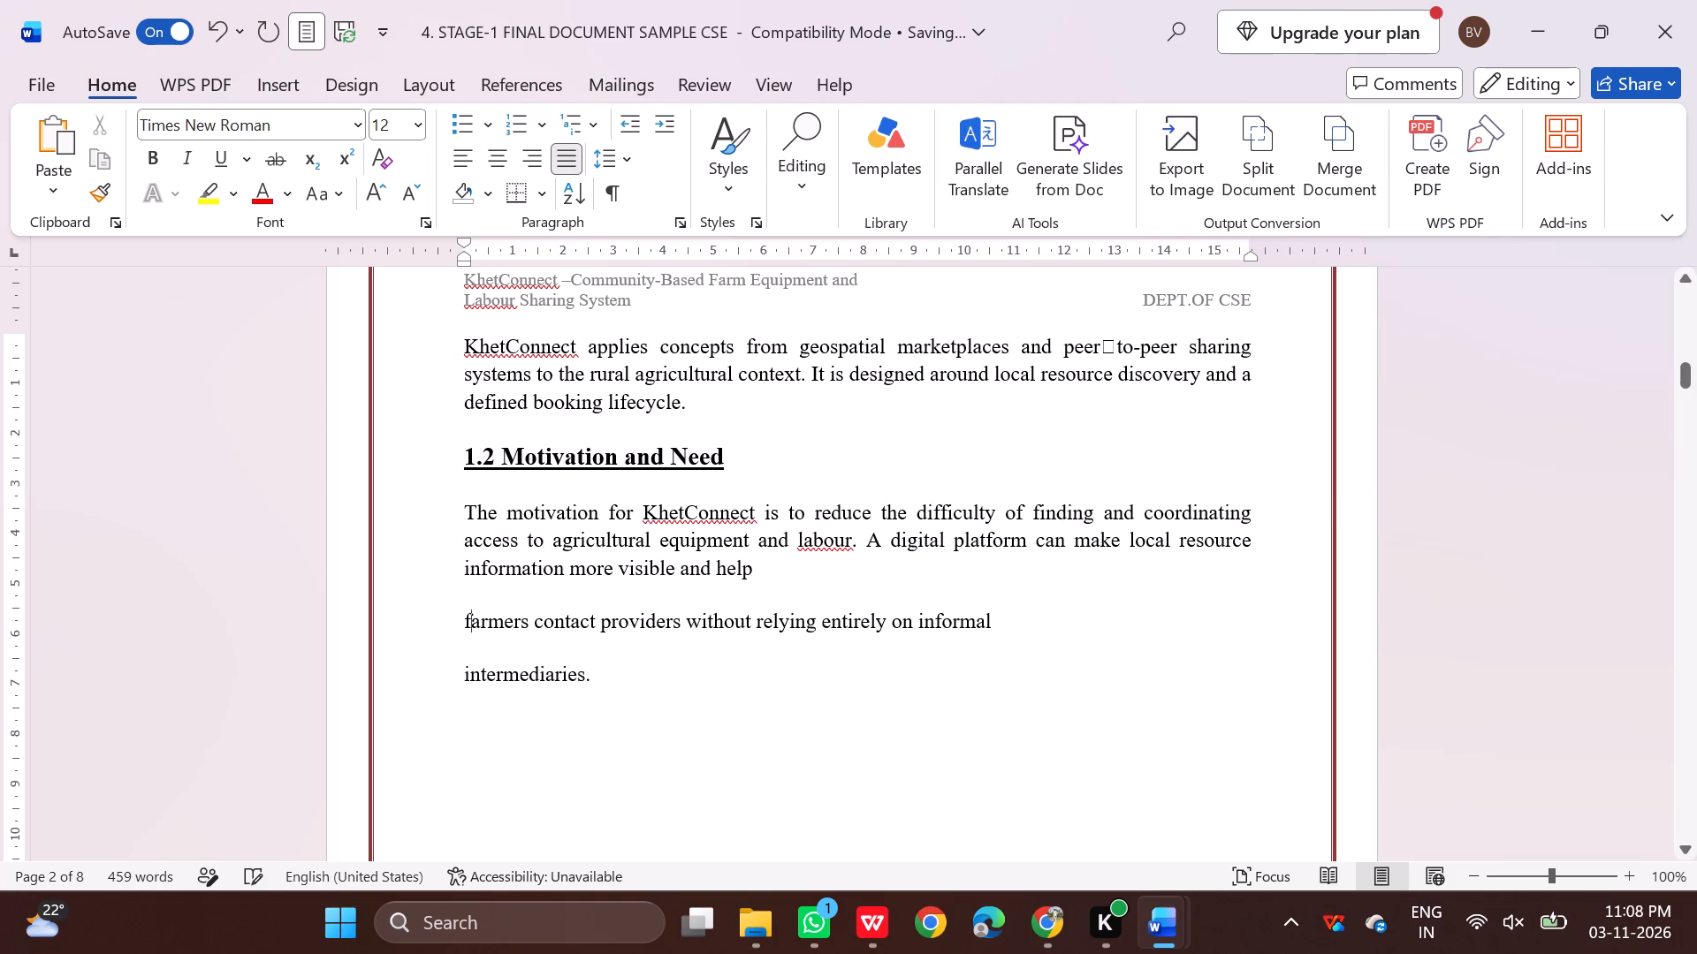
{"action": "key", "text": "Left"}
{"action": "key", "text": "BackSpace"}
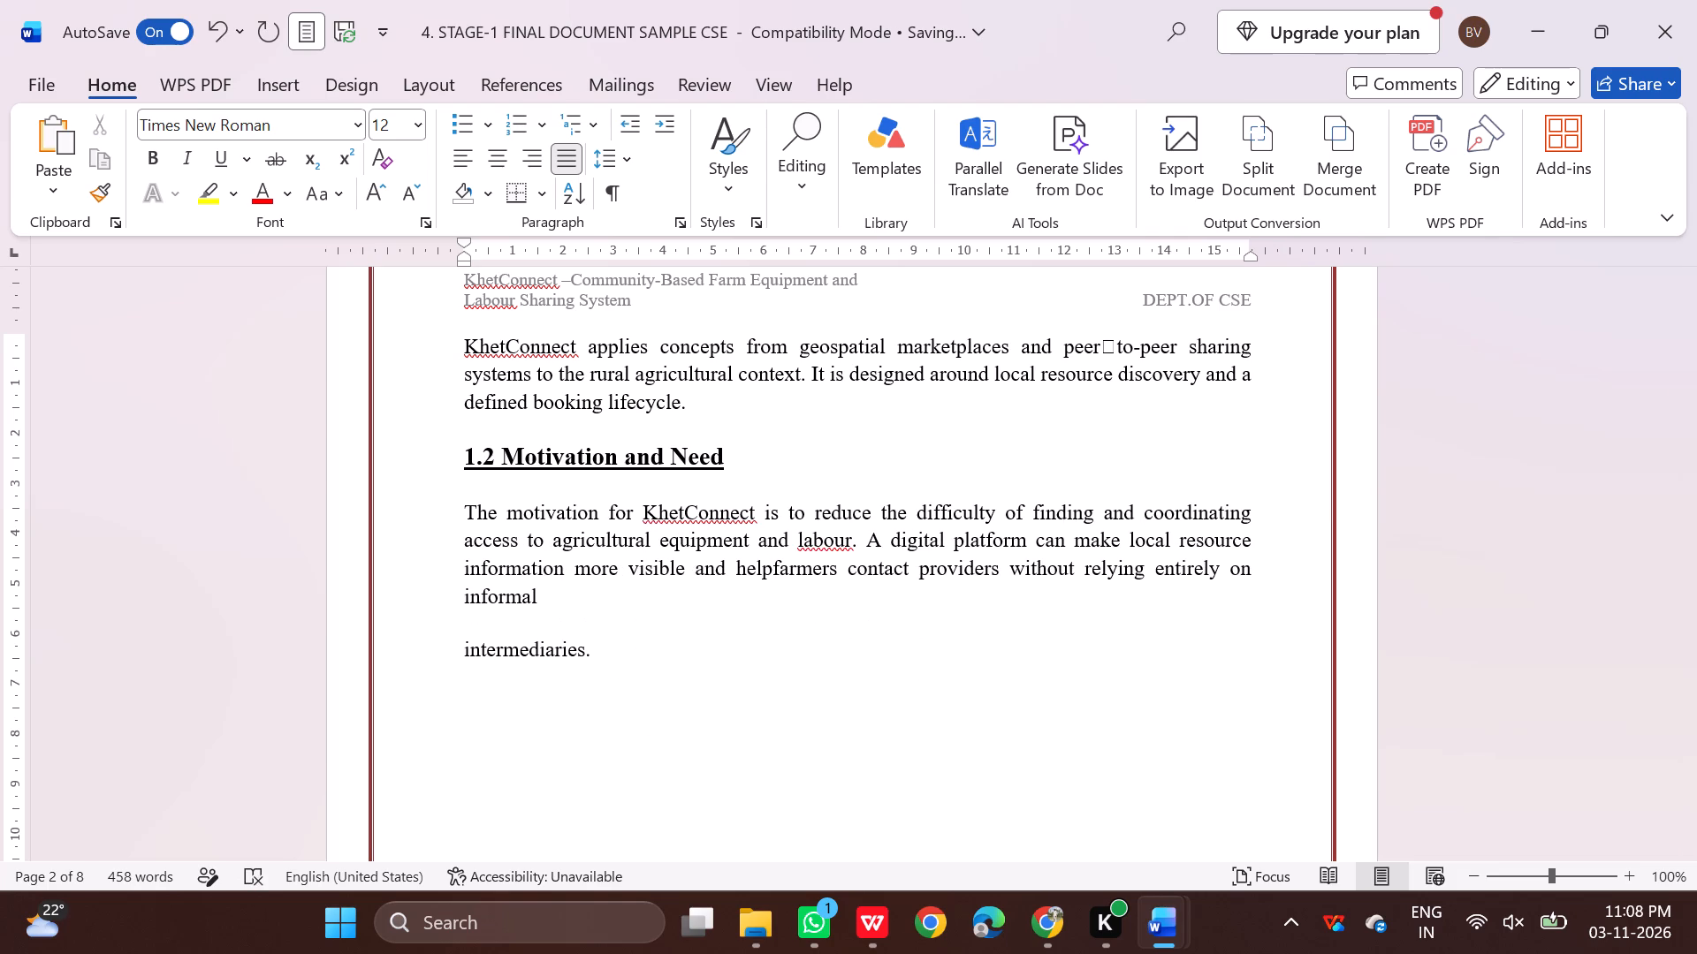
{"action": "key", "text": "space"}
{"action": "left_click", "coordinate": [460, 644]}
{"action": "key", "text": "BackSpace"}
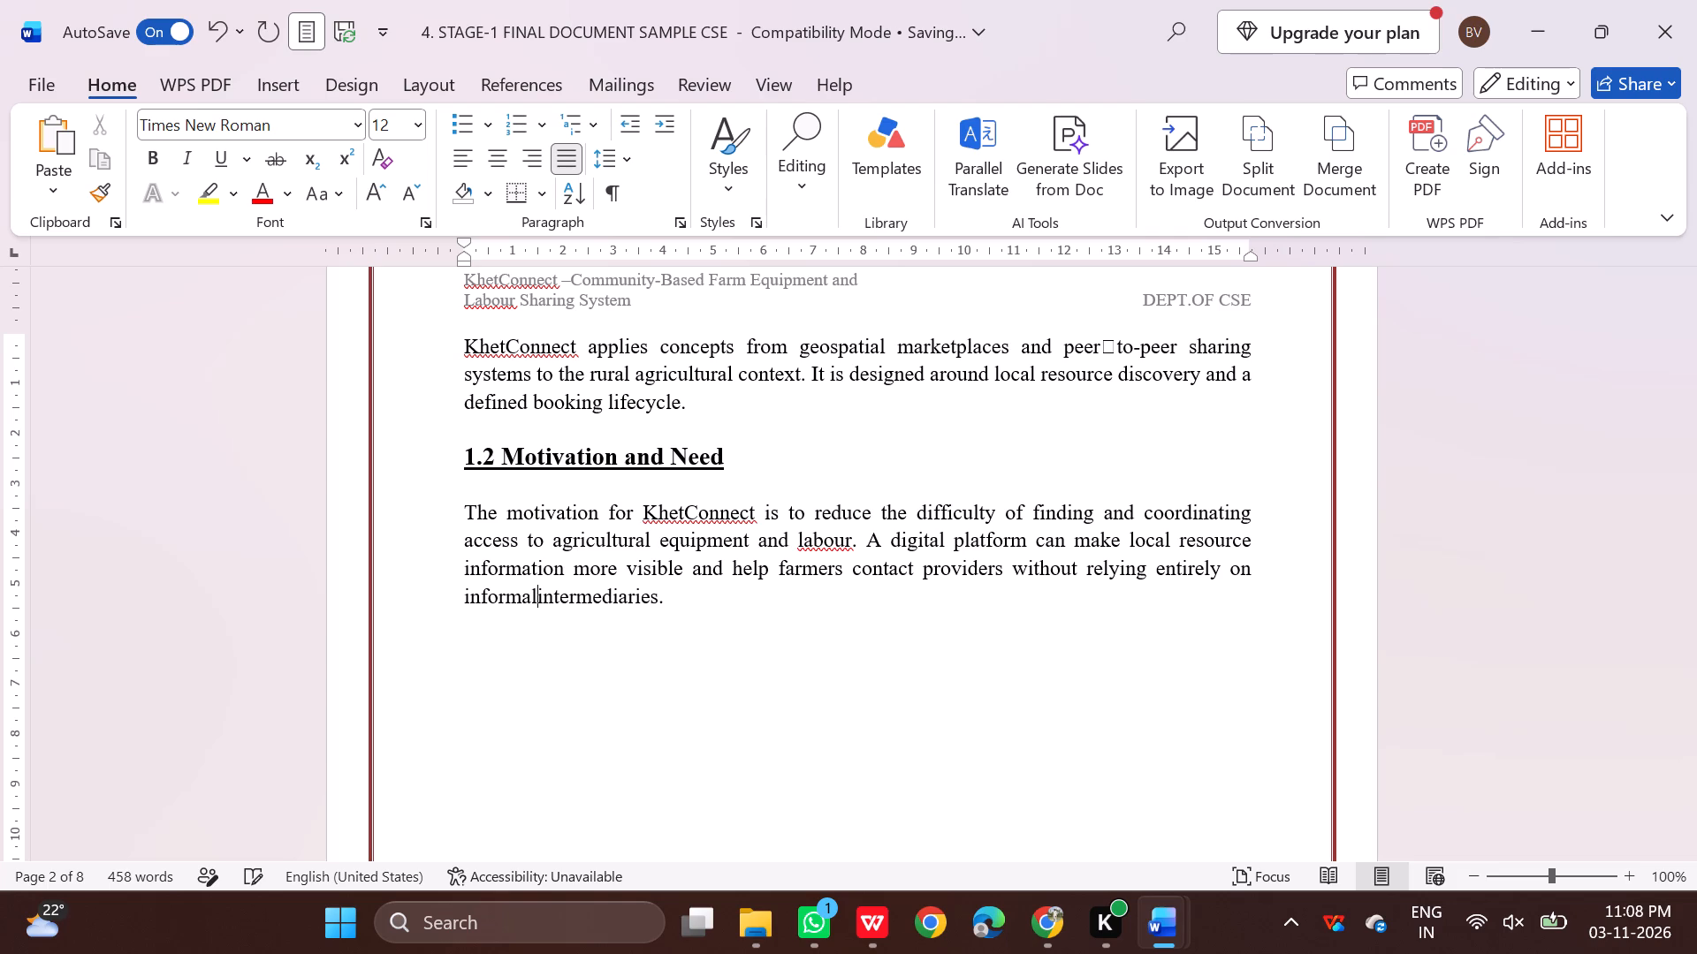
{"action": "key", "text": "space"}
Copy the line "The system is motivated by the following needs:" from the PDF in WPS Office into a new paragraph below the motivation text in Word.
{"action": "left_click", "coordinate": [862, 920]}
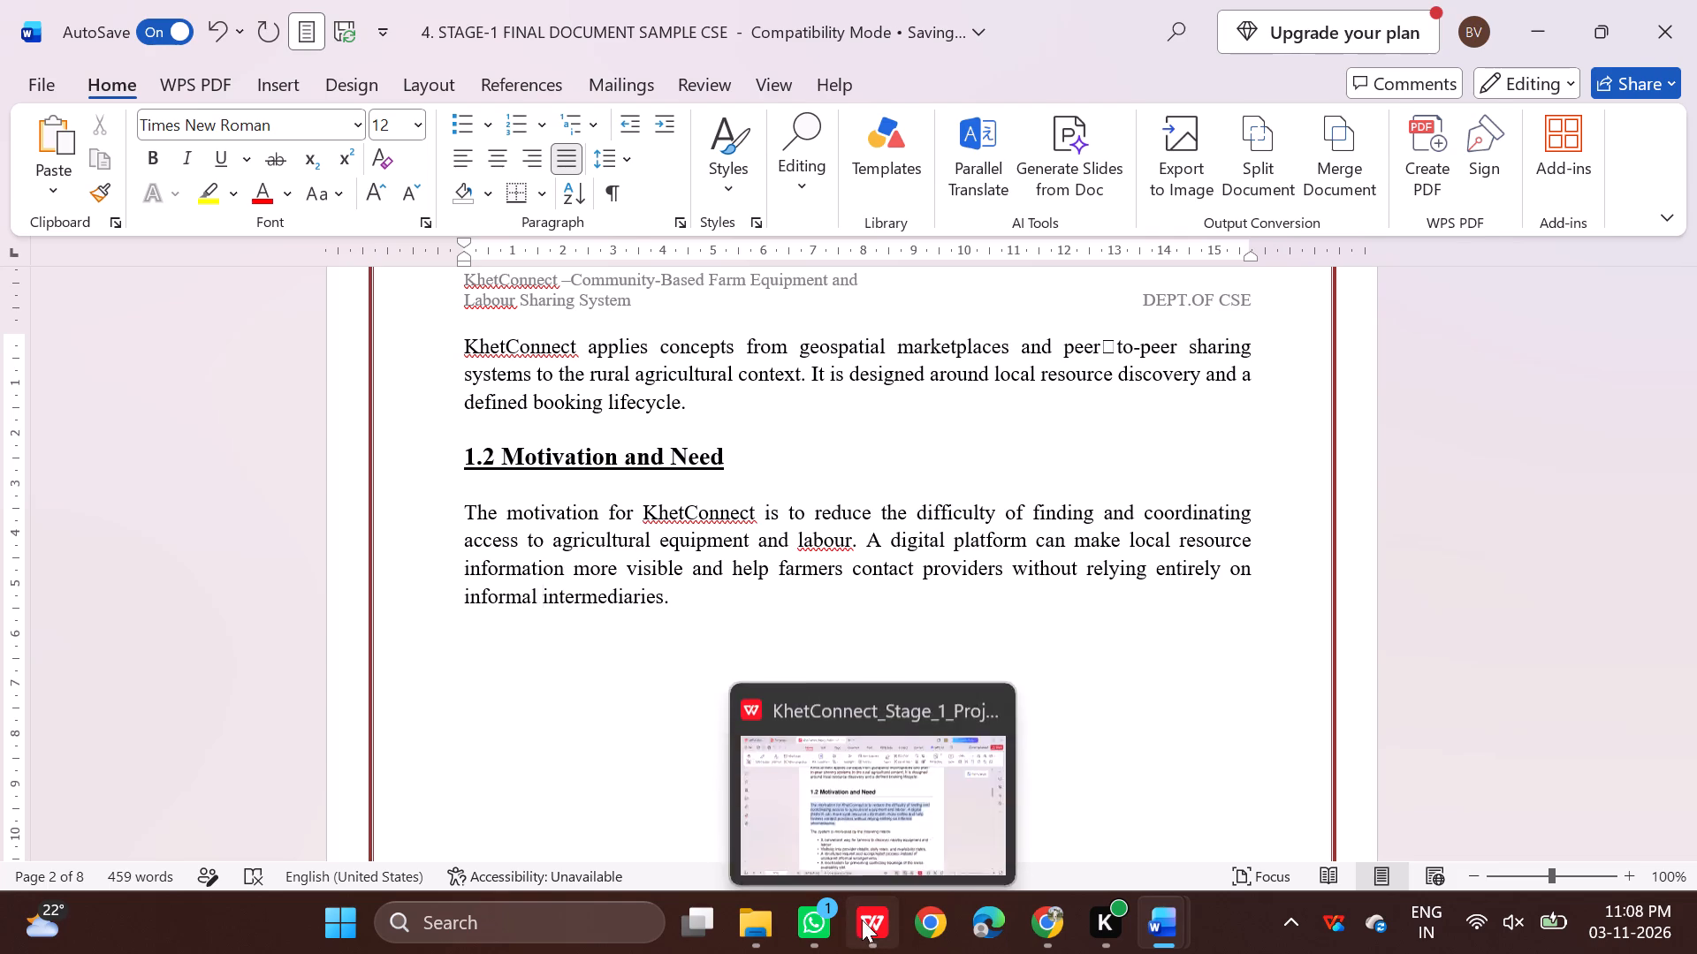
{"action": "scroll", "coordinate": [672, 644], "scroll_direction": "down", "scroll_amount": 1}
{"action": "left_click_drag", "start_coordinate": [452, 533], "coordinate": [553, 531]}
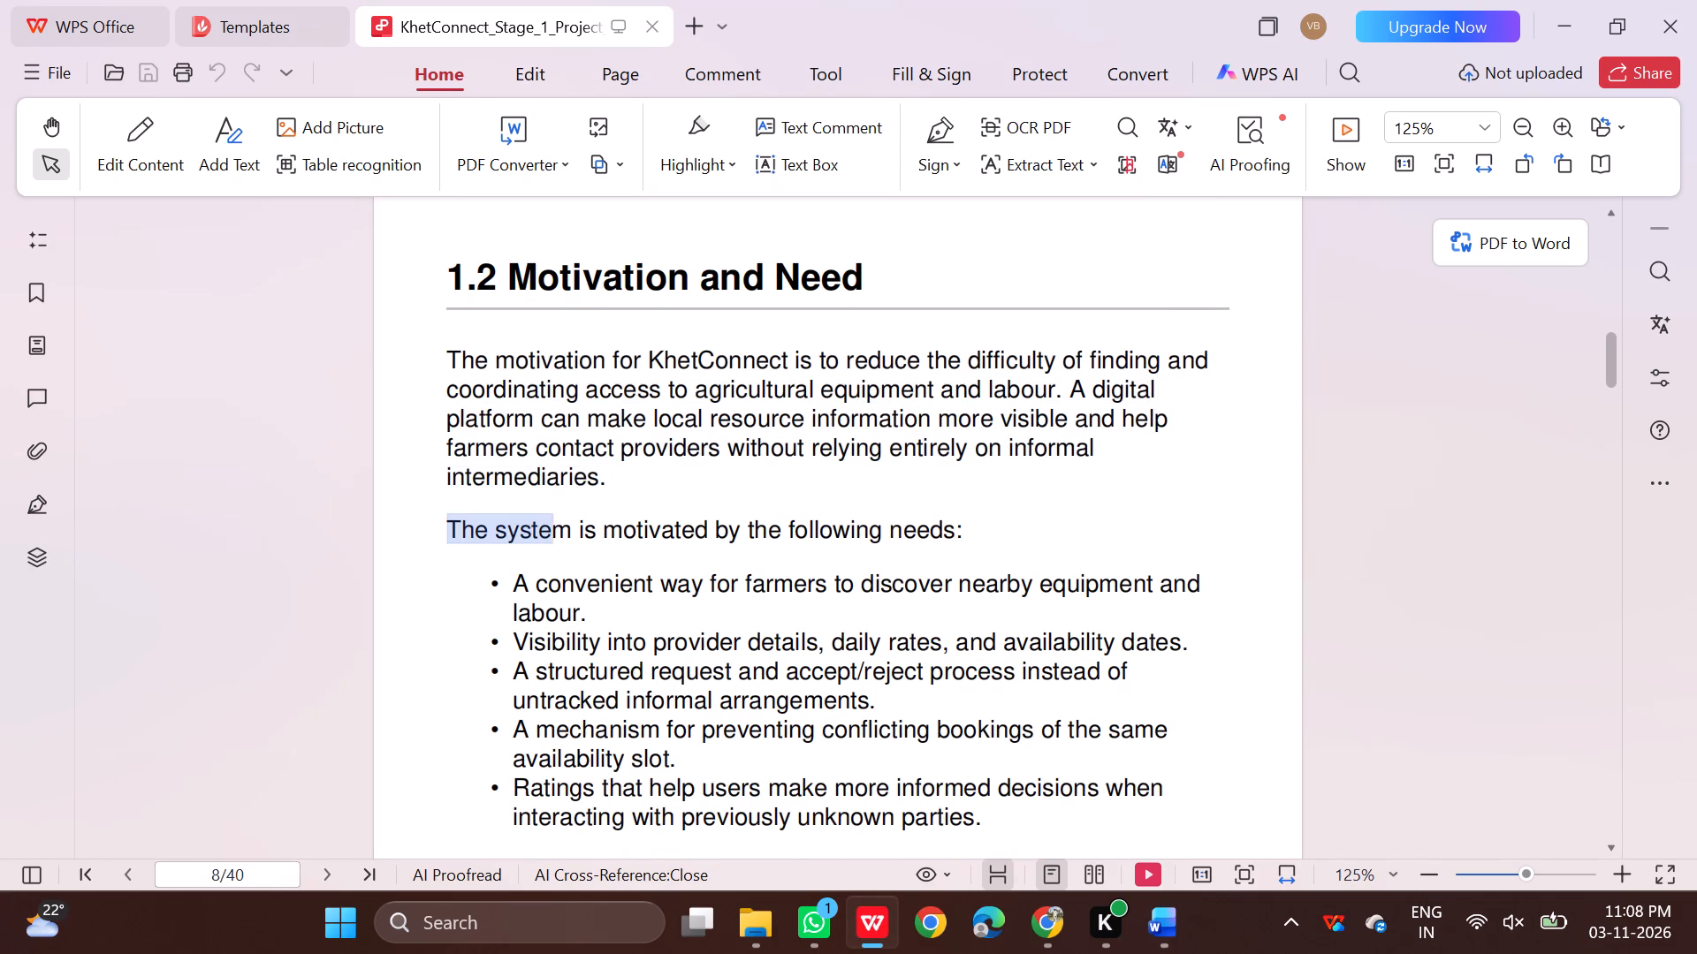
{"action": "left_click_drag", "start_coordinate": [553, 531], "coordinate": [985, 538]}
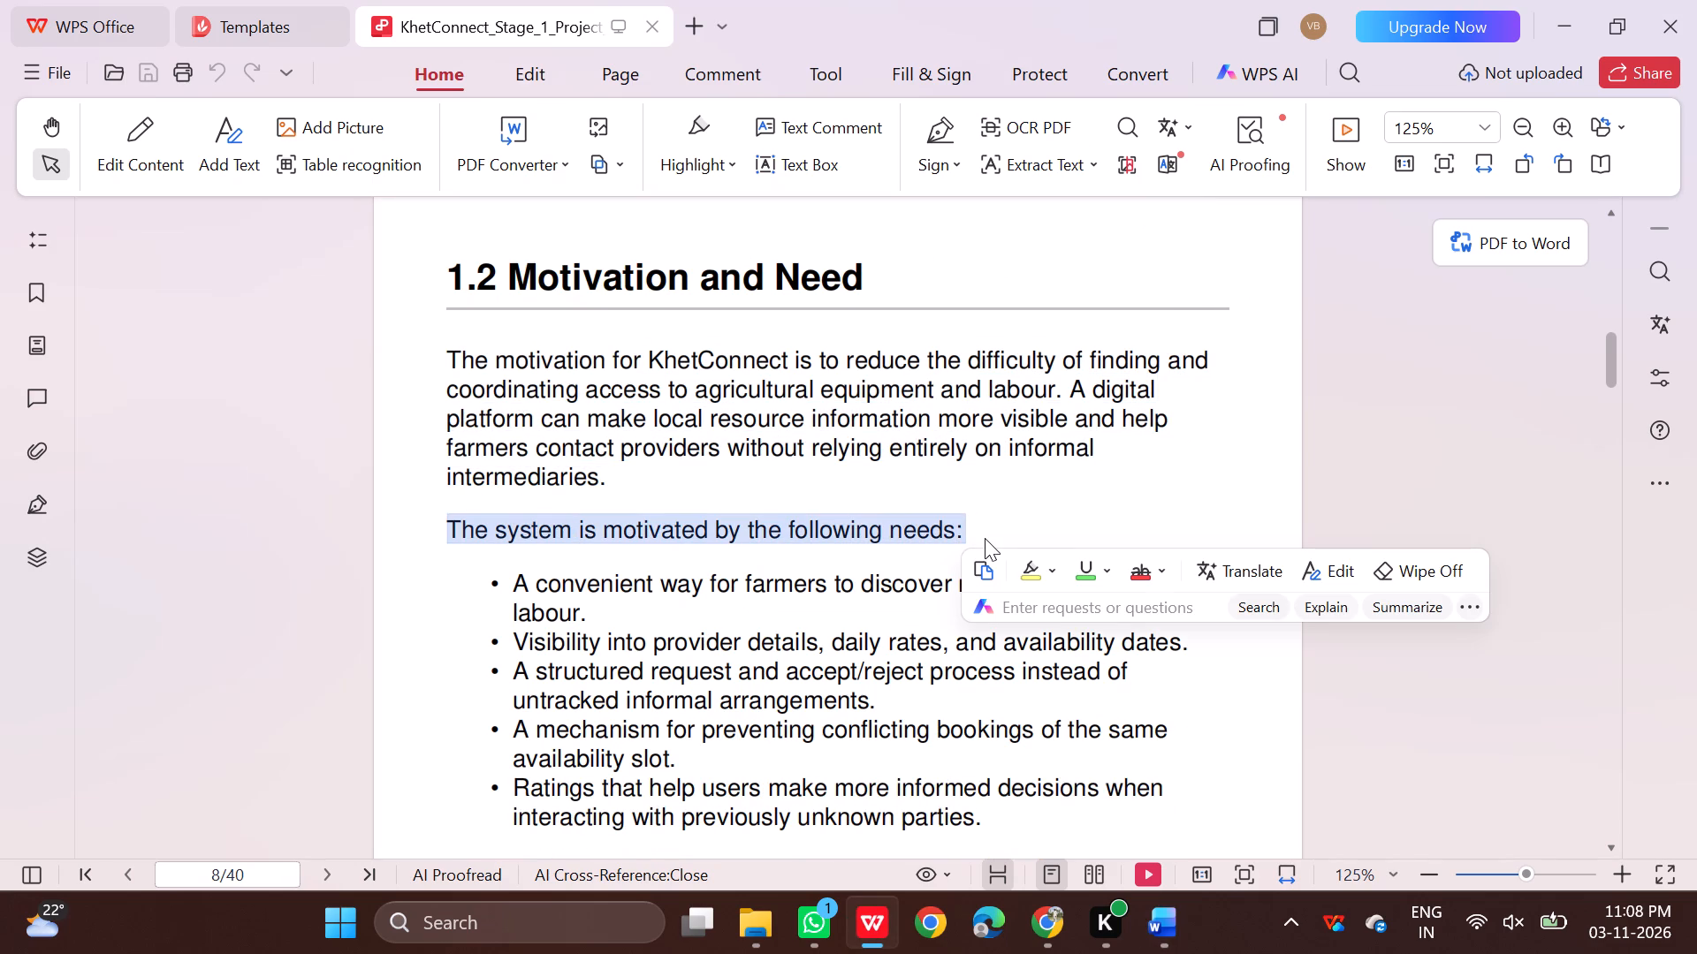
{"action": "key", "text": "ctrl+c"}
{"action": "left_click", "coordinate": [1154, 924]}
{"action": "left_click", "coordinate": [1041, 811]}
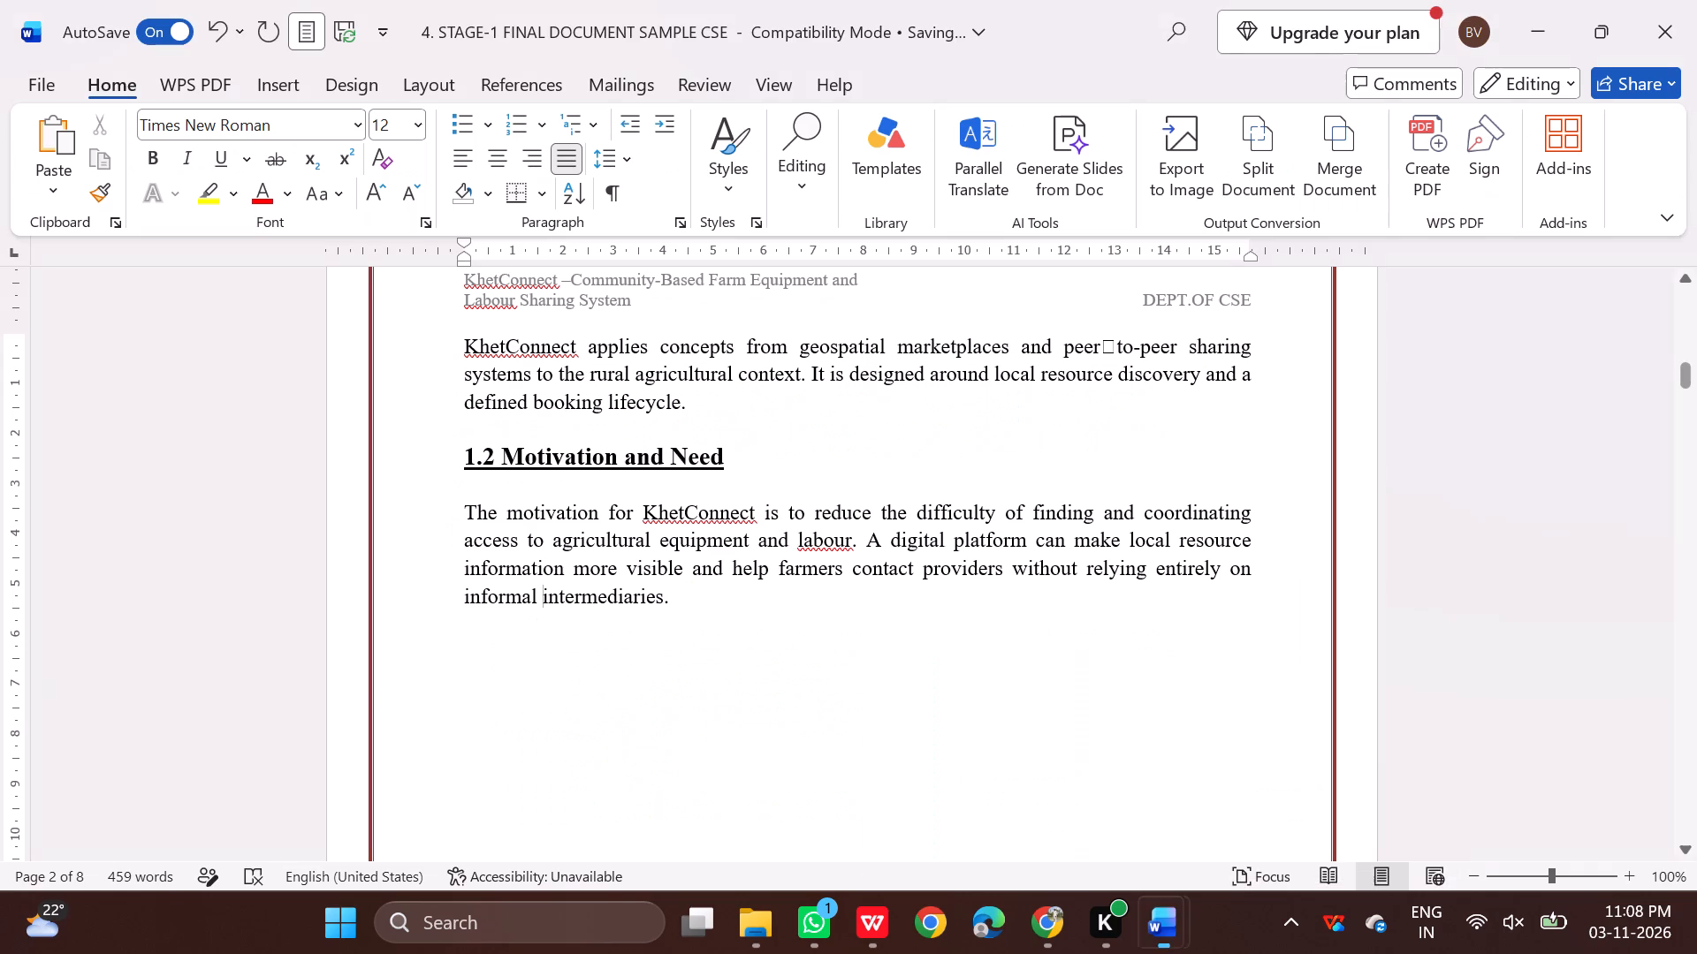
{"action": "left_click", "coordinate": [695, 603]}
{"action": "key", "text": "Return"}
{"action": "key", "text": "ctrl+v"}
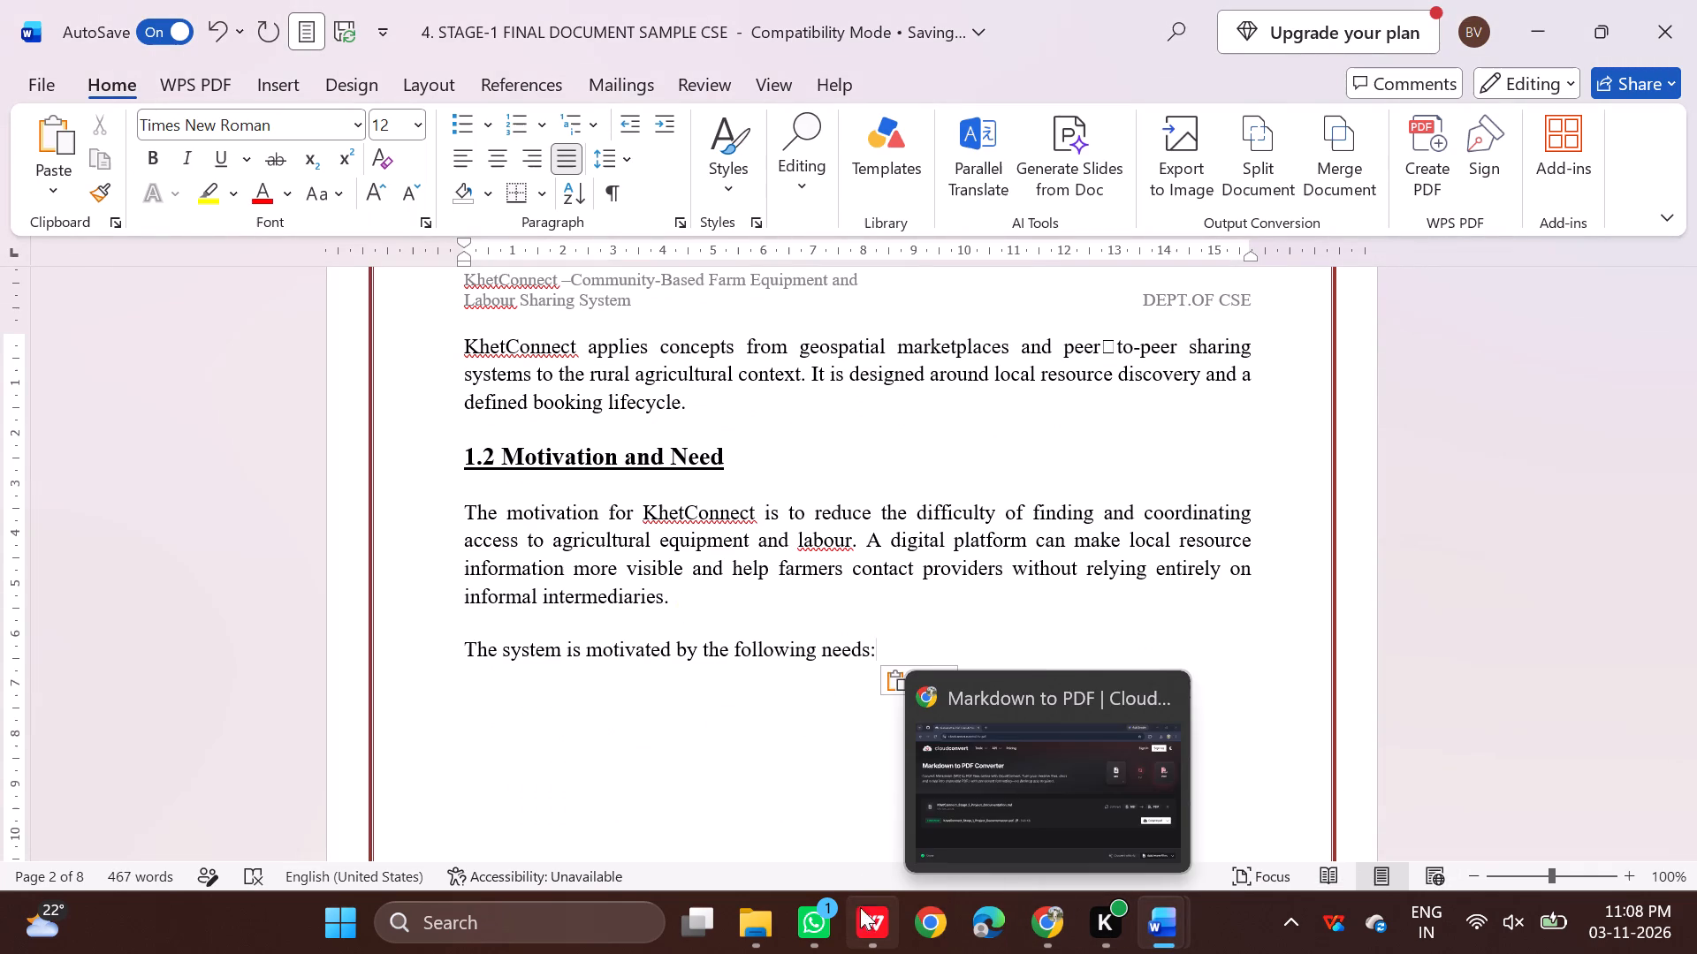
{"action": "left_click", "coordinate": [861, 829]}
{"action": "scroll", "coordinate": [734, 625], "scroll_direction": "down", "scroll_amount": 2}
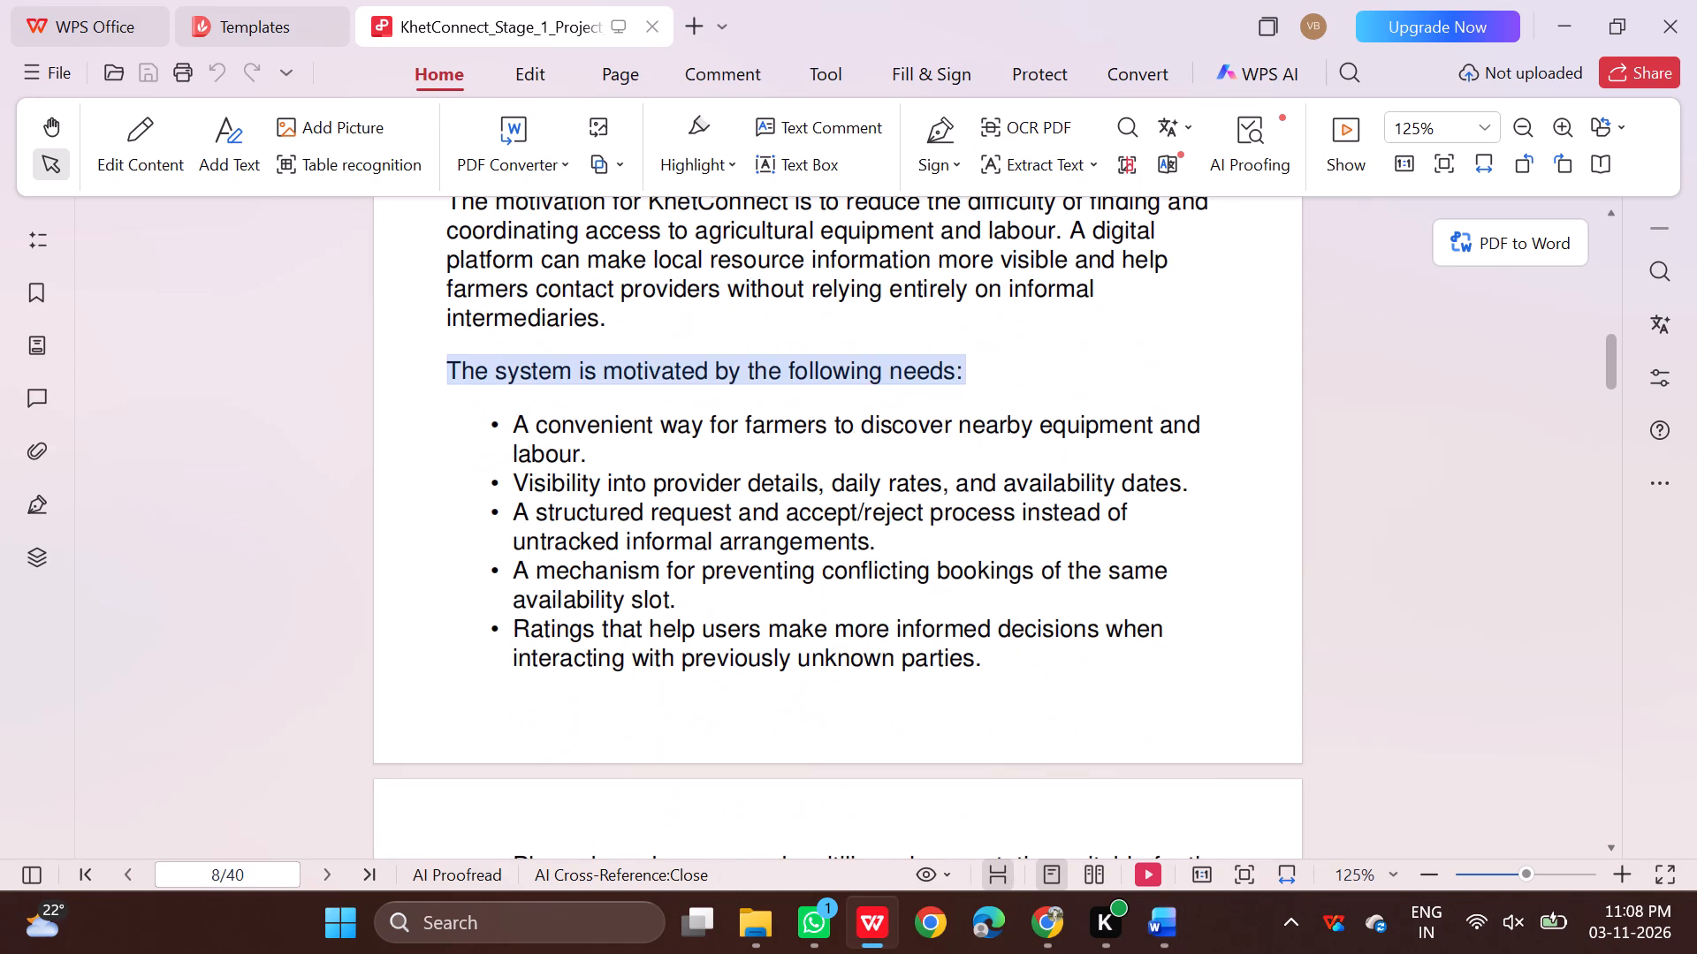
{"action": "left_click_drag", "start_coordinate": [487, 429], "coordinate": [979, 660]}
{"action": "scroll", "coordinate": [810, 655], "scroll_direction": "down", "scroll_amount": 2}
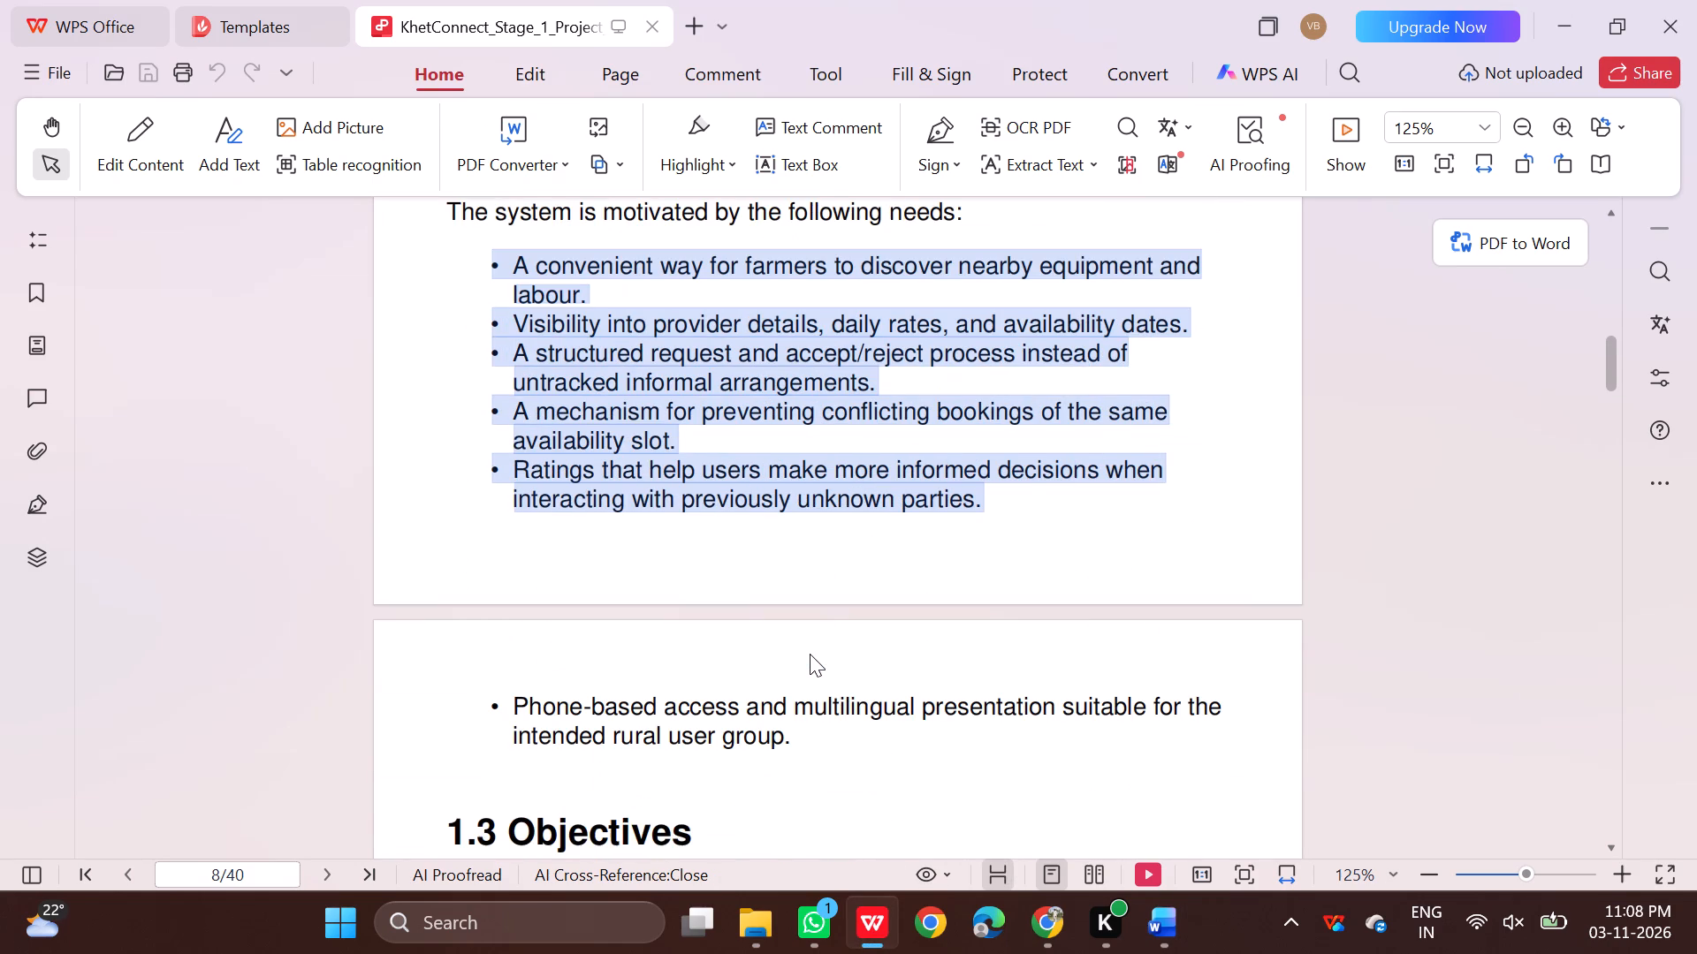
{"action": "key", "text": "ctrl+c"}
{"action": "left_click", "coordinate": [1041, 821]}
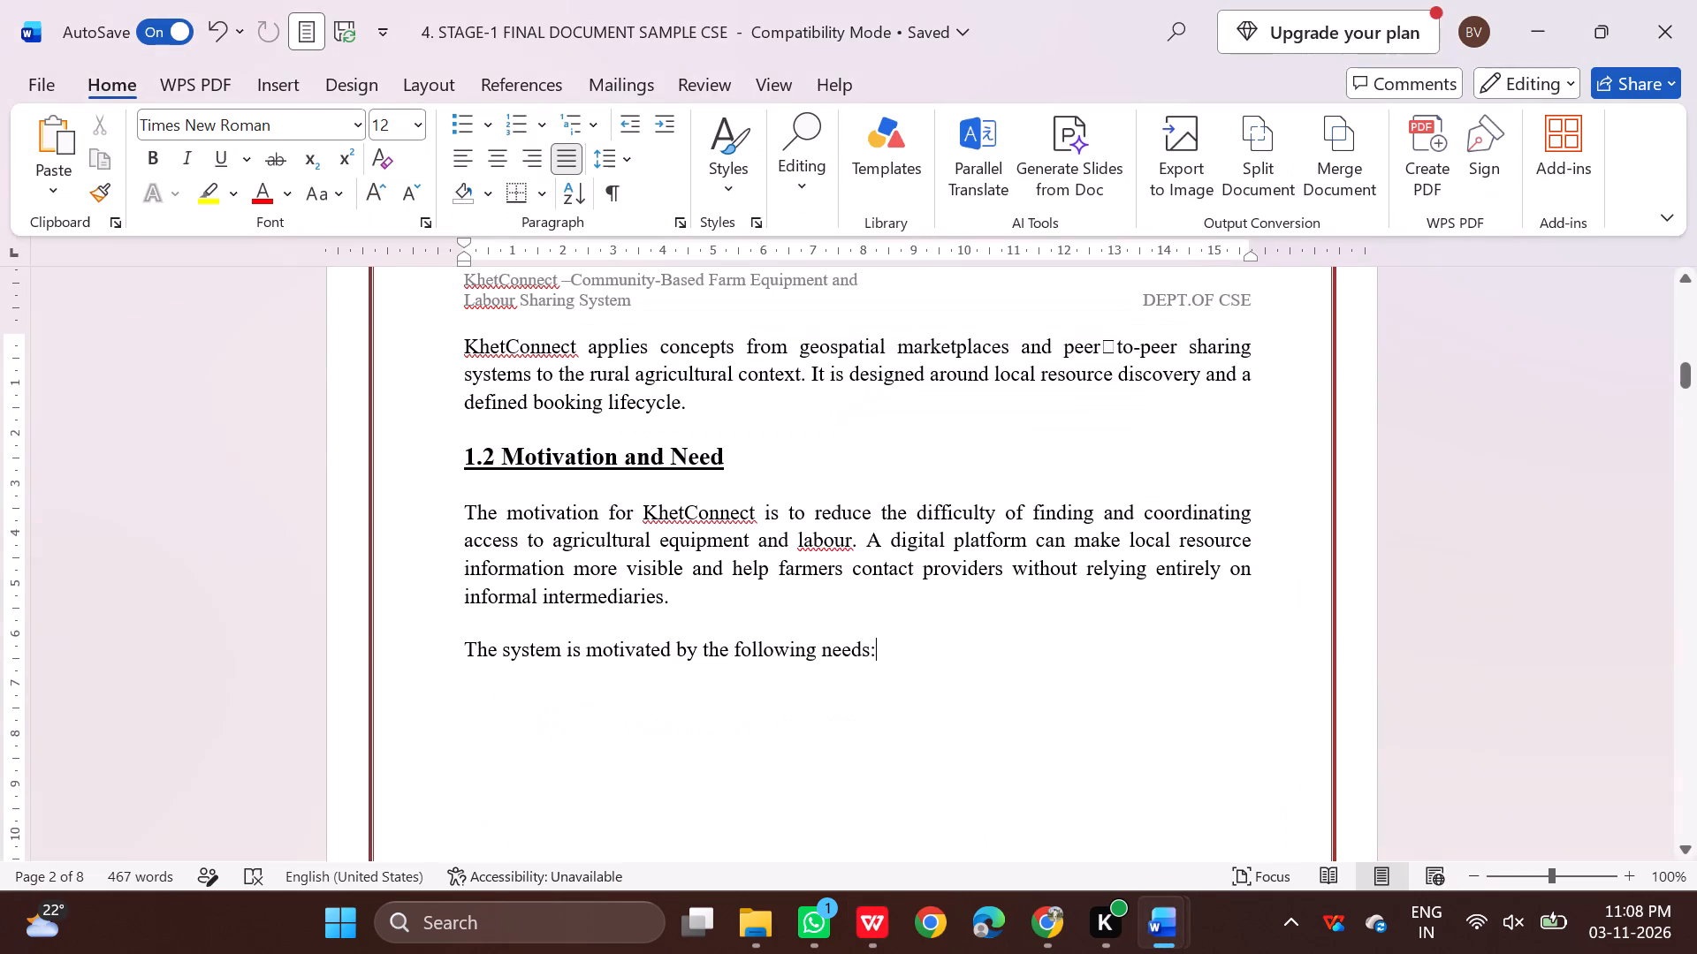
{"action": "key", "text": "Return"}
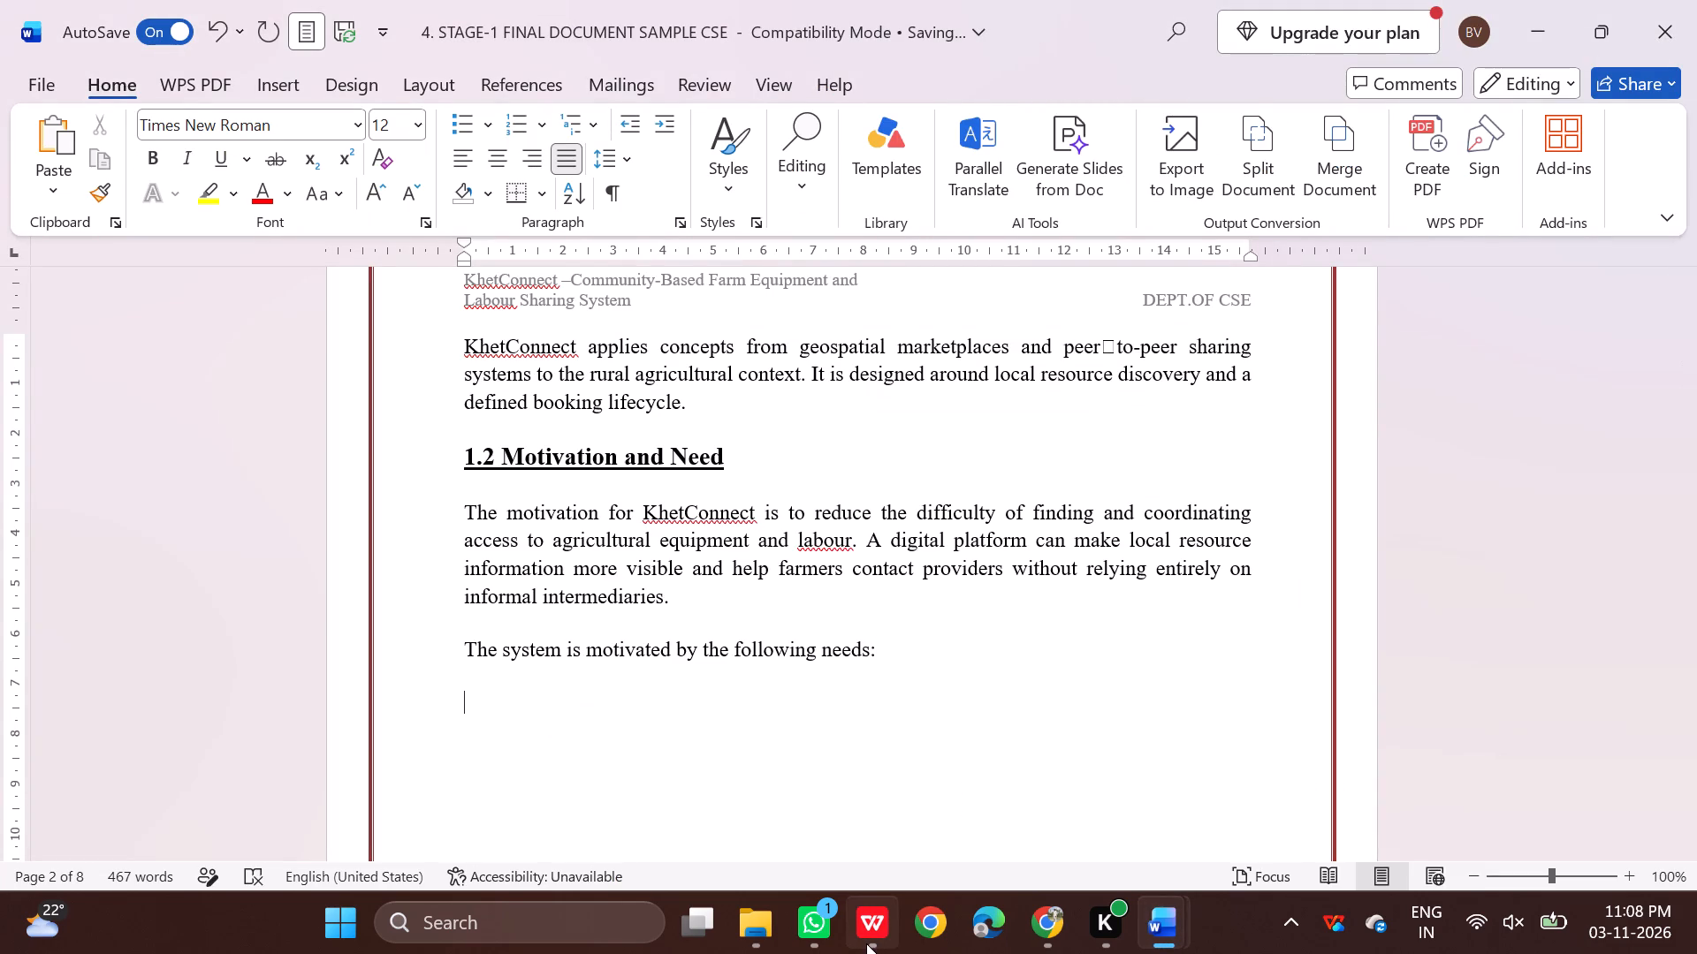
Replace Word's "The system is motivated" line with the same line plus the bullets through "Ratings that help users", copied from the PDF in WPS Office.
{"action": "left_click", "coordinate": [896, 810]}
{"action": "scroll", "coordinate": [727, 625], "scroll_direction": "up", "scroll_amount": 2}
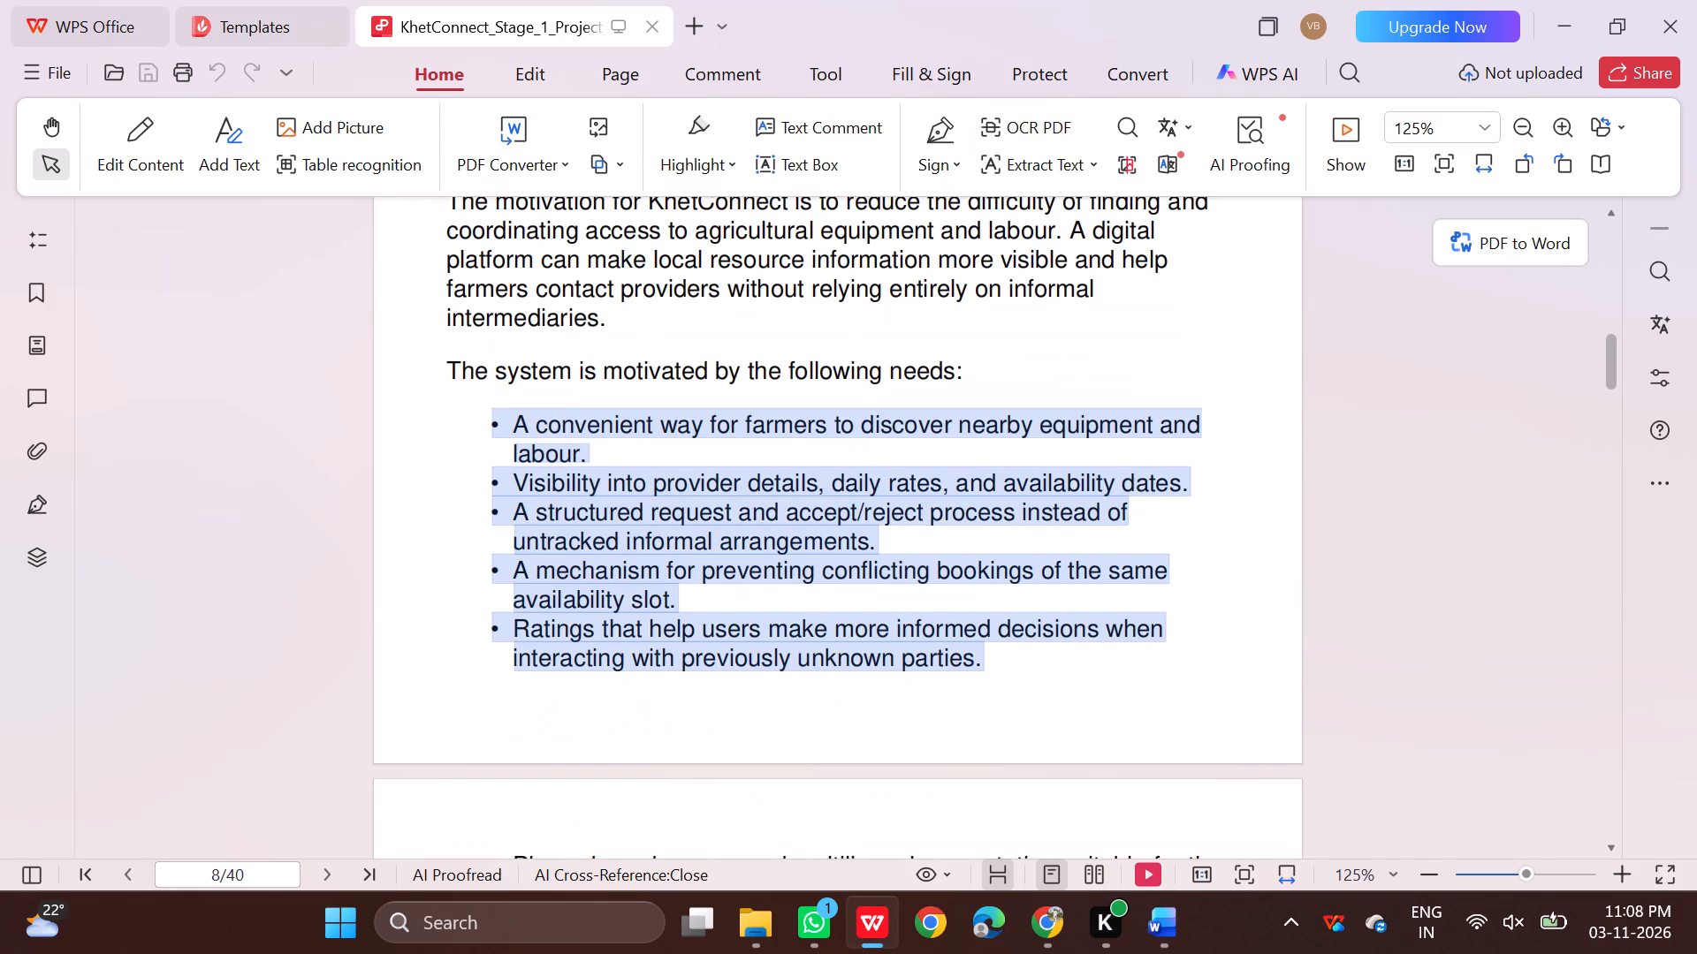
{"action": "left_click_drag", "start_coordinate": [449, 360], "coordinate": [980, 655]}
{"action": "key", "text": "ctrl+c"}
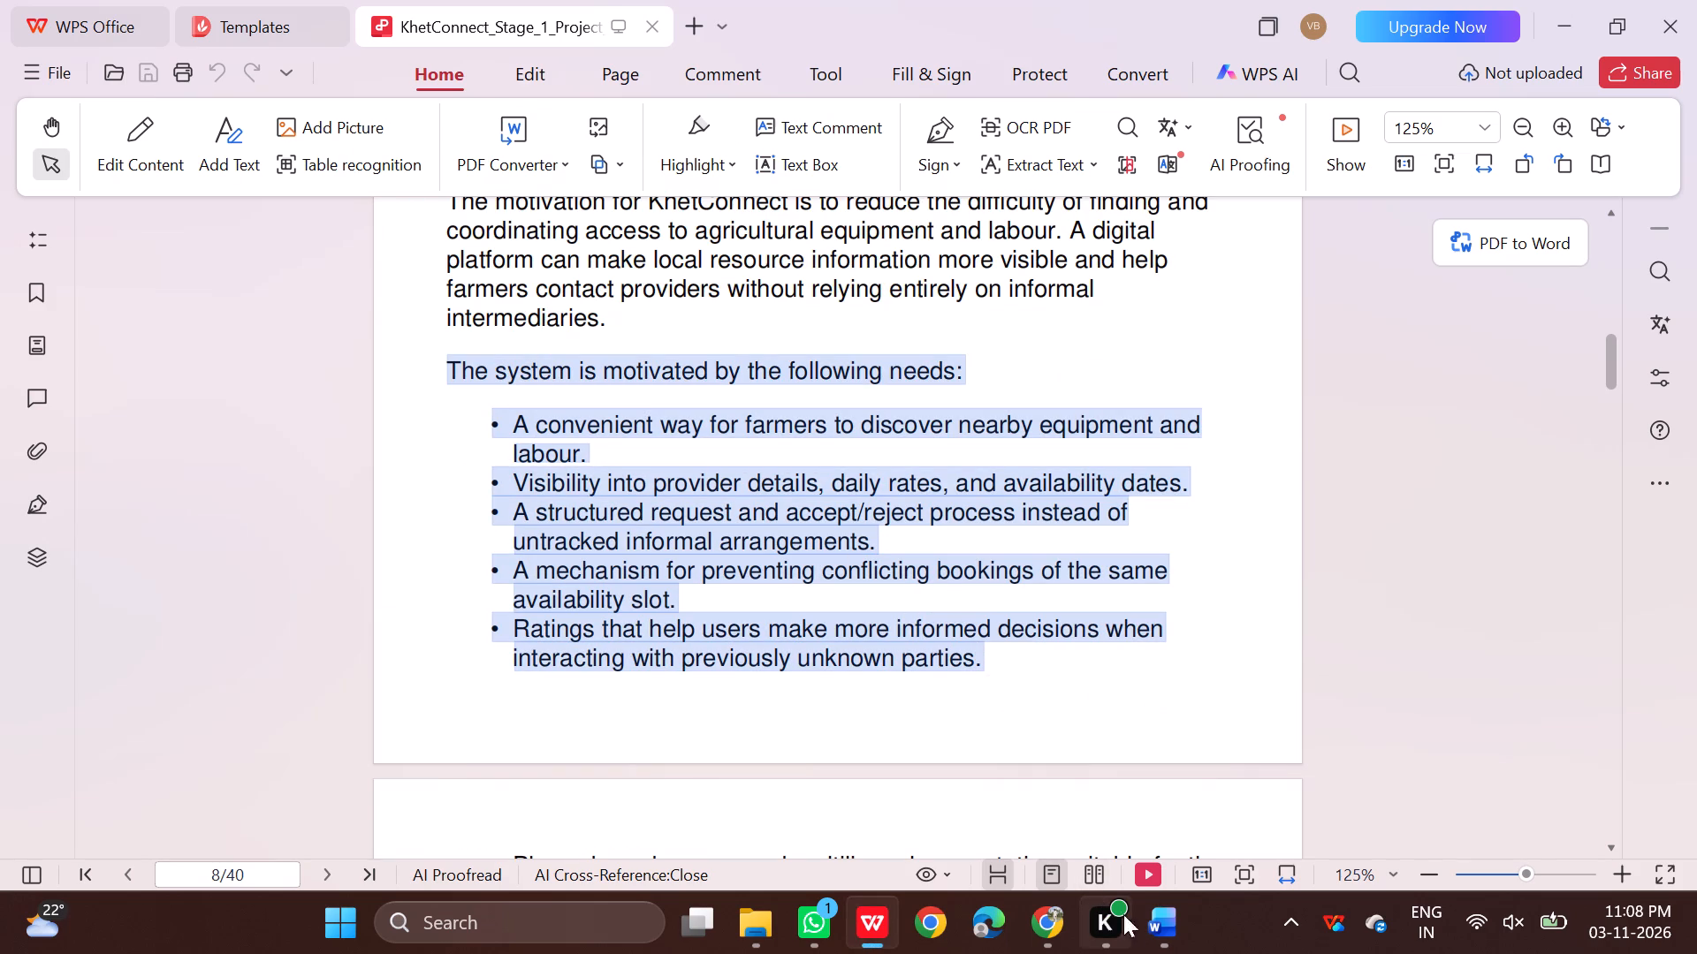
{"action": "left_click", "coordinate": [1108, 818]}
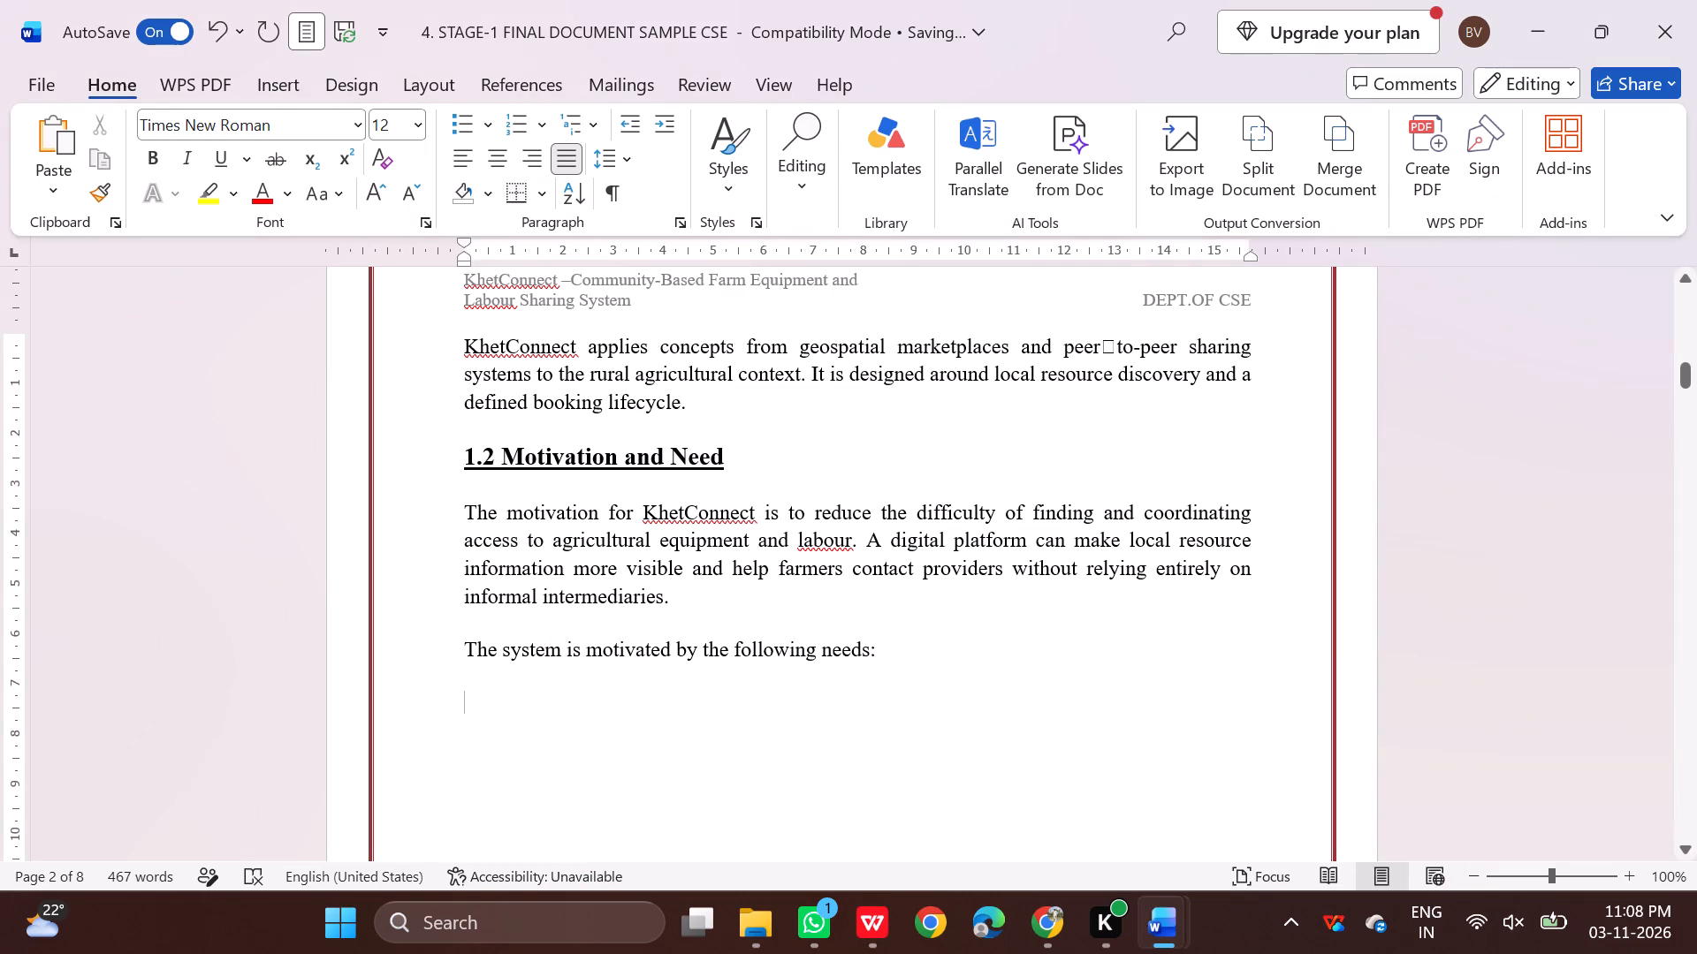
{"action": "left_click_drag", "start_coordinate": [466, 646], "coordinate": [813, 640]}
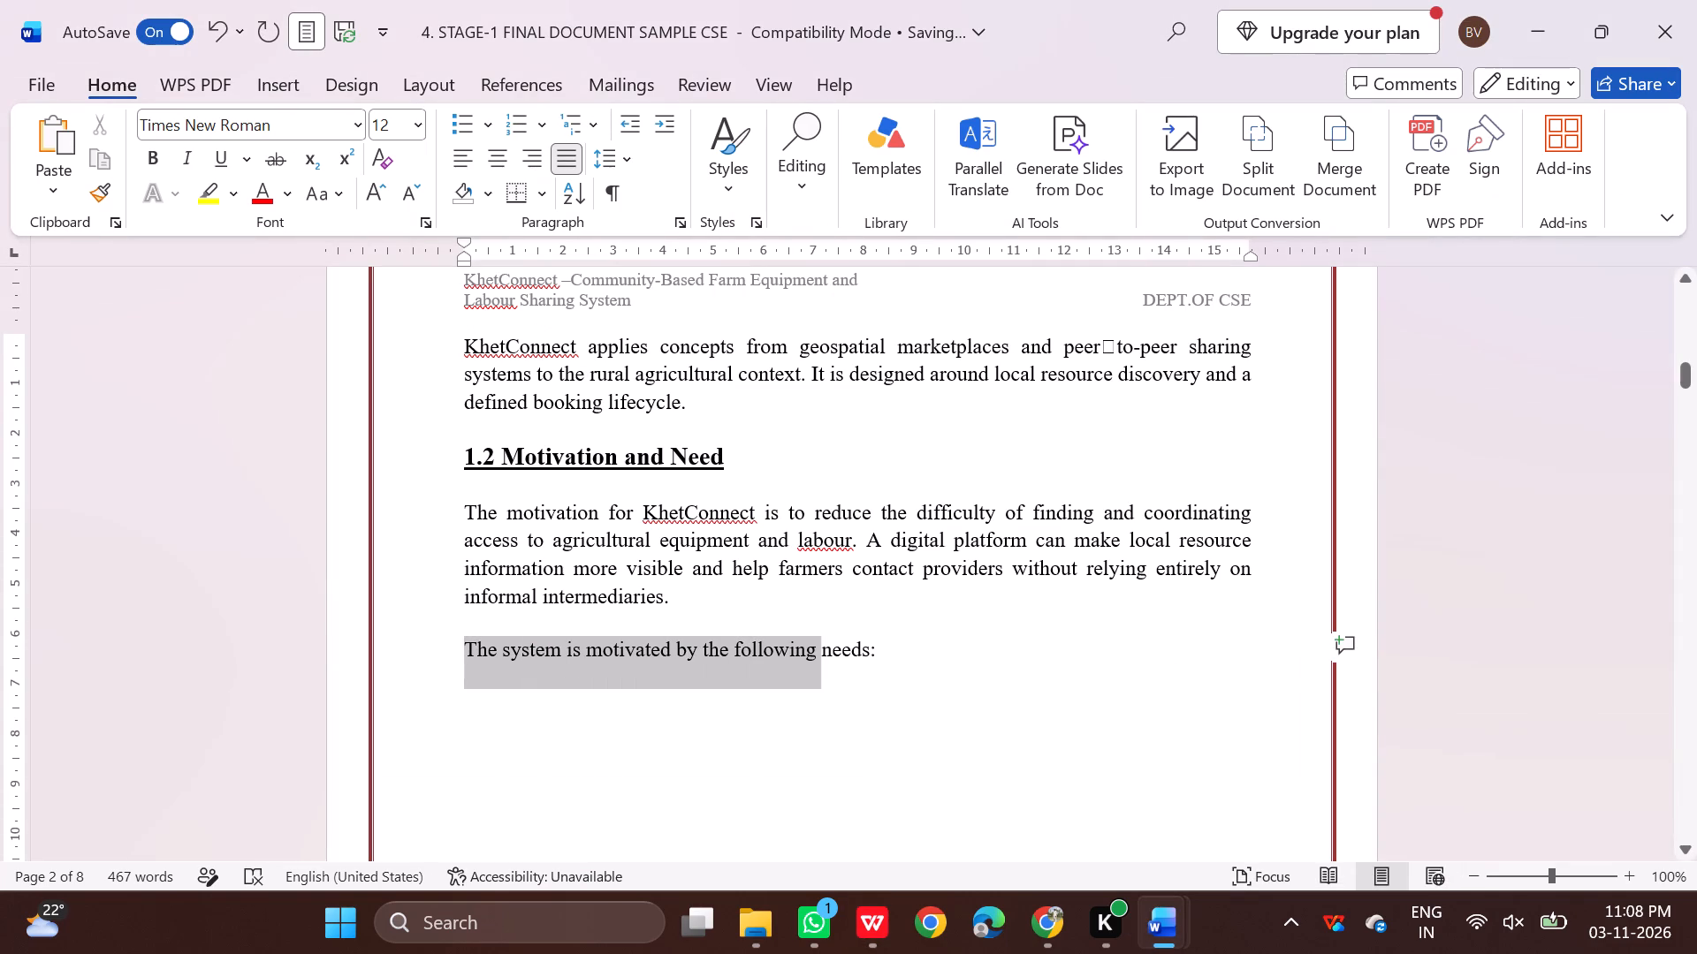
{"action": "left_click_drag", "start_coordinate": [813, 640], "coordinate": [873, 640]}
{"action": "key", "text": "BackSpace"}
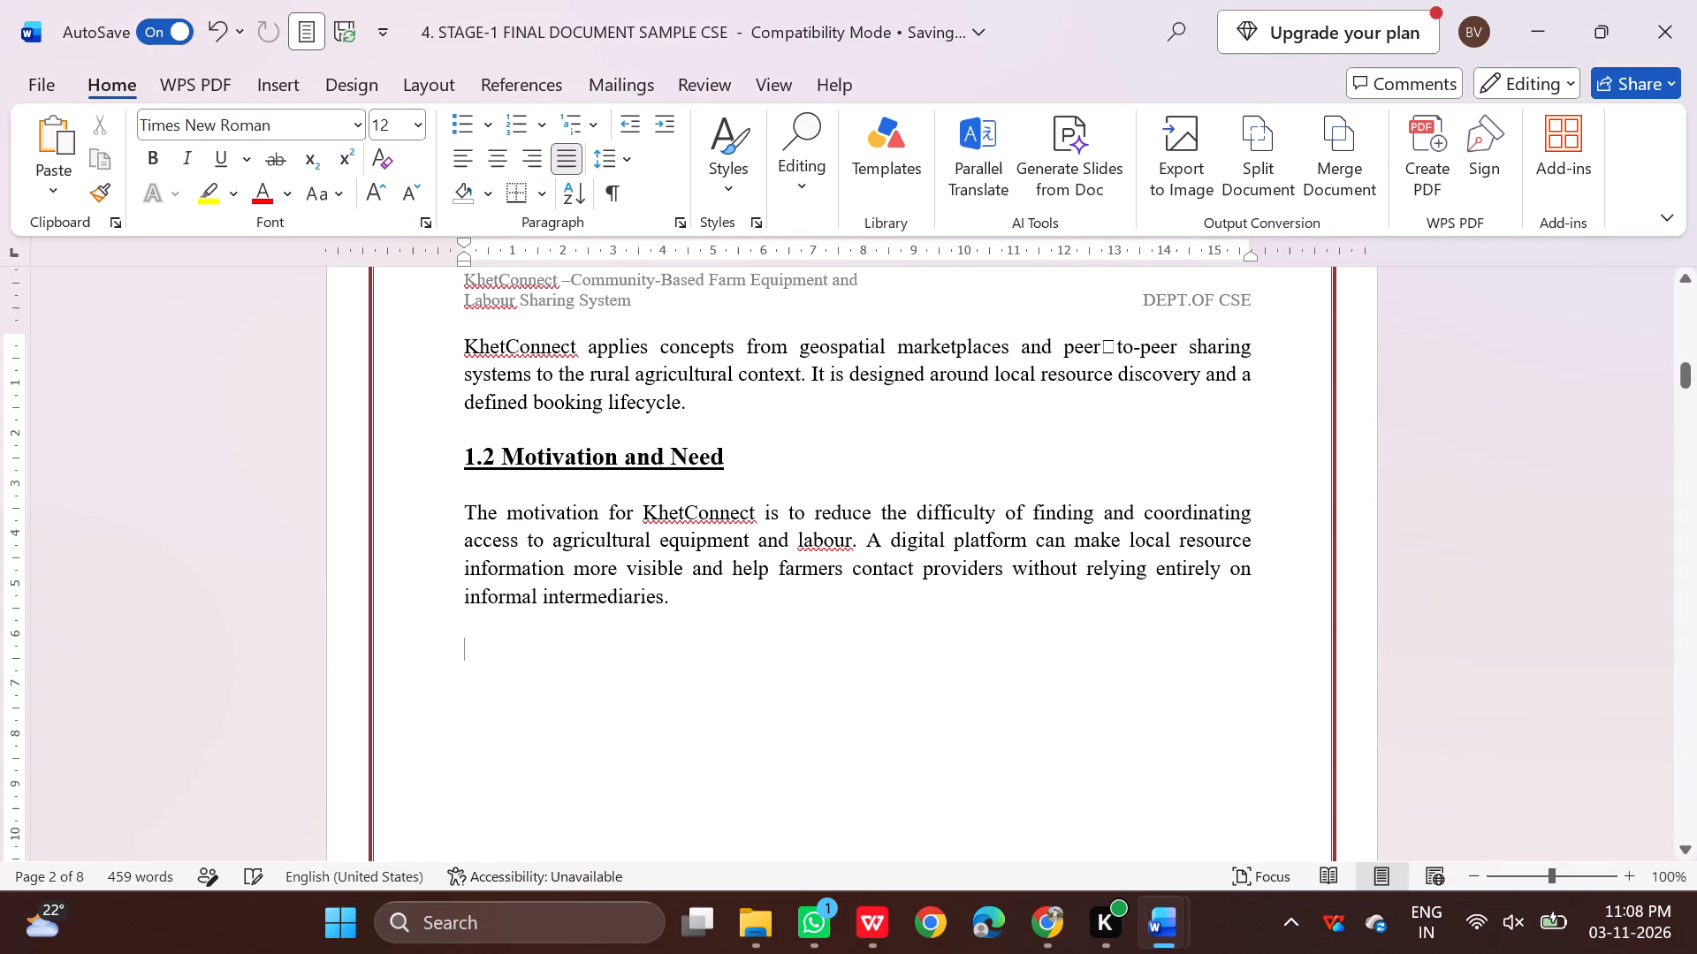
{"action": "key", "text": "ctrl+v"}
Join the broken lines of the bullets under "The system is motivated by the following needs:" so each bullet is one paragraph with single spaces.
{"action": "scroll", "coordinate": [674, 594], "scroll_direction": "up", "scroll_amount": 2}
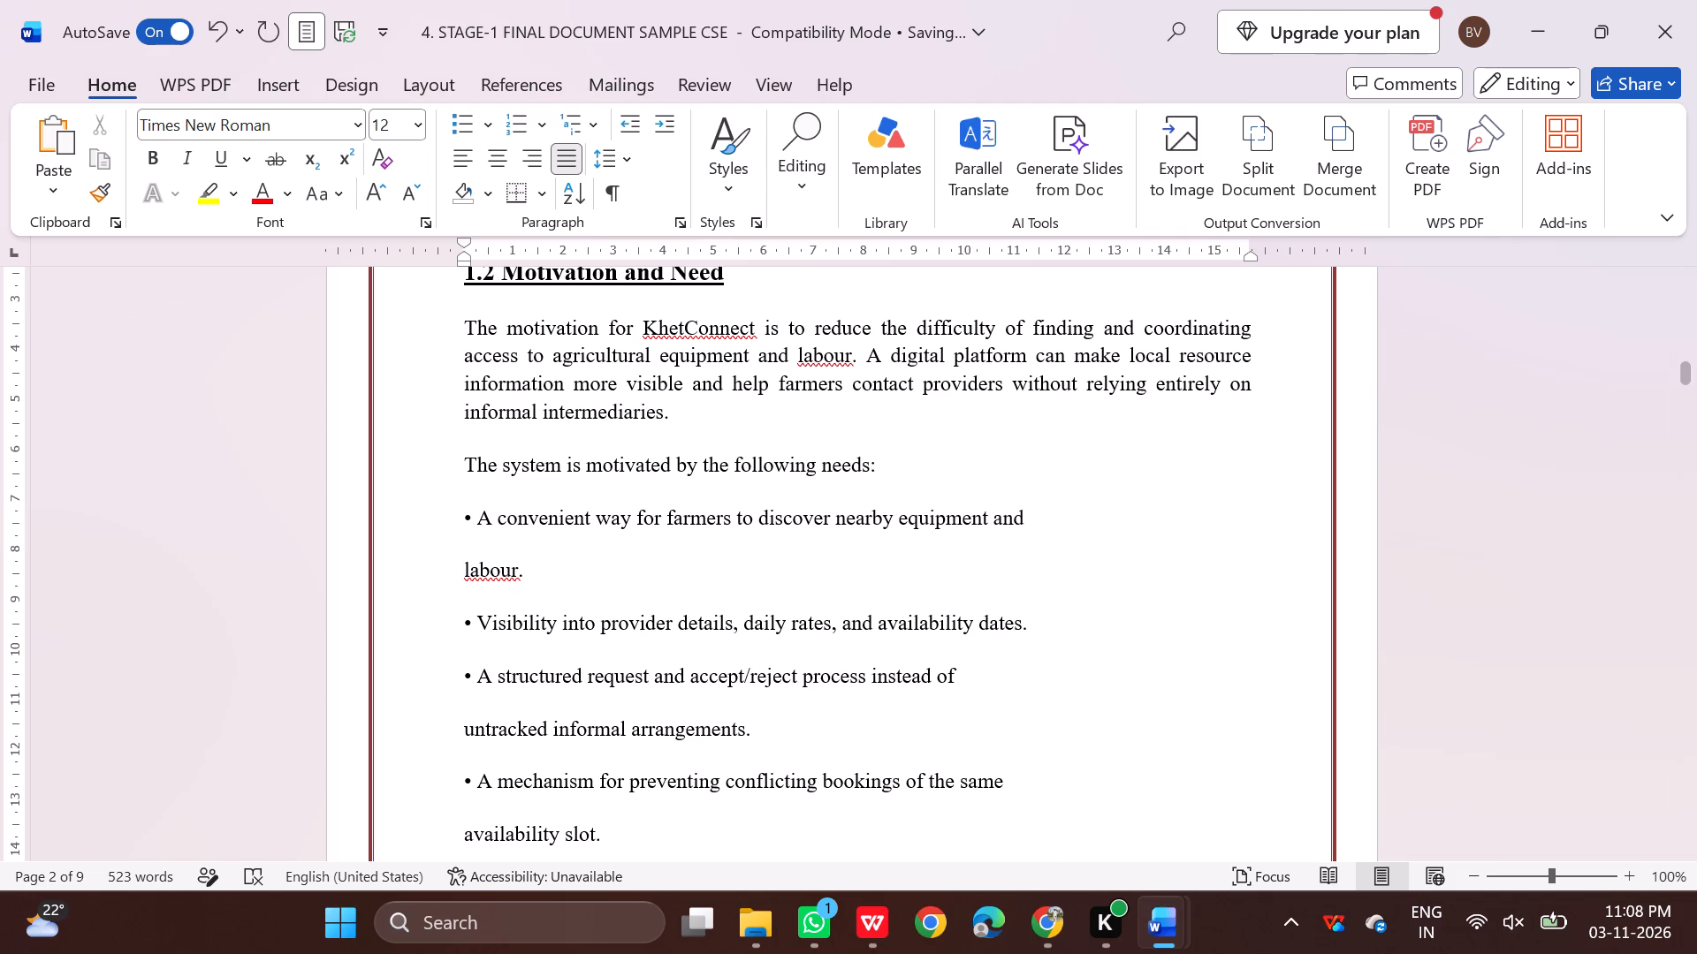
{"action": "left_click", "coordinate": [465, 572]}
{"action": "key", "text": "BackSpace"}
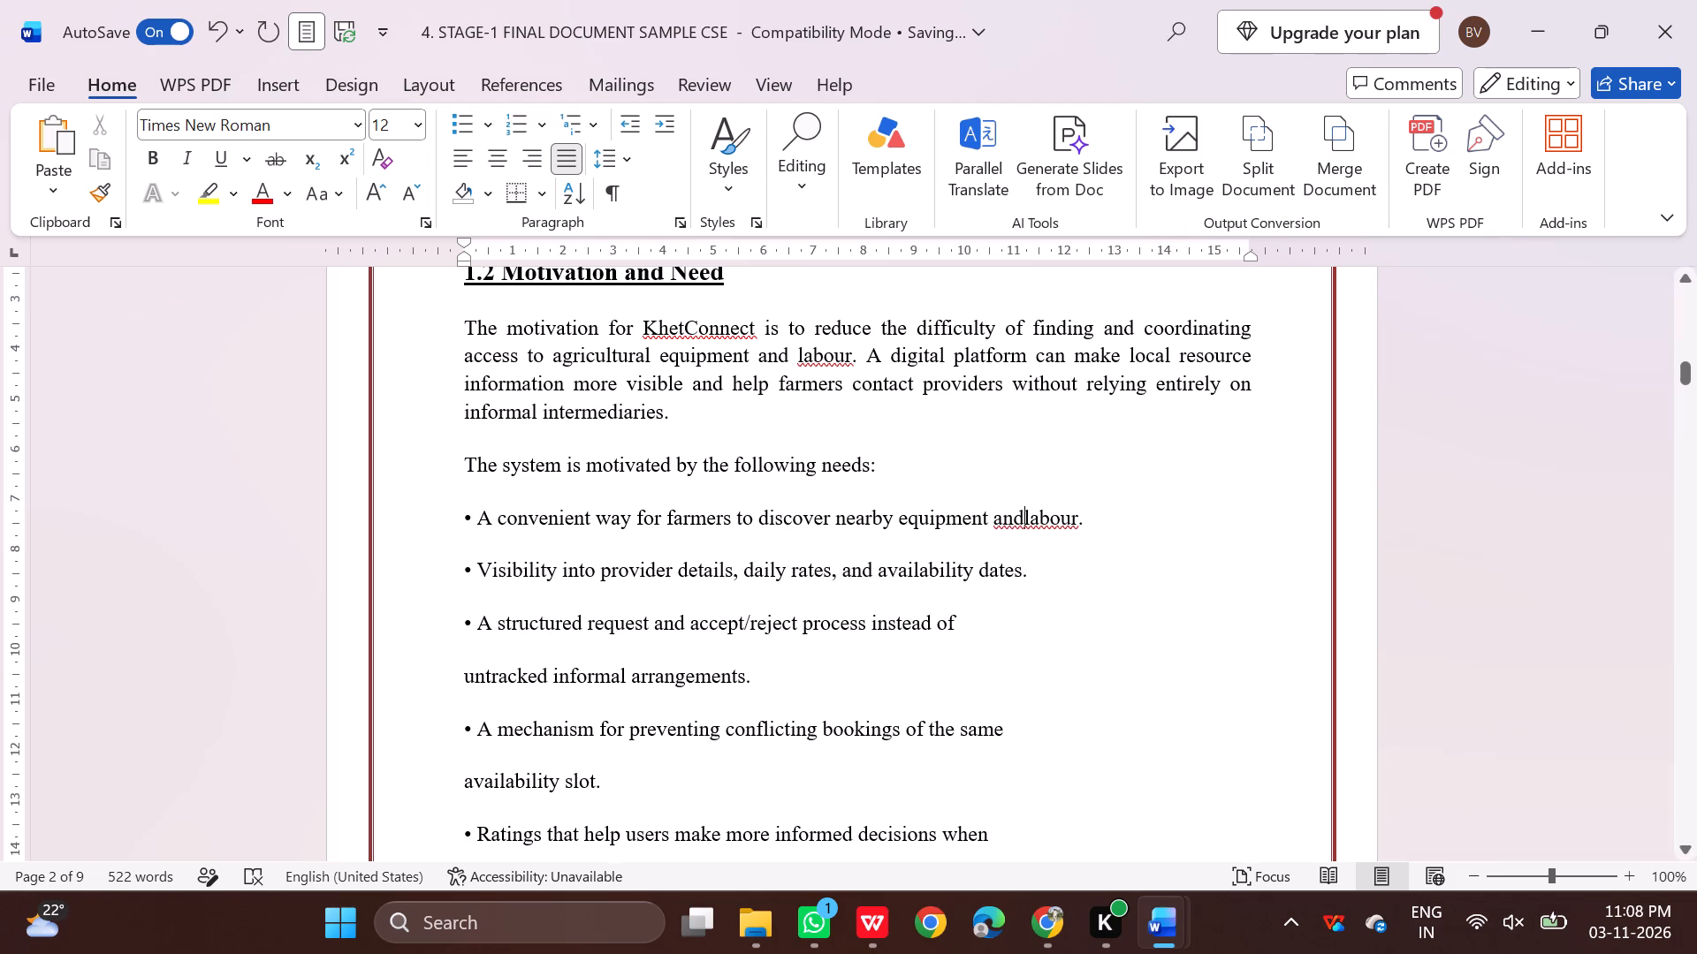
{"action": "key", "text": "space"}
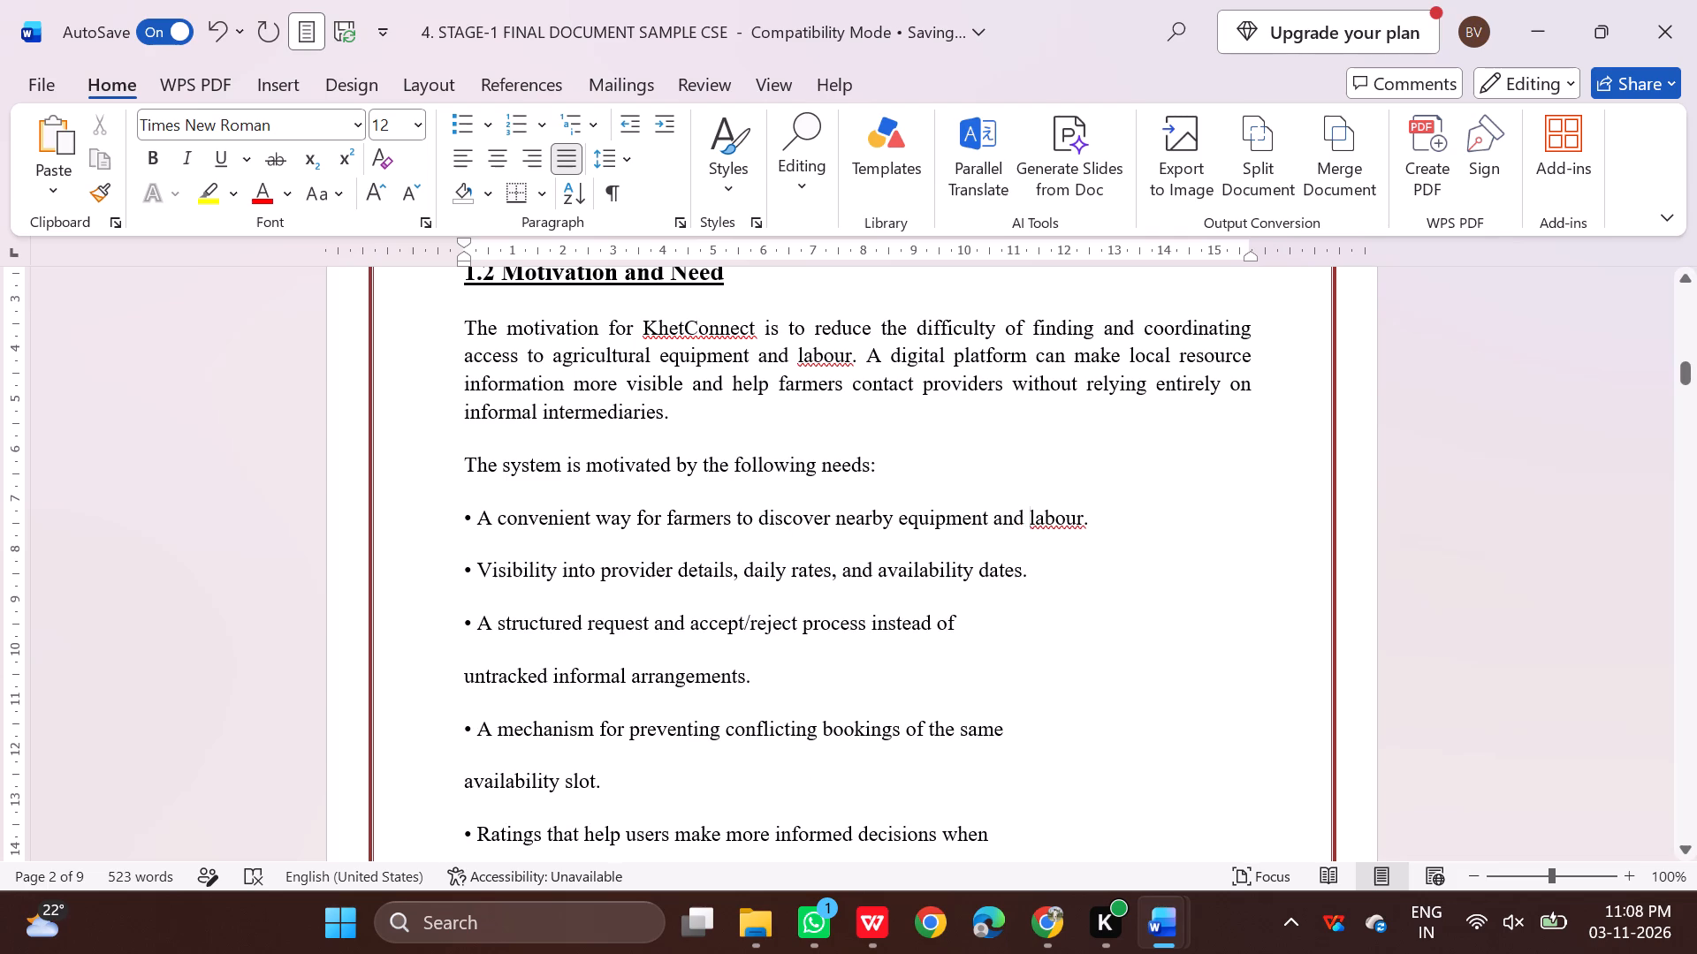
{"action": "left_click", "coordinate": [466, 674]}
{"action": "key", "text": "BackSpace"}
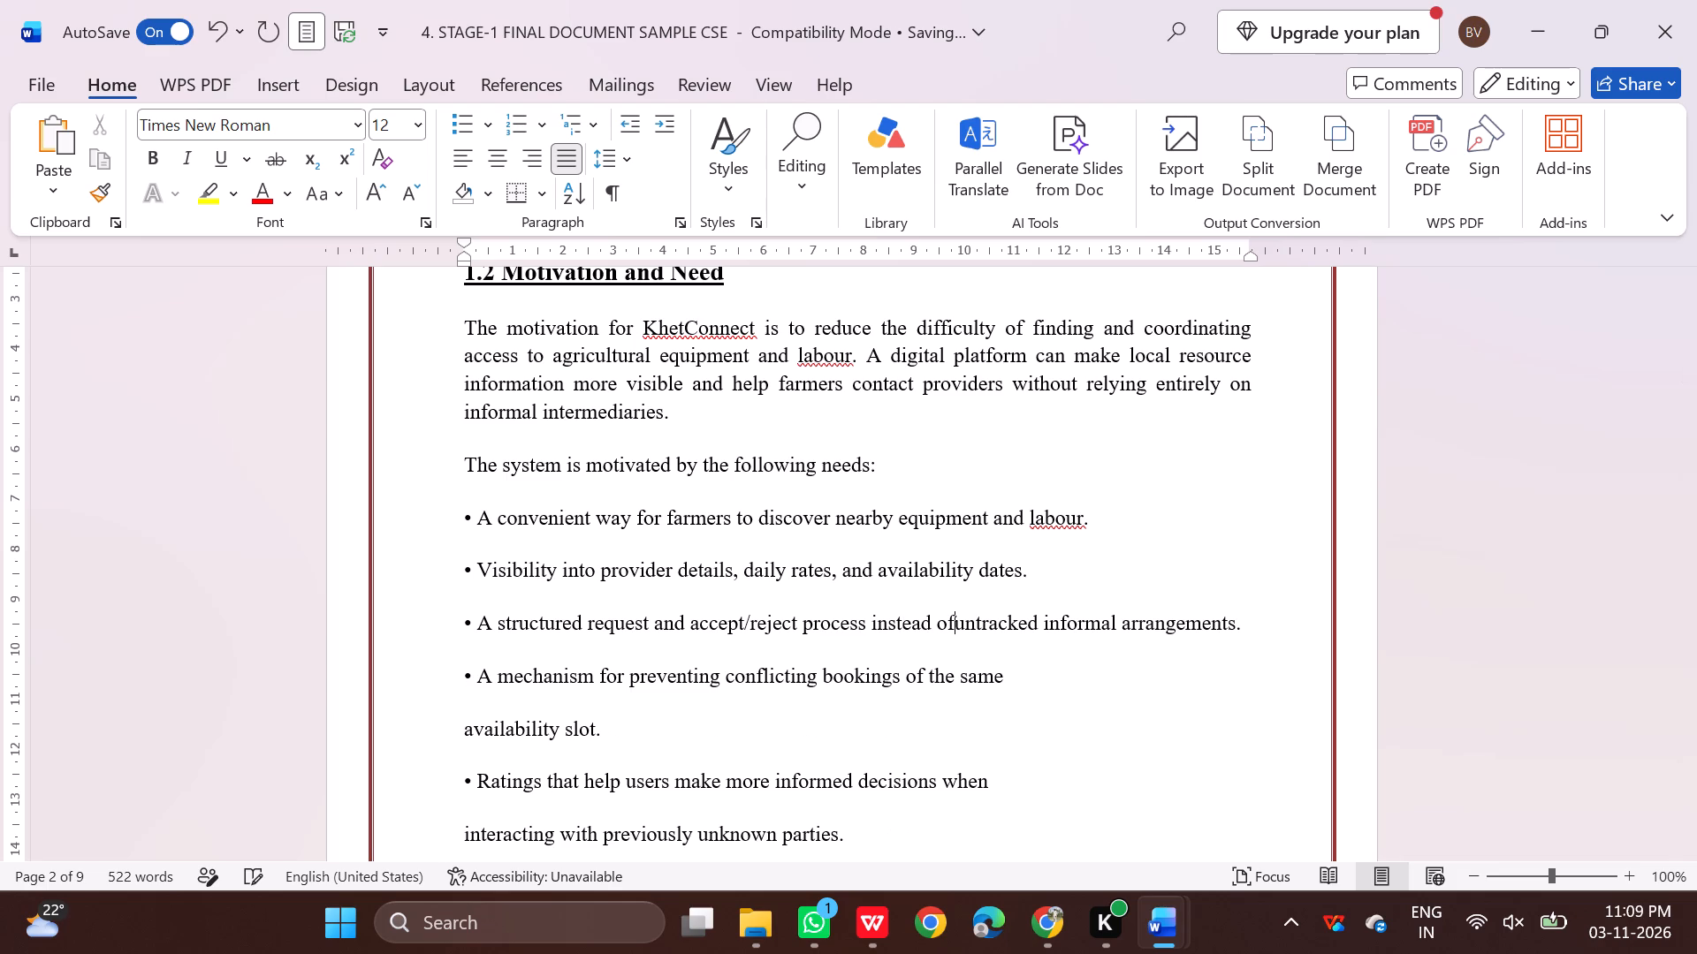
{"action": "key", "text": "space"}
{"action": "left_click", "coordinate": [466, 721]}
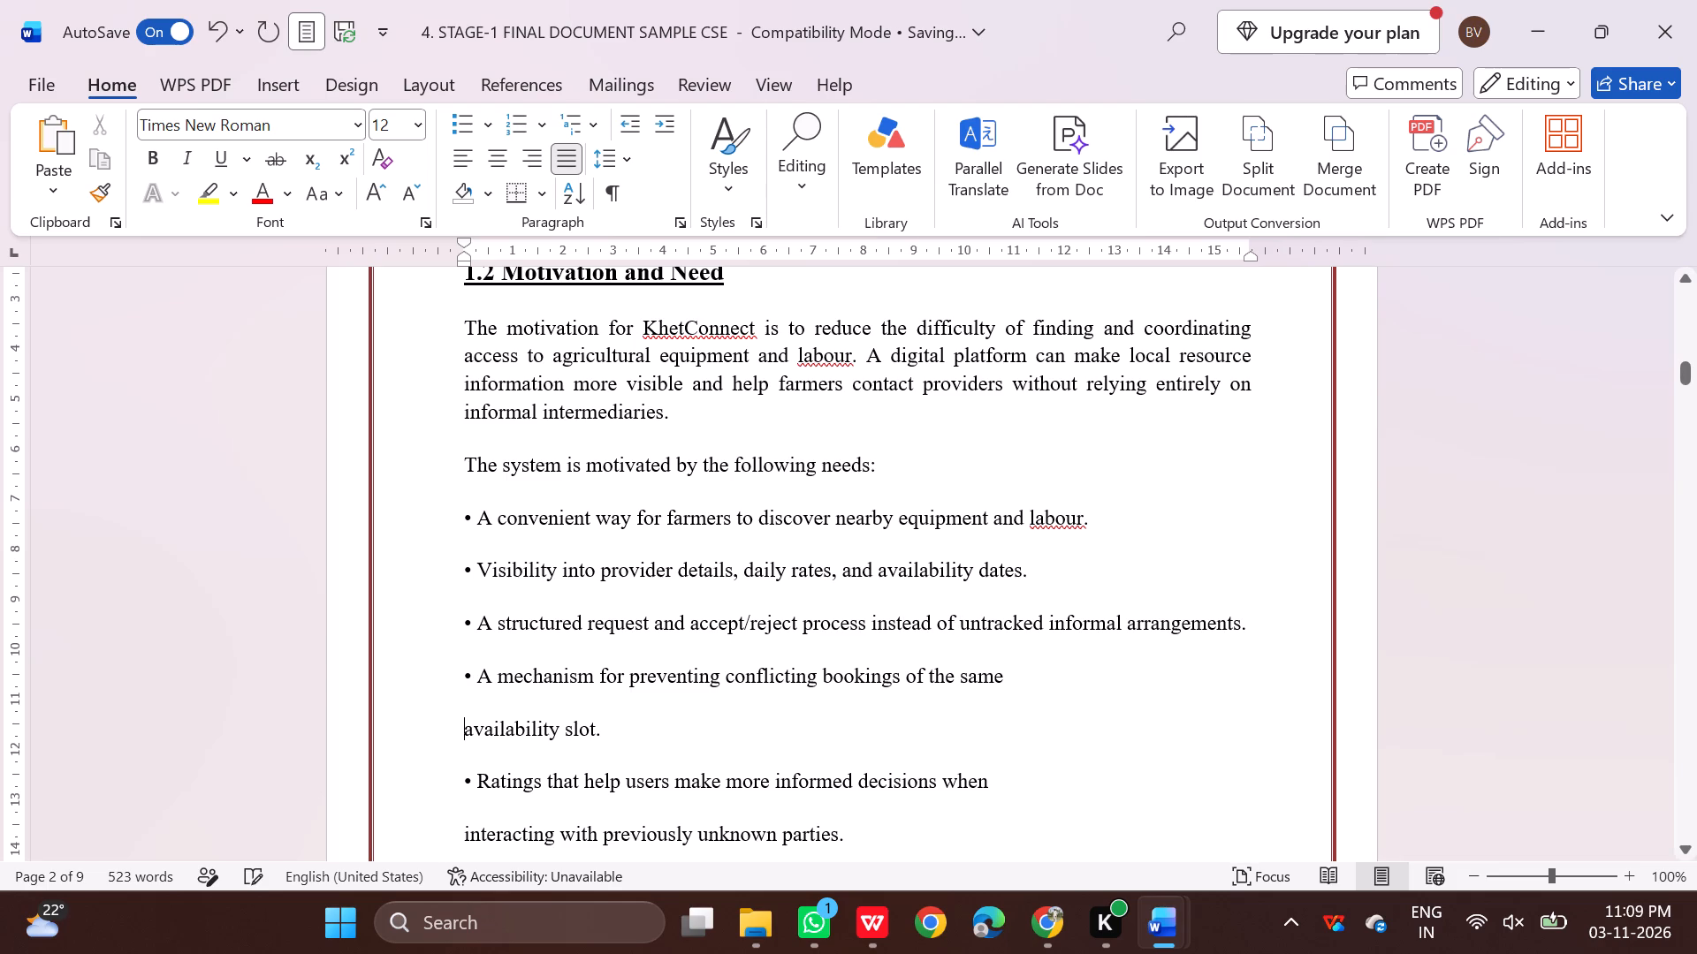
{"action": "key", "text": "BackSpace"}
{"action": "key", "text": "space"}
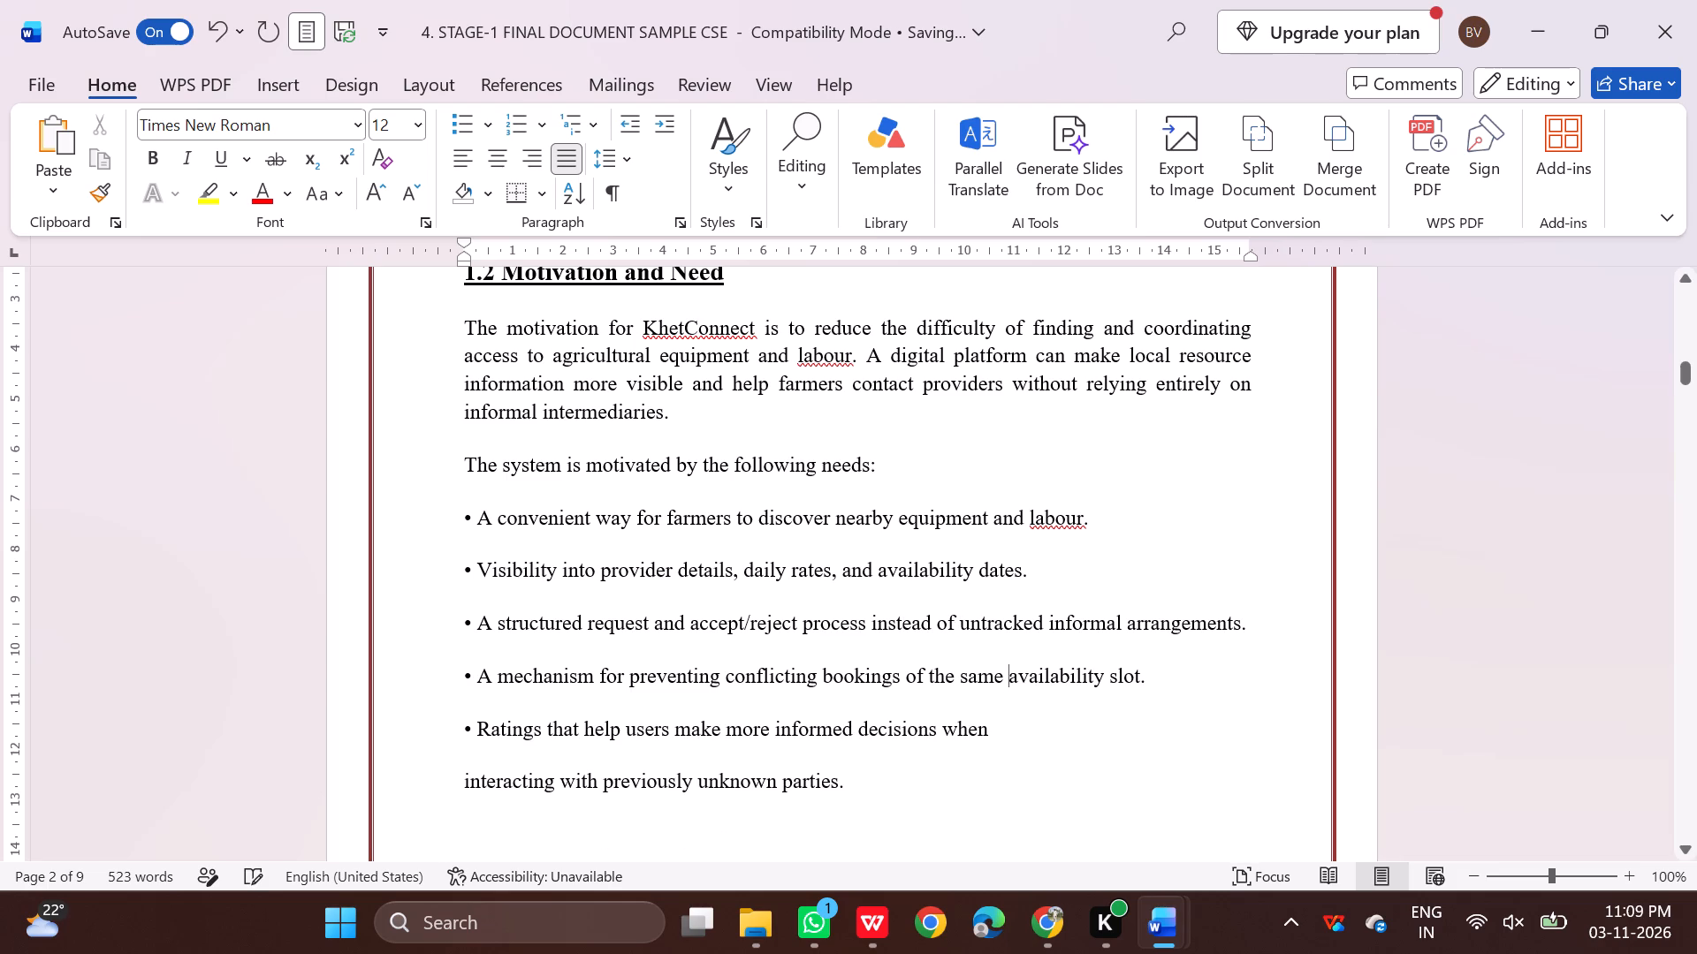
{"action": "left_click", "coordinate": [460, 780]}
{"action": "key", "text": "BackSpace"}
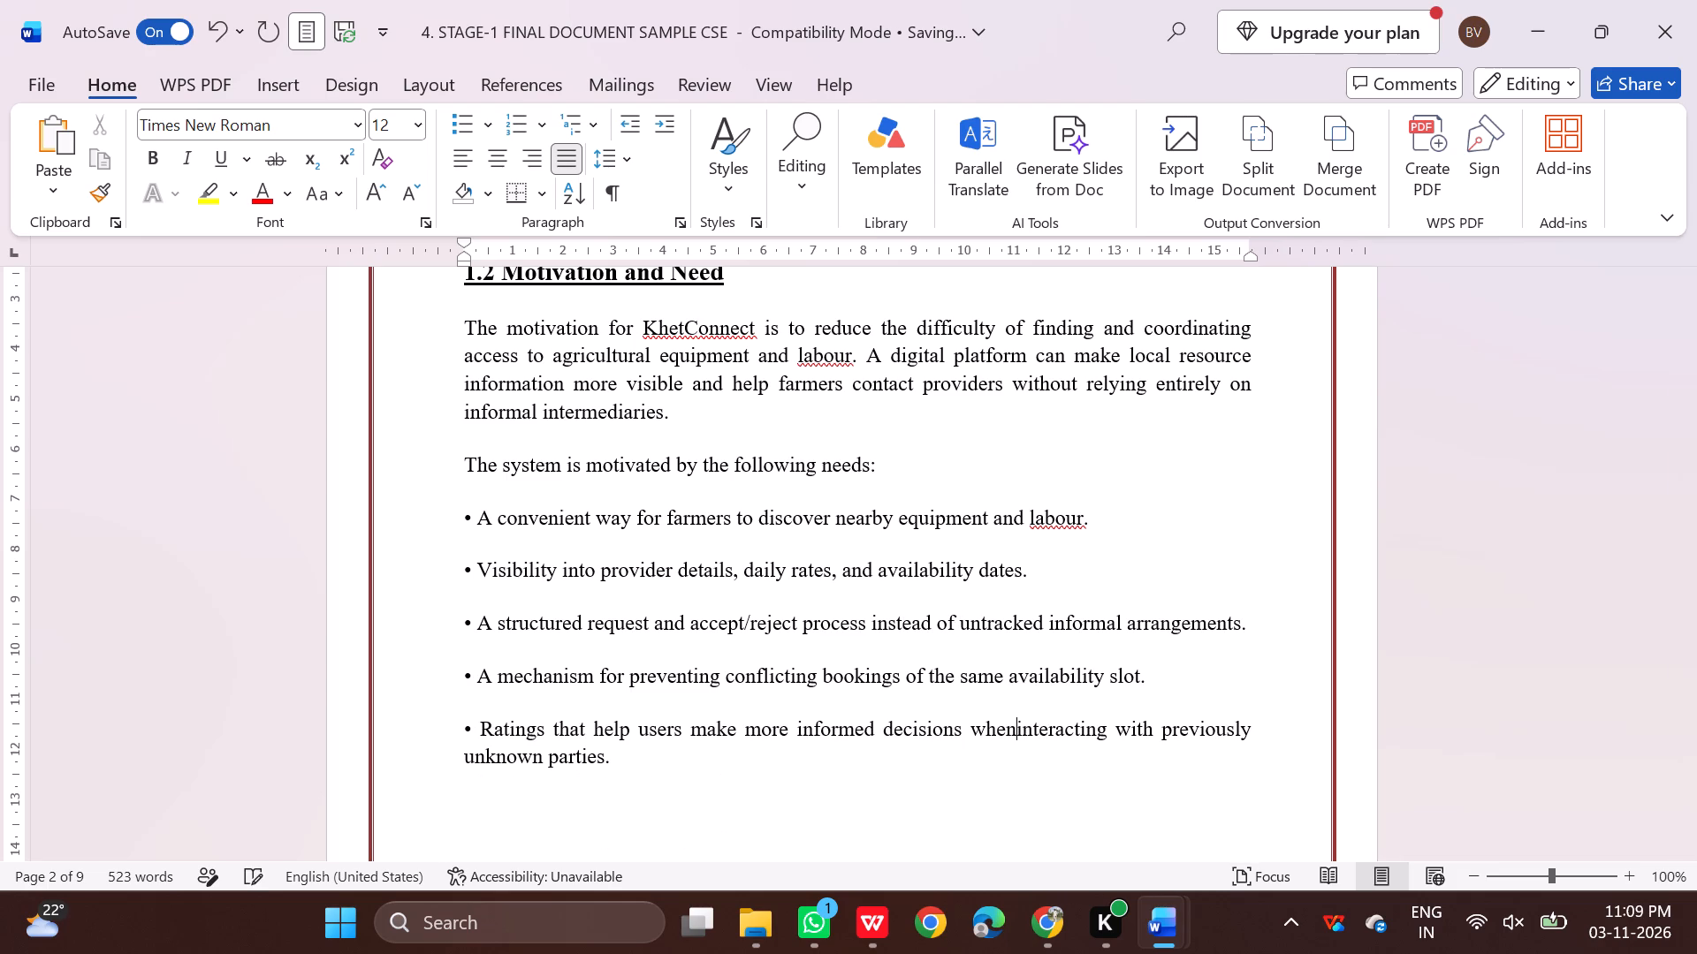
{"action": "key", "text": "space"}
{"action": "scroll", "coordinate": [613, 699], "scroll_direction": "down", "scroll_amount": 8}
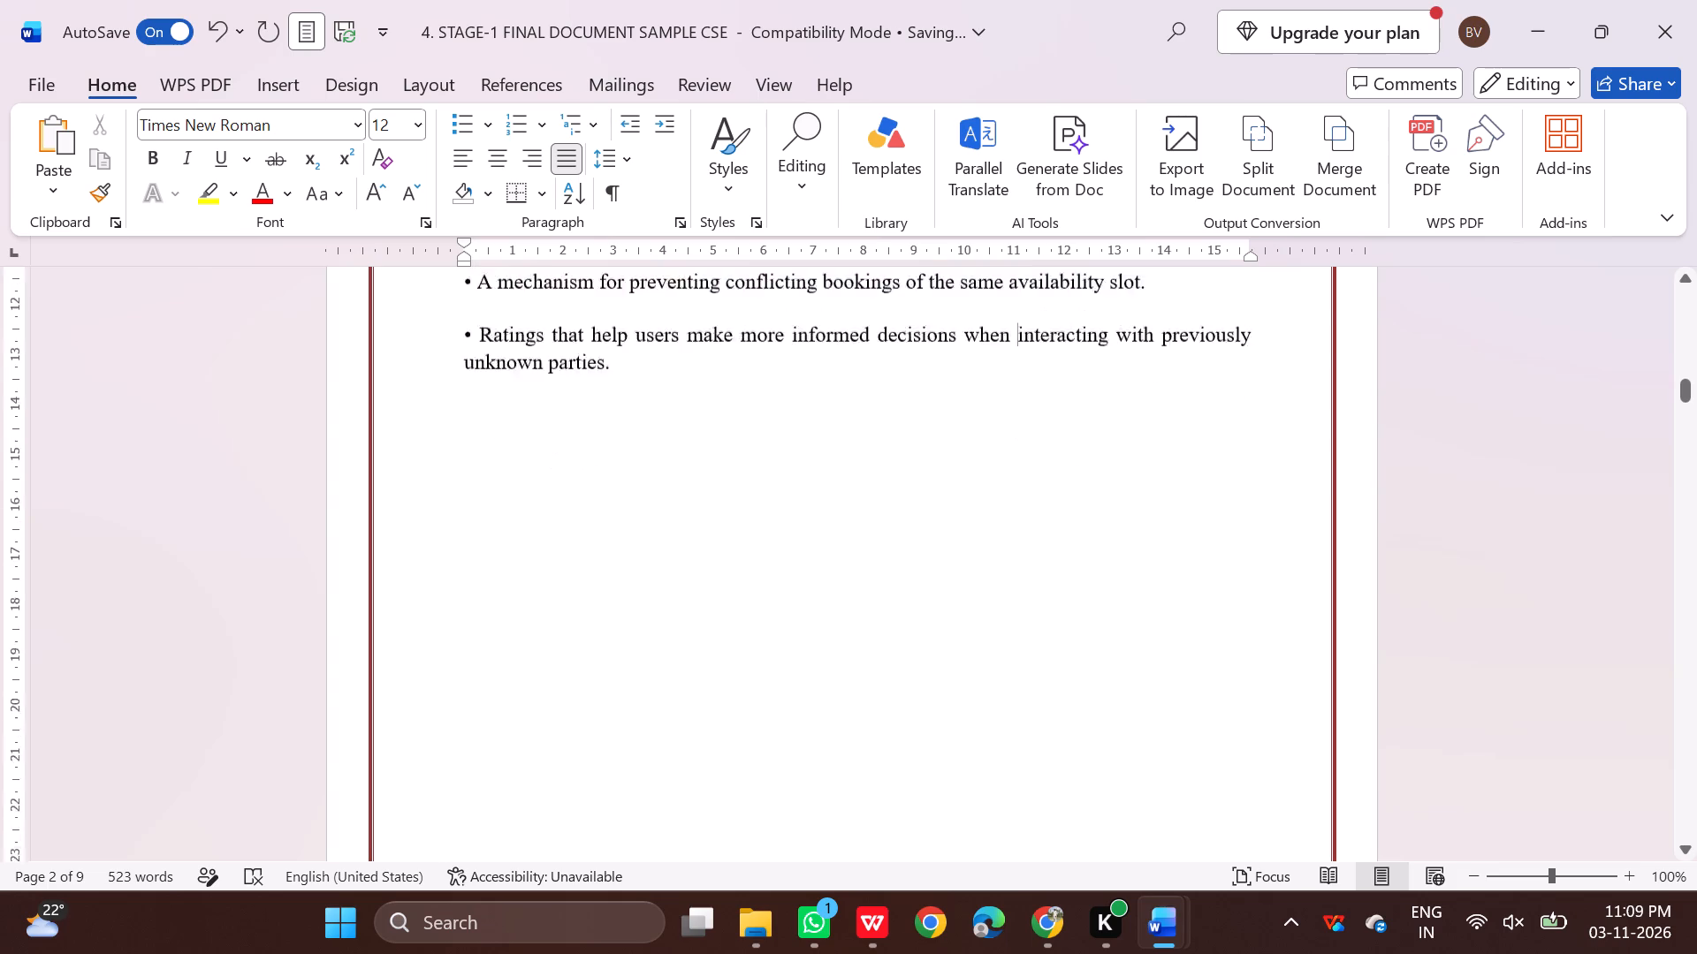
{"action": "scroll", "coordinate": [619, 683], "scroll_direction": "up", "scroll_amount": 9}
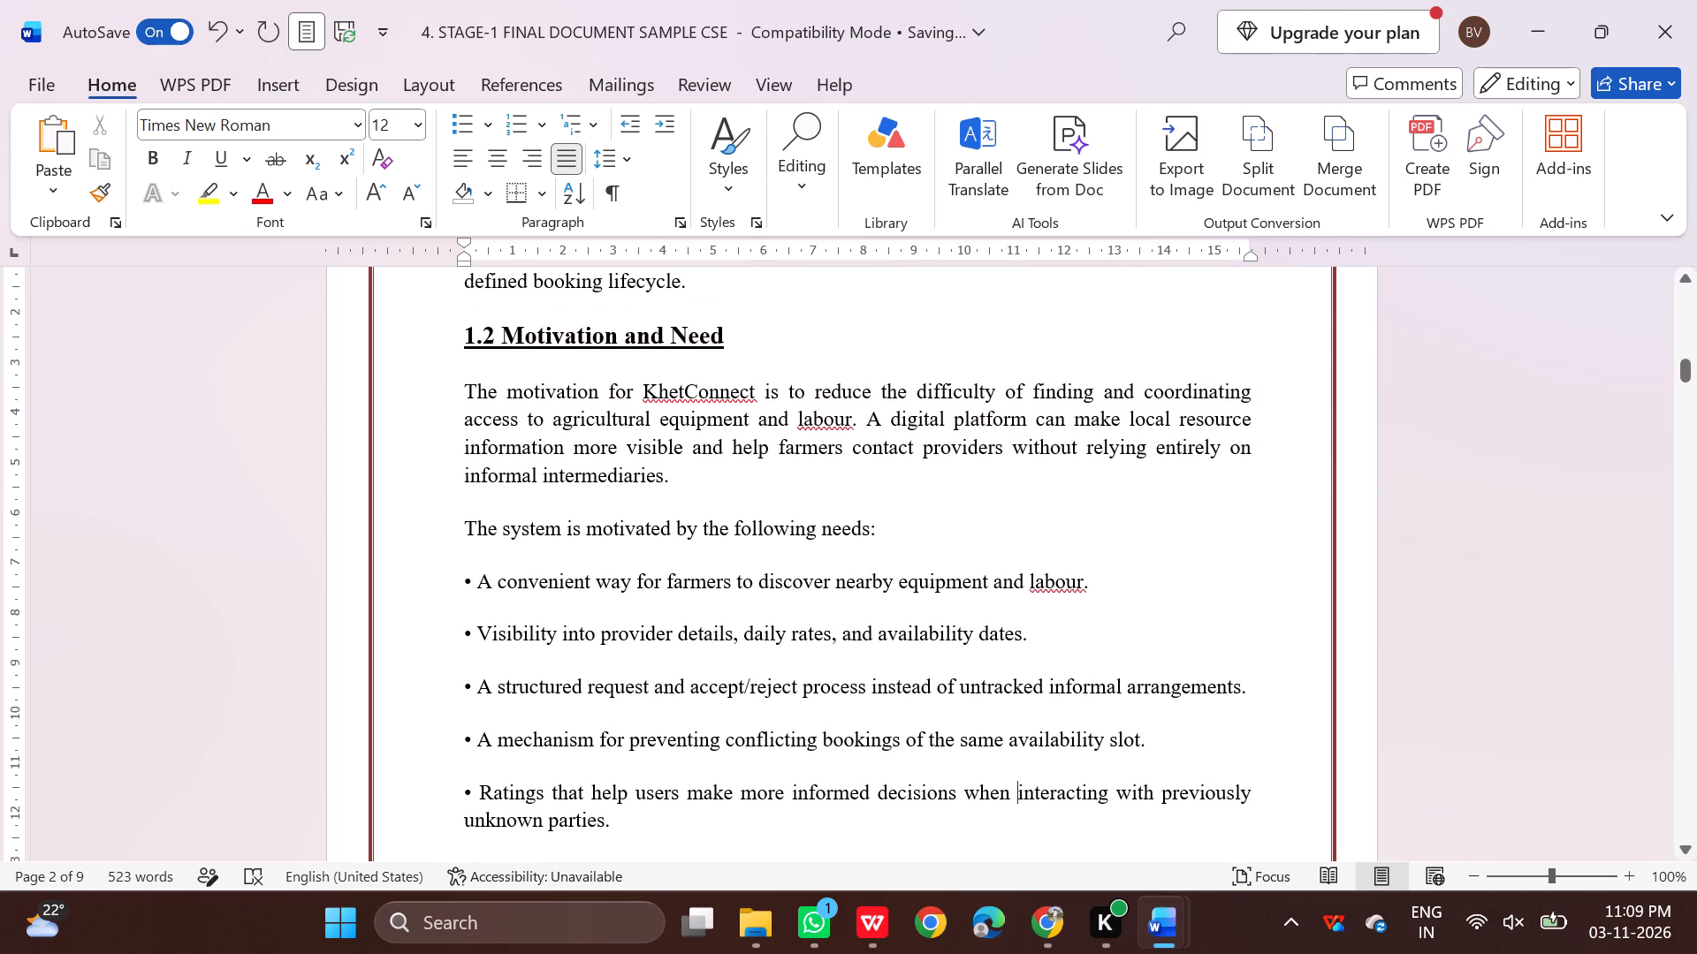
Minimize the Word, WPS Office and Chrome windows to reach the "2026-2027 CSE PROJECT STAGE-1 DOCUMENTATION" folder in File Explorer.
{"action": "left_click", "coordinate": [1541, 19]}
{"action": "left_click", "coordinate": [1541, 18]}
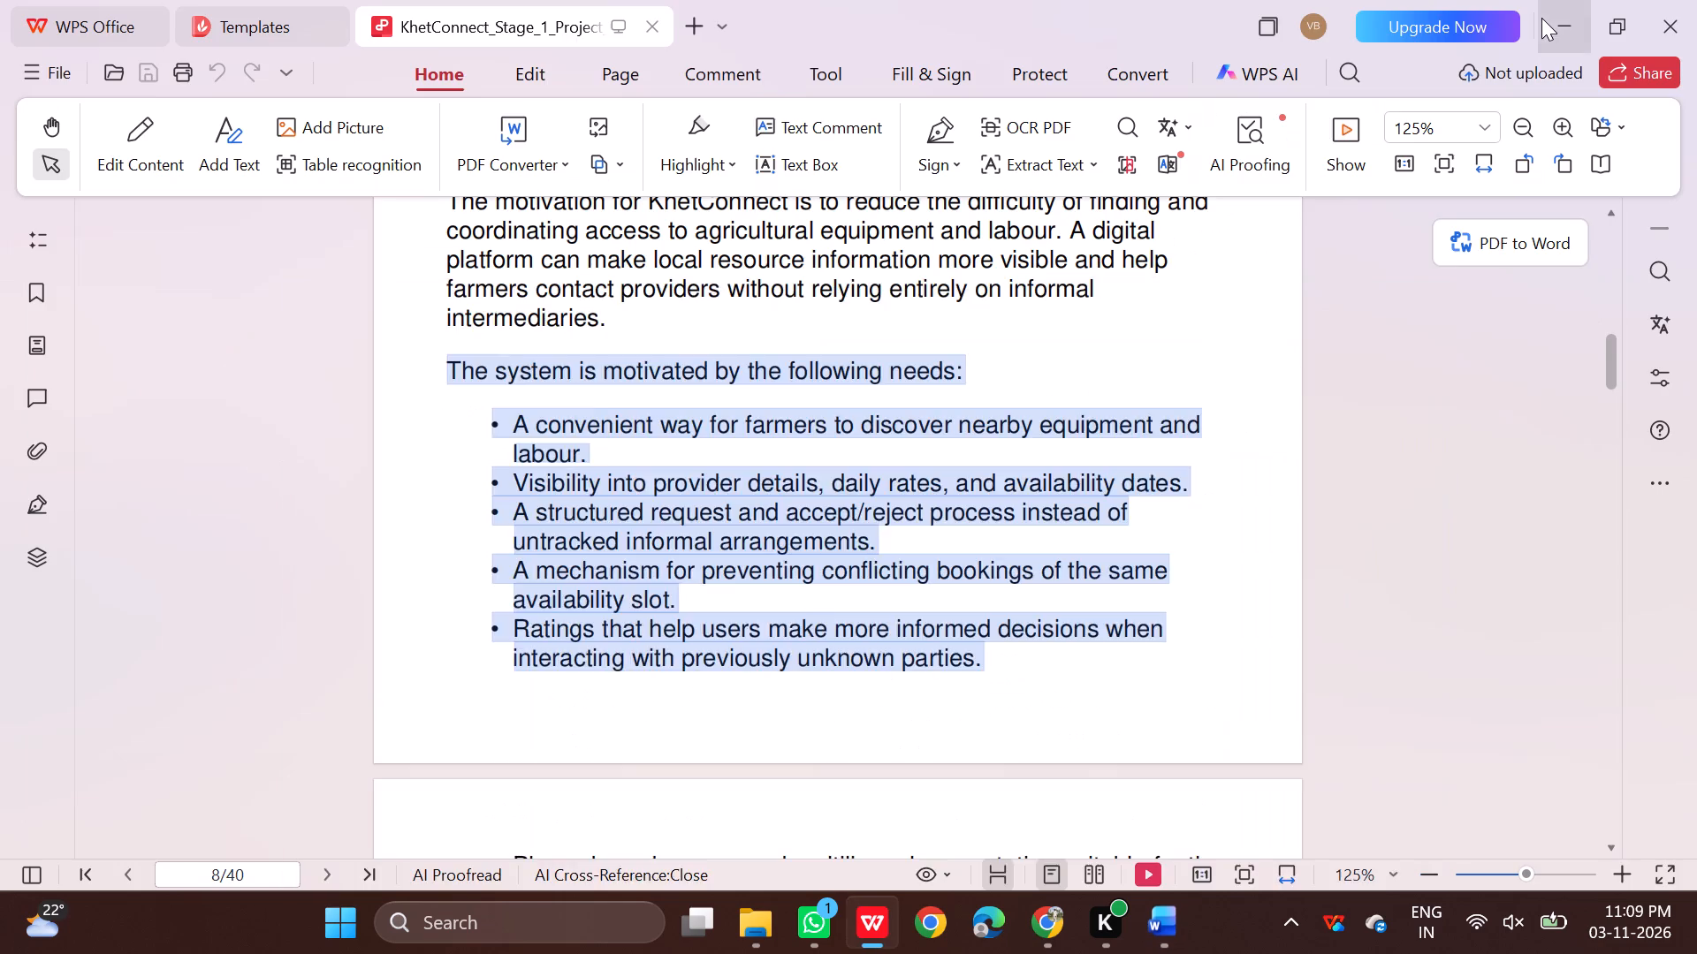
{"action": "left_click", "coordinate": [1541, 18]}
{"action": "left_click", "coordinate": [1541, 18]}
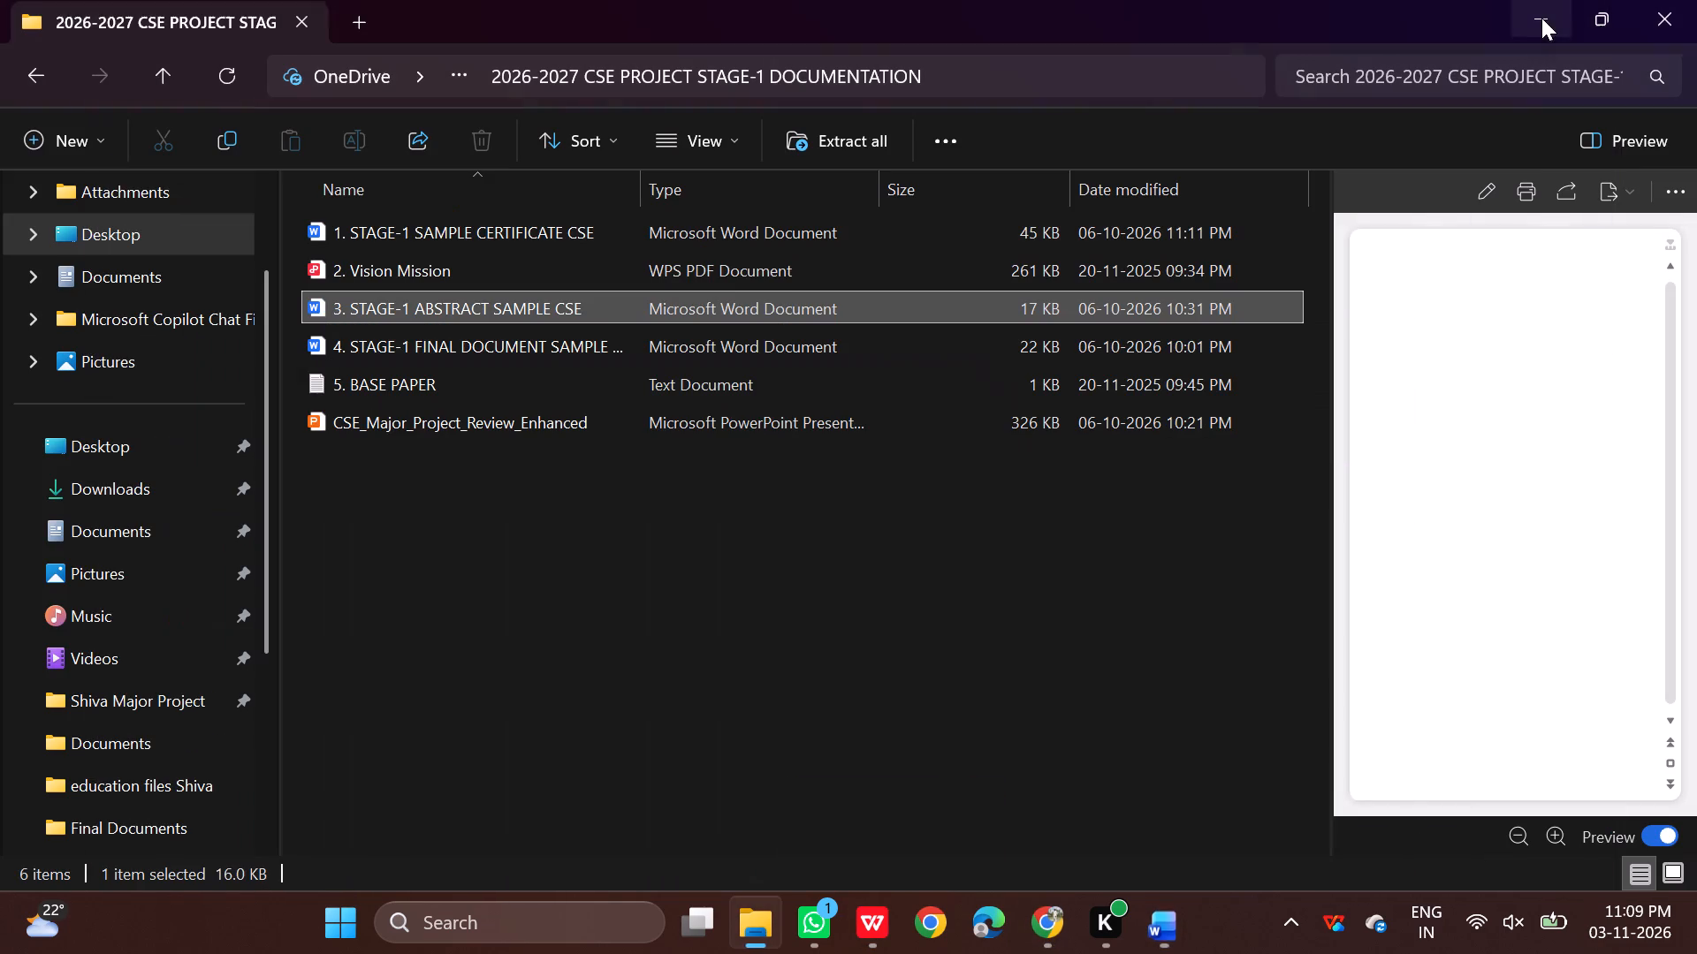
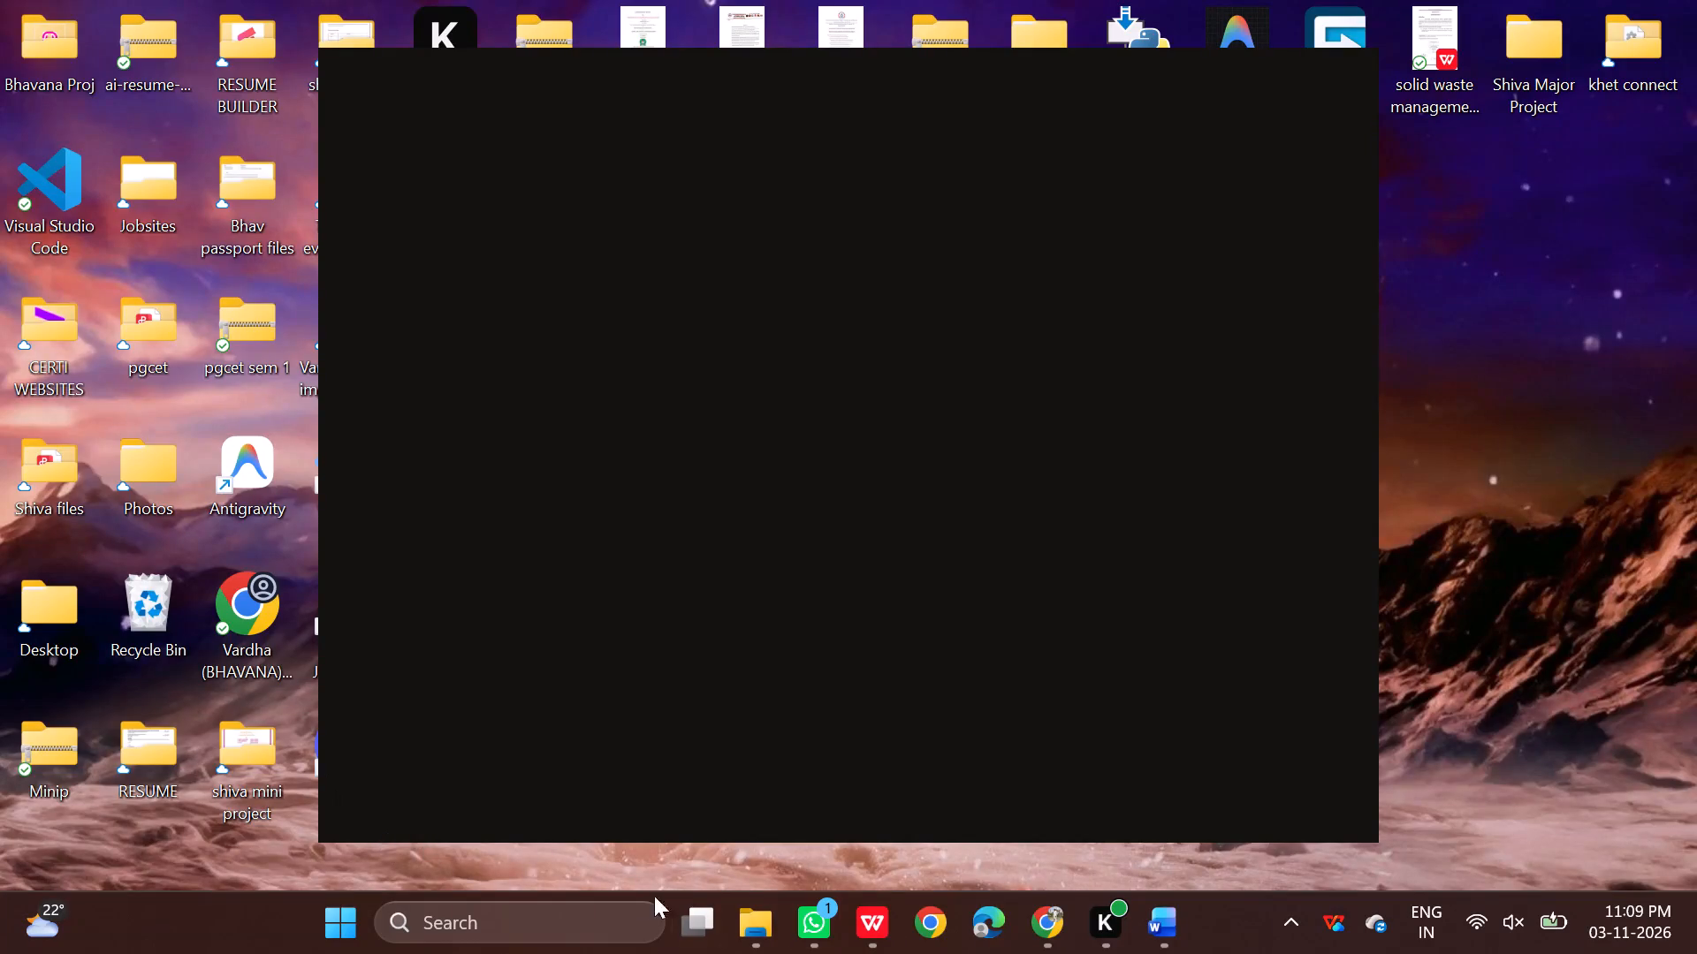
Launch Discord from its desktop shortcut.
{"action": "left_click", "coordinate": [315, 753]}
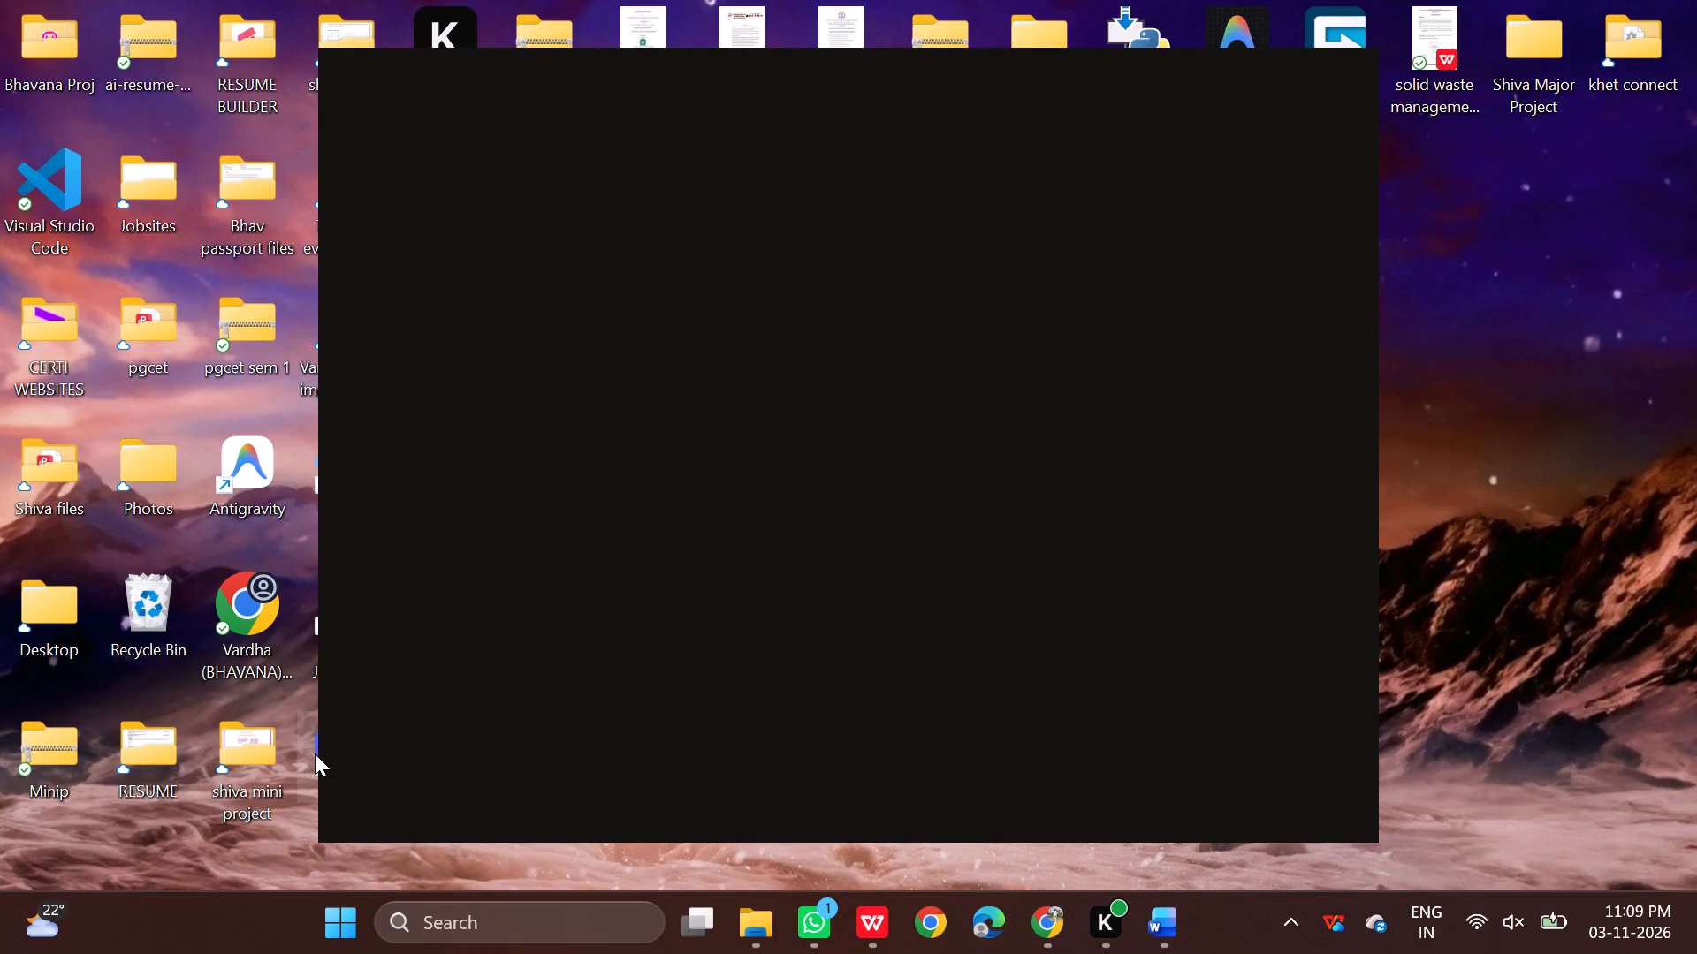
{"action": "double_click", "coordinate": [315, 753]}
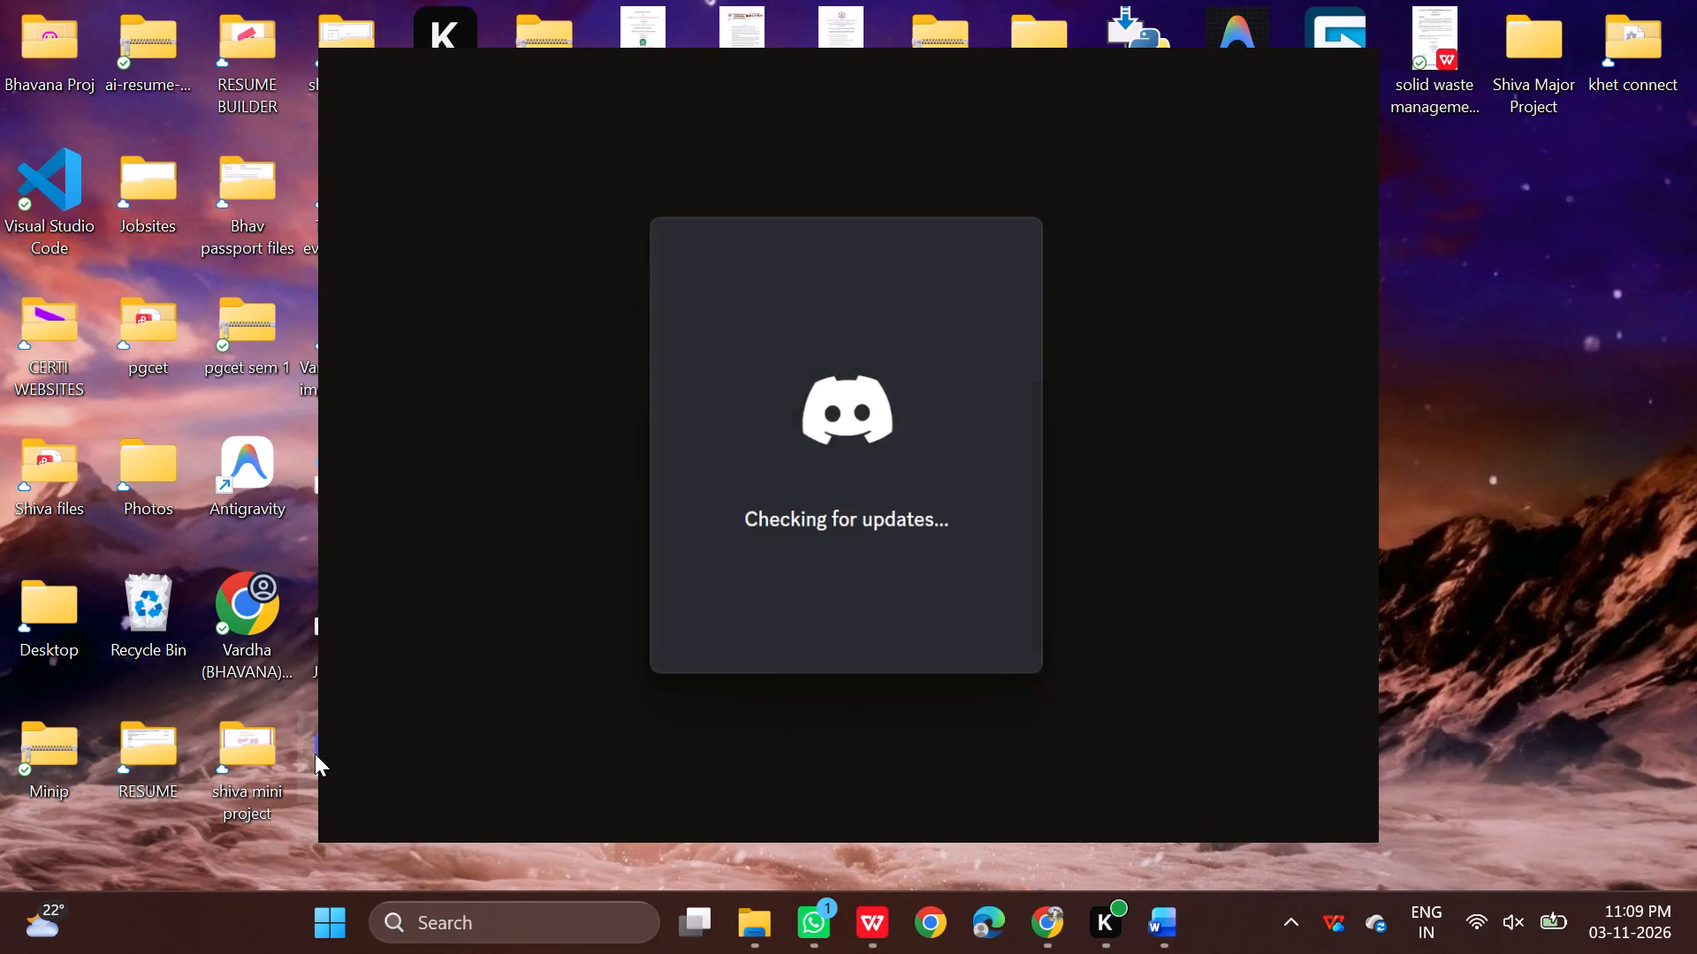
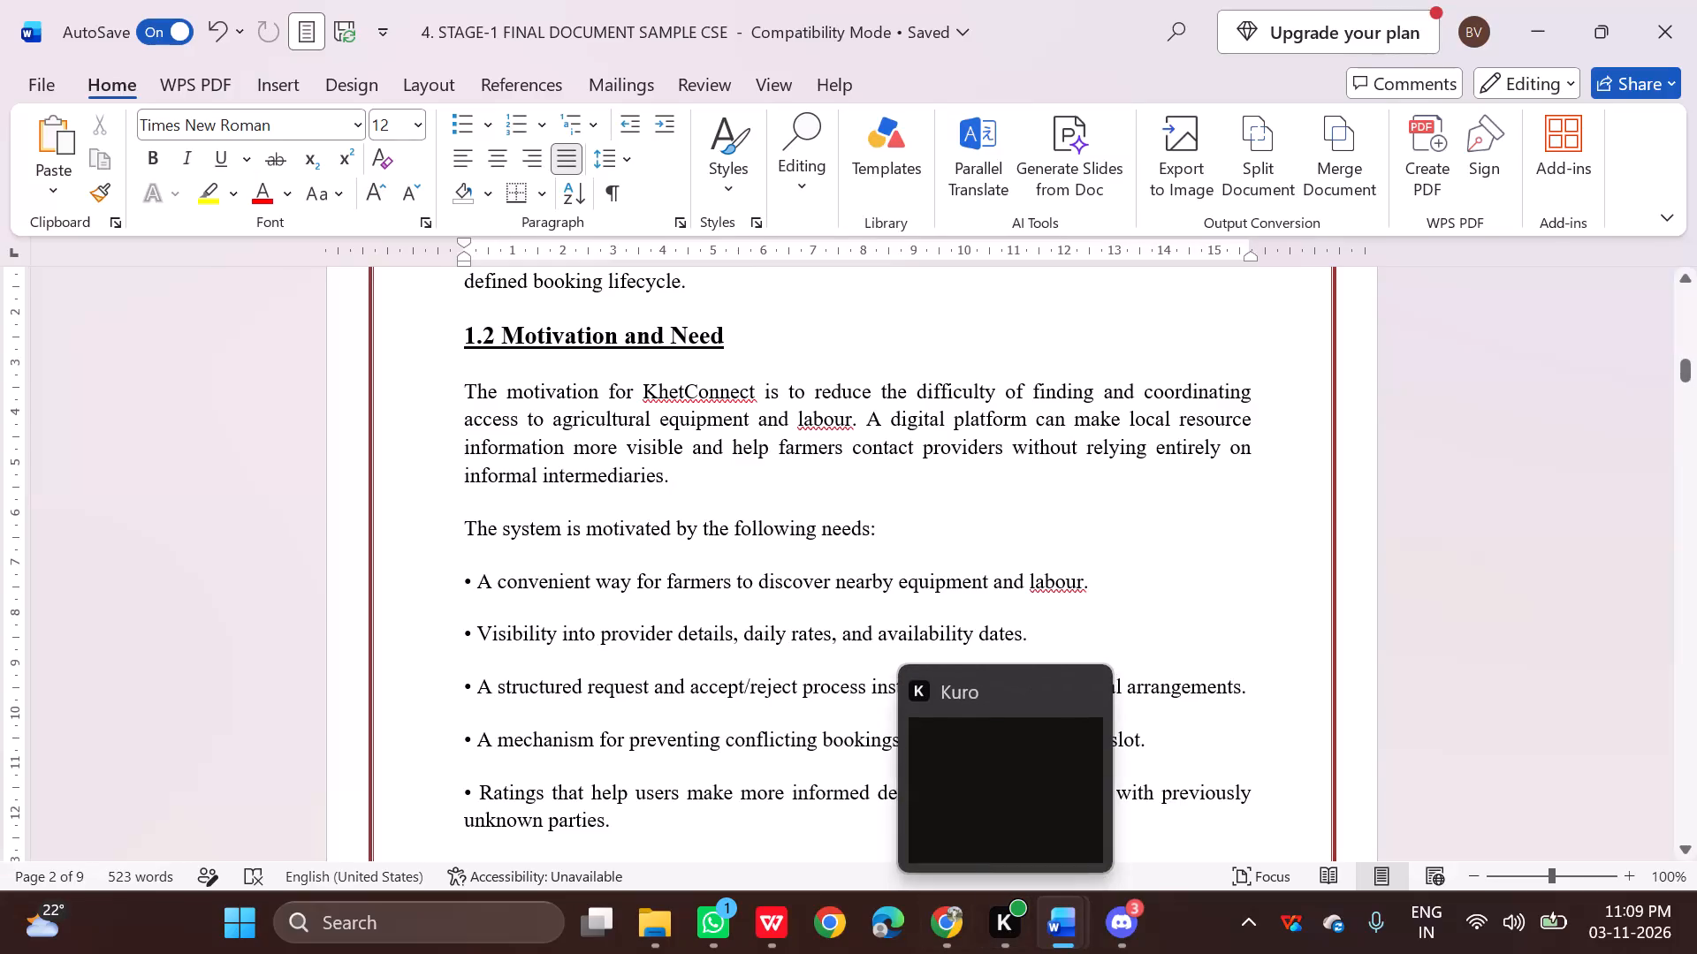
Justify the body paragraphs and bullets under 1.2 Motivation and Need and set their line spacing to 1.15.
{"action": "scroll", "coordinate": [686, 632], "scroll_direction": "down", "scroll_amount": 2}
{"action": "scroll", "coordinate": [686, 632], "scroll_direction": "up", "scroll_amount": 1}
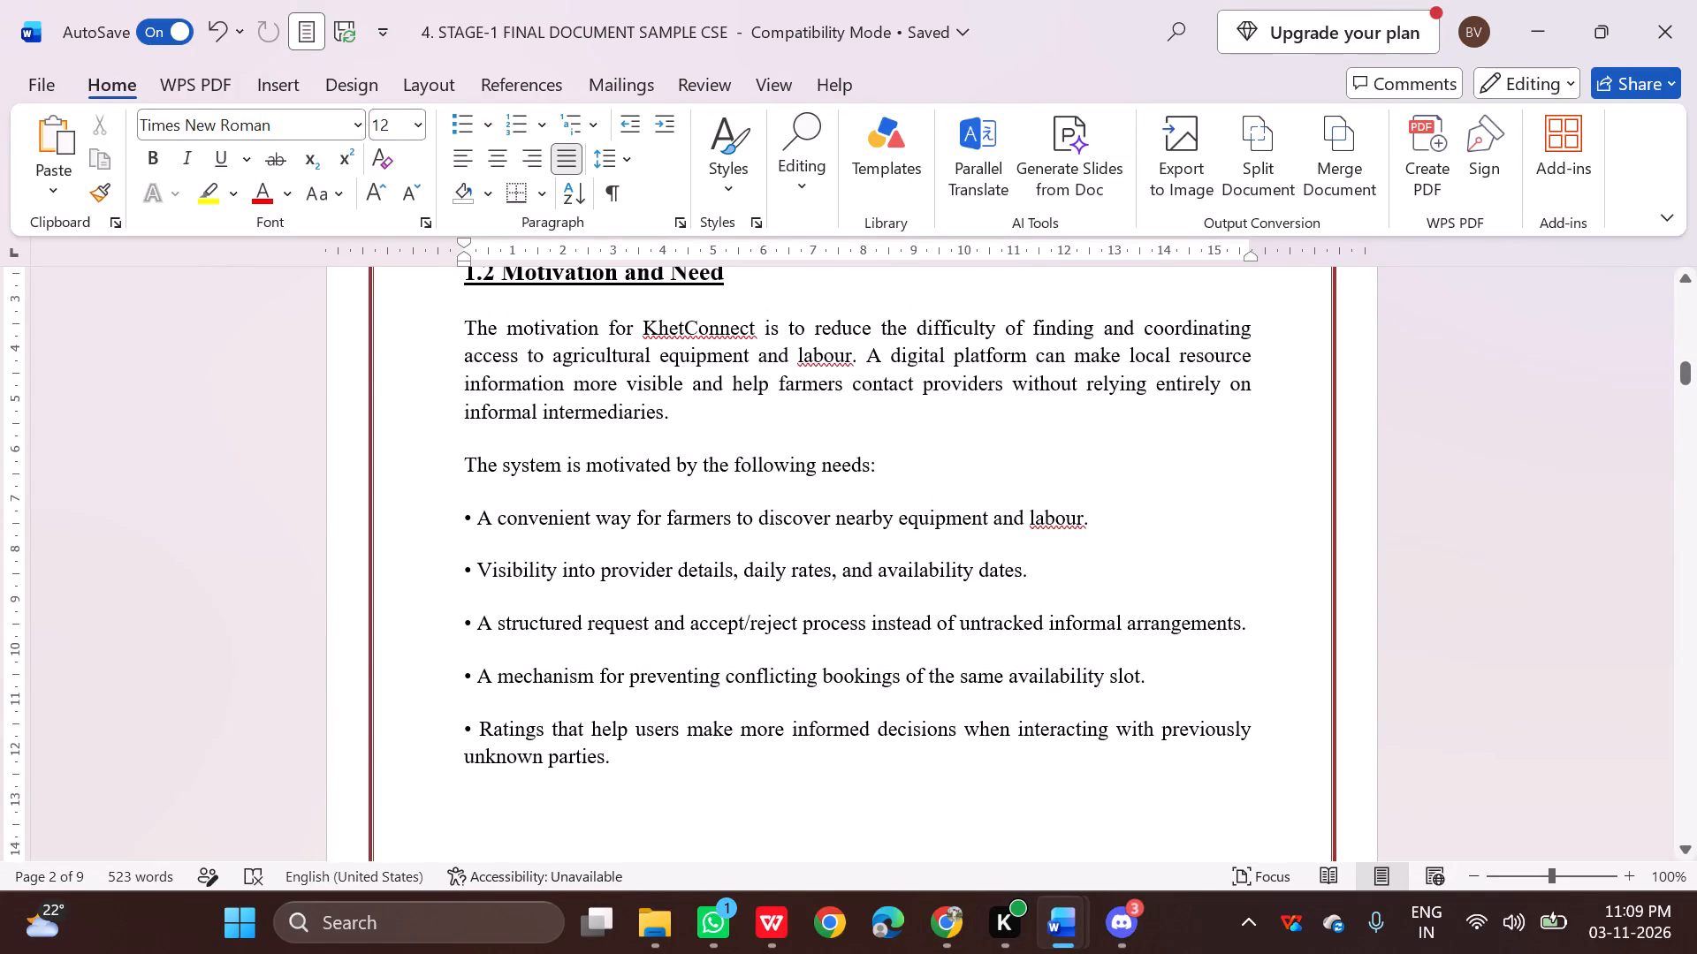
{"action": "scroll", "coordinate": [628, 494], "scroll_direction": "up", "scroll_amount": 2}
{"action": "left_click_drag", "start_coordinate": [460, 455], "coordinate": [721, 668]}
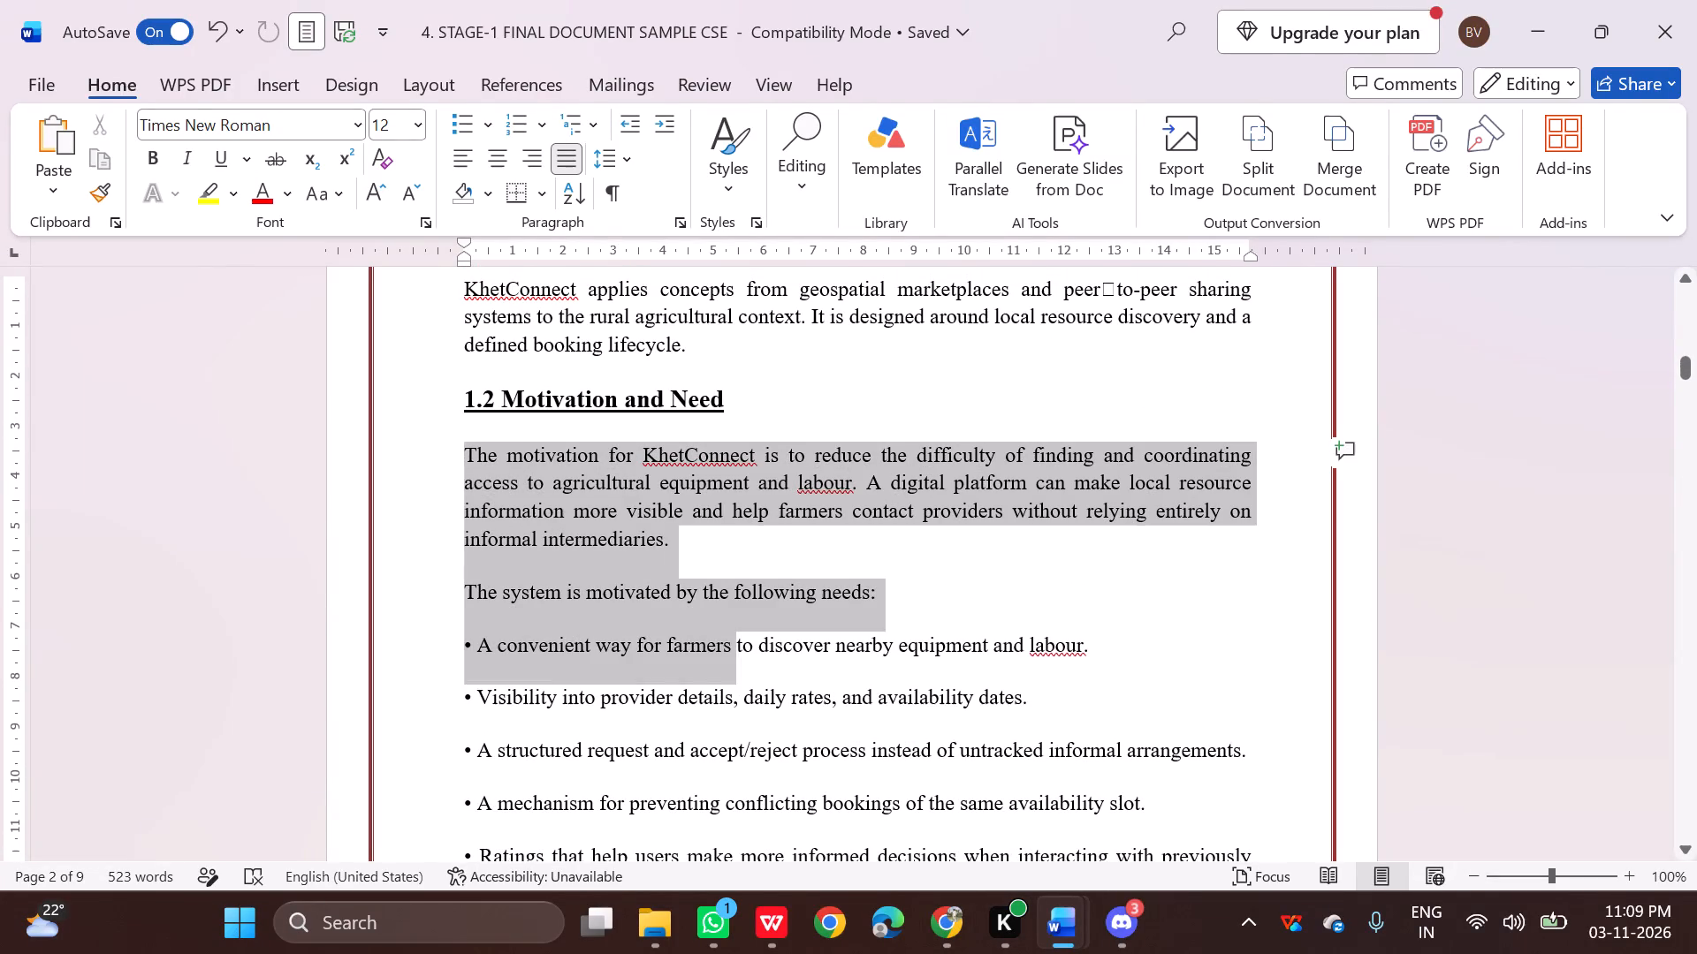
{"action": "left_click_drag", "start_coordinate": [721, 668], "coordinate": [739, 819]}
{"action": "scroll", "coordinate": [790, 762], "scroll_direction": "down", "scroll_amount": 1}
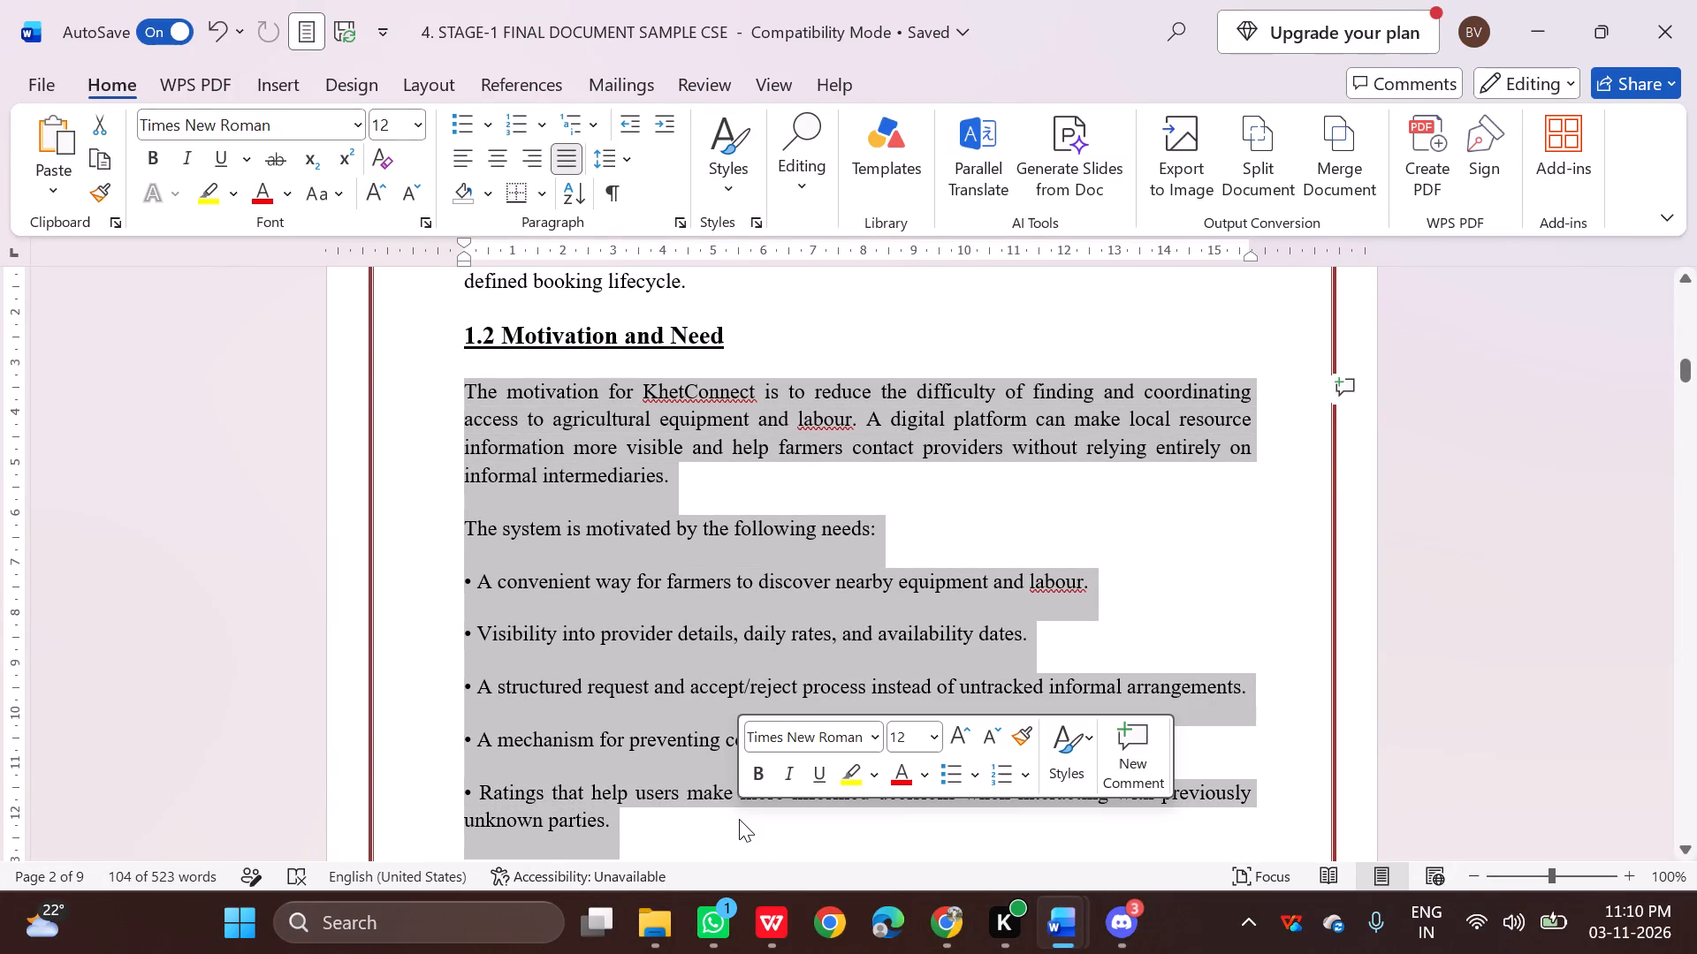
{"action": "key", "text": "ctrl+j"}
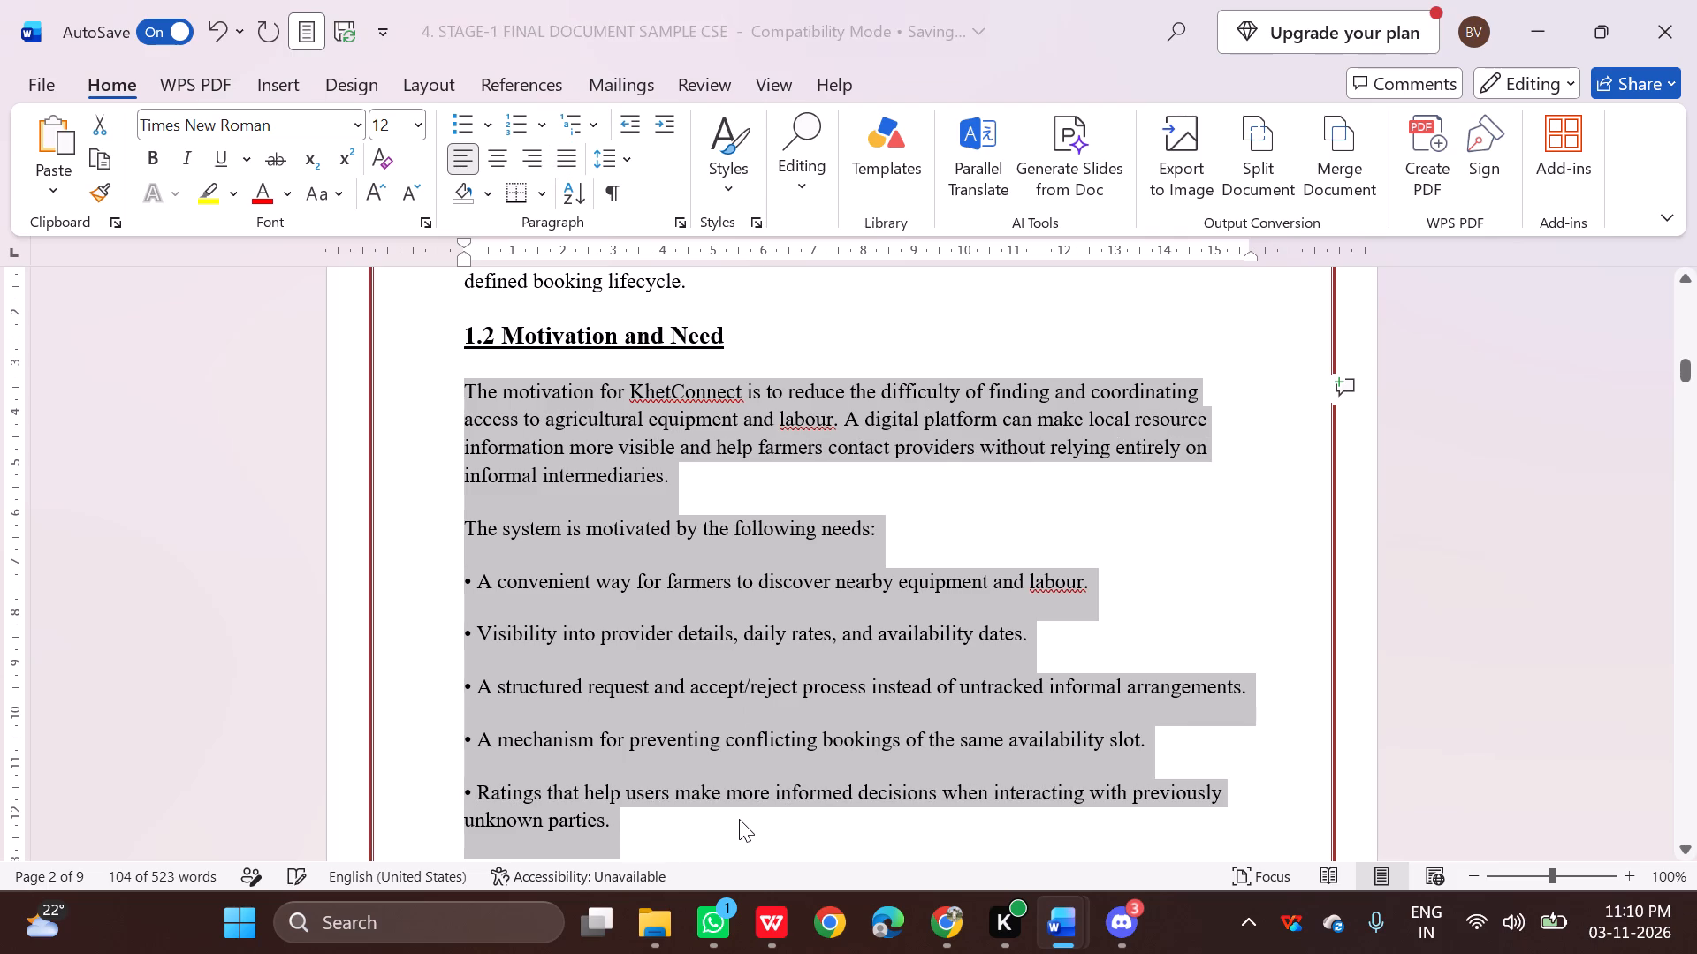
{"action": "key", "text": "ctrl+j"}
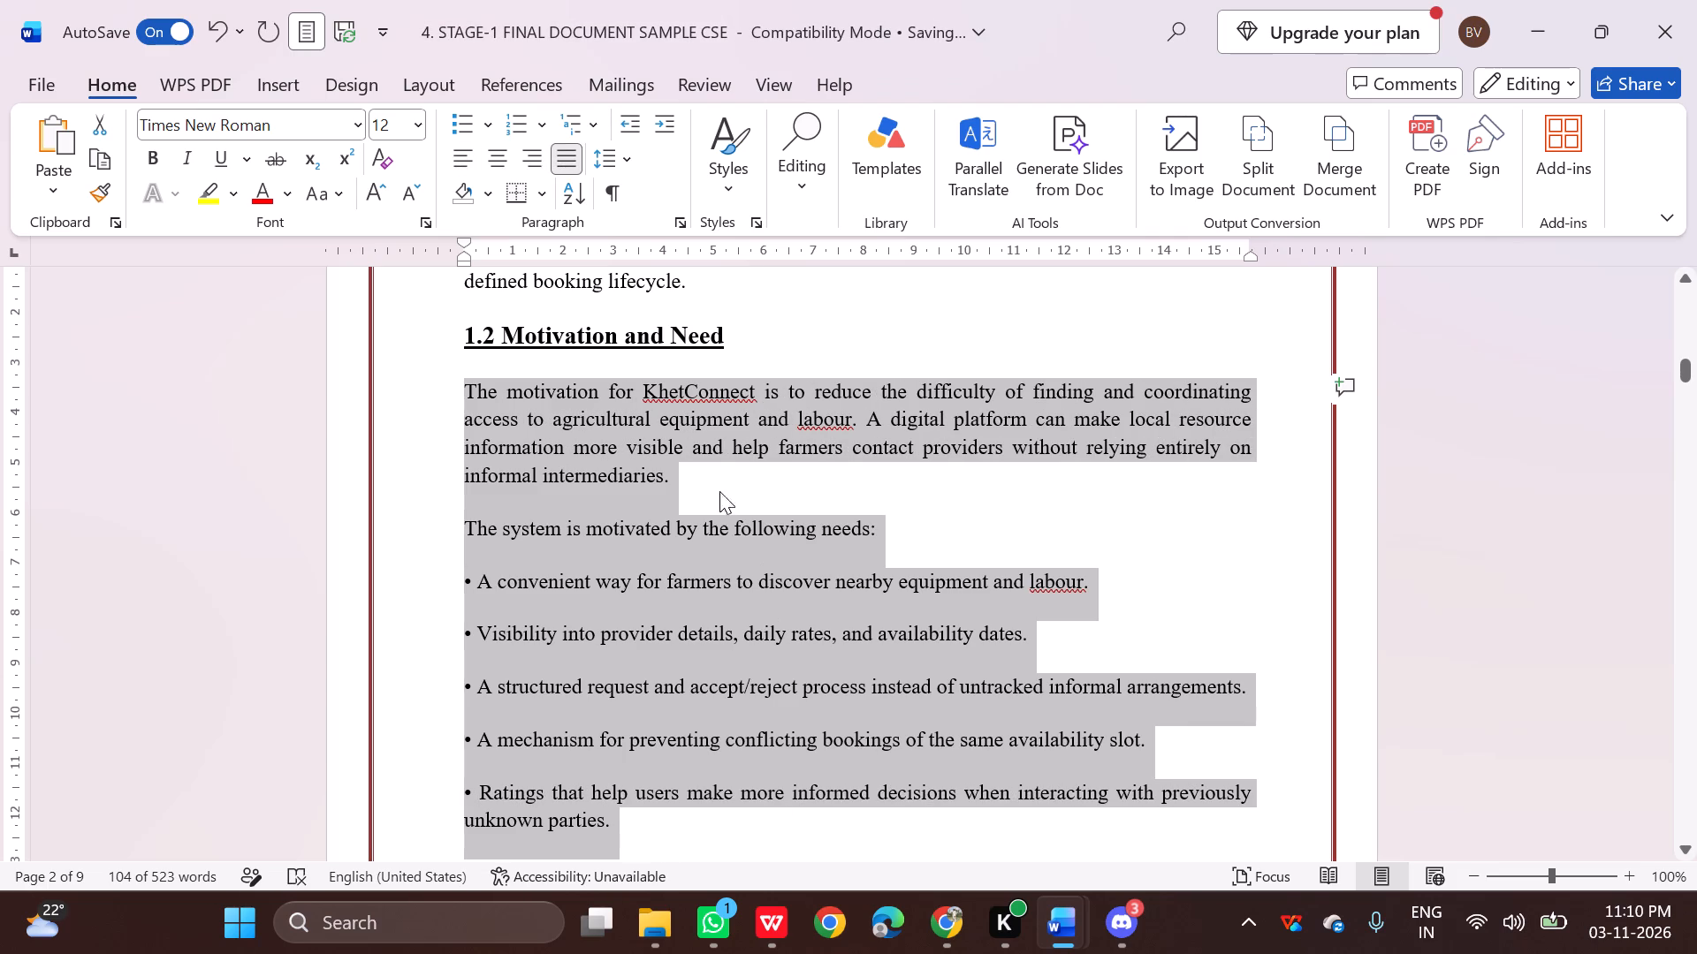
{"action": "left_click", "coordinate": [628, 151]}
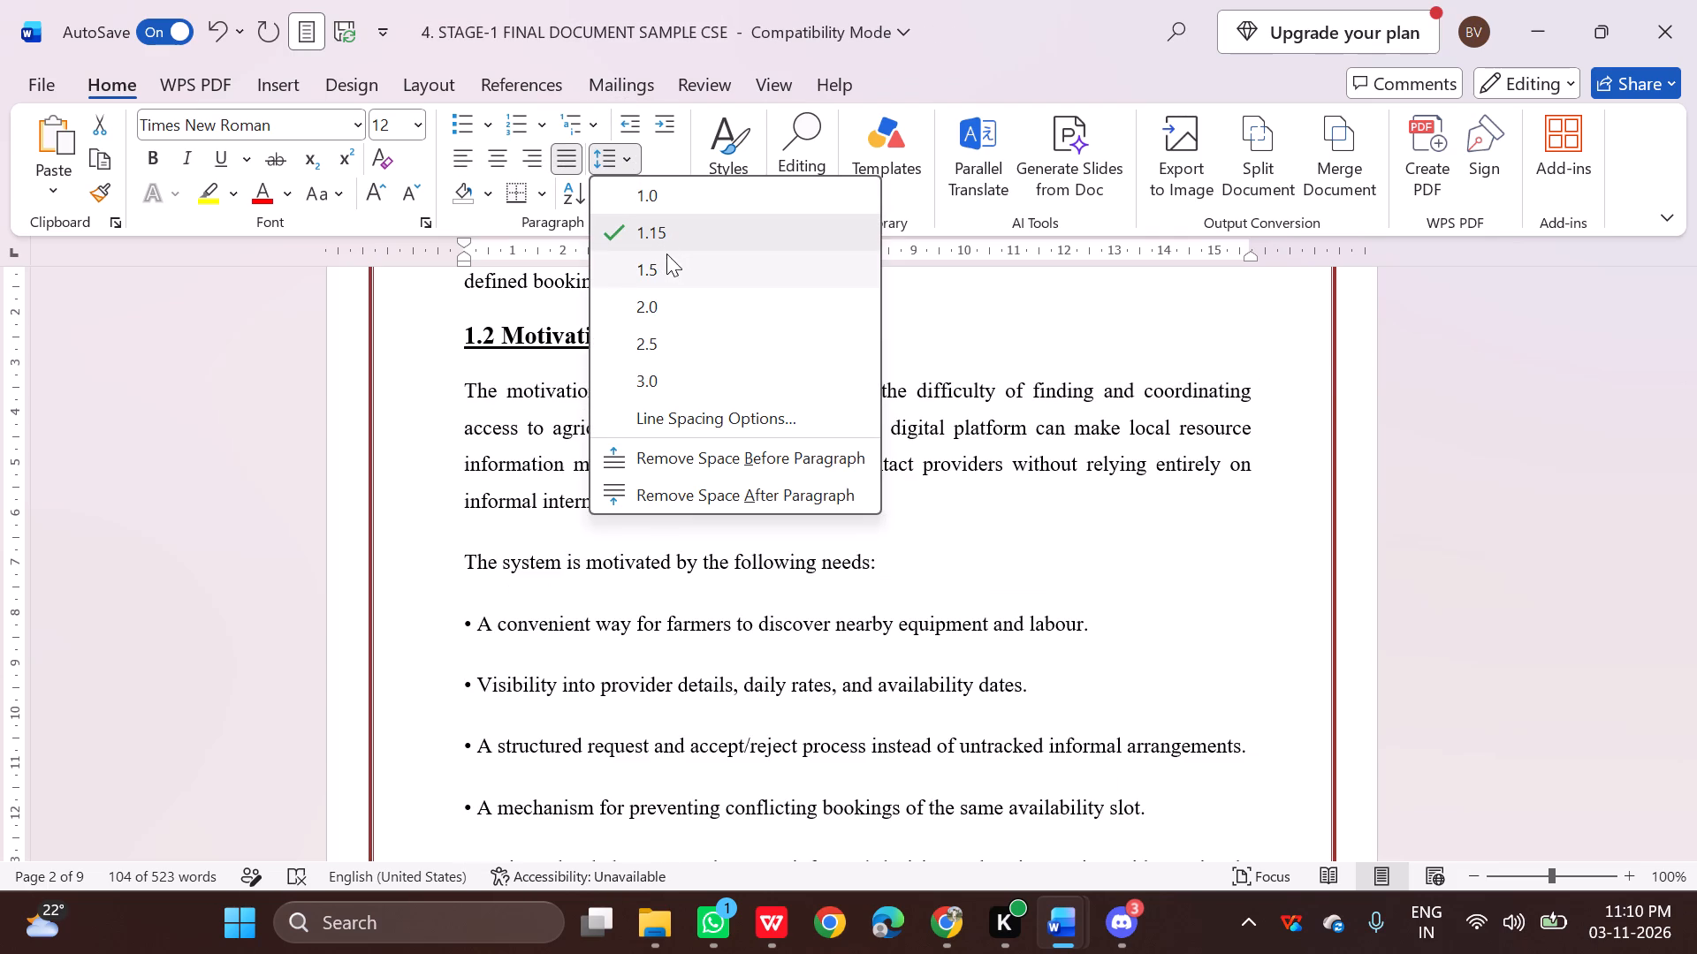
{"action": "left_click", "coordinate": [681, 237]}
{"action": "left_click", "coordinate": [942, 524]}
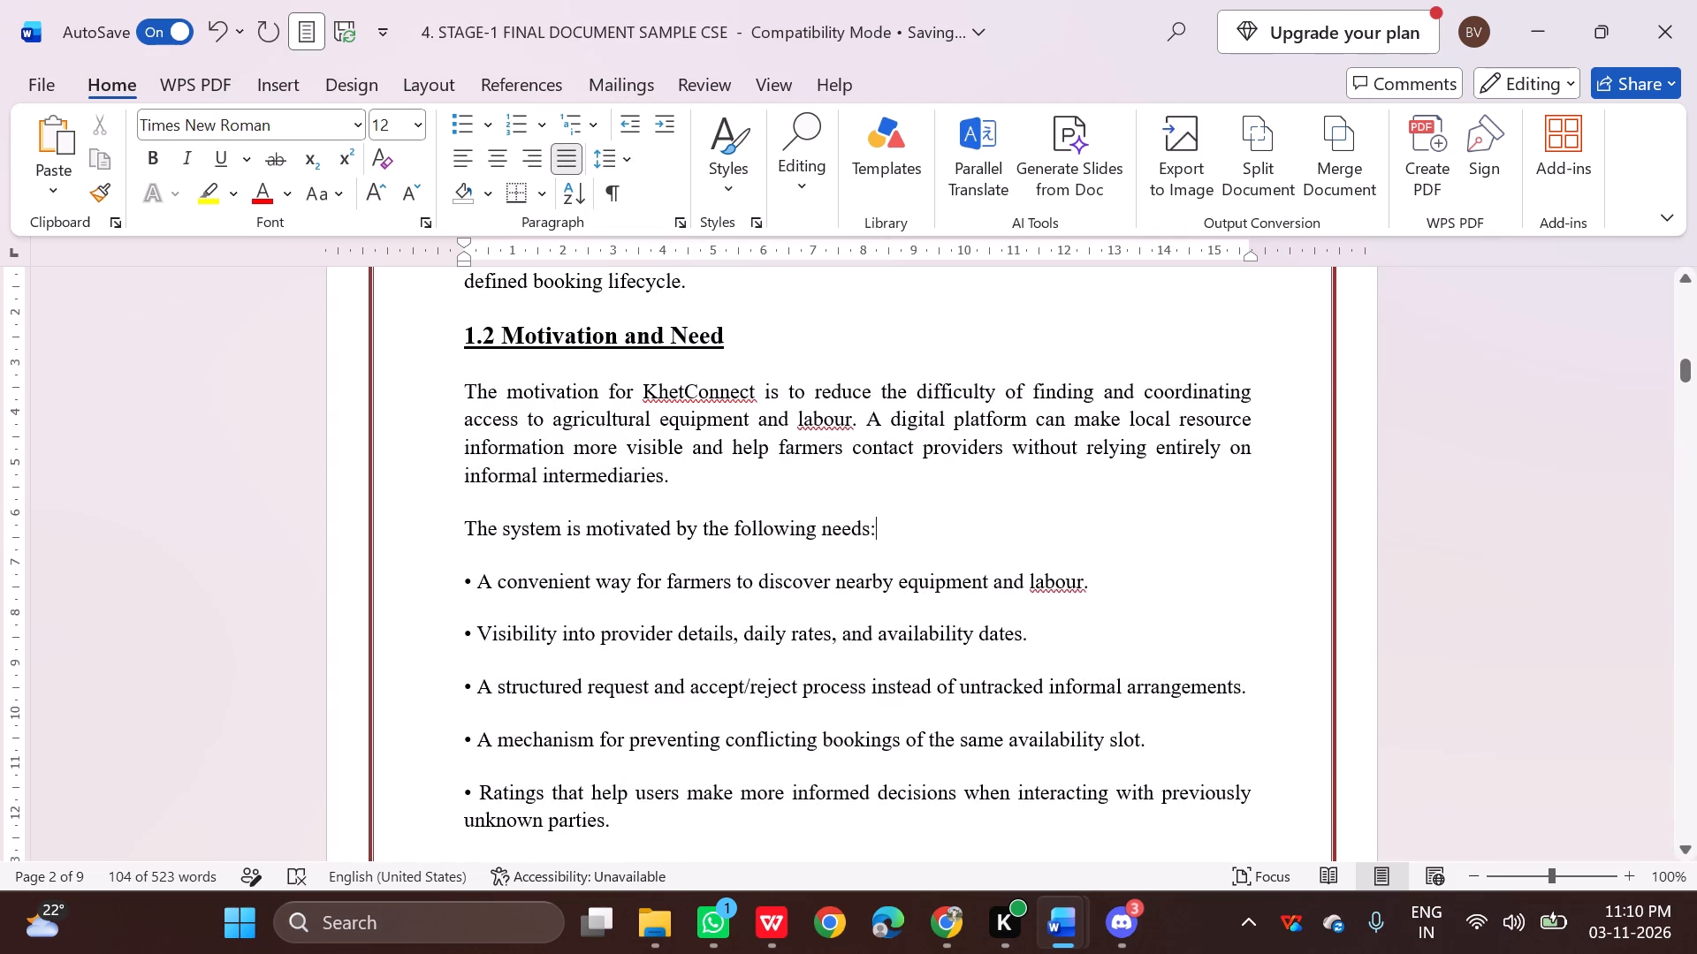
Switch to the KhetConnect PDF in WPS Office and select the last 1.2 bullet, on phone-based access and multilingual presentation.
{"action": "scroll", "coordinate": [943, 524], "scroll_direction": "down", "scroll_amount": 9}
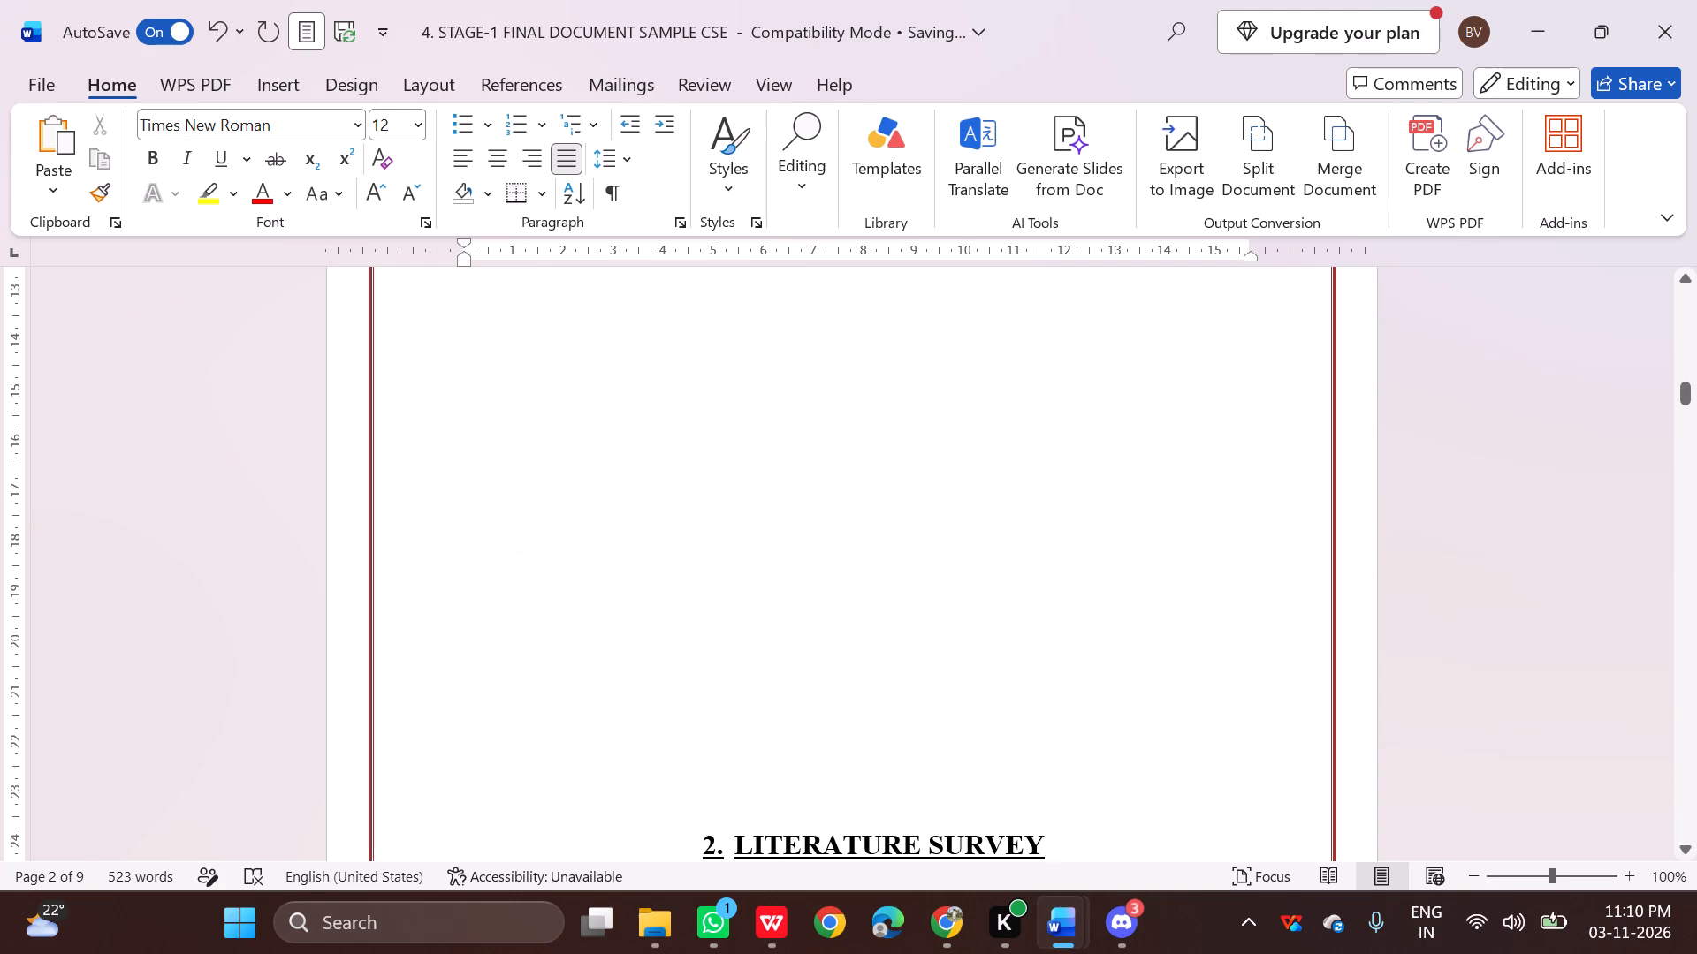
{"action": "left_click", "coordinate": [775, 921]}
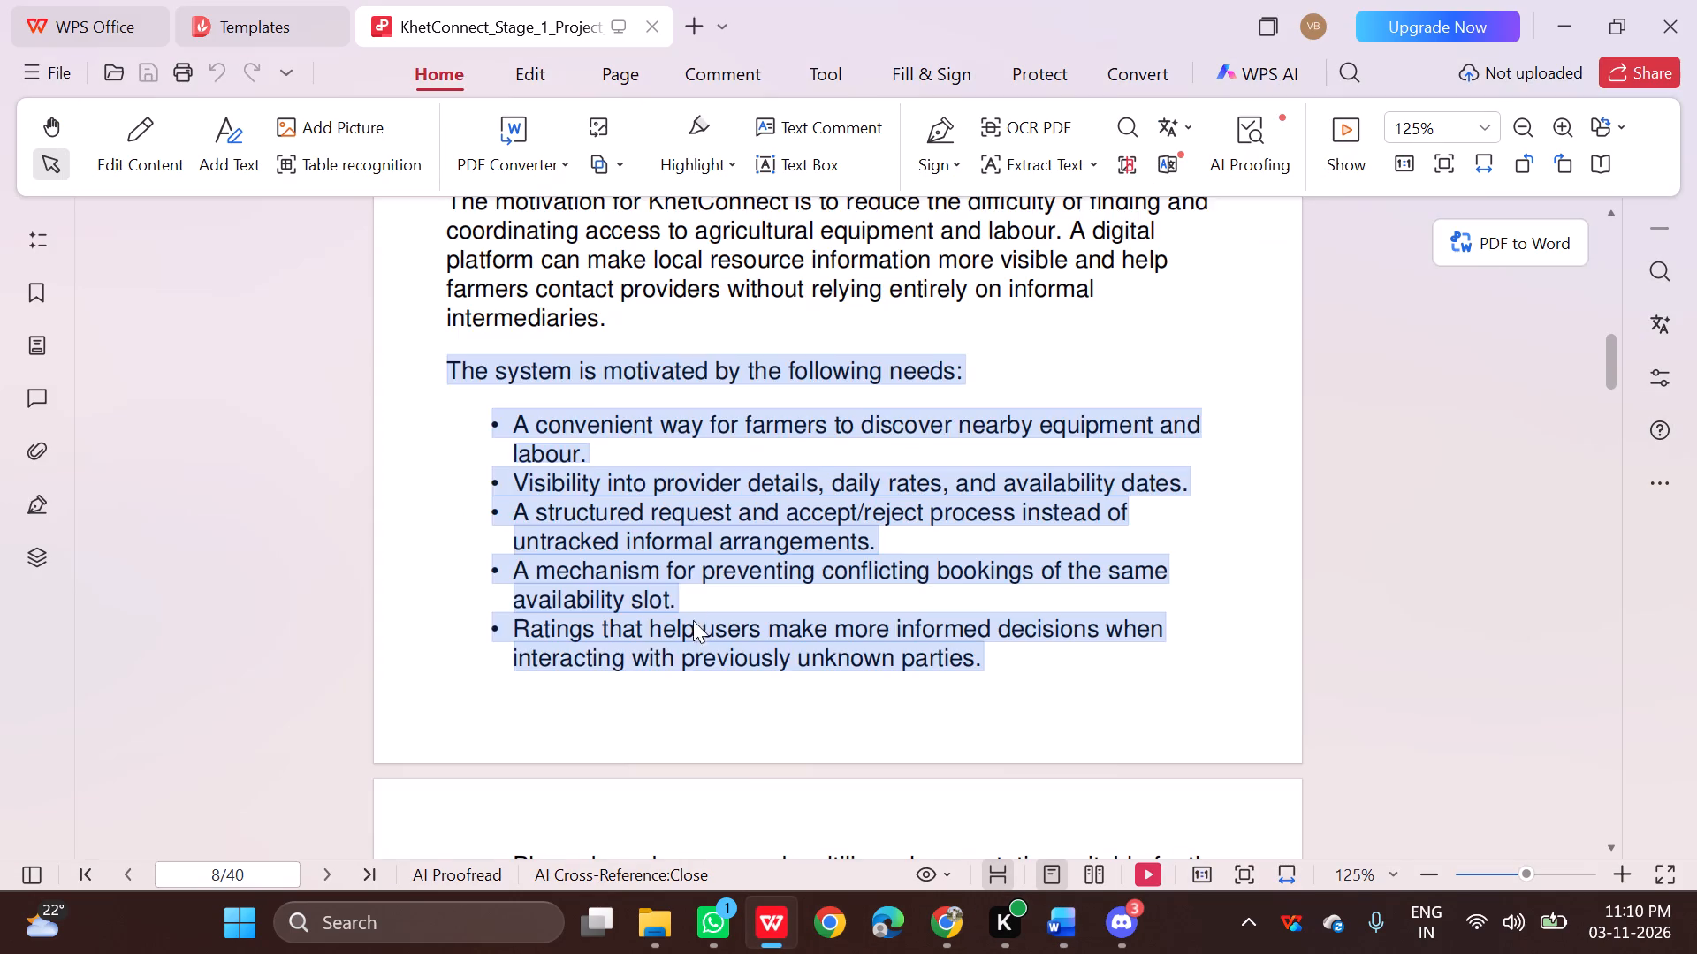
{"action": "scroll", "coordinate": [687, 568], "scroll_direction": "down", "scroll_amount": 4}
{"action": "left_click_drag", "start_coordinate": [488, 547], "coordinate": [756, 581]}
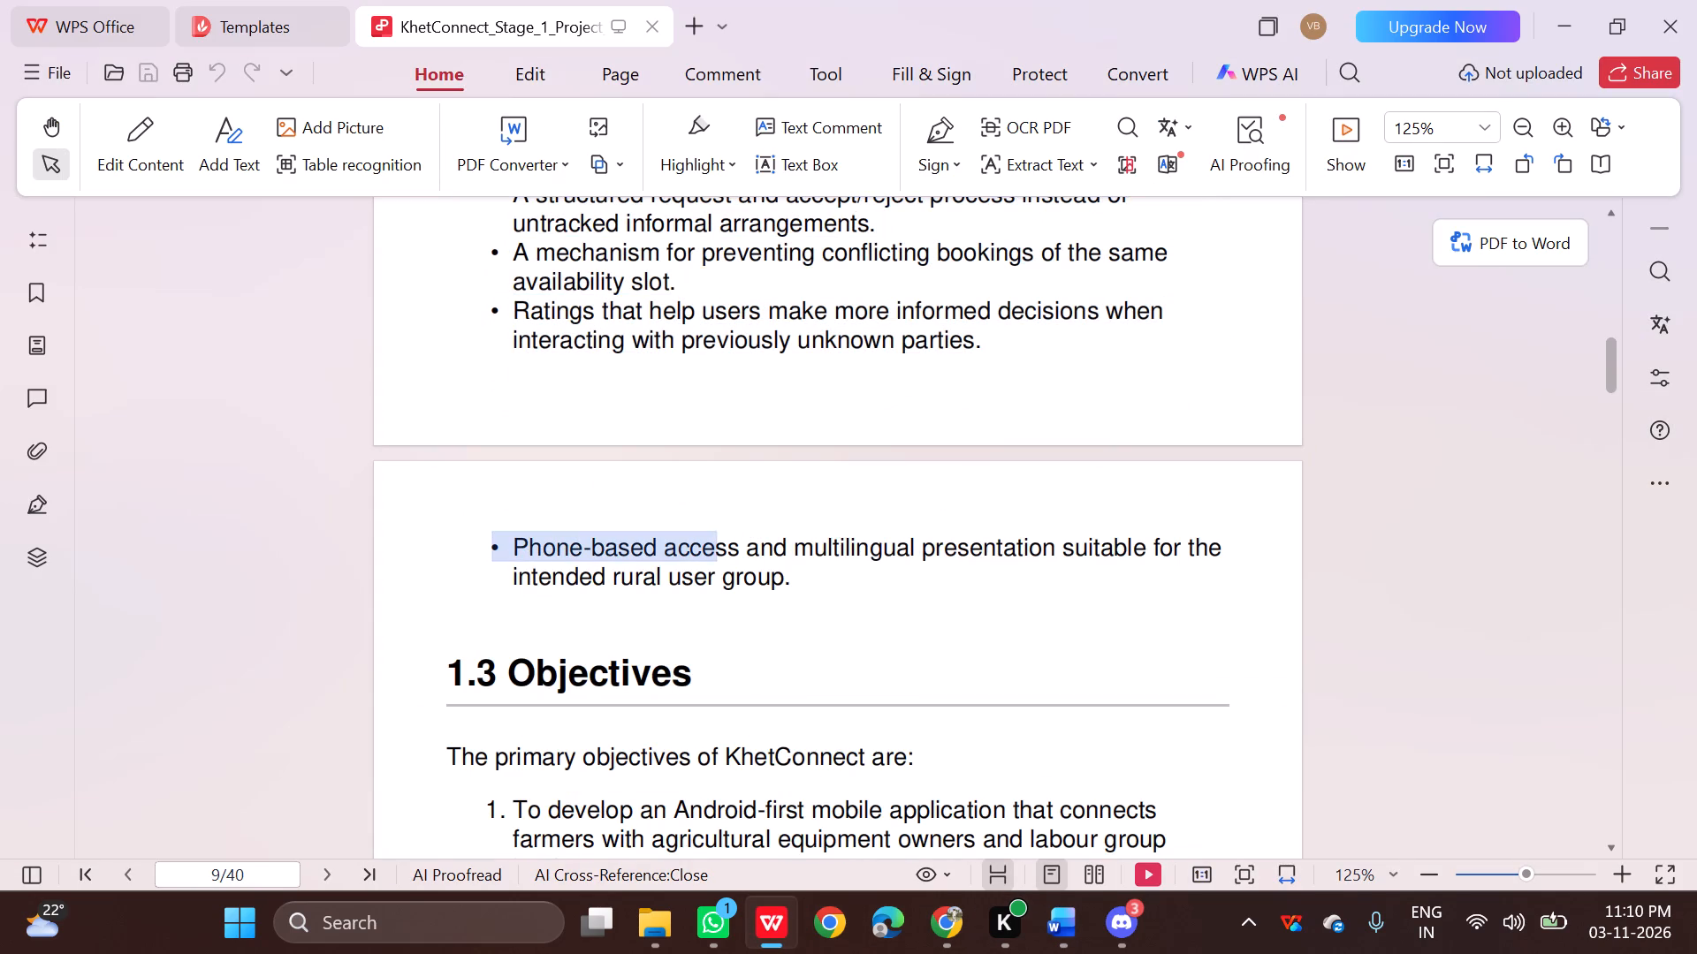
{"action": "left_click_drag", "start_coordinate": [756, 581], "coordinate": [911, 606]}
{"action": "left_click", "coordinate": [890, 579]}
{"action": "left_click_drag", "start_coordinate": [483, 548], "coordinate": [692, 579]}
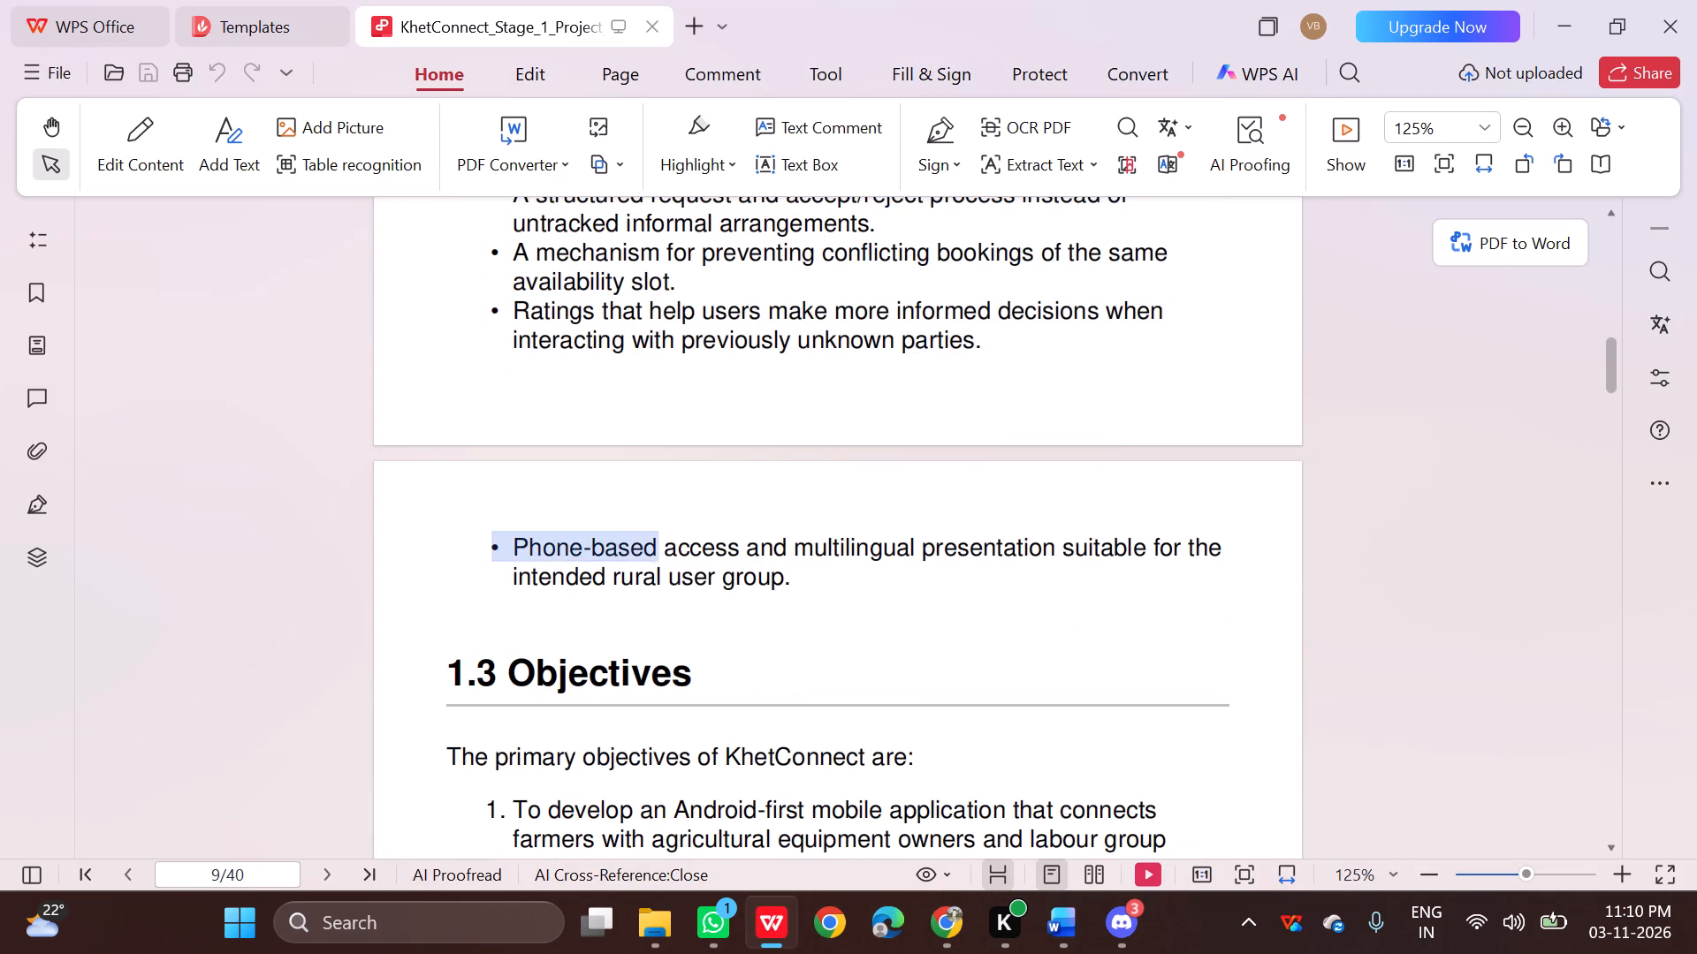
{"action": "left_click_drag", "start_coordinate": [692, 579], "coordinate": [797, 599]}
{"action": "left_click", "coordinate": [809, 620]}
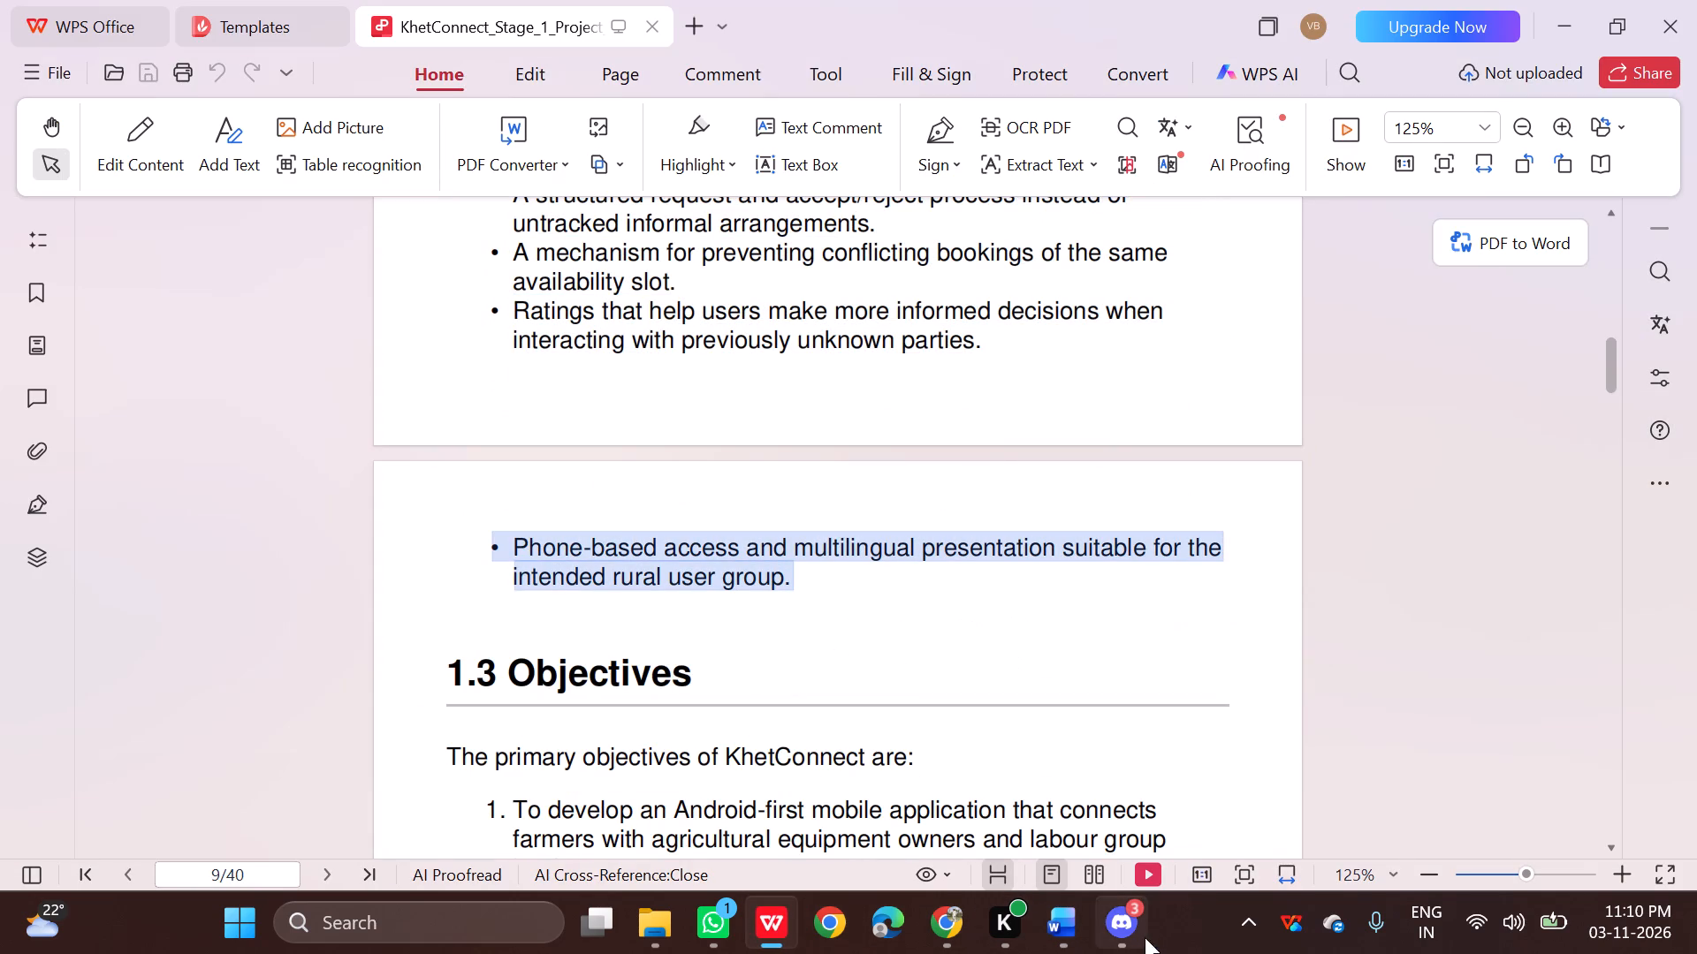
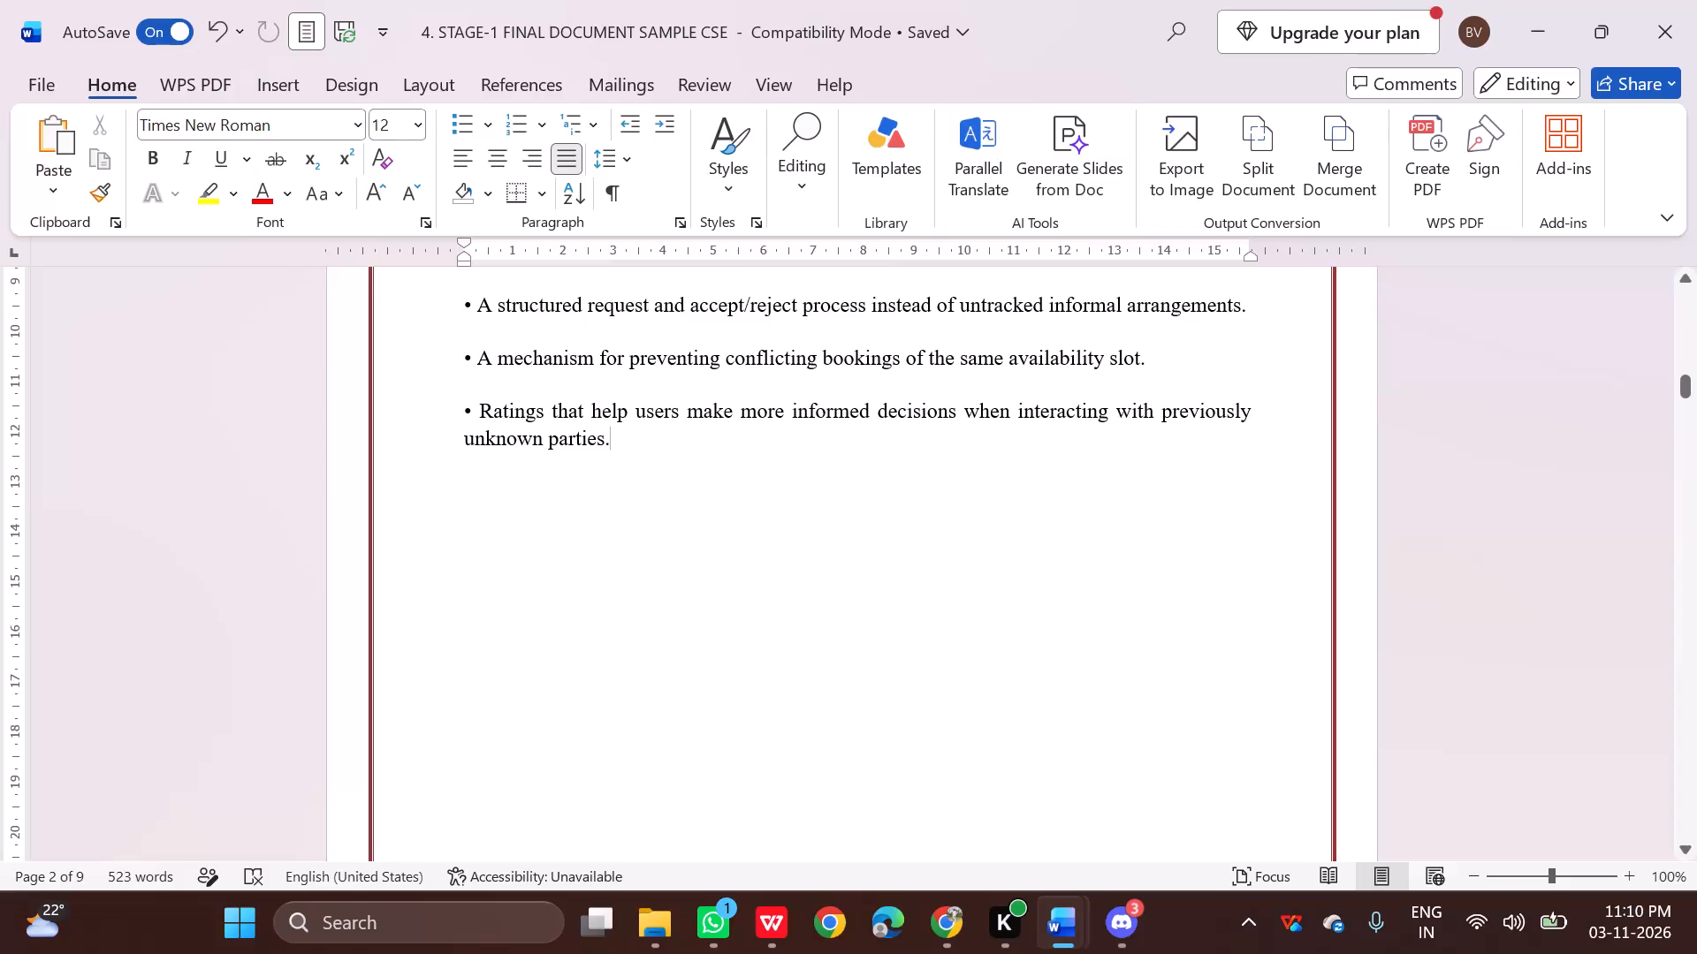
Paste the phone-based access and multilingual bullet at the end of section 1.2 and join its broken line into one paragraph.
{"action": "key", "text": "Return"}
{"action": "key", "text": "ctrl+v"}
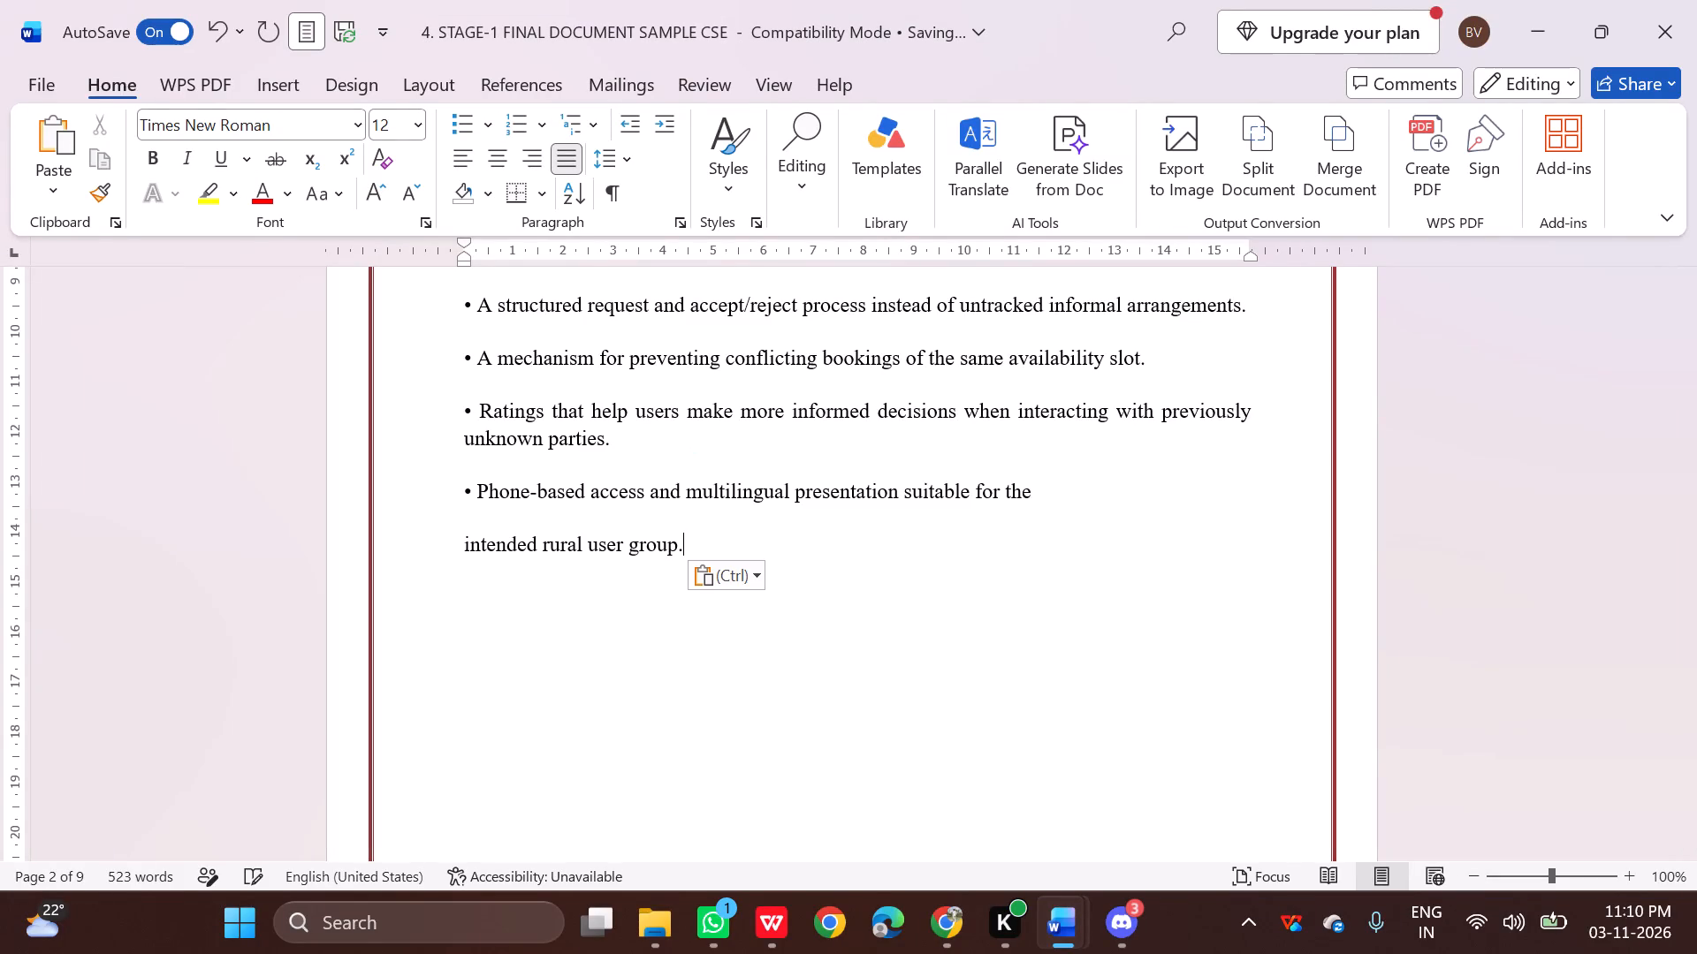
{"action": "left_click", "coordinate": [457, 538]}
{"action": "key", "text": "BackSpace"}
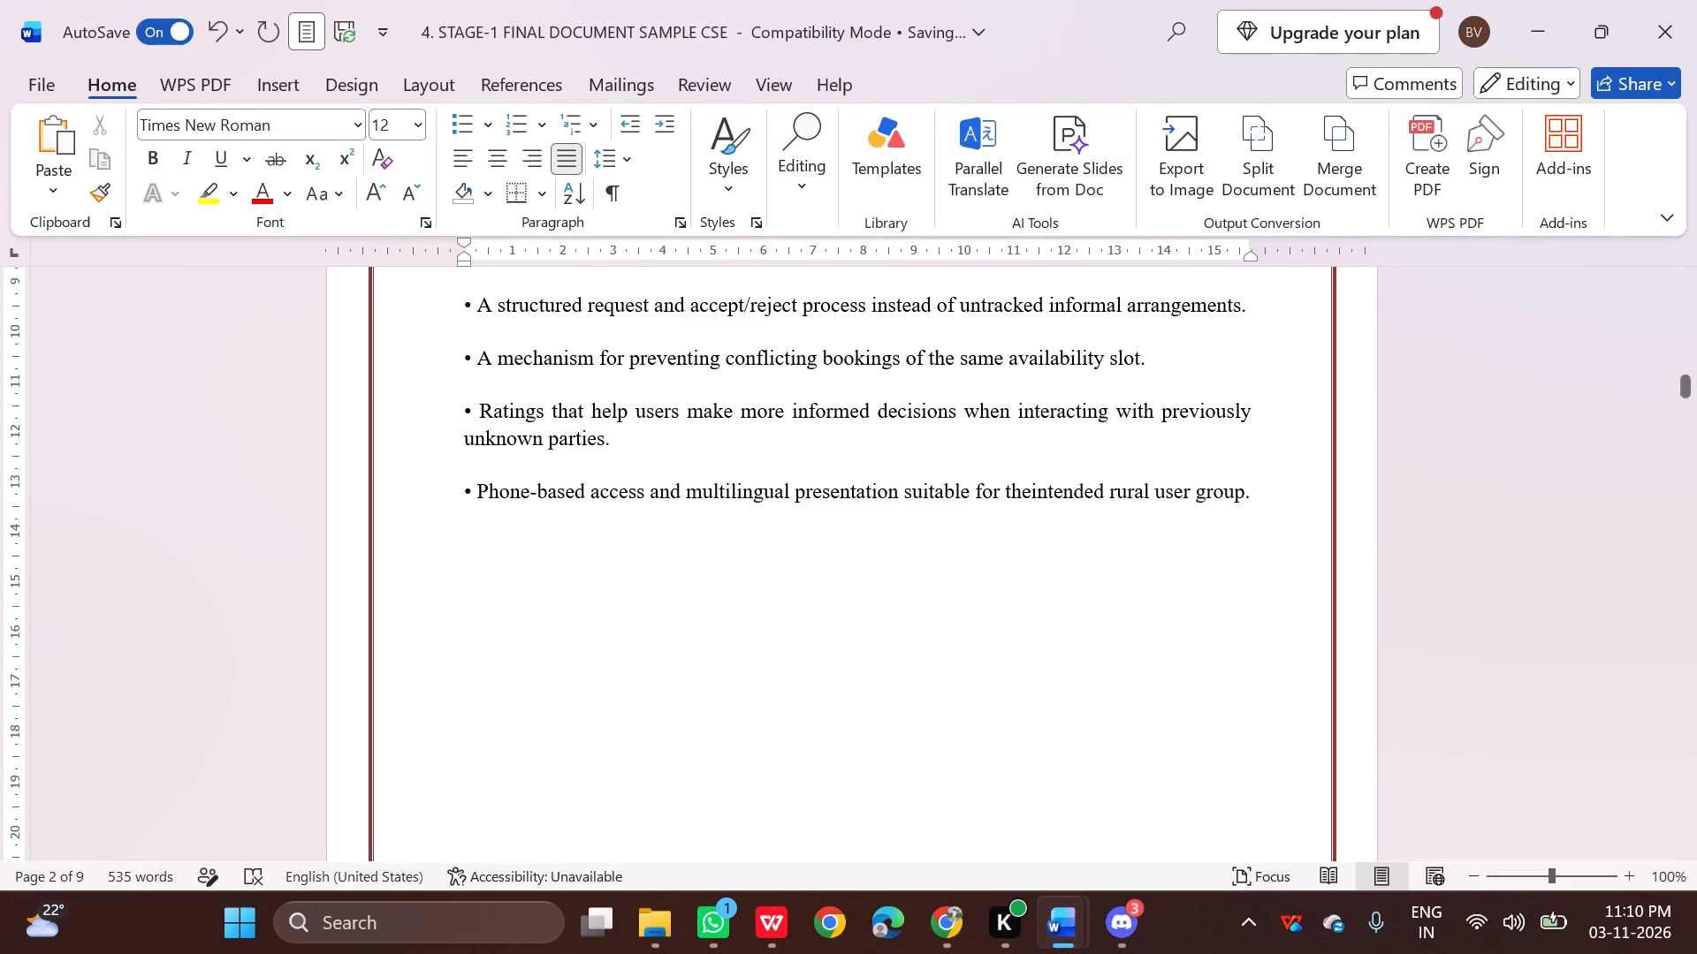
{"action": "key", "text": "space"}
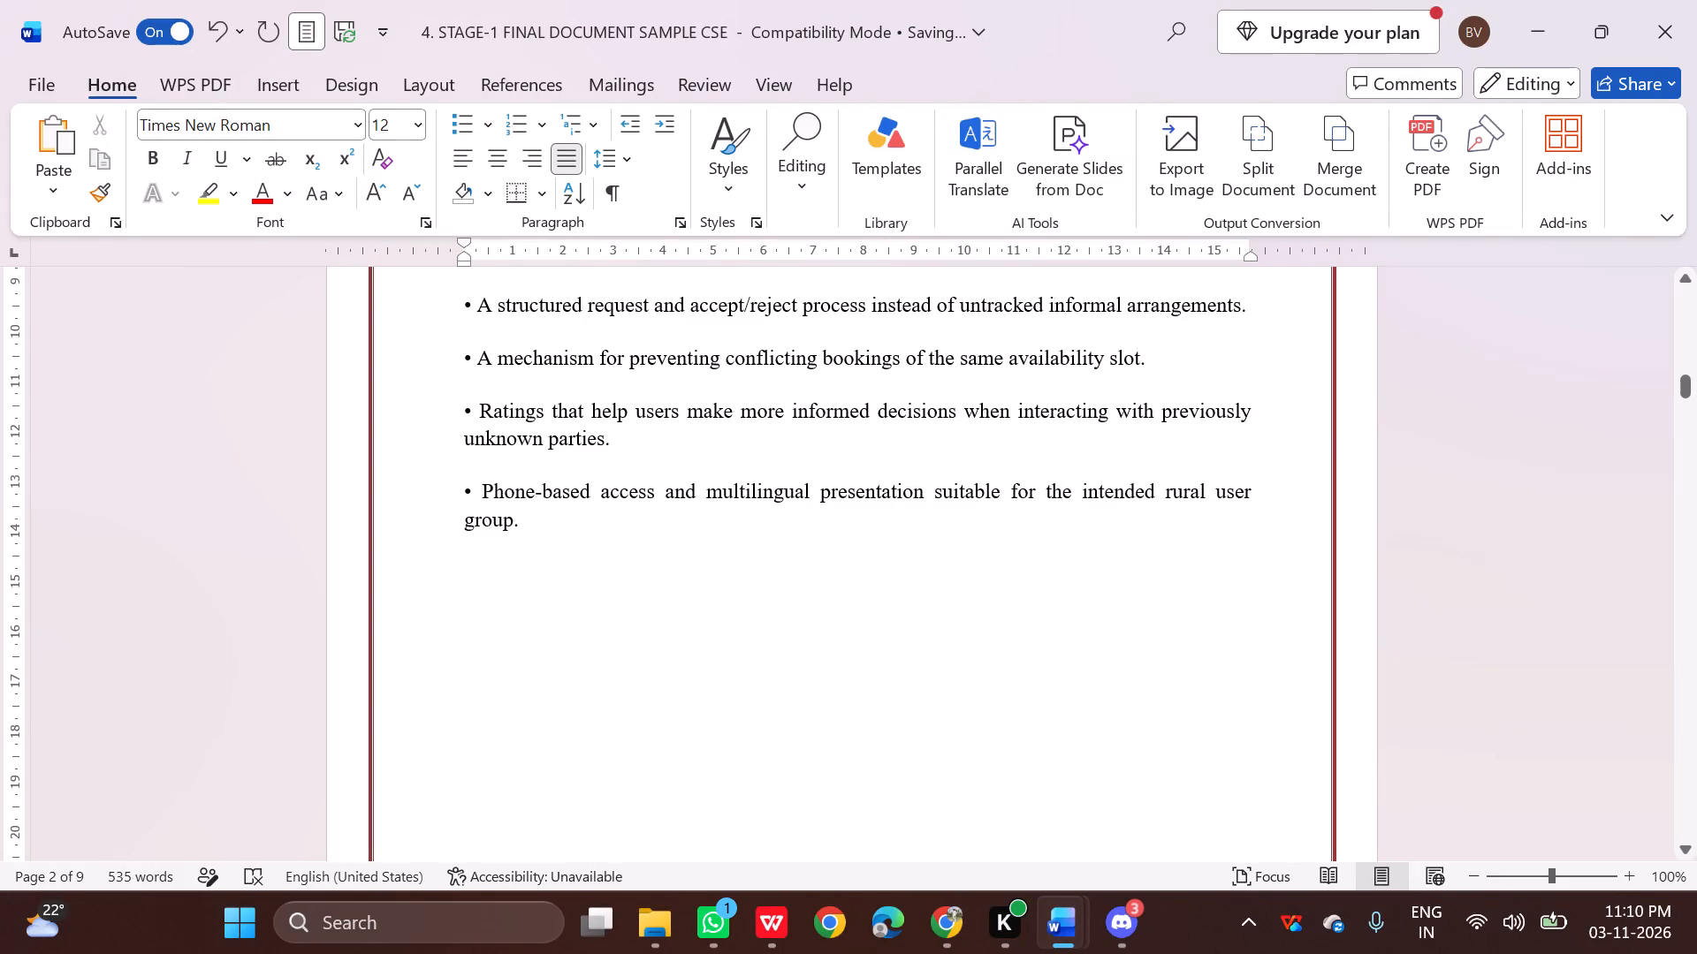
{"action": "scroll", "coordinate": [833, 591], "scroll_direction": "up", "scroll_amount": 6}
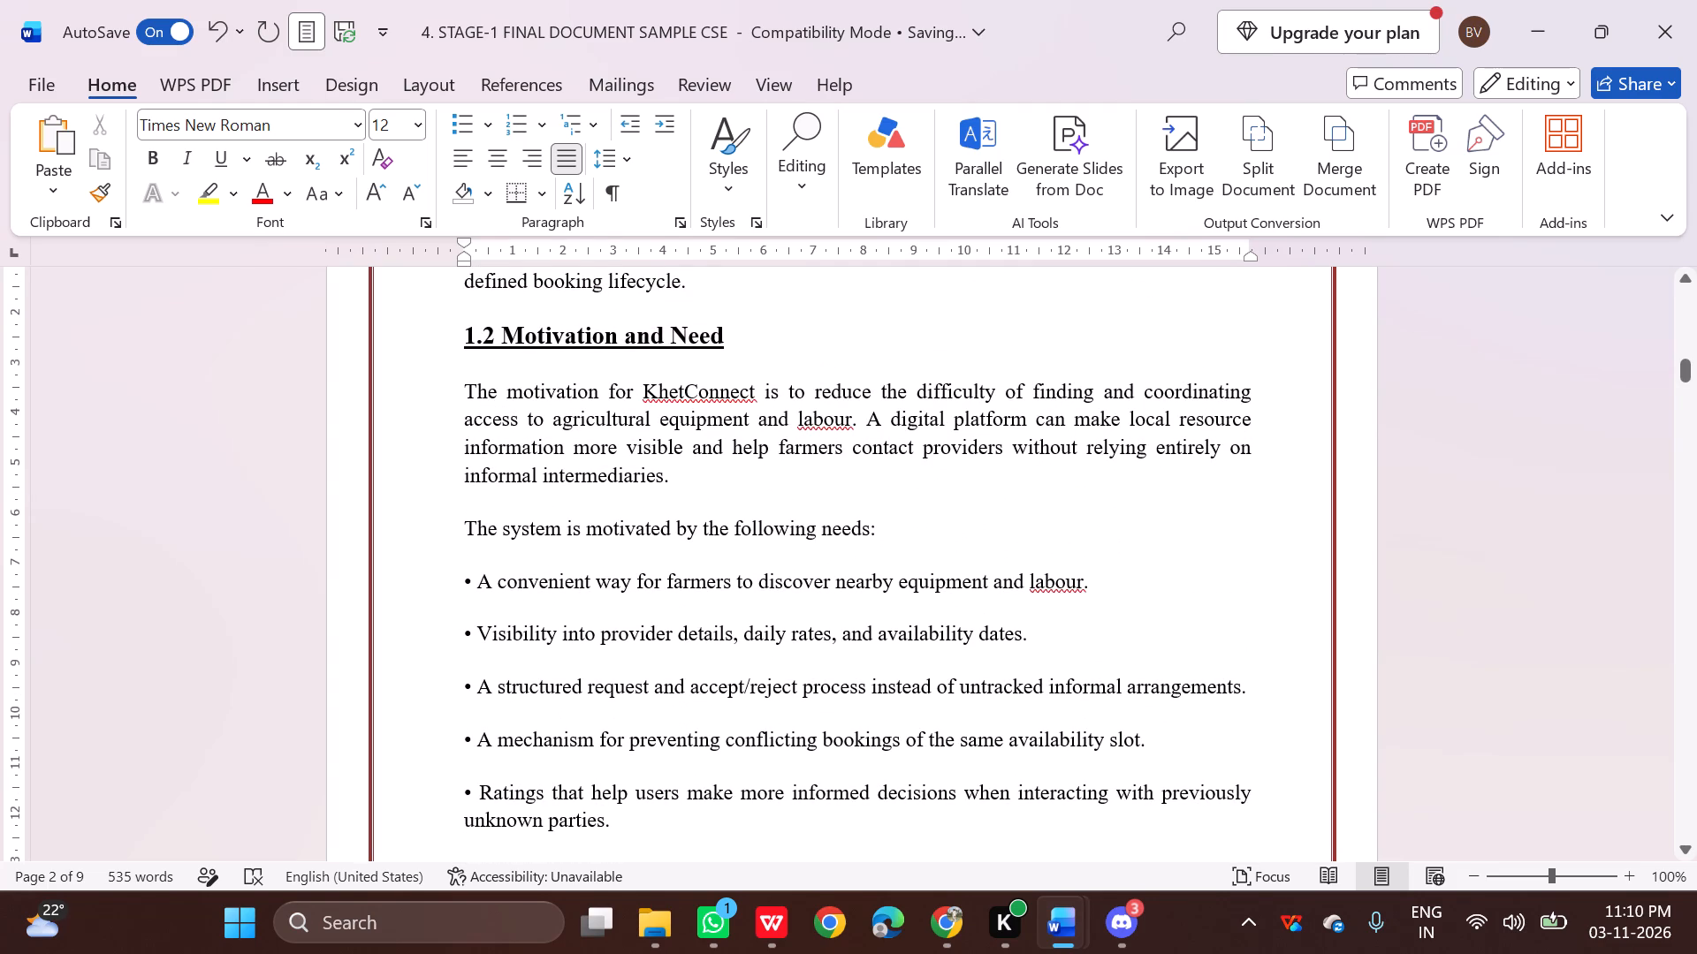
{"action": "scroll", "coordinate": [833, 591], "scroll_direction": "down", "scroll_amount": 11}
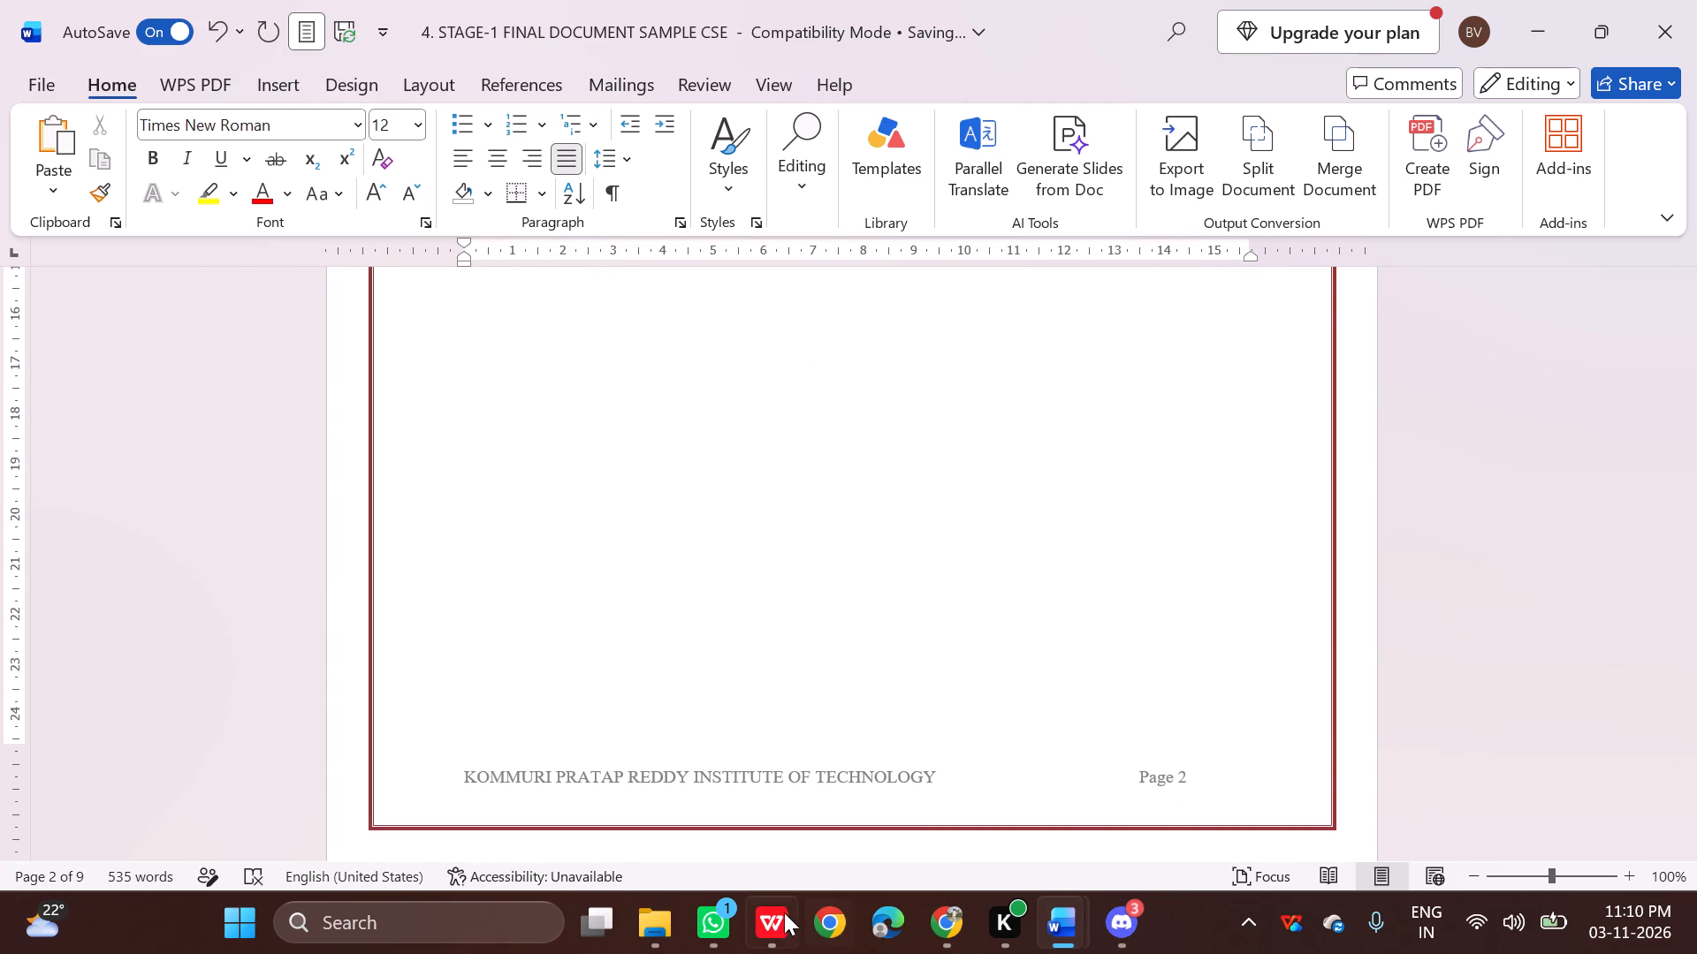
Copy the heading "1.3 Objectives" from the KhetConnect PDF in WPS Office and paste it below the last 1.2 bullet in the Word report.
{"action": "left_click", "coordinate": [781, 913]}
{"action": "scroll", "coordinate": [642, 610], "scroll_direction": "down", "scroll_amount": 7}
{"action": "scroll", "coordinate": [642, 610], "scroll_direction": "up", "scroll_amount": 2}
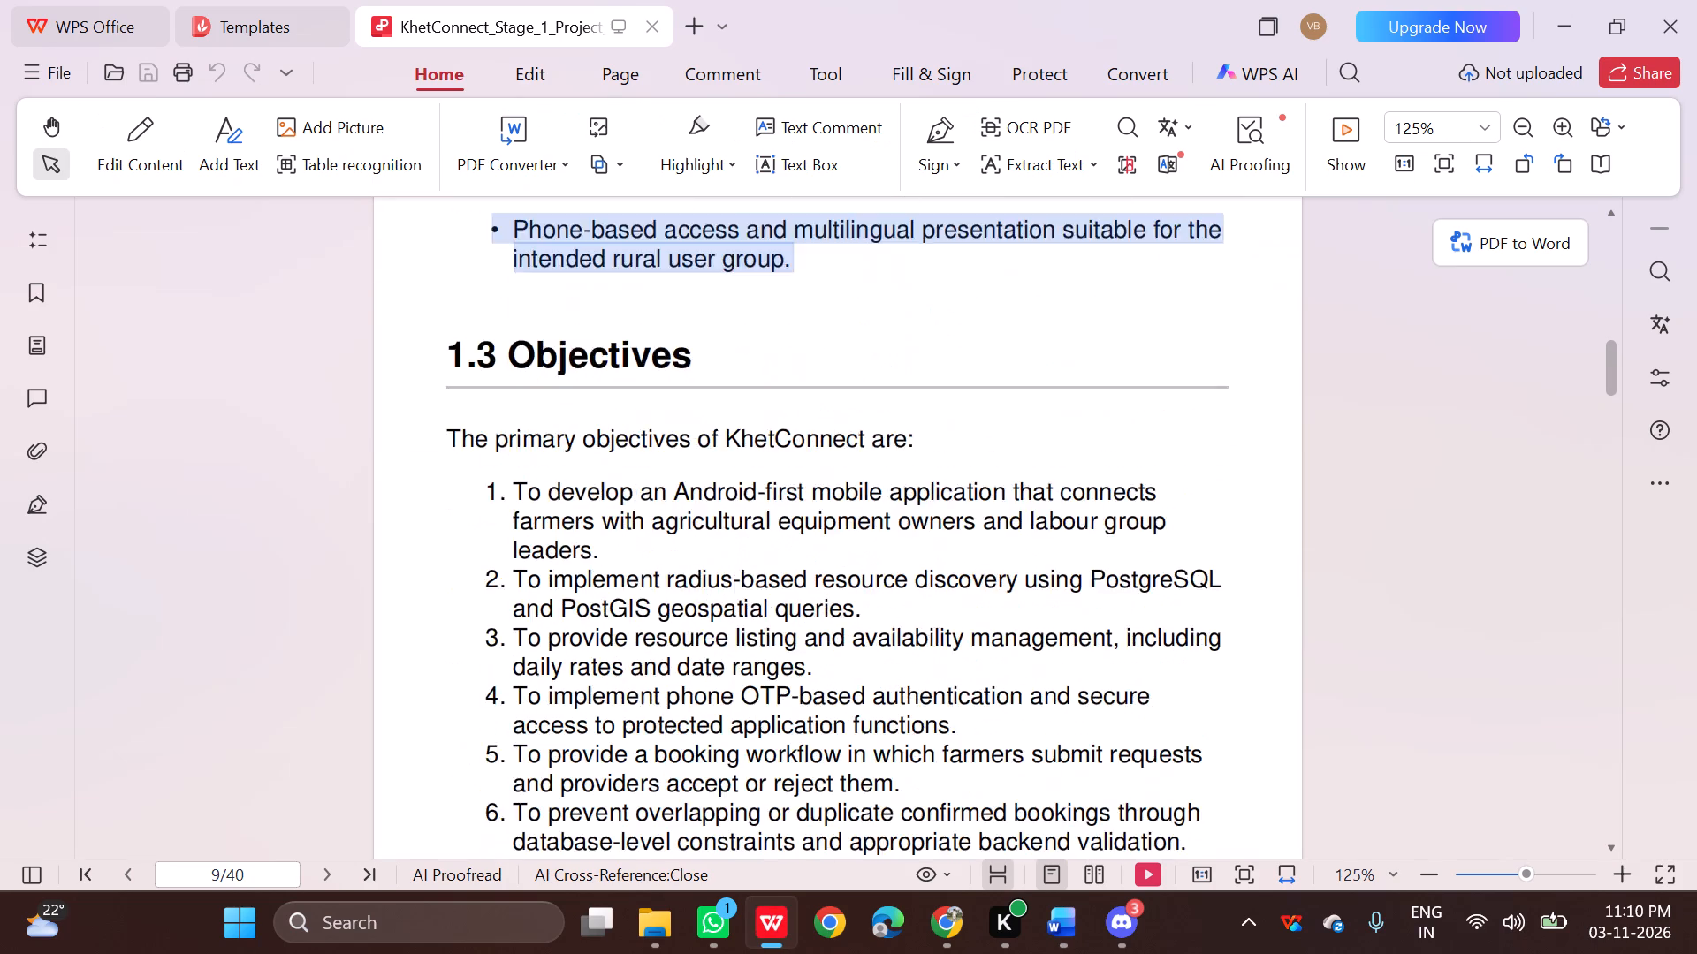
{"action": "scroll", "coordinate": [642, 610], "scroll_direction": "up", "scroll_amount": 2}
{"action": "left_click_drag", "start_coordinate": [438, 433], "coordinate": [682, 439]}
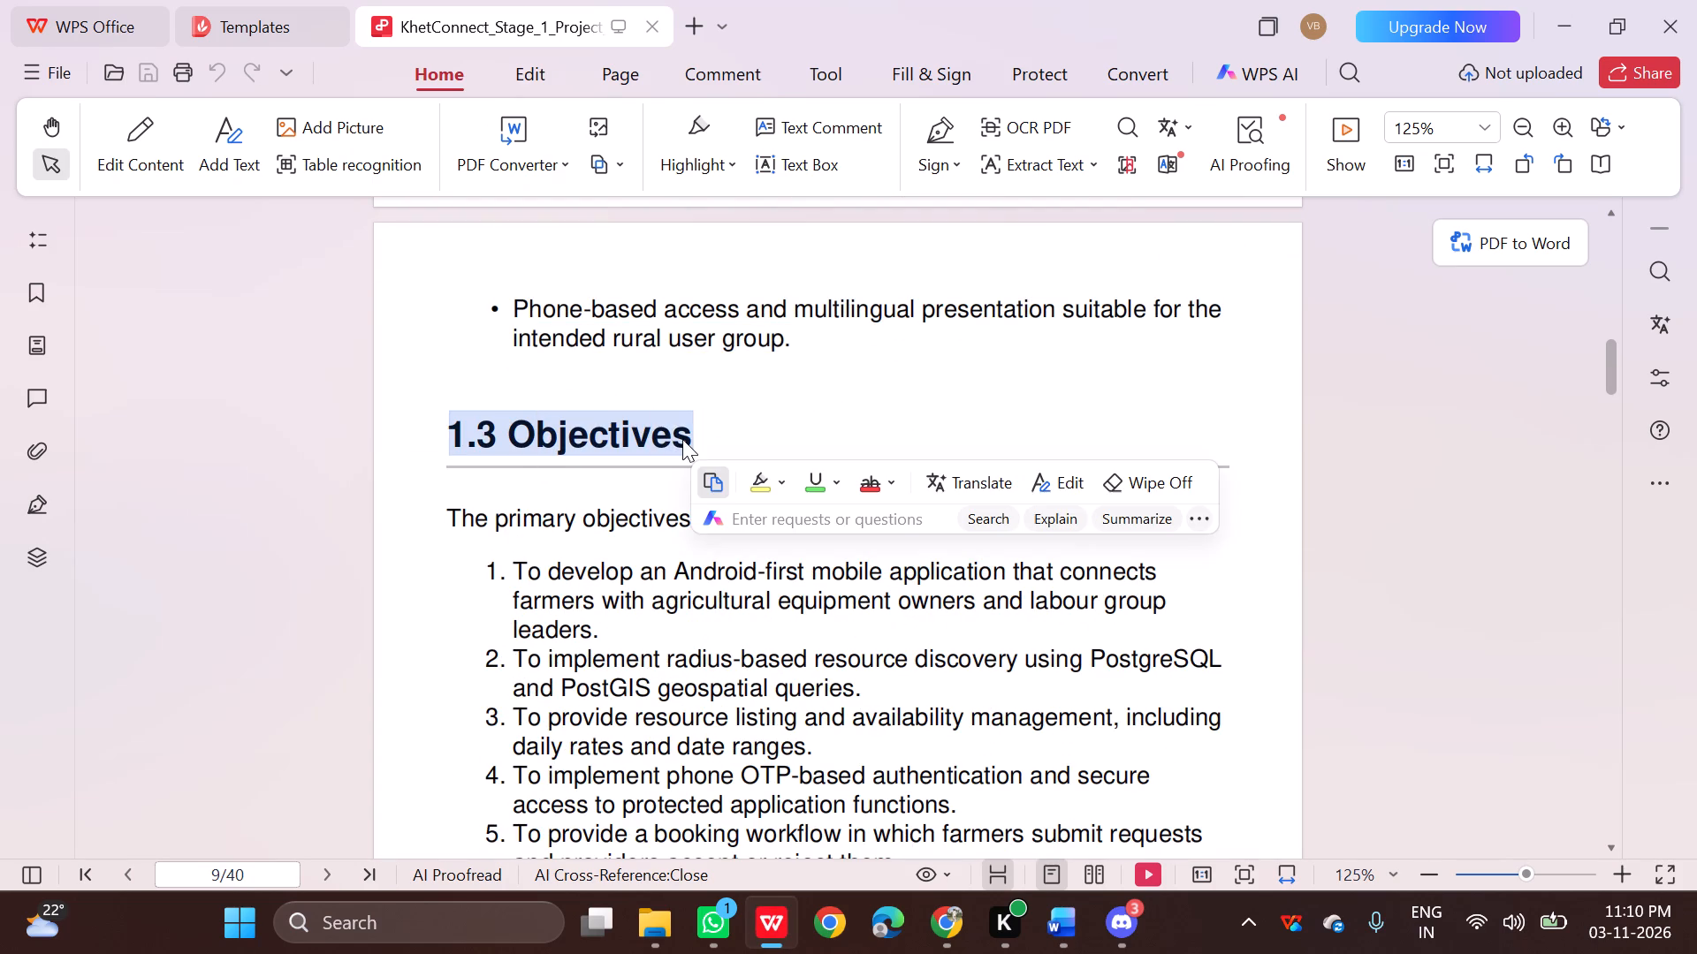
{"action": "left_click", "coordinate": [696, 474]}
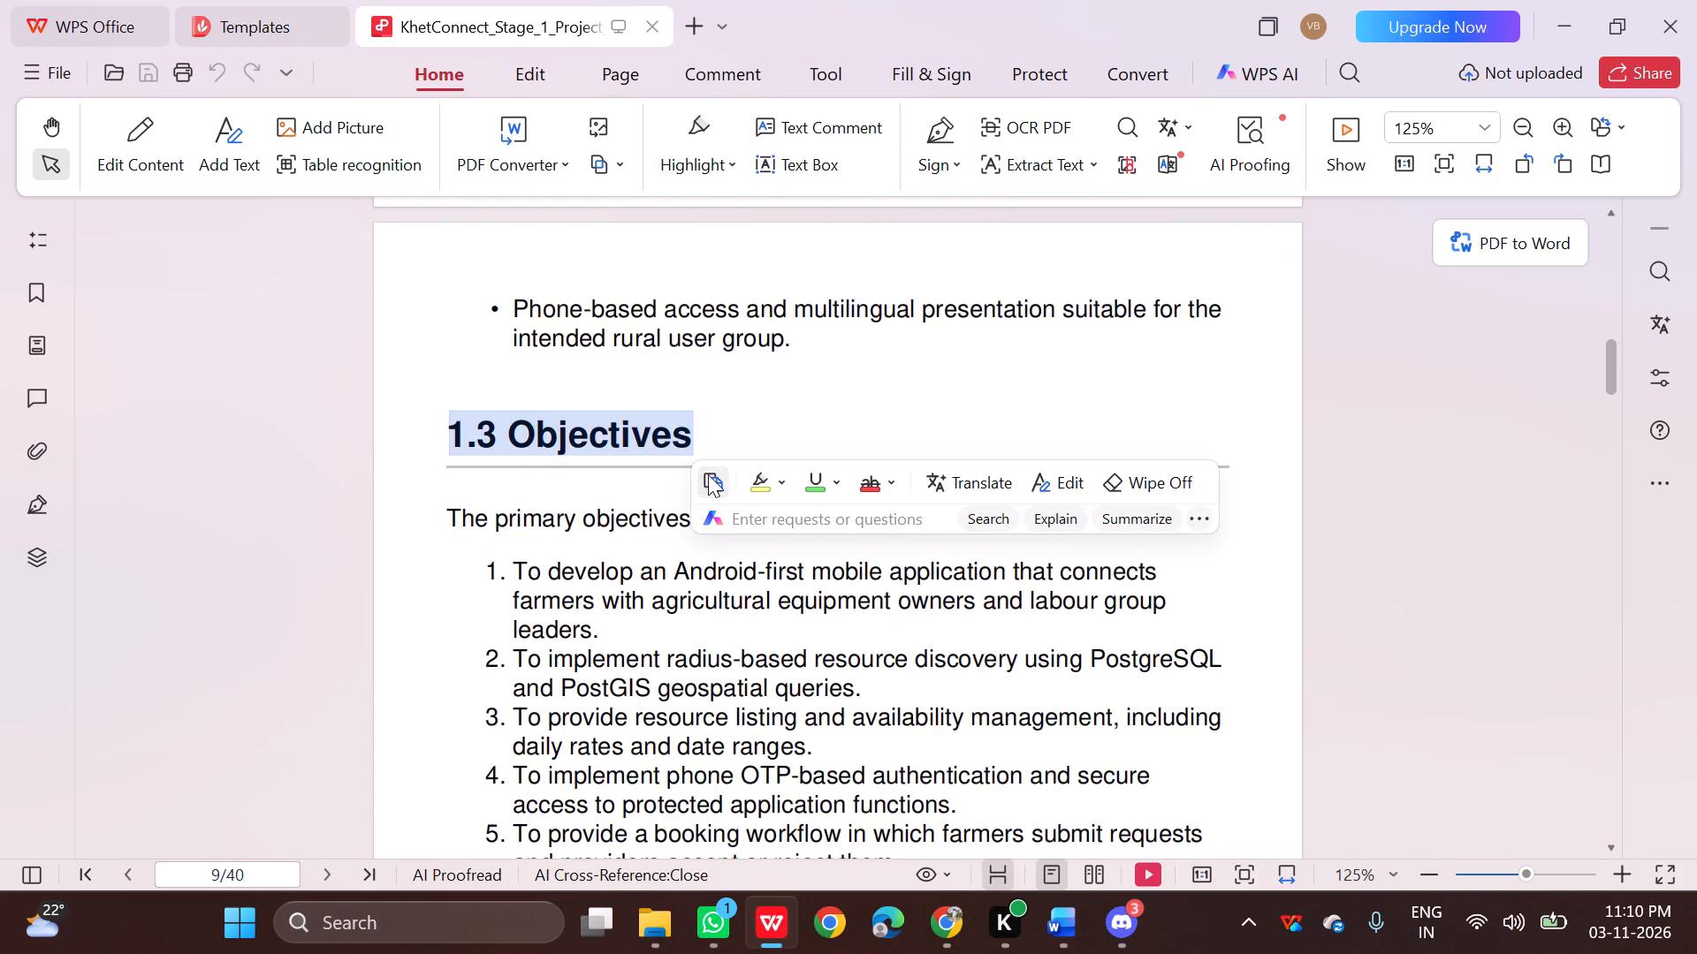
{"action": "left_click", "coordinate": [709, 474]}
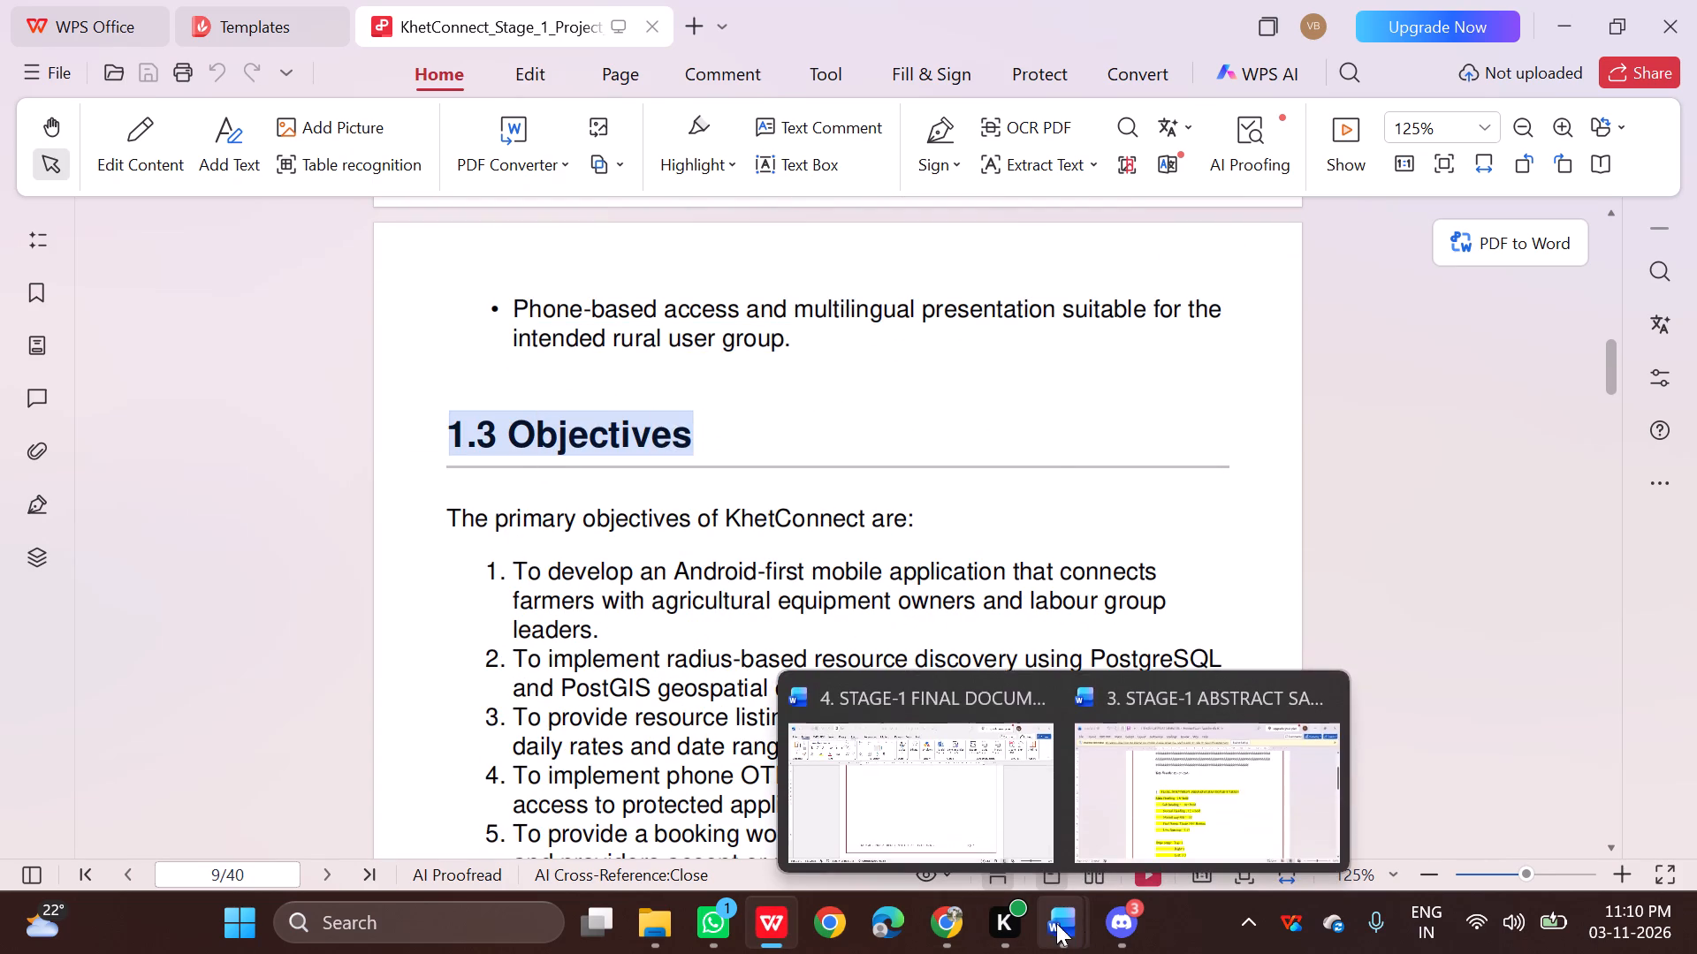
{"action": "left_click", "coordinate": [981, 791]}
{"action": "scroll", "coordinate": [579, 466], "scroll_direction": "up", "scroll_amount": 4}
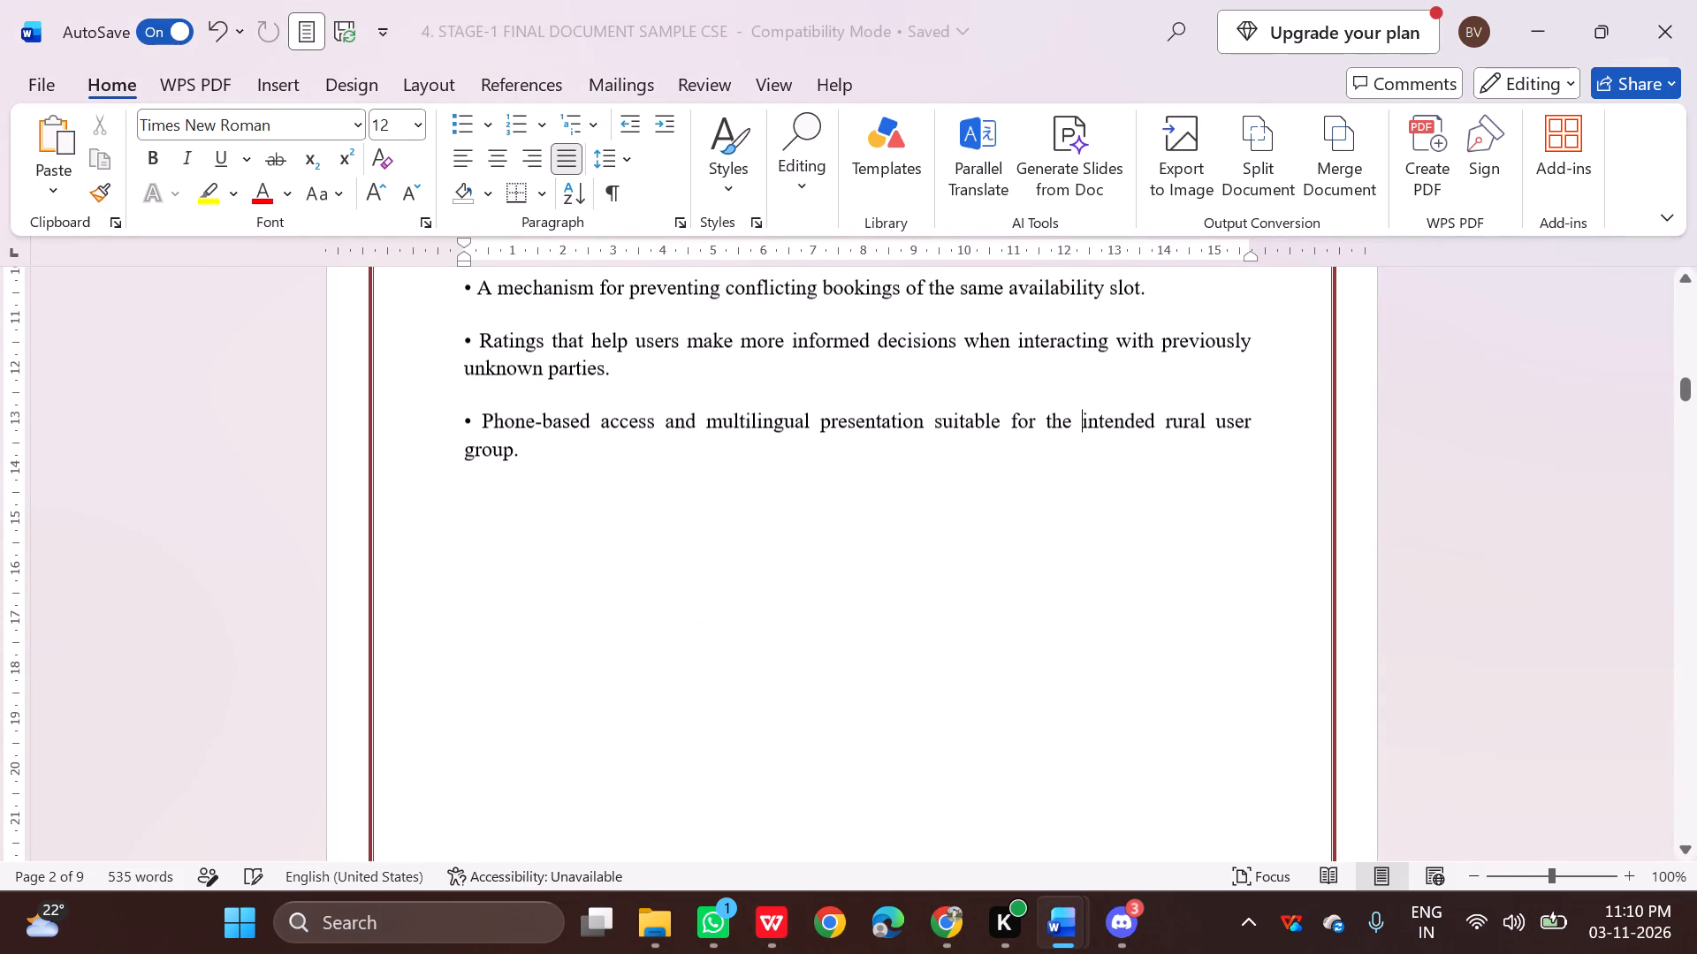
{"action": "left_click", "coordinate": [582, 461]}
{"action": "key", "text": "Return"}
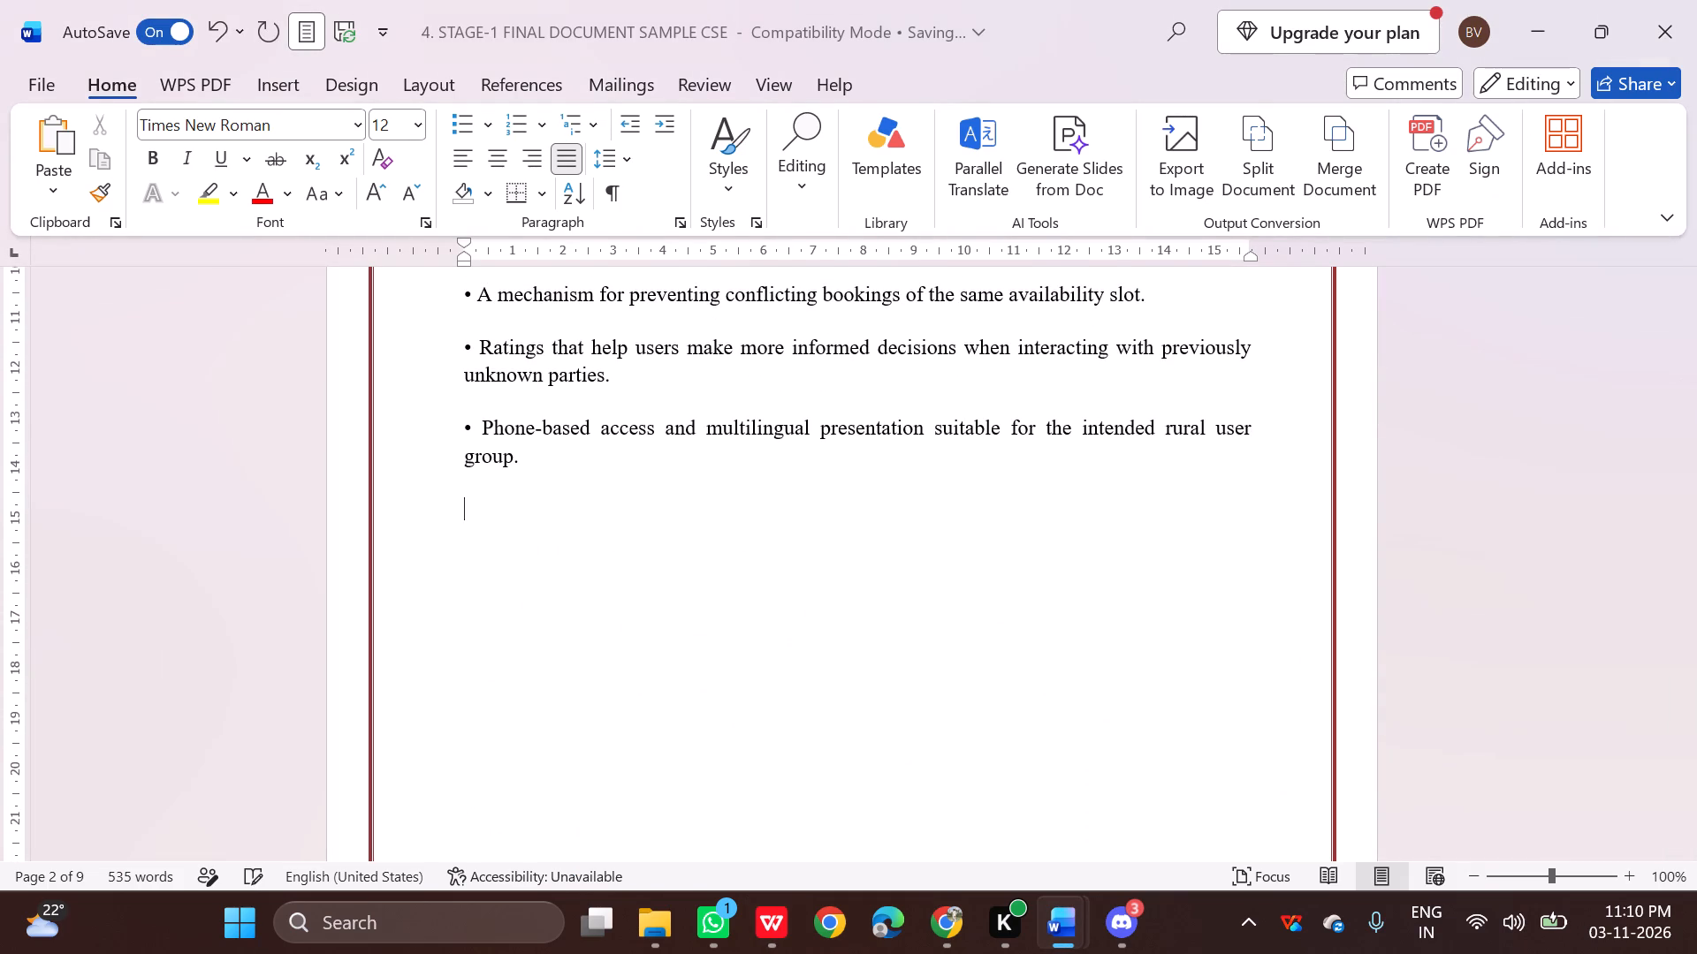
{"action": "key", "text": "ctrl+v"}
Format the "1.3 Objectives" heading as bold, underlined and 14 pt.
{"action": "left_click_drag", "start_coordinate": [603, 508], "coordinate": [465, 505]}
{"action": "left_click", "coordinate": [484, 467]}
{"action": "left_click", "coordinate": [534, 469]}
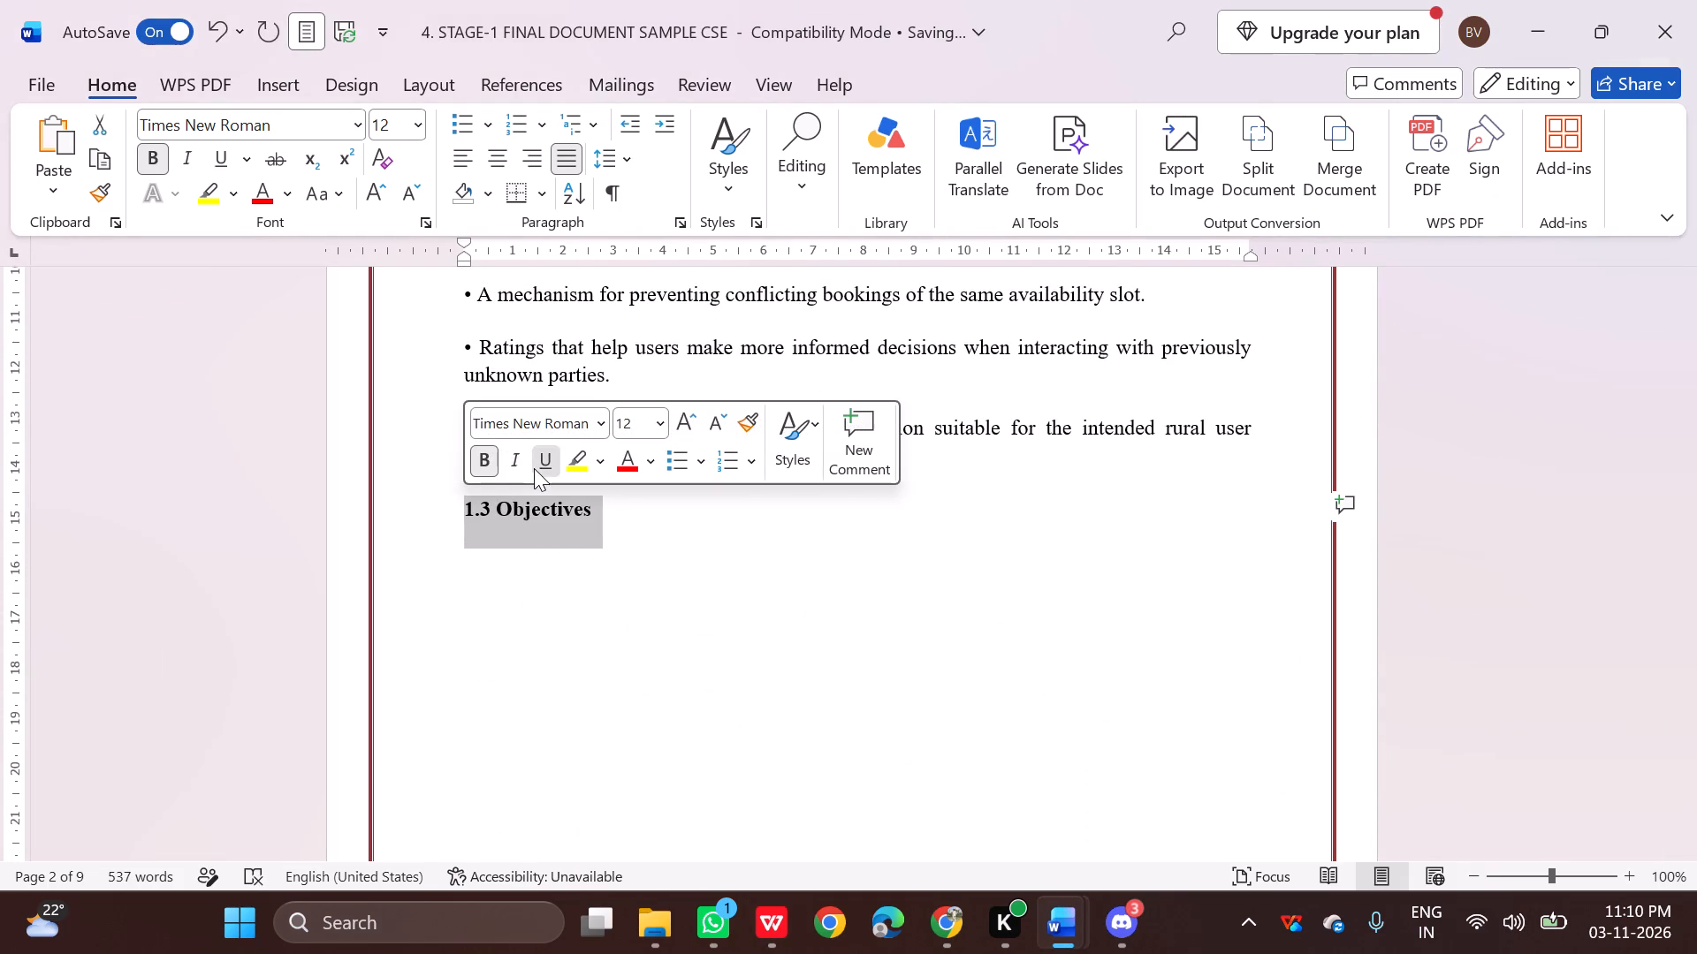
{"action": "left_click", "coordinate": [654, 417]}
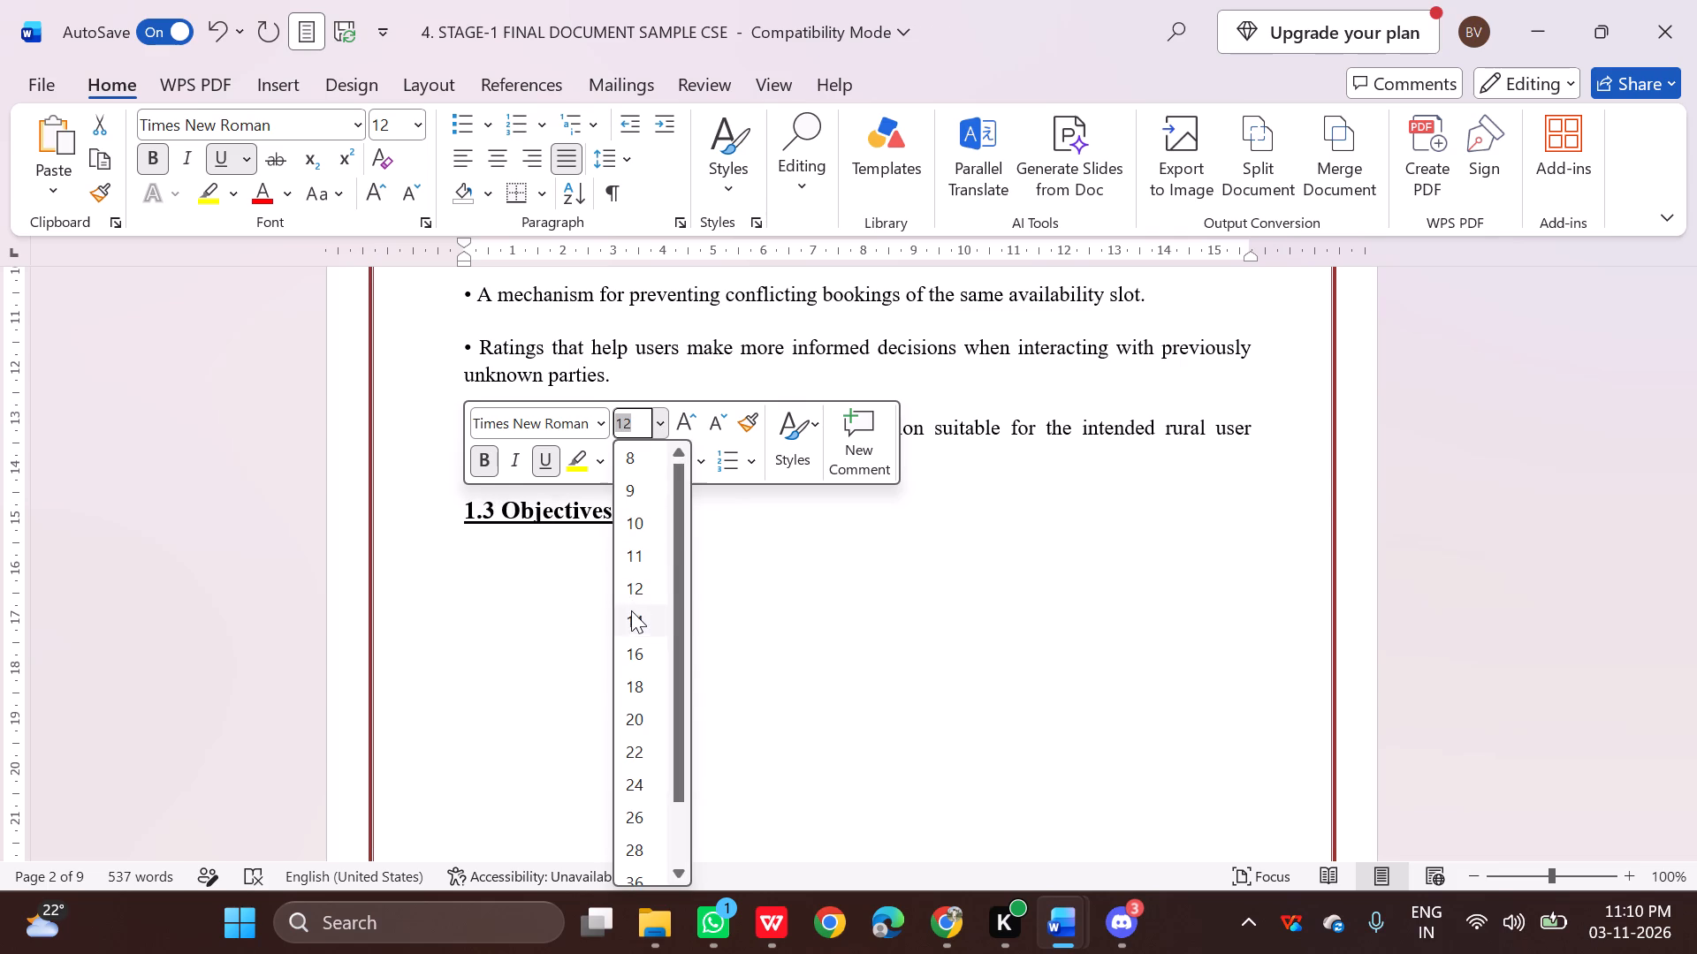
{"action": "left_click", "coordinate": [632, 615]}
{"action": "left_click", "coordinate": [721, 625]}
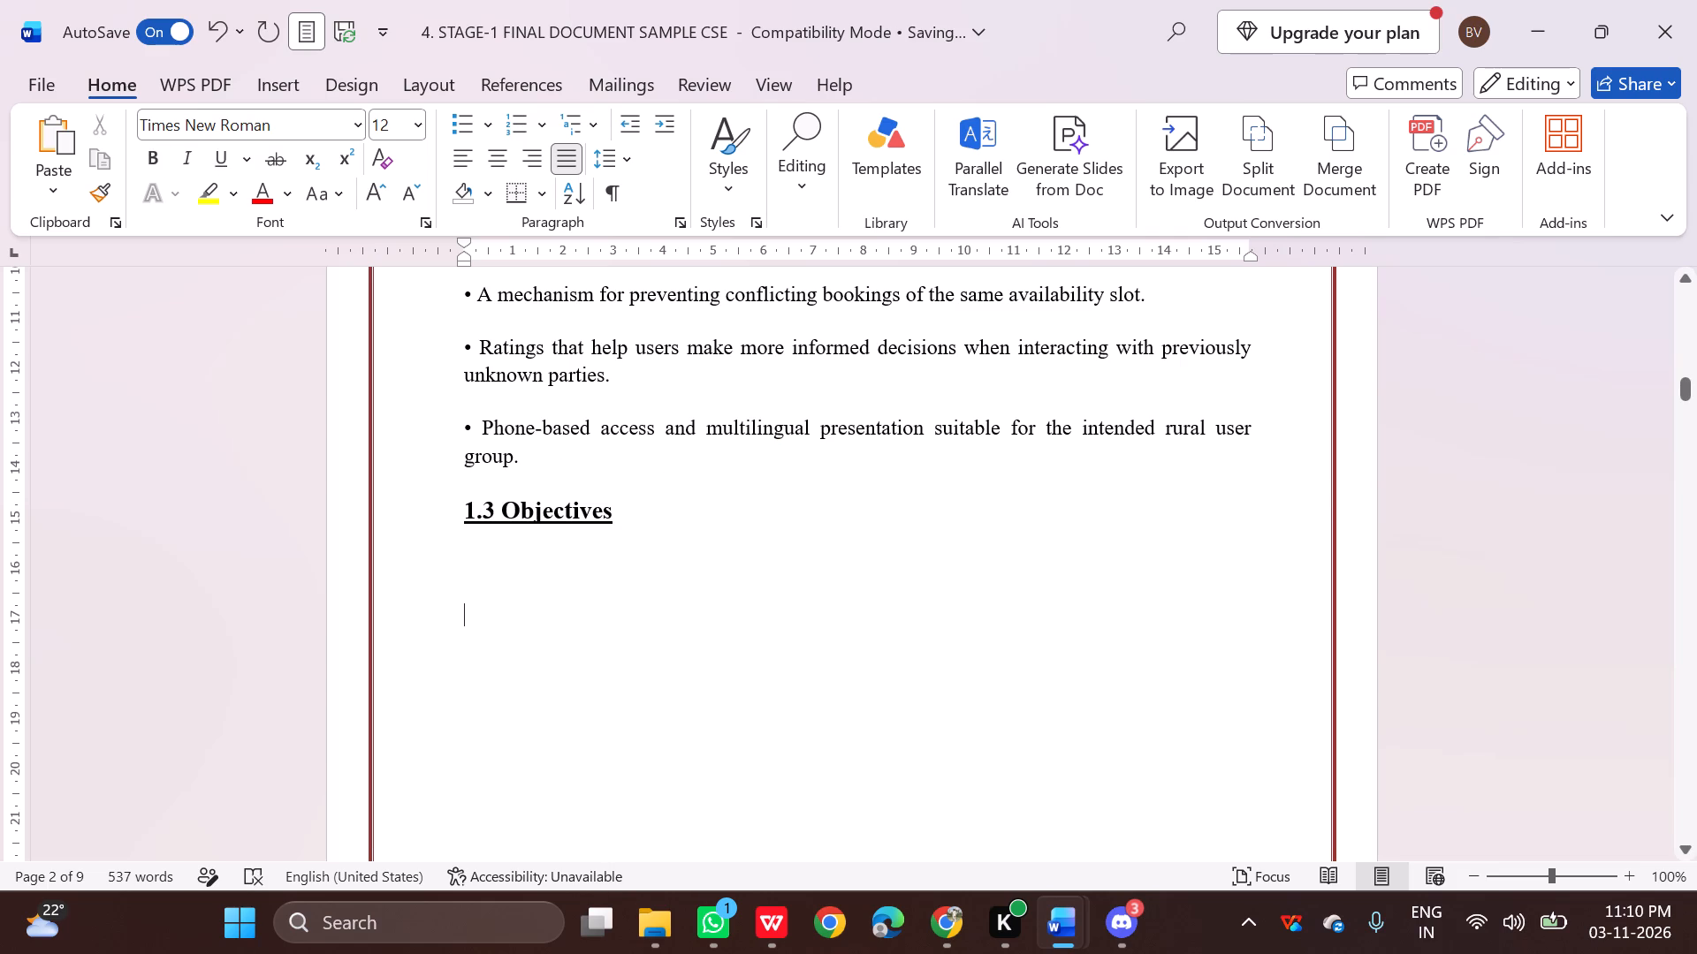
Copy the sentence "The primary objectives of KhetConnect are:" from the WPS Office PDF and paste it under the 1.3 heading in Word.
{"action": "left_click", "coordinate": [672, 513]}
{"action": "key", "text": "Return"}
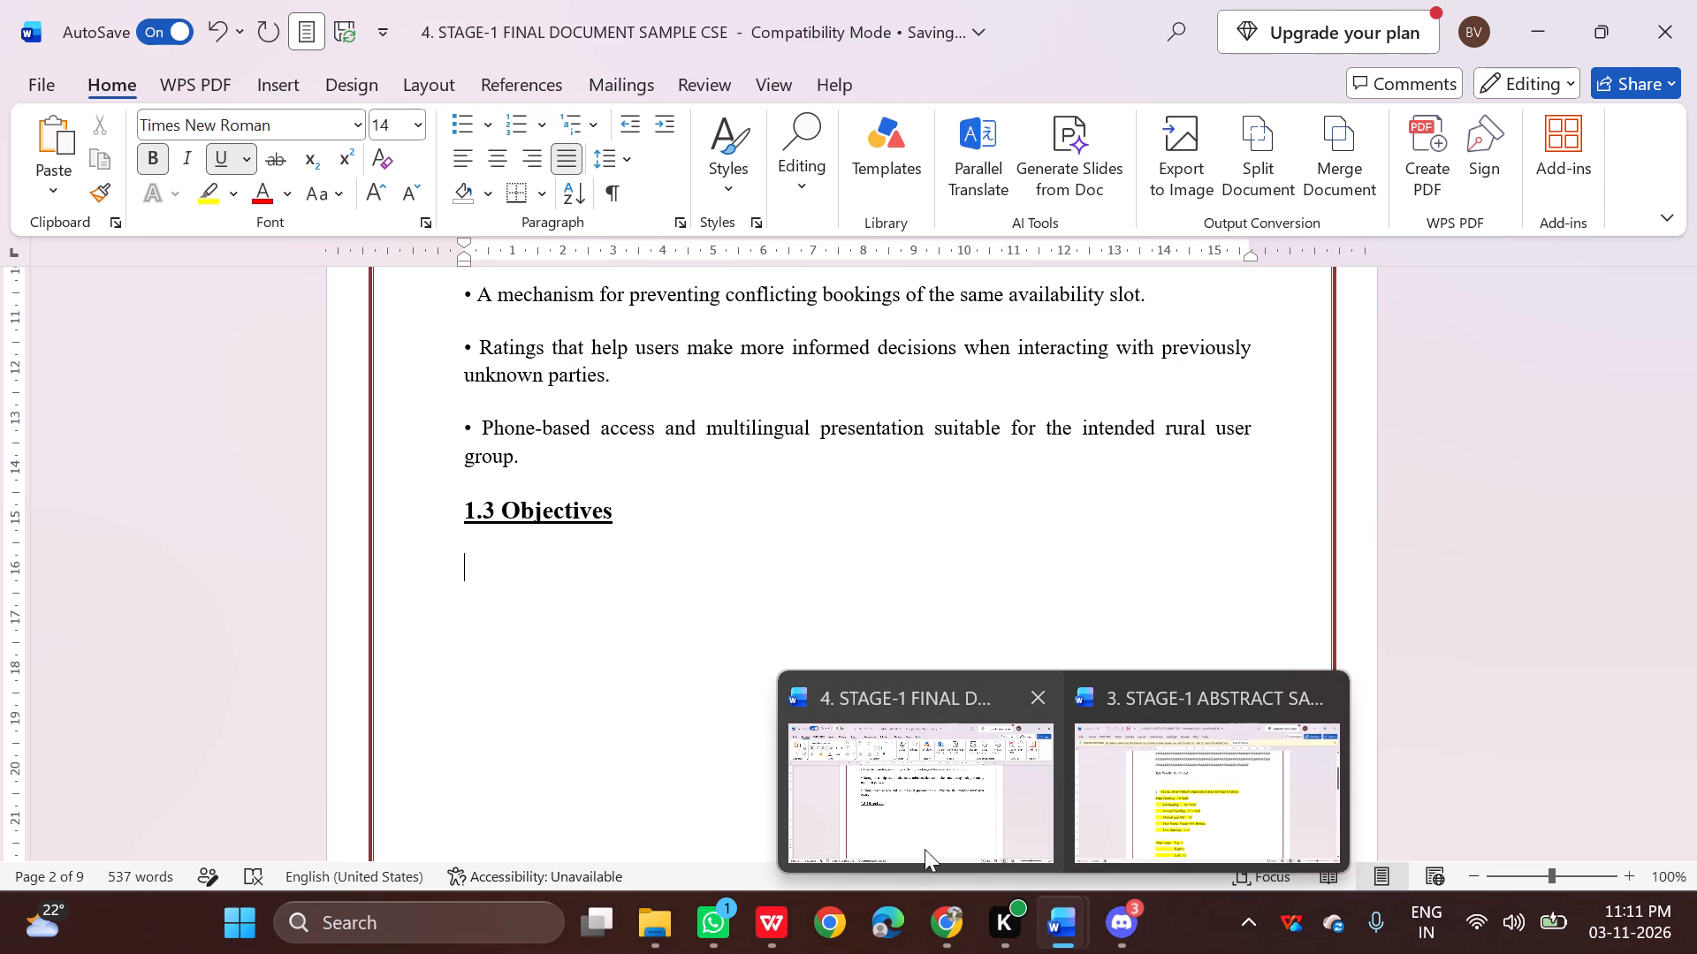
{"action": "left_click", "coordinate": [784, 928]}
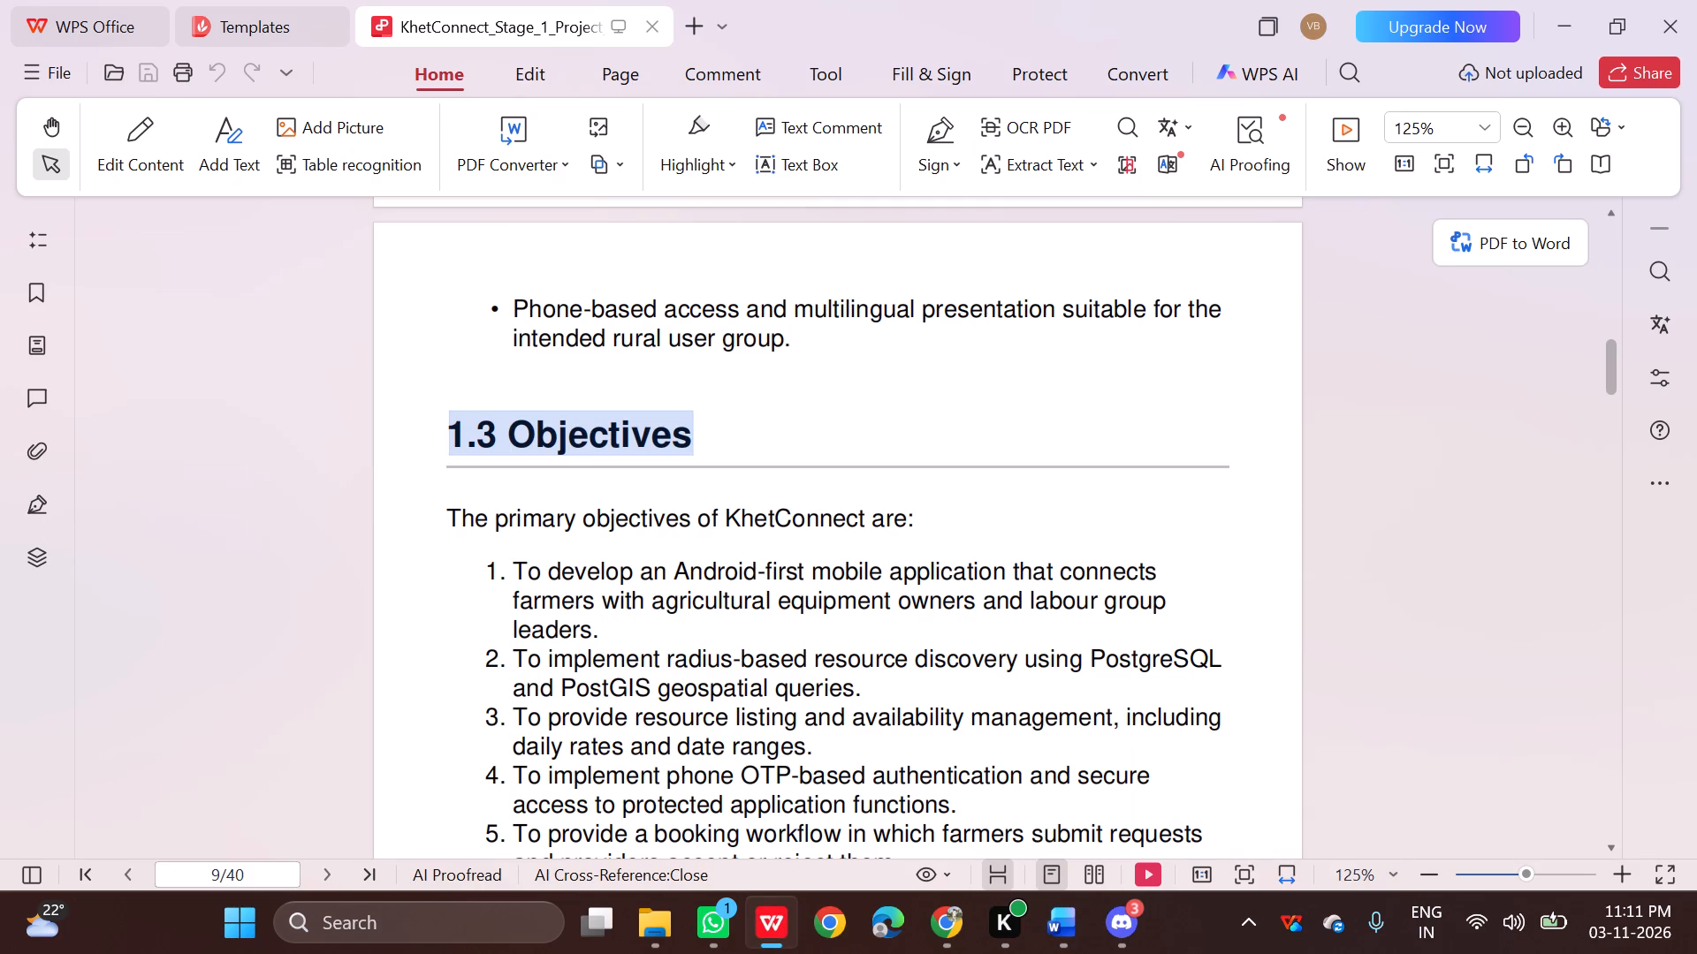
{"action": "left_click_drag", "start_coordinate": [443, 523], "coordinate": [932, 523]}
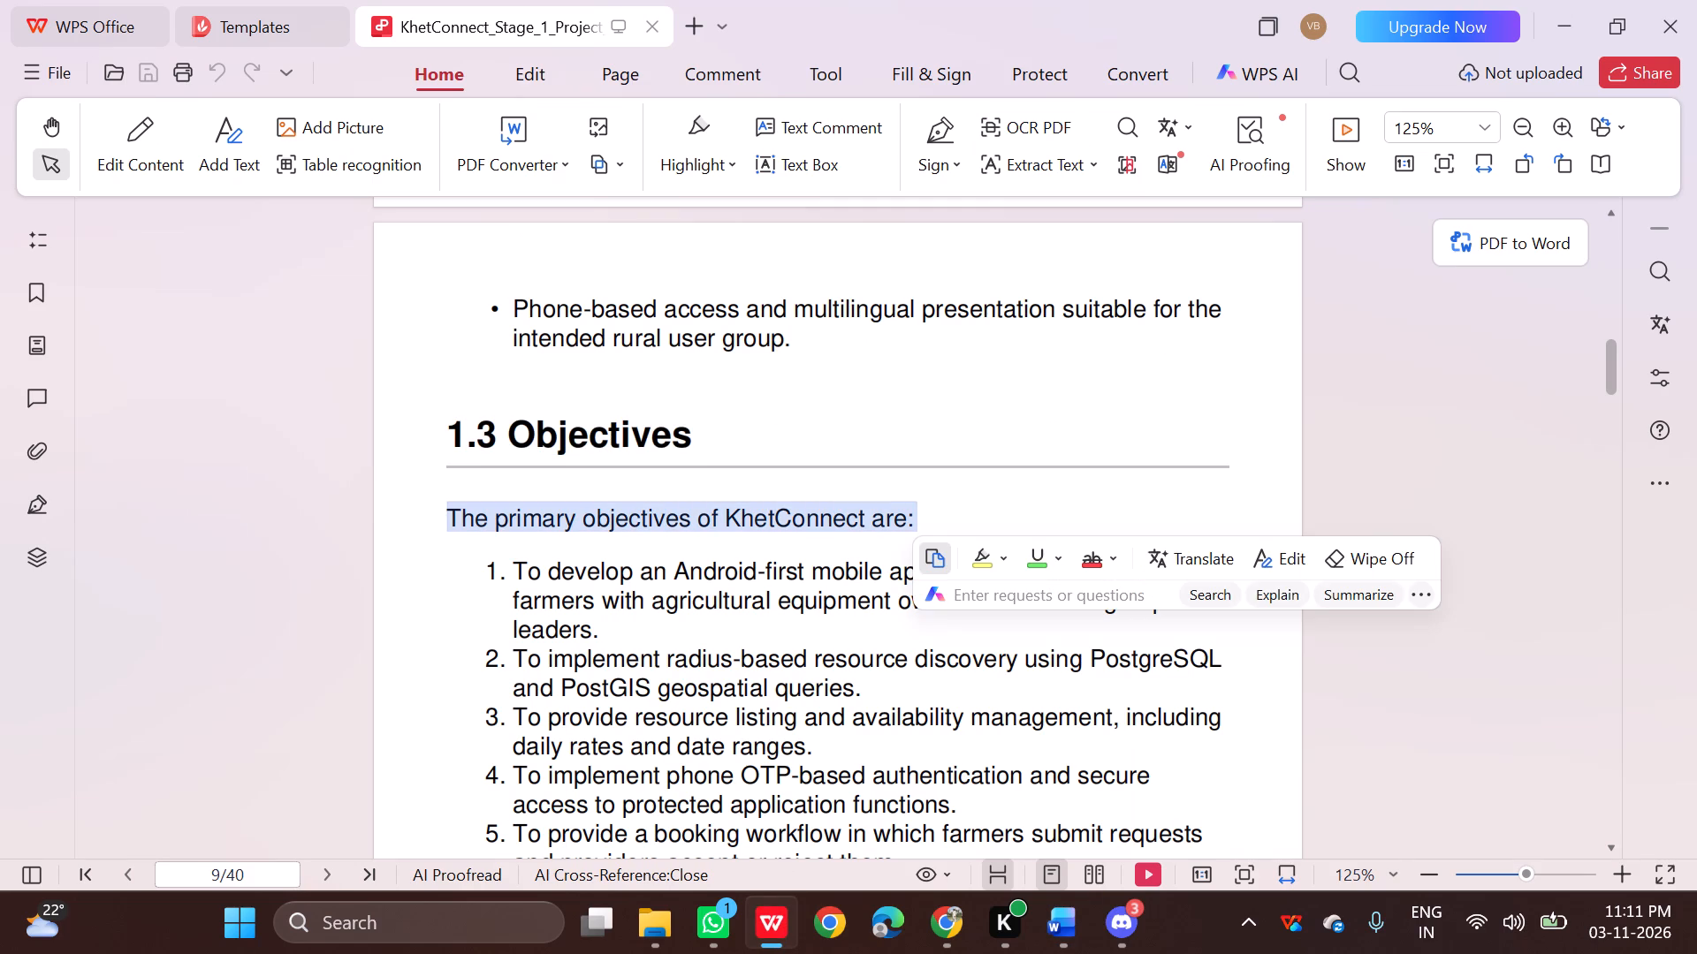
{"action": "key", "text": "ctrl+c"}
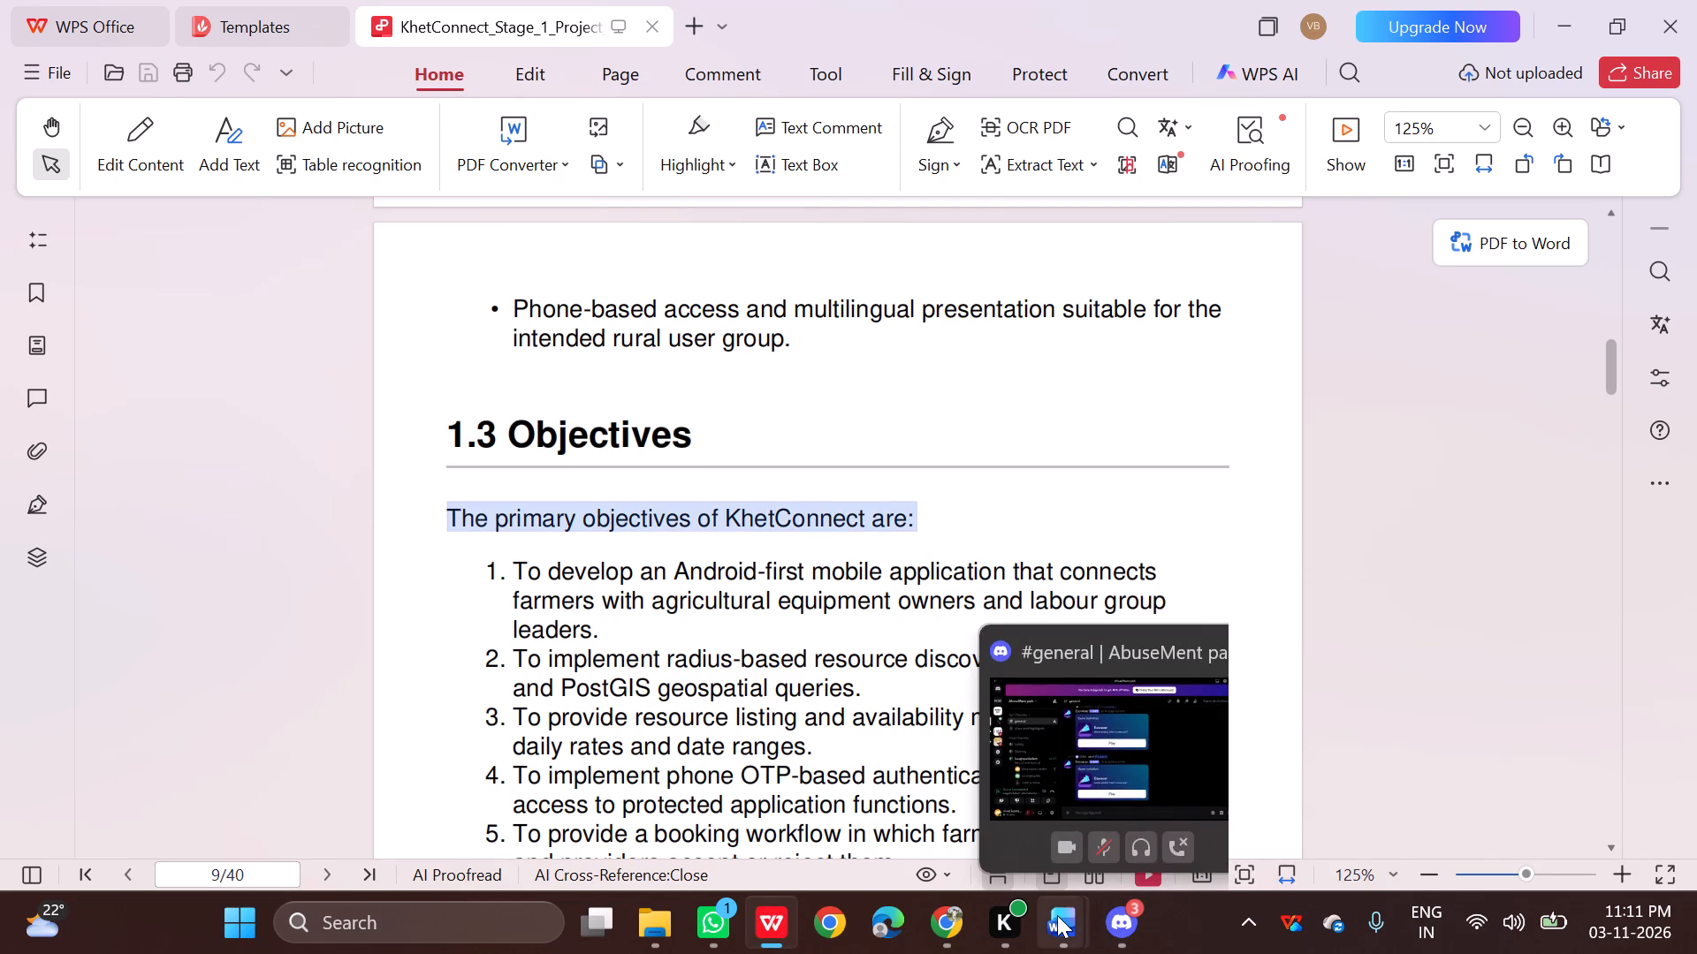
{"action": "left_click", "coordinate": [998, 815]}
{"action": "key", "text": "ctrl+v"}
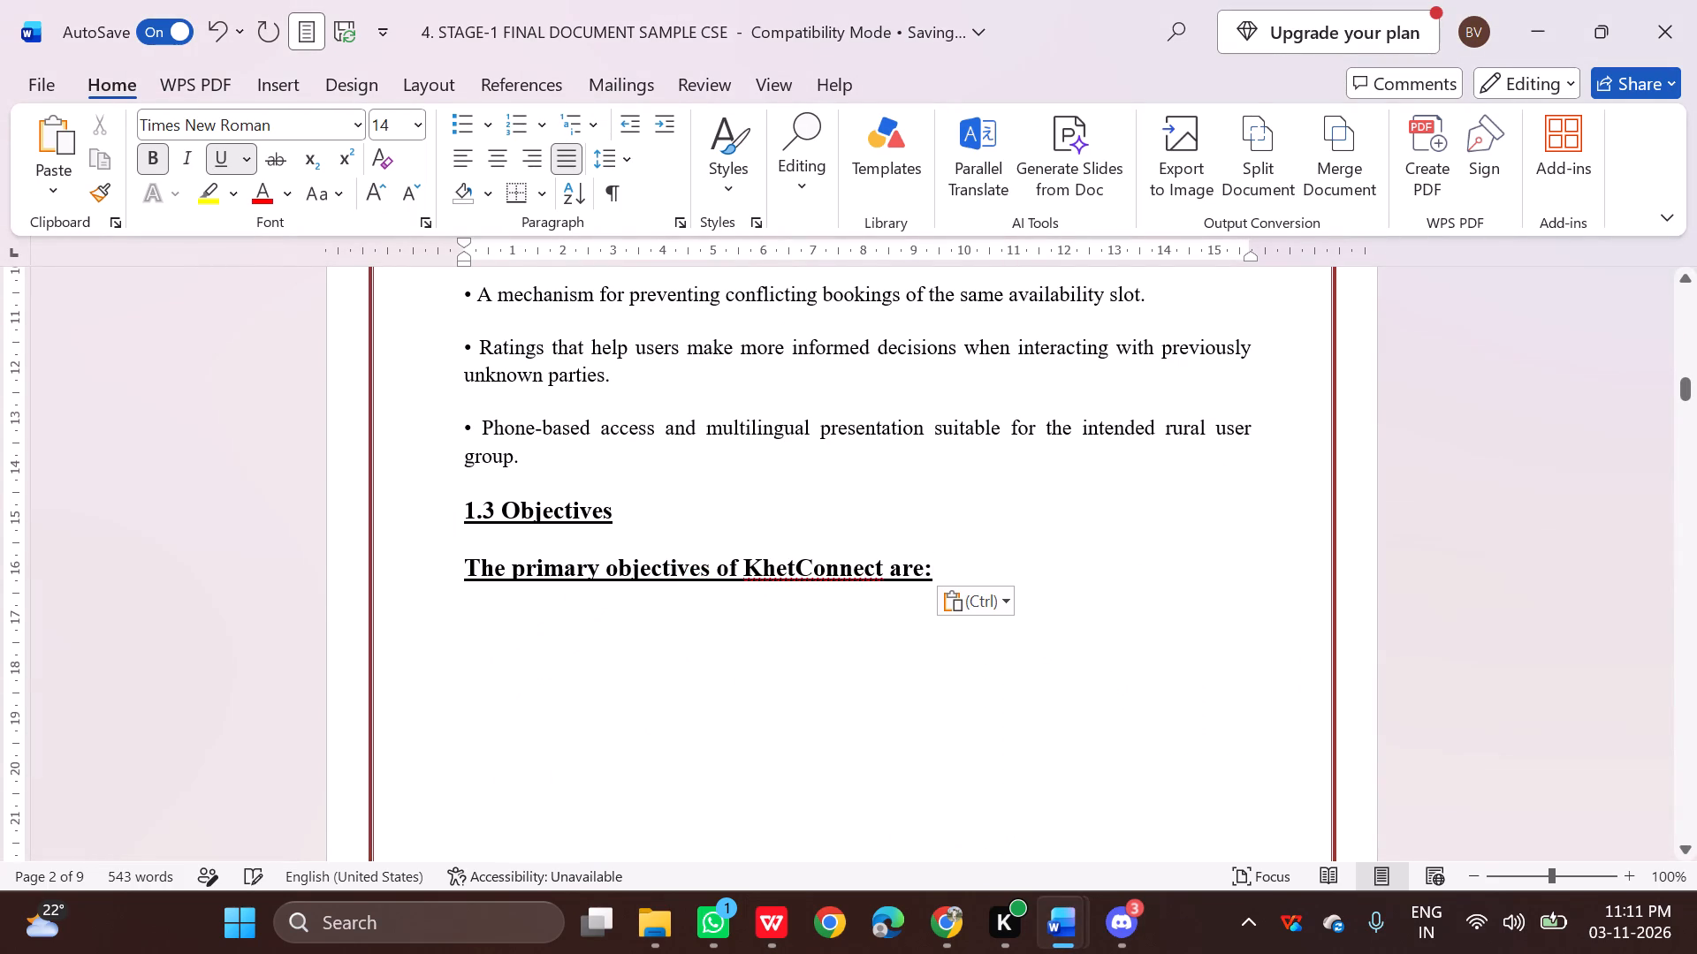
Remove the bold and underline from the primary objectives sentence and set its font size to 12.
{"action": "left_click_drag", "start_coordinate": [933, 566], "coordinate": [514, 573]}
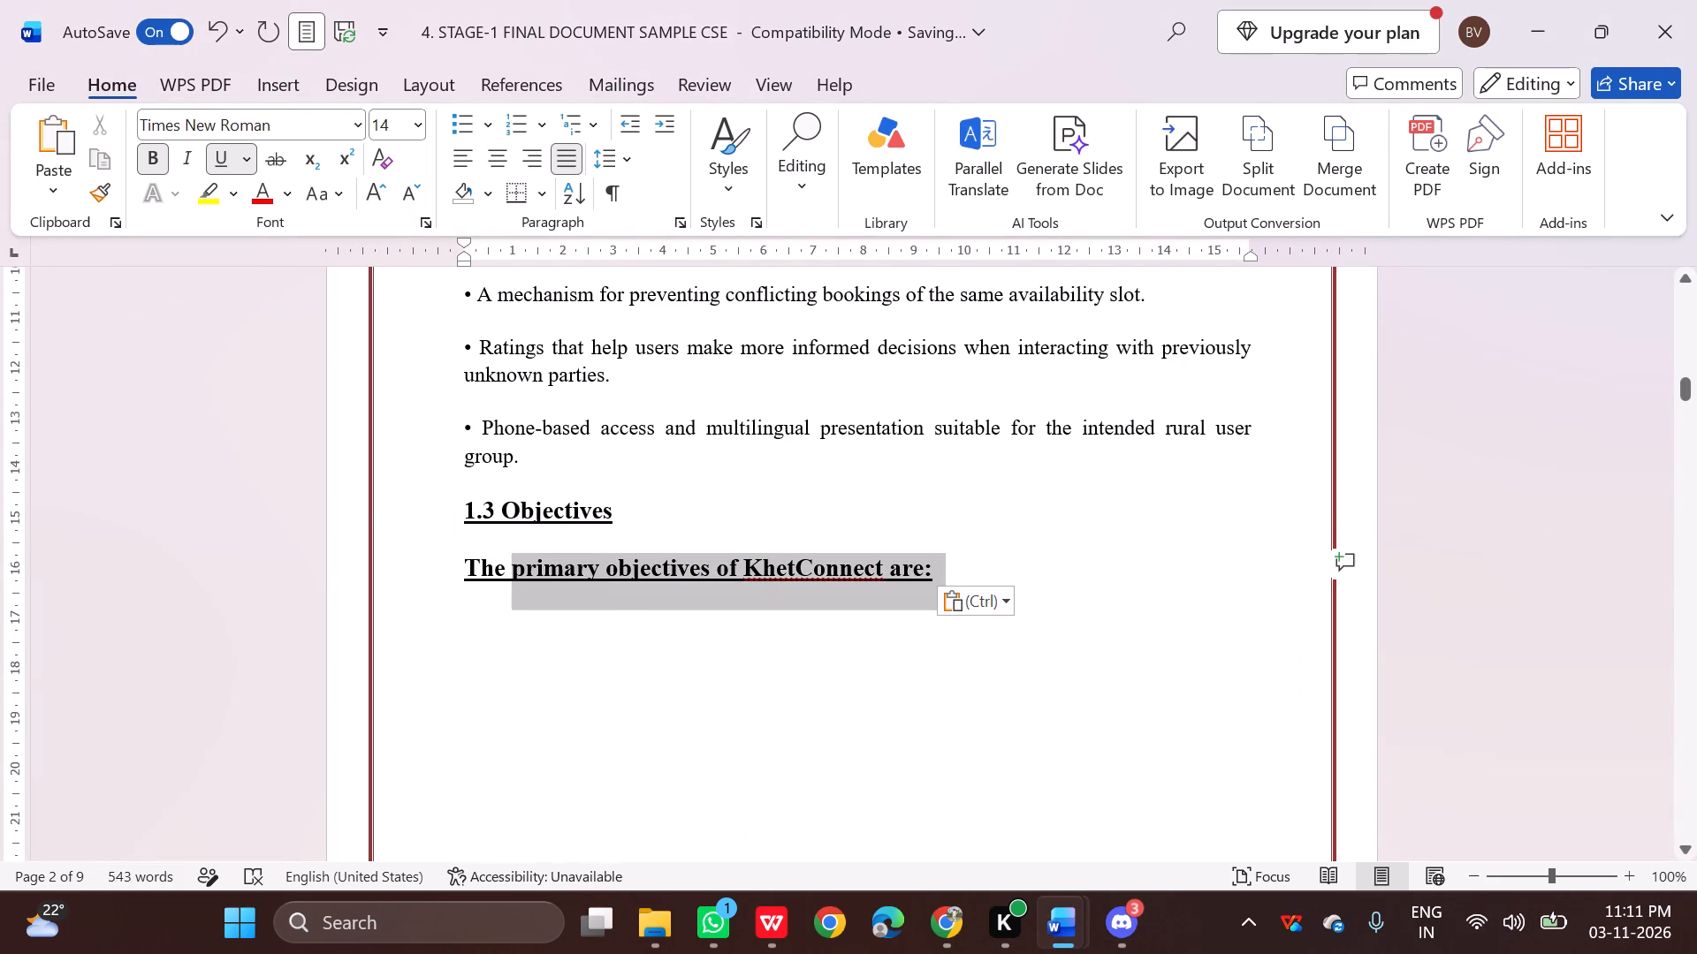
{"action": "left_click_drag", "start_coordinate": [514, 573], "coordinate": [476, 567]}
{"action": "left_click", "coordinate": [497, 537]}
{"action": "left_click", "coordinate": [548, 533]}
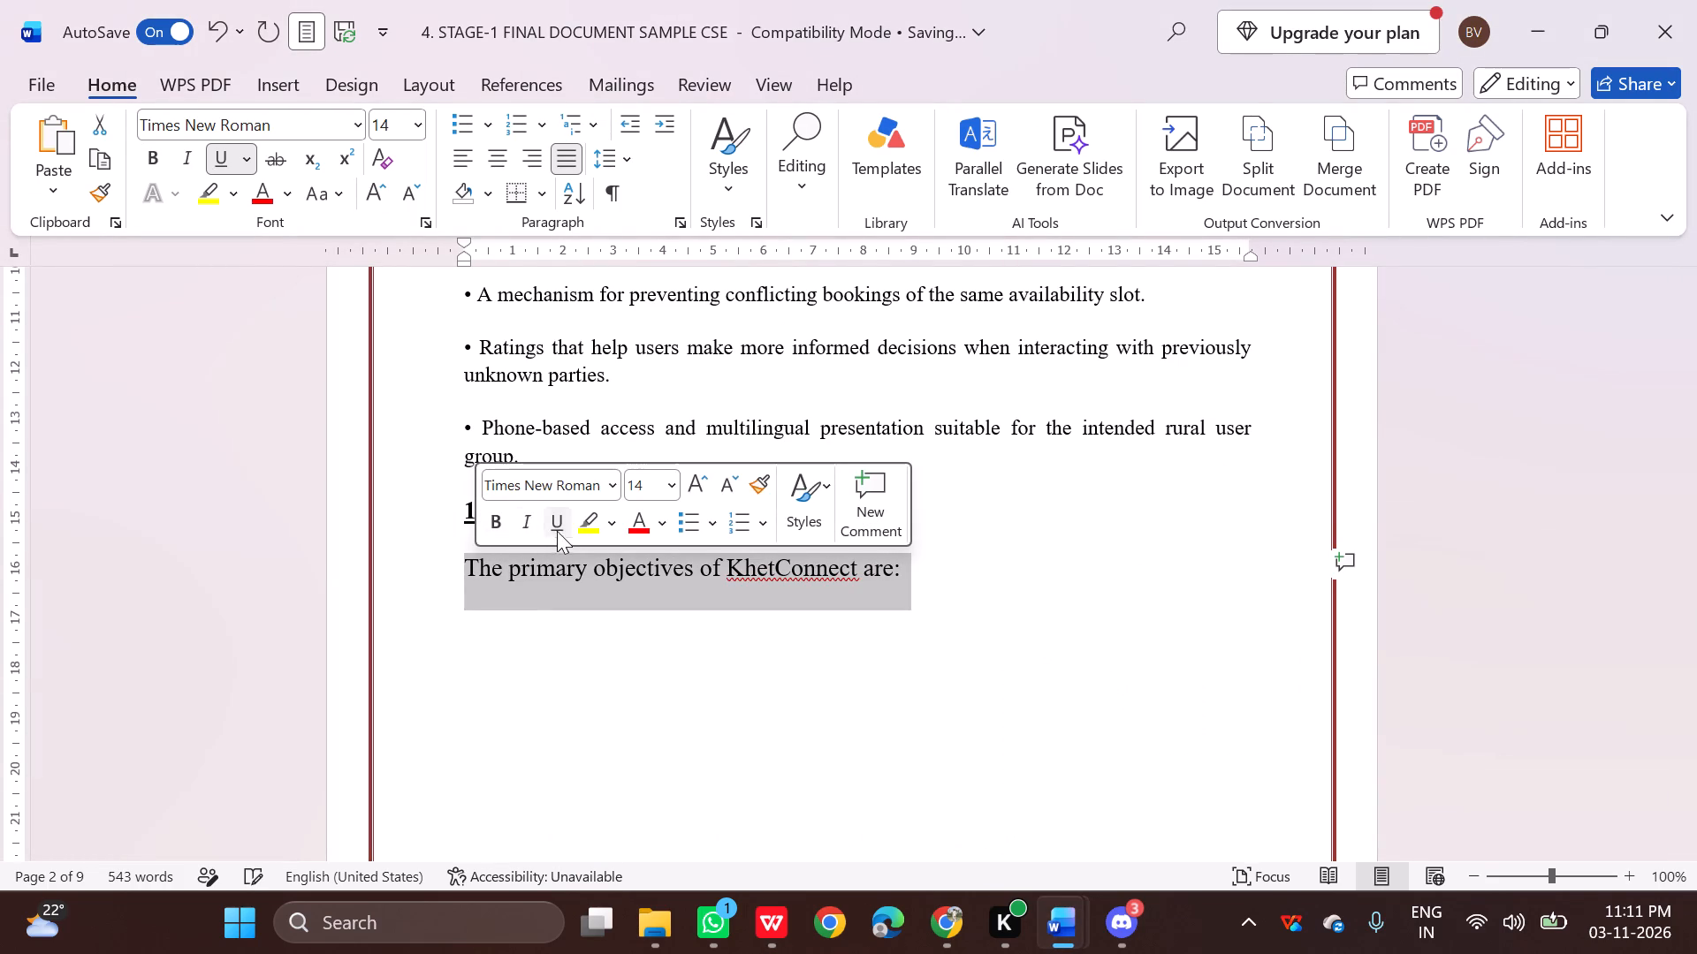
{"action": "left_click", "coordinate": [670, 492]}
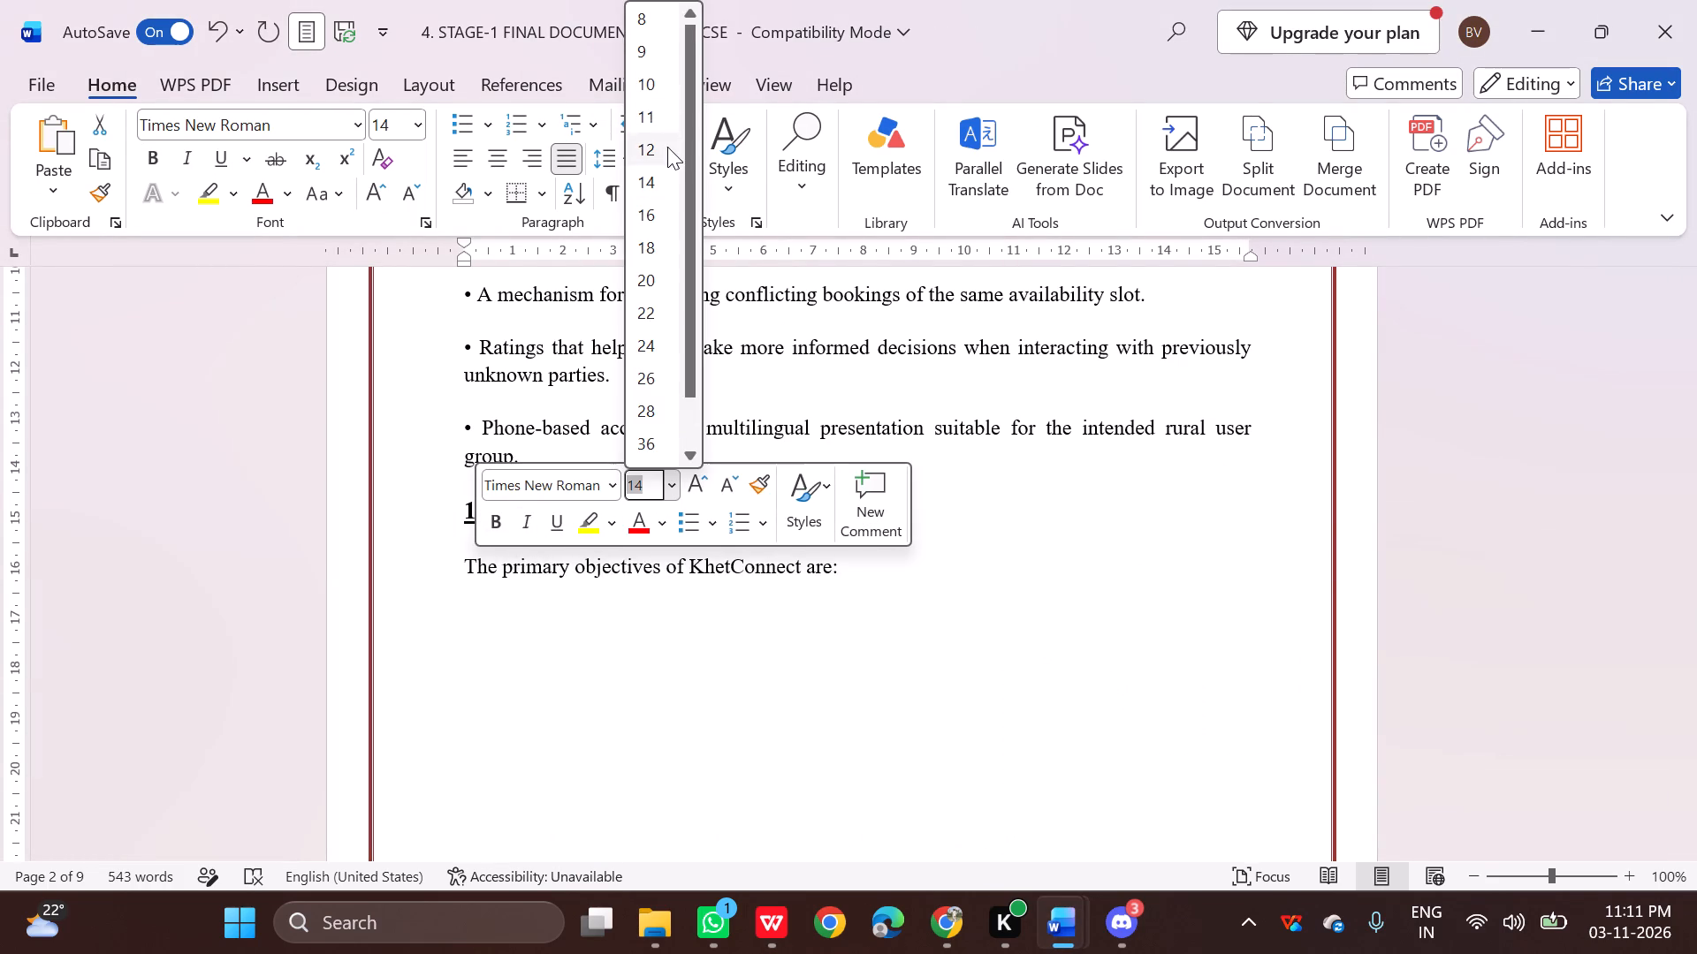
{"action": "left_click", "coordinate": [667, 147]}
{"action": "left_click", "coordinate": [942, 585]}
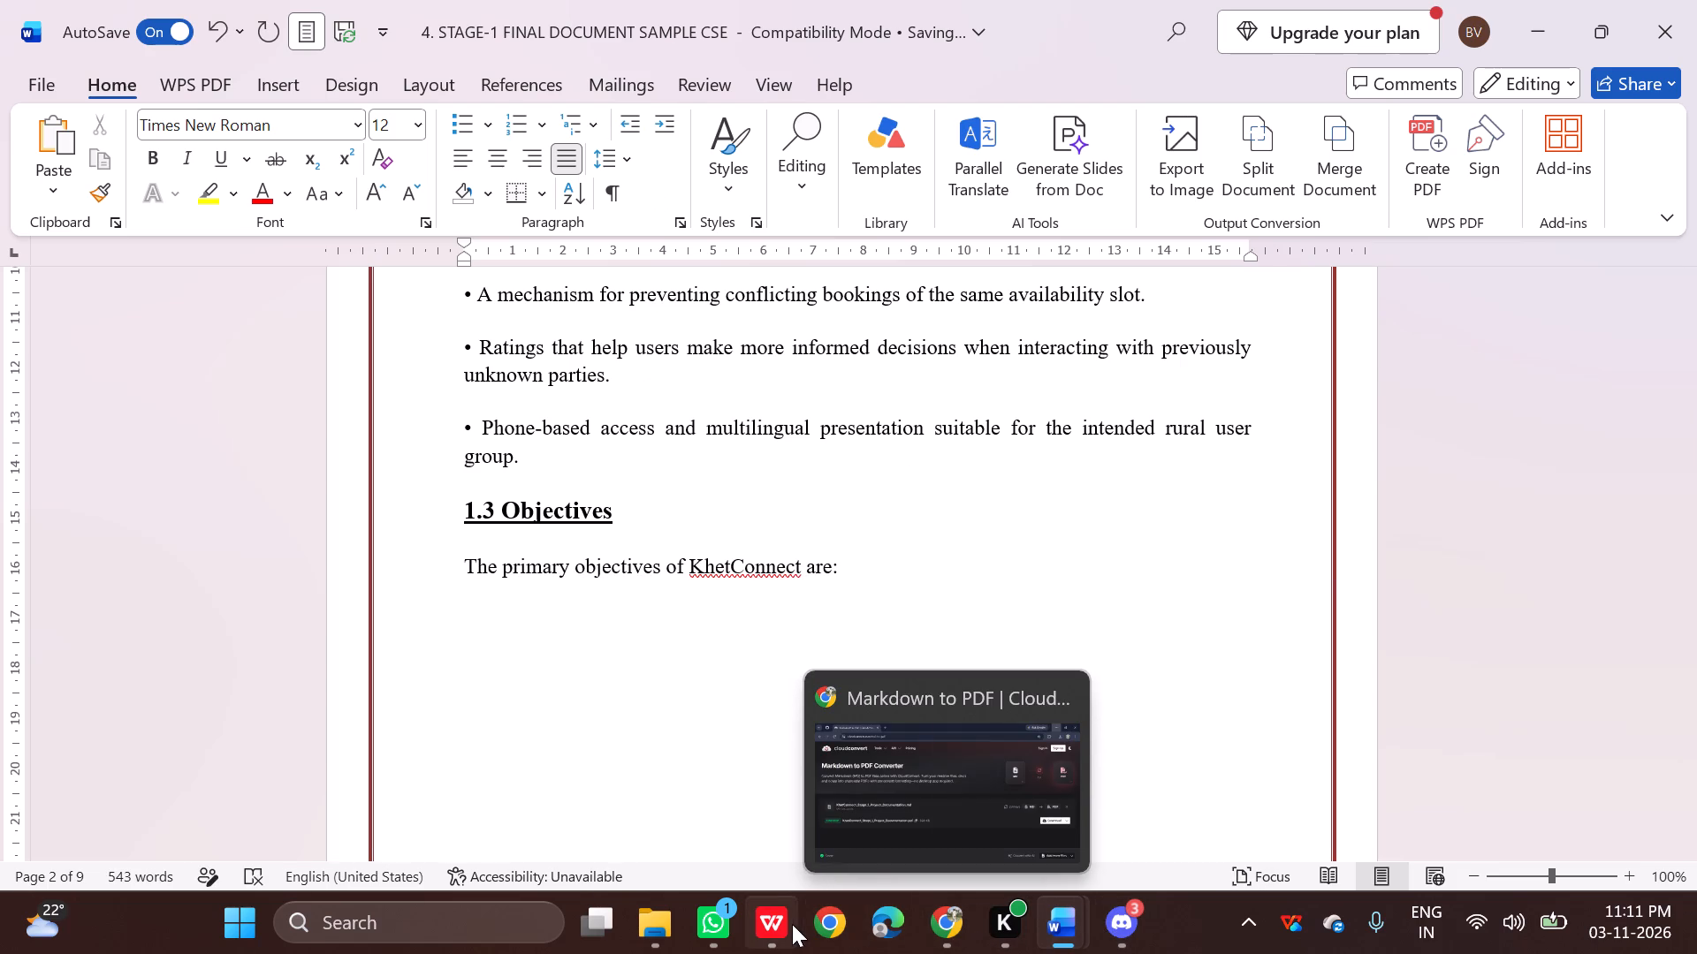
Copy the eight numbered objectives from the WPS Office PDF and paste them below the primary objectives sentence in the Word report.
{"action": "left_click", "coordinate": [757, 825]}
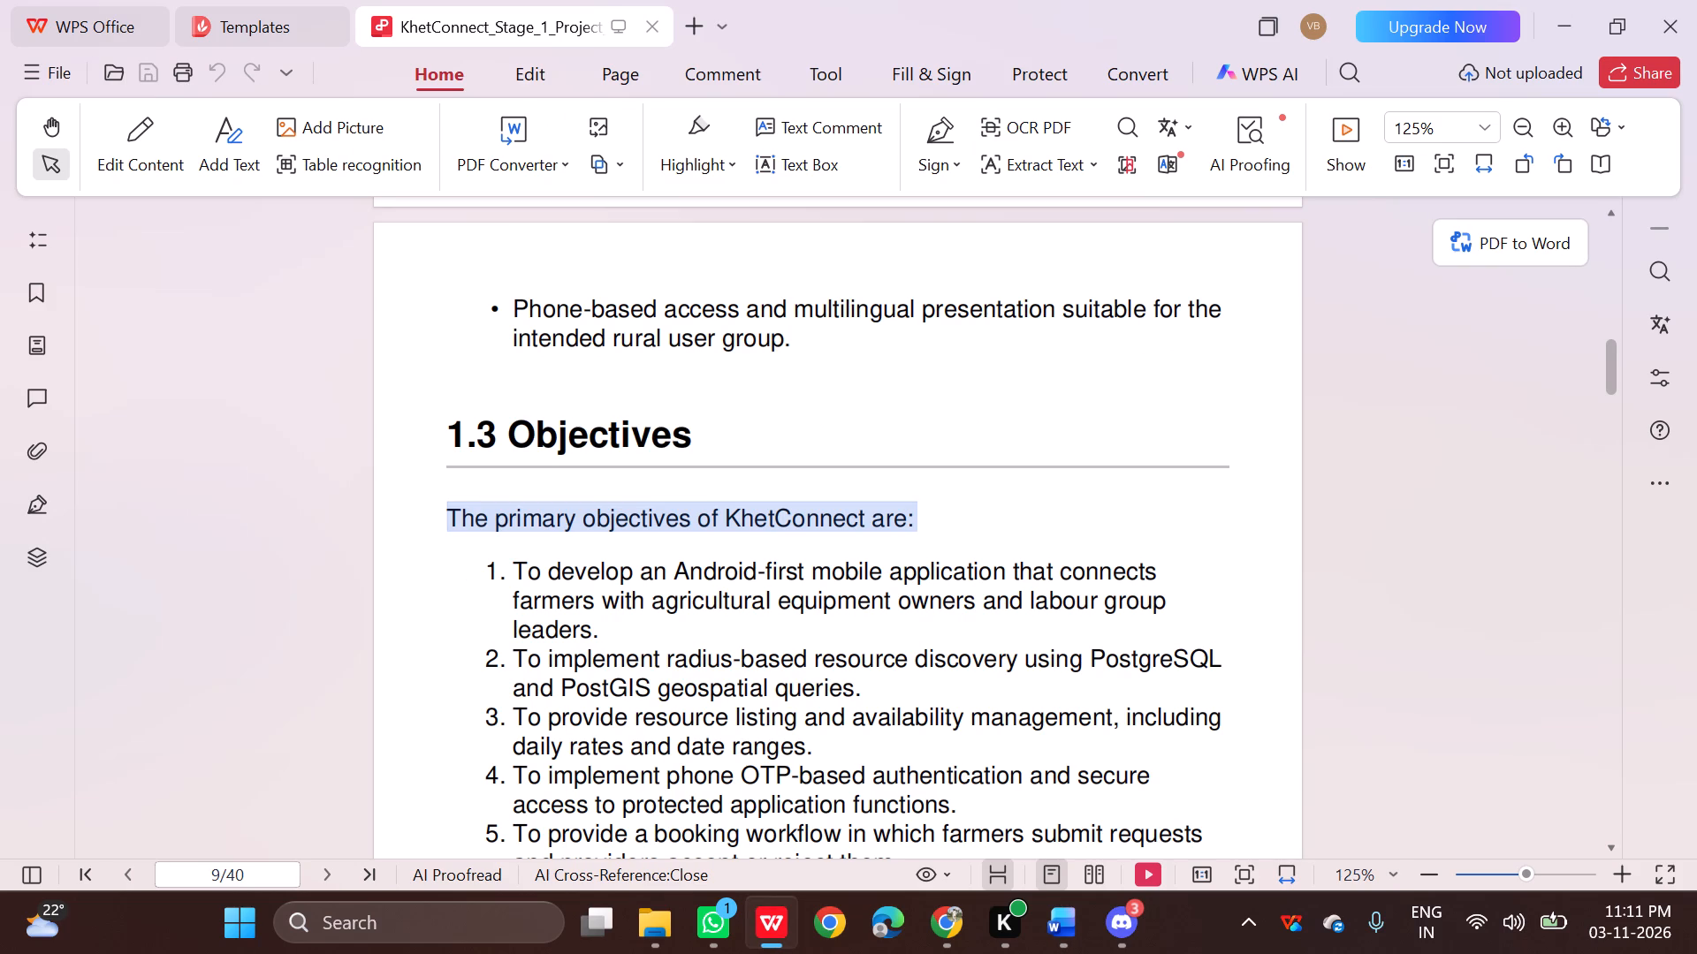
{"action": "left_click_drag", "start_coordinate": [490, 572], "coordinate": [617, 668]}
{"action": "scroll", "coordinate": [609, 640], "scroll_direction": "down", "scroll_amount": 5}
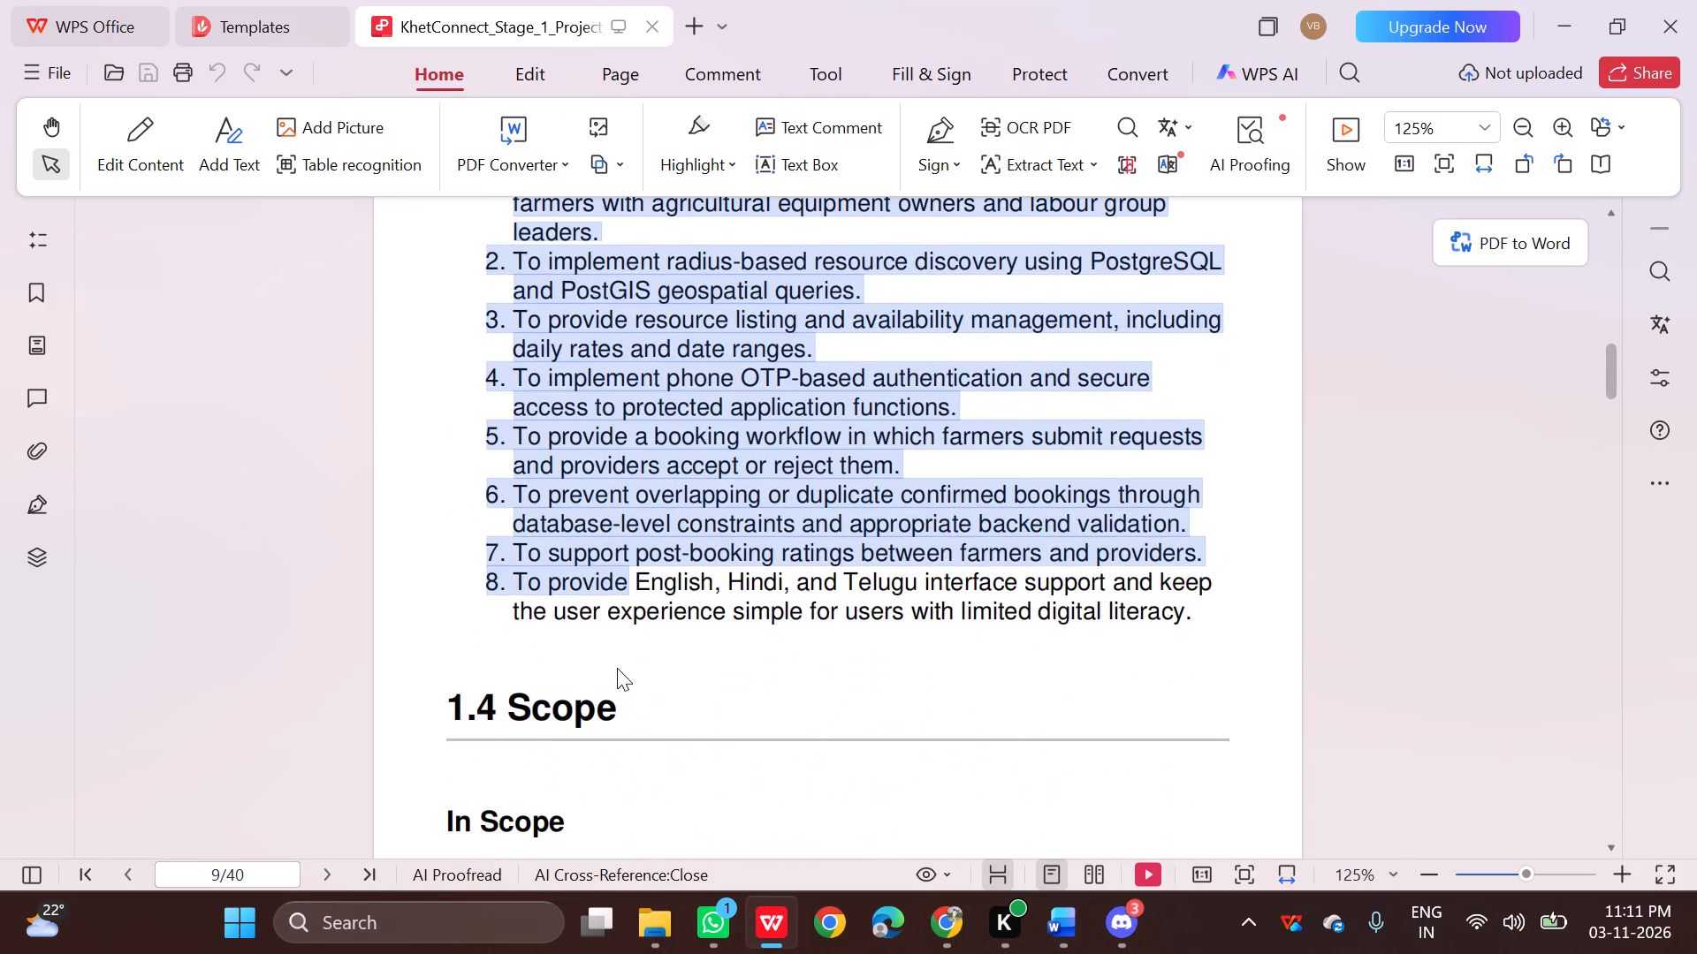
{"action": "left_click_drag", "start_coordinate": [617, 668], "coordinate": [1191, 605]}
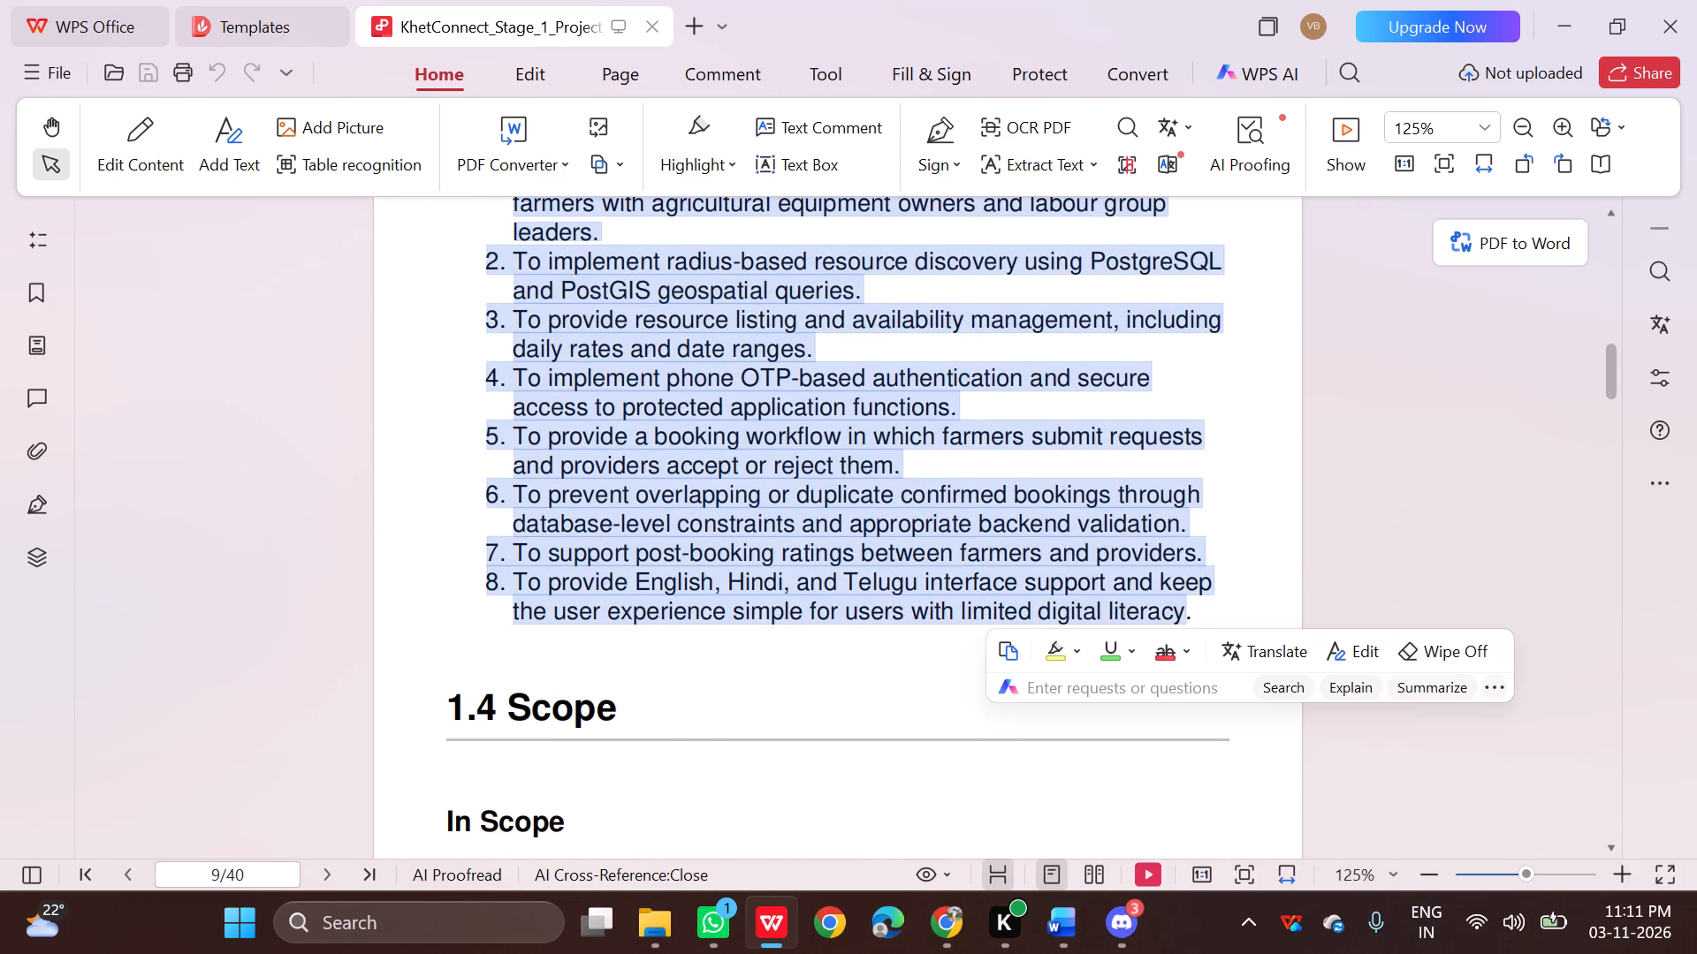
{"action": "left_click", "coordinate": [1006, 647]}
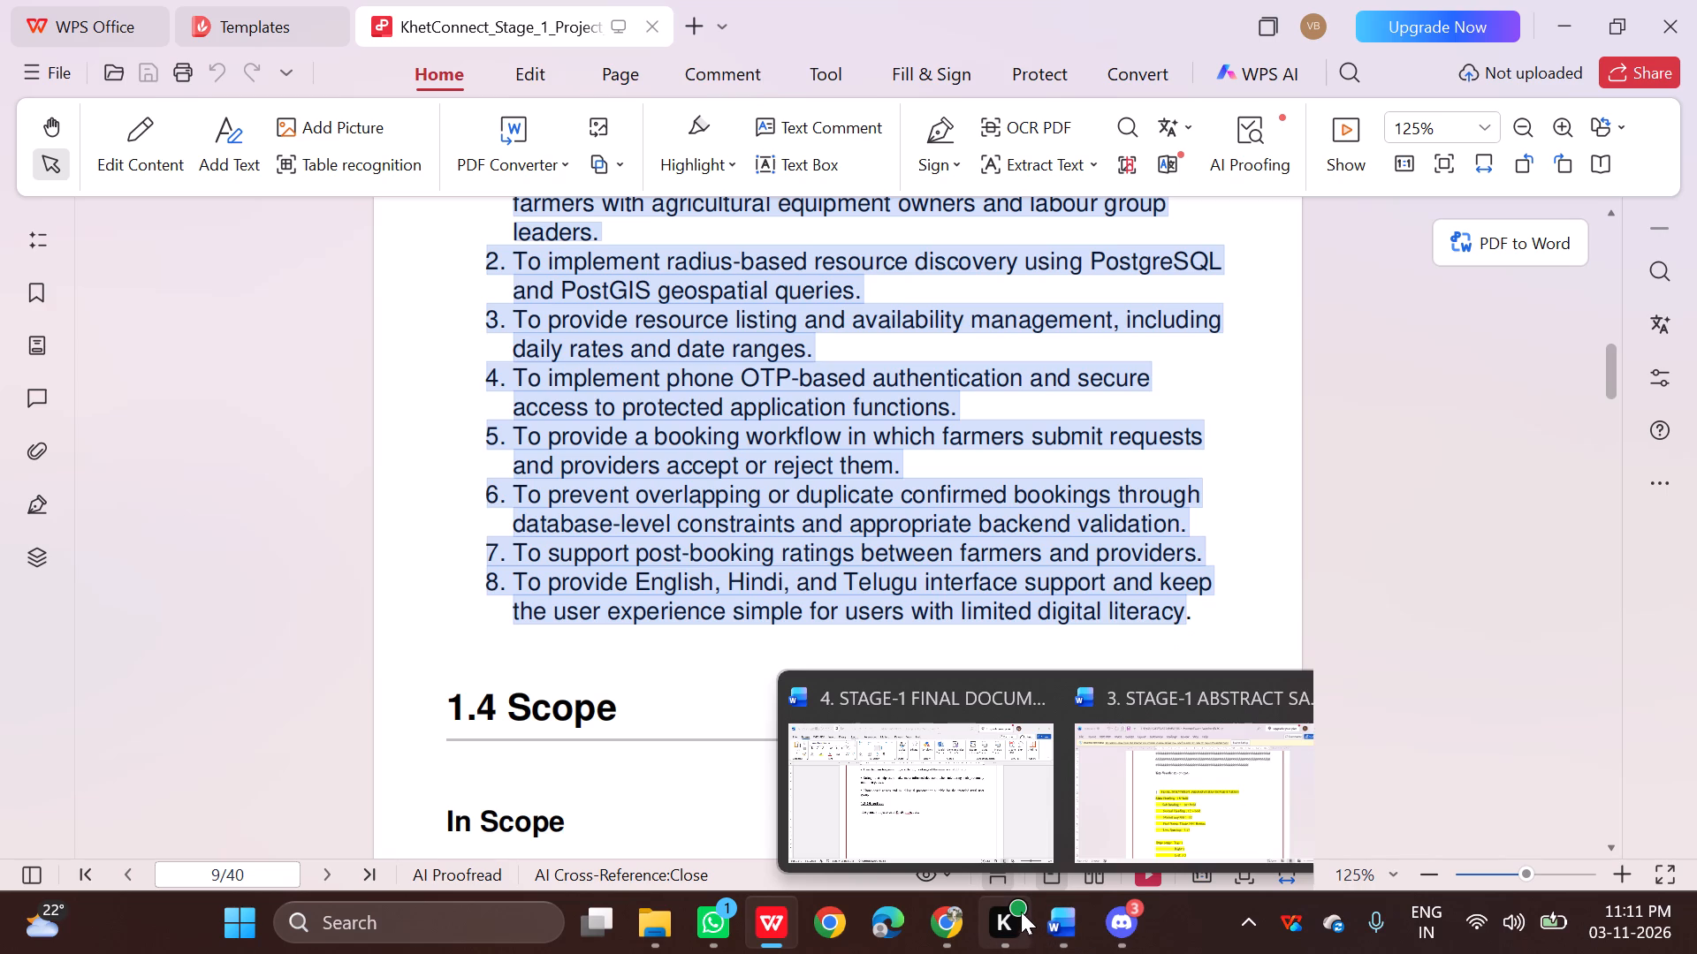
{"action": "left_click", "coordinate": [953, 790]}
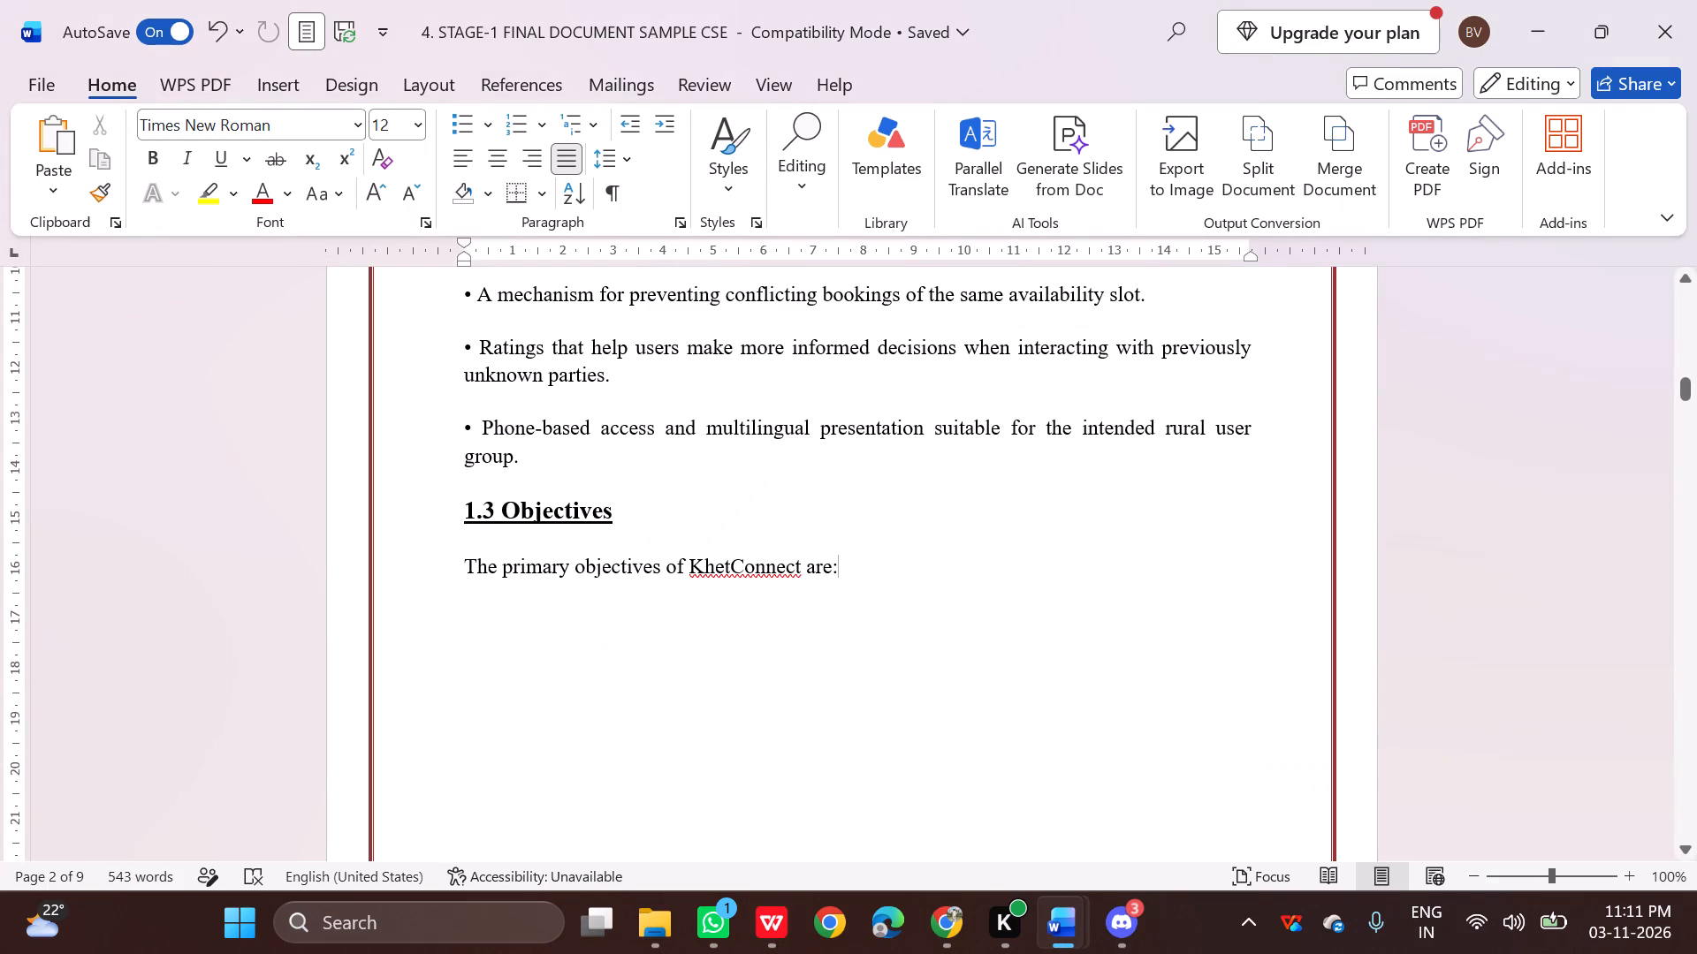
{"action": "key", "text": "Return"}
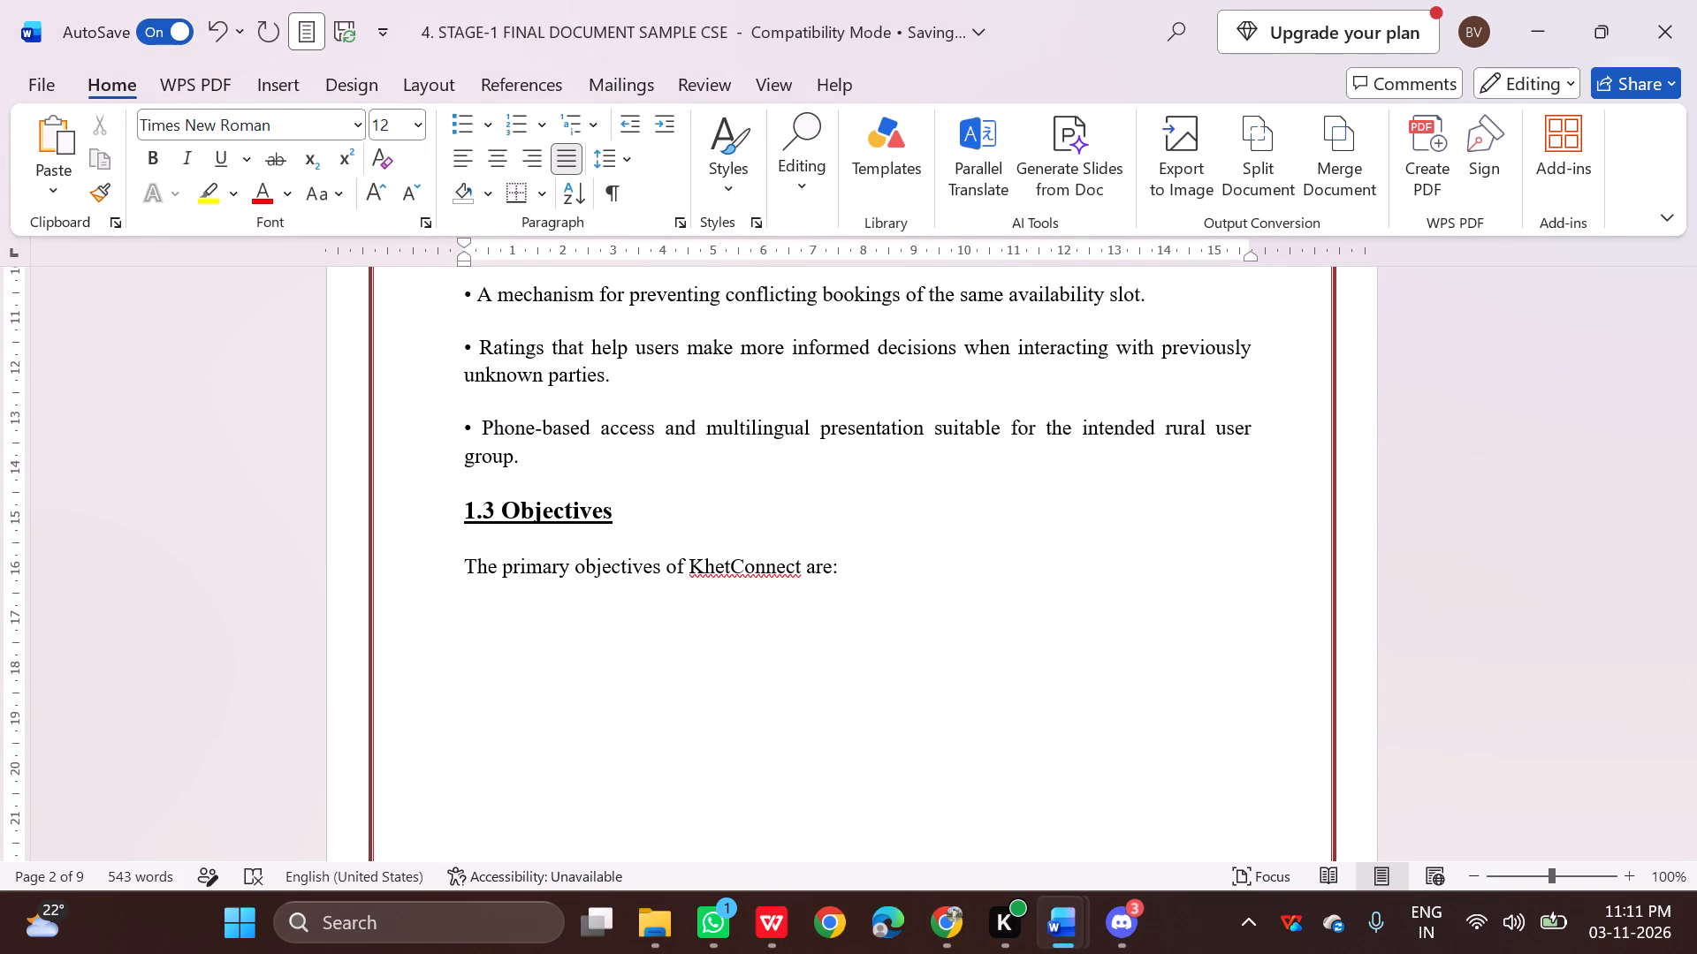
{"action": "key", "text": "ctrl+v"}
Join the broken lines of objective 1 into one paragraph, with spaces before "farmers" and "leaders".
{"action": "scroll", "coordinate": [864, 617], "scroll_direction": "up", "scroll_amount": 7}
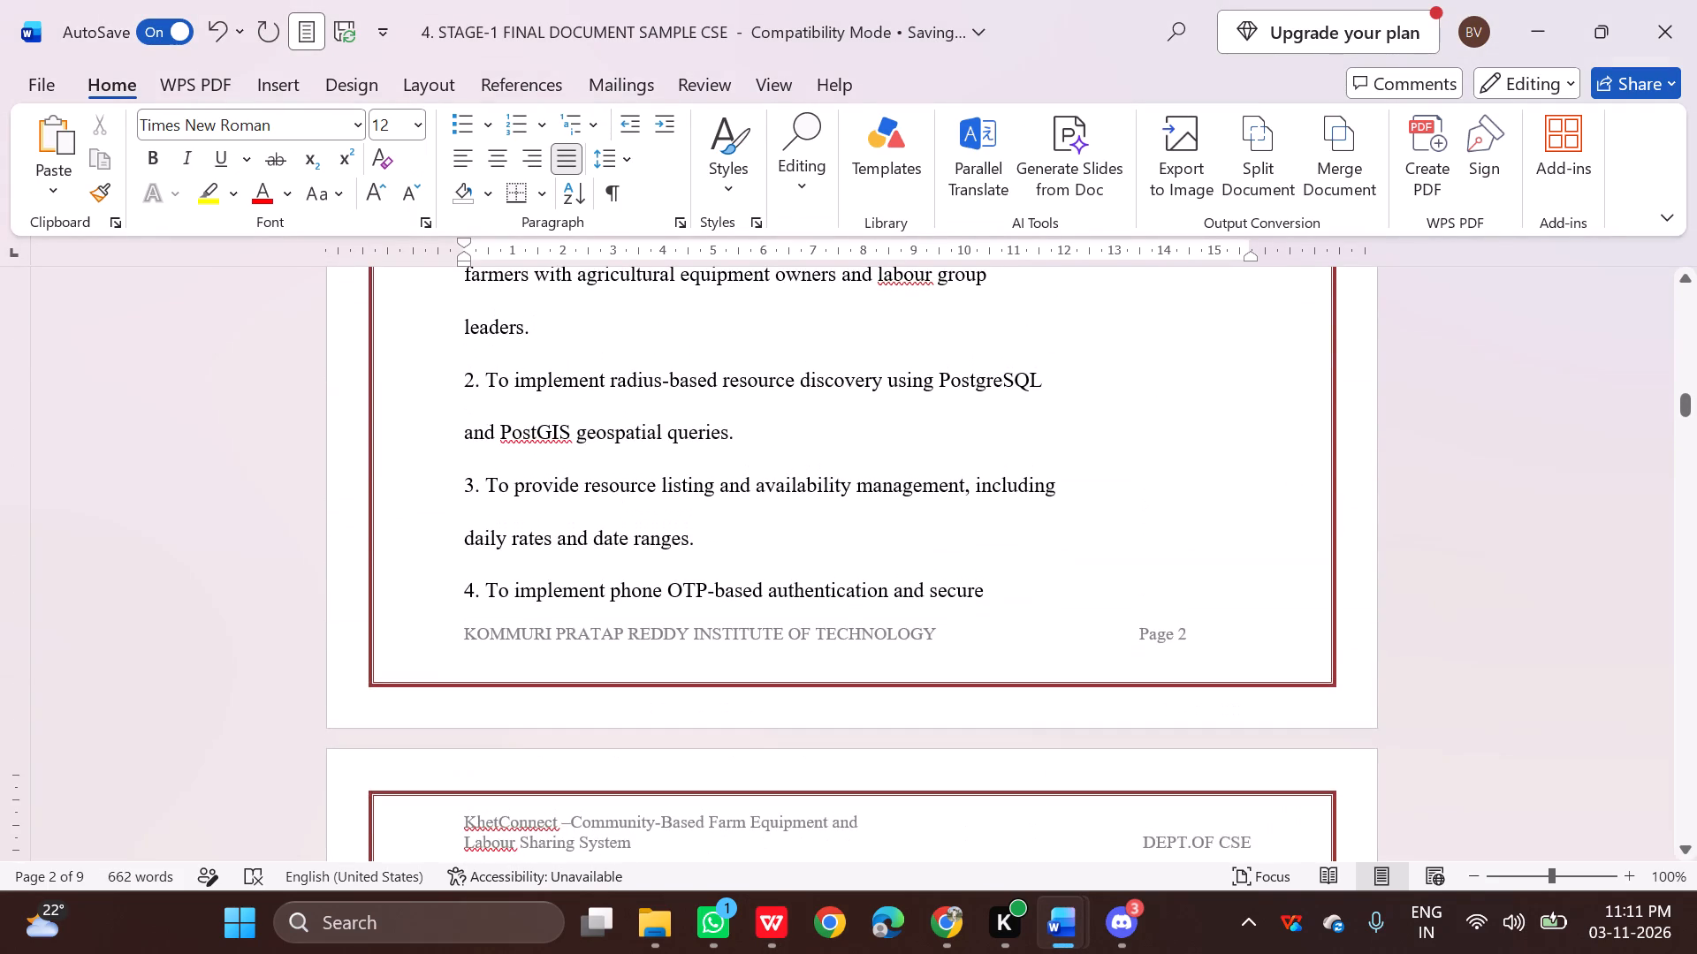
{"action": "scroll", "coordinate": [531, 409], "scroll_direction": "up", "scroll_amount": 4}
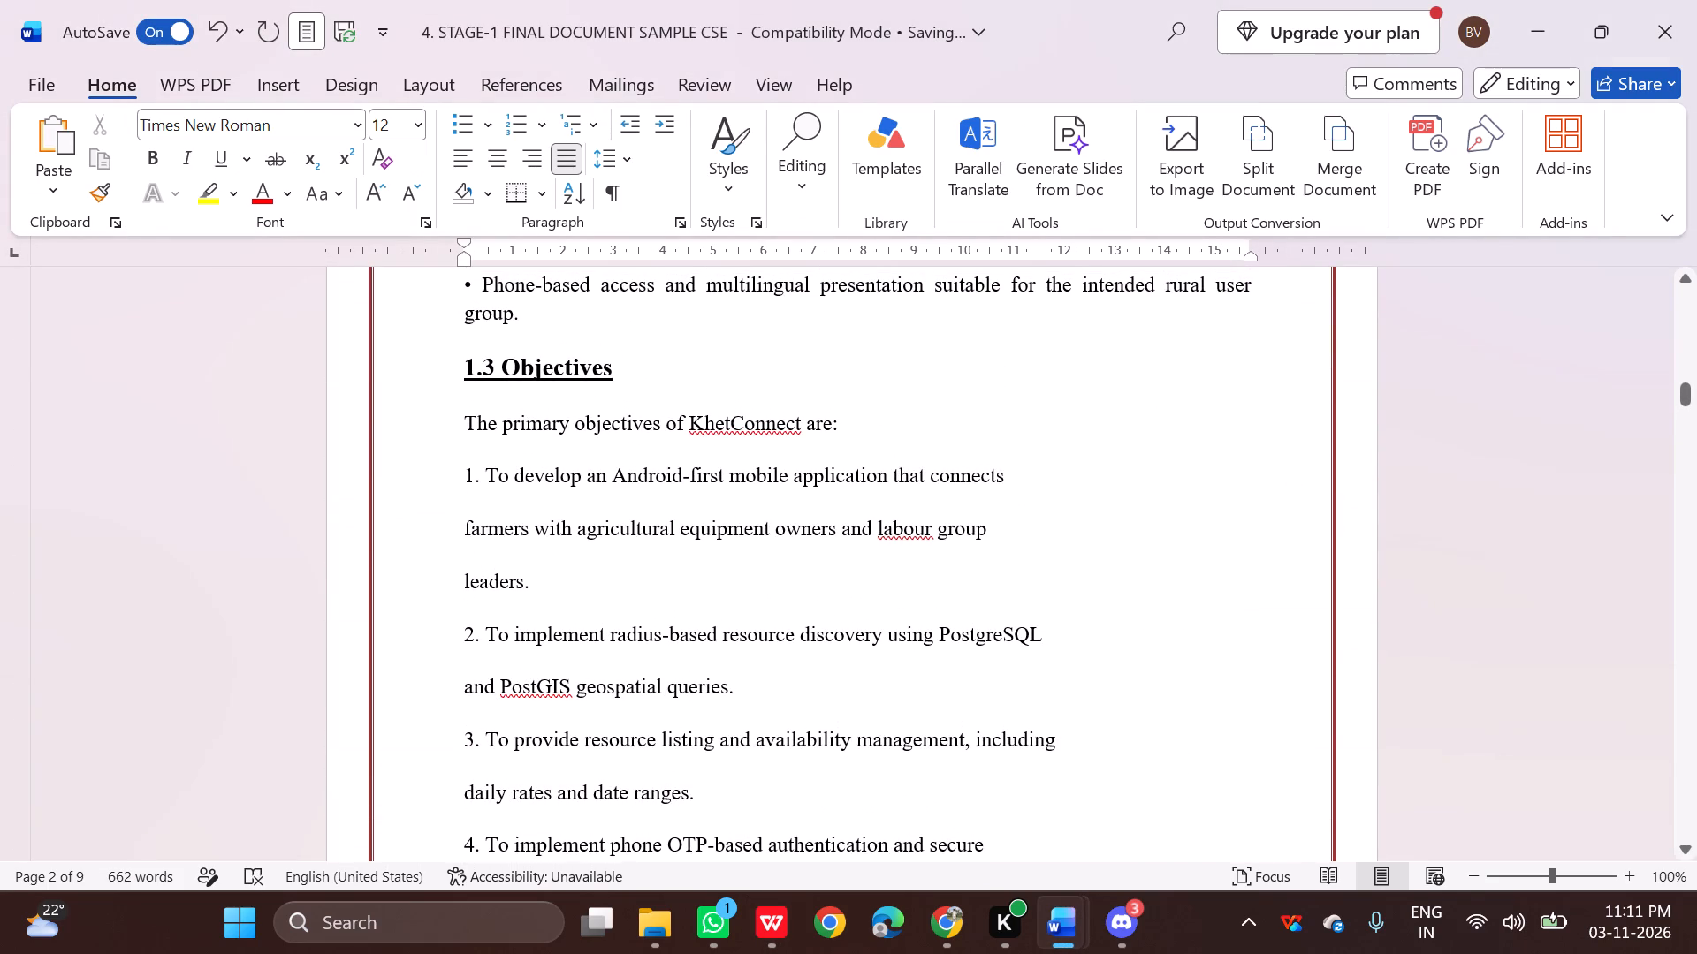
{"action": "left_click", "coordinate": [460, 531]}
{"action": "key", "text": "BackSpace"}
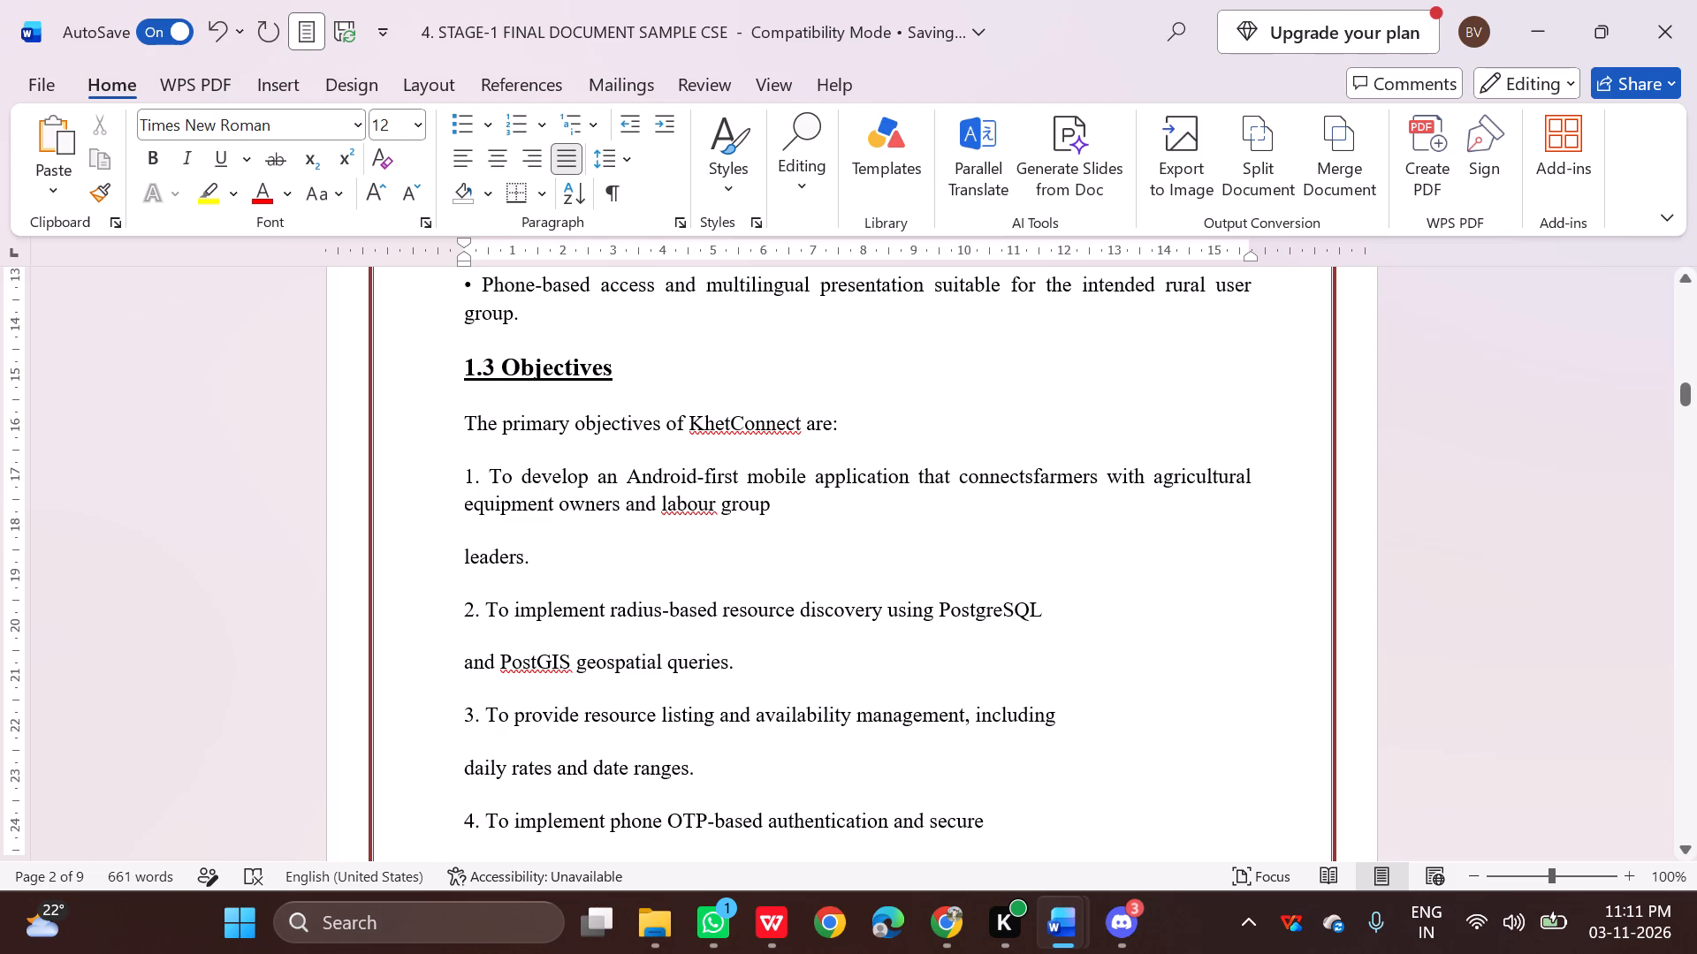
{"action": "key", "text": "space"}
{"action": "left_click", "coordinate": [462, 554]}
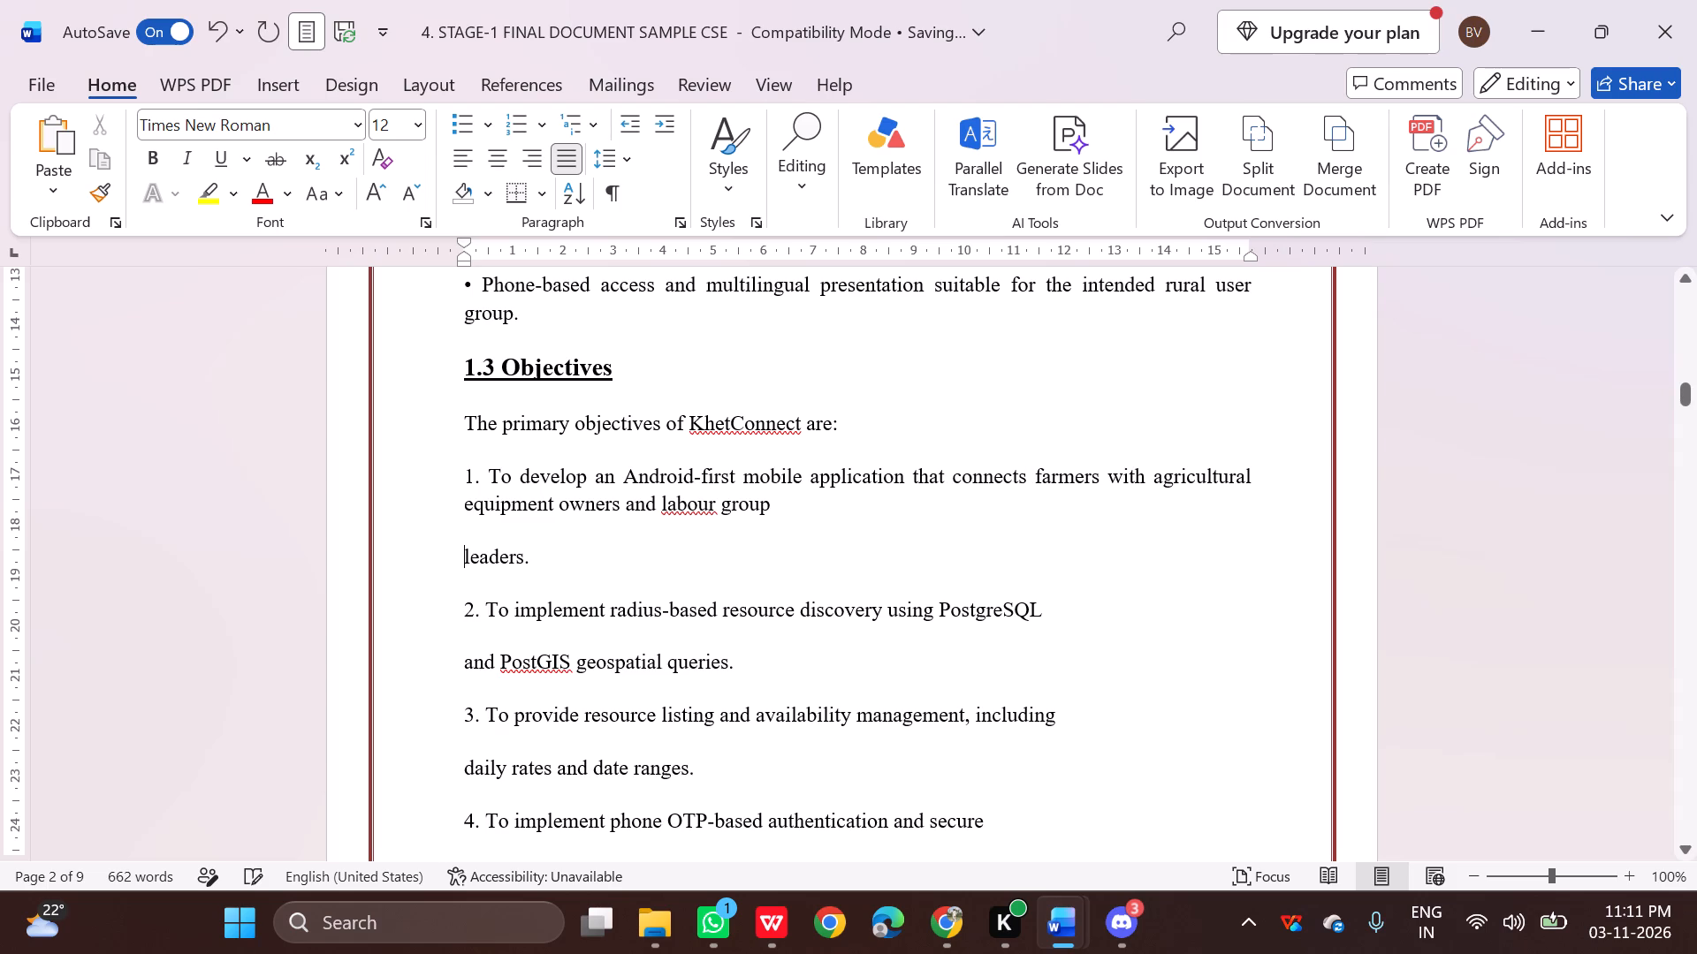
{"action": "key", "text": "BackSpace"}
{"action": "key", "text": "space"}
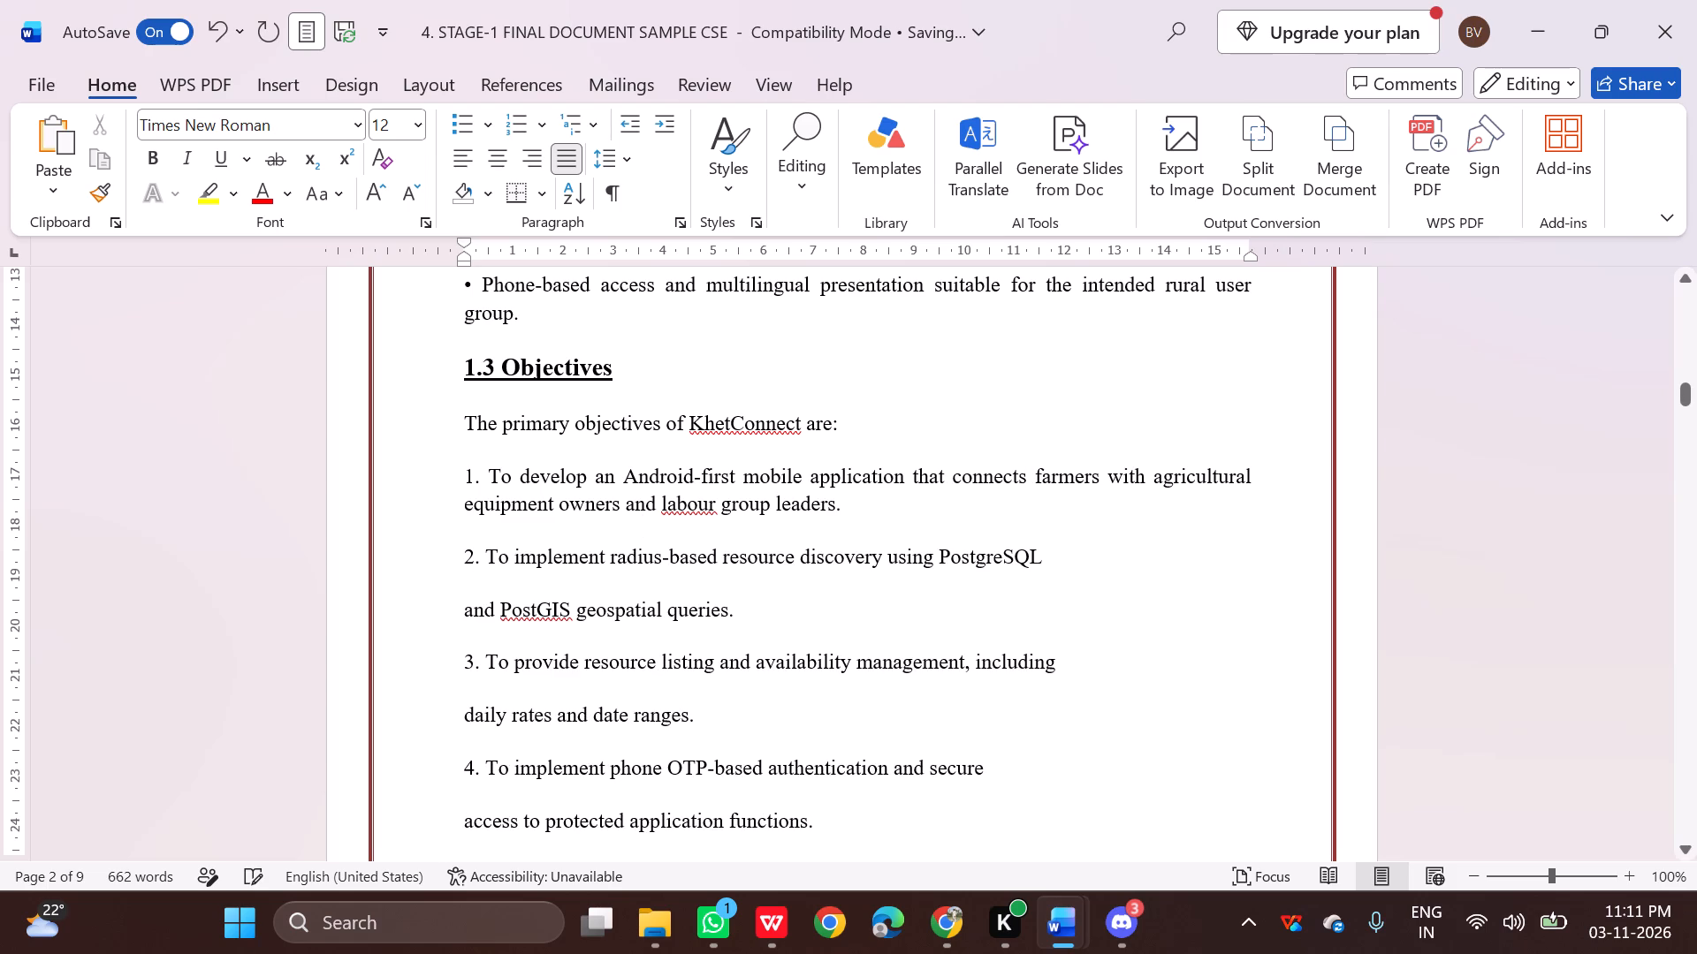
Join the broken lines of objectives 2, 3 and 4 into one paragraph each, adding a space before "daily" and "access".
{"action": "left_click", "coordinate": [460, 615]}
{"action": "key", "text": "BackSpace"}
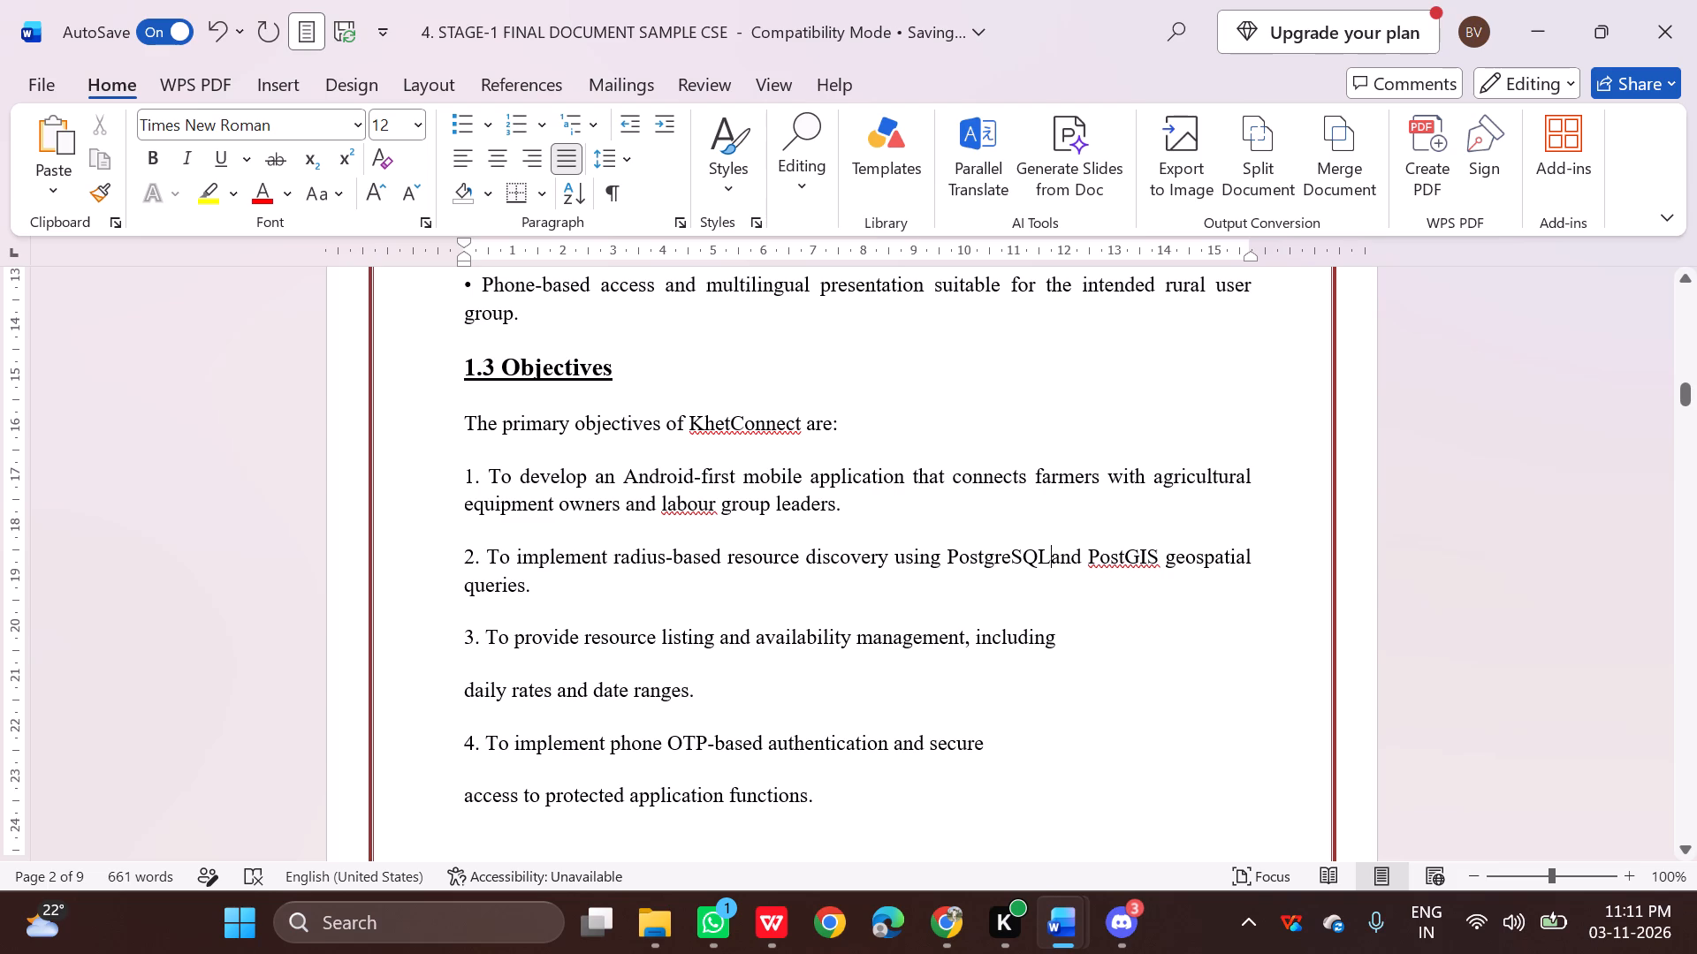
{"action": "left_click", "coordinate": [468, 691]}
{"action": "key", "text": "BackSpace"}
{"action": "key", "text": "space"}
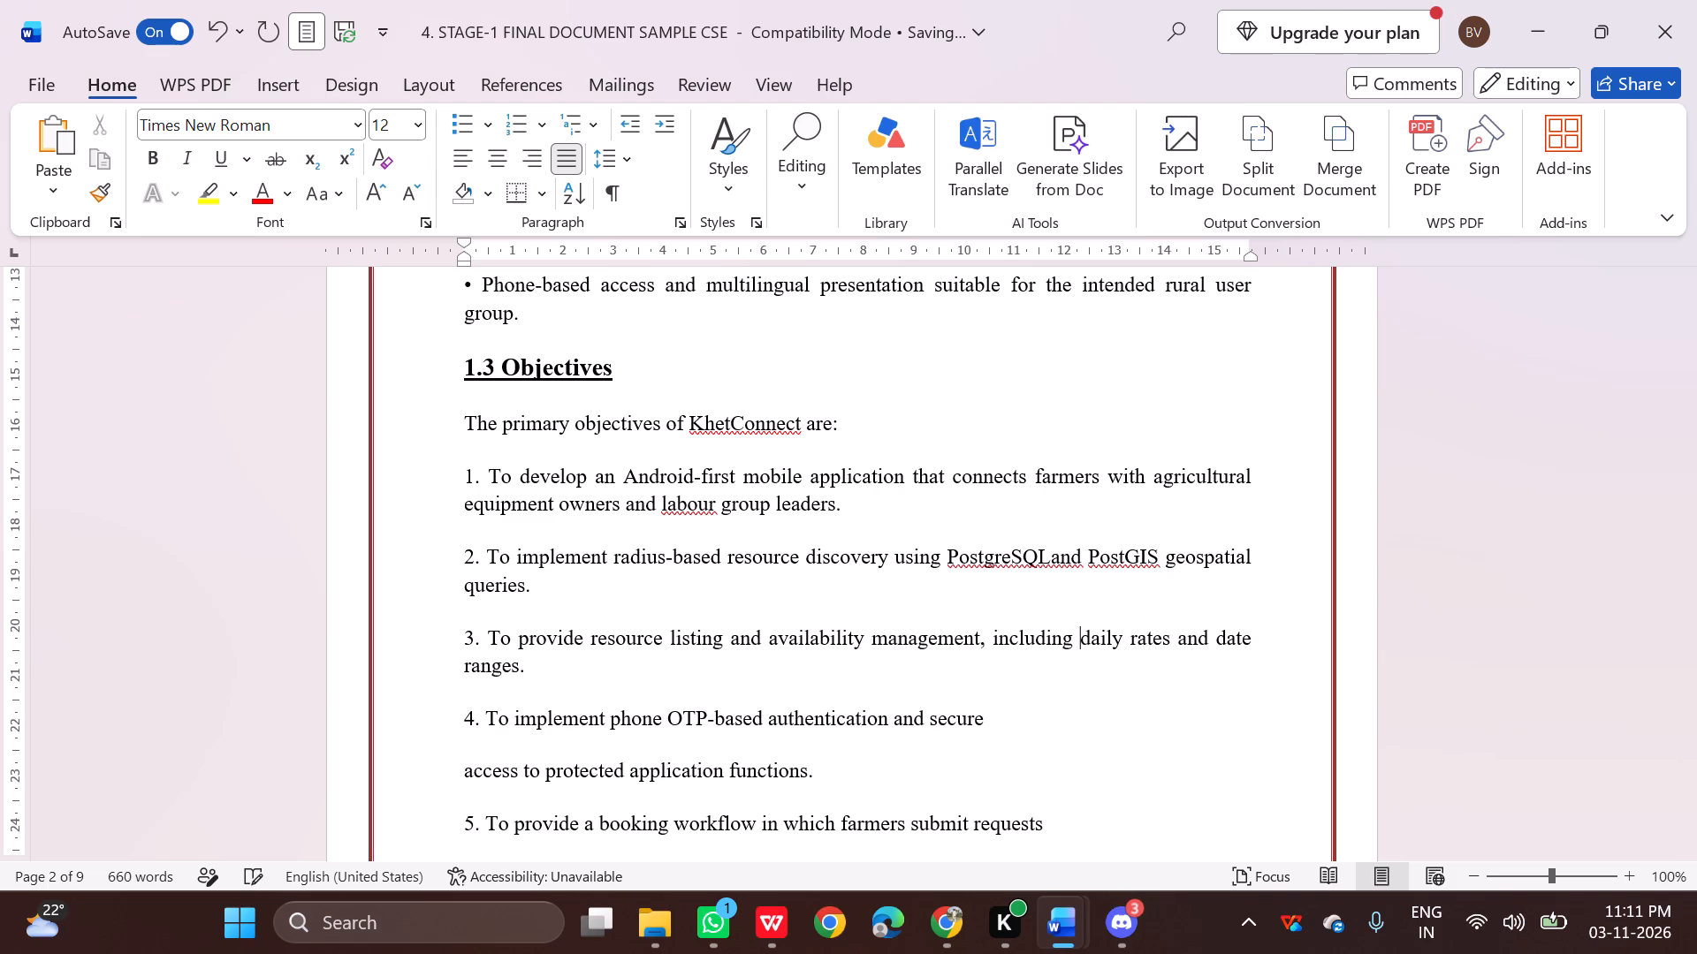
{"action": "scroll", "coordinate": [516, 728], "scroll_direction": "down", "scroll_amount": 1}
{"action": "left_click", "coordinate": [467, 708]}
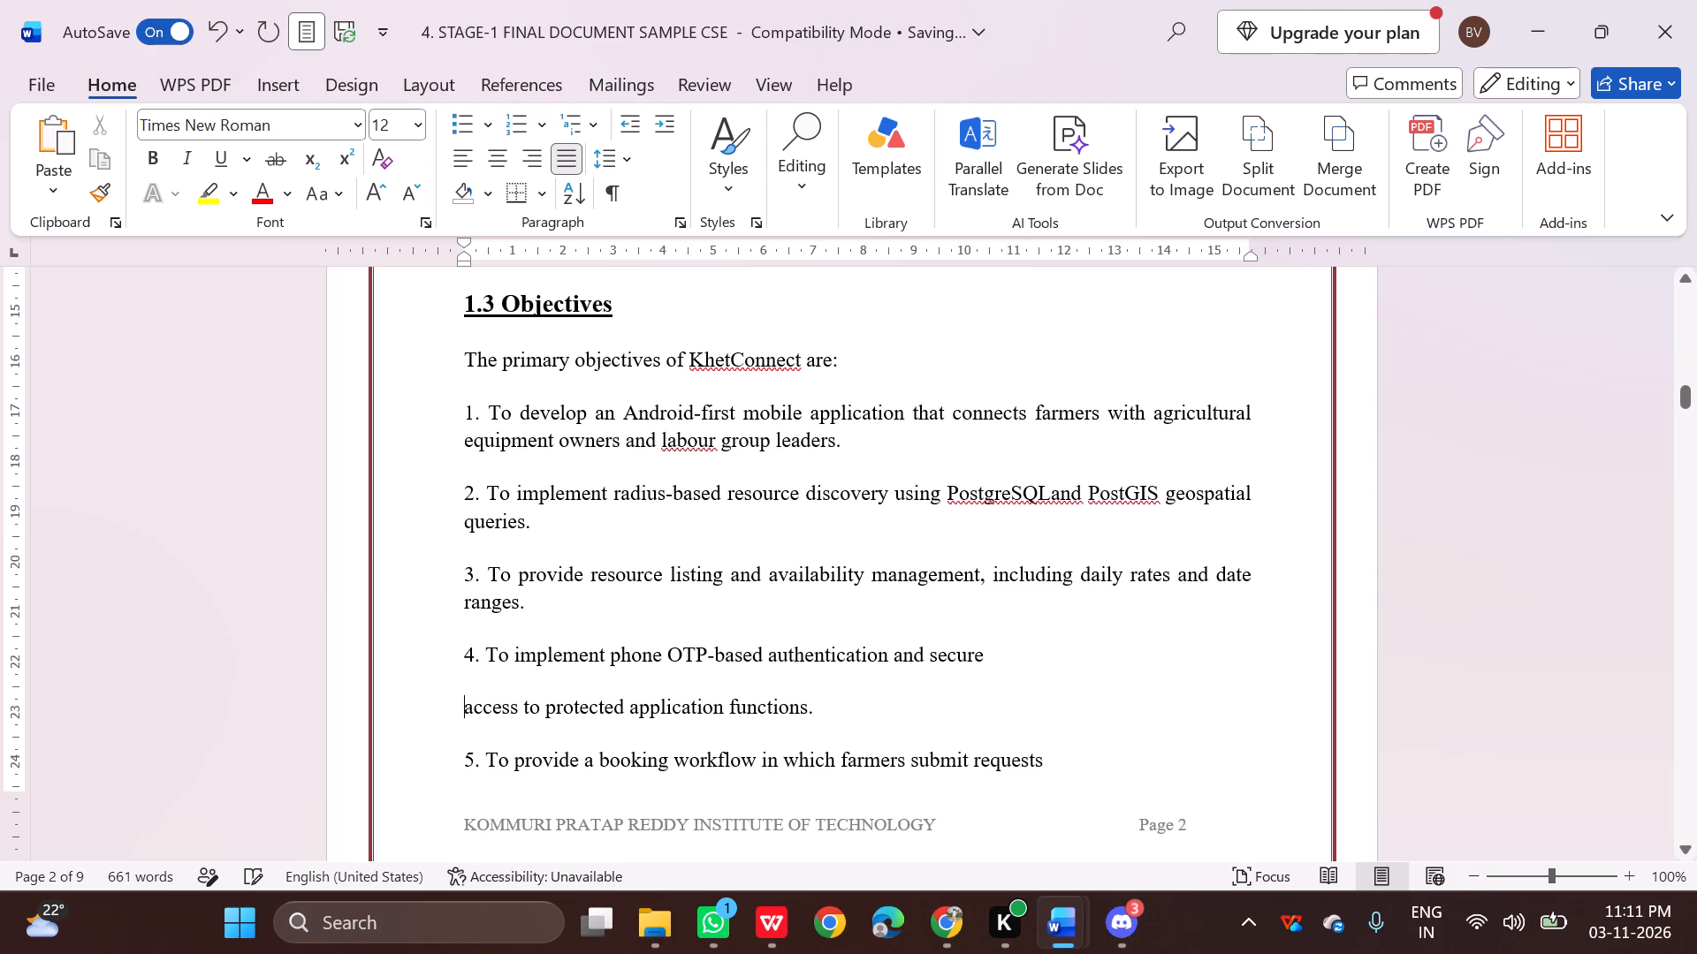
{"action": "key", "text": "BackSpace"}
{"action": "key", "text": "space"}
Join the broken lines of objectives 5, 6 and 8 into one paragraph each, adding a space before "database-level" and "the user experience".
{"action": "scroll", "coordinate": [560, 754], "scroll_direction": "down", "scroll_amount": 2}
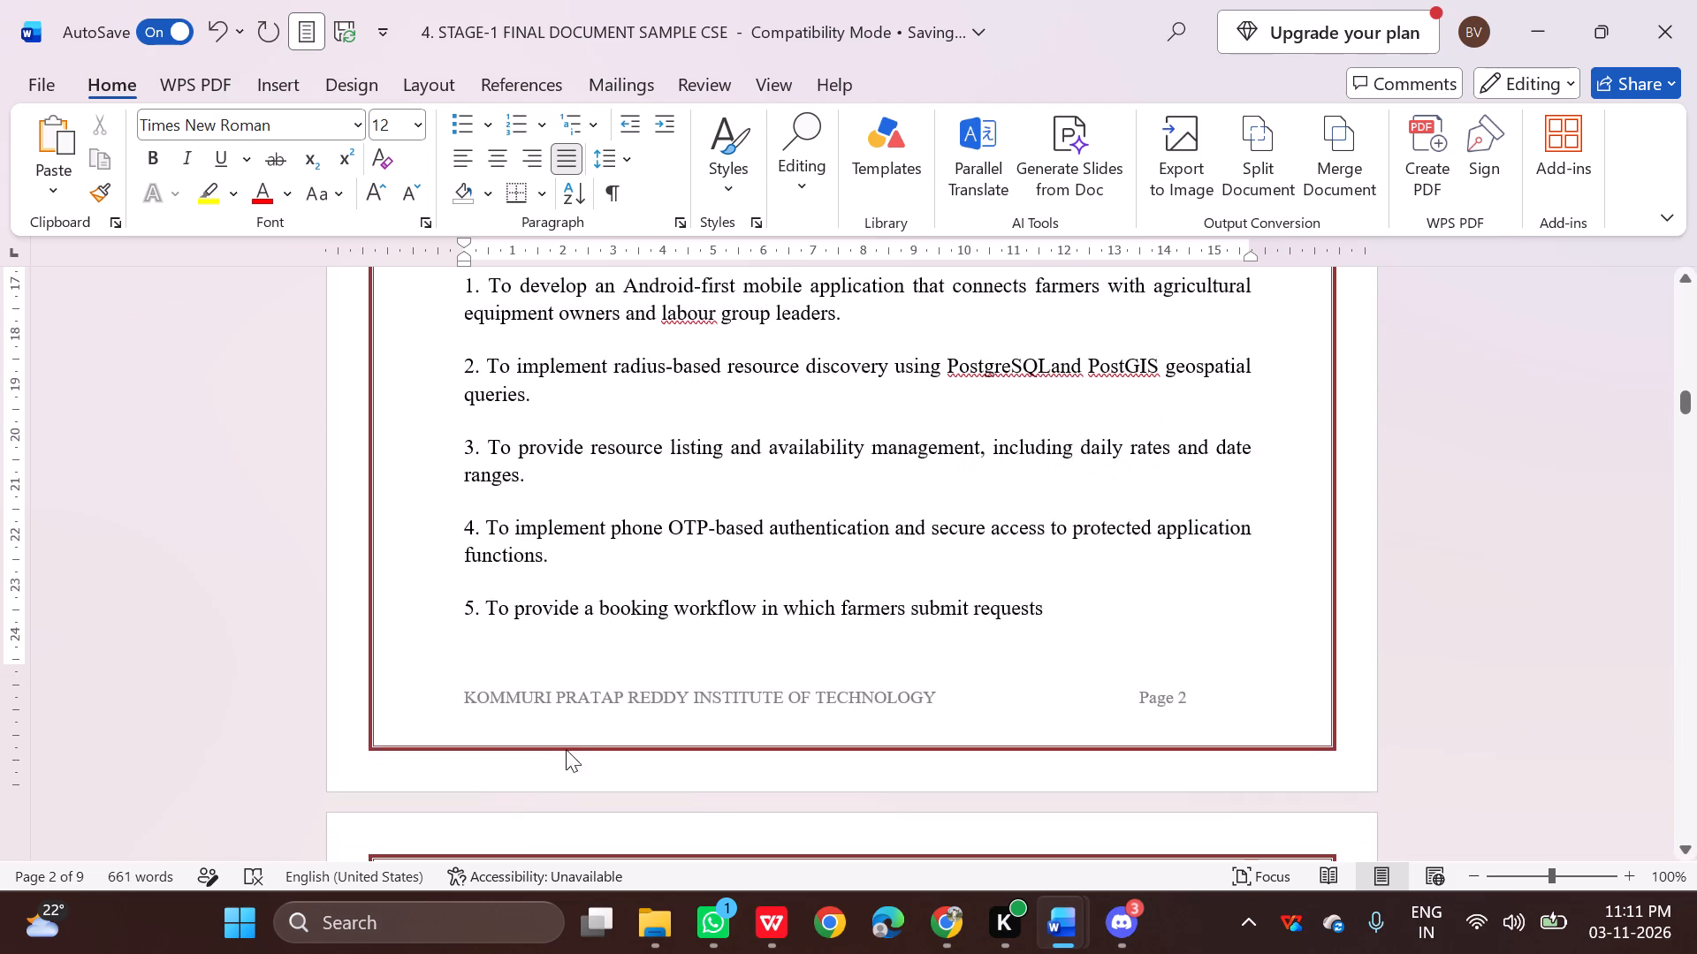
{"action": "scroll", "coordinate": [576, 718], "scroll_direction": "down", "scroll_amount": 3}
{"action": "left_click", "coordinate": [464, 762]}
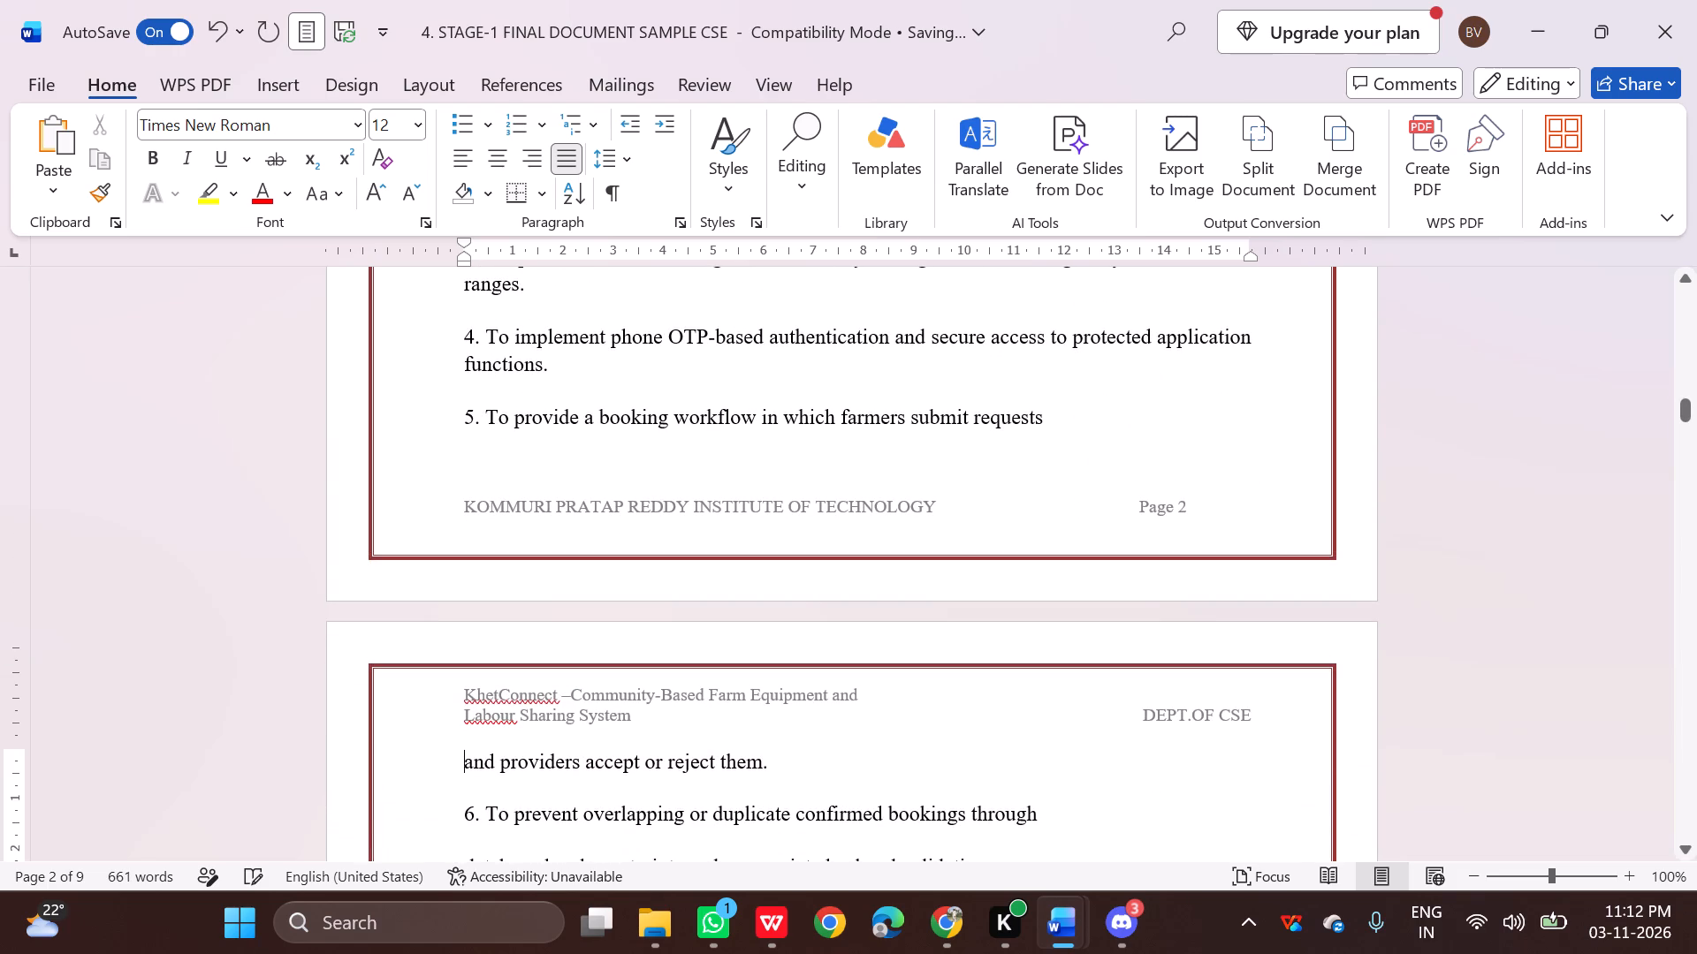
{"action": "key", "text": "BackSpace"}
{"action": "scroll", "coordinate": [478, 770], "scroll_direction": "down", "scroll_amount": 1}
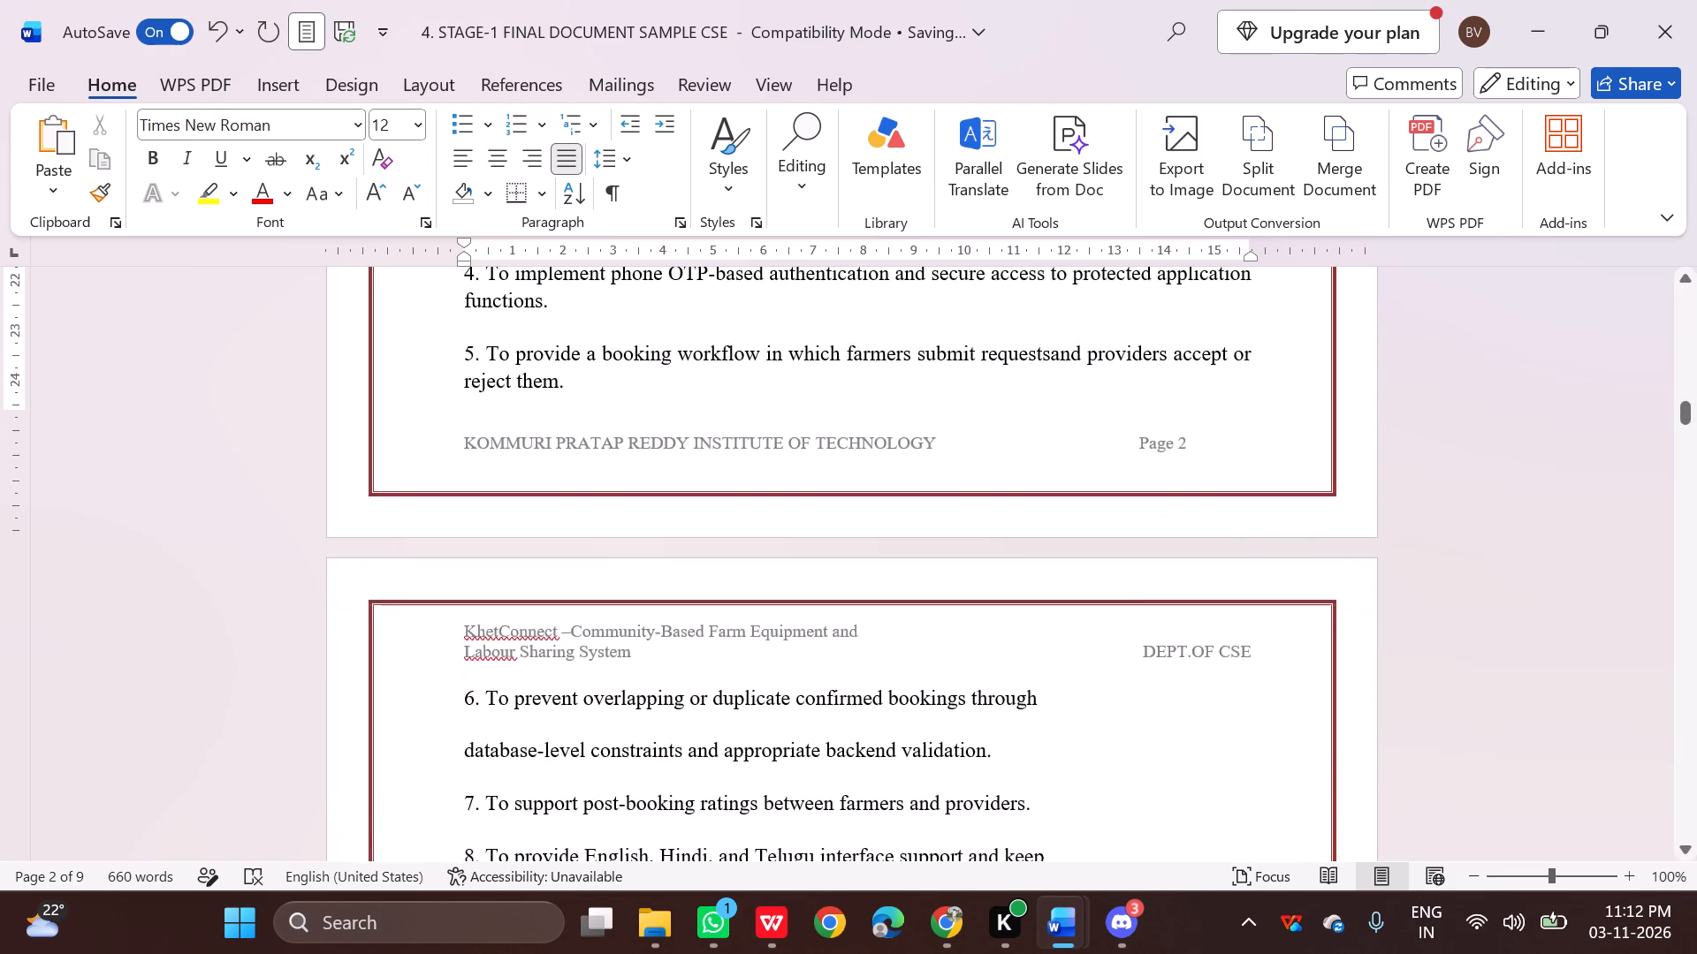
{"action": "scroll", "coordinate": [501, 746], "scroll_direction": "down", "scroll_amount": 2}
{"action": "left_click", "coordinate": [465, 624]}
{"action": "key", "text": "BackSpace"}
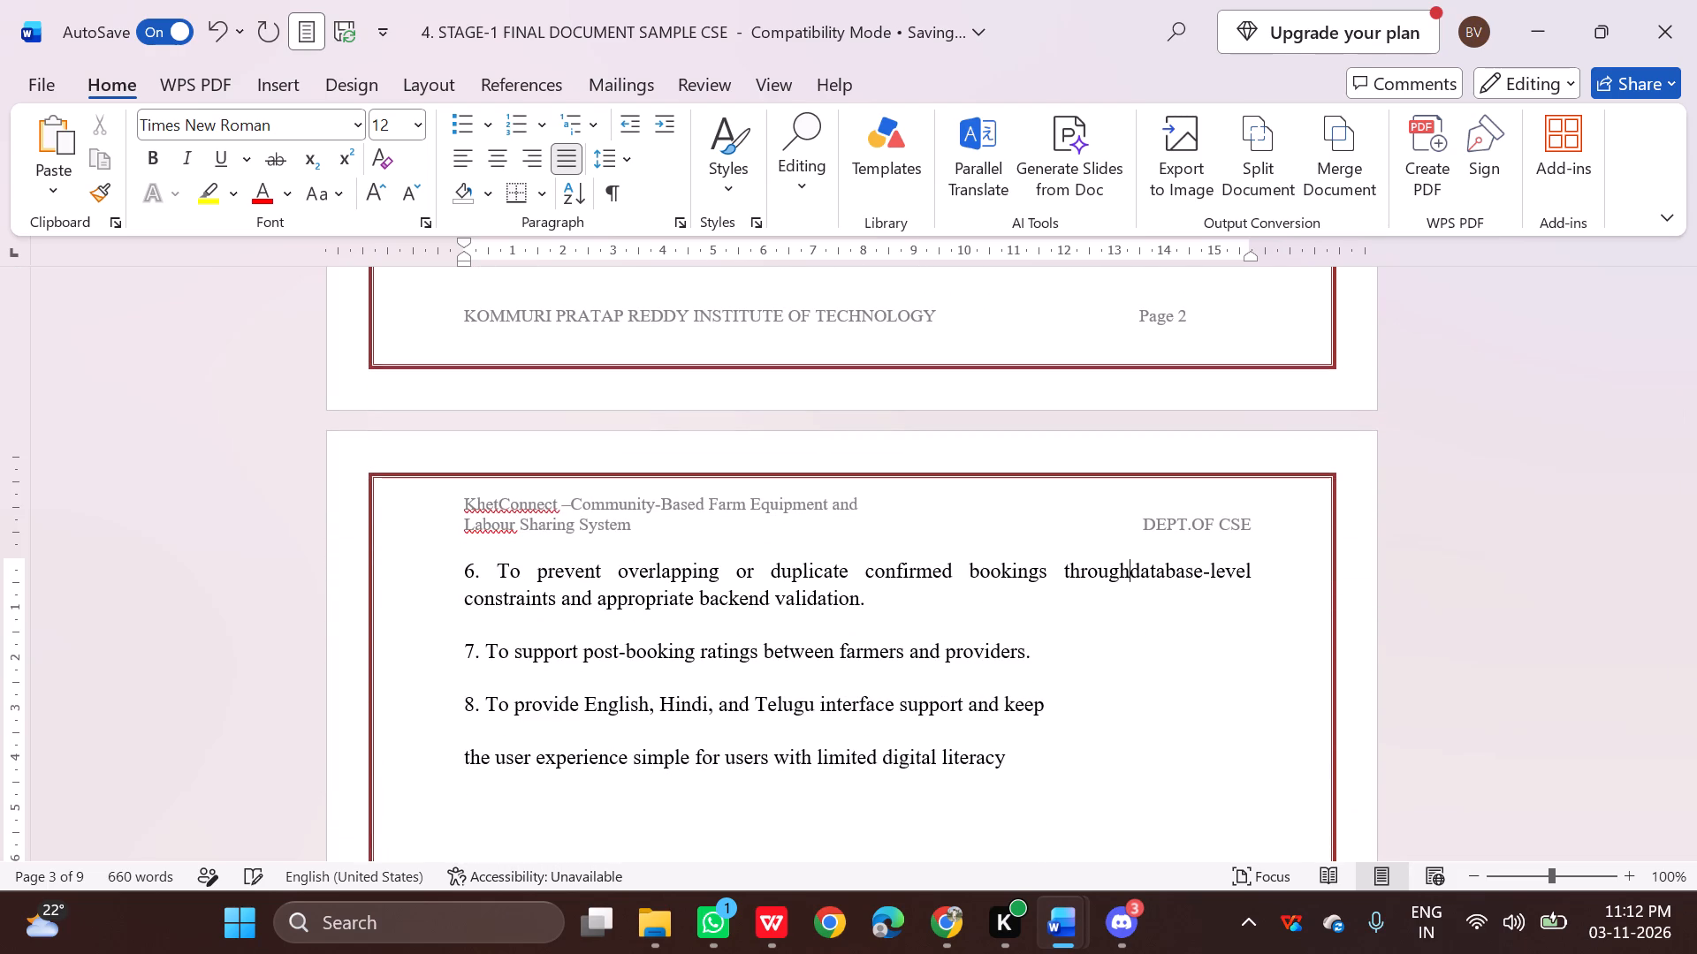
{"action": "key", "text": "space"}
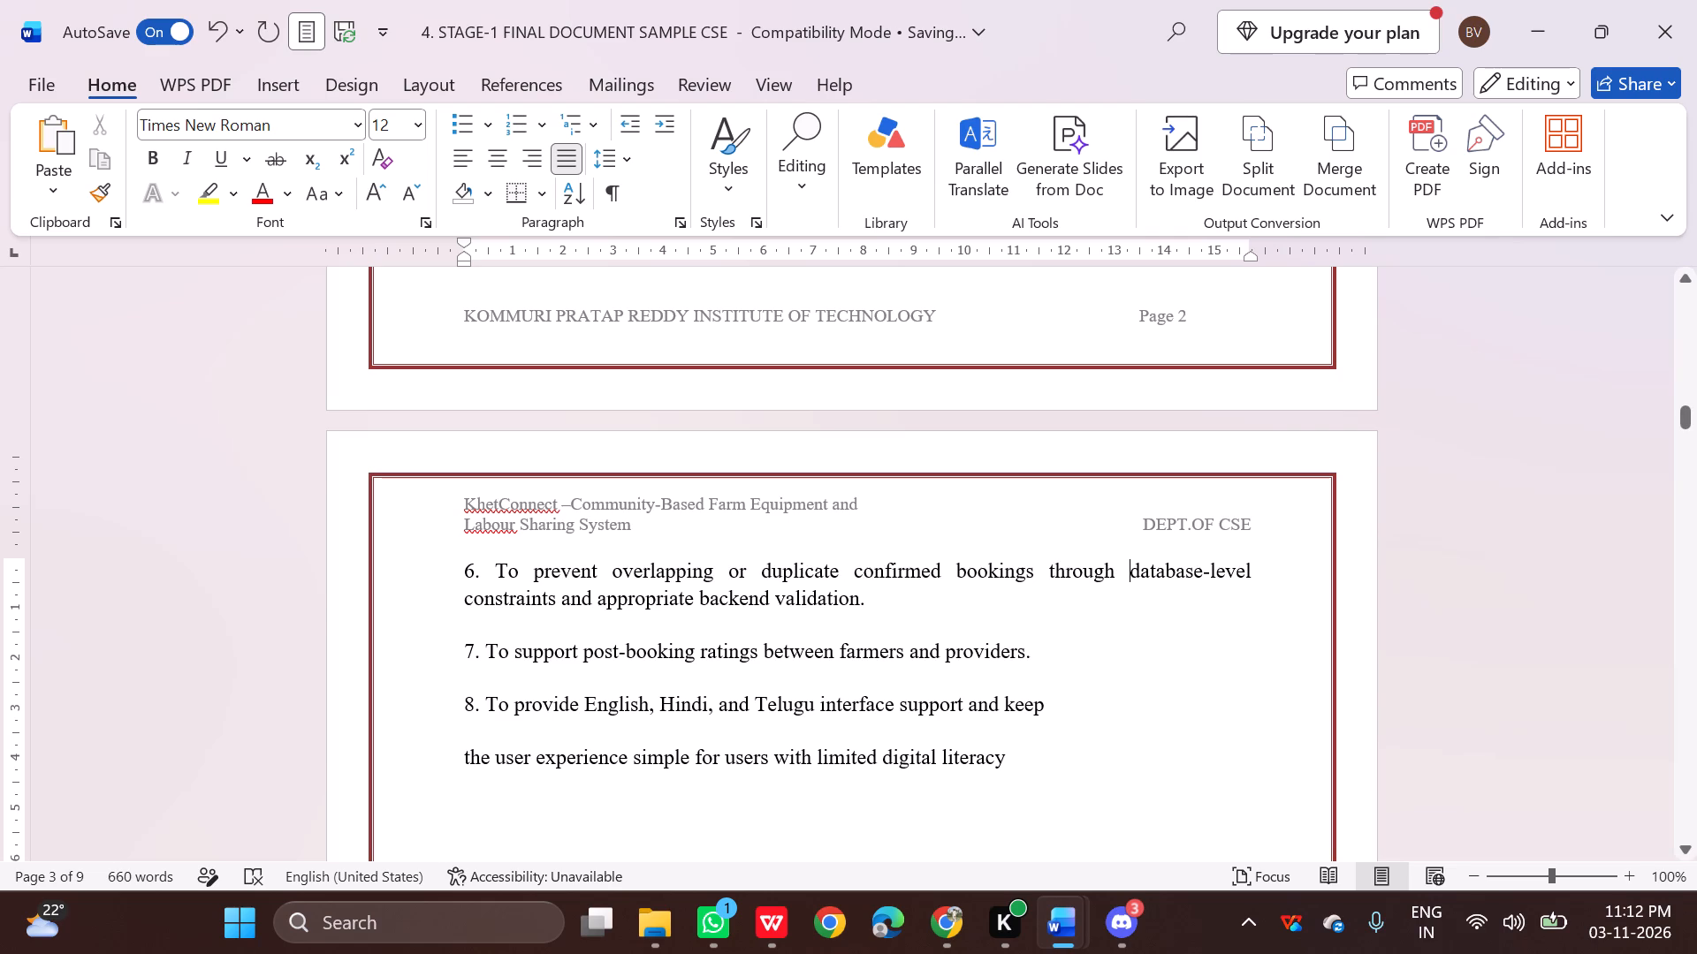
{"action": "scroll", "coordinate": [494, 719], "scroll_direction": "down", "scroll_amount": 2}
{"action": "left_click", "coordinate": [466, 632]}
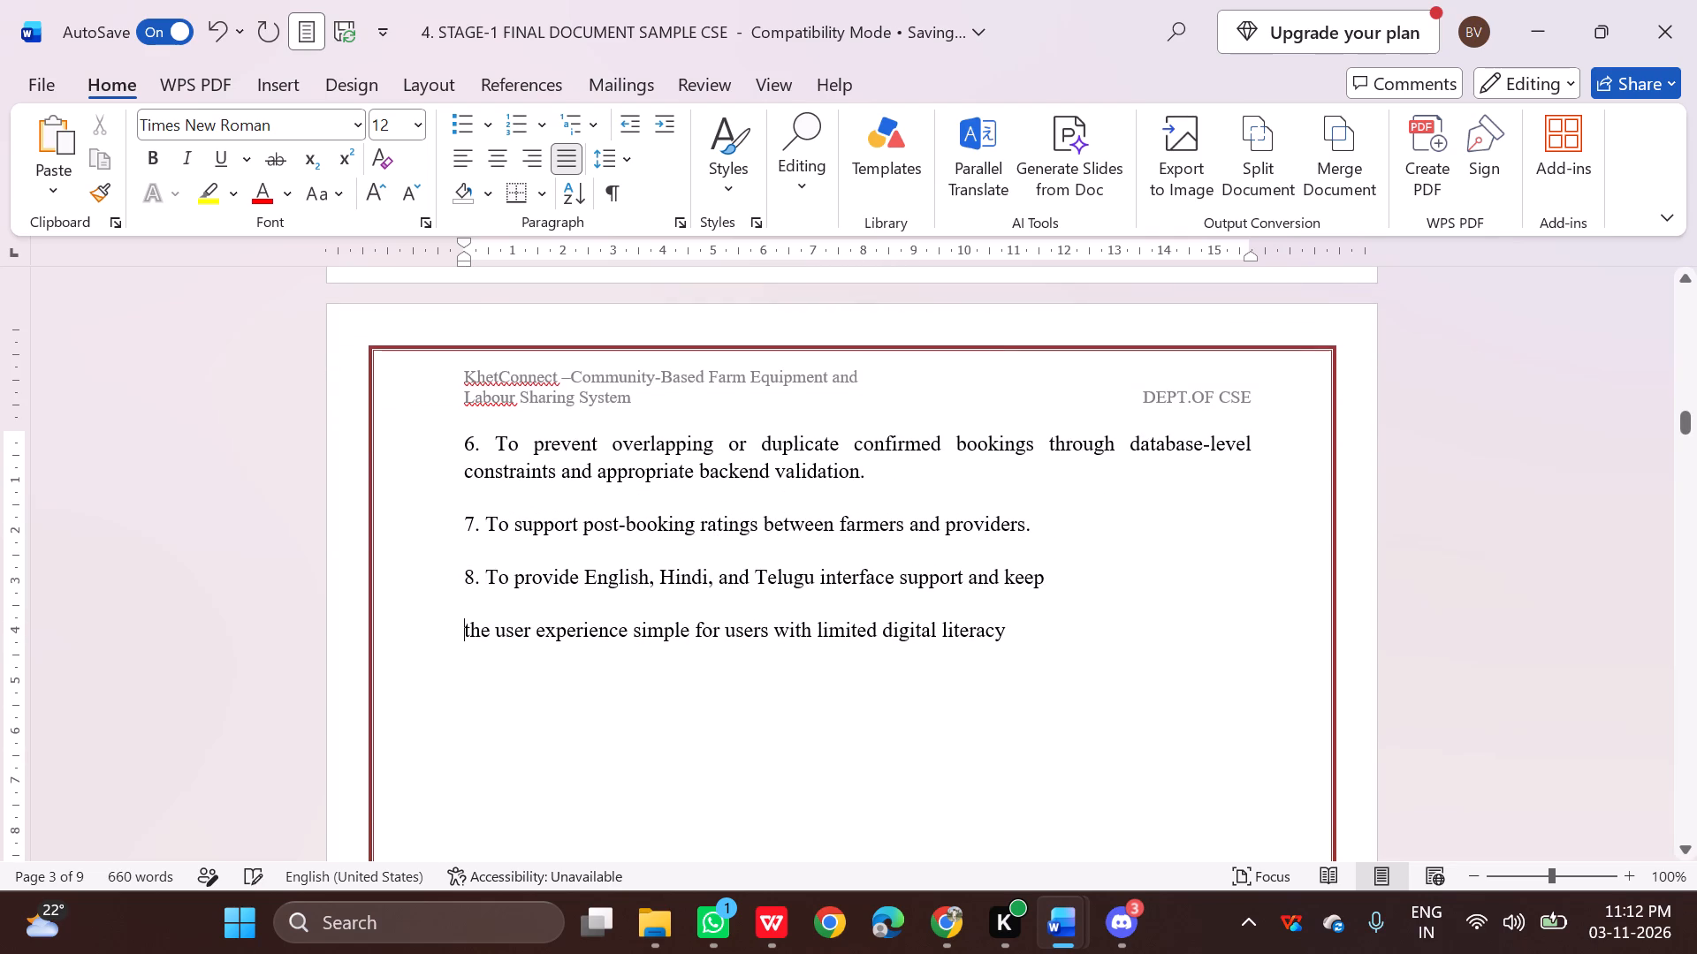
{"action": "key", "text": "BackSpace"}
{"action": "key", "text": "space"}
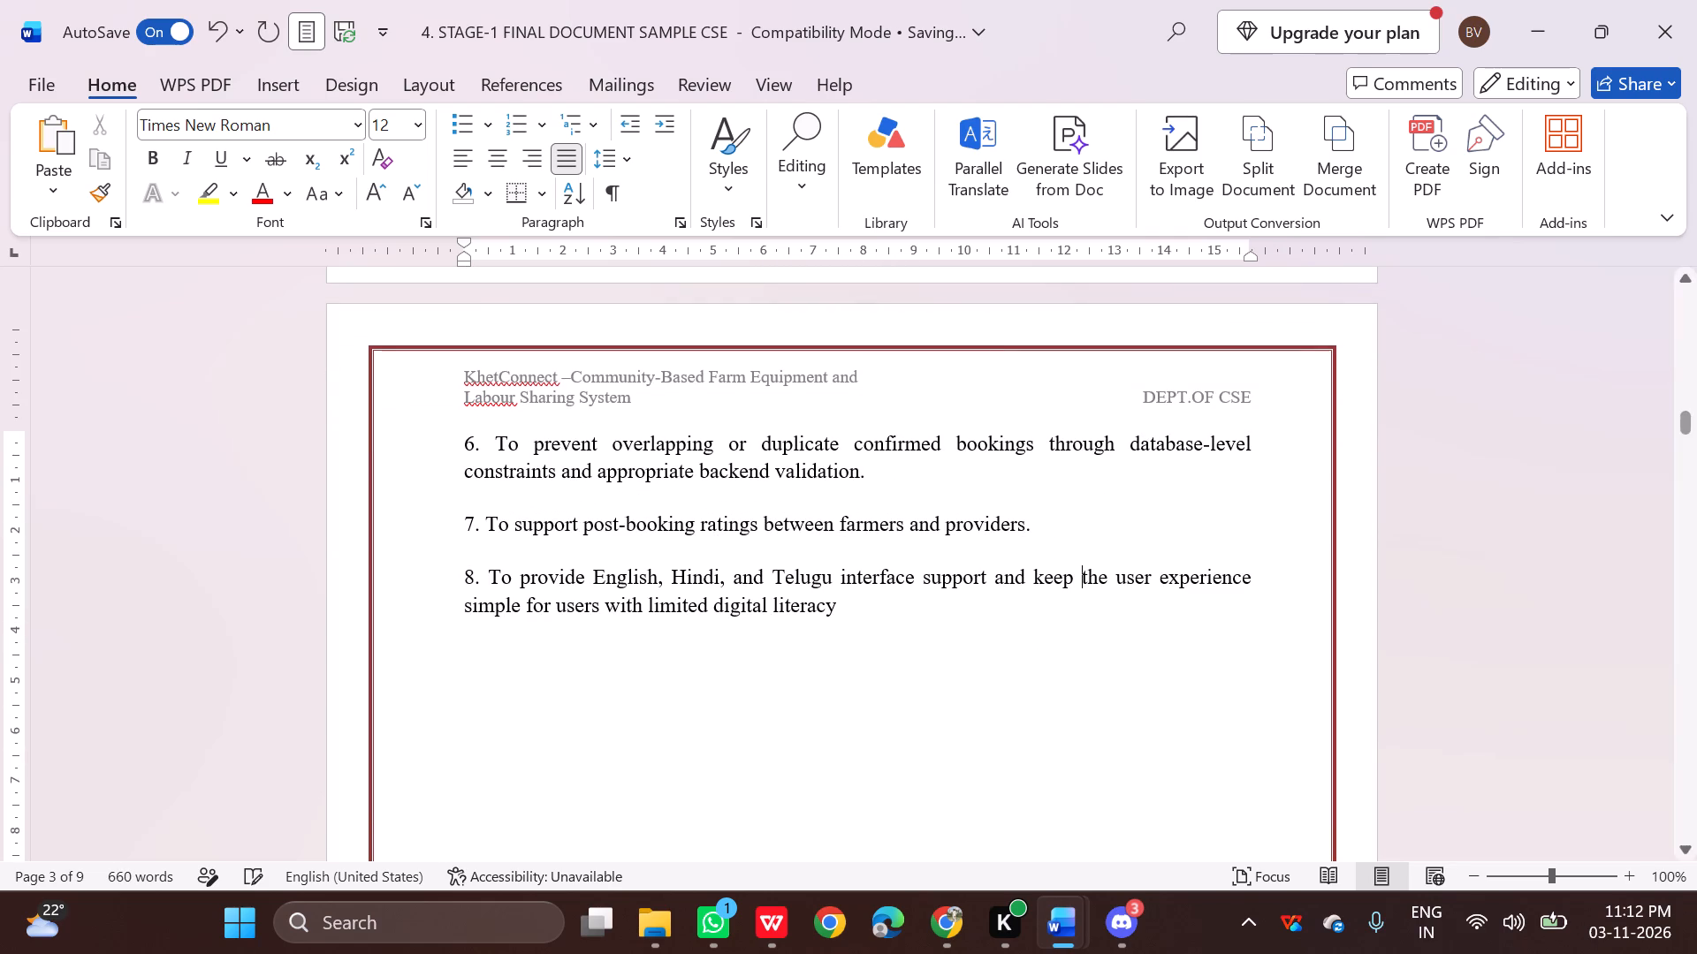
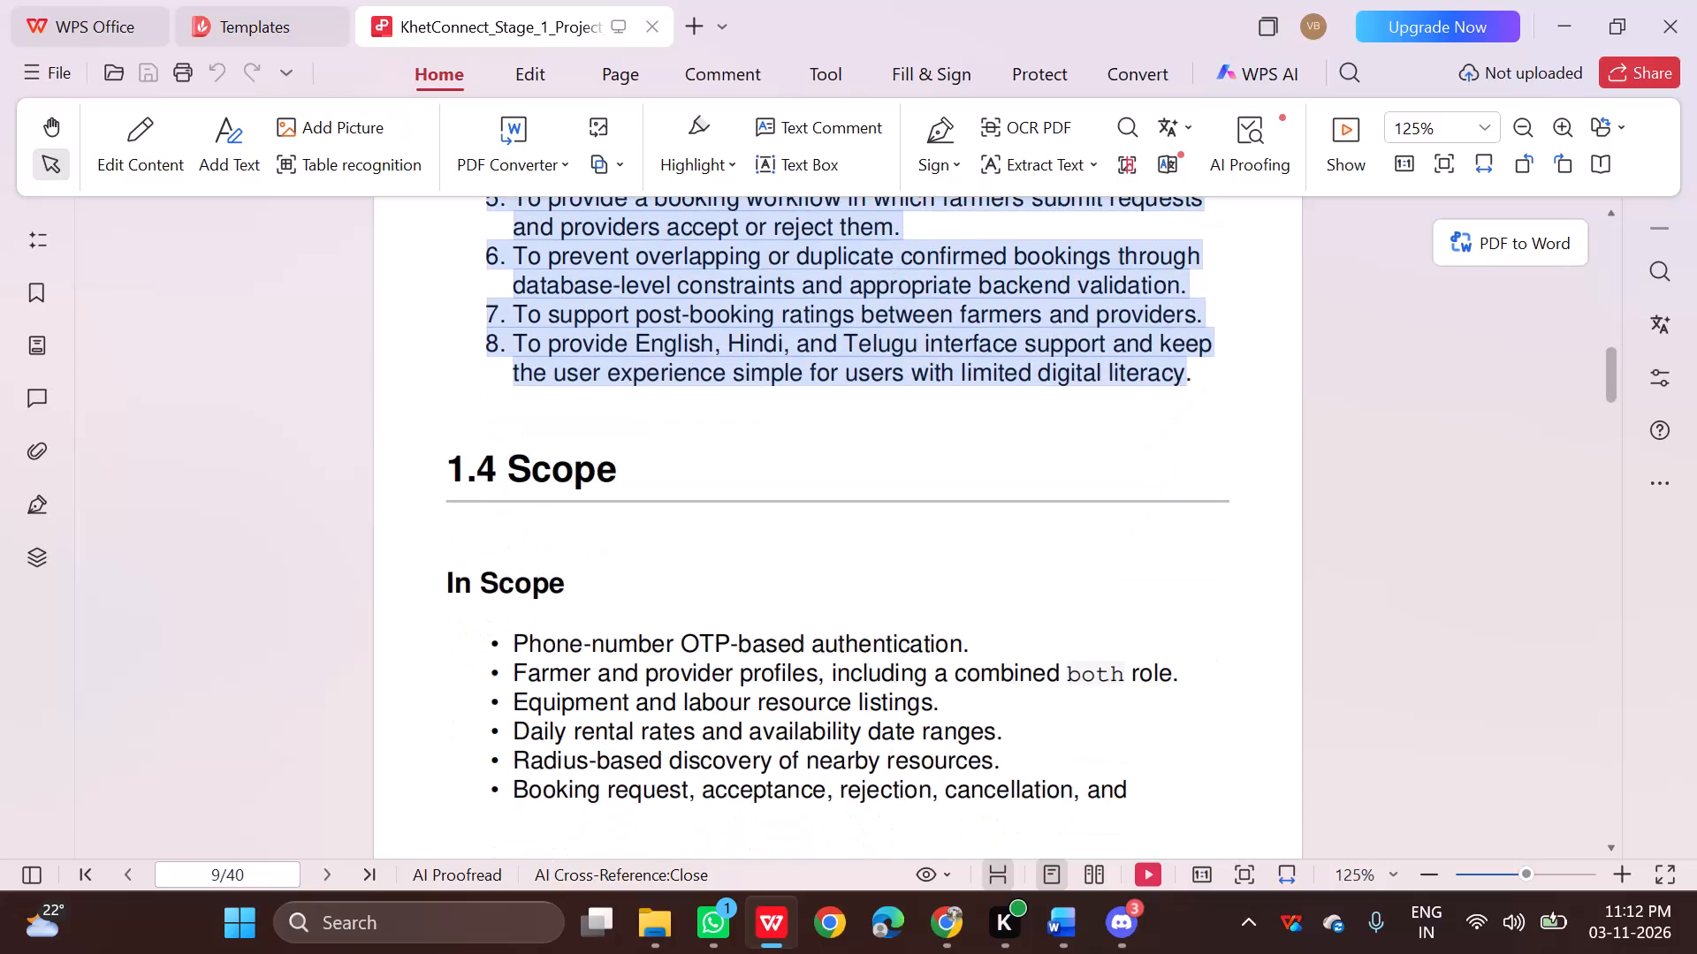
Review the eight numbered objectives and the start of section 1.4 Scope in the PDF.
{"action": "scroll", "coordinate": [693, 662], "scroll_direction": "down", "scroll_amount": 5}
{"action": "scroll", "coordinate": [693, 662], "scroll_direction": "up", "scroll_amount": 10}
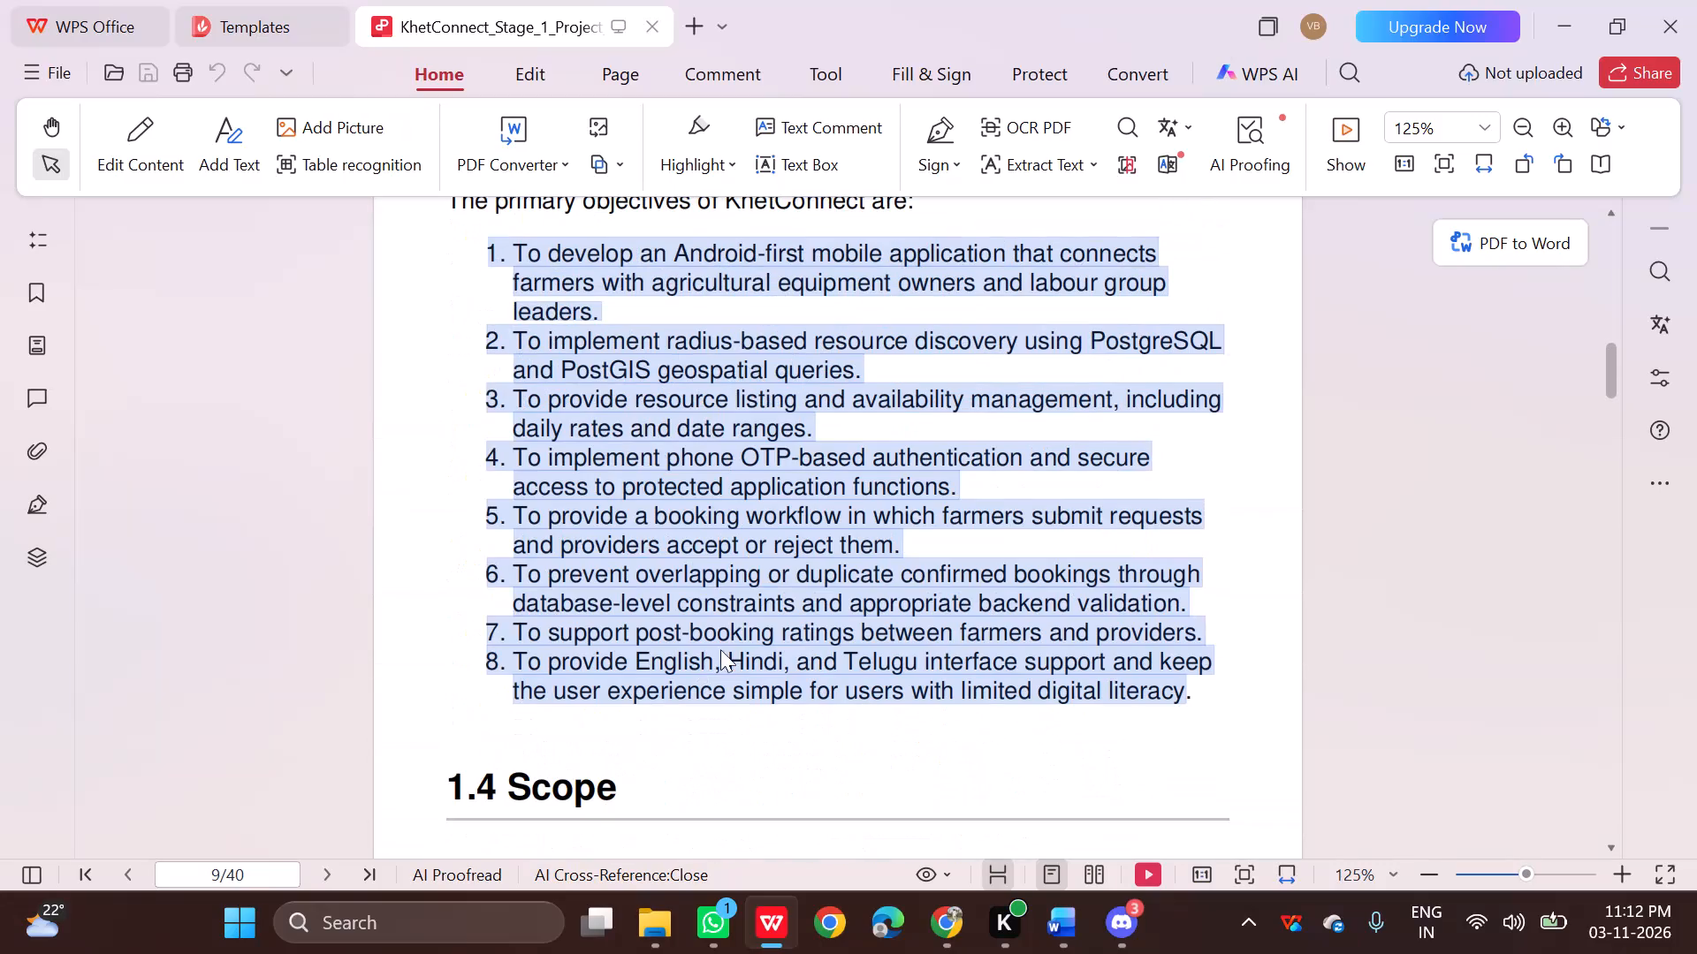
{"action": "left_click", "coordinate": [746, 611]}
{"action": "scroll", "coordinate": [635, 700], "scroll_direction": "down", "scroll_amount": 3}
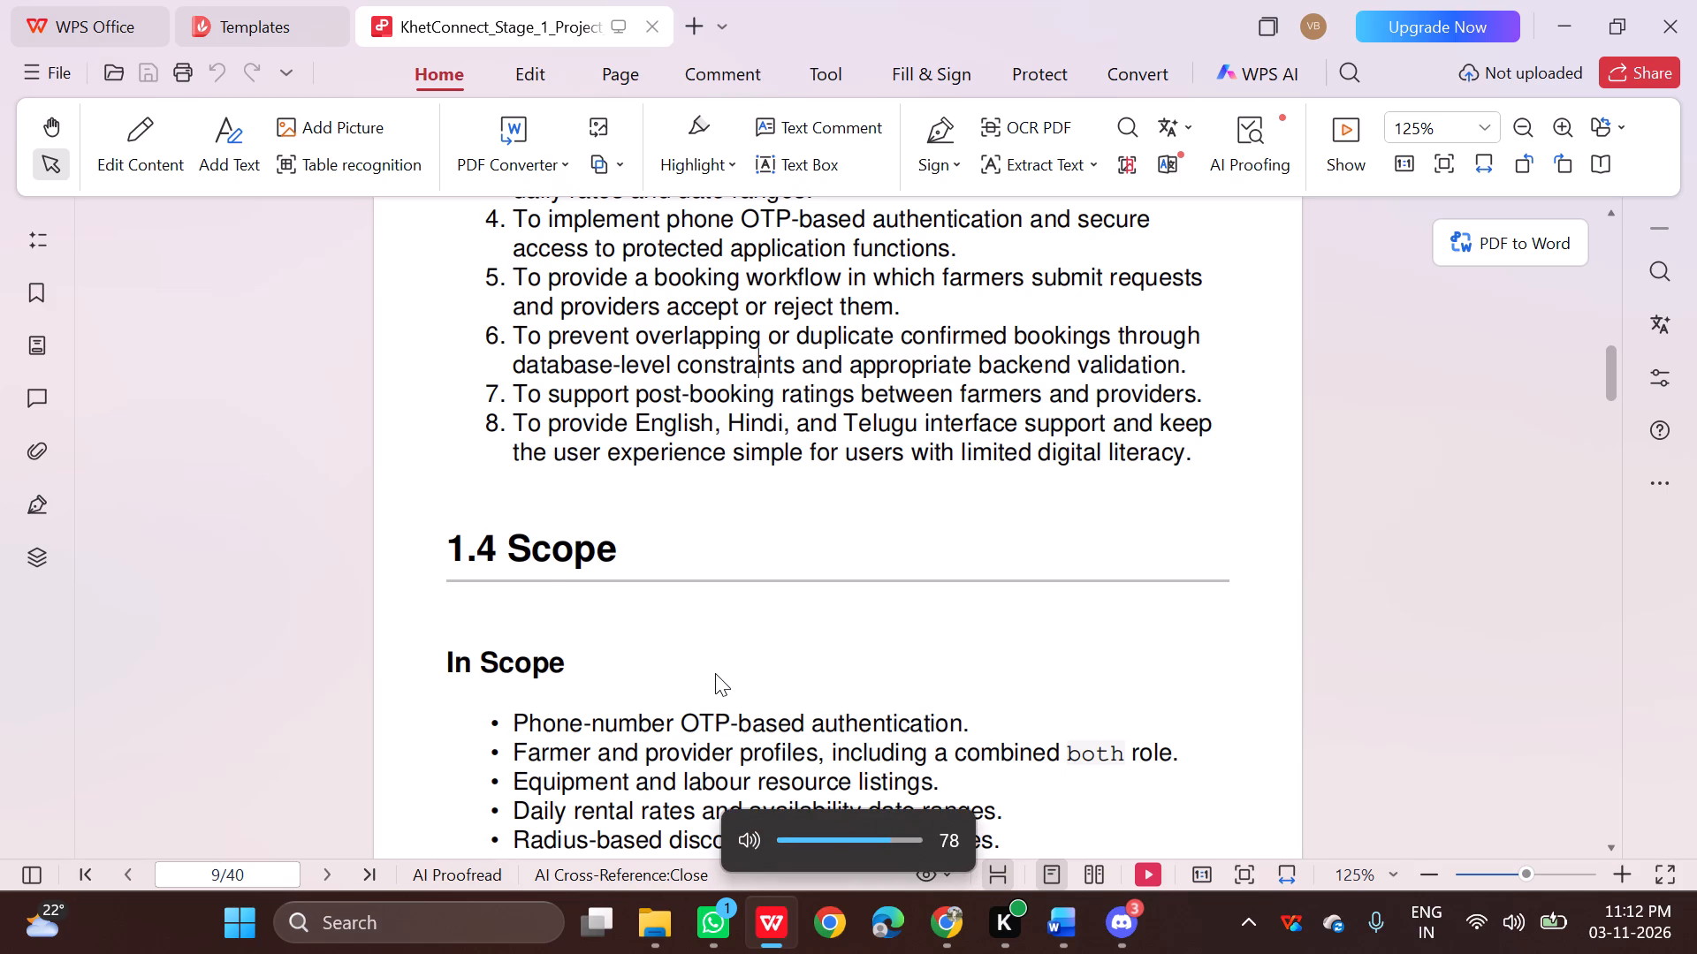
{"action": "scroll", "coordinate": [715, 673], "scroll_direction": "up", "scroll_amount": 6}
{"action": "scroll", "coordinate": [715, 673], "scroll_direction": "down", "scroll_amount": 6}
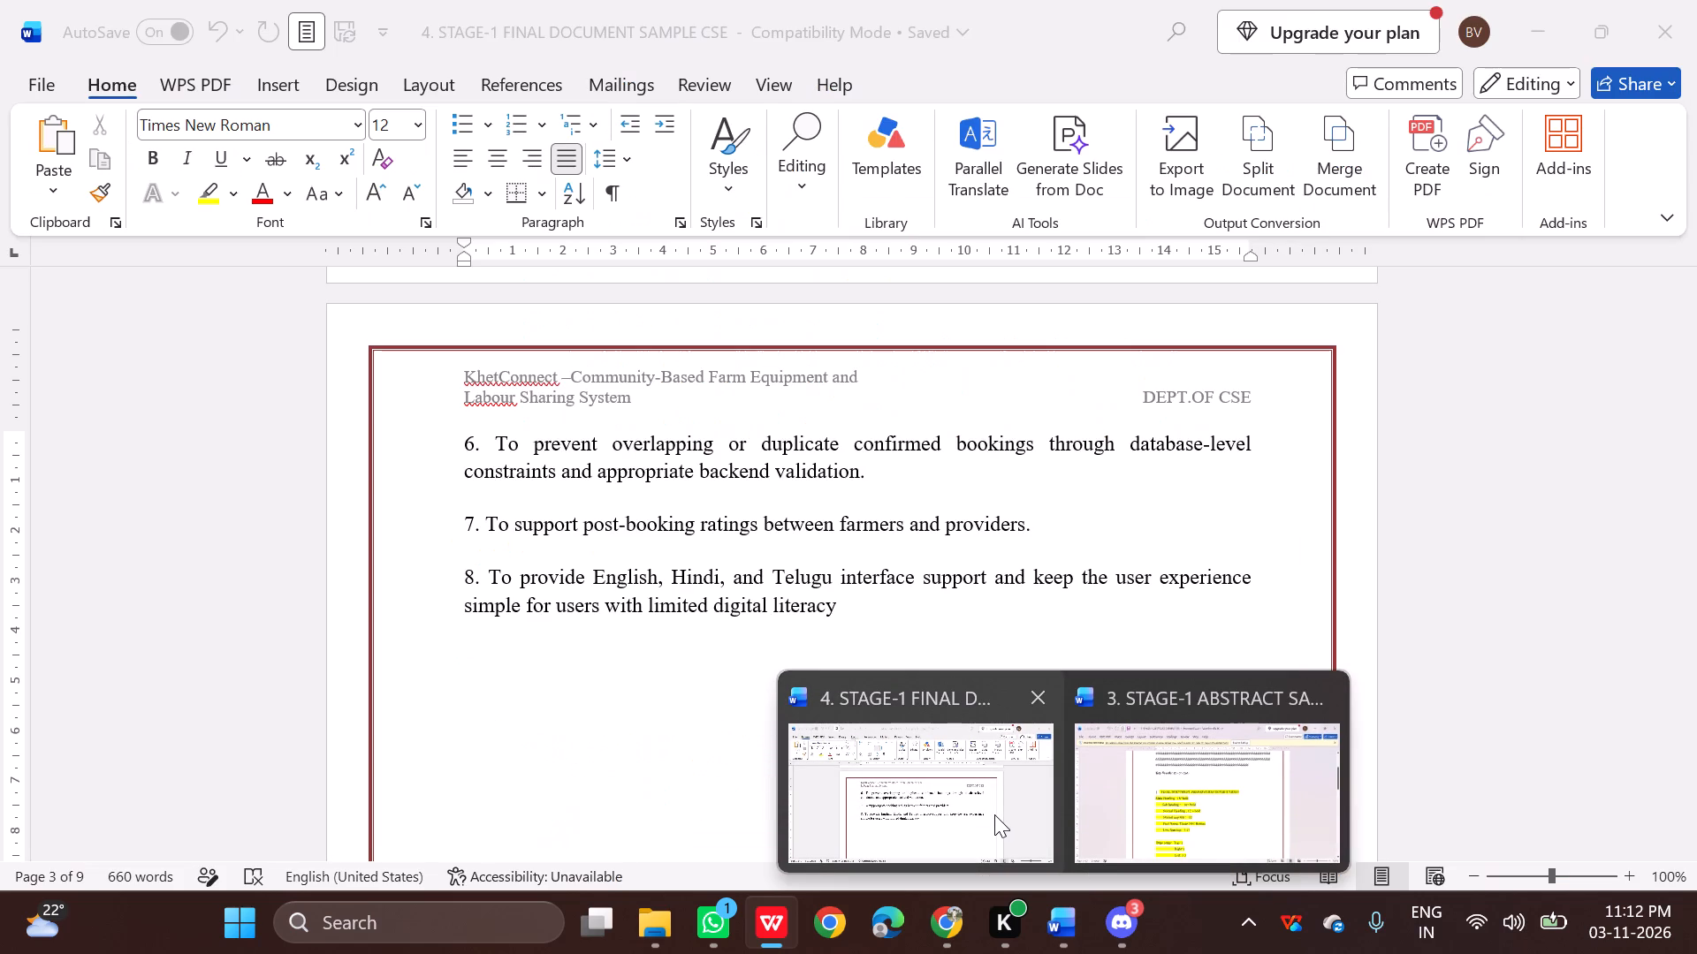
Copy the "1.4 Scope" heading from the WPS Office PDF and paste it on a new line below objective 8 in the Word report.
{"action": "left_click", "coordinate": [994, 814]}
{"action": "scroll", "coordinate": [851, 676], "scroll_direction": "down", "scroll_amount": 11}
{"action": "scroll", "coordinate": [850, 676], "scroll_direction": "up", "scroll_amount": 12}
{"action": "left_click", "coordinate": [856, 669]}
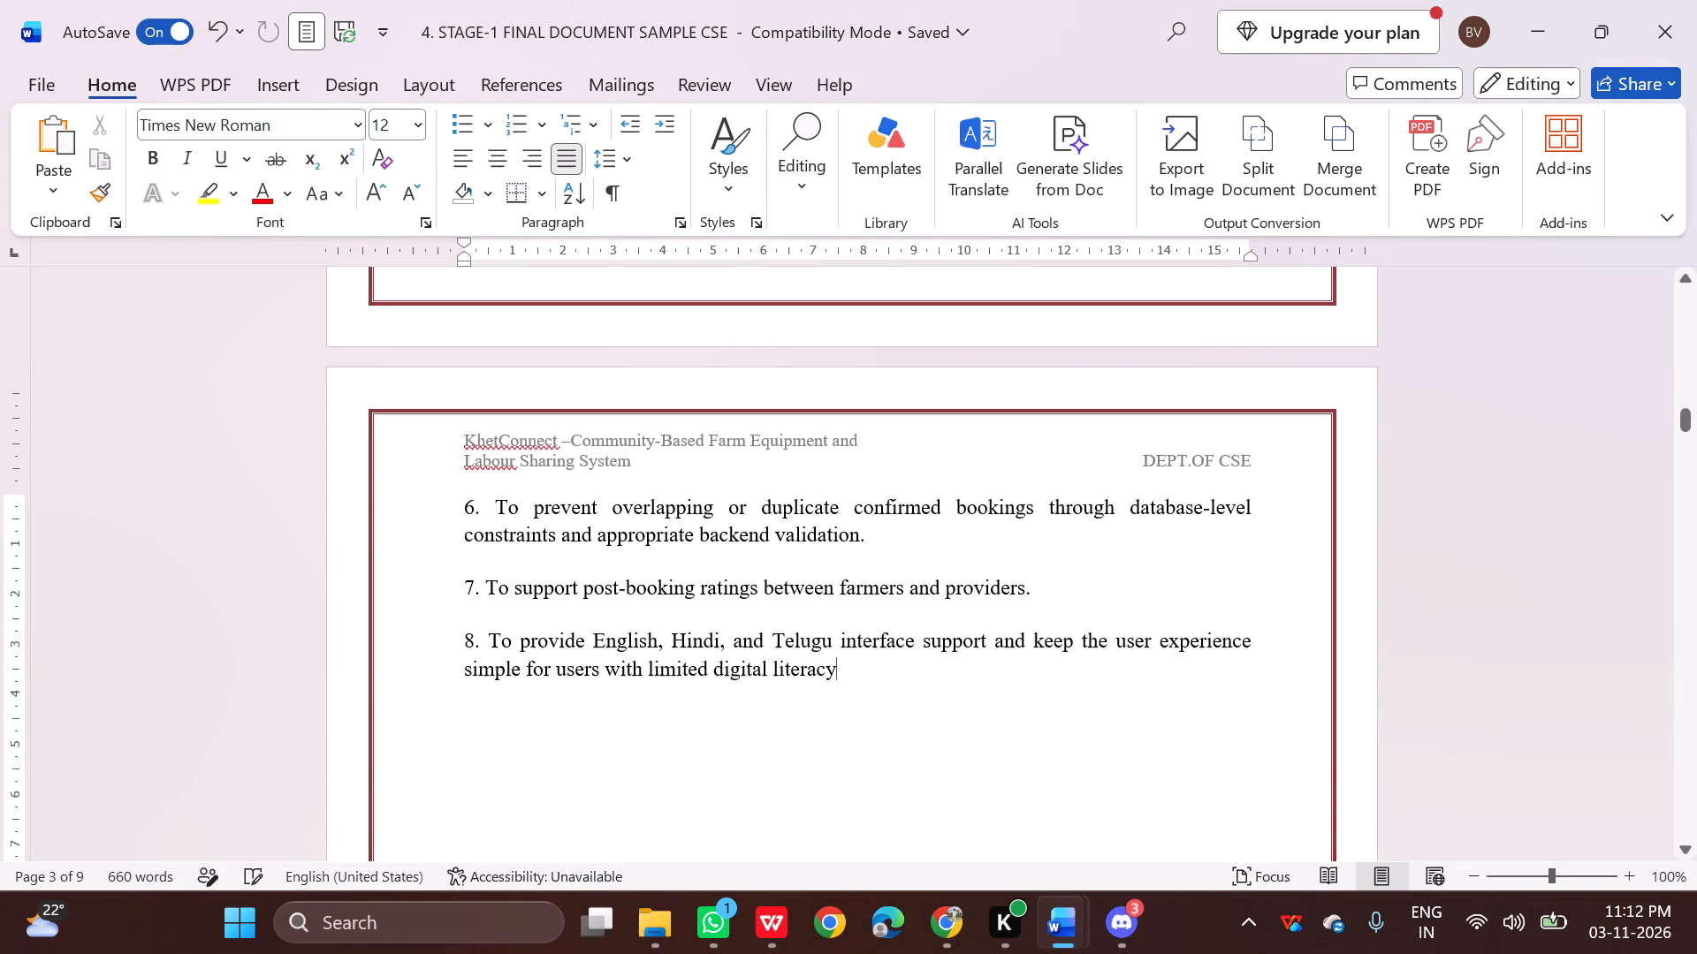
{"action": "key", "text": "Return"}
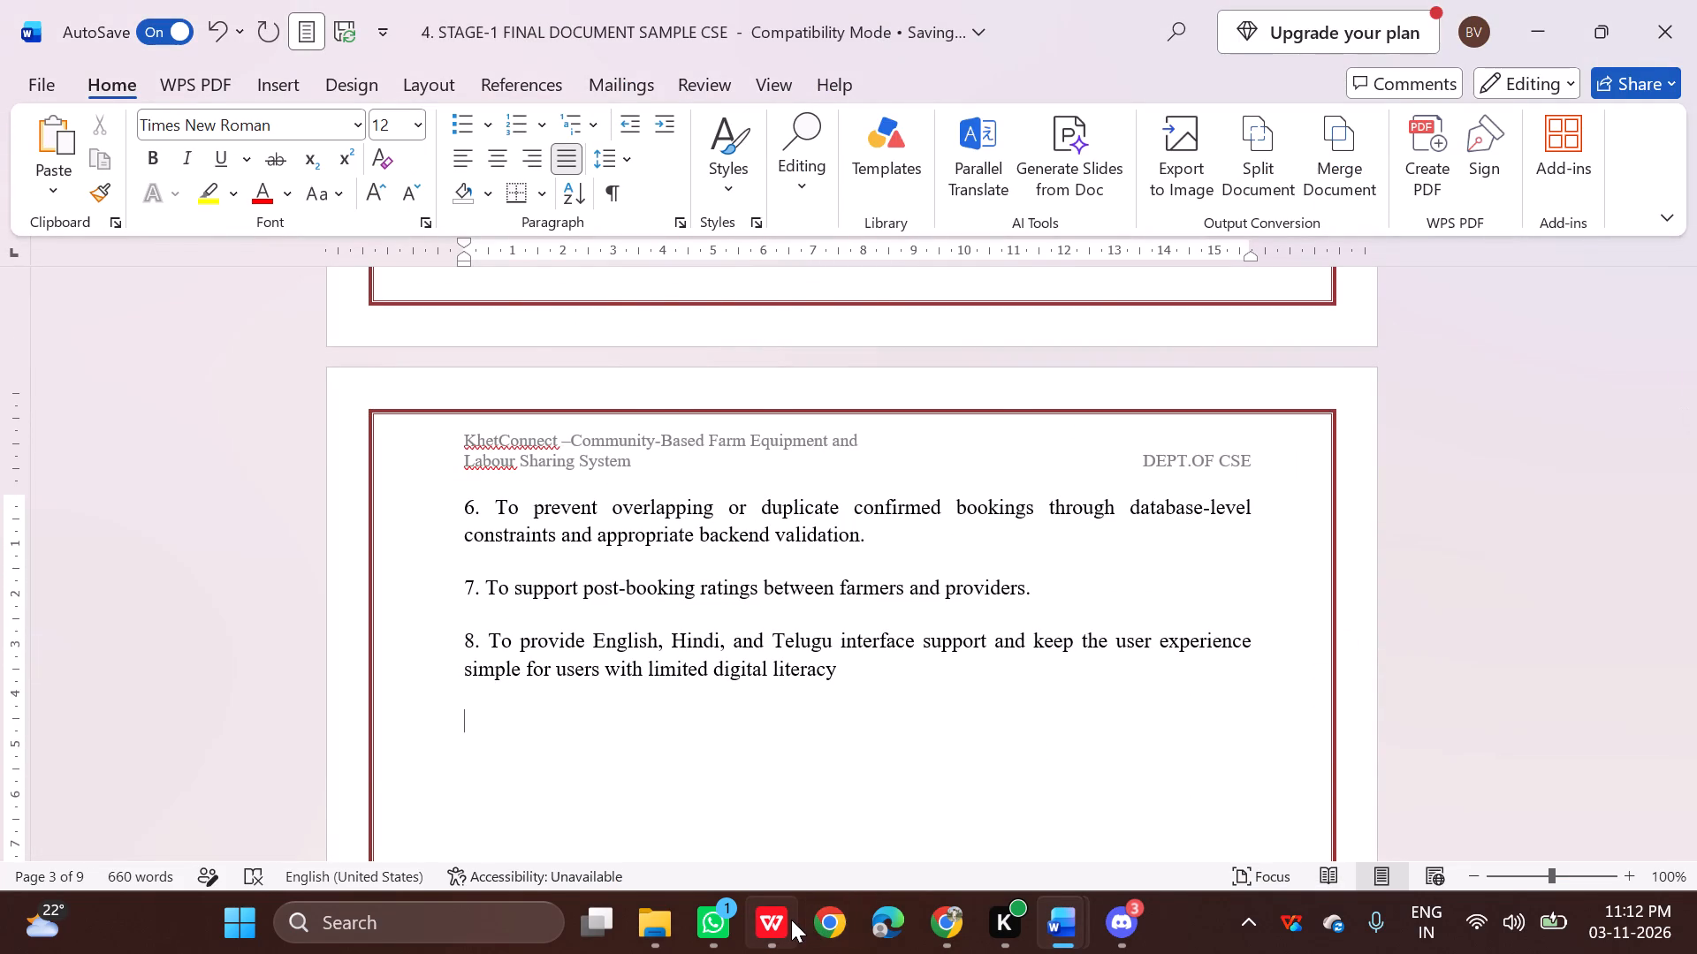
{"action": "left_click", "coordinate": [791, 920]}
{"action": "left_click_drag", "start_coordinate": [628, 565], "coordinate": [505, 548]}
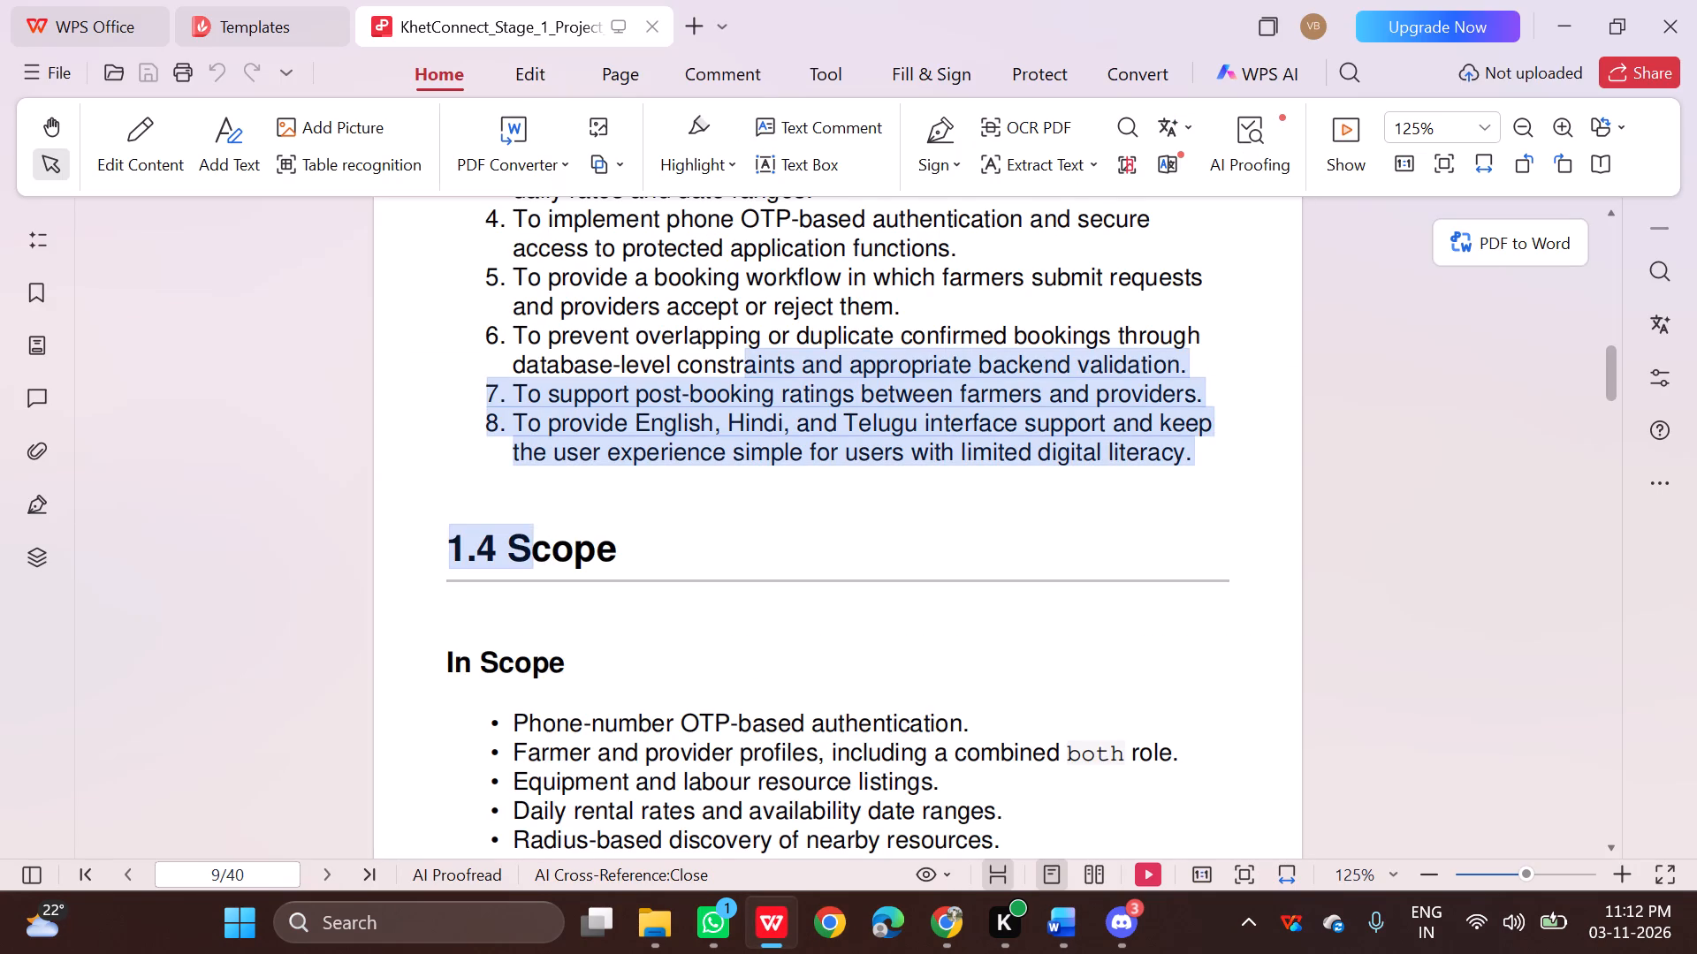
{"action": "left_click_drag", "start_coordinate": [505, 548], "coordinate": [602, 555]}
{"action": "left_click", "coordinate": [611, 556]}
{"action": "left_click", "coordinate": [650, 562]}
{"action": "left_click_drag", "start_coordinate": [623, 554], "coordinate": [489, 548]}
{"action": "left_click", "coordinate": [551, 559]}
{"action": "left_click_drag", "start_coordinate": [445, 549], "coordinate": [623, 565]}
{"action": "left_click", "coordinate": [639, 603]}
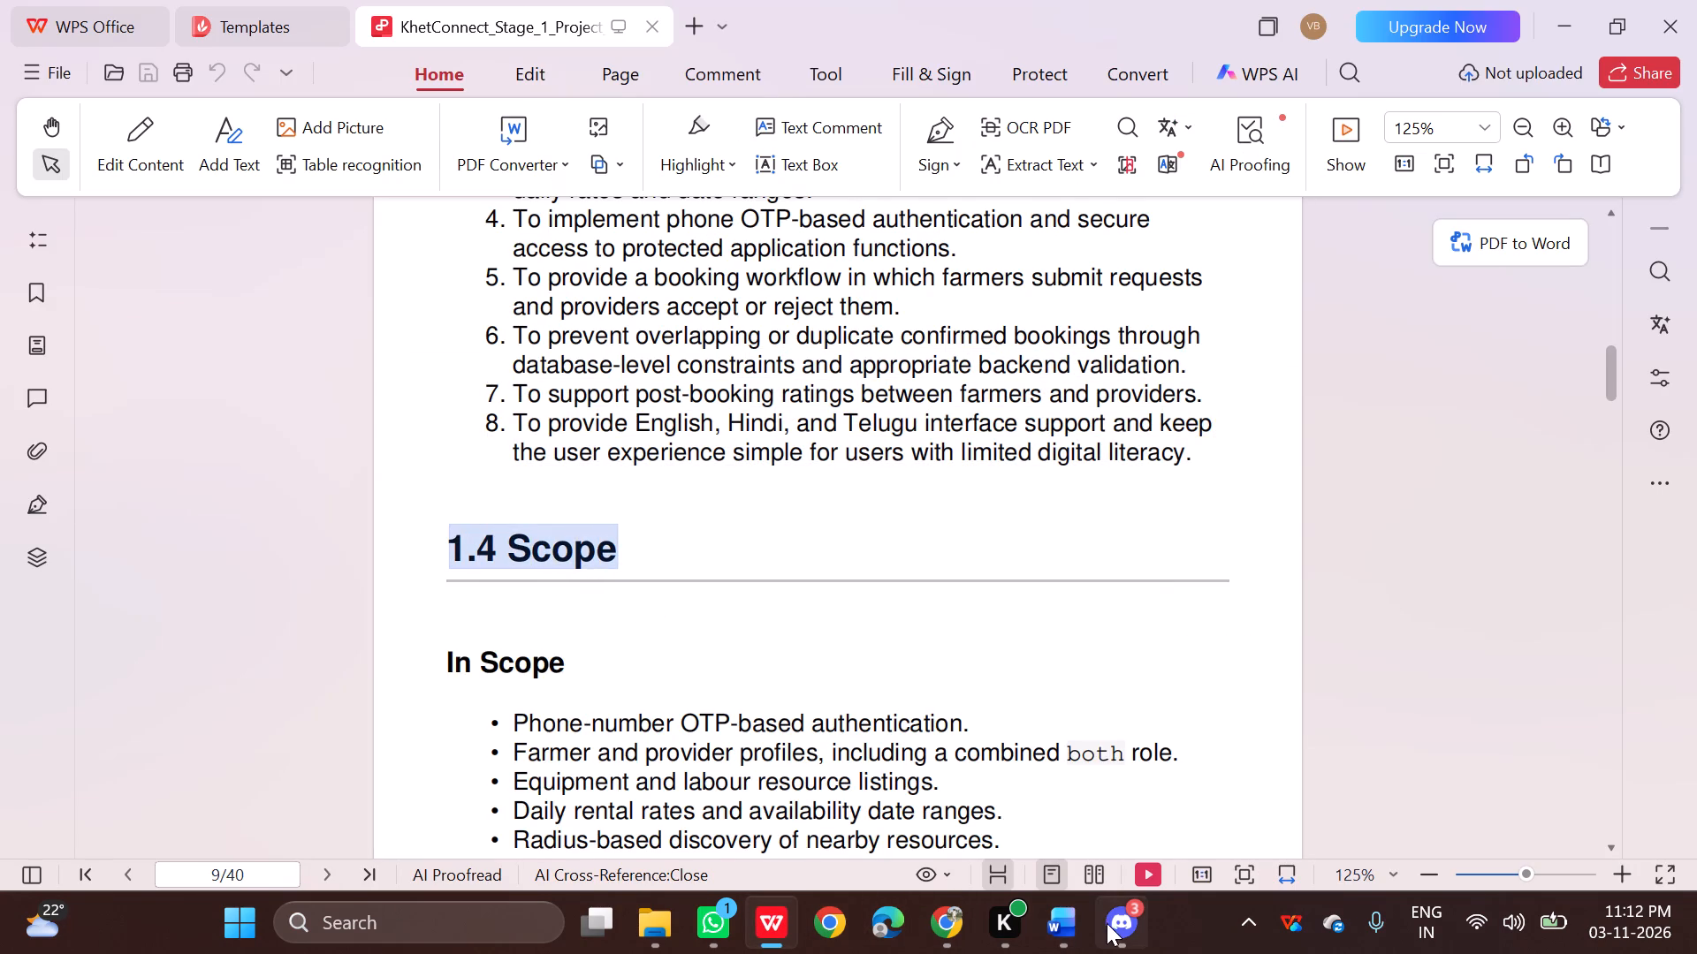
{"action": "left_click", "coordinate": [998, 802]}
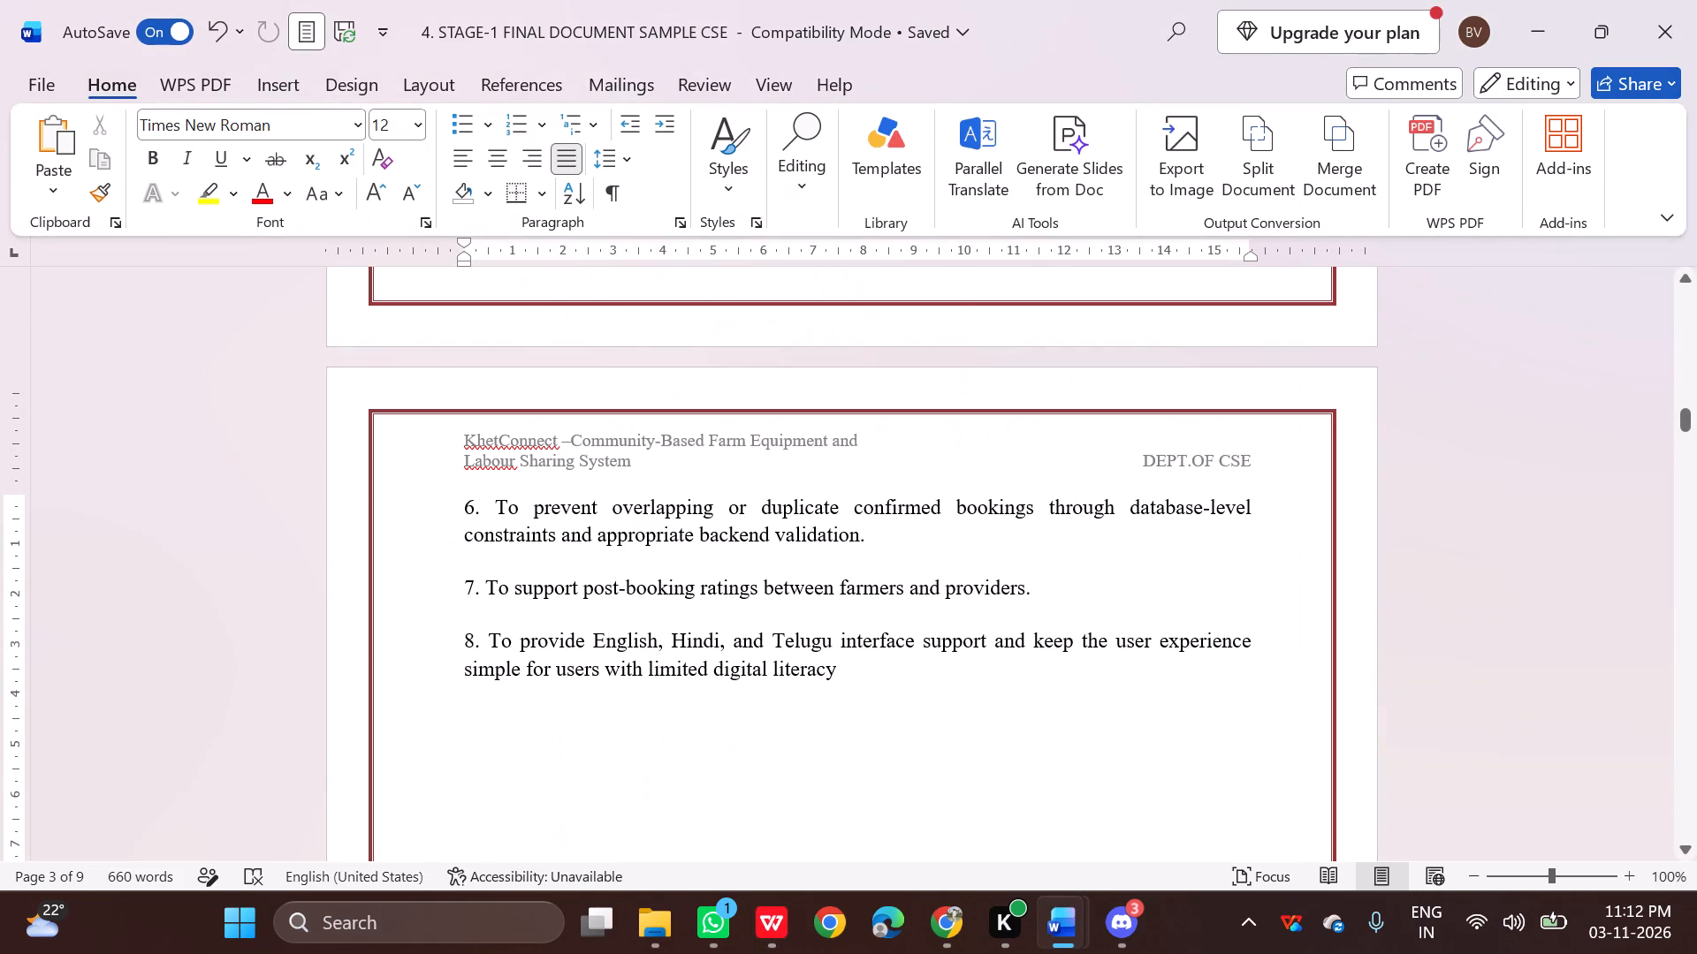
{"action": "key", "text": "ctrl+v"}
Format the "1.4 Scope" heading as bold, underlined and 14 pt.
{"action": "left_click_drag", "start_coordinate": [562, 718], "coordinate": [468, 715]}
{"action": "left_click", "coordinate": [491, 681]}
{"action": "left_click", "coordinate": [538, 672]}
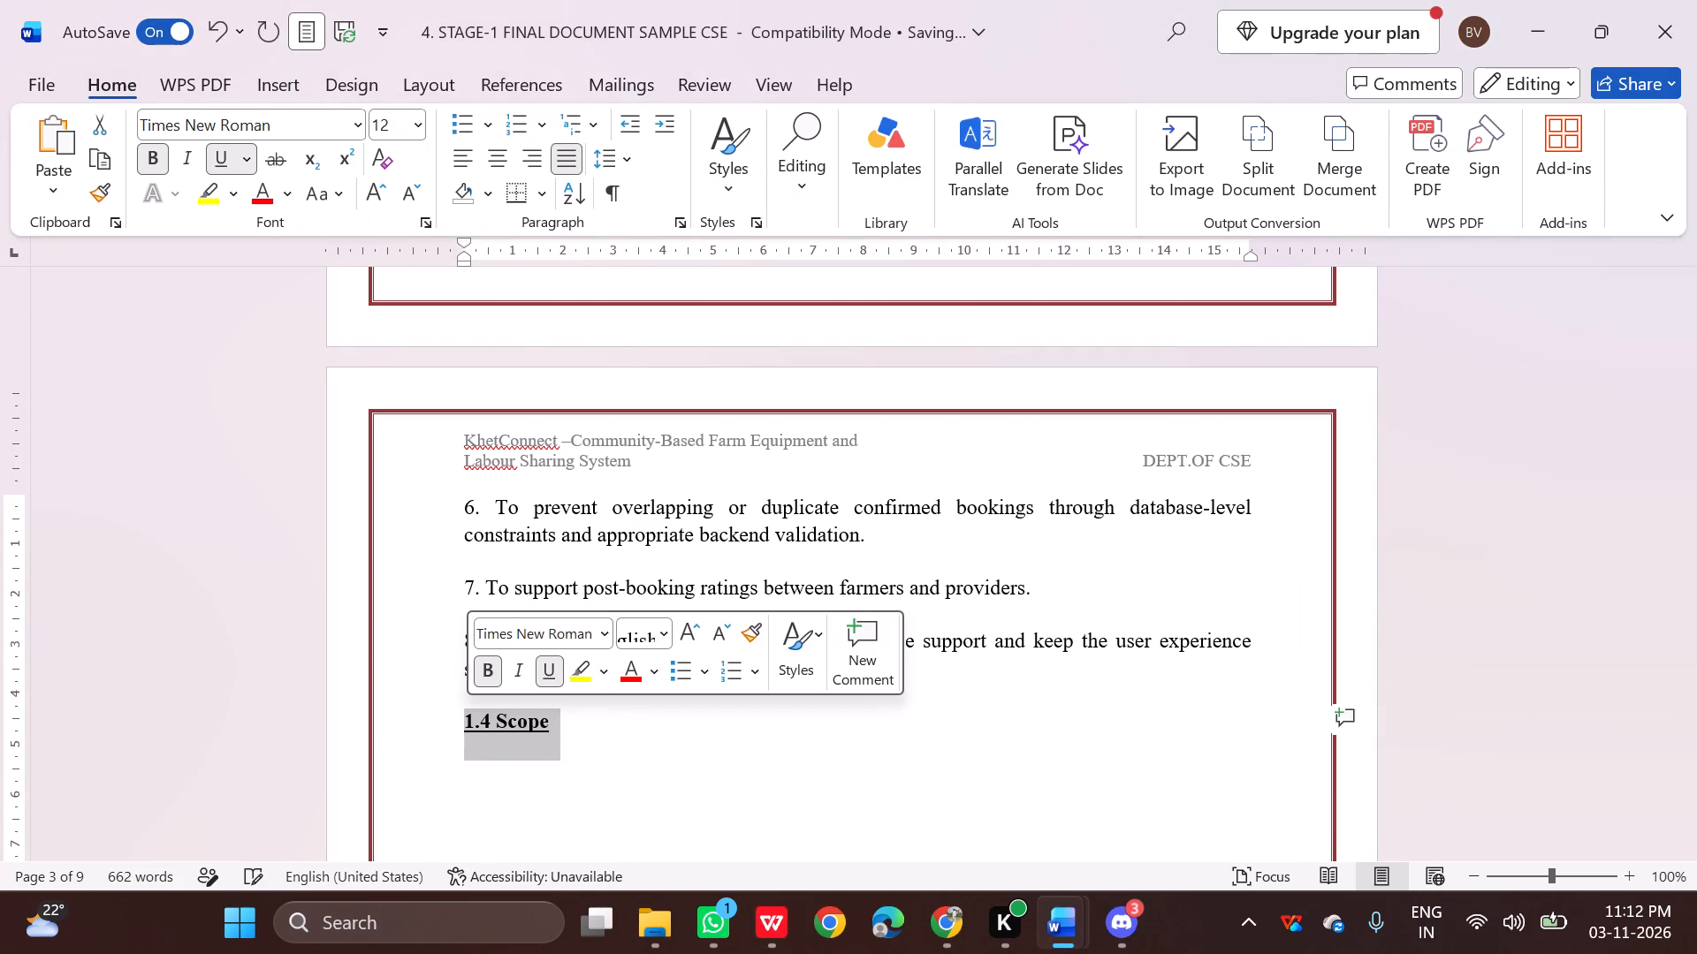
{"action": "left_click", "coordinate": [661, 634]}
{"action": "left_click", "coordinate": [642, 277]}
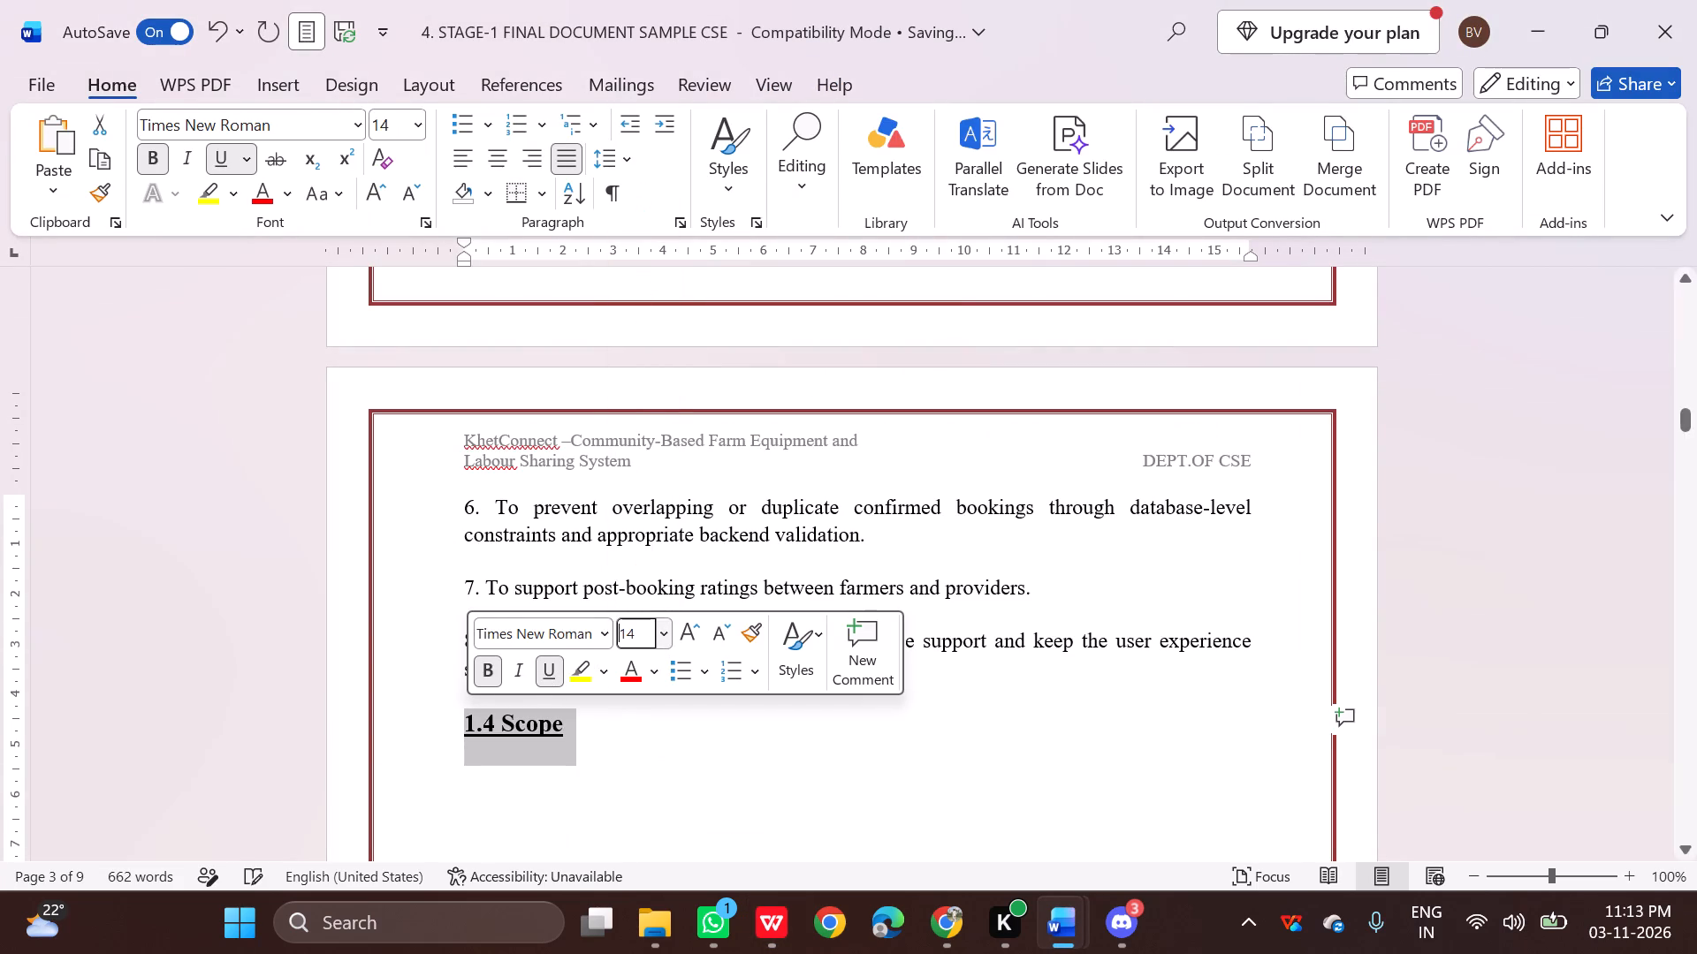
{"action": "left_click", "coordinate": [645, 753]}
Copy the "In Scope" heading and its first six bullets from the WPS Office PDF and paste them below "1.4 Scope" in the Word report.
{"action": "key", "text": "Return"}
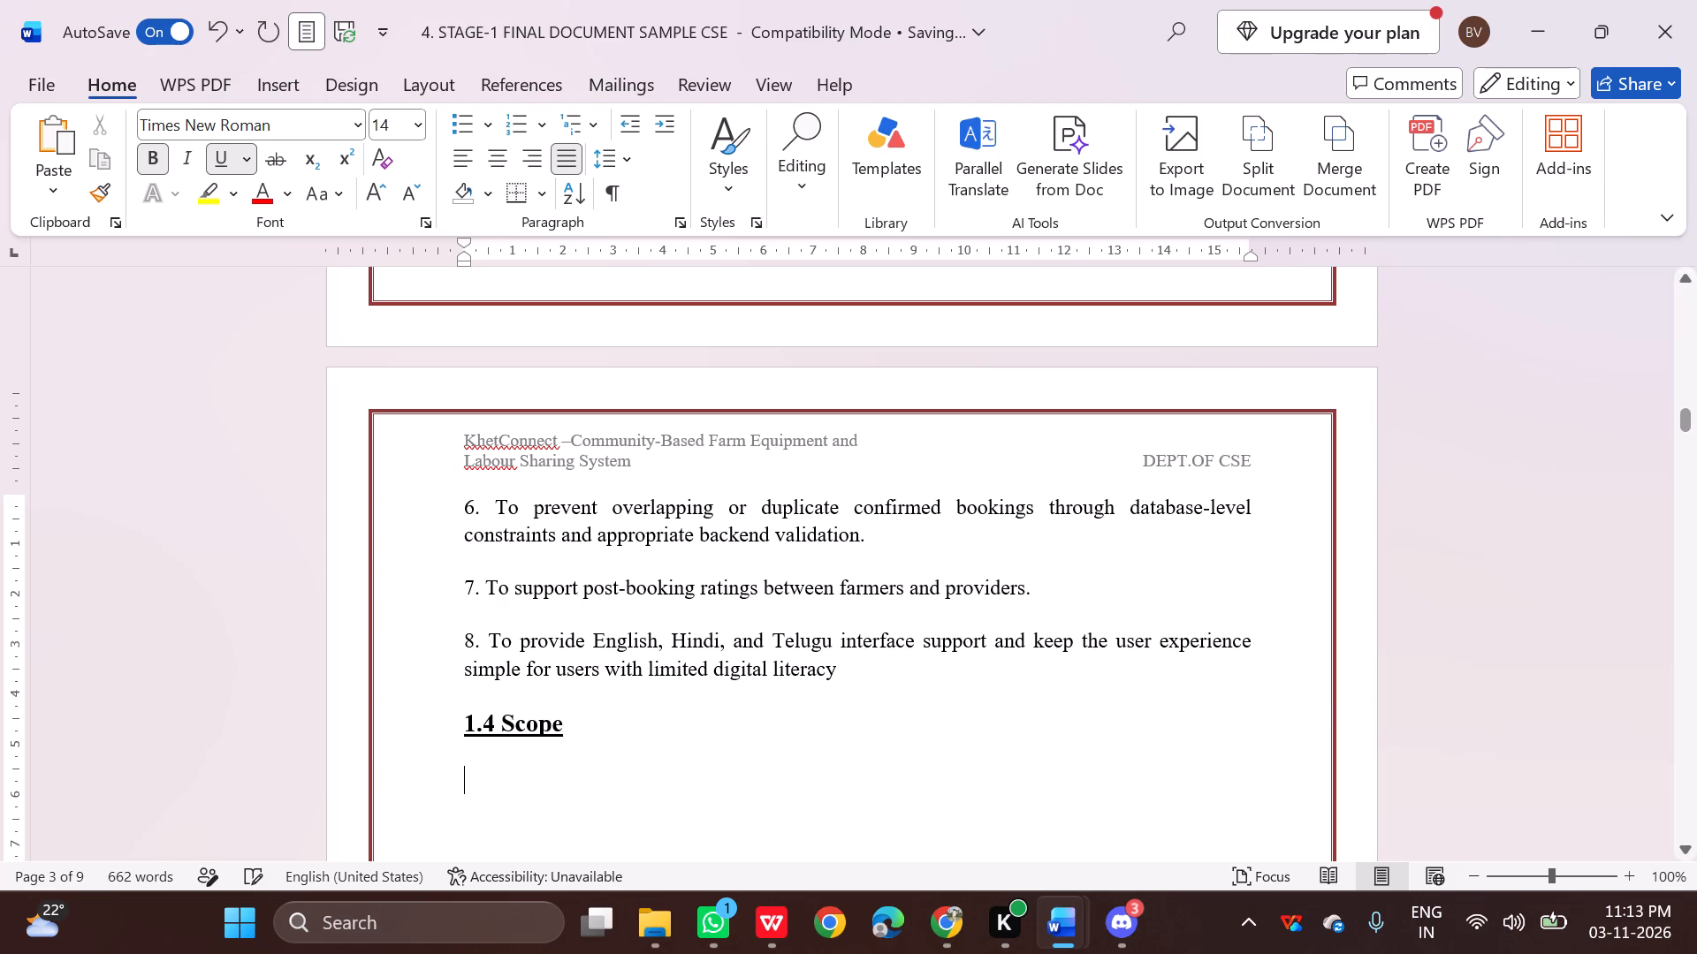
{"action": "left_click", "coordinate": [772, 926]}
{"action": "scroll", "coordinate": [626, 624], "scroll_direction": "down", "scroll_amount": 2}
{"action": "scroll", "coordinate": [555, 544], "scroll_direction": "down", "scroll_amount": 1}
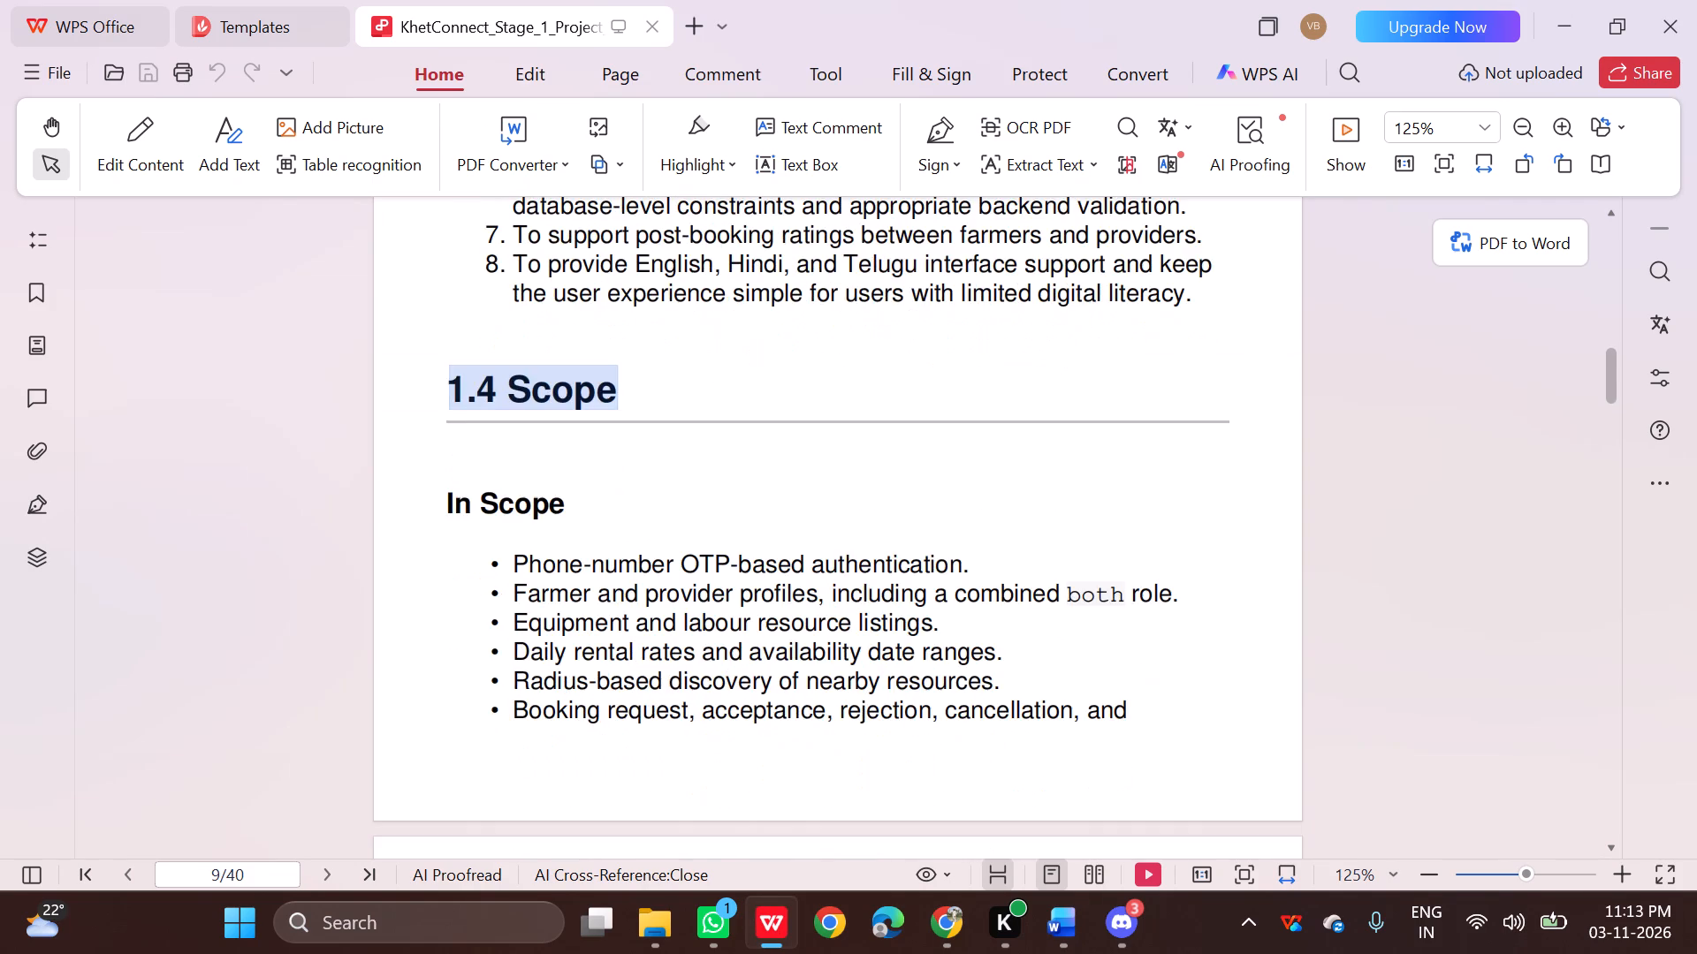
{"action": "scroll", "coordinate": [555, 544], "scroll_direction": "down", "scroll_amount": 7}
{"action": "scroll", "coordinate": [555, 542], "scroll_direction": "up", "scroll_amount": 7}
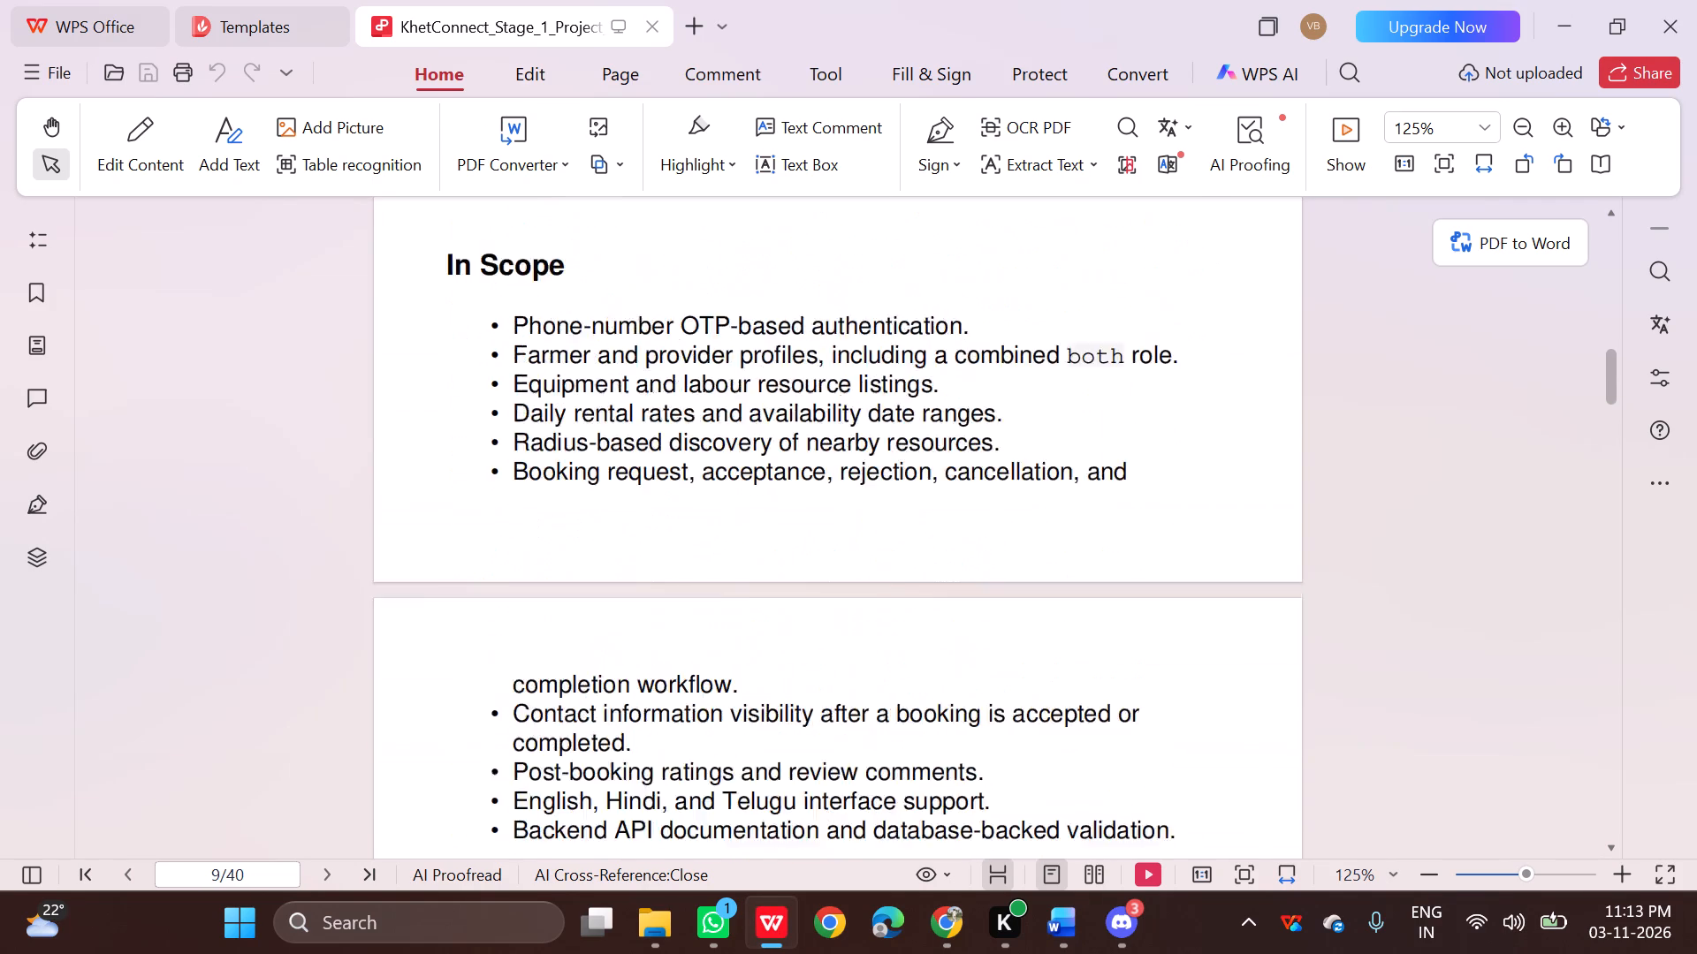
{"action": "scroll", "coordinate": [555, 542], "scroll_direction": "up", "scroll_amount": 1}
{"action": "left_click_drag", "start_coordinate": [444, 502], "coordinate": [455, 506]}
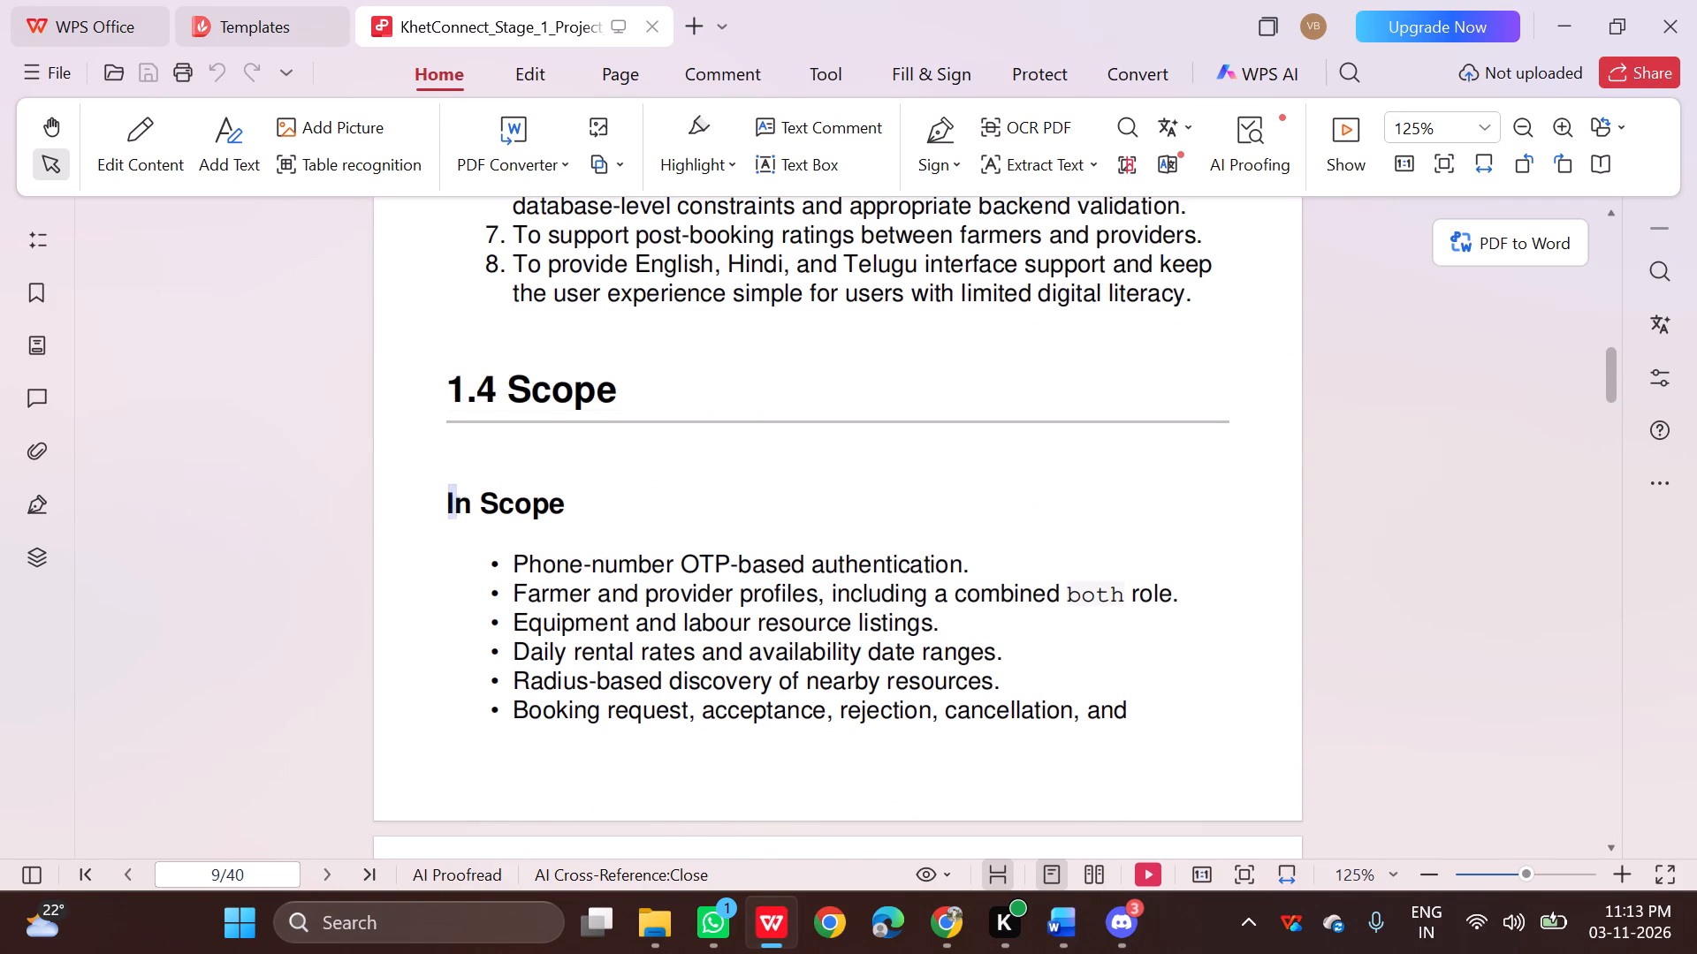
{"action": "left_click_drag", "start_coordinate": [455, 506], "coordinate": [1105, 632]}
{"action": "scroll", "coordinate": [734, 640], "scroll_direction": "down", "scroll_amount": 1}
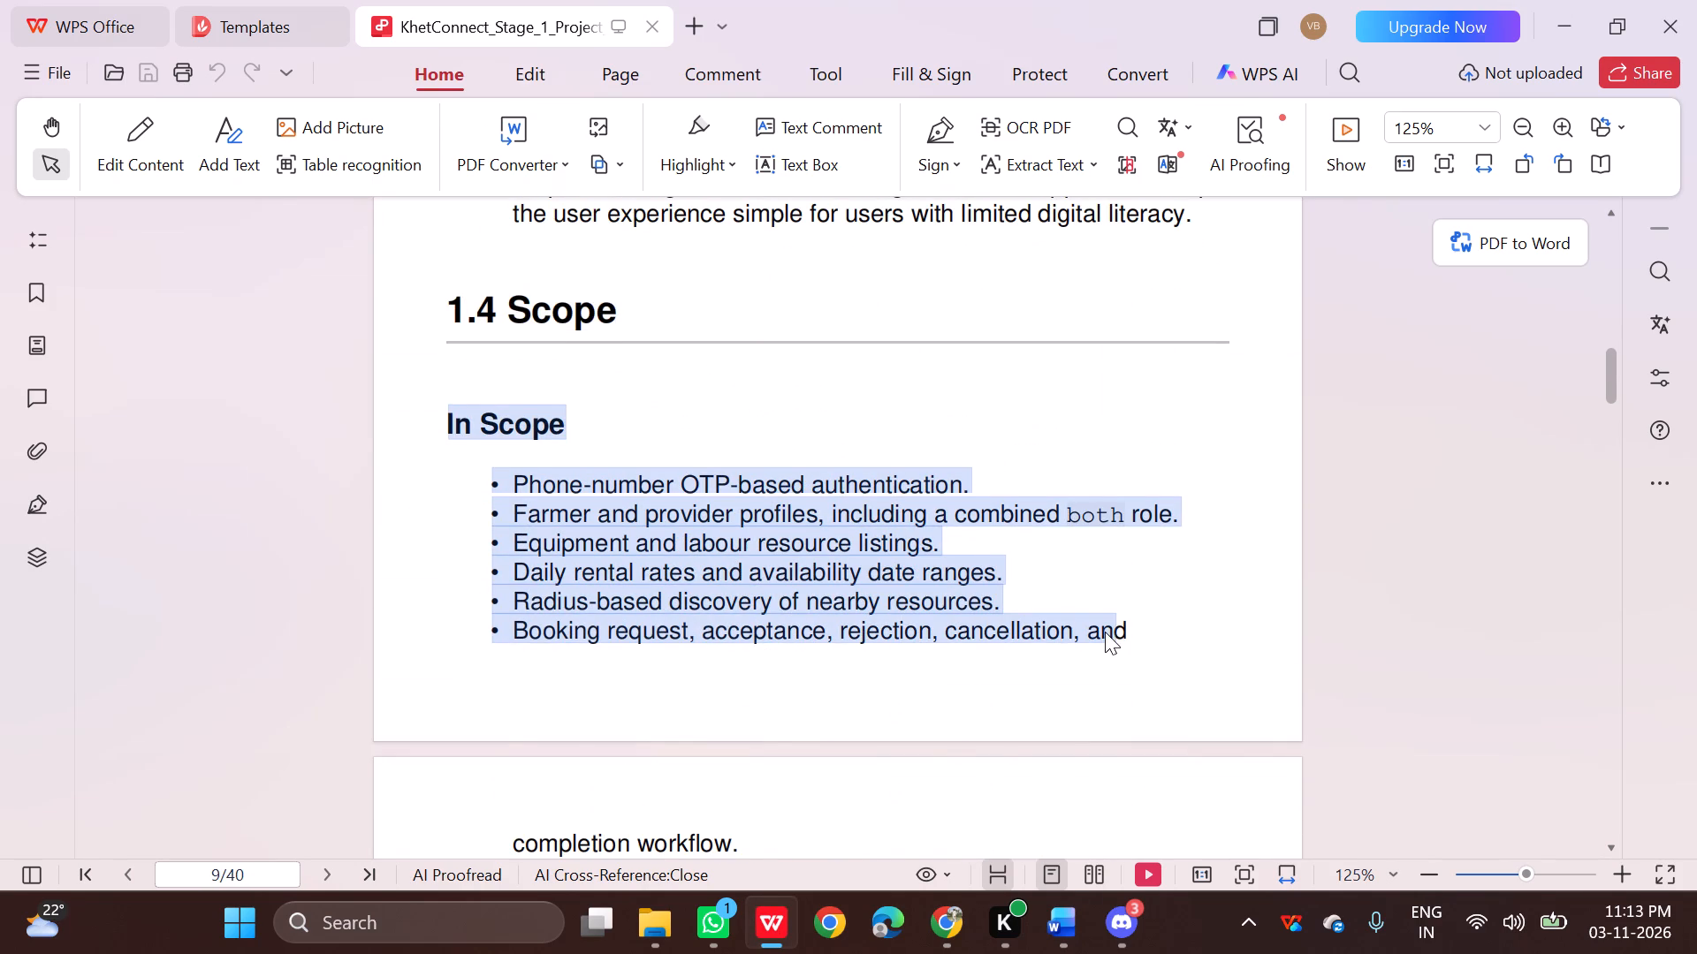
{"action": "left_click_drag", "start_coordinate": [1105, 632], "coordinate": [1115, 611]}
{"action": "scroll", "coordinate": [1122, 632], "scroll_direction": "down", "scroll_amount": 1}
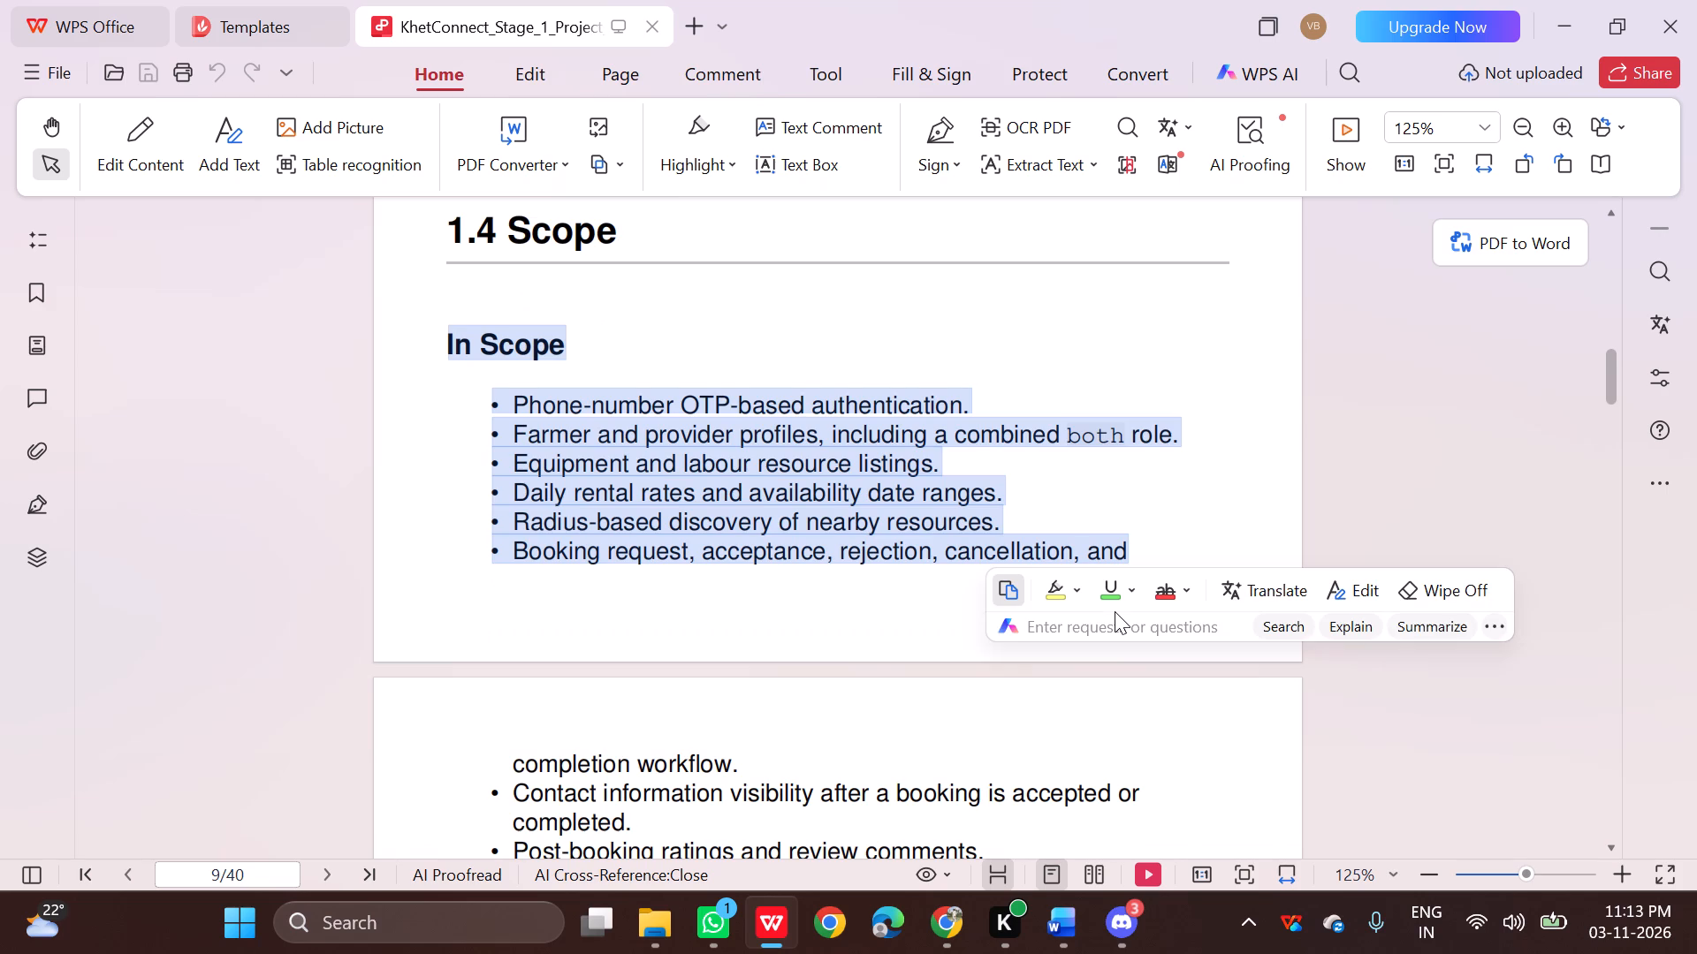
{"action": "key", "text": "ctrl+c"}
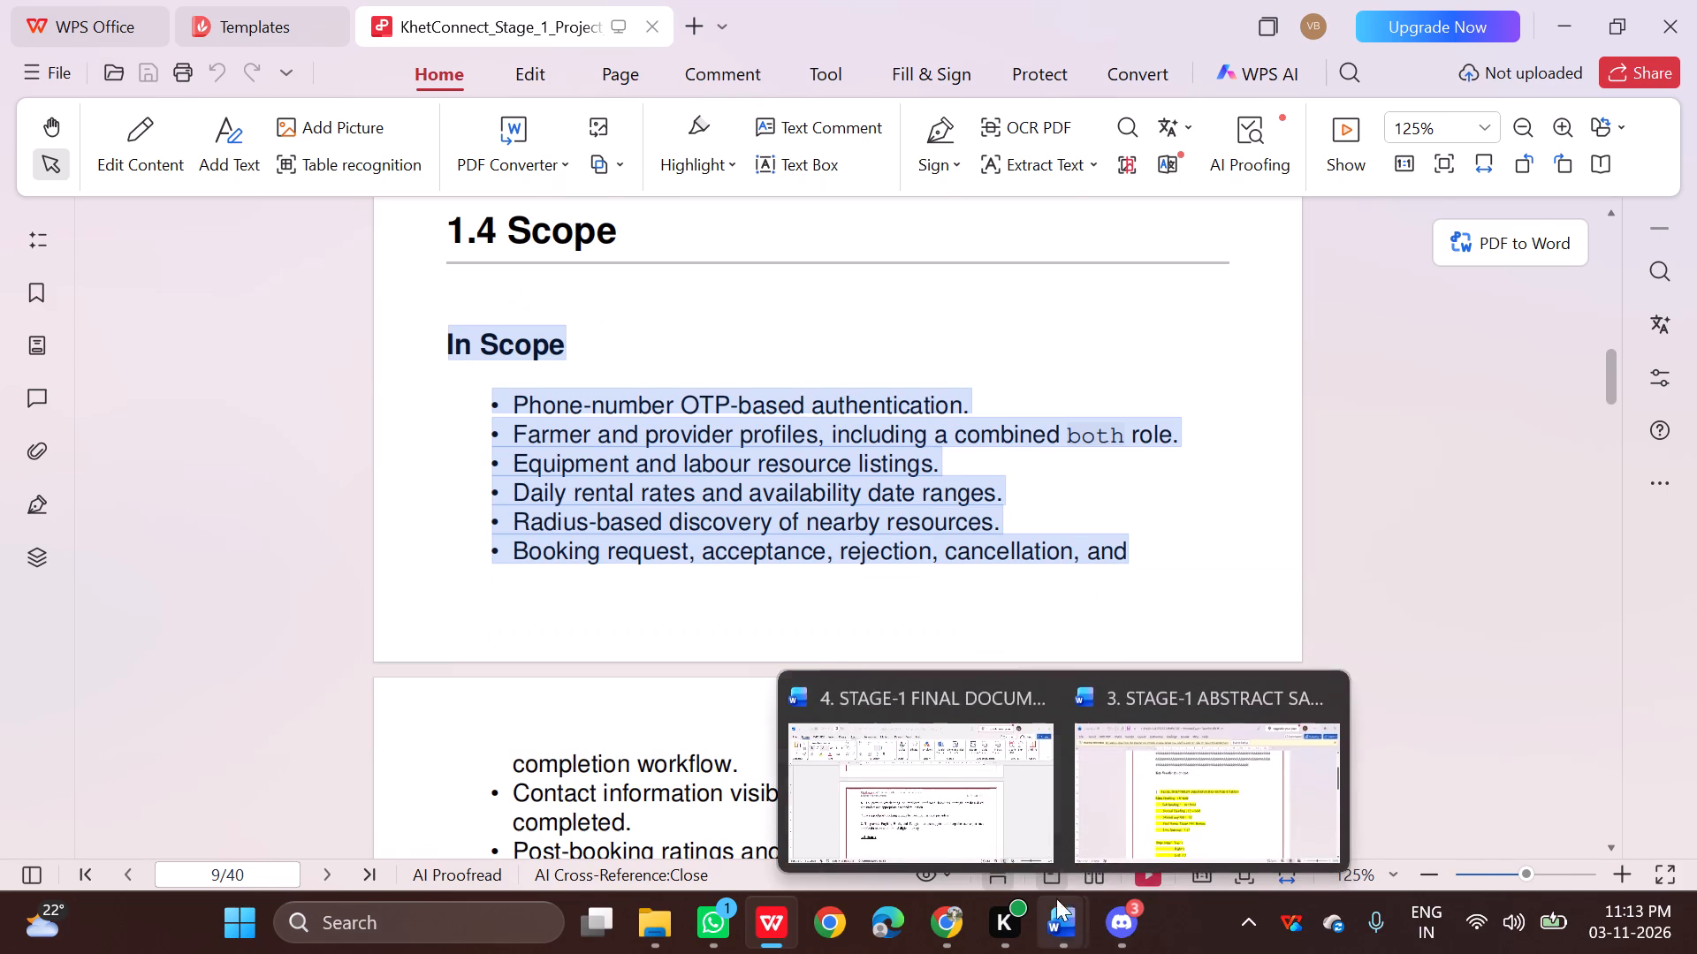
{"action": "left_click", "coordinate": [997, 831]}
{"action": "key", "text": "ctrl+v"}
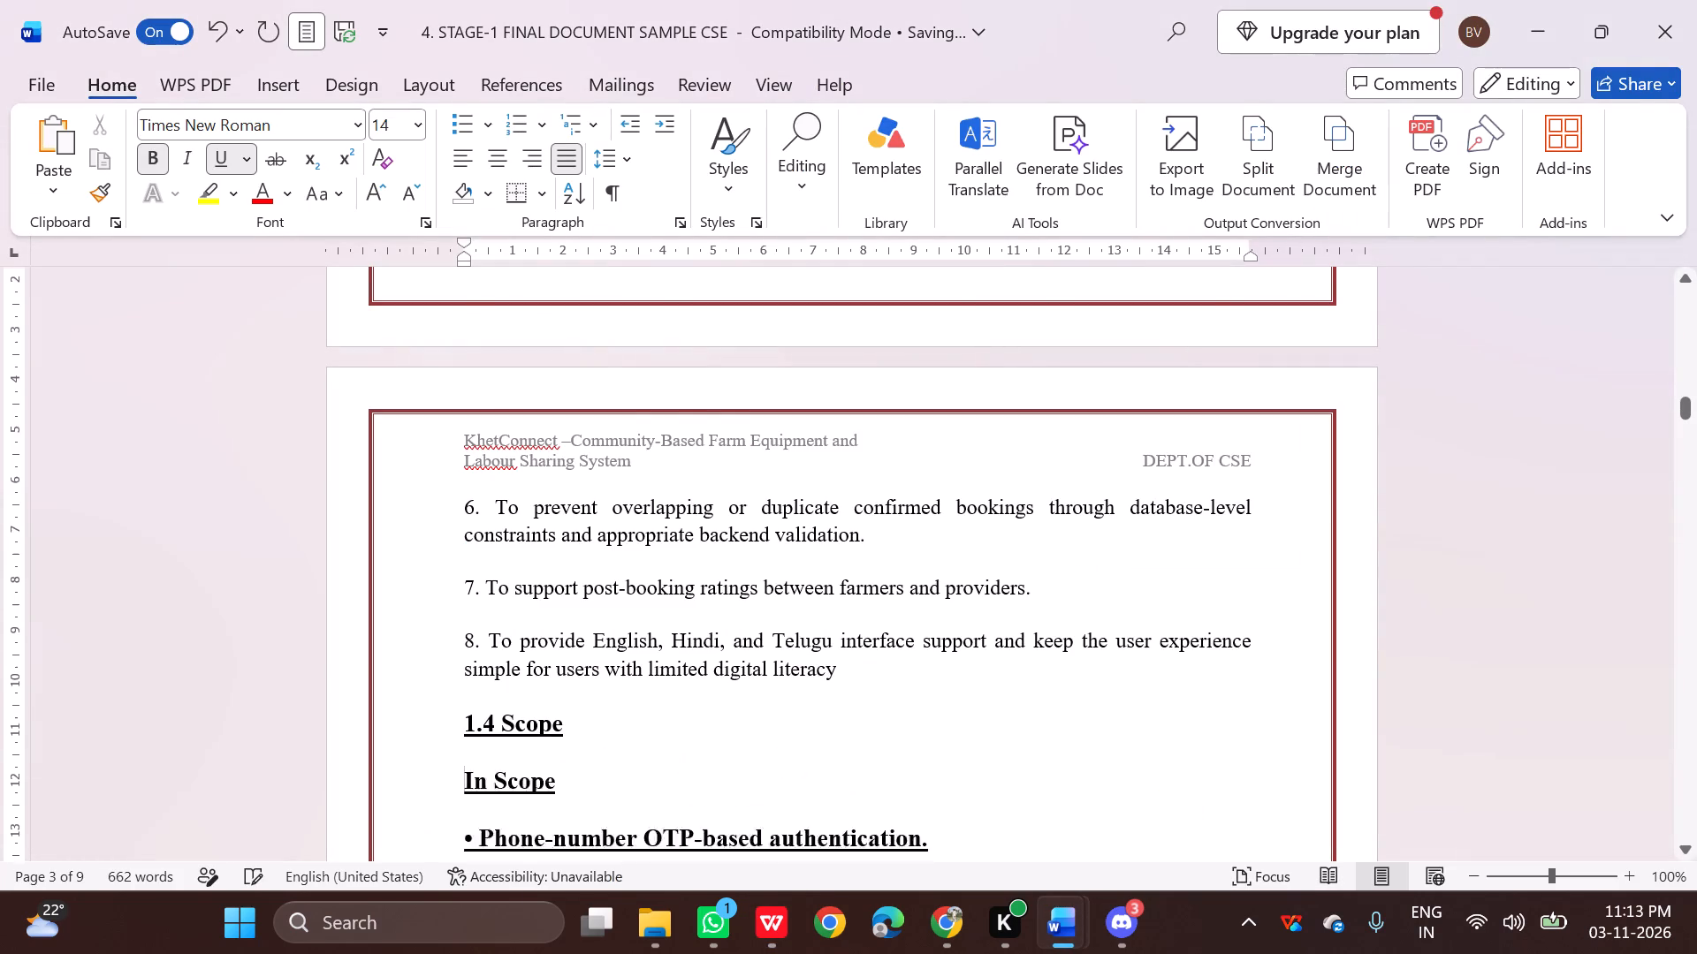
Remove bold and underline from the six In Scope bullets and set them to 12 pt.
{"action": "left_click_drag", "start_coordinate": [461, 526], "coordinate": [664, 581]}
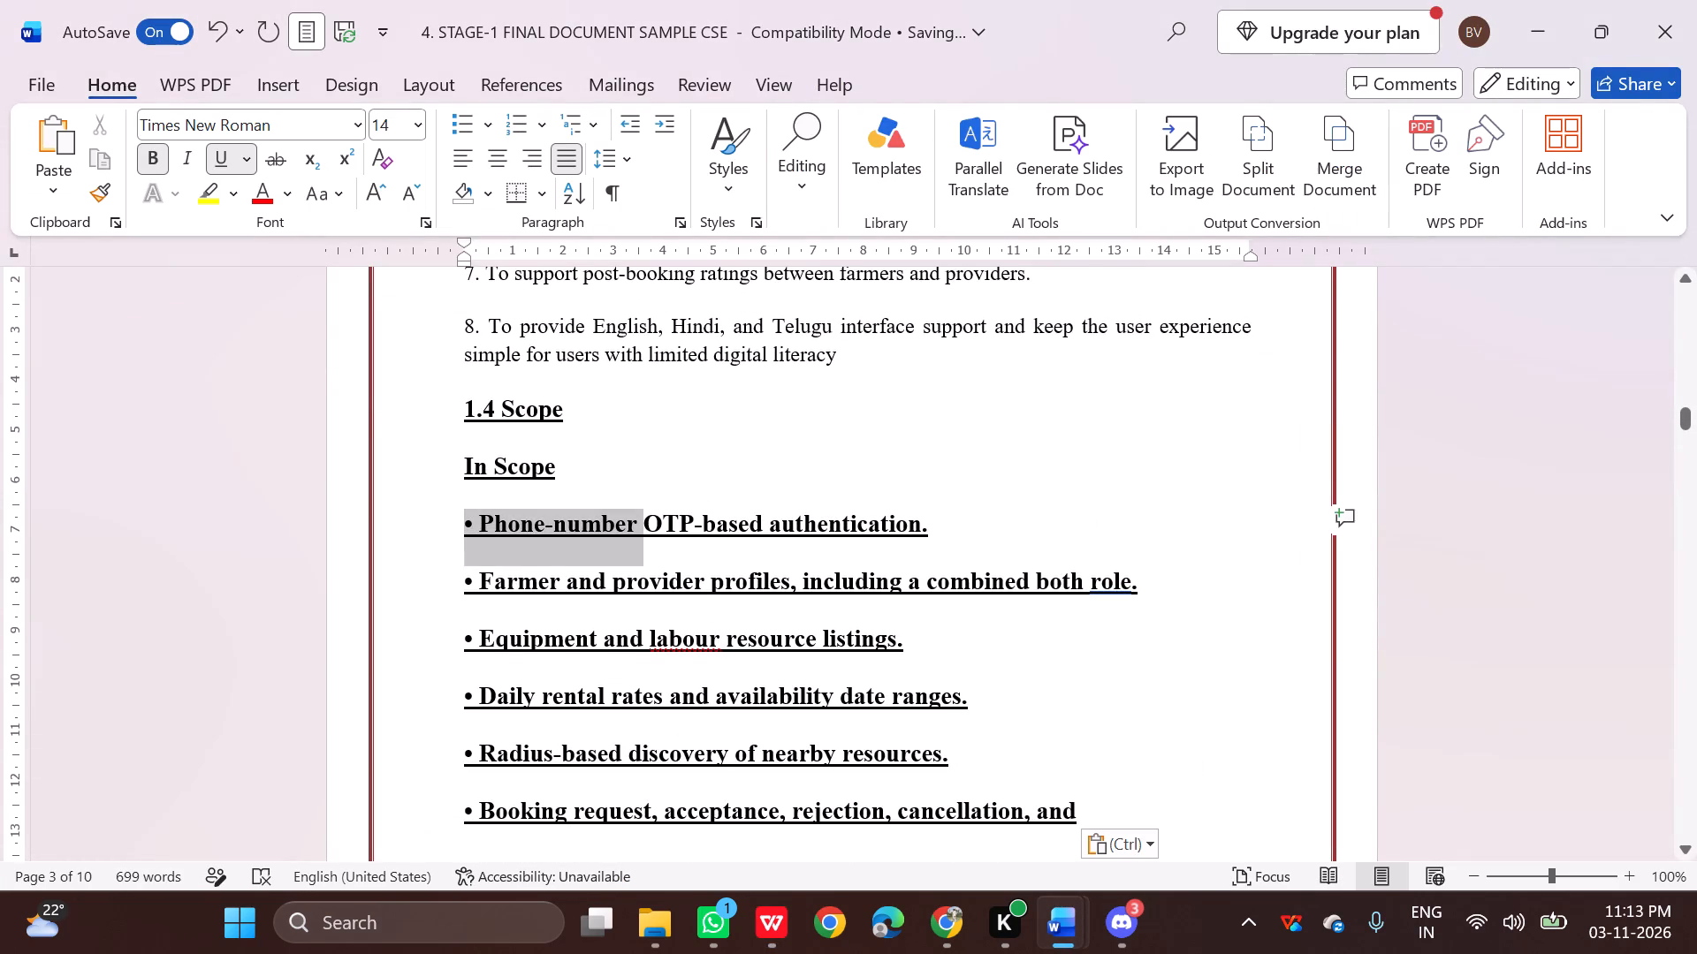
{"action": "left_click_drag", "start_coordinate": [664, 581], "coordinate": [1088, 685]}
{"action": "scroll", "coordinate": [715, 608], "scroll_direction": "down", "scroll_amount": 2}
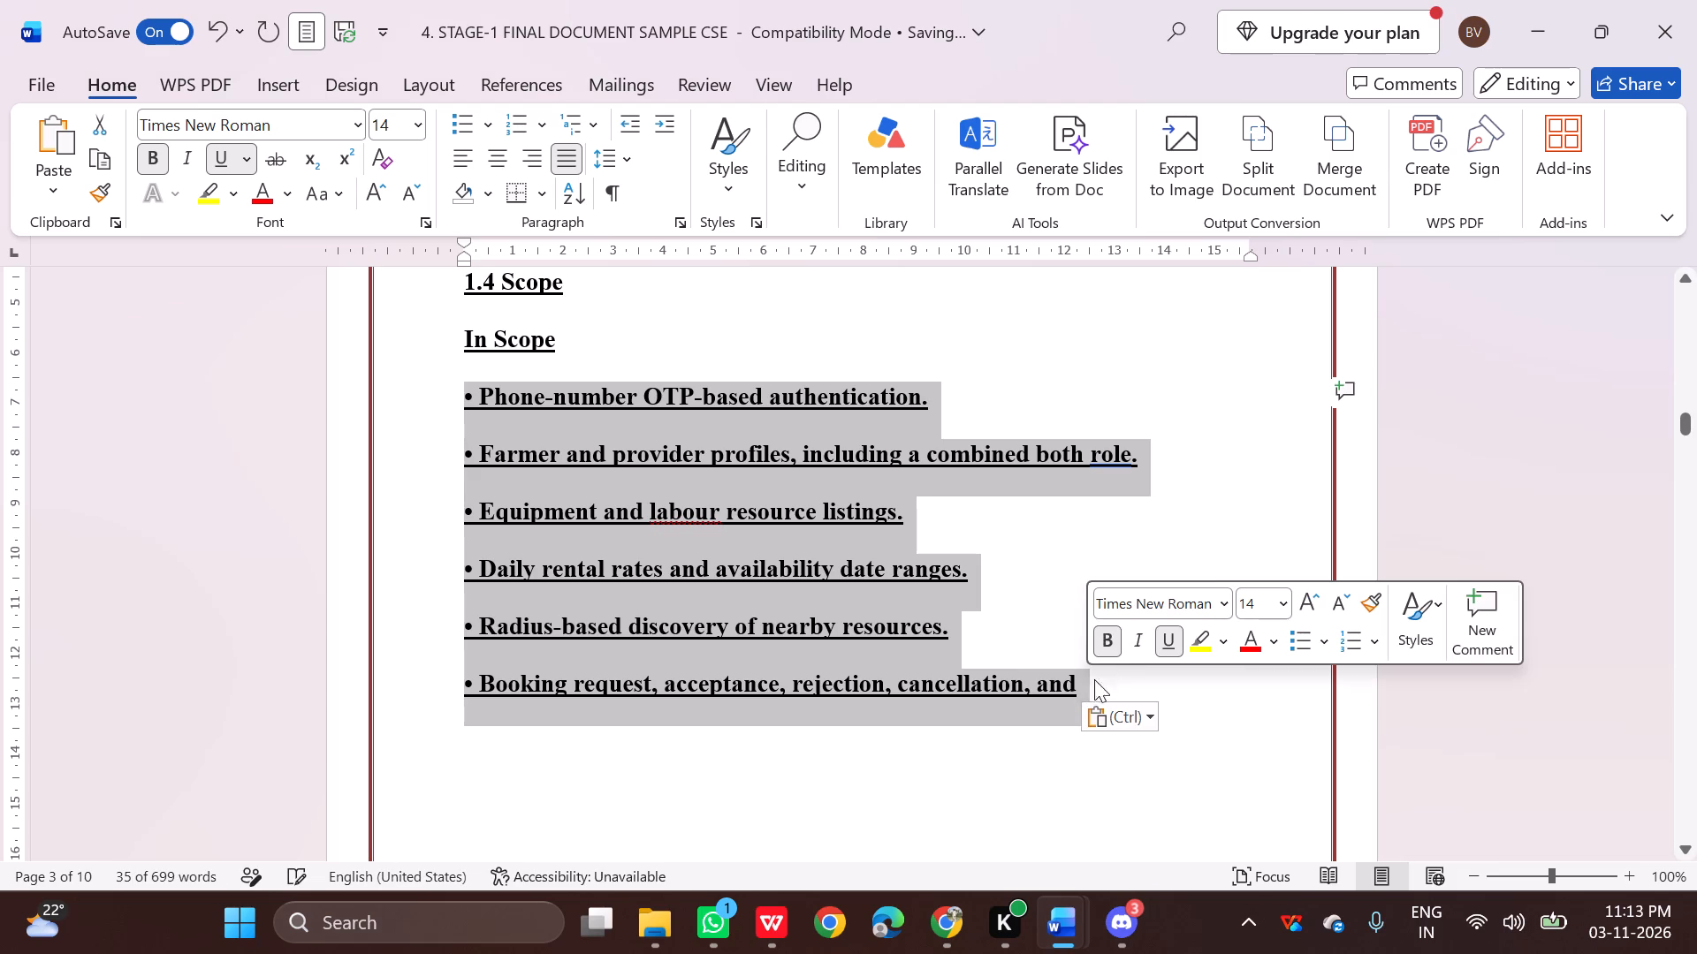
{"action": "left_click", "coordinate": [1101, 640]}
{"action": "left_click", "coordinate": [1168, 633]}
{"action": "left_click", "coordinate": [1282, 608]}
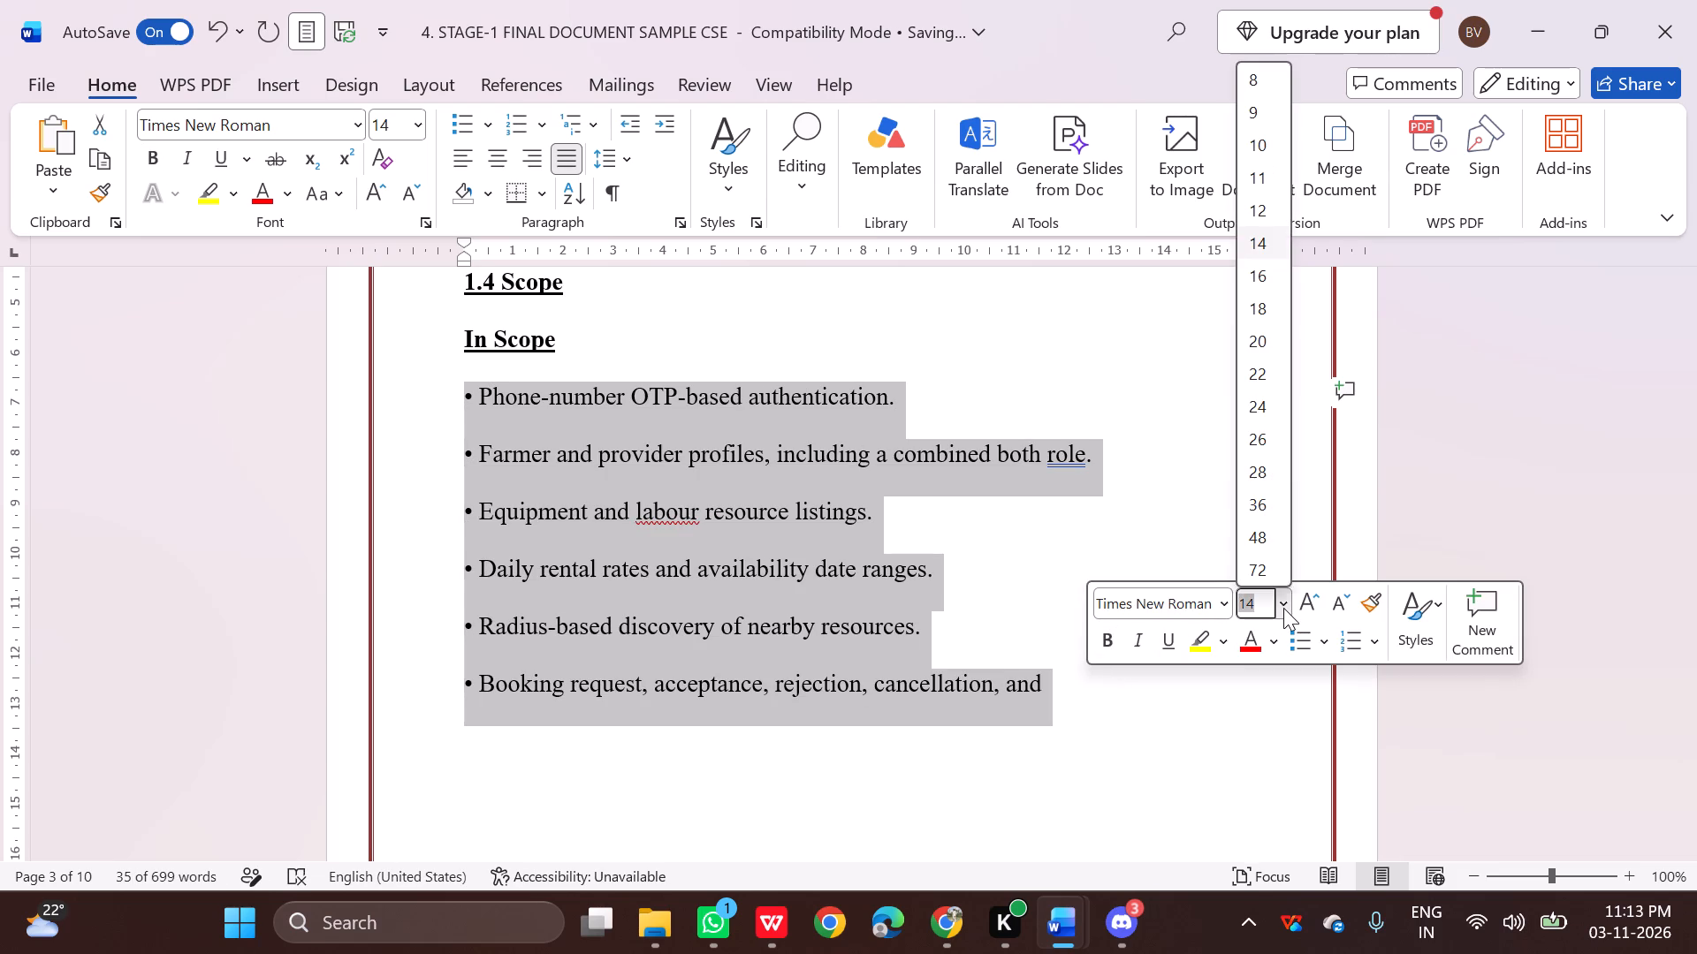
{"action": "left_click", "coordinate": [1259, 201]}
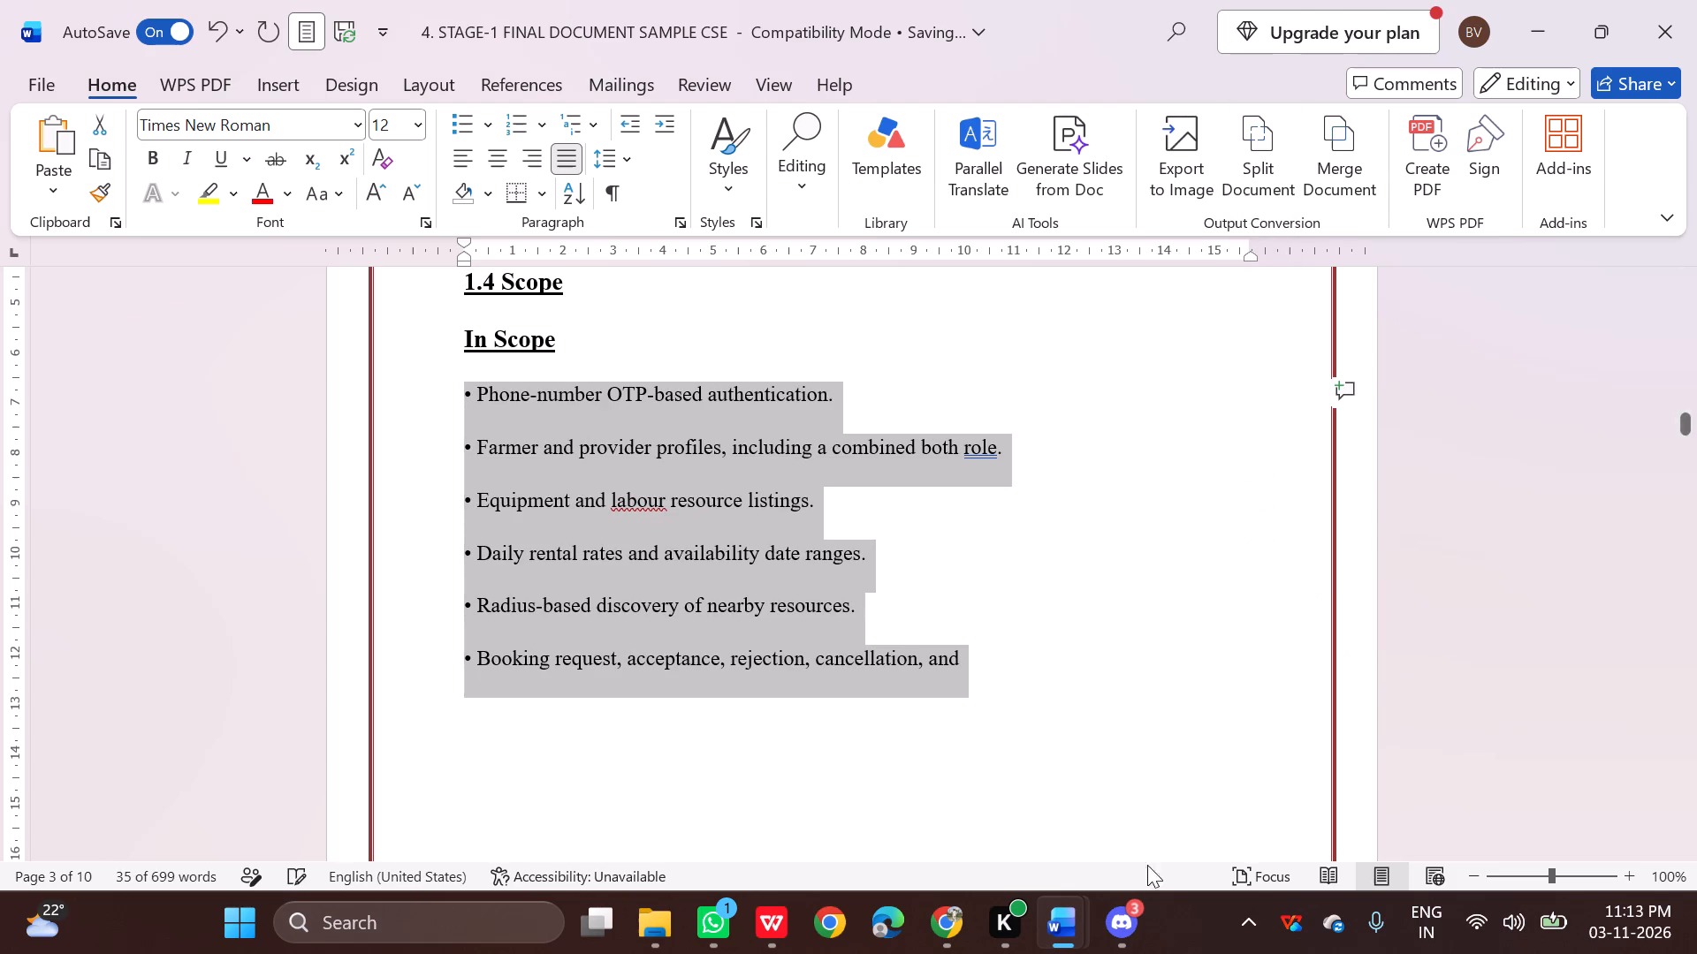
Check the heading rules in the abstract sample document and set the report's "In Scope" heading to 12 pt bold.
{"action": "left_click", "coordinate": [1163, 777]}
{"action": "scroll", "coordinate": [1053, 682], "scroll_direction": "up", "scroll_amount": 1}
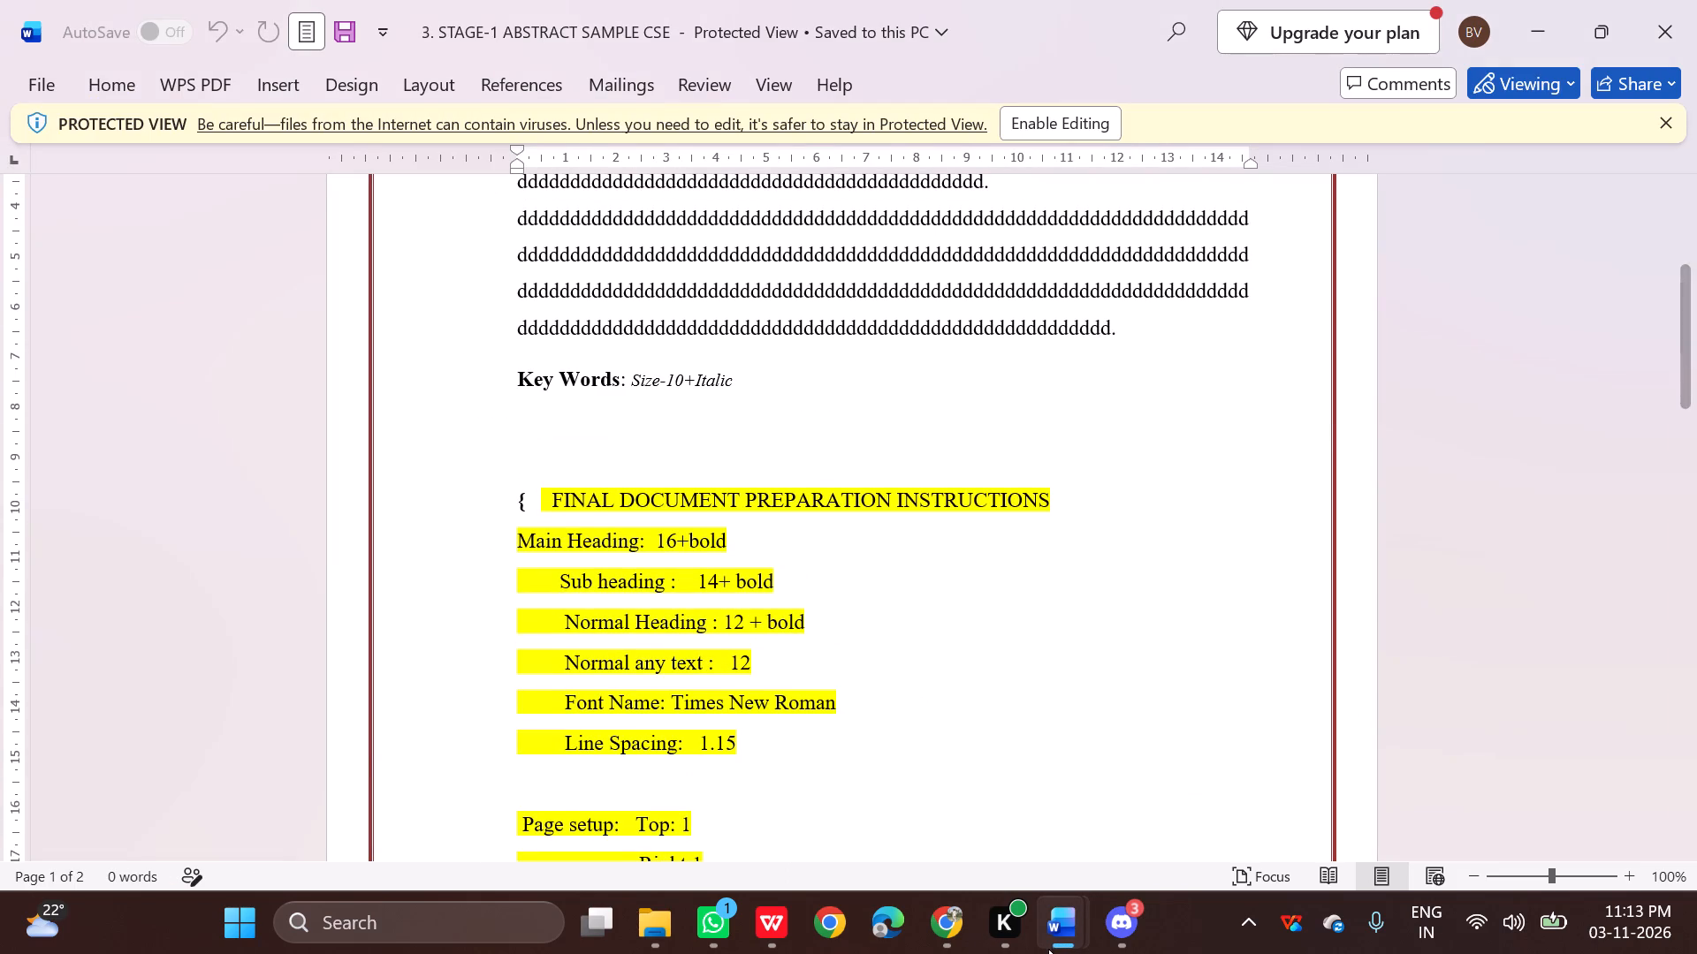
{"action": "left_click", "coordinate": [962, 810]}
{"action": "scroll", "coordinate": [574, 524], "scroll_direction": "up", "scroll_amount": 3}
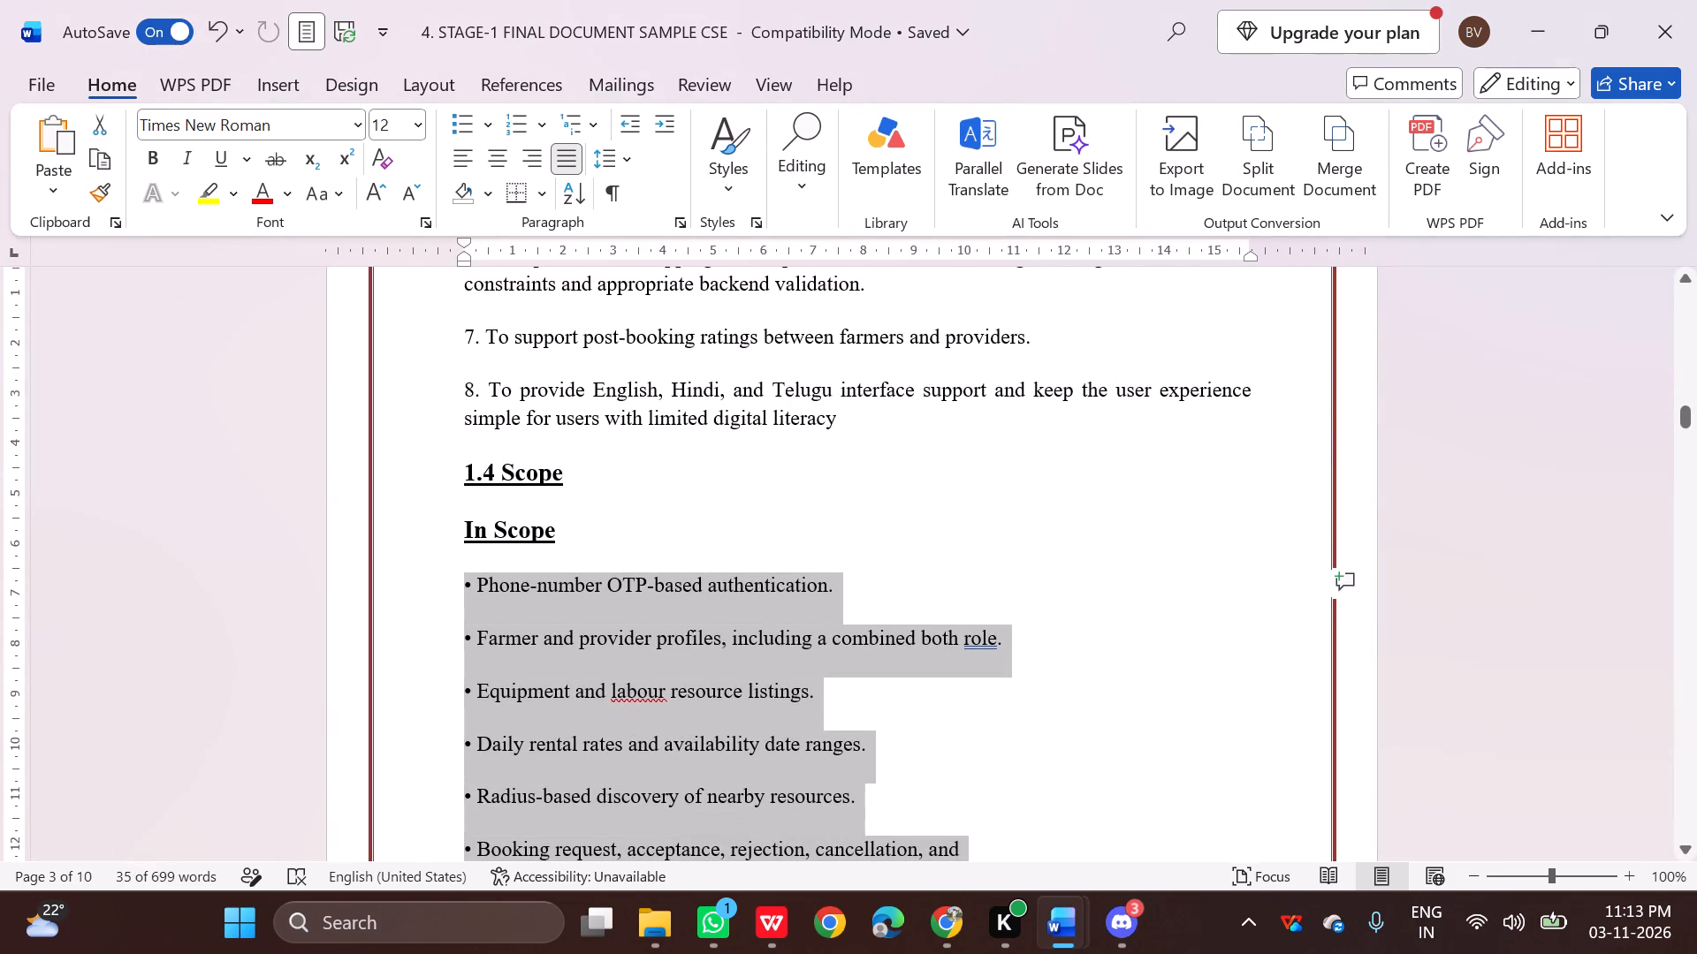
{"action": "left_click_drag", "start_coordinate": [557, 524], "coordinate": [465, 523]}
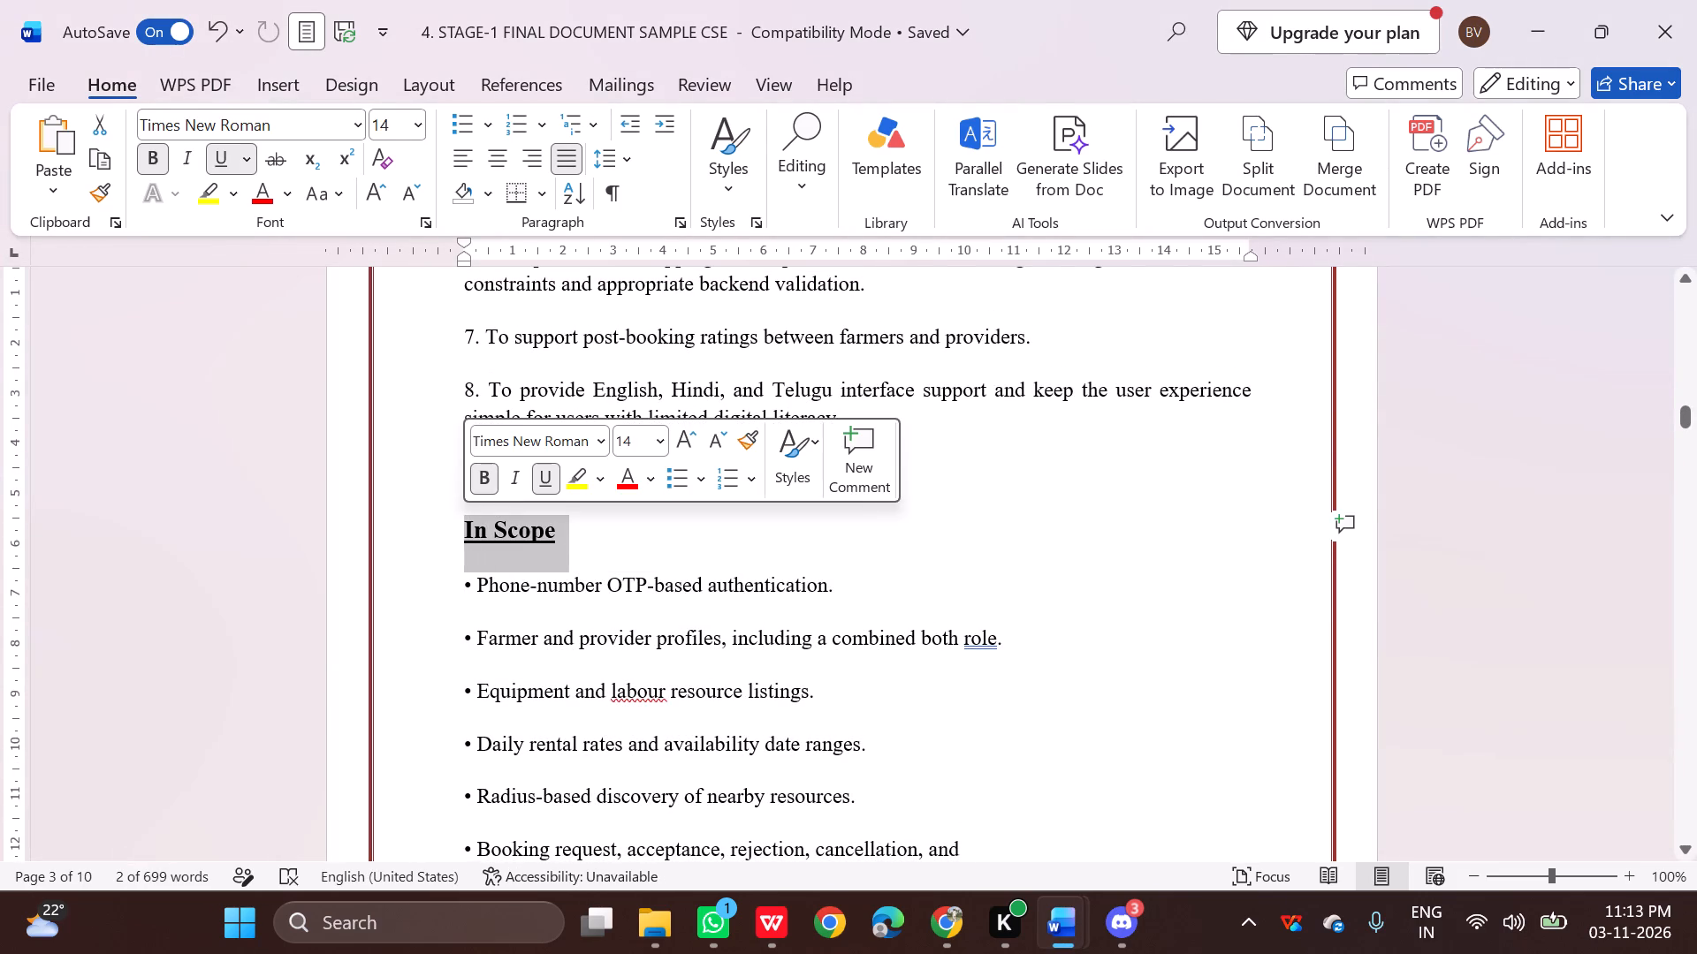
{"action": "left_click", "coordinate": [653, 442]}
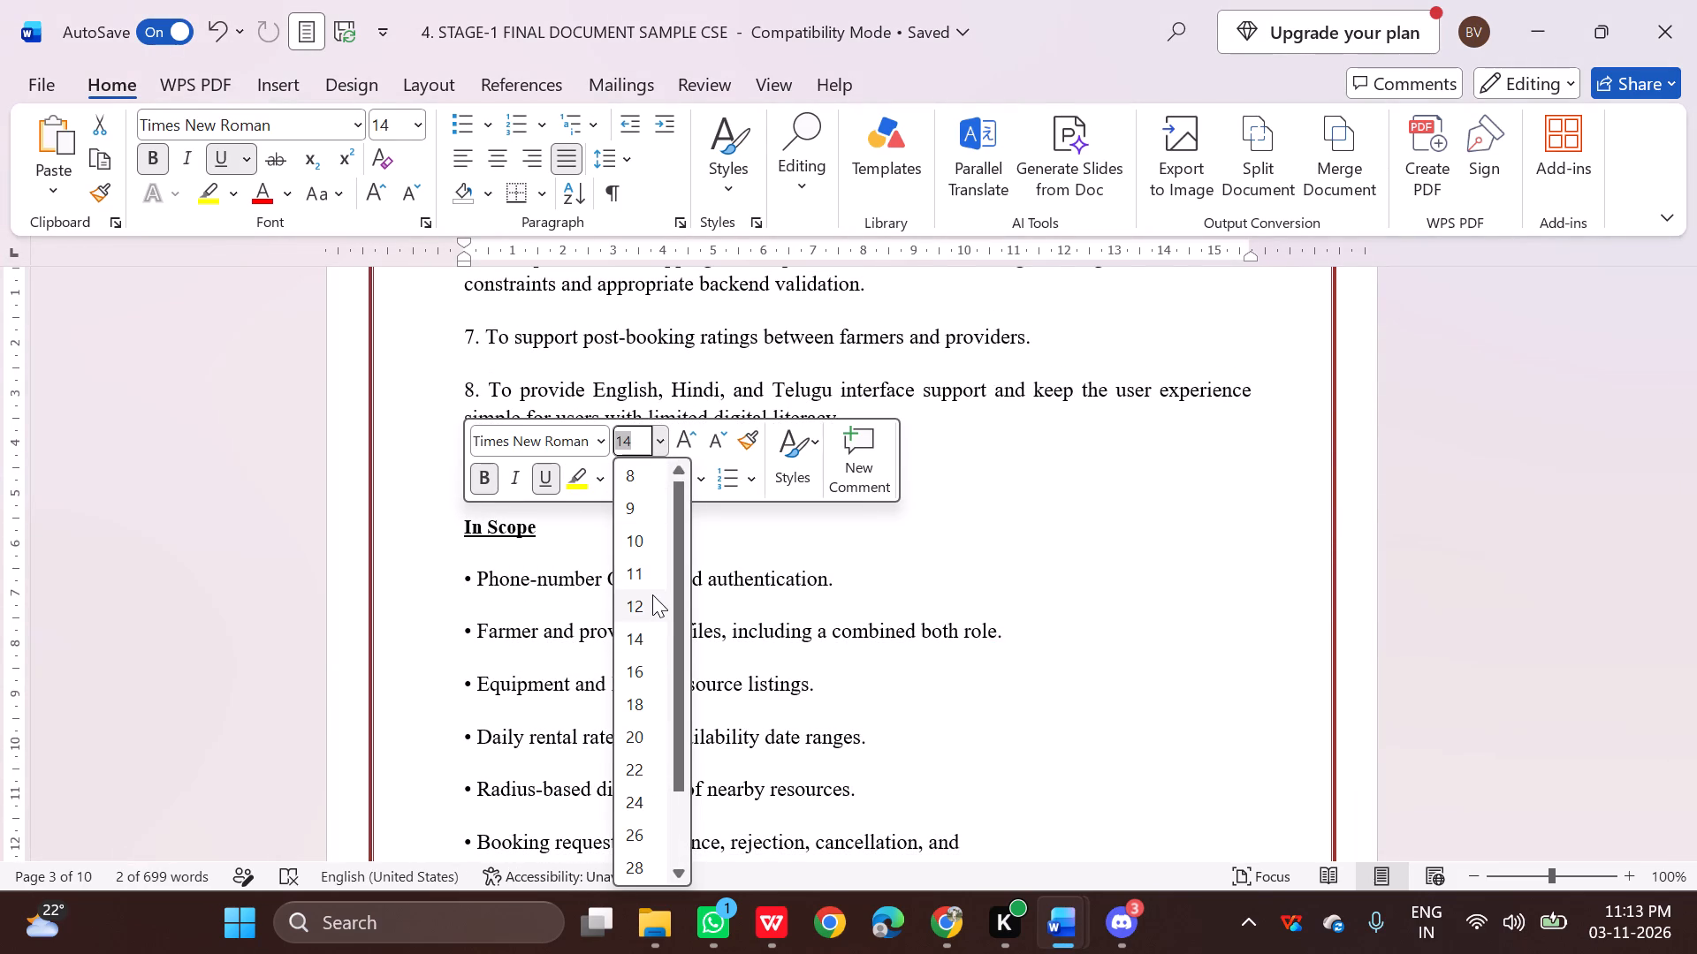
{"action": "left_click", "coordinate": [651, 599]}
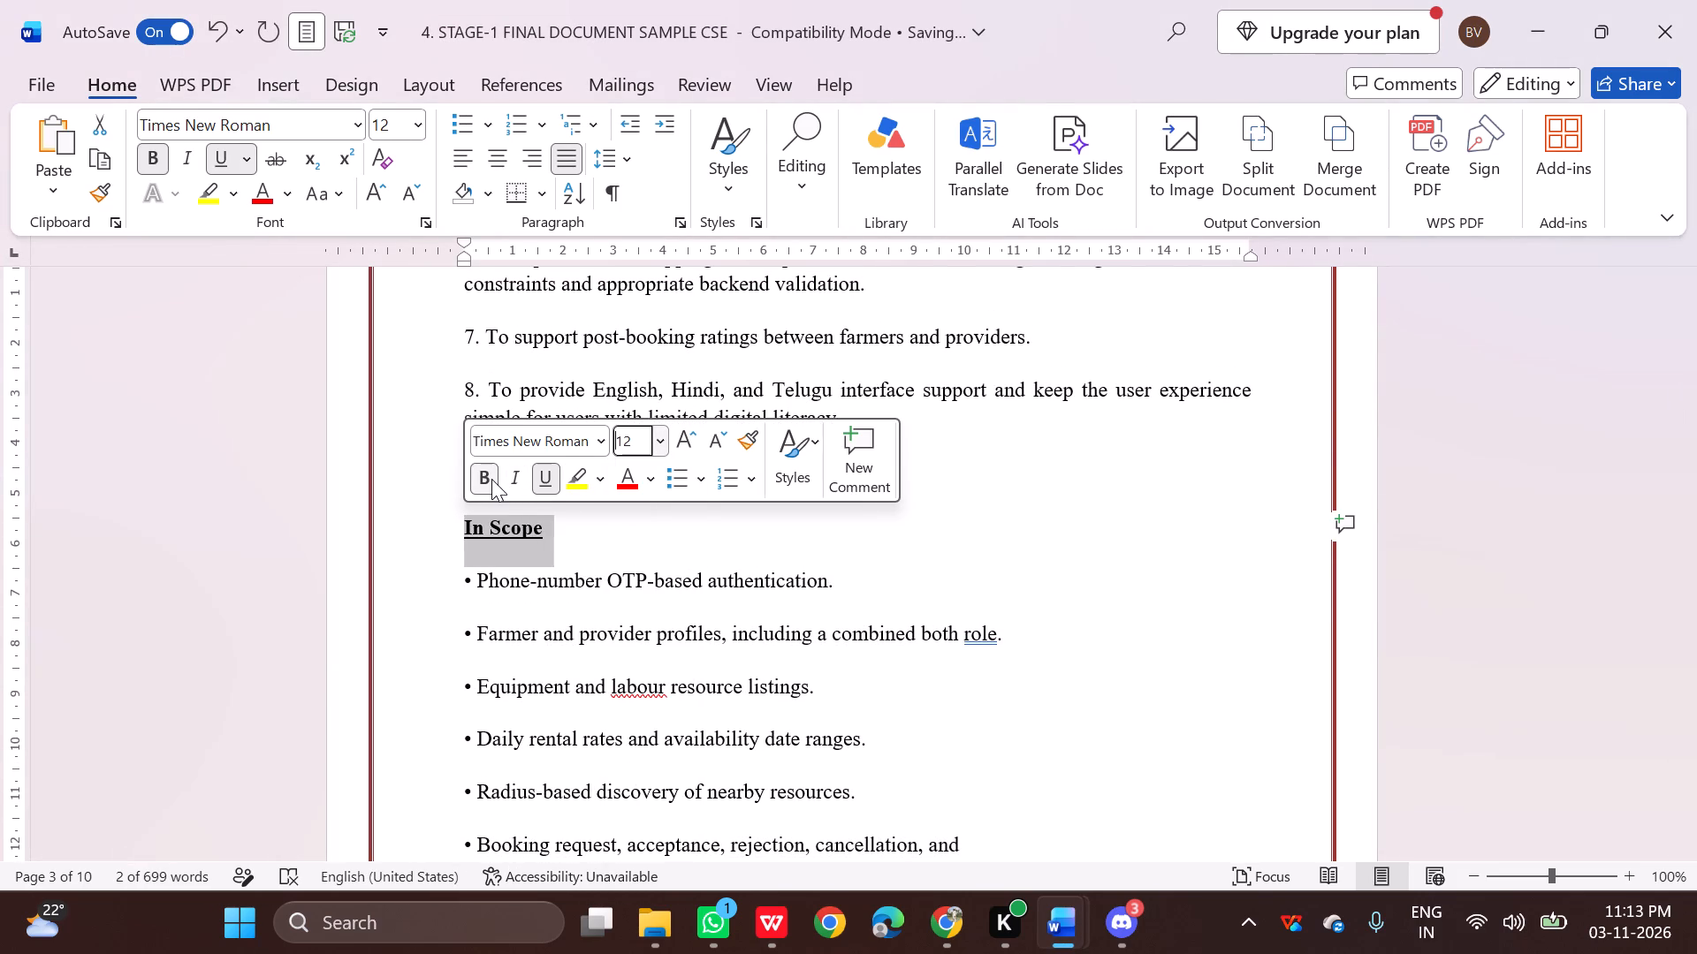
{"action": "double_click", "coordinate": [491, 479]}
Add a hyphen at the end of the "In Scope" heading.
{"action": "left_click", "coordinate": [871, 547]}
{"action": "scroll", "coordinate": [871, 551], "scroll_direction": "down", "scroll_amount": 1}
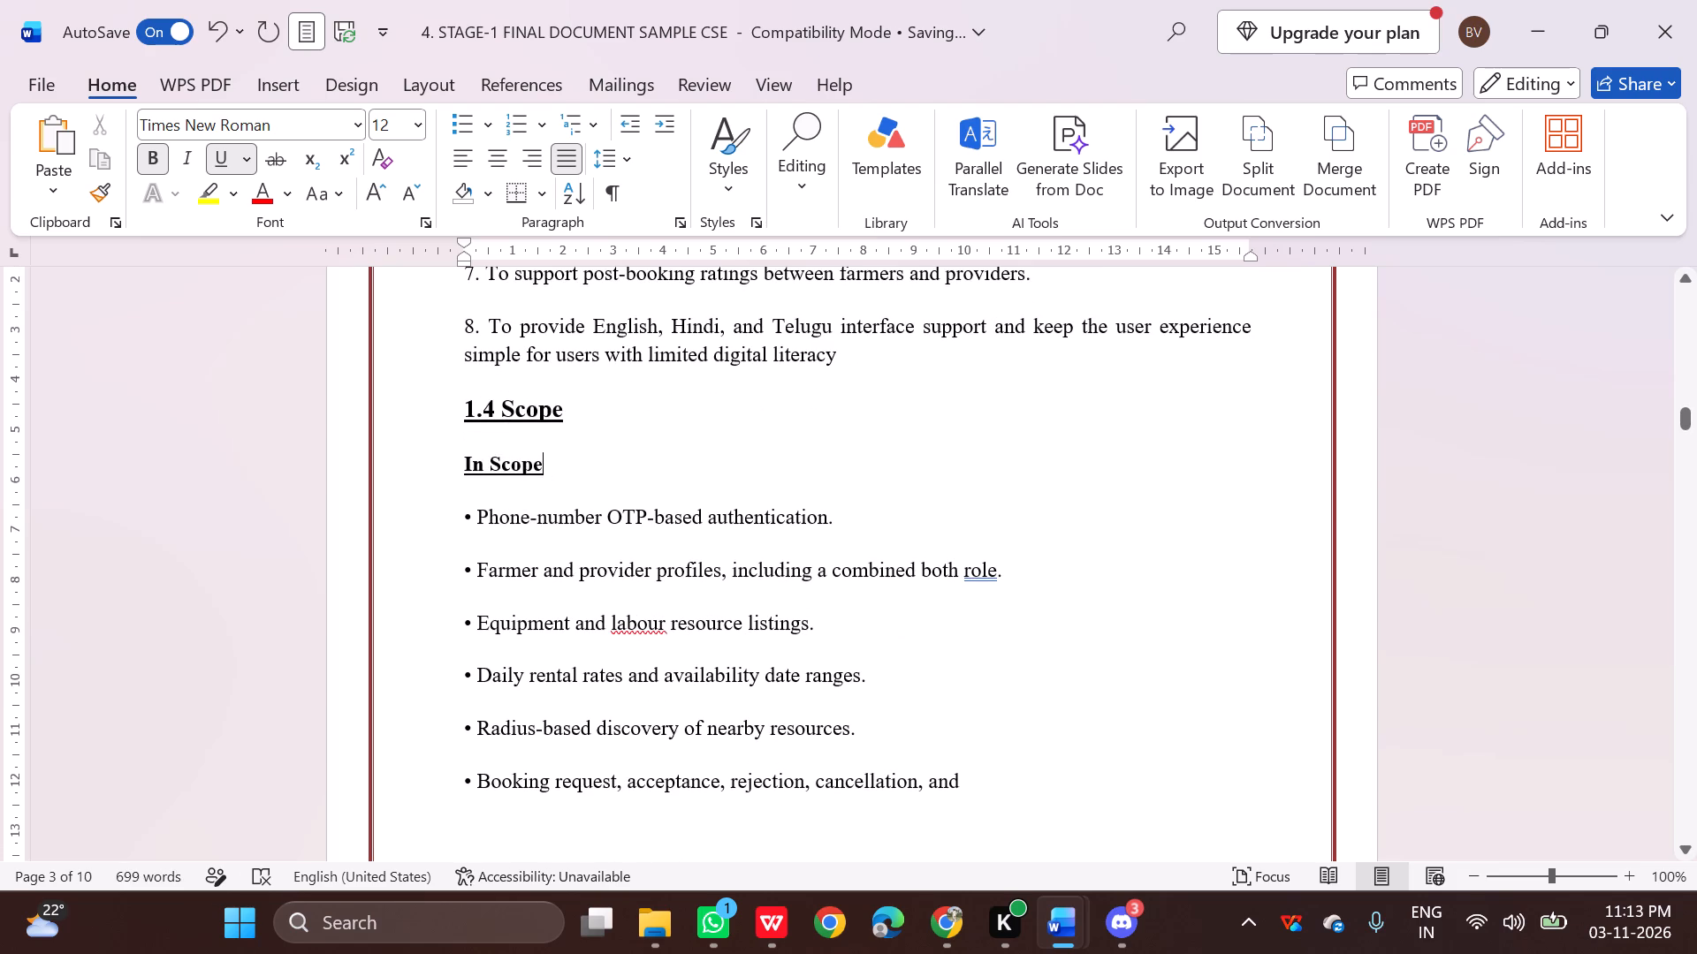
{"action": "scroll", "coordinate": [871, 551], "scroll_direction": "down", "scroll_amount": 4}
{"action": "scroll", "coordinate": [871, 551], "scroll_direction": "up", "scroll_amount": 3}
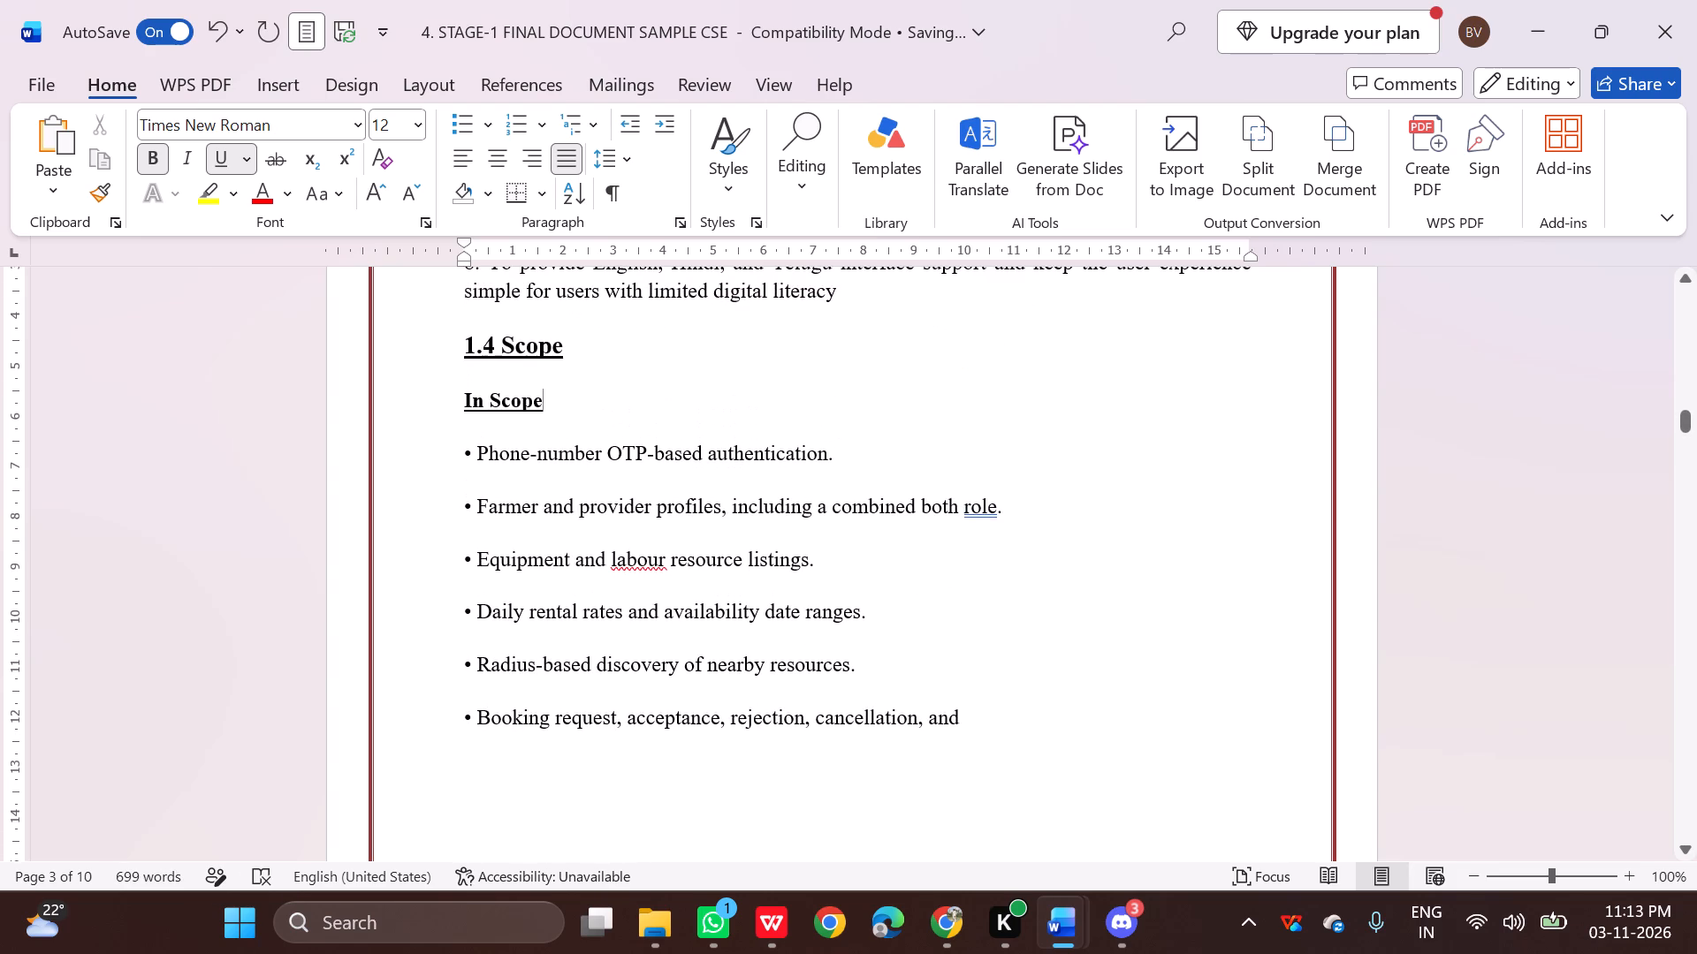
{"action": "key", "text": "minus"}
Copy "completion workflow." from the WPS Office PDF and append it to the "Booking request" bullet in the Word report.
{"action": "scroll", "coordinate": [859, 564], "scroll_direction": "down", "scroll_amount": 3}
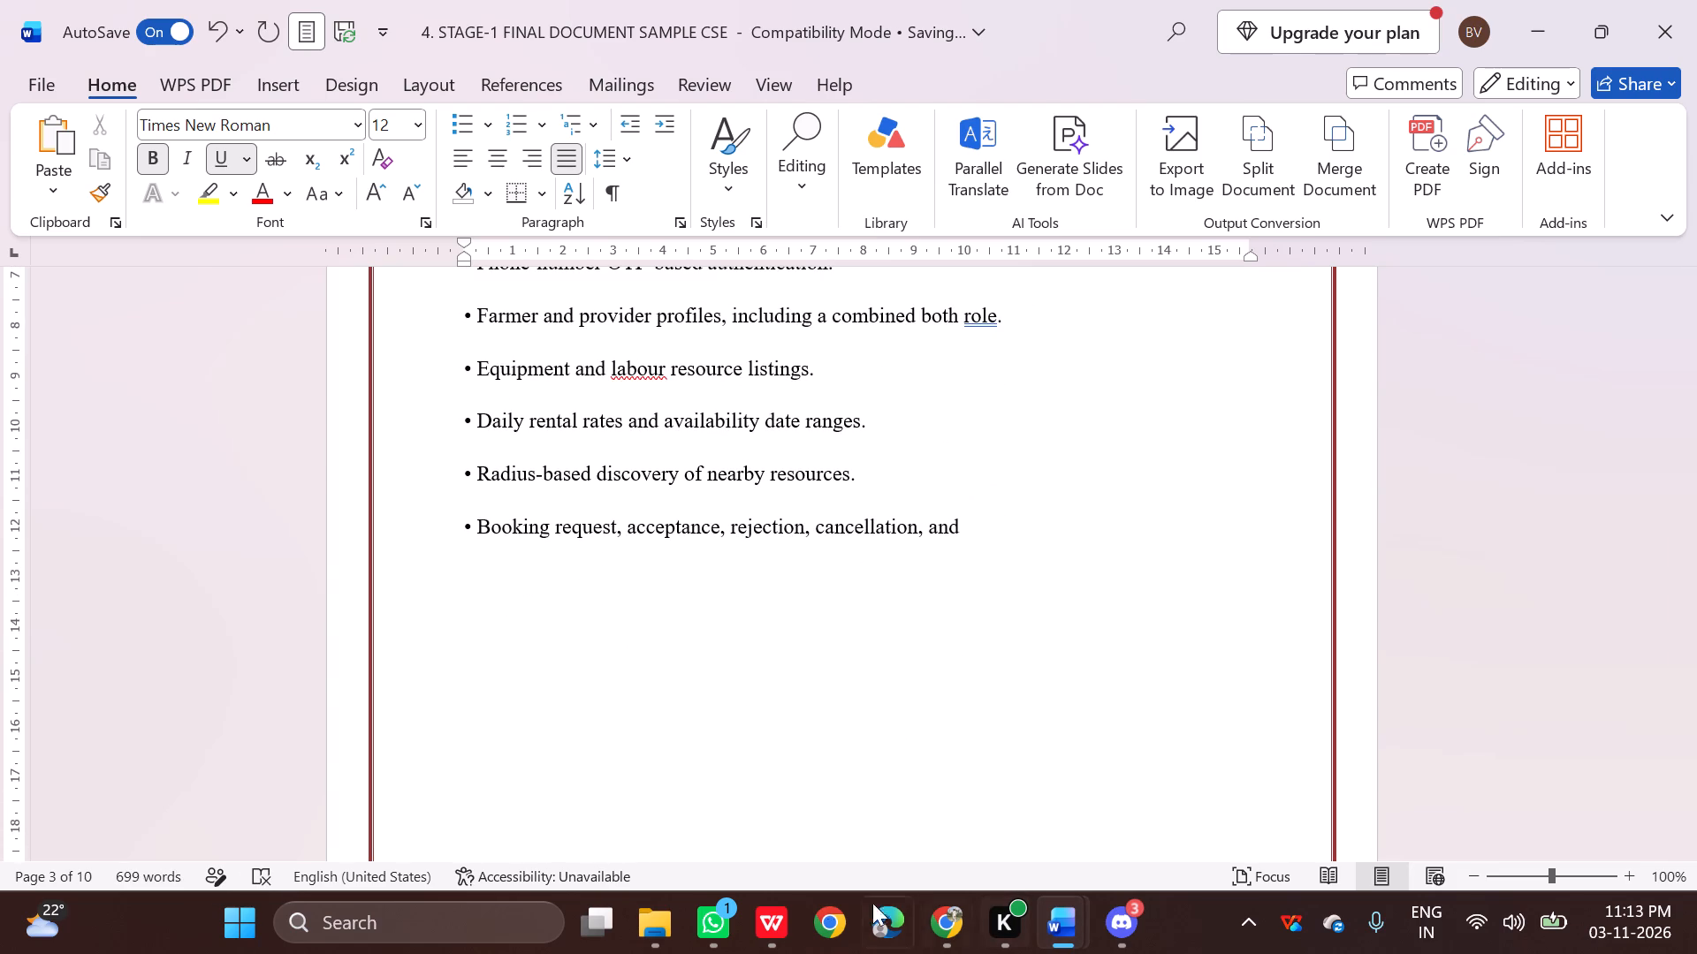
{"action": "left_click", "coordinate": [768, 916]}
{"action": "scroll", "coordinate": [664, 609], "scroll_direction": "down", "scroll_amount": 2}
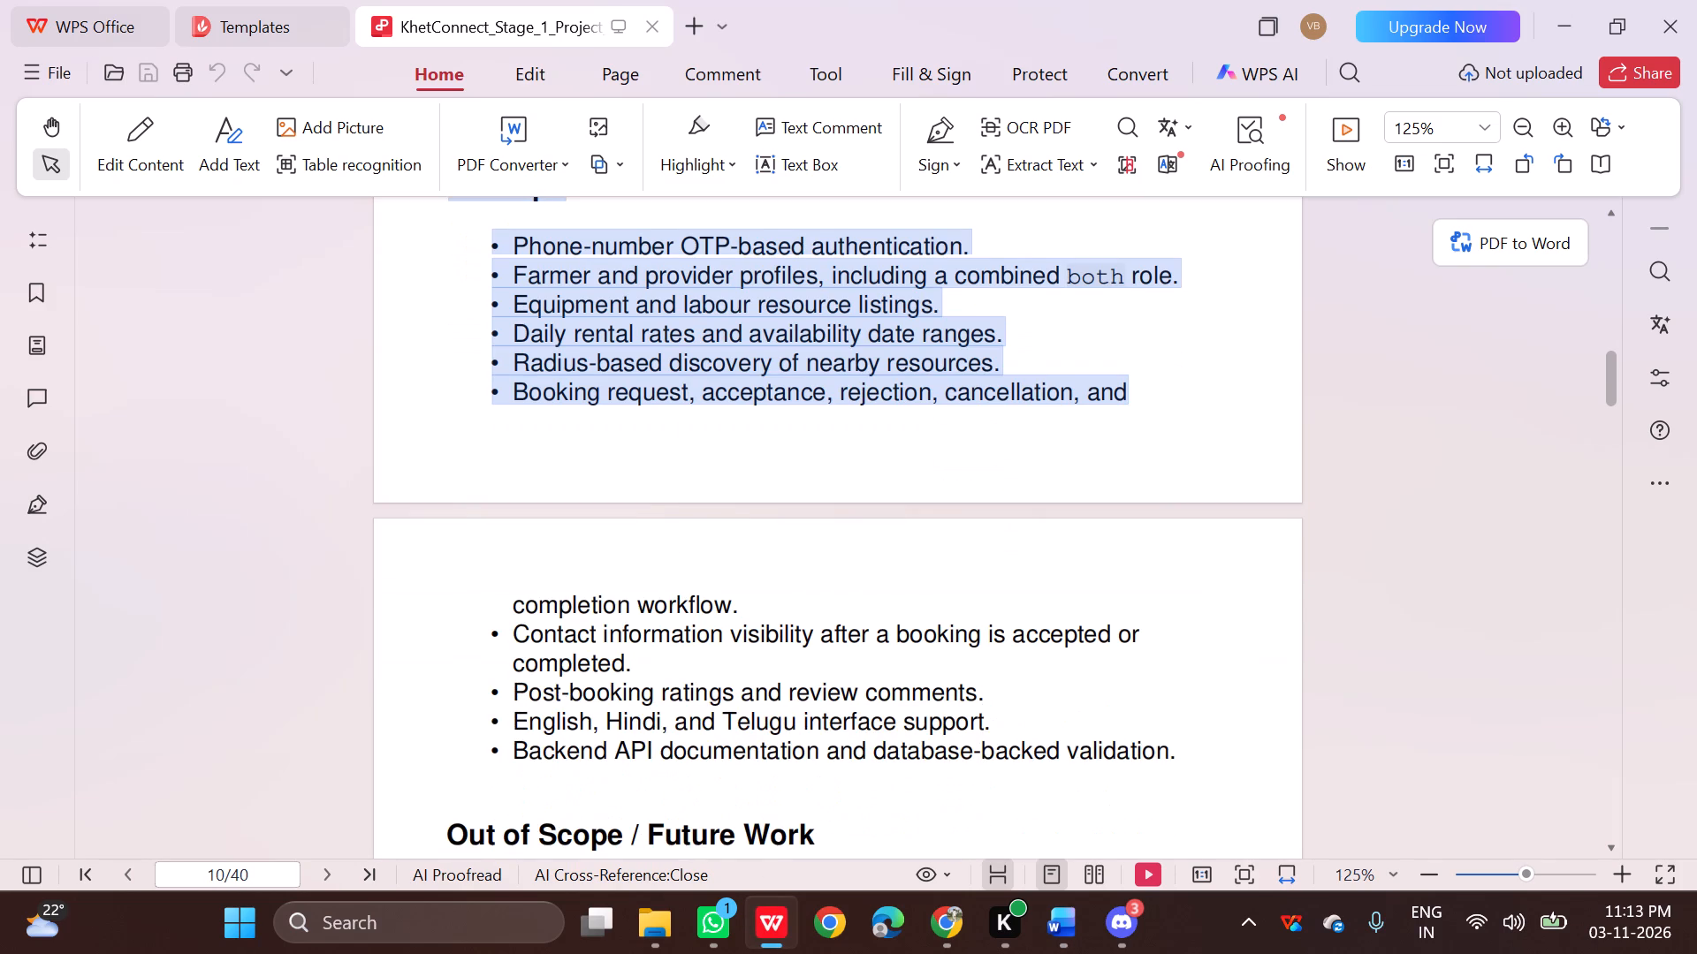
{"action": "left_click_drag", "start_coordinate": [520, 612], "coordinate": [743, 608]}
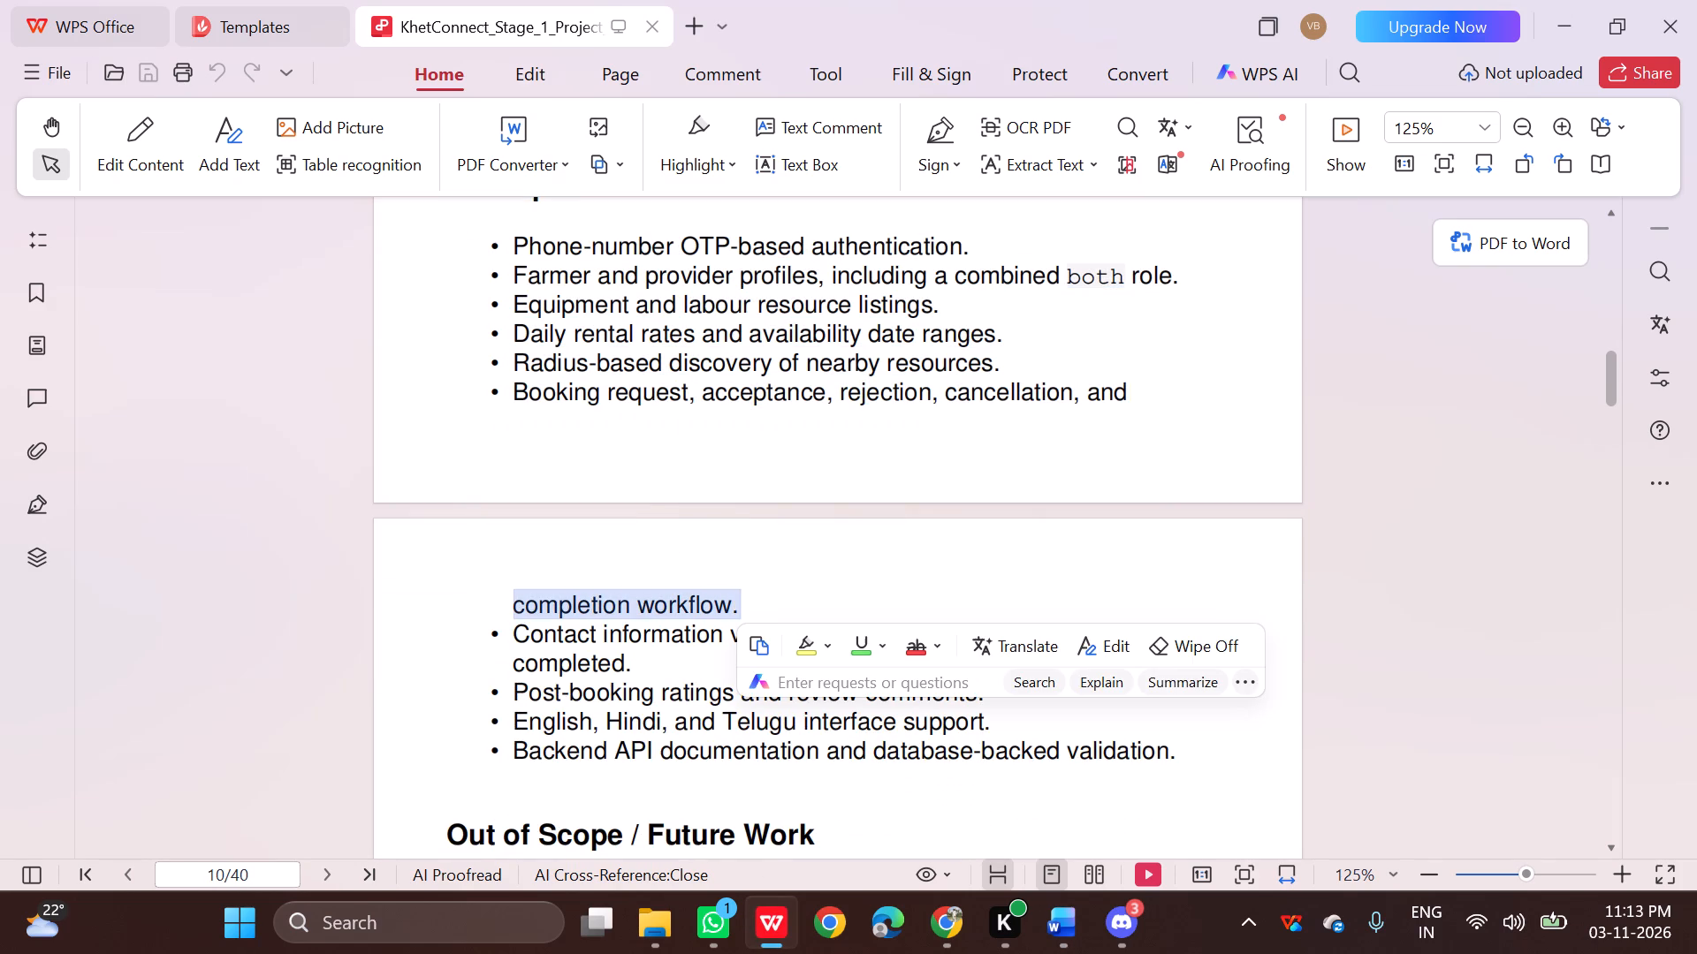
{"action": "key", "text": "ctrl+c"}
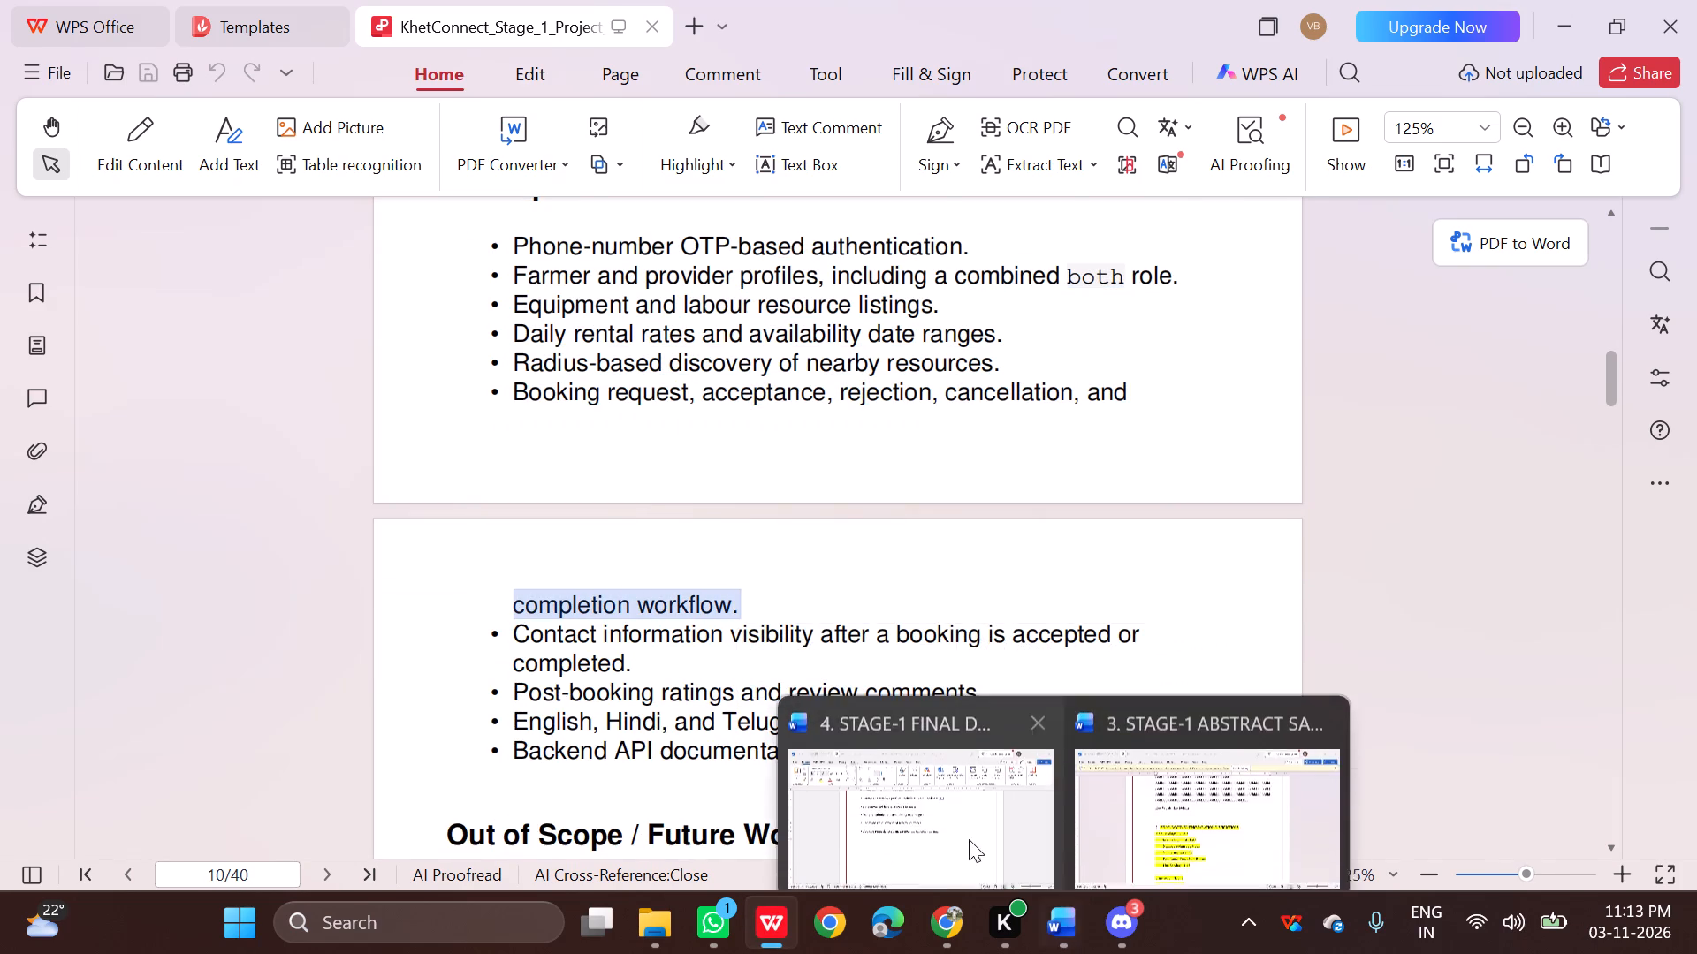
{"action": "left_click", "coordinate": [943, 819]}
{"action": "left_click", "coordinate": [989, 543]}
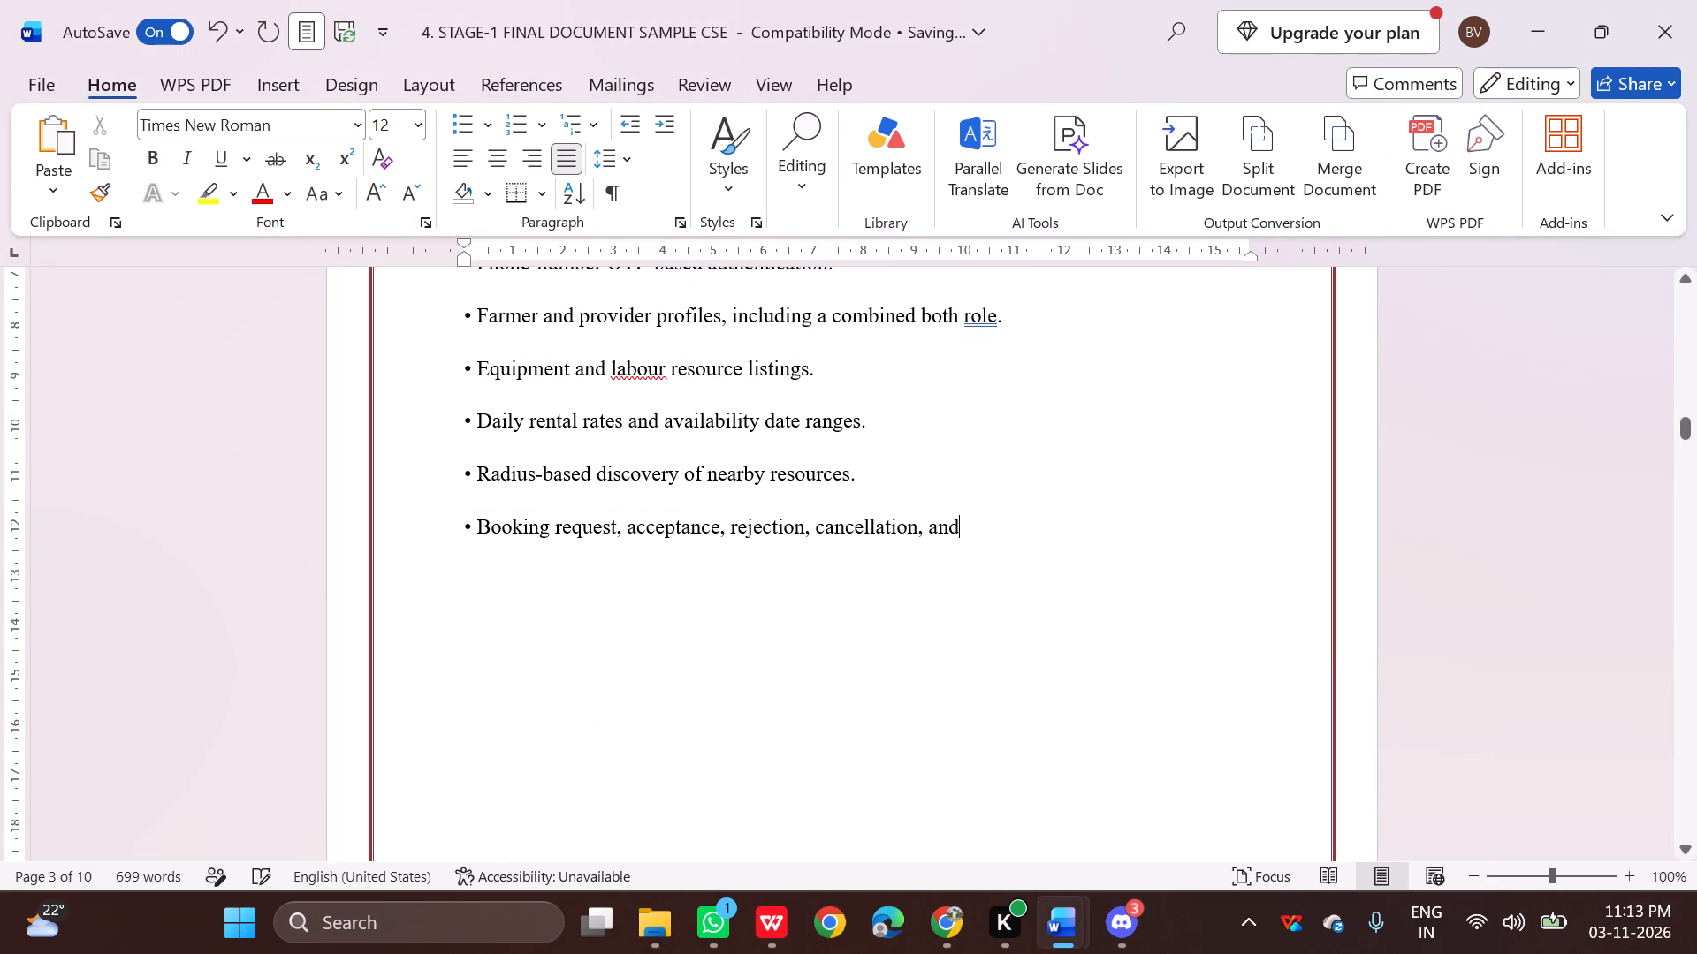
{"action": "key", "text": "space"}
{"action": "key", "text": "ctrl+v"}
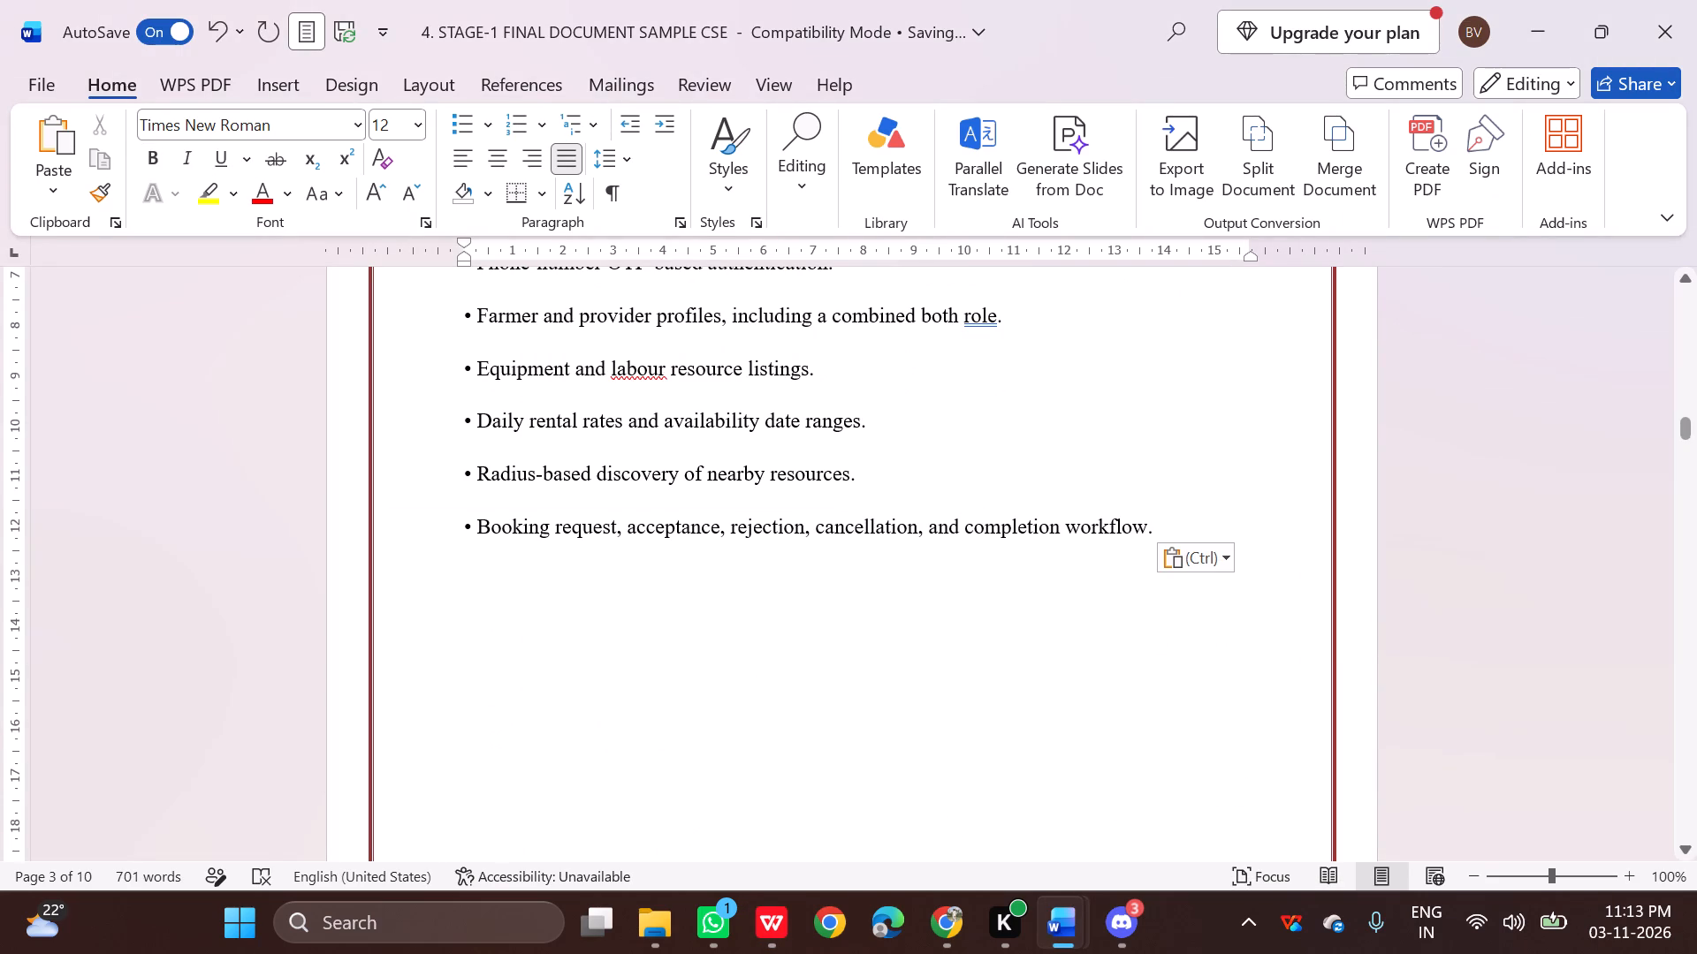
Review the report's 1.3 Objectives and 1.4 Scope sections for content and formatting.
{"action": "scroll", "coordinate": [979, 610], "scroll_direction": "up", "scroll_amount": 6}
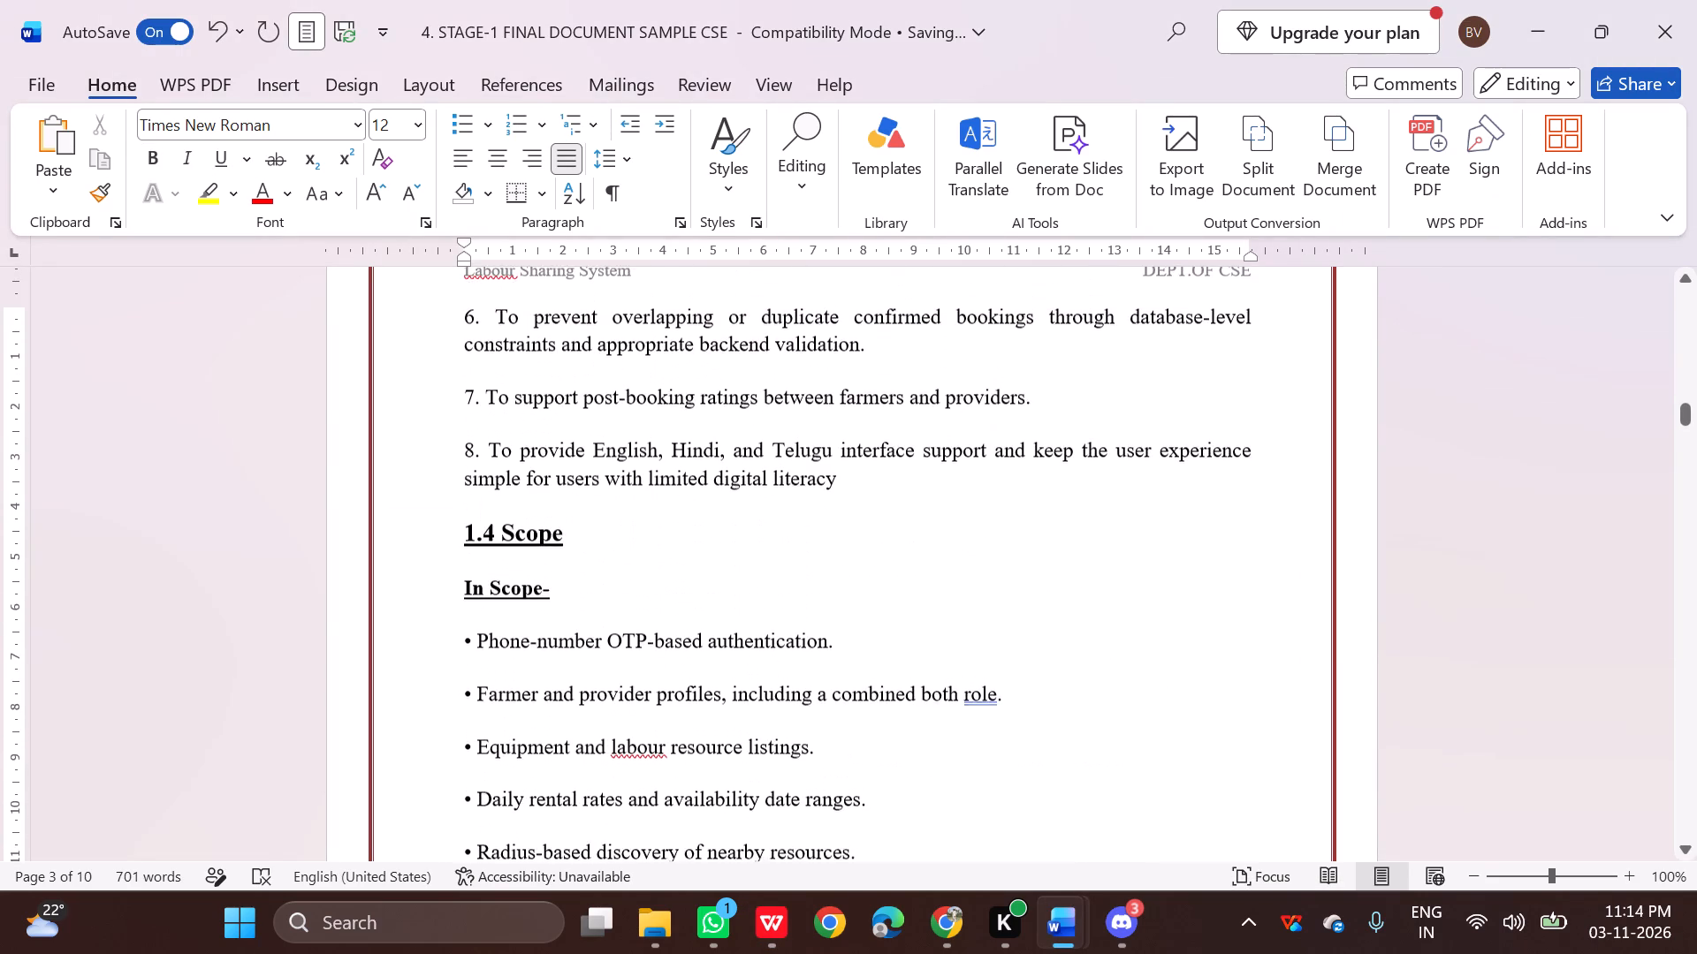
{"action": "scroll", "coordinate": [979, 610], "scroll_direction": "up", "scroll_amount": 5}
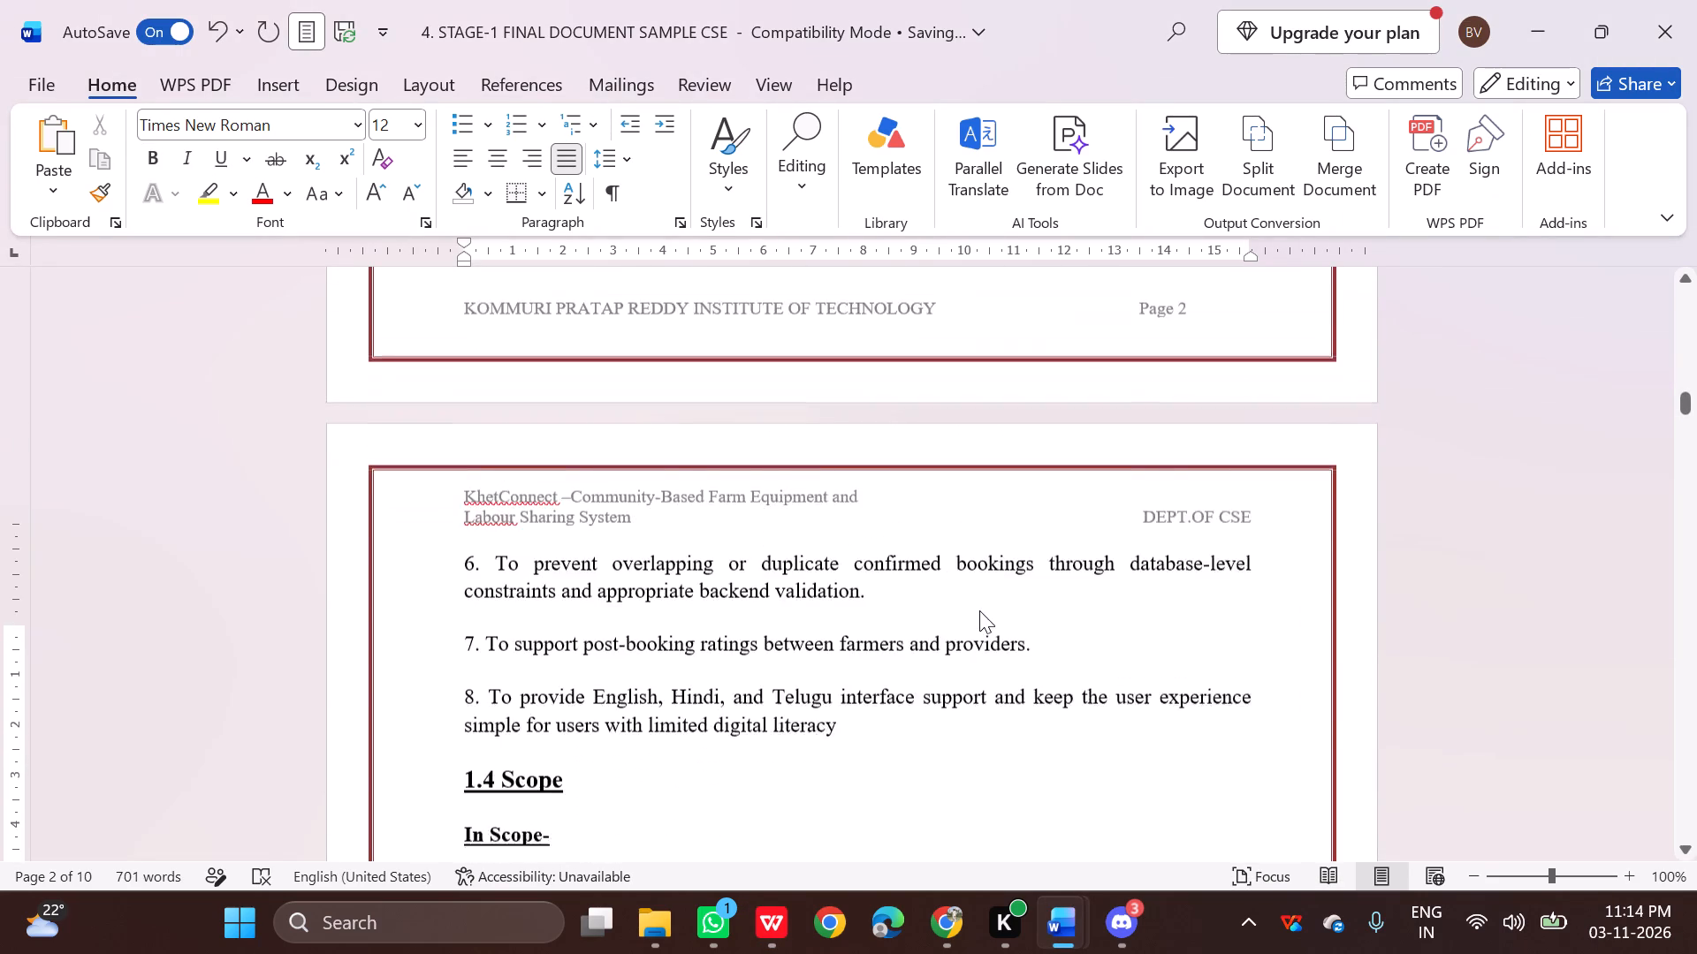
{"action": "scroll", "coordinate": [979, 610], "scroll_direction": "up", "scroll_amount": 9}
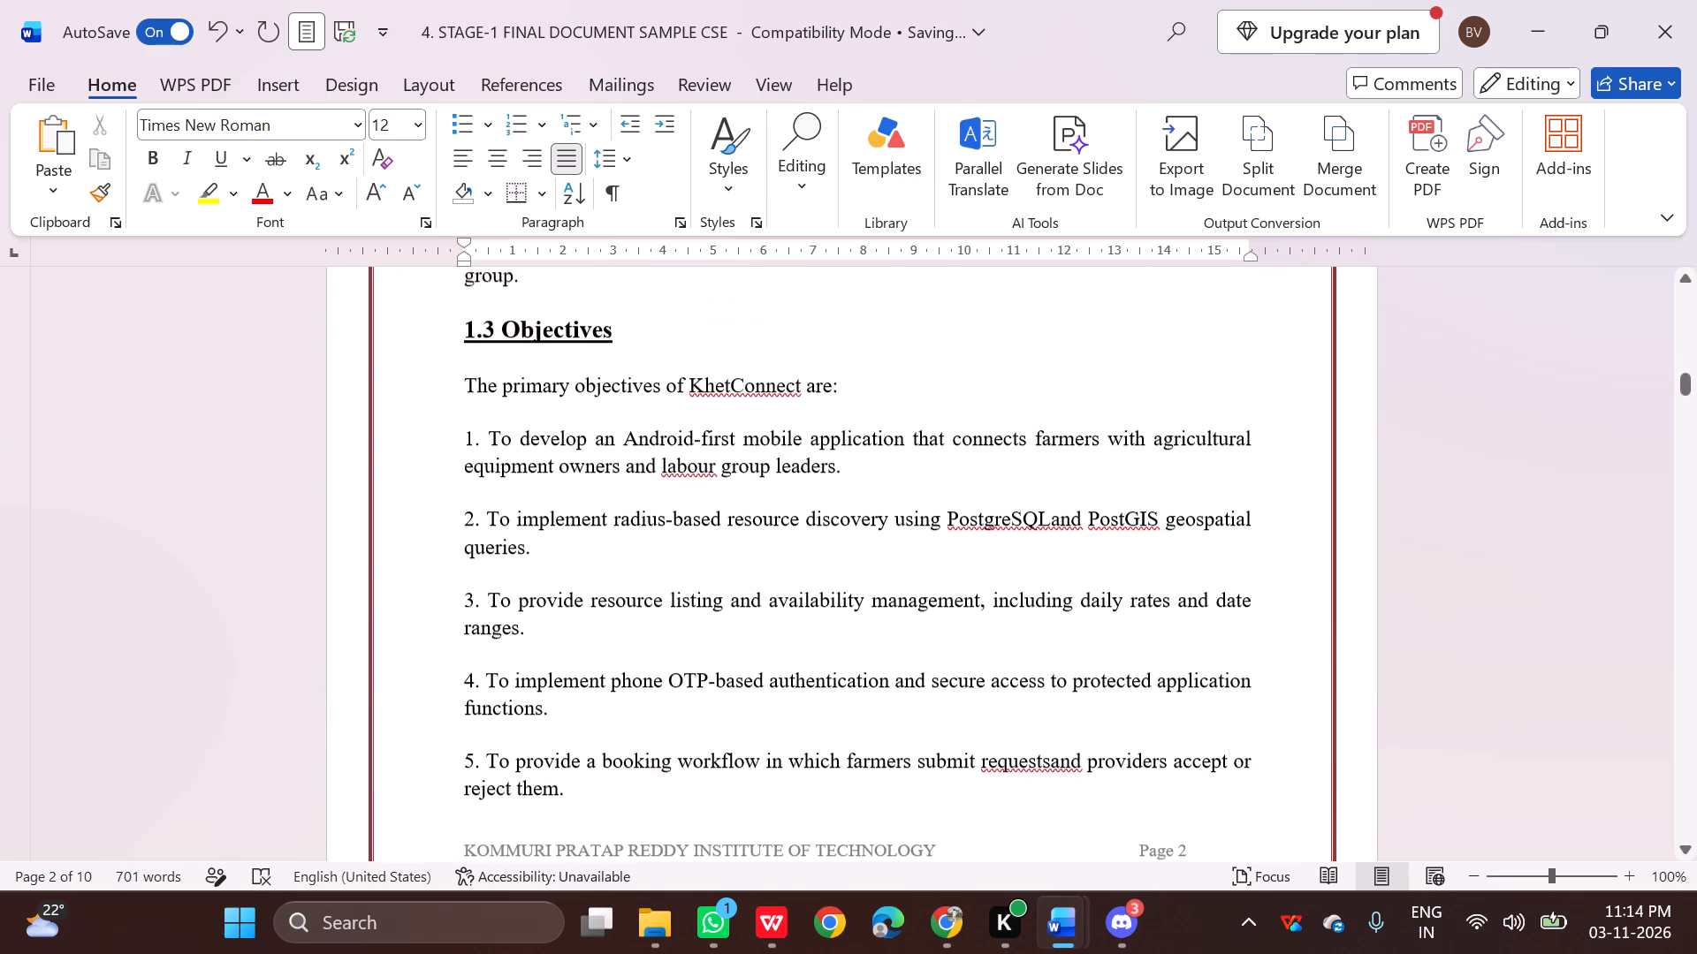
{"action": "scroll", "coordinate": [979, 610], "scroll_direction": "up", "scroll_amount": 2}
{"action": "scroll", "coordinate": [979, 610], "scroll_direction": "down", "scroll_amount": 16}
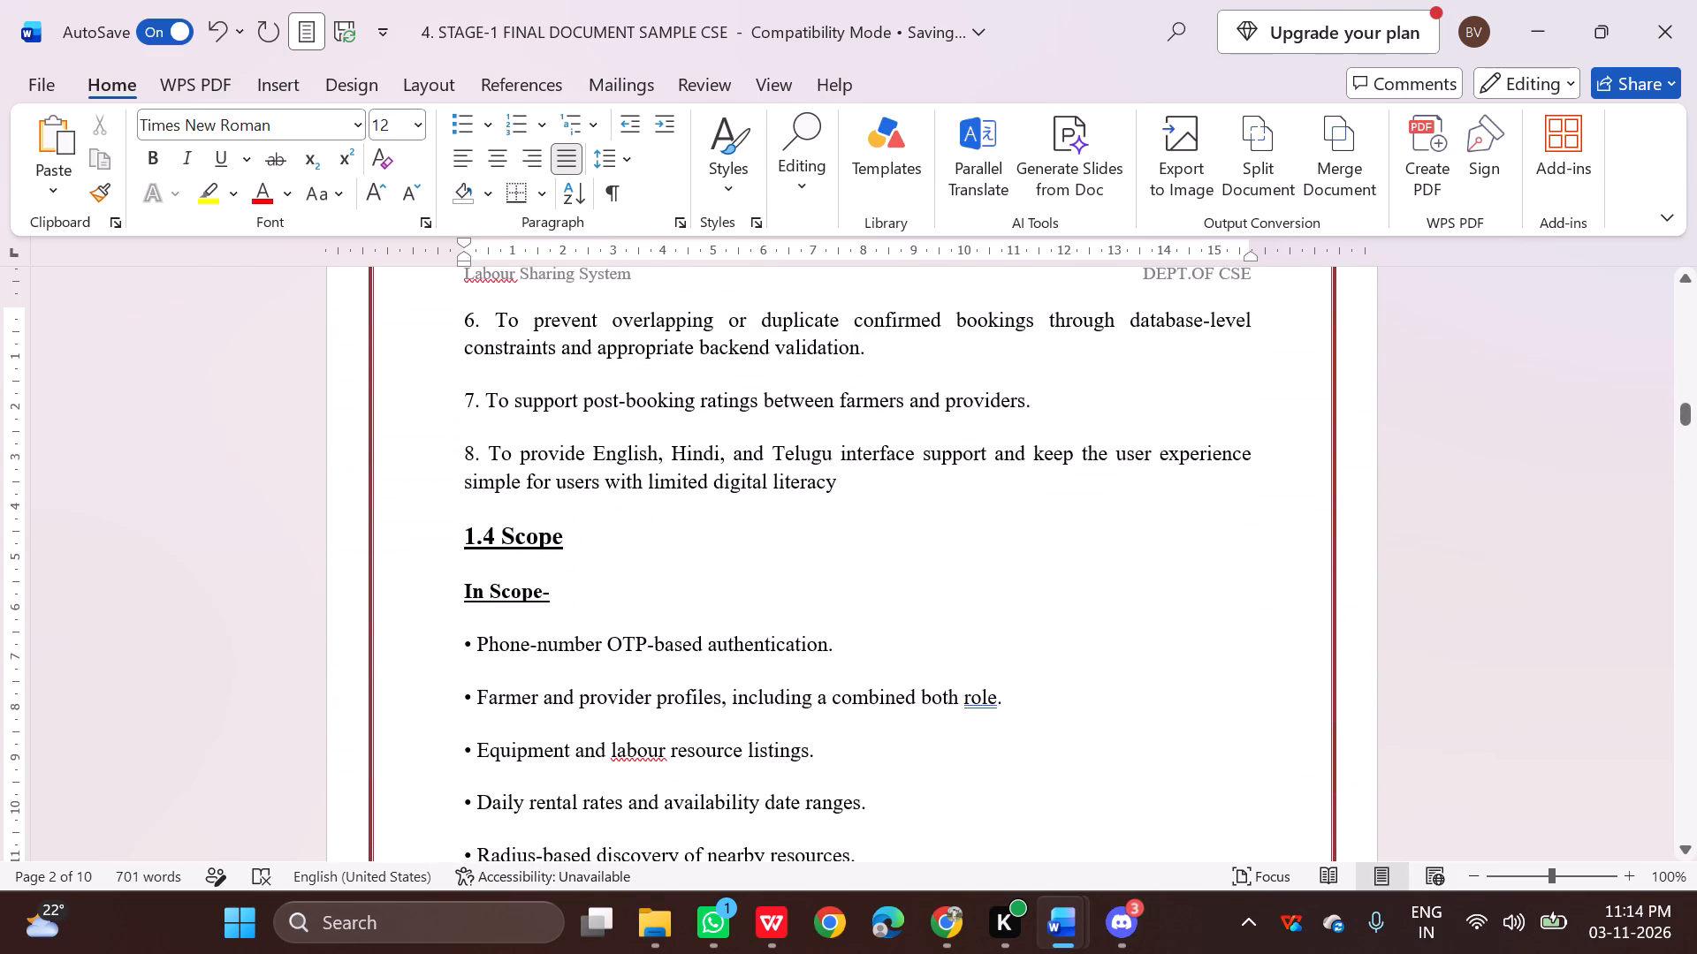
{"action": "scroll", "coordinate": [988, 614], "scroll_direction": "down", "scroll_amount": 7}
{"action": "scroll", "coordinate": [1016, 613], "scroll_direction": "up", "scroll_amount": 4}
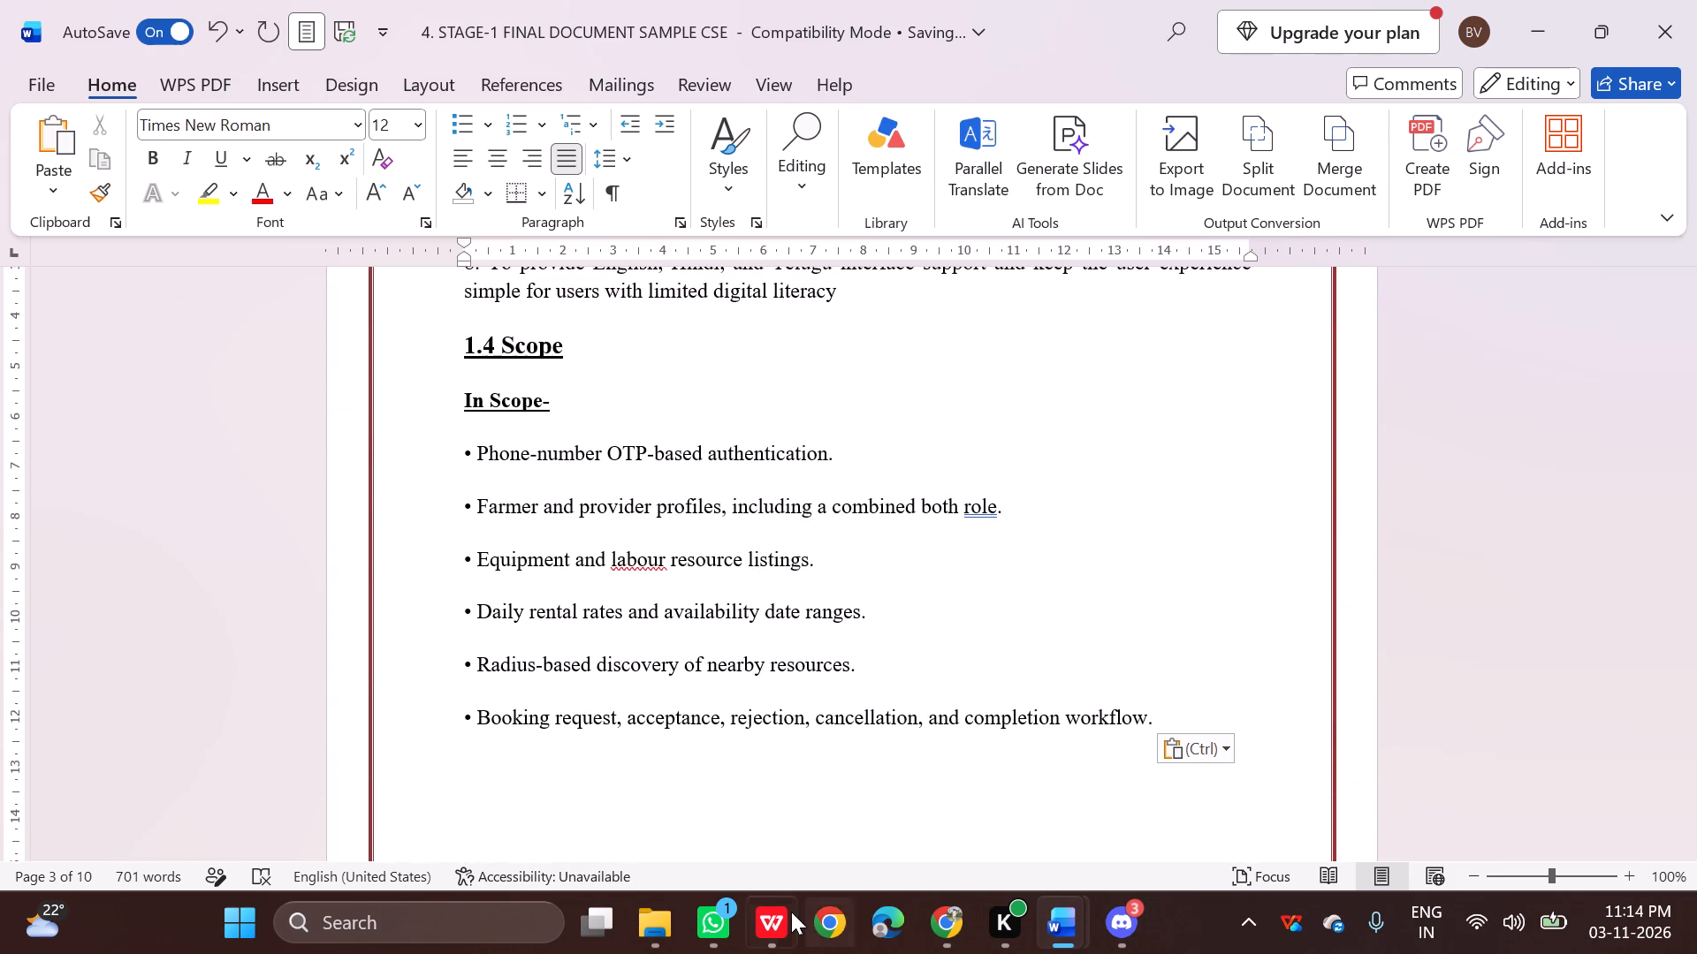
Copy the remaining four In Scope bullets, from "Contact information visibility" to "Backend API documentation", from the WPS Office PDF into the Word report's list.
{"action": "left_click", "coordinate": [791, 912]}
{"action": "scroll", "coordinate": [695, 662], "scroll_direction": "down", "scroll_amount": 4}
{"action": "scroll", "coordinate": [693, 656], "scroll_direction": "up", "scroll_amount": 1}
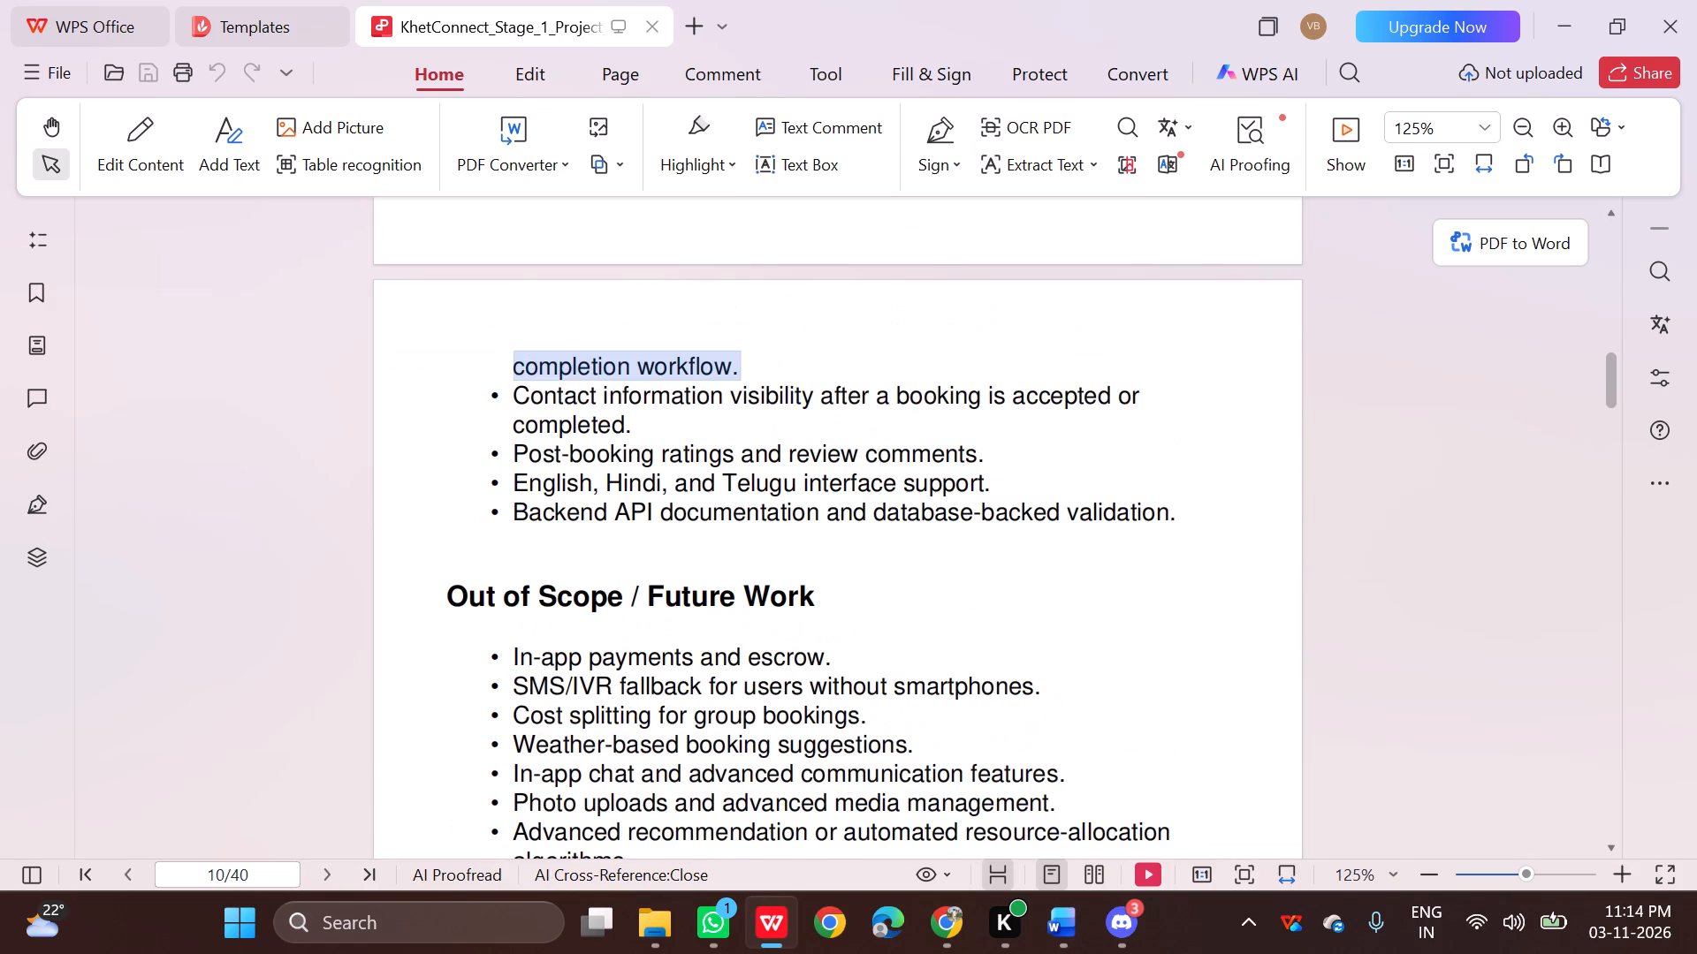
{"action": "left_click_drag", "start_coordinate": [486, 391], "coordinate": [1184, 531]}
{"action": "key", "text": "ctrl+c"}
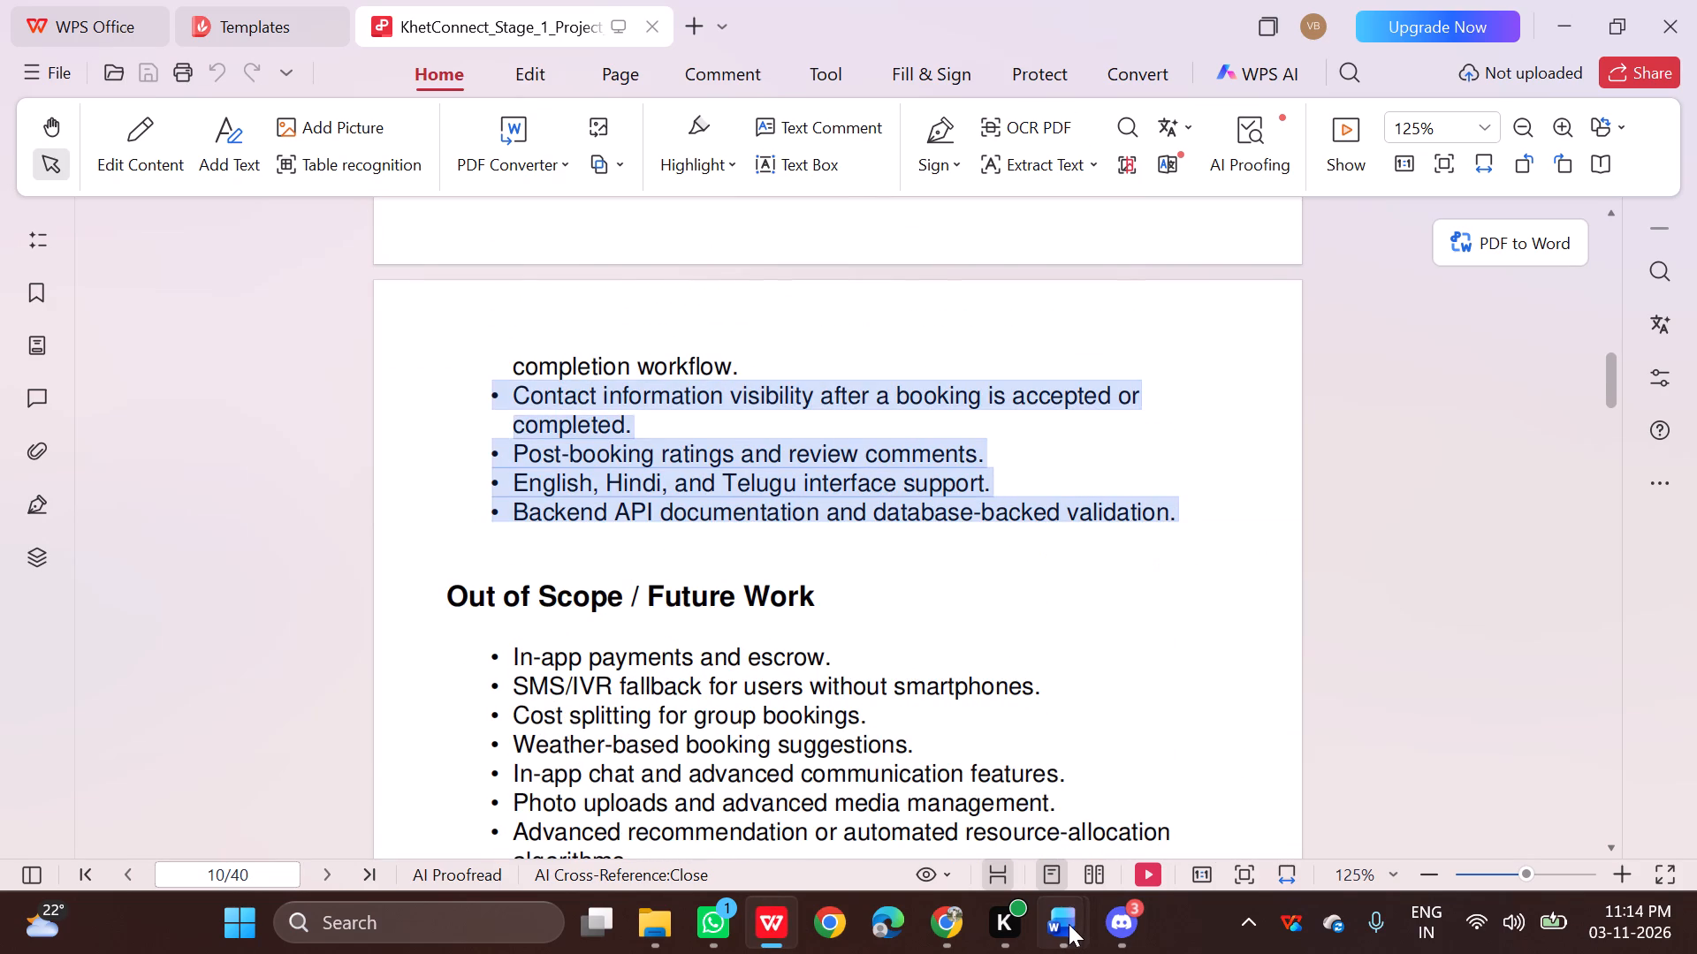
{"action": "left_click", "coordinate": [996, 771]}
{"action": "scroll", "coordinate": [1122, 676], "scroll_direction": "down", "scroll_amount": 1}
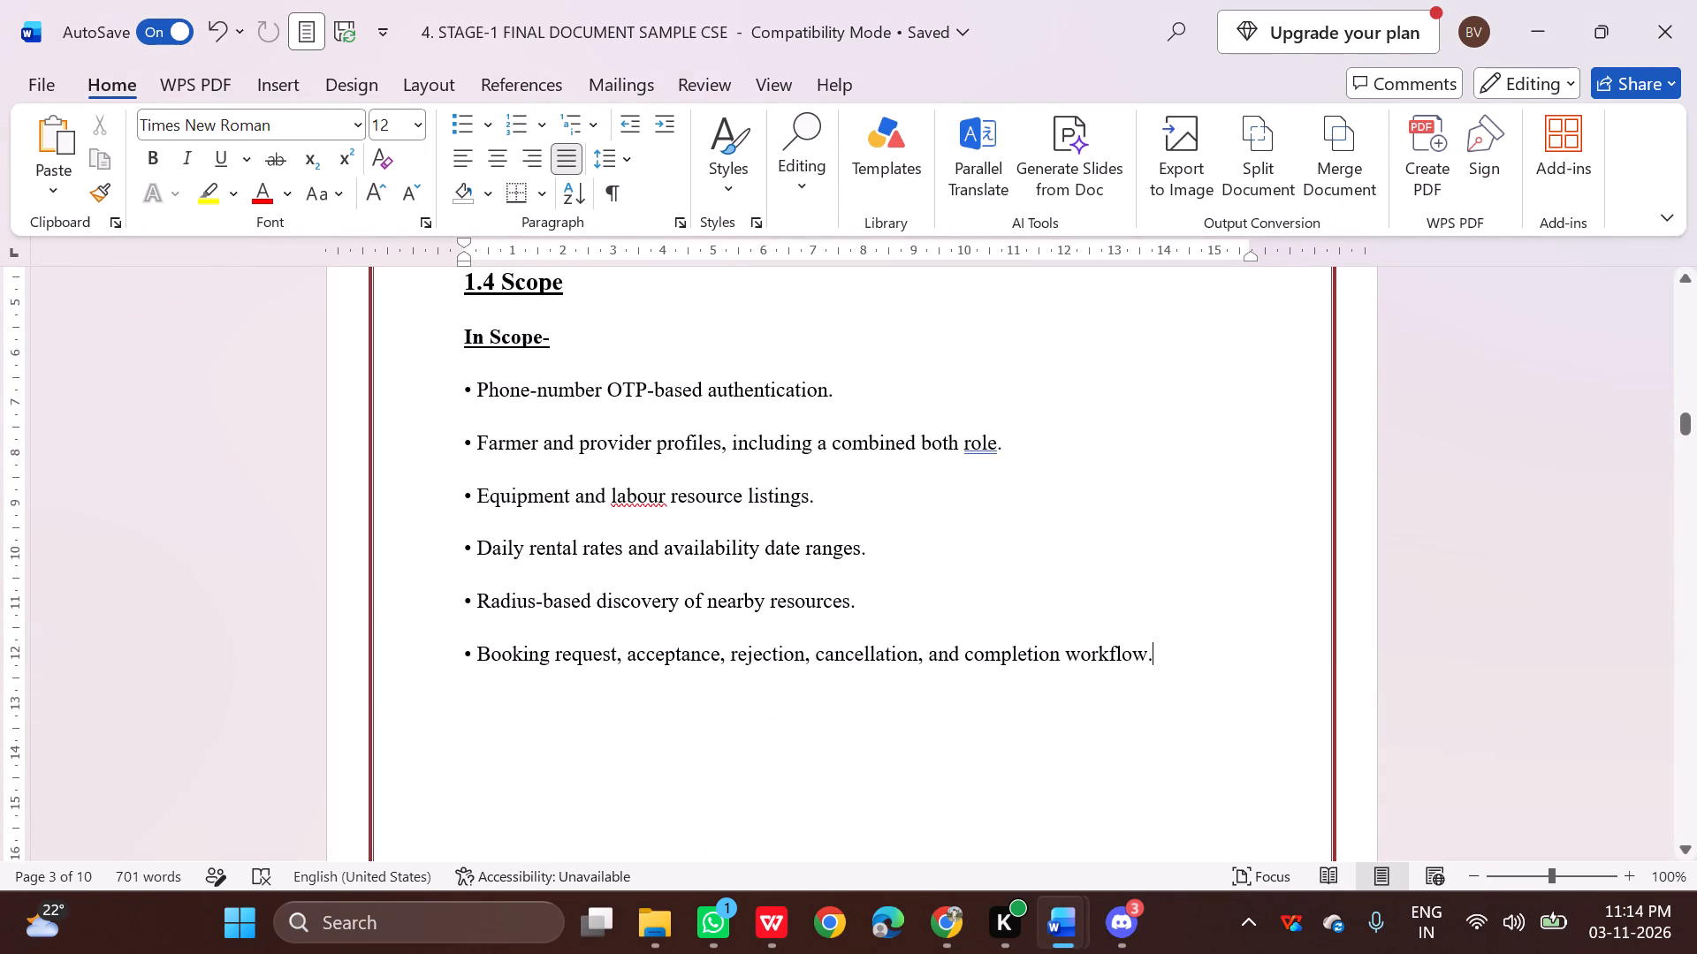
{"action": "key", "text": "Return"}
{"action": "key", "text": "ctrl+v"}
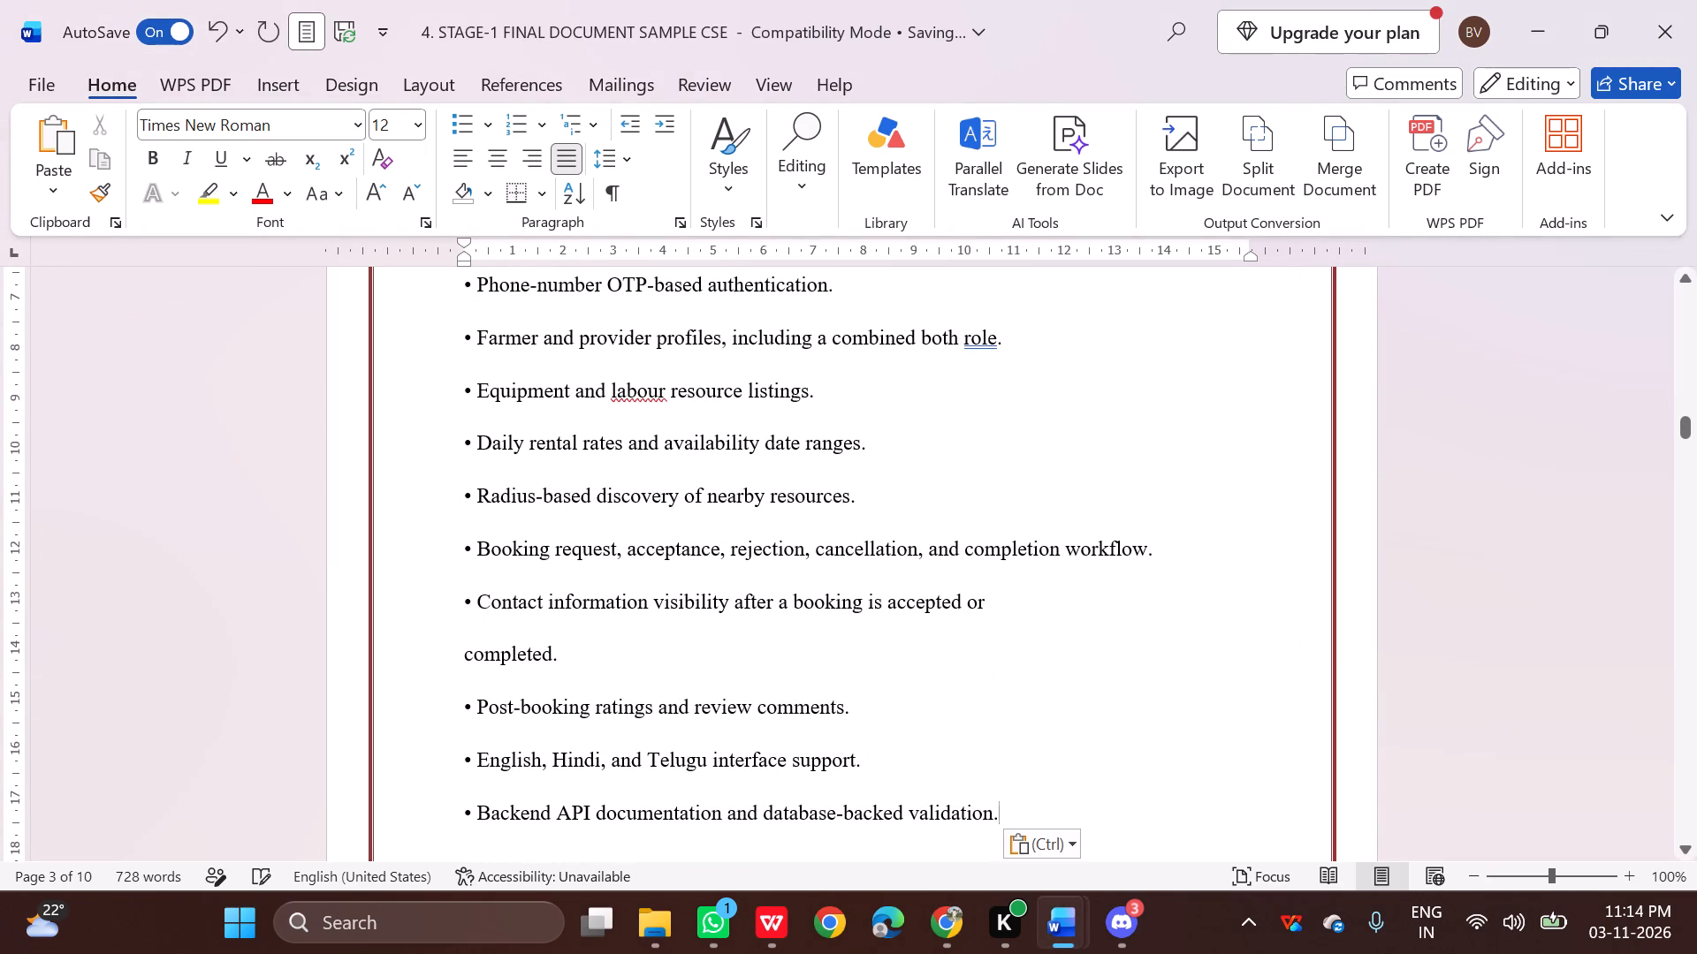
Join the stray "completed." line onto the "Contact information visibility" bullet, separated by a space.
{"action": "left_click", "coordinate": [469, 649]}
{"action": "key", "text": "Left"}
{"action": "key", "text": "BackSpace"}
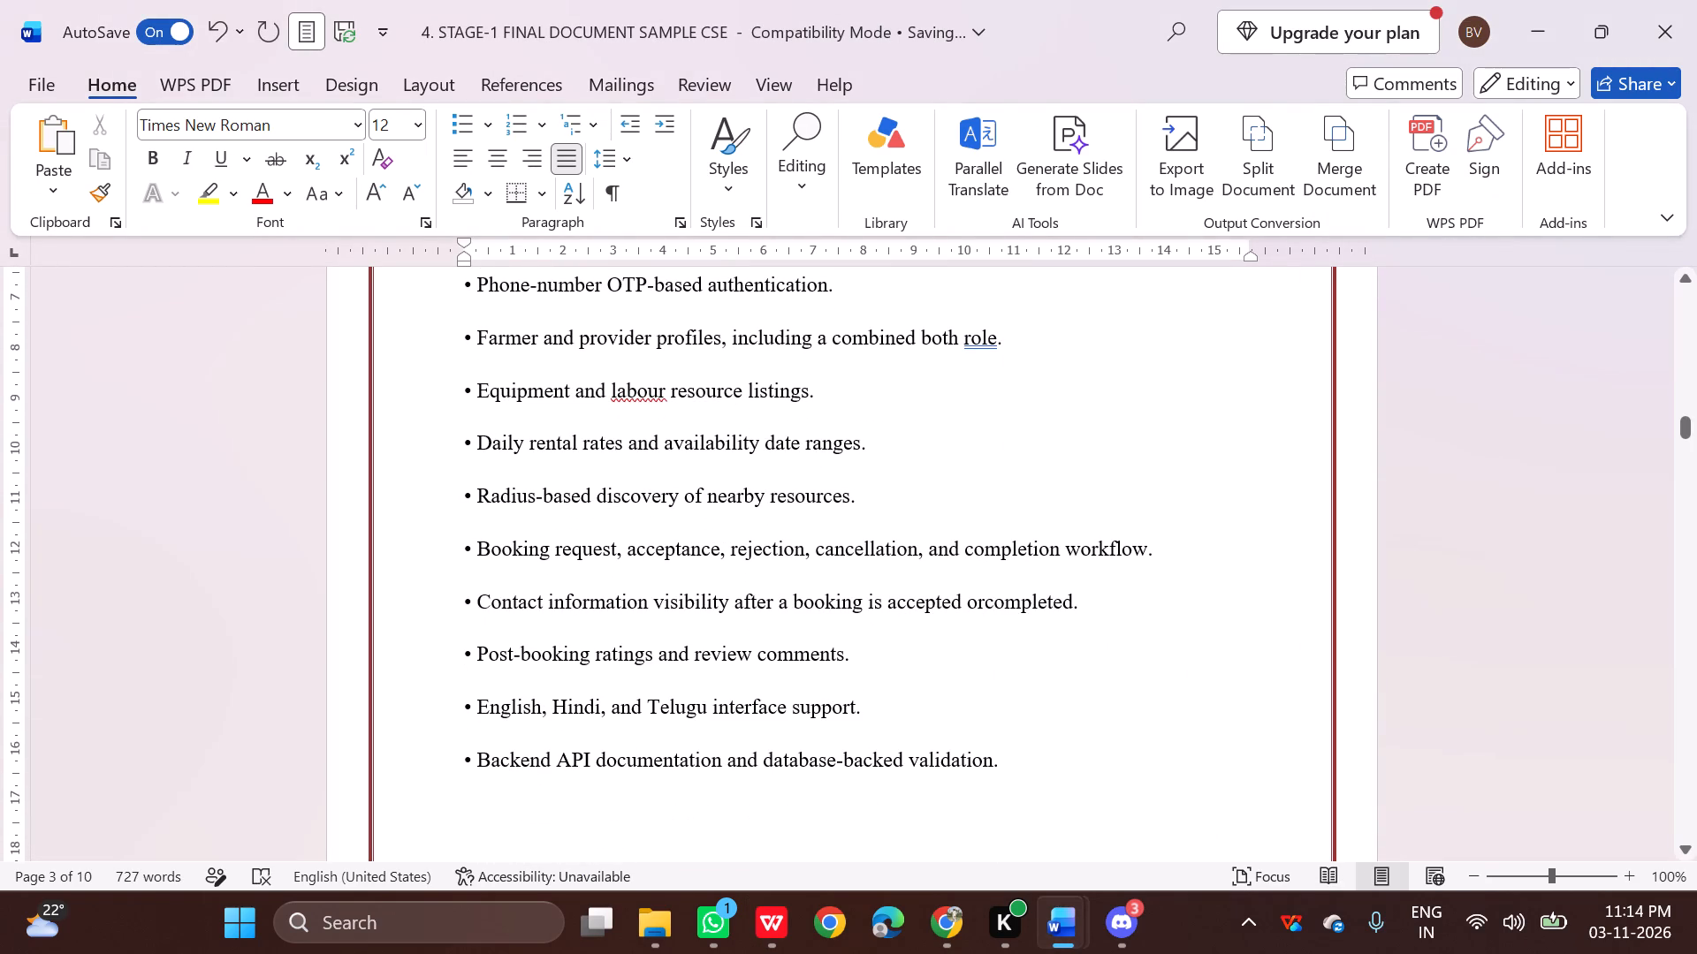
{"action": "key", "text": "space"}
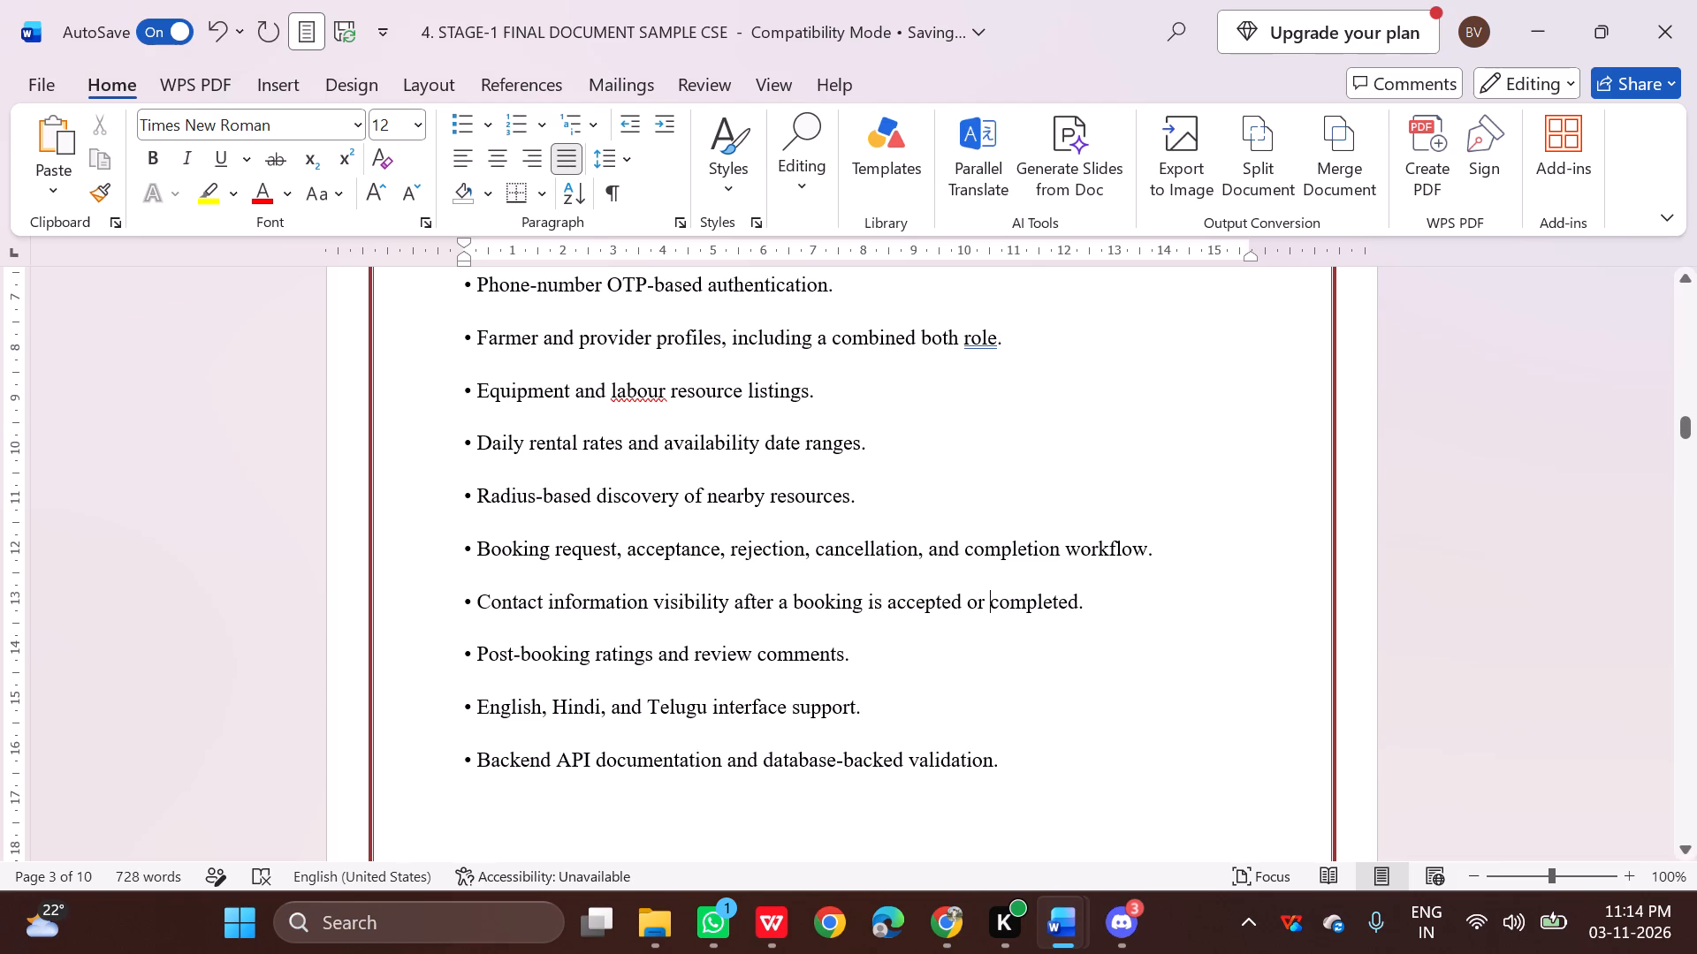
Copy the "Out of Scope / Future Work" heading from the WPS Office PDF and paste it below the last In Scope bullet in Word.
{"action": "scroll", "coordinate": [769, 693], "scroll_direction": "down", "scroll_amount": 6}
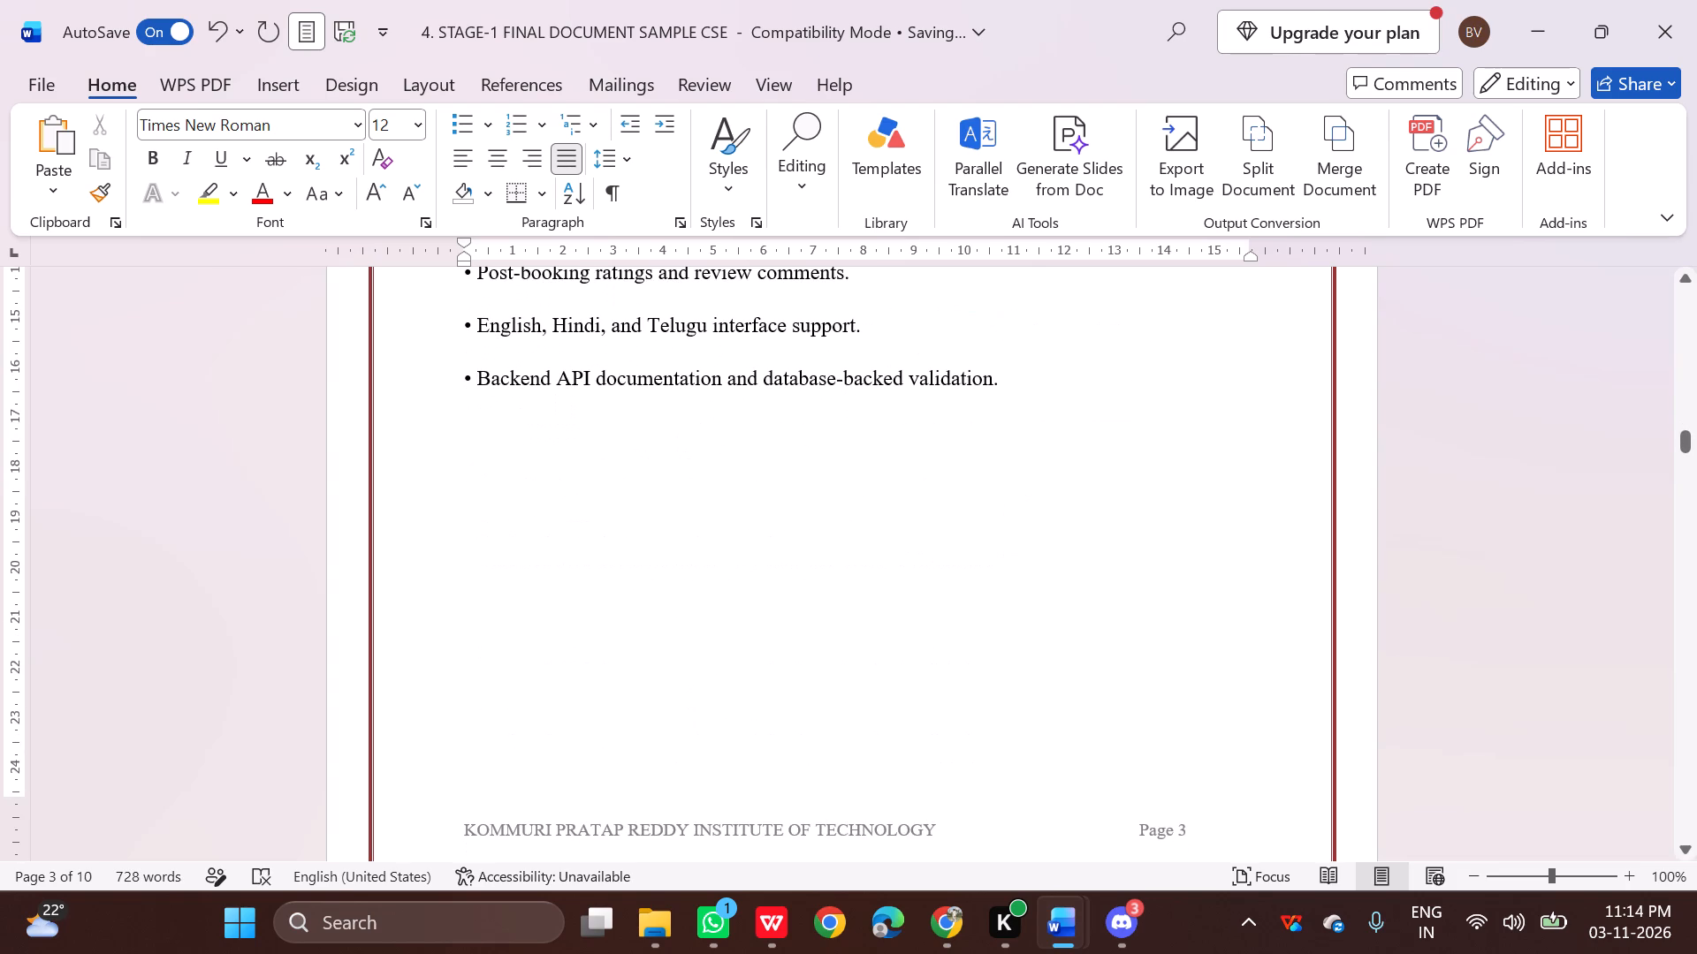
{"action": "left_click", "coordinate": [776, 916]}
{"action": "scroll", "coordinate": [642, 670], "scroll_direction": "down", "scroll_amount": 2}
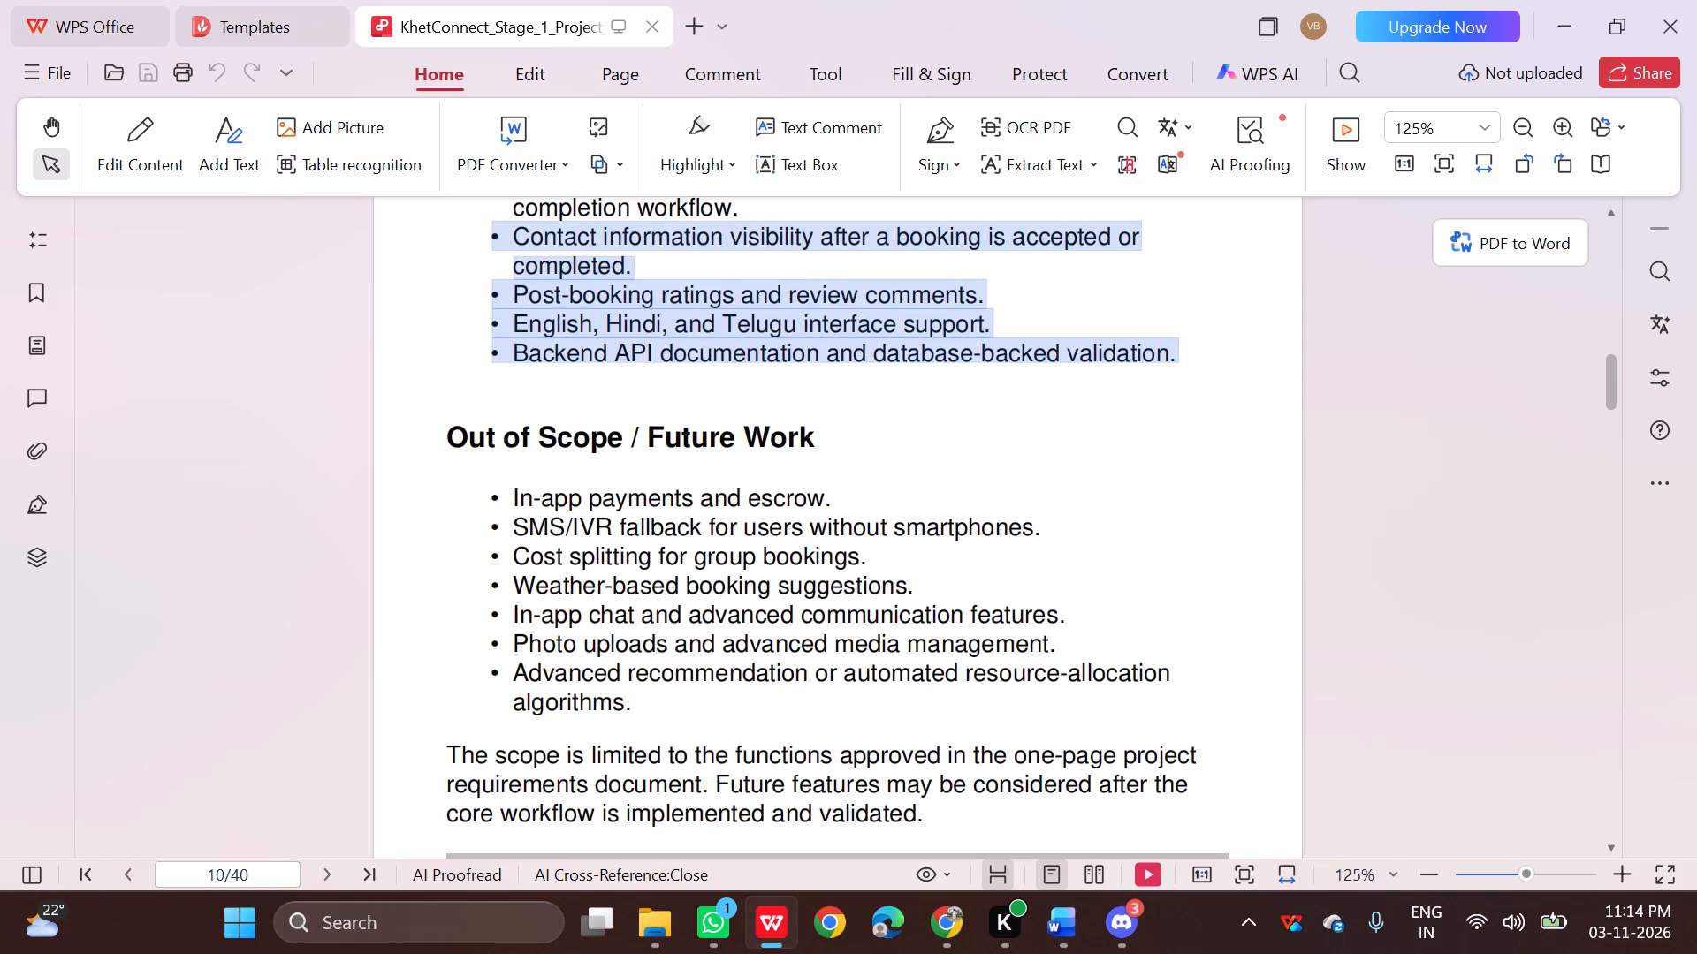
{"action": "left_click_drag", "start_coordinate": [447, 437], "coordinate": [812, 451]}
{"action": "key", "text": "ctrl+c"}
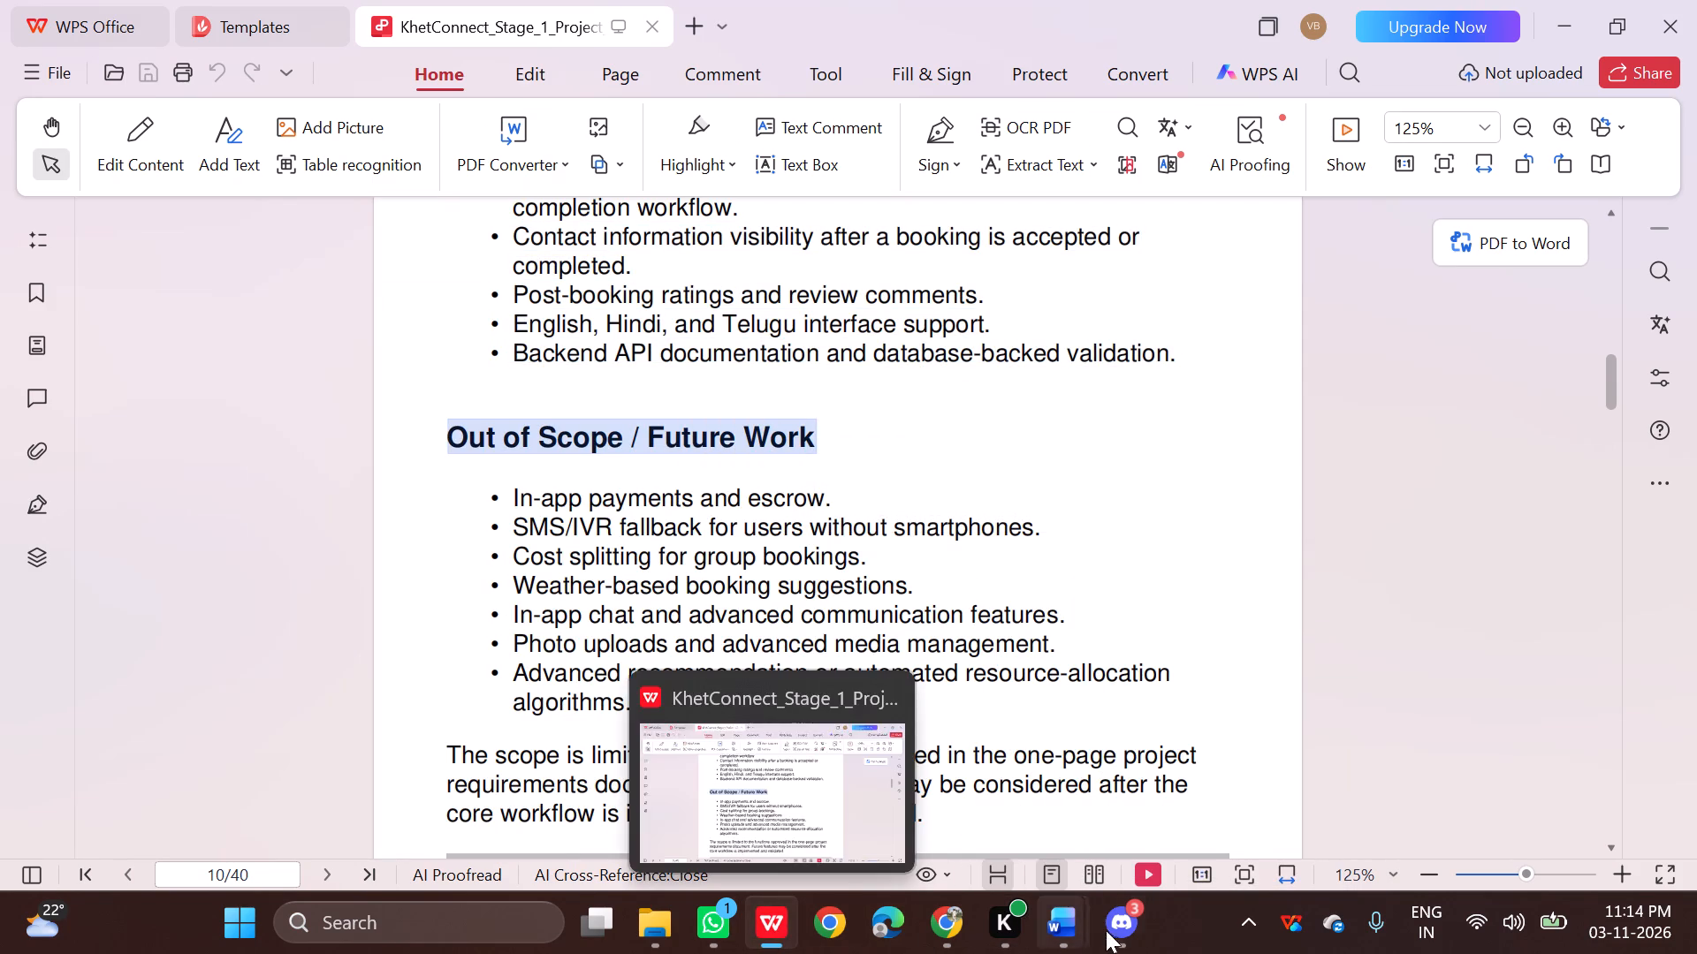
{"action": "left_click", "coordinate": [1036, 792]}
{"action": "left_click", "coordinate": [1023, 387]}
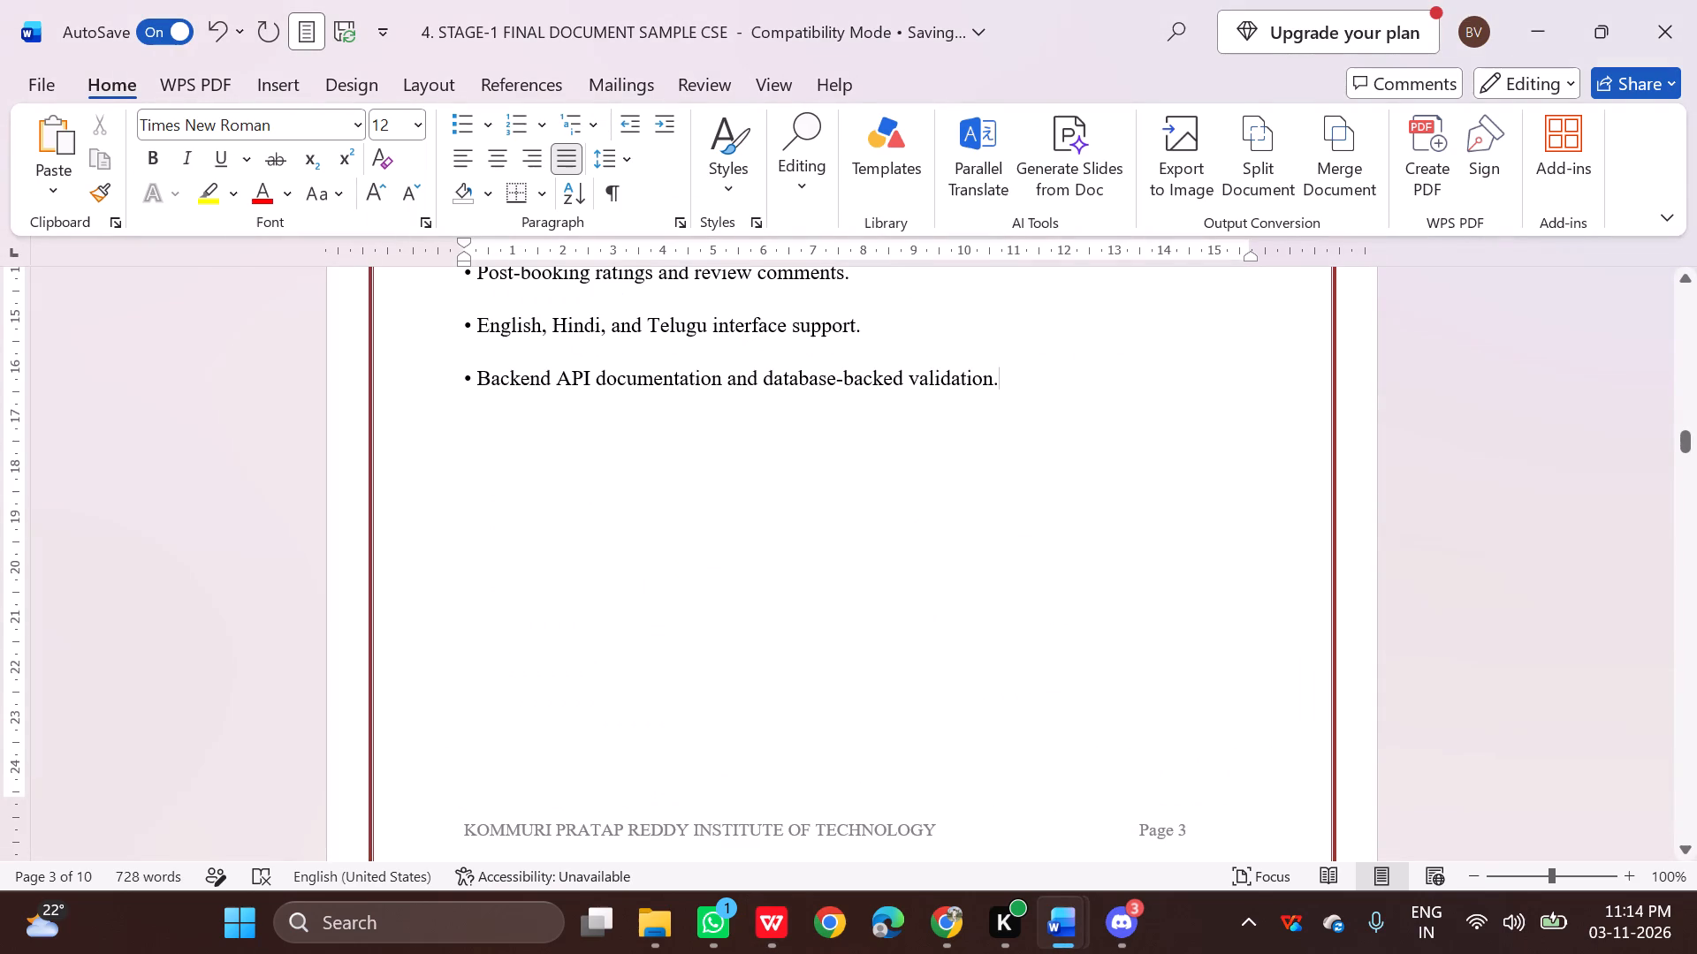
{"action": "key", "text": "Return"}
{"action": "key", "text": "ctrl+v"}
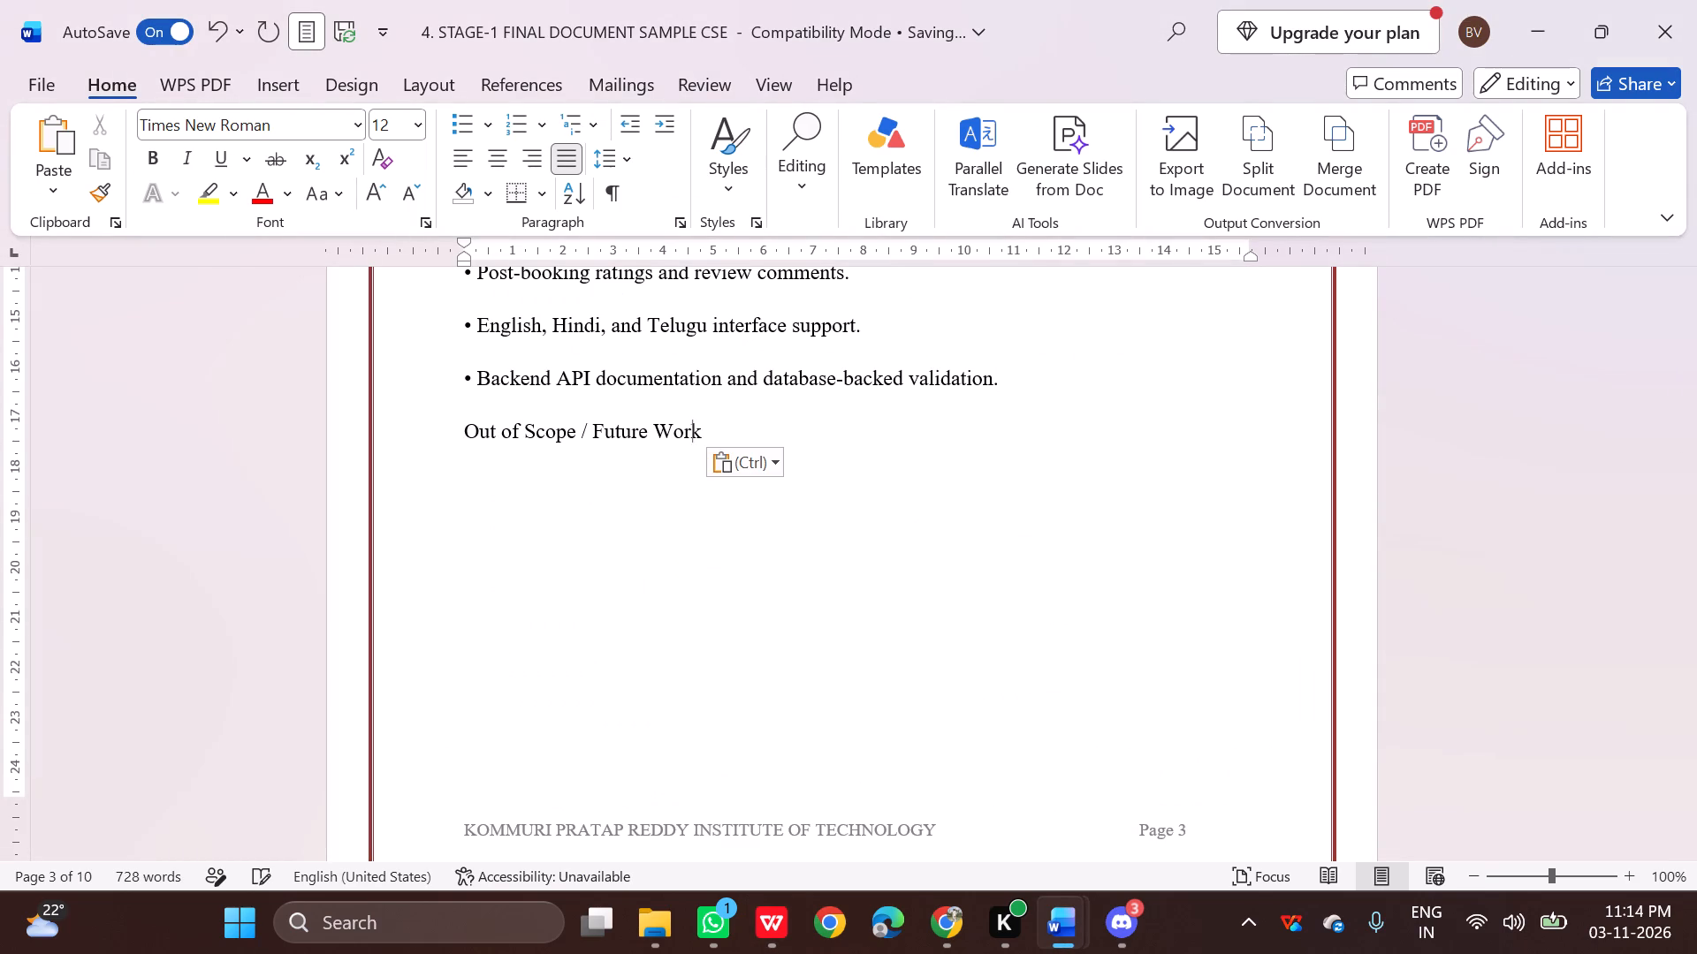
Make the "Out of Scope / Future Work" heading bold and underlined, and add a hyphen at its end.
{"action": "left_click_drag", "start_coordinate": [698, 428], "coordinate": [498, 423]}
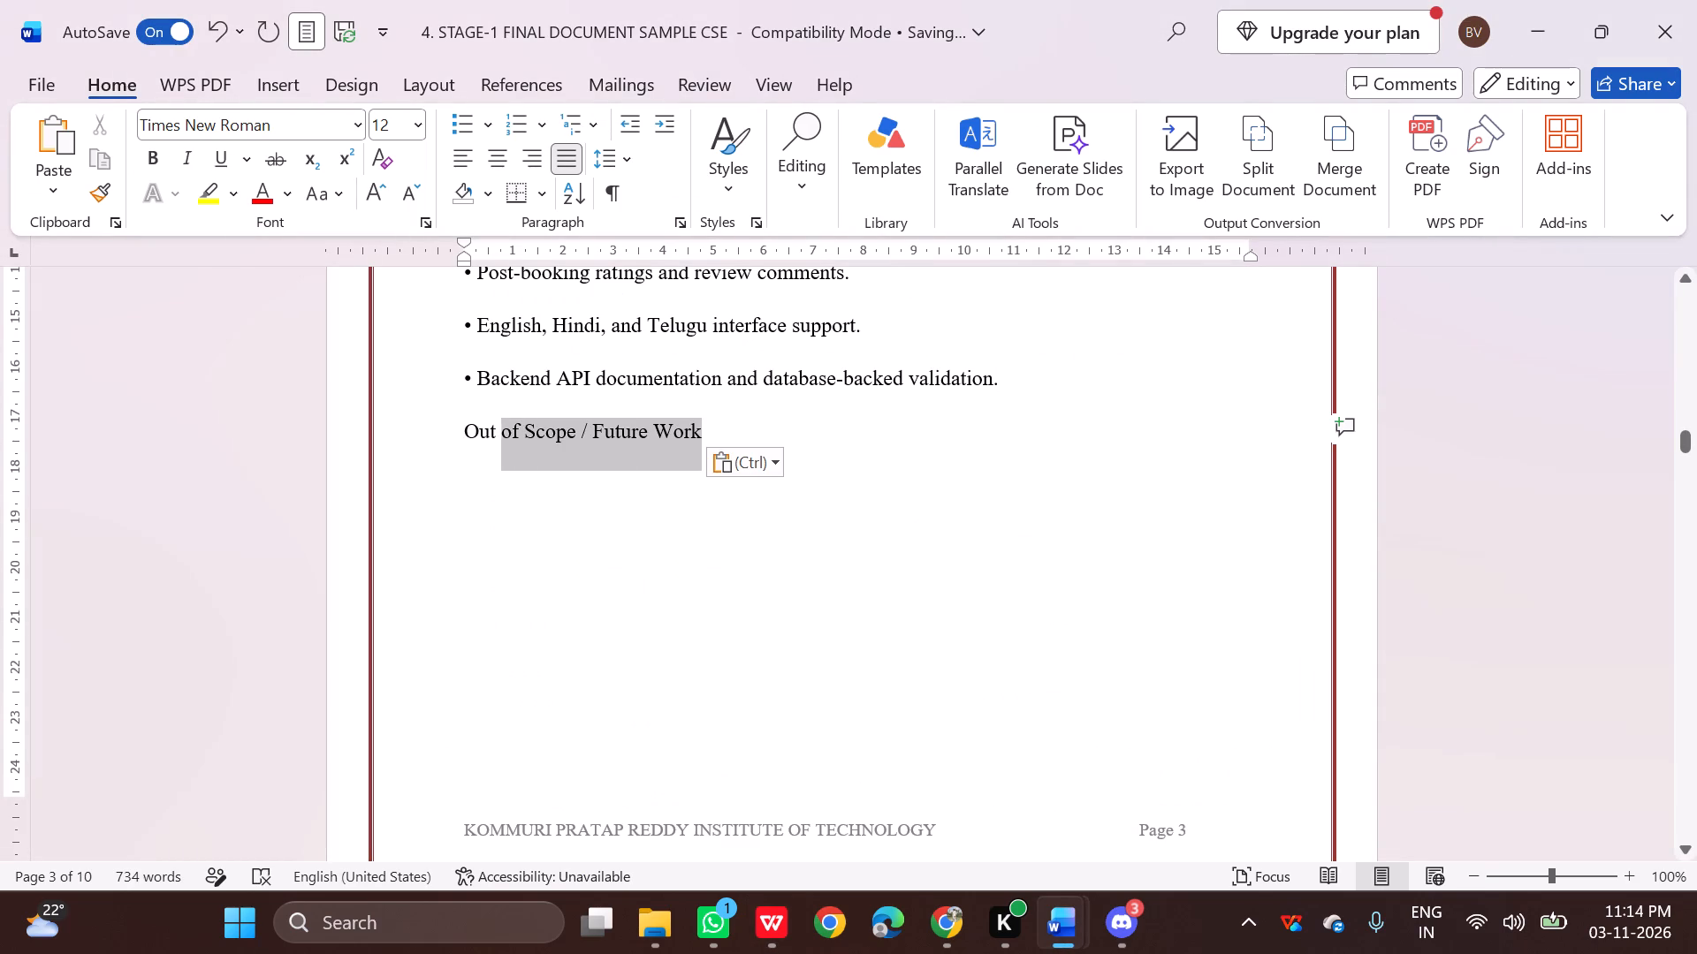
{"action": "left_click_drag", "start_coordinate": [498, 423], "coordinate": [473, 423]}
{"action": "left_click", "coordinate": [495, 381]}
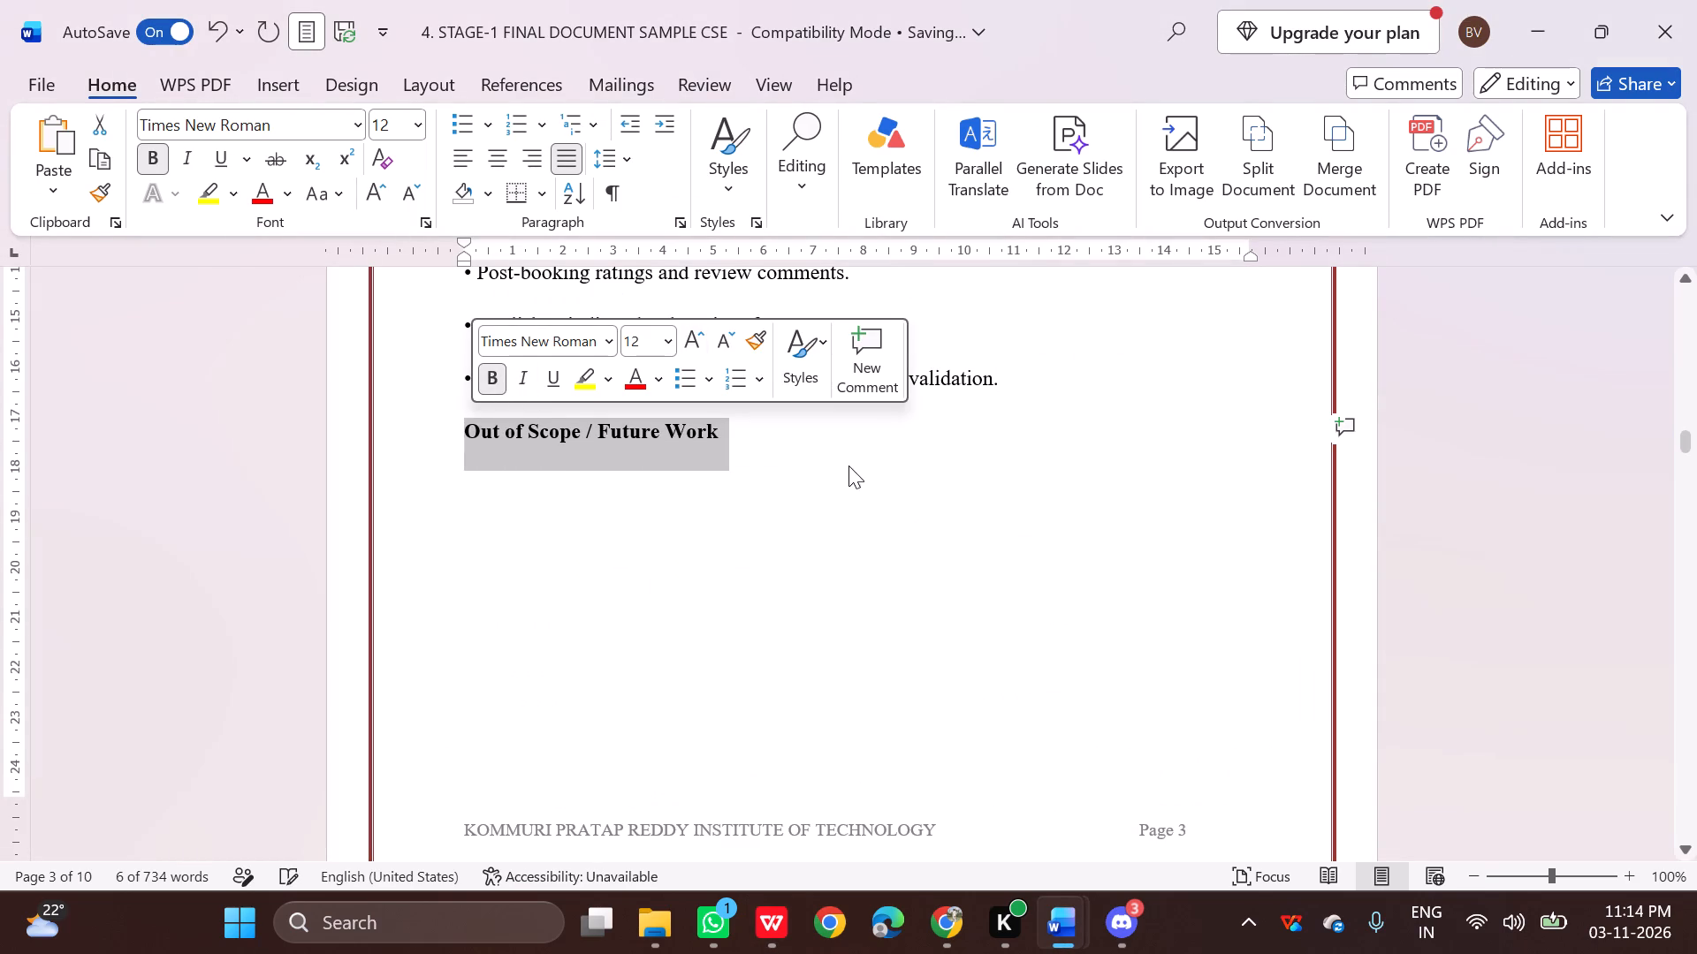
{"action": "left_click", "coordinate": [848, 466]}
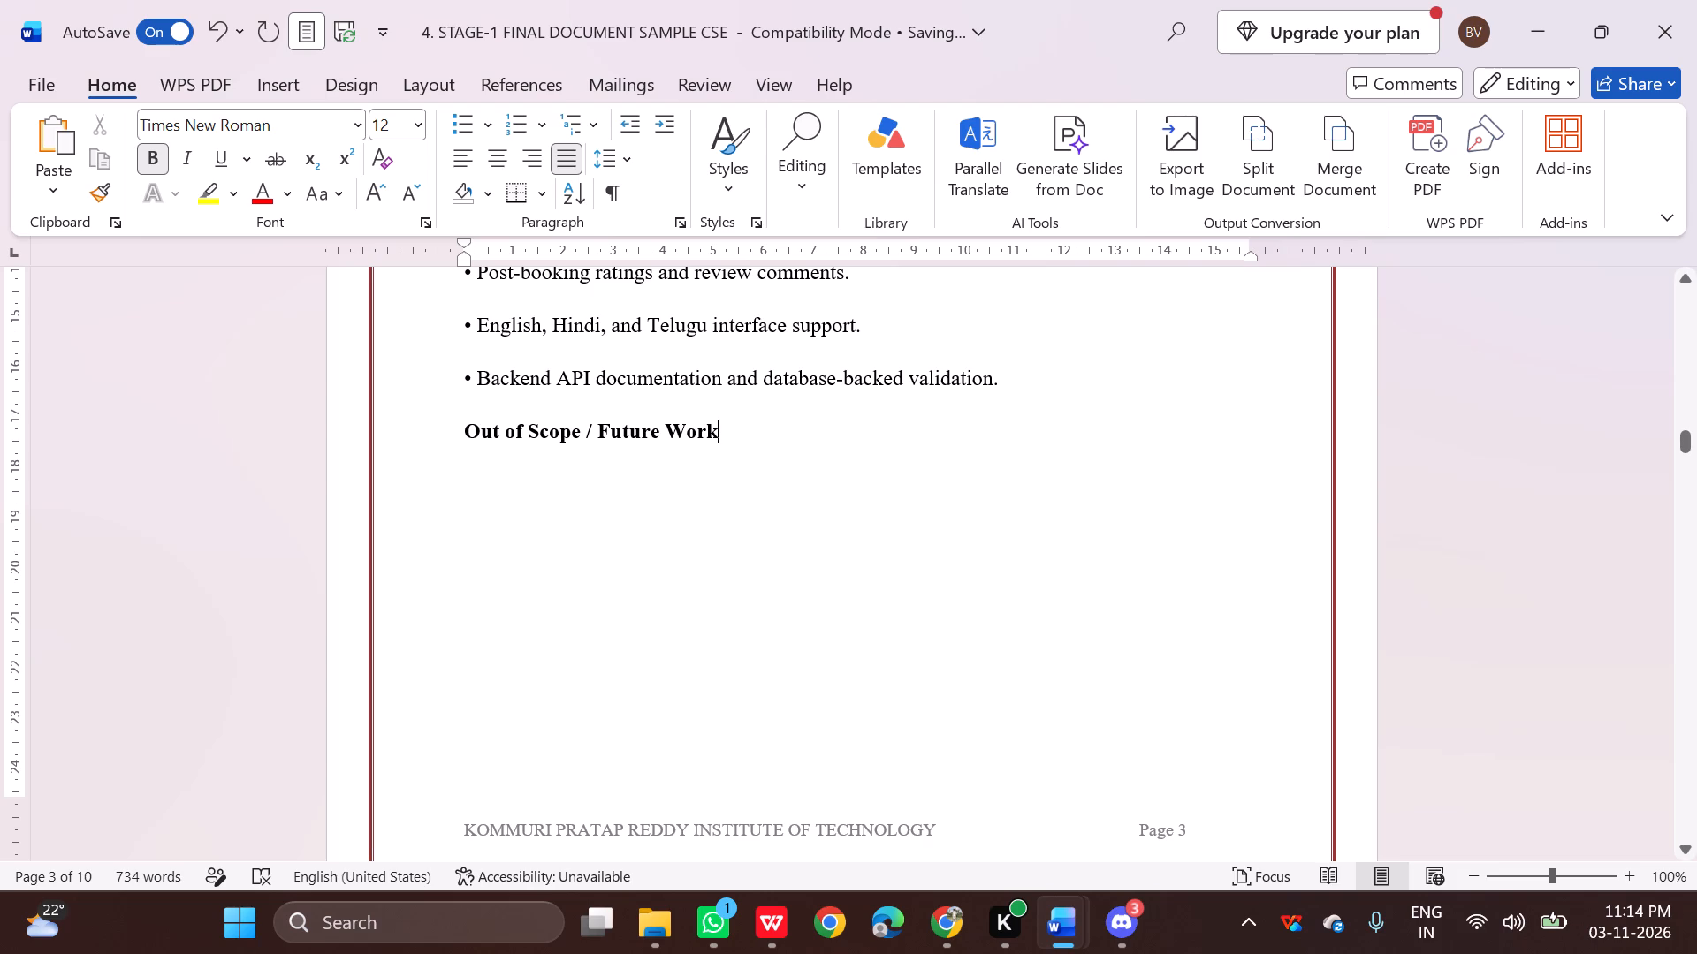
{"action": "left_click_drag", "start_coordinate": [719, 426], "coordinate": [477, 433]}
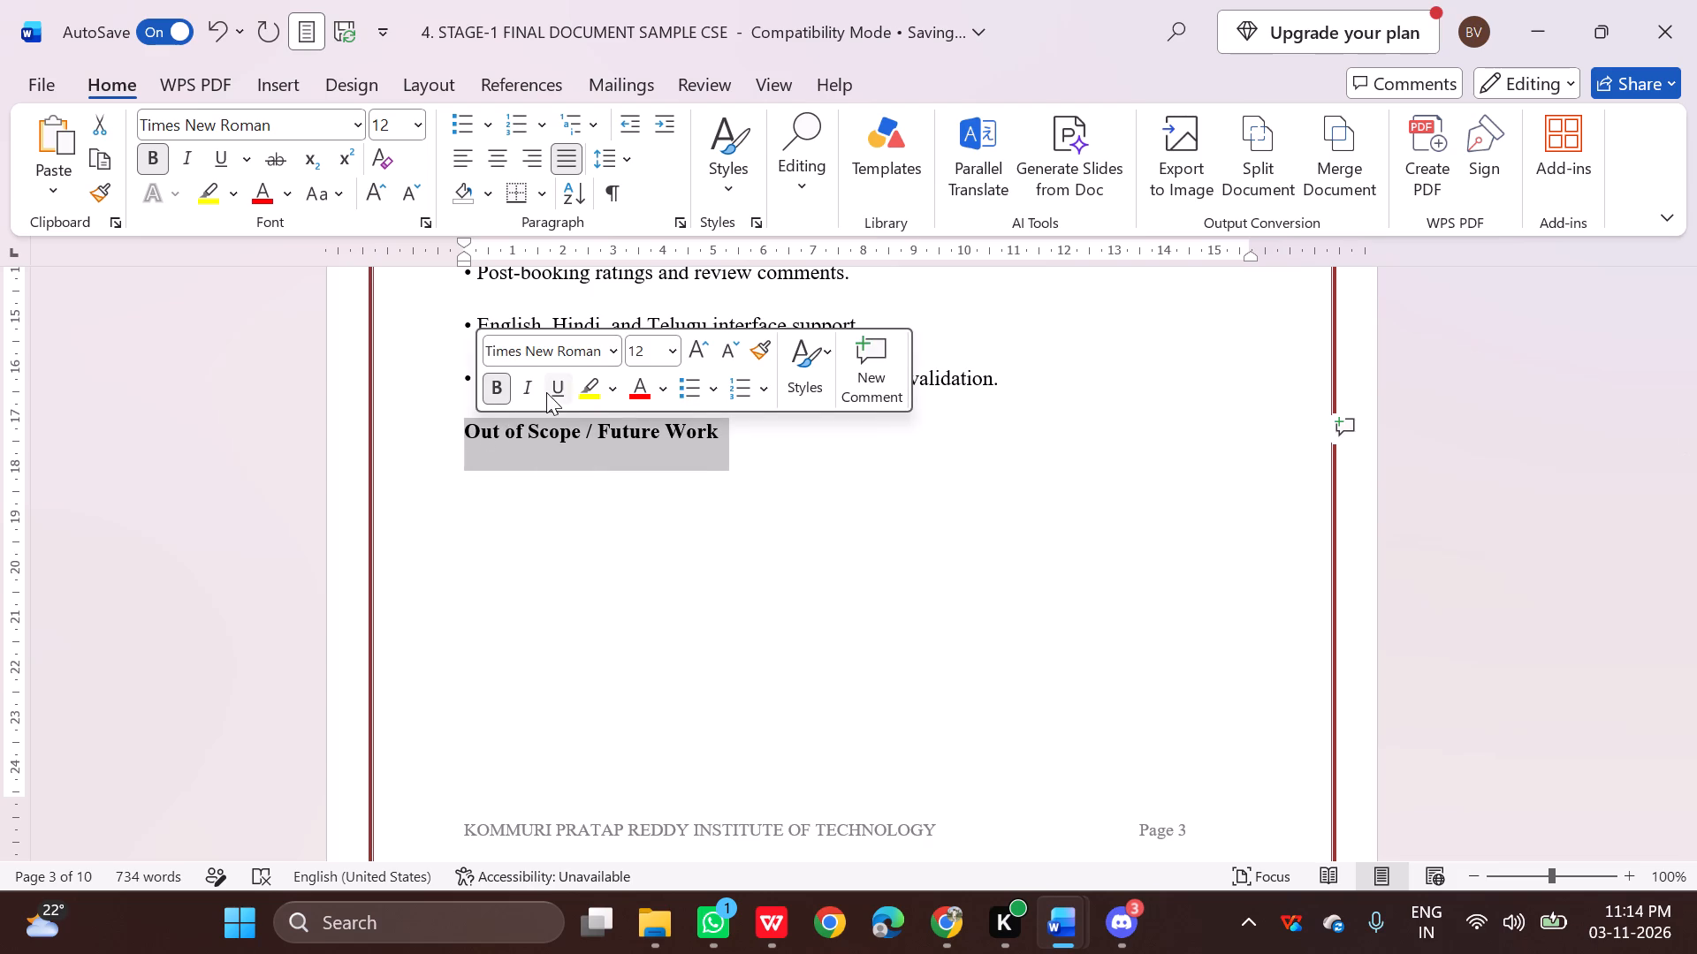
{"action": "left_click", "coordinate": [546, 392]}
{"action": "left_click", "coordinate": [710, 435]}
{"action": "left_click", "coordinate": [721, 429]}
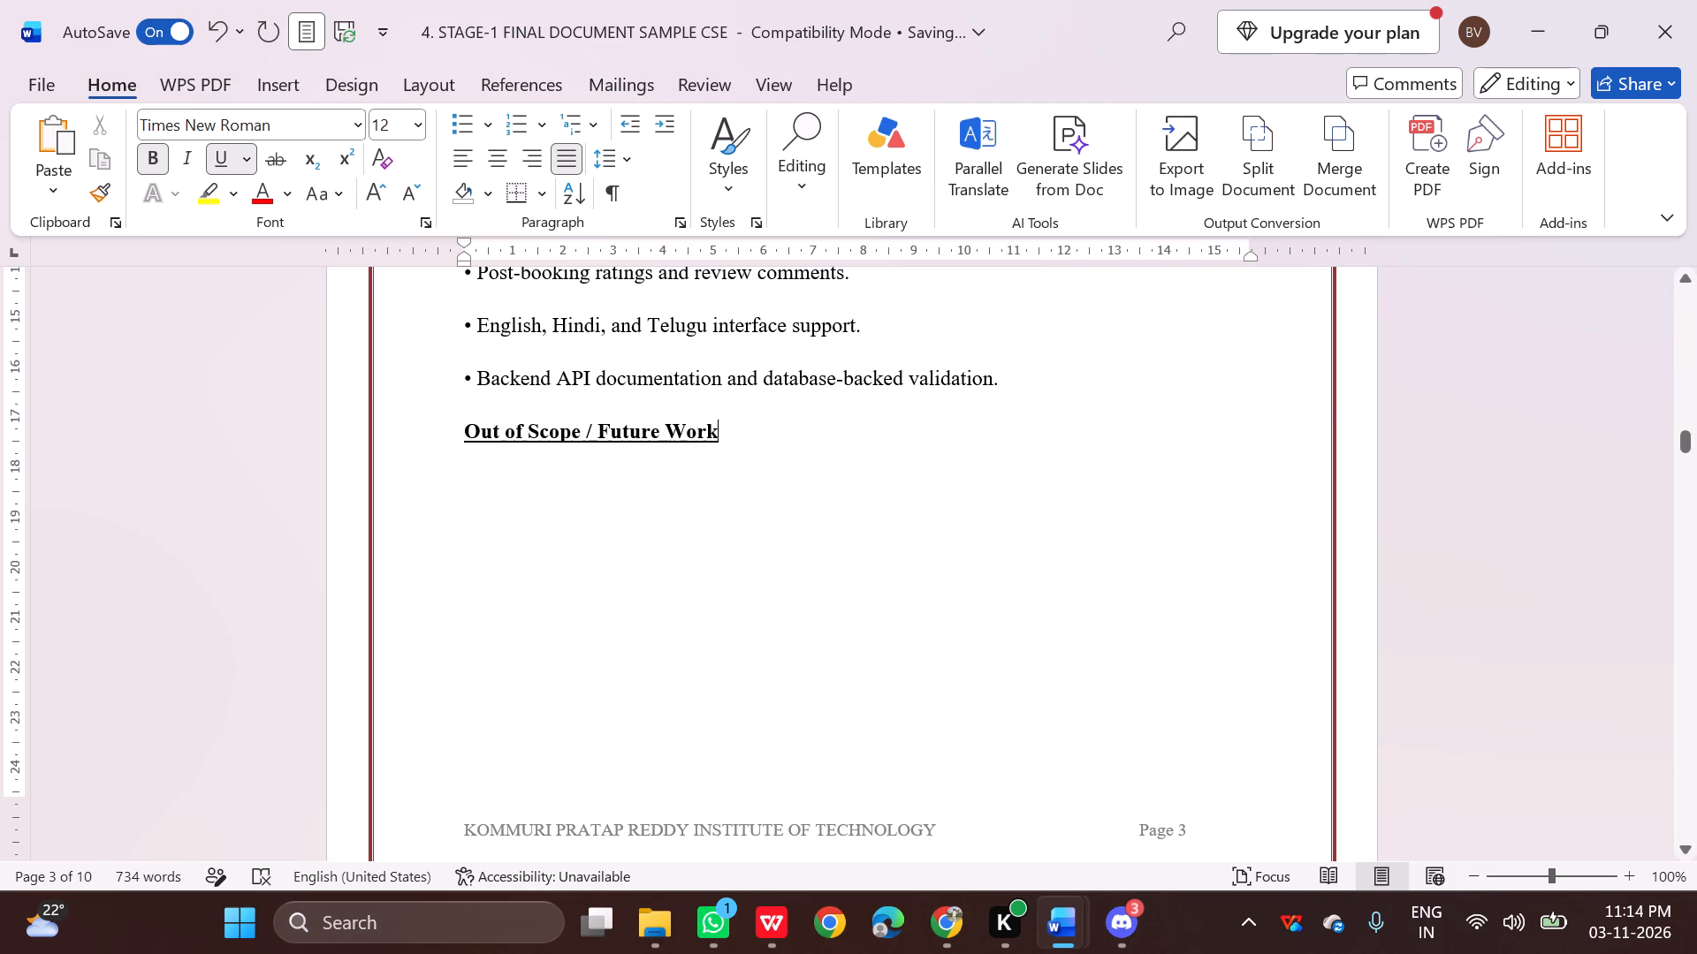
{"action": "key", "text": "minus"}
Copy the seven Out of Scope bullets, from "In-app payments and escrow" to "algorithms.", from the WPS Office PDF and paste them under the Word heading.
{"action": "scroll", "coordinate": [740, 484], "scroll_direction": "up", "scroll_amount": 2}
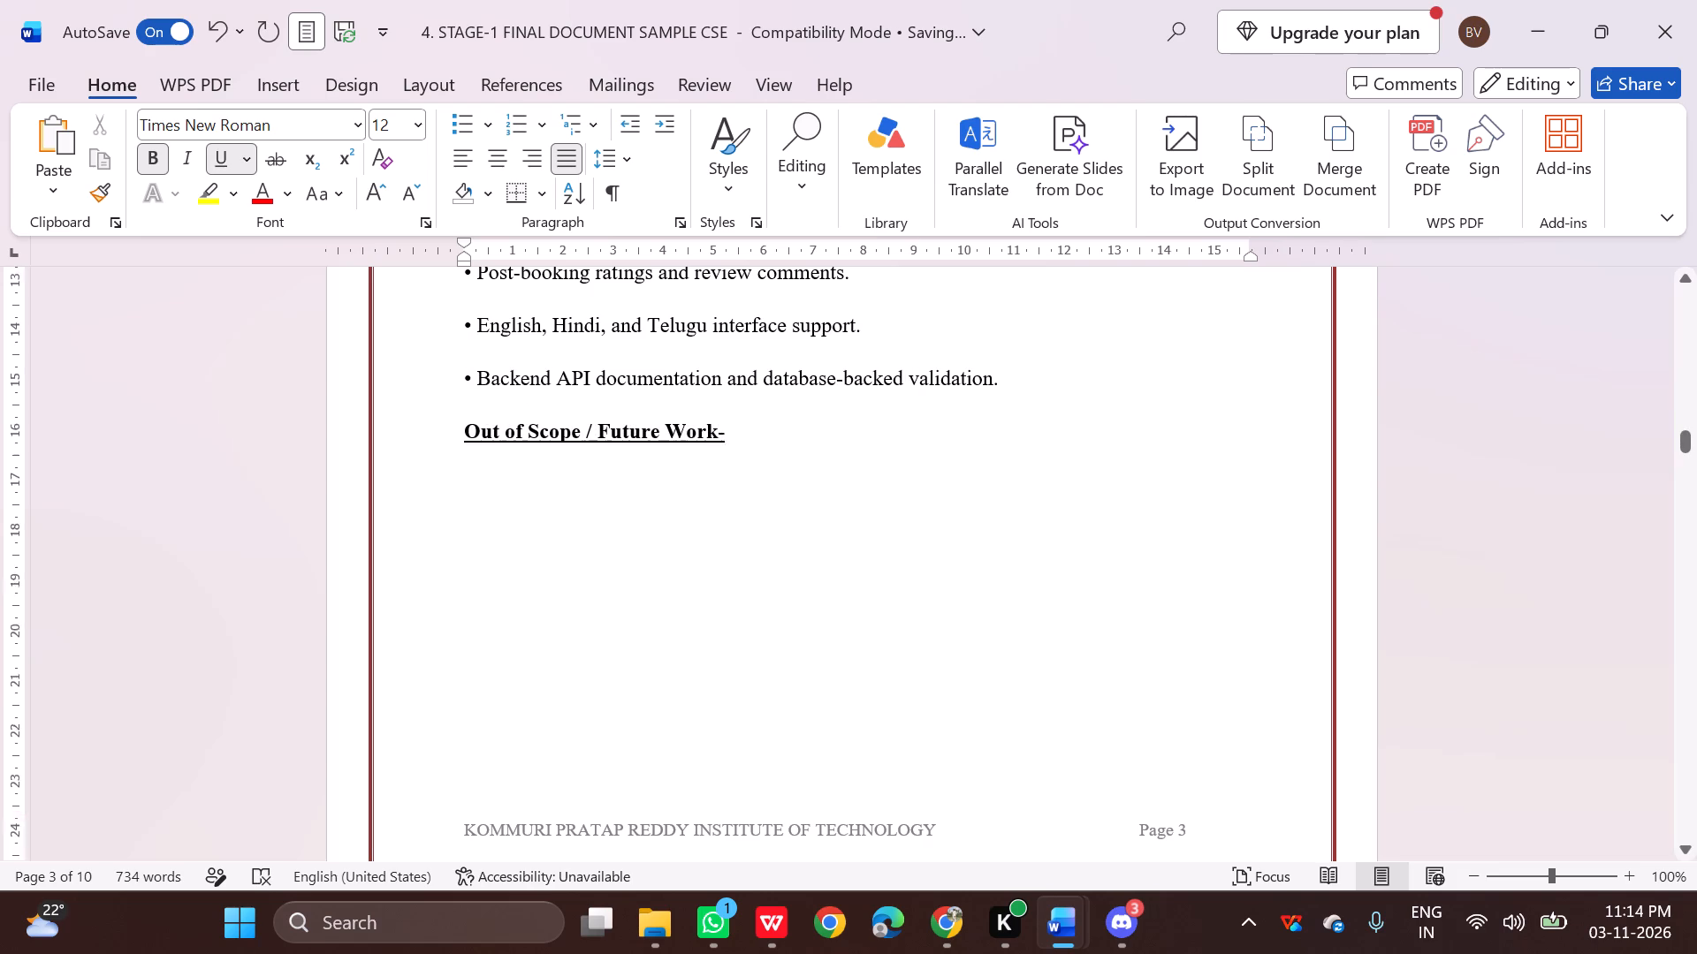
{"action": "scroll", "coordinate": [740, 484], "scroll_direction": "up", "scroll_amount": 6}
{"action": "scroll", "coordinate": [742, 464], "scroll_direction": "down", "scroll_amount": 10}
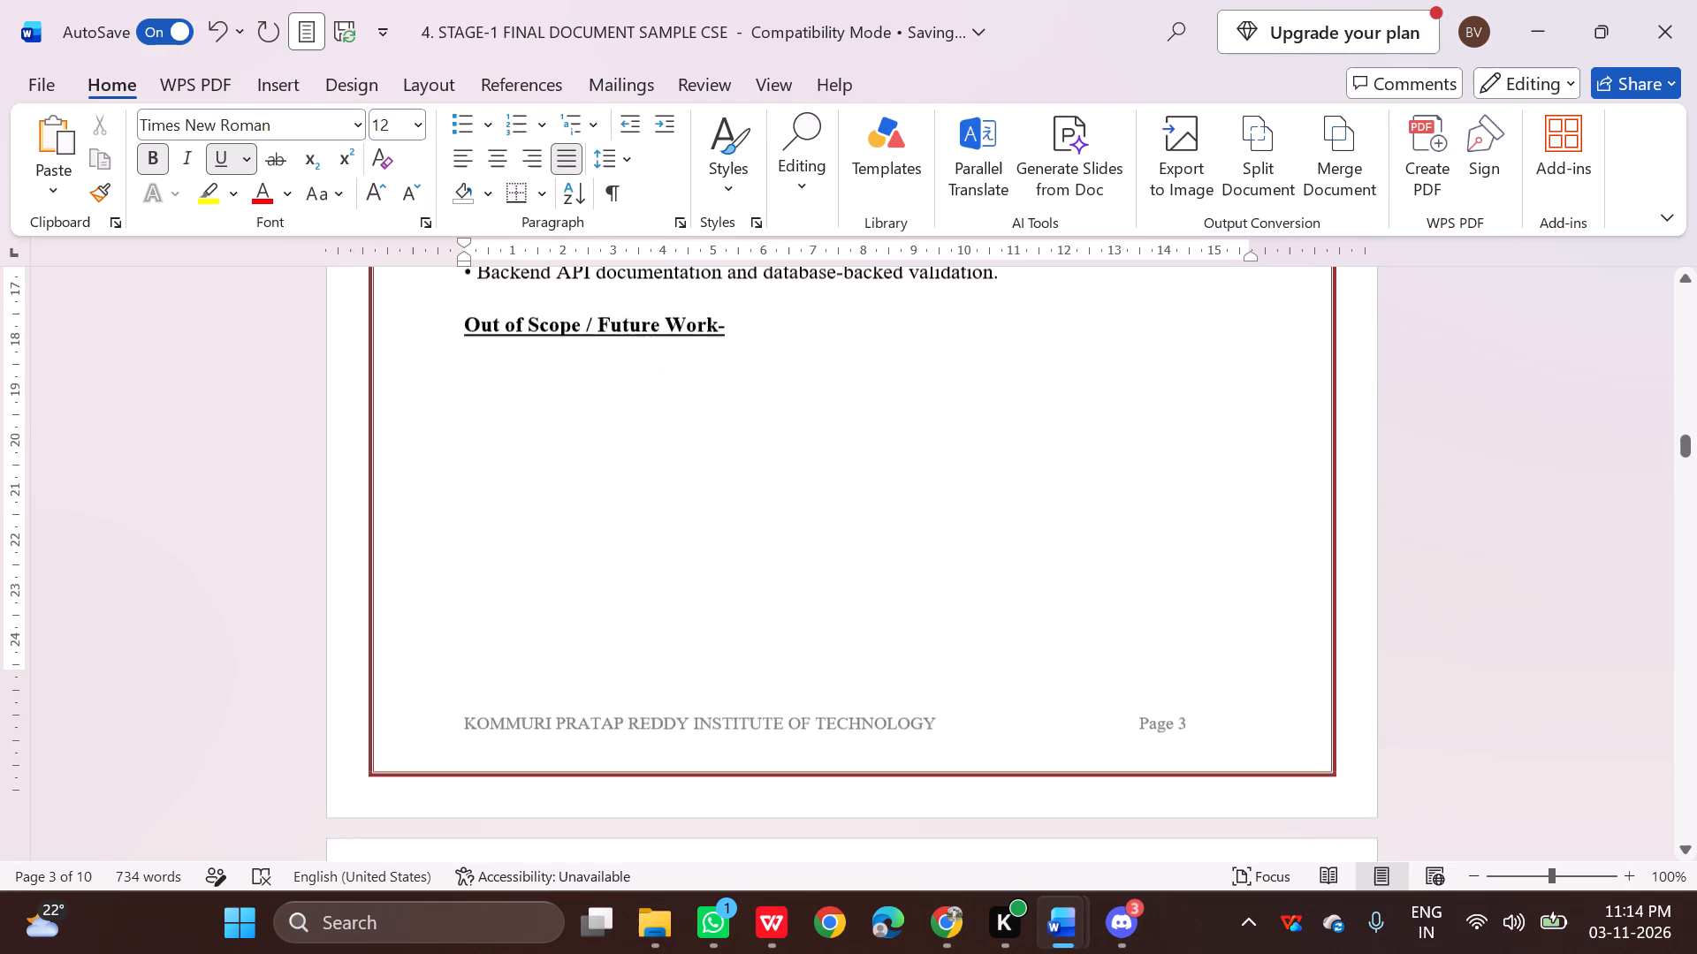
{"action": "scroll", "coordinate": [738, 474], "scroll_direction": "down", "scroll_amount": 4}
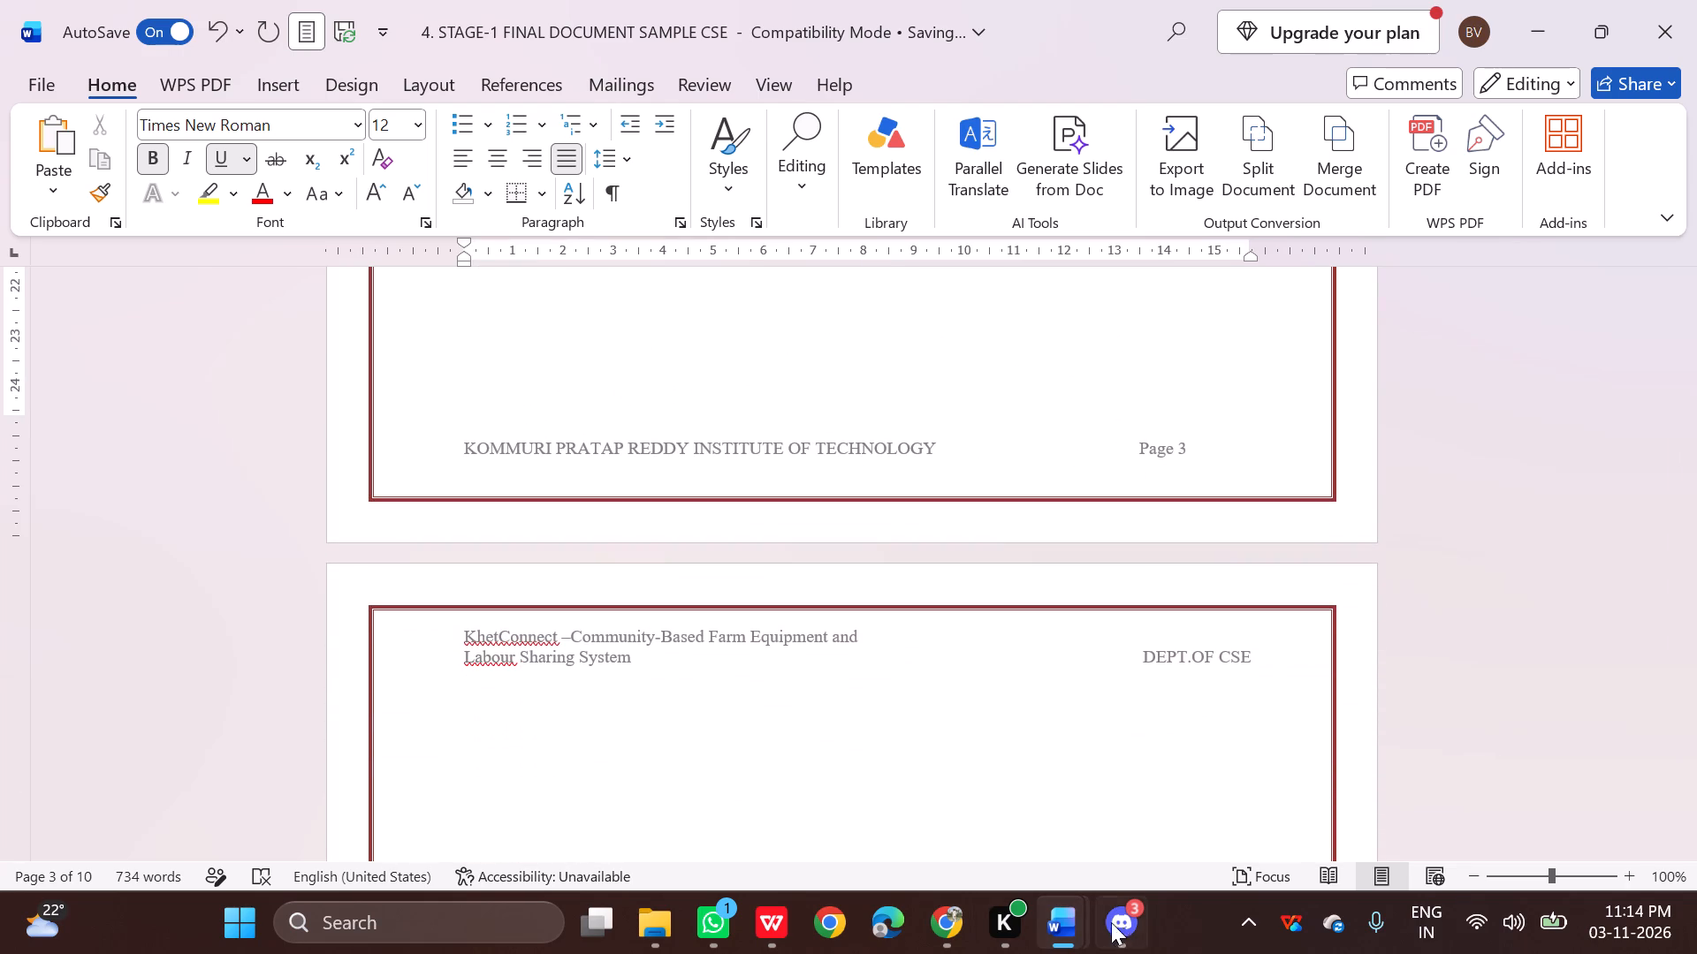
{"action": "left_click", "coordinate": [787, 917]}
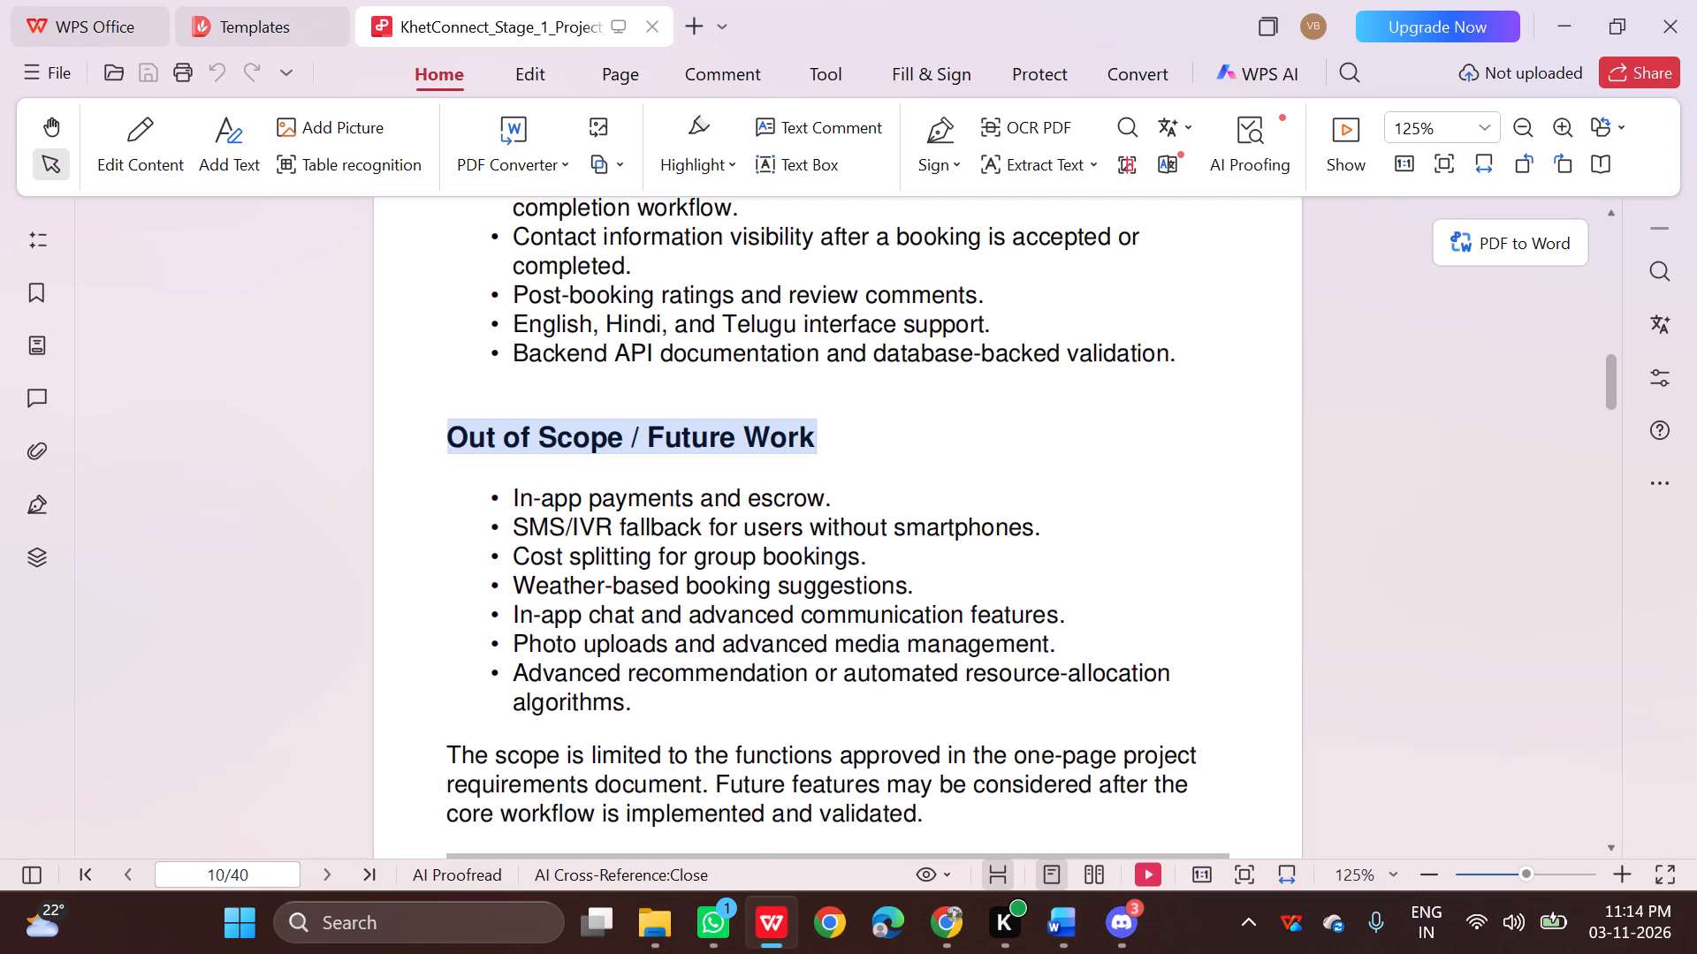
{"action": "left_click_drag", "start_coordinate": [492, 492], "coordinate": [652, 720]}
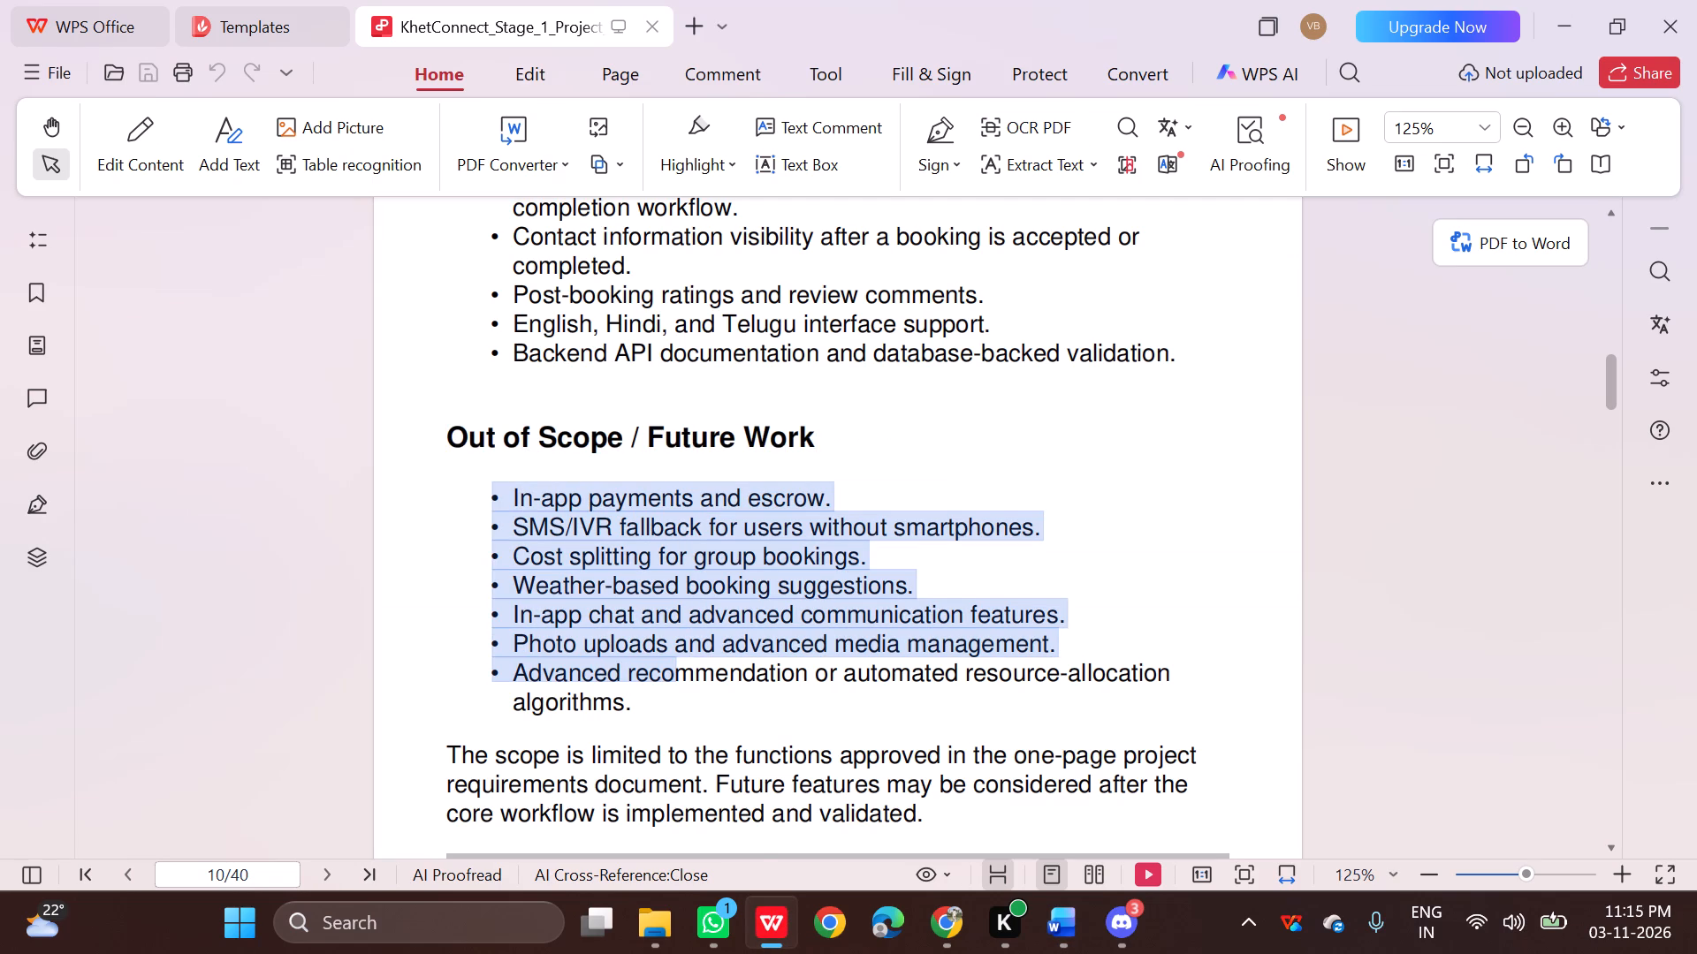
{"action": "left_click_drag", "start_coordinate": [652, 720], "coordinate": [643, 702]}
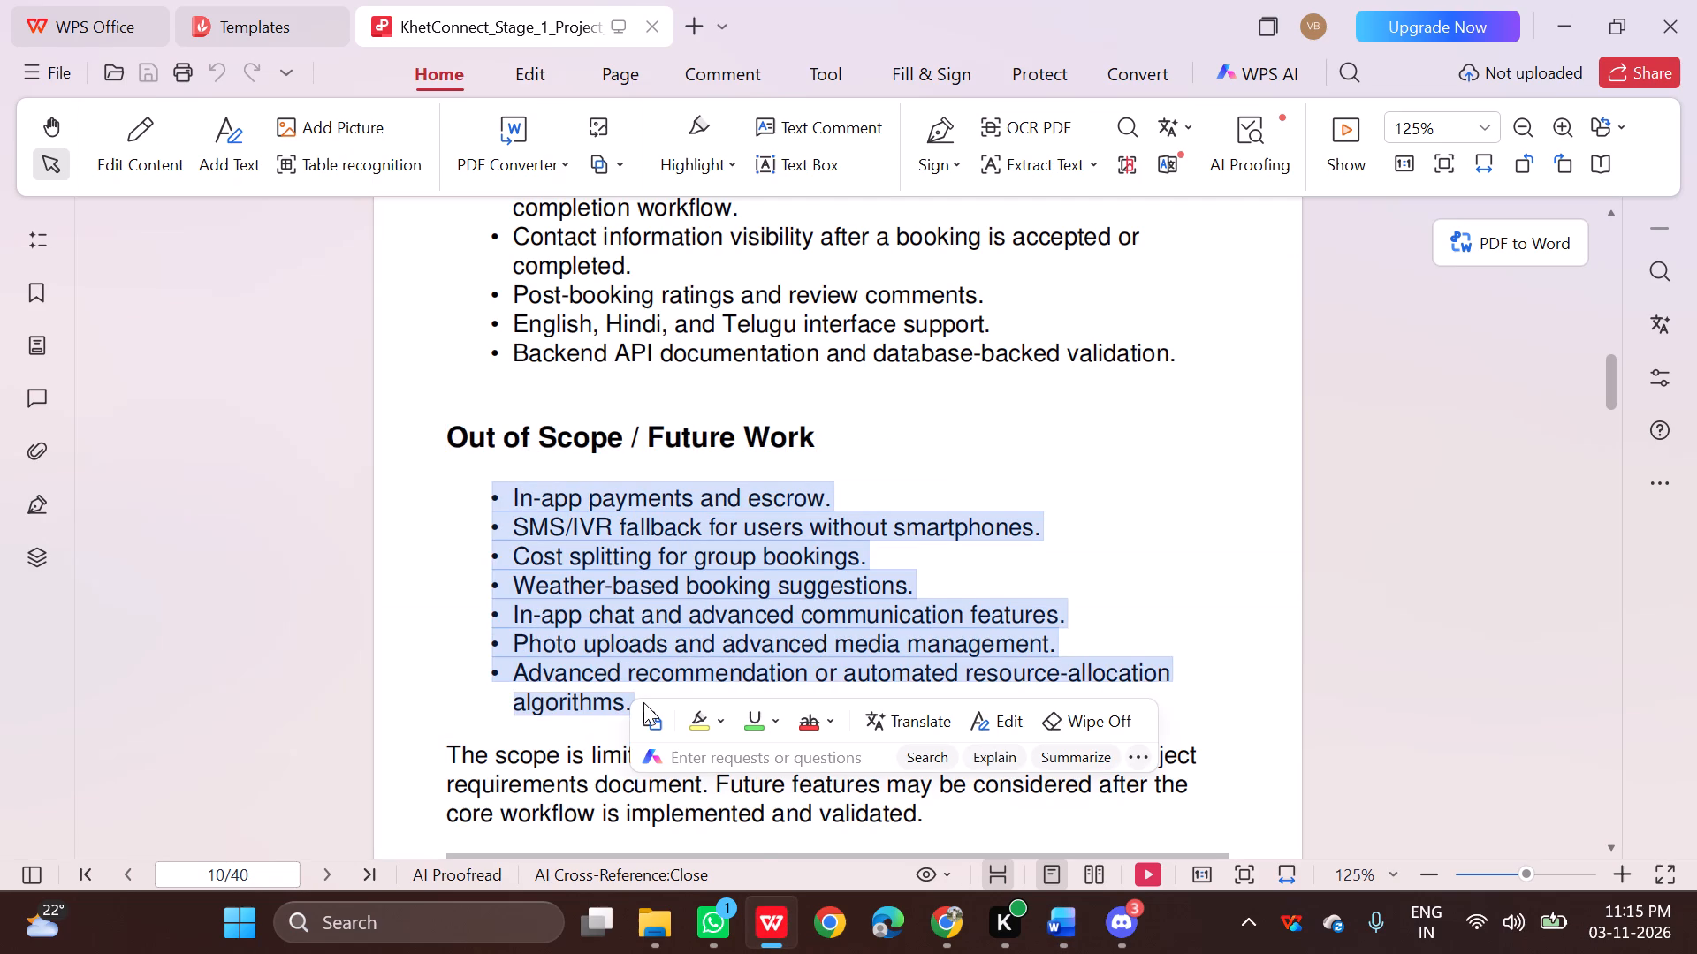
{"action": "key", "text": "ctrl+c"}
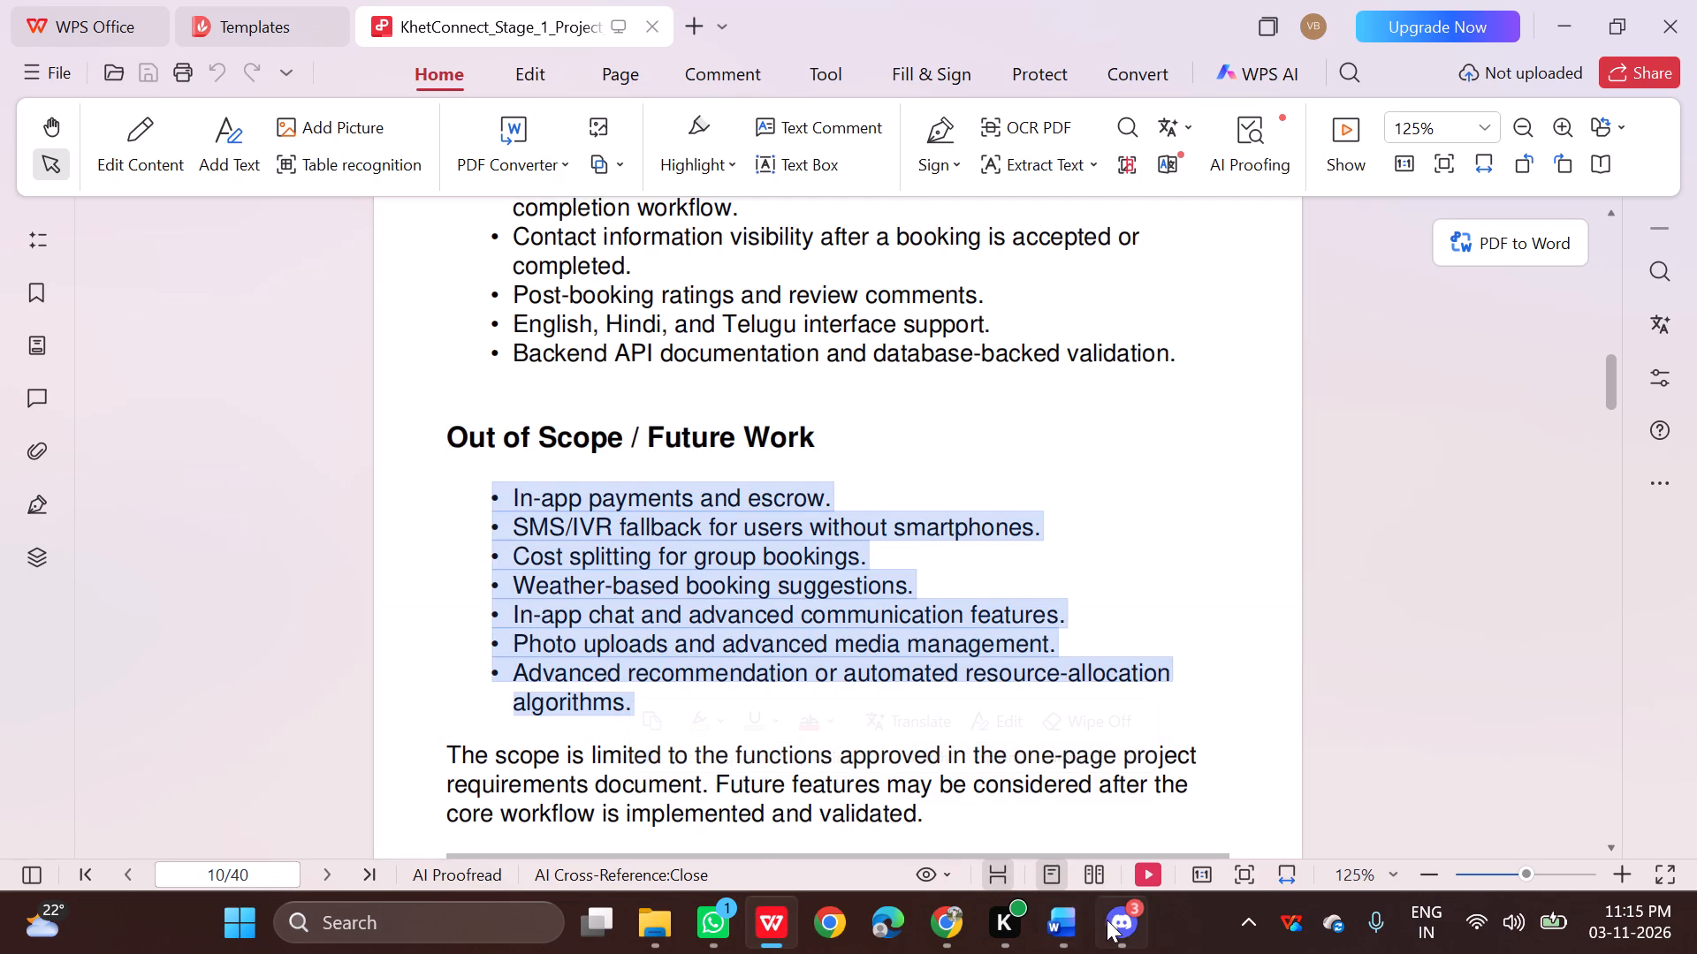
{"action": "left_click", "coordinate": [956, 799]}
{"action": "scroll", "coordinate": [653, 568], "scroll_direction": "up", "scroll_amount": 3}
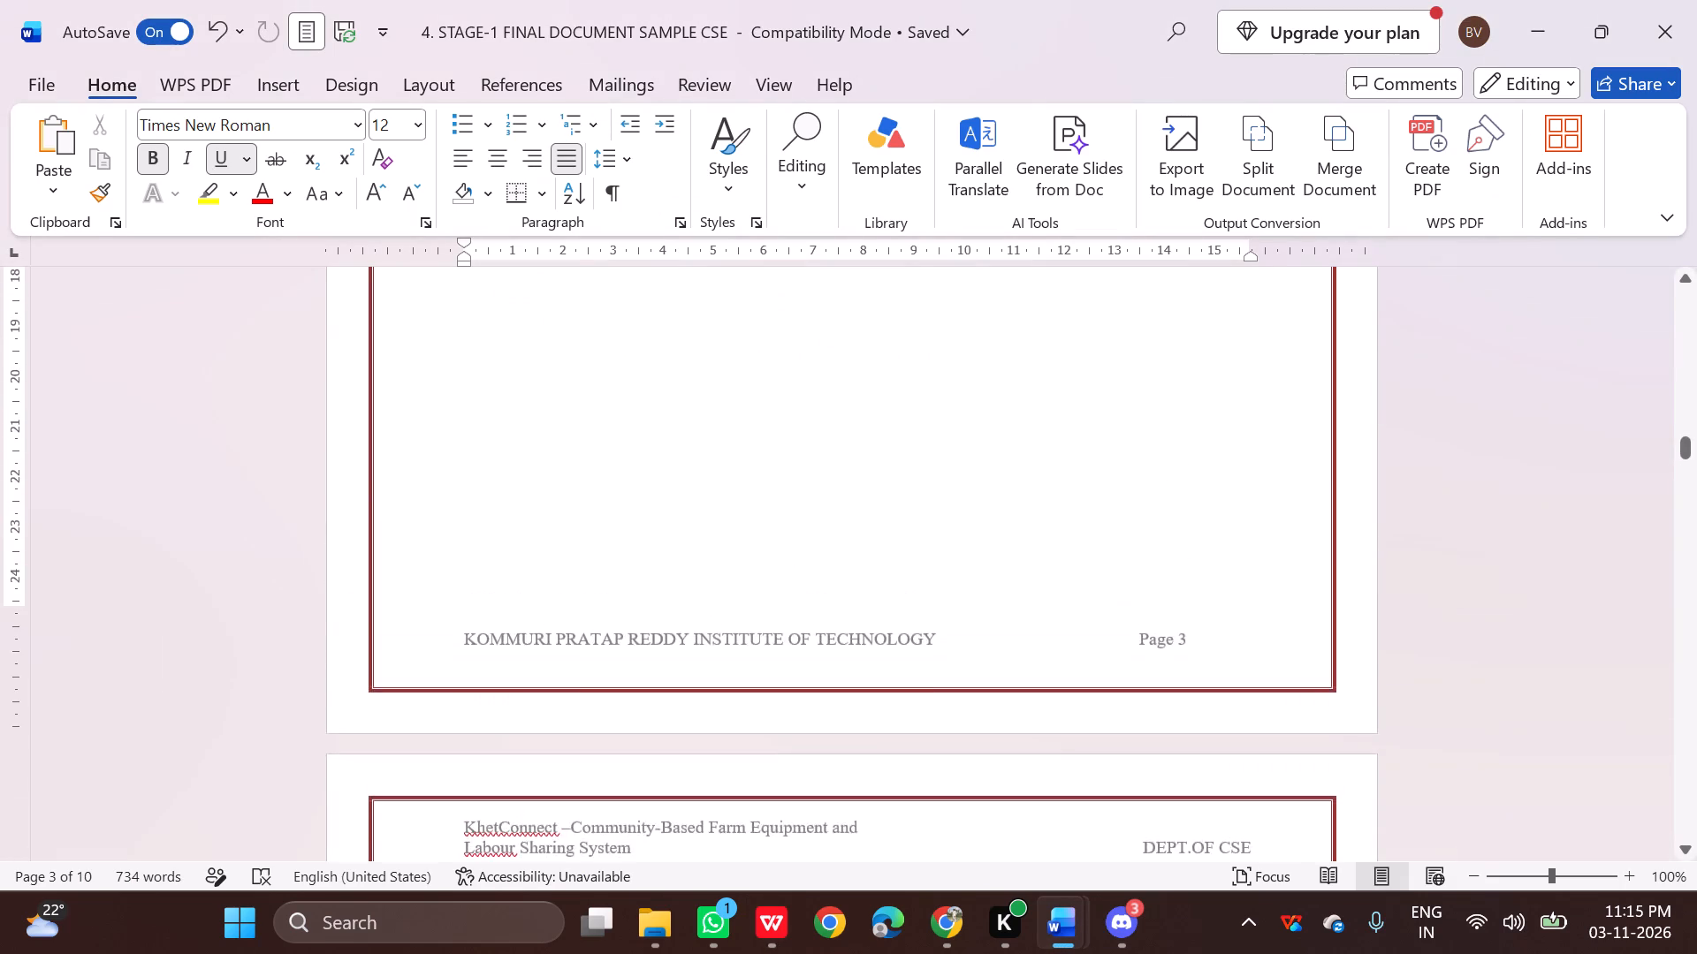
{"action": "scroll", "coordinate": [653, 568], "scroll_direction": "up", "scroll_amount": 3}
{"action": "key", "text": "Return"}
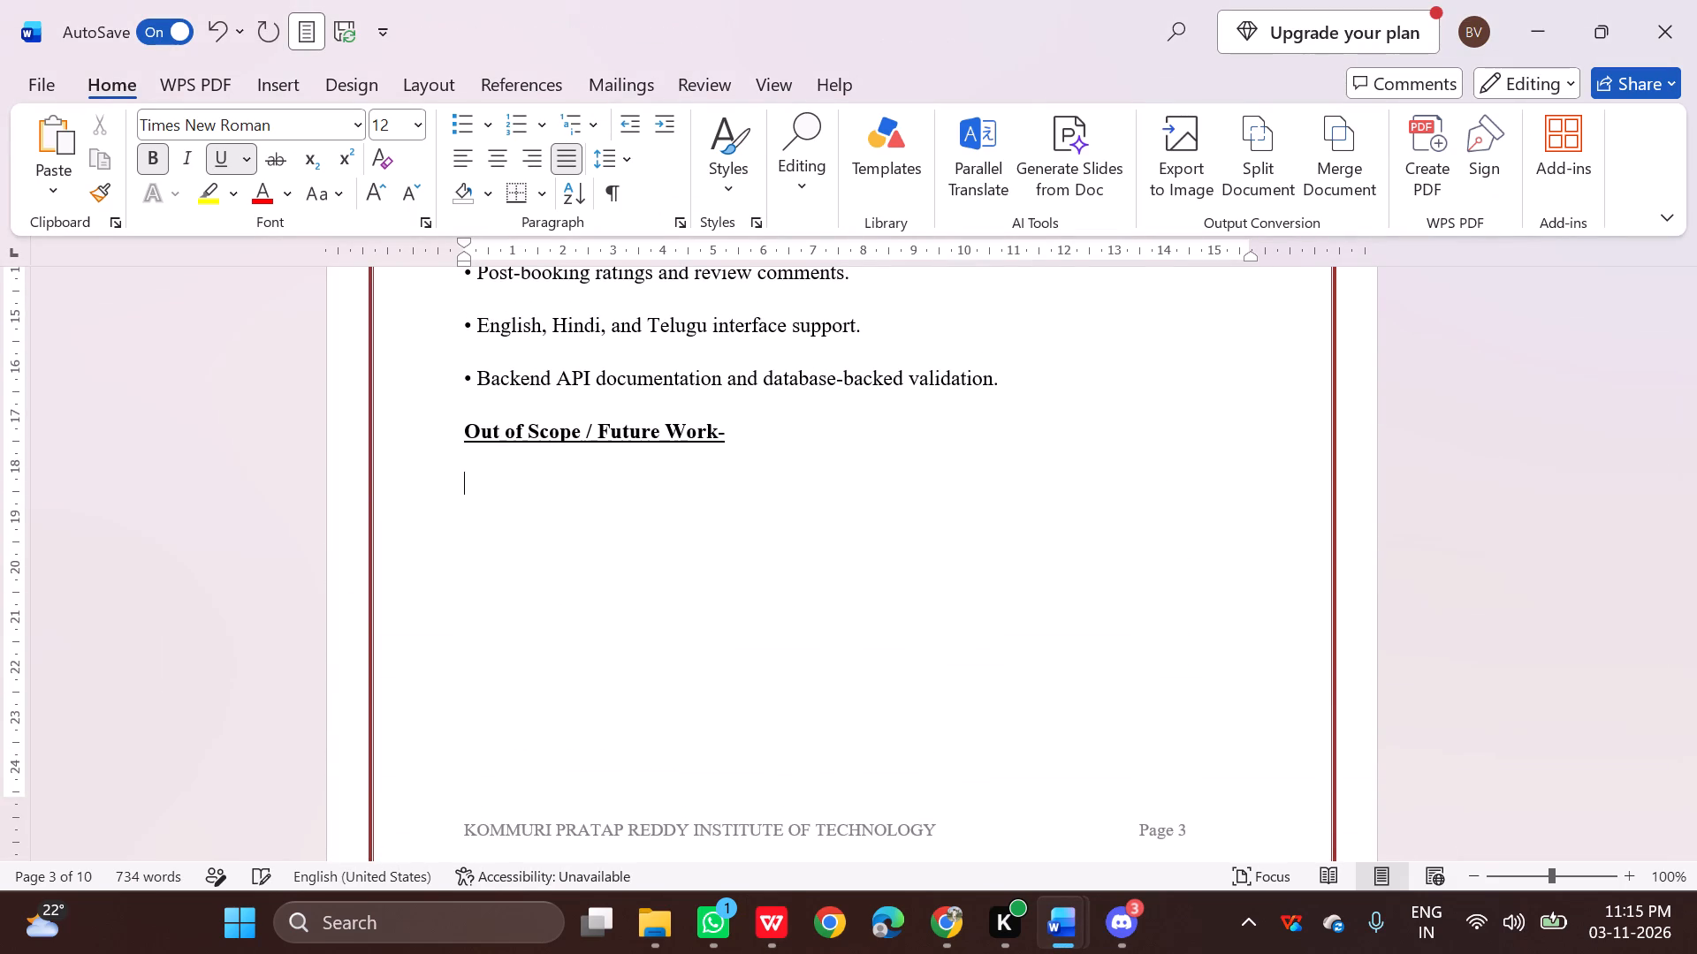
{"action": "key", "text": "ctrl+v"}
Remove the underline and bold from all the pasted Out of Scope bullets, including the "Advanced recommendation" lines on the following page.
{"action": "scroll", "coordinate": [658, 479], "scroll_direction": "up", "scroll_amount": 4}
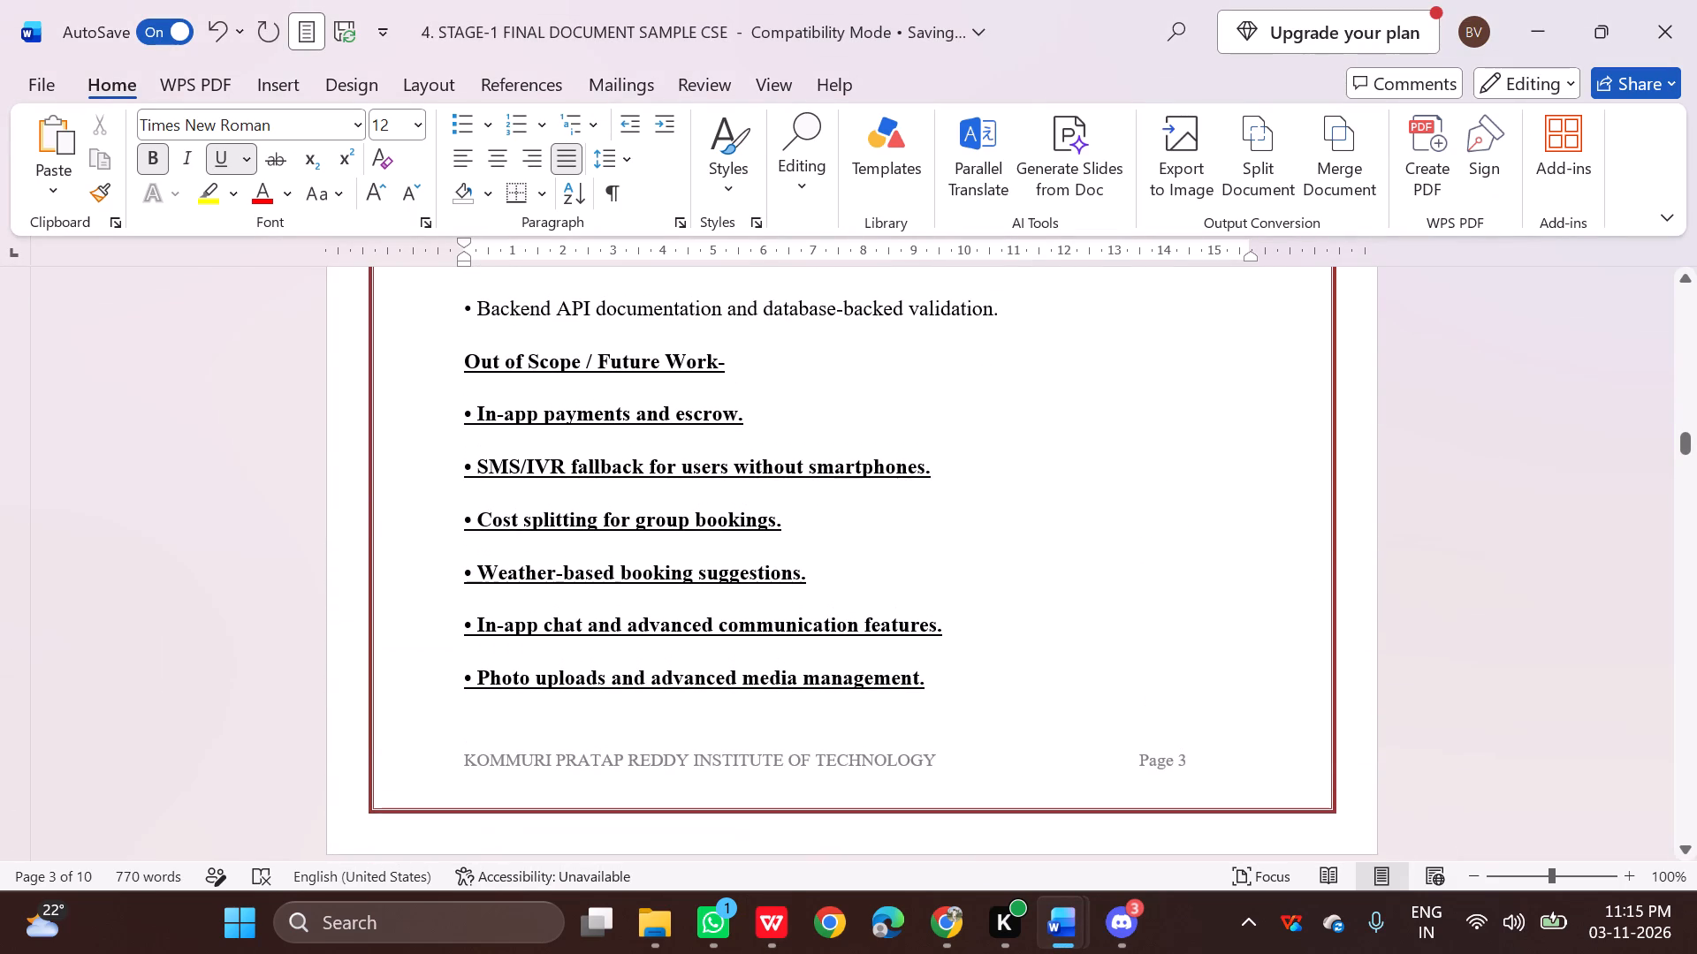
{"action": "left_click_drag", "start_coordinate": [459, 407], "coordinate": [826, 723]}
{"action": "scroll", "coordinate": [789, 571], "scroll_direction": "down", "scroll_amount": 2}
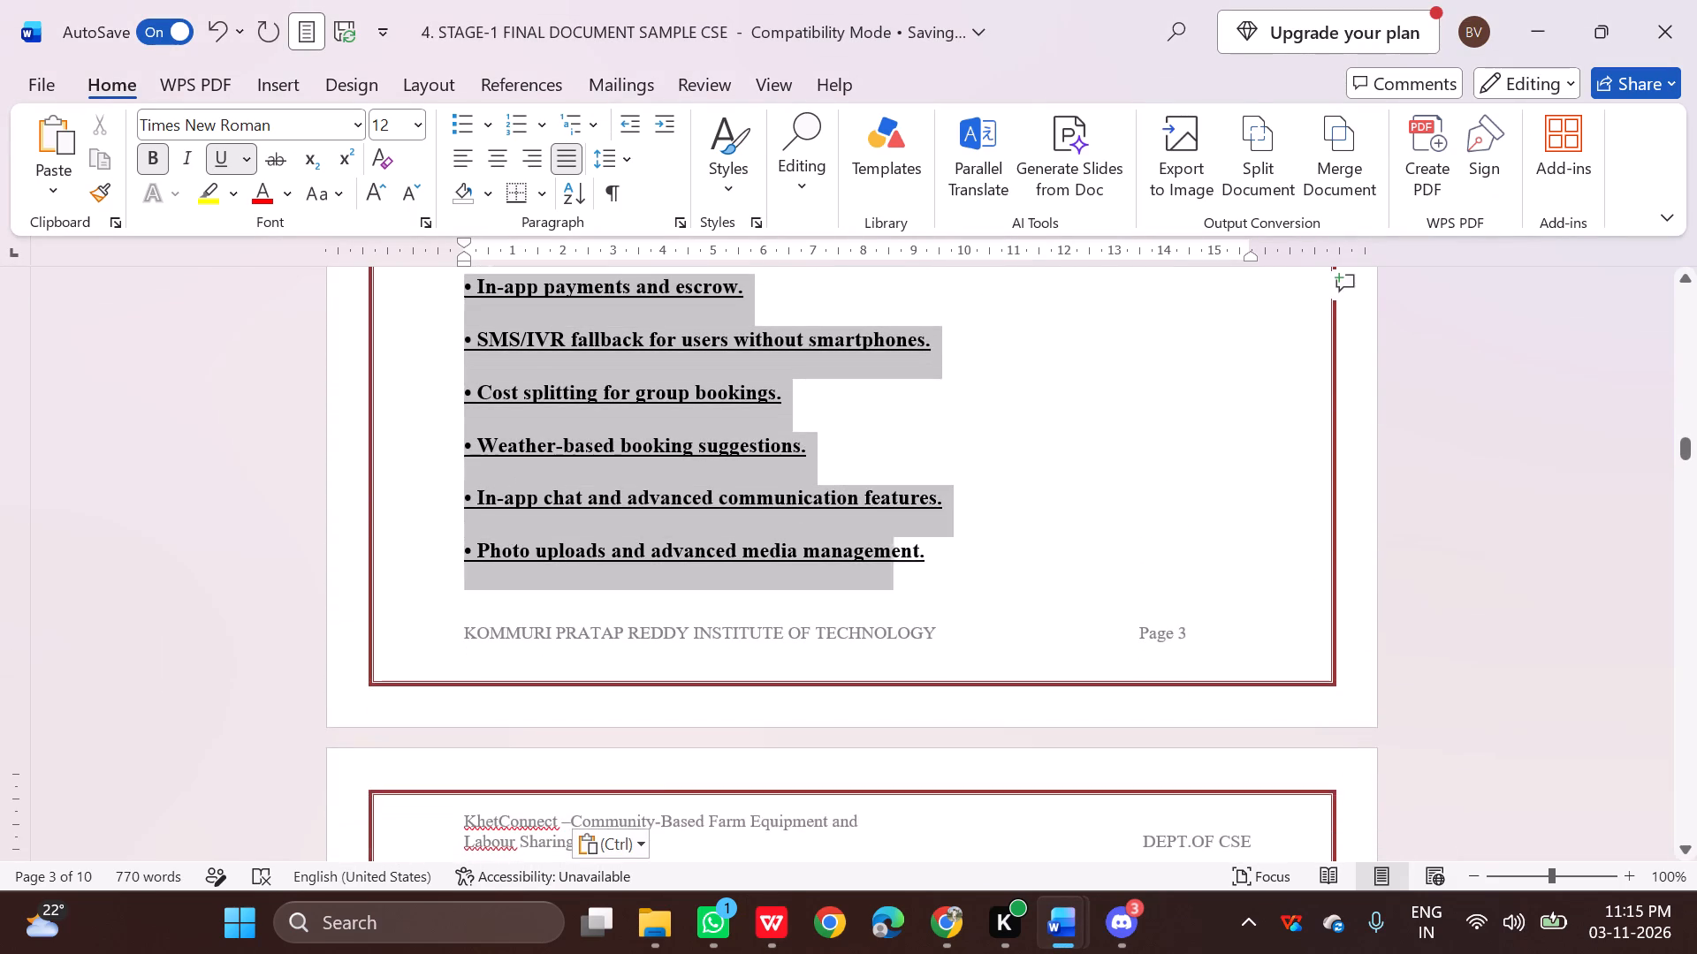
{"action": "left_click_drag", "start_coordinate": [826, 723], "coordinate": [925, 794]}
{"action": "scroll", "coordinate": [835, 812], "scroll_direction": "down", "scroll_amount": 1}
{"action": "scroll", "coordinate": [924, 810], "scroll_direction": "down", "scroll_amount": 2}
{"action": "left_click", "coordinate": [1011, 754]}
{"action": "left_click", "coordinate": [942, 746]}
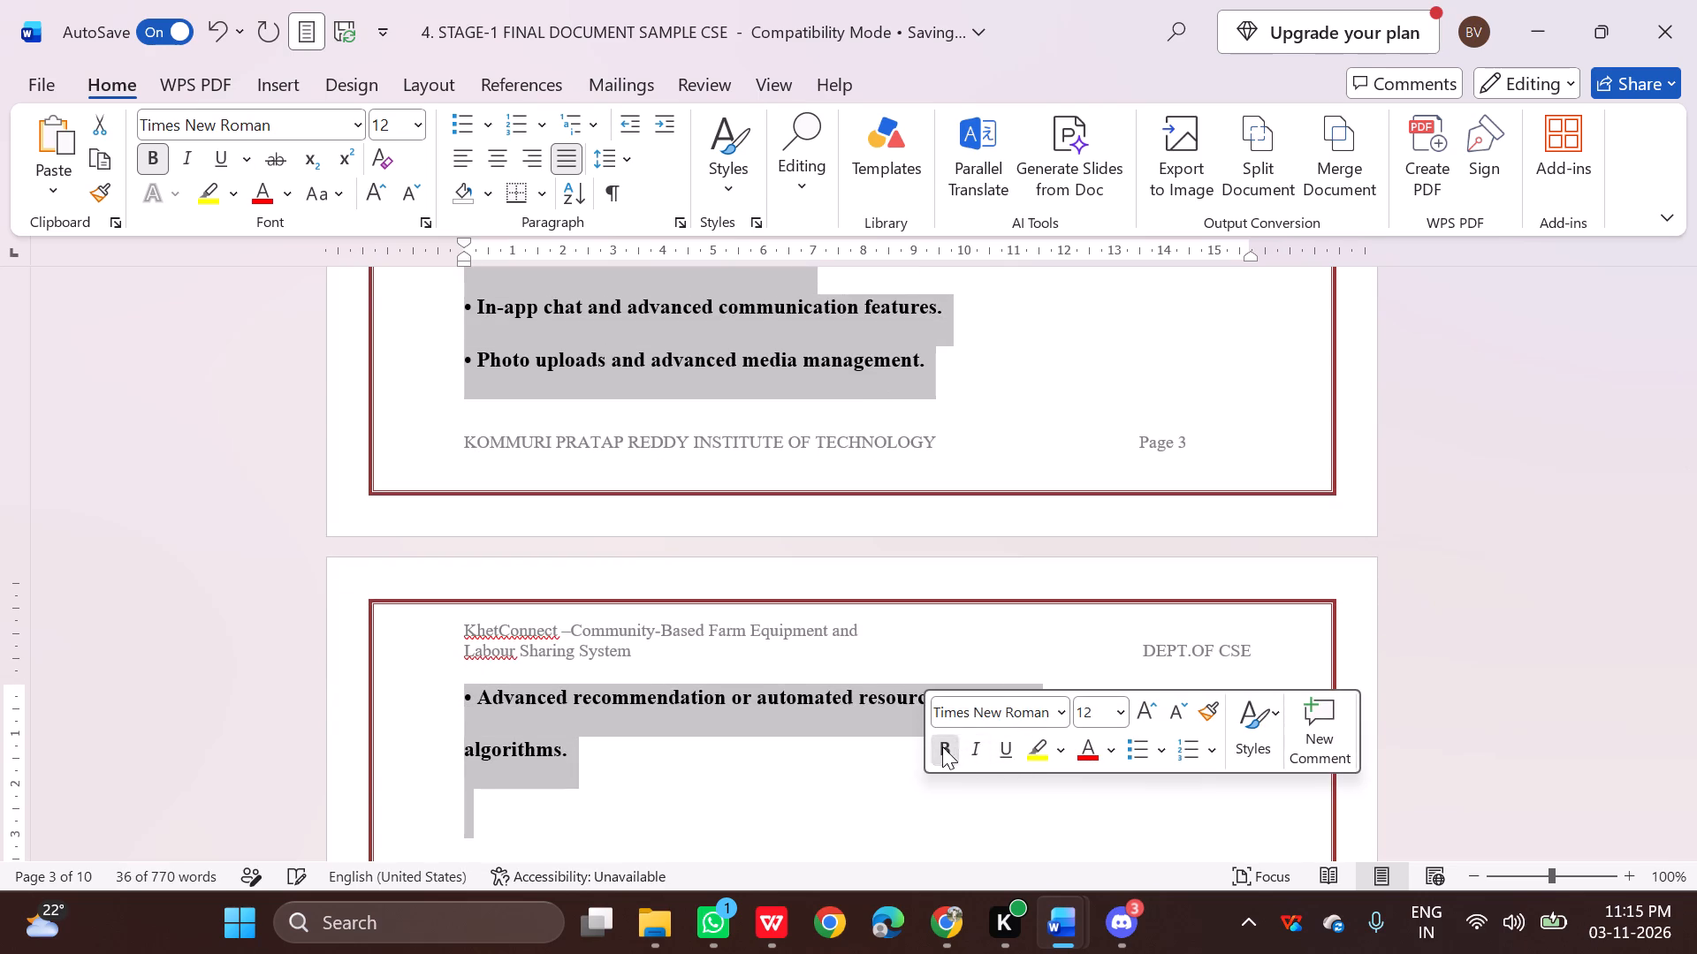
{"action": "scroll", "coordinate": [975, 481], "scroll_direction": "up", "scroll_amount": 4}
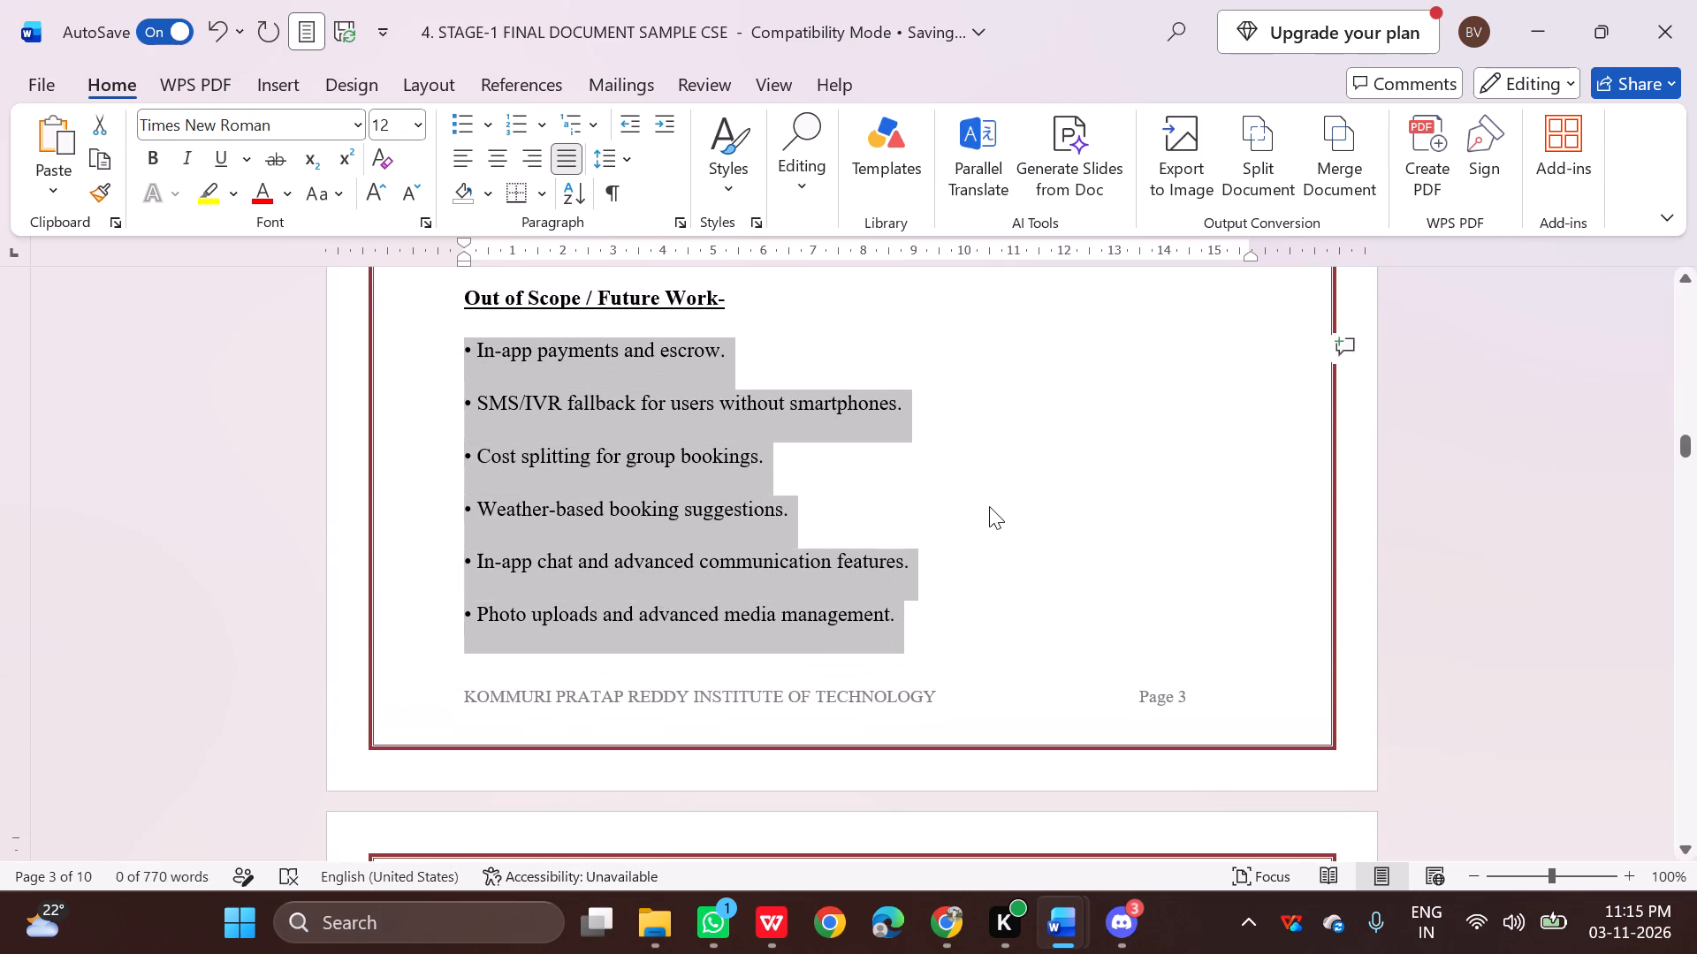
{"action": "left_click", "coordinate": [991, 507]}
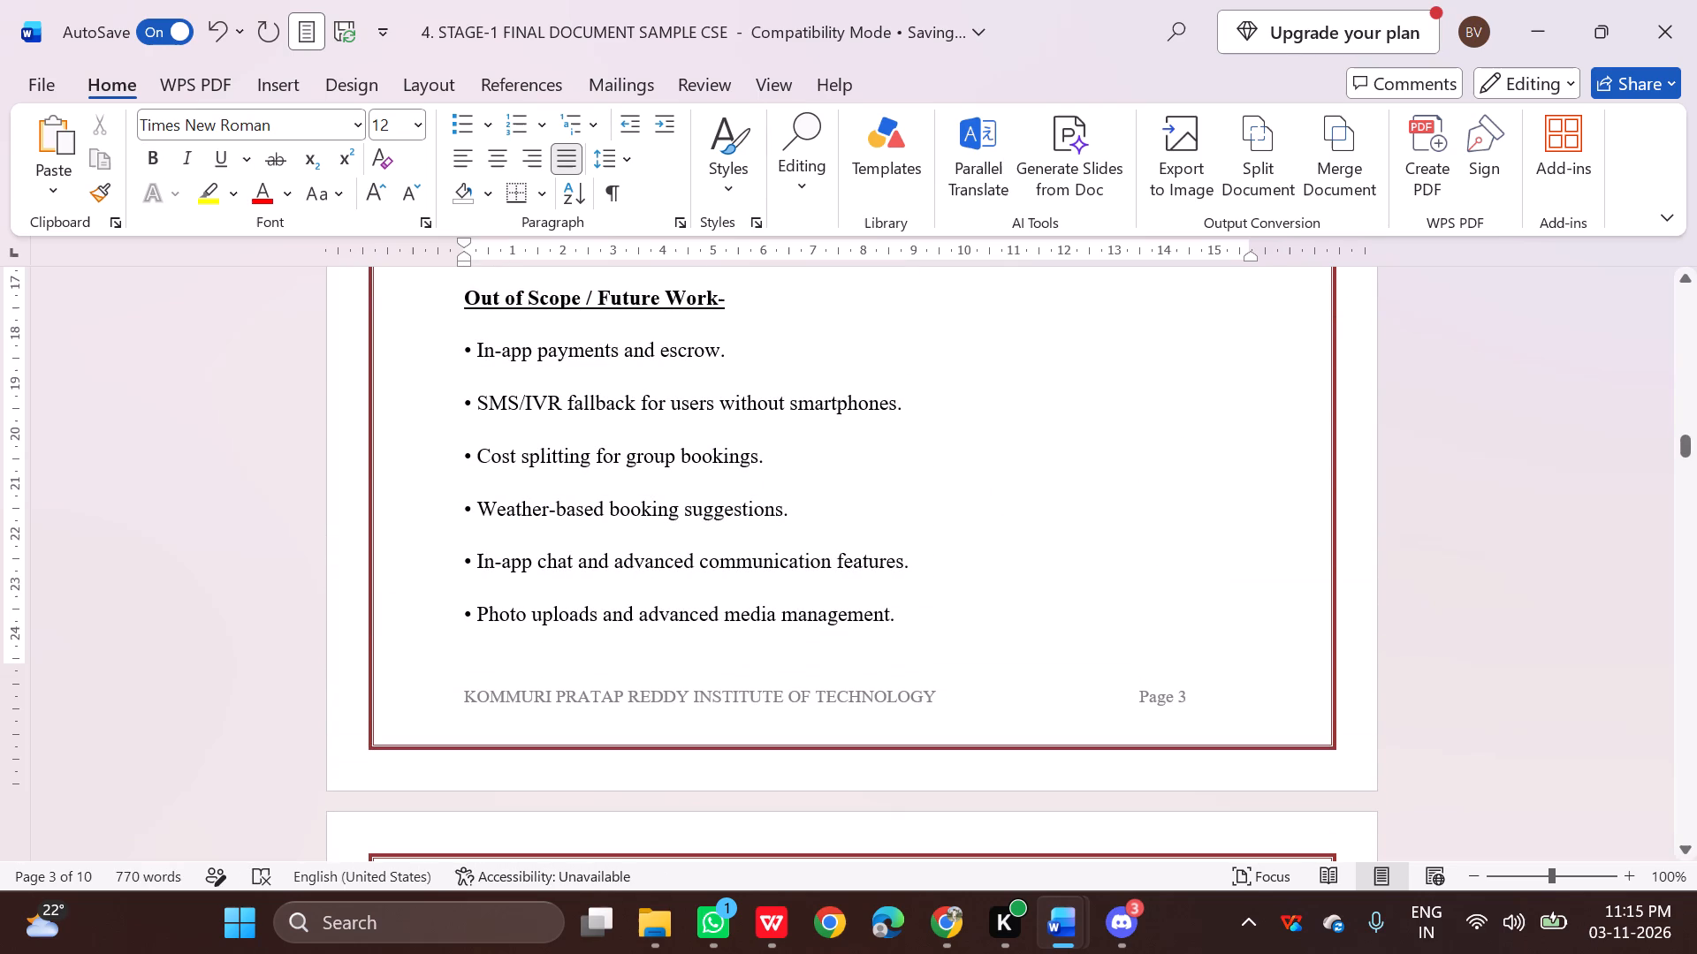
Join the stray "algorithms." line onto the "Advanced recommendation or automated resource-allocation" bullet, separated by a space.
{"action": "scroll", "coordinate": [746, 443], "scroll_direction": "down", "scroll_amount": 5}
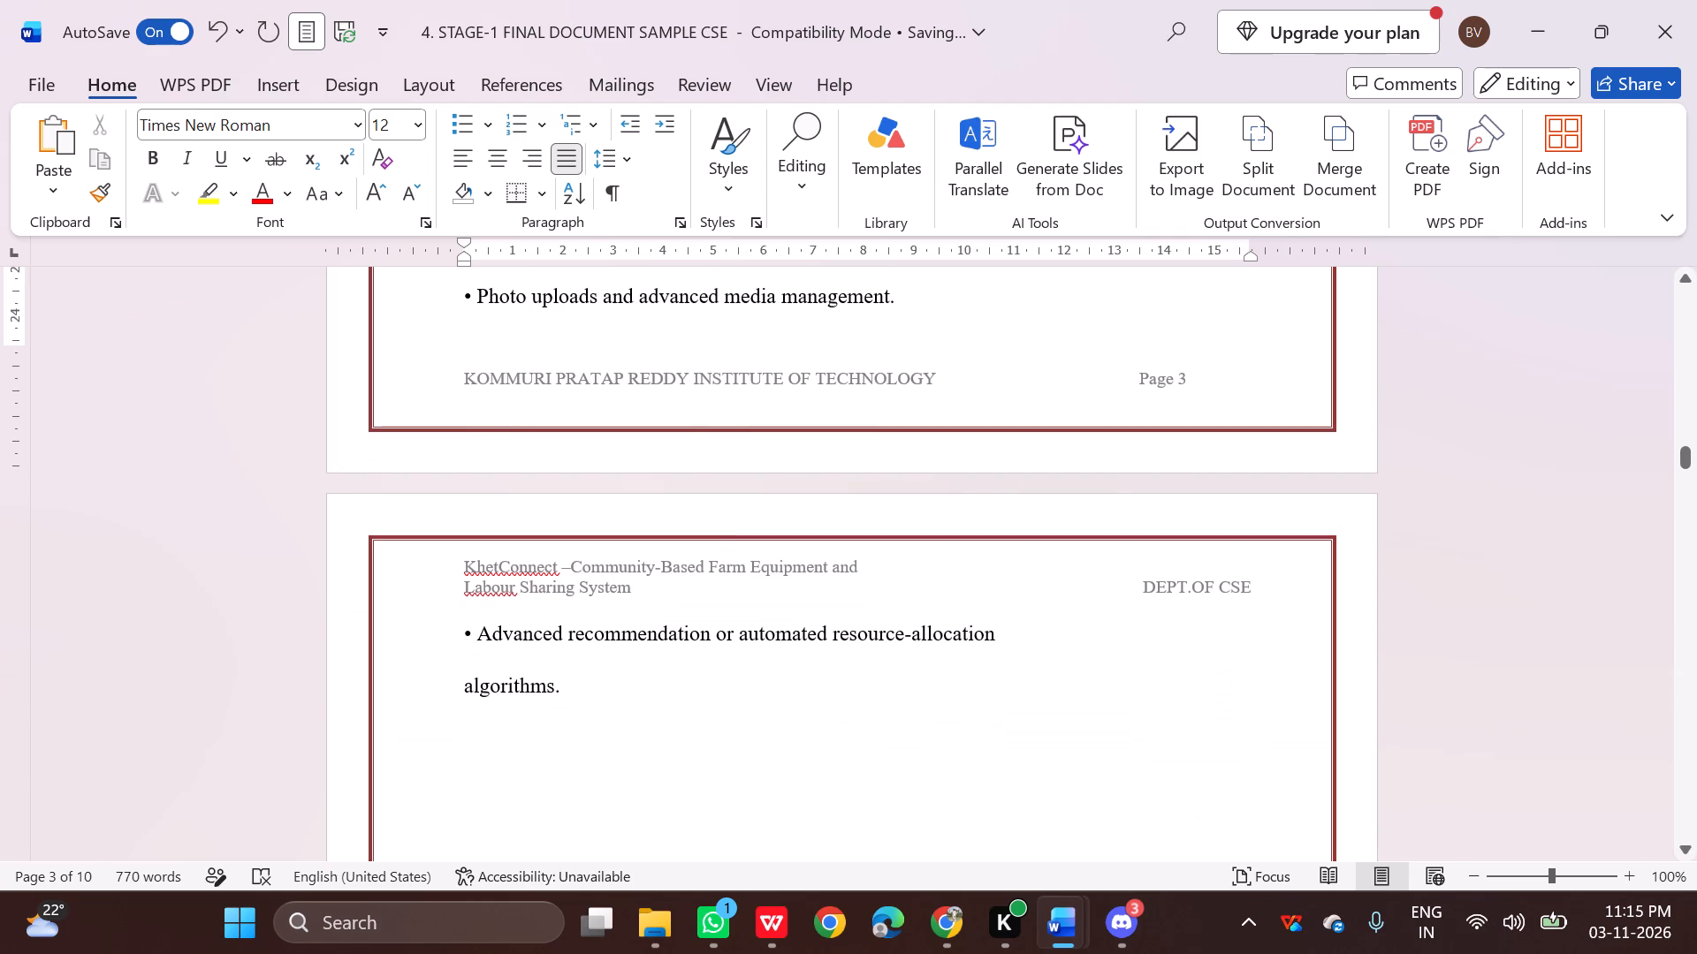
{"action": "left_click", "coordinate": [472, 689]}
{"action": "key", "text": "Left"}
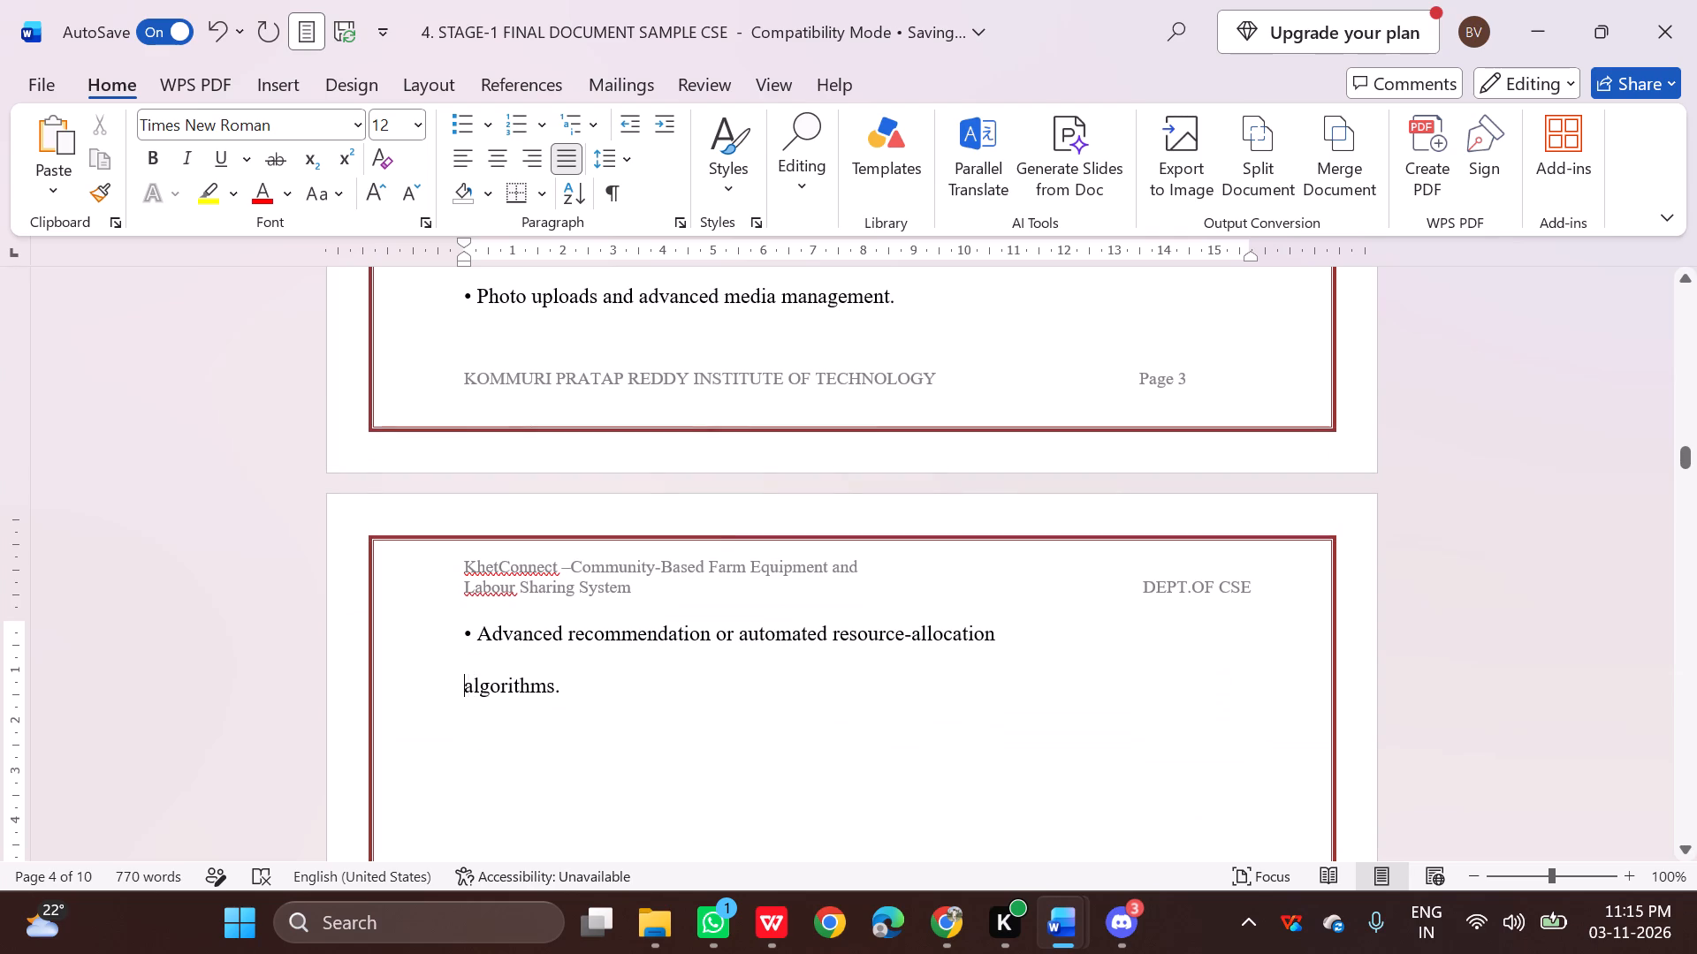
{"action": "key", "text": "BackSpace"}
{"action": "key", "text": "space"}
Review the report from the numbered objectives through 1.4 Scope to the last Out of Scope bullet.
{"action": "scroll", "coordinate": [751, 700], "scroll_direction": "up", "scroll_amount": 4}
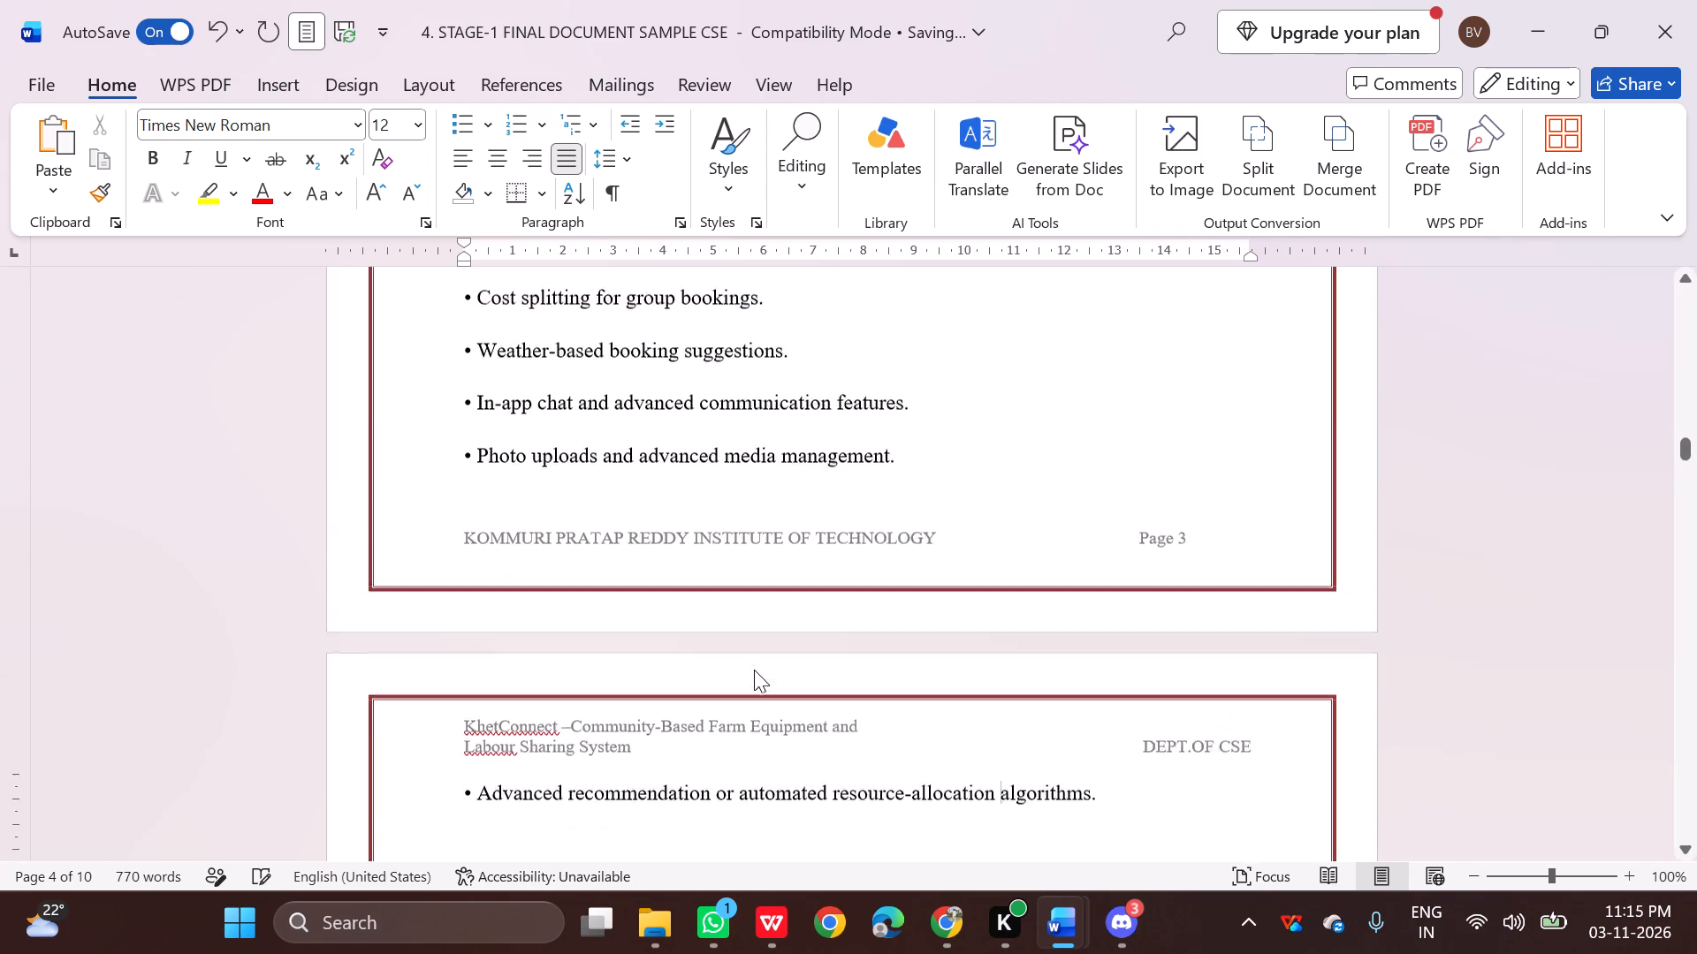
{"action": "scroll", "coordinate": [754, 670], "scroll_direction": "up", "scroll_amount": 2}
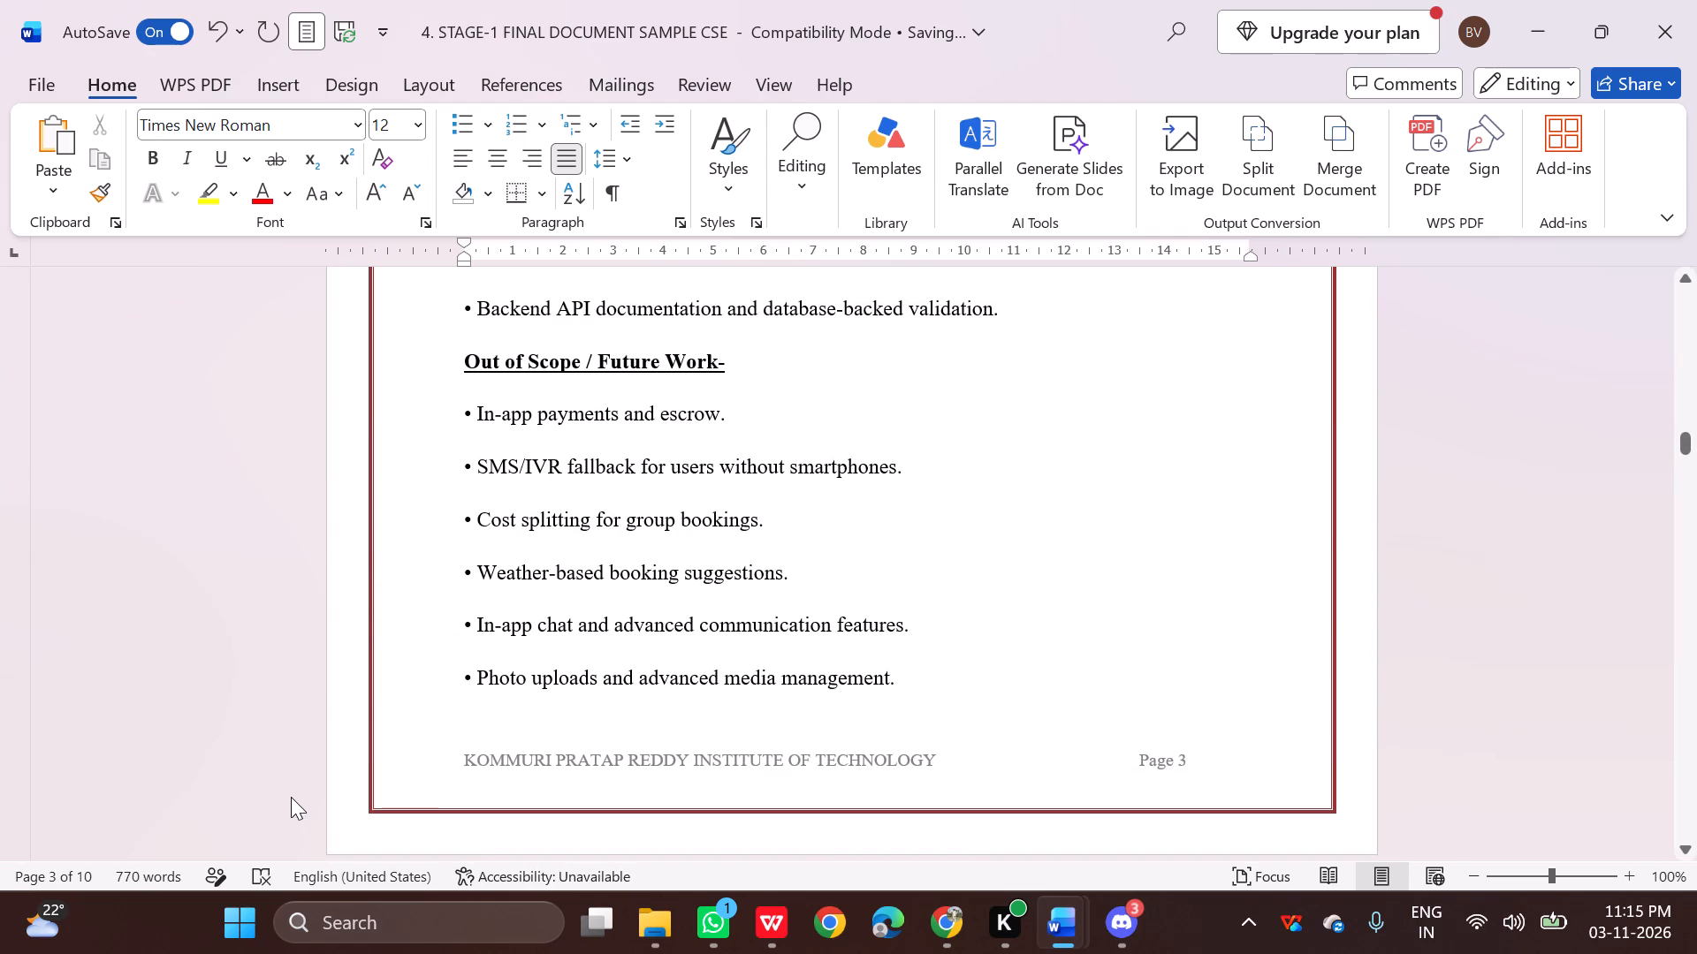
{"action": "scroll", "coordinate": [755, 473], "scroll_direction": "up", "scroll_amount": 3}
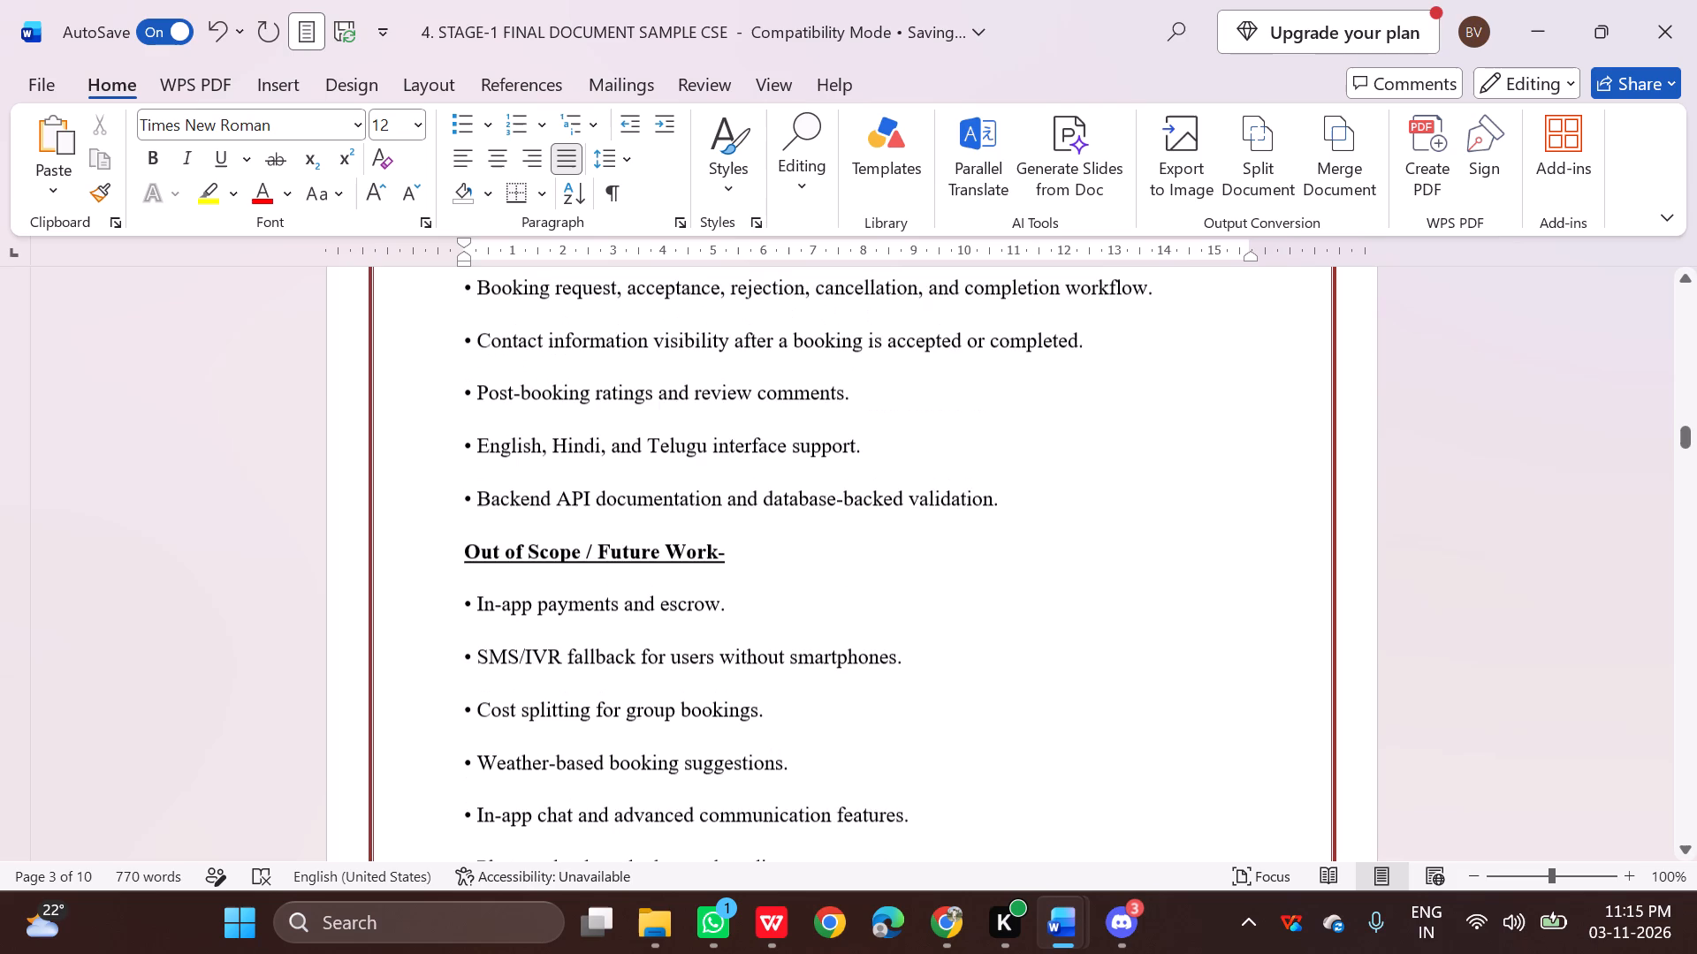
{"action": "scroll", "coordinate": [752, 496], "scroll_direction": "up", "scroll_amount": 8}
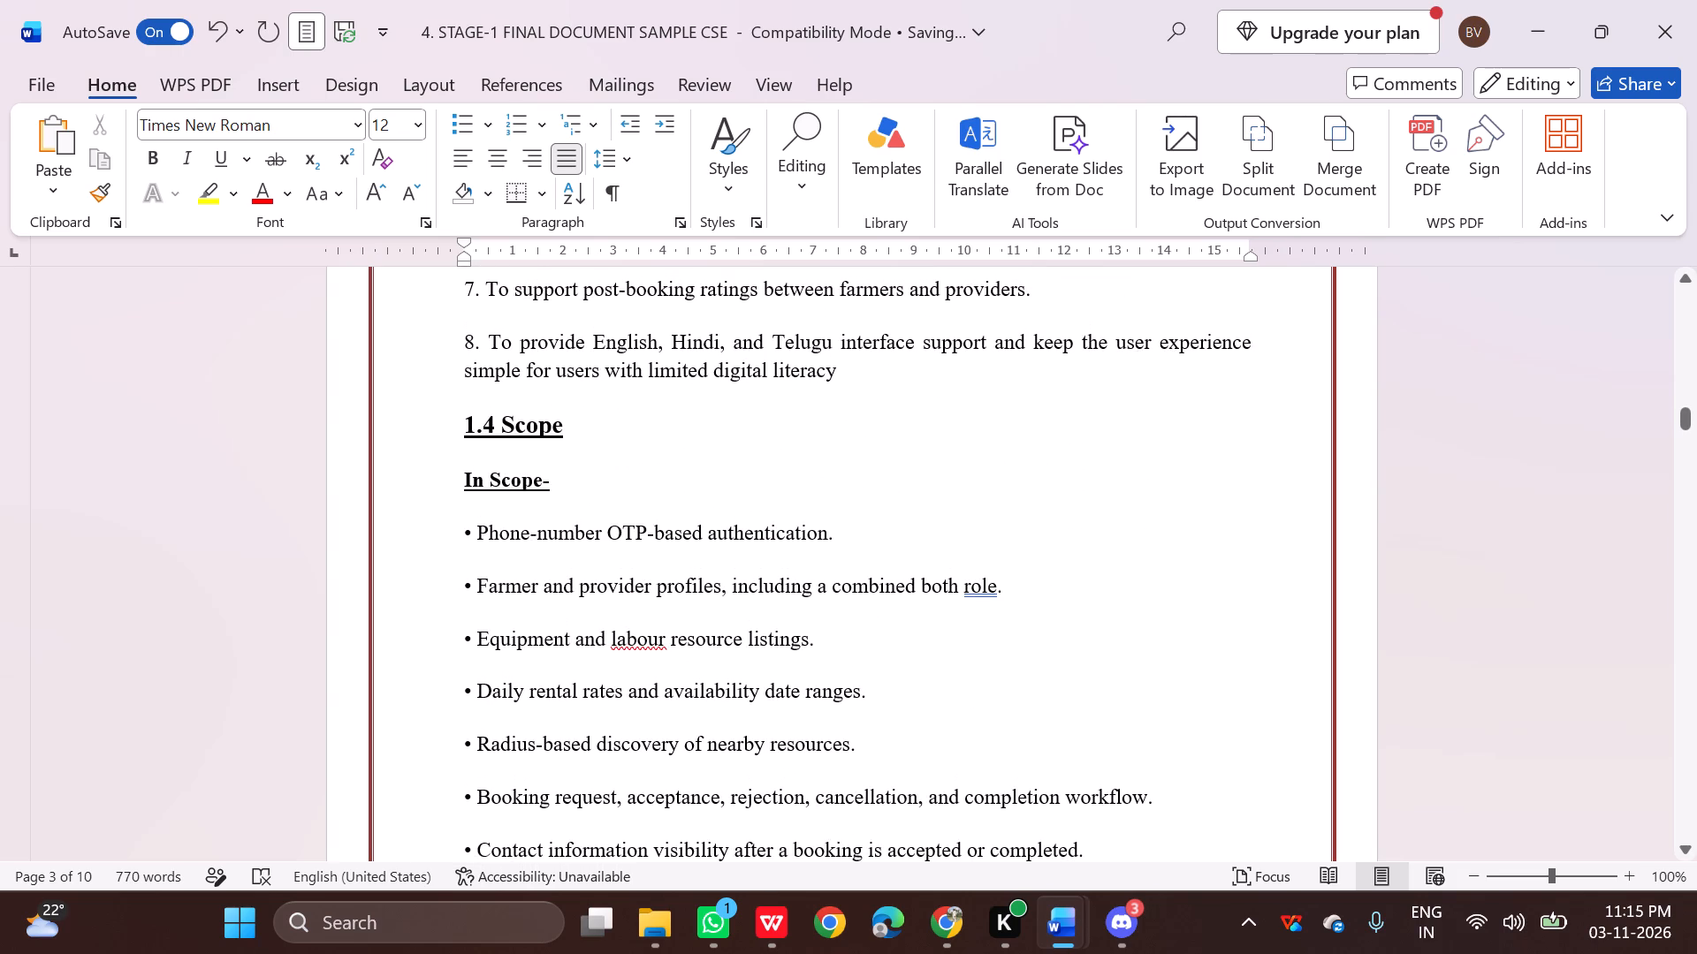
{"action": "scroll", "coordinate": [853, 514], "scroll_direction": "up", "scroll_amount": 8}
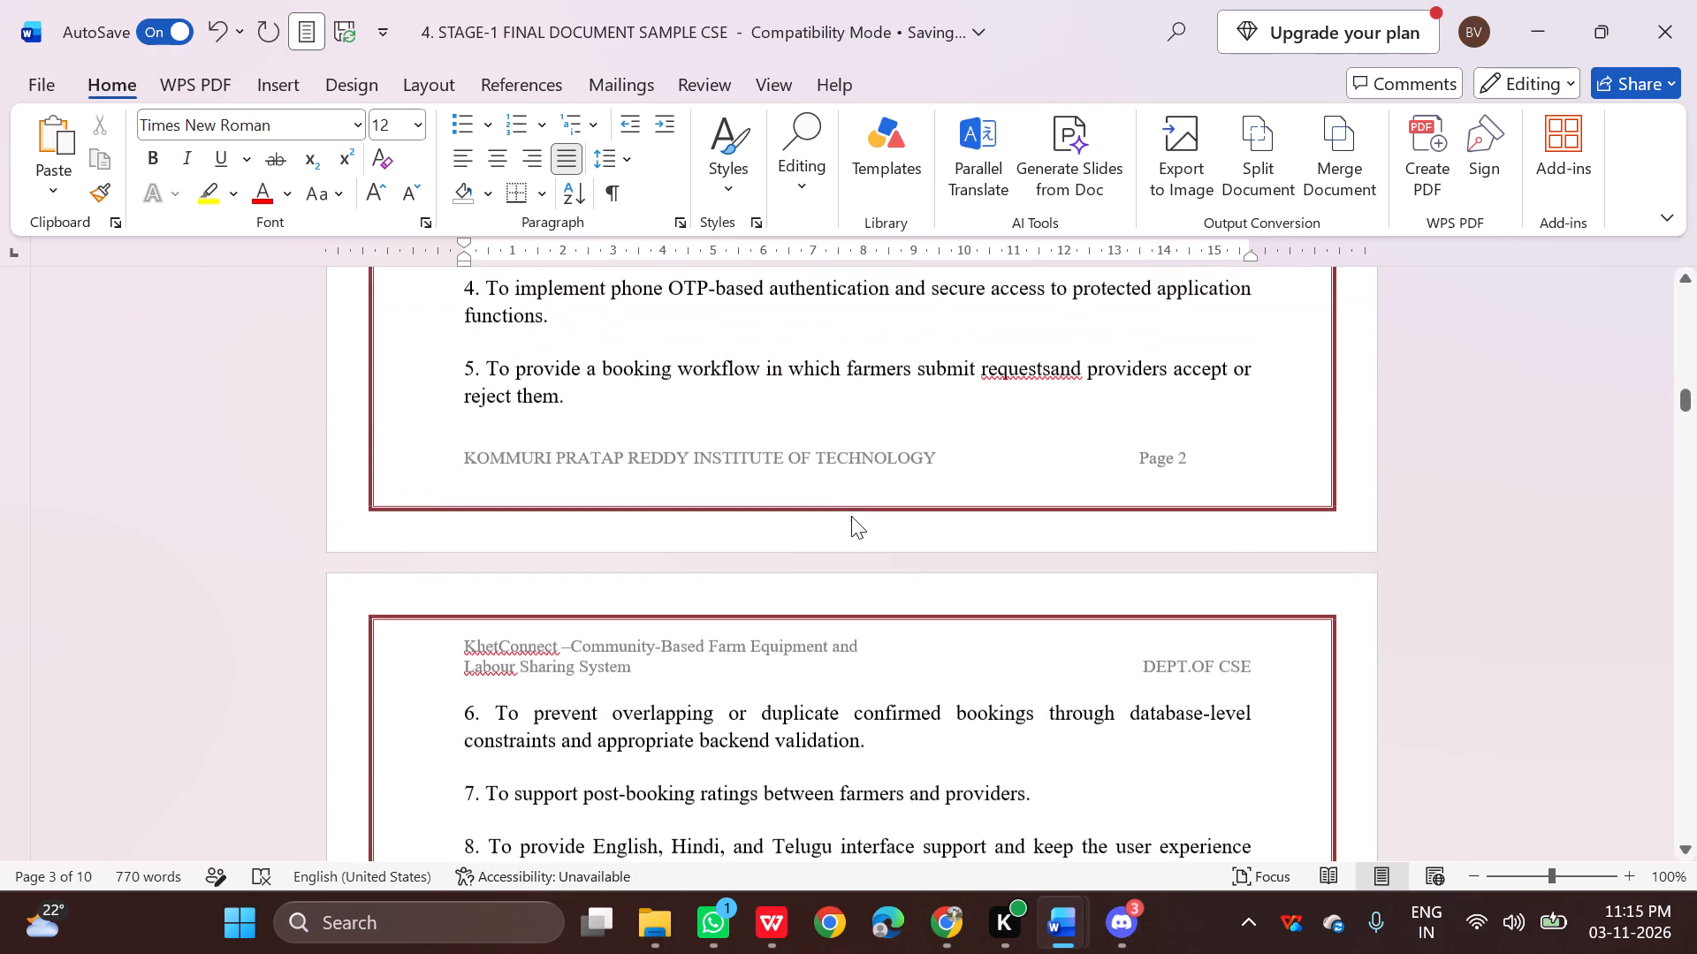
{"action": "scroll", "coordinate": [864, 481], "scroll_direction": "up", "scroll_amount": 5}
{"action": "scroll", "coordinate": [856, 458], "scroll_direction": "down", "scroll_amount": 18}
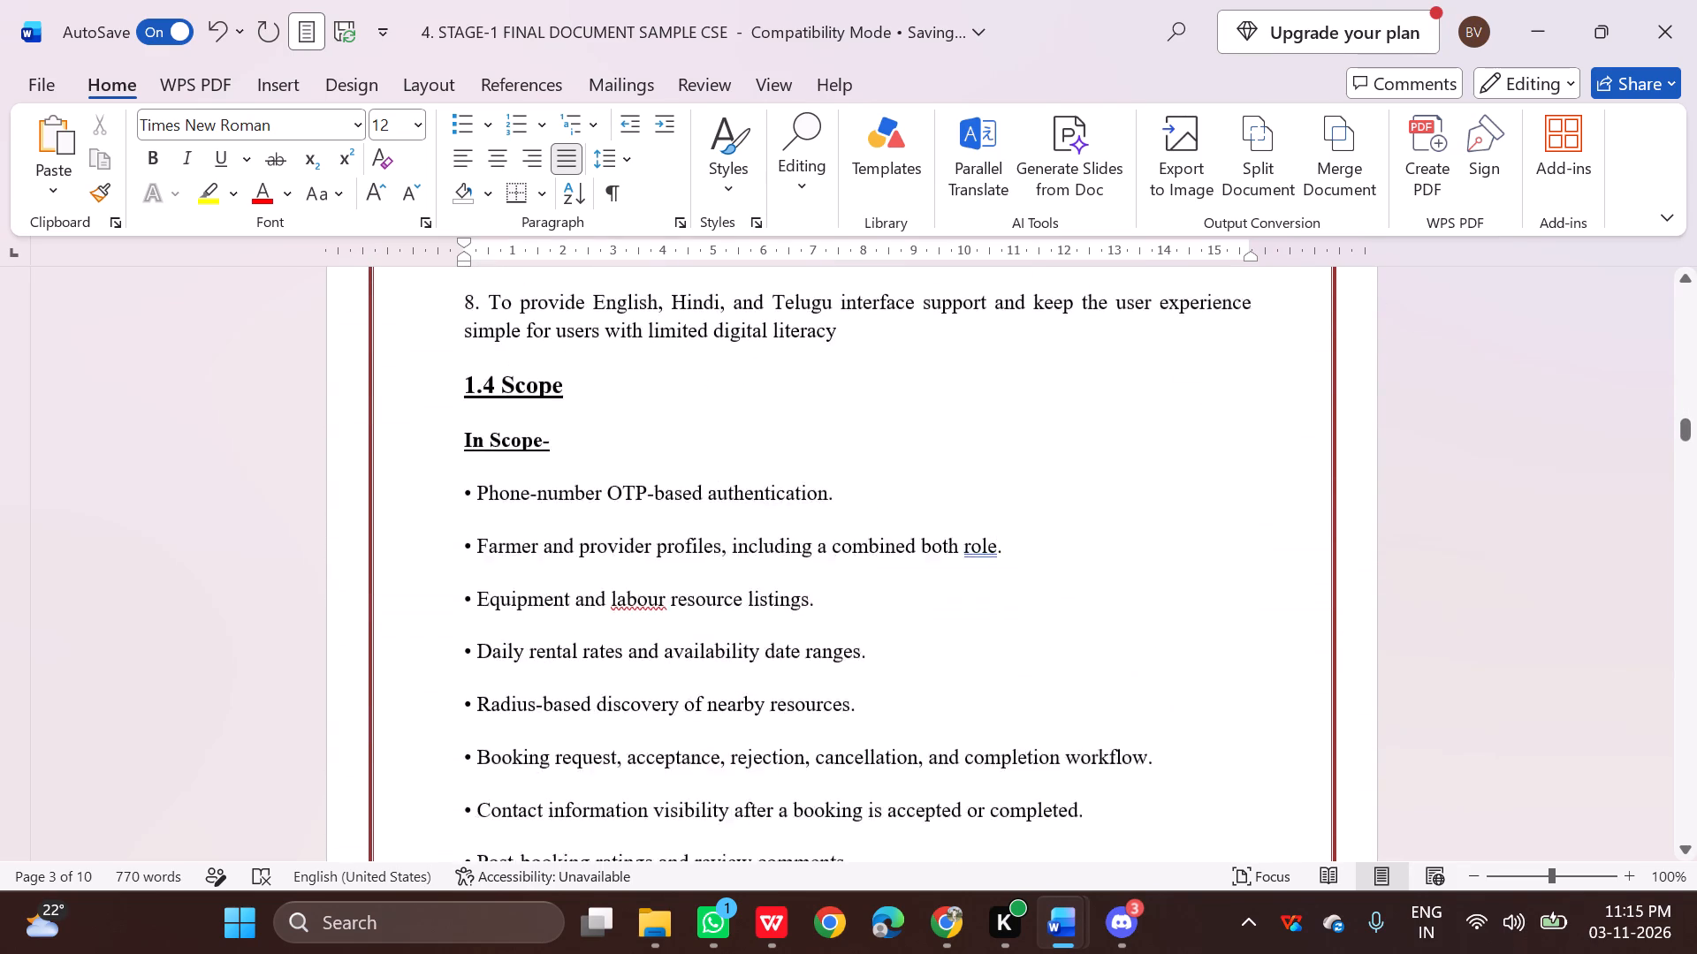
{"action": "scroll", "coordinate": [866, 454], "scroll_direction": "down", "scroll_amount": 15}
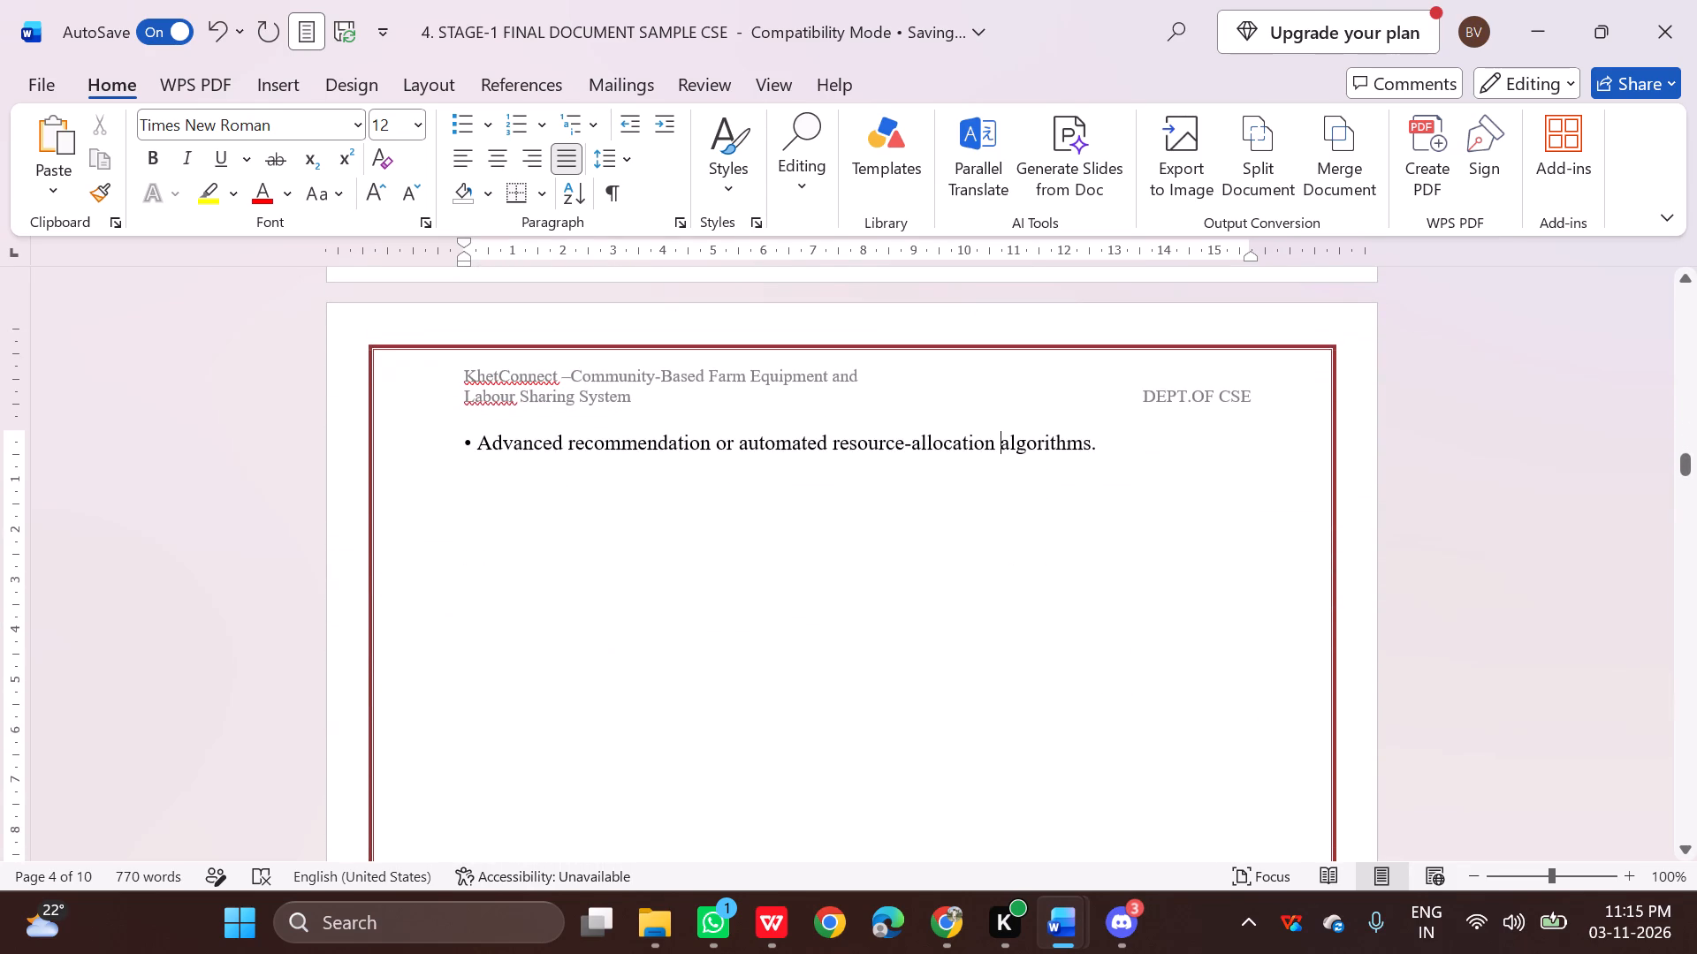
Copy the closing paragraph starting "The scope is limited to the functions approved" from the WPS Office PDF and paste it below the last Word bullet.
{"action": "left_click", "coordinate": [774, 920]}
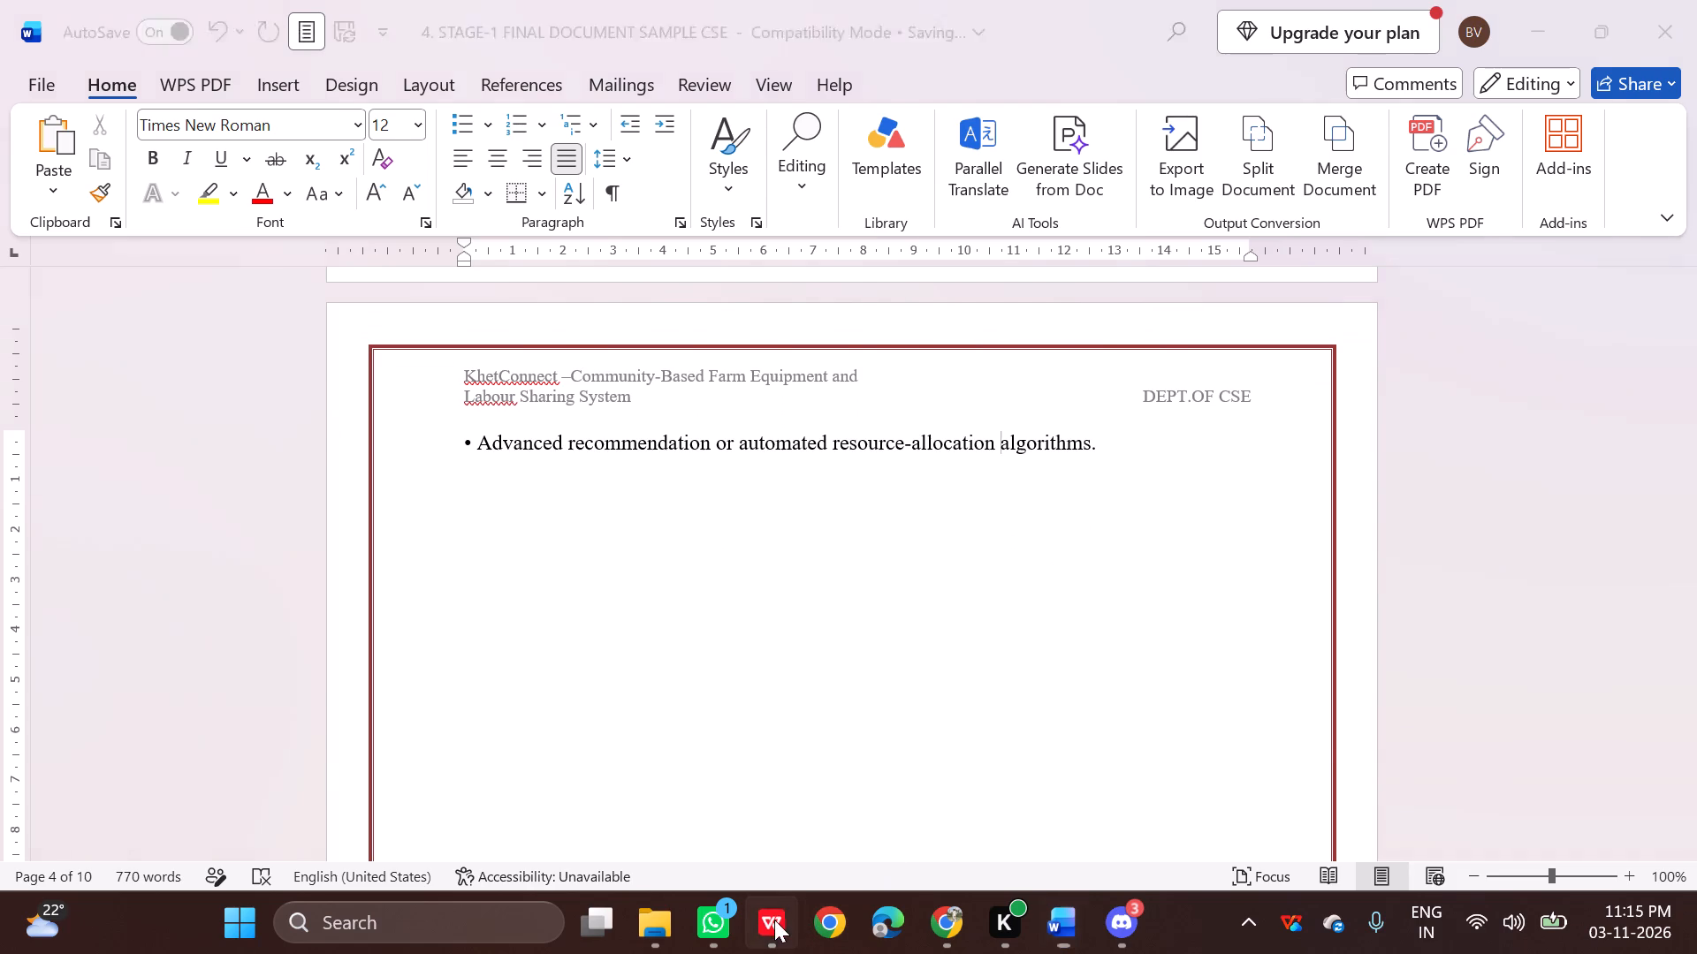
{"action": "scroll", "coordinate": [814, 572], "scroll_direction": "down", "scroll_amount": 4}
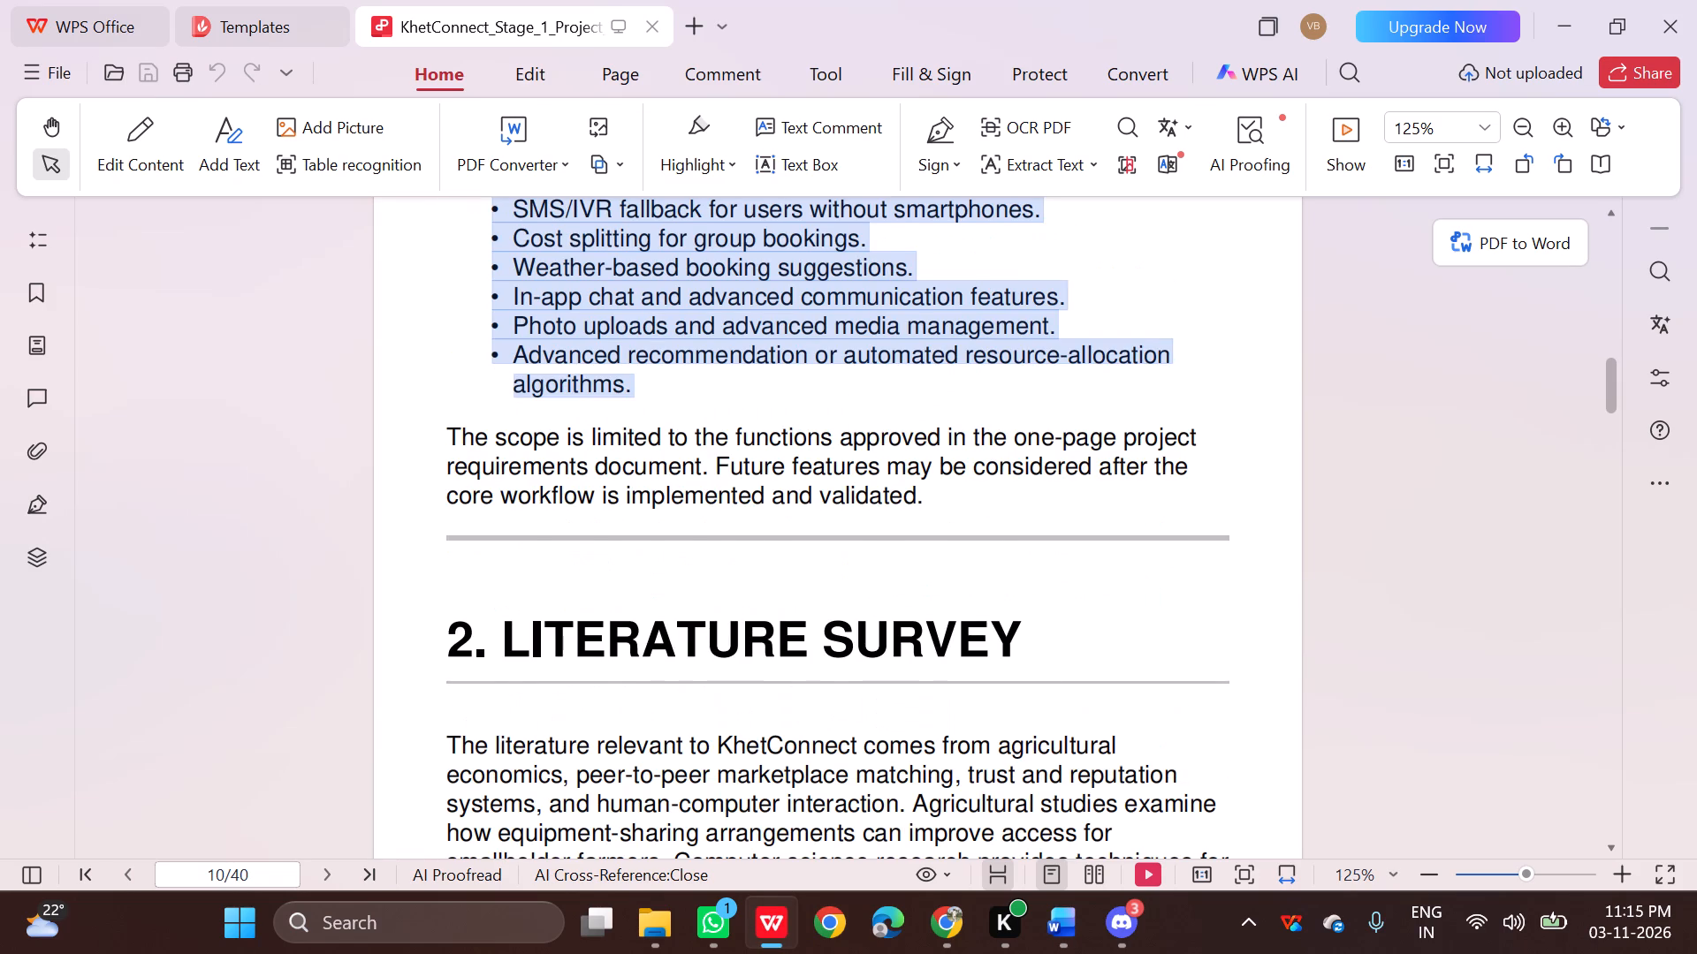
{"action": "left_click_drag", "start_coordinate": [438, 437], "coordinate": [927, 509]}
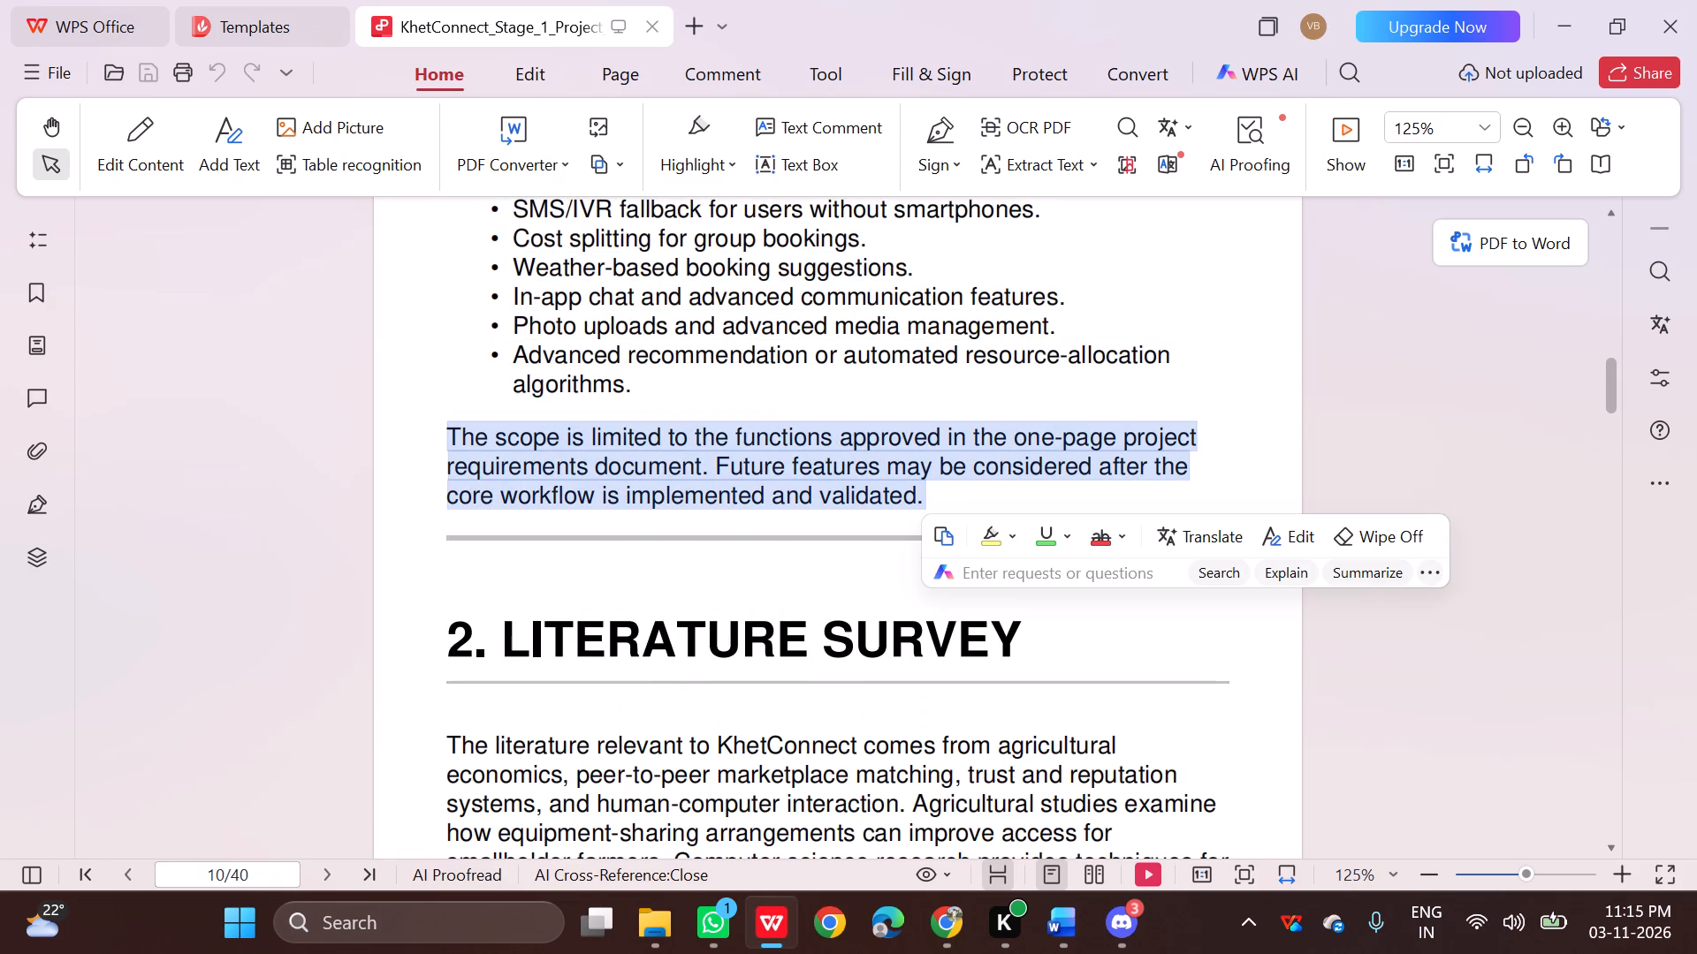
{"action": "key", "text": "ctrl+c"}
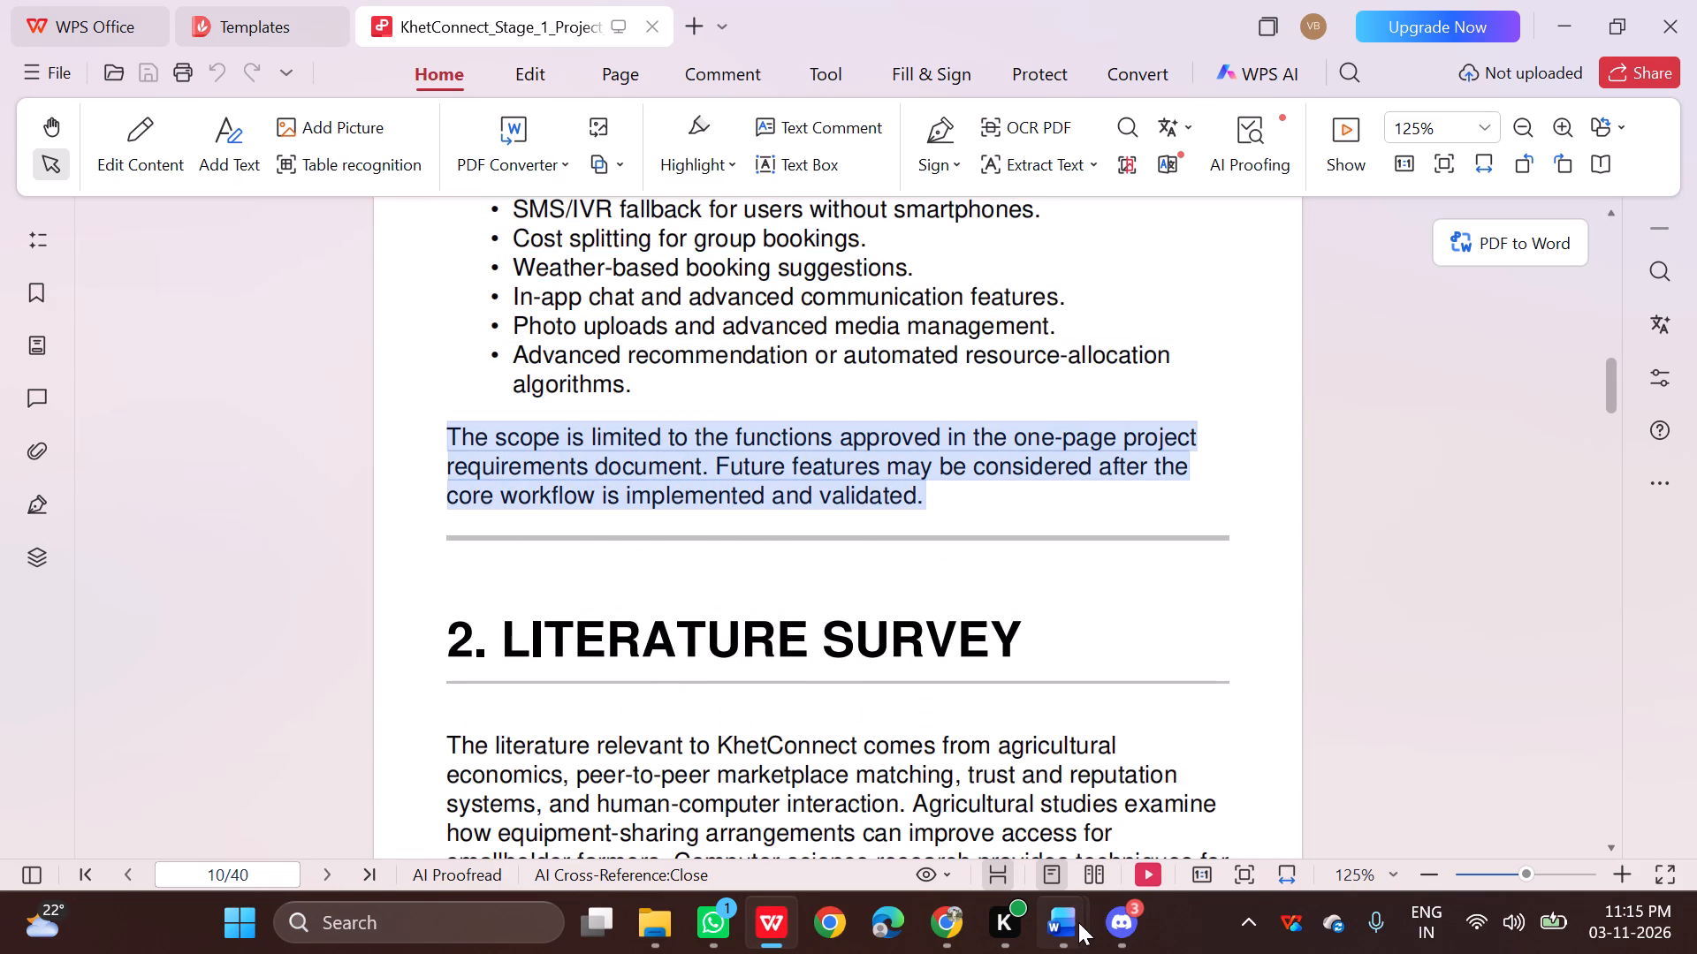
{"action": "left_click", "coordinate": [1023, 822]}
{"action": "left_click", "coordinate": [1115, 457]}
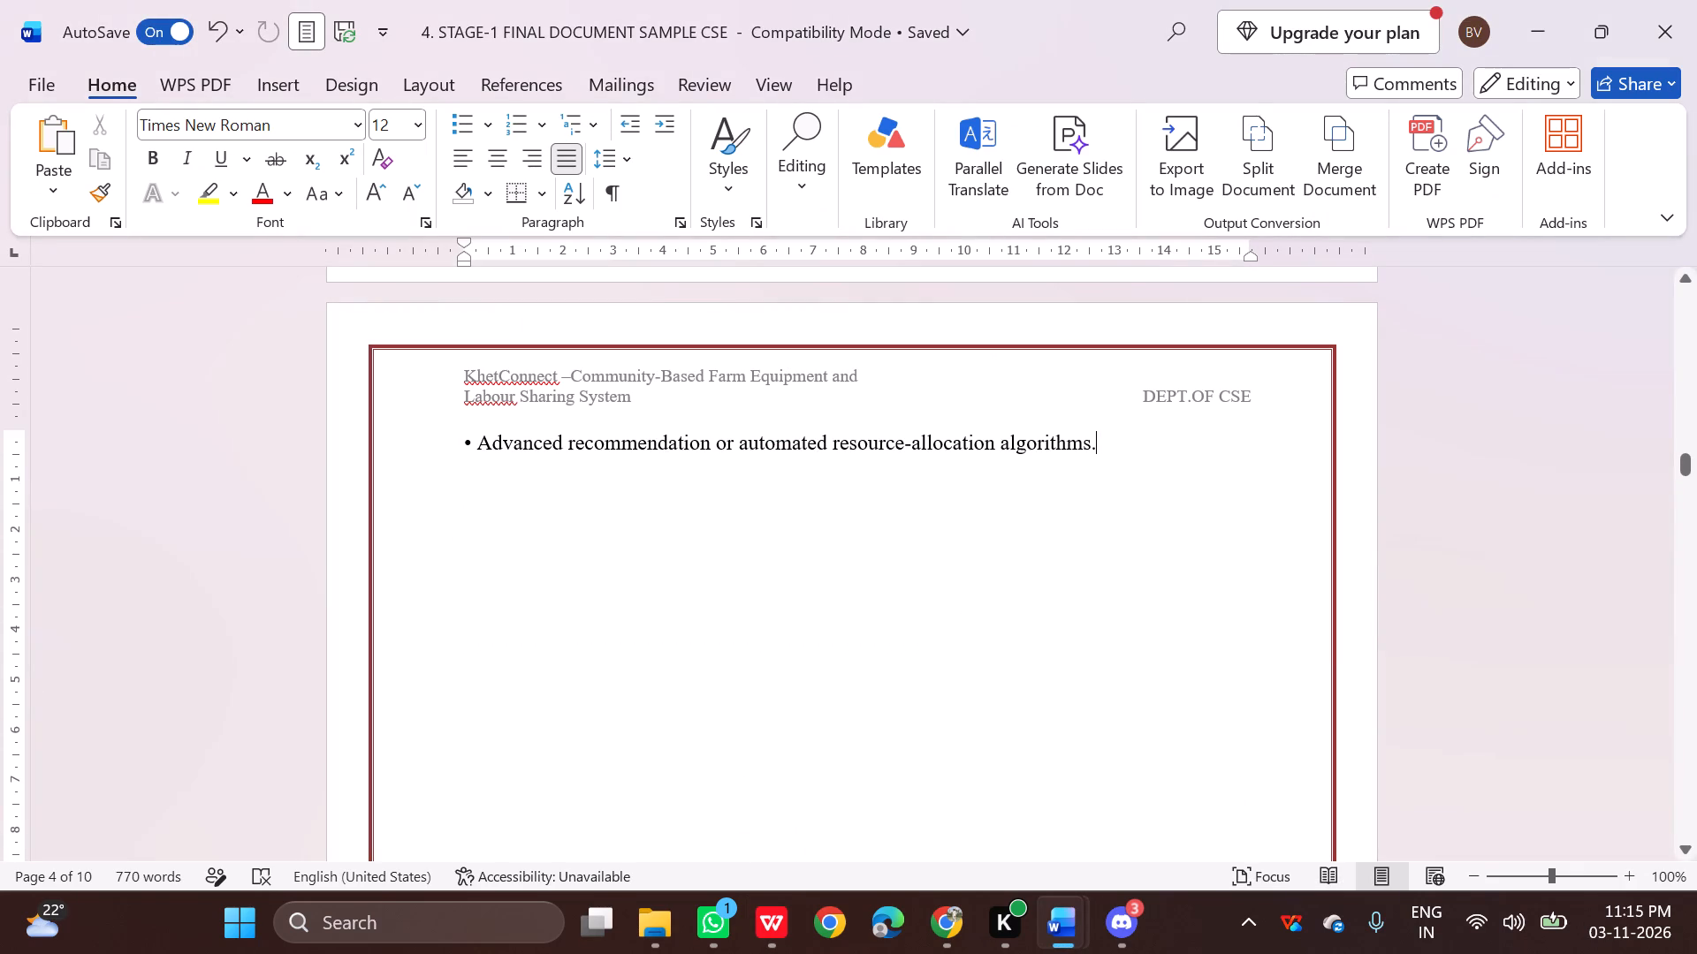
{"action": "key", "text": "Return"}
{"action": "key", "text": "ctrl+v"}
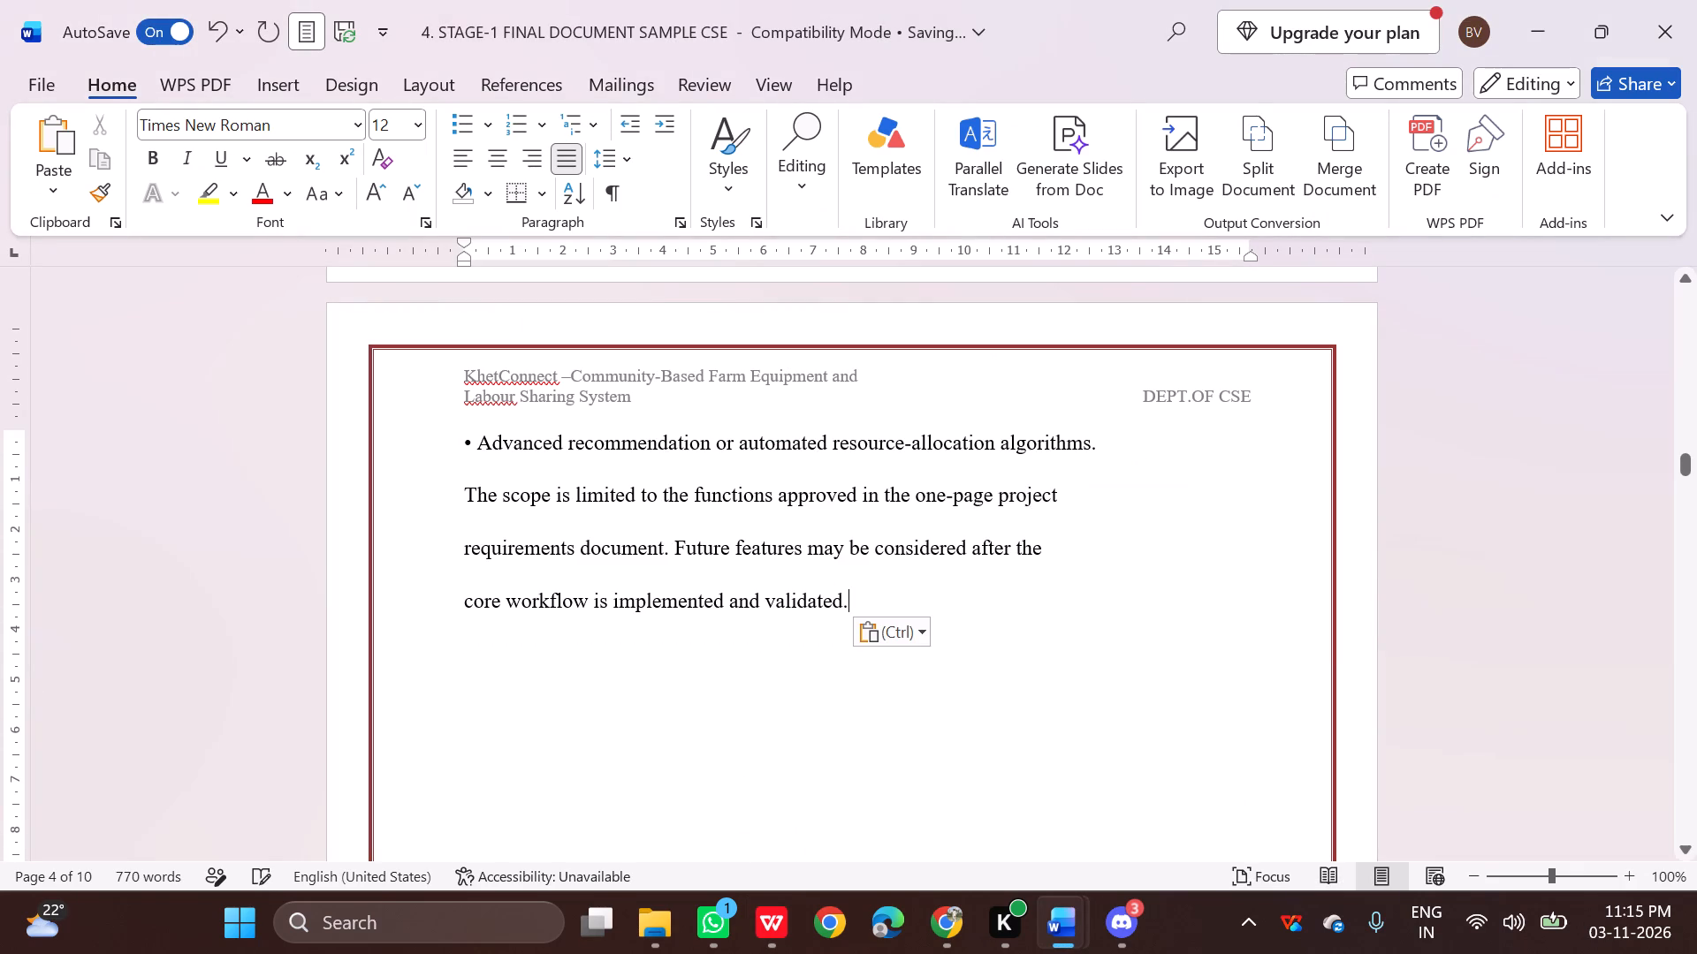
Join the three lines of the "The scope is limited" text into one continuous paragraph, with single spaces between them.
{"action": "left_click", "coordinate": [465, 540]}
{"action": "key", "text": "BackSpace"}
{"action": "key", "text": "space"}
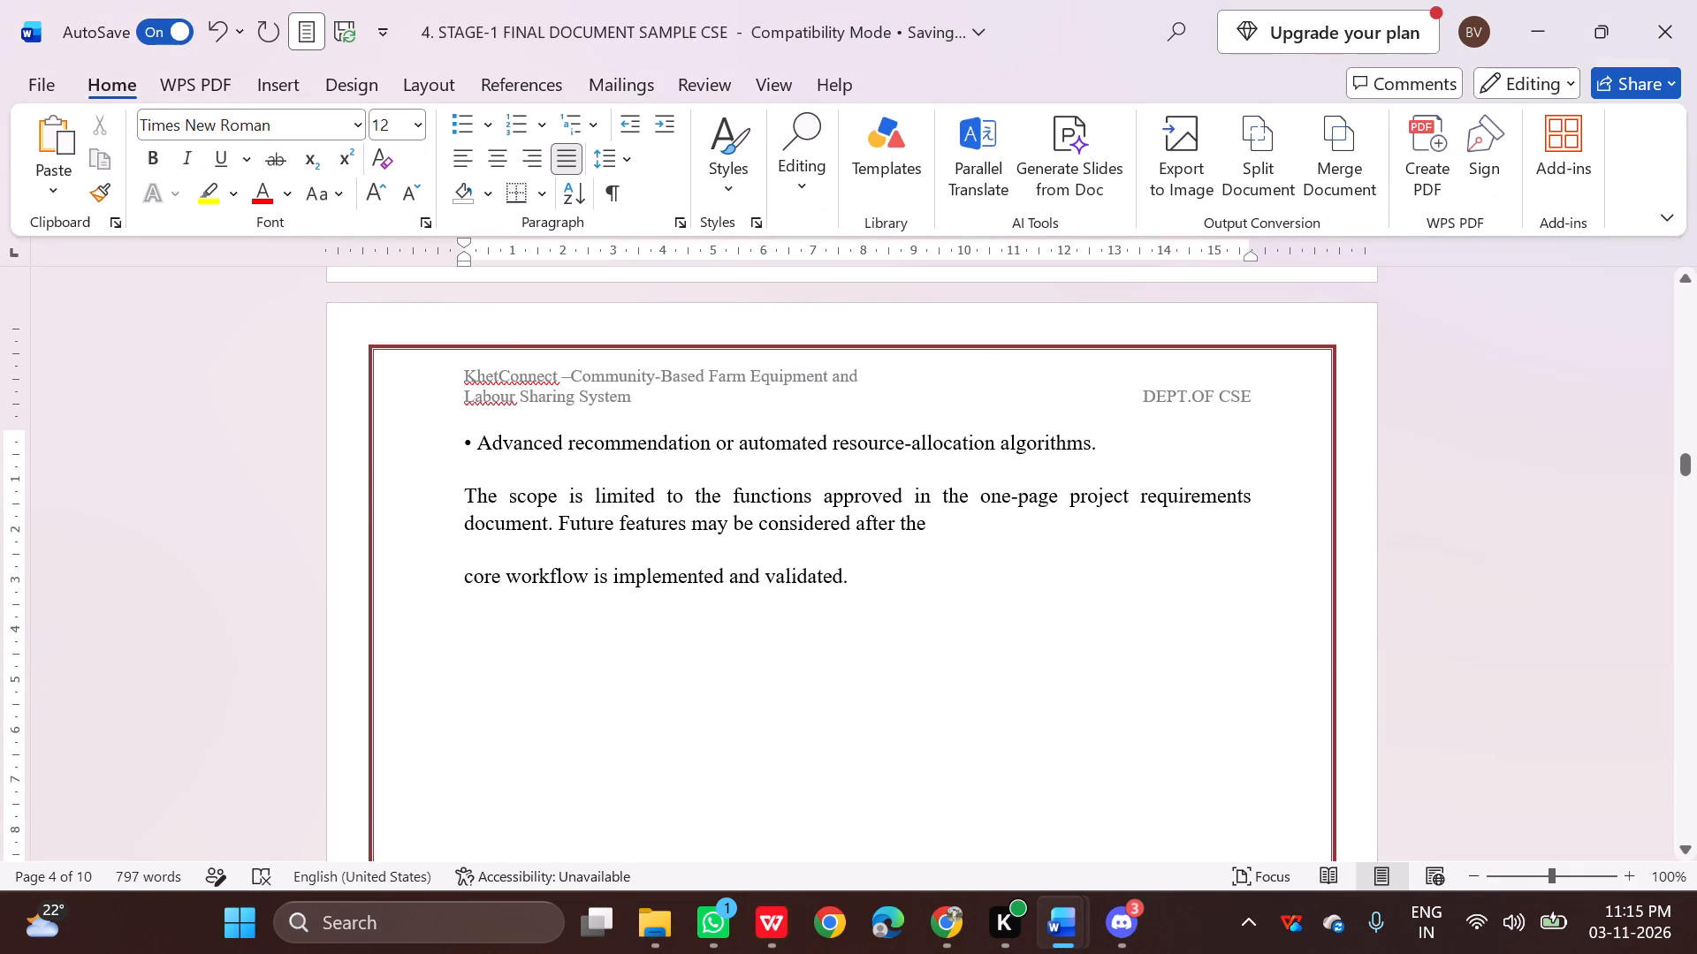
{"action": "left_click", "coordinate": [461, 578]}
{"action": "key", "text": "BackSpace"}
{"action": "key", "text": "space"}
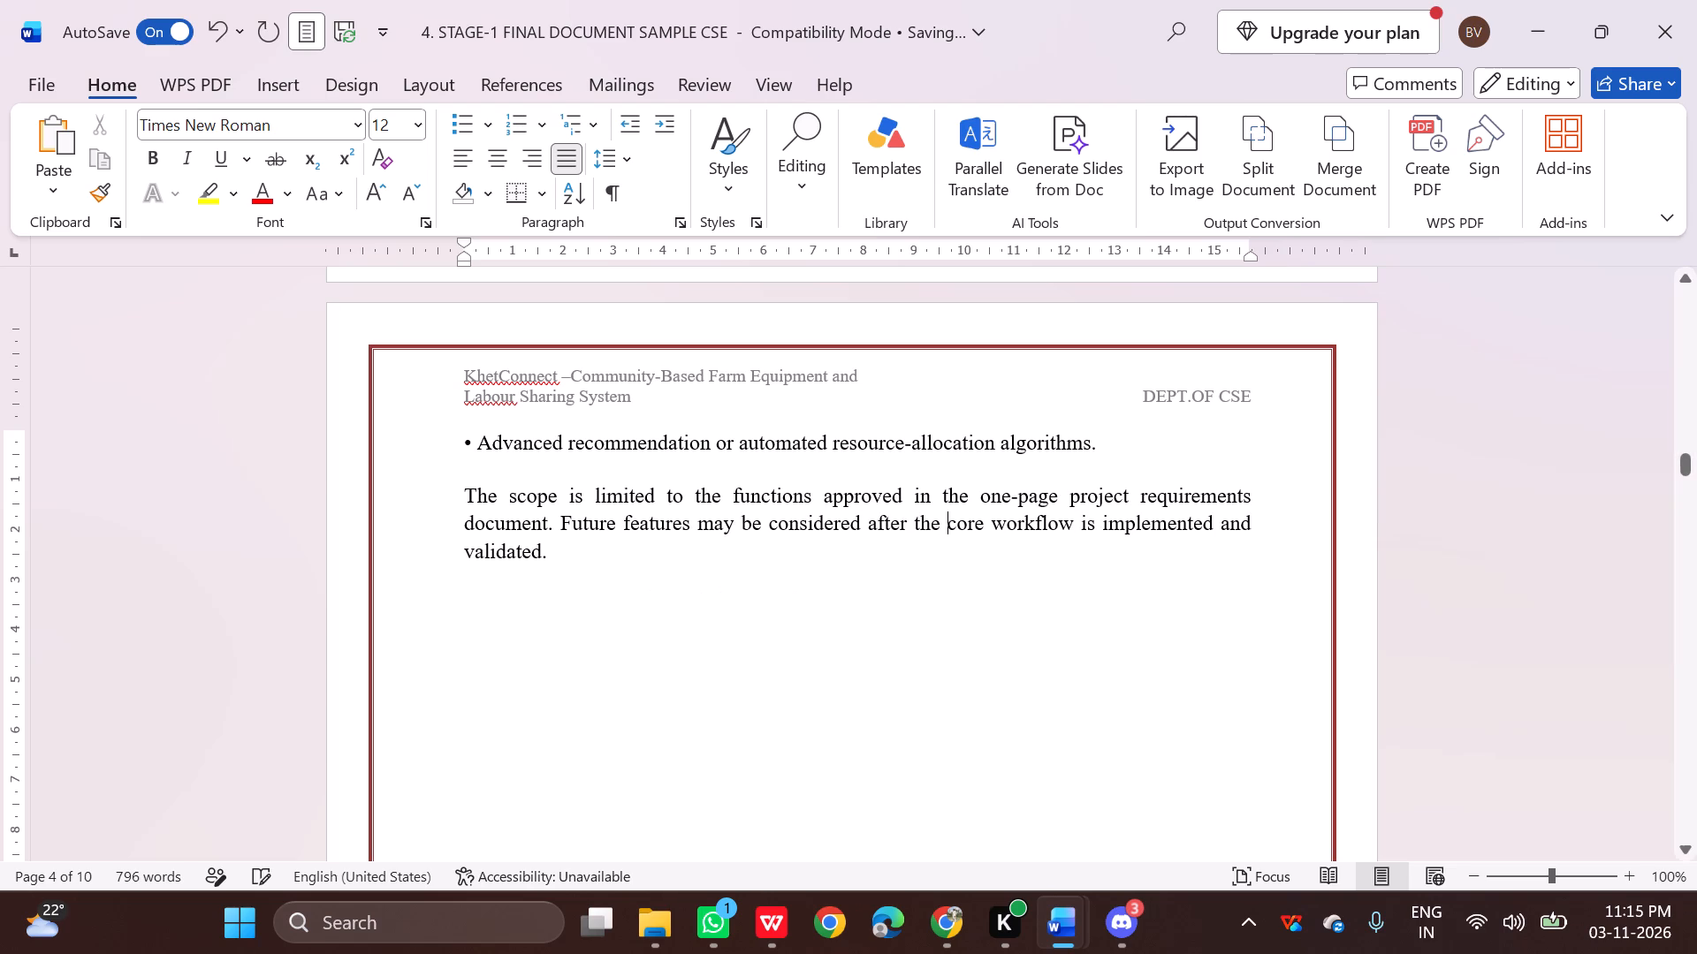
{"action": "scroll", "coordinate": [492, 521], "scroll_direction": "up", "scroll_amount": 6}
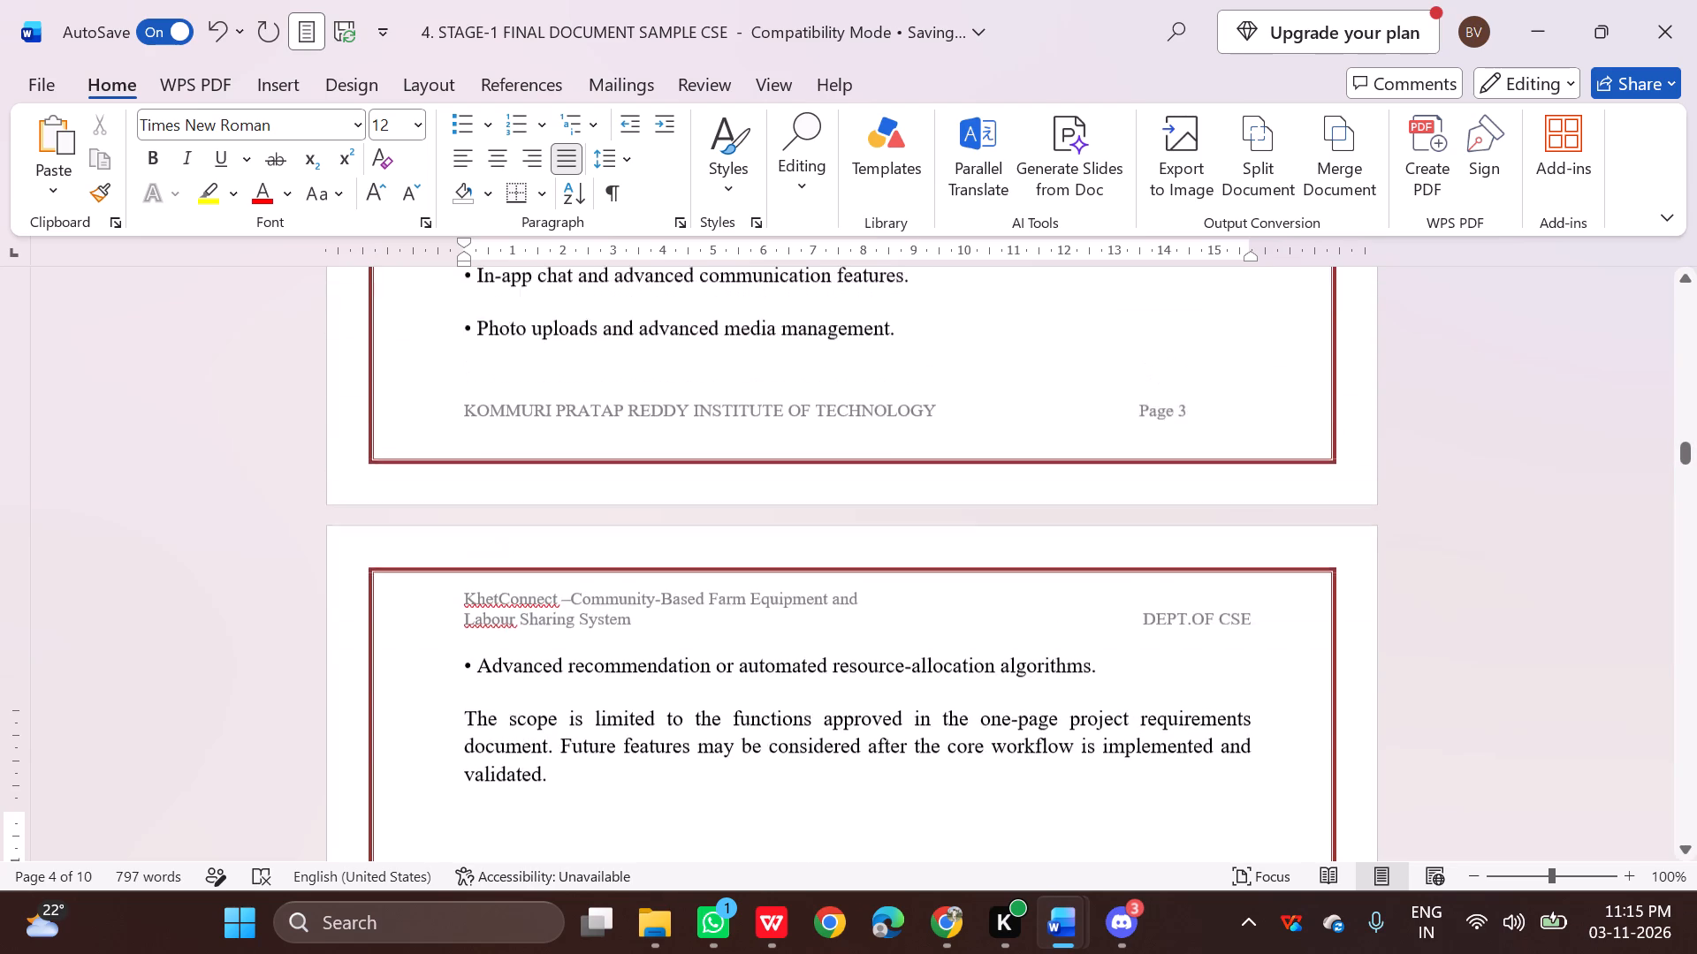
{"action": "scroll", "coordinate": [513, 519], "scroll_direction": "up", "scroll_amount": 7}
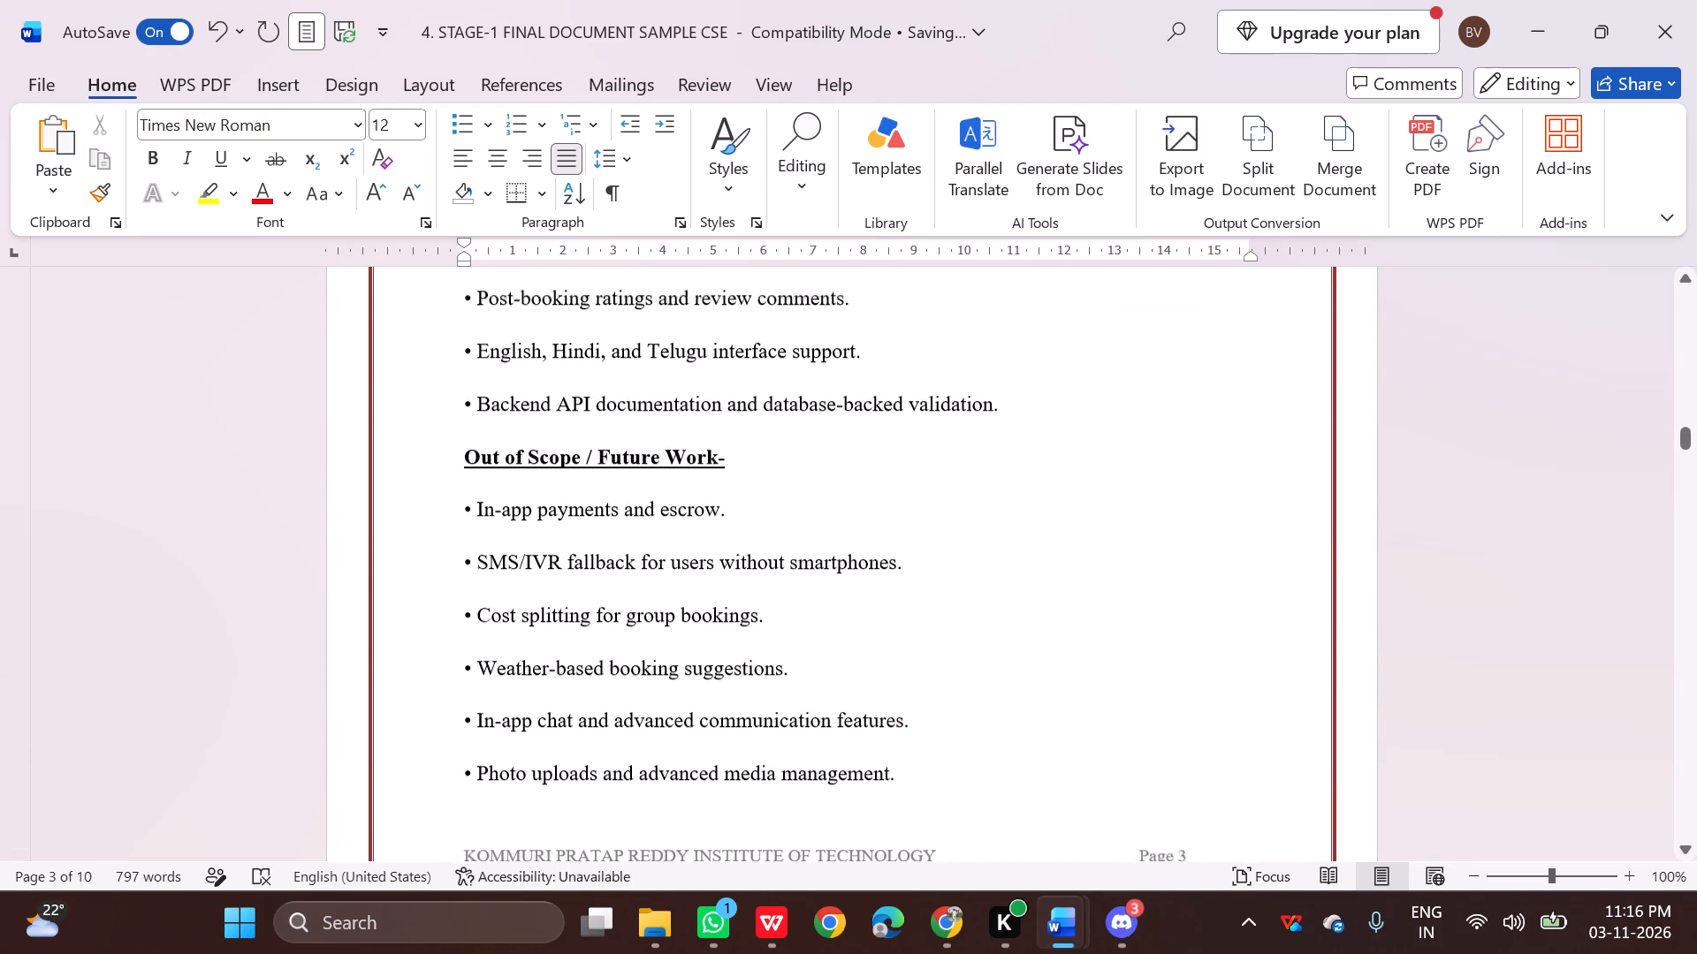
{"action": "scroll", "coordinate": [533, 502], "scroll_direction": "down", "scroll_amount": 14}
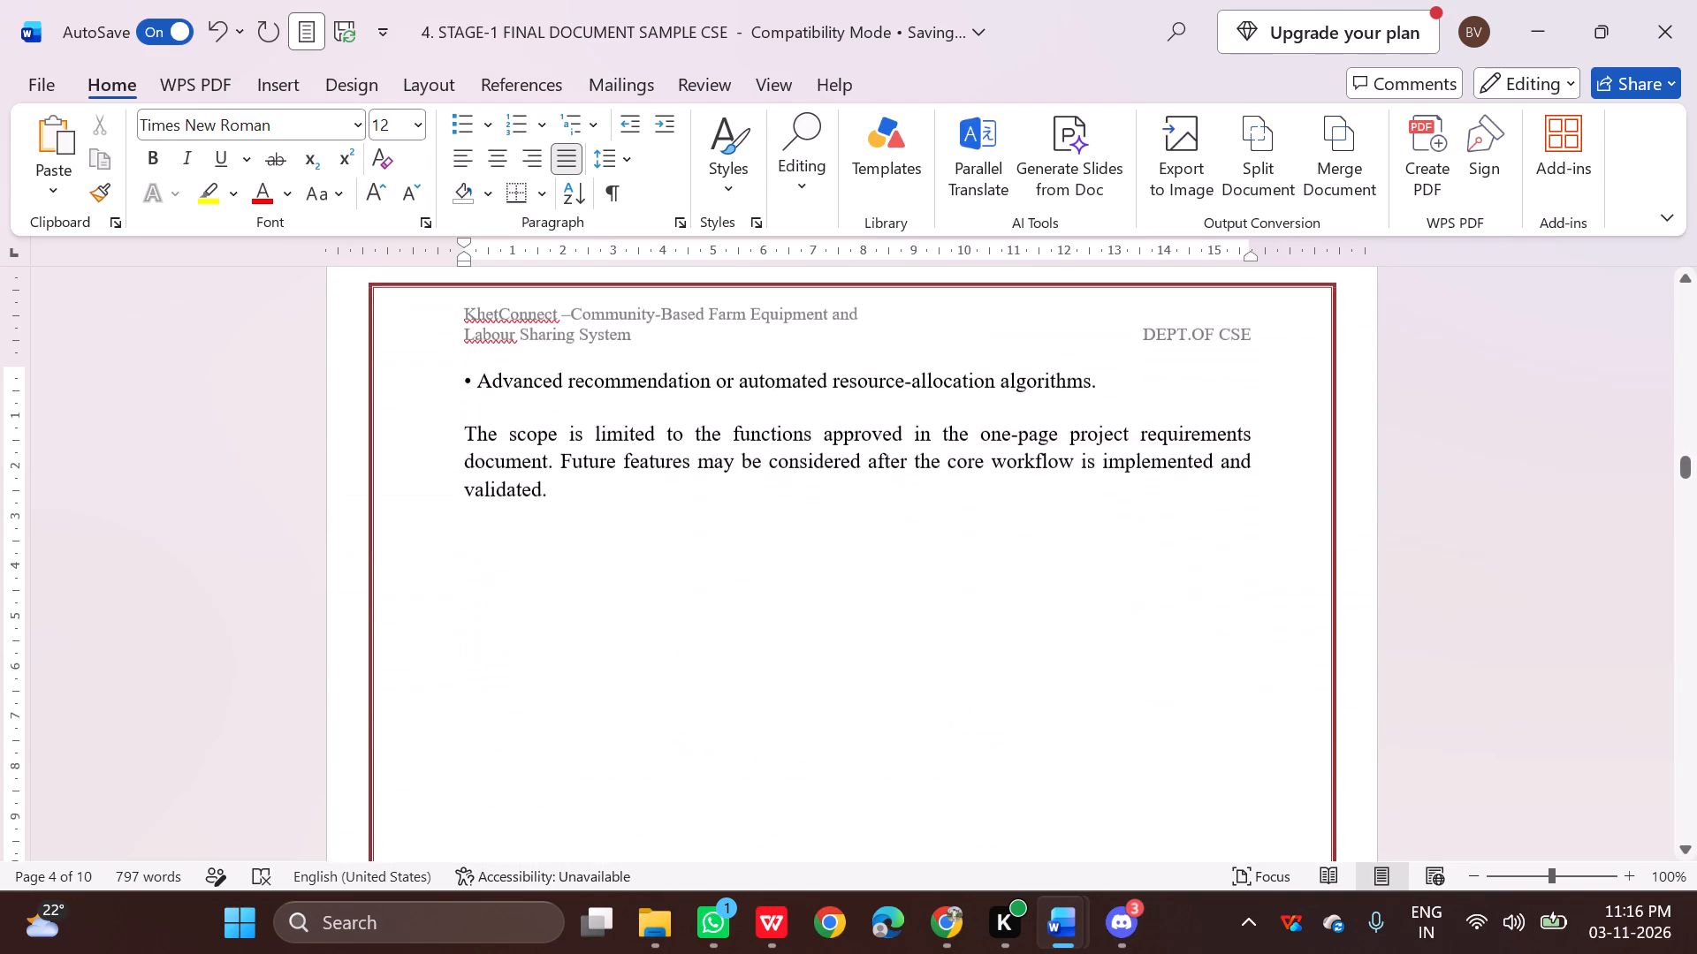
Compare the end of 1.4 Scope in the Word report with the Literature Survey opening in the WPS Office PDF.
{"action": "scroll", "coordinate": [674, 533], "scroll_direction": "up", "scroll_amount": 4}
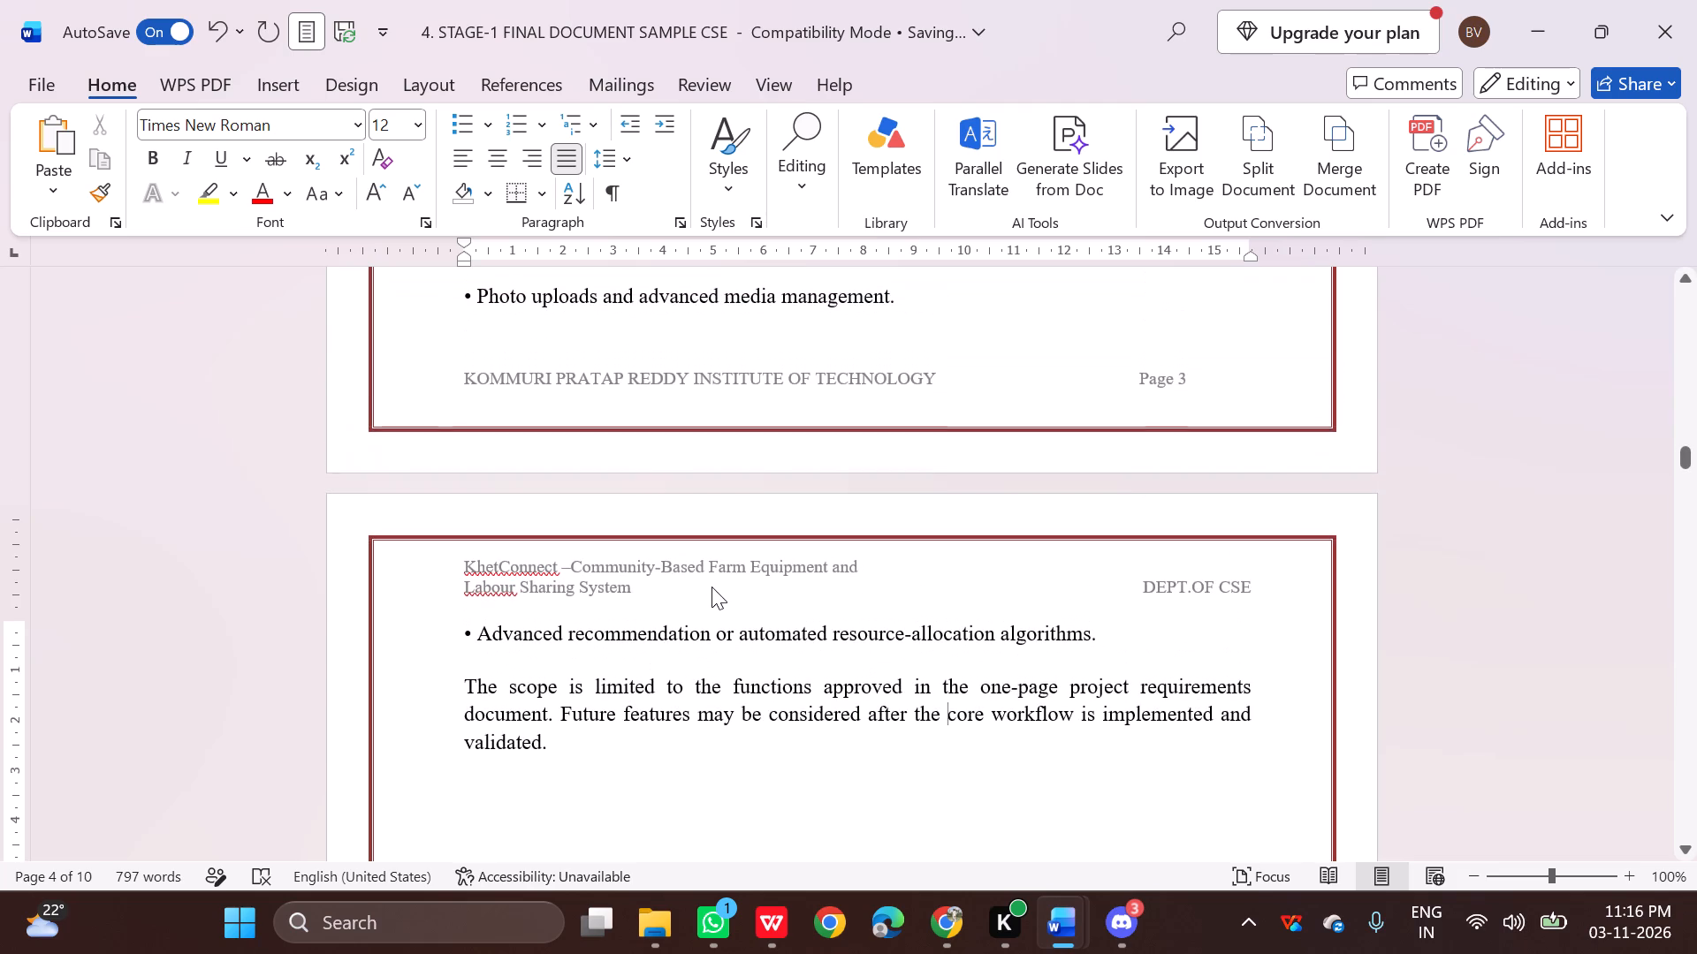
{"action": "scroll", "coordinate": [712, 587], "scroll_direction": "up", "scroll_amount": 1}
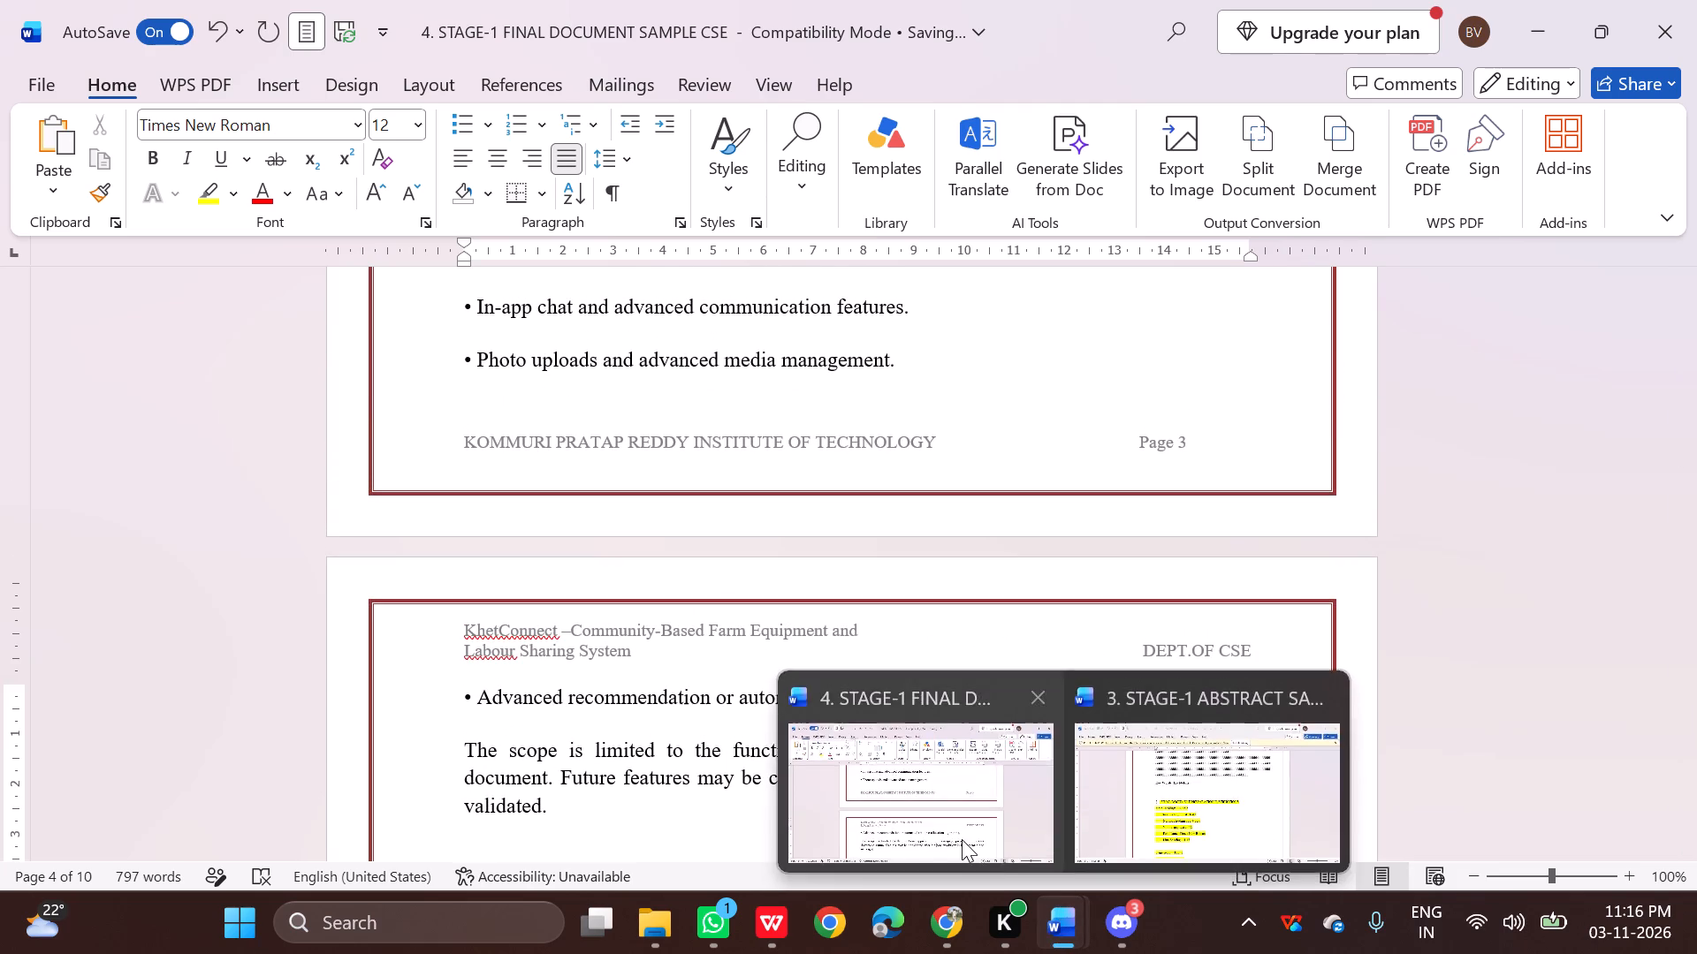
{"action": "left_click", "coordinate": [962, 839]}
{"action": "scroll", "coordinate": [878, 670], "scroll_direction": "down", "scroll_amount": 1}
{"action": "left_click", "coordinate": [776, 930]}
{"action": "scroll", "coordinate": [742, 684], "scroll_direction": "down", "scroll_amount": 2}
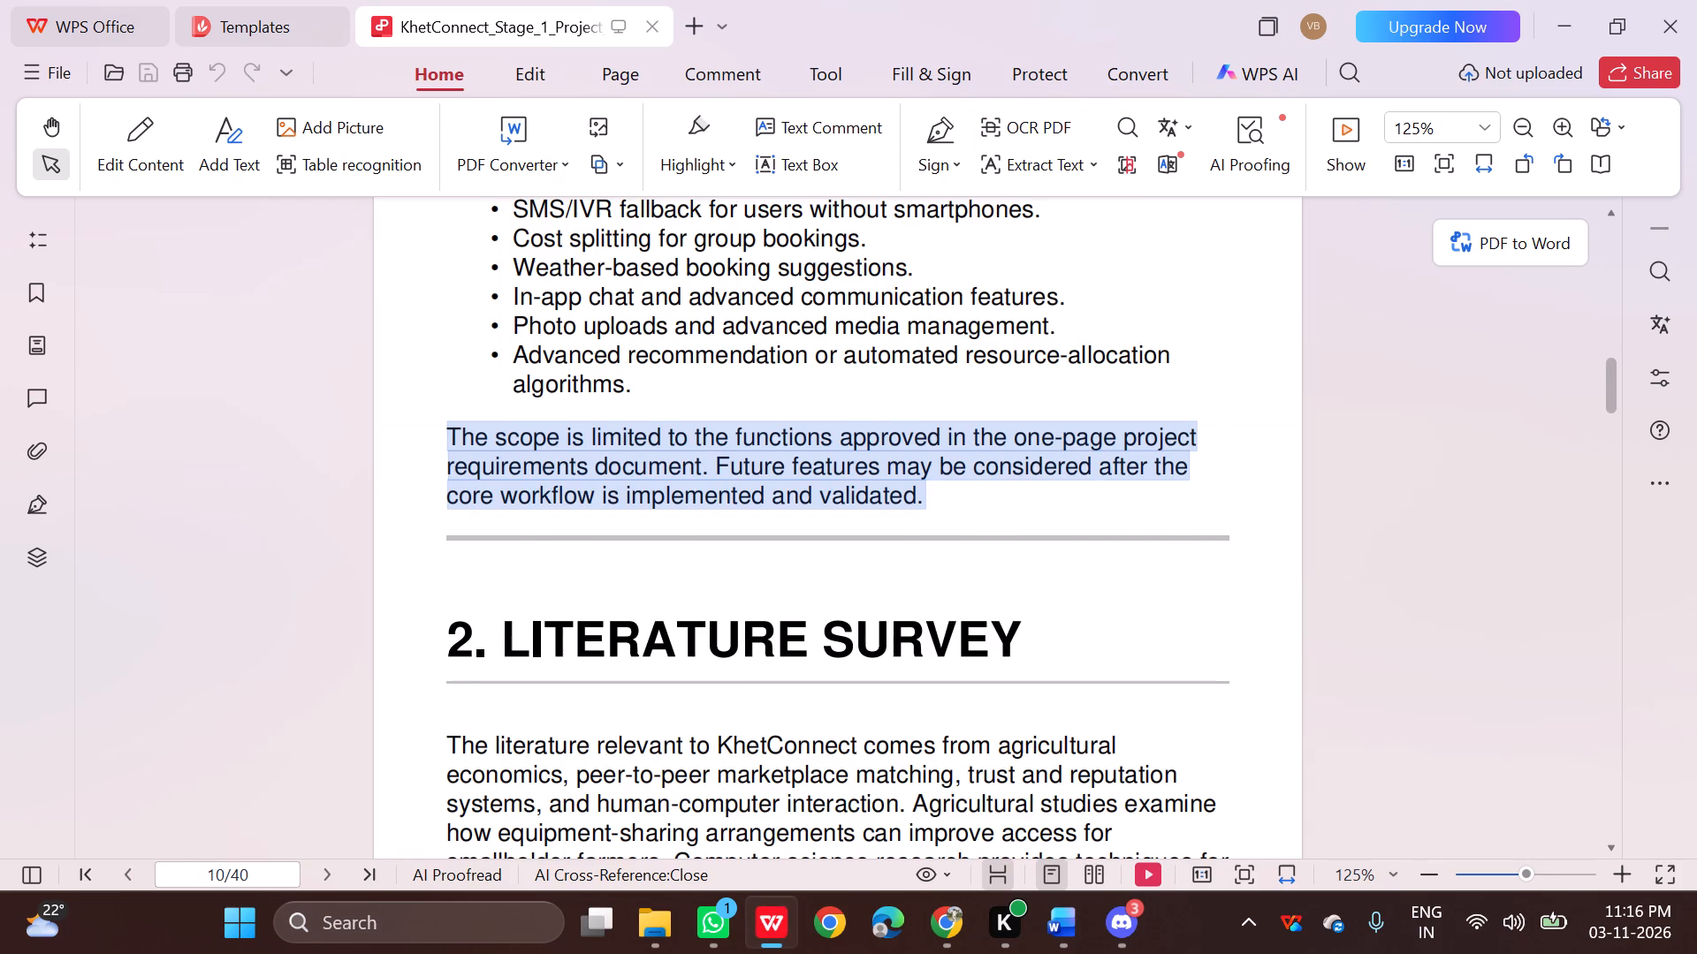
{"action": "scroll", "coordinate": [742, 684], "scroll_direction": "down", "scroll_amount": 3}
{"action": "scroll", "coordinate": [731, 670], "scroll_direction": "up", "scroll_amount": 3}
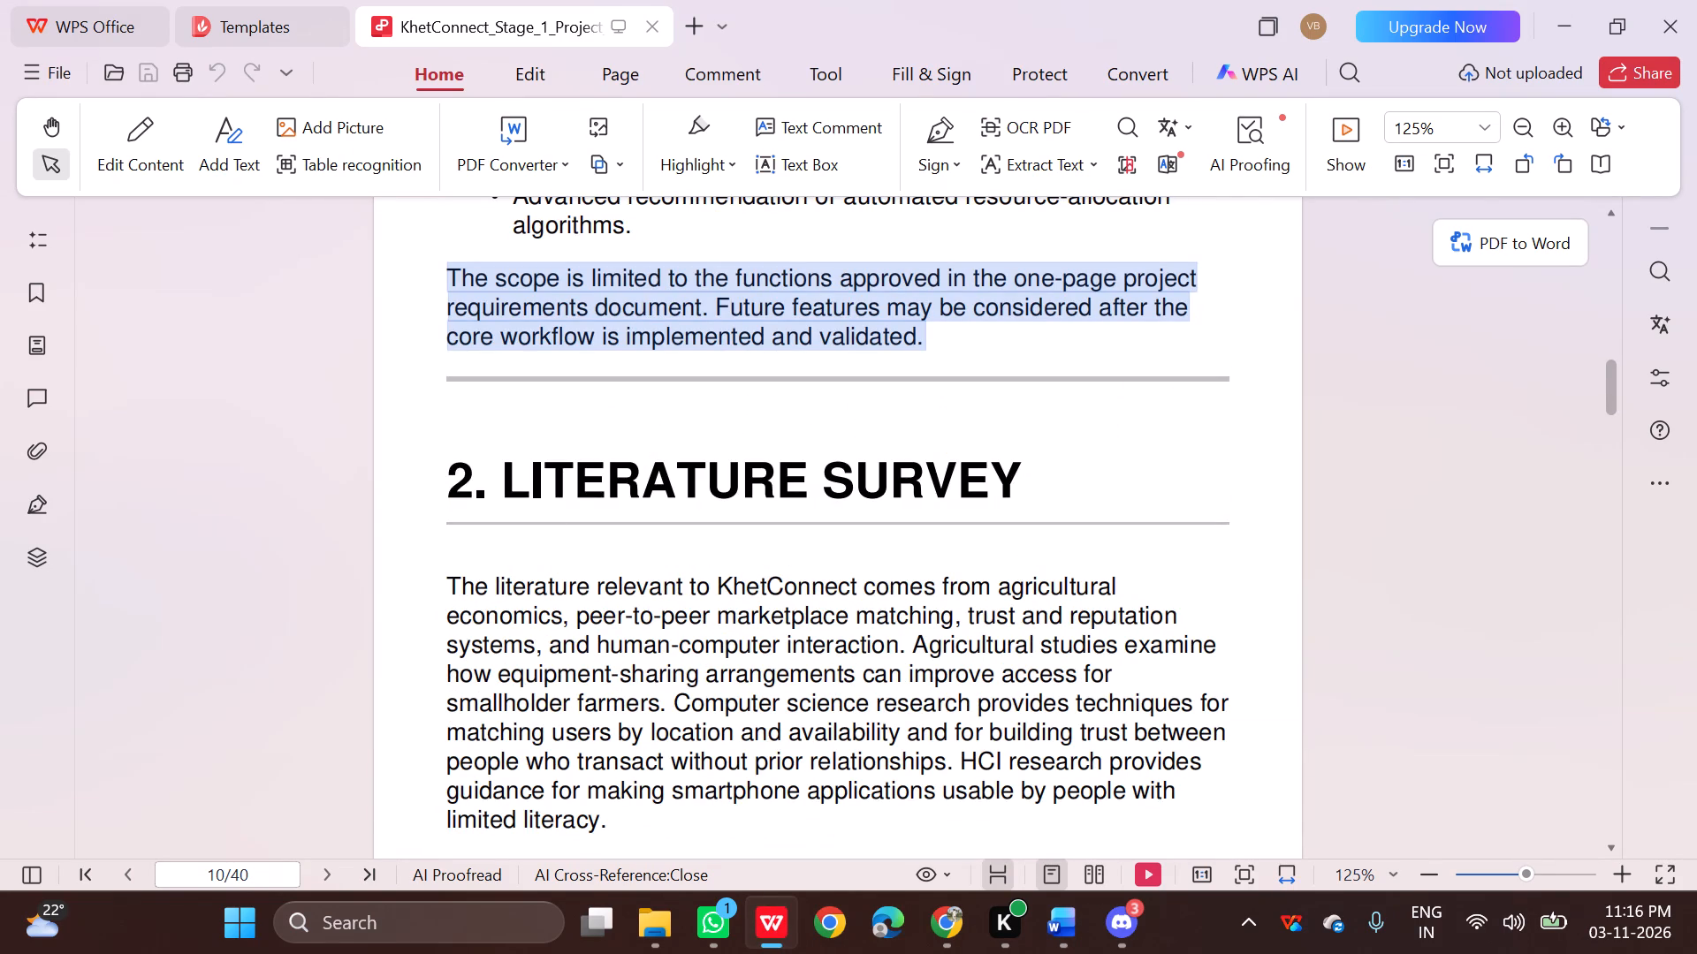
{"action": "scroll", "coordinate": [880, 549], "scroll_direction": "down", "scroll_amount": 4}
{"action": "scroll", "coordinate": [884, 549], "scroll_direction": "up", "scroll_amount": 1}
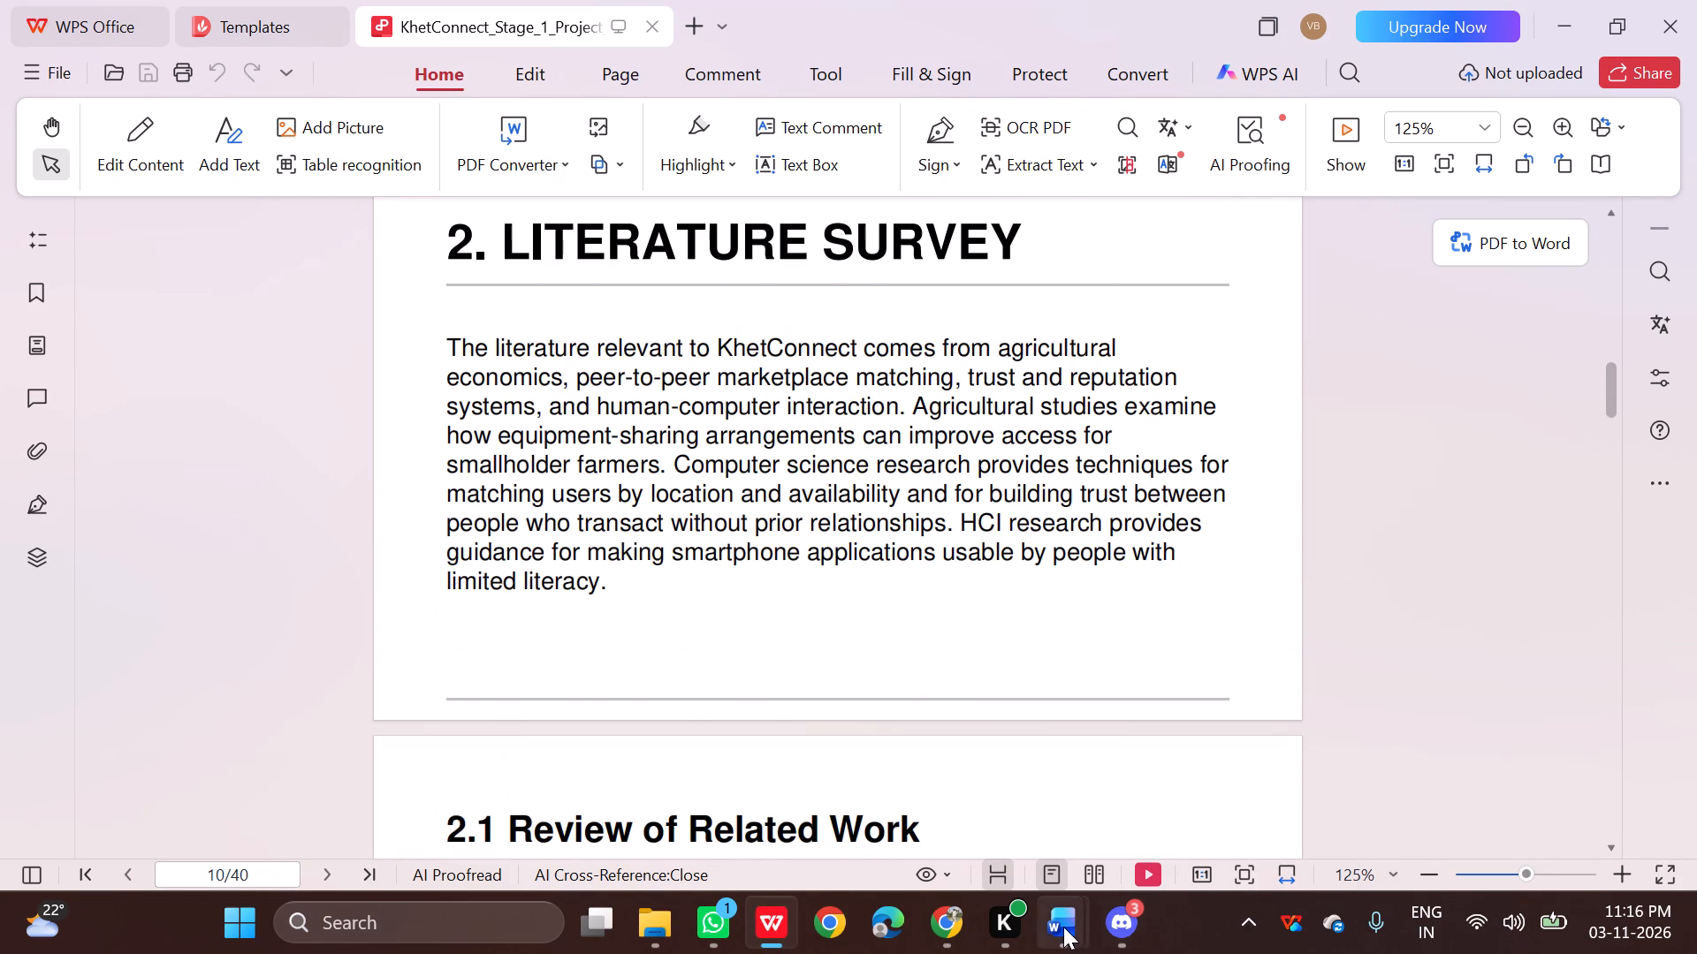
{"action": "left_click", "coordinate": [960, 819]}
{"action": "scroll", "coordinate": [932, 661], "scroll_direction": "down", "scroll_amount": 15}
{"action": "scroll", "coordinate": [932, 661], "scroll_direction": "up", "scroll_amount": 5}
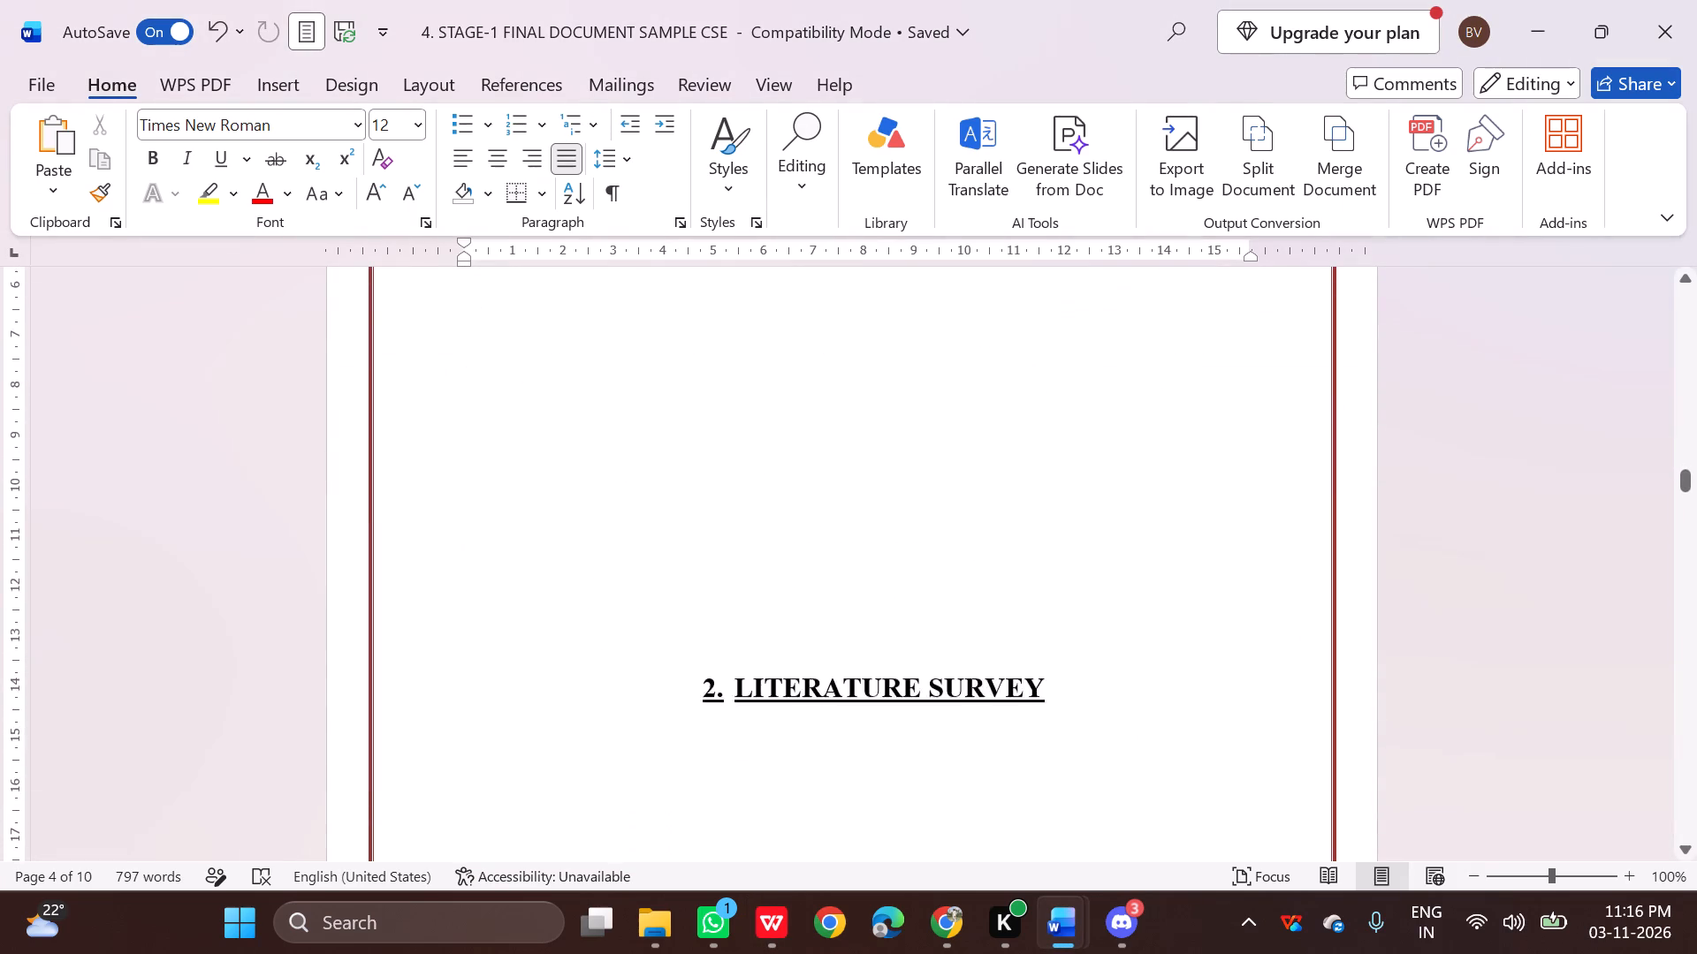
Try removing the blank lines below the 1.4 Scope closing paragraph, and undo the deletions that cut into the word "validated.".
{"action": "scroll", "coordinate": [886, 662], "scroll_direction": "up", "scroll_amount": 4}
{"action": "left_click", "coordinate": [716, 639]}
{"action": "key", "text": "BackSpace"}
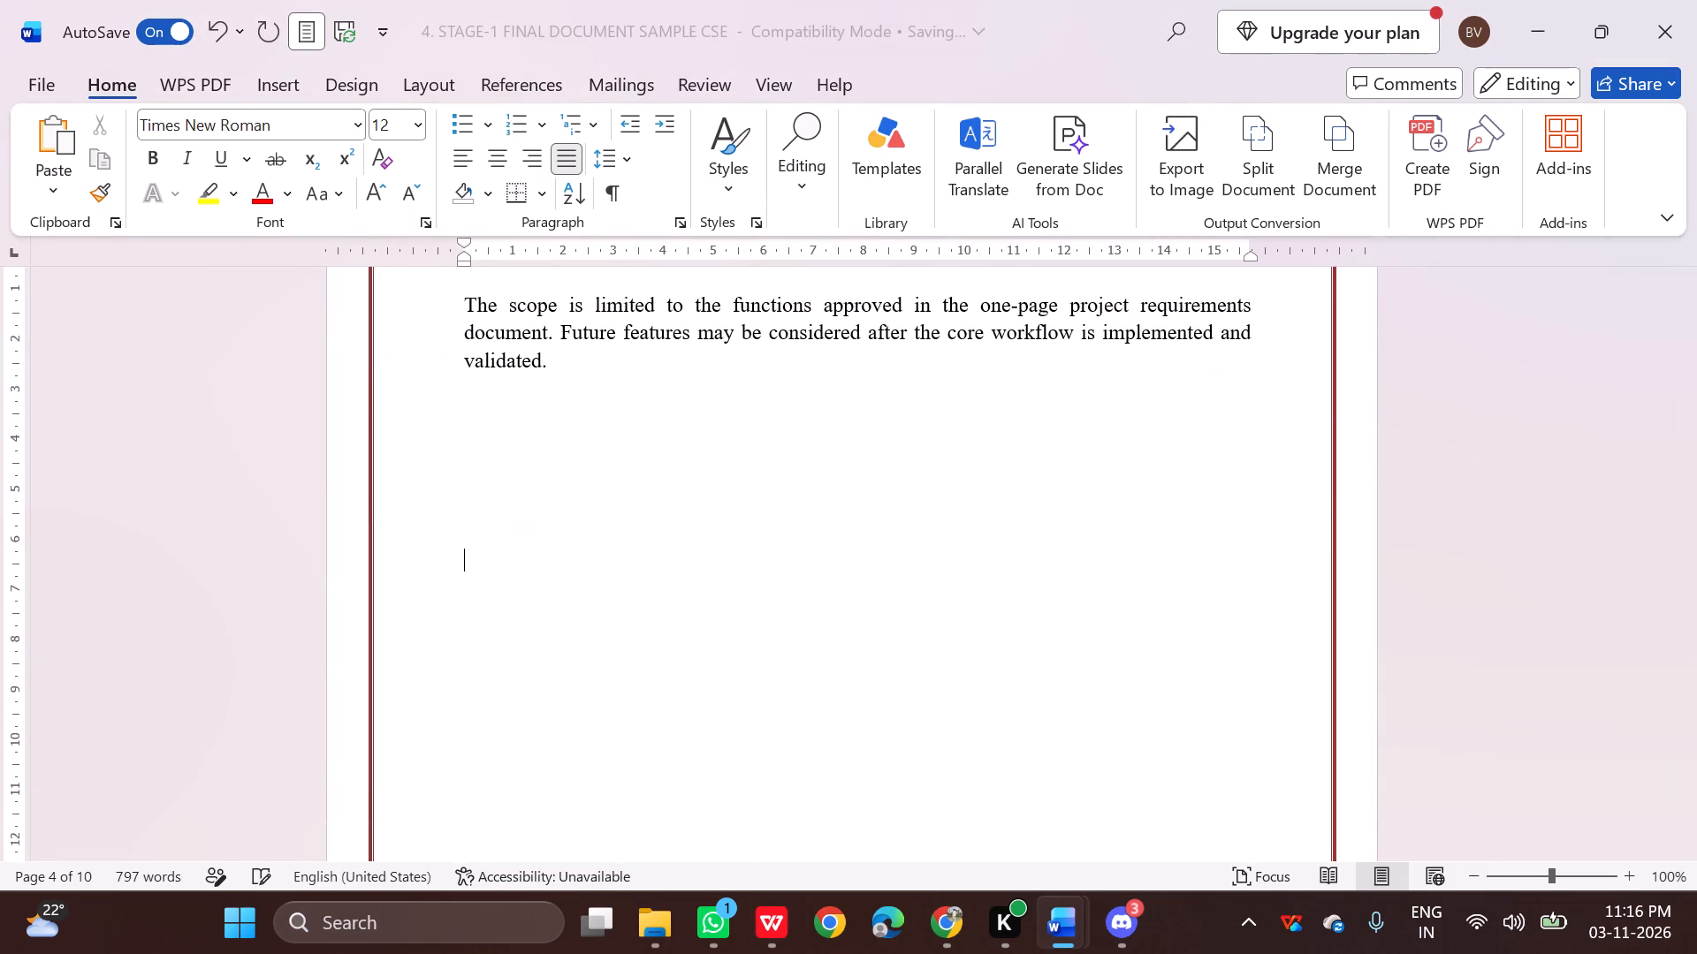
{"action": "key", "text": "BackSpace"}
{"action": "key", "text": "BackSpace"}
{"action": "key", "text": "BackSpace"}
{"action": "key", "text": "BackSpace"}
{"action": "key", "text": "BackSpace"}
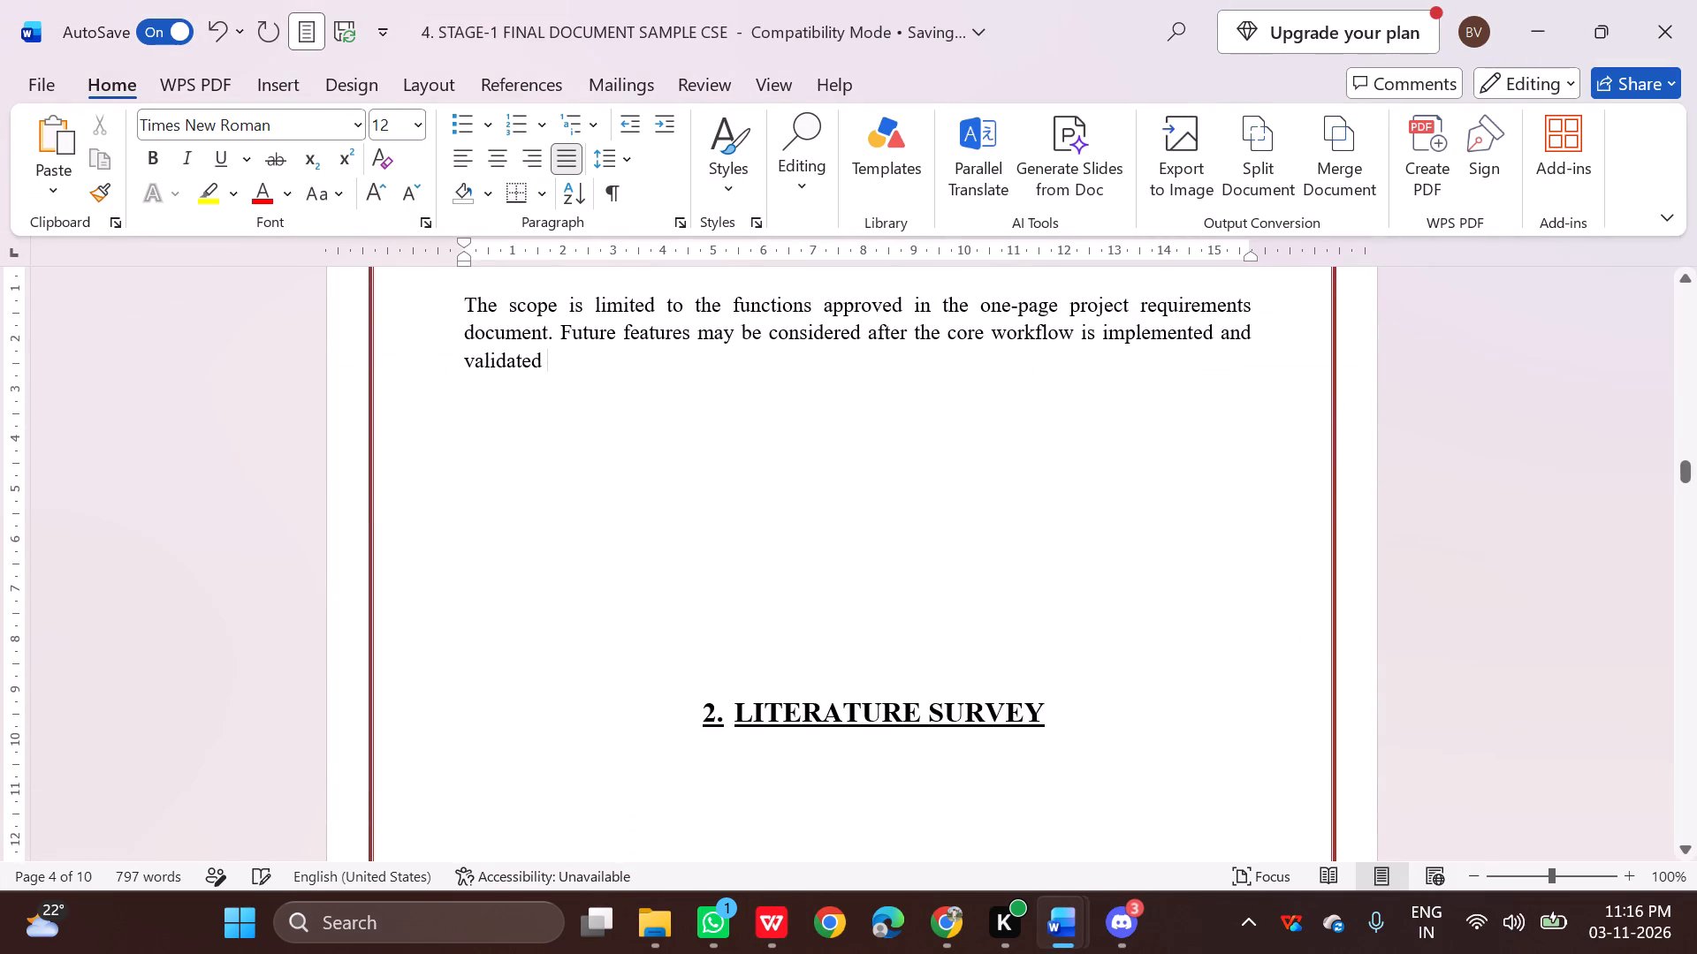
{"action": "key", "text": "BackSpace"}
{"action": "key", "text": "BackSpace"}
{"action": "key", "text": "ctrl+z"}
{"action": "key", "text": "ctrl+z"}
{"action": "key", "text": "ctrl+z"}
Insert blank lines below the 1.4 Scope closing paragraph to move the "2. LITERATURE SURVEY" heading to the top of a new page.
{"action": "left_click", "coordinate": [711, 595]}
{"action": "key", "text": "Return"}
{"action": "key", "text": "Return"}
{"action": "scroll", "coordinate": [758, 629], "scroll_direction": "down", "scroll_amount": 4}
{"action": "key", "text": "Return"}
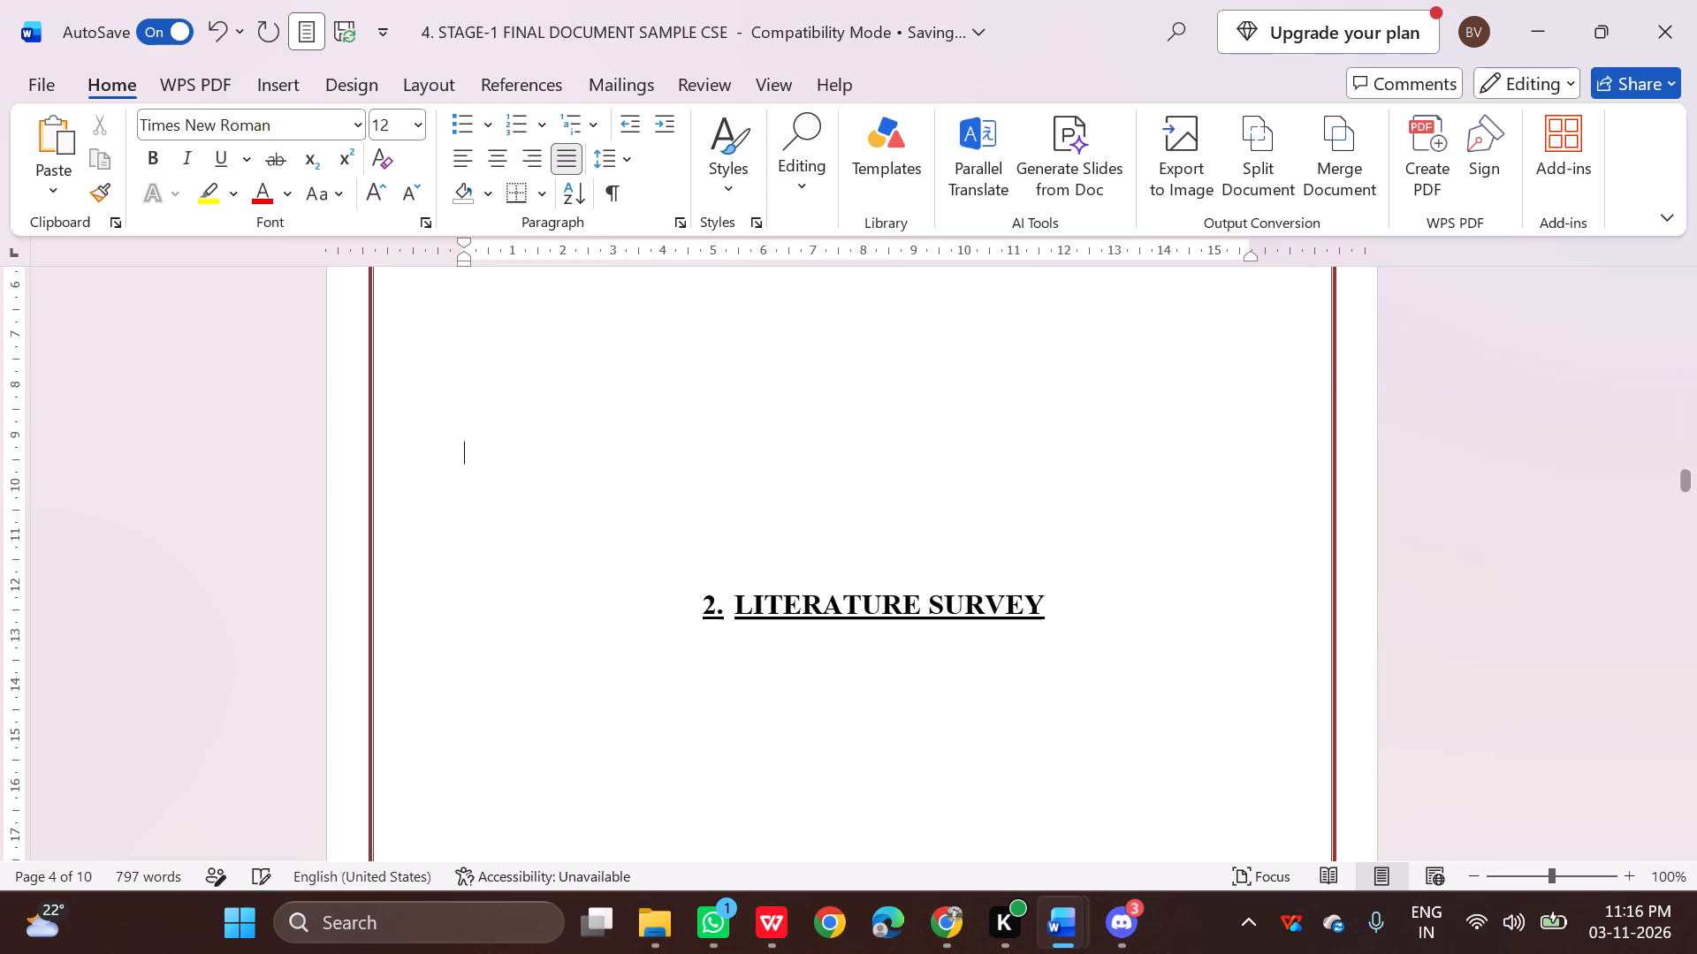
{"action": "key", "text": "Return"}
{"action": "key", "text": "Return"}
{"action": "key", "text": "Return"}
{"action": "key", "text": "Return"}
{"action": "key", "text": "Return"}
{"action": "scroll", "coordinate": [758, 629], "scroll_direction": "down", "scroll_amount": 4}
{"action": "key", "text": "Return"}
{"action": "key", "text": "Return"}
{"action": "key", "text": "Return"}
{"action": "key", "text": "Return"}
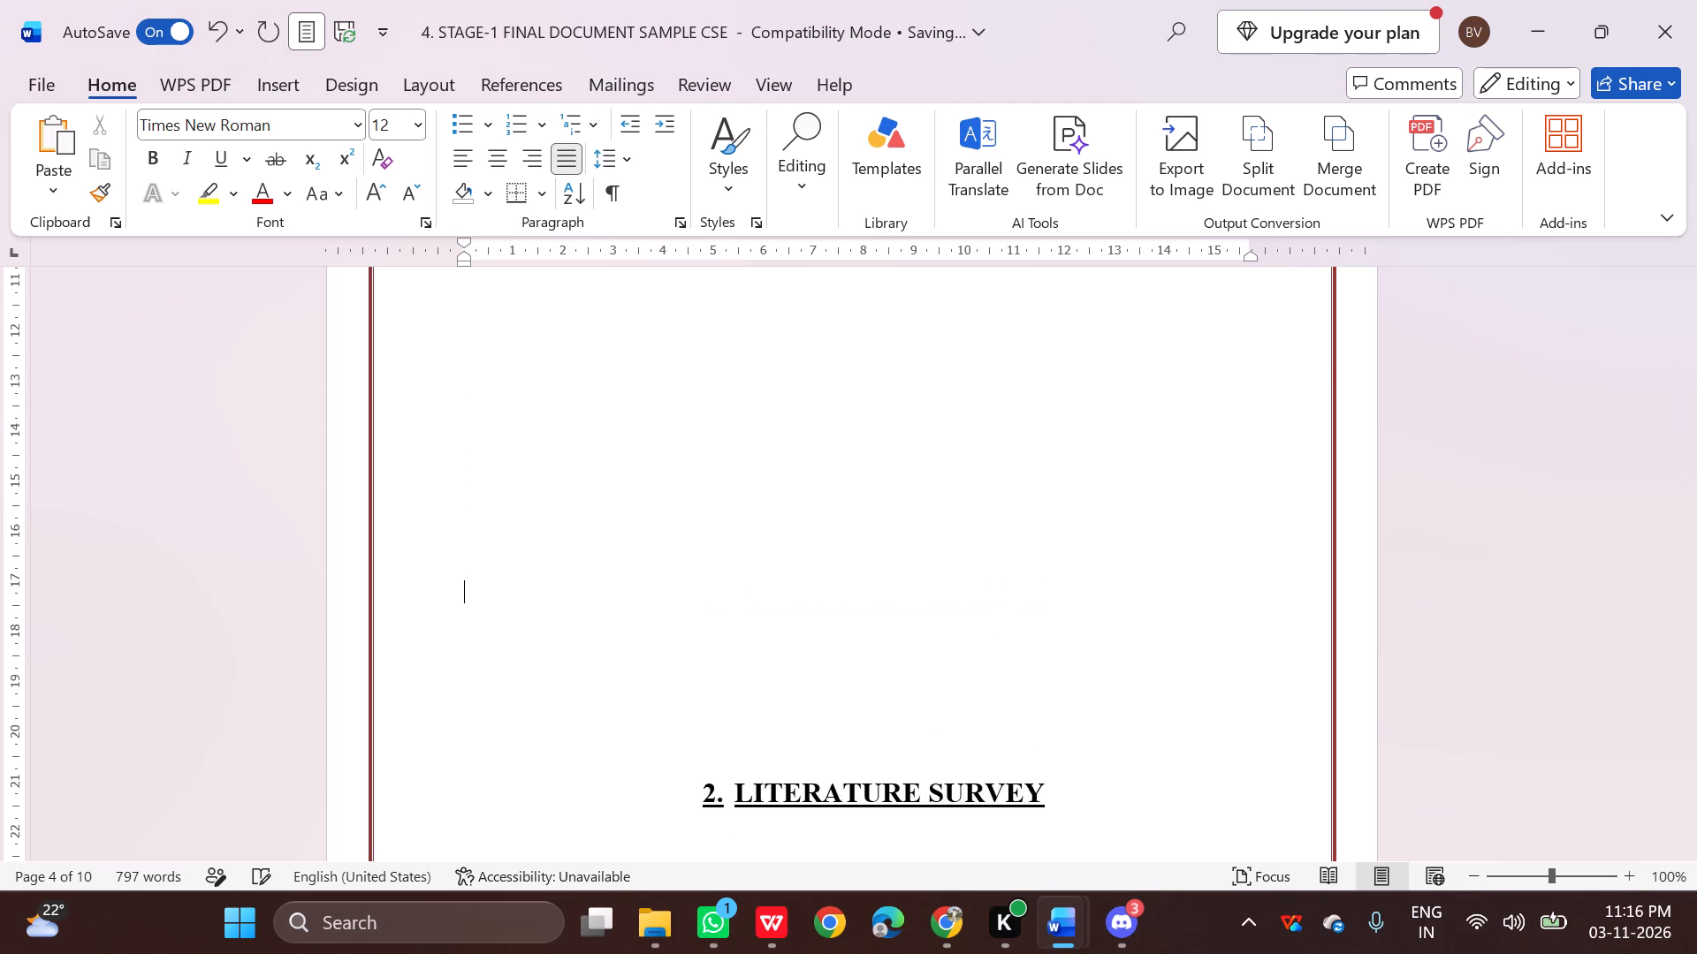
{"action": "scroll", "coordinate": [758, 629], "scroll_direction": "down", "scroll_amount": 4}
{"action": "key", "text": "Return"}
{"action": "key", "text": "Return"}
{"action": "key", "text": "Return"}
{"action": "key", "text": "Return"}
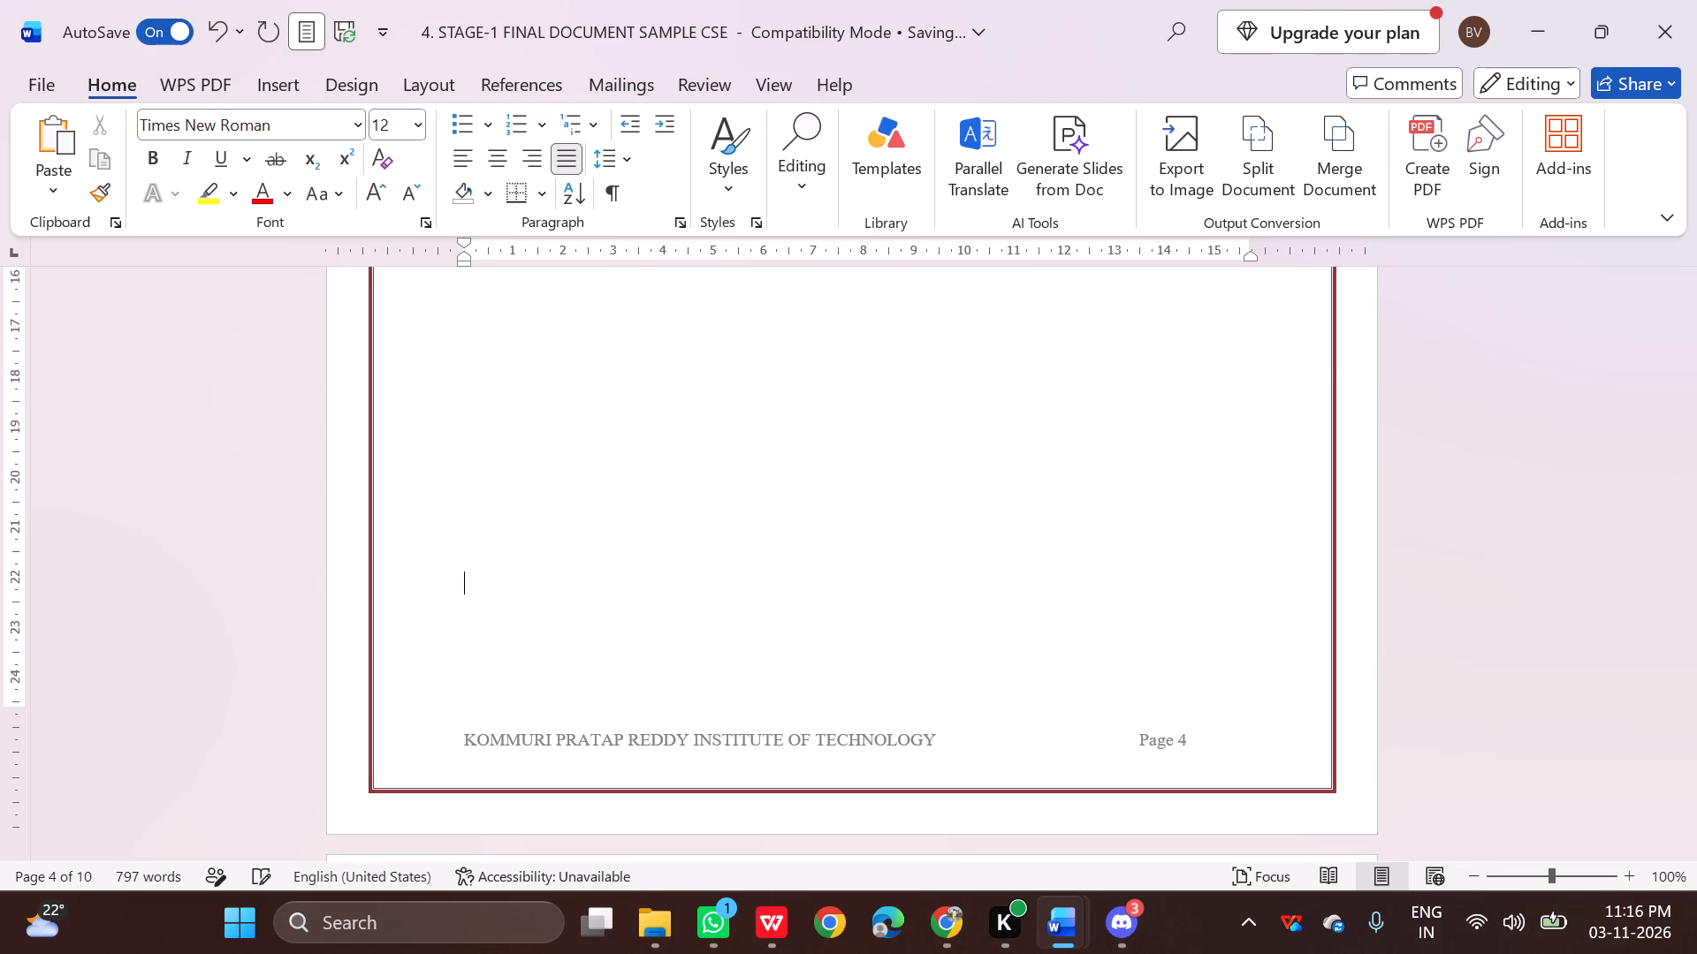
{"action": "scroll", "coordinate": [758, 629], "scroll_direction": "down", "scroll_amount": 8}
{"action": "scroll", "coordinate": [758, 629], "scroll_direction": "up", "scroll_amount": 5}
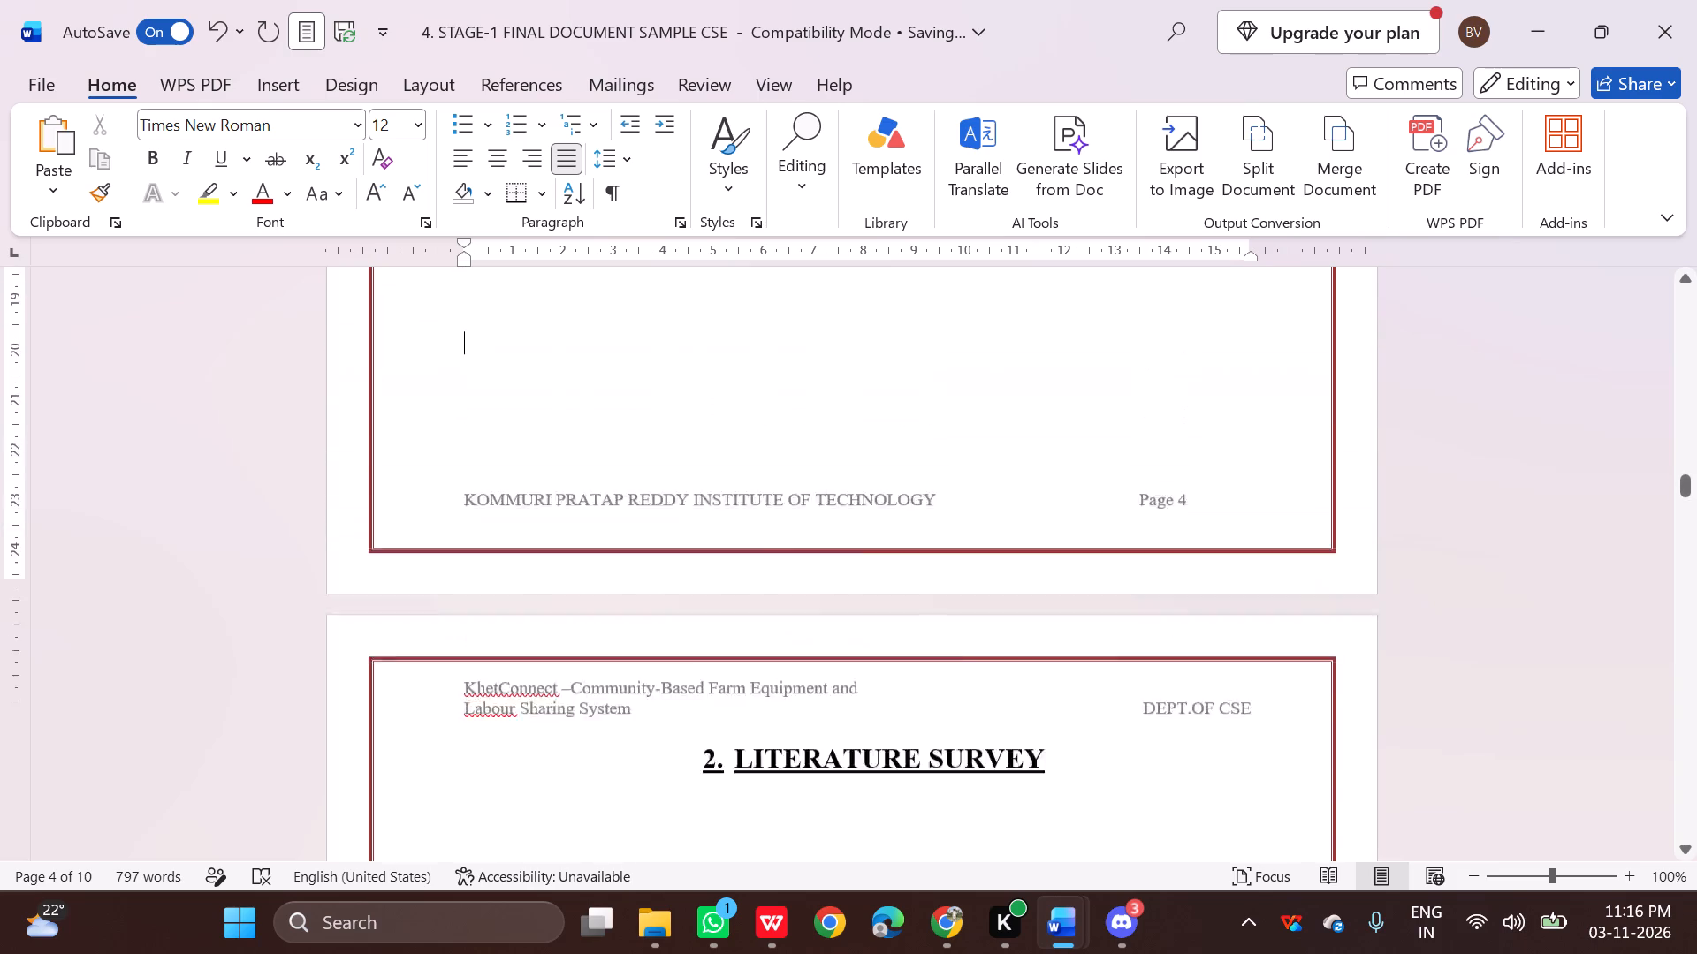
Review the report's page layout from 1.3 Objectives through 1.4 Scope to the Literature Survey heading.
{"action": "scroll", "coordinate": [758, 629], "scroll_direction": "up", "scroll_amount": 13}
{"action": "scroll", "coordinate": [758, 612], "scroll_direction": "up", "scroll_amount": 12}
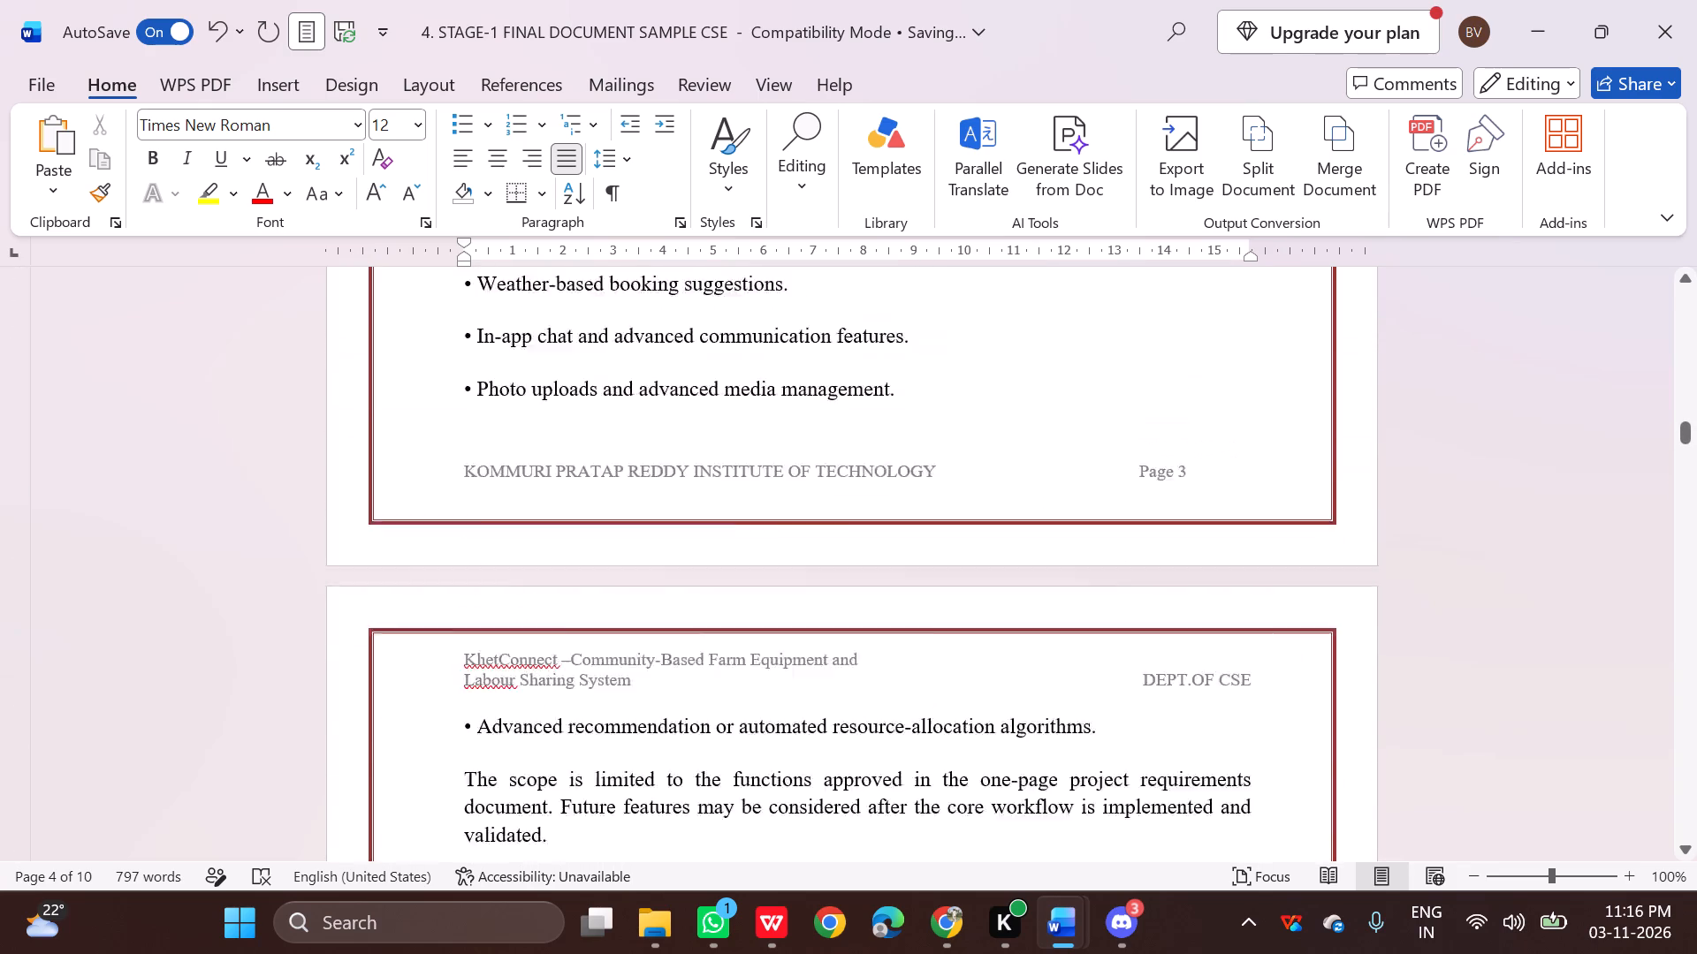
{"action": "scroll", "coordinate": [758, 612], "scroll_direction": "up", "scroll_amount": 19}
{"action": "scroll", "coordinate": [758, 612], "scroll_direction": "up", "scroll_amount": 8}
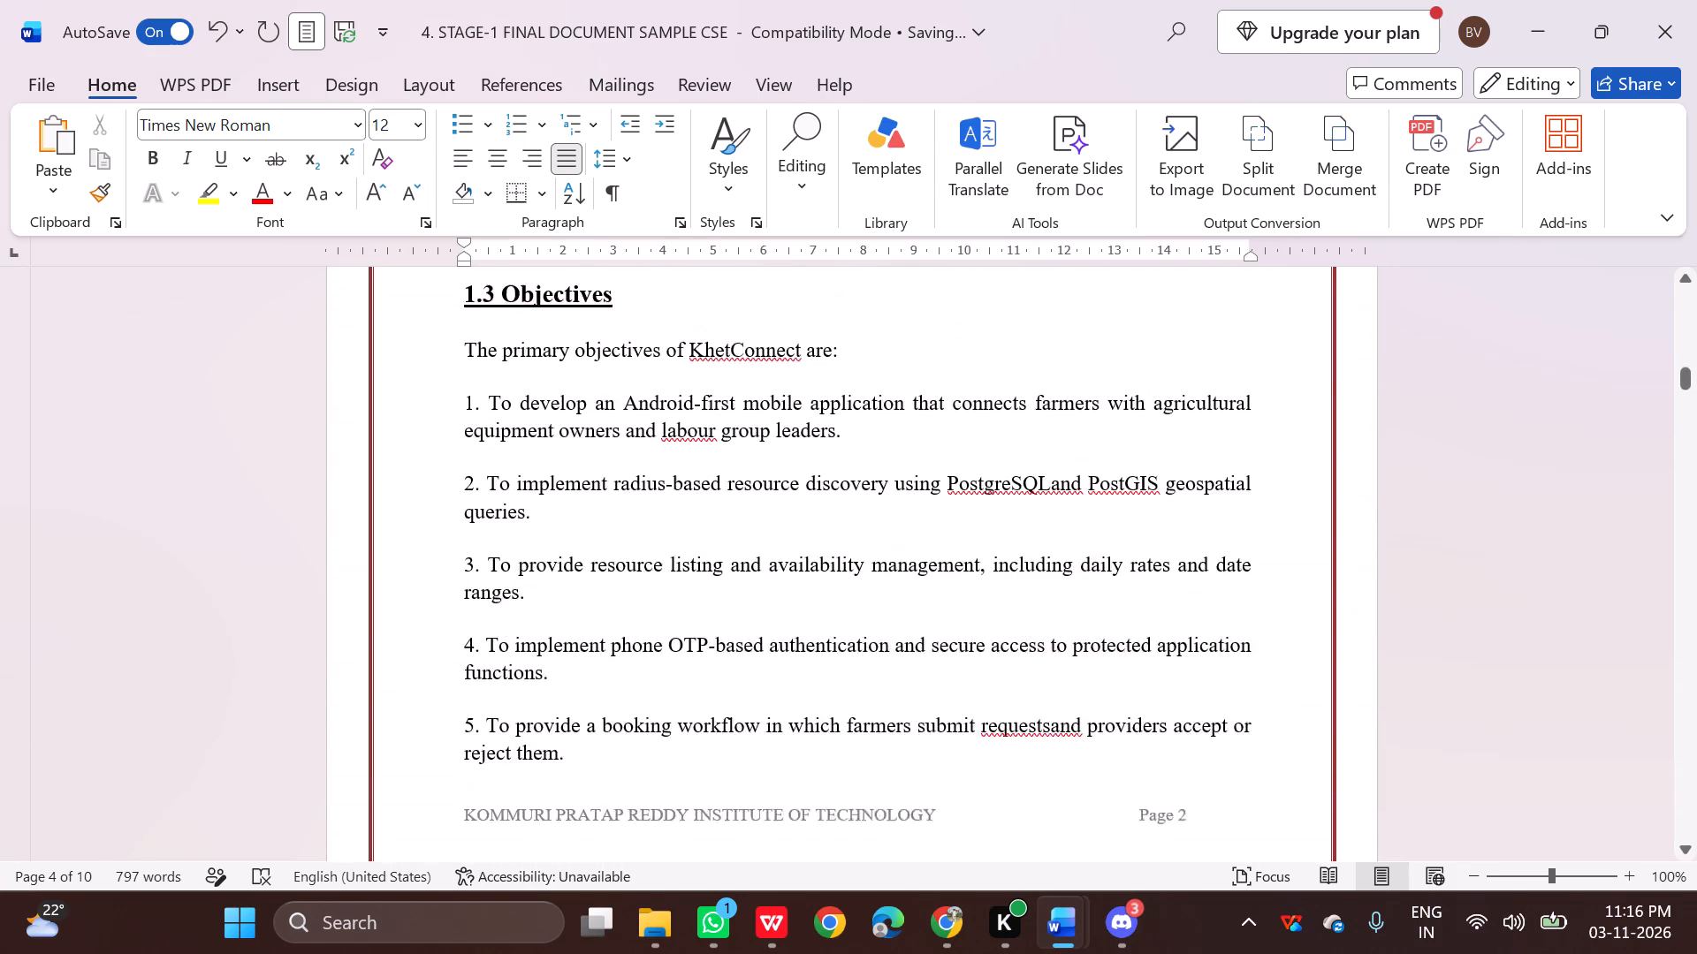
{"action": "scroll", "coordinate": [758, 612], "scroll_direction": "down", "scroll_amount": 20}
{"action": "scroll", "coordinate": [758, 612], "scroll_direction": "down", "scroll_amount": 12}
{"action": "scroll", "coordinate": [777, 602], "scroll_direction": "down", "scroll_amount": 10}
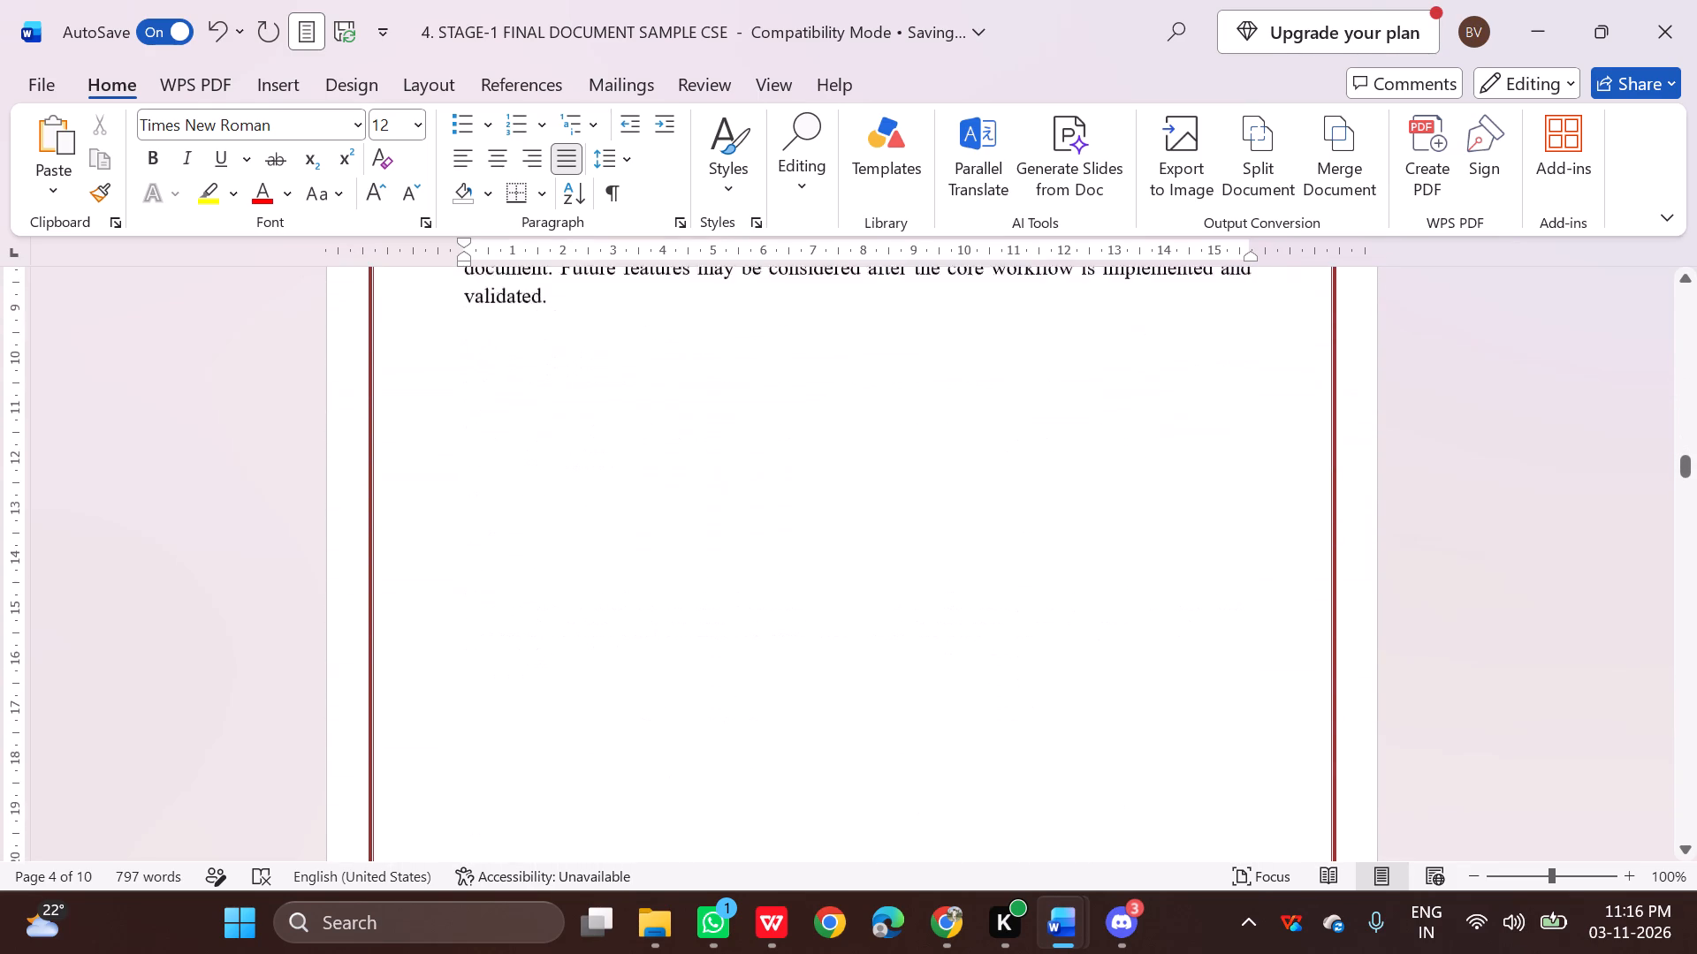
{"action": "scroll", "coordinate": [781, 599], "scroll_direction": "down", "scroll_amount": 17}
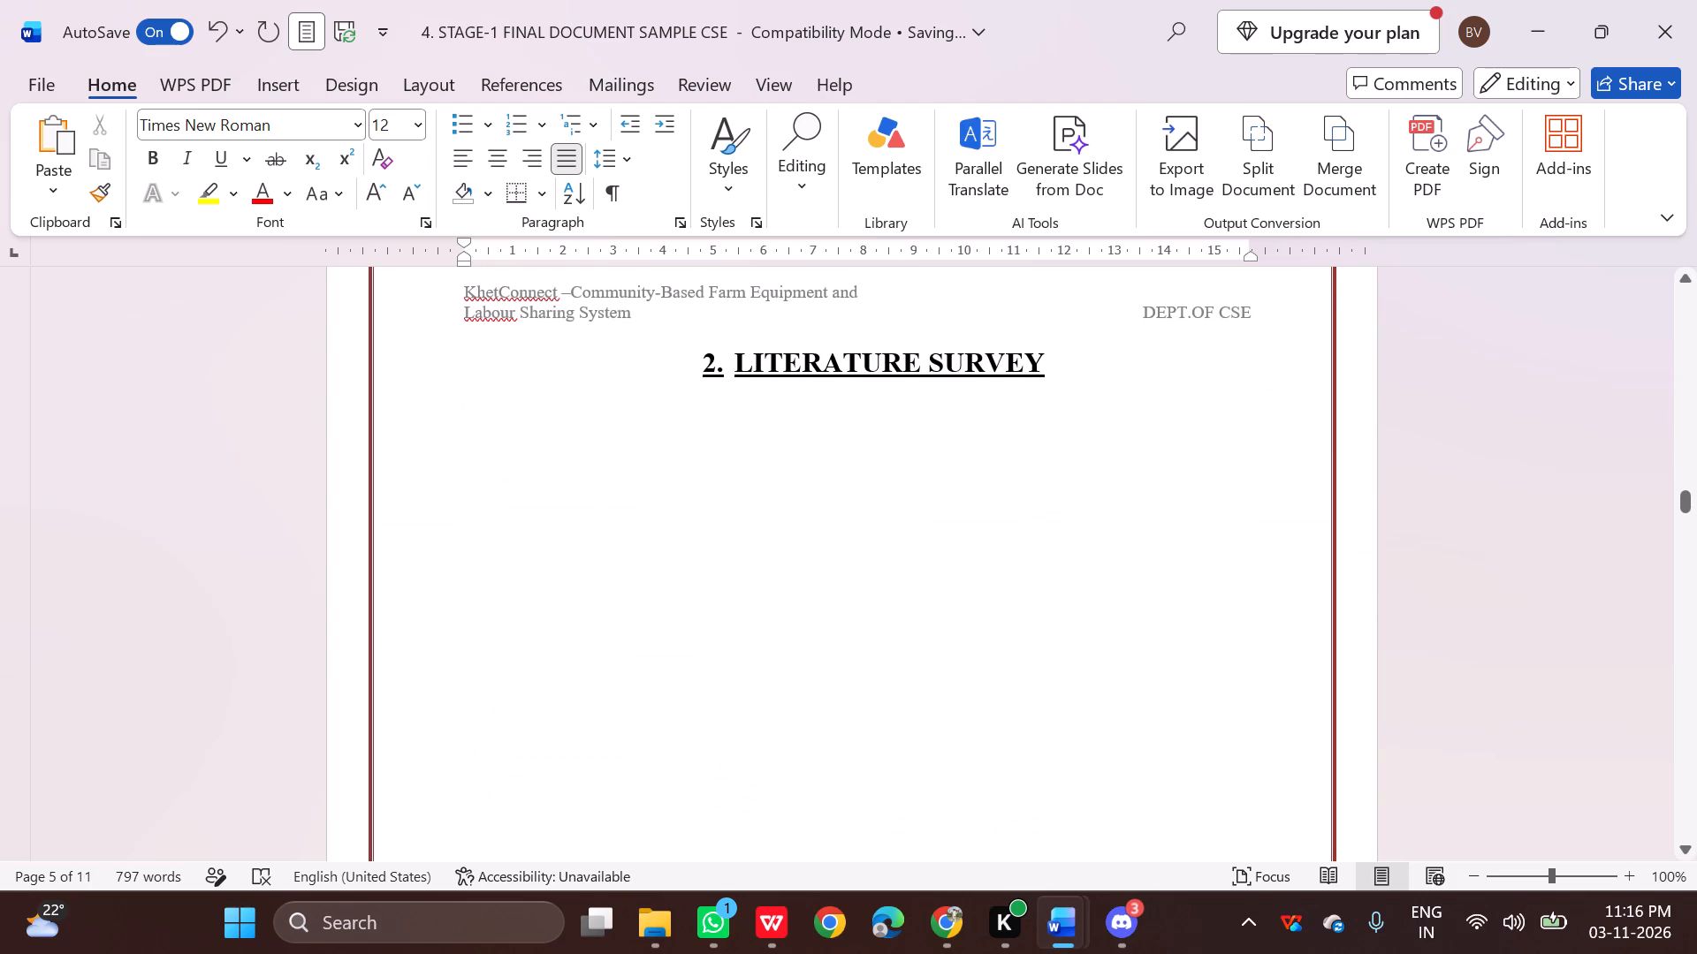
Copy the paragraph starting "The literature relevant to KhetConnect" from the WPS Office PDF and paste it left-aligned below Word's Literature Survey heading.
{"action": "left_click", "coordinate": [782, 912]}
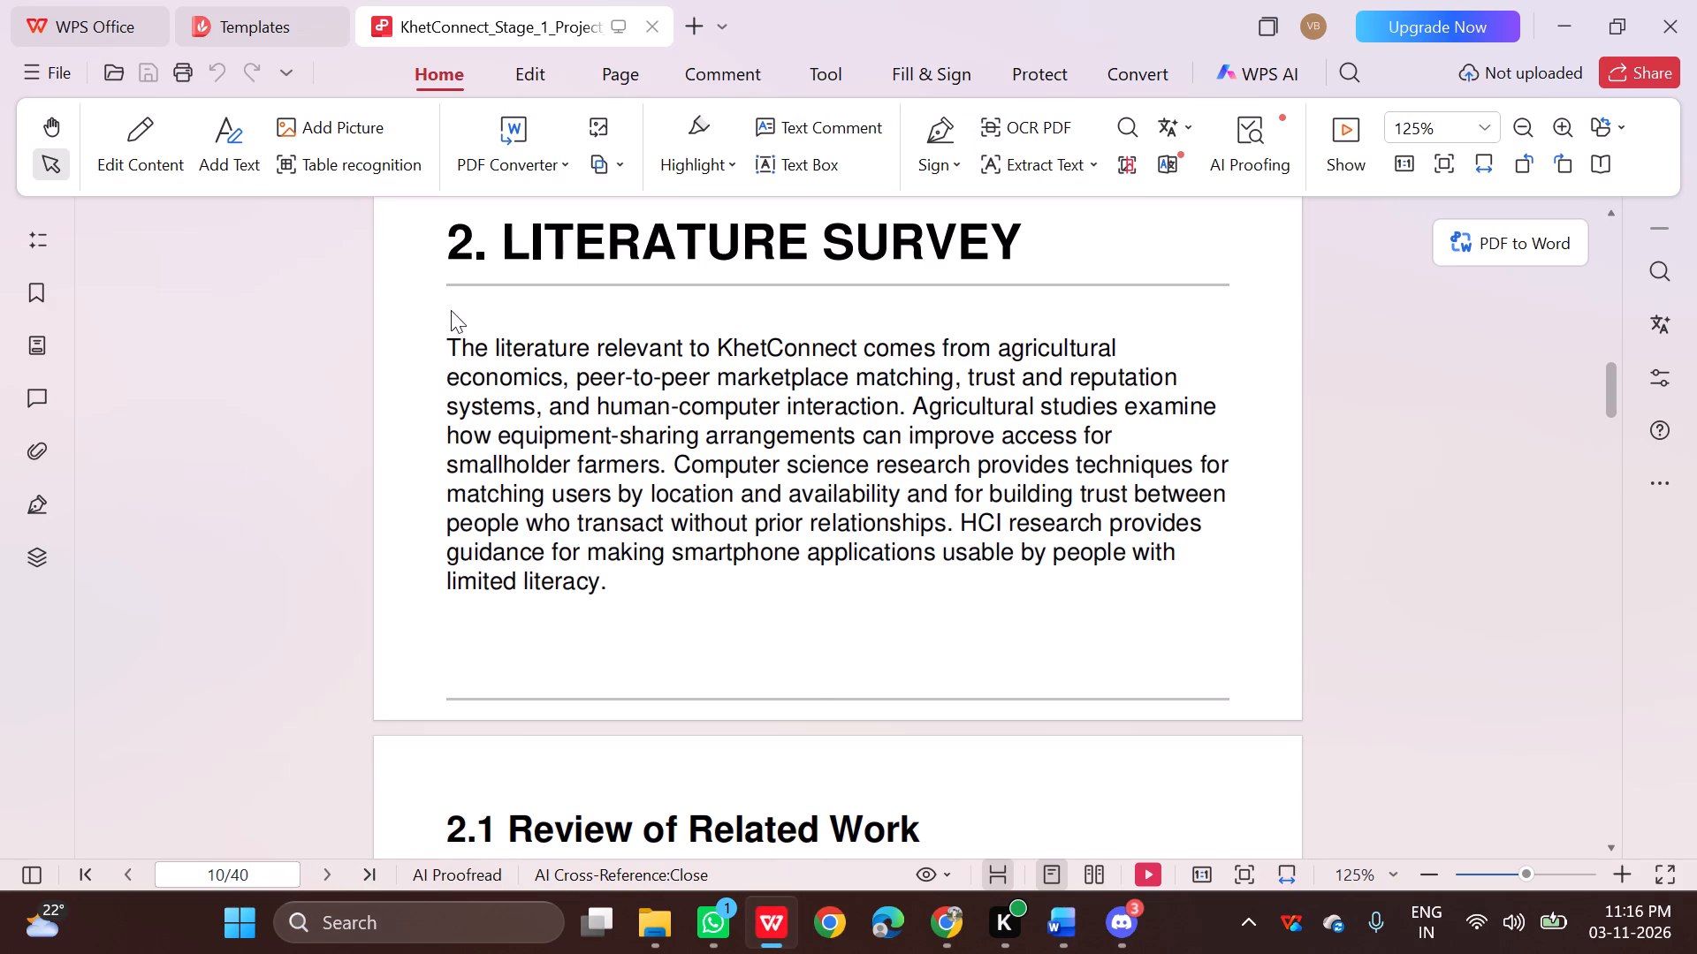
{"action": "left_click_drag", "start_coordinate": [430, 351], "coordinate": [616, 587]}
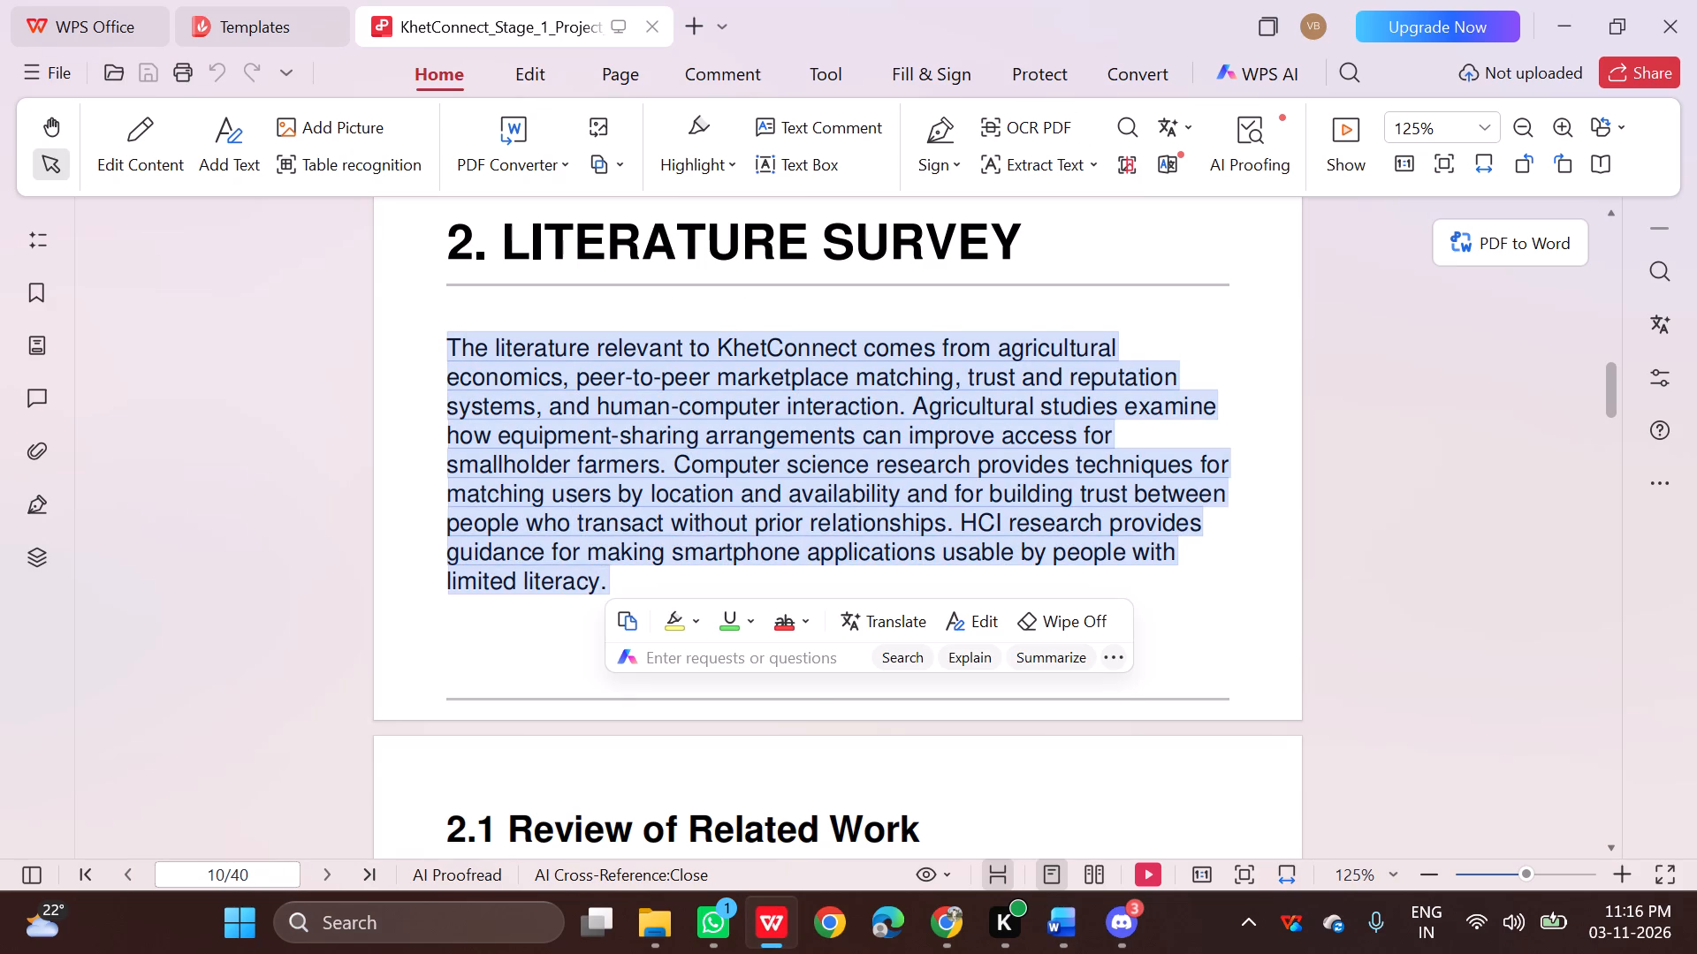
{"action": "key", "text": "ctrl+c"}
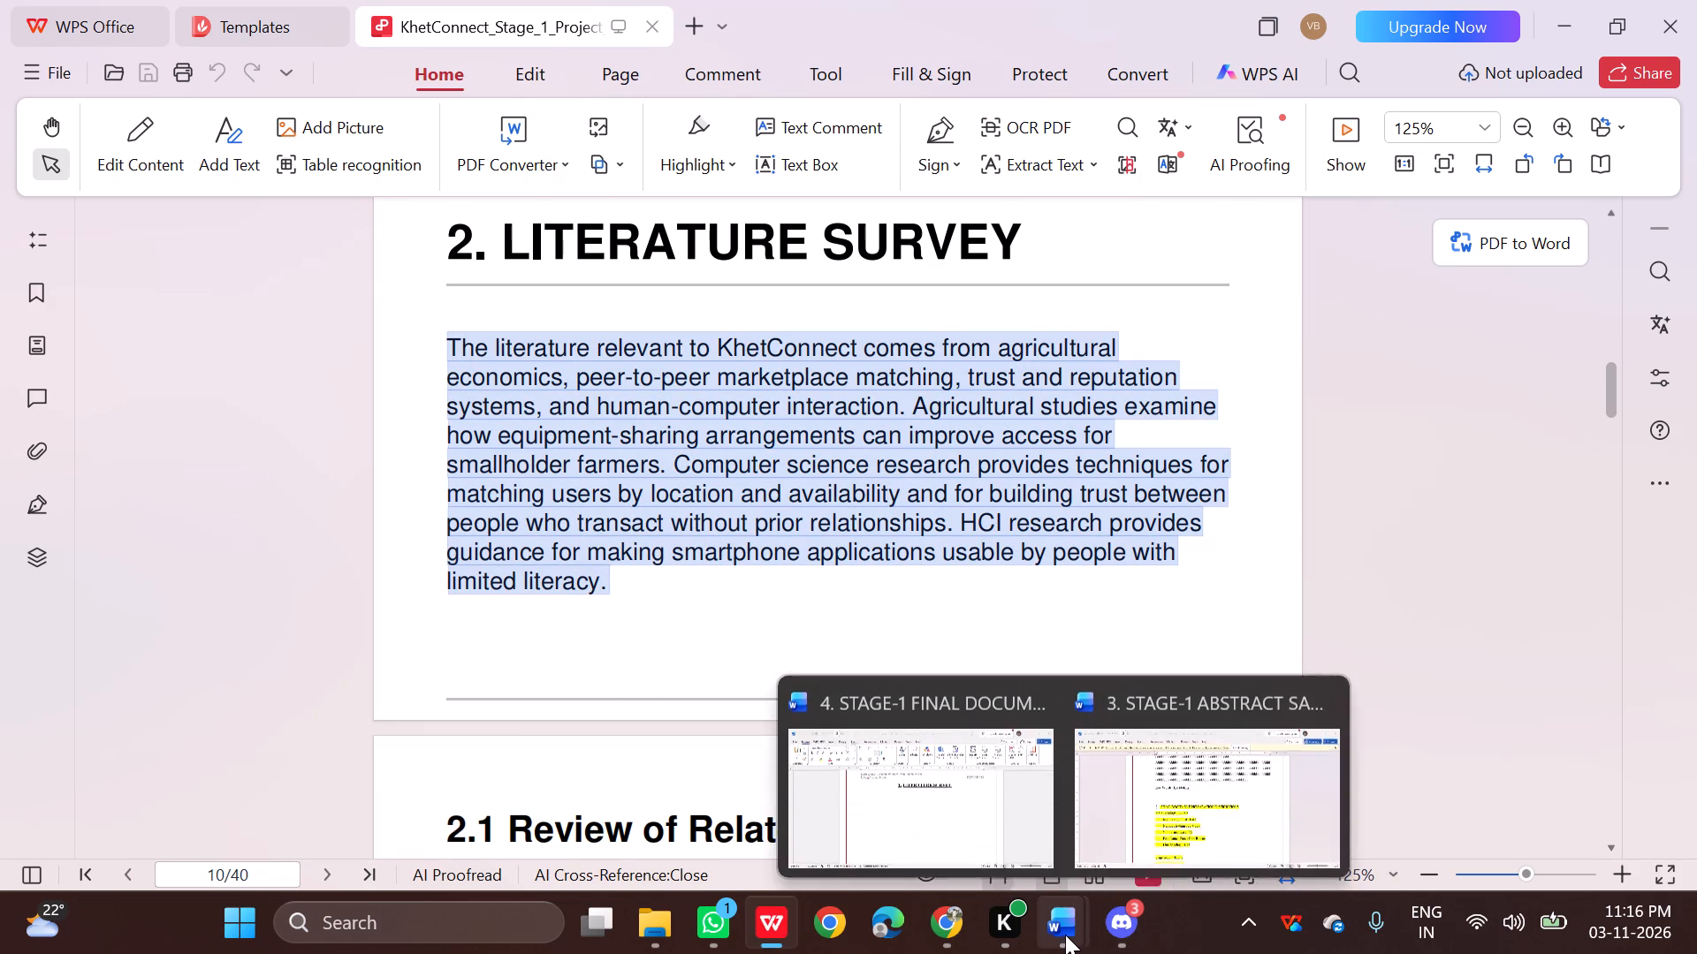
{"action": "left_click", "coordinate": [964, 827]}
{"action": "left_click", "coordinate": [1113, 348]}
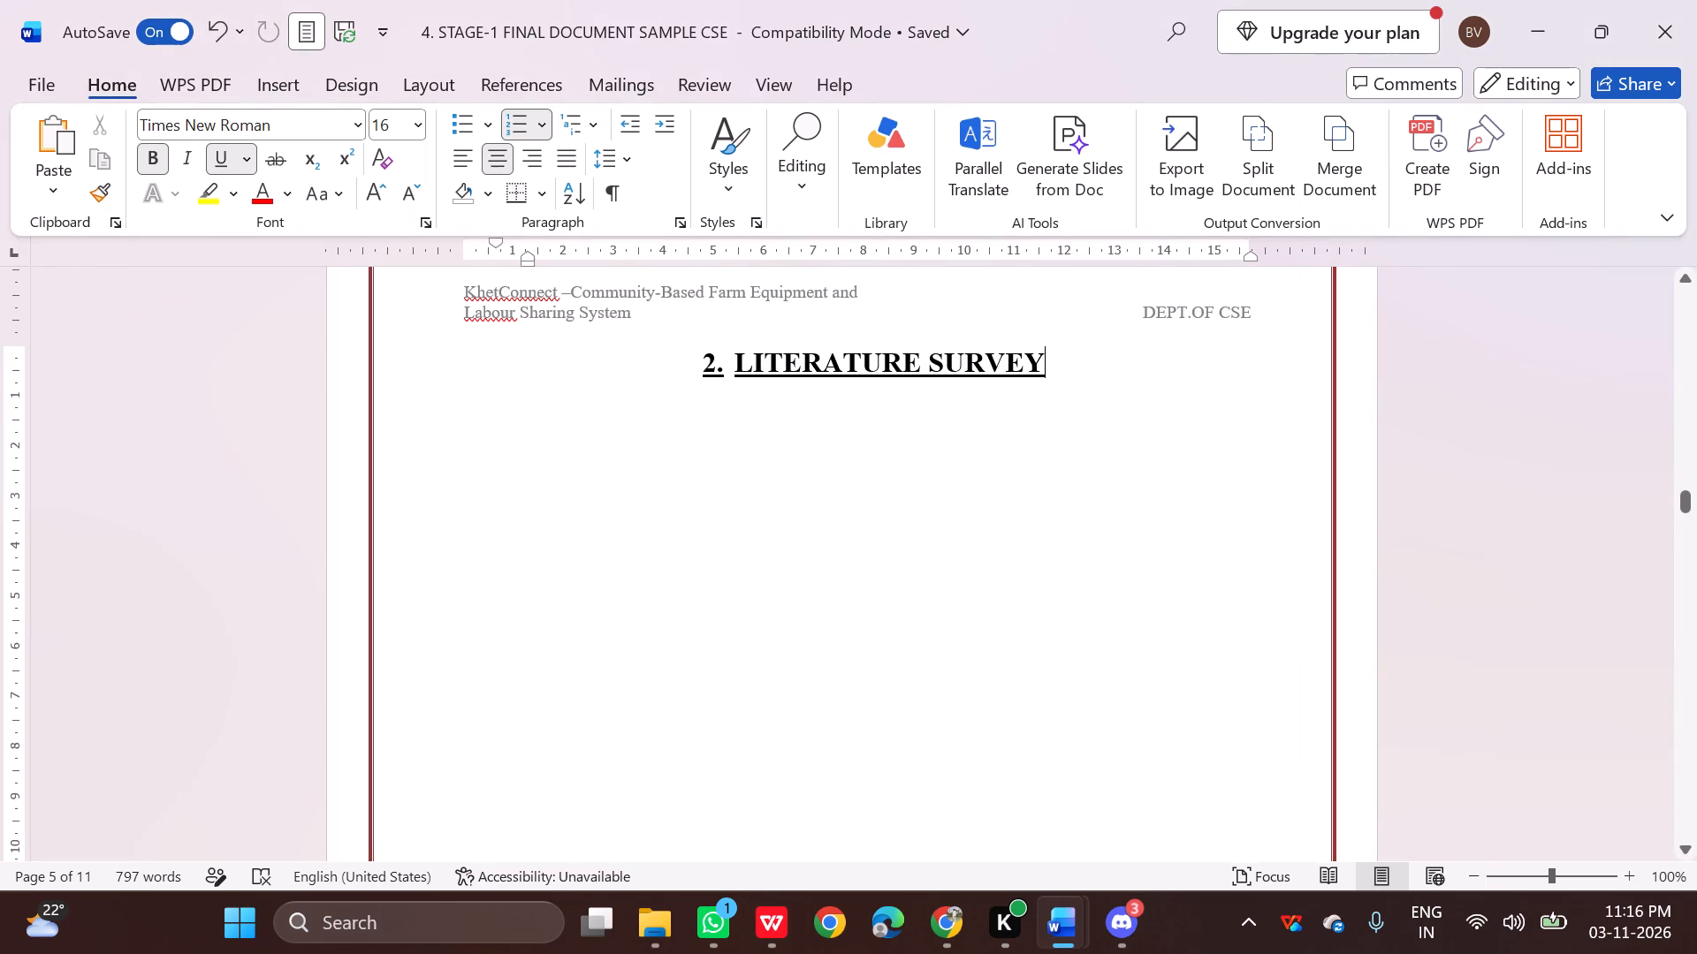
{"action": "key", "text": "Return"}
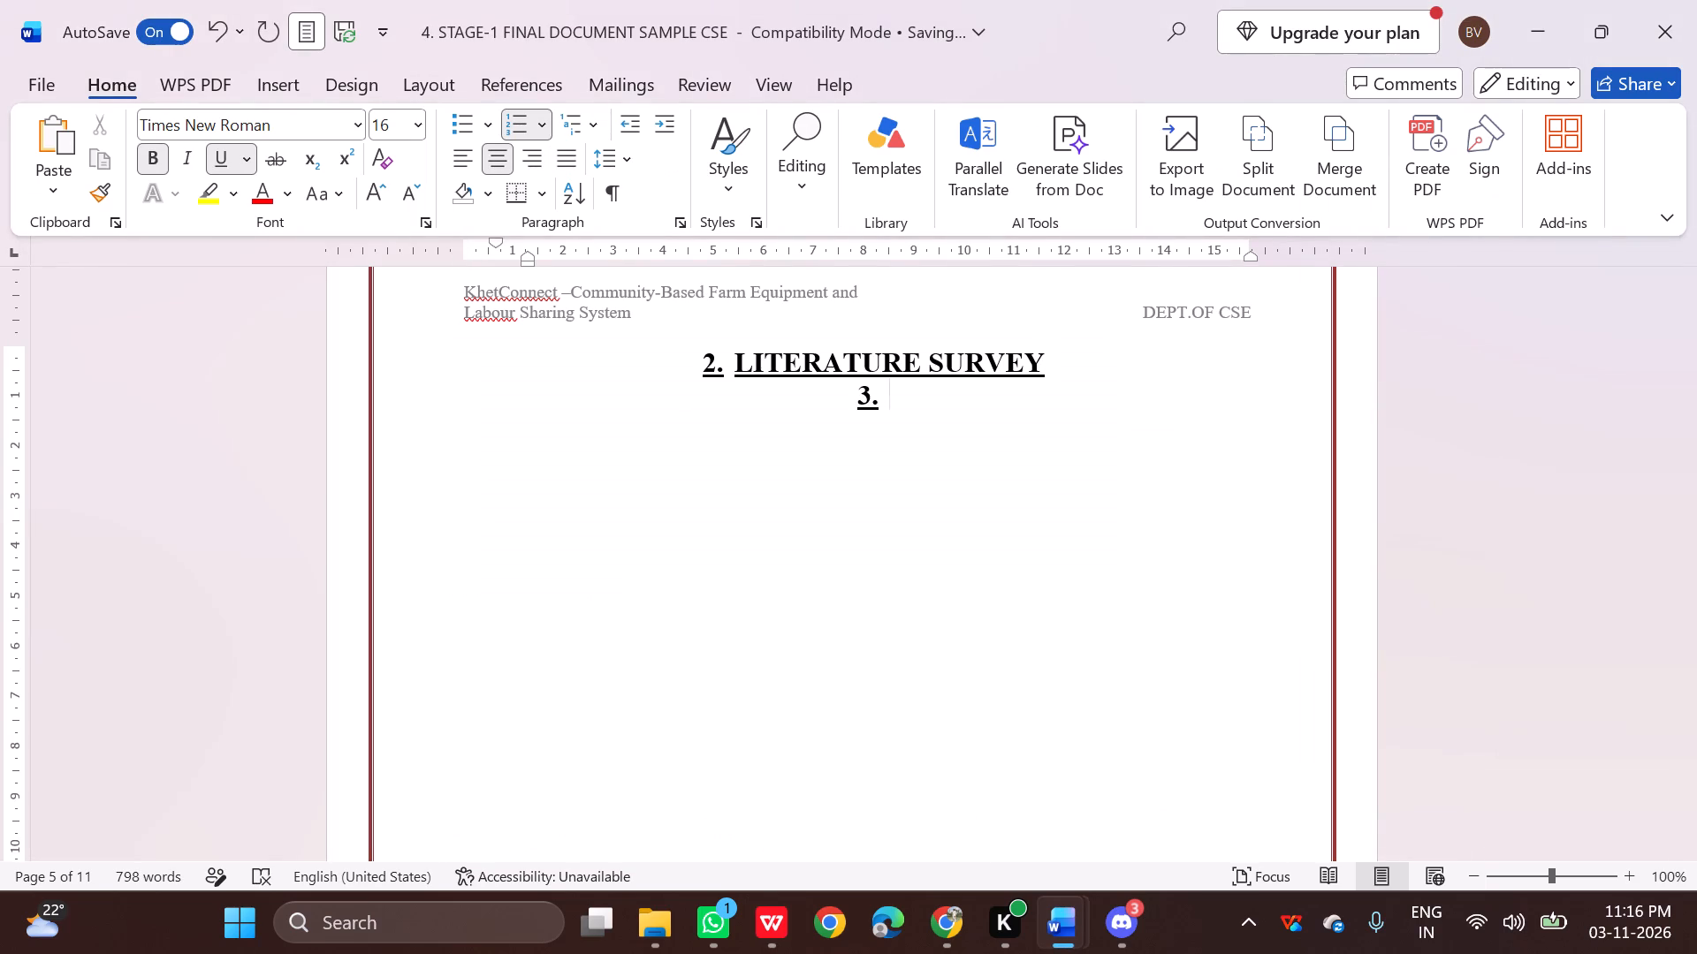
{"action": "key", "text": "BackSpace"}
{"action": "key", "text": "BackSpace"}
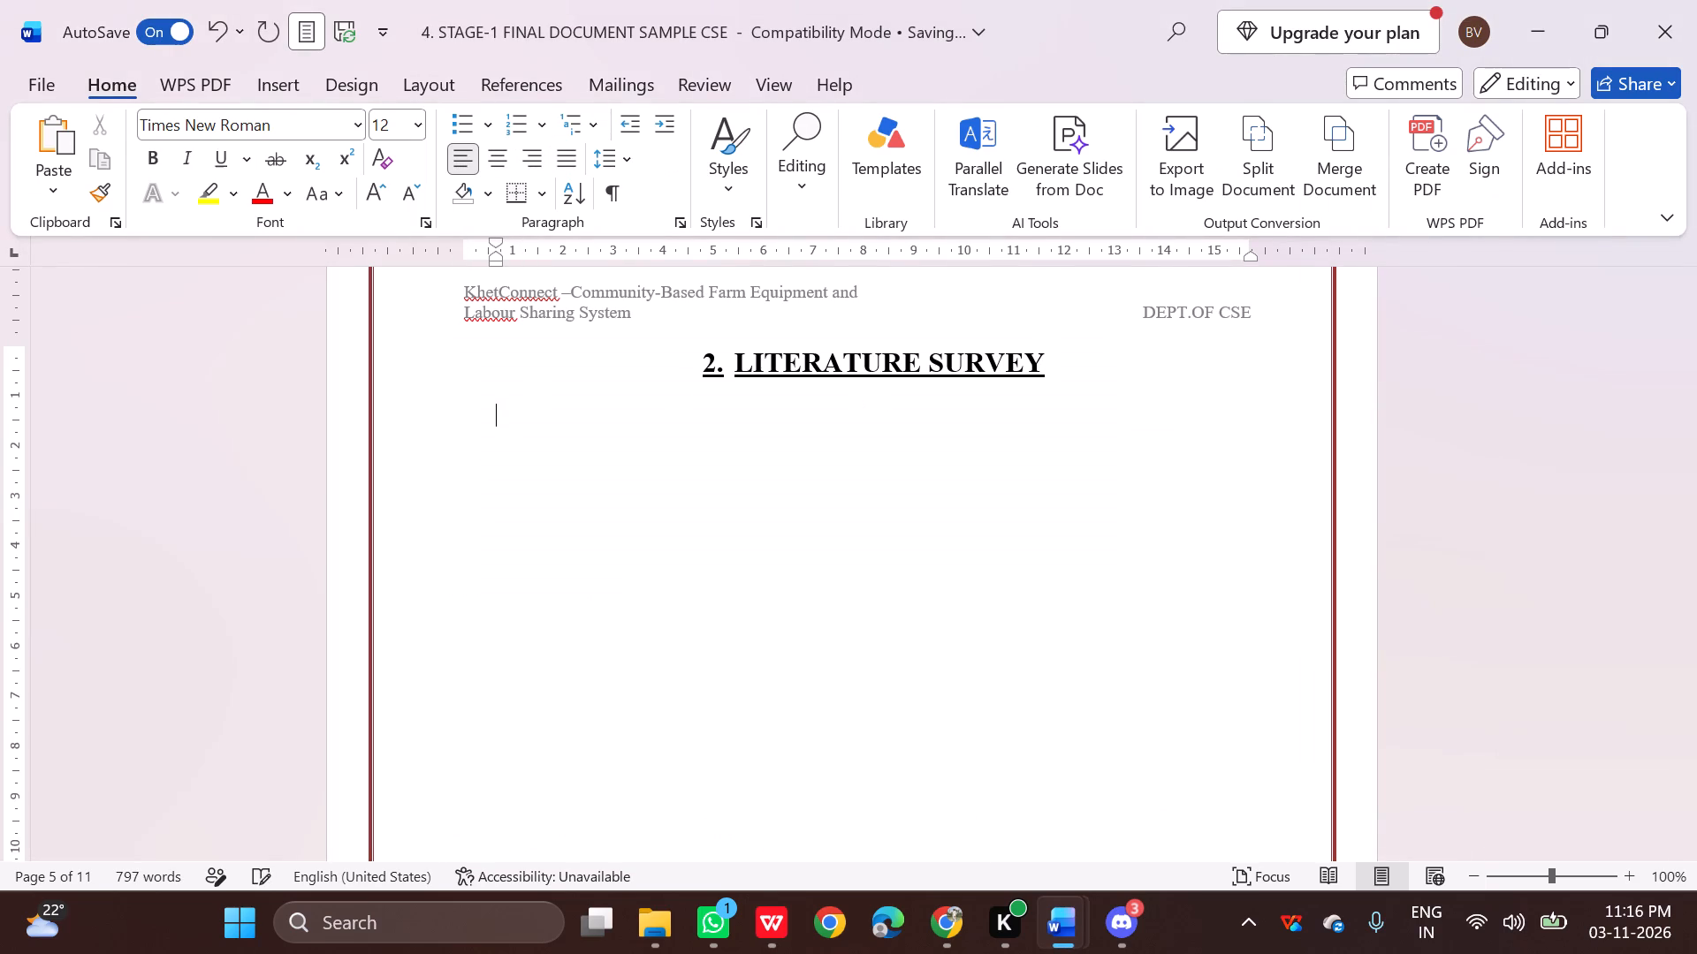
{"action": "key", "text": "BackSpace"}
{"action": "key", "text": "BackSpace"}
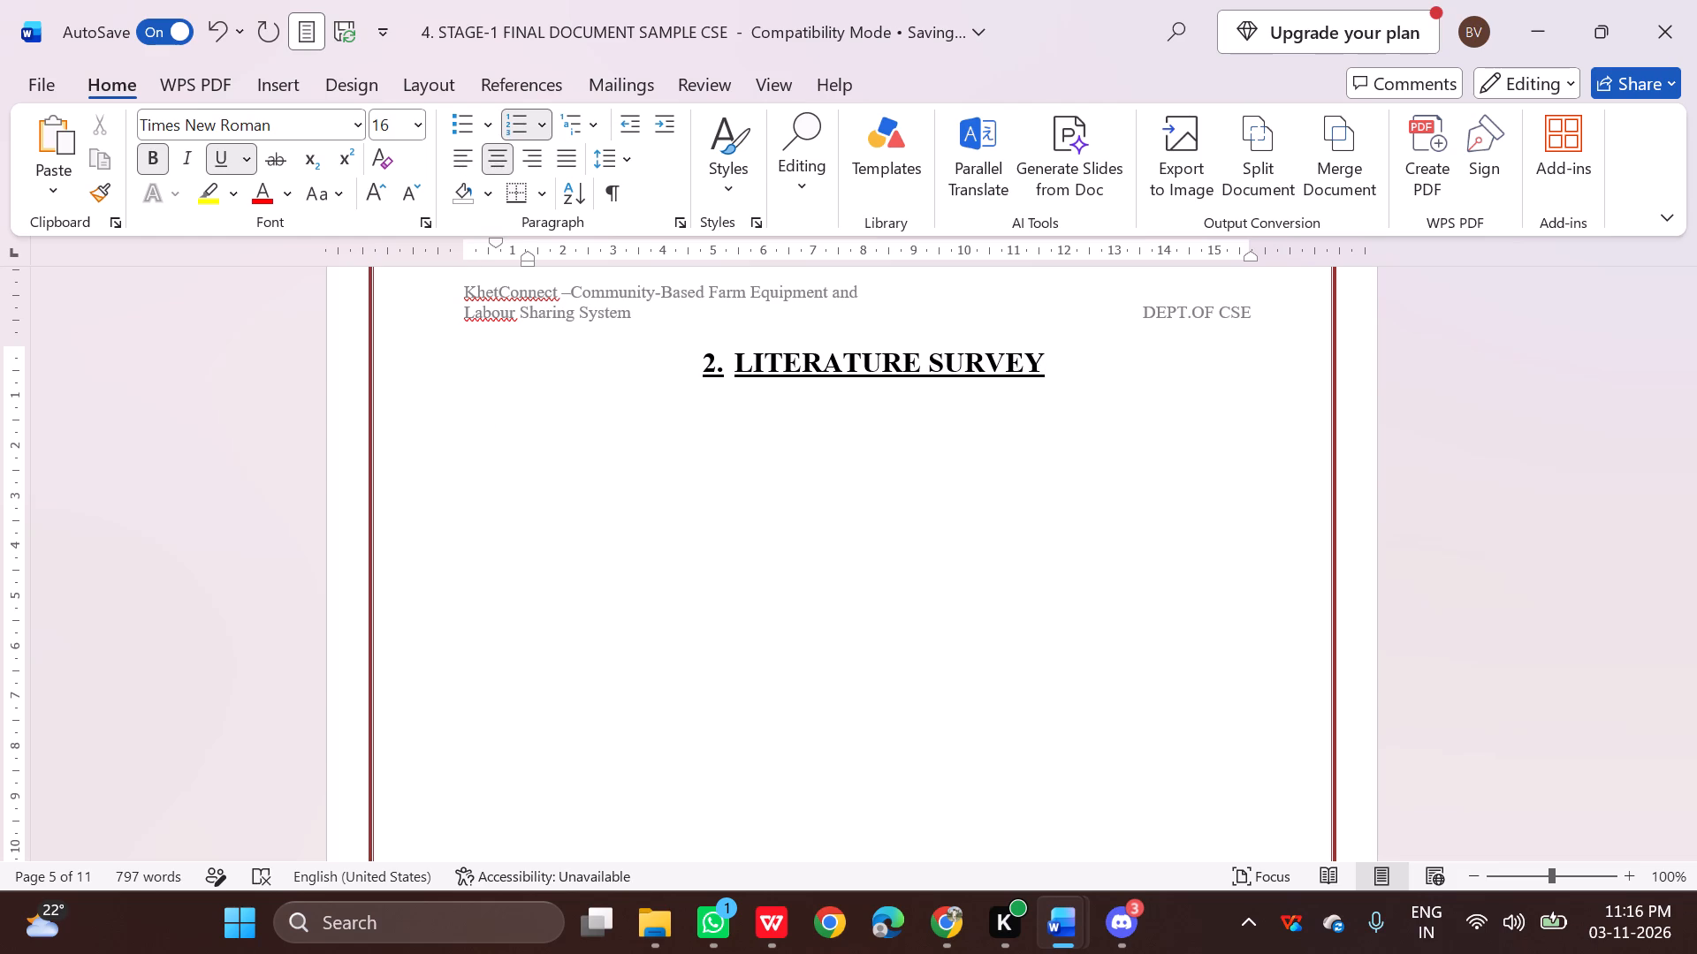
{"action": "left_click", "coordinate": [541, 412]}
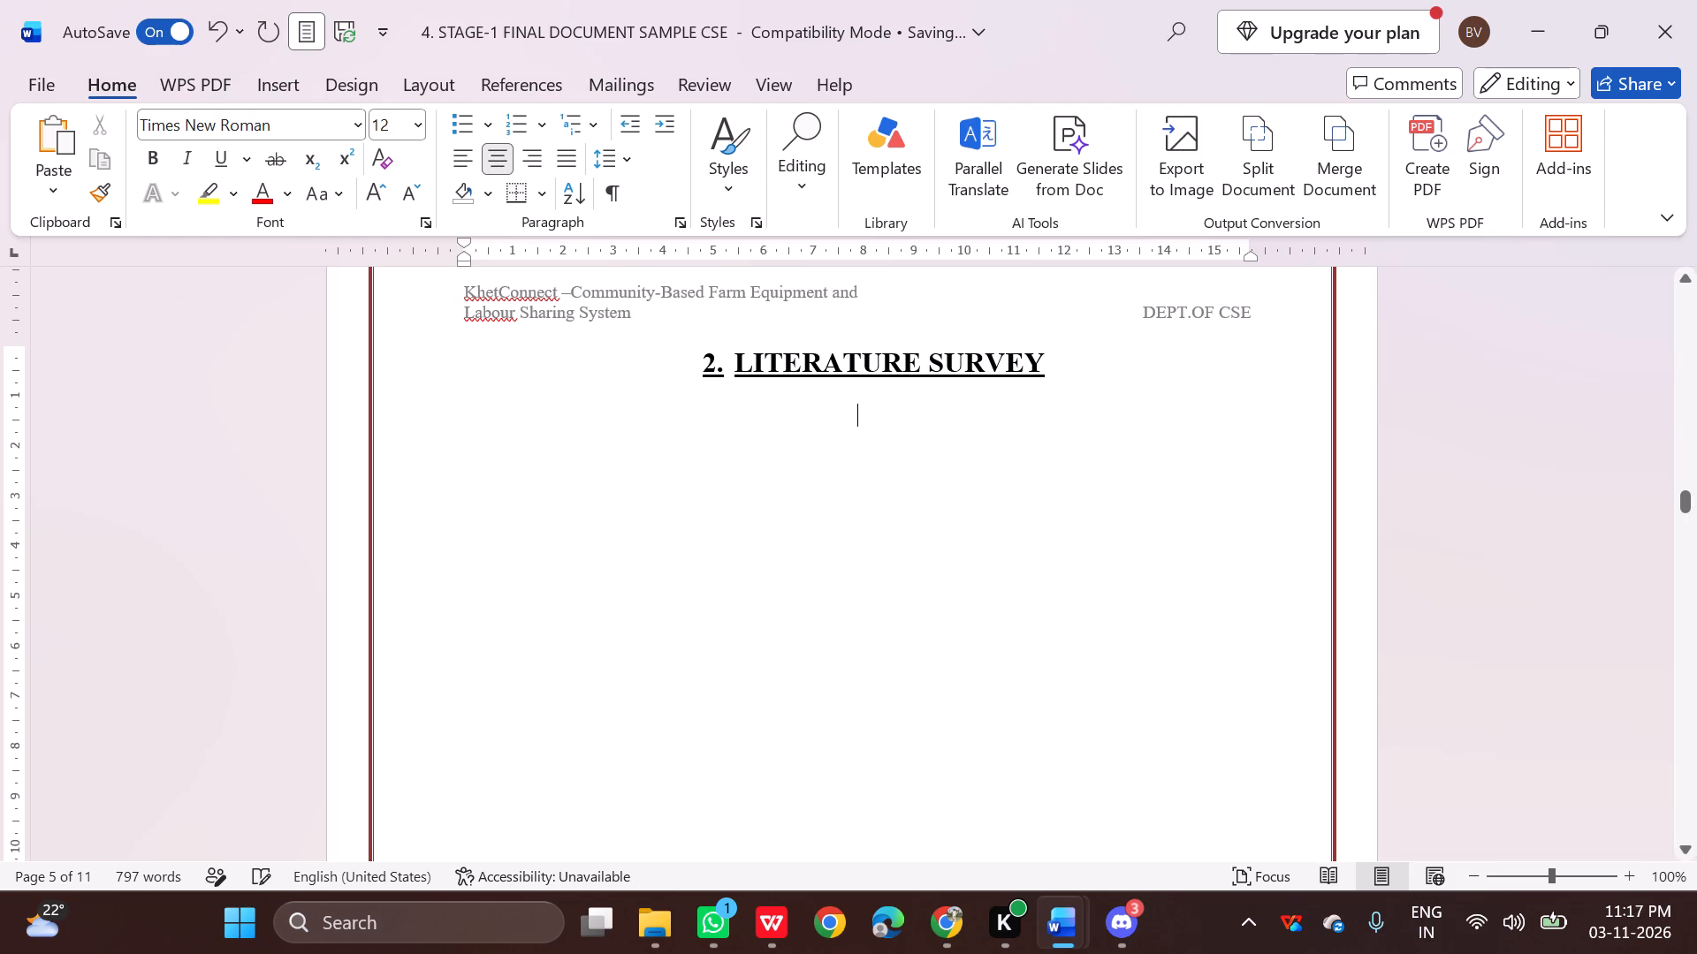
{"action": "key", "text": "BackSpace"}
{"action": "key", "text": "ctrl+v"}
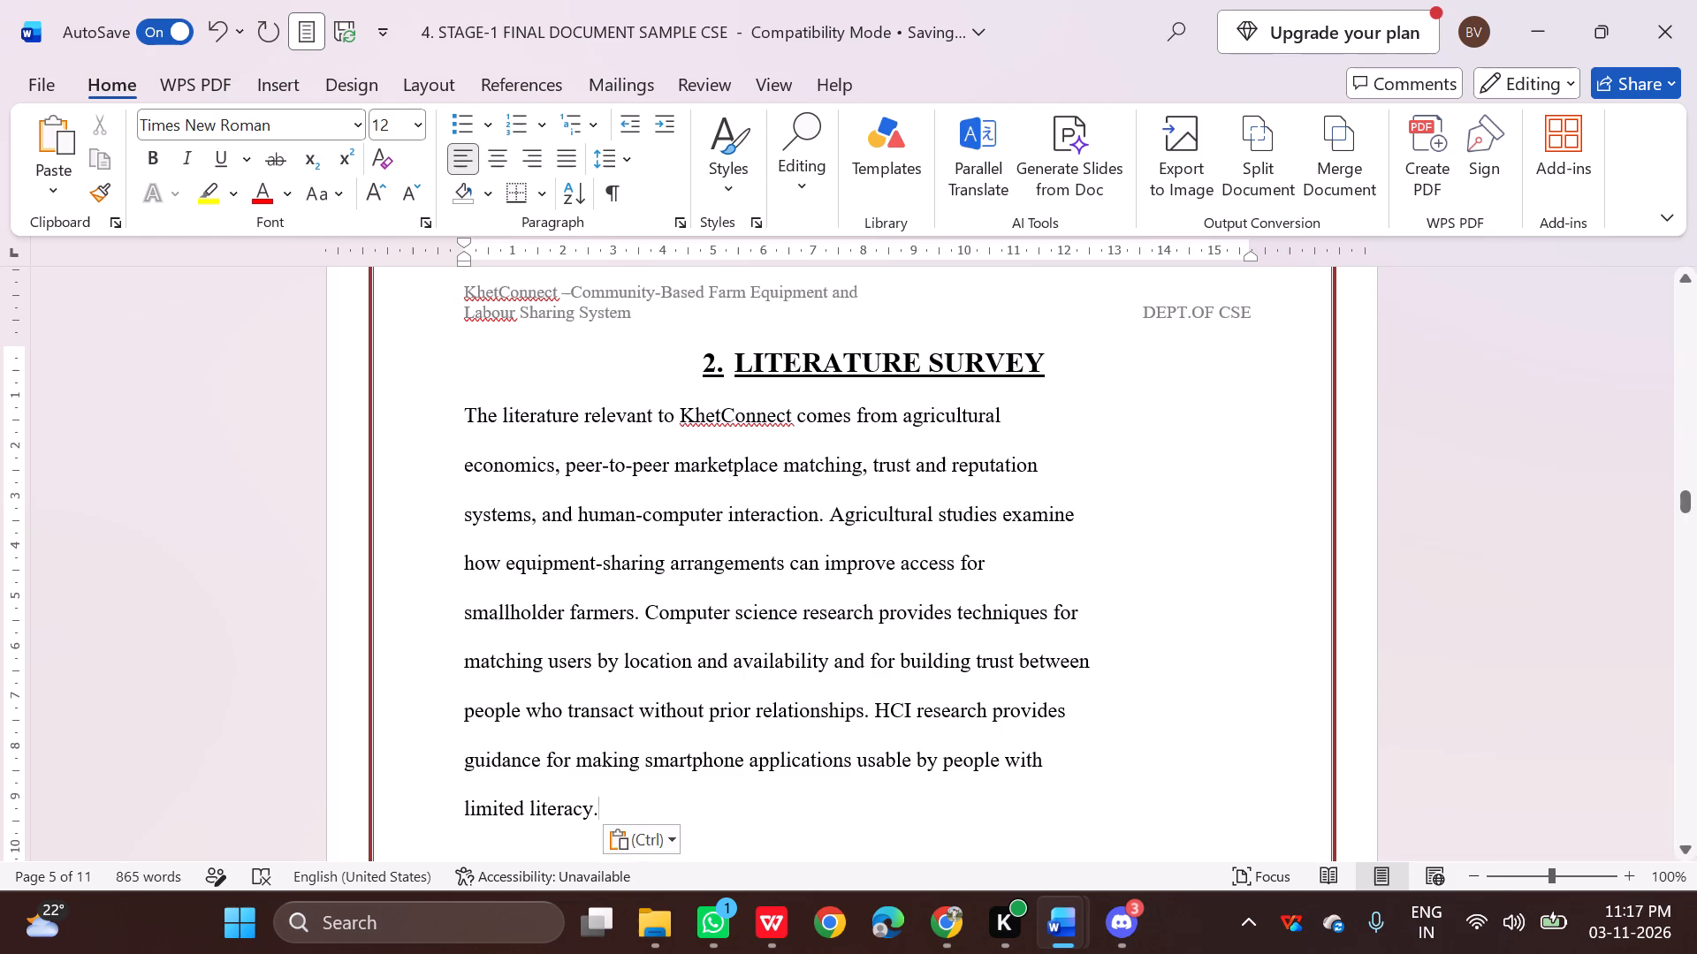
Join the broken opening lines of the Literature Survey paragraph through "smallholder farmers" into continuous text, with single spaces between words.
{"action": "left_click", "coordinate": [465, 458]}
{"action": "key", "text": "BackSpace"}
{"action": "key", "text": "space"}
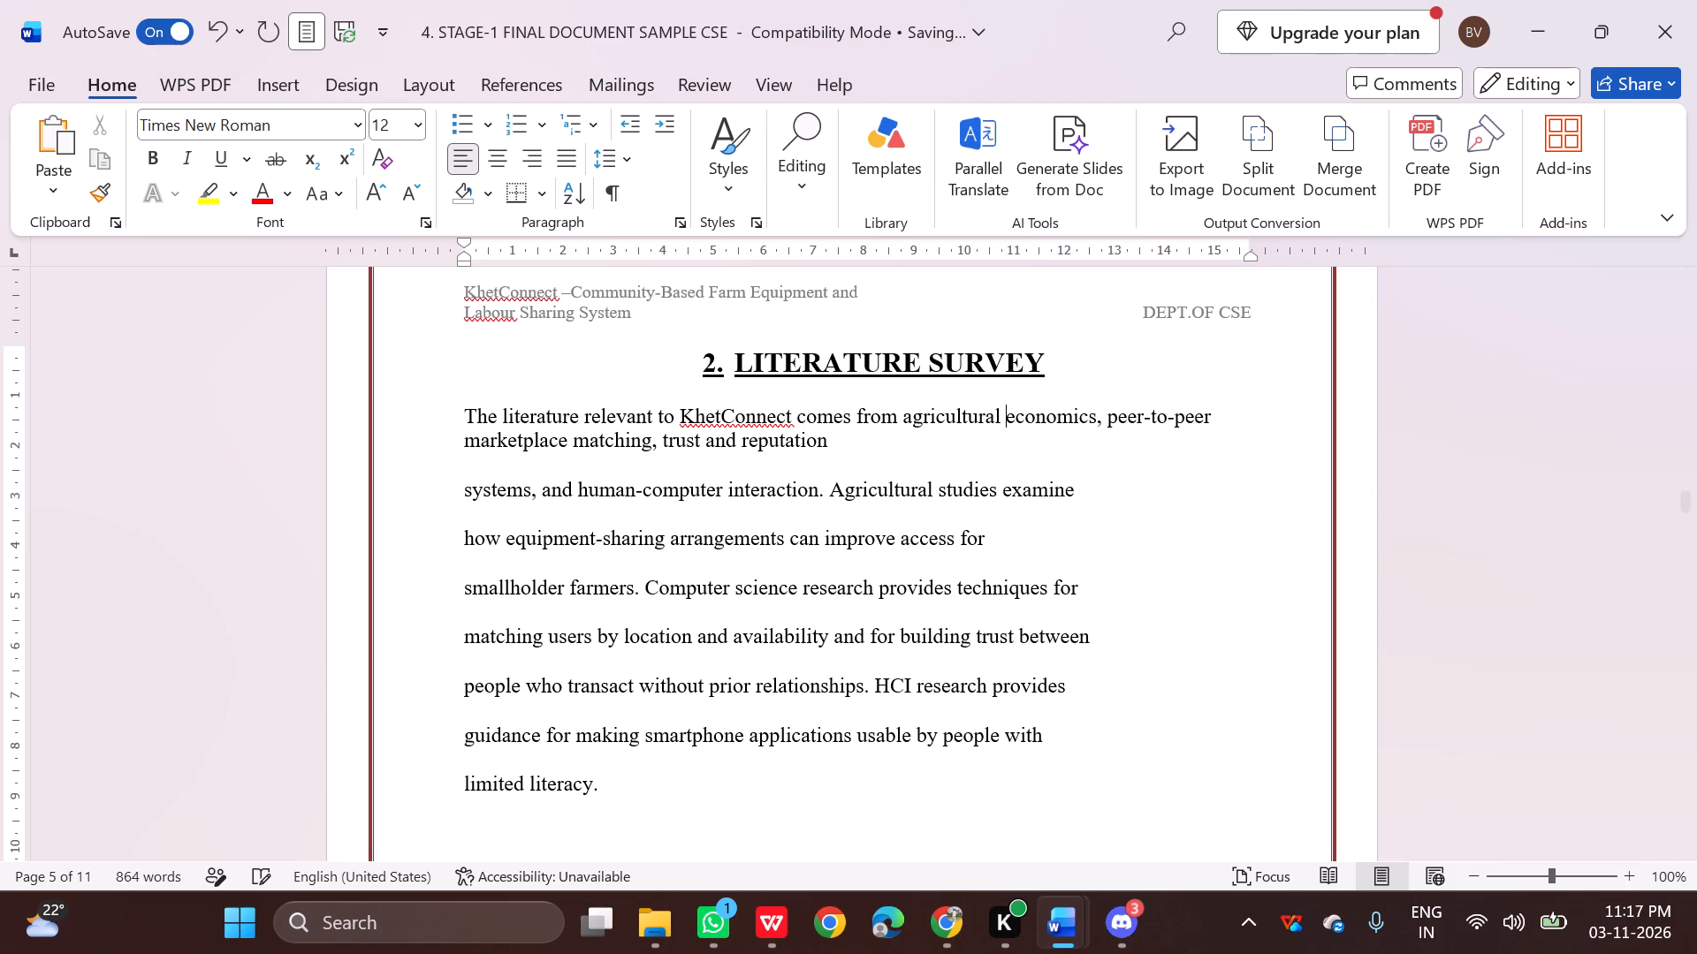
{"action": "left_click", "coordinate": [460, 487]}
{"action": "key", "text": "BackSpace"}
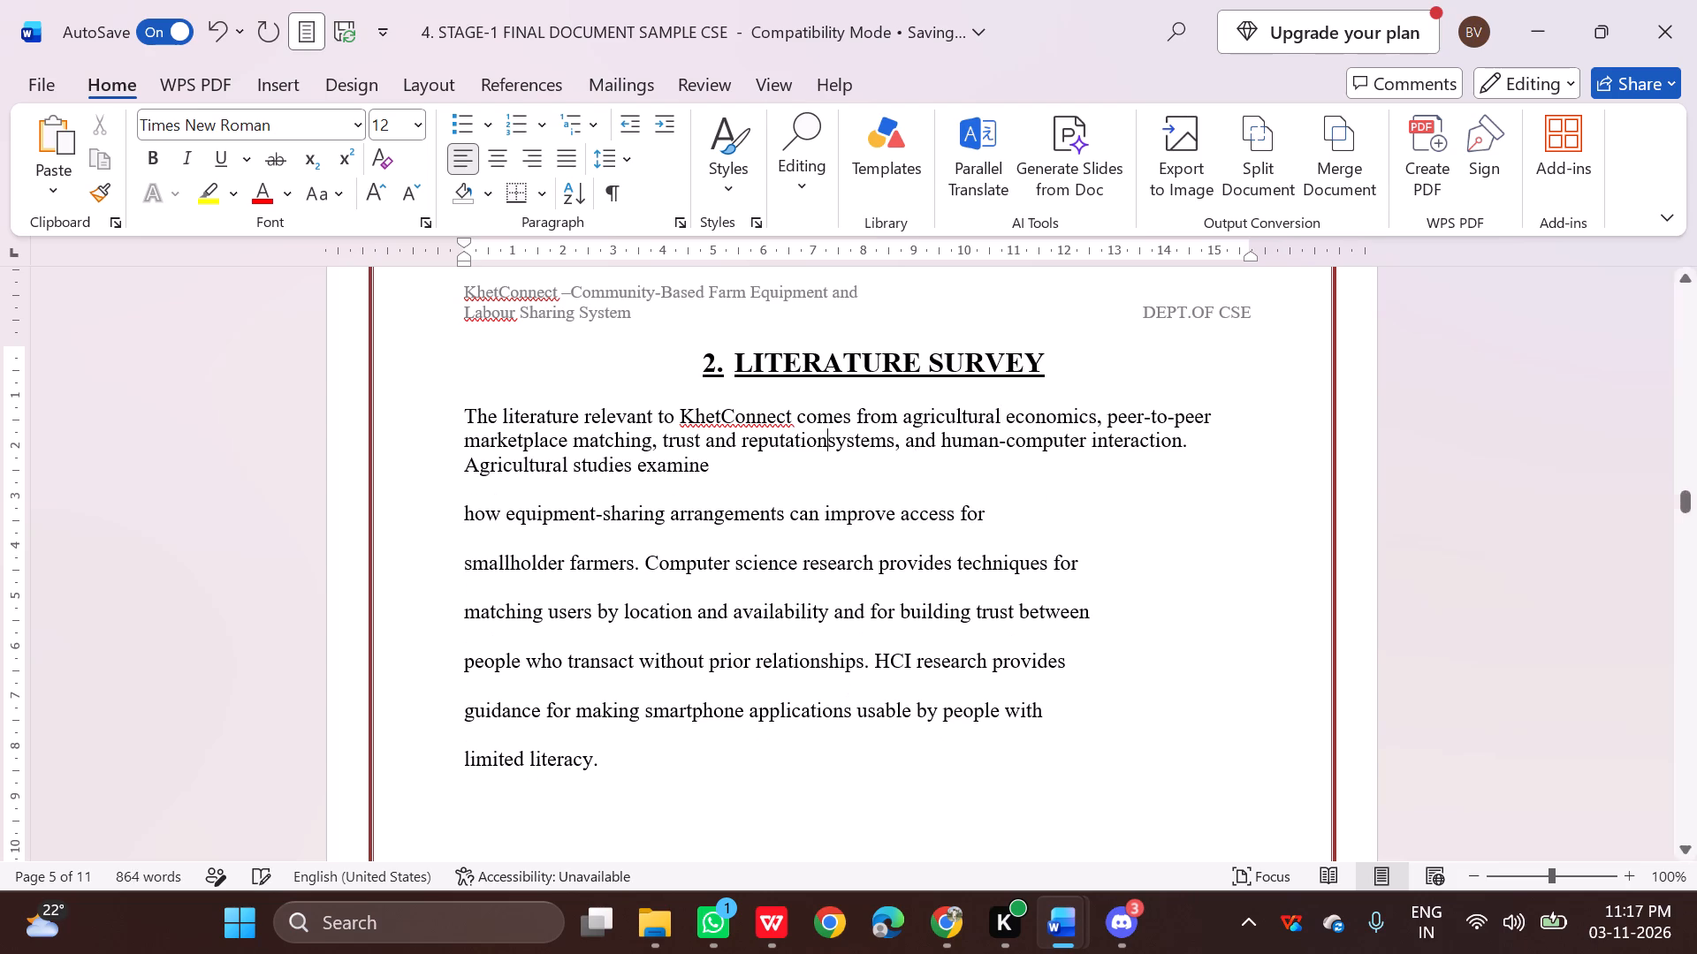
{"action": "key", "text": "space"}
{"action": "left_click", "coordinate": [476, 511]}
{"action": "key", "text": "Left"}
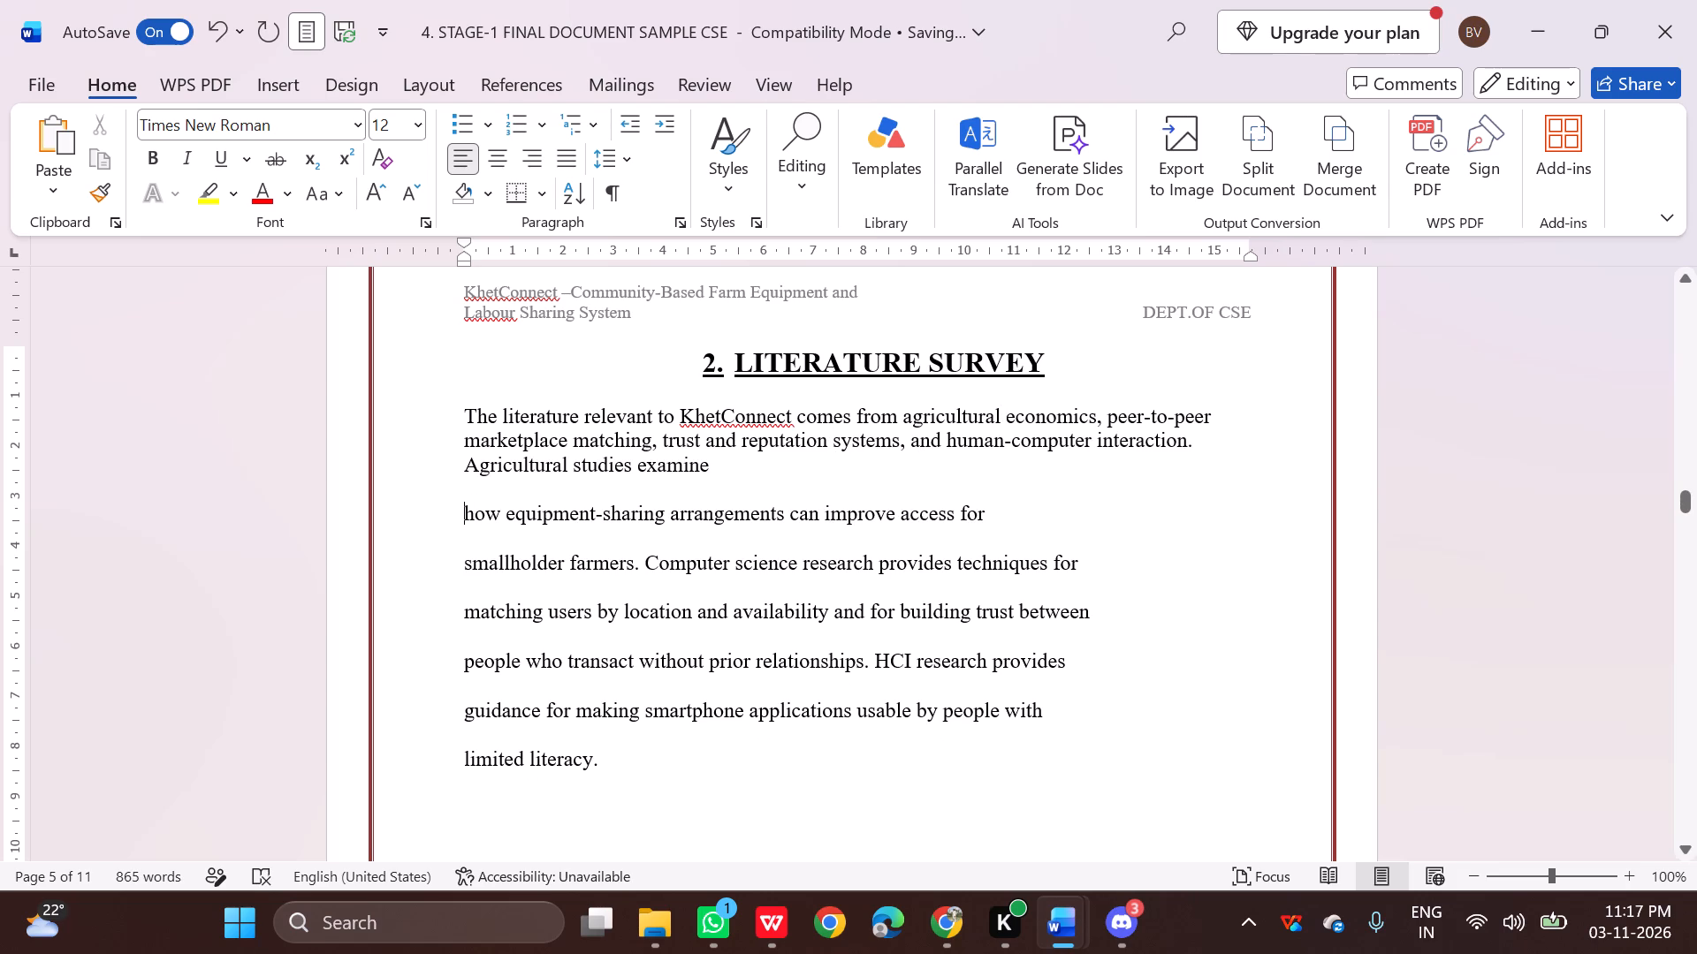
{"action": "key", "text": "BackSpace"}
{"action": "key", "text": "space"}
{"action": "left_click", "coordinate": [459, 513]}
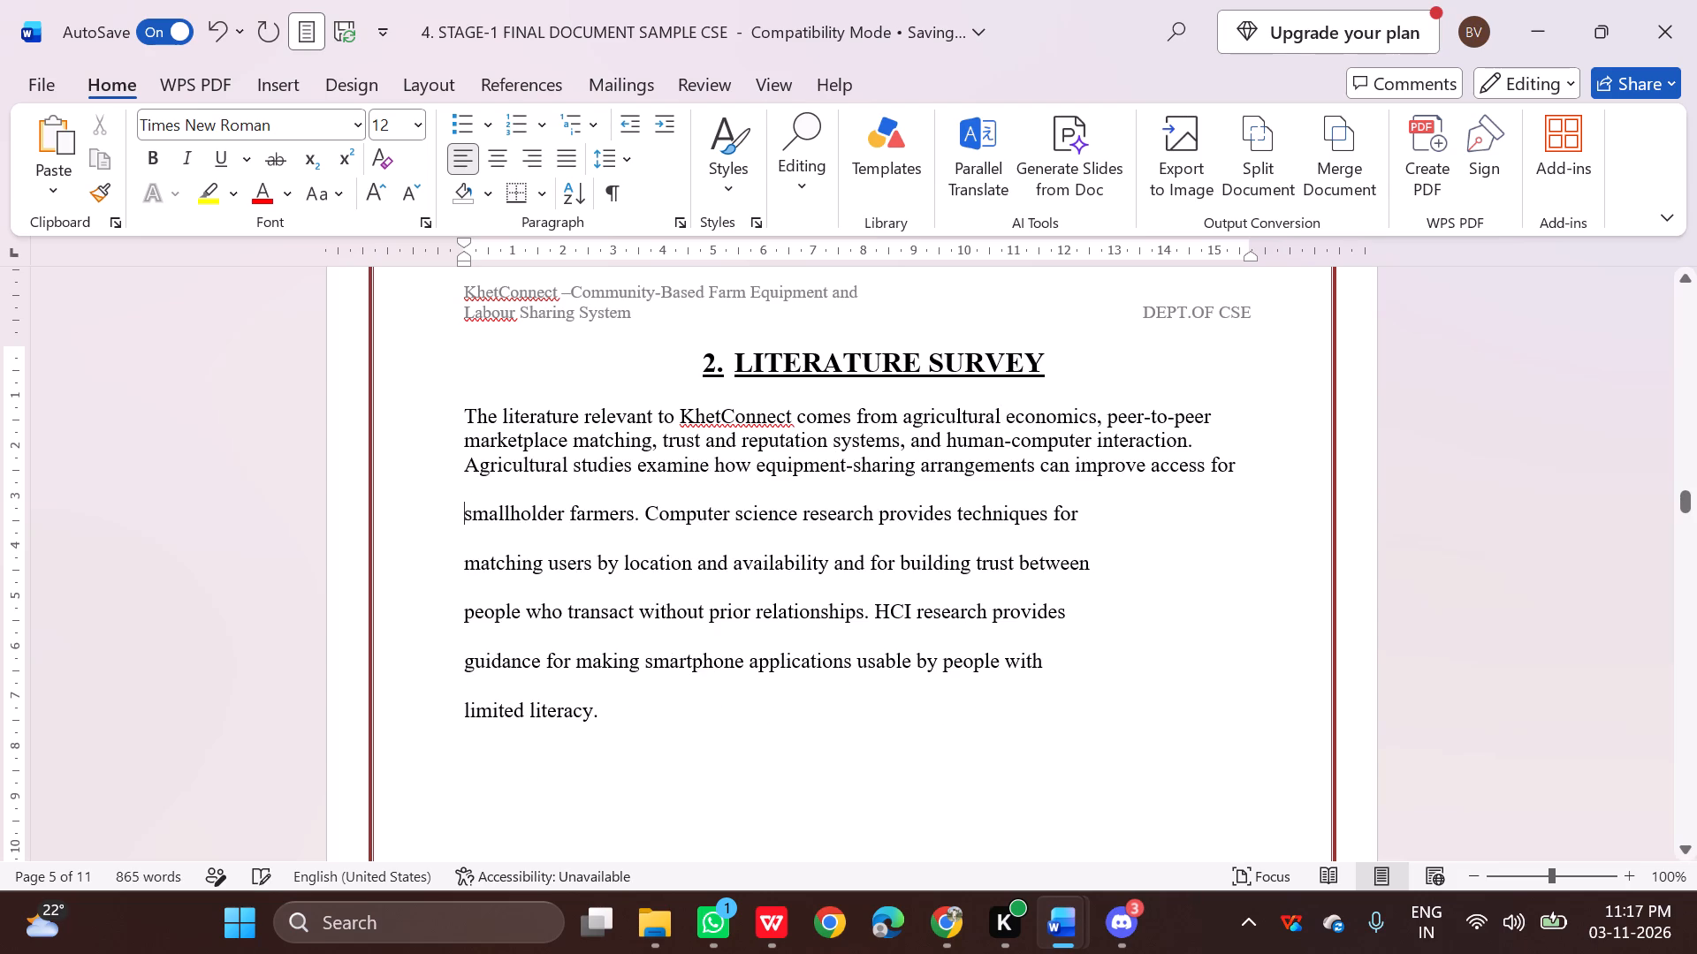
{"action": "key", "text": "BackSpace"}
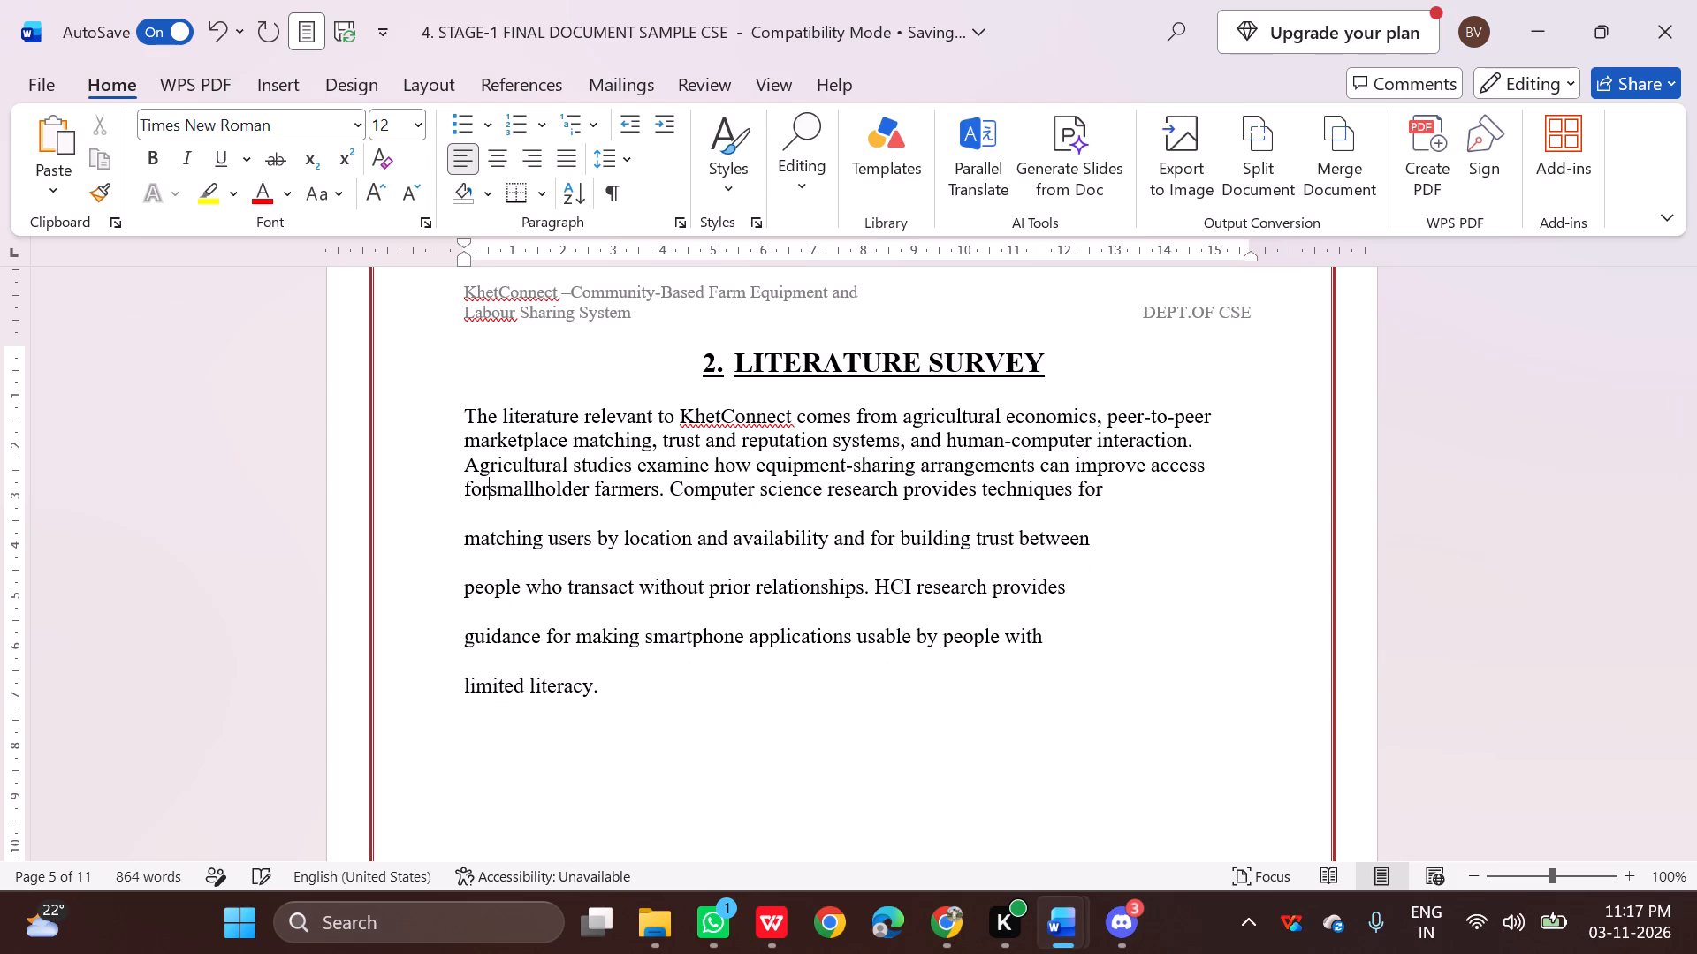
{"action": "key", "text": "space"}
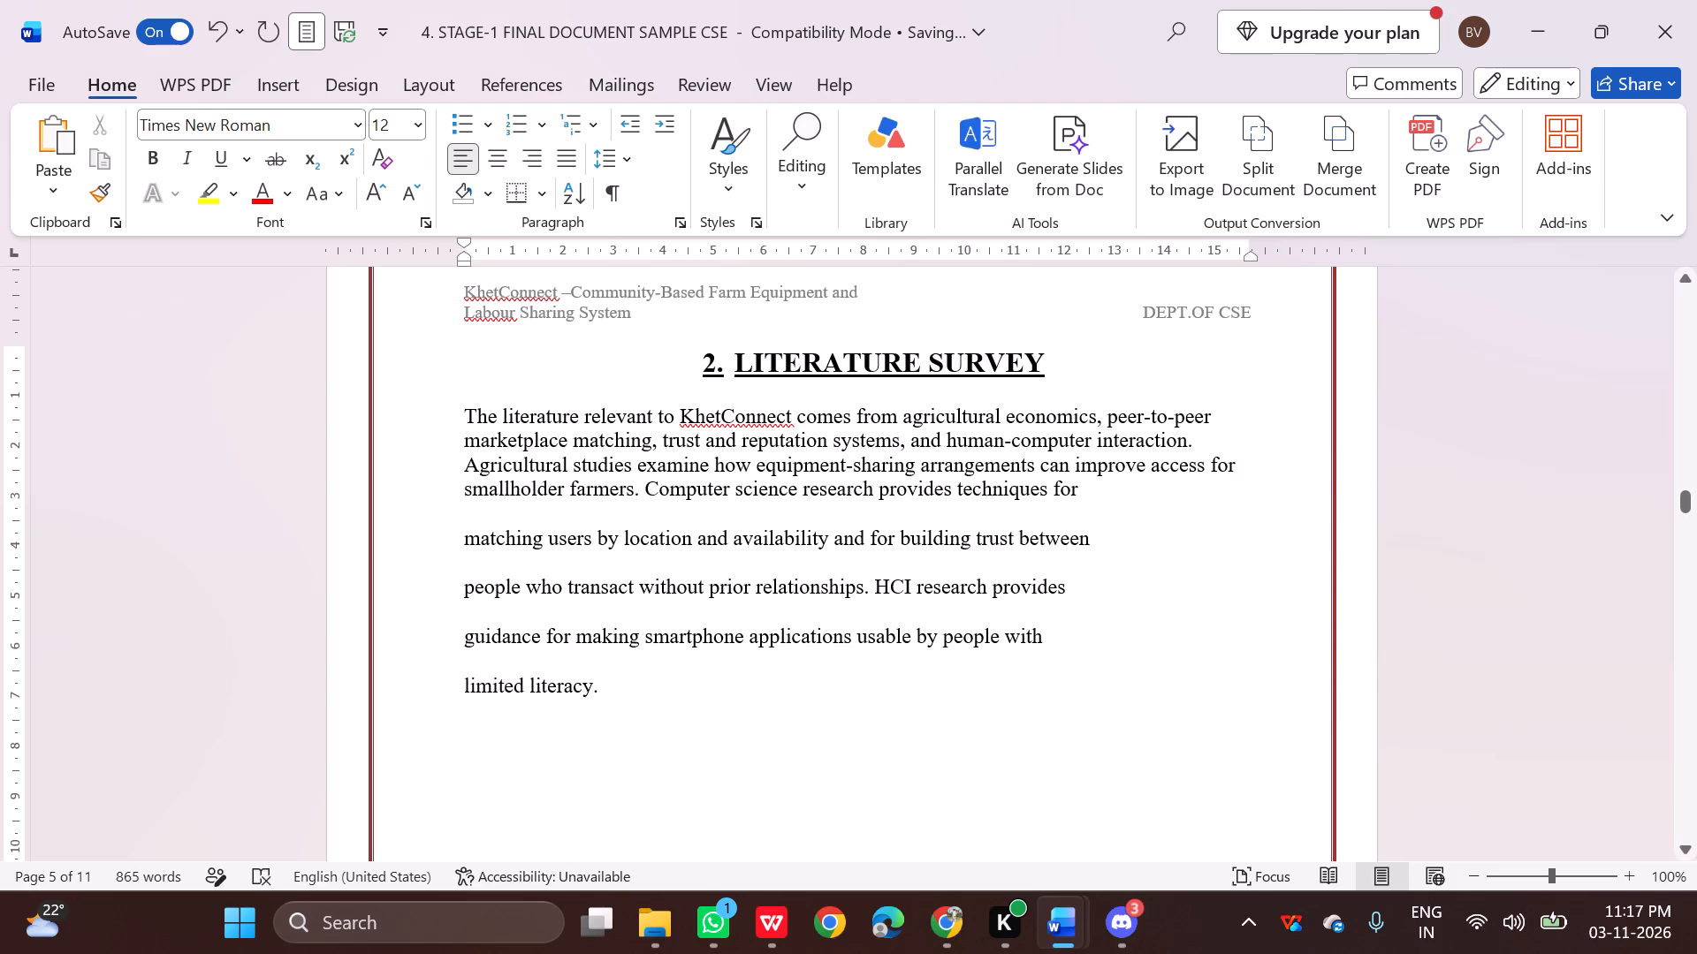
Join the remaining broken lines of the Literature Survey paragraph, from "matching users by location" through "limited literacy," with single spaces.
{"action": "left_click", "coordinate": [464, 538]}
{"action": "key", "text": "BackSpace"}
{"action": "key", "text": "space"}
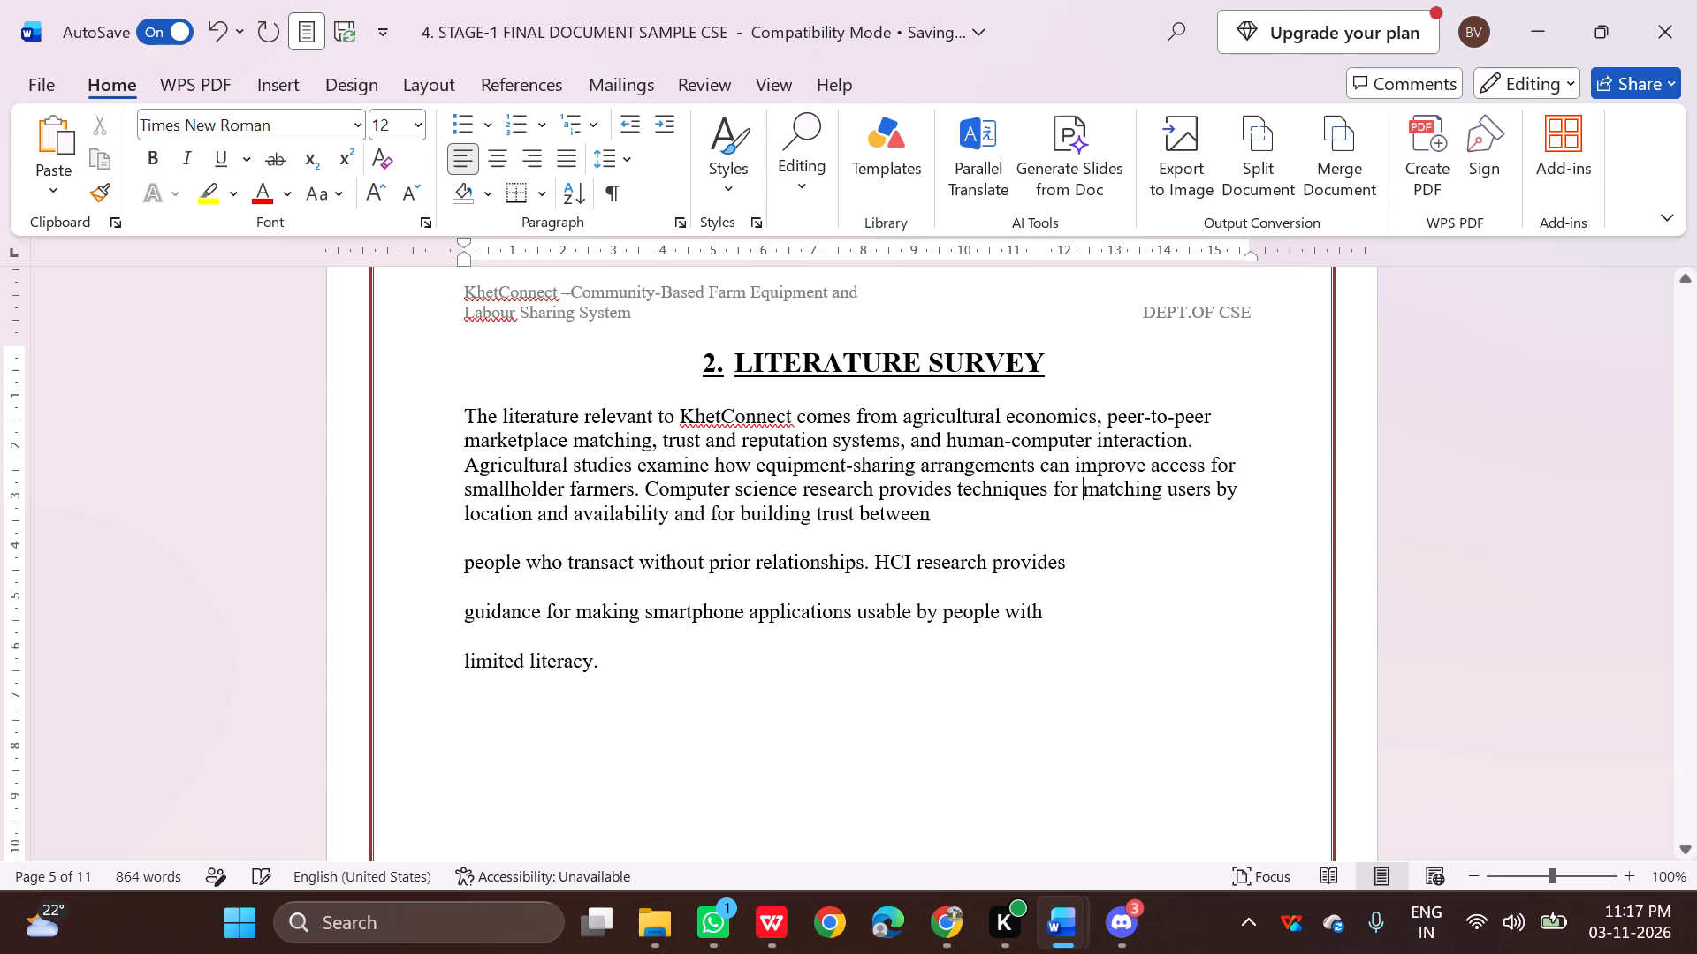
{"action": "left_click", "coordinate": [467, 564]}
{"action": "key", "text": "BackSpace"}
{"action": "key", "text": "space"}
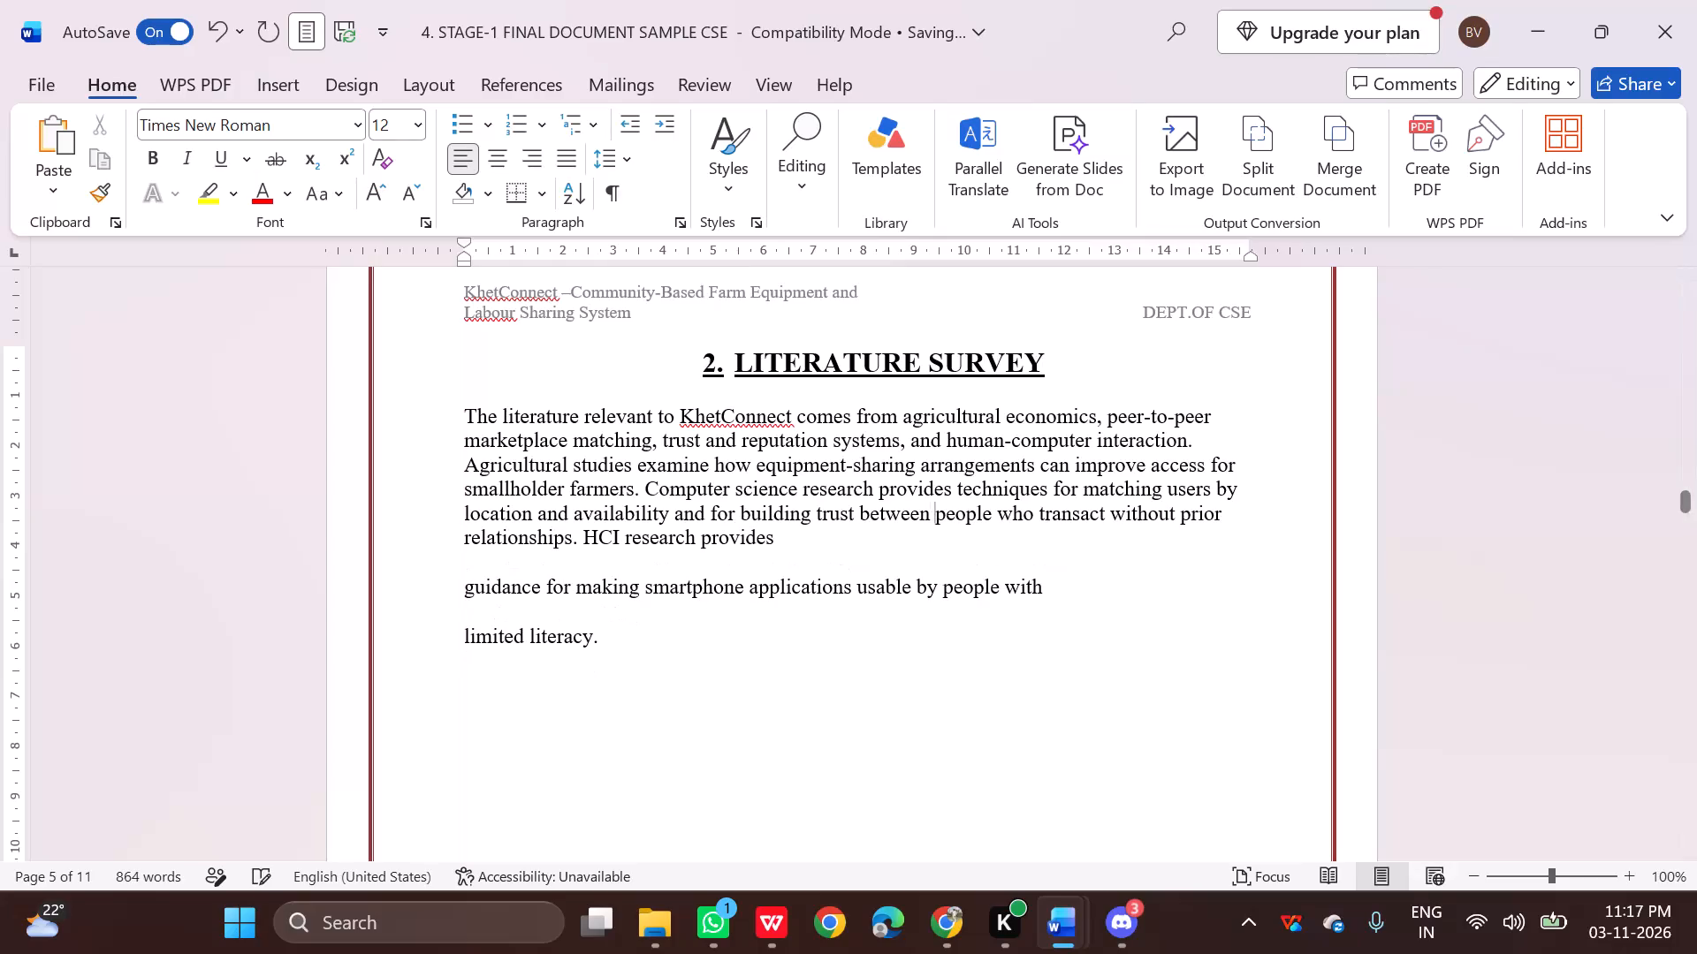
{"action": "left_click", "coordinate": [464, 591]}
{"action": "key", "text": "BackSpace"}
{"action": "key", "text": "space"}
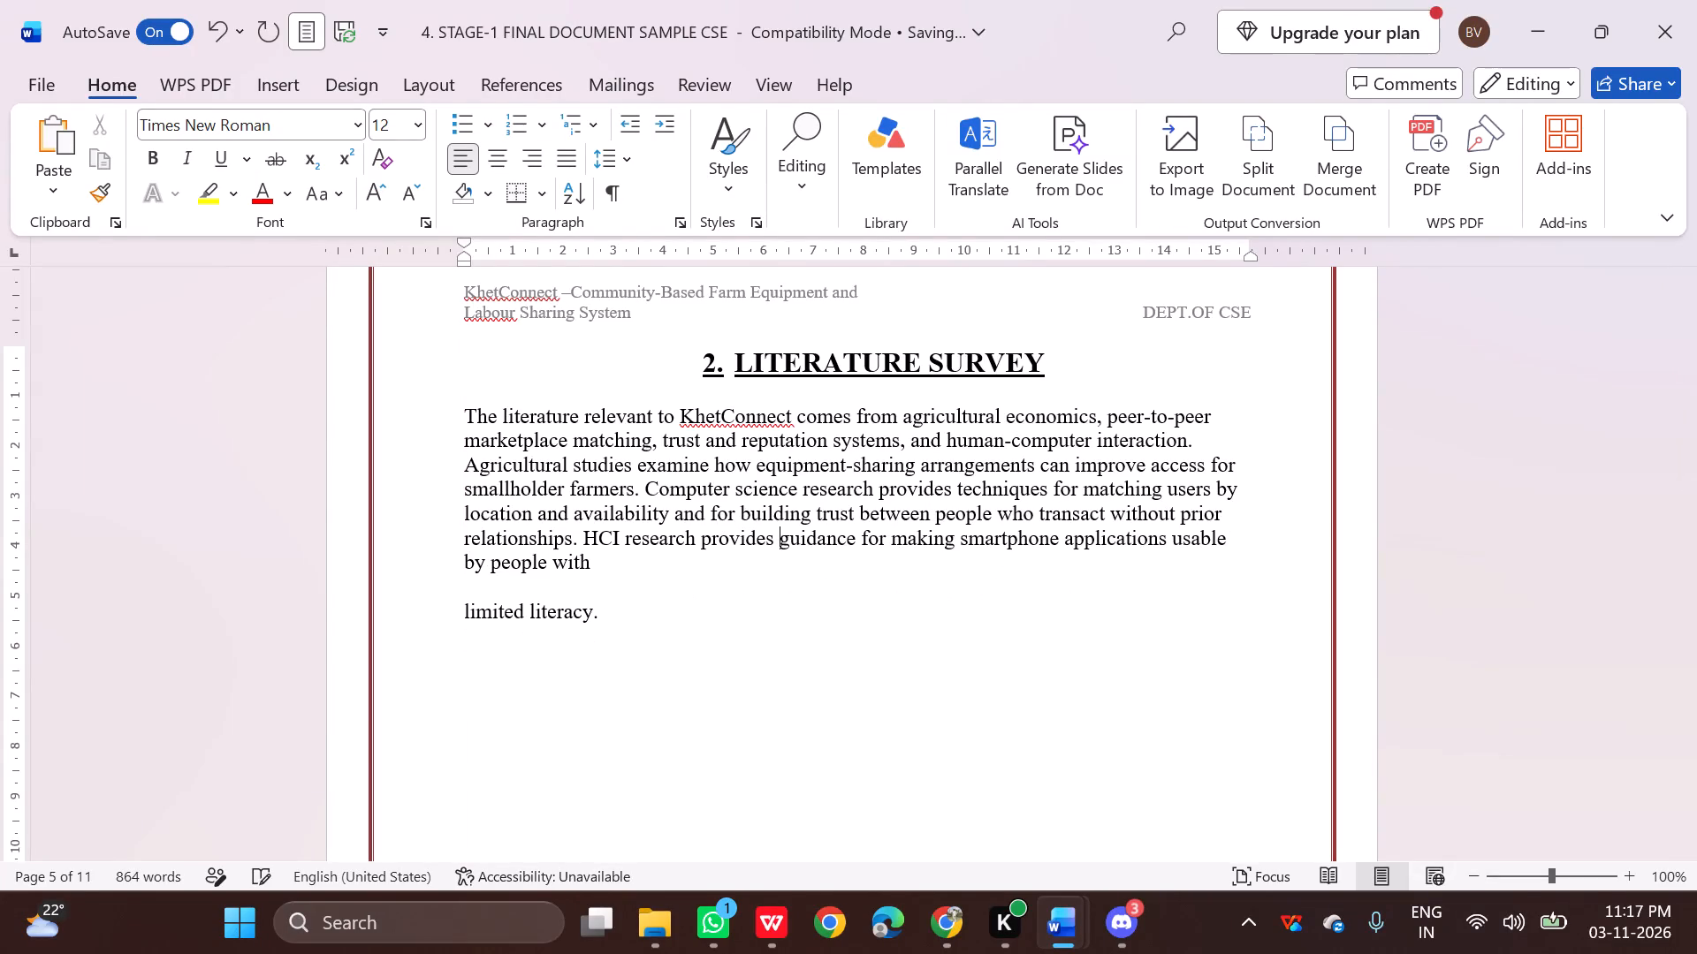
{"action": "left_click", "coordinate": [467, 611]}
{"action": "key", "text": "BackSpace"}
{"action": "key", "text": "space"}
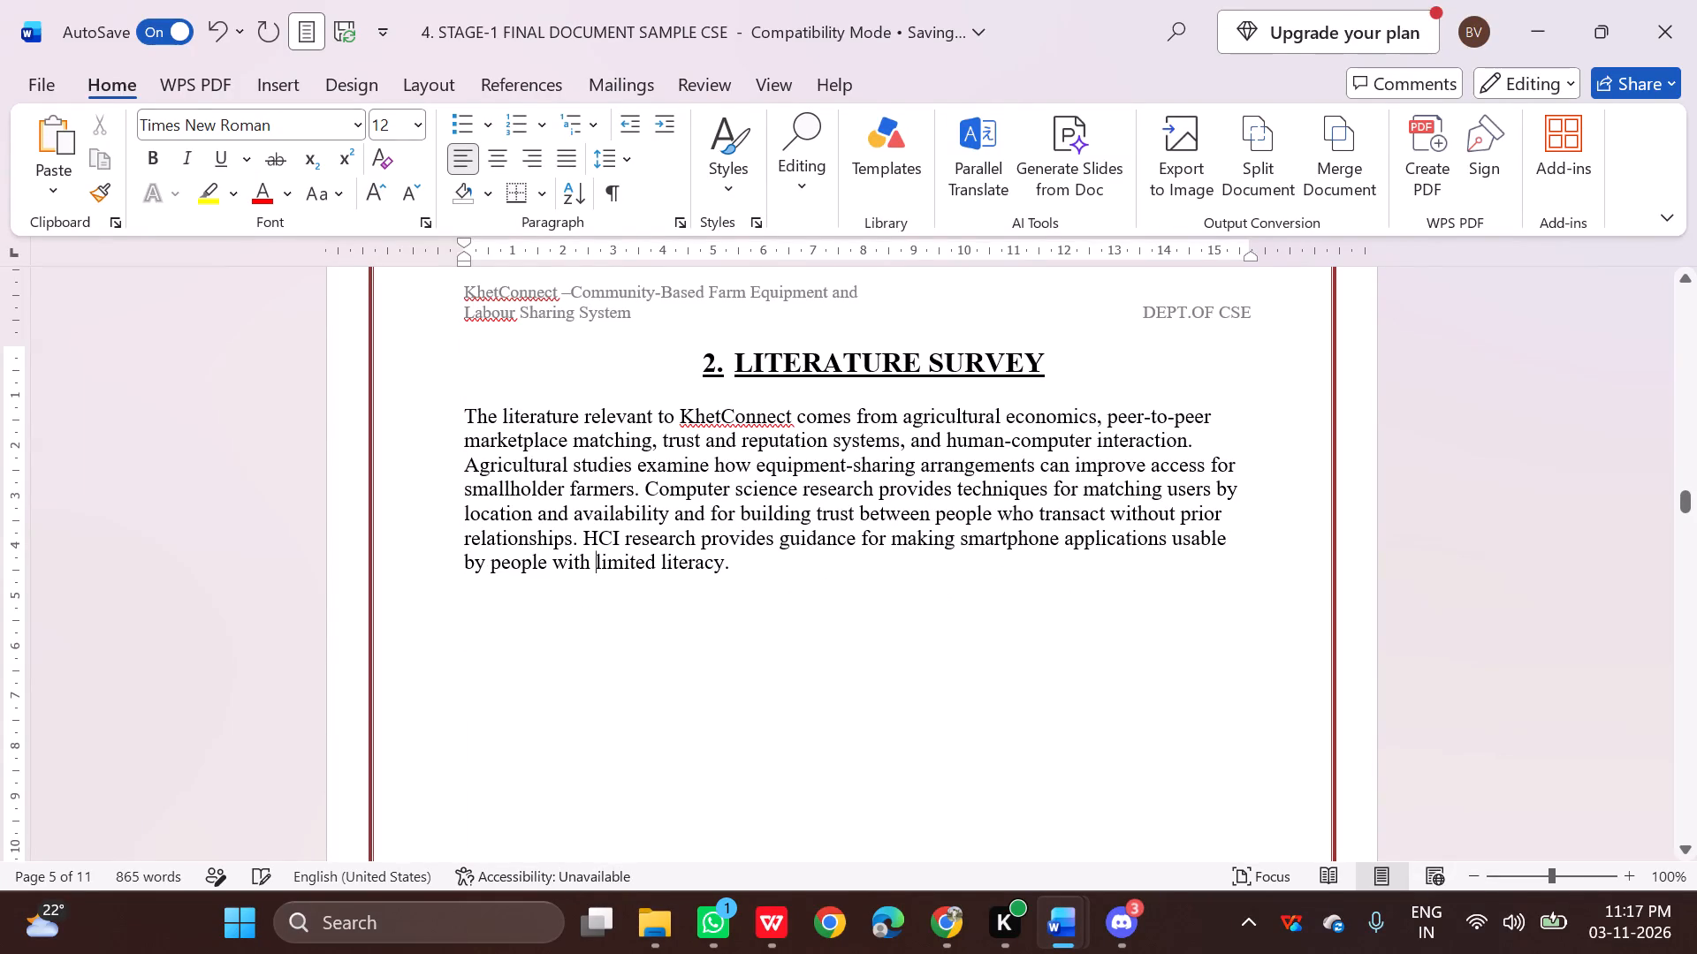
Justify the Literature Survey paragraph and slightly increase its line spacing.
{"action": "left_click_drag", "start_coordinate": [468, 407], "coordinate": [718, 568]}
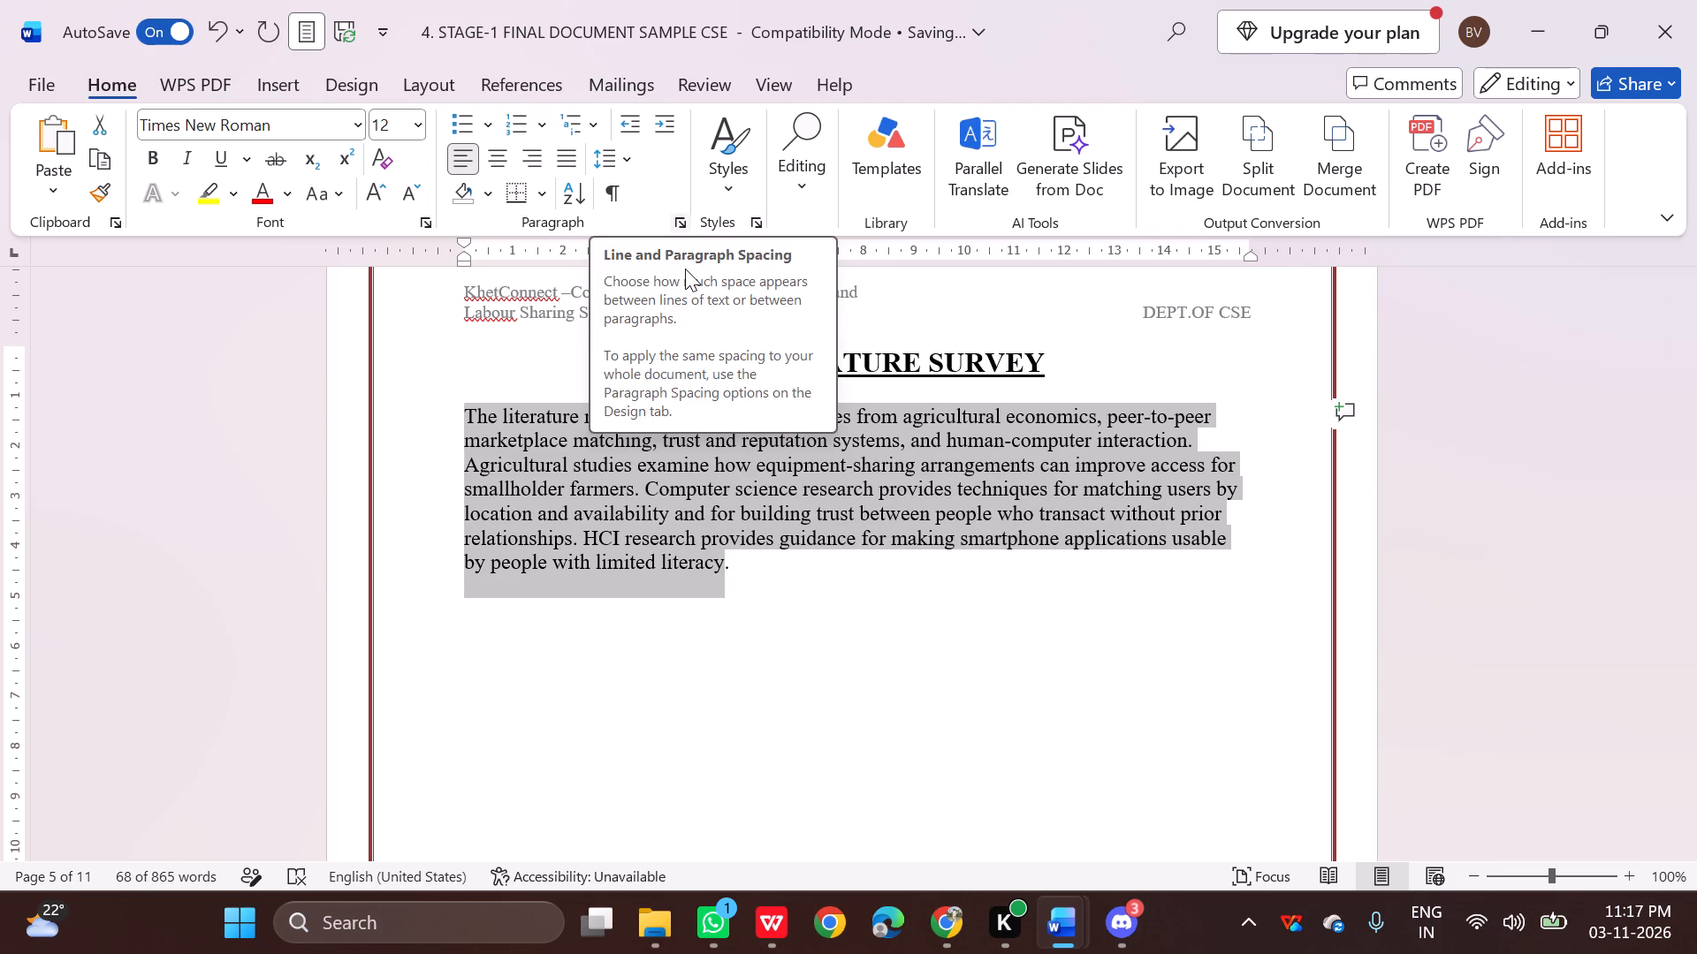
{"action": "key", "text": "ctrl+j"}
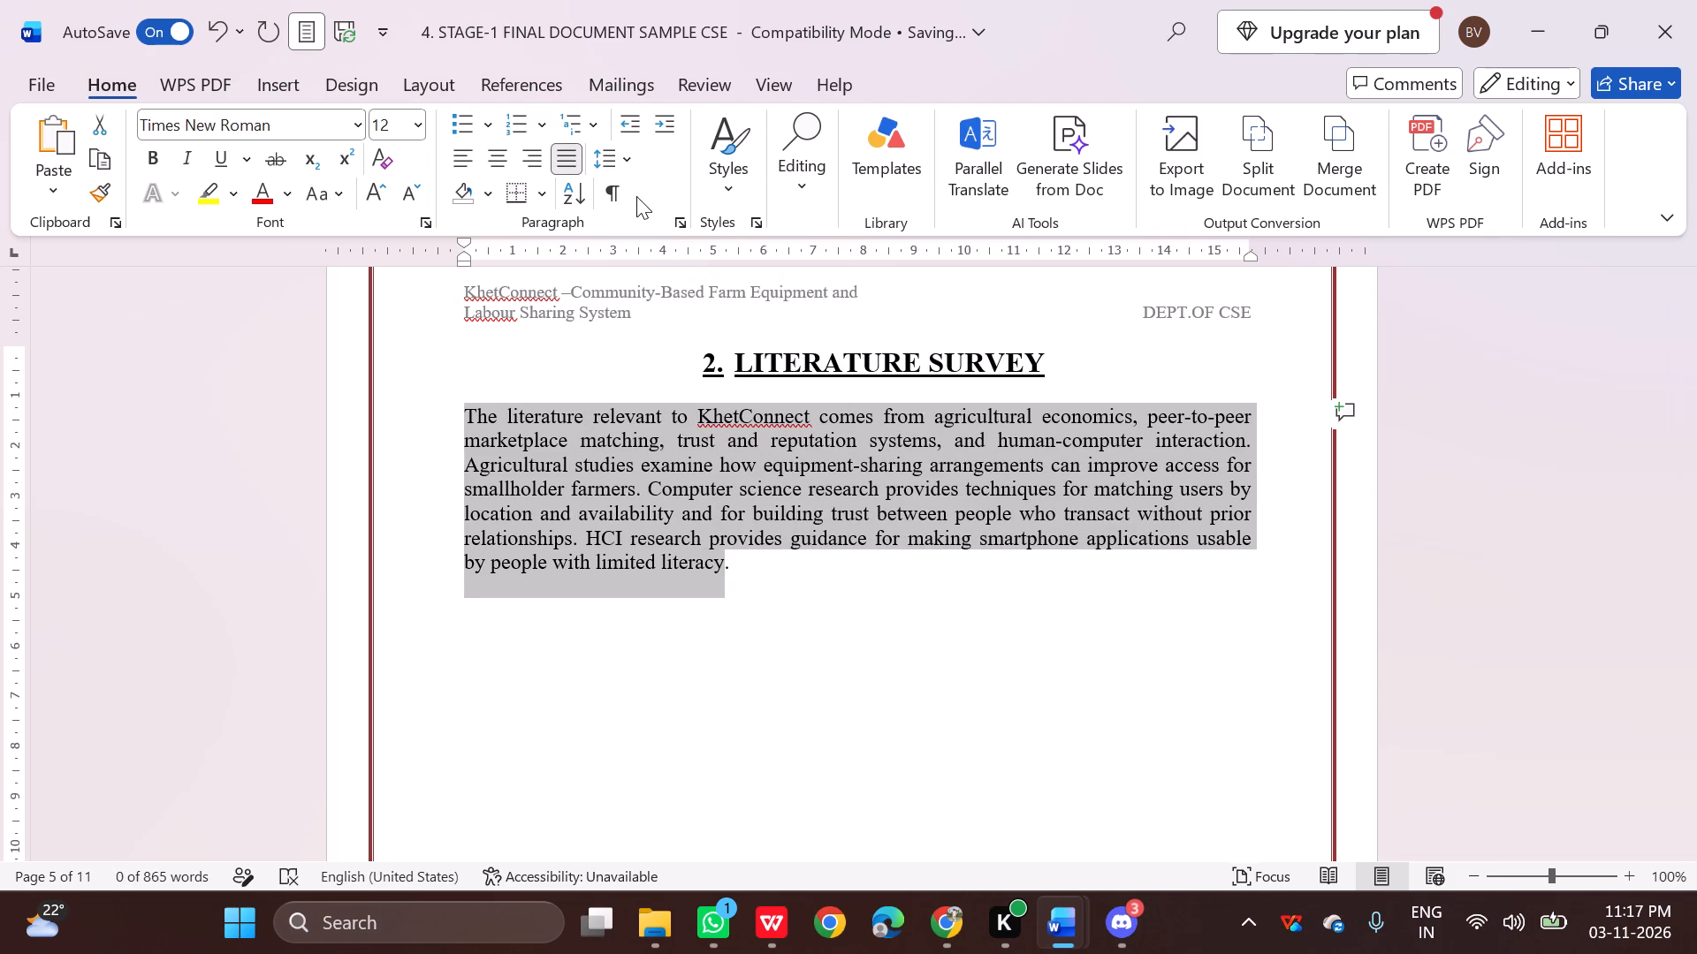
{"action": "left_click", "coordinate": [628, 155]}
{"action": "left_click", "coordinate": [646, 237]}
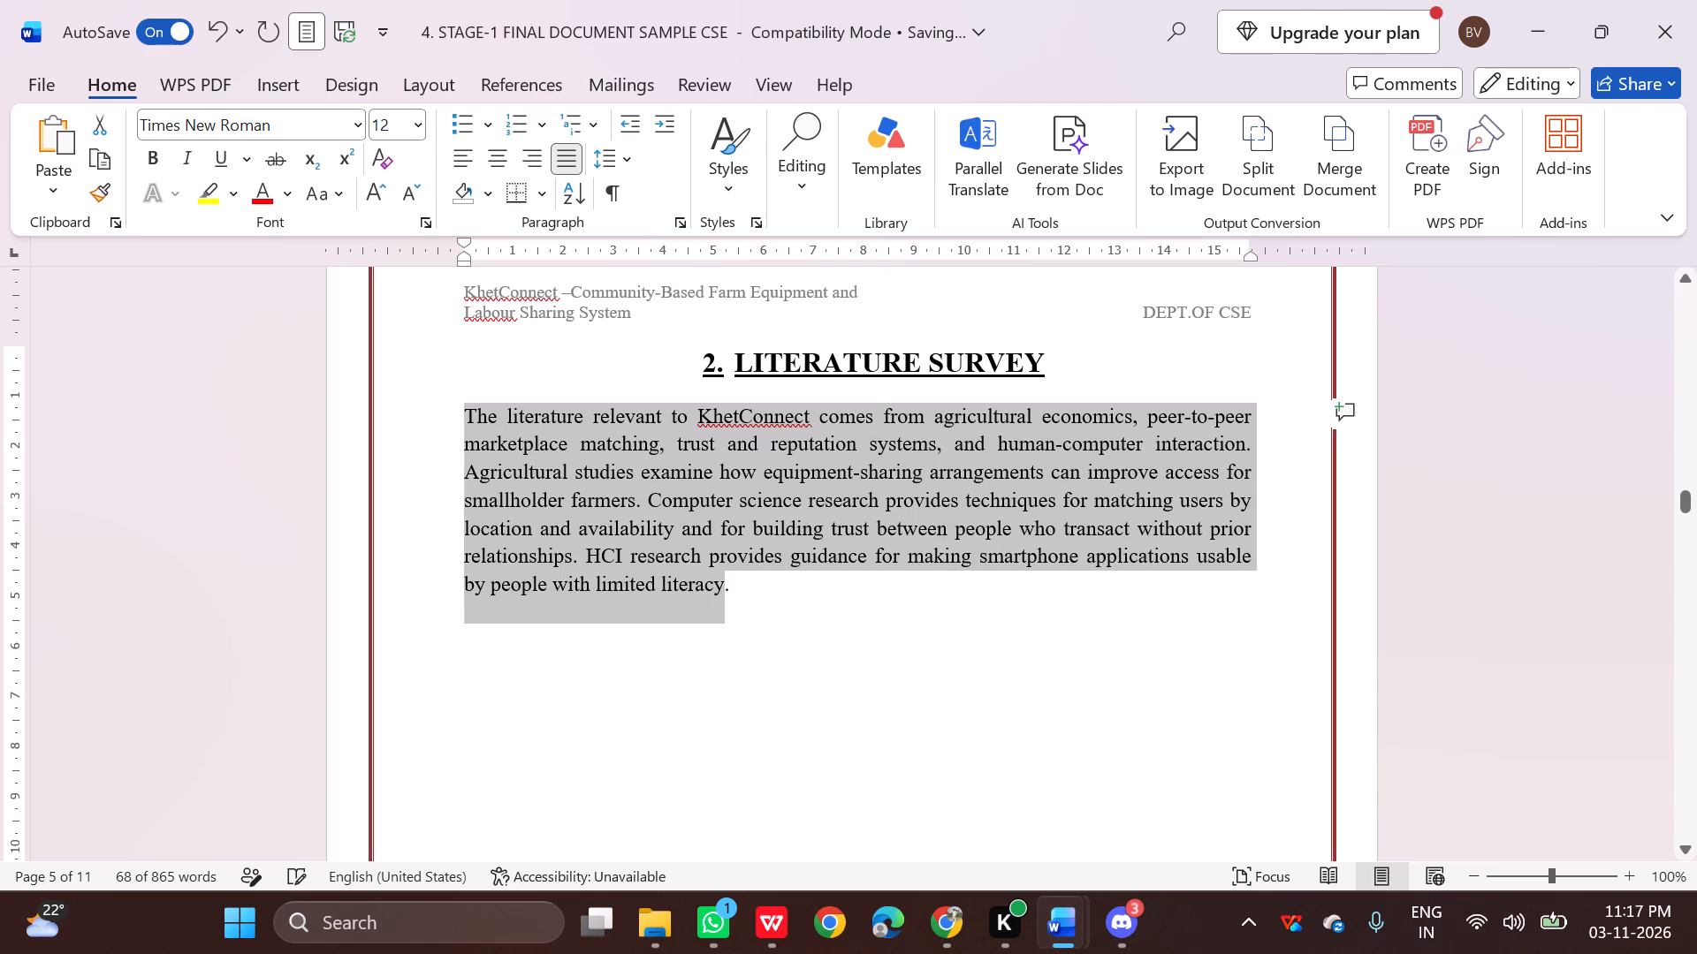
{"action": "left_click", "coordinate": [886, 602]}
Insert an unnumbered blank line between the "2. LITERATURE SURVEY" heading and its paragraph.
{"action": "scroll", "coordinate": [881, 595], "scroll_direction": "up", "scroll_amount": 2}
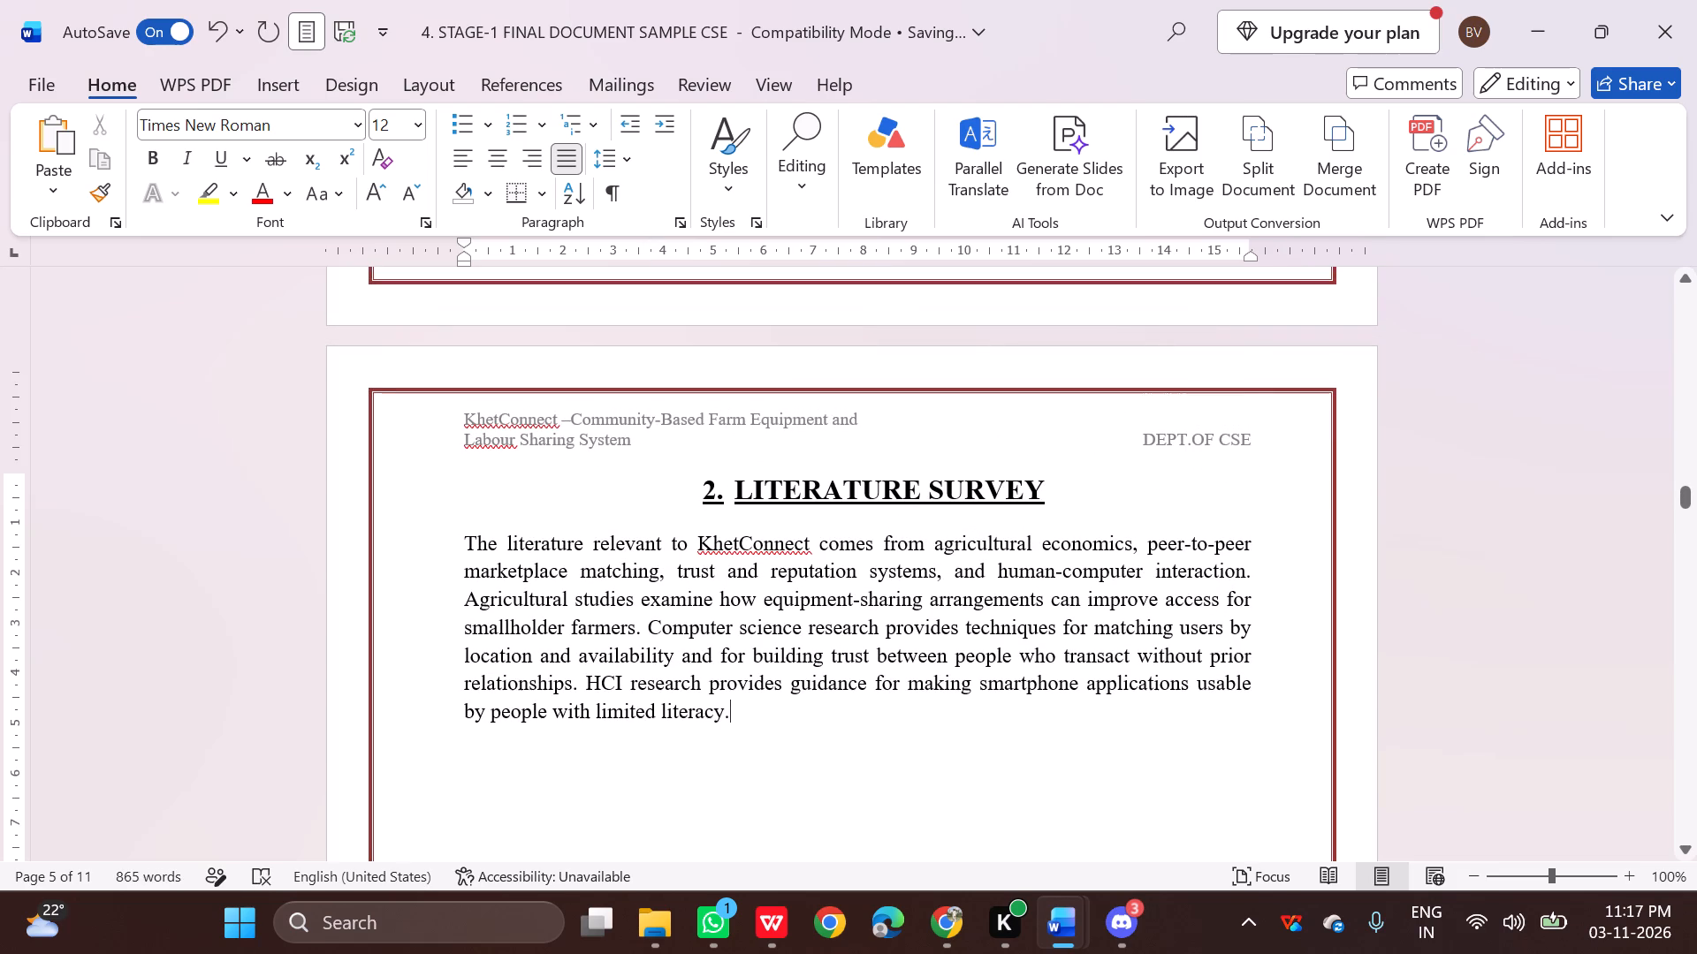
{"action": "left_click", "coordinate": [1075, 488]}
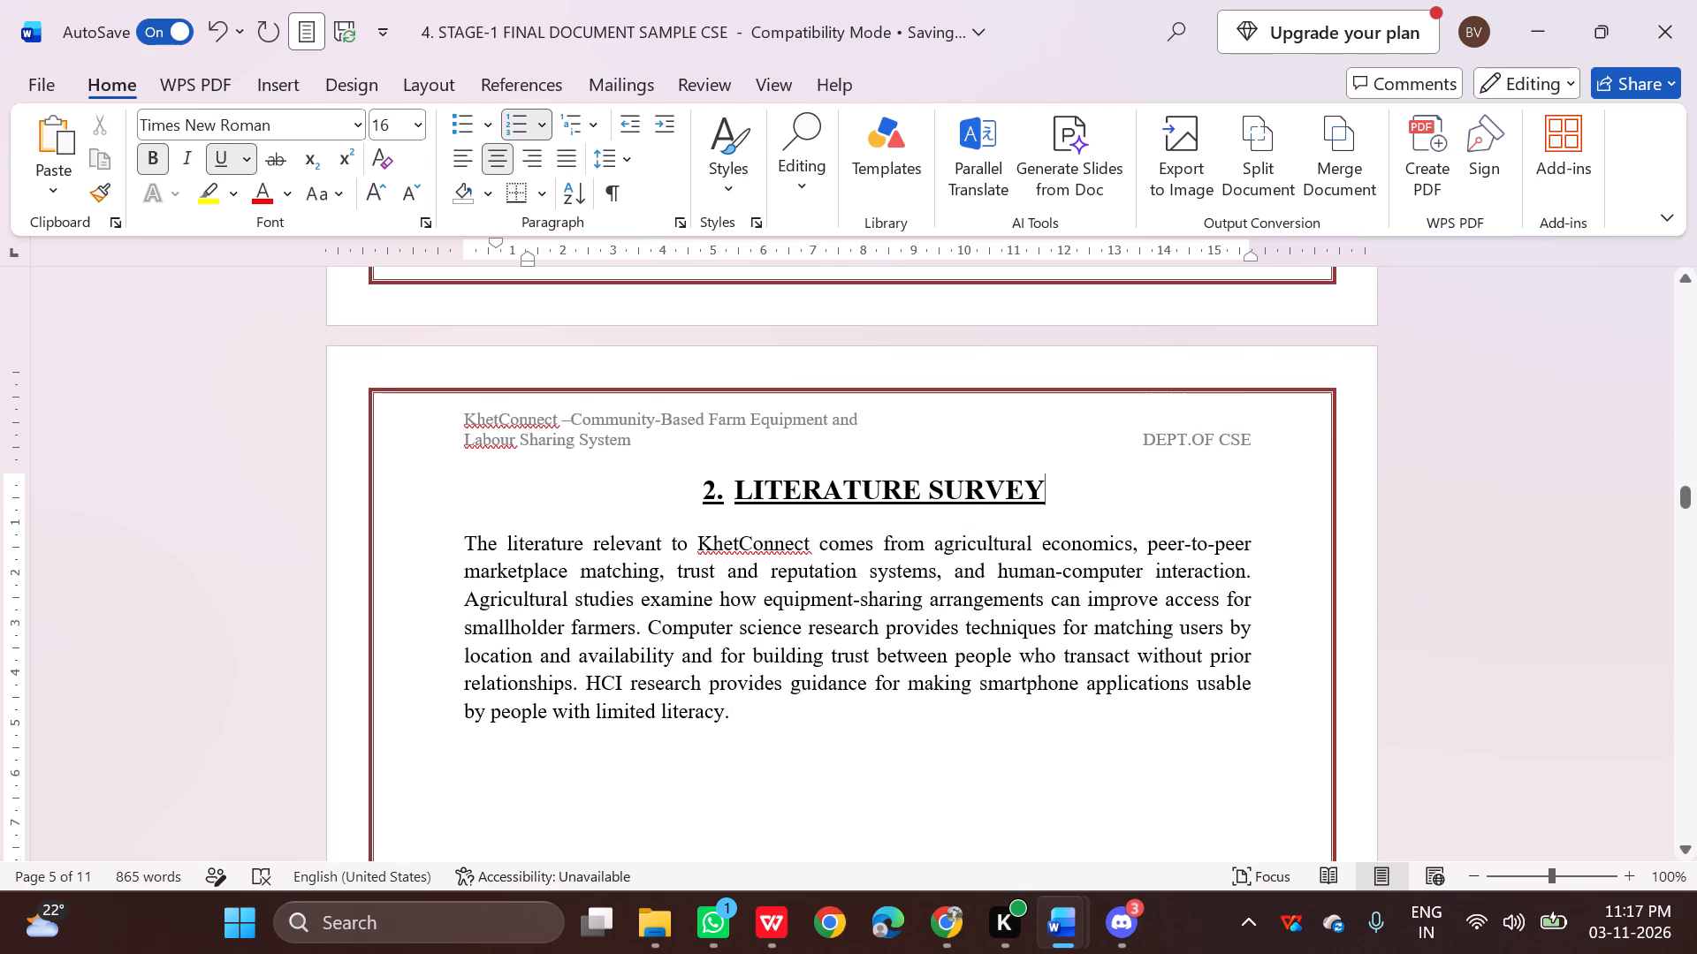
{"action": "key", "text": "Return"}
{"action": "key", "text": "BackSpace"}
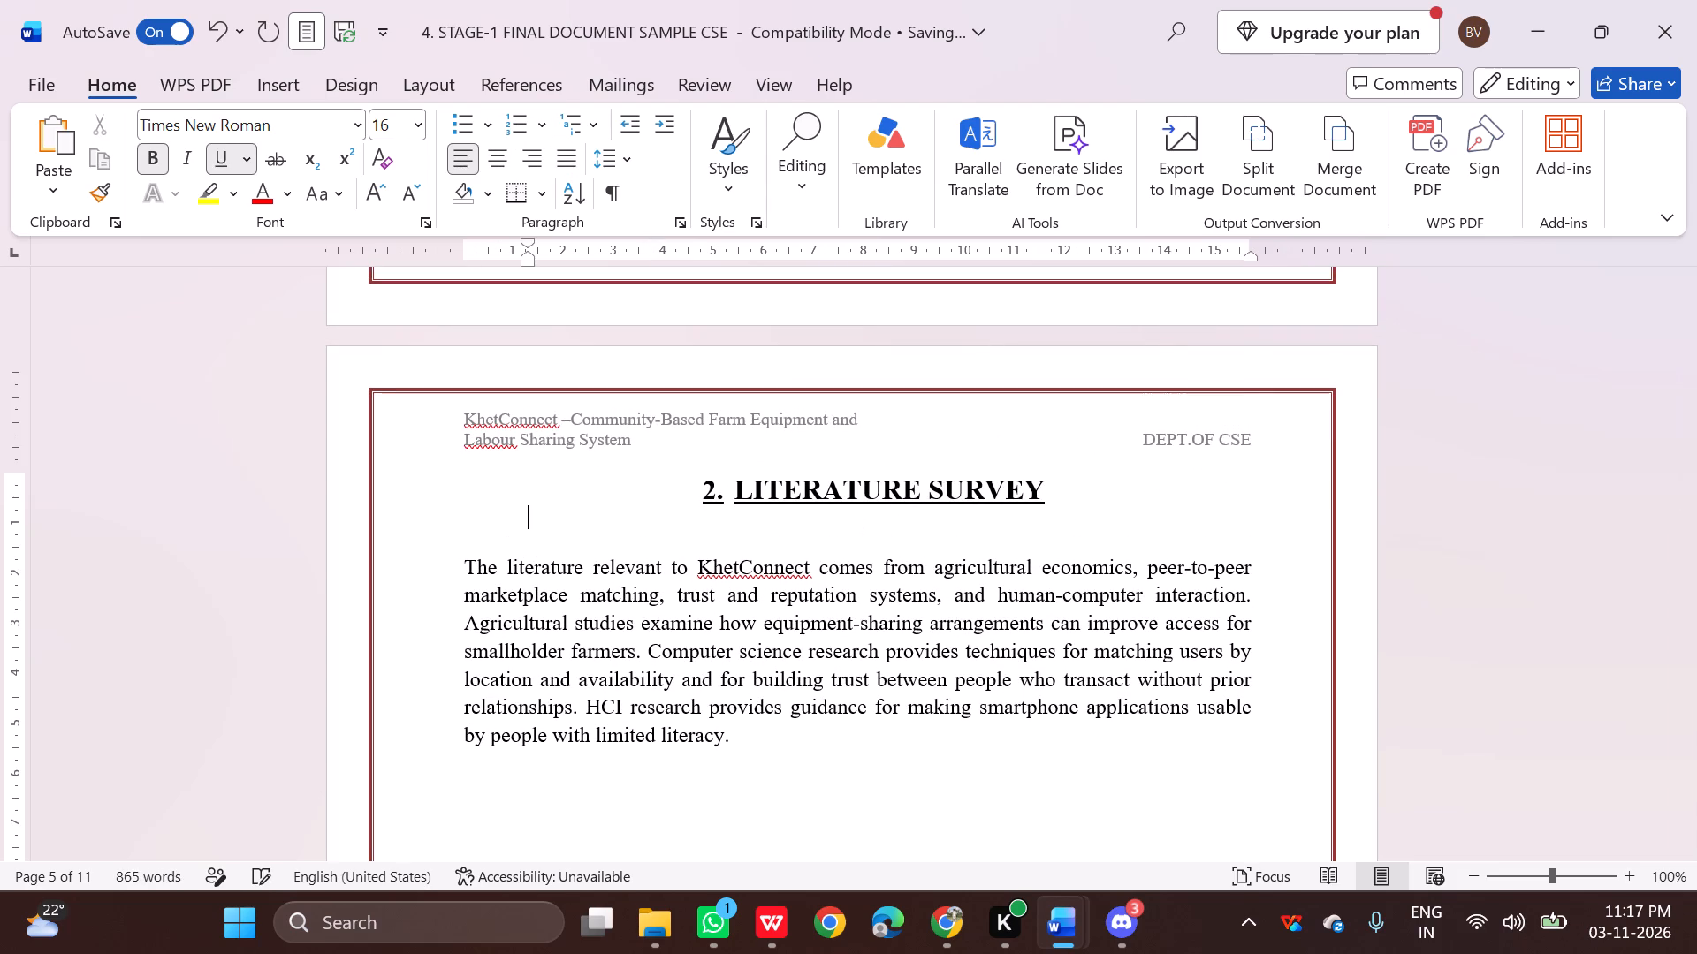
Review the report's layout from the Introduction chapter through 1.4 Scope to the Literature Survey page.
{"action": "scroll", "coordinate": [1108, 506], "scroll_direction": "up", "scroll_amount": 17}
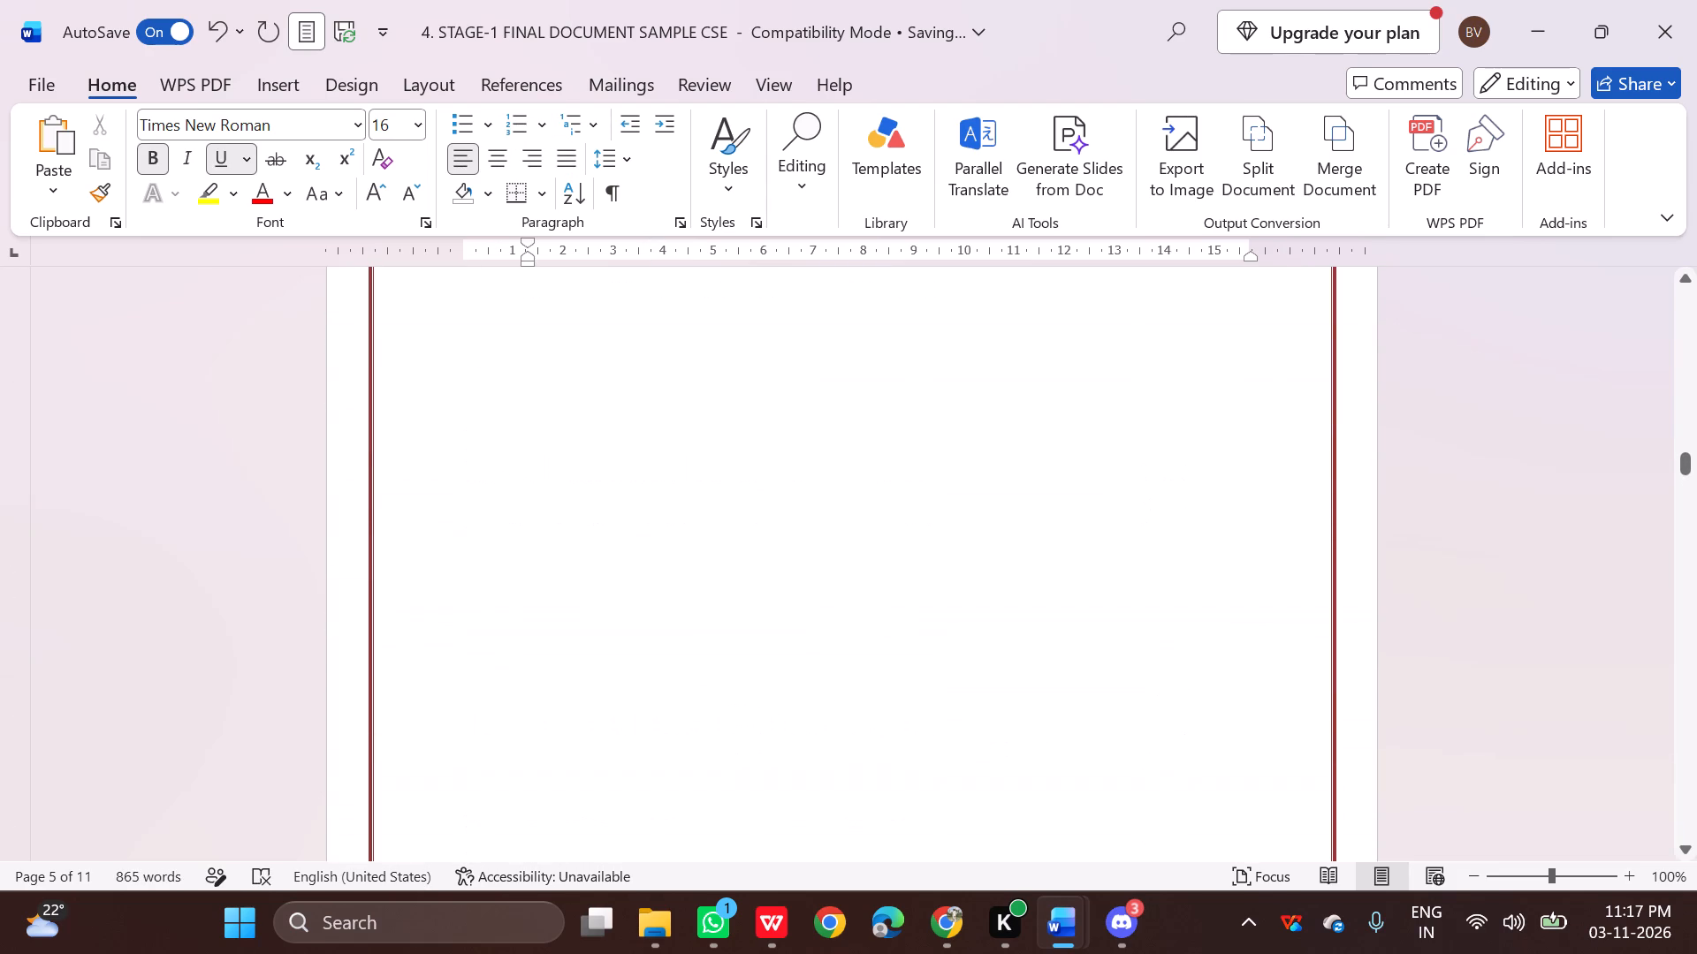
{"action": "scroll", "coordinate": [1107, 494], "scroll_direction": "up", "scroll_amount": 8}
{"action": "scroll", "coordinate": [1107, 494], "scroll_direction": "up", "scroll_amount": 14}
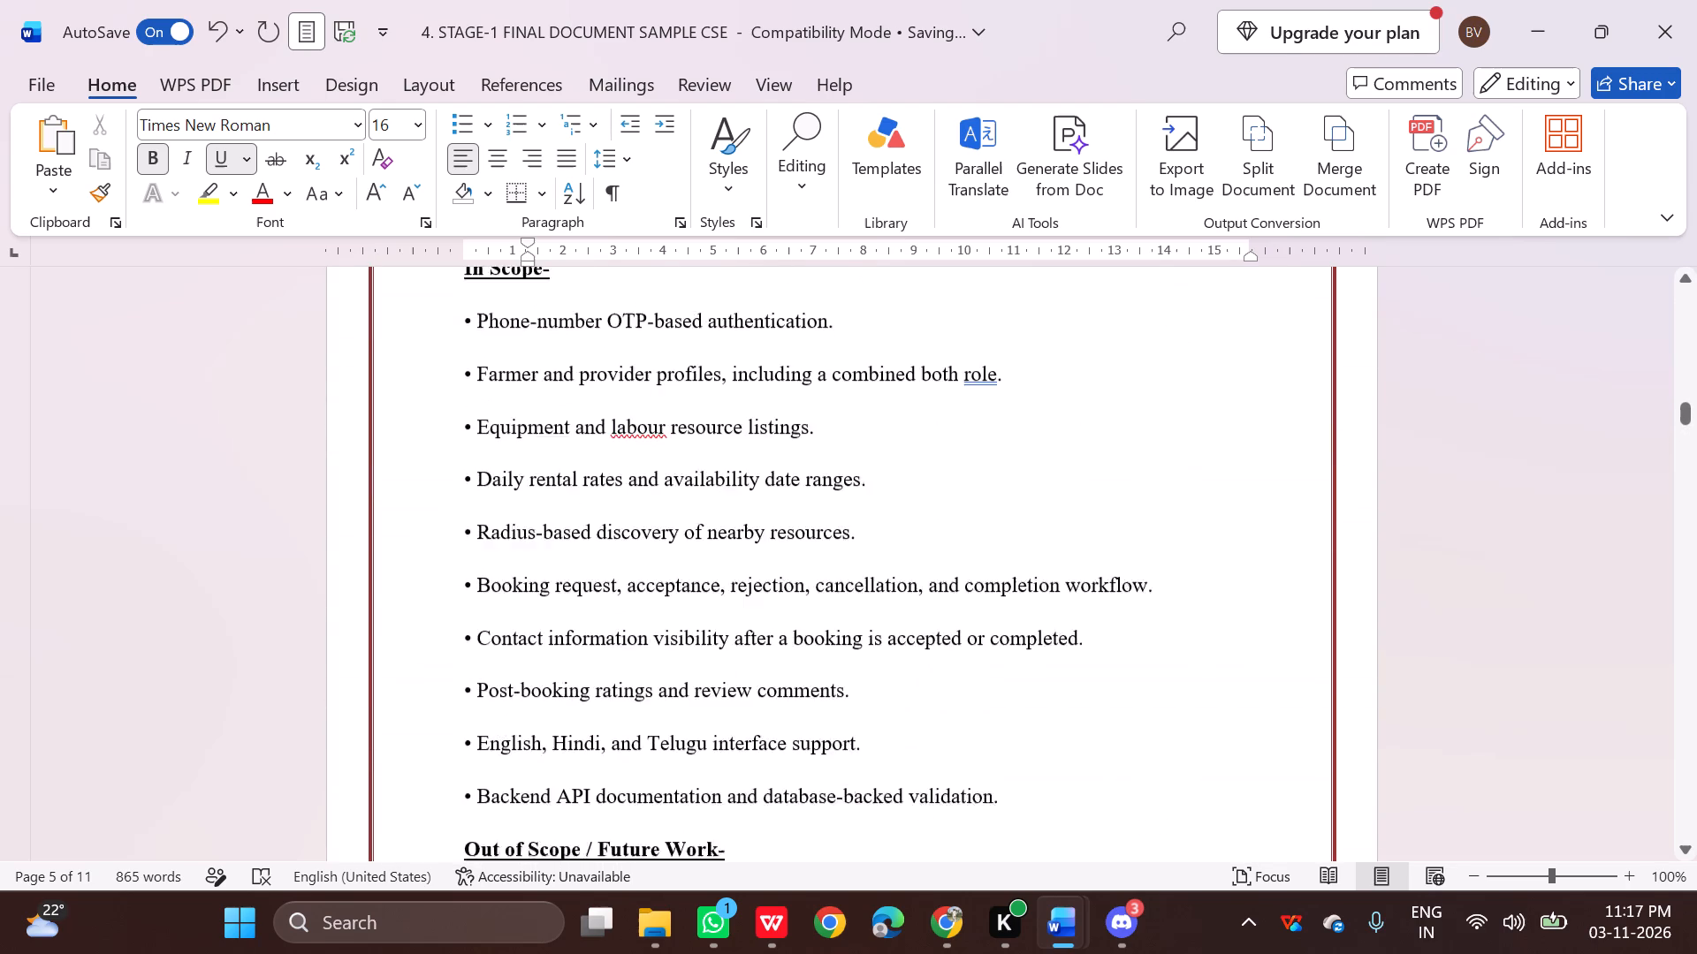
{"action": "scroll", "coordinate": [1107, 494], "scroll_direction": "up", "scroll_amount": 20}
{"action": "scroll", "coordinate": [1107, 494], "scroll_direction": "up", "scroll_amount": 9}
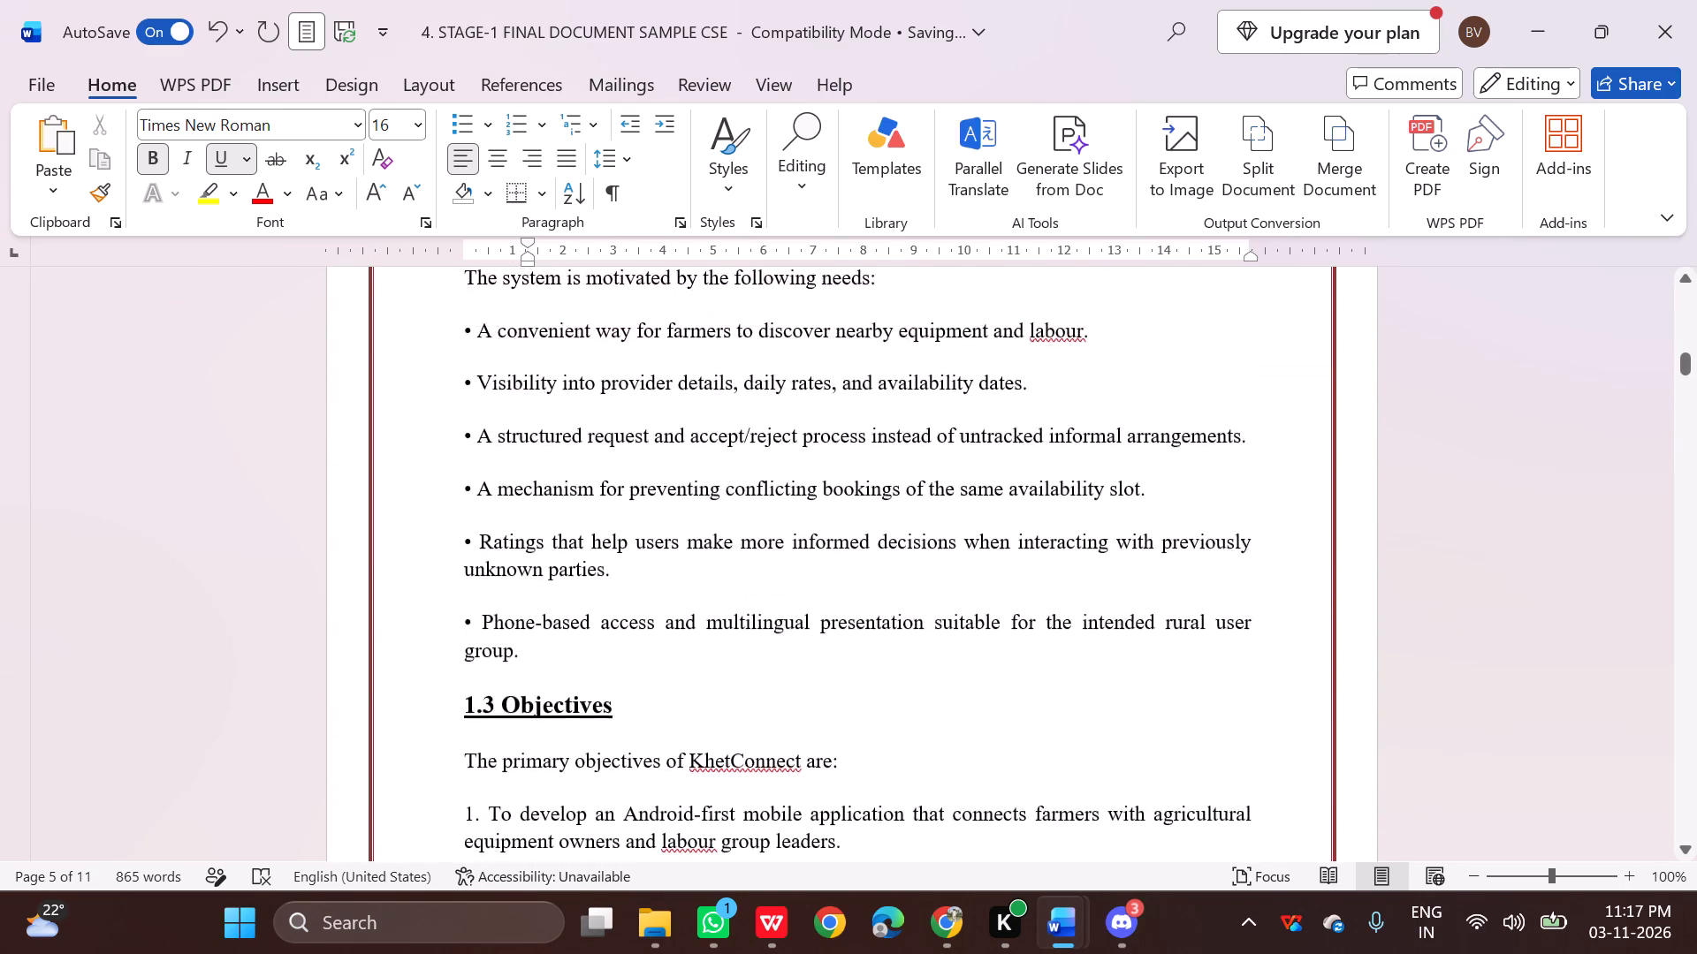
{"action": "scroll", "coordinate": [1107, 493], "scroll_direction": "up", "scroll_amount": 20}
{"action": "scroll", "coordinate": [1107, 493], "scroll_direction": "up", "scroll_amount": 6}
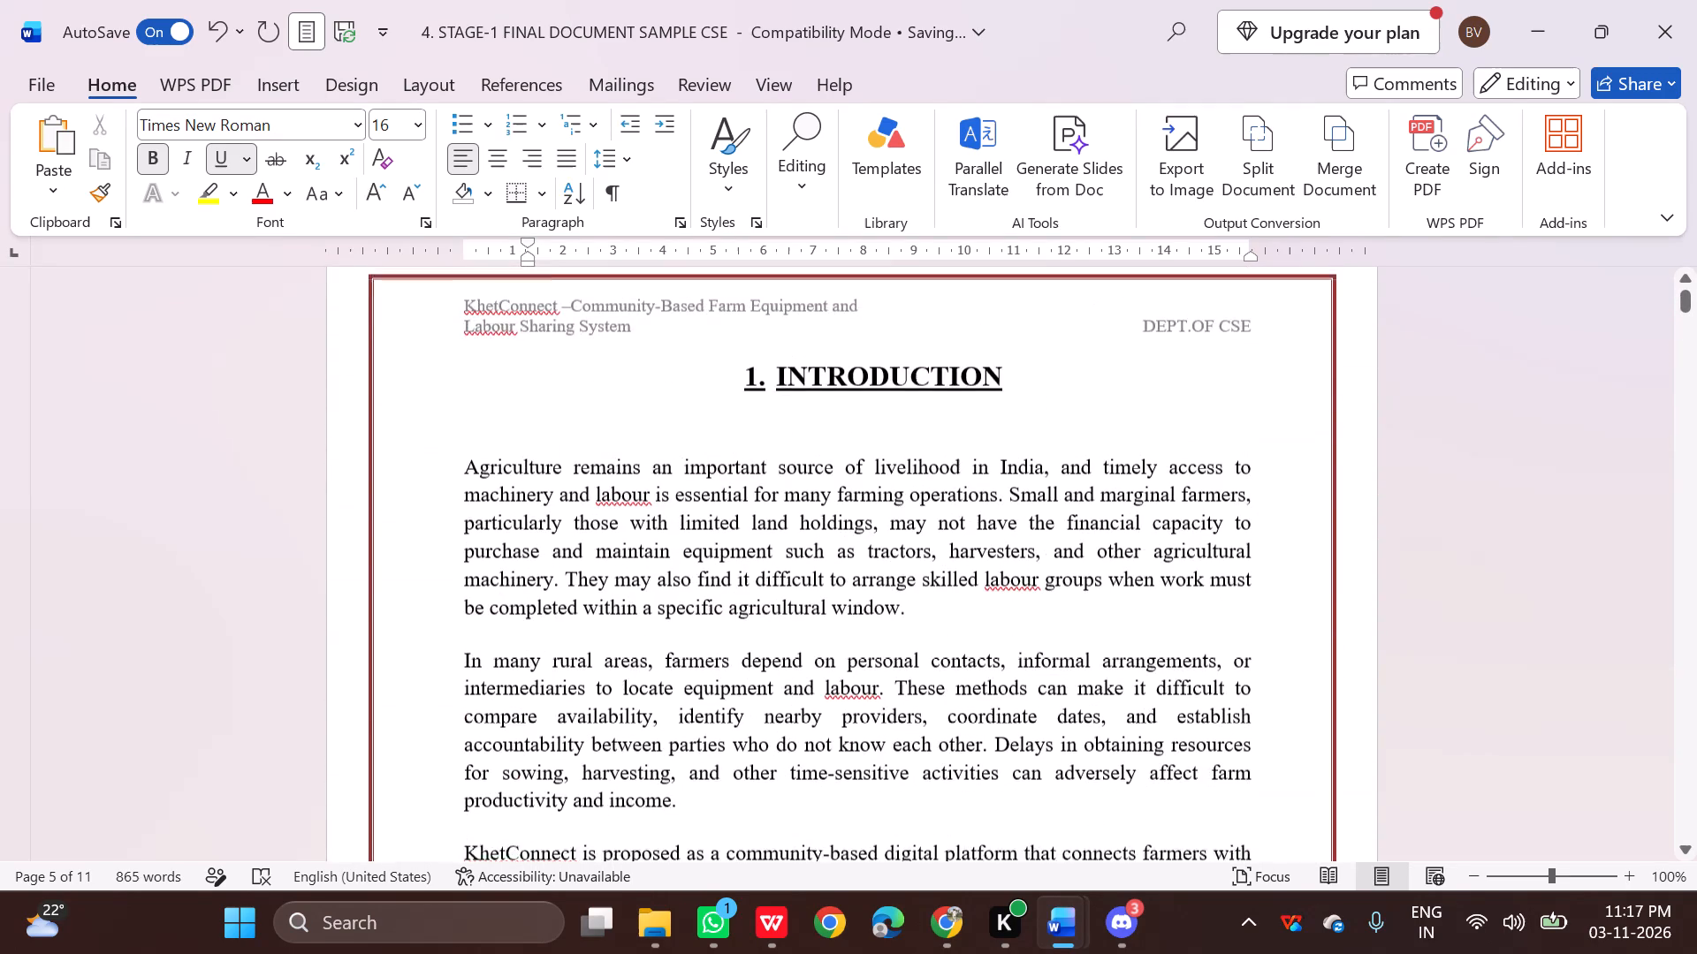
{"action": "scroll", "coordinate": [1107, 493], "scroll_direction": "up", "scroll_amount": 5}
{"action": "scroll", "coordinate": [1107, 493], "scroll_direction": "down", "scroll_amount": 11}
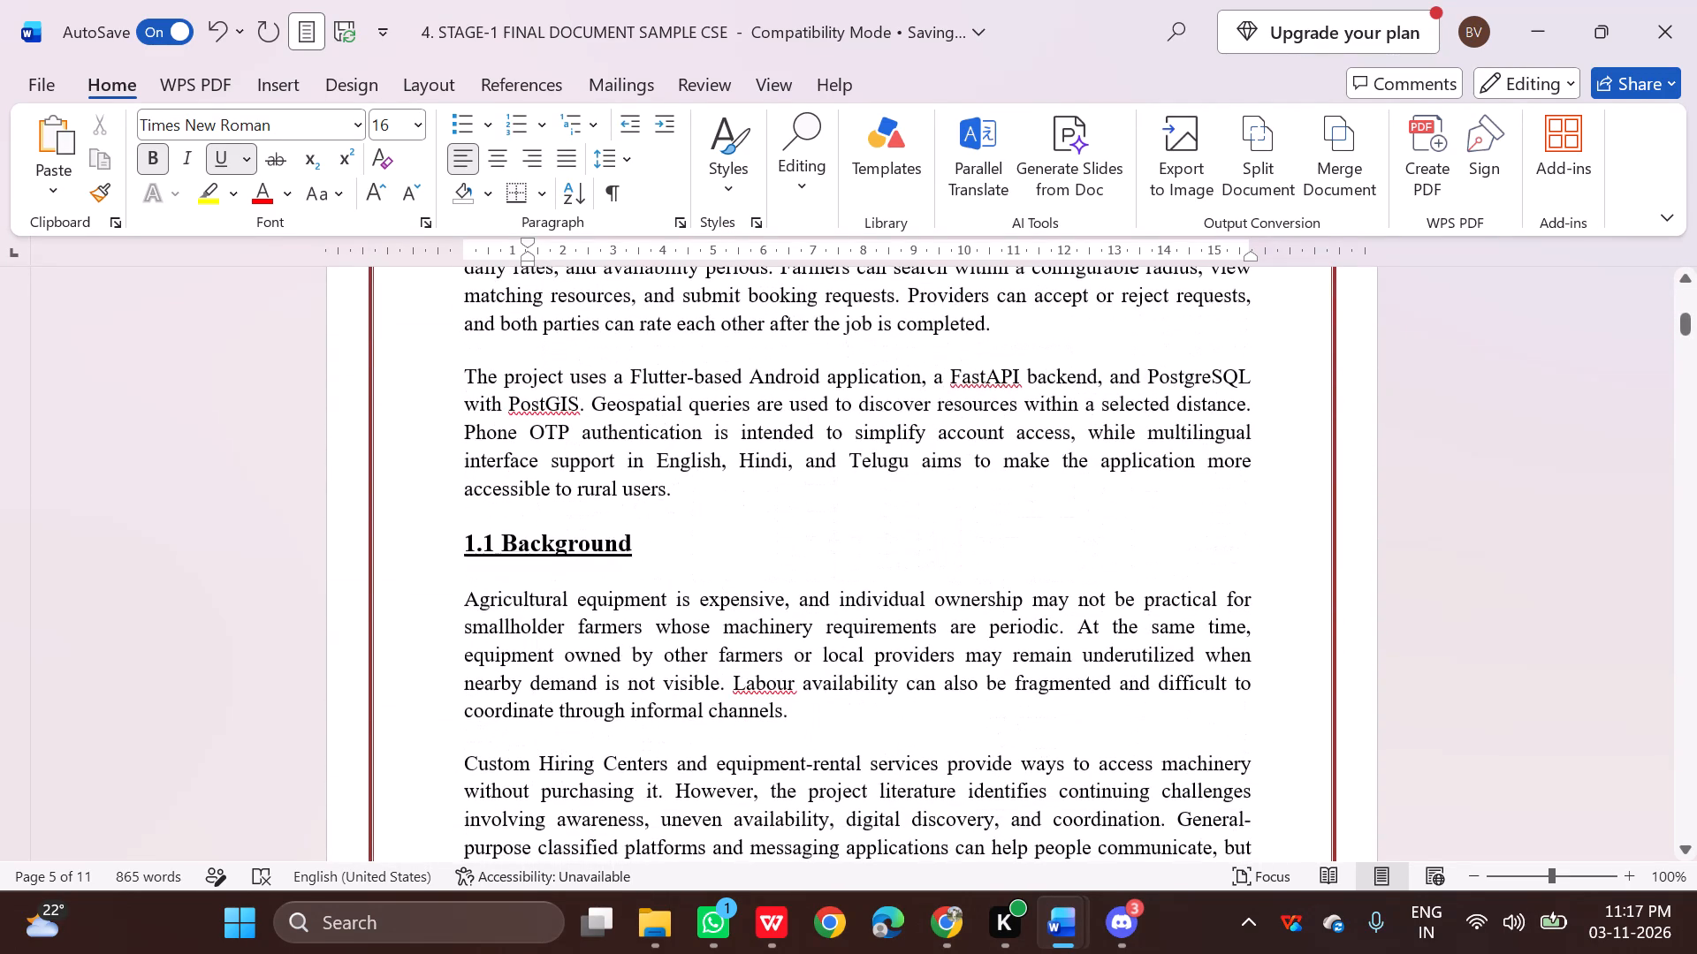
{"action": "scroll", "coordinate": [1086, 530], "scroll_direction": "up", "scroll_amount": 4}
{"action": "scroll", "coordinate": [1086, 530], "scroll_direction": "down", "scroll_amount": 4}
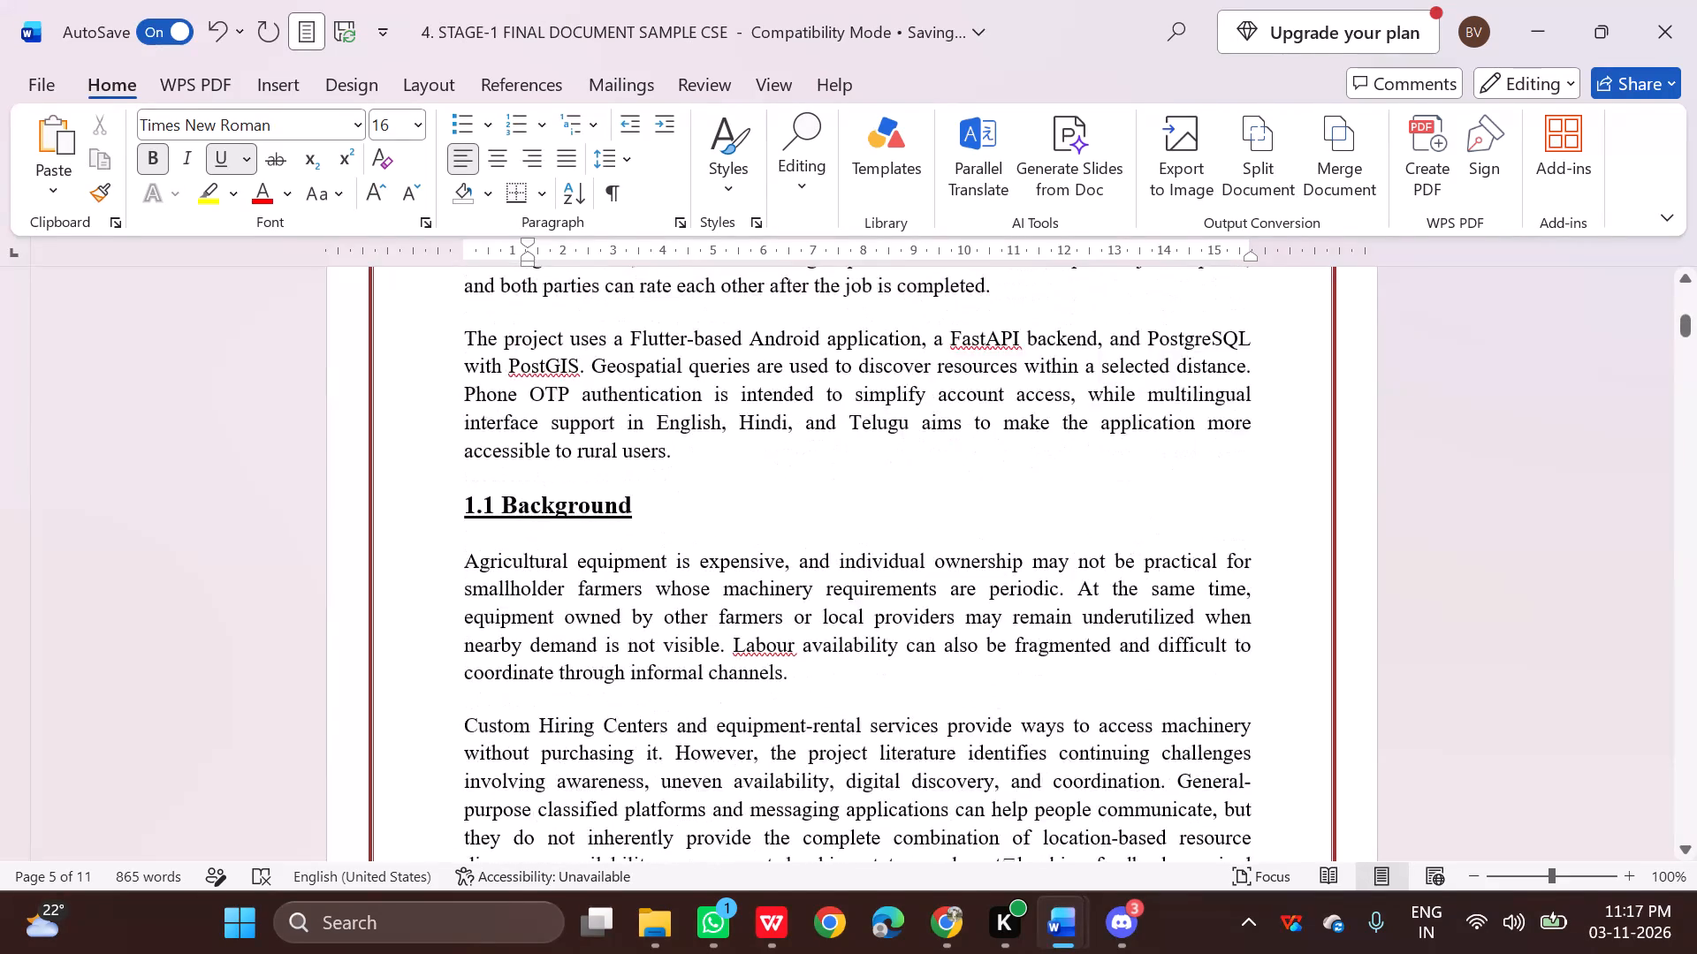
{"action": "scroll", "coordinate": [1086, 530], "scroll_direction": "down", "scroll_amount": 4}
{"action": "scroll", "coordinate": [1086, 530], "scroll_direction": "down", "scroll_amount": 20}
{"action": "scroll", "coordinate": [1086, 530], "scroll_direction": "down", "scroll_amount": 10}
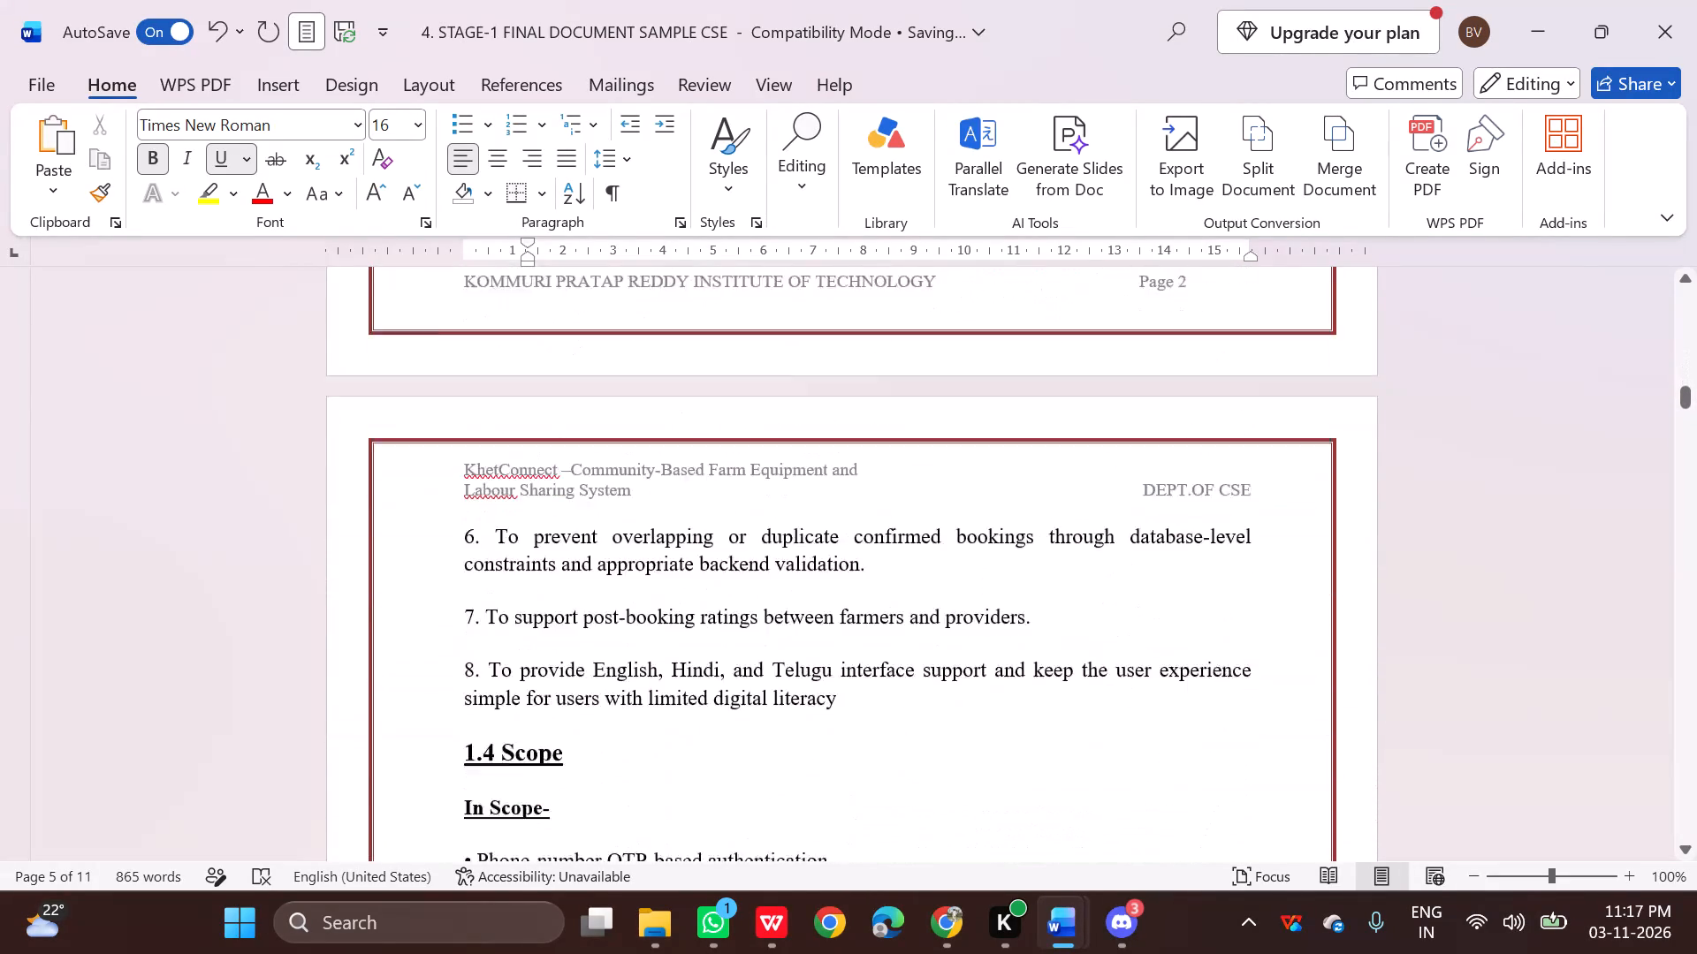
{"action": "scroll", "coordinate": [1058, 556], "scroll_direction": "down", "scroll_amount": 20}
{"action": "scroll", "coordinate": [1058, 556], "scroll_direction": "down", "scroll_amount": 20}
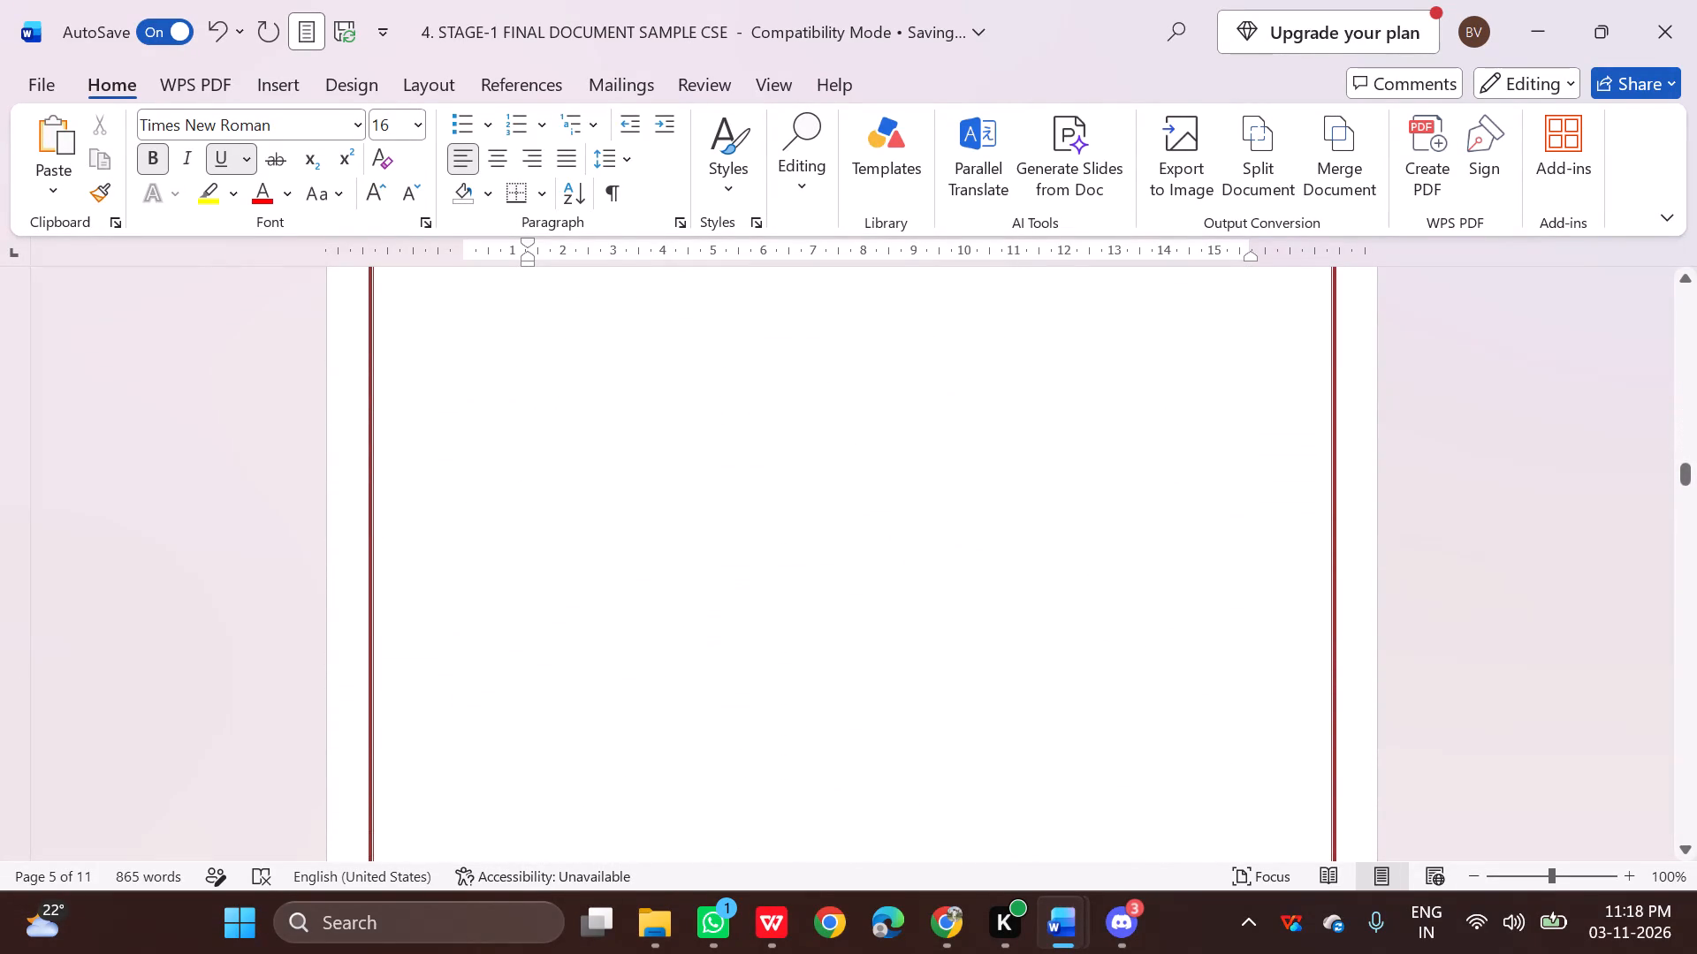
{"action": "scroll", "coordinate": [1058, 556], "scroll_direction": "down", "scroll_amount": 14}
{"action": "scroll", "coordinate": [1060, 555], "scroll_direction": "up", "scroll_amount": 3}
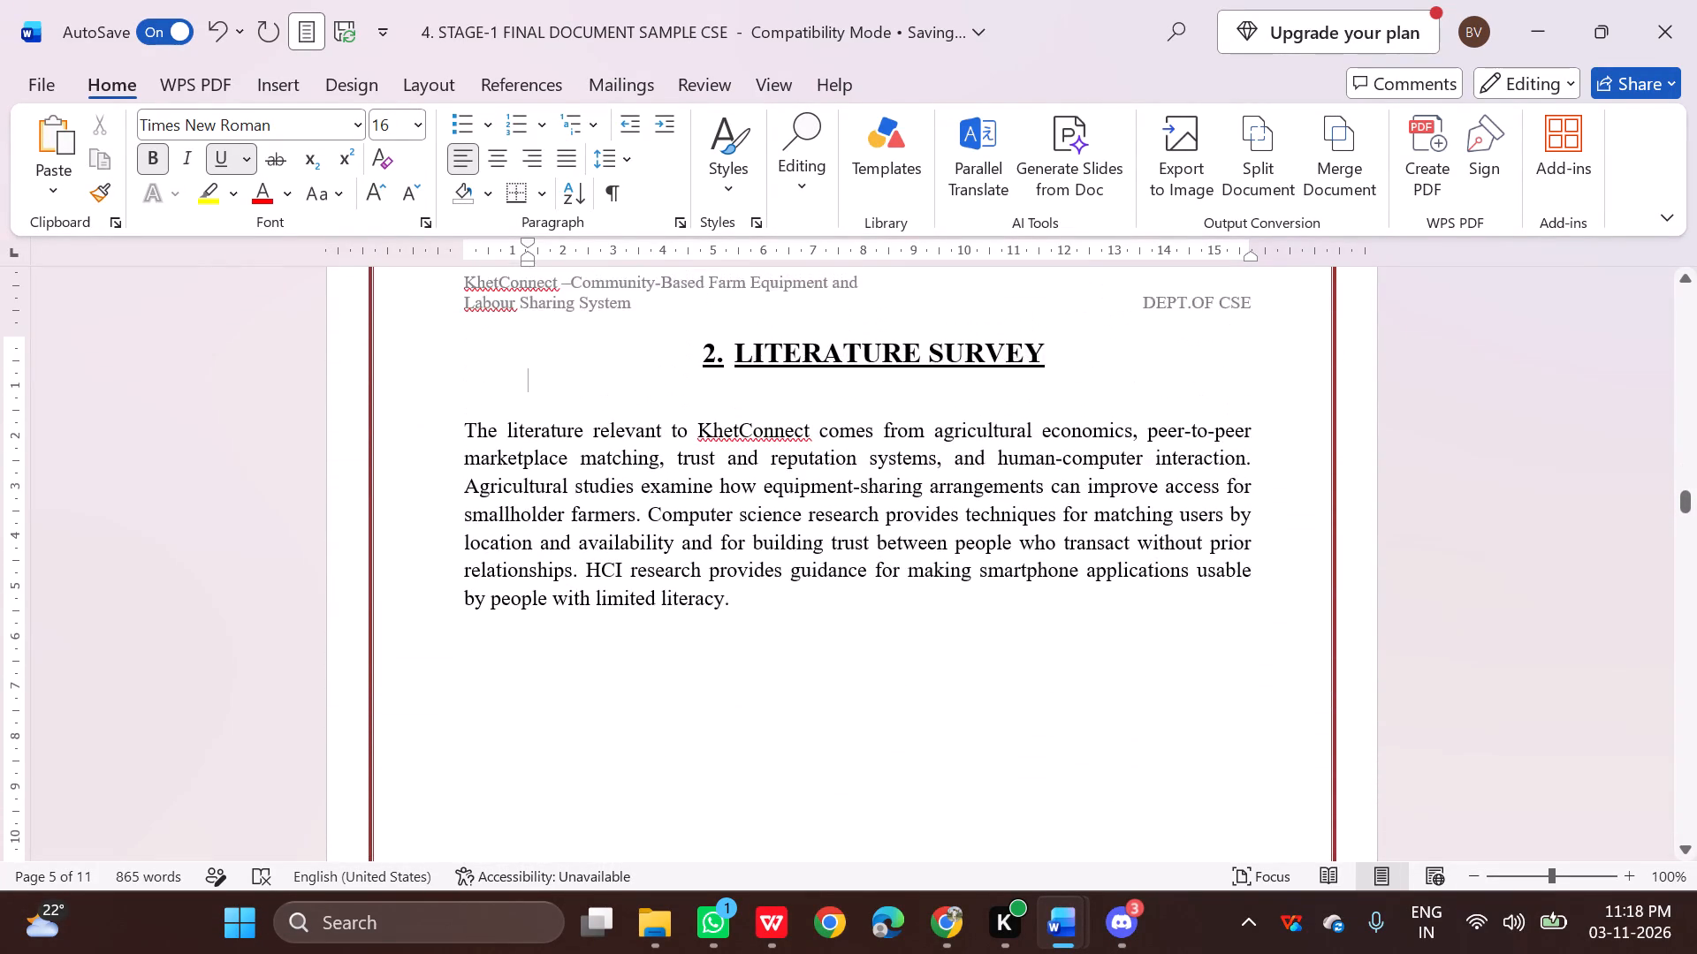
{"action": "scroll", "coordinate": [1059, 556], "scroll_direction": "down", "scroll_amount": 10}
{"action": "scroll", "coordinate": [1055, 560], "scroll_direction": "up", "scroll_amount": 7}
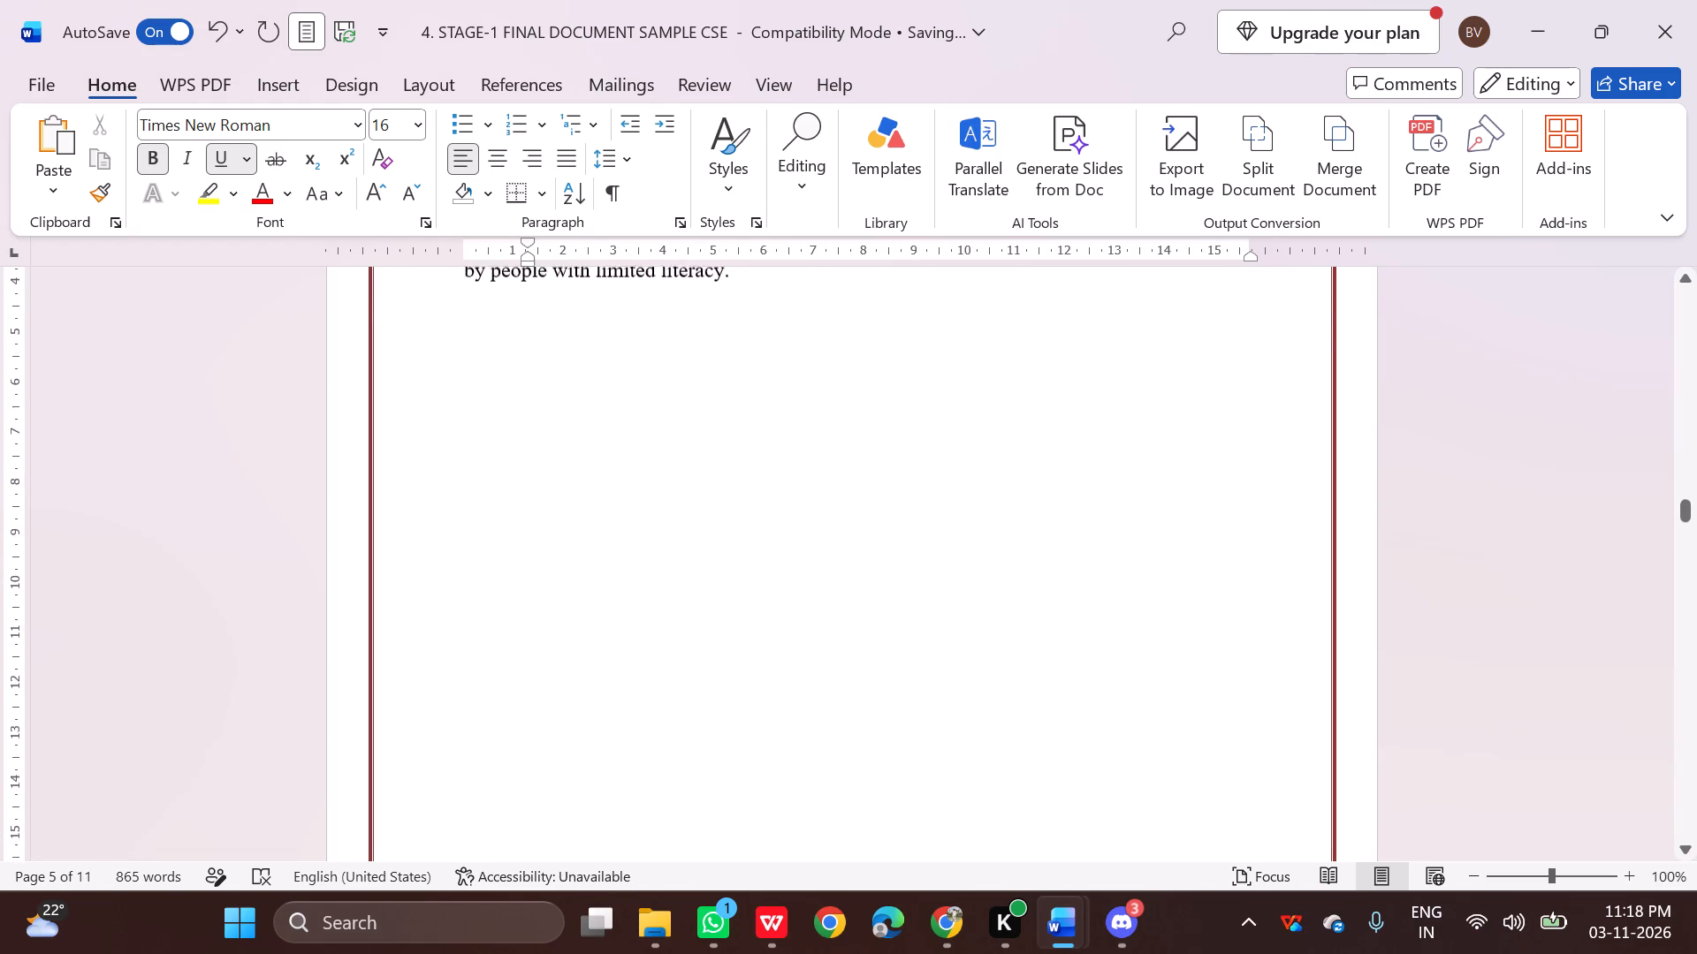
{"action": "scroll", "coordinate": [1064, 555], "scroll_direction": "up", "scroll_amount": 7}
{"action": "scroll", "coordinate": [1064, 570], "scroll_direction": "down", "scroll_amount": 3}
Switch to the KhetConnect PDF in WPS Office and review its contents table for the chapter and section order.
{"action": "left_click", "coordinate": [776, 939]}
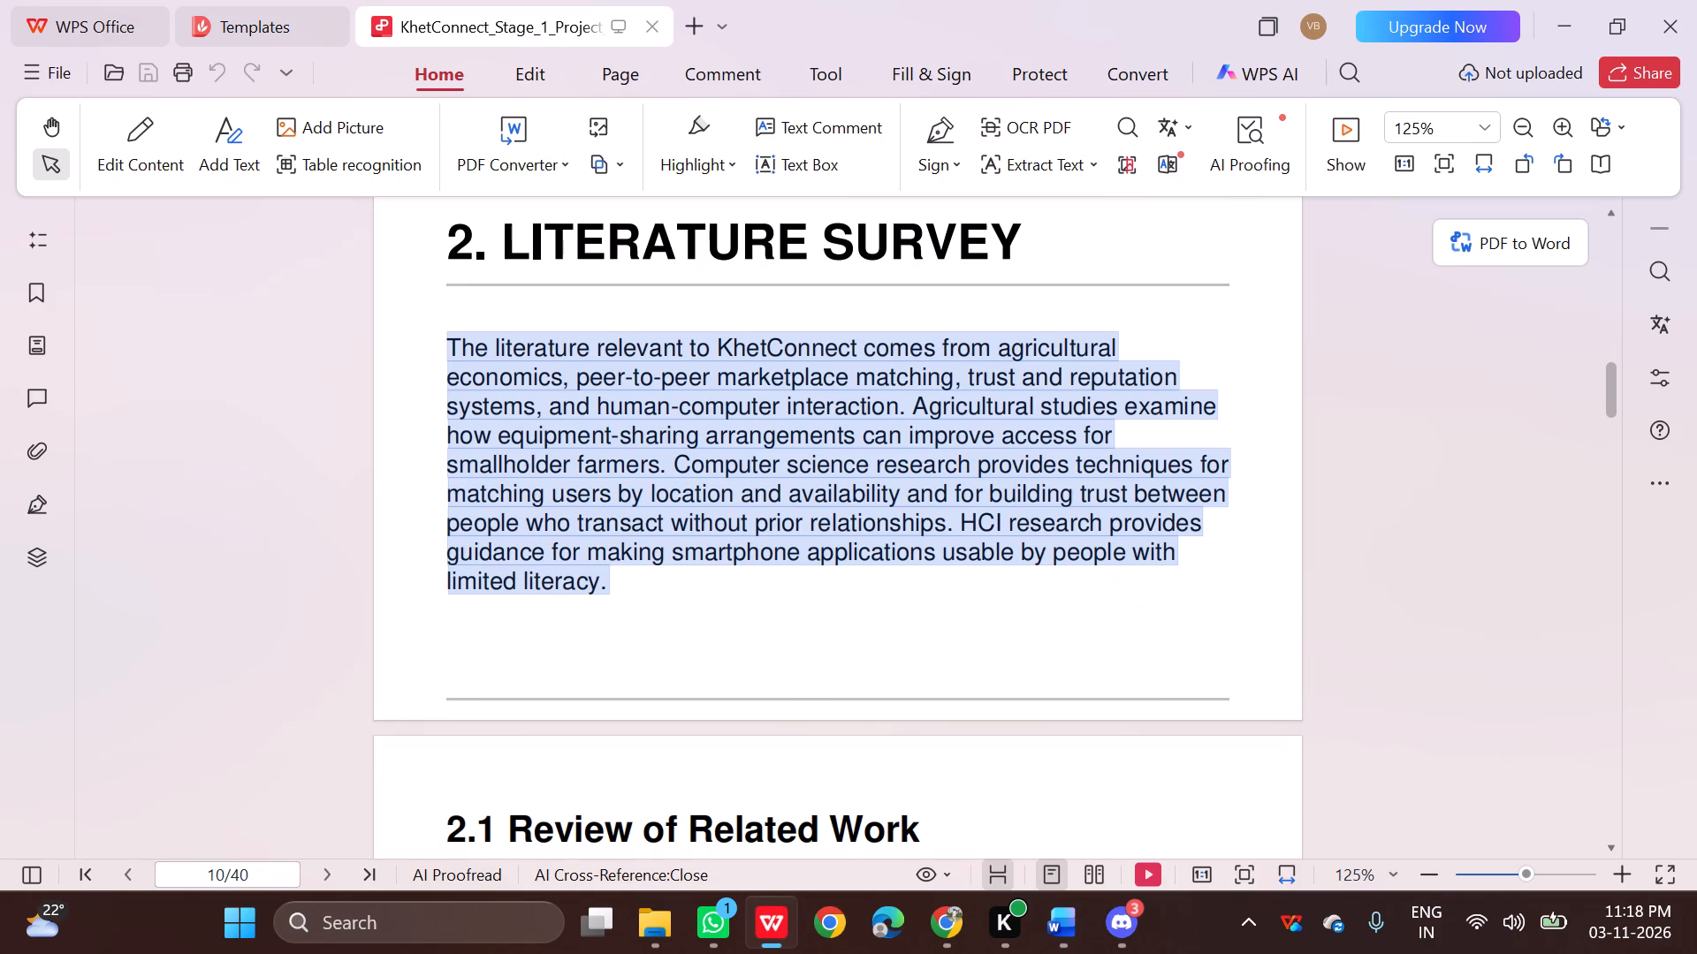
{"action": "scroll", "coordinate": [767, 630], "scroll_direction": "down", "scroll_amount": 4}
{"action": "scroll", "coordinate": [821, 768], "scroll_direction": "up", "scroll_amount": 7}
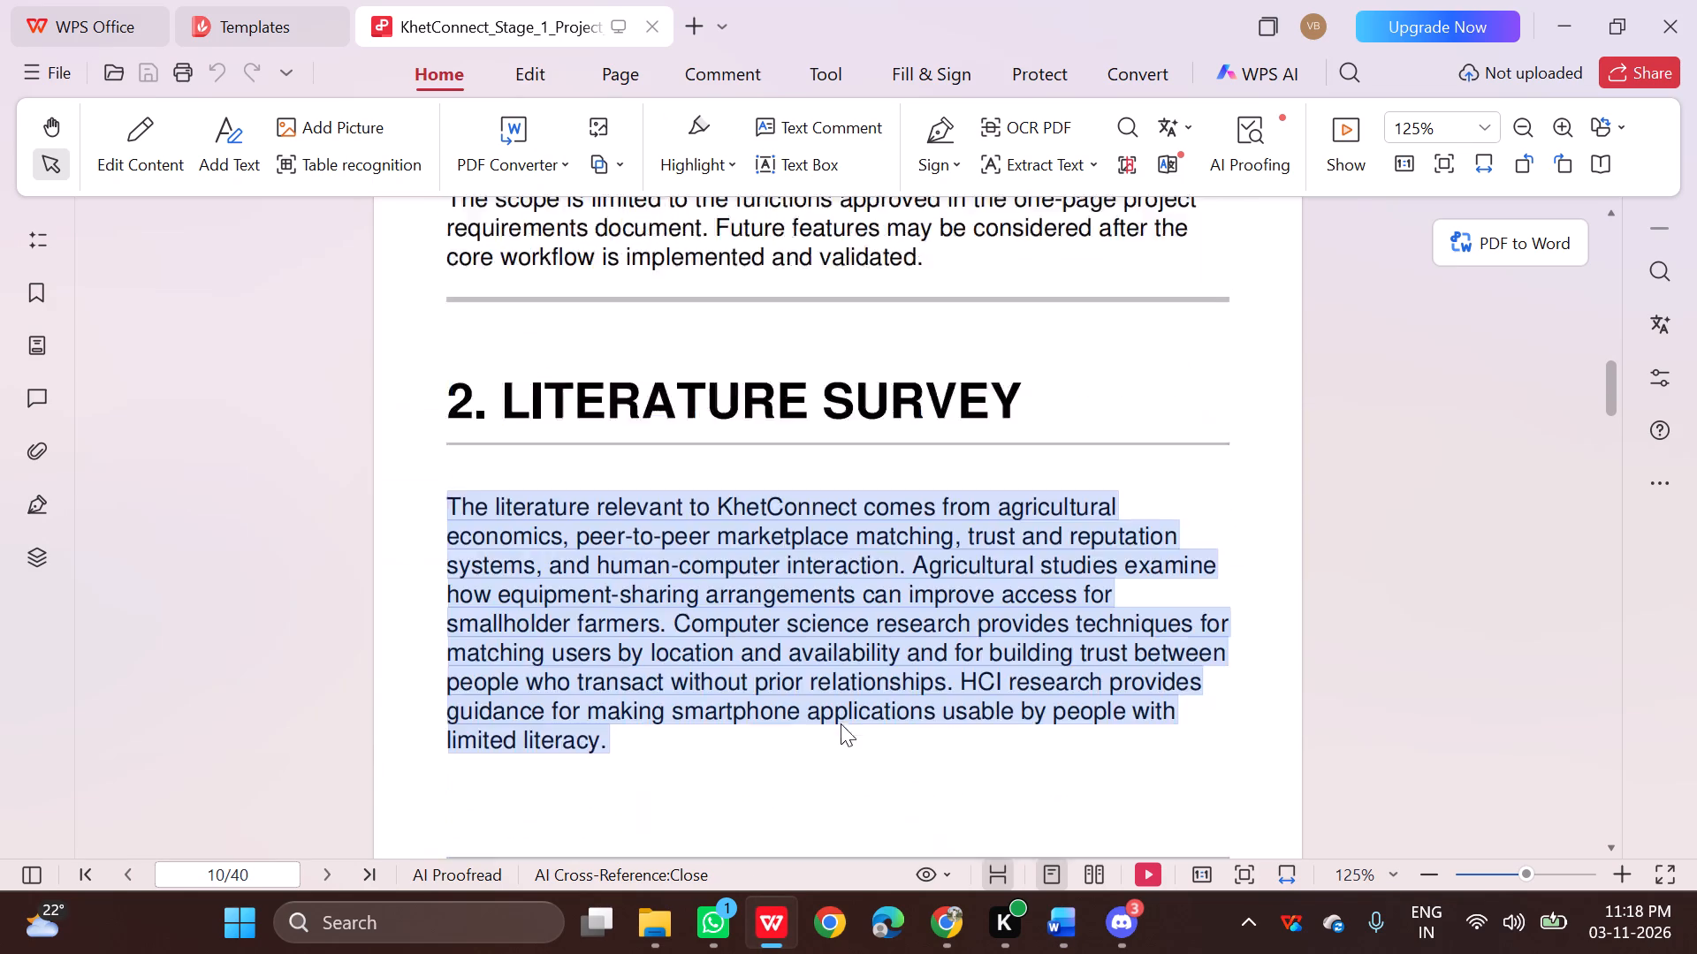
{"action": "scroll", "coordinate": [841, 723], "scroll_direction": "up", "scroll_amount": 20}
{"action": "scroll", "coordinate": [841, 723], "scroll_direction": "up", "scroll_amount": 13}
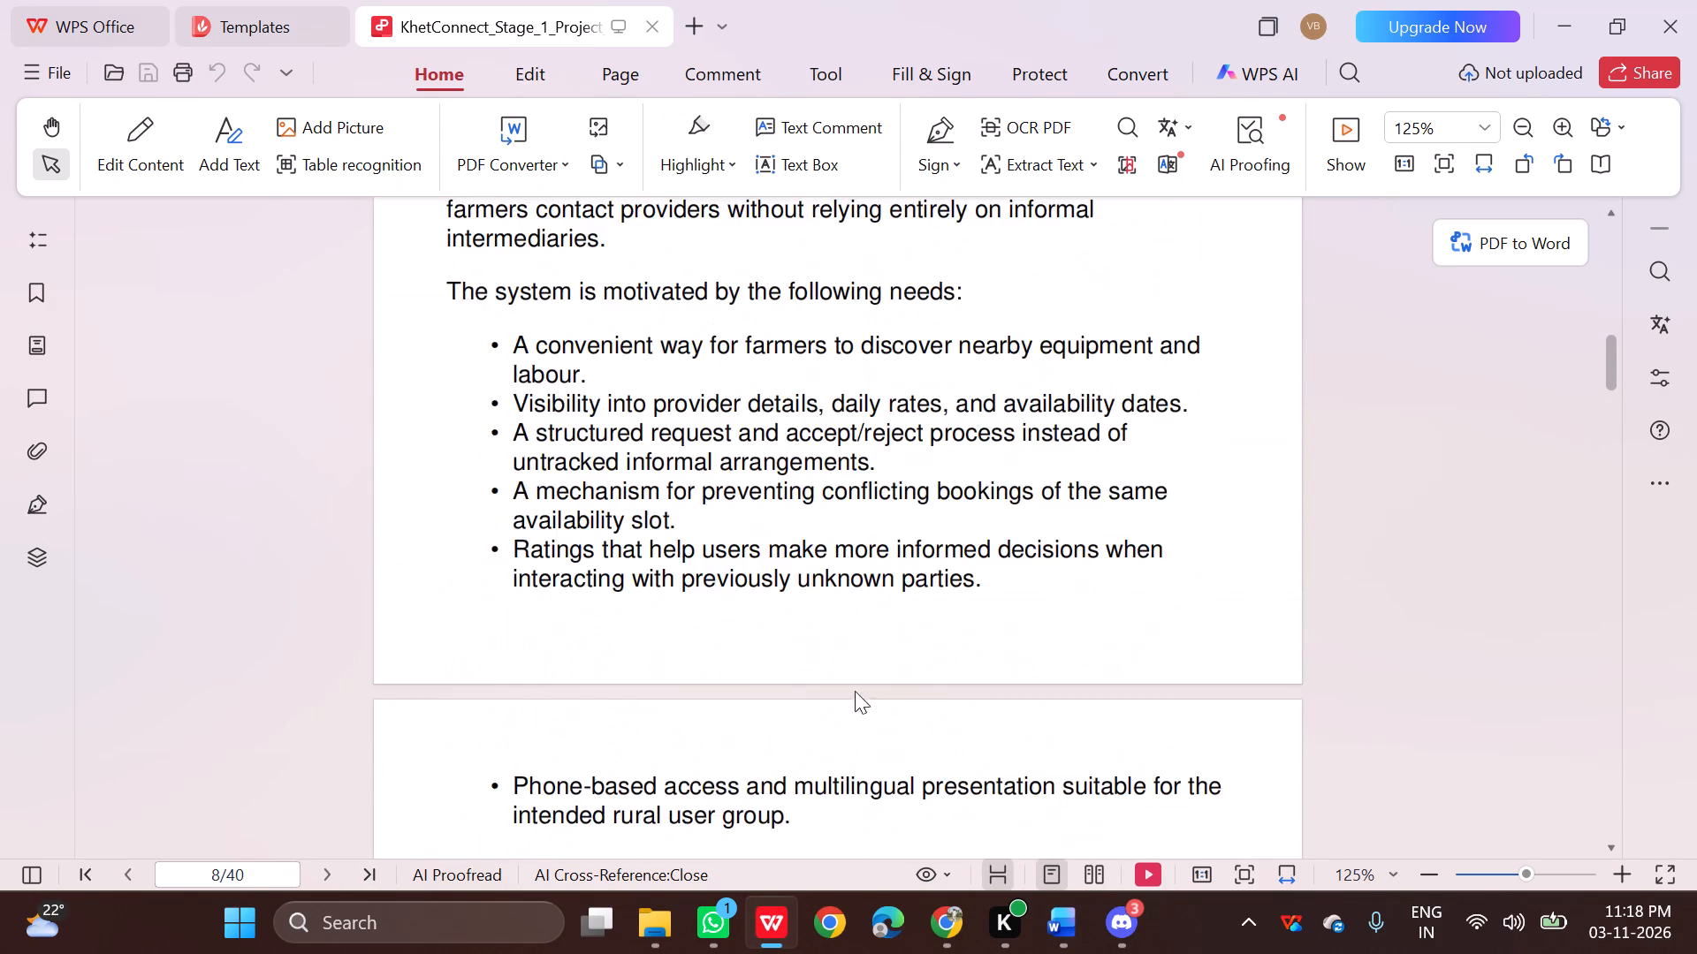
{"action": "scroll", "coordinate": [855, 691], "scroll_direction": "up", "scroll_amount": 2}
{"action": "scroll", "coordinate": [855, 691], "scroll_direction": "down", "scroll_amount": 1}
{"action": "scroll", "coordinate": [856, 691], "scroll_direction": "up", "scroll_amount": 20}
{"action": "scroll", "coordinate": [856, 691], "scroll_direction": "up", "scroll_amount": 9}
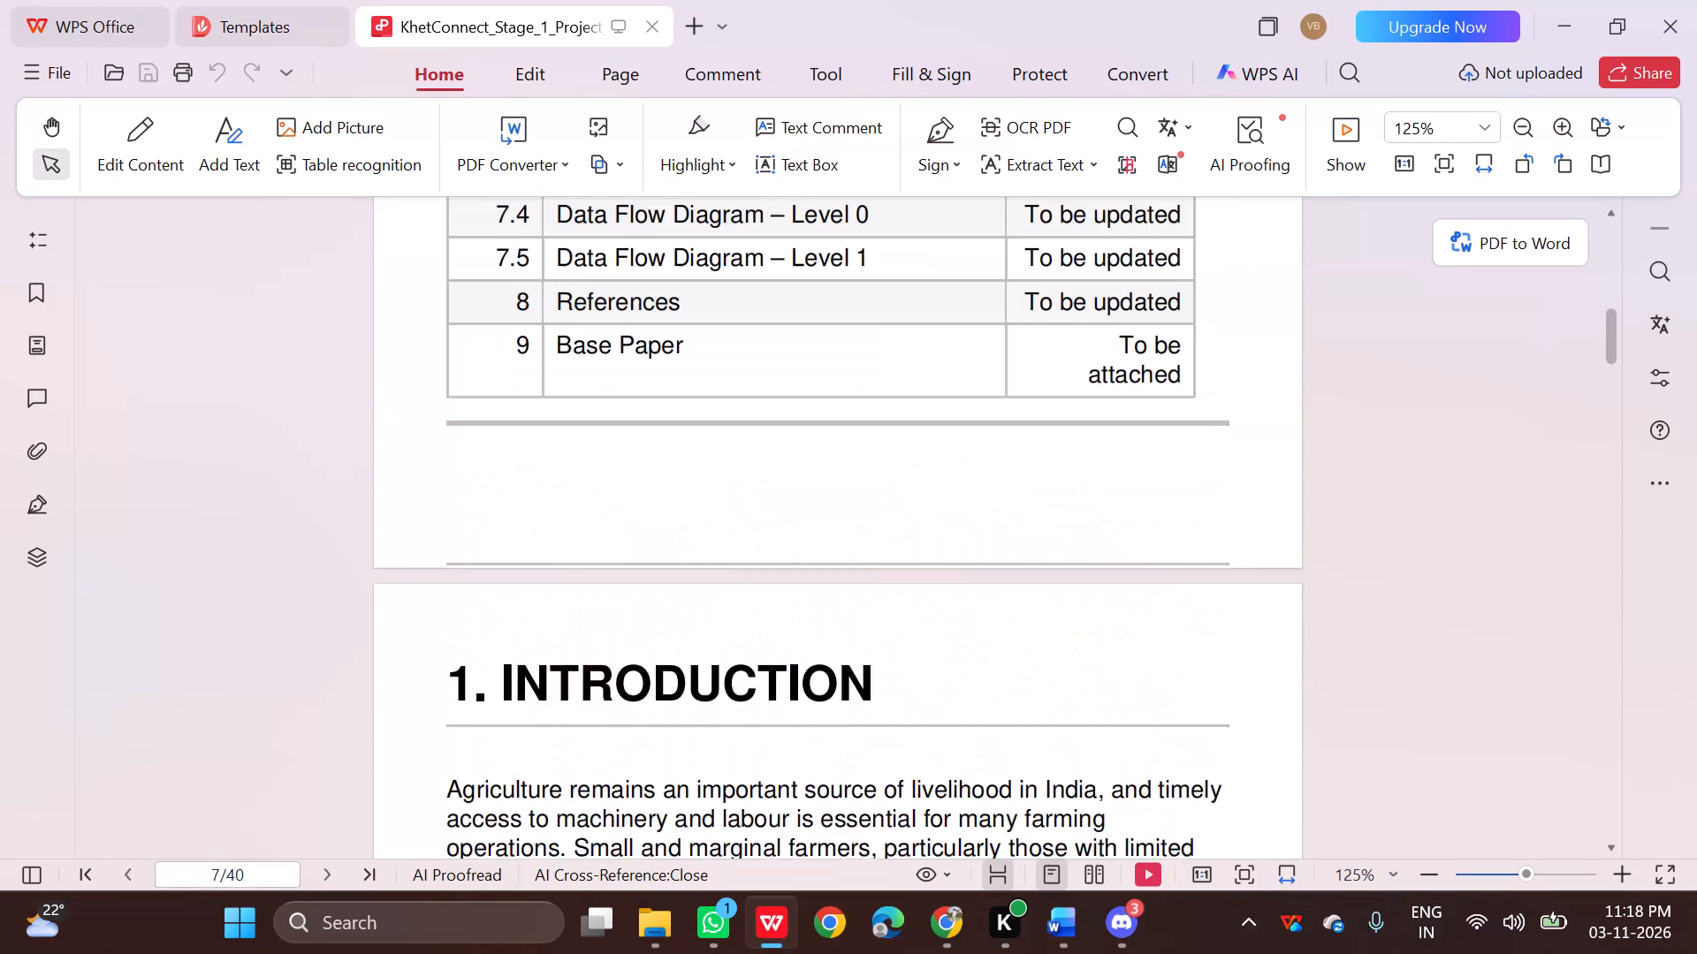
{"action": "scroll", "coordinate": [864, 662], "scroll_direction": "up", "scroll_amount": 8}
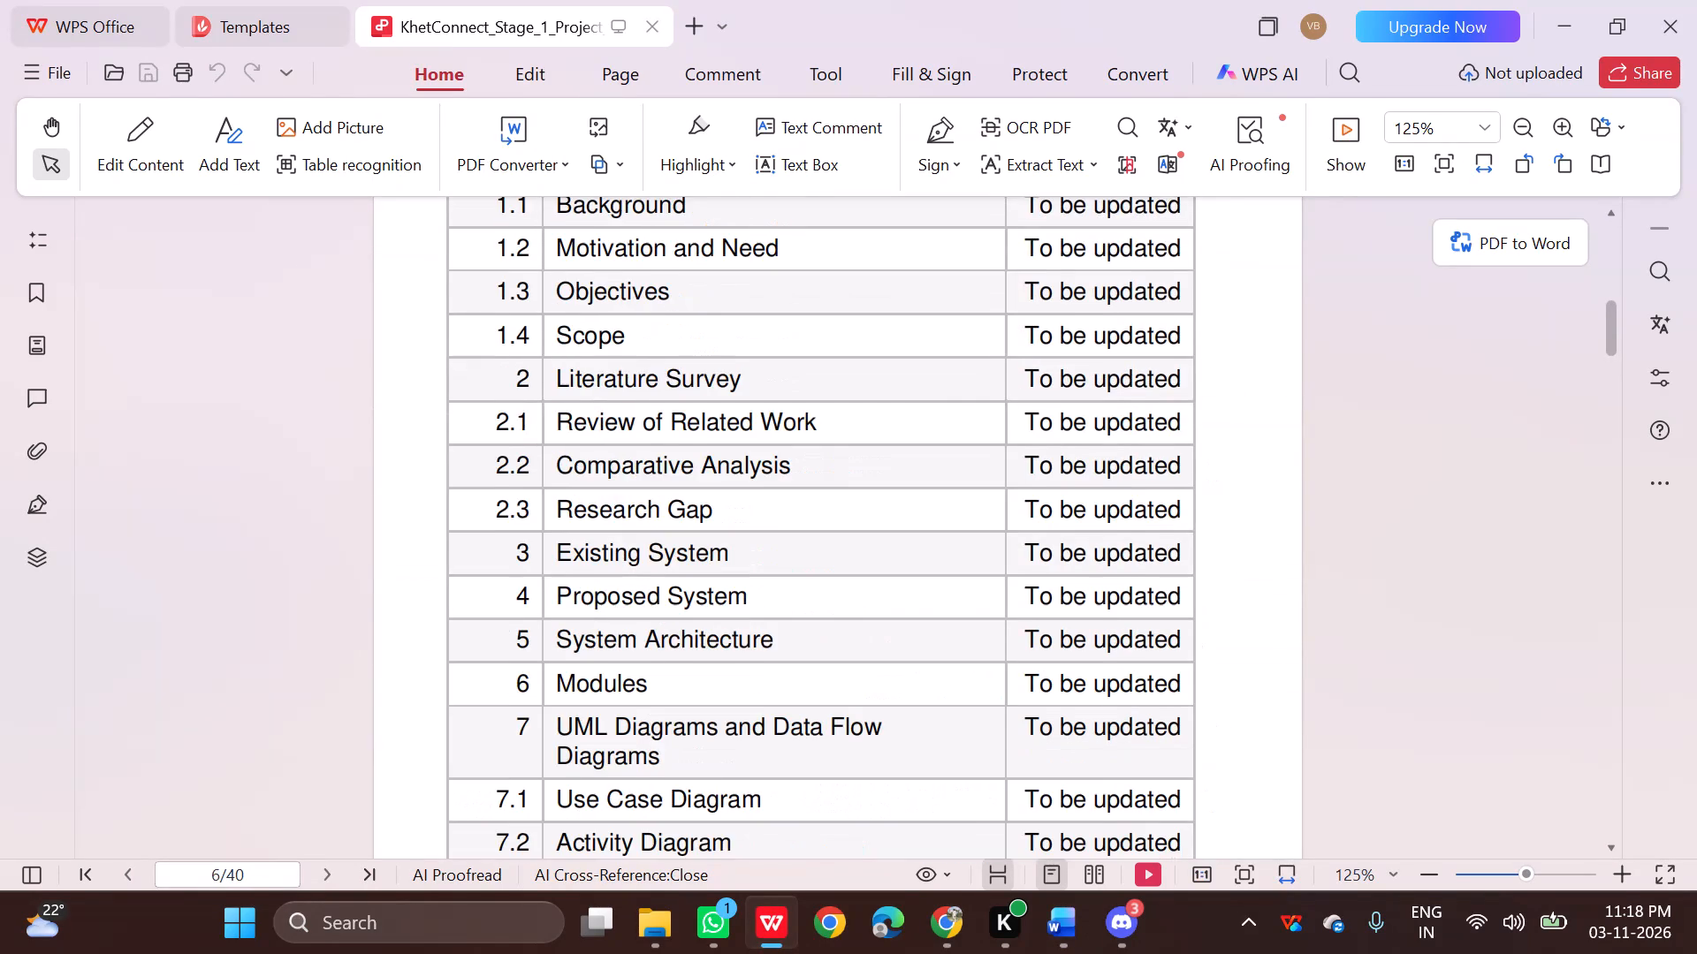
{"action": "scroll", "coordinate": [866, 662], "scroll_direction": "up", "scroll_amount": 2}
{"action": "scroll", "coordinate": [869, 662], "scroll_direction": "down", "scroll_amount": 1}
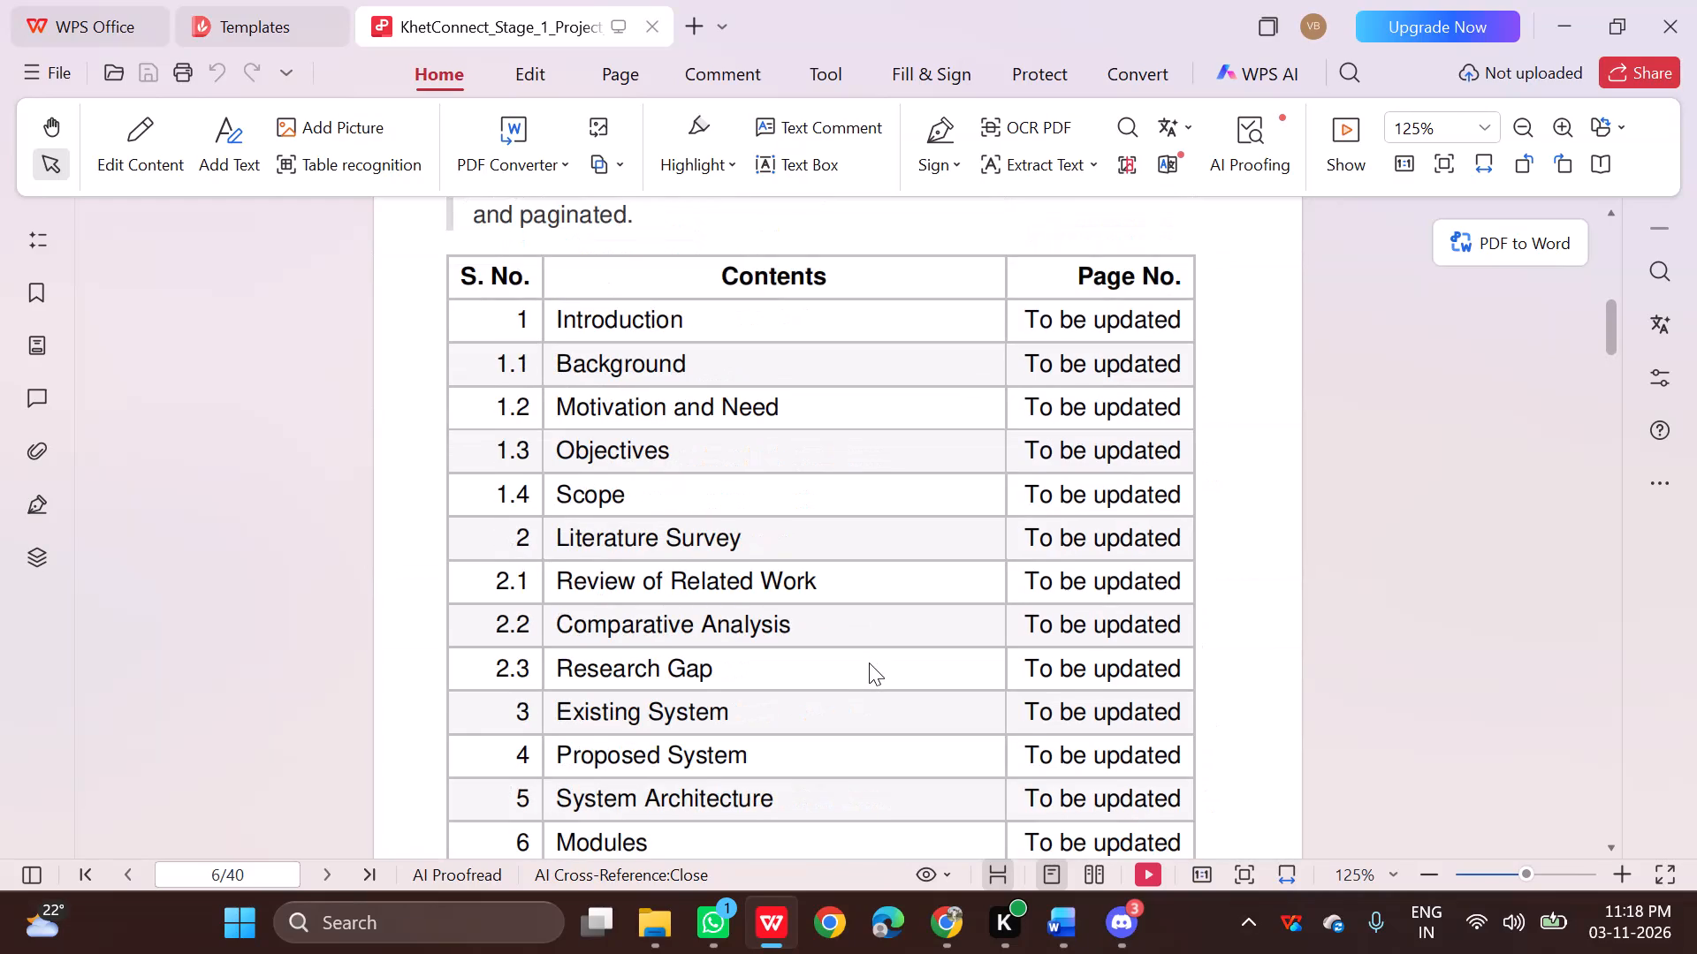
{"action": "scroll", "coordinate": [869, 662], "scroll_direction": "down", "scroll_amount": 2}
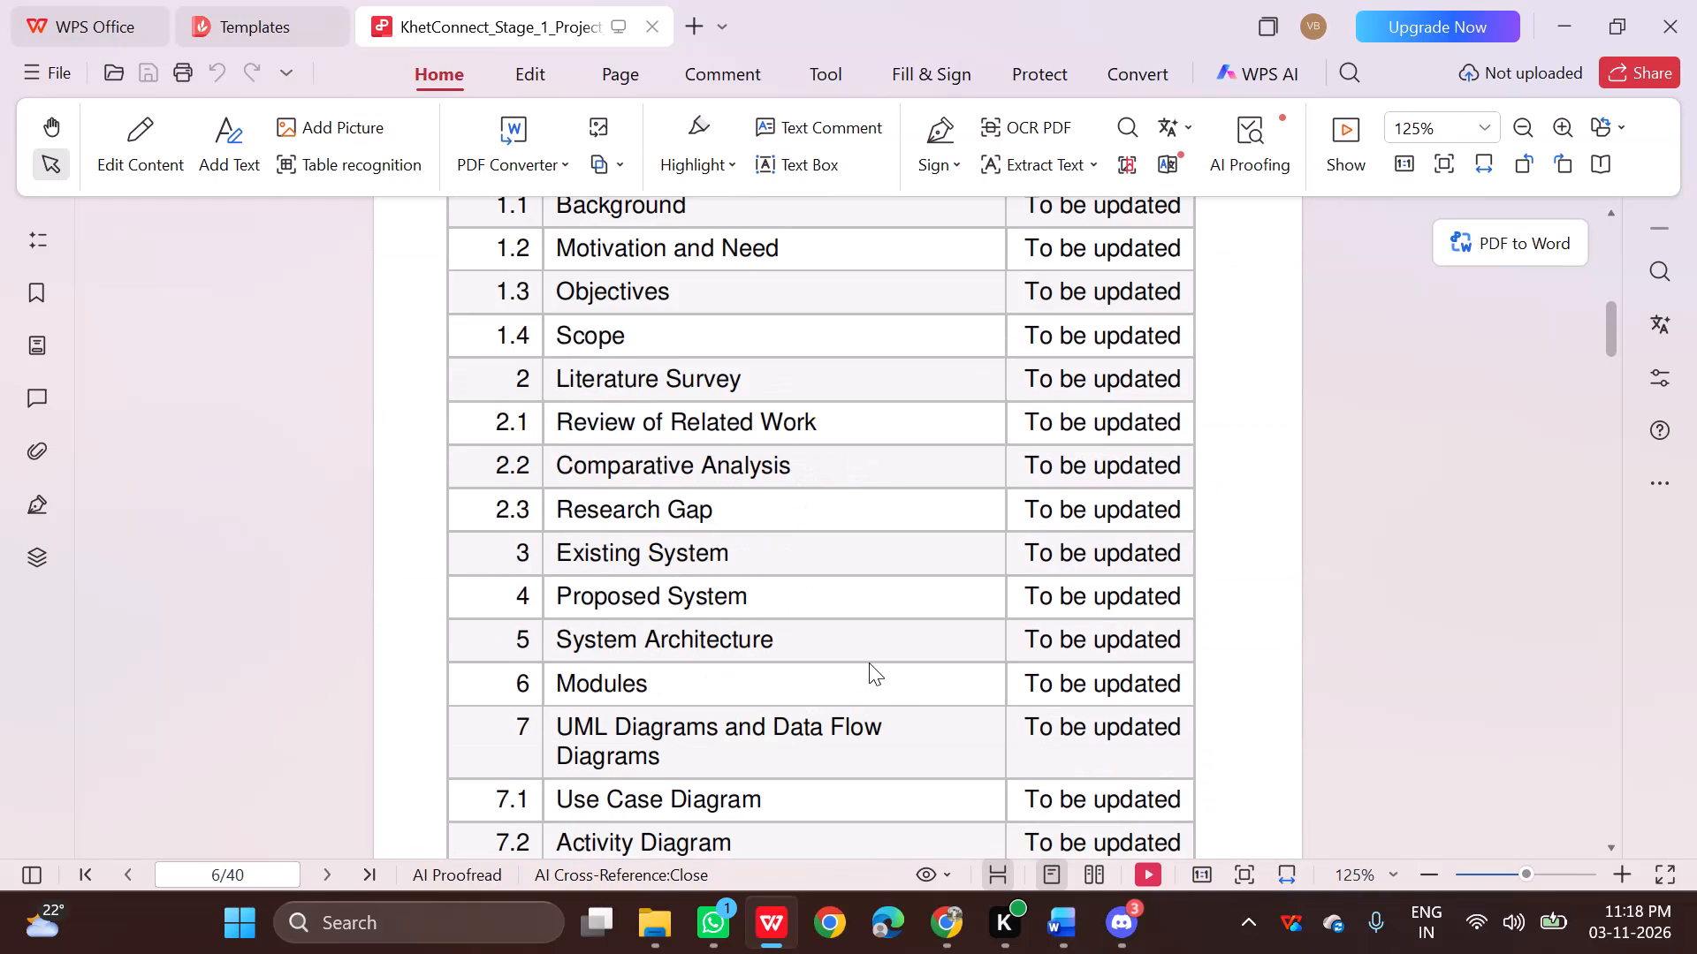
Copy the heading "2.1 Review of Related Work" from the PDF onto a new line below the Literature Survey paragraph in the Word report.
{"action": "scroll", "coordinate": [869, 662], "scroll_direction": "down", "scroll_amount": 11}
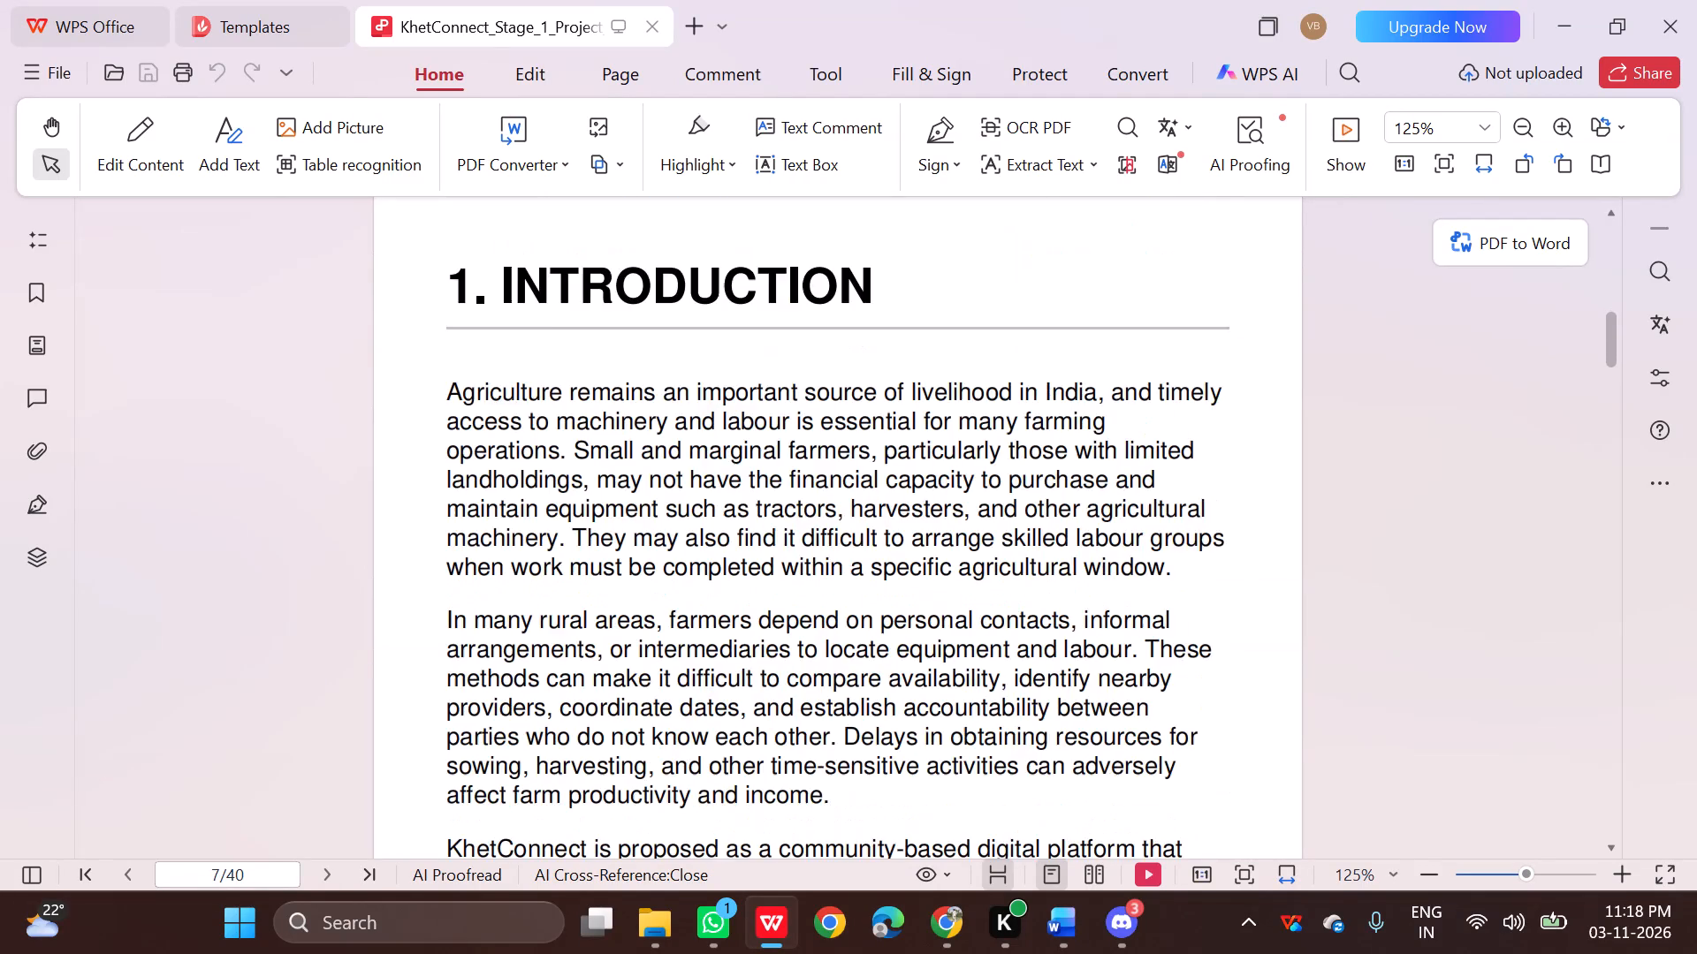
{"action": "scroll", "coordinate": [879, 666], "scroll_direction": "down", "scroll_amount": 18}
{"action": "scroll", "coordinate": [879, 663], "scroll_direction": "down", "scroll_amount": 9}
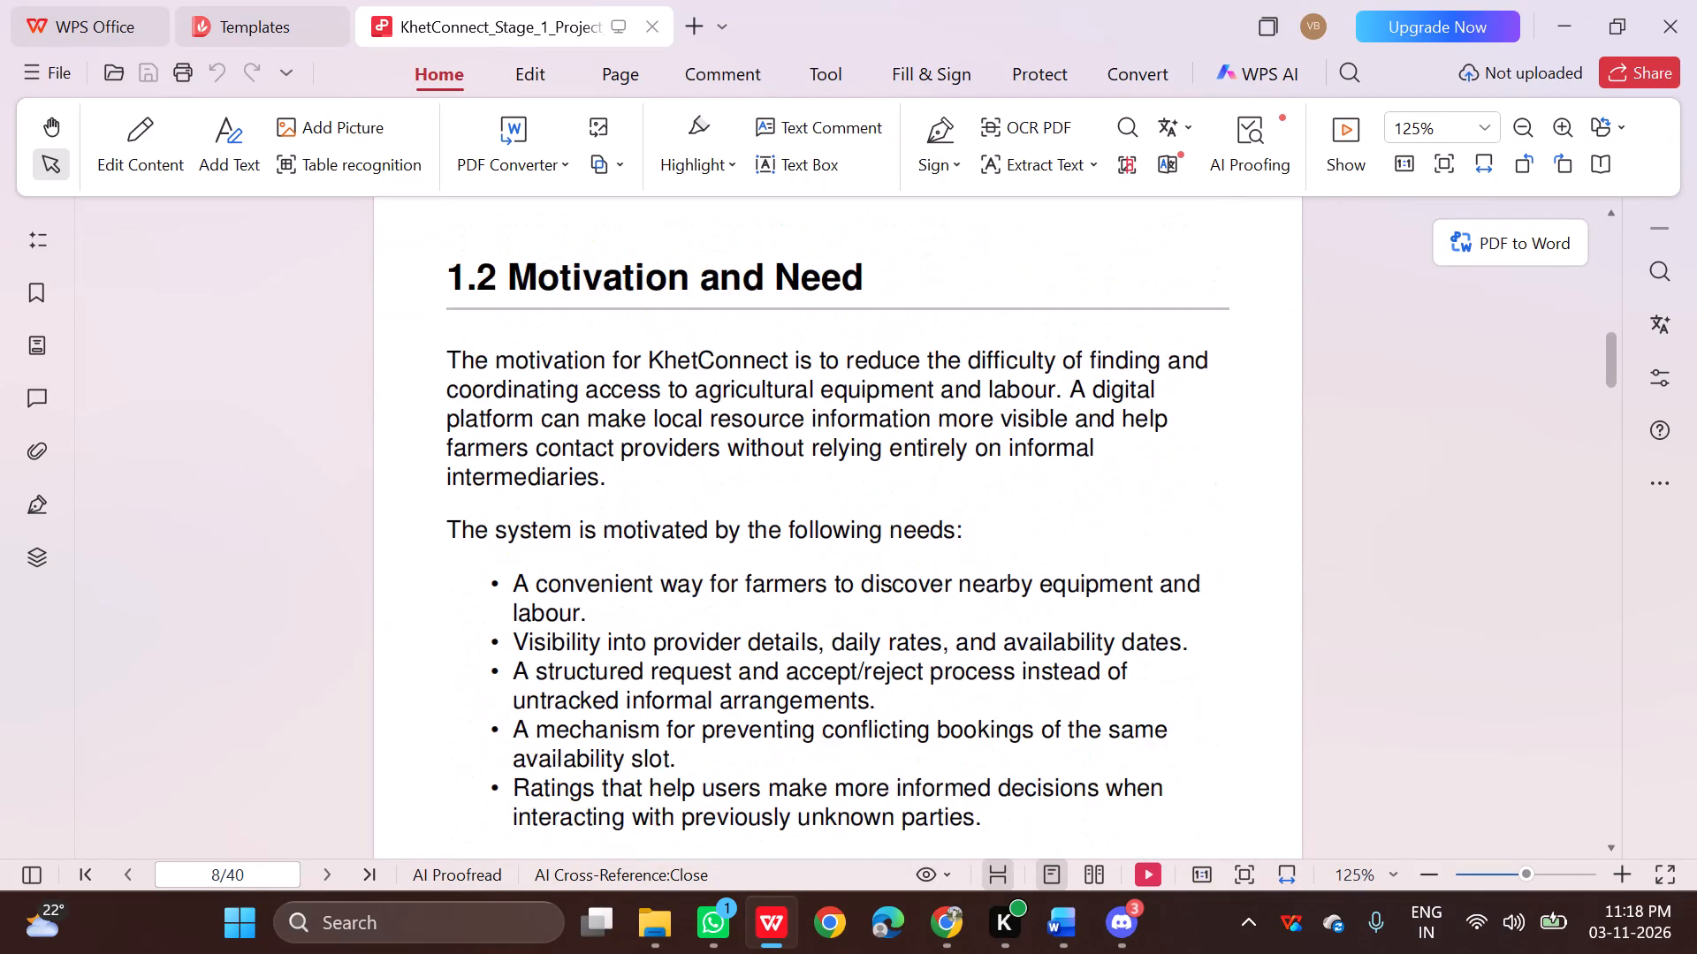
{"action": "scroll", "coordinate": [879, 663], "scroll_direction": "down", "scroll_amount": 20}
{"action": "scroll", "coordinate": [879, 663], "scroll_direction": "down", "scroll_amount": 9}
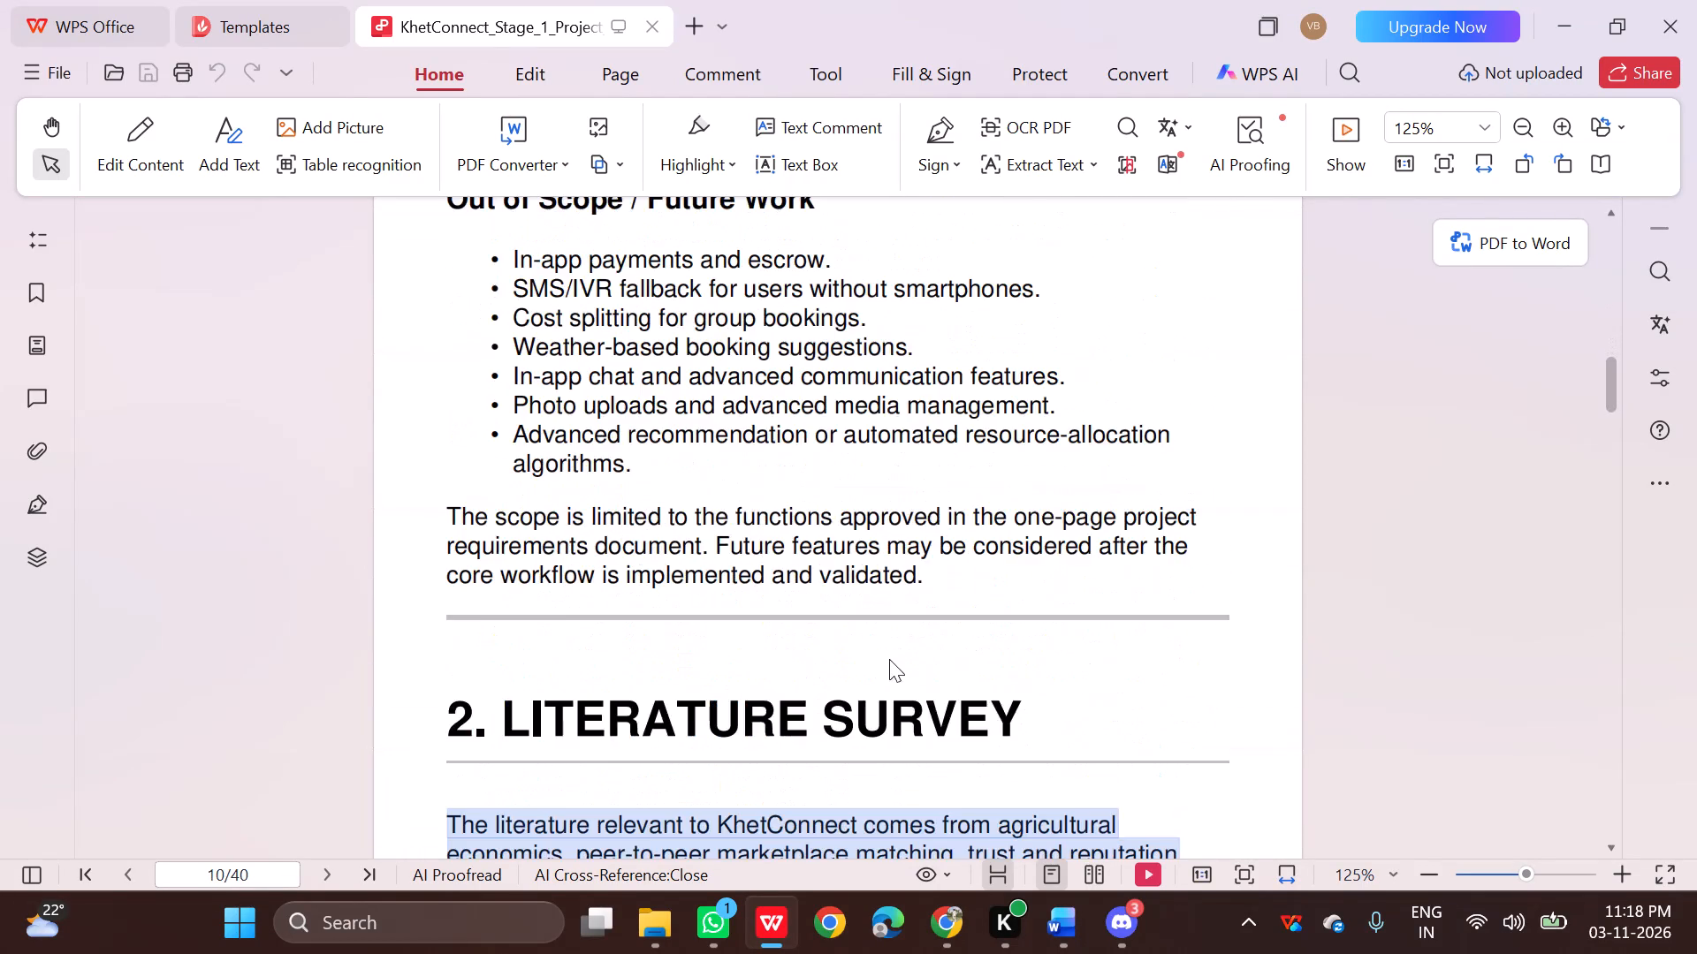
{"action": "scroll", "coordinate": [889, 659], "scroll_direction": "down", "scroll_amount": 12}
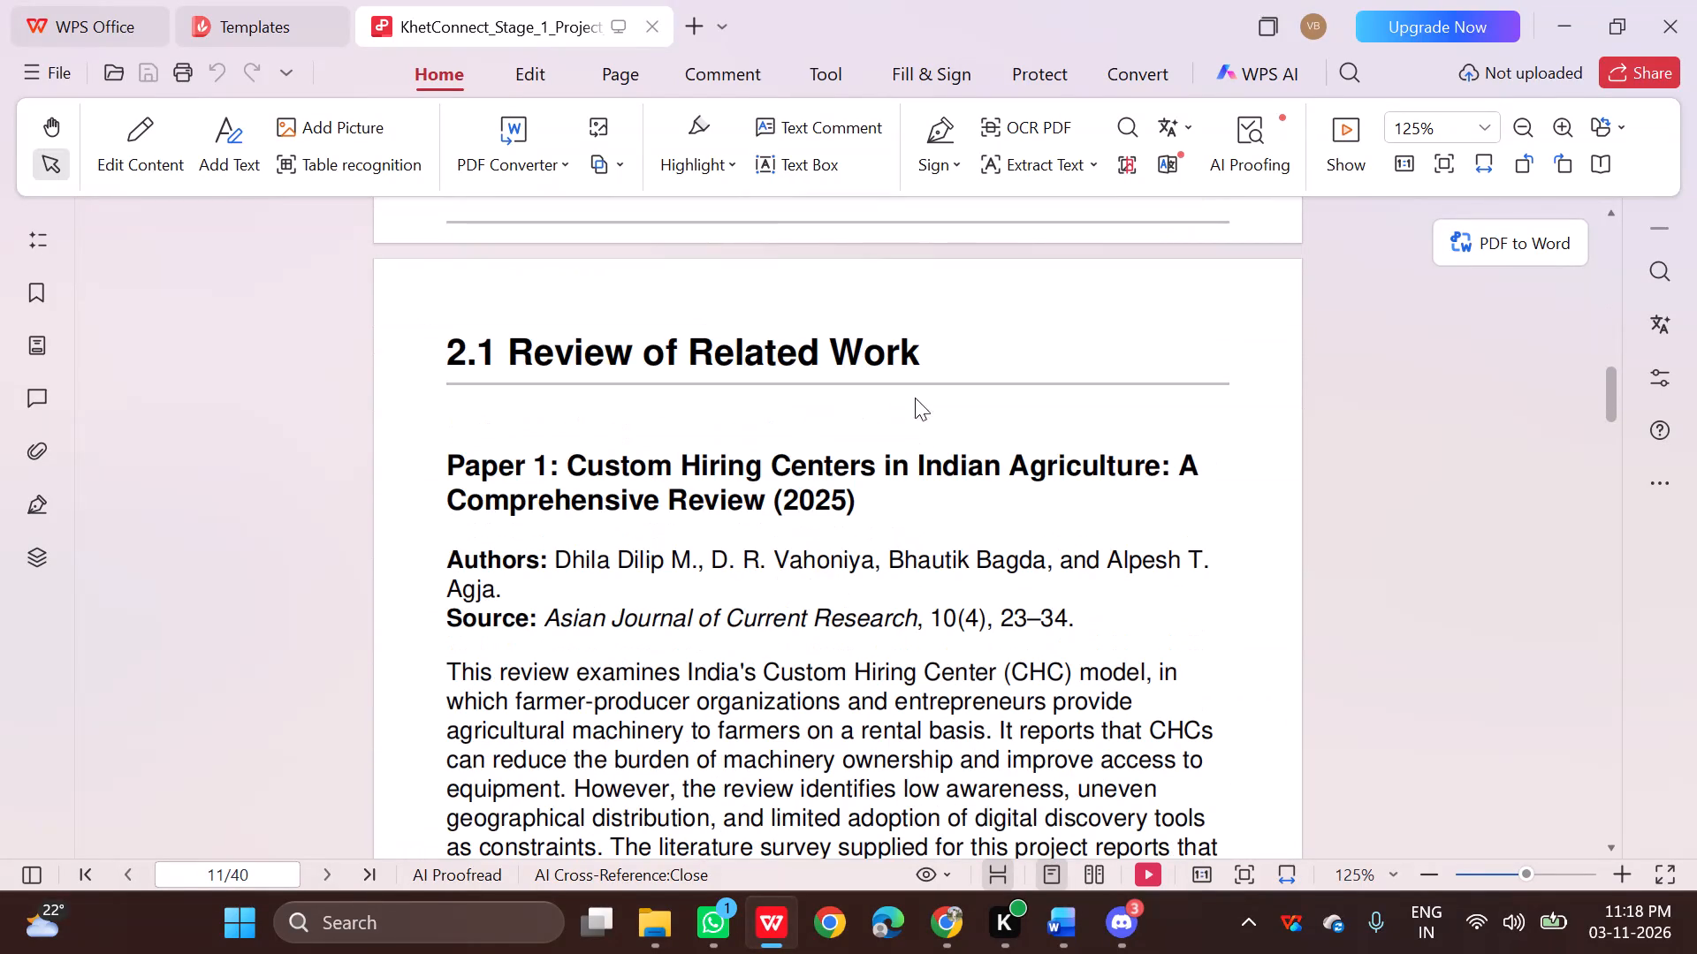
{"action": "left_click_drag", "start_coordinate": [928, 342], "coordinate": [454, 344]}
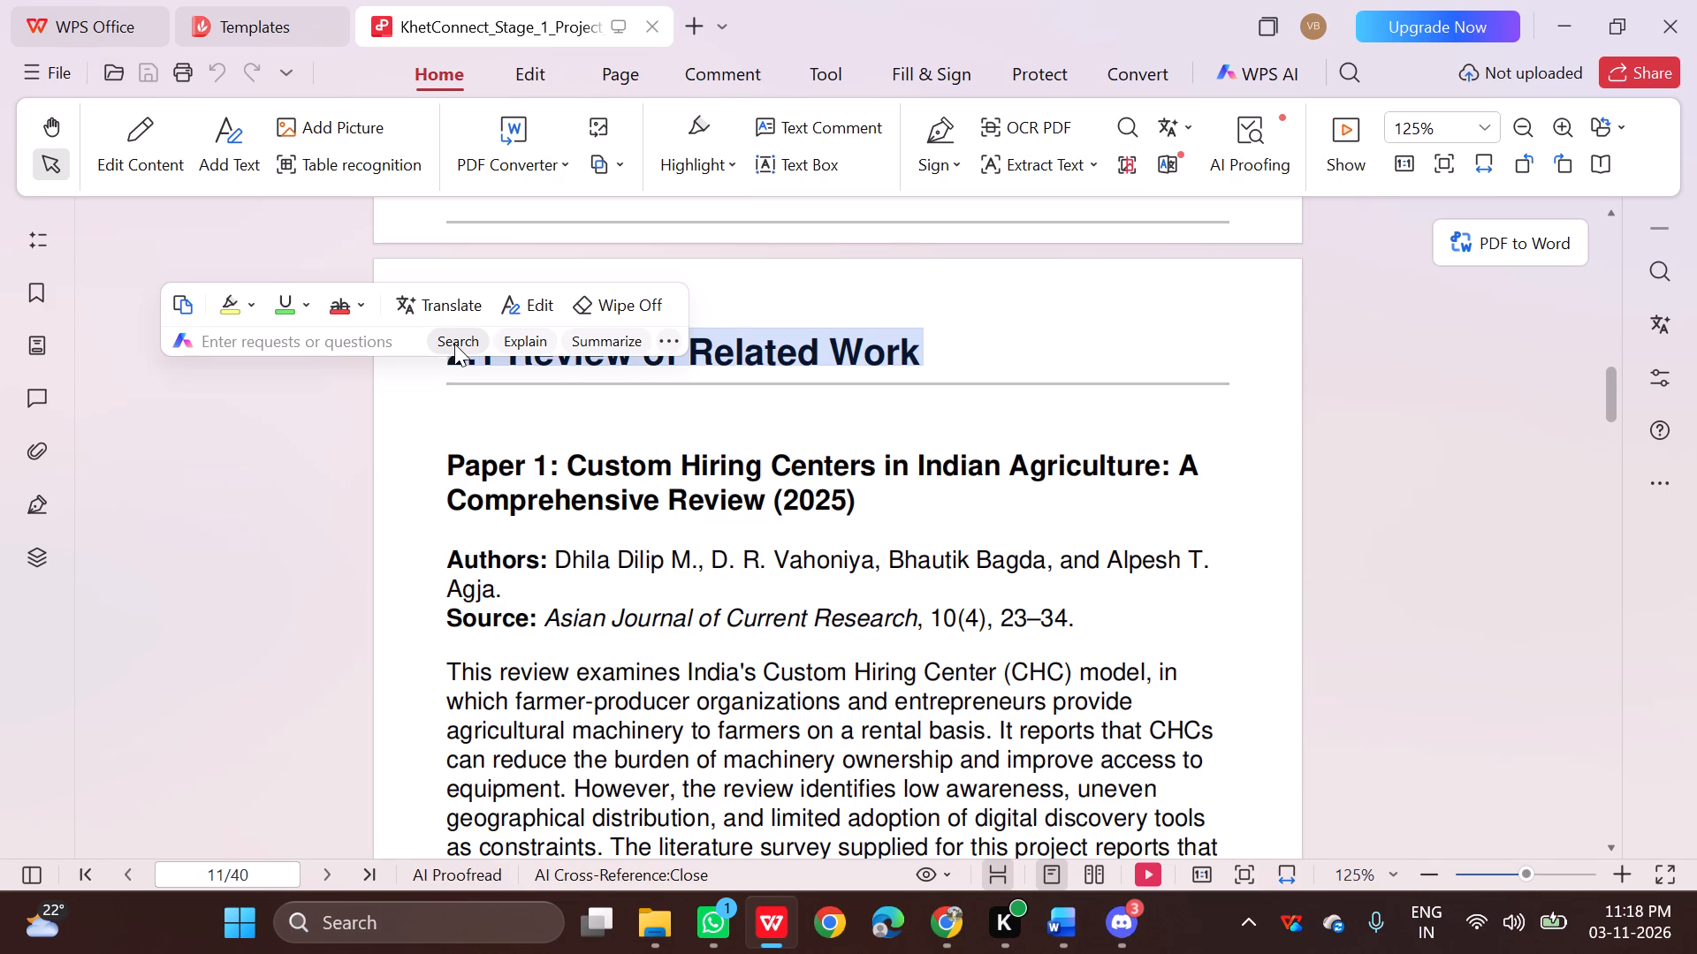
{"action": "key", "text": "ctrl+c"}
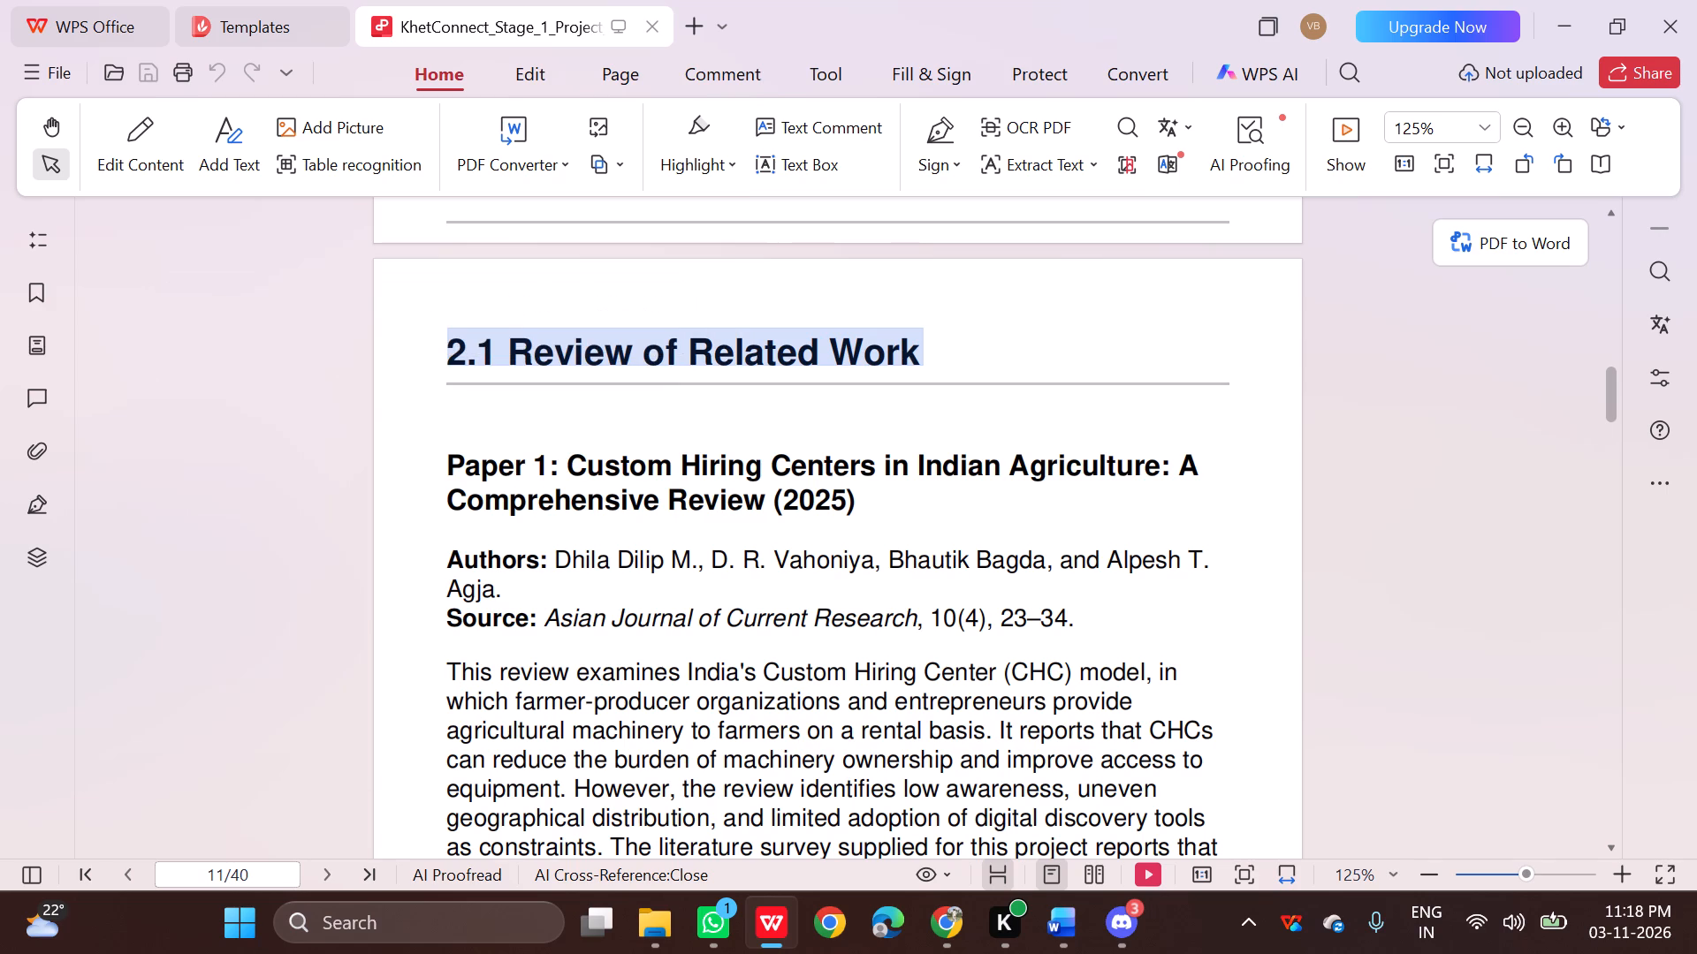
{"action": "key", "text": "ctrl+c"}
{"action": "left_click", "coordinate": [988, 814]}
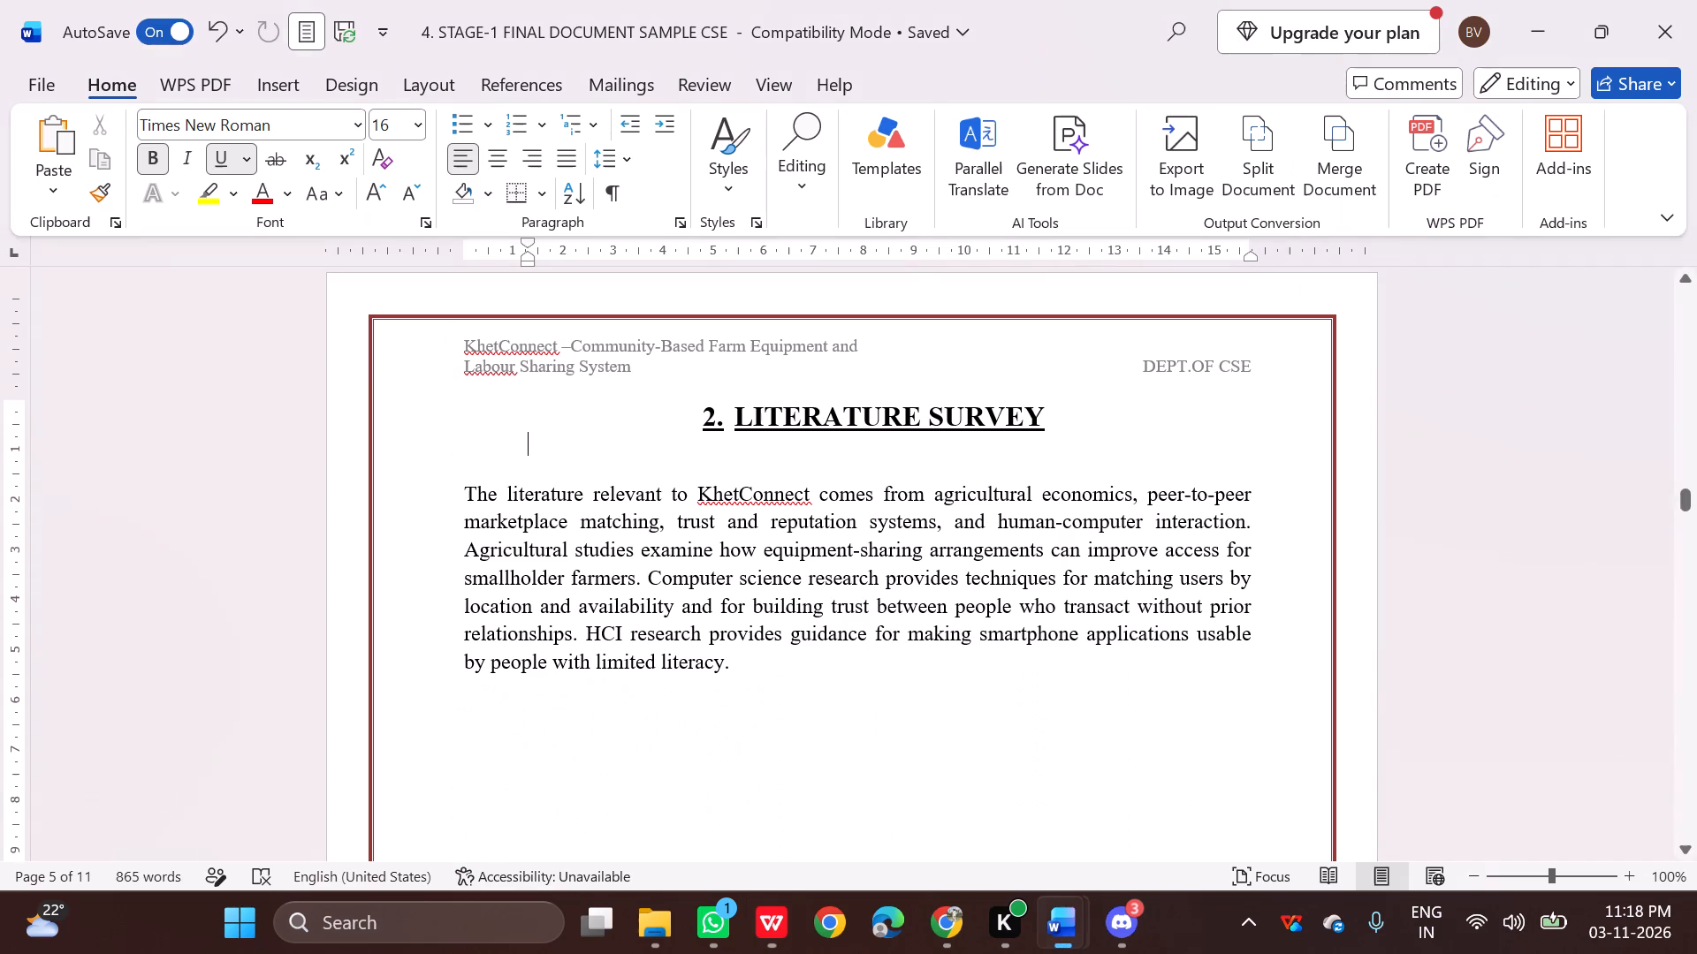
{"action": "left_click", "coordinate": [792, 657]}
{"action": "key", "text": "Return"}
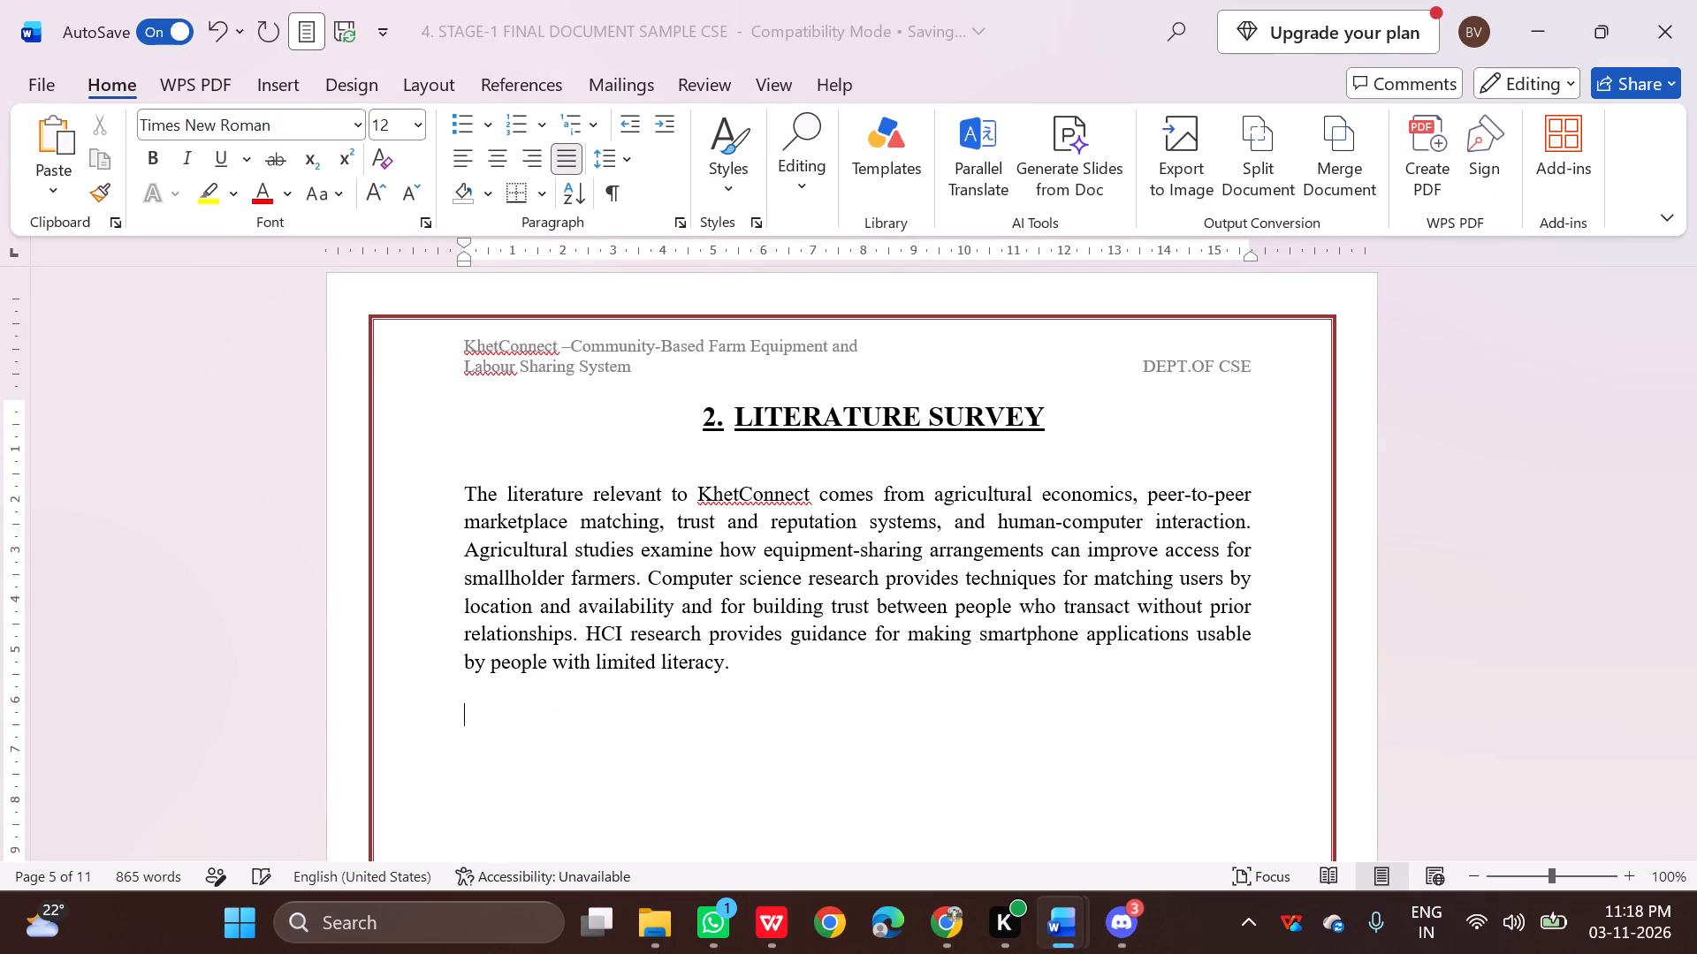
{"action": "key", "text": "ctrl+v"}
Make the "2.1 Review of Related Work" heading bold and underlined at 14 pt.
{"action": "left_click_drag", "start_coordinate": [704, 723], "coordinate": [655, 709]}
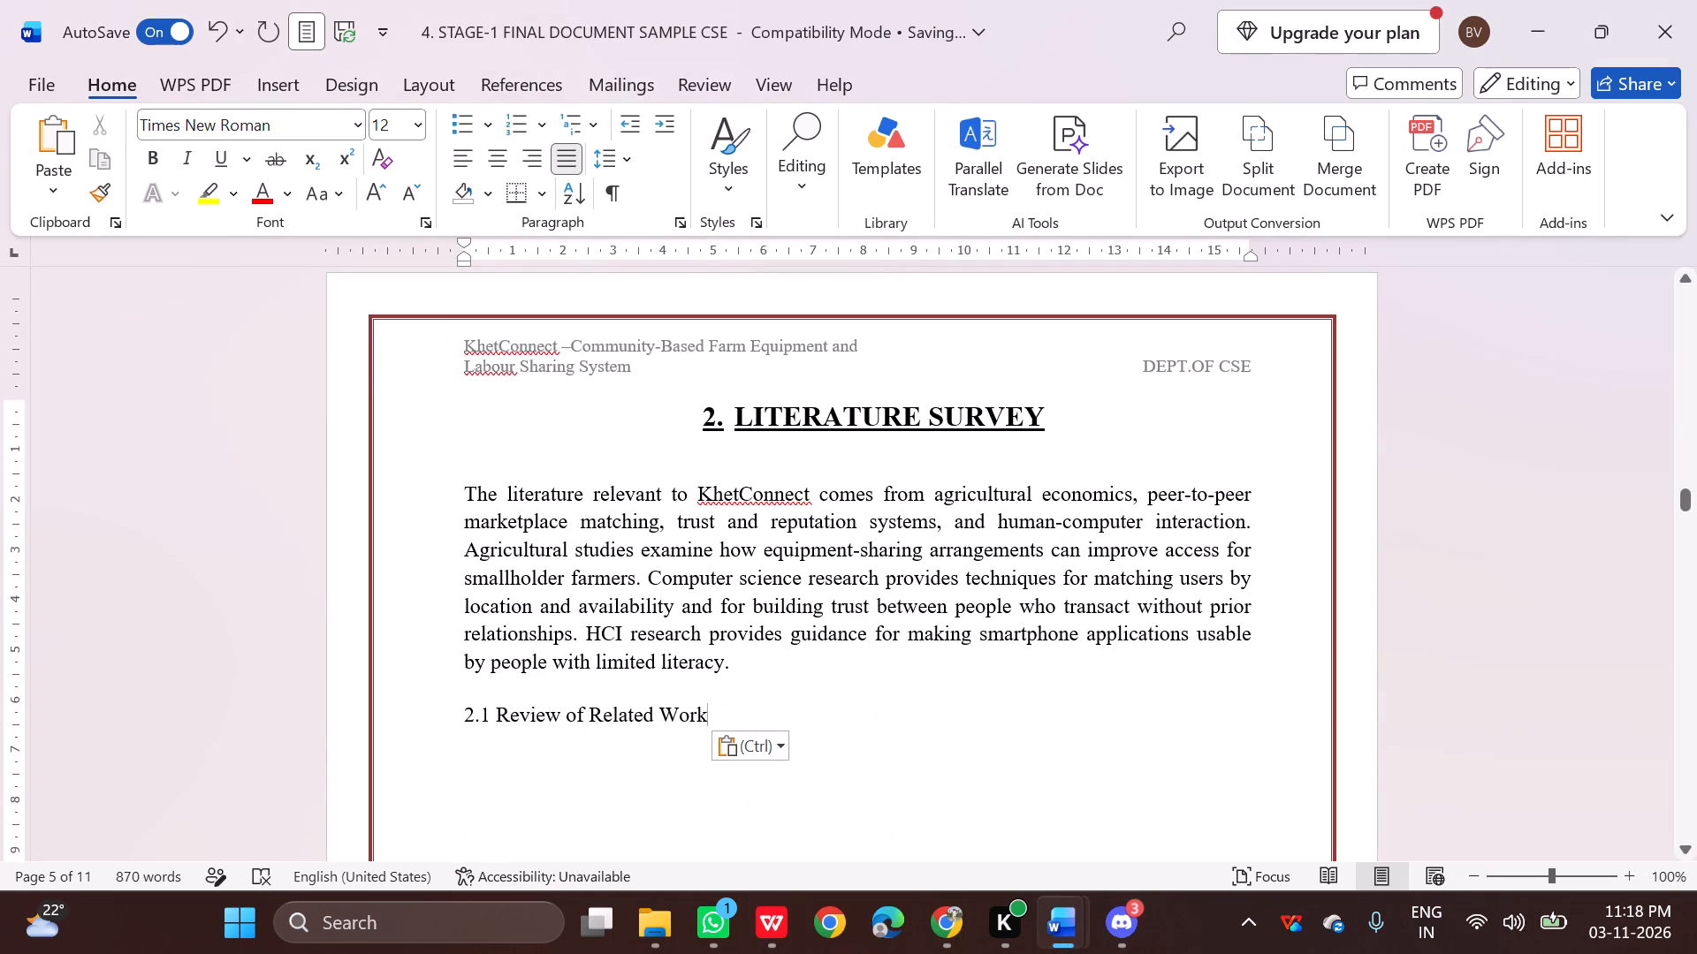
{"action": "left_click_drag", "start_coordinate": [655, 709], "coordinate": [460, 716]}
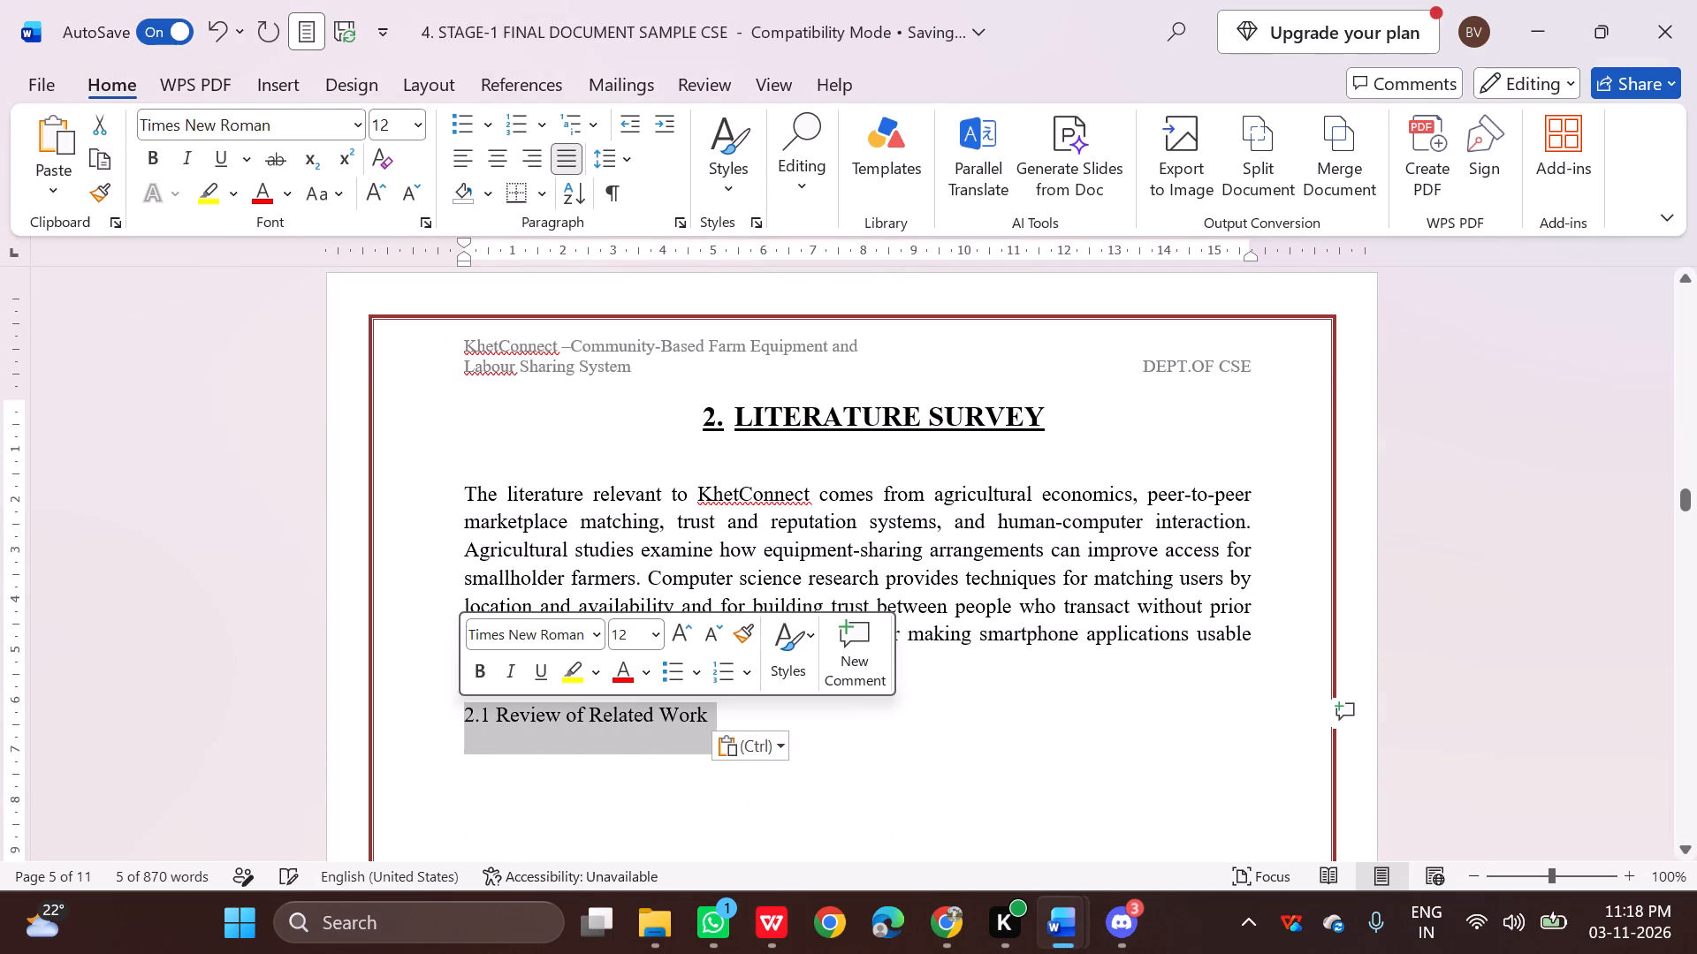
{"action": "left_click", "coordinate": [467, 671]}
{"action": "left_click", "coordinate": [537, 670]}
{"action": "left_click", "coordinate": [659, 637]}
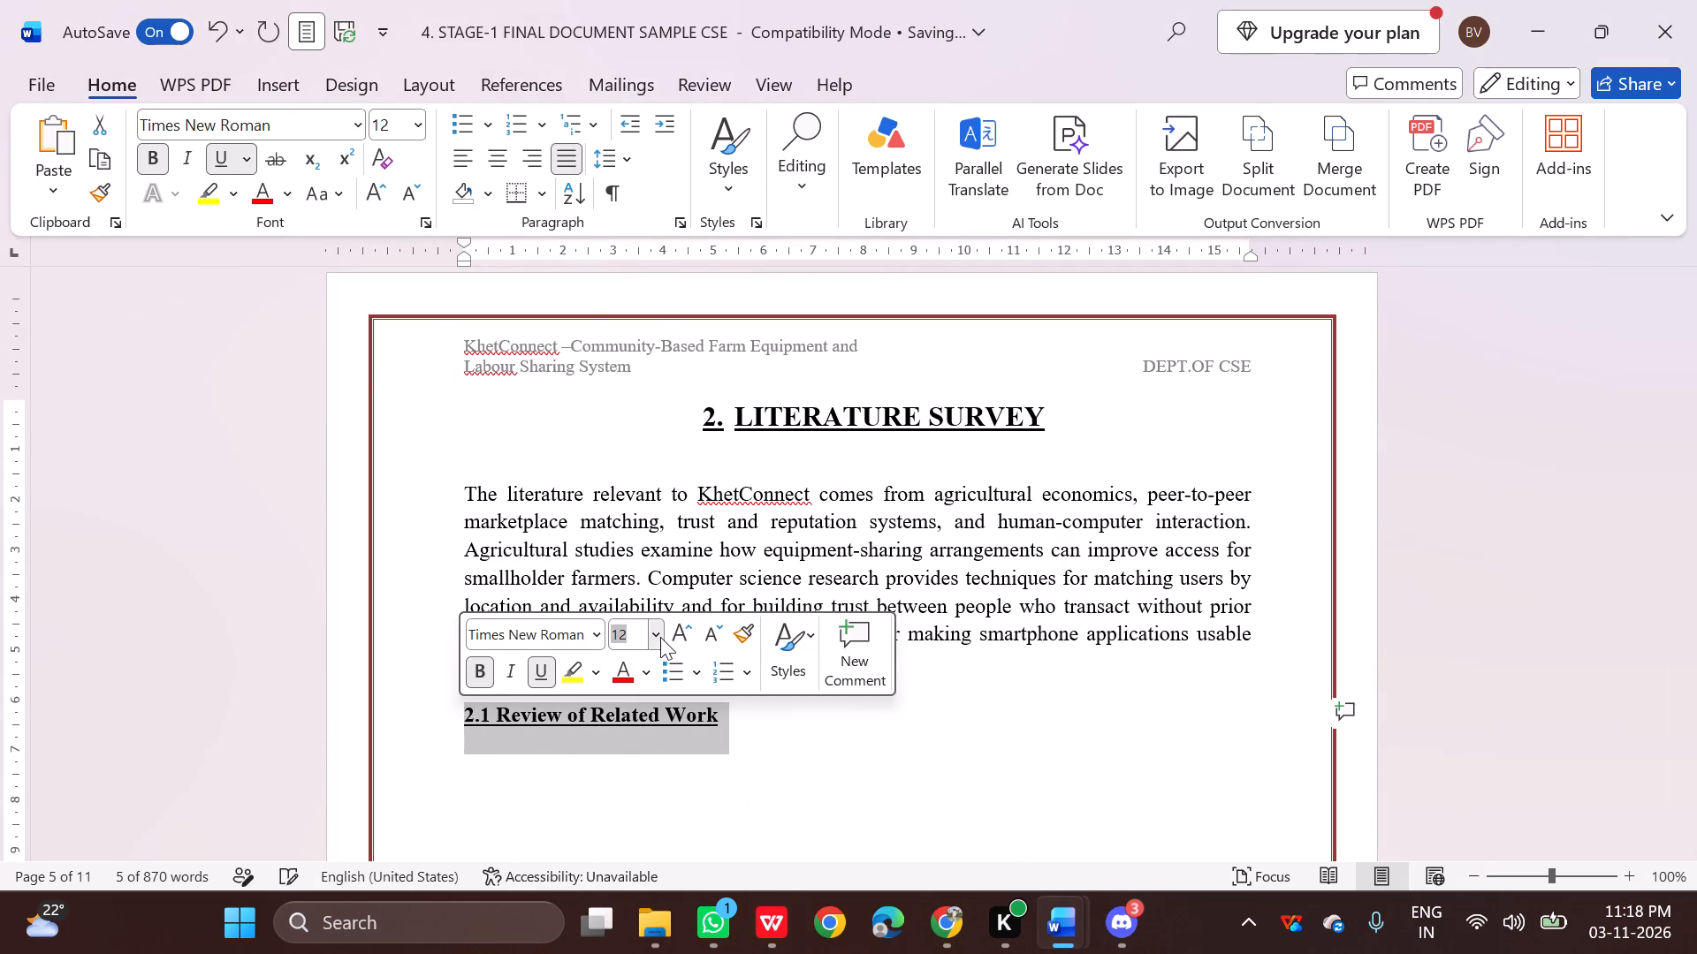
{"action": "left_click", "coordinate": [638, 266]}
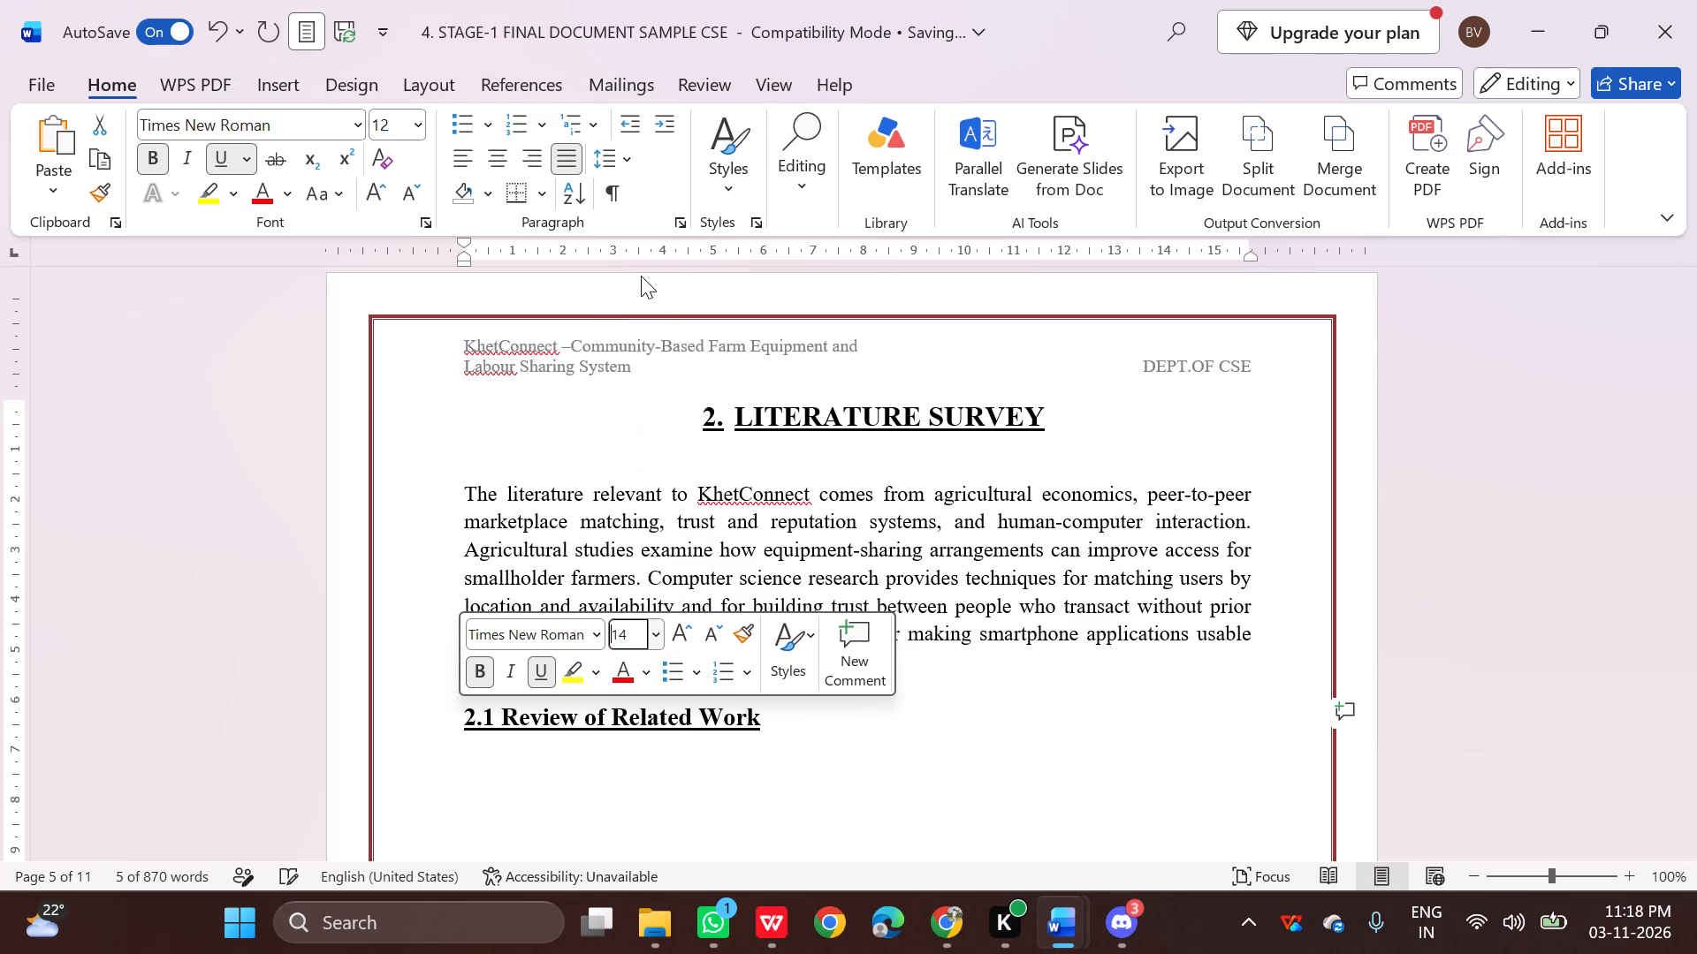
Add a new line below the 2.1 heading and undo the automatic list numbering.
{"action": "left_click", "coordinate": [792, 723]}
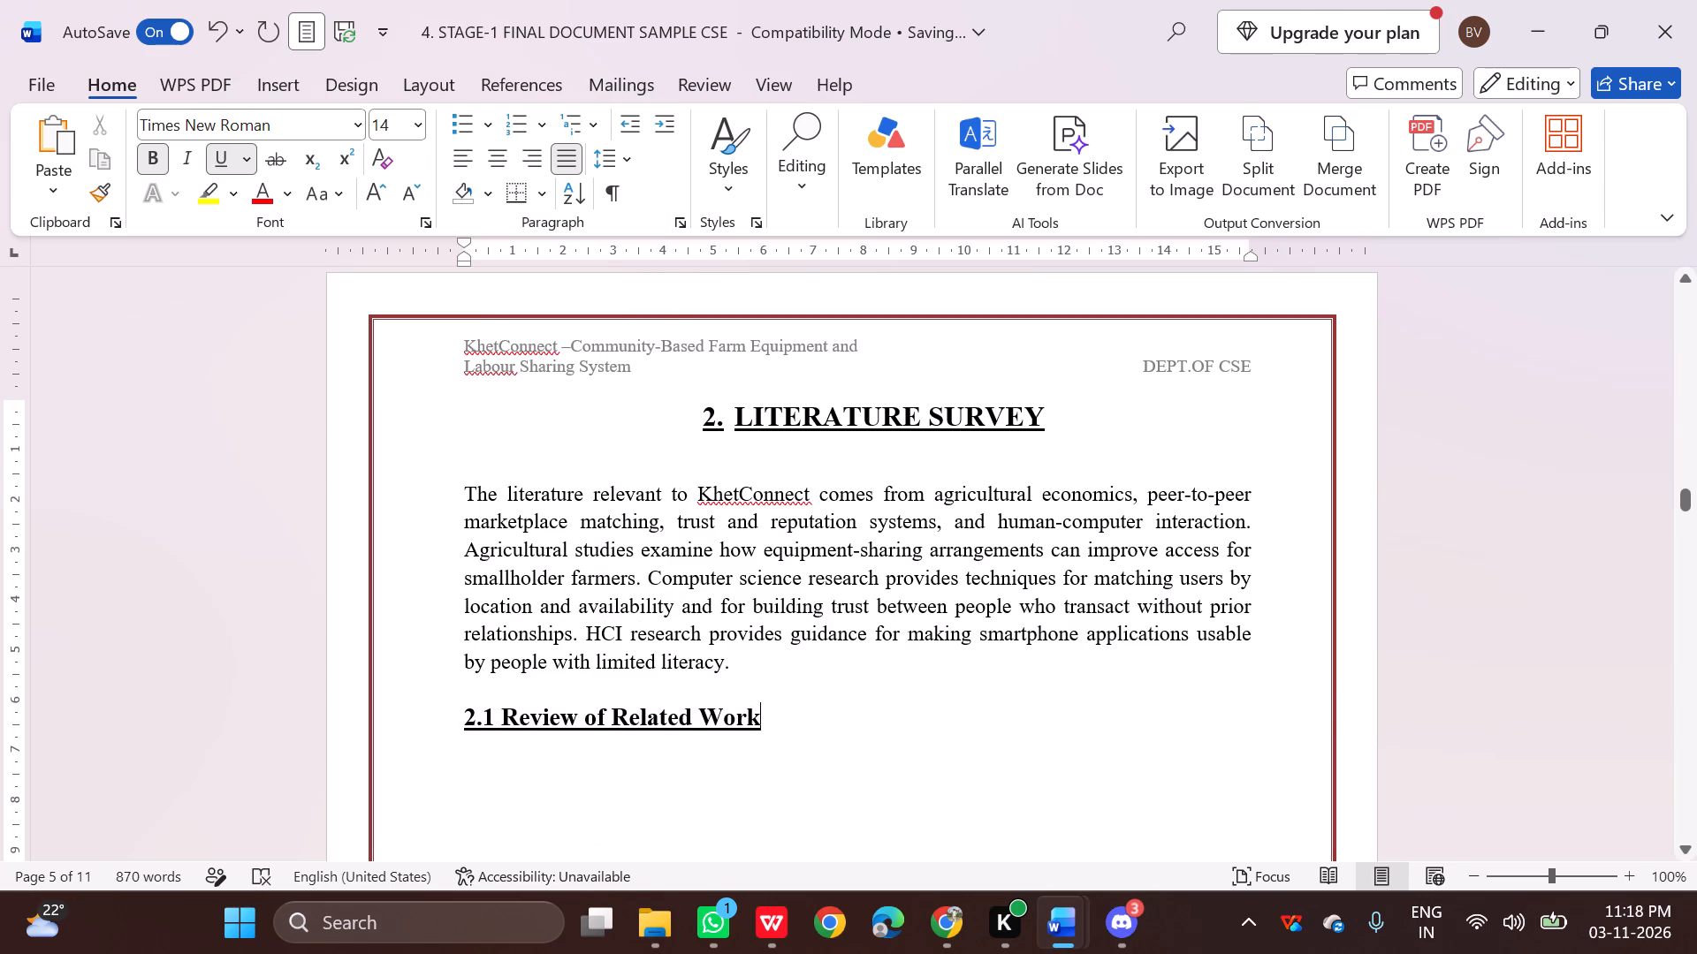
{"action": "scroll", "coordinate": [1015, 791], "scroll_direction": "down", "scroll_amount": 1}
{"action": "key", "text": "Return"}
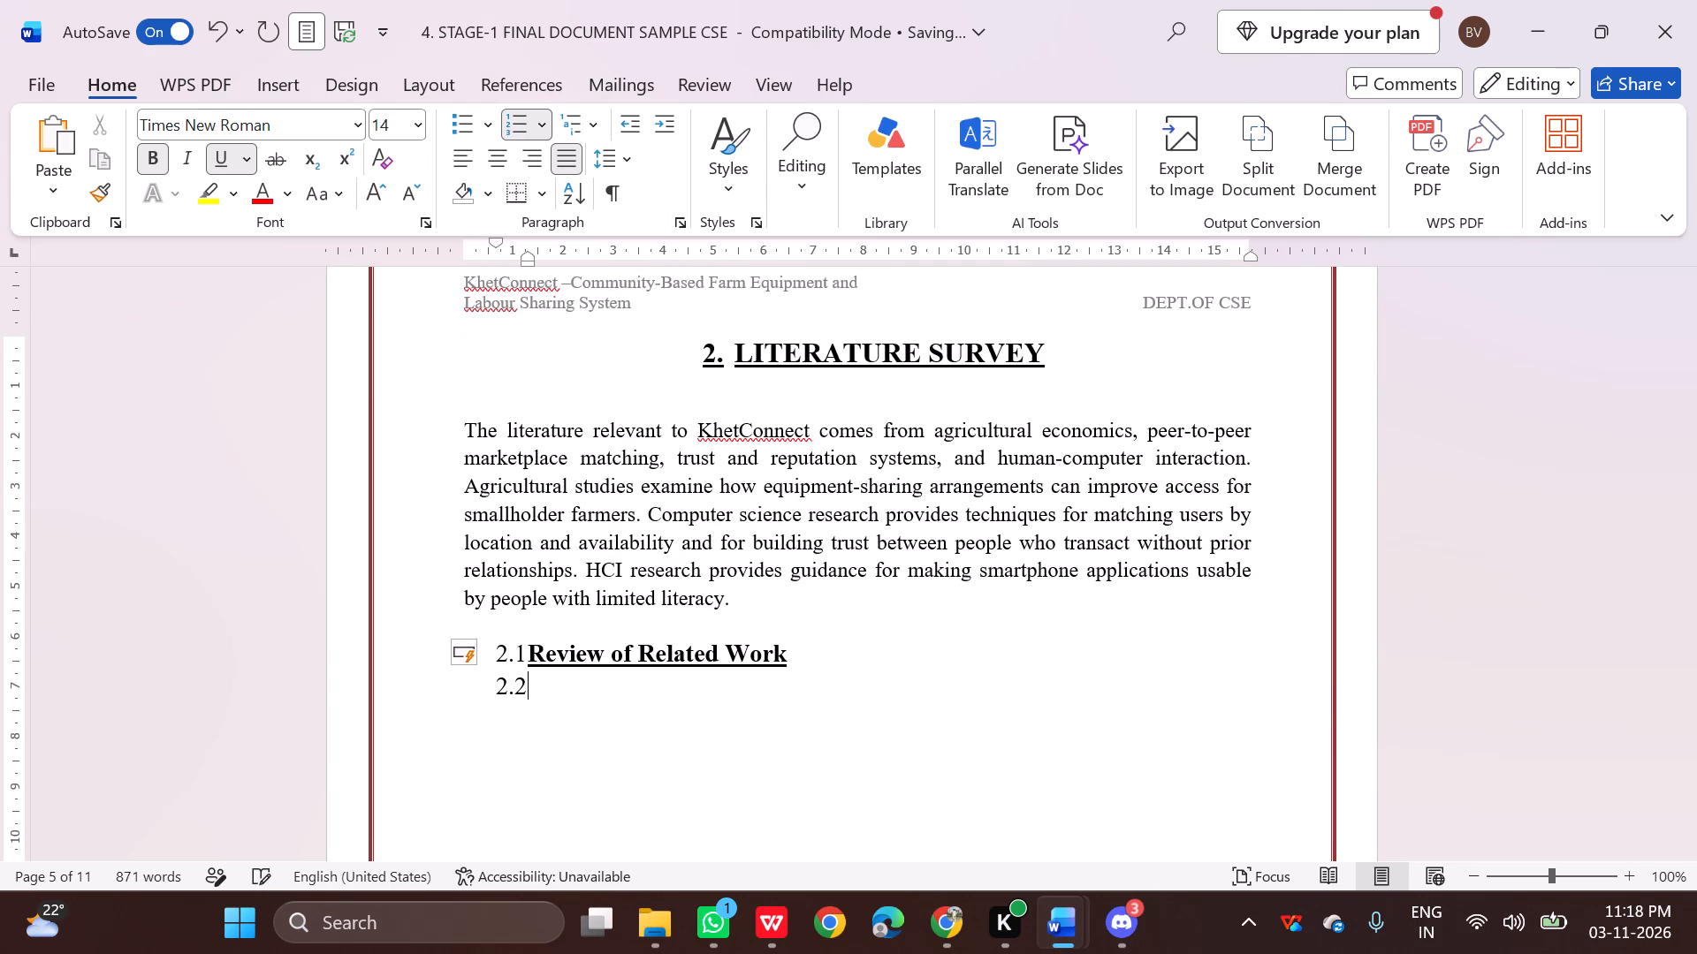
{"action": "key", "text": "ctrl+z"}
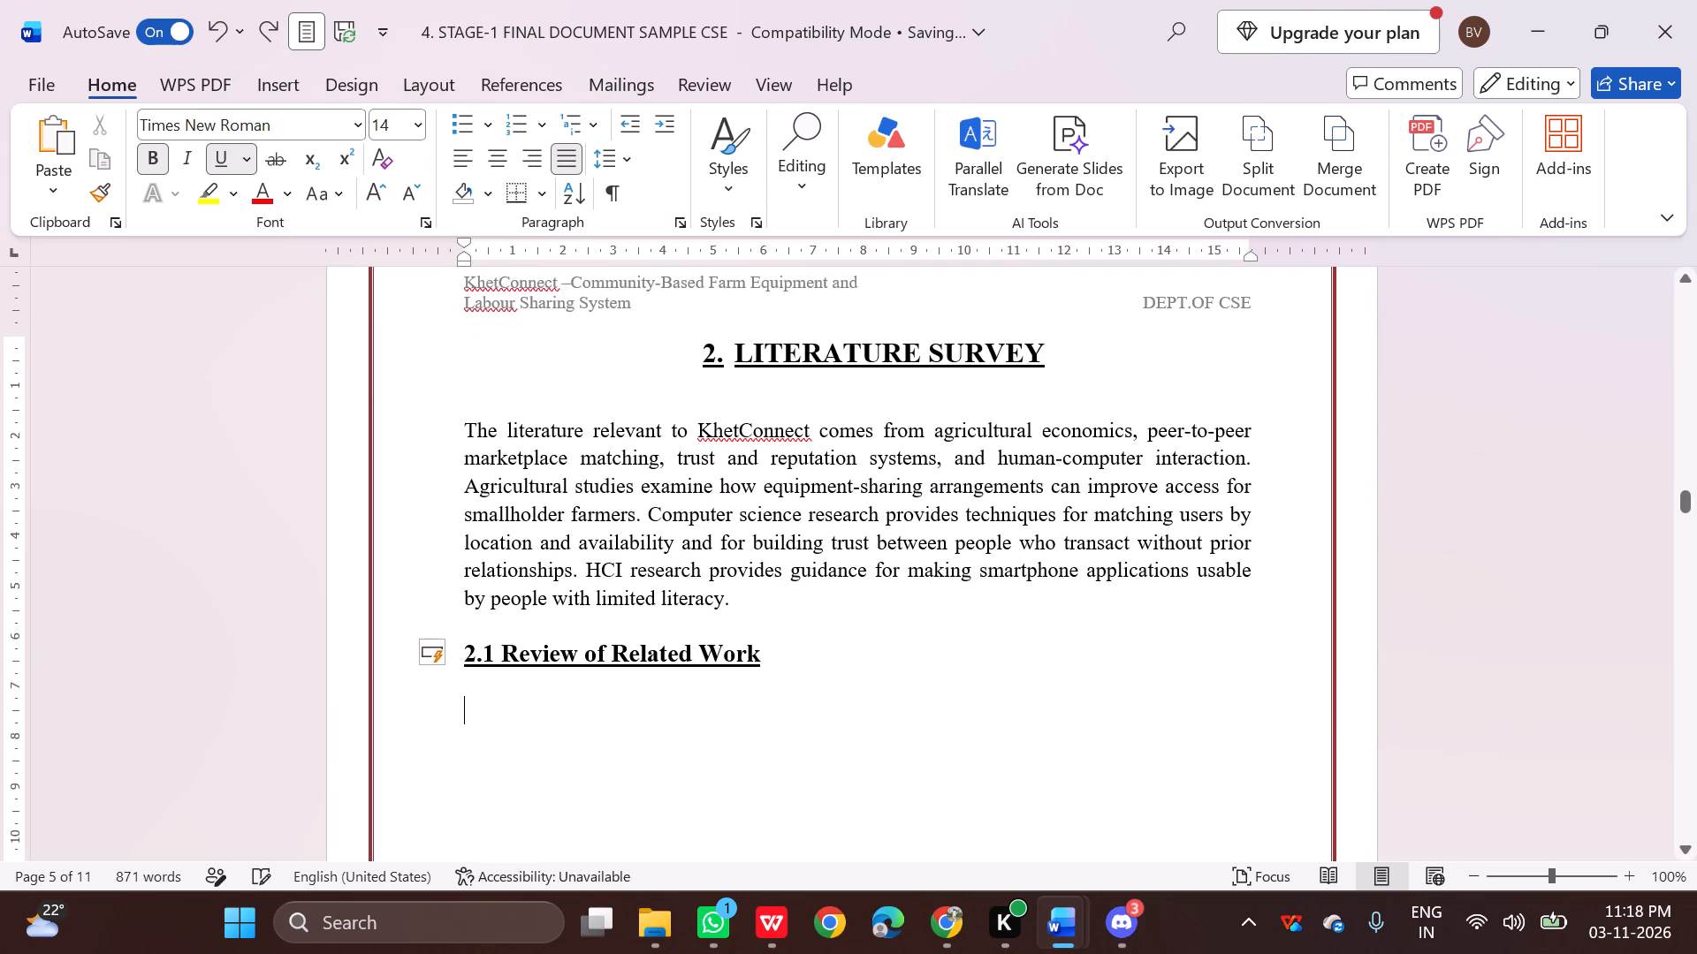
Copy the Paper 1 title, authors and source lines from the PDF and paste them below the 2.1 heading in the Word report.
{"action": "left_click", "coordinate": [781, 925]}
{"action": "scroll", "coordinate": [633, 591], "scroll_direction": "down", "scroll_amount": 1}
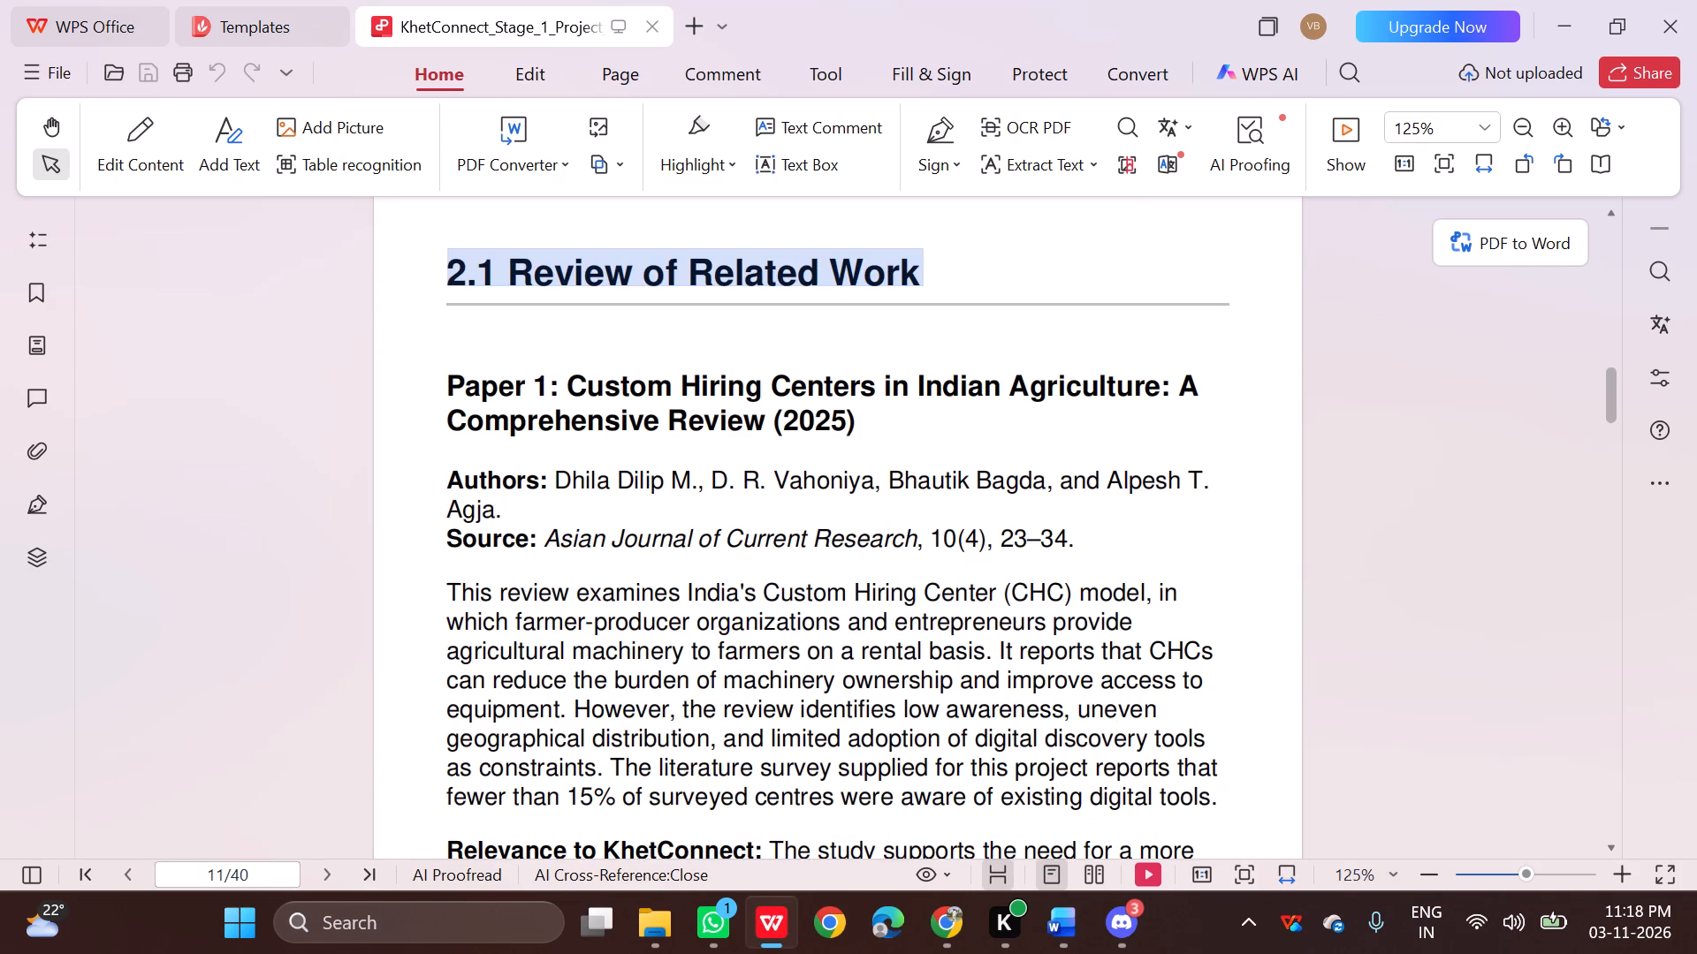
{"action": "left_click_drag", "start_coordinate": [445, 383], "coordinate": [840, 410]}
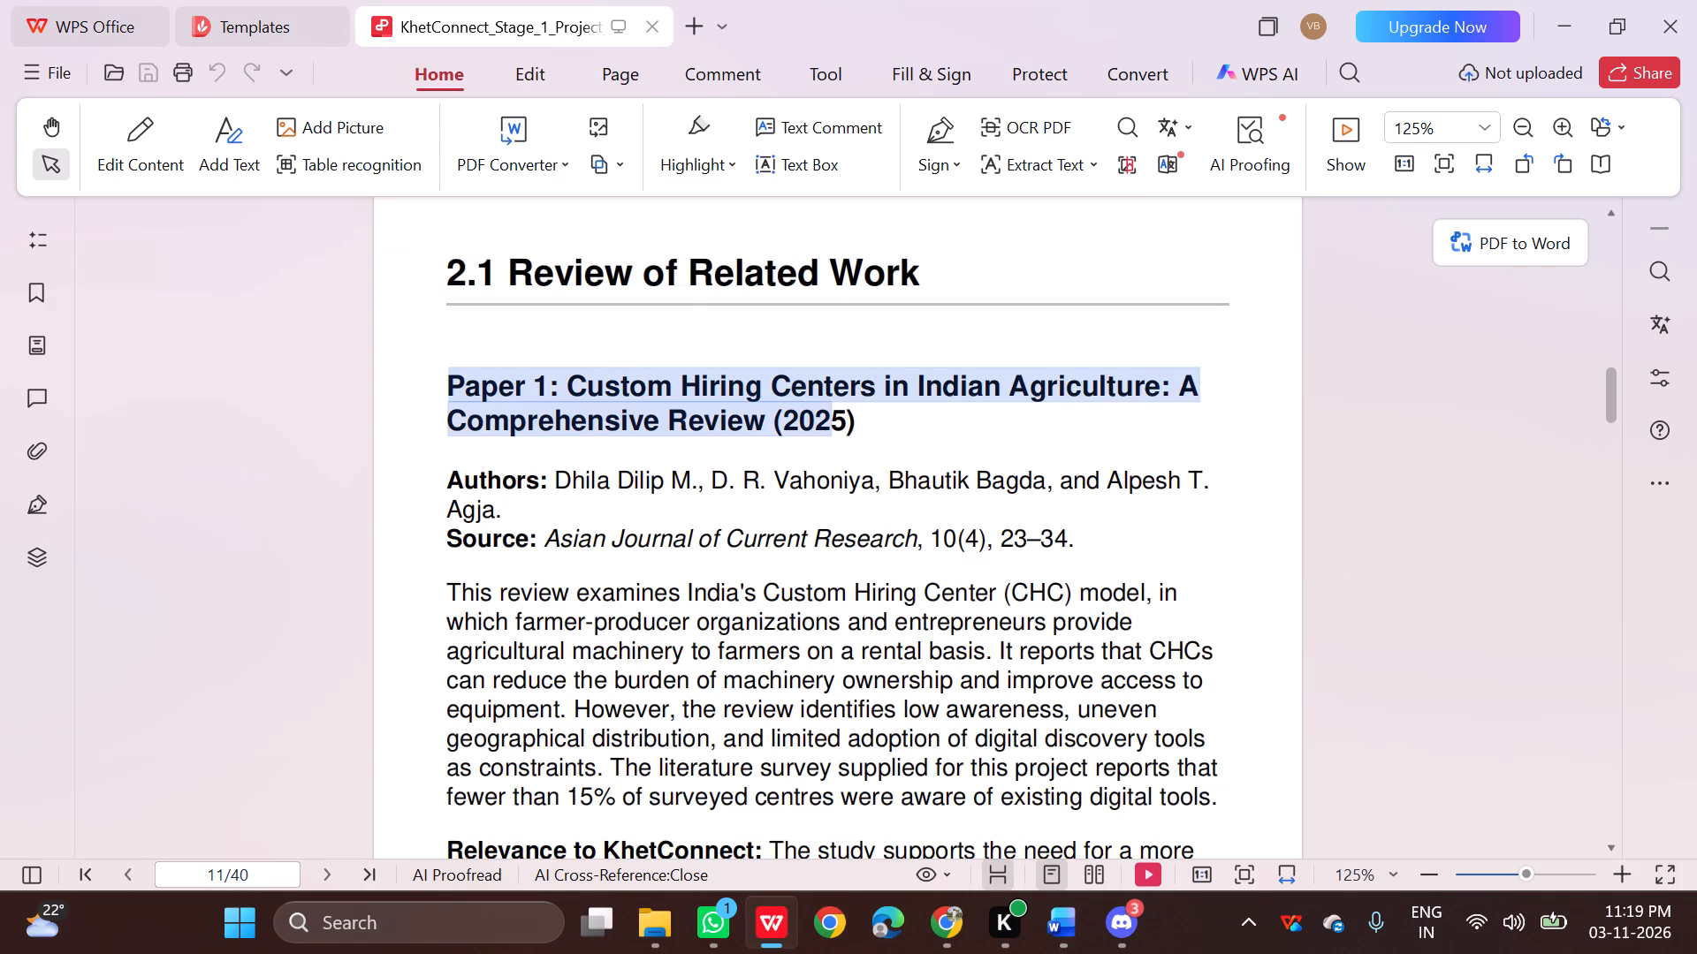
{"action": "left_click_drag", "start_coordinate": [840, 410], "coordinate": [864, 418]}
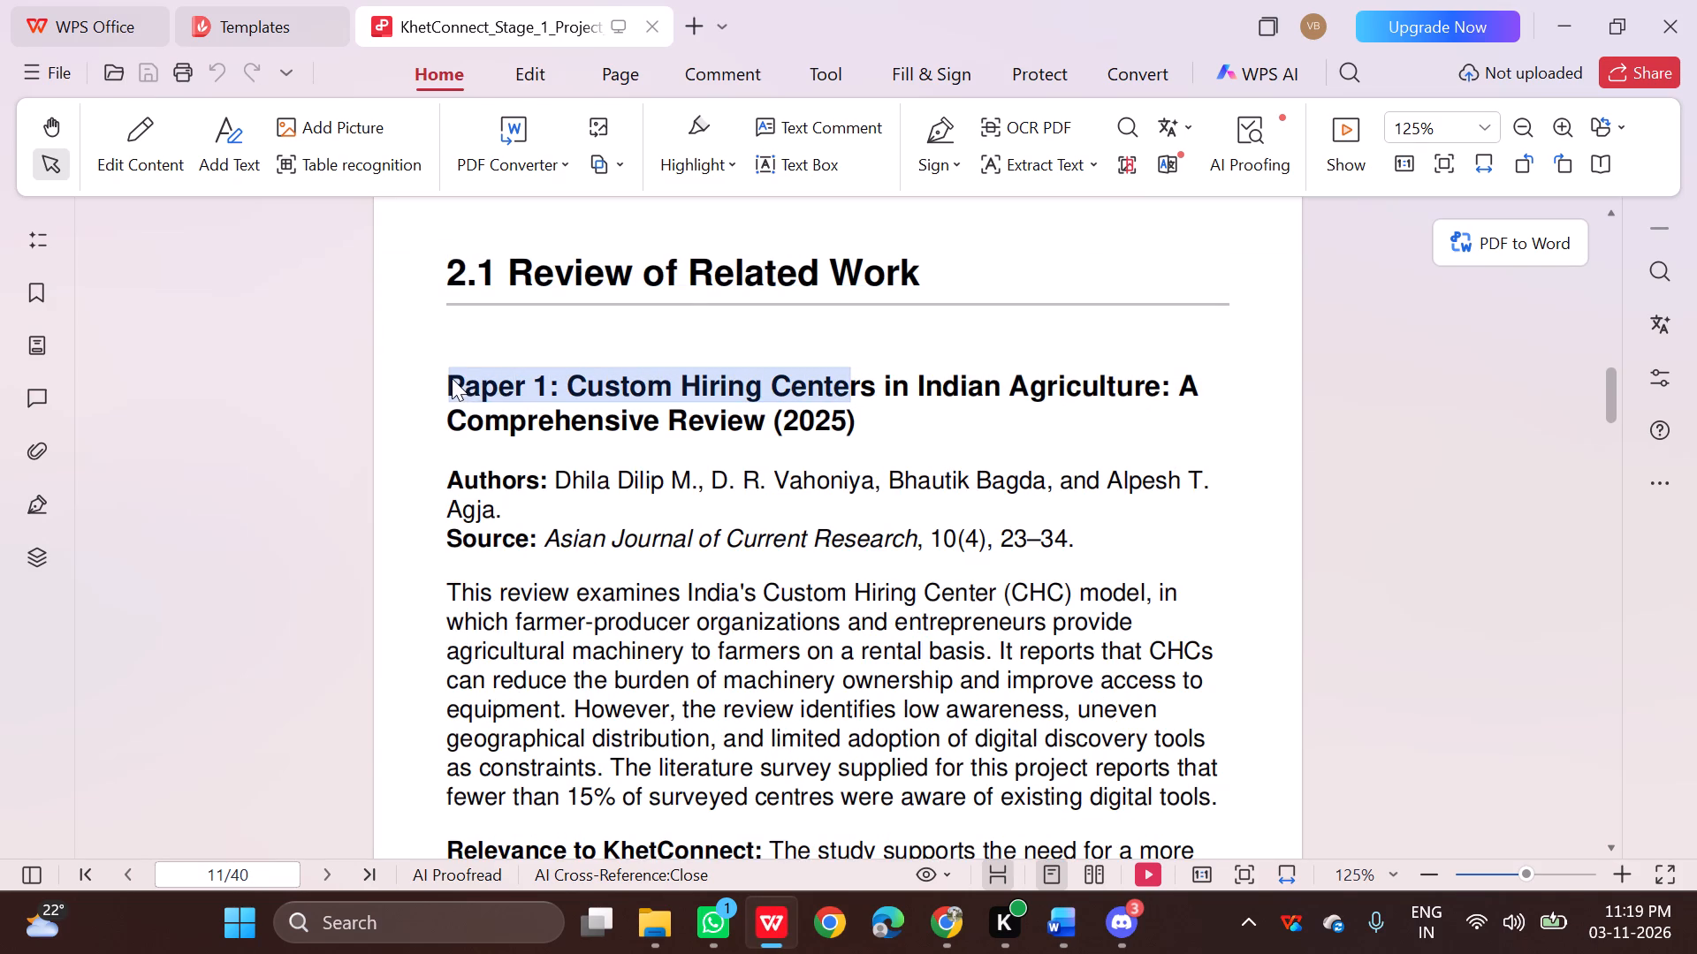
{"action": "left_click_drag", "start_coordinate": [452, 378], "coordinate": [468, 387]}
{"action": "left_click", "coordinate": [462, 382]}
{"action": "left_click_drag", "start_coordinate": [438, 390], "coordinate": [611, 420]}
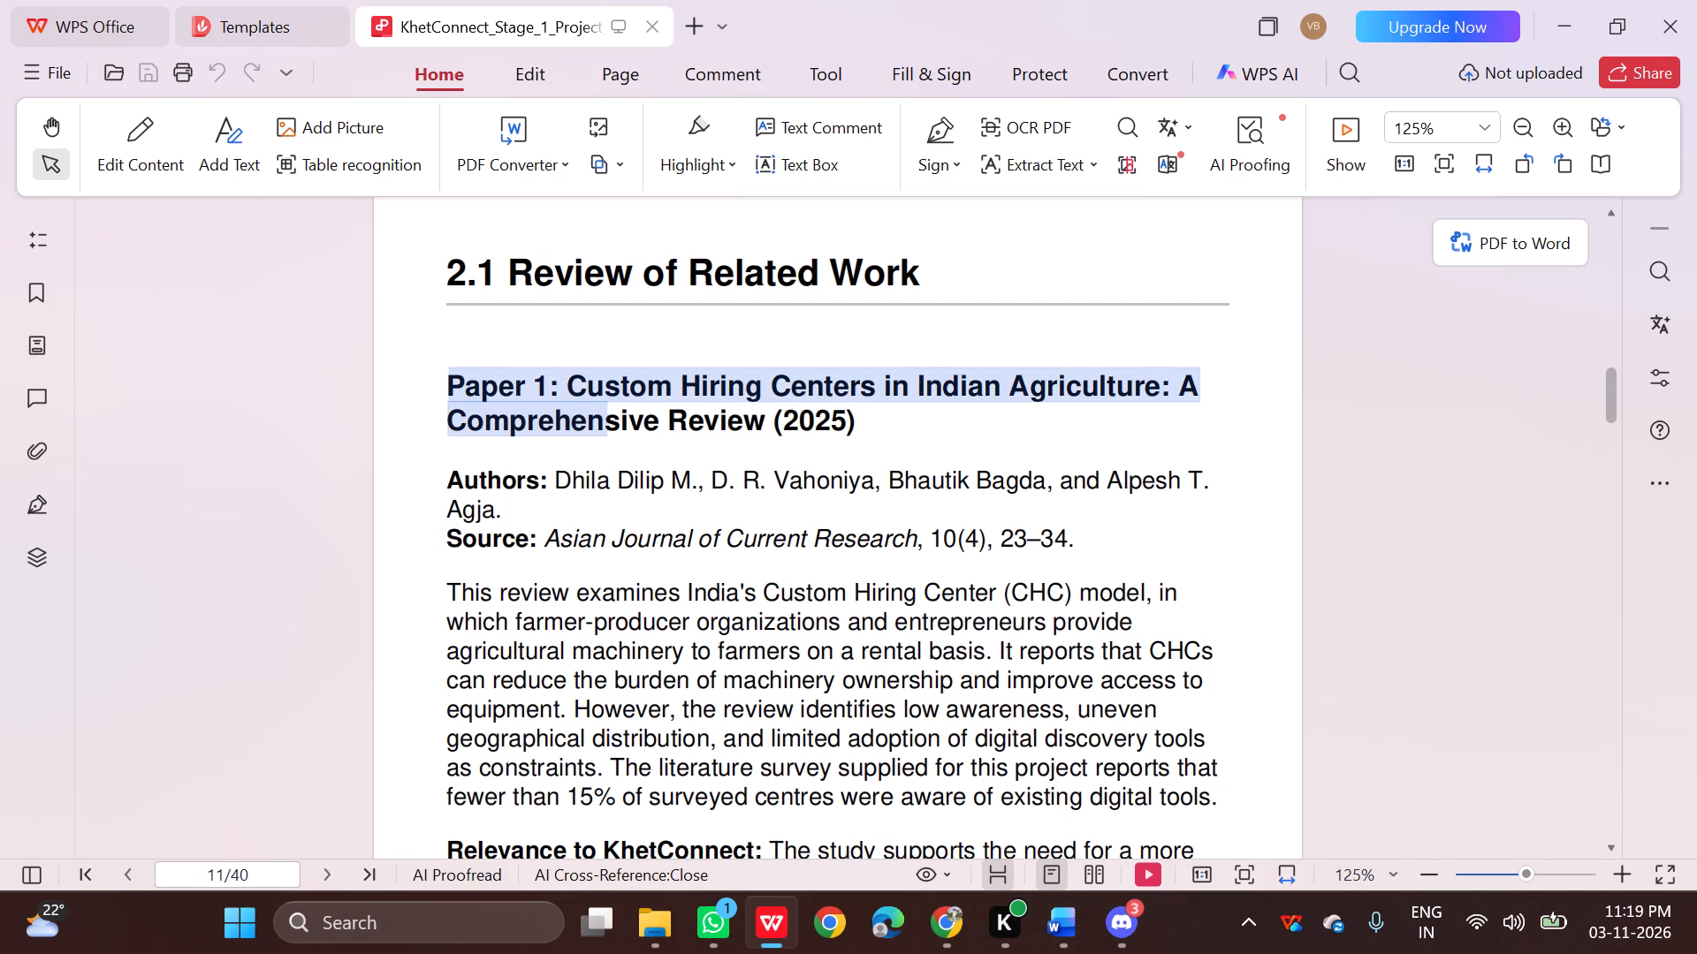
{"action": "left_click_drag", "start_coordinate": [611, 420], "coordinate": [1096, 547]}
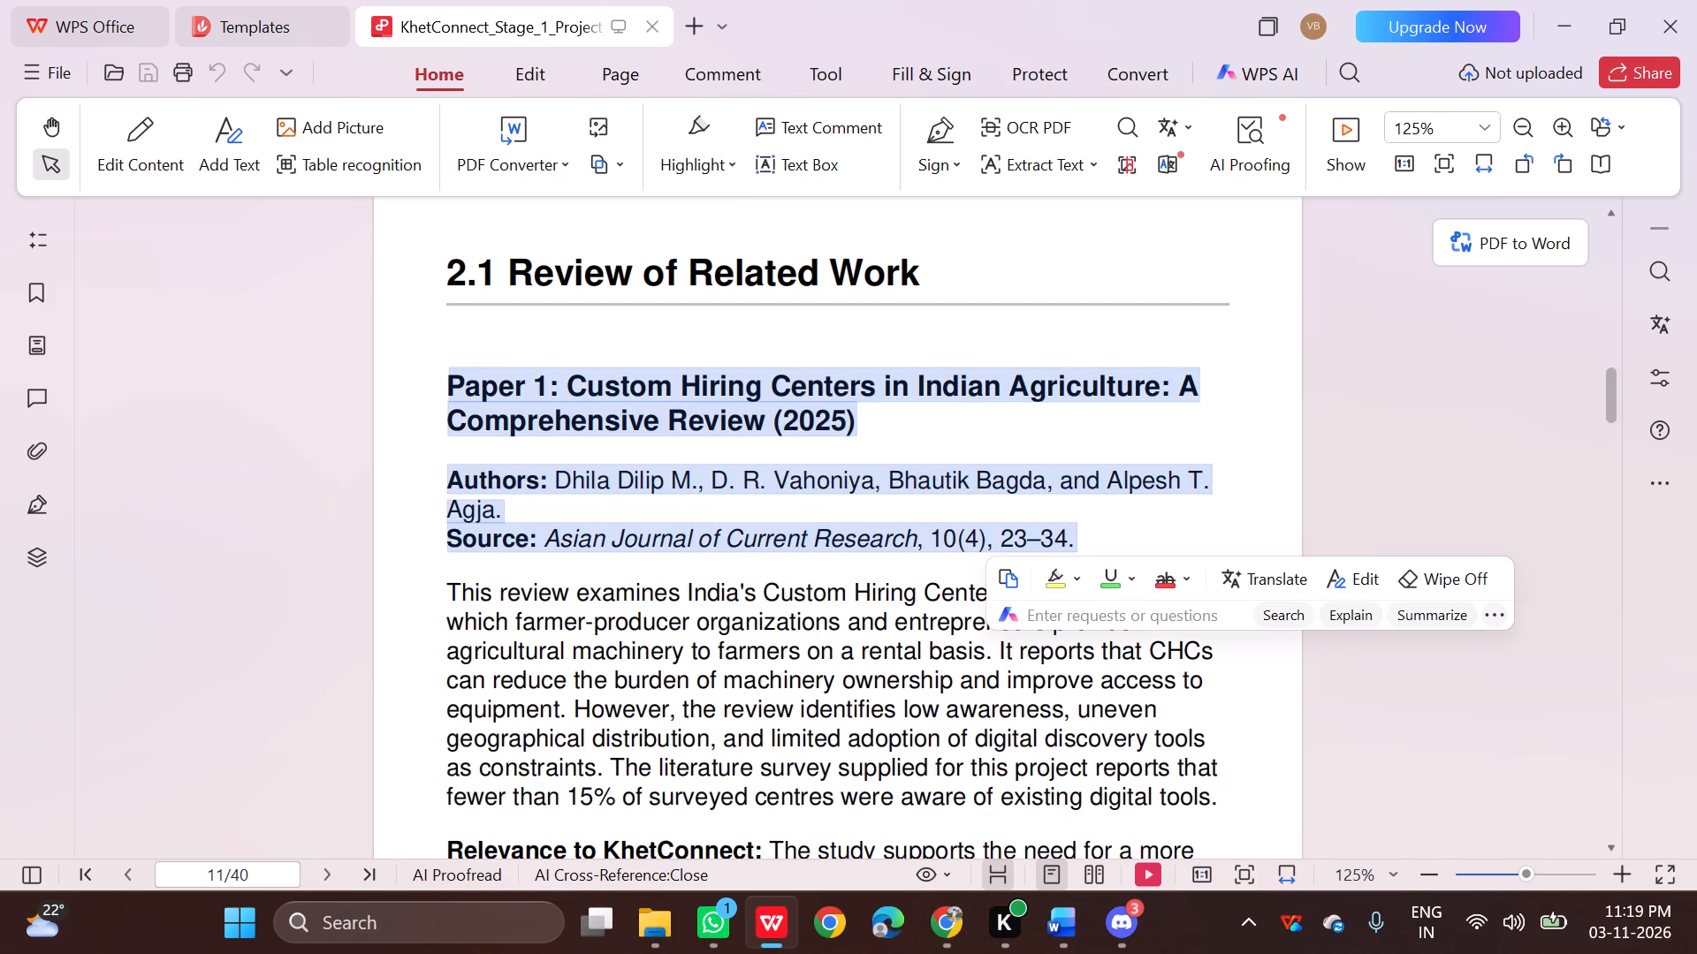
{"action": "left_click", "coordinate": [1008, 583]}
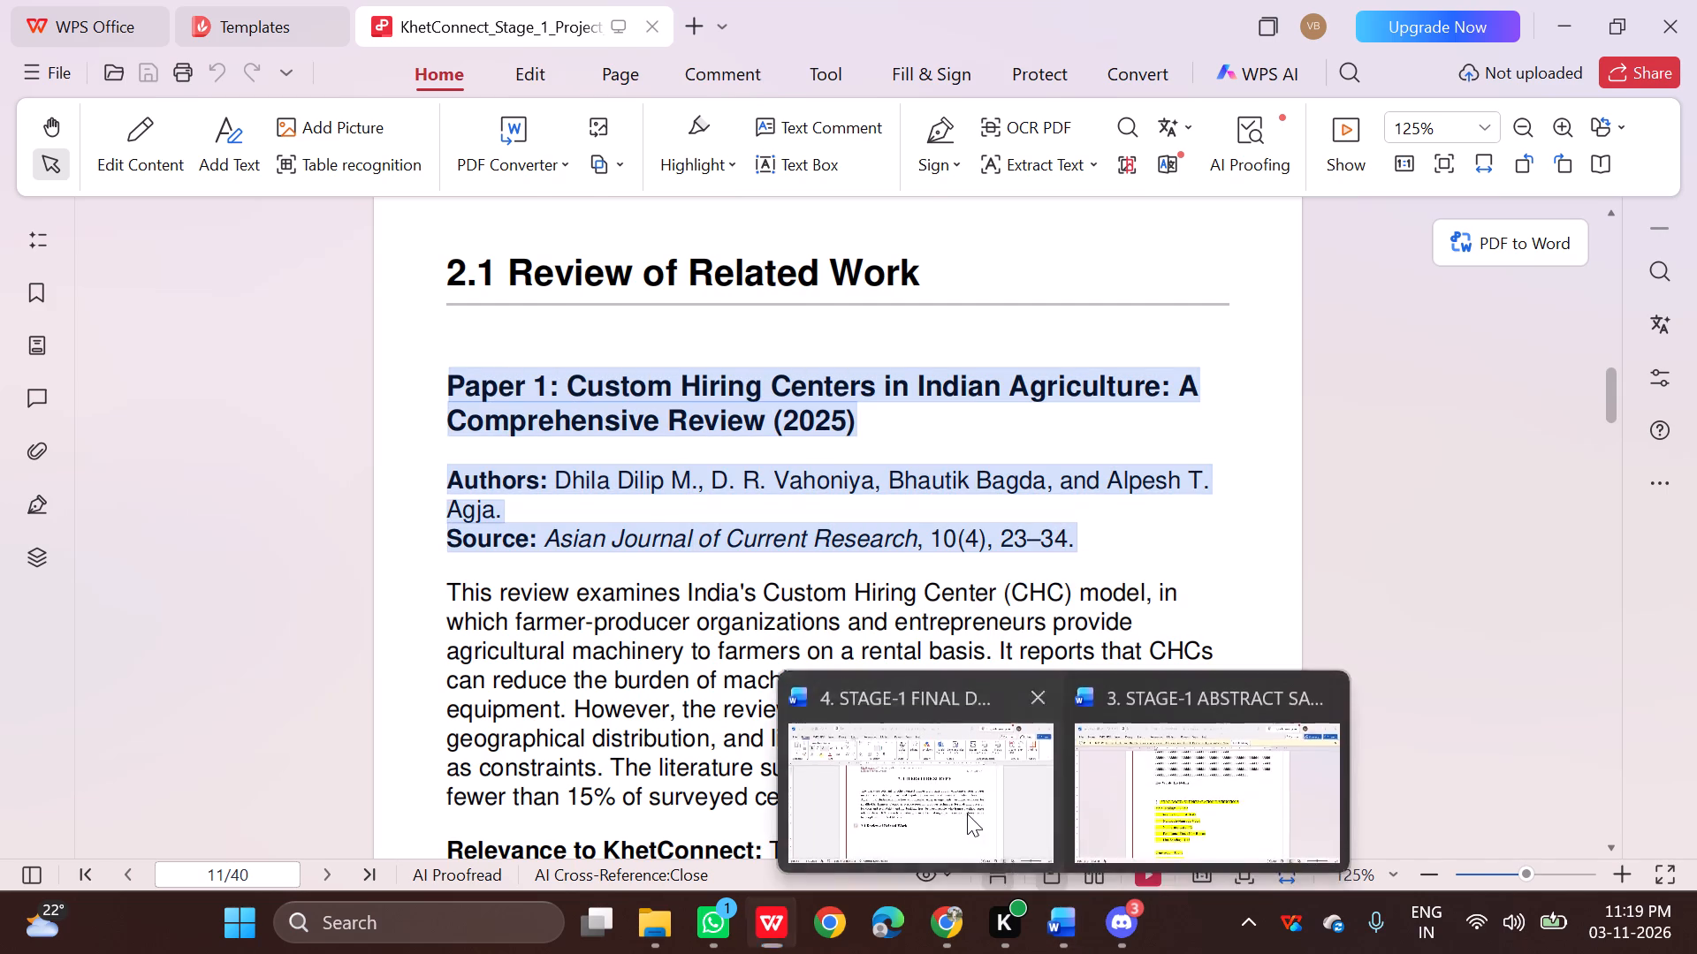
{"action": "left_click", "coordinate": [967, 814]}
{"action": "left_click", "coordinate": [815, 669]}
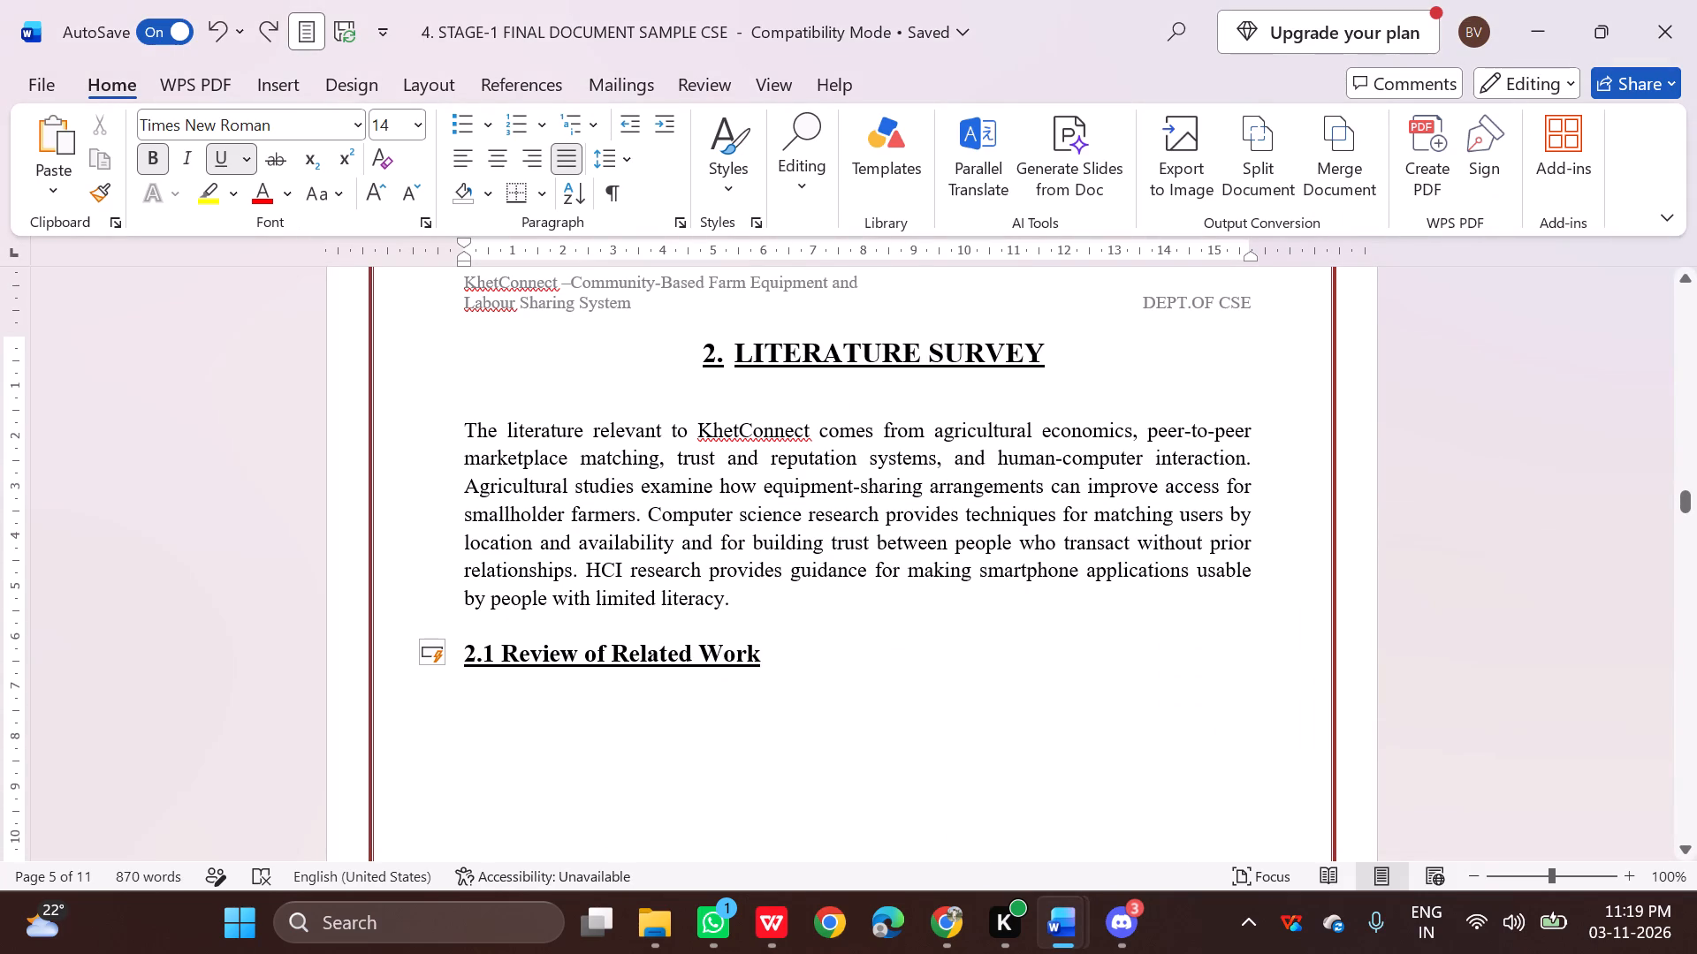
{"action": "left_click", "coordinate": [472, 718]}
{"action": "key", "text": "ctrl+v"}
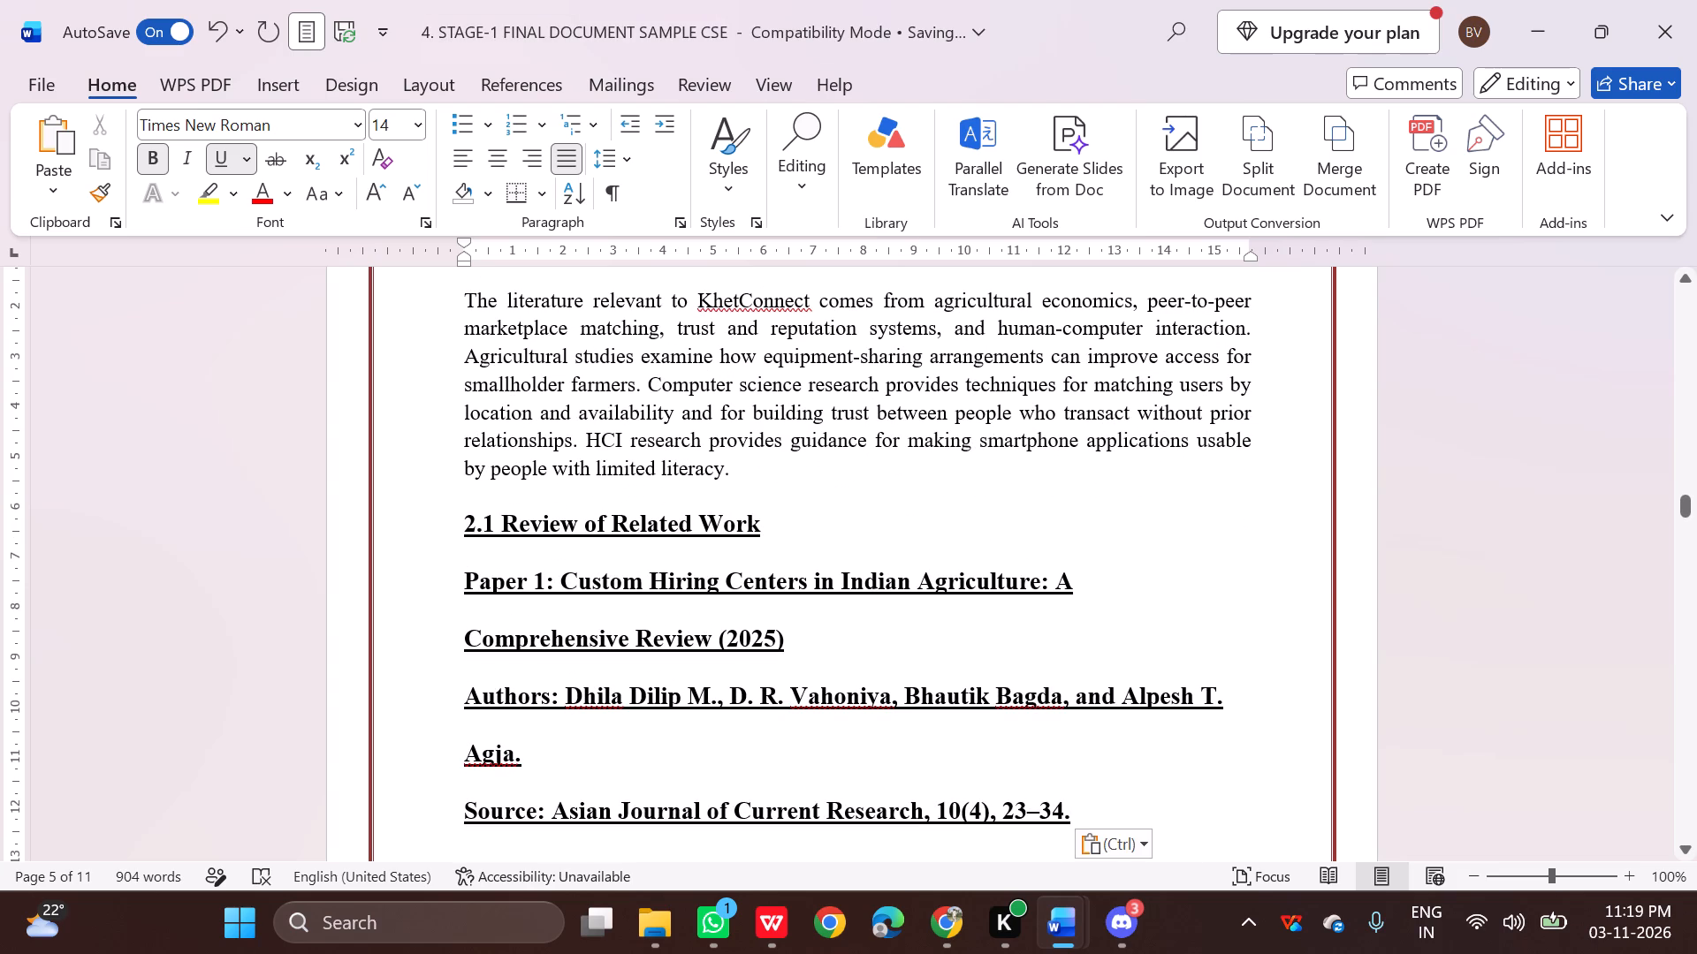
Set the pasted Paper 1 title, authors and source lines to 12 pt.
{"action": "left_click_drag", "start_coordinate": [459, 573], "coordinate": [1078, 802]}
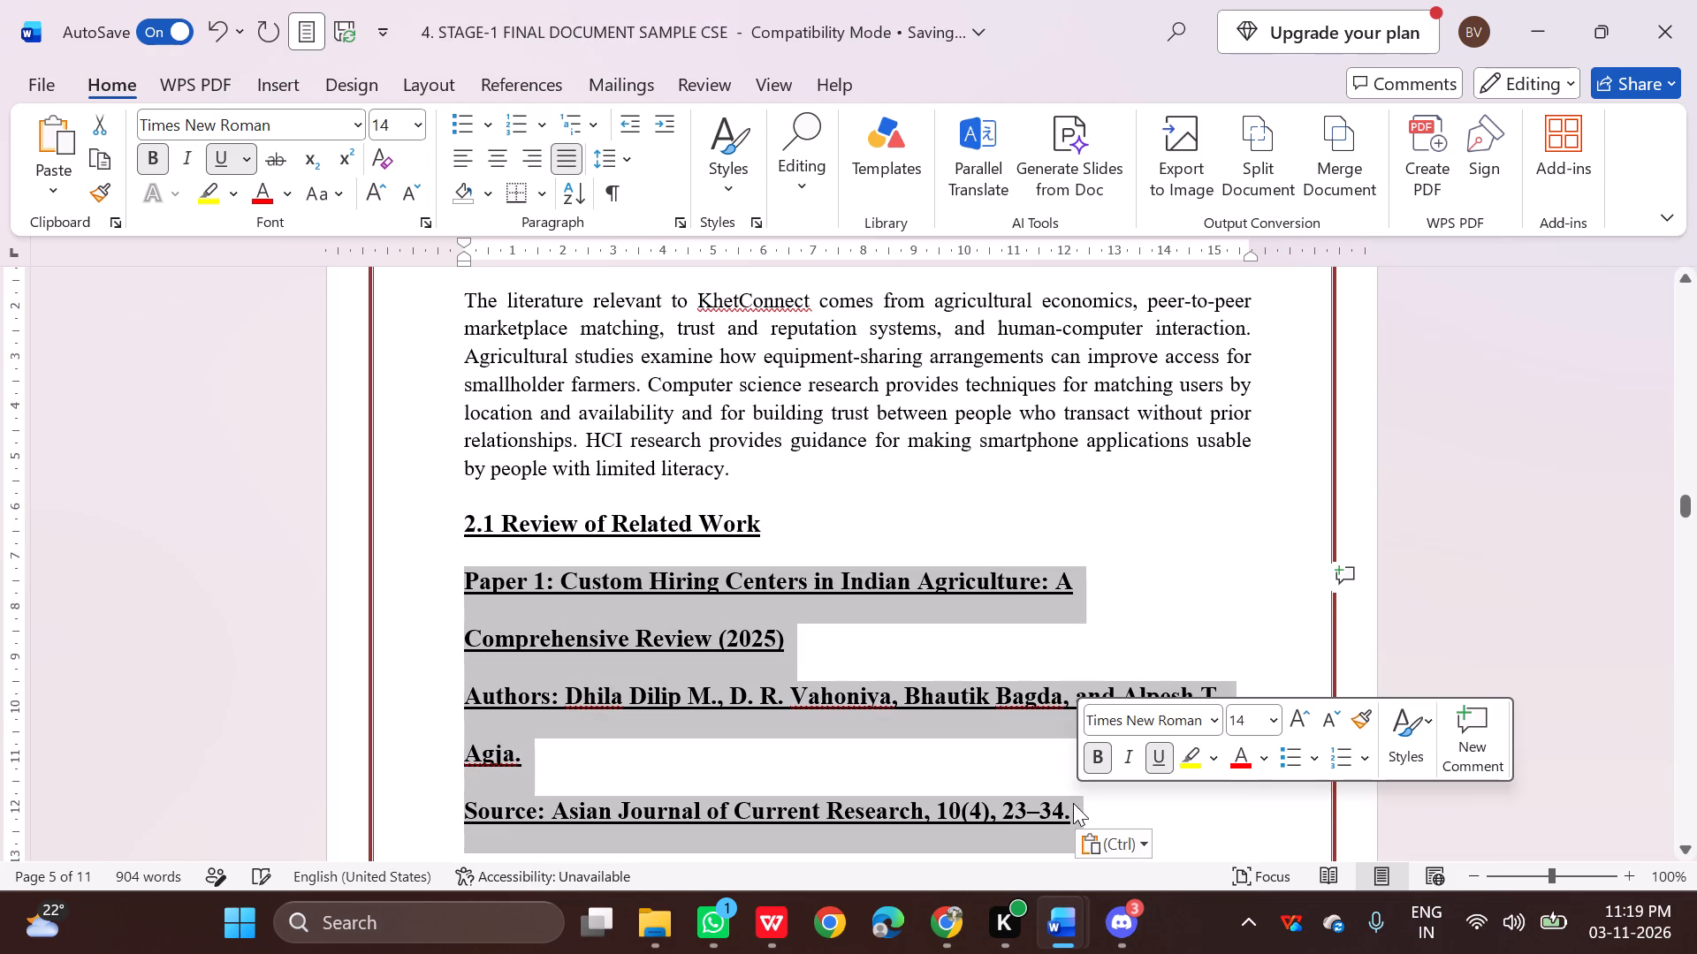
{"action": "left_click", "coordinate": [1276, 728]}
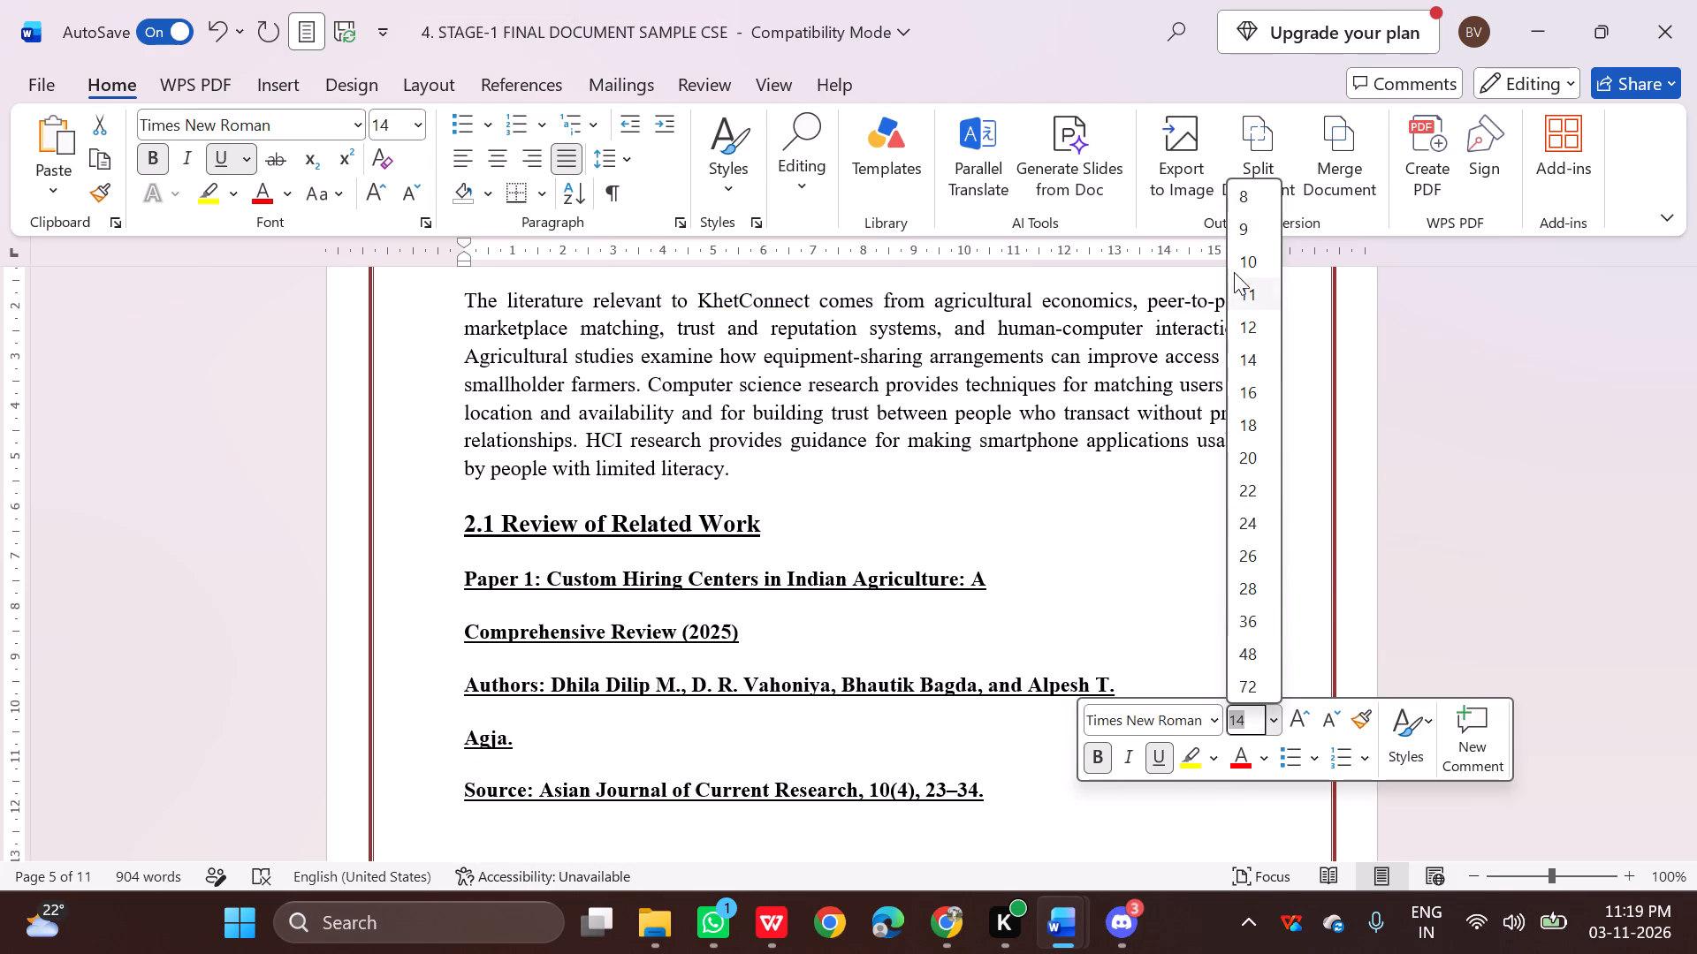
{"action": "left_click", "coordinate": [1257, 320]}
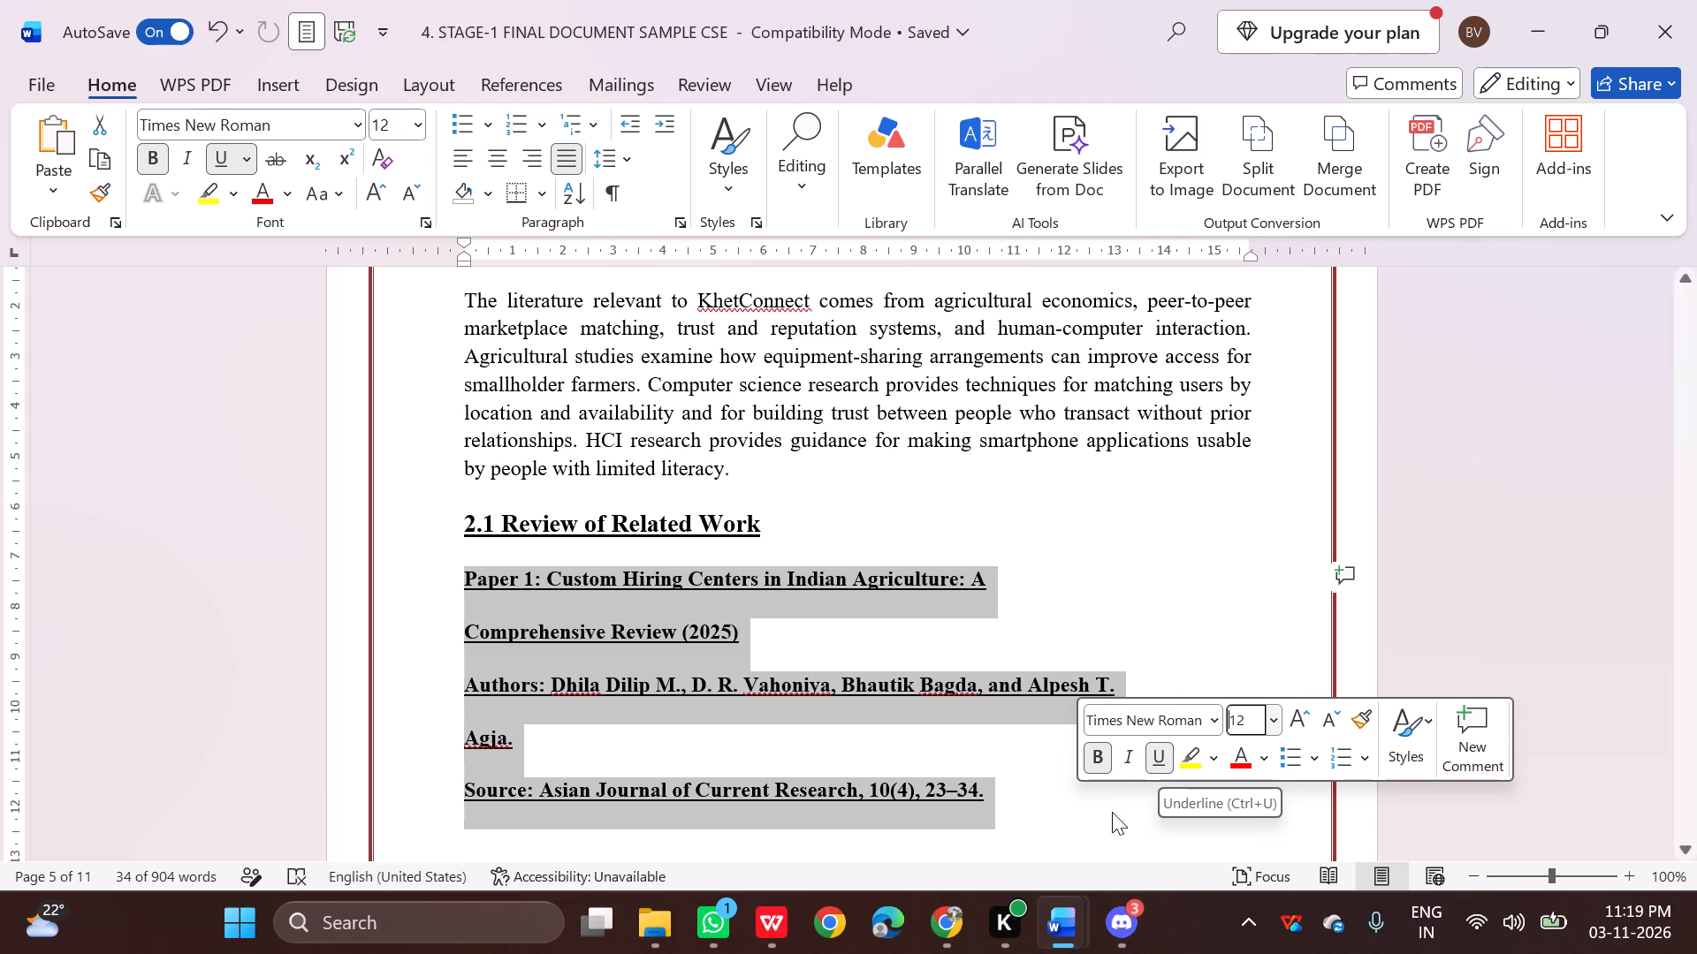
Check the Paper 1 formatting in the PDF, and remove bold and underline from the author names in the Word report.
{"action": "left_click", "coordinate": [737, 829]}
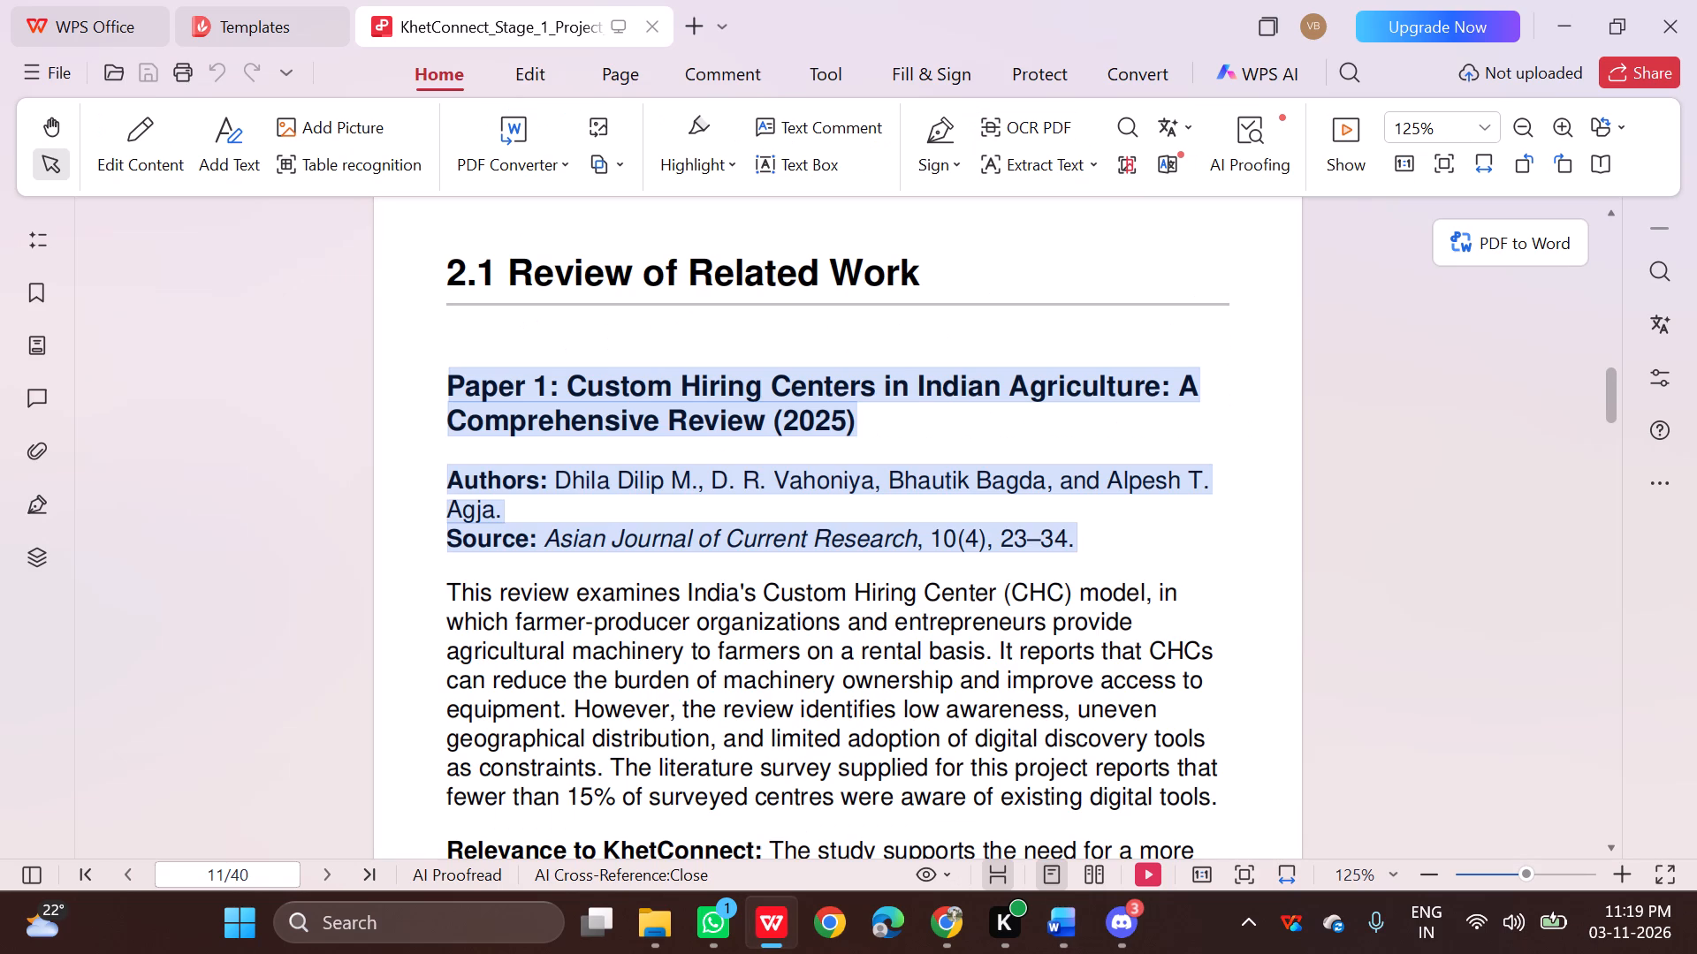
{"action": "left_click", "coordinate": [754, 659]}
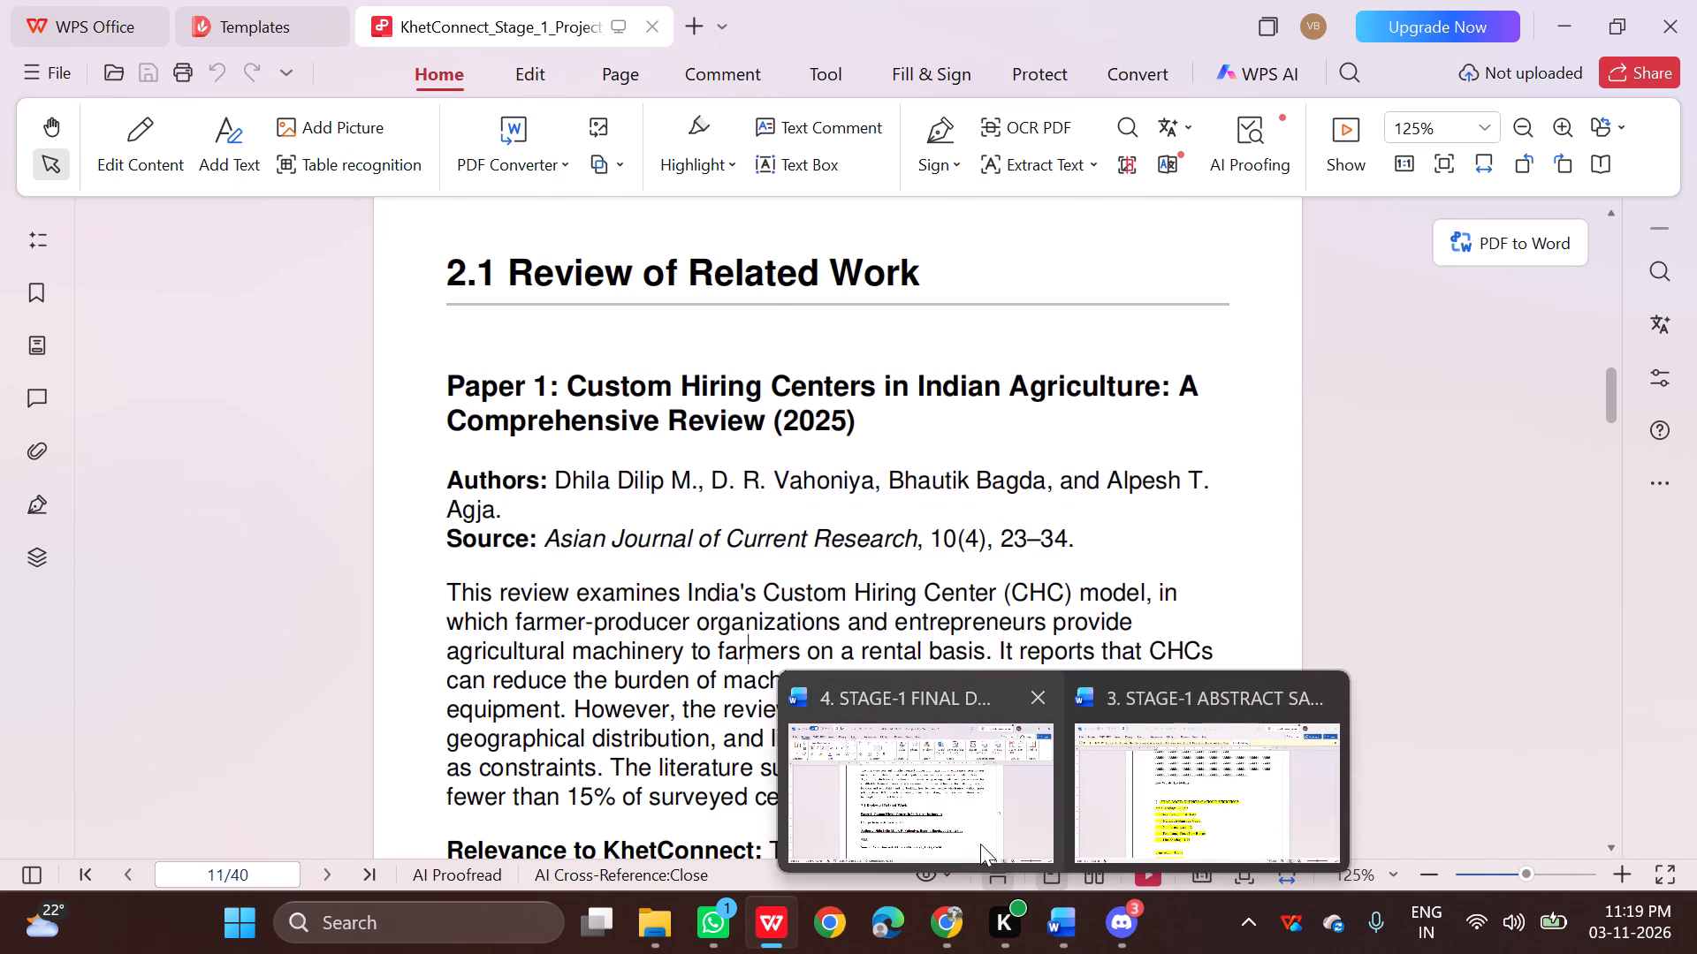
{"action": "left_click", "coordinate": [980, 844]}
{"action": "left_click", "coordinate": [548, 679]}
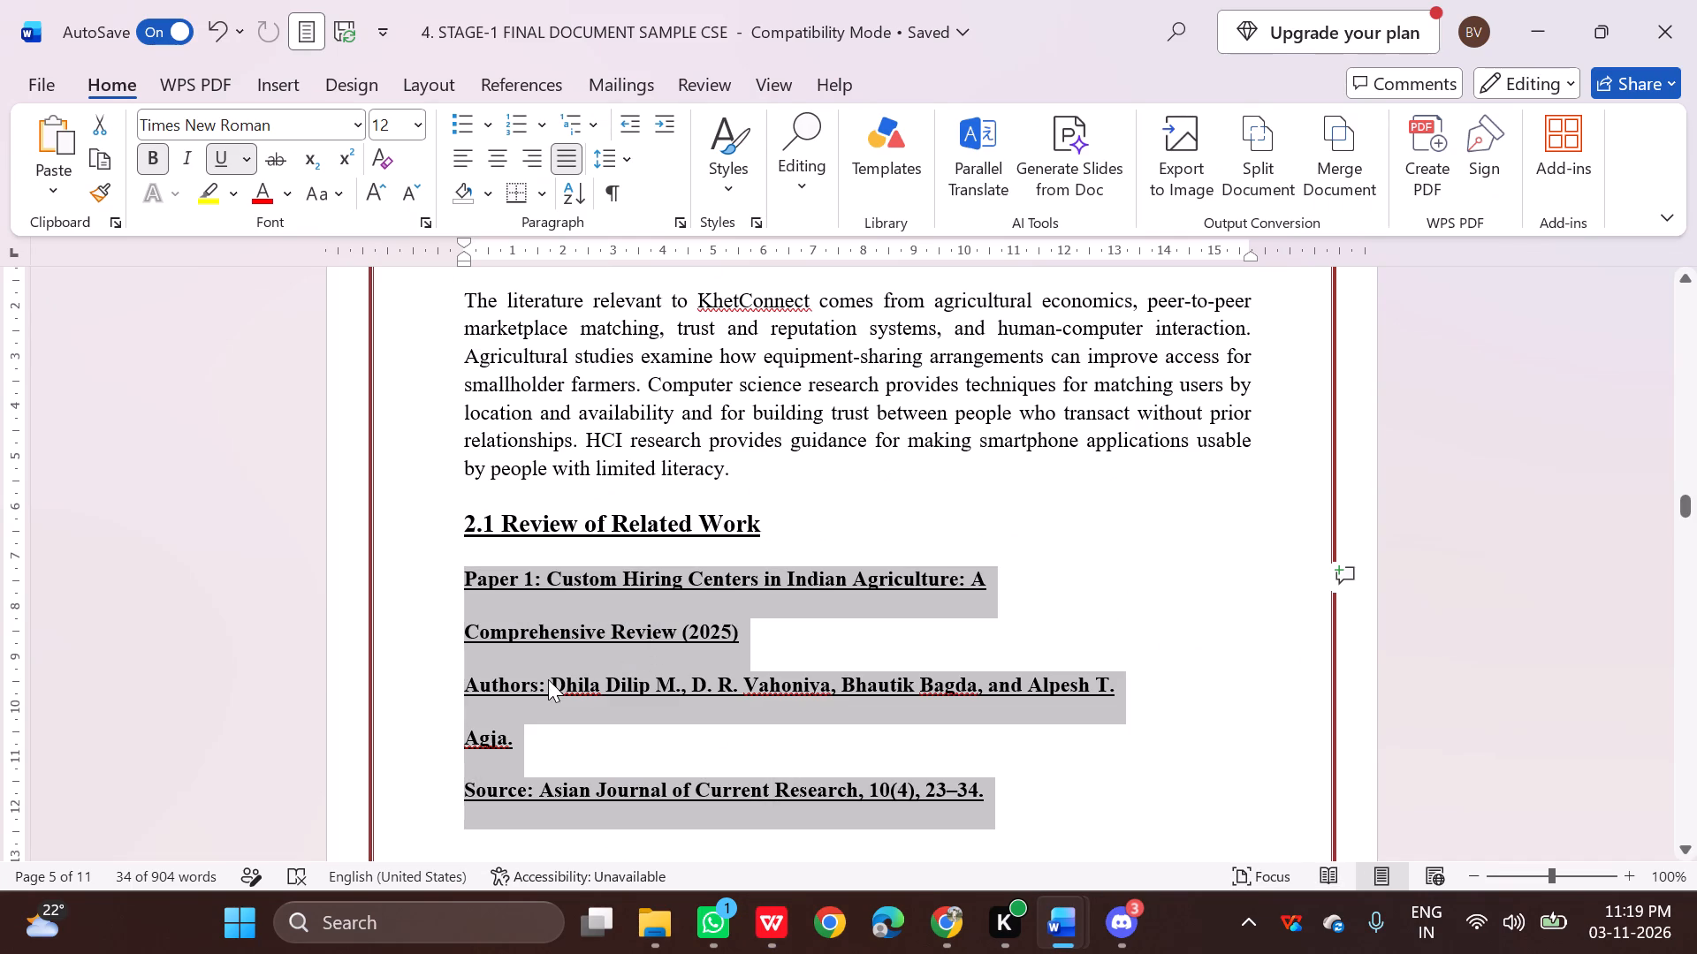
{"action": "left_click_drag", "start_coordinate": [551, 679], "coordinate": [1111, 689]}
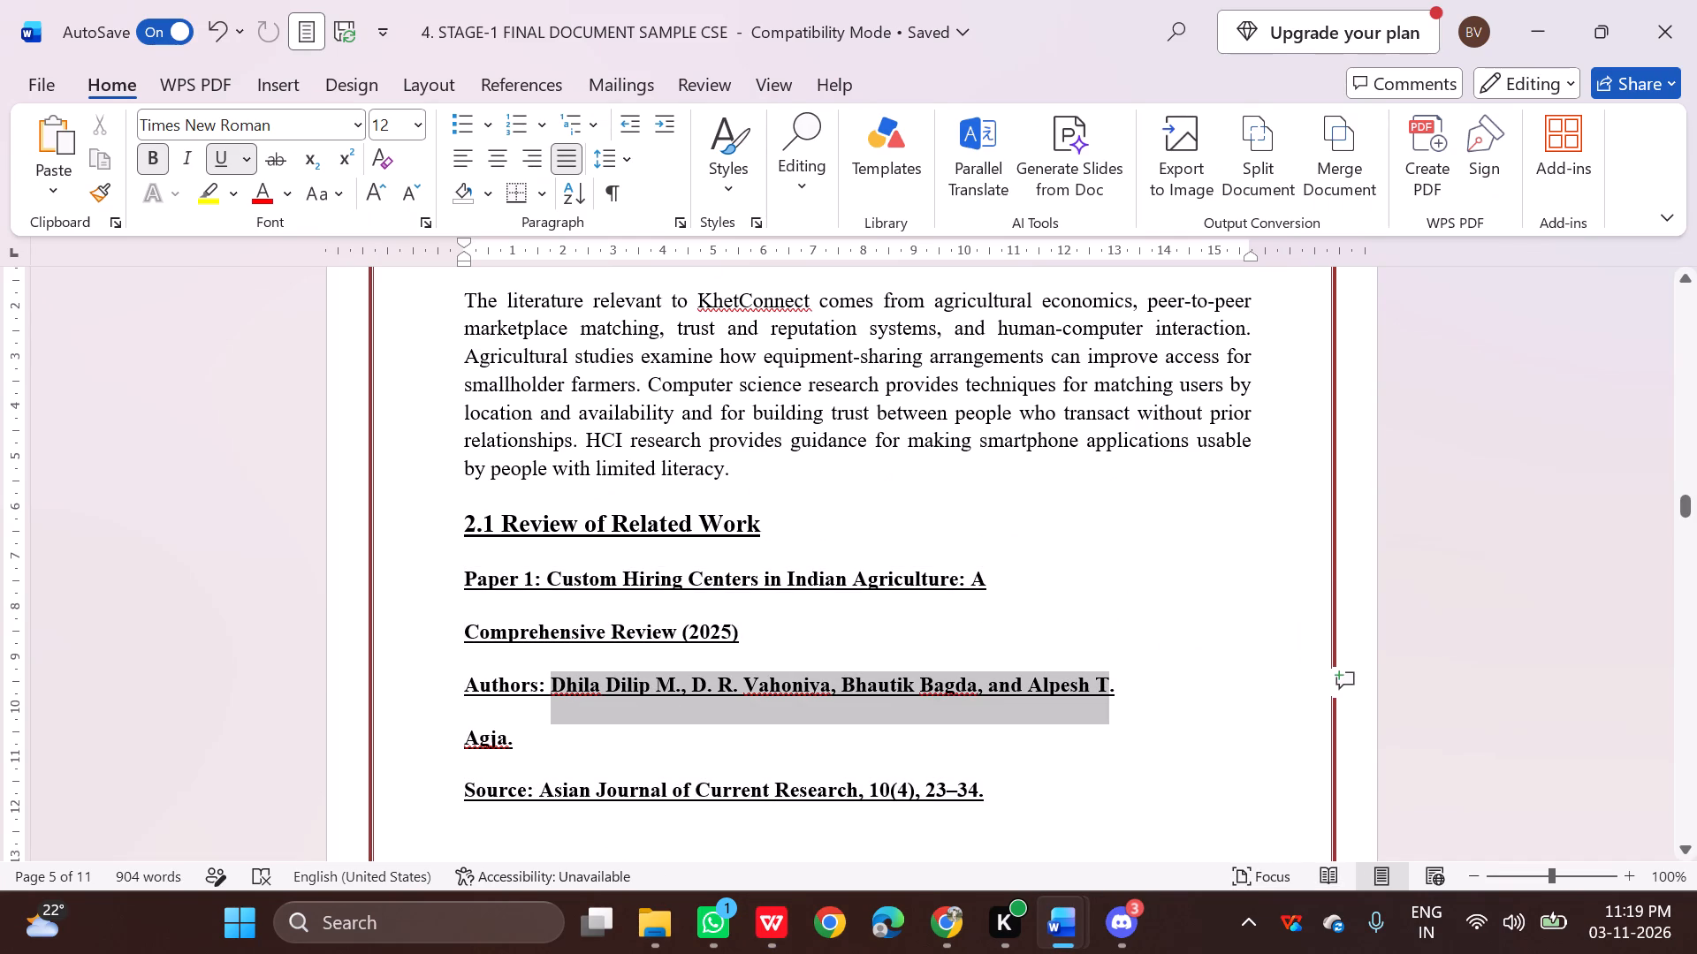
{"action": "left_click_drag", "start_coordinate": [1111, 689], "coordinate": [1127, 685]}
{"action": "left_click", "coordinate": [1157, 649]}
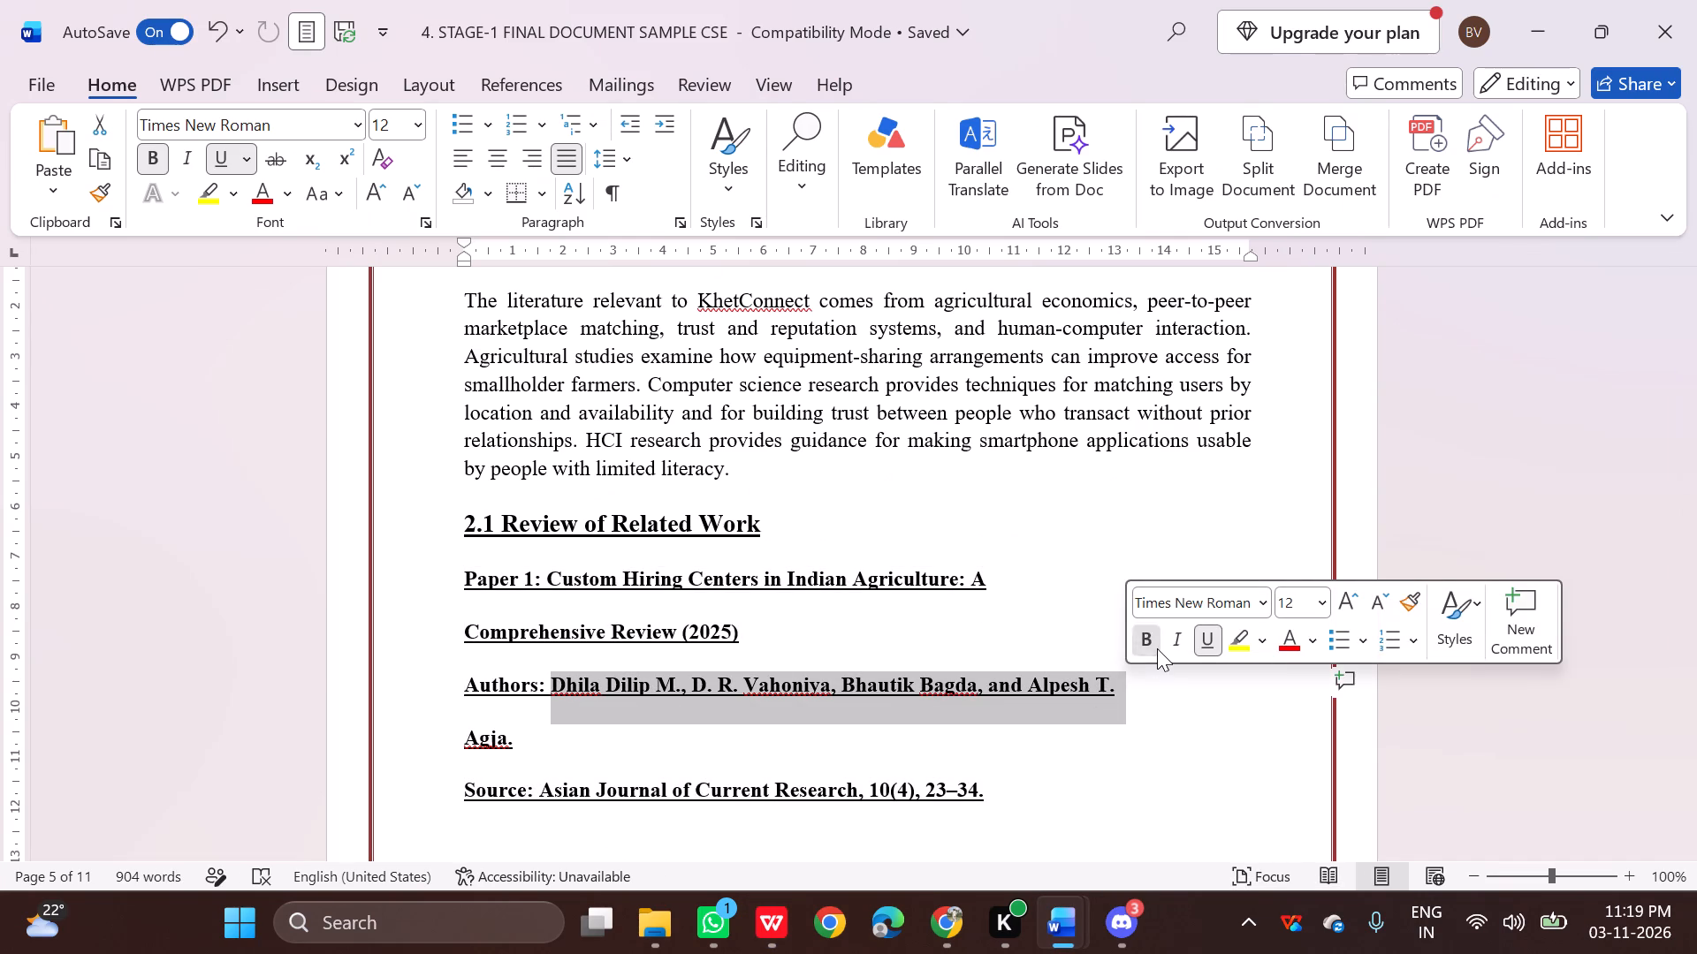
{"action": "left_click", "coordinate": [1192, 641]}
{"action": "left_click", "coordinate": [1200, 642]}
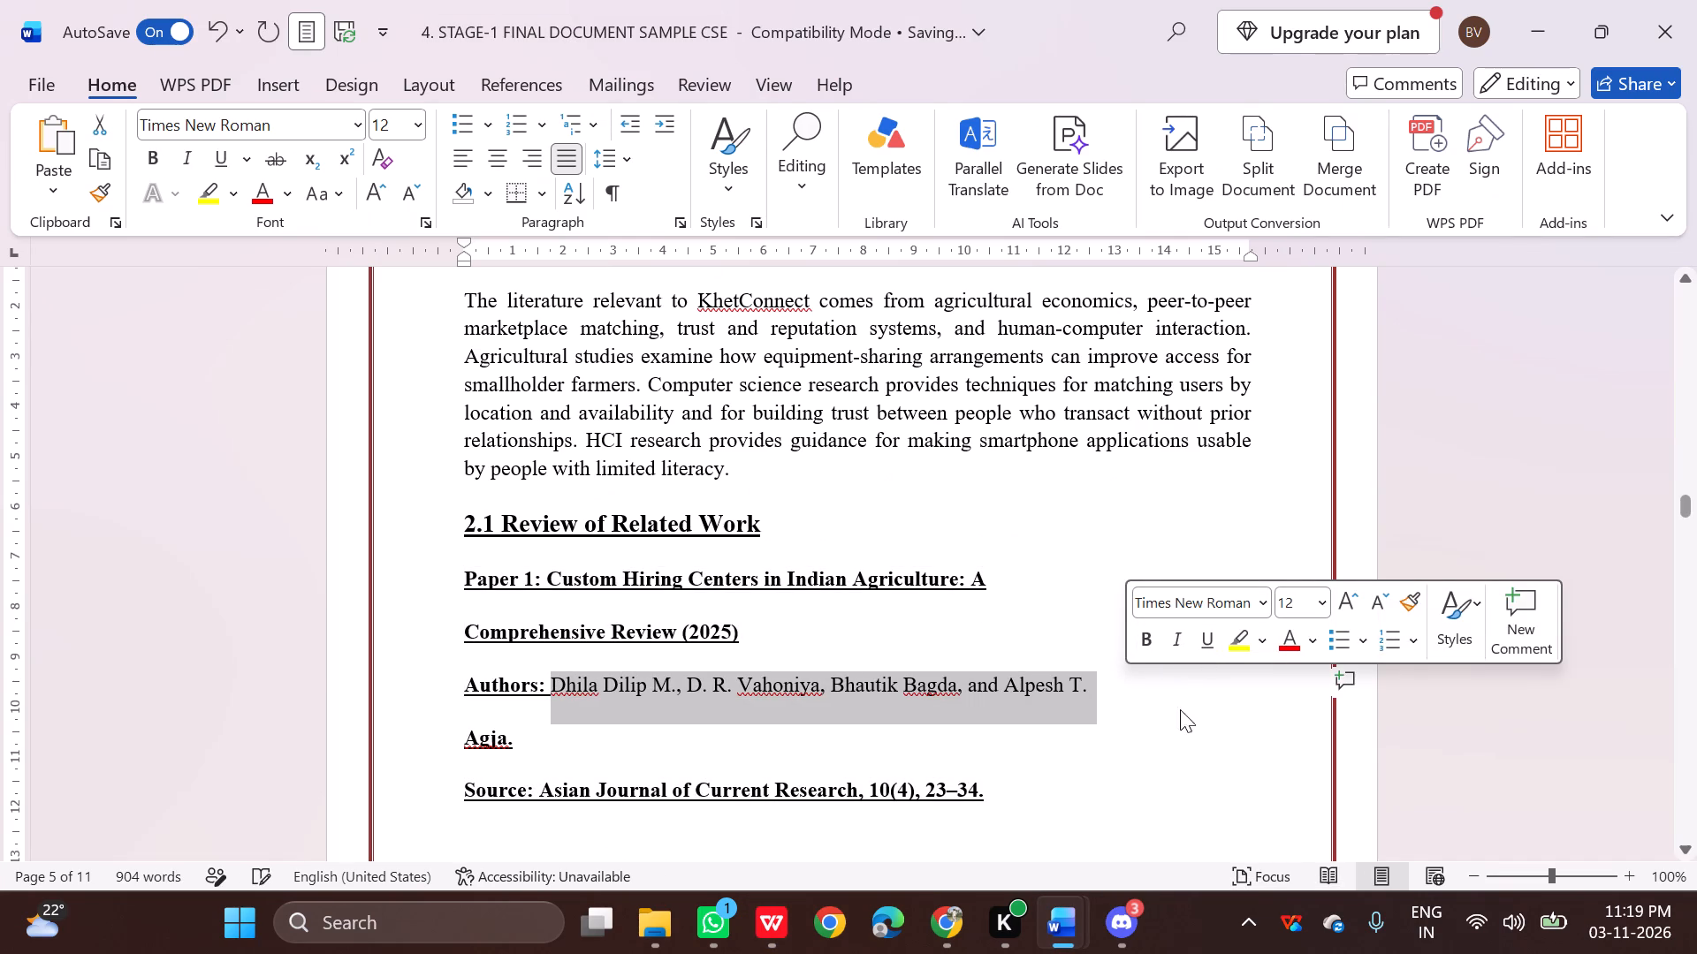
{"action": "left_click", "coordinate": [1107, 736]}
{"action": "left_click_drag", "start_coordinate": [464, 729], "coordinate": [514, 744]}
{"action": "left_click", "coordinate": [526, 700]}
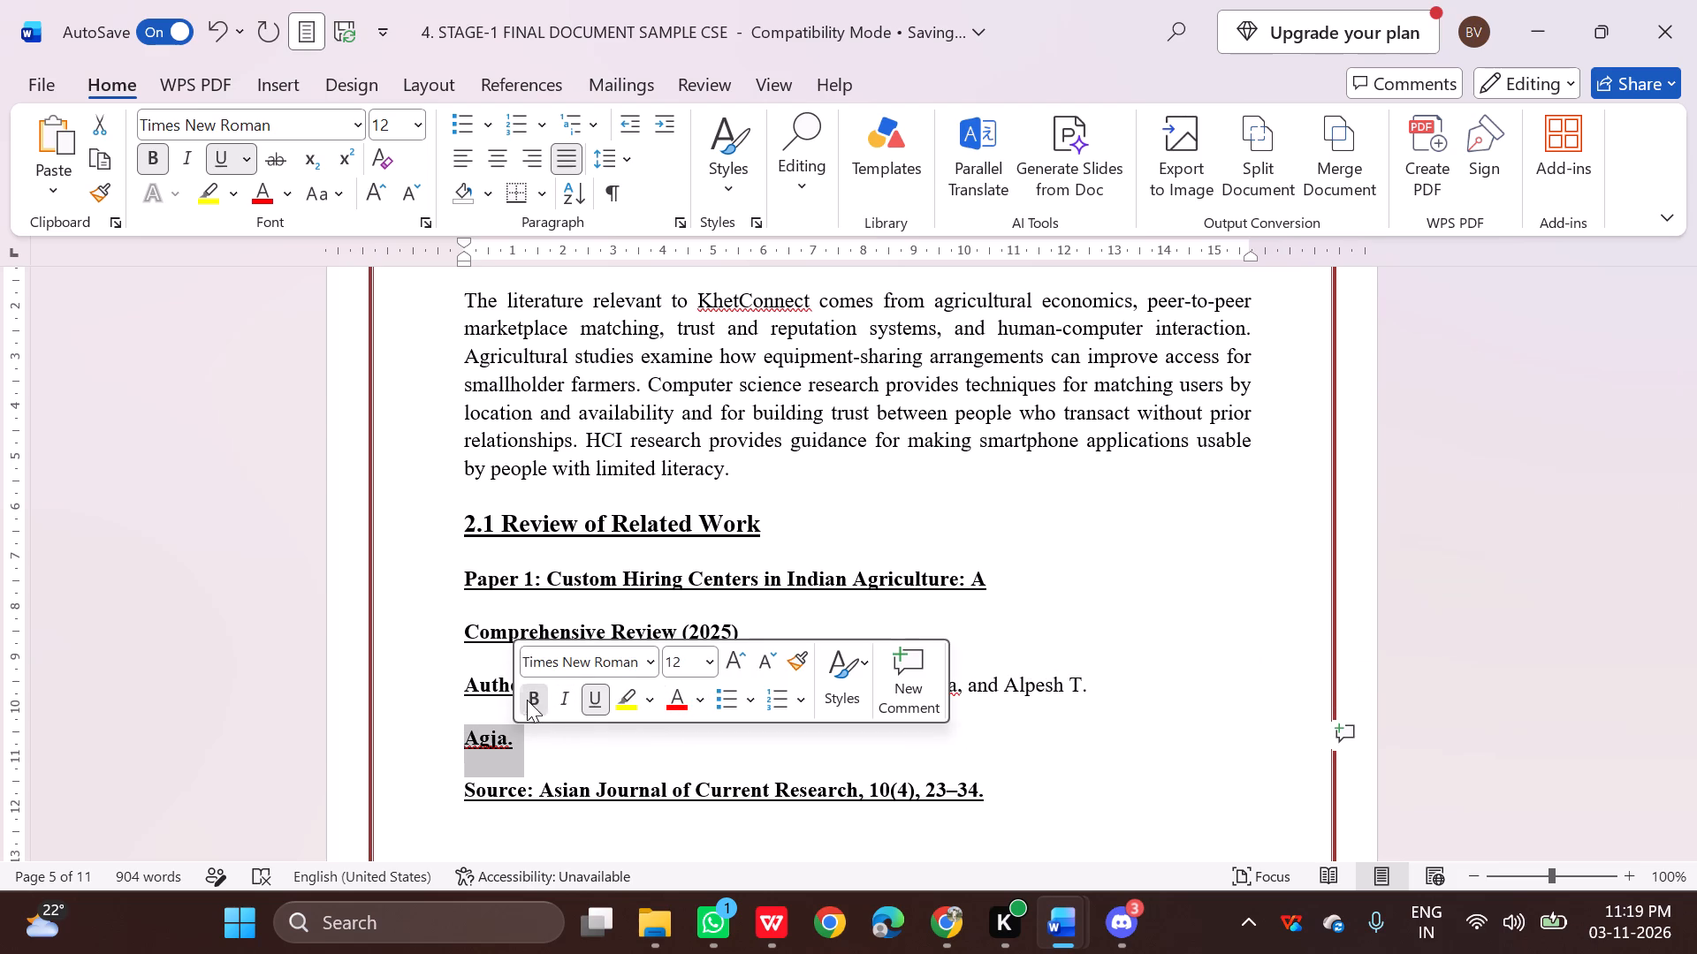
{"action": "left_click", "coordinate": [597, 697]}
{"action": "left_click", "coordinate": [561, 751]}
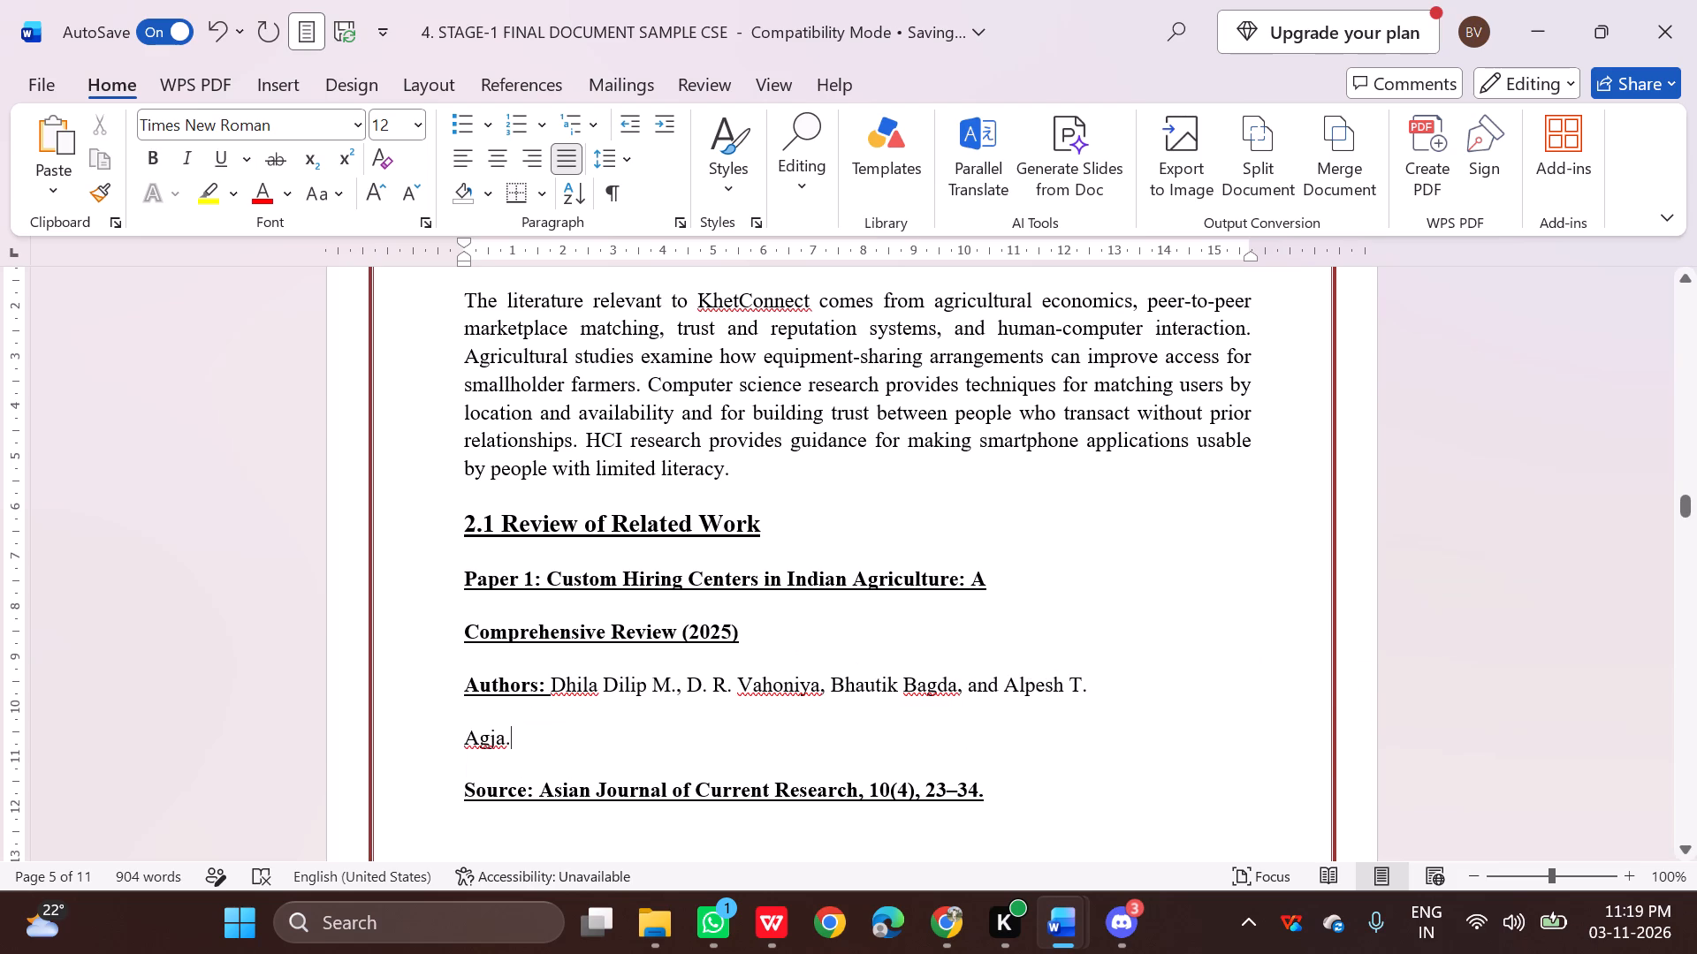
Join the final author's wrapped surname onto the Authors line, separated by a space.
{"action": "left_click", "coordinate": [446, 738]}
{"action": "left_click", "coordinate": [462, 740]}
{"action": "key", "text": "BackSpace"}
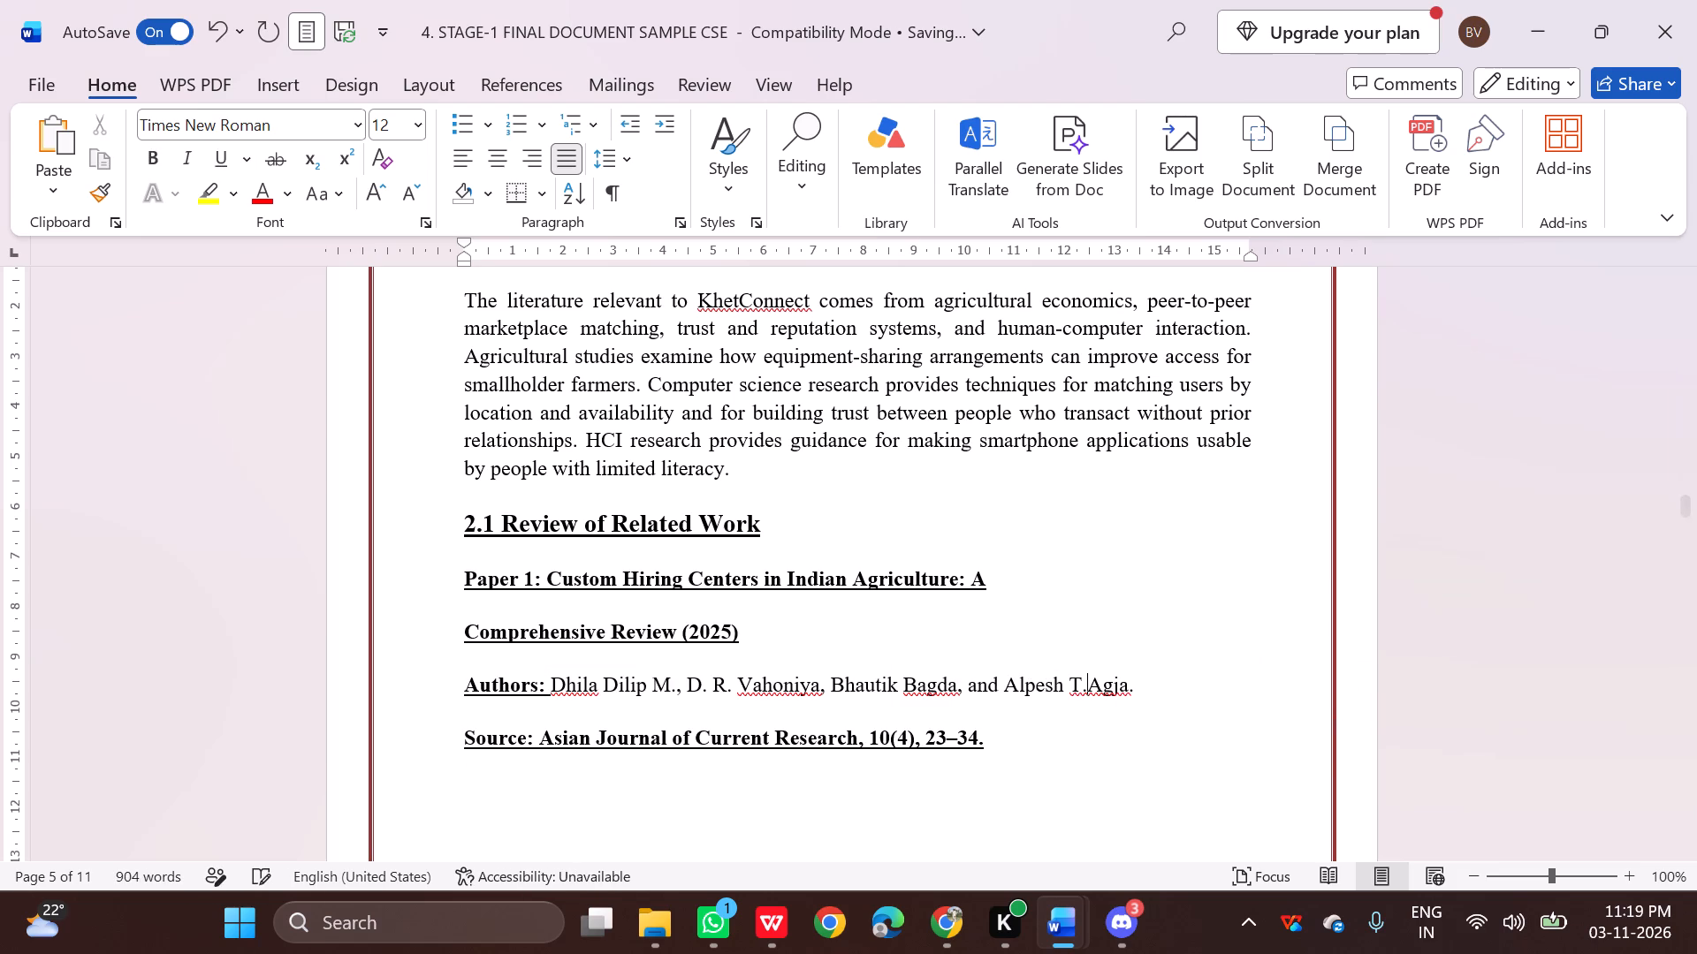
{"action": "key", "text": "space"}
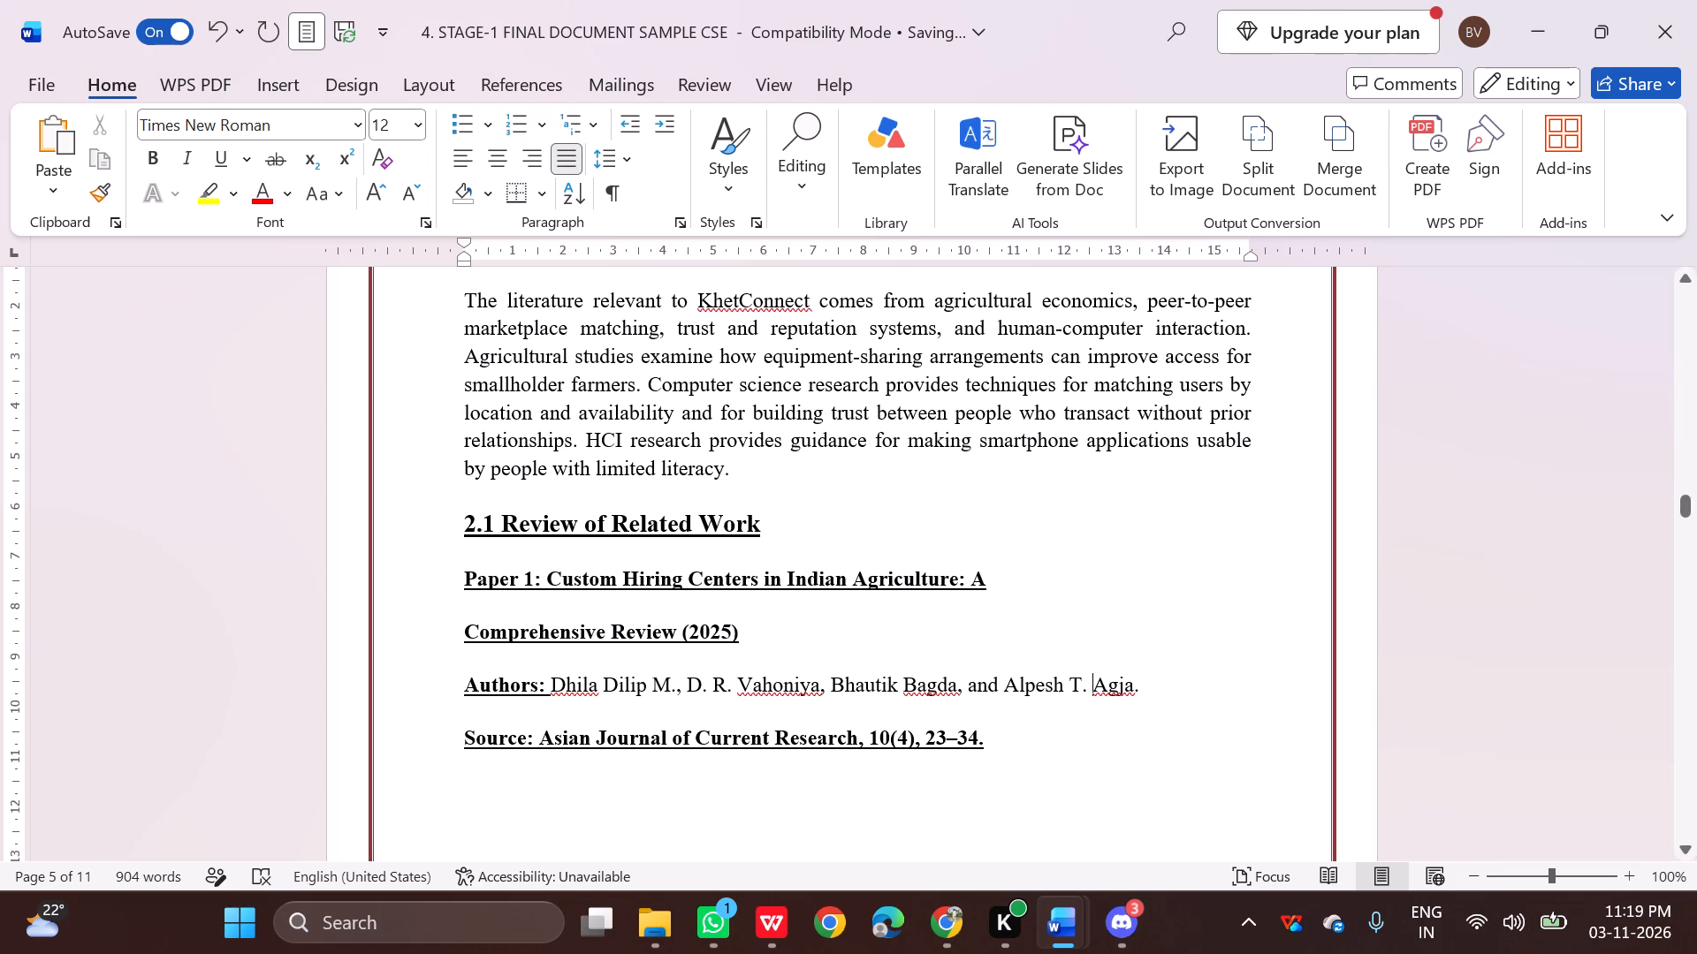
Remove bold and underline from the journal citation after the Source label.
{"action": "left_click_drag", "start_coordinate": [537, 738], "coordinate": [998, 743]}
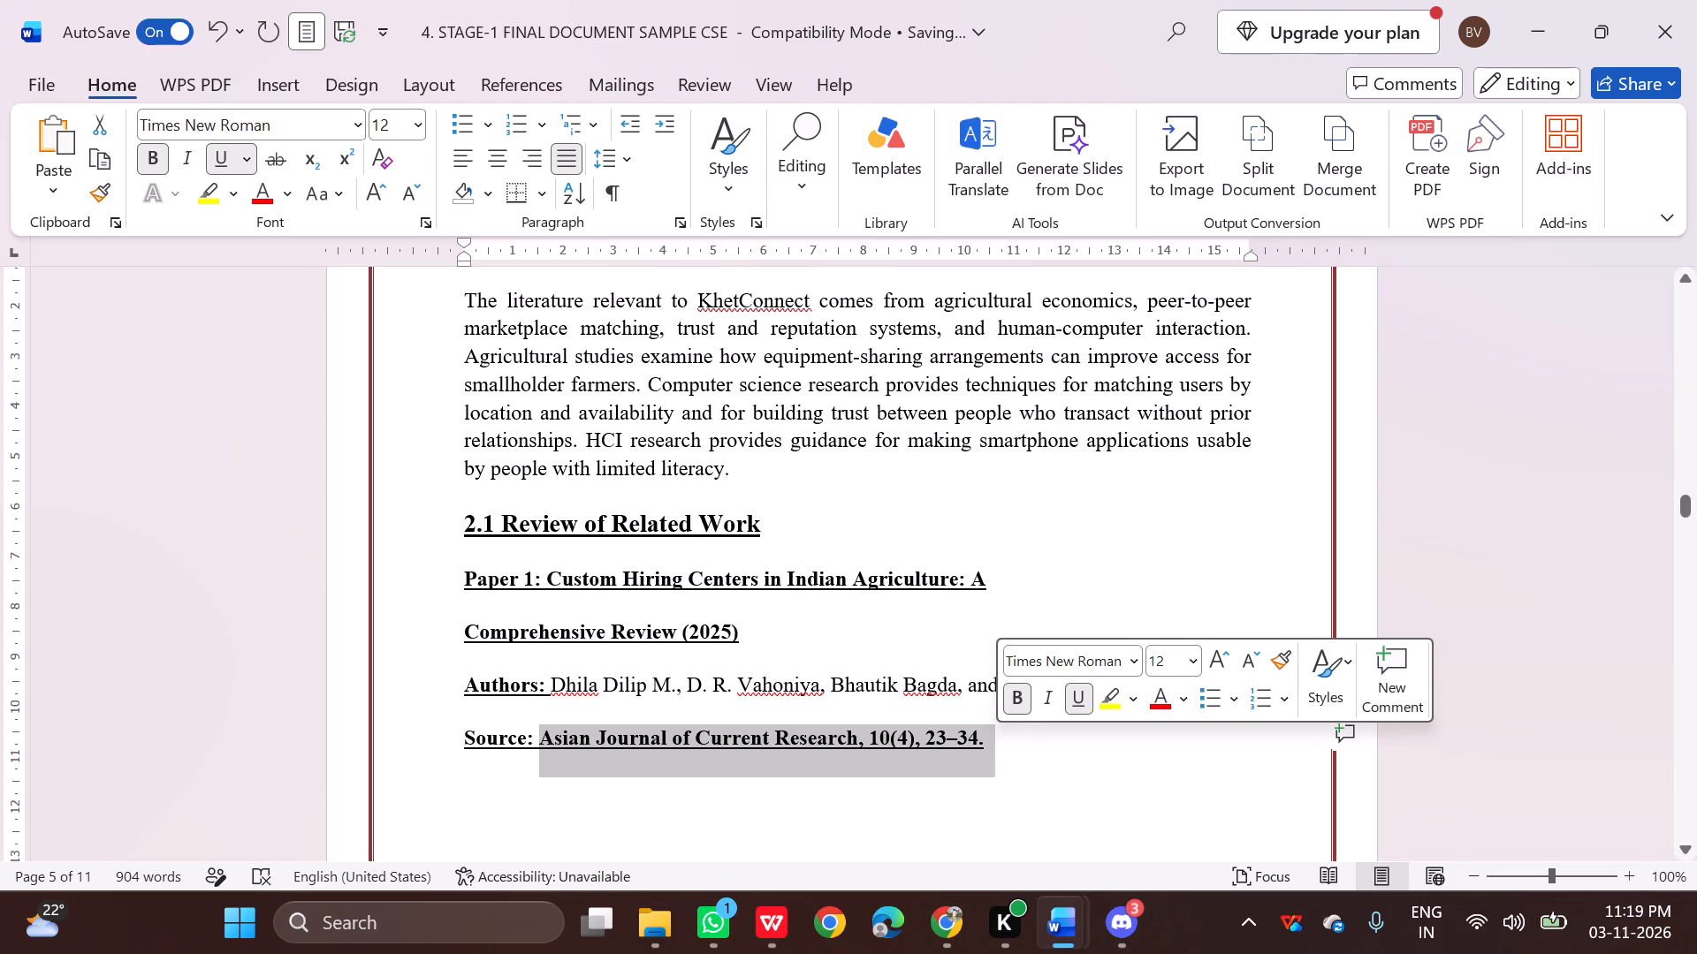
{"action": "left_click", "coordinate": [1005, 713]}
{"action": "left_click", "coordinate": [1073, 695]}
{"action": "left_click", "coordinate": [1078, 753]}
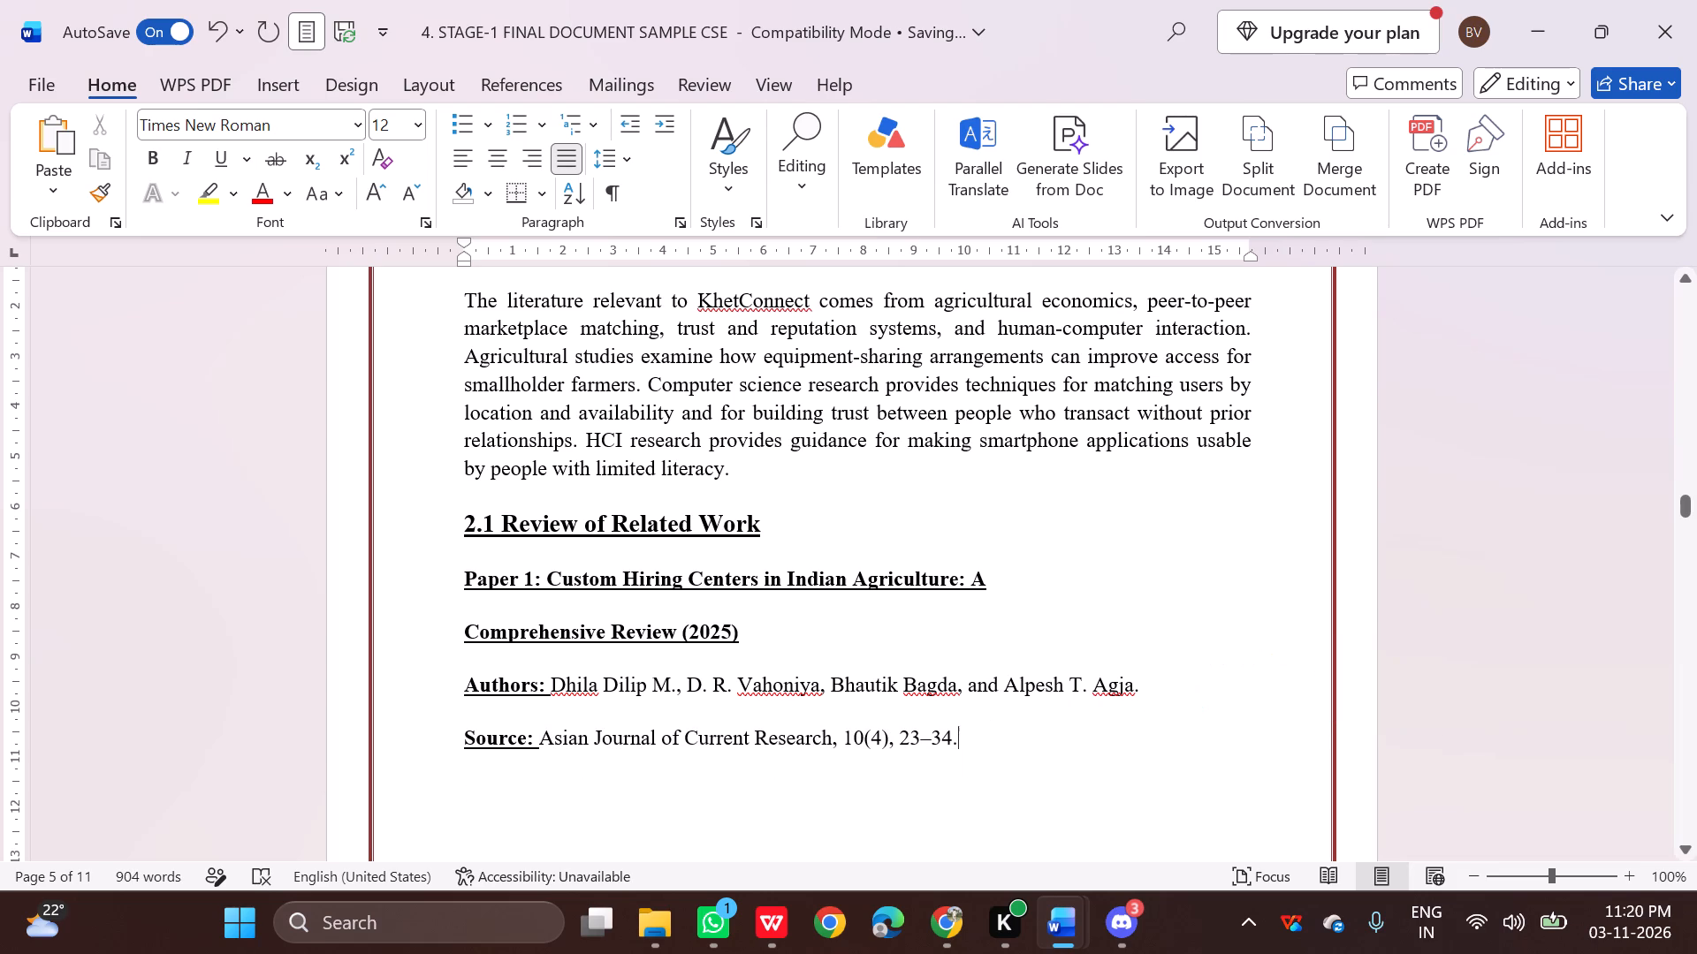
Remove the underline from the Source and Authors labels, keeping them bold.
{"action": "left_click_drag", "start_coordinate": [538, 739], "coordinate": [487, 734]}
{"action": "left_click", "coordinate": [565, 689]}
{"action": "left_click", "coordinate": [563, 754]}
{"action": "left_click_drag", "start_coordinate": [545, 687], "coordinate": [484, 688]}
{"action": "left_click", "coordinate": [558, 653]}
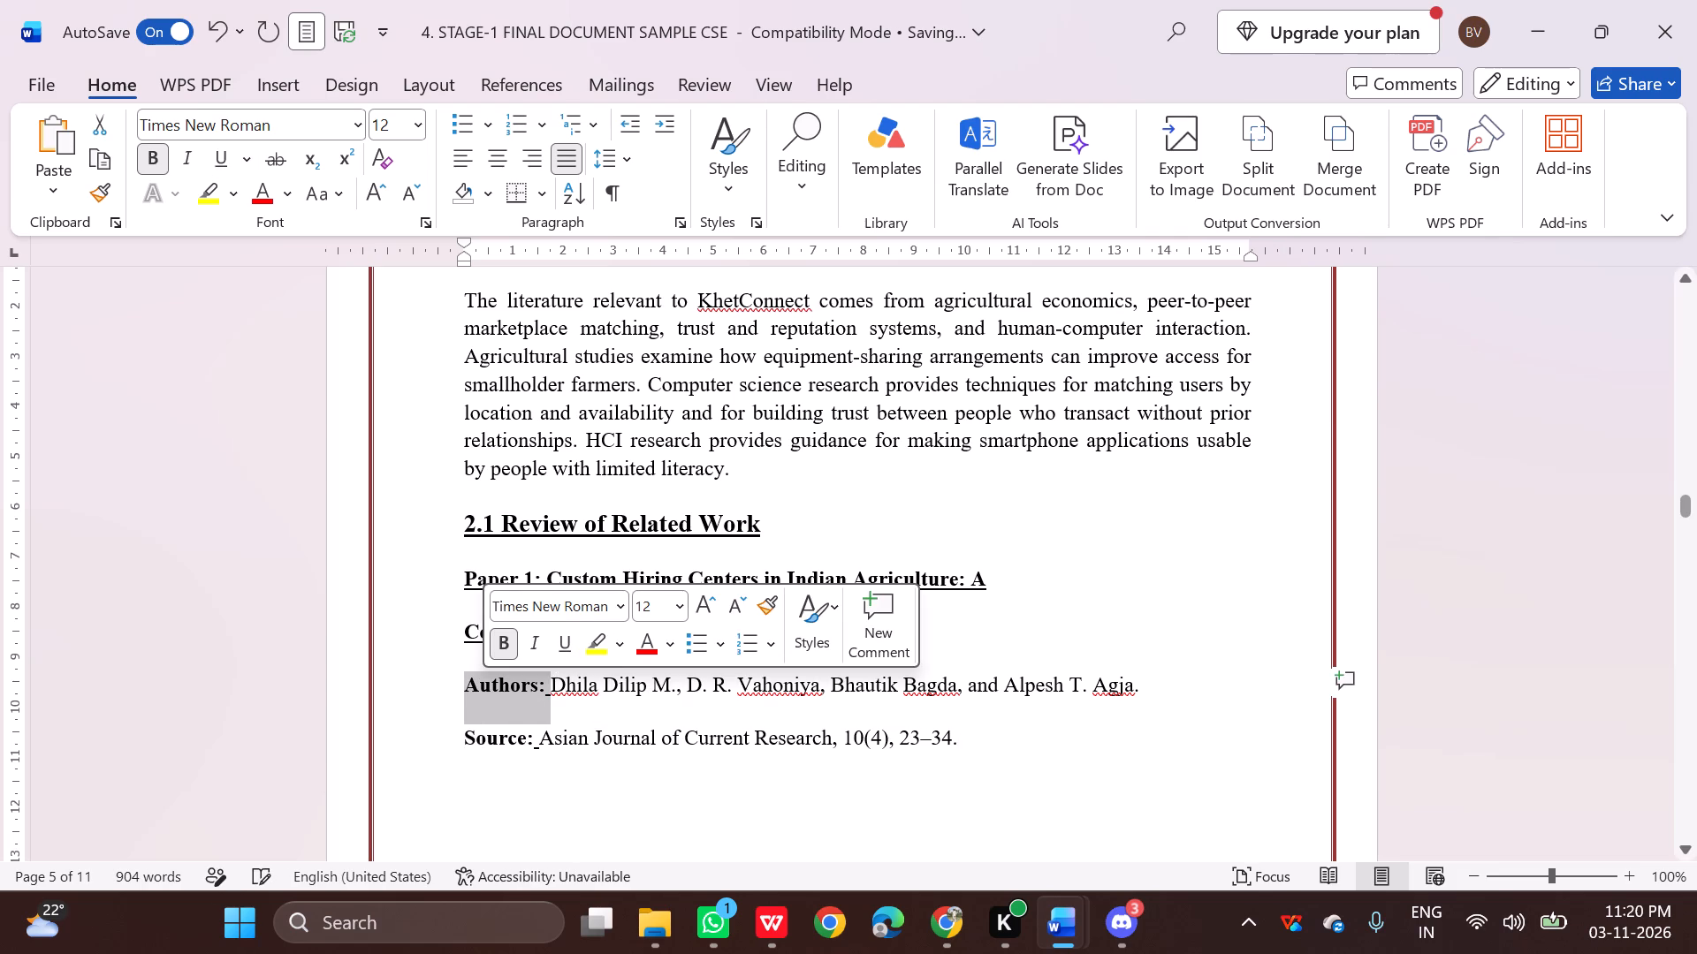
{"action": "left_click", "coordinate": [604, 771]}
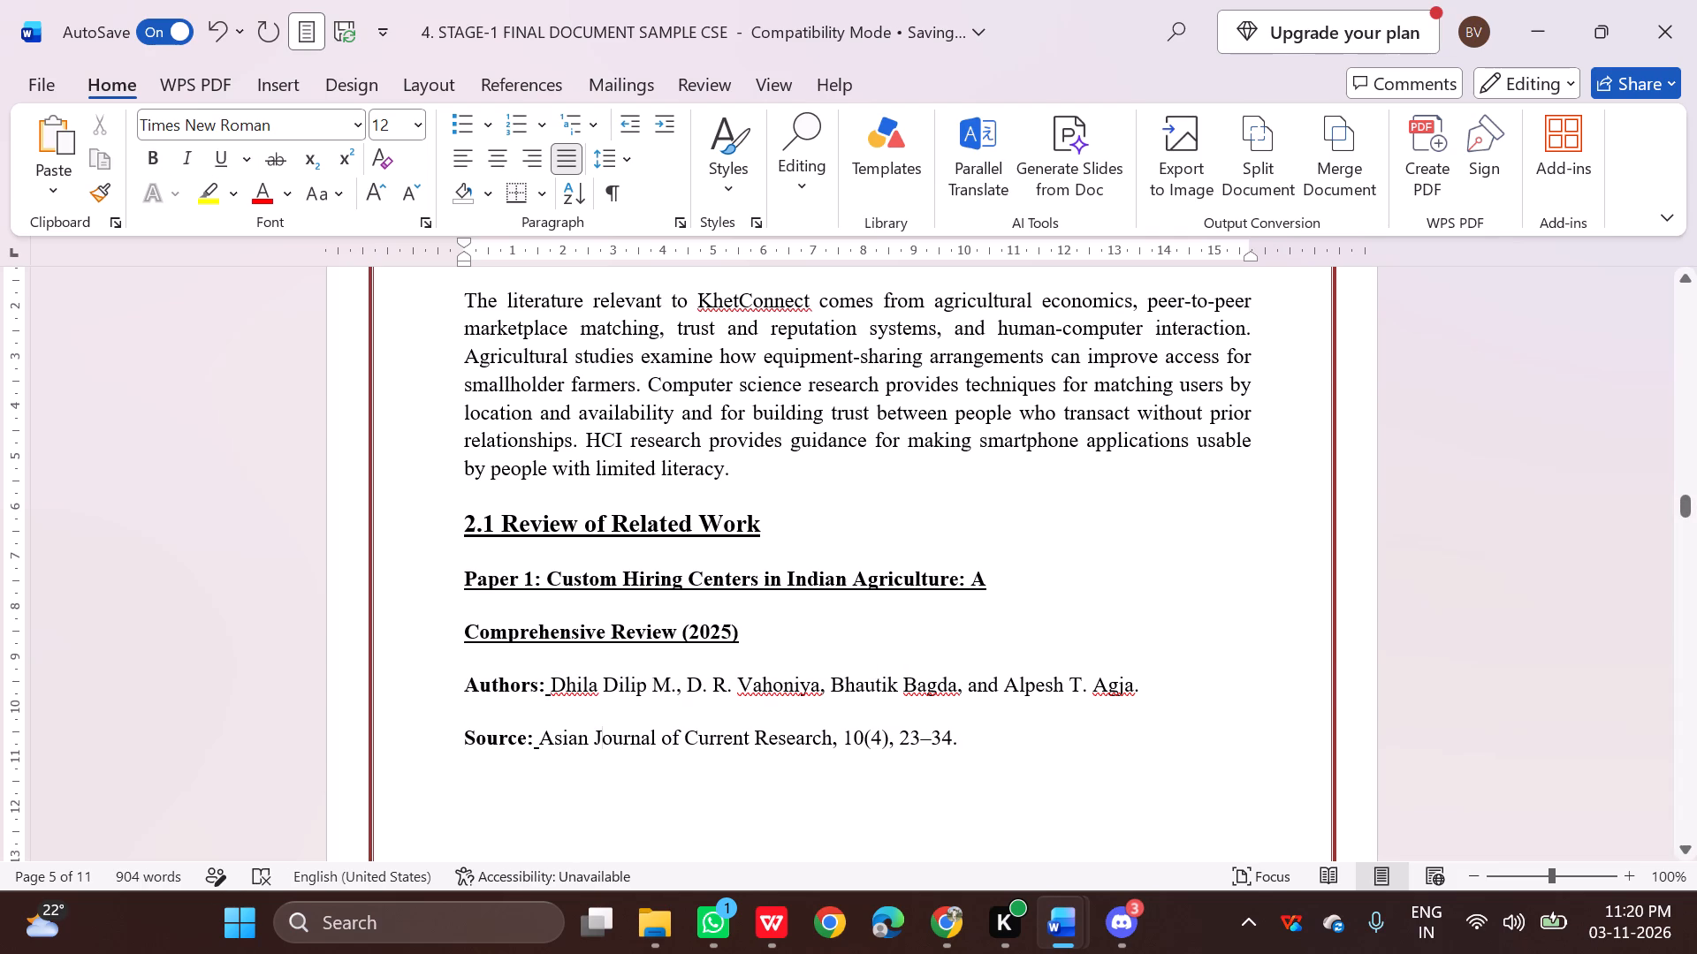
Refer to the Paper 1 entry in the PDF and switch back towards the Word report.
{"action": "left_click", "coordinate": [771, 924]}
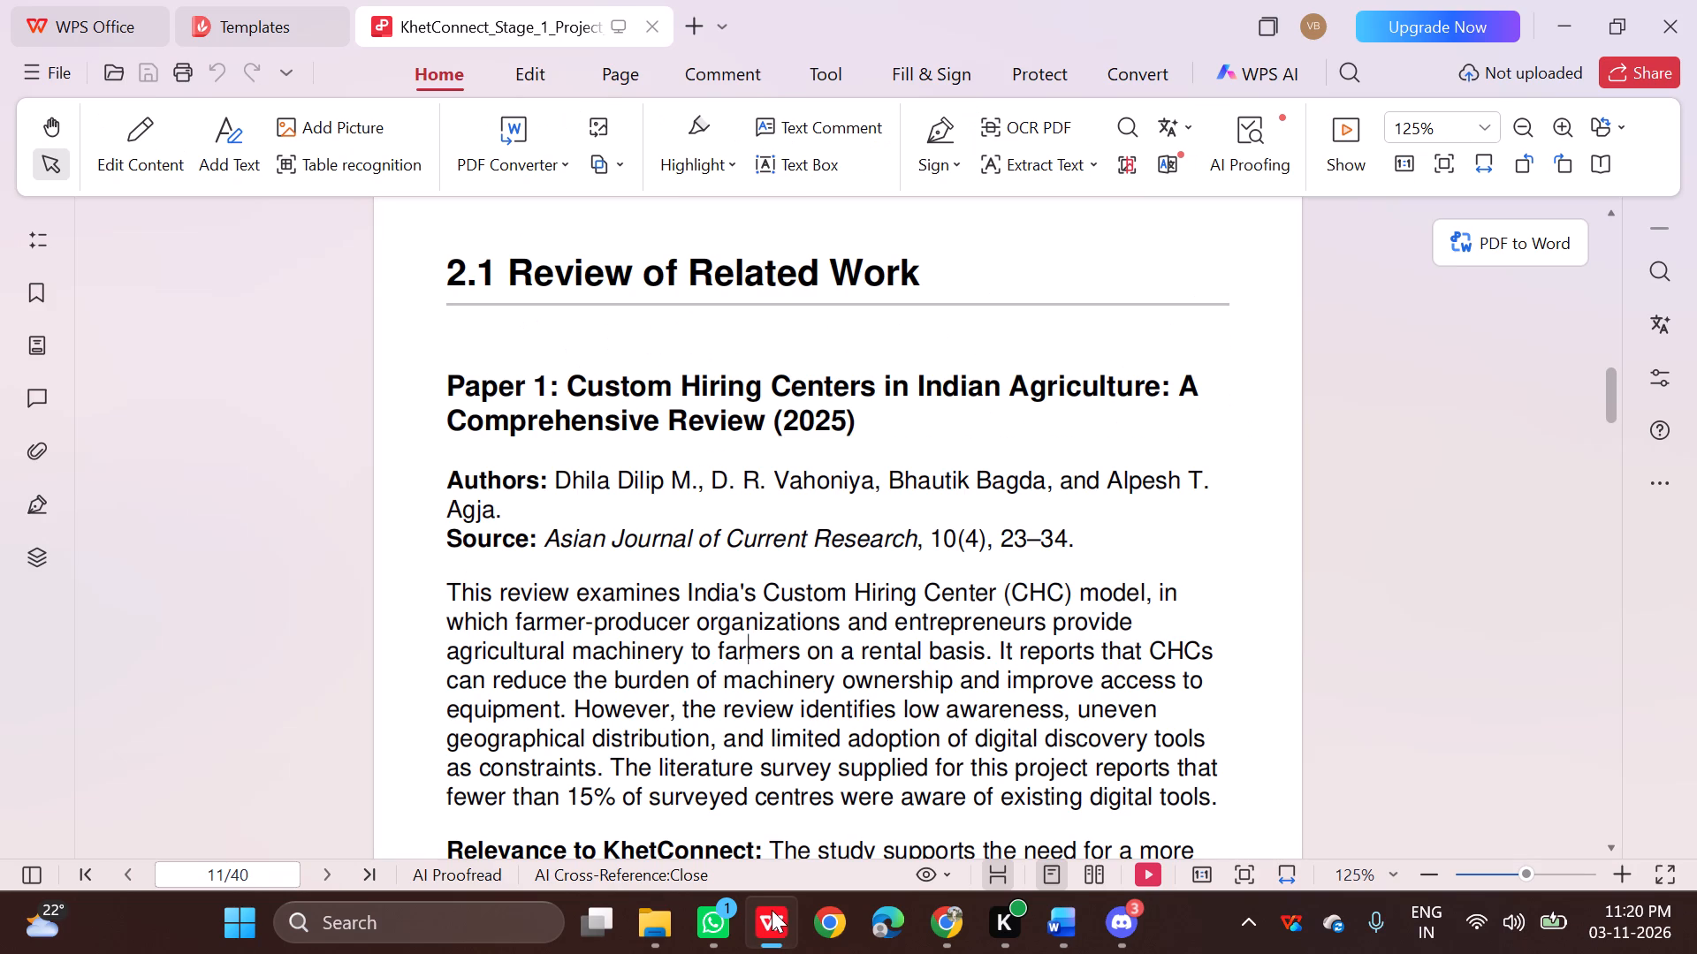
{"action": "left_click", "coordinate": [1056, 937]}
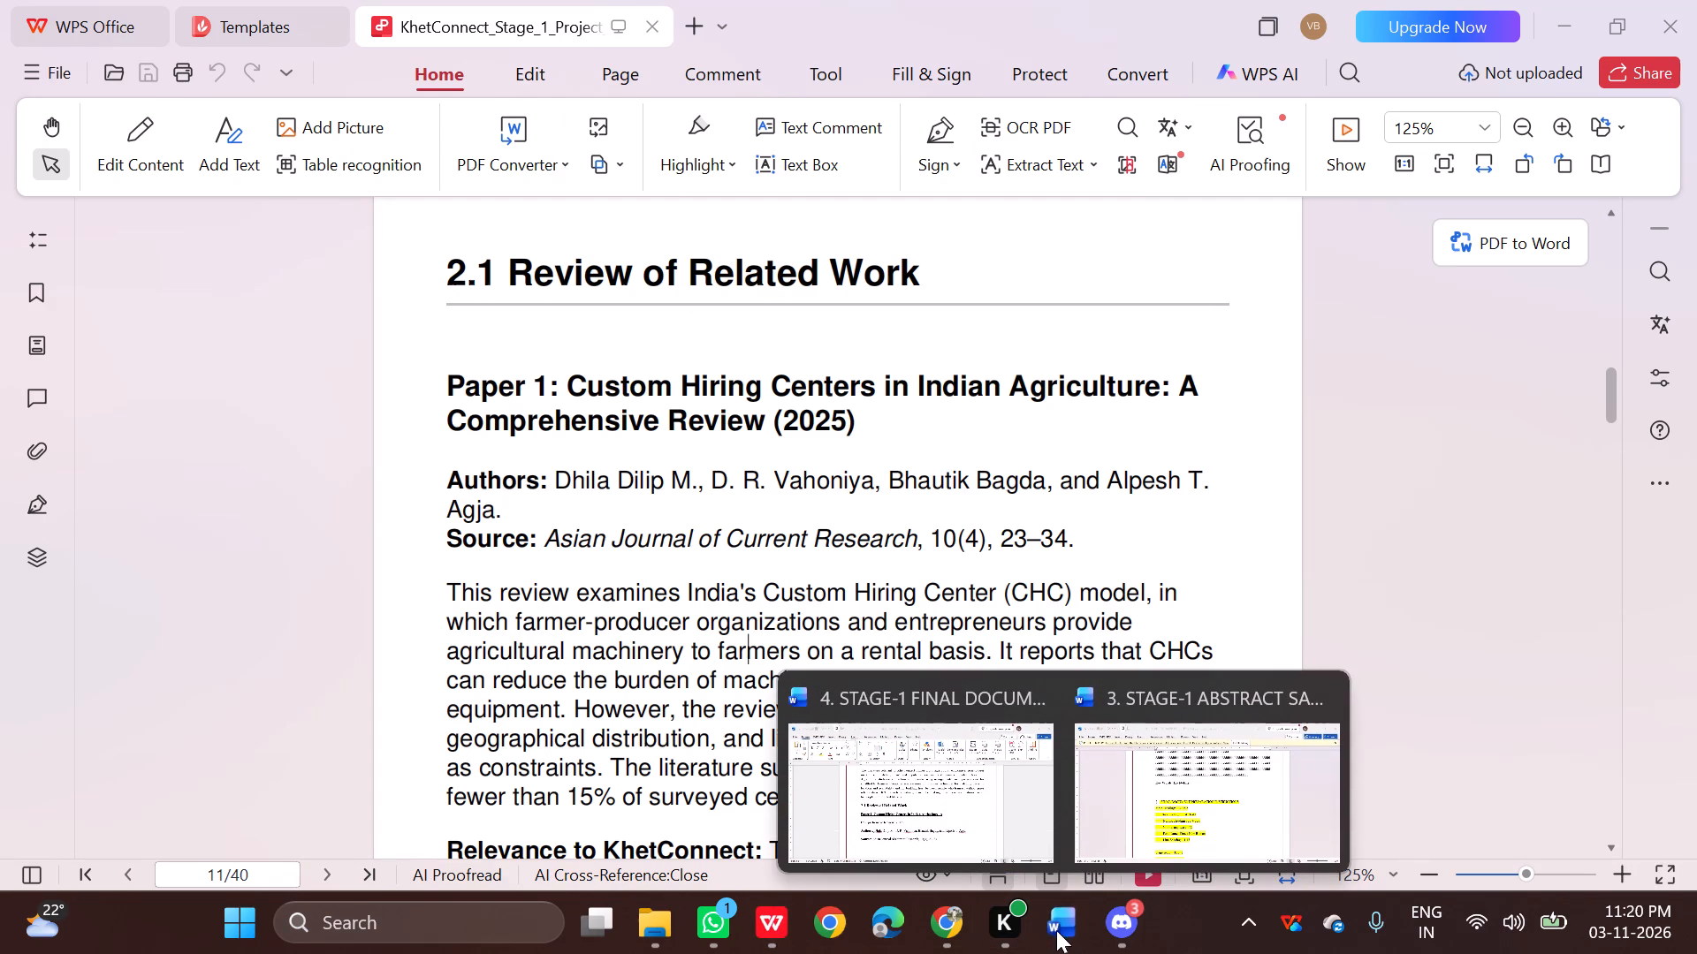
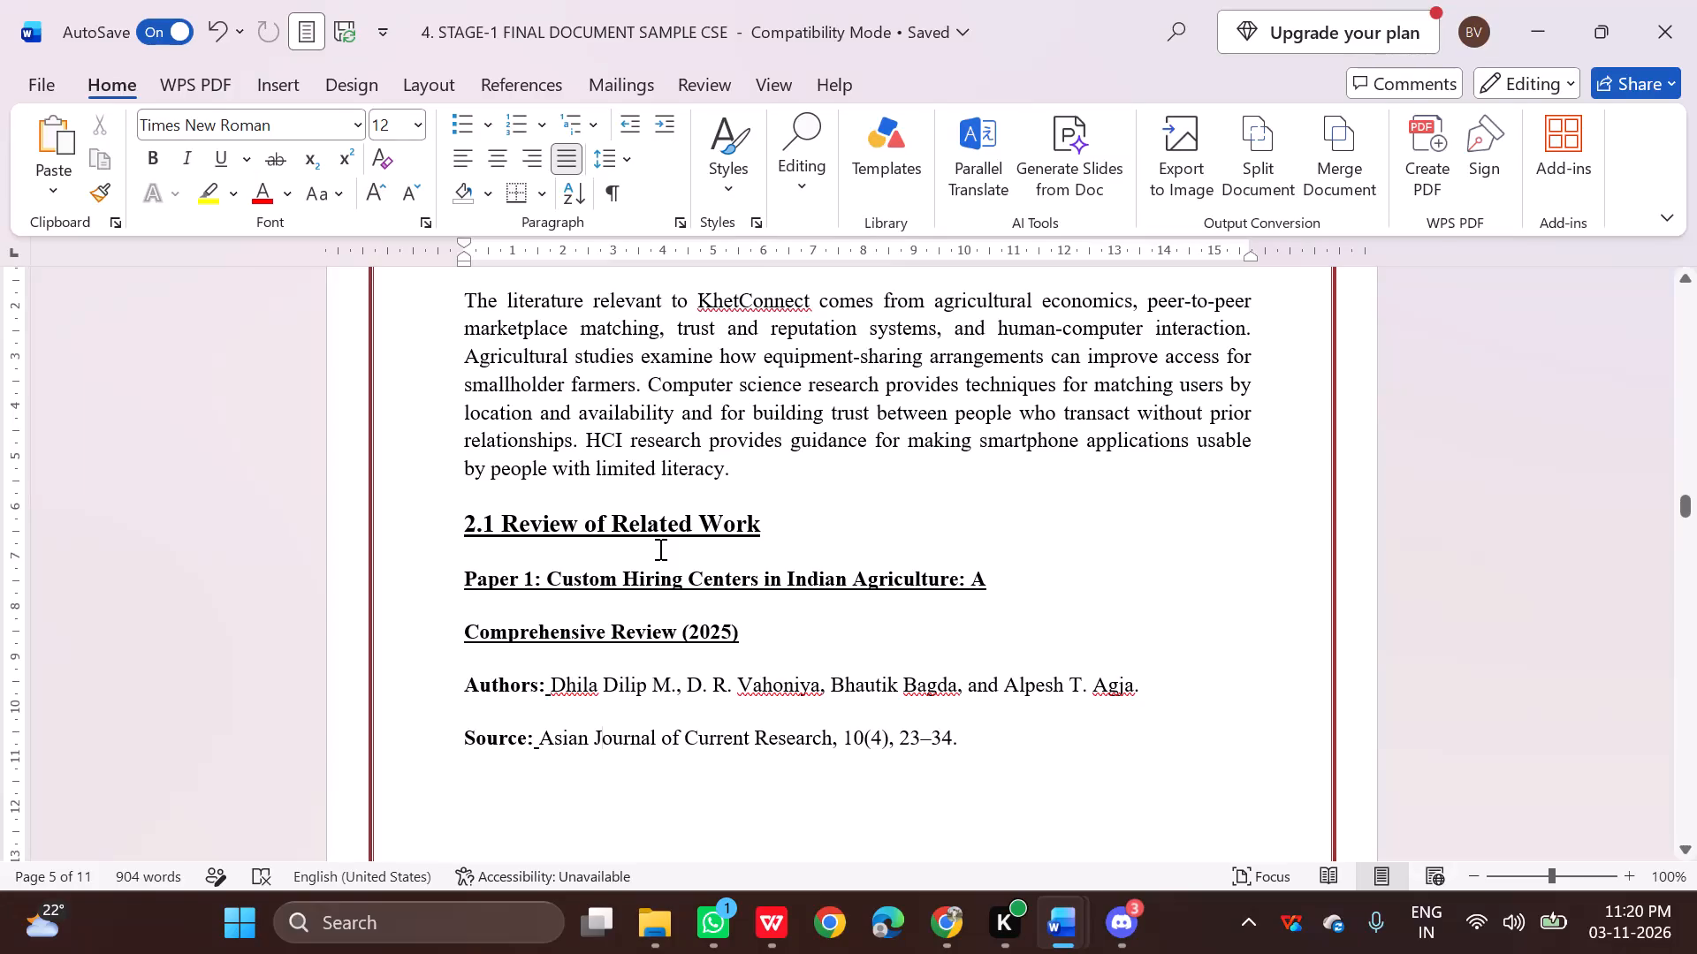
Remove the underline from both lines of the Paper 1 title under section 2.1, keeping them bold.
{"action": "scroll", "coordinate": [767, 612], "scroll_direction": "up", "scroll_amount": 1}
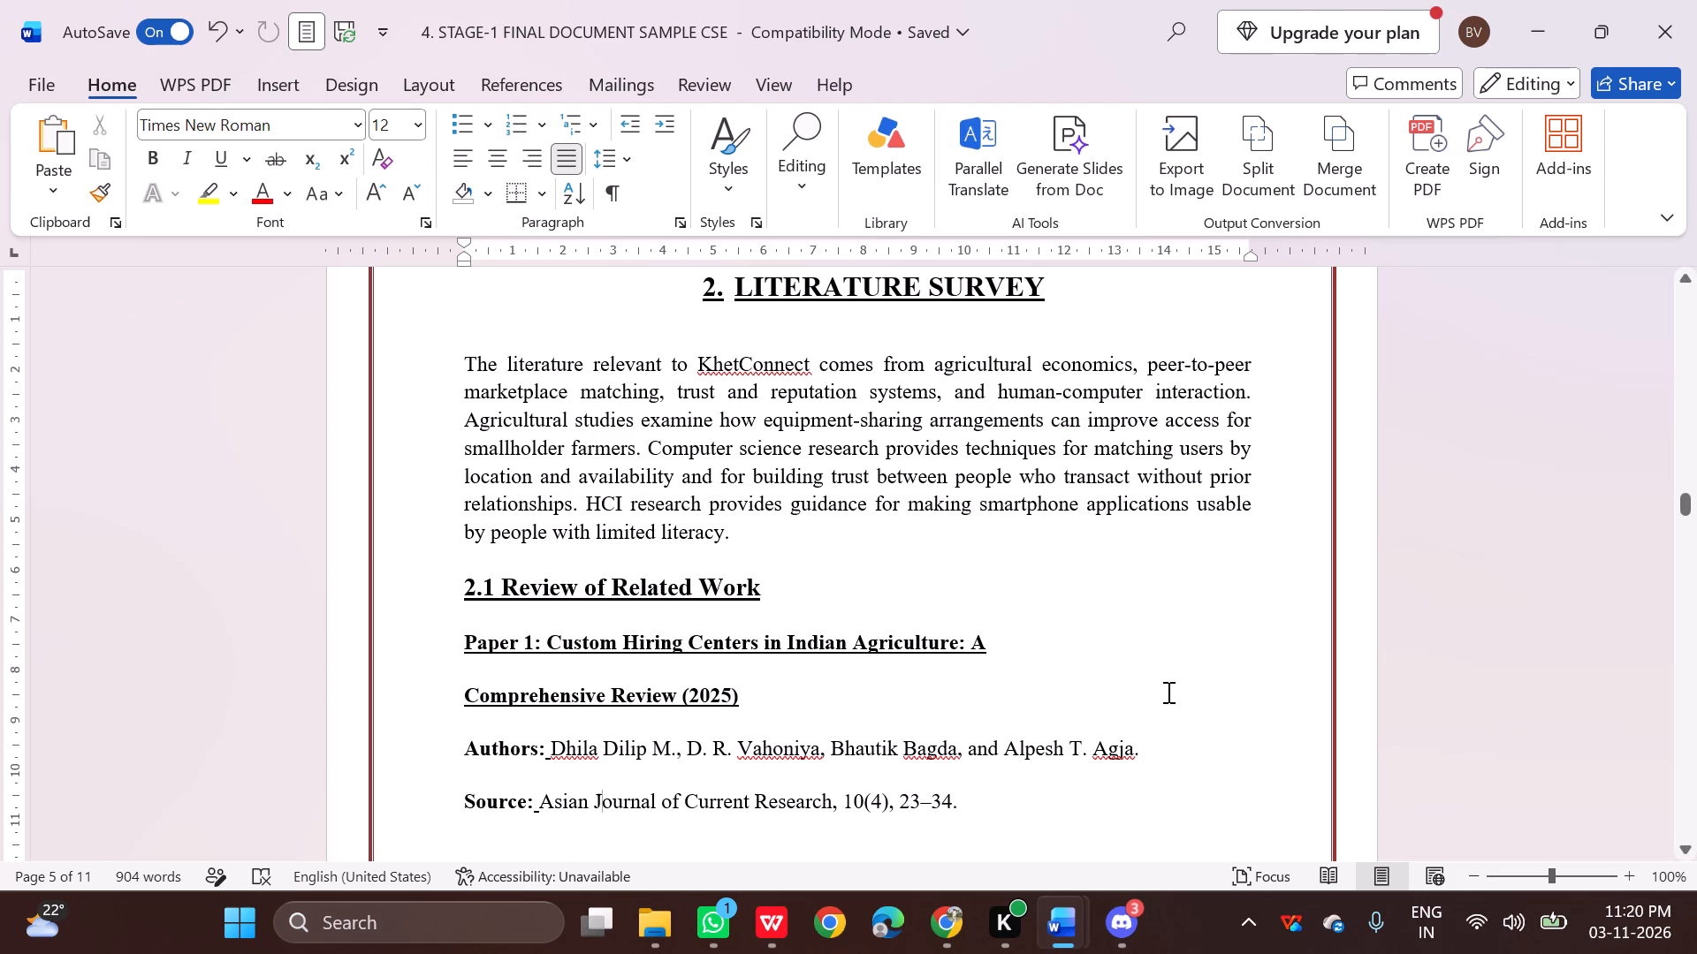
{"action": "scroll", "coordinate": [877, 460], "scroll_direction": "up", "scroll_amount": 2}
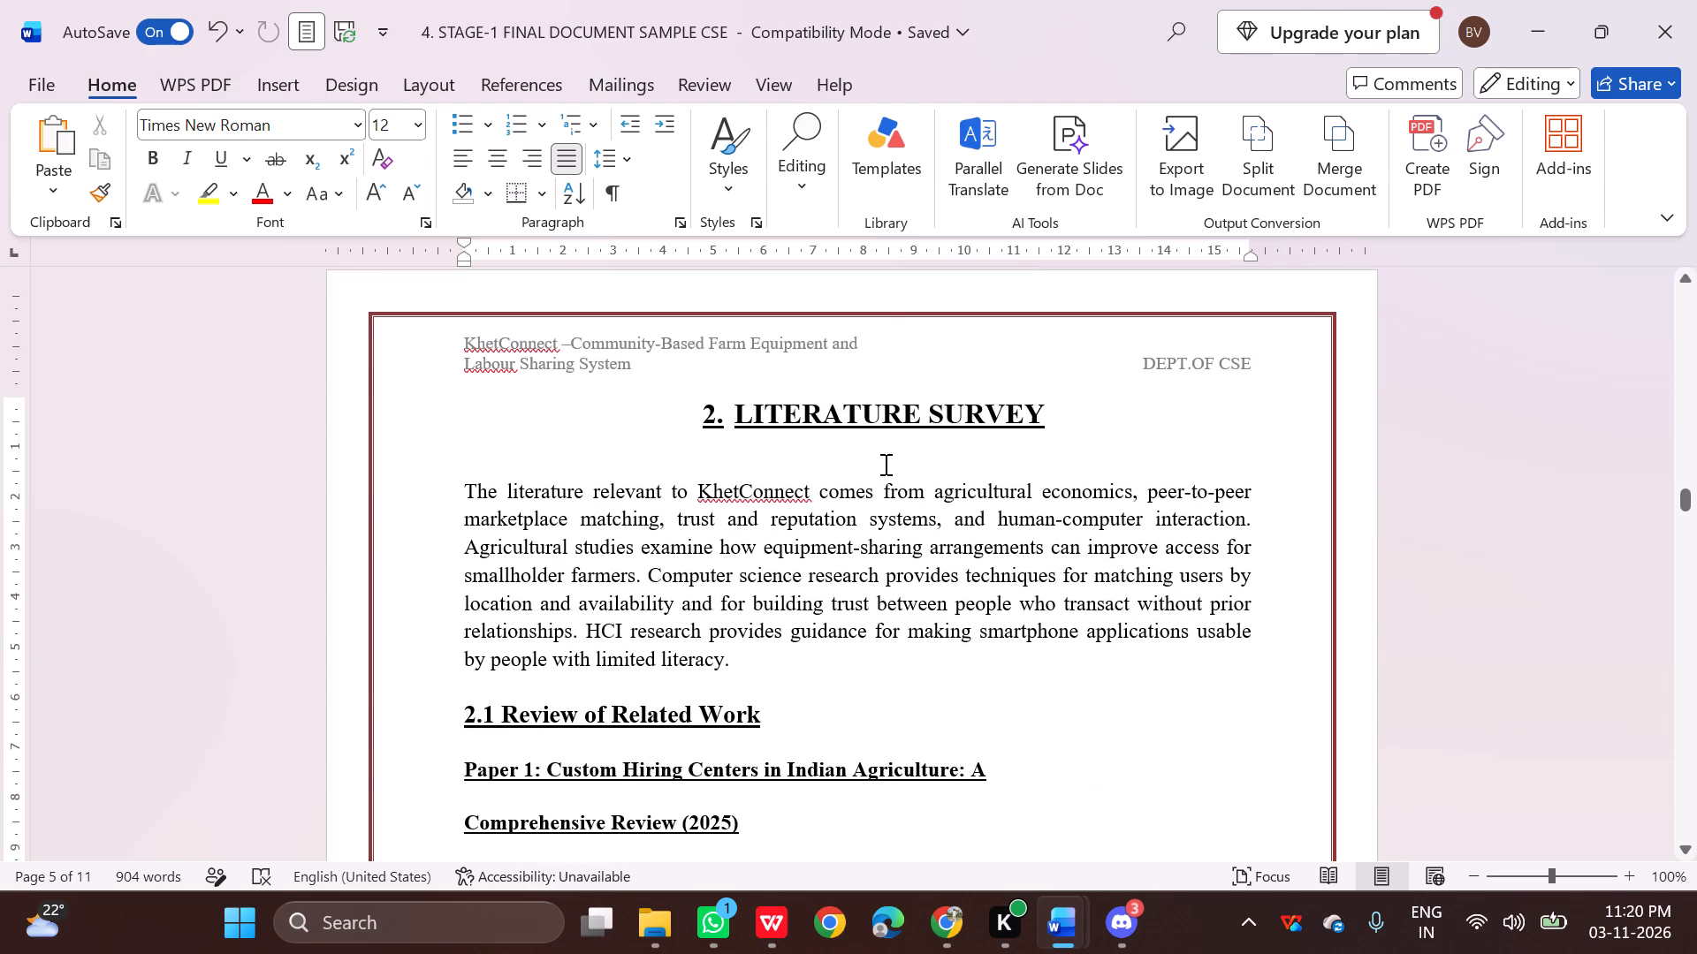
{"action": "scroll", "coordinate": [1002, 517], "scroll_direction": "down", "scroll_amount": 2}
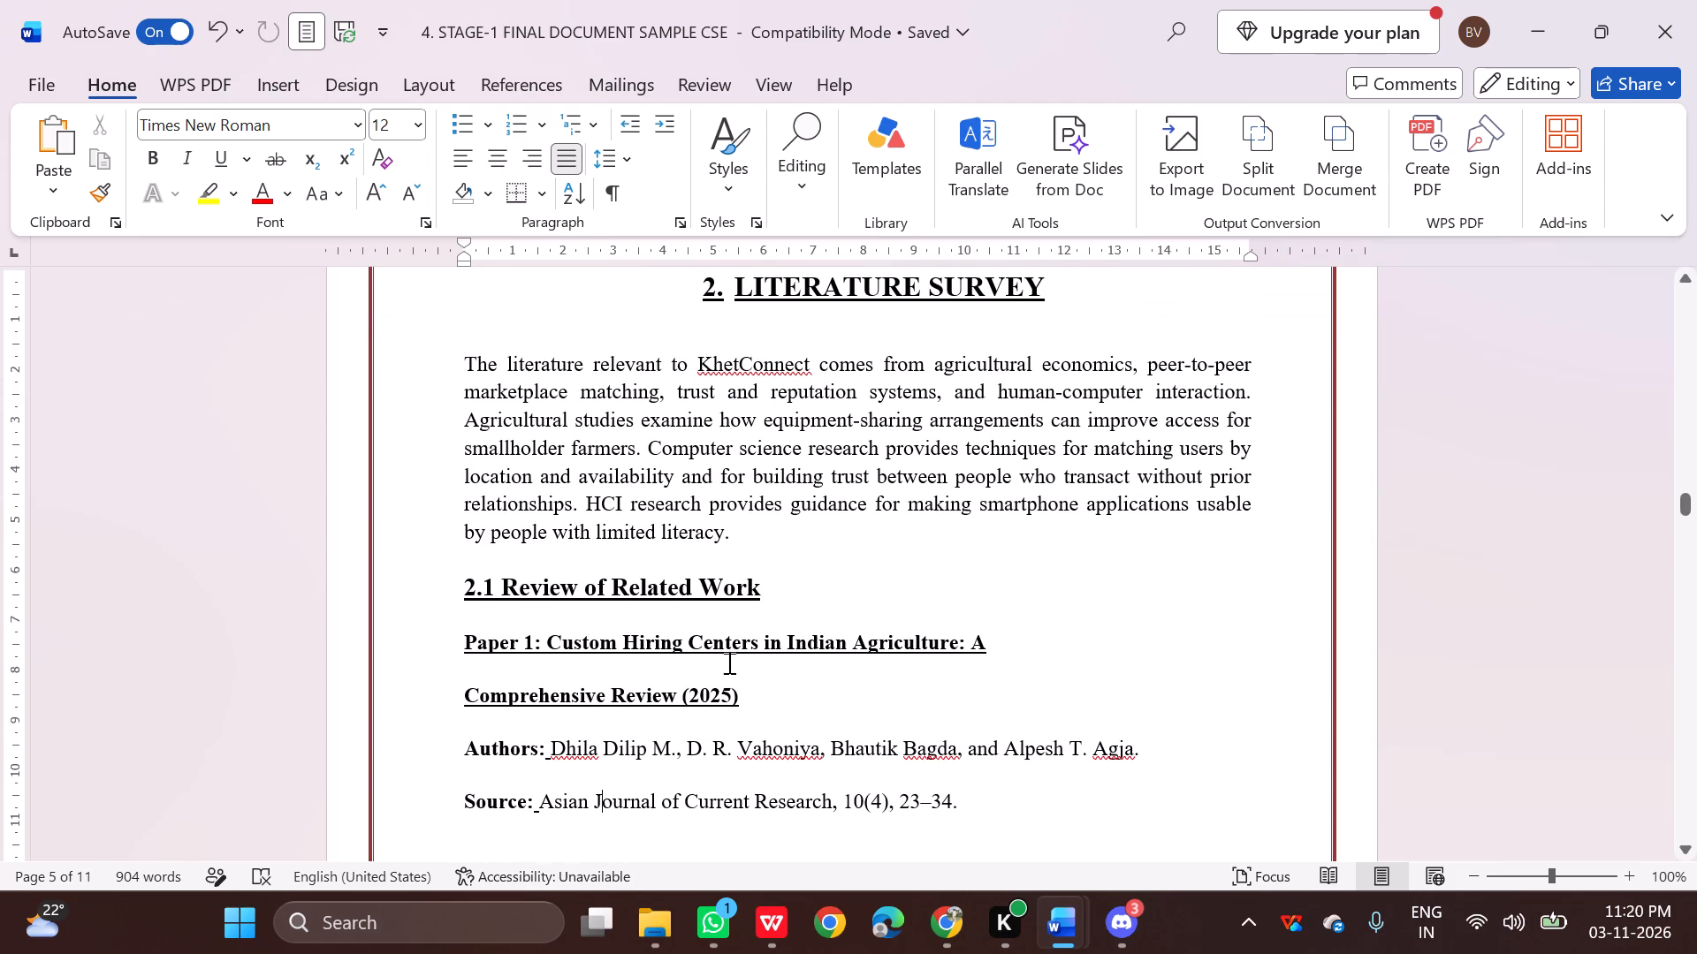
{"action": "left_click_drag", "start_coordinate": [472, 640], "coordinate": [704, 711]}
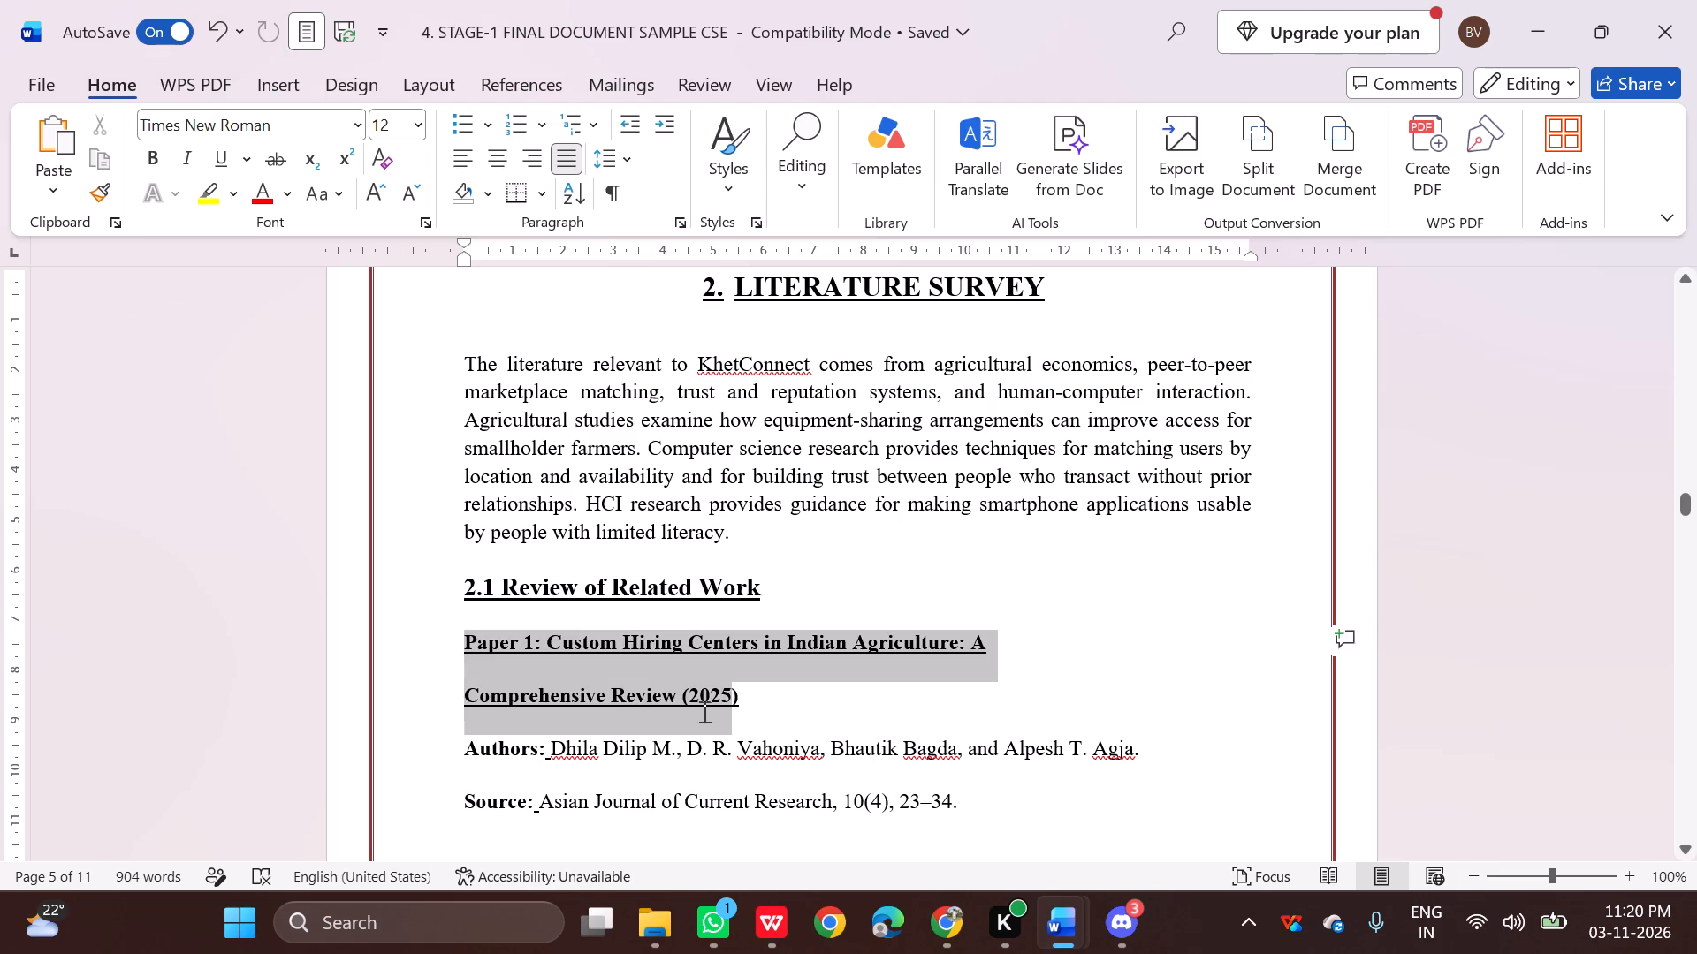
{"action": "left_click_drag", "start_coordinate": [704, 711], "coordinate": [738, 707]}
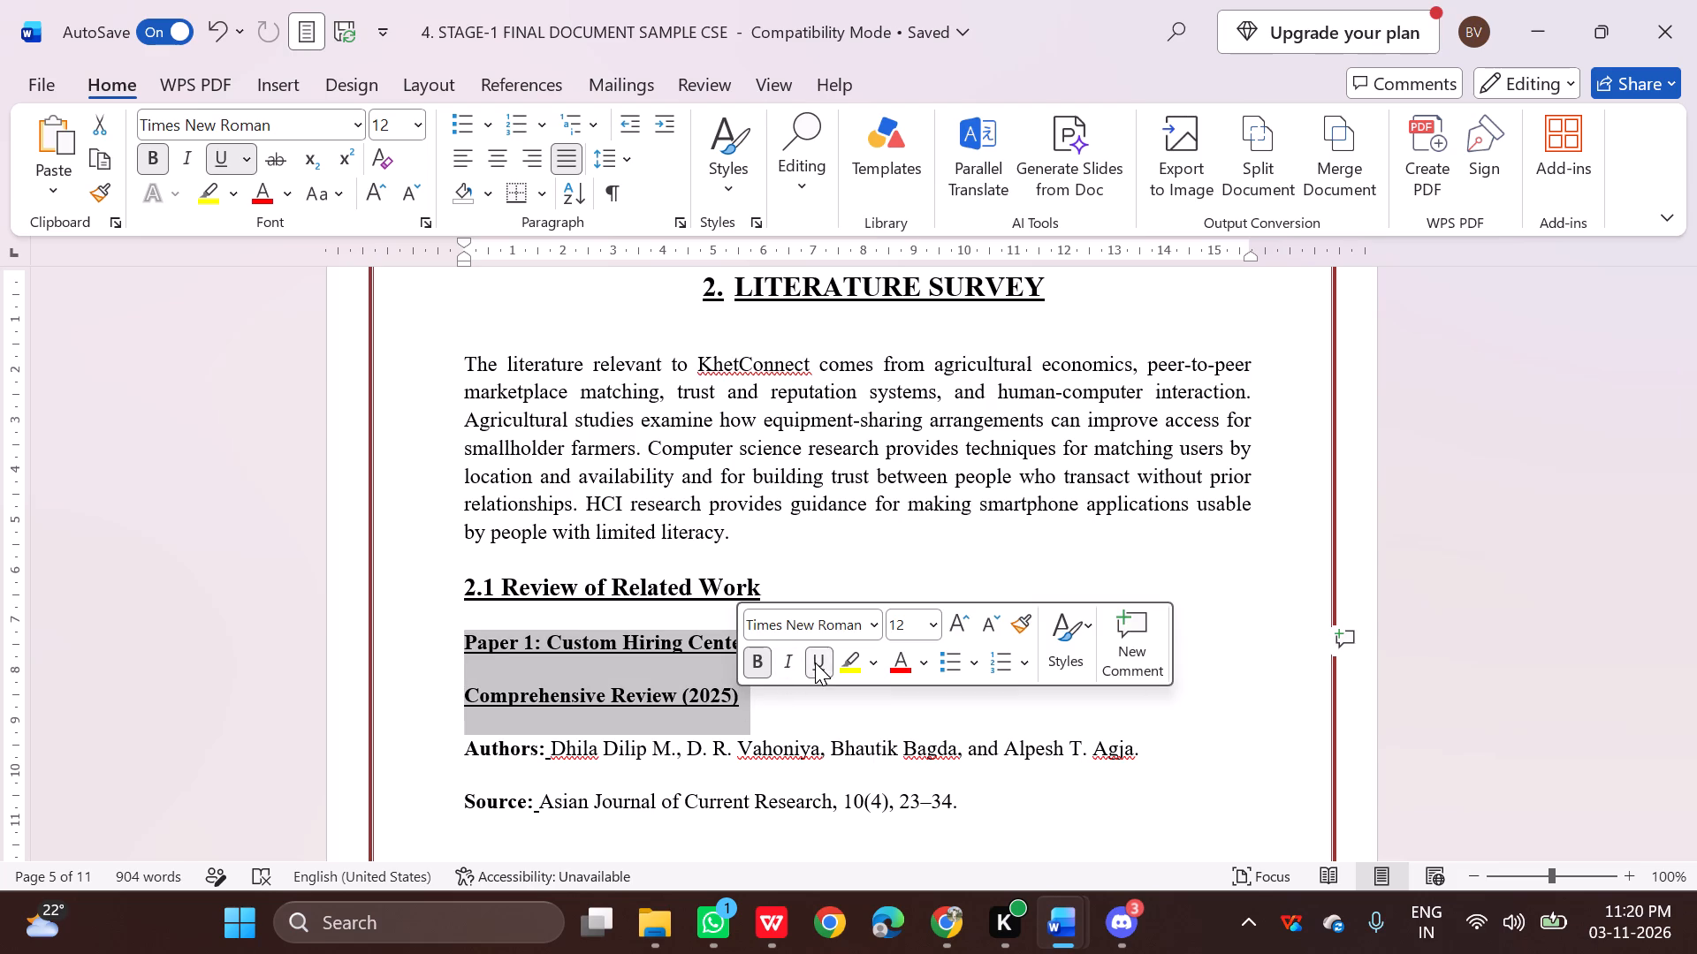
{"action": "left_click", "coordinate": [815, 662]}
{"action": "left_click", "coordinate": [1070, 742]}
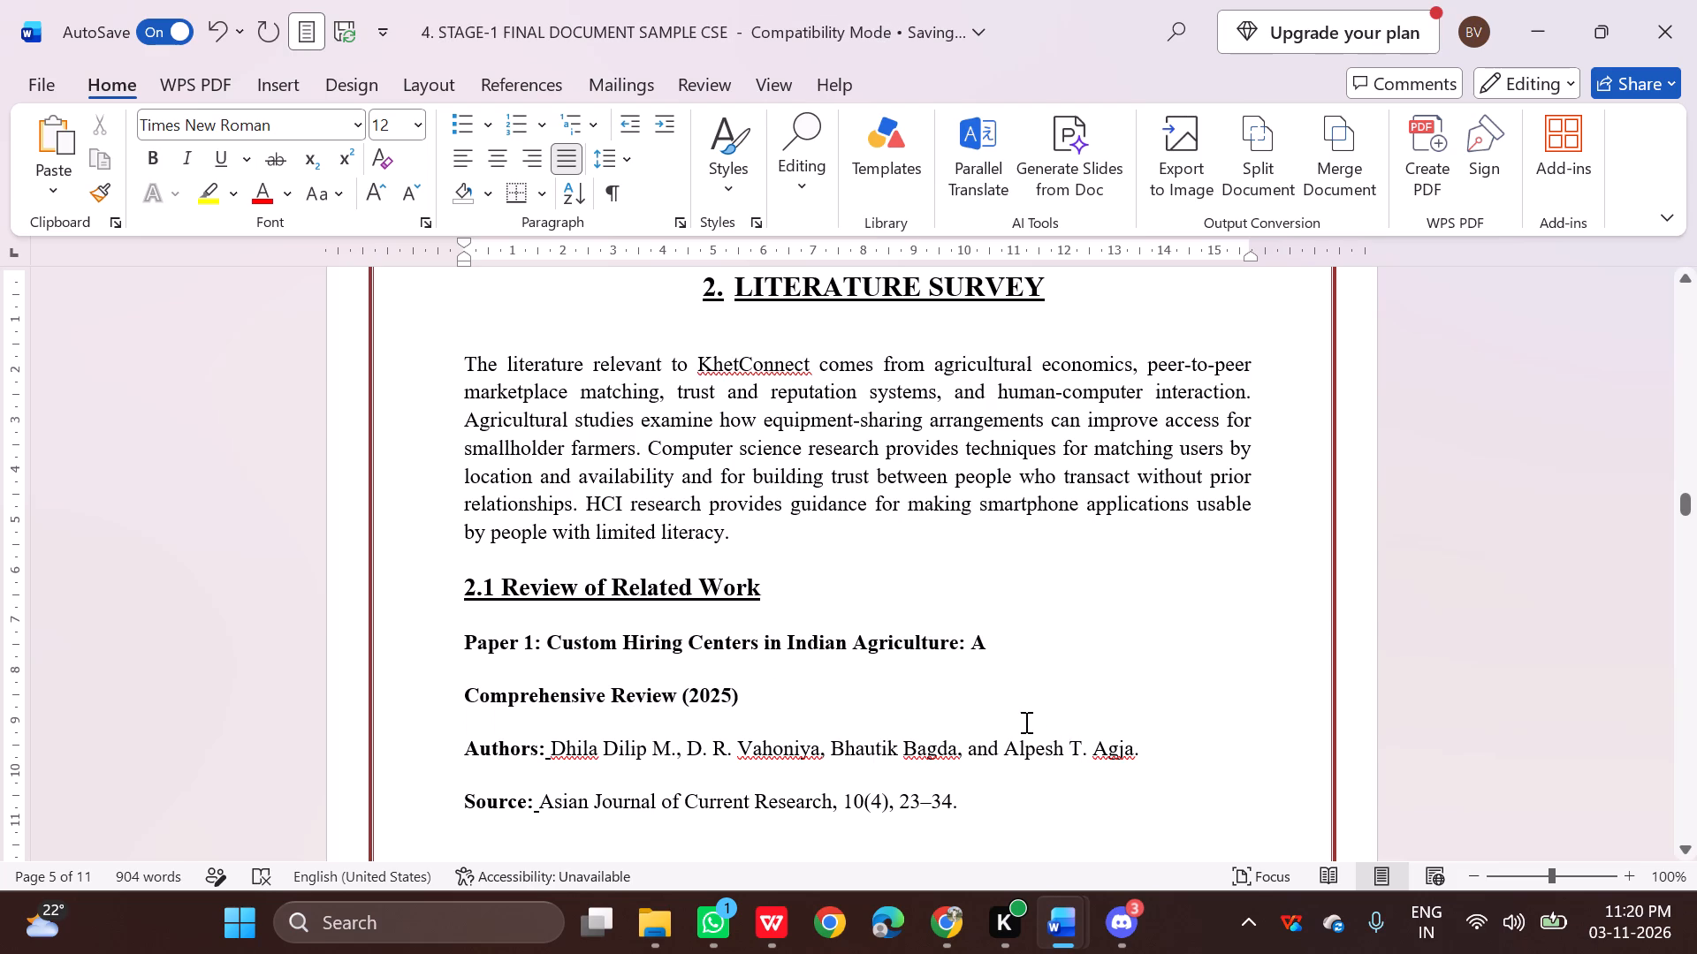
Join the "Comprehensive Review (2025)" line onto the Paper 1 title line, separated by a space.
{"action": "left_click", "coordinate": [468, 695]}
{"action": "key", "text": "BackSpace"}
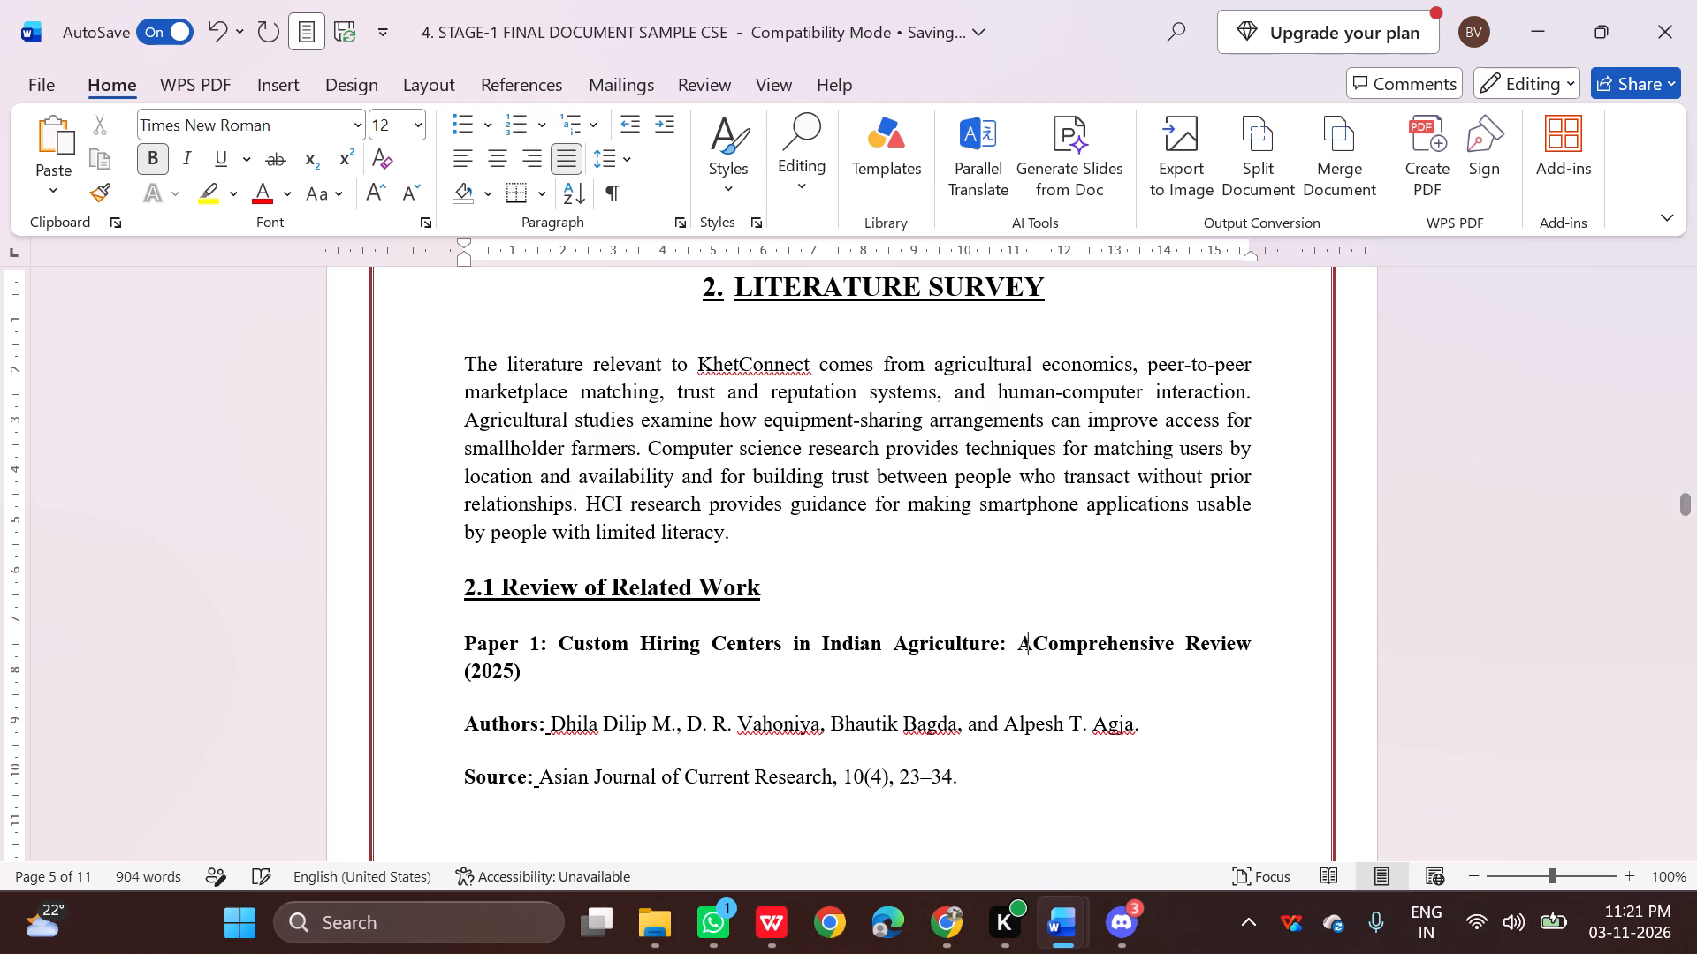
{"action": "key", "text": "space"}
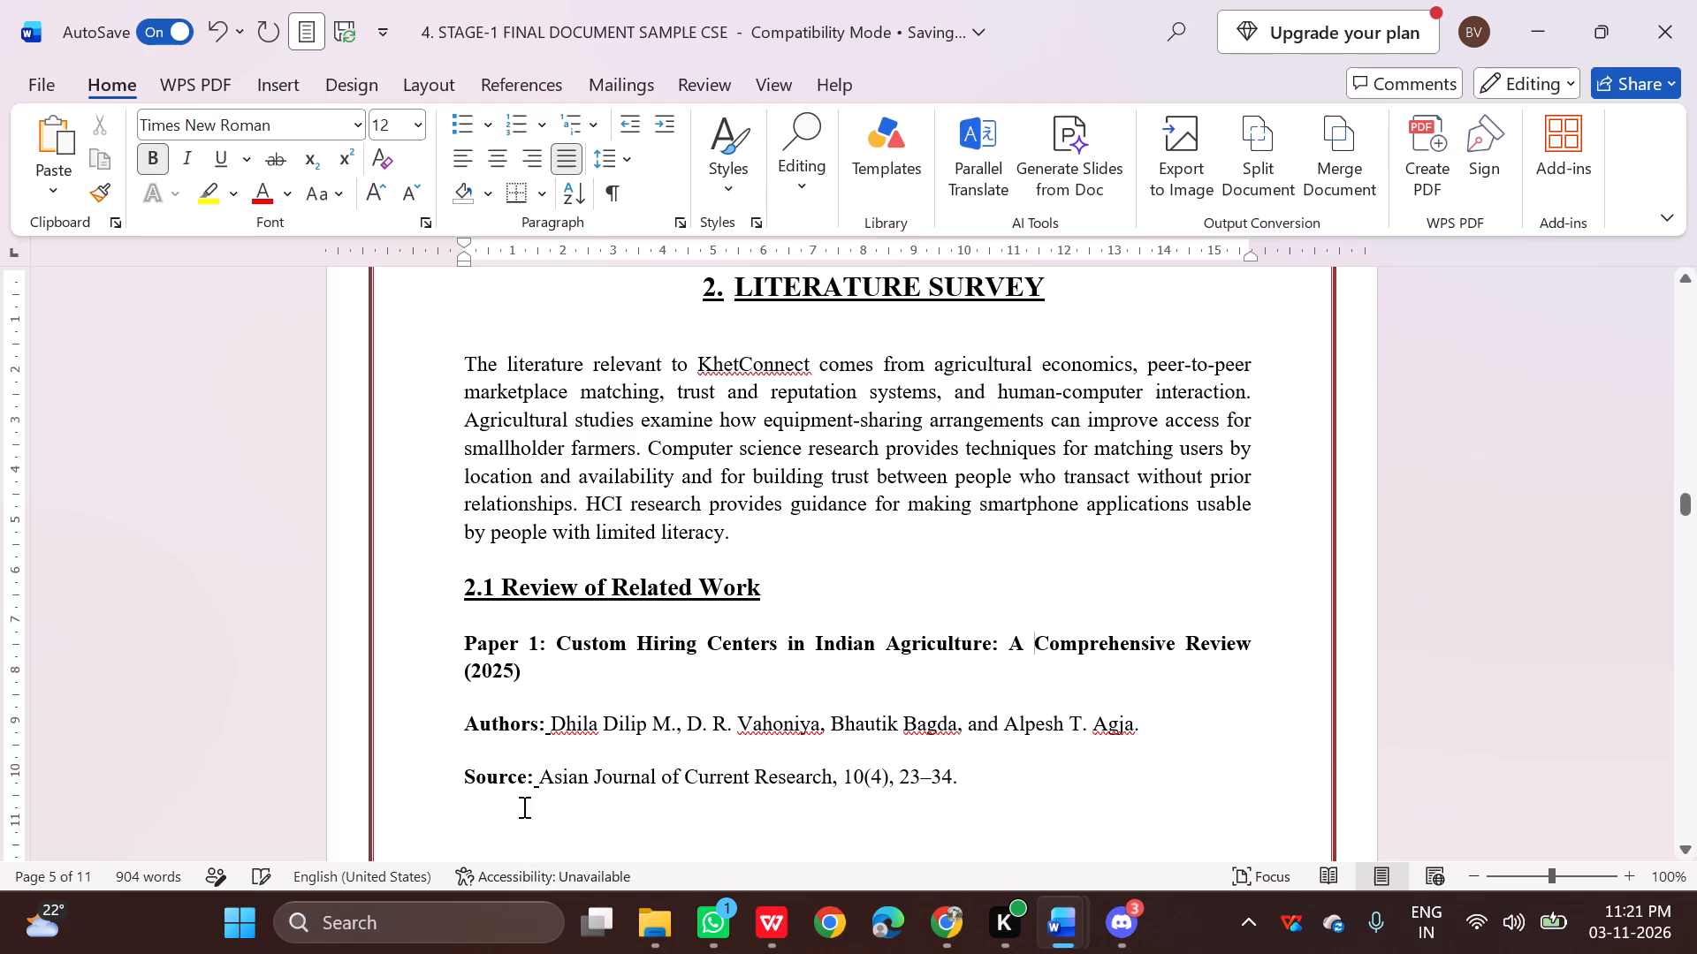
Switch to the Stage-1 abstract sample document and examine its page setup notes and index layout.
{"action": "scroll", "coordinate": [865, 819], "scroll_direction": "down", "scroll_amount": 2}
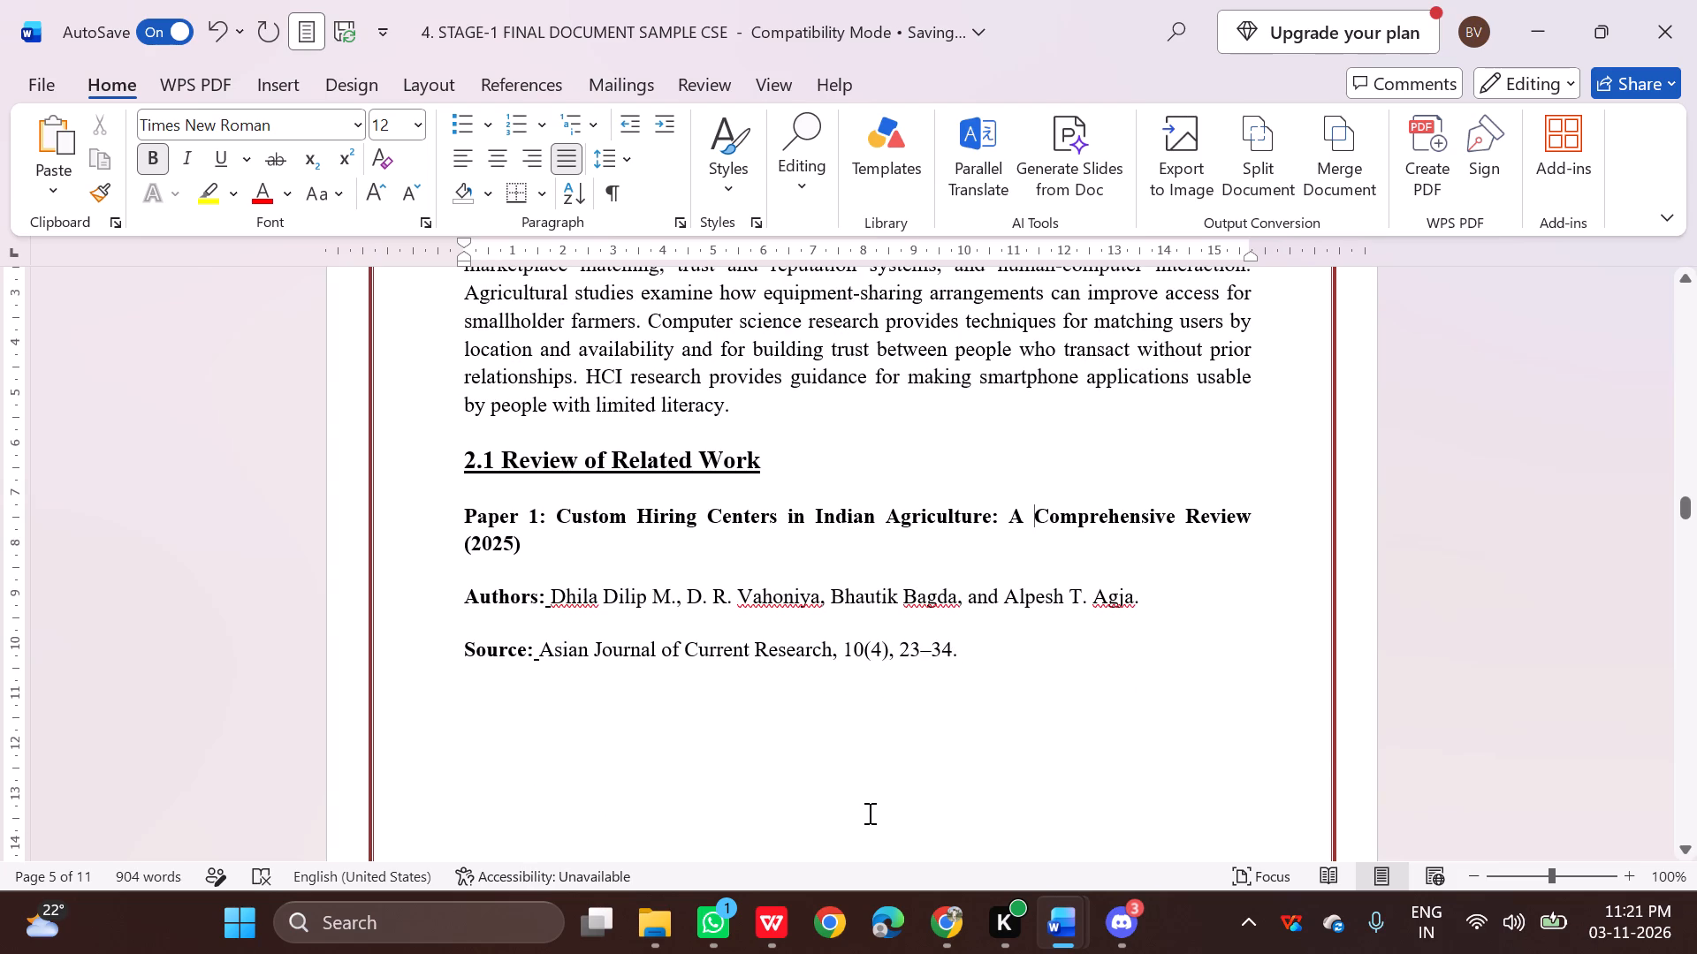
{"action": "scroll", "coordinate": [868, 810], "scroll_direction": "up", "scroll_amount": 4}
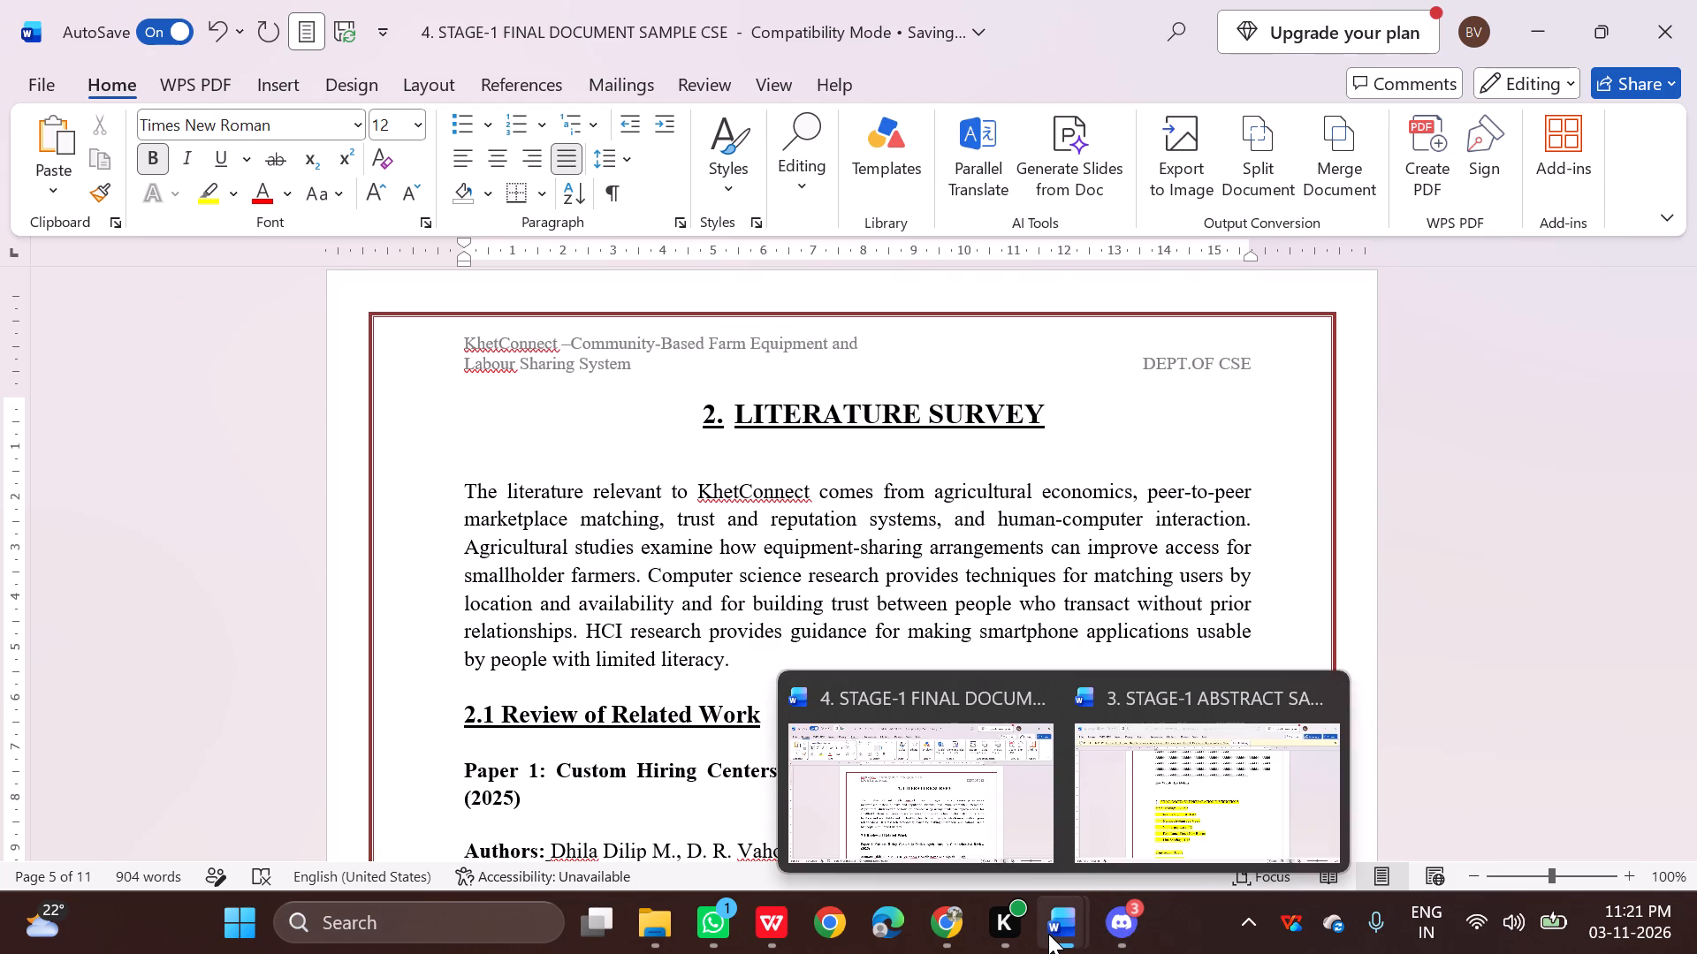
{"action": "left_click", "coordinate": [1176, 812]}
{"action": "scroll", "coordinate": [845, 497], "scroll_direction": "down", "scroll_amount": 11}
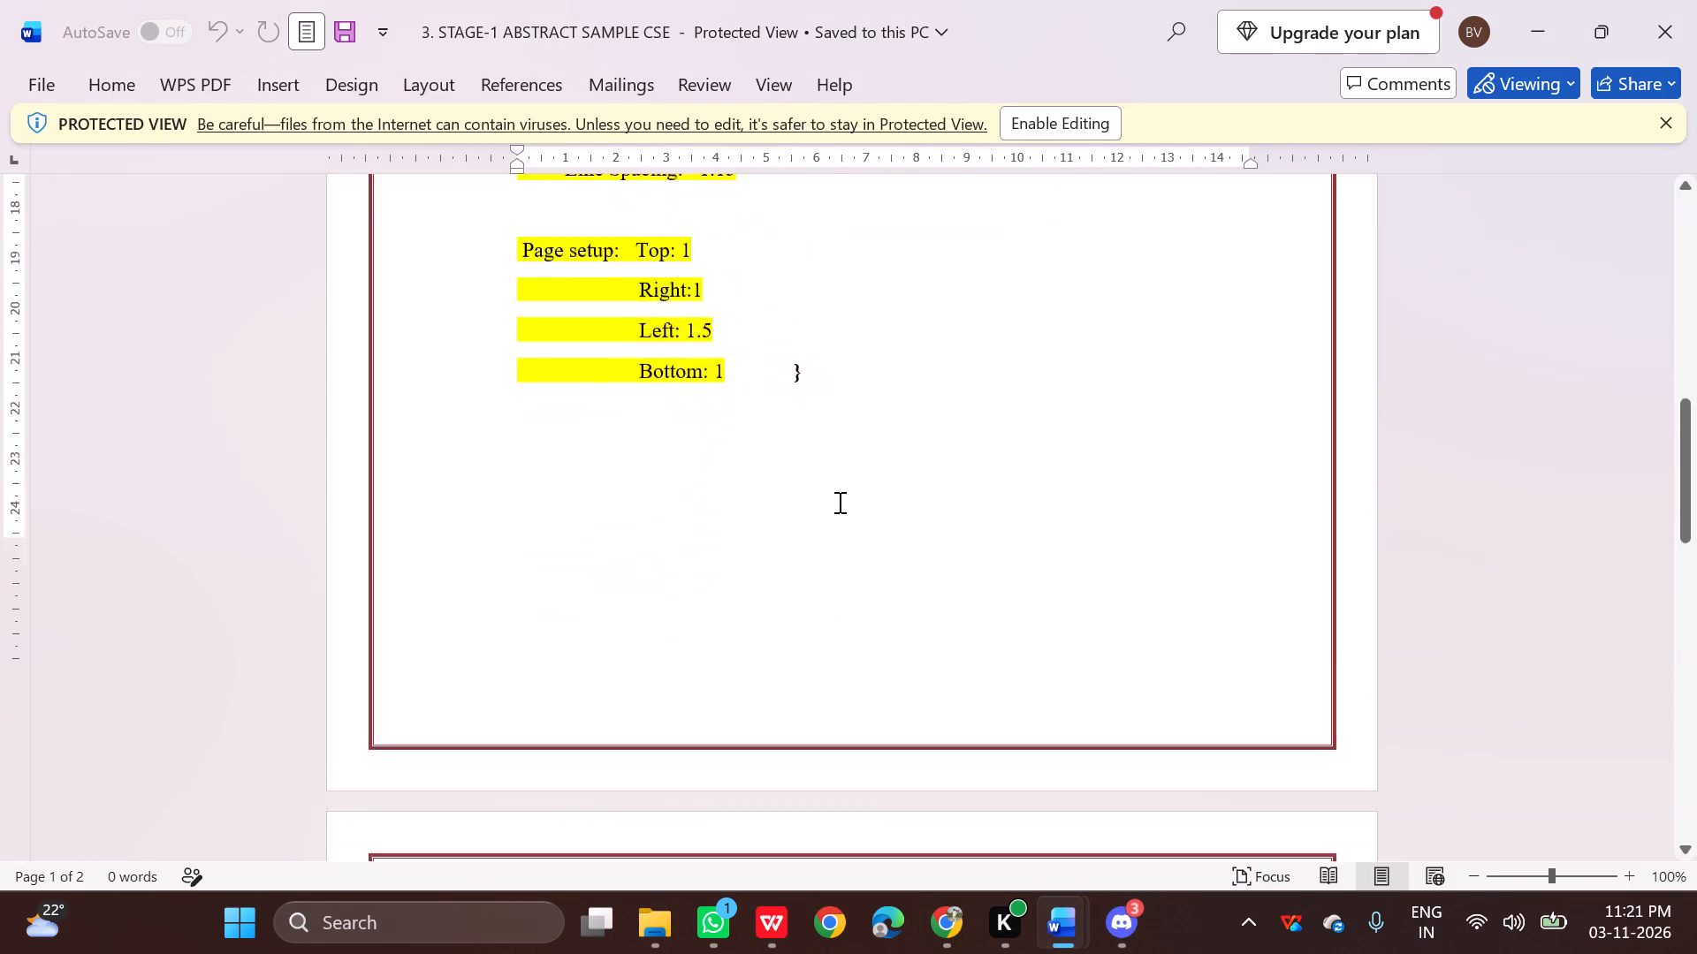
{"action": "scroll", "coordinate": [838, 502], "scroll_direction": "down", "scroll_amount": 9}
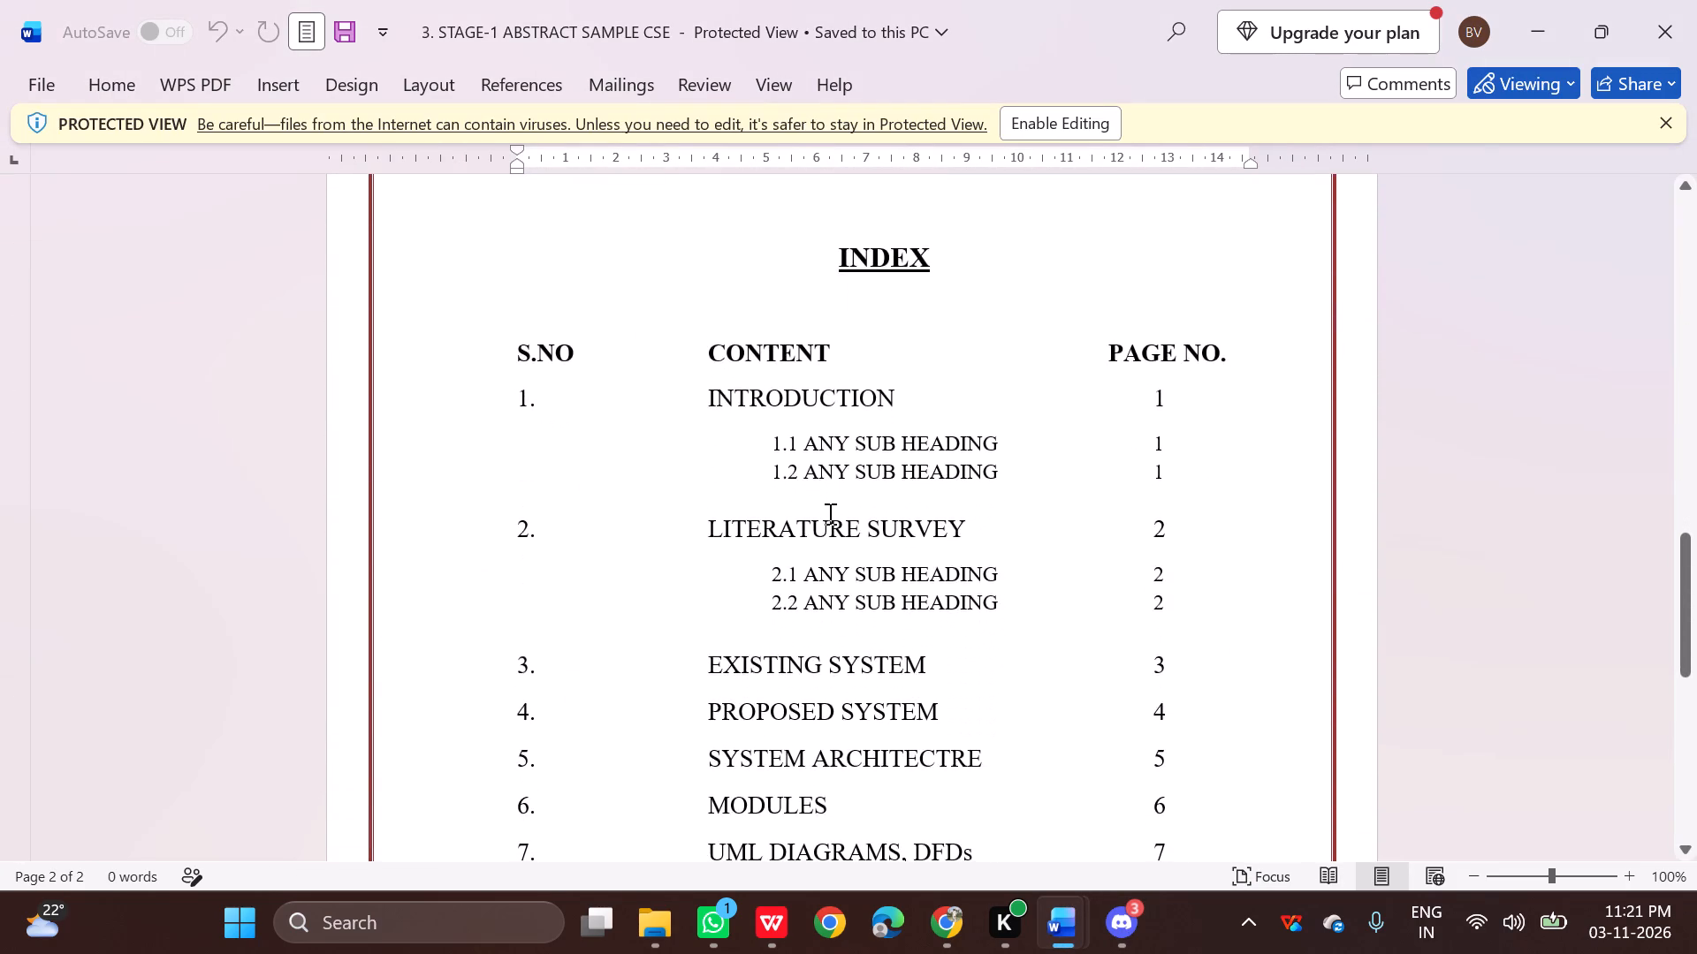
{"action": "scroll", "coordinate": [828, 513], "scroll_direction": "down", "scroll_amount": 1}
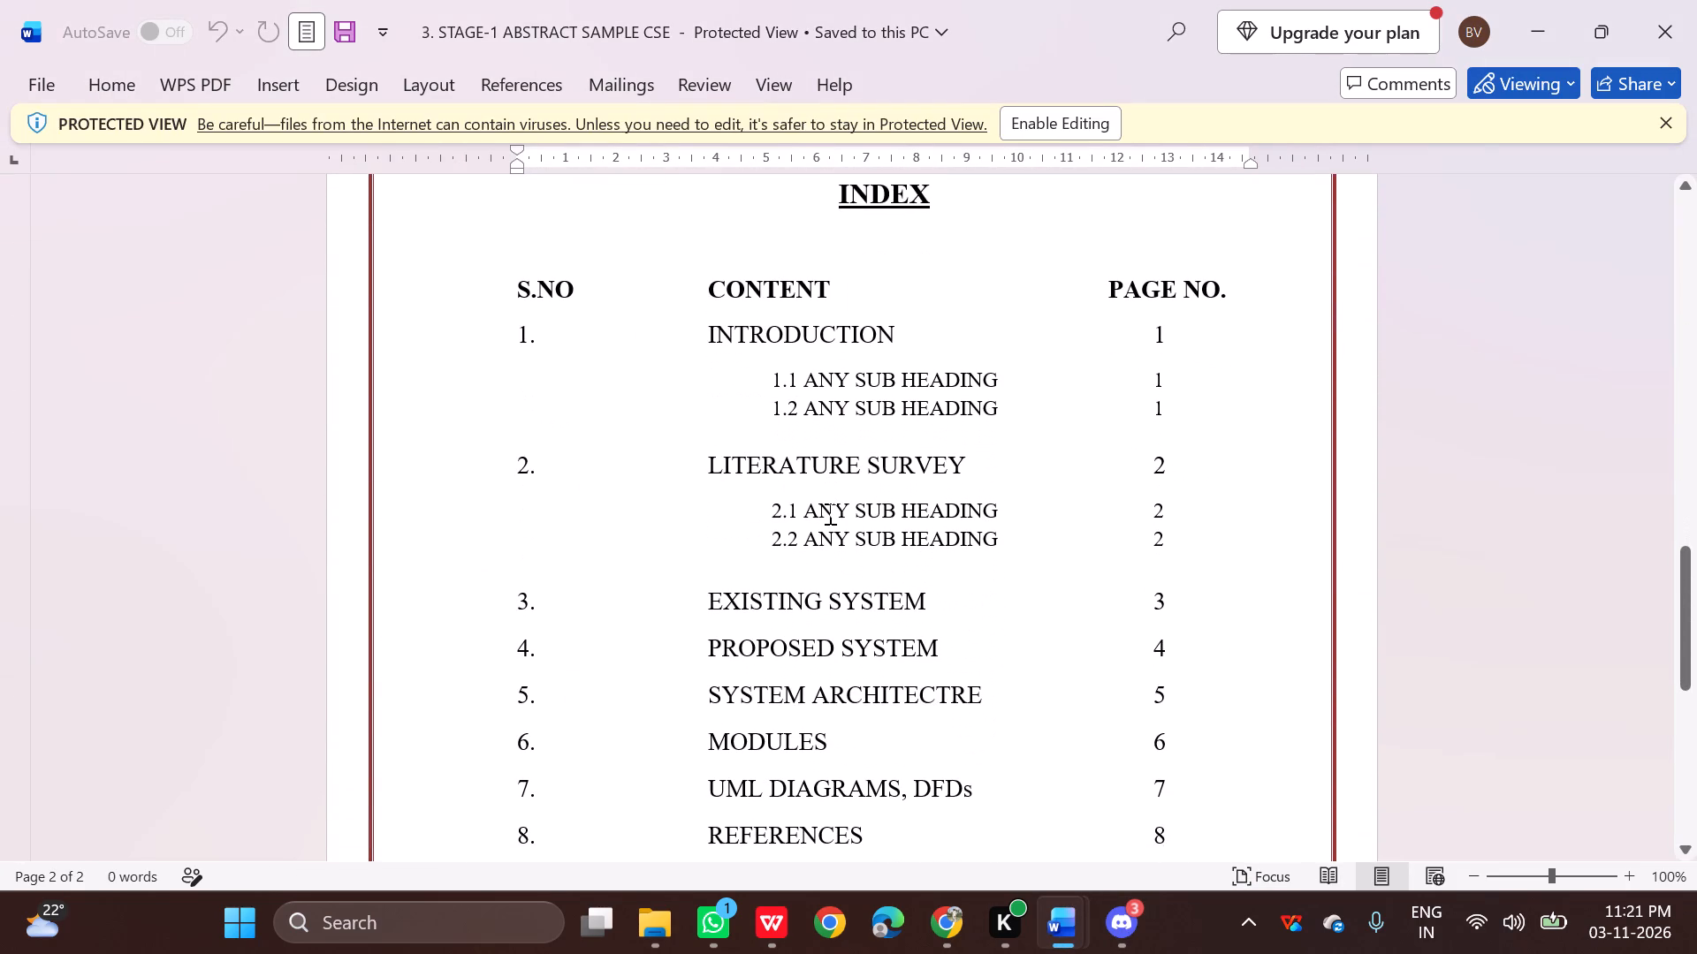
{"action": "scroll", "coordinate": [827, 513], "scroll_direction": "down", "scroll_amount": 1}
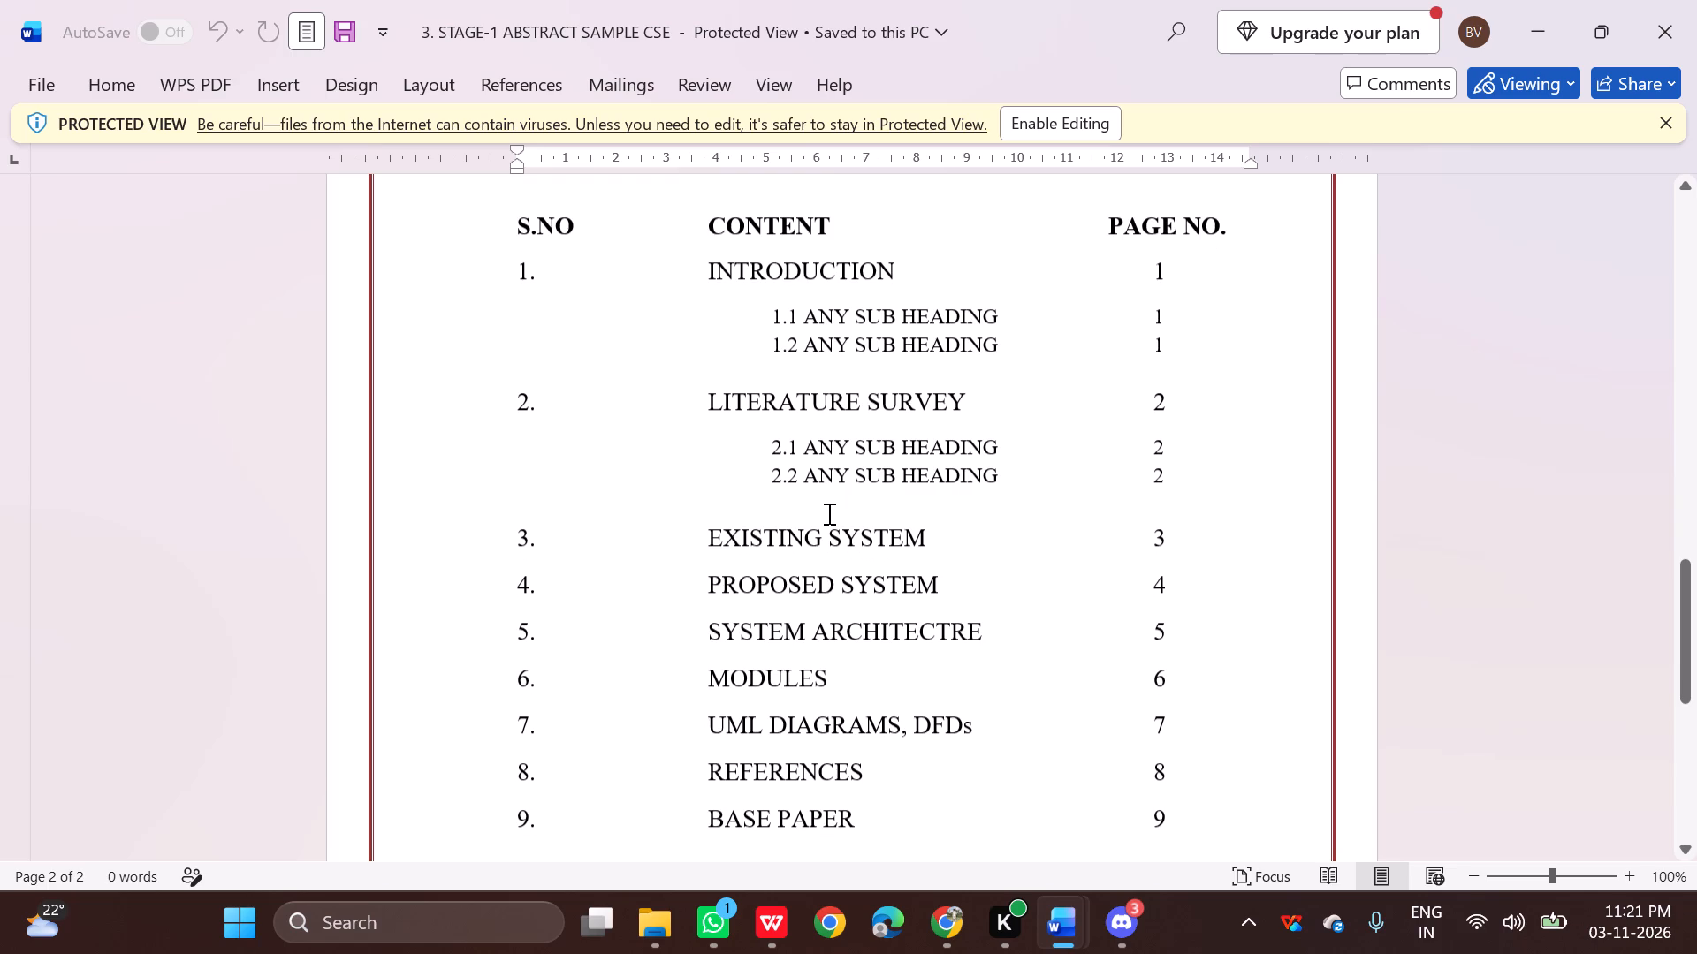
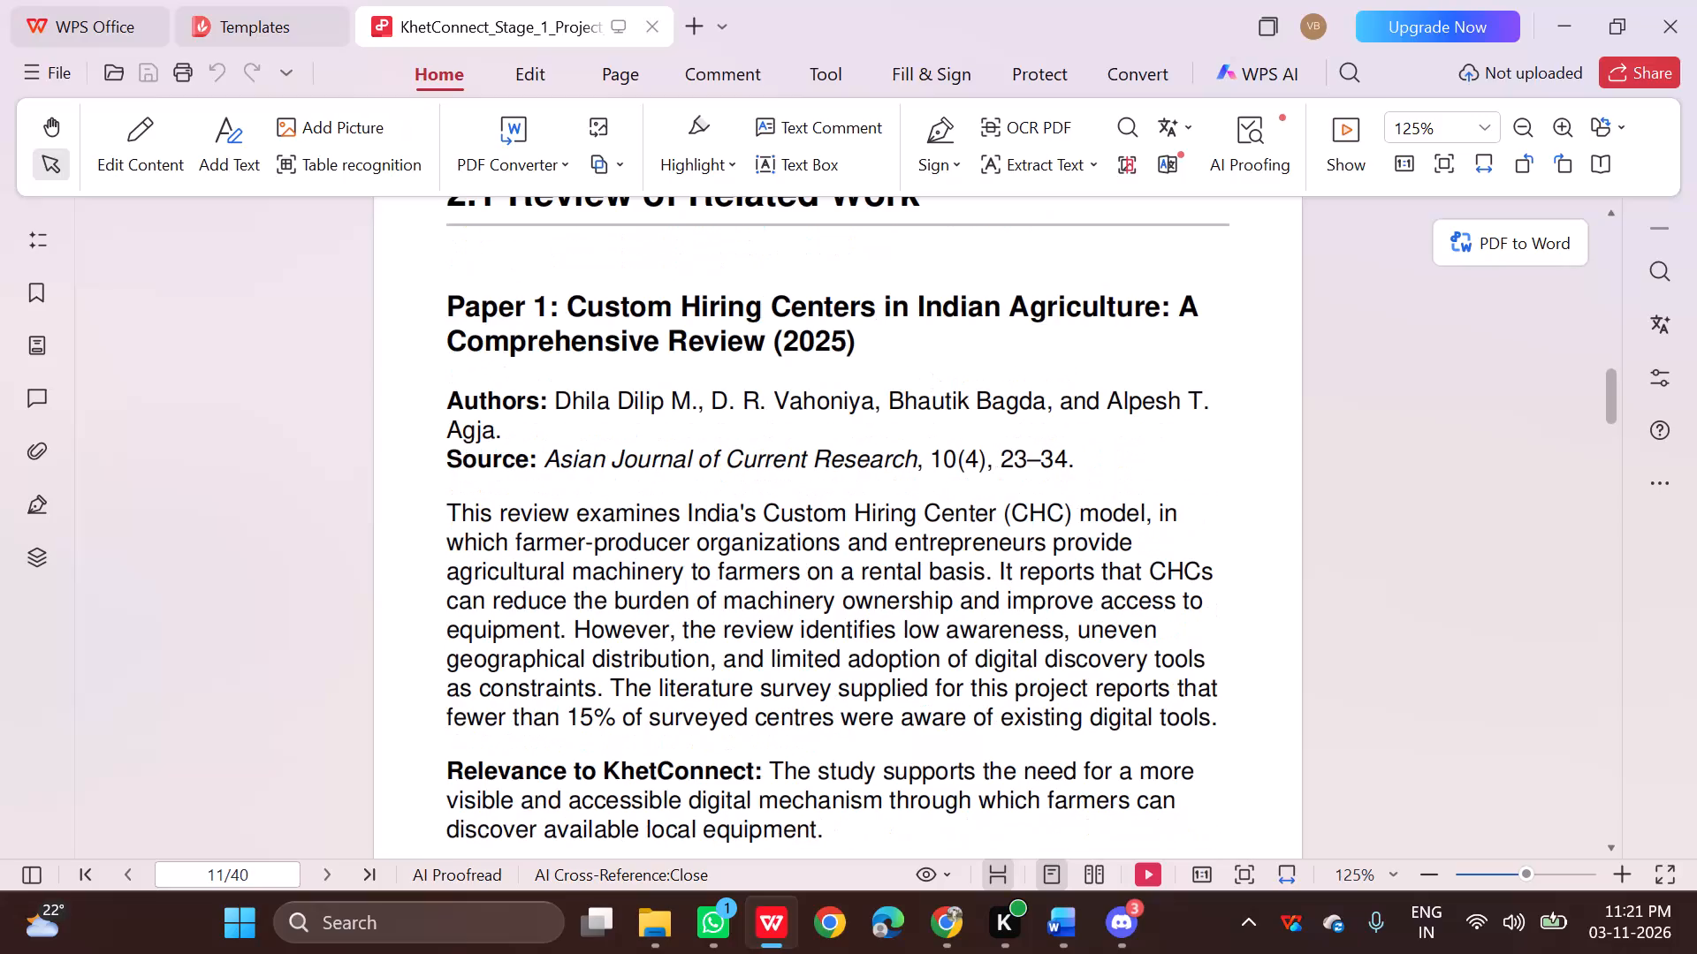
Copy the Paper 1 review paragraph ("This review examines India's Custom Hiring Center...") from the PDF into the Word report on a new line below Source.
{"action": "left_click_drag", "start_coordinate": [441, 507], "coordinate": [863, 682]}
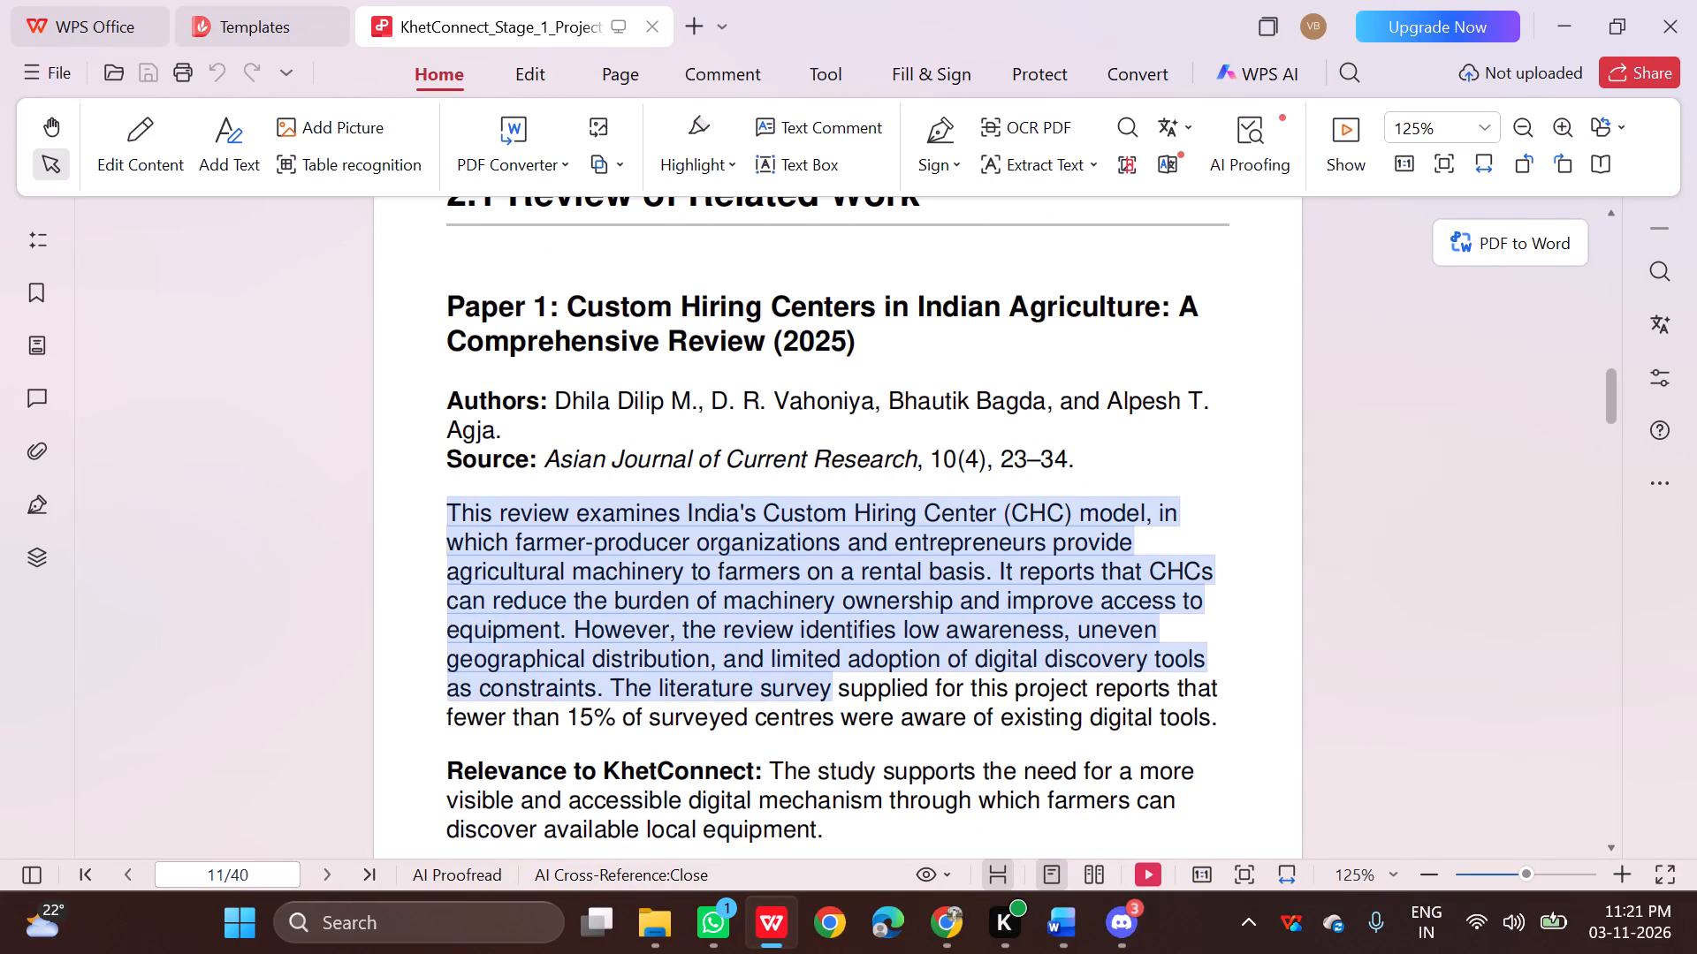
{"action": "left_click_drag", "start_coordinate": [863, 682], "coordinate": [1226, 733]}
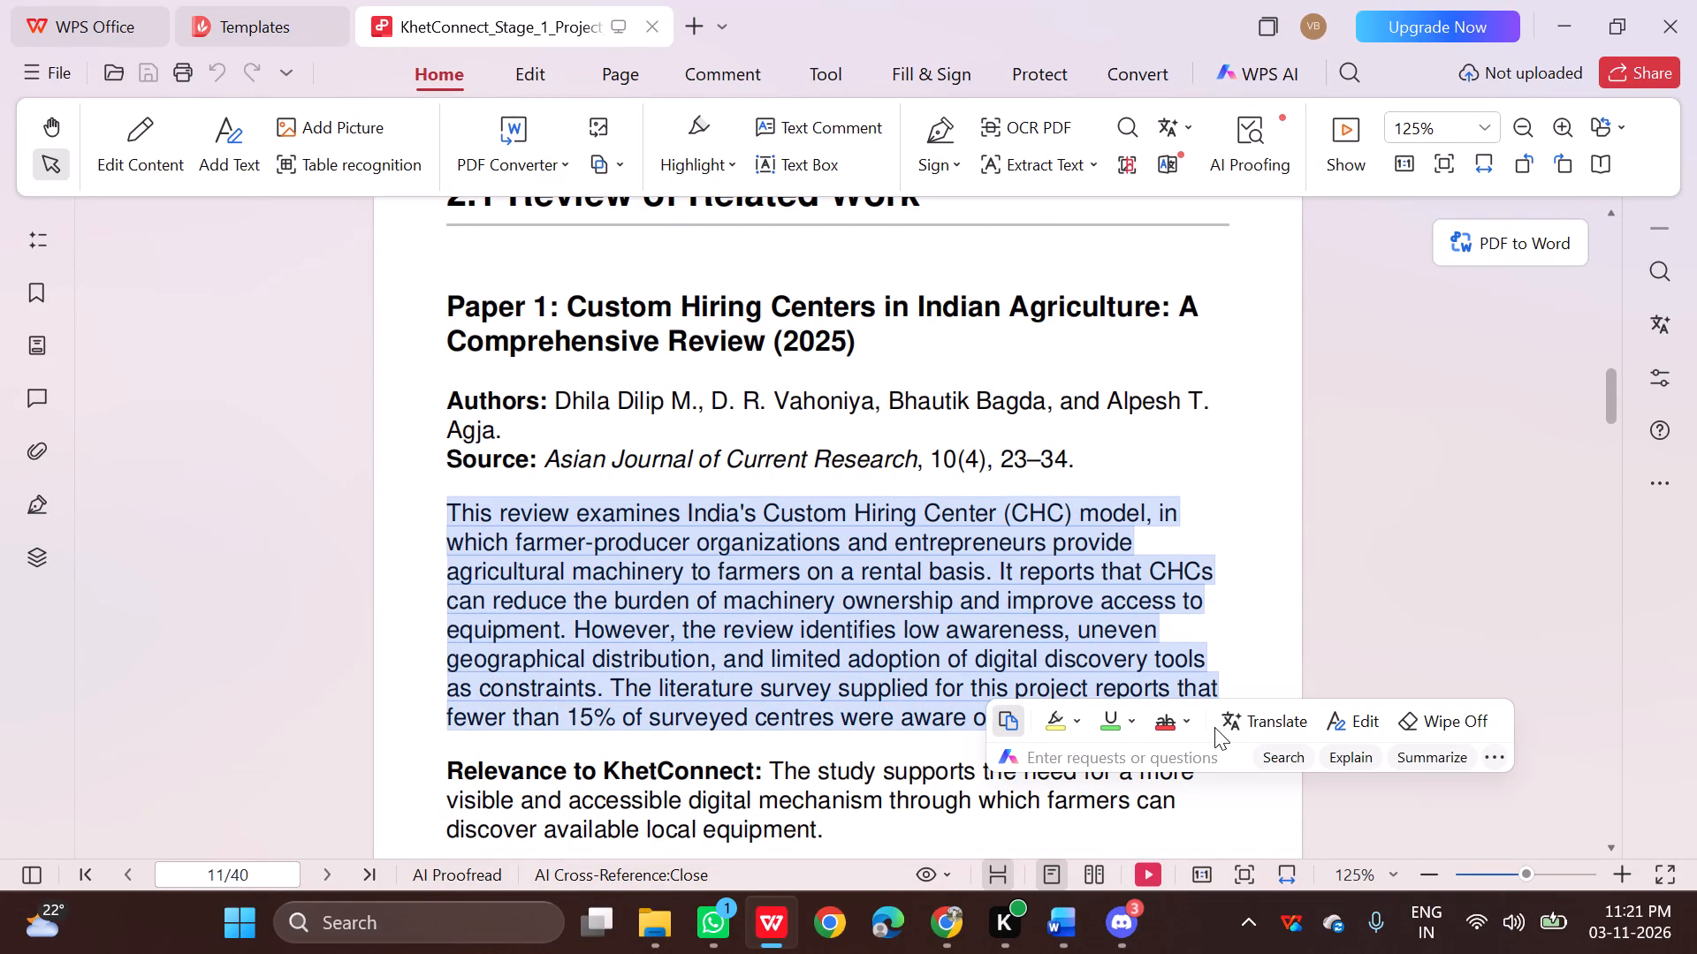
{"action": "key", "text": "ctrl+c"}
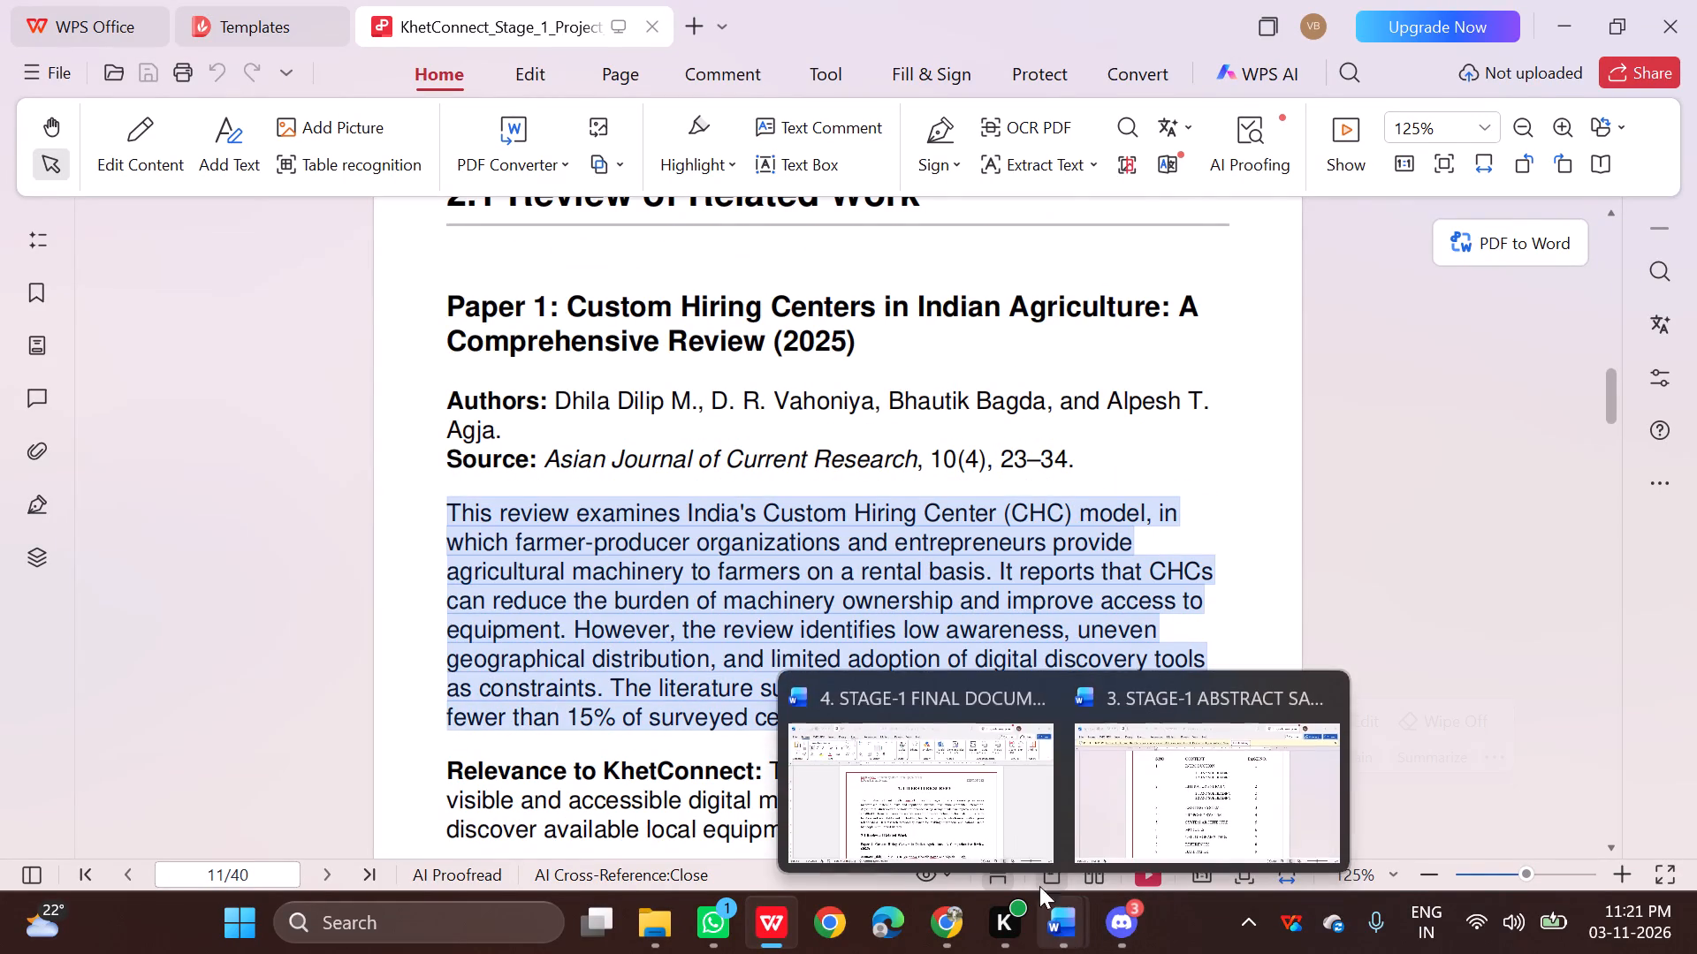
{"action": "left_click", "coordinate": [1001, 829]}
{"action": "scroll", "coordinate": [893, 664], "scroll_direction": "down", "scroll_amount": 5}
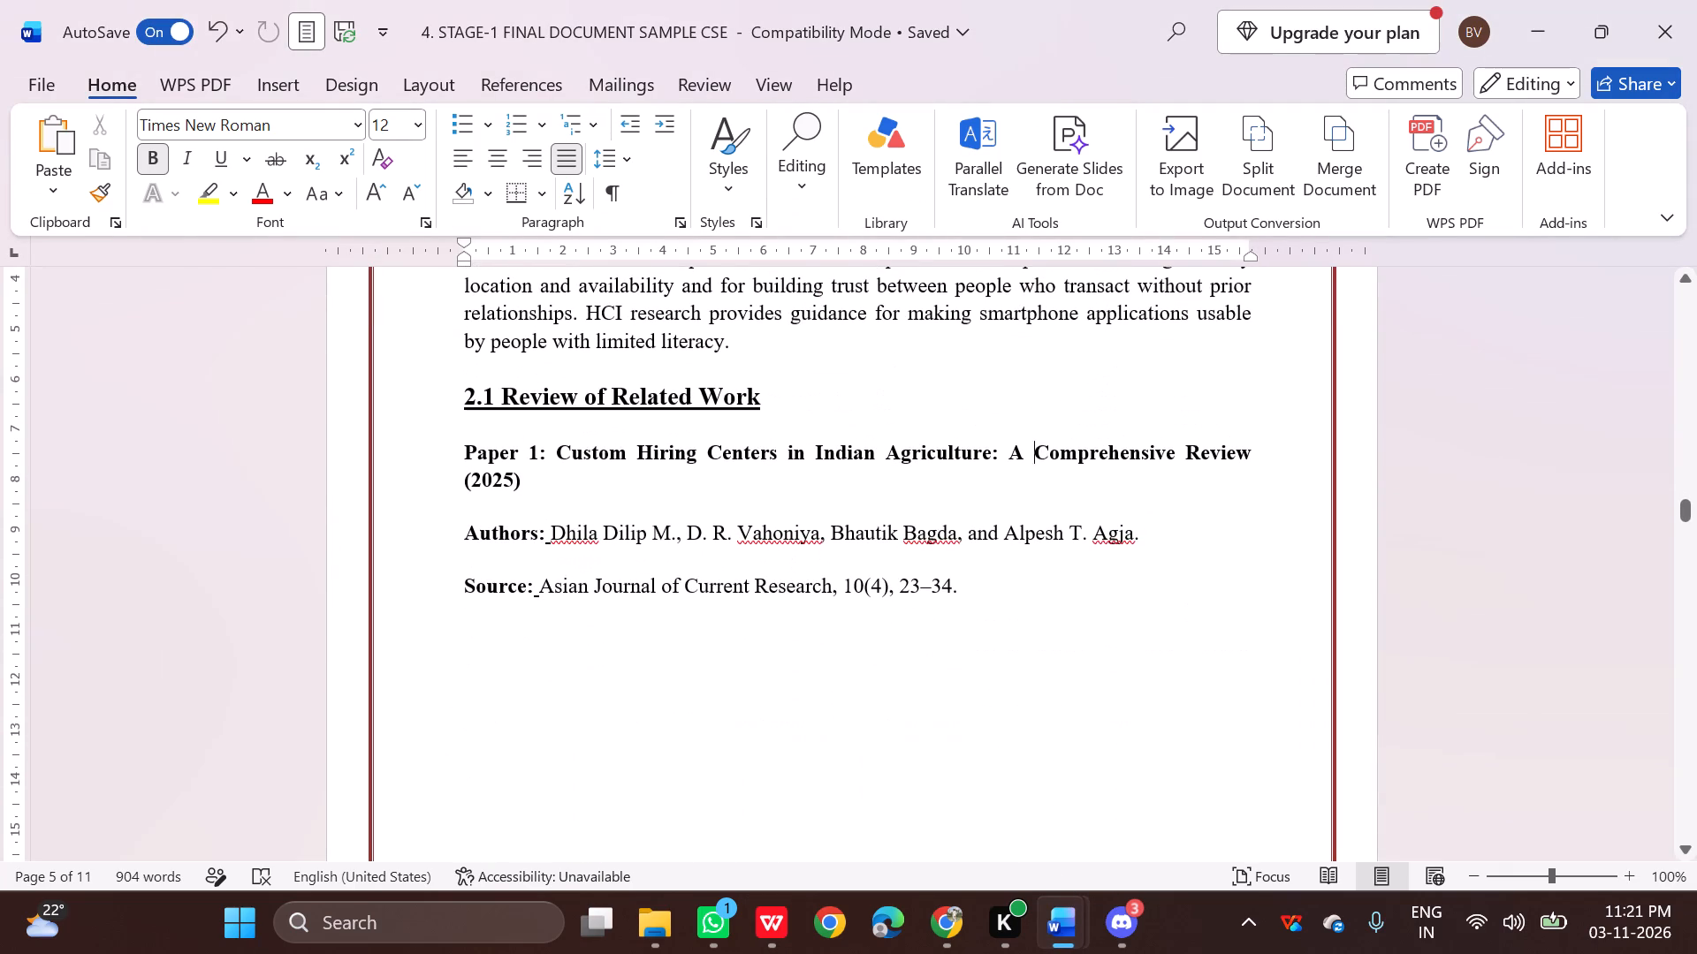
{"action": "left_click", "coordinate": [1005, 584]}
{"action": "key", "text": "Return"}
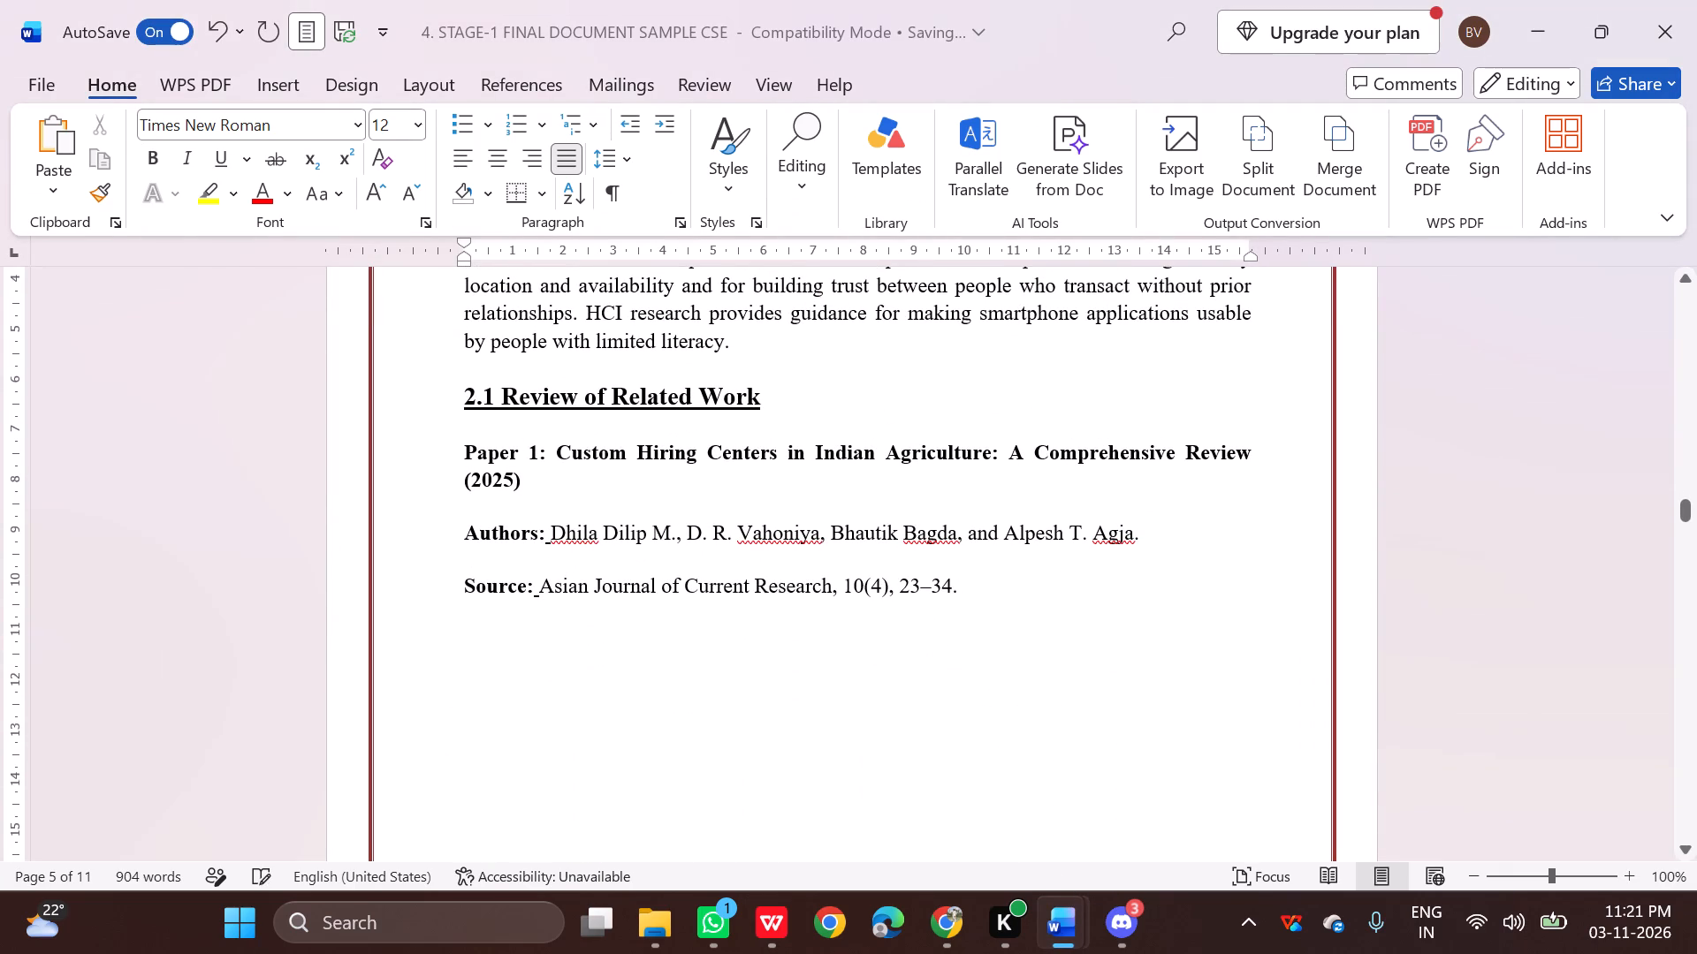
{"action": "key", "text": "ctrl+v"}
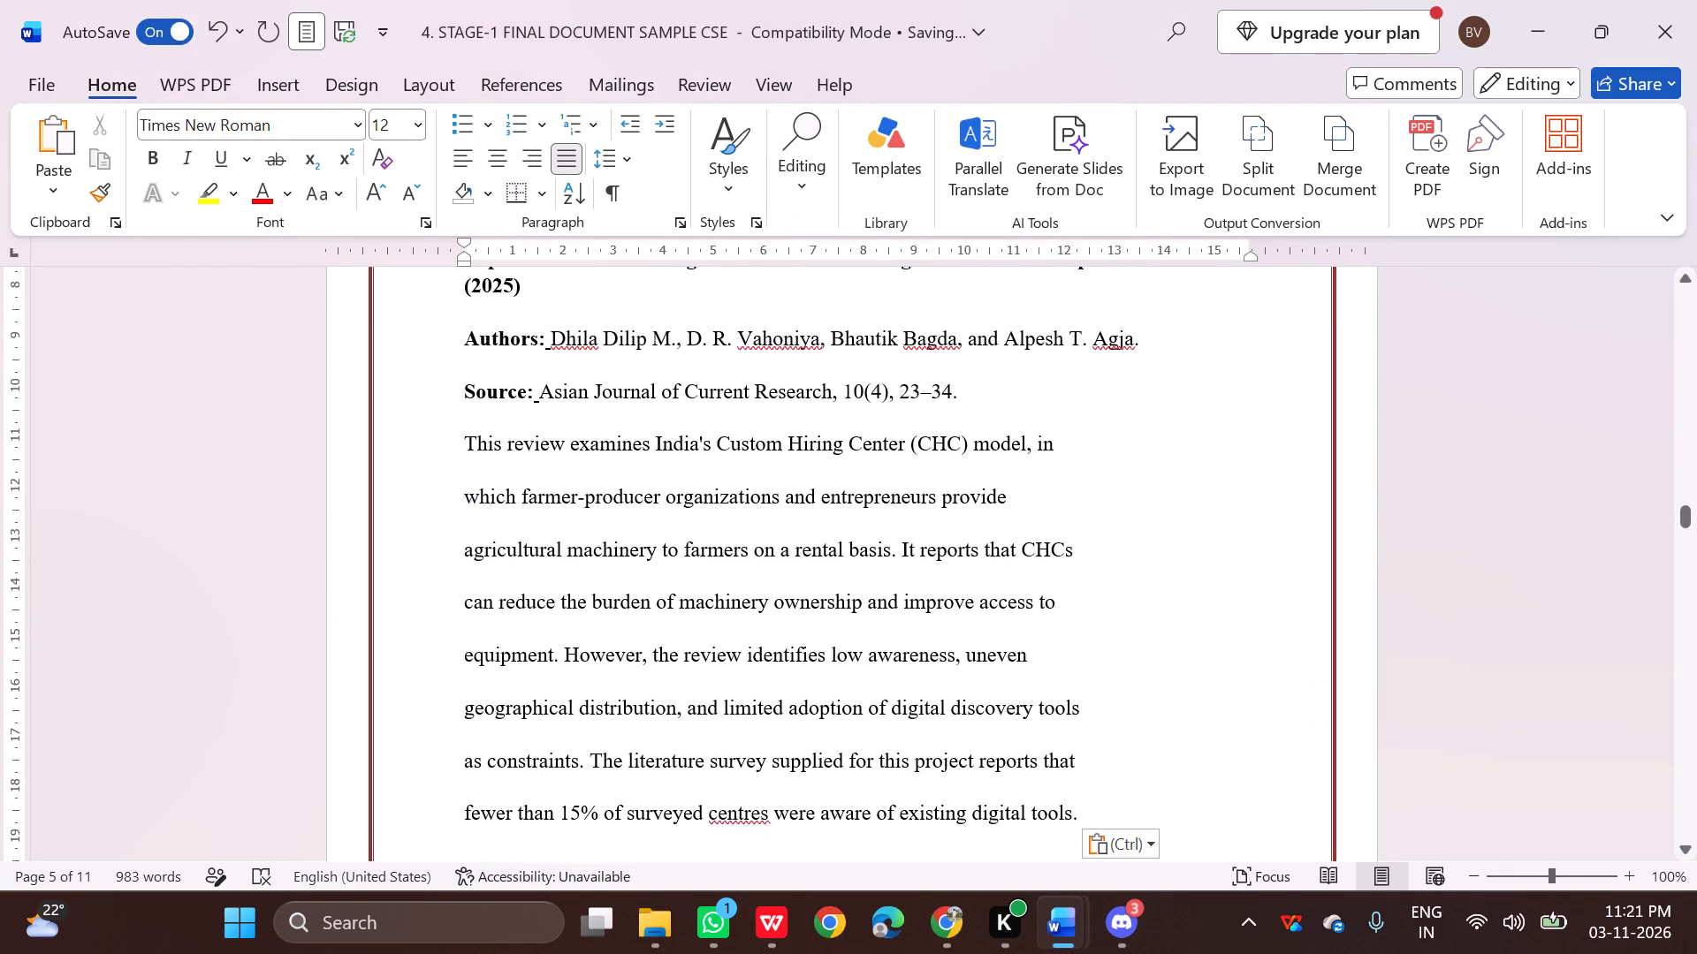
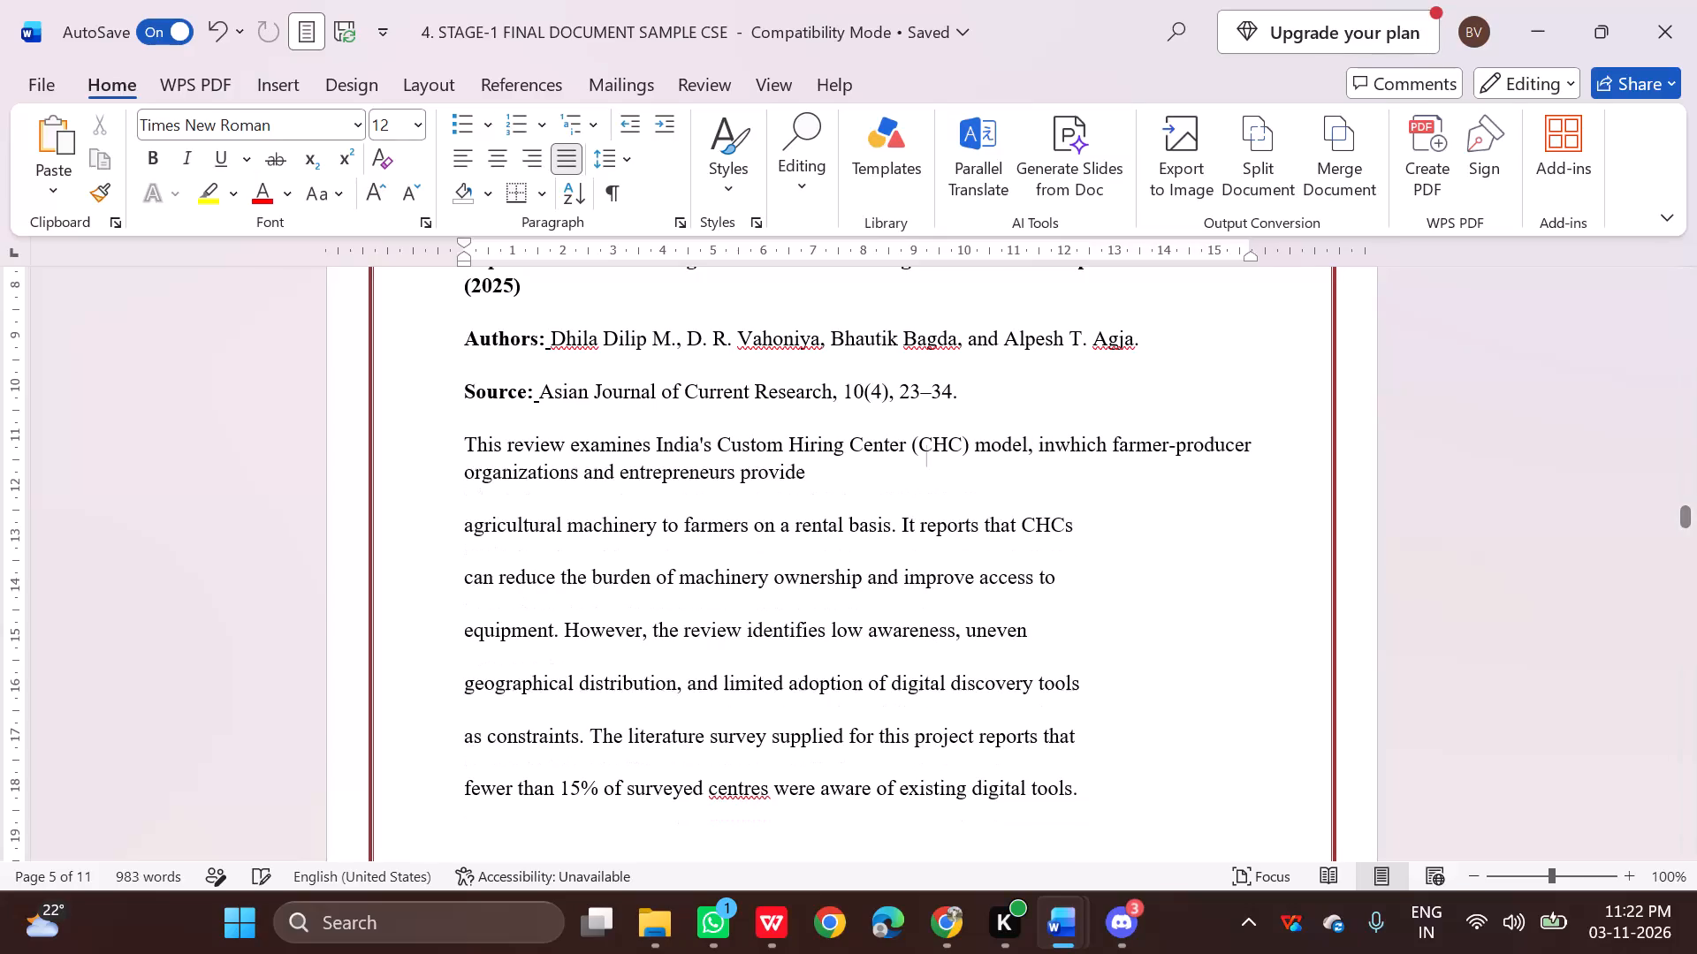
Join the broken lines of the Paper 1 review paragraph into one continuous paragraph, with single spaces between words.
{"action": "key", "text": "space"}
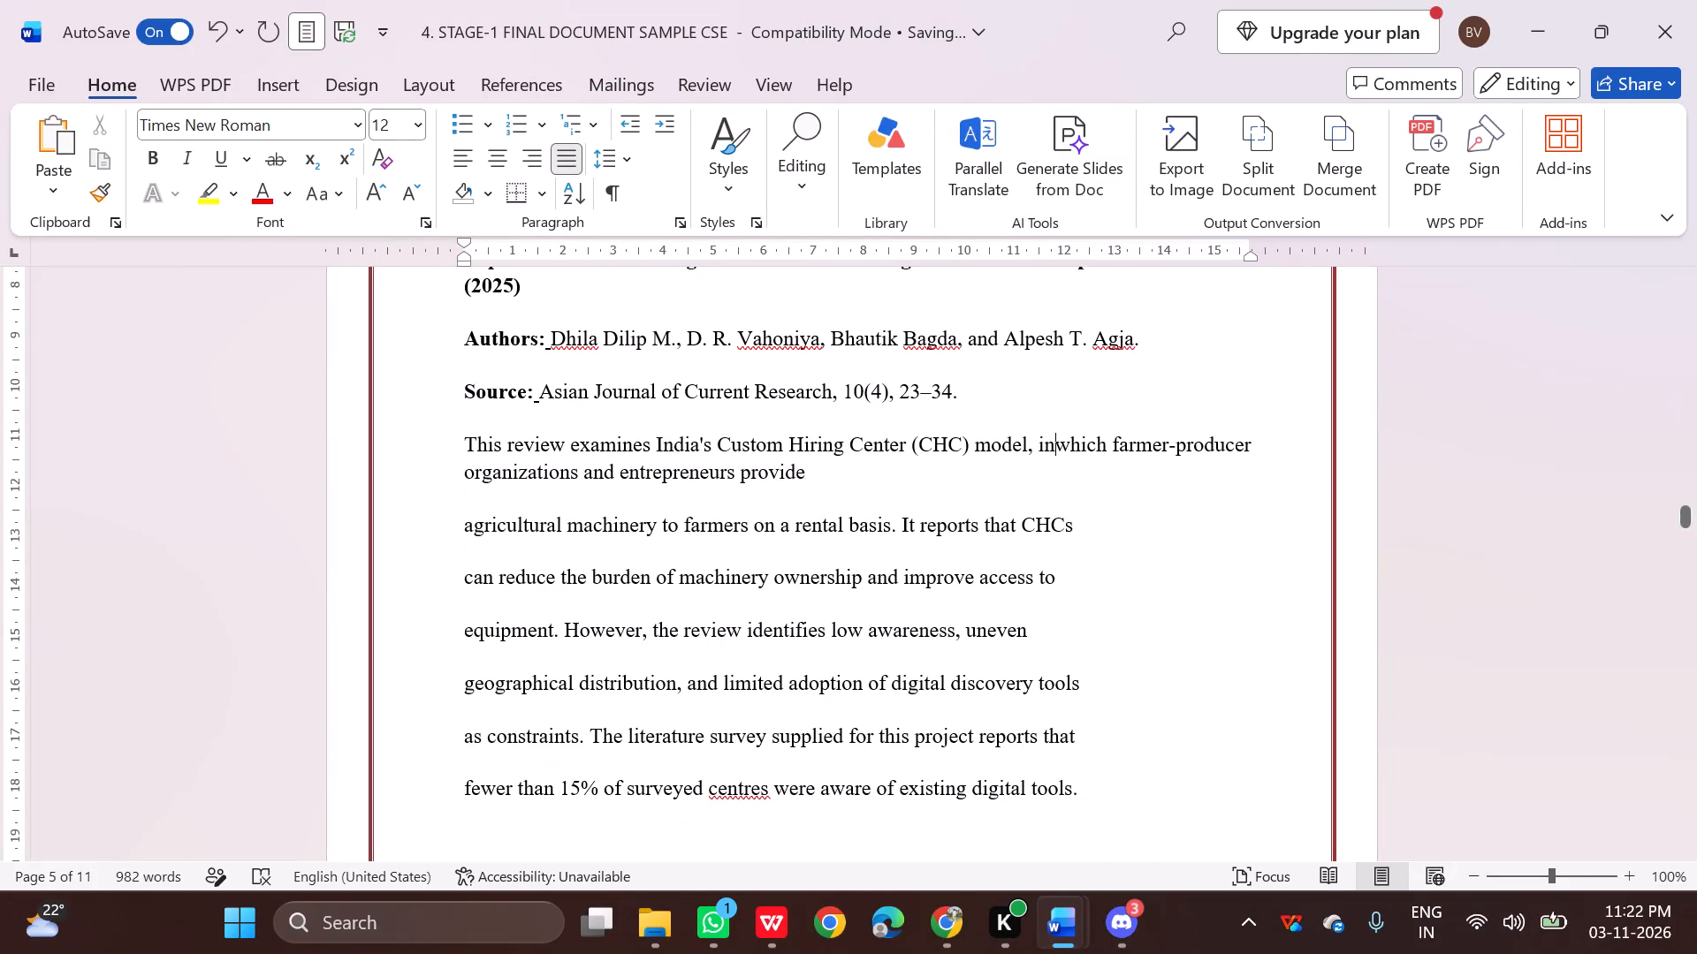
{"action": "left_click", "coordinate": [466, 526]}
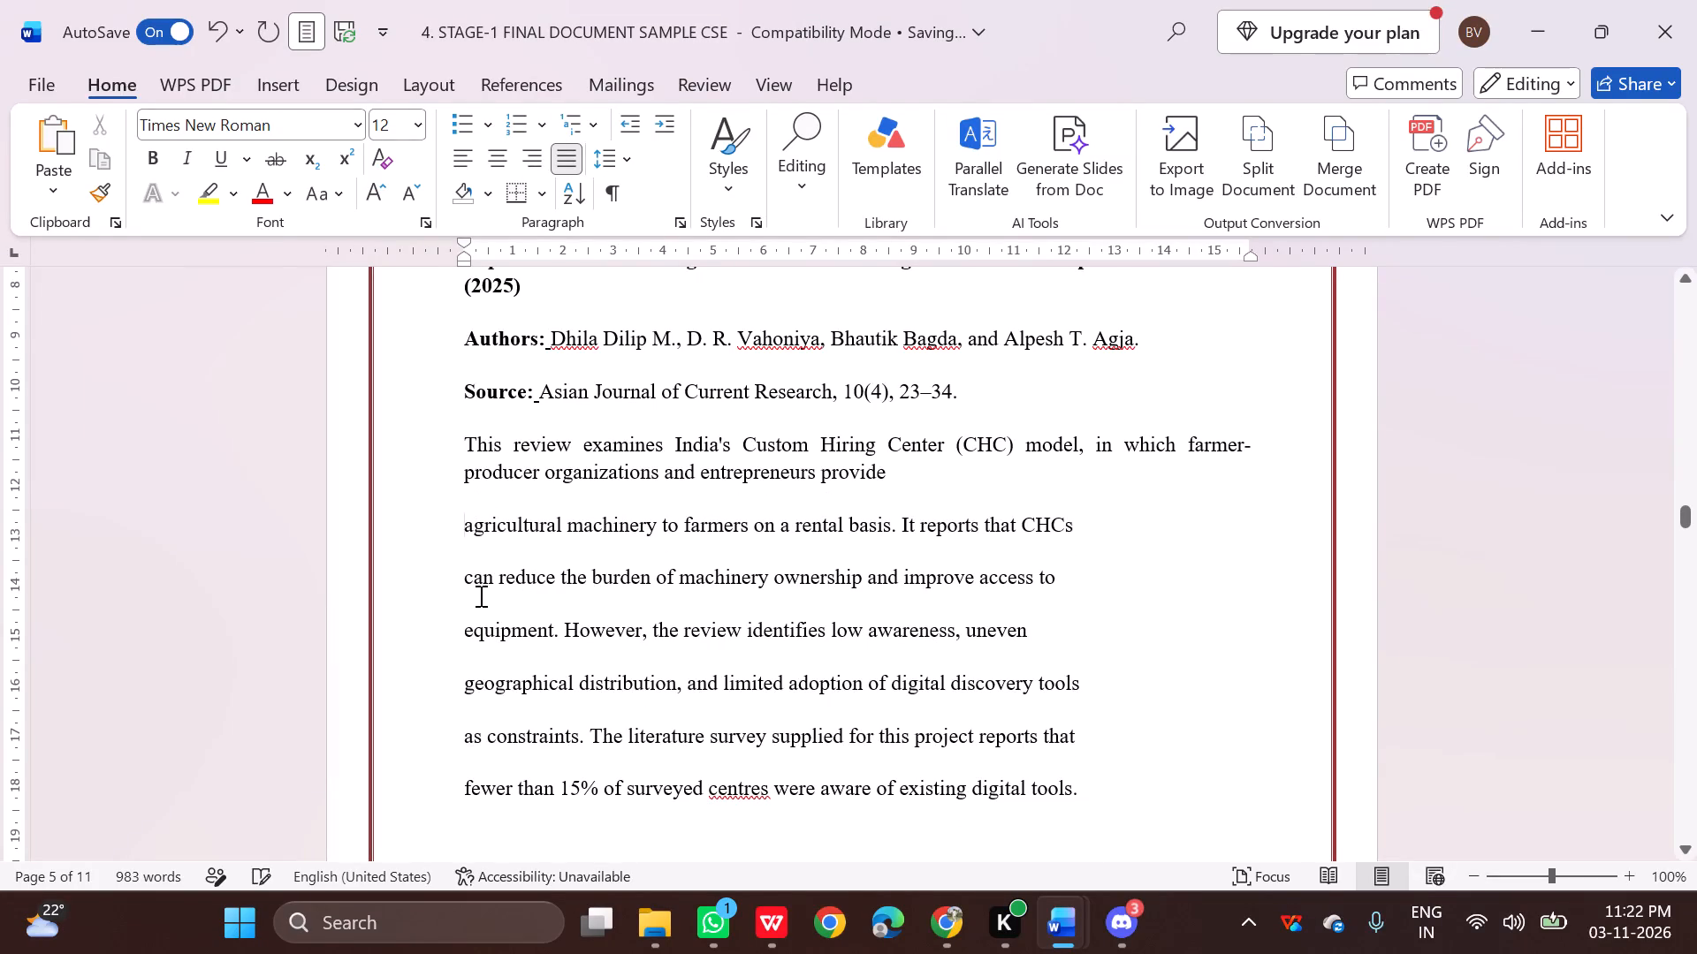
{"action": "key", "text": "BackSpace"}
{"action": "key", "text": "space"}
{"action": "left_click", "coordinate": [468, 558]}
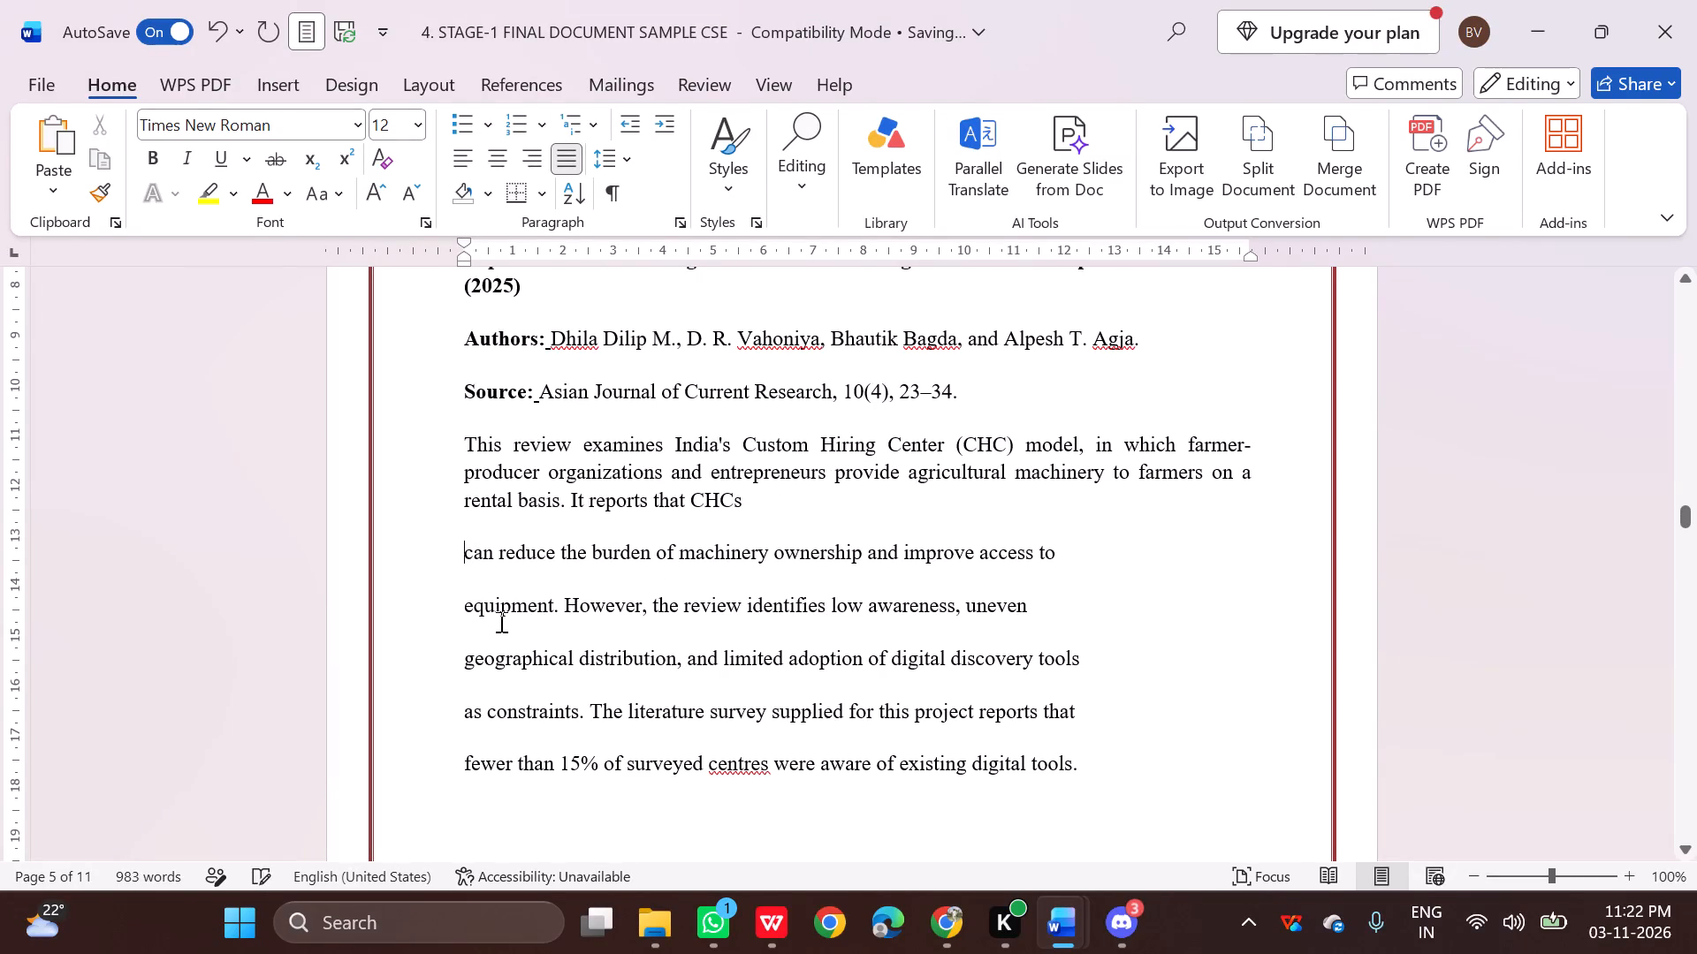
{"action": "key", "text": "BackSpace"}
{"action": "key", "text": "space"}
{"action": "left_click", "coordinate": [466, 575]}
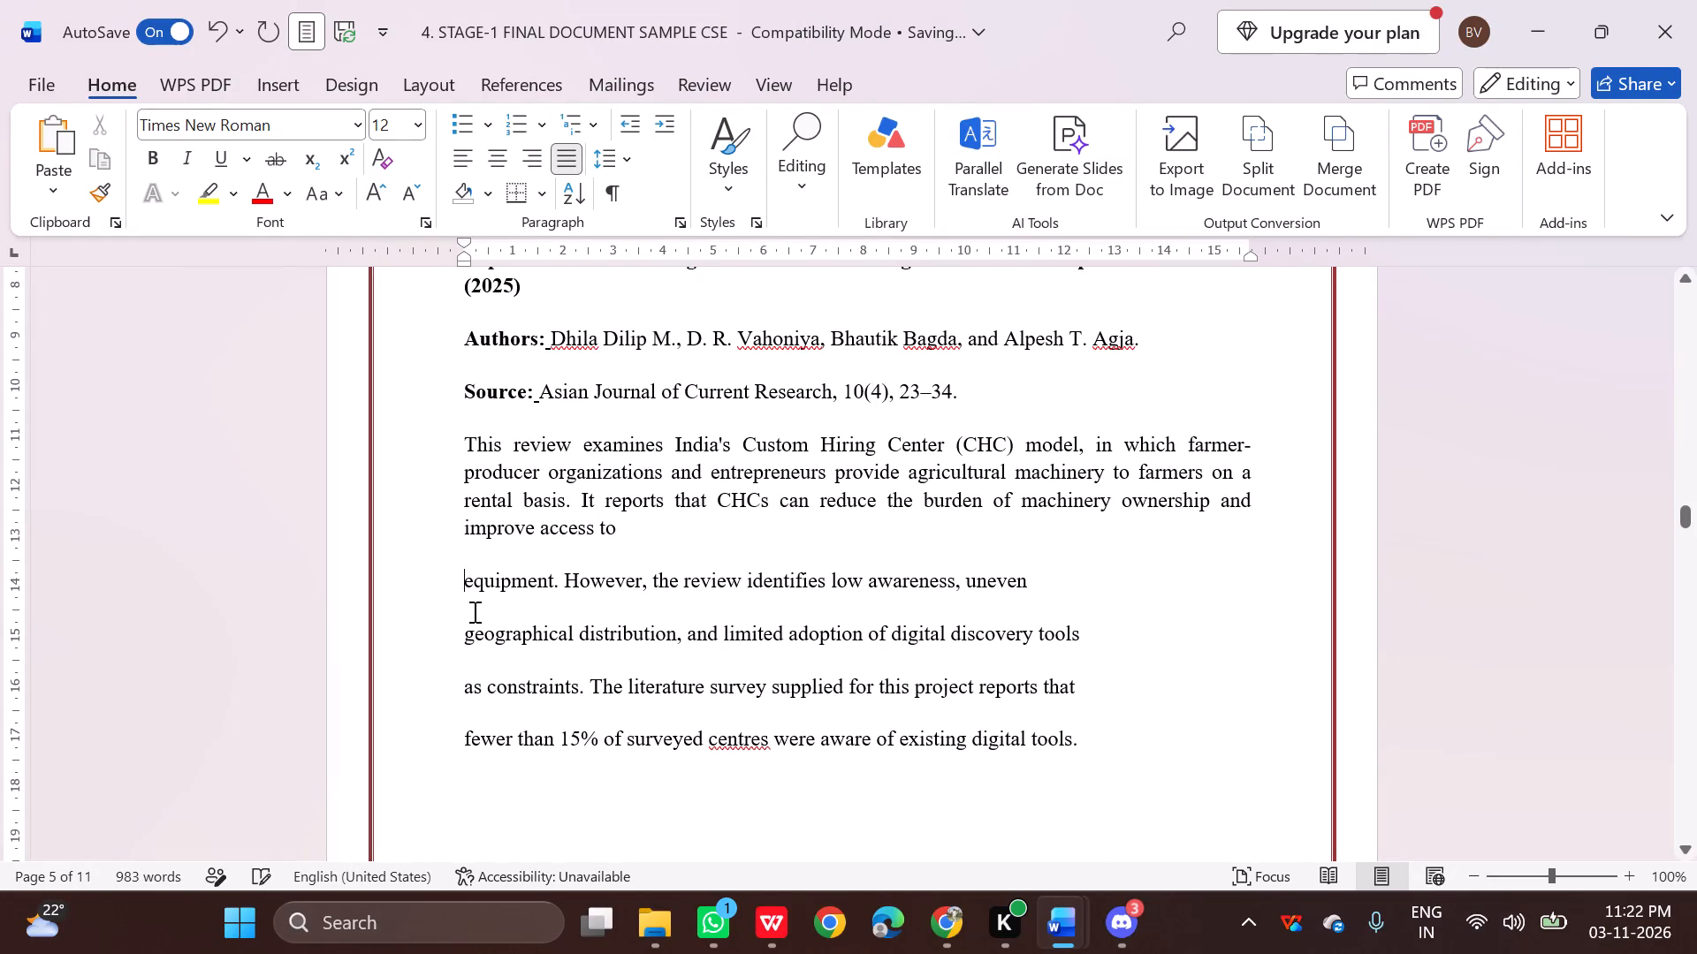
{"action": "key", "text": "BackSpace"}
{"action": "key", "text": "space"}
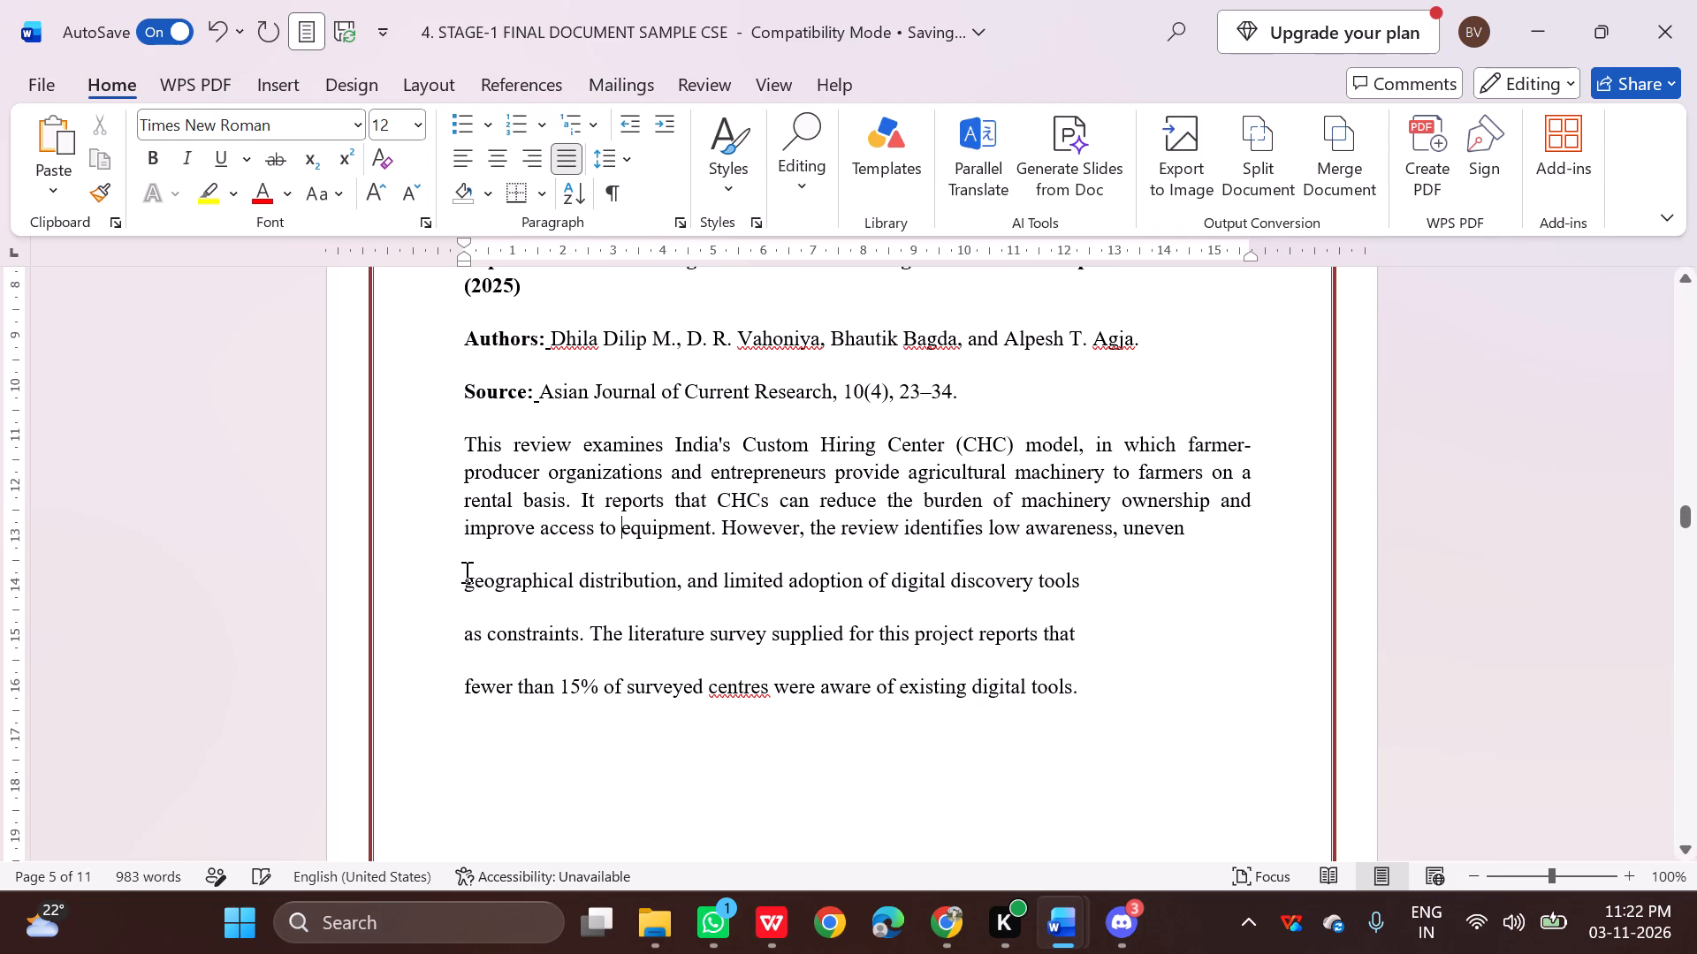
{"action": "left_click", "coordinate": [469, 573]}
{"action": "key", "text": "Left"}
{"action": "key", "text": "BackSpace"}
{"action": "key", "text": "space"}
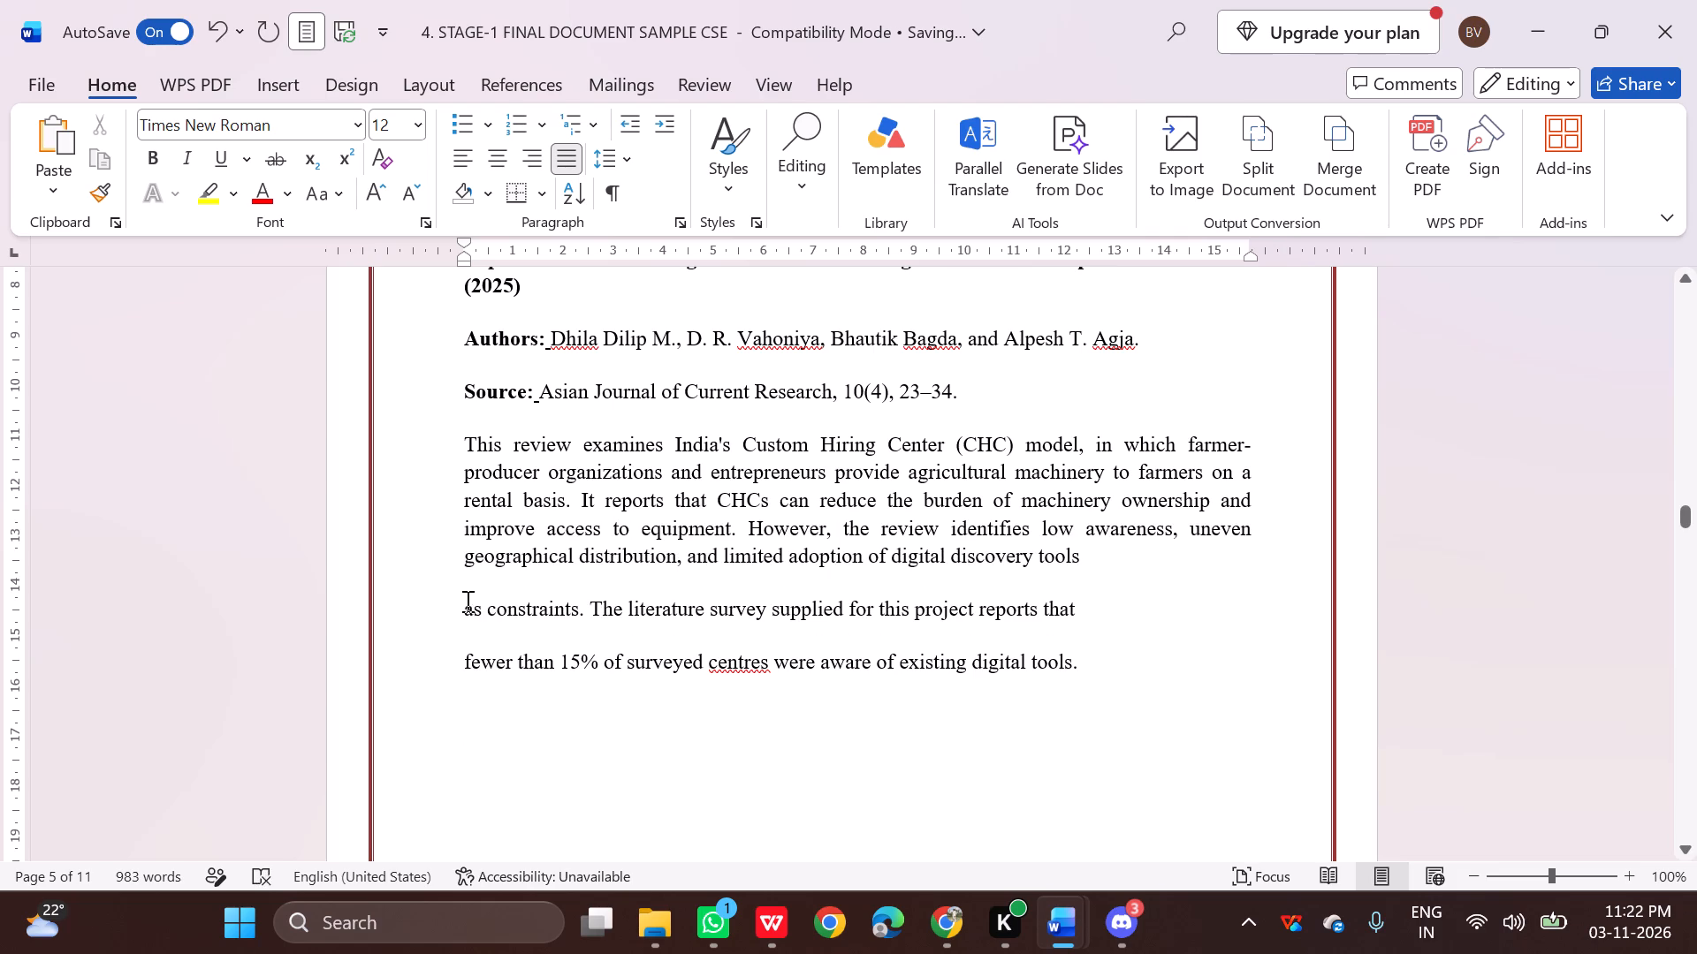
{"action": "left_click", "coordinate": [467, 603]}
{"action": "key", "text": "BackSpace"}
{"action": "key", "text": "space"}
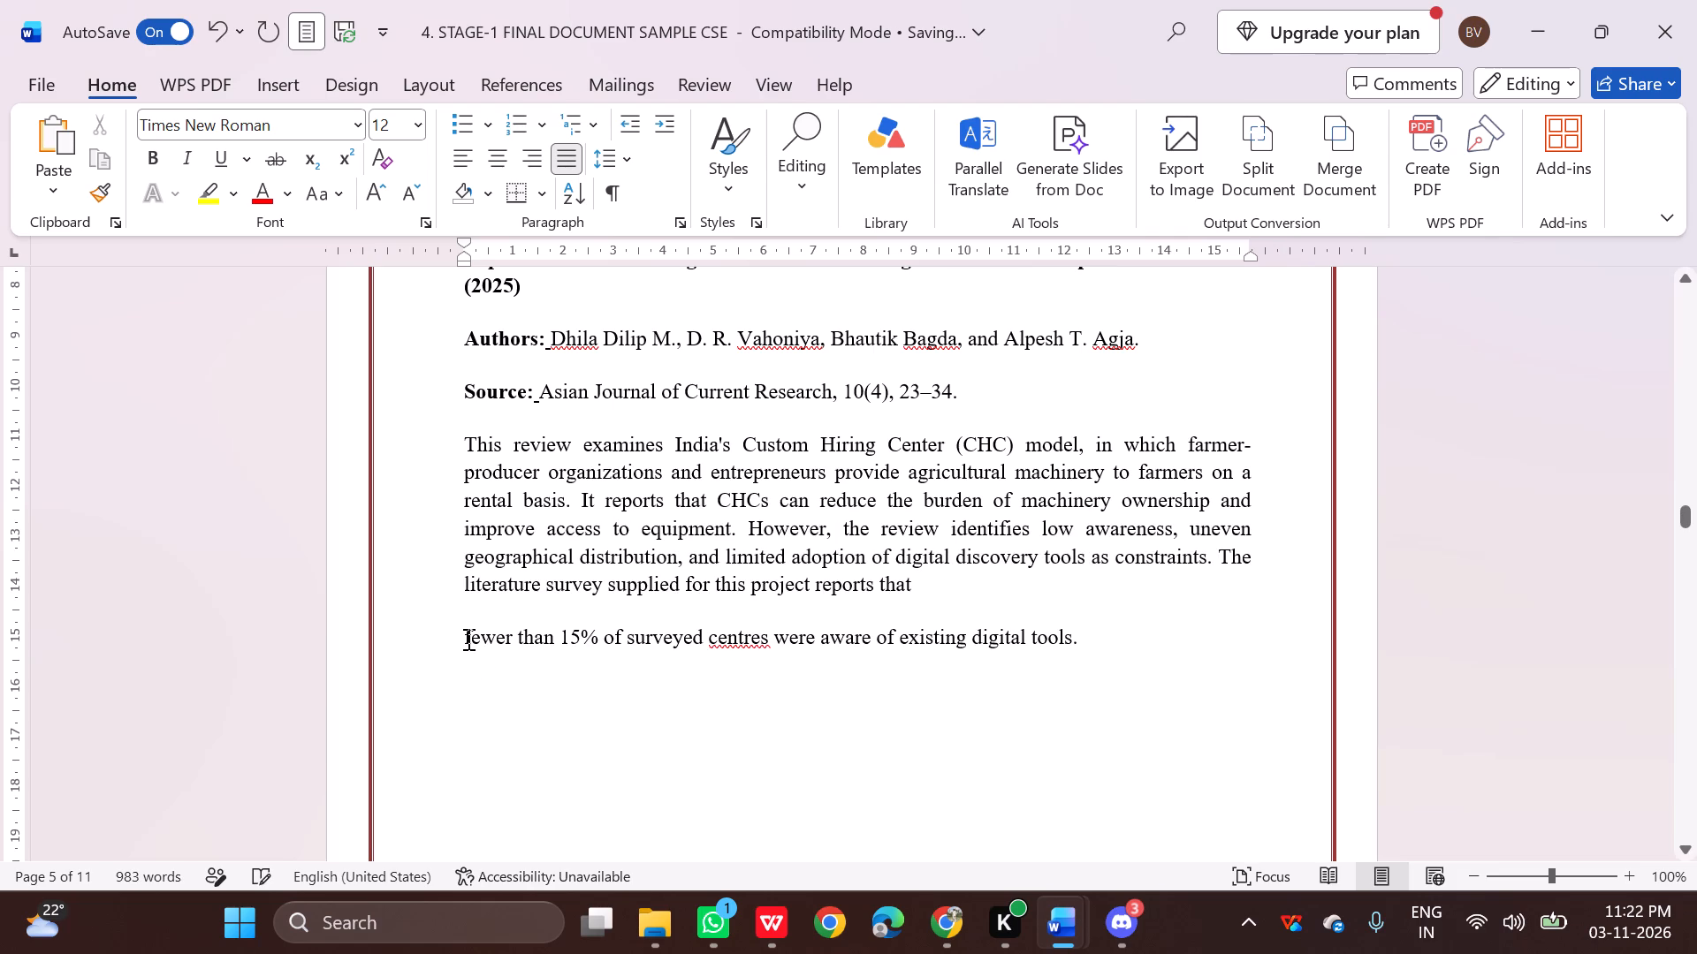
{"action": "left_click", "coordinate": [467, 635]}
{"action": "key", "text": "BackSpace"}
{"action": "key", "text": "space"}
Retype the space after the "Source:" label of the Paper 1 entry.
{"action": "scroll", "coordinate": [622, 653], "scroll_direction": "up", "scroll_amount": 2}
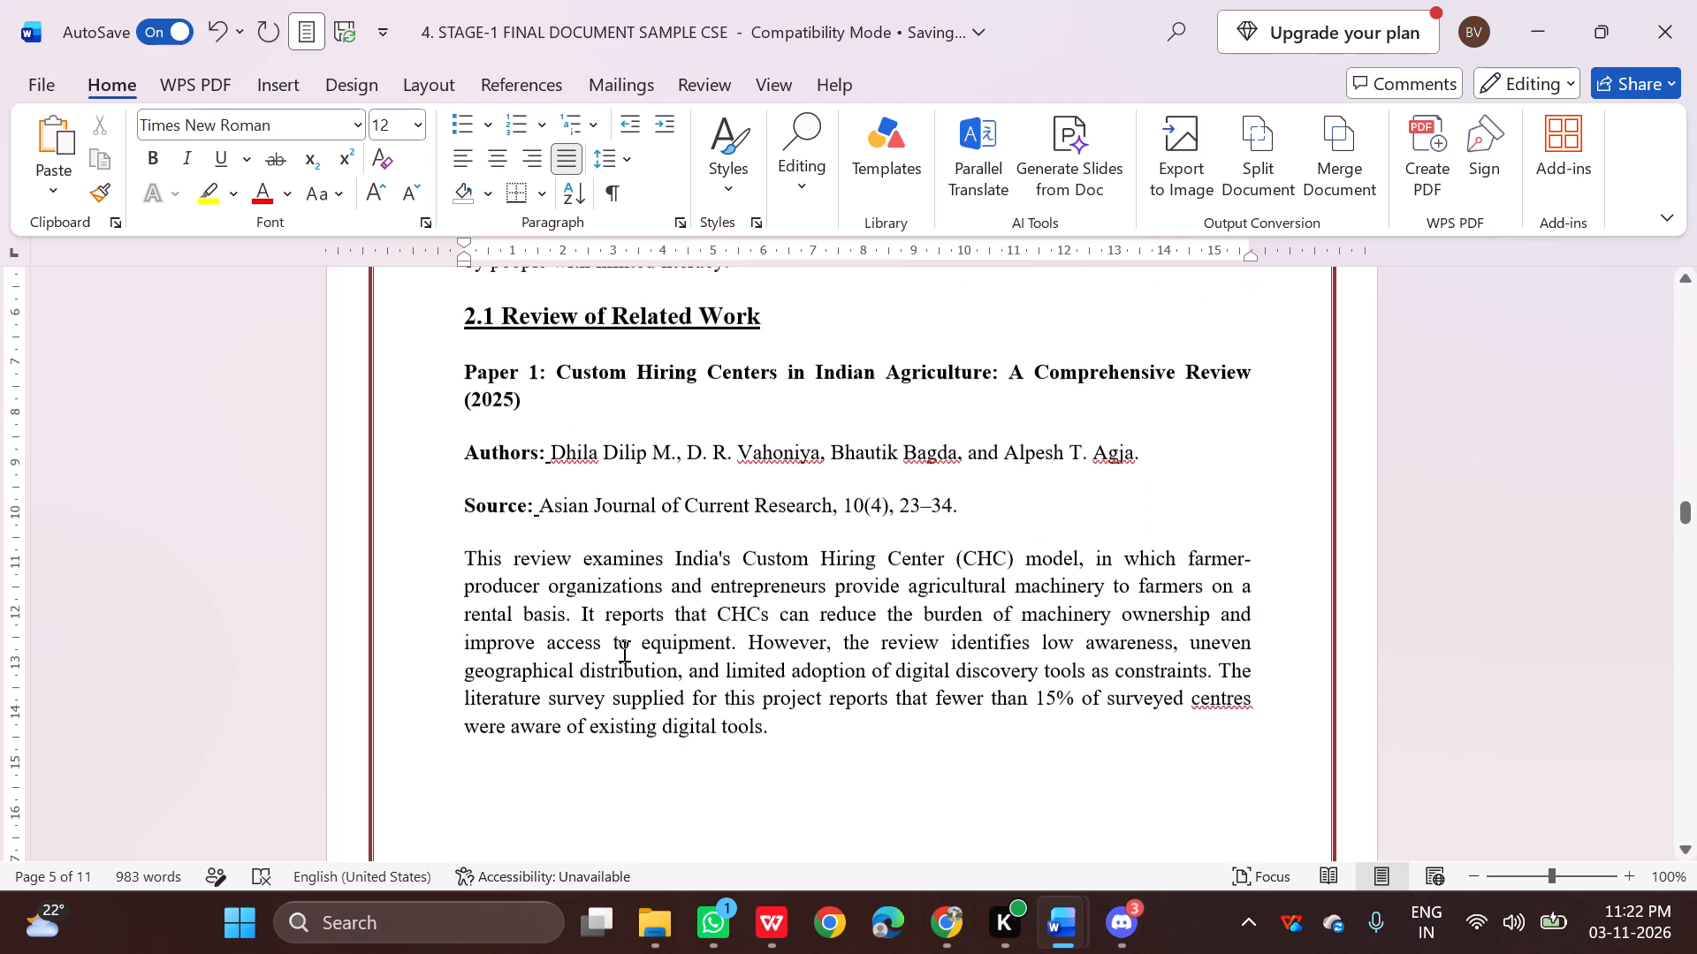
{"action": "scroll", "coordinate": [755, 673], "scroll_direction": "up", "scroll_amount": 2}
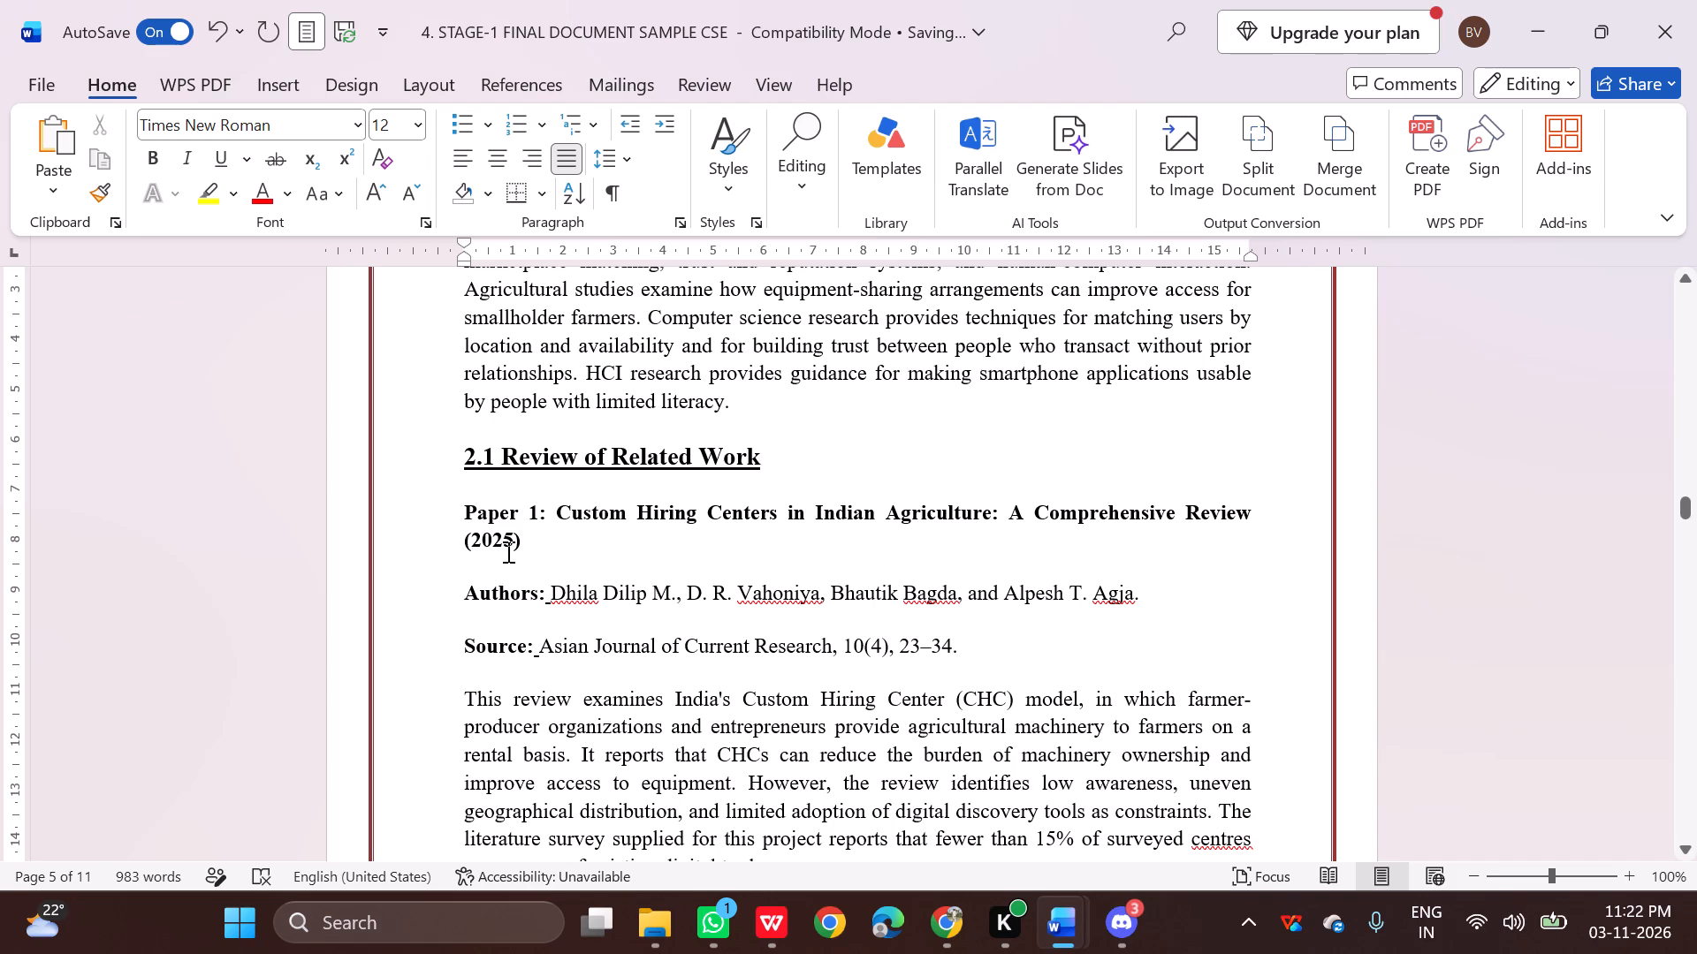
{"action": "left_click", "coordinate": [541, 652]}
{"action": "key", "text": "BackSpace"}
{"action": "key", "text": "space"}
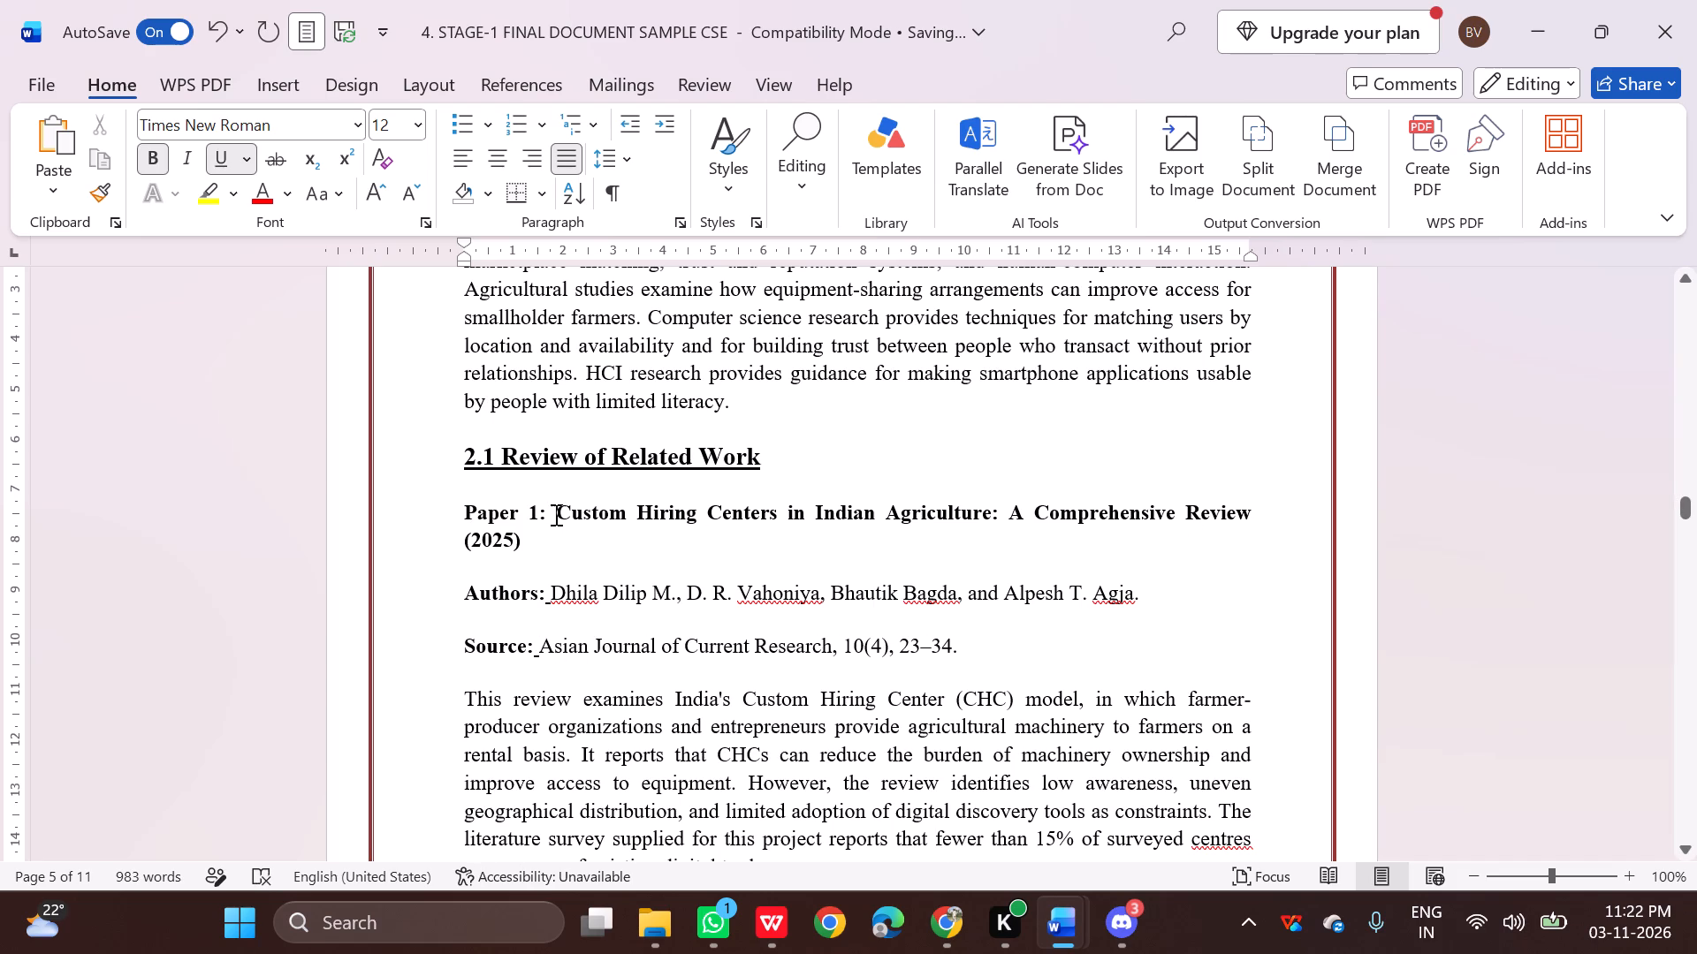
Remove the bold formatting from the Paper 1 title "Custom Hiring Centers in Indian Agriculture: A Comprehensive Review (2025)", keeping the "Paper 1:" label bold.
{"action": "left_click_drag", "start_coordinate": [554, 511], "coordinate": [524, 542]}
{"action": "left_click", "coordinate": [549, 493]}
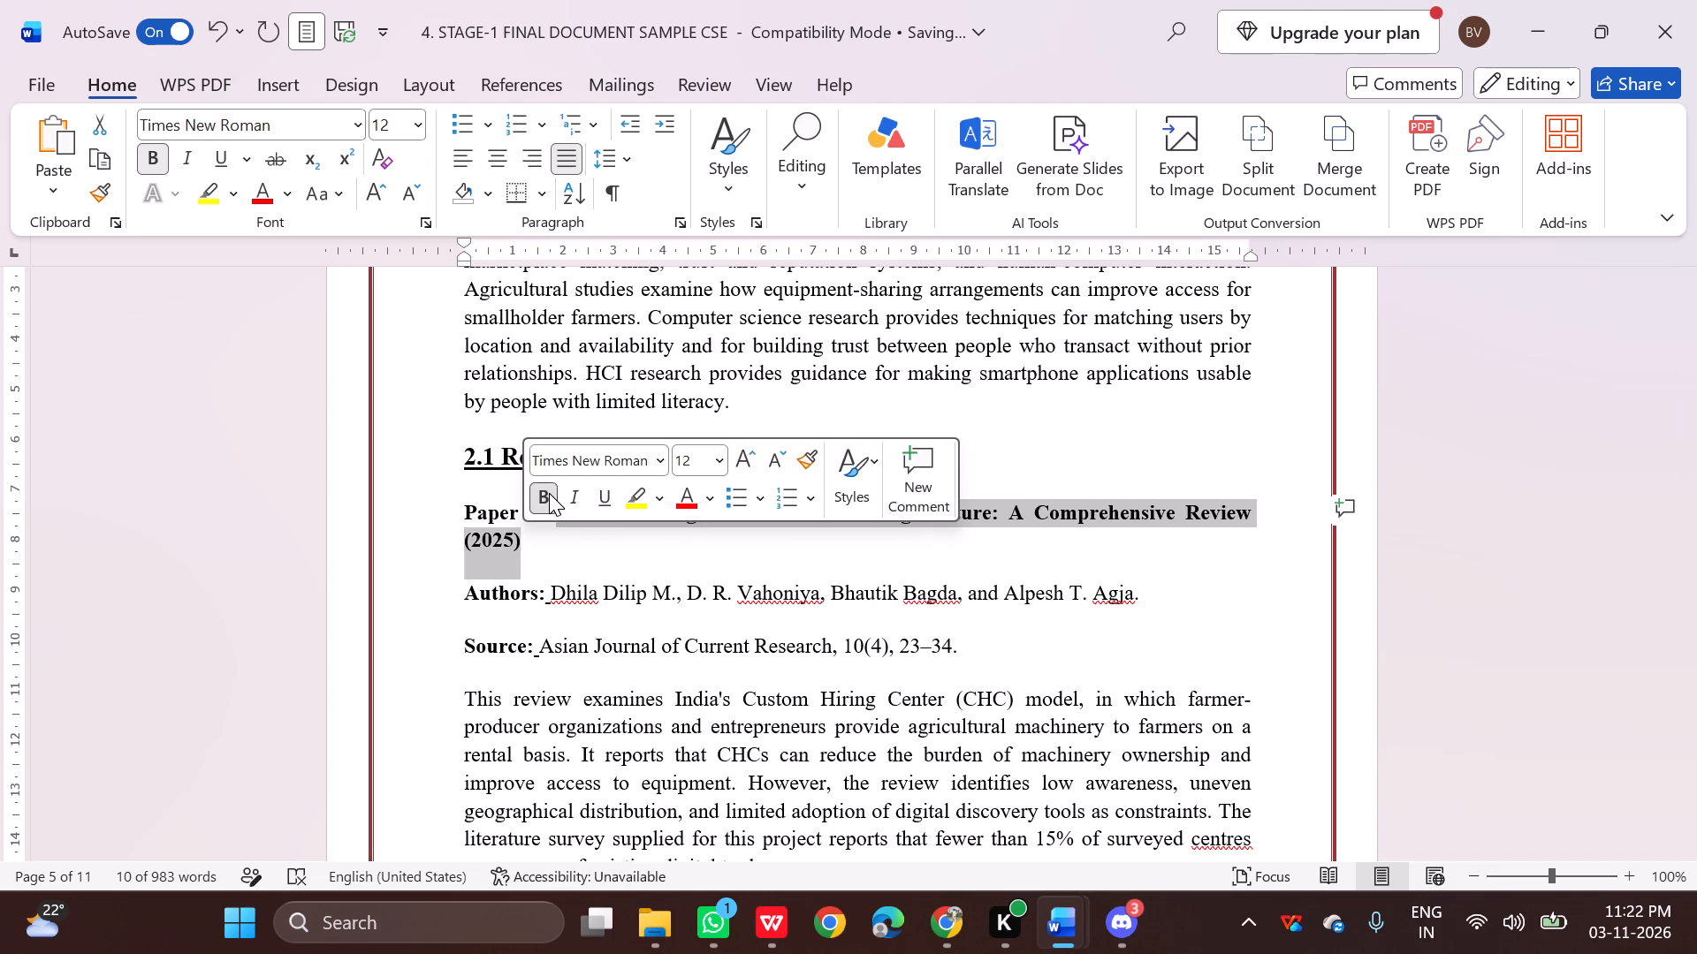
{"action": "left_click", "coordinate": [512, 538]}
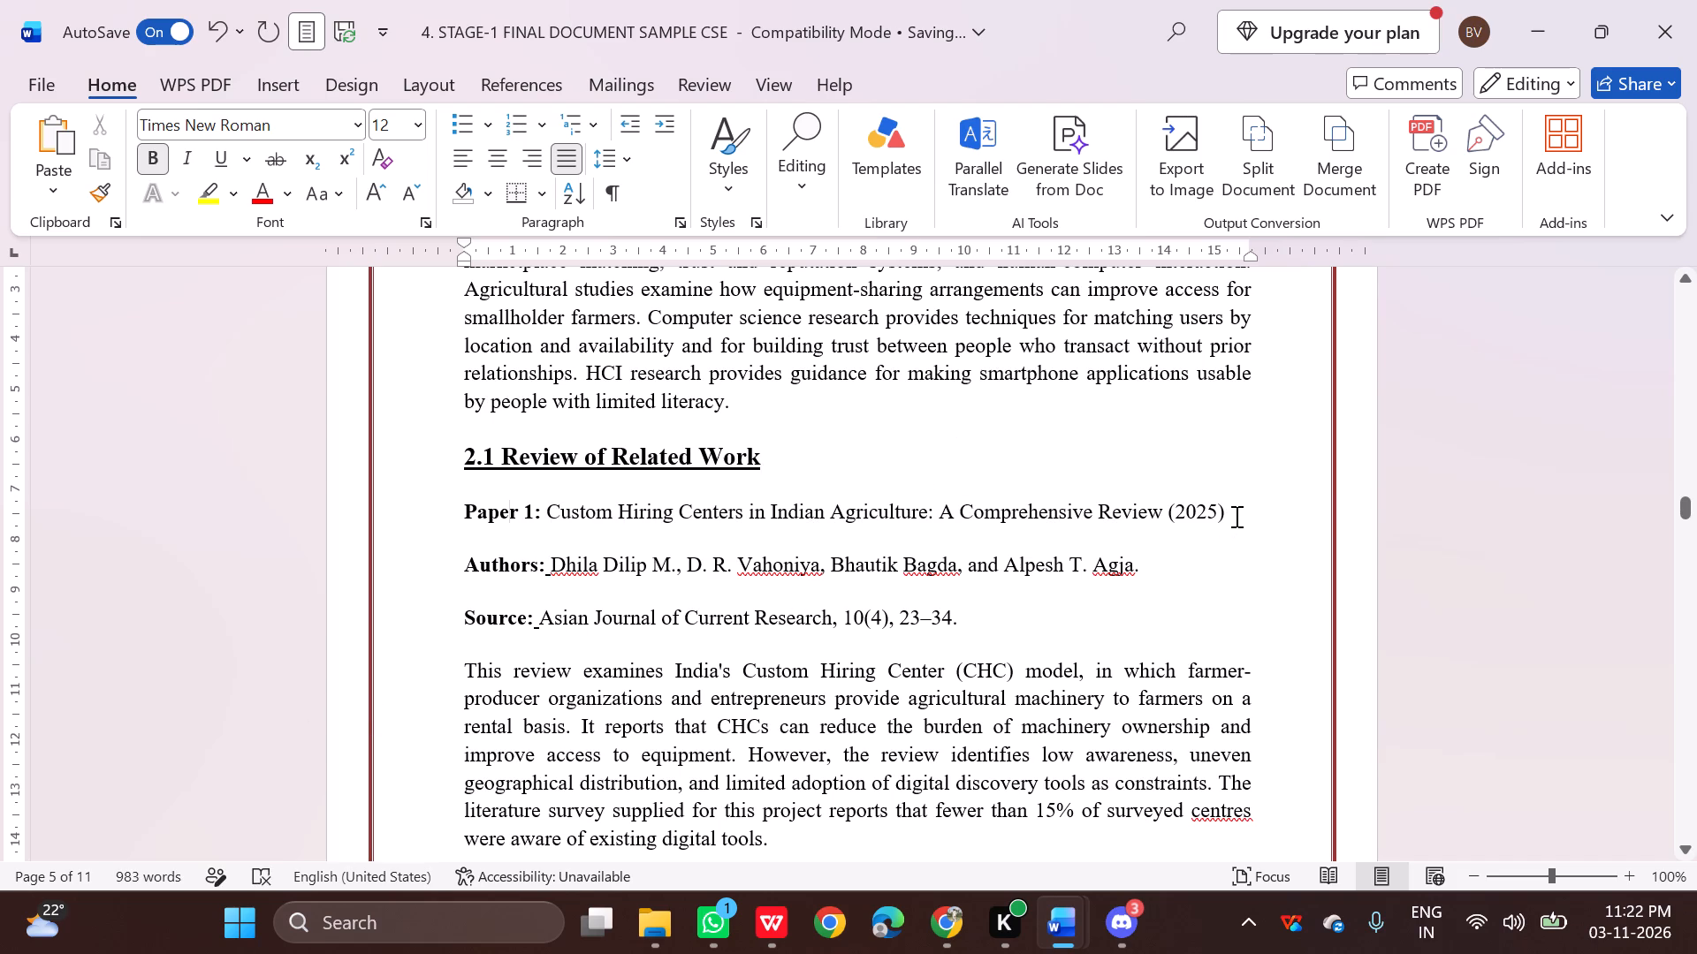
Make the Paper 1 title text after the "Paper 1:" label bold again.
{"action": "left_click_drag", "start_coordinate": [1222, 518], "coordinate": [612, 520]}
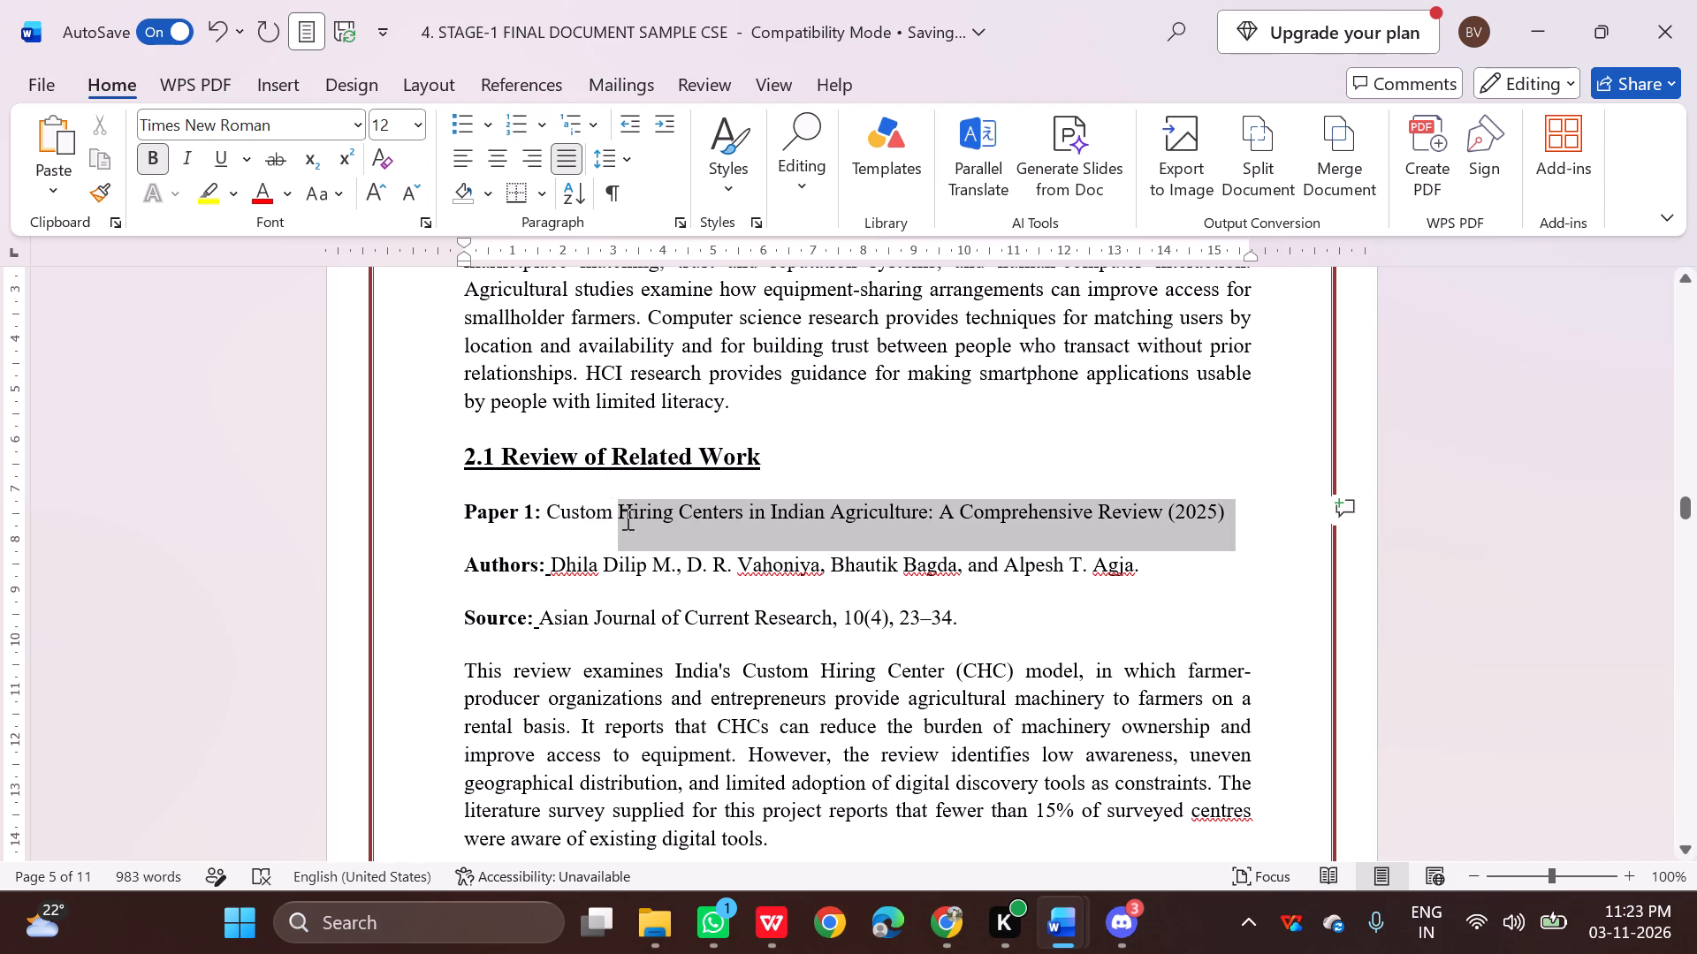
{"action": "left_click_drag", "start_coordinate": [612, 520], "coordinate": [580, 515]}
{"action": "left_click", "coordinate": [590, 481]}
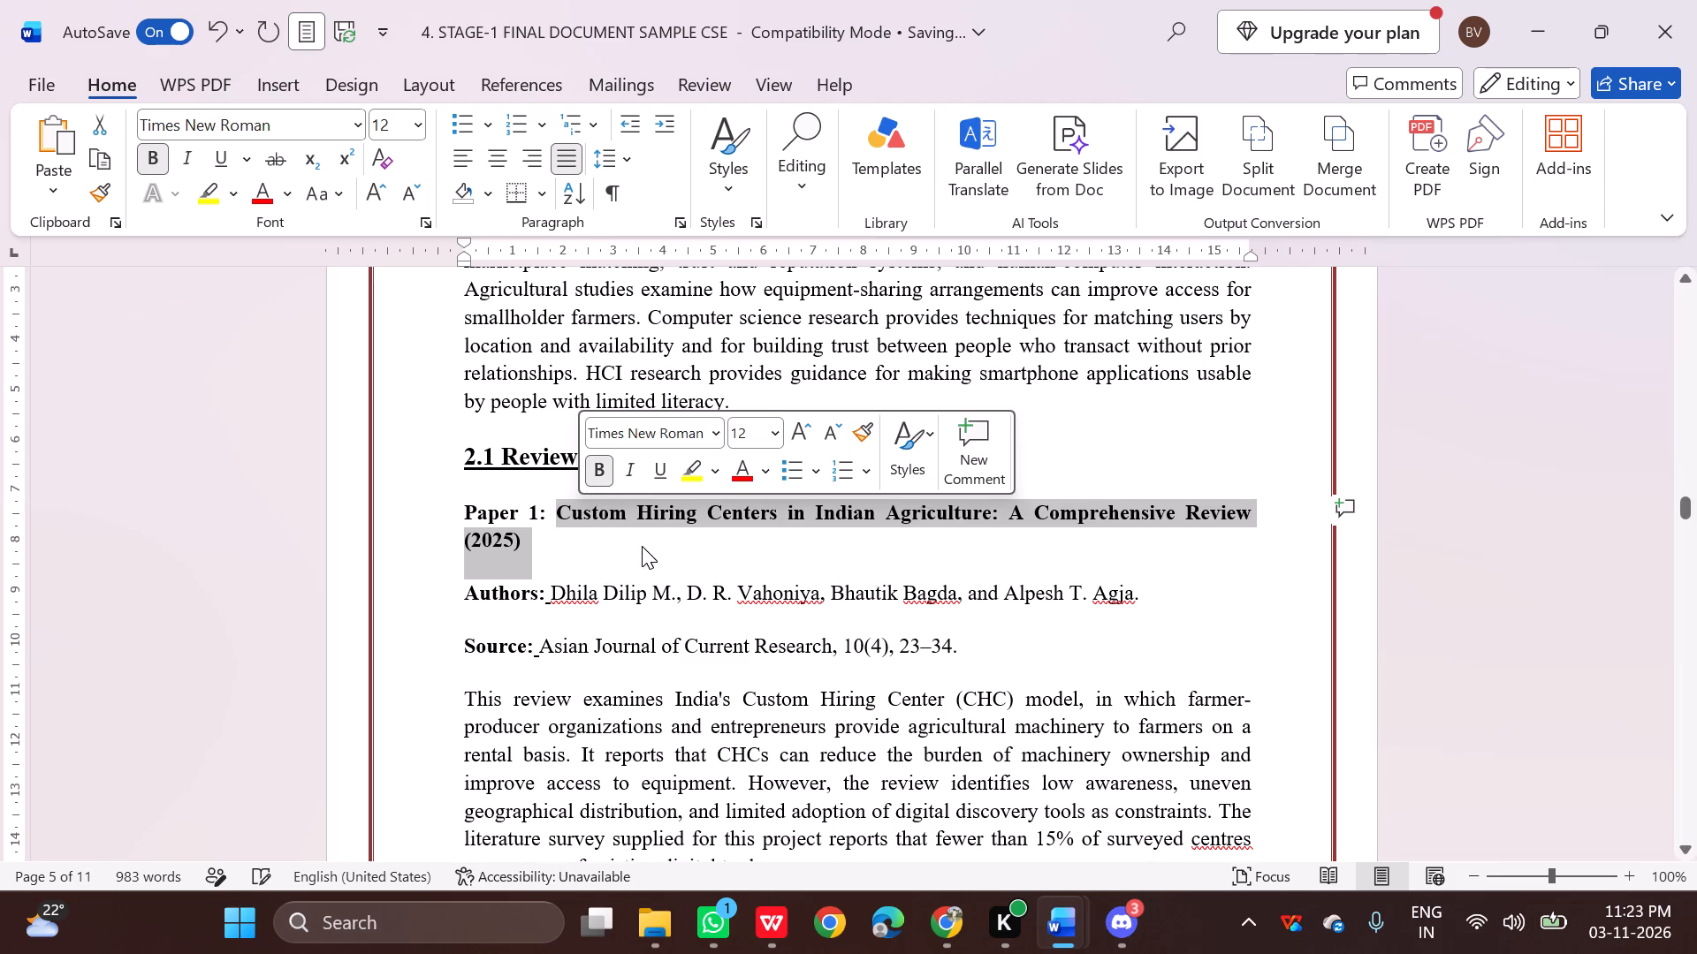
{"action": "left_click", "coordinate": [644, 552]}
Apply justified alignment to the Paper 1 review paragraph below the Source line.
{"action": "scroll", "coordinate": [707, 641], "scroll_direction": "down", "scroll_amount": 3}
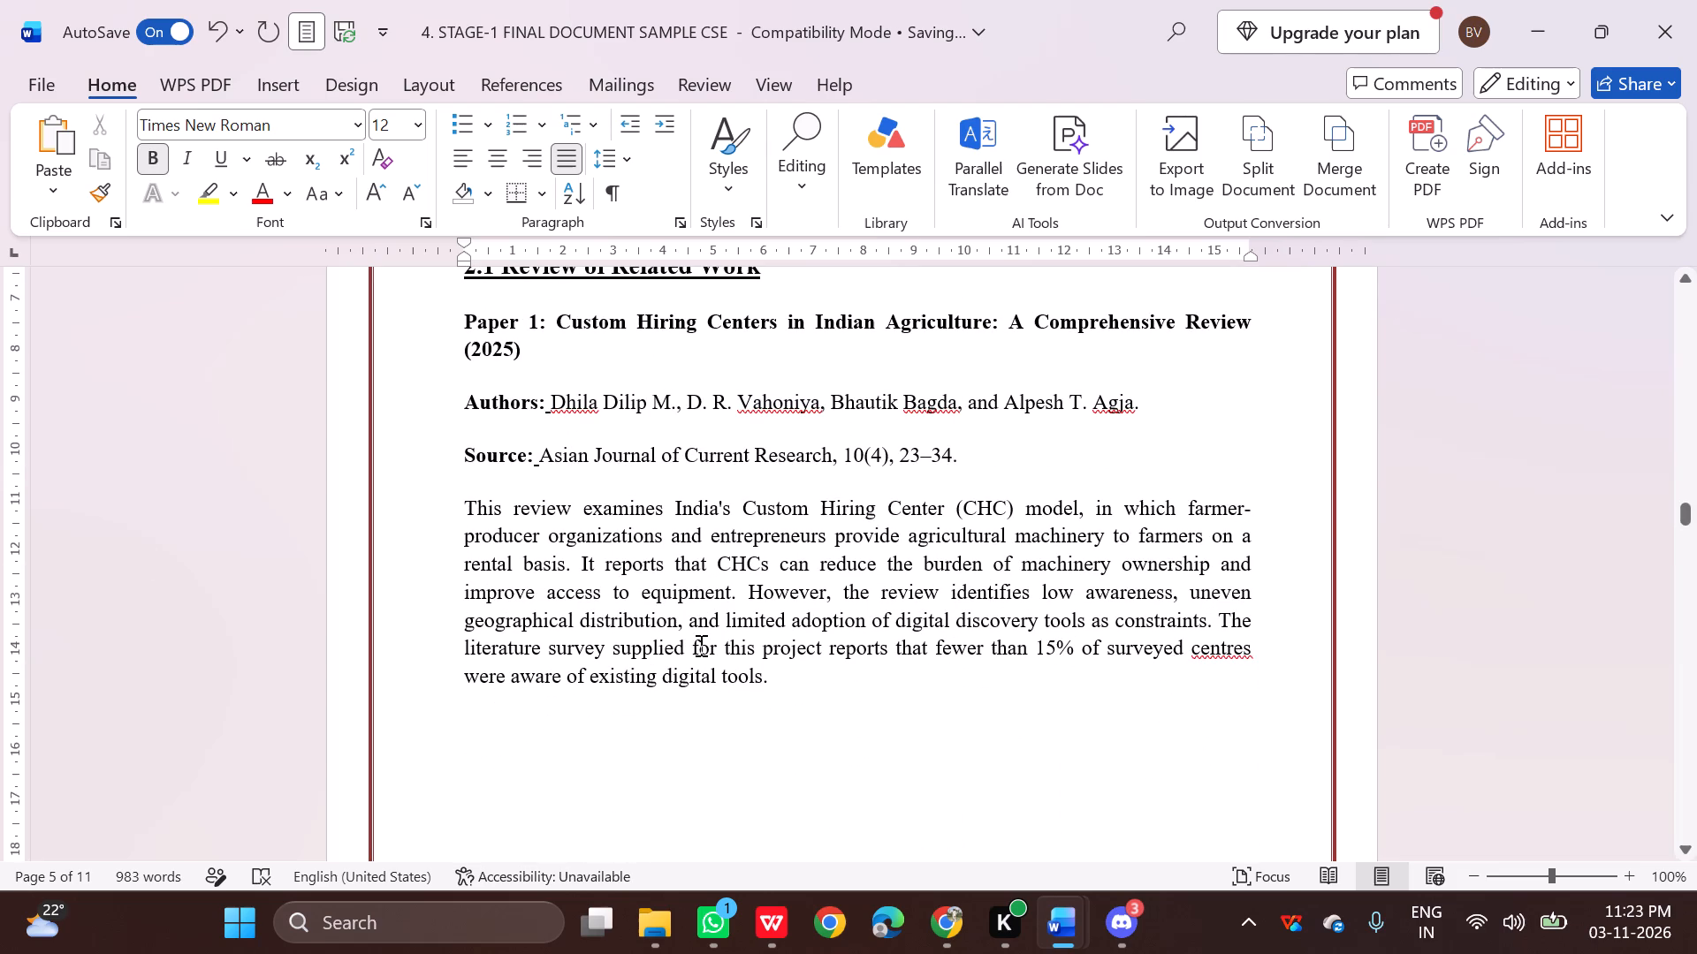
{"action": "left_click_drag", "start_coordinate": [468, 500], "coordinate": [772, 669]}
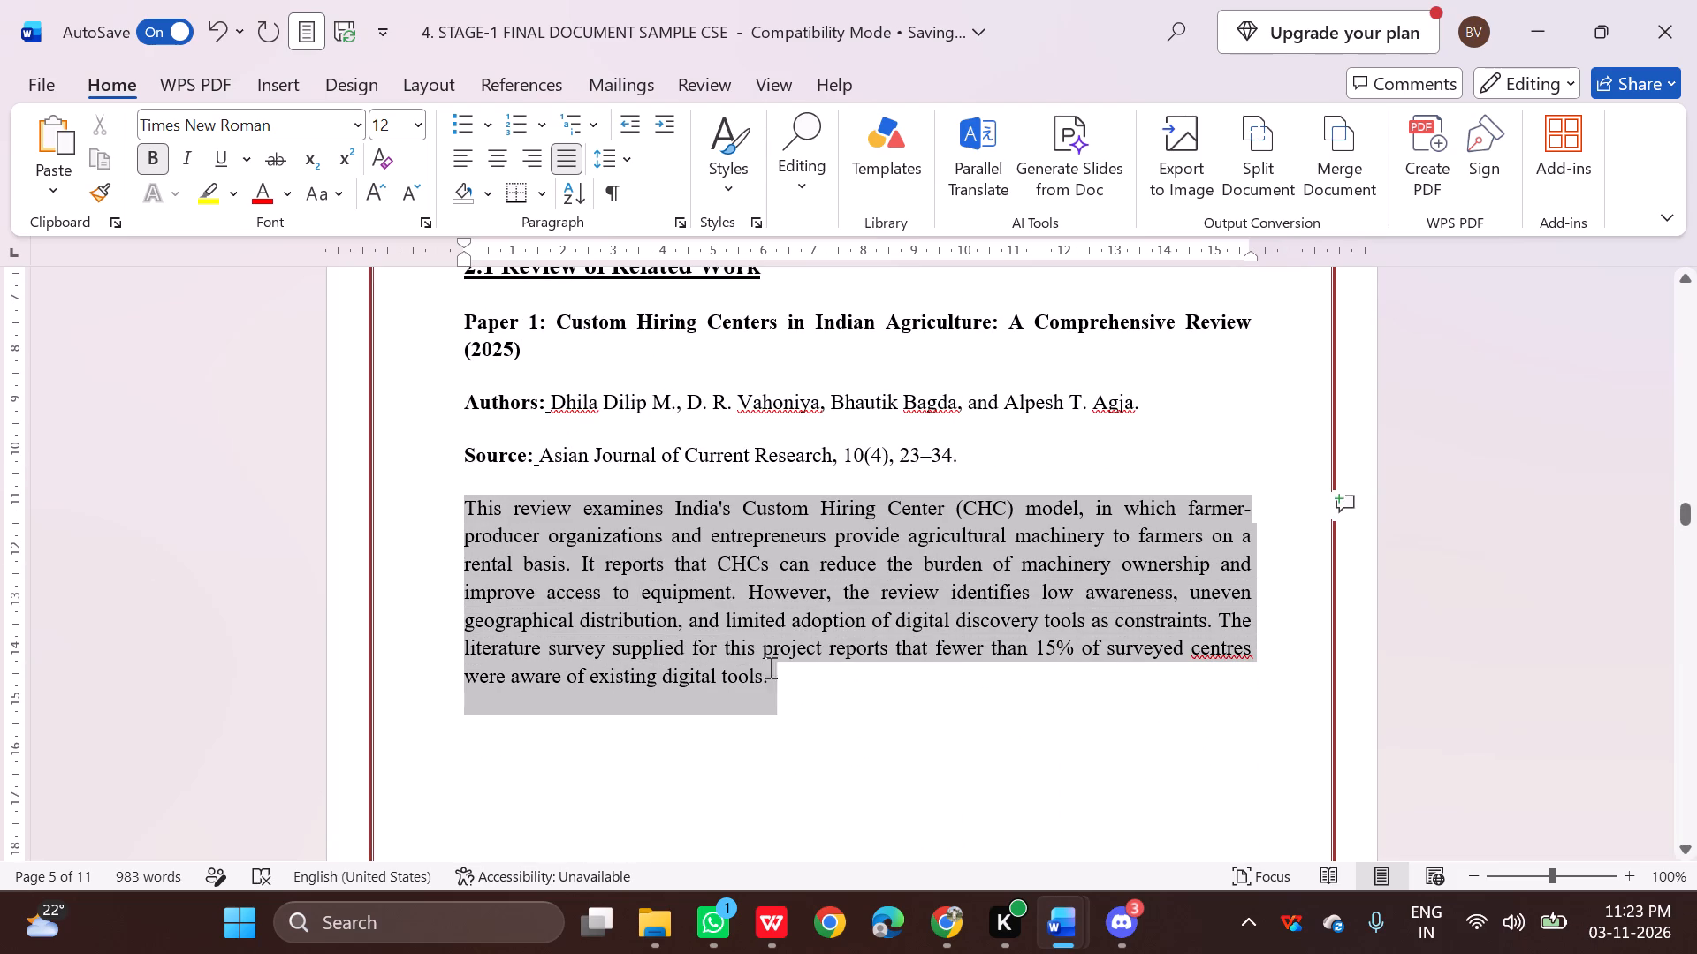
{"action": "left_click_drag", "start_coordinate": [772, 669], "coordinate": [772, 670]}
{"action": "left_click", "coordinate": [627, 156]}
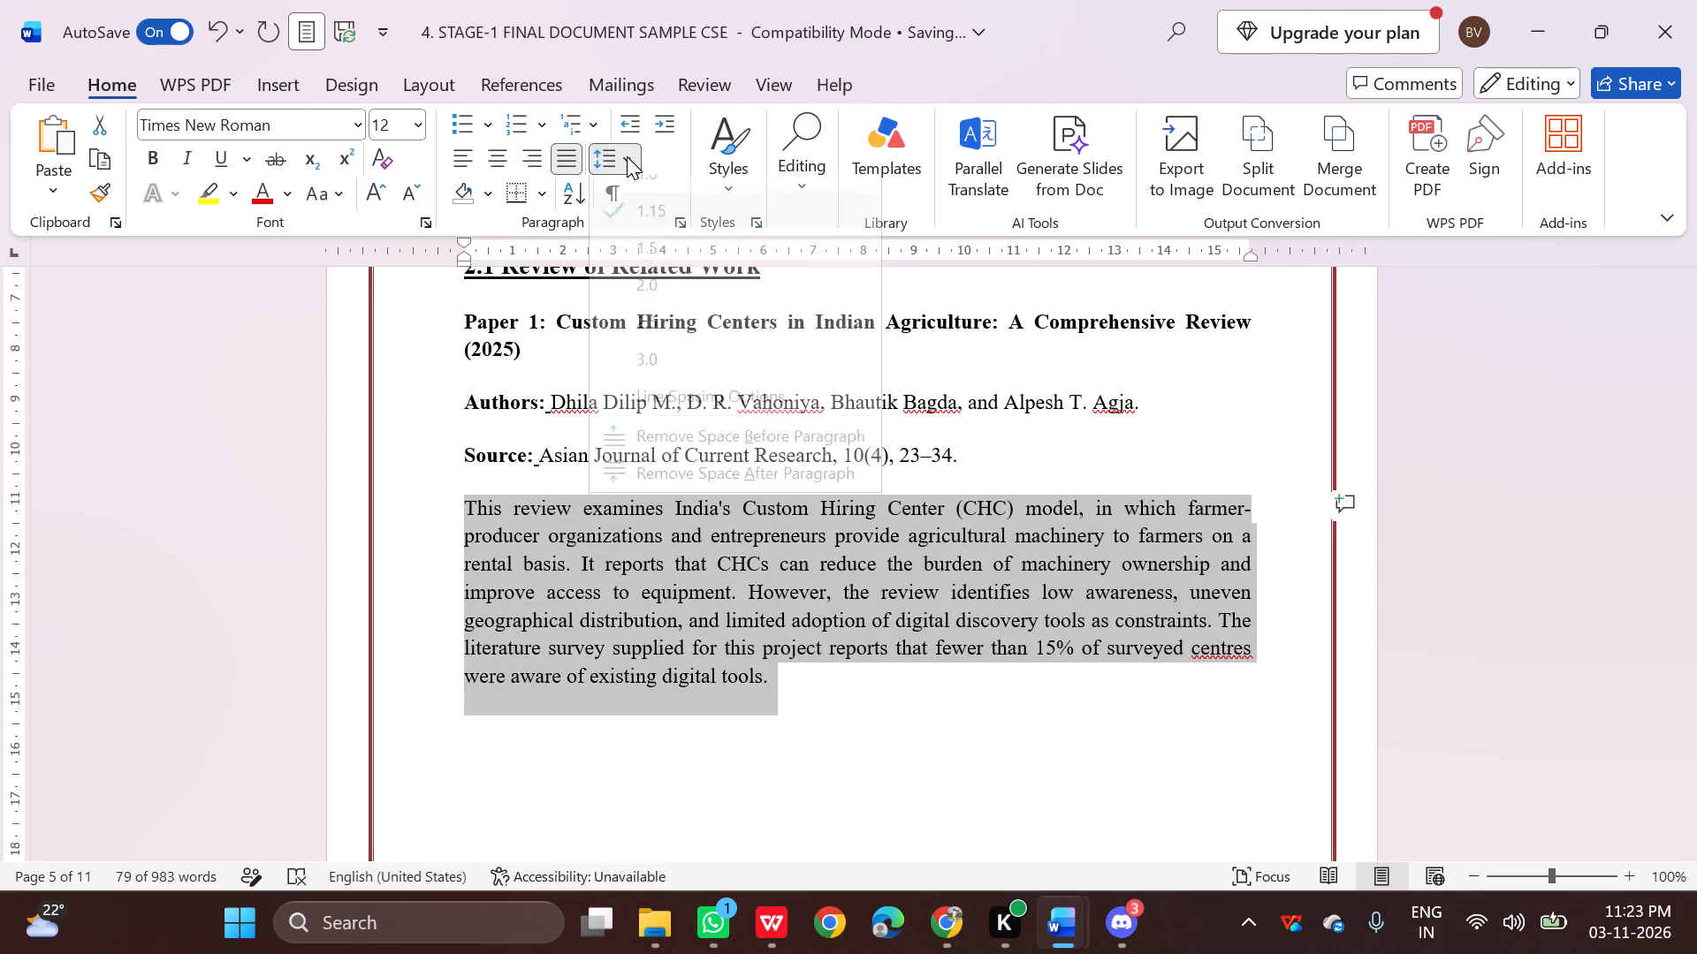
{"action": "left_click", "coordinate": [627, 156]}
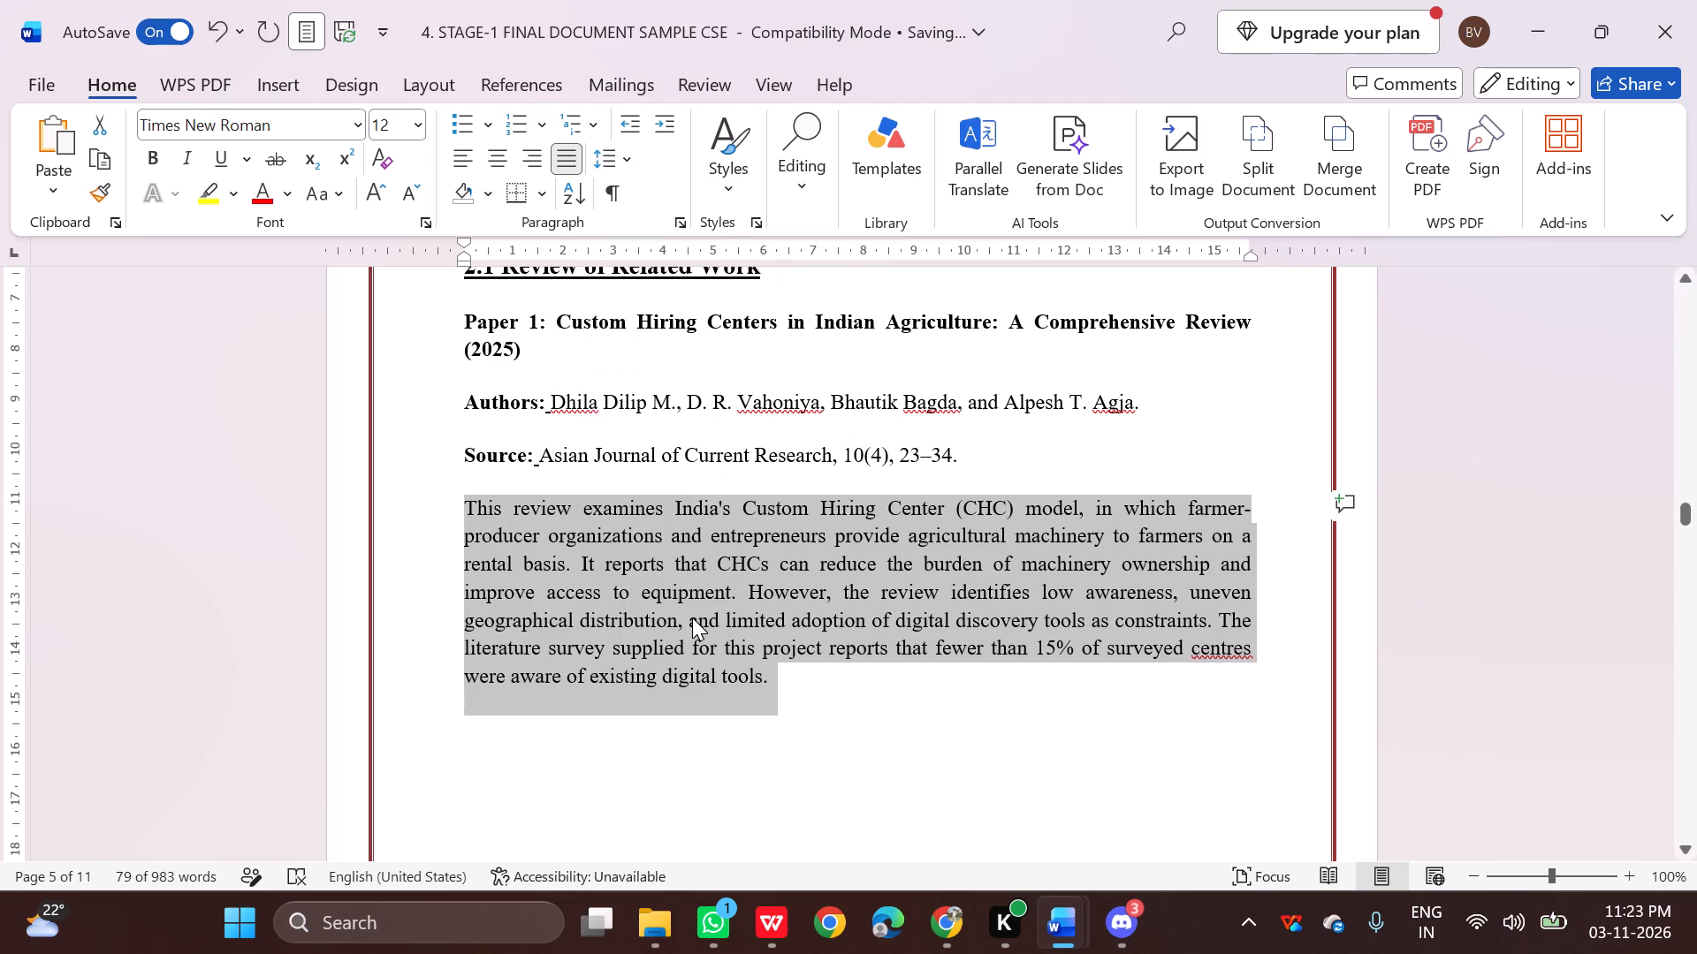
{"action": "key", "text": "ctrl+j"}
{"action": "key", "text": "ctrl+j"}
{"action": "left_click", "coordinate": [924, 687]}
Review the already filled pages from the Literature Survey back to the Introduction, including sections 1.2 and 1.3.
{"action": "scroll", "coordinate": [1106, 673], "scroll_direction": "up", "scroll_amount": 1}
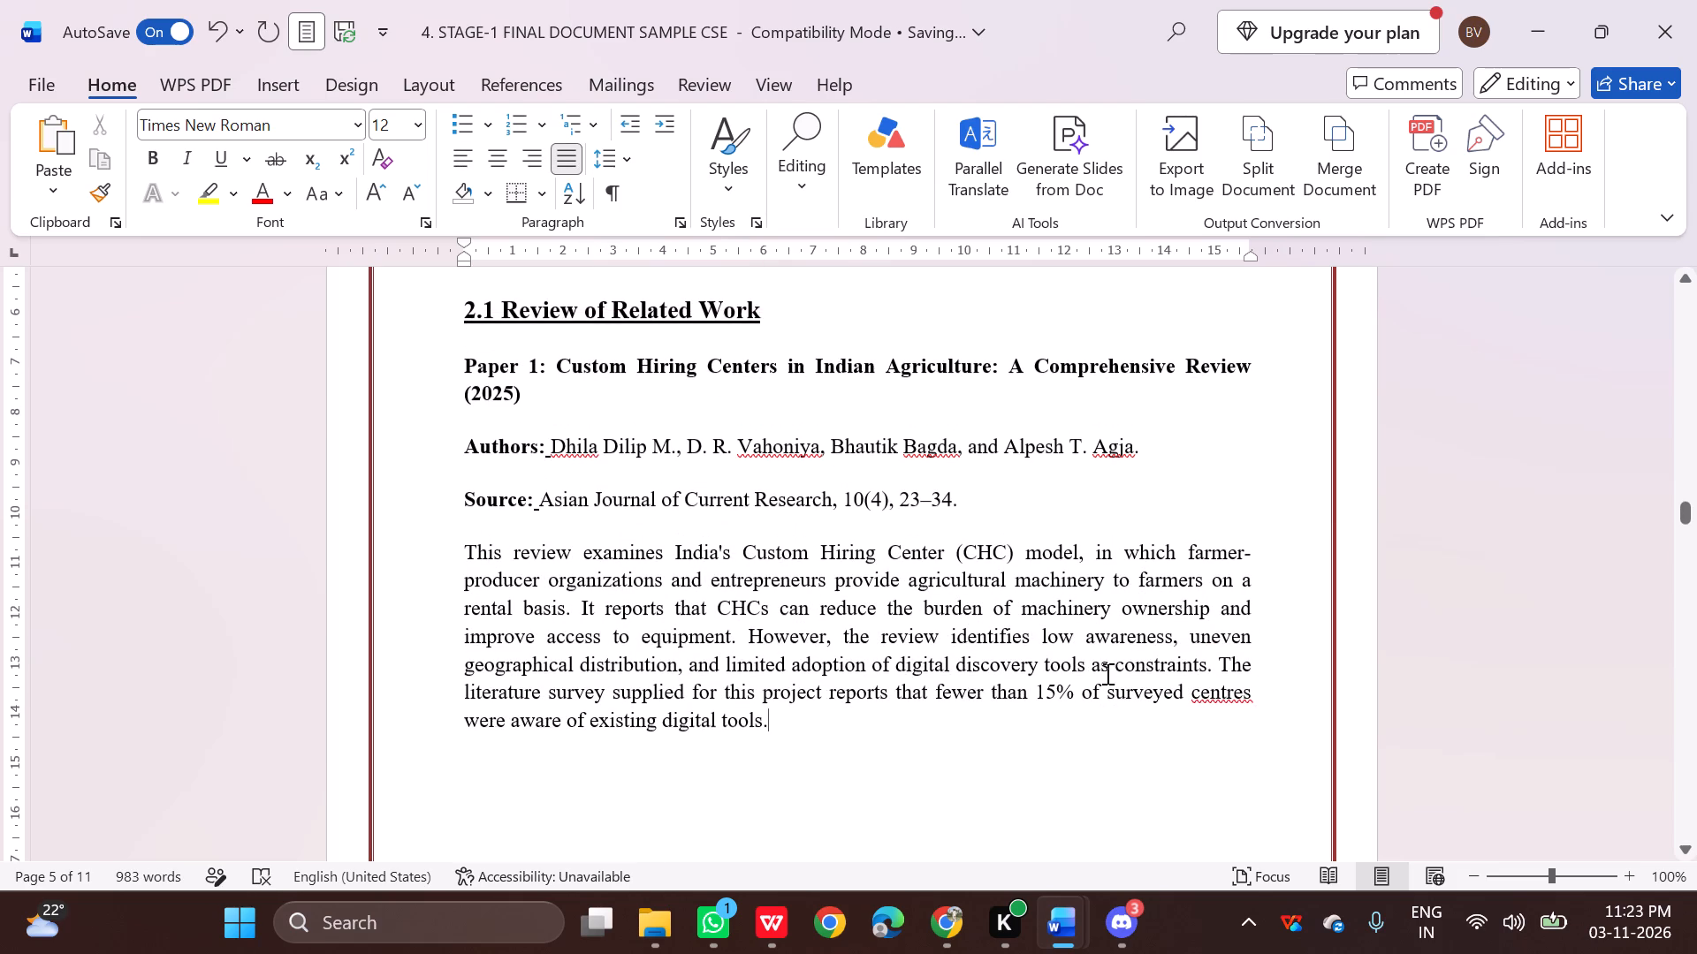
{"action": "scroll", "coordinate": [832, 693], "scroll_direction": "up", "scroll_amount": 4}
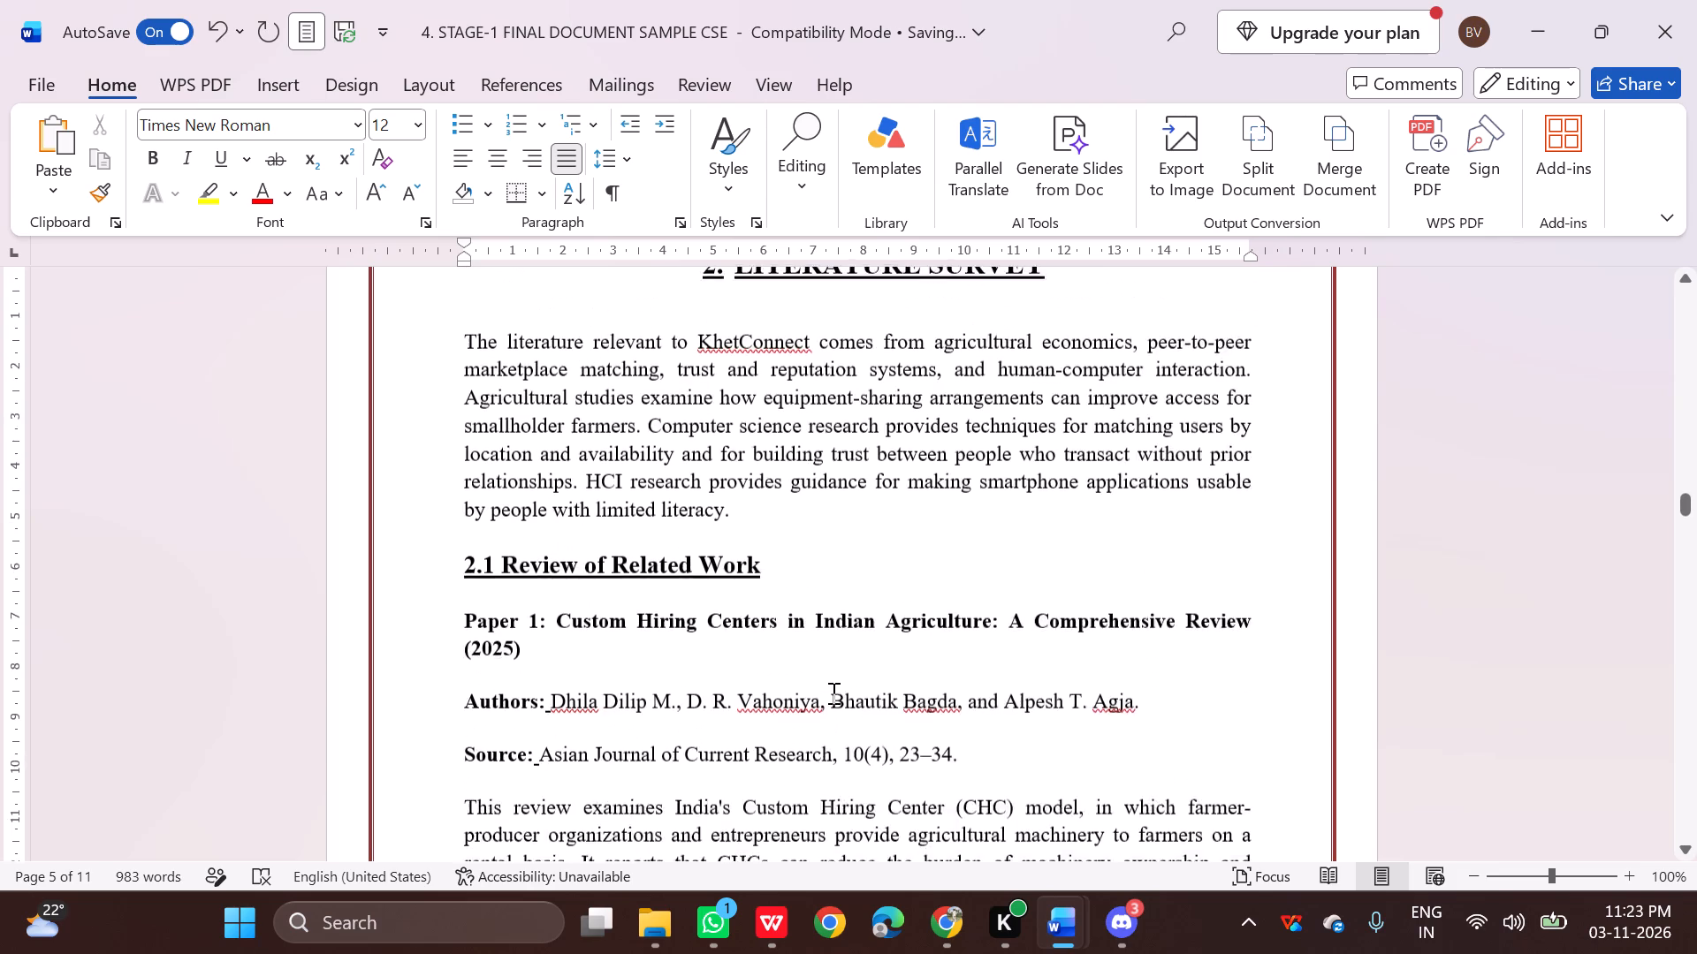
{"action": "scroll", "coordinate": [832, 693], "scroll_direction": "up", "scroll_amount": 8}
{"action": "scroll", "coordinate": [832, 693], "scroll_direction": "up", "scroll_amount": 18}
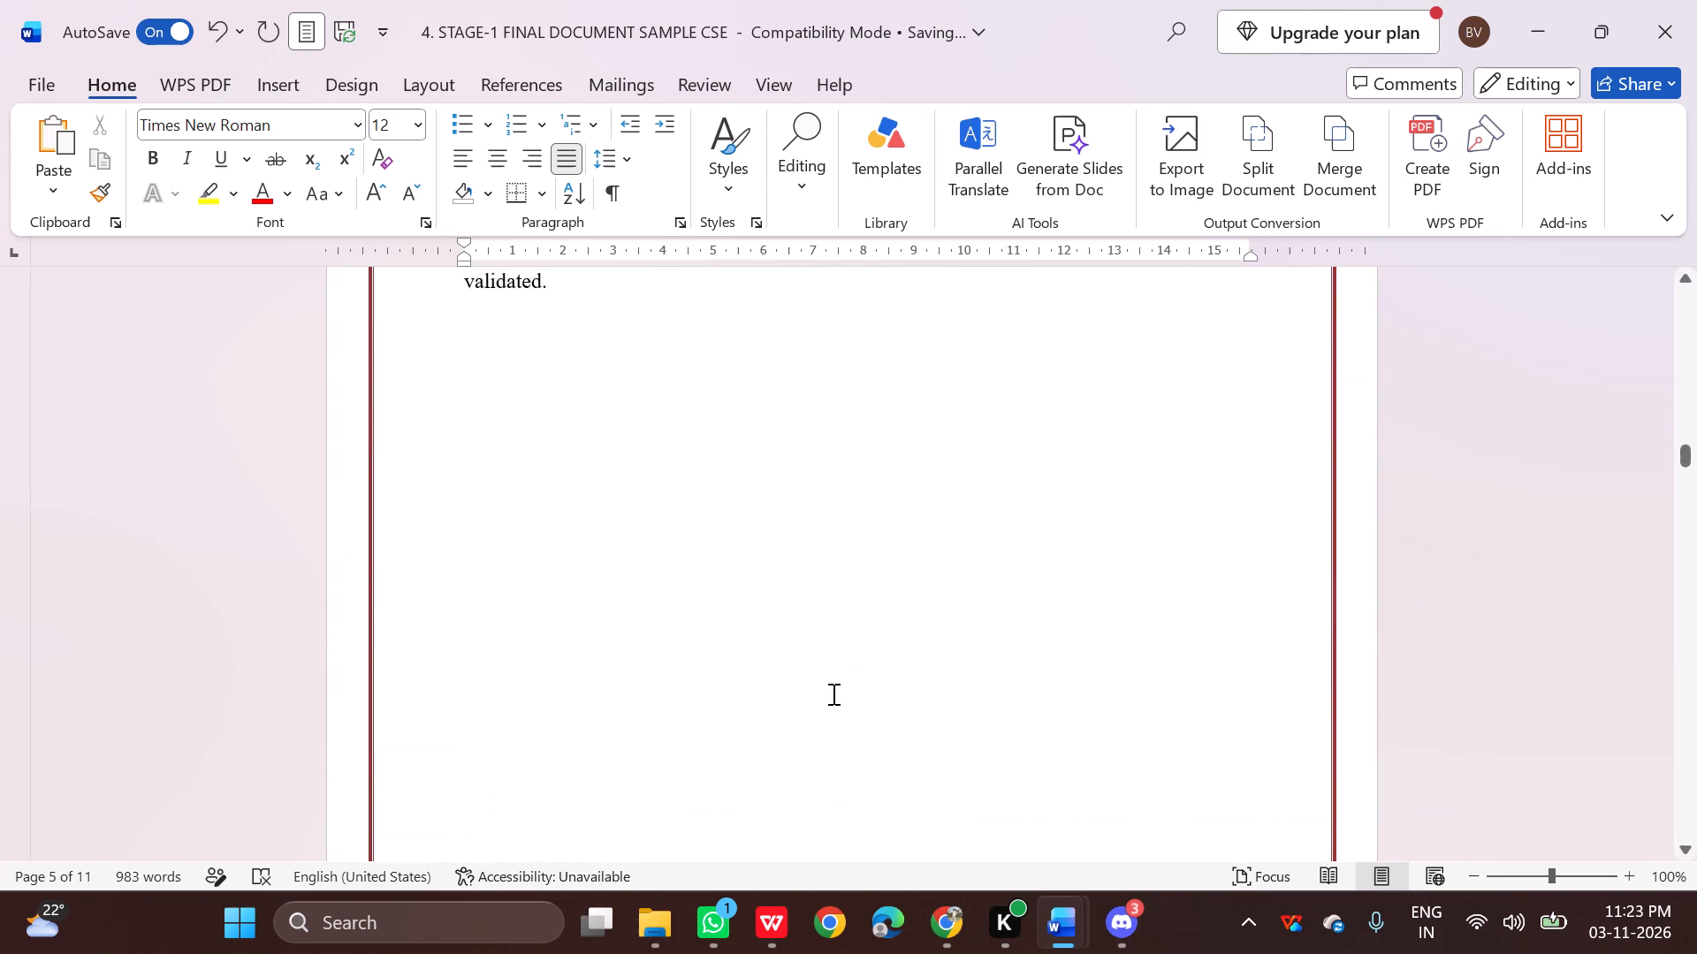
{"action": "scroll", "coordinate": [832, 693], "scroll_direction": "up", "scroll_amount": 18}
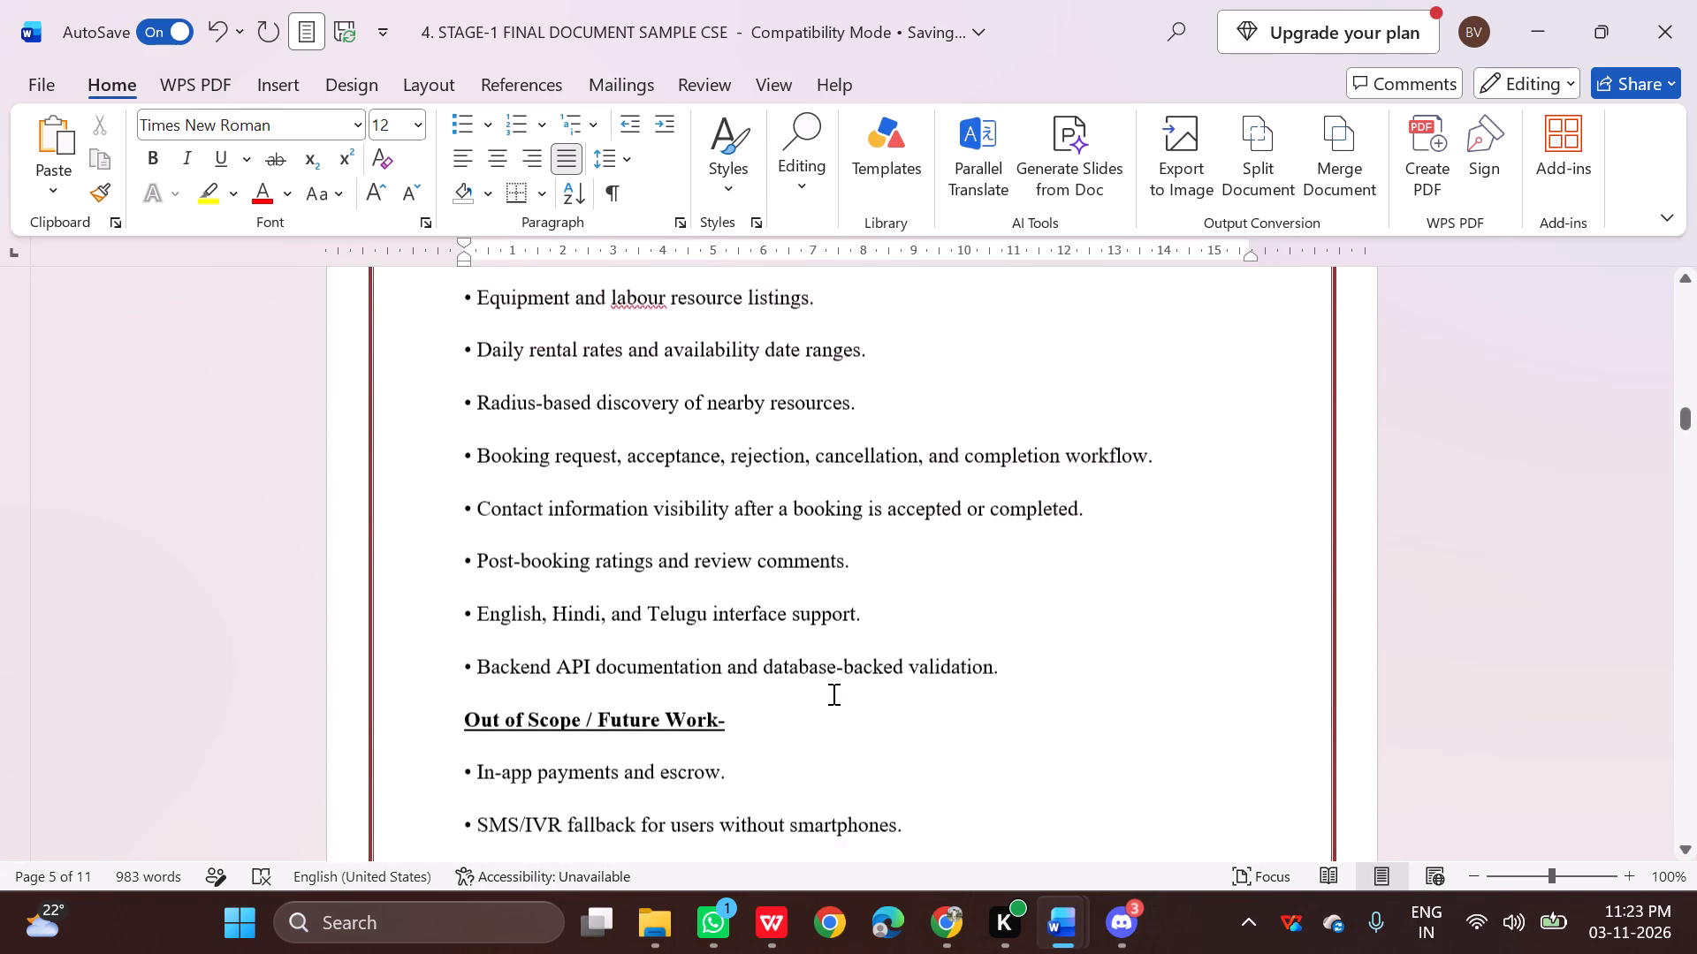
{"action": "scroll", "coordinate": [832, 693], "scroll_direction": "up", "scroll_amount": 16}
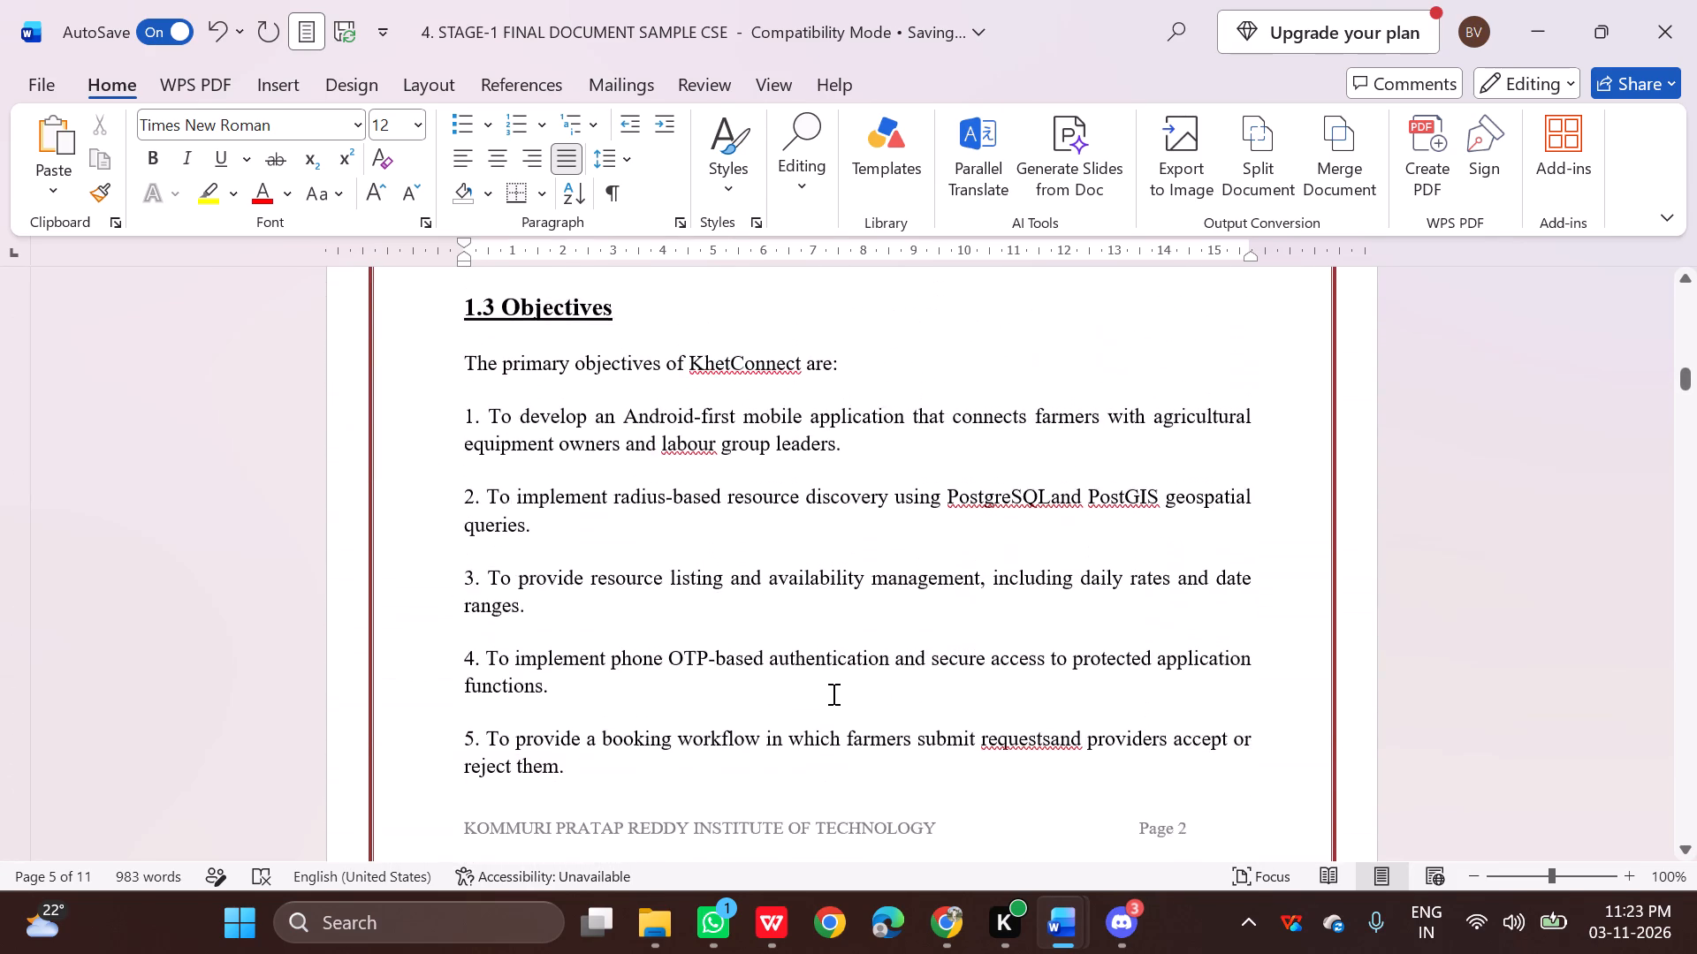
{"action": "scroll", "coordinate": [832, 693], "scroll_direction": "up", "scroll_amount": 16}
{"action": "scroll", "coordinate": [832, 693], "scroll_direction": "up", "scroll_amount": 20}
{"action": "scroll", "coordinate": [832, 693], "scroll_direction": "up", "scroll_amount": 8}
{"action": "scroll", "coordinate": [832, 693], "scroll_direction": "down", "scroll_amount": 2}
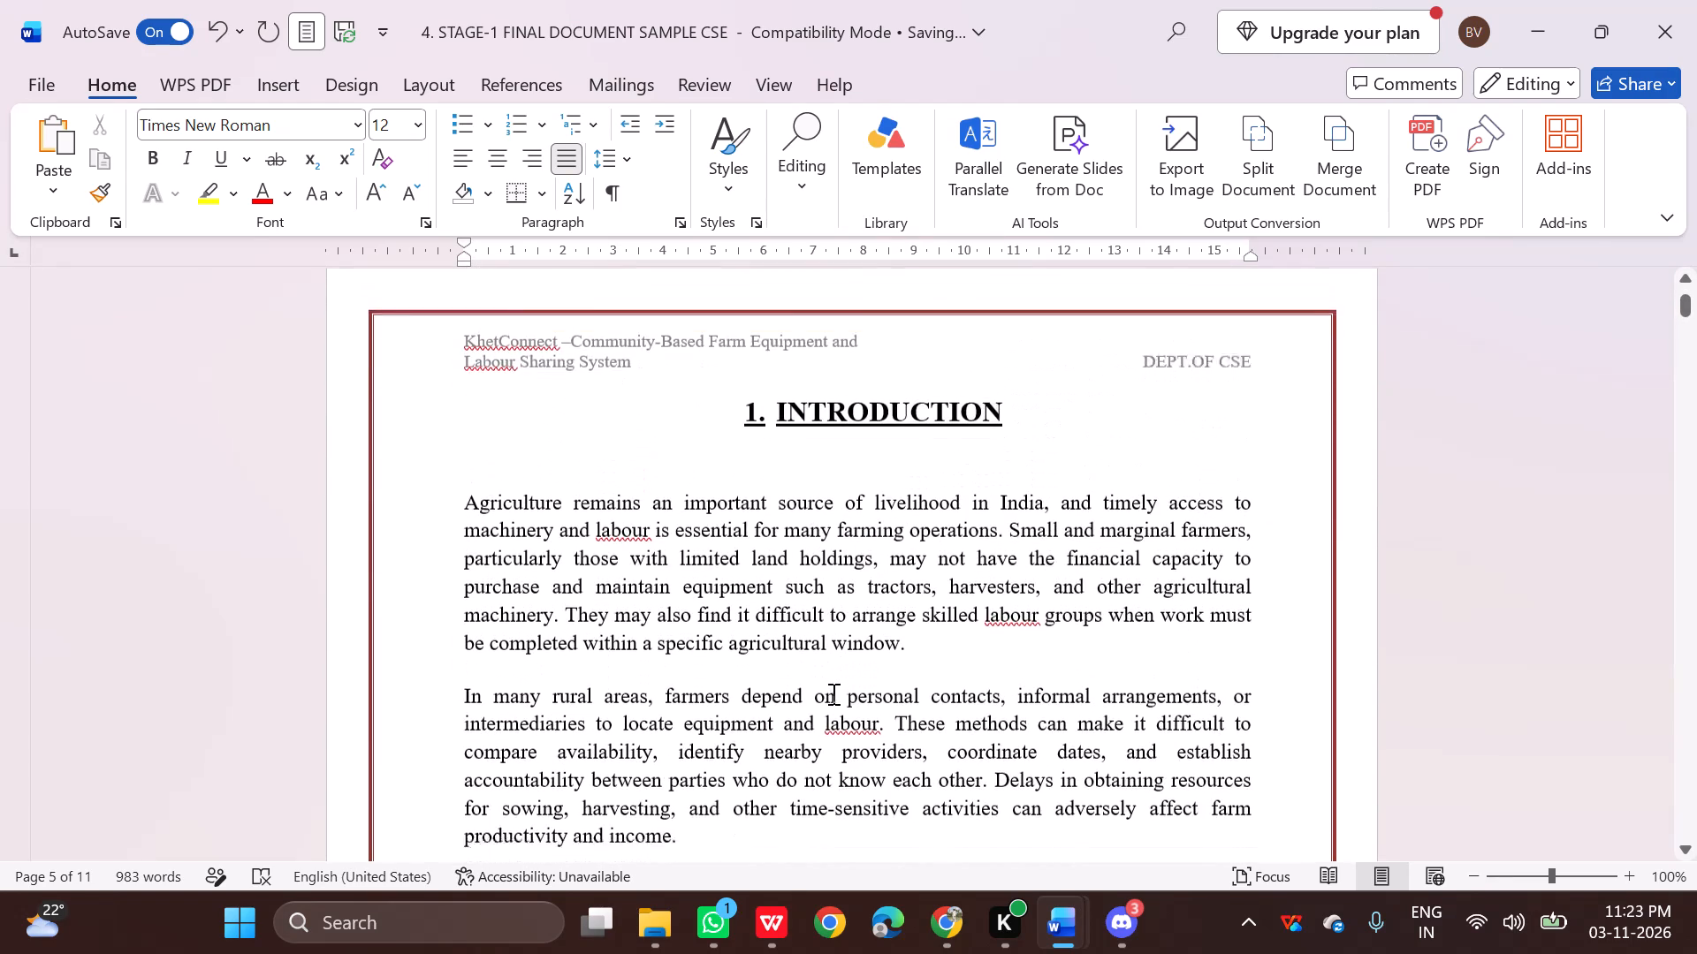
{"action": "scroll", "coordinate": [832, 693], "scroll_direction": "down", "scroll_amount": 20}
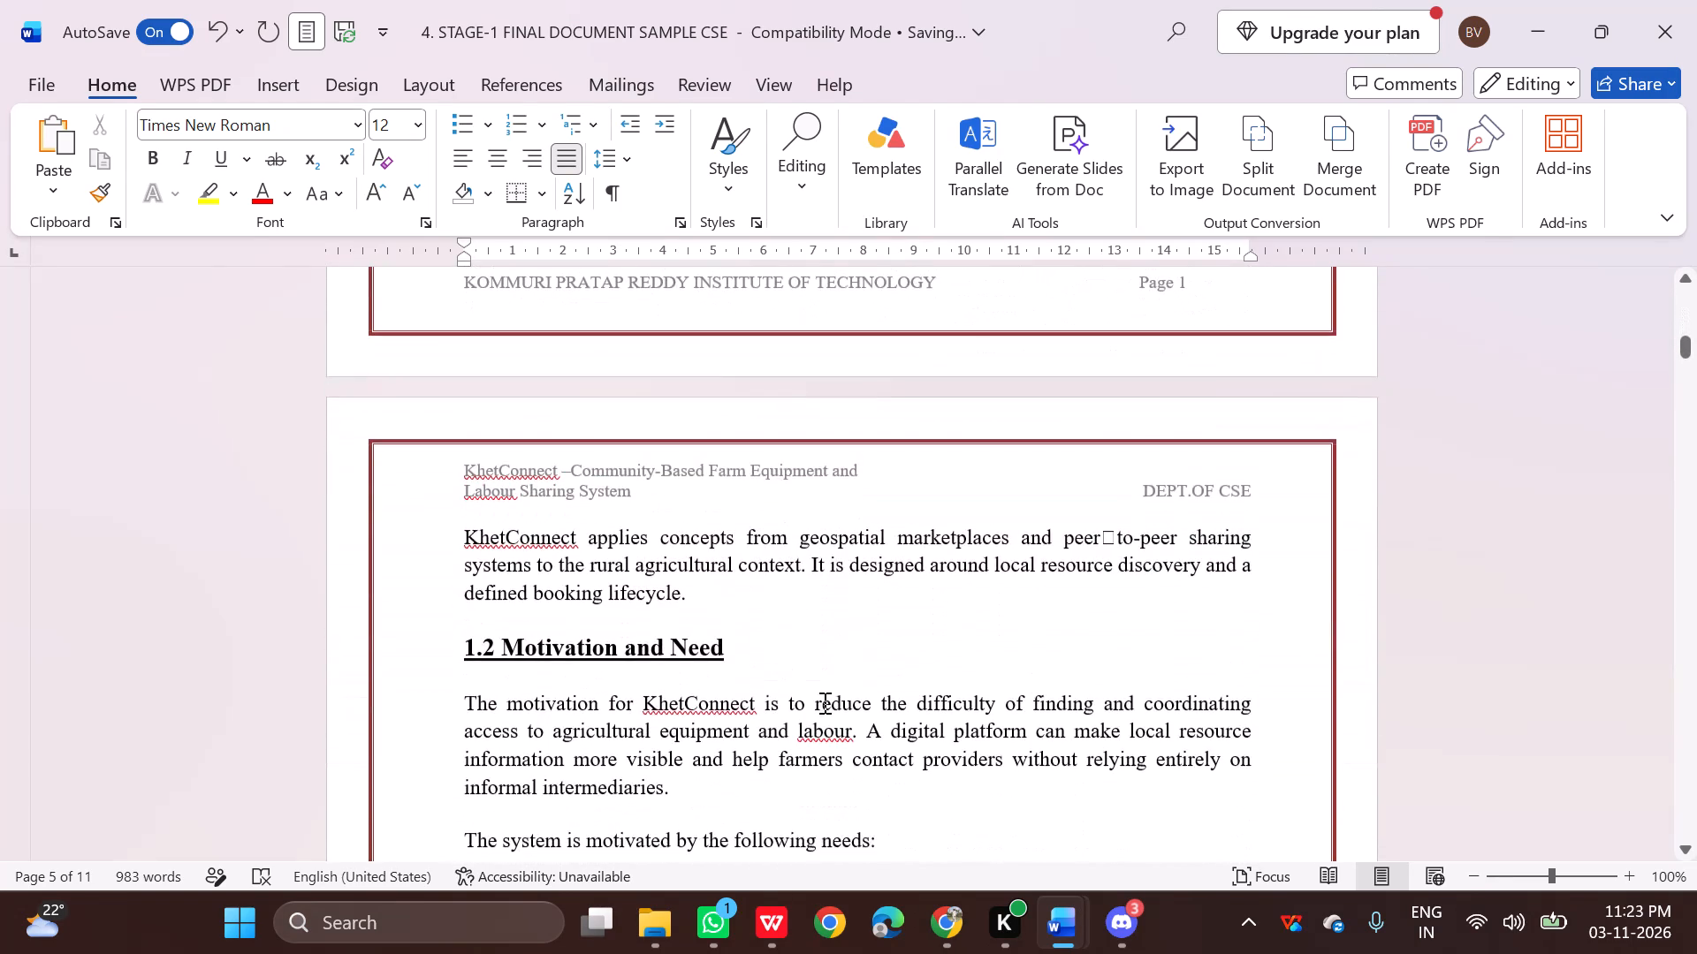
{"action": "scroll", "coordinate": [823, 702], "scroll_direction": "down", "scroll_amount": 6}
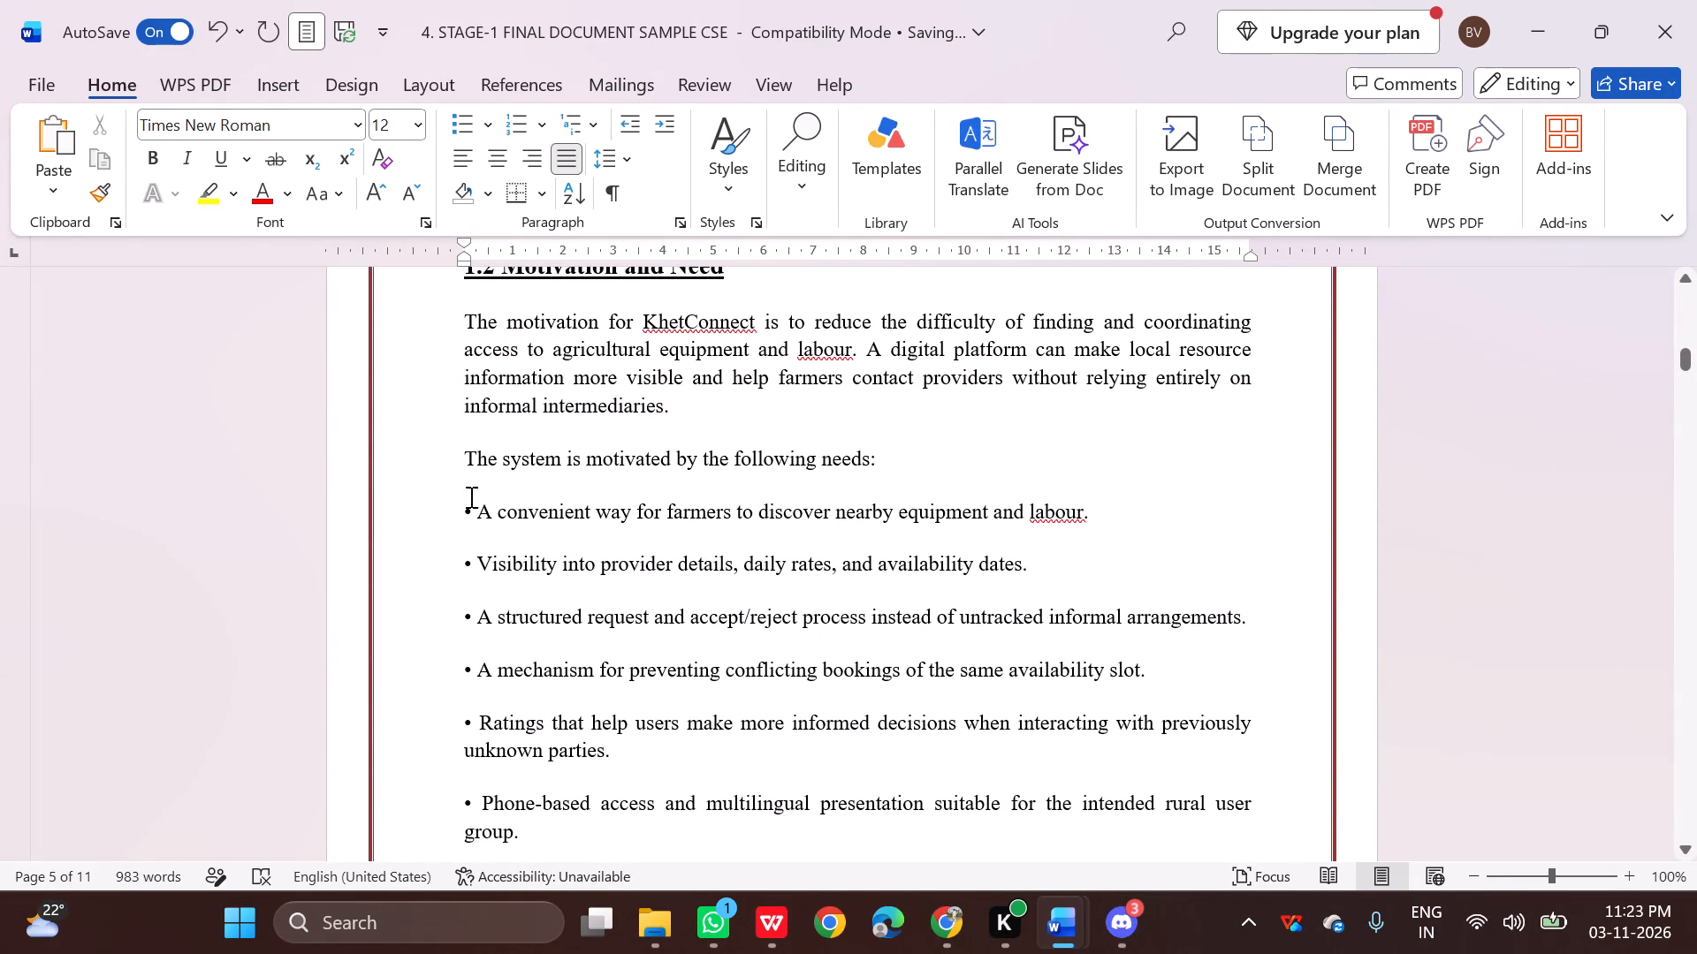
{"action": "scroll", "coordinate": [465, 528], "scroll_direction": "down", "scroll_amount": 1}
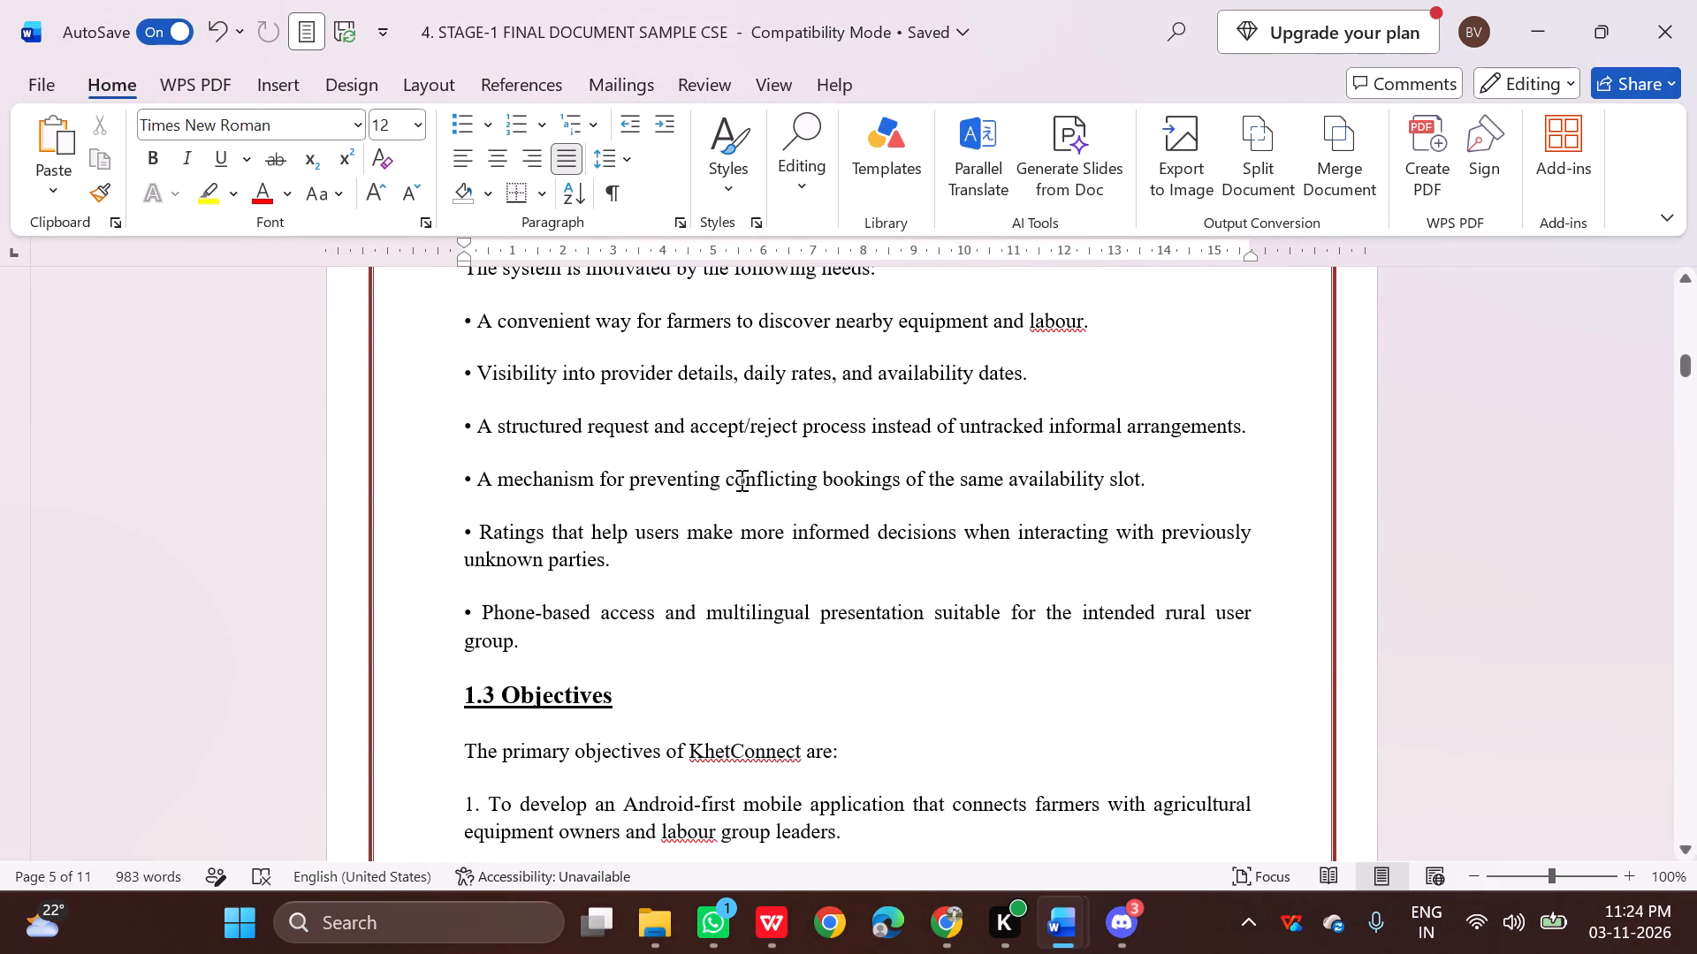
{"action": "scroll", "coordinate": [657, 602], "scroll_direction": "down", "scroll_amount": 10}
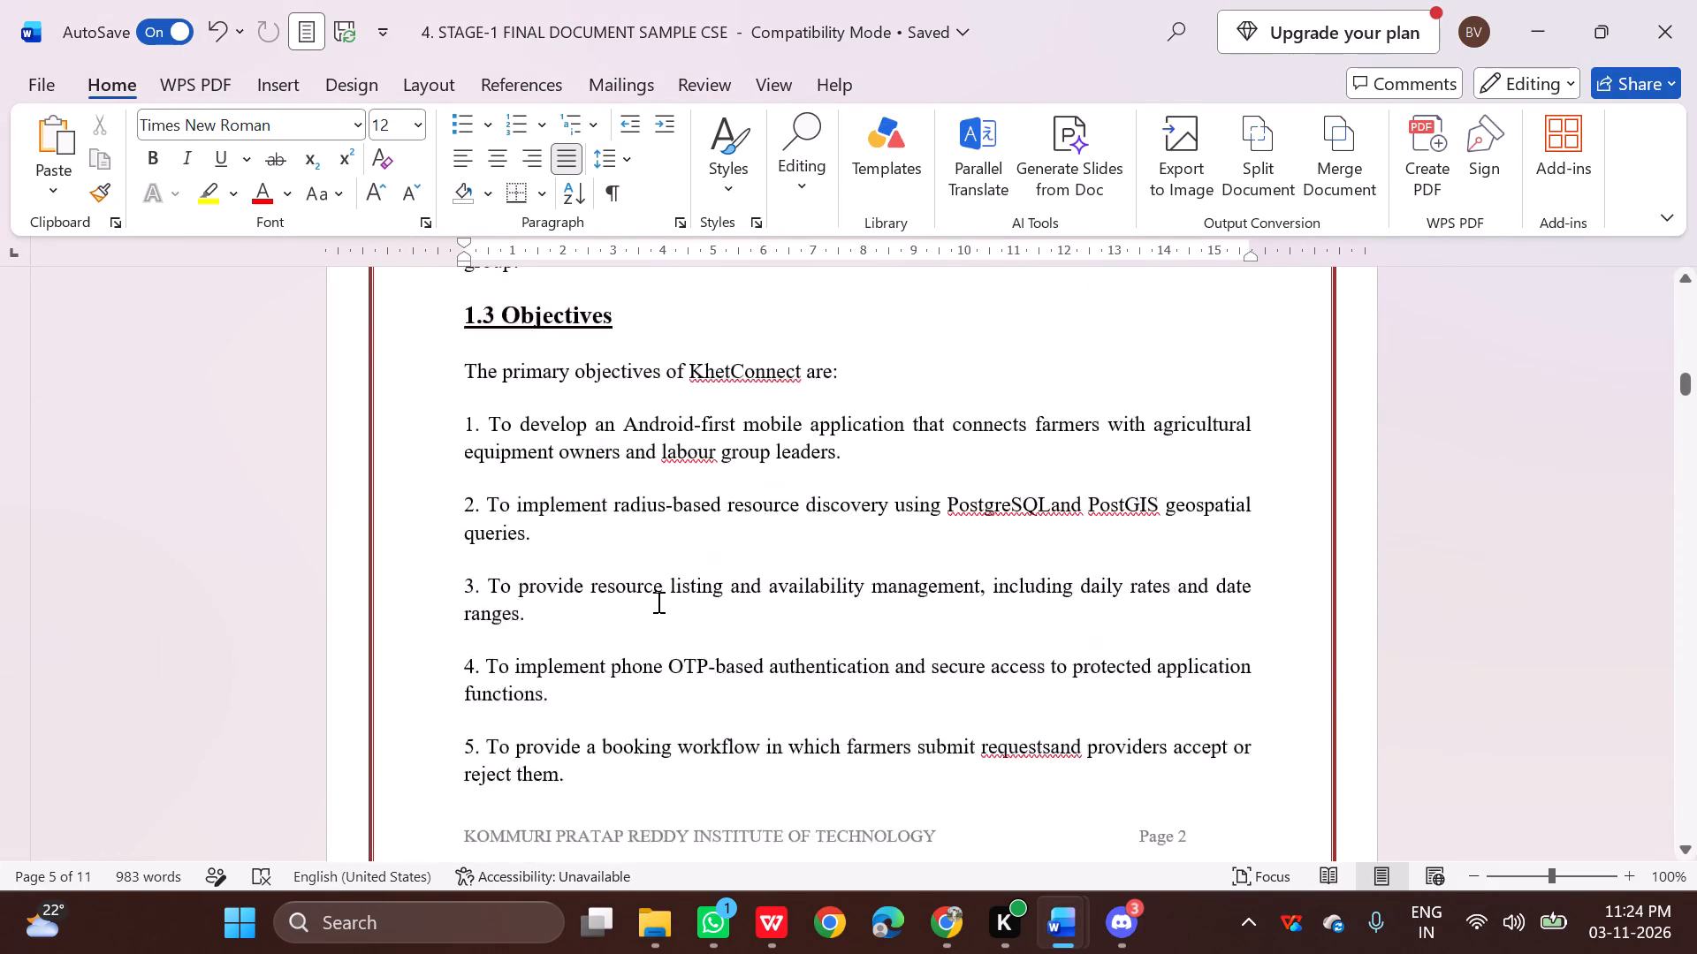
{"action": "scroll", "coordinate": [657, 602], "scroll_direction": "down", "scroll_amount": 6}
{"action": "scroll", "coordinate": [657, 602], "scroll_direction": "up", "scroll_amount": 5}
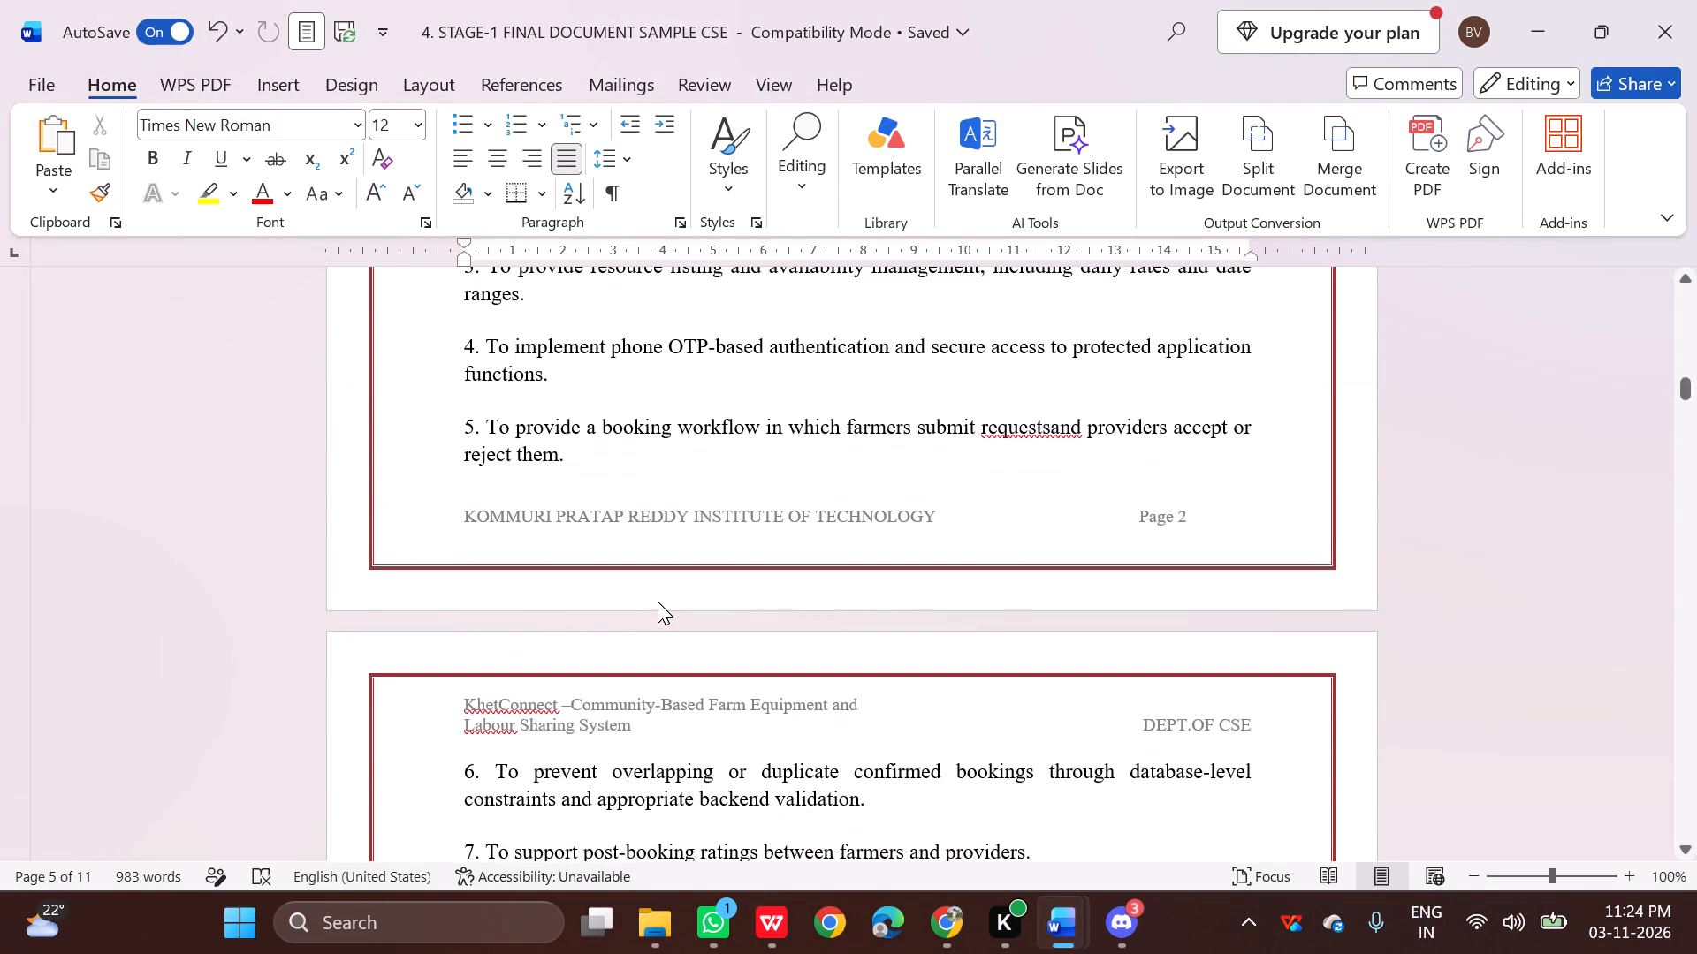
{"action": "scroll", "coordinate": [660, 602], "scroll_direction": "down", "scroll_amount": 18}
{"action": "scroll", "coordinate": [673, 603], "scroll_direction": "down", "scroll_amount": 6}
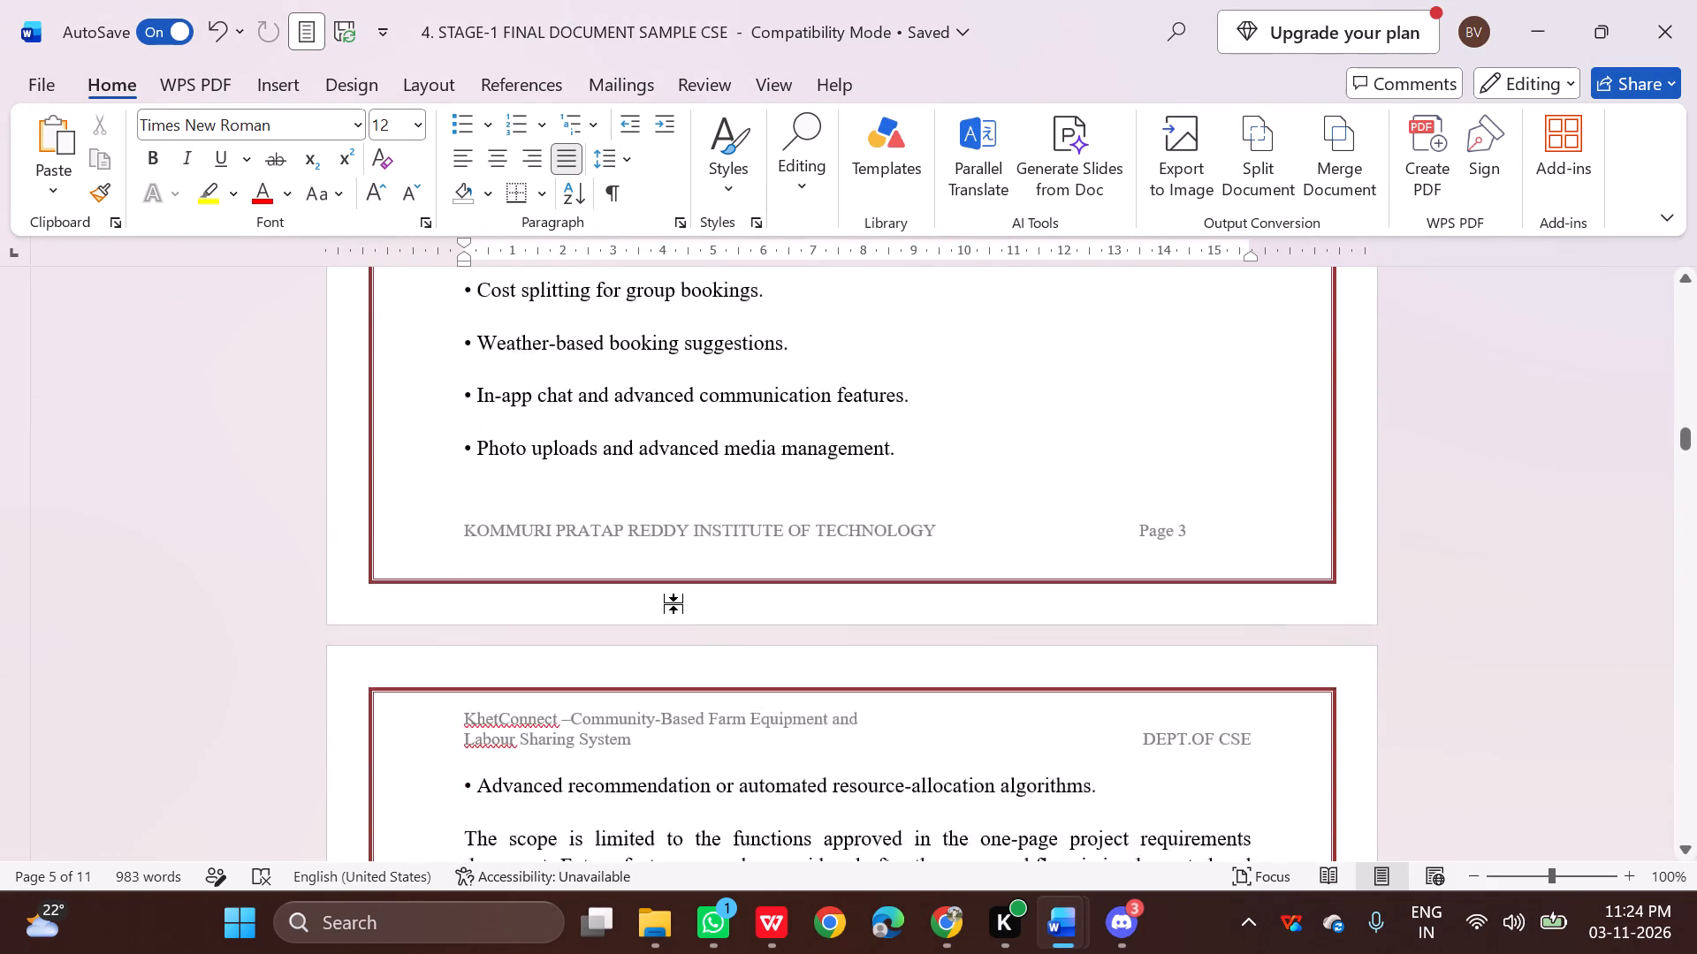
{"action": "scroll", "coordinate": [673, 603], "scroll_direction": "down", "scroll_amount": 13}
{"action": "scroll", "coordinate": [675, 606], "scroll_direction": "up", "scroll_amount": 9}
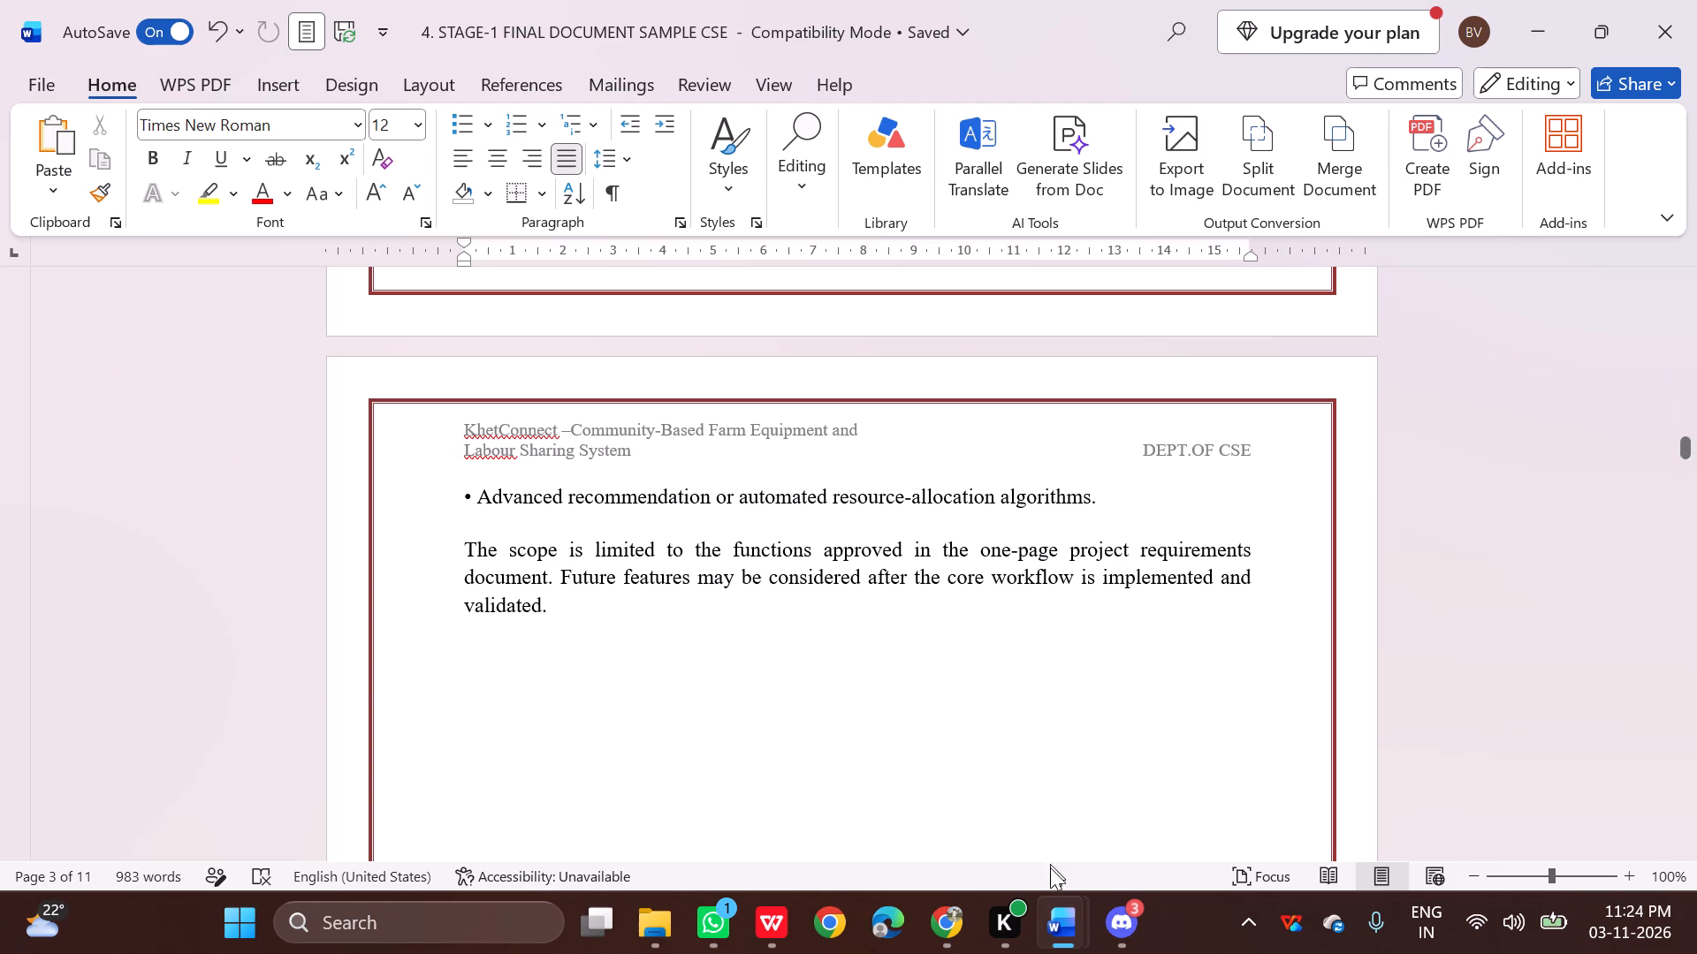
{"action": "left_click", "coordinate": [1001, 820]}
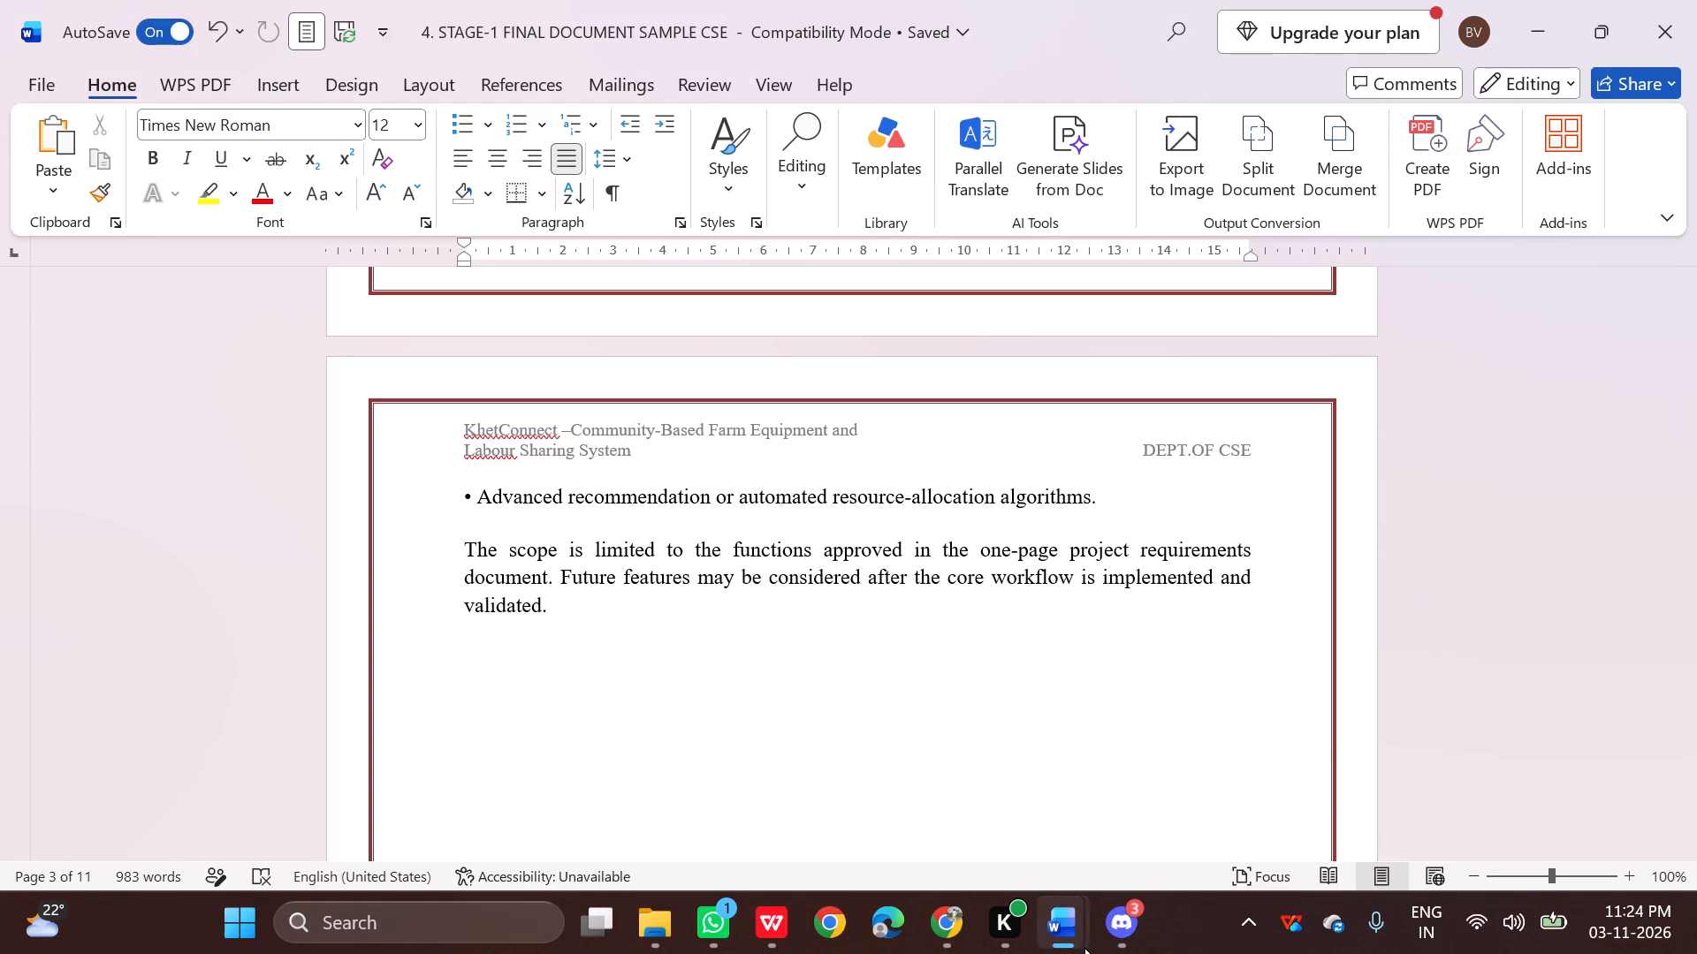
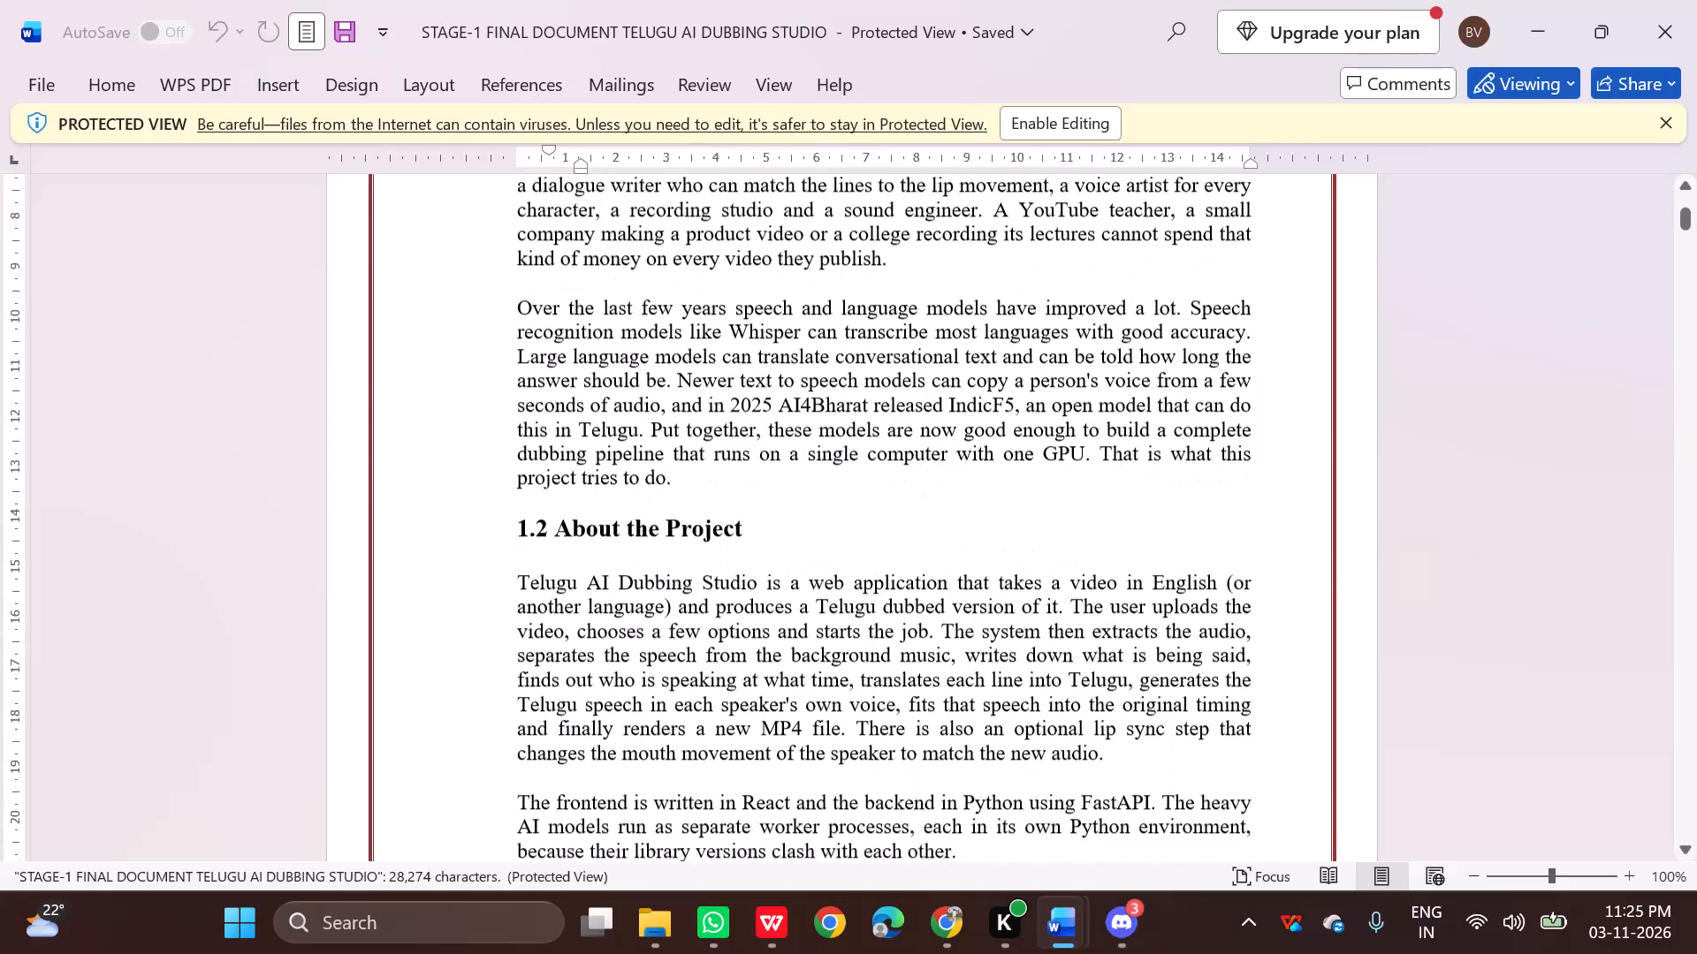
Examine the Telugu AI Dubbing Studio reference document from 1.2 About the Project through the 1.4 Objectives and 1.5 Scope.
{"action": "scroll", "coordinate": [897, 405], "scroll_direction": "down", "scroll_amount": 20}
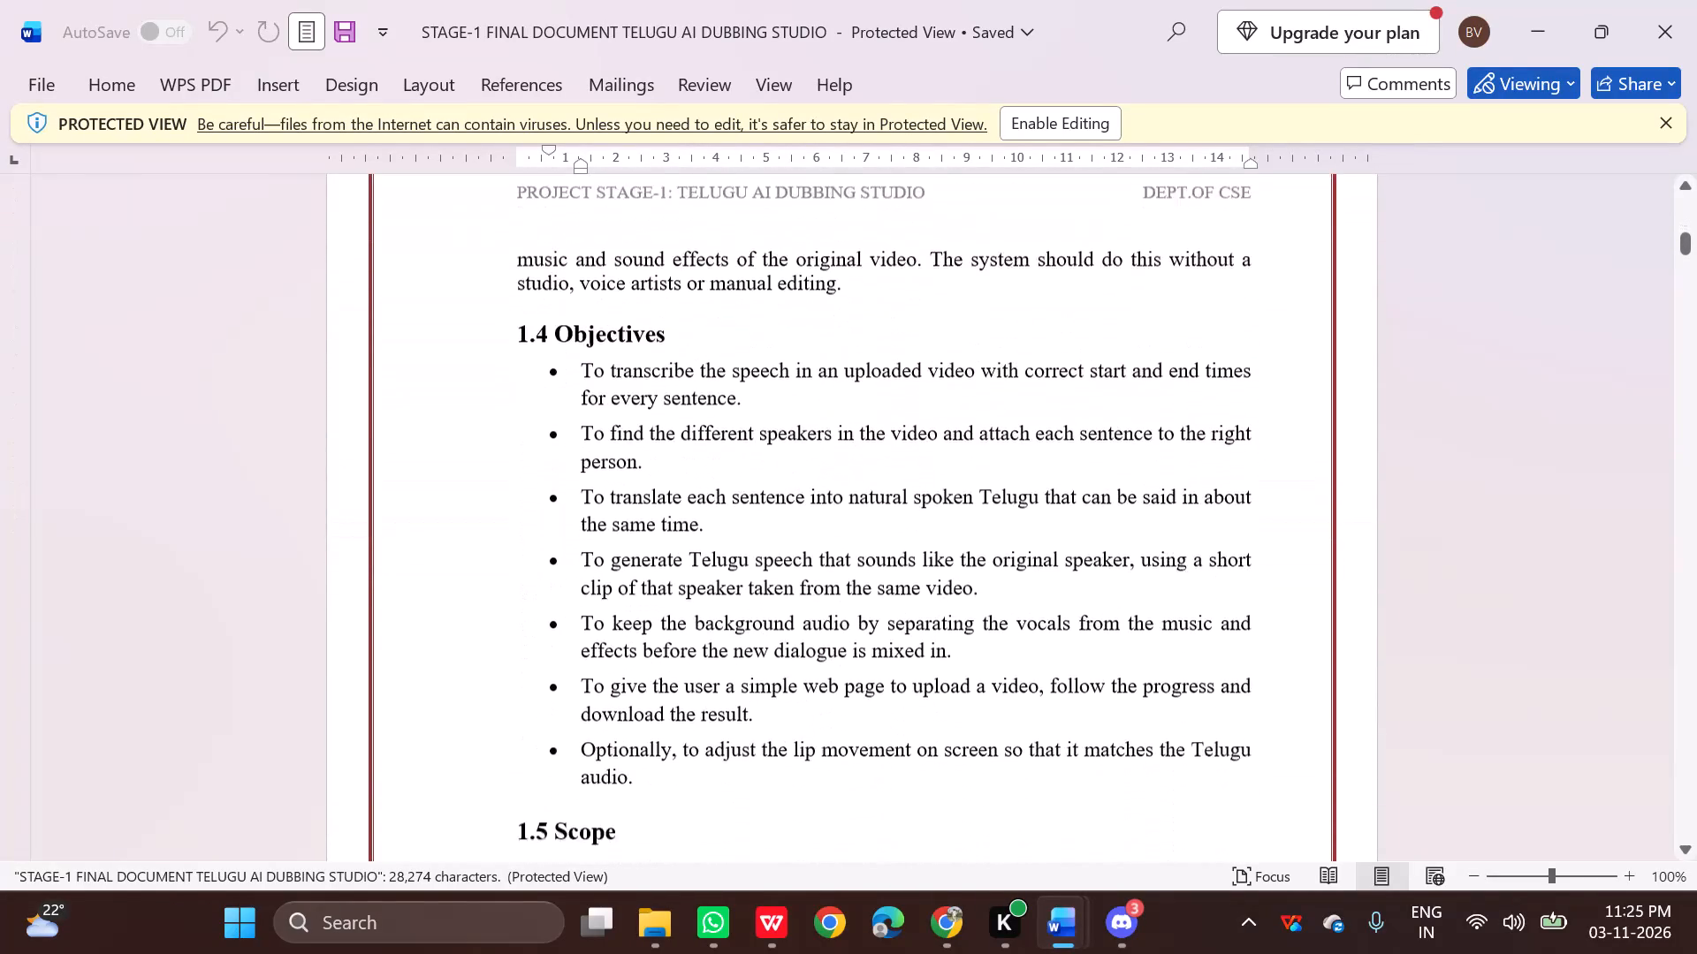
{"action": "scroll", "coordinate": [893, 412], "scroll_direction": "up", "scroll_amount": 3}
{"action": "scroll", "coordinate": [893, 412], "scroll_direction": "down", "scroll_amount": 13}
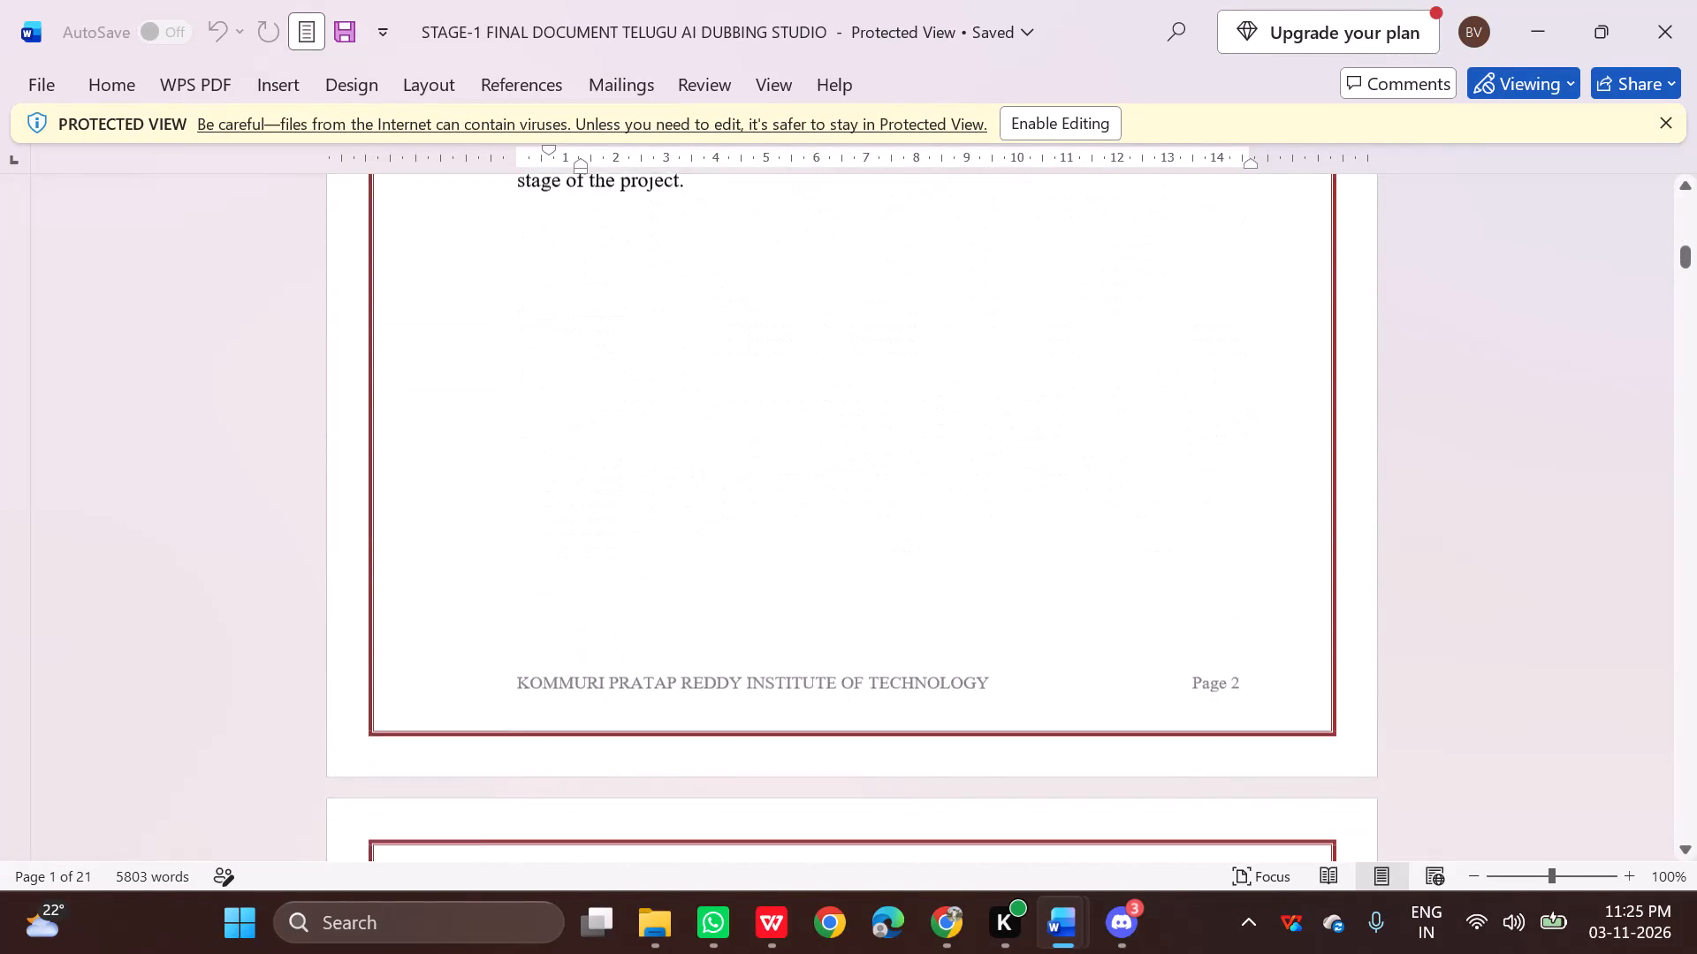
{"action": "scroll", "coordinate": [893, 412], "scroll_direction": "up", "scroll_amount": 15}
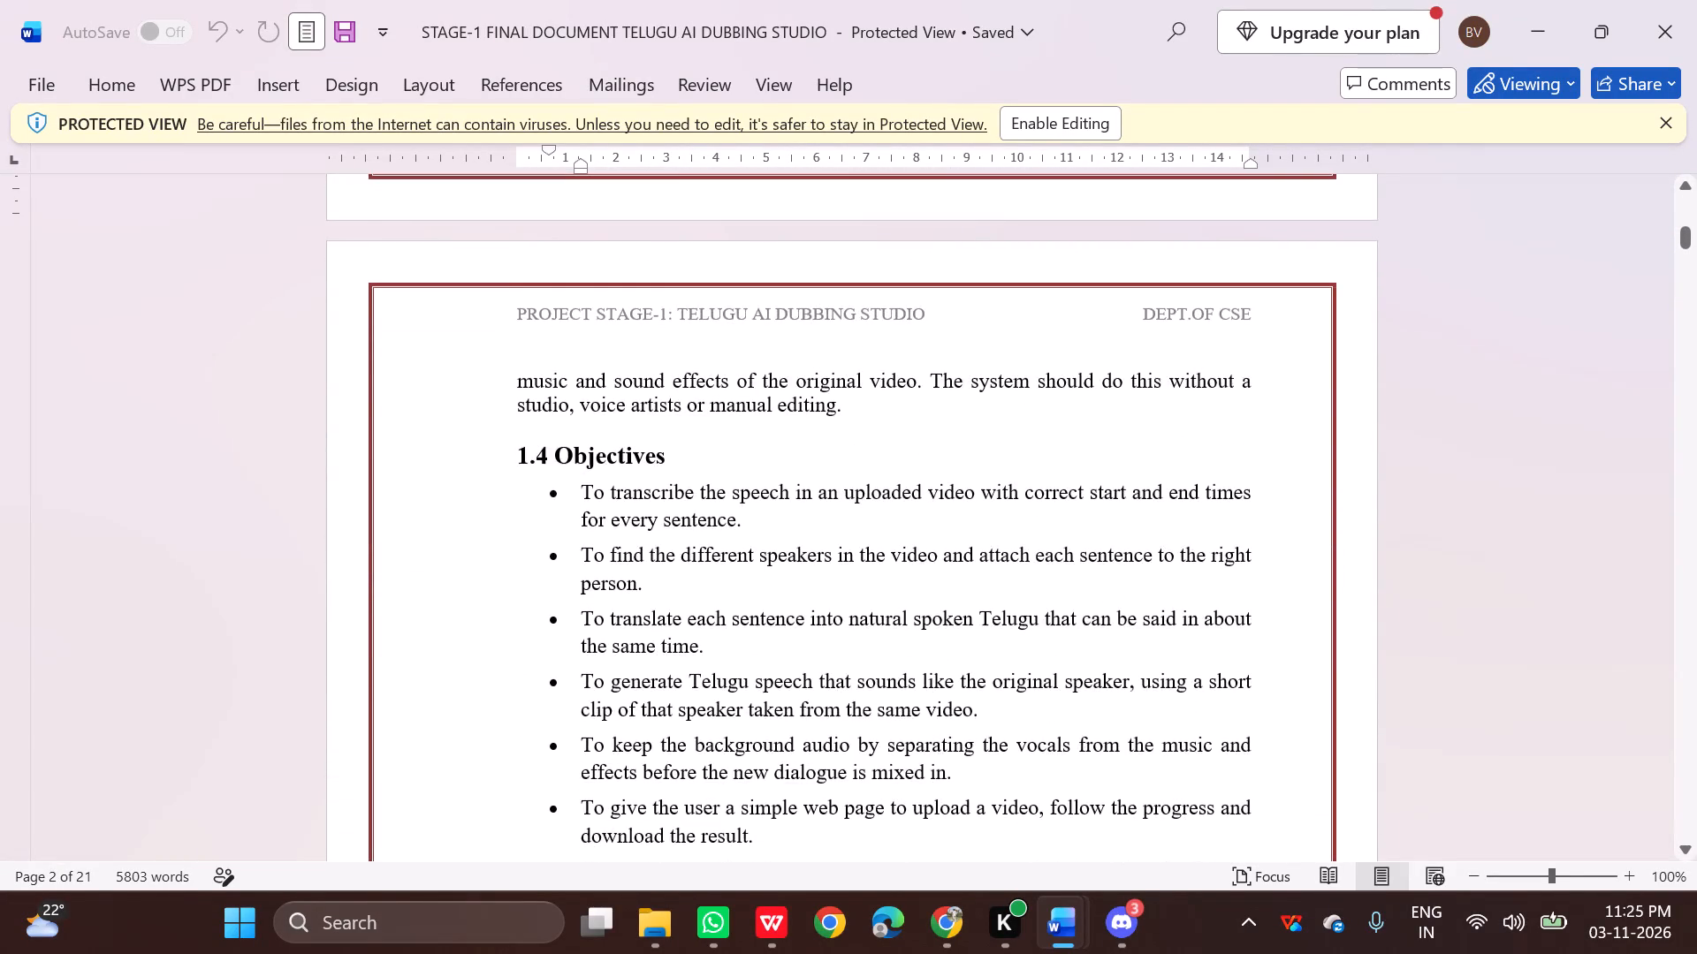
{"action": "scroll", "coordinate": [890, 413], "scroll_direction": "down", "scroll_amount": 11}
{"action": "scroll", "coordinate": [888, 413], "scroll_direction": "down", "scroll_amount": 13}
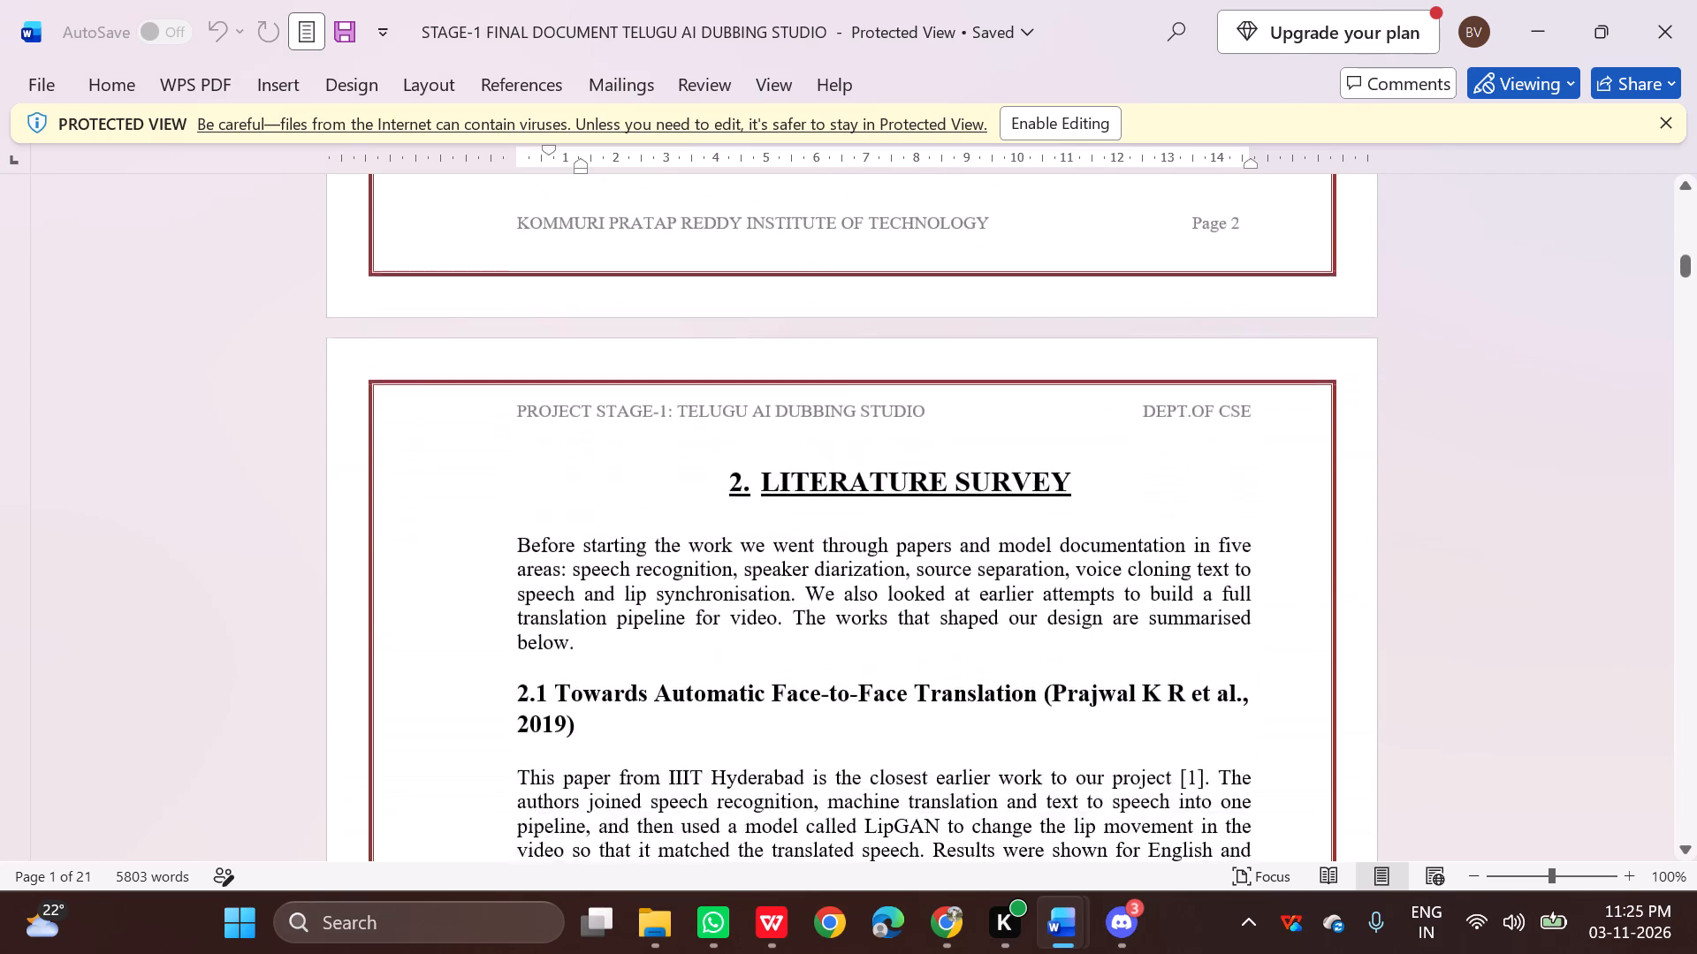
Examine how the reference document's Literature Survey presents each reviewed paper, through Table 2.1, the summary of the survey.
{"action": "scroll", "coordinate": [888, 413], "scroll_direction": "down", "scroll_amount": 6}
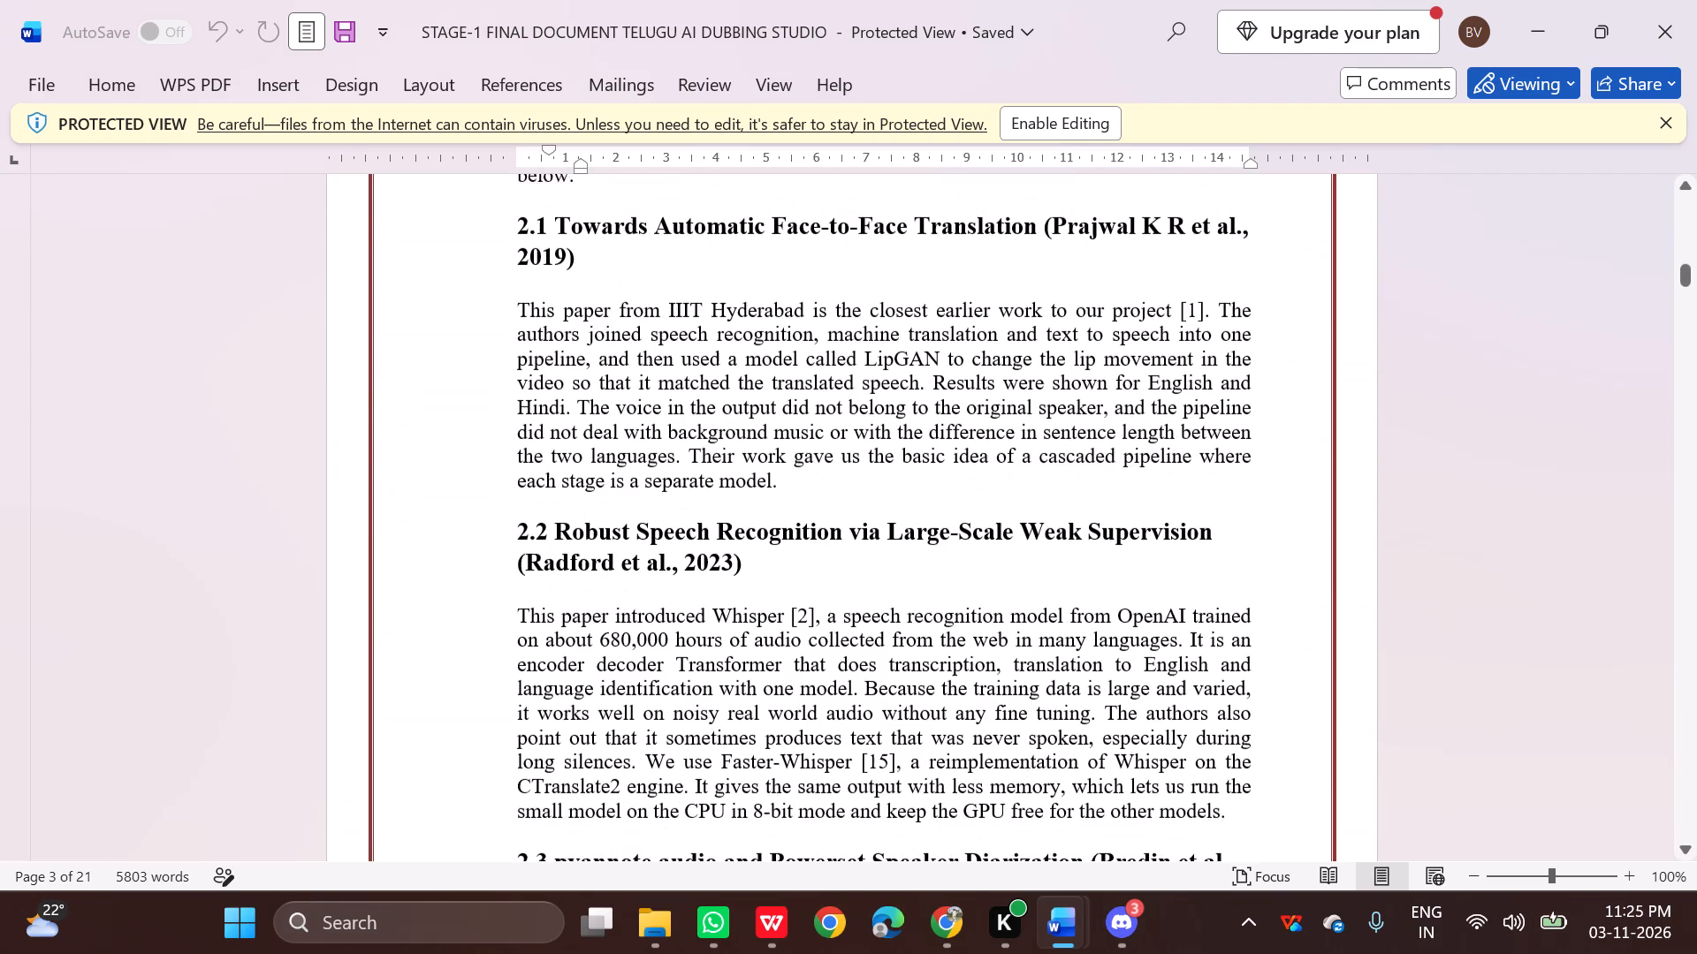
{"action": "scroll", "coordinate": [888, 413], "scroll_direction": "down", "scroll_amount": 8}
{"action": "scroll", "coordinate": [888, 413], "scroll_direction": "down", "scroll_amount": 14}
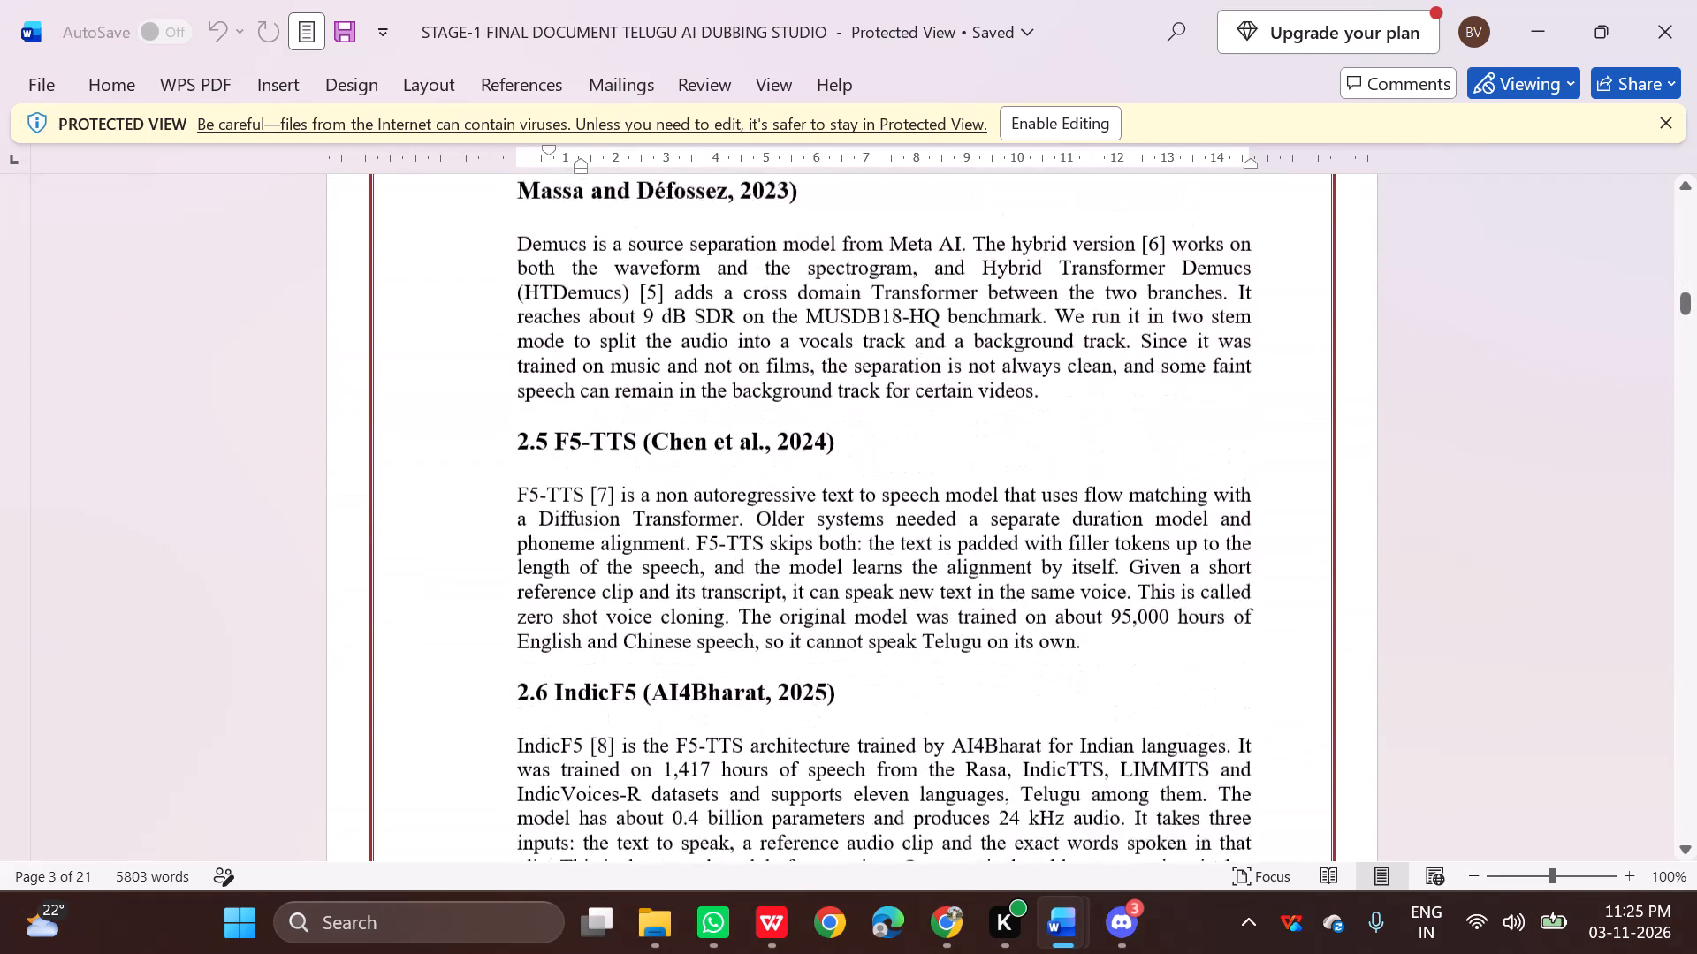
{"action": "scroll", "coordinate": [888, 413], "scroll_direction": "down", "scroll_amount": 12}
{"action": "scroll", "coordinate": [888, 413], "scroll_direction": "down", "scroll_amount": 13}
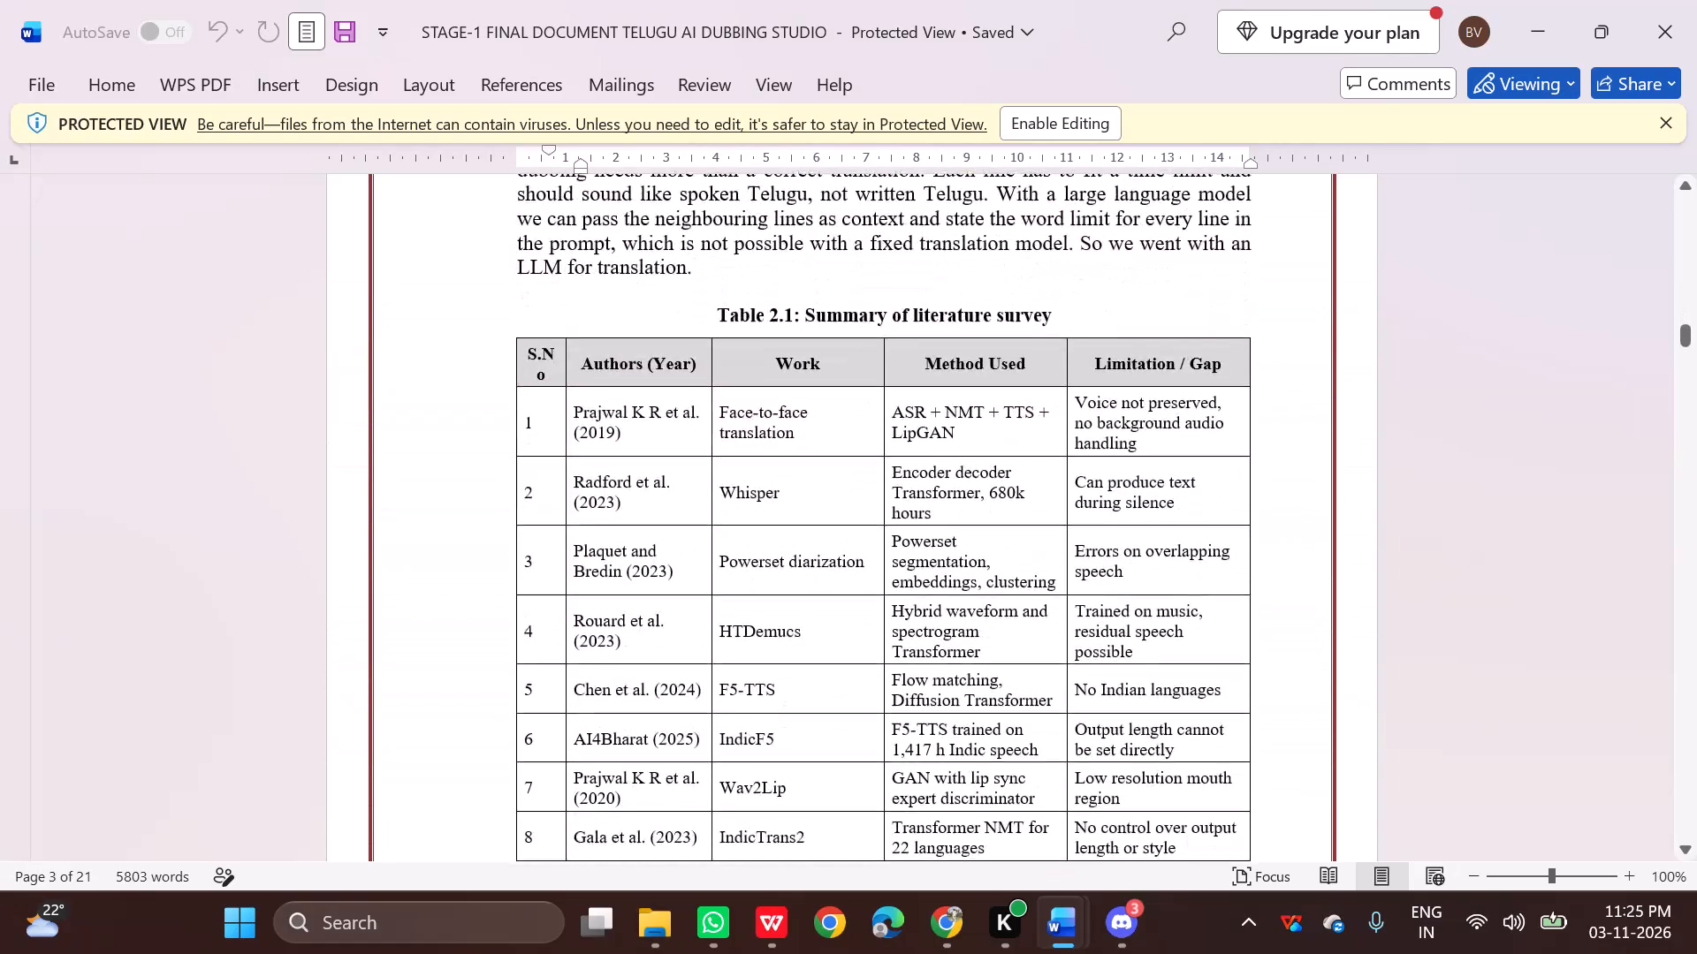
Look through the reference document's existing system and proposed system sections, from Studio Dubbing to the list of advantages.
{"action": "scroll", "coordinate": [888, 418], "scroll_direction": "down", "scroll_amount": 10}
{"action": "scroll", "coordinate": [888, 418], "scroll_direction": "down", "scroll_amount": 17}
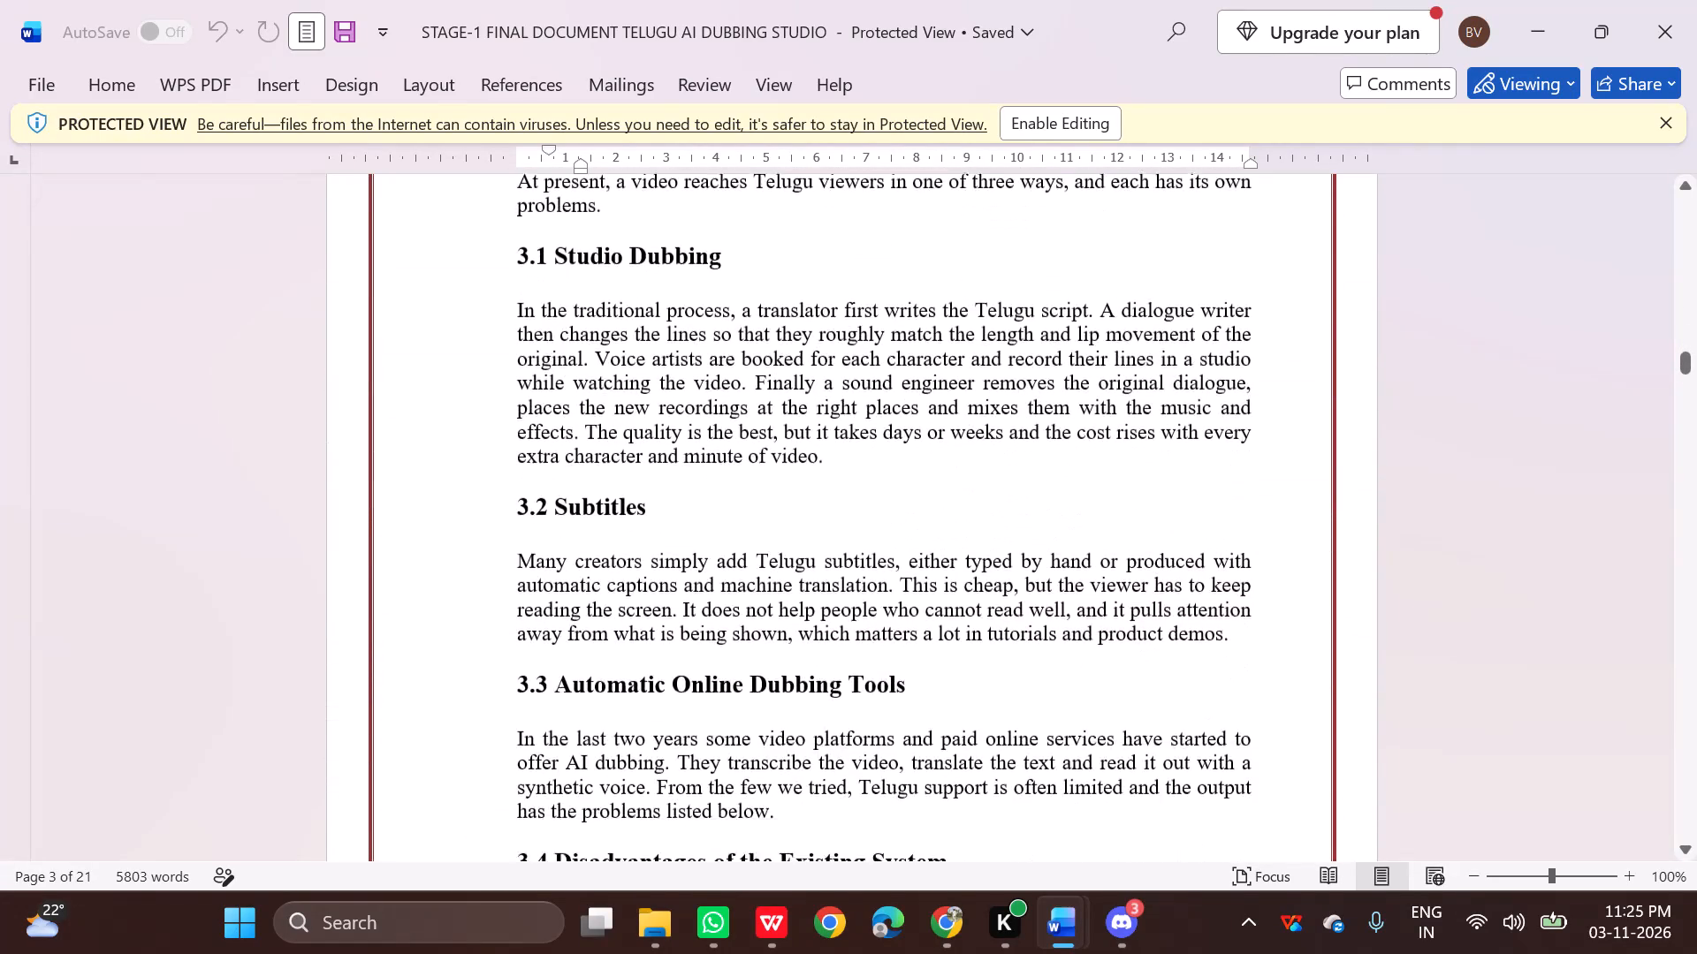
{"action": "scroll", "coordinate": [888, 418], "scroll_direction": "down", "scroll_amount": 20}
{"action": "scroll", "coordinate": [889, 419], "scroll_direction": "down", "scroll_amount": 7}
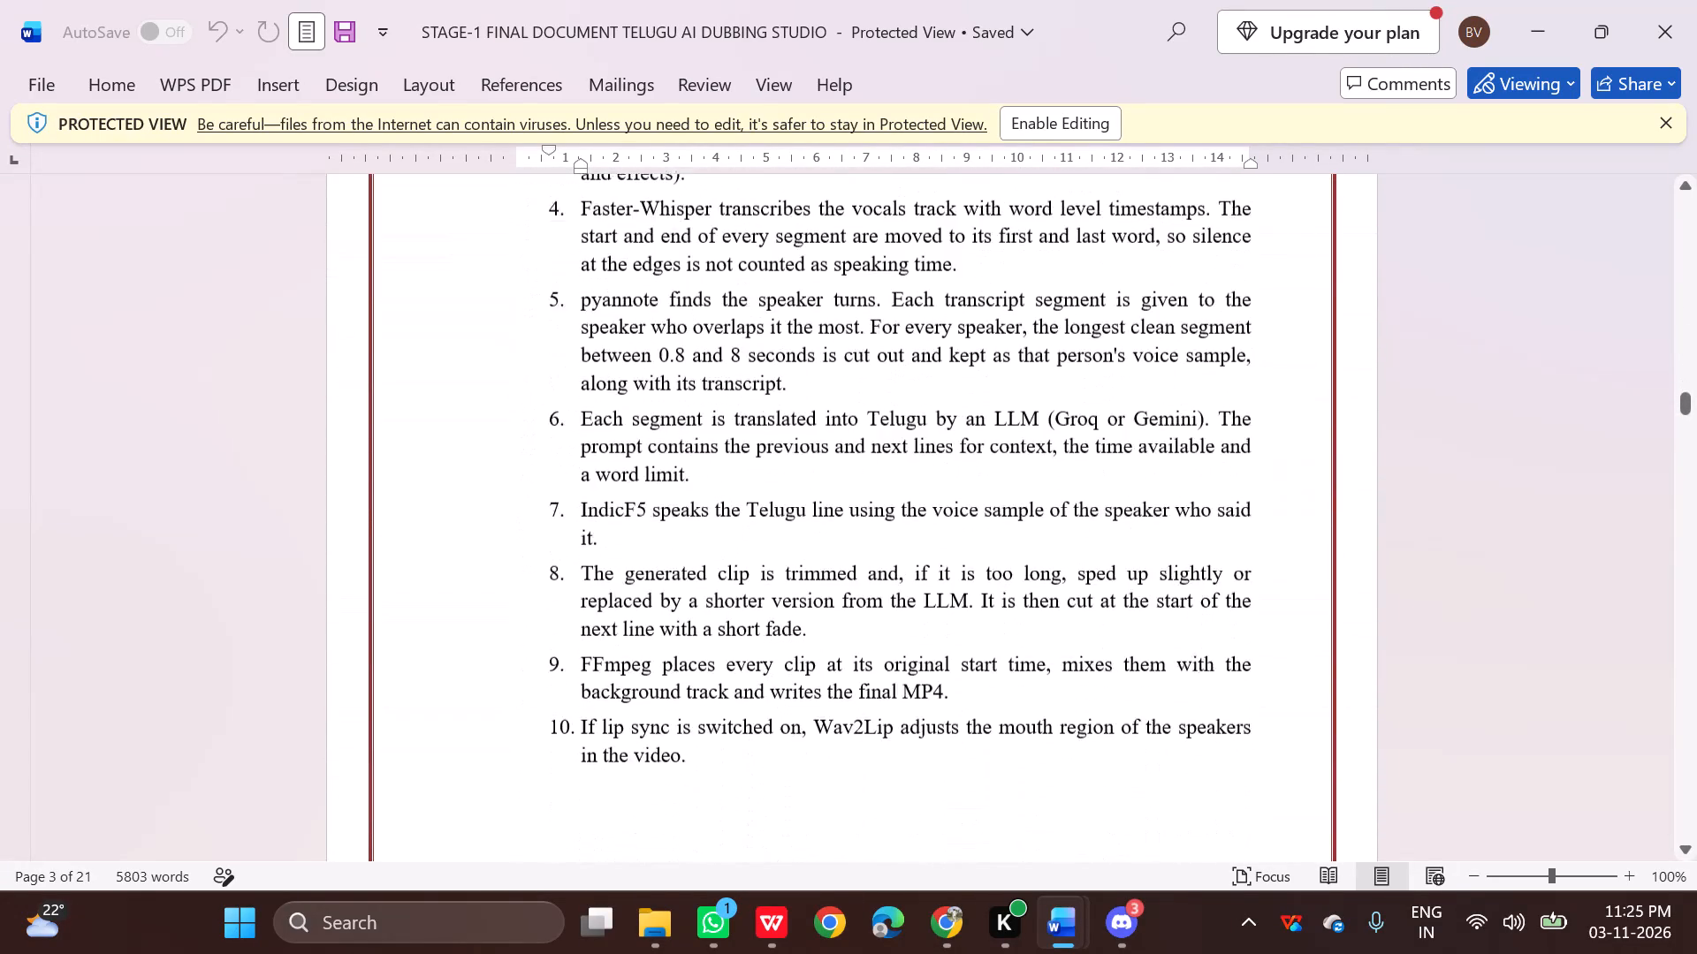
{"action": "scroll", "coordinate": [889, 419], "scroll_direction": "down", "scroll_amount": 18}
{"action": "scroll", "coordinate": [889, 419], "scroll_direction": "down", "scroll_amount": 6}
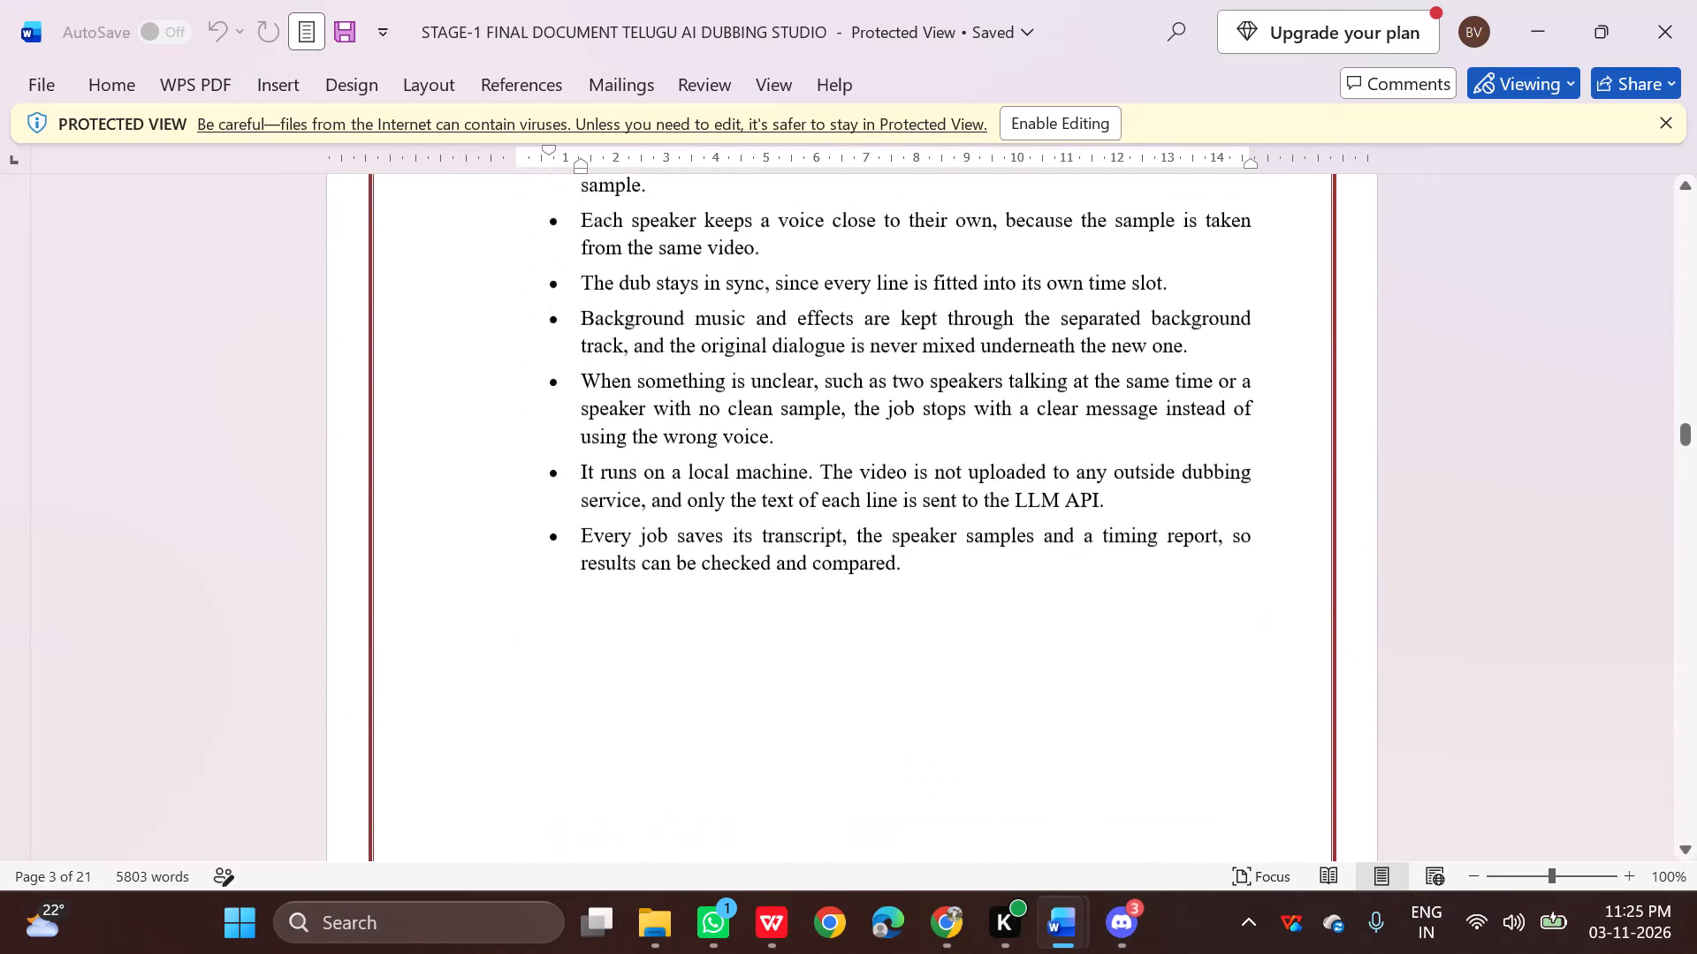
{"action": "scroll", "coordinate": [889, 419], "scroll_direction": "down", "scroll_amount": 18}
{"action": "scroll", "coordinate": [889, 419], "scroll_direction": "down", "scroll_amount": 12}
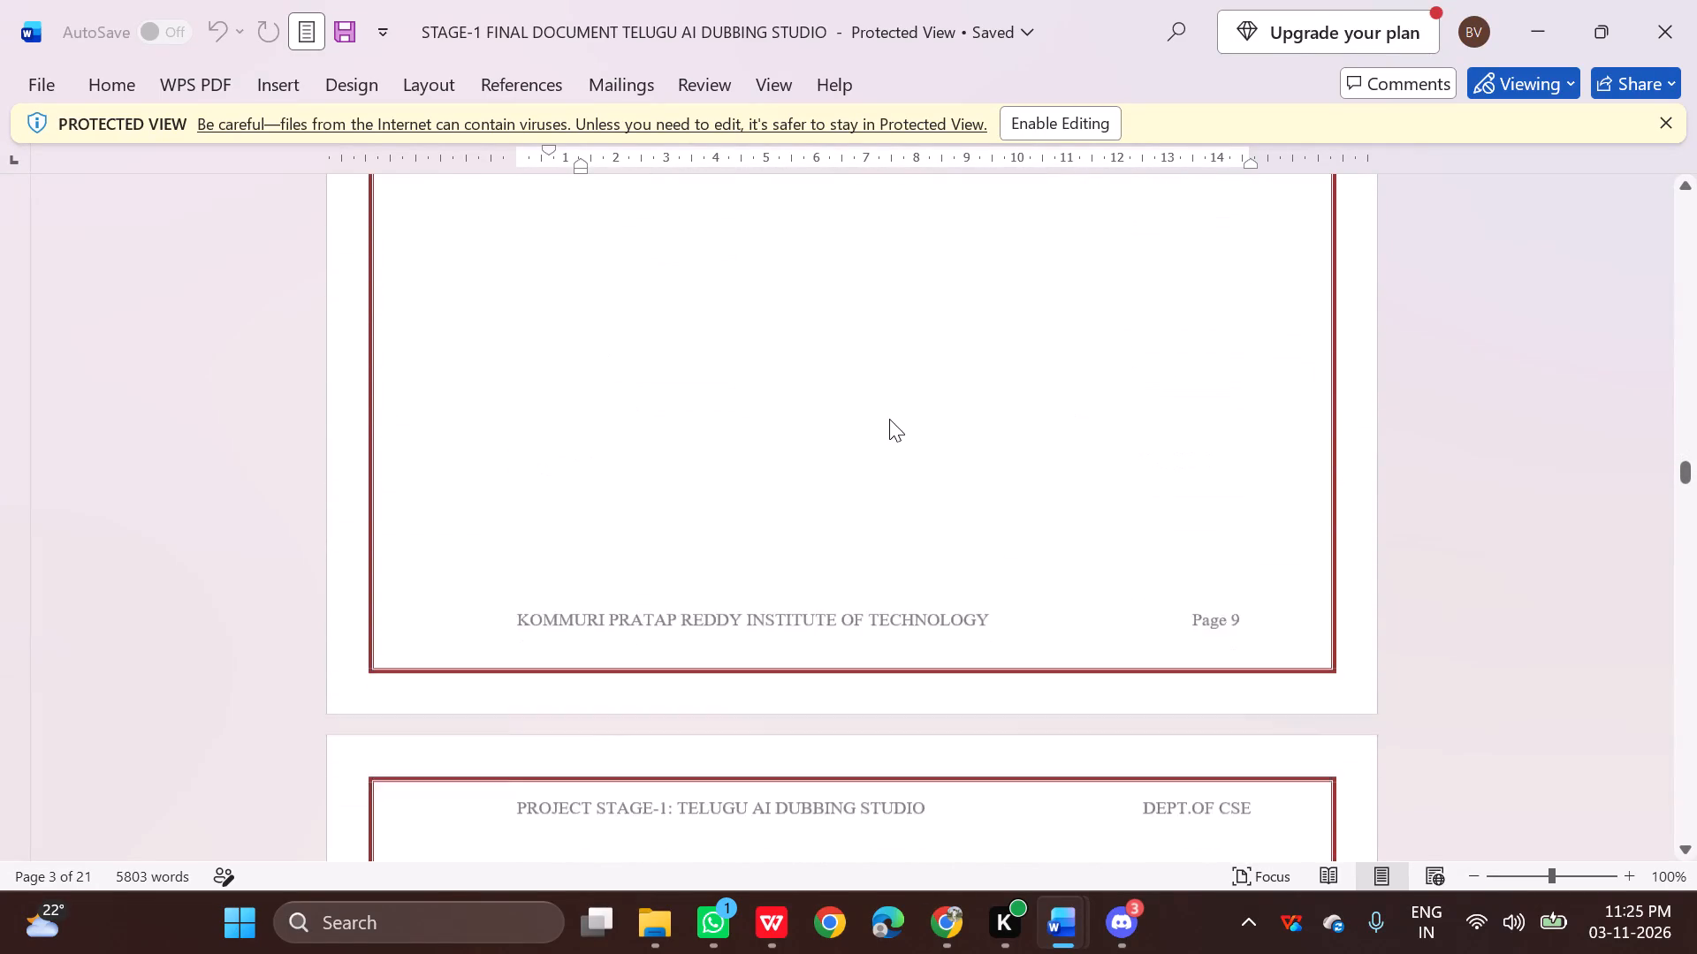
Examine the reference document's System Architecture chapter, its diagrams, and the module descriptions through section 6.6.
{"action": "scroll", "coordinate": [889, 419], "scroll_direction": "down", "scroll_amount": 7}
{"action": "scroll", "coordinate": [889, 419], "scroll_direction": "up", "scroll_amount": 3}
{"action": "scroll", "coordinate": [889, 419], "scroll_direction": "down", "scroll_amount": 3}
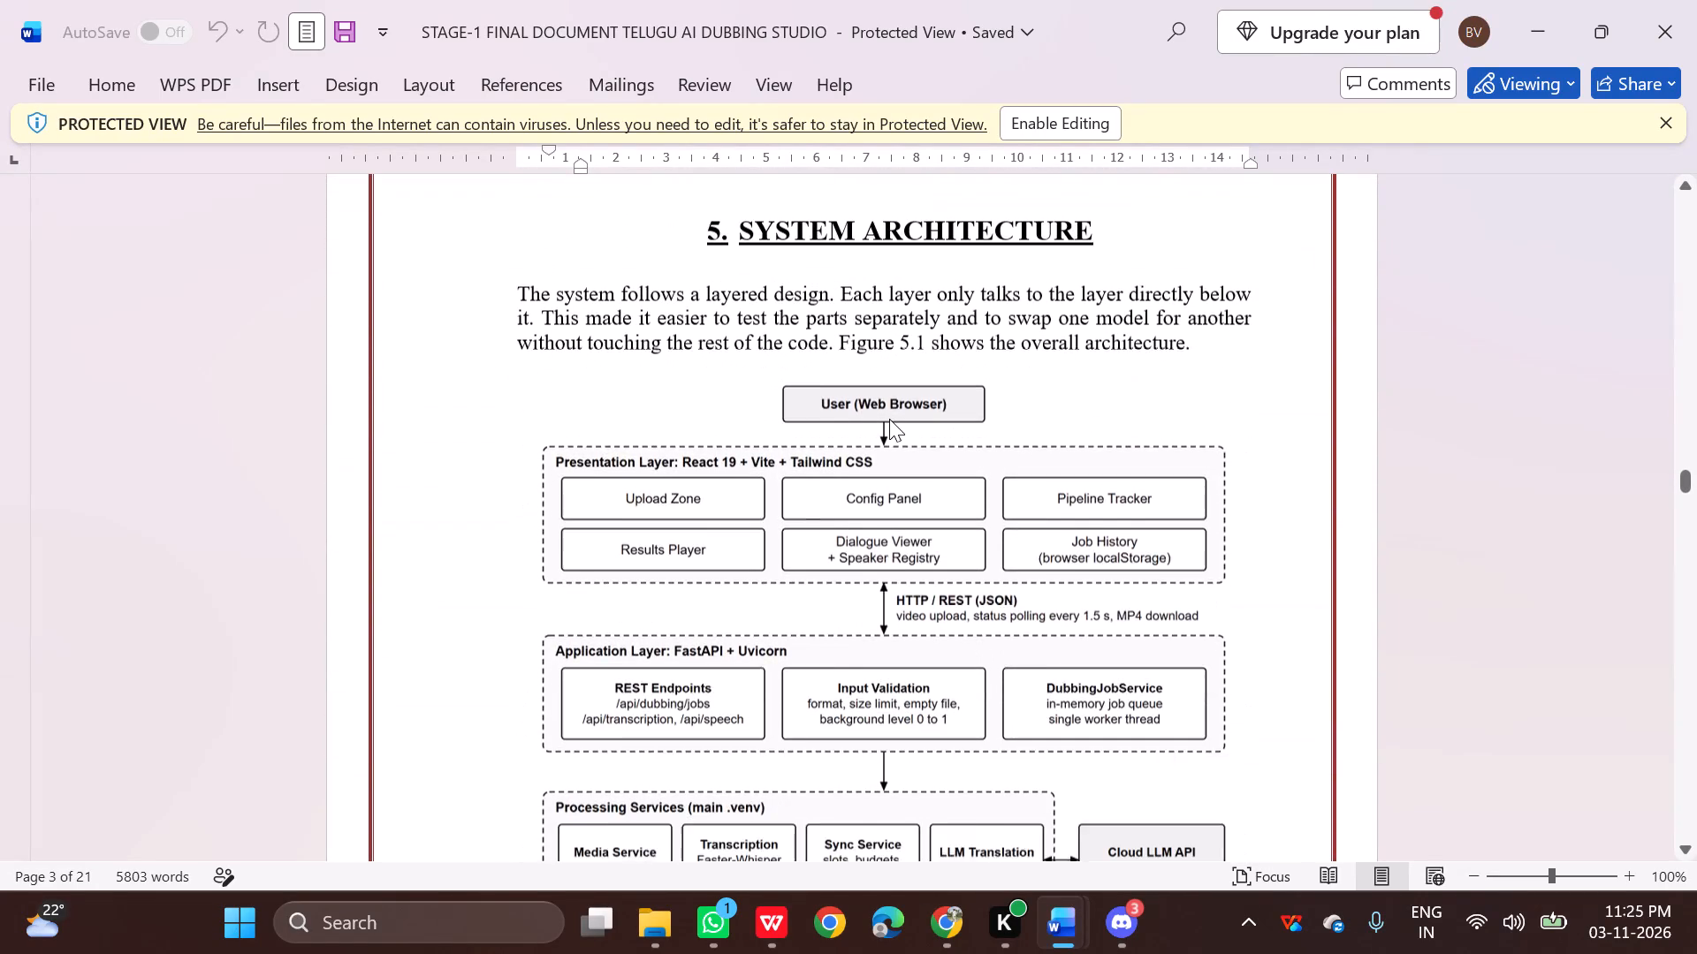
{"action": "scroll", "coordinate": [889, 419], "scroll_direction": "down", "scroll_amount": 20}
{"action": "scroll", "coordinate": [859, 453], "scroll_direction": "down", "scroll_amount": 8}
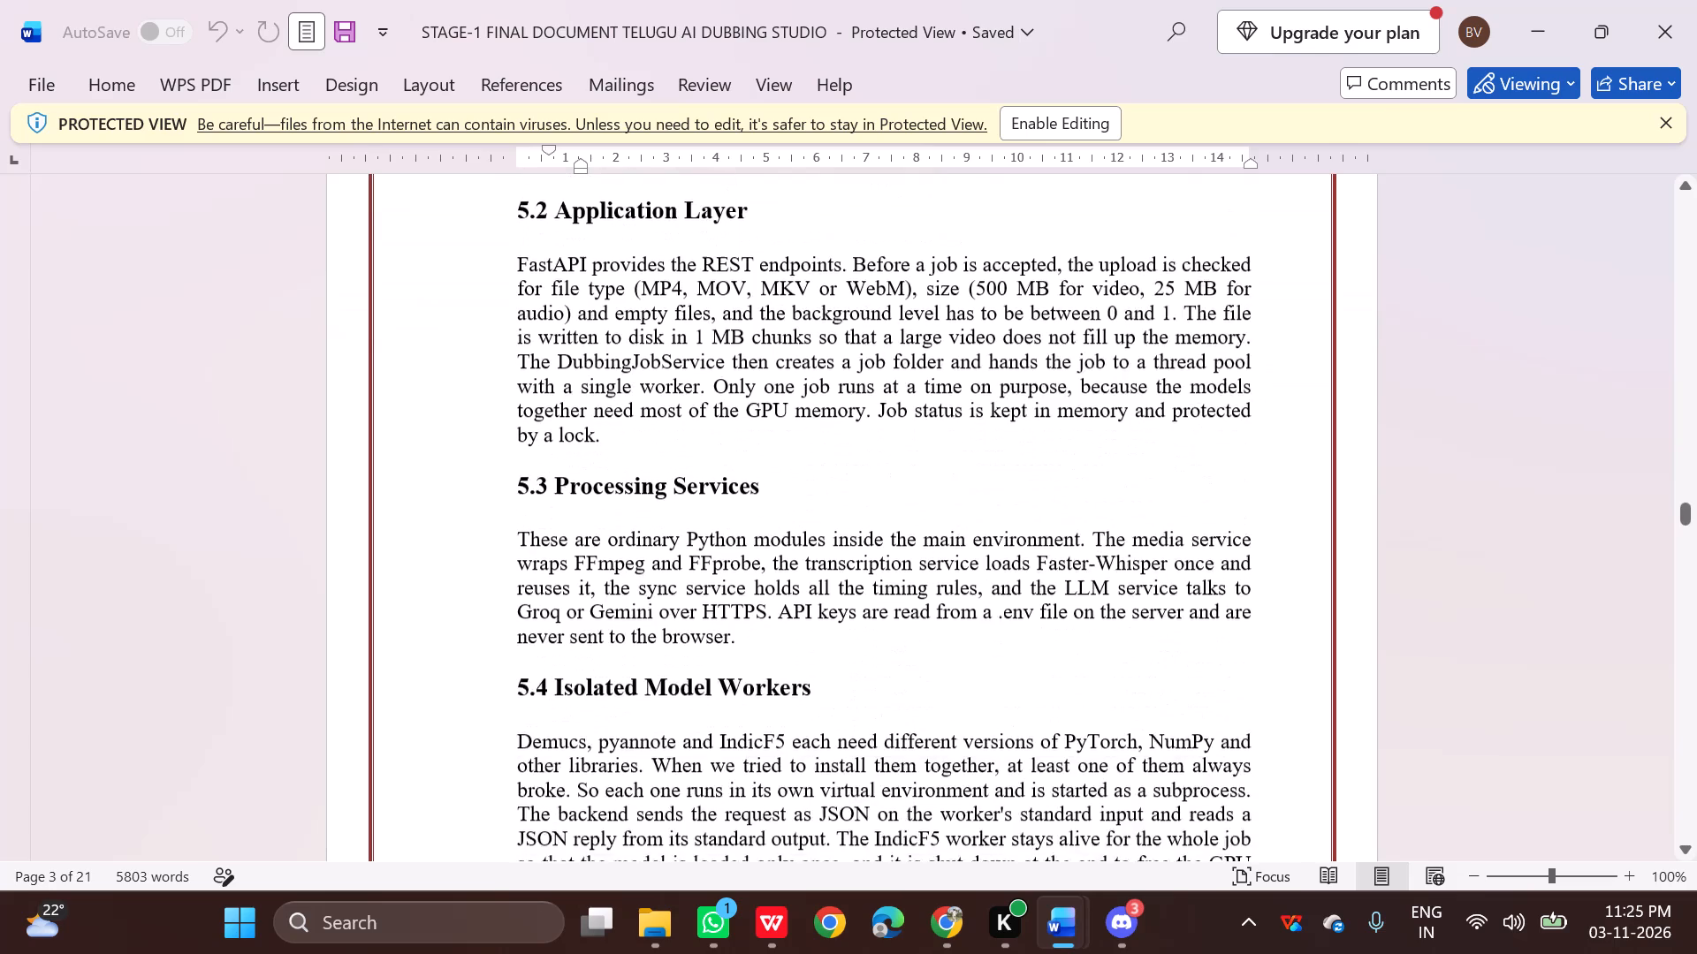
{"action": "scroll", "coordinate": [814, 492], "scroll_direction": "down", "scroll_amount": 18}
{"action": "scroll", "coordinate": [812, 494], "scroll_direction": "down", "scroll_amount": 13}
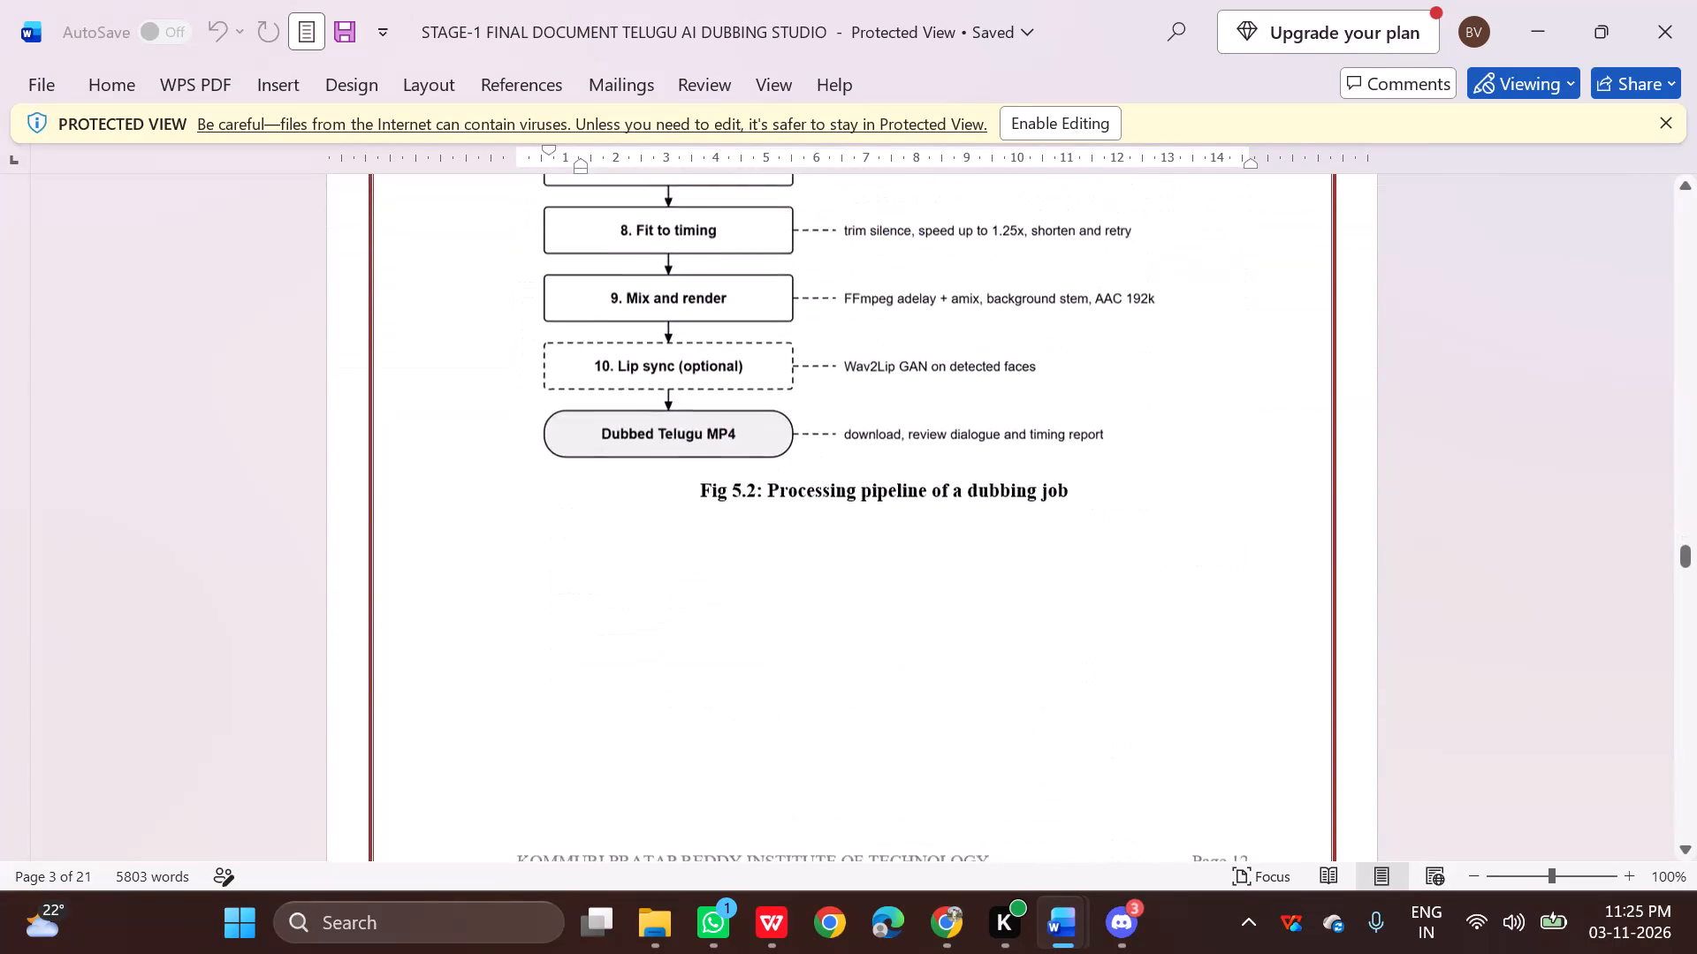
{"action": "scroll", "coordinate": [812, 494], "scroll_direction": "down", "scroll_amount": 19}
{"action": "scroll", "coordinate": [812, 494], "scroll_direction": "down", "scroll_amount": 6}
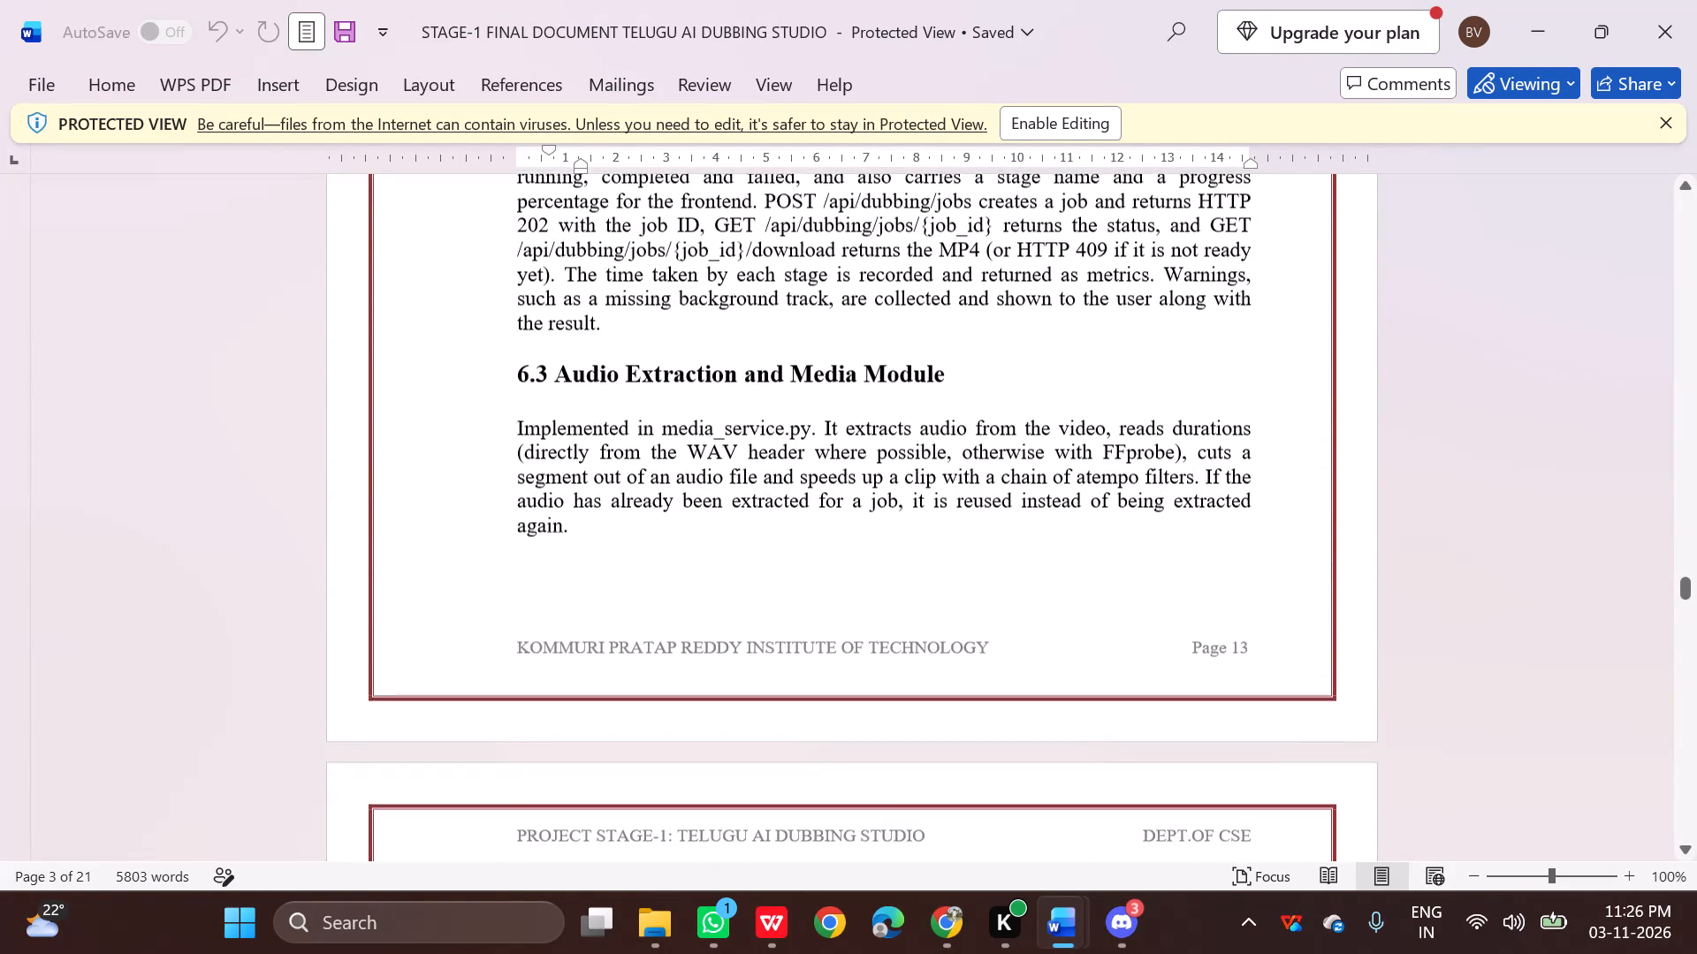
{"action": "scroll", "coordinate": [812, 494], "scroll_direction": "down", "scroll_amount": 13}
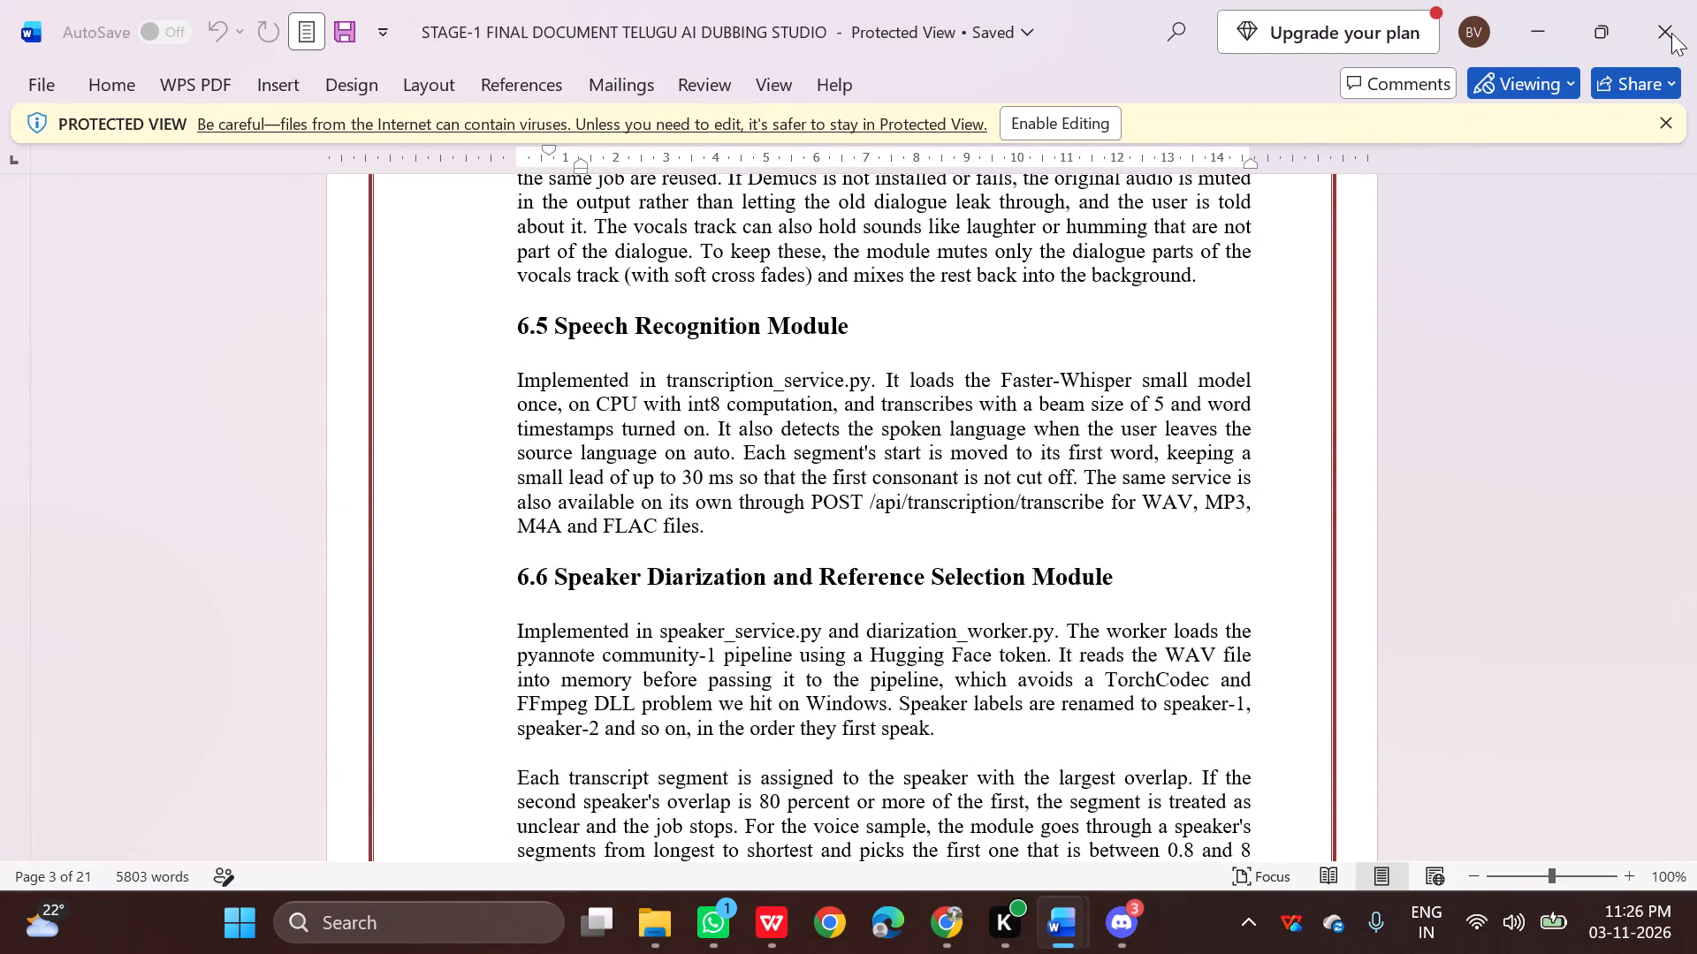
Close the Telugu AI Dubbing Studio document and switch to the KhetConnect Stage-1 PDF in WPS Office.
{"action": "left_click", "coordinate": [1671, 33]}
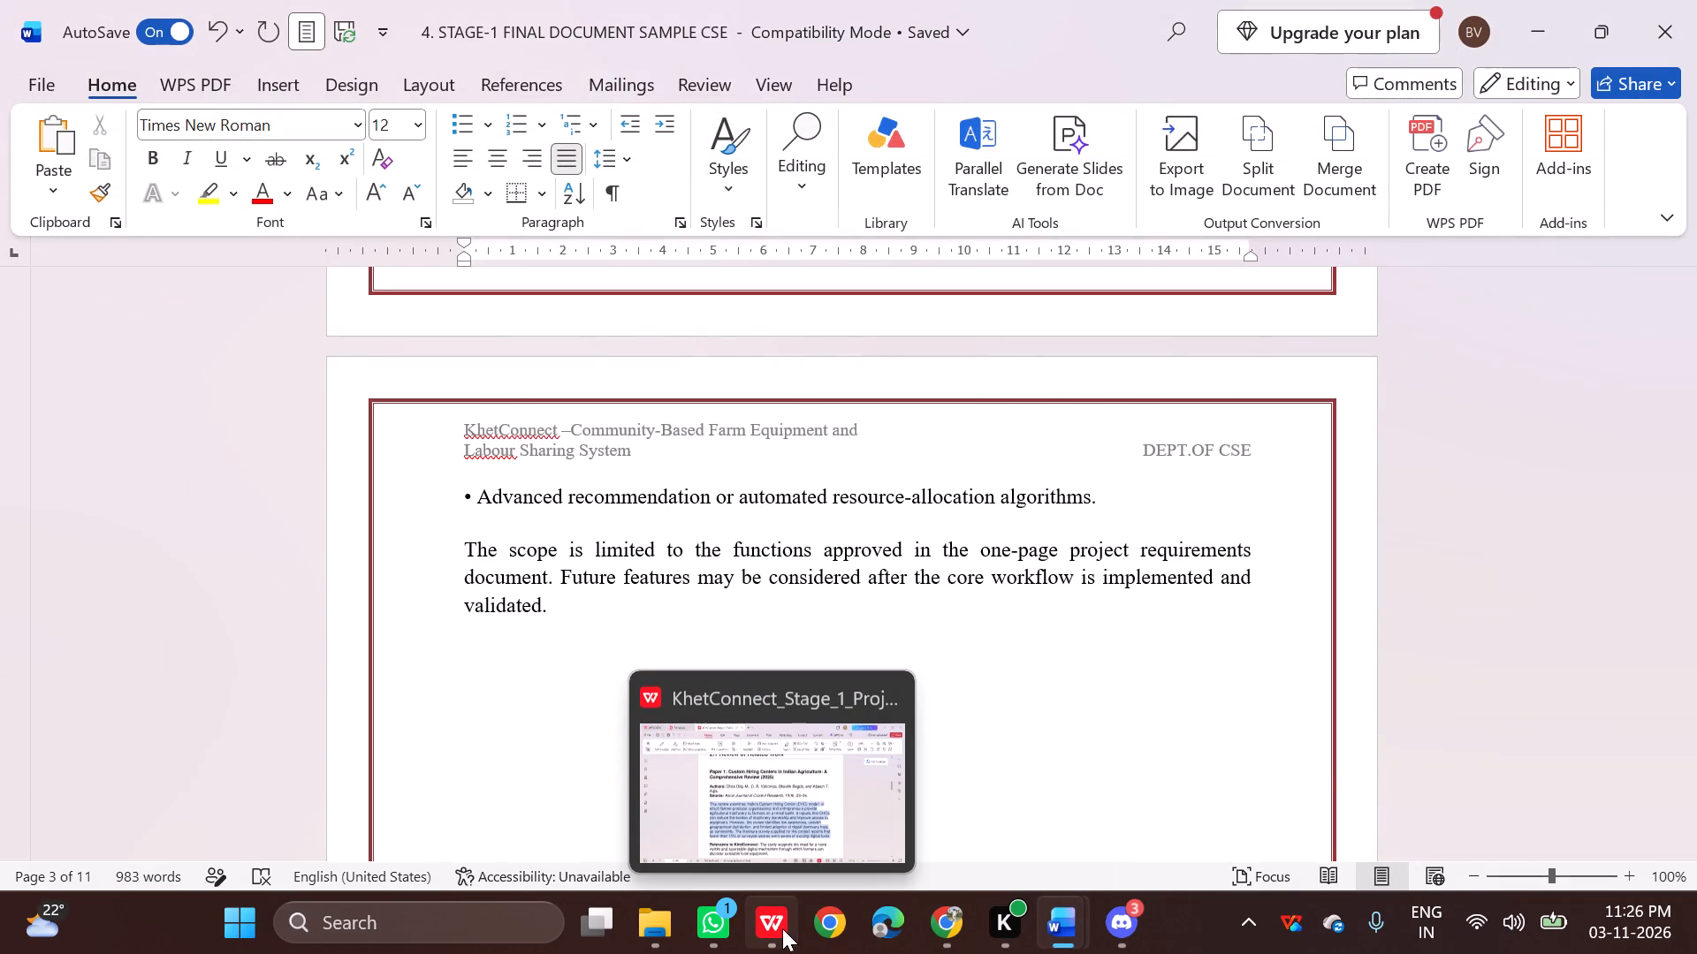
{"action": "left_click", "coordinate": [778, 929]}
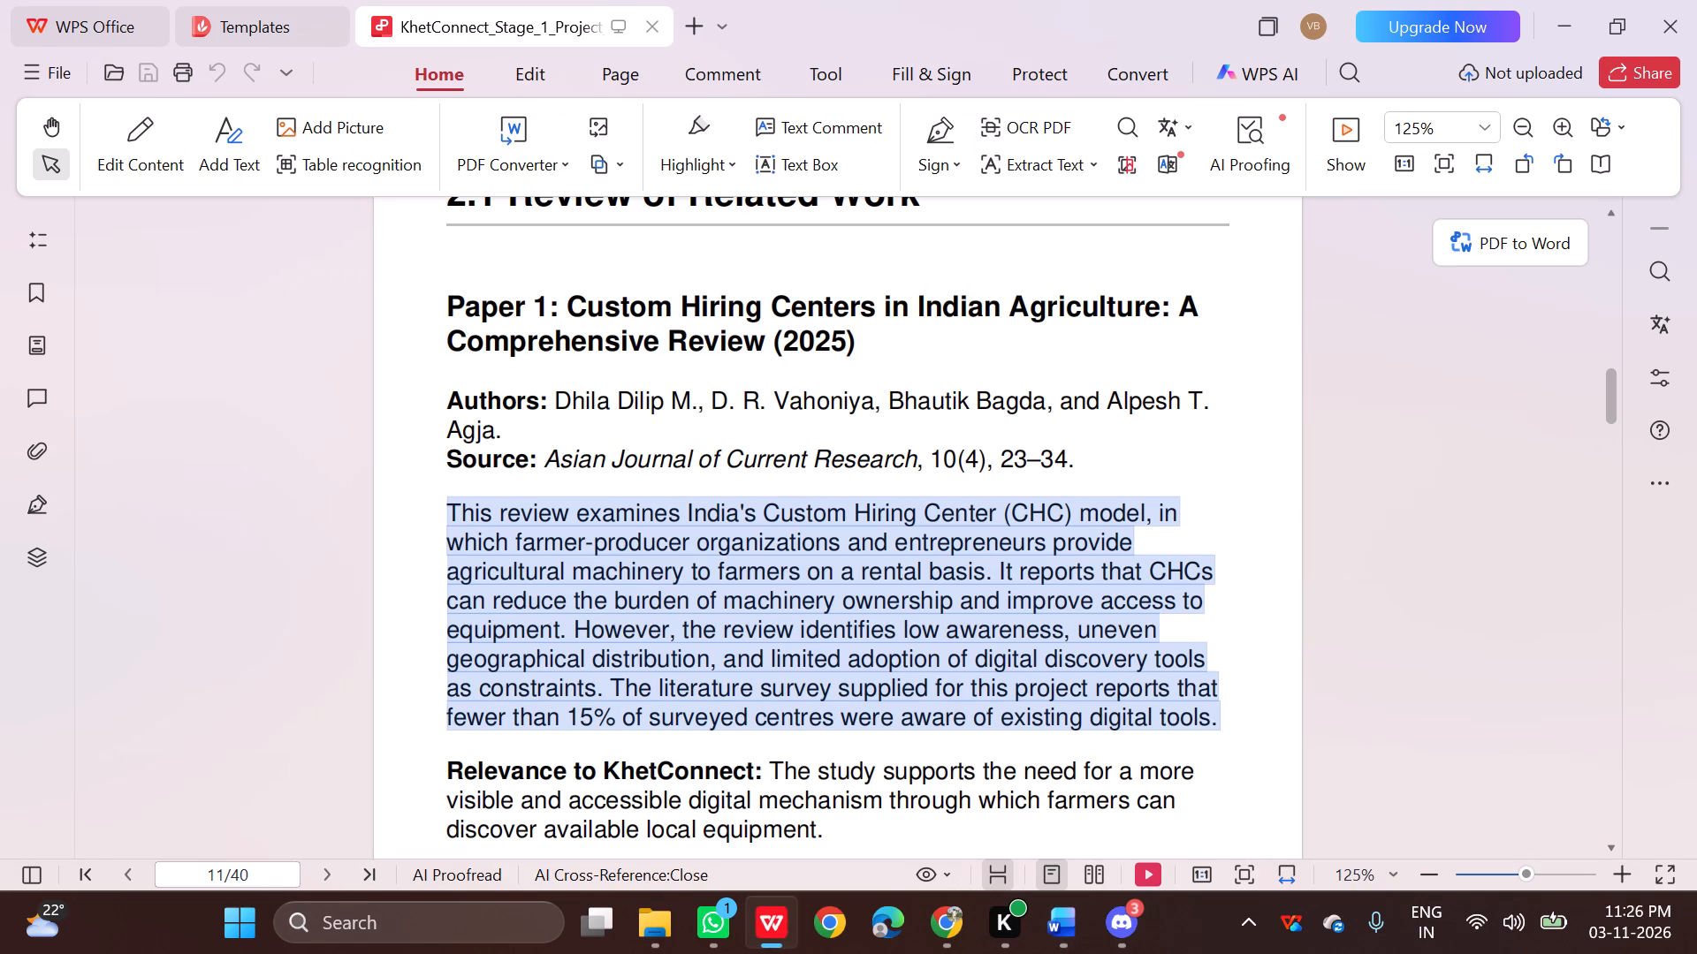
Look through the paper reviews in section 2.1 of the KhetConnect PDF, from Paper 1 to Paper 6 and back.
{"action": "scroll", "coordinate": [1008, 488], "scroll_direction": "down", "scroll_amount": 5}
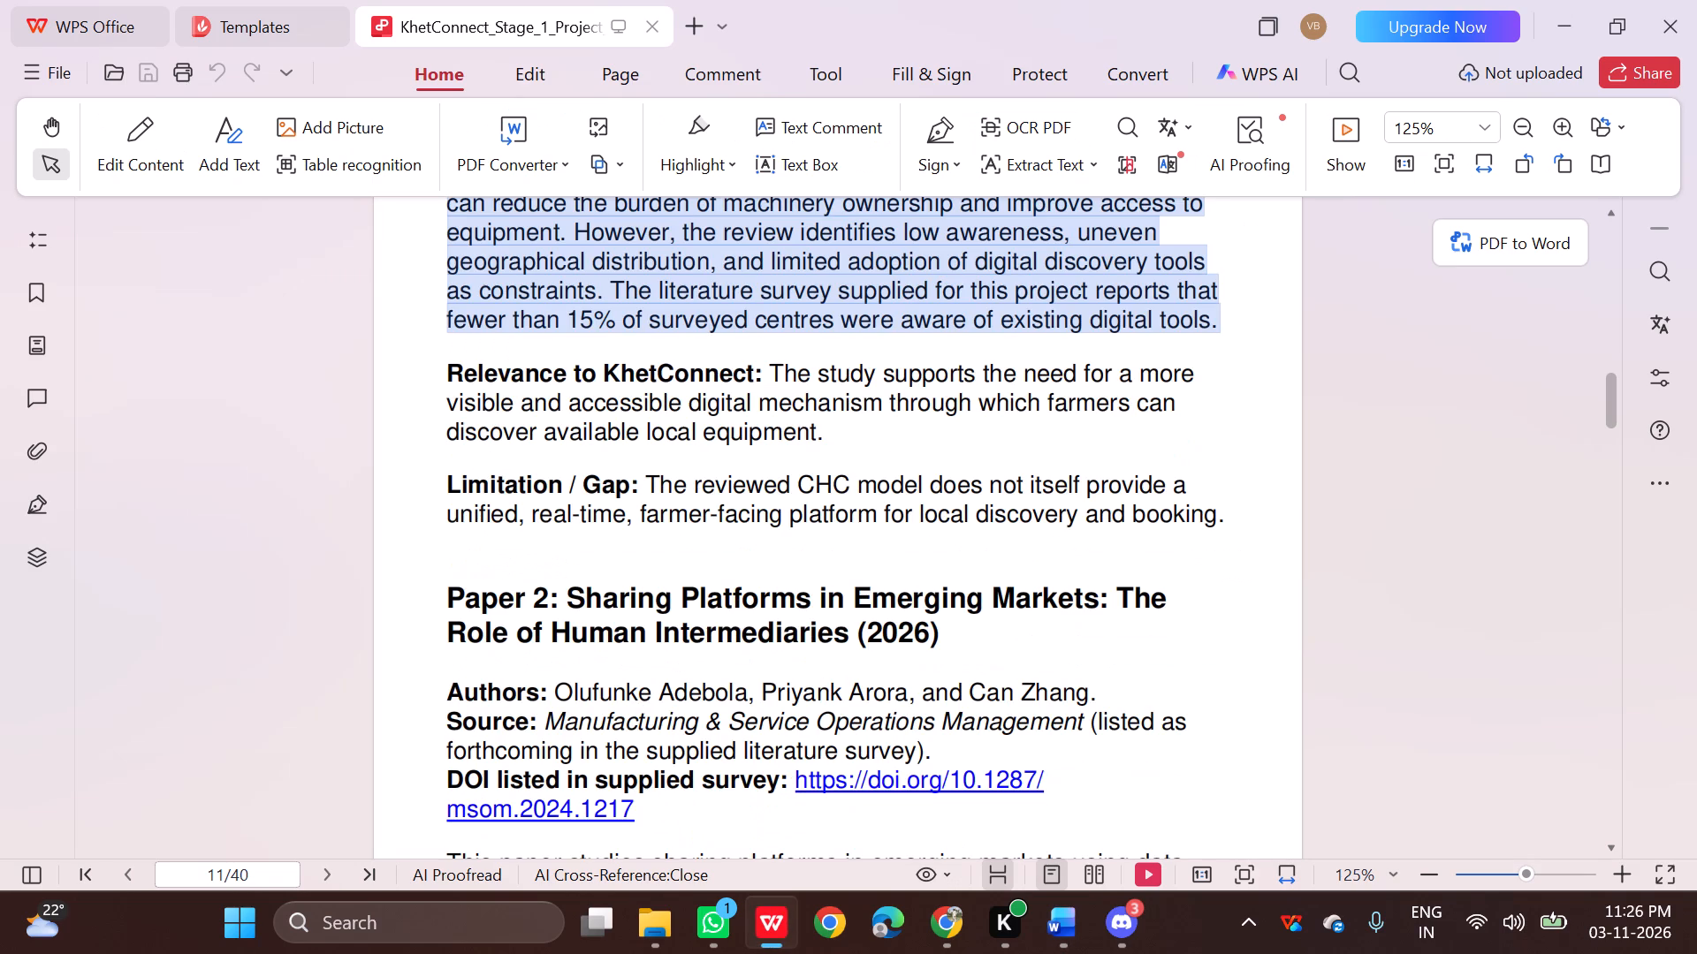
{"action": "scroll", "coordinate": [1000, 493], "scroll_direction": "down", "scroll_amount": 3}
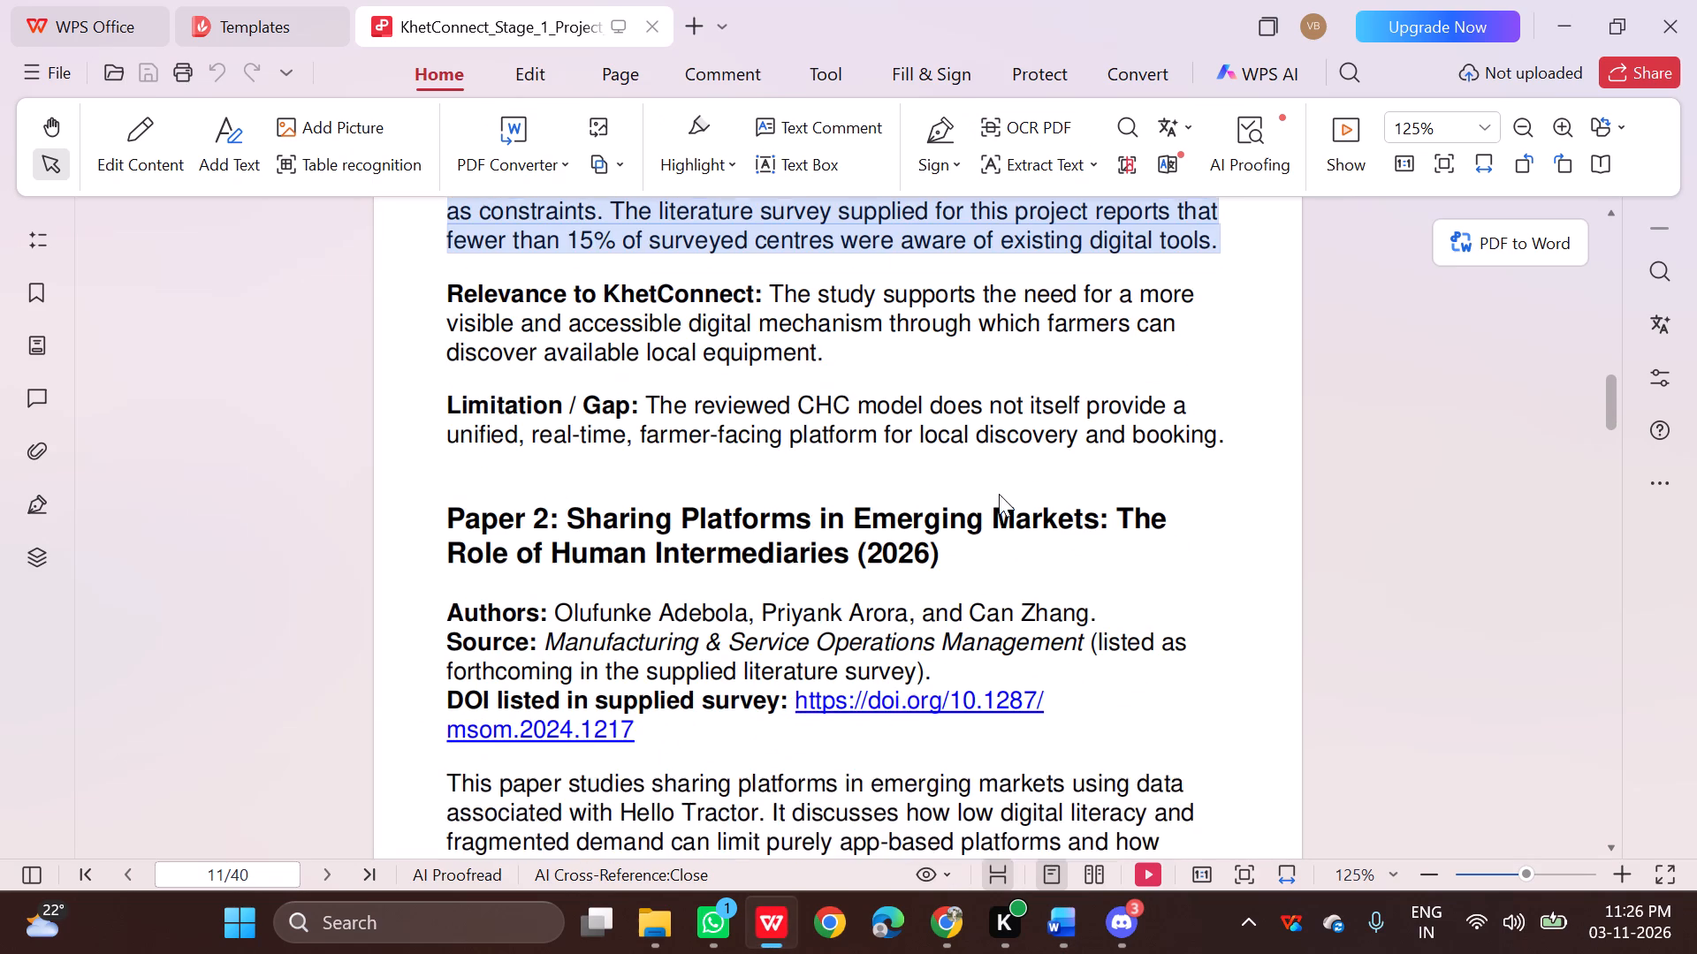
{"action": "scroll", "coordinate": [999, 494], "scroll_direction": "down", "scroll_amount": 20}
{"action": "scroll", "coordinate": [999, 494], "scroll_direction": "down", "scroll_amount": 13}
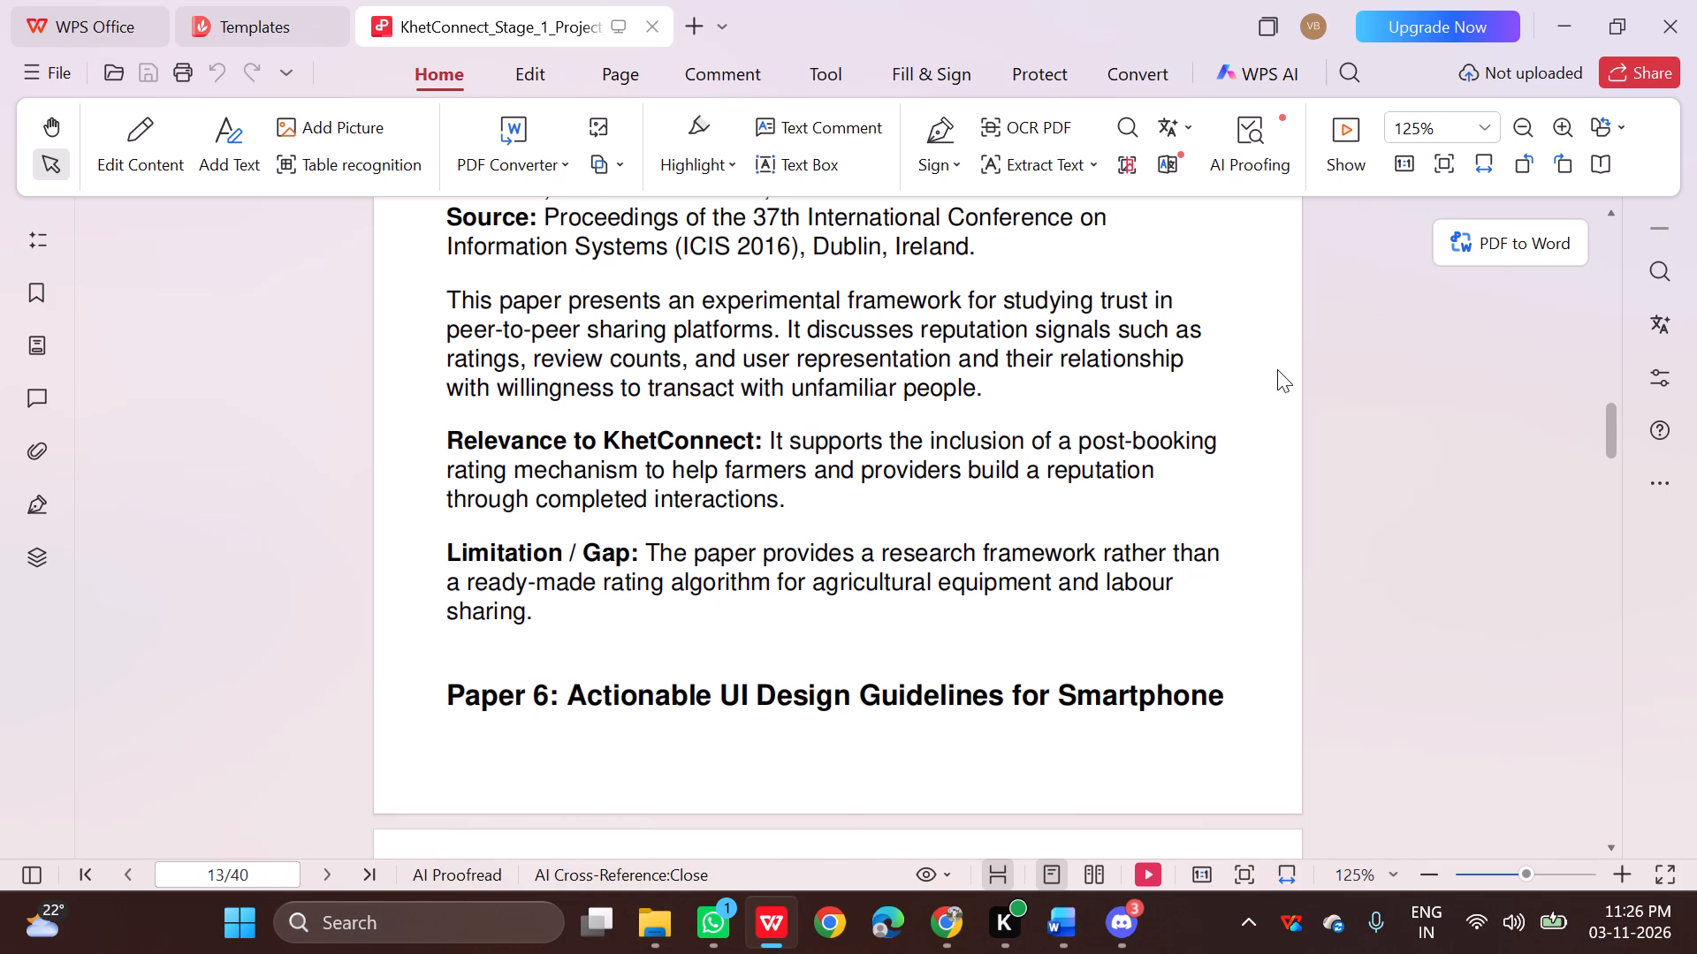
{"action": "scroll", "coordinate": [1169, 456], "scroll_direction": "down", "scroll_amount": 2}
{"action": "scroll", "coordinate": [1167, 457], "scroll_direction": "up", "scroll_amount": 7}
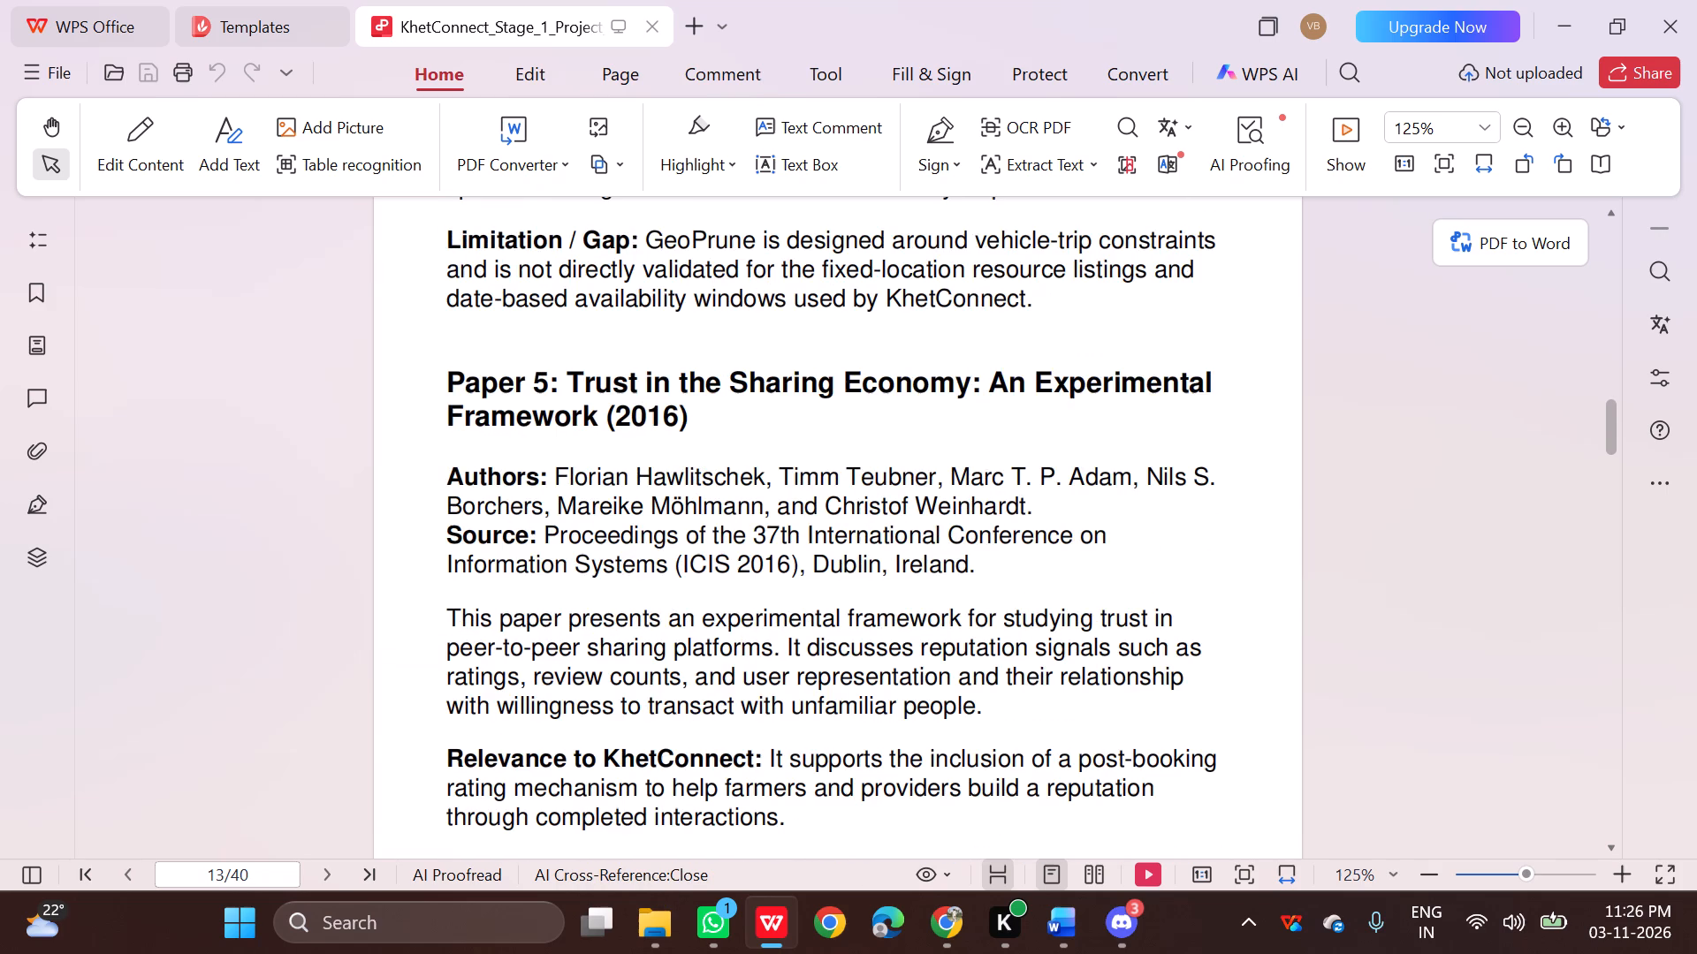
{"action": "scroll", "coordinate": [1168, 457], "scroll_direction": "up", "scroll_amount": 12}
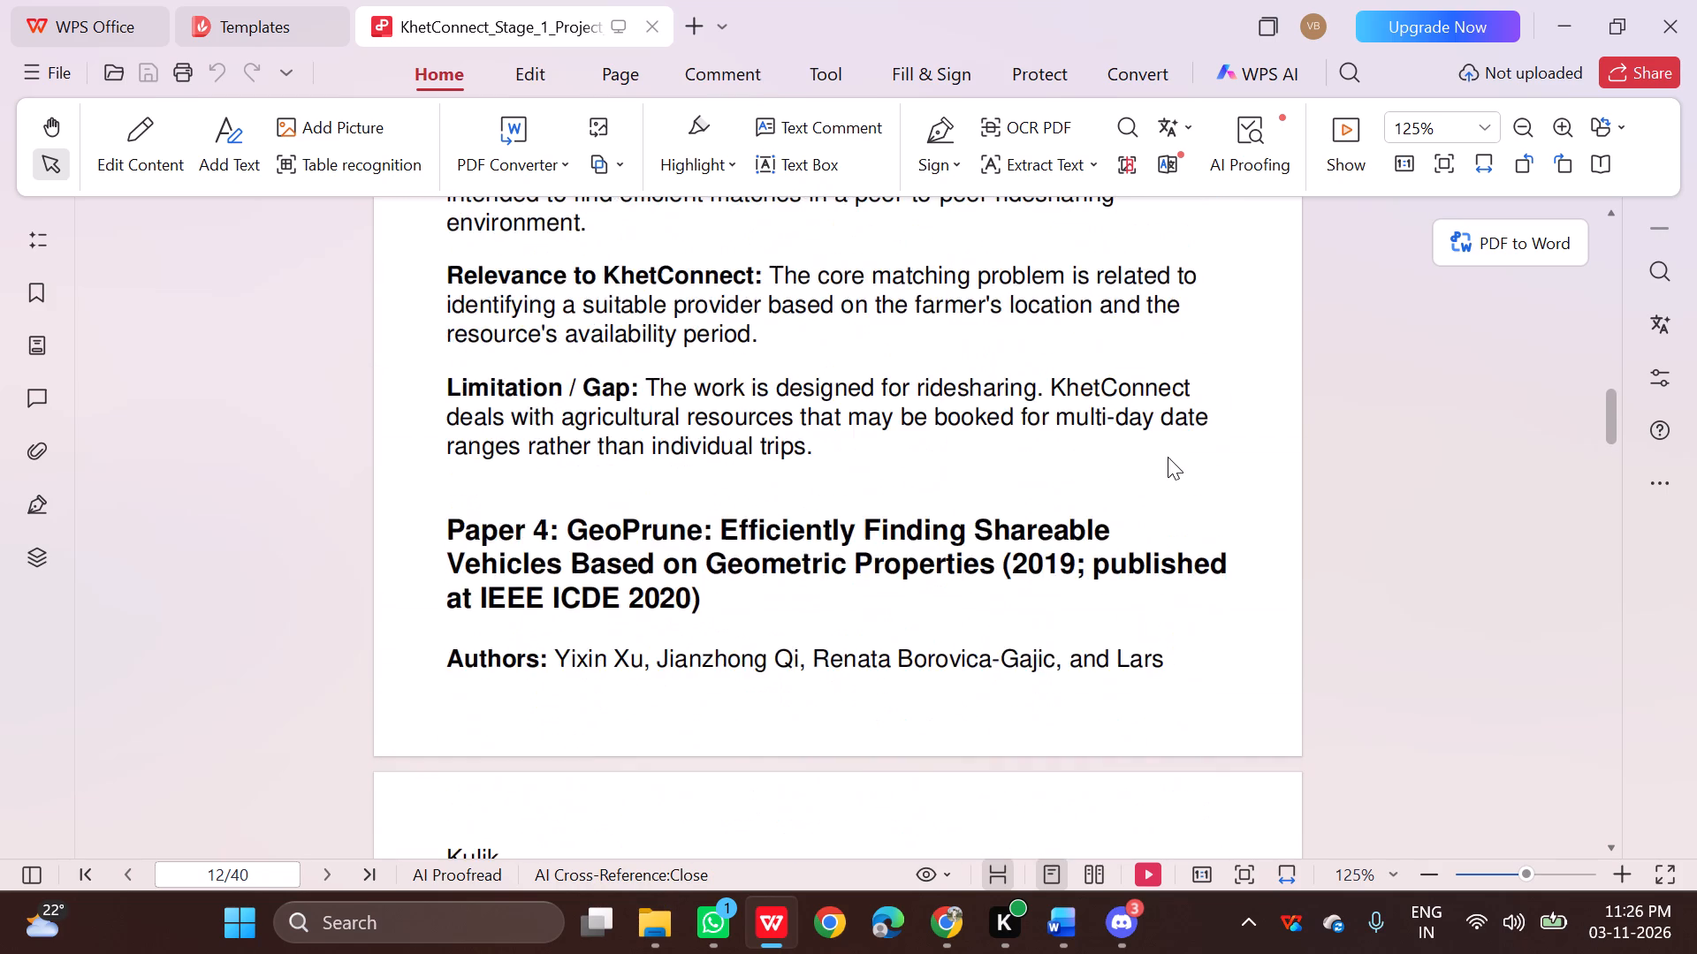
{"action": "scroll", "coordinate": [1168, 457], "scroll_direction": "up", "scroll_amount": 17}
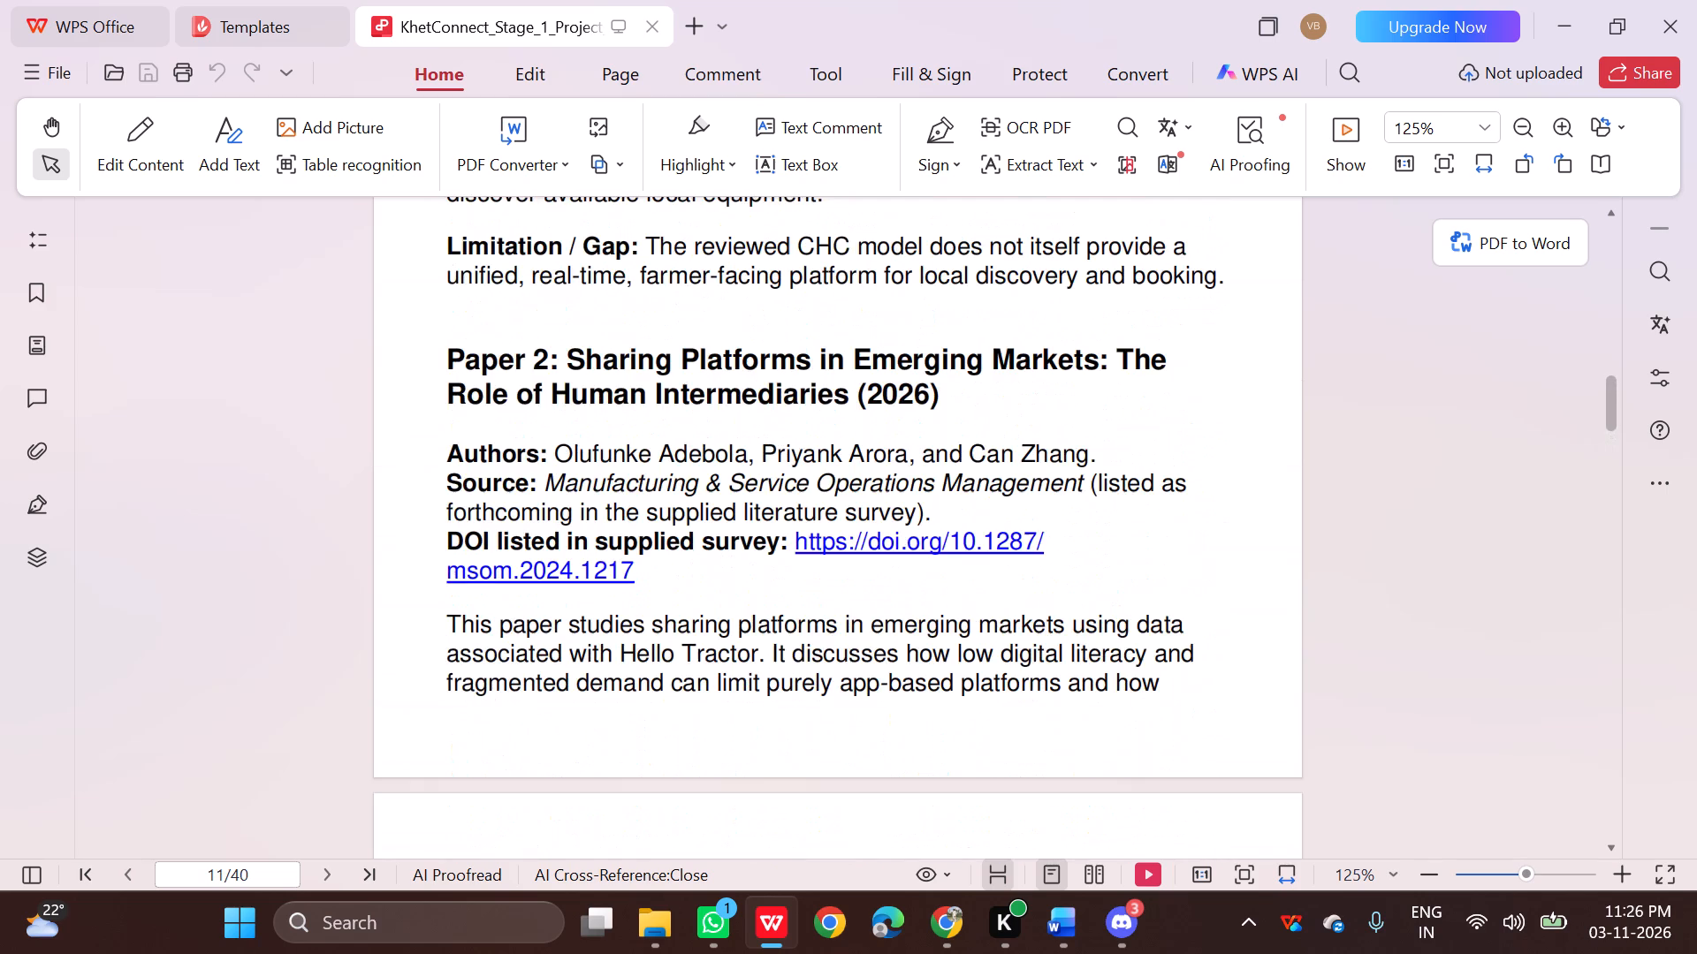
{"action": "scroll", "coordinate": [1168, 458], "scroll_direction": "up", "scroll_amount": 9}
Examine the KhetConnect PDF from the Paper 2 review through Paper 6 and the 2.2 Comparative Analysis table.
{"action": "scroll", "coordinate": [1168, 458], "scroll_direction": "down", "scroll_amount": 16}
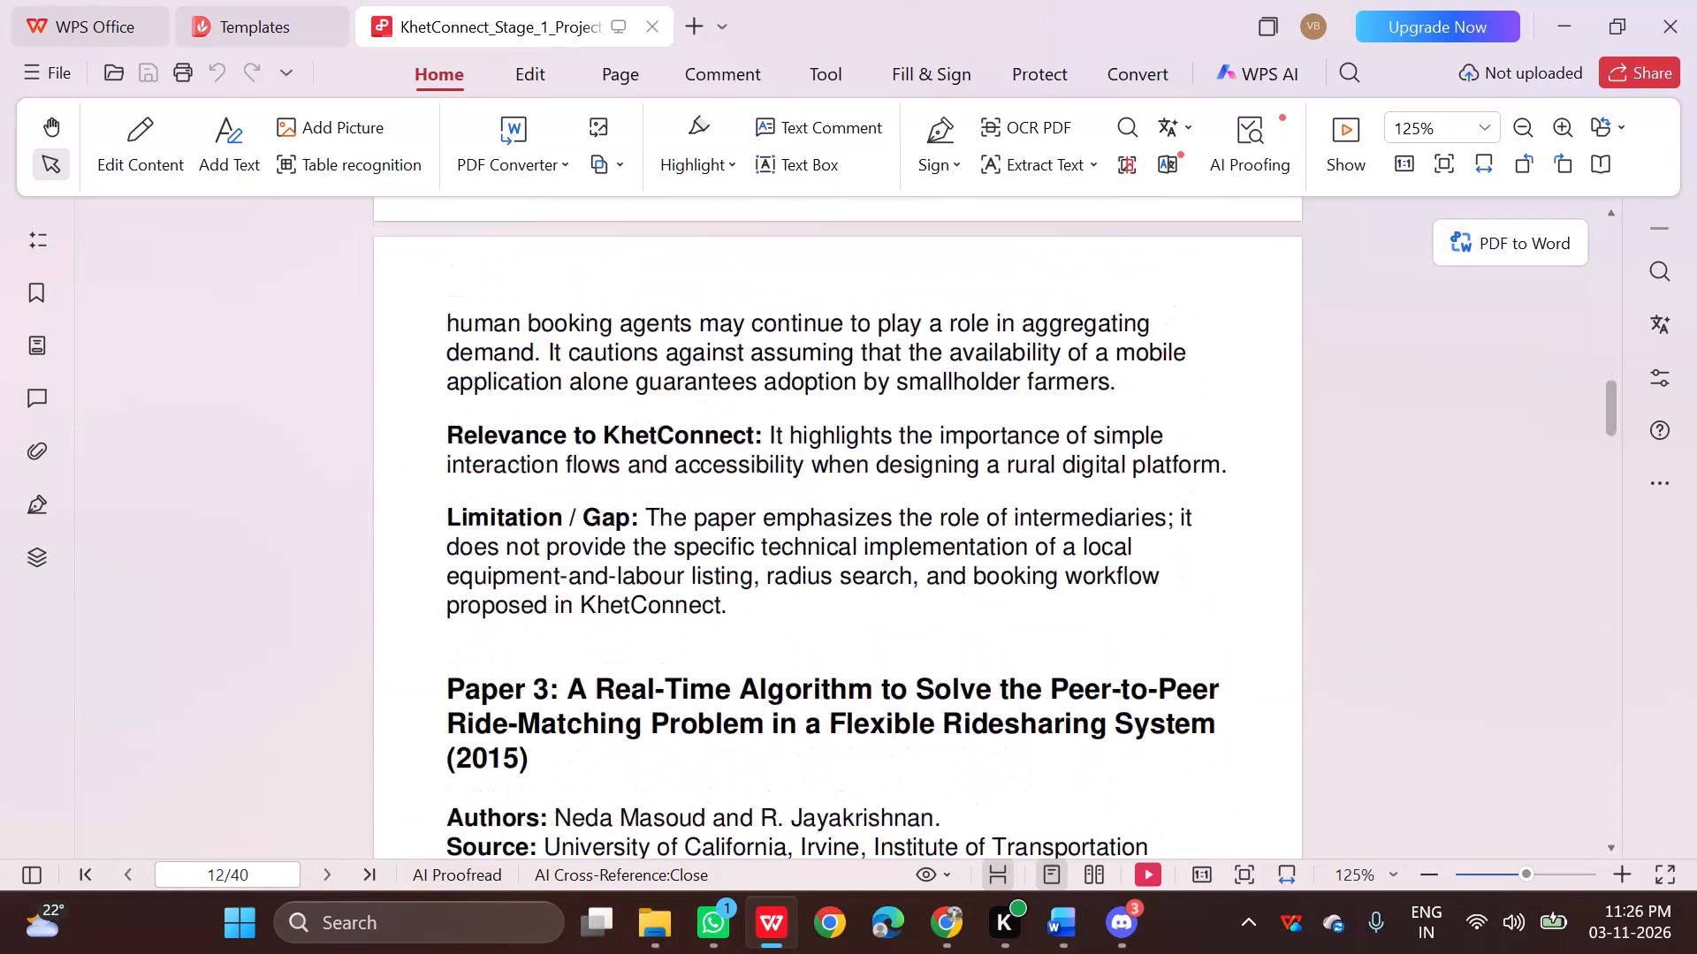
{"action": "scroll", "coordinate": [1168, 458], "scroll_direction": "down", "scroll_amount": 19}
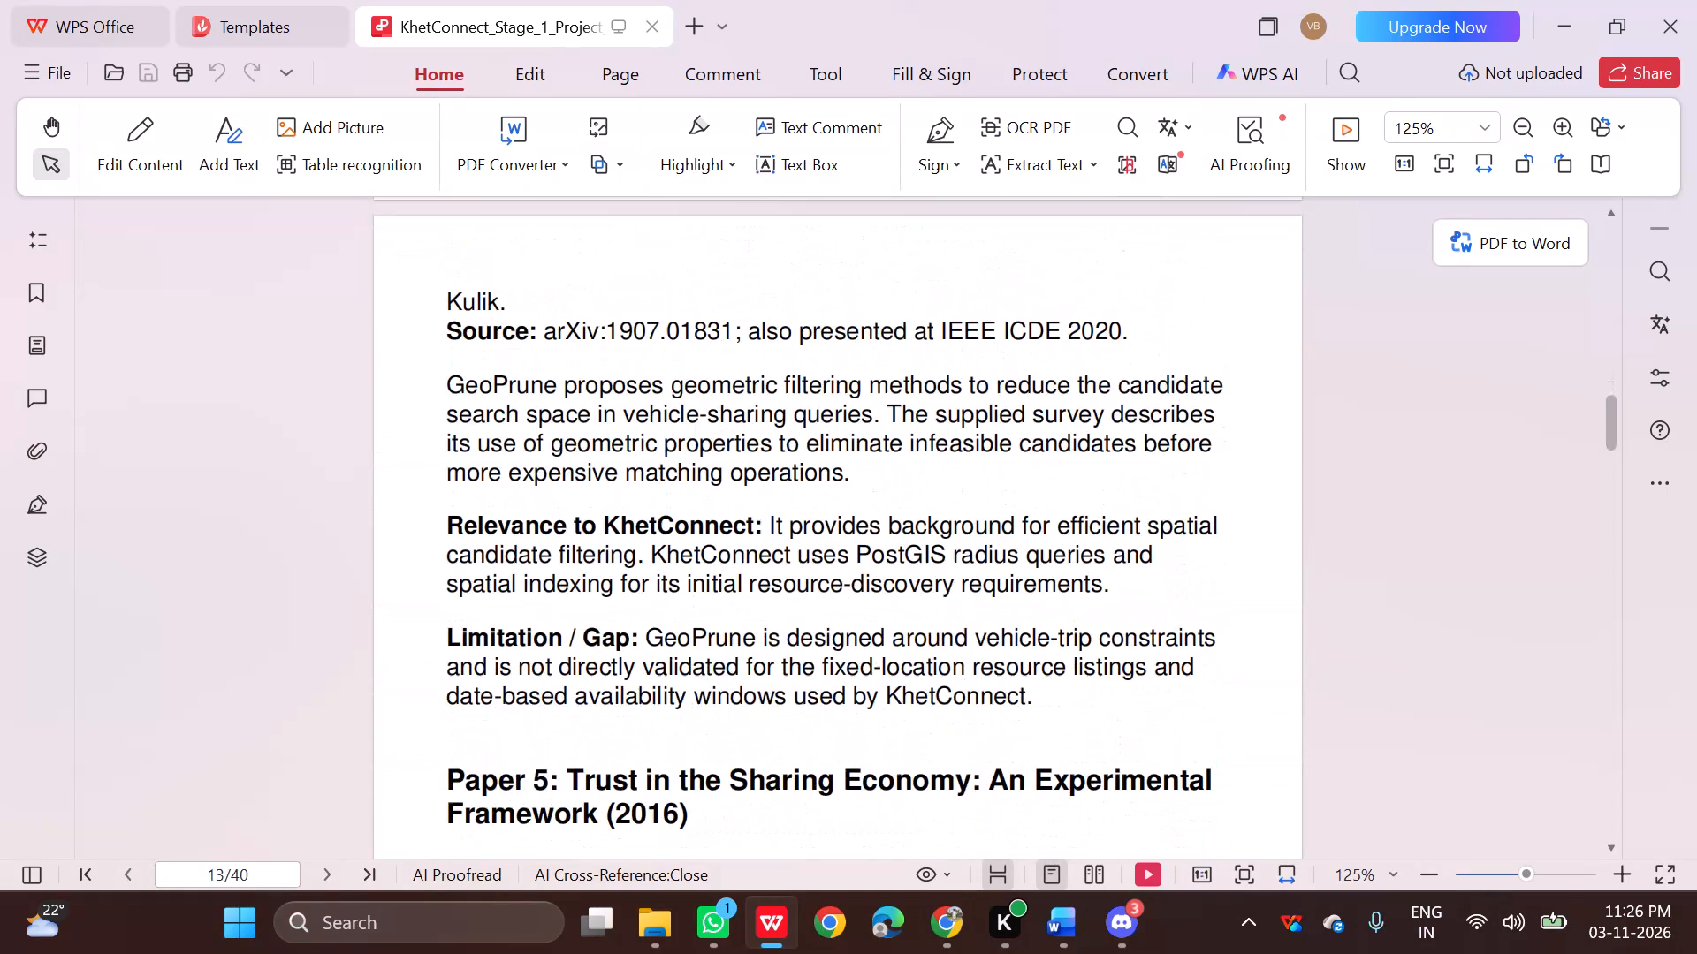
{"action": "scroll", "coordinate": [1154, 469], "scroll_direction": "down", "scroll_amount": 20}
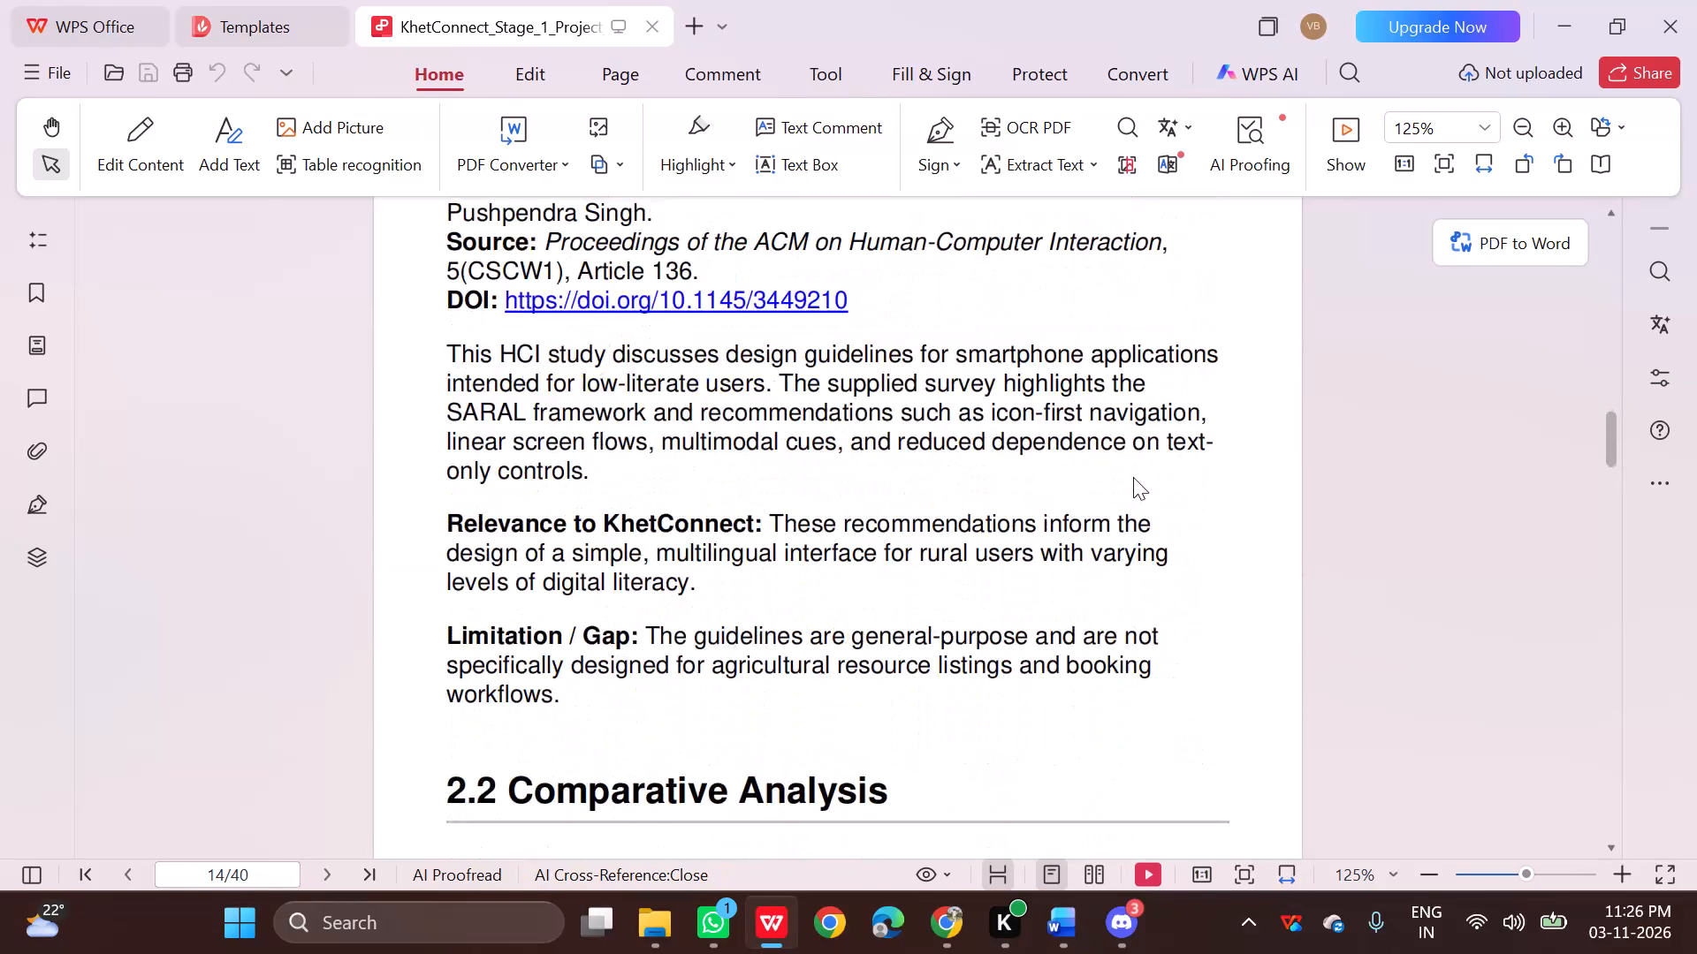
{"action": "scroll", "coordinate": [1133, 477], "scroll_direction": "down", "scroll_amount": 18}
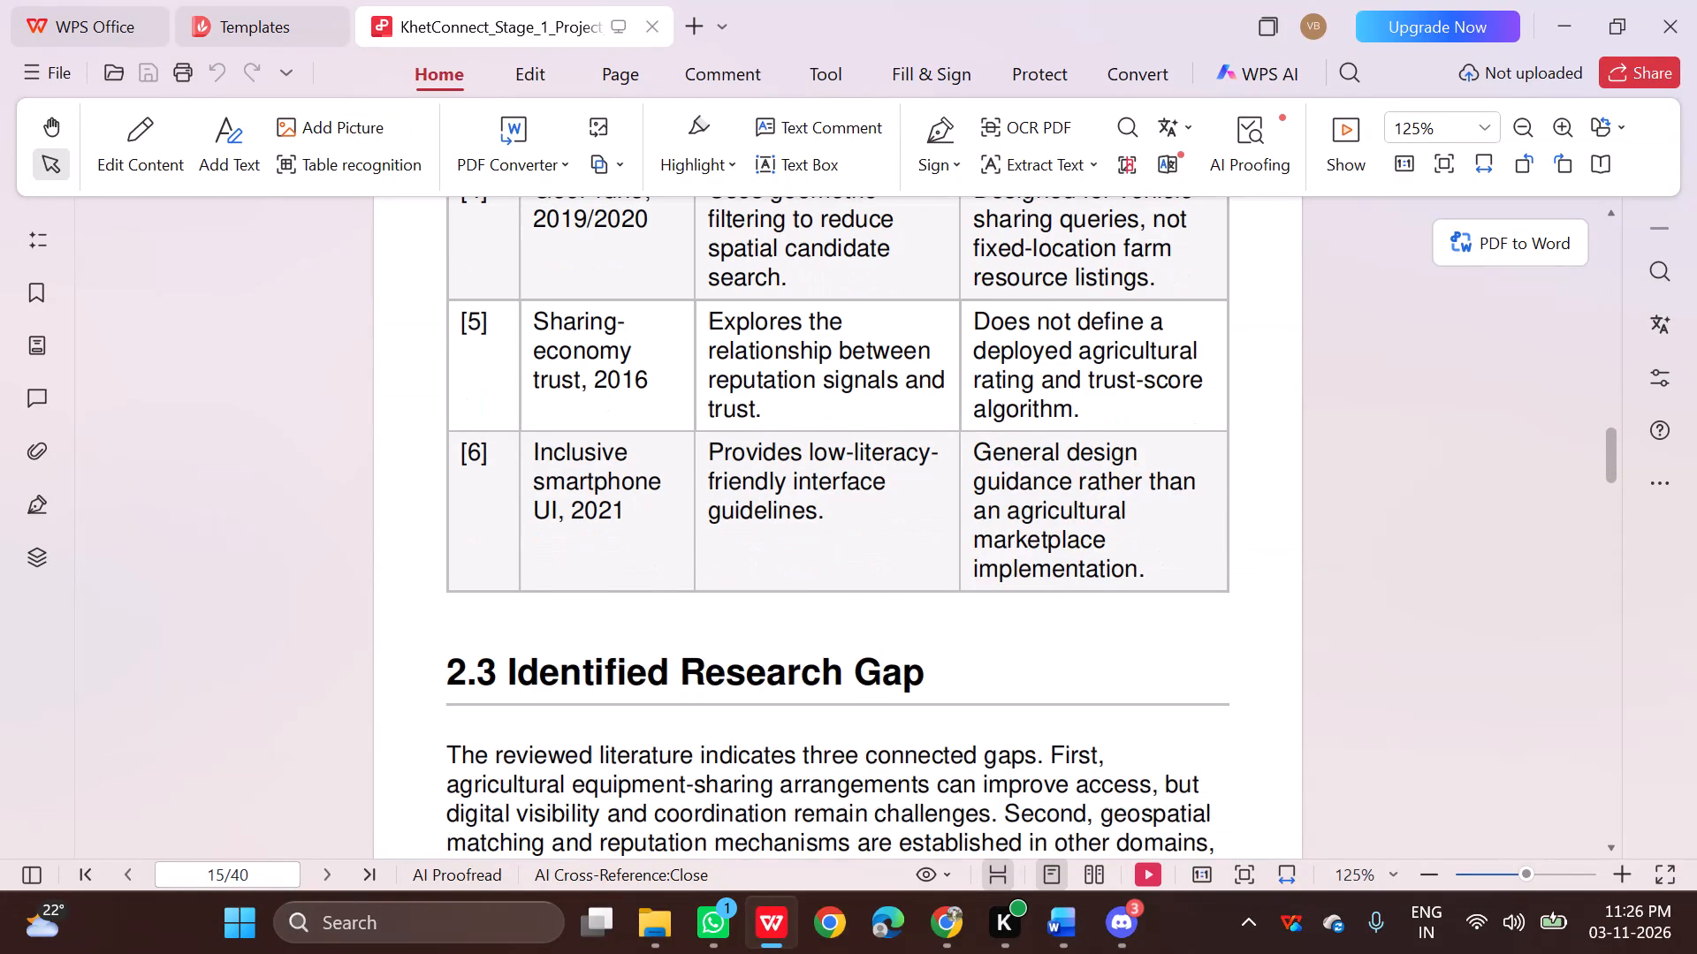
Examine the PDF's 2.3 Identified Research Gap, existing system and proposed system features through the 4.3 Proposed Workflow.
{"action": "scroll", "coordinate": [1147, 459], "scroll_direction": "down", "scroll_amount": 18}
{"action": "scroll", "coordinate": [1147, 459], "scroll_direction": "down", "scroll_amount": 9}
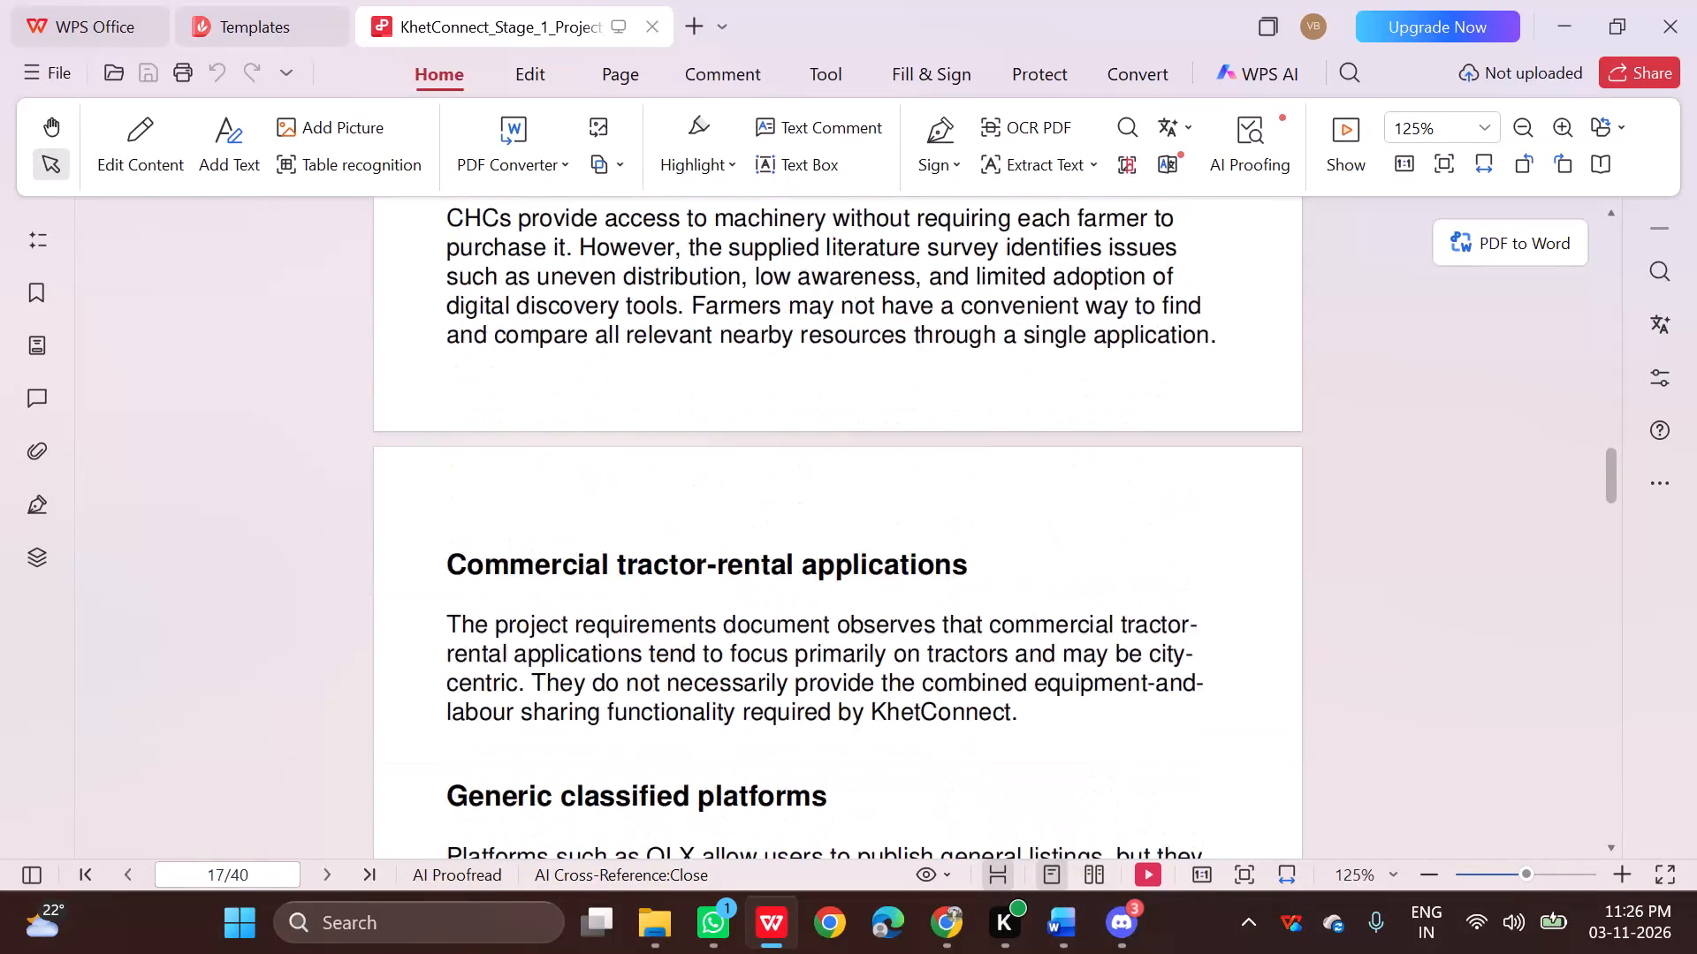
{"action": "scroll", "coordinate": [1147, 459], "scroll_direction": "down", "scroll_amount": 16}
{"action": "scroll", "coordinate": [1152, 456], "scroll_direction": "down", "scroll_amount": 14}
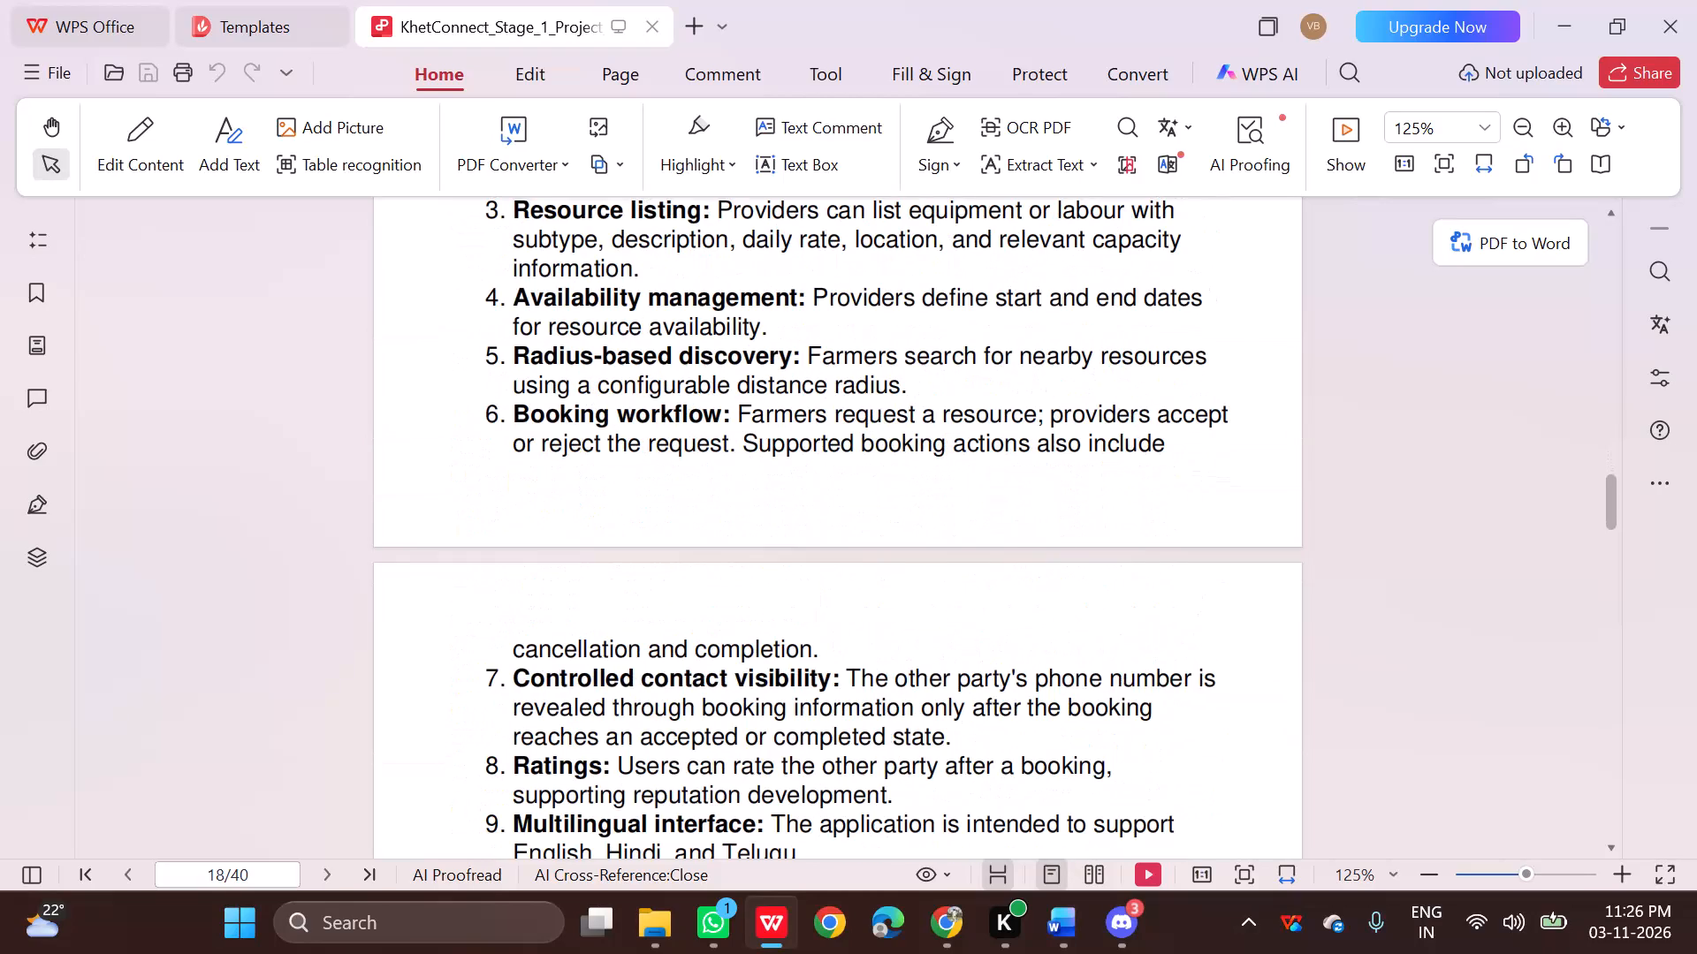
{"action": "scroll", "coordinate": [1149, 450], "scroll_direction": "down", "scroll_amount": 14}
{"action": "scroll", "coordinate": [1147, 450], "scroll_direction": "down", "scroll_amount": 7}
{"action": "scroll", "coordinate": [1146, 450], "scroll_direction": "up", "scroll_amount": 6}
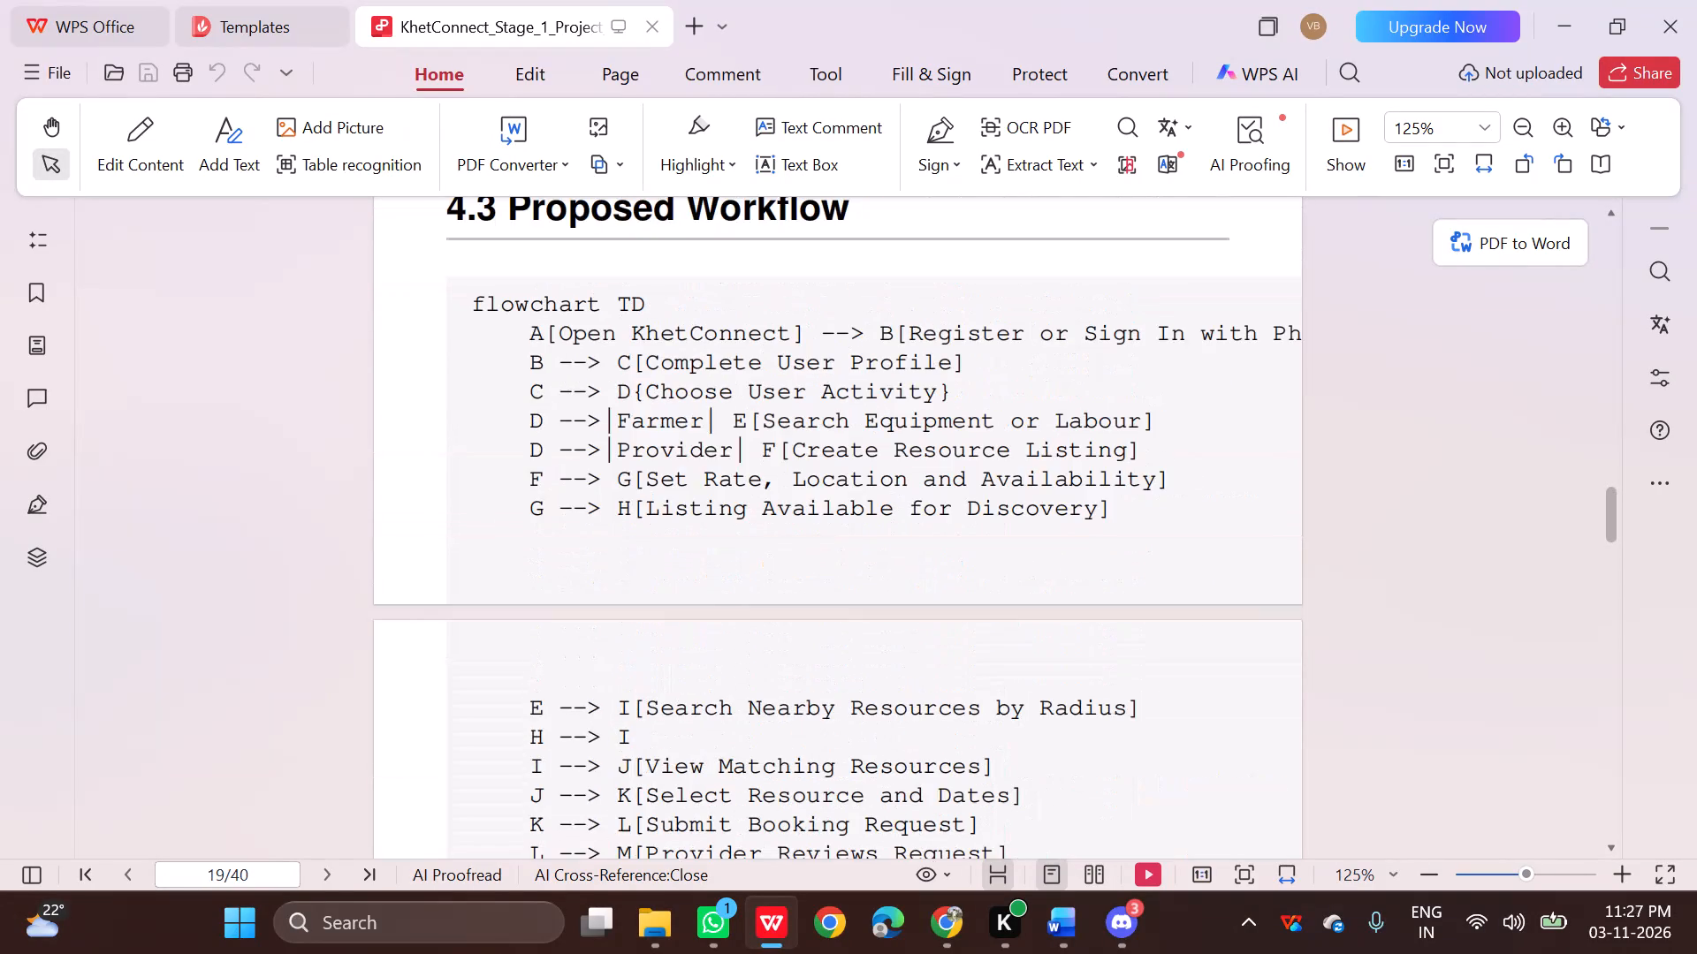
Examine the rest of the PDF's proposed workflow and the system architecture flowchart code up to 5.3 Technology Stack.
{"action": "scroll", "coordinate": [1146, 447], "scroll_direction": "down", "scroll_amount": 19}
{"action": "scroll", "coordinate": [1146, 439], "scroll_direction": "down", "scroll_amount": 14}
{"action": "scroll", "coordinate": [1146, 439], "scroll_direction": "down", "scroll_amount": 7}
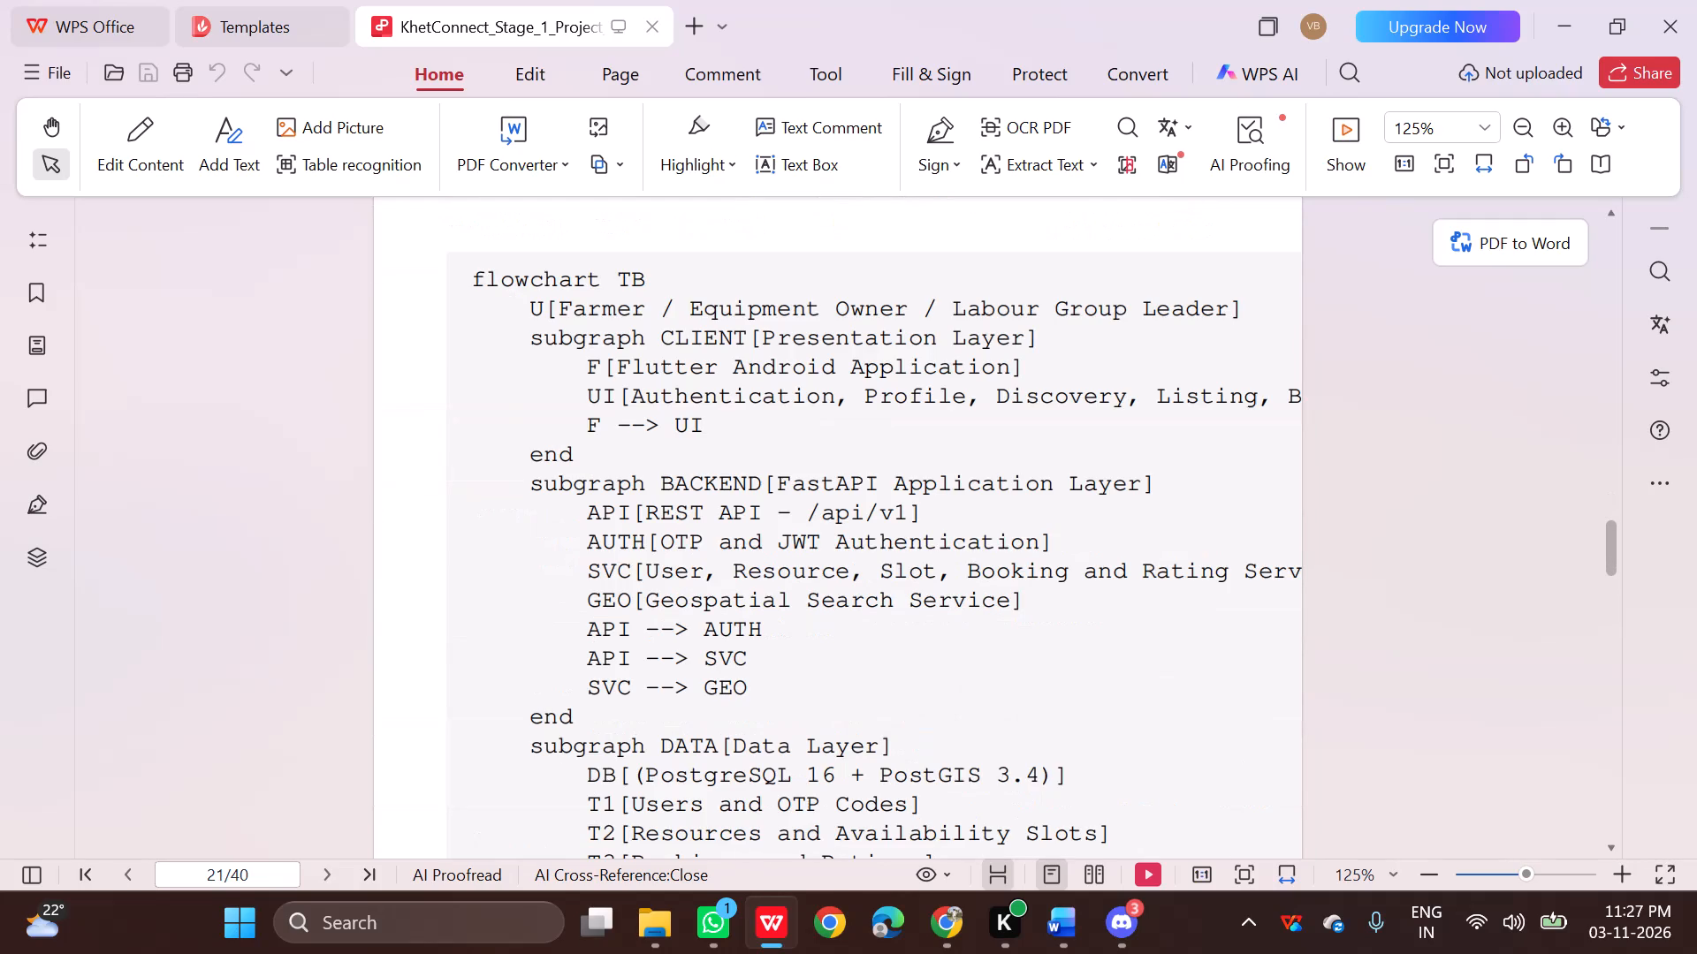
{"action": "scroll", "coordinate": [1146, 439], "scroll_direction": "down", "scroll_amount": 7}
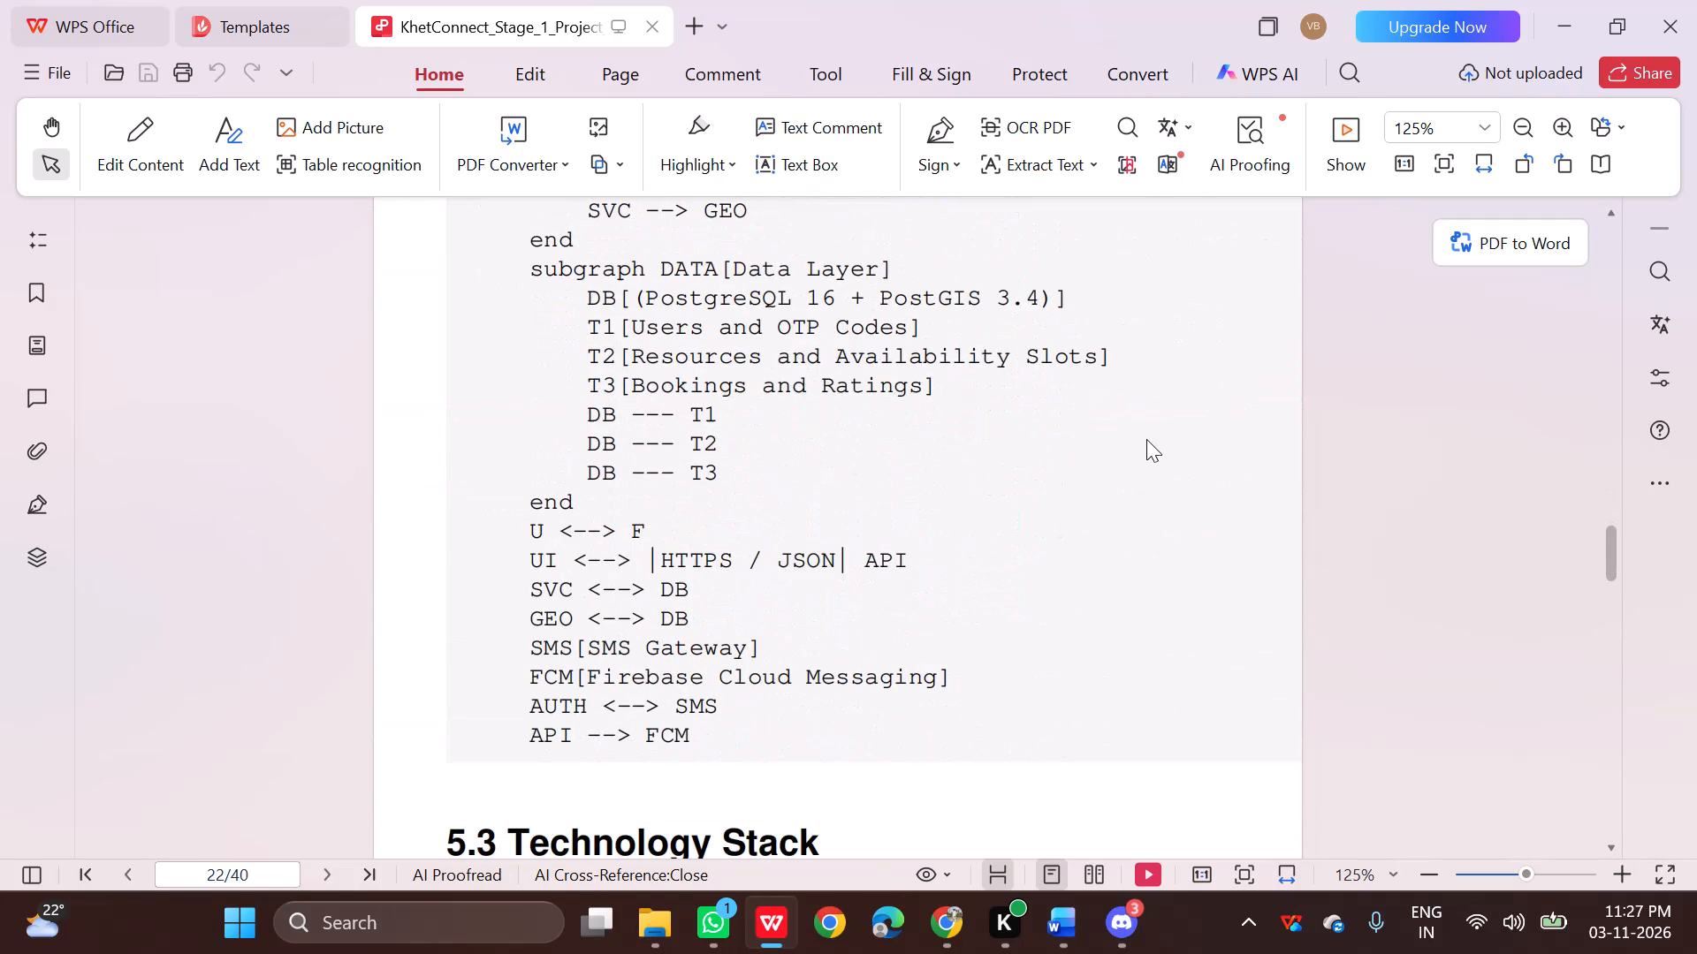
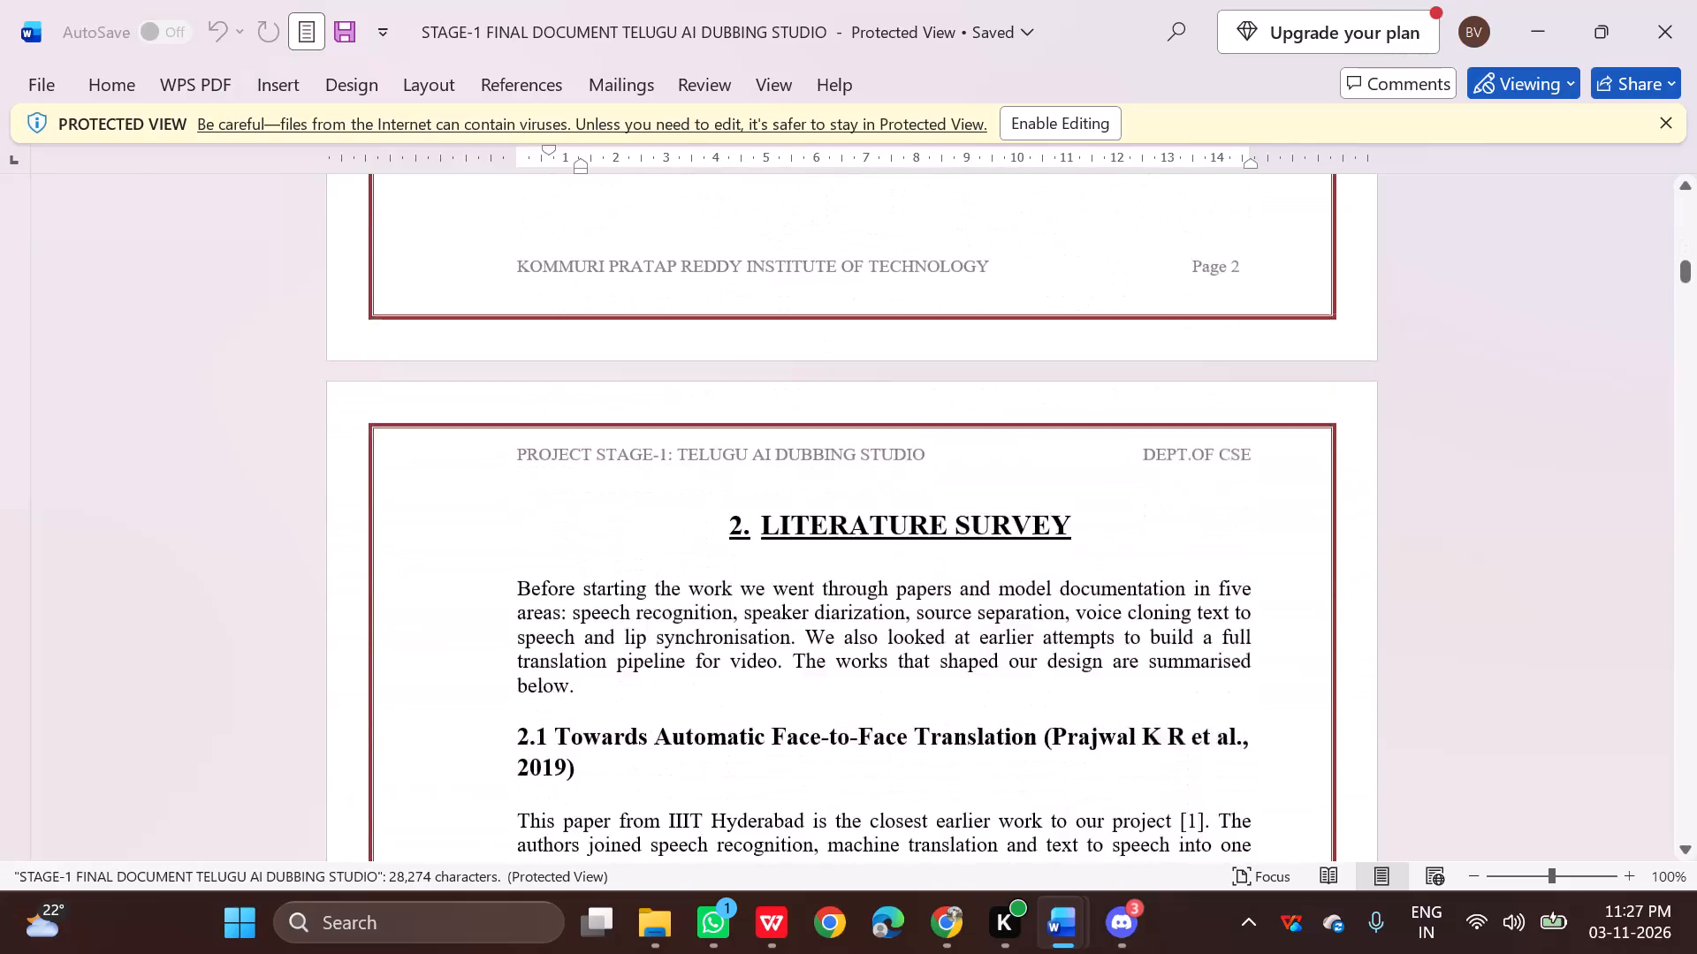
Examine the Telugu AI Dubbing Studio report from the literature survey through the existing and proposed systems to the requirements tables.
{"action": "scroll", "coordinate": [797, 450], "scroll_direction": "down", "scroll_amount": 20}
{"action": "scroll", "coordinate": [797, 450], "scroll_direction": "down", "scroll_amount": 20}
{"action": "scroll", "coordinate": [797, 450], "scroll_direction": "down", "scroll_amount": 7}
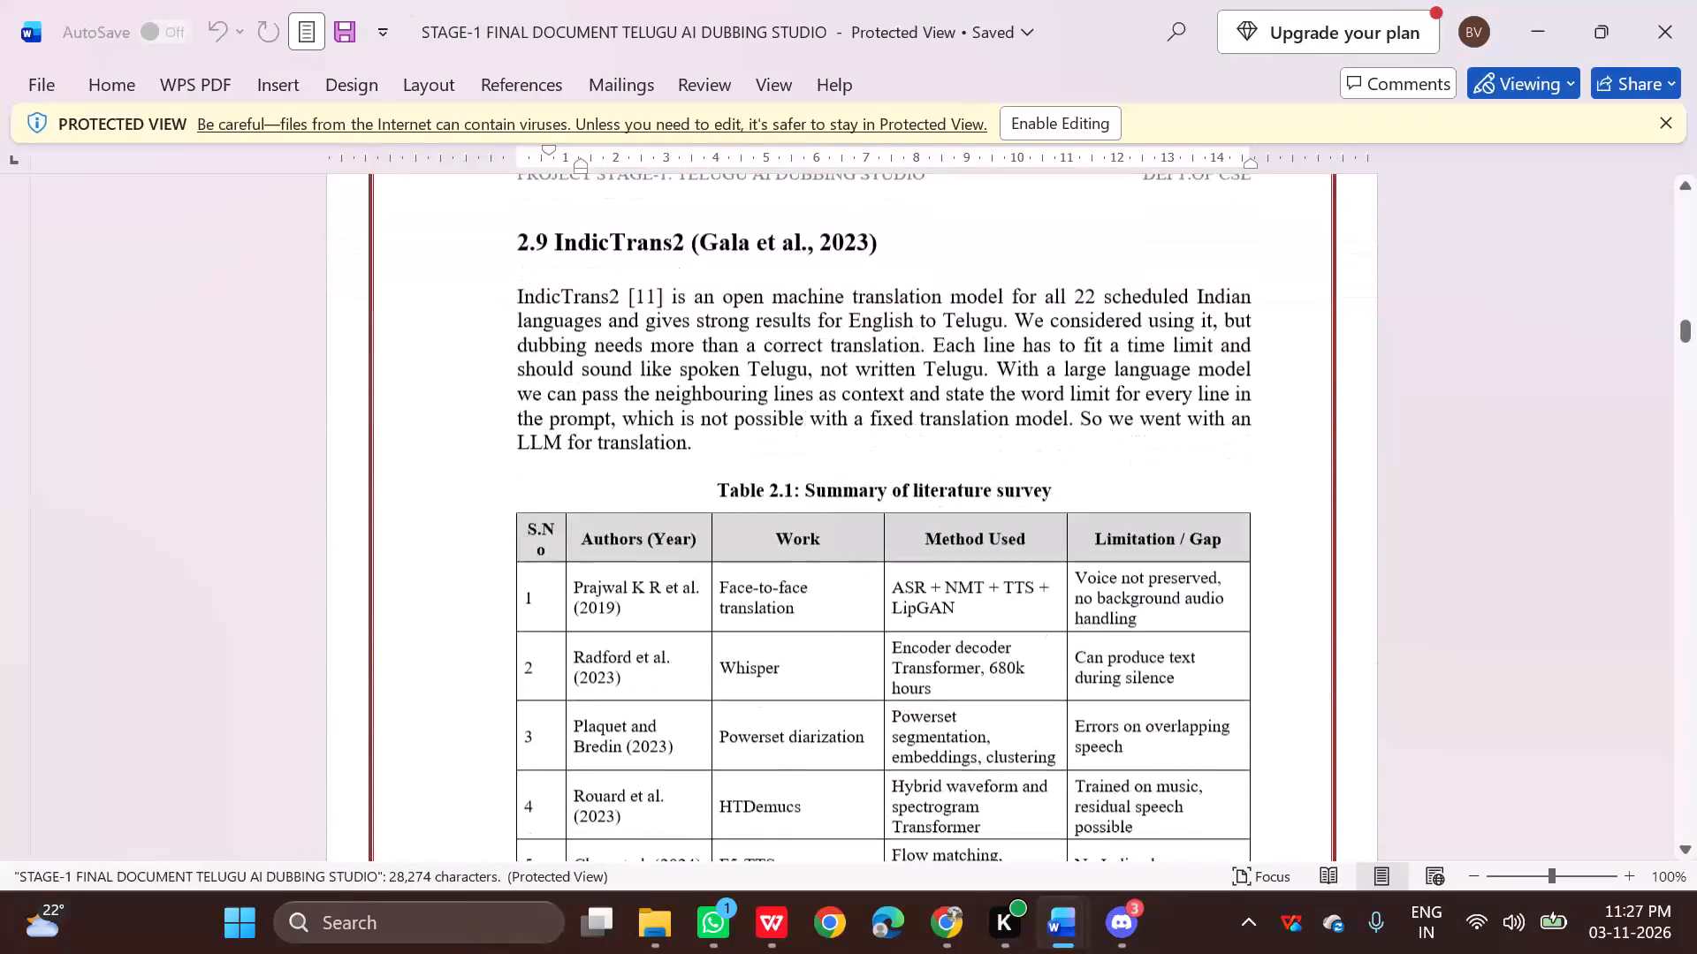
{"action": "scroll", "coordinate": [797, 437], "scroll_direction": "down", "scroll_amount": 20}
{"action": "scroll", "coordinate": [797, 437], "scroll_direction": "down", "scroll_amount": 20}
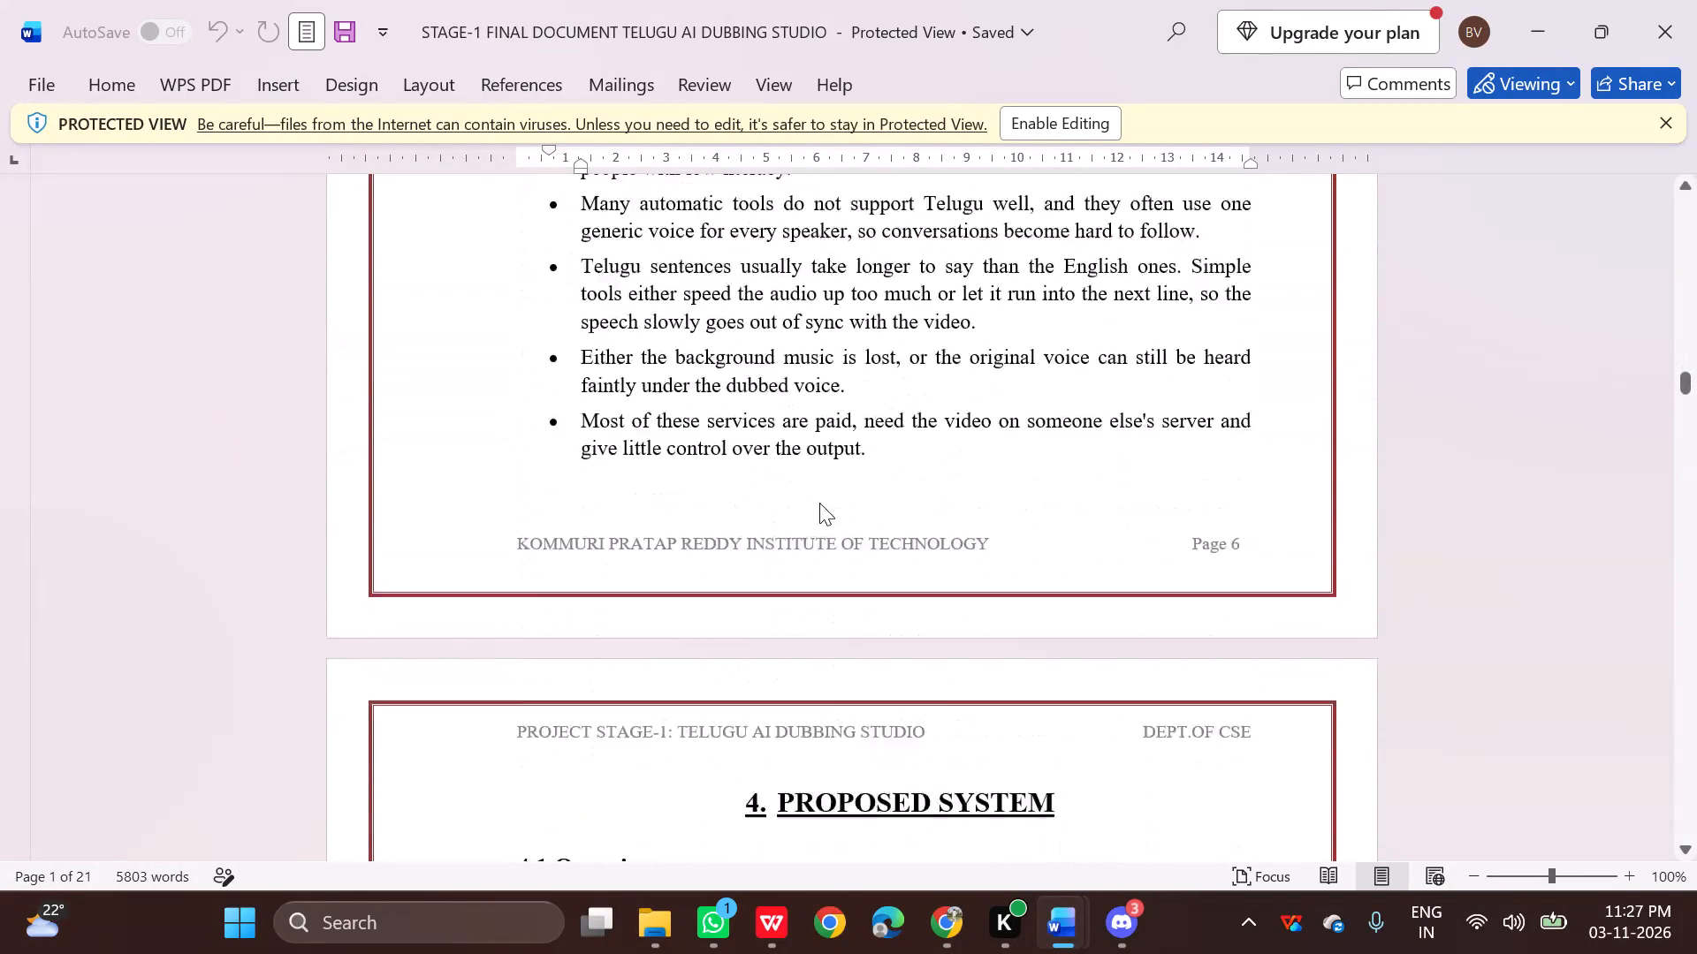
{"action": "scroll", "coordinate": [819, 503], "scroll_direction": "down", "scroll_amount": 8}
{"action": "scroll", "coordinate": [821, 502], "scroll_direction": "down", "scroll_amount": 20}
{"action": "scroll", "coordinate": [821, 502], "scroll_direction": "down", "scroll_amount": 4}
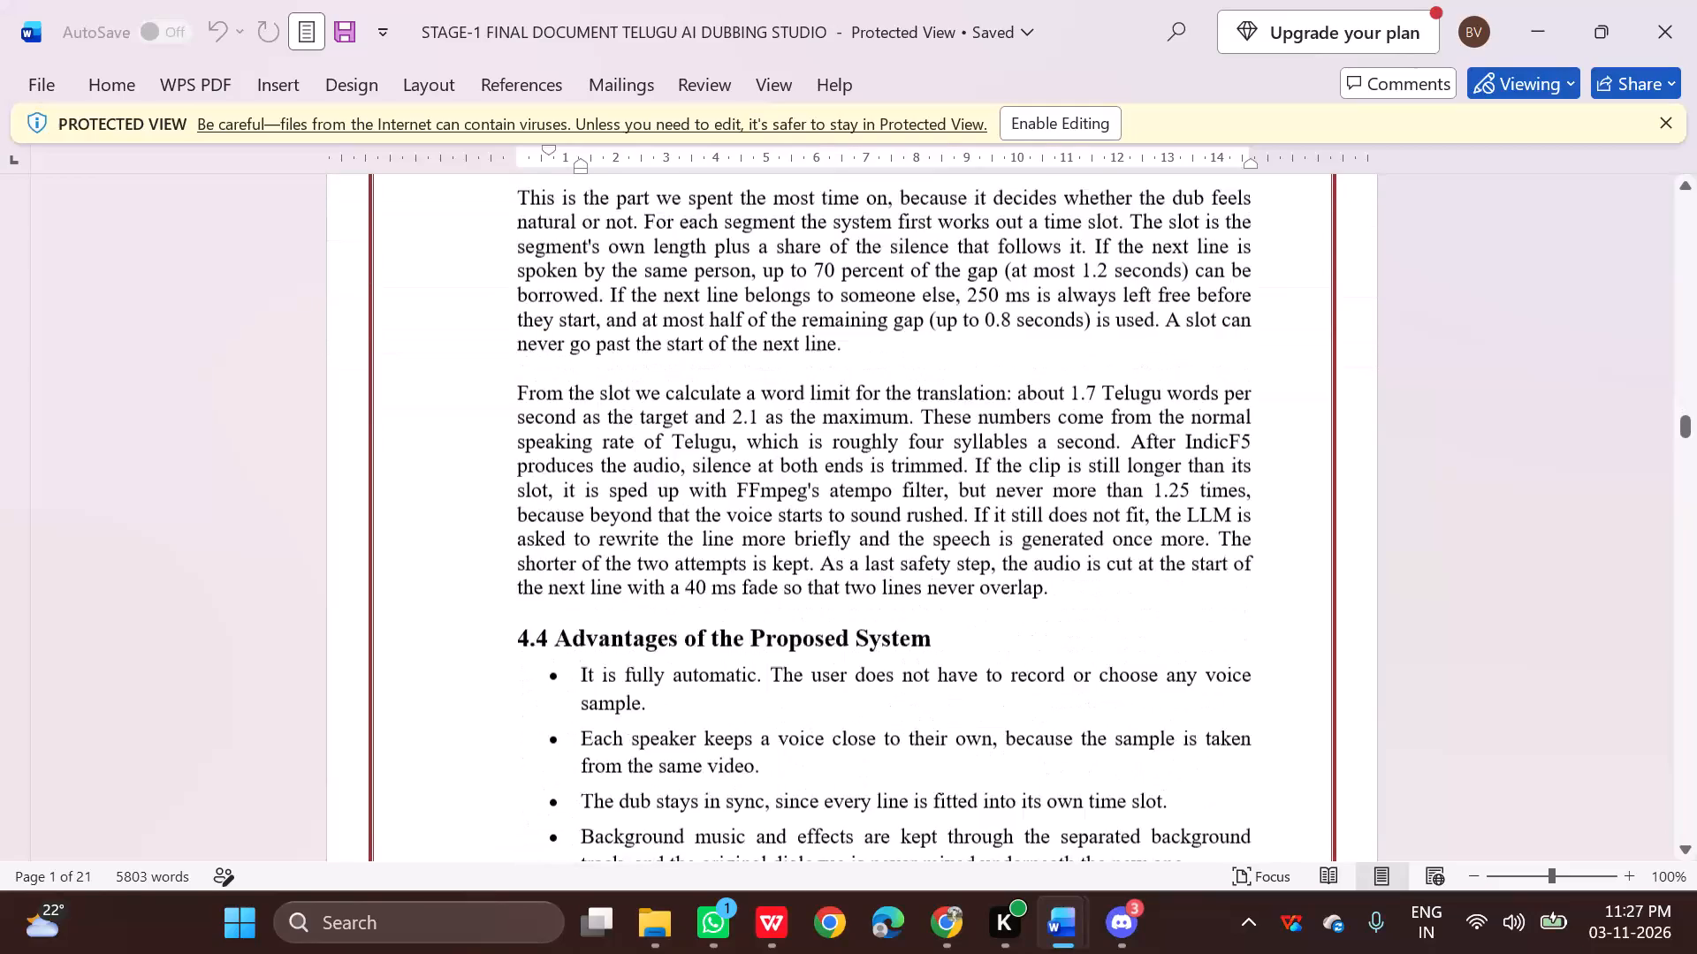
{"action": "scroll", "coordinate": [826, 498], "scroll_direction": "down", "scroll_amount": 20}
{"action": "scroll", "coordinate": [826, 498], "scroll_direction": "down", "scroll_amount": 5}
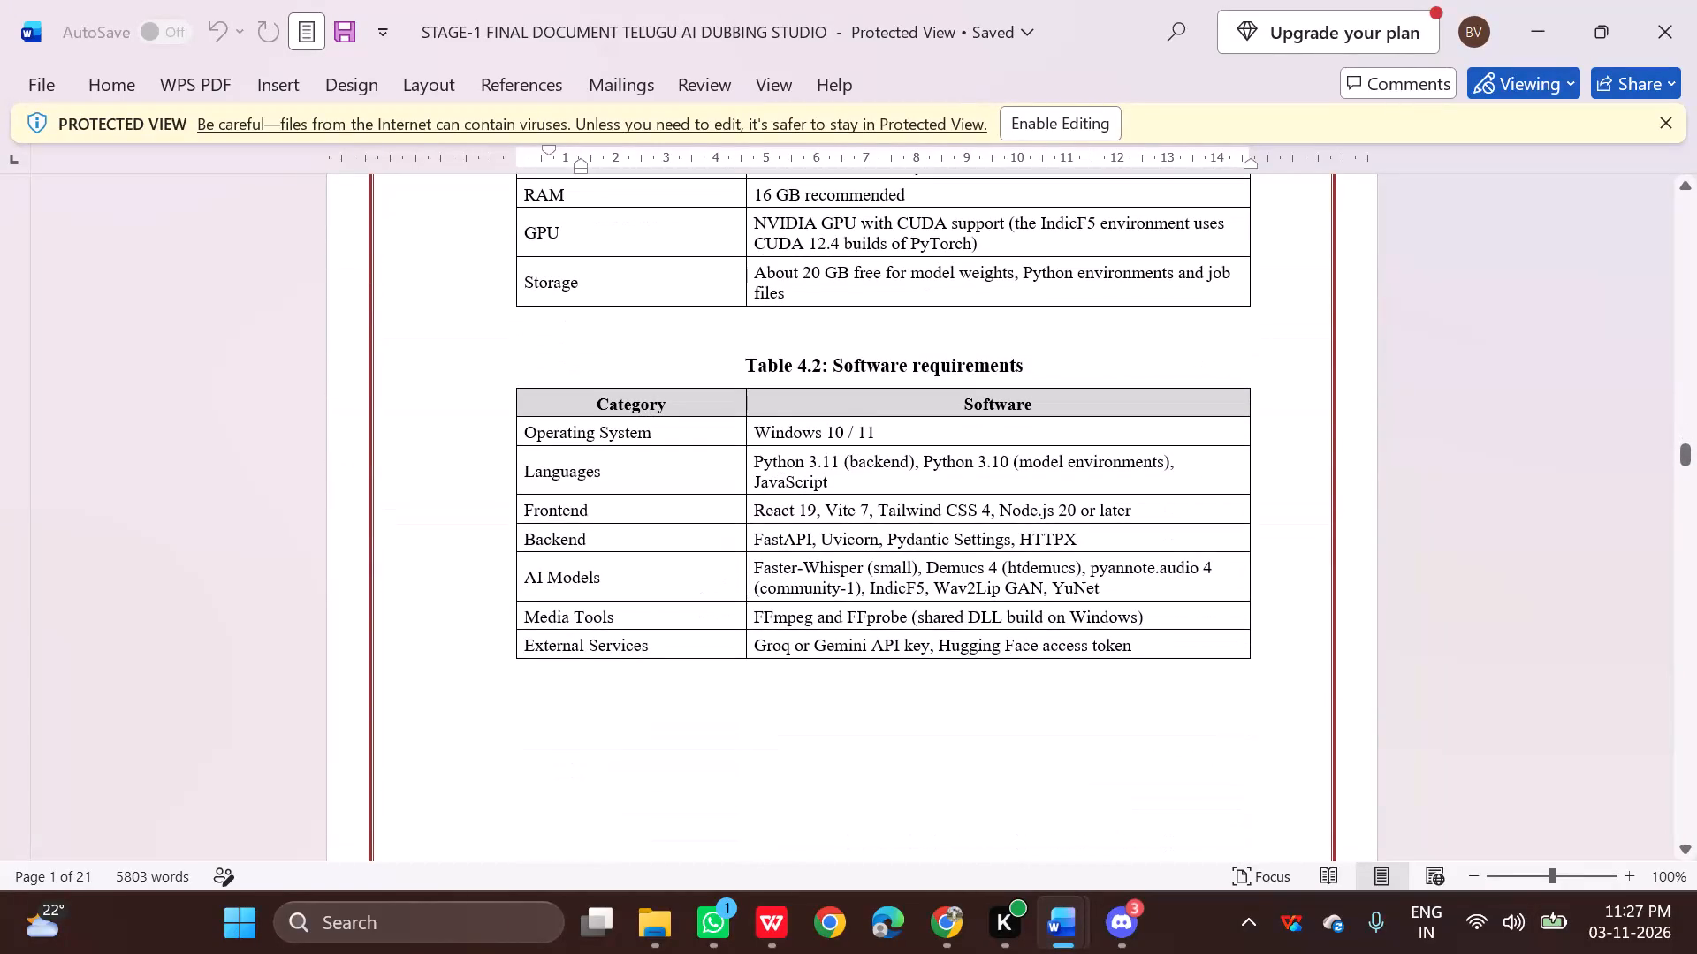
{"action": "scroll", "coordinate": [826, 498], "scroll_direction": "down", "scroll_amount": 20}
{"action": "scroll", "coordinate": [826, 498], "scroll_direction": "down", "scroll_amount": 1}
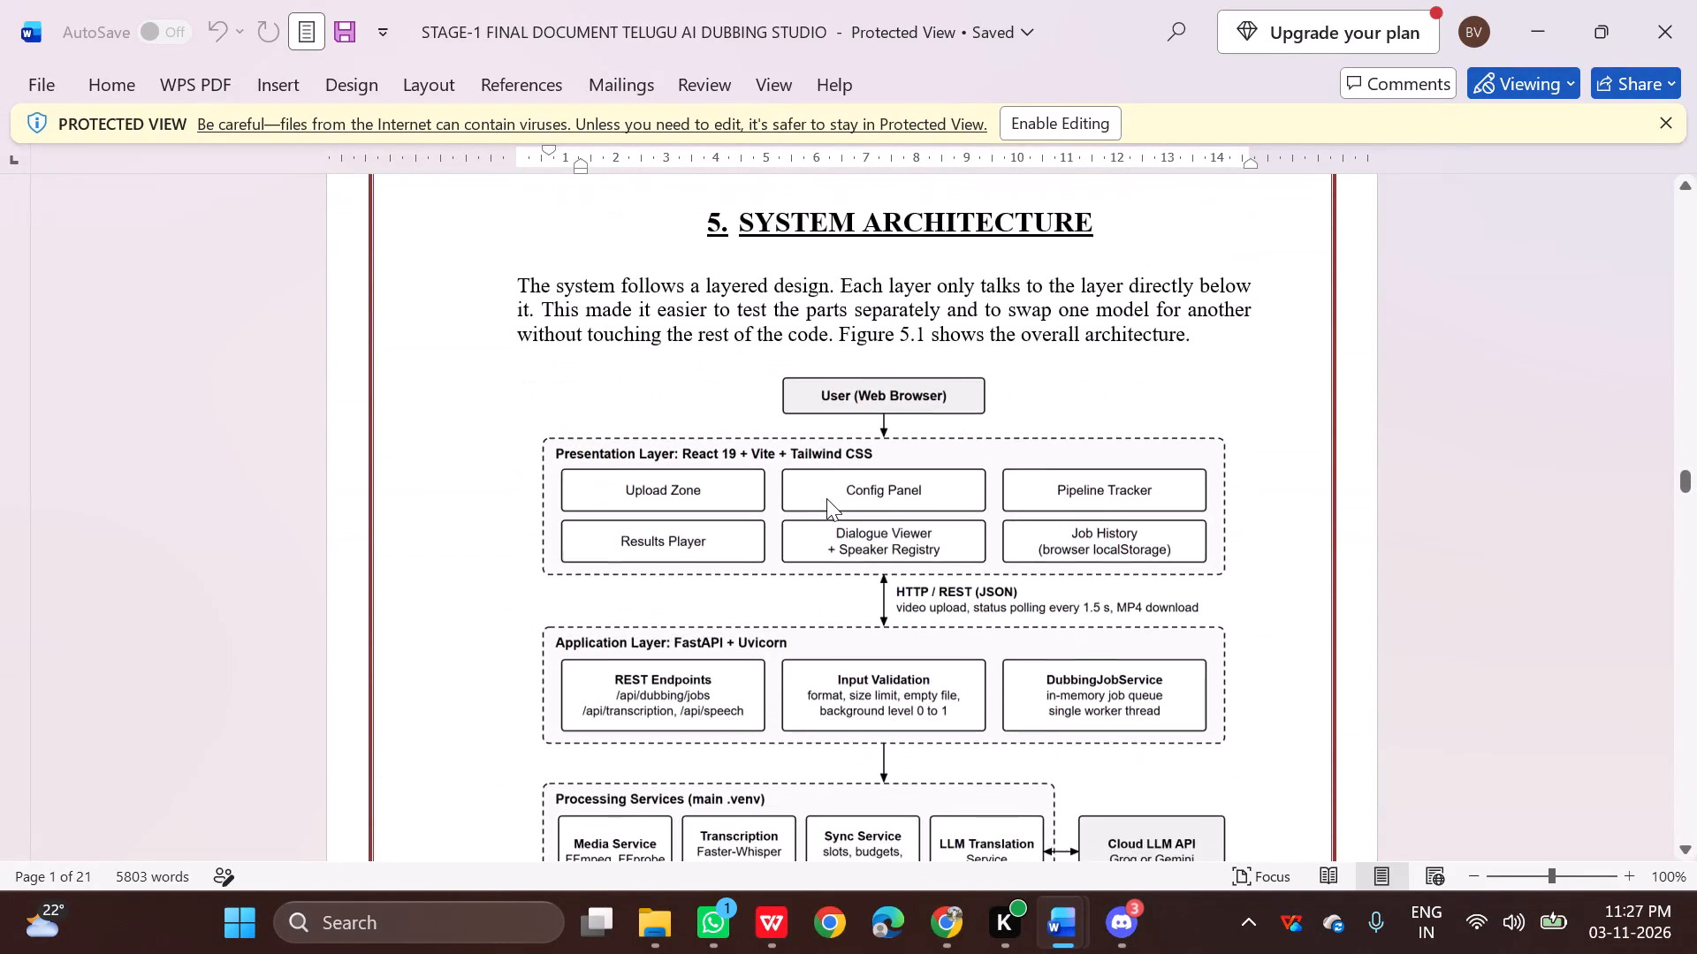
Examine the reference report's System Architecture chapter, including its layer descriptions and the processing workflow diagram.
{"action": "scroll", "coordinate": [826, 498], "scroll_direction": "down", "scroll_amount": 17}
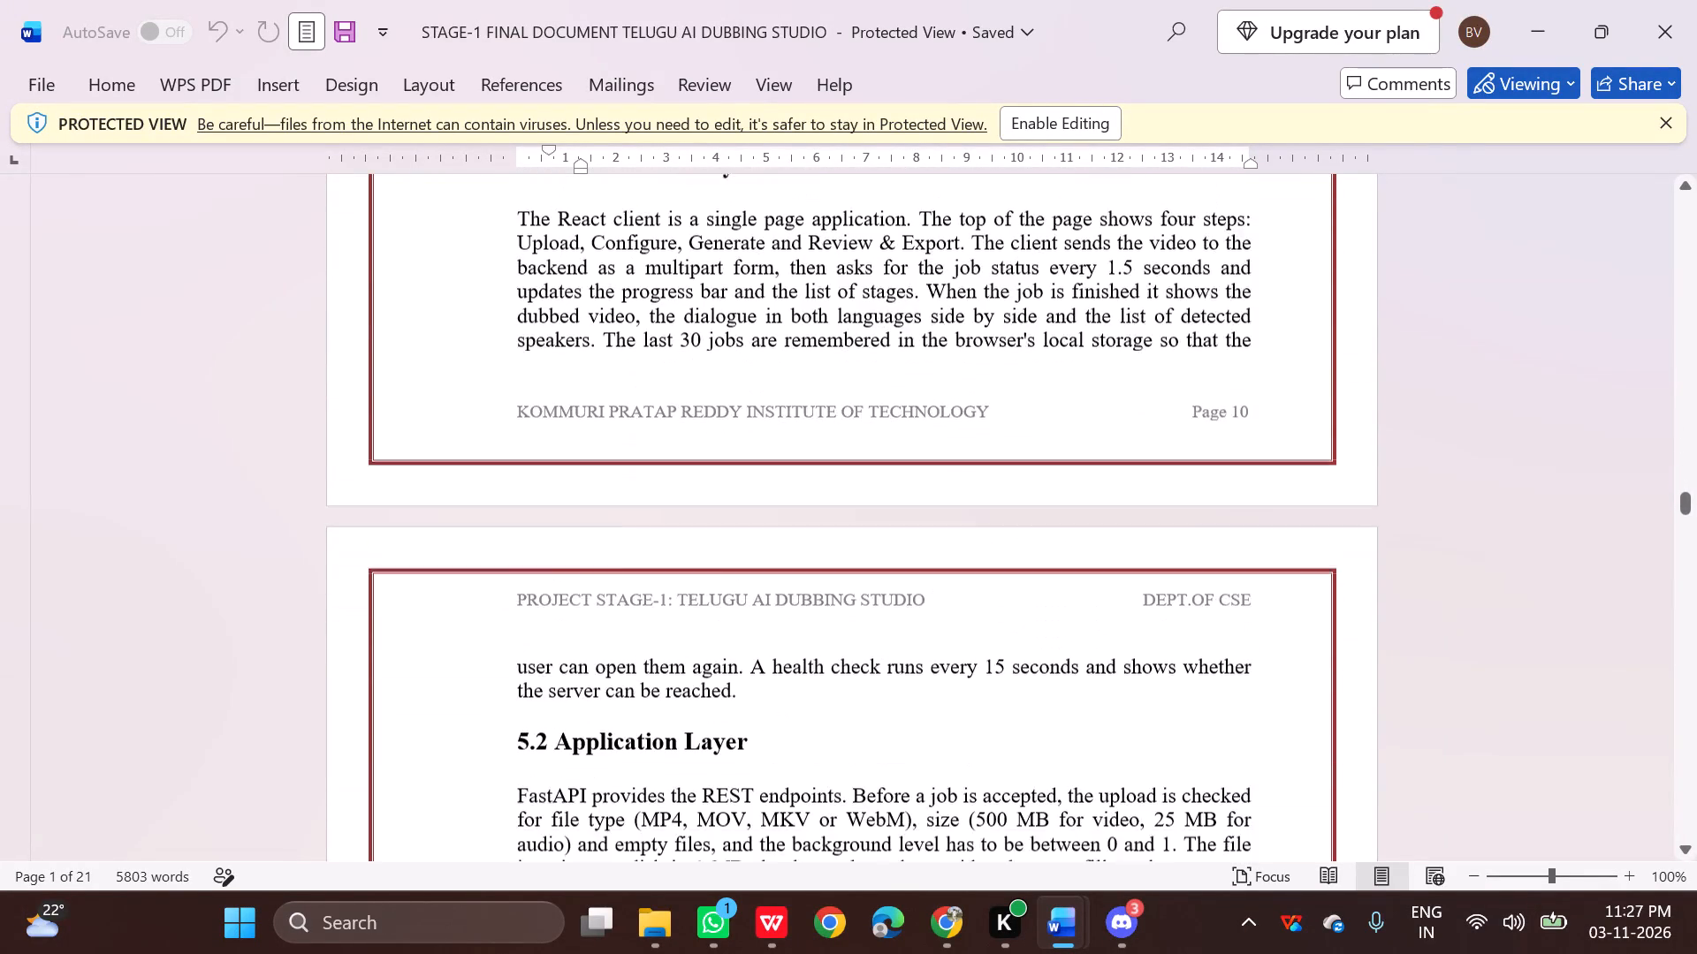
{"action": "scroll", "coordinate": [836, 493], "scroll_direction": "down", "scroll_amount": 18}
{"action": "scroll", "coordinate": [836, 493], "scroll_direction": "down", "scroll_amount": 13}
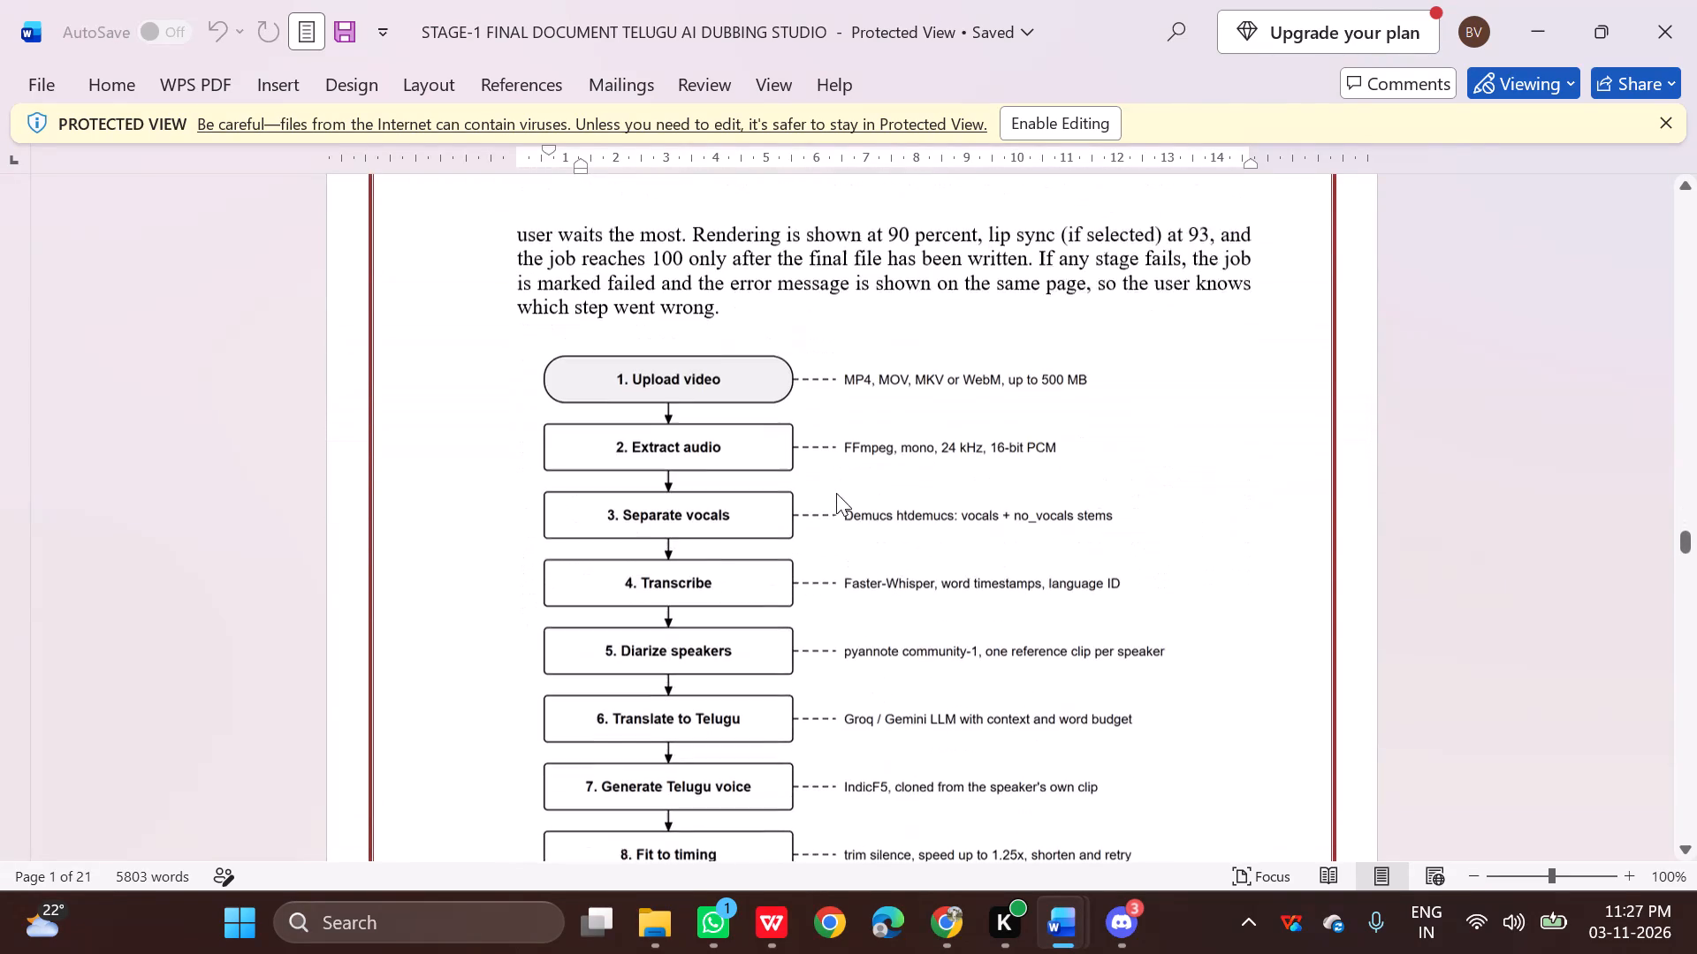
{"action": "scroll", "coordinate": [836, 493], "scroll_direction": "down", "scroll_amount": 18}
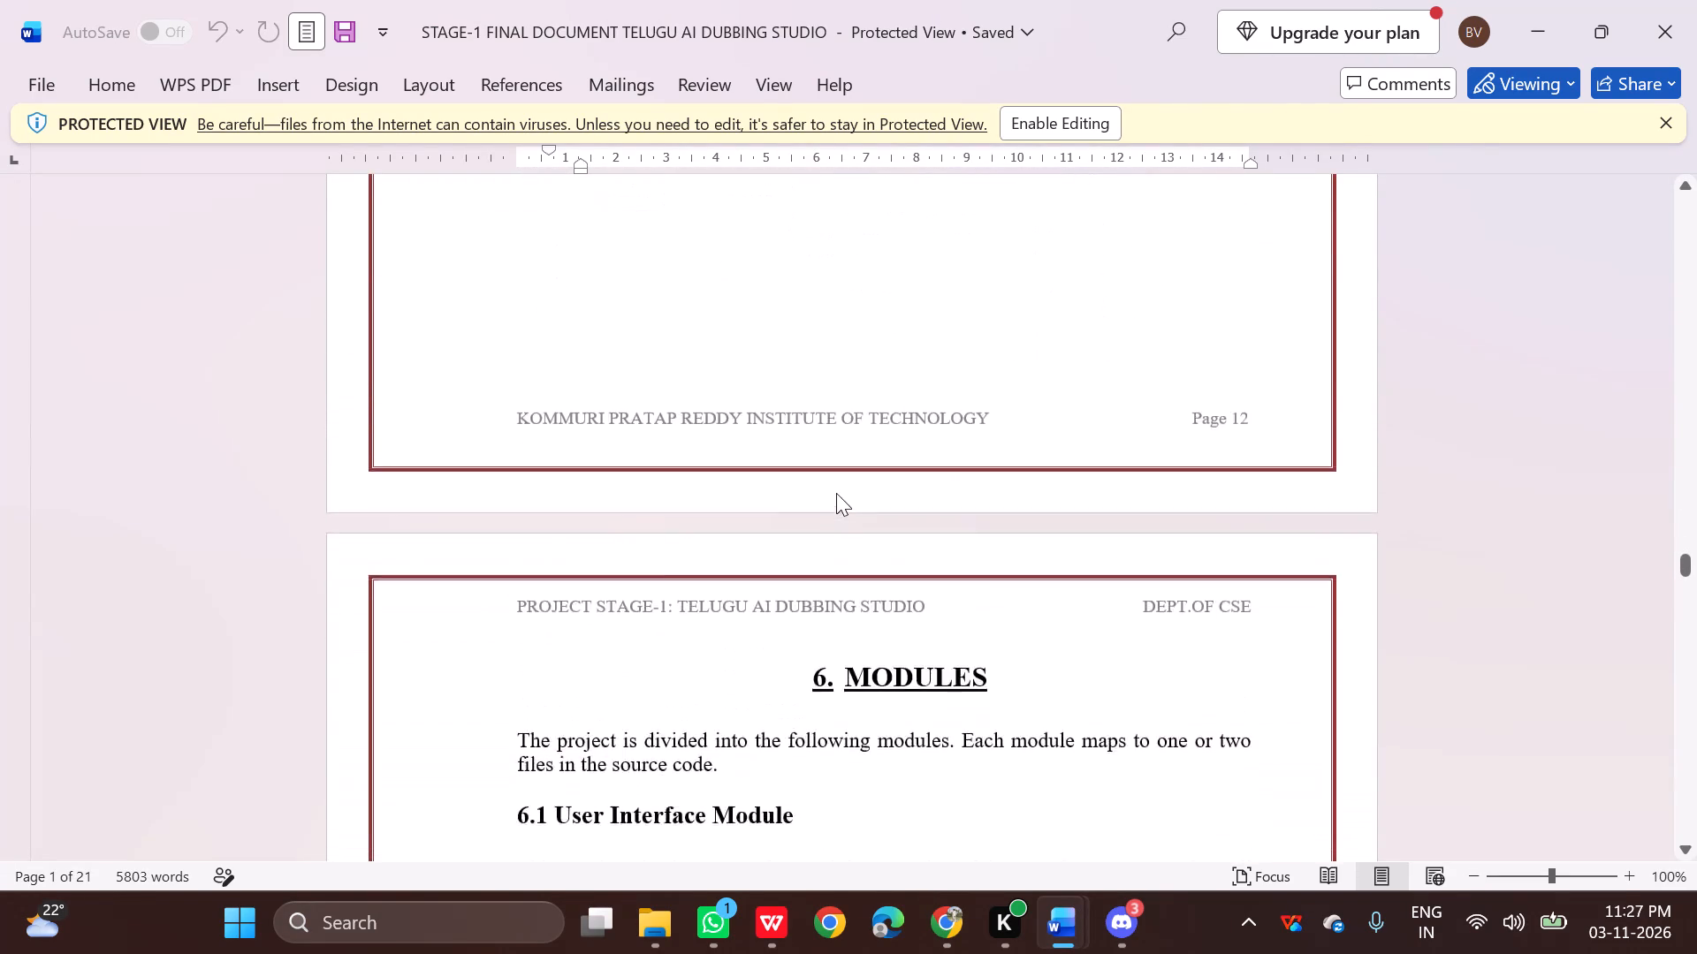
Examine the reference report's Modules chapter from 6.1 User Interface Module through 6.11 Visual Lip Sync Module.
{"action": "scroll", "coordinate": [836, 493], "scroll_direction": "down", "scroll_amount": 17}
{"action": "scroll", "coordinate": [836, 493], "scroll_direction": "down", "scroll_amount": 6}
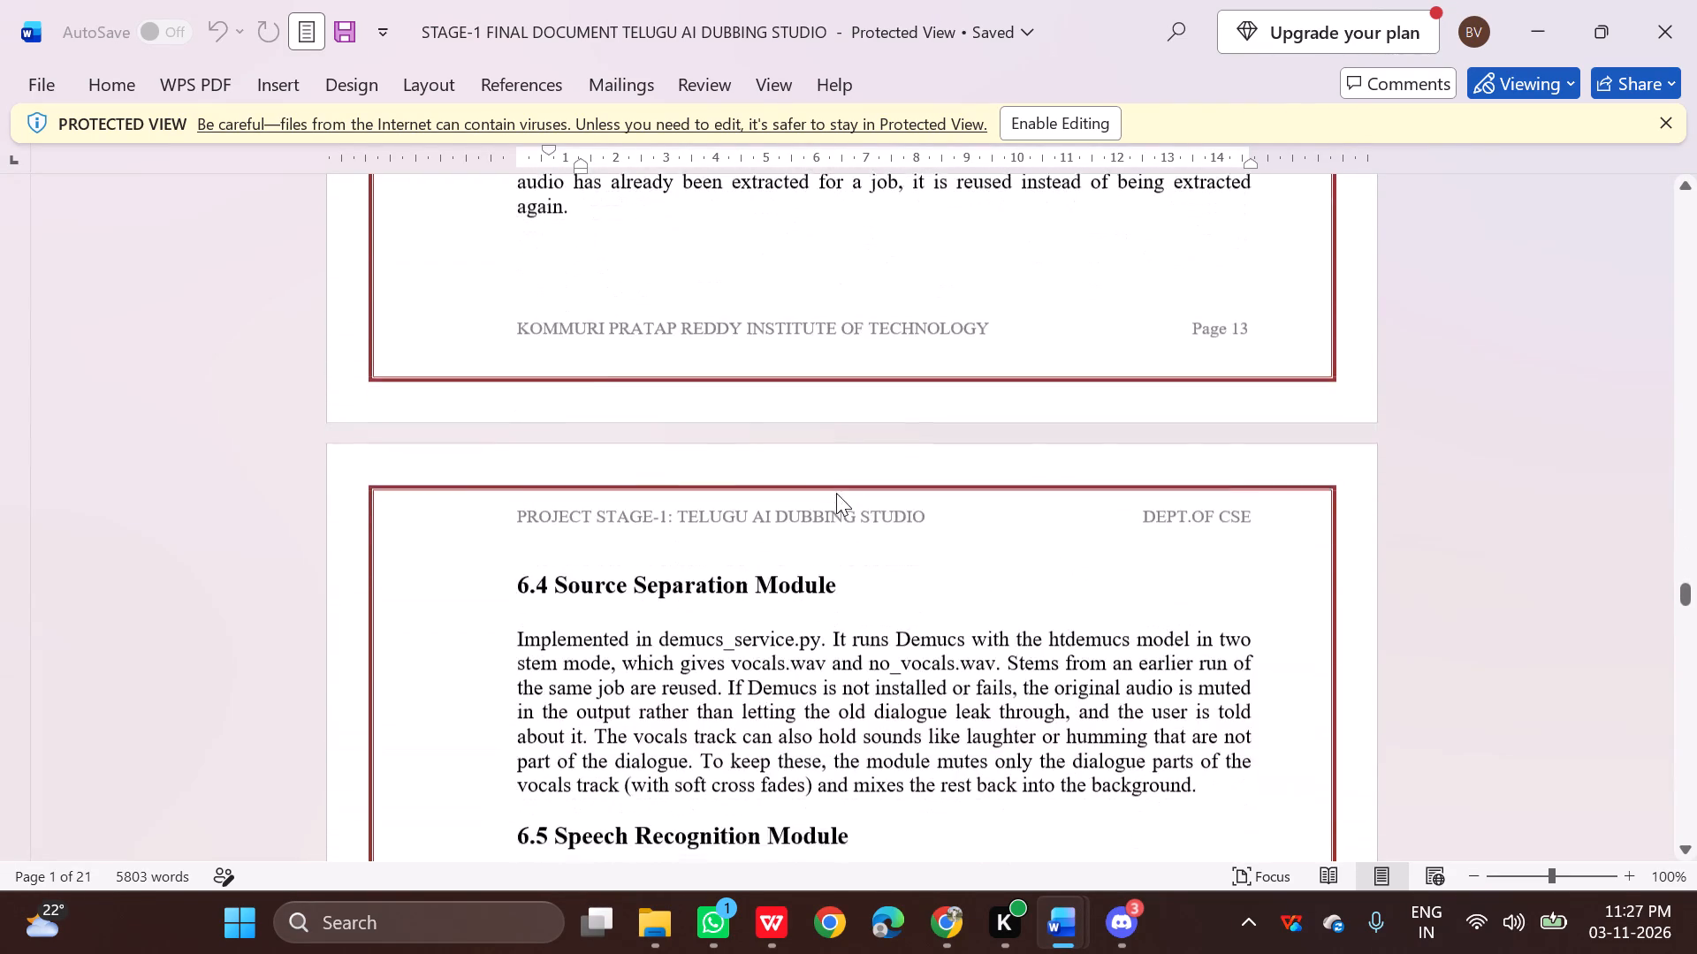
{"action": "scroll", "coordinate": [836, 493], "scroll_direction": "down", "scroll_amount": 12}
{"action": "scroll", "coordinate": [836, 493], "scroll_direction": "down", "scroll_amount": 12}
{"action": "scroll", "coordinate": [838, 493], "scroll_direction": "down", "scroll_amount": 11}
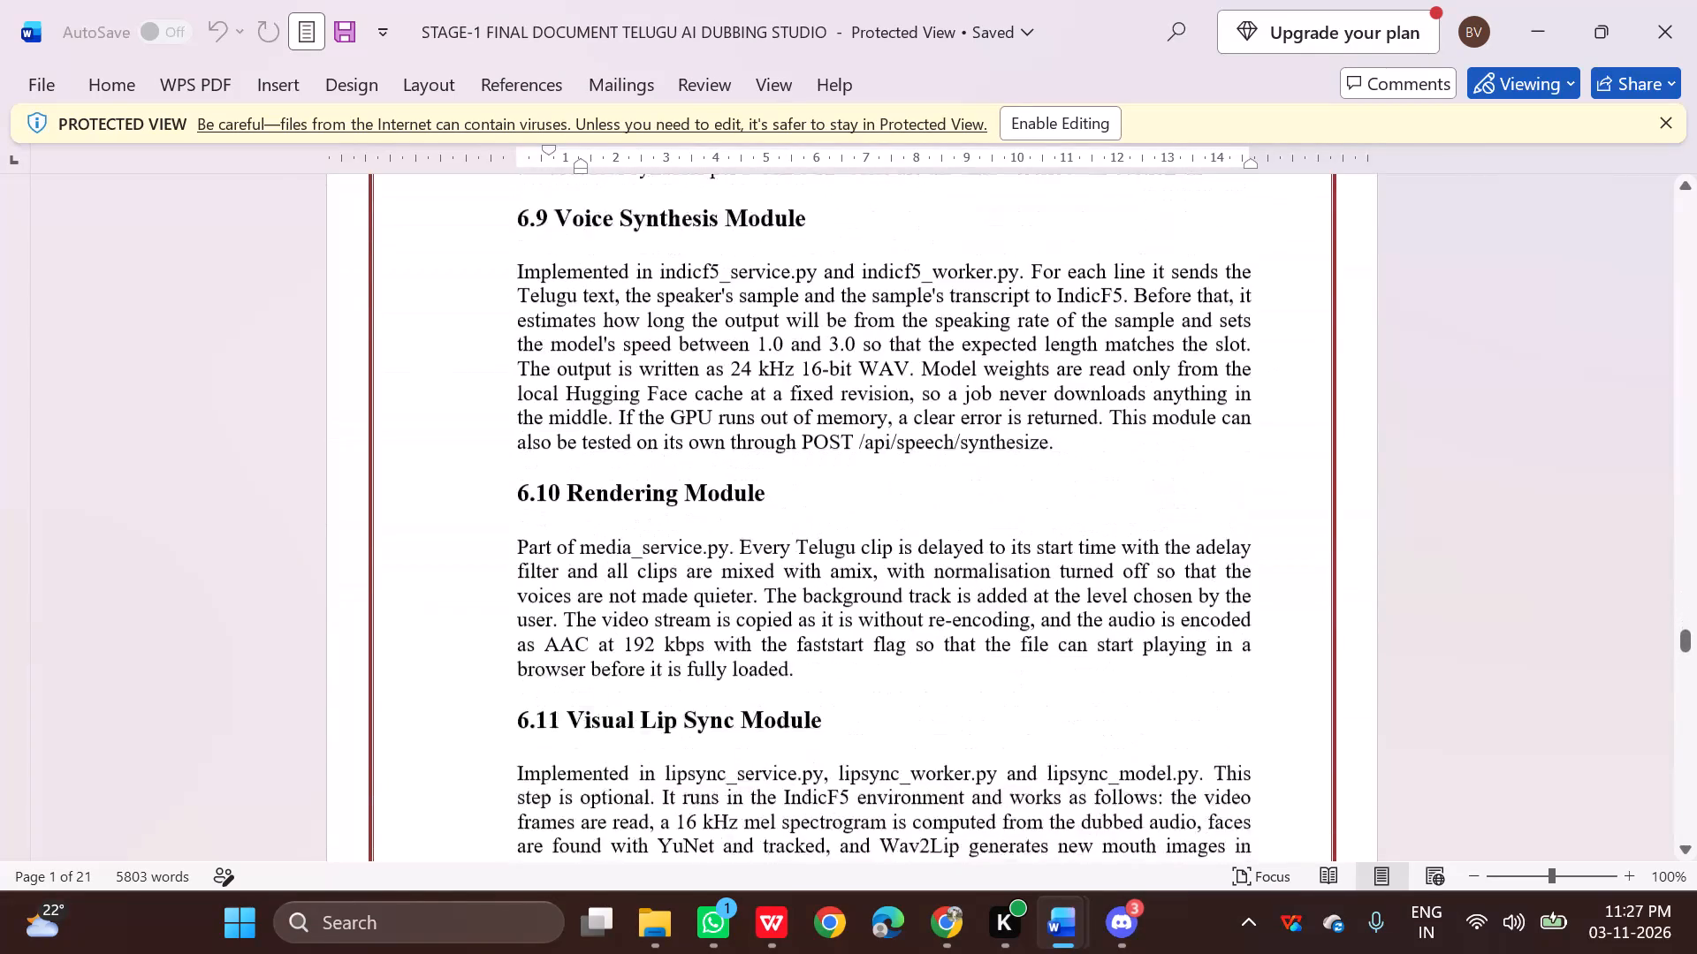
{"action": "scroll", "coordinate": [839, 493], "scroll_direction": "down", "scroll_amount": 20}
{"action": "scroll", "coordinate": [839, 493], "scroll_direction": "down", "scroll_amount": 2}
Review the reference report's UML diagrams and references through the last page, and close the Telugu AI Dubbing Studio document.
{"action": "scroll", "coordinate": [841, 493], "scroll_direction": "up", "scroll_amount": 5}
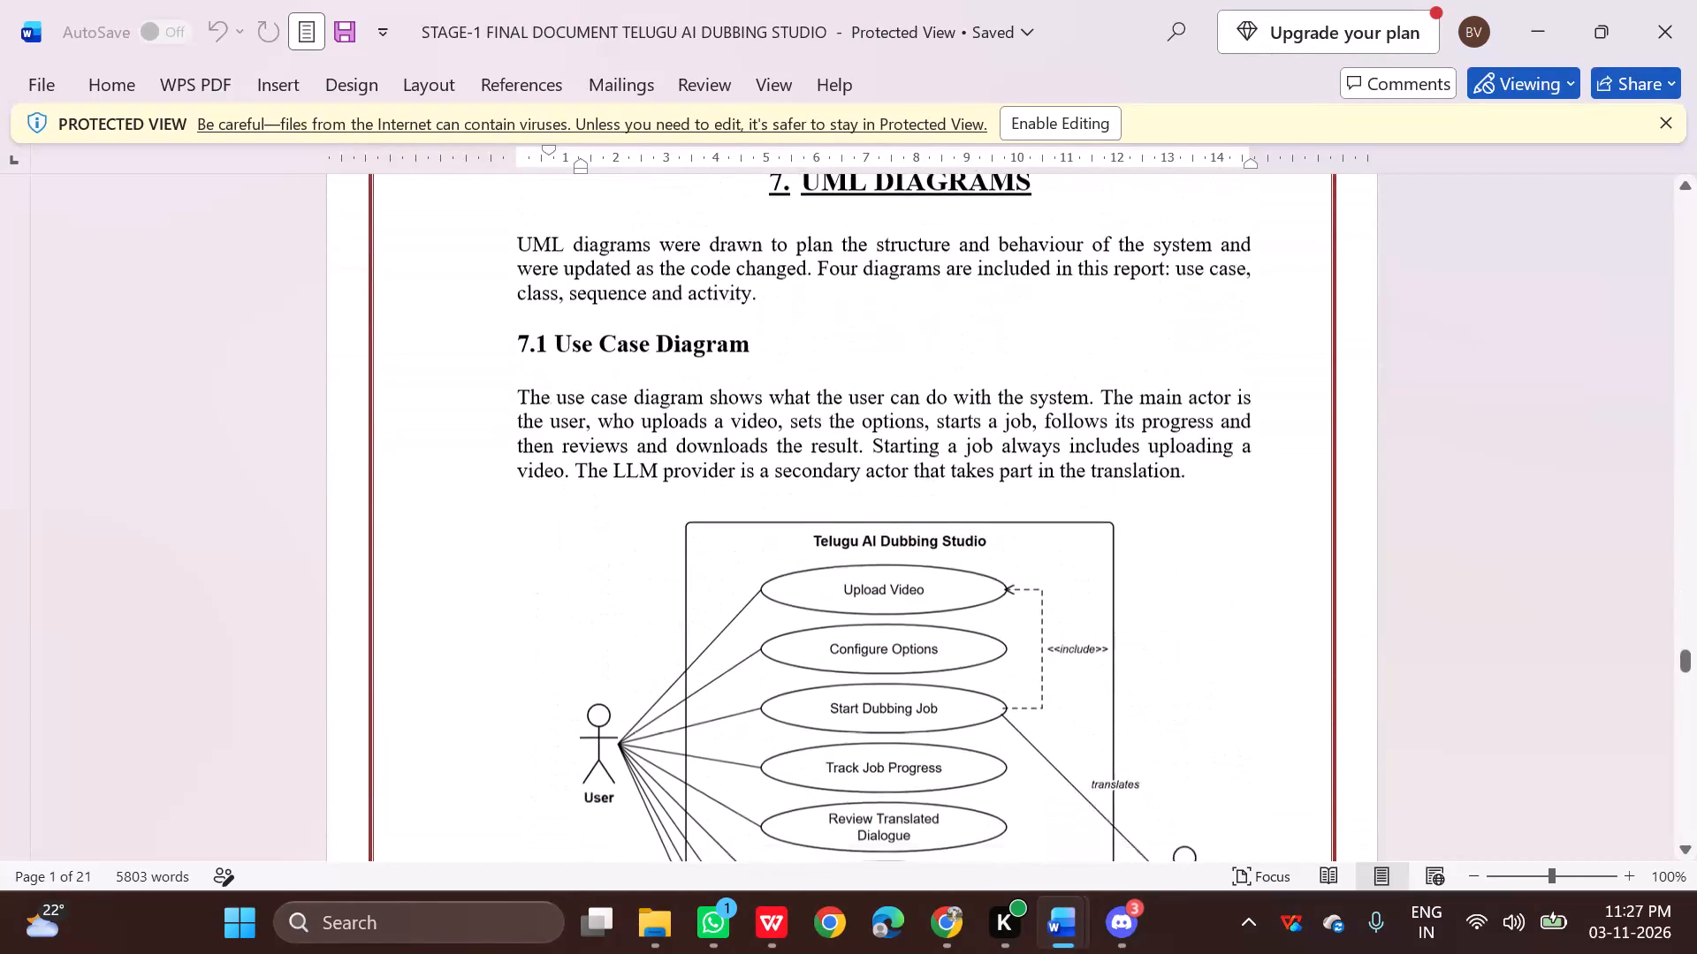
{"action": "scroll", "coordinate": [841, 493], "scroll_direction": "down", "scroll_amount": 20}
{"action": "scroll", "coordinate": [841, 493], "scroll_direction": "down", "scroll_amount": 6}
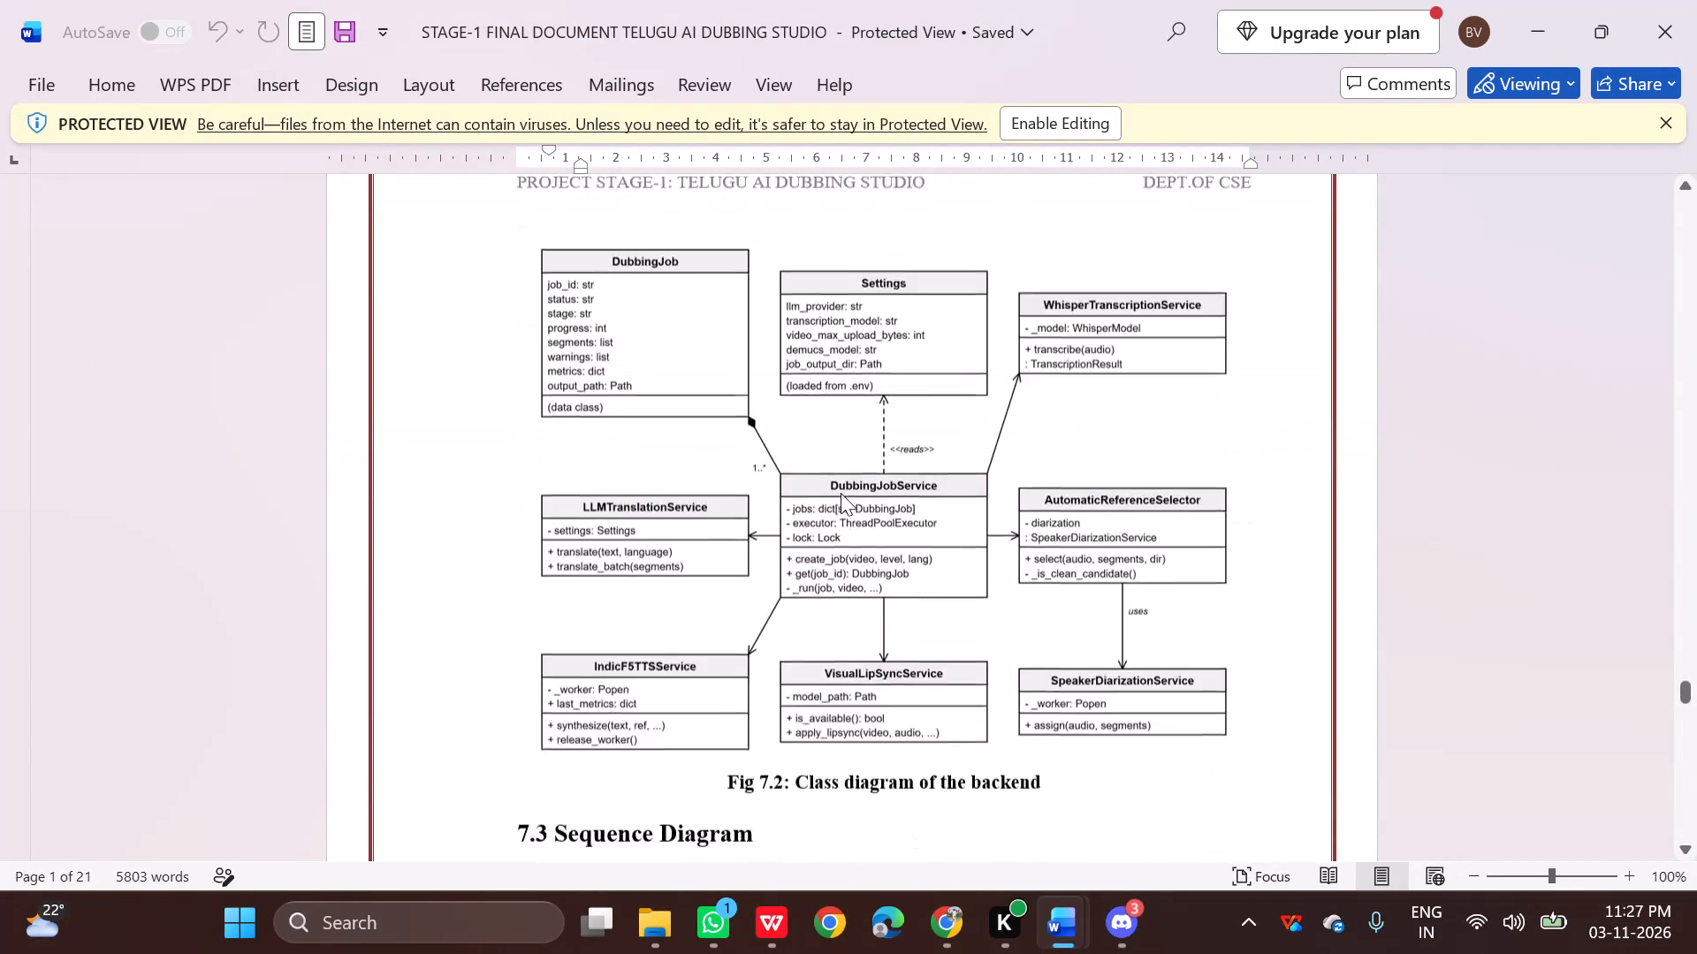
{"action": "scroll", "coordinate": [841, 493], "scroll_direction": "down", "scroll_amount": 20}
{"action": "scroll", "coordinate": [841, 493], "scroll_direction": "down", "scroll_amount": 12}
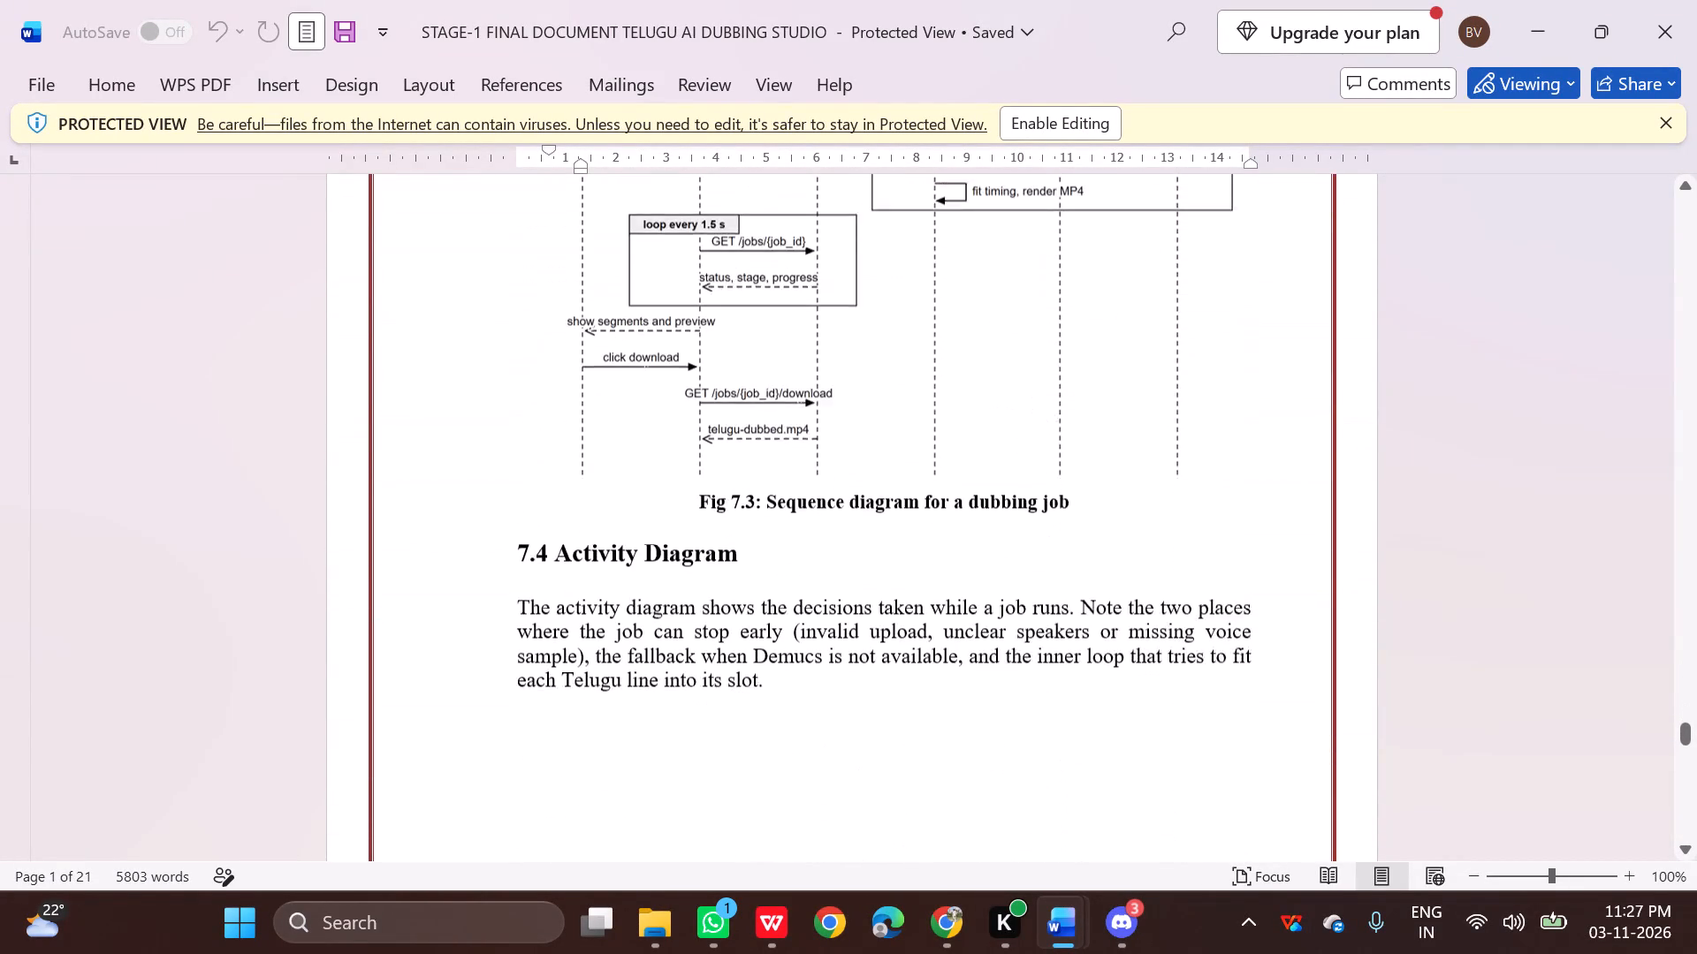
{"action": "scroll", "coordinate": [841, 493], "scroll_direction": "down", "scroll_amount": 20}
{"action": "scroll", "coordinate": [841, 493], "scroll_direction": "down", "scroll_amount": 17}
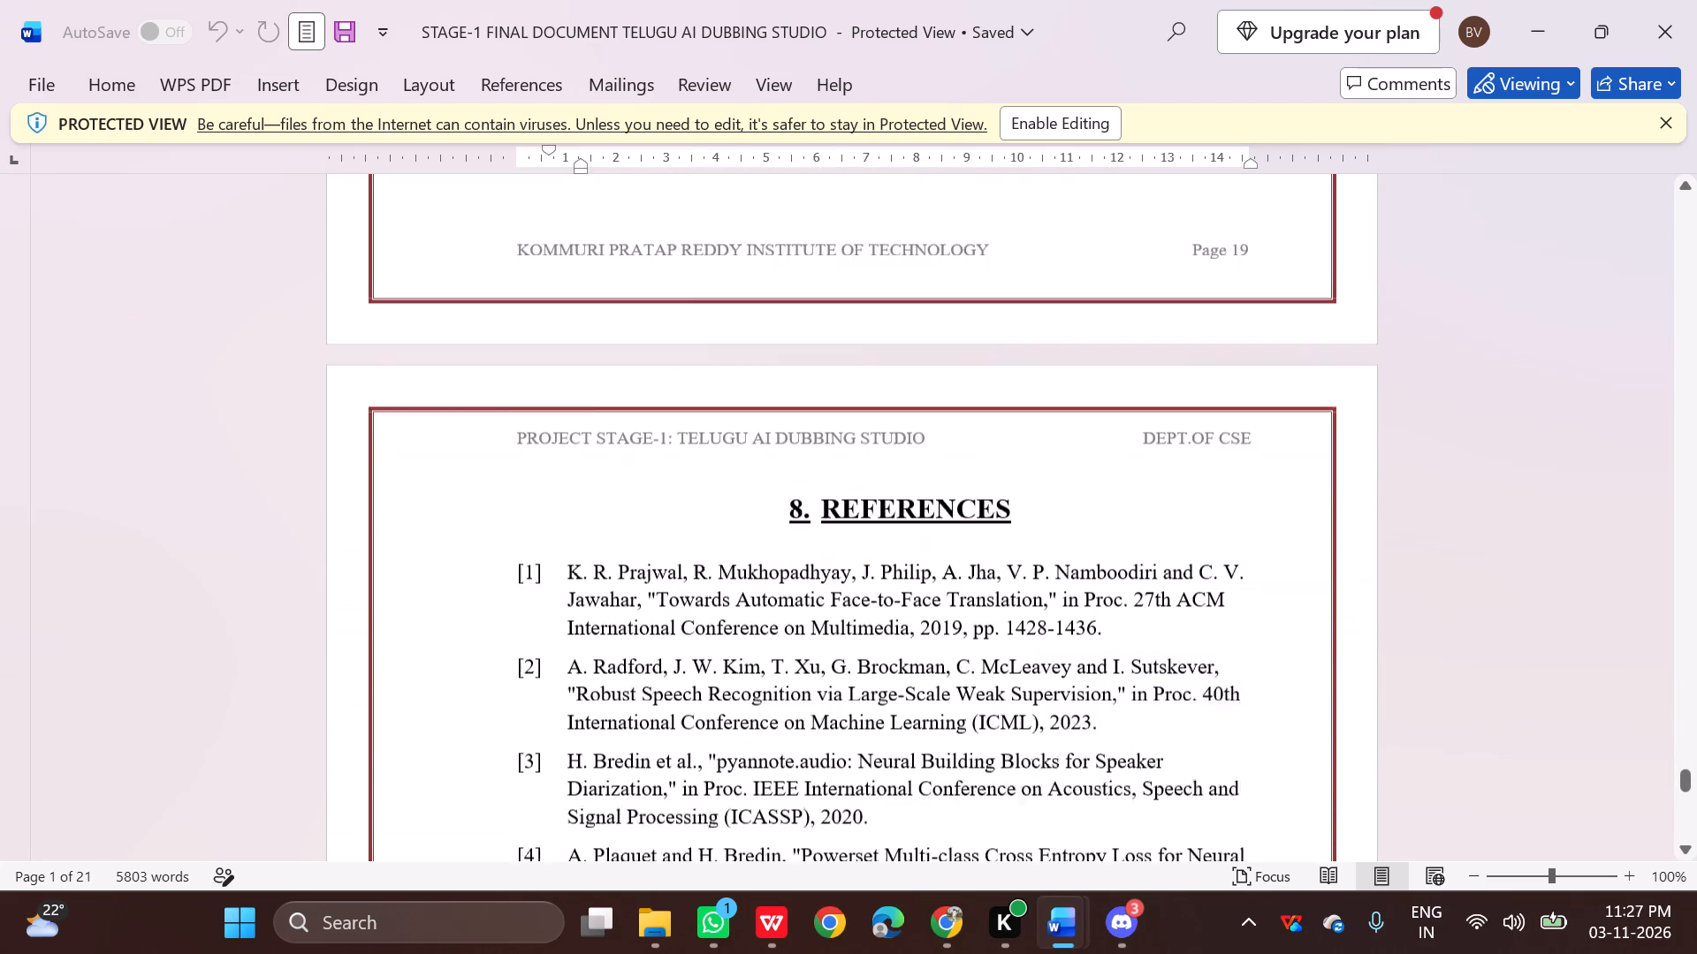
{"action": "scroll", "coordinate": [843, 493], "scroll_direction": "down", "scroll_amount": 20}
{"action": "scroll", "coordinate": [843, 493], "scroll_direction": "down", "scroll_amount": 16}
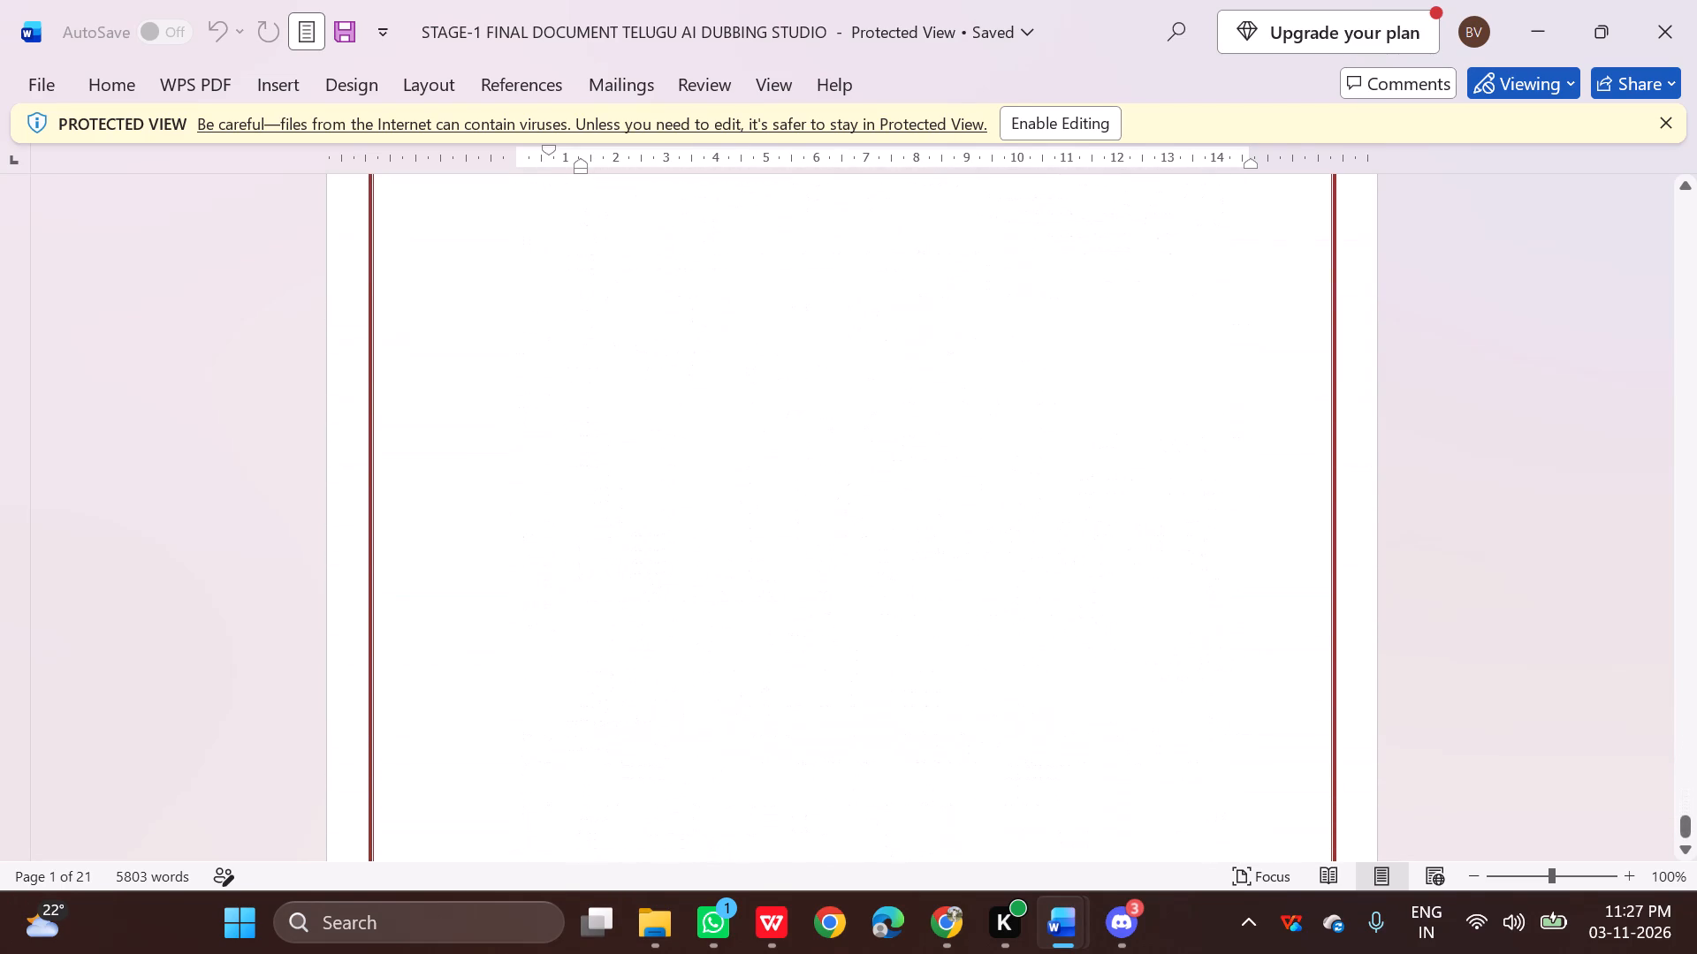
{"action": "scroll", "coordinate": [844, 493], "scroll_direction": "down", "scroll_amount": 19}
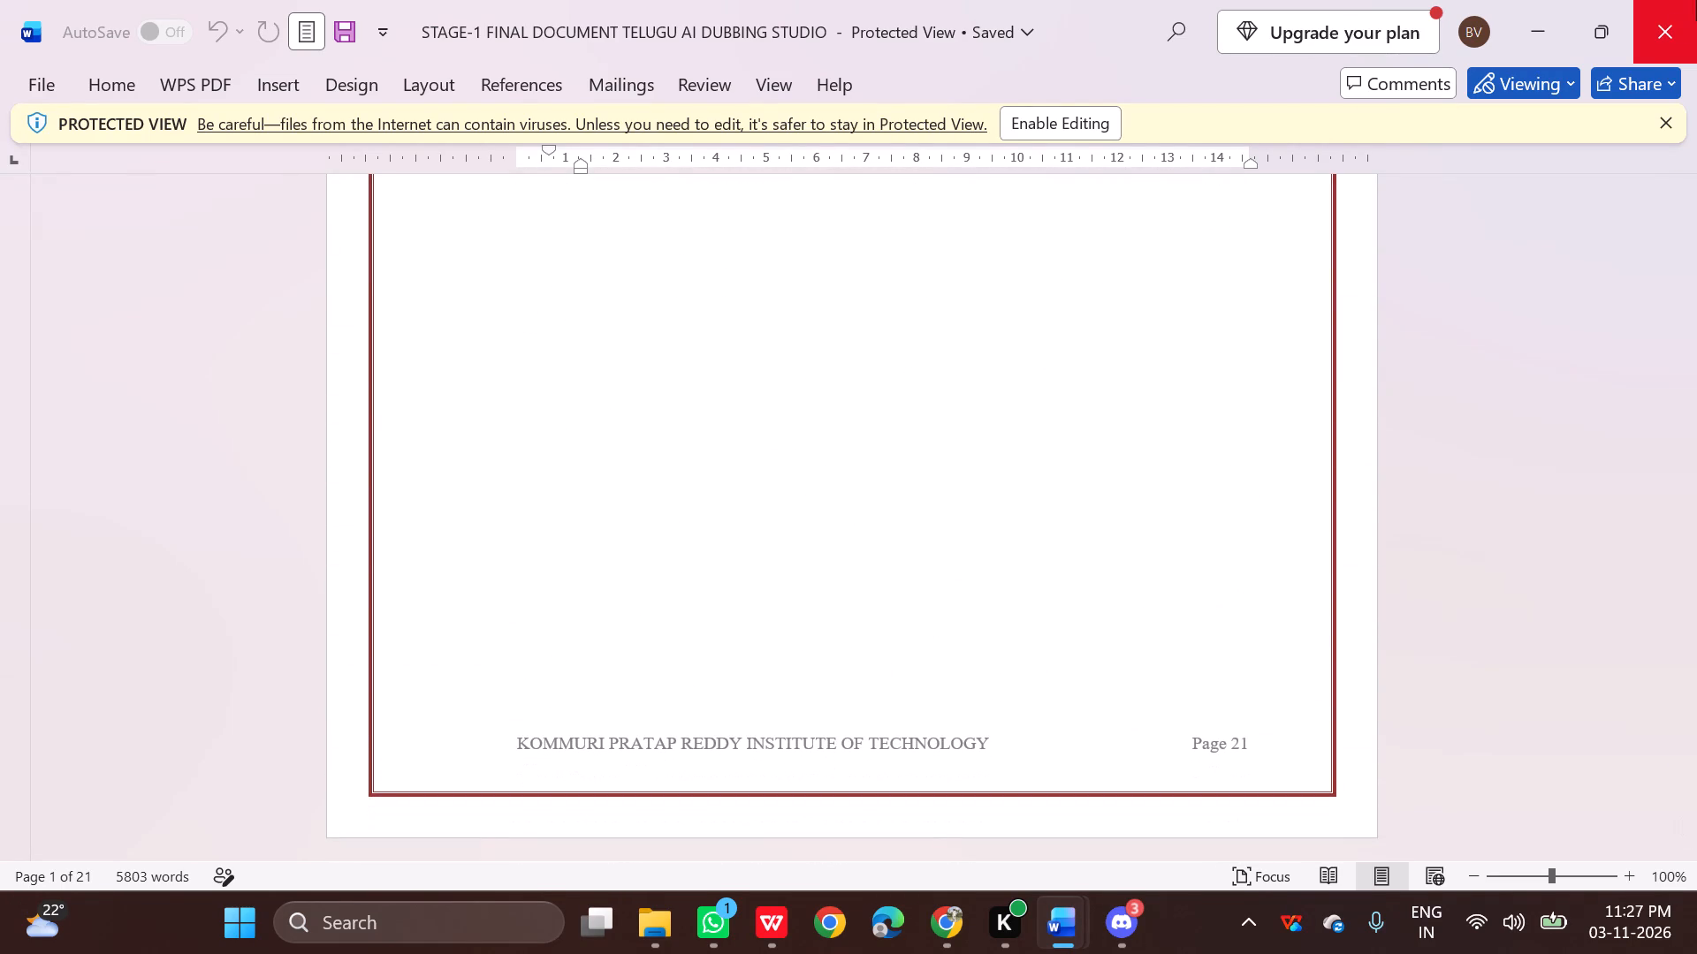
{"action": "left_click", "coordinate": [1642, 37]}
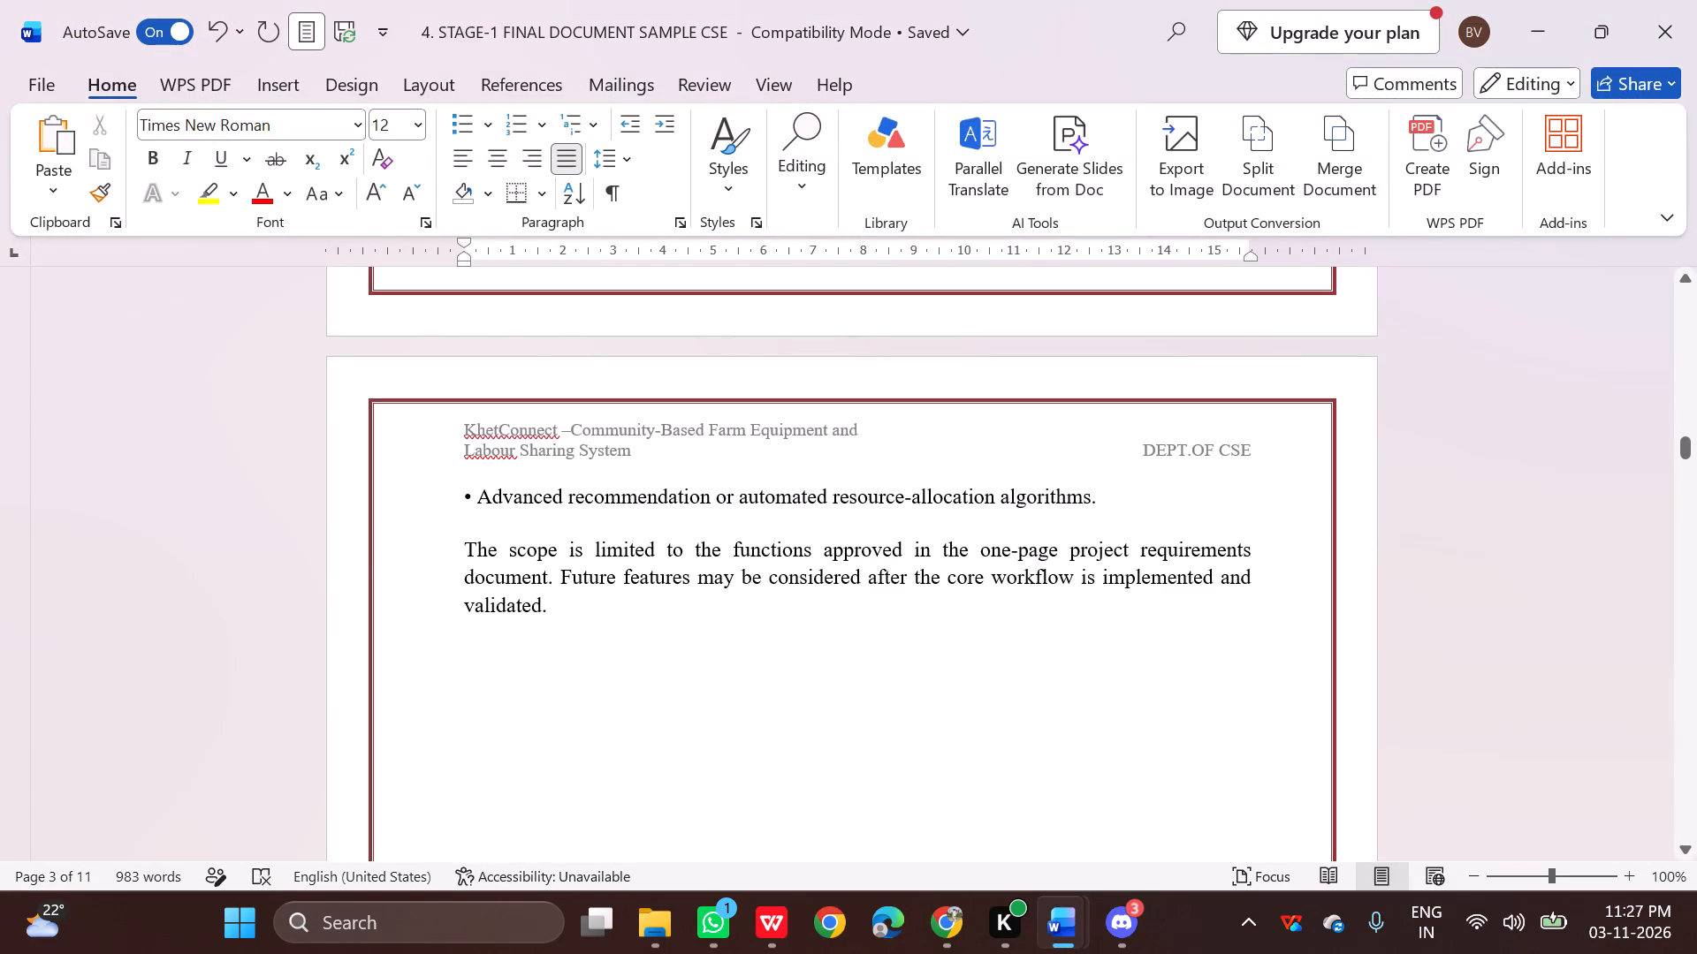
Review the KhetConnect Word report from the project scope pages to the Paper 1 review in section 2.1.
{"action": "scroll", "coordinate": [624, 589], "scroll_direction": "up", "scroll_amount": 12}
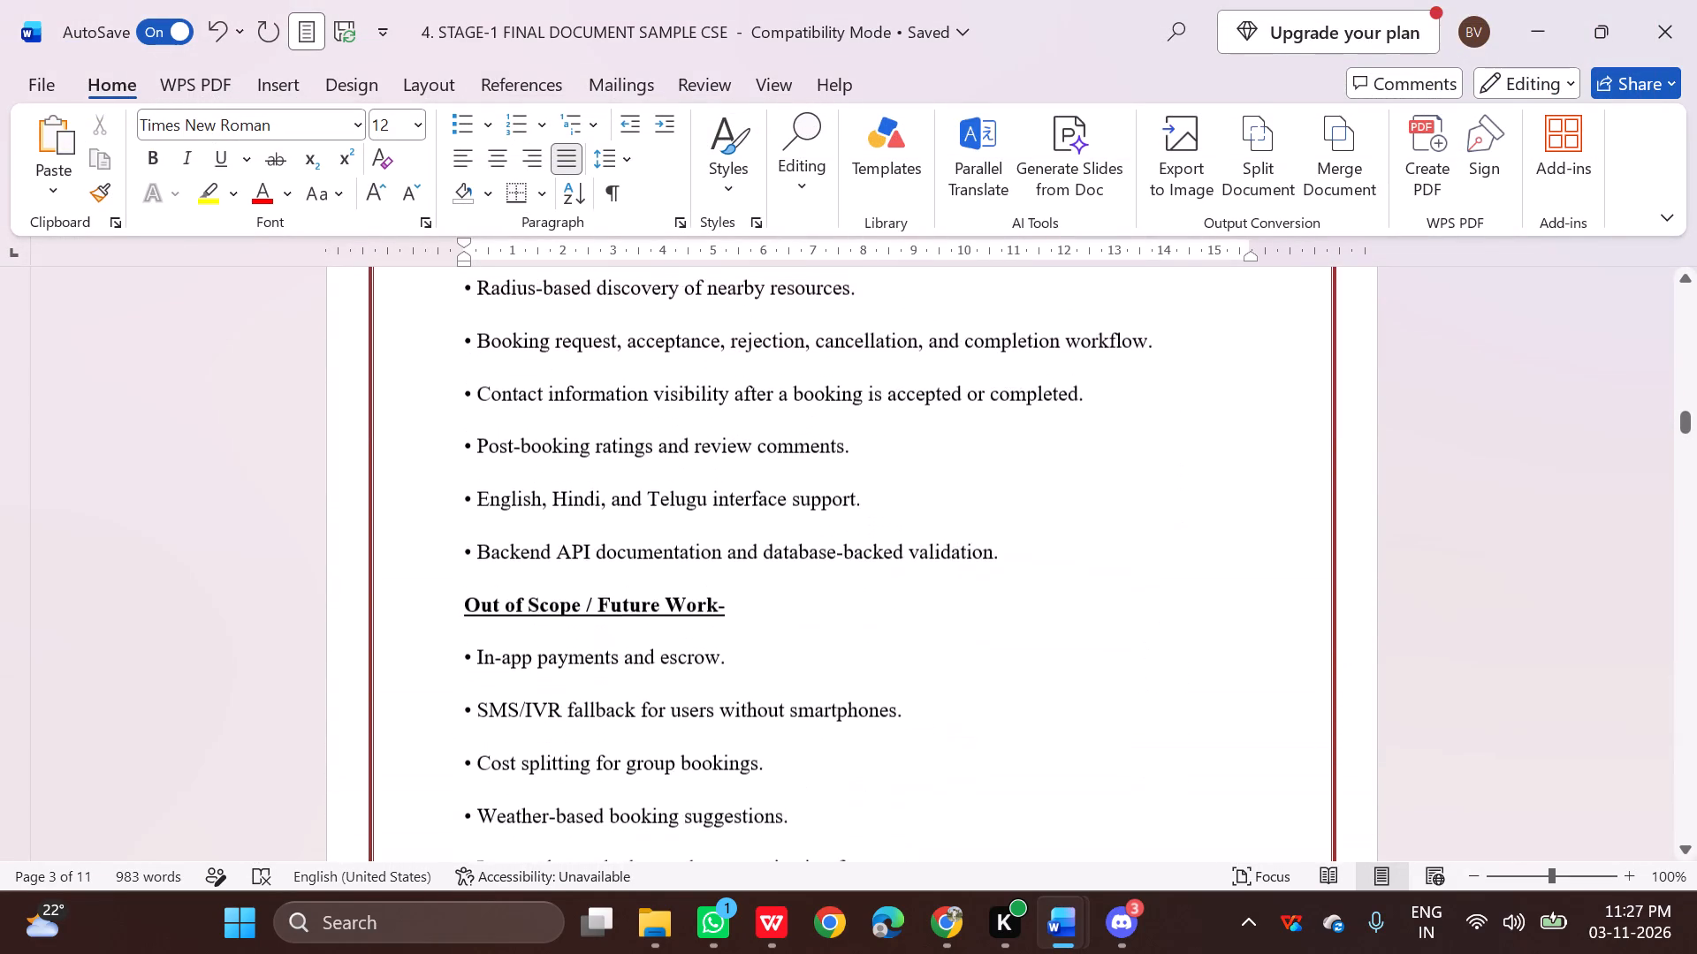
{"action": "scroll", "coordinate": [624, 587], "scroll_direction": "up", "scroll_amount": 8}
{"action": "scroll", "coordinate": [624, 587], "scroll_direction": "down", "scroll_amount": 12}
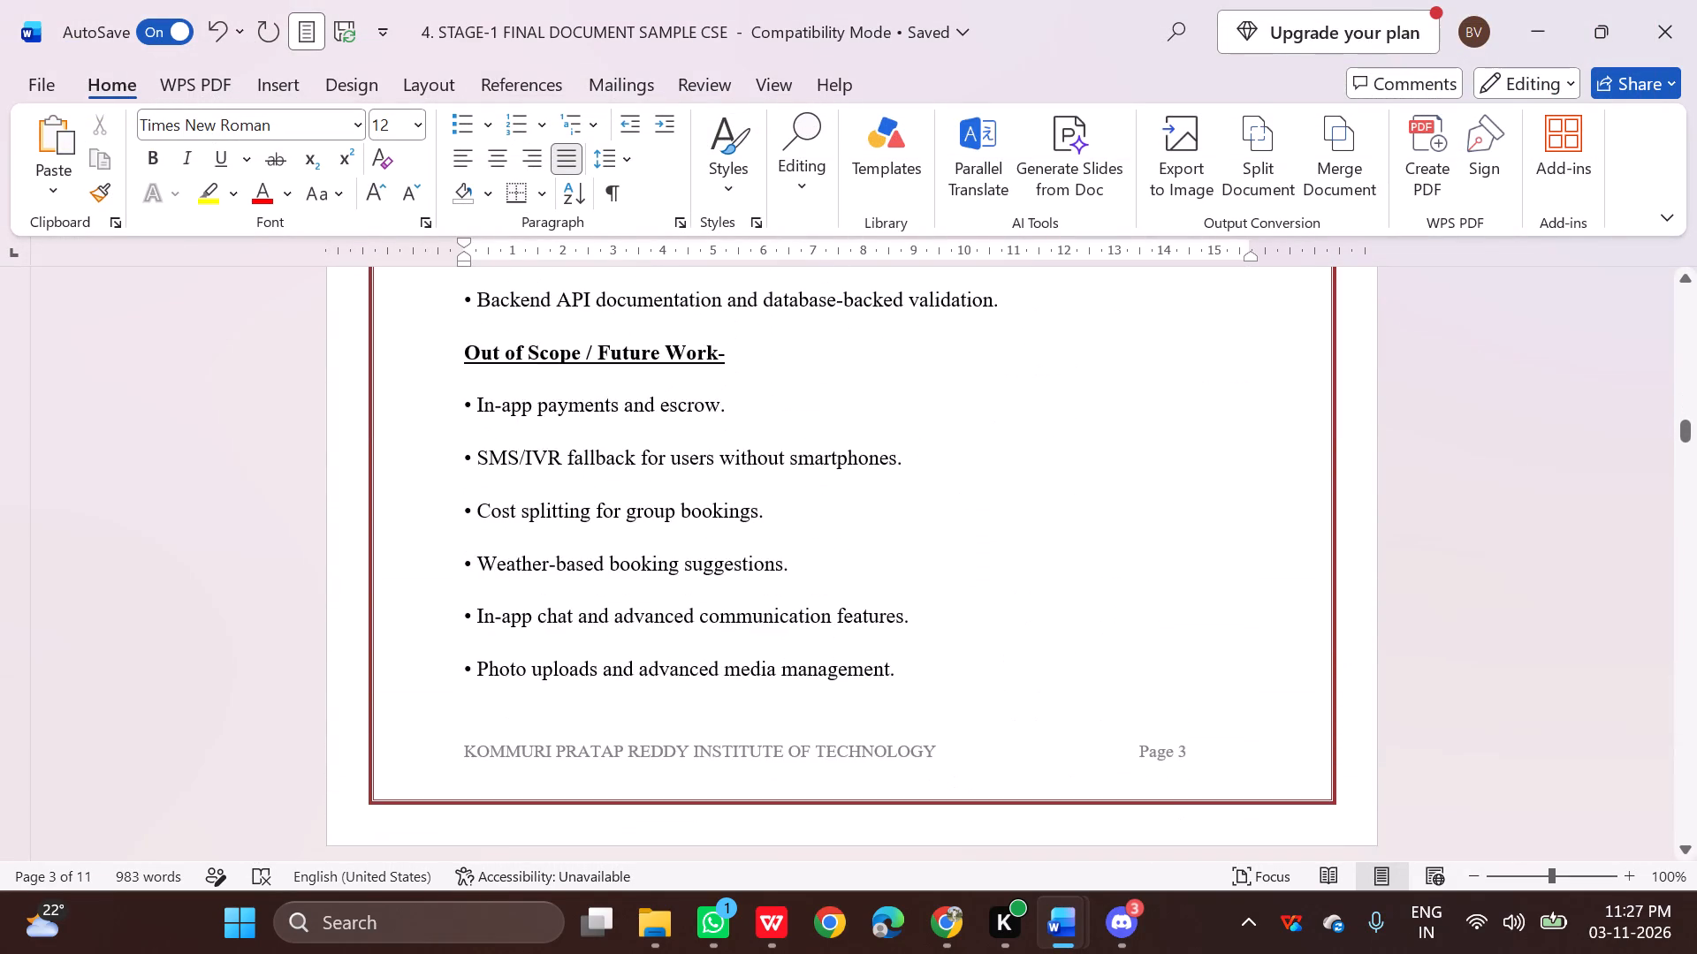
{"action": "scroll", "coordinate": [627, 584], "scroll_direction": "down", "scroll_amount": 16}
{"action": "scroll", "coordinate": [688, 554], "scroll_direction": "down", "scroll_amount": 11}
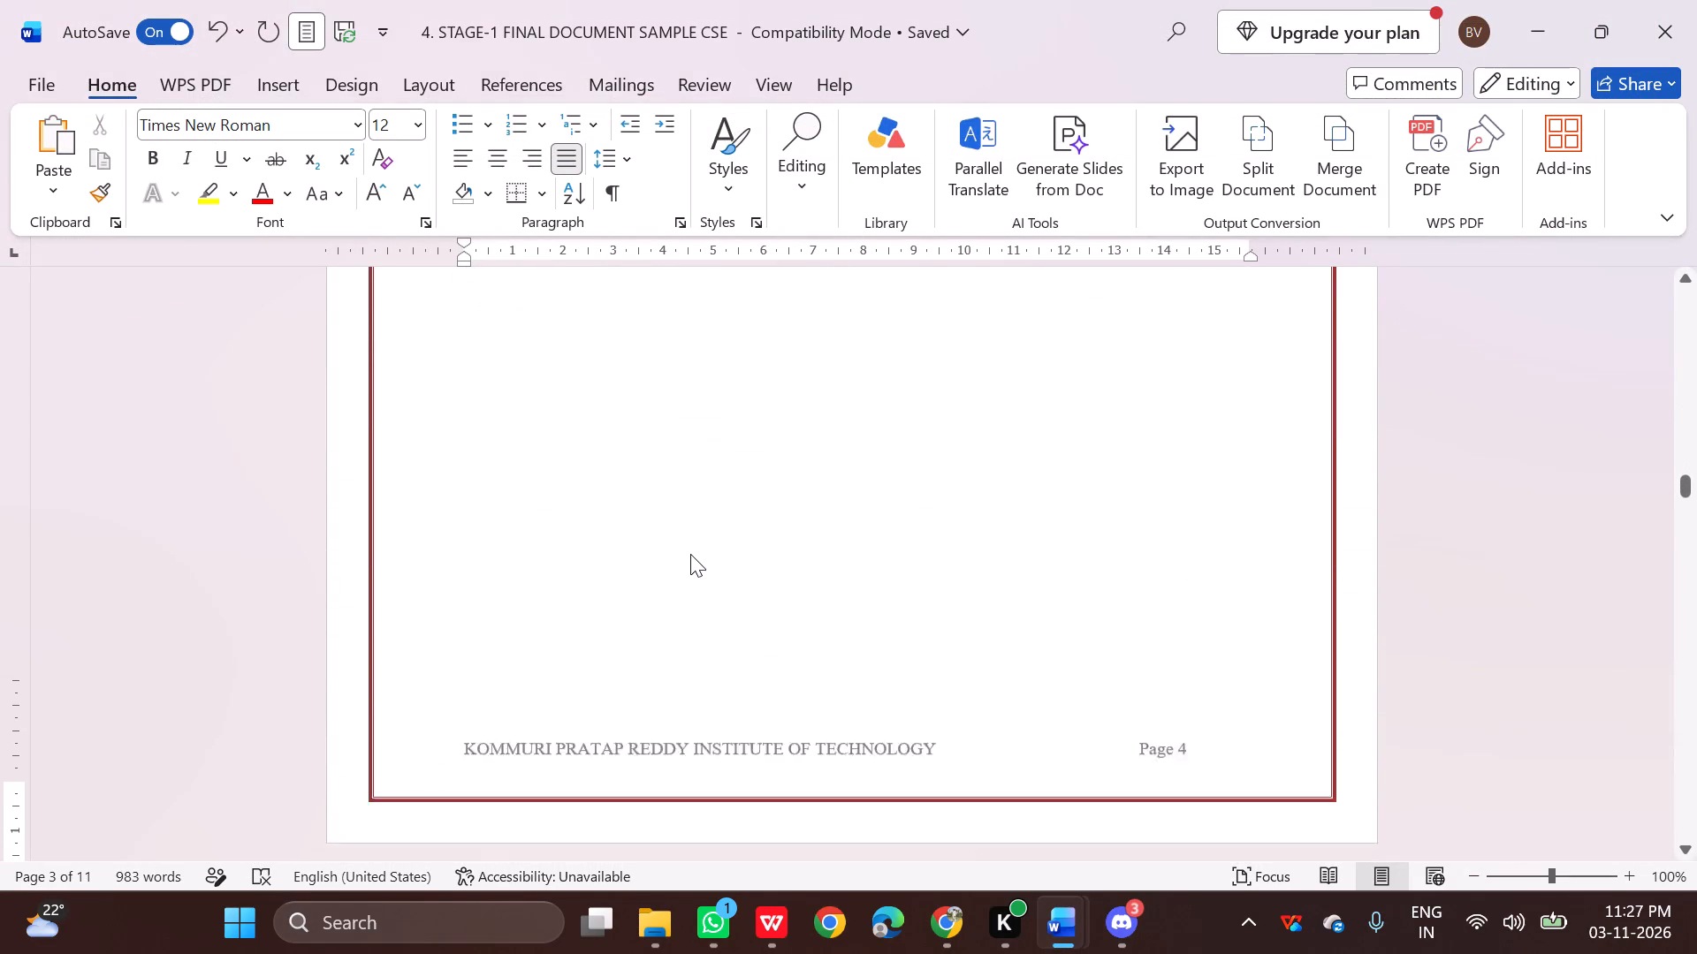
{"action": "scroll", "coordinate": [690, 554], "scroll_direction": "down", "scroll_amount": 15}
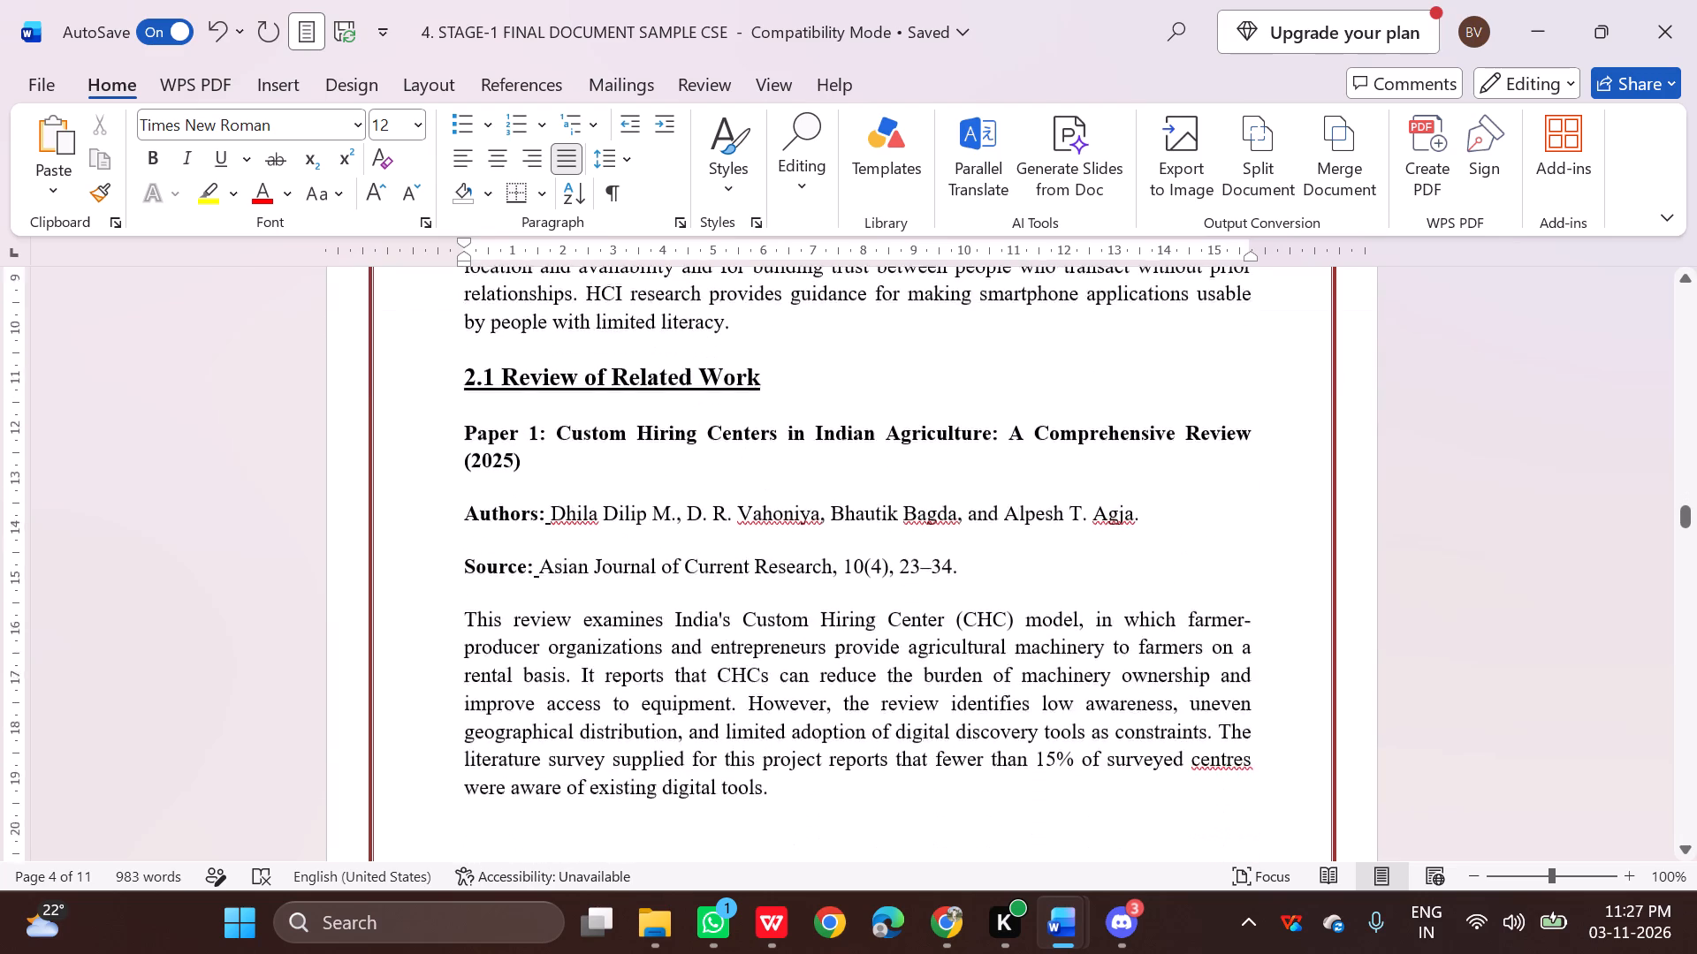
{"action": "scroll", "coordinate": [697, 549], "scroll_direction": "down", "scroll_amount": 3}
{"action": "scroll", "coordinate": [705, 549], "scroll_direction": "up", "scroll_amount": 4}
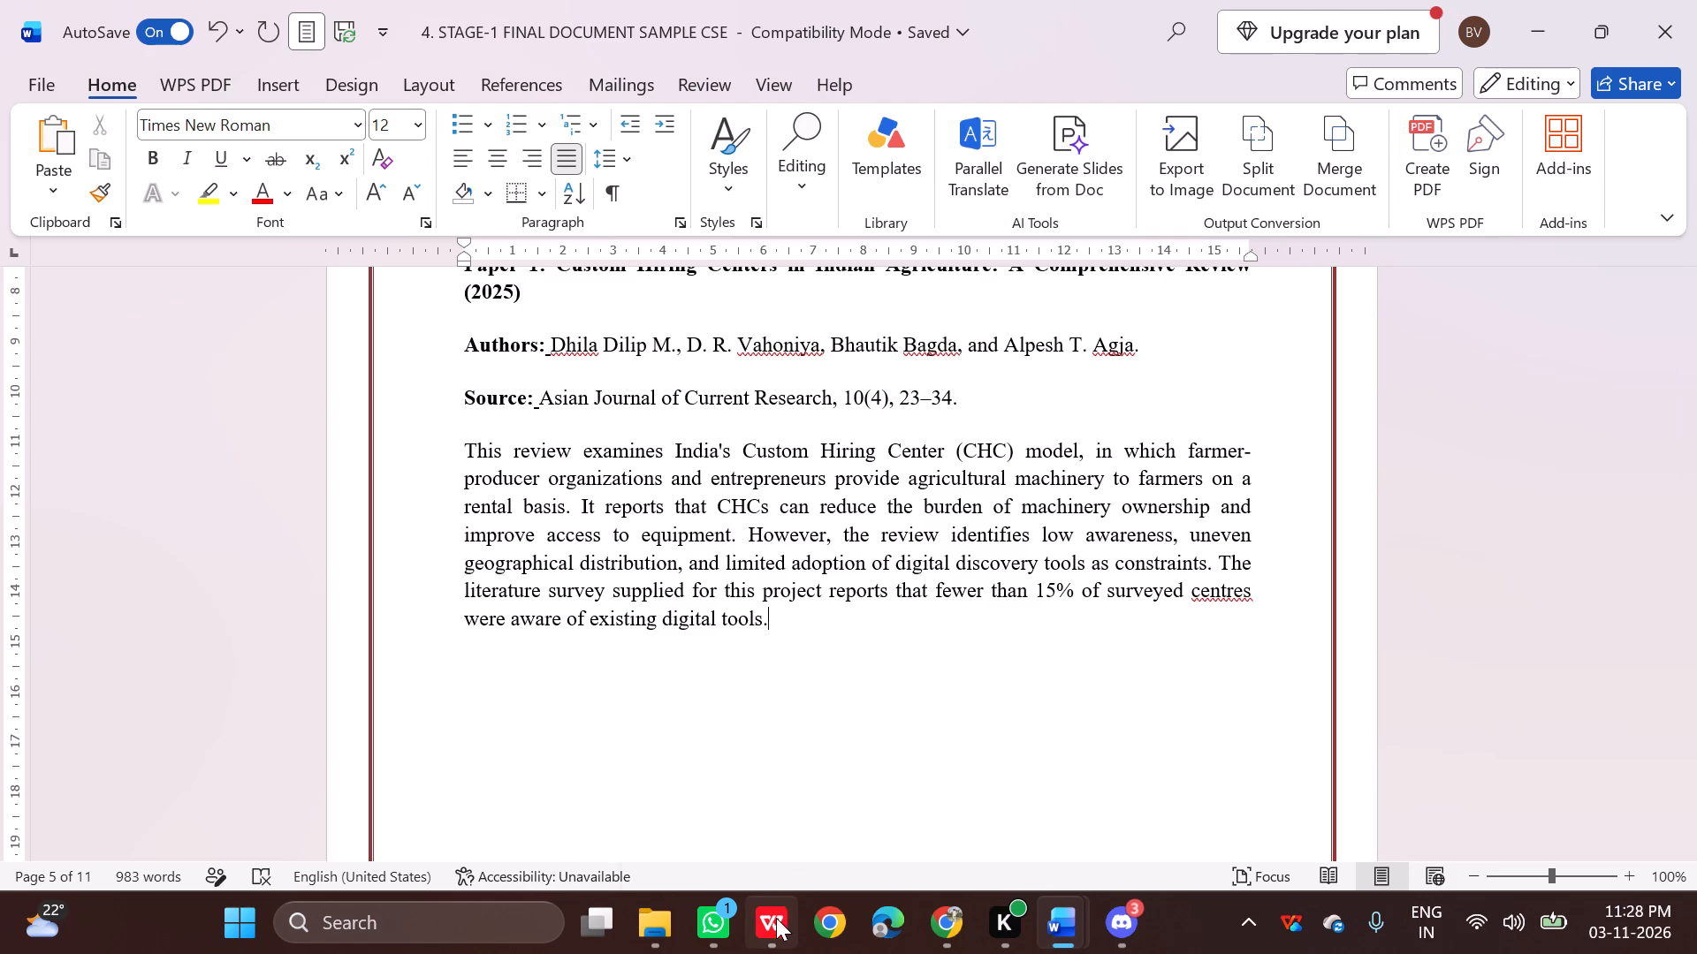
Switch to the KhetConnect PDF in WPS Office, locate the Paper 1 review in section 2.1 and clear the text selection there.
{"action": "left_click", "coordinate": [773, 810]}
{"action": "scroll", "coordinate": [771, 428], "scroll_direction": "up", "scroll_amount": 5}
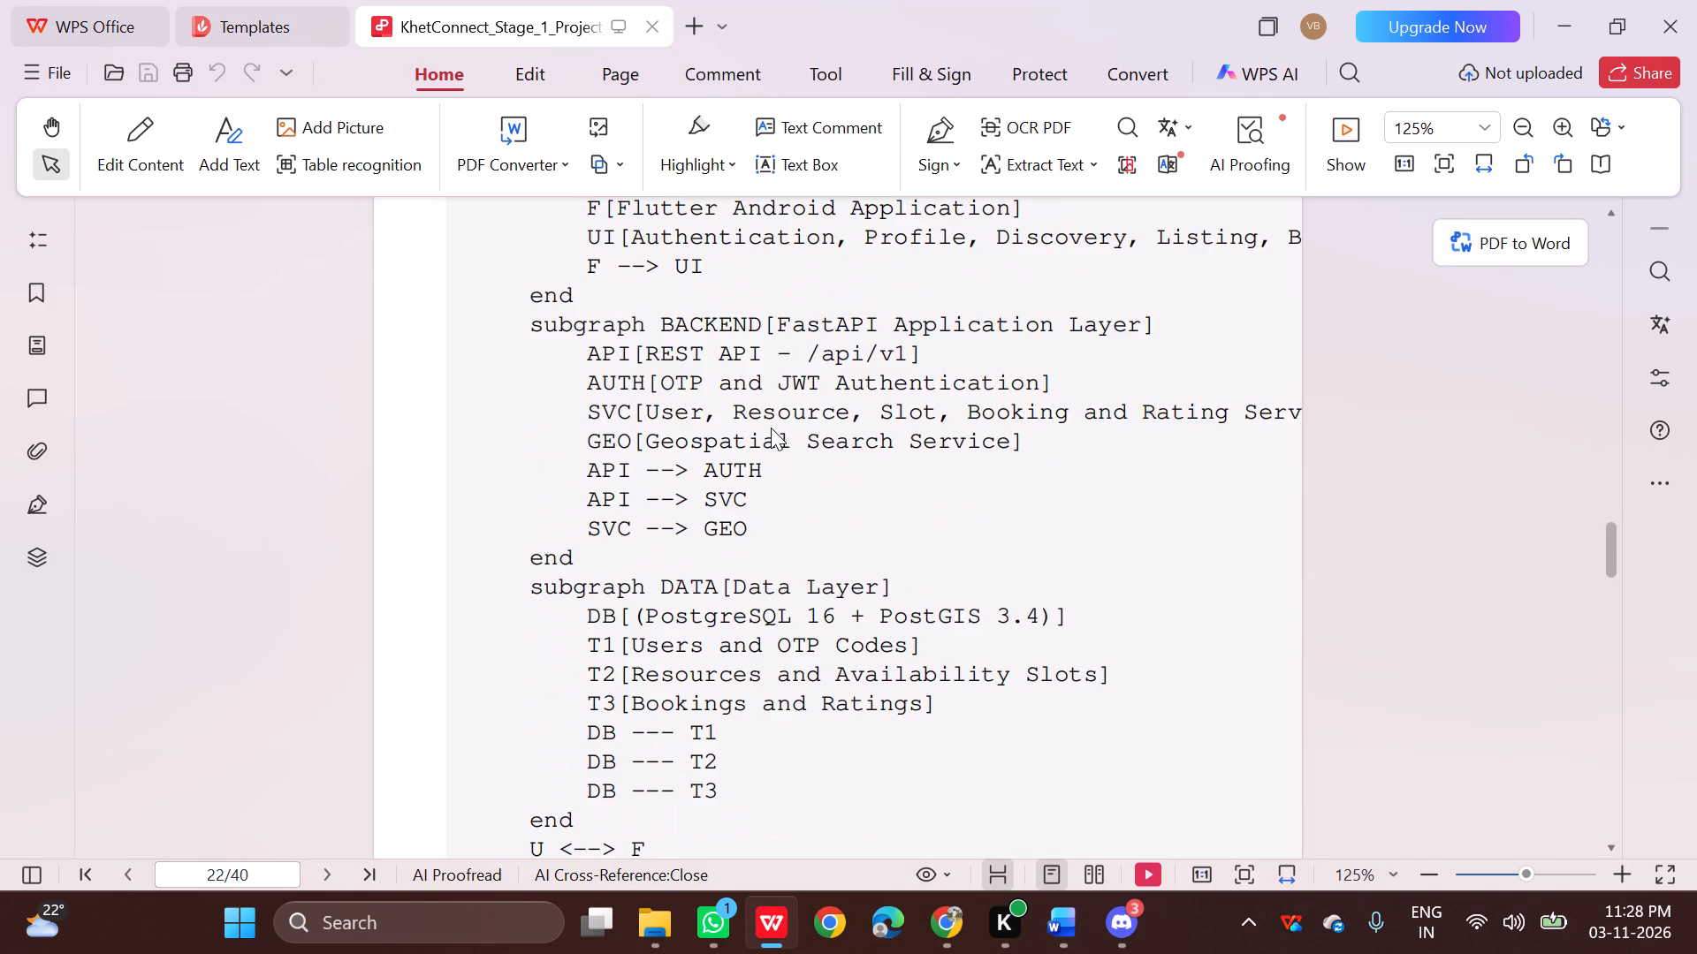
{"action": "left_click_drag", "start_coordinate": [1613, 561], "coordinate": [1609, 350]}
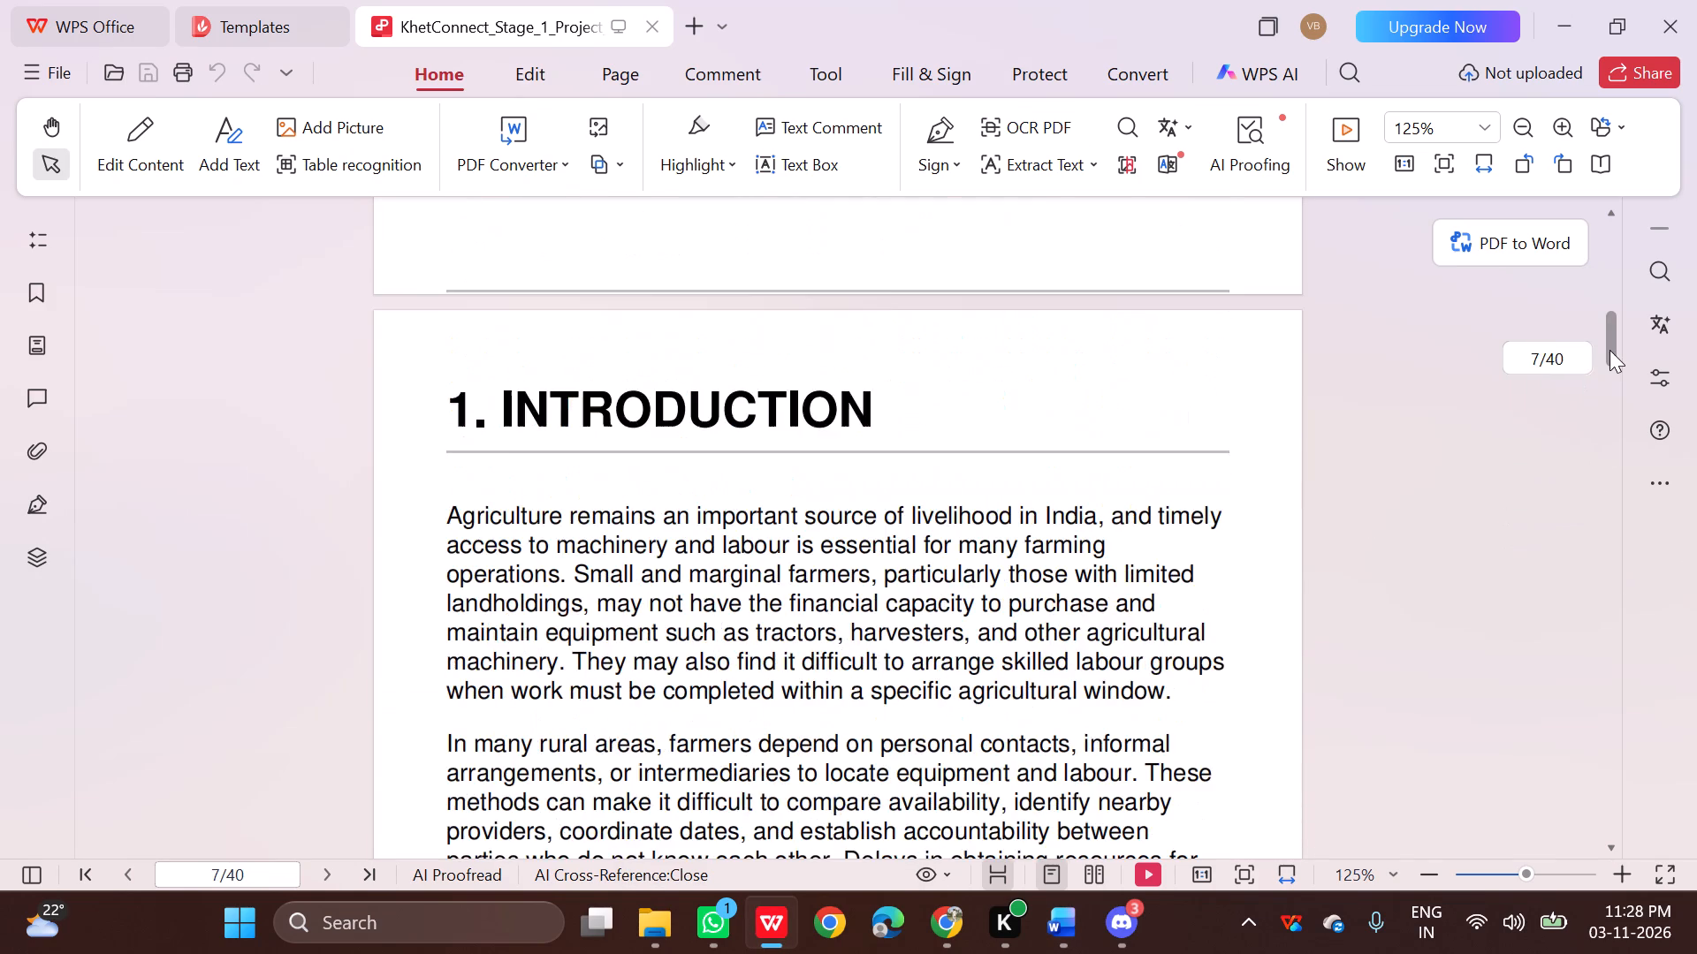
{"action": "left_click_drag", "start_coordinate": [1609, 350], "coordinate": [1616, 473]}
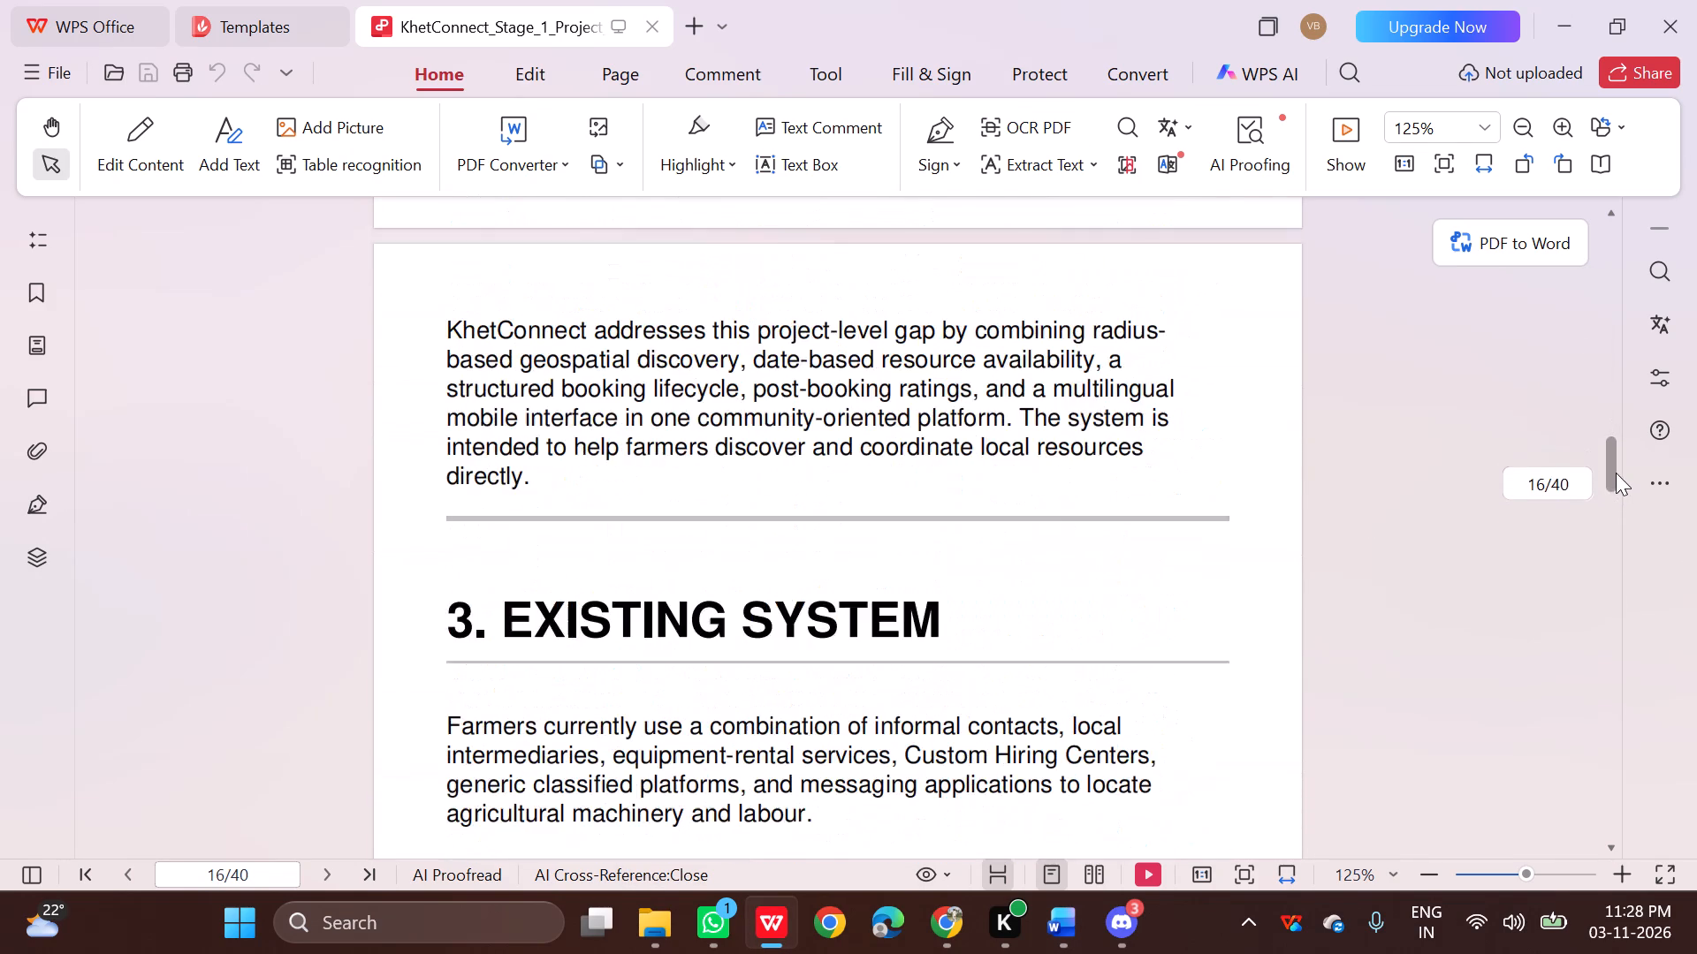
{"action": "left_click_drag", "start_coordinate": [1616, 473], "coordinate": [1620, 429]}
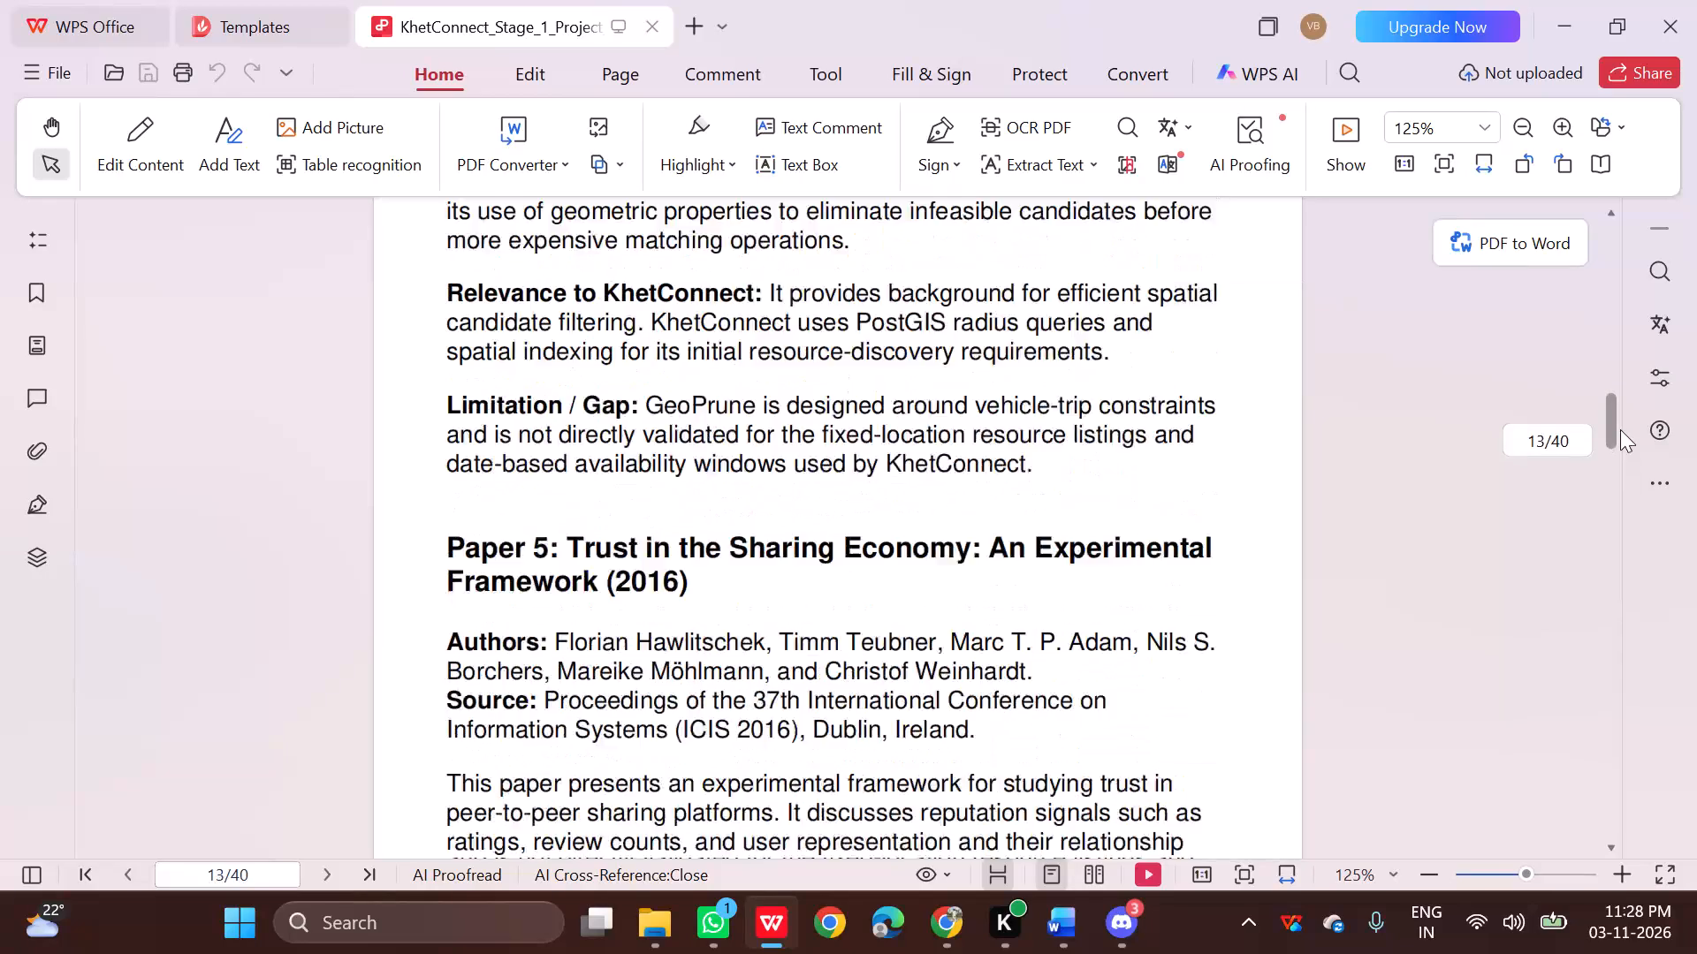
{"action": "left_click_drag", "start_coordinate": [1620, 429], "coordinate": [1623, 412]}
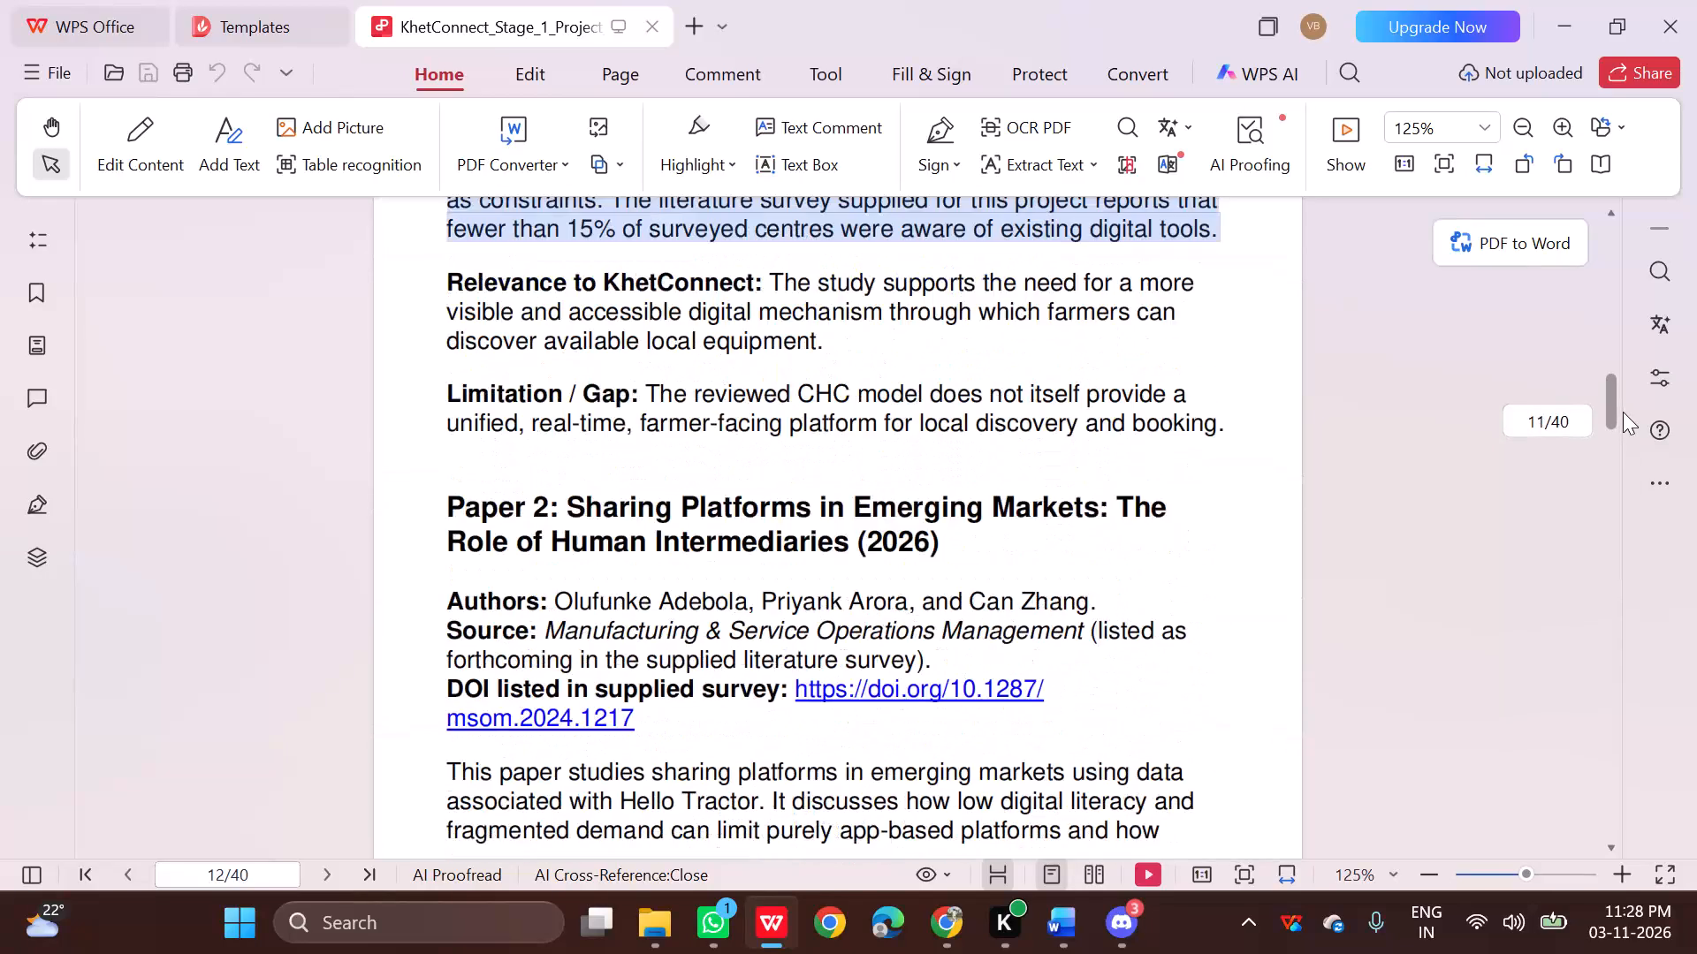
{"action": "left_click_drag", "start_coordinate": [1623, 412], "coordinate": [1624, 405]}
{"action": "scroll", "coordinate": [1172, 565], "scroll_direction": "down", "scroll_amount": 4}
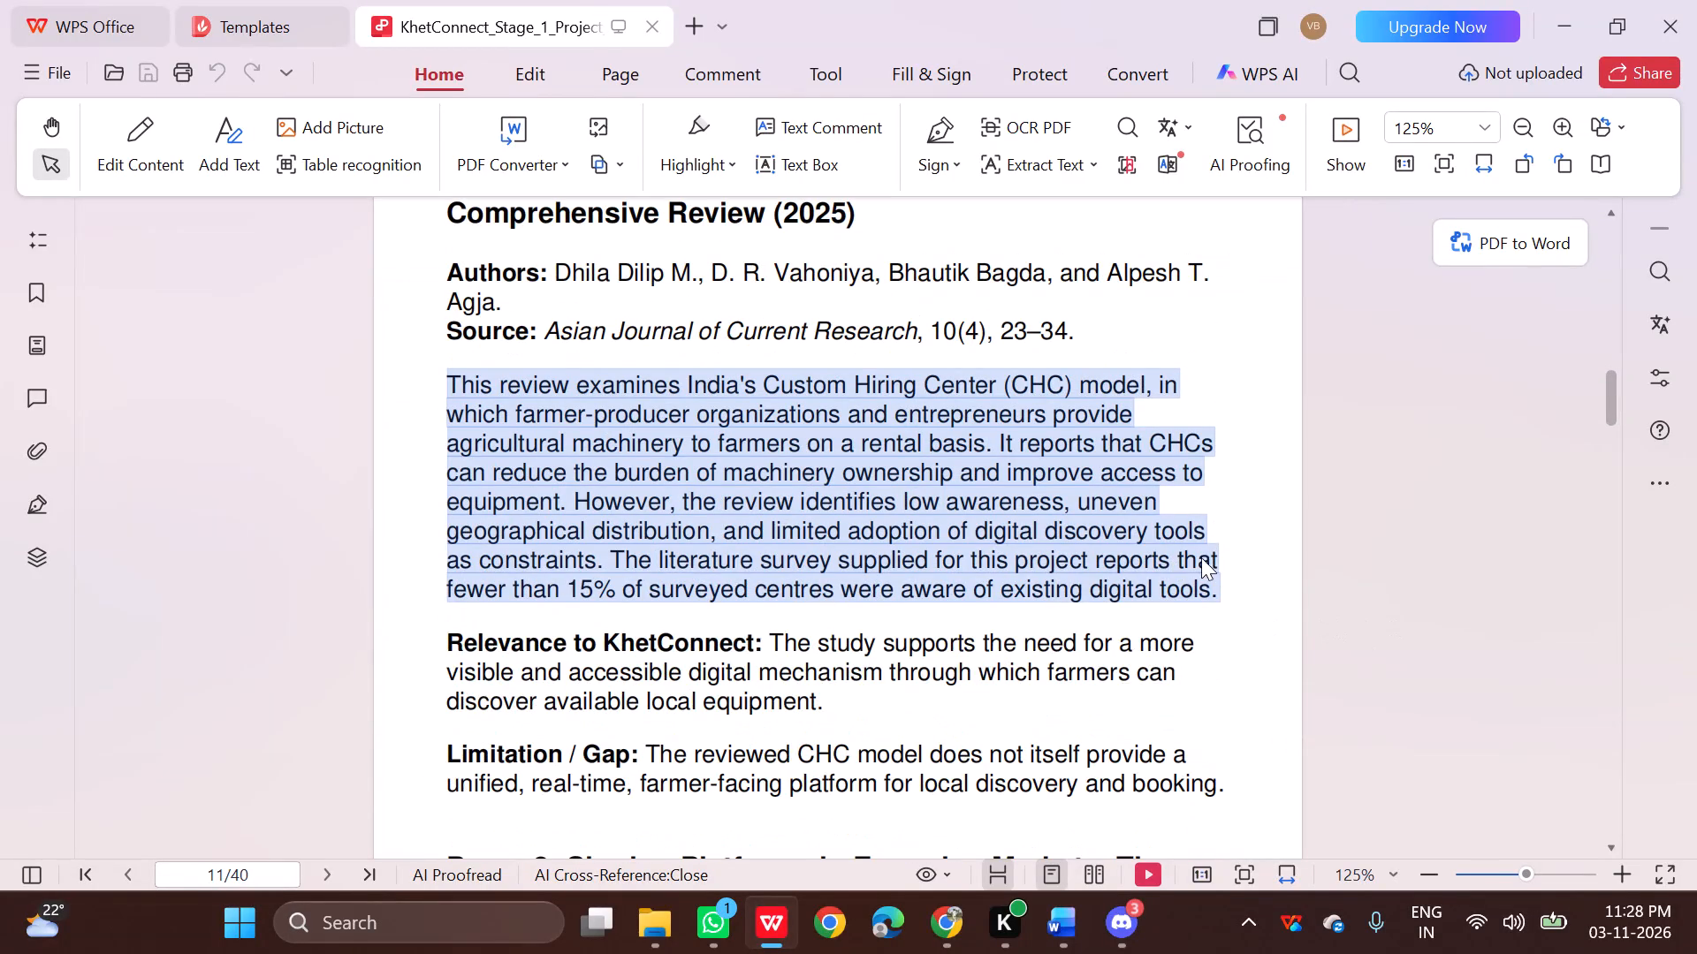
{"action": "left_click", "coordinate": [1214, 515]}
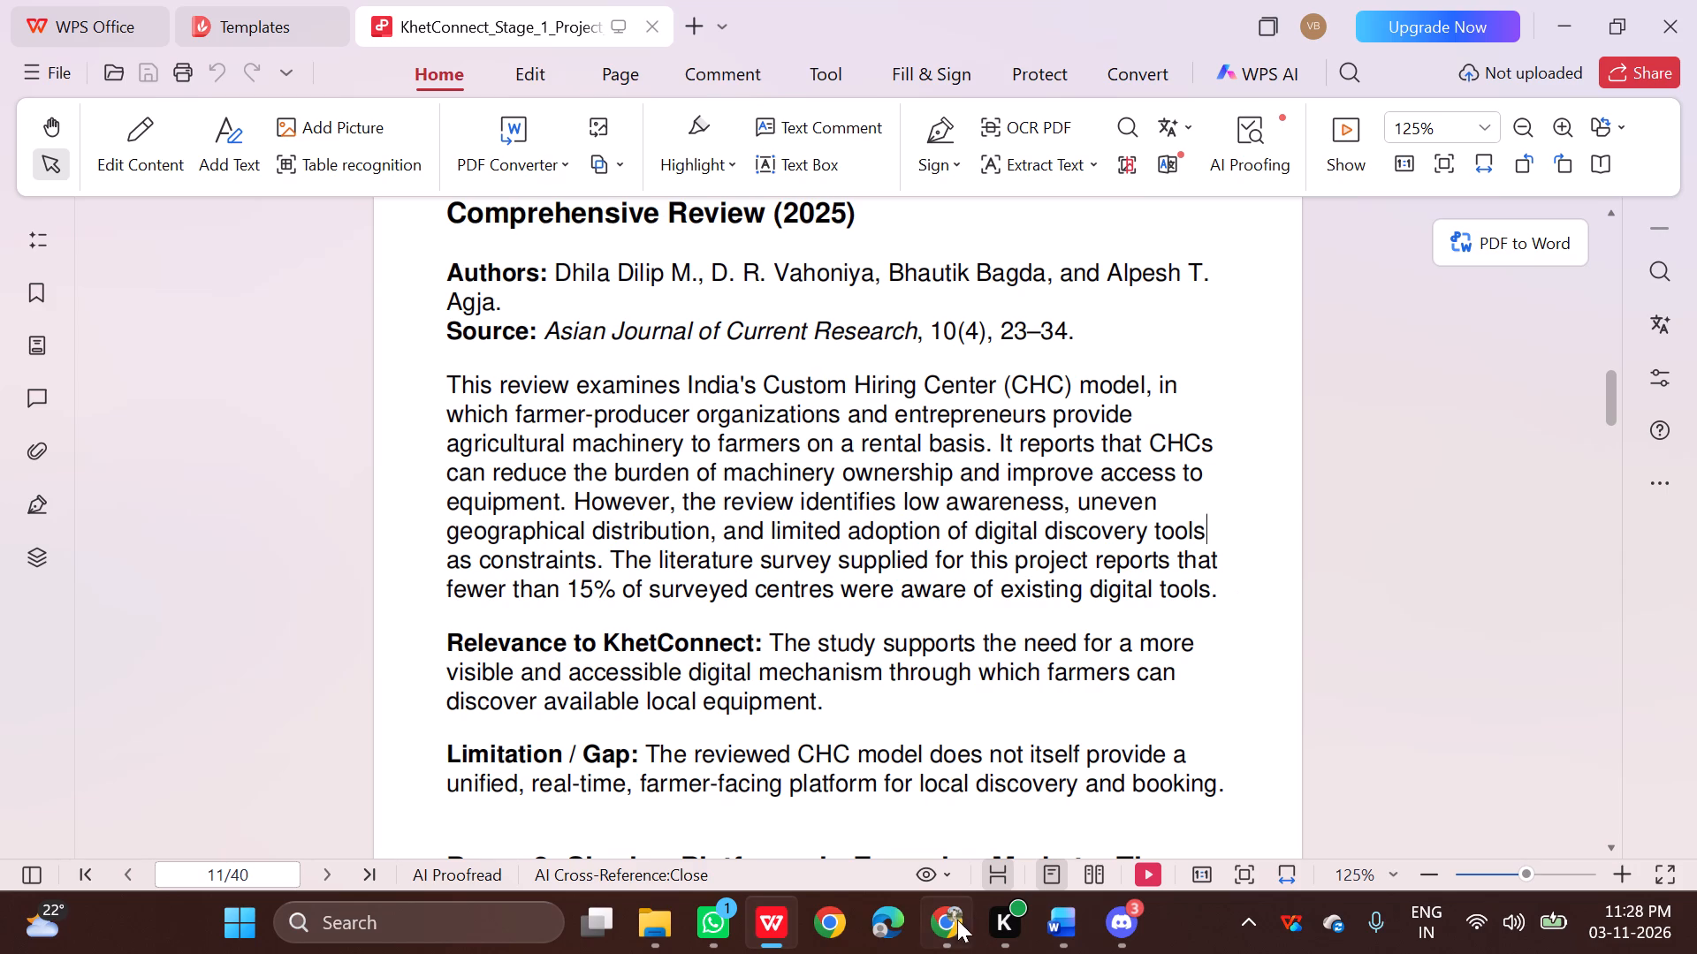
Switch to Chrome, go back from CloudConvert to the Google results and search for "md file to pdf viewer".
{"action": "left_click", "coordinate": [939, 933]}
{"action": "left_click", "coordinate": [358, 0]}
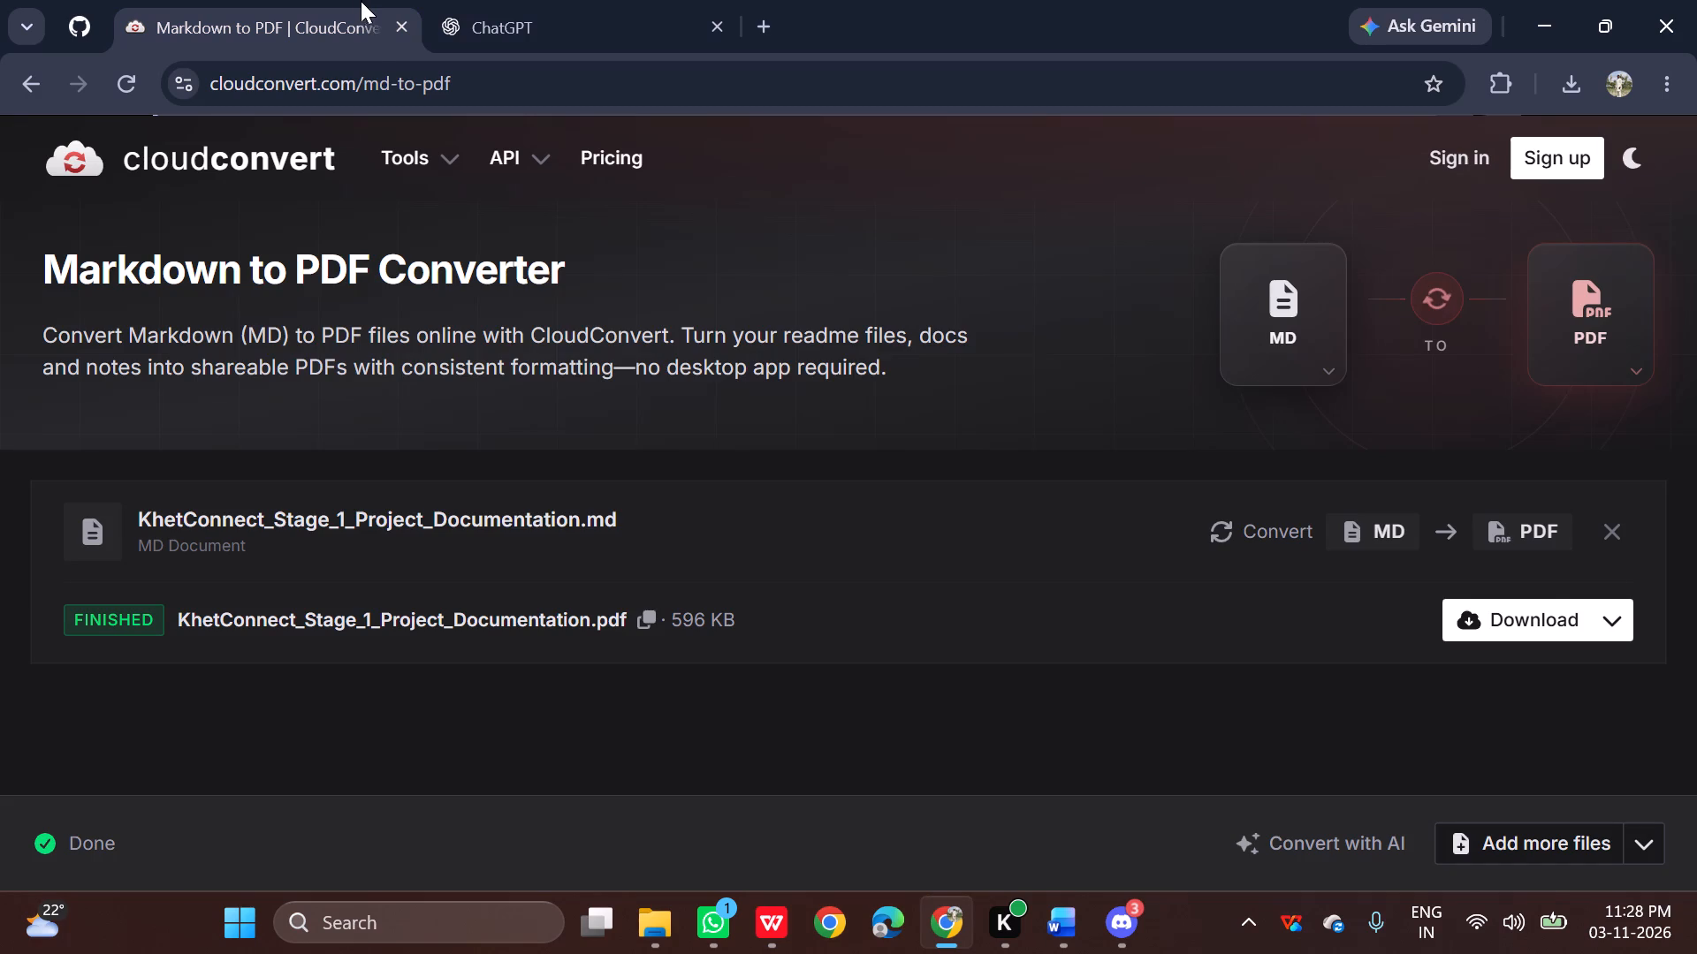
{"action": "scroll", "coordinate": [686, 500], "scroll_direction": "up", "scroll_amount": 2}
{"action": "scroll", "coordinate": [1080, 729], "scroll_direction": "up", "scroll_amount": 2}
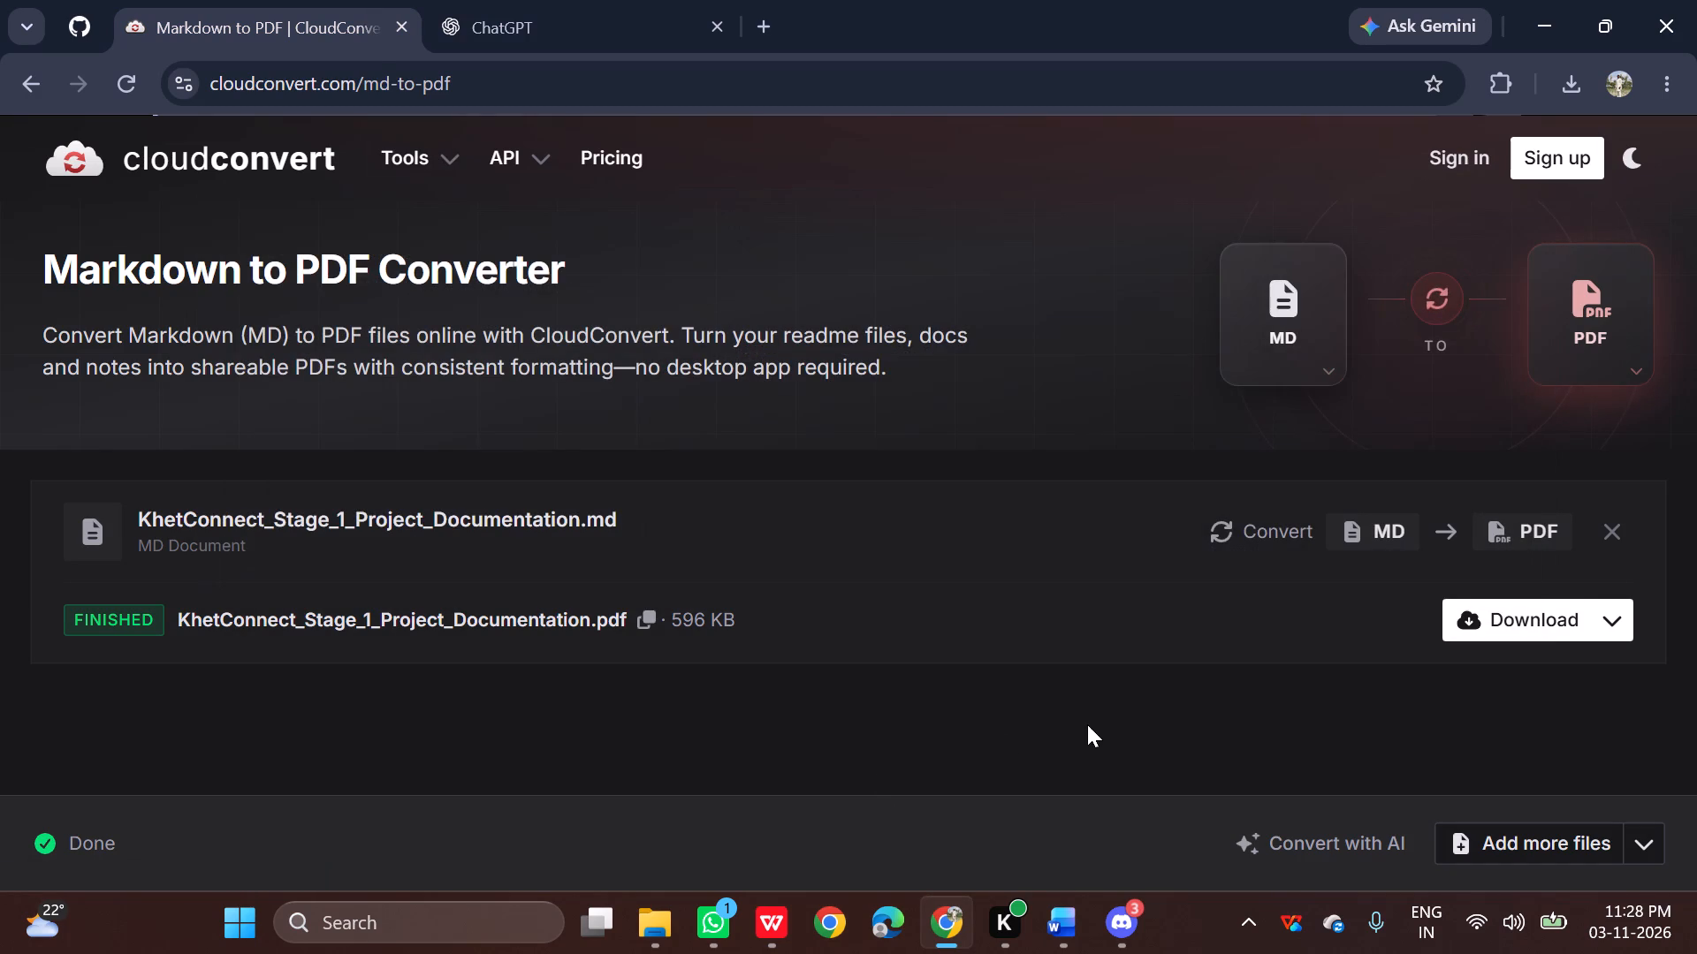
{"action": "left_click", "coordinate": [24, 82]}
{"action": "scroll", "coordinate": [565, 250], "scroll_direction": "up", "scroll_amount": 4}
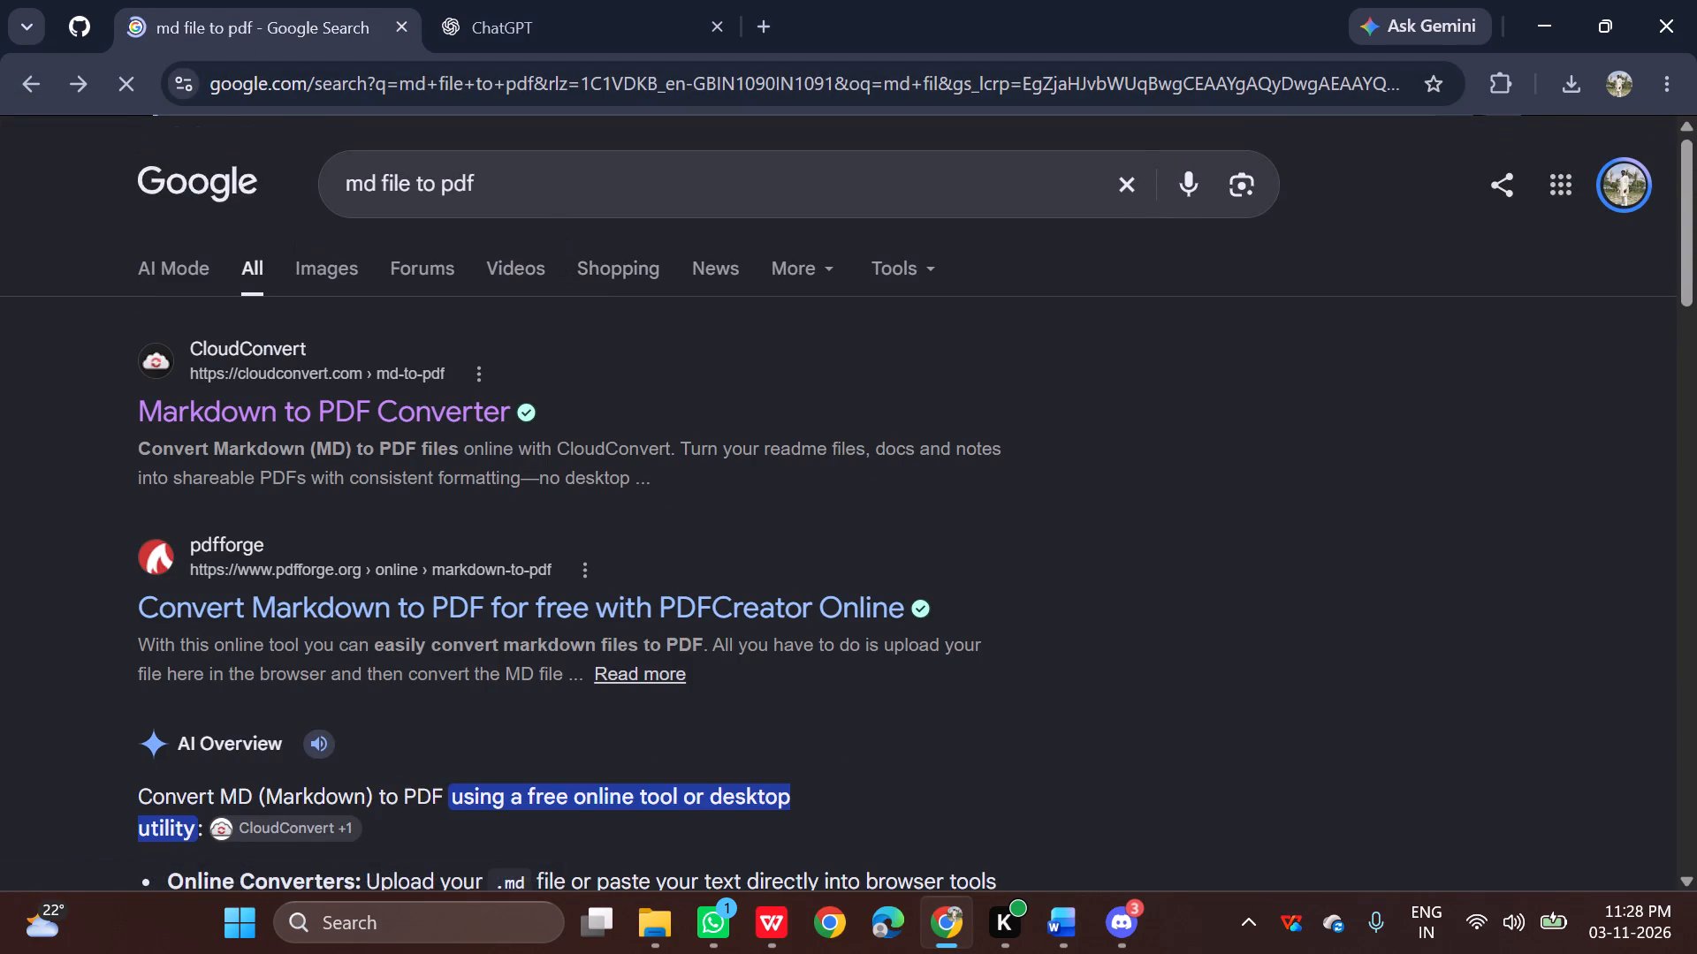
{"action": "left_click", "coordinate": [563, 179]}
{"action": "key", "text": "space"}
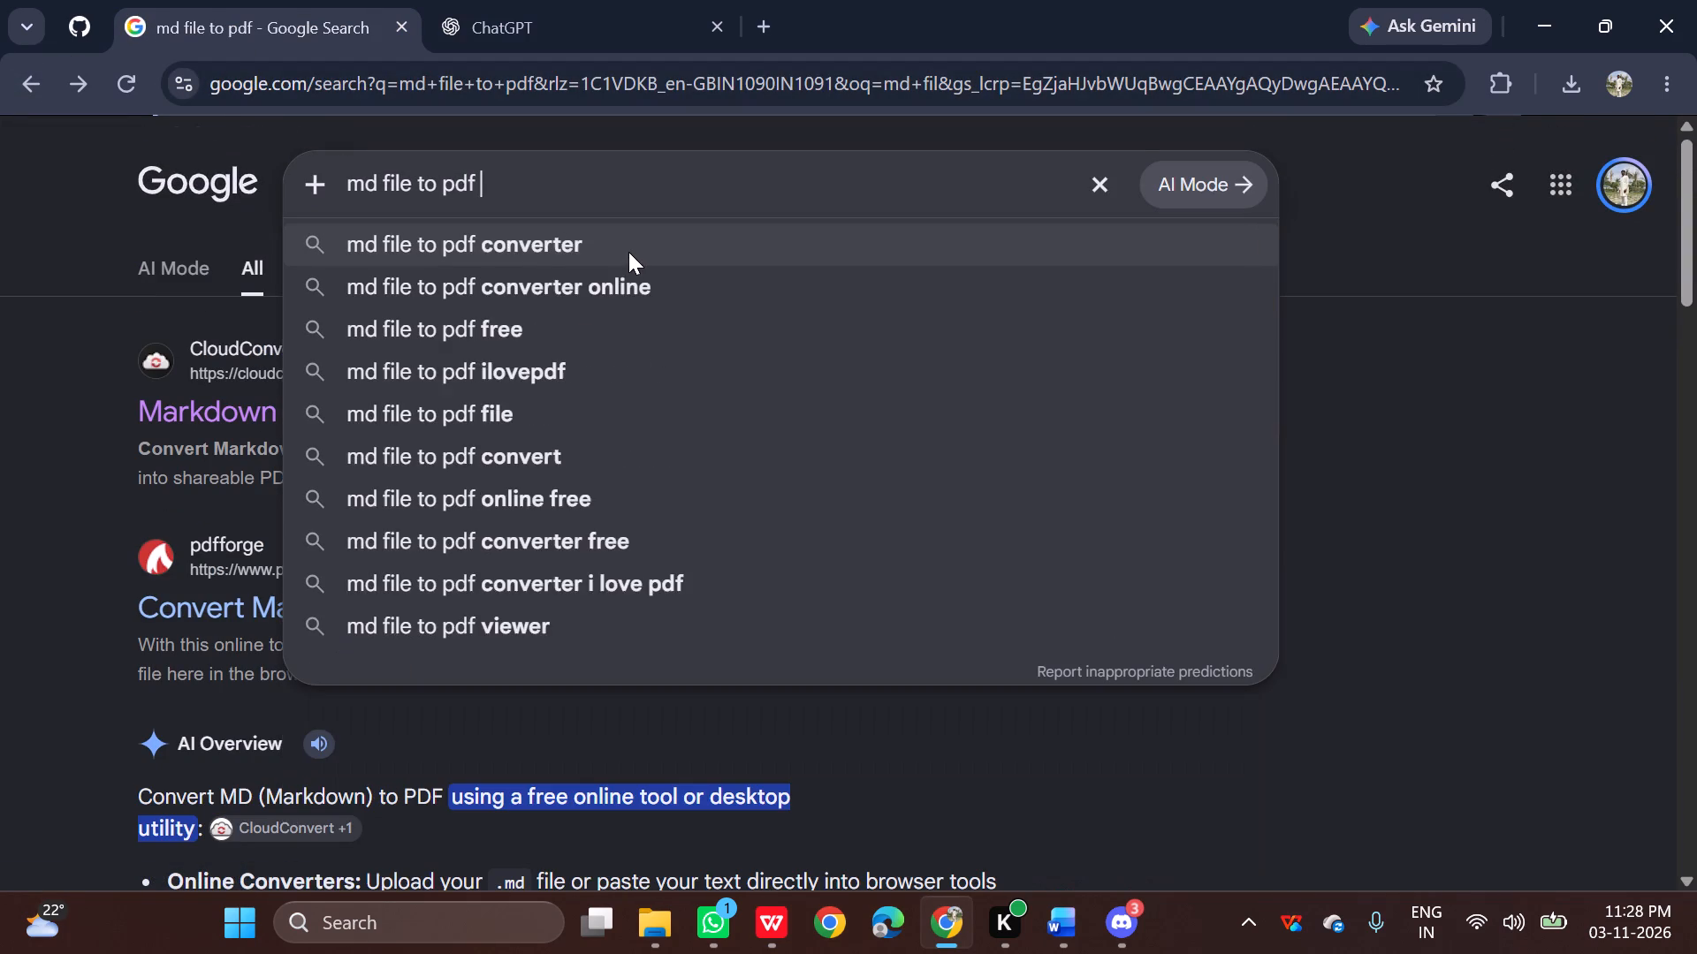
{"action": "key", "text": "v"}
{"action": "left_click", "coordinate": [587, 246]}
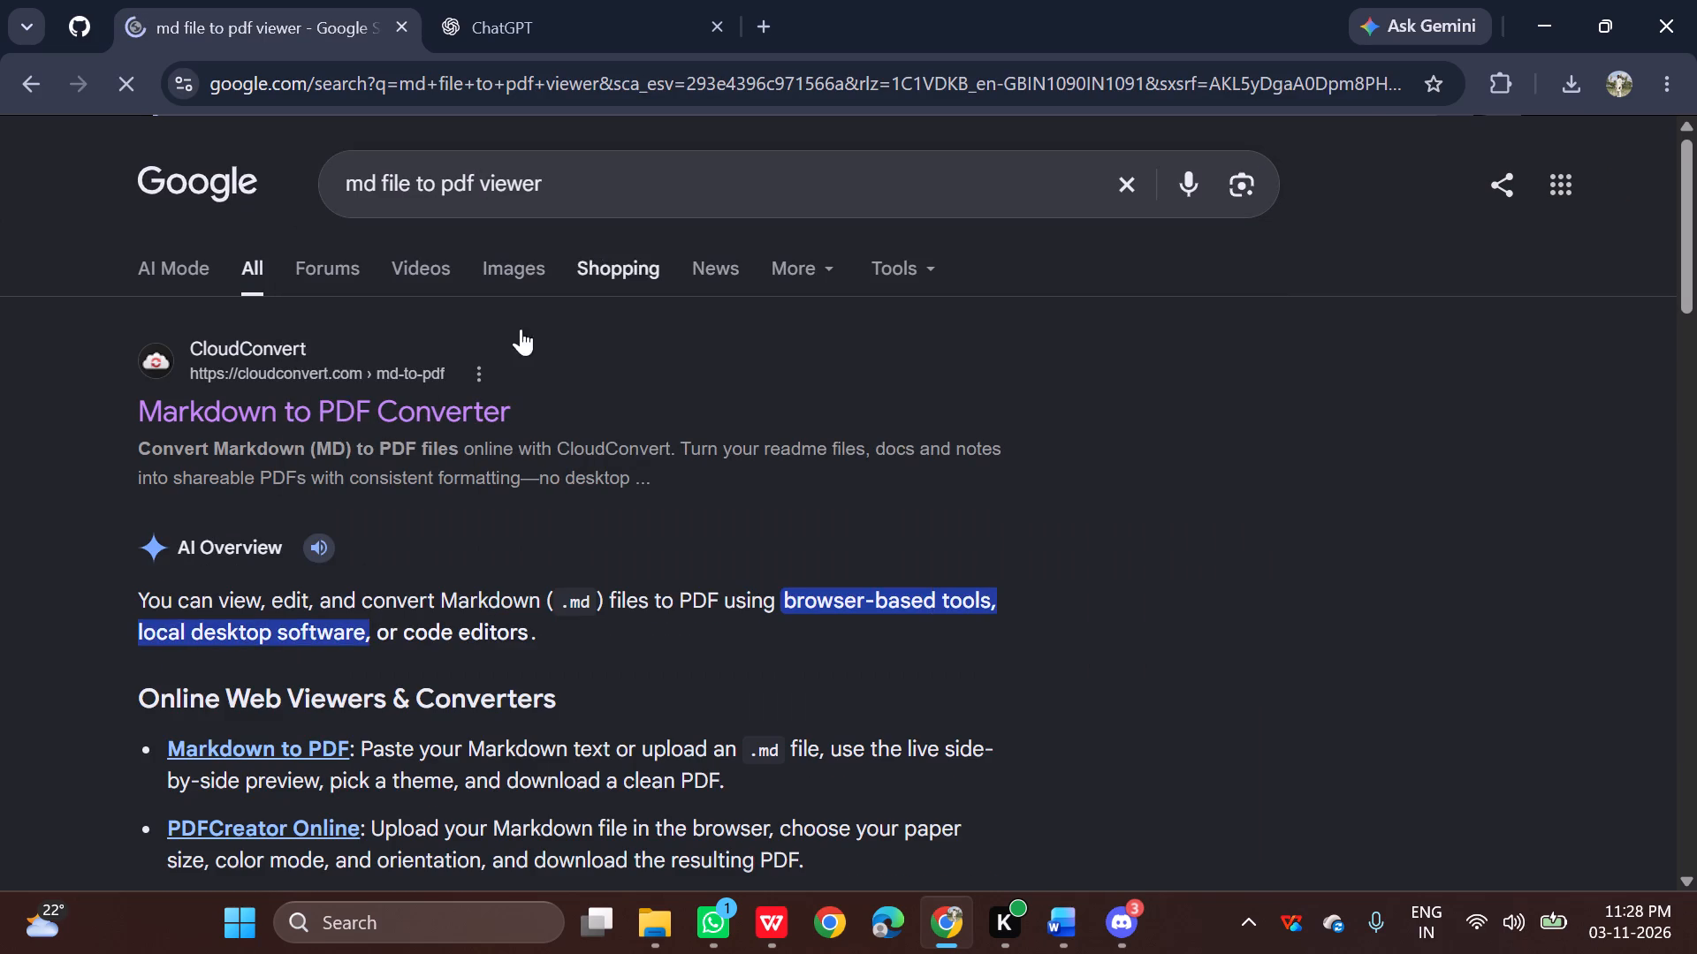
Find the MarkLiveEdit "Markdown Editor Online" entry among the search results and open it.
{"action": "scroll", "coordinate": [467, 404], "scroll_direction": "down", "scroll_amount": 7}
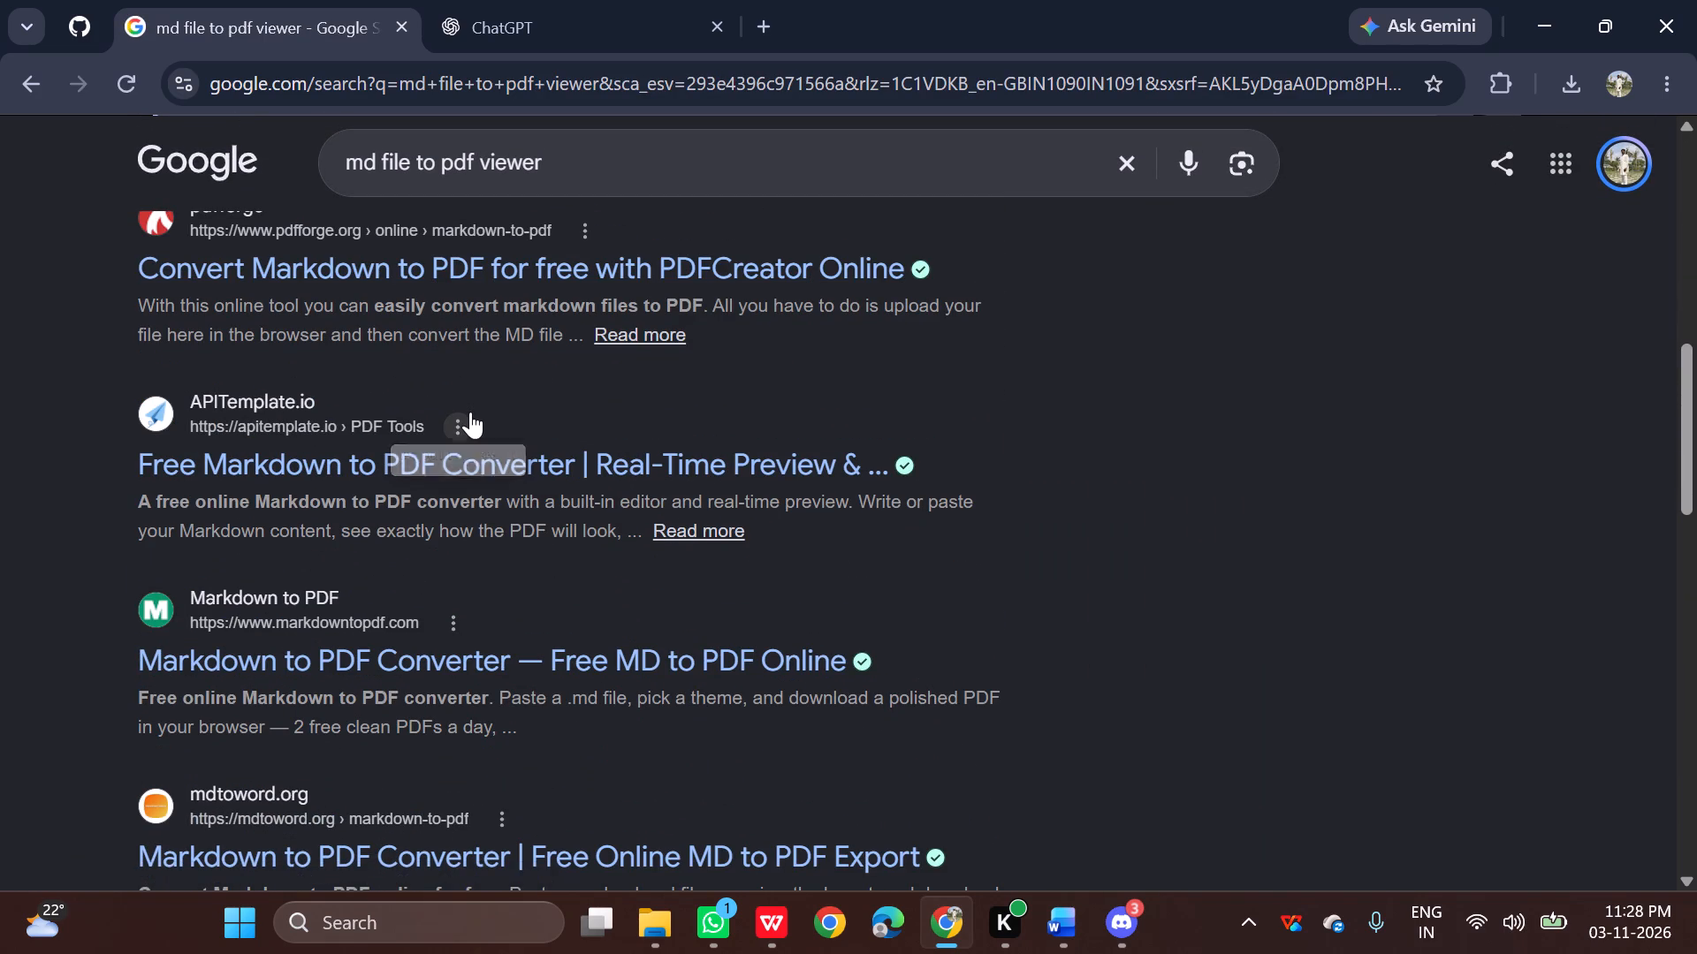
{"action": "scroll", "coordinate": [470, 412], "scroll_direction": "down", "scroll_amount": 4}
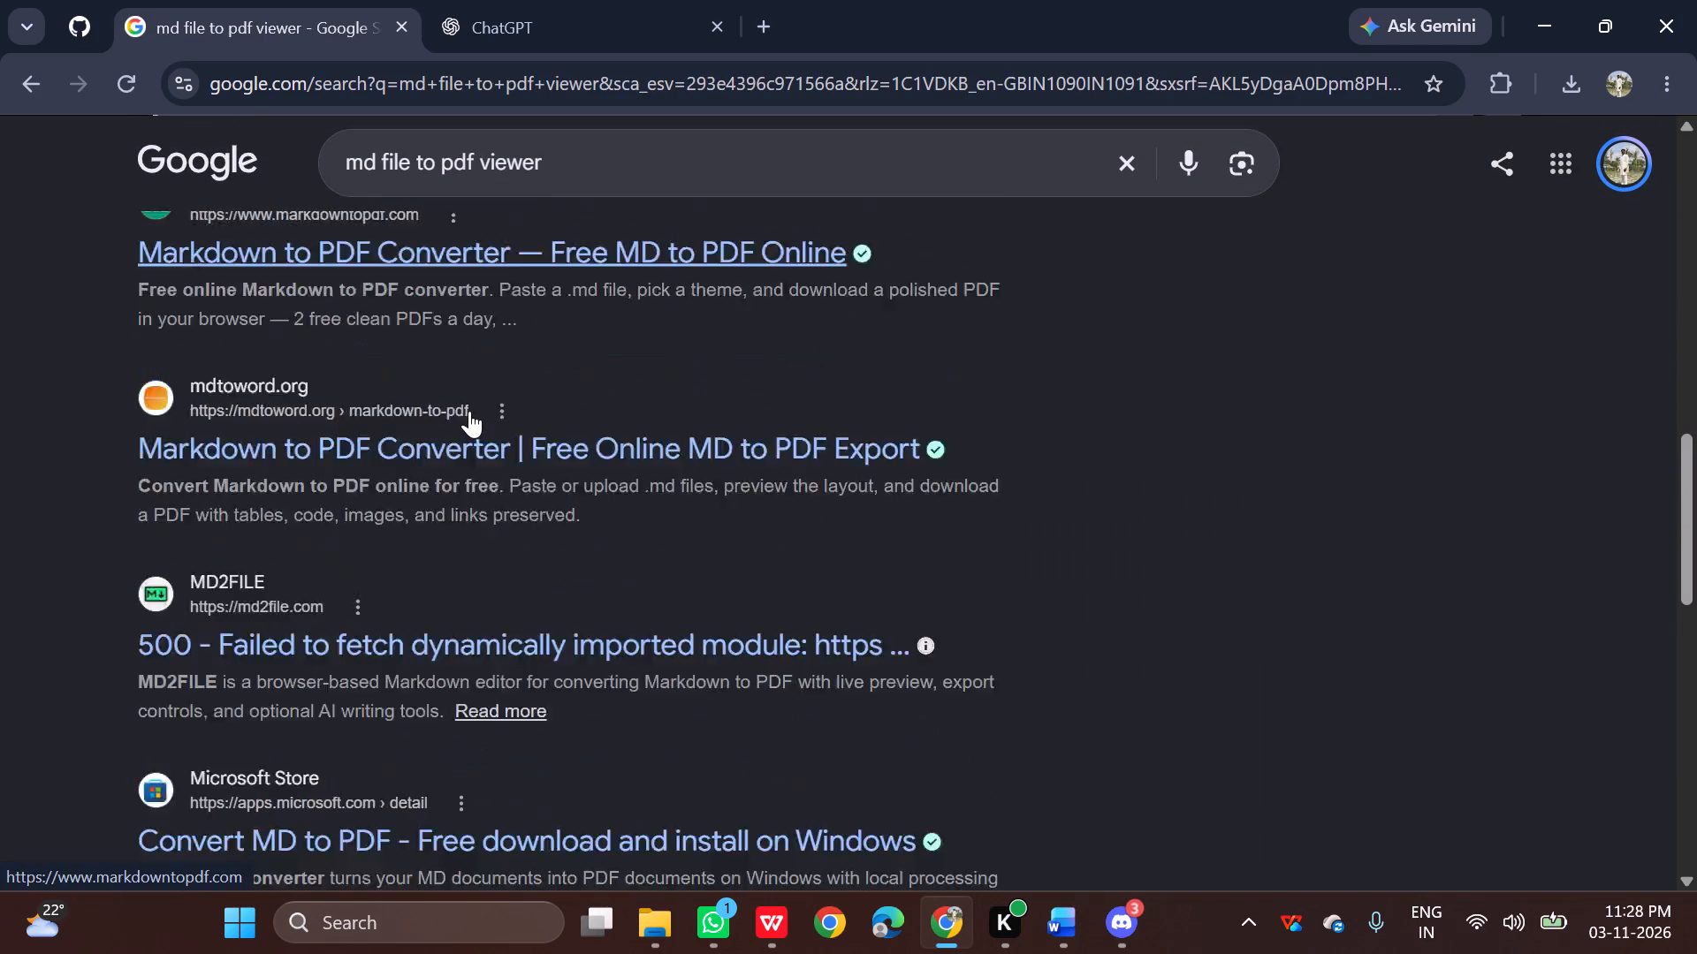
{"action": "scroll", "coordinate": [468, 410], "scroll_direction": "down", "scroll_amount": 2}
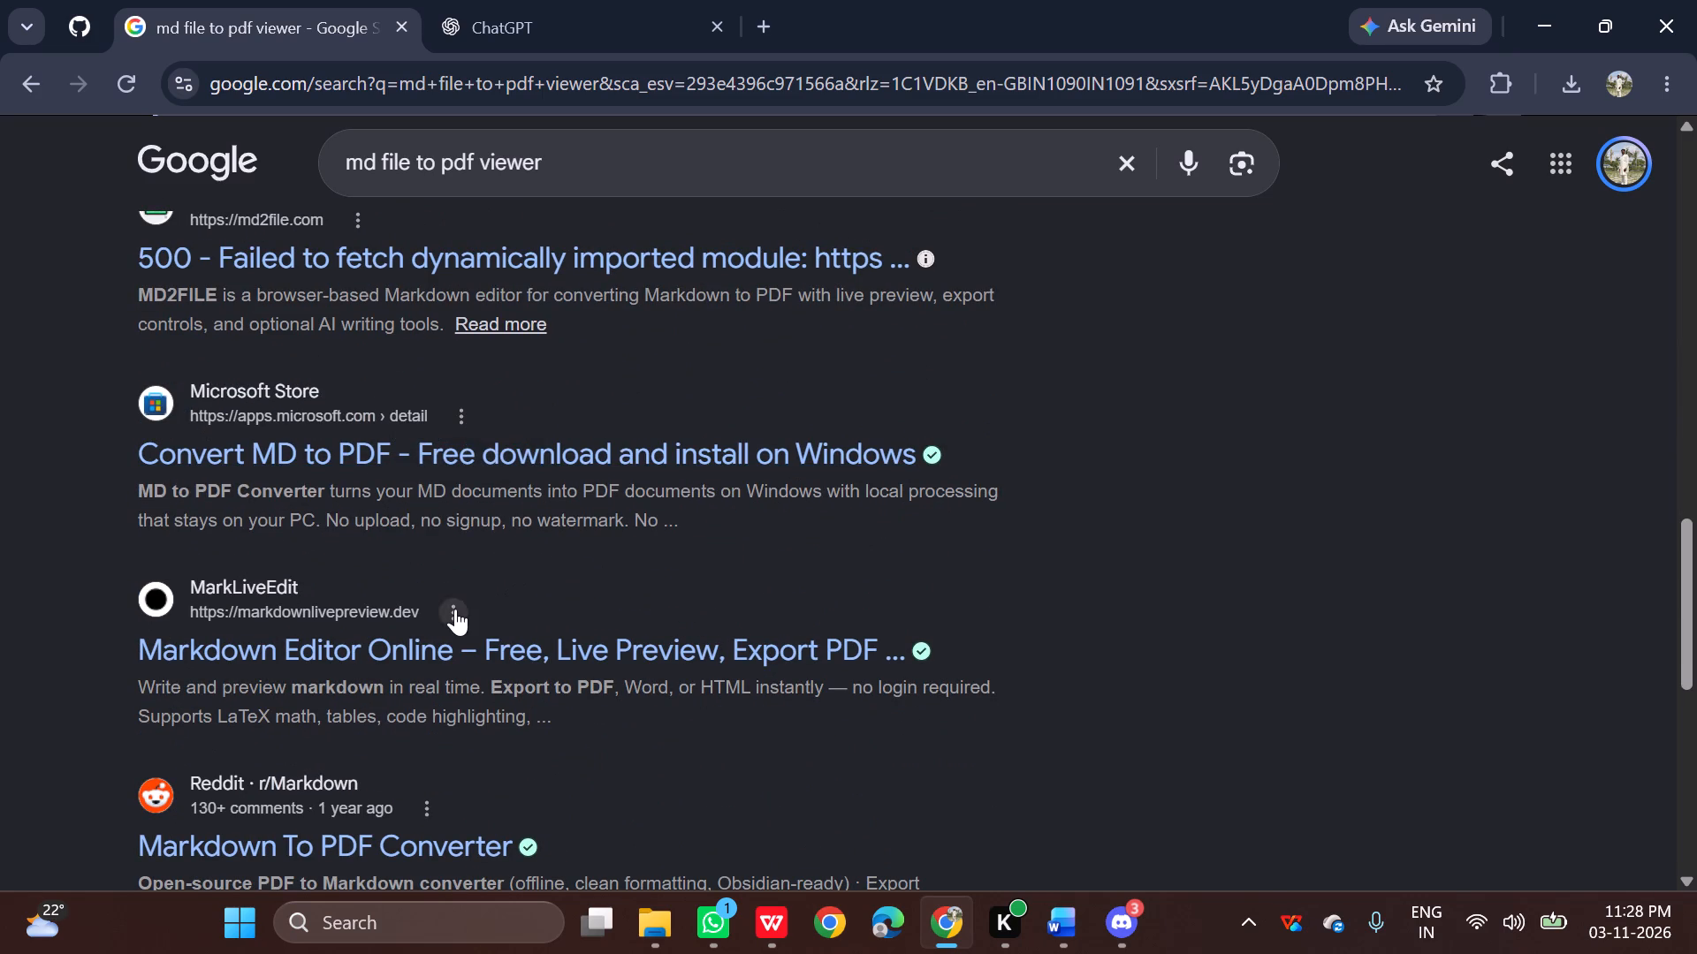
{"action": "scroll", "coordinate": [454, 609], "scroll_direction": "down", "scroll_amount": 2}
{"action": "left_click", "coordinate": [425, 390]}
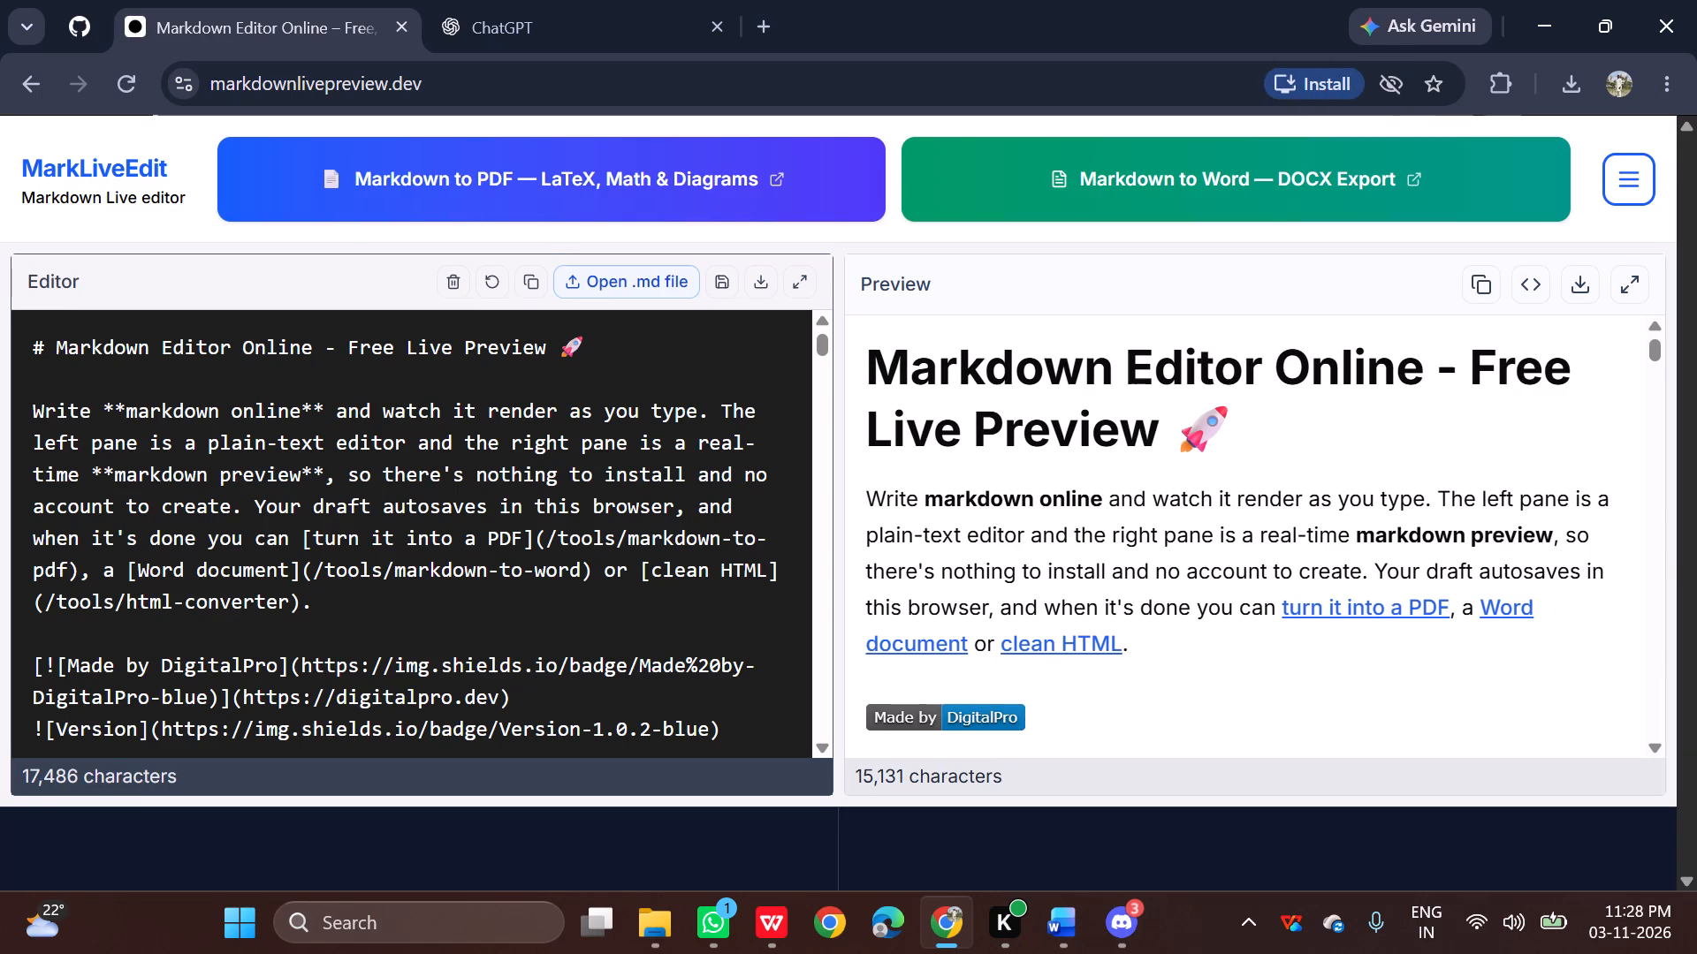
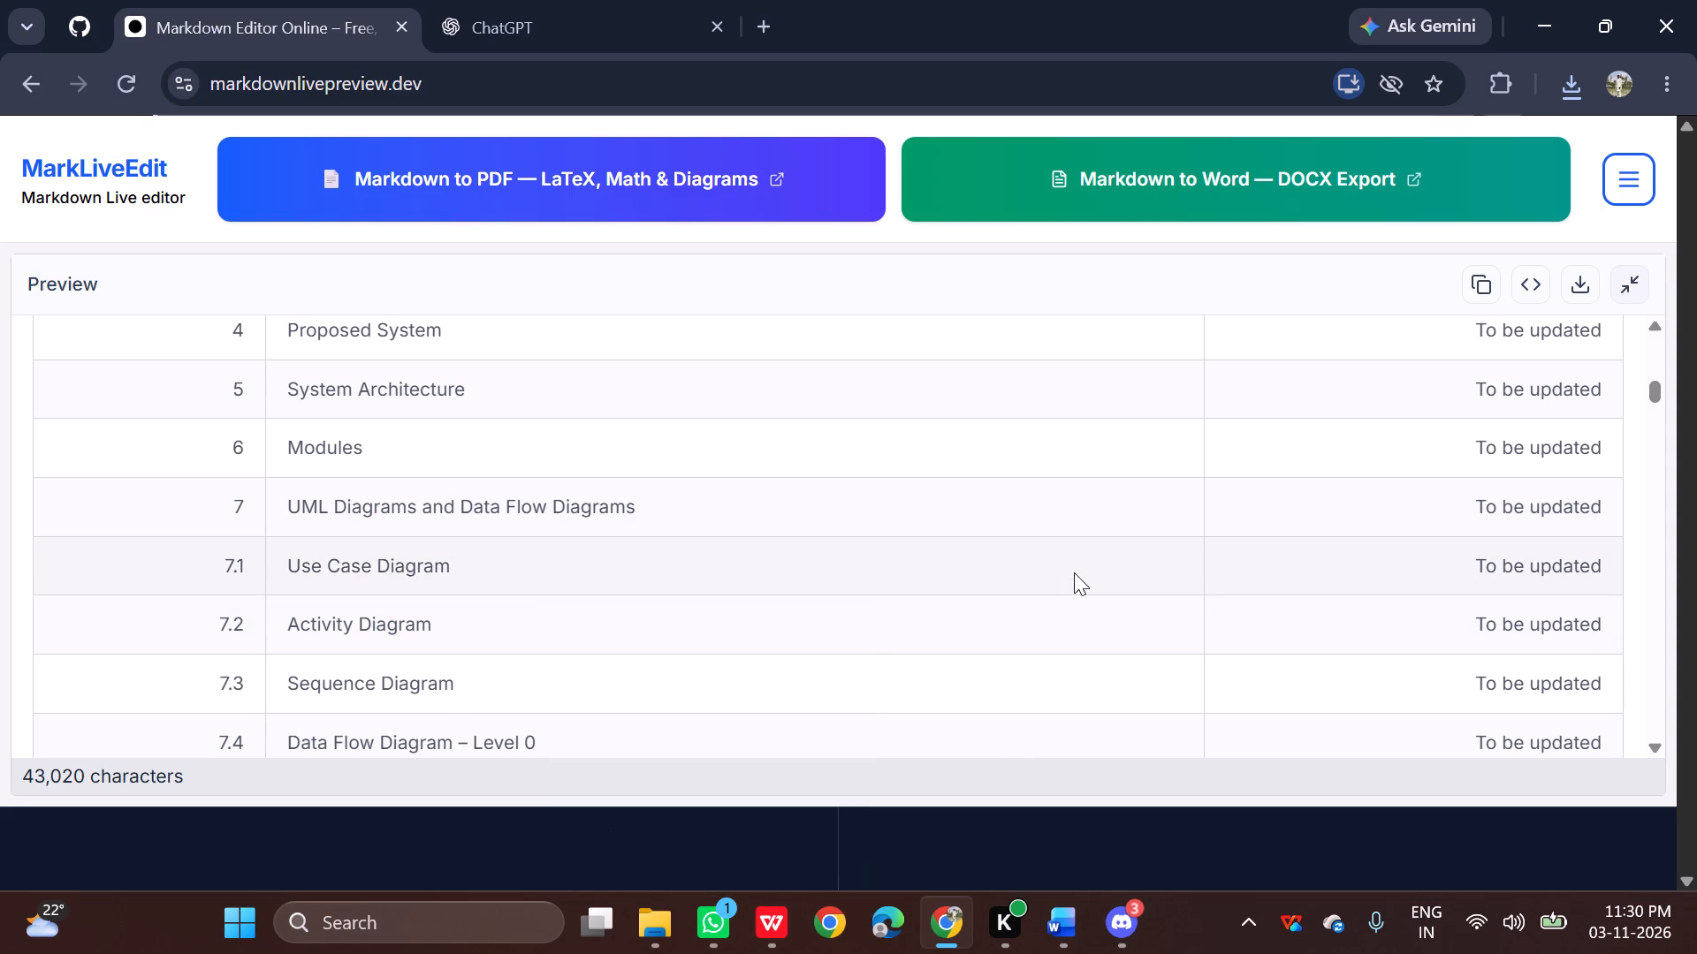
{"action": "scroll", "coordinate": [1074, 572], "scroll_direction": "down", "scroll_amount": 3}
{"action": "scroll", "coordinate": [1074, 572], "scroll_direction": "up", "scroll_amount": 5}
{"action": "scroll", "coordinate": [1075, 572], "scroll_direction": "down", "scroll_amount": 10}
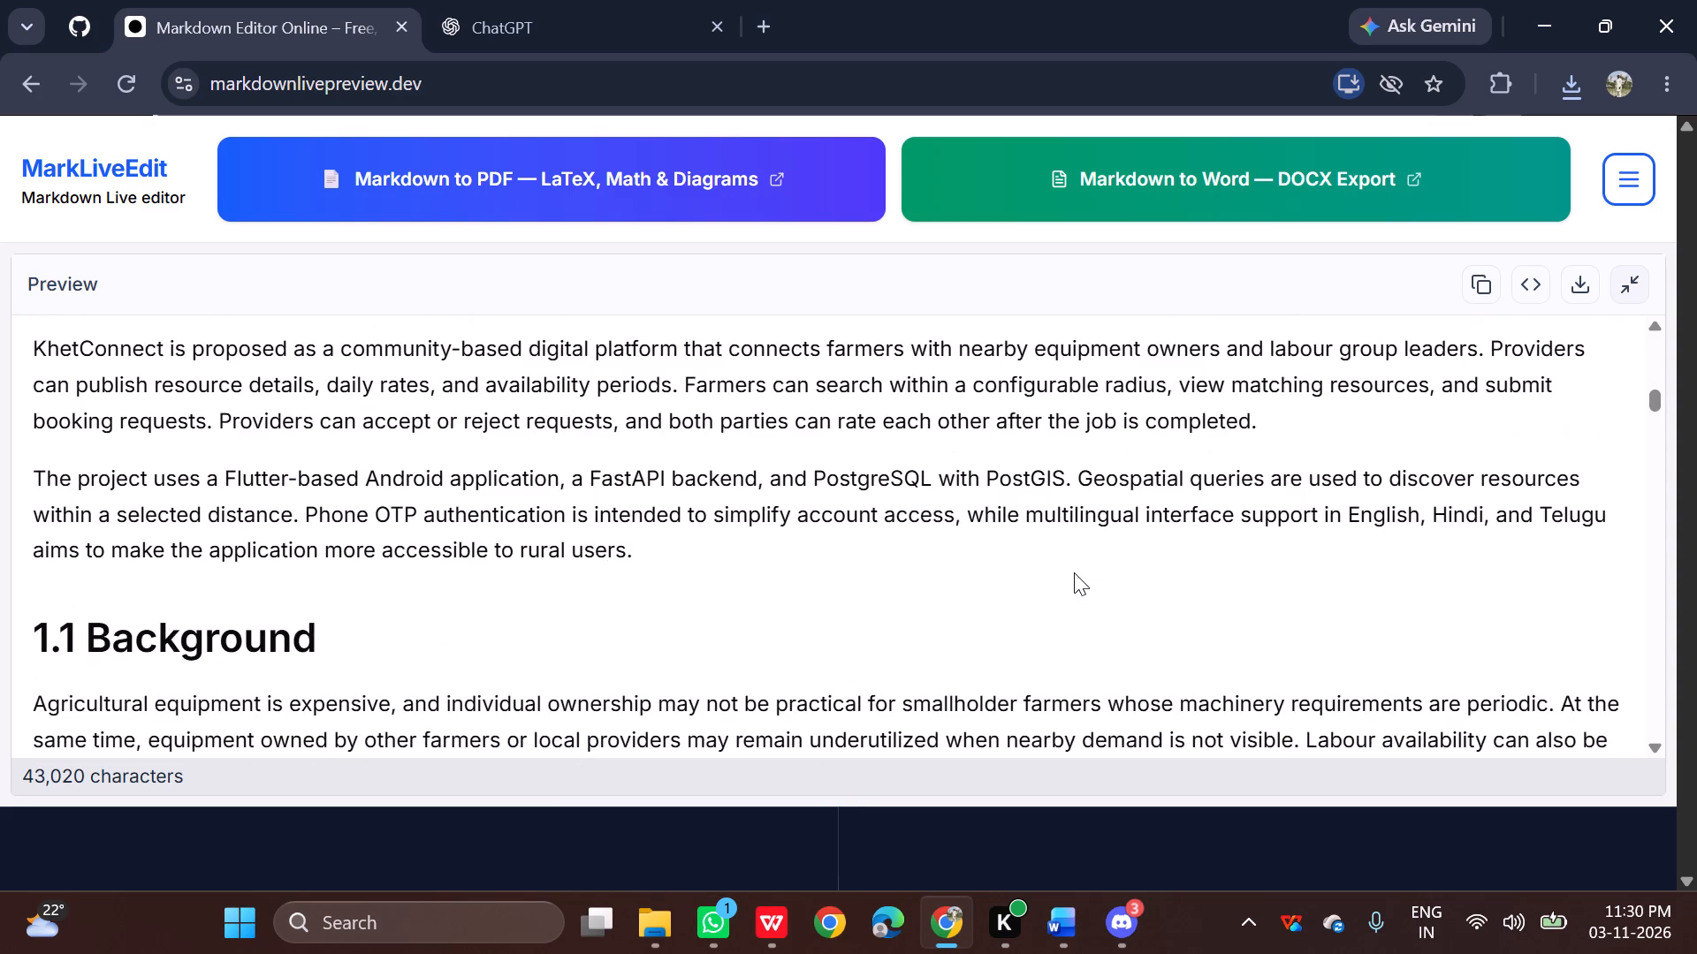
{"action": "scroll", "coordinate": [1074, 572], "scroll_direction": "up", "scroll_amount": 6}
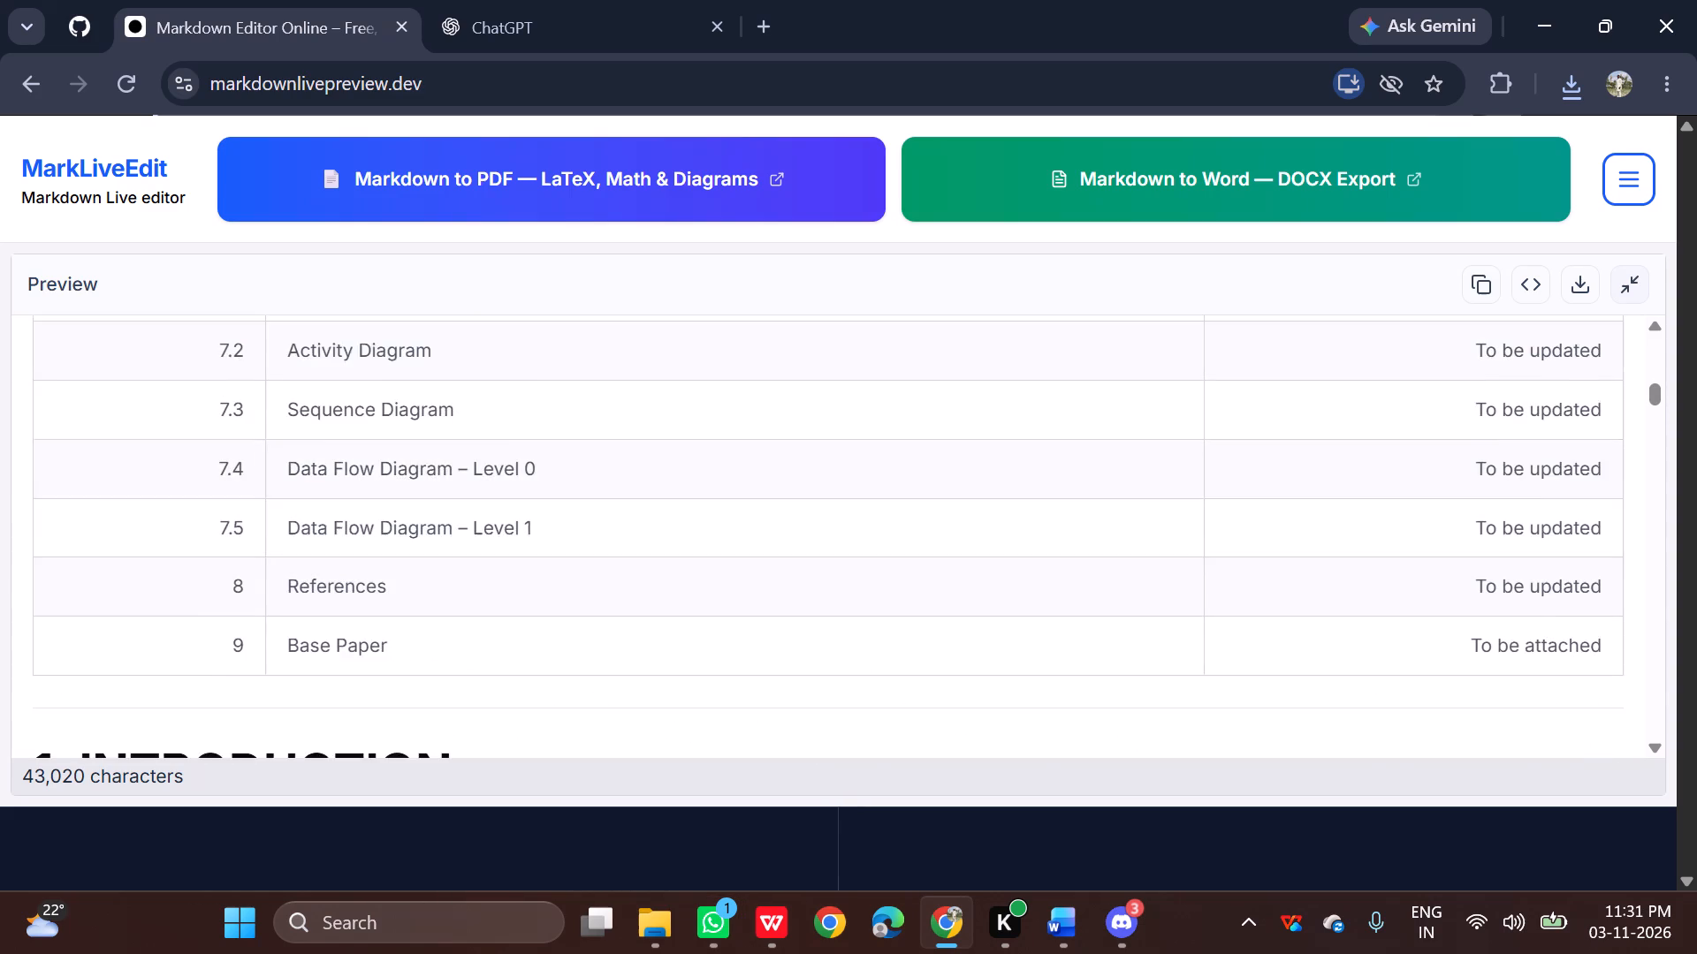
{"action": "scroll", "coordinate": [1077, 563], "scroll_direction": "down", "scroll_amount": 4}
{"action": "scroll", "coordinate": [1077, 563], "scroll_direction": "up", "scroll_amount": 1}
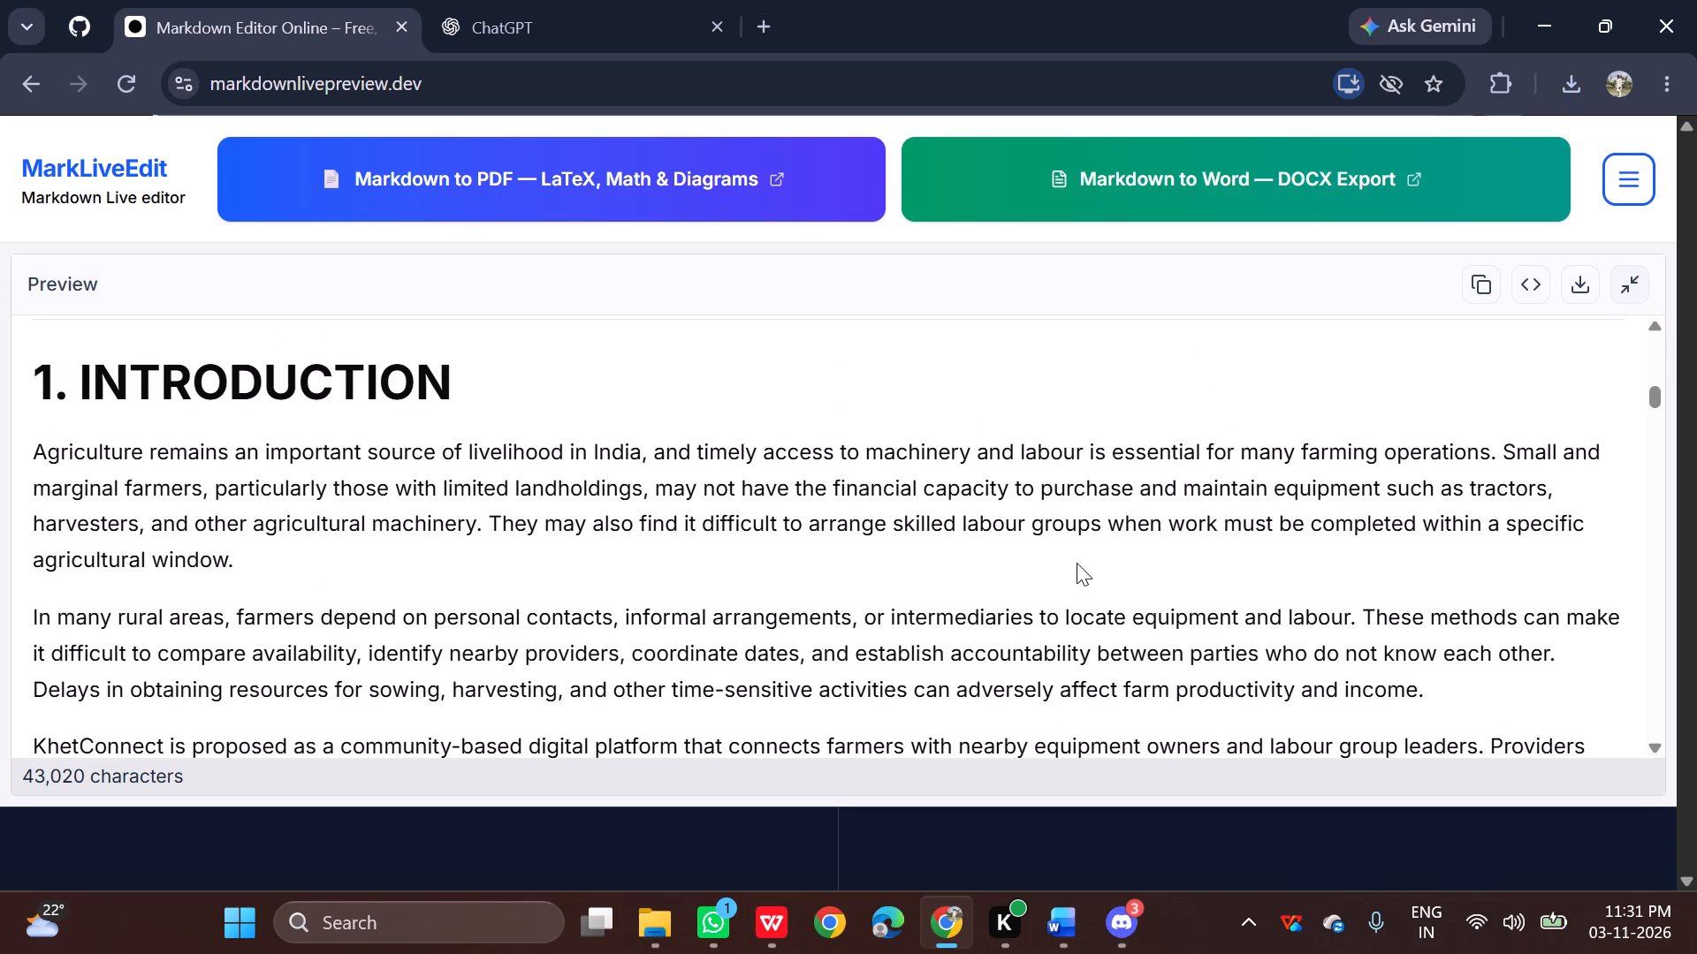
Read the preview from section 1.1 Background through the objectives and scope to Paper 1 under 2.1 Review of Related Work.
{"action": "scroll", "coordinate": [1077, 563], "scroll_direction": "down", "scroll_amount": 5}
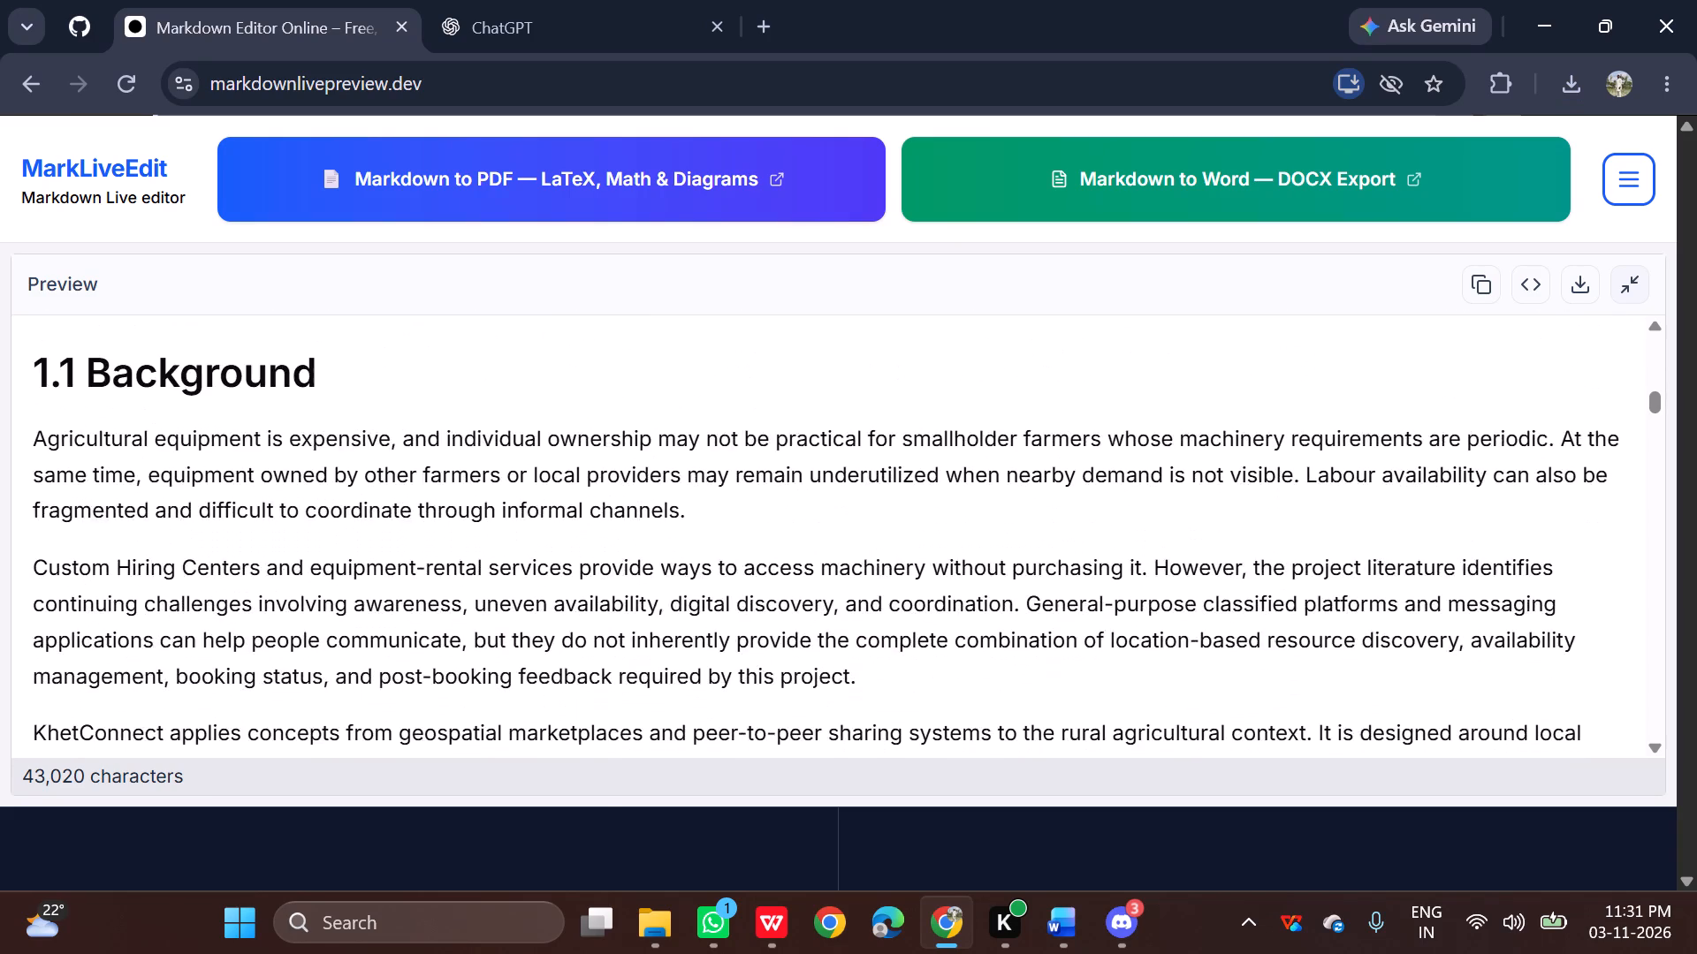
{"action": "scroll", "coordinate": [1077, 563], "scroll_direction": "down", "scroll_amount": 3}
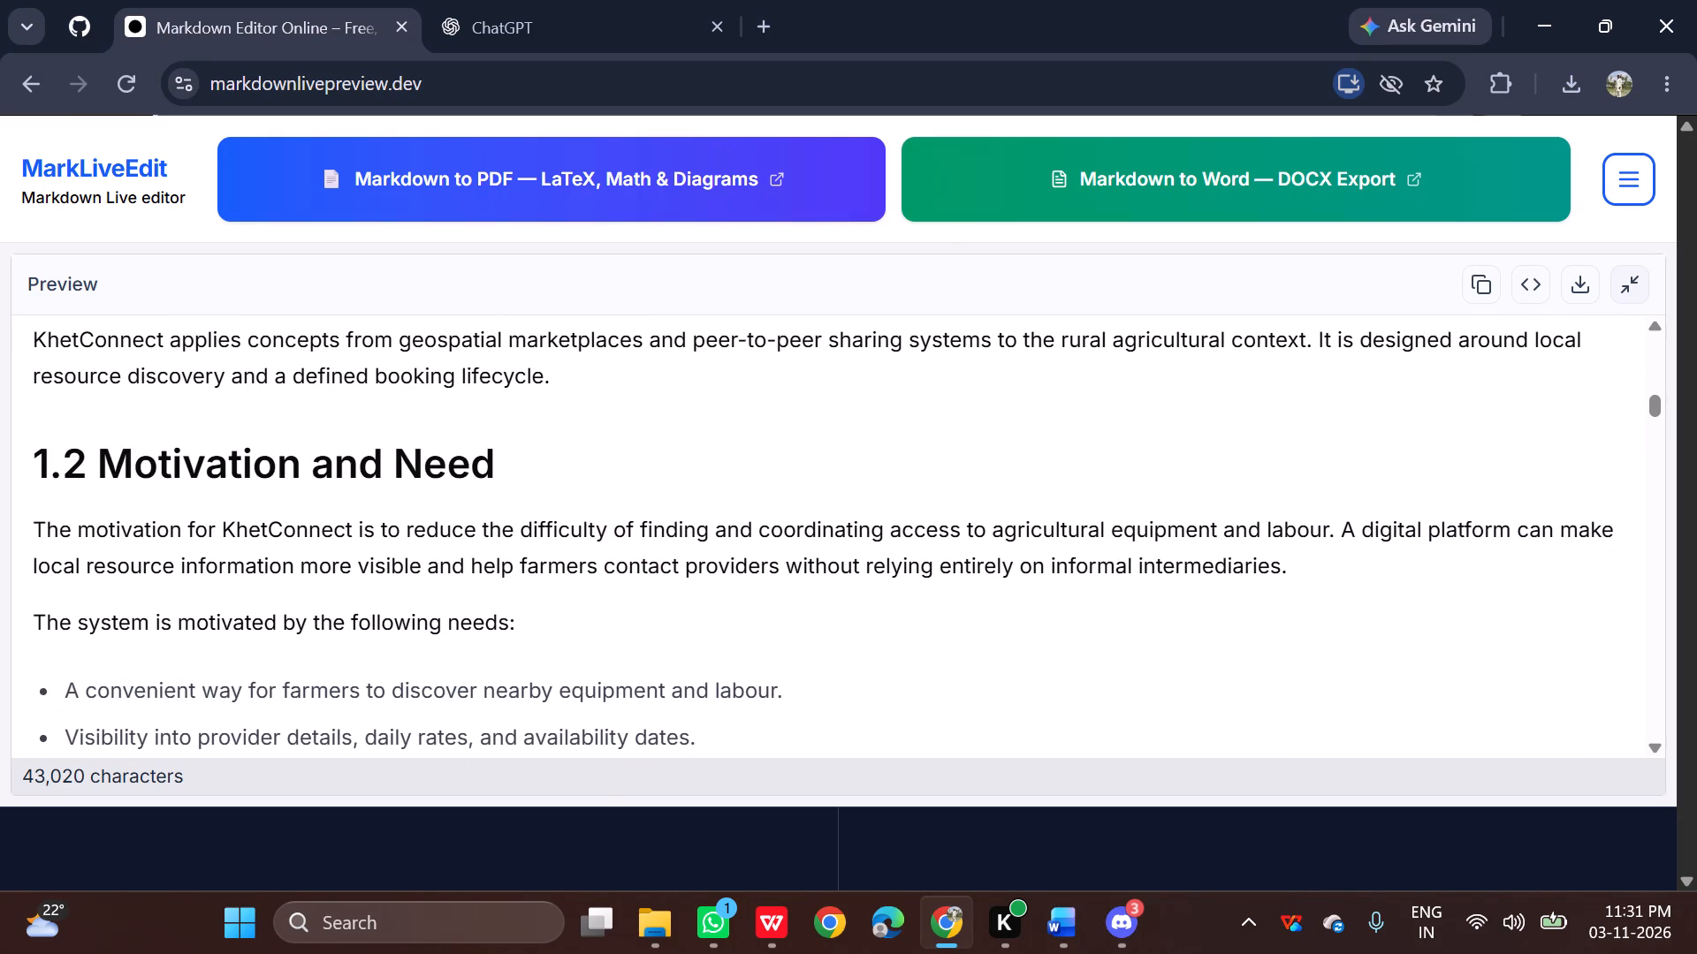
{"action": "scroll", "coordinate": [1077, 563], "scroll_direction": "down", "scroll_amount": 1}
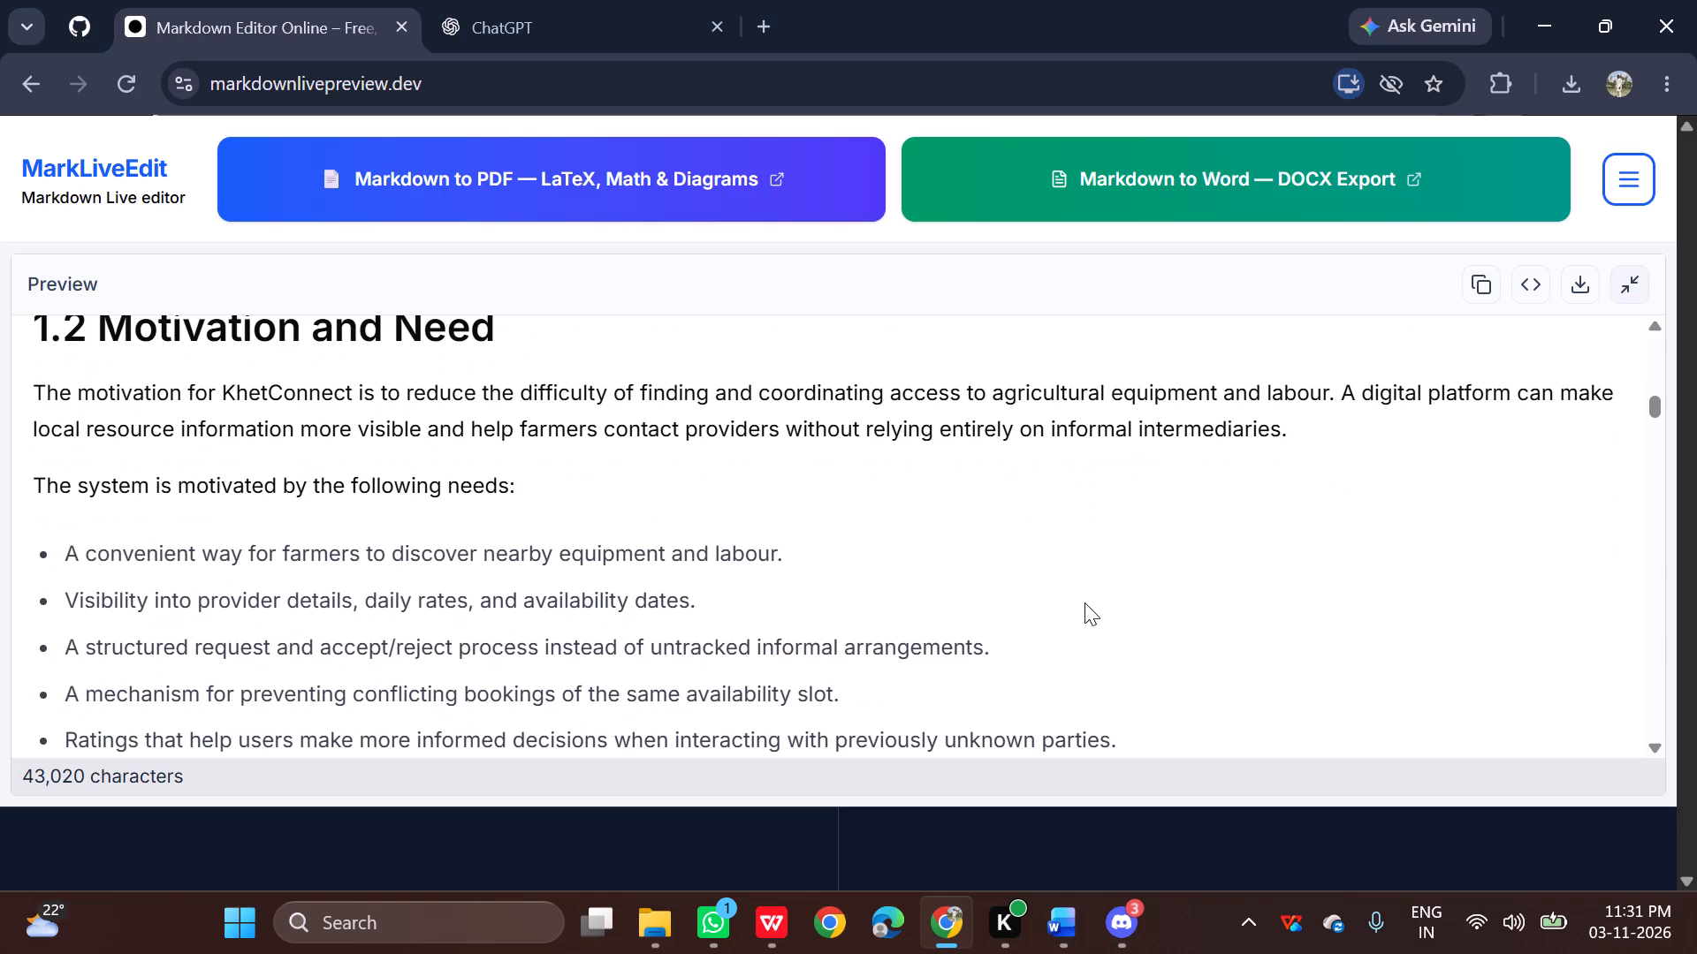
{"action": "scroll", "coordinate": [1084, 602], "scroll_direction": "down", "scroll_amount": 5}
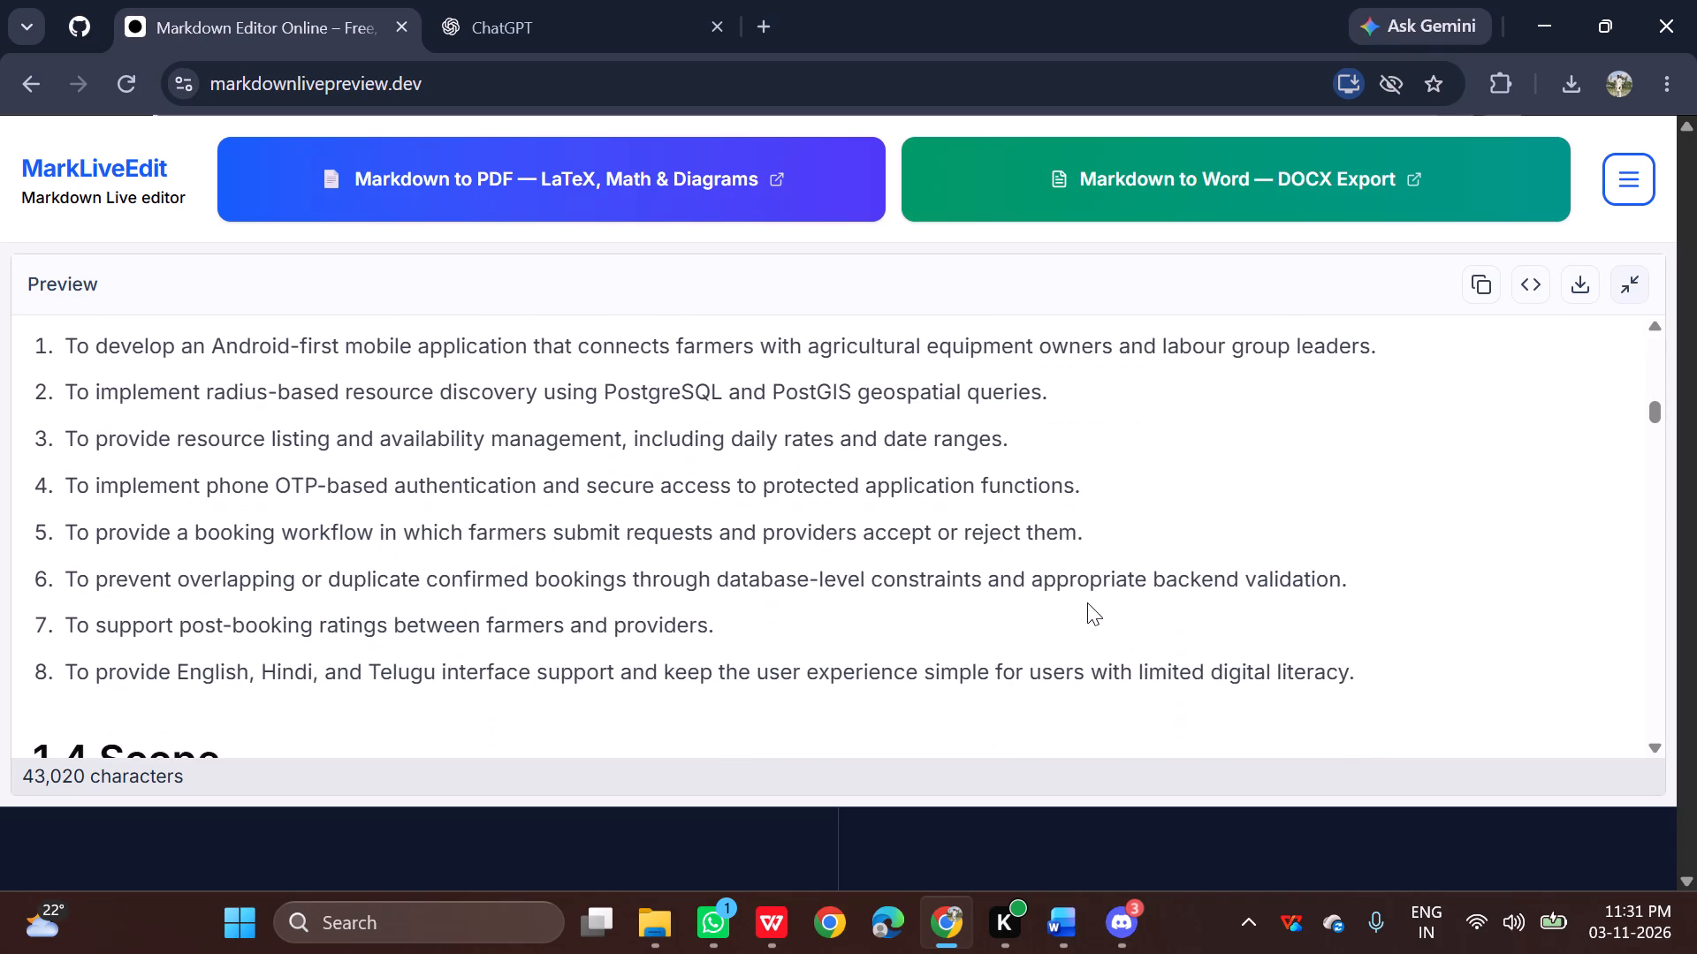
{"action": "scroll", "coordinate": [1087, 602], "scroll_direction": "down", "scroll_amount": 6}
{"action": "scroll", "coordinate": [1088, 602], "scroll_direction": "up", "scroll_amount": 1}
{"action": "scroll", "coordinate": [1088, 588], "scroll_direction": "down", "scroll_amount": 9}
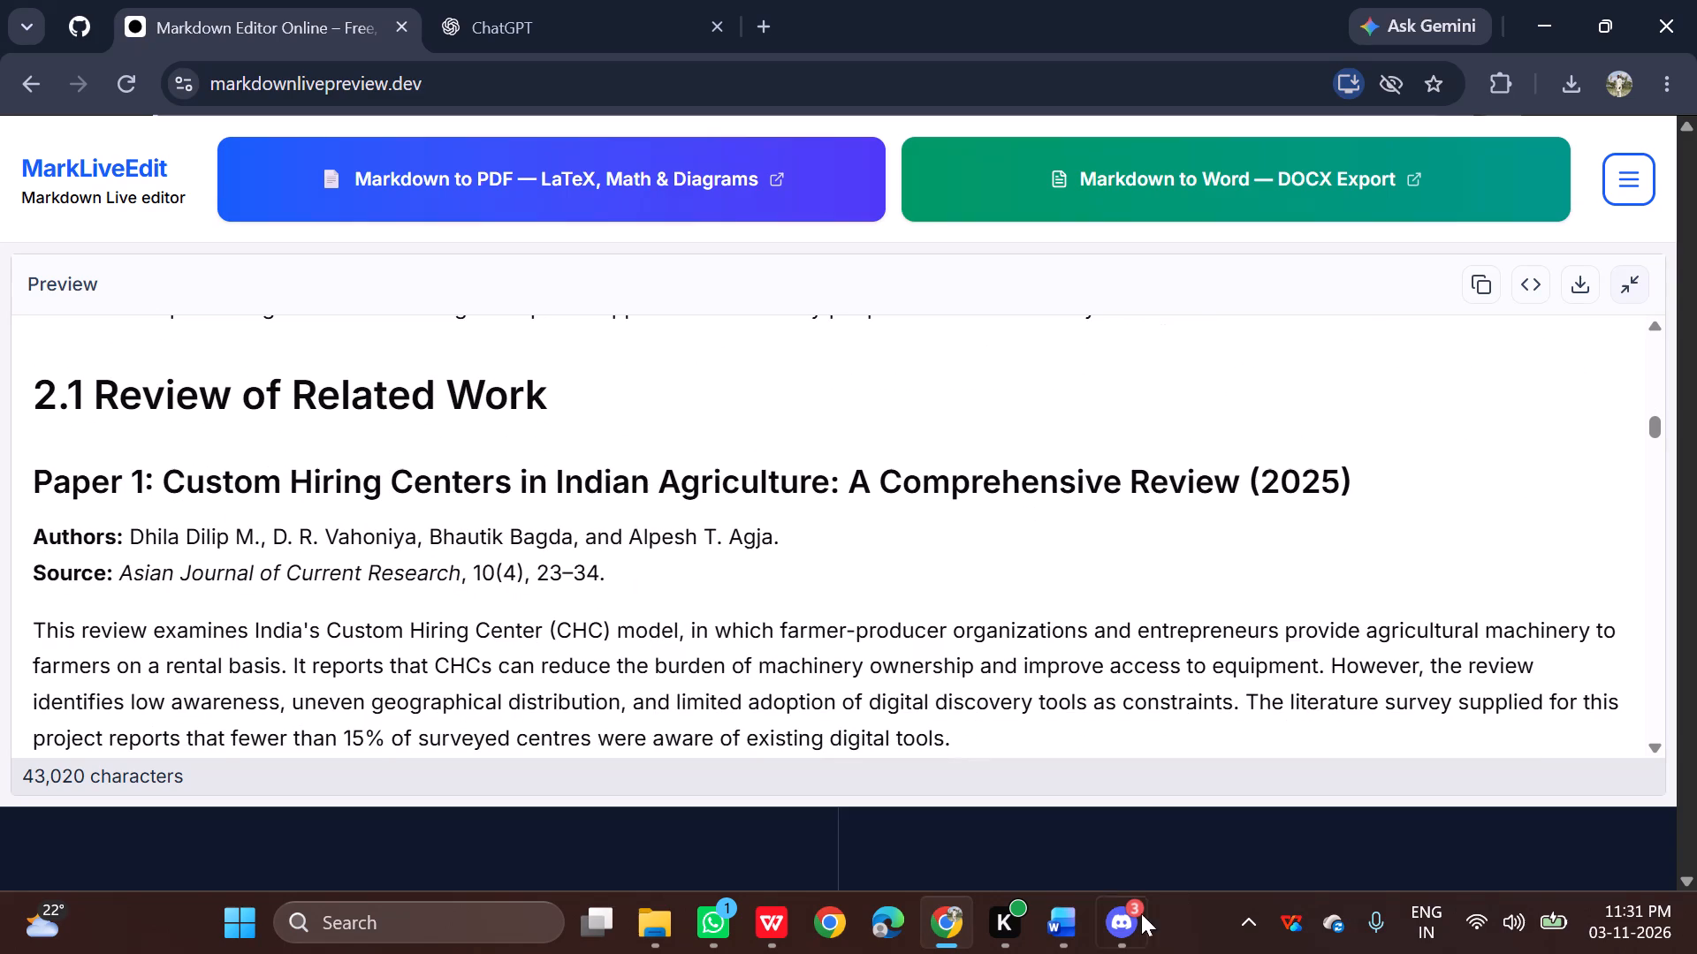
Compare the Paper 1 review in the Stage-1 final Word document with the Markdown preview to locate the next paragraph to transfer.
{"action": "left_click", "coordinate": [981, 788]}
{"action": "scroll", "coordinate": [951, 698], "scroll_direction": "up", "scroll_amount": 2}
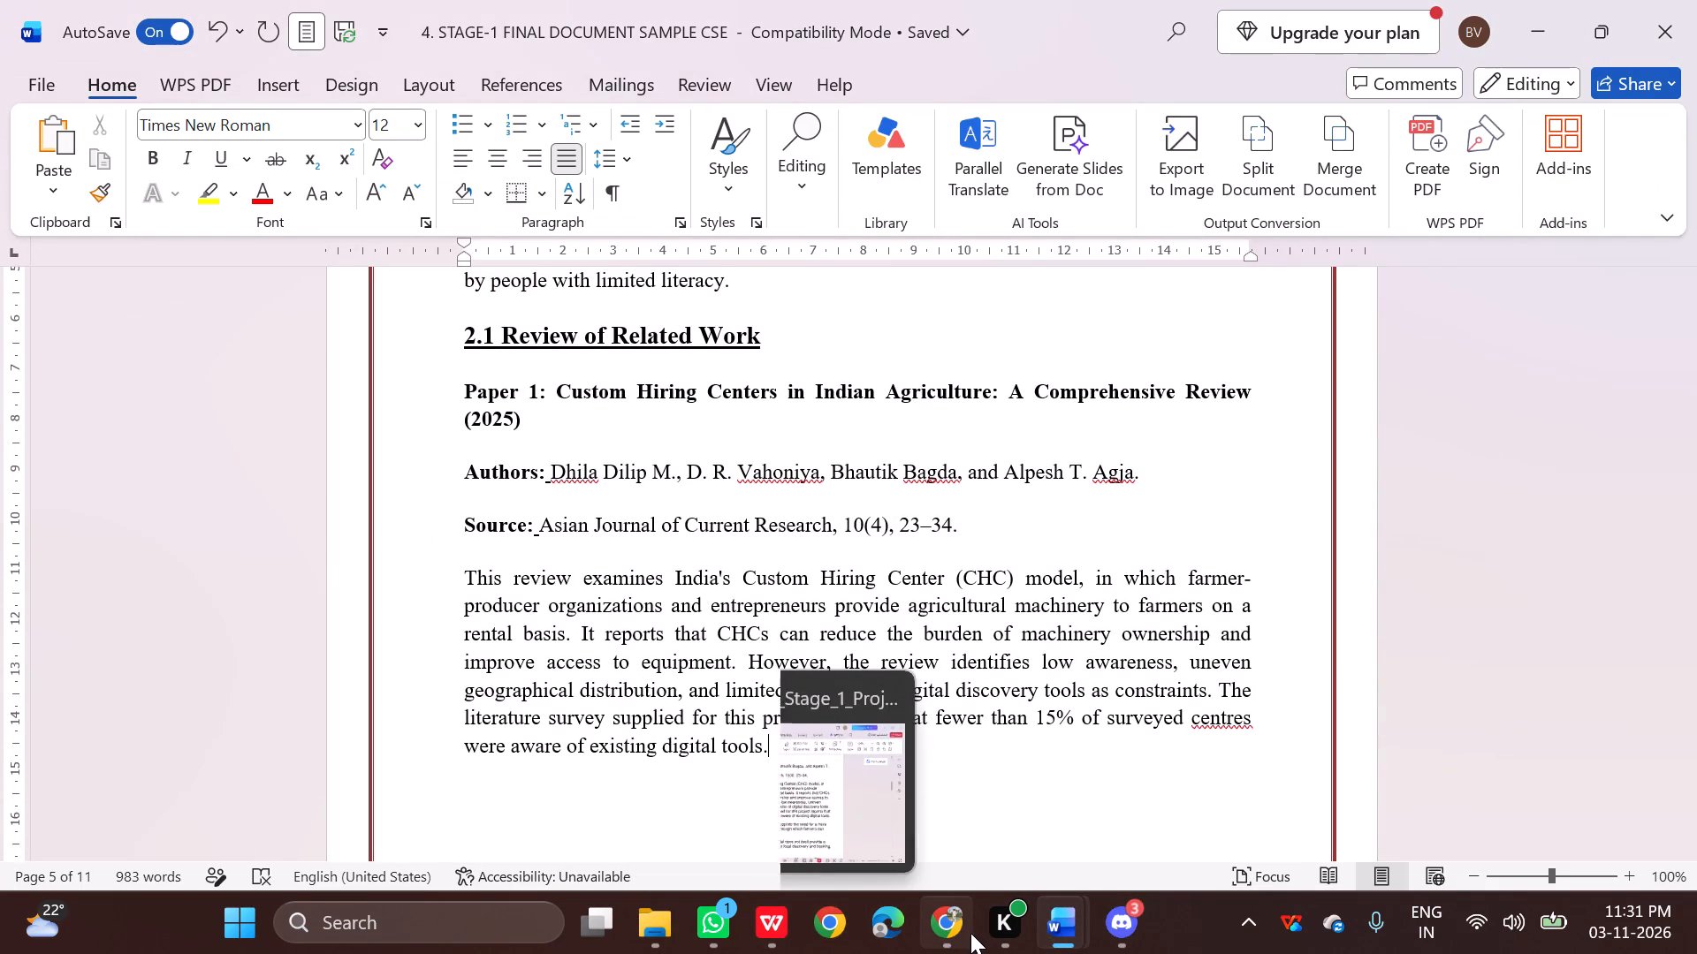
{"action": "left_click", "coordinate": [959, 831]}
{"action": "scroll", "coordinate": [896, 524], "scroll_direction": "down", "scroll_amount": 3}
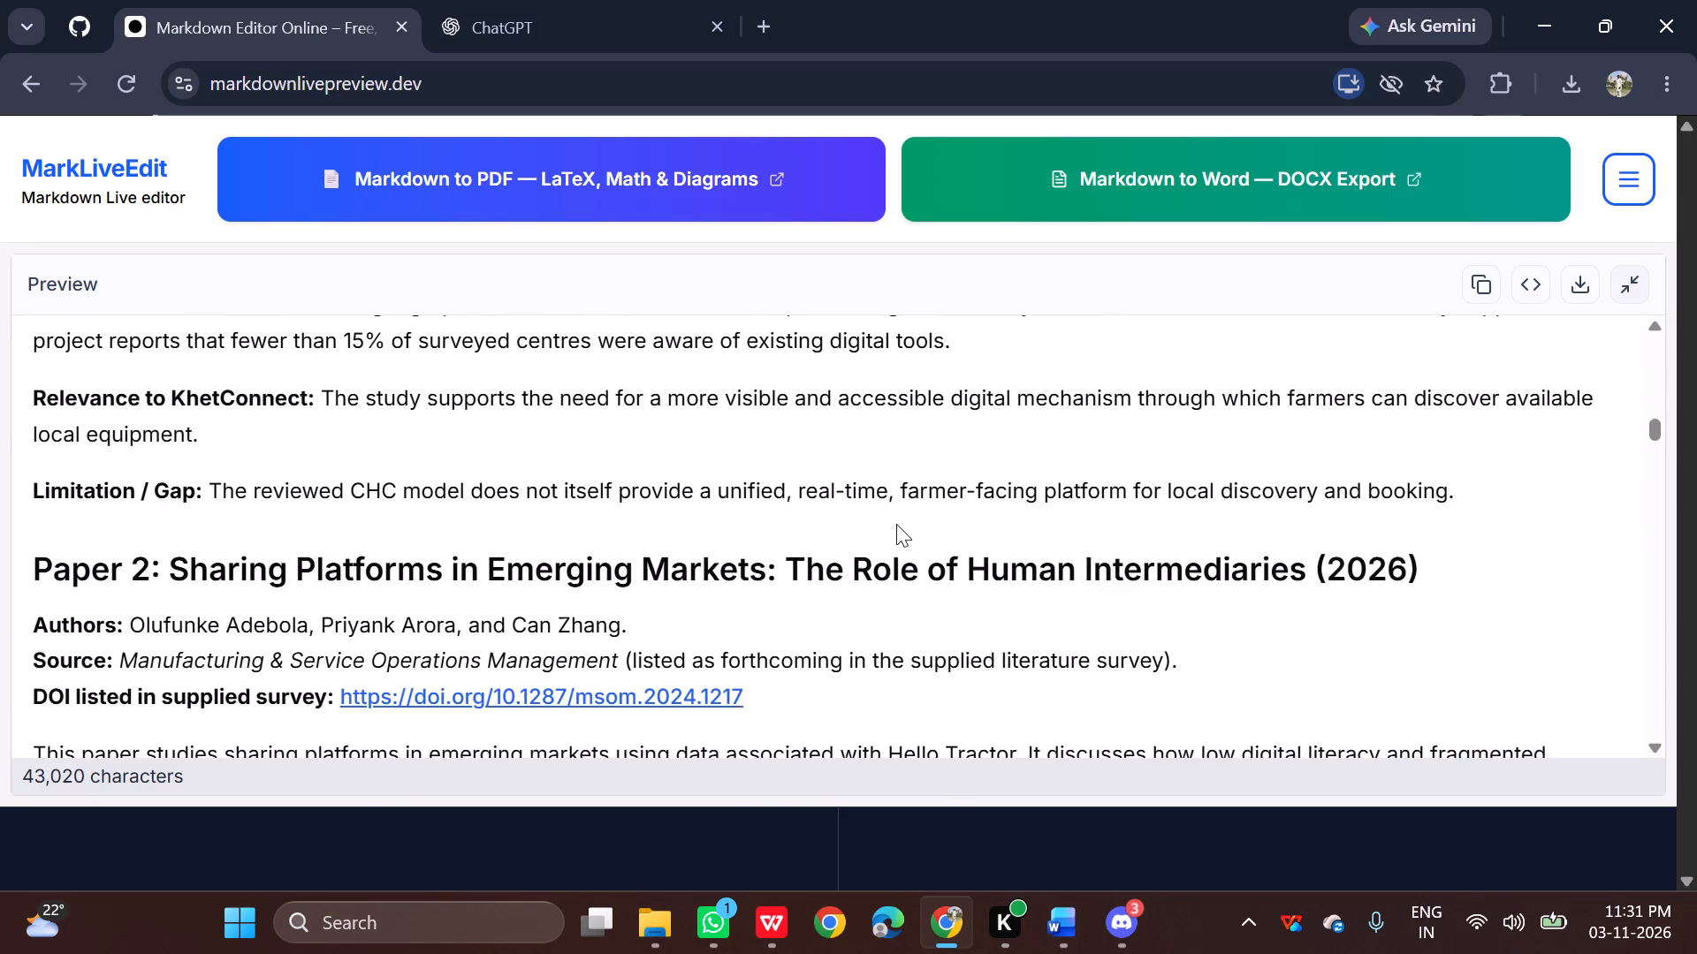
{"action": "scroll", "coordinate": [896, 524], "scroll_direction": "up", "scroll_amount": 3}
{"action": "scroll", "coordinate": [1017, 726], "scroll_direction": "down", "scroll_amount": 1}
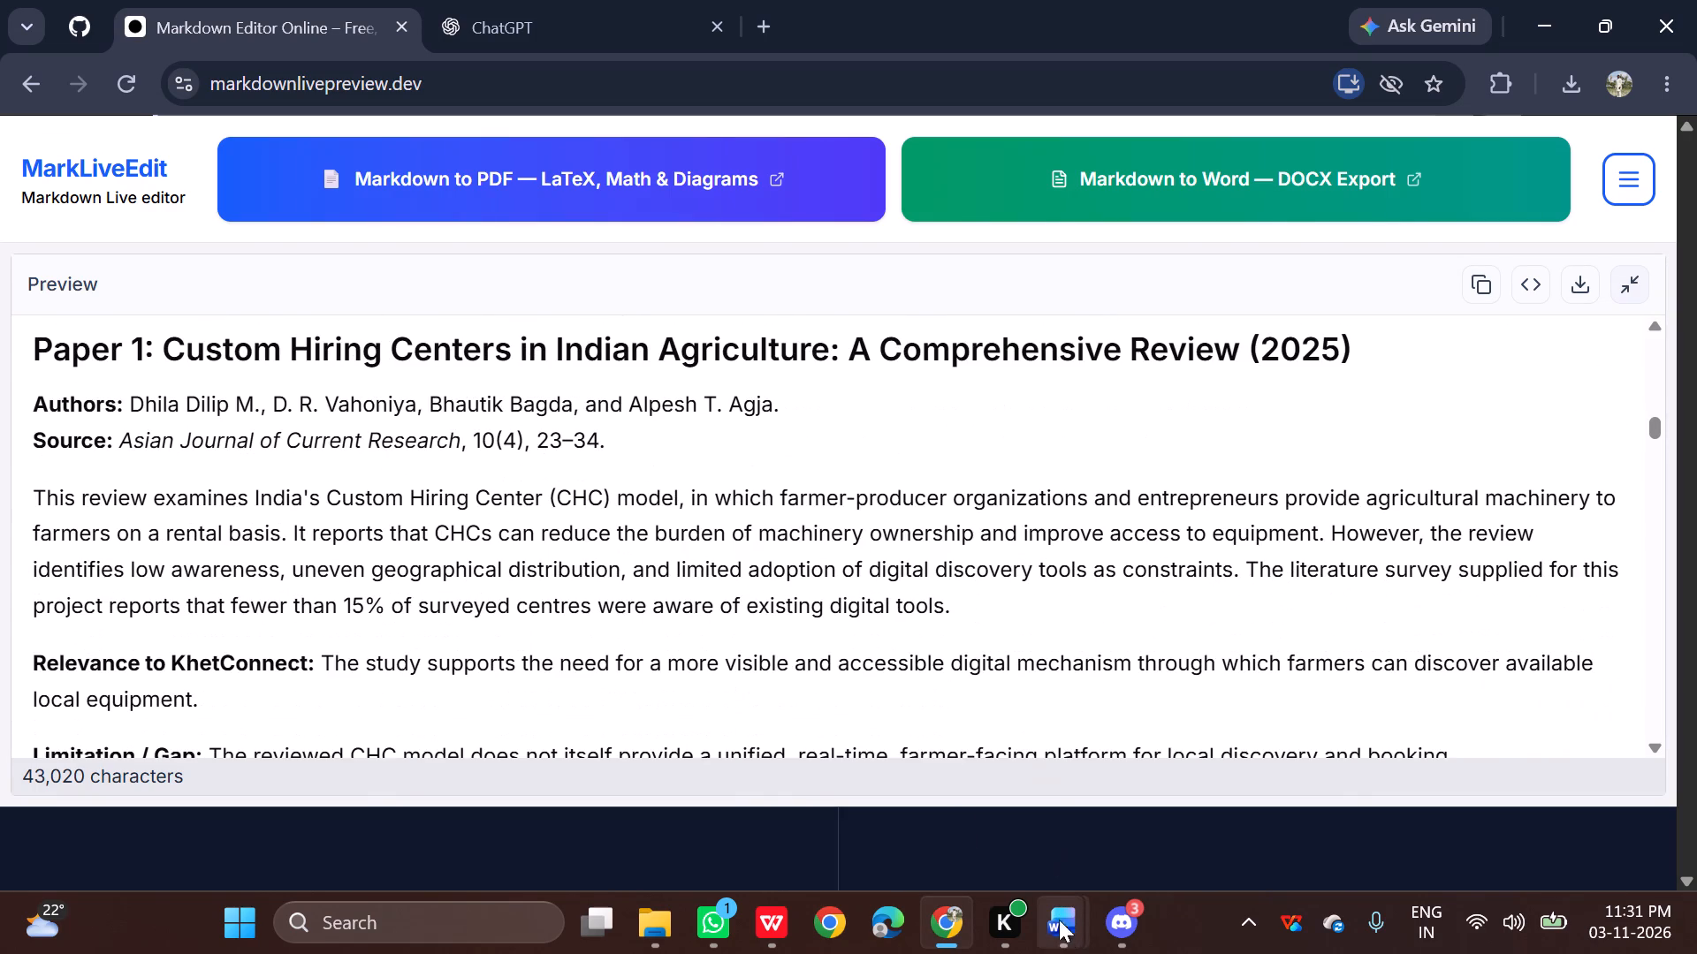
{"action": "left_click", "coordinate": [1009, 842]}
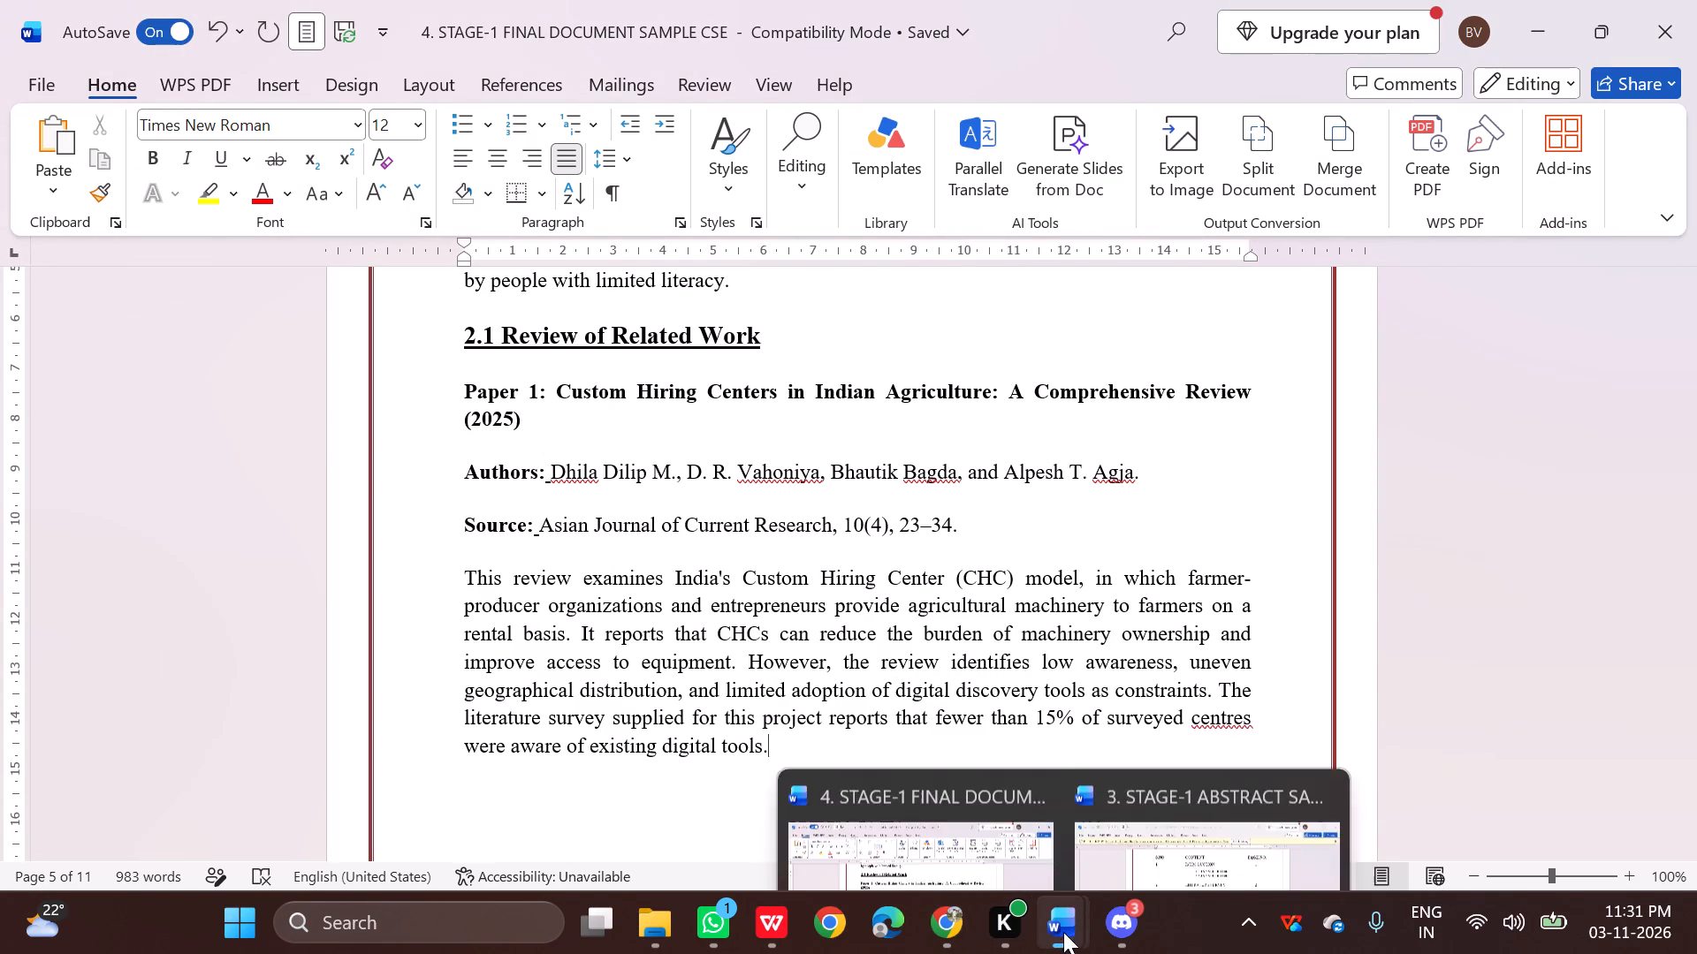
{"action": "left_click", "coordinate": [1007, 830]}
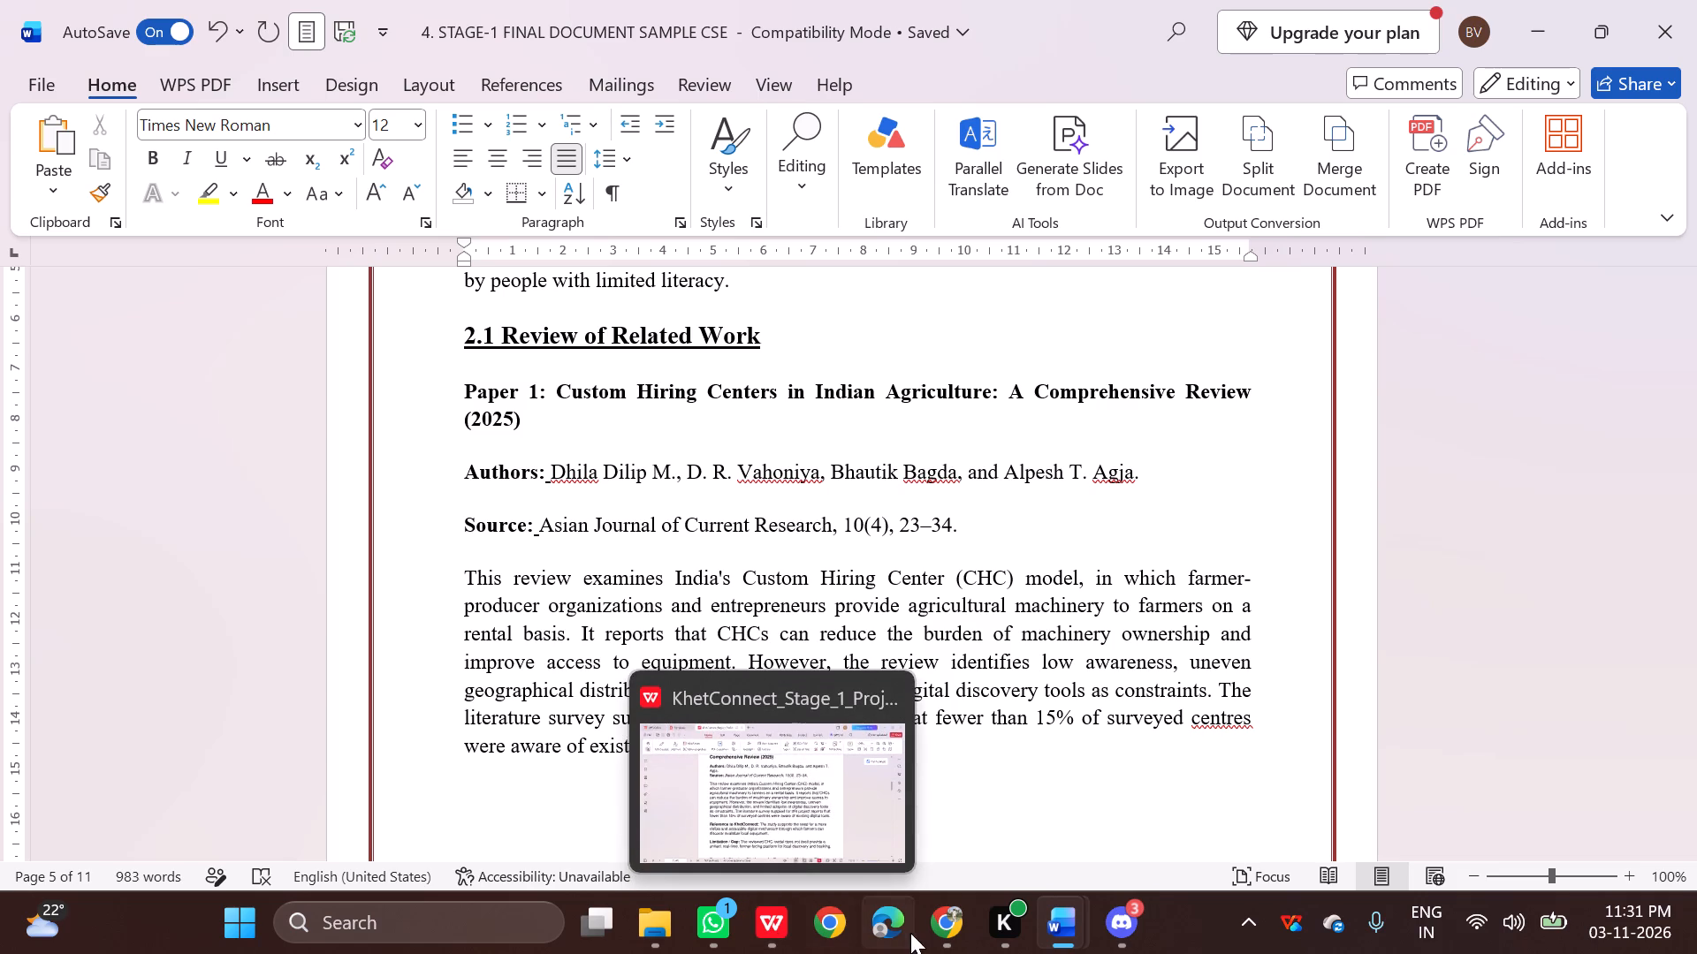
{"action": "left_click", "coordinate": [961, 799]}
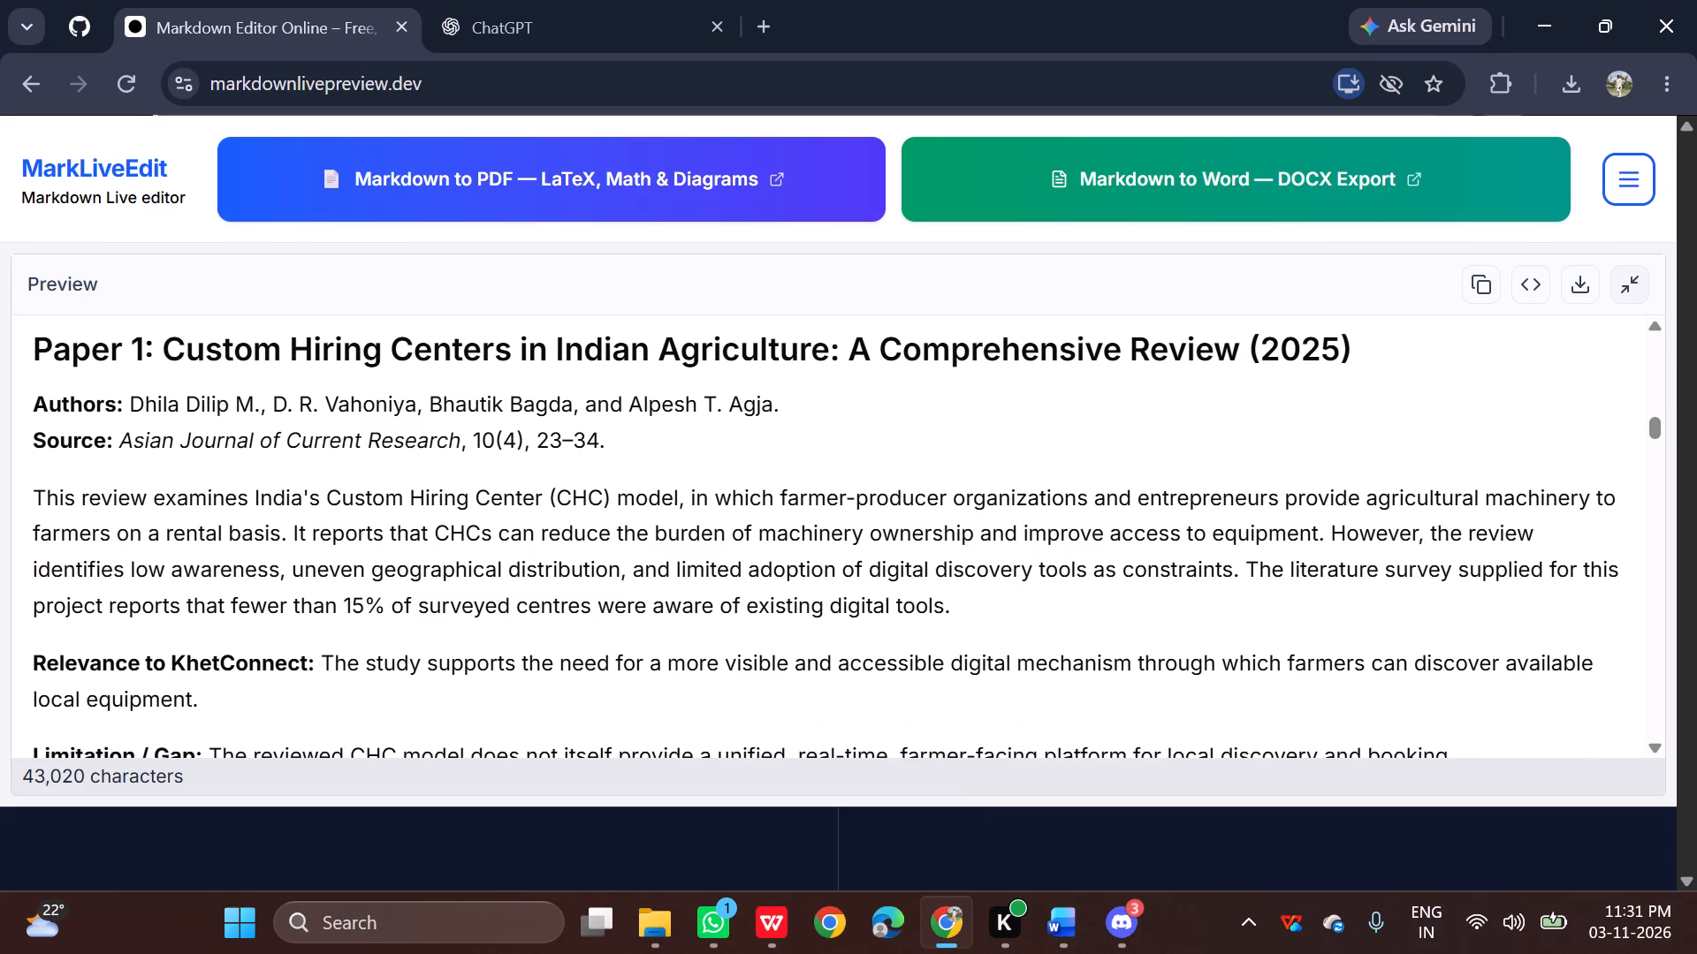
{"action": "scroll", "coordinate": [1114, 568], "scroll_direction": "up", "scroll_amount": 2}
{"action": "scroll", "coordinate": [981, 545], "scroll_direction": "down", "scroll_amount": 4}
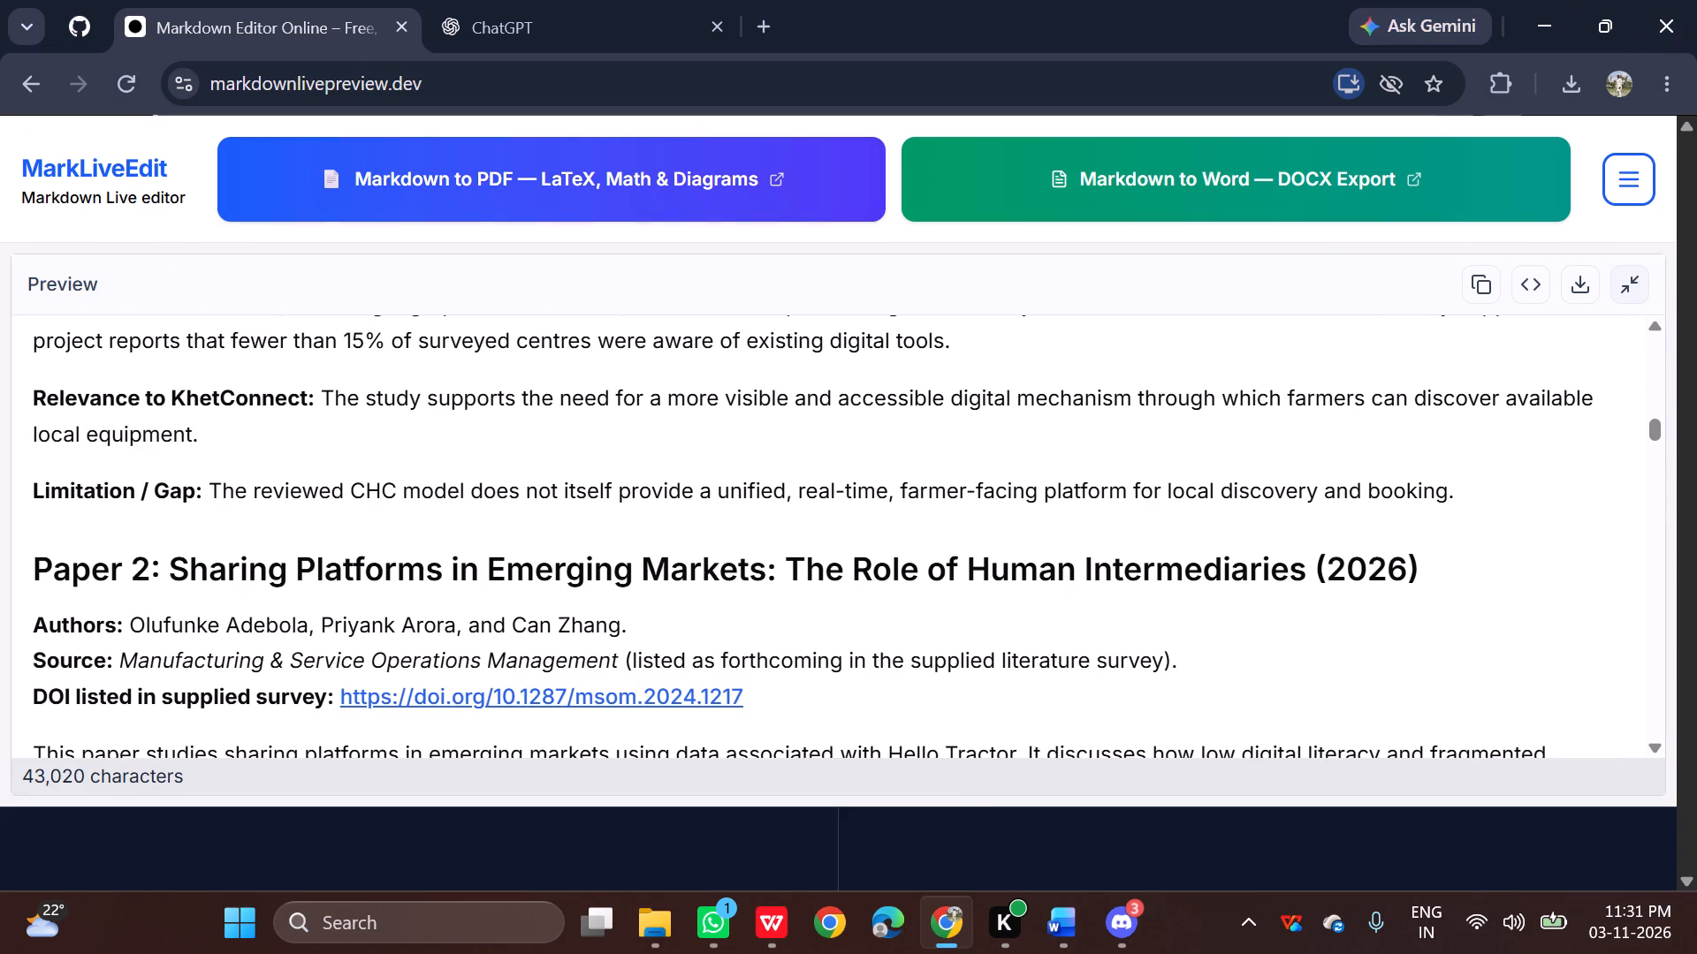
Copy Paper 1's "Relevance to KhetConnect" paragraph from the preview into a new paragraph after the Paper 1 review in the Word report.
{"action": "left_click_drag", "start_coordinate": [32, 390], "coordinate": [200, 435]}
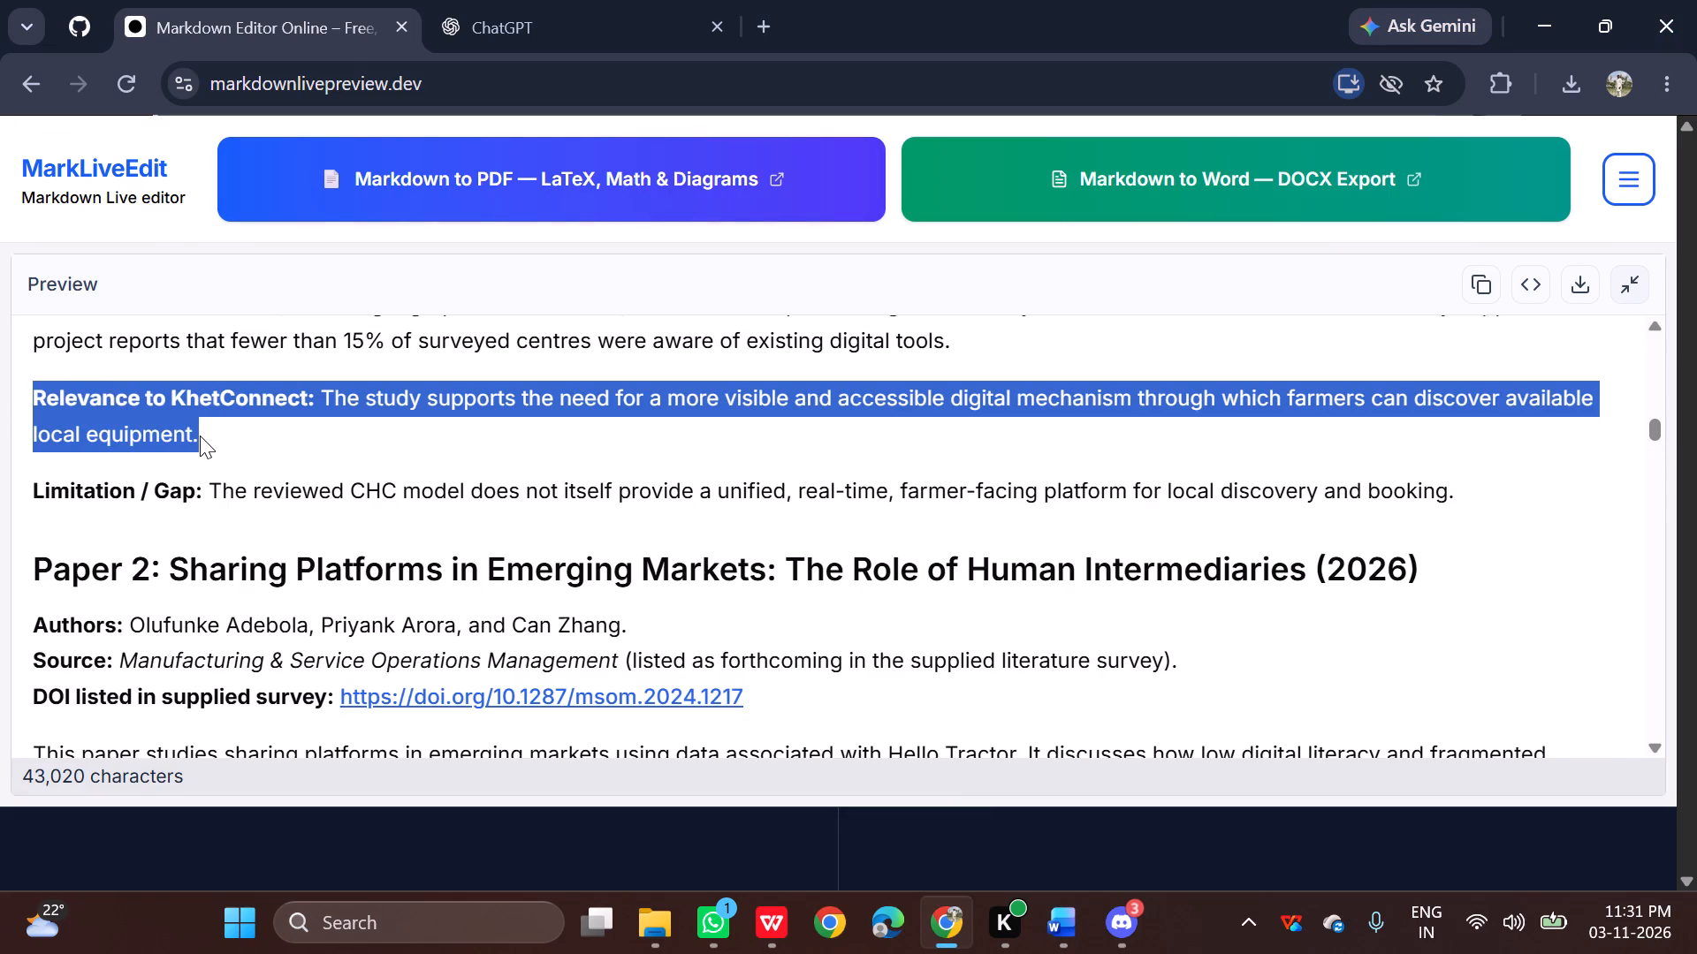
{"action": "left_click_drag", "start_coordinate": [200, 435], "coordinate": [200, 435]}
{"action": "key", "text": "ctrl+c"}
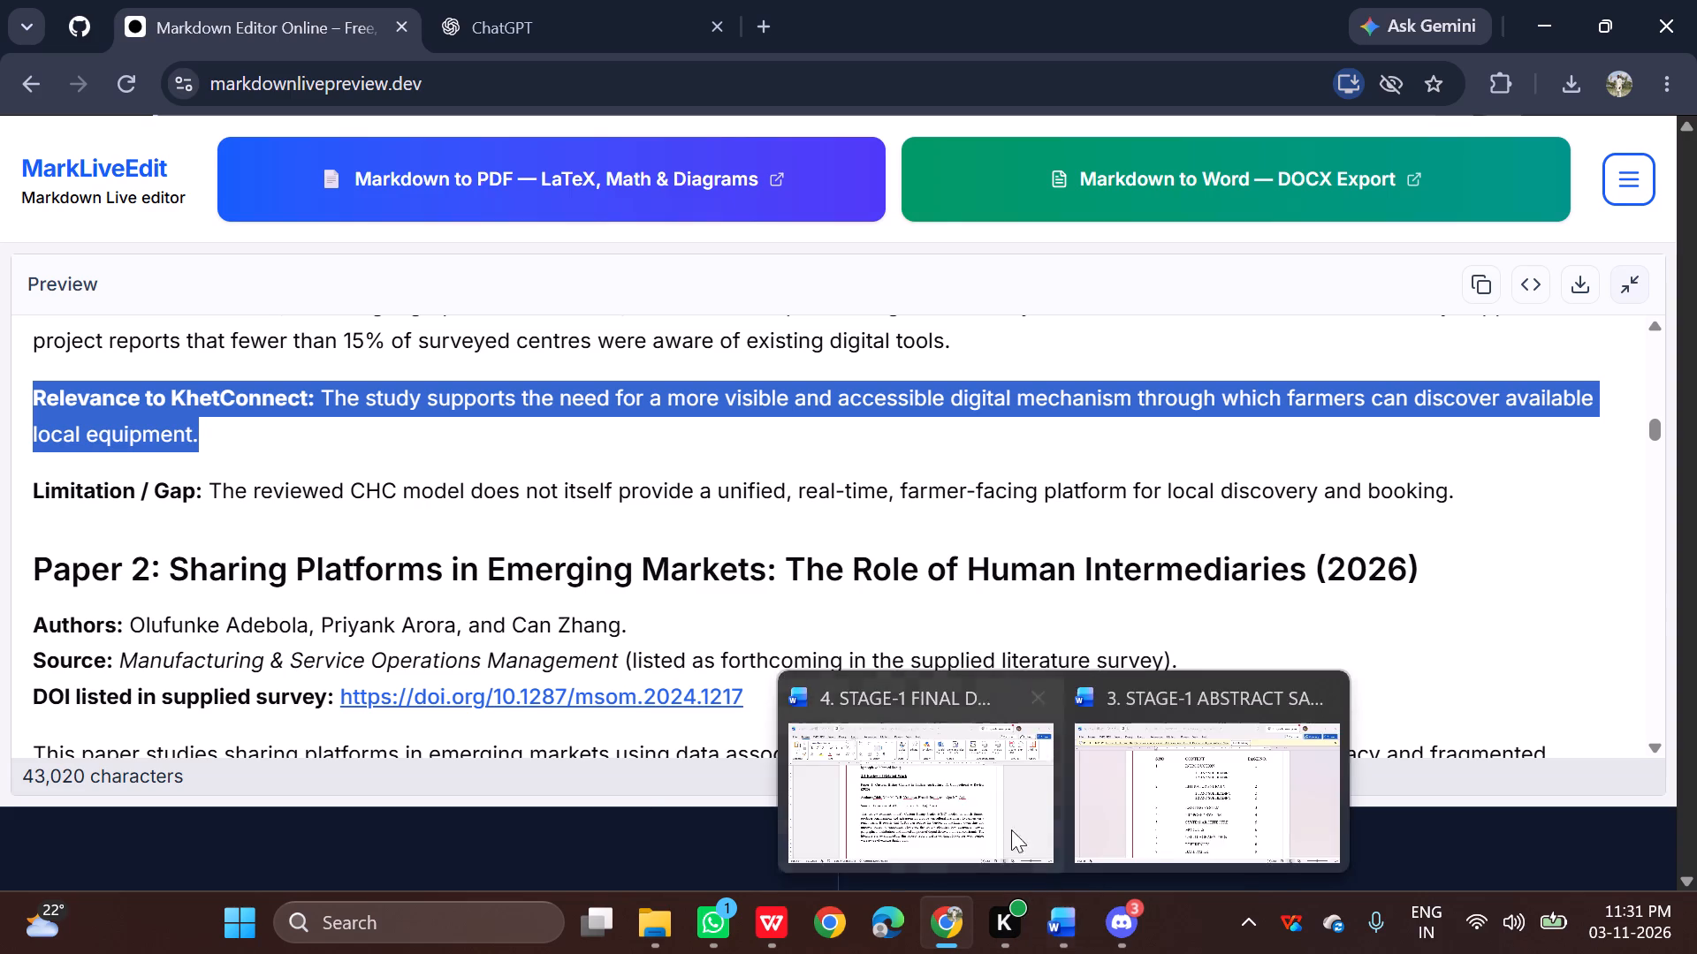
{"action": "left_click", "coordinate": [981, 806]}
{"action": "key", "text": "Return"}
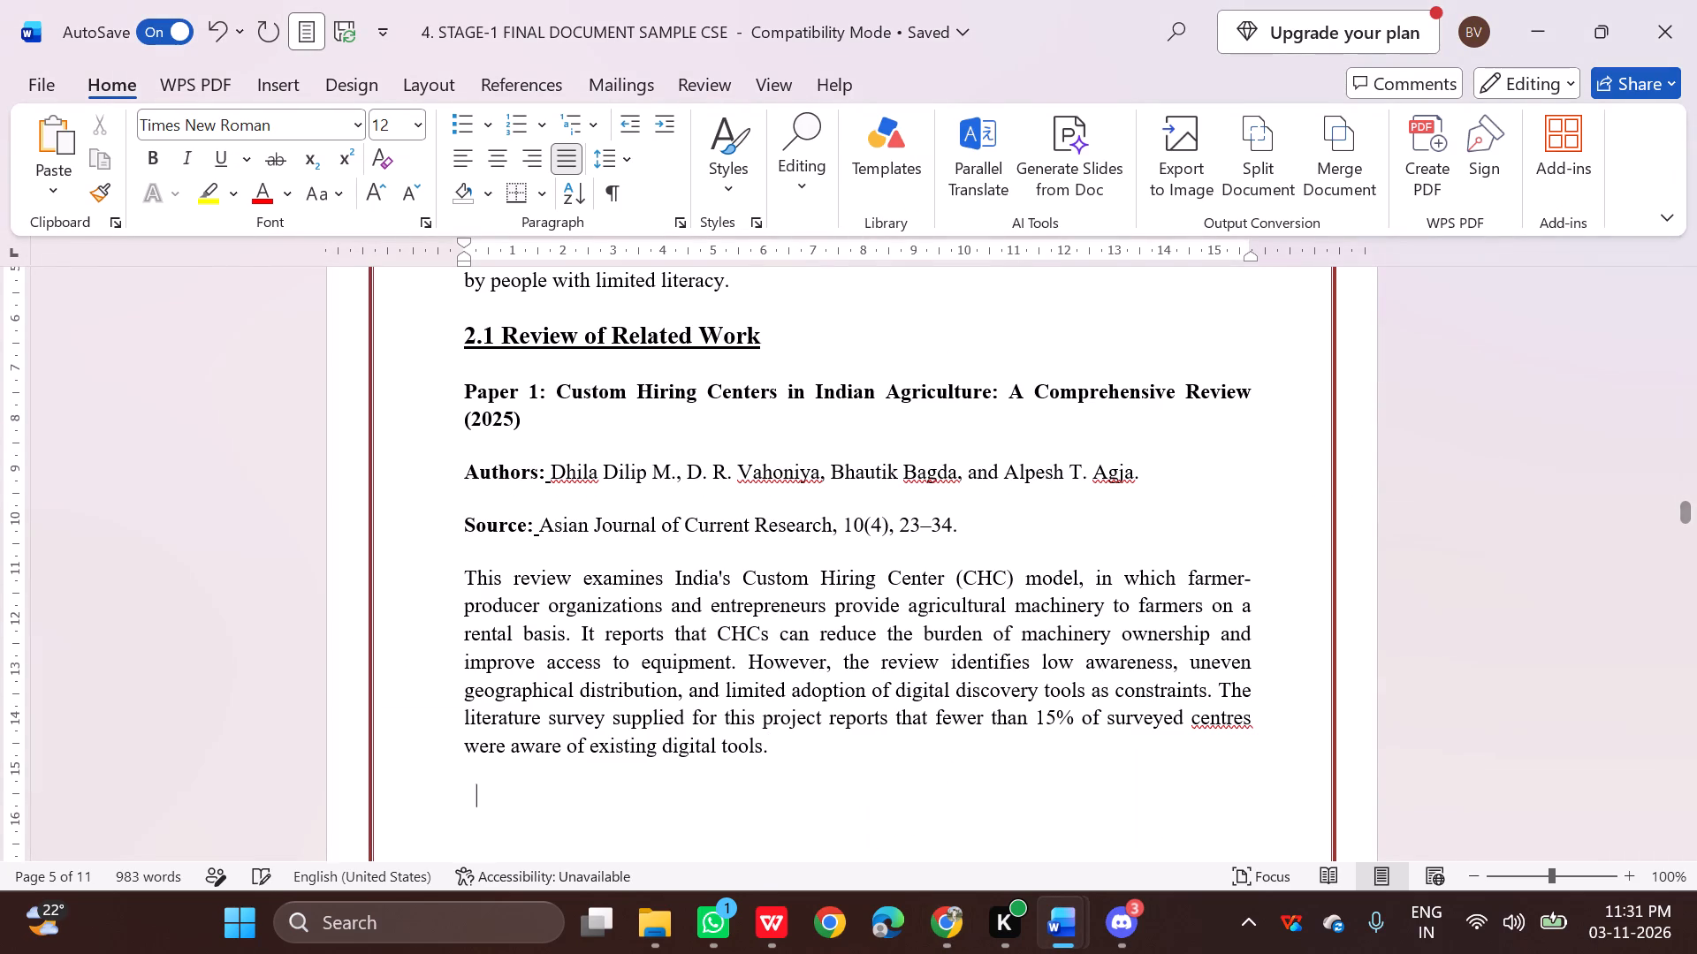
{"action": "key", "text": "v"}
{"action": "key", "text": "BackSpace"}
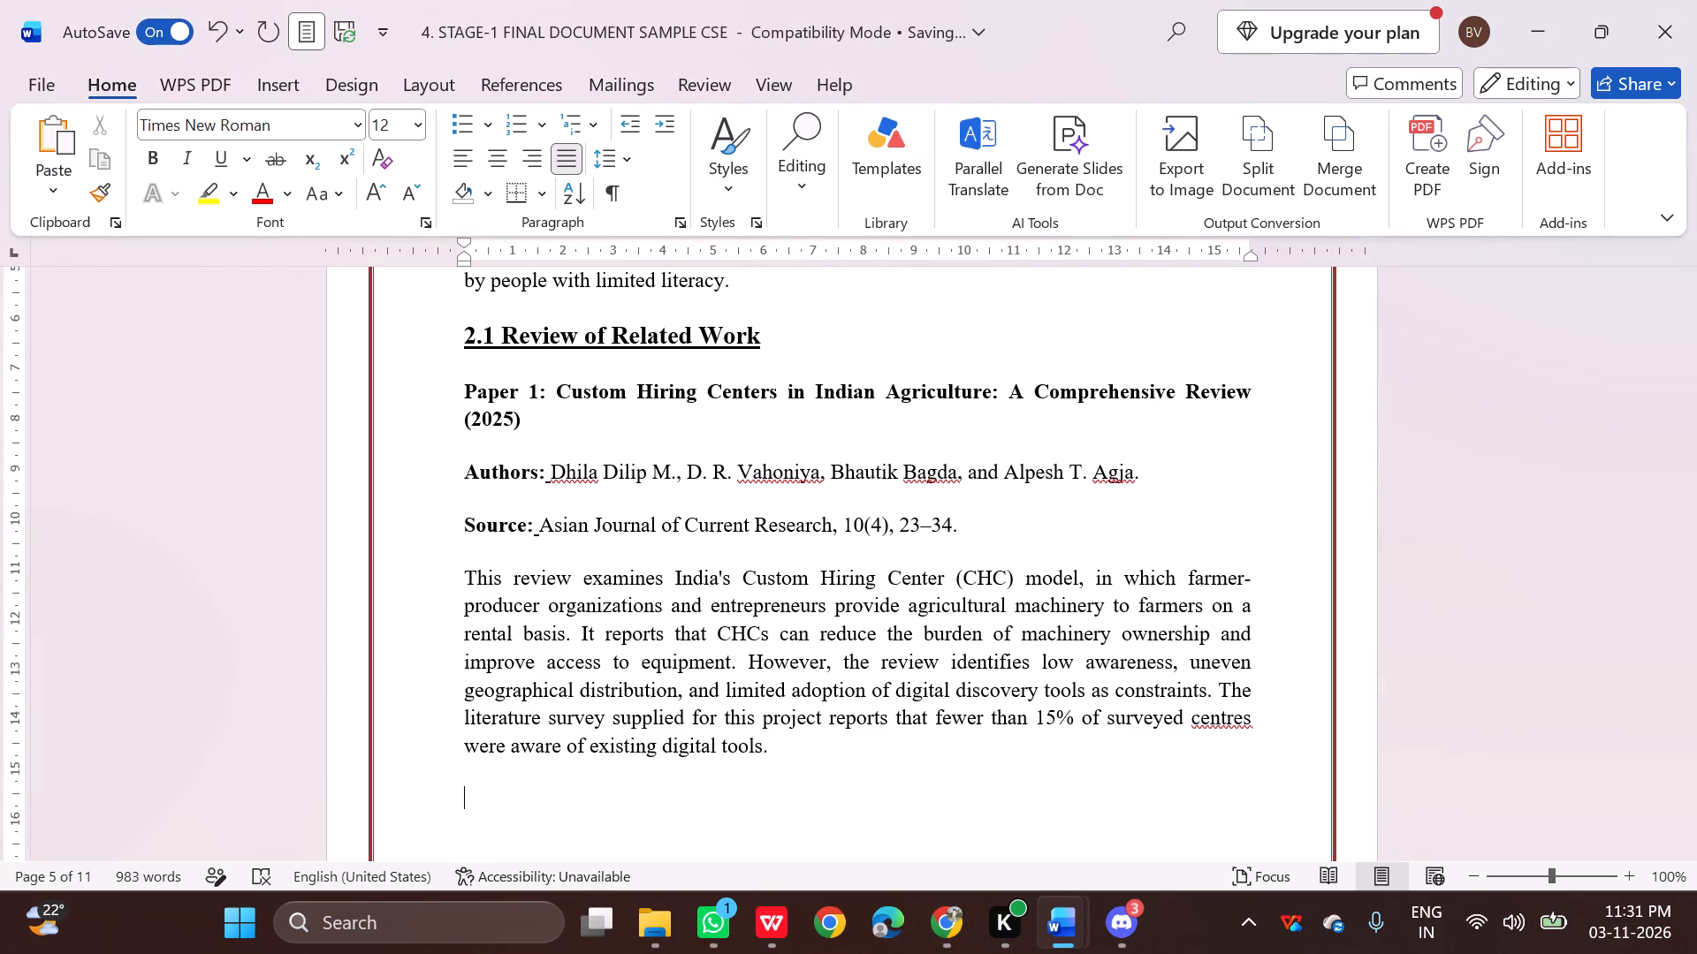
{"action": "key", "text": "ctrl+v"}
{"action": "scroll", "coordinate": [864, 784], "scroll_direction": "down", "scroll_amount": 2}
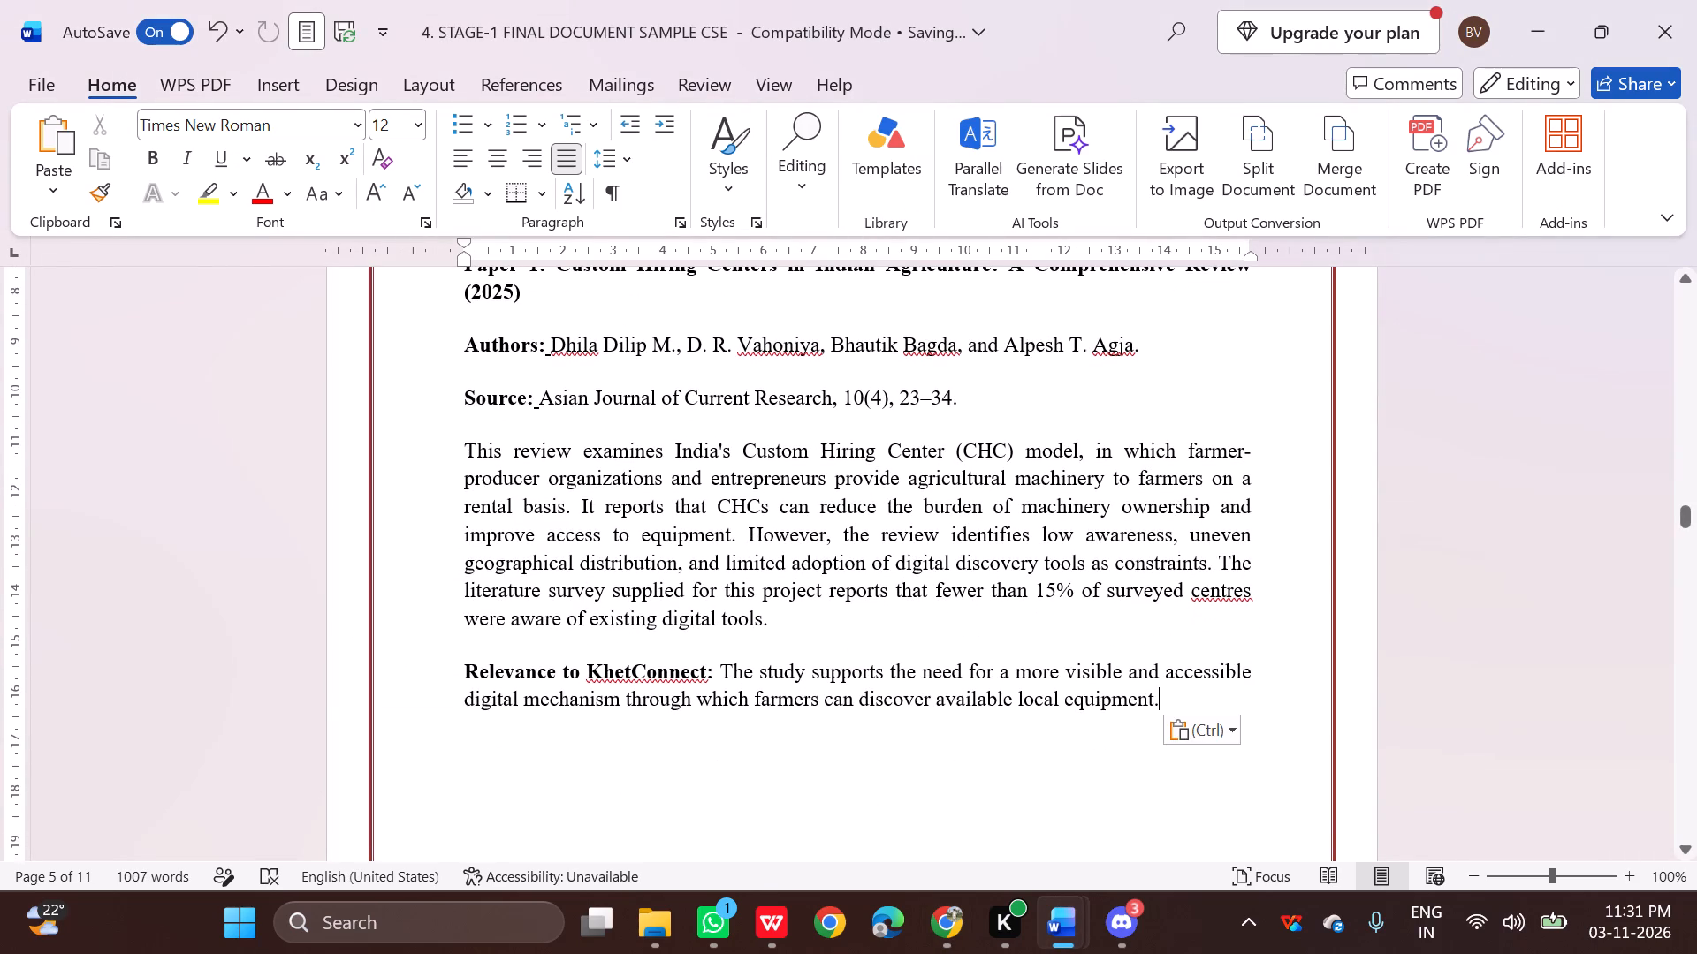
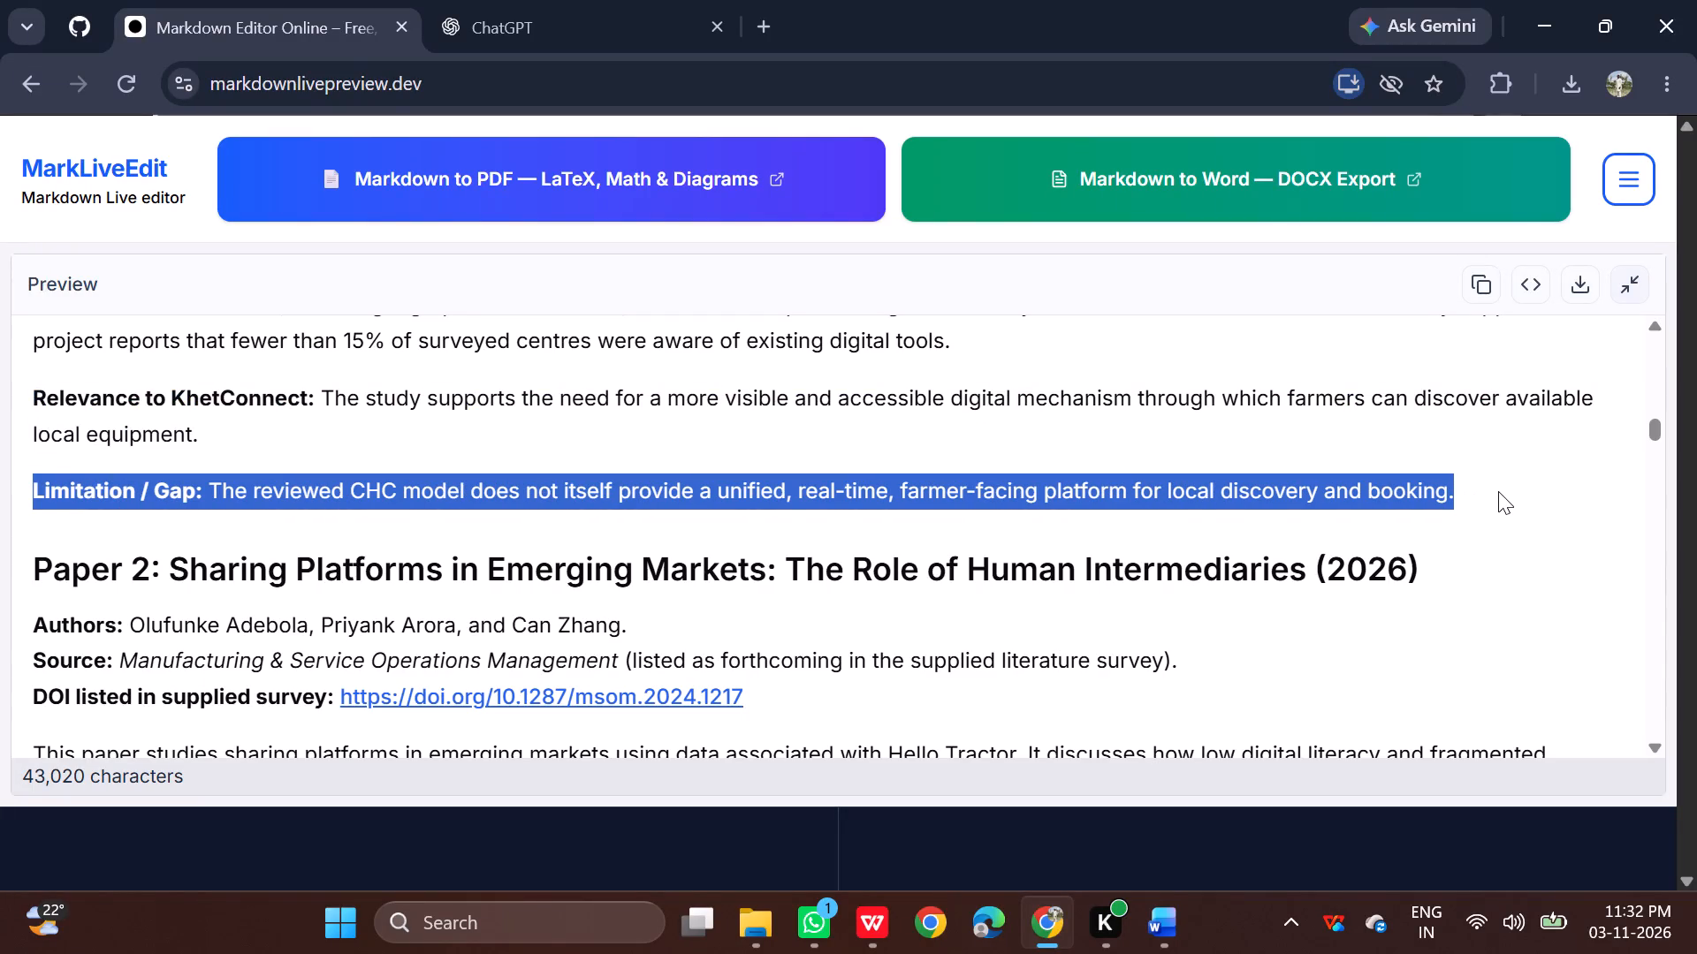
Copy Paper 1's "Limitation / Gap" paragraph from the preview into a new paragraph after the relevance paragraph in the Word report.
{"action": "key", "text": "ctrl+c"}
{"action": "left_click", "coordinate": [1102, 838]}
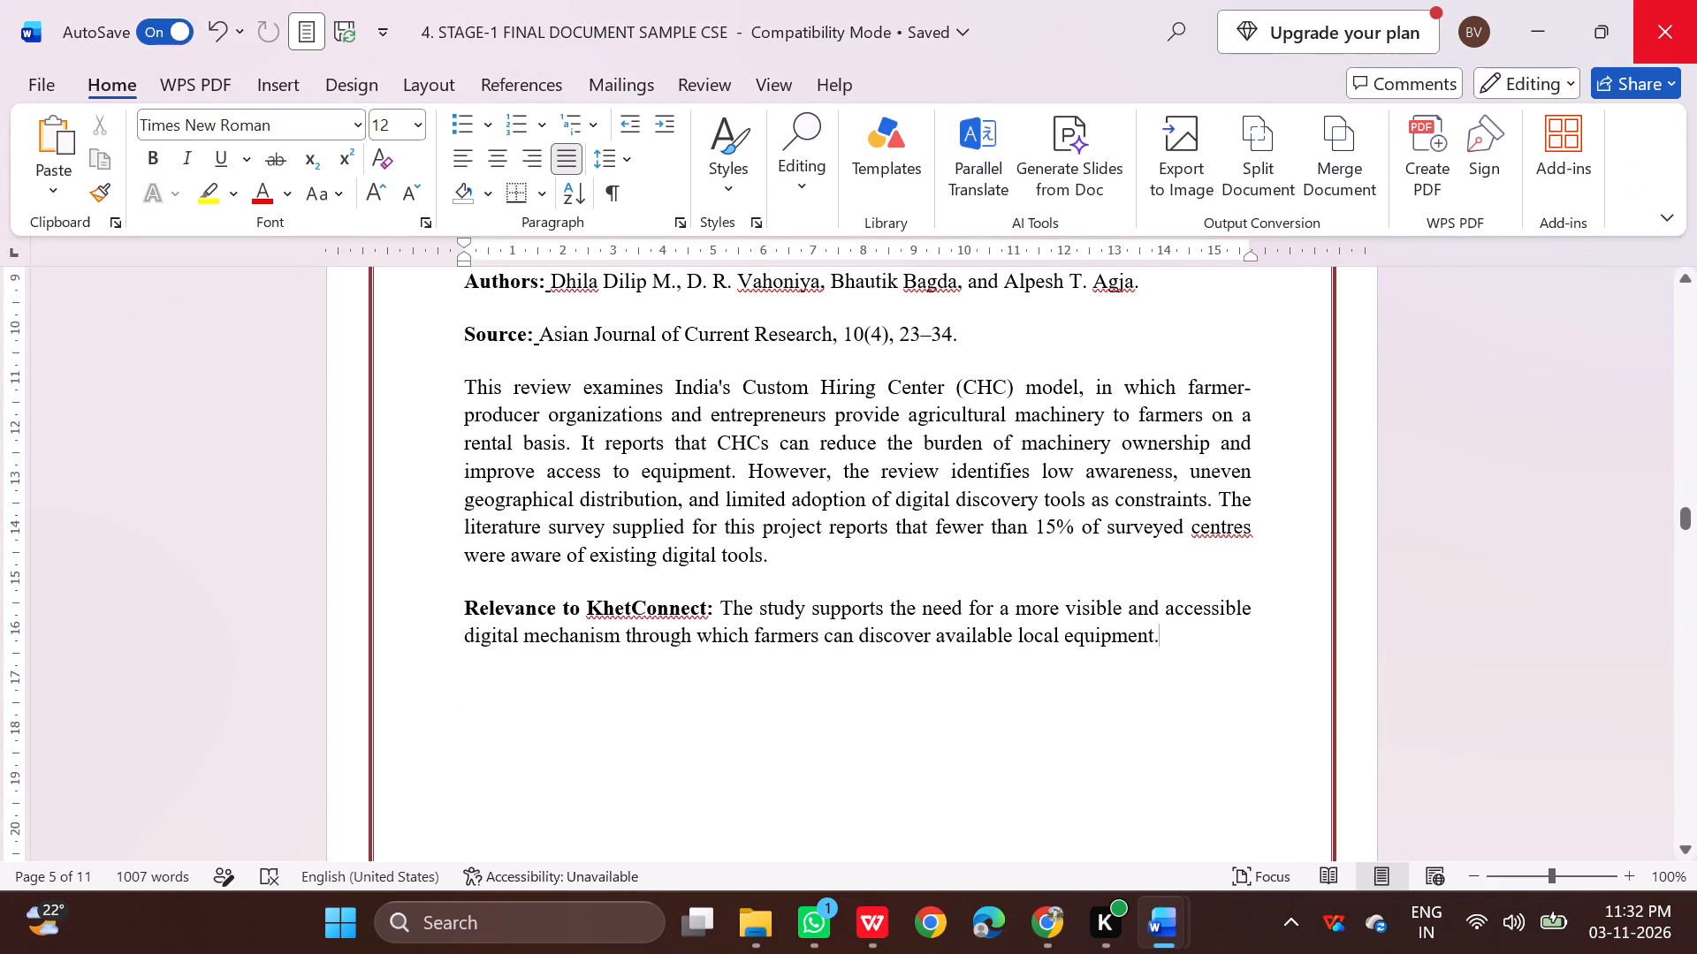
{"action": "key", "text": "Return"}
{"action": "key", "text": "ctrl+v"}
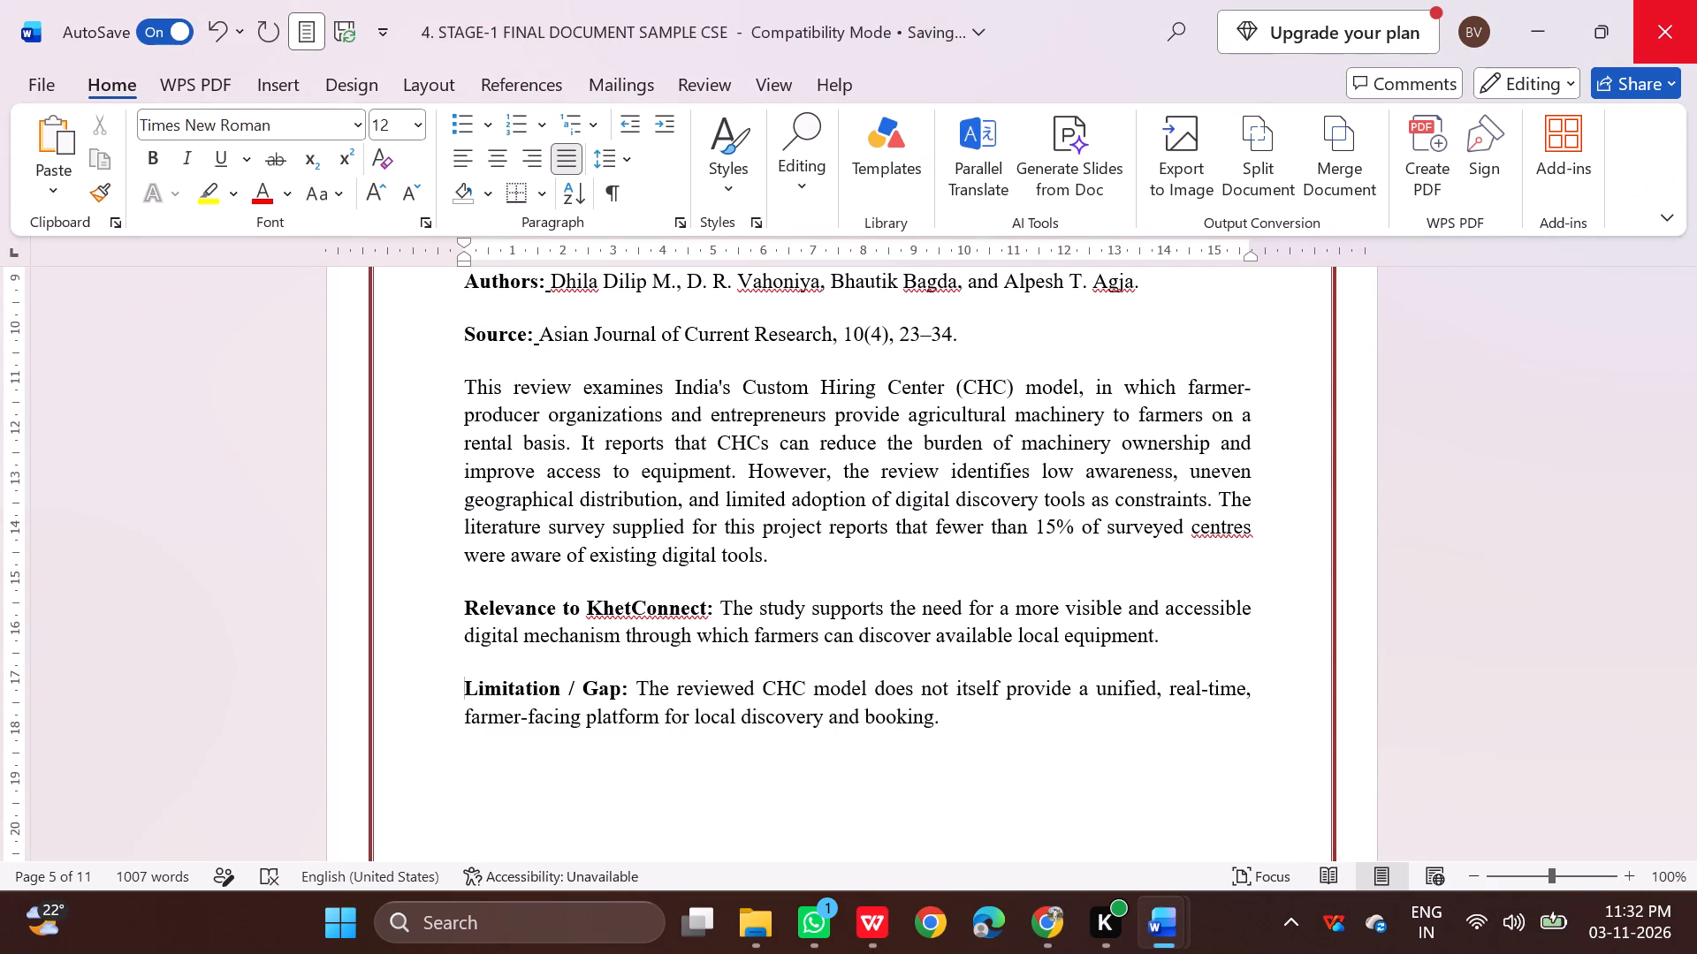
{"action": "scroll", "coordinate": [942, 637], "scroll_direction": "down", "scroll_amount": 2}
{"action": "scroll", "coordinate": [939, 637], "scroll_direction": "up", "scroll_amount": 4}
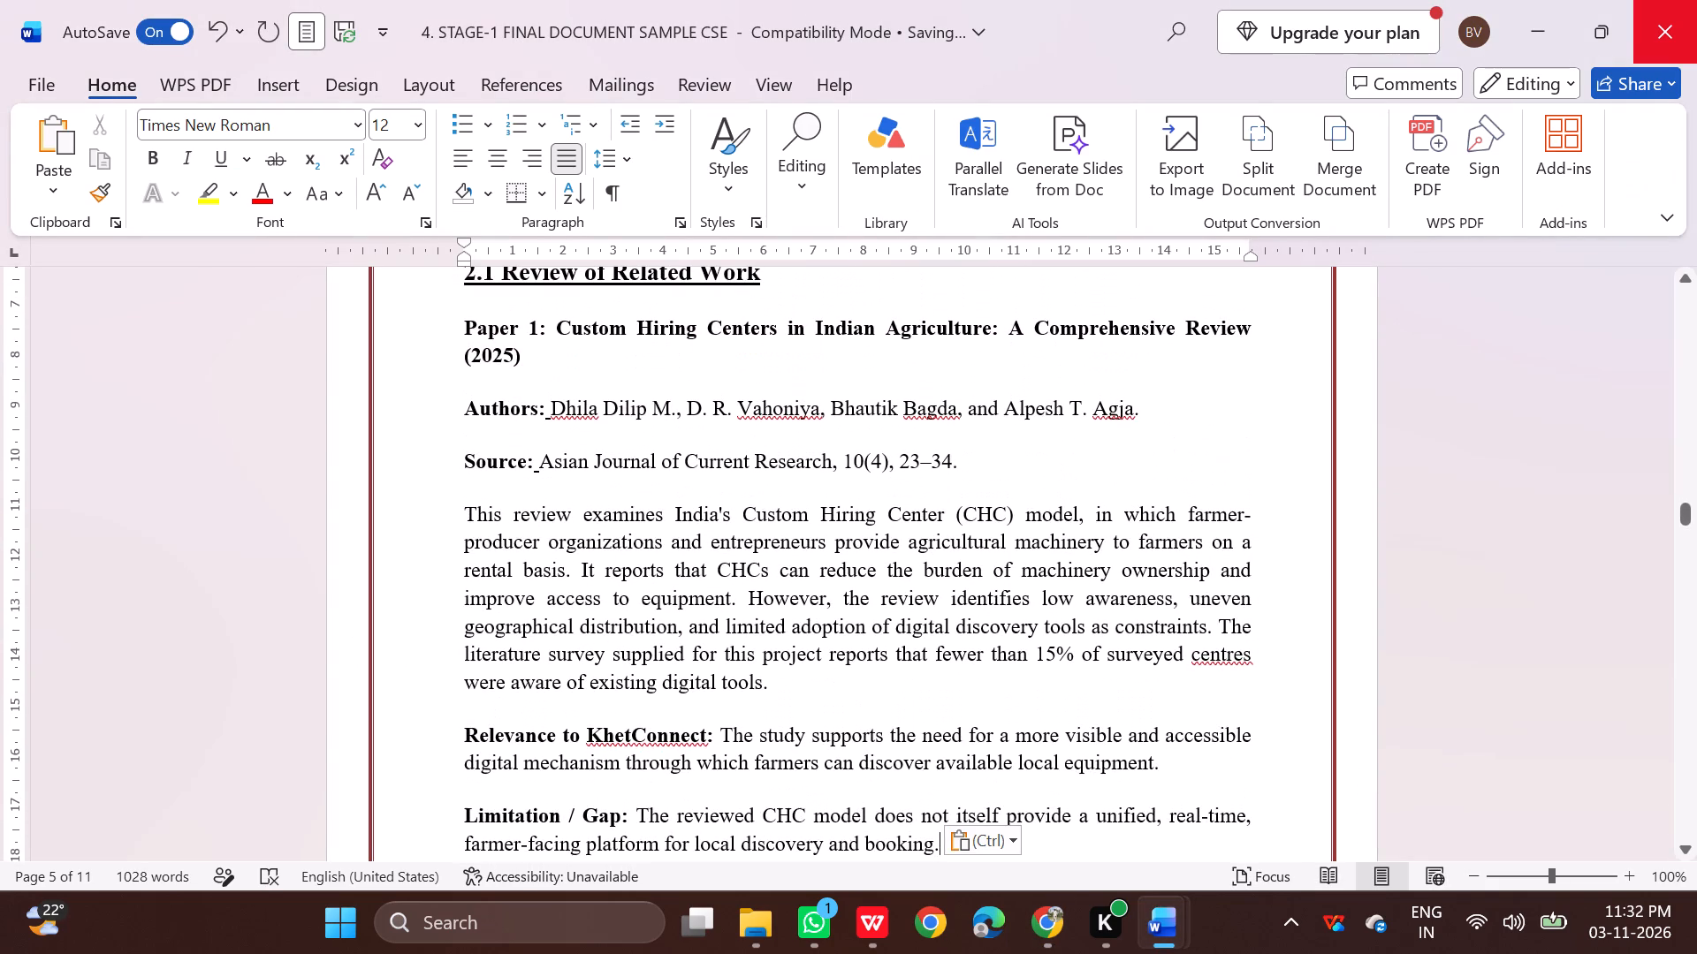
{"action": "scroll", "coordinate": [770, 610], "scroll_direction": "down", "scroll_amount": 3}
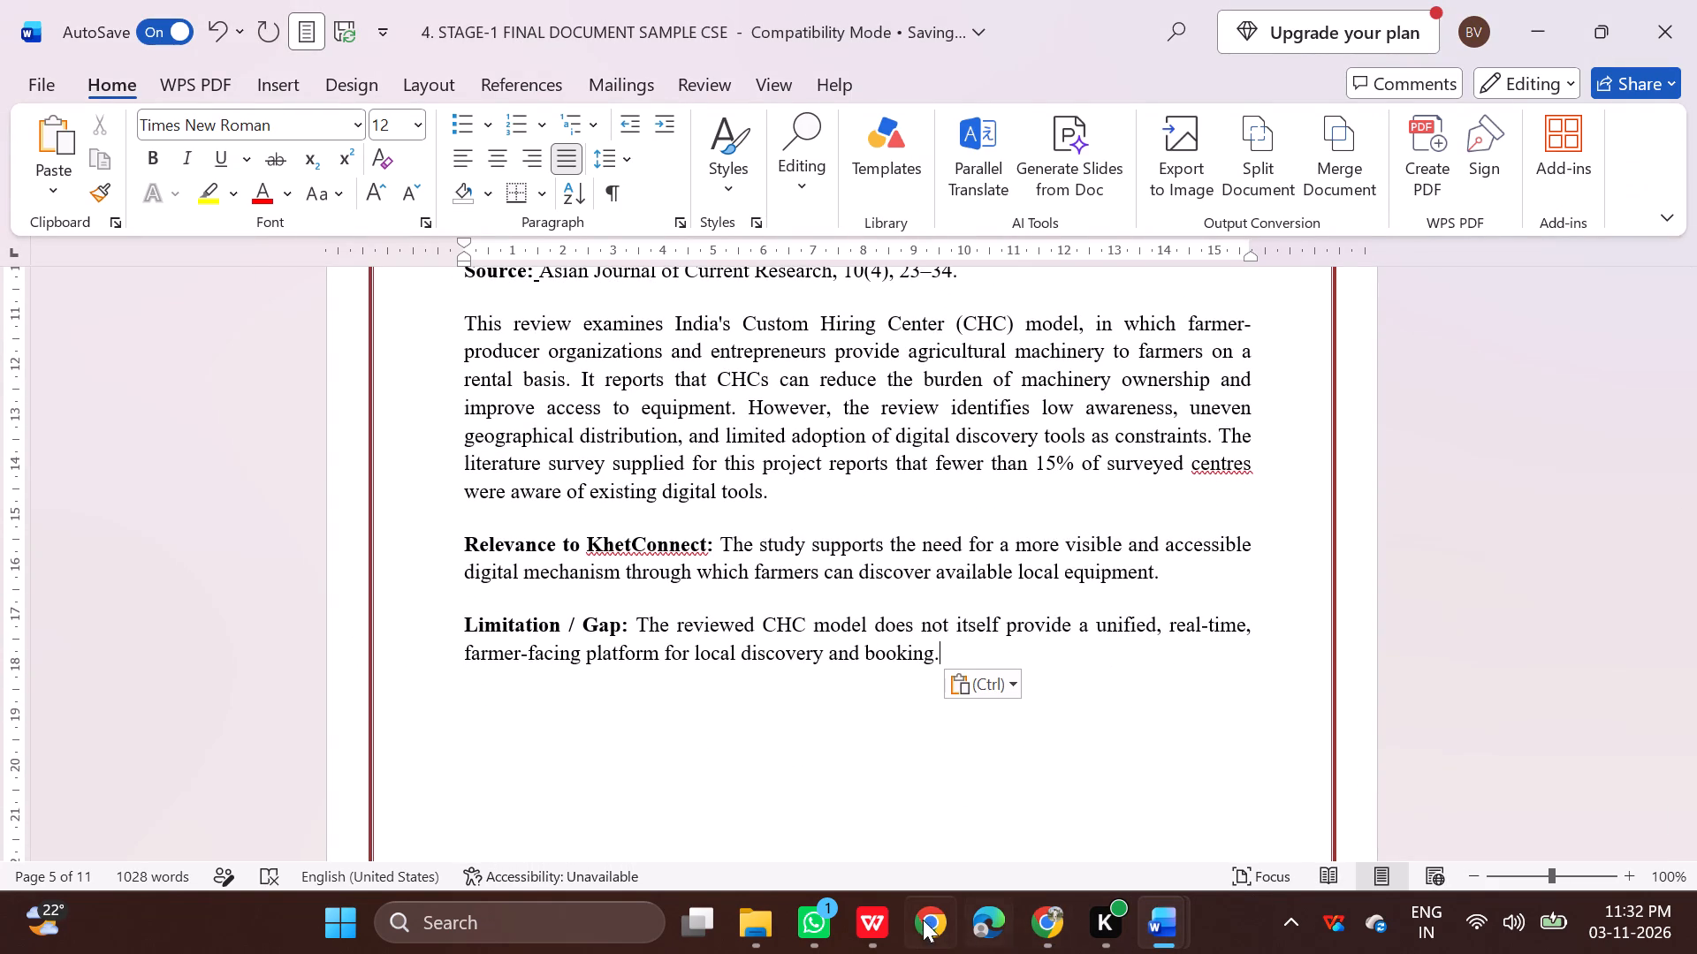
Copy the heading "Paper 2: Sharing Platforms in Emerging Markets: The Role of Human Intermediaries (2026)" from the preview into the Word report below Paper 1.
{"action": "left_click", "coordinate": [979, 819]}
{"action": "scroll", "coordinate": [521, 601], "scroll_direction": "down", "scroll_amount": 1}
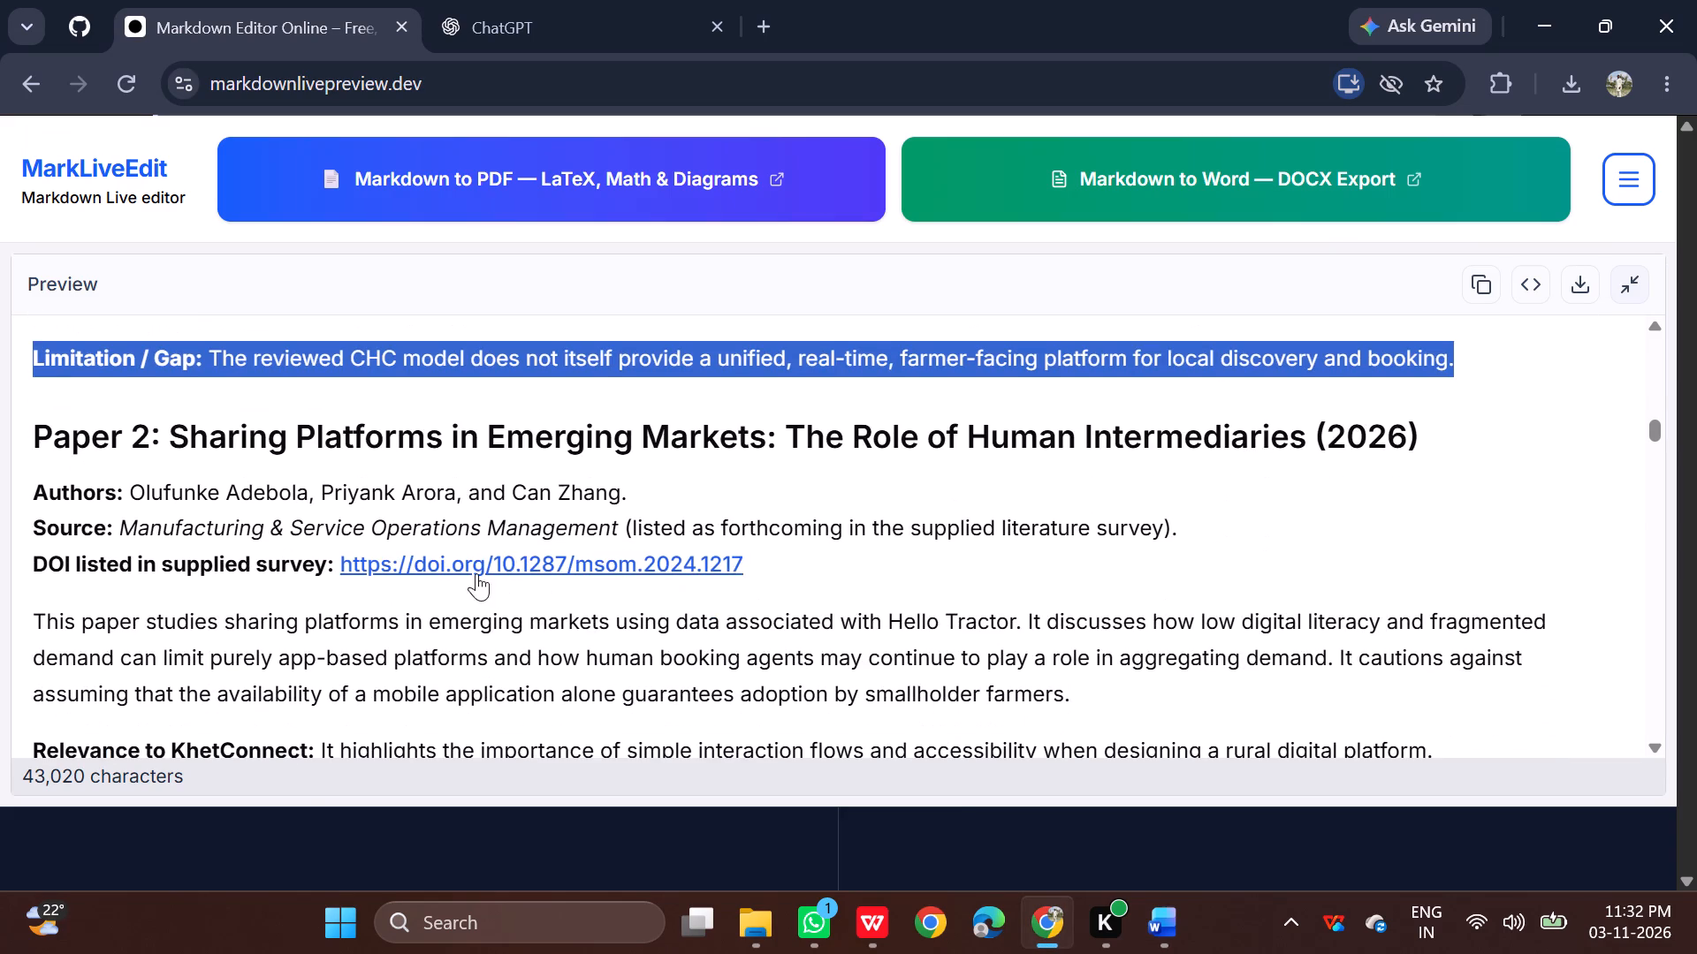
{"action": "left_click_drag", "start_coordinate": [31, 435], "coordinate": [1399, 438]}
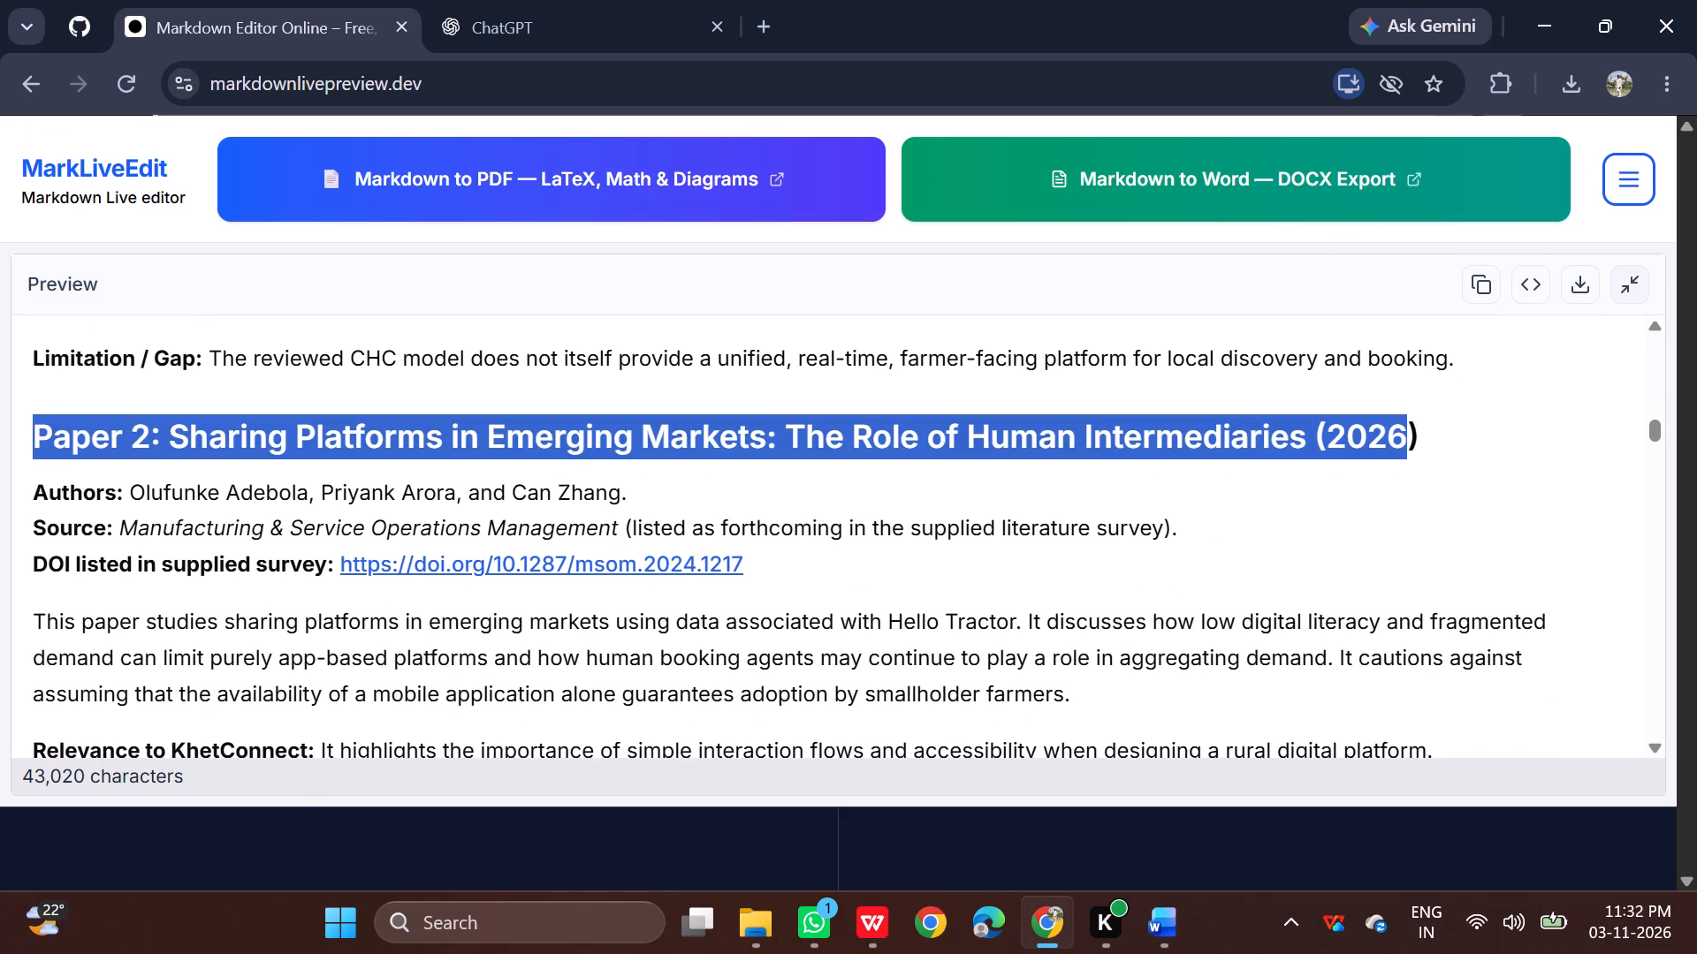
{"action": "left_click_drag", "start_coordinate": [1399, 438], "coordinate": [1427, 438]}
{"action": "key", "text": "ctrl+c"}
{"action": "key", "text": "ctrl+c"}
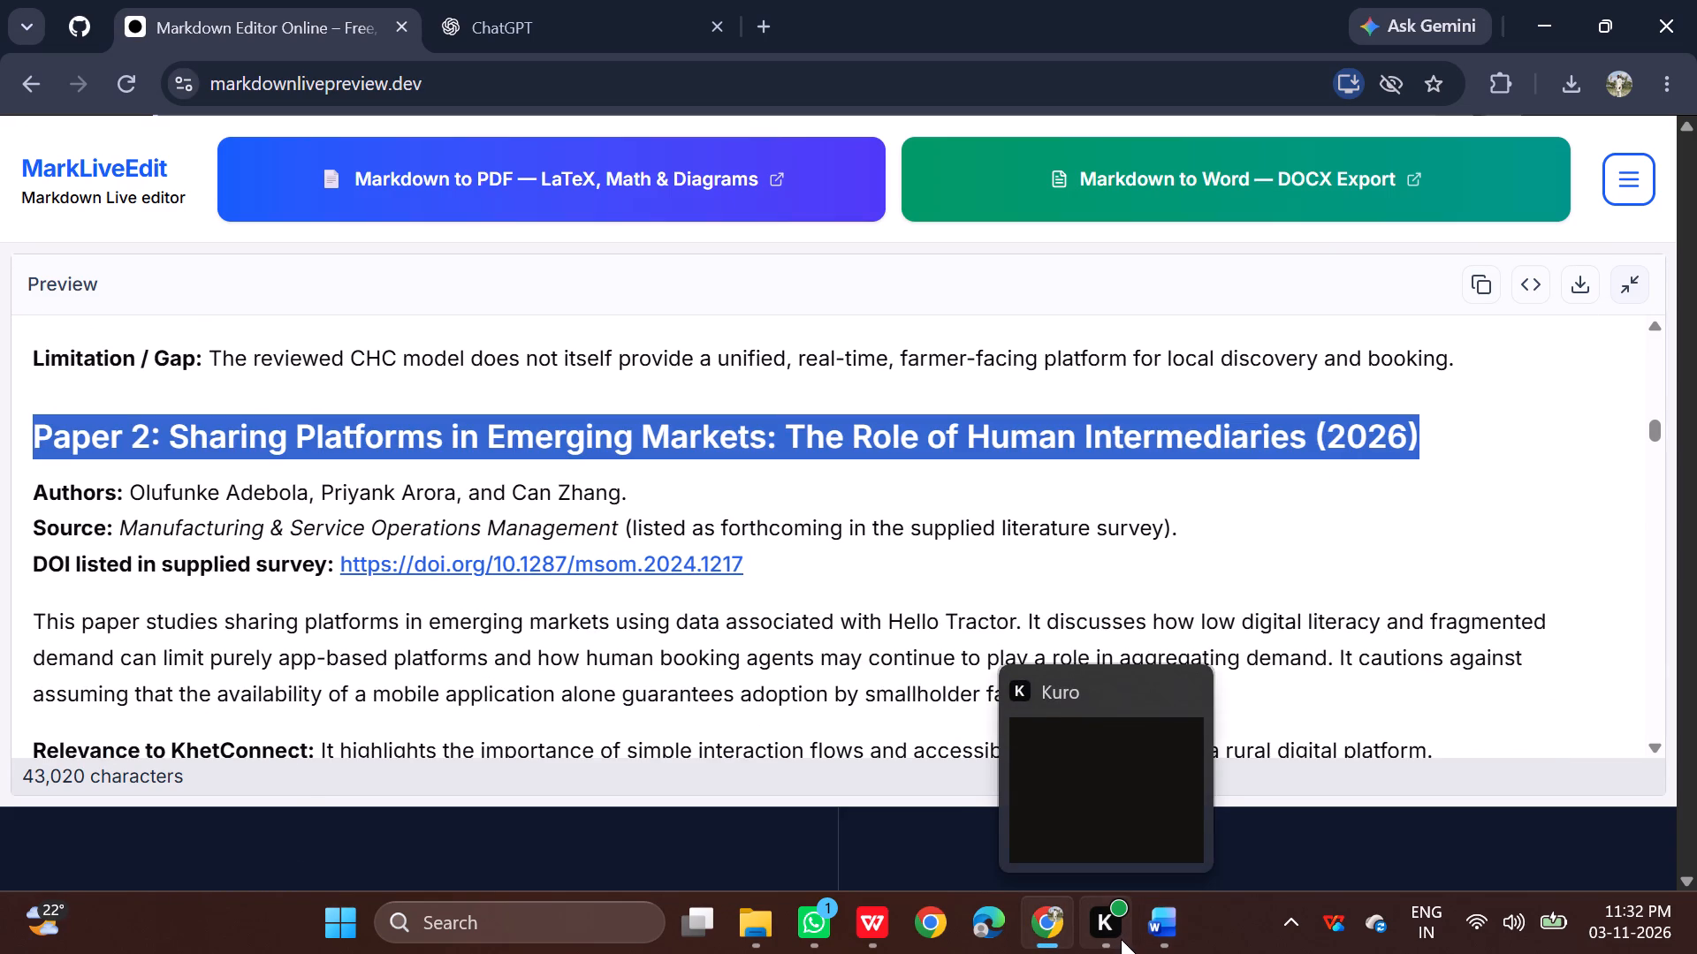
{"action": "left_click", "coordinate": [1058, 811]}
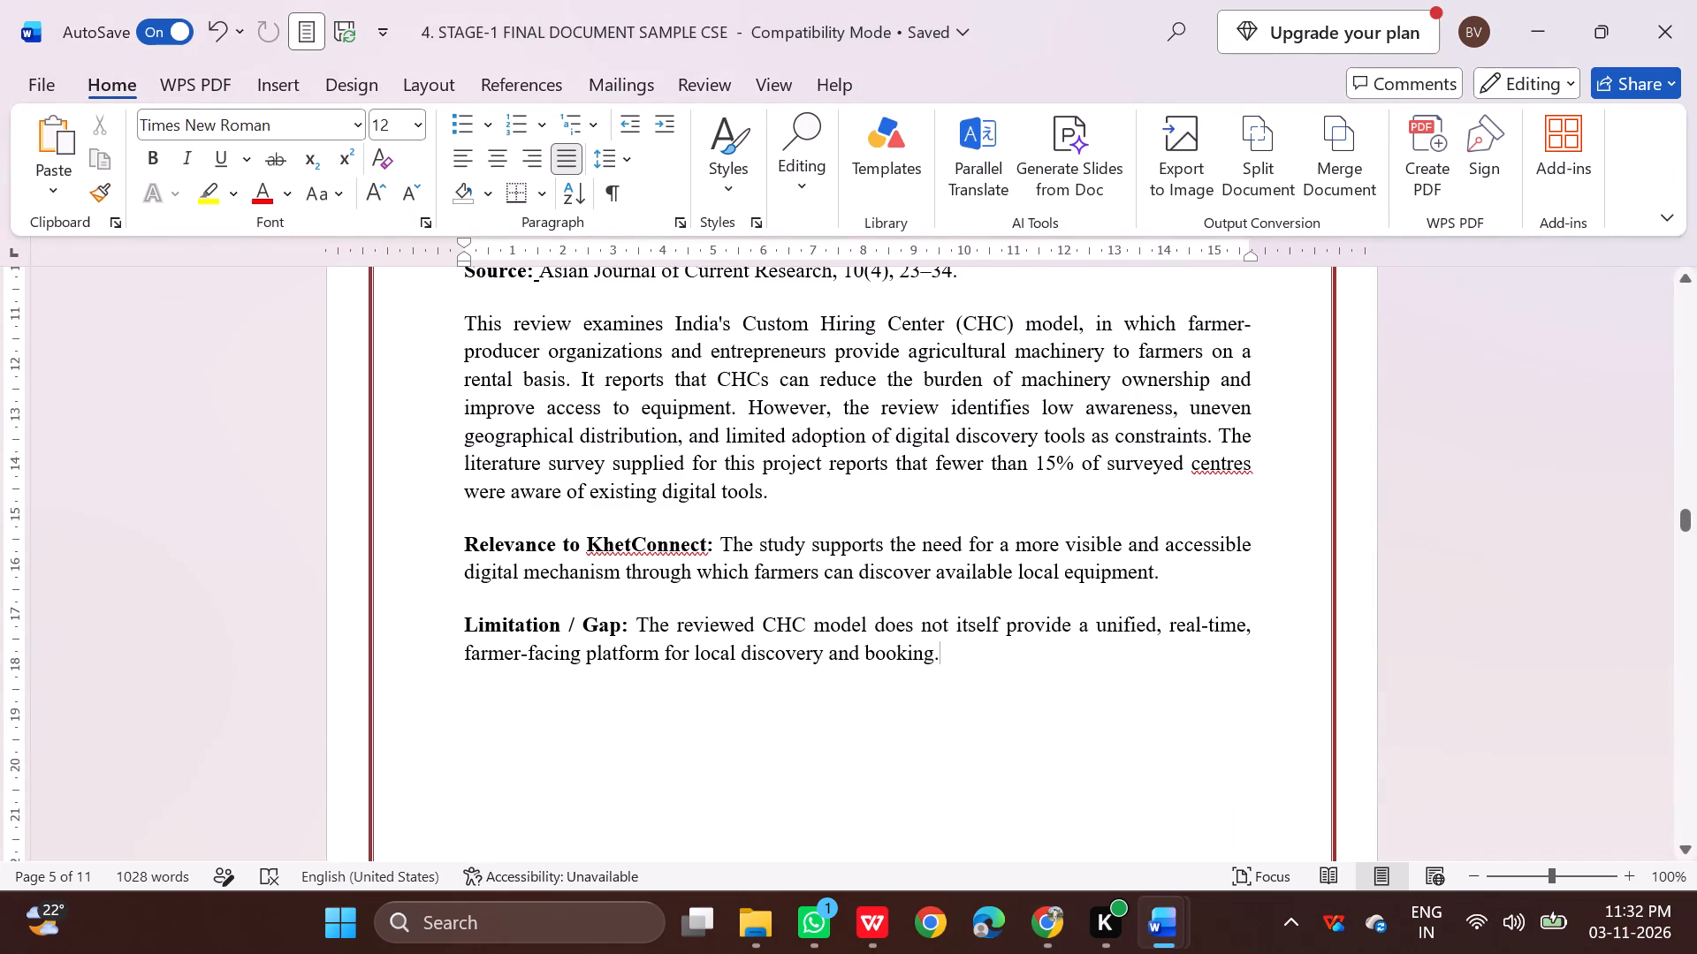
{"action": "key", "text": "Return"}
{"action": "key", "text": "ctrl+v"}
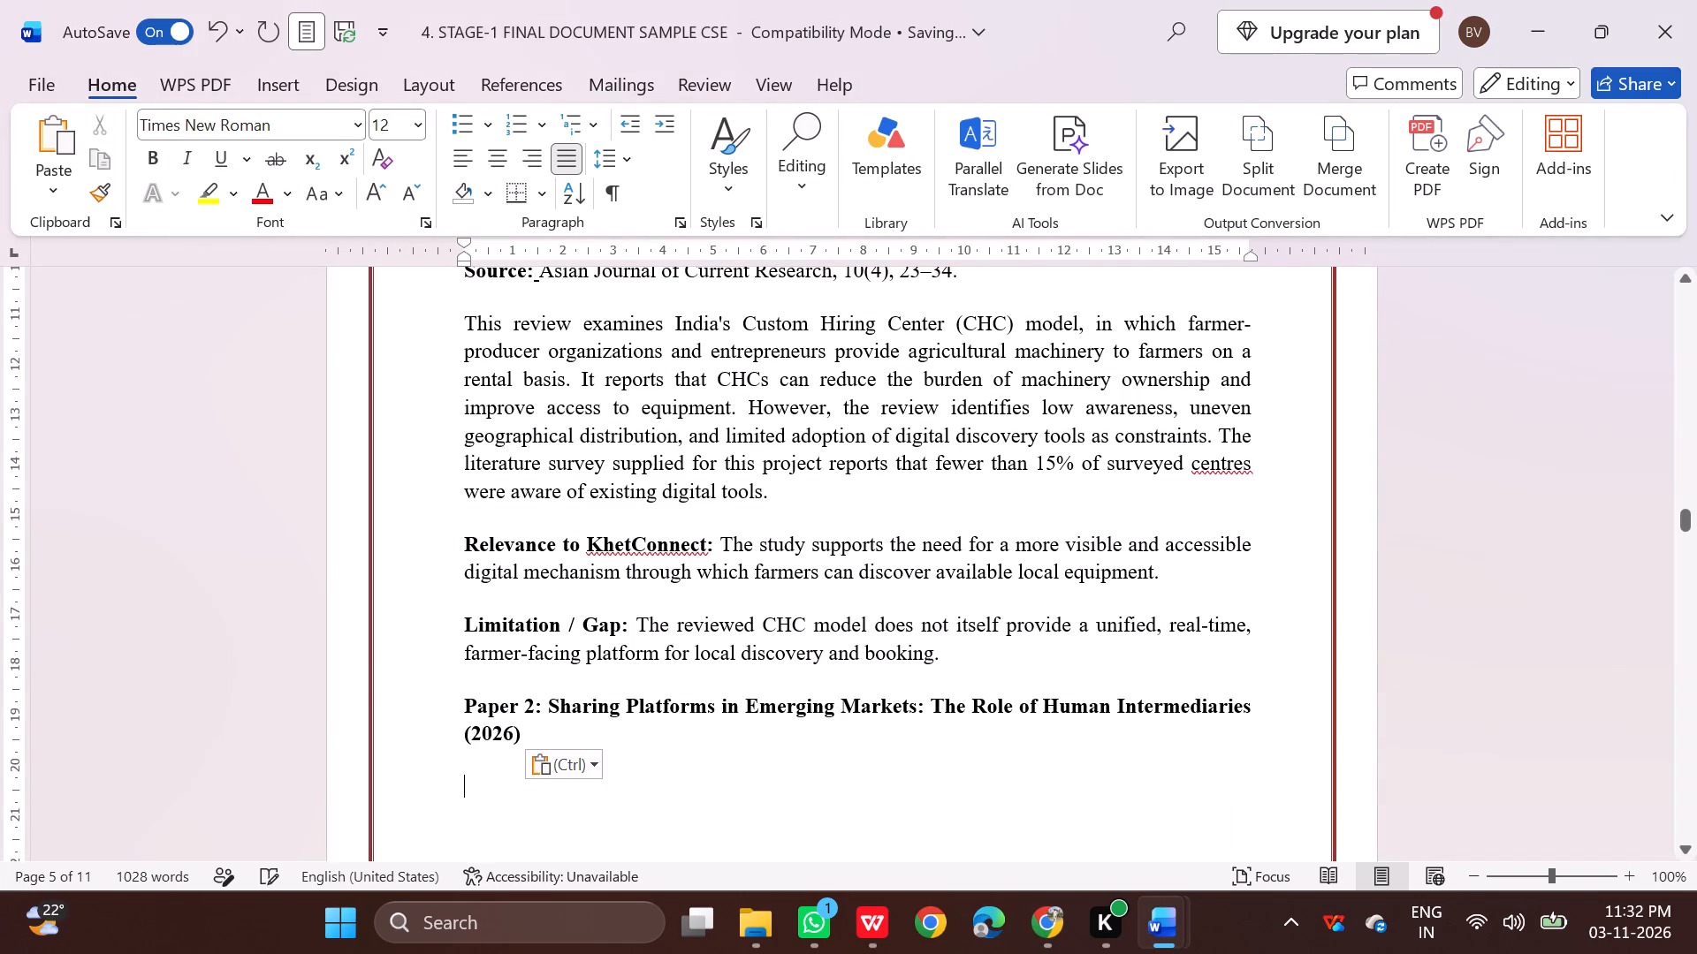
{"action": "left_click_drag", "start_coordinate": [462, 696], "coordinate": [517, 731]}
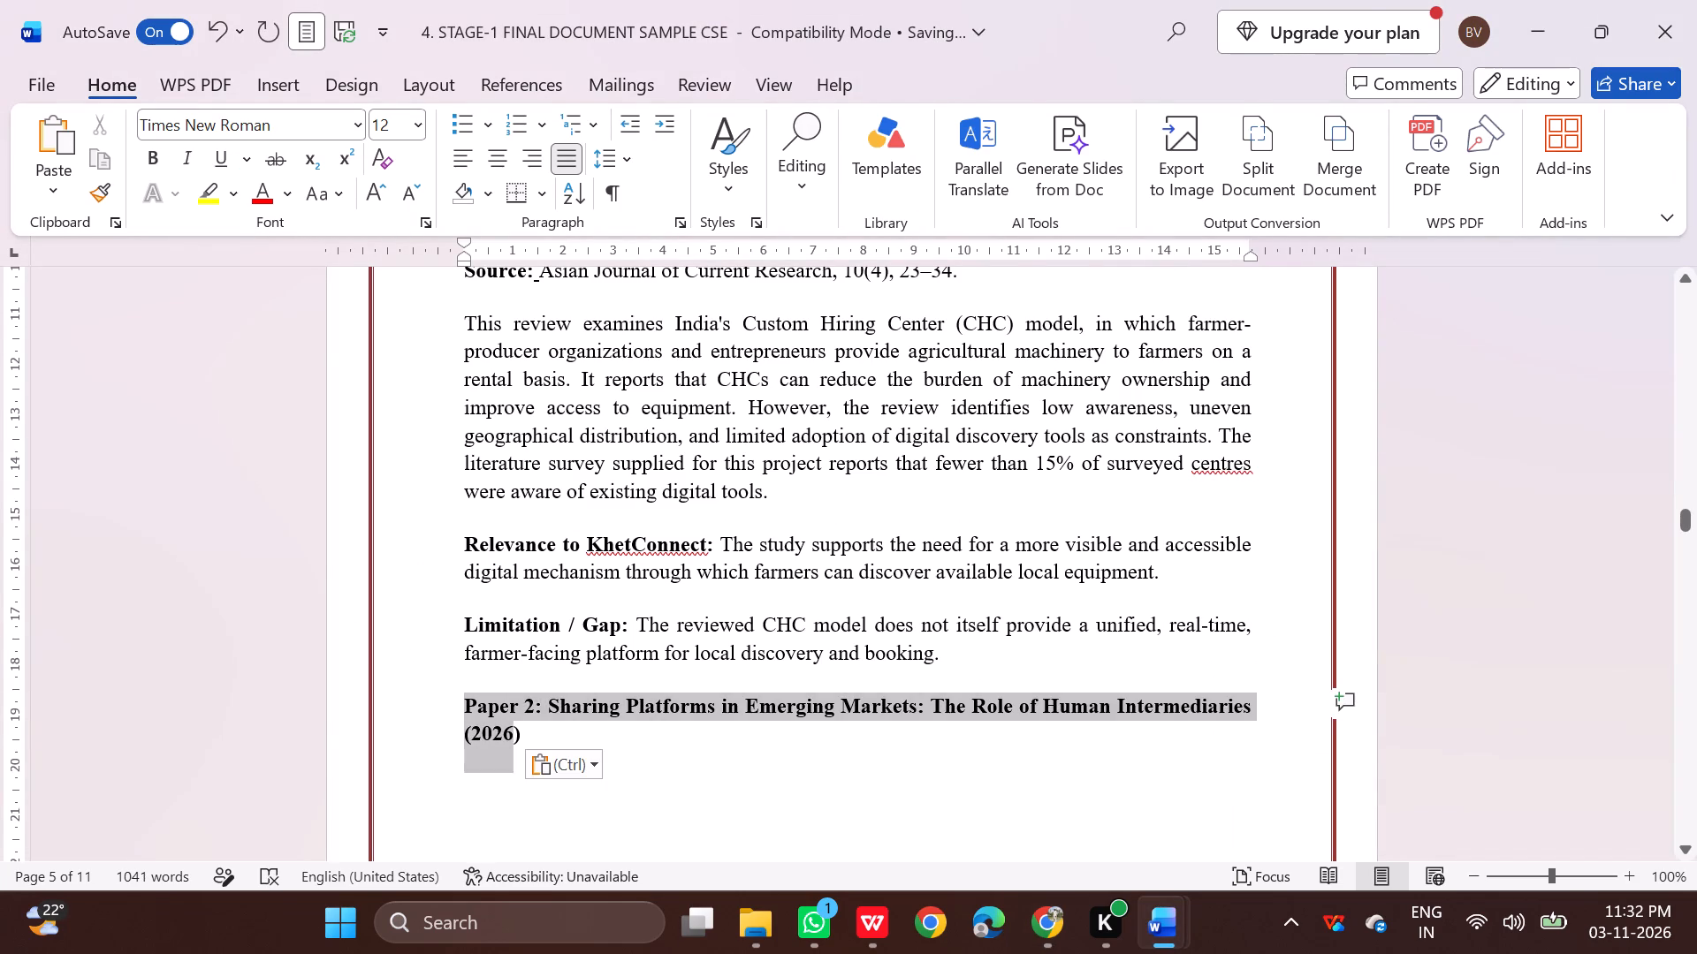
{"action": "left_click_drag", "start_coordinate": [517, 731], "coordinate": [521, 734]}
{"action": "left_click", "coordinate": [710, 770]}
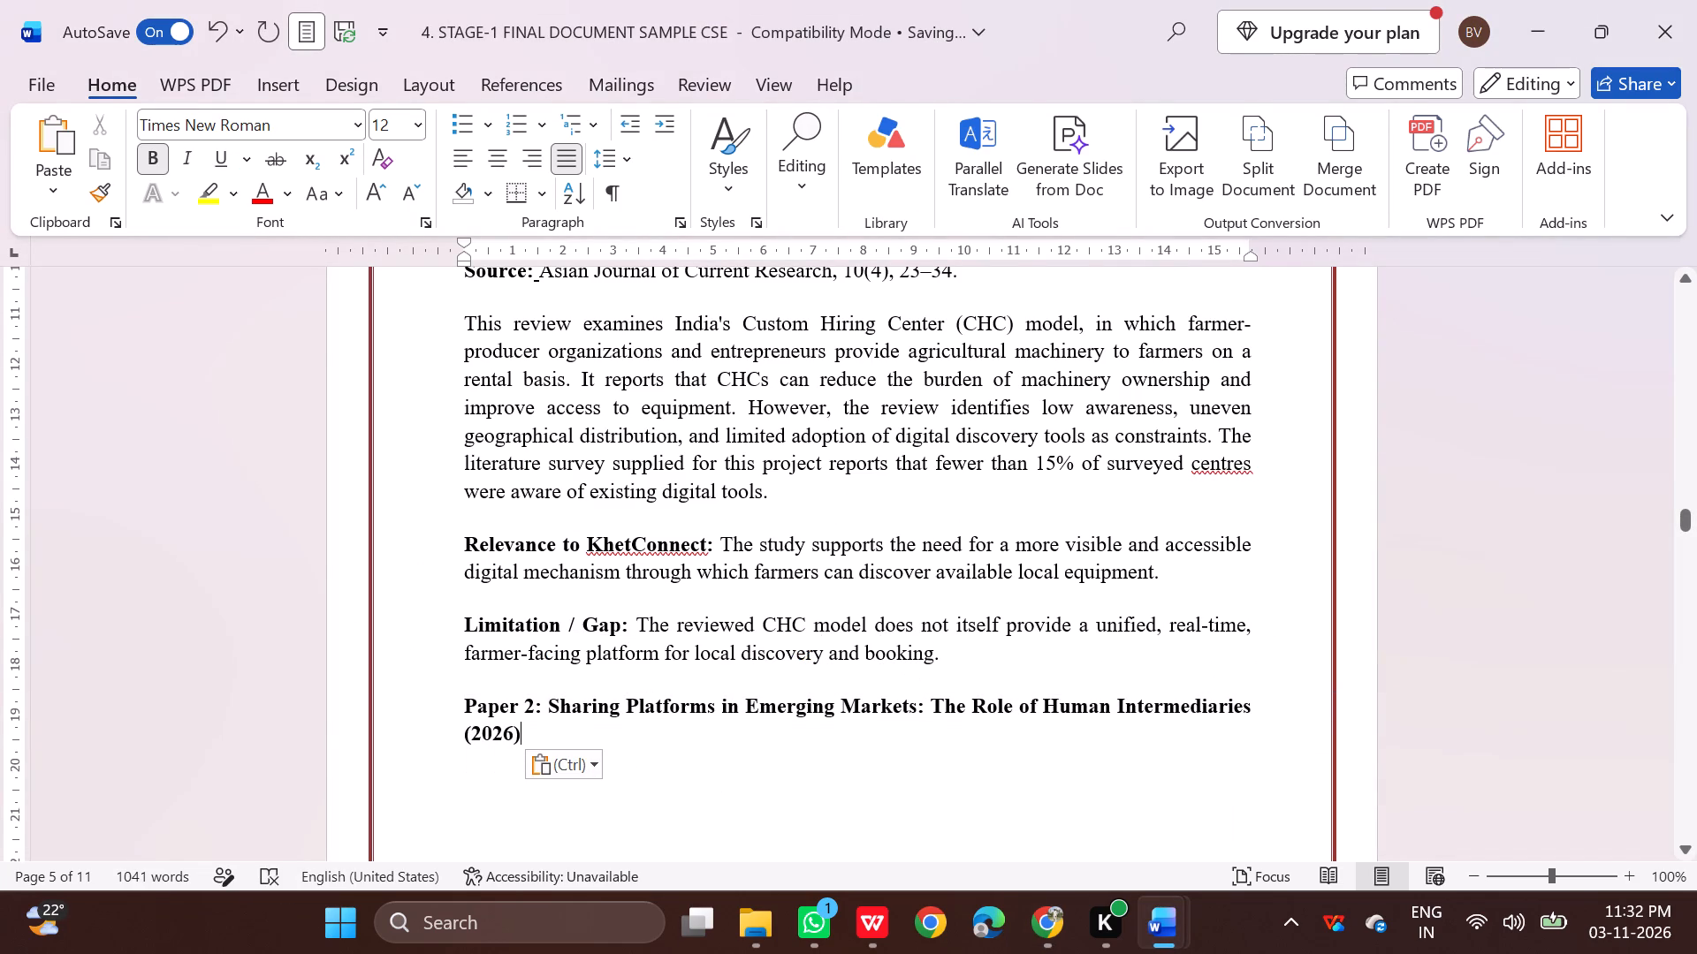
{"action": "scroll", "coordinate": [714, 764], "scroll_direction": "down", "scroll_amount": 4}
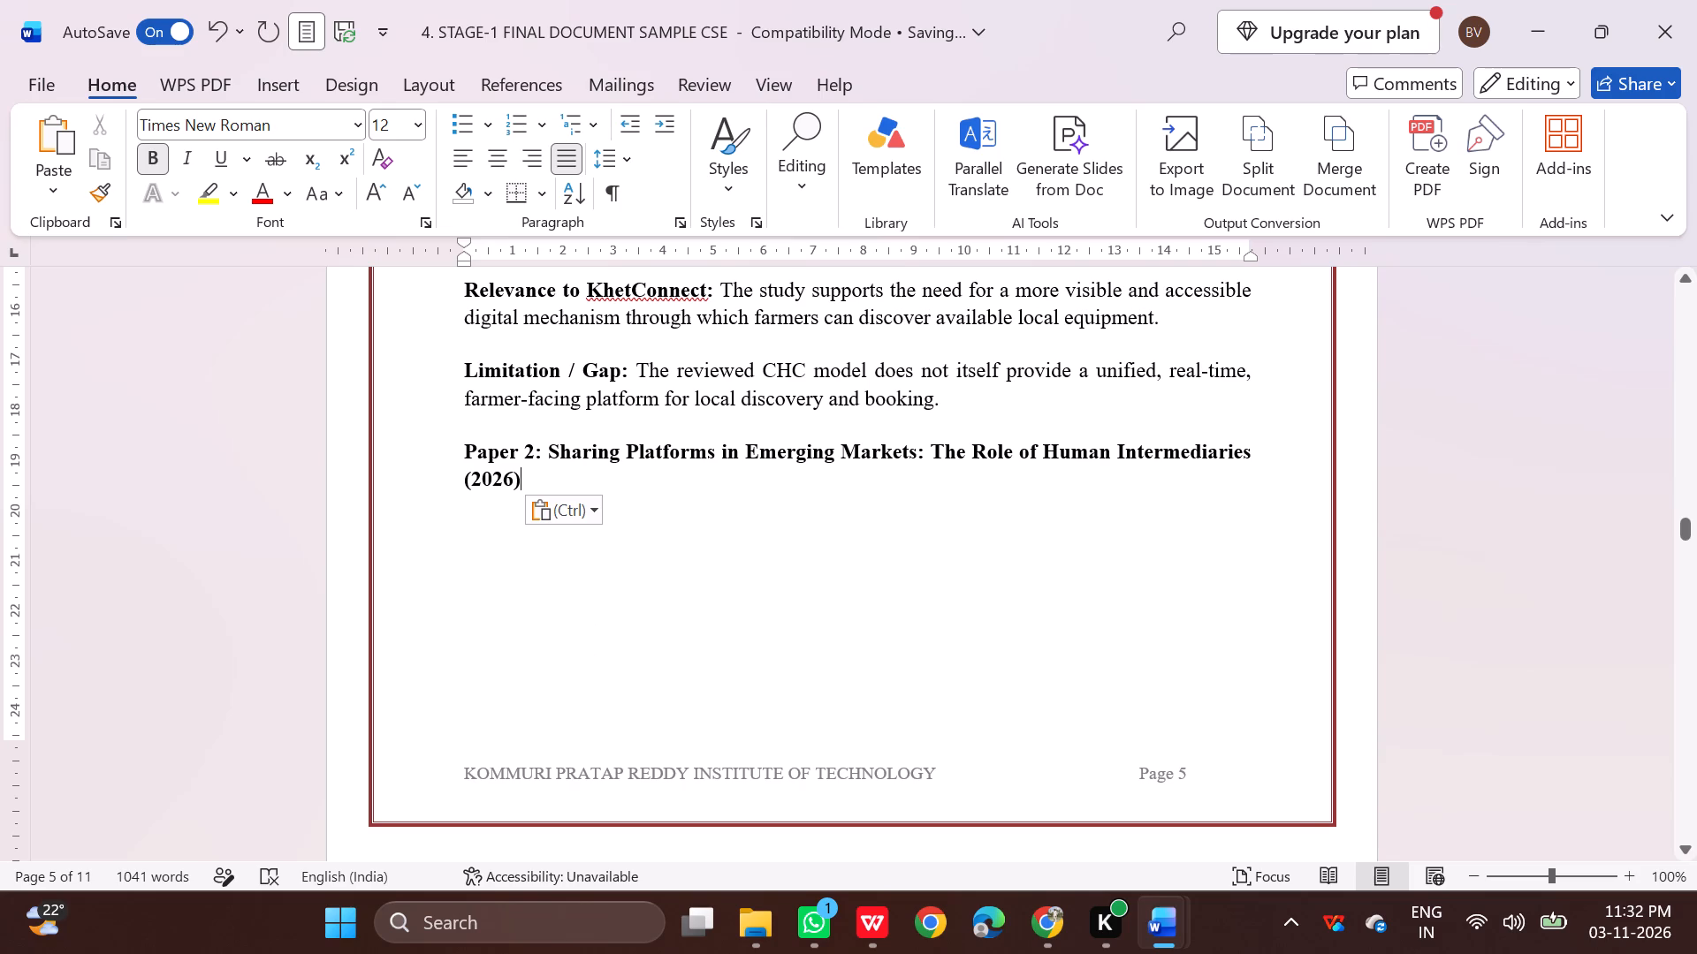
{"action": "scroll", "coordinate": [724, 745], "scroll_direction": "up", "scroll_amount": 2}
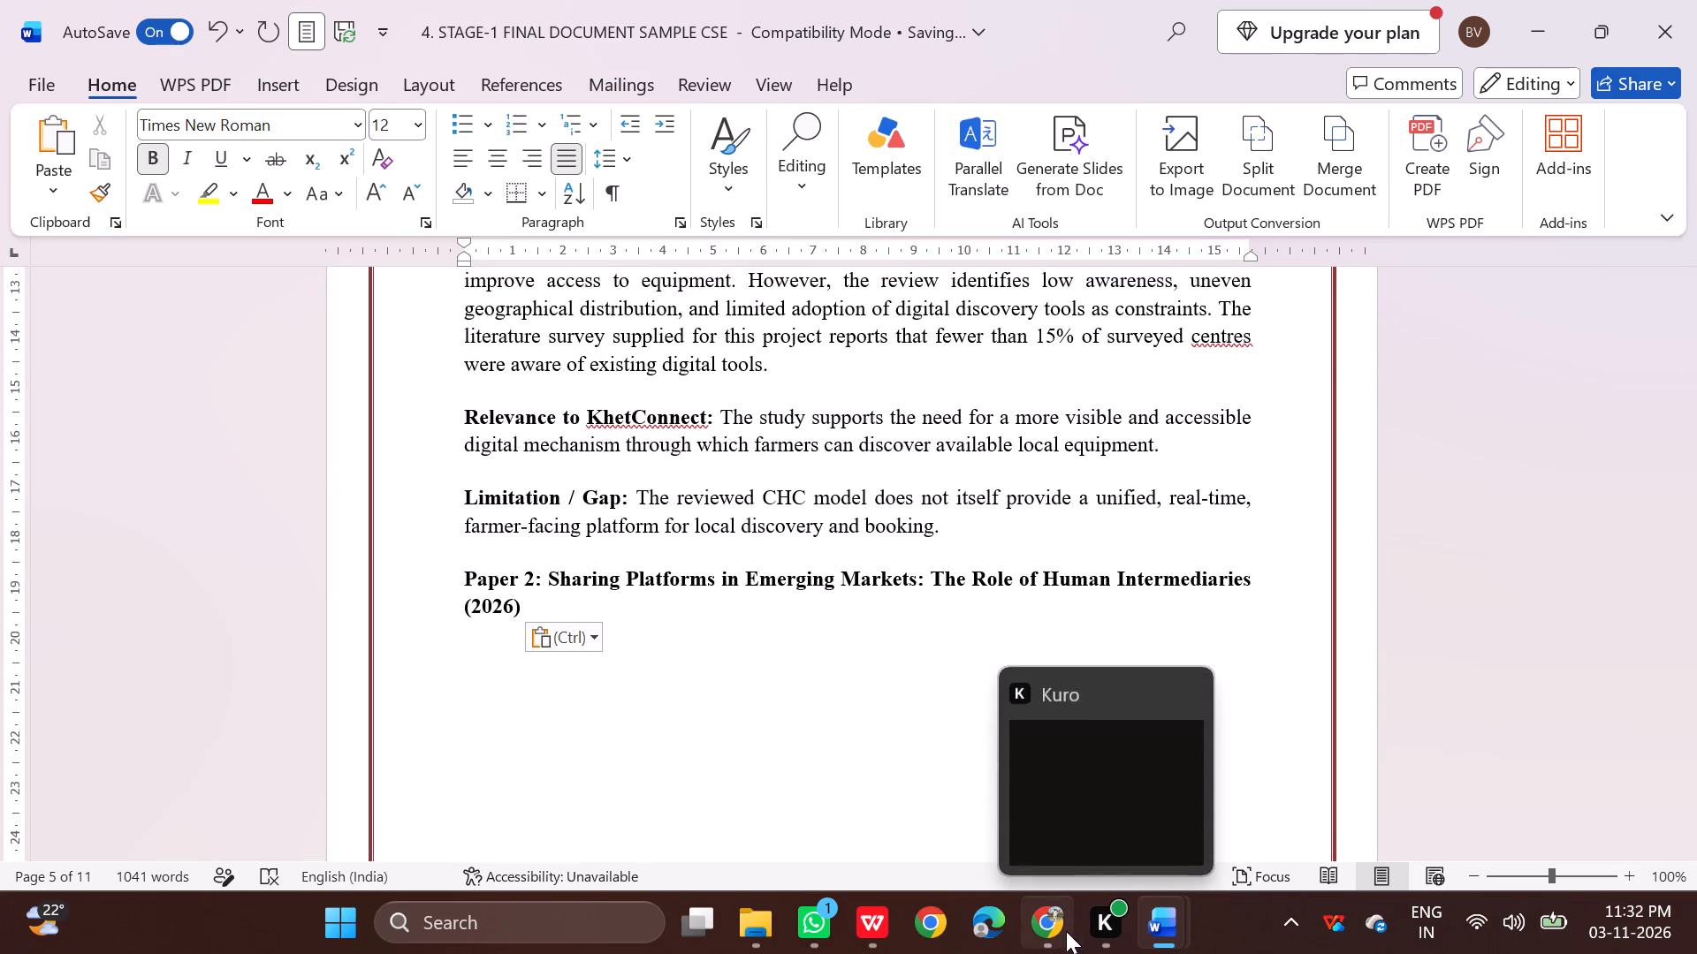
Look back through the Markdown preview as far as the Acknowledgement and return to the Paper 2 details.
{"action": "left_click", "coordinate": [1040, 831]}
{"action": "scroll", "coordinate": [920, 672], "scroll_direction": "up", "scroll_amount": 14}
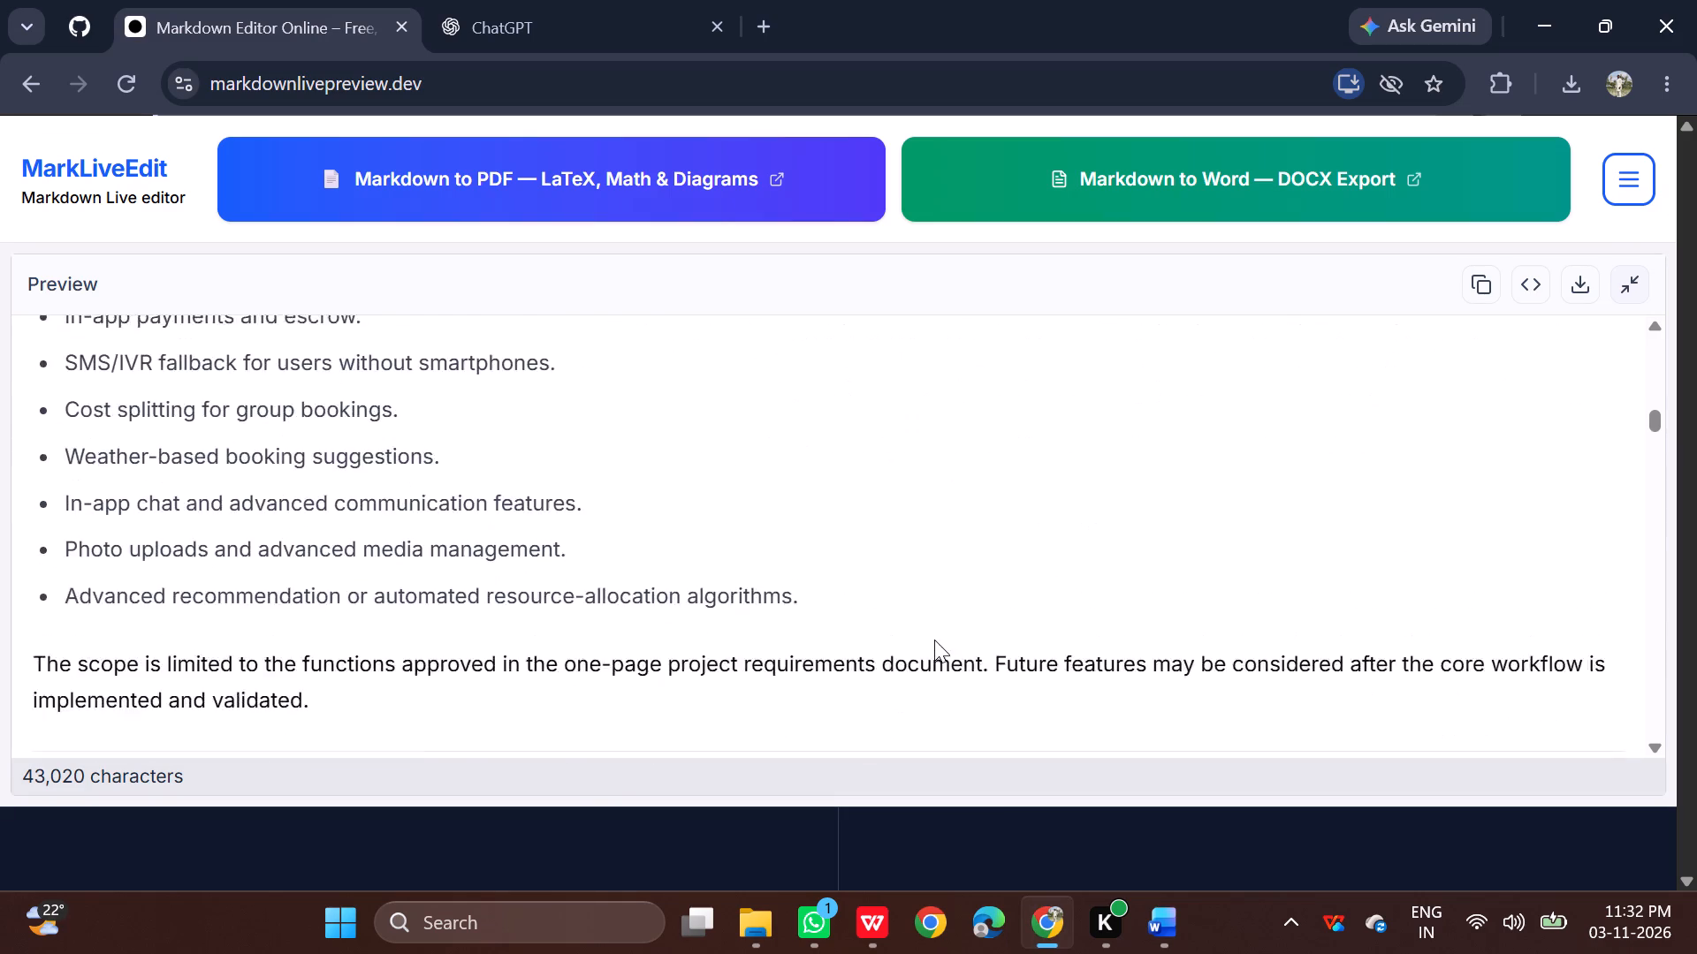
{"action": "scroll", "coordinate": [934, 640], "scroll_direction": "up", "scroll_amount": 19}
{"action": "scroll", "coordinate": [931, 640], "scroll_direction": "up", "scroll_amount": 5}
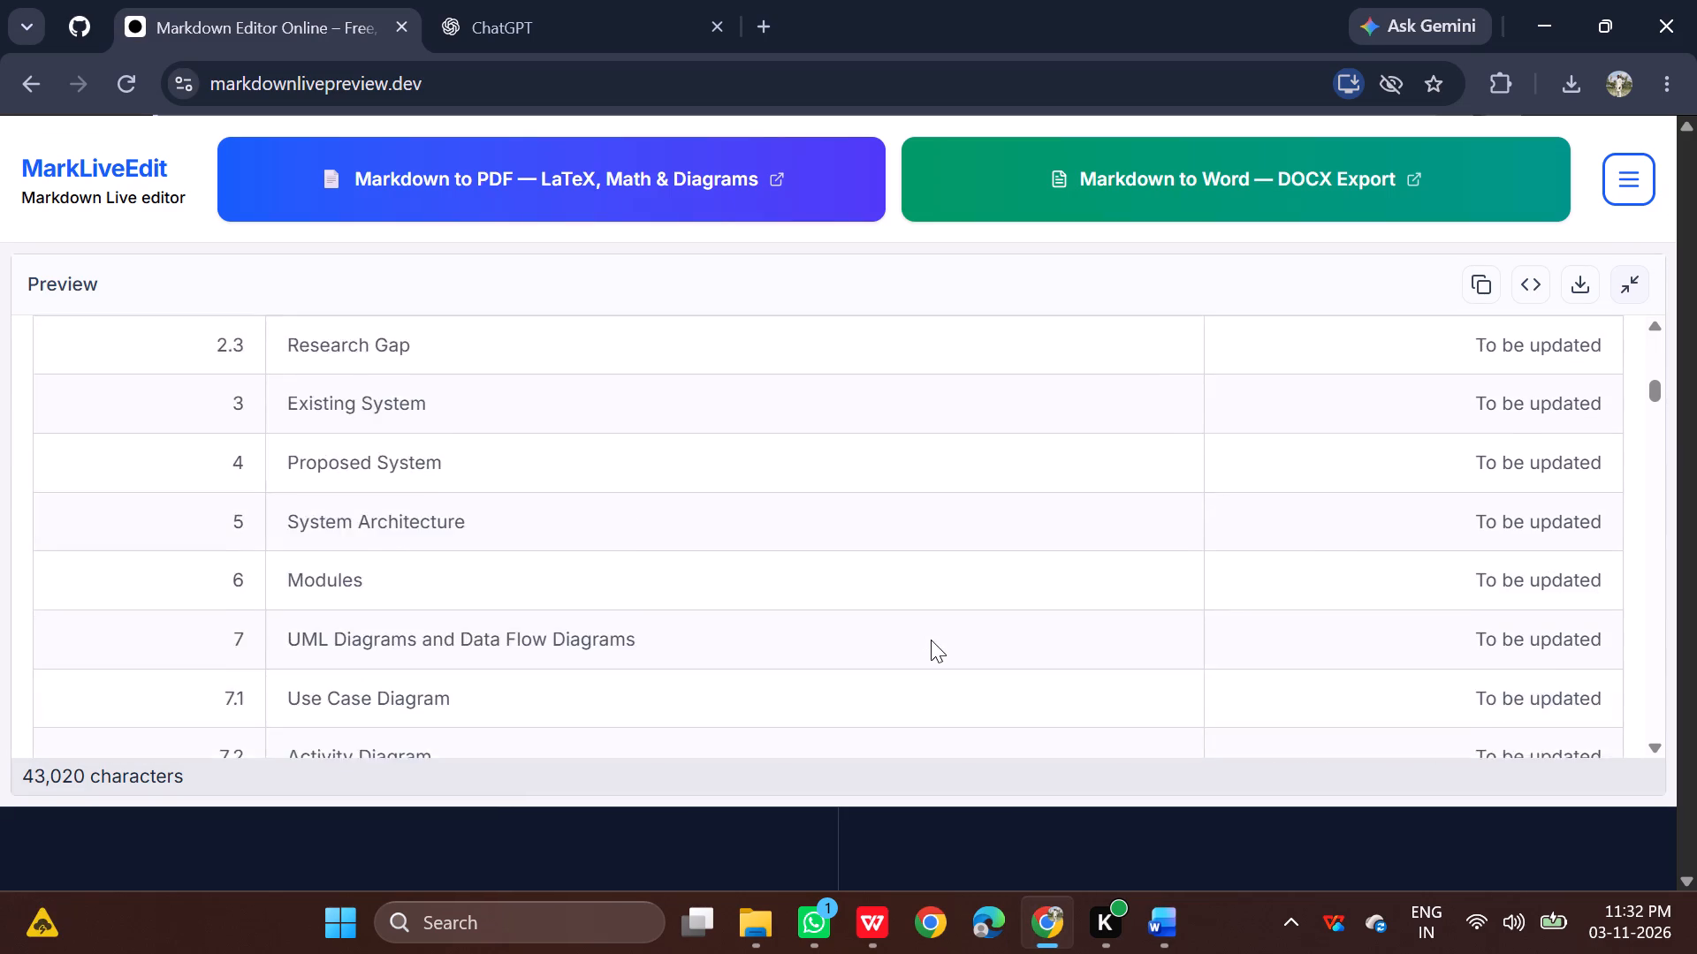
{"action": "scroll", "coordinate": [931, 640], "scroll_direction": "up", "scroll_amount": 16}
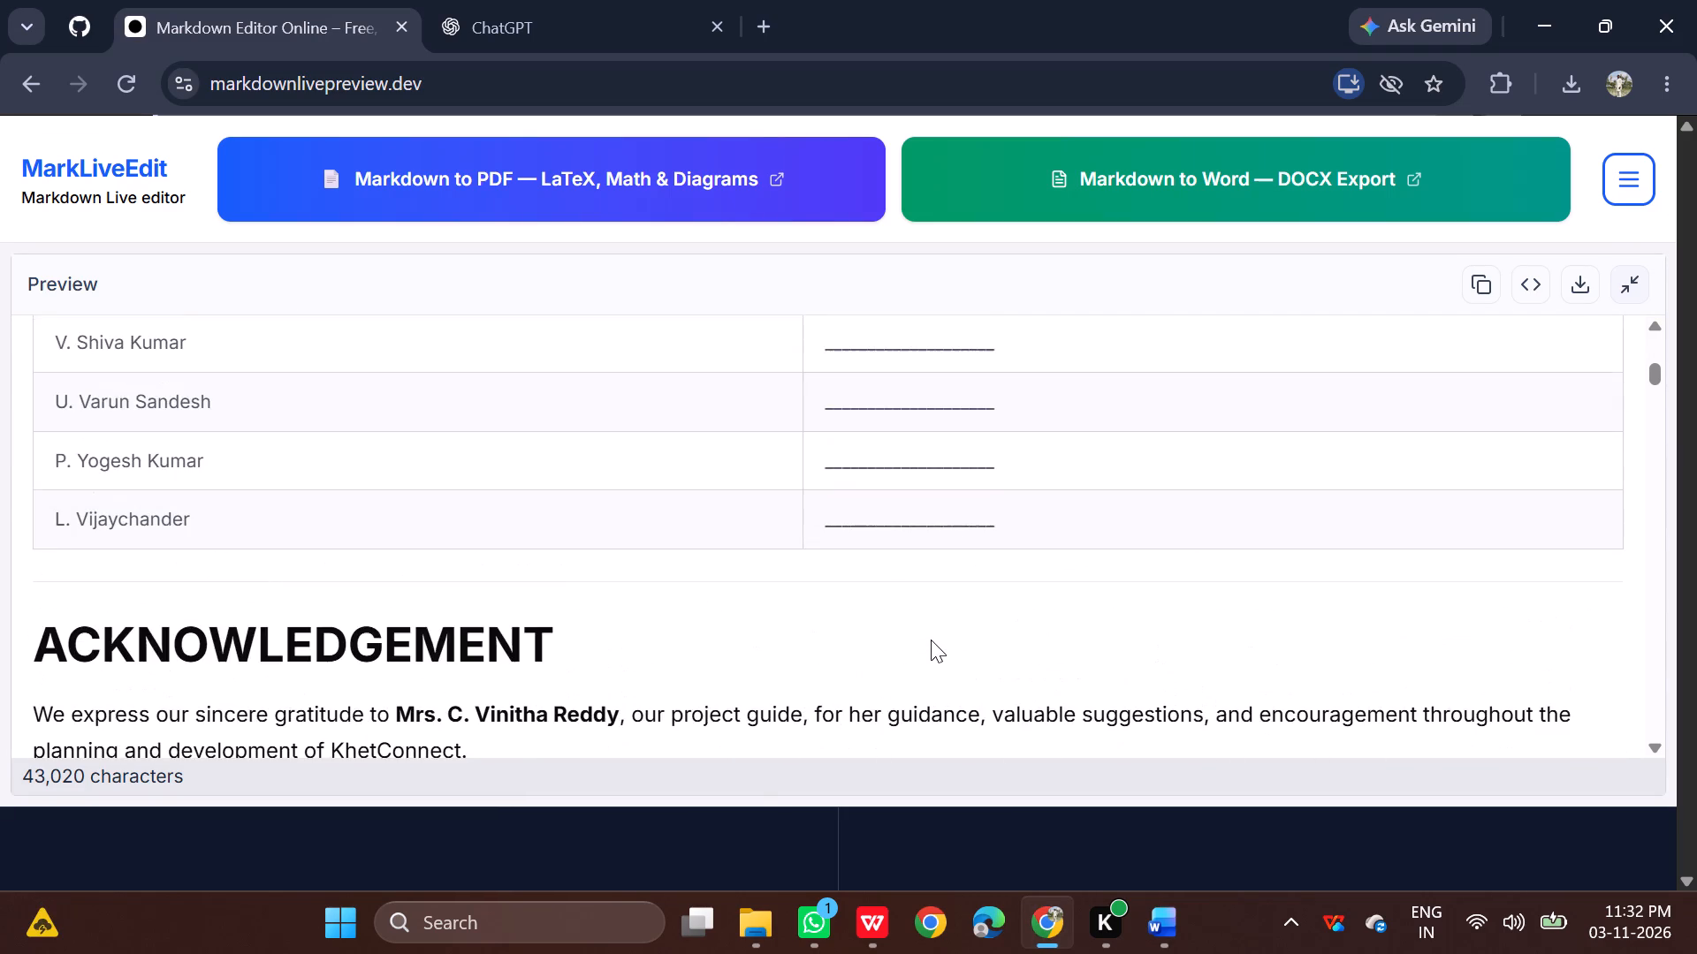
{"action": "scroll", "coordinate": [924, 647], "scroll_direction": "down", "scroll_amount": 20}
{"action": "scroll", "coordinate": [924, 647], "scroll_direction": "down", "scroll_amount": 14}
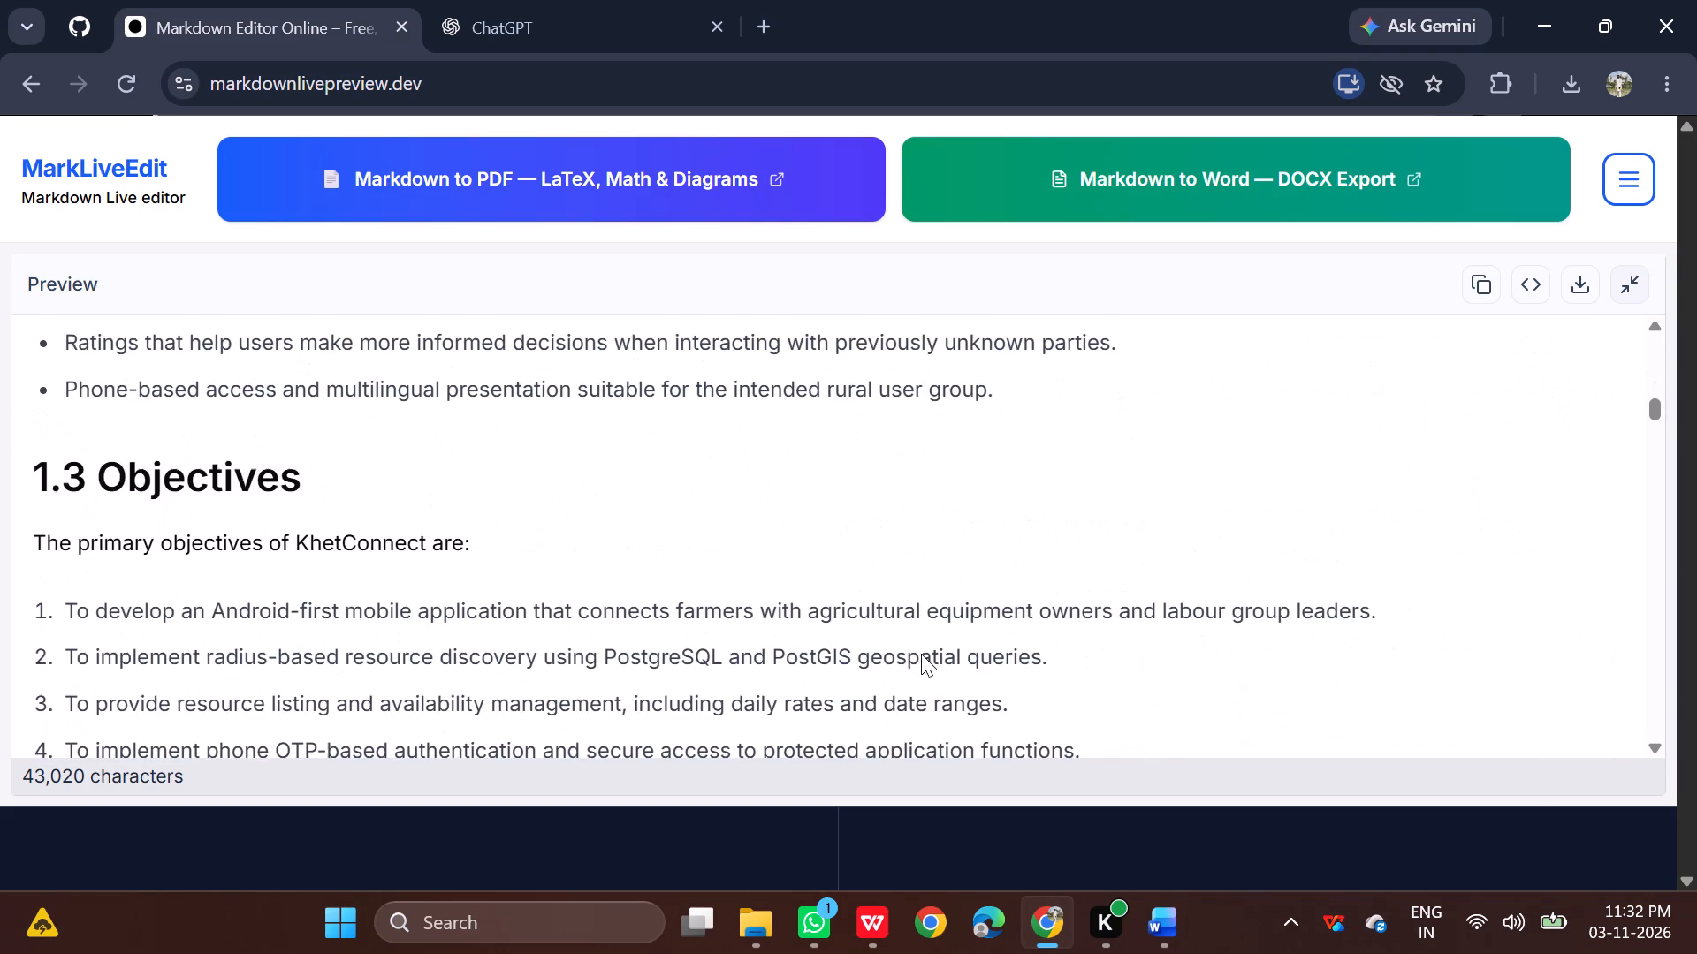
{"action": "scroll", "coordinate": [921, 654], "scroll_direction": "down", "scroll_amount": 16}
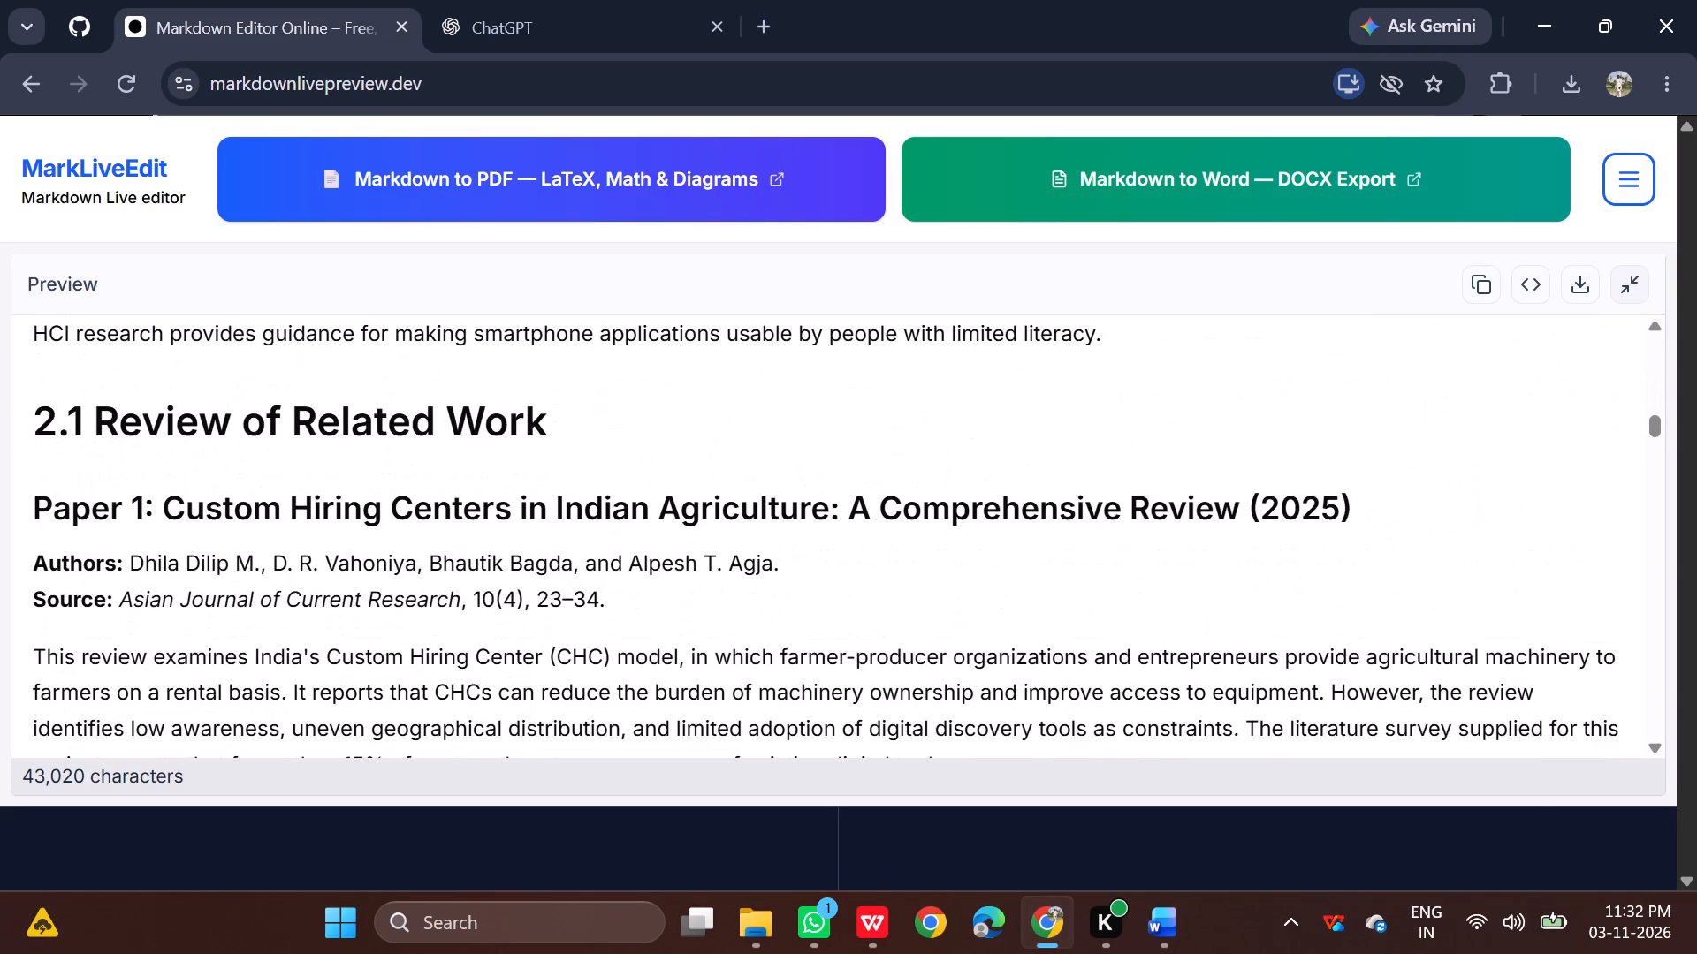
{"action": "scroll", "coordinate": [921, 654], "scroll_direction": "down", "scroll_amount": 6}
{"action": "scroll", "coordinate": [921, 654], "scroll_direction": "up", "scroll_amount": 5}
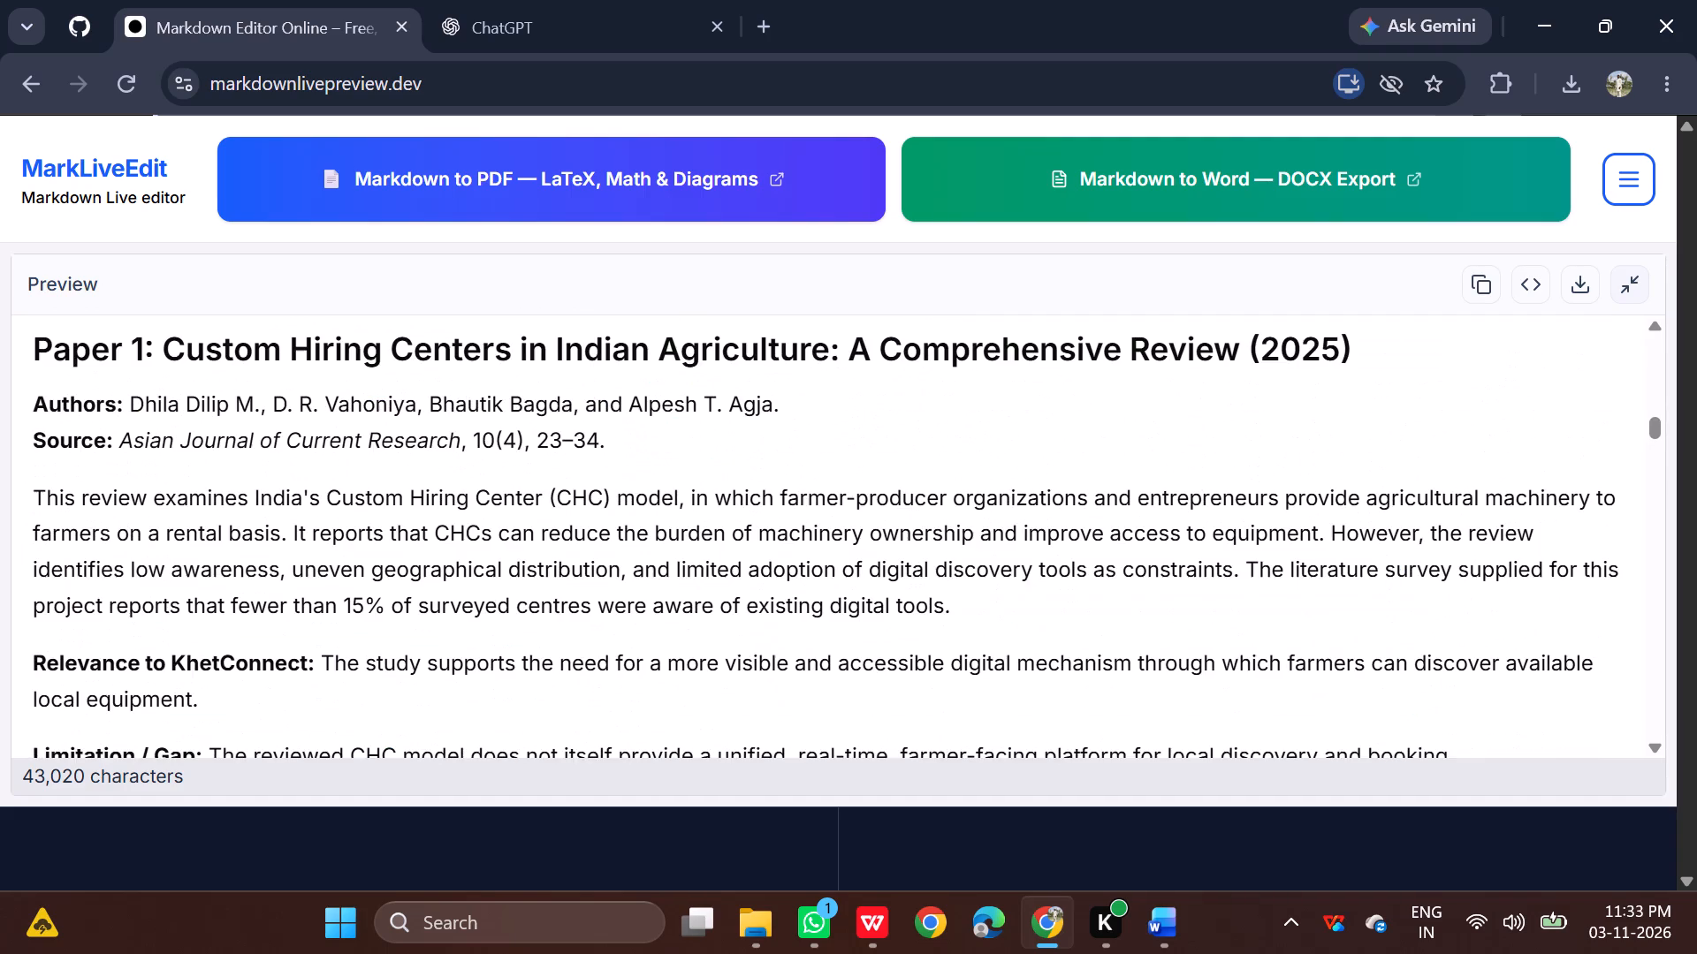
{"action": "scroll", "coordinate": [921, 654], "scroll_direction": "down", "scroll_amount": 3}
{"action": "left_click", "coordinate": [932, 620]}
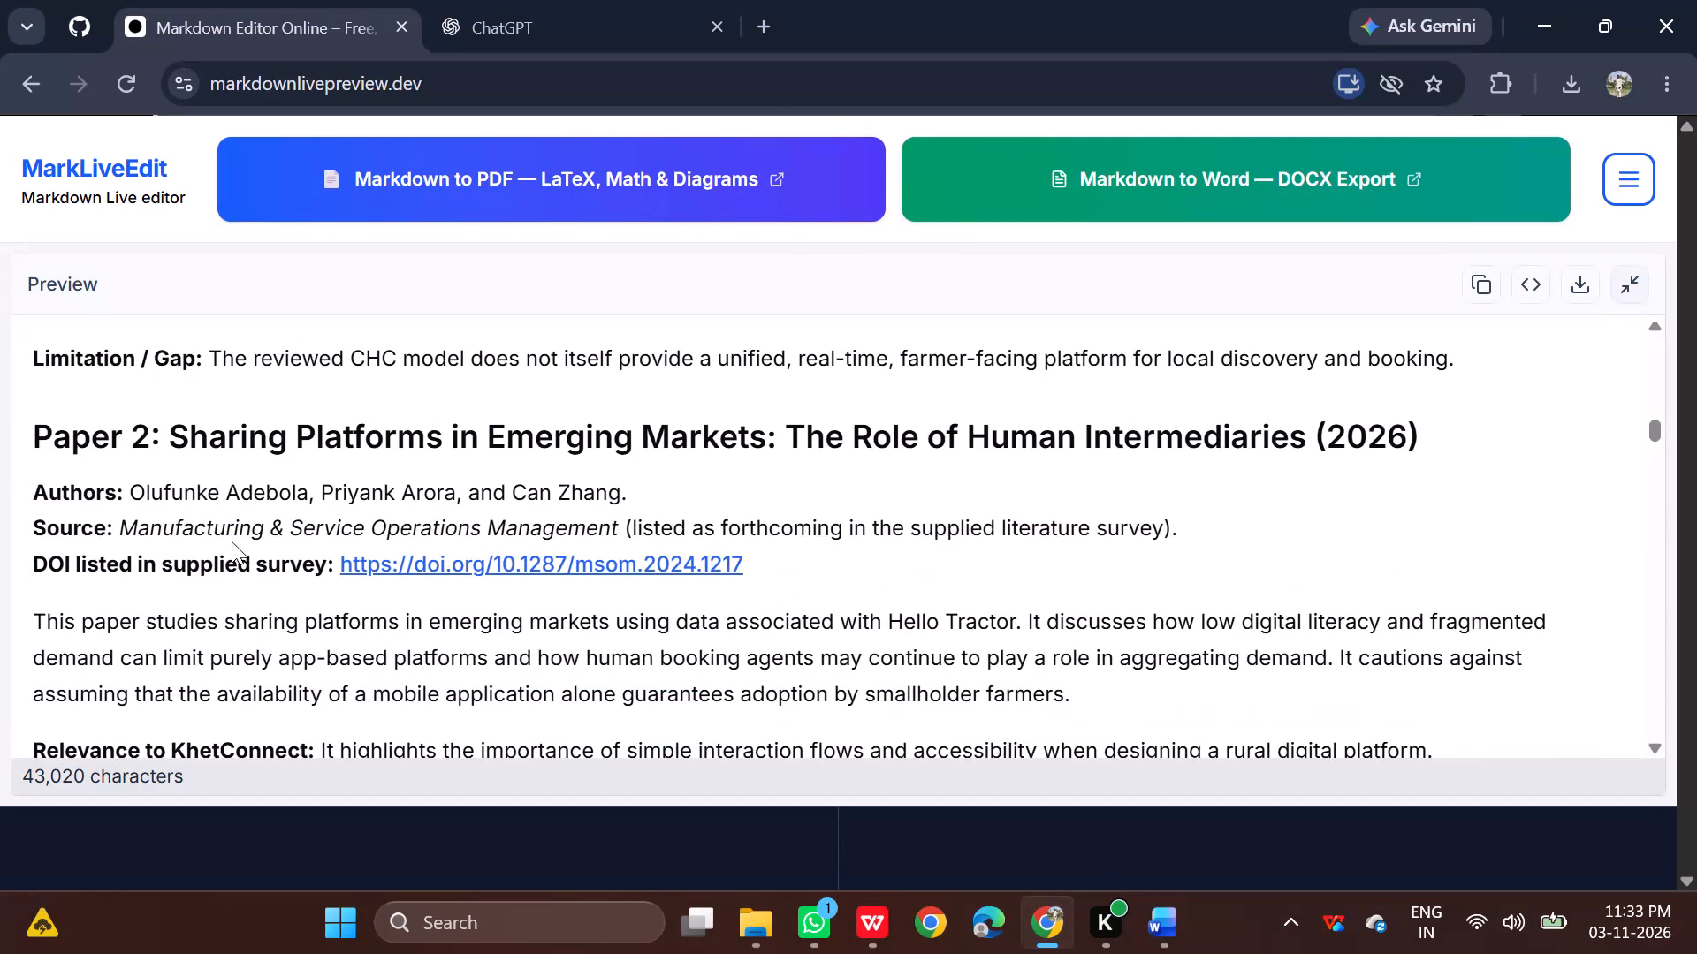
Copy Paper 2's Authors, Source and DOI lines from the preview to below its heading in the Word report, keeping the source formatting.
{"action": "left_click_drag", "start_coordinate": [36, 490], "coordinate": [444, 528]}
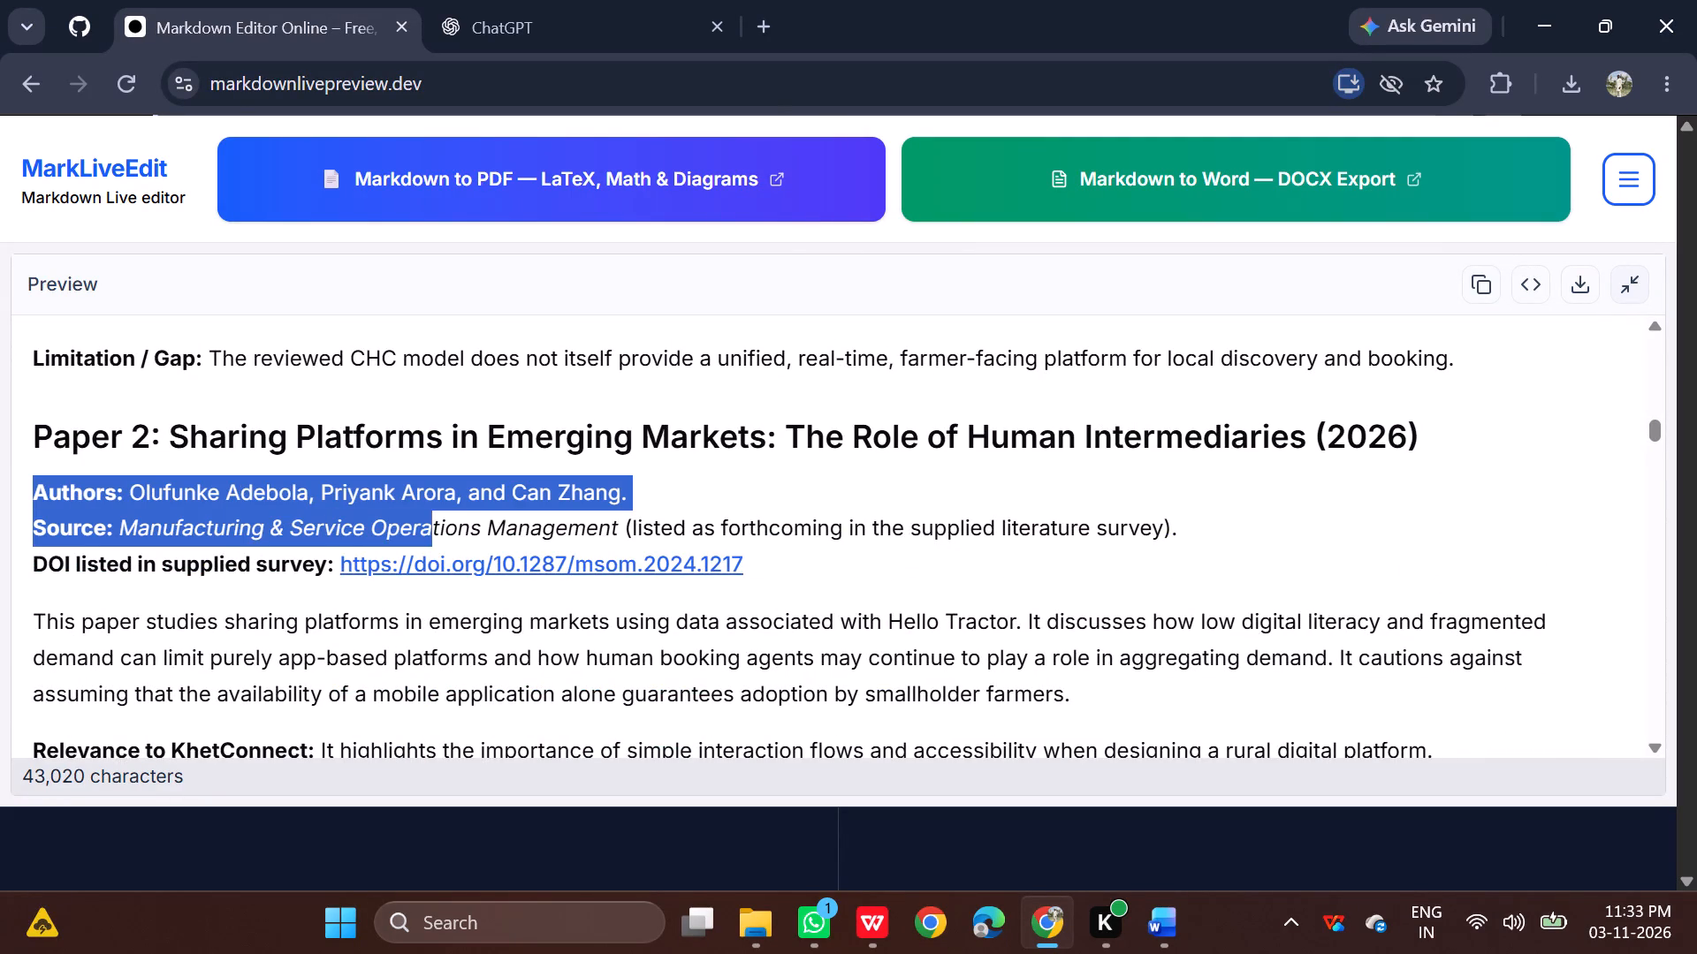
{"action": "left_click_drag", "start_coordinate": [444, 528], "coordinate": [757, 567]}
{"action": "key", "text": "ctrl+c"}
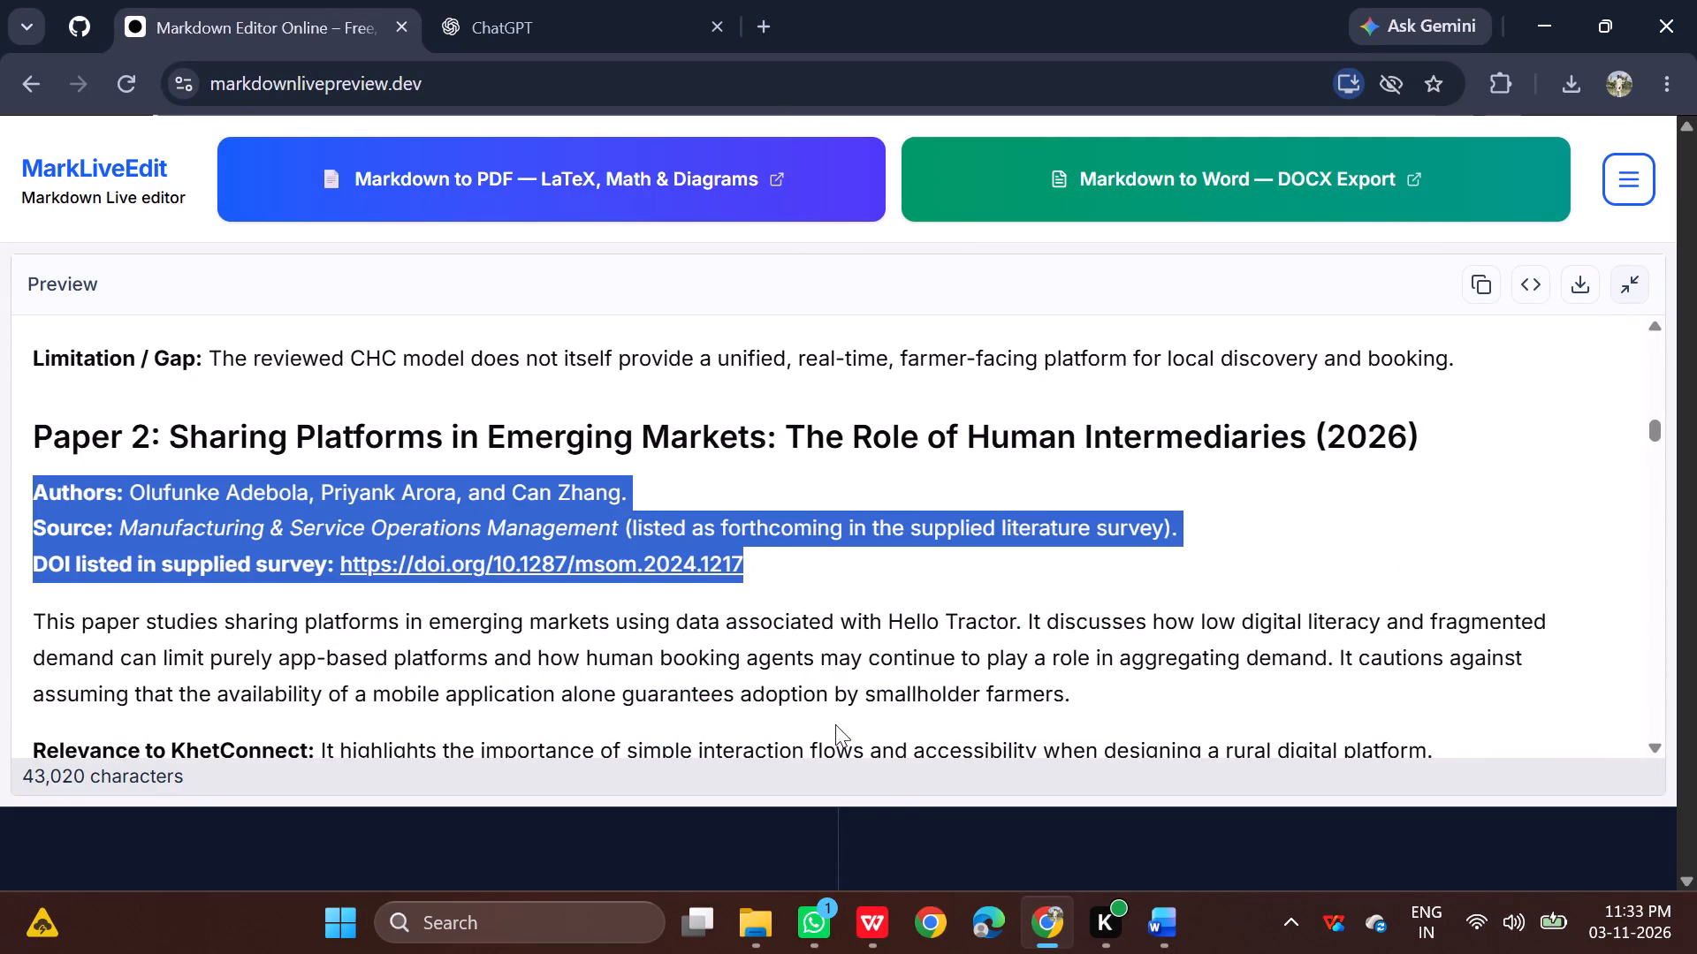
{"action": "left_click", "coordinate": [1092, 844]}
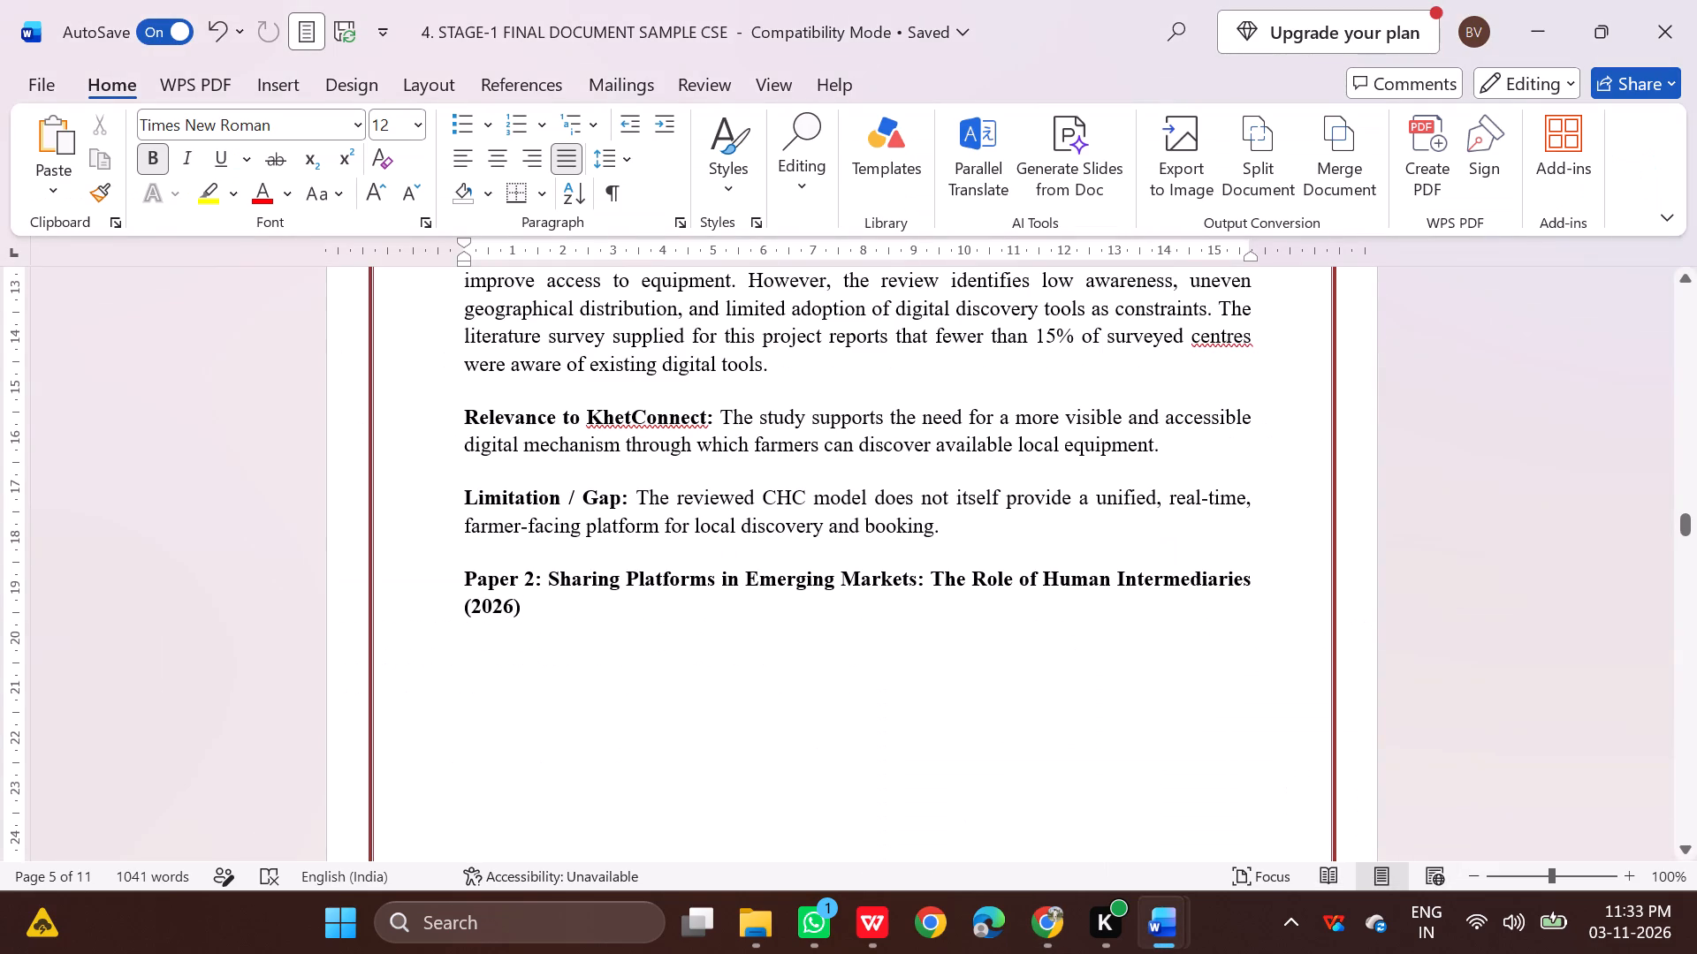
{"action": "key", "text": "Return"}
{"action": "scroll", "coordinate": [496, 655], "scroll_direction": "up", "scroll_amount": 3}
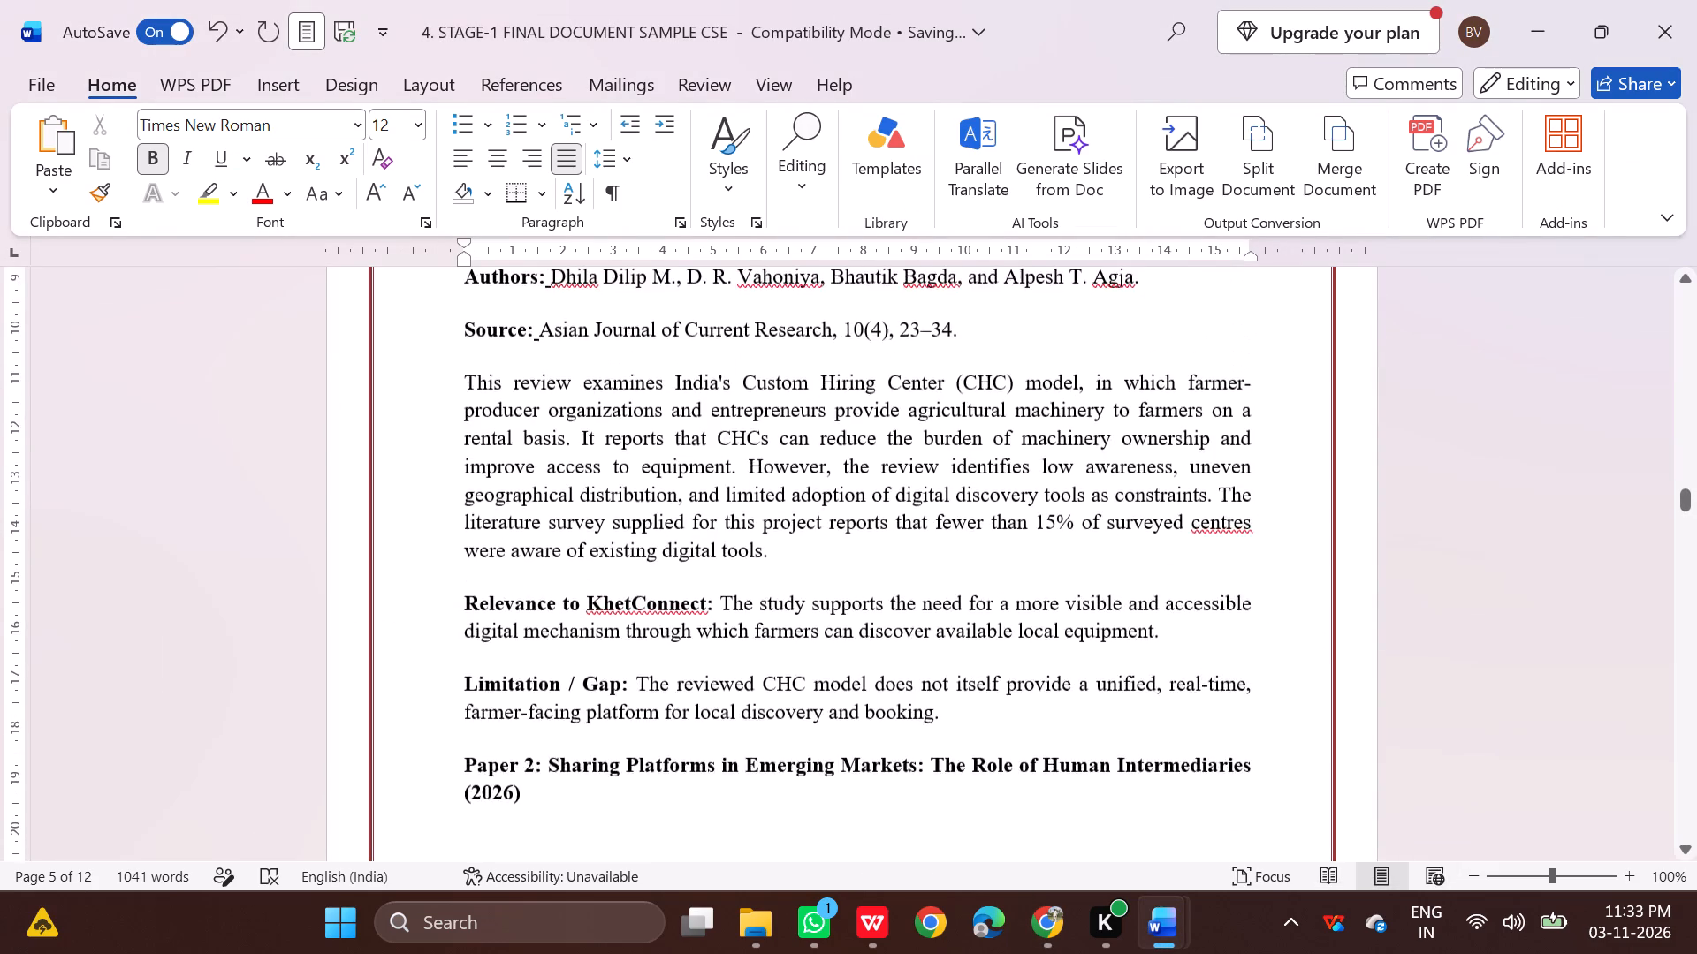
{"action": "scroll", "coordinate": [496, 654], "scroll_direction": "up", "scroll_amount": 4}
{"action": "scroll", "coordinate": [496, 654], "scroll_direction": "down", "scroll_amount": 6}
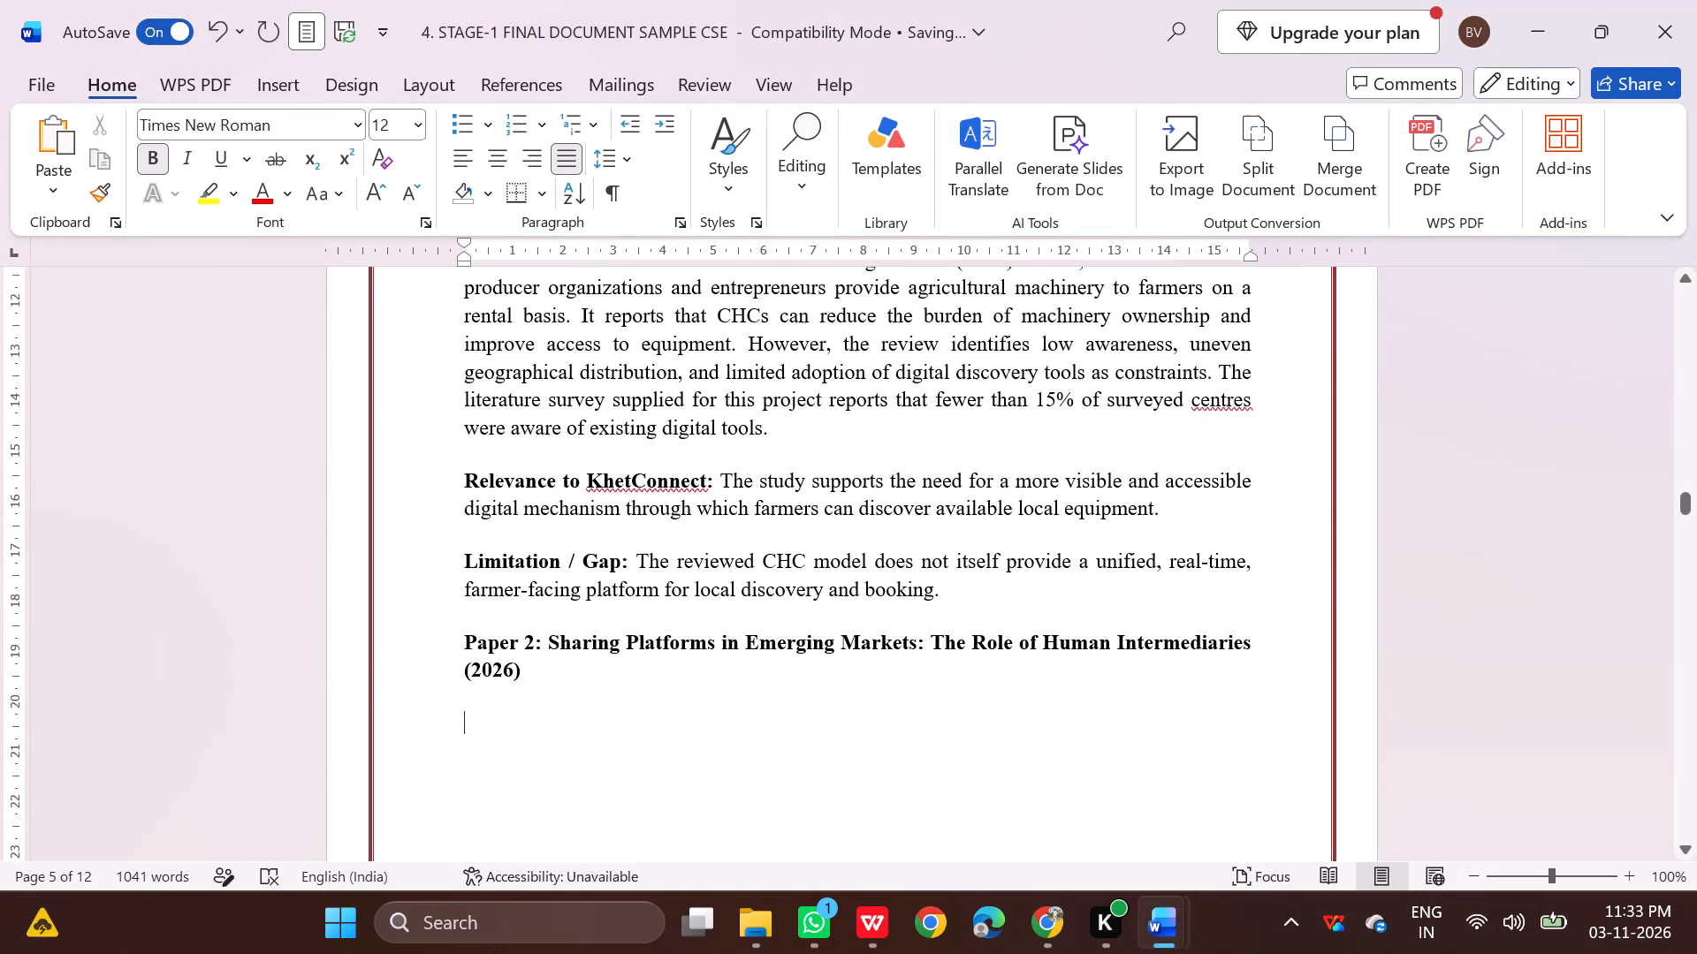
{"action": "key", "text": "ctrl+v"}
{"action": "scroll", "coordinate": [580, 685], "scroll_direction": "down", "scroll_amount": 1}
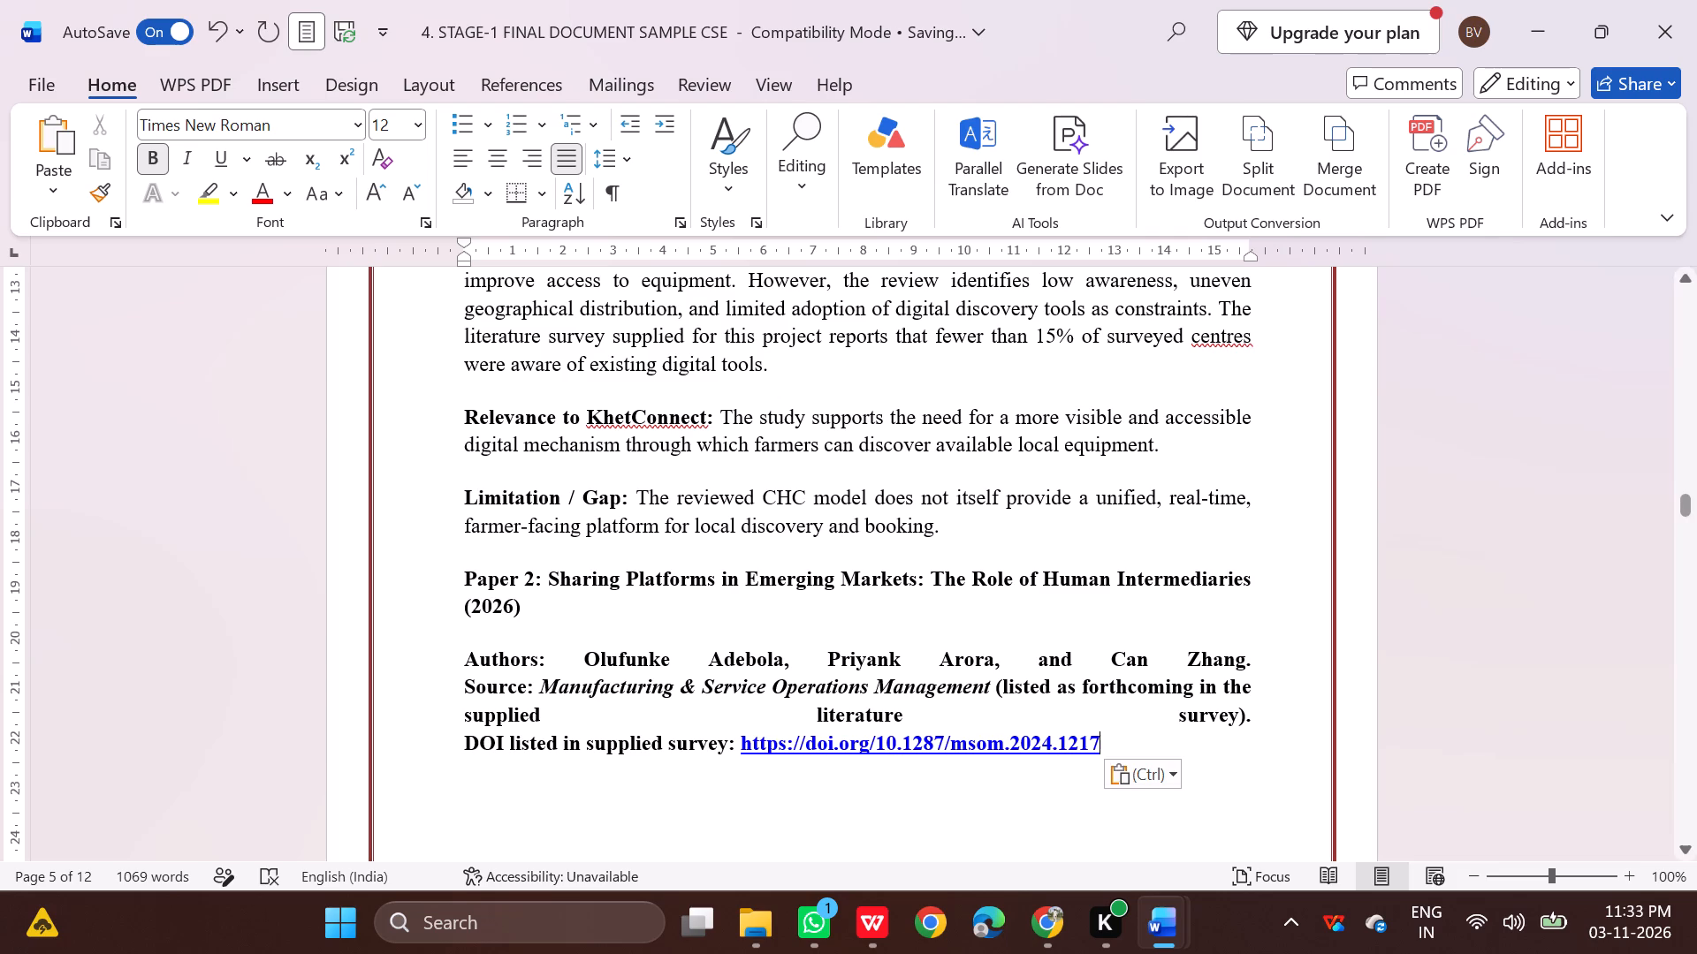
{"action": "left_click", "coordinate": [1164, 780]}
{"action": "left_click", "coordinate": [1168, 708]}
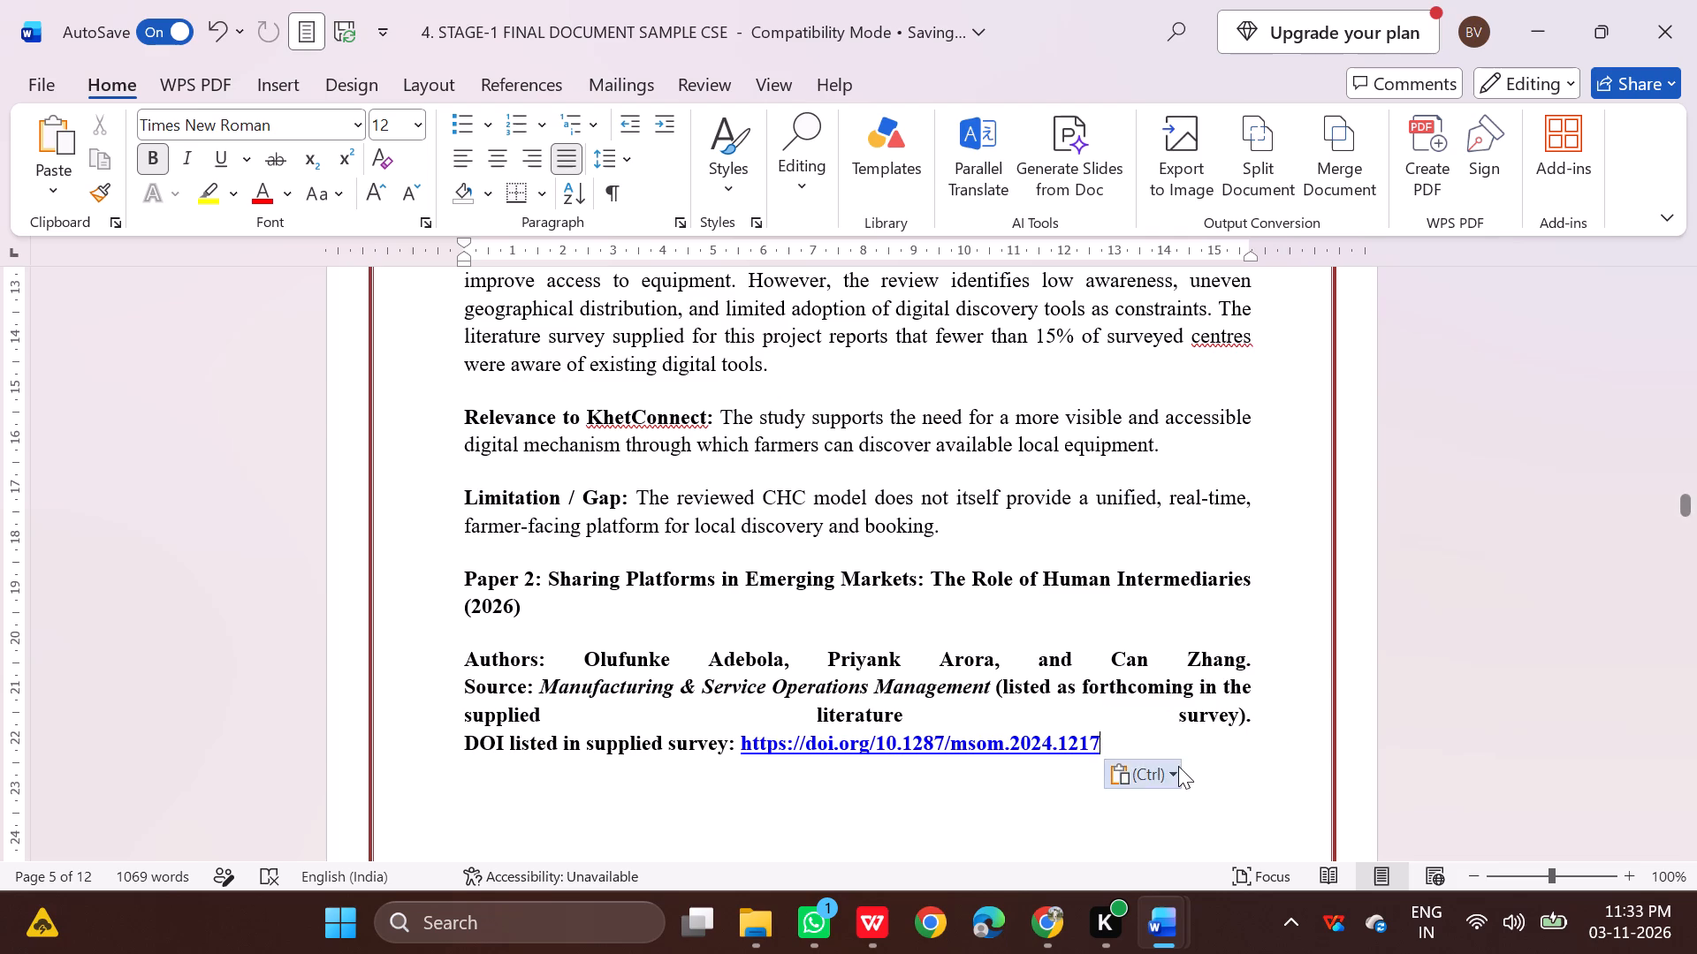
{"action": "left_click", "coordinate": [1178, 766]}
{"action": "left_click", "coordinate": [1128, 704]}
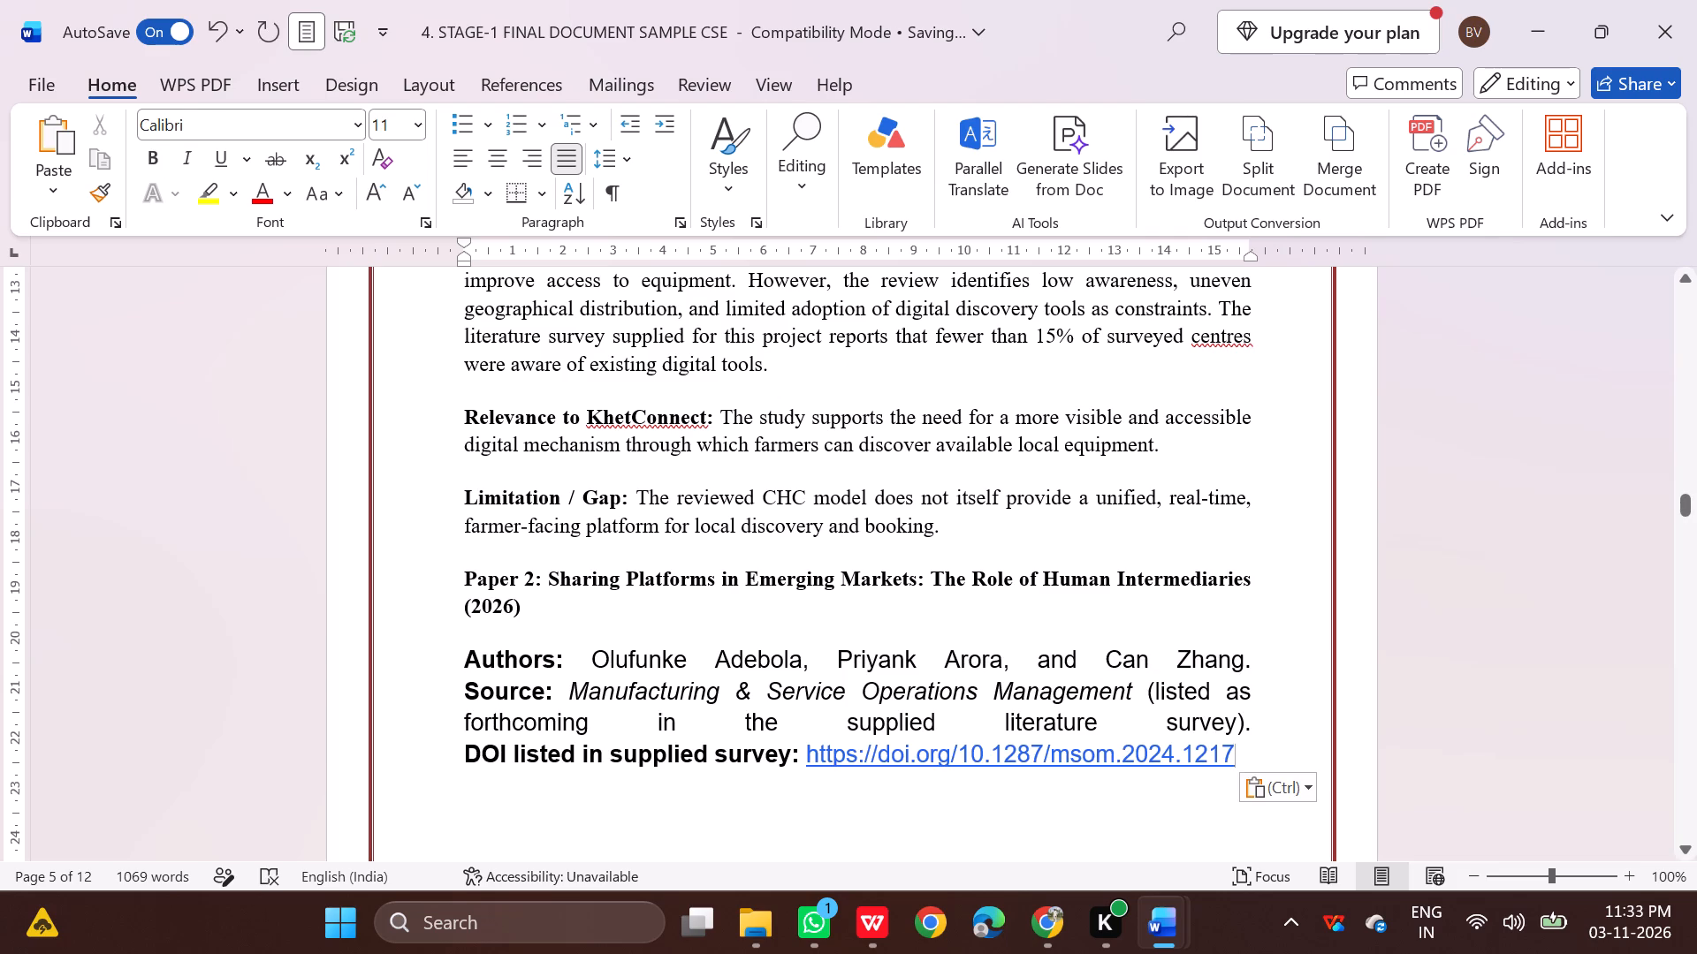
Set Paper 2's author names, Source line and DOI line to Times New Roman, size 12.
{"action": "left_click_drag", "start_coordinate": [590, 654], "coordinate": [1128, 713]}
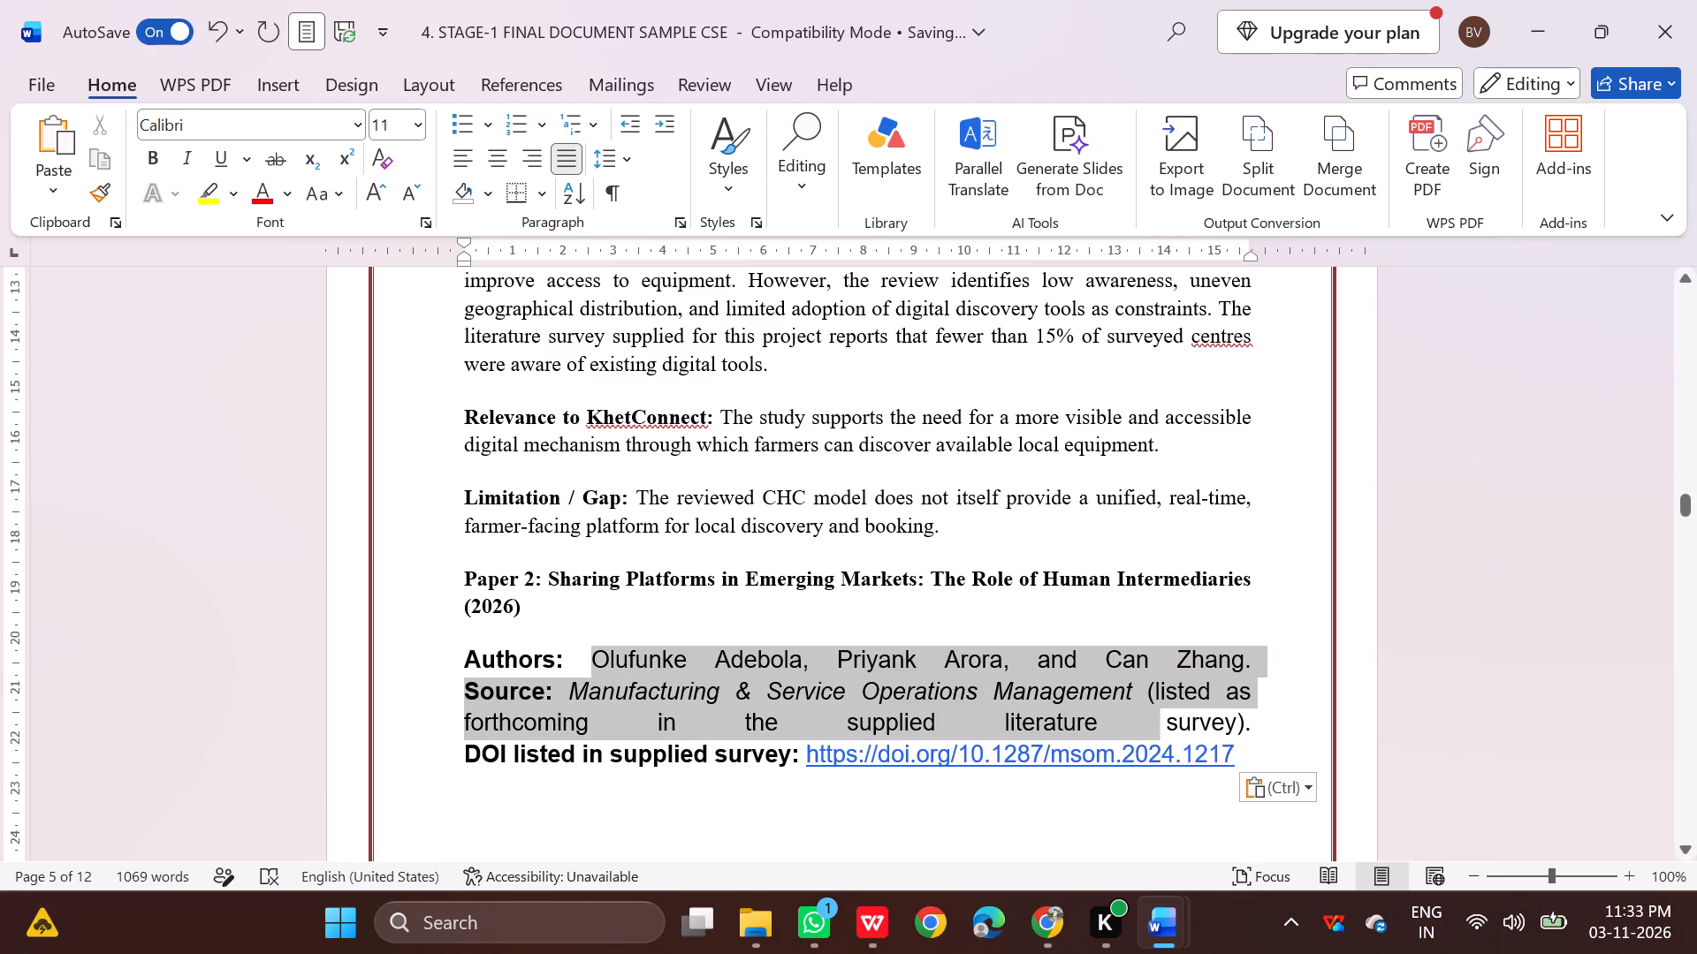
{"action": "left_click_drag", "start_coordinate": [1128, 713], "coordinate": [1266, 744]}
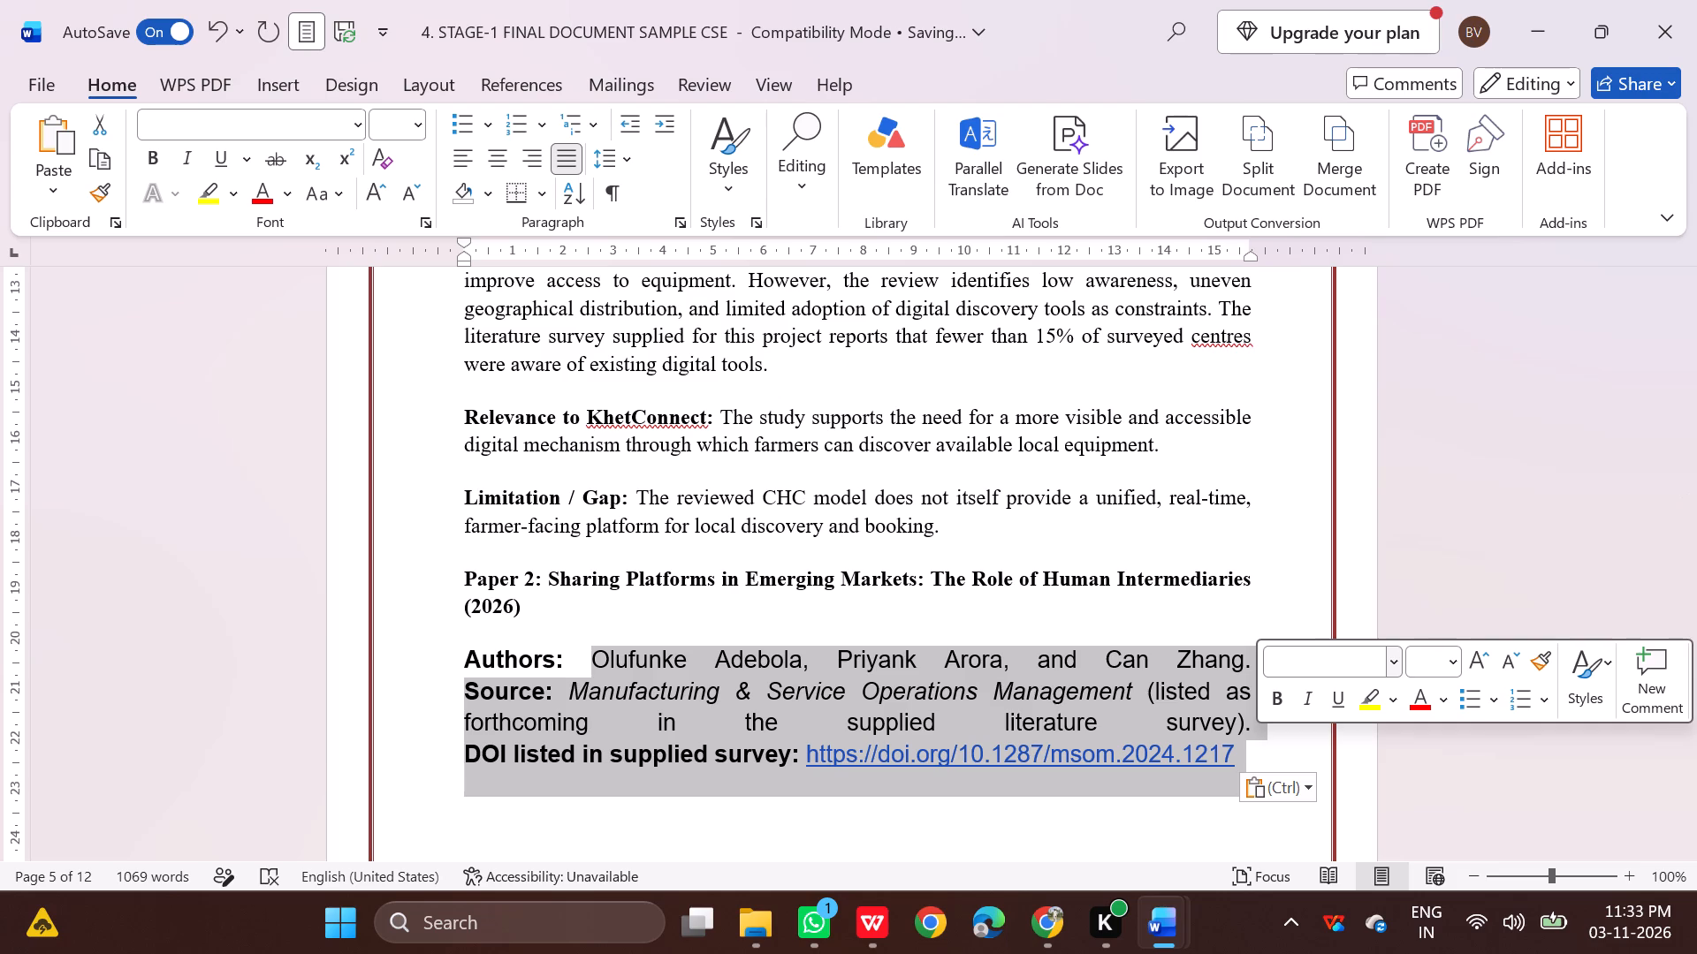
{"action": "left_click", "coordinate": [1391, 662]}
{"action": "scroll", "coordinate": [1386, 402], "scroll_direction": "up", "scroll_amount": 2}
{"action": "scroll", "coordinate": [1388, 341], "scroll_direction": "down", "scroll_amount": 2}
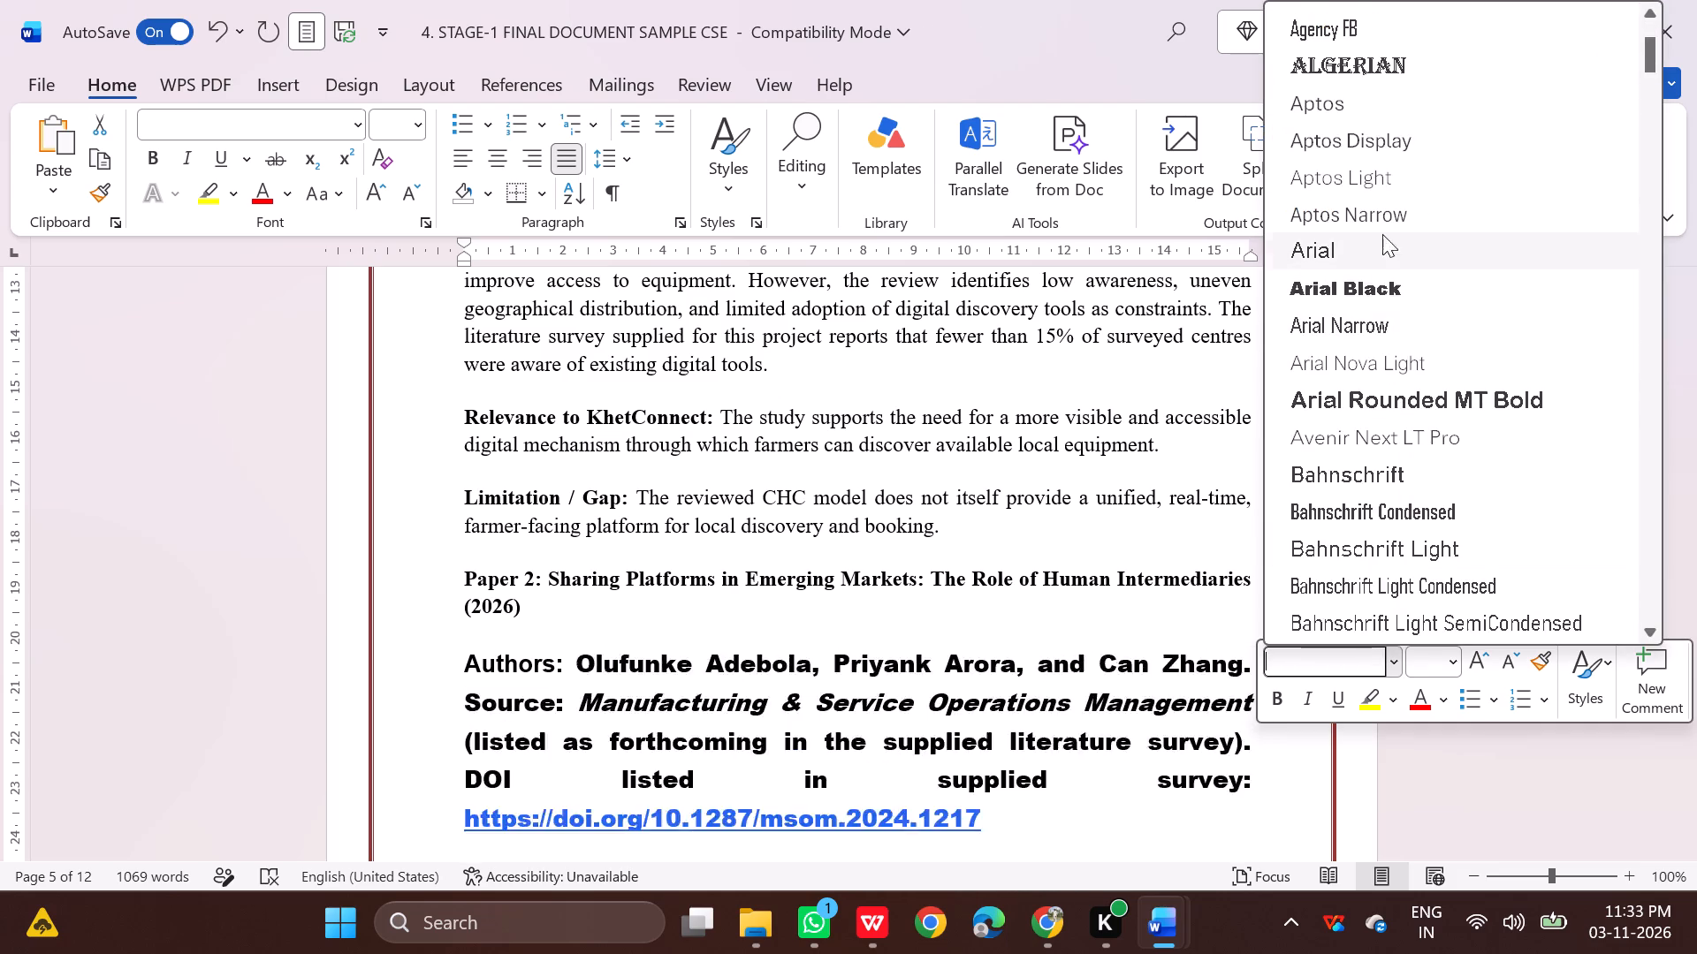
{"action": "scroll", "coordinate": [1374, 164], "scroll_direction": "down", "scroll_amount": 1}
{"action": "scroll", "coordinate": [1374, 162], "scroll_direction": "up", "scroll_amount": 4}
{"action": "left_click", "coordinate": [1373, 170]}
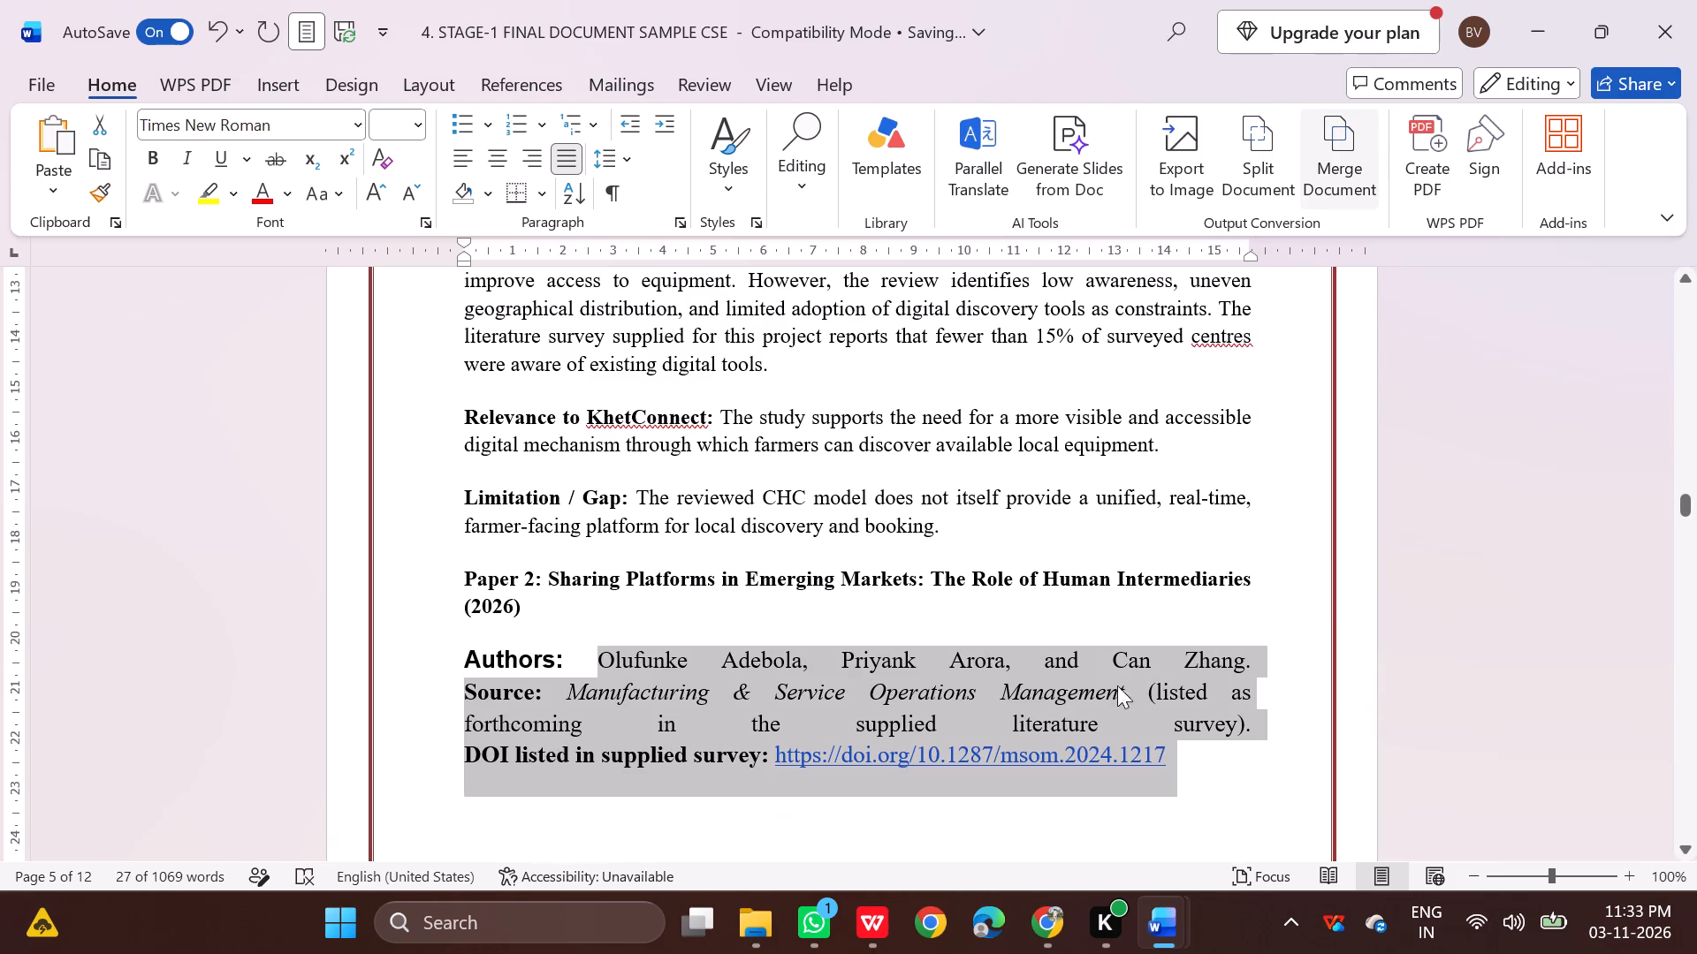
{"action": "left_click", "coordinate": [415, 124]}
{"action": "left_click", "coordinate": [398, 287]}
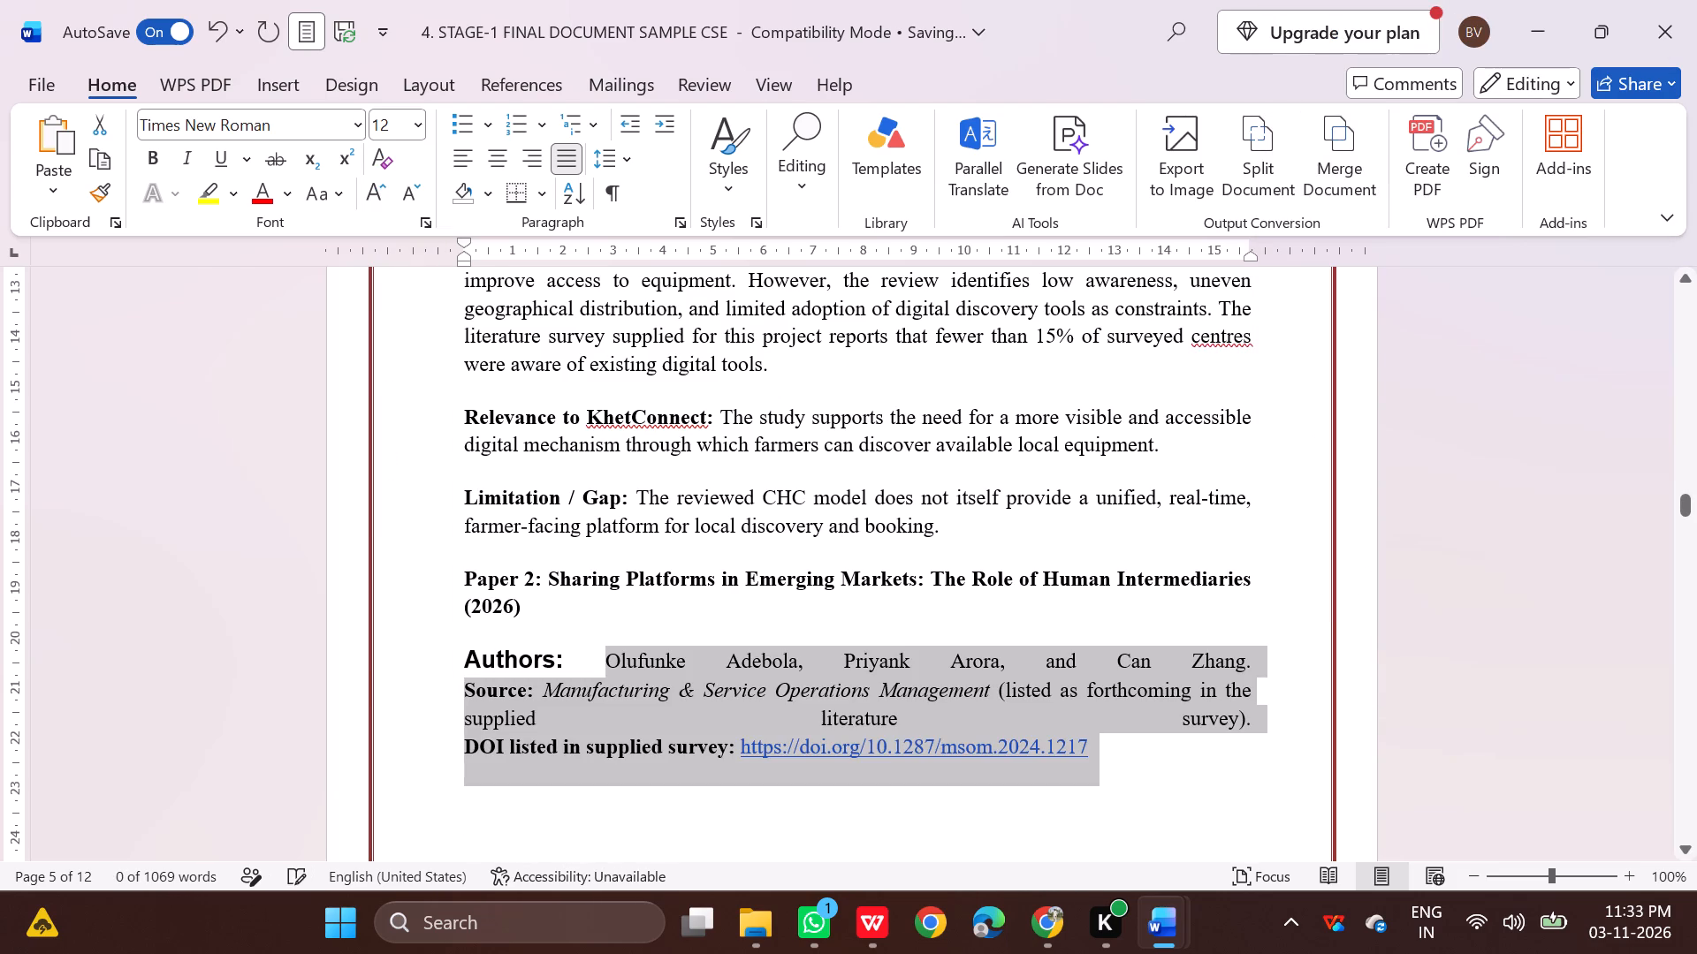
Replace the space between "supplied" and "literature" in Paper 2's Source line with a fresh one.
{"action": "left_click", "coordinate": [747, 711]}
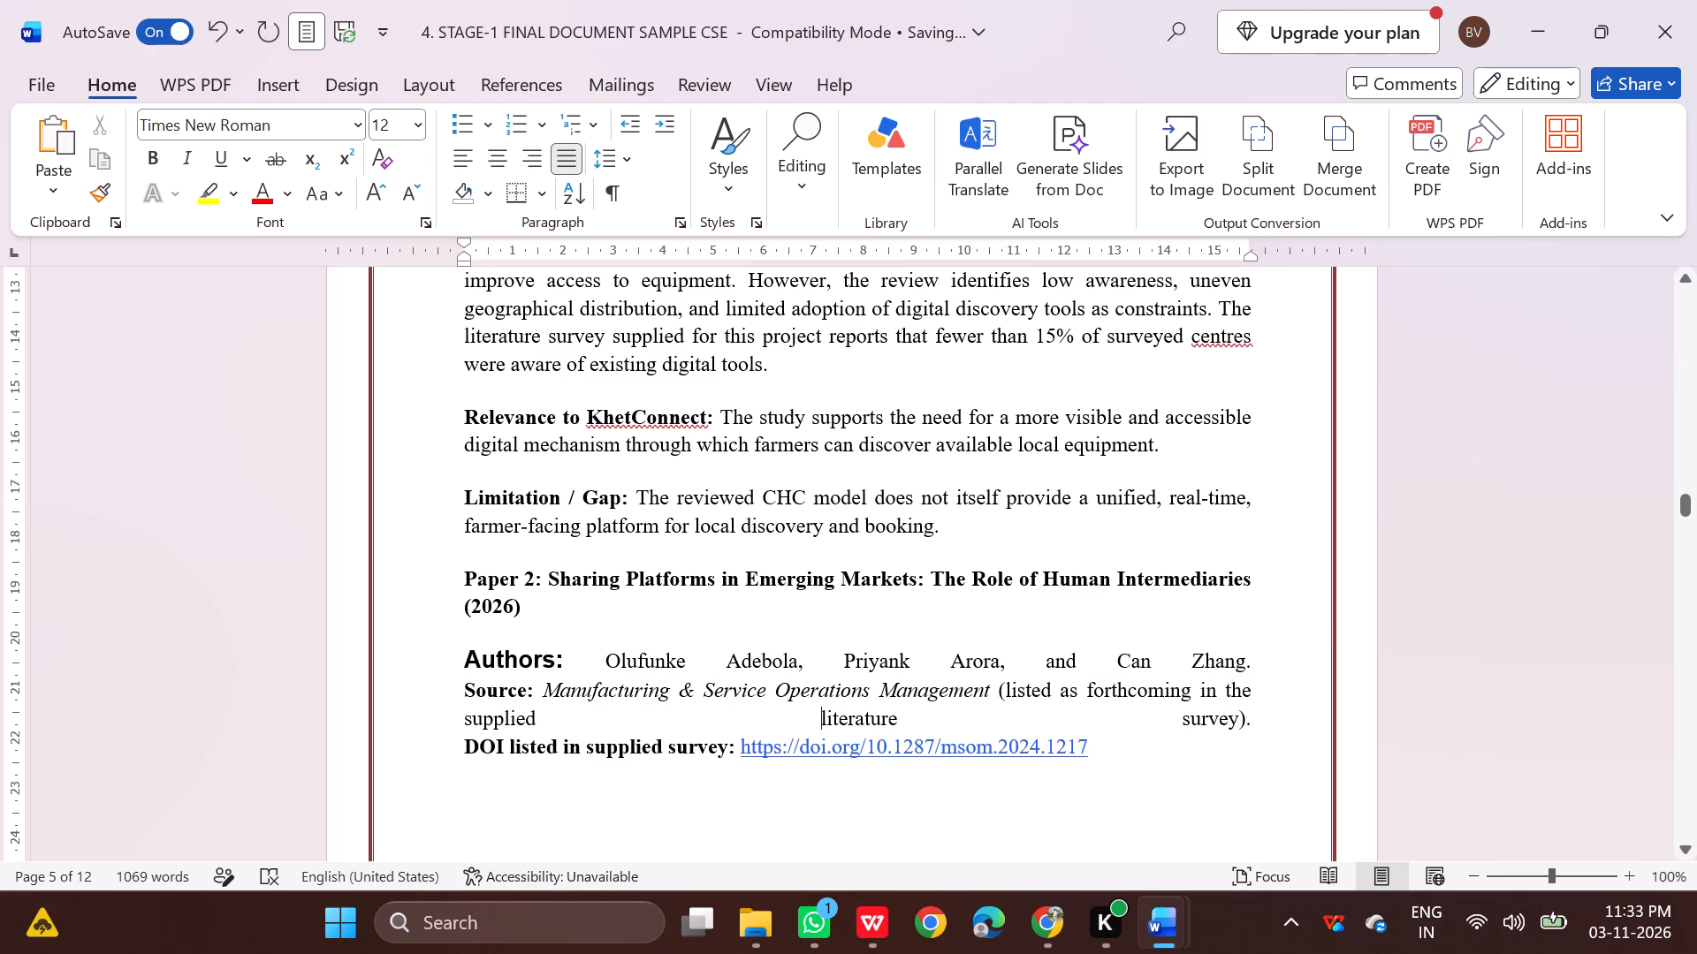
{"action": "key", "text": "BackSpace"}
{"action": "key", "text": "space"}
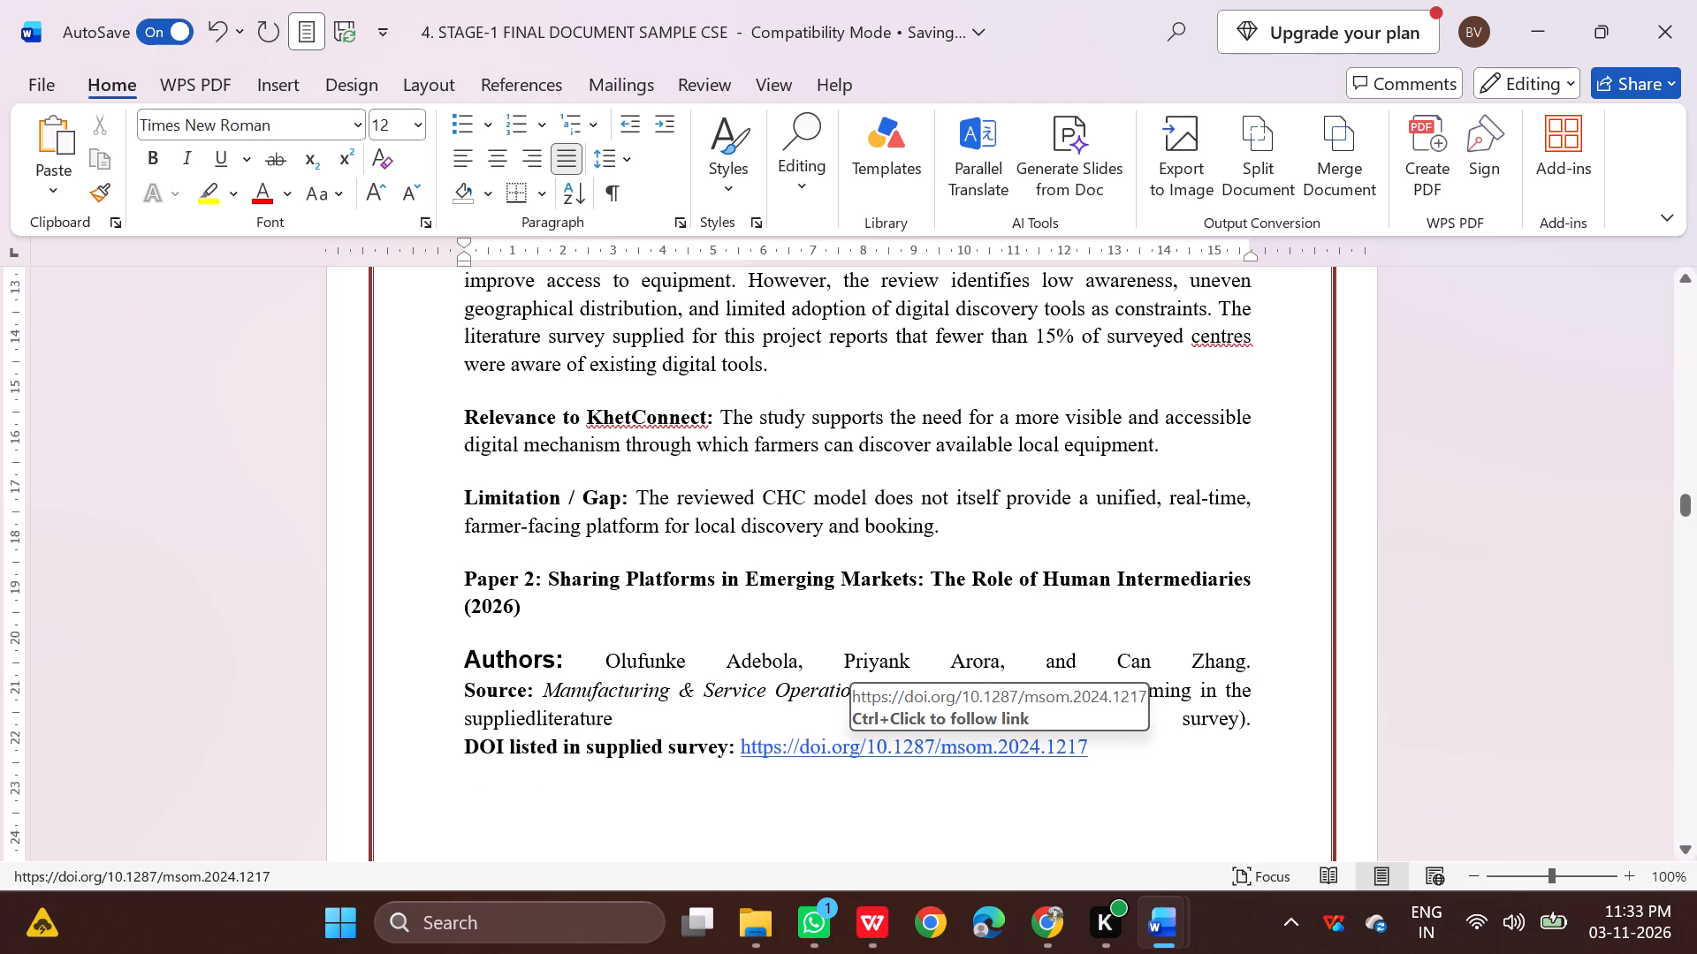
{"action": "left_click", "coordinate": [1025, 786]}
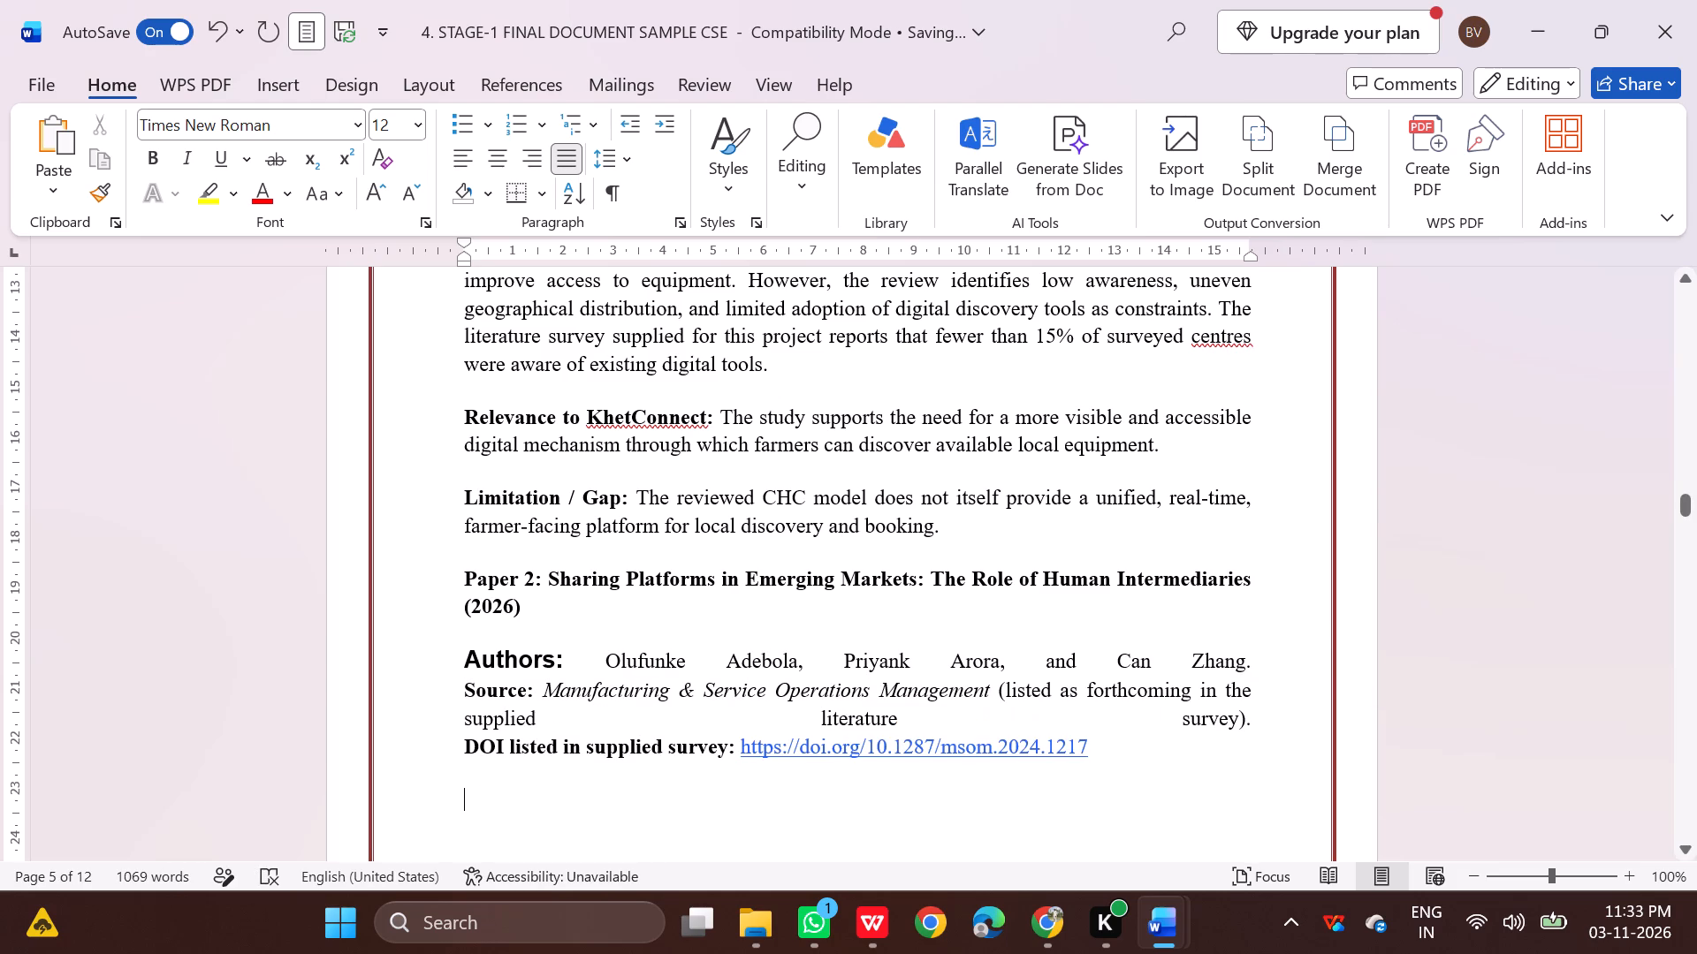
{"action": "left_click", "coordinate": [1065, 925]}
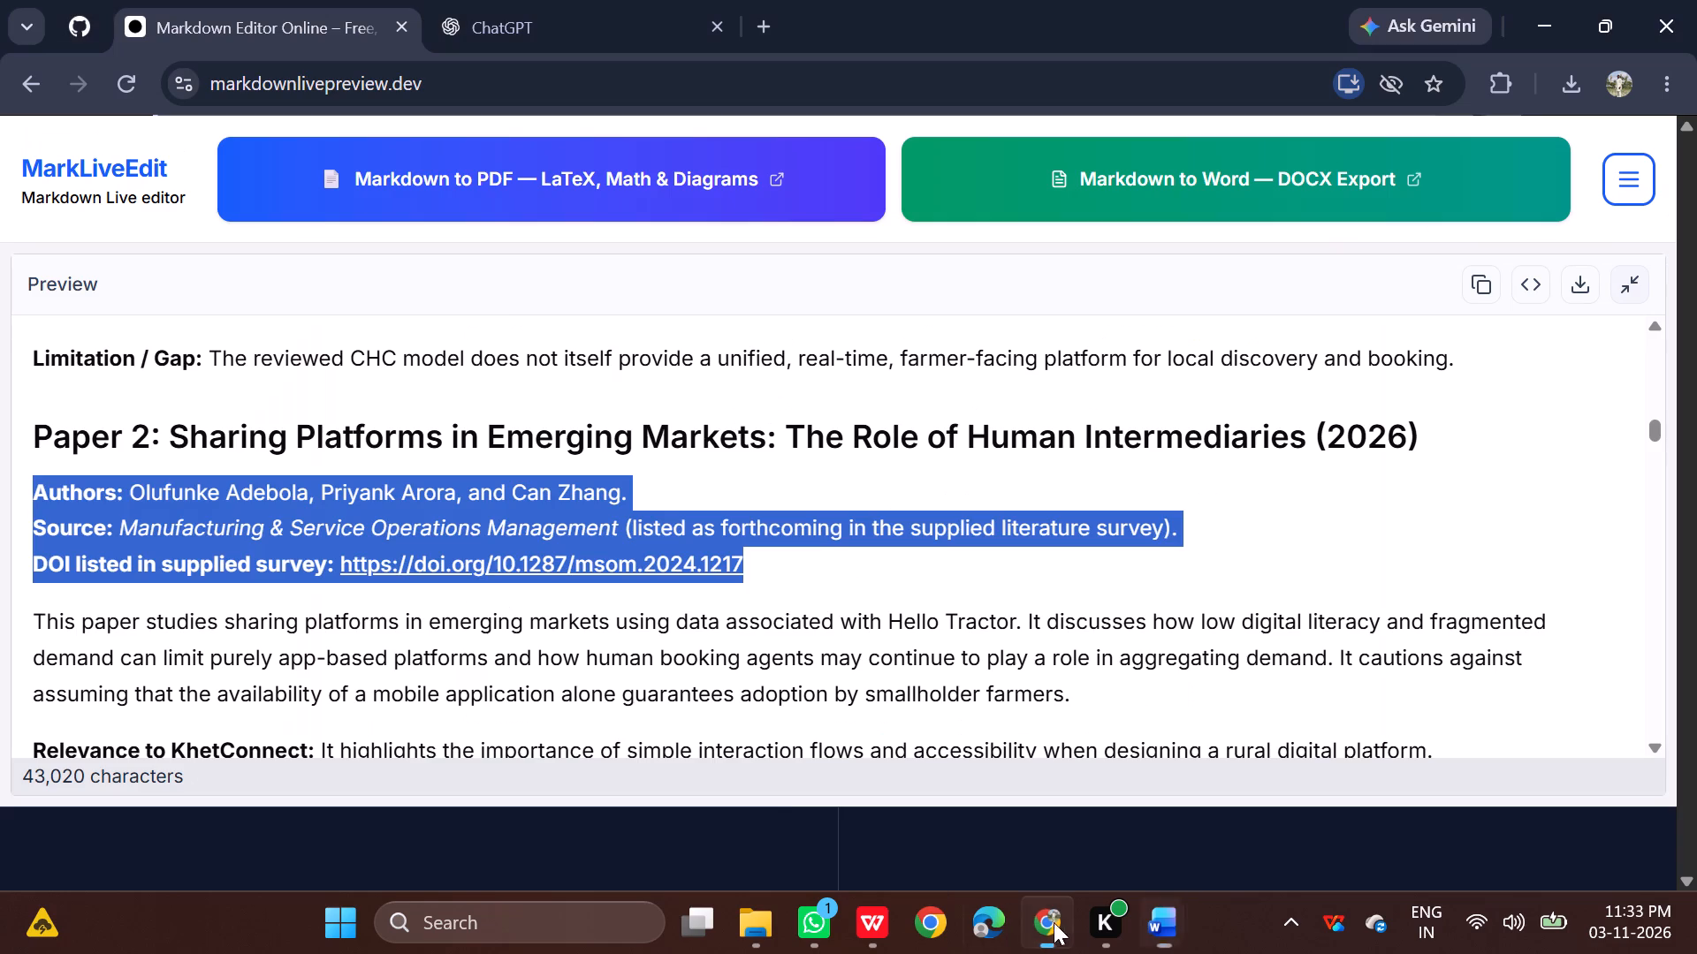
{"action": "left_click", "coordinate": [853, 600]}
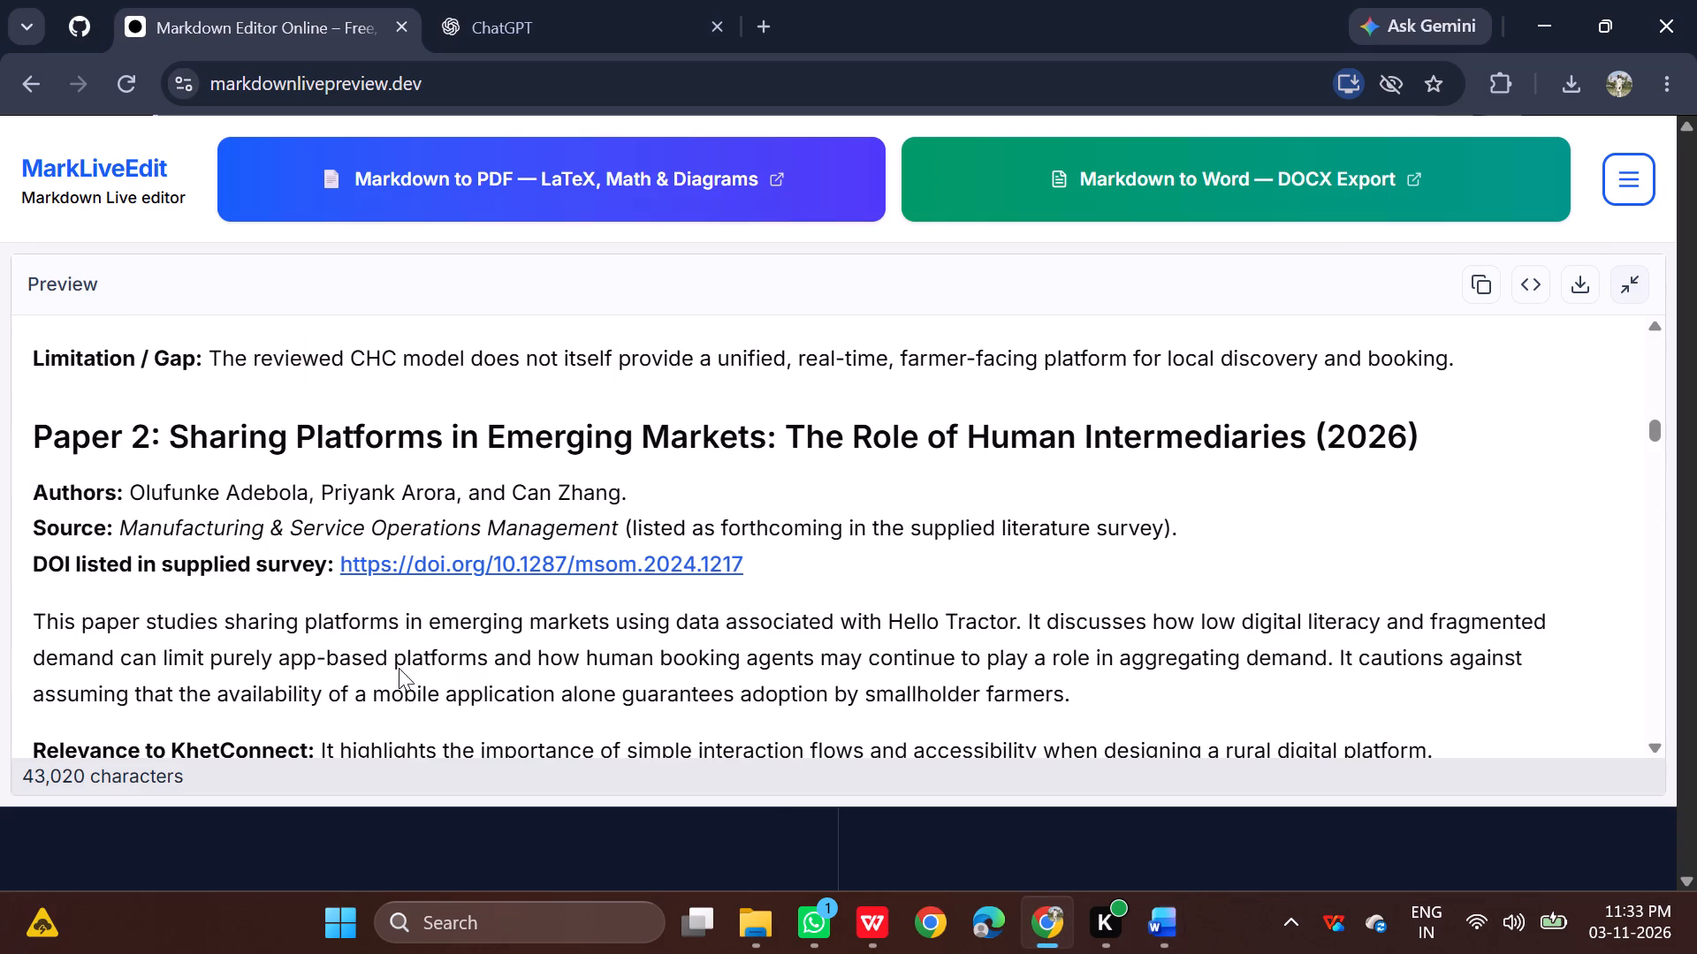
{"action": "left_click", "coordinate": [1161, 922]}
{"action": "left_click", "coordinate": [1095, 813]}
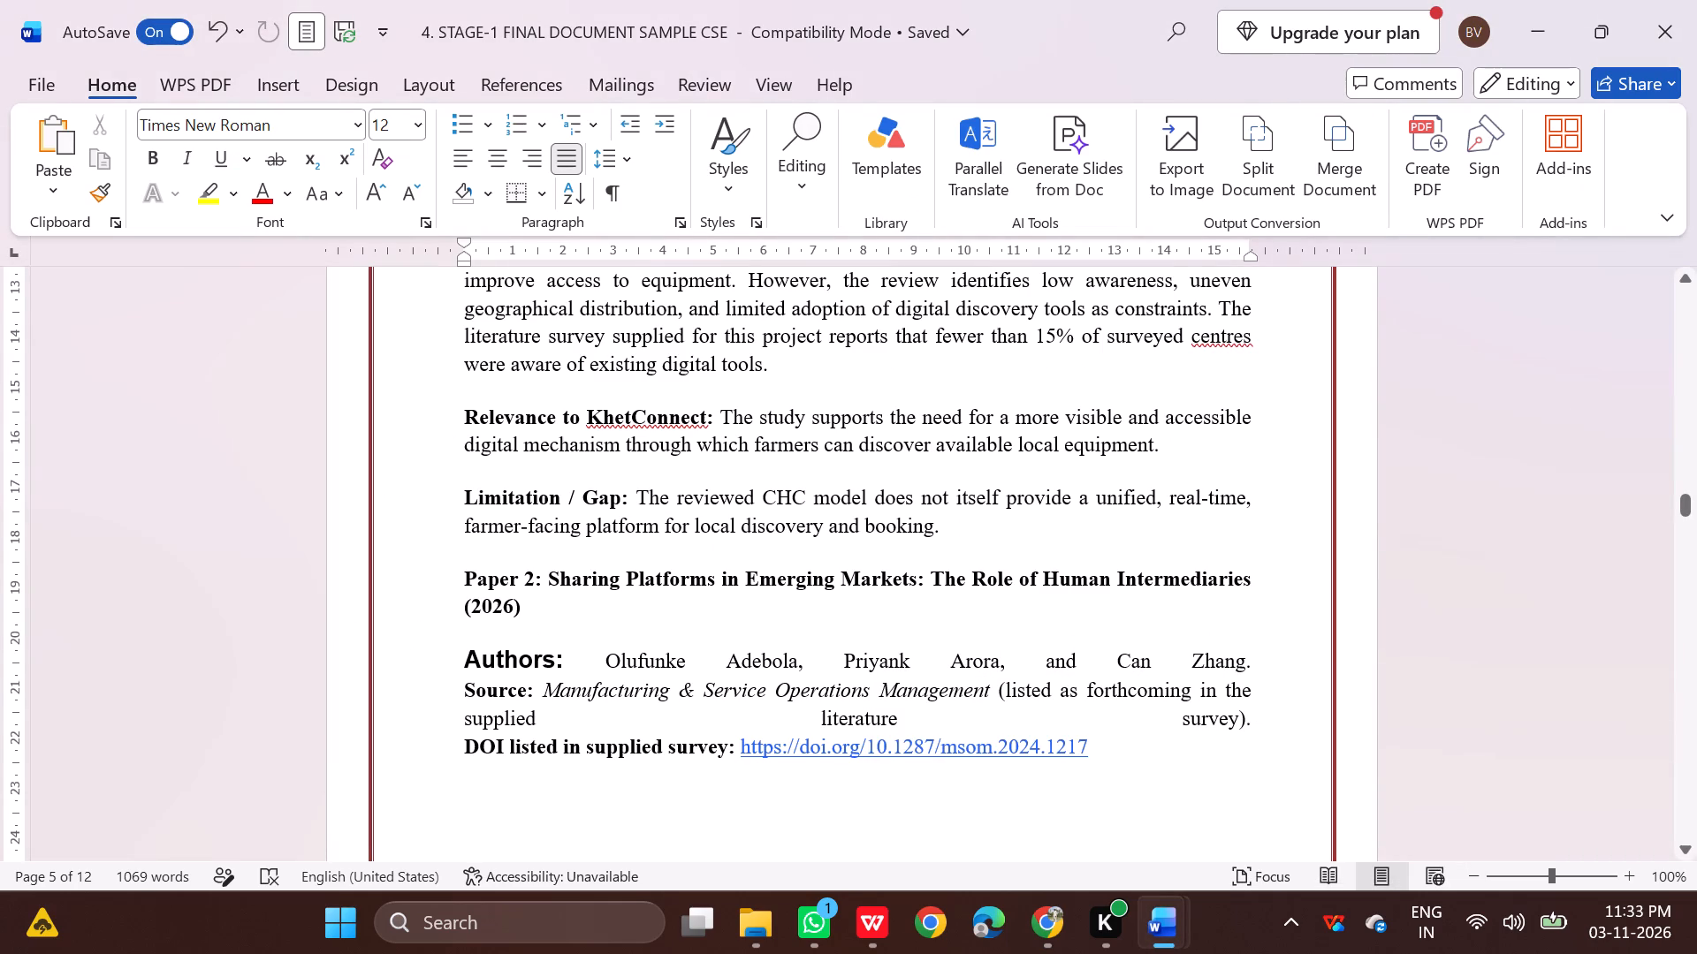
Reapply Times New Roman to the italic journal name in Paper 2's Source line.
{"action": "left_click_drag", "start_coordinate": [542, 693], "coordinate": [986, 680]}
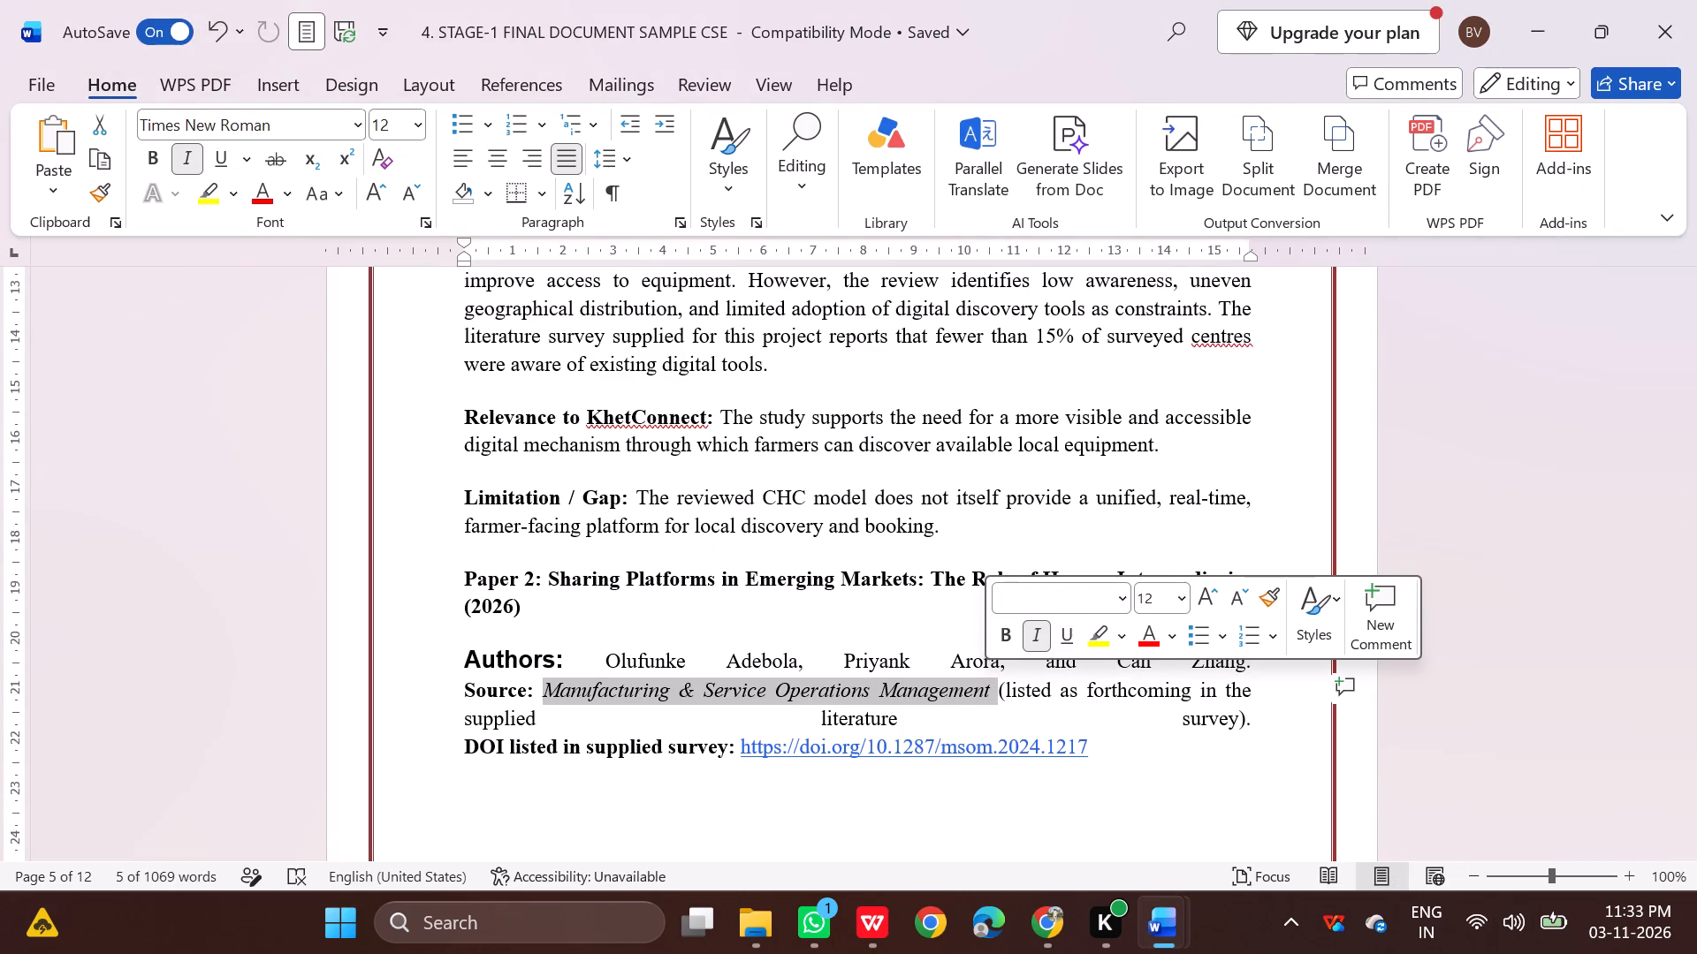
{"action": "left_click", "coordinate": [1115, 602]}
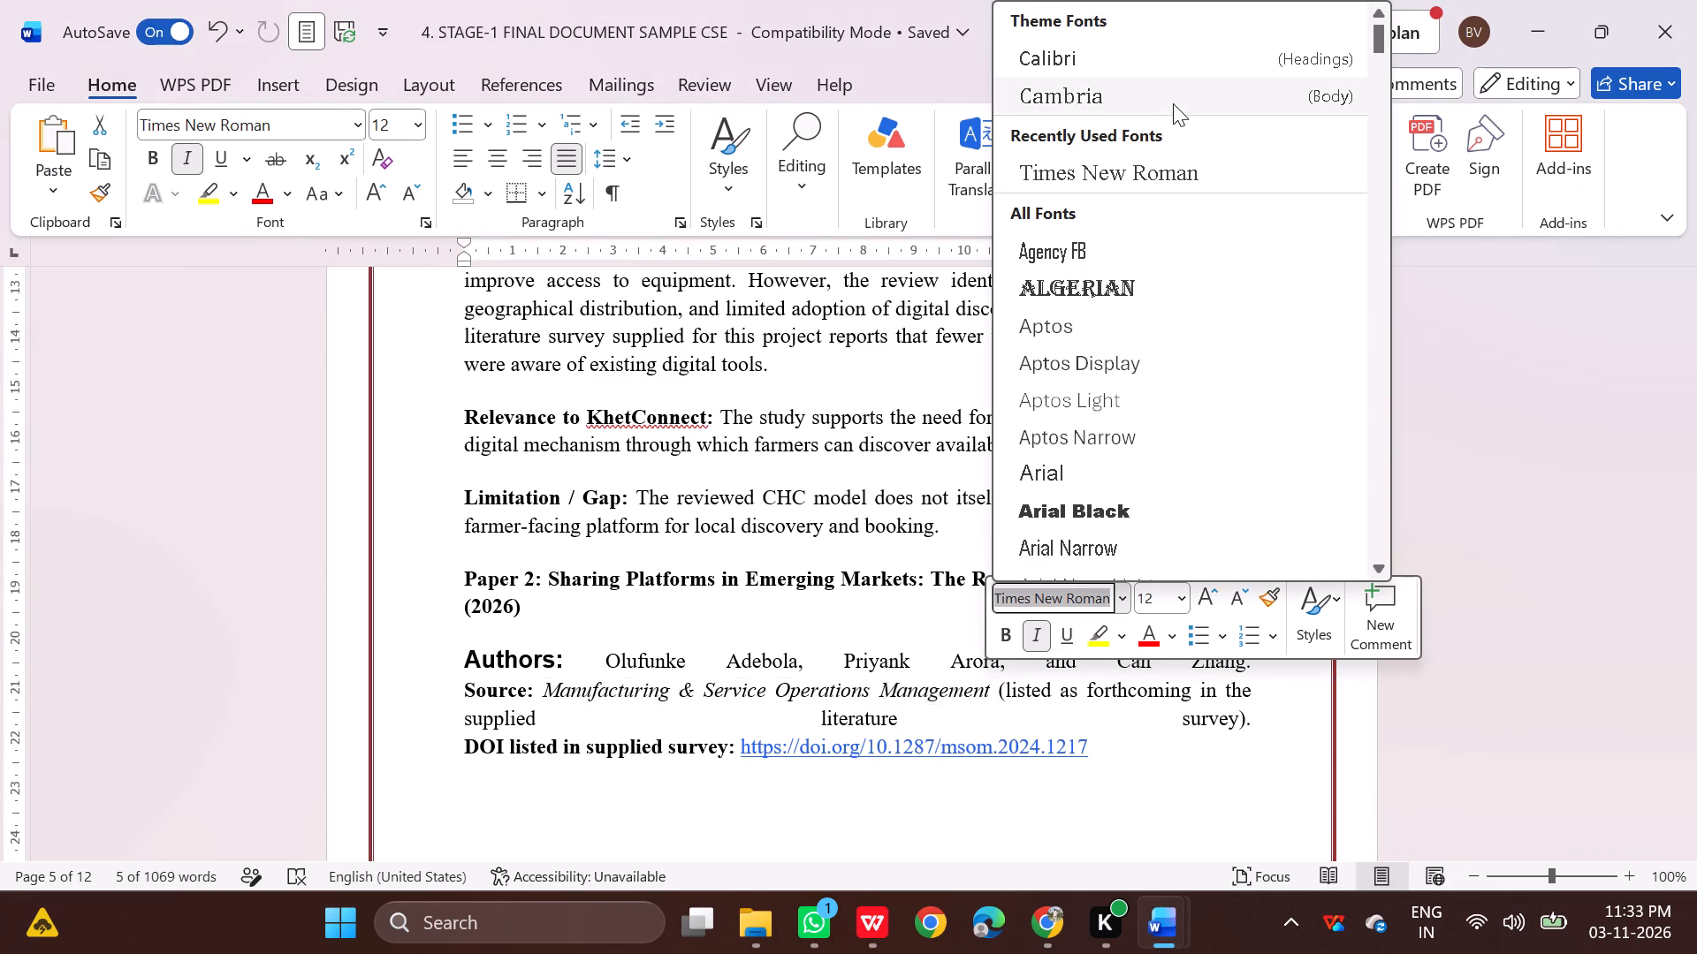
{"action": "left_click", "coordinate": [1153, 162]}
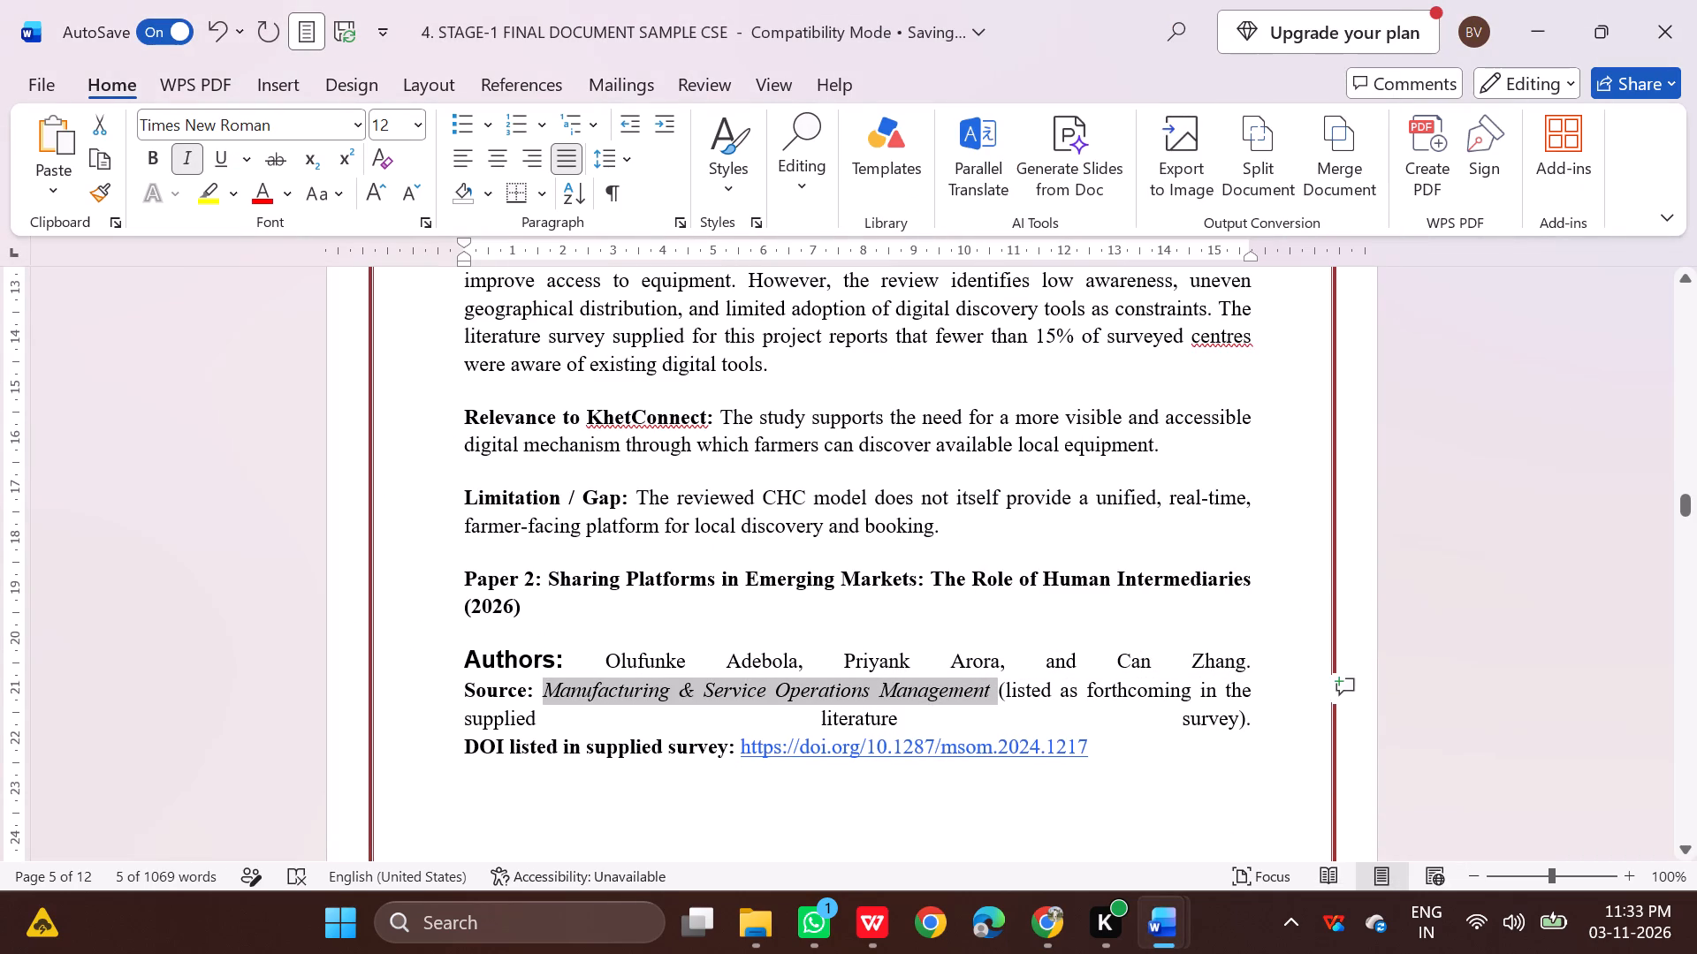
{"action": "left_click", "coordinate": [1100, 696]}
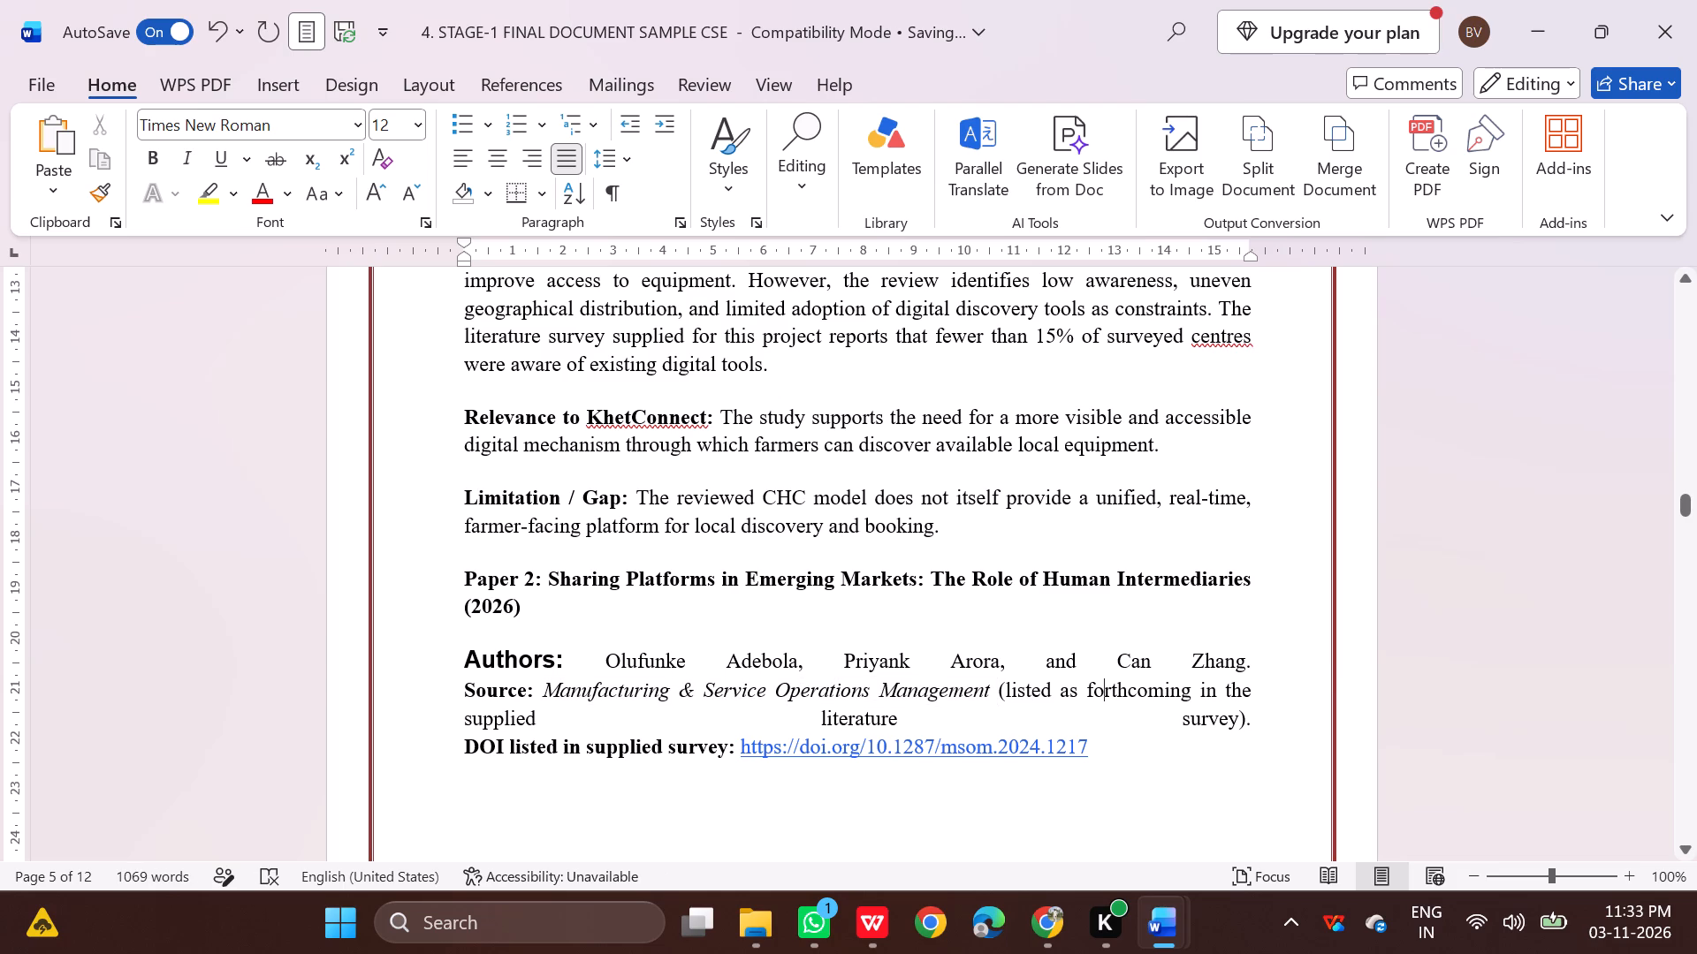
Delete the journal name and the parenthesised remark from Paper 2's Source line, leaving only the word "Source".
{"action": "left_click_drag", "start_coordinate": [544, 685], "coordinate": [962, 685]}
{"action": "key", "text": "BackSpace"}
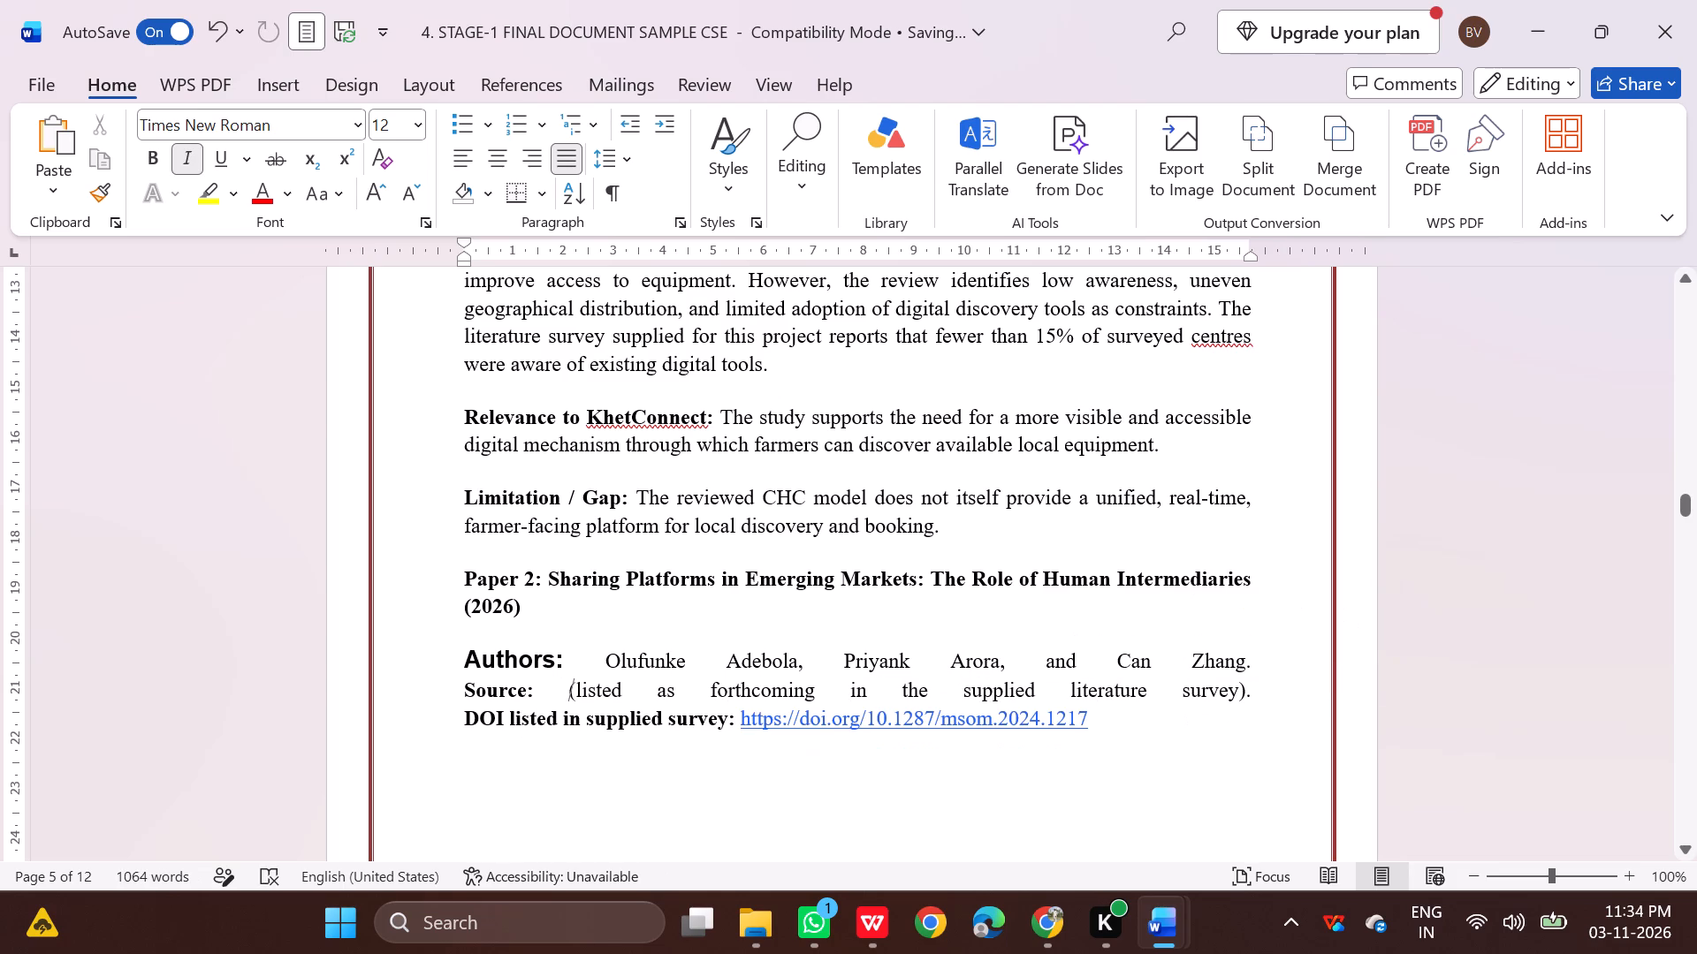
{"action": "left_click_drag", "start_coordinate": [551, 685], "coordinate": [1183, 695]}
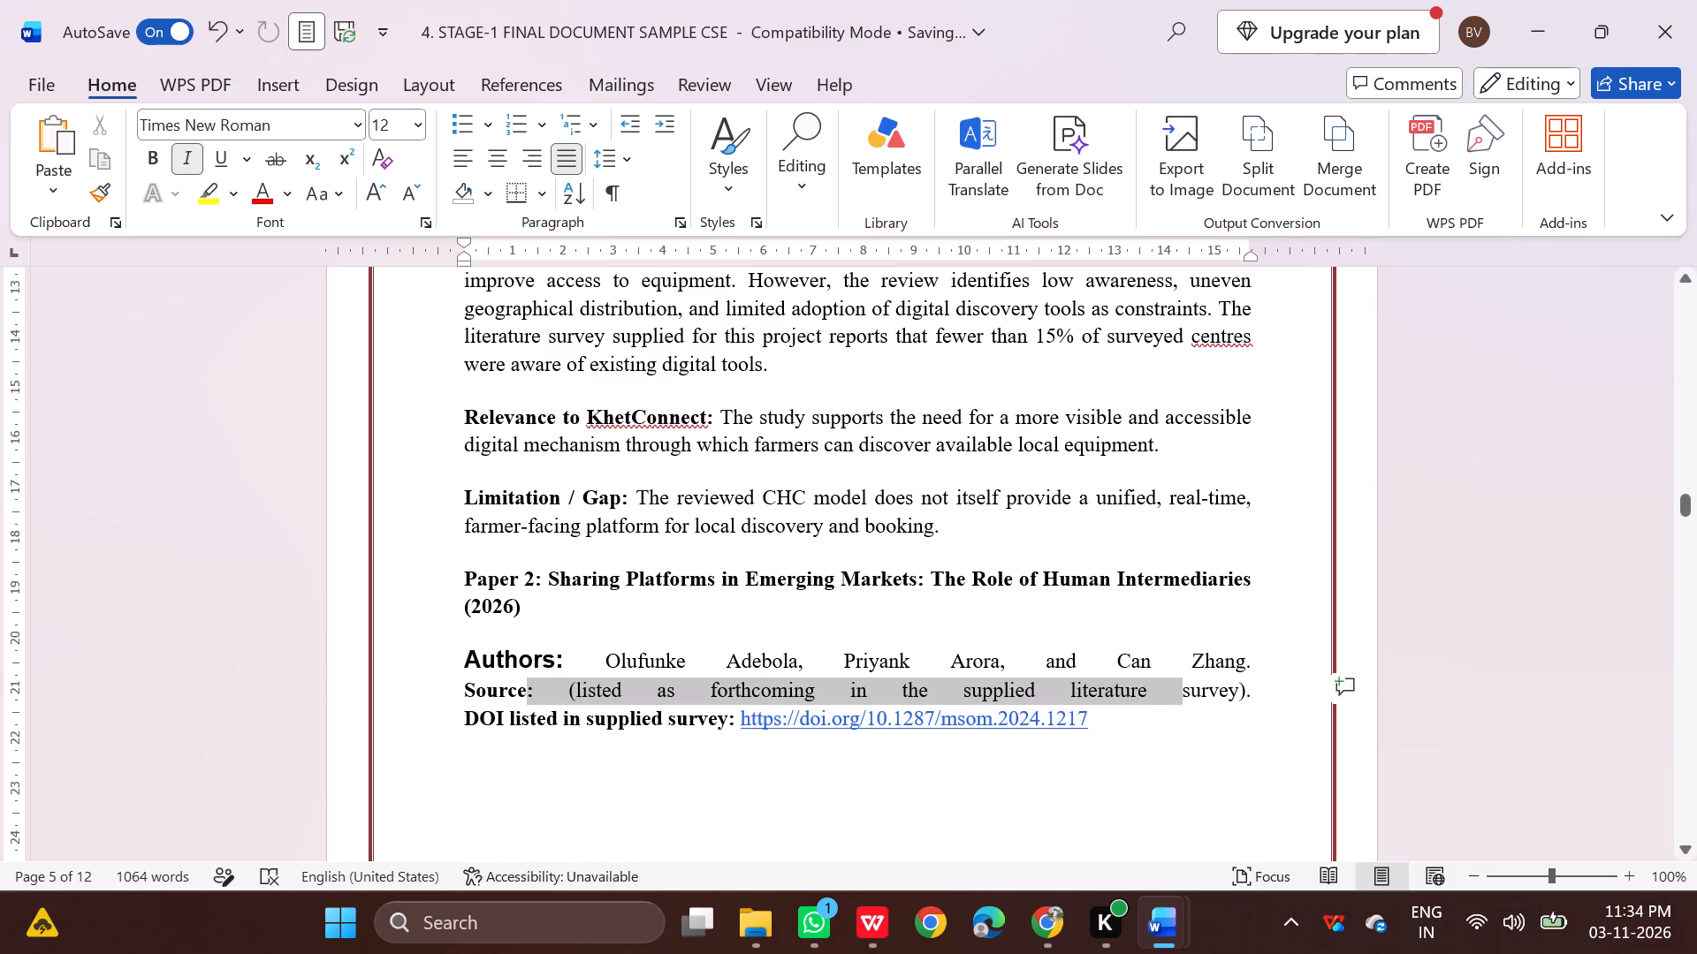
{"action": "left_click_drag", "start_coordinate": [1183, 695], "coordinate": [1255, 697]}
{"action": "key", "text": "BackSpace"}
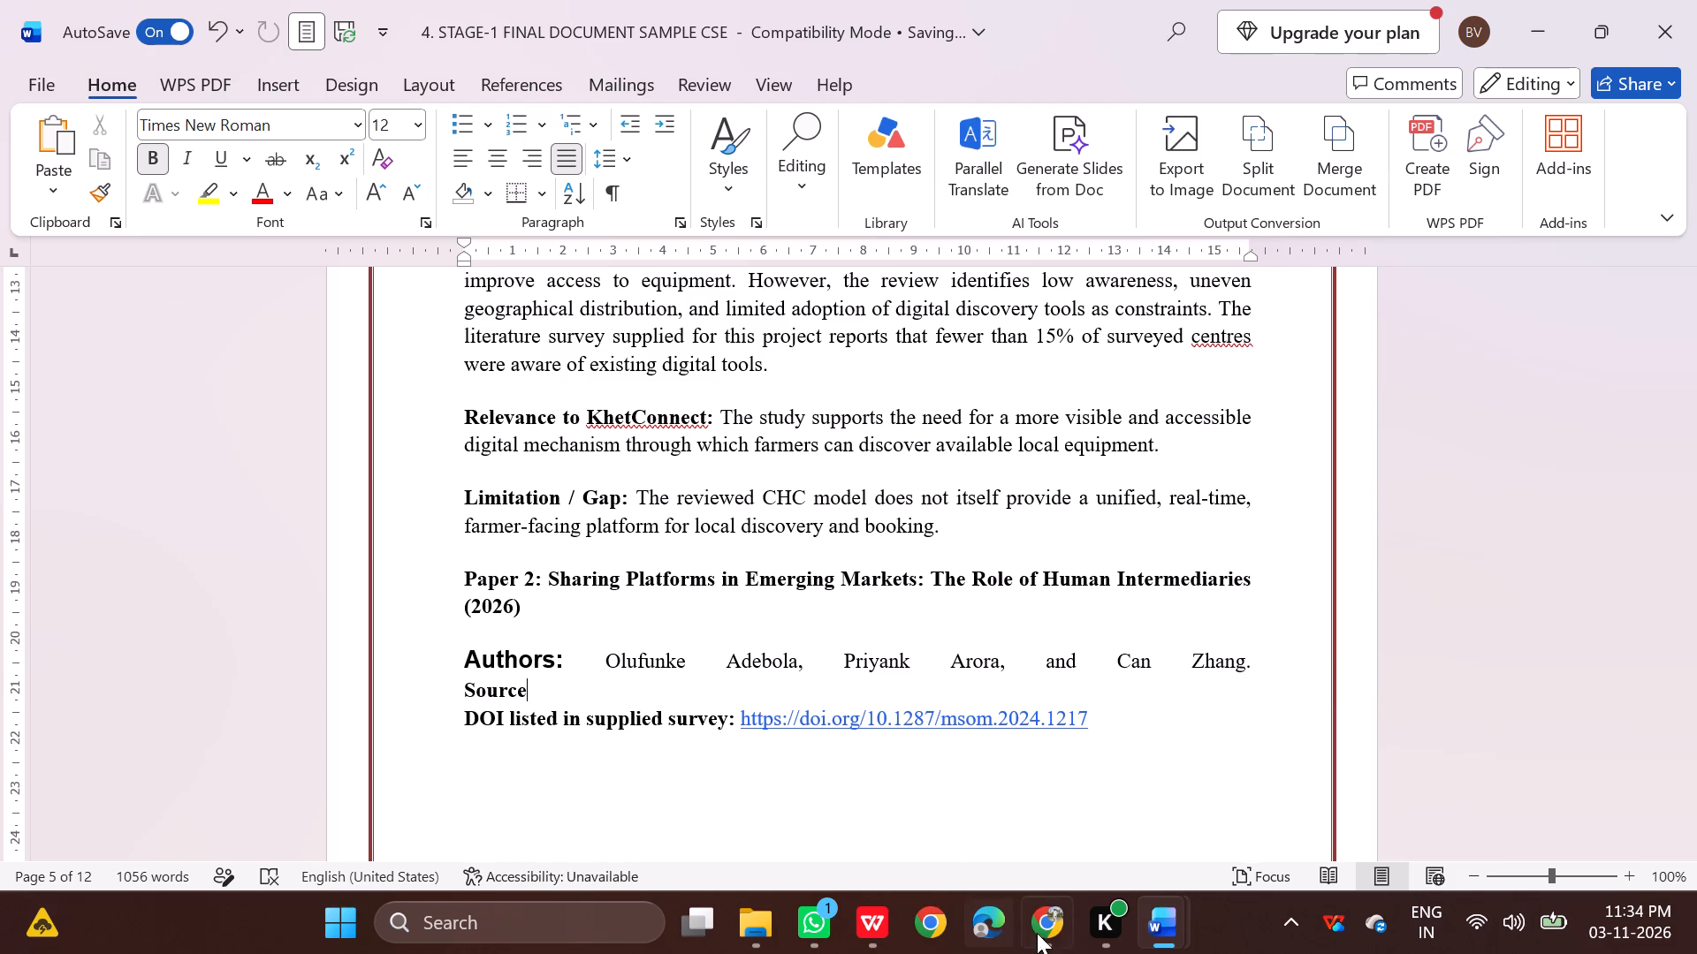
{"action": "left_click", "coordinate": [1014, 806]}
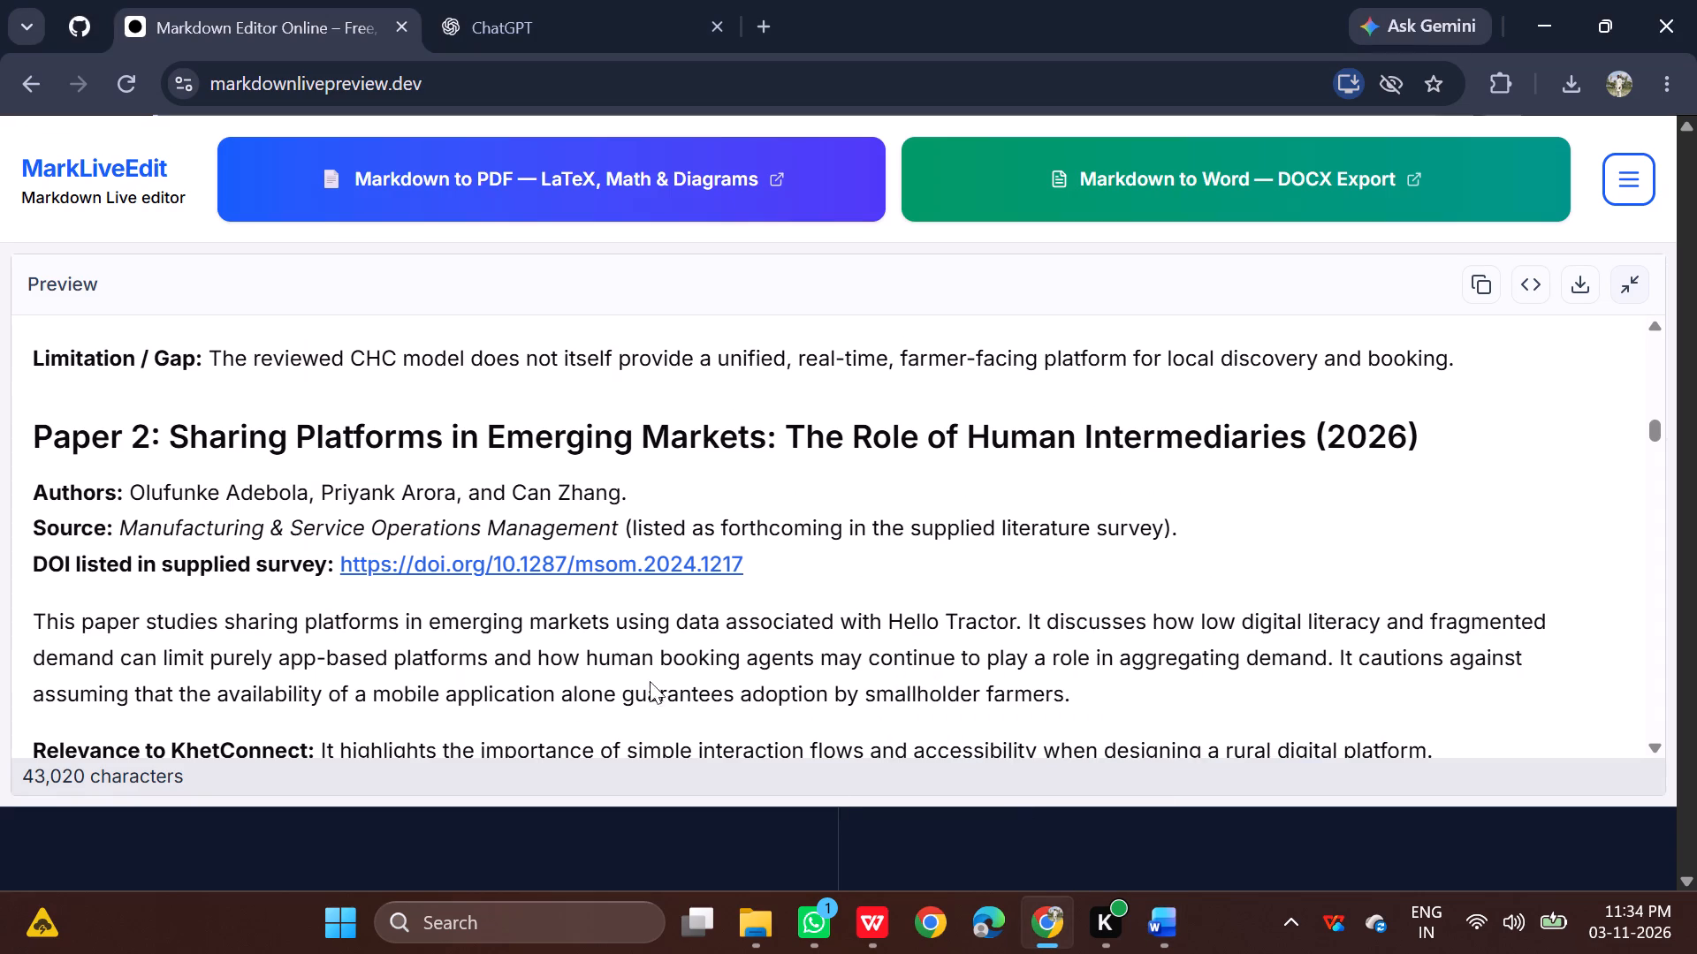
{"action": "left_click", "coordinate": [1130, 849]}
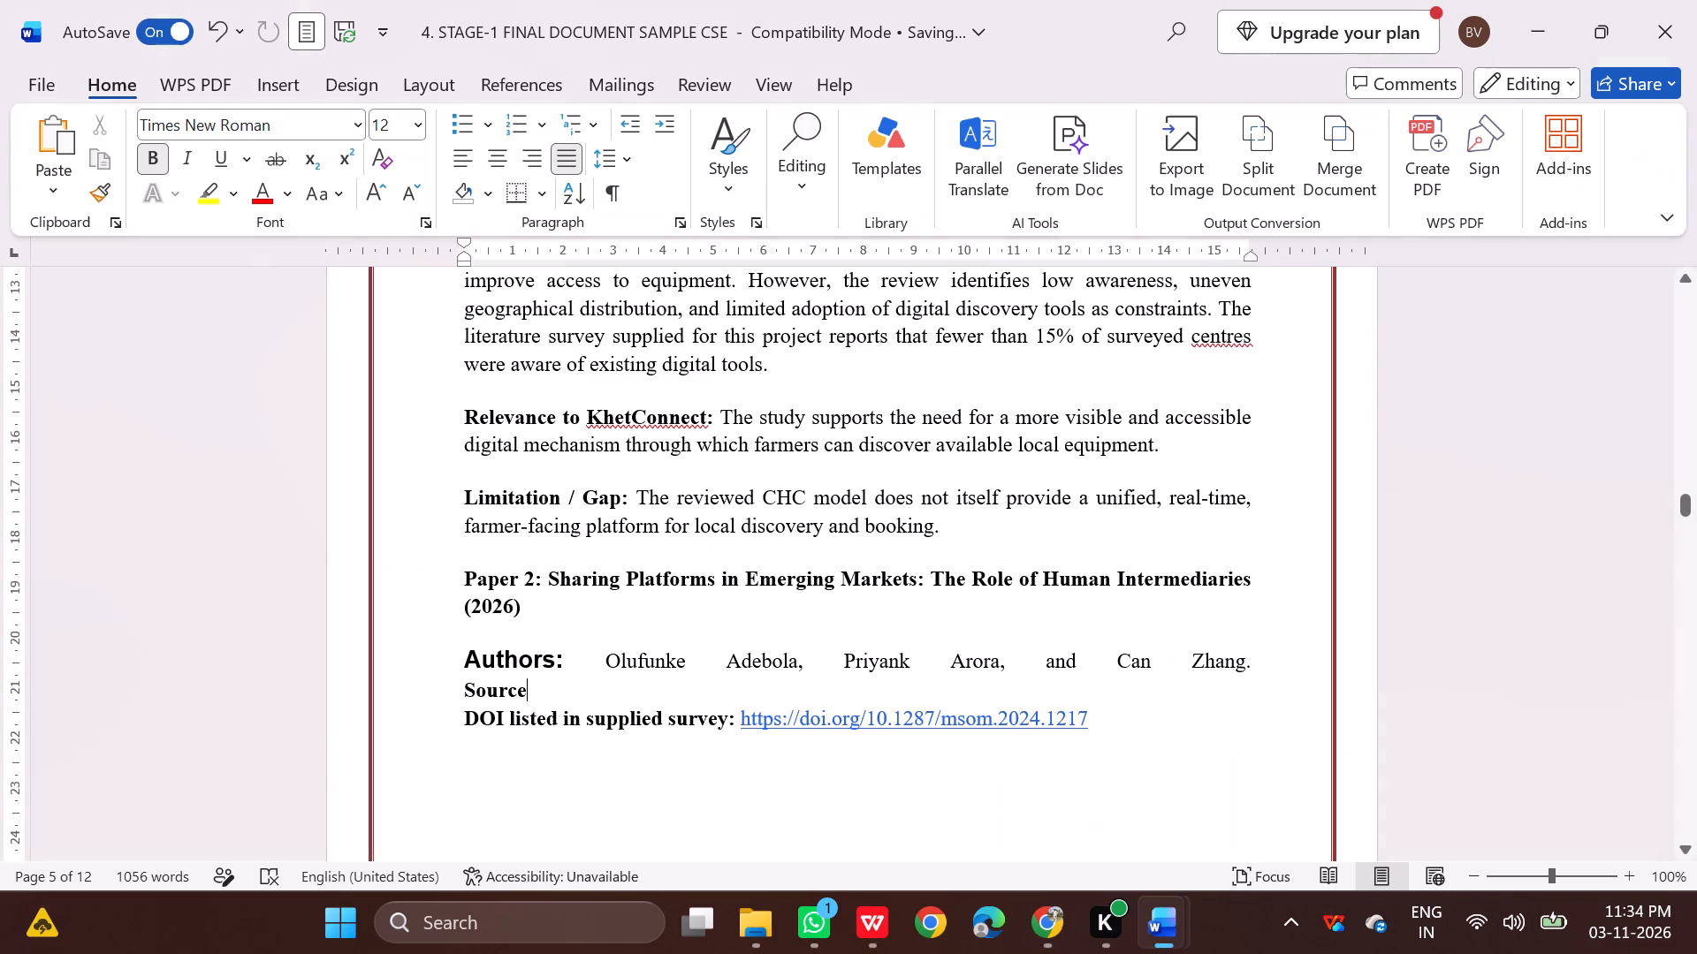
Set Paper 2's "Authors:" label to Times New Roman, size 12.
{"action": "left_click_drag", "start_coordinate": [566, 655], "coordinate": [485, 656]}
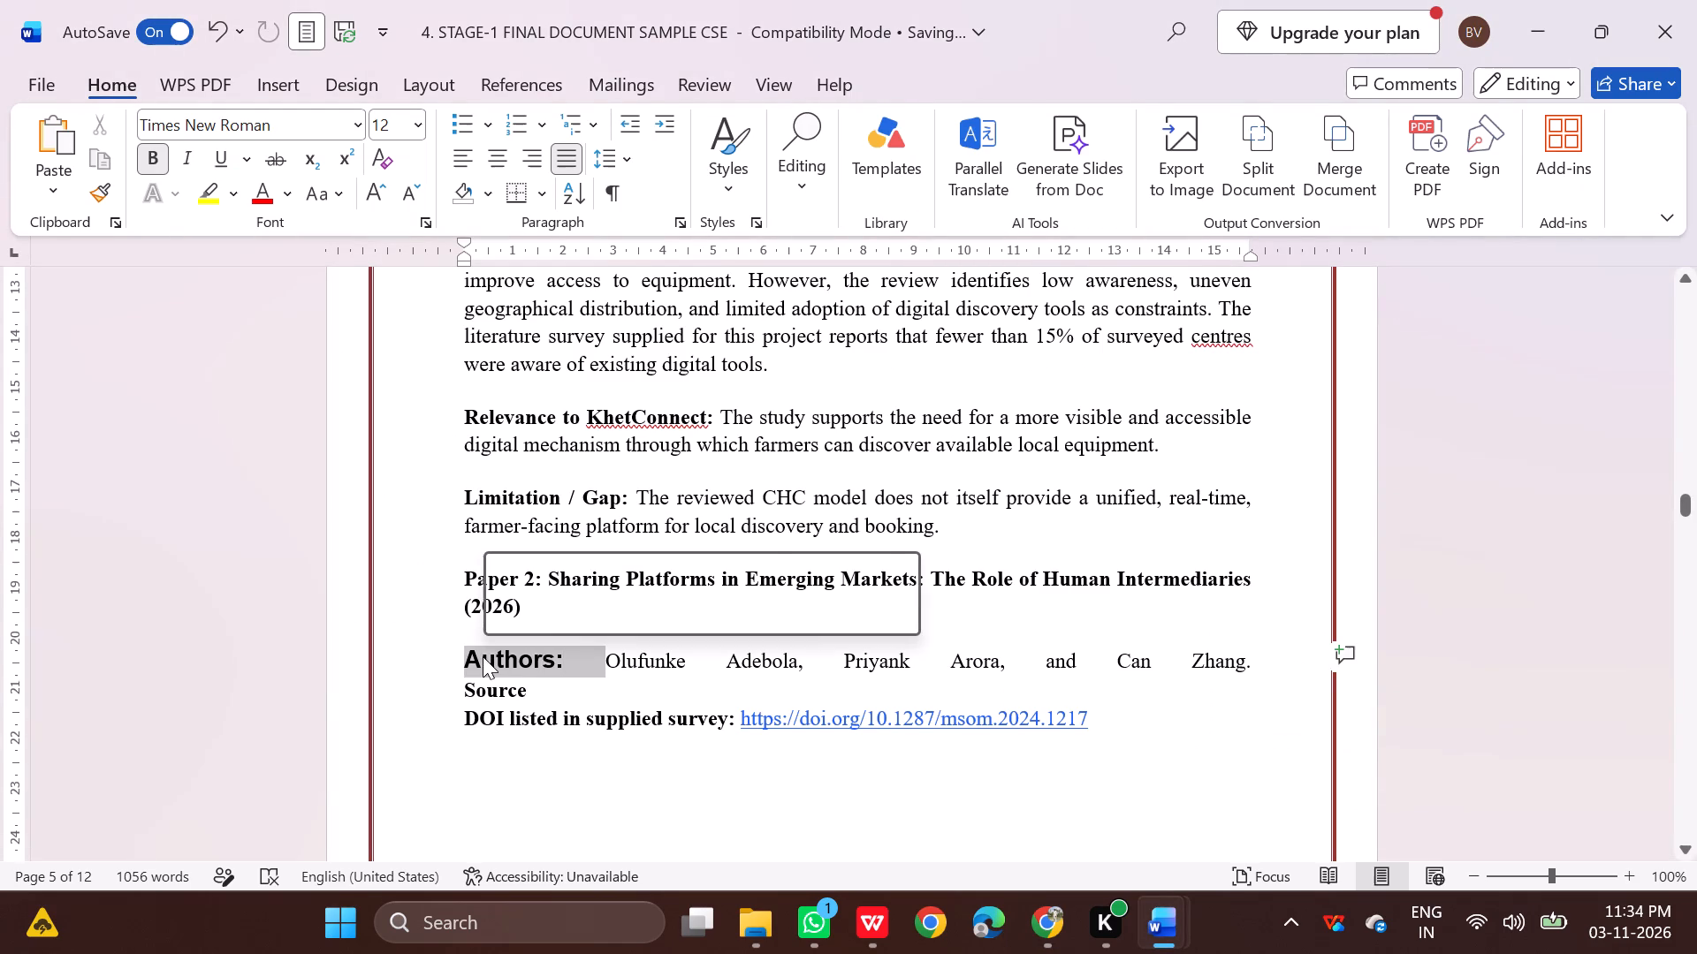
{"action": "left_click", "coordinate": [619, 572]}
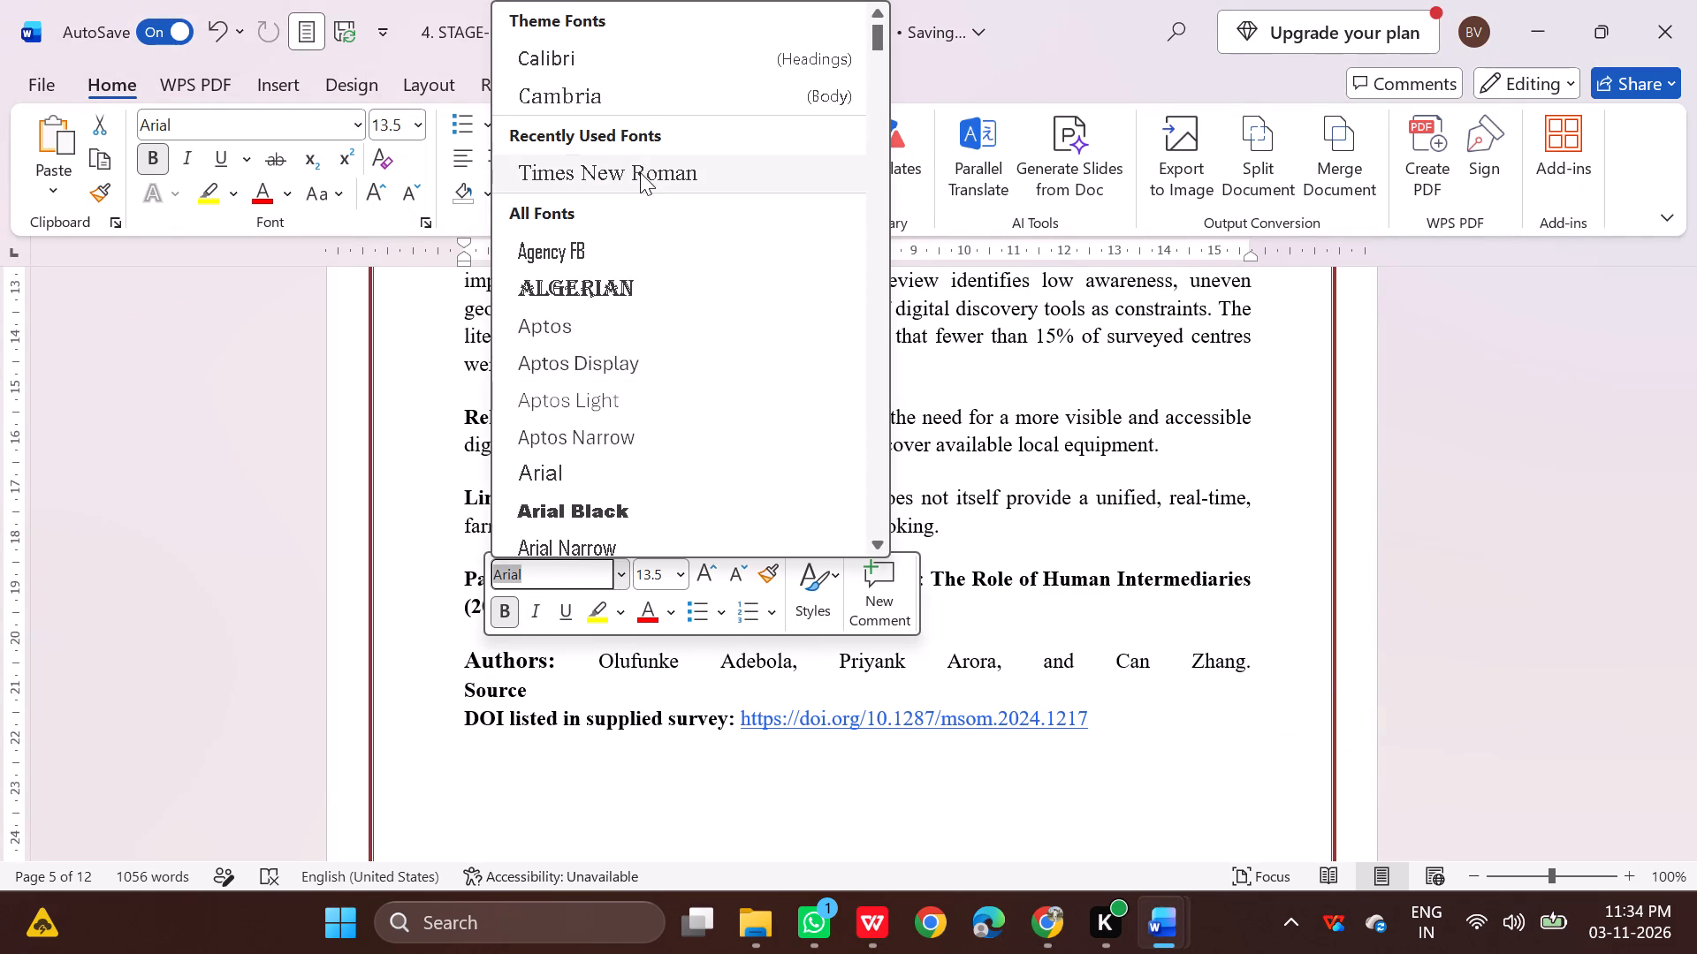
{"action": "left_click", "coordinate": [640, 172]}
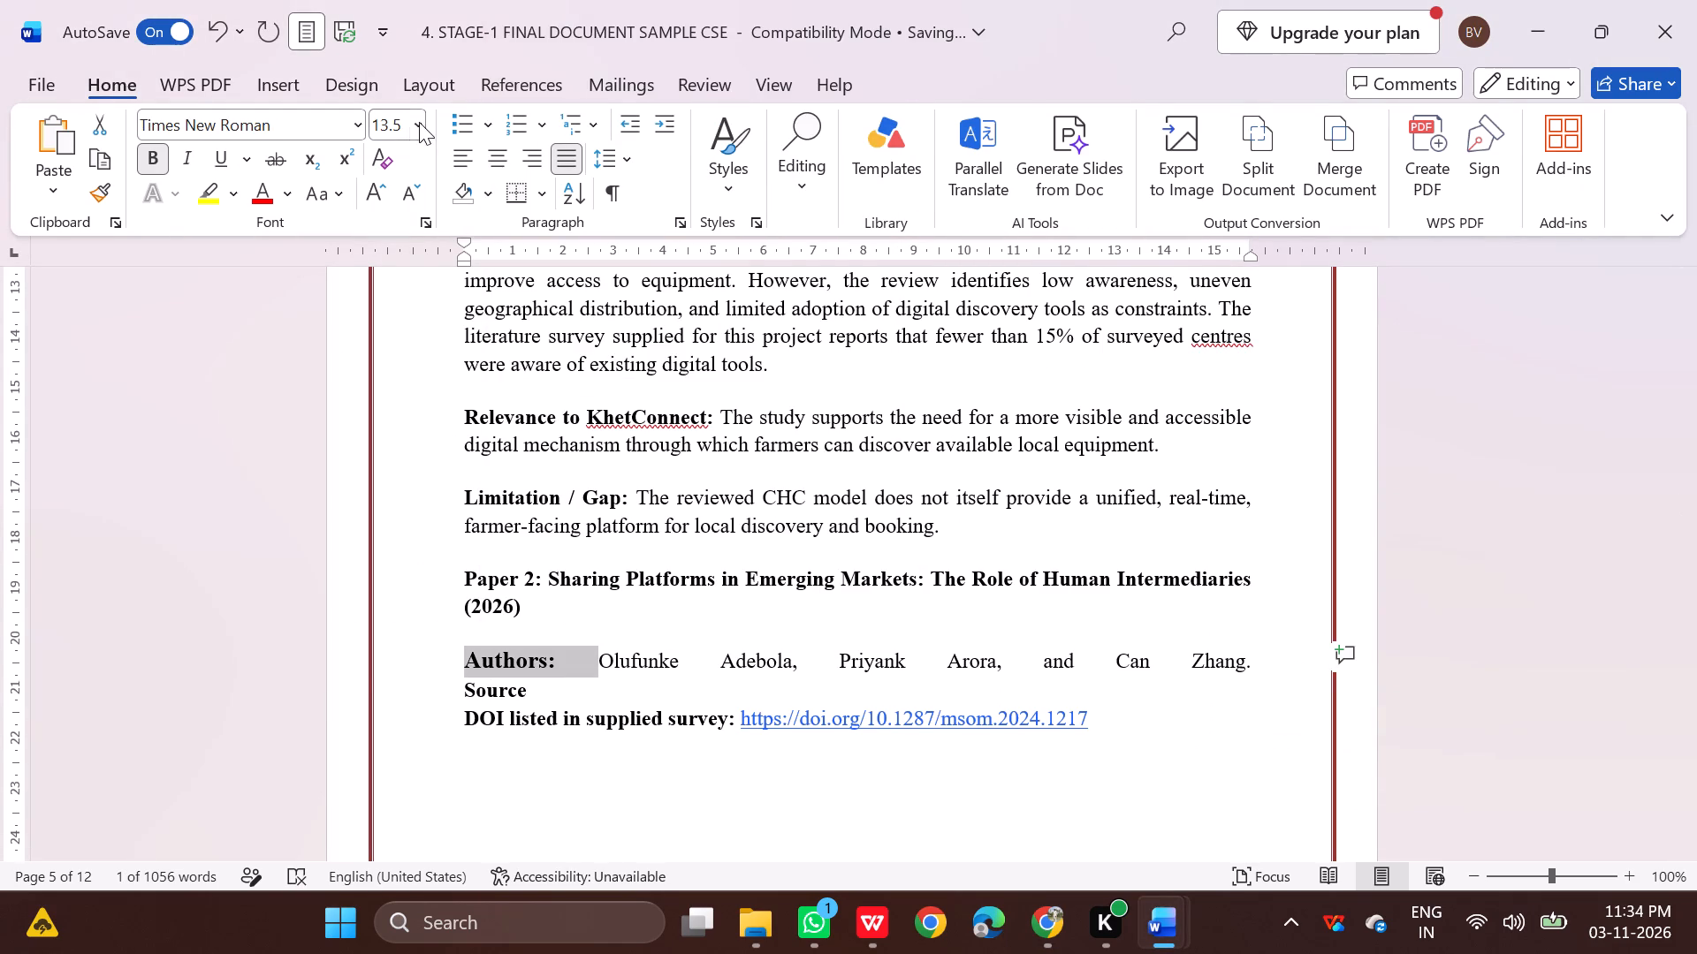
{"action": "left_click", "coordinate": [419, 122]}
{"action": "left_click", "coordinate": [387, 286]}
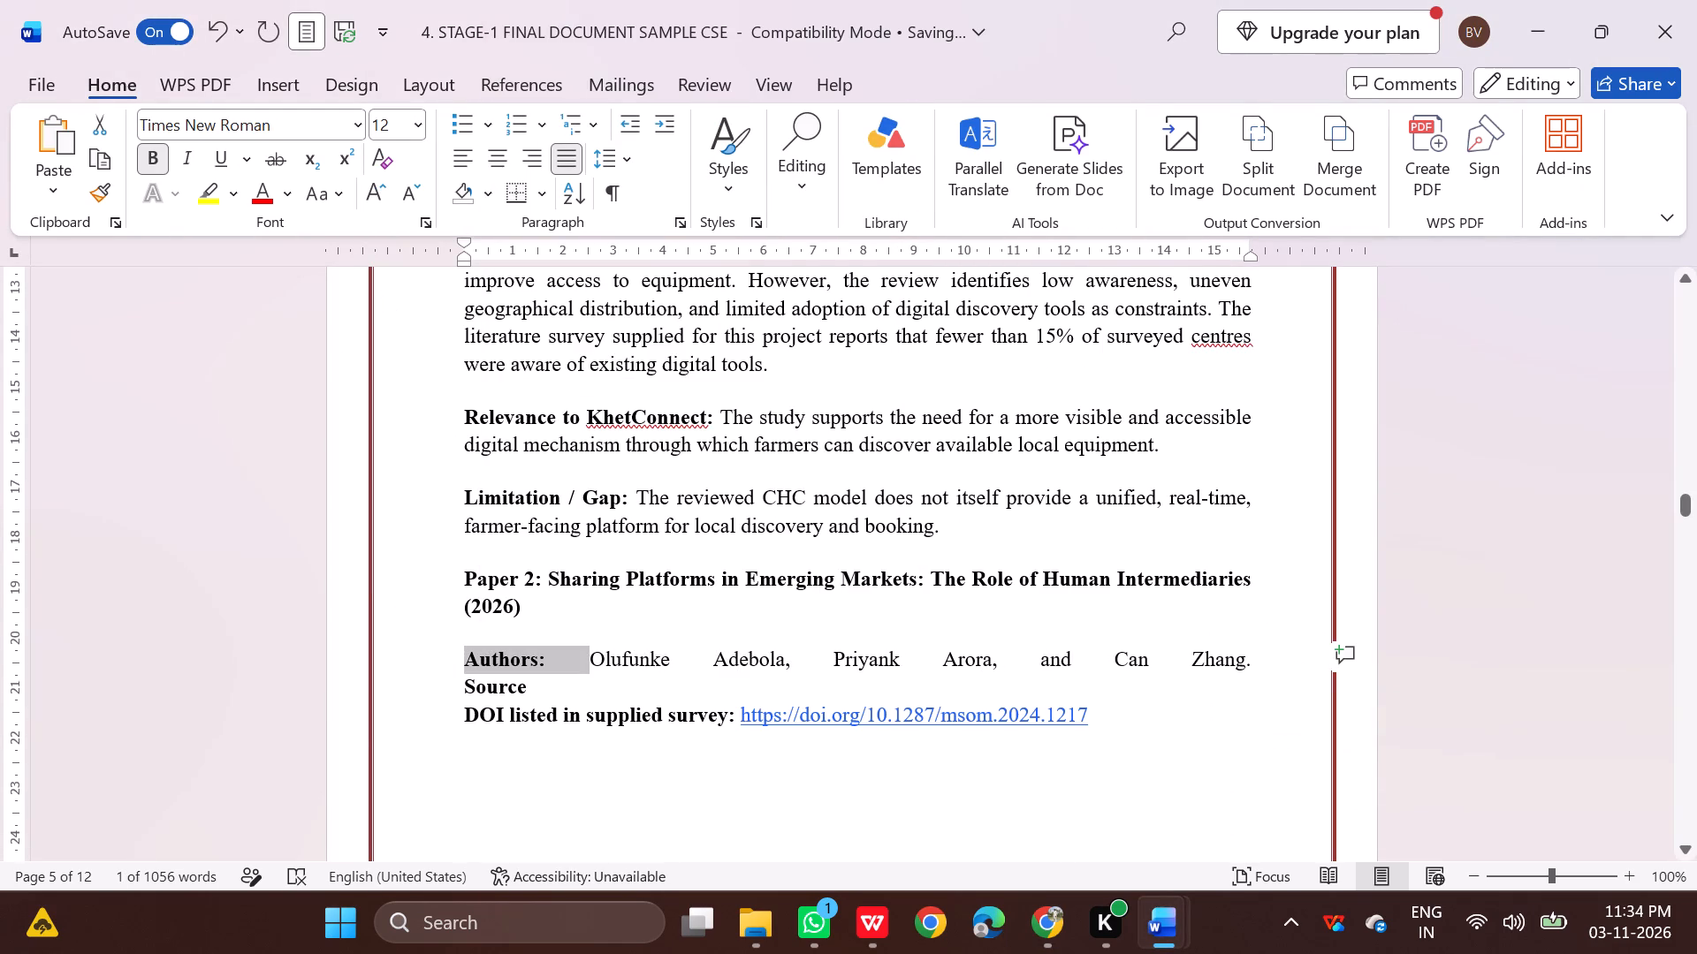
Turn off justified alignment for Paper 2's author details block, making it left-aligned.
{"action": "left_click_drag", "start_coordinate": [591, 650], "coordinate": [578, 687]}
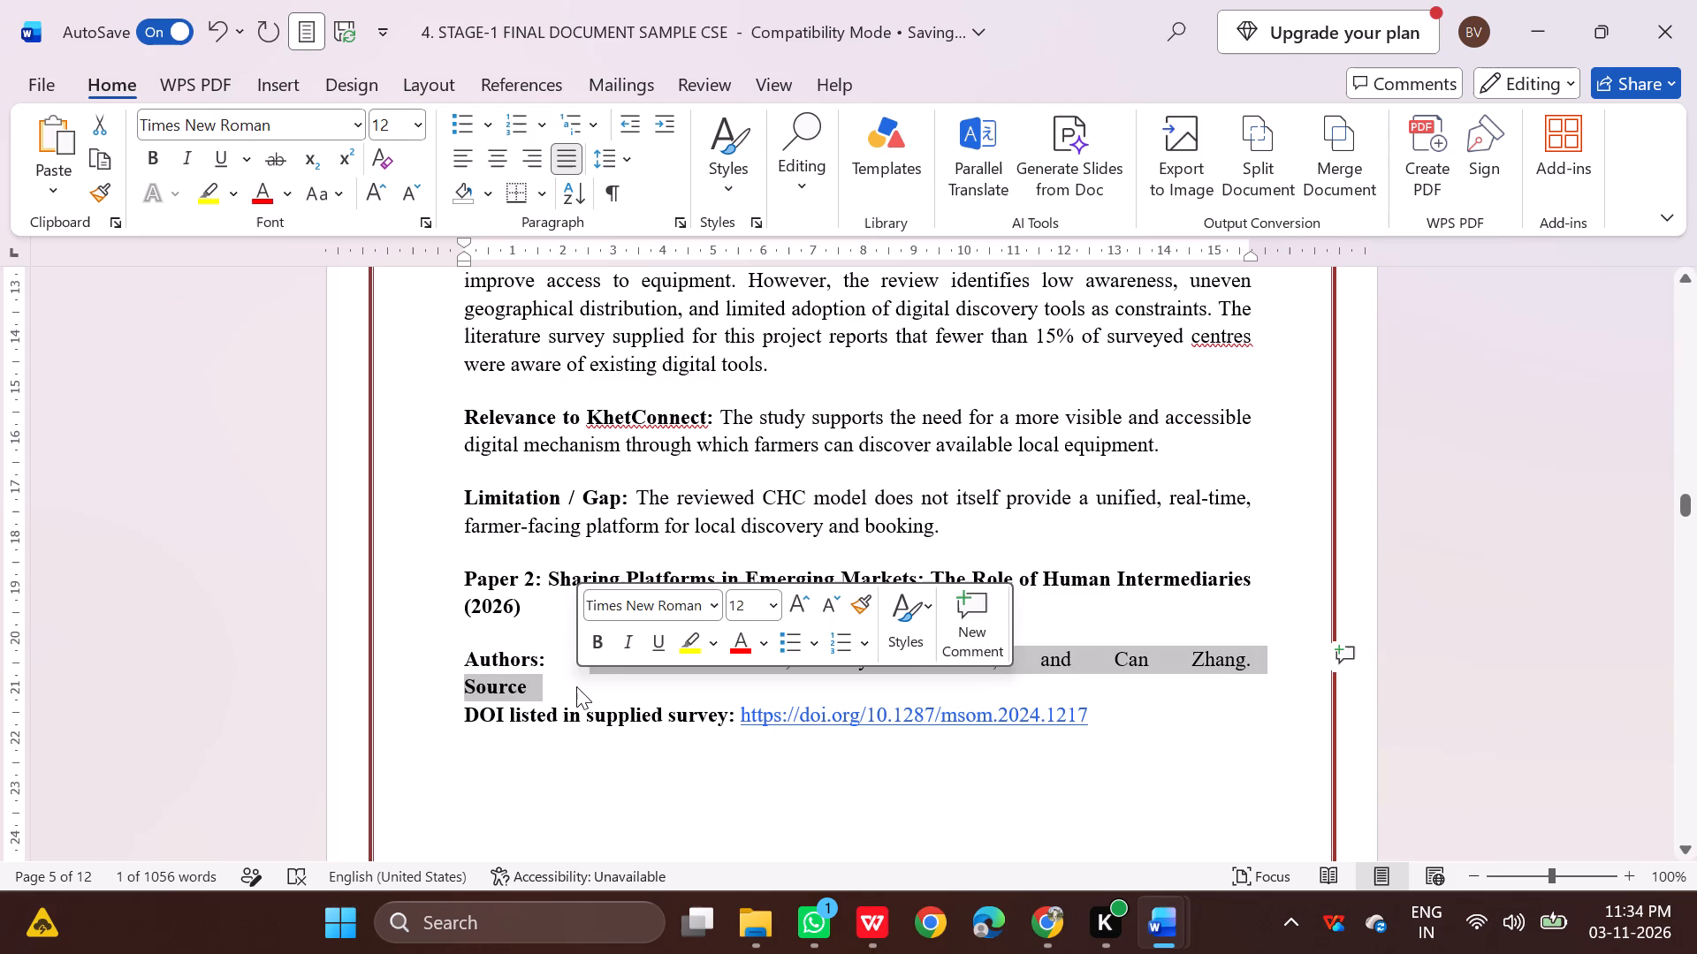
{"action": "key", "text": "ctrl+j"}
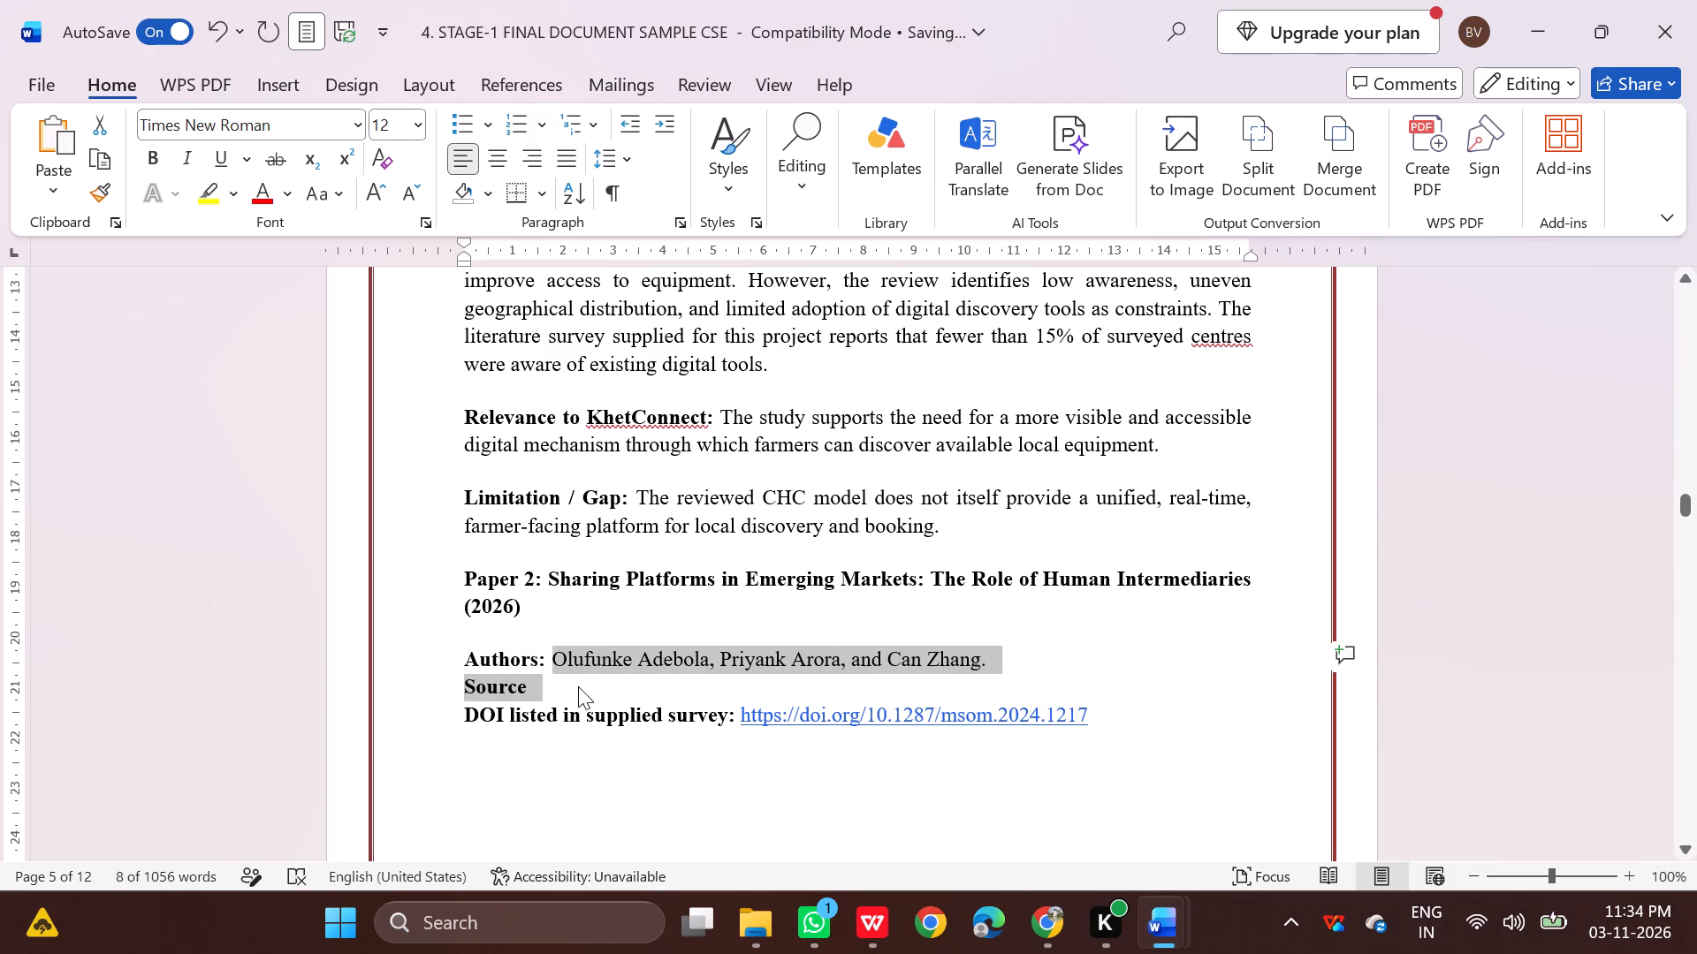
{"action": "left_click", "coordinate": [617, 737]}
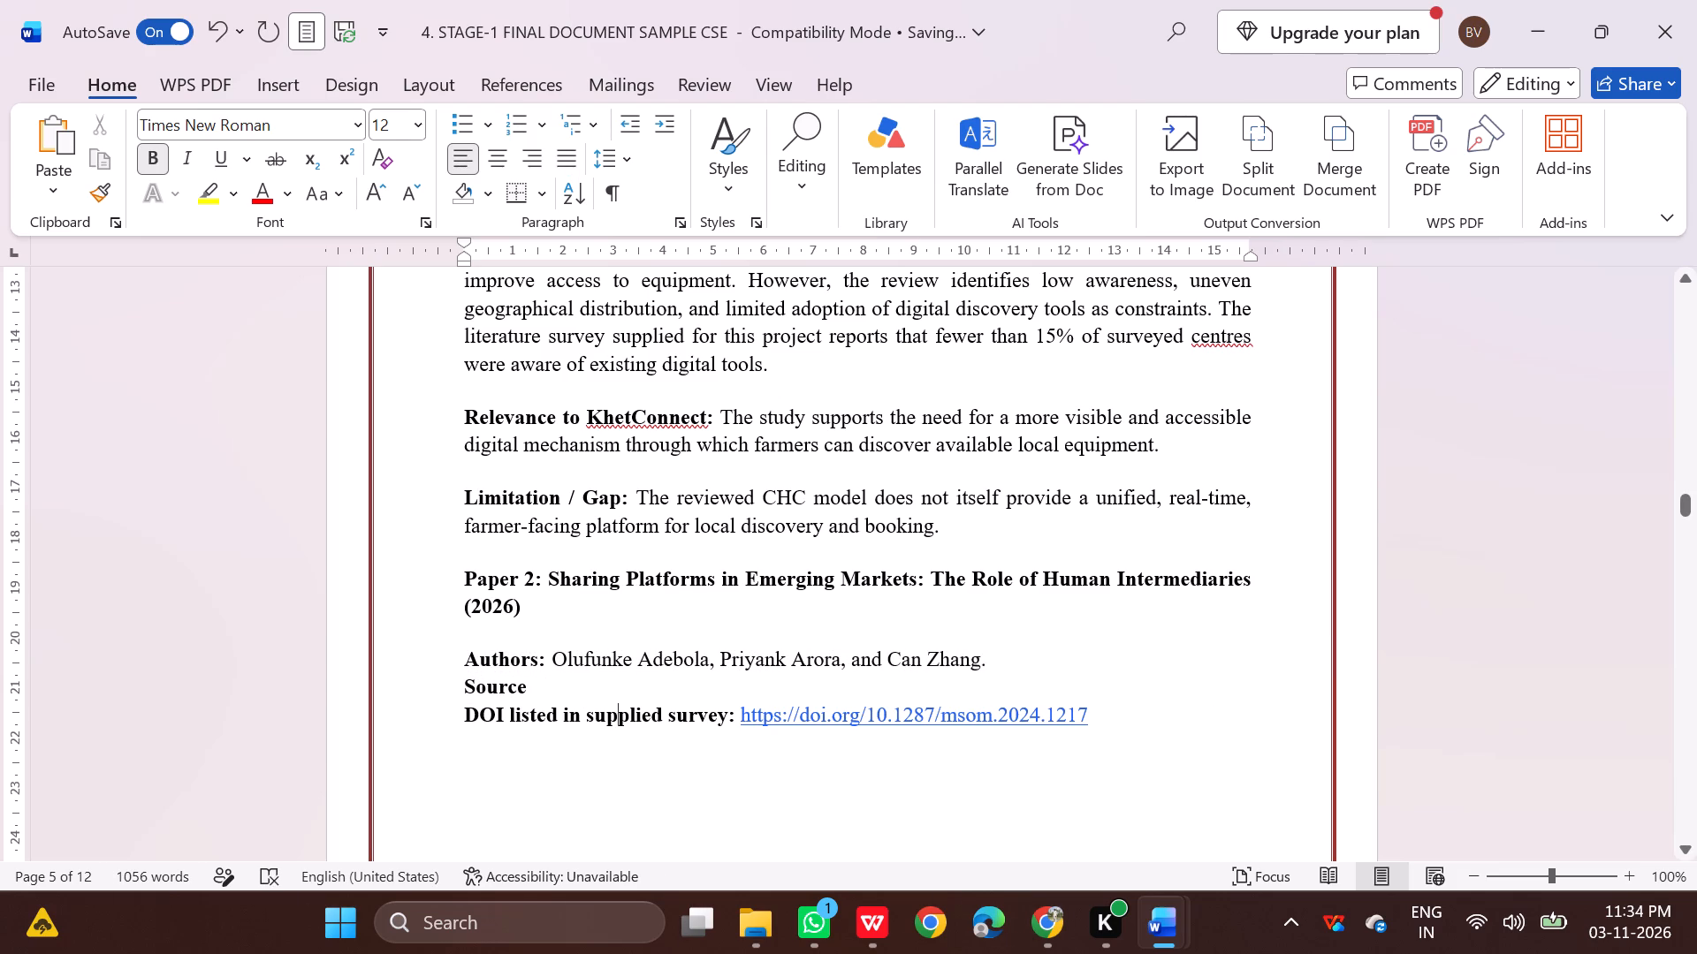
Compare the heading and the Authors and Source lines of Paper 1 with those of Paper 2 in the report.
{"action": "scroll", "coordinate": [559, 559], "scroll_direction": "up", "scroll_amount": 7}
{"action": "scroll", "coordinate": [562, 555], "scroll_direction": "down", "scroll_amount": 2}
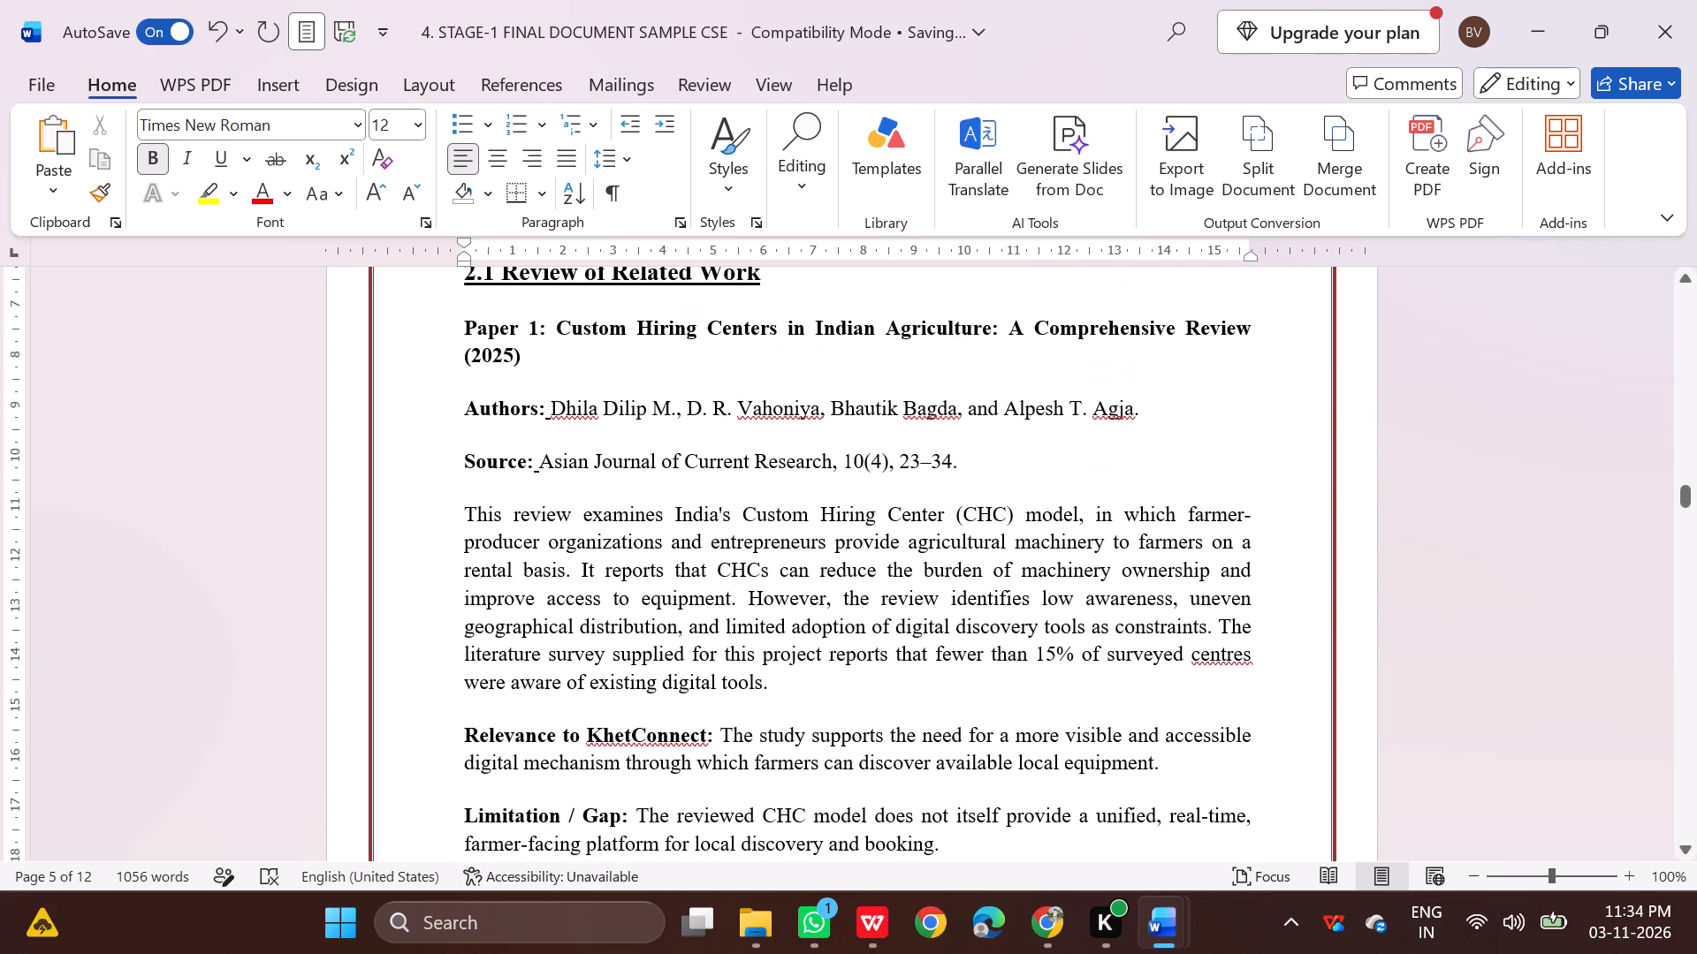
{"action": "scroll", "coordinate": [562, 555], "scroll_direction": "down", "scroll_amount": 5}
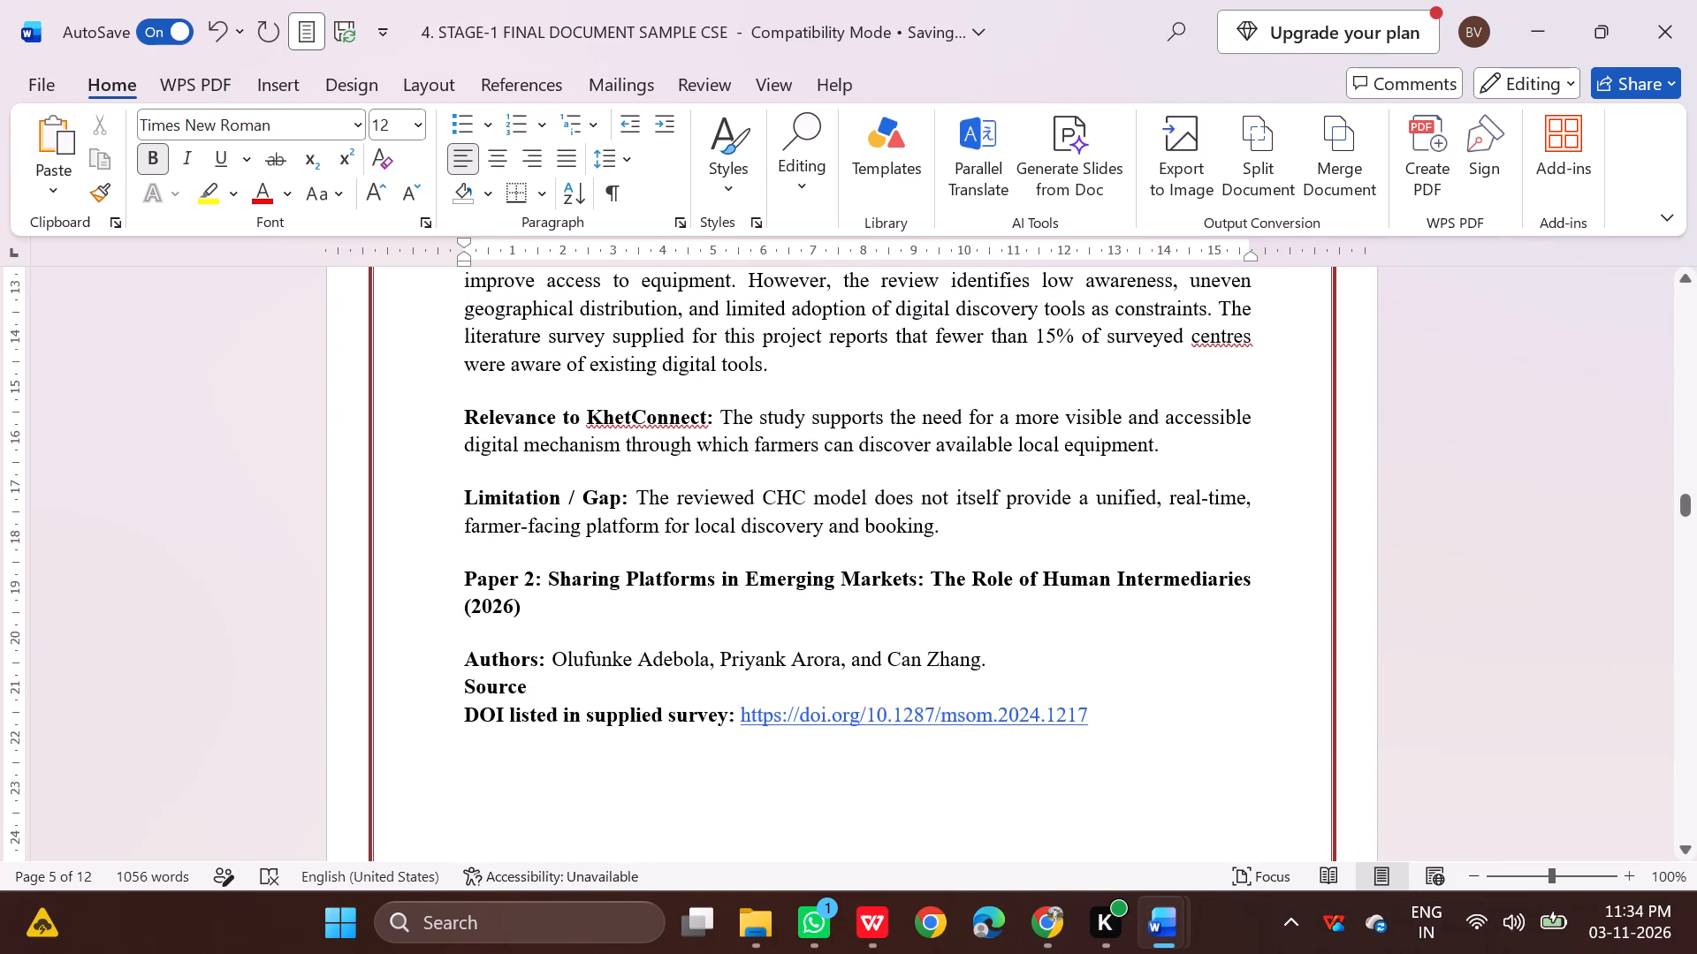
{"action": "left_click_drag", "start_coordinate": [460, 572], "coordinate": [522, 606]}
{"action": "scroll", "coordinate": [604, 625], "scroll_direction": "up", "scroll_amount": 4}
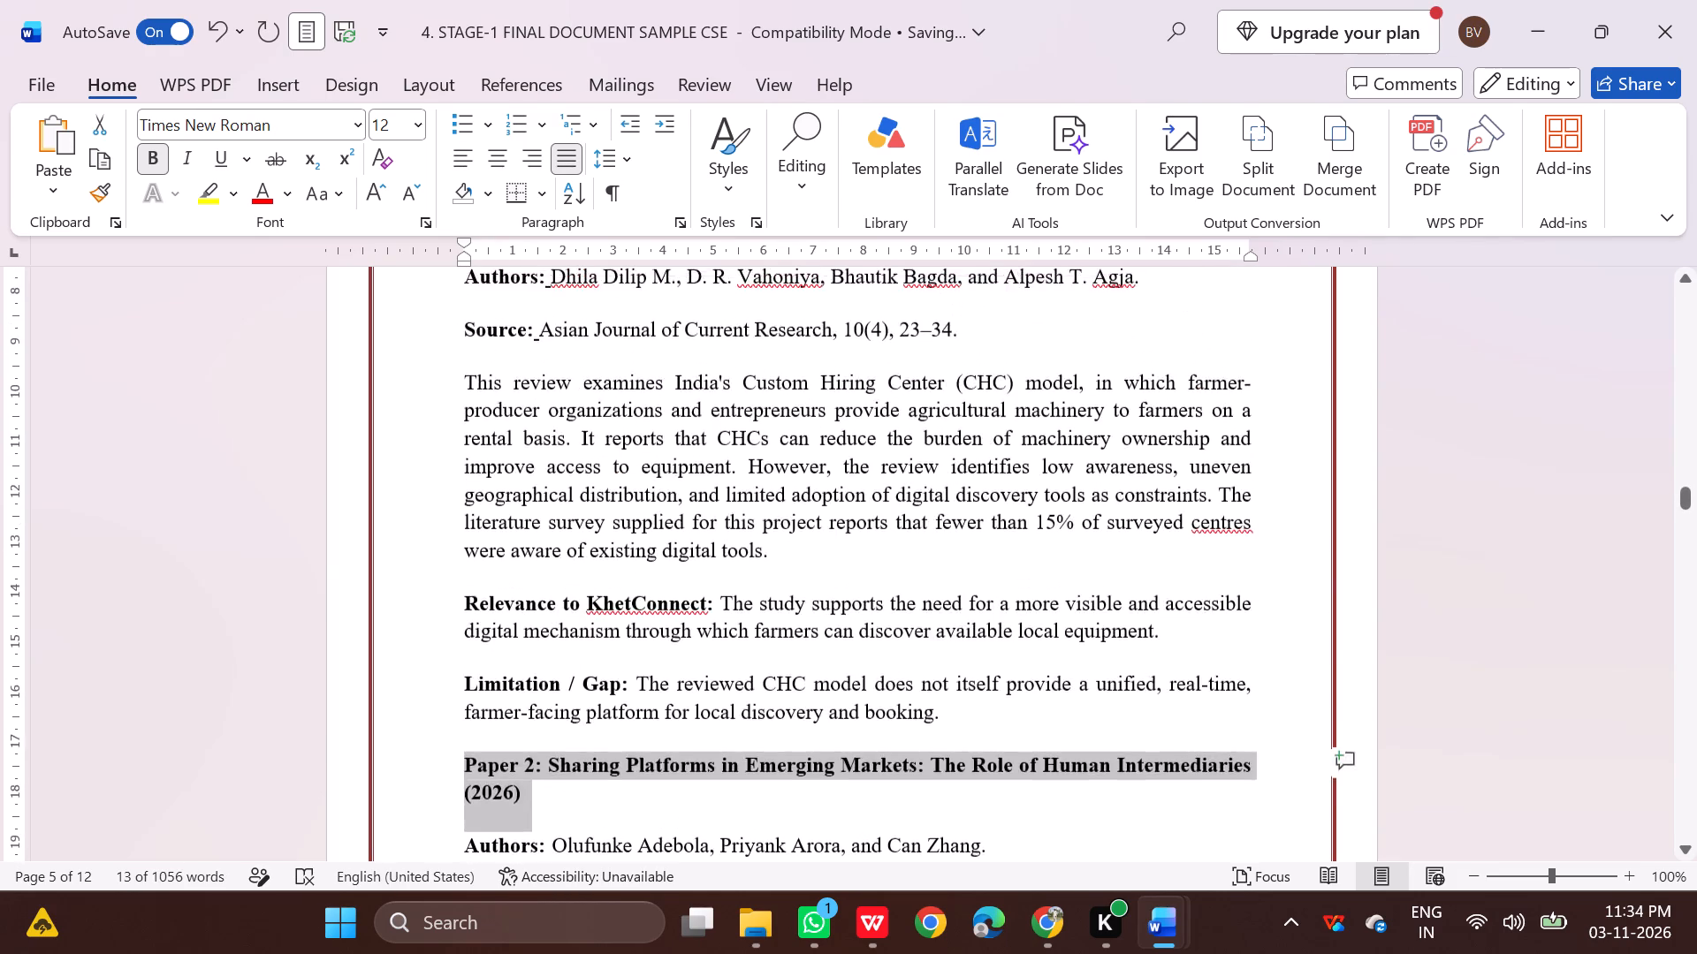
{"action": "scroll", "coordinate": [596, 583], "scroll_direction": "up", "scroll_amount": 3}
{"action": "left_click_drag", "start_coordinate": [465, 453], "coordinate": [514, 488]}
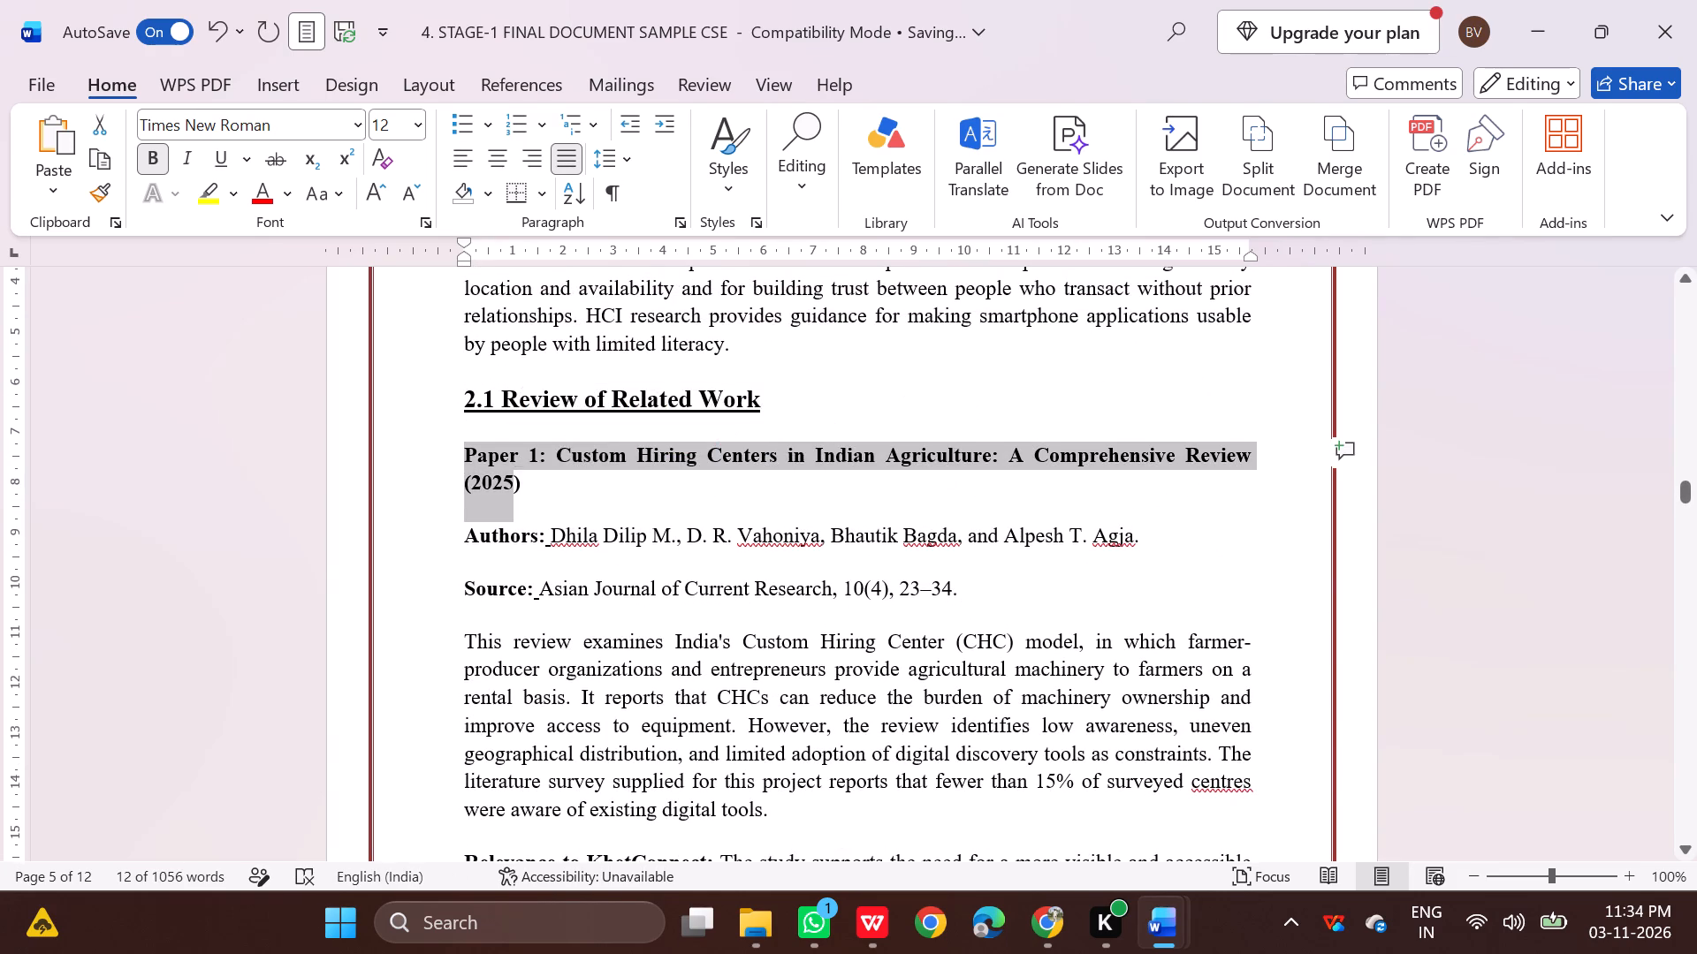
{"action": "scroll", "coordinate": [639, 659], "scroll_direction": "down", "scroll_amount": 5}
{"action": "scroll", "coordinate": [639, 659], "scroll_direction": "up", "scroll_amount": 3}
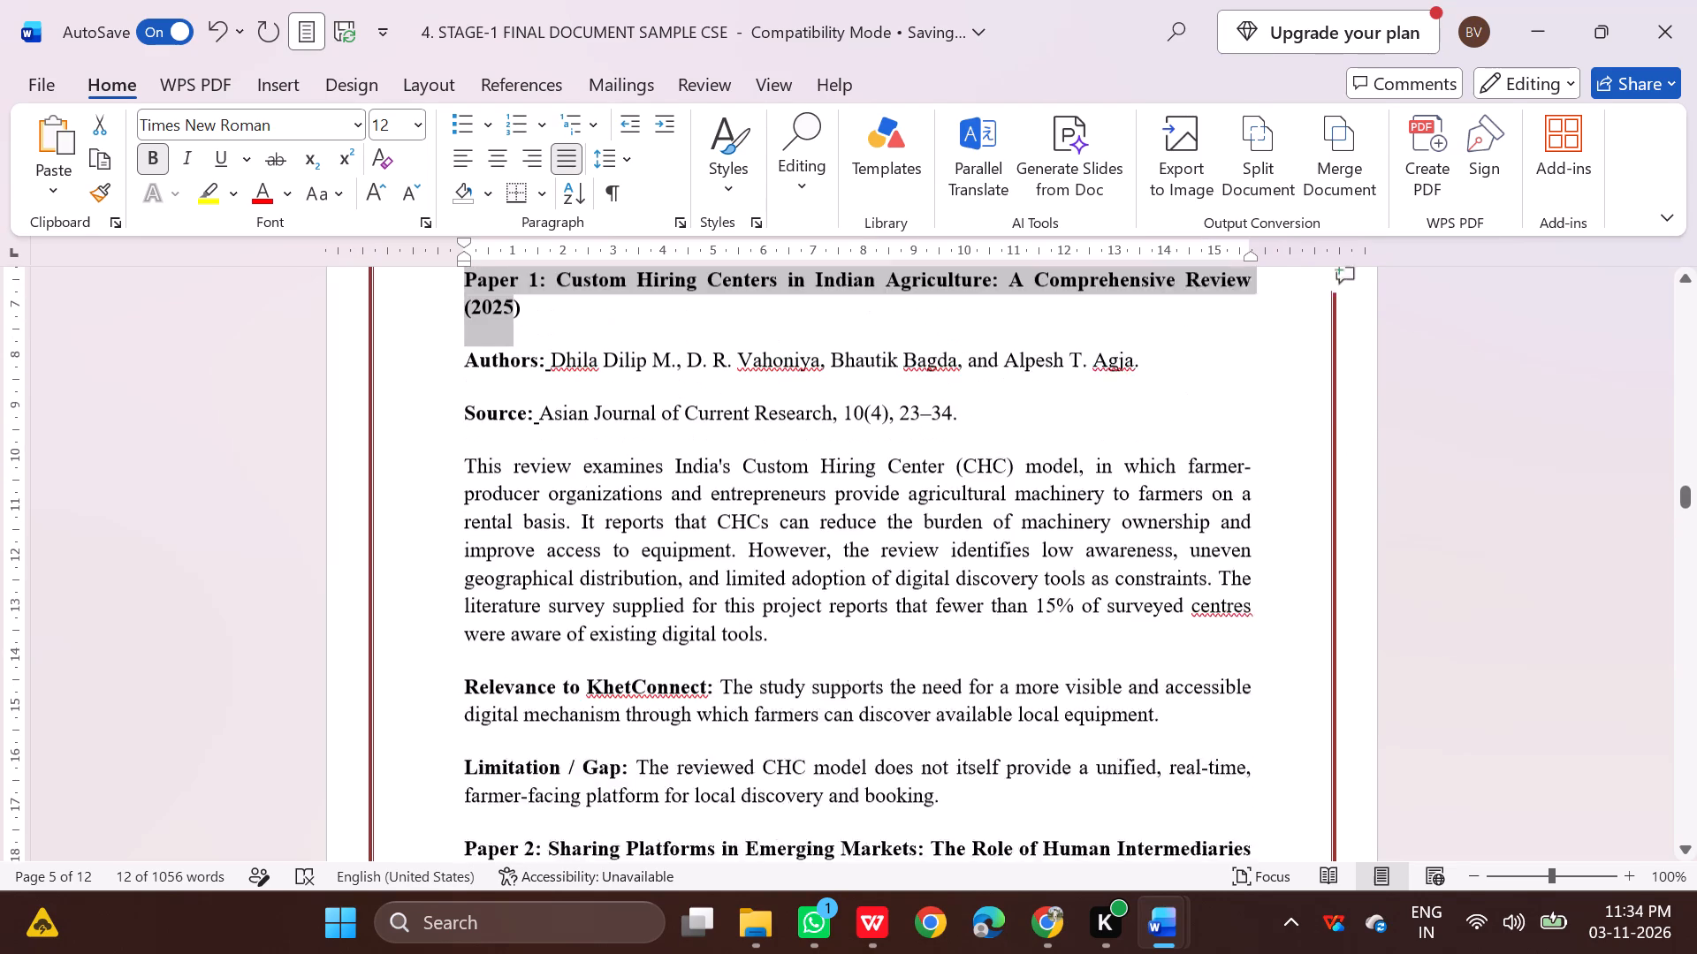
{"action": "scroll", "coordinate": [639, 659], "scroll_direction": "down", "scroll_amount": 5}
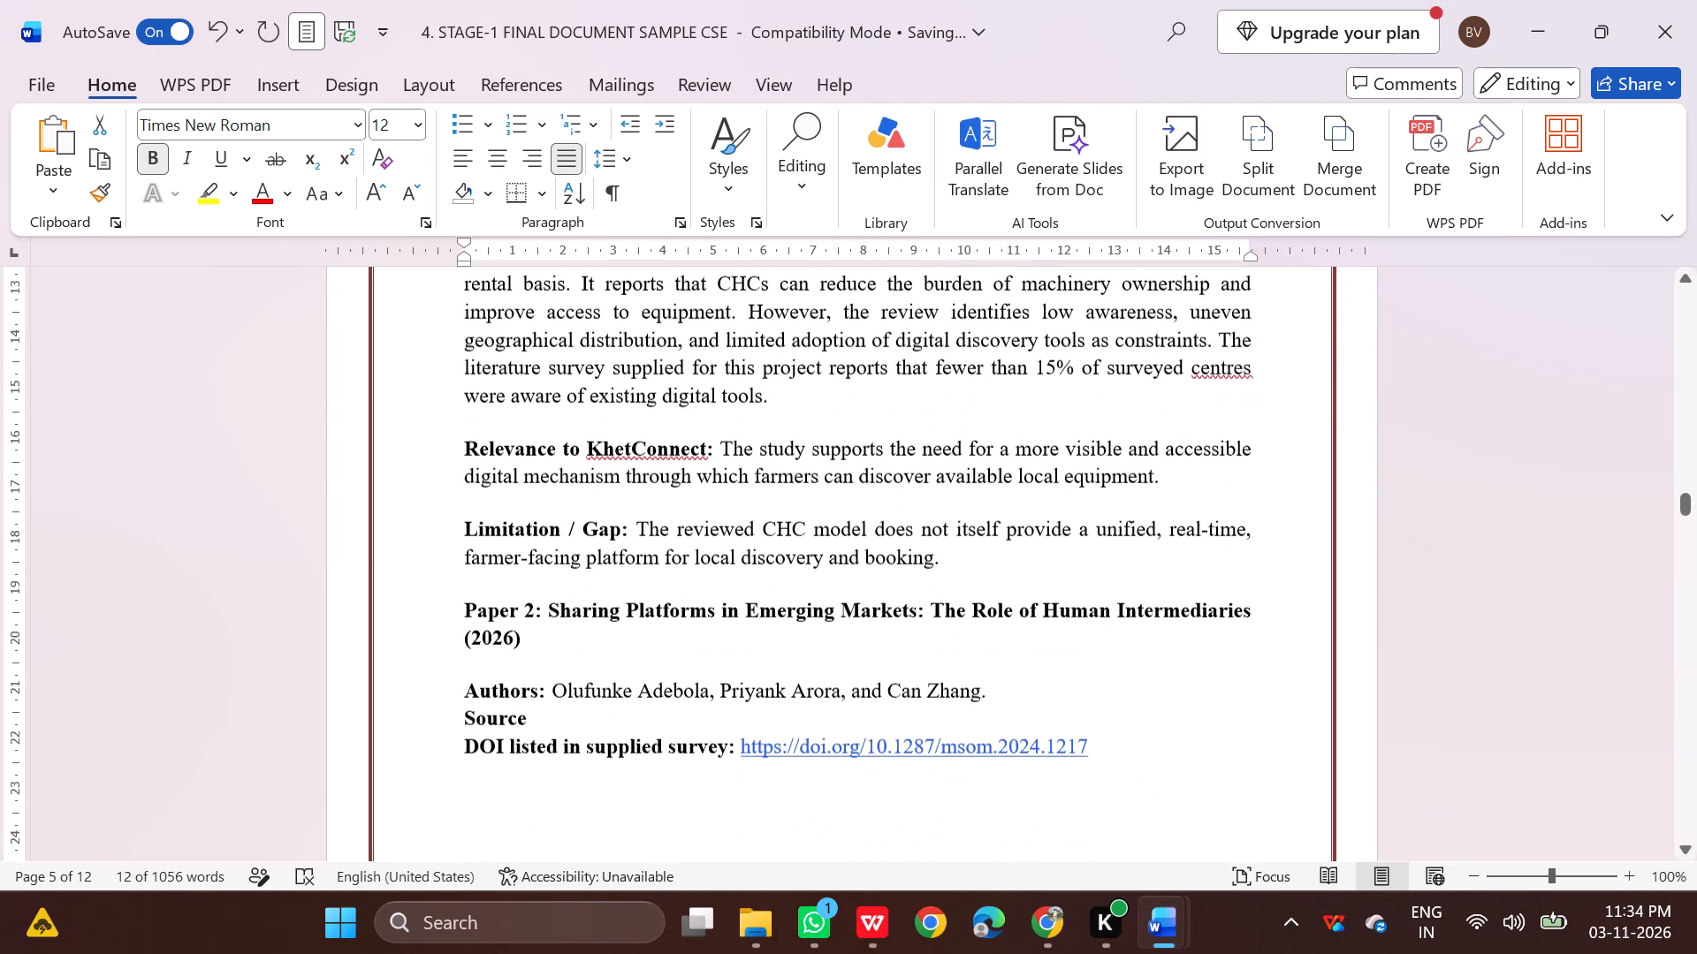
Copy the journal name in Paper 2's Source line from the Markdown preview for insertion after "Source" in the Word report.
{"action": "left_click", "coordinate": [1010, 837]}
{"action": "scroll", "coordinate": [443, 603], "scroll_direction": "up", "scroll_amount": 1}
{"action": "left_click_drag", "start_coordinate": [120, 659], "coordinate": [599, 659]}
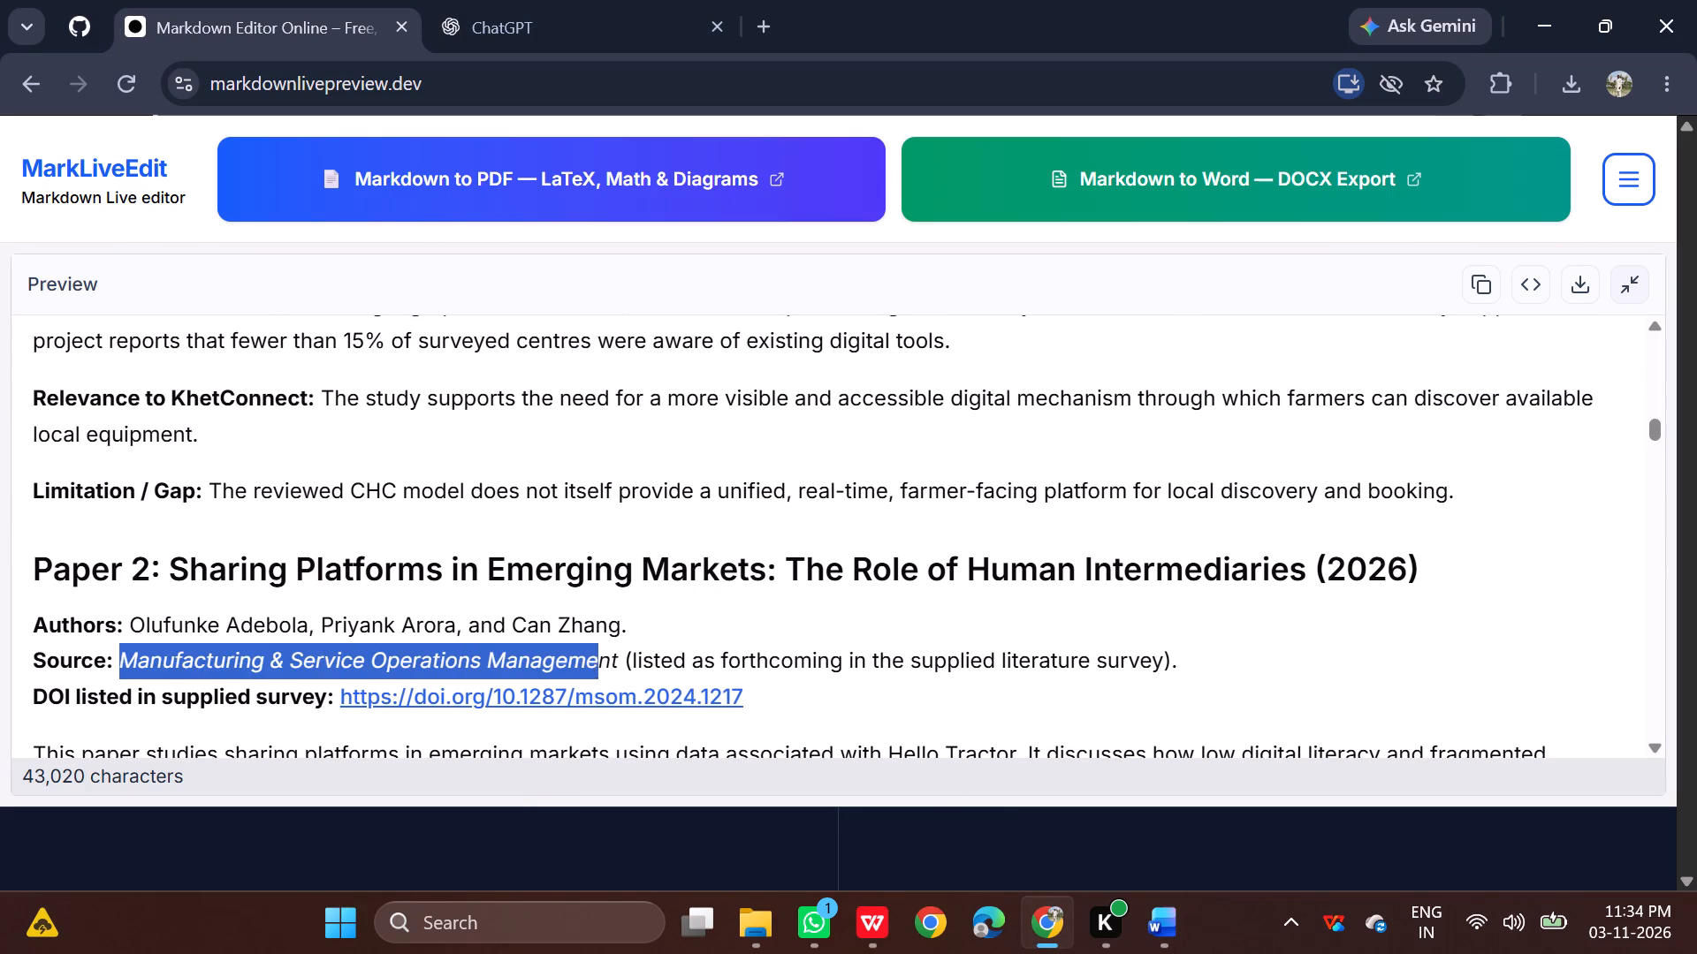
{"action": "left_click_drag", "start_coordinate": [599, 659], "coordinate": [612, 659]}
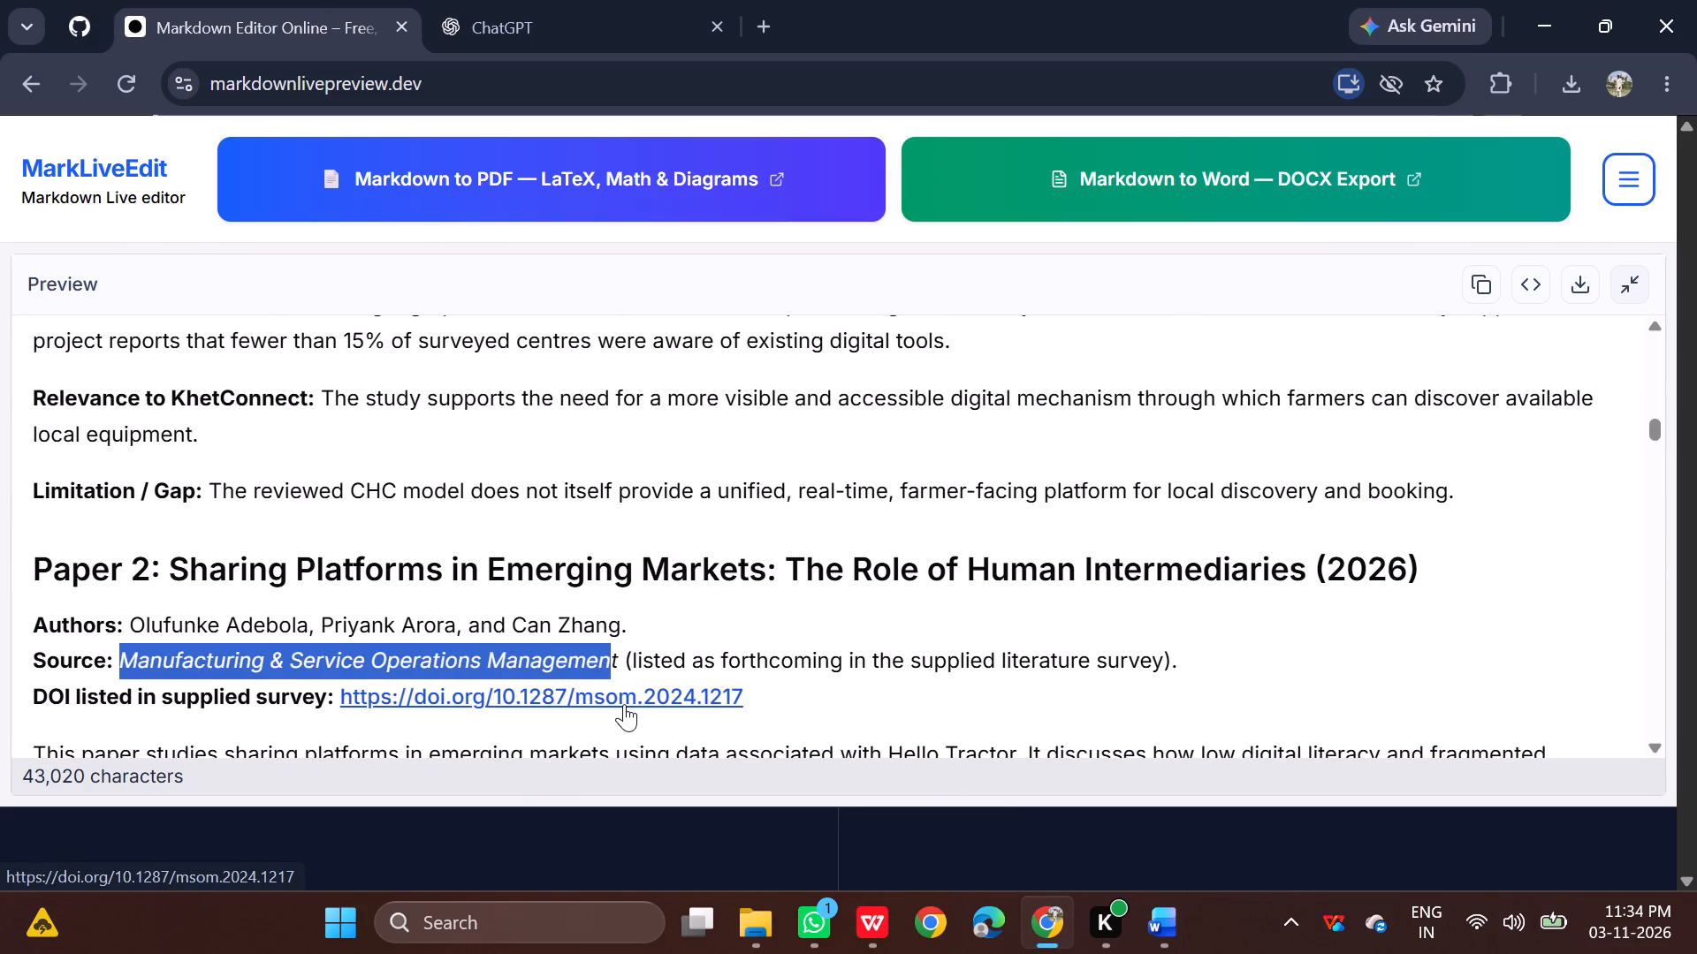
{"action": "key", "text": "ctrl+c"}
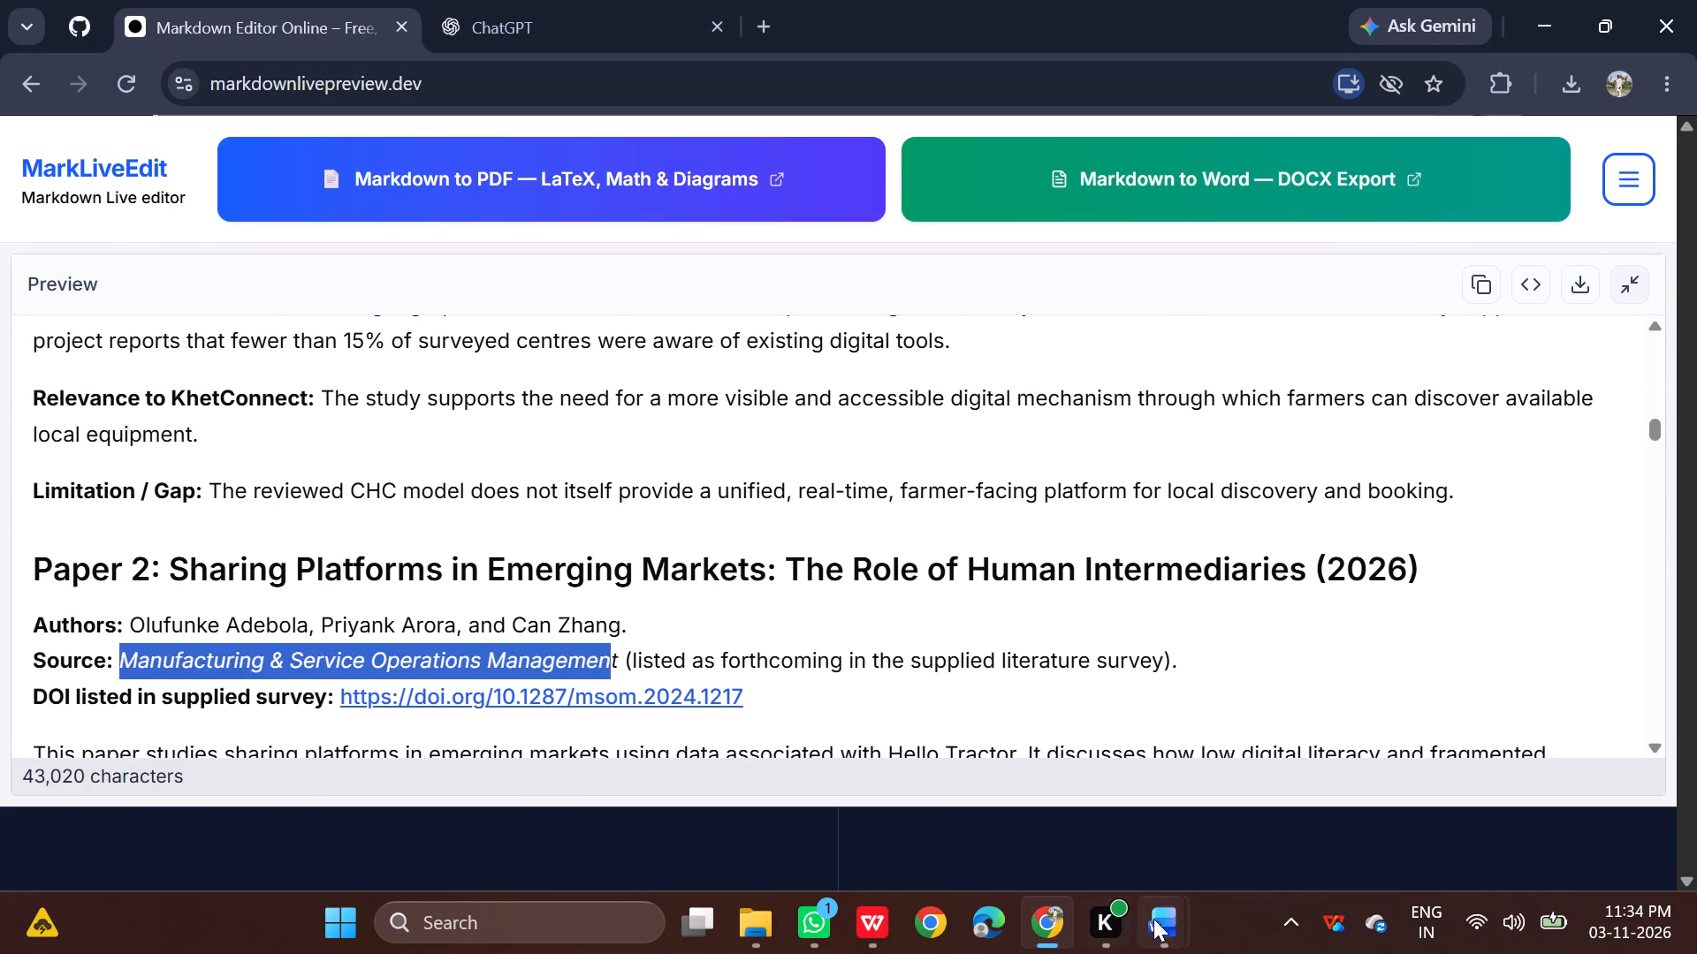
{"action": "left_click", "coordinate": [1070, 829]}
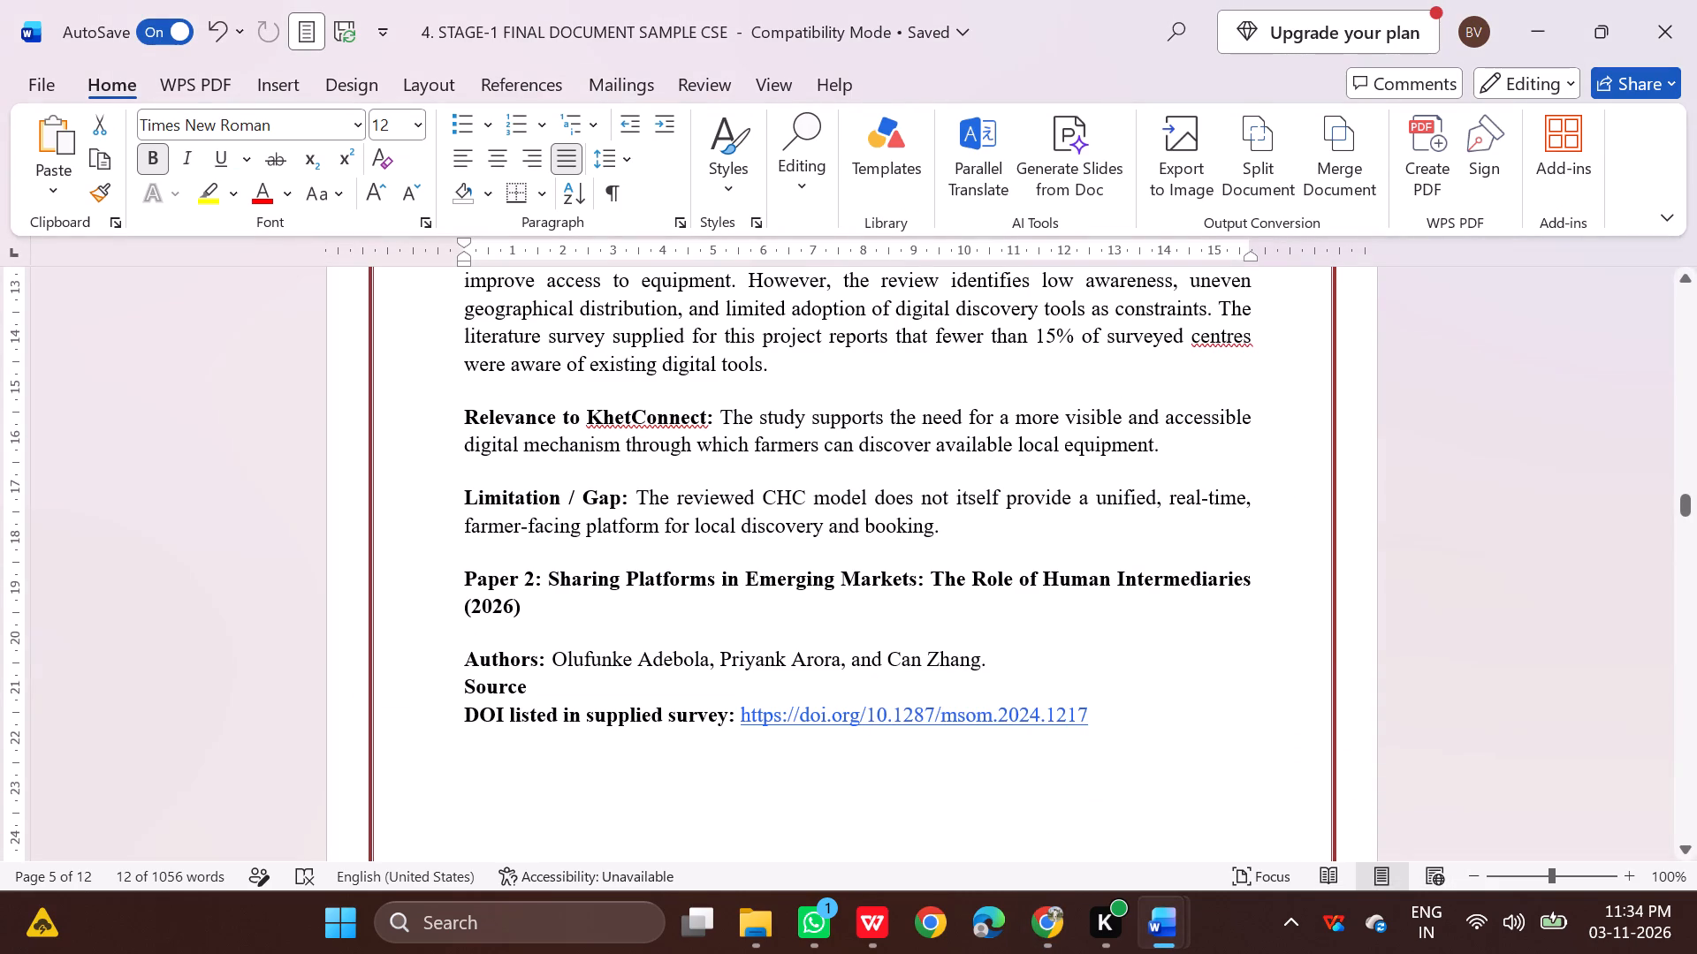
{"action": "left_click", "coordinate": [547, 684]}
{"action": "left_click", "coordinate": [1056, 933]}
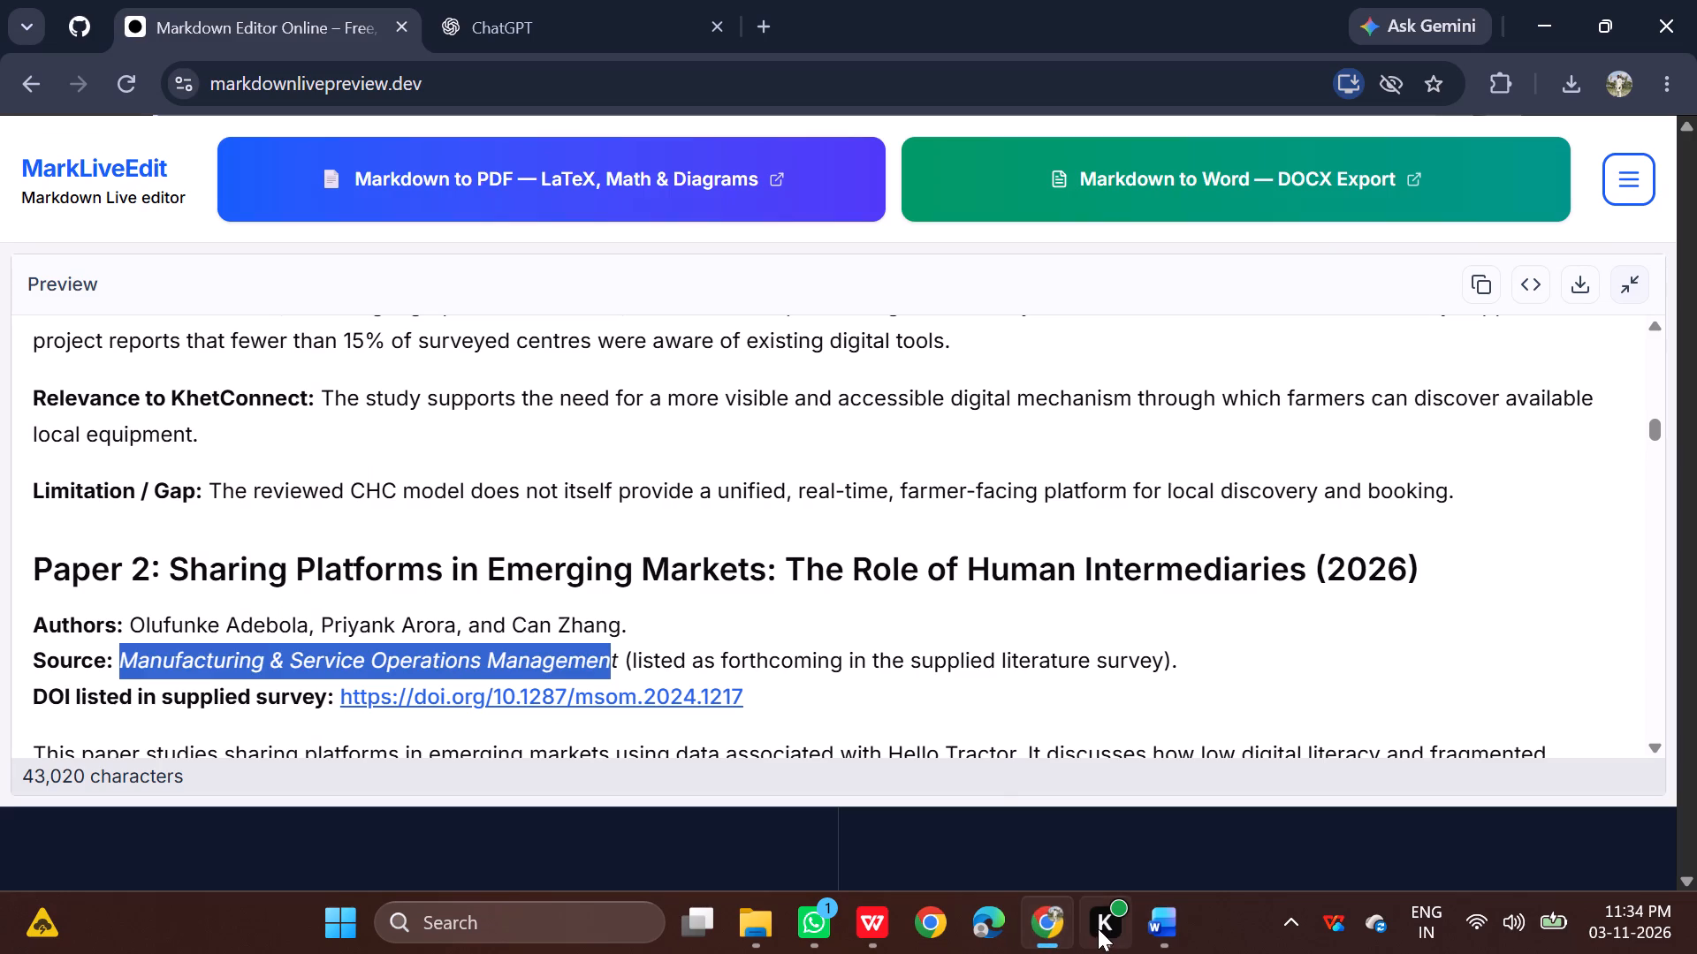
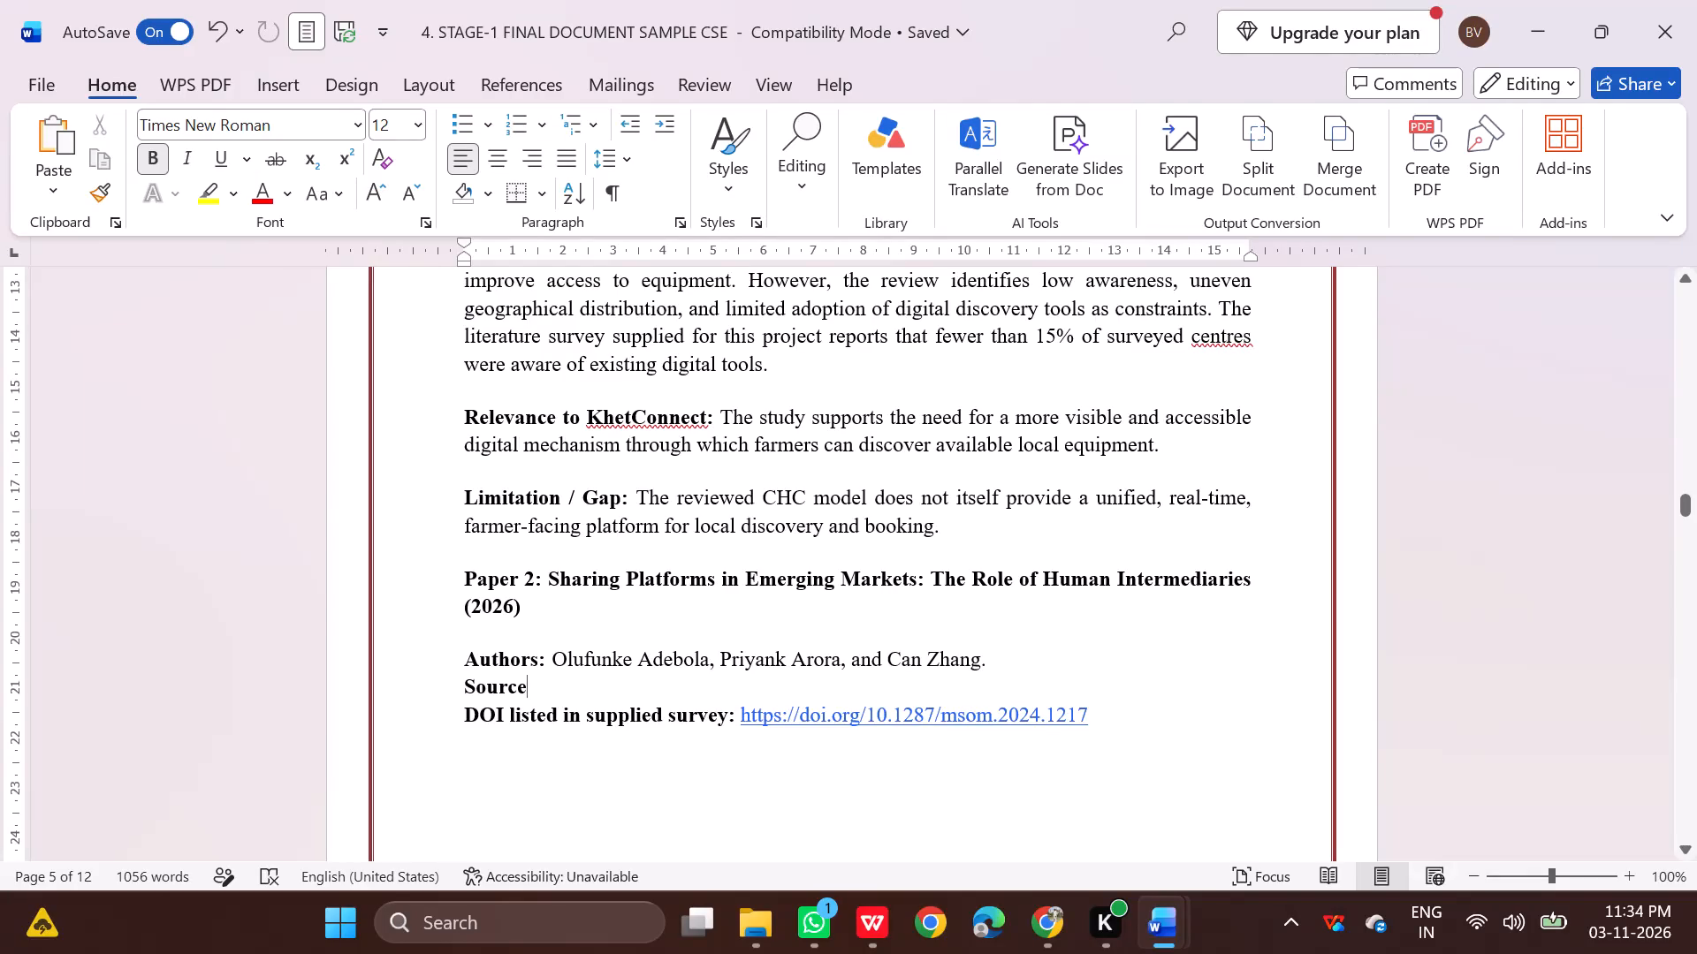
Complete Paper 2's Source line with a colon and the pasted journal name "Manufacturing & Service Operations Management".
{"action": "key", "text": "shift+colon"}
{"action": "key", "text": "space"}
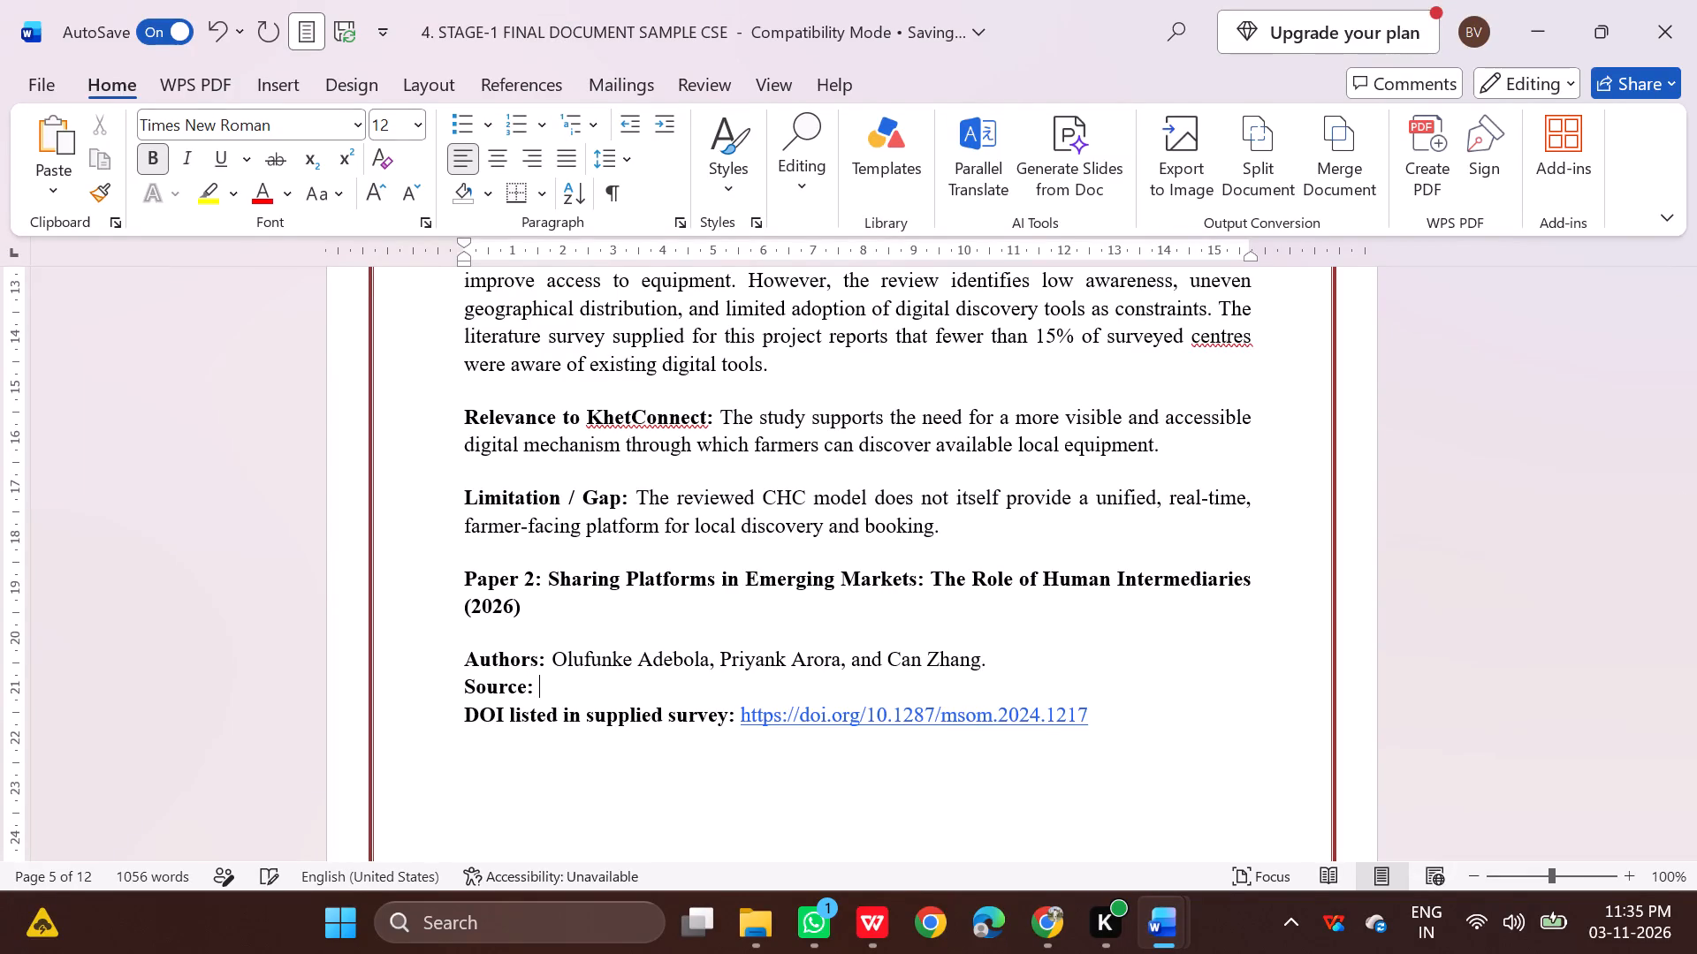
{"action": "key", "text": "ctrl+v"}
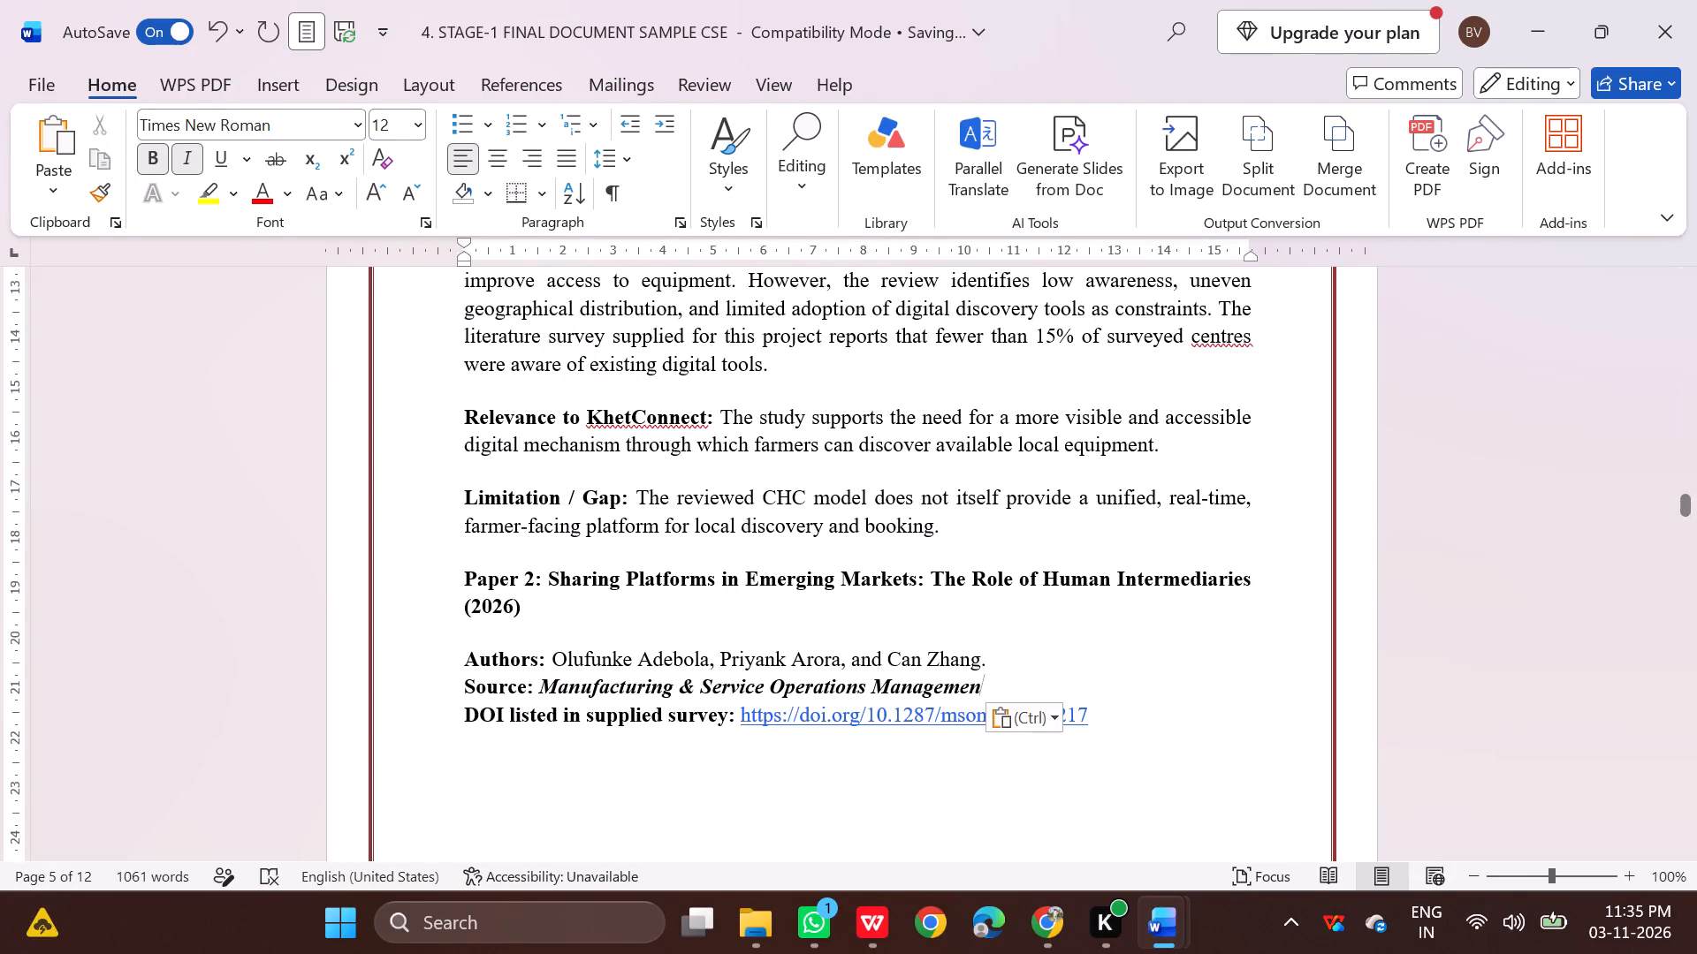
{"action": "key", "text": "t"}
Format the journal name in Paper 2's Source line at size 12, without bold or italics.
{"action": "left_click_drag", "start_coordinate": [986, 689], "coordinate": [551, 699]}
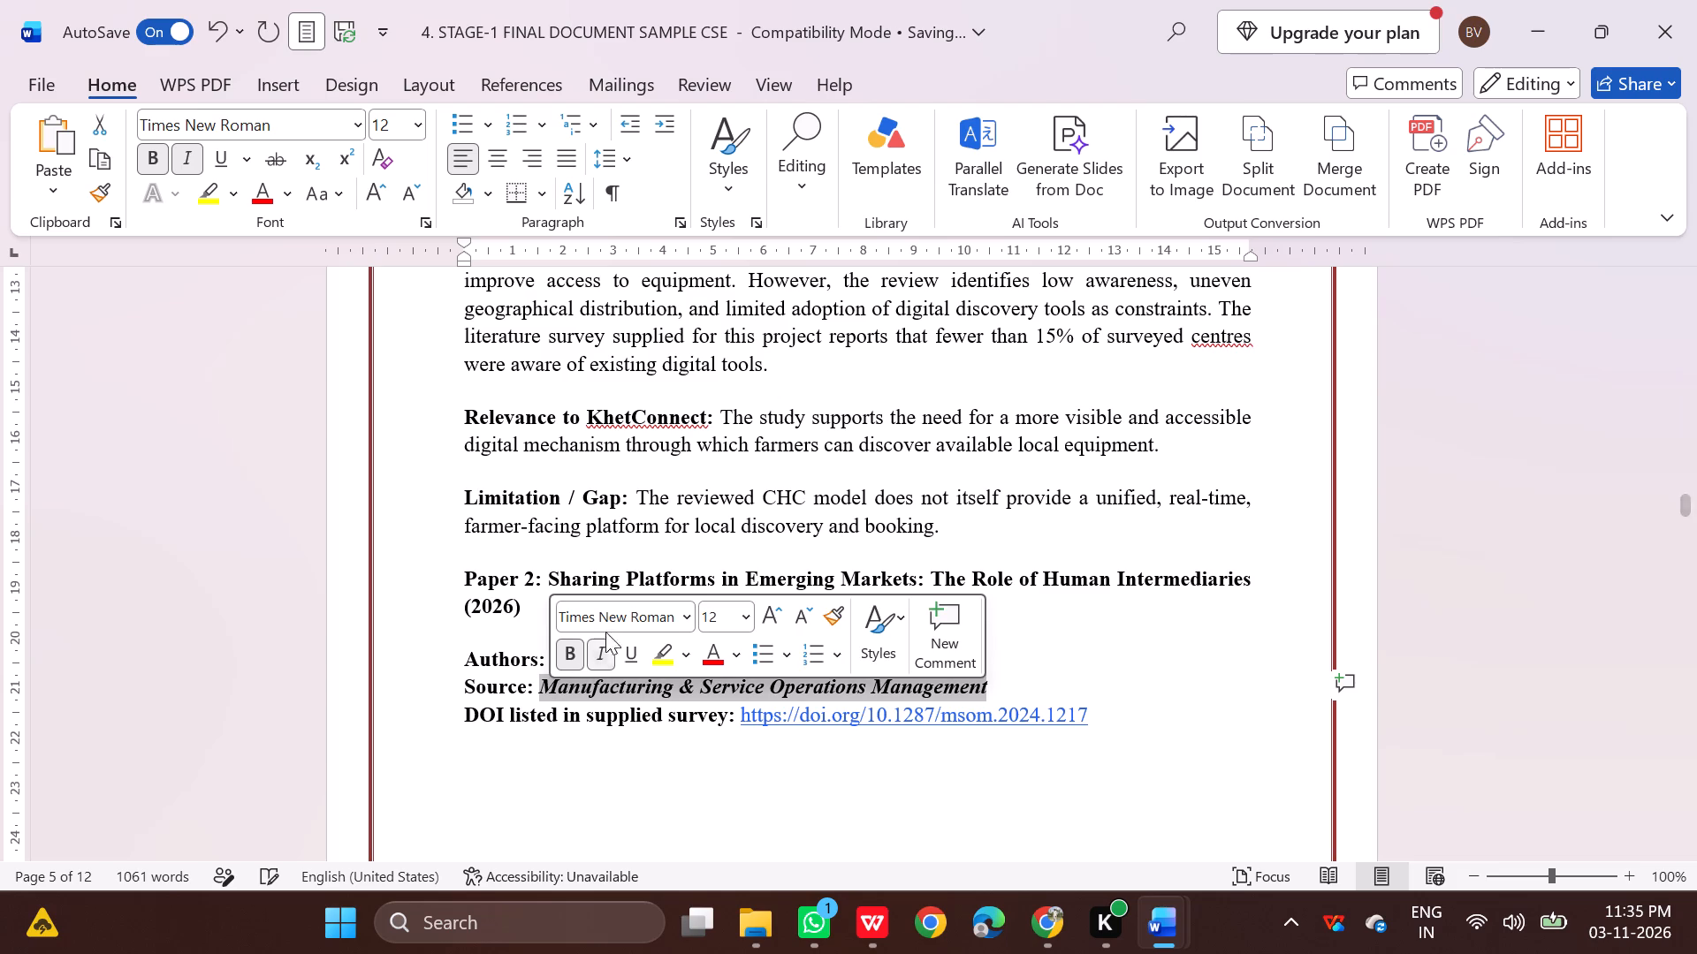
{"action": "left_click", "coordinate": [660, 617]}
{"action": "left_click", "coordinate": [676, 619]}
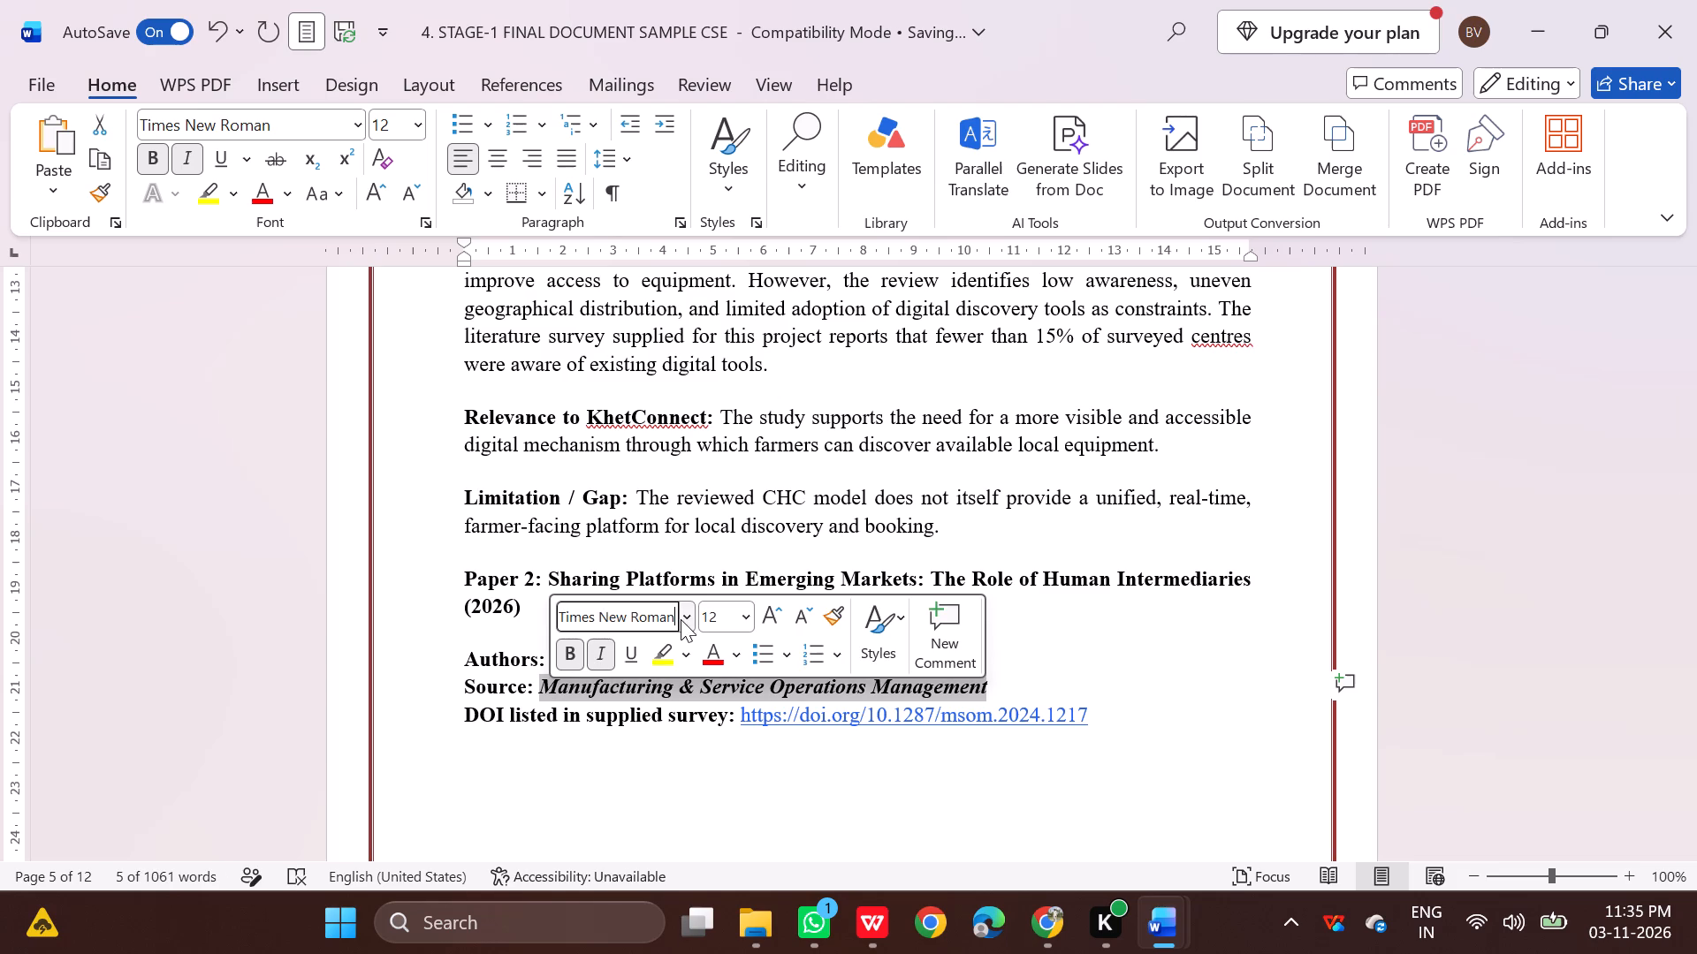
{"action": "left_click", "coordinate": [684, 620]}
{"action": "left_click", "coordinate": [747, 171]}
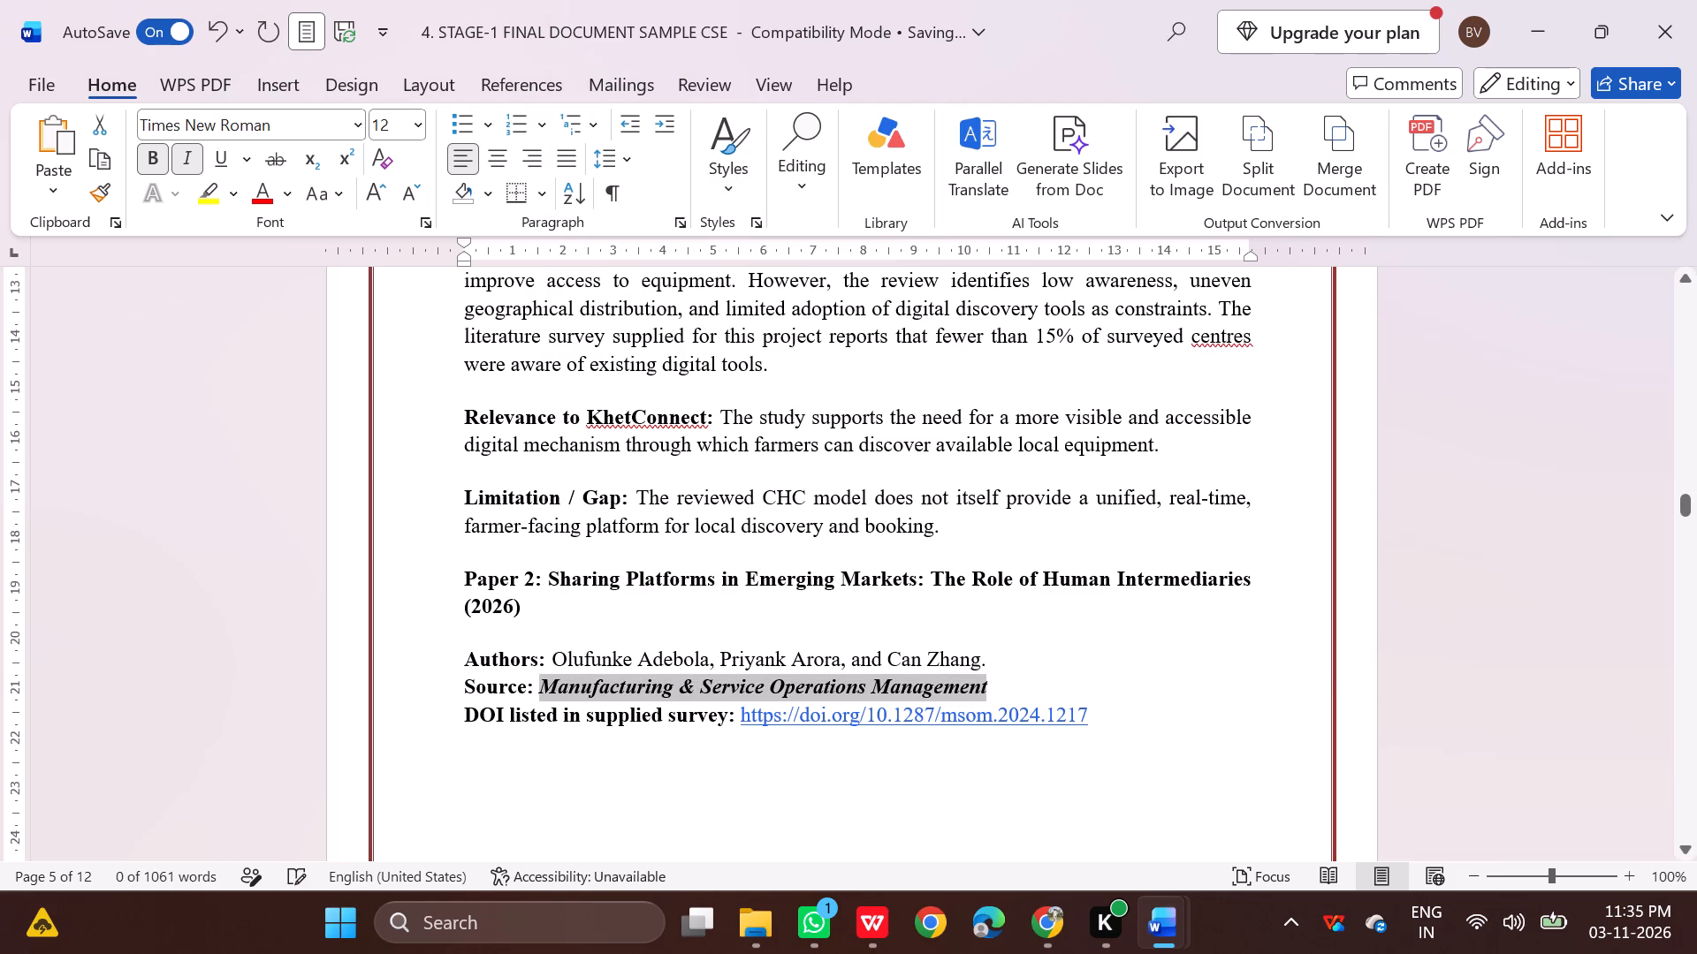
{"action": "left_click", "coordinate": [415, 131]}
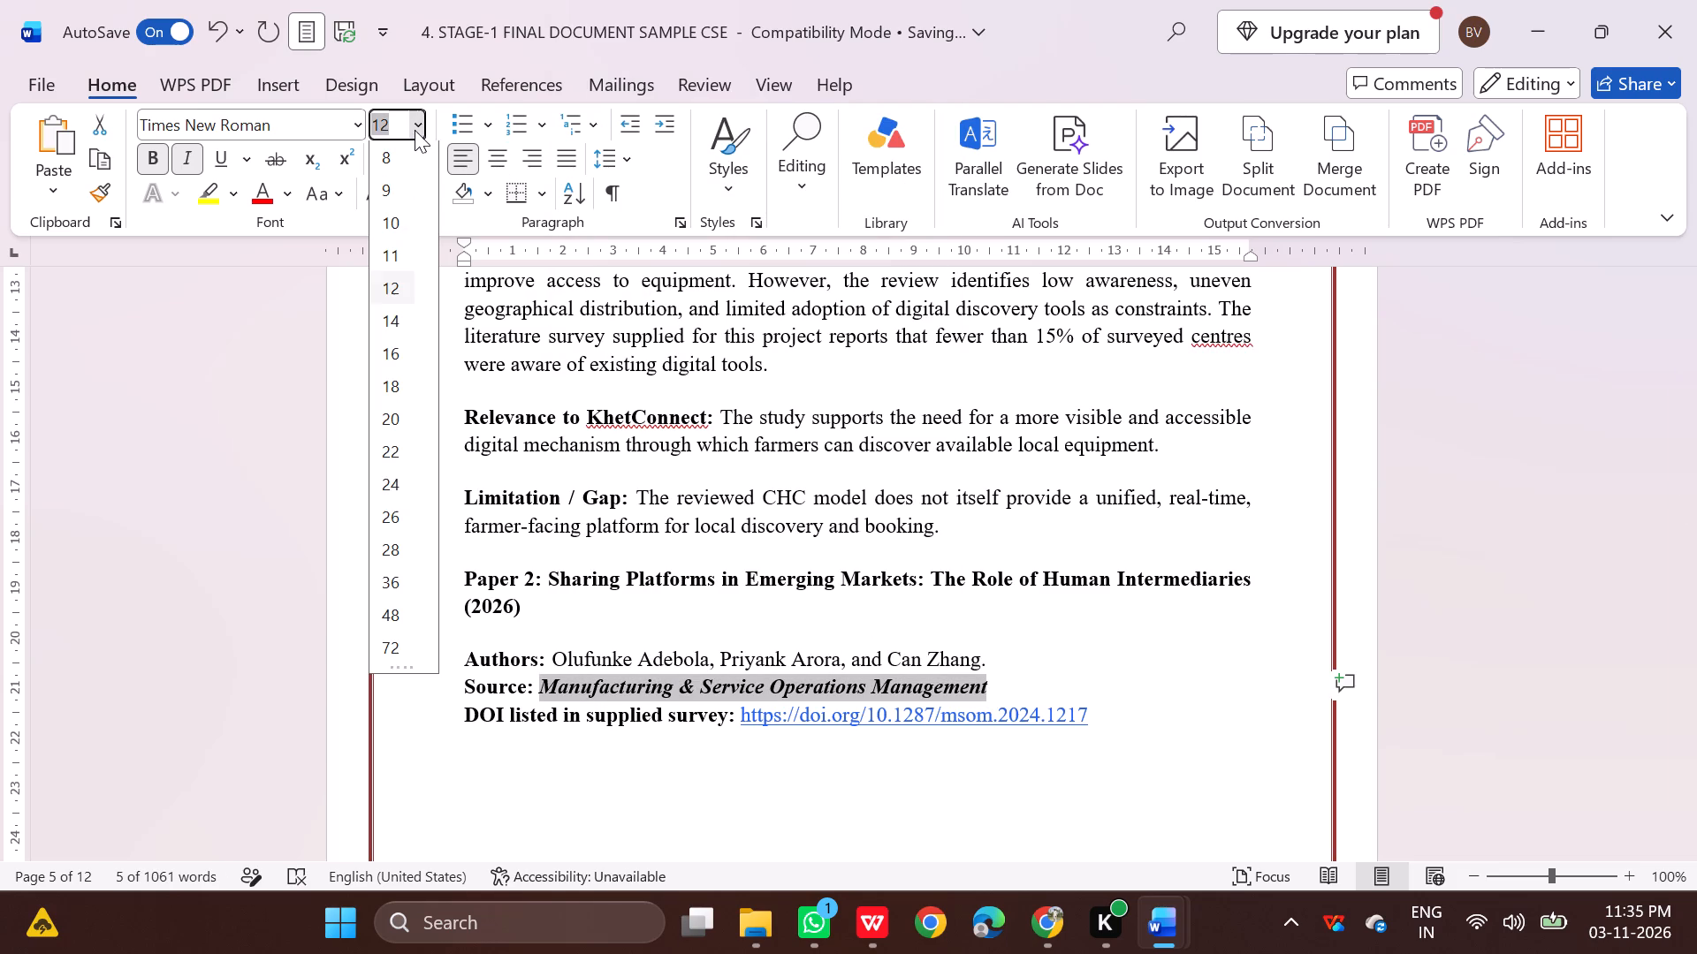
{"action": "left_click", "coordinate": [392, 283]}
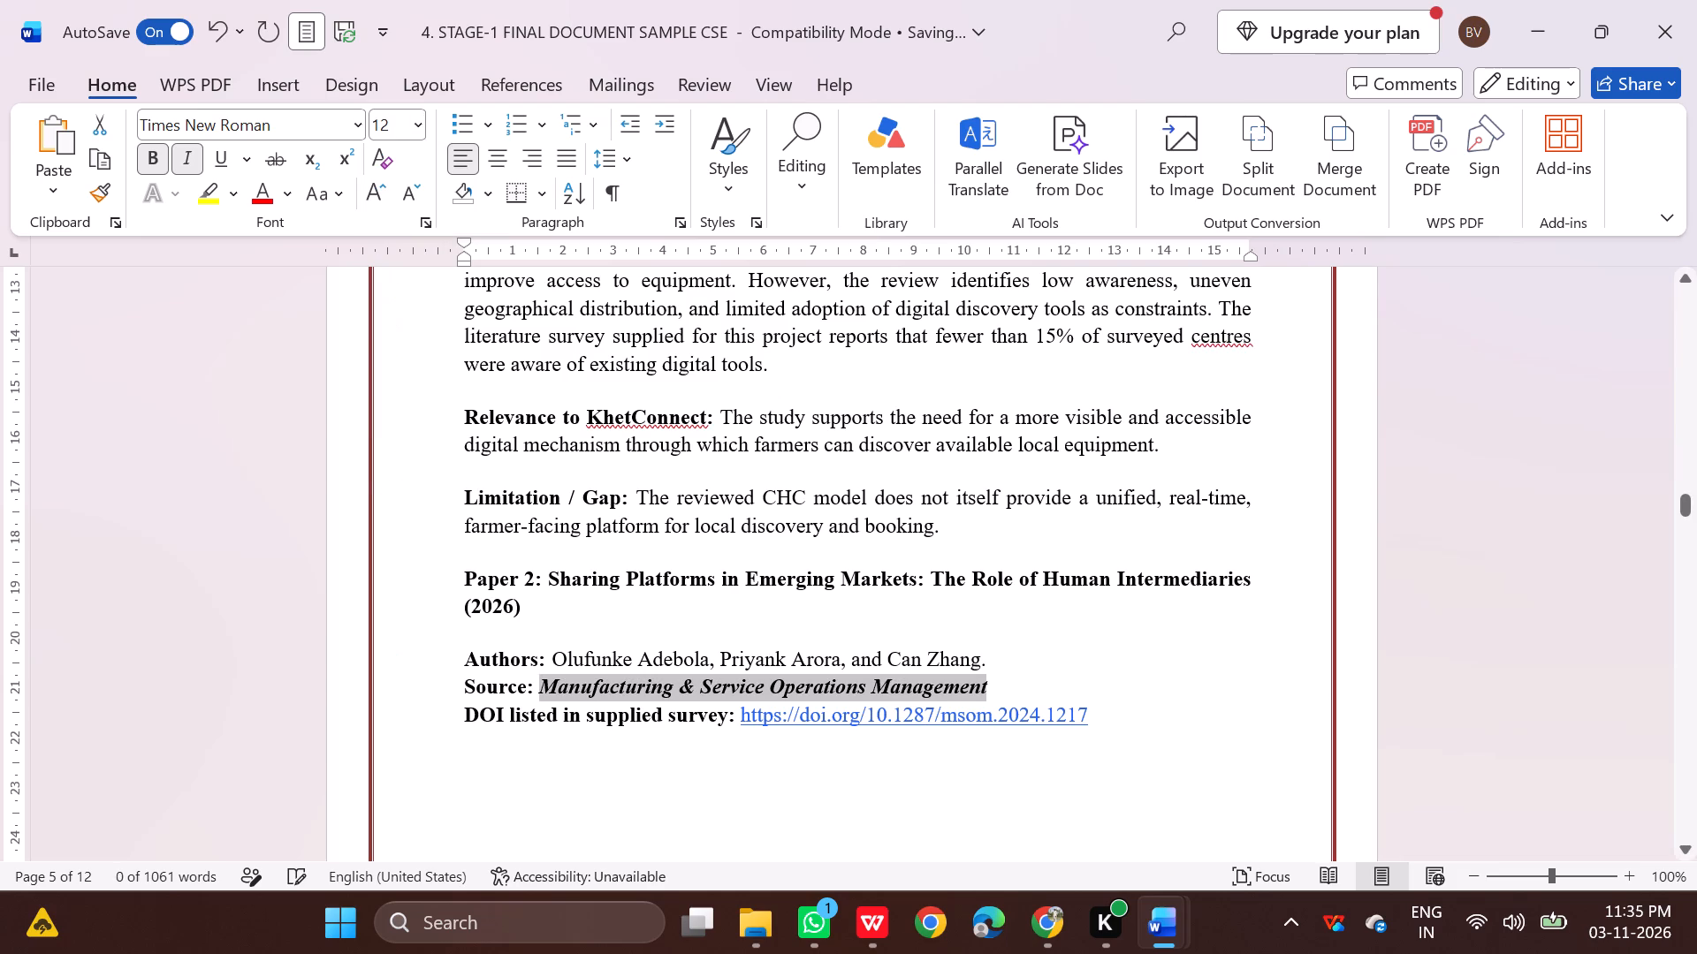
{"action": "left_click", "coordinate": [160, 155]}
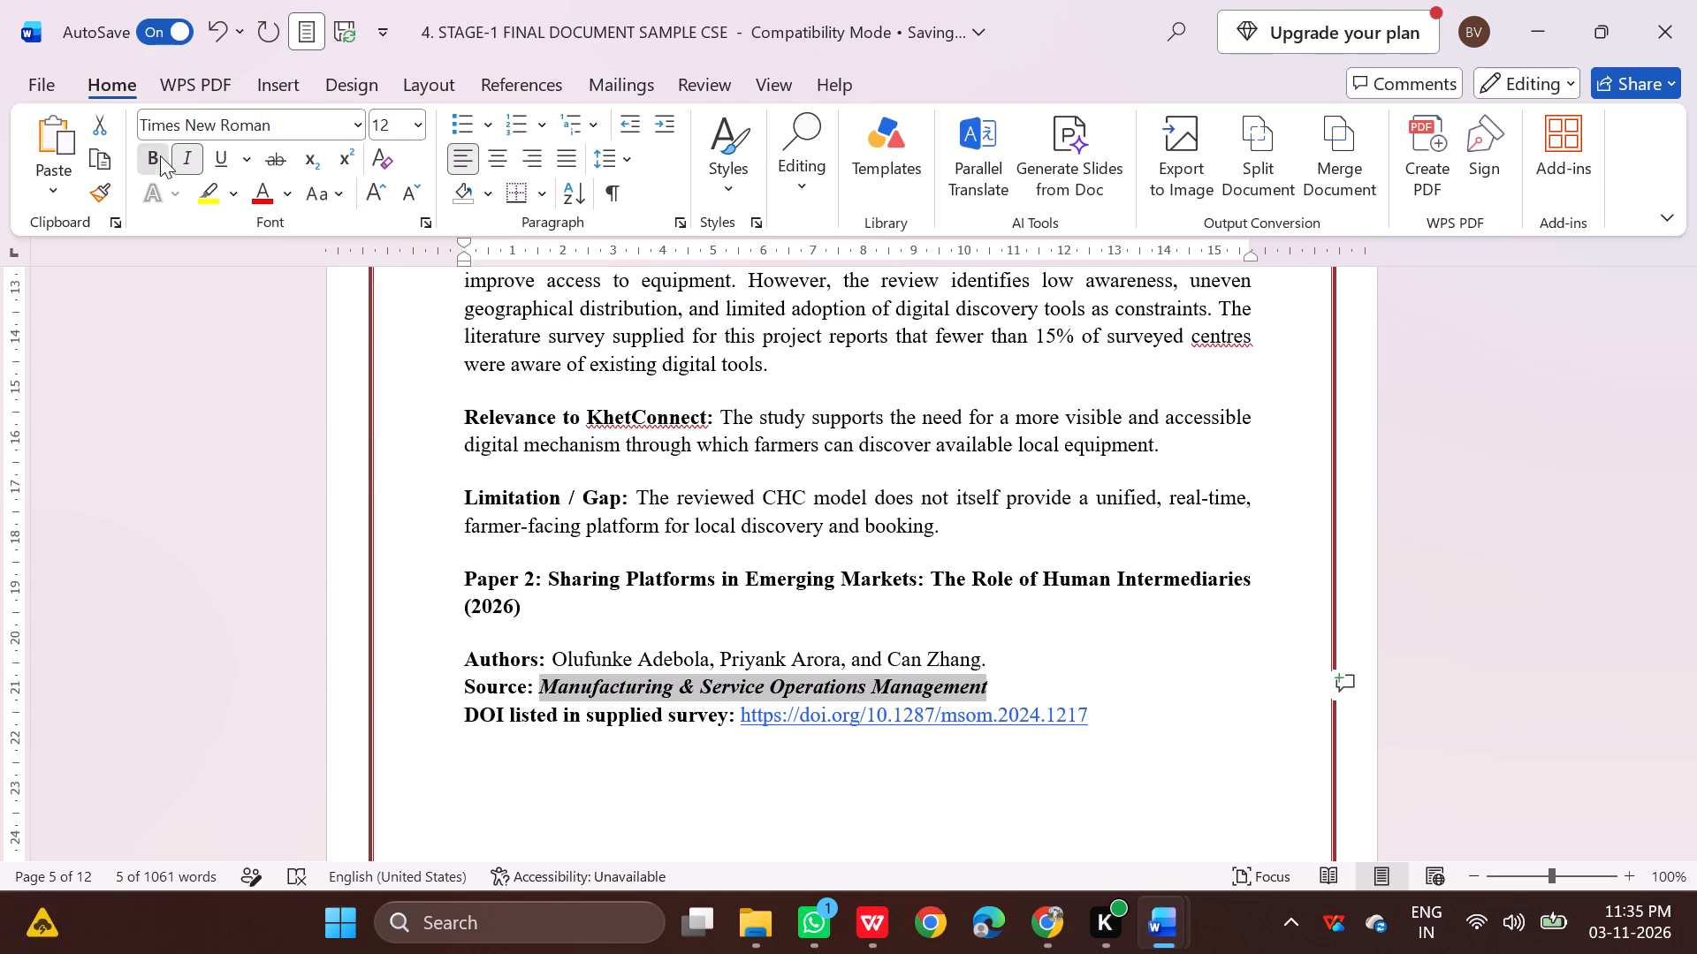
{"action": "left_click", "coordinate": [188, 162]}
{"action": "left_click", "coordinate": [117, 578]}
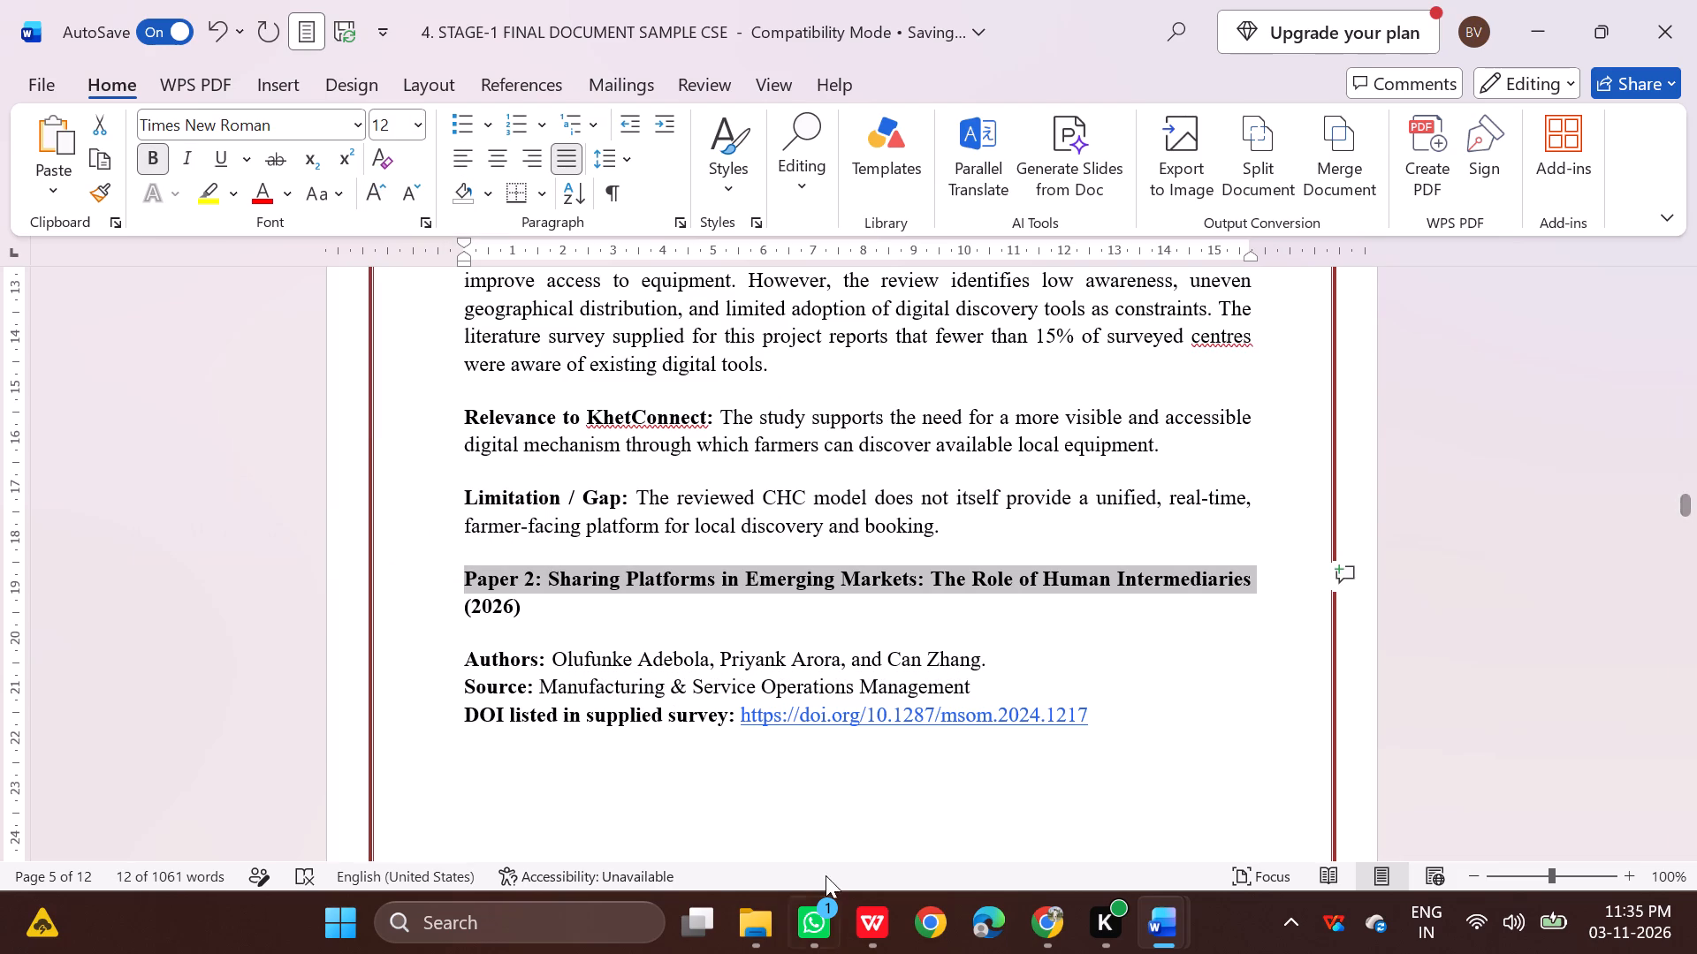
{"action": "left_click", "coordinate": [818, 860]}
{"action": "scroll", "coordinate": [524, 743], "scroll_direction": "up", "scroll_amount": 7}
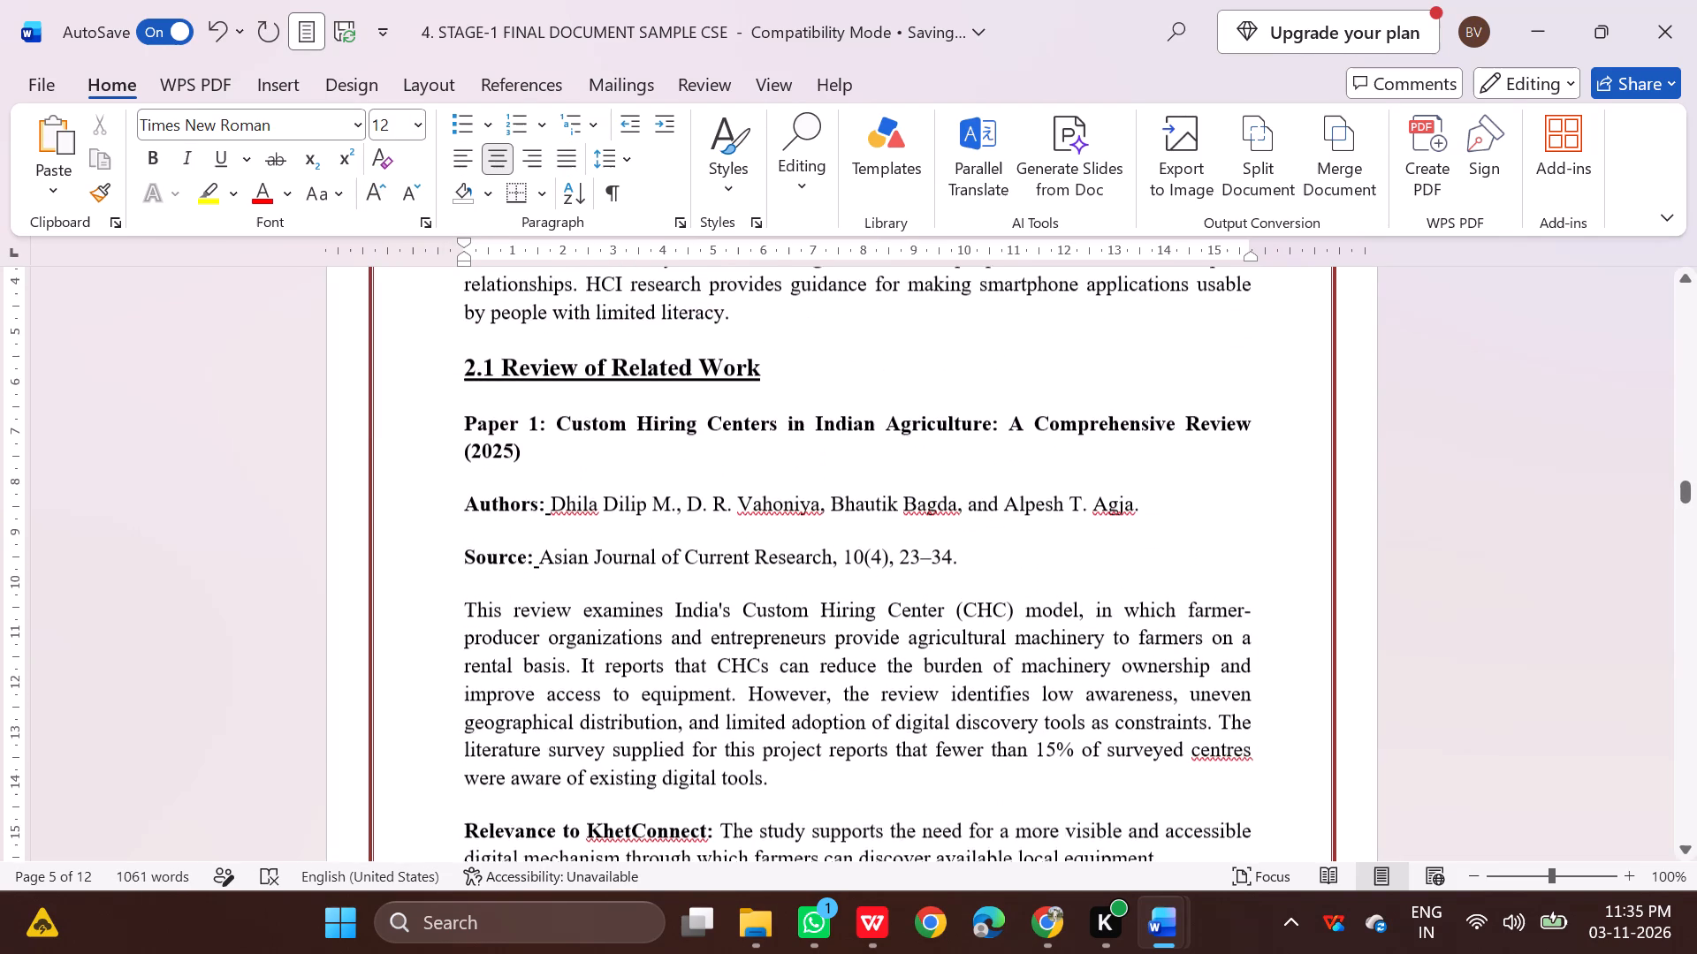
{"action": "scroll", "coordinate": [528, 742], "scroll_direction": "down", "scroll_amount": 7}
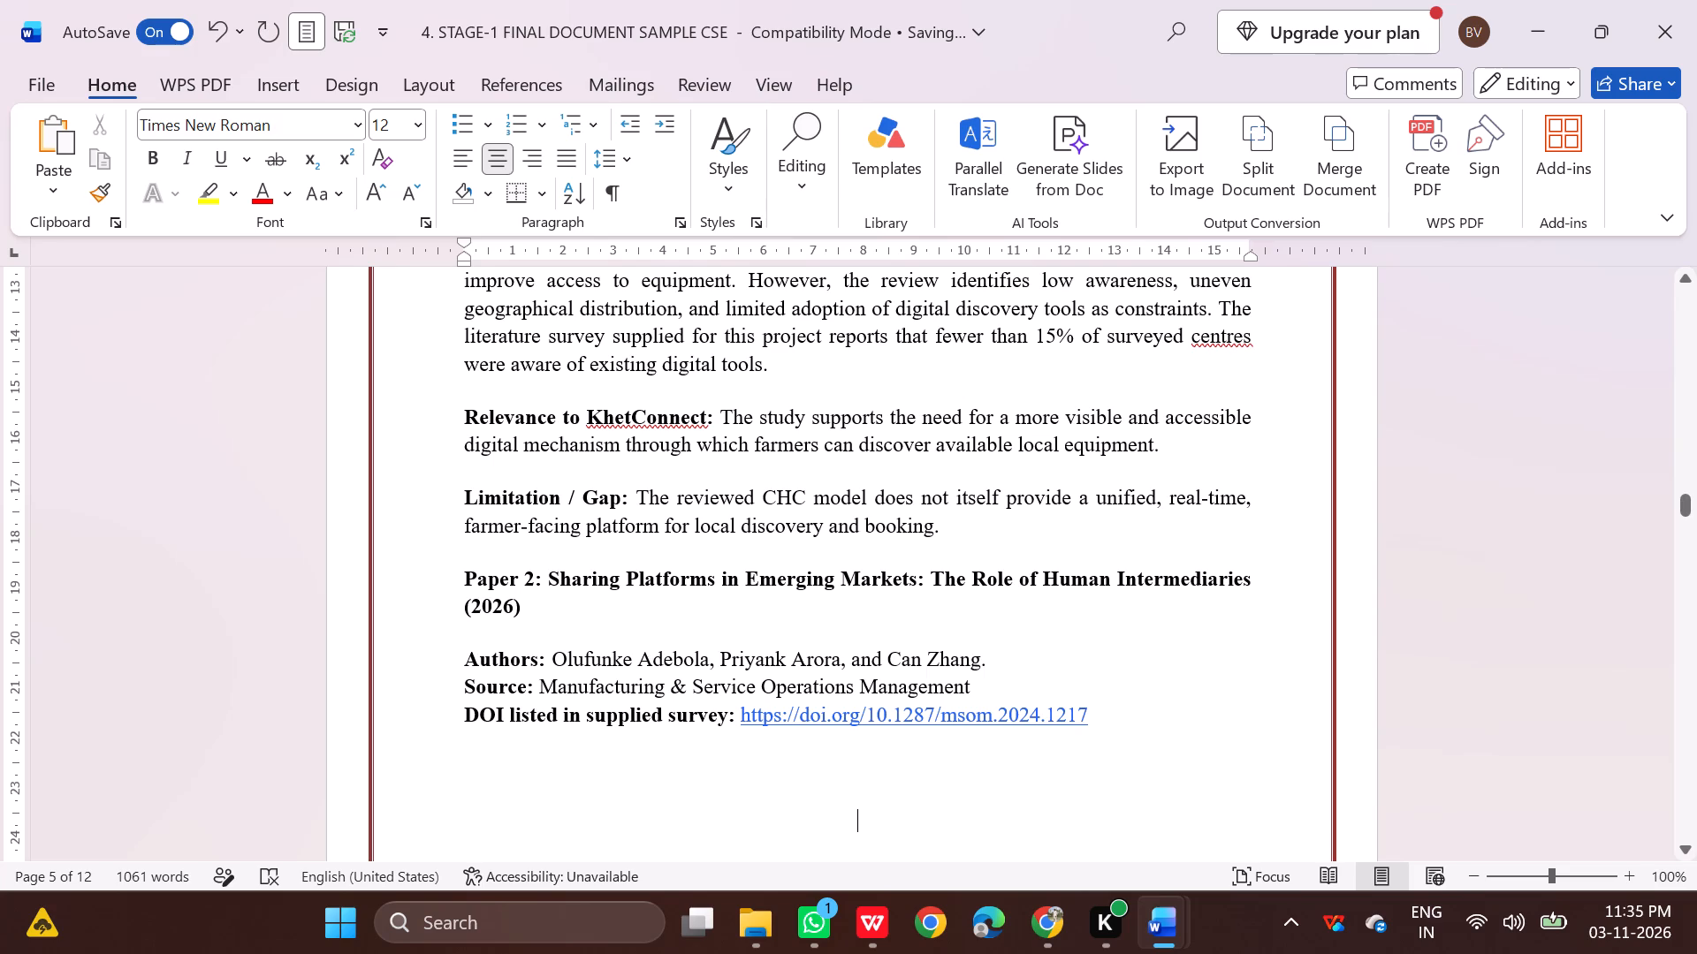
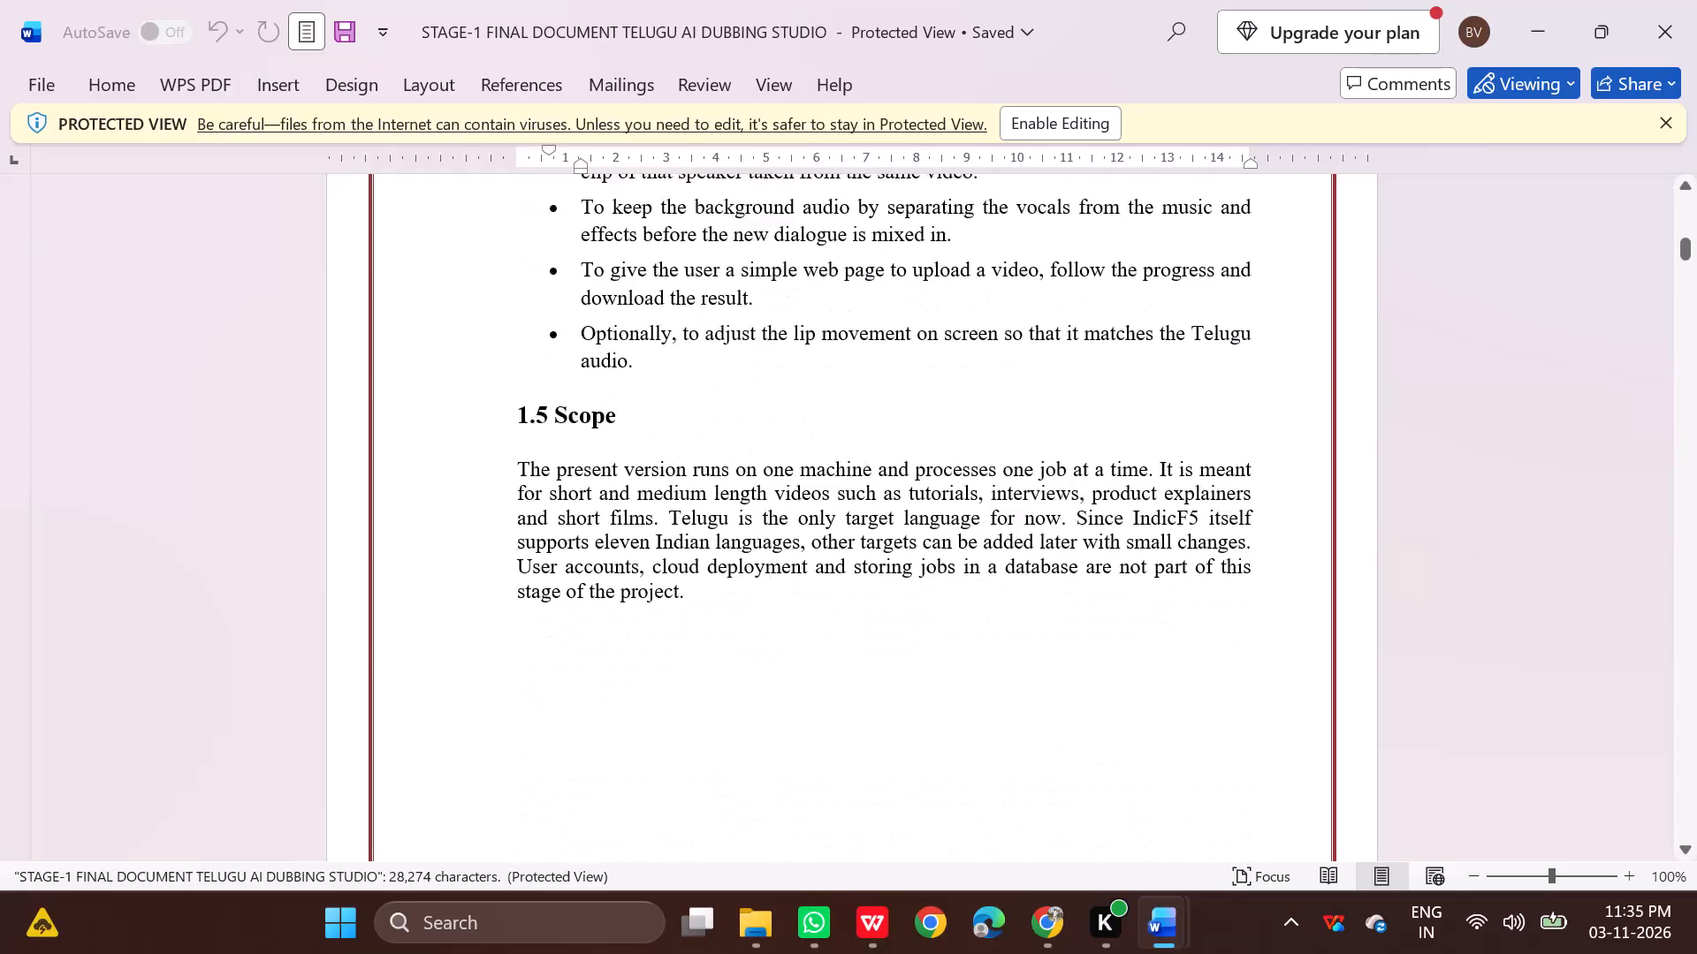
Examine the literature survey layout in the Telugu AI Dubbing Studio report and compare it with the related-work entries in the stage-1 sample document.
{"action": "scroll", "coordinate": [1115, 600], "scroll_direction": "down", "scroll_amount": 20}
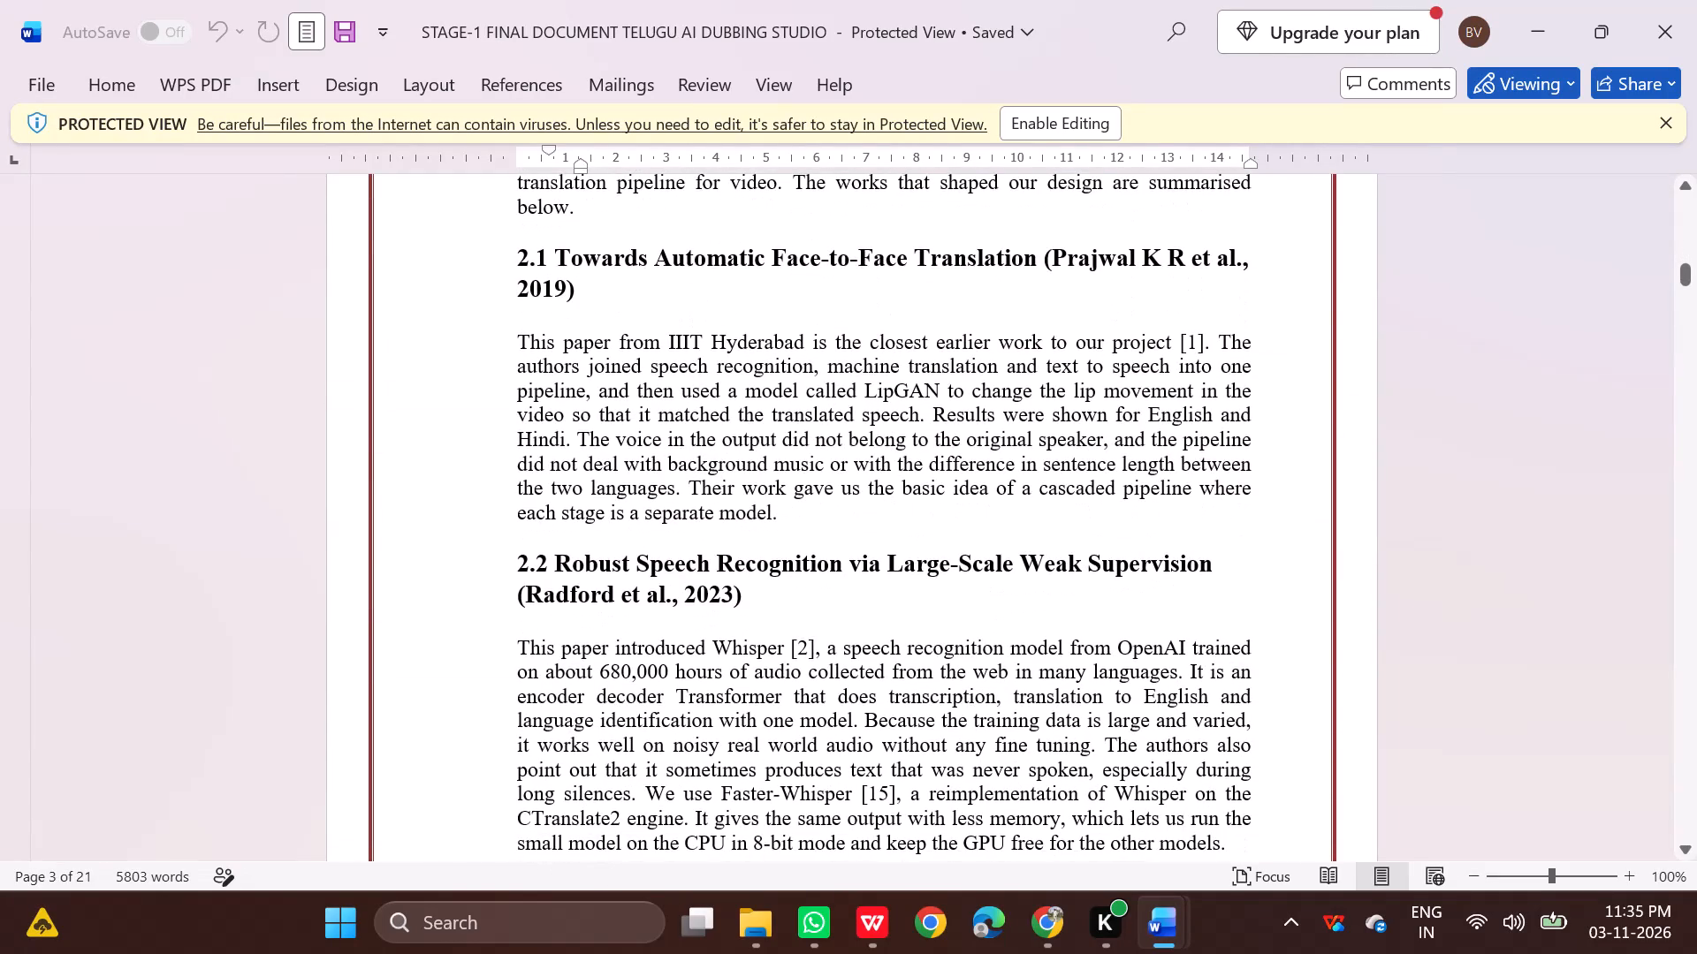
{"action": "scroll", "coordinate": [1115, 600], "scroll_direction": "down", "scroll_amount": 11}
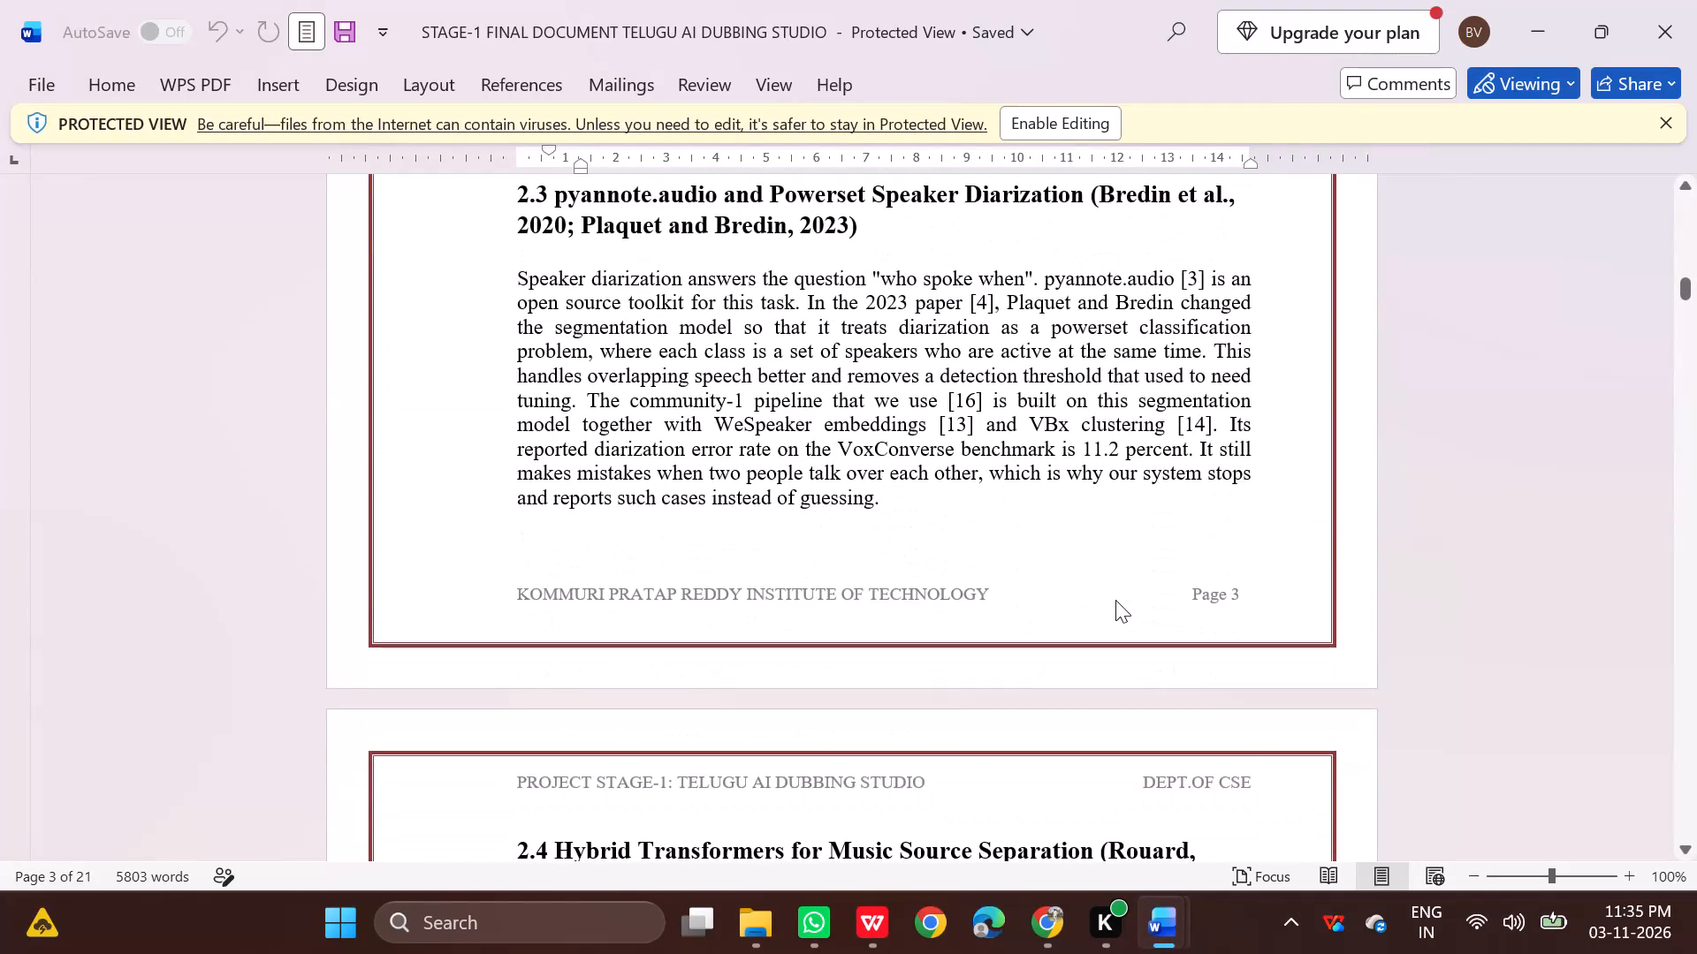
{"action": "scroll", "coordinate": [1115, 600], "scroll_direction": "down", "scroll_amount": 4}
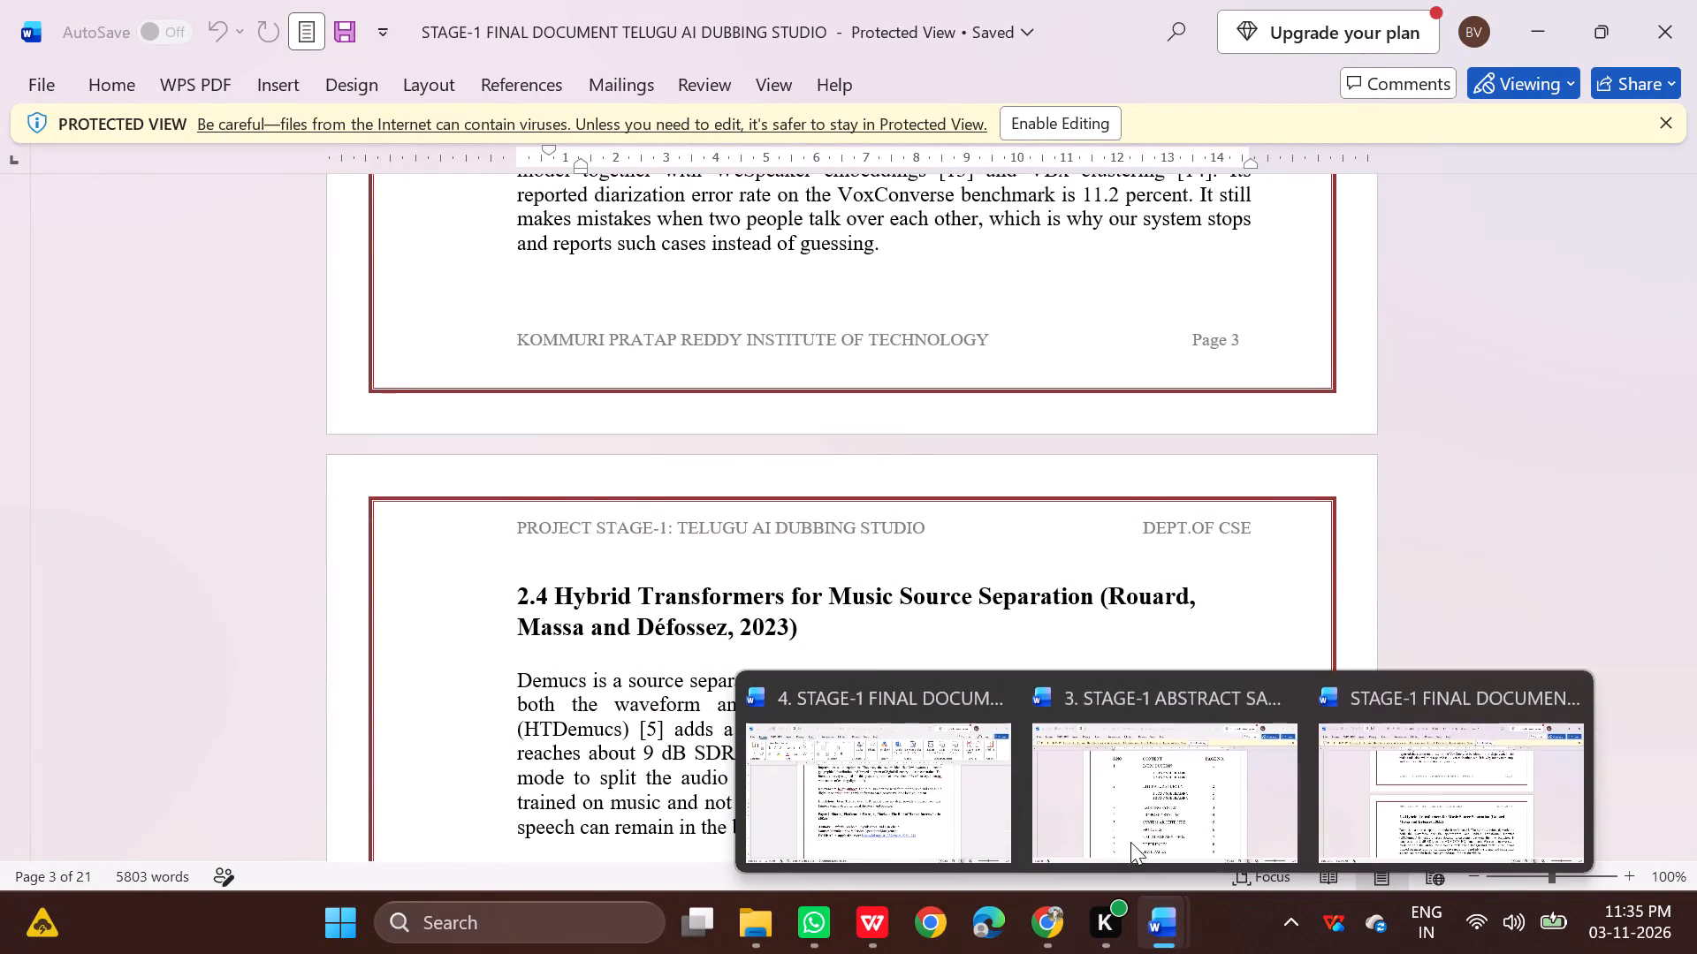
{"action": "left_click", "coordinate": [918, 777]}
{"action": "scroll", "coordinate": [882, 748], "scroll_direction": "up", "scroll_amount": 2}
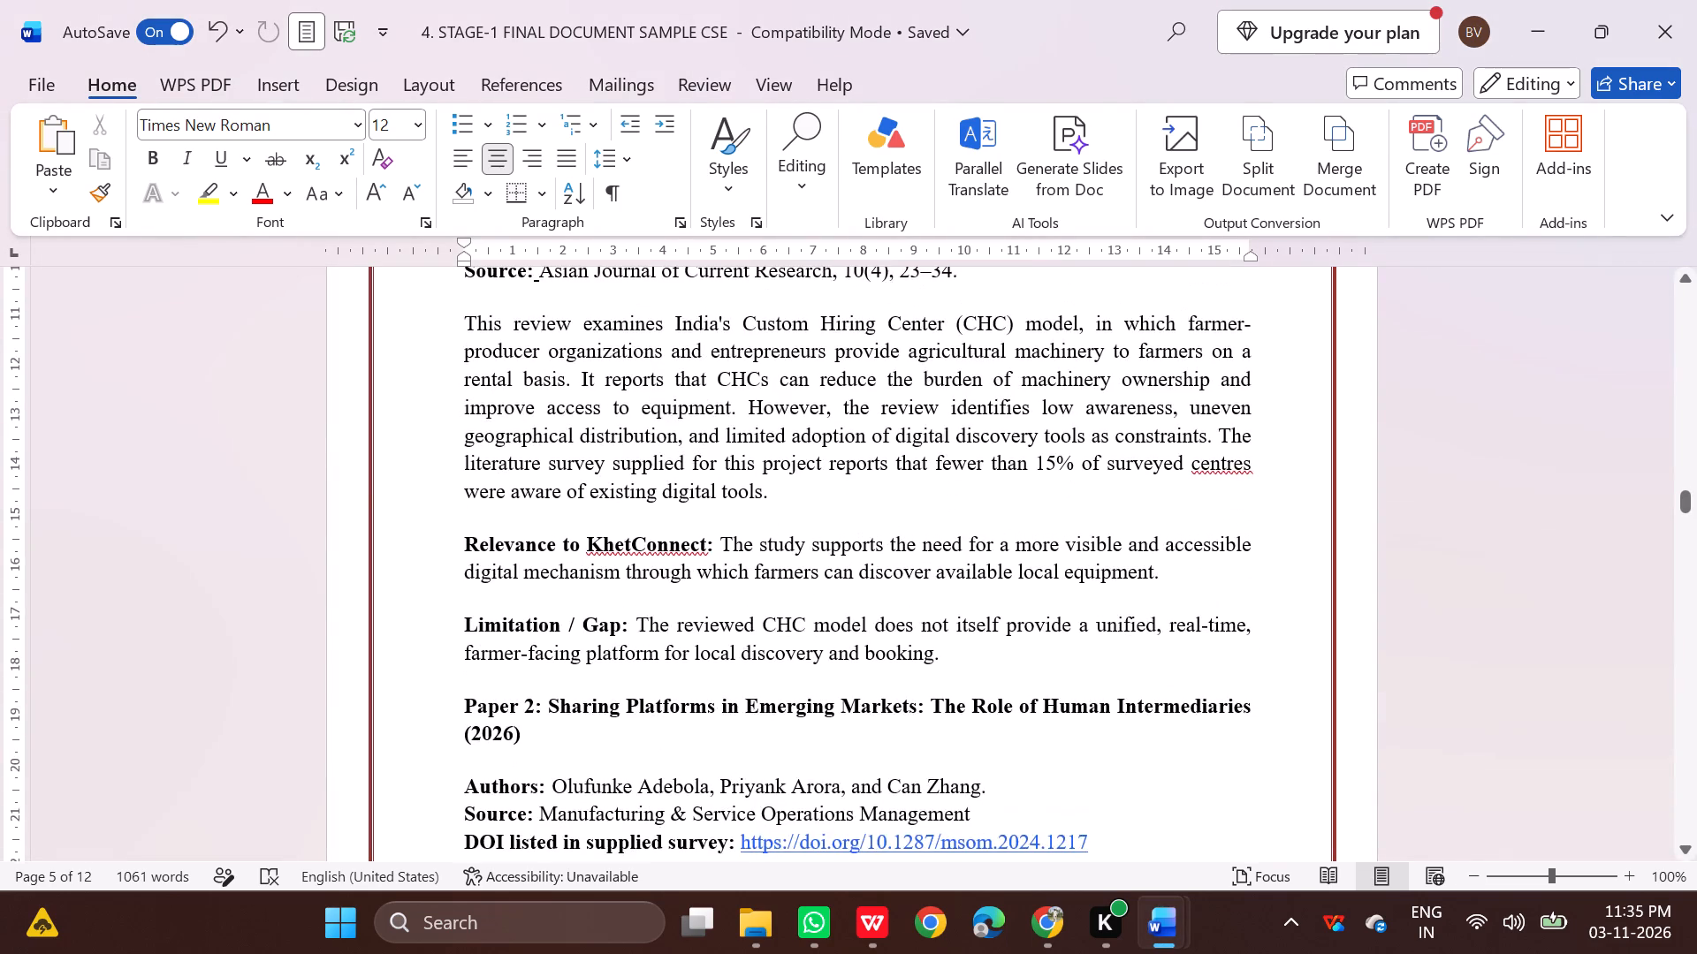
{"action": "scroll", "coordinate": [882, 748], "scroll_direction": "up", "scroll_amount": 4}
{"action": "scroll", "coordinate": [882, 748], "scroll_direction": "down", "scroll_amount": 4}
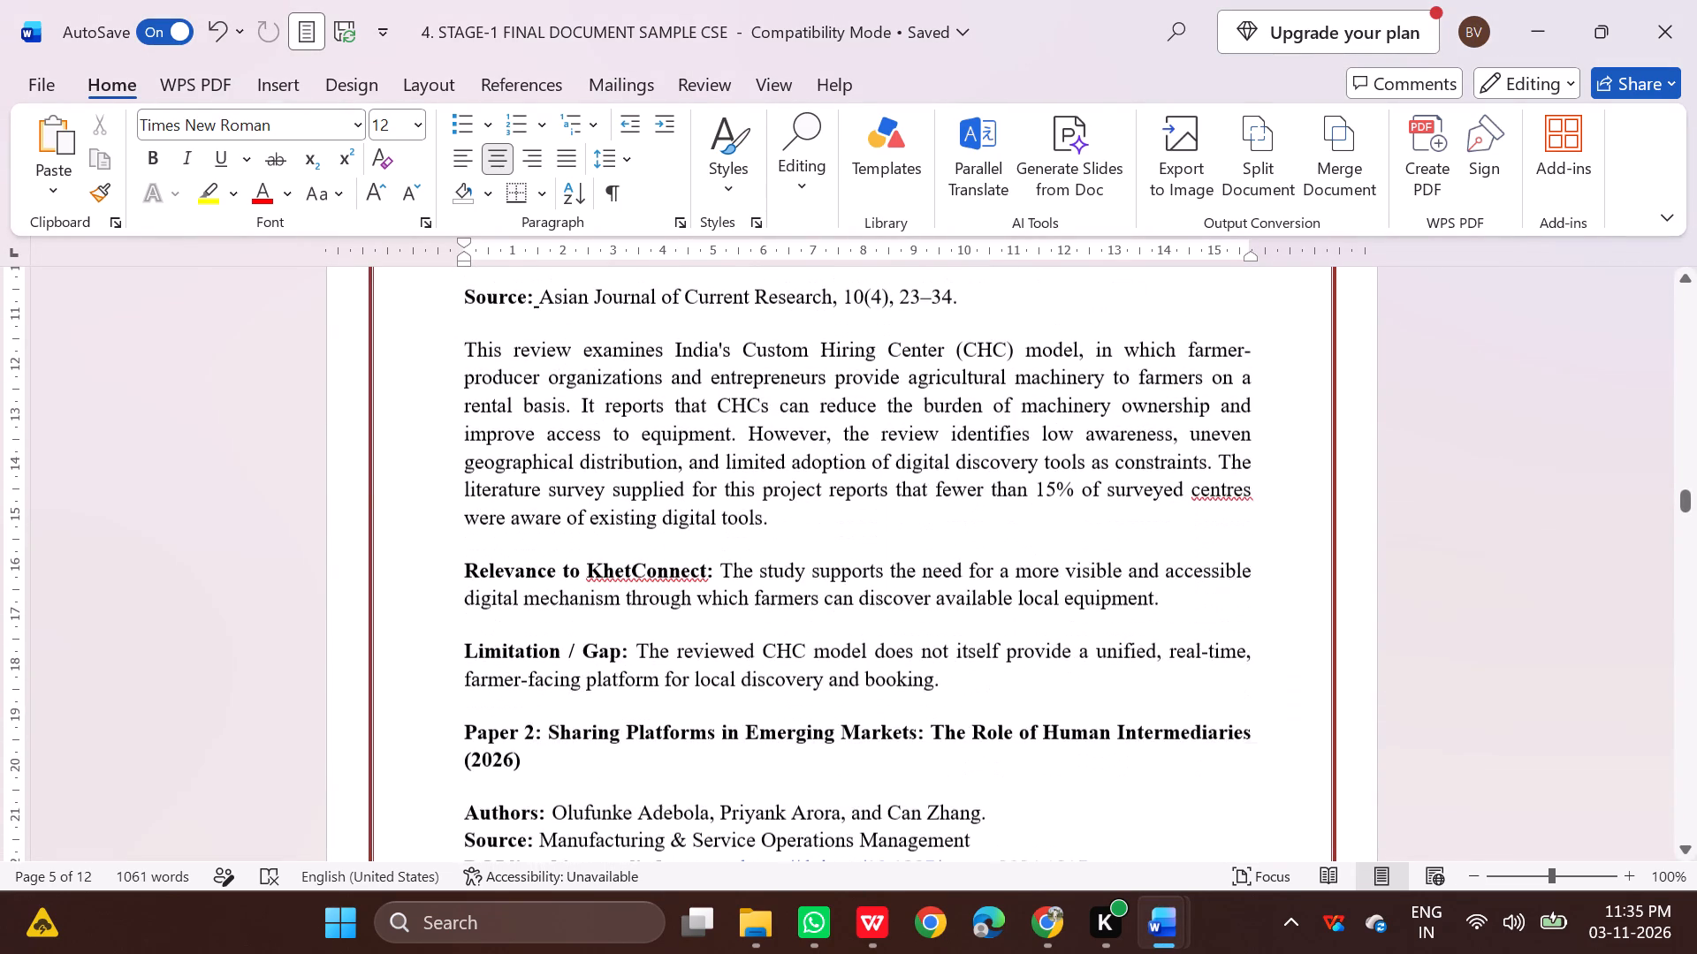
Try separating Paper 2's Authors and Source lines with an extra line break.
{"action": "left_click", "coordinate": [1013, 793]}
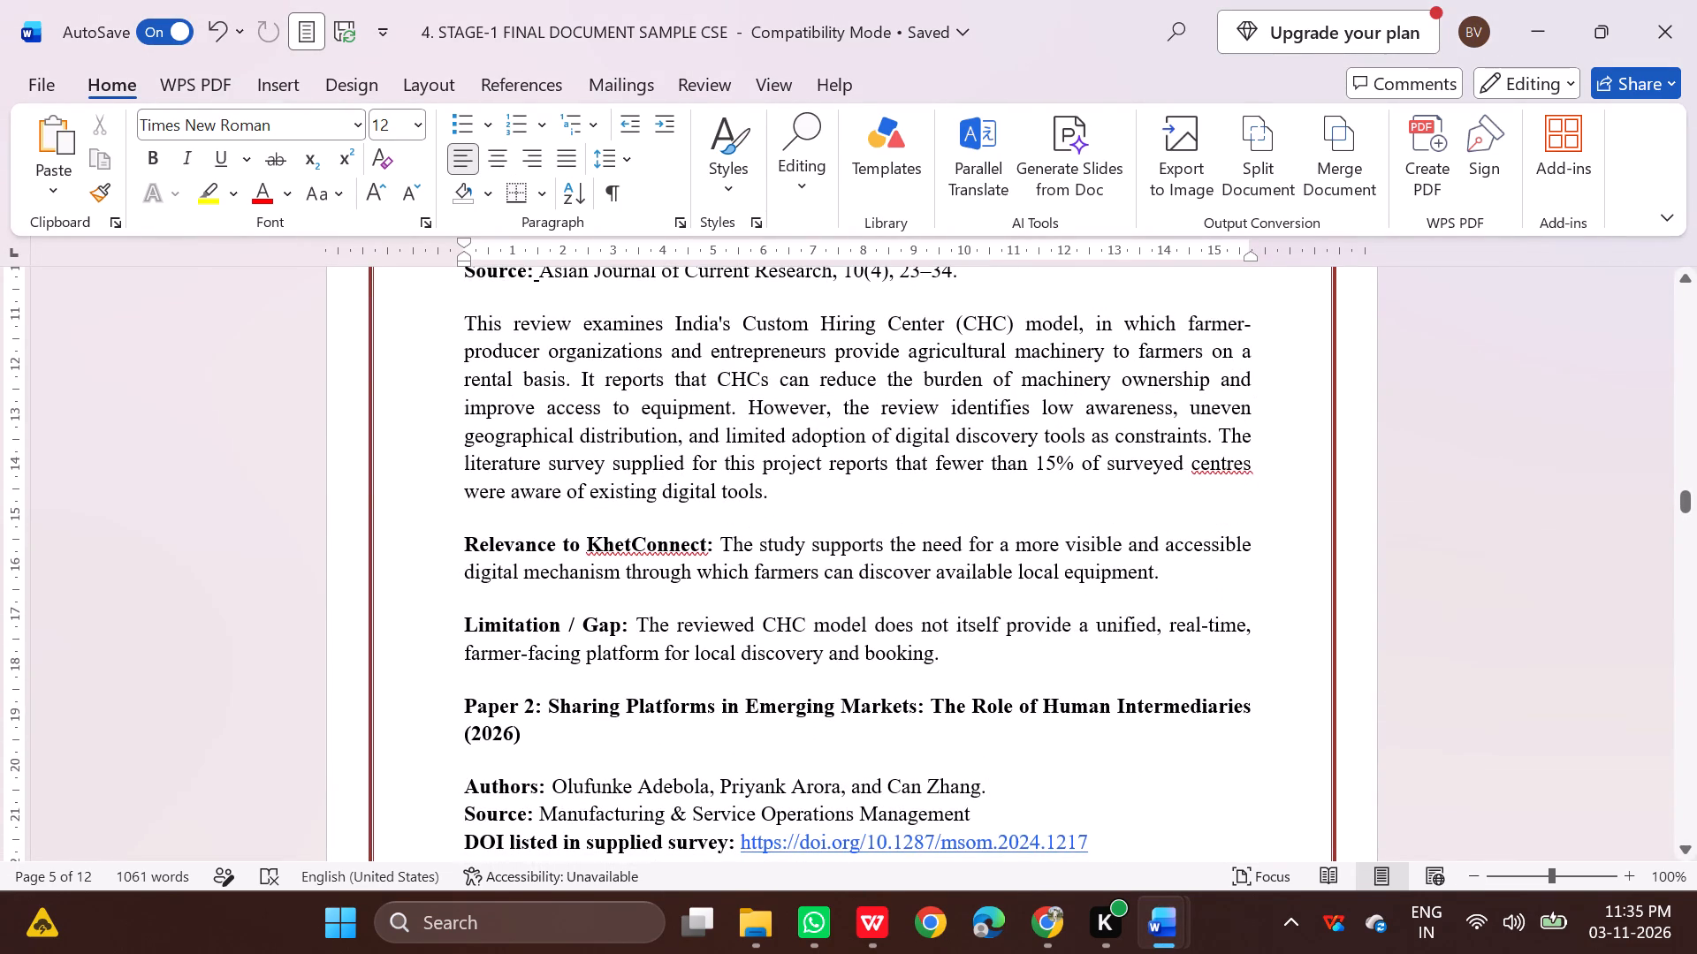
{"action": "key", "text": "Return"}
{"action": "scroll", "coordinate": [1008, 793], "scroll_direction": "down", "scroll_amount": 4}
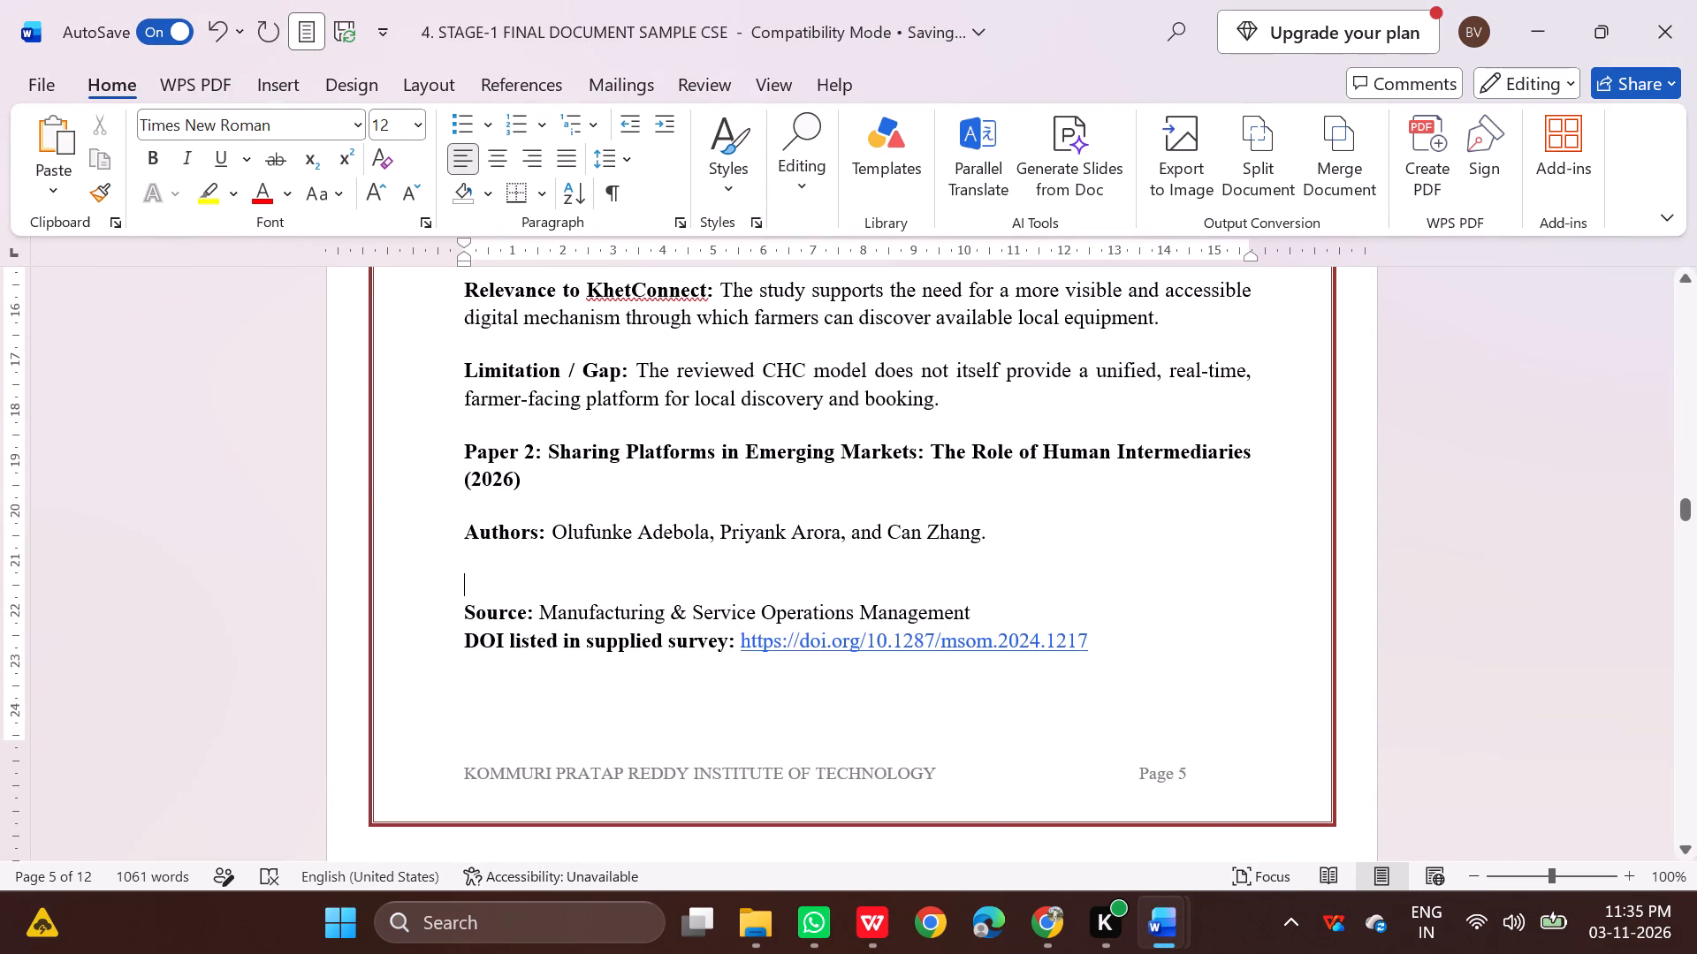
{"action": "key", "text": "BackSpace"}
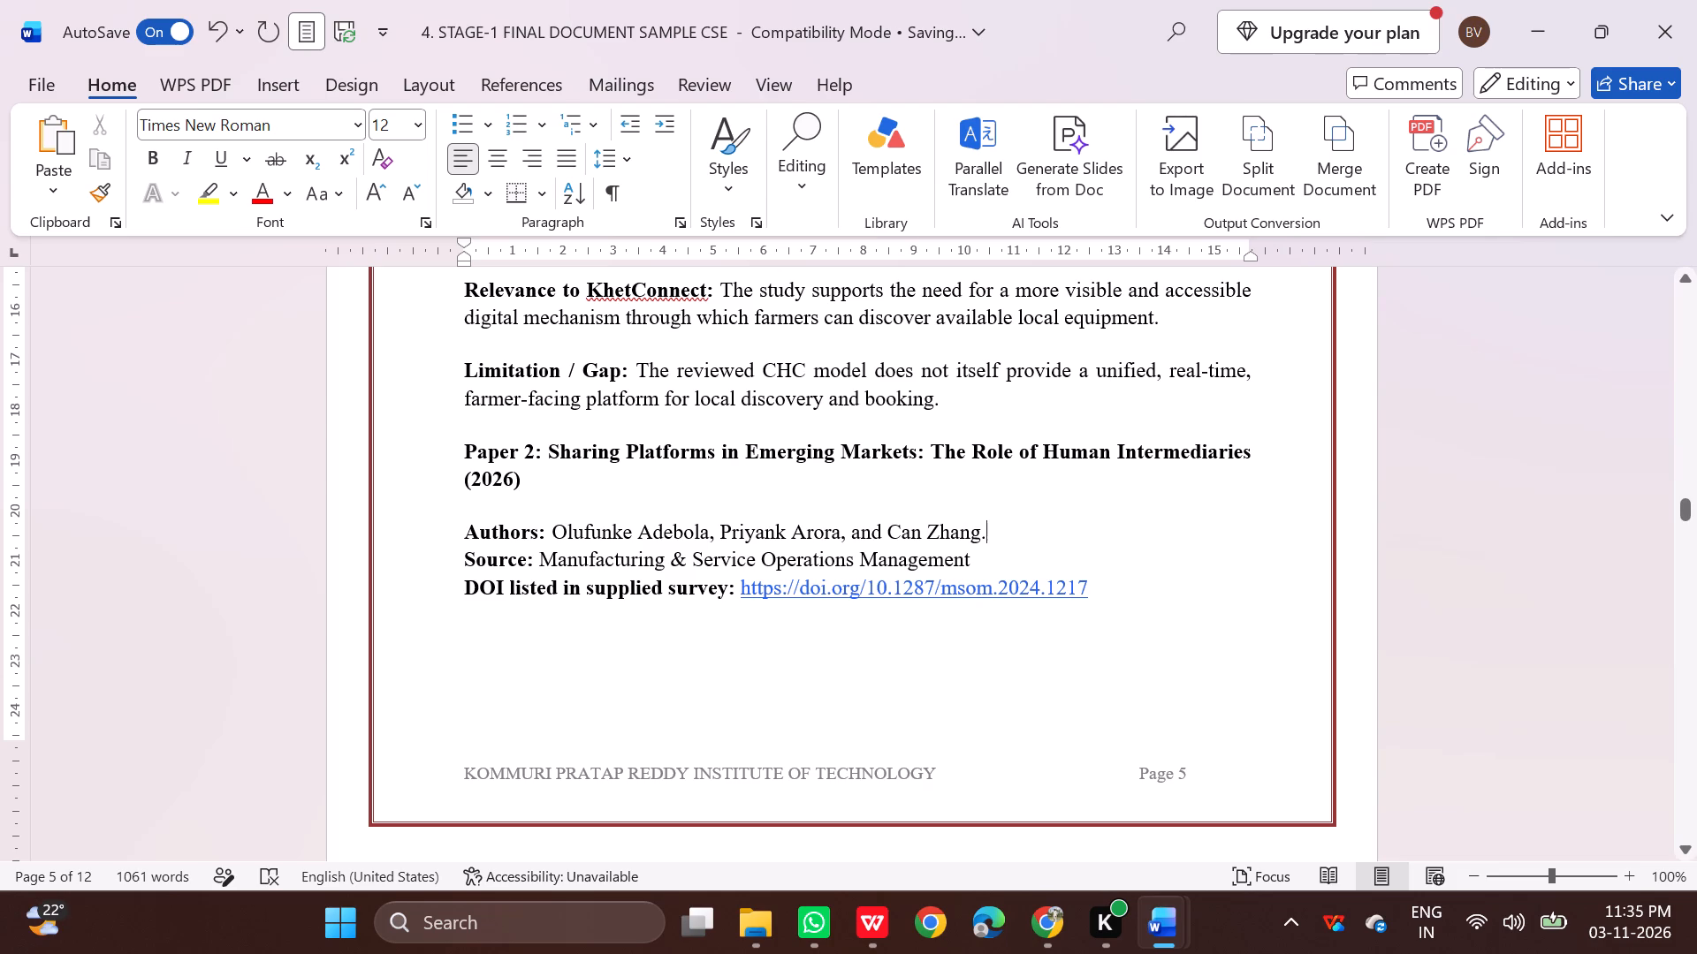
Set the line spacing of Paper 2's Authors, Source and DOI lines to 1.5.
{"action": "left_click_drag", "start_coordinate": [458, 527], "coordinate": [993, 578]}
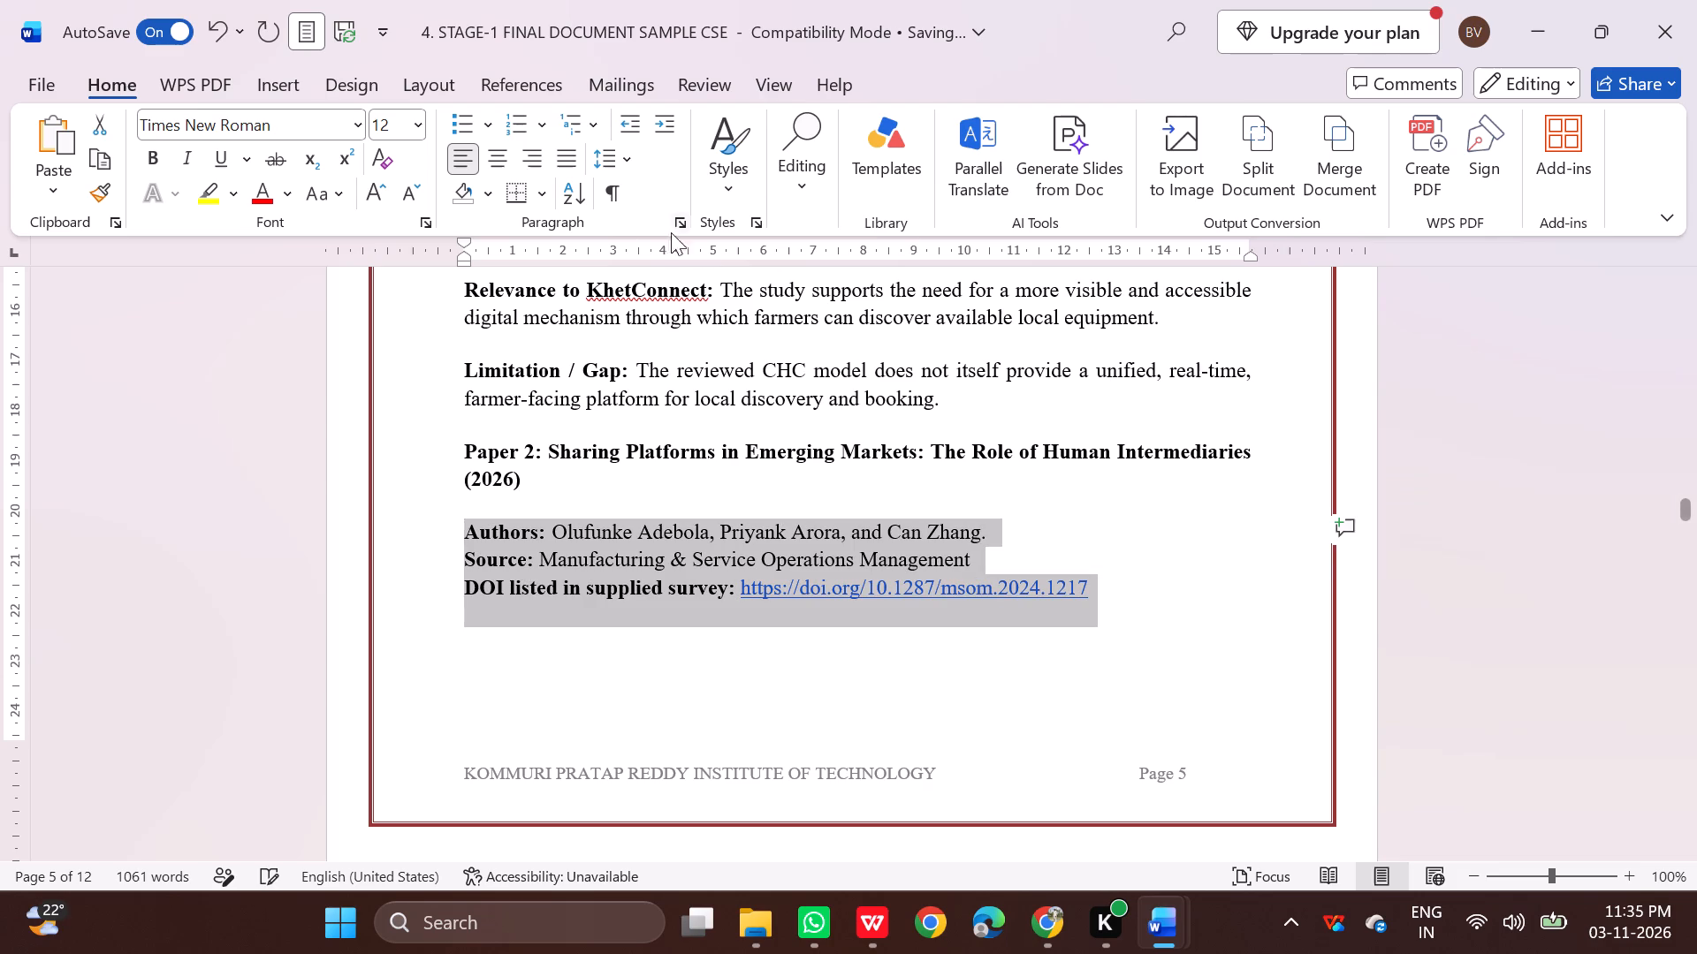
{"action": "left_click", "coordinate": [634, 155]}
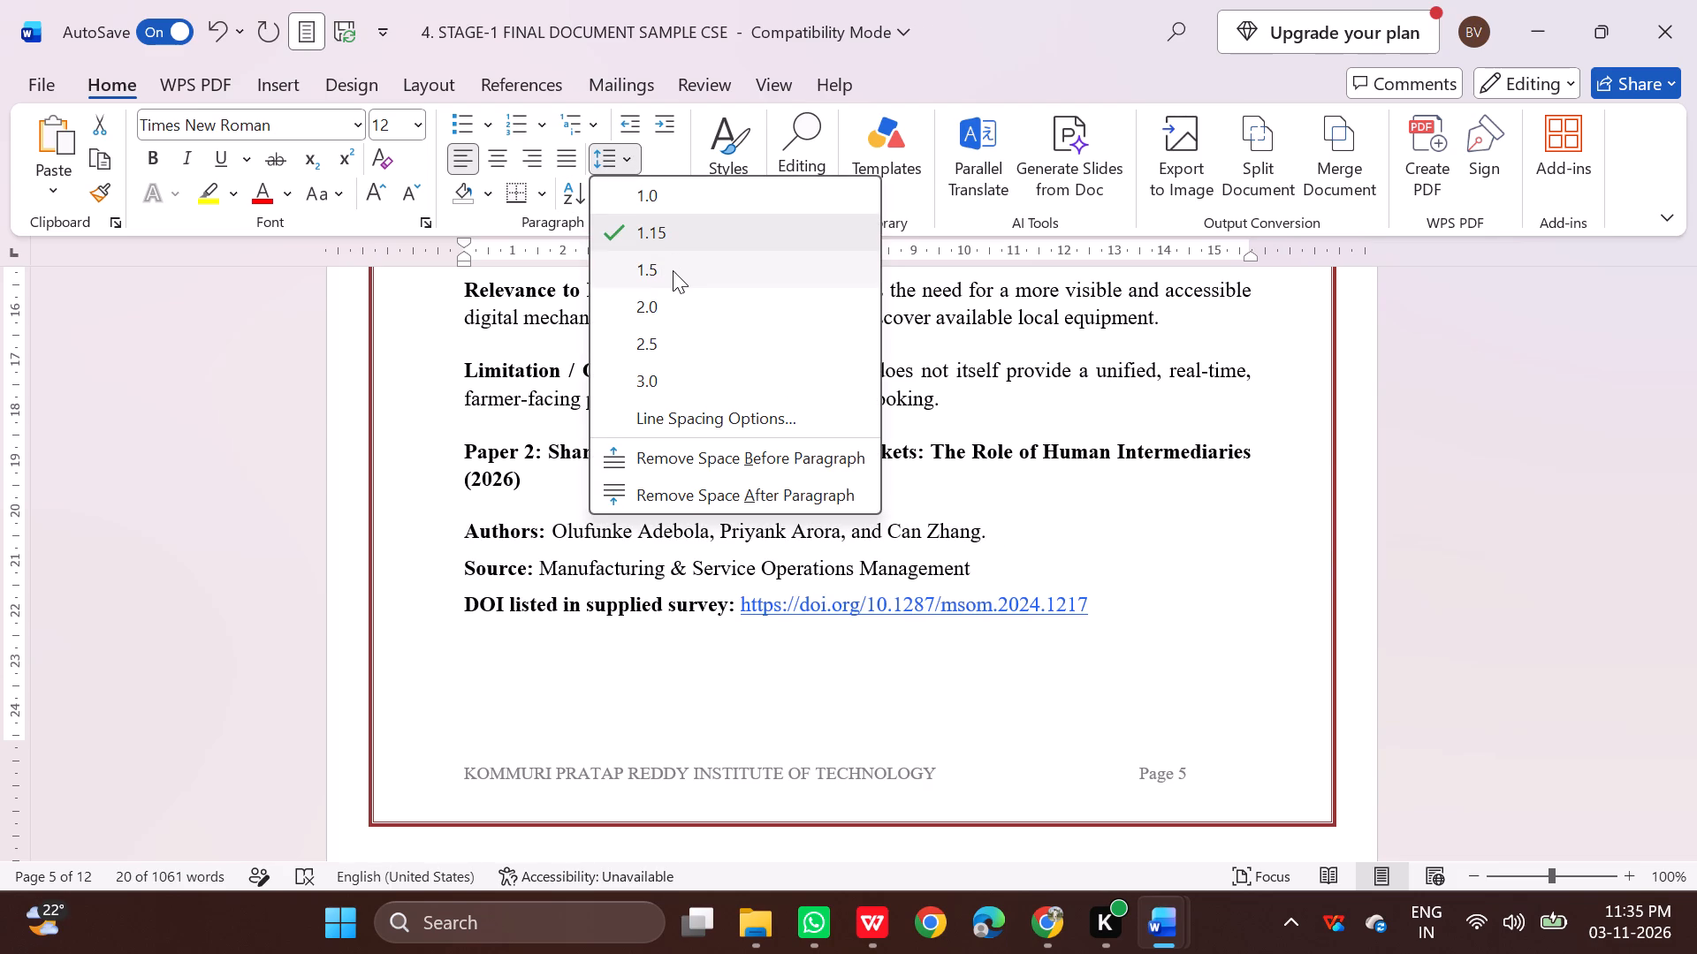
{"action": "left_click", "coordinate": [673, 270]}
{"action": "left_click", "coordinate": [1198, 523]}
Set the line spacing of Paper 1's title, Authors and Source lines to 1.15.
{"action": "scroll", "coordinate": [1105, 577], "scroll_direction": "up", "scroll_amount": 2}
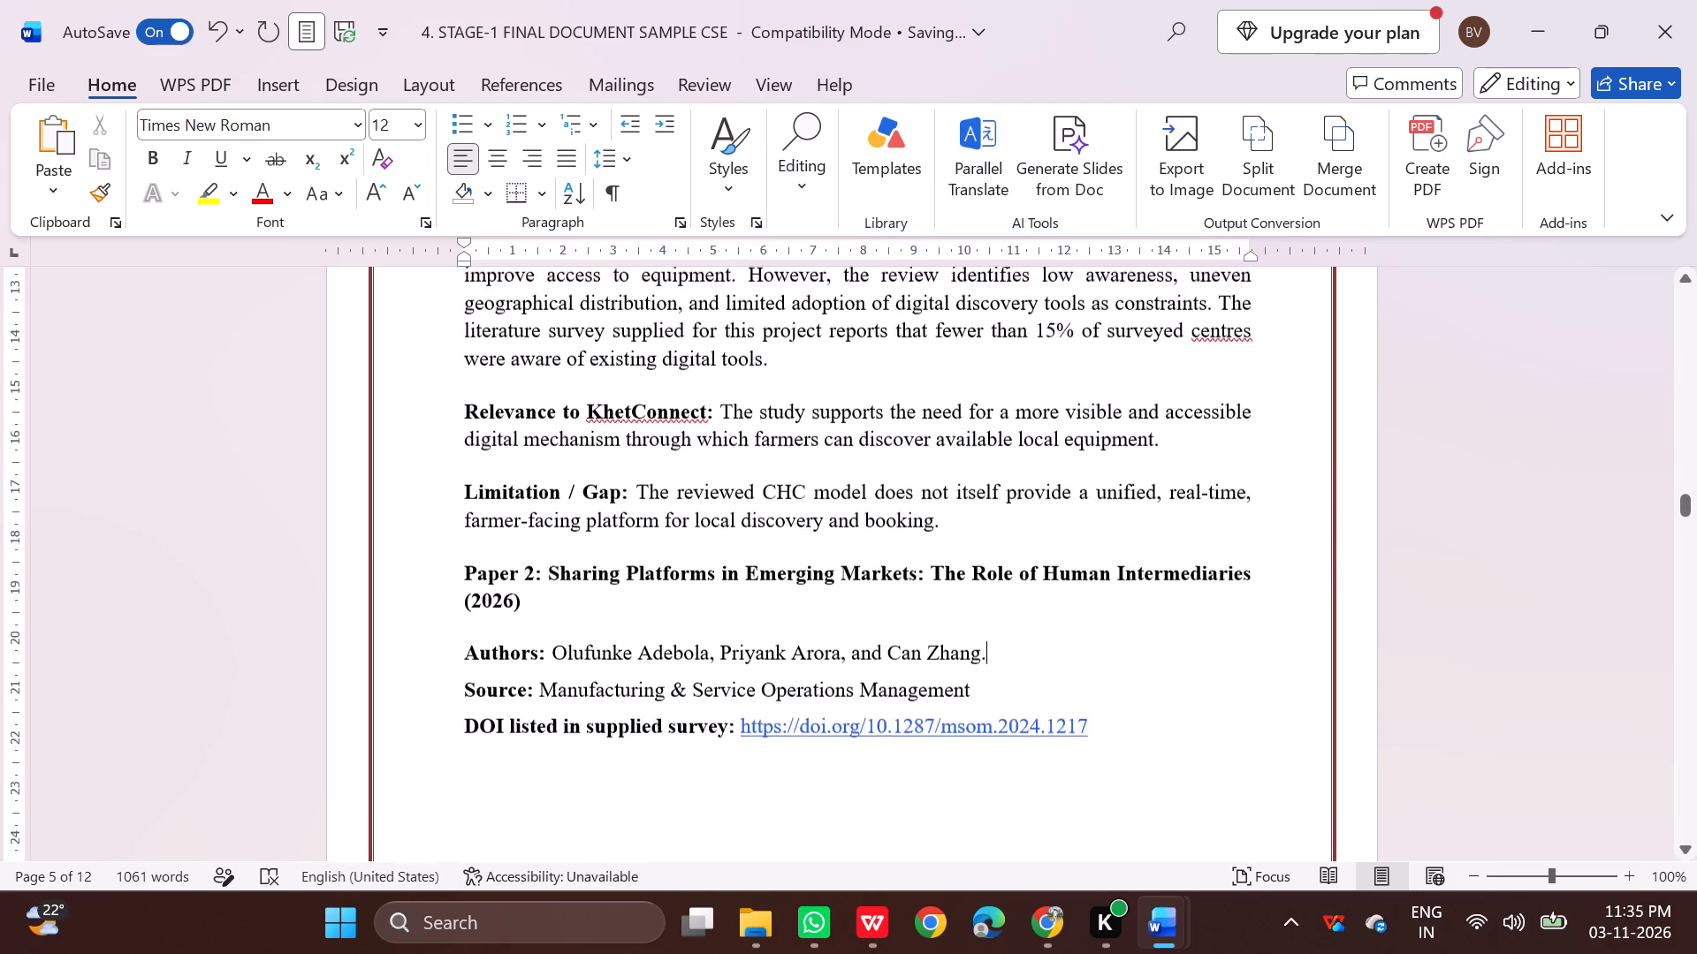
{"action": "scroll", "coordinate": [1105, 577], "scroll_direction": "up", "scroll_amount": 6}
{"action": "left_click_drag", "start_coordinate": [453, 393], "coordinate": [456, 392]}
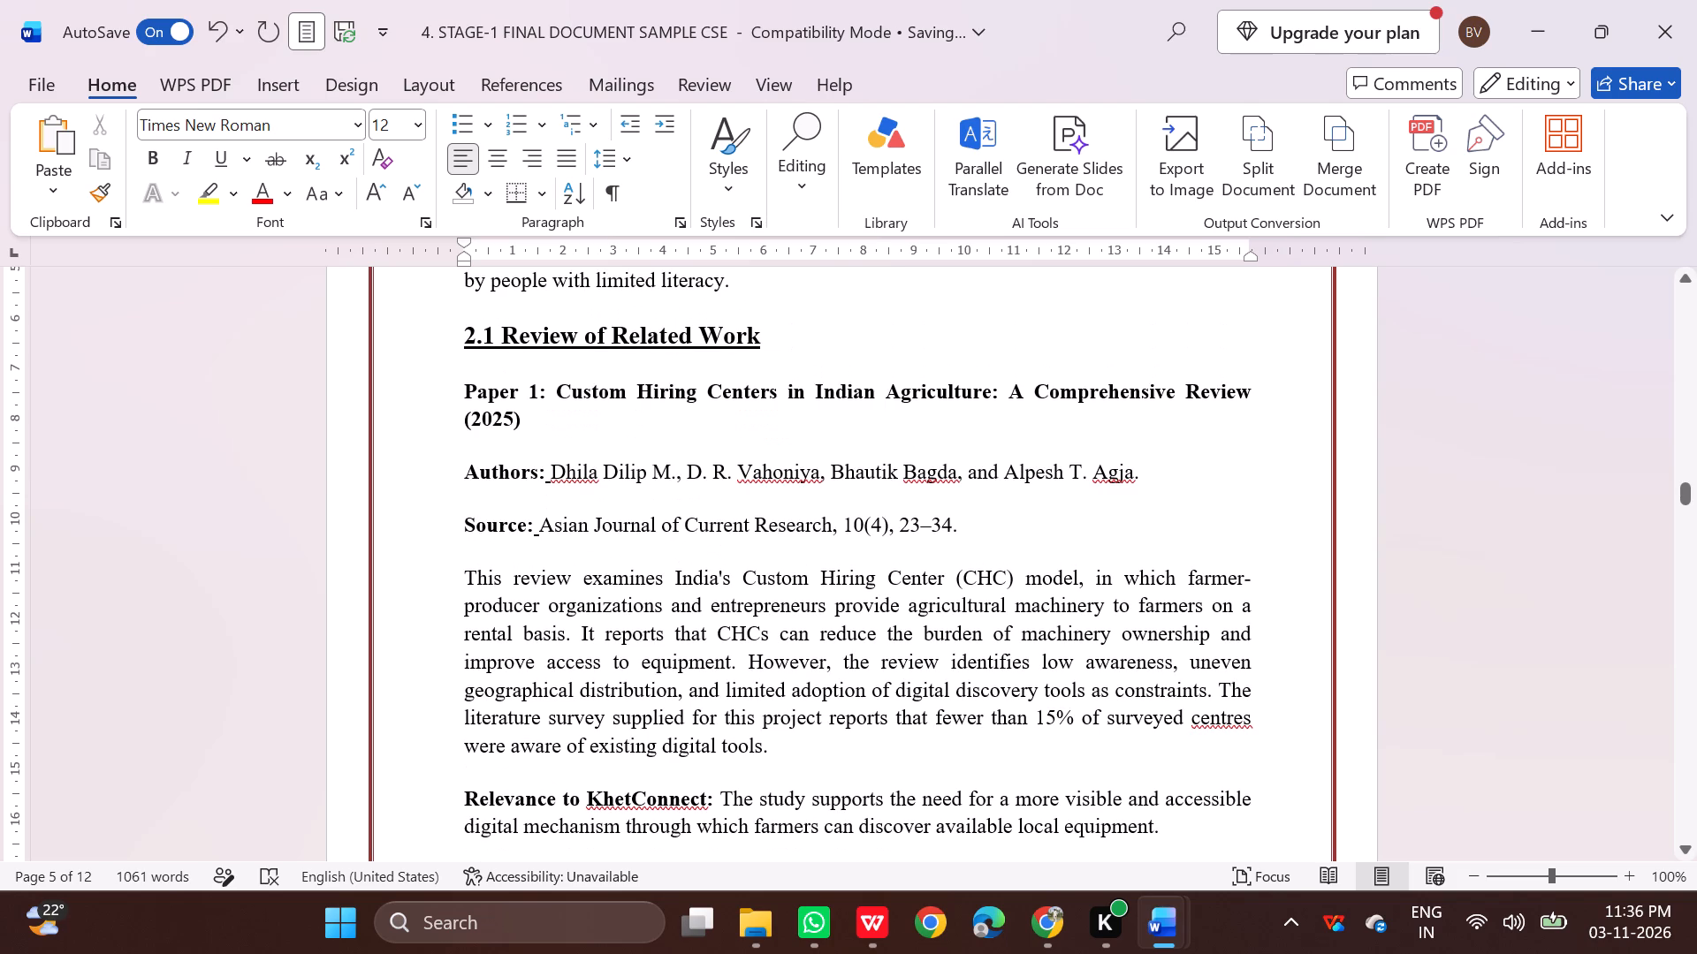
{"action": "left_click_drag", "start_coordinate": [456, 392], "coordinate": [966, 526]}
{"action": "left_click", "coordinate": [632, 155]}
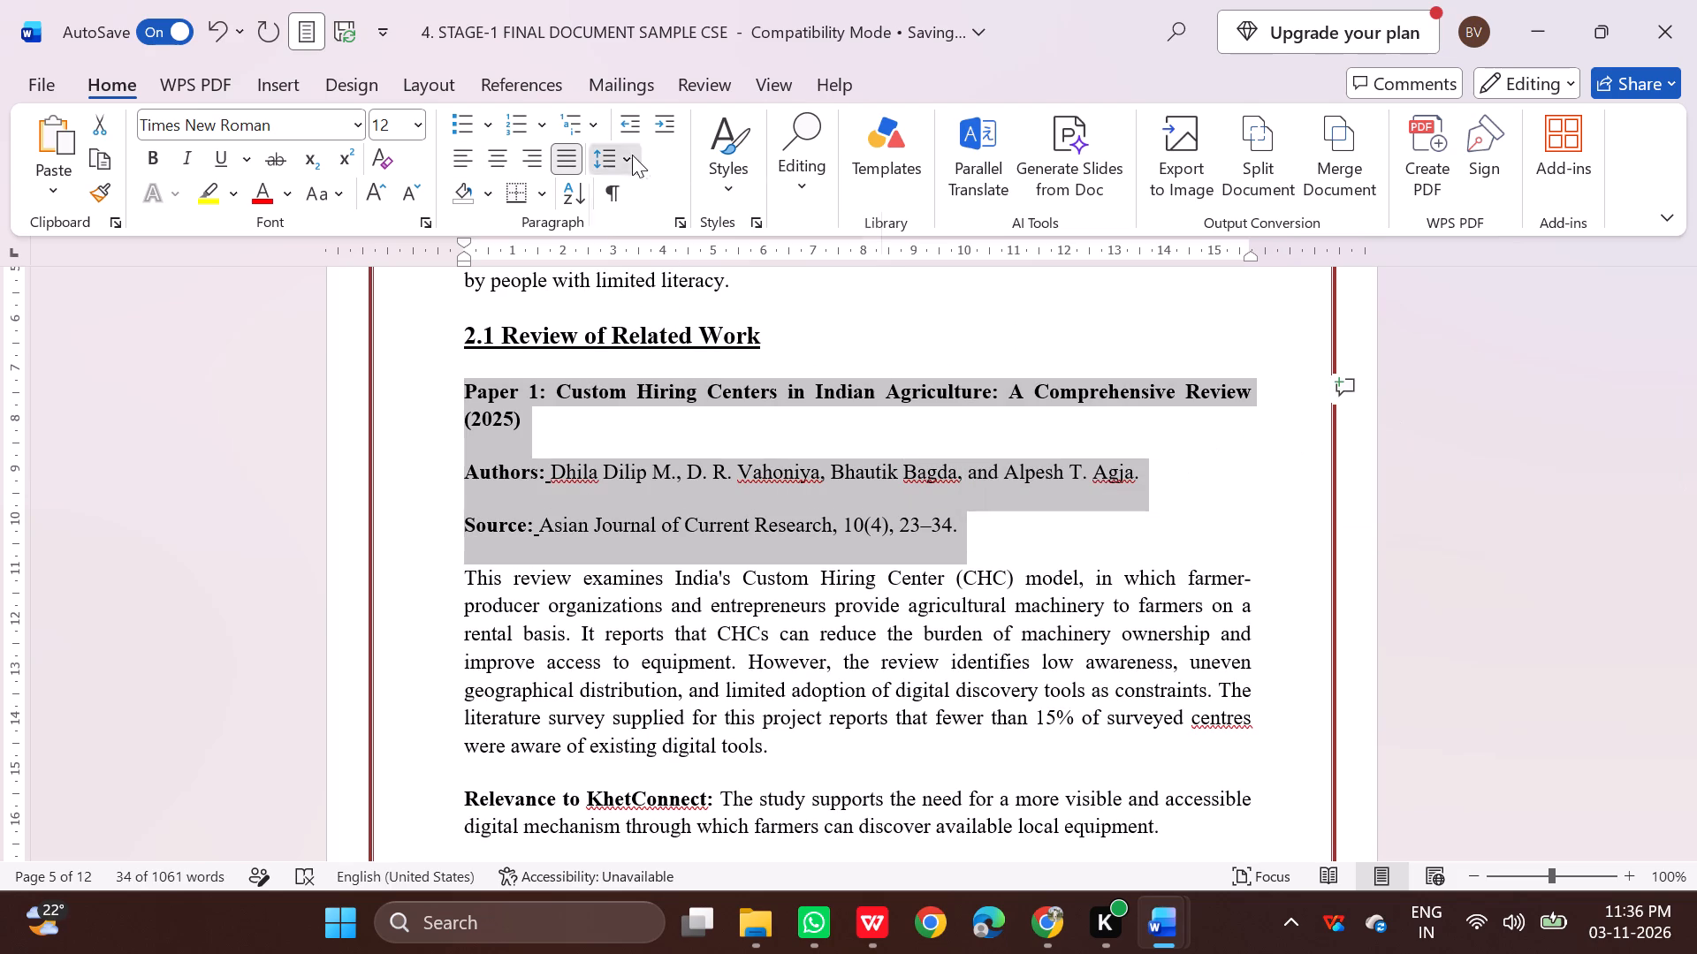
{"action": "left_click", "coordinate": [671, 238]}
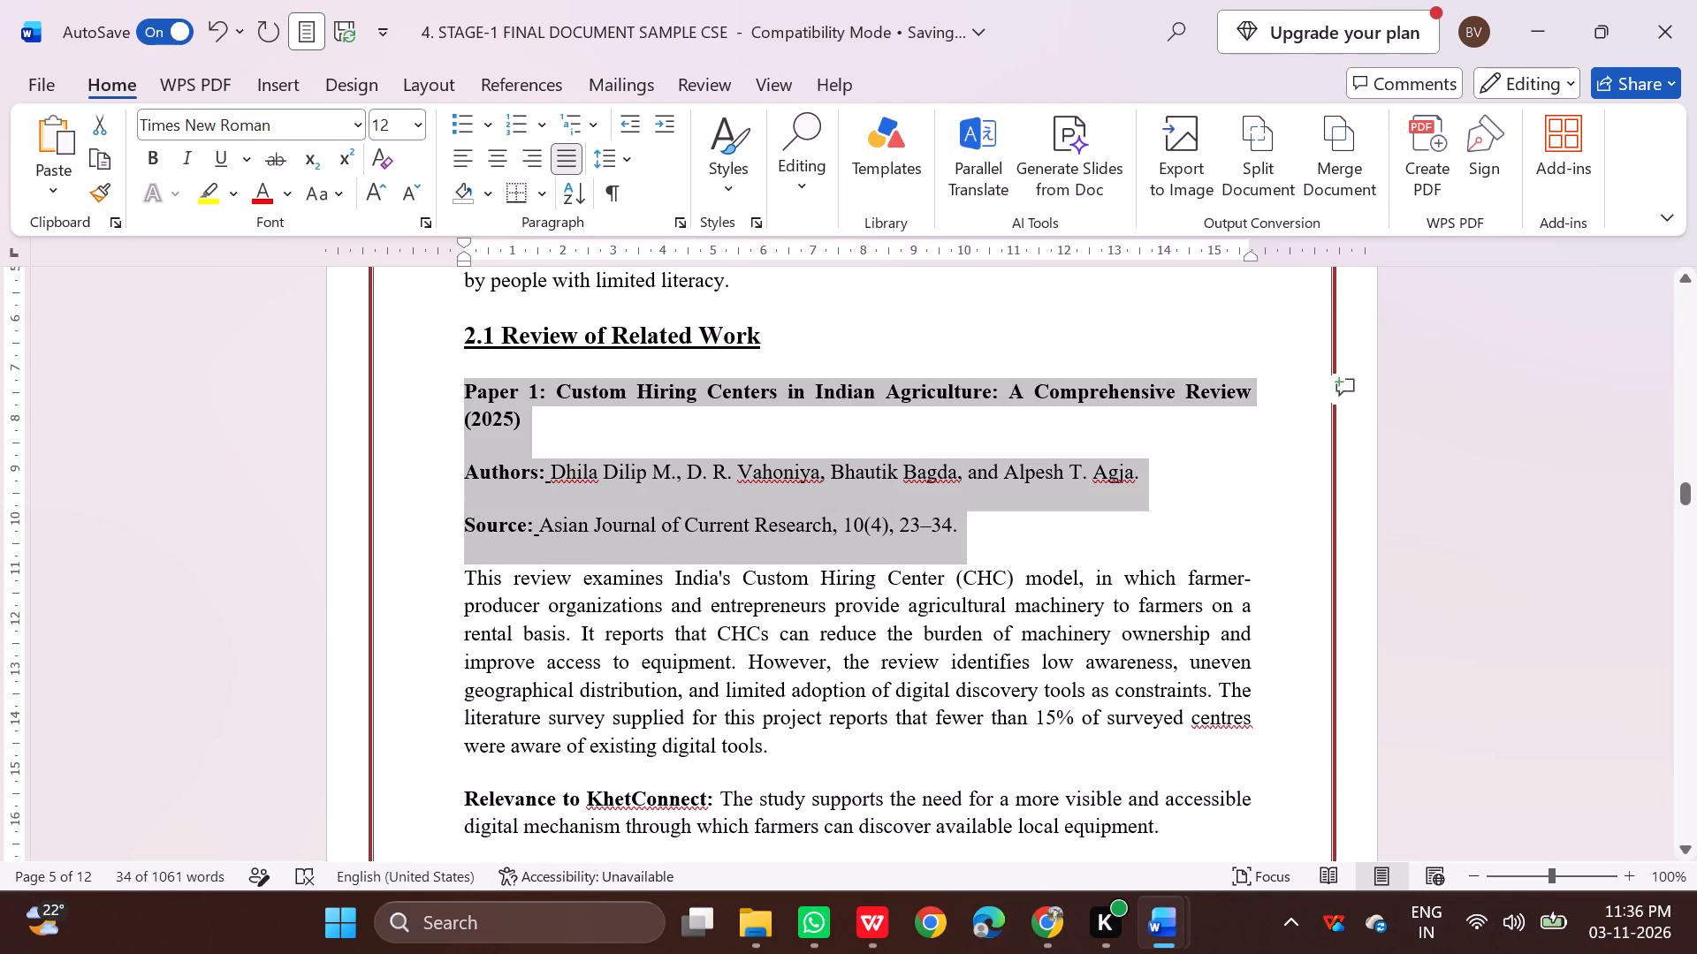
Set the line spacing of Paper 2's Authors, Source and DOI lines to 1.15.
{"action": "scroll", "coordinate": [1041, 583], "scroll_direction": "down", "scroll_amount": 7}
{"action": "left_click_drag", "start_coordinate": [464, 583], "coordinate": [850, 606]}
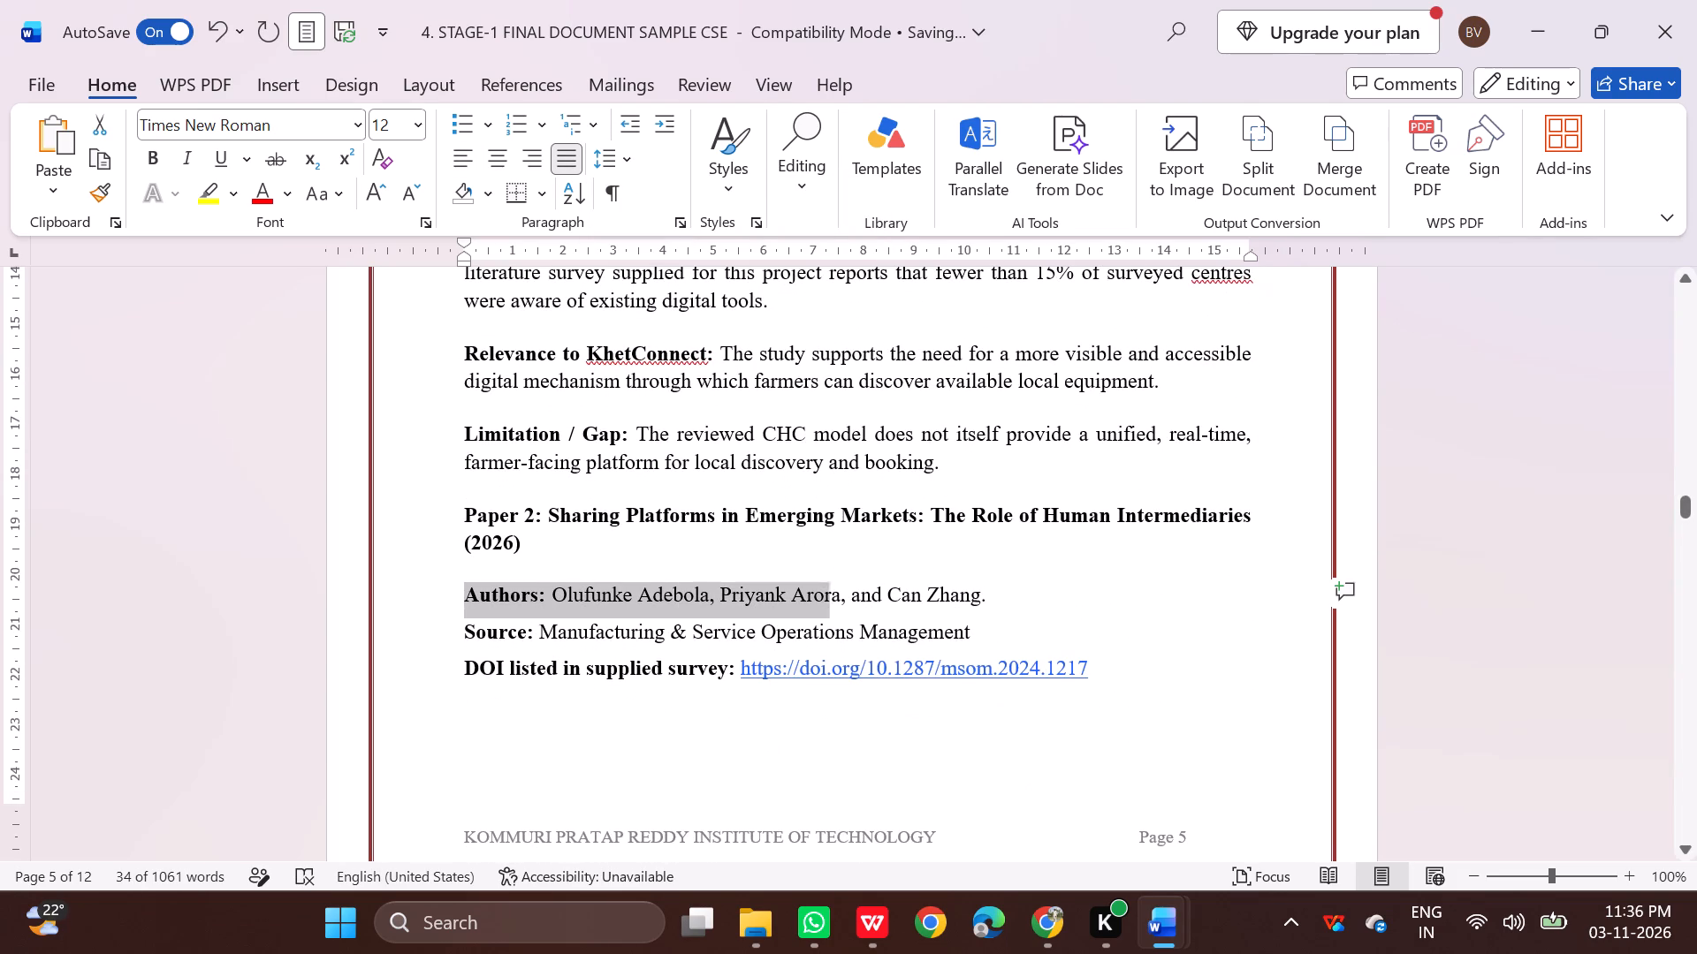
{"action": "left_click_drag", "start_coordinate": [850, 606], "coordinate": [1046, 665]}
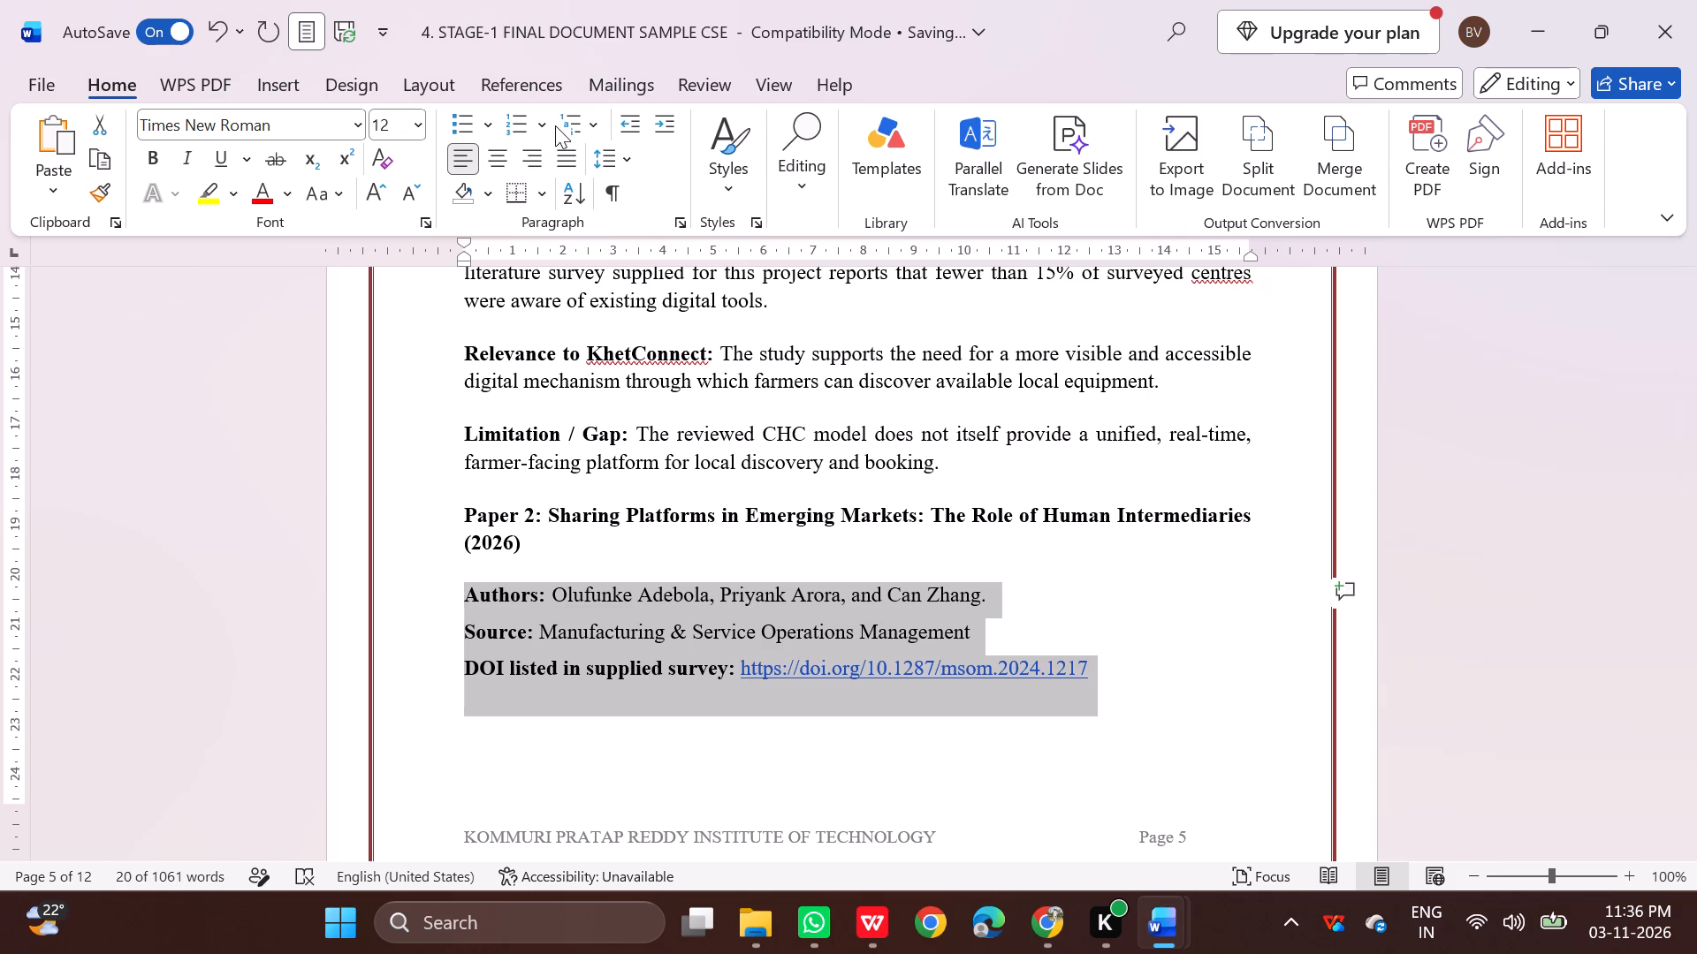
{"action": "left_click", "coordinate": [621, 162]}
{"action": "left_click", "coordinate": [679, 233]}
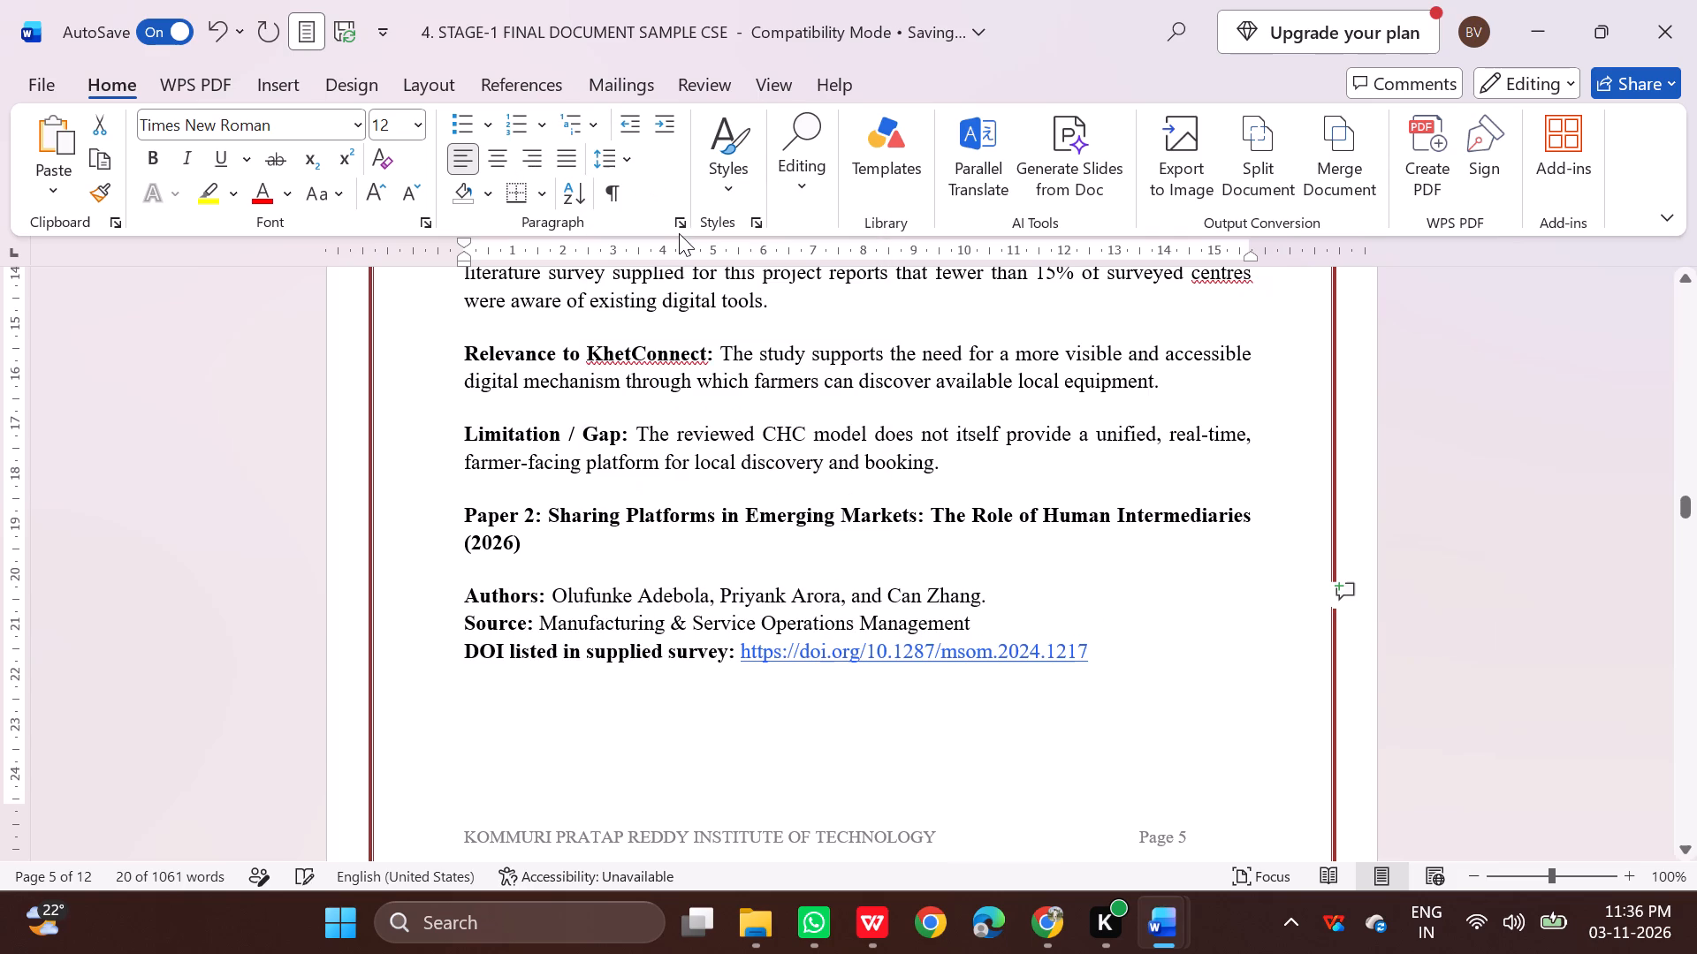
{"action": "left_click", "coordinate": [1086, 771]}
Compare the spacing of Paper 1's Authors and Source lines with the matching lines of Paper 2.
{"action": "scroll", "coordinate": [1074, 766], "scroll_direction": "up", "scroll_amount": 5}
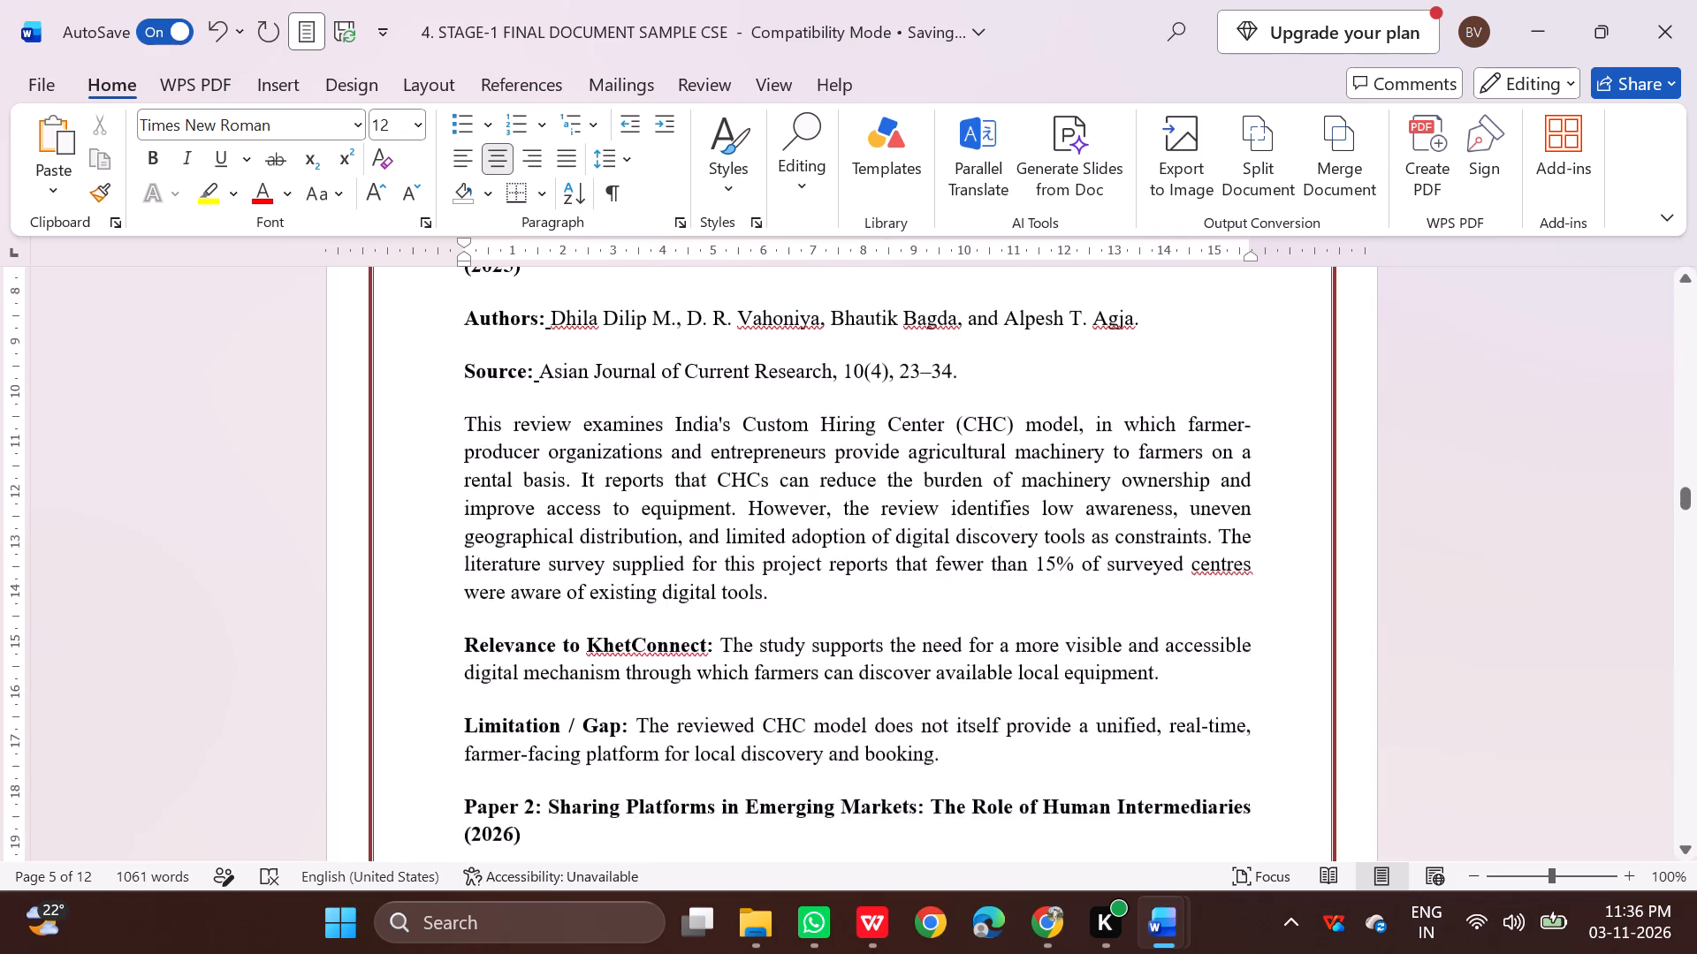
{"action": "scroll", "coordinate": [1067, 766], "scroll_direction": "up", "scroll_amount": 2}
{"action": "left_click", "coordinate": [491, 501]}
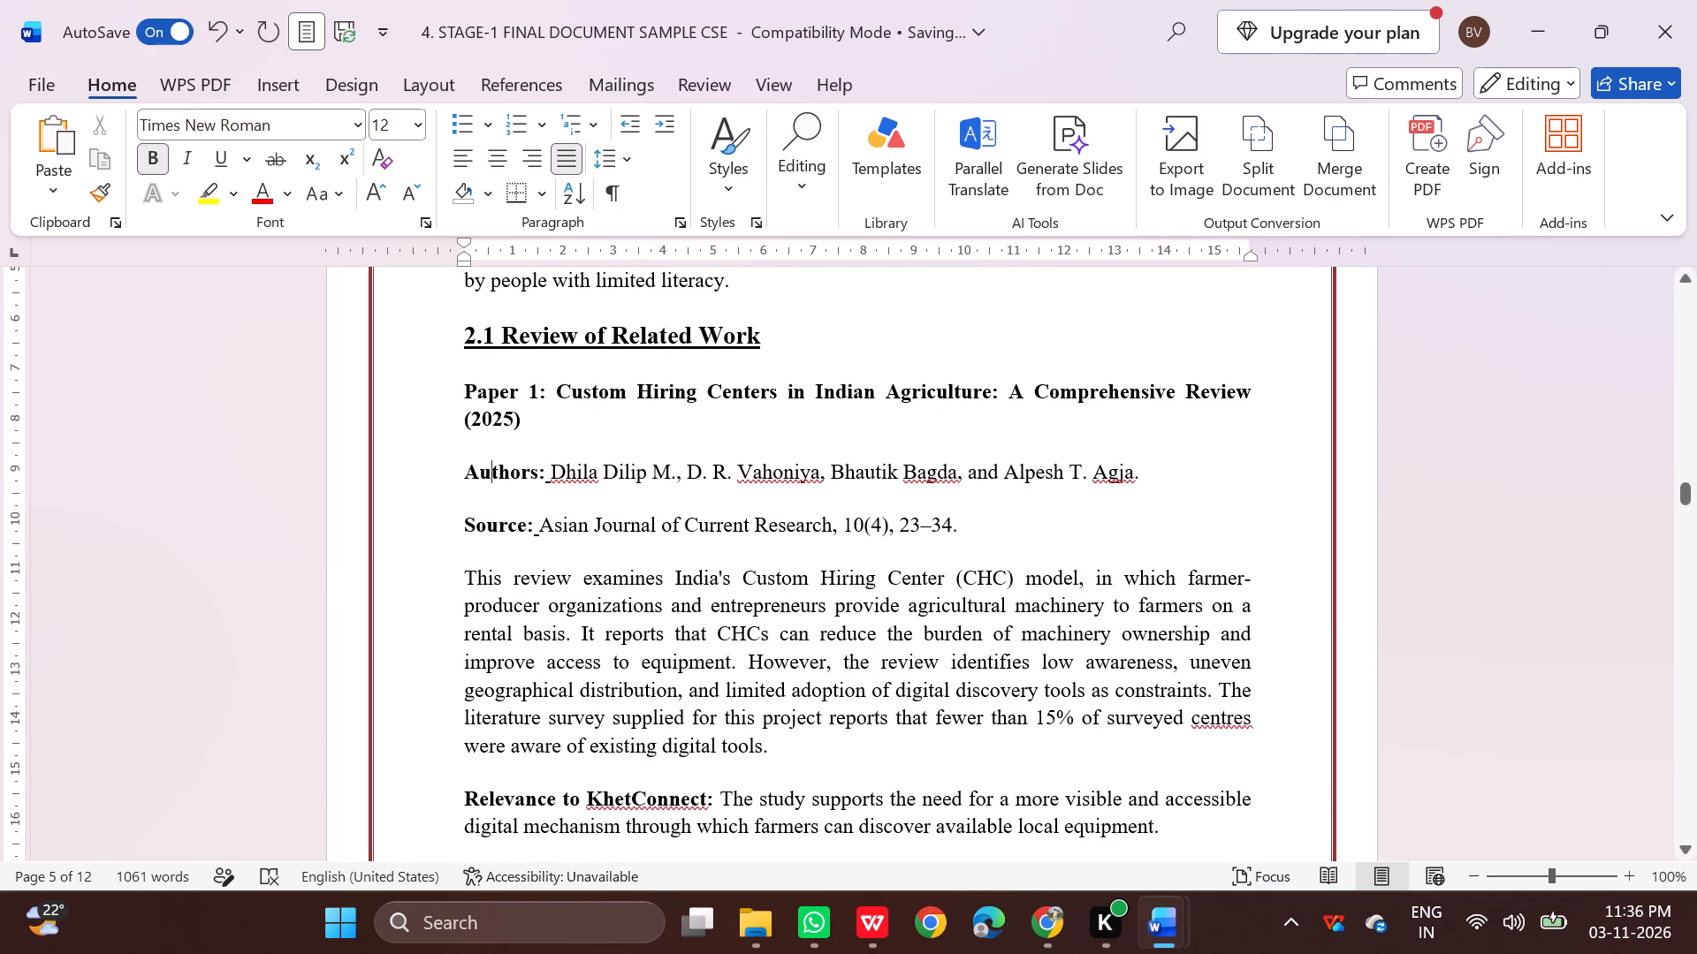
{"action": "left_click", "coordinate": [484, 502]}
{"action": "left_click", "coordinate": [484, 502]}
{"action": "scroll", "coordinate": [647, 603], "scroll_direction": "down", "scroll_amount": 3}
{"action": "scroll", "coordinate": [753, 655], "scroll_direction": "down", "scroll_amount": 4}
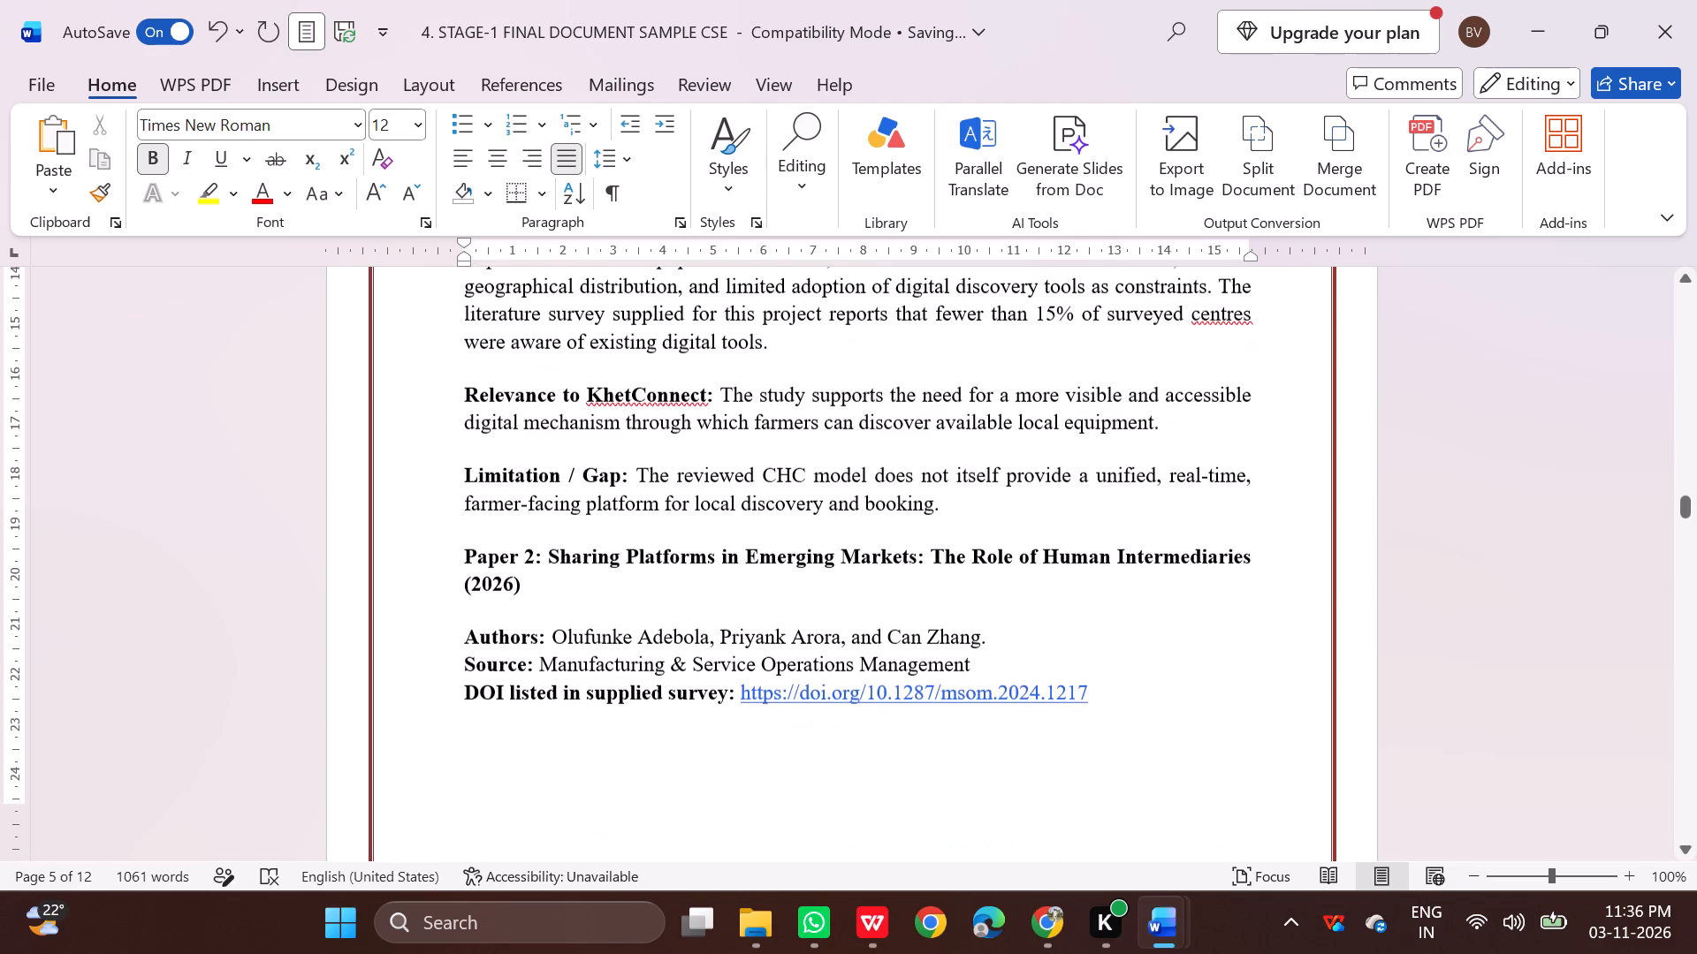
Left-align Paper 1's title, Authors and Source lines.
{"action": "scroll", "coordinate": [933, 791], "scroll_direction": "up", "scroll_amount": 6}
{"action": "scroll", "coordinate": [580, 503], "scroll_direction": "up", "scroll_amount": 1}
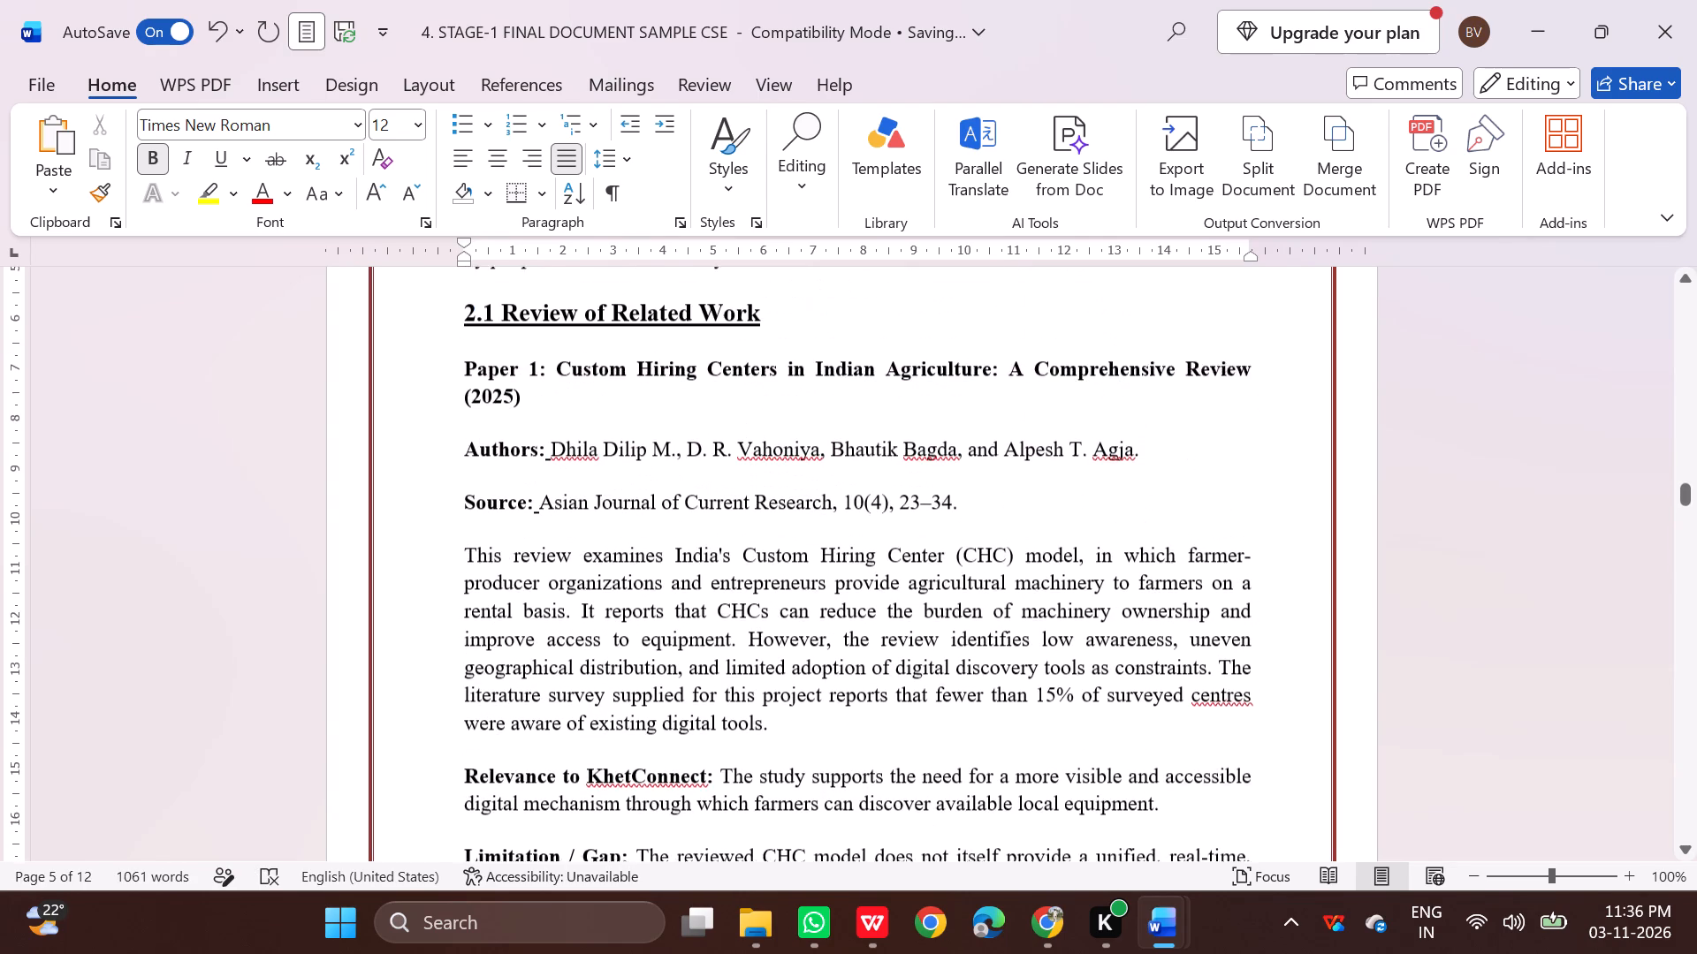
{"action": "left_click_drag", "start_coordinate": [456, 388], "coordinate": [1002, 530]}
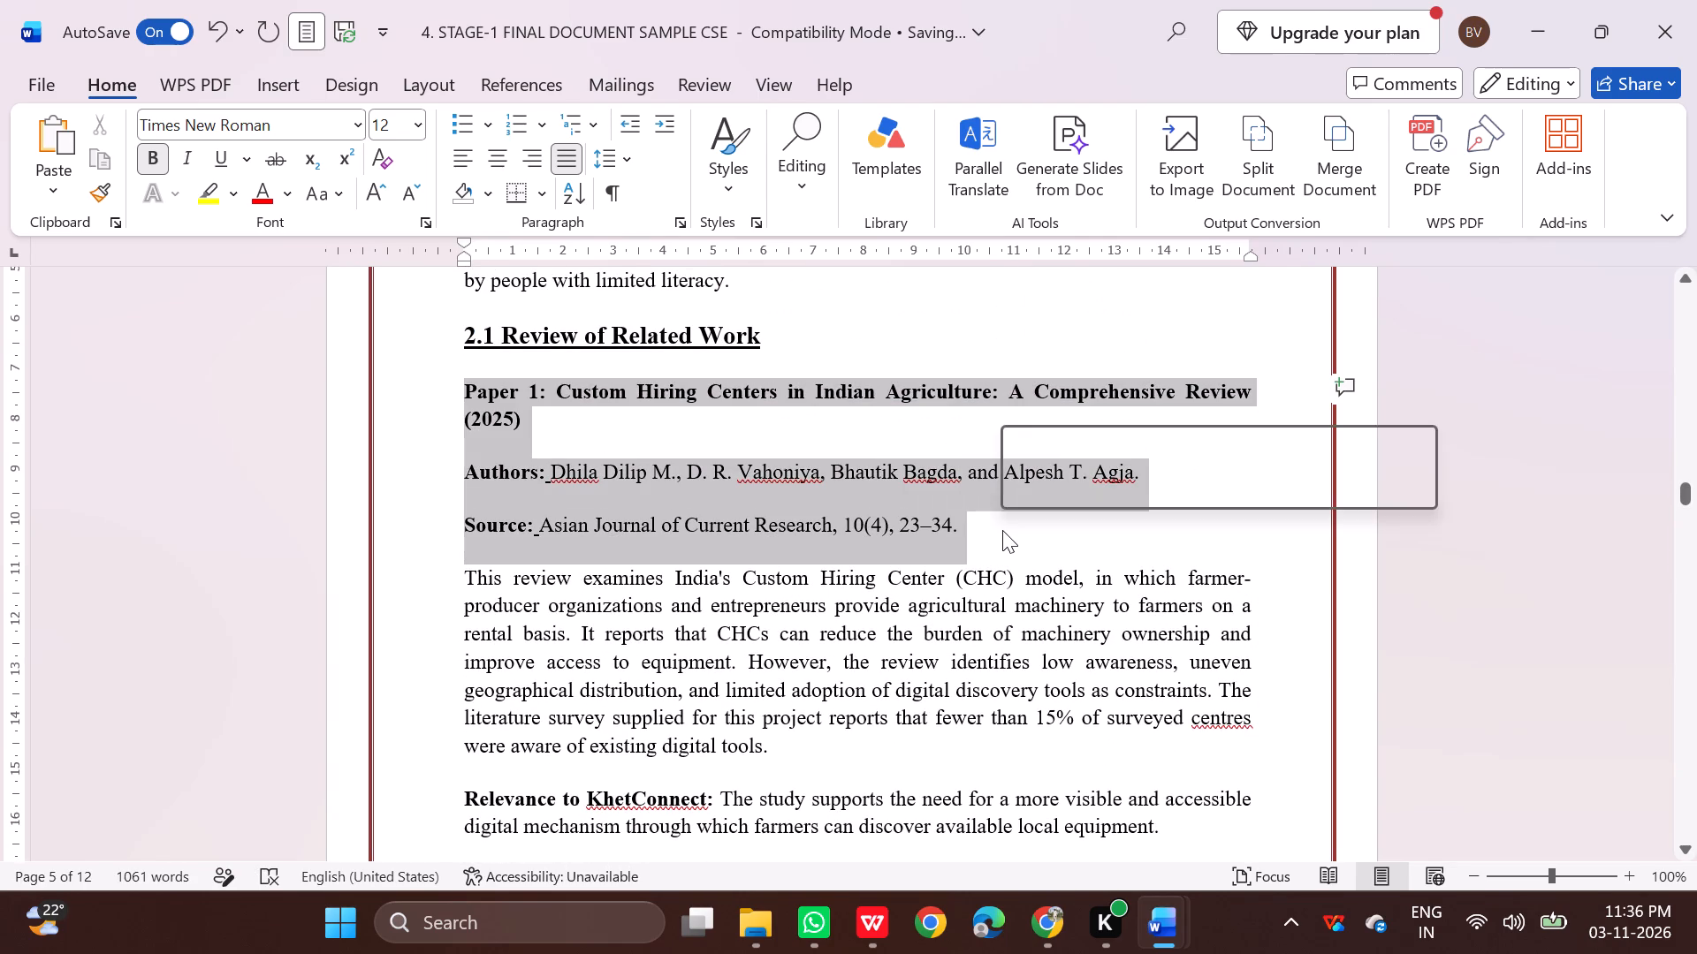
{"action": "key", "text": "ctrl+j"}
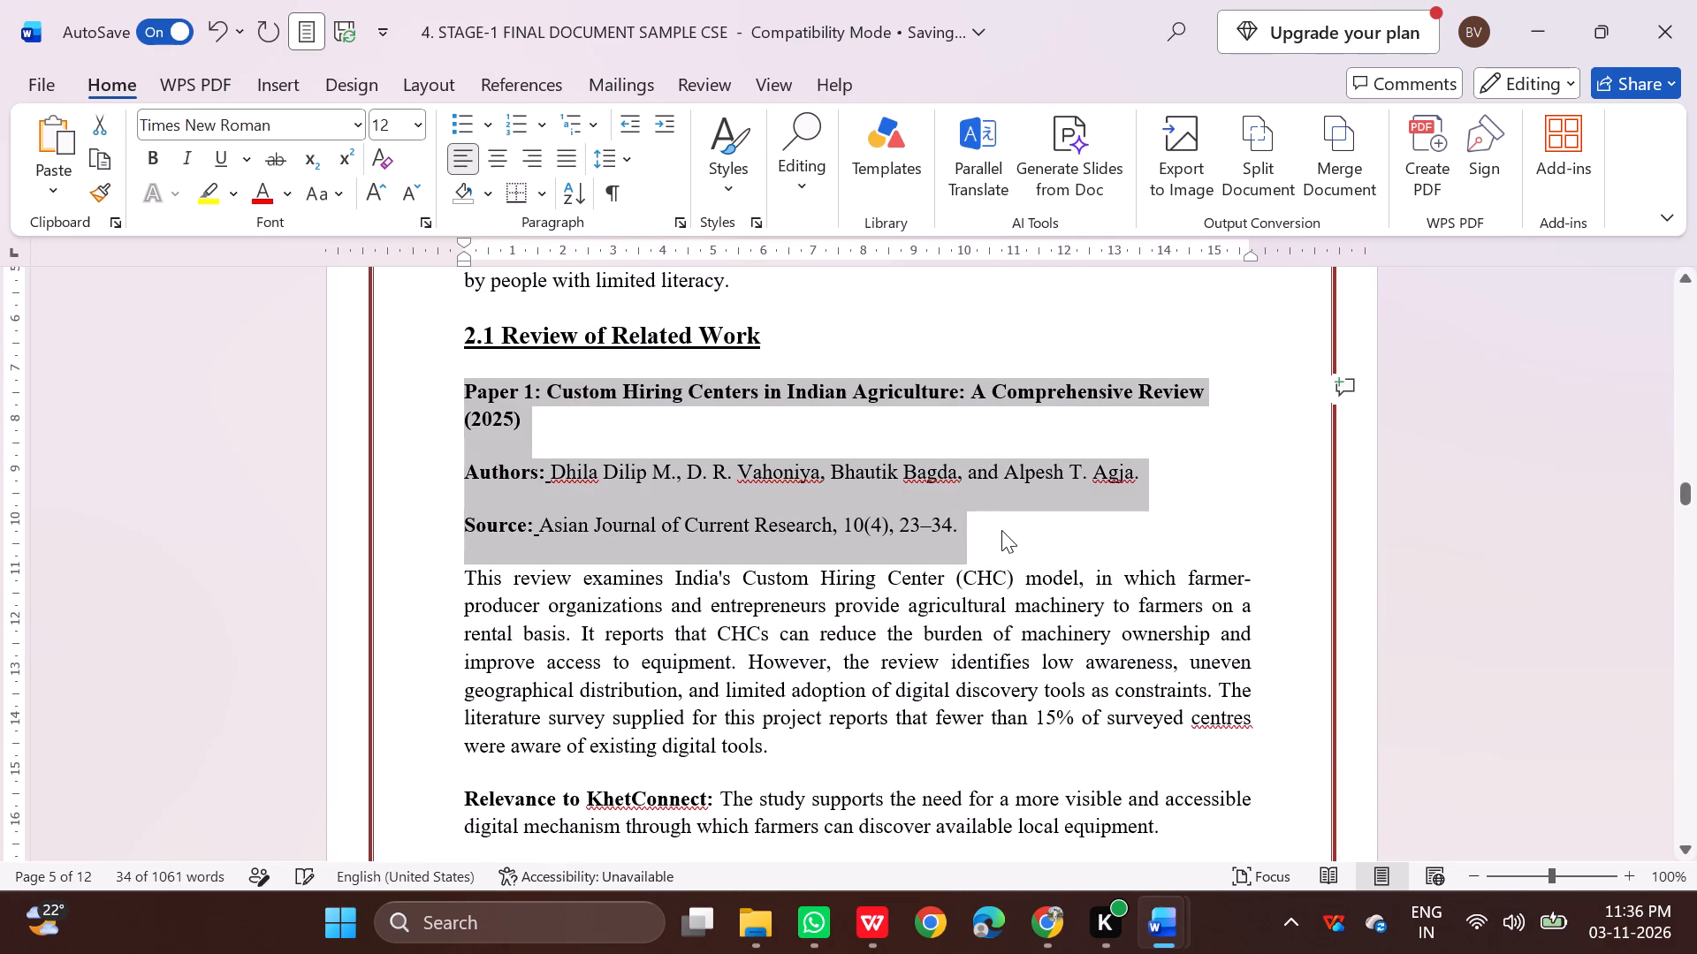
{"action": "key", "text": "ctrl+j"}
{"action": "key", "text": "ctrl+j"}
{"action": "left_click", "coordinate": [1245, 468]}
Left-align Paper 2's title, Authors, Source and DOI lines.
{"action": "scroll", "coordinate": [1143, 610], "scroll_direction": "down", "scroll_amount": 2}
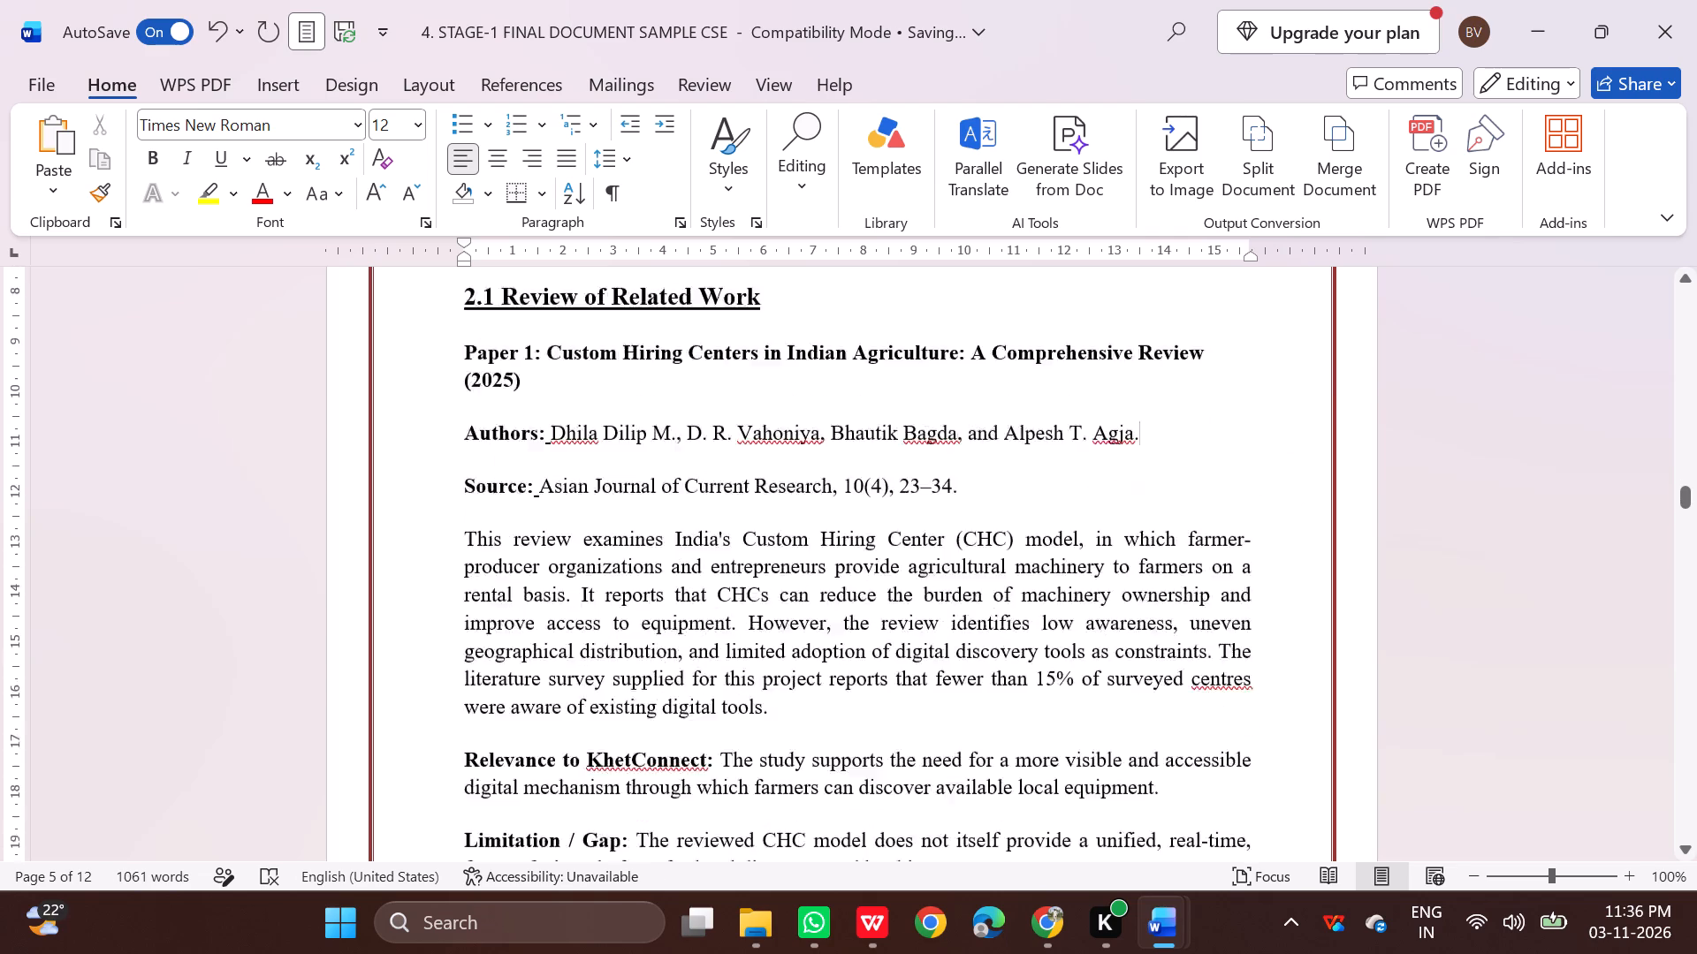
{"action": "scroll", "coordinate": [1143, 610], "scroll_direction": "down", "scroll_amount": 5}
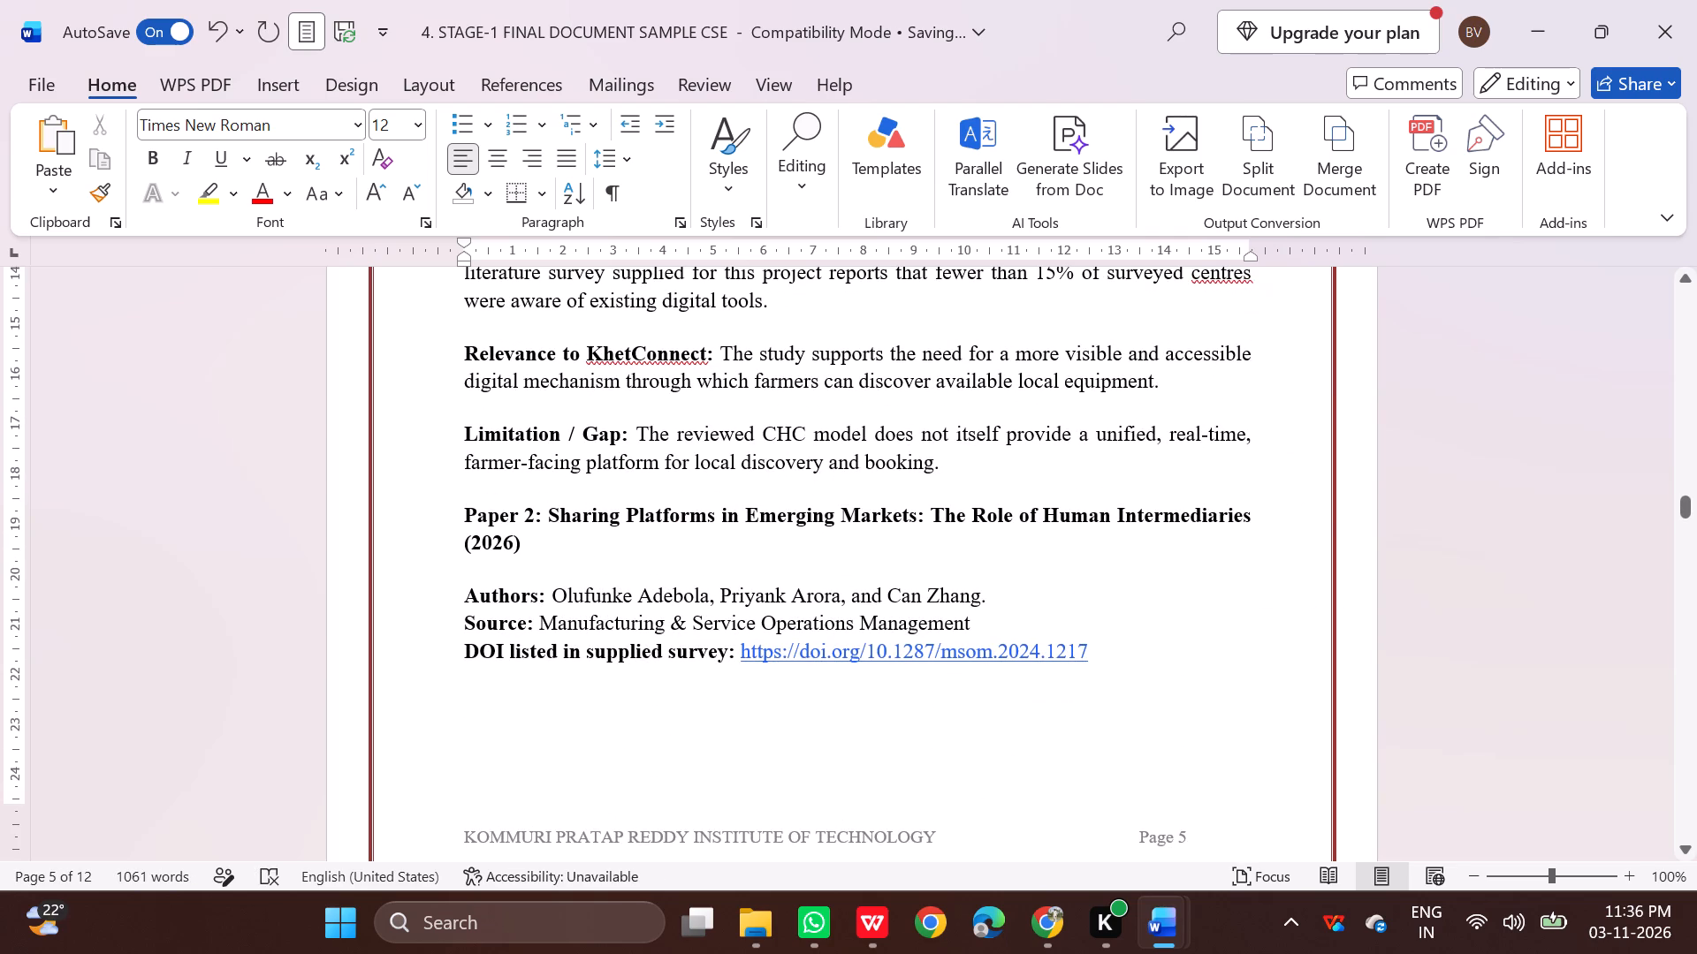
{"action": "left_click_drag", "start_coordinate": [459, 511], "coordinate": [1031, 644]}
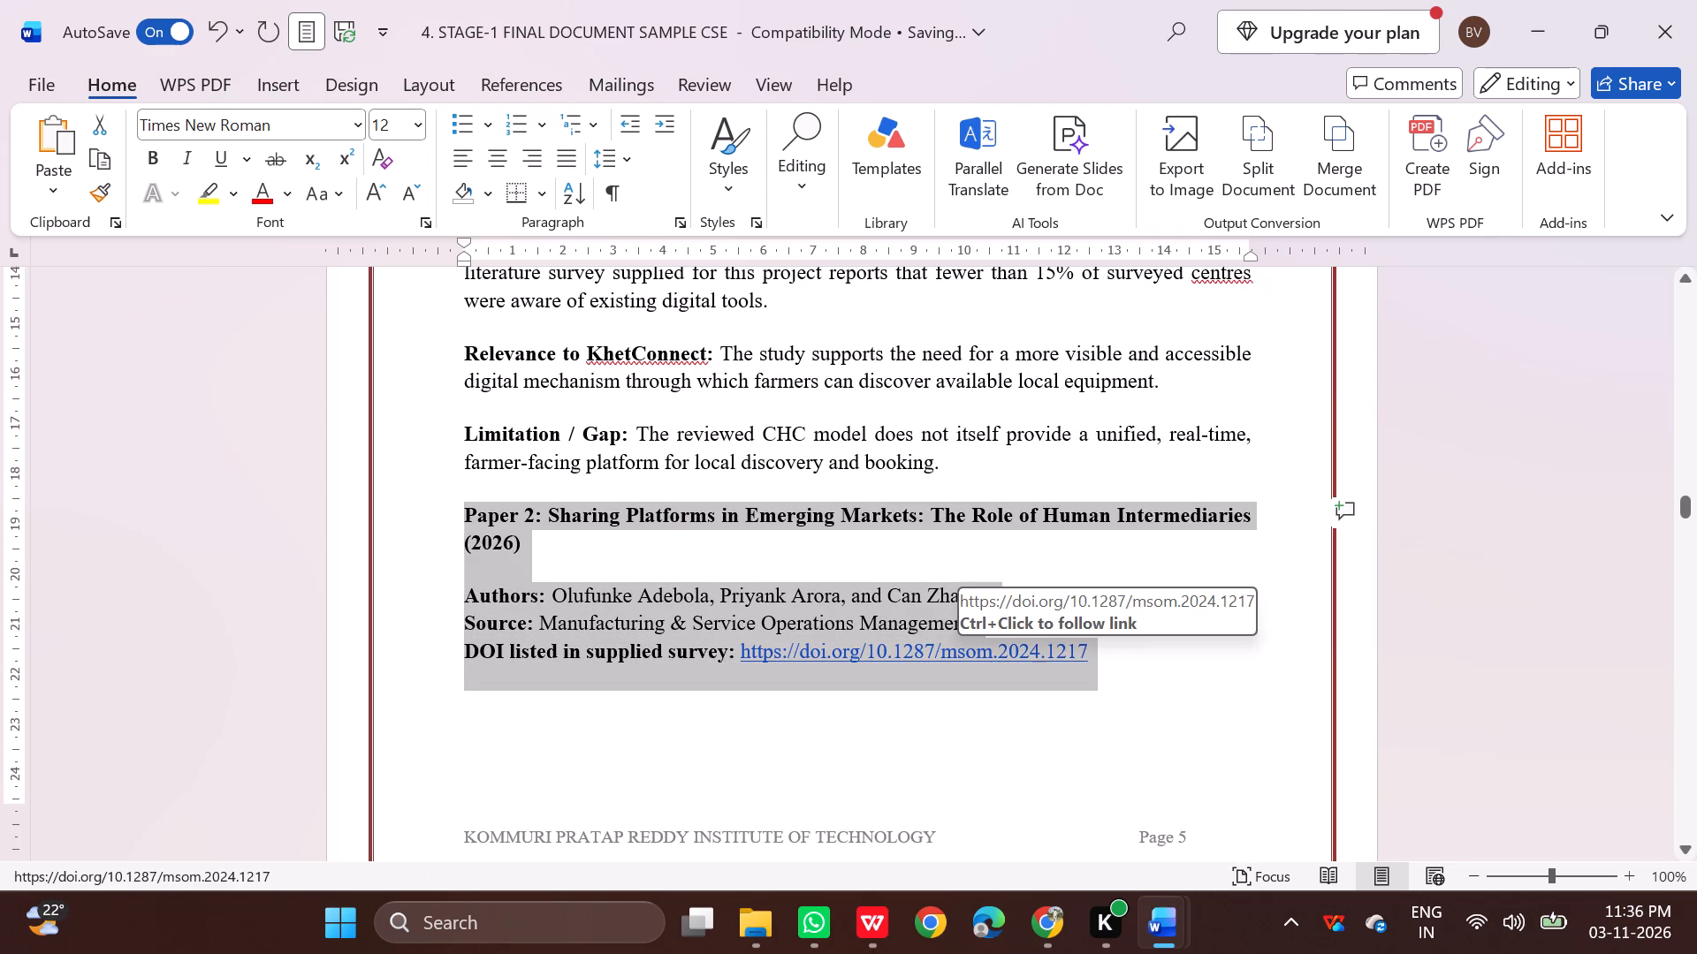
{"action": "key", "text": "ctrl+j"}
{"action": "key", "text": "ctrl+j"}
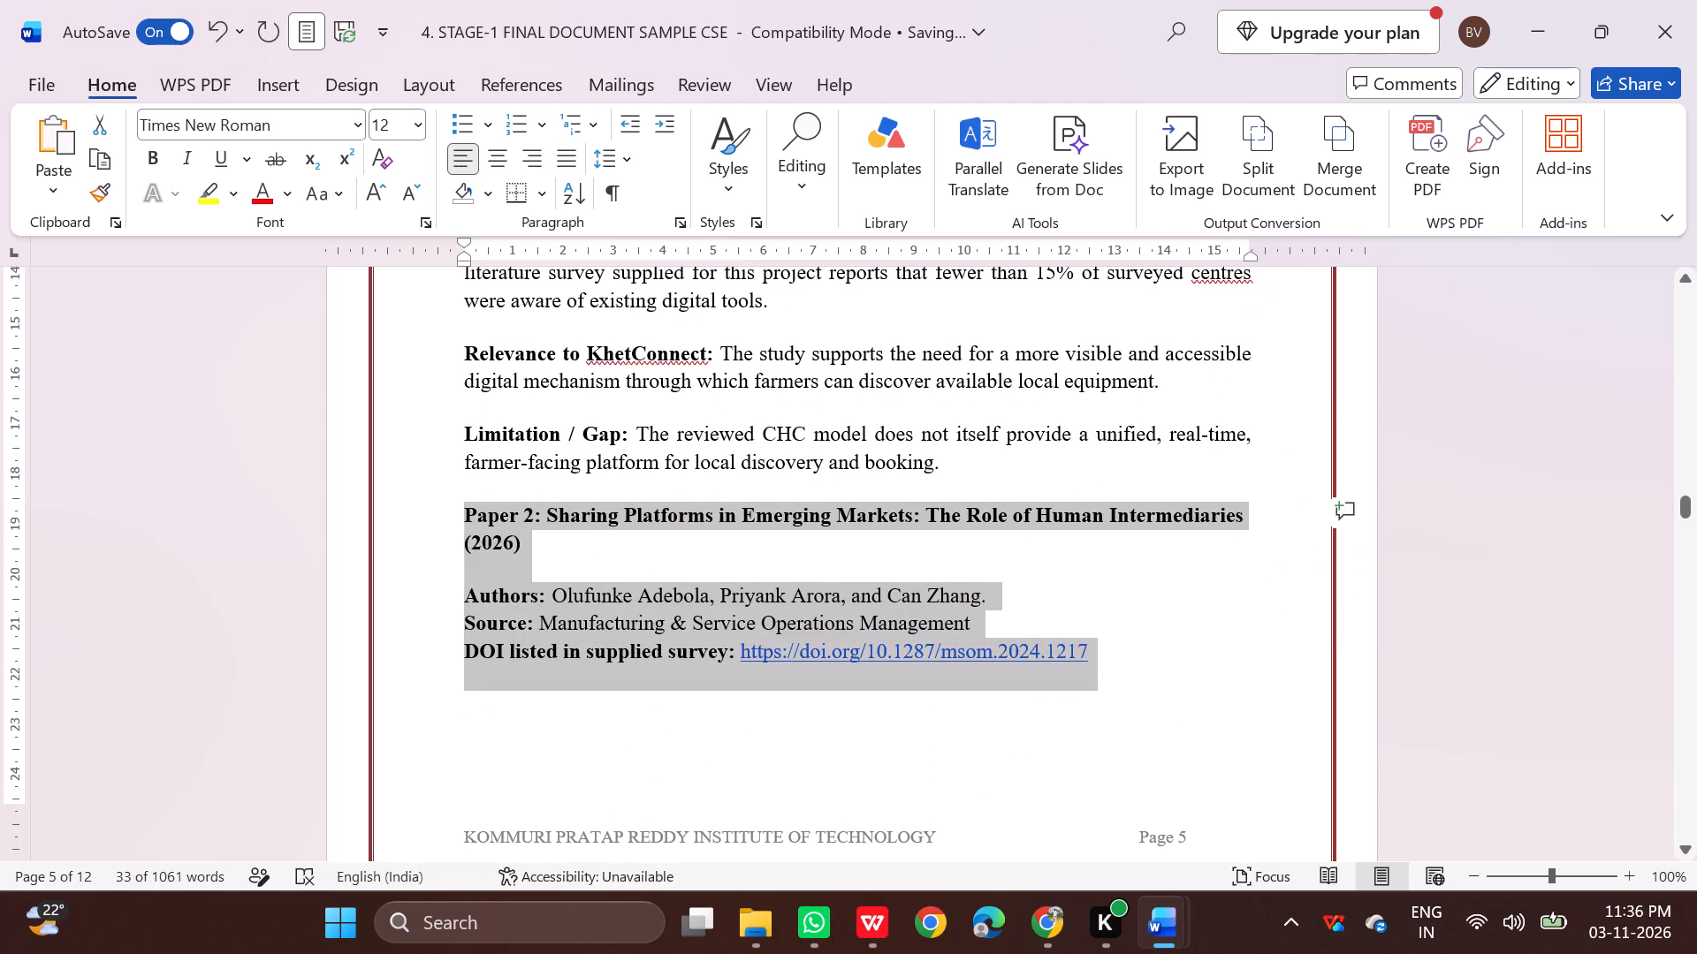
{"action": "key", "text": "ctrl+j"}
{"action": "key", "text": "ctrl+j"}
{"action": "left_click", "coordinate": [1126, 603]}
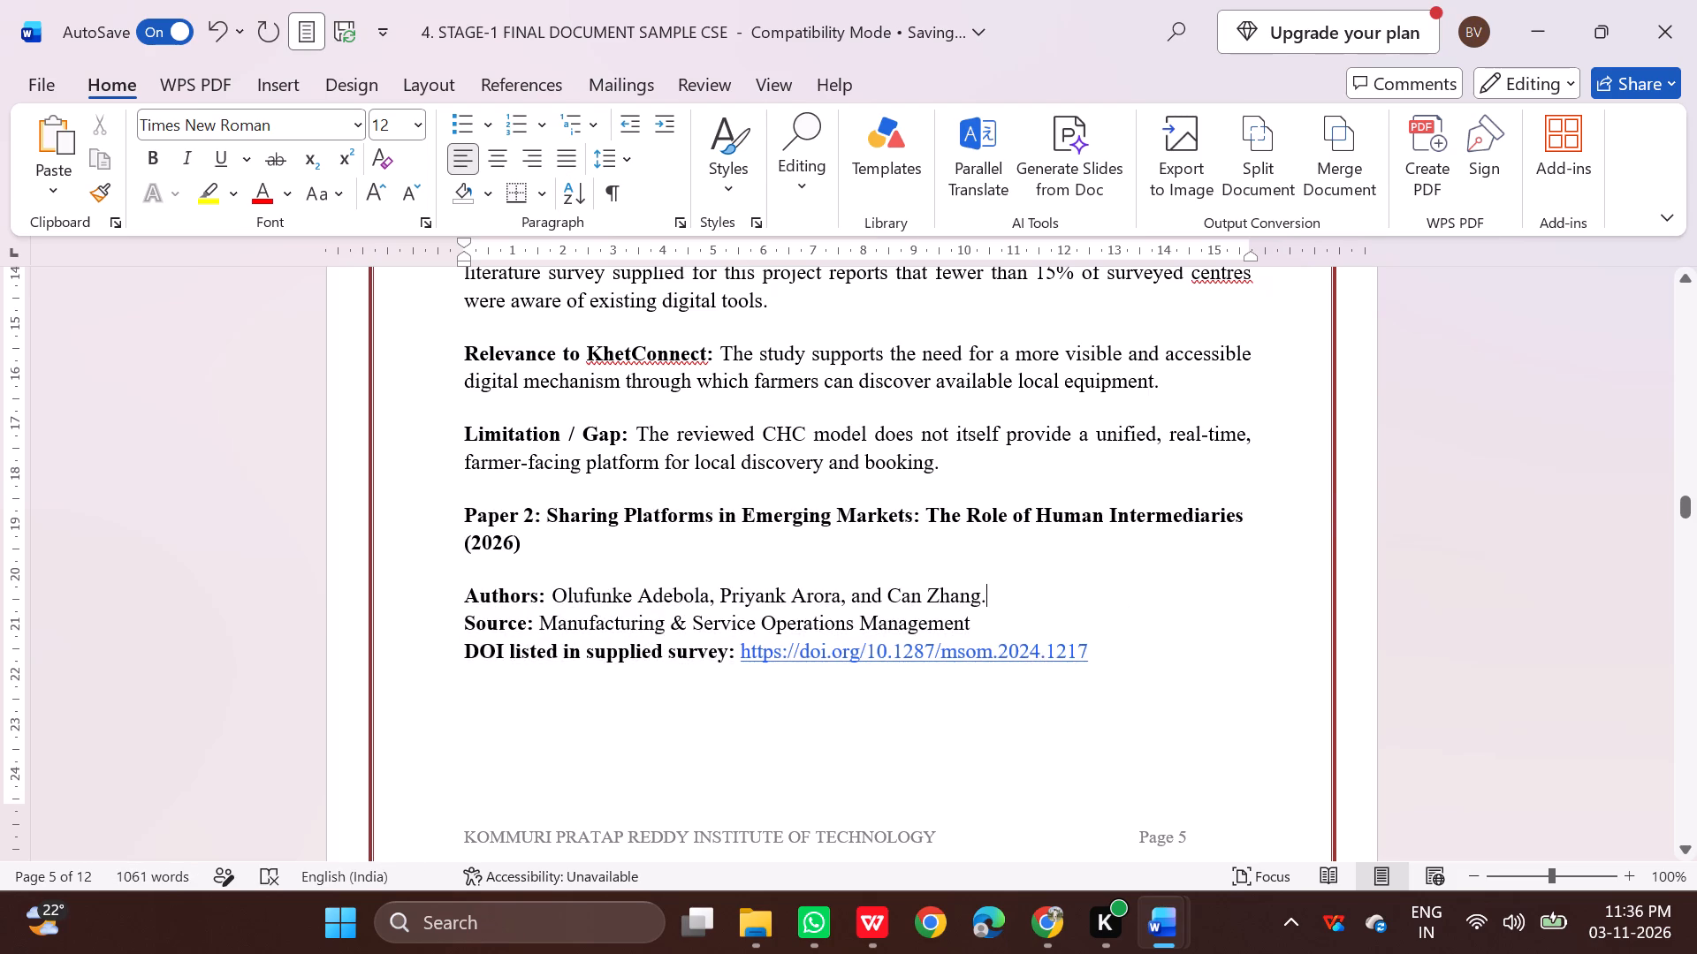
Switch to the Markdown preview in Chrome and copy Paper 2's summary, Relevance to KhetConnect and Limitation / Gap paragraphs.
{"action": "scroll", "coordinate": [1161, 628], "scroll_direction": "down", "scroll_amount": 3}
{"action": "scroll", "coordinate": [1153, 636], "scroll_direction": "up", "scroll_amount": 2}
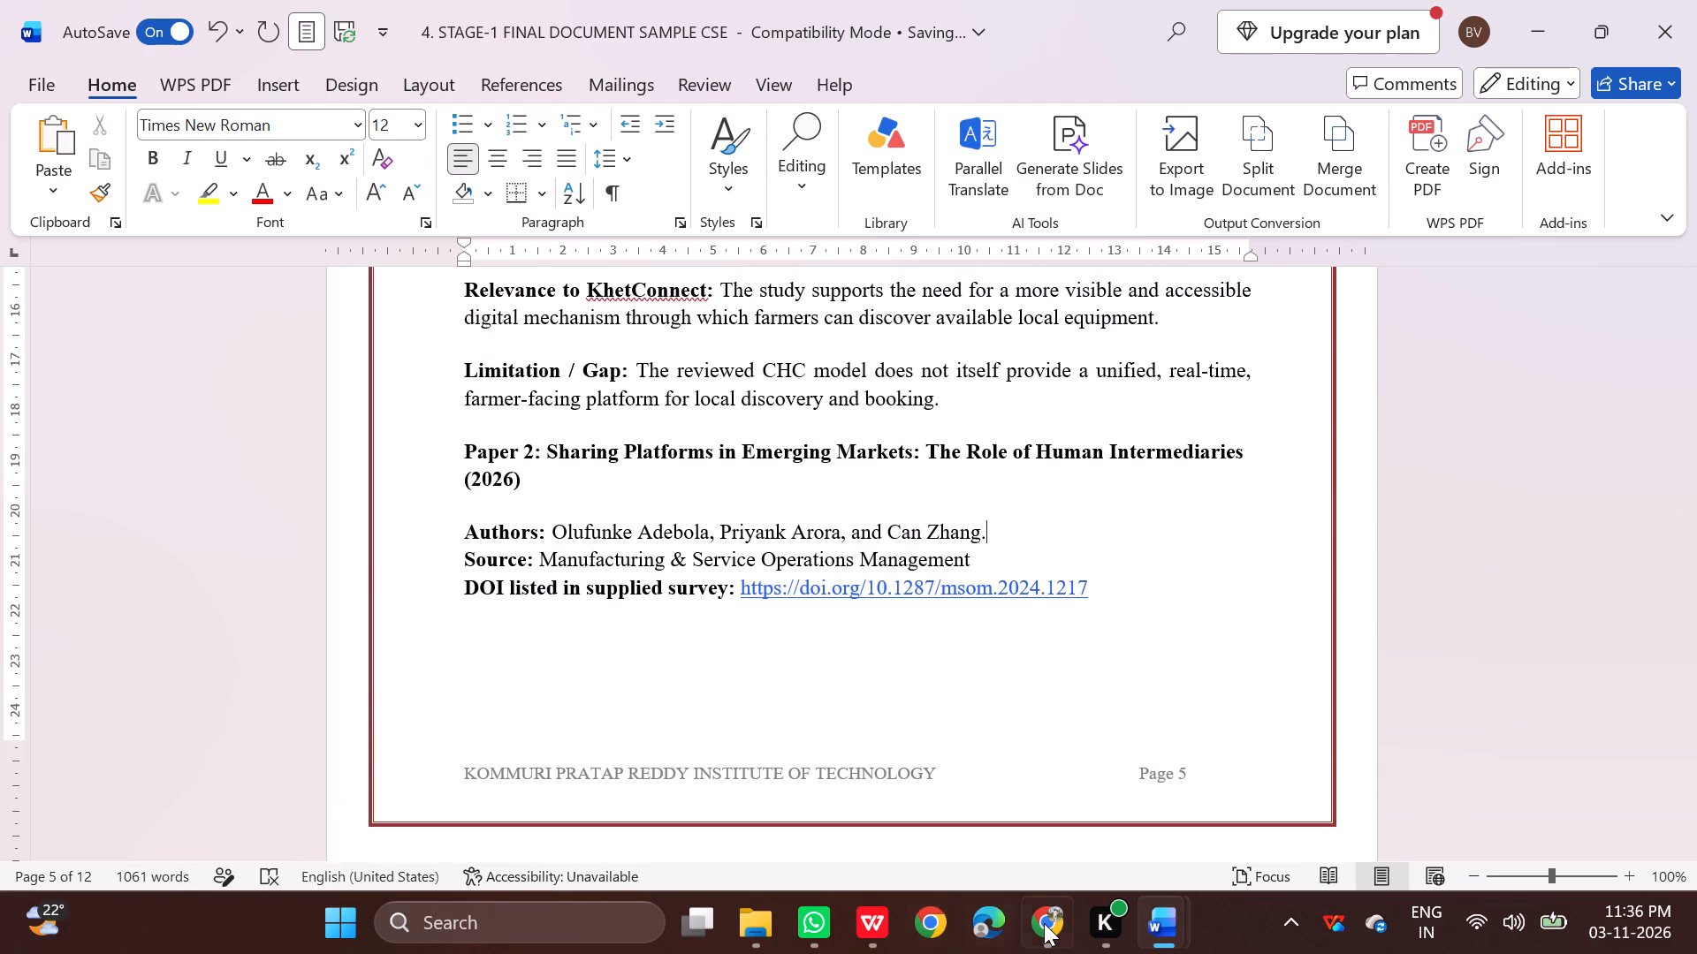
{"action": "left_click", "coordinate": [1044, 923]}
{"action": "scroll", "coordinate": [492, 573], "scroll_direction": "down", "scroll_amount": 3}
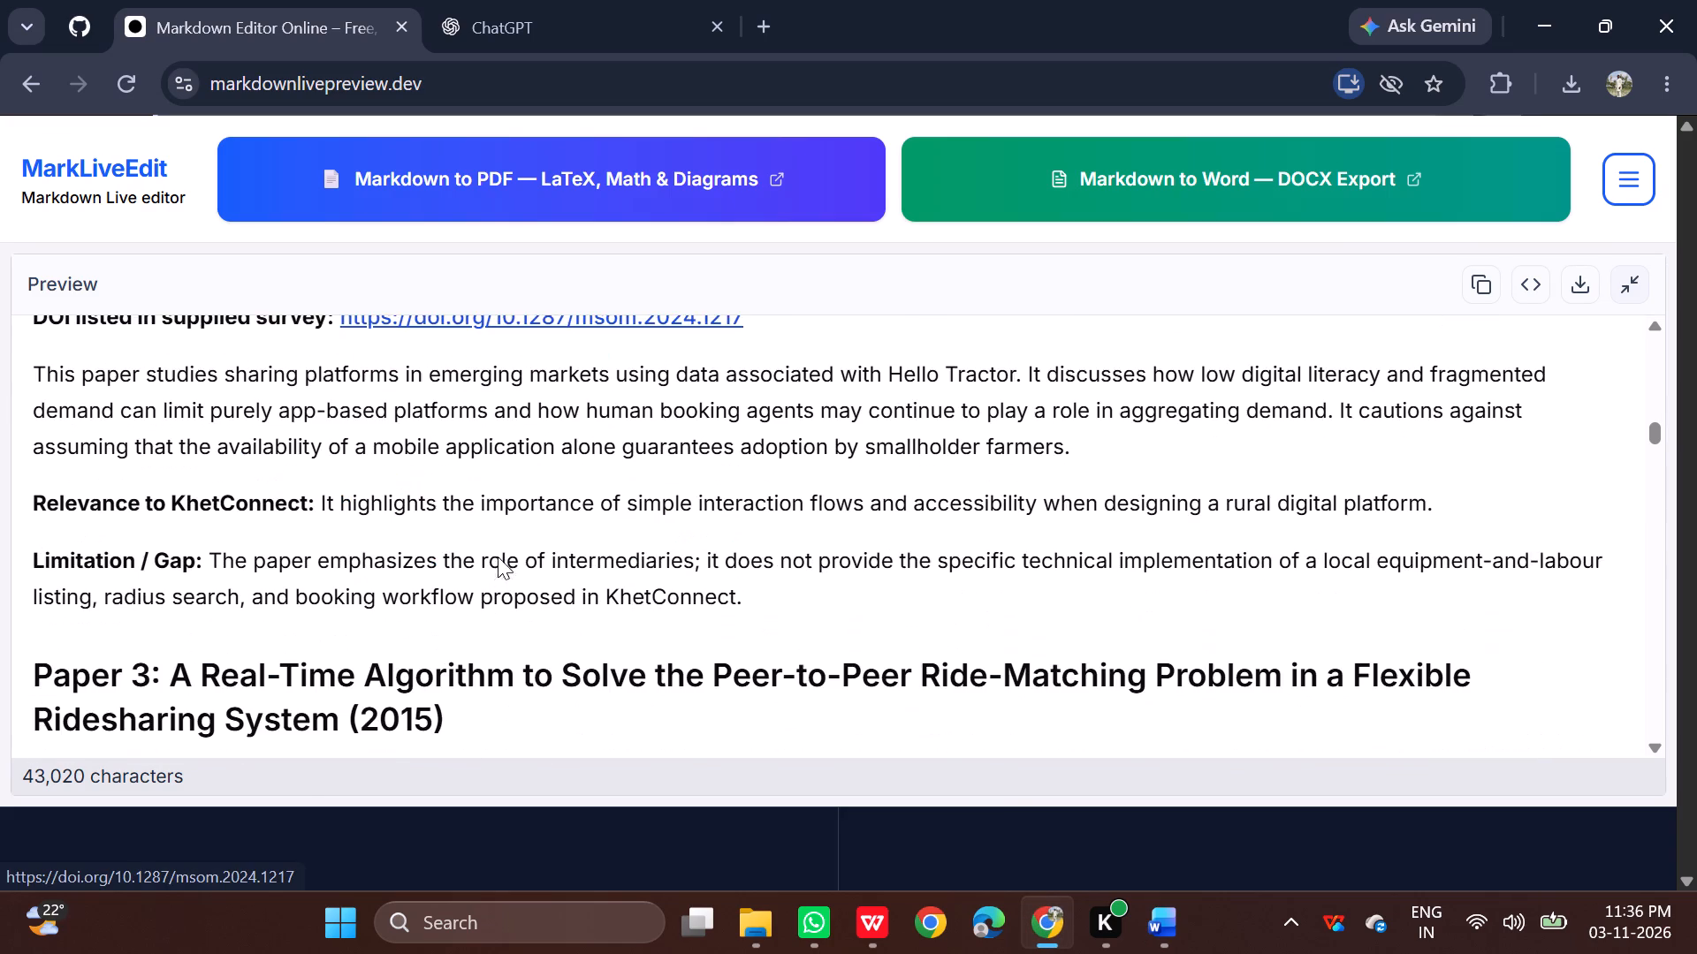
{"action": "scroll", "coordinate": [500, 556], "scroll_direction": "up", "scroll_amount": 2}
{"action": "left_click", "coordinate": [559, 609]}
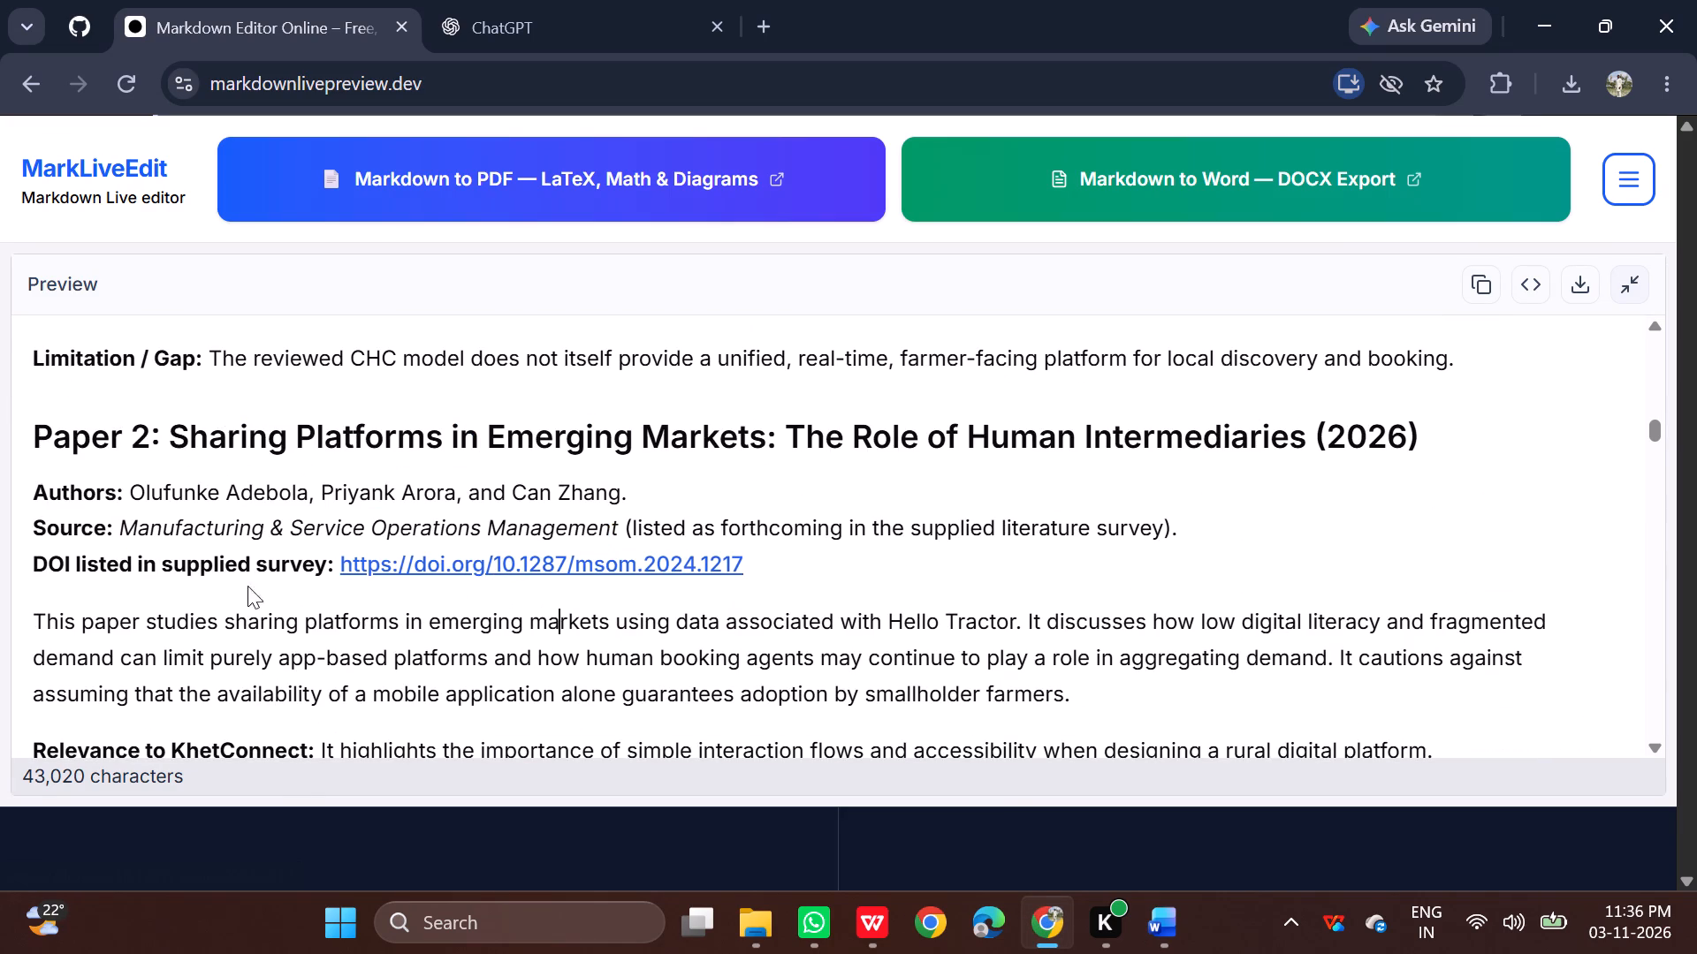
{"action": "left_click_drag", "start_coordinate": [43, 619], "coordinate": [155, 648]}
{"action": "left_click", "coordinate": [155, 648]}
{"action": "scroll", "coordinate": [169, 587], "scroll_direction": "up", "scroll_amount": 4}
{"action": "scroll", "coordinate": [169, 587], "scroll_direction": "down", "scroll_amount": 2}
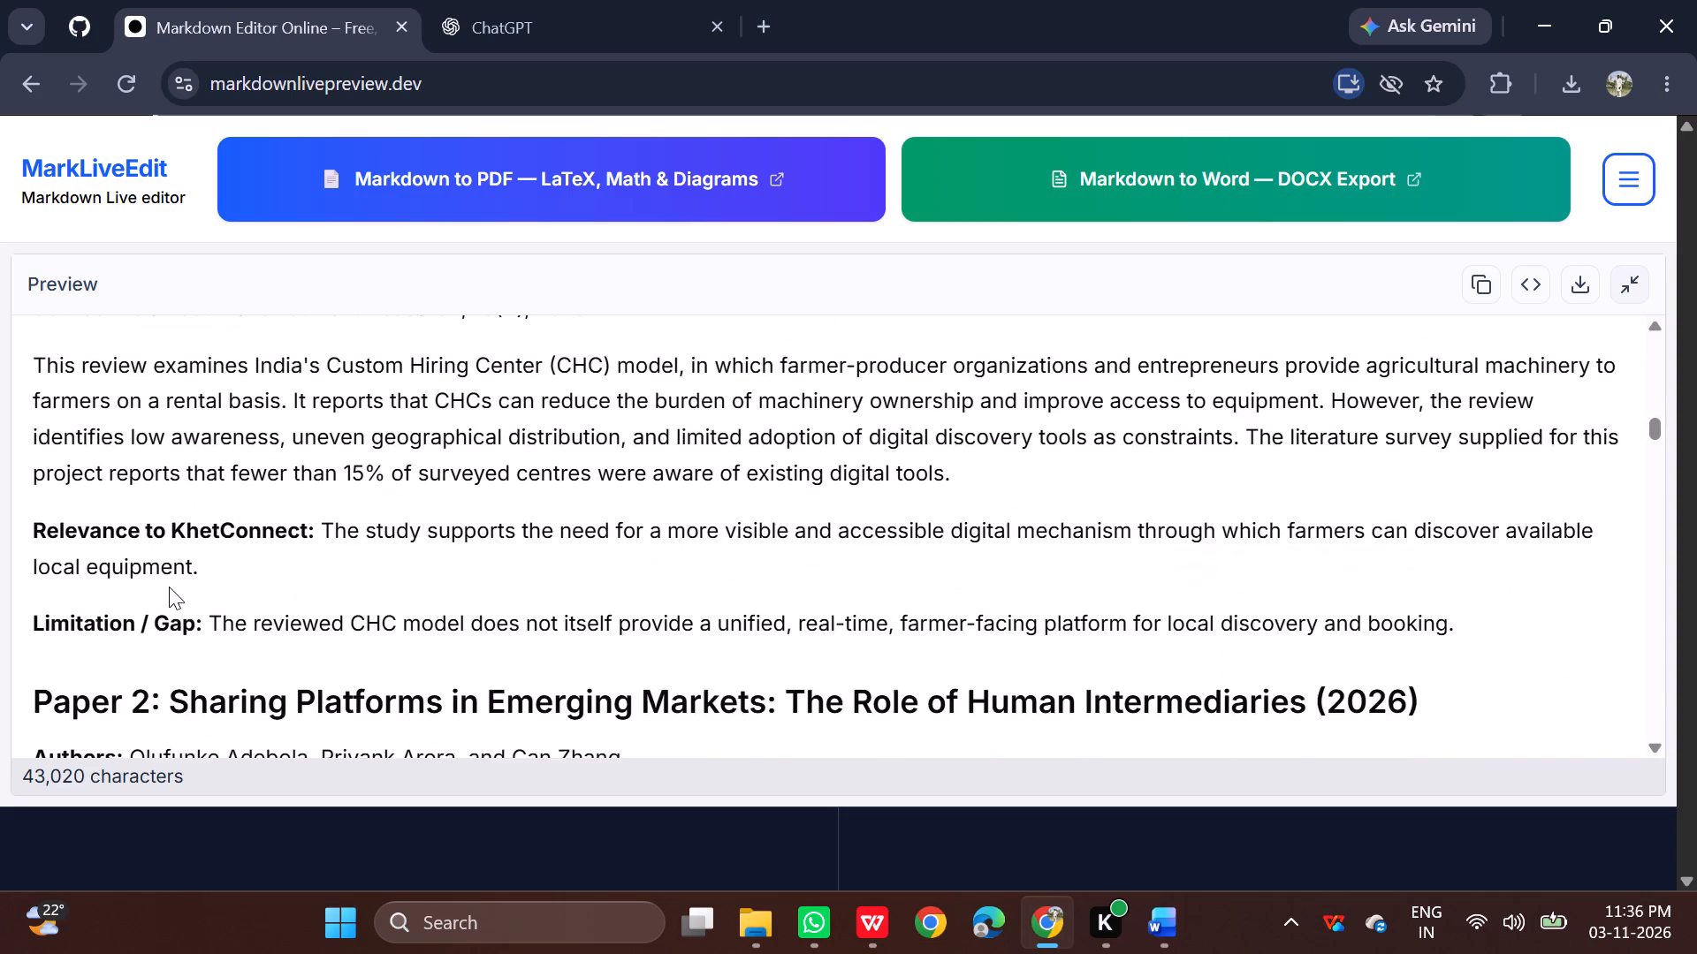
{"action": "scroll", "coordinate": [169, 587], "scroll_direction": "up", "scroll_amount": 2}
{"action": "scroll", "coordinate": [169, 587], "scroll_direction": "down", "scroll_amount": 5}
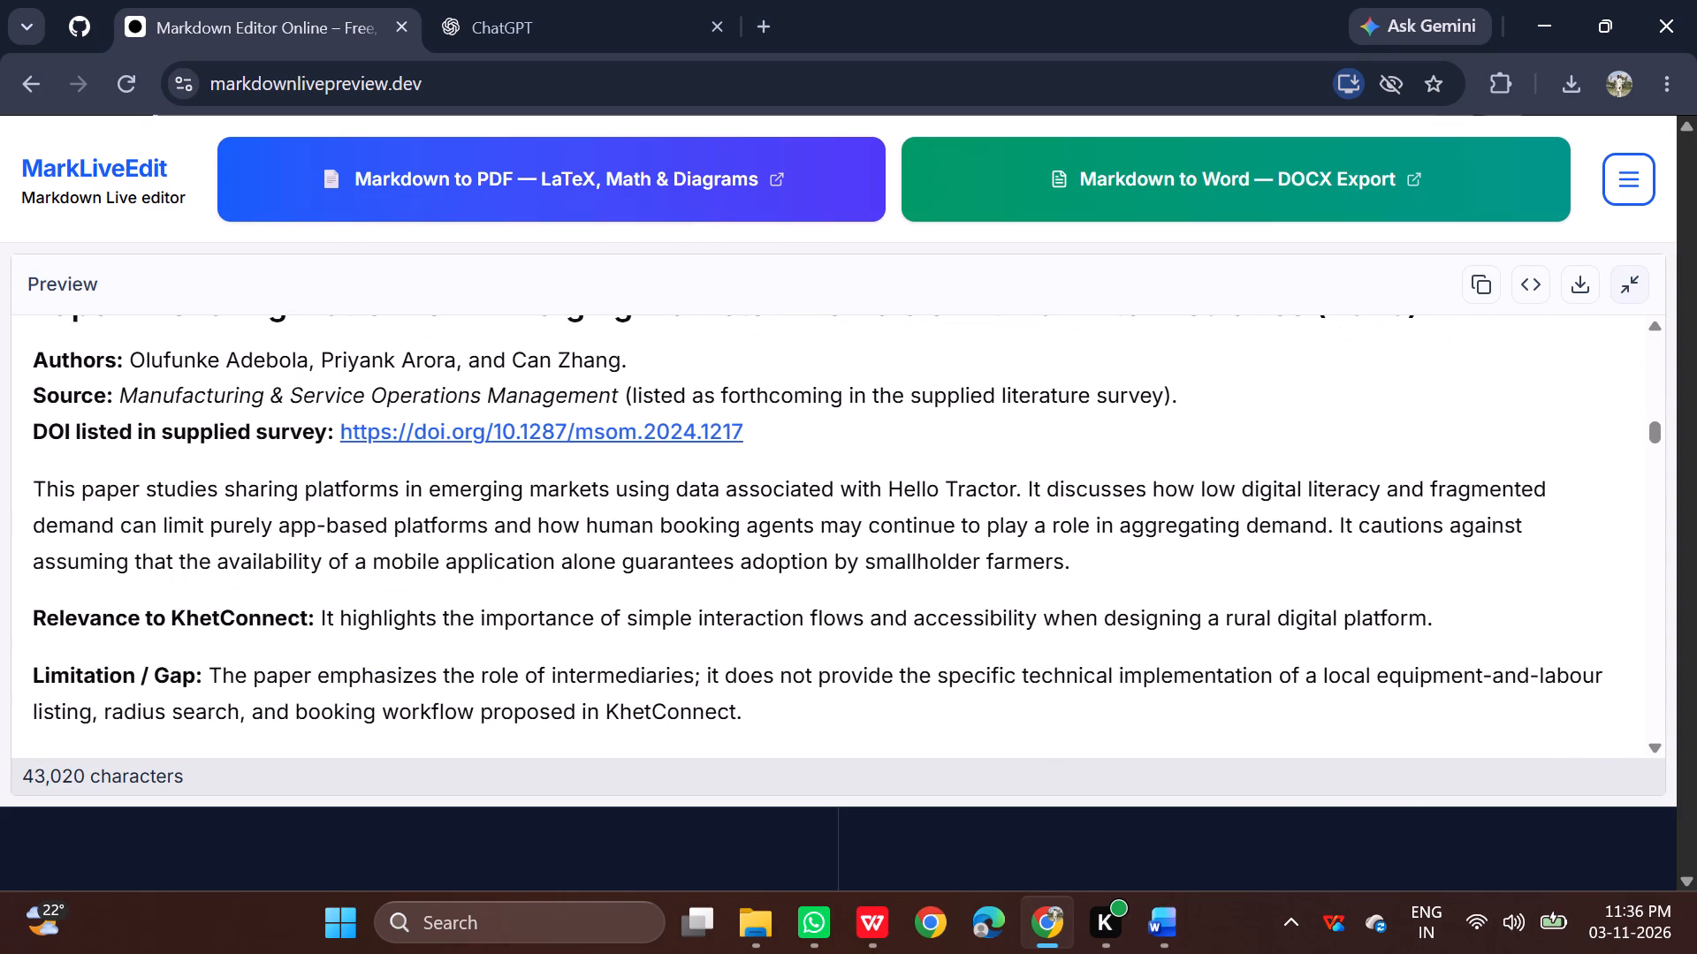
{"action": "left_click_drag", "start_coordinate": [31, 482], "coordinate": [981, 640]}
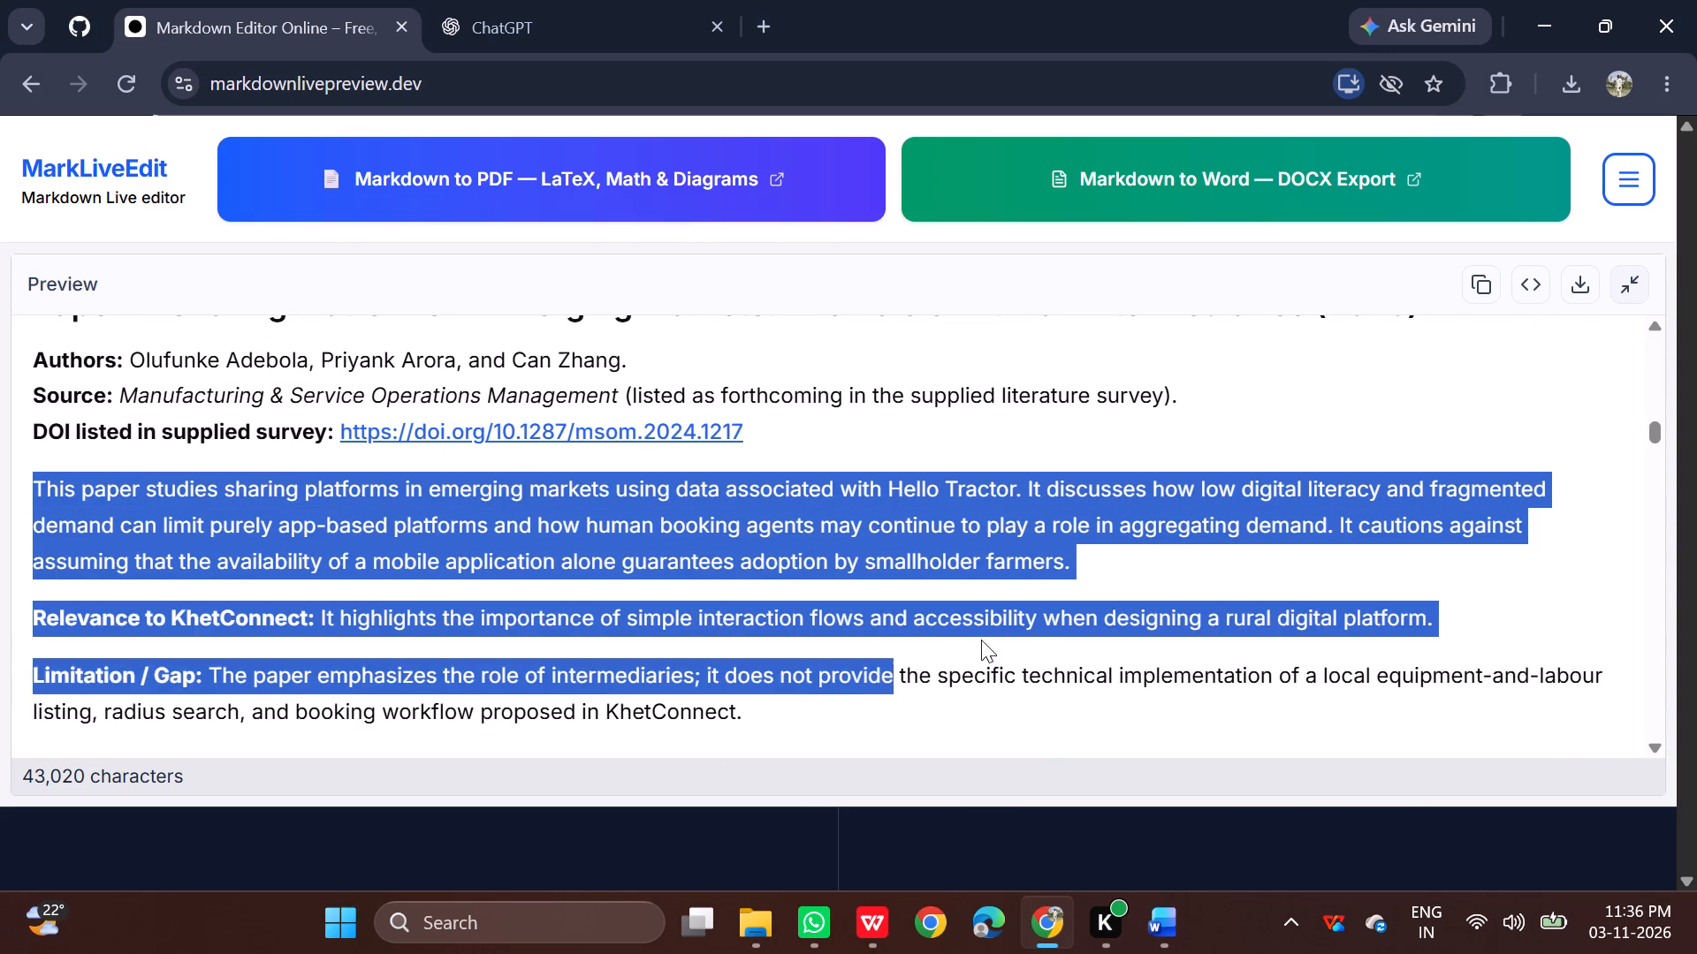
{"action": "left_click_drag", "start_coordinate": [981, 640], "coordinate": [837, 573]}
{"action": "scroll", "coordinate": [1129, 620], "scroll_direction": "down", "scroll_amount": 1}
{"action": "key", "text": "ctrl+c"}
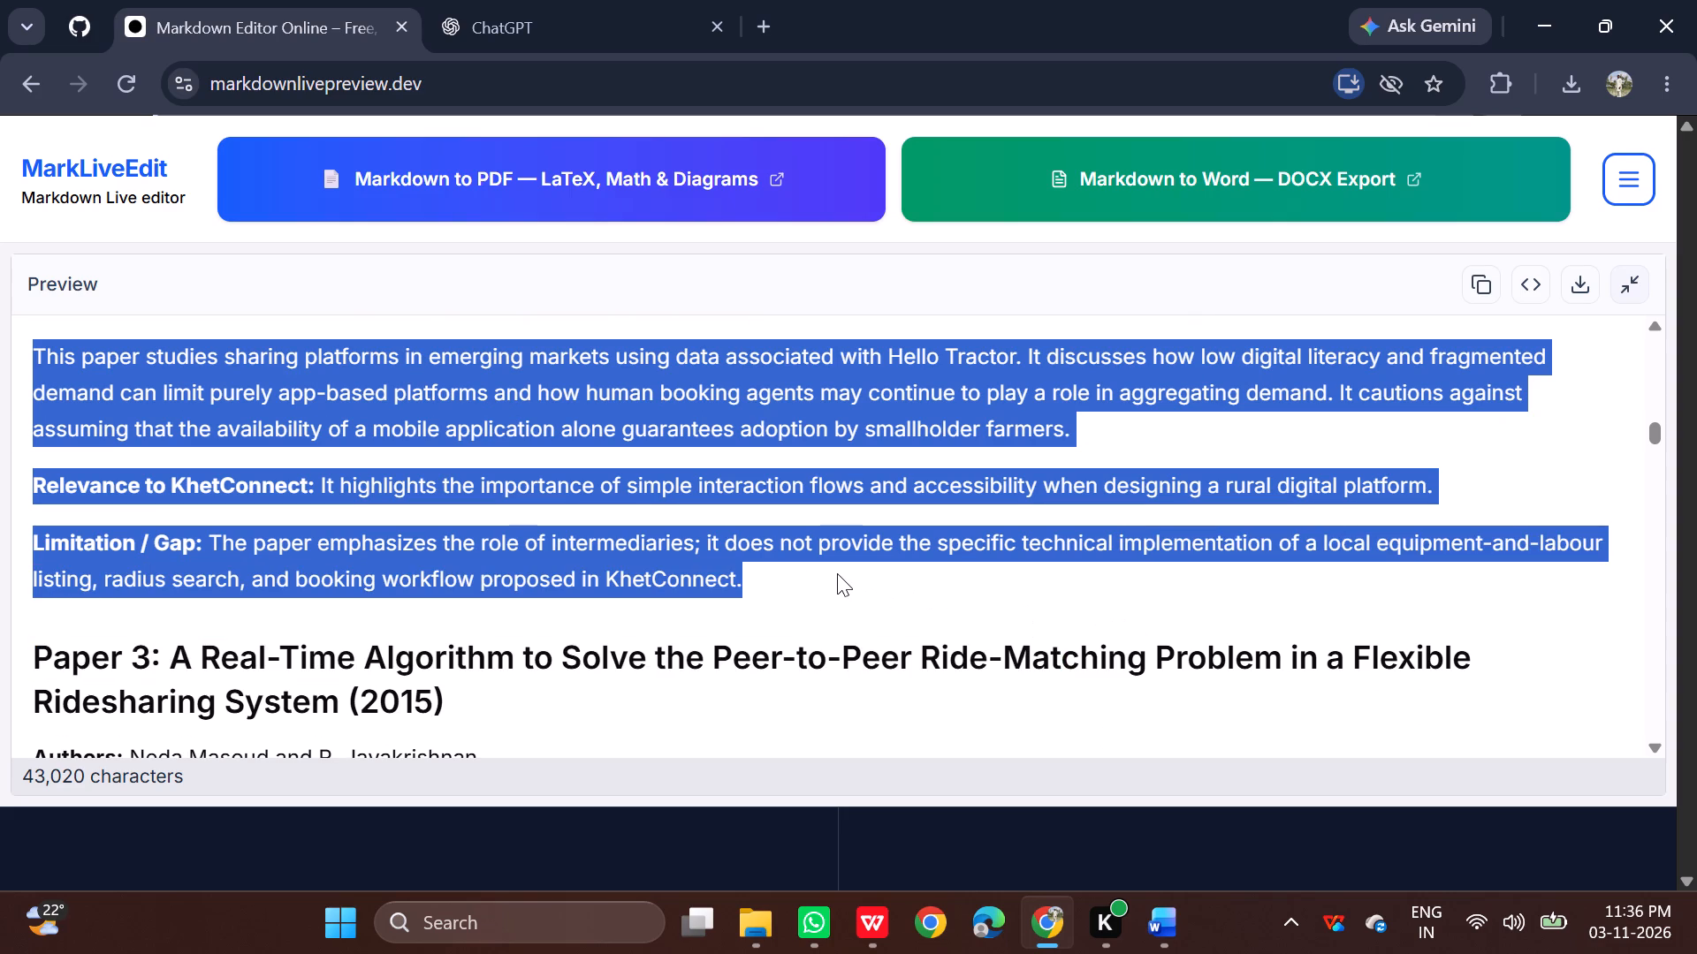
Switch to the Stage-1 final document in Word and paste the copied paragraphs on a new line below Paper 2's DOI.
{"action": "left_click", "coordinate": [1069, 813]}
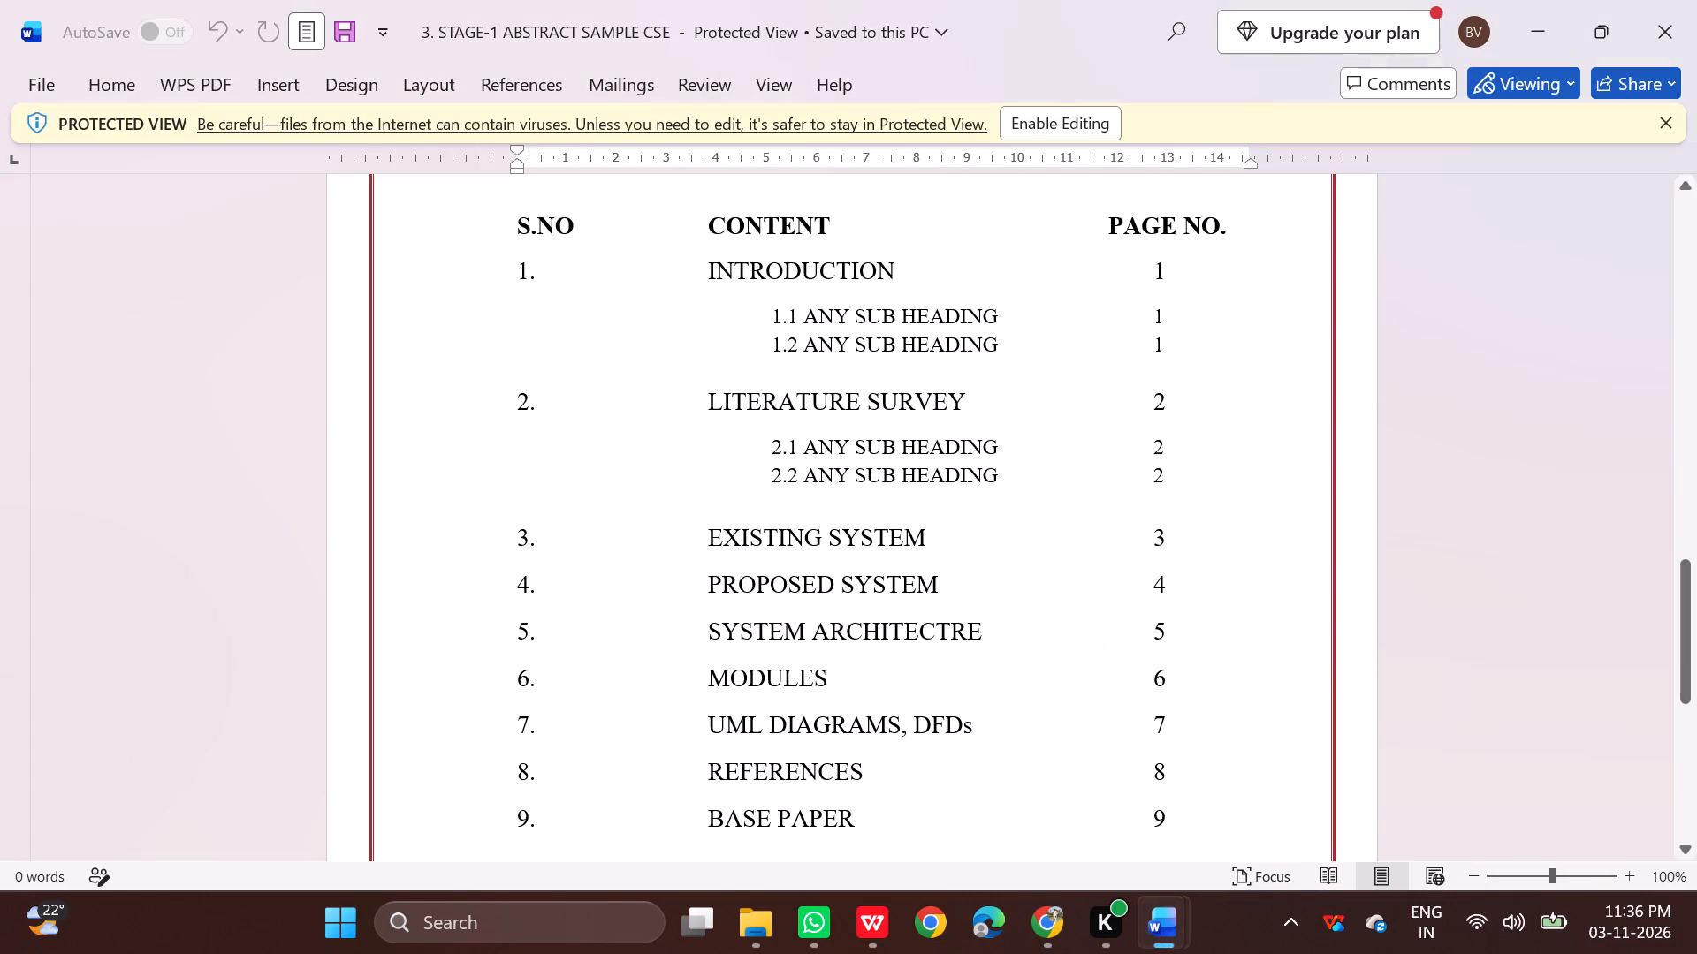
{"action": "left_click", "coordinate": [936, 807]}
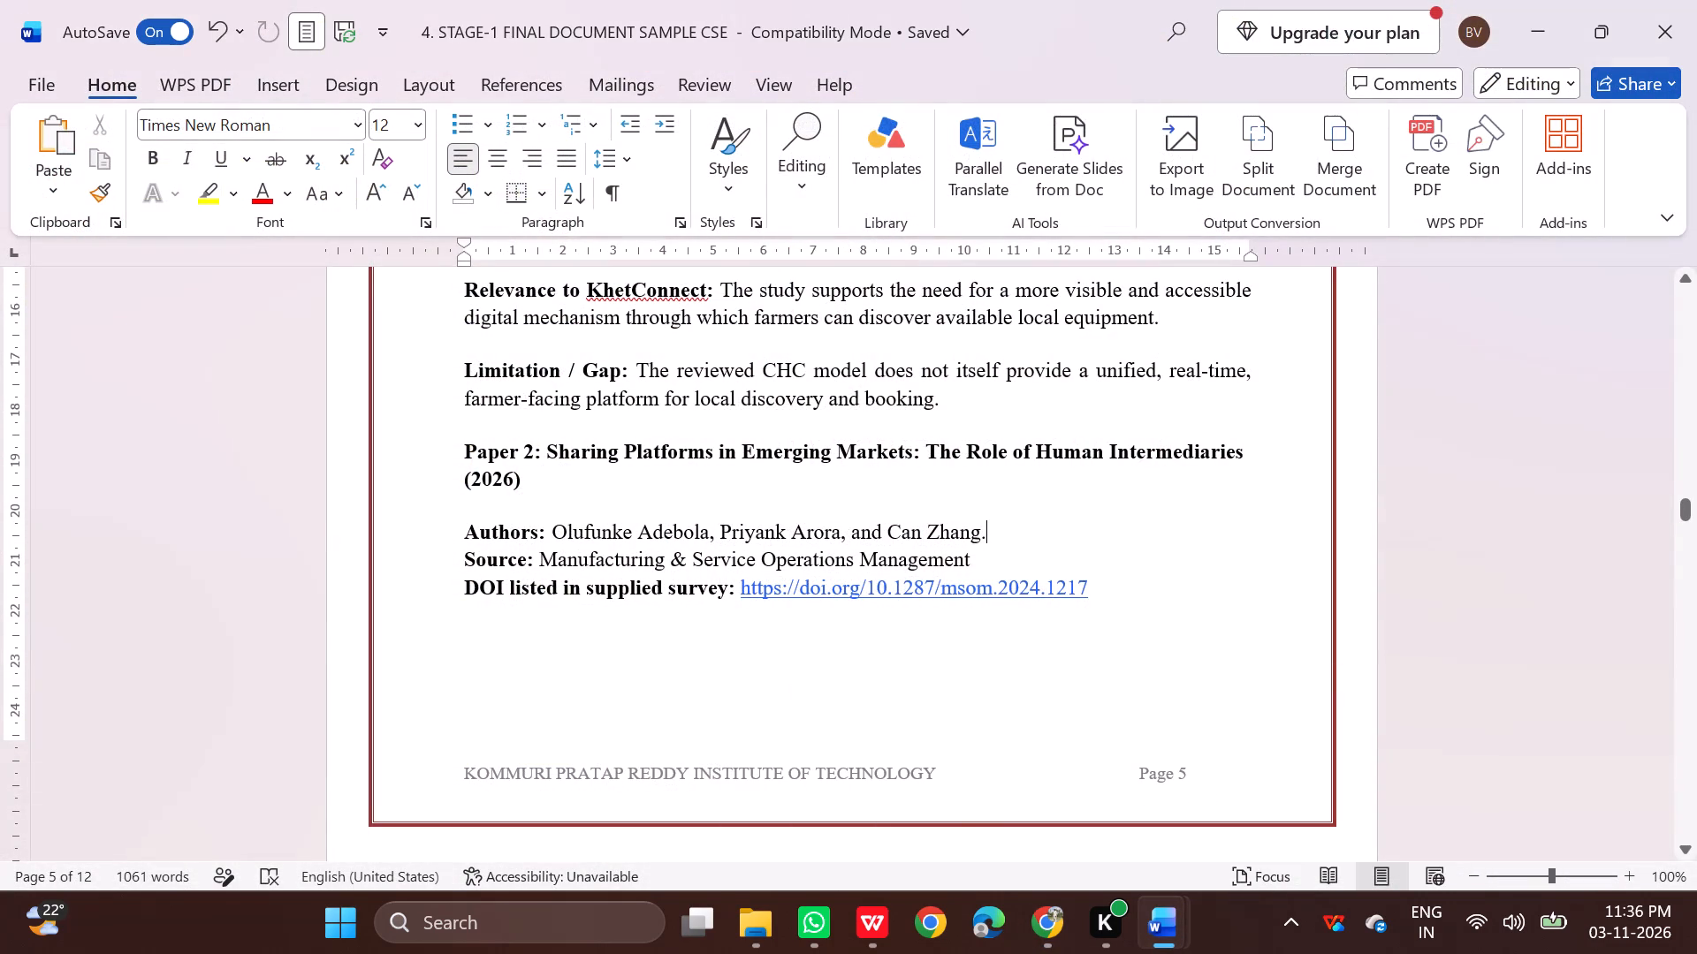
{"action": "left_click", "coordinate": [1154, 577]}
{"action": "key", "text": "Return"}
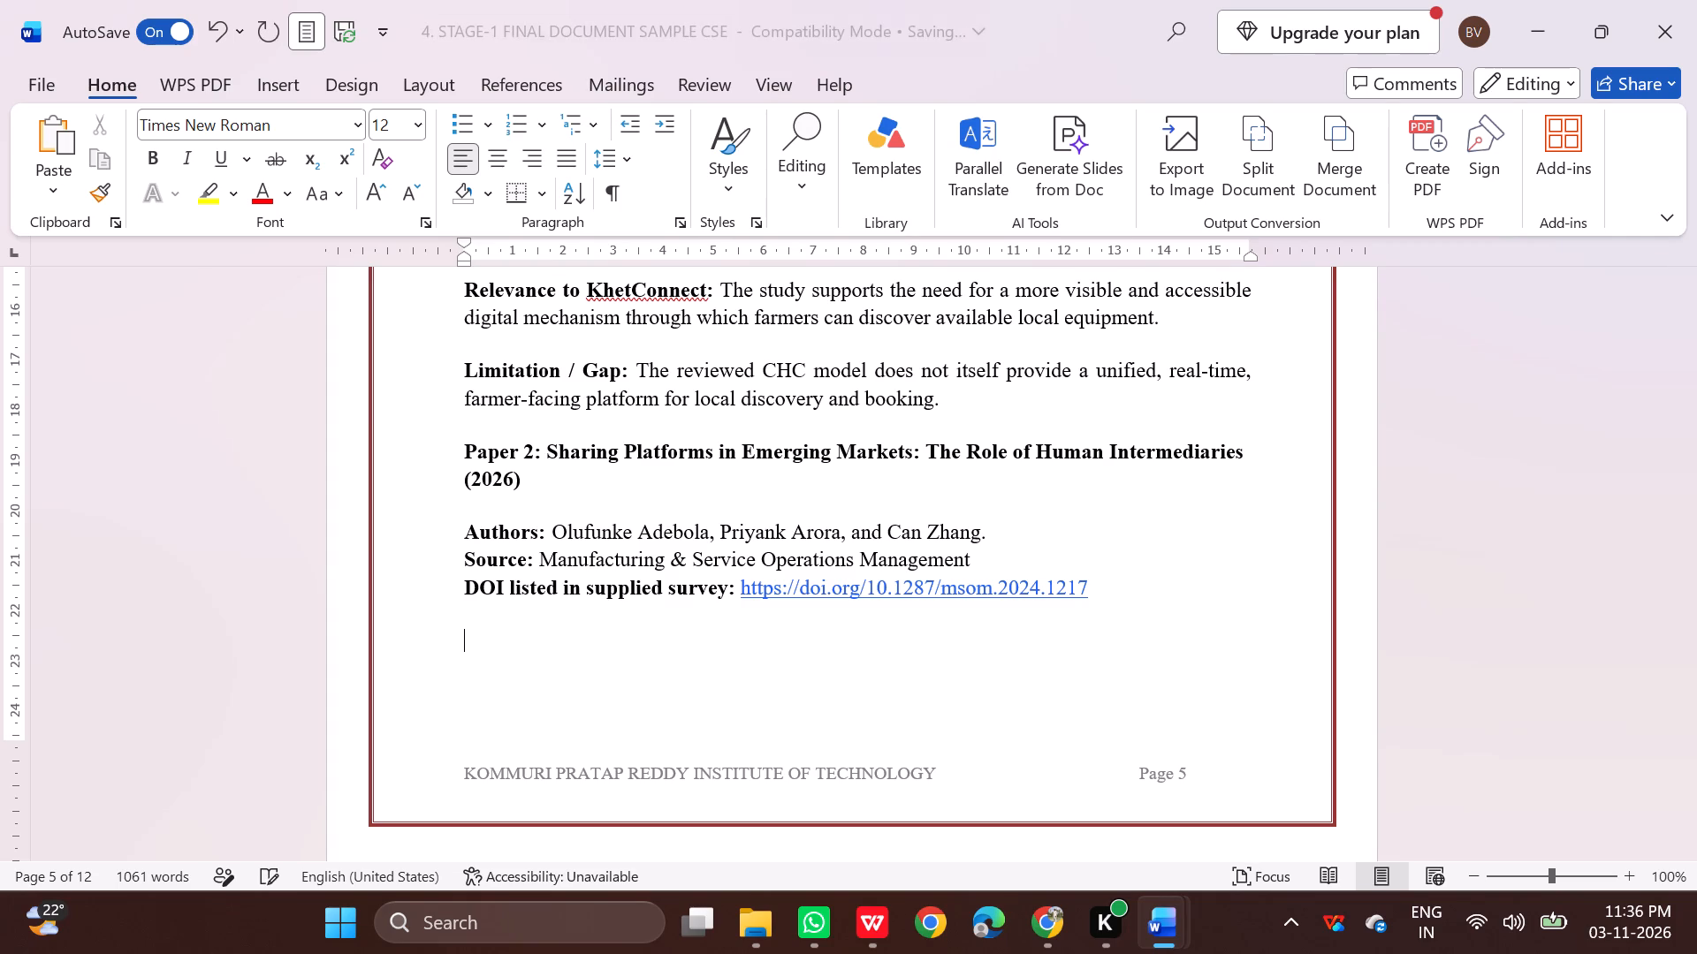
{"action": "key", "text": "ctrl+v"}
Justify Paper 2's summary, Relevance to KhetConnect and Limitation / Gap paragraphs.
{"action": "scroll", "coordinate": [1013, 550], "scroll_direction": "up", "scroll_amount": 4}
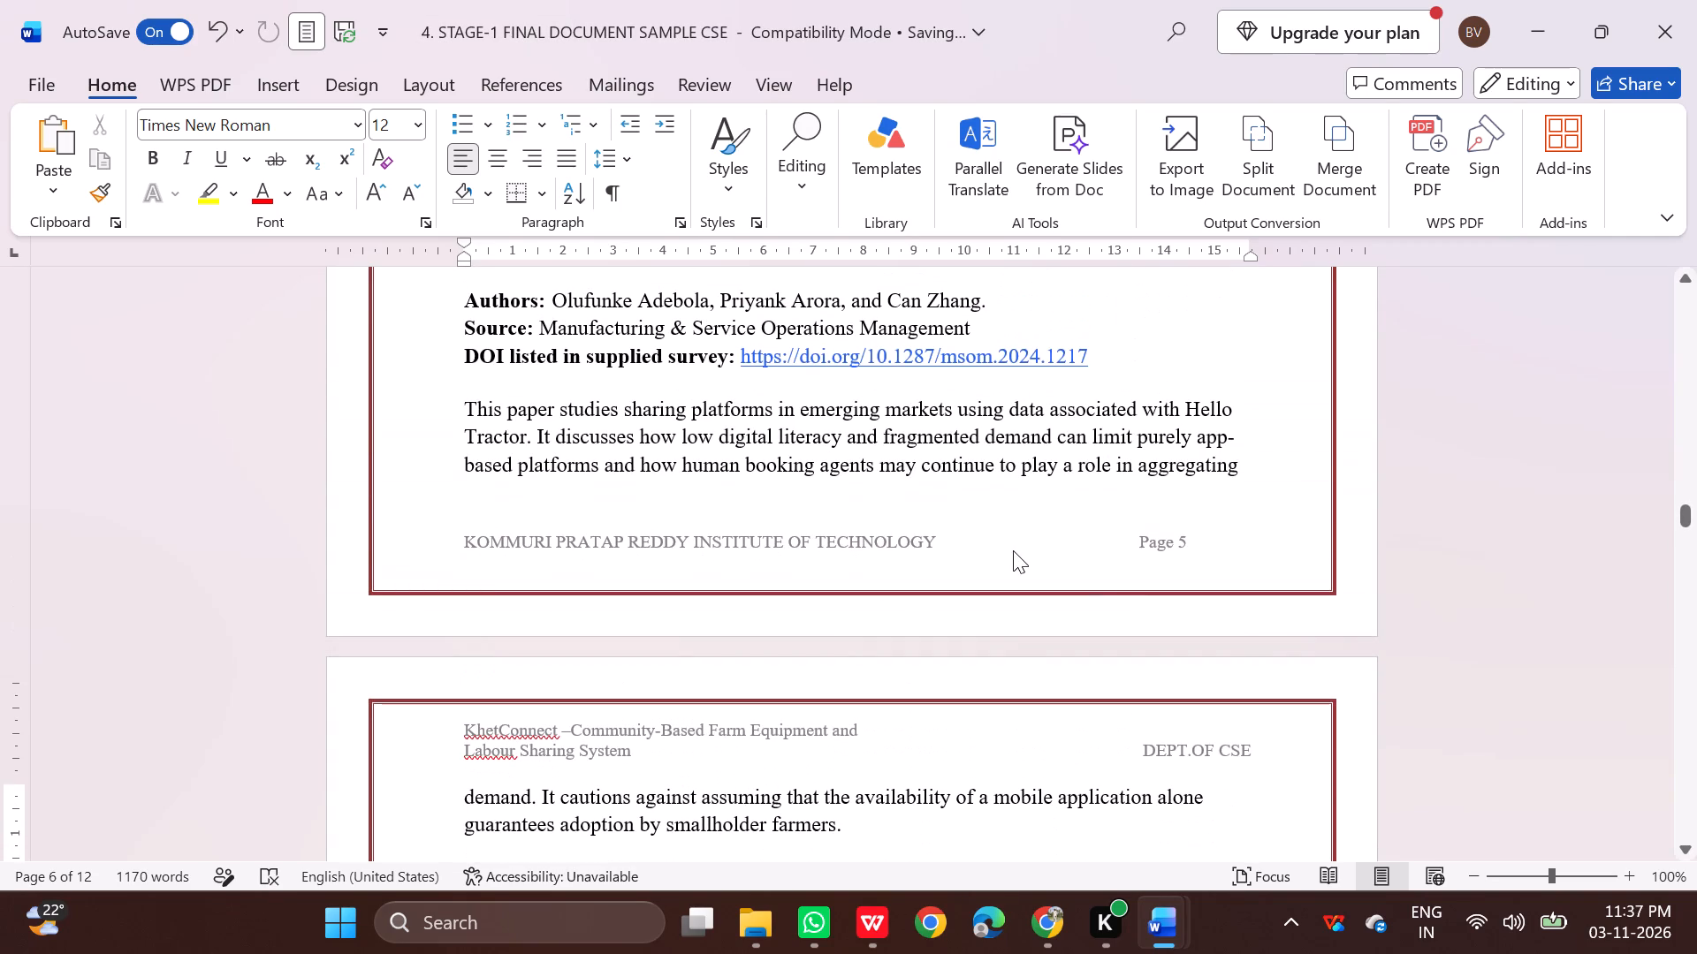
{"action": "scroll", "coordinate": [1013, 550], "scroll_direction": "up", "scroll_amount": 2}
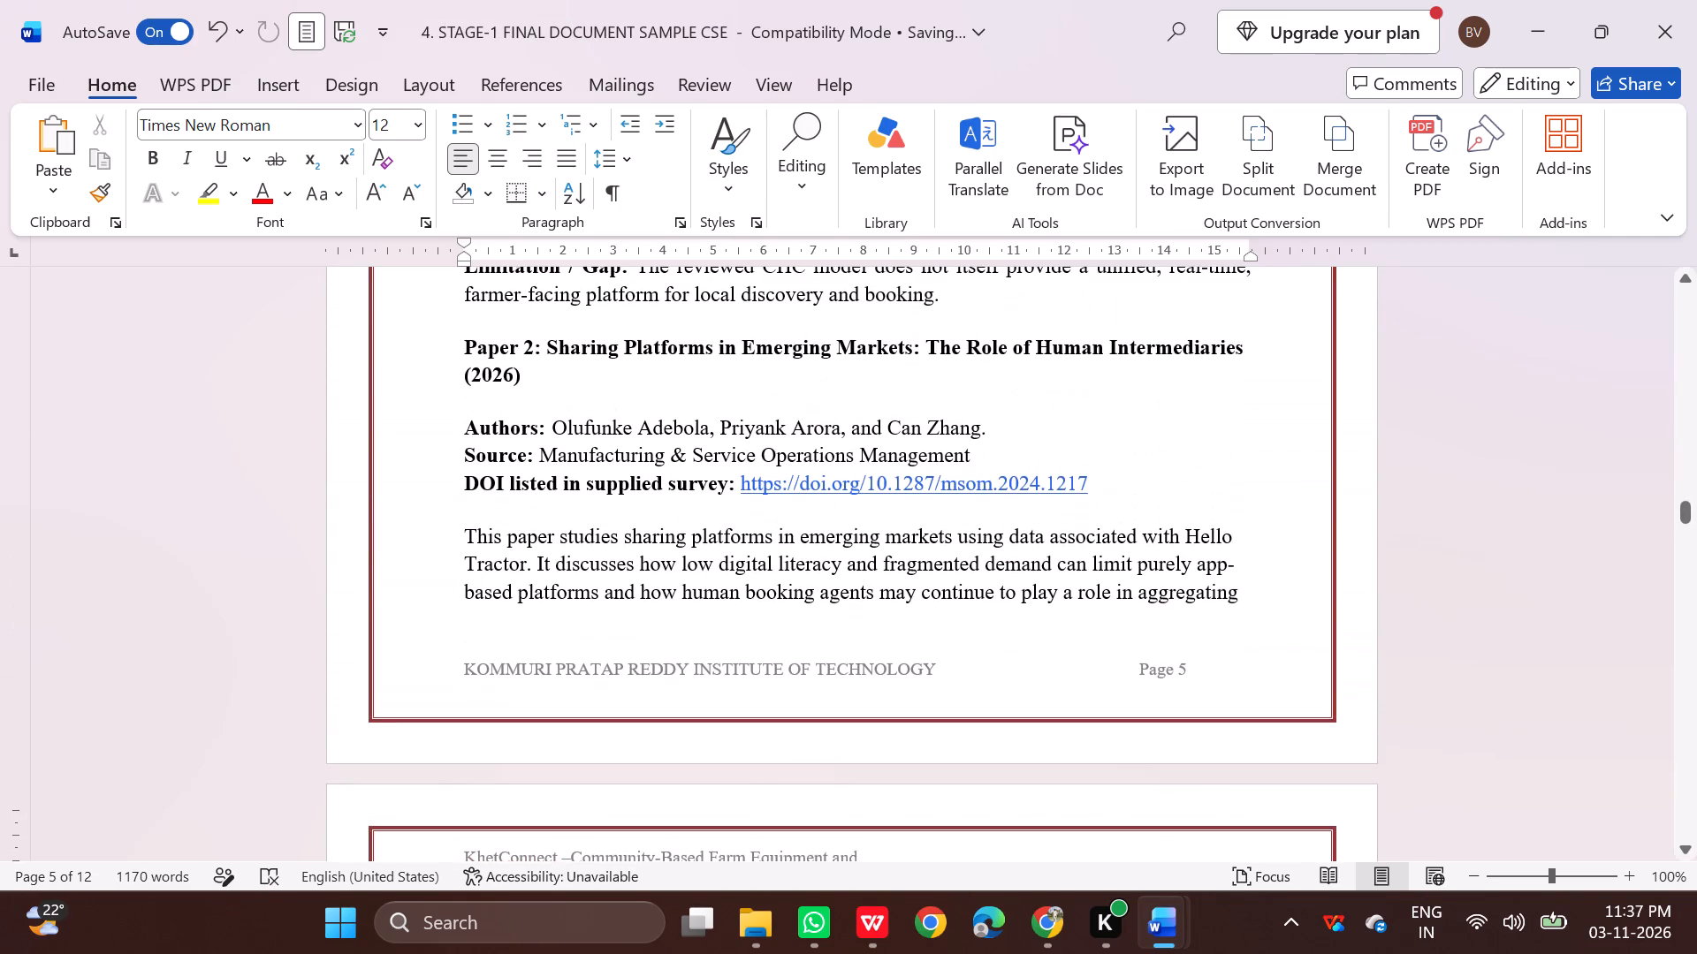
{"action": "scroll", "coordinate": [1005, 549], "scroll_direction": "up", "scroll_amount": 1}
{"action": "scroll", "coordinate": [1000, 550], "scroll_direction": "down", "scroll_amount": 3}
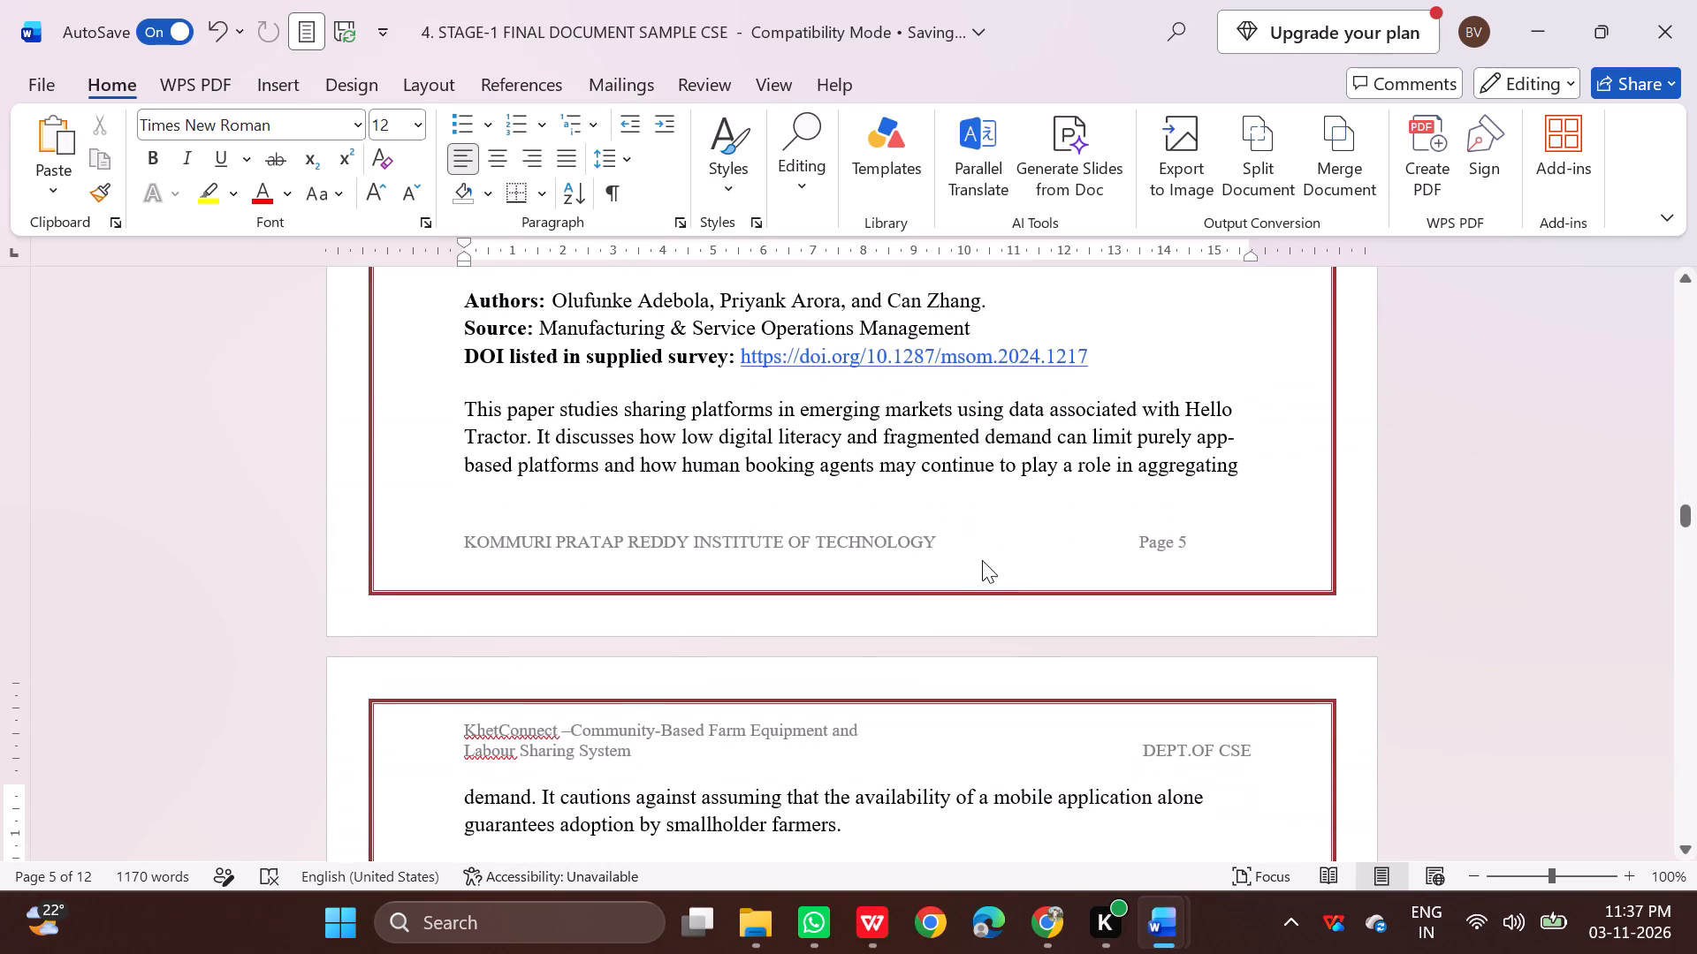
{"action": "left_click_drag", "start_coordinate": [465, 405], "coordinate": [840, 631]}
{"action": "scroll", "coordinate": [836, 623], "scroll_direction": "down", "scroll_amount": 2}
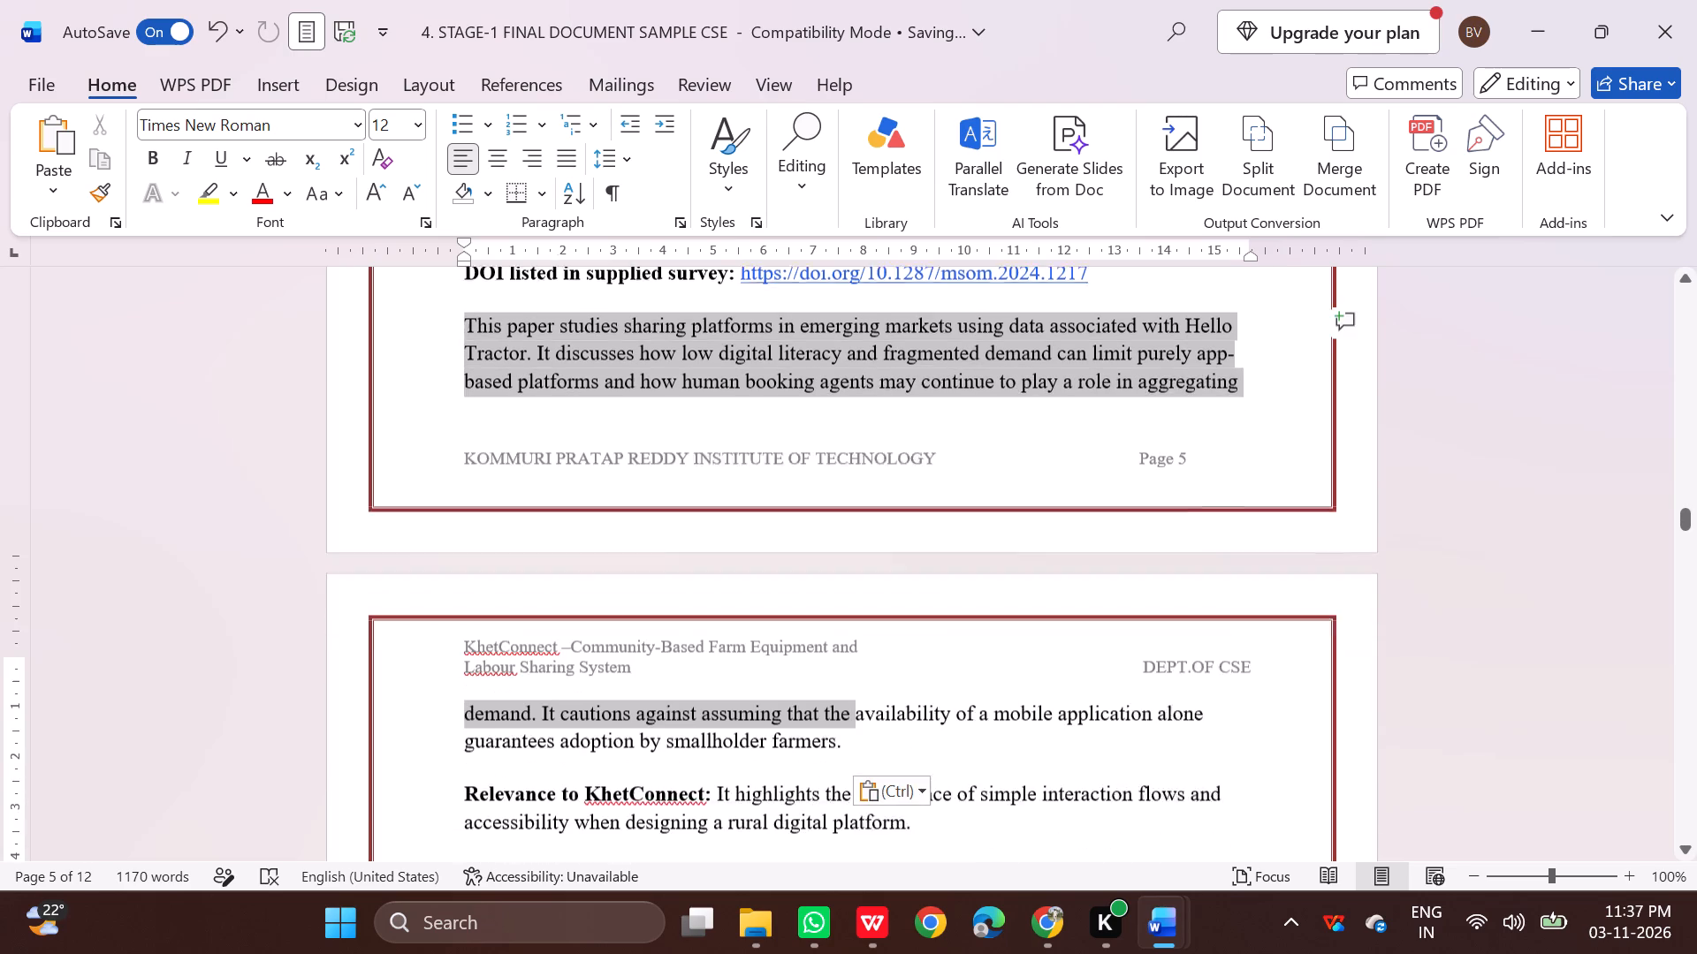
{"action": "left_click_drag", "start_coordinate": [840, 631], "coordinate": [957, 812]}
{"action": "scroll", "coordinate": [1014, 775], "scroll_direction": "down", "scroll_amount": 1}
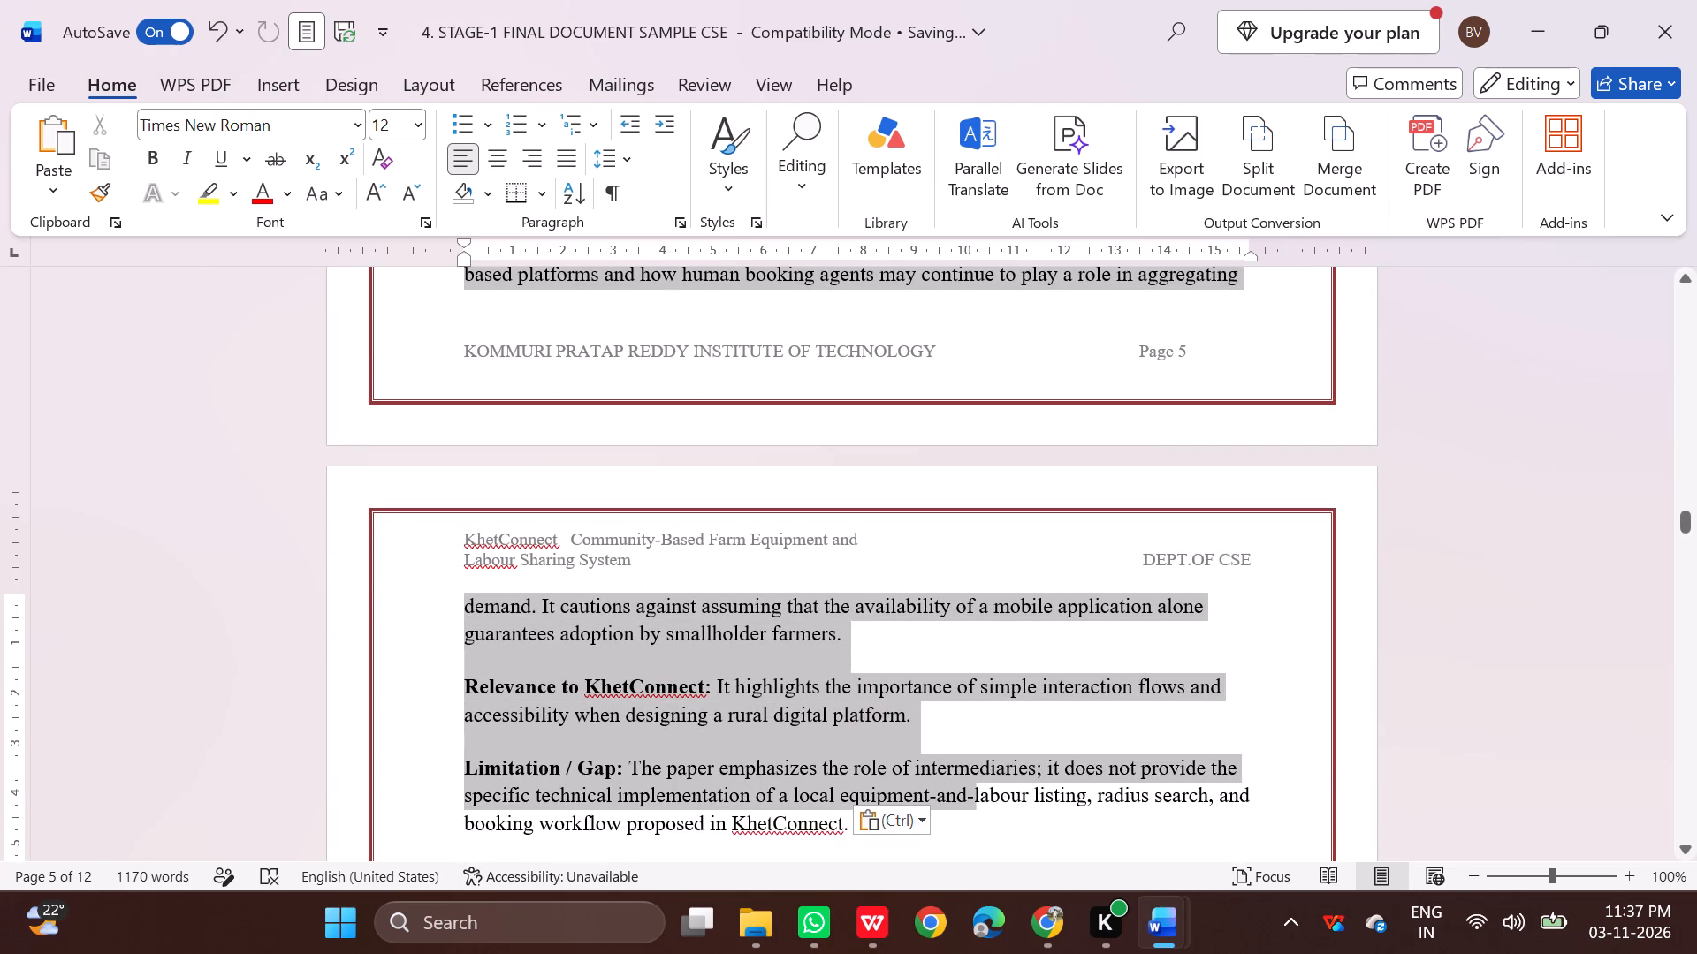
{"action": "left_click_drag", "start_coordinate": [957, 812], "coordinate": [938, 820]}
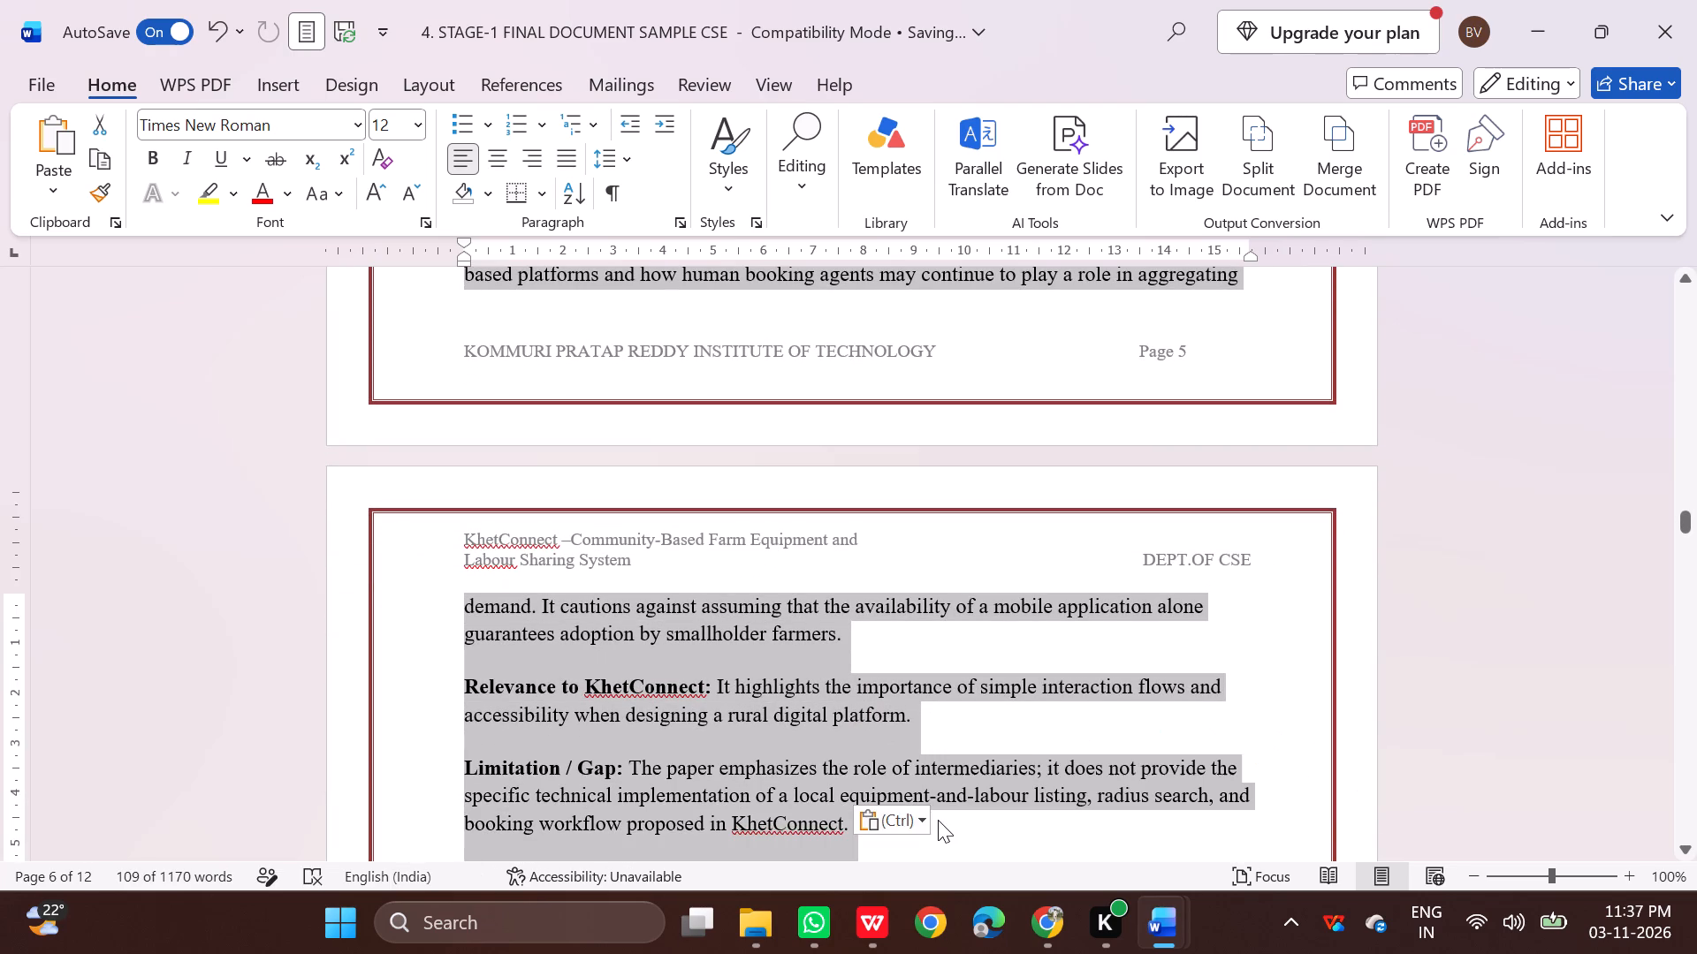
{"action": "key", "text": "ctrl+j"}
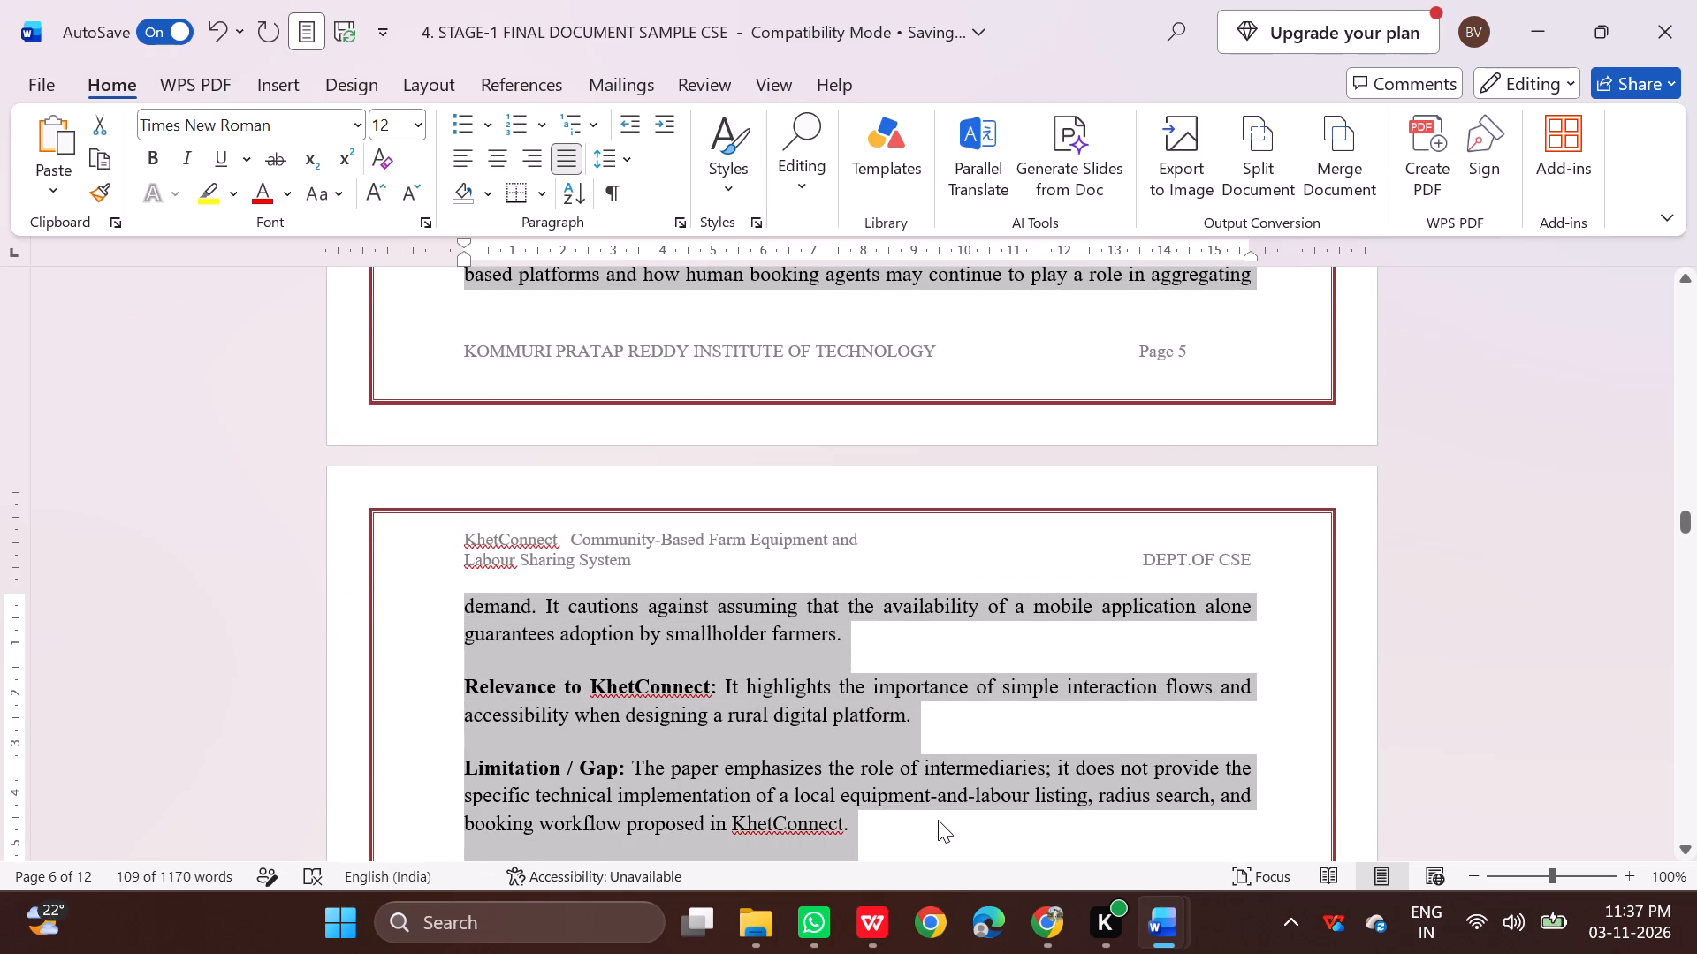
{"action": "key", "text": "ctrl+j"}
{"action": "key", "text": "ctrl+j"}
{"action": "left_click", "coordinate": [1176, 672]}
Add a new empty paragraph after Paper 2's Limitation / Gap text.
{"action": "scroll", "coordinate": [1176, 654], "scroll_direction": "down", "scroll_amount": 4}
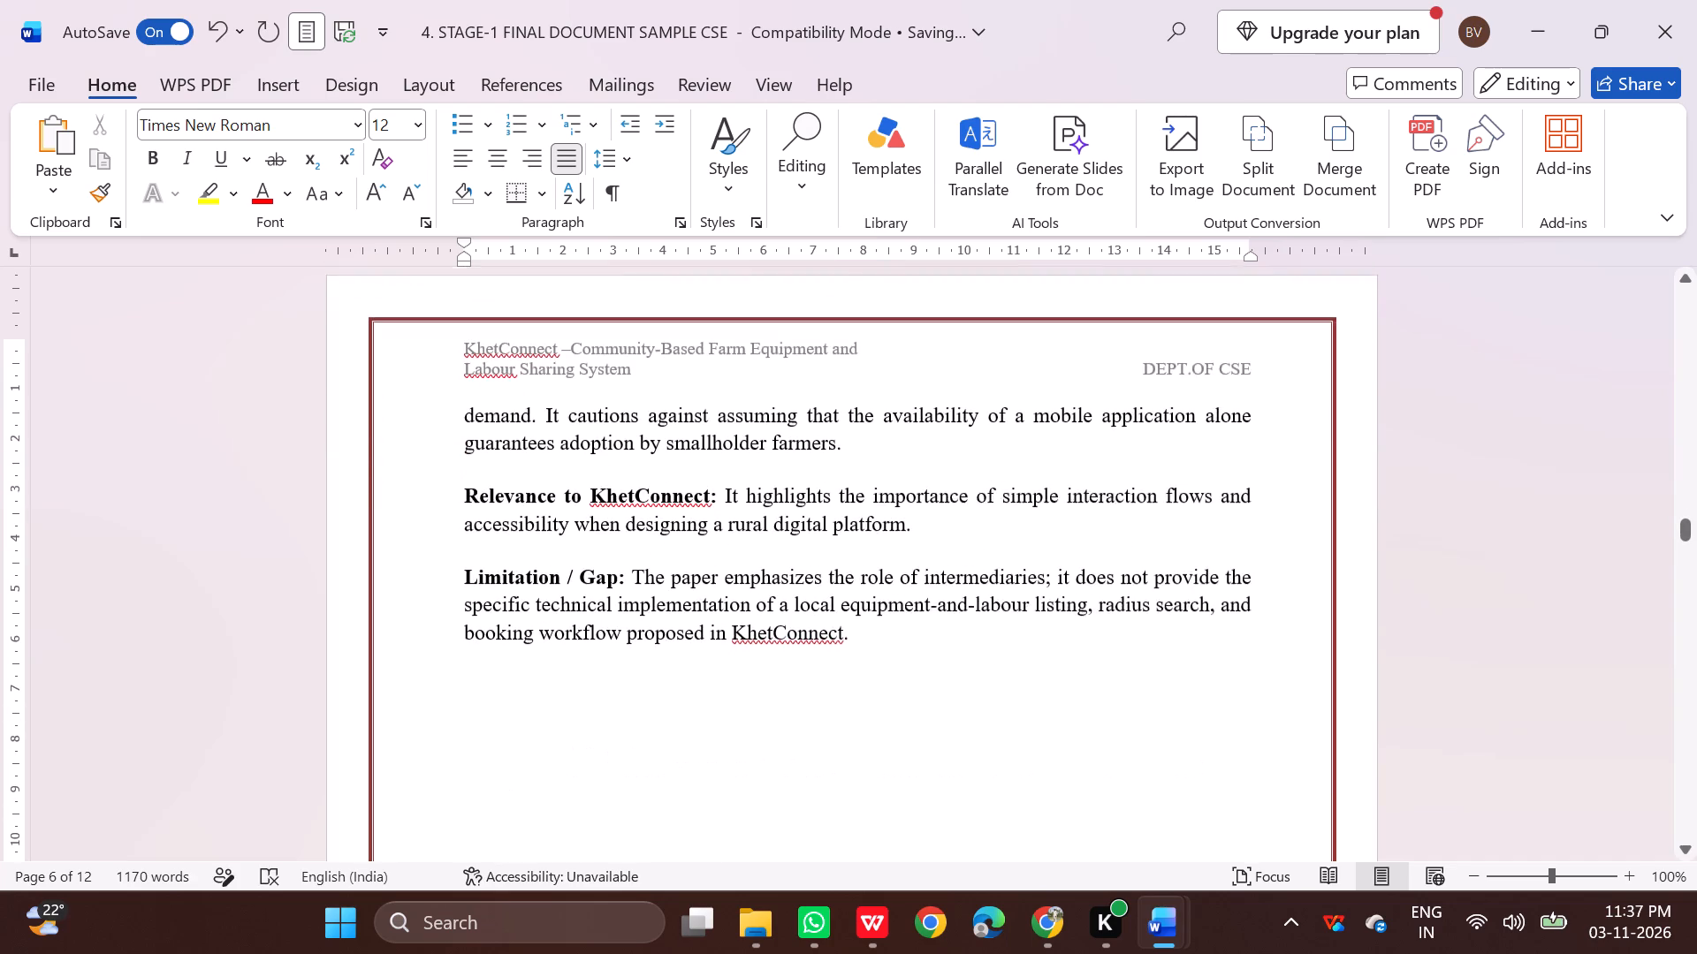
{"action": "left_click", "coordinate": [906, 588]}
{"action": "key", "text": "Return"}
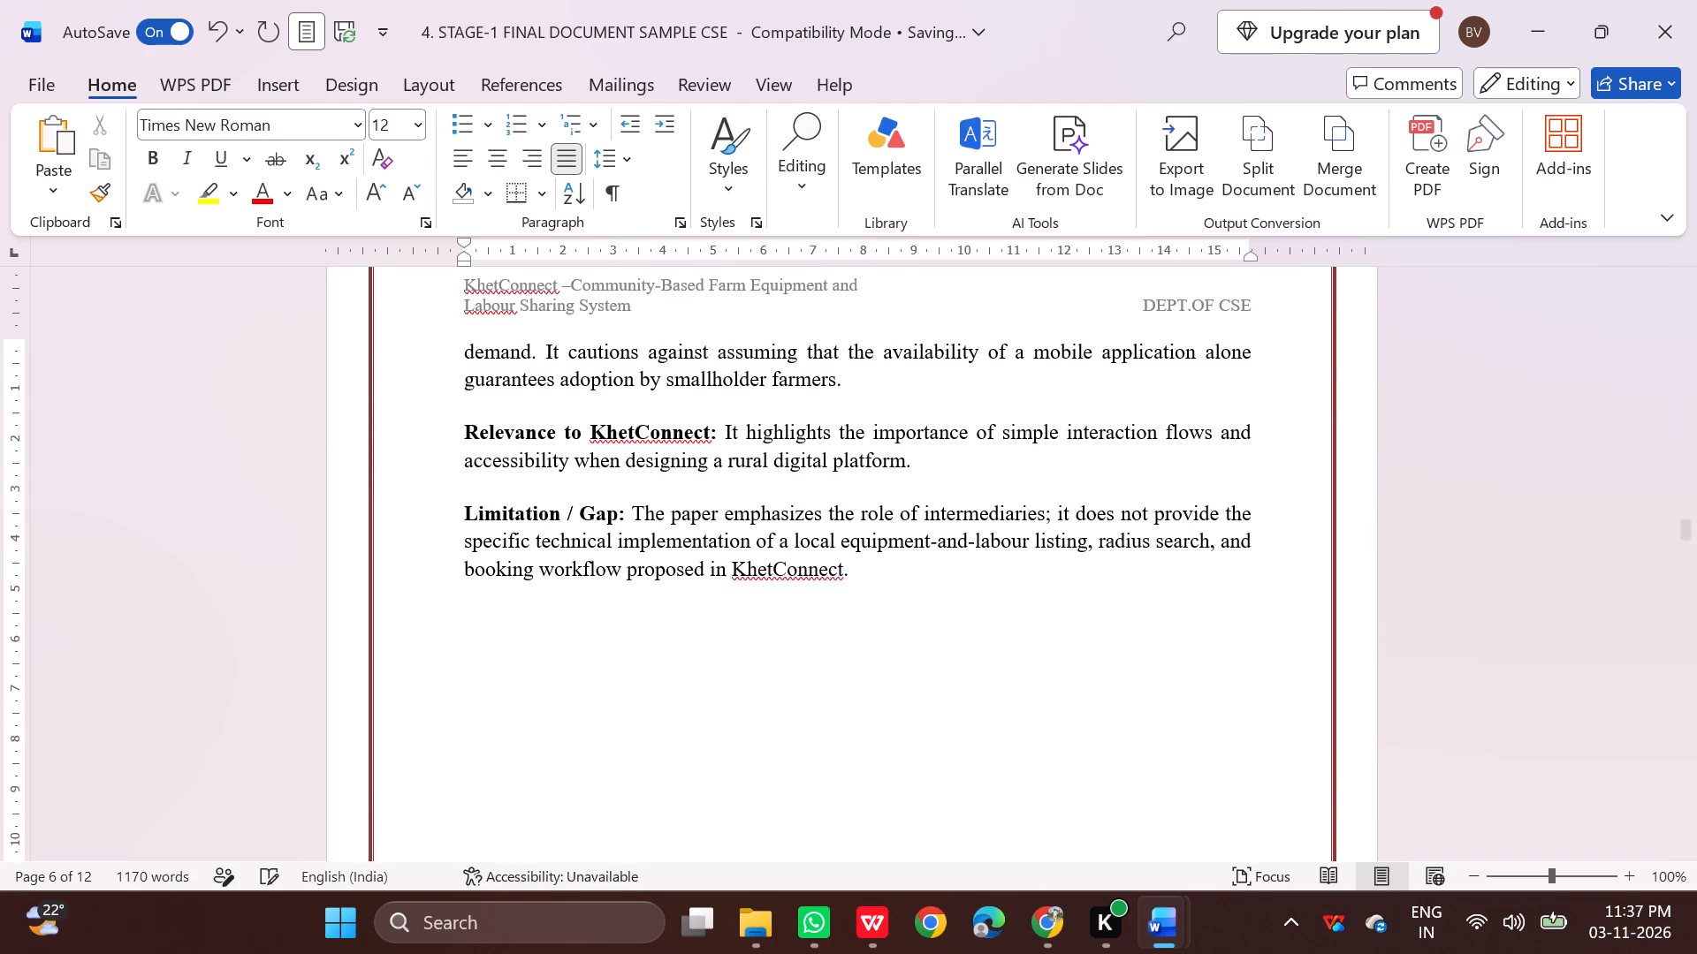
Switch back to the Markdown preview in Chrome and look through the Paper 3 entry.
{"action": "left_click", "coordinate": [1016, 803]}
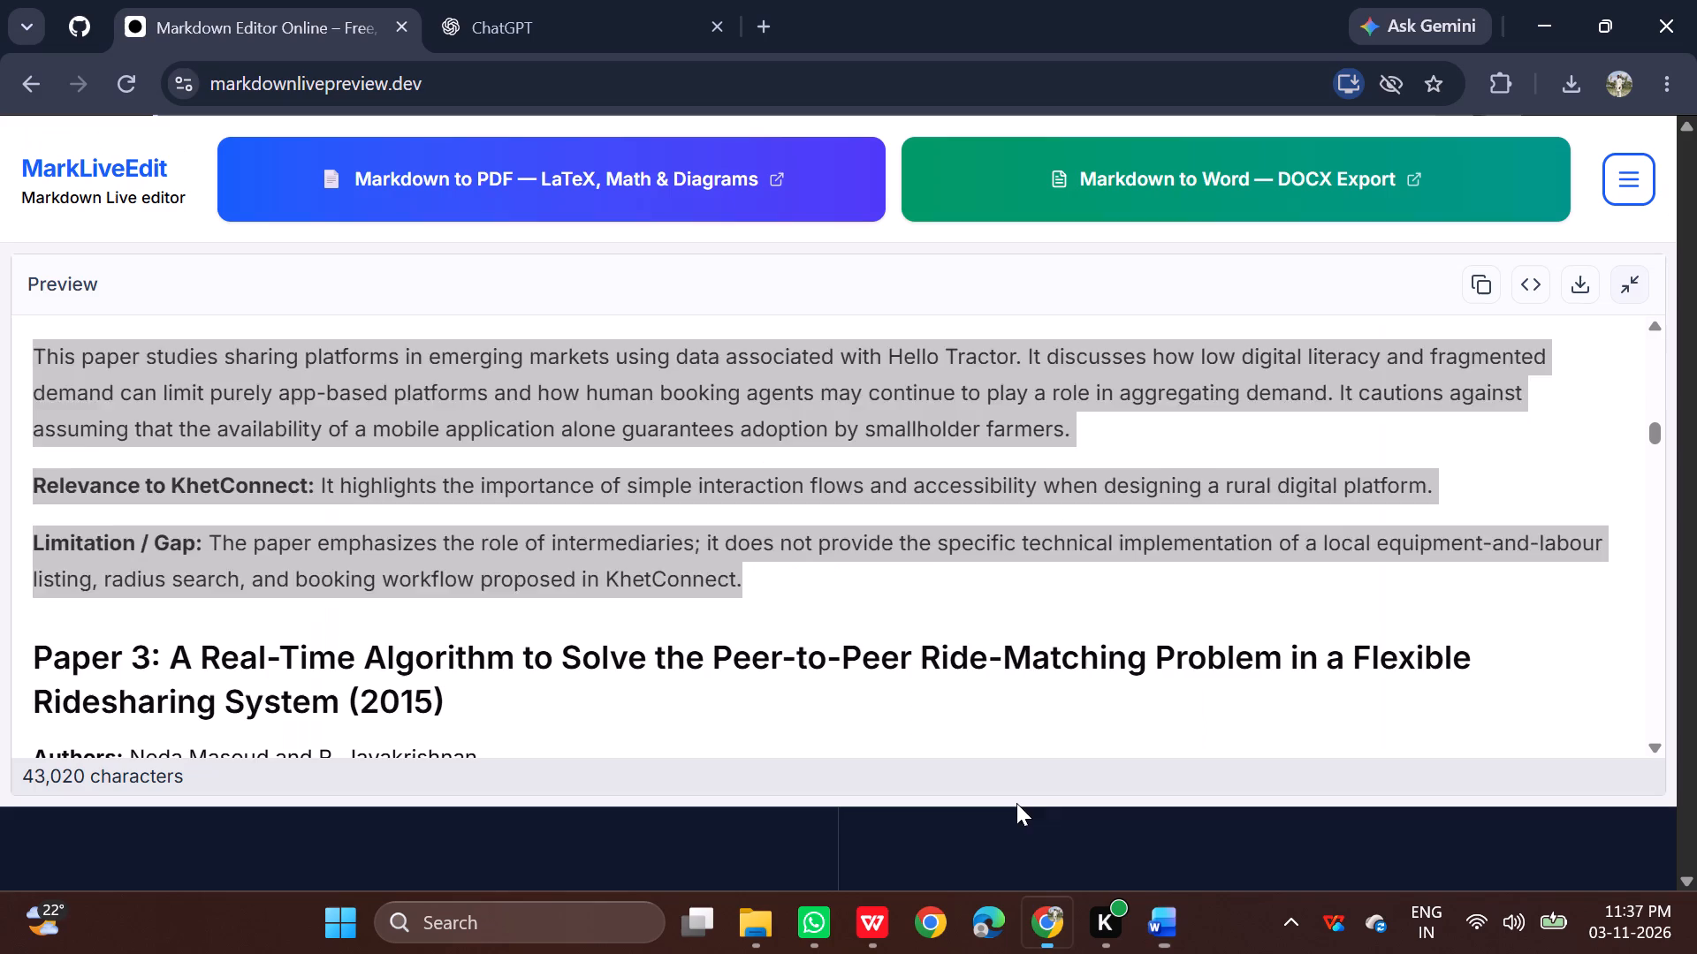
{"action": "scroll", "coordinate": [738, 614], "scroll_direction": "down", "scroll_amount": 4}
{"action": "scroll", "coordinate": [738, 614], "scroll_direction": "up", "scroll_amount": 4}
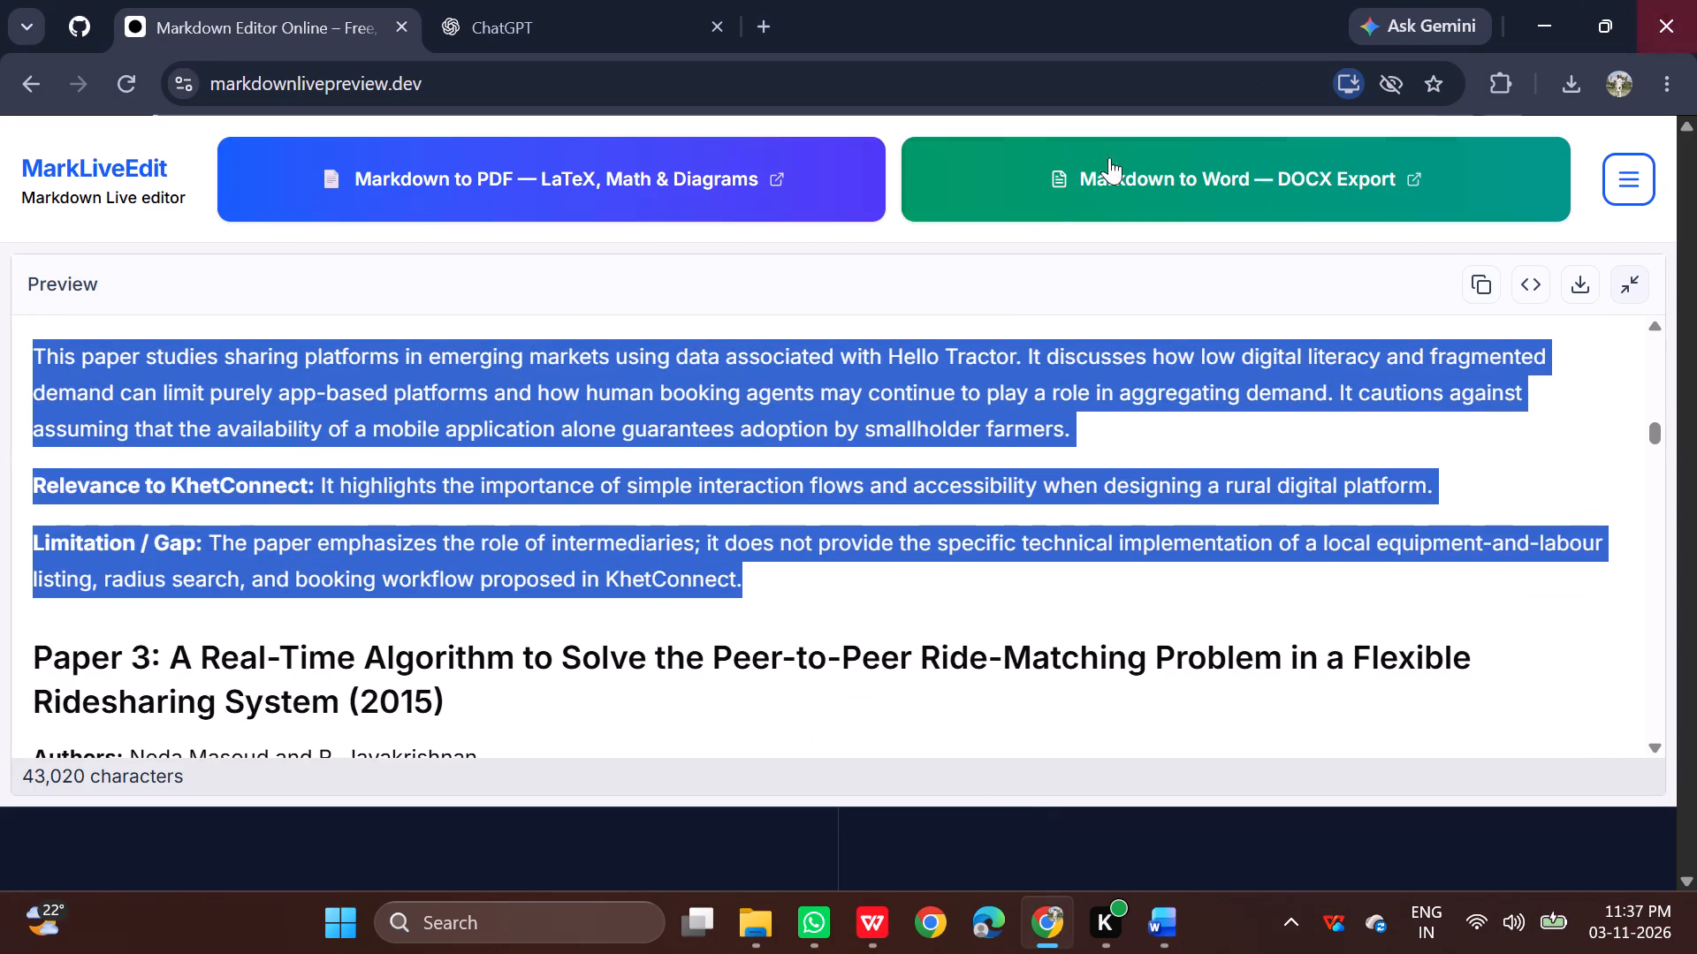
{"action": "left_click", "coordinate": [940, 609]}
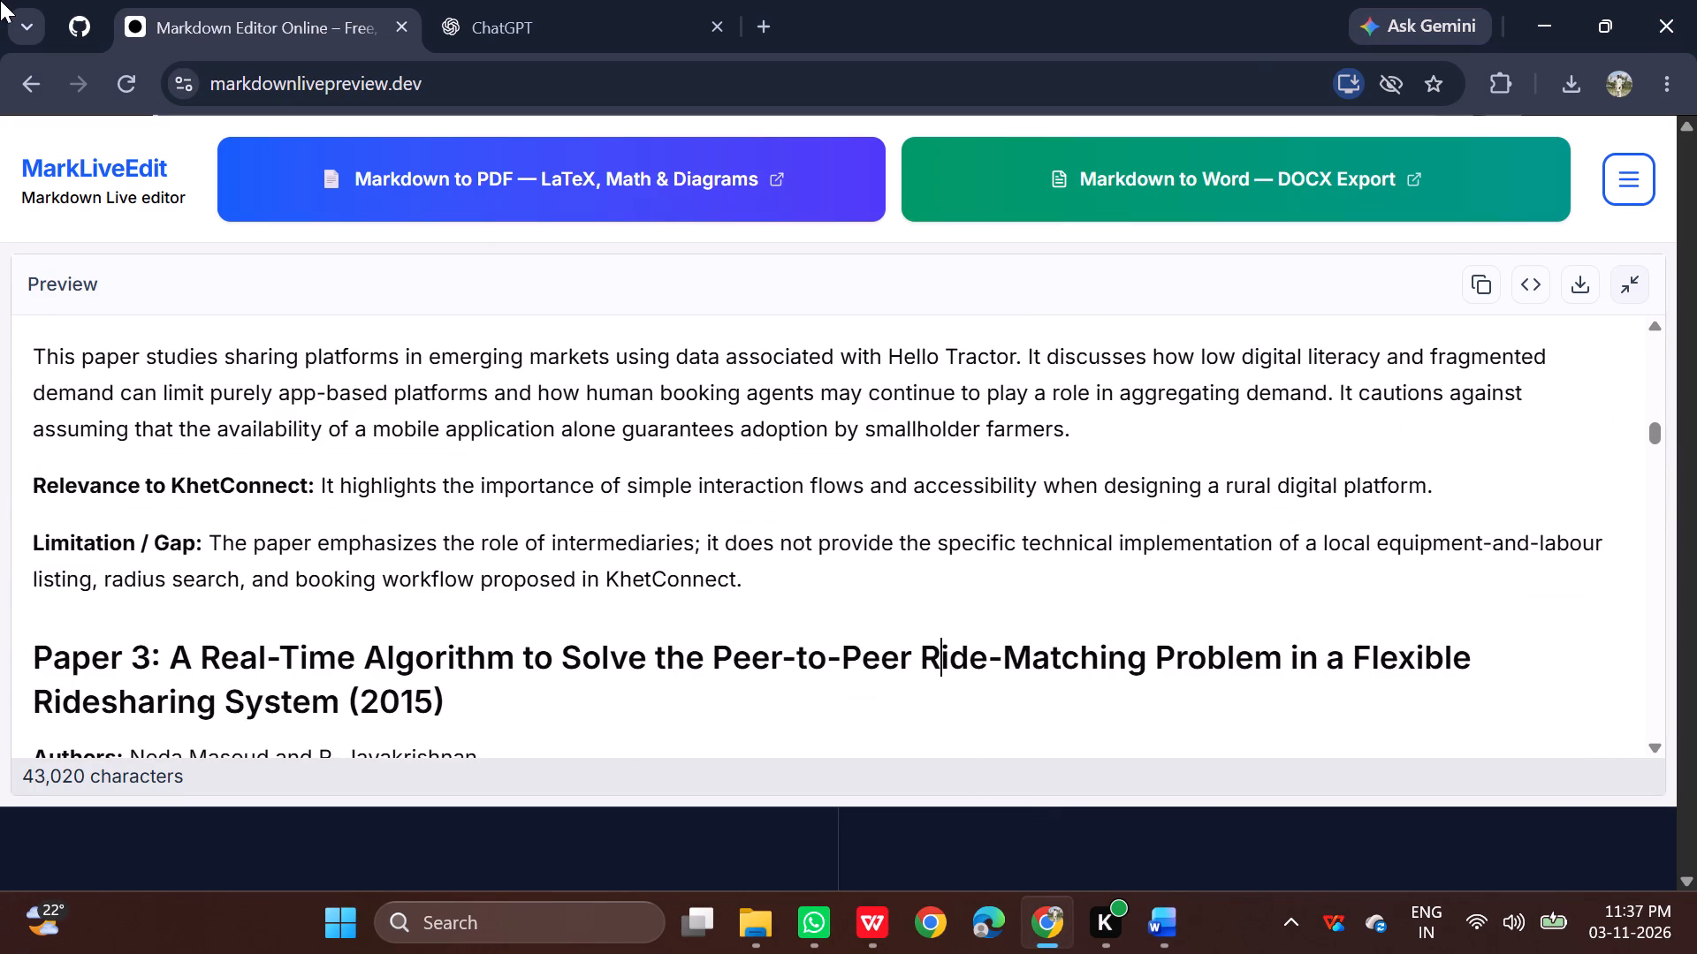
{"action": "left_click", "coordinate": [148, 634]}
{"action": "scroll", "coordinate": [365, 409], "scroll_direction": "down", "scroll_amount": 3}
{"action": "scroll", "coordinate": [358, 429], "scroll_direction": "up", "scroll_amount": 1}
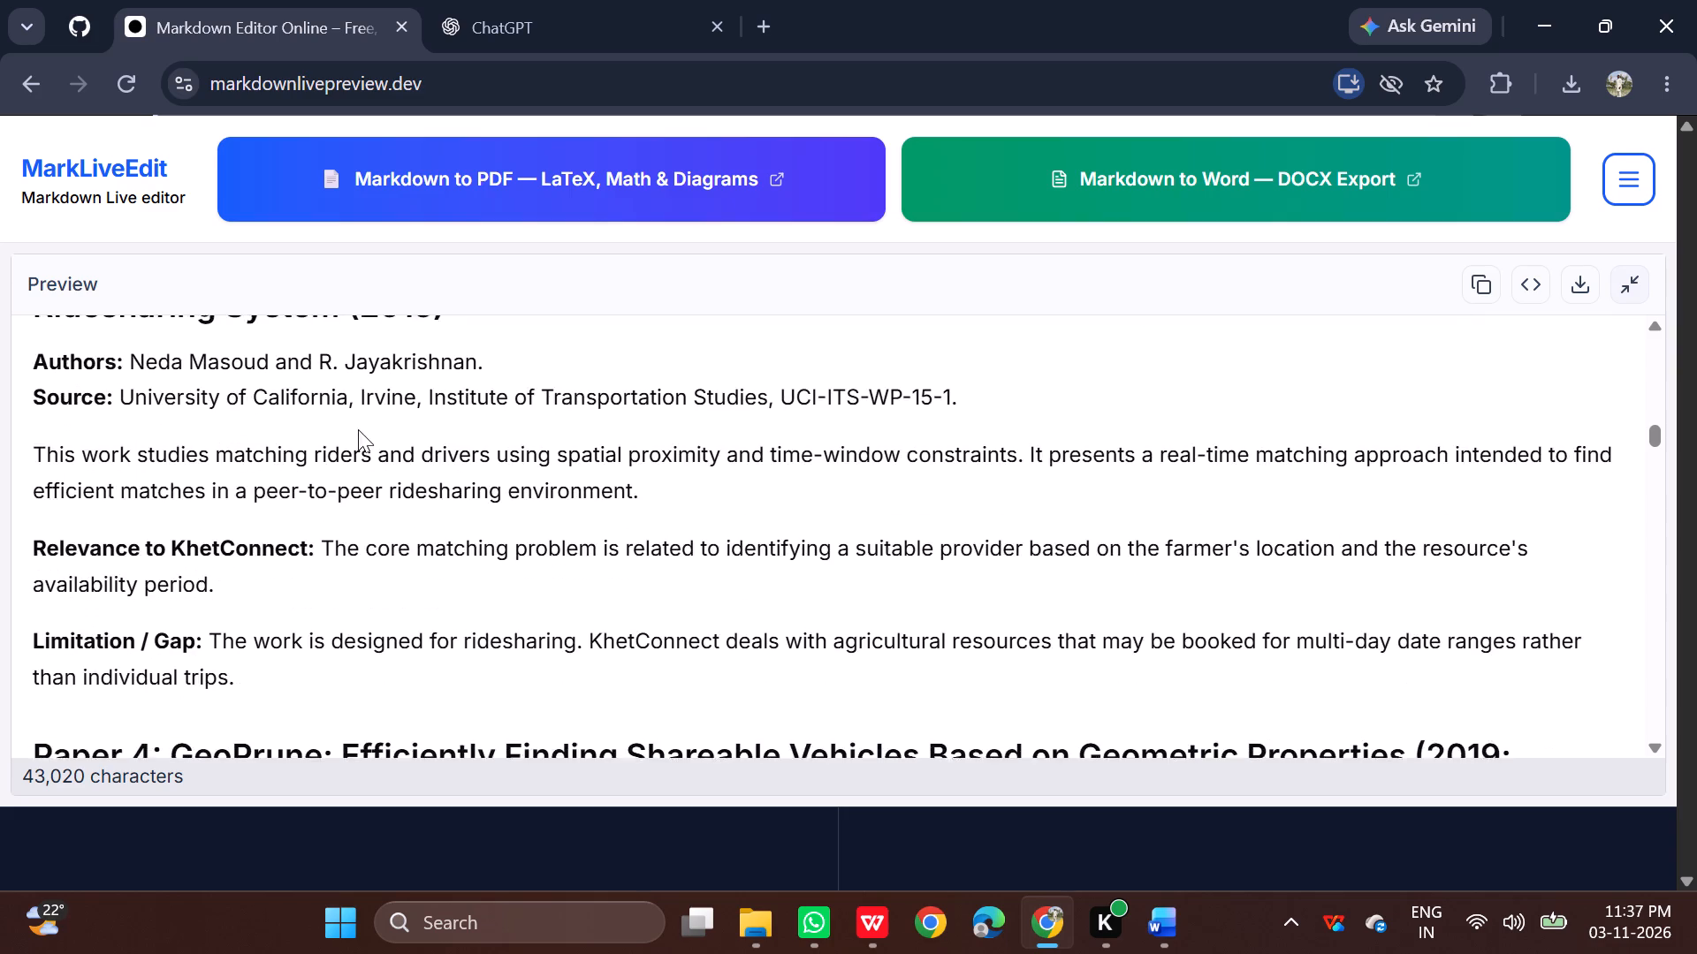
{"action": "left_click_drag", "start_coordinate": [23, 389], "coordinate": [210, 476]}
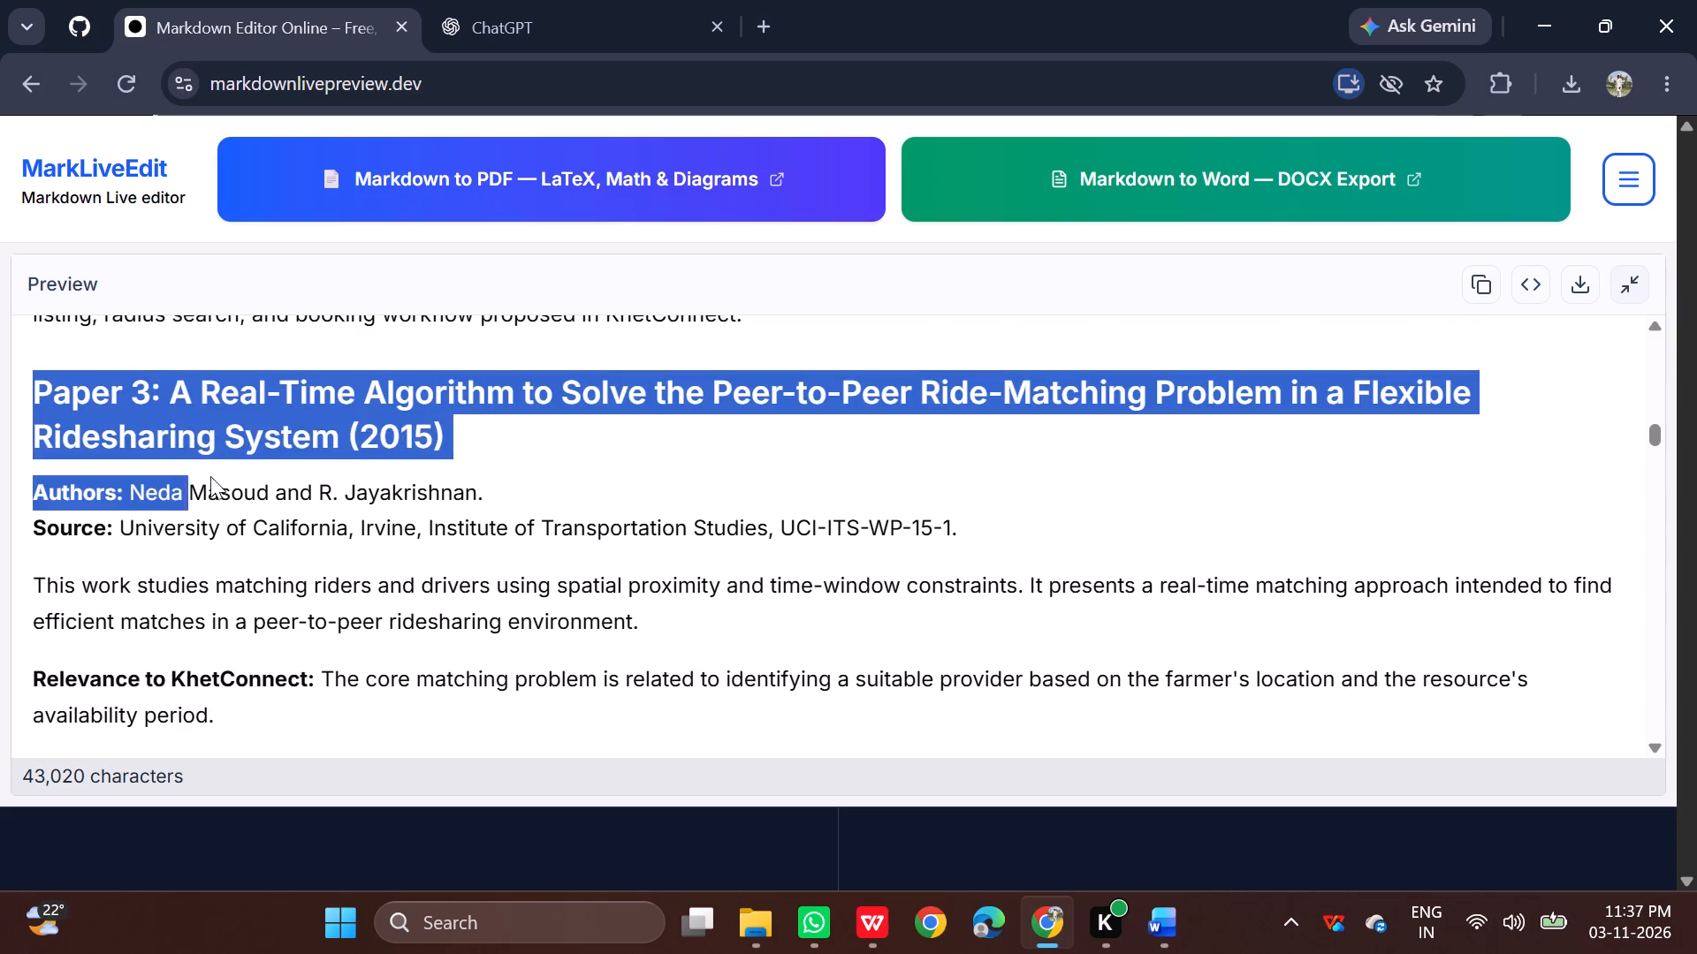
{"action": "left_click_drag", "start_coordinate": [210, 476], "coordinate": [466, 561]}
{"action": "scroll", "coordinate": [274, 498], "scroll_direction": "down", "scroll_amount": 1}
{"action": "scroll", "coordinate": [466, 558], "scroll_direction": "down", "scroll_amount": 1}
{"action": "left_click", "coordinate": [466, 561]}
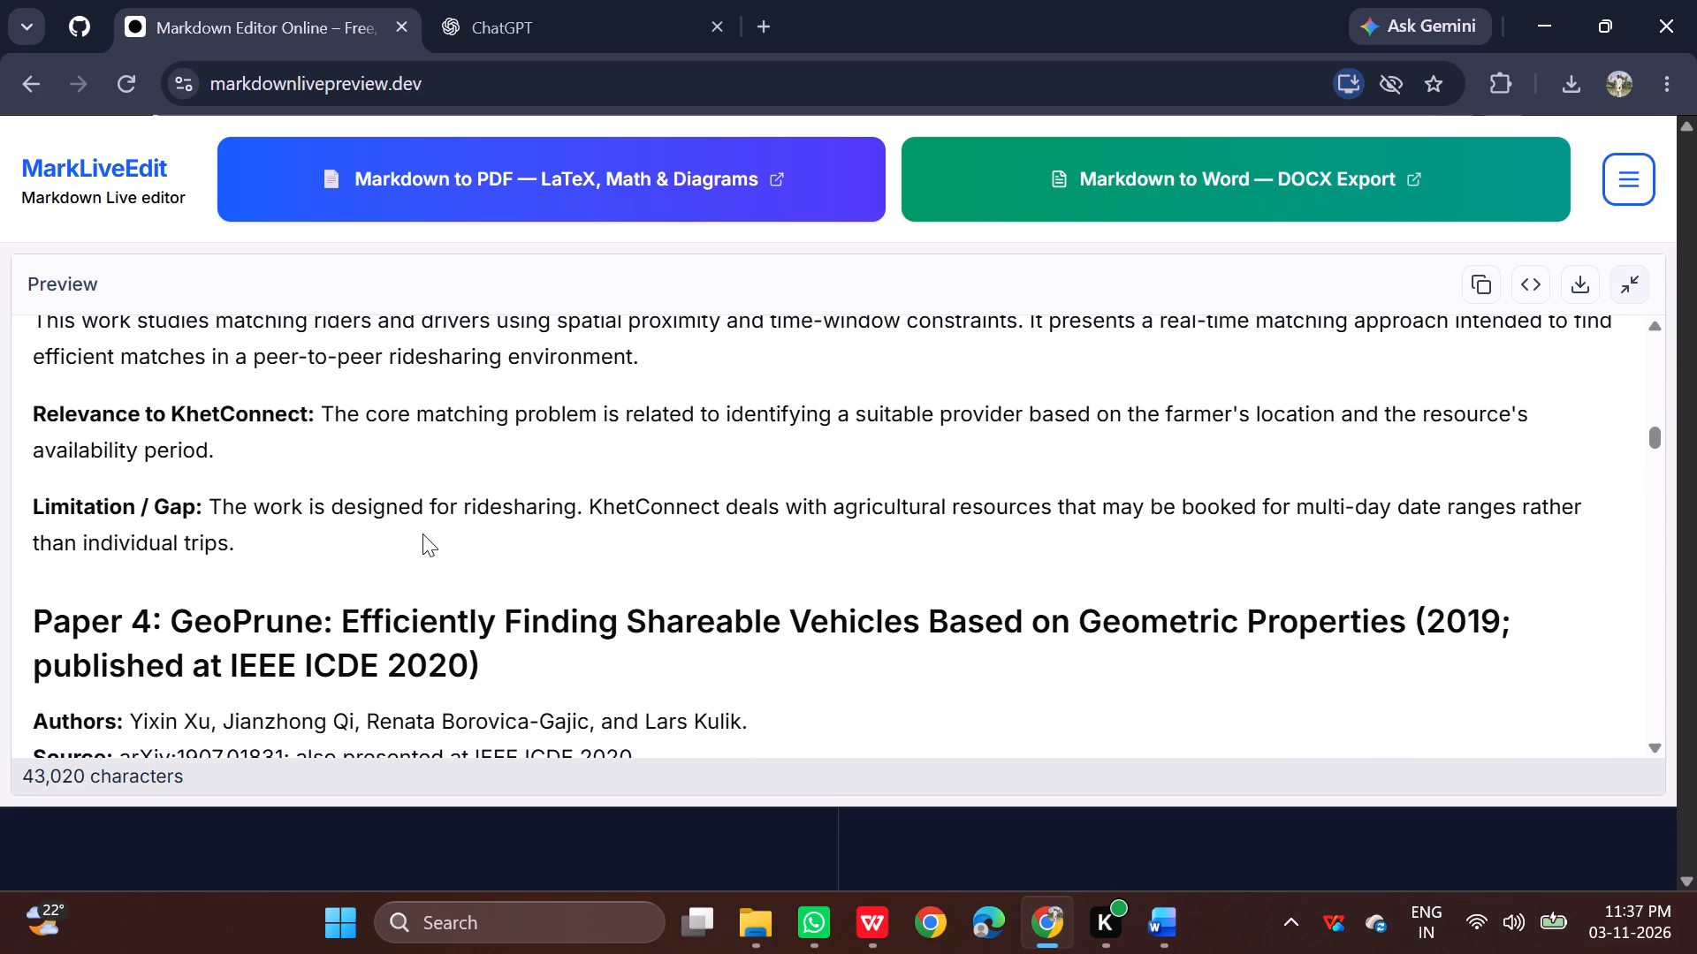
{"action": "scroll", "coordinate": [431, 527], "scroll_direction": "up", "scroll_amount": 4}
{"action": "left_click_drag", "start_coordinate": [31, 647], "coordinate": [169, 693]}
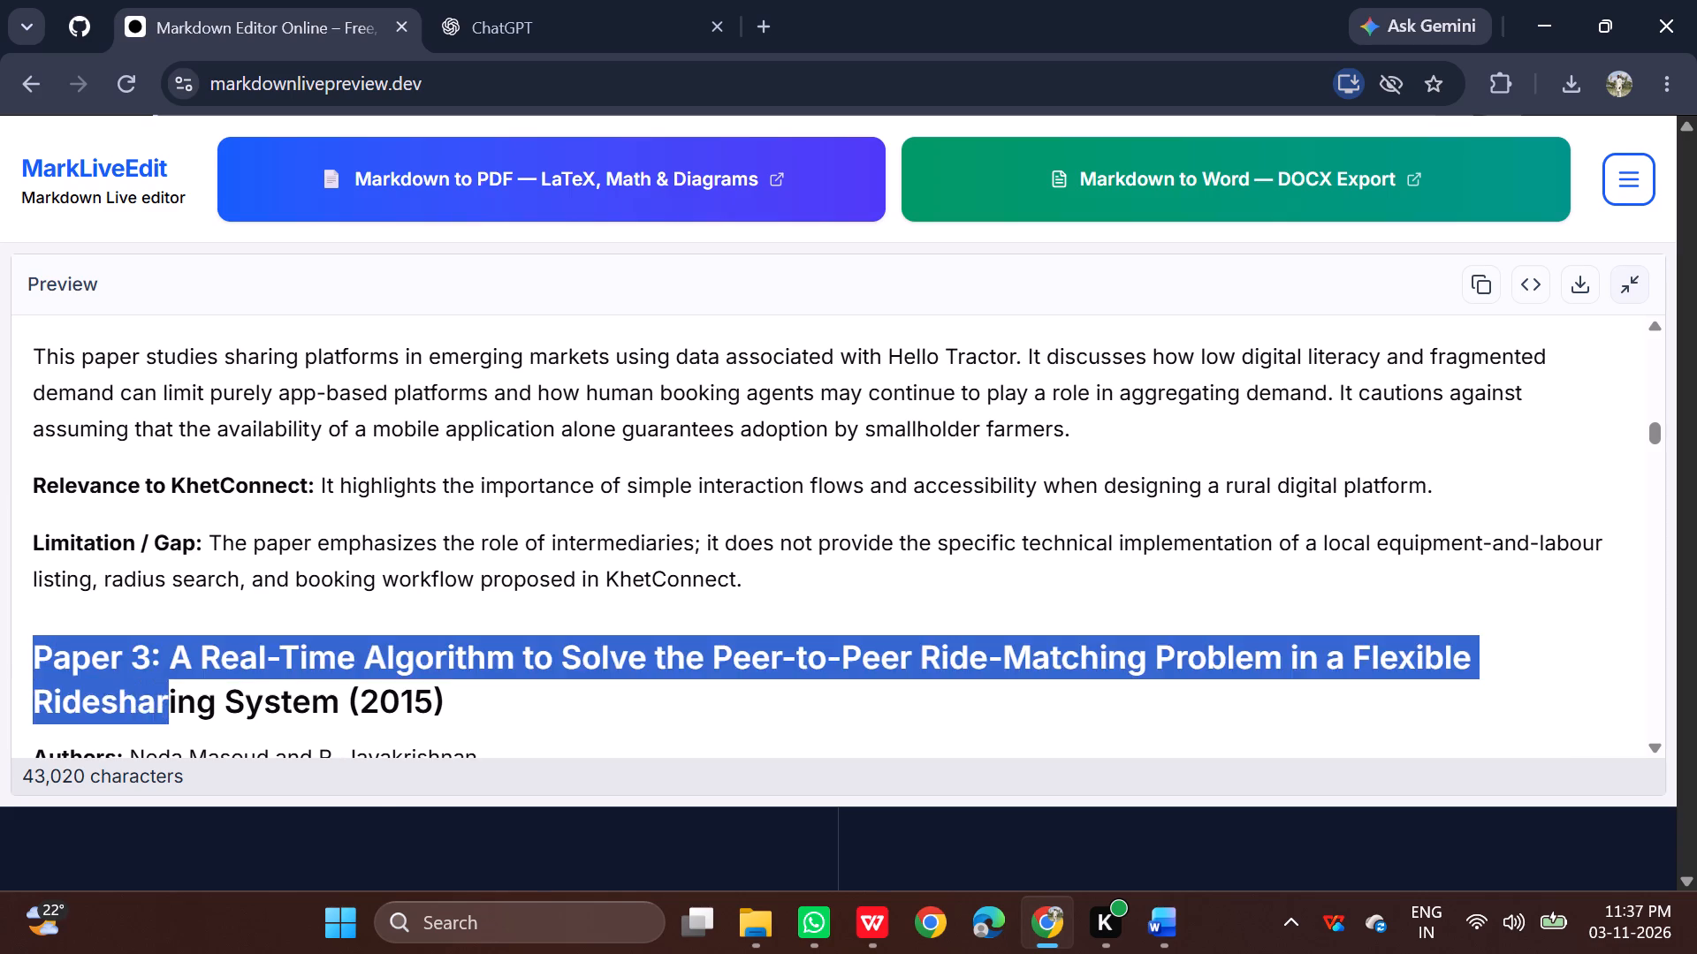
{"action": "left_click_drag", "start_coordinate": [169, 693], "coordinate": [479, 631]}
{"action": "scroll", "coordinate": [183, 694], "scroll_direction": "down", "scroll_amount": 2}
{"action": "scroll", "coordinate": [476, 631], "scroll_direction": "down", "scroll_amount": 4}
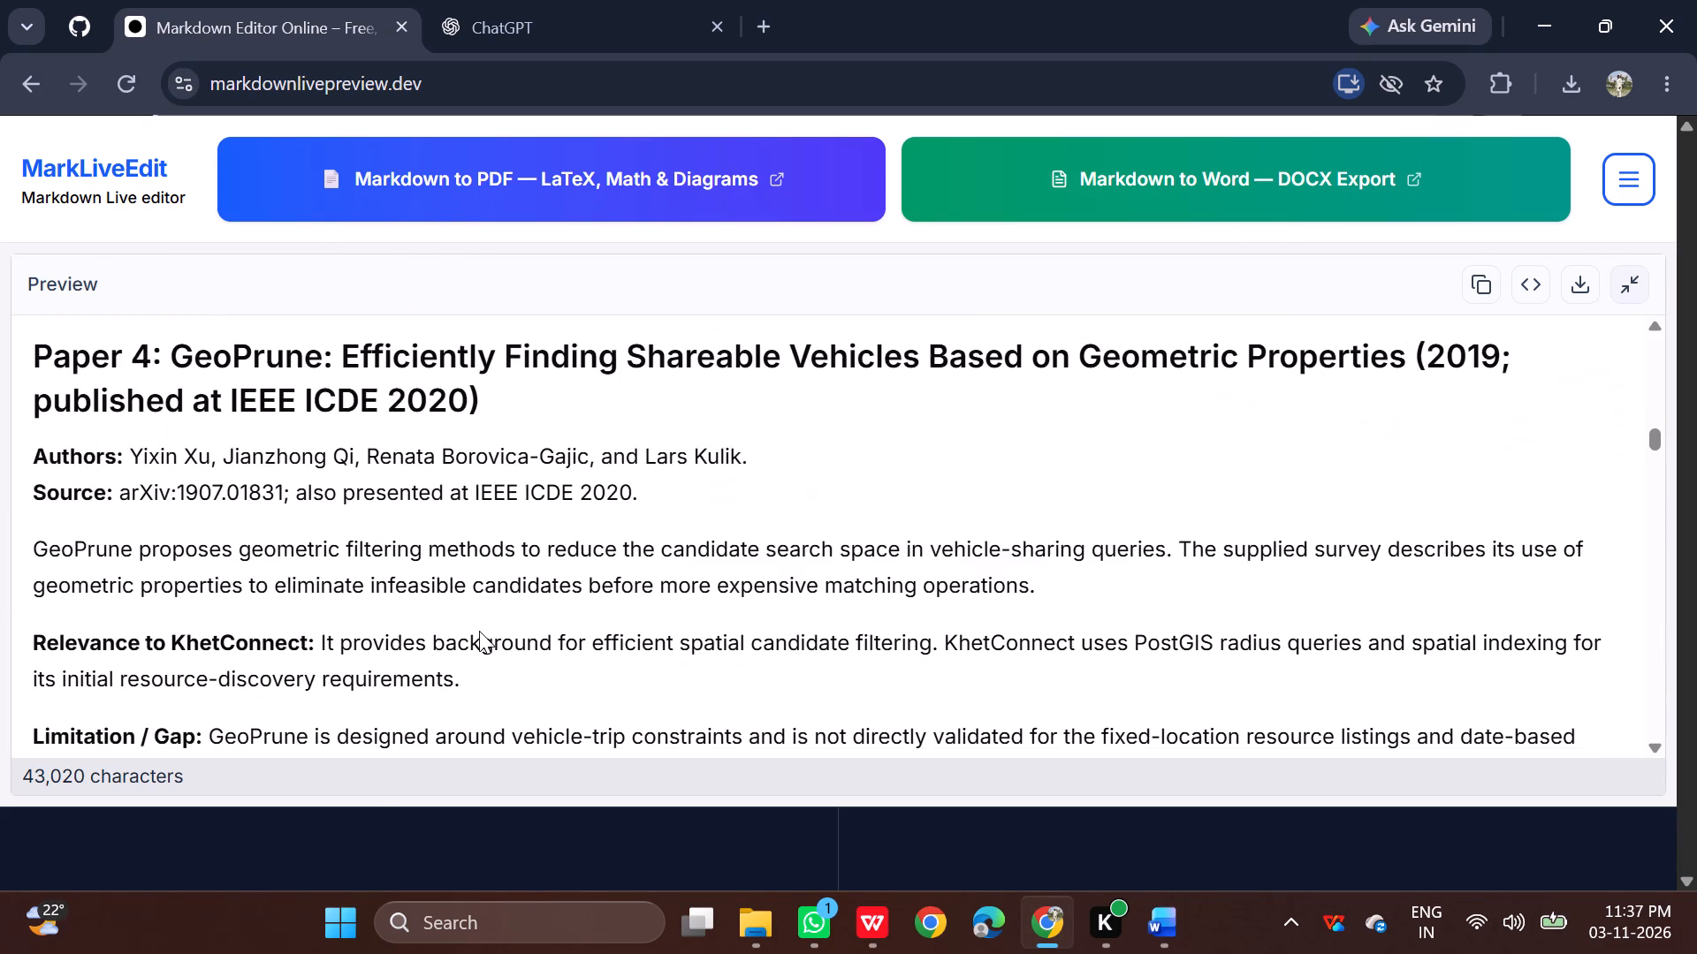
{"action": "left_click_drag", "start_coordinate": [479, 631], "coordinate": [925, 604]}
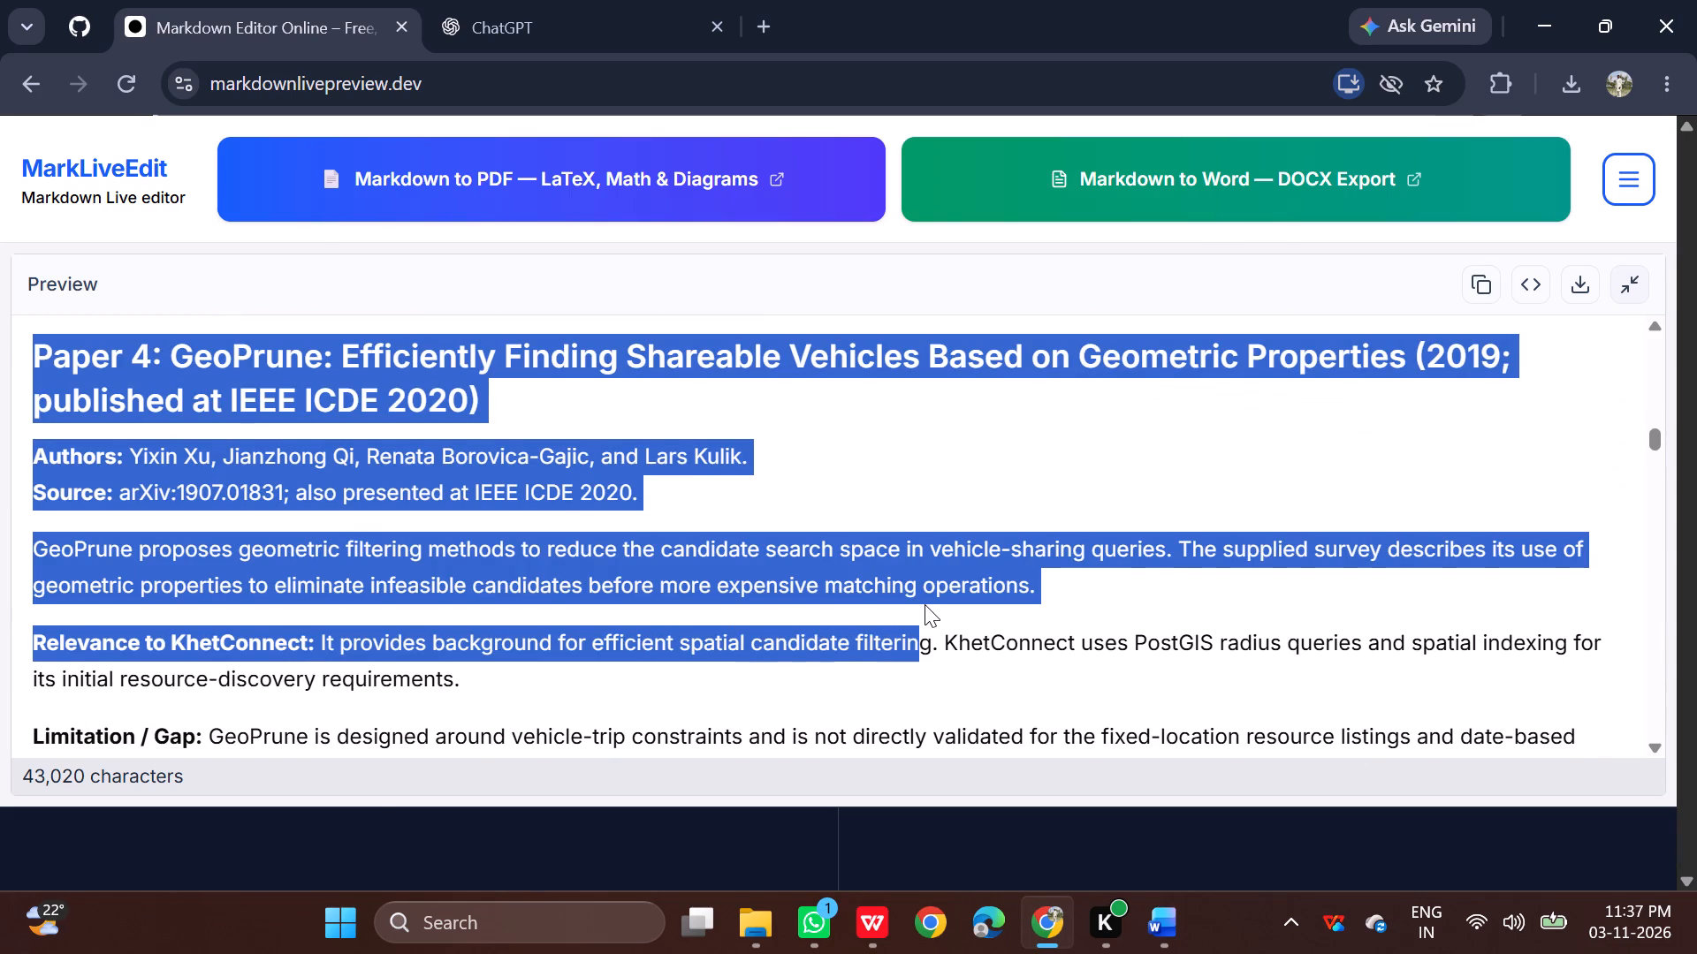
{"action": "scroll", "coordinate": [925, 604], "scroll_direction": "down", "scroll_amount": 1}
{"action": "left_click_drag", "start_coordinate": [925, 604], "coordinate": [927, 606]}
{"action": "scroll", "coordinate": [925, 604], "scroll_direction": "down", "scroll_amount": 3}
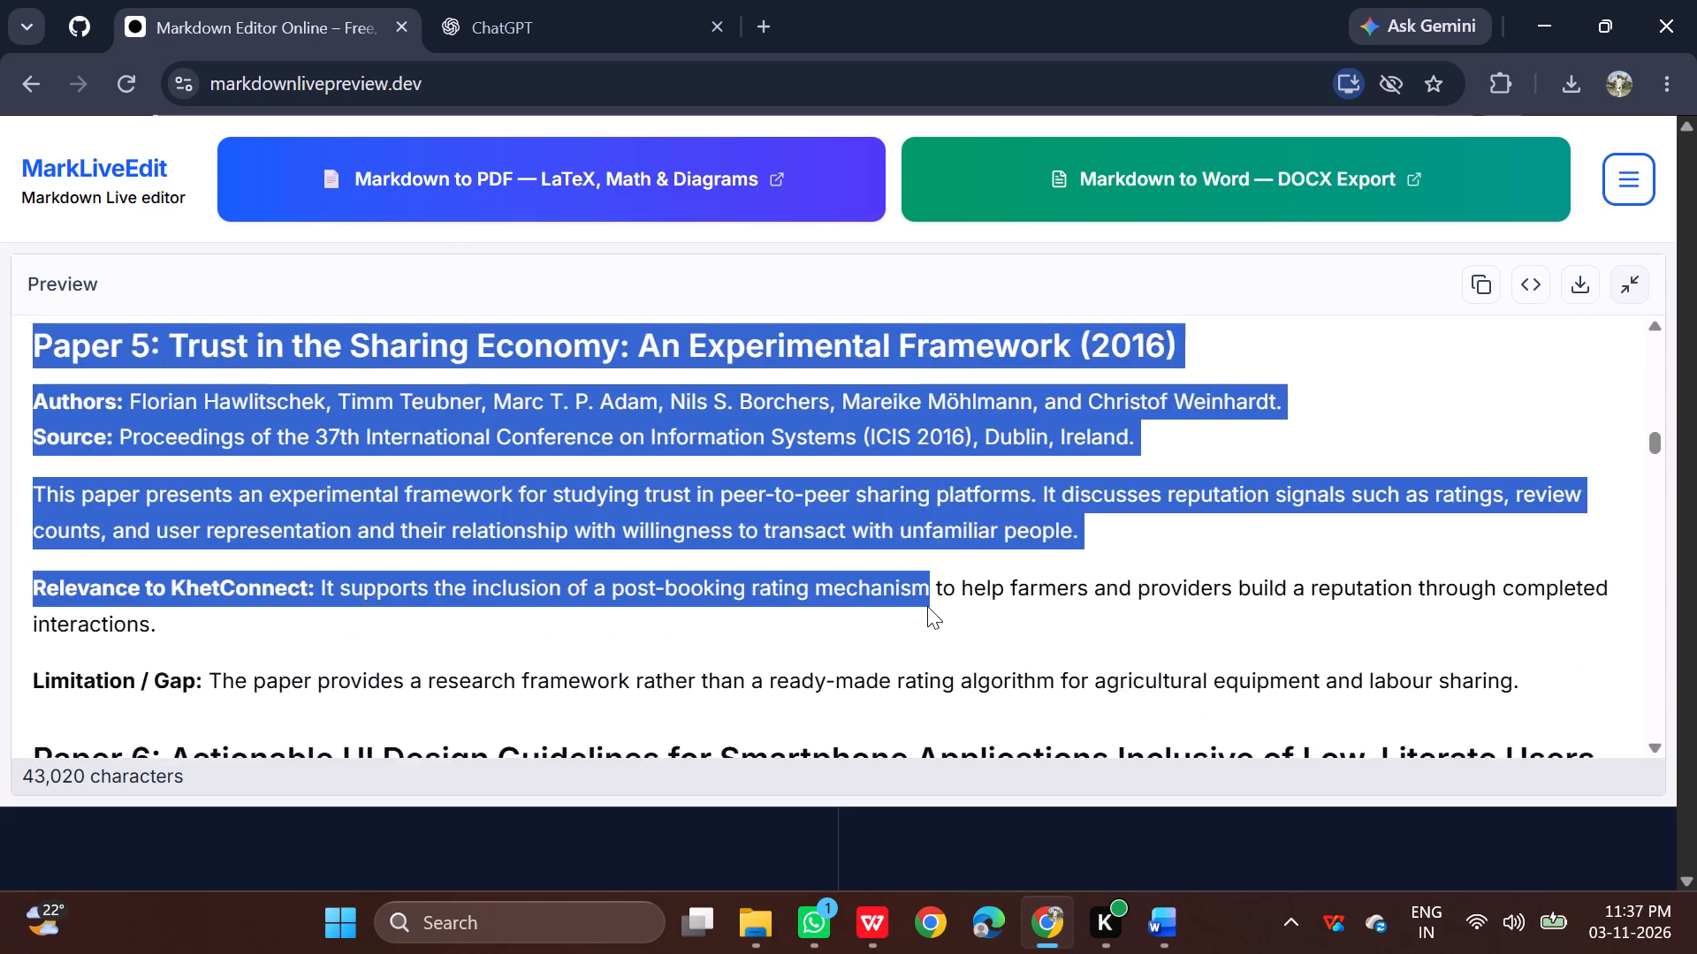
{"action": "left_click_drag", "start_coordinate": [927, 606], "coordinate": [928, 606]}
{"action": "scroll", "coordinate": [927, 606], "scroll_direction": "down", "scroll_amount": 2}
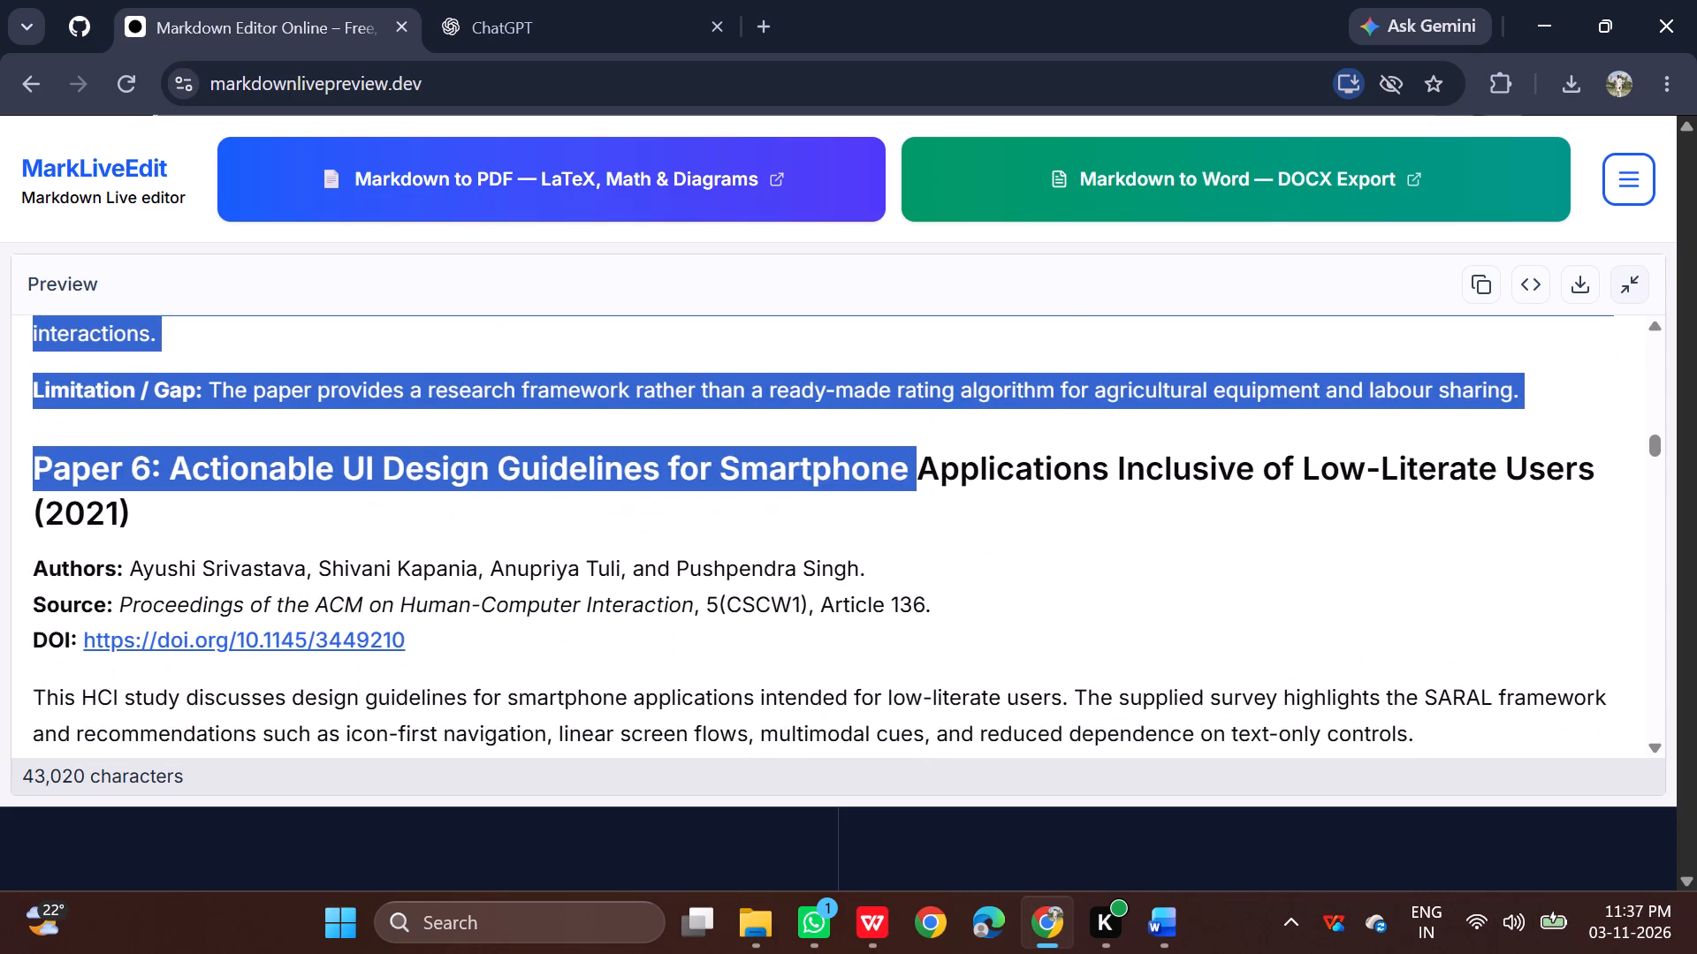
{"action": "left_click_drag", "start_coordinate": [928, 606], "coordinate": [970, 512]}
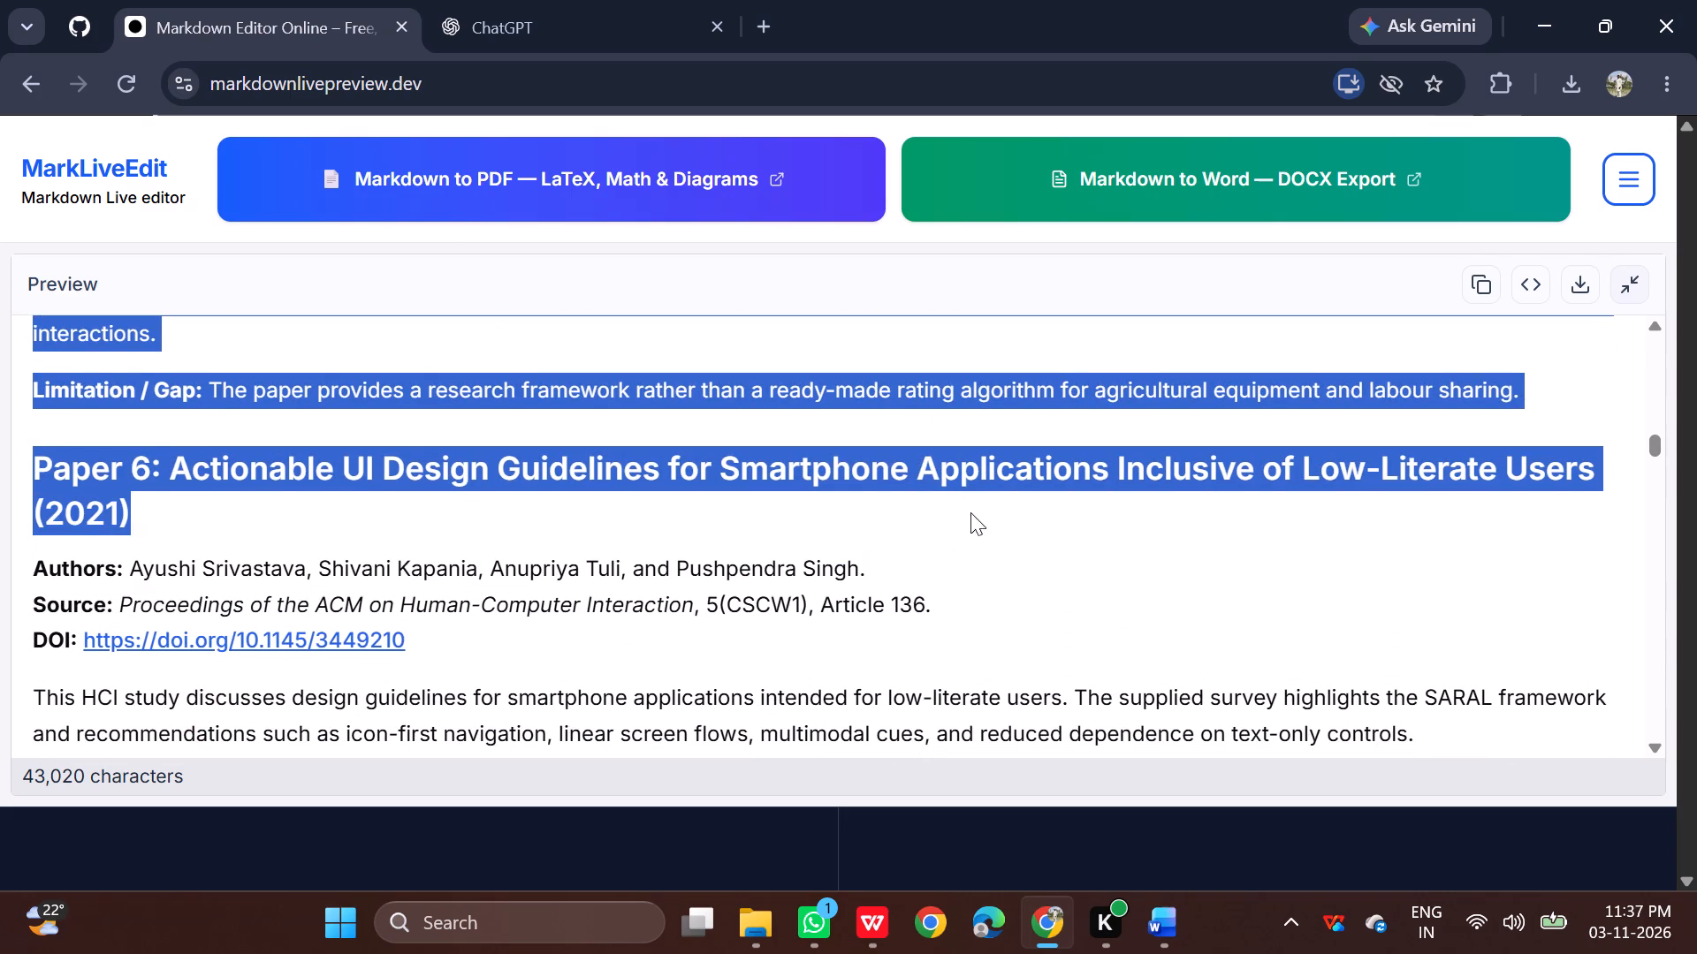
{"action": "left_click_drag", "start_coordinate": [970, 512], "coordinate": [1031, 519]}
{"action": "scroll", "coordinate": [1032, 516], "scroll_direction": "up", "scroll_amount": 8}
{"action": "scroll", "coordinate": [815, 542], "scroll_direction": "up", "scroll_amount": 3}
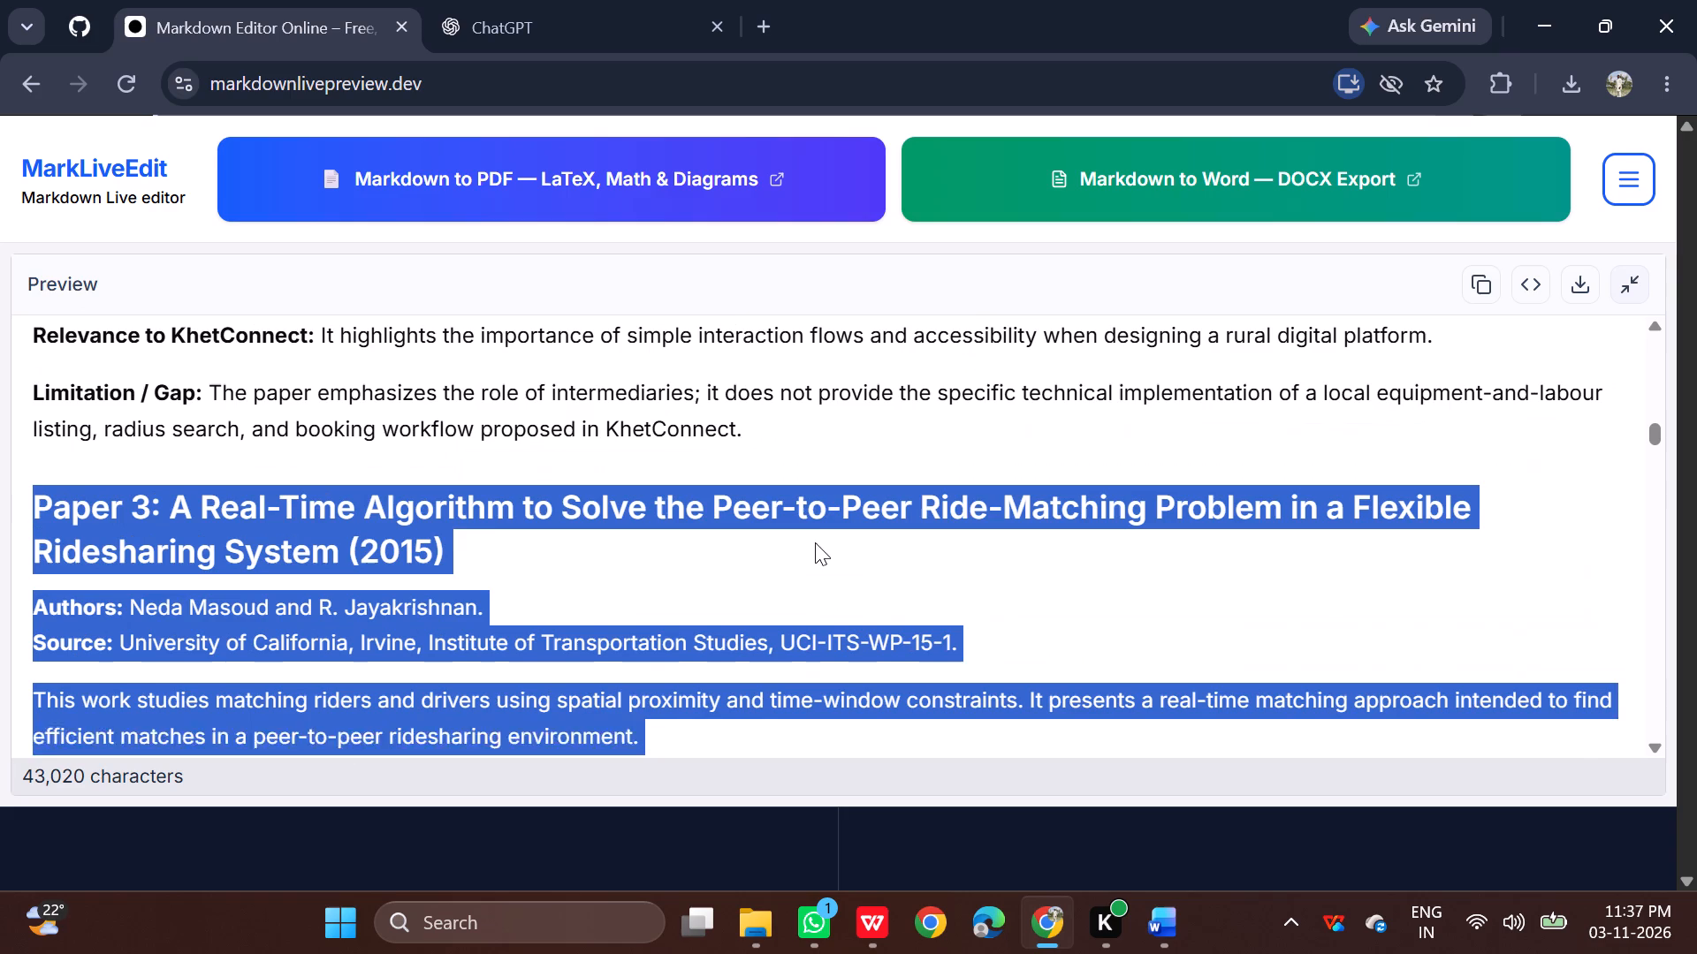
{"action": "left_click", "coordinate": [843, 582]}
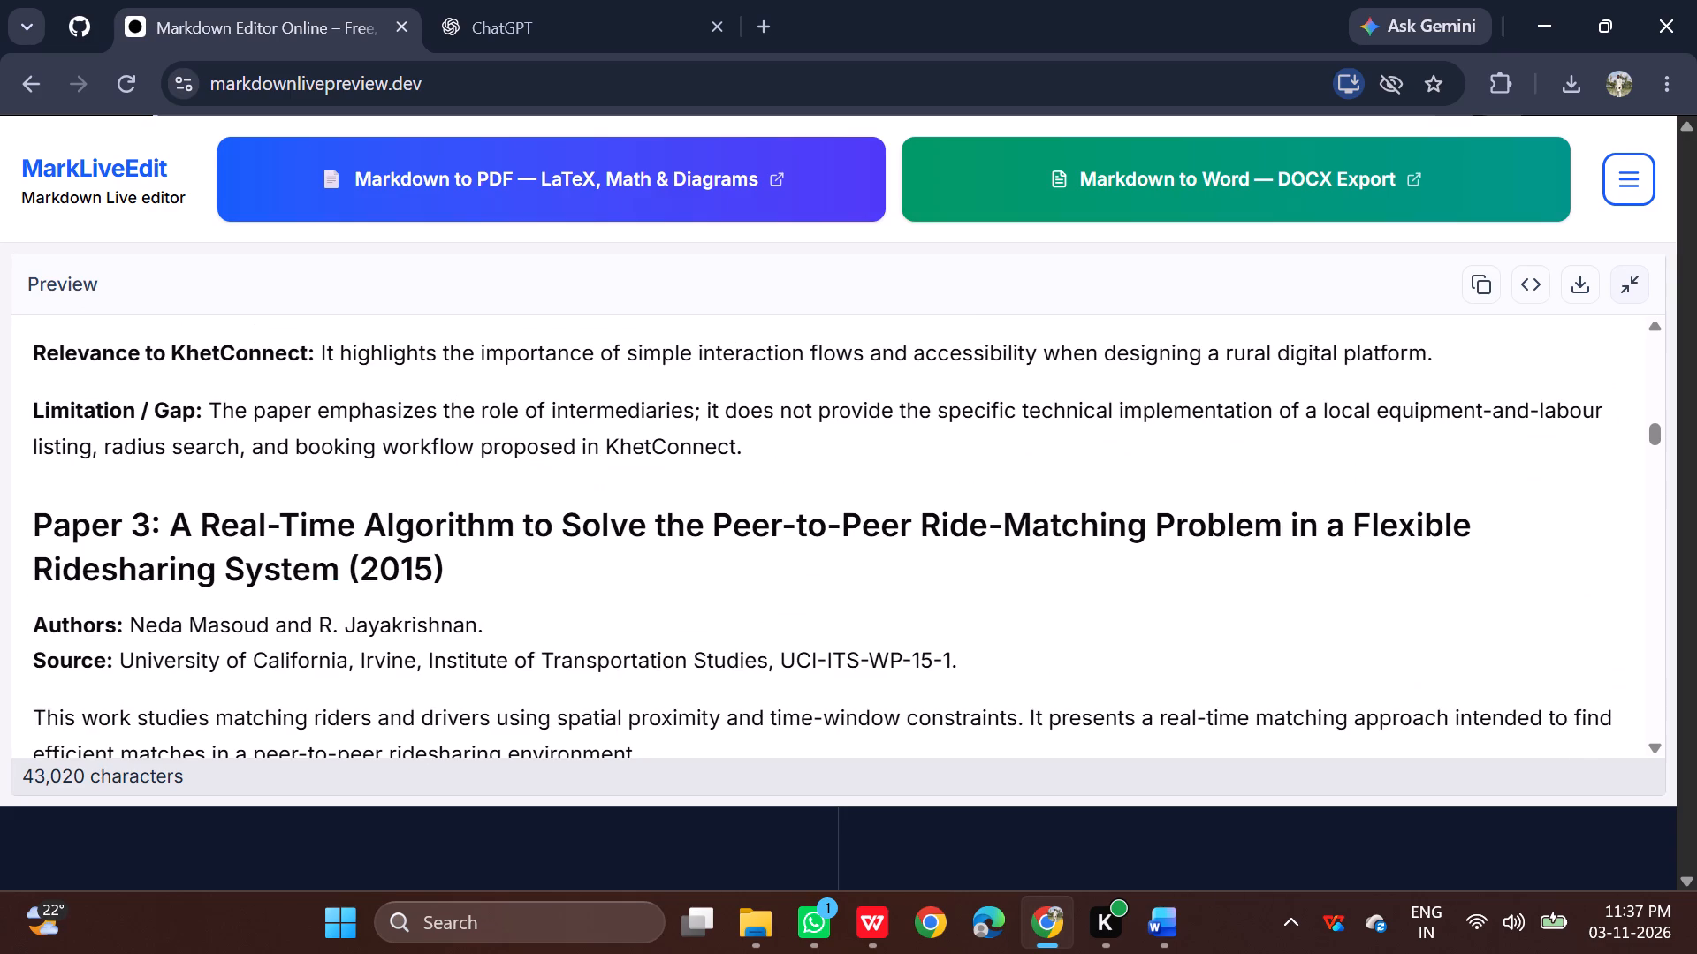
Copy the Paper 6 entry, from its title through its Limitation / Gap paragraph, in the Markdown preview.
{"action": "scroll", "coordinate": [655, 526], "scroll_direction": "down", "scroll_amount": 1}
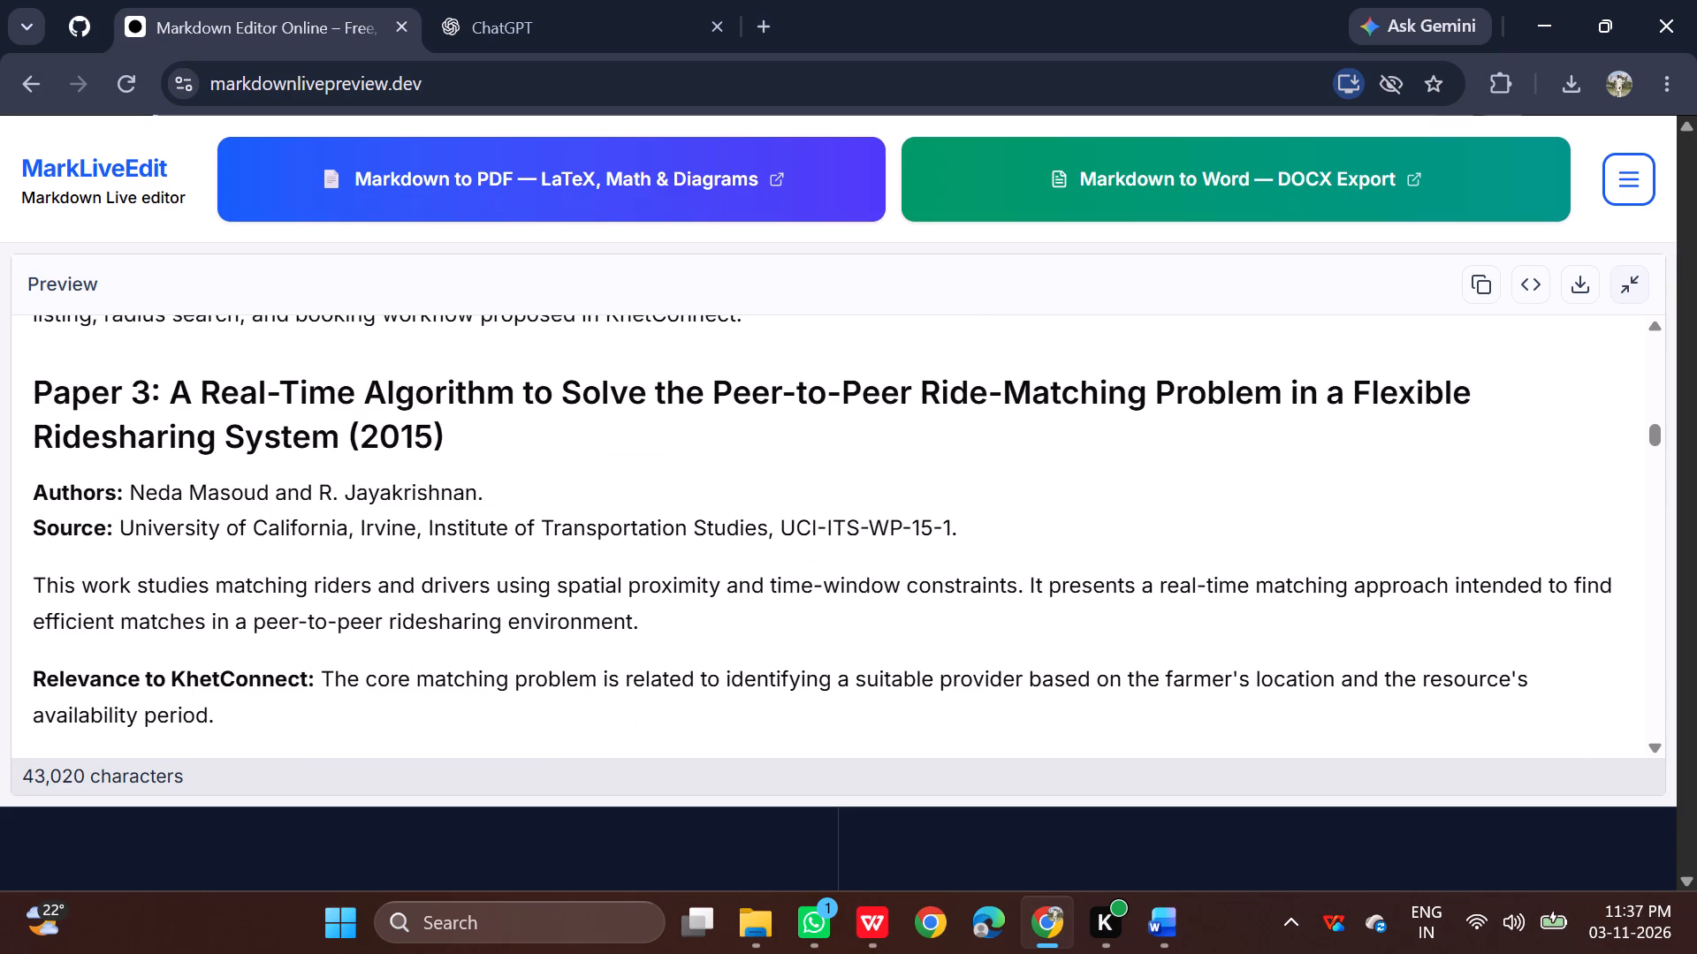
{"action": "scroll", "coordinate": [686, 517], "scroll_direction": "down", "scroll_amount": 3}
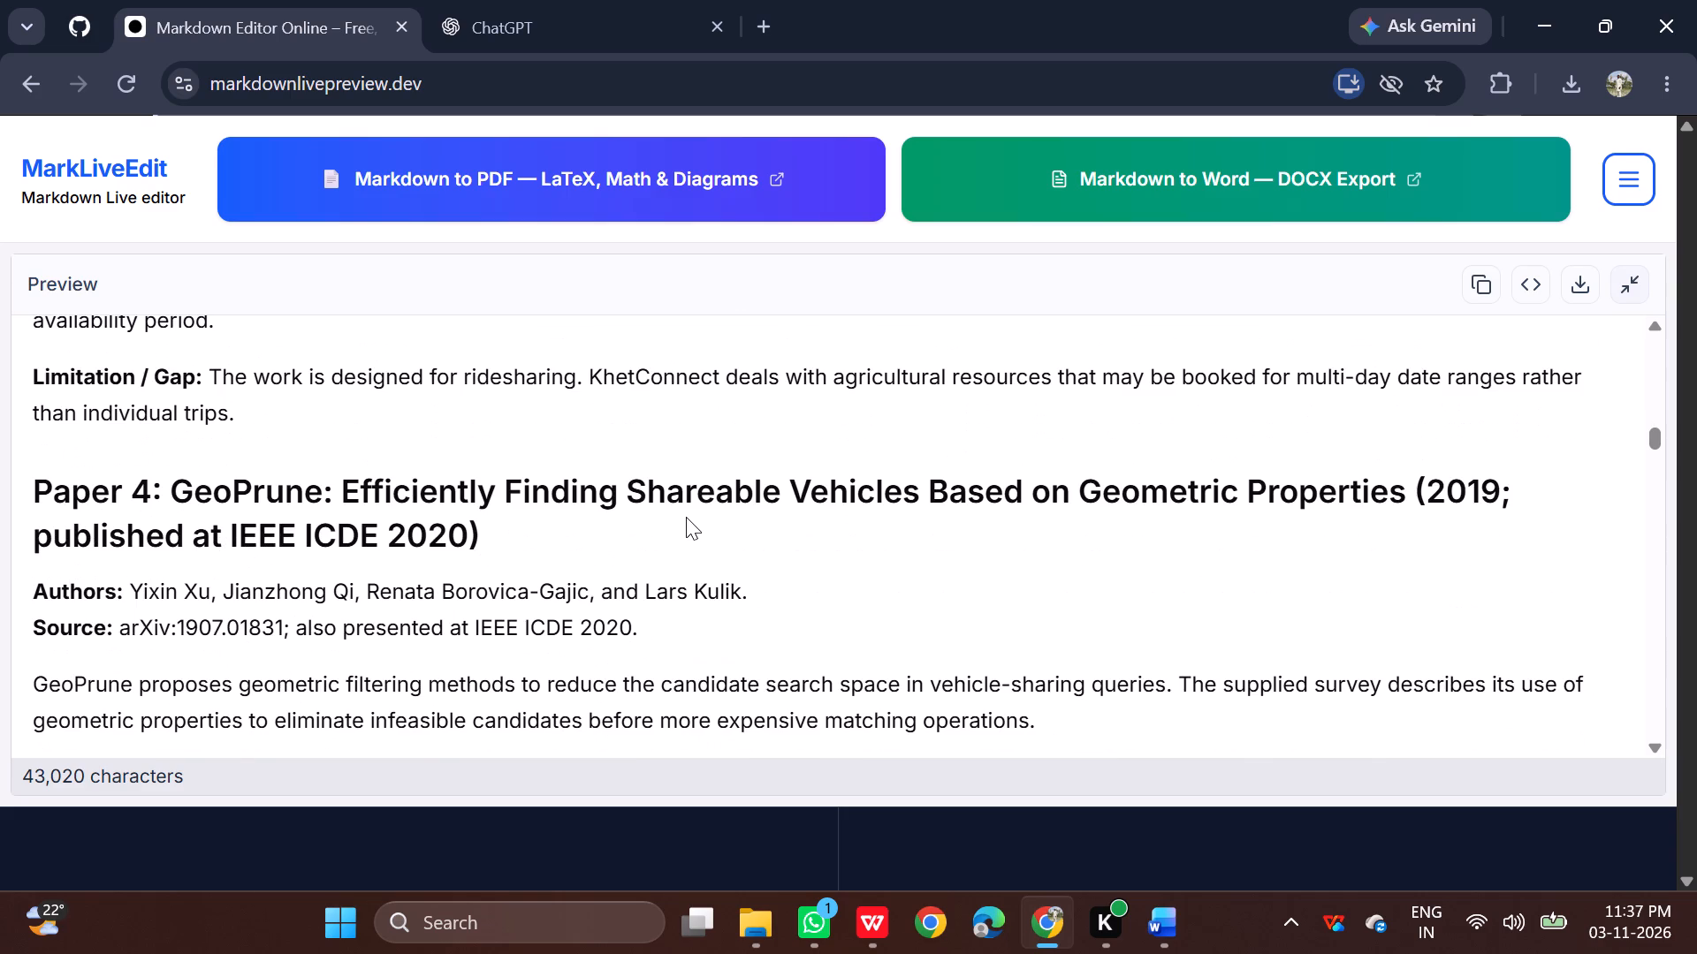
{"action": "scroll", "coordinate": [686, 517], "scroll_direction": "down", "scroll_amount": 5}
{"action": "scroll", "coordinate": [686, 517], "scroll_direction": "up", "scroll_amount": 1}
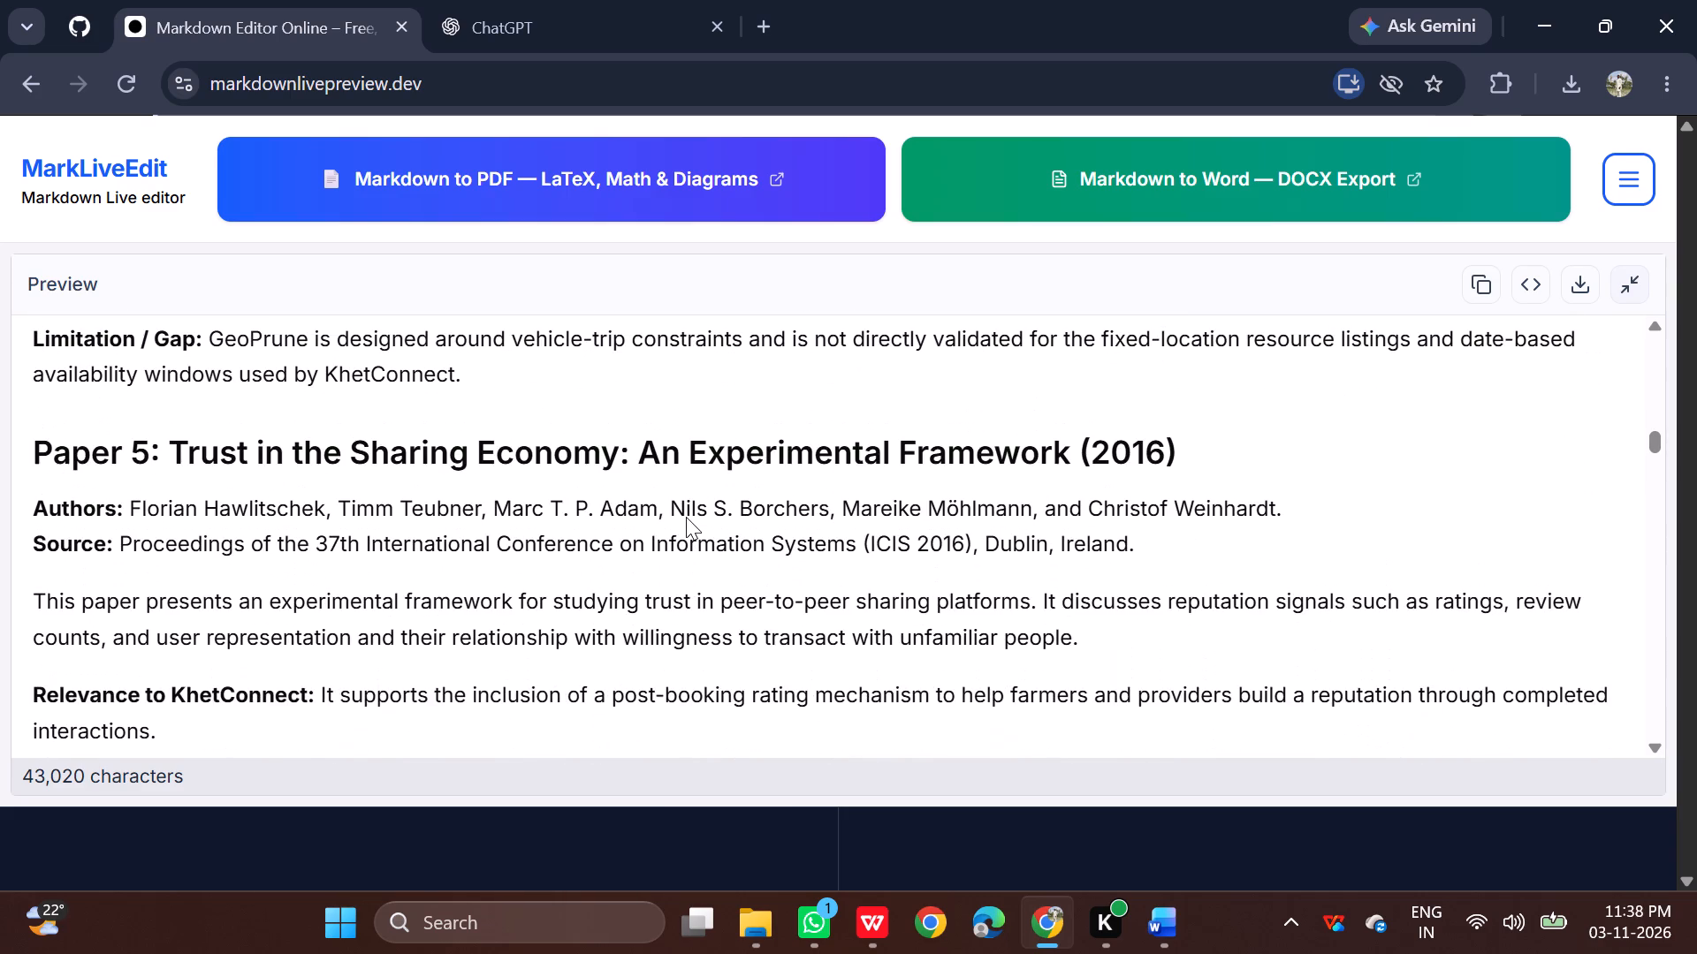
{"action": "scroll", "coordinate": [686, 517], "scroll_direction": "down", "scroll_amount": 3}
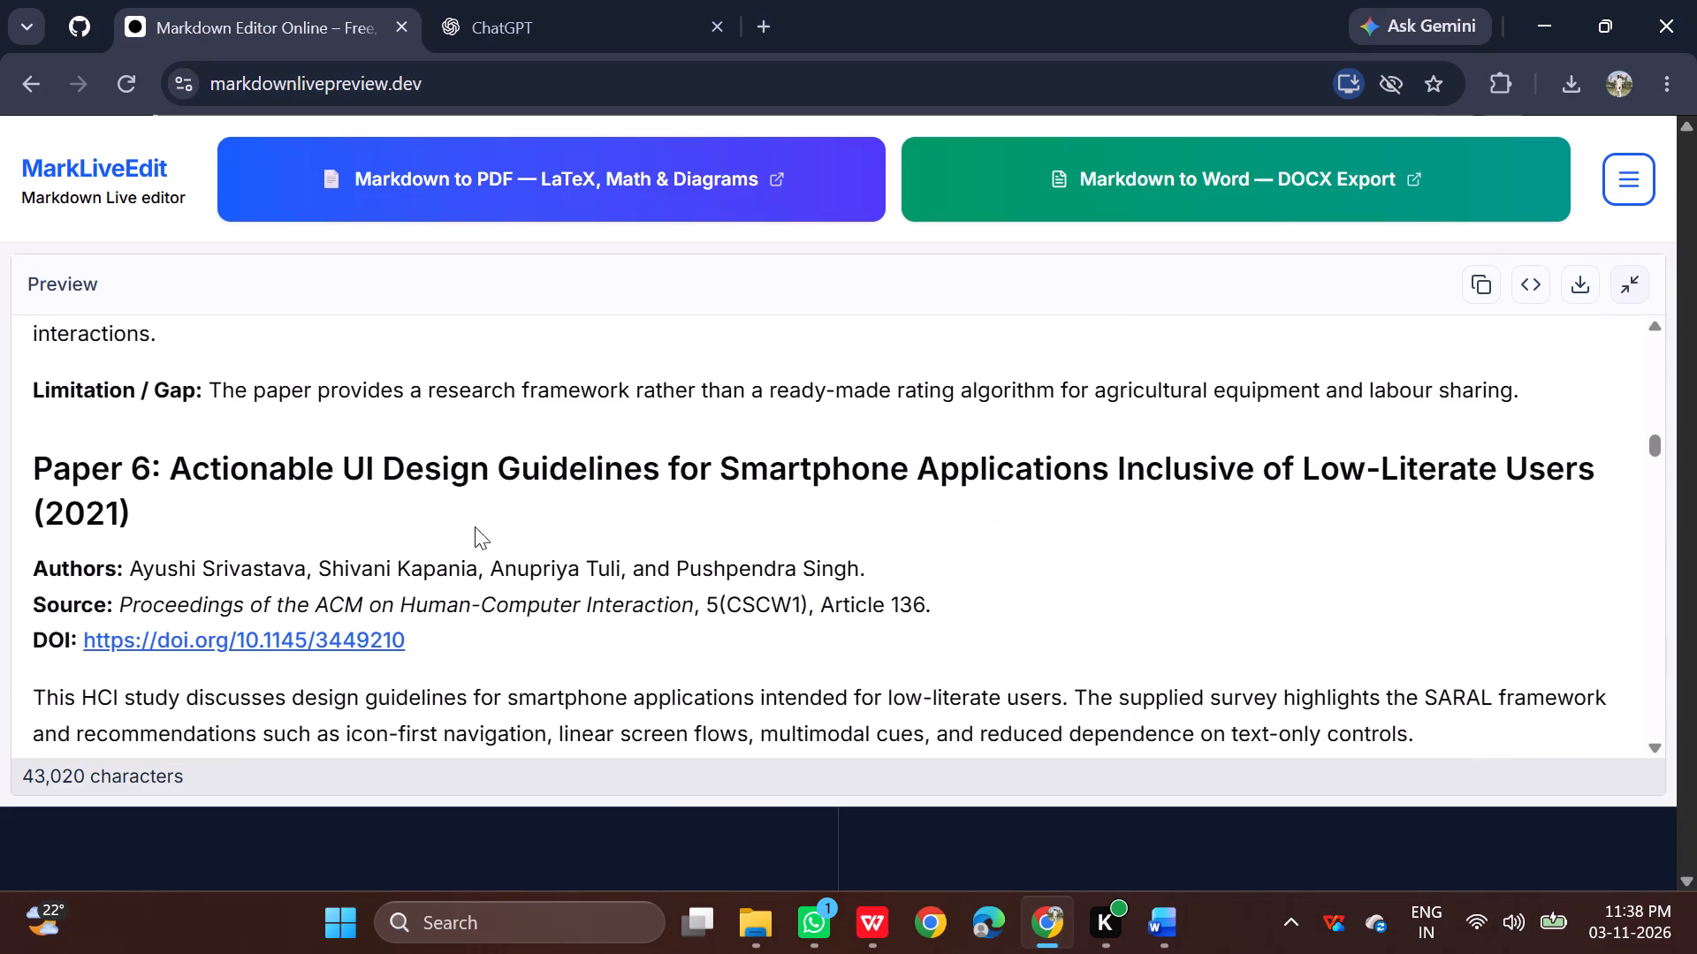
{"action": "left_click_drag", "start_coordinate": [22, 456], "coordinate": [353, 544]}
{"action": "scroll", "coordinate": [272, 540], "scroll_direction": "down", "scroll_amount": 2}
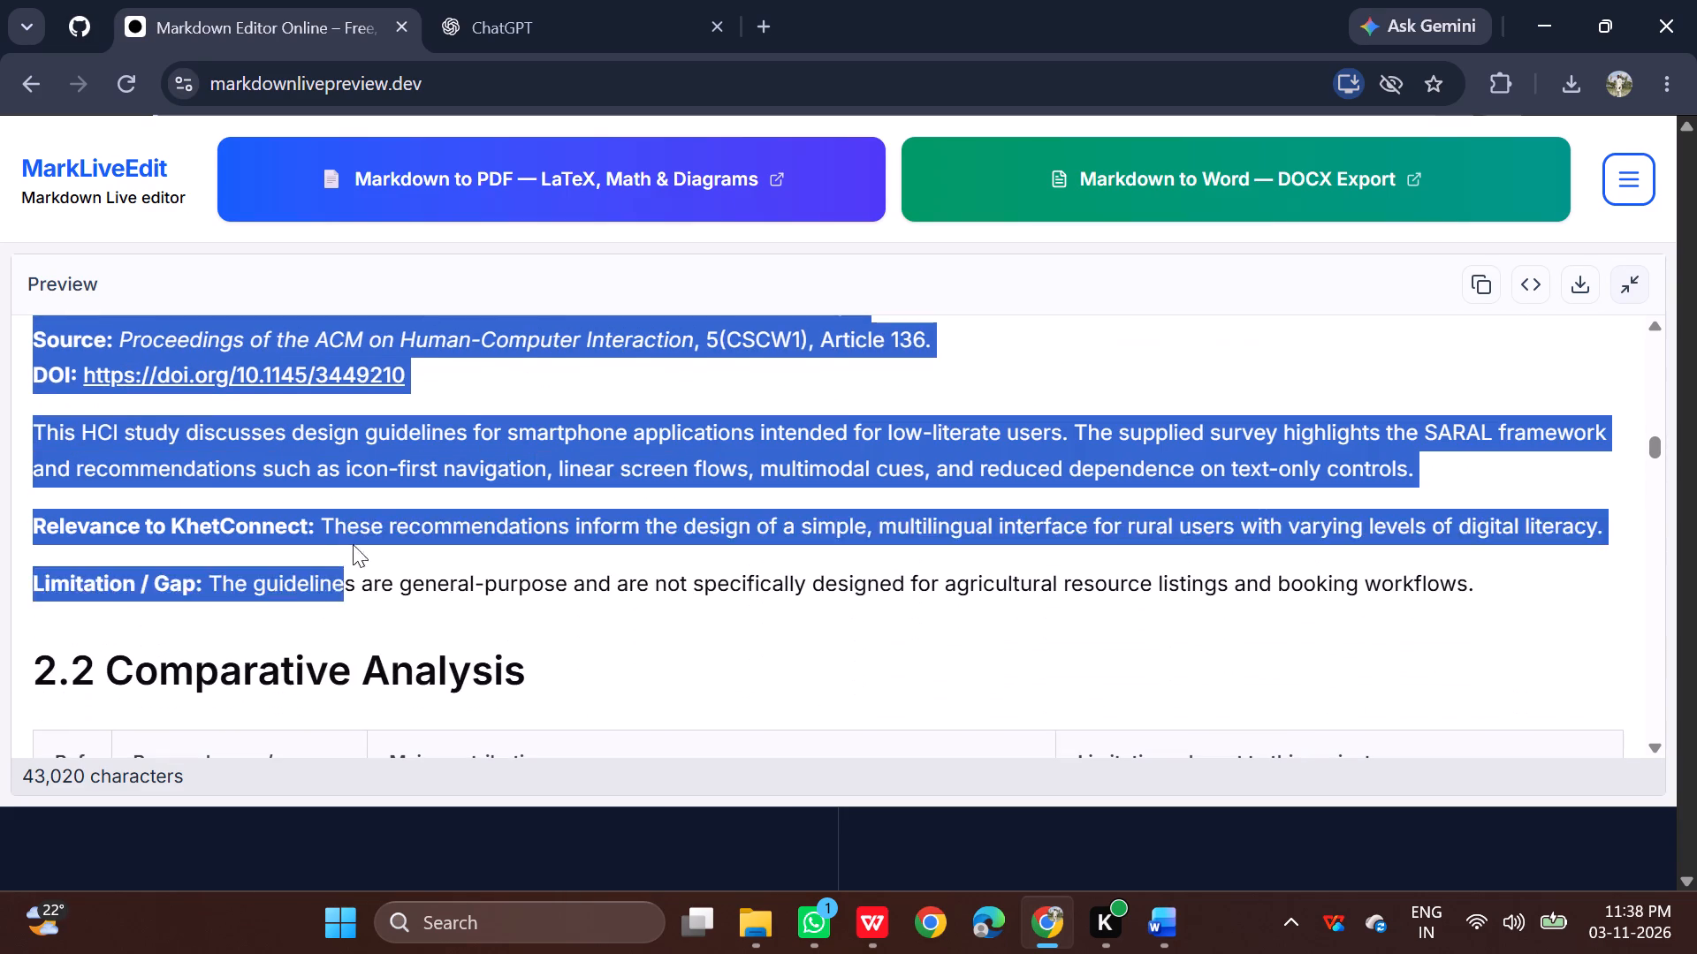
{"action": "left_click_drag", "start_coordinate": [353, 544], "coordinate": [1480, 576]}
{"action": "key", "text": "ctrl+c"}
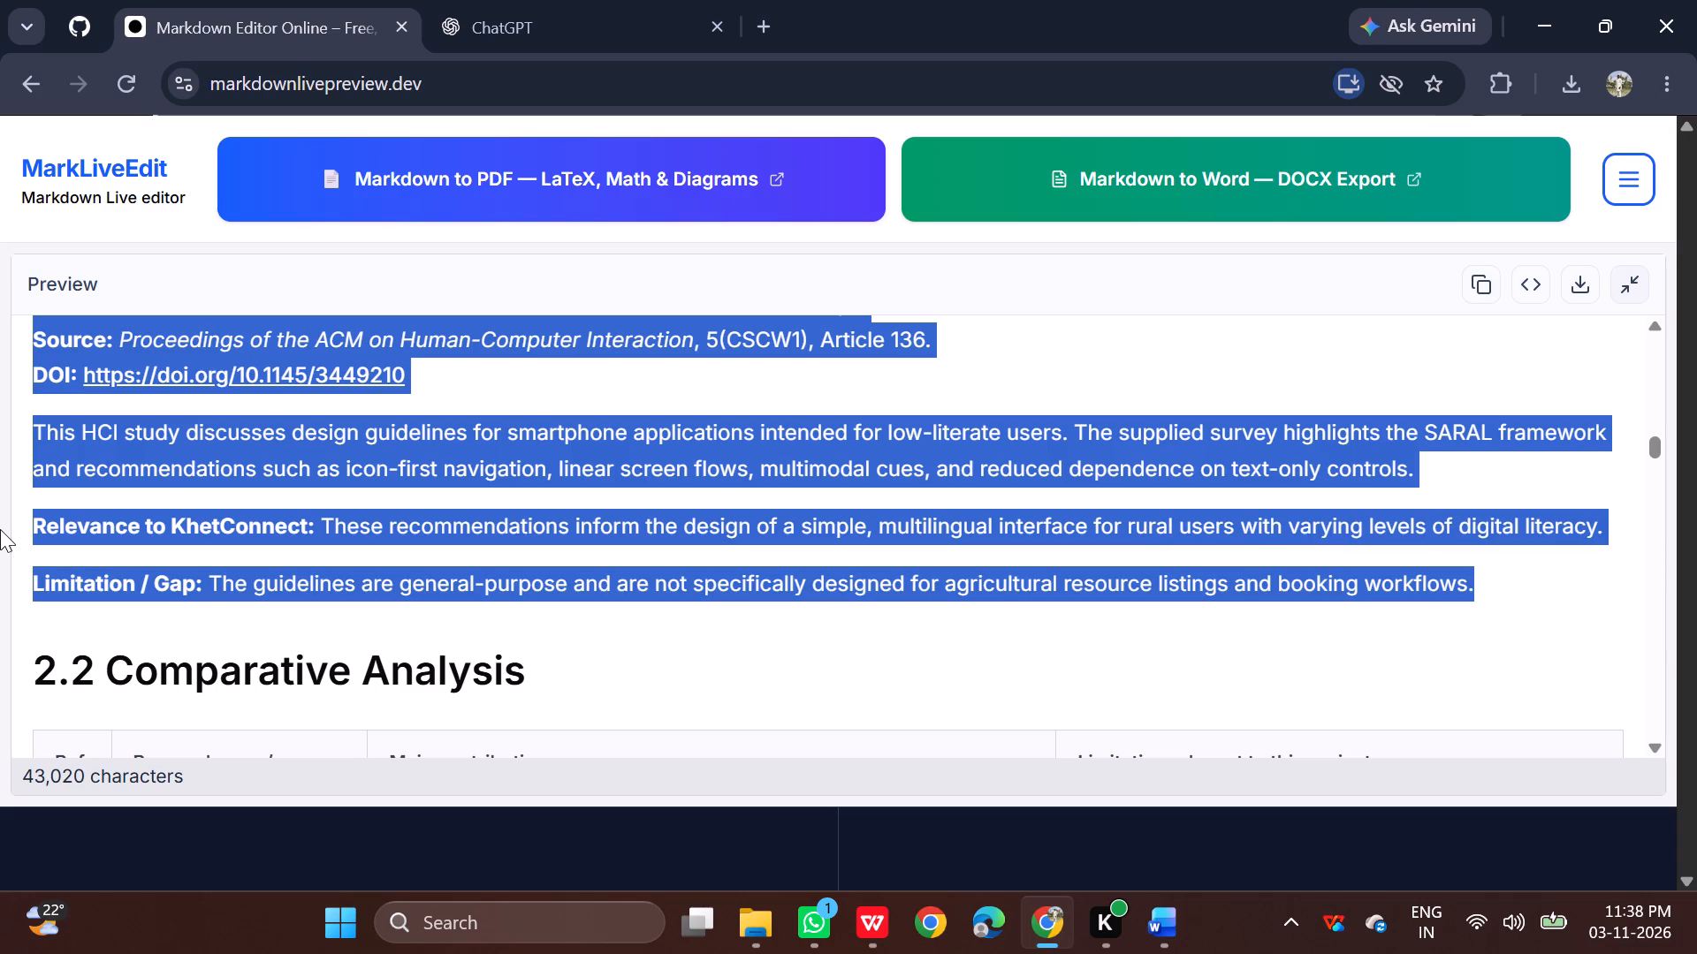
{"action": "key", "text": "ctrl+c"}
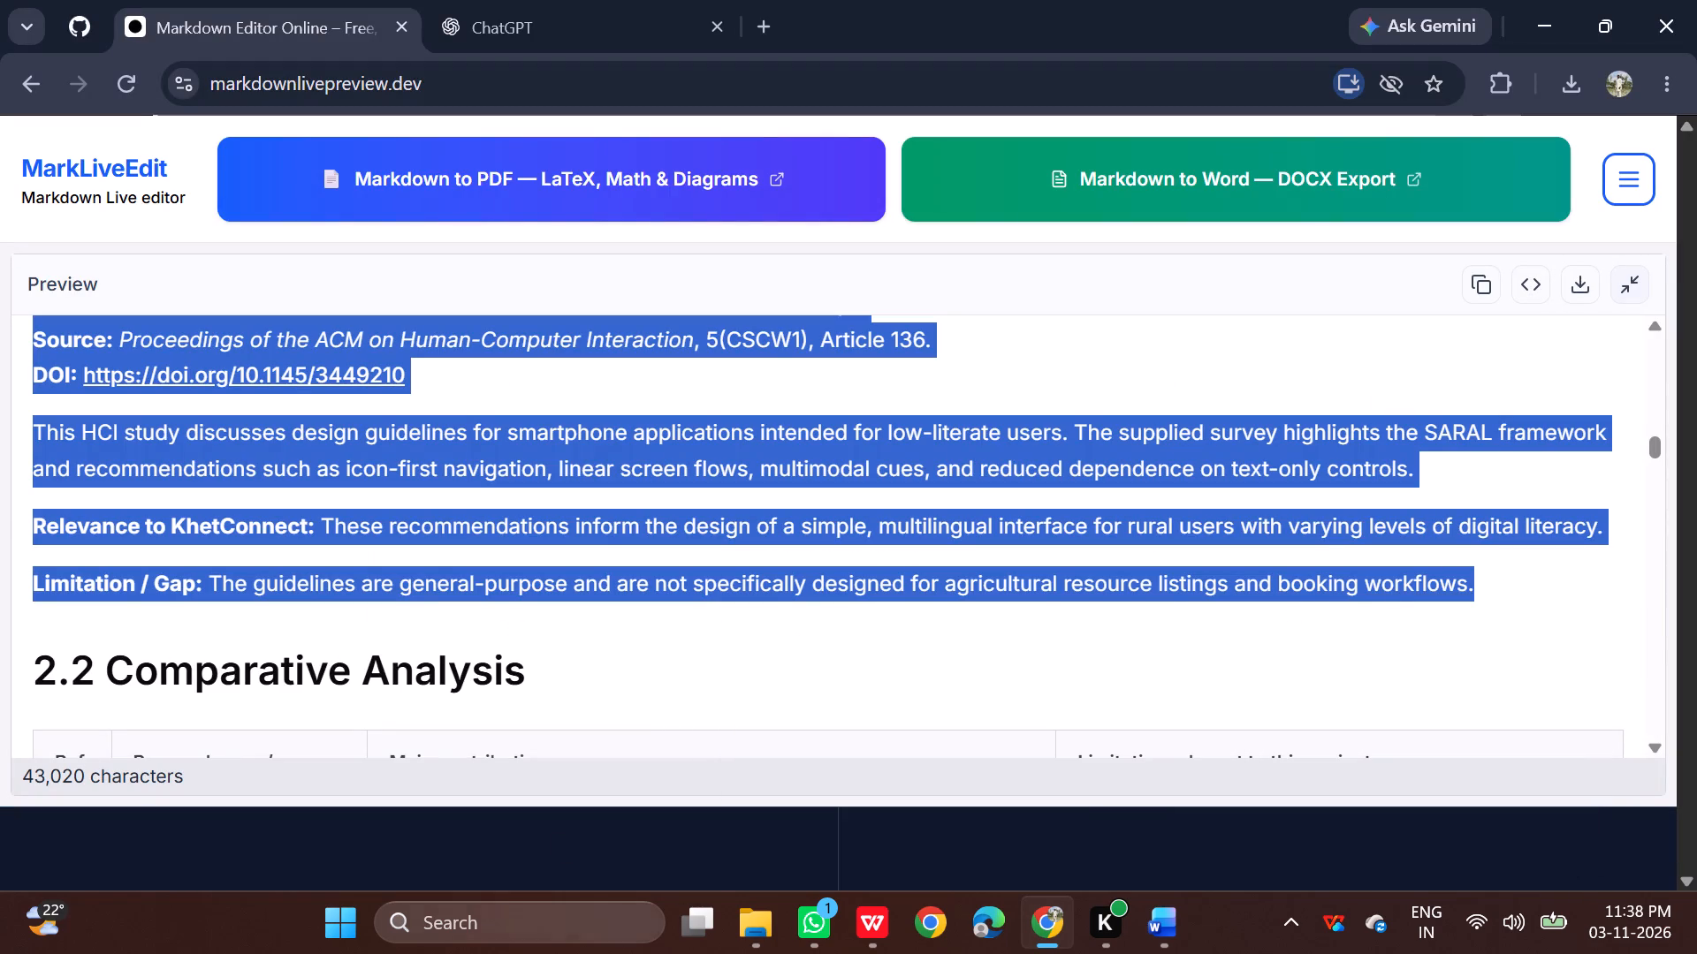
Switch to the Telugu AI Dubbing Studio sample document in Word and examine how its Literature Survey chapter is laid out.
{"action": "left_click", "coordinate": [1121, 805]}
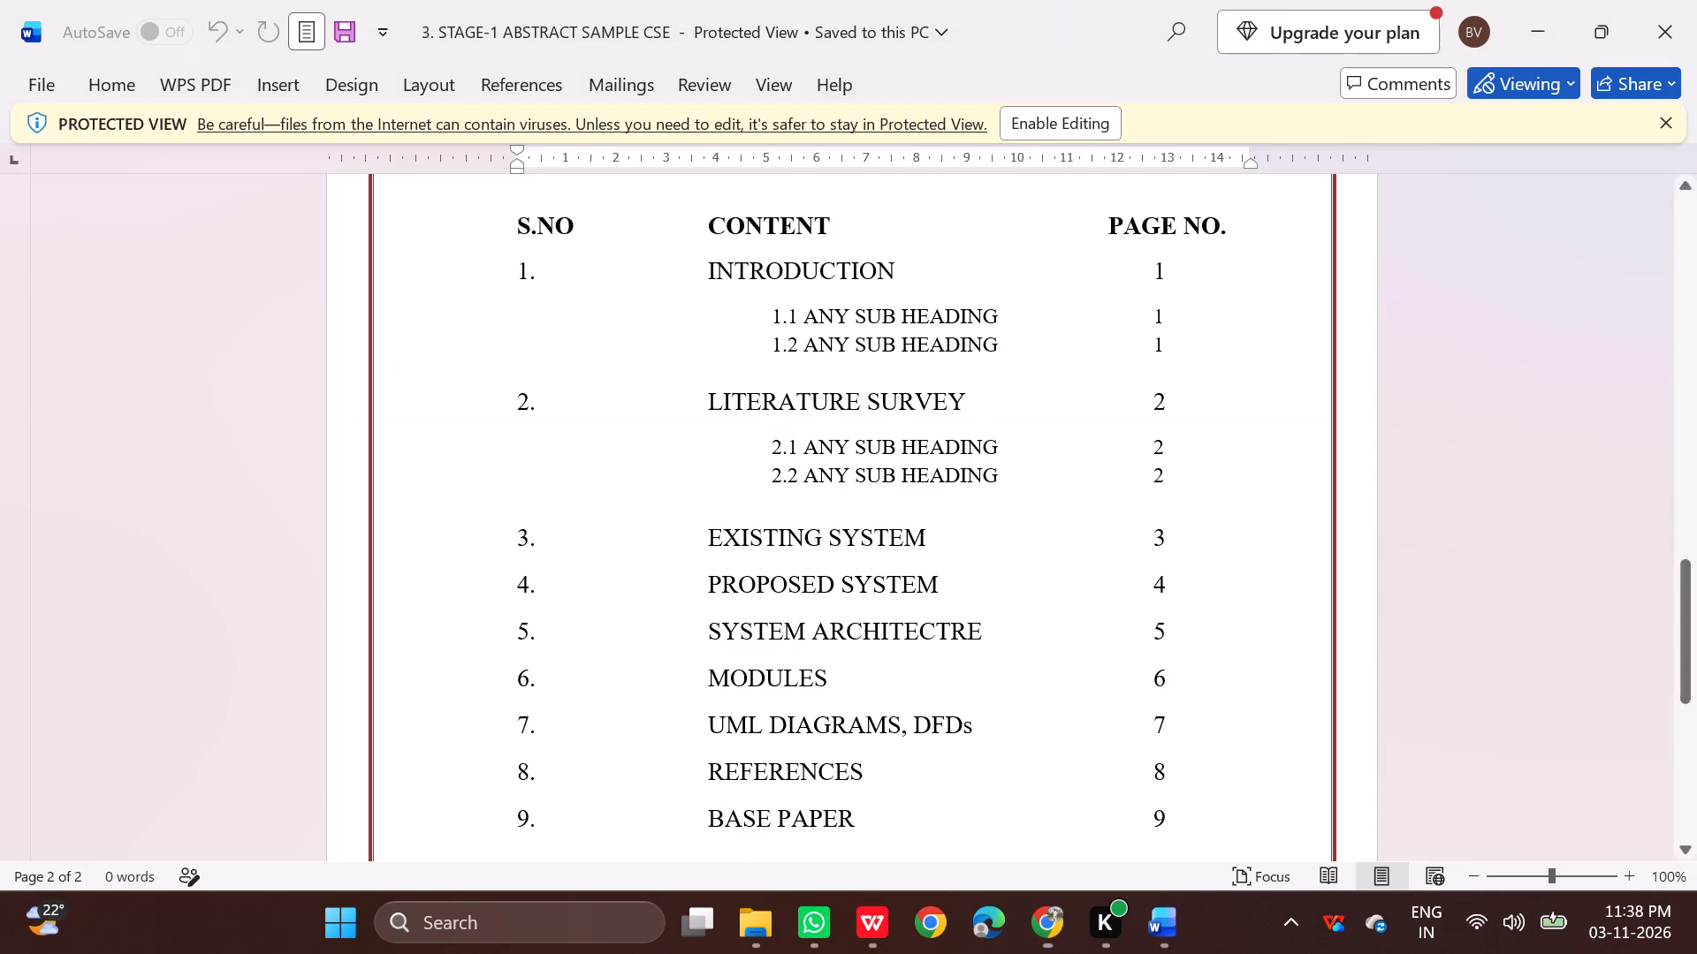
{"action": "left_click", "coordinate": [1367, 814]}
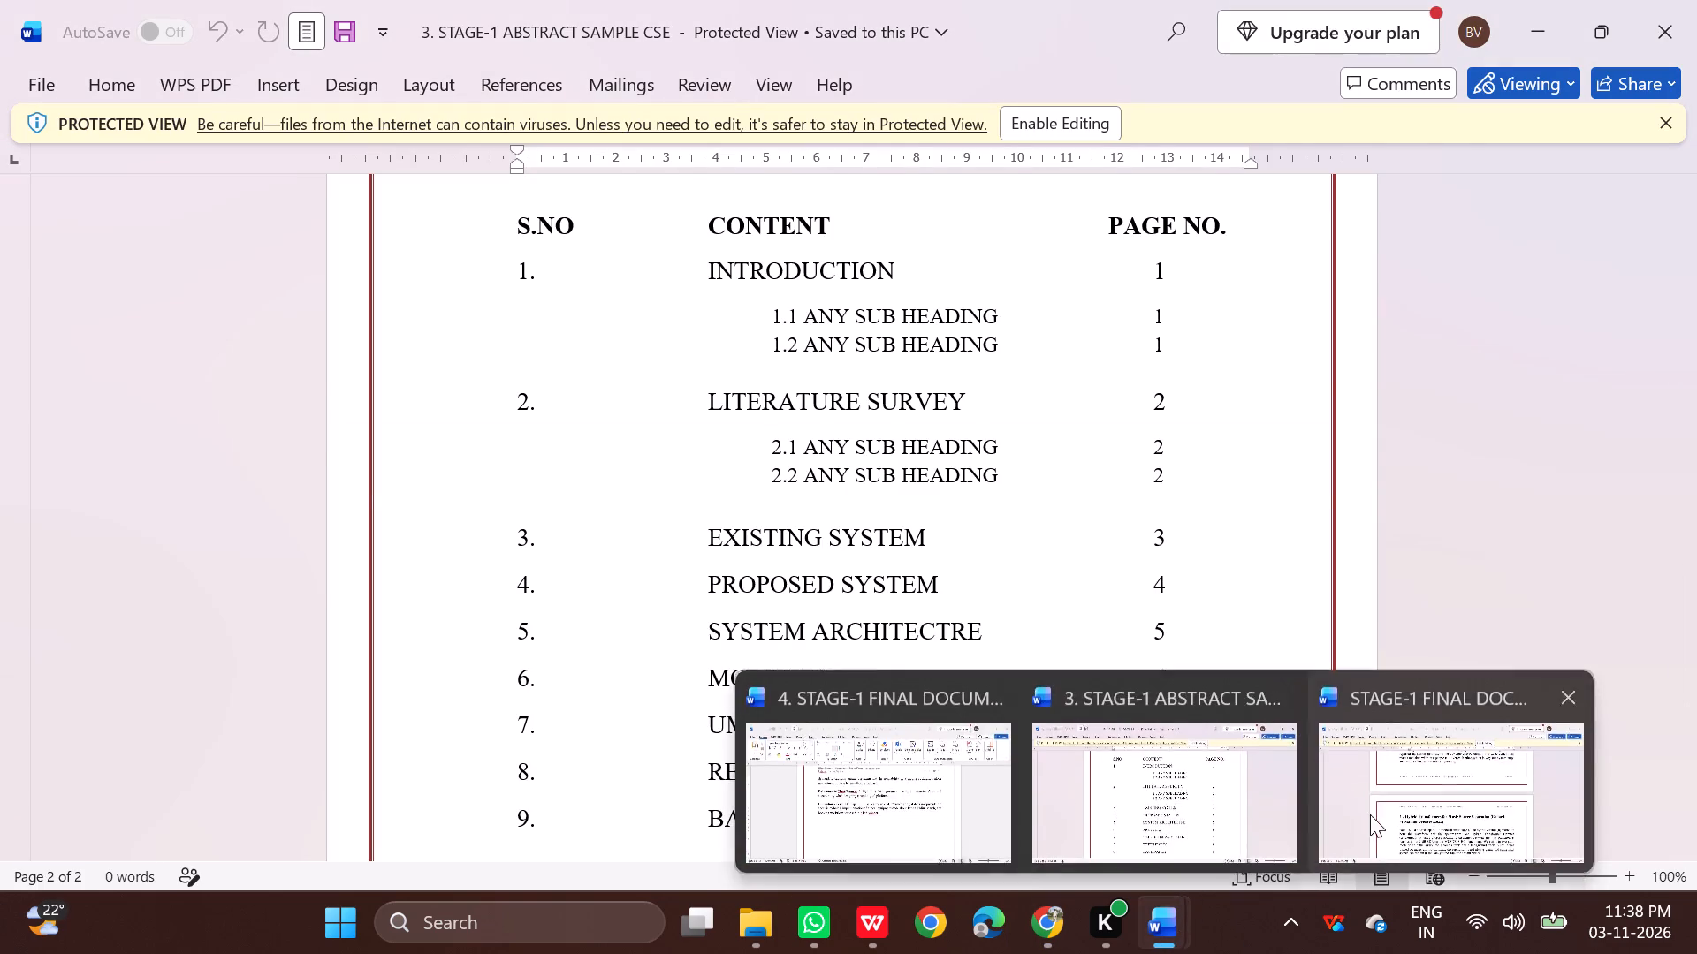
{"action": "scroll", "coordinate": [1165, 750], "scroll_direction": "up", "scroll_amount": 11}
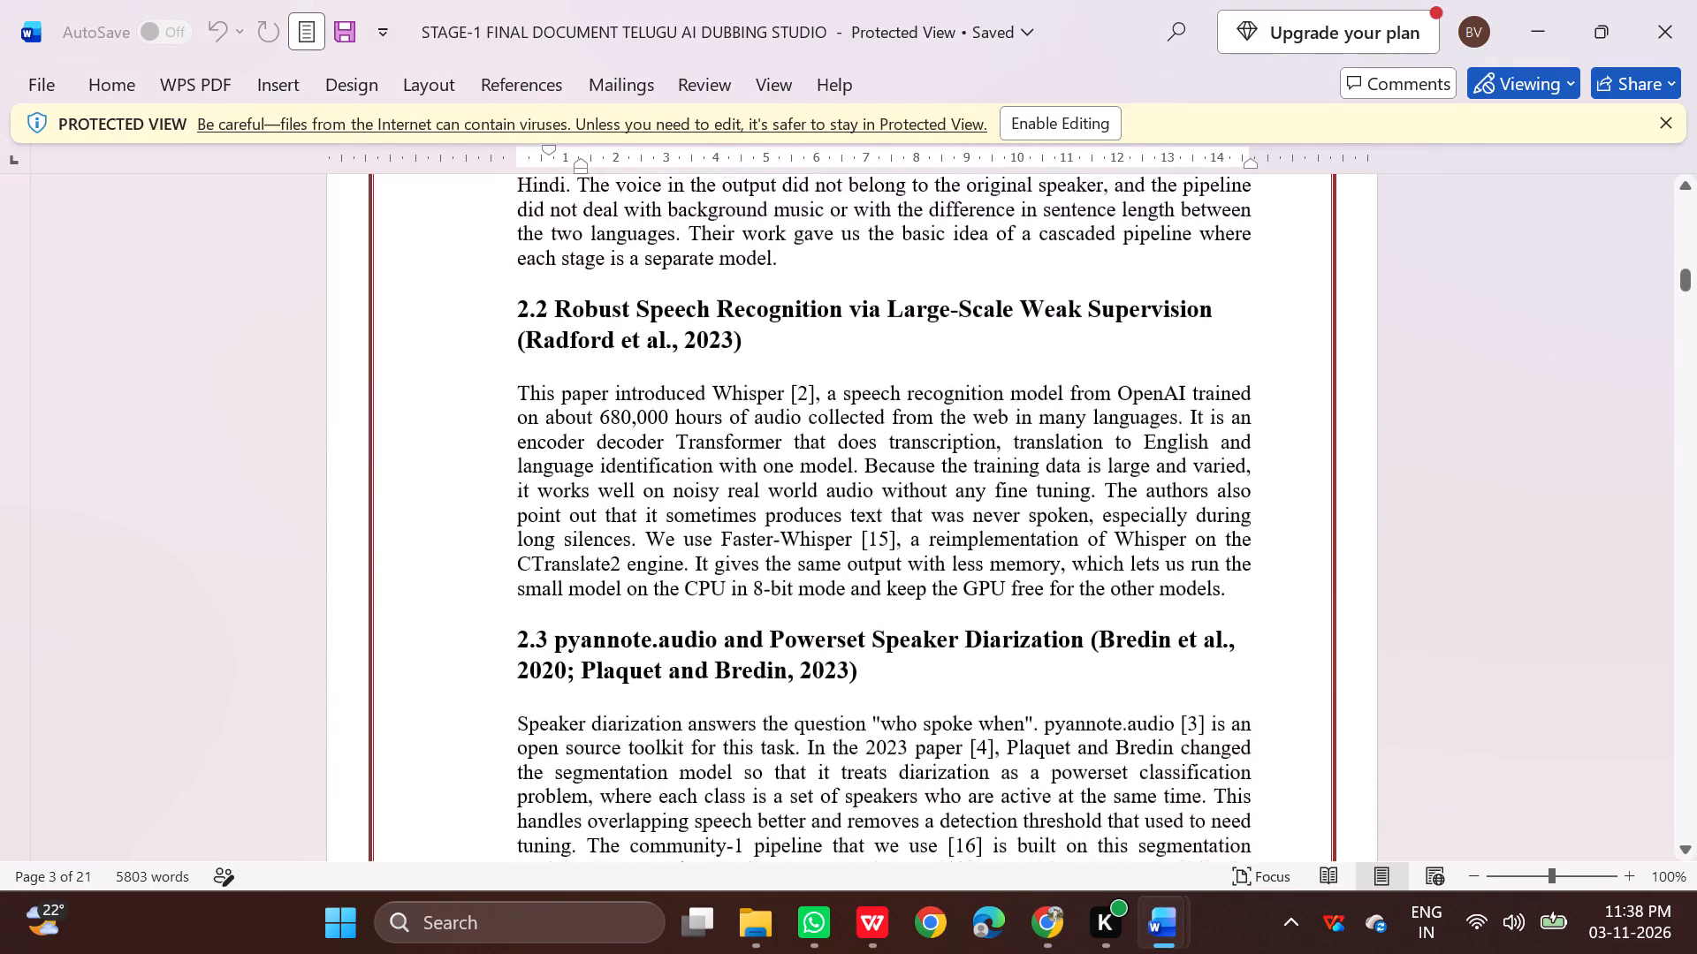
{"action": "scroll", "coordinate": [1164, 749], "scroll_direction": "up", "scroll_amount": 11}
{"action": "scroll", "coordinate": [1164, 749], "scroll_direction": "down", "scroll_amount": 3}
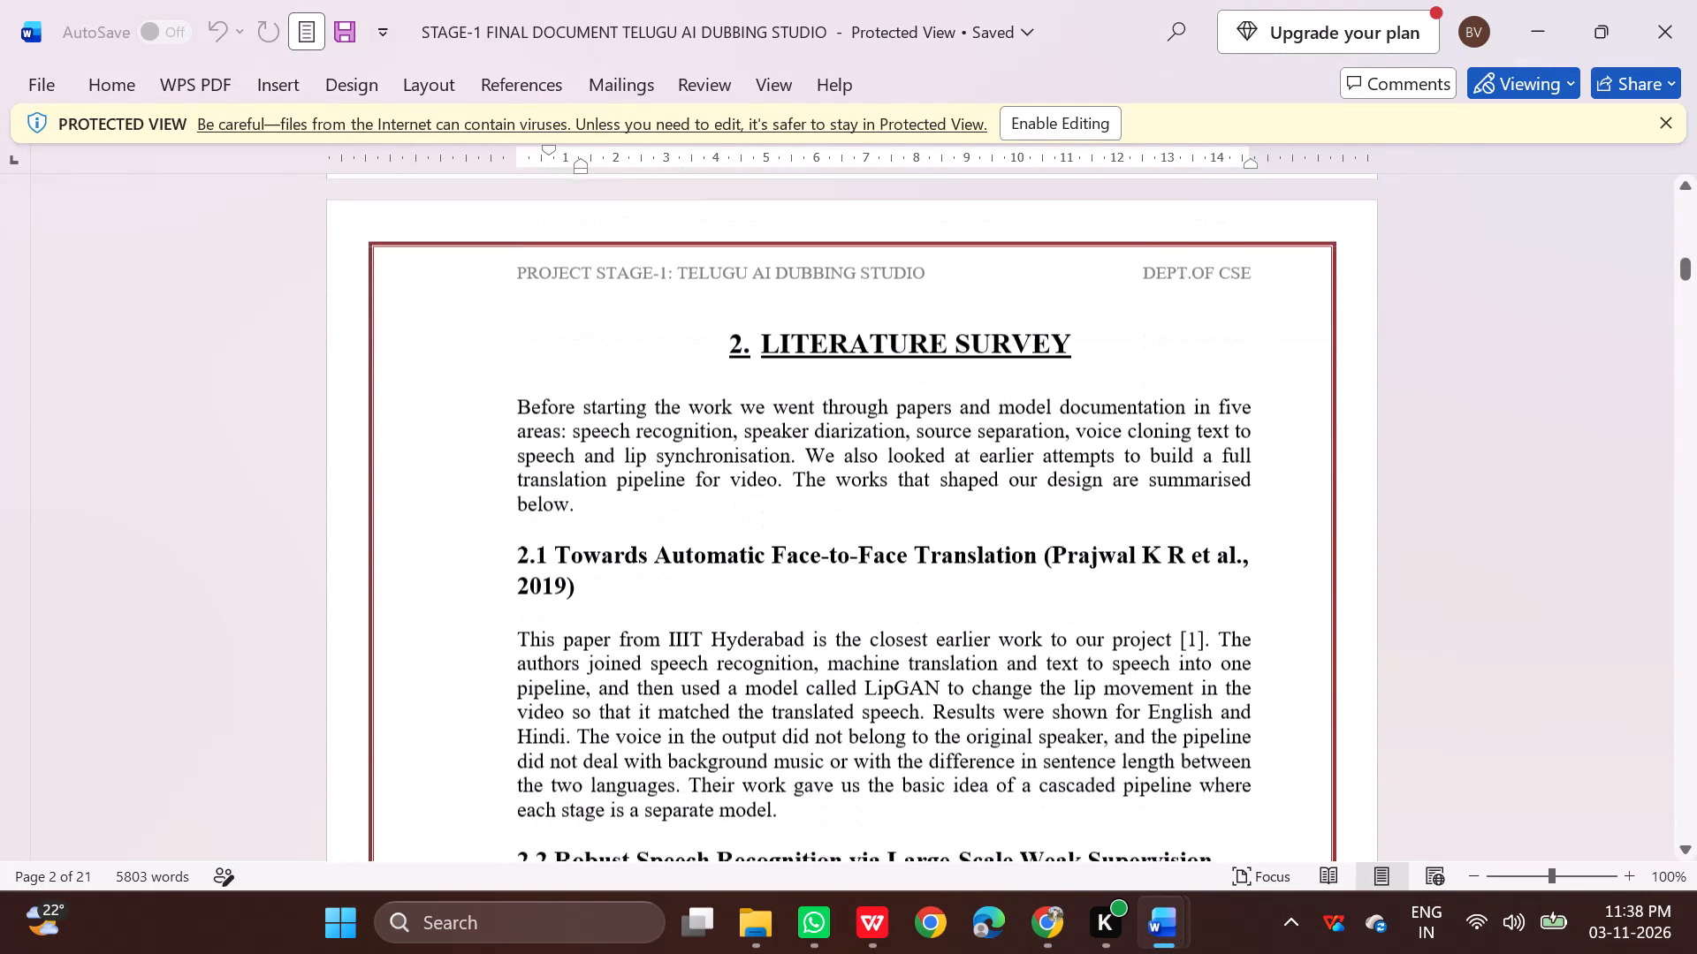
{"action": "scroll", "coordinate": [1159, 762], "scroll_direction": "down", "scroll_amount": 7}
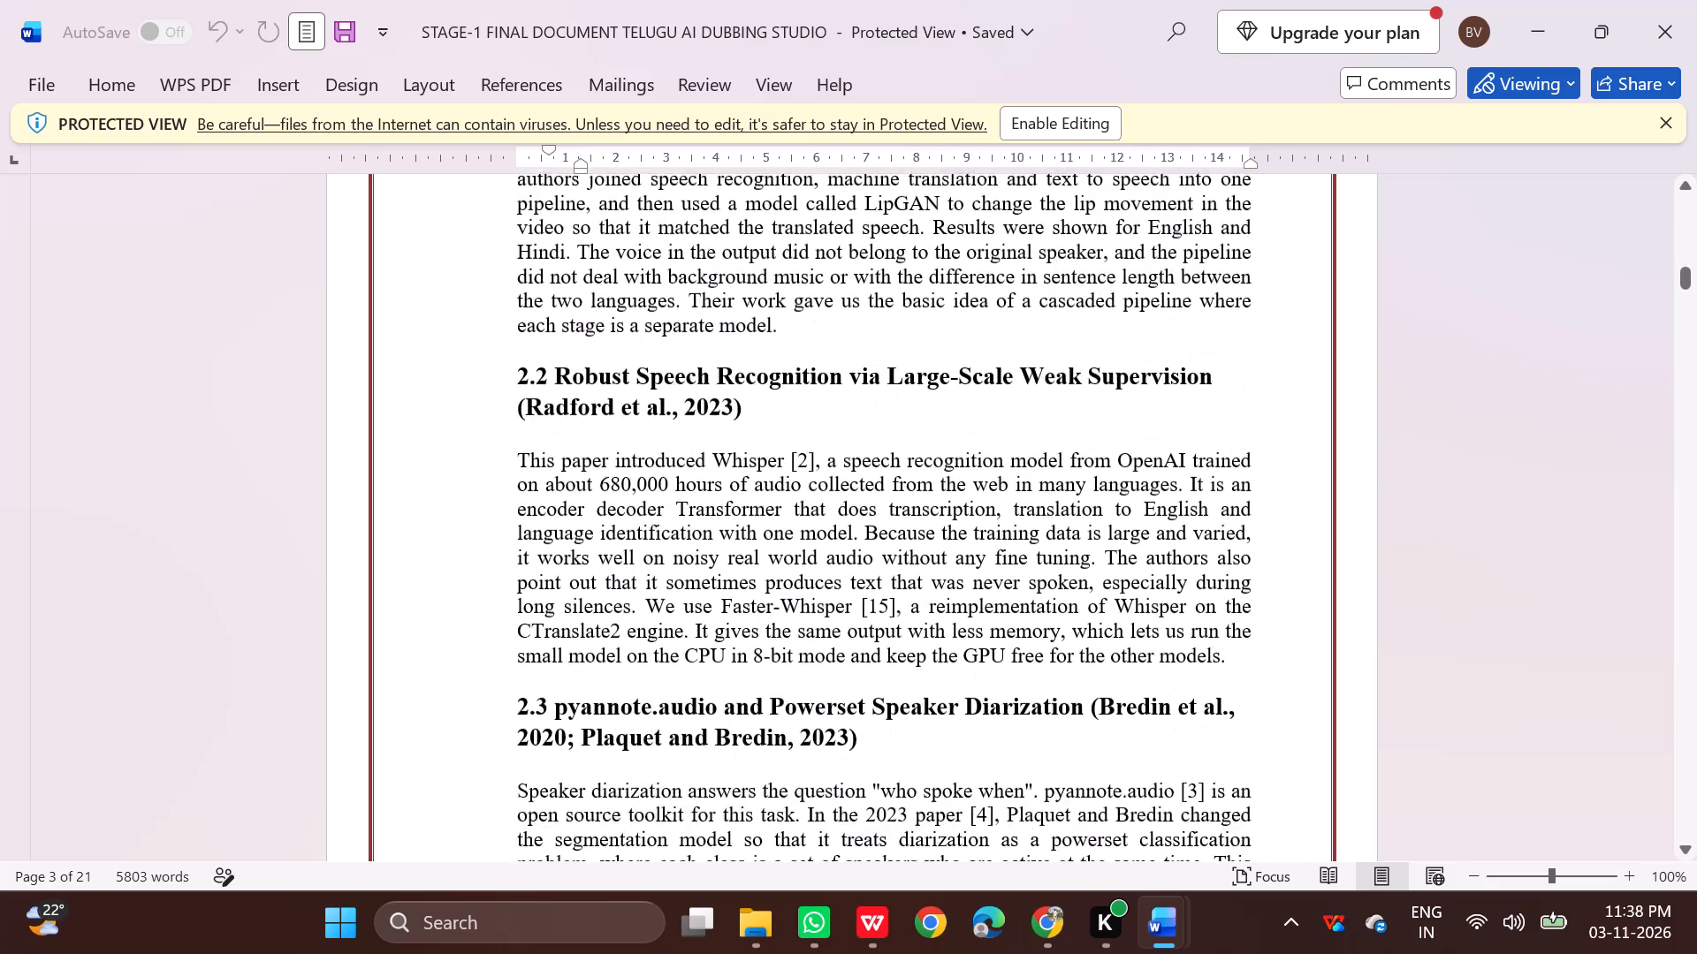
{"action": "scroll", "coordinate": [1155, 765], "scroll_direction": "down", "scroll_amount": 16}
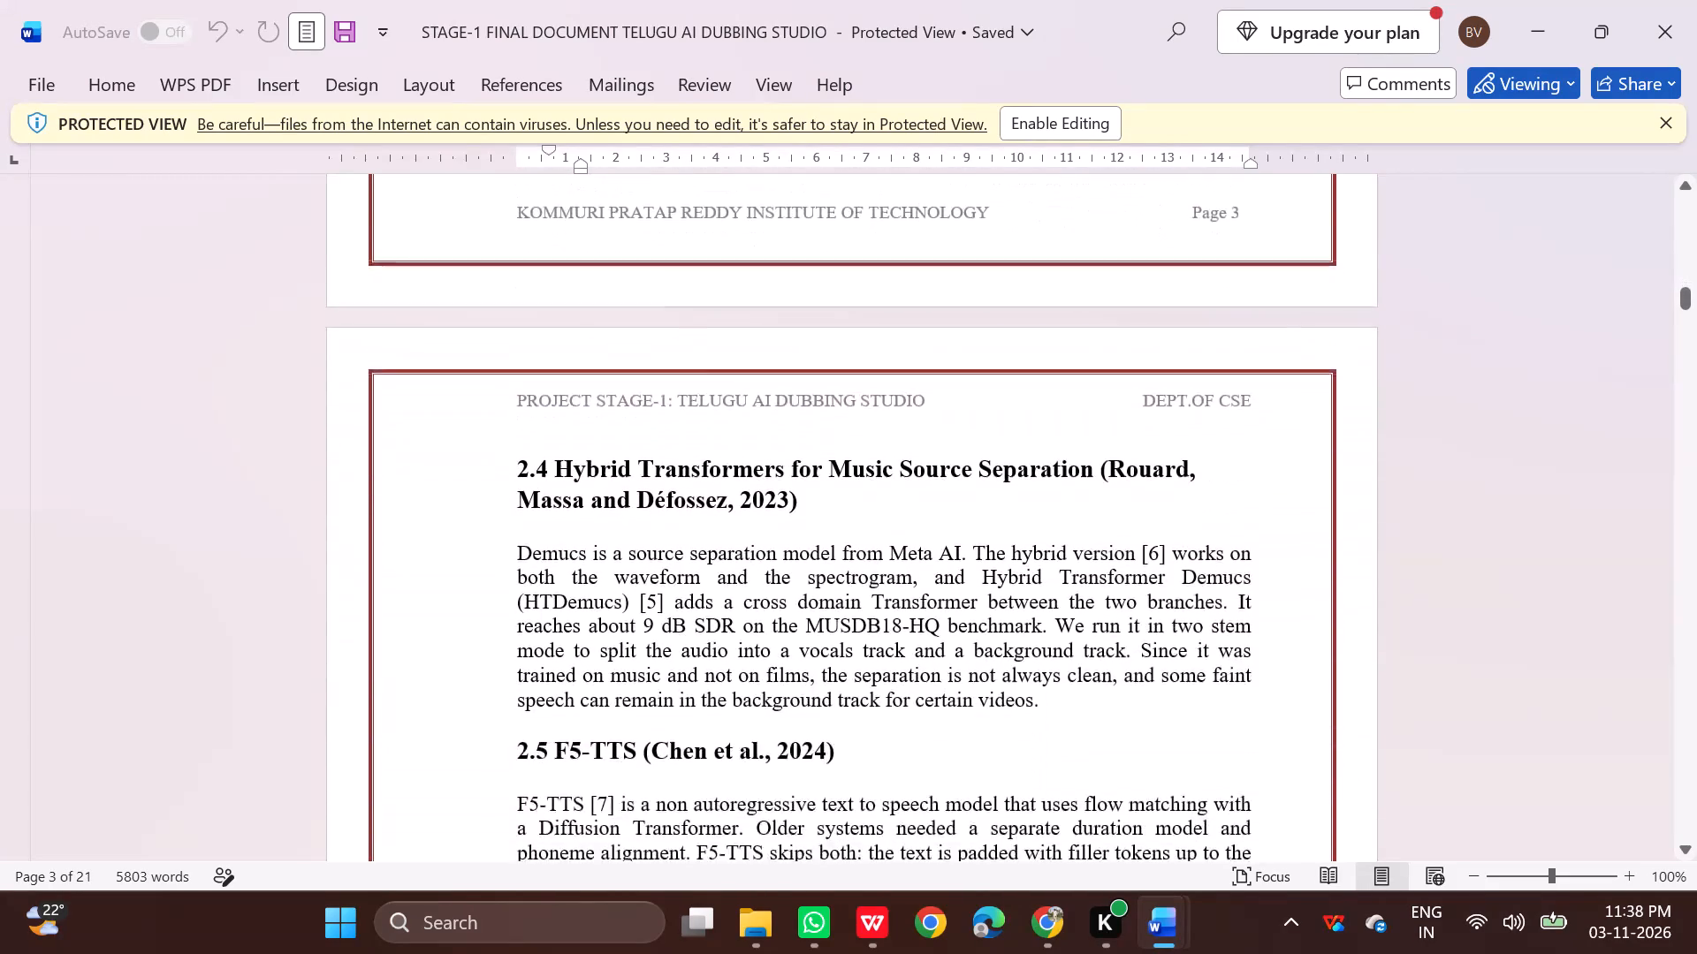
{"action": "scroll", "coordinate": [1155, 765], "scroll_direction": "down", "scroll_amount": 17}
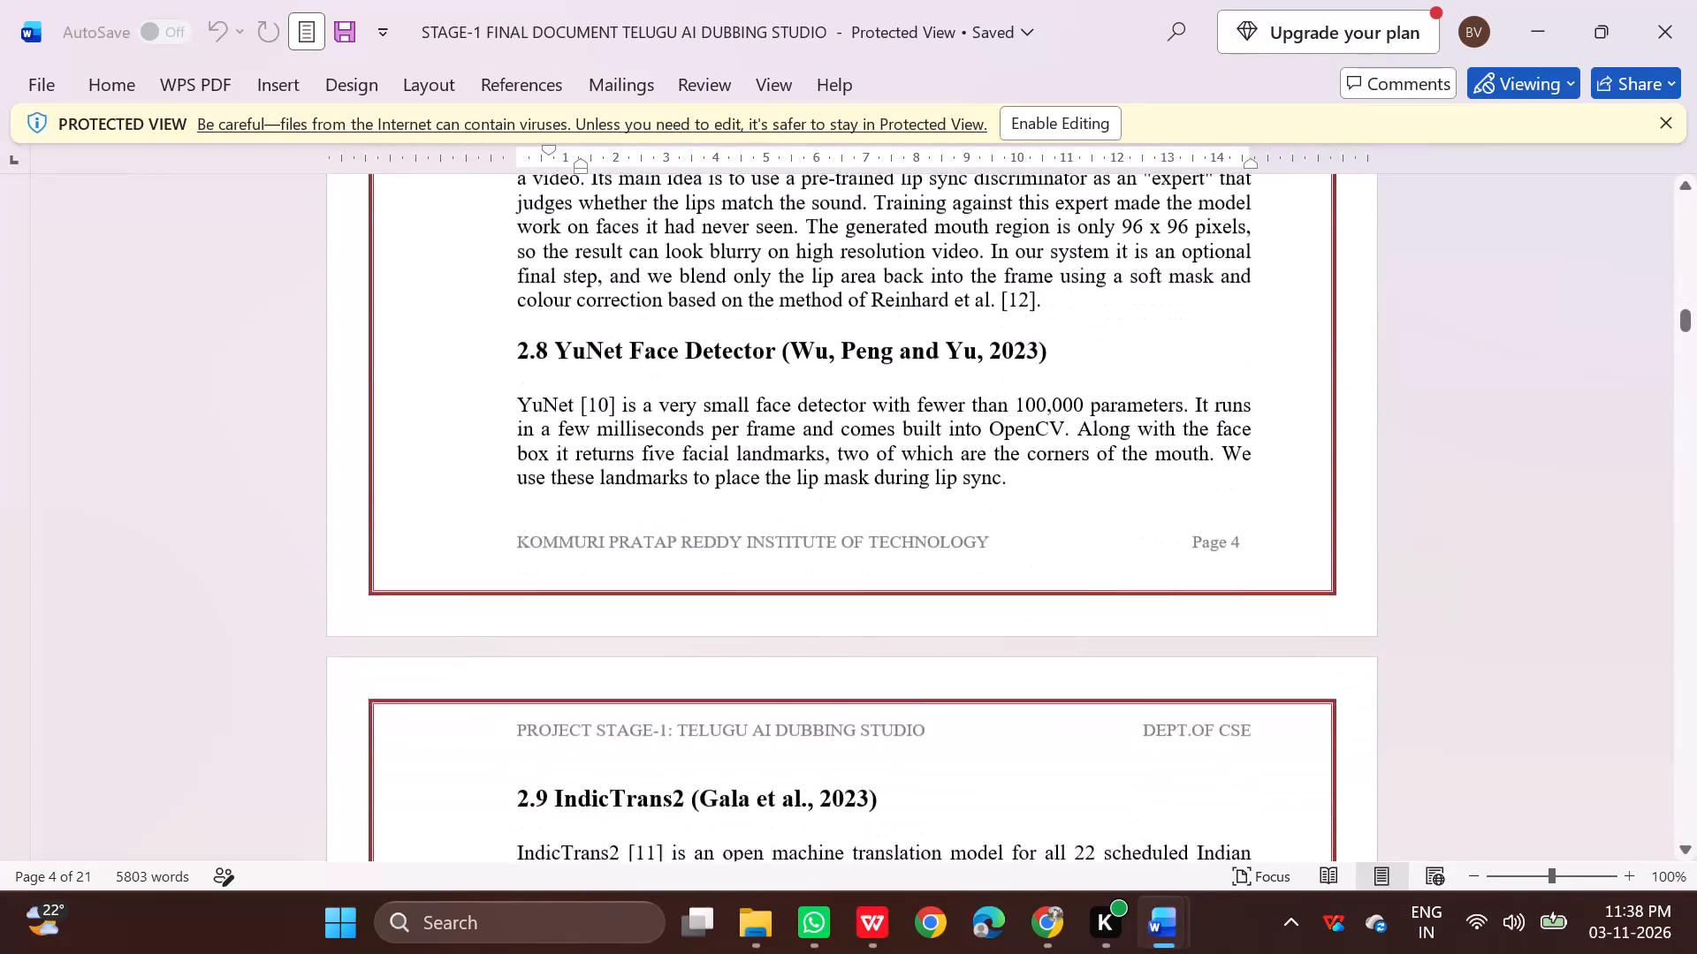
{"action": "scroll", "coordinate": [1155, 765], "scroll_direction": "down", "scroll_amount": 8}
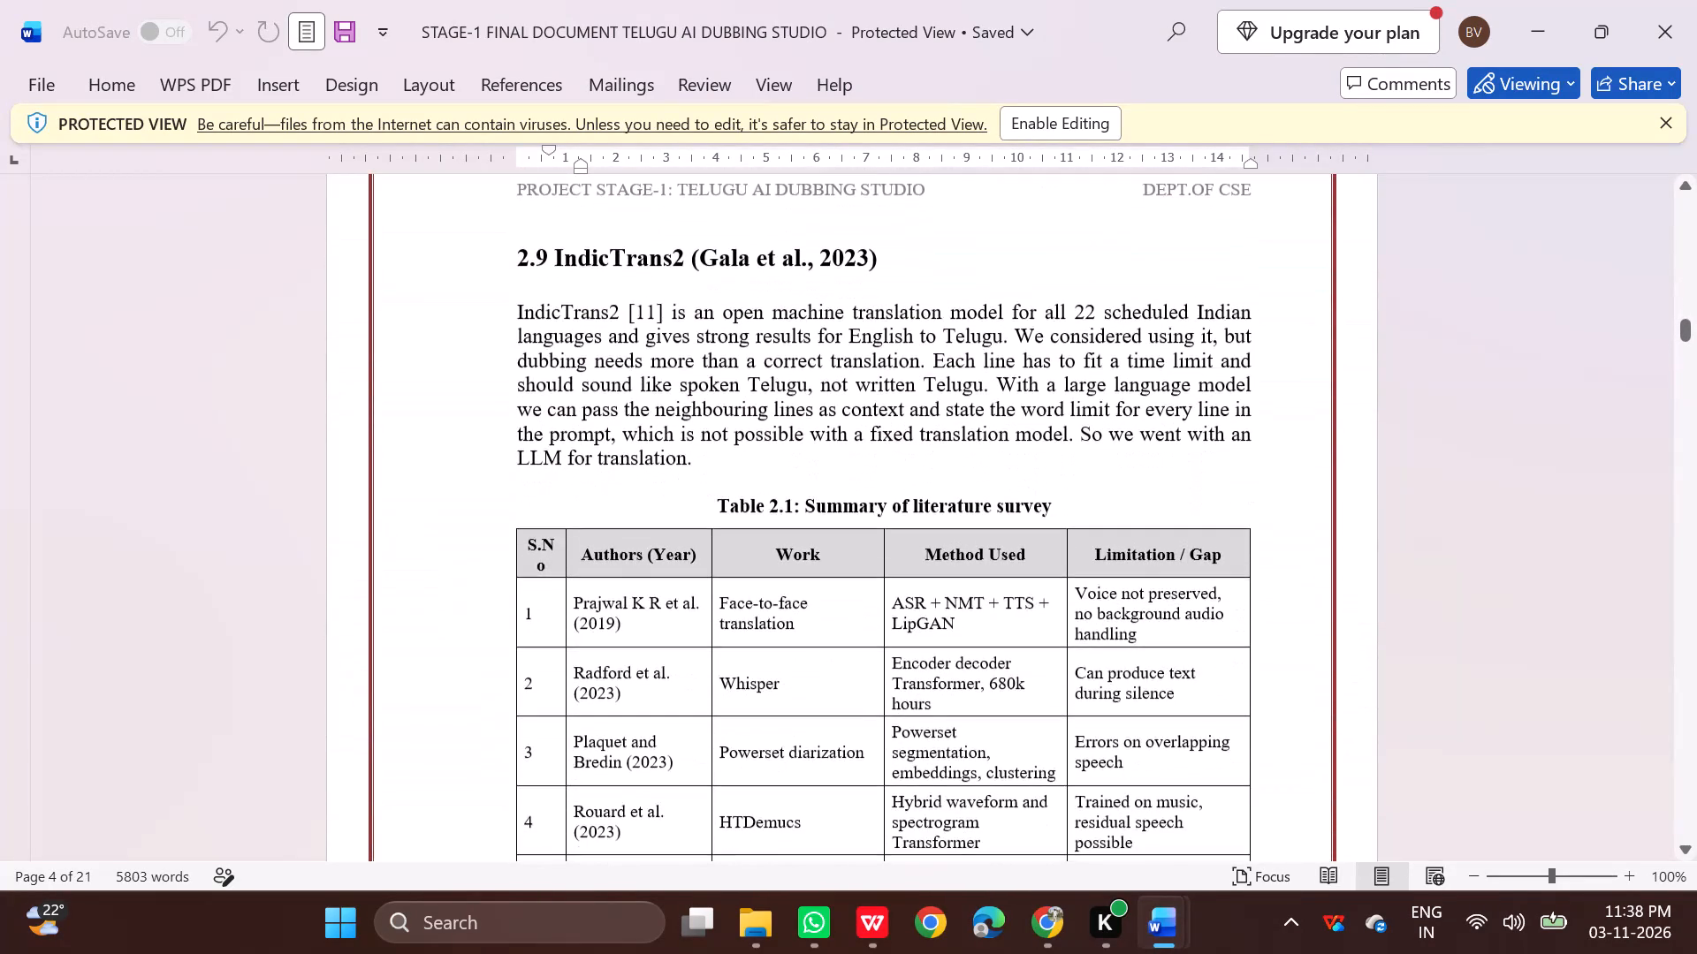
{"action": "scroll", "coordinate": [1155, 765], "scroll_direction": "down", "scroll_amount": 15}
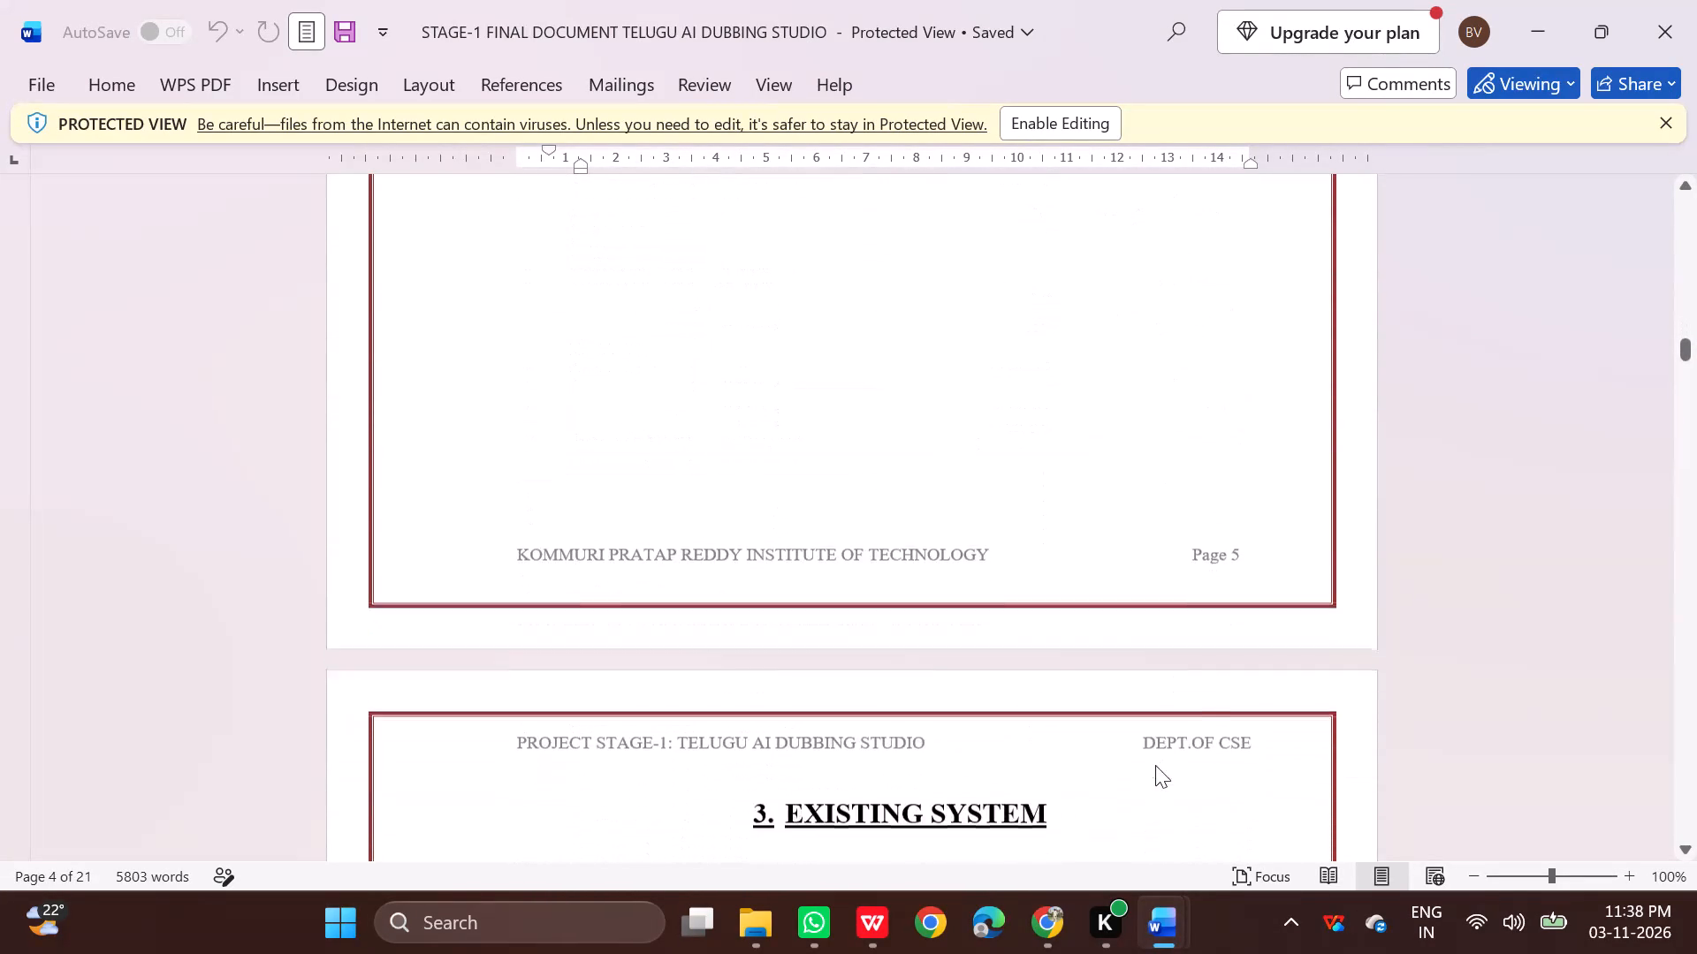
{"action": "scroll", "coordinate": [1155, 765], "scroll_direction": "down", "scroll_amount": 3}
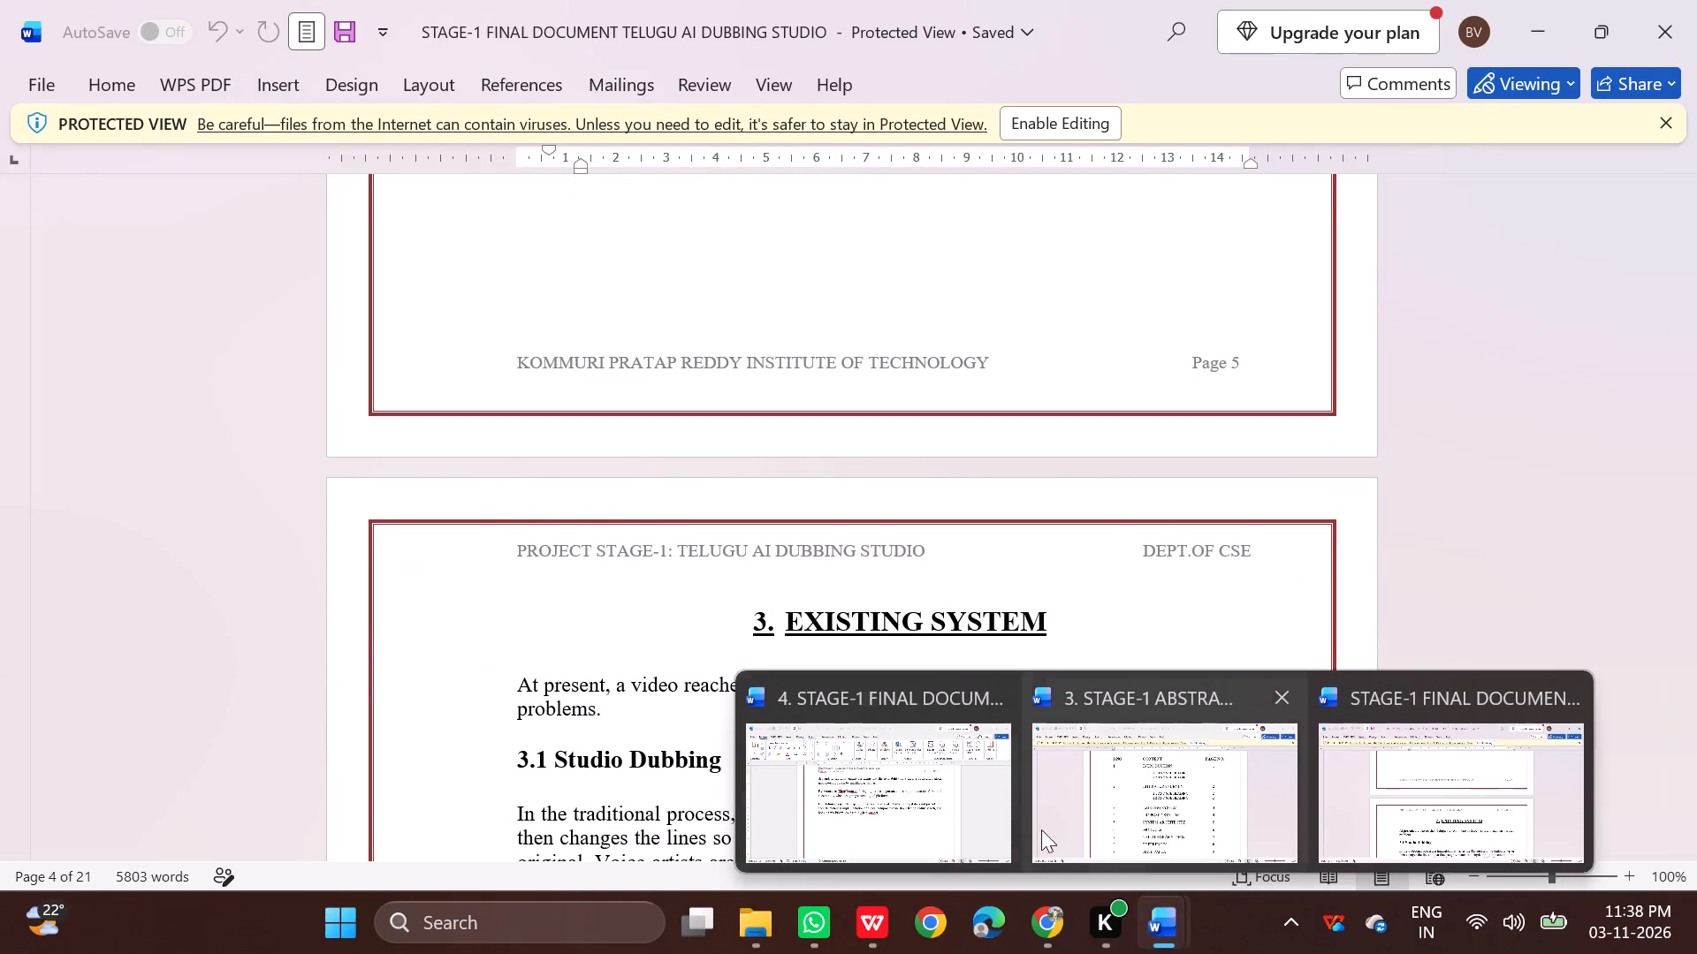
Return to the Markdown preview in Chrome and review the literature entries from Paper 6 back to Paper 2.
{"action": "left_click", "coordinate": [941, 814]}
{"action": "left_click", "coordinate": [1005, 833]}
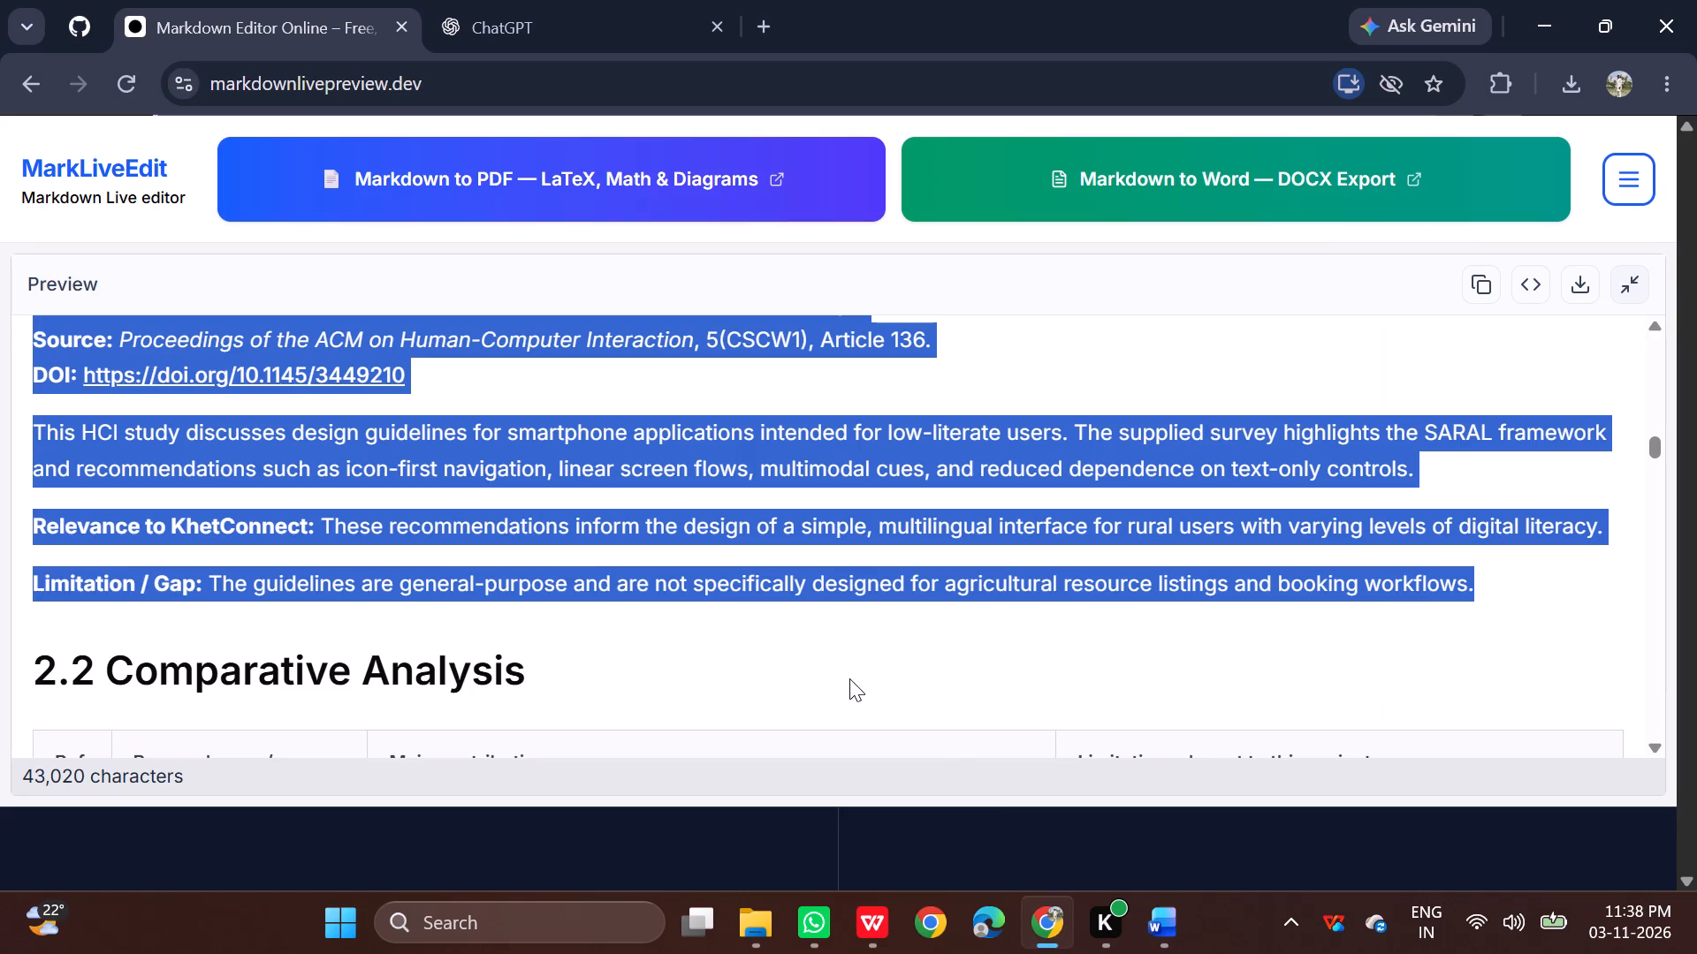
{"action": "scroll", "coordinate": [847, 675], "scroll_direction": "down", "scroll_amount": 3}
{"action": "scroll", "coordinate": [637, 587], "scroll_direction": "up", "scroll_amount": 9}
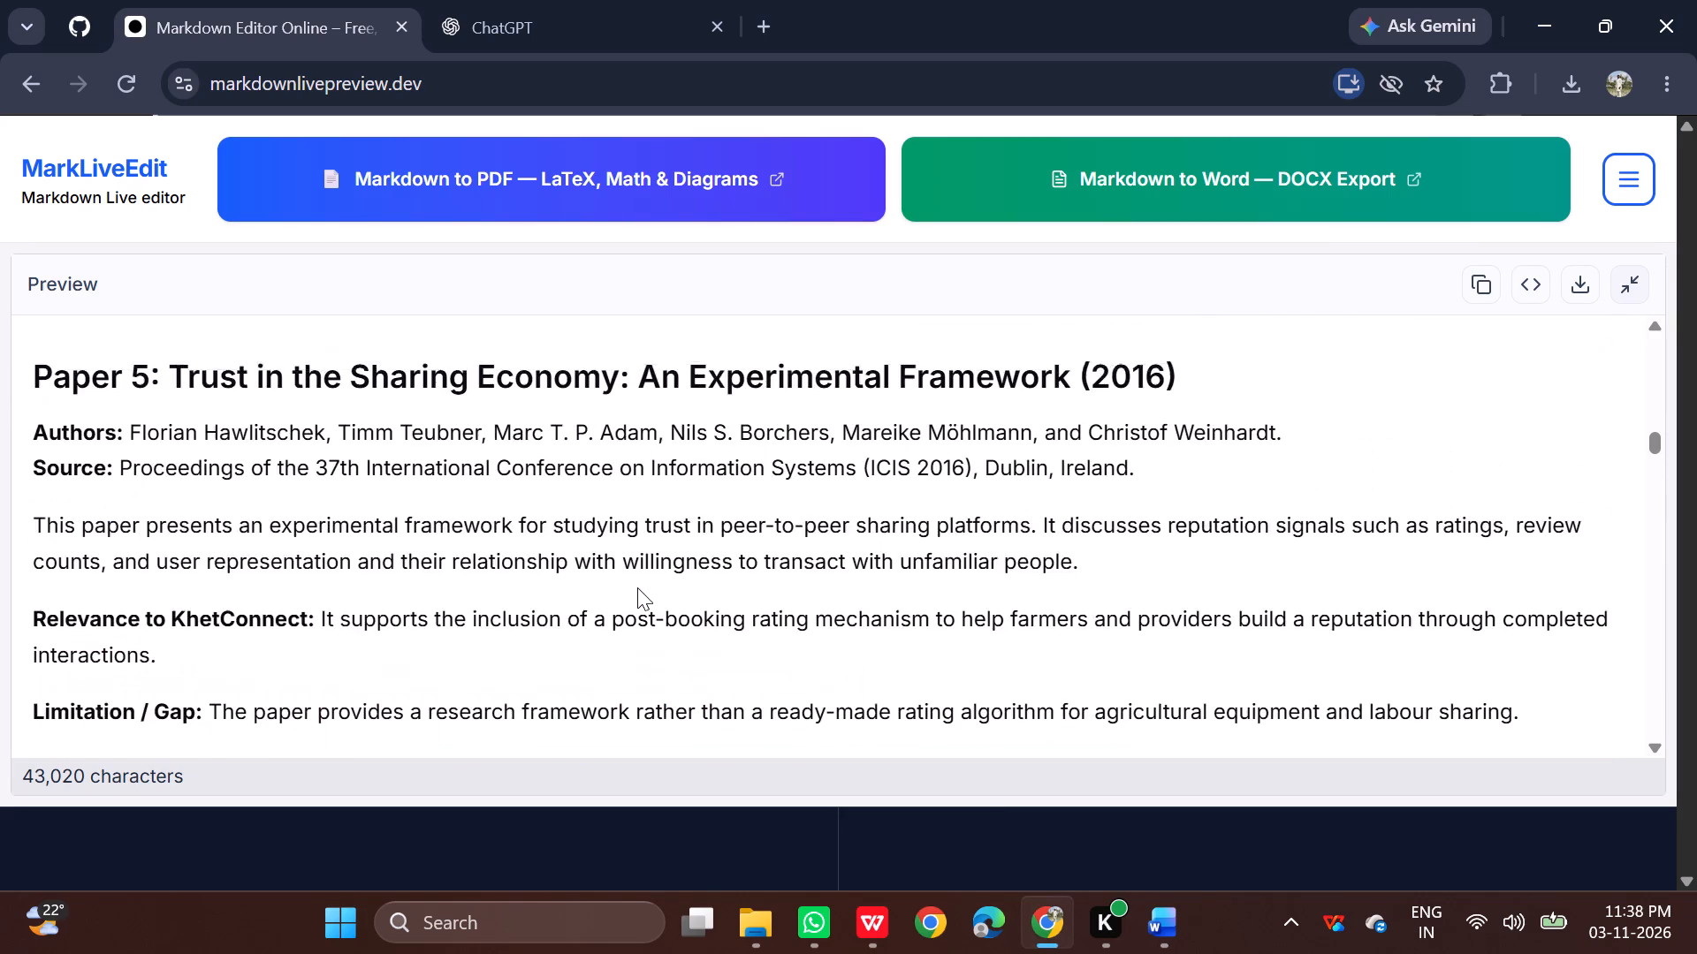
{"action": "scroll", "coordinate": [637, 587], "scroll_direction": "up", "scroll_amount": 8}
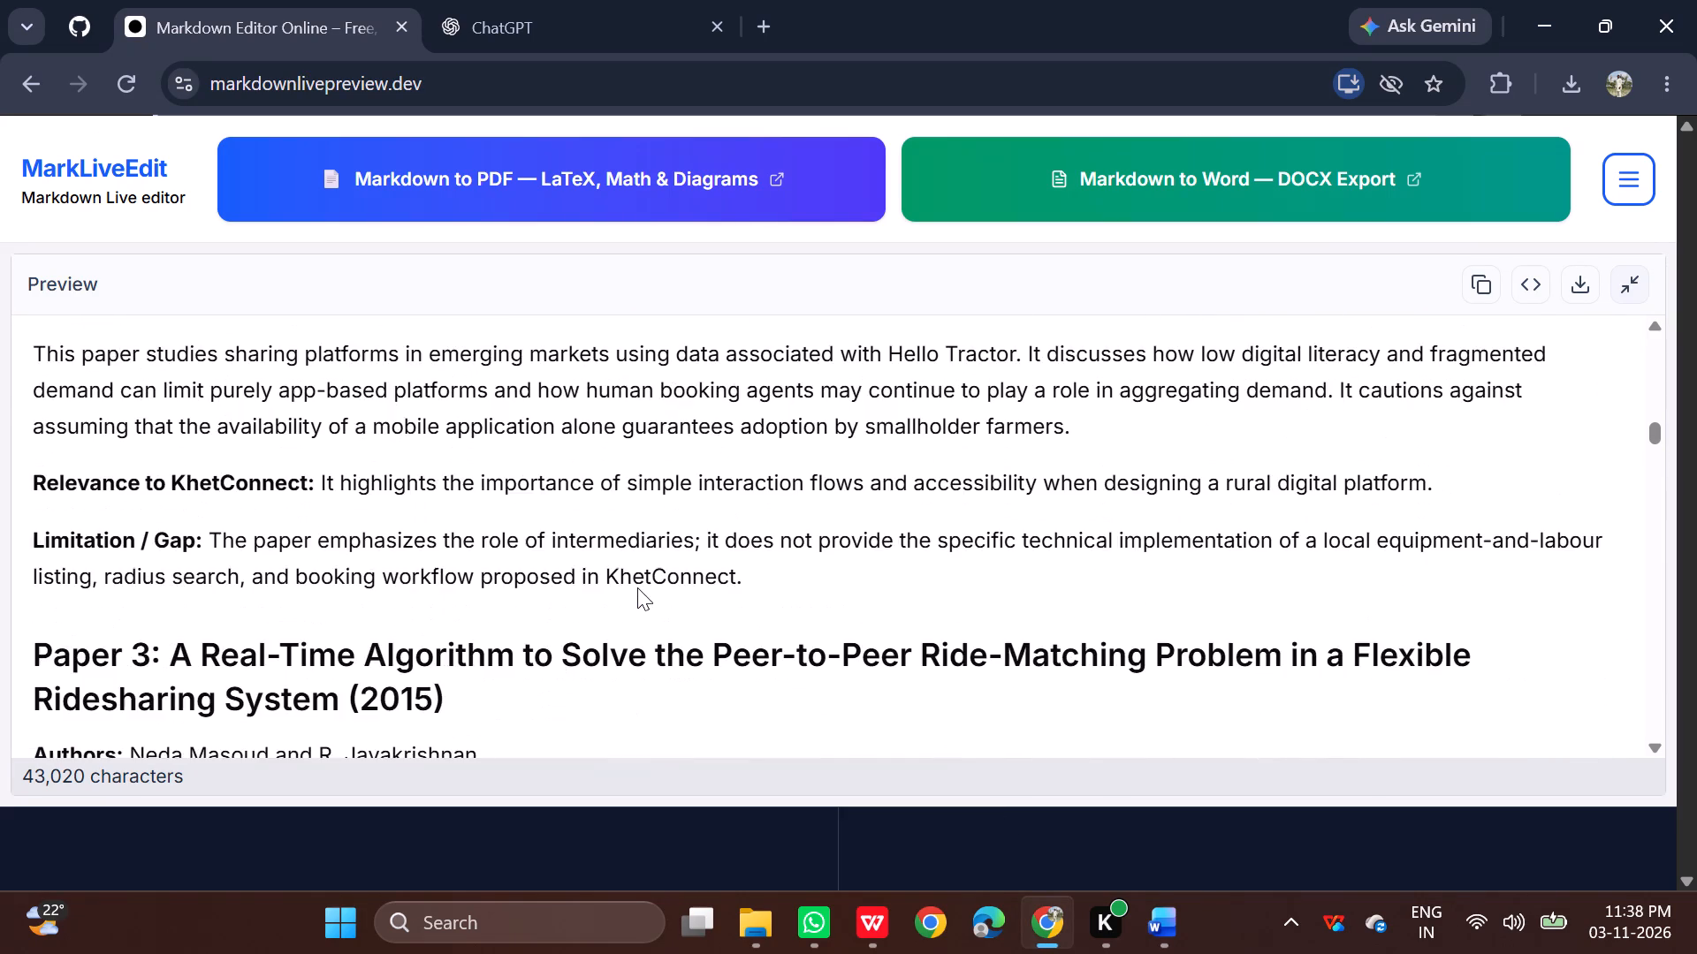
{"action": "scroll", "coordinate": [637, 587], "scroll_direction": "up", "scroll_amount": 3}
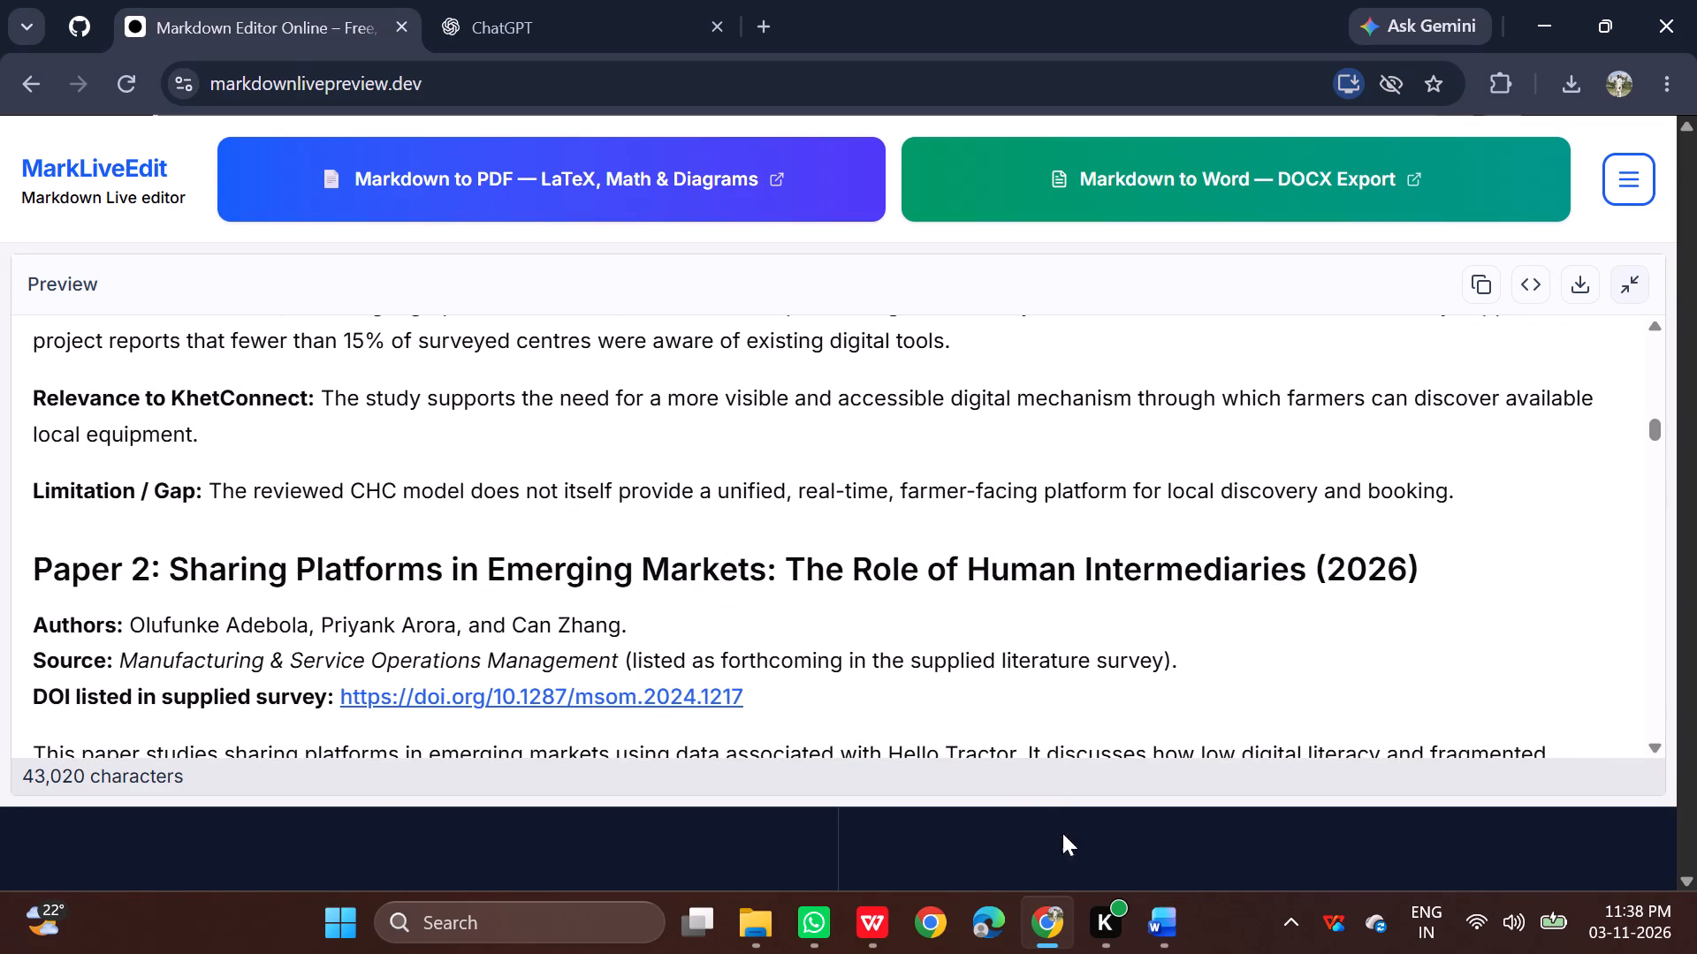
Switch to the KhetConnect Stage-1 final document in Word and check the Paper 2 entry through its last paragraph.
{"action": "left_click", "coordinate": [964, 809]}
{"action": "scroll", "coordinate": [818, 734], "scroll_direction": "up", "scroll_amount": 3}
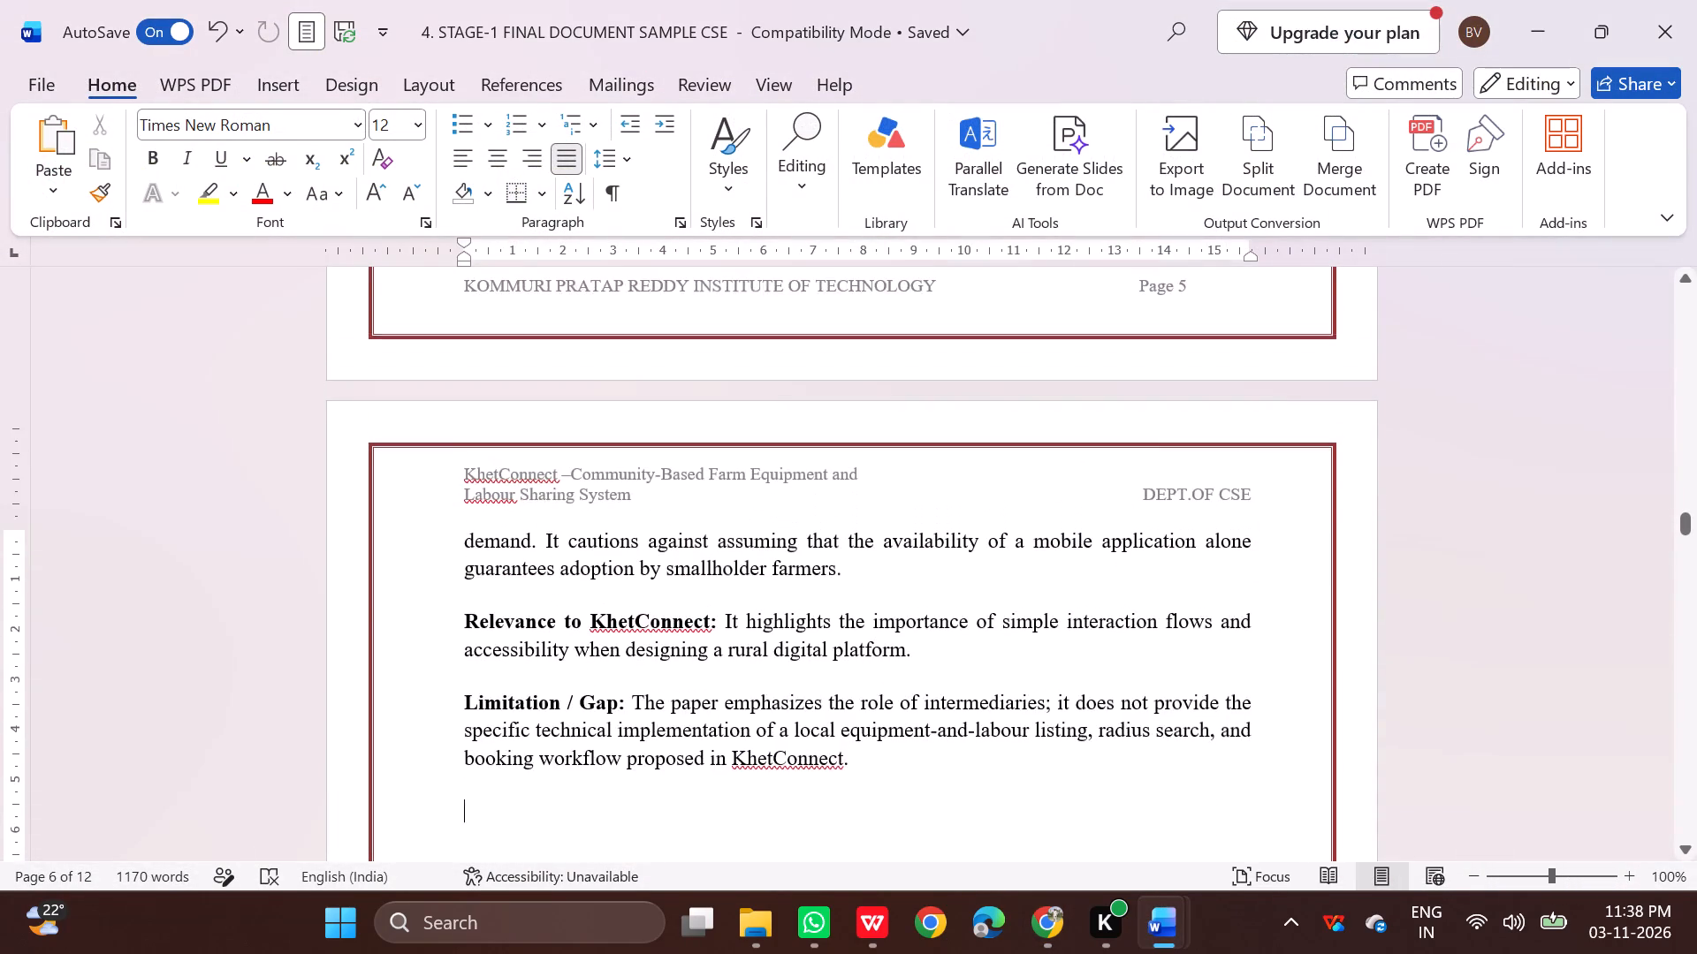
{"action": "scroll", "coordinate": [810, 717], "scroll_direction": "up", "scroll_amount": 7}
{"action": "scroll", "coordinate": [810, 717], "scroll_direction": "down", "scroll_amount": 5}
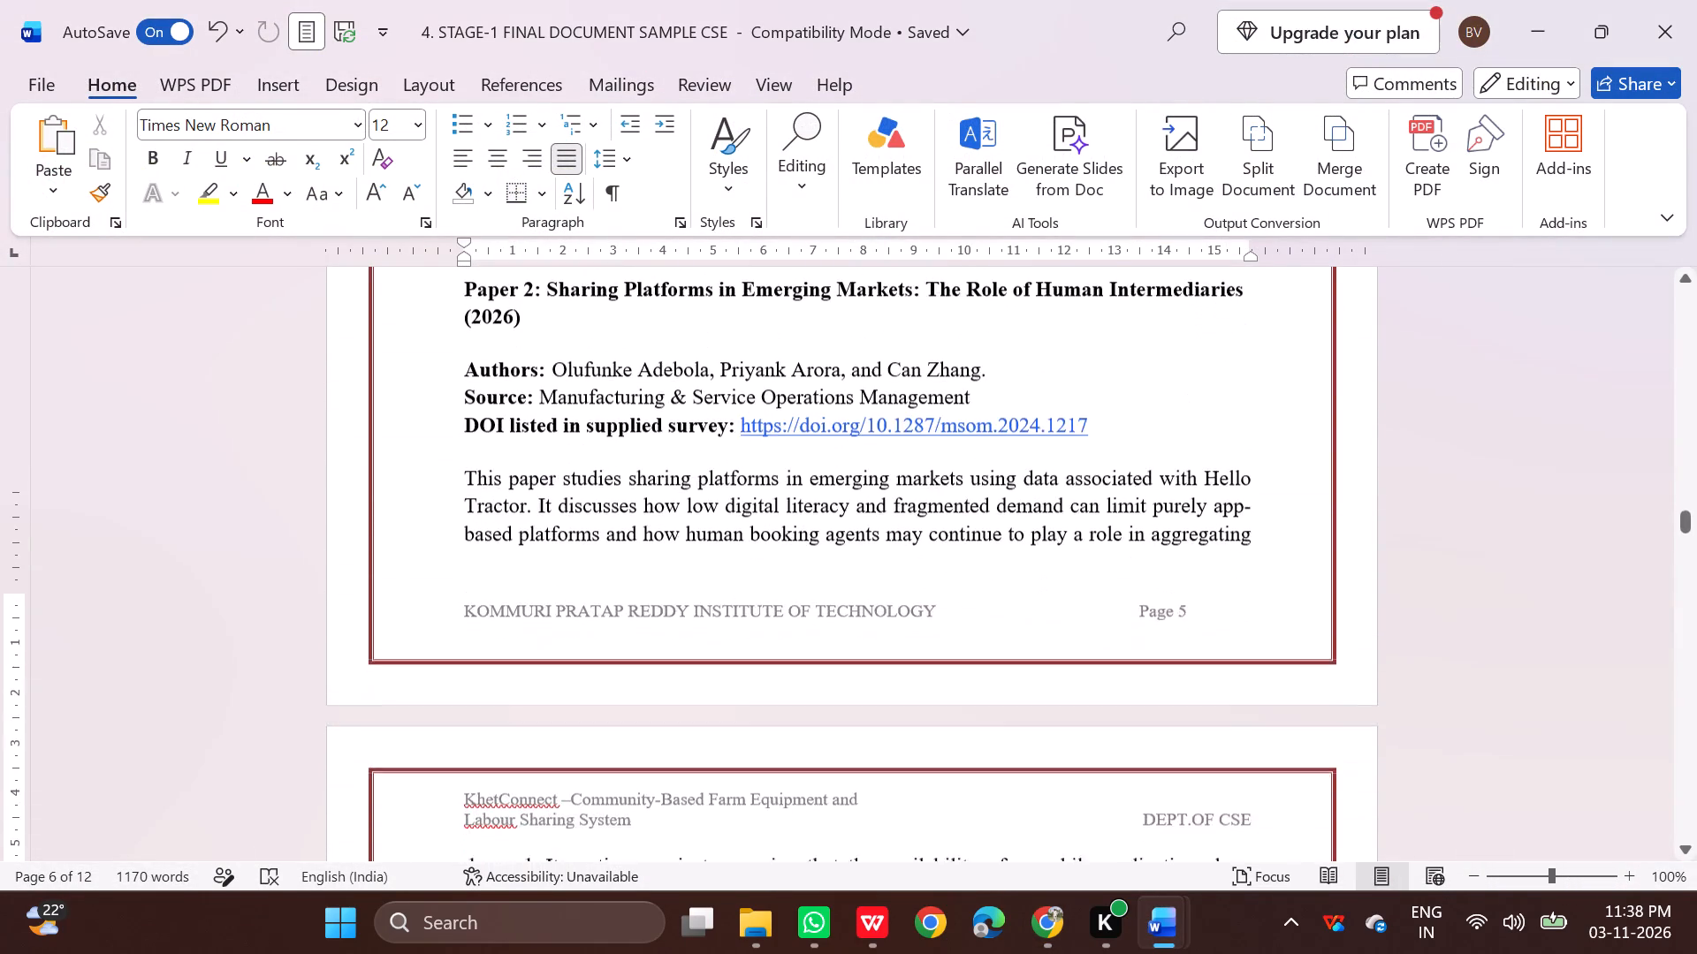
{"action": "scroll", "coordinate": [810, 717], "scroll_direction": "down", "scroll_amount": 6}
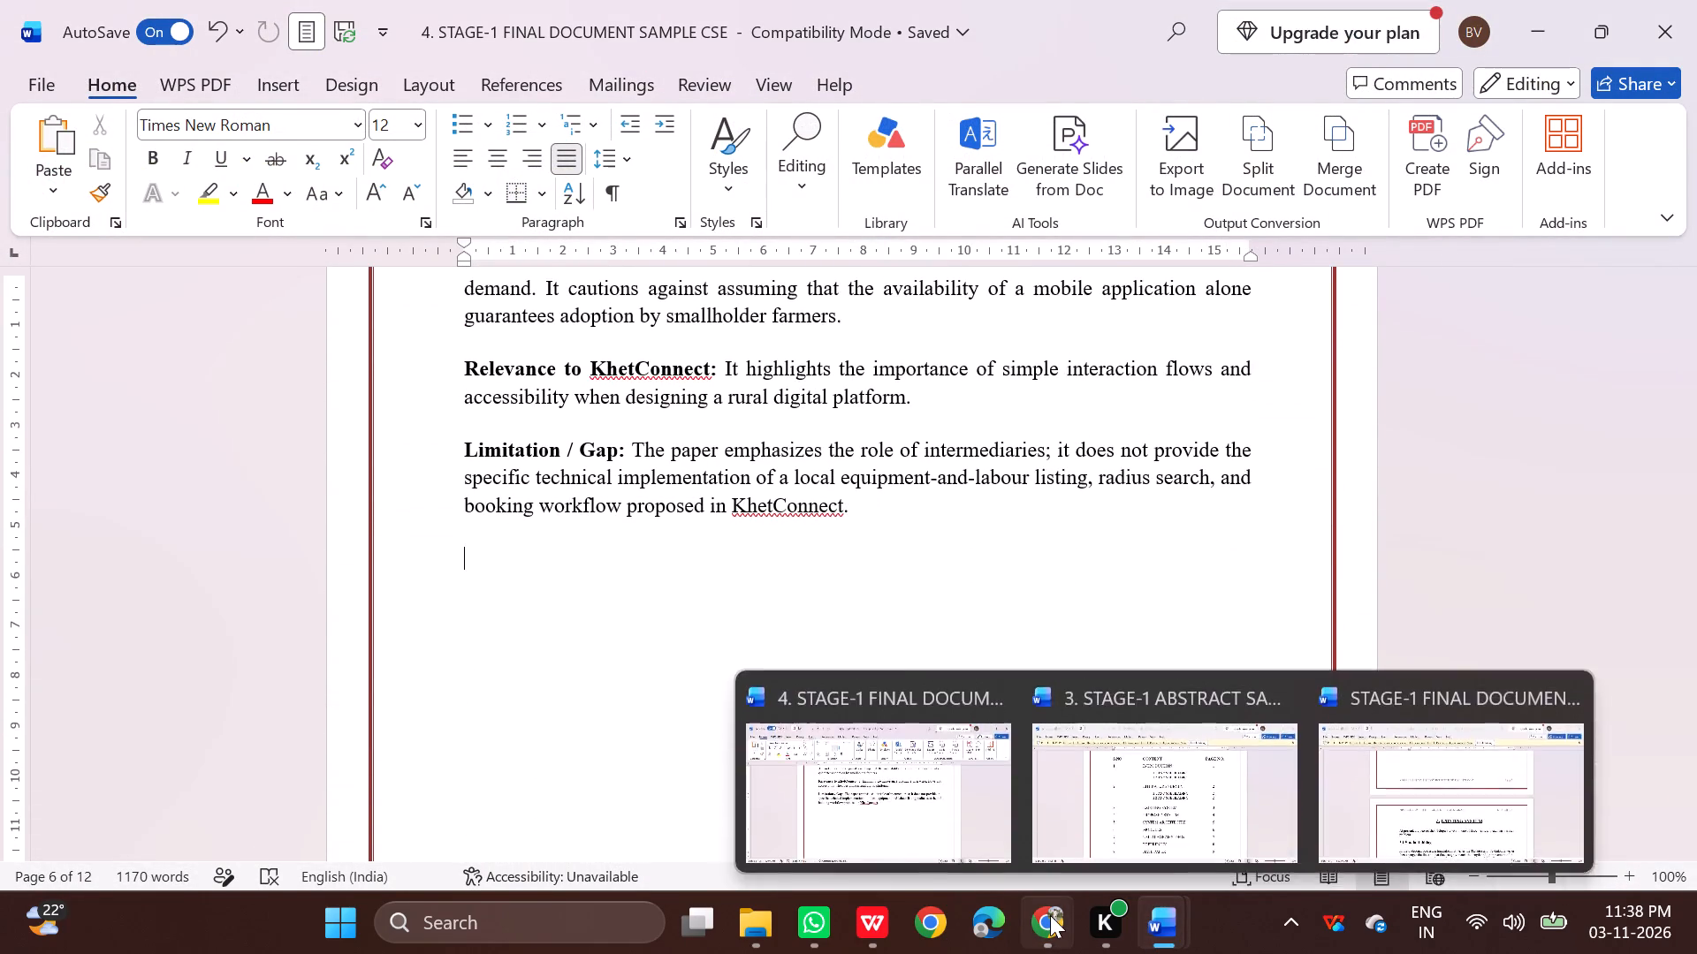
Switch back to the Markdown preview in Chrome and copy everything from Paper 3's title through Paper 6's Limitation / Gap paragraph.
{"action": "left_click", "coordinate": [1050, 915]}
{"action": "scroll", "coordinate": [270, 605], "scroll_direction": "up", "scroll_amount": 1}
{"action": "scroll", "coordinate": [261, 601], "scroll_direction": "down", "scroll_amount": 8}
{"action": "scroll", "coordinate": [256, 597], "scroll_direction": "up", "scroll_amount": 2}
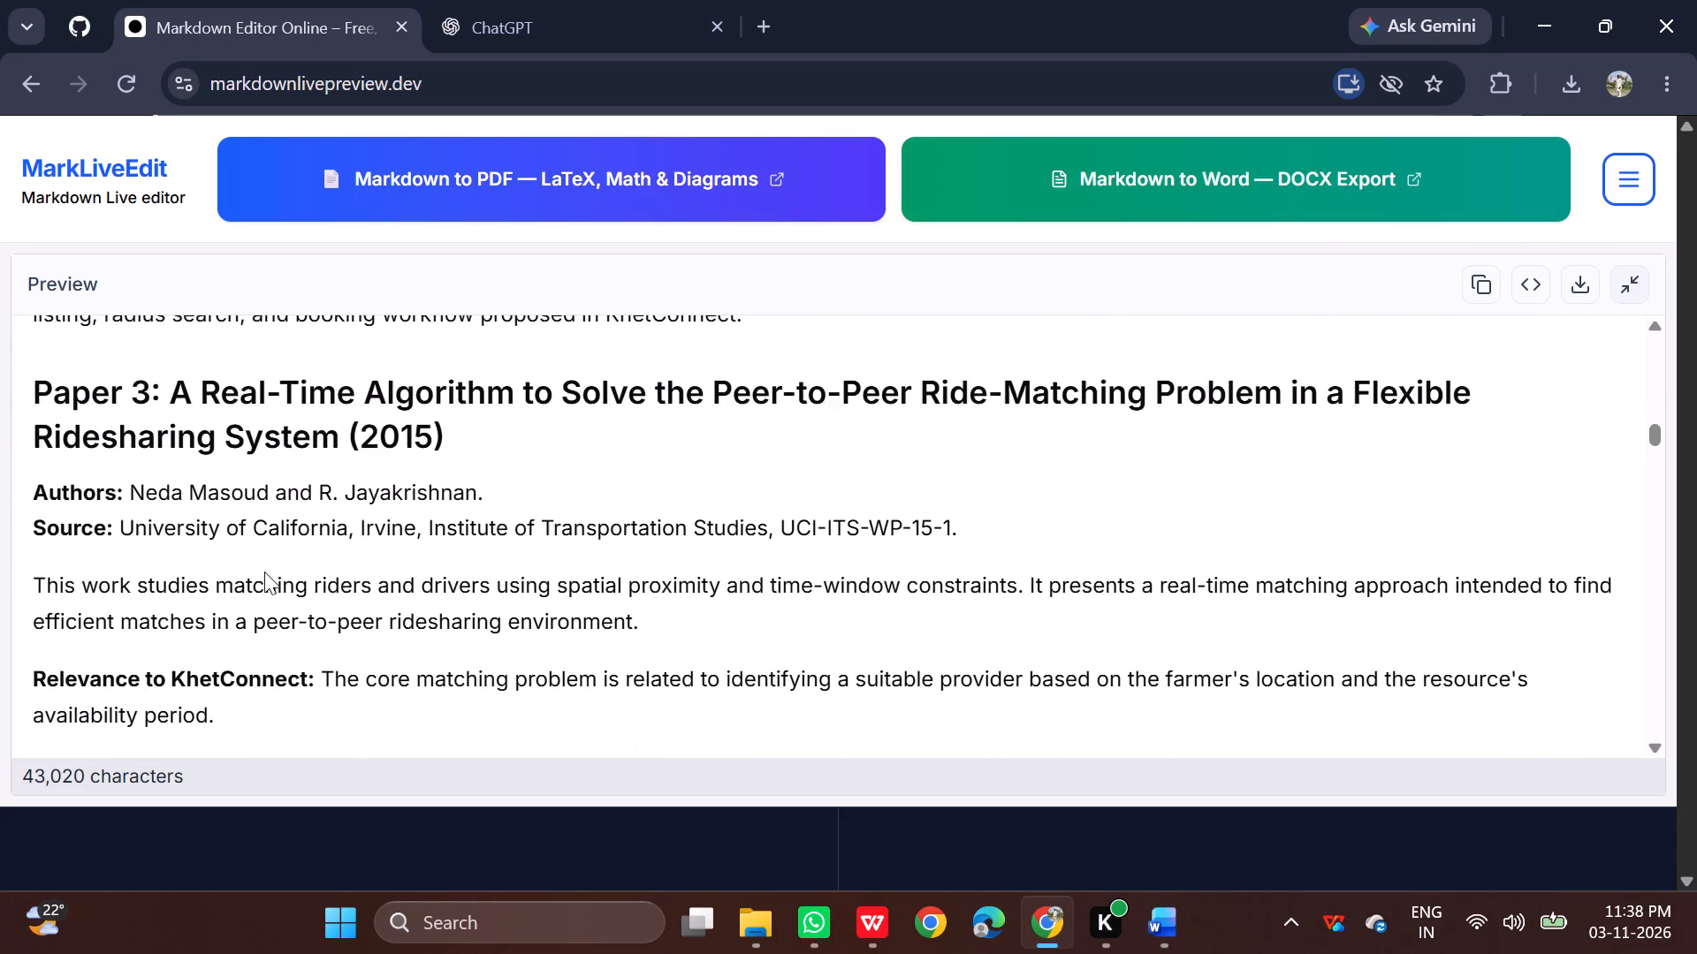
{"action": "scroll", "coordinate": [258, 562], "scroll_direction": "up", "scroll_amount": 1}
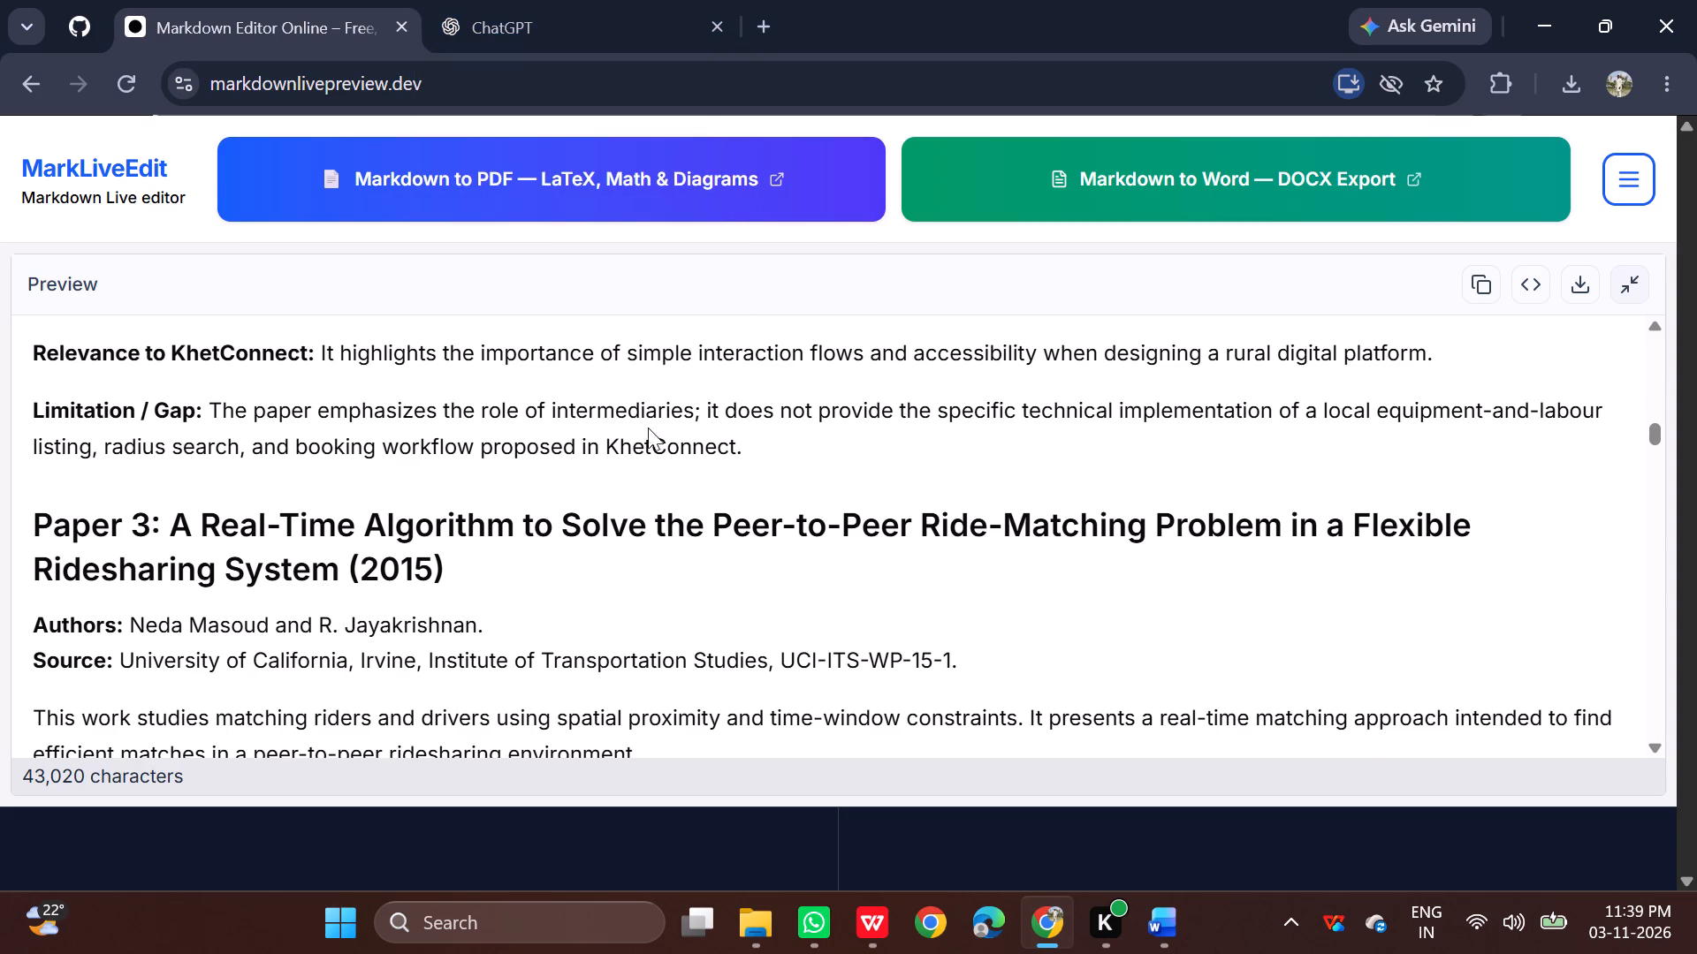
{"action": "scroll", "coordinate": [652, 440], "scroll_direction": "down", "scroll_amount": 1}
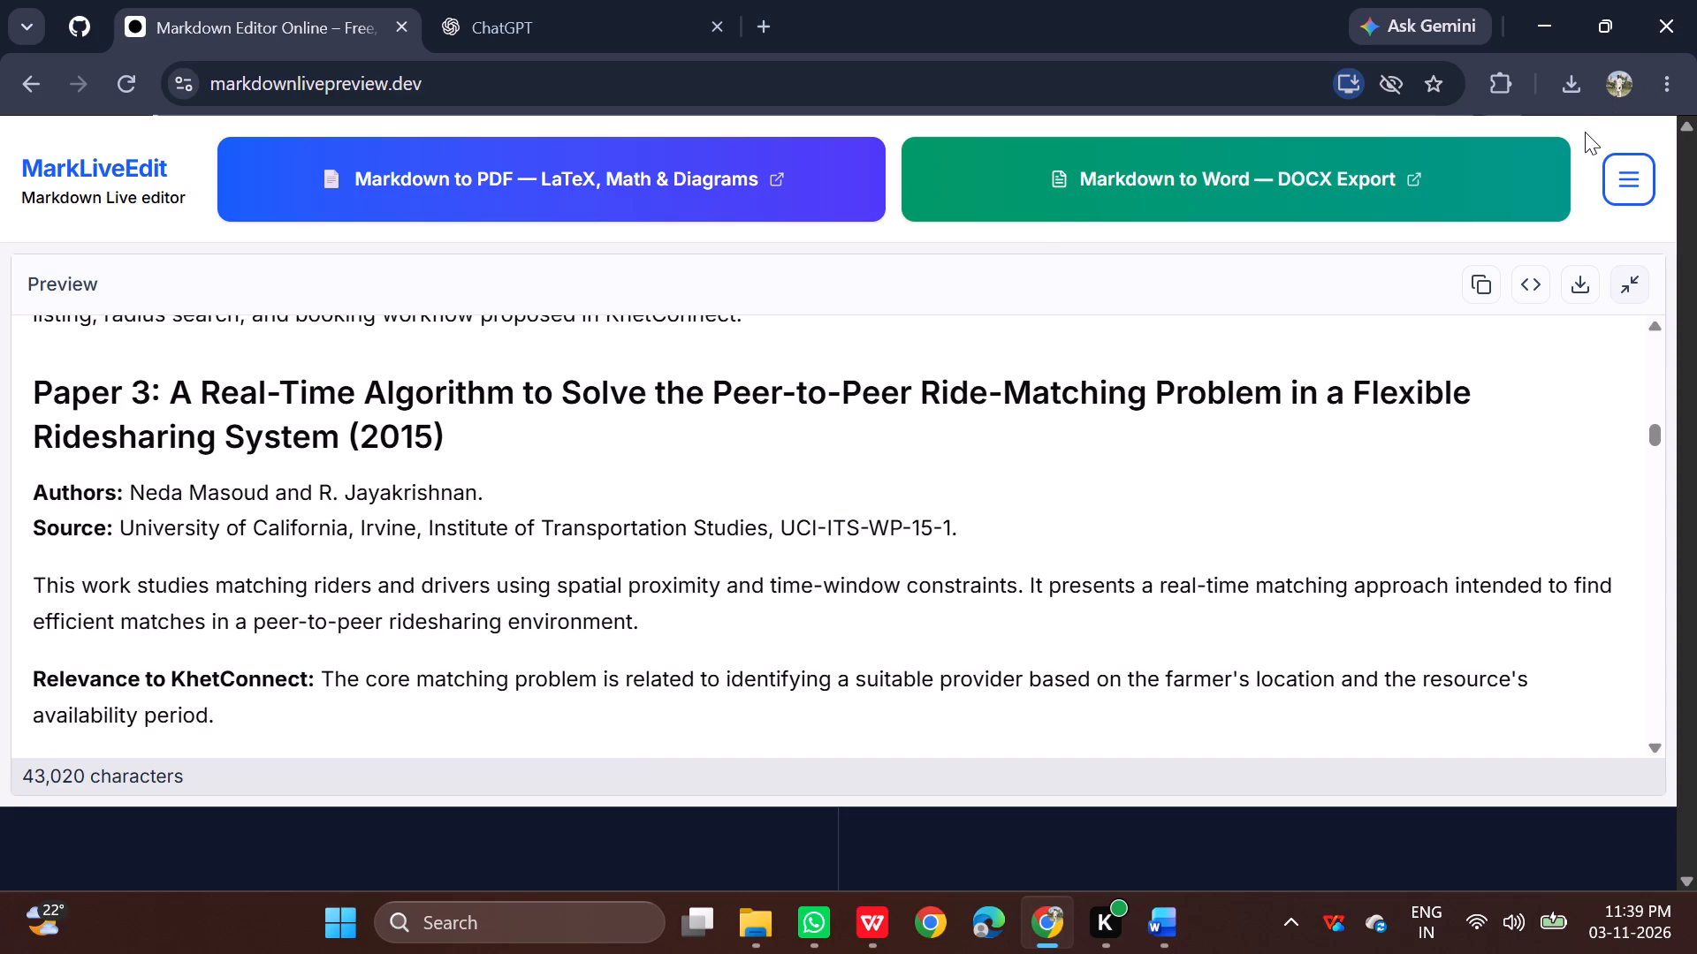
{"action": "key", "text": "ctrl+minus"}
{"action": "key", "text": "ctrl+minus"}
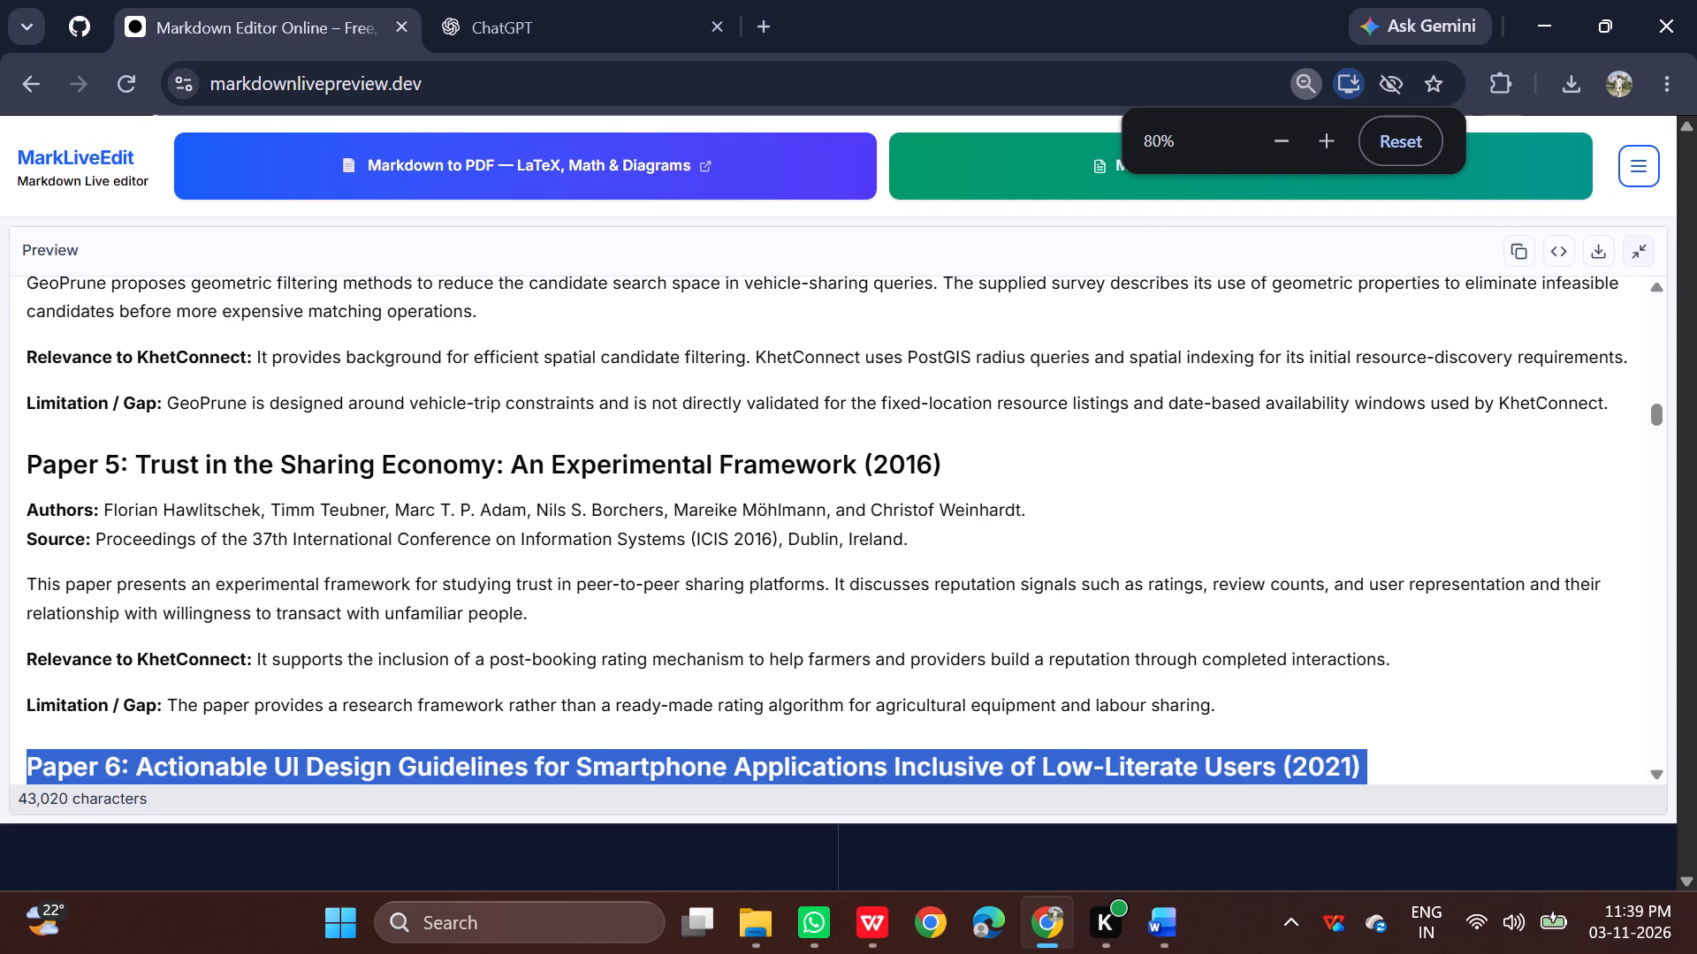
{"action": "scroll", "coordinate": [768, 428], "scroll_direction": "up", "scroll_amount": 4}
{"action": "left_click", "coordinate": [735, 437]}
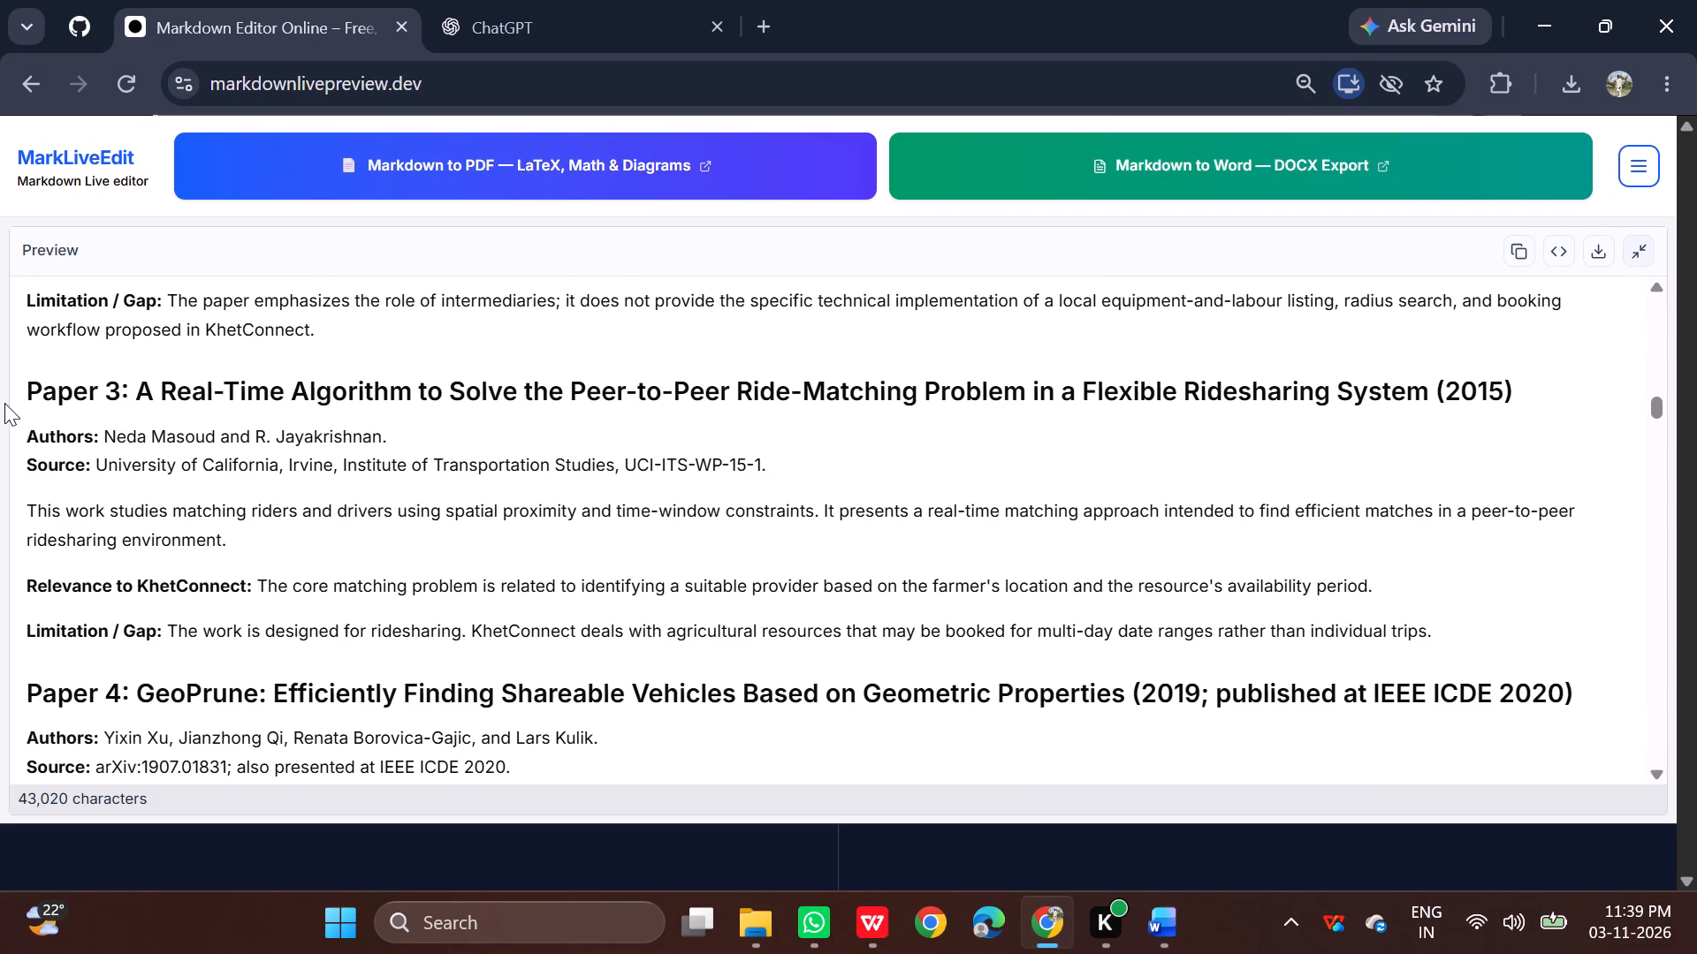
{"action": "left_click_drag", "start_coordinate": [19, 386], "coordinate": [438, 498]}
{"action": "scroll", "coordinate": [148, 458], "scroll_direction": "down", "scroll_amount": 2}
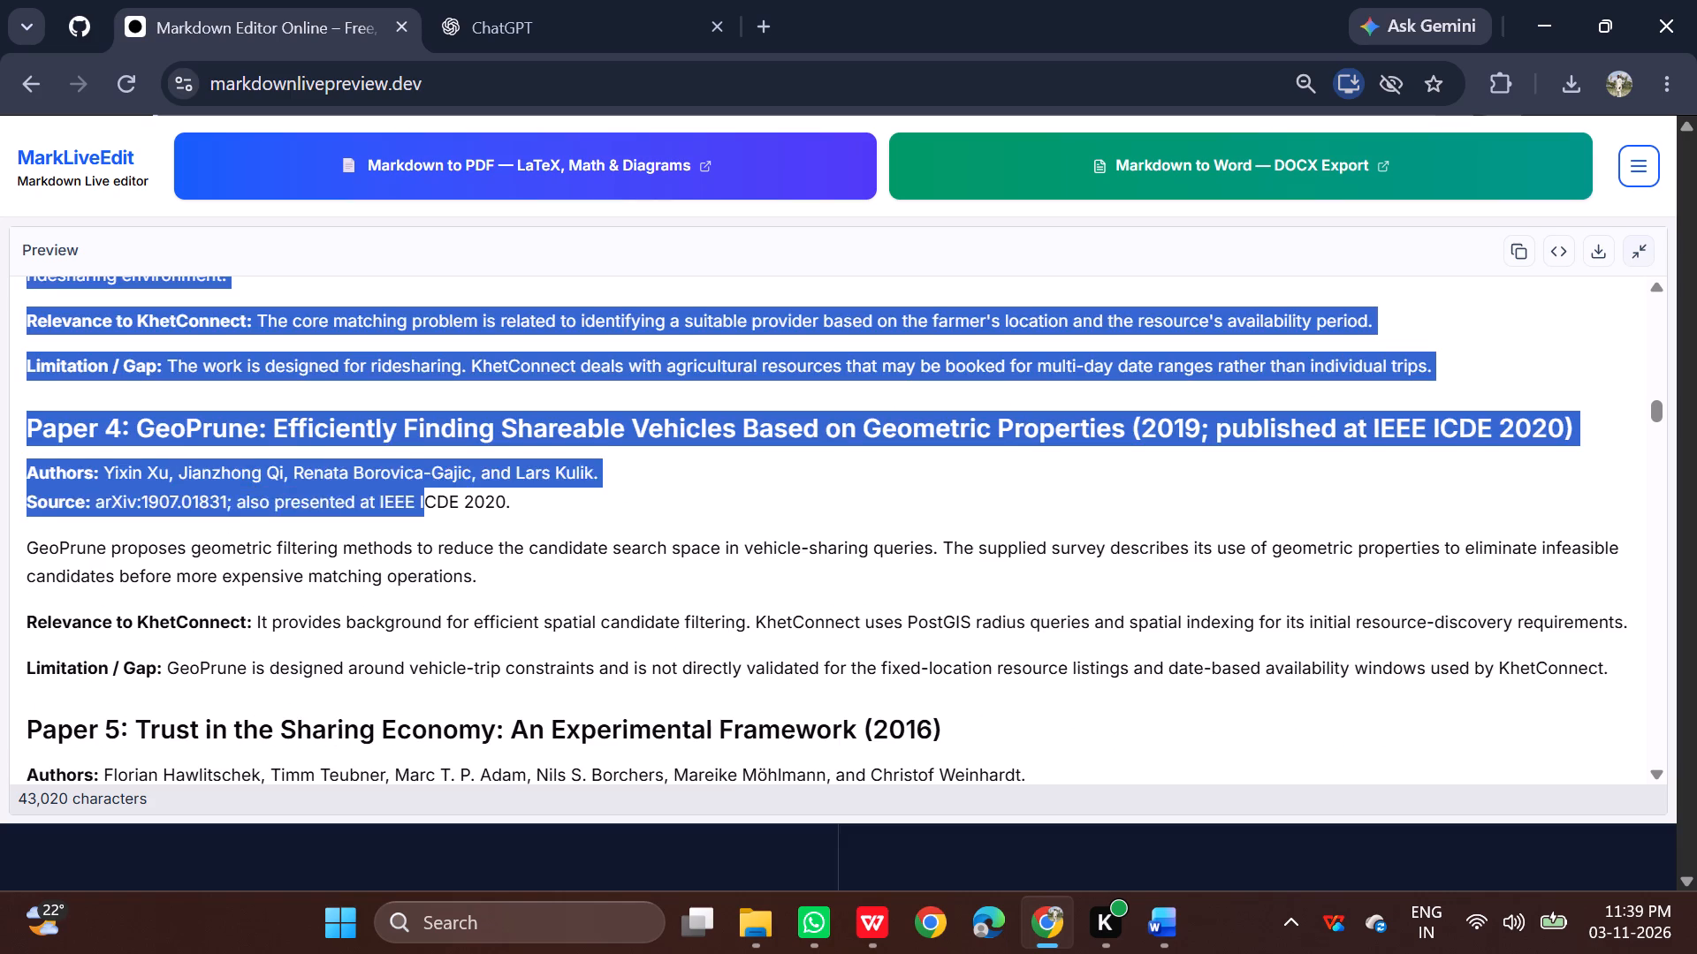
{"action": "left_click_drag", "start_coordinate": [438, 498], "coordinate": [451, 521]}
{"action": "scroll", "coordinate": [448, 508], "scroll_direction": "down", "scroll_amount": 5}
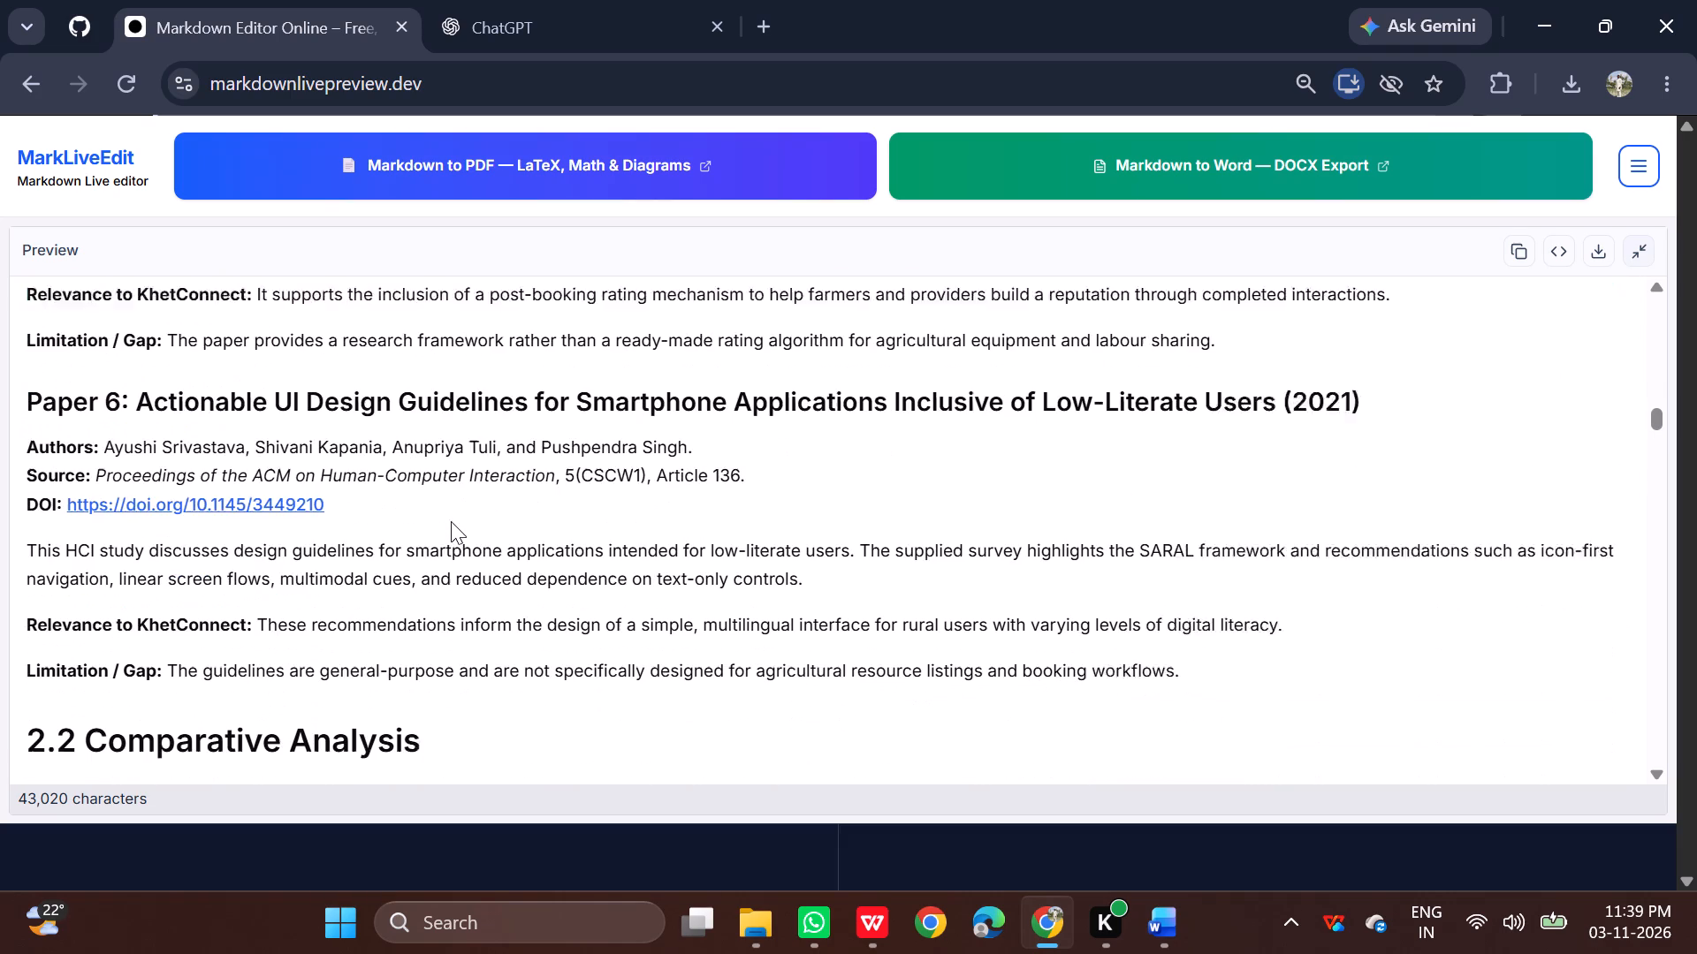
{"action": "left_click_drag", "start_coordinate": [451, 521], "coordinate": [1203, 627]}
{"action": "key", "text": "ctrl+c"}
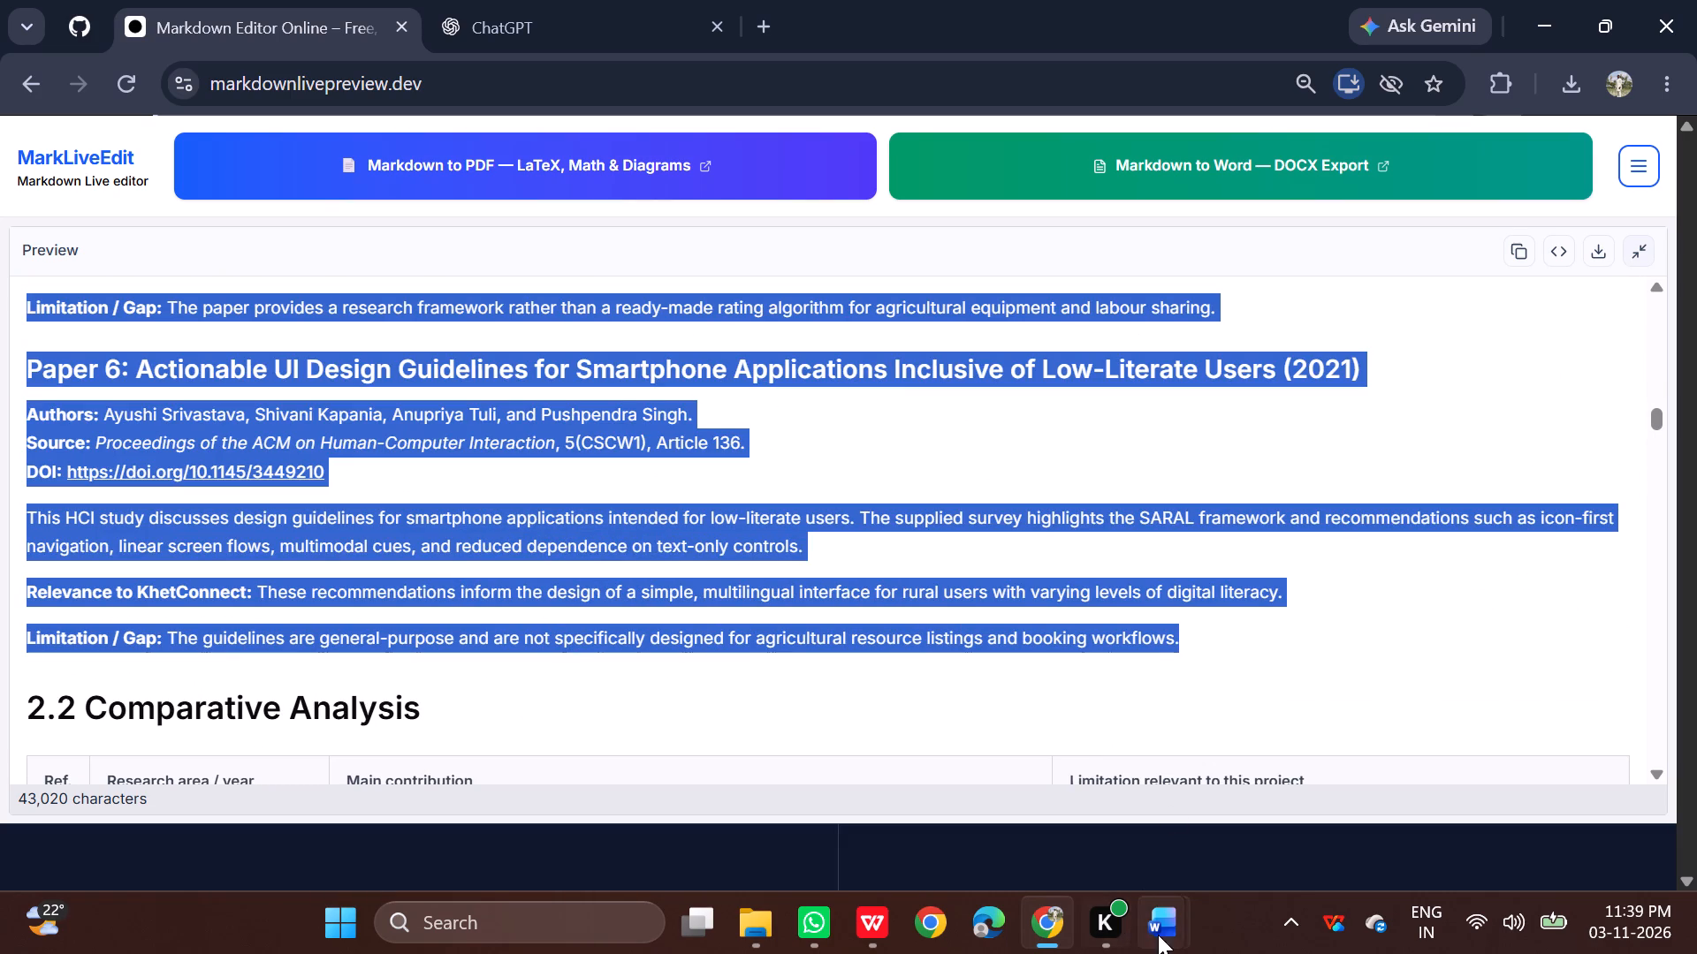
Switch to the KhetConnect Stage-1 final document in Word and paste the Paper 3 to Paper 6 entries below Paper 2's Limitation / Gap text.
{"action": "left_click", "coordinate": [952, 822]}
{"action": "key", "text": "ctrl+v"}
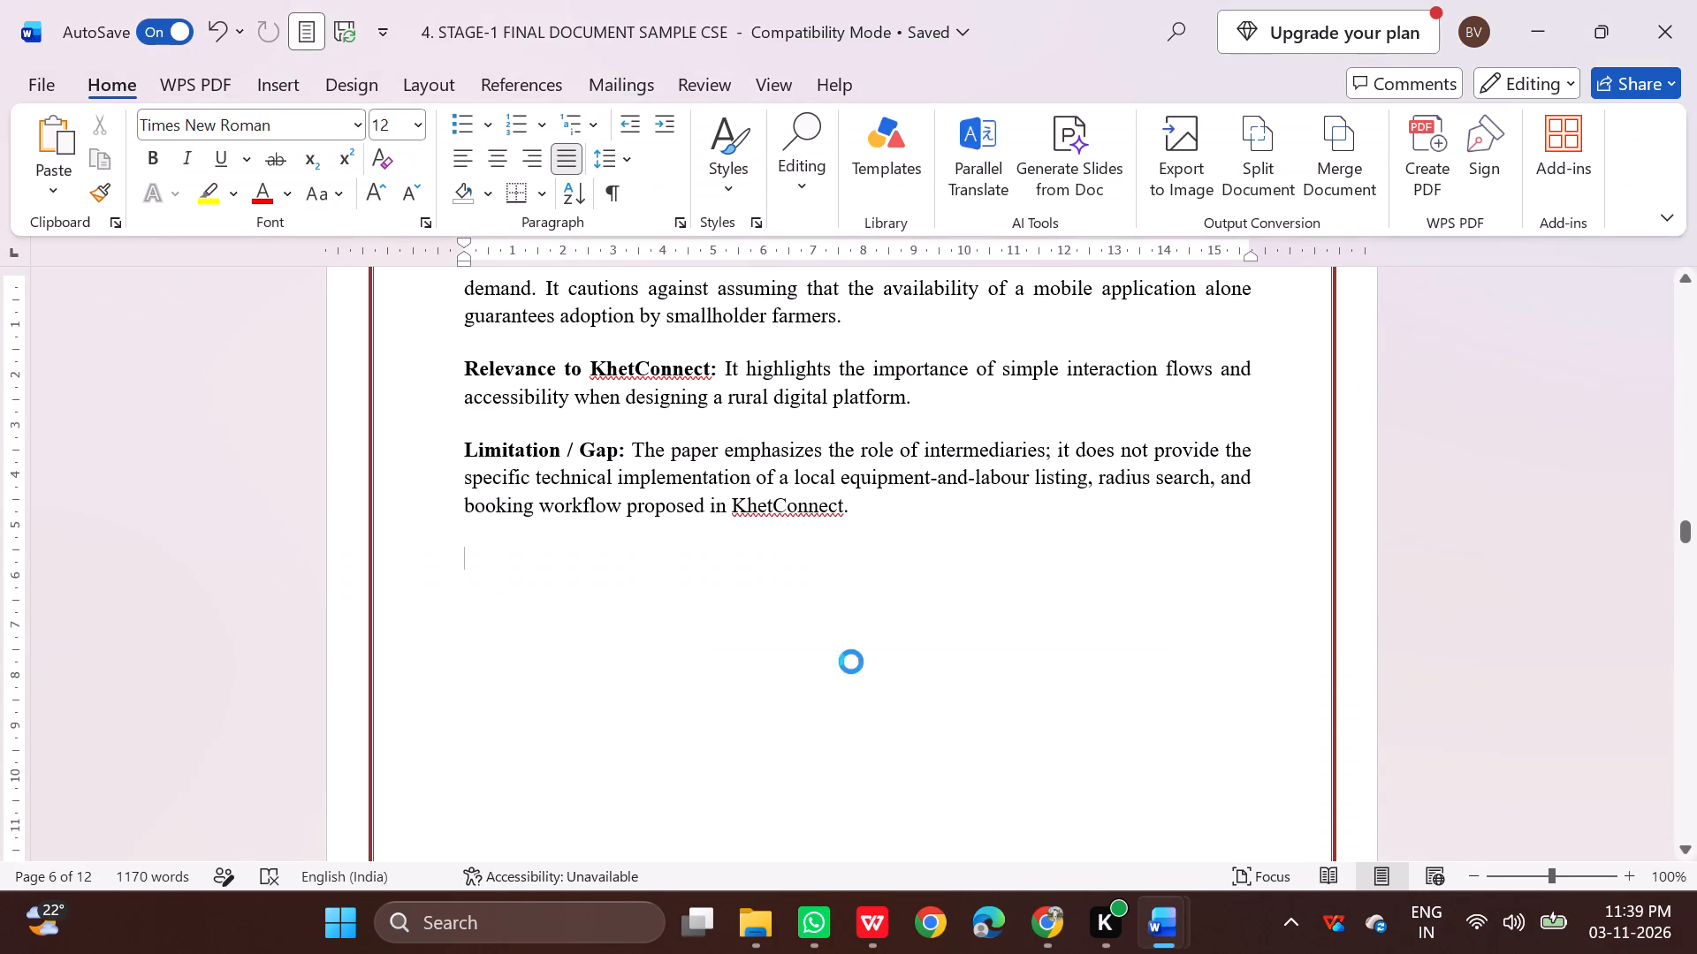
Look over the pasted entries from Paper 6 back up to Paper 3 to check their formatting.
{"action": "scroll", "coordinate": [851, 662], "scroll_direction": "up", "scroll_amount": 13}
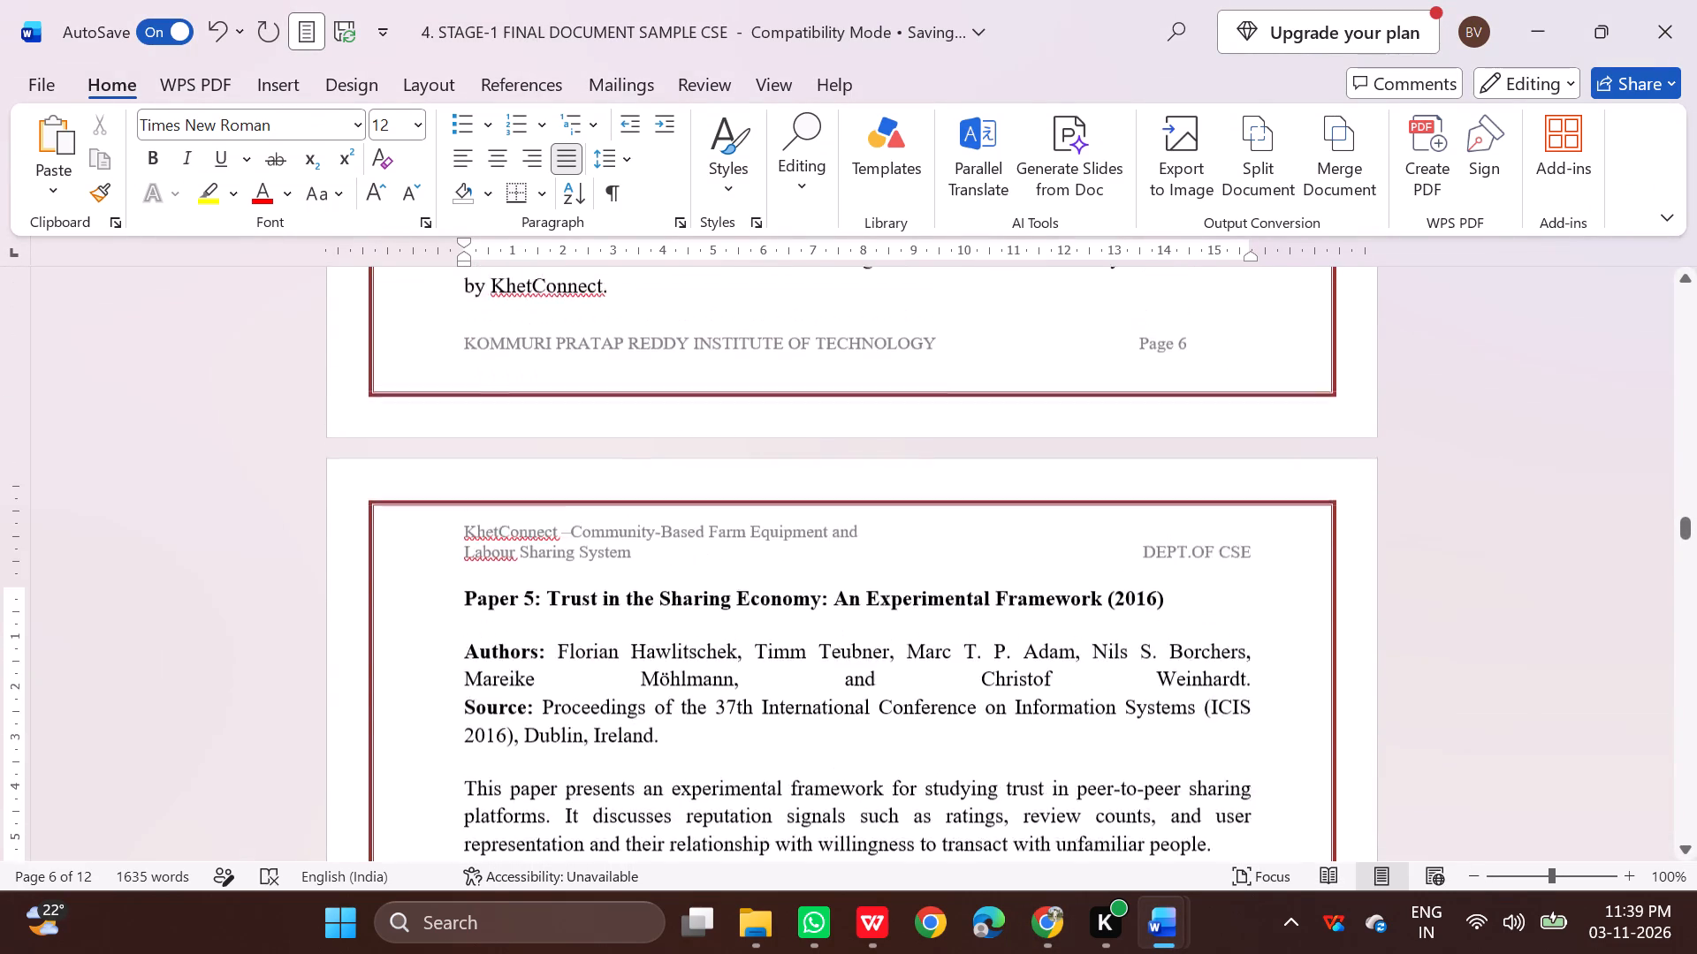
{"action": "scroll", "coordinate": [851, 662], "scroll_direction": "up", "scroll_amount": 15}
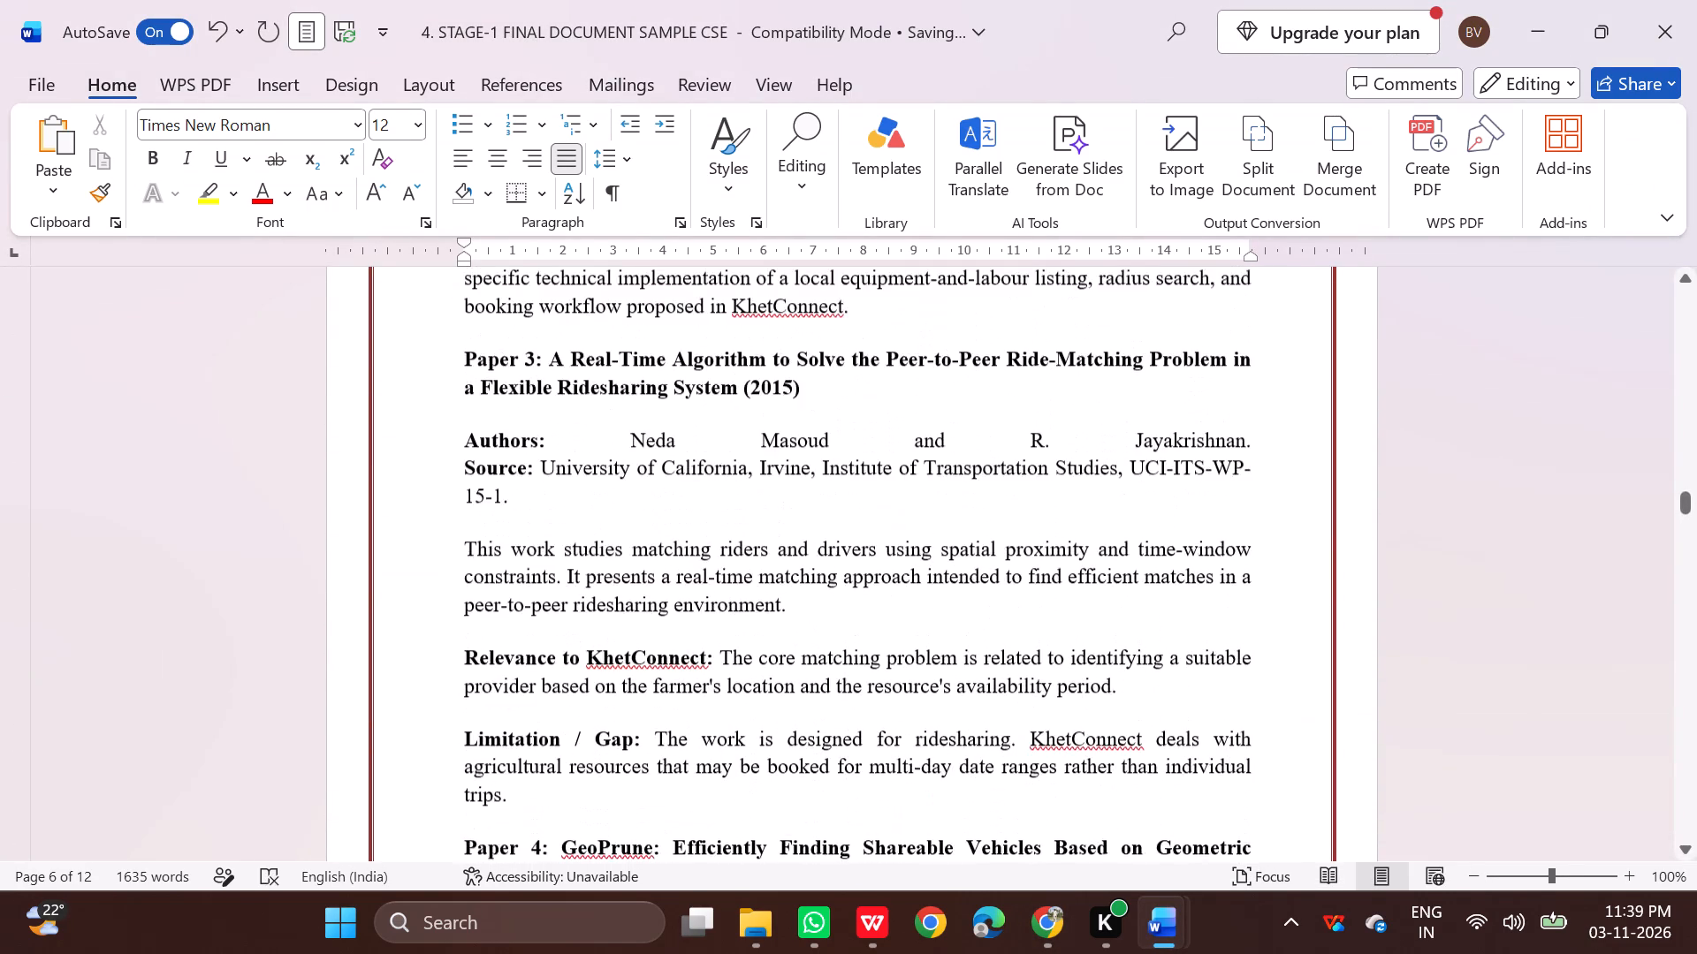
Change Paper 3's Authors and Source paragraph from justified to left-aligned.
{"action": "scroll", "coordinate": [851, 662], "scroll_direction": "up", "scroll_amount": 3}
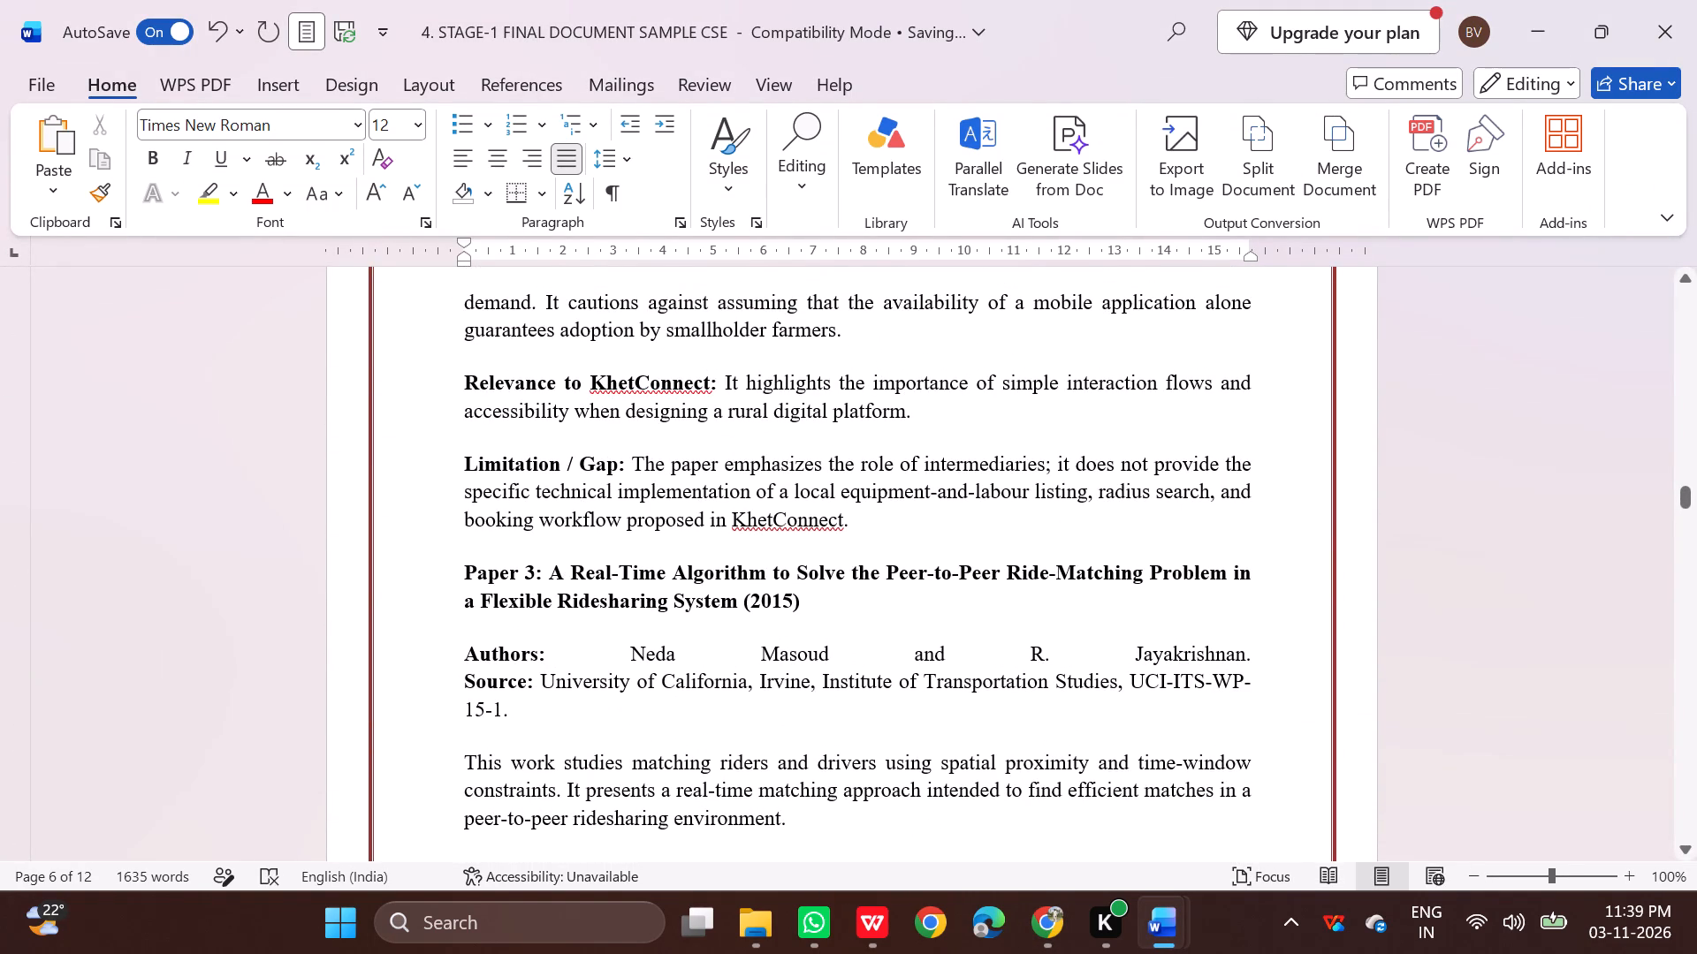
{"action": "scroll", "coordinate": [863, 599], "scroll_direction": "up", "scroll_amount": 3}
{"action": "scroll", "coordinate": [863, 599], "scroll_direction": "down", "scroll_amount": 2}
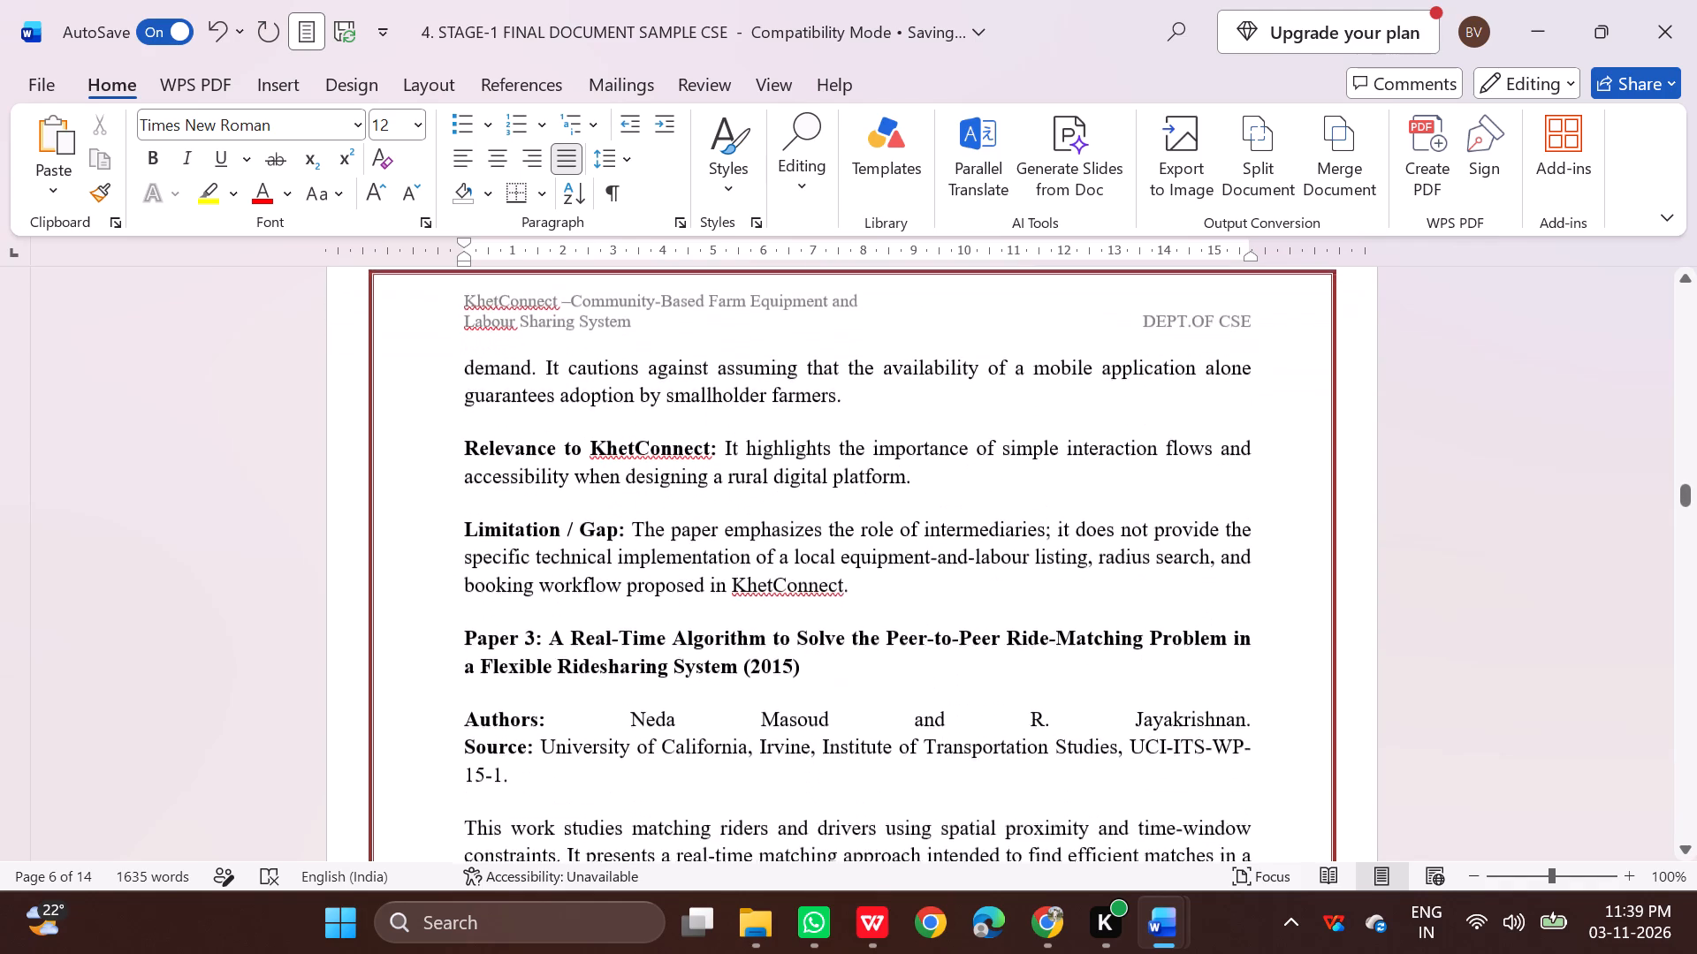
{"action": "scroll", "coordinate": [863, 599], "scroll_direction": "down", "scroll_amount": 1}
{"action": "left_click_drag", "start_coordinate": [453, 573], "coordinate": [462, 573]}
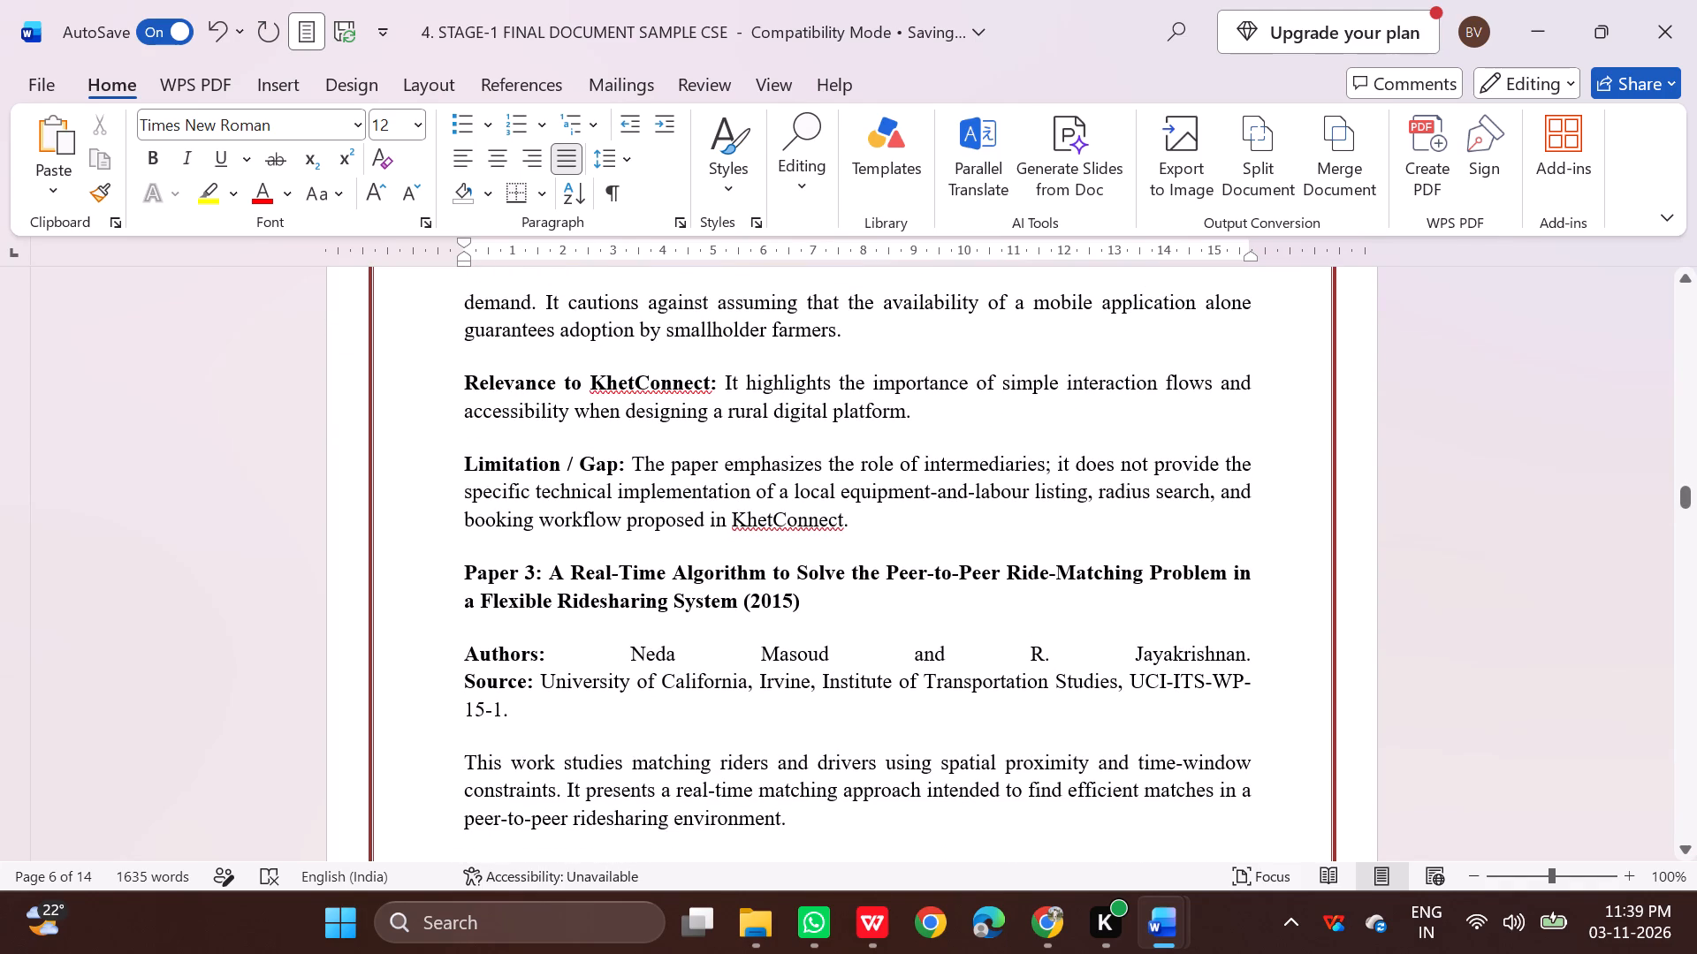
{"action": "left_click_drag", "start_coordinate": [462, 573], "coordinate": [811, 603]}
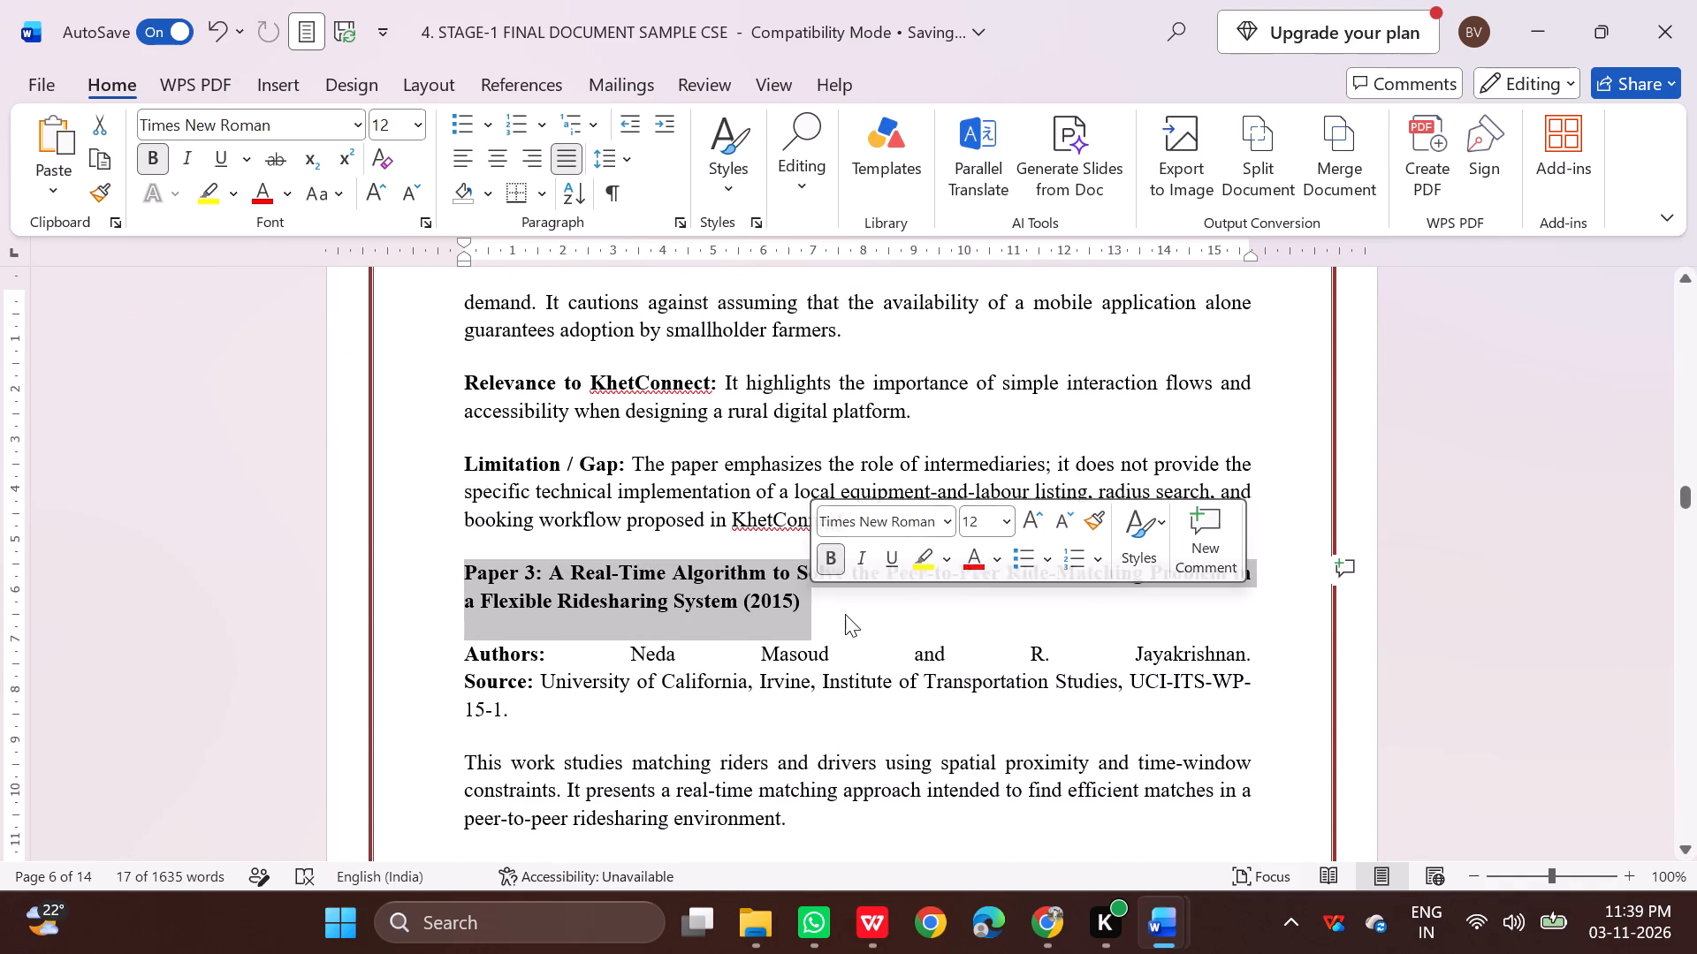
{"action": "left_click", "coordinate": [845, 614]}
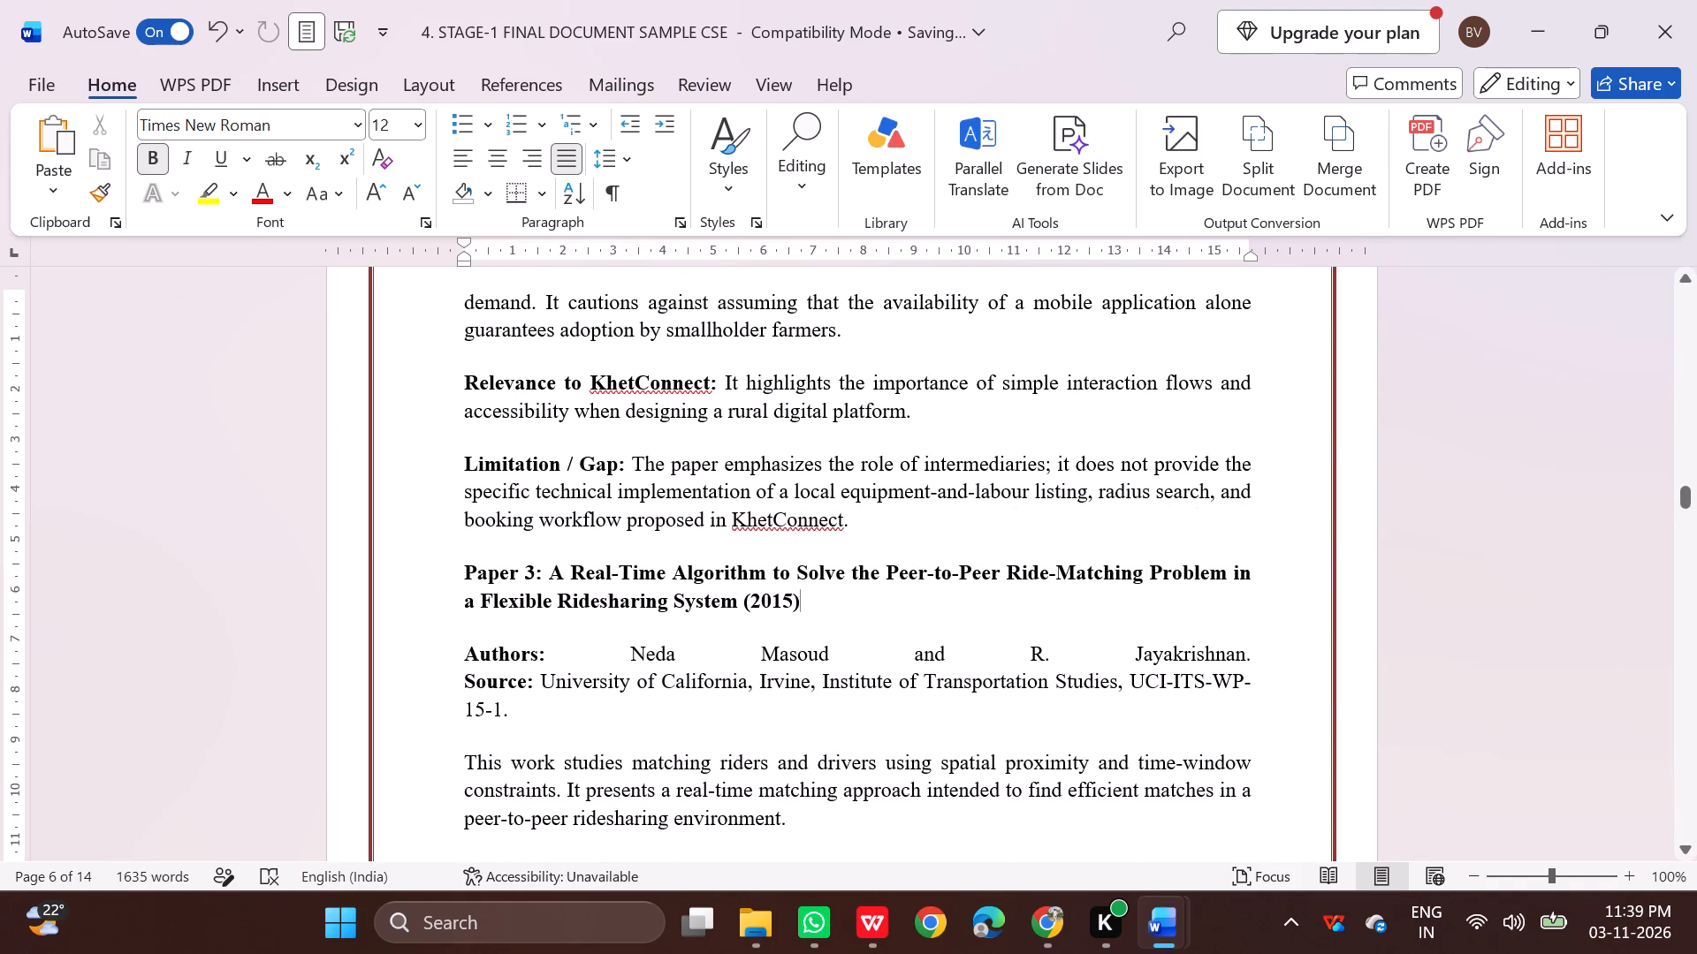
{"action": "left_click_drag", "start_coordinate": [544, 653], "coordinate": [1031, 642]}
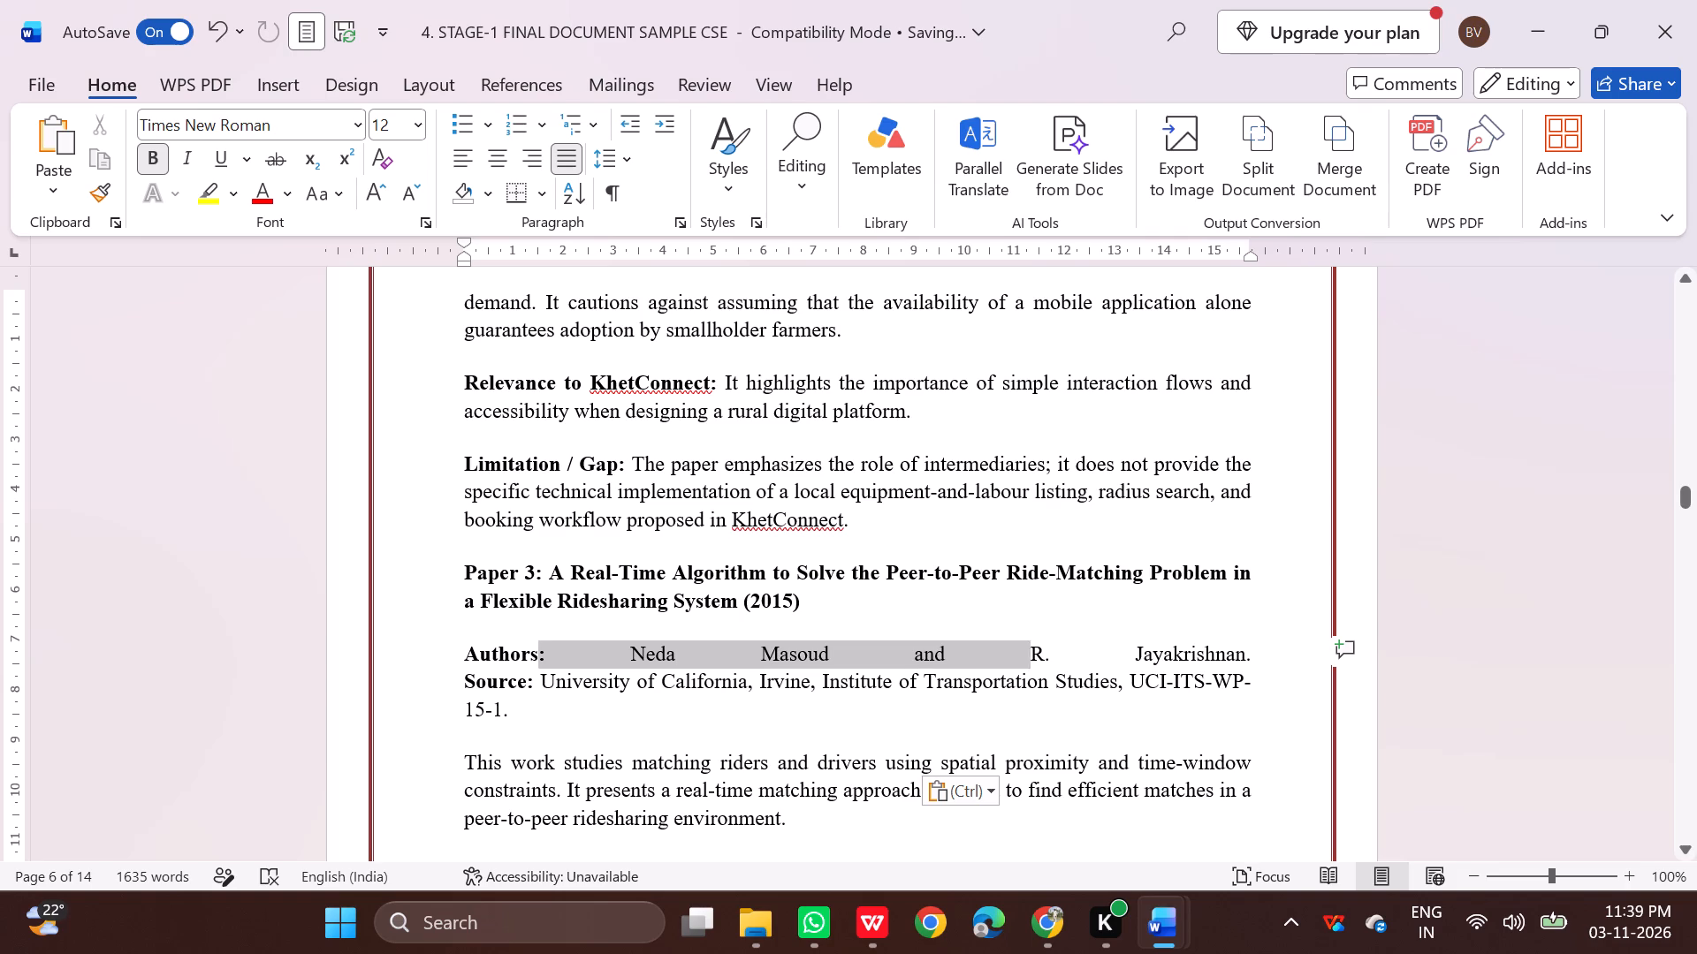
{"action": "left_click_drag", "start_coordinate": [1031, 642], "coordinate": [1229, 646]}
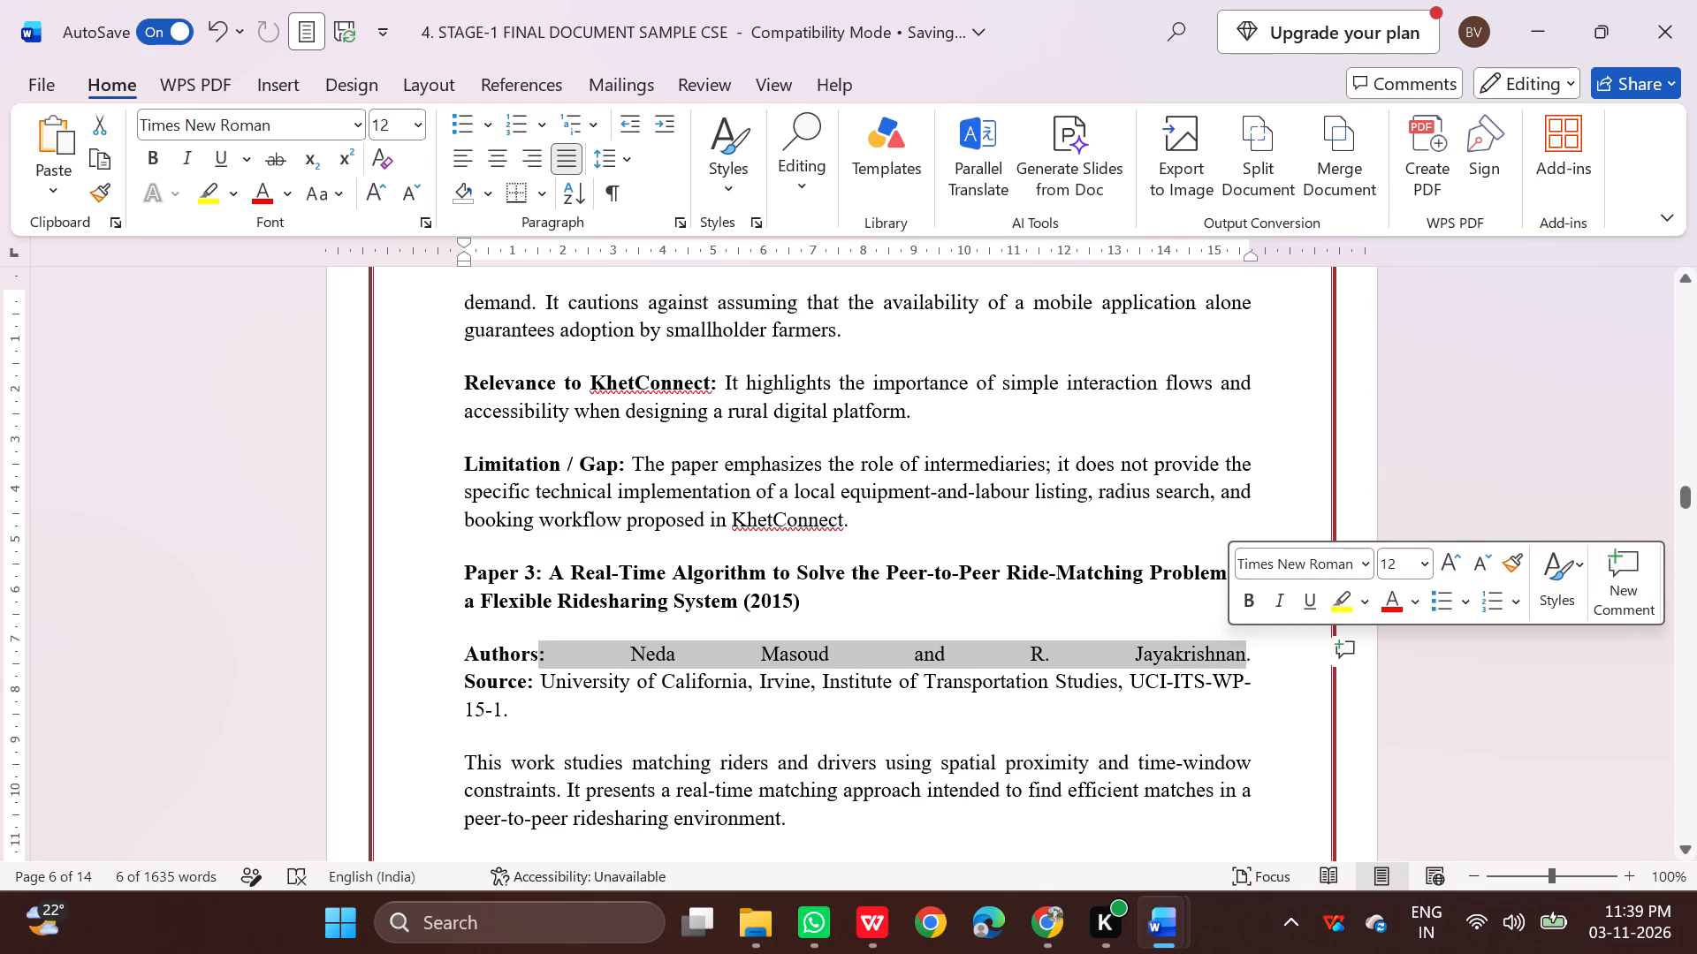
{"action": "key", "text": "ctrl+j"}
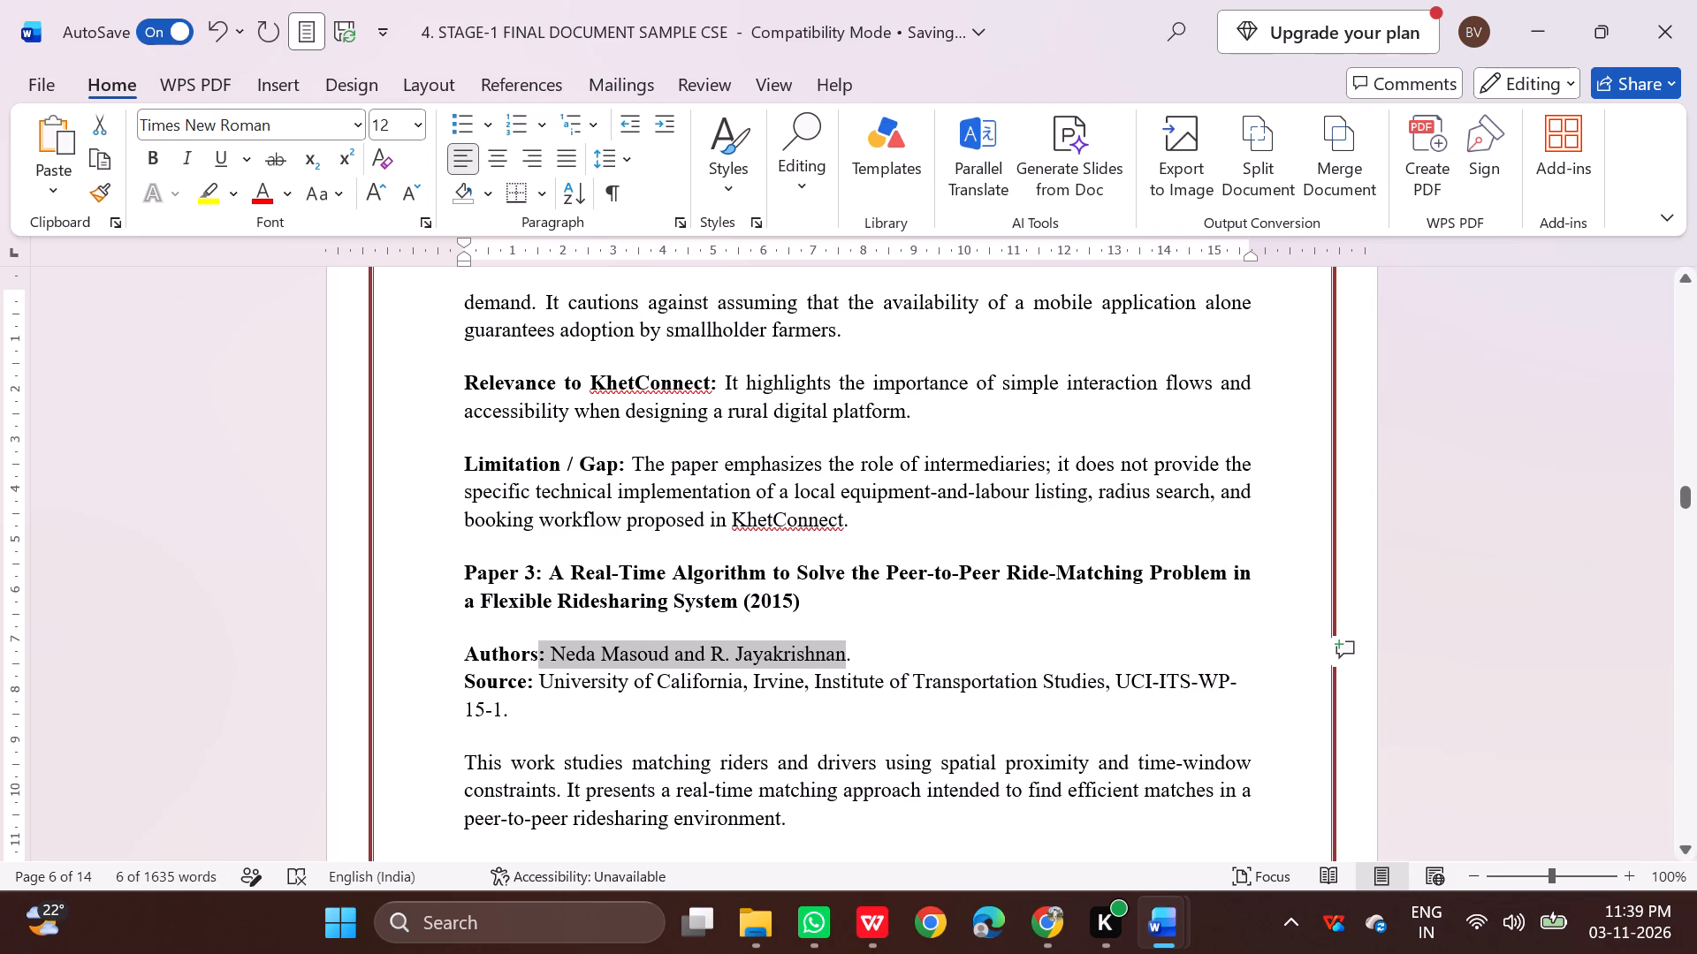
{"action": "left_click", "coordinate": [990, 675]}
Check the Paper 4 entry and left-align Paper 5's Authors and Source paragraph.
{"action": "scroll", "coordinate": [599, 678], "scroll_direction": "down", "scroll_amount": 2}
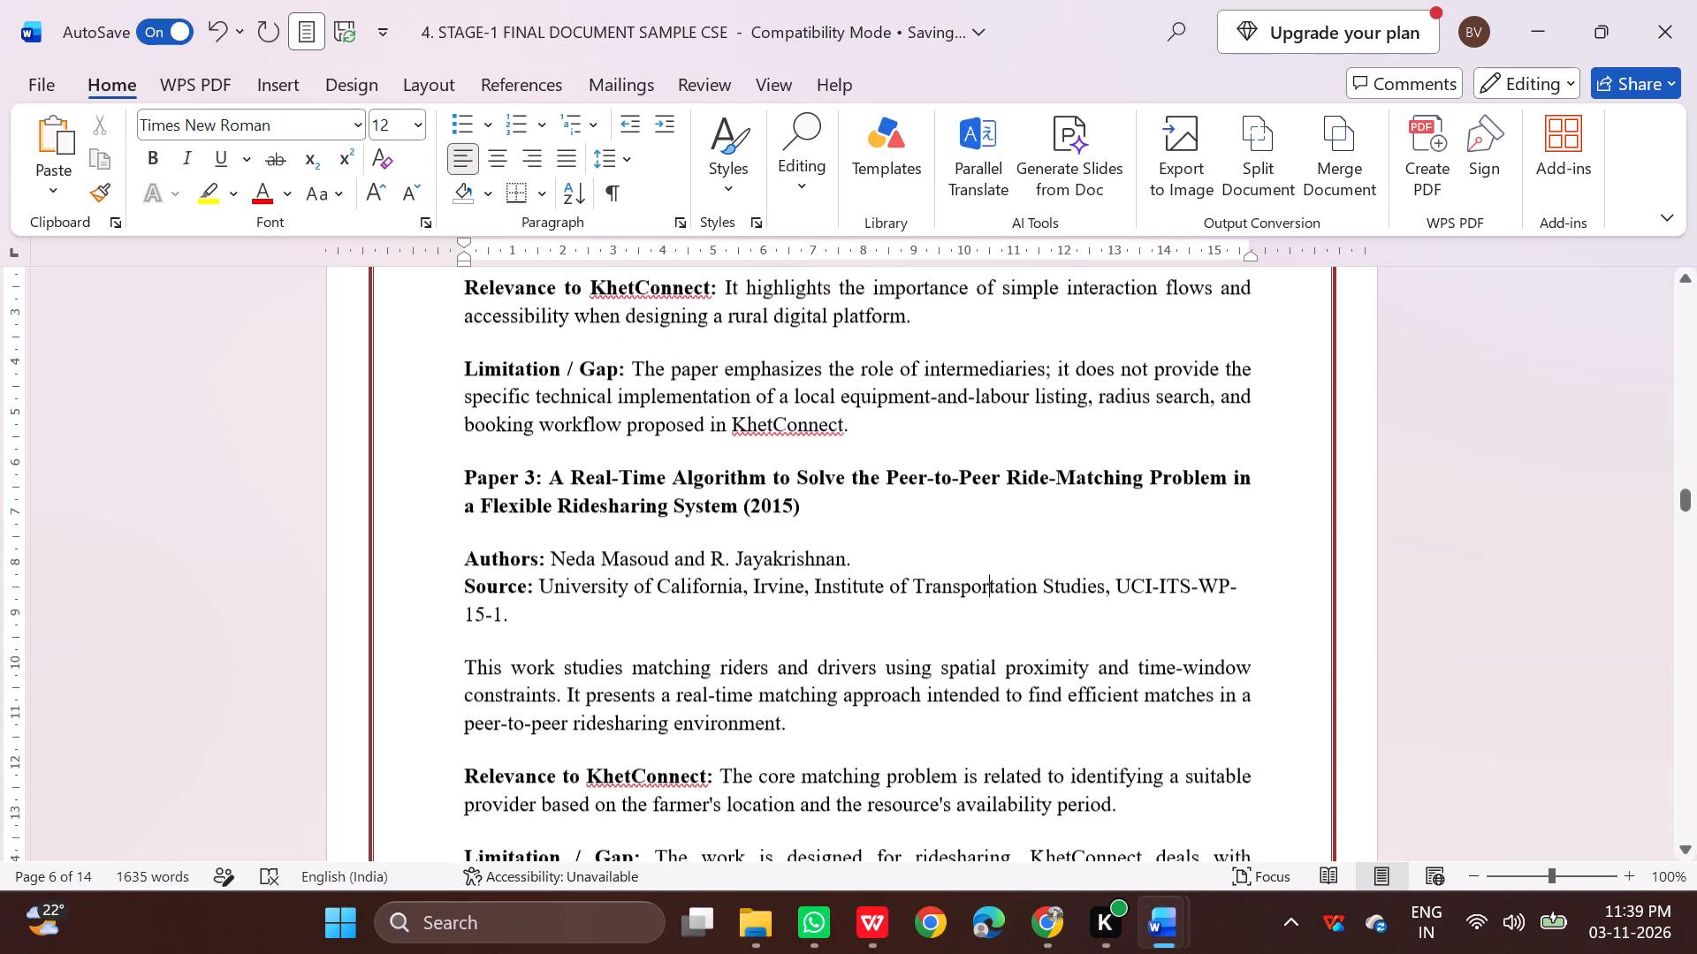
{"action": "scroll", "coordinate": [607, 676], "scroll_direction": "down", "scroll_amount": 2}
{"action": "scroll", "coordinate": [689, 616], "scroll_direction": "down", "scroll_amount": 3}
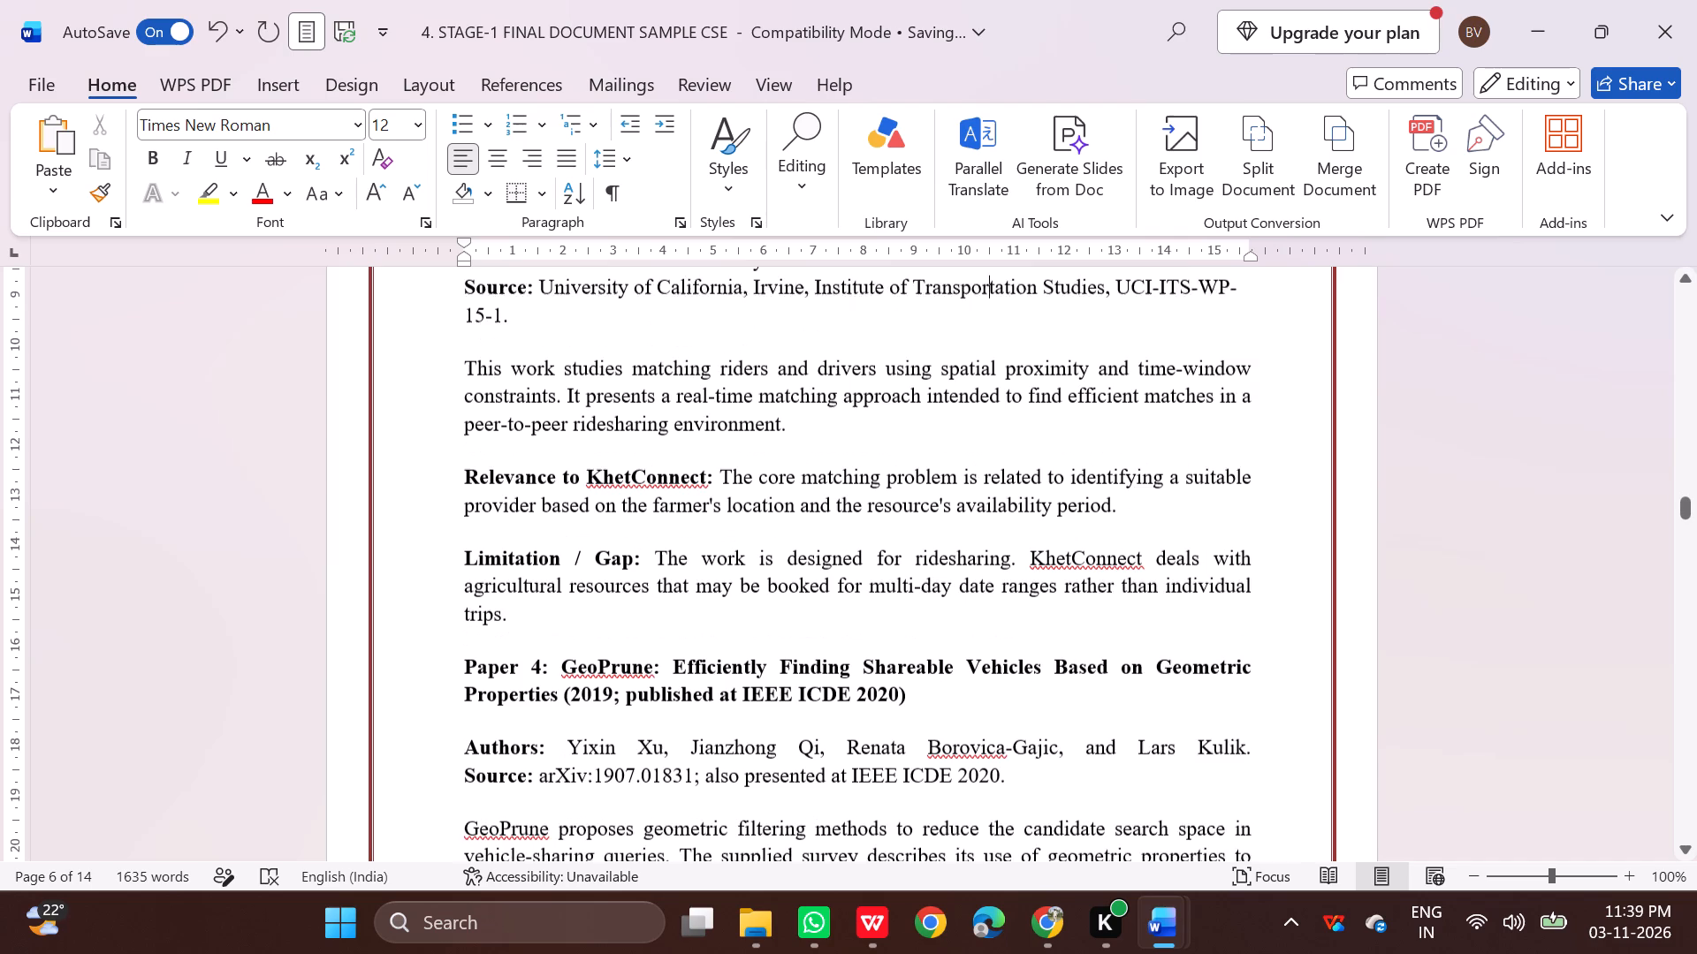
{"action": "scroll", "coordinate": [689, 616], "scroll_direction": "down", "scroll_amount": 5}
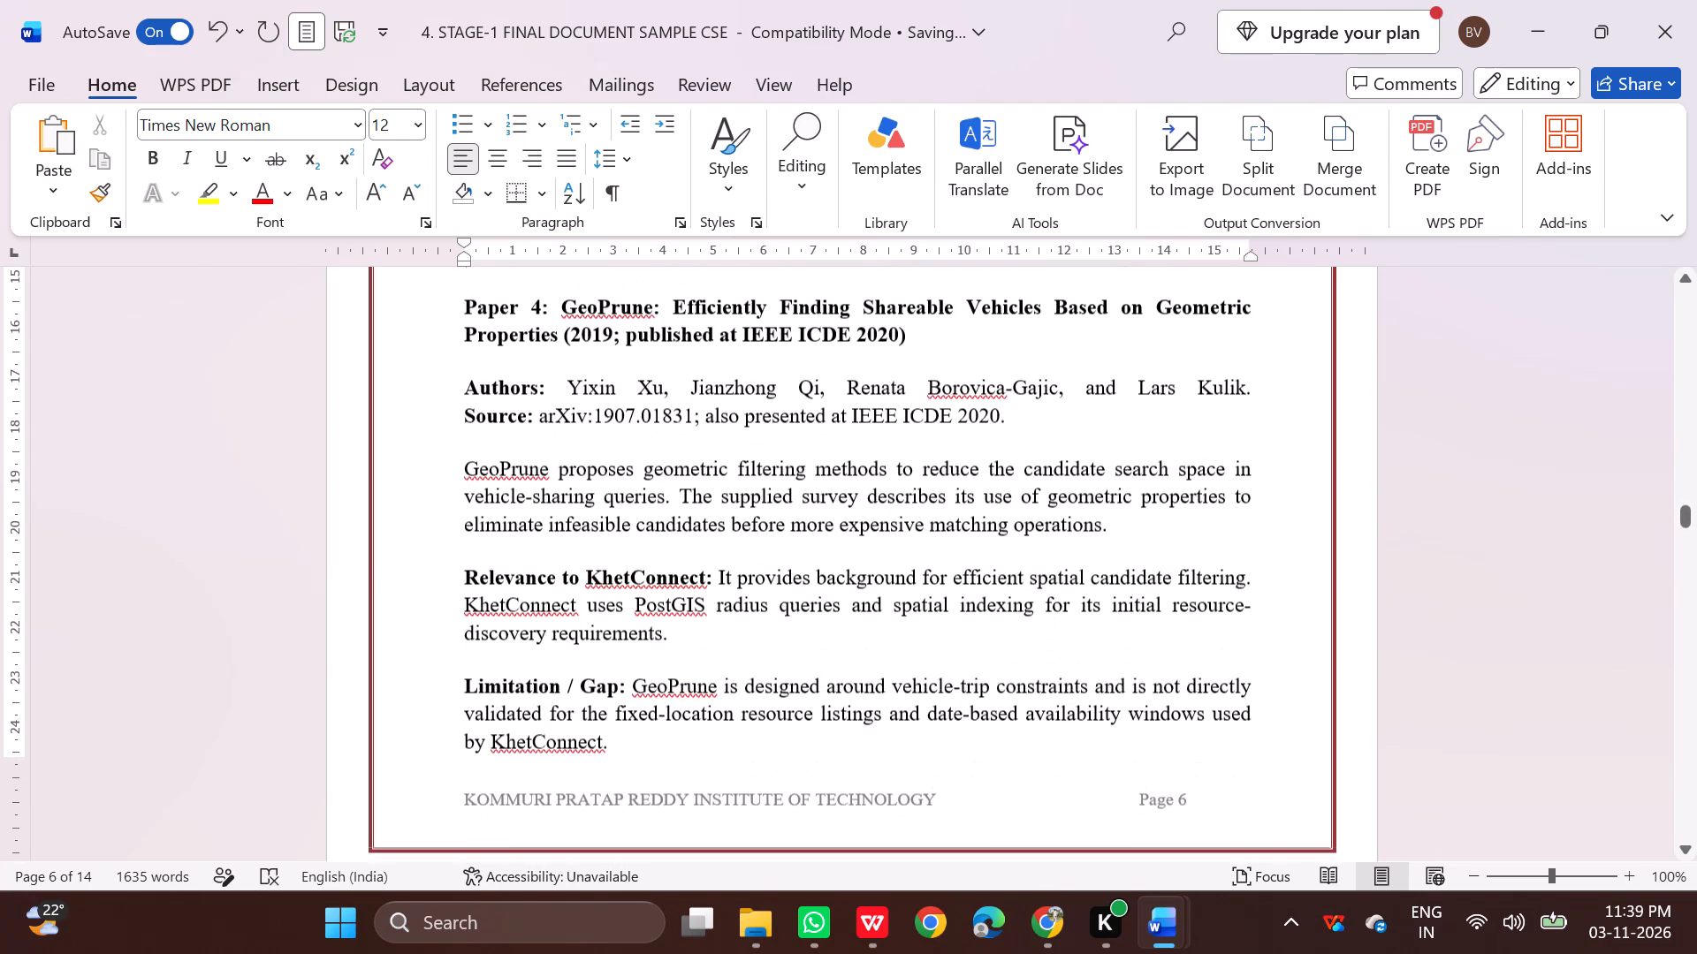
{"action": "scroll", "coordinate": [689, 616], "scroll_direction": "down", "scroll_amount": 6}
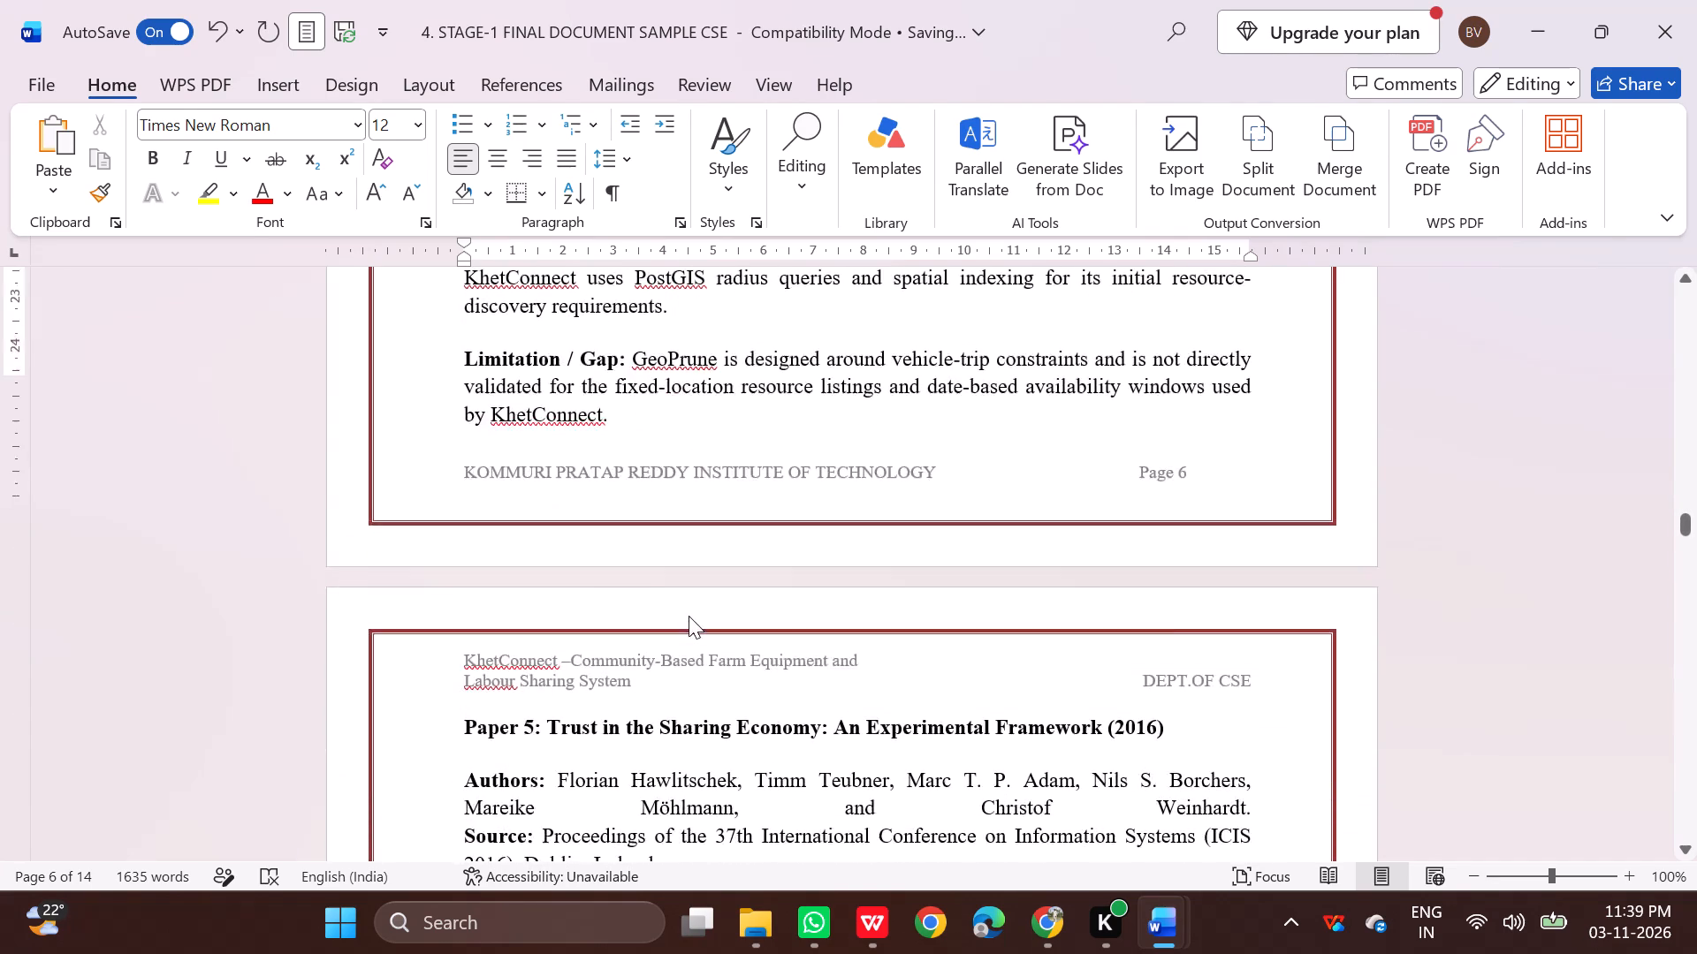
{"action": "scroll", "coordinate": [689, 616], "scroll_direction": "down", "scroll_amount": 3}
{"action": "scroll", "coordinate": [689, 616], "scroll_direction": "up", "scroll_amount": 3}
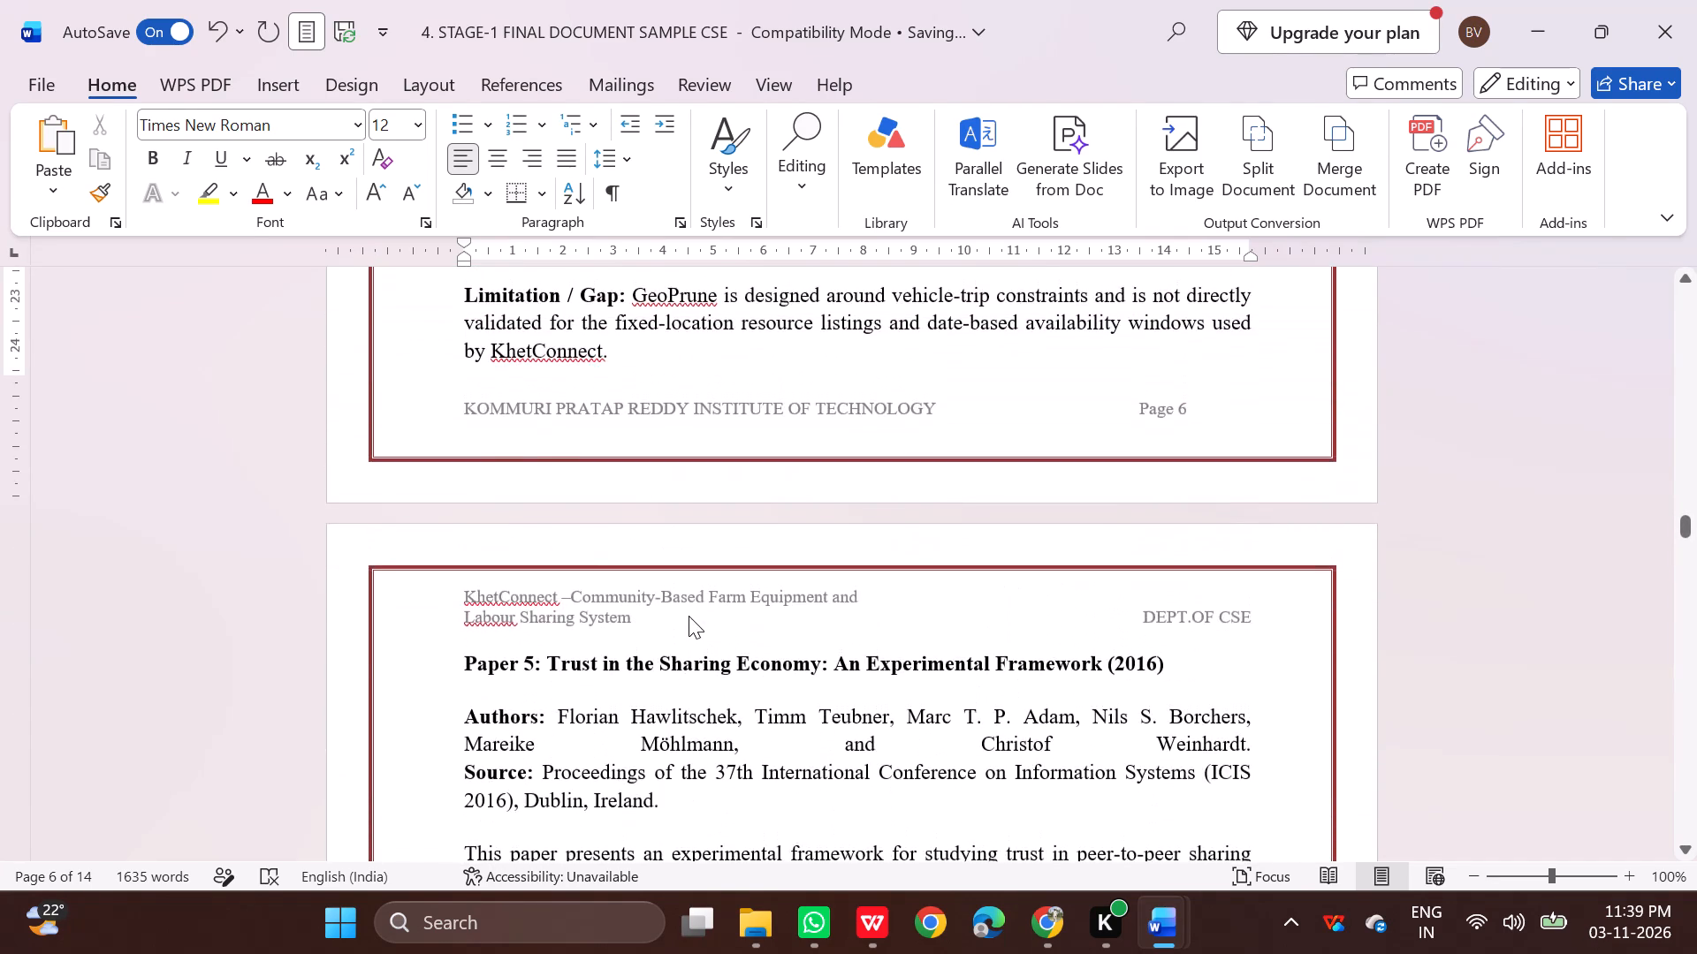
{"action": "scroll", "coordinate": [689, 616], "scroll_direction": "up", "scroll_amount": 4}
{"action": "scroll", "coordinate": [689, 616], "scroll_direction": "down", "scroll_amount": 8}
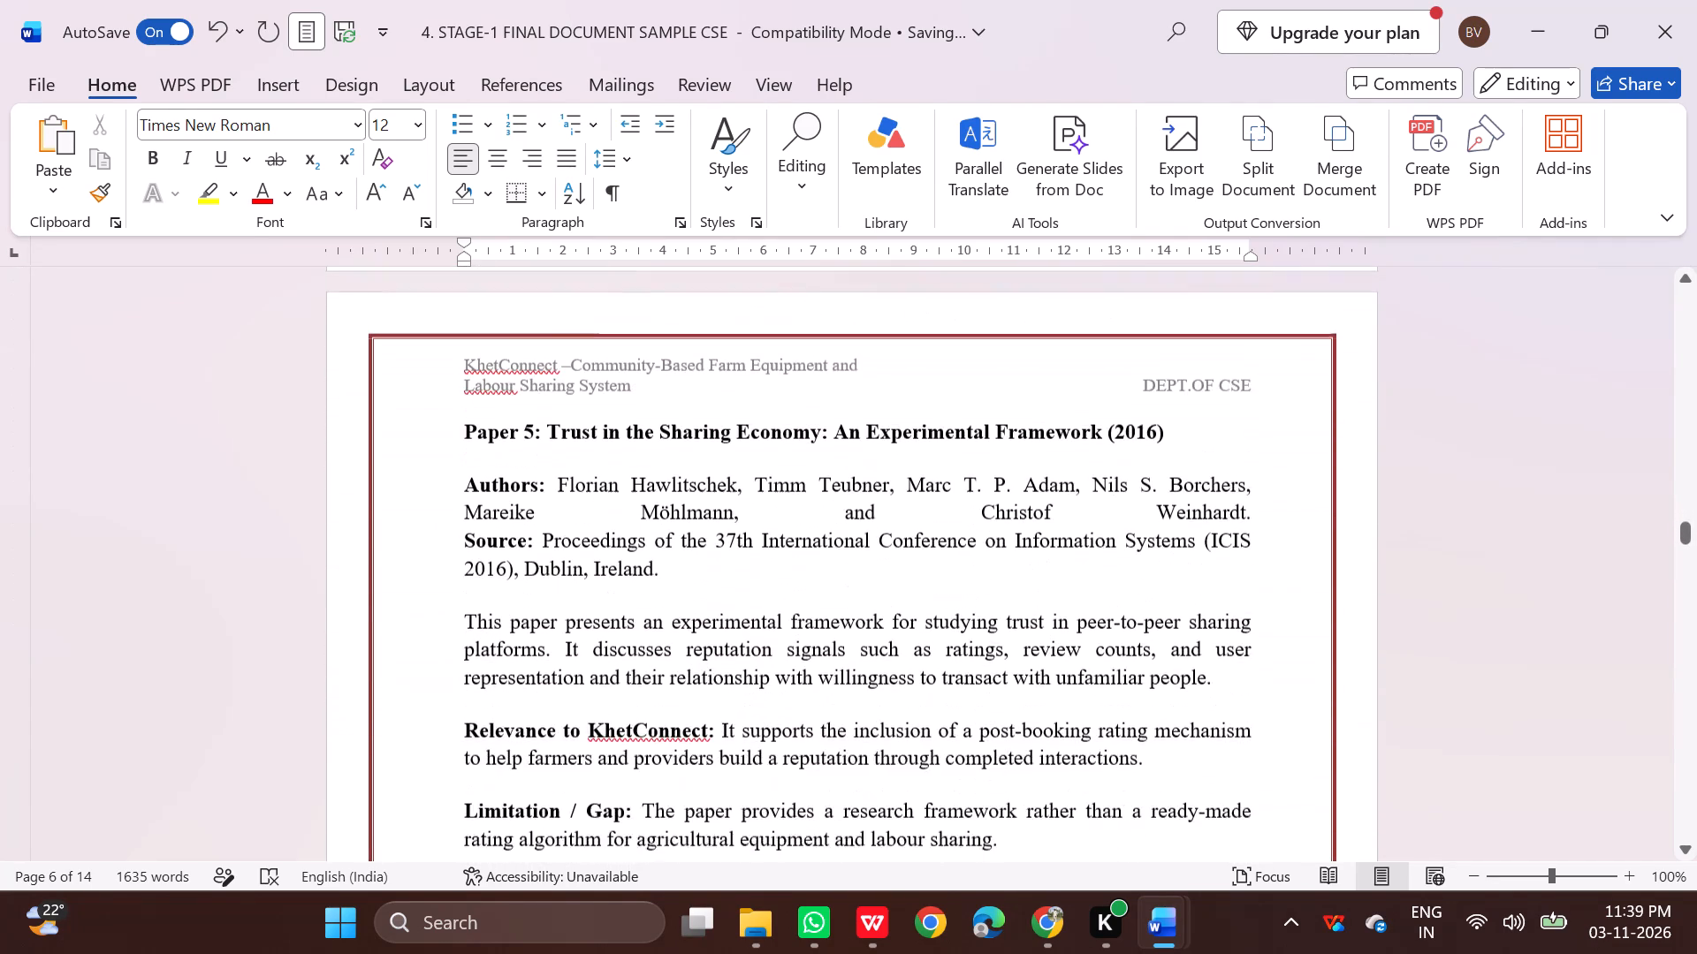
{"action": "scroll", "coordinate": [689, 616], "scroll_direction": "down", "scroll_amount": 3}
{"action": "scroll", "coordinate": [689, 616], "scroll_direction": "up", "scroll_amount": 2}
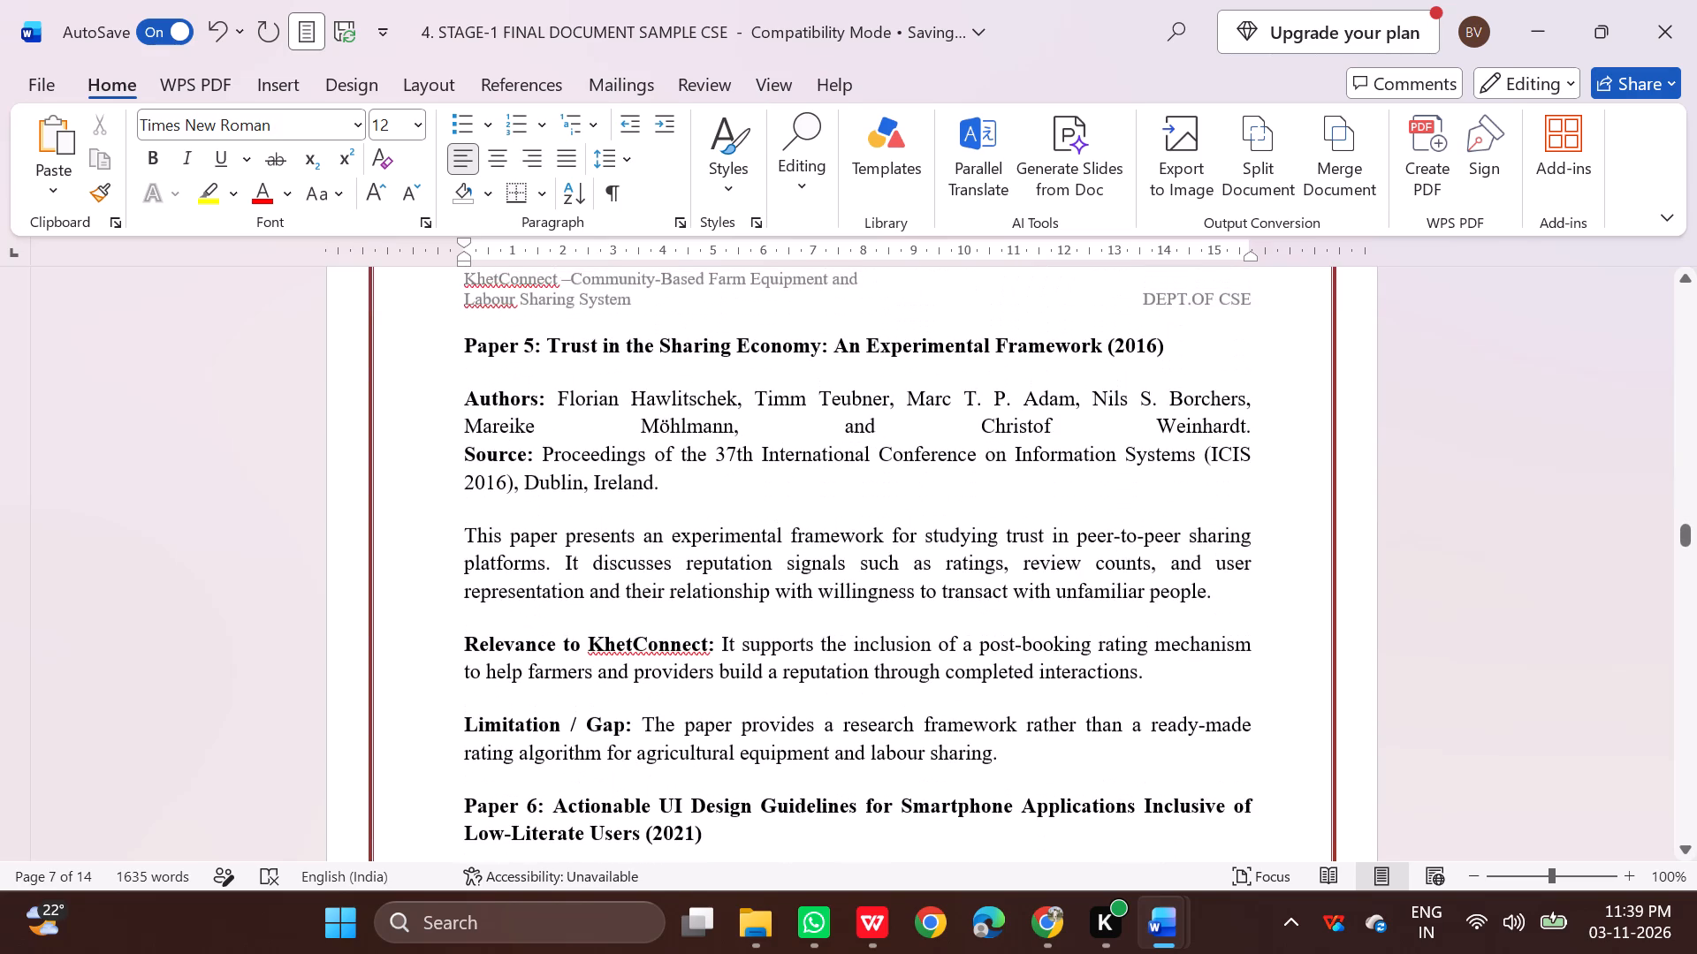
{"action": "left_click_drag", "start_coordinate": [560, 397], "coordinate": [1264, 429]}
{"action": "key", "text": "ctrl+j"}
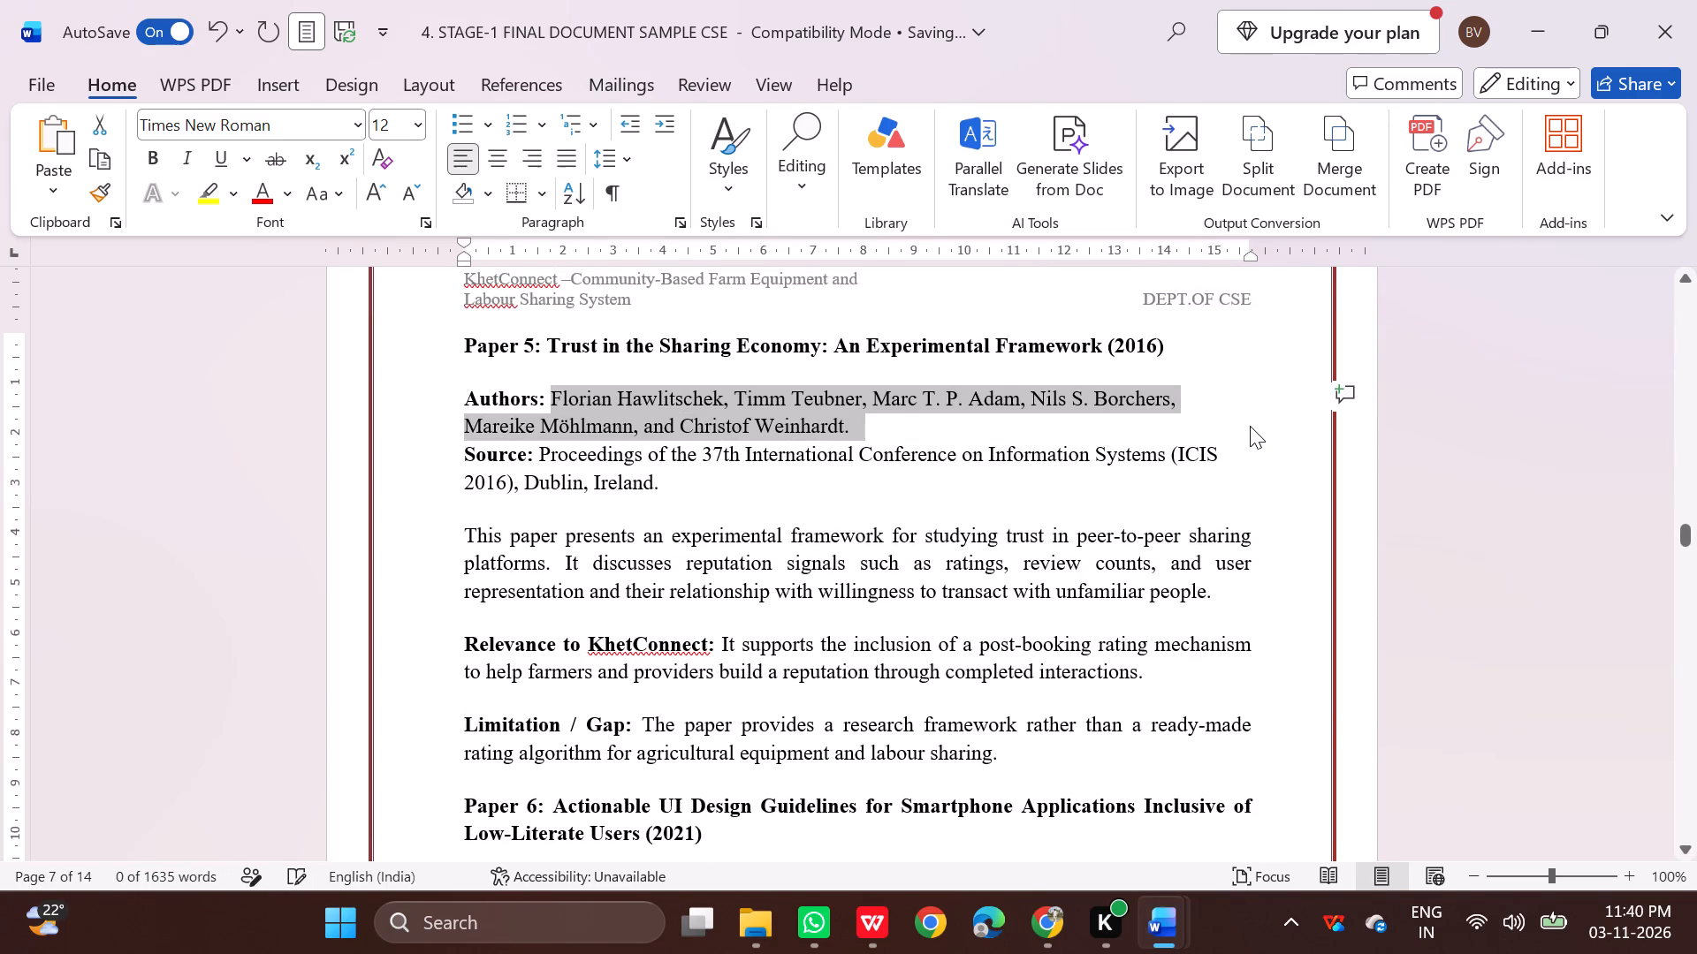
{"action": "left_click", "coordinate": [1036, 505]}
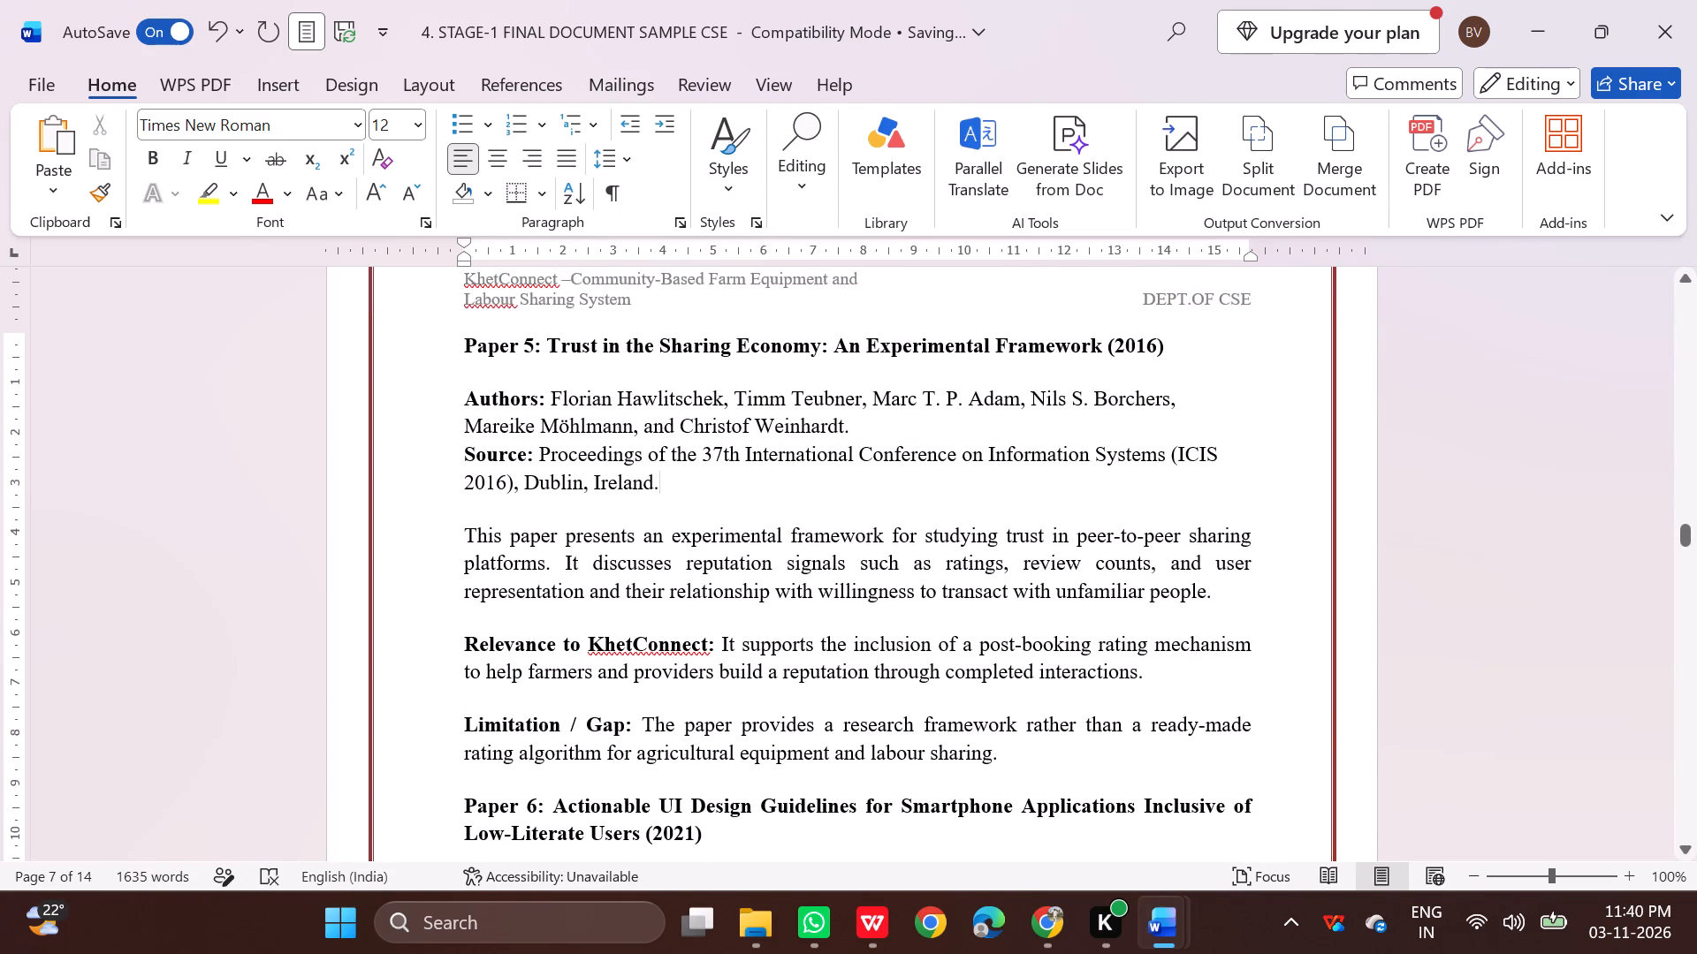
Remove the italics from "Proceedings of the ACM on Human-Computer Interaction, 5(CSCW1)" in Paper 6's Source line.
{"action": "scroll", "coordinate": [1026, 505], "scroll_direction": "down", "scroll_amount": 3}
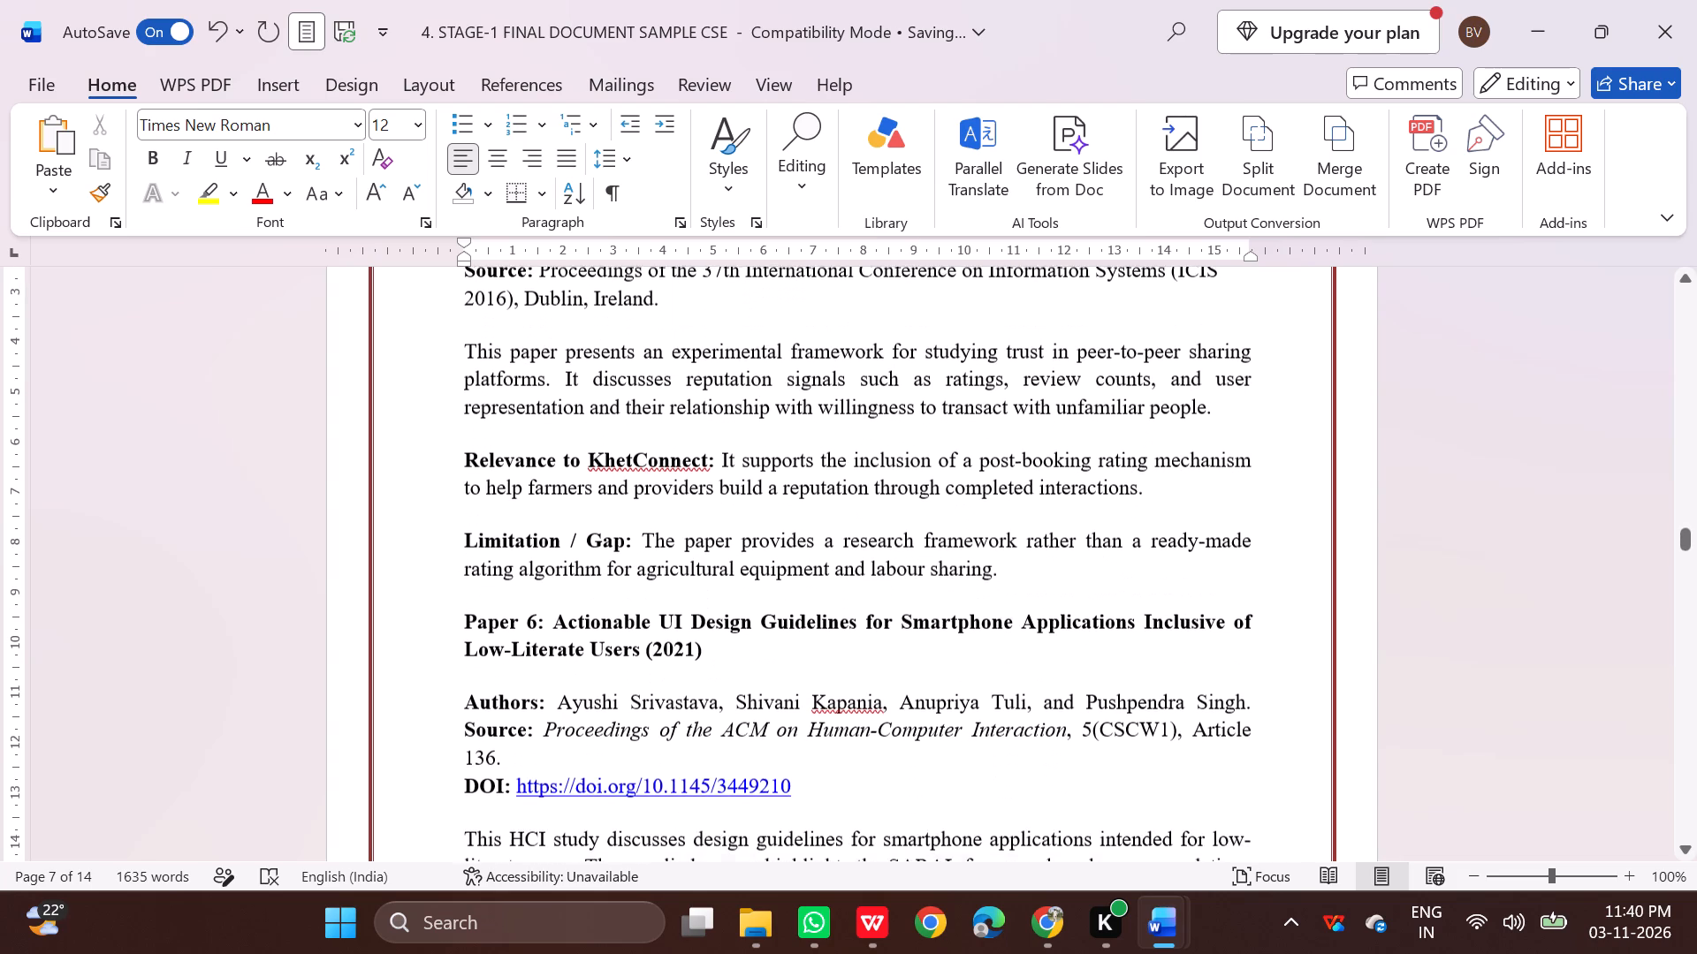
{"action": "scroll", "coordinate": [1021, 505], "scroll_direction": "down", "scroll_amount": 3}
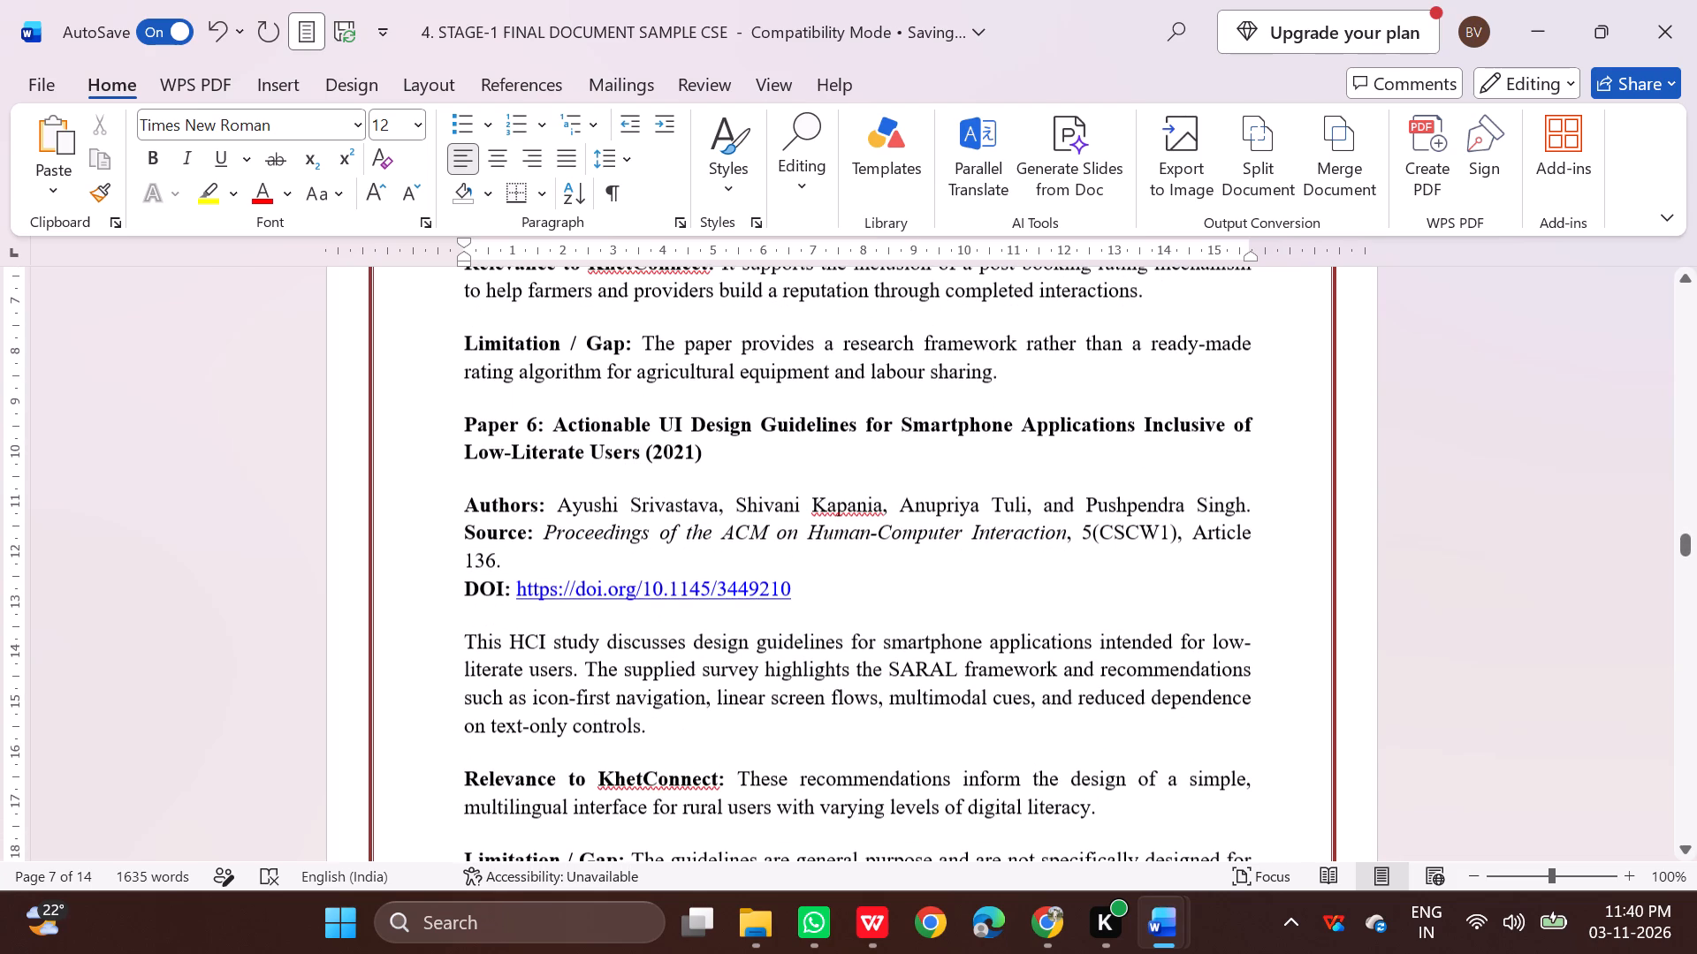
{"action": "left_click_drag", "start_coordinate": [540, 534], "coordinate": [1229, 534]}
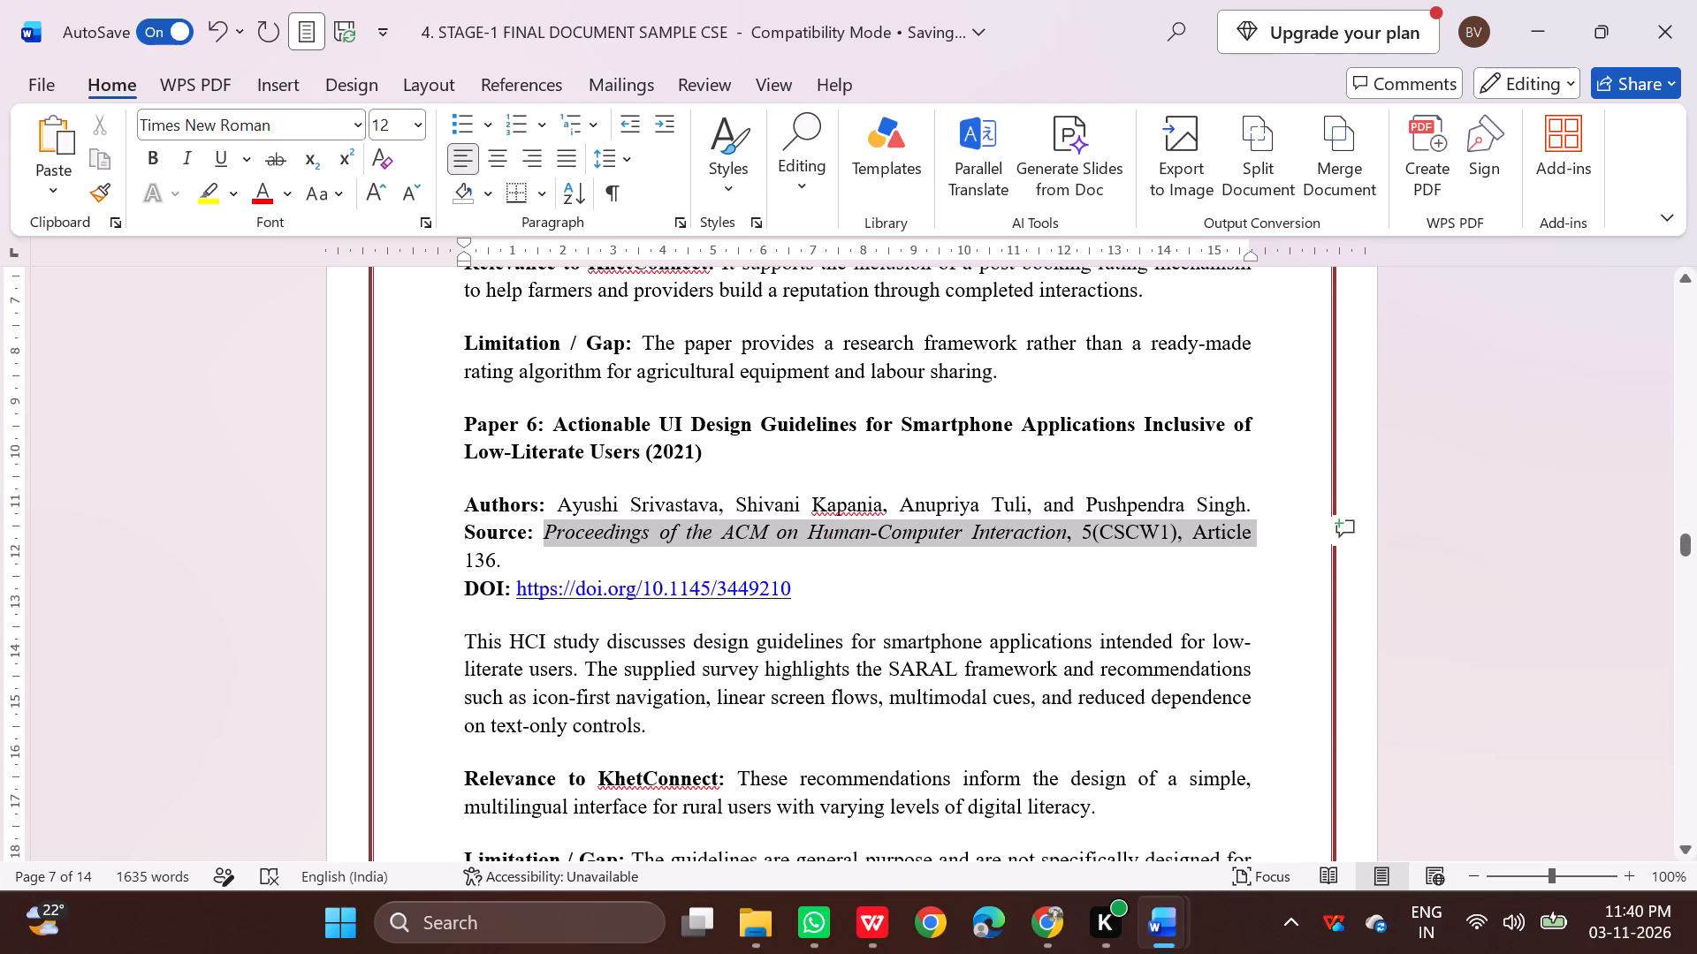
{"action": "left_click_drag", "start_coordinate": [1229, 534], "coordinate": [1176, 532]}
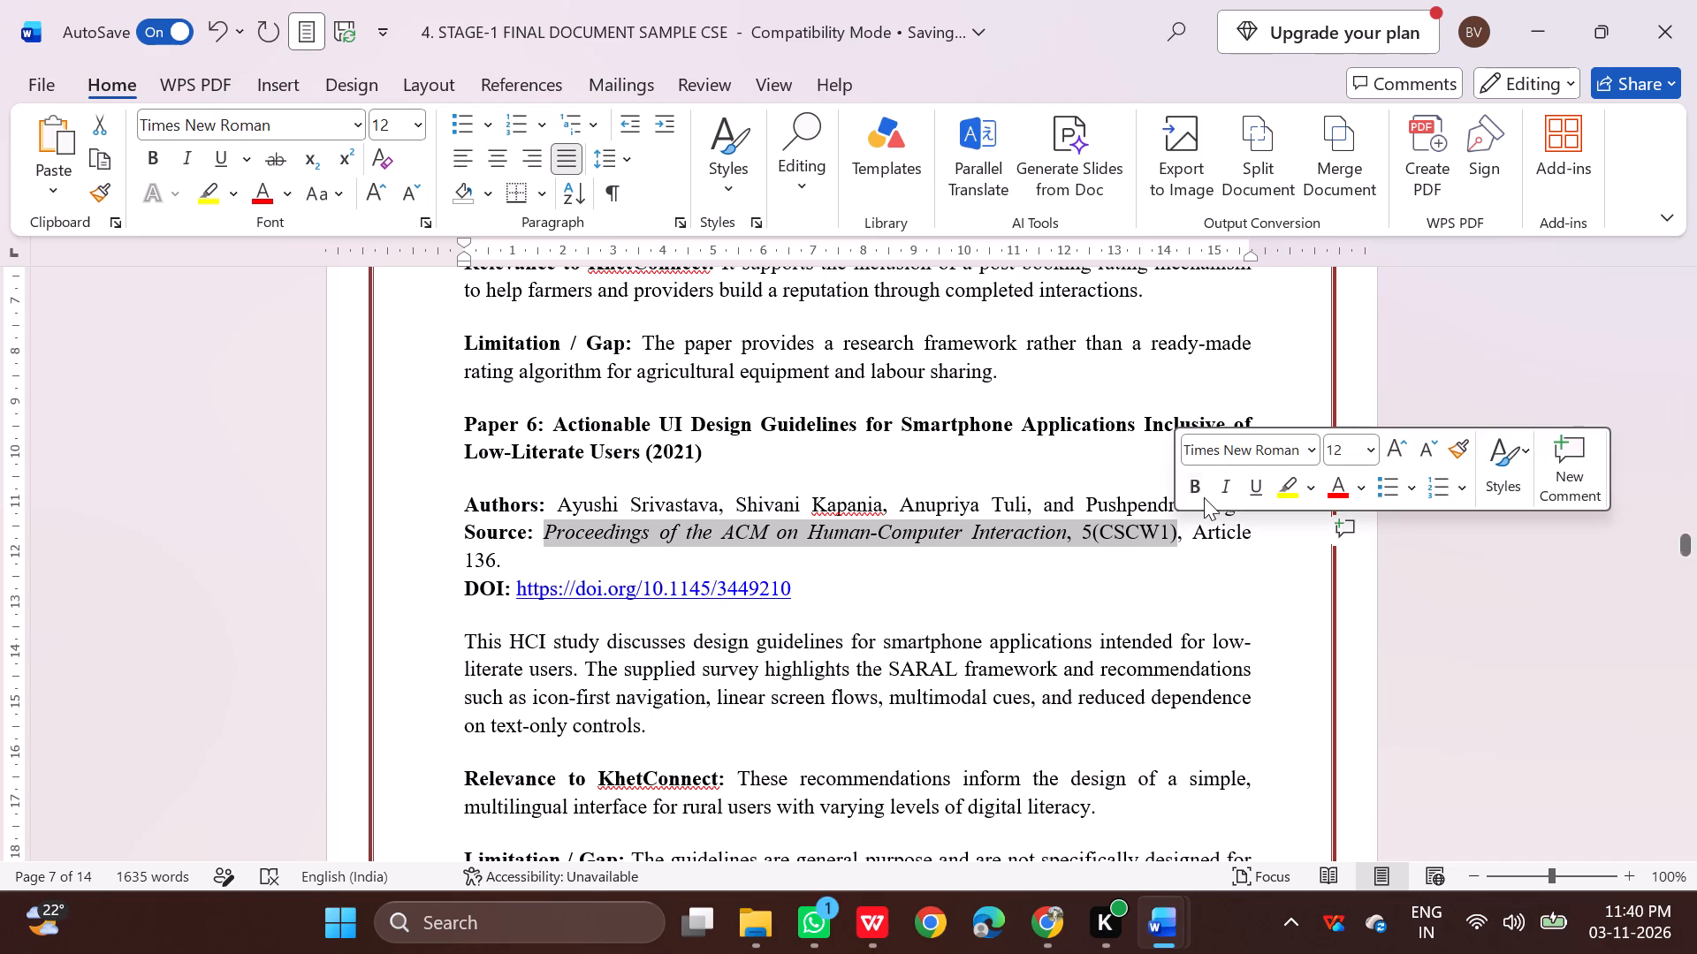
{"action": "left_click", "coordinate": [1224, 487]}
{"action": "left_click", "coordinate": [1156, 569]}
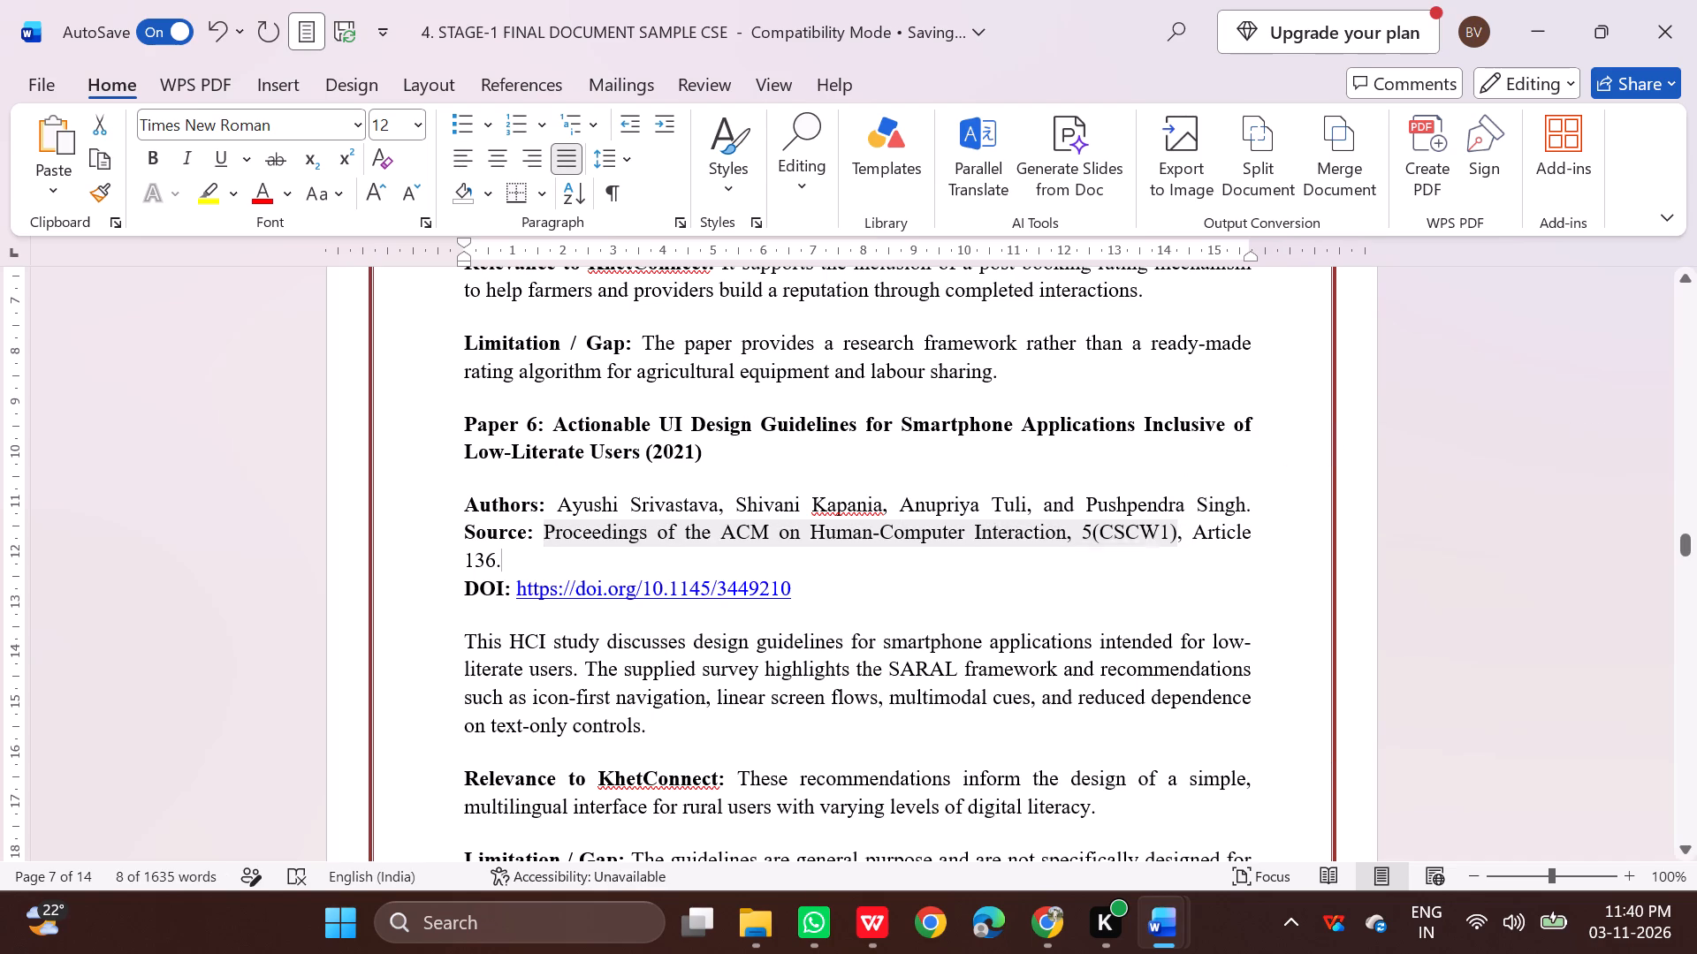
Look over the Paper 5 and Paper 6 entries down to the end of Paper 6's page to check their formatting.
{"action": "scroll", "coordinate": [935, 604], "scroll_direction": "up", "scroll_amount": 5}
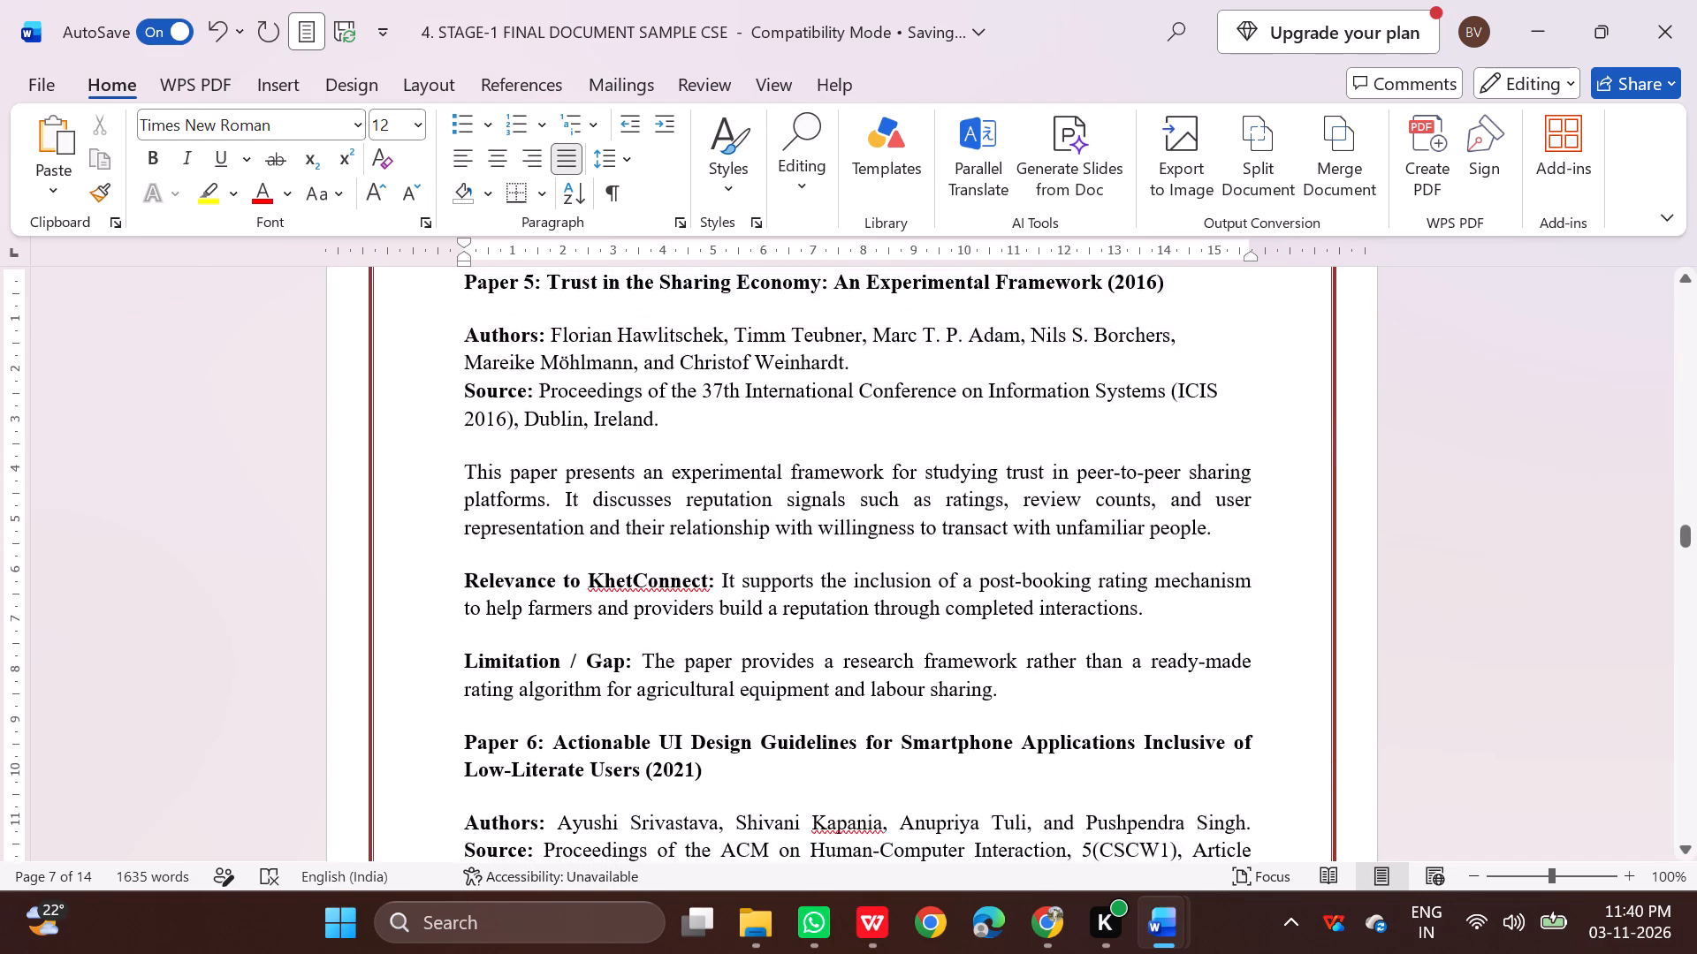
{"action": "scroll", "coordinate": [934, 598], "scroll_direction": "up", "scroll_amount": 2}
{"action": "scroll", "coordinate": [934, 598], "scroll_direction": "down", "scroll_amount": 10}
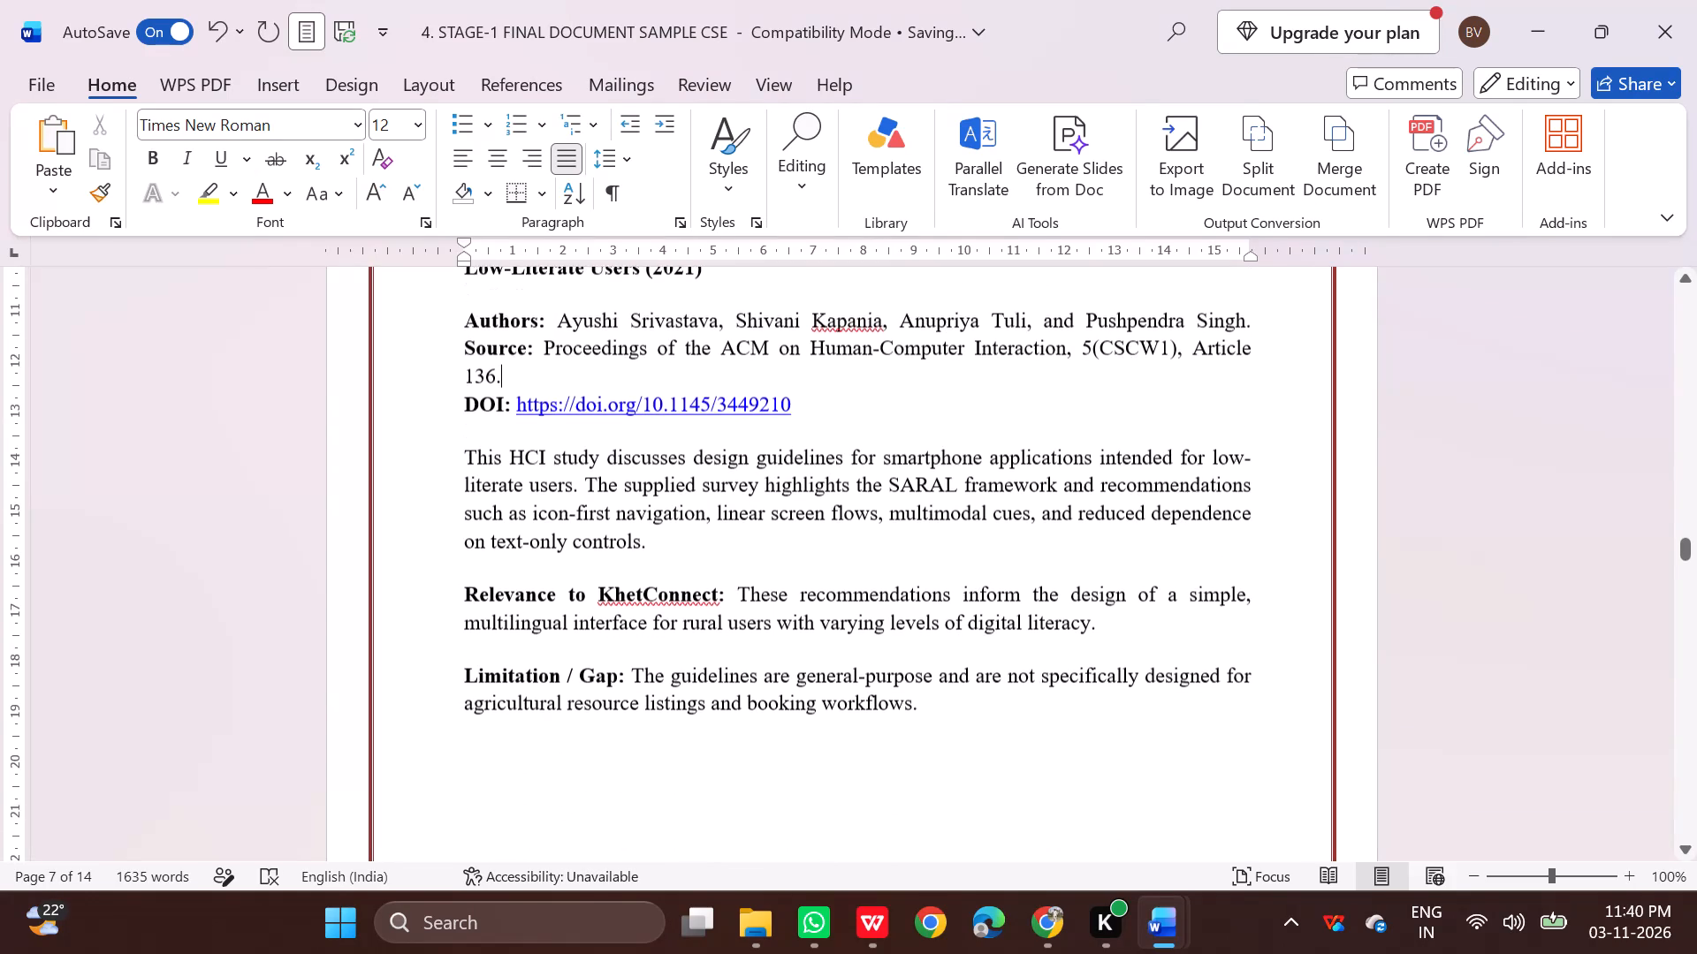
{"action": "scroll", "coordinate": [936, 587], "scroll_direction": "down", "scroll_amount": 6}
{"action": "scroll", "coordinate": [936, 587], "scroll_direction": "up", "scroll_amount": 1}
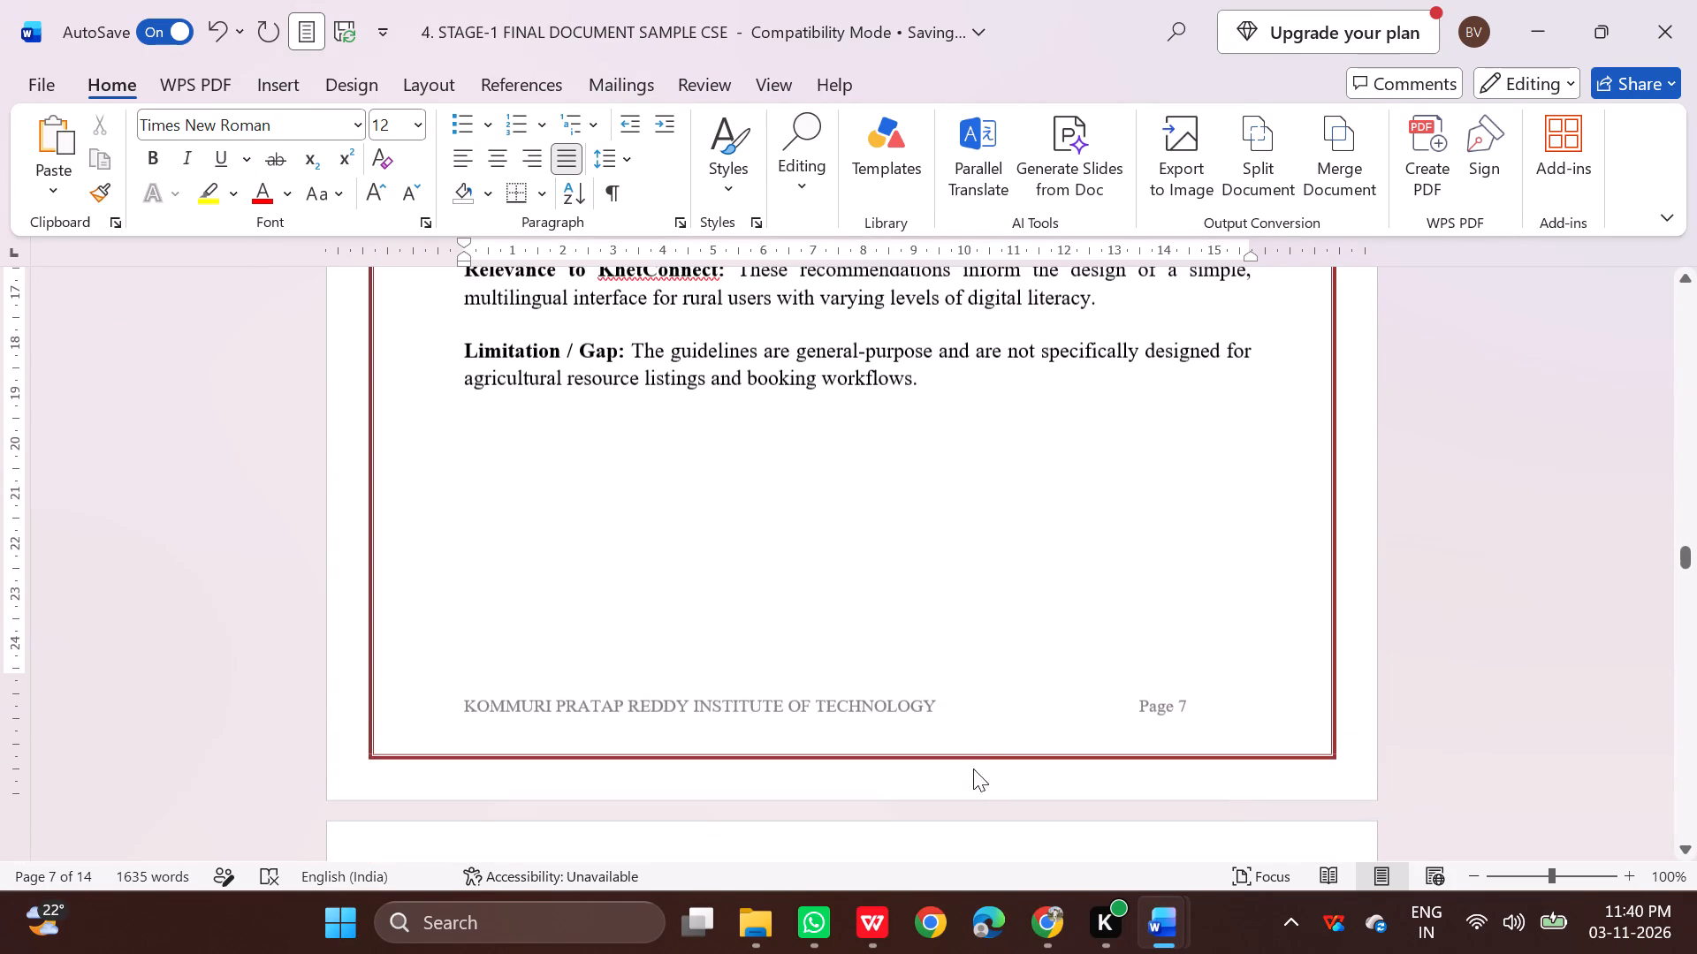
Switch to the Markdown preview in Chrome and copy the 2.2 Comparative Analysis heading with its whole table through row [6].
{"action": "left_click", "coordinate": [963, 820]}
{"action": "scroll", "coordinate": [659, 619], "scroll_direction": "down", "scroll_amount": 2}
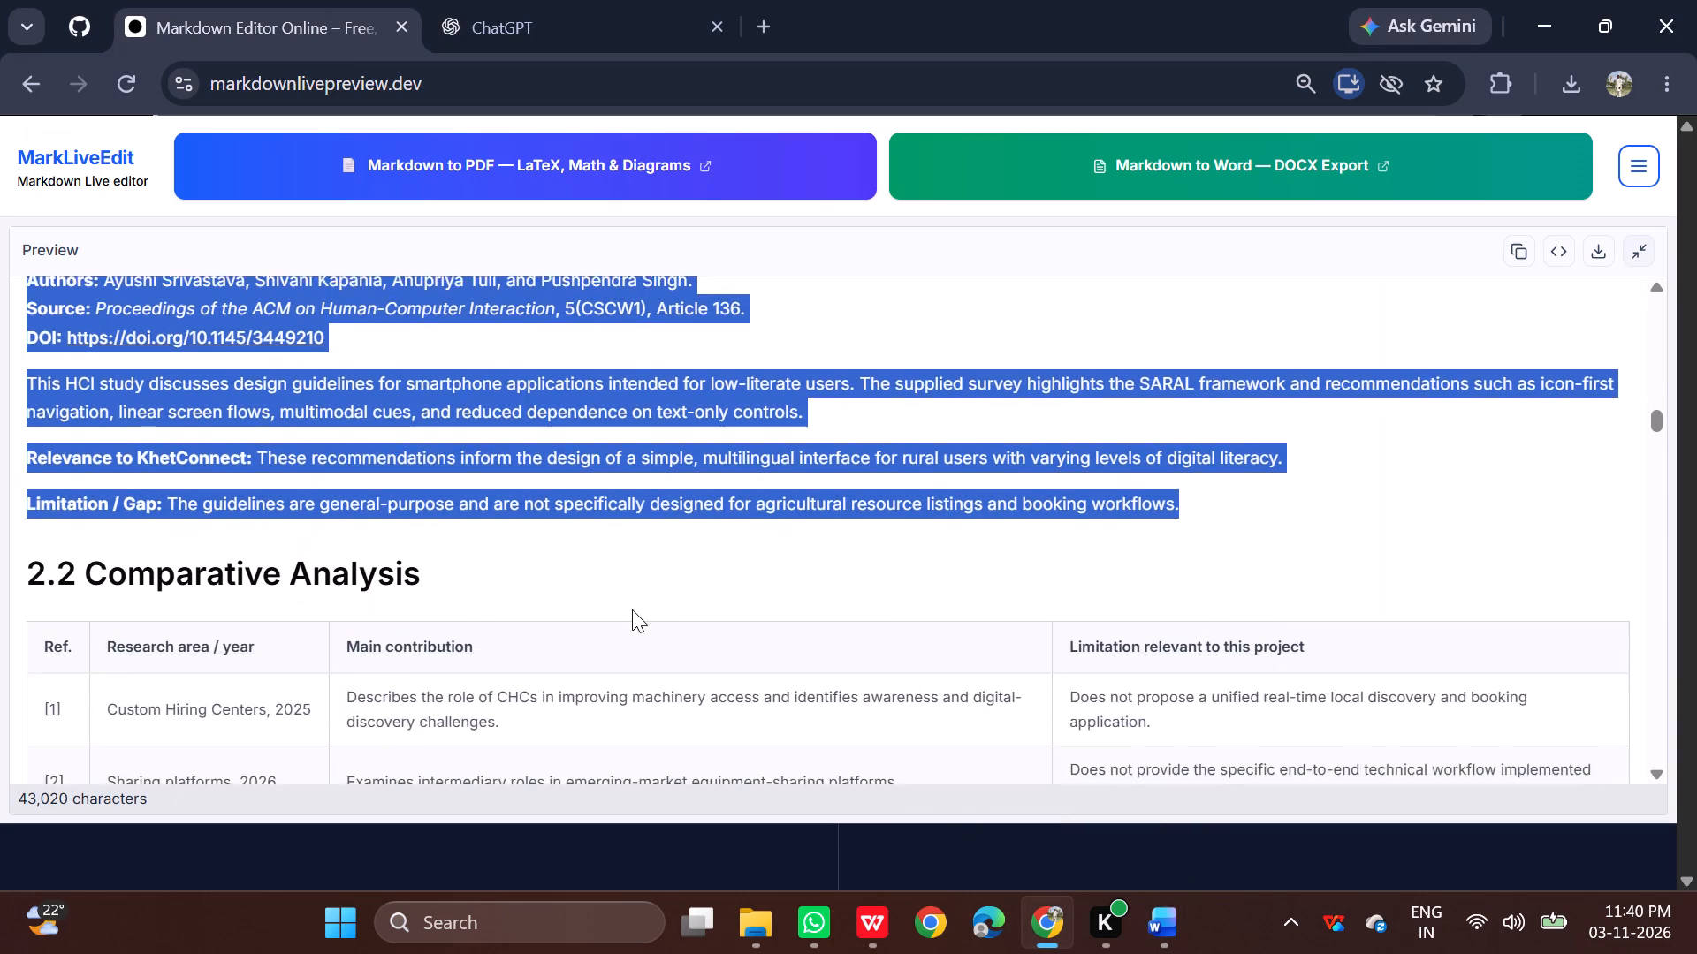
{"action": "scroll", "coordinate": [632, 609], "scroll_direction": "down", "scroll_amount": 1}
{"action": "scroll", "coordinate": [574, 597], "scroll_direction": "up", "scroll_amount": 1}
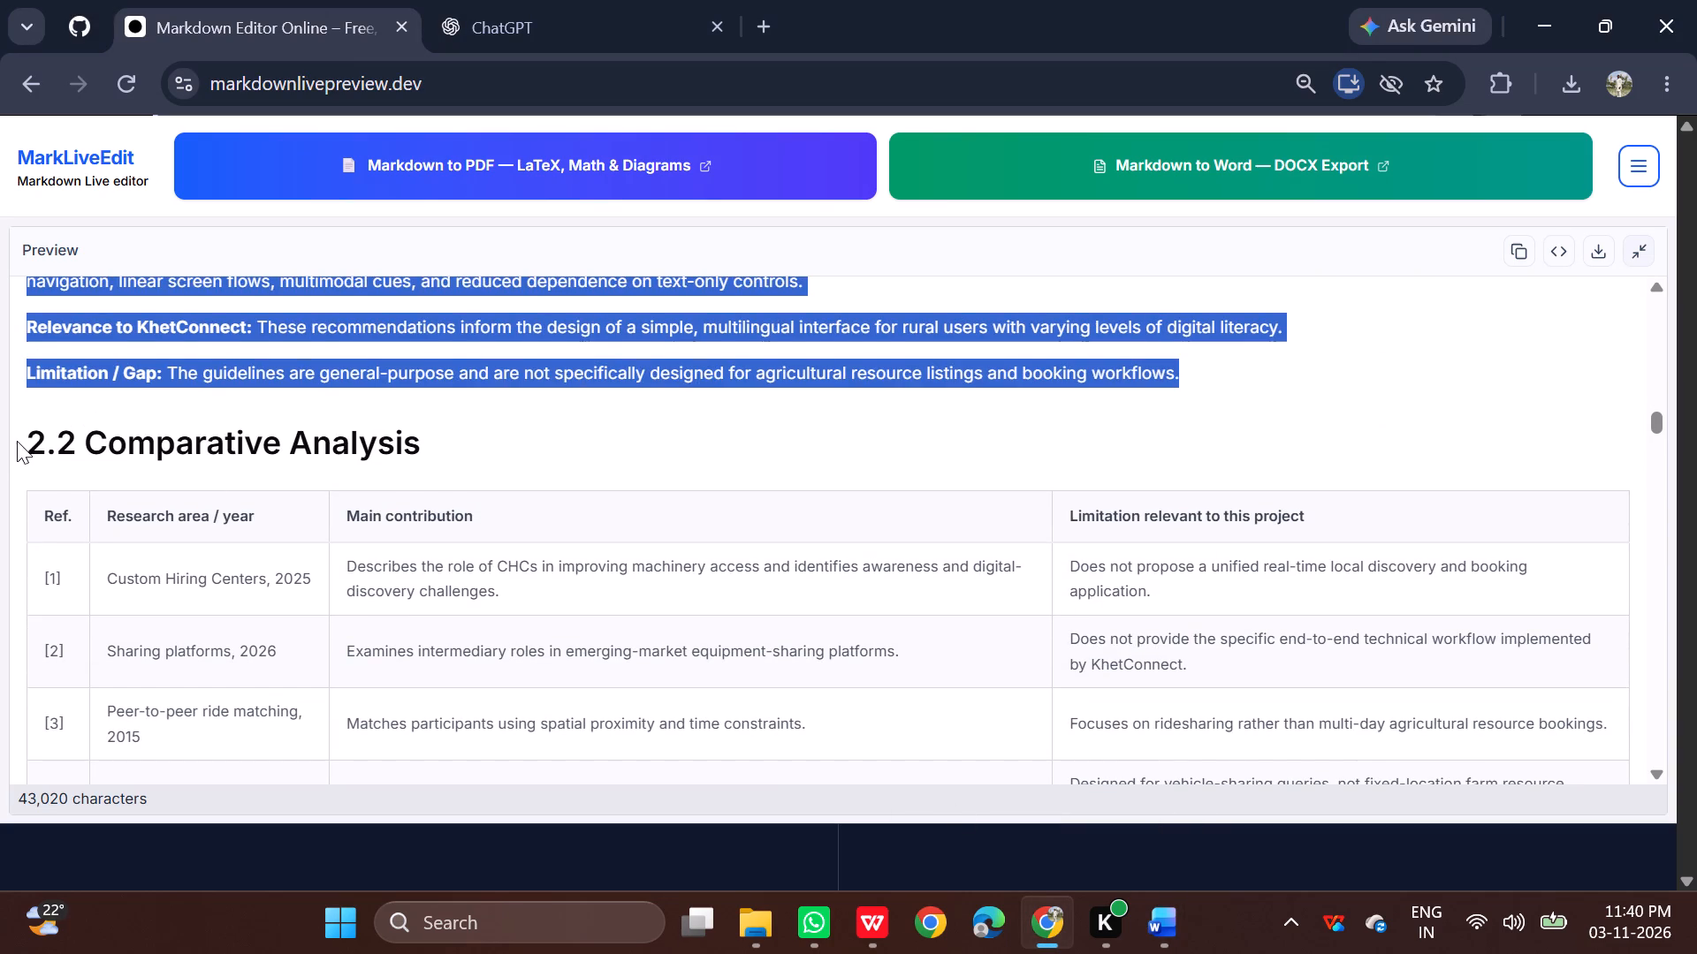
{"action": "left_click_drag", "start_coordinate": [19, 438], "coordinate": [865, 579]}
{"action": "scroll", "coordinate": [289, 549], "scroll_direction": "down", "scroll_amount": 1}
{"action": "scroll", "coordinate": [863, 573], "scroll_direction": "down", "scroll_amount": 1}
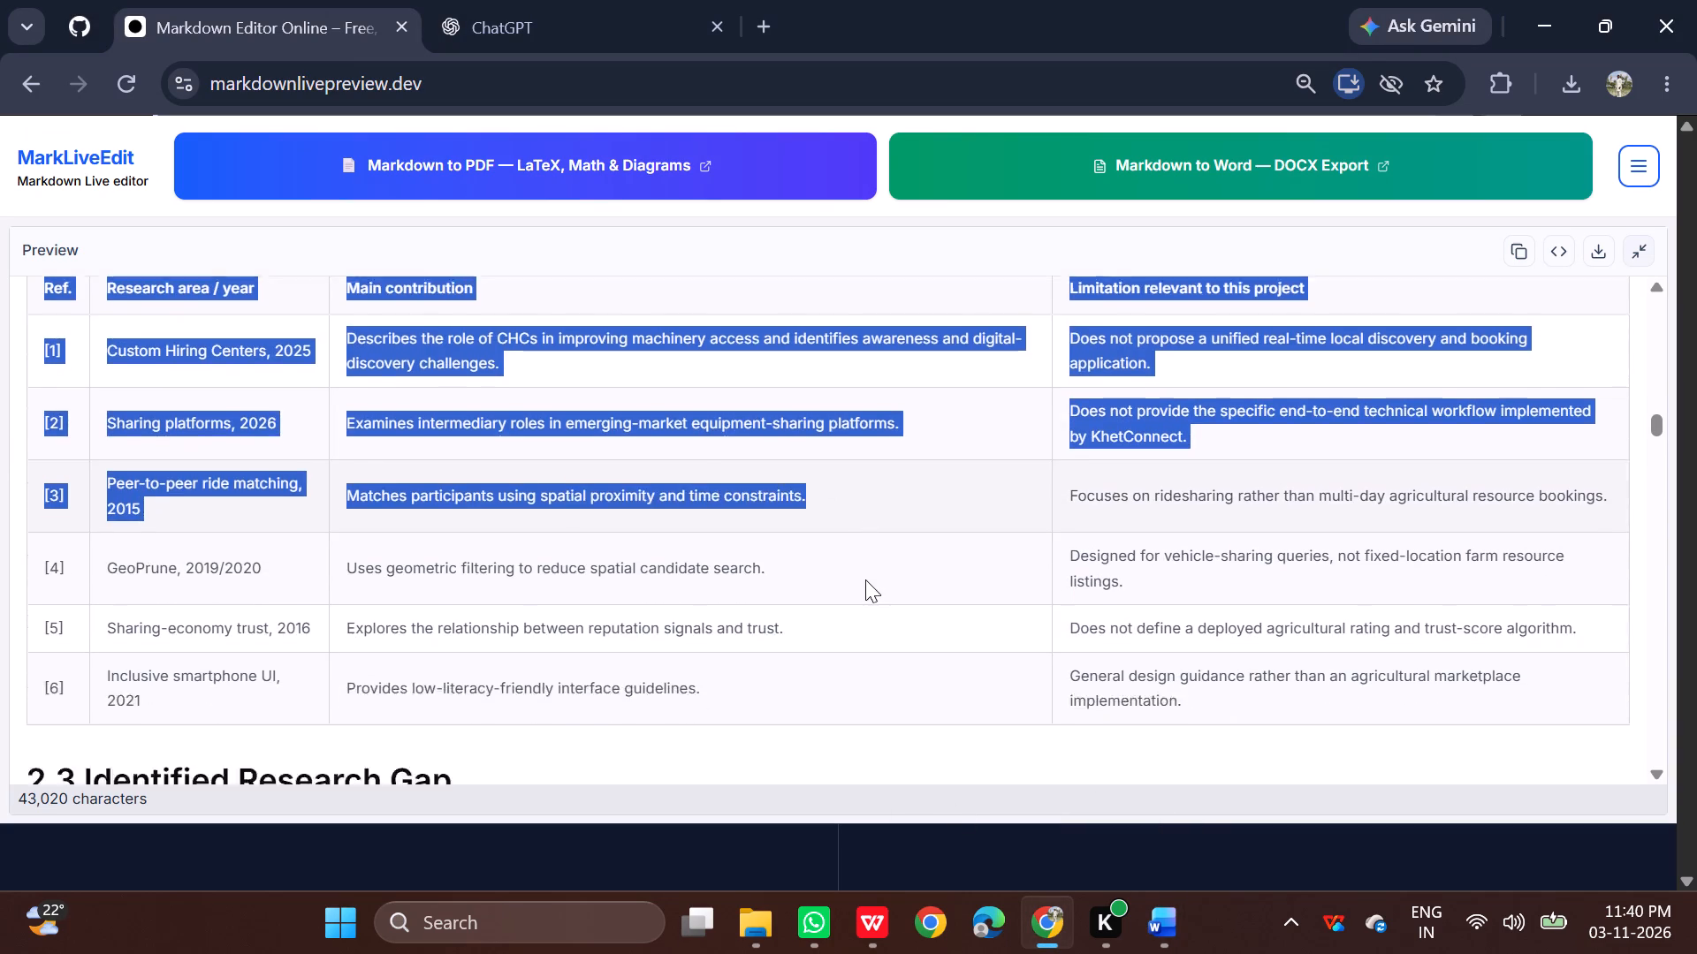
{"action": "scroll", "coordinate": [865, 579], "scroll_direction": "down", "scroll_amount": 1}
{"action": "left_click_drag", "start_coordinate": [865, 579], "coordinate": [1195, 522]}
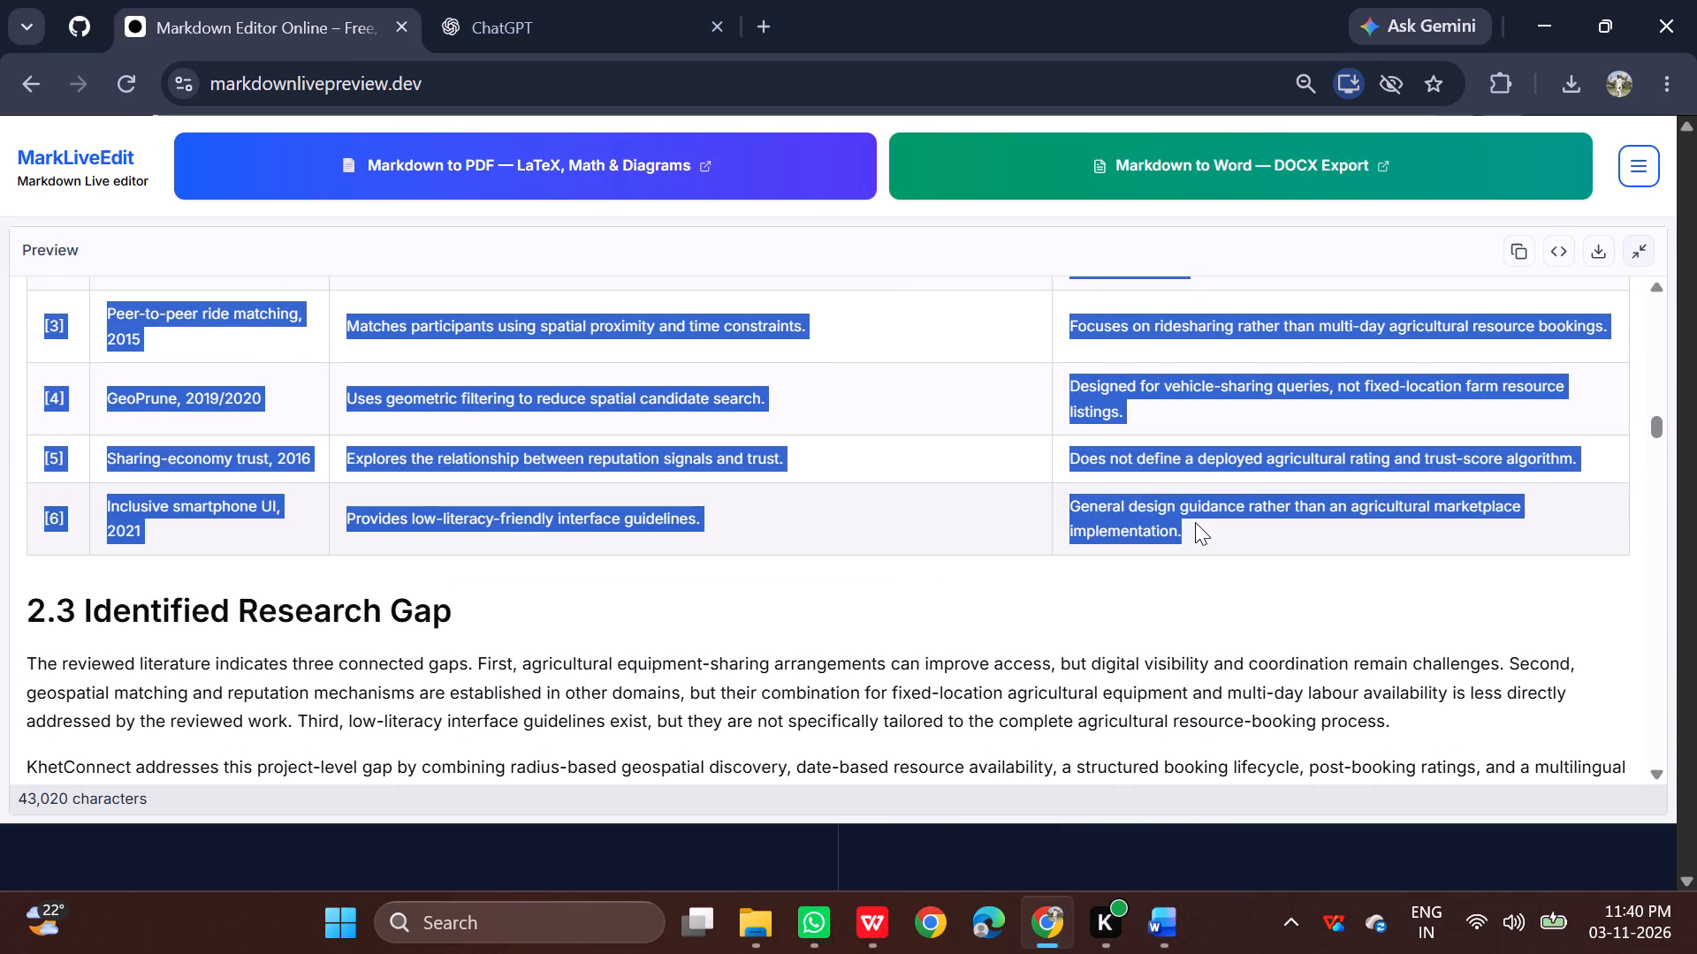
{"action": "left_click_drag", "start_coordinate": [1195, 522], "coordinate": [1195, 523]}
{"action": "key", "text": "ctrl+c"}
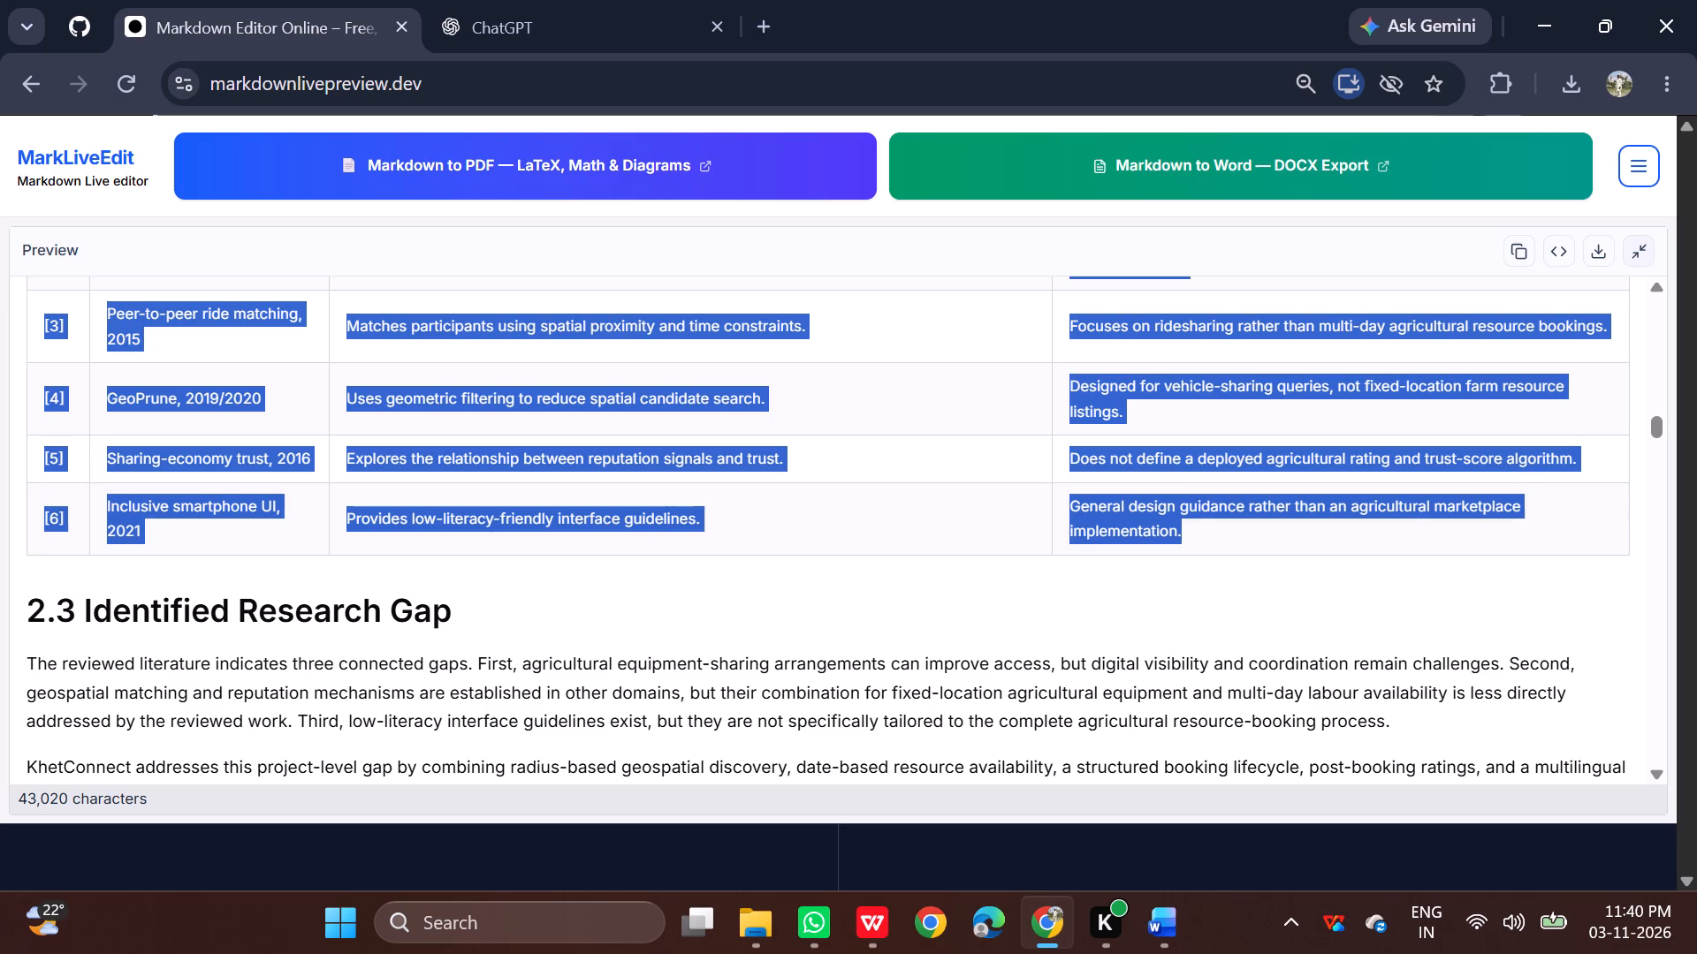
Switch back to the Stage-1 document in Word, paste the Comparative Analysis section on a new line below Paper 6's Limitation / Gap text, and check its table.
{"action": "left_click", "coordinate": [954, 809]}
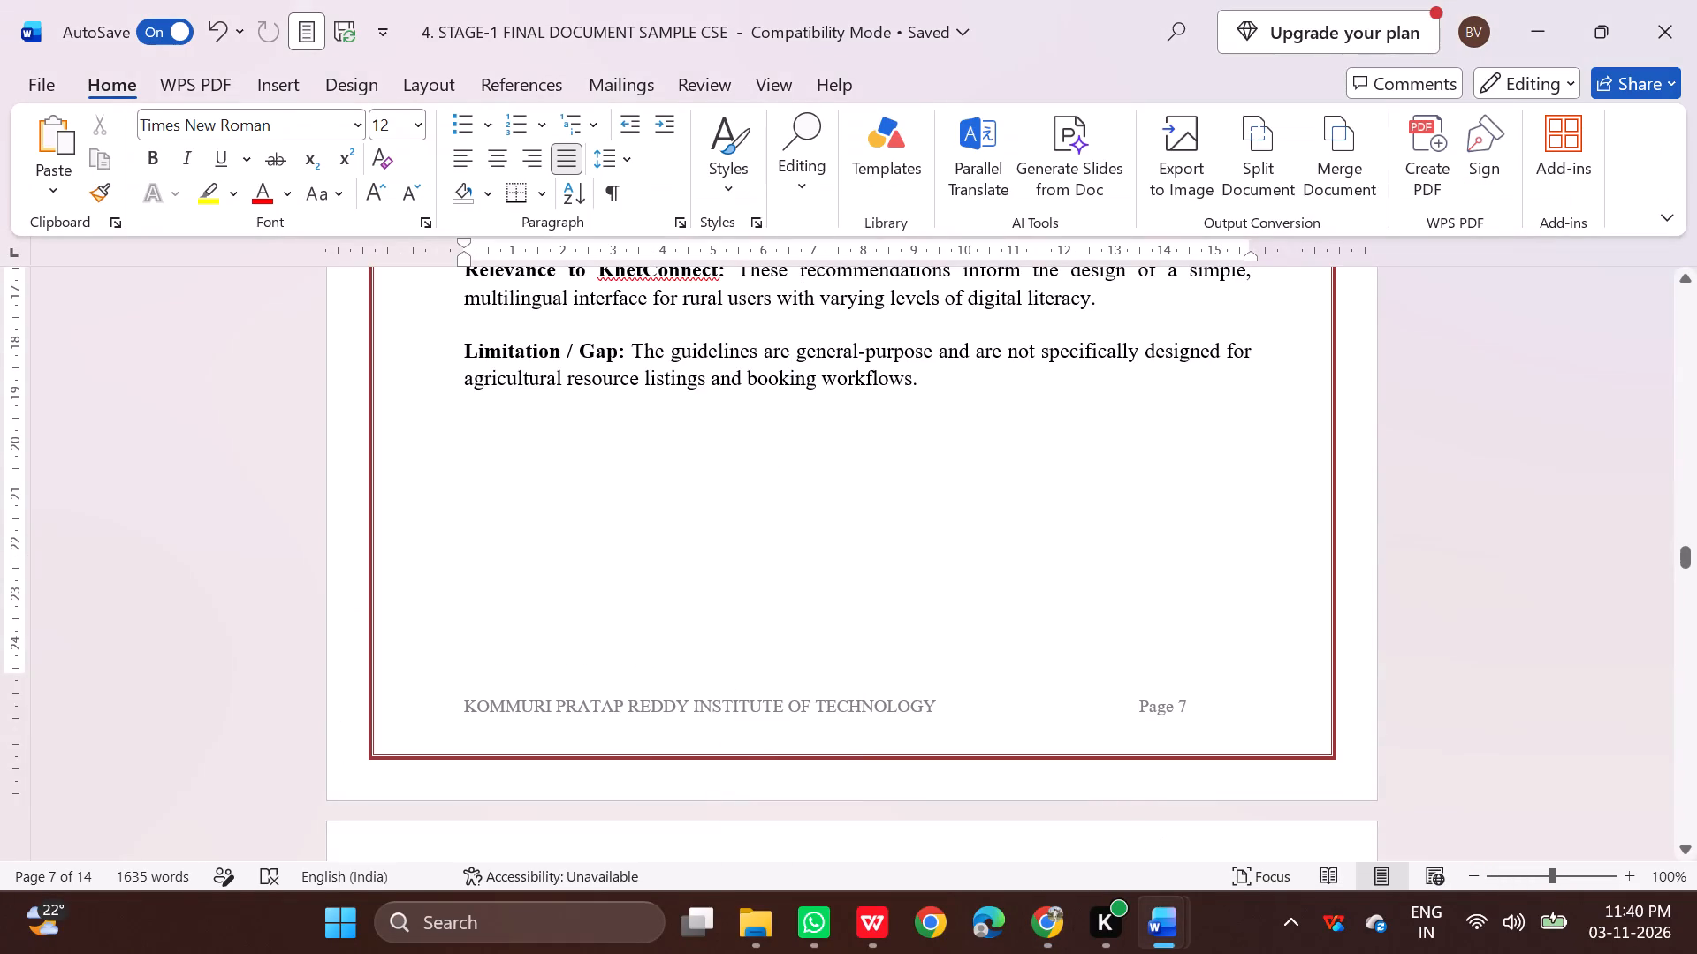
{"action": "scroll", "coordinate": [635, 622], "scroll_direction": "up", "scroll_amount": 2}
{"action": "left_click", "coordinate": [950, 527]}
{"action": "key", "text": "Return"}
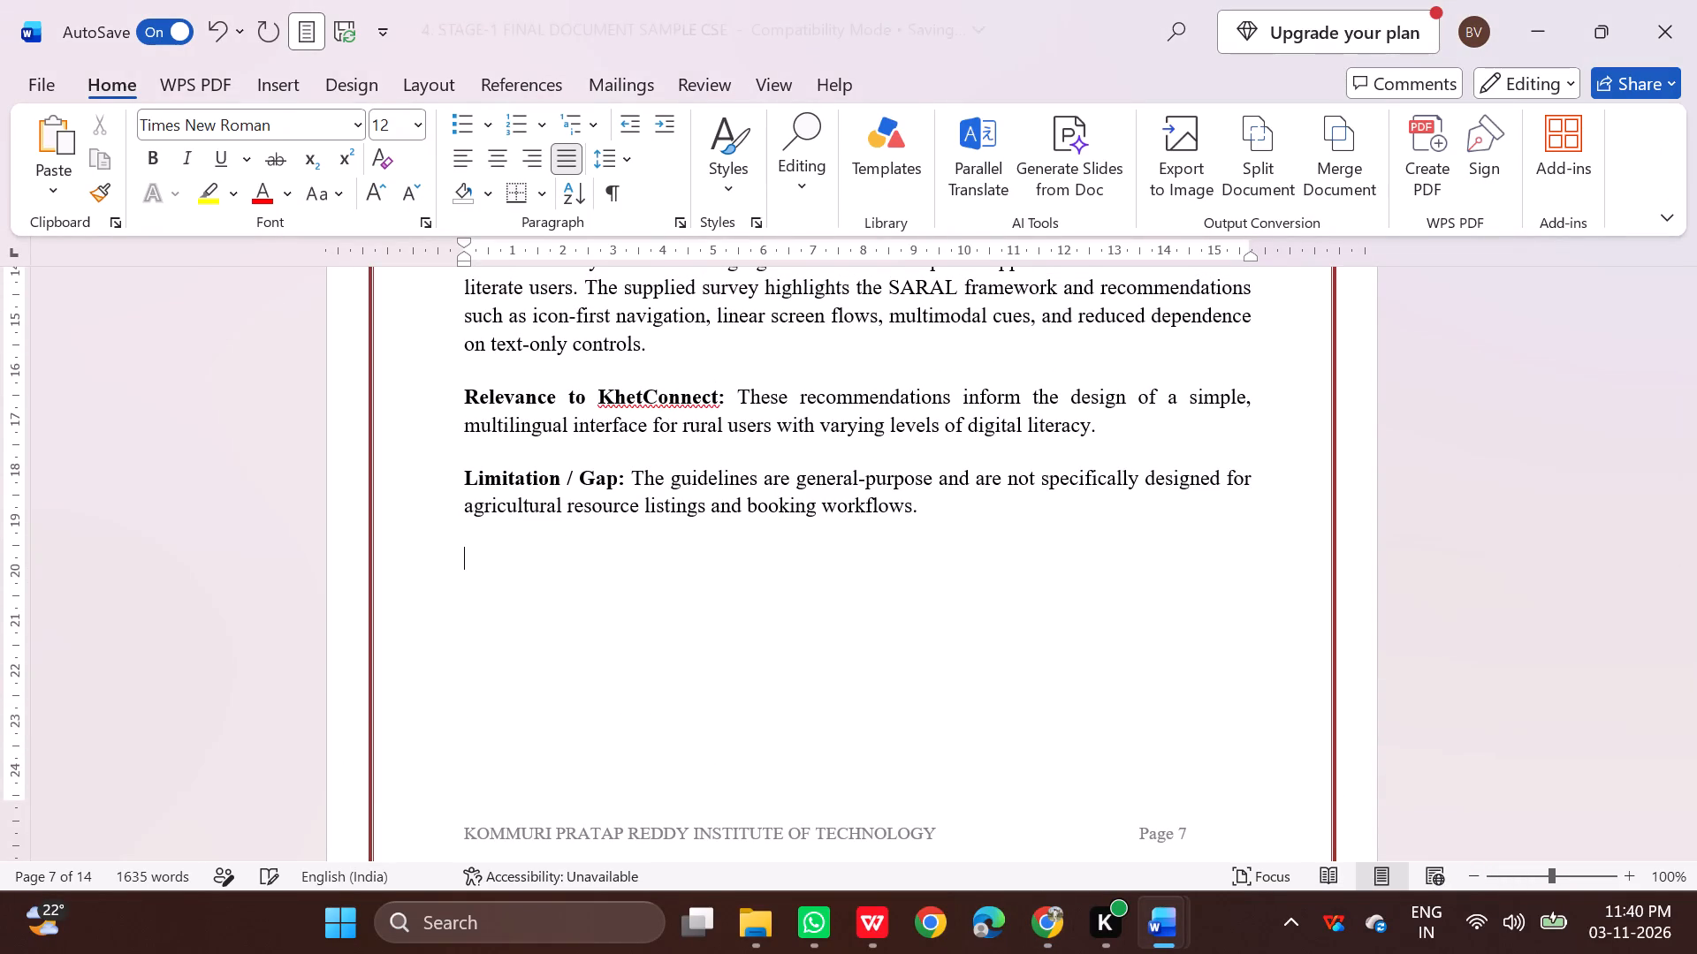
{"action": "key", "text": "ctrl+v"}
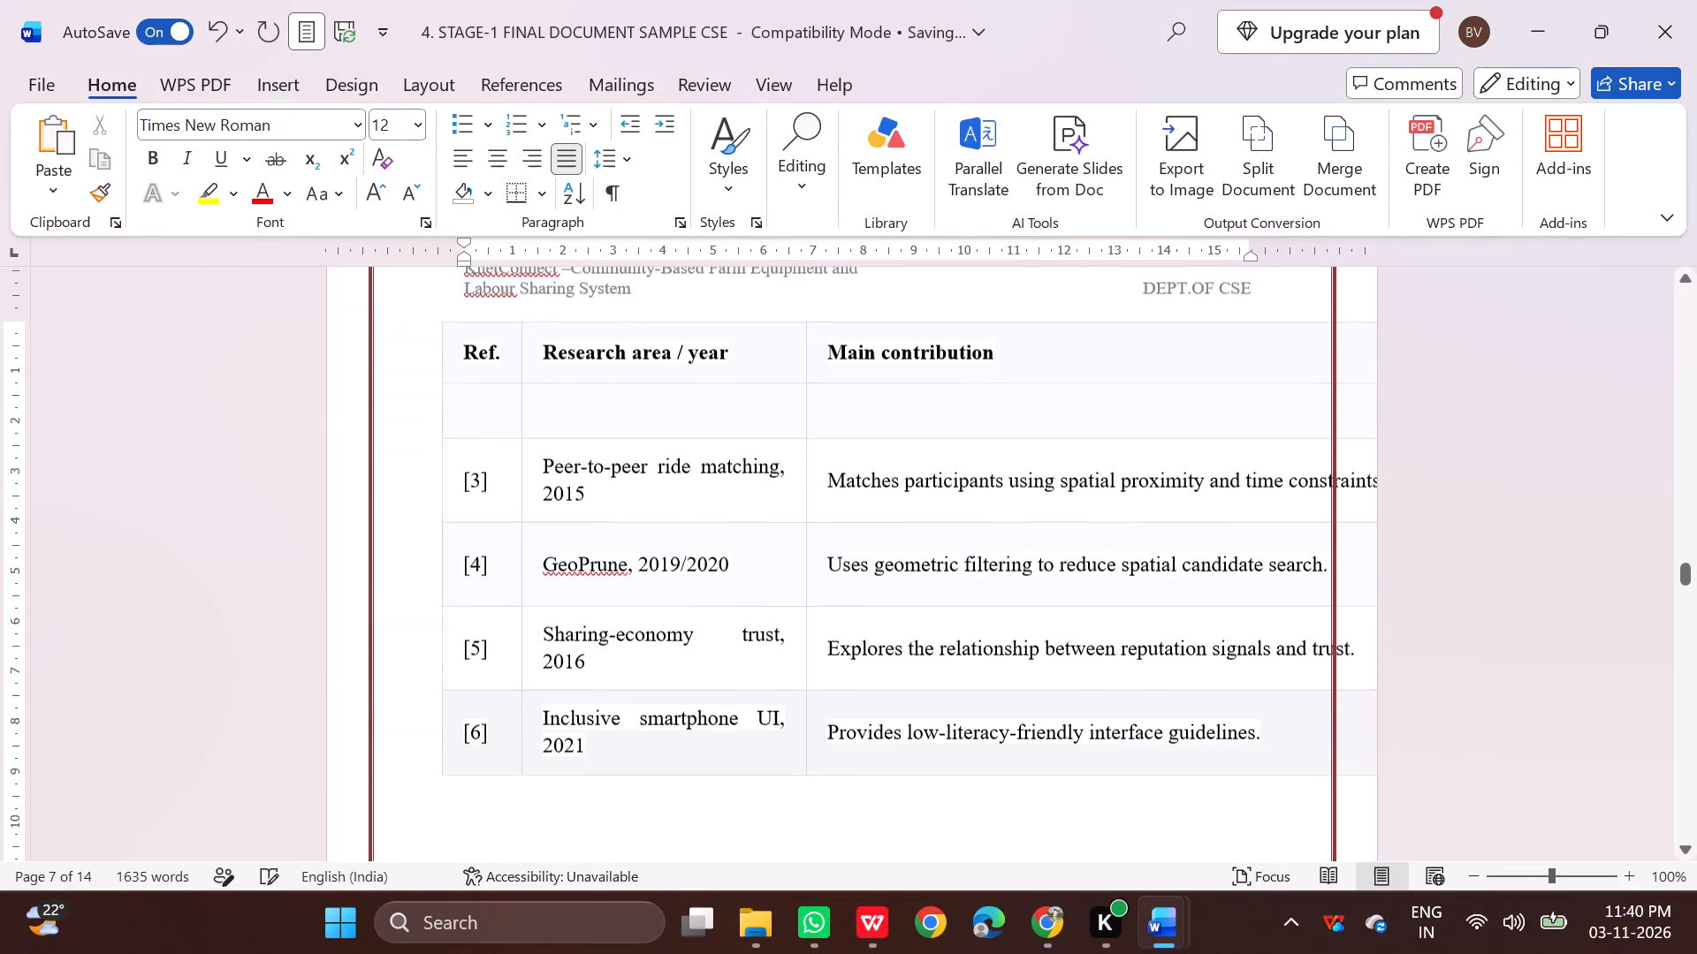
{"action": "scroll", "coordinate": [989, 543], "scroll_direction": "up", "scroll_amount": 2}
{"action": "scroll", "coordinate": [989, 544], "scroll_direction": "down", "scroll_amount": 4}
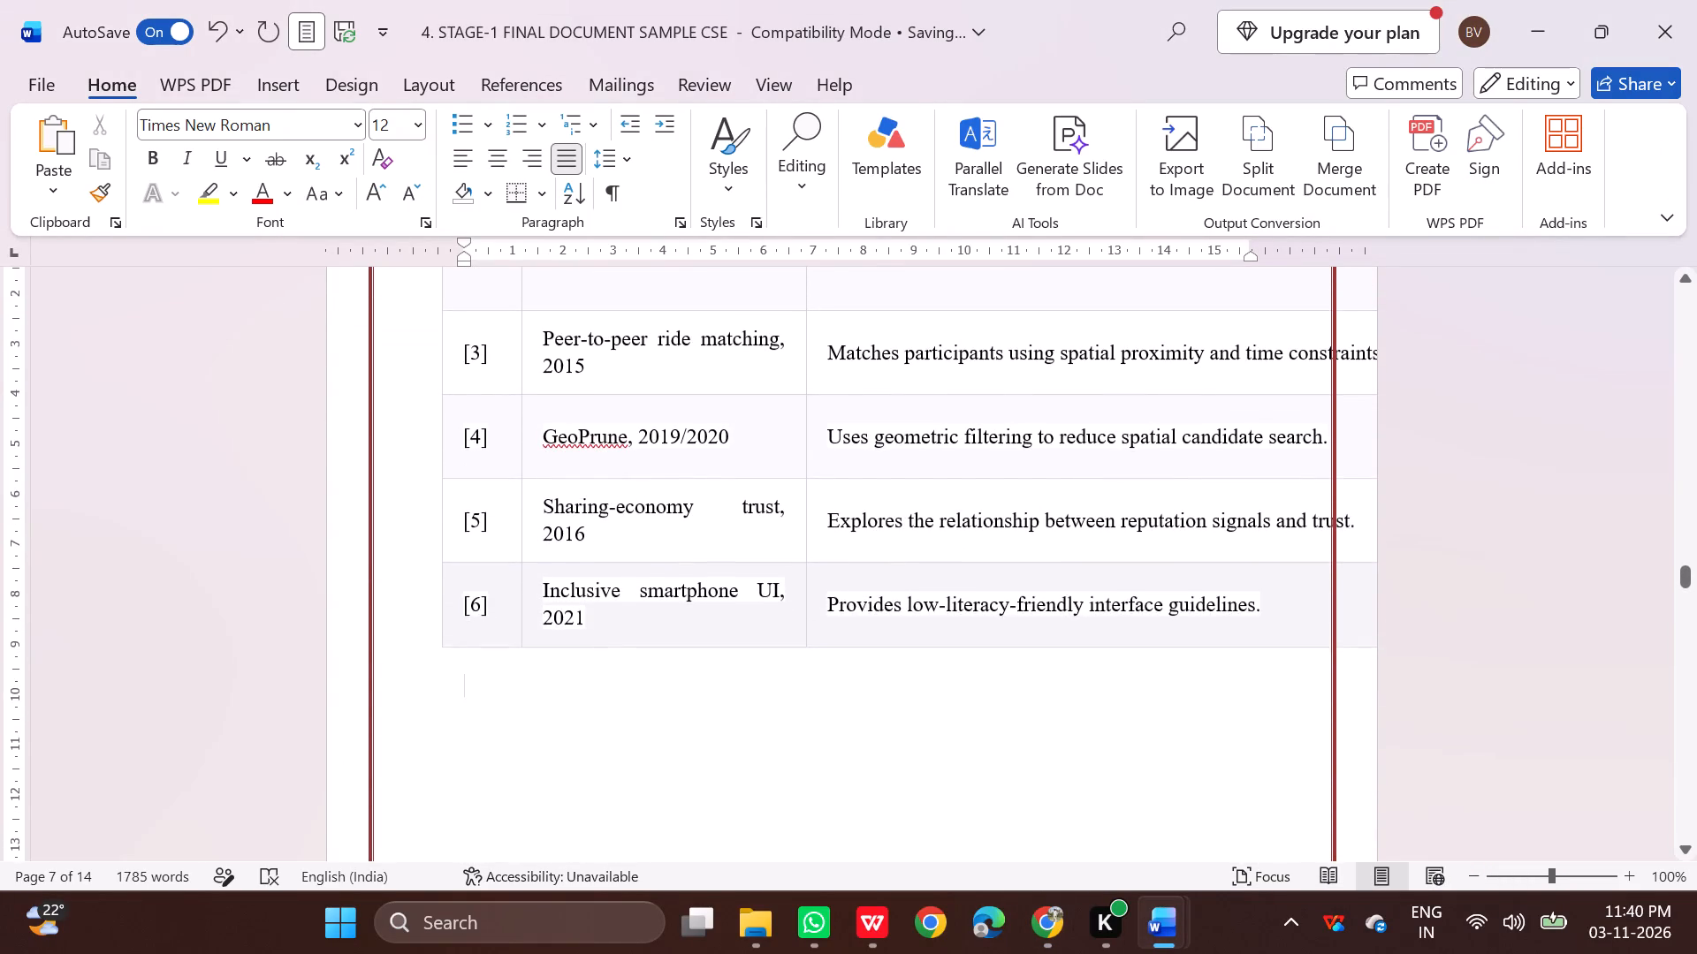
{"action": "scroll", "coordinate": [990, 544], "scroll_direction": "up", "scroll_amount": 1}
{"action": "scroll", "coordinate": [1251, 387], "scroll_direction": "up", "scroll_amount": 2}
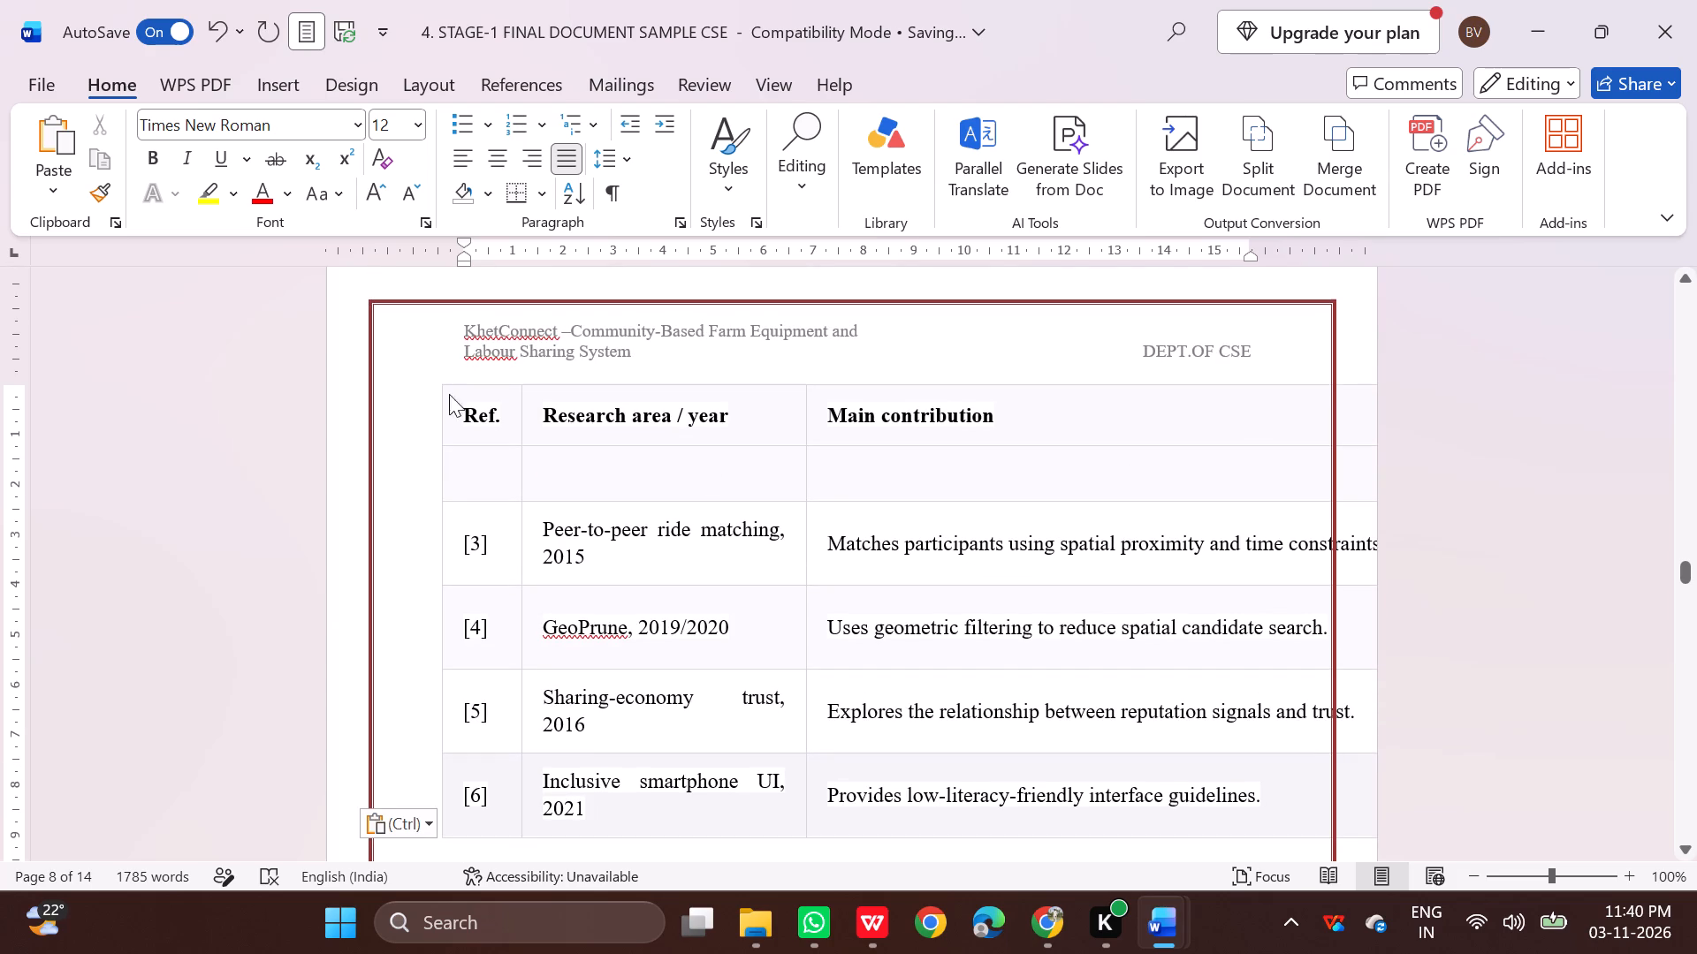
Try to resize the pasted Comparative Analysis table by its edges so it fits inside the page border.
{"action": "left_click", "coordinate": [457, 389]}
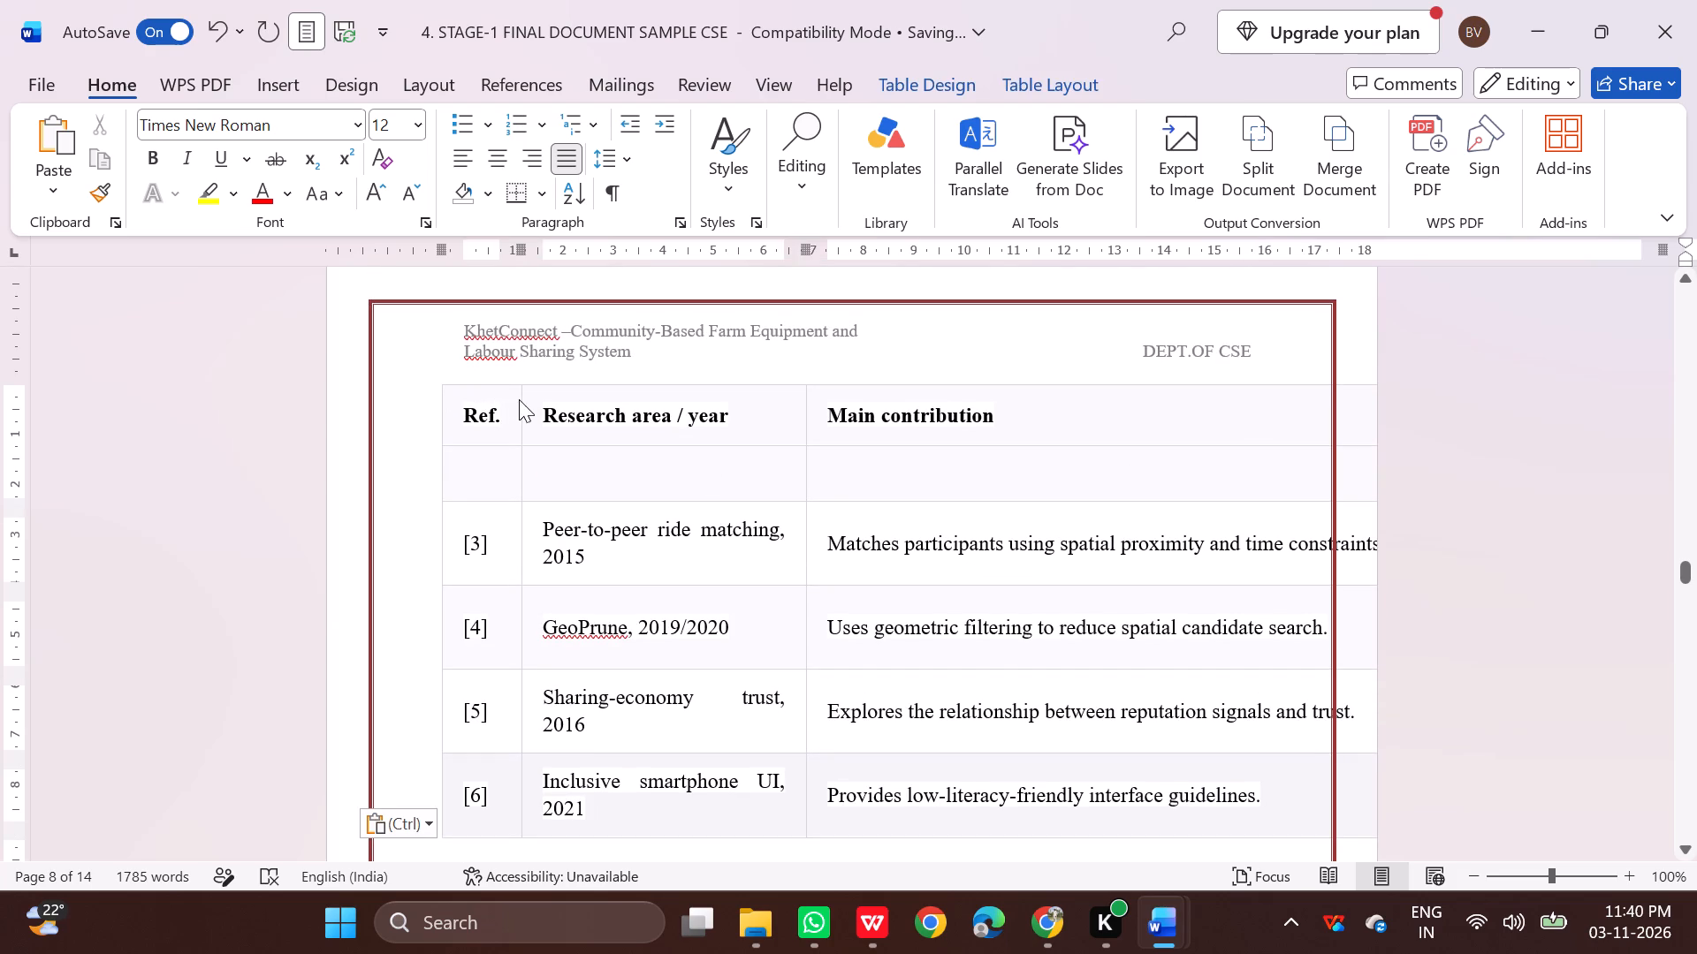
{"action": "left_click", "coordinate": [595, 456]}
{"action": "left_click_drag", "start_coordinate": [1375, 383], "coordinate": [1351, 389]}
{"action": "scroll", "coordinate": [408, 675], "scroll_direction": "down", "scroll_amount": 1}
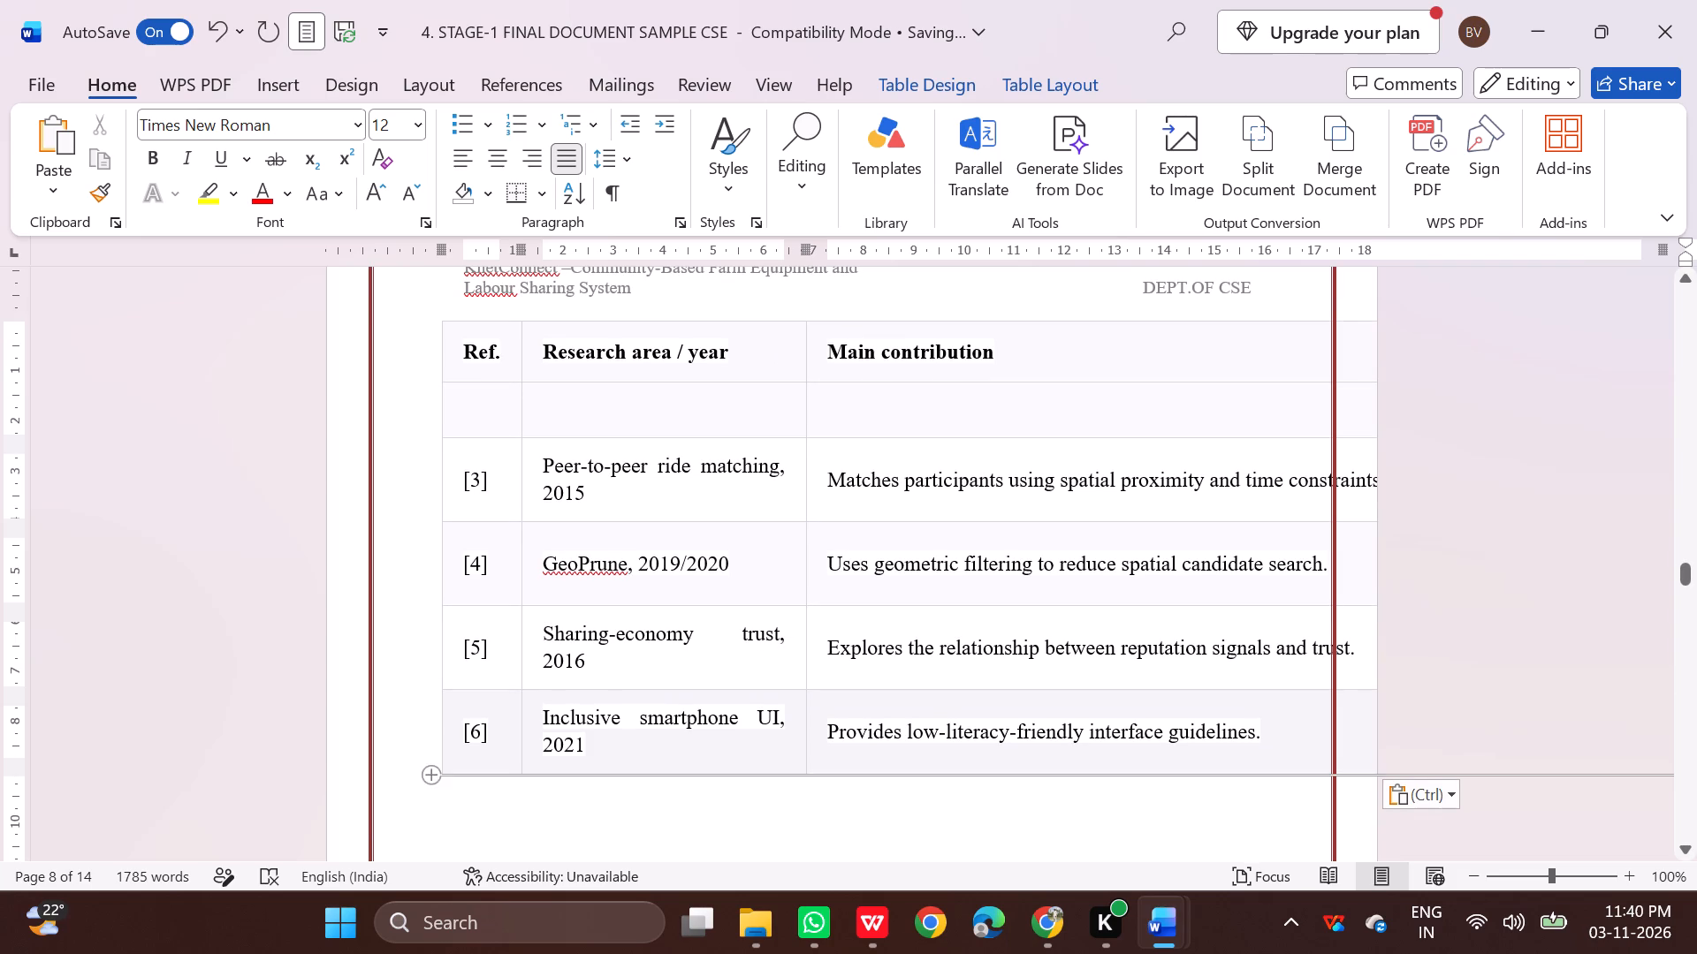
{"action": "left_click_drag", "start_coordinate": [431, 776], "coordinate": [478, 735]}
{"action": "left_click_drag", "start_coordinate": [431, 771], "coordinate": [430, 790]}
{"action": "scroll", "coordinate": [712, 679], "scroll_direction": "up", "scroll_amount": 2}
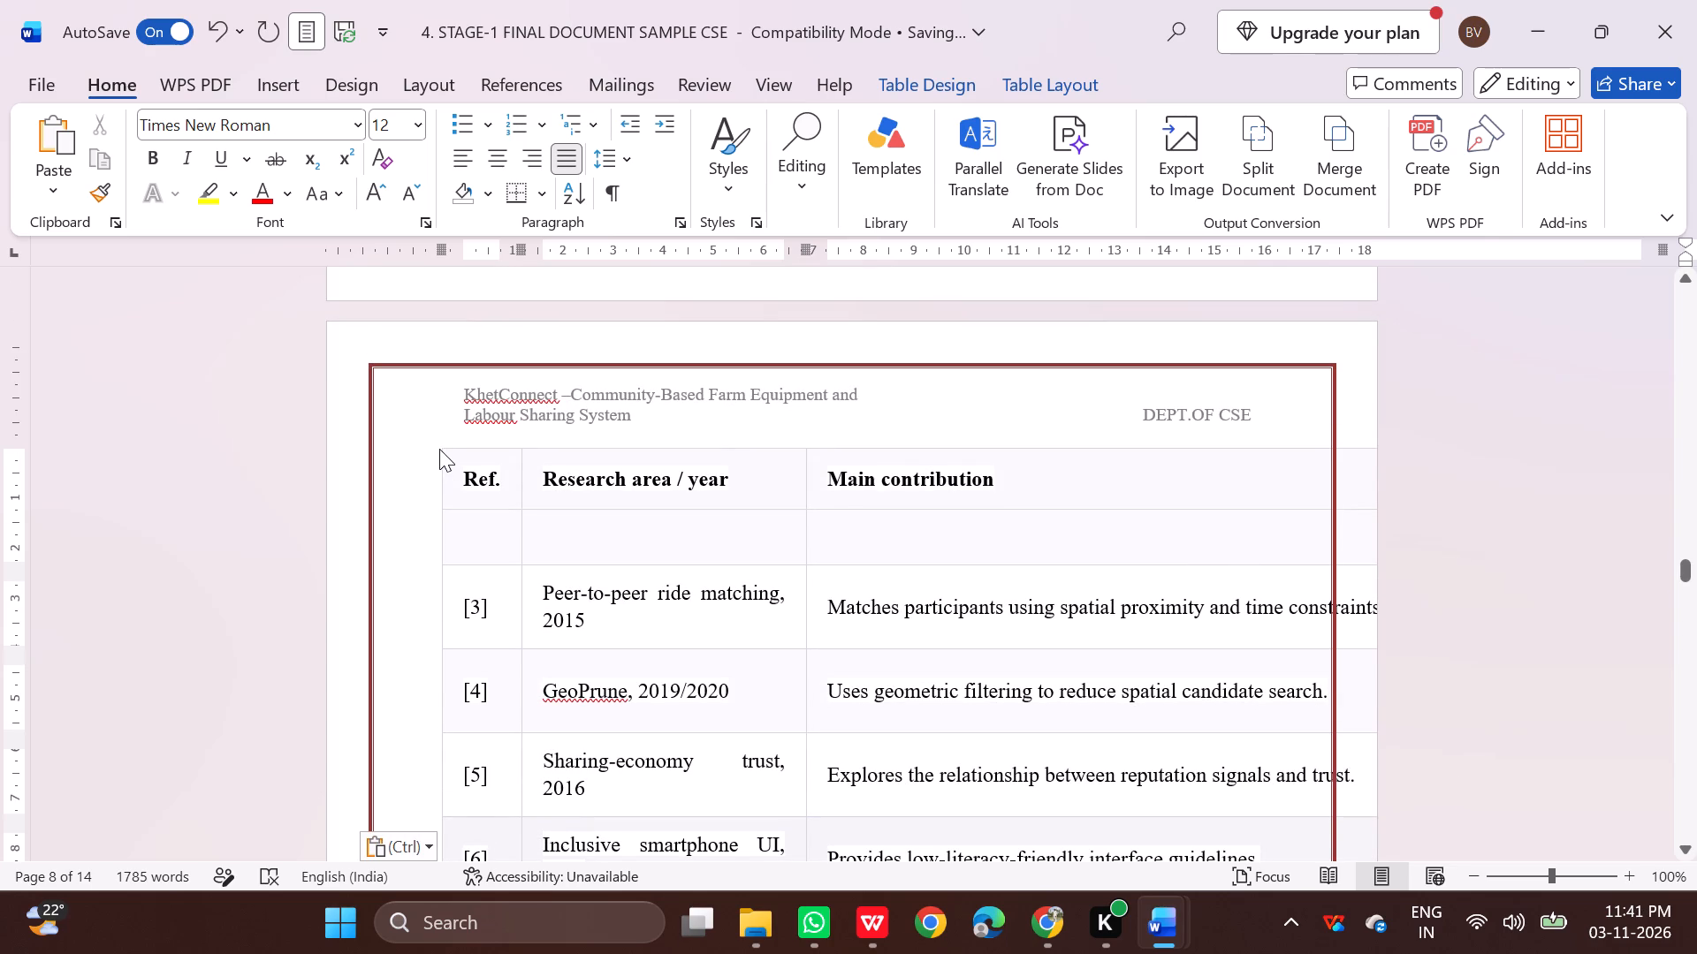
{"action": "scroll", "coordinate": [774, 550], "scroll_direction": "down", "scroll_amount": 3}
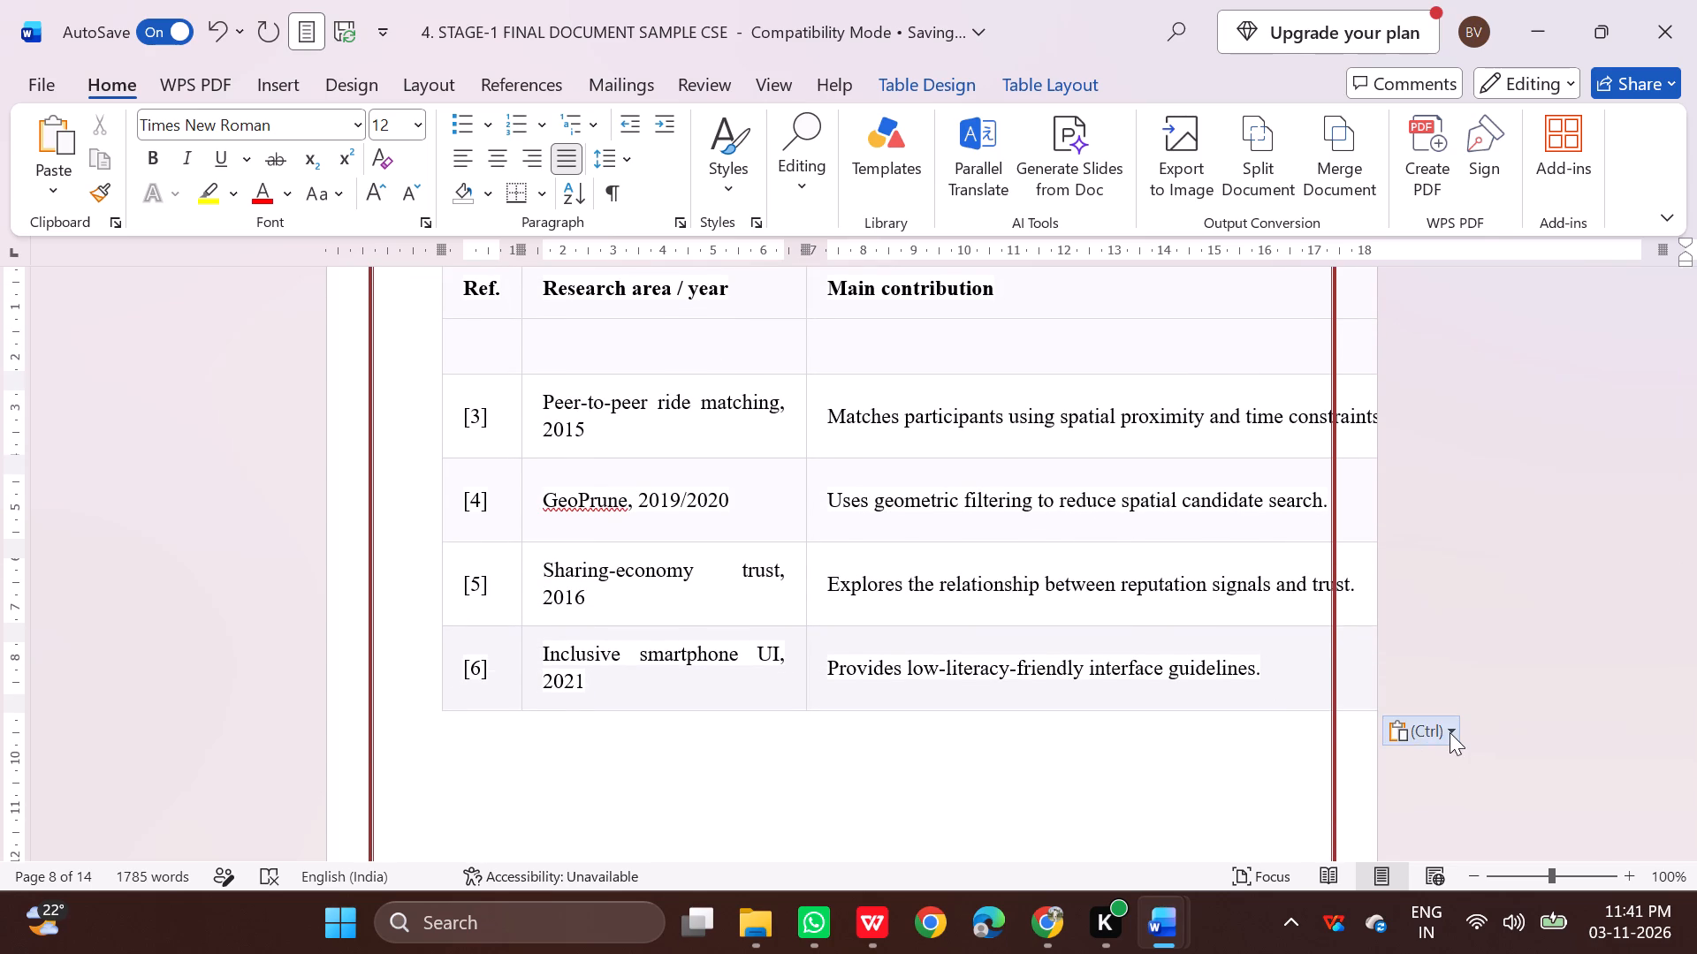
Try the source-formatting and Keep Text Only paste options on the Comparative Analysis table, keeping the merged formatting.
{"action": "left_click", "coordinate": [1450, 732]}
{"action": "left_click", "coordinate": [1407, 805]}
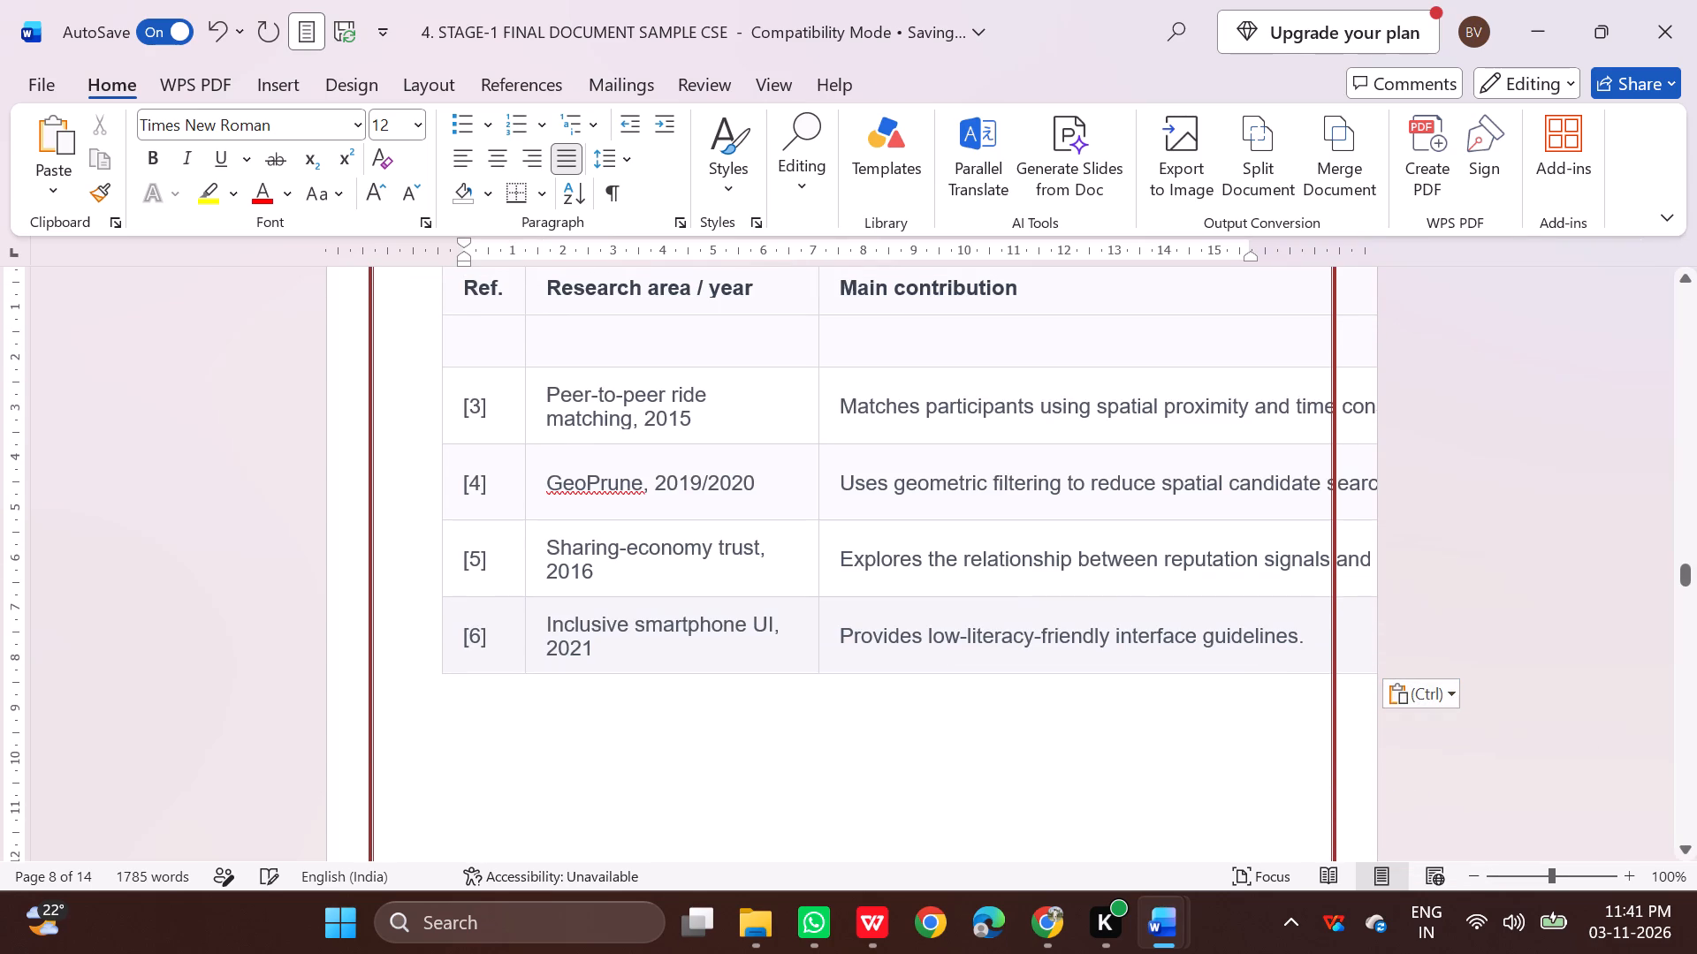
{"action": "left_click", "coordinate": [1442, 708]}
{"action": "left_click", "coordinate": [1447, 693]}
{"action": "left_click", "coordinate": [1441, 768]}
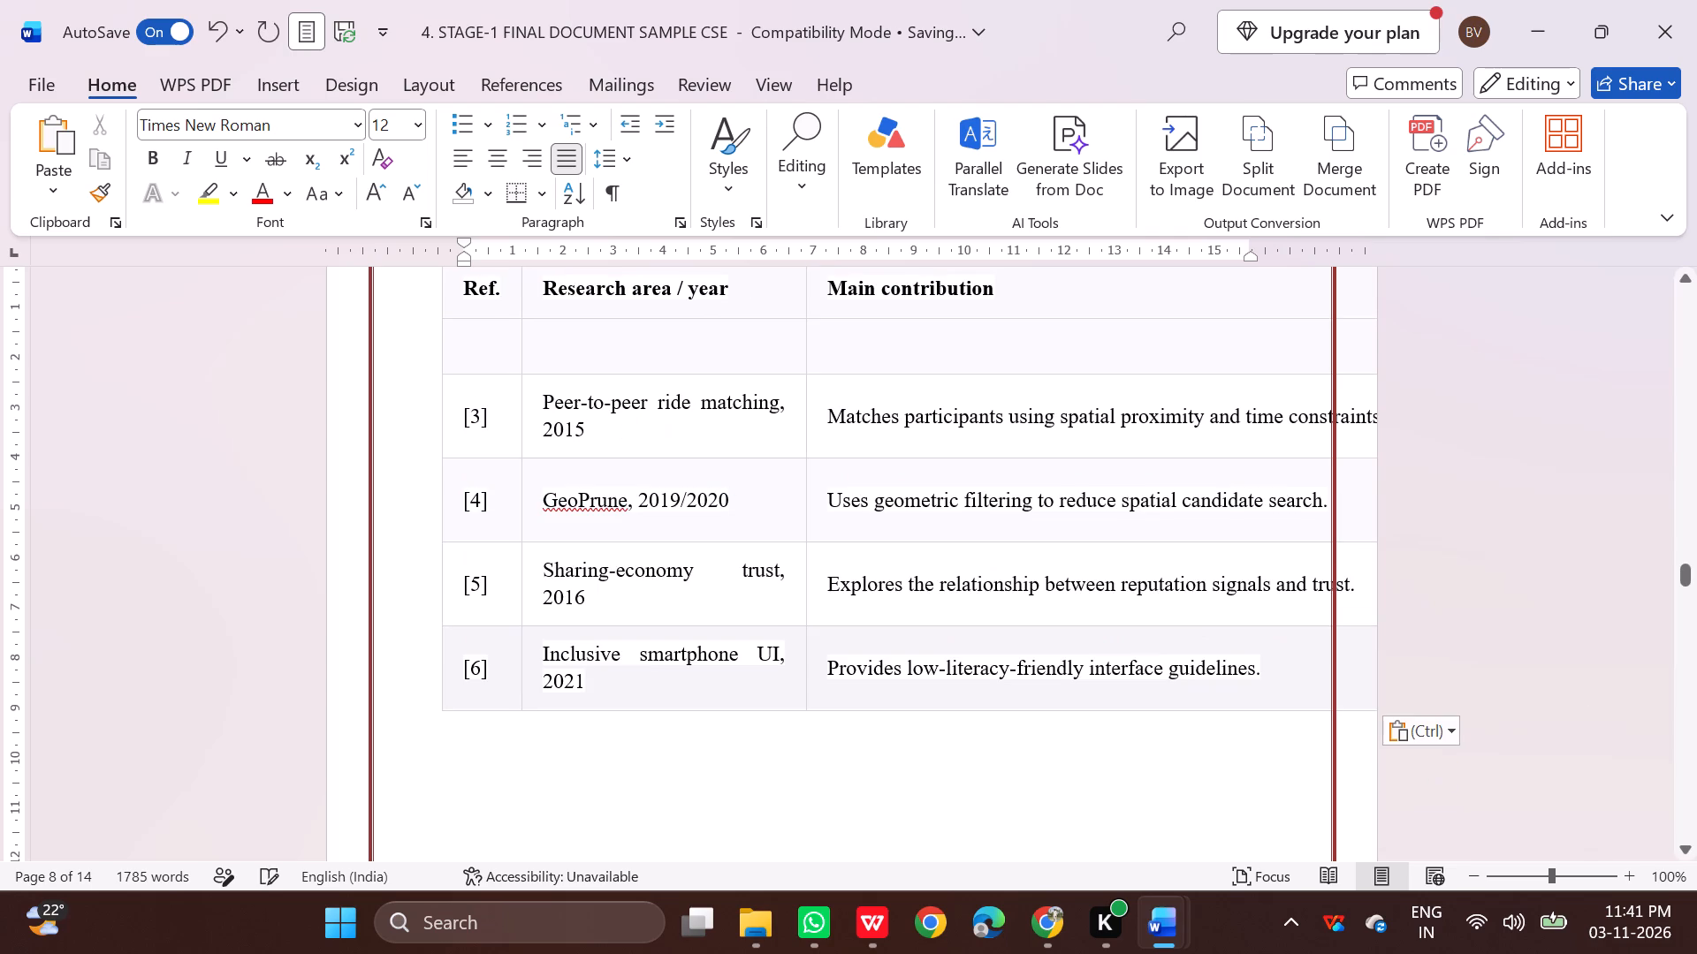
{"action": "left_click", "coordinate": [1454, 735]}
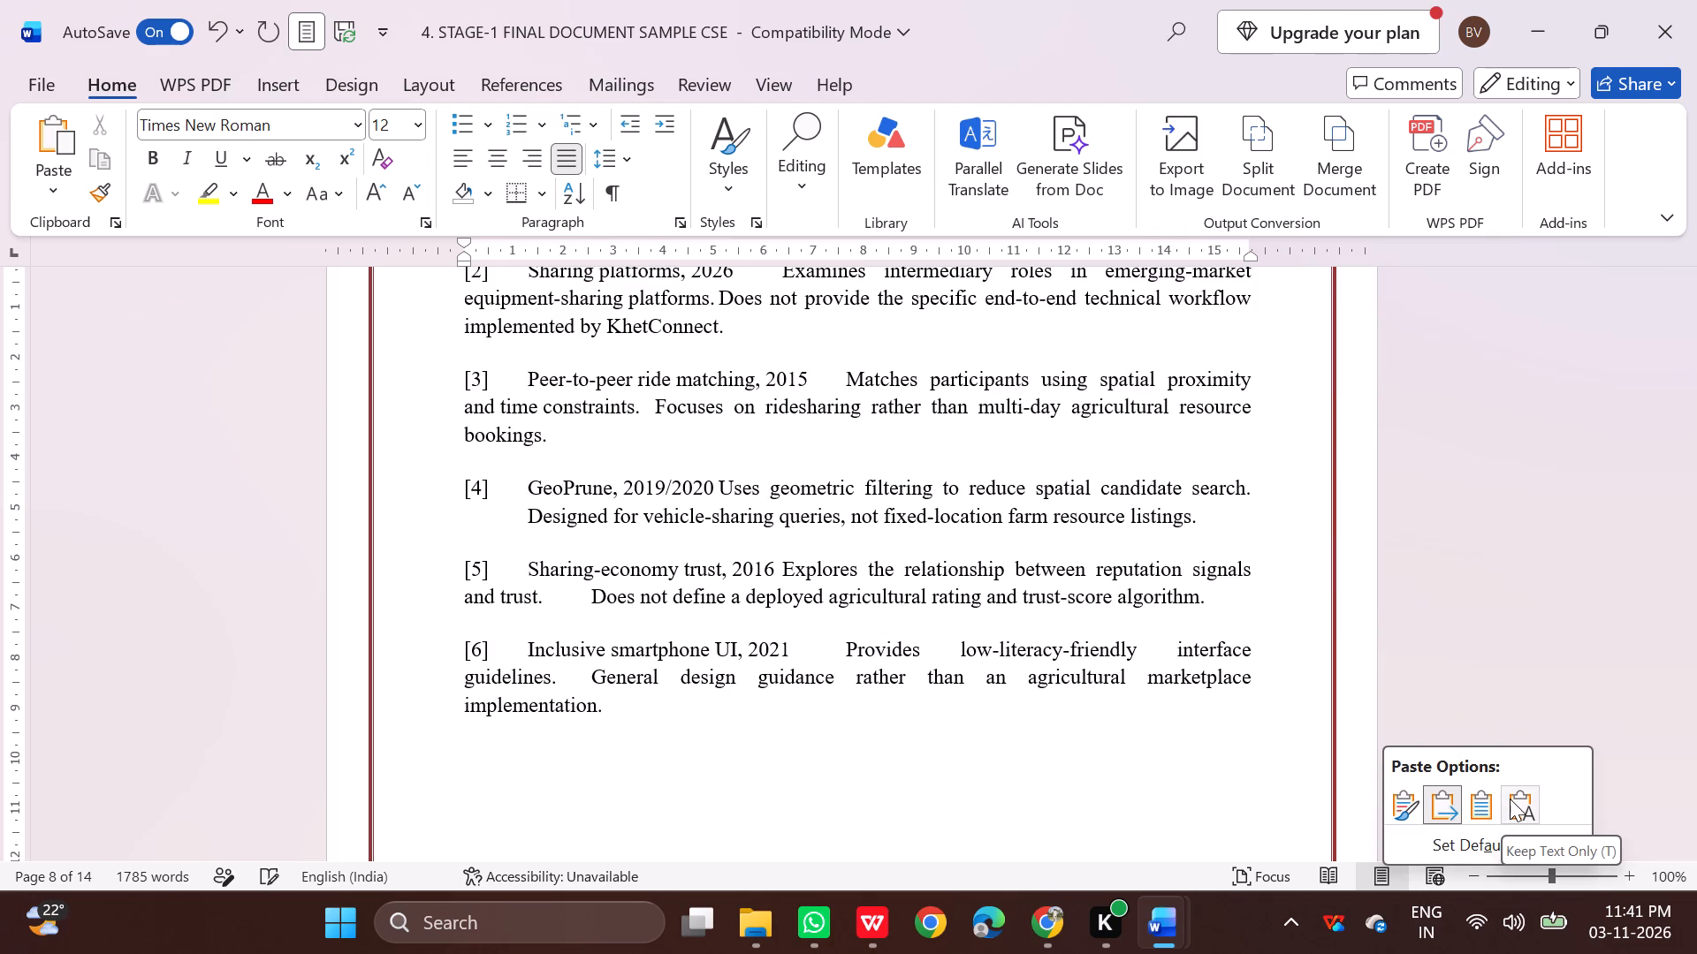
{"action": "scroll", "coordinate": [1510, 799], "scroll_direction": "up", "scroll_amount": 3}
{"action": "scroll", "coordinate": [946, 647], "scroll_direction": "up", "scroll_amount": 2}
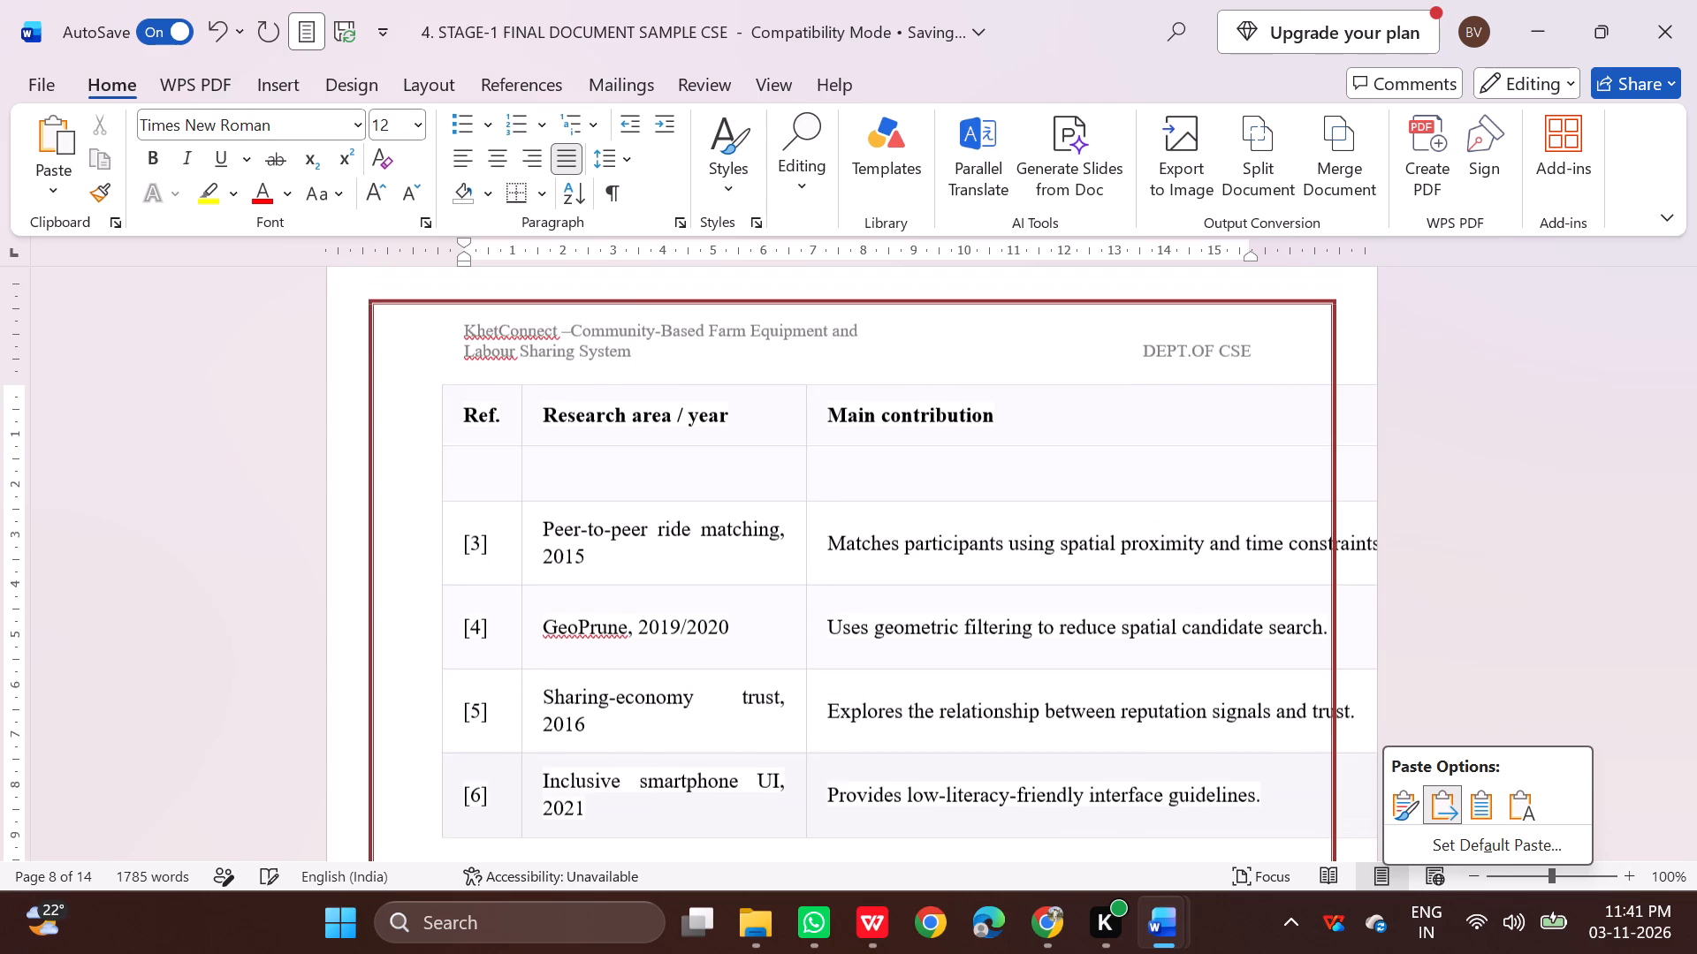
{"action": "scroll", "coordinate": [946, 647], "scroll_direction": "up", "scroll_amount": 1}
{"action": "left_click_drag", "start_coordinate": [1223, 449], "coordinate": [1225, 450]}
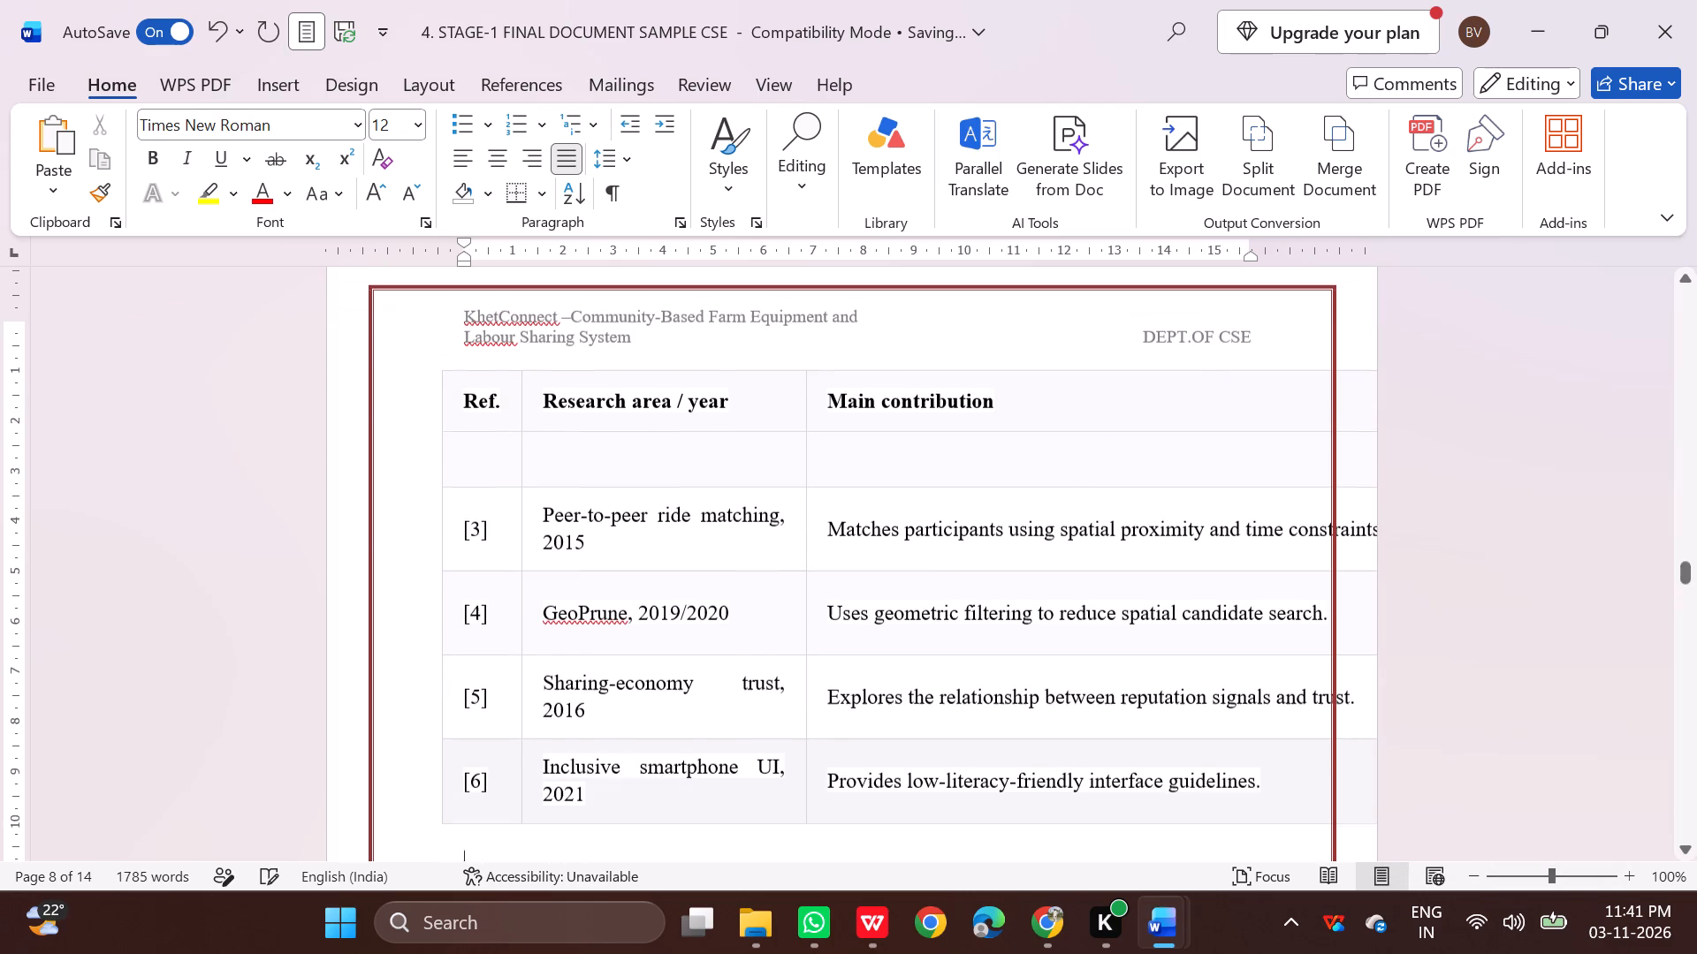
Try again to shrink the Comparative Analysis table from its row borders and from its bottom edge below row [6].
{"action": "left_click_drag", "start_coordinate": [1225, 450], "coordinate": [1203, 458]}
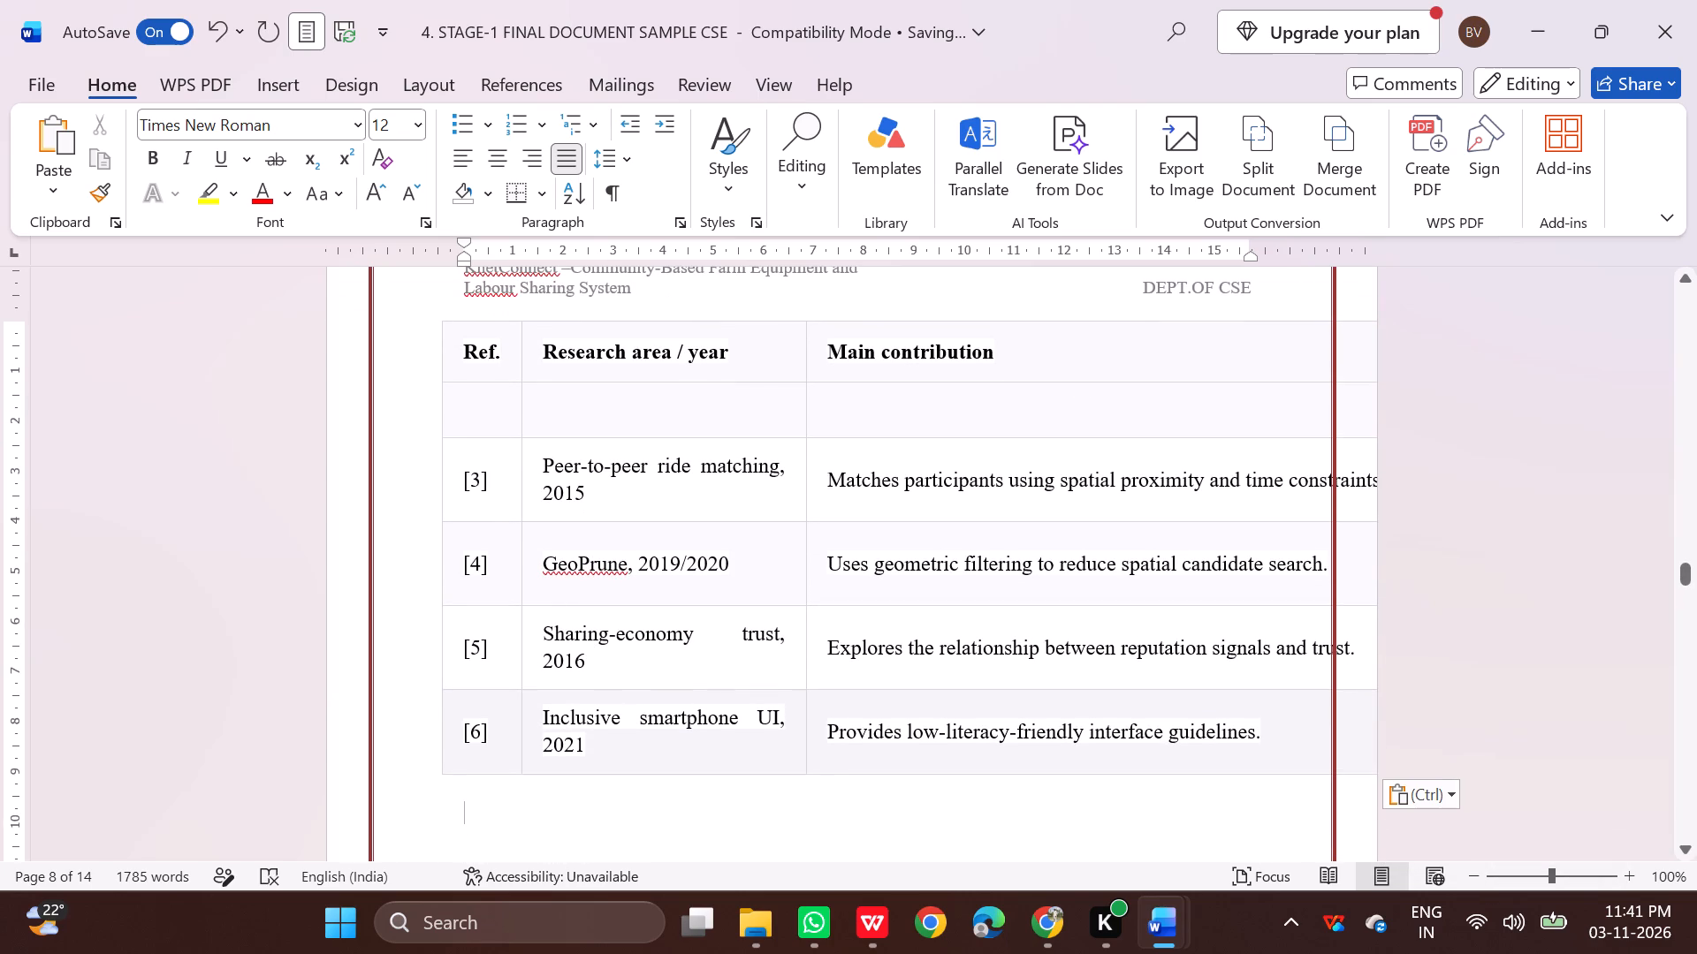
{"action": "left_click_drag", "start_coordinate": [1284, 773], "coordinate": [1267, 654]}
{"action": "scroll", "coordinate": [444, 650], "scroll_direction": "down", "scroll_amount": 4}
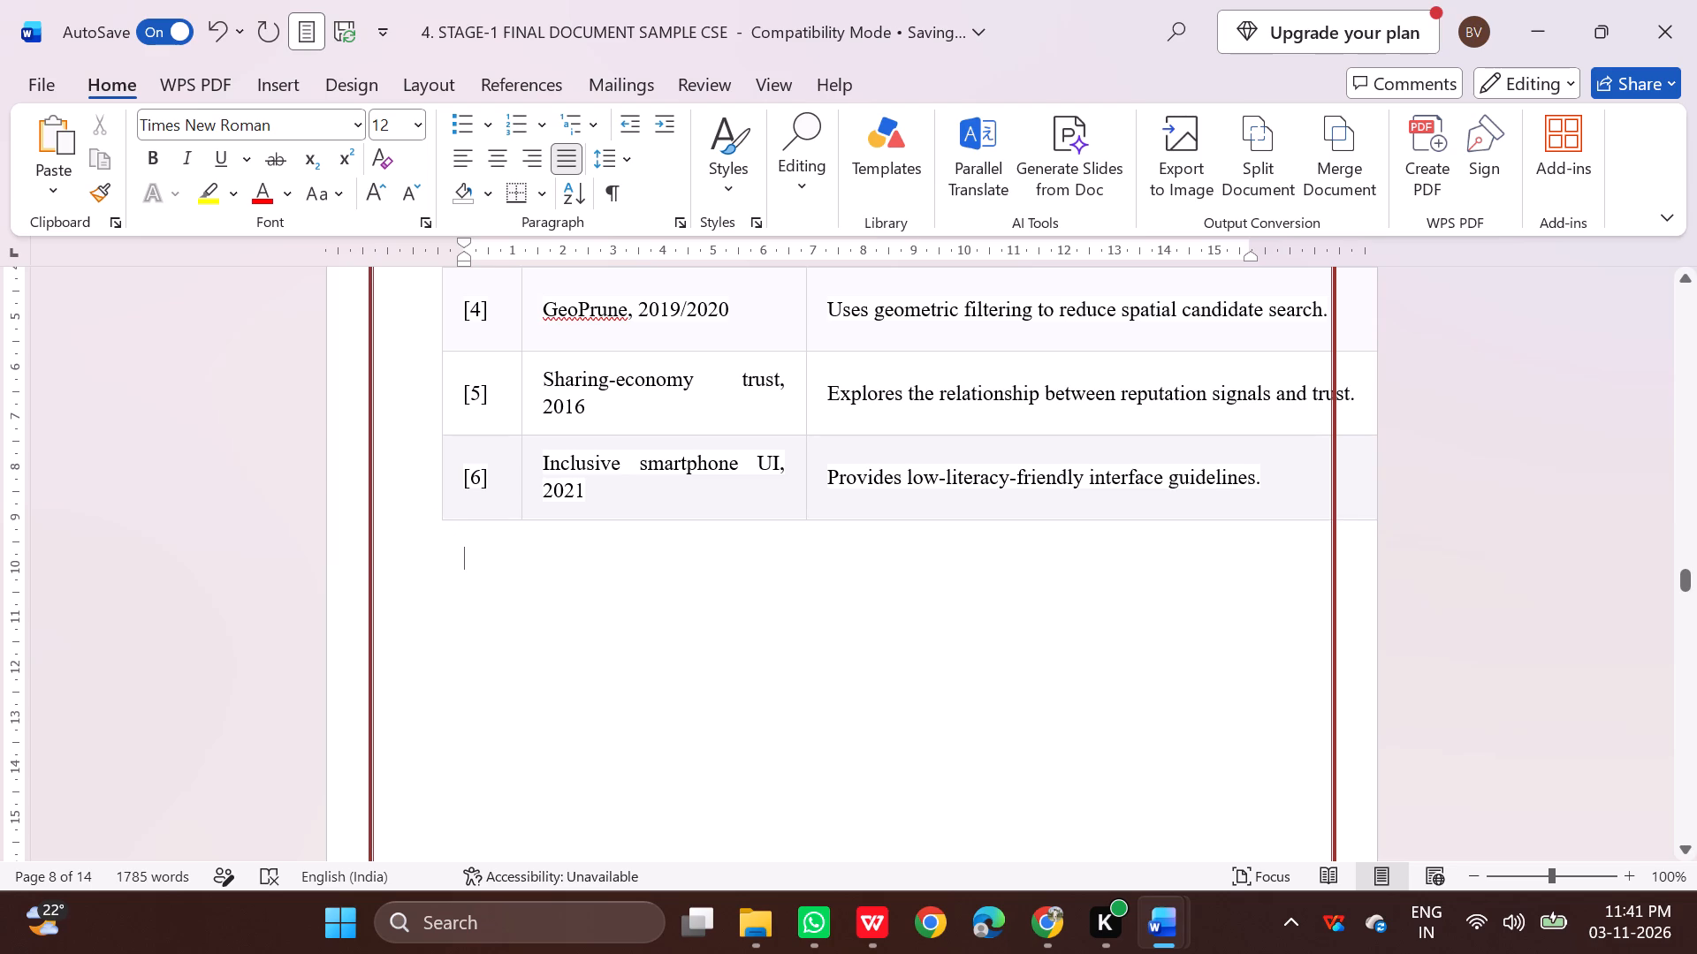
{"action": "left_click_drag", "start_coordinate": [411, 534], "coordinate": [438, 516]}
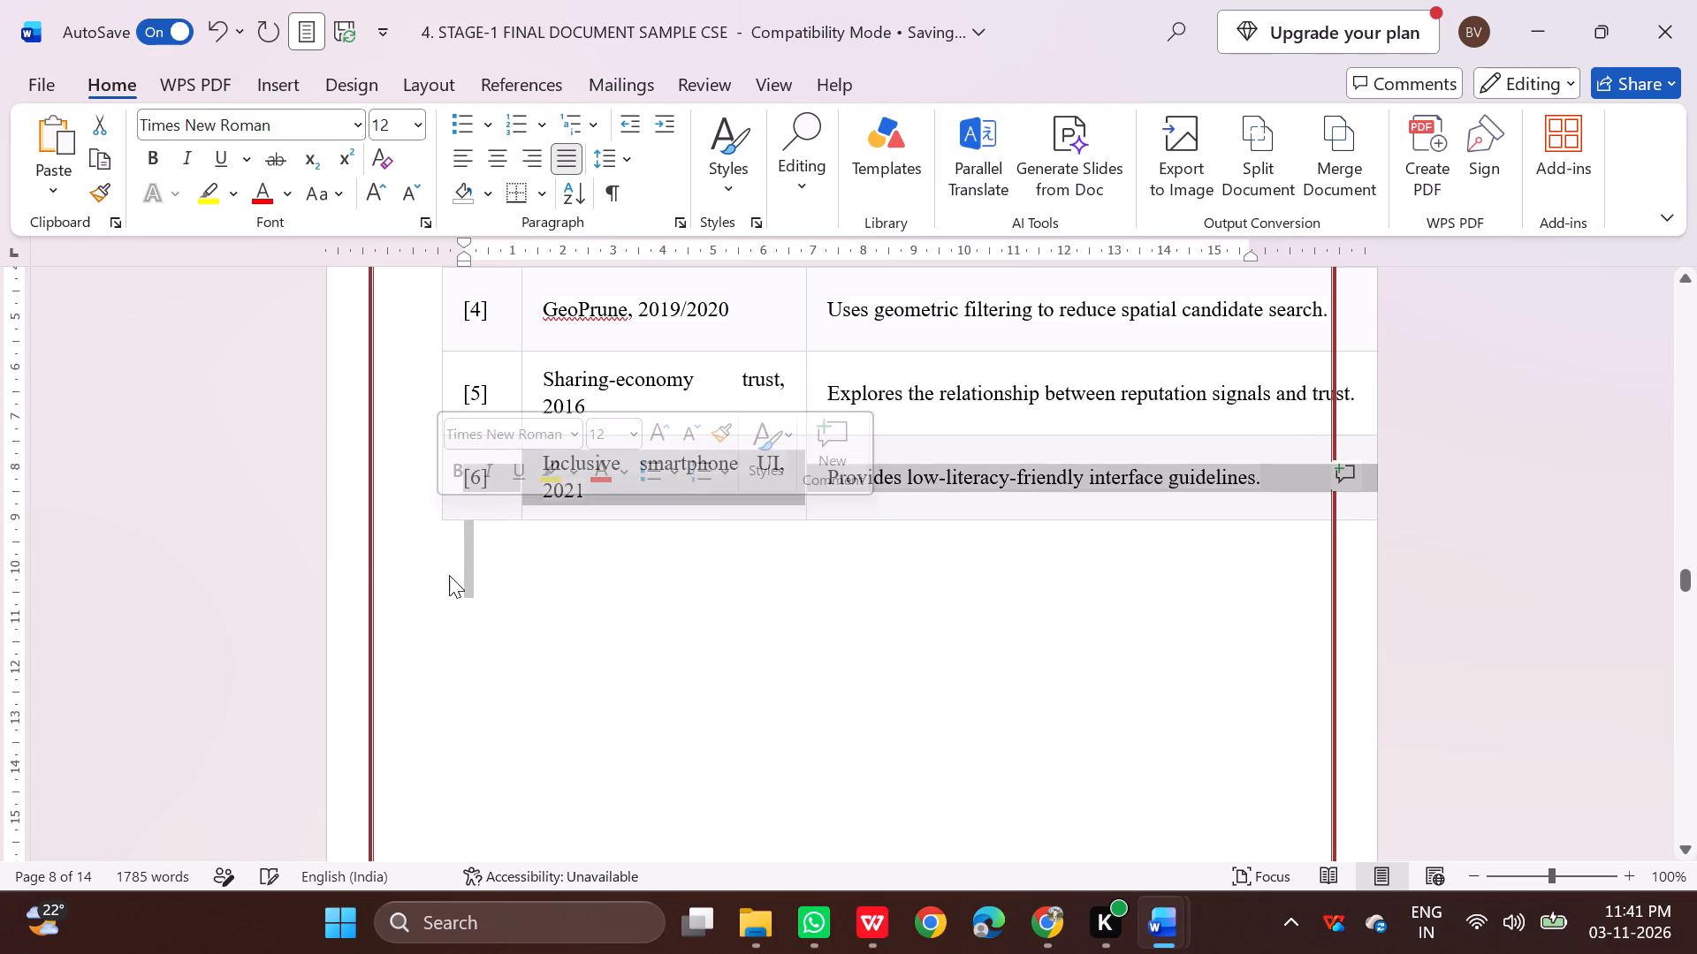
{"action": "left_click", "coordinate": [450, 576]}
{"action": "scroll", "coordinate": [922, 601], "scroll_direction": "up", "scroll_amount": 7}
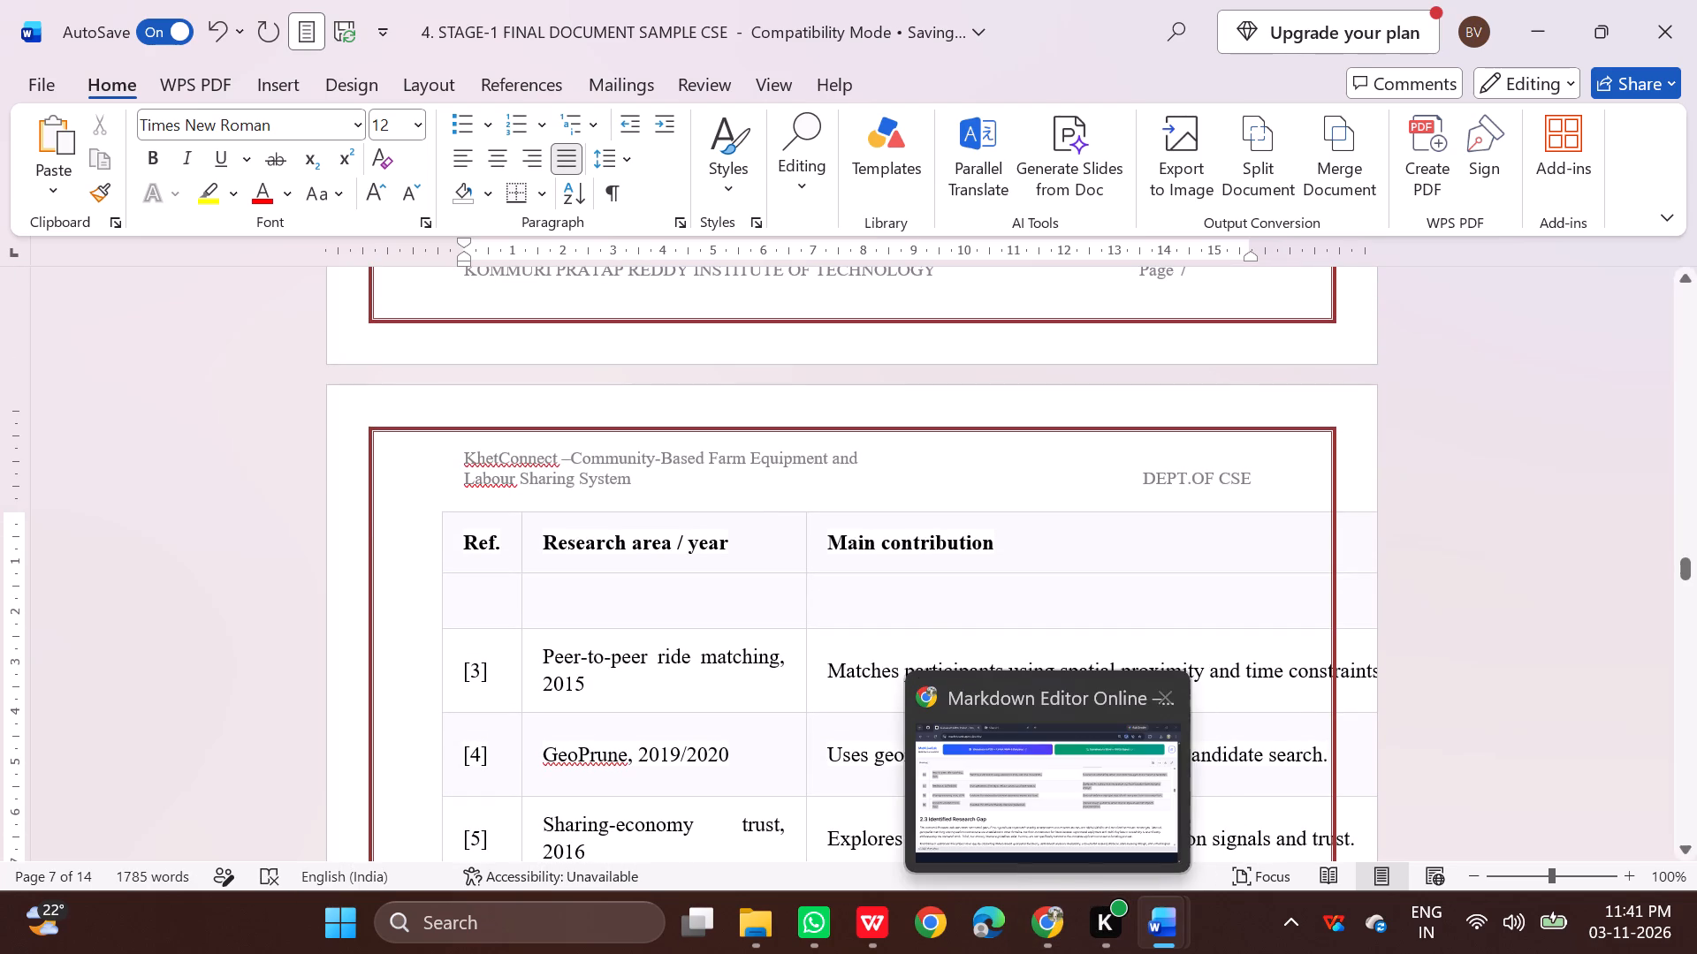
Switch to the Markdown preview in Chrome, examine the original 2.2 Comparative Analysis table from its header to row [6], and return to Word.
{"action": "left_click", "coordinate": [964, 797]}
{"action": "scroll", "coordinate": [817, 654], "scroll_direction": "up", "scroll_amount": 5}
{"action": "scroll", "coordinate": [816, 651], "scroll_direction": "down", "scroll_amount": 1}
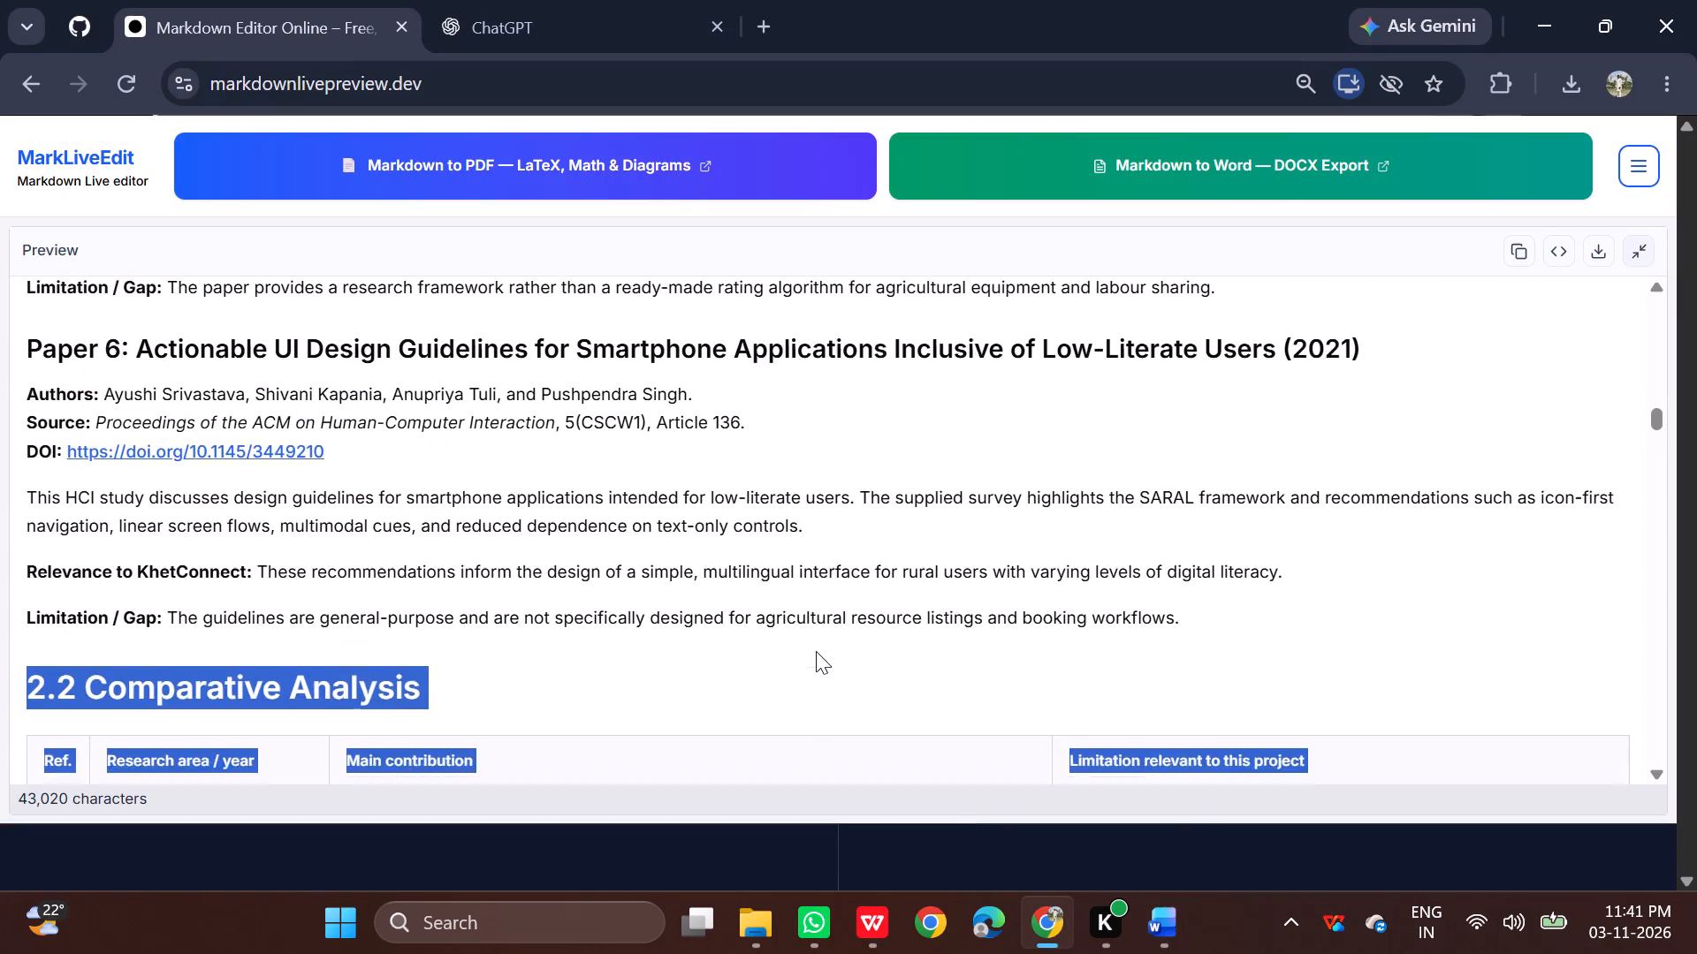
{"action": "scroll", "coordinate": [816, 651], "scroll_direction": "down", "scroll_amount": 1}
{"action": "left_click", "coordinate": [1004, 448]}
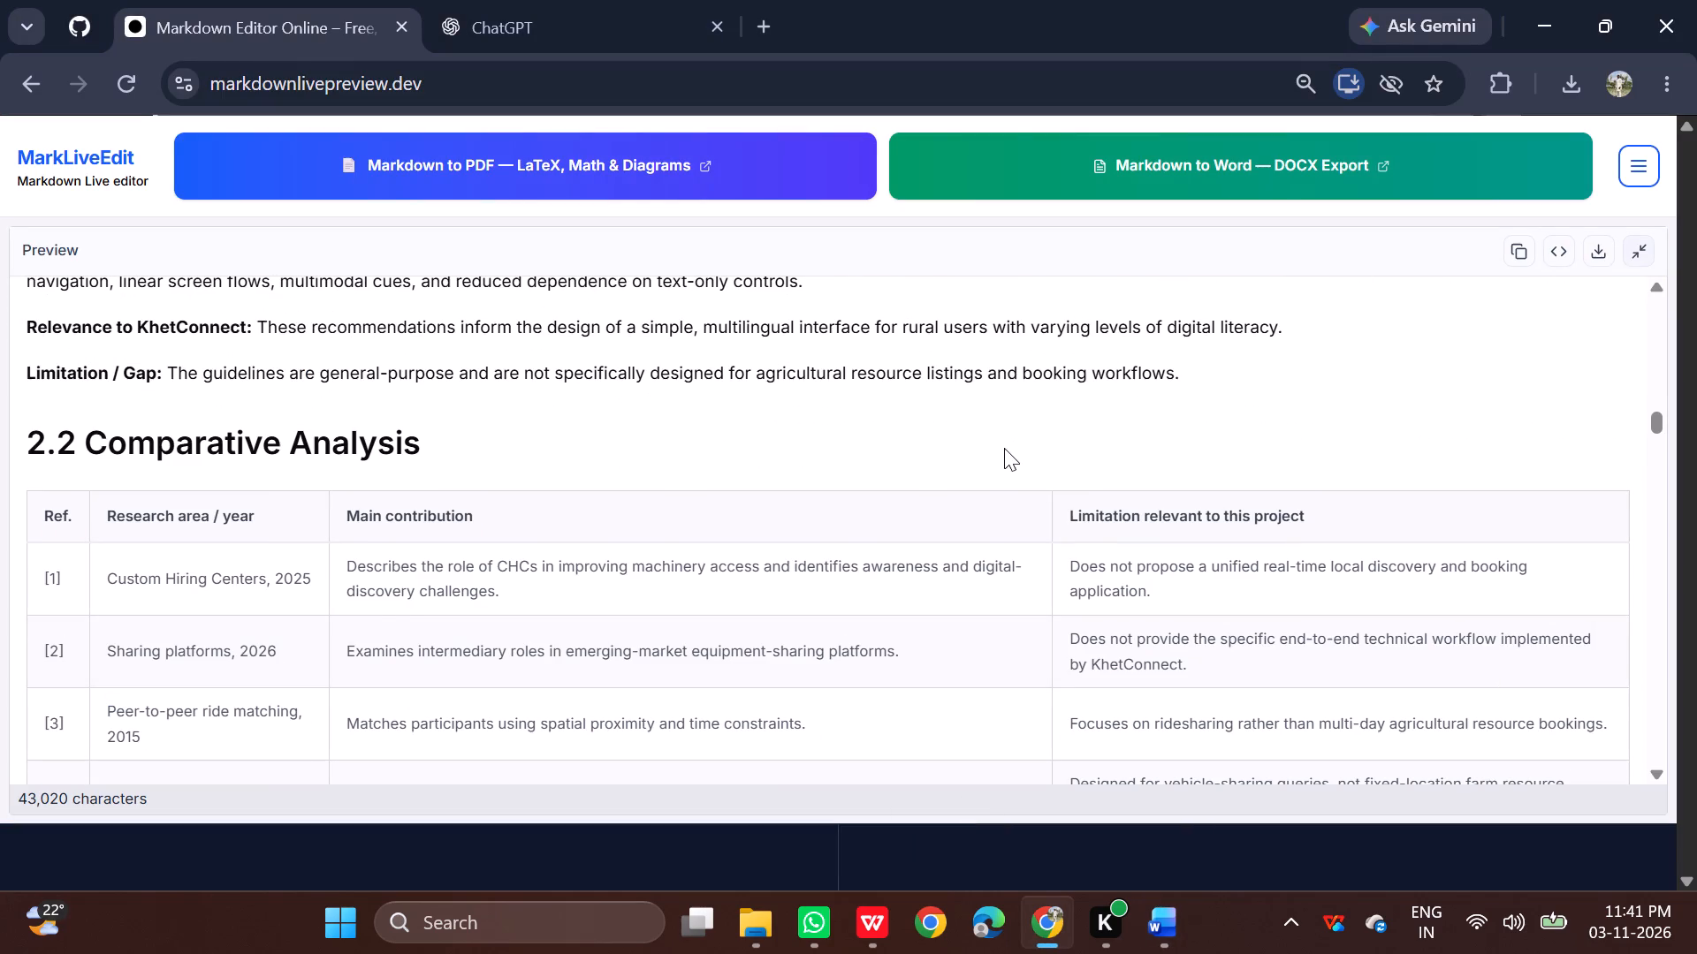
{"action": "left_click_drag", "start_coordinate": [1627, 488], "coordinate": [1615, 504]}
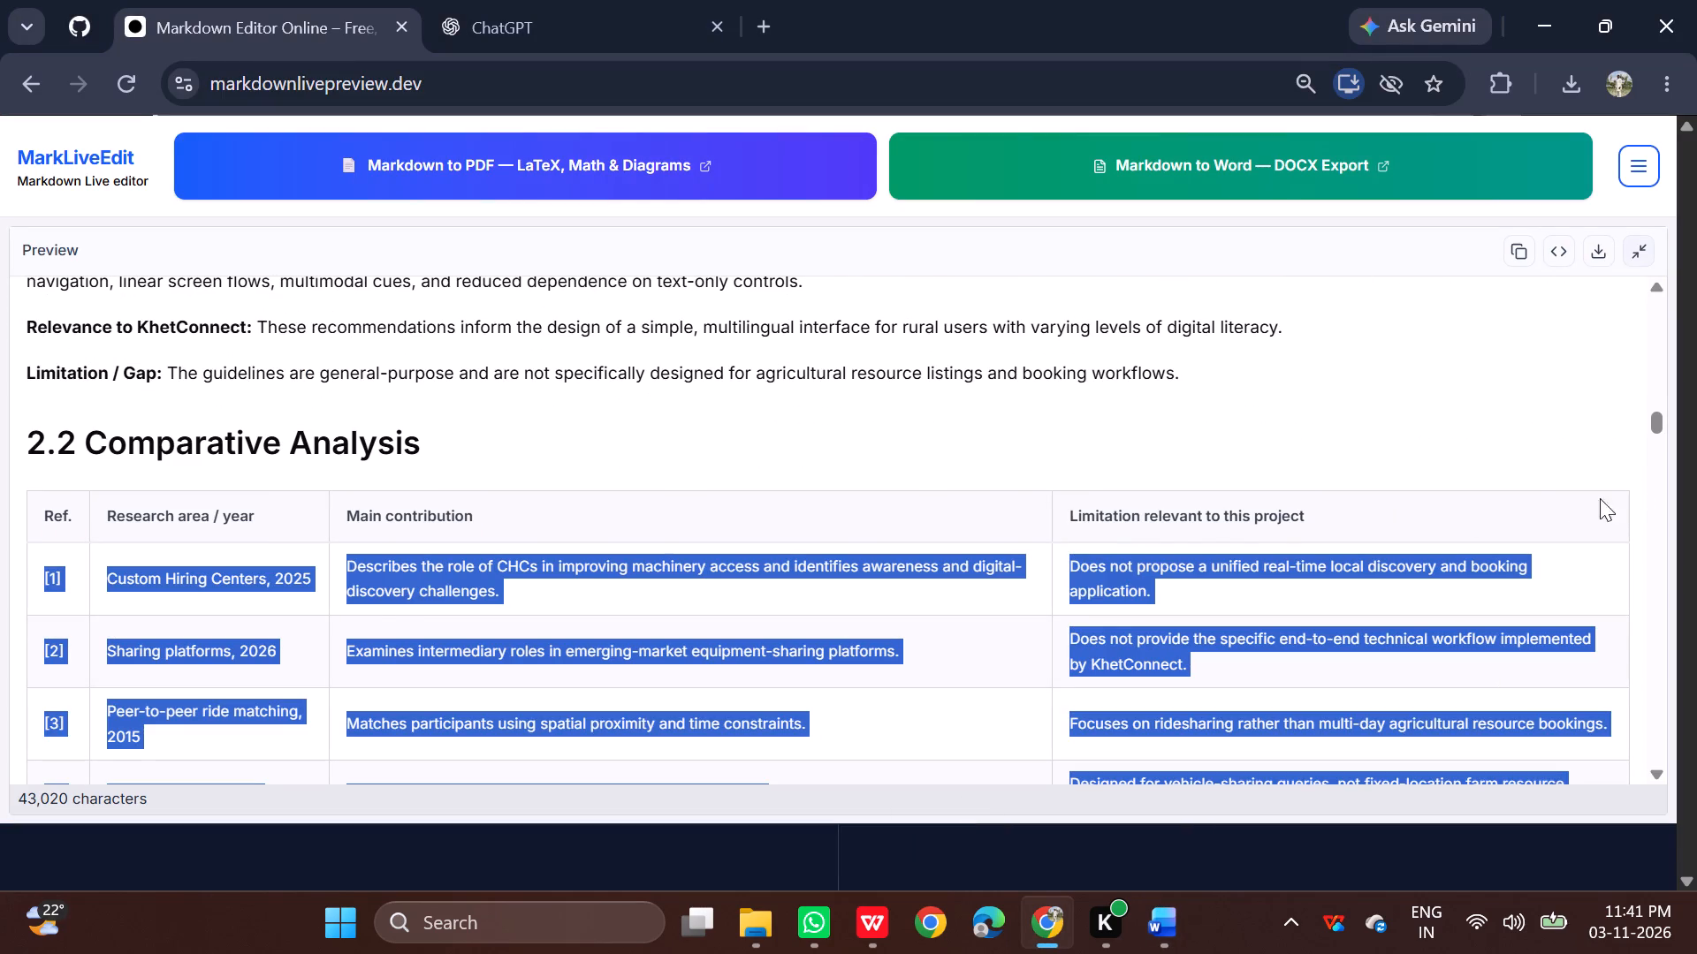
{"action": "scroll", "coordinate": [1533, 488], "scroll_direction": "up", "scroll_amount": 4}
{"action": "scroll", "coordinate": [1523, 488], "scroll_direction": "down", "scroll_amount": 7}
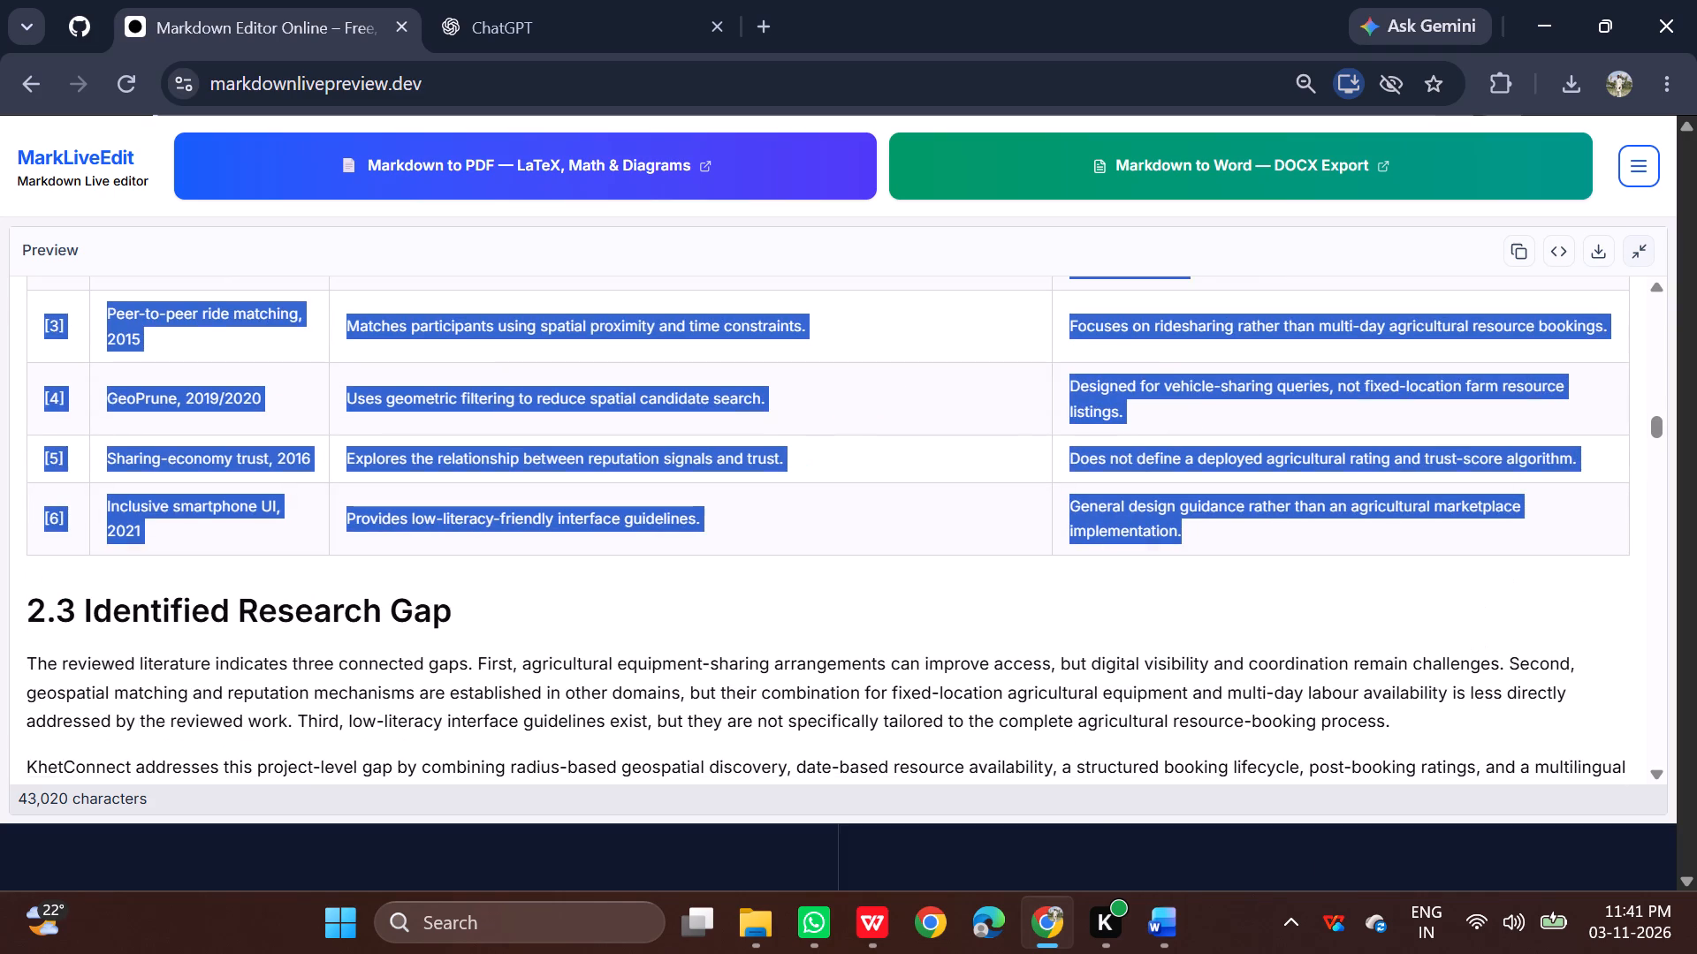
{"action": "left_click", "coordinate": [960, 793]}
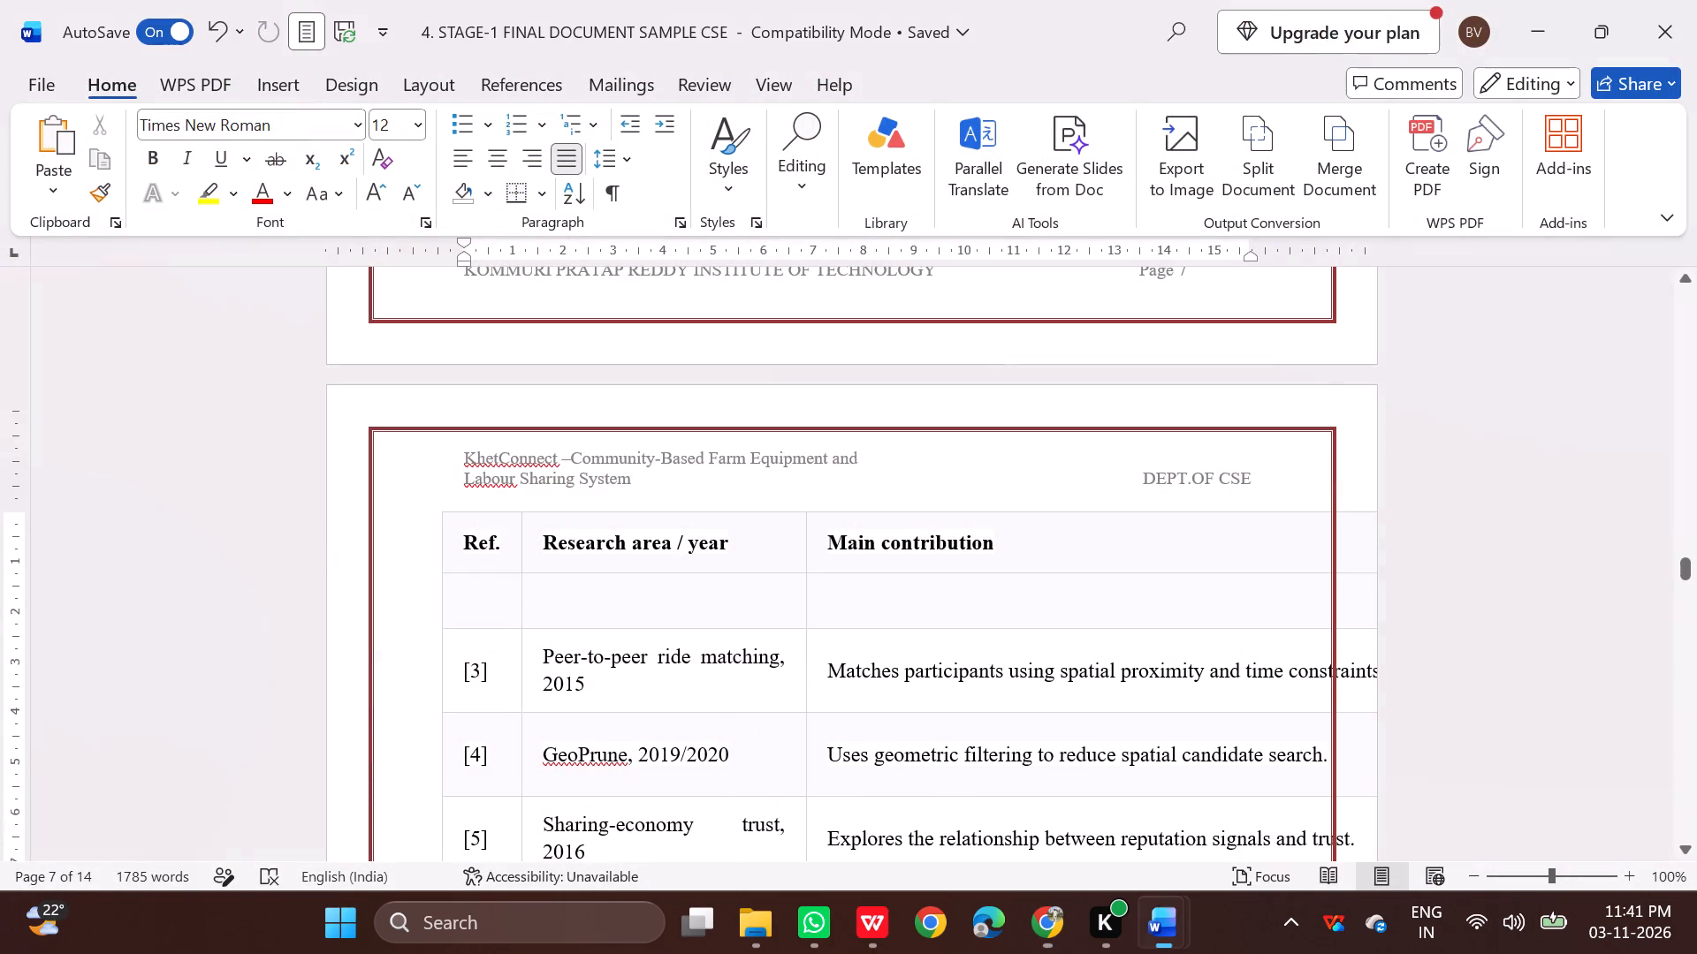
Set the font size of rows [3] to [6] in the Comparative Analysis table, from Research area / year onward, to 12.
{"action": "left_click_drag", "start_coordinate": [445, 523], "coordinate": [795, 630]}
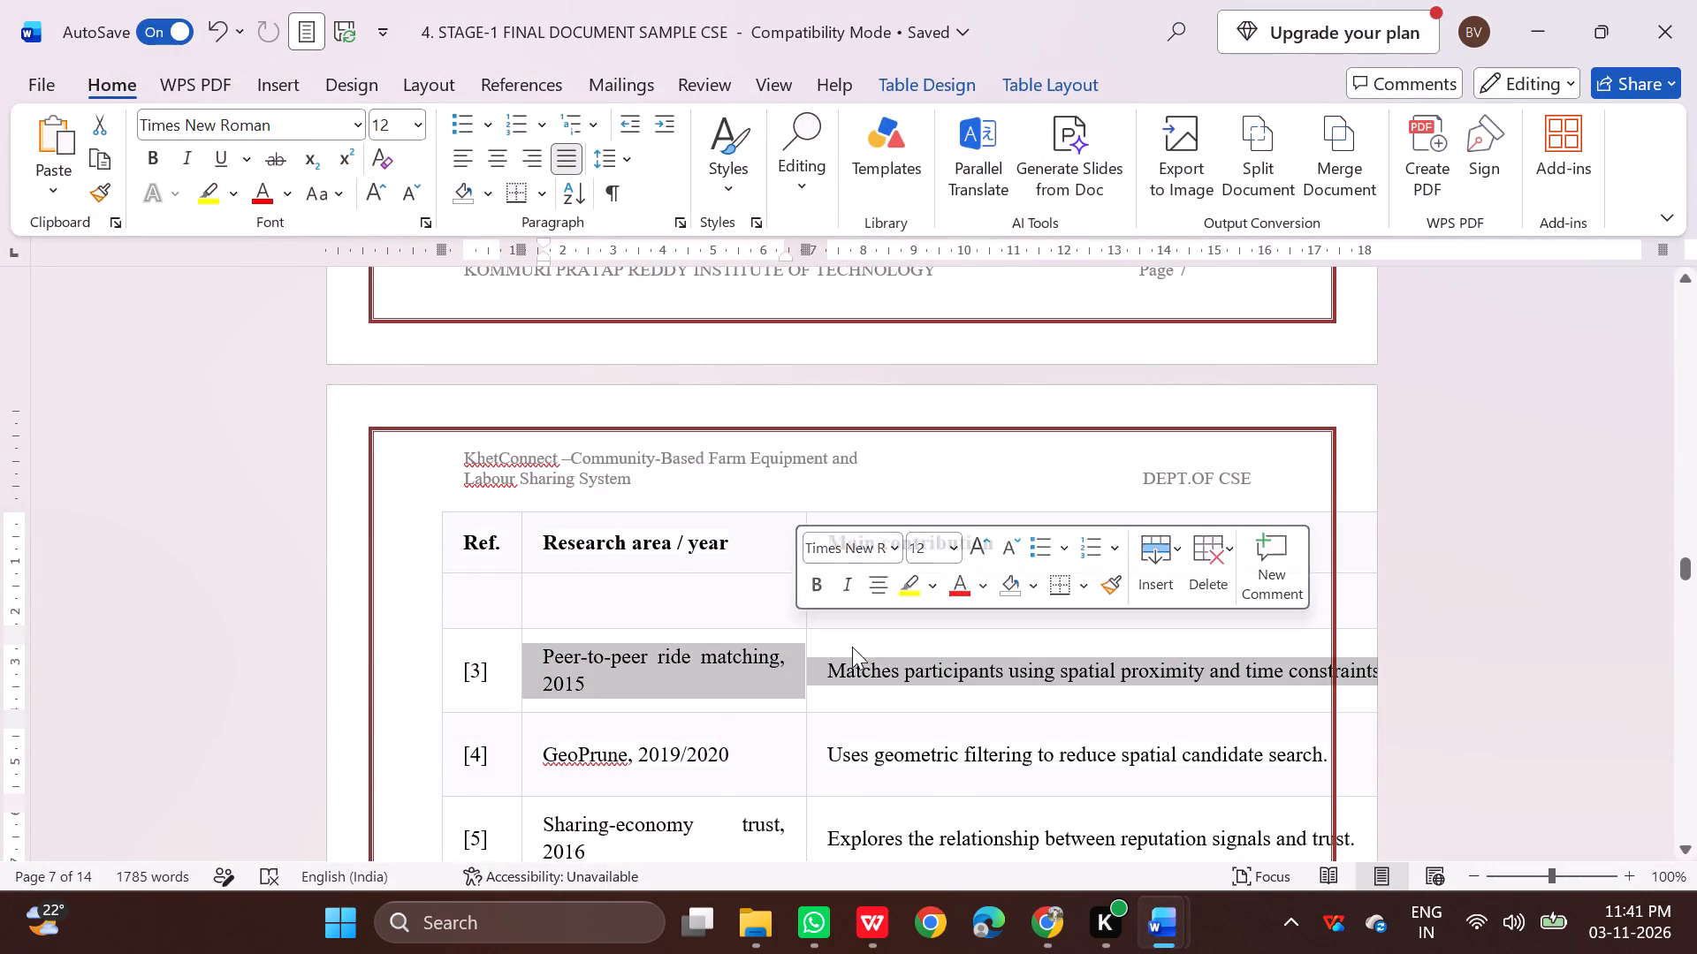
{"action": "scroll", "coordinate": [852, 647], "scroll_direction": "down", "scroll_amount": 2}
{"action": "scroll", "coordinate": [570, 625], "scroll_direction": "up", "scroll_amount": 2}
{"action": "left_click_drag", "start_coordinate": [401, 516], "coordinate": [519, 546]}
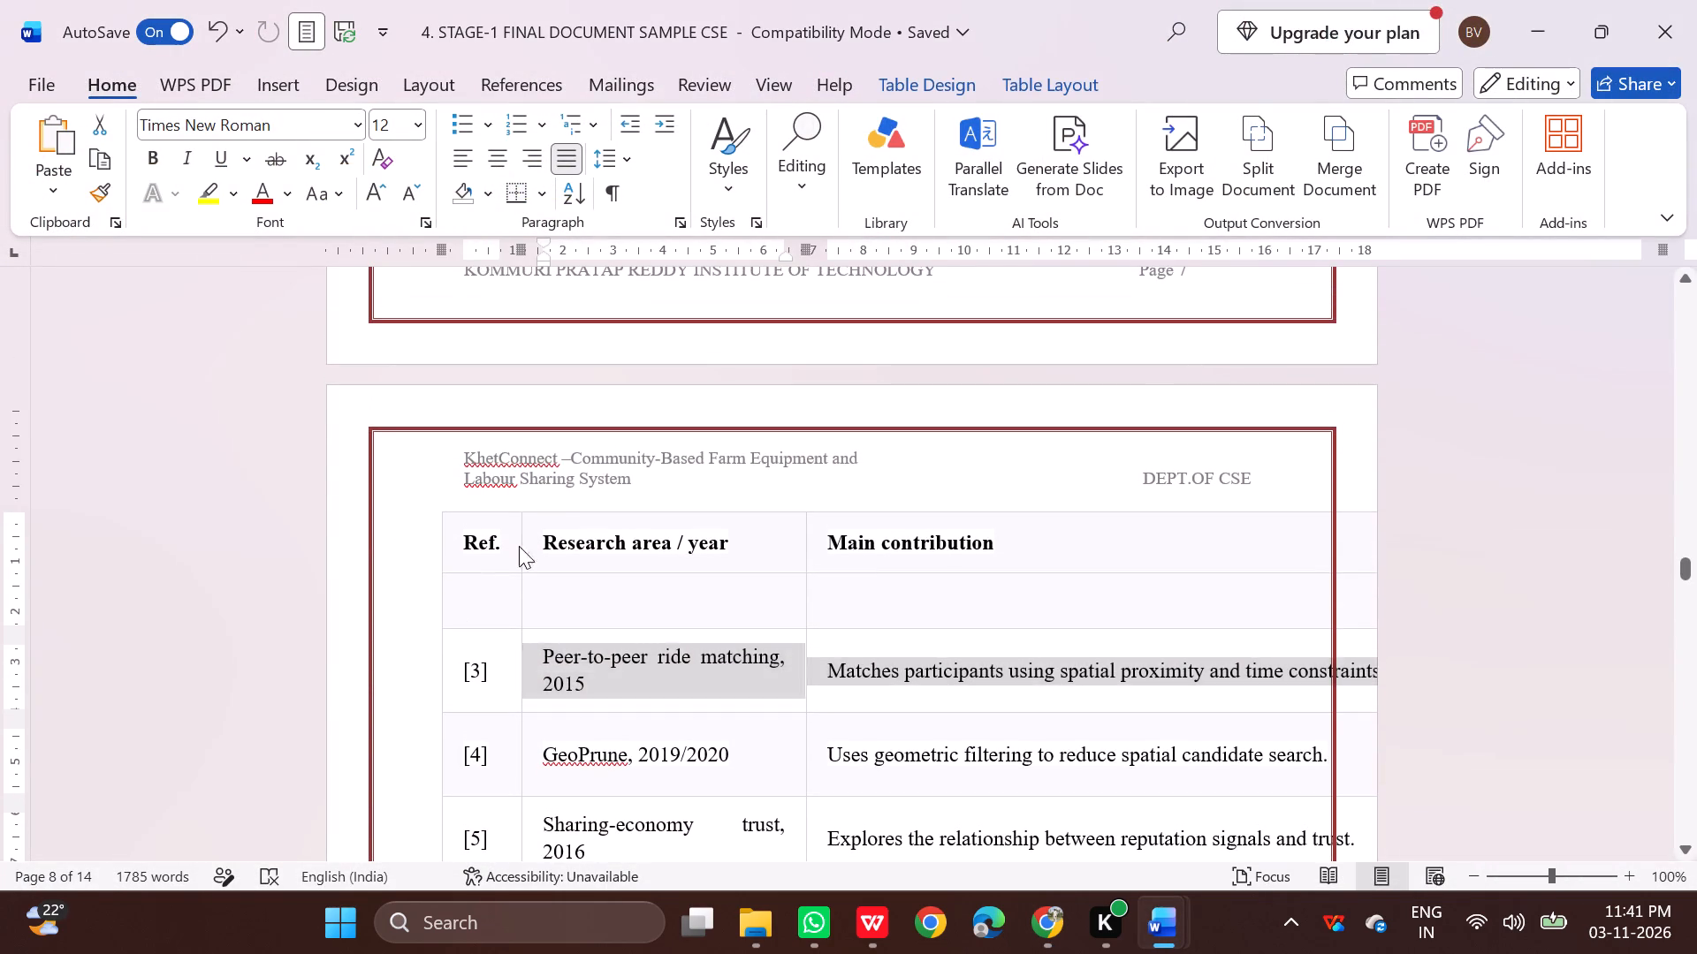
{"action": "left_click_drag", "start_coordinate": [519, 546], "coordinate": [808, 662]}
{"action": "left_click", "coordinate": [443, 543]}
{"action": "left_click_drag", "start_coordinate": [445, 539], "coordinate": [984, 653]}
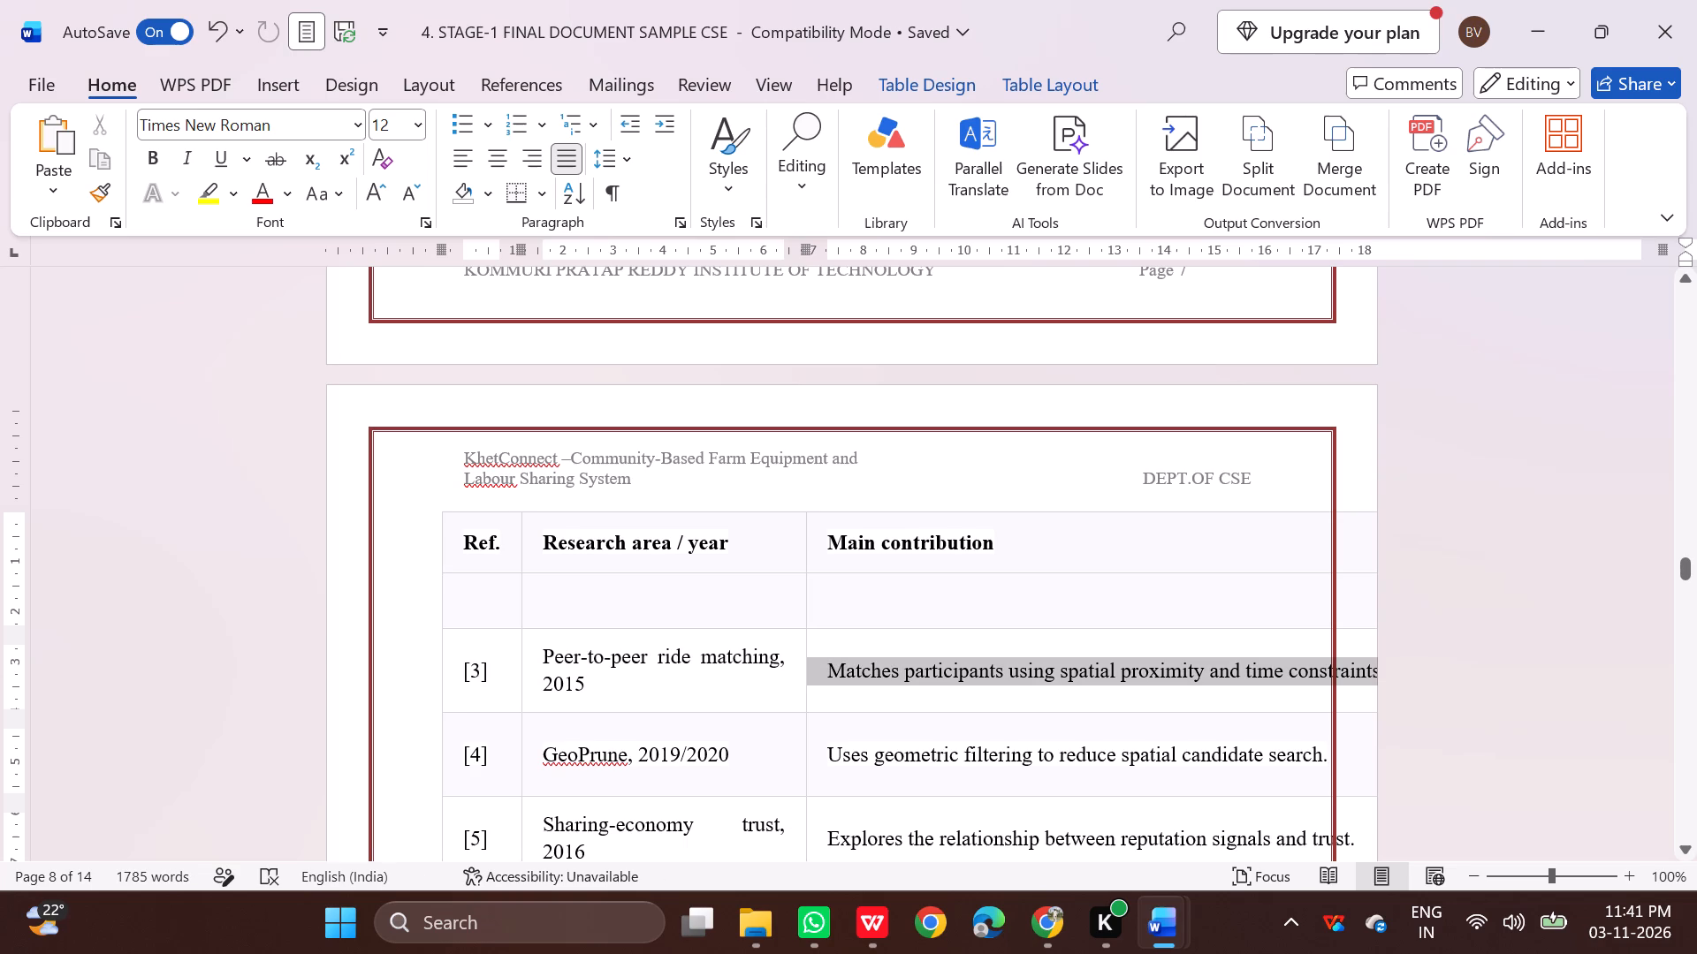
{"action": "left_click_drag", "start_coordinate": [984, 653], "coordinate": [1151, 799]}
{"action": "scroll", "coordinate": [955, 616], "scroll_direction": "down", "scroll_amount": 3}
{"action": "left_click", "coordinate": [1046, 761]}
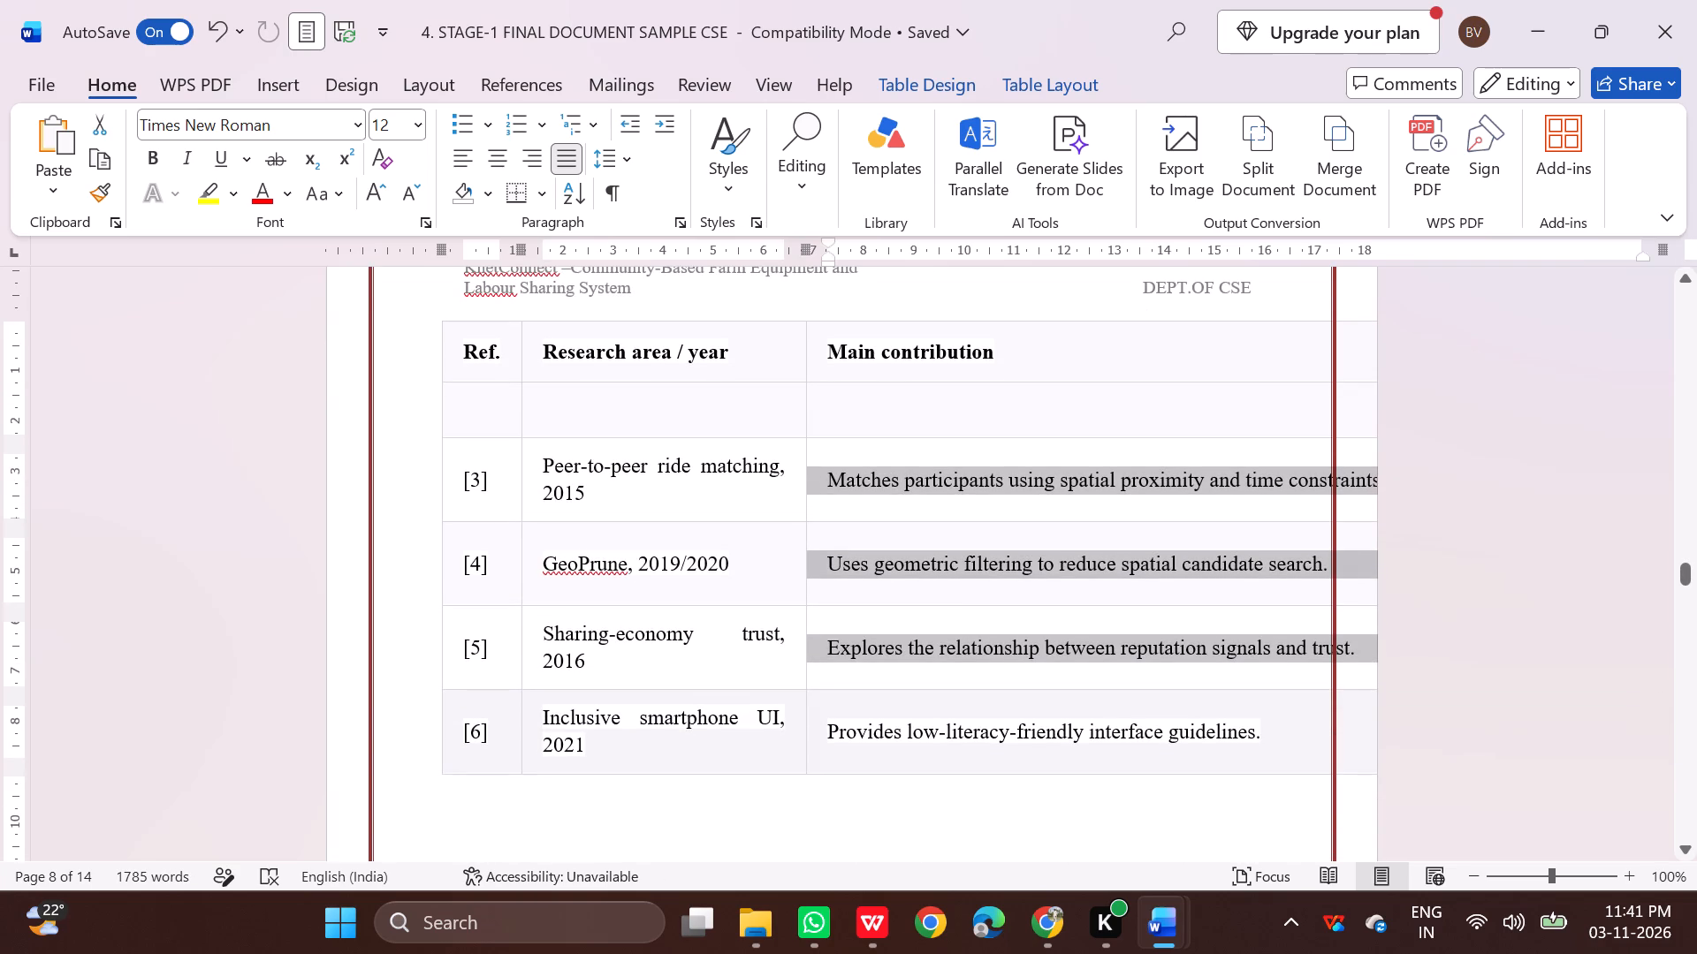
{"action": "left_click", "coordinate": [1343, 758]}
{"action": "left_click_drag", "start_coordinate": [1313, 770], "coordinate": [713, 413]}
{"action": "left_click_drag", "start_coordinate": [463, 812], "coordinate": [544, 367]}
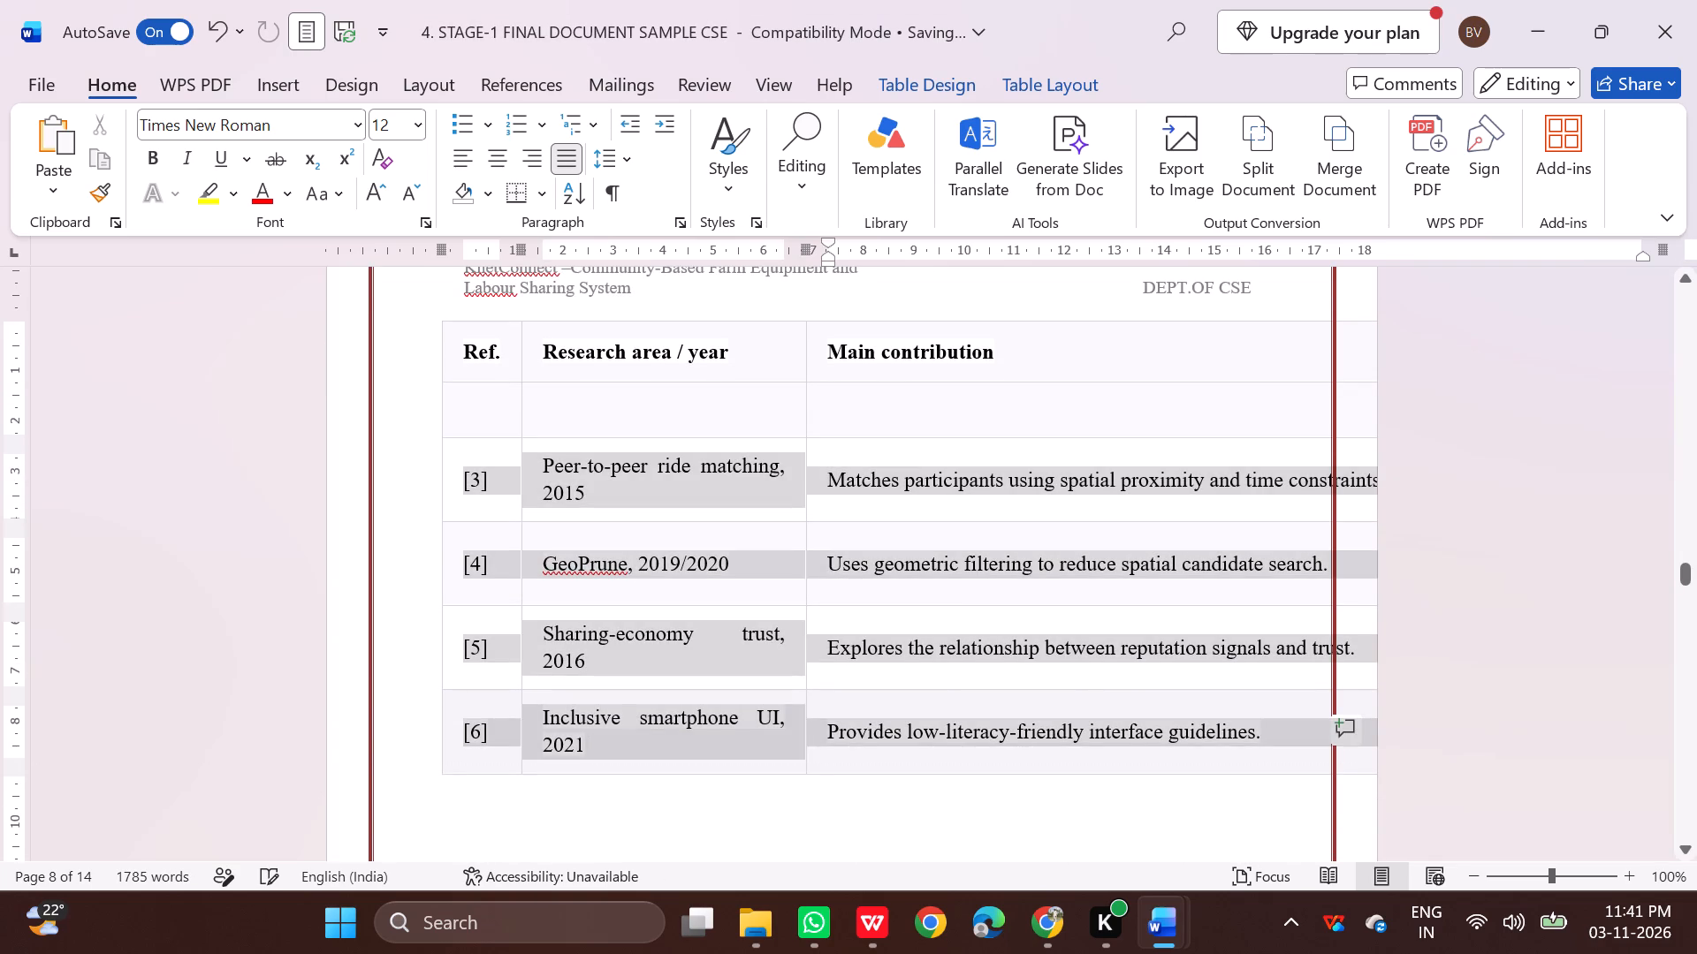
{"action": "left_click_drag", "start_coordinate": [544, 367], "coordinate": [529, 442]}
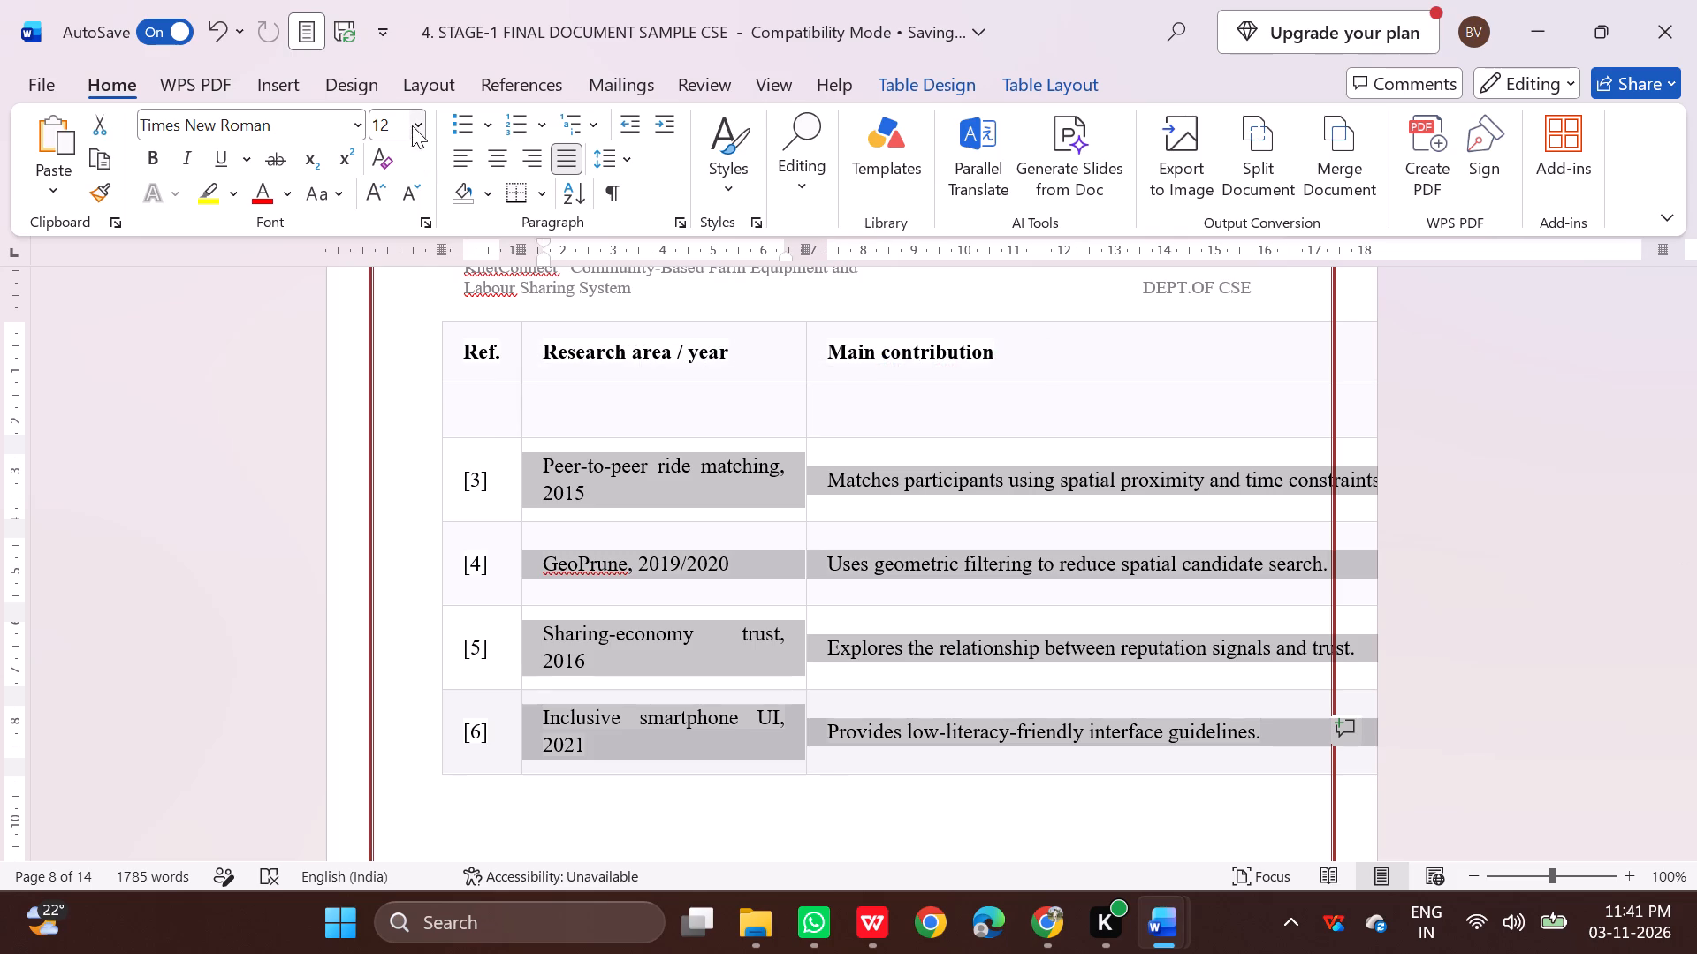
{"action": "left_click", "coordinate": [411, 124]}
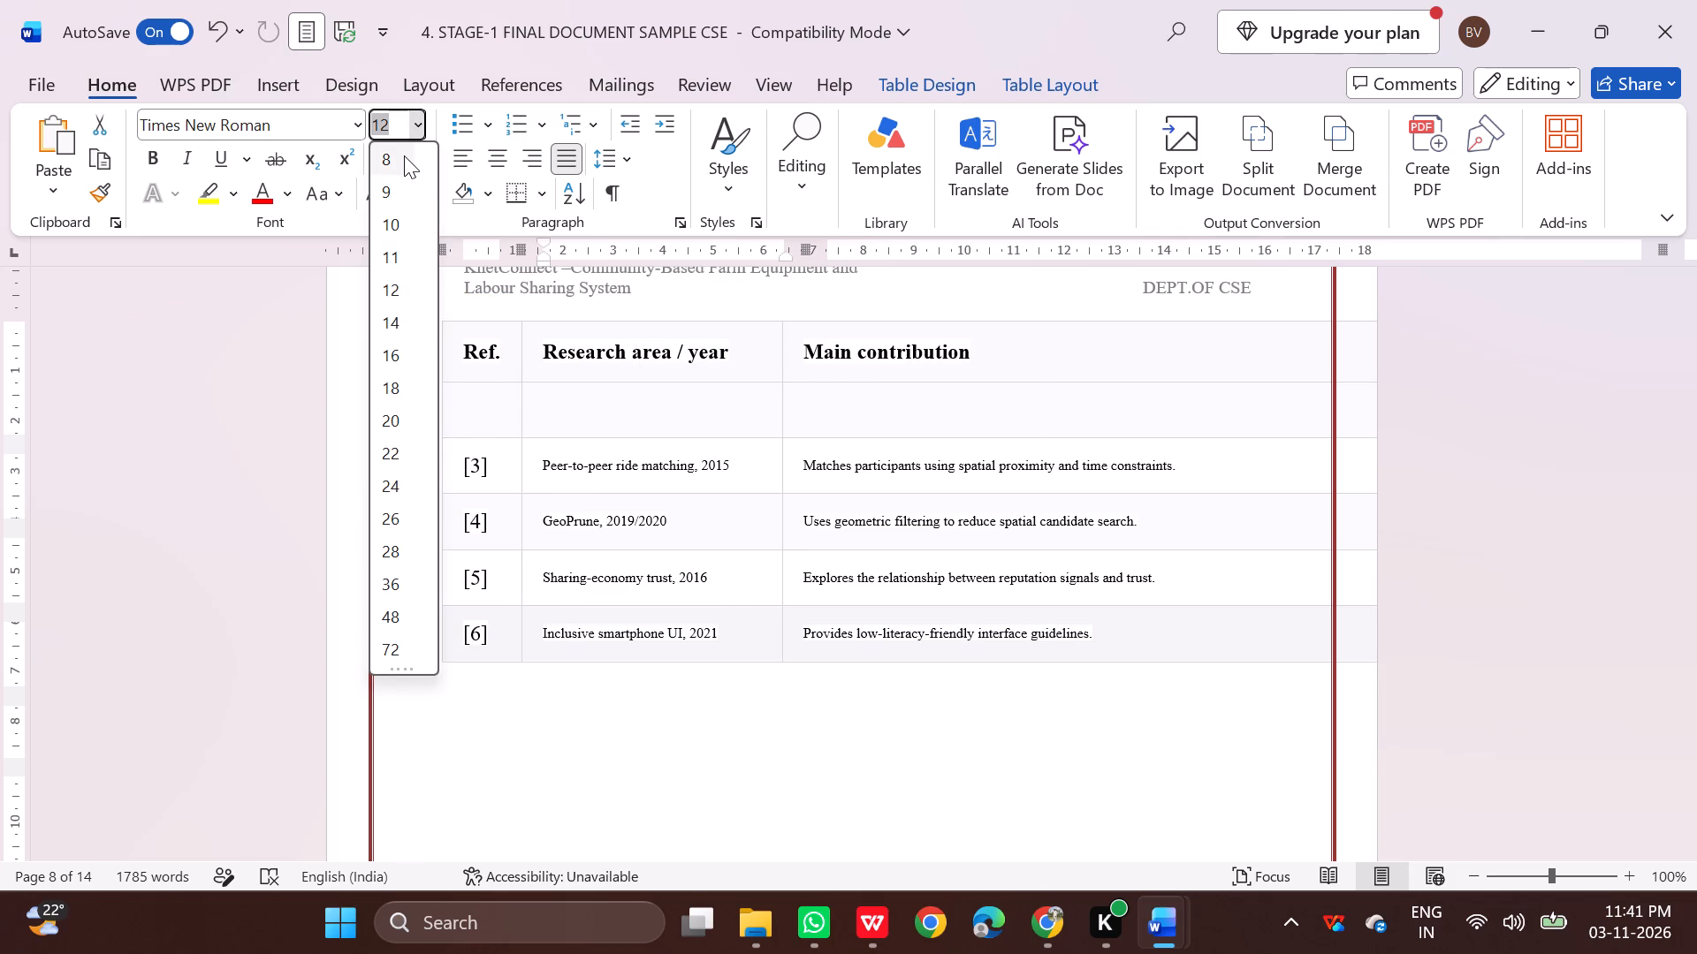
{"action": "scroll", "coordinate": [396, 143], "scroll_direction": "up", "scroll_amount": 1}
{"action": "left_click", "coordinate": [412, 294]}
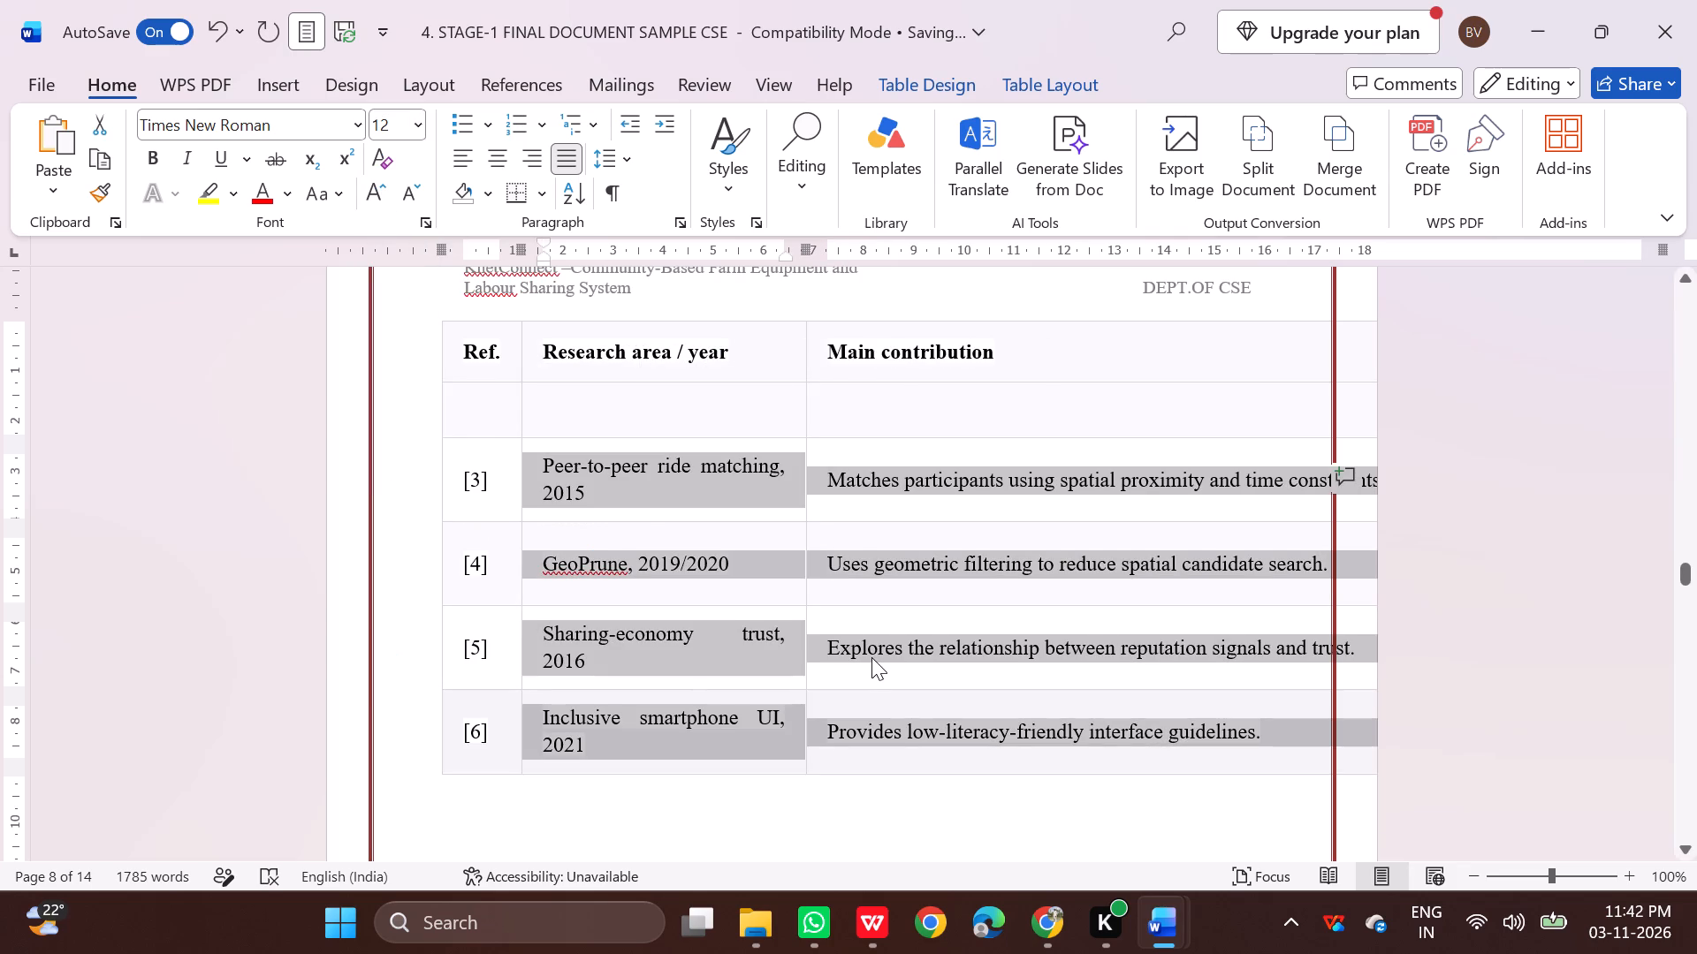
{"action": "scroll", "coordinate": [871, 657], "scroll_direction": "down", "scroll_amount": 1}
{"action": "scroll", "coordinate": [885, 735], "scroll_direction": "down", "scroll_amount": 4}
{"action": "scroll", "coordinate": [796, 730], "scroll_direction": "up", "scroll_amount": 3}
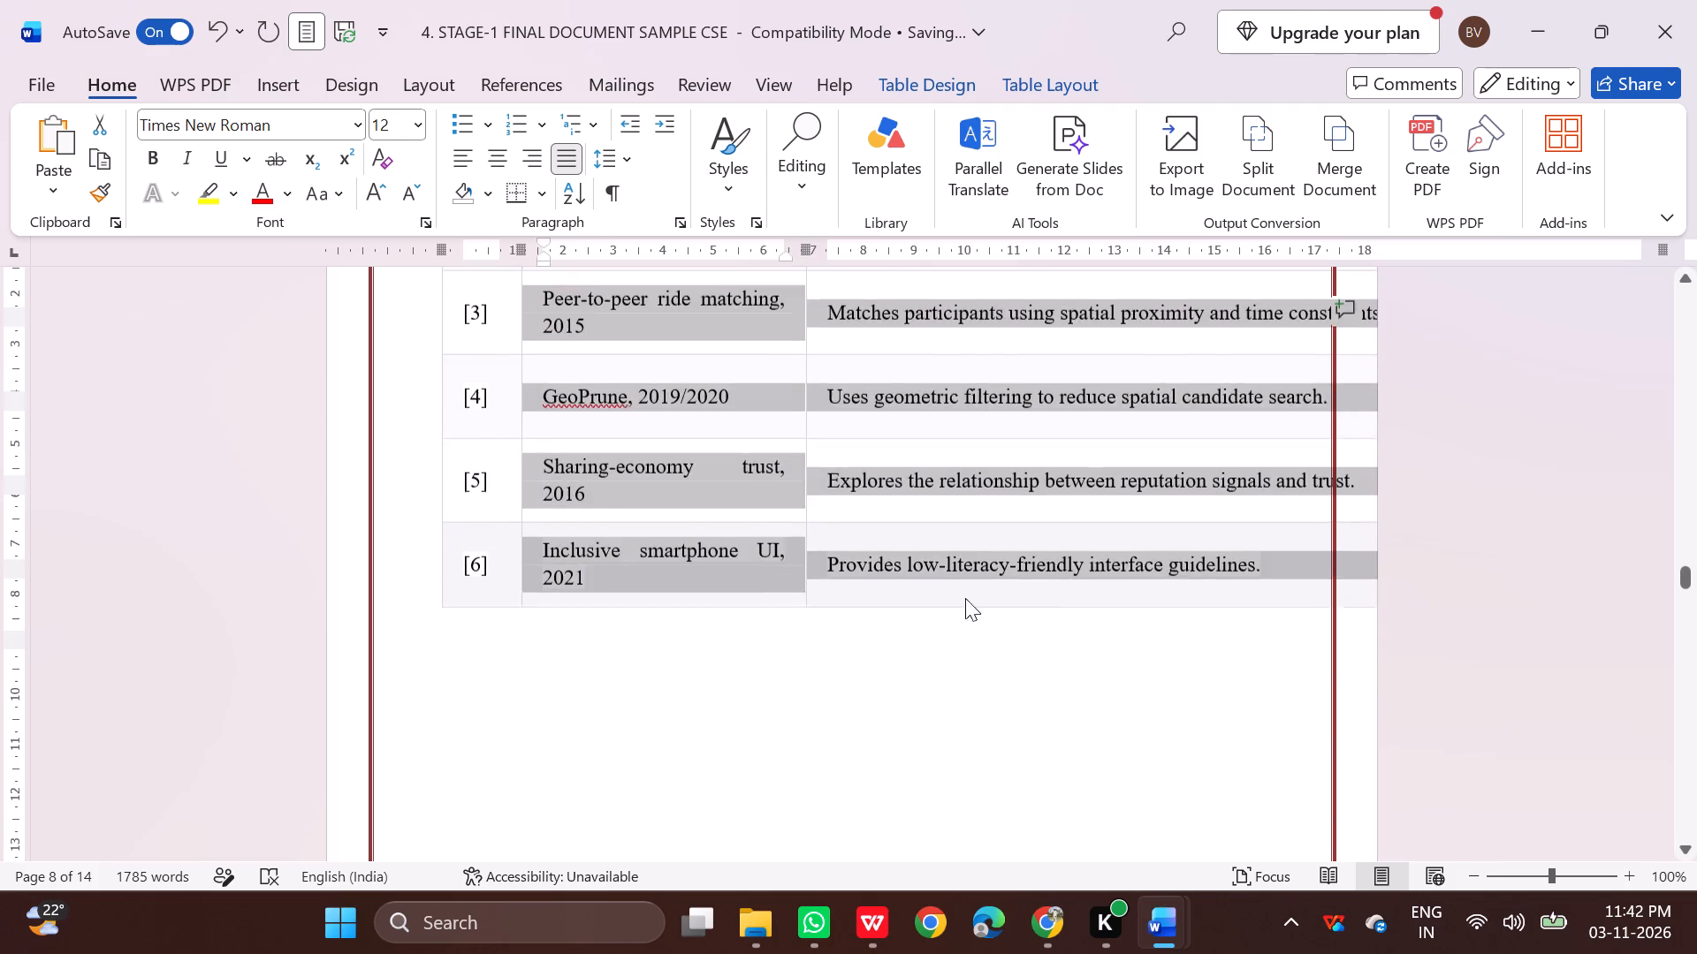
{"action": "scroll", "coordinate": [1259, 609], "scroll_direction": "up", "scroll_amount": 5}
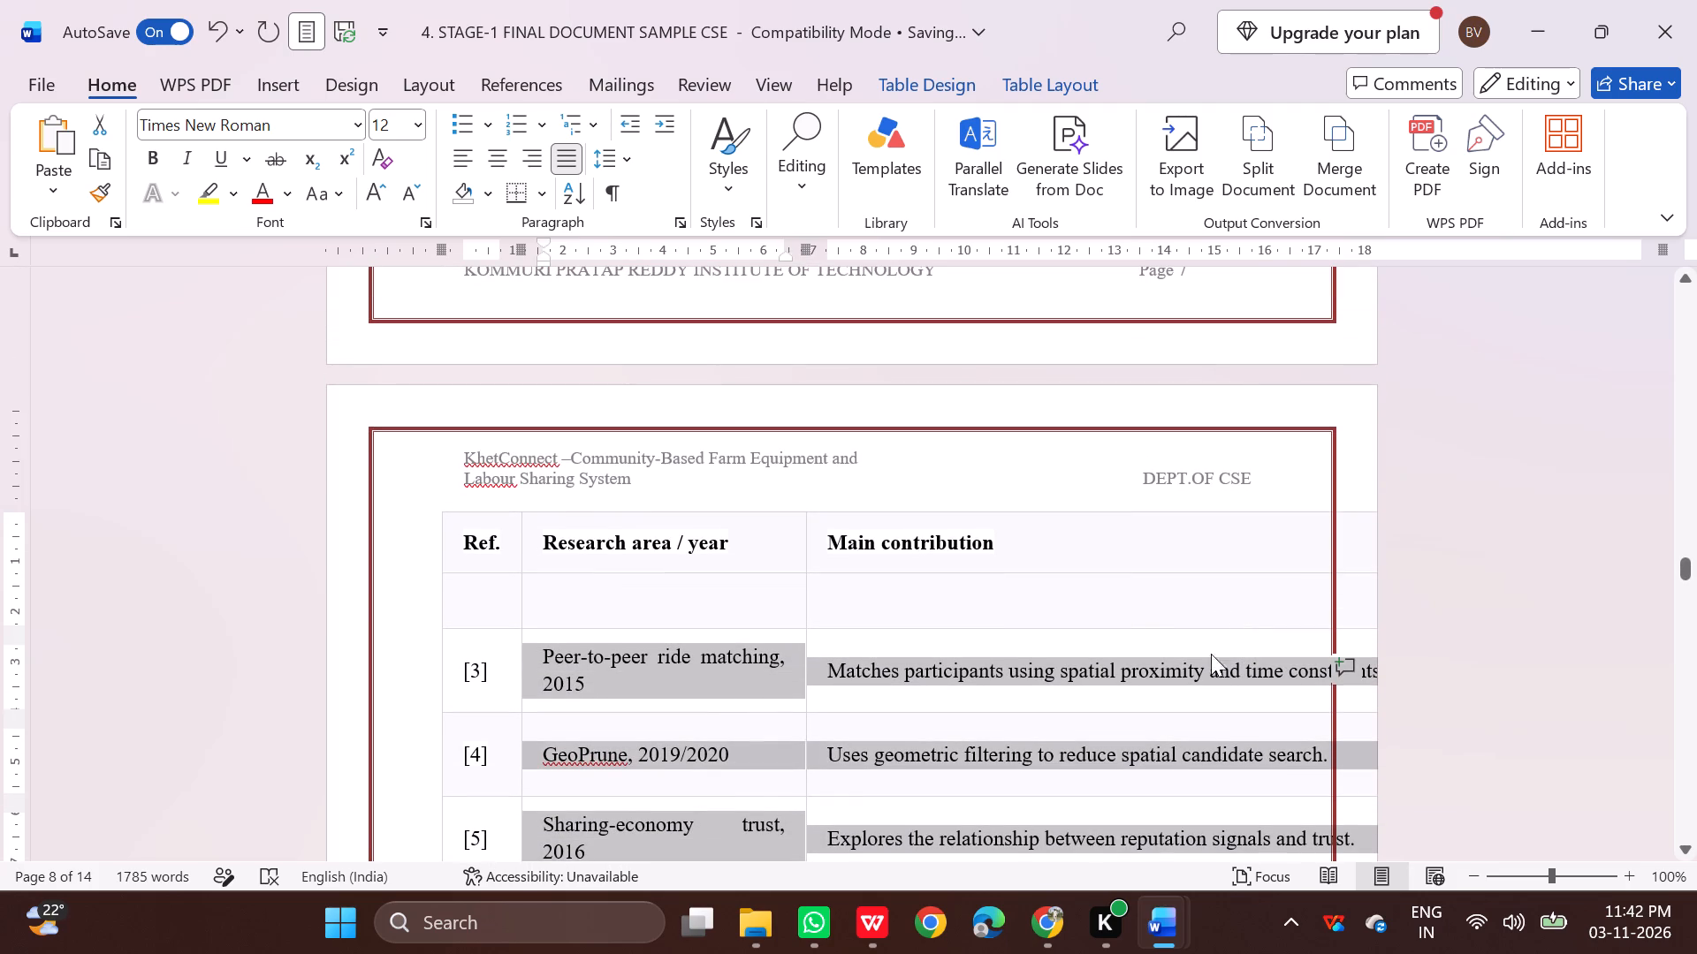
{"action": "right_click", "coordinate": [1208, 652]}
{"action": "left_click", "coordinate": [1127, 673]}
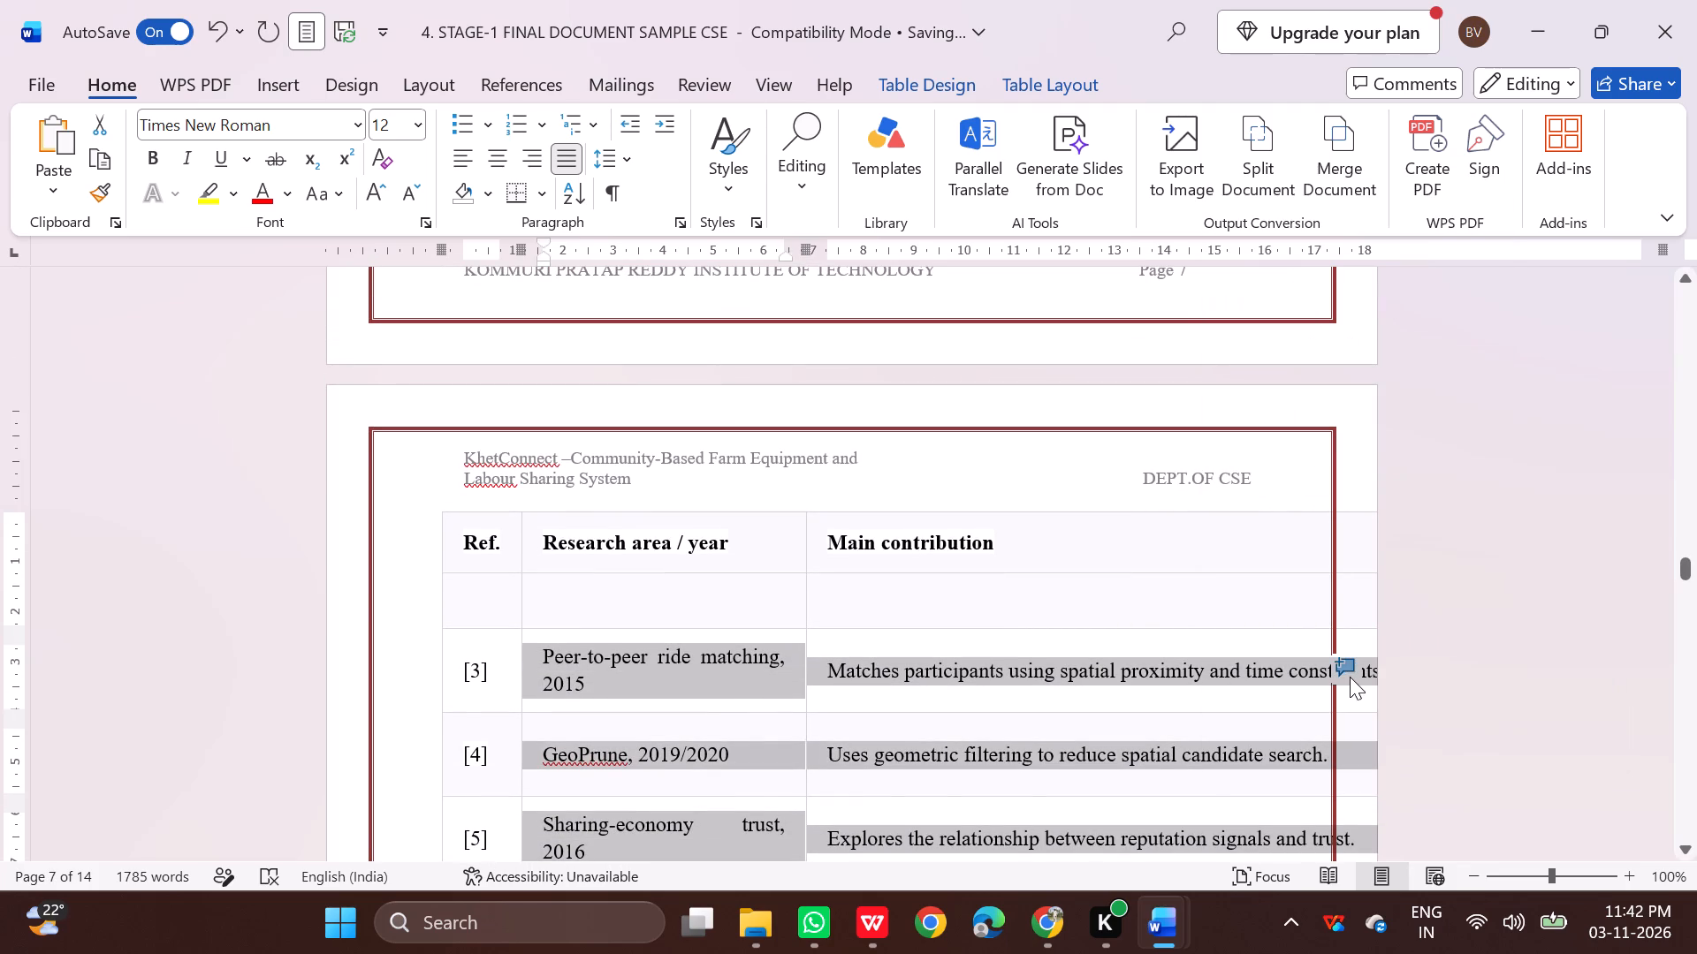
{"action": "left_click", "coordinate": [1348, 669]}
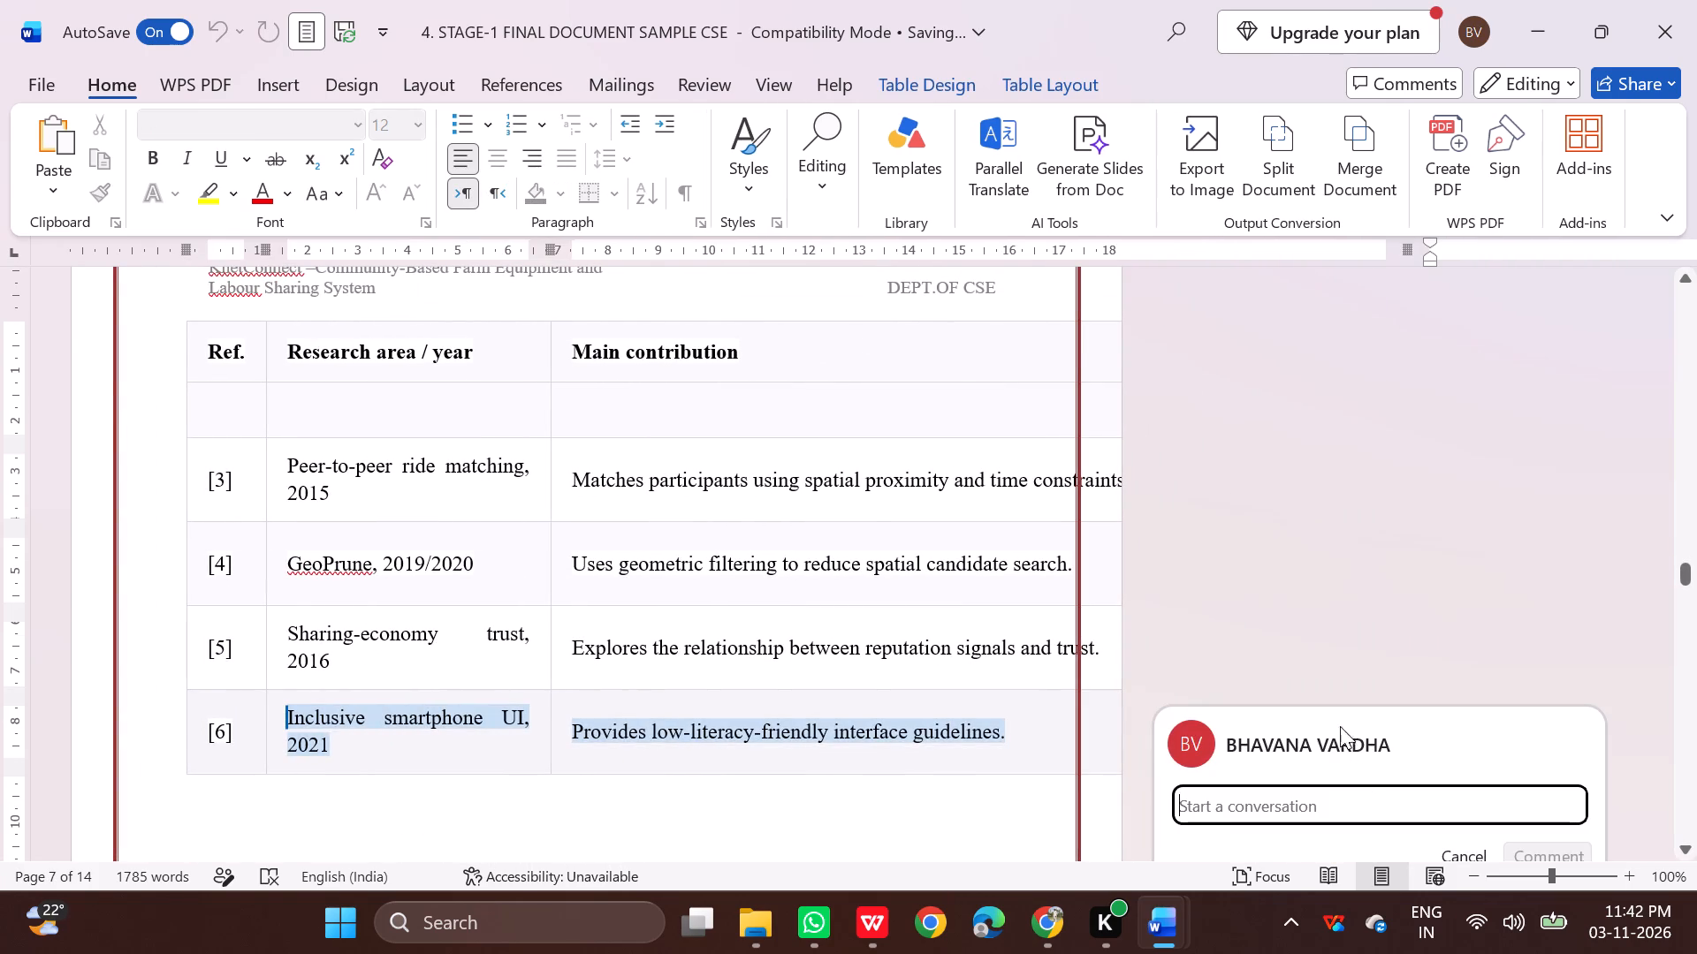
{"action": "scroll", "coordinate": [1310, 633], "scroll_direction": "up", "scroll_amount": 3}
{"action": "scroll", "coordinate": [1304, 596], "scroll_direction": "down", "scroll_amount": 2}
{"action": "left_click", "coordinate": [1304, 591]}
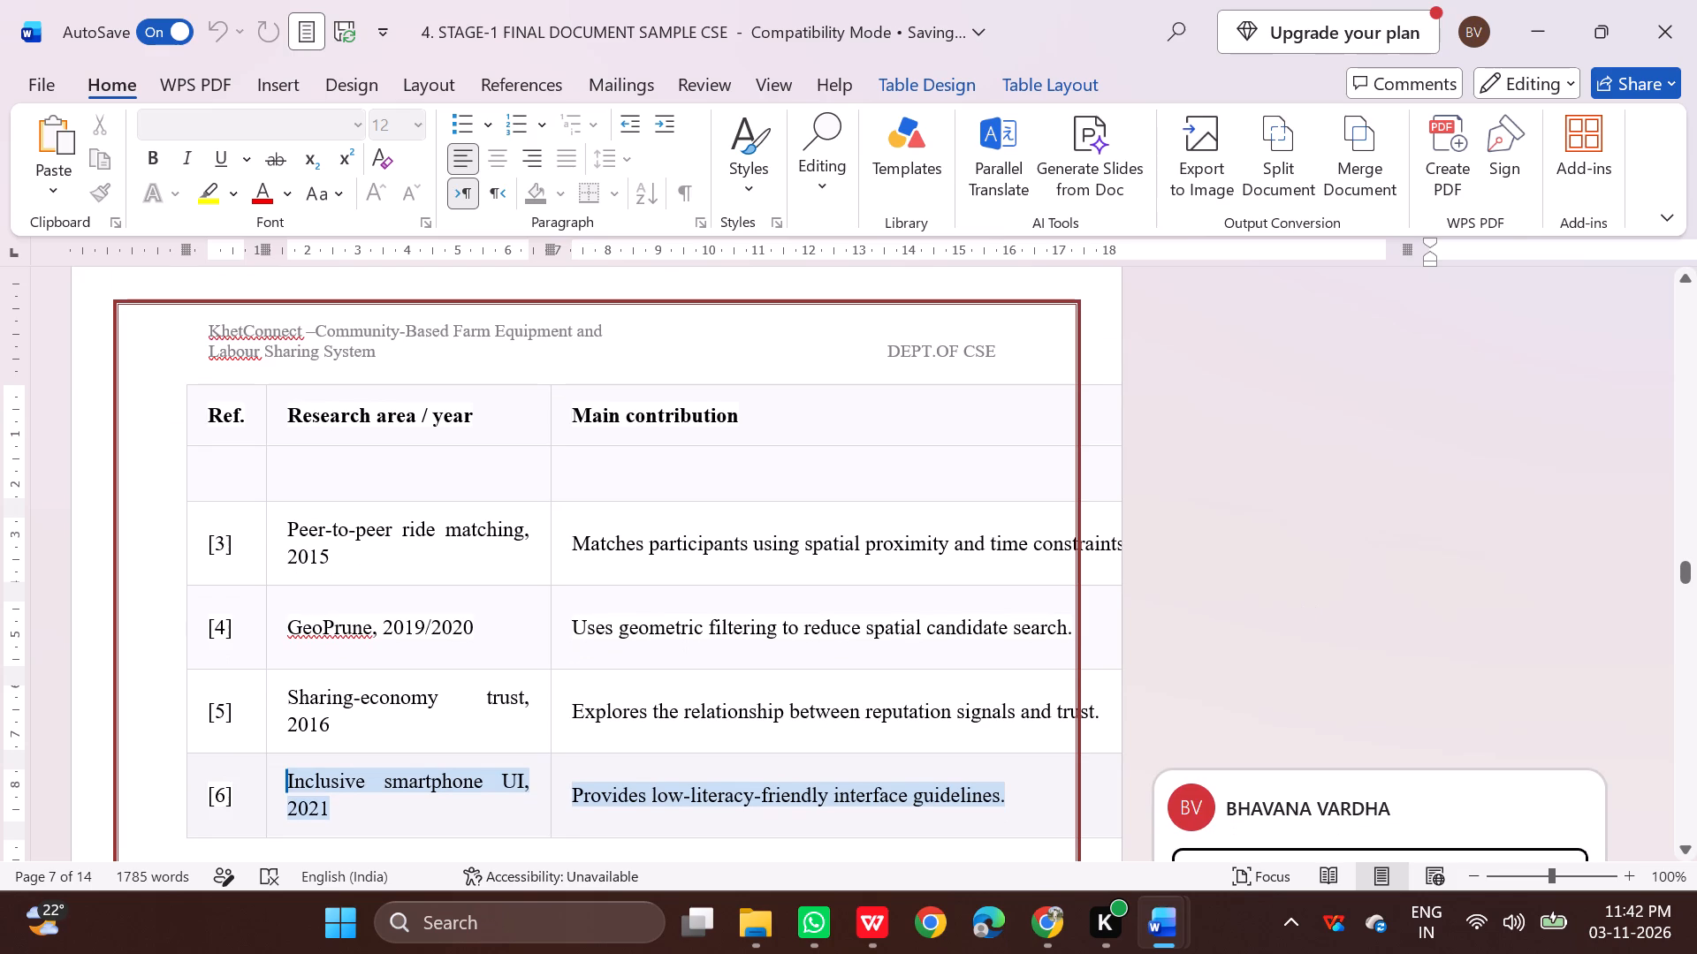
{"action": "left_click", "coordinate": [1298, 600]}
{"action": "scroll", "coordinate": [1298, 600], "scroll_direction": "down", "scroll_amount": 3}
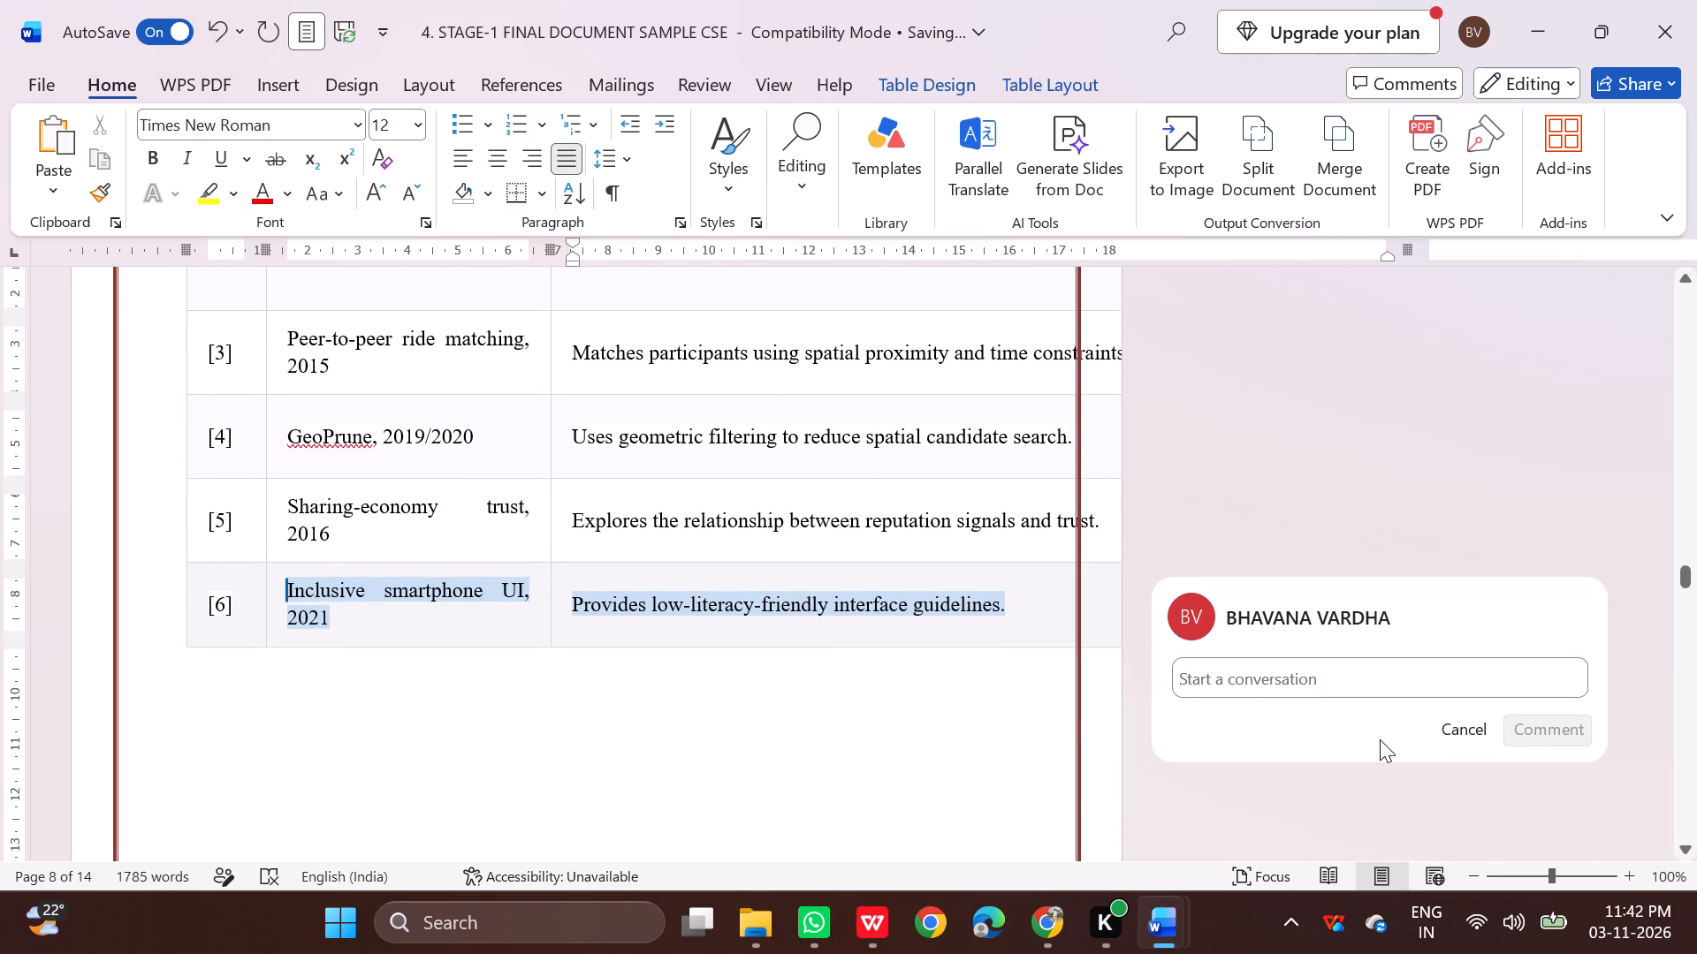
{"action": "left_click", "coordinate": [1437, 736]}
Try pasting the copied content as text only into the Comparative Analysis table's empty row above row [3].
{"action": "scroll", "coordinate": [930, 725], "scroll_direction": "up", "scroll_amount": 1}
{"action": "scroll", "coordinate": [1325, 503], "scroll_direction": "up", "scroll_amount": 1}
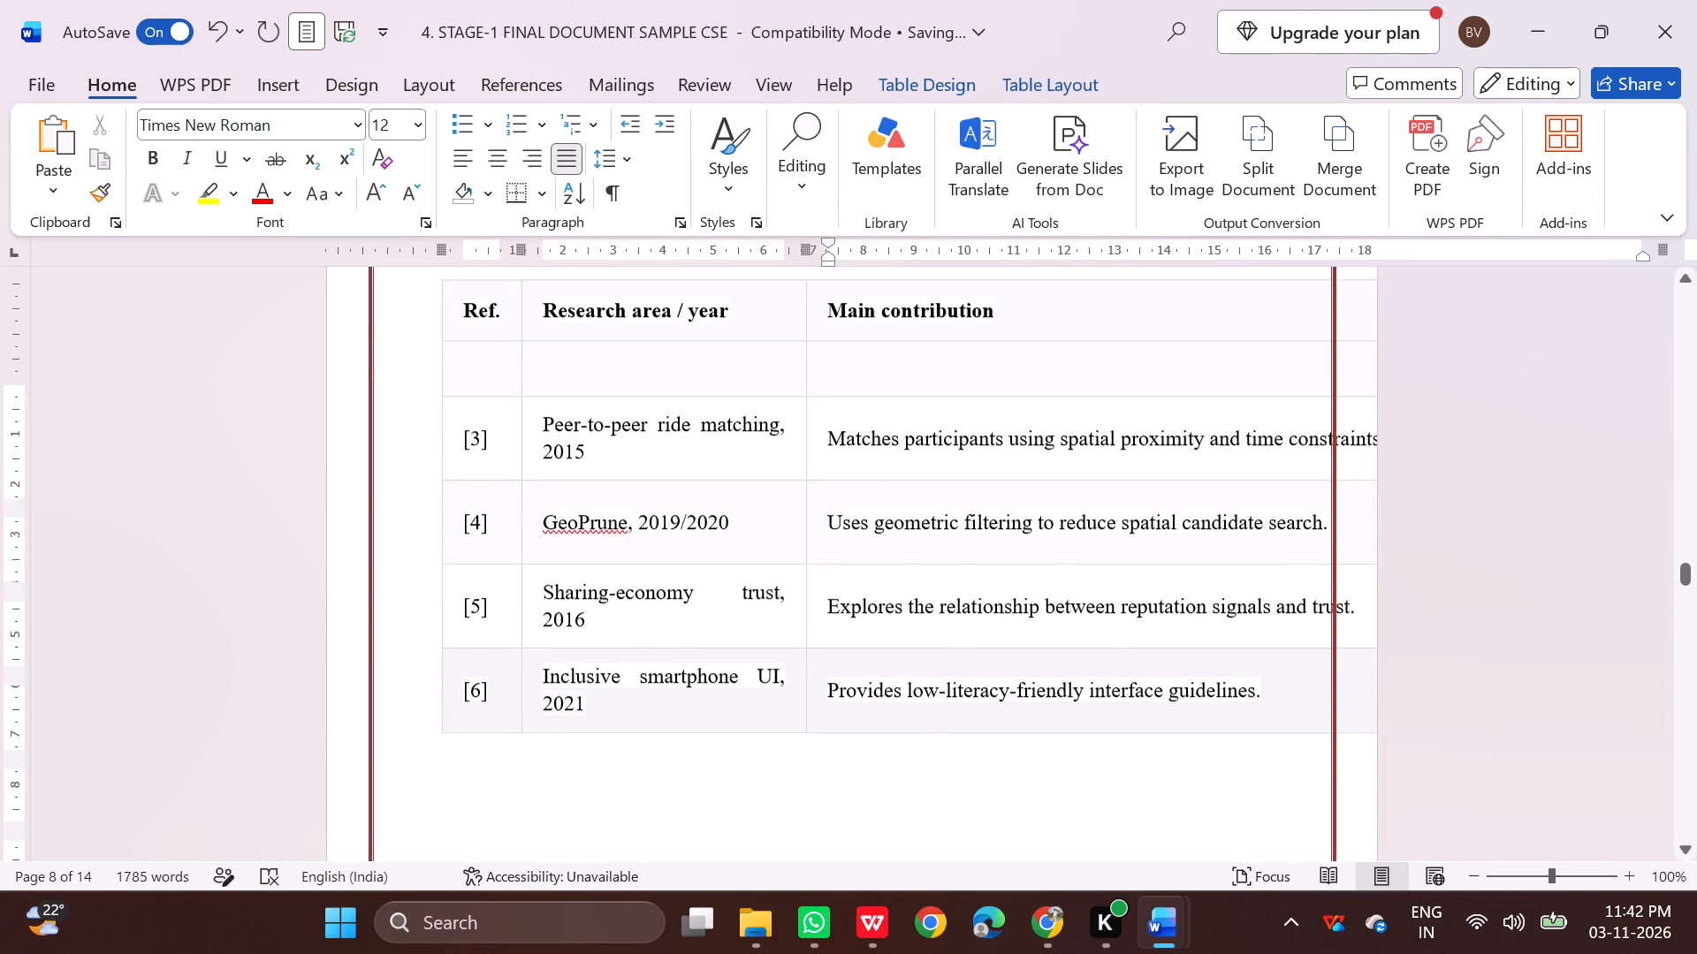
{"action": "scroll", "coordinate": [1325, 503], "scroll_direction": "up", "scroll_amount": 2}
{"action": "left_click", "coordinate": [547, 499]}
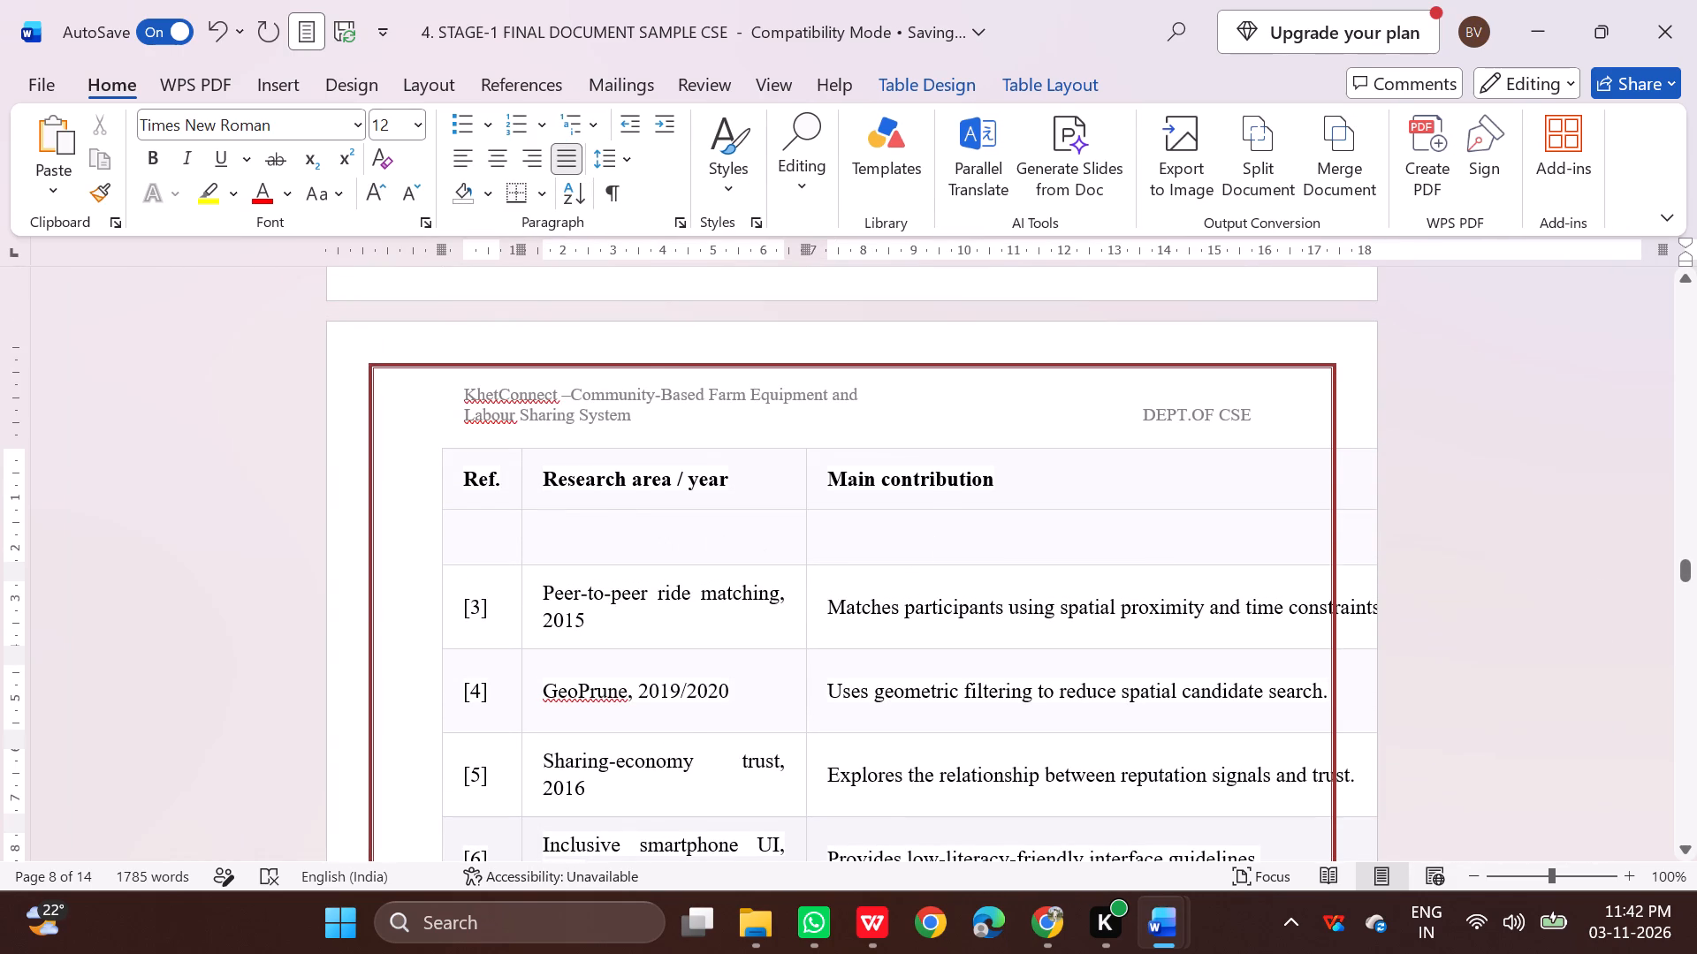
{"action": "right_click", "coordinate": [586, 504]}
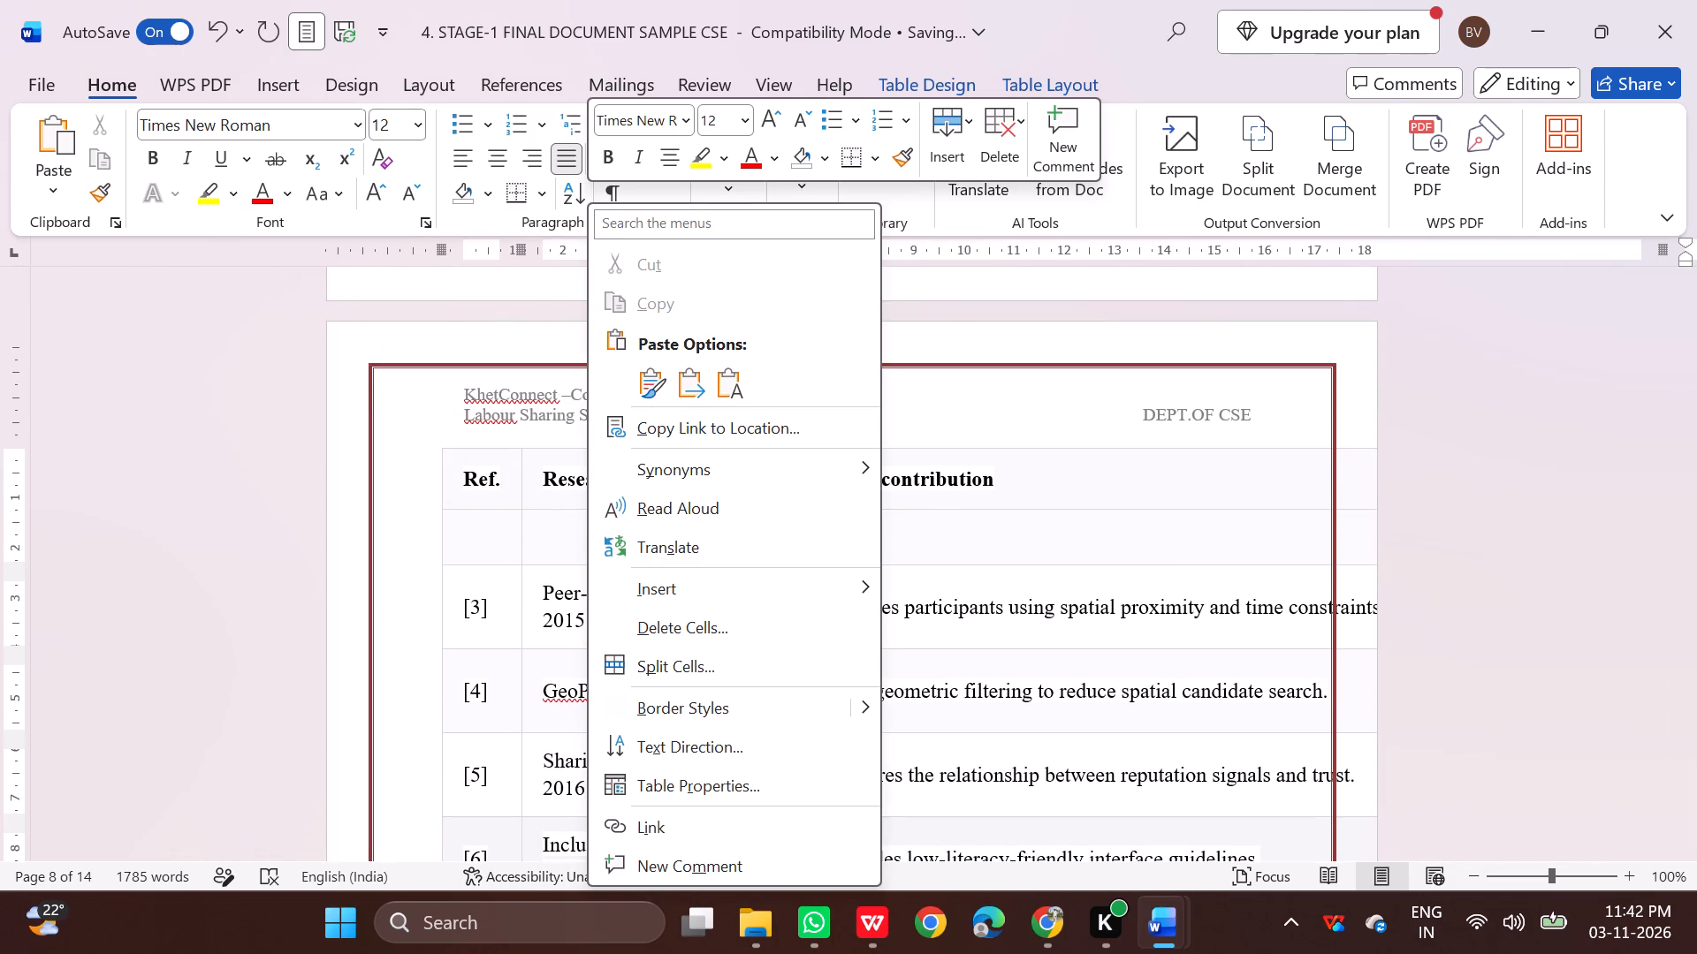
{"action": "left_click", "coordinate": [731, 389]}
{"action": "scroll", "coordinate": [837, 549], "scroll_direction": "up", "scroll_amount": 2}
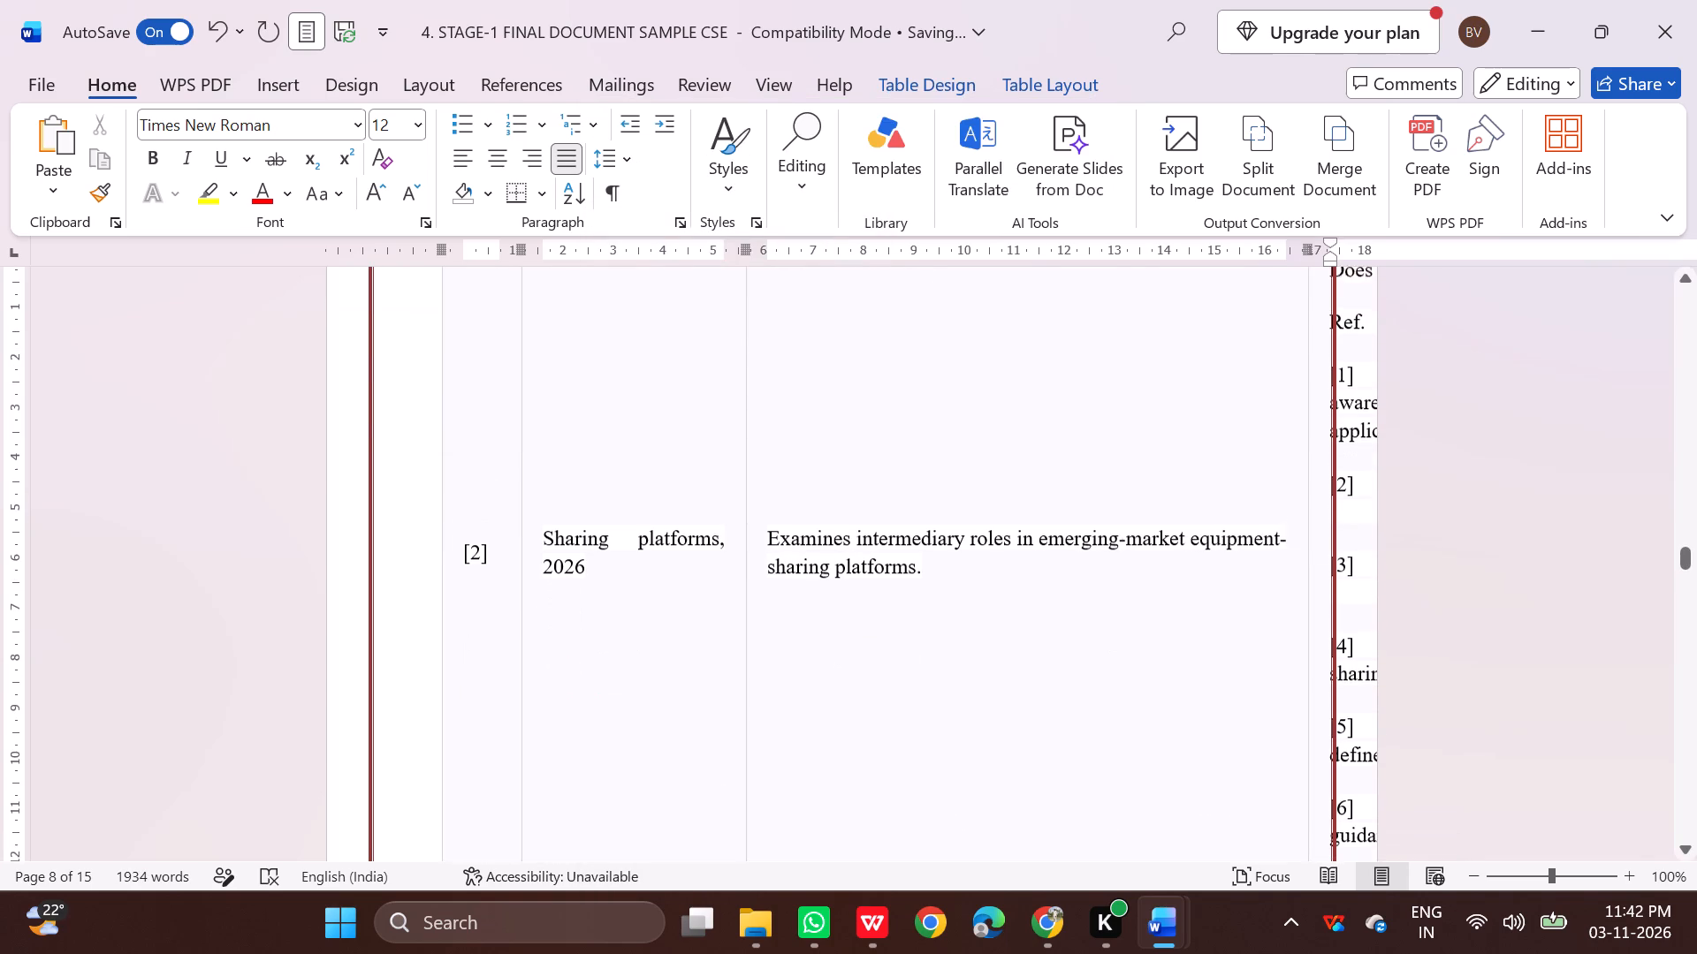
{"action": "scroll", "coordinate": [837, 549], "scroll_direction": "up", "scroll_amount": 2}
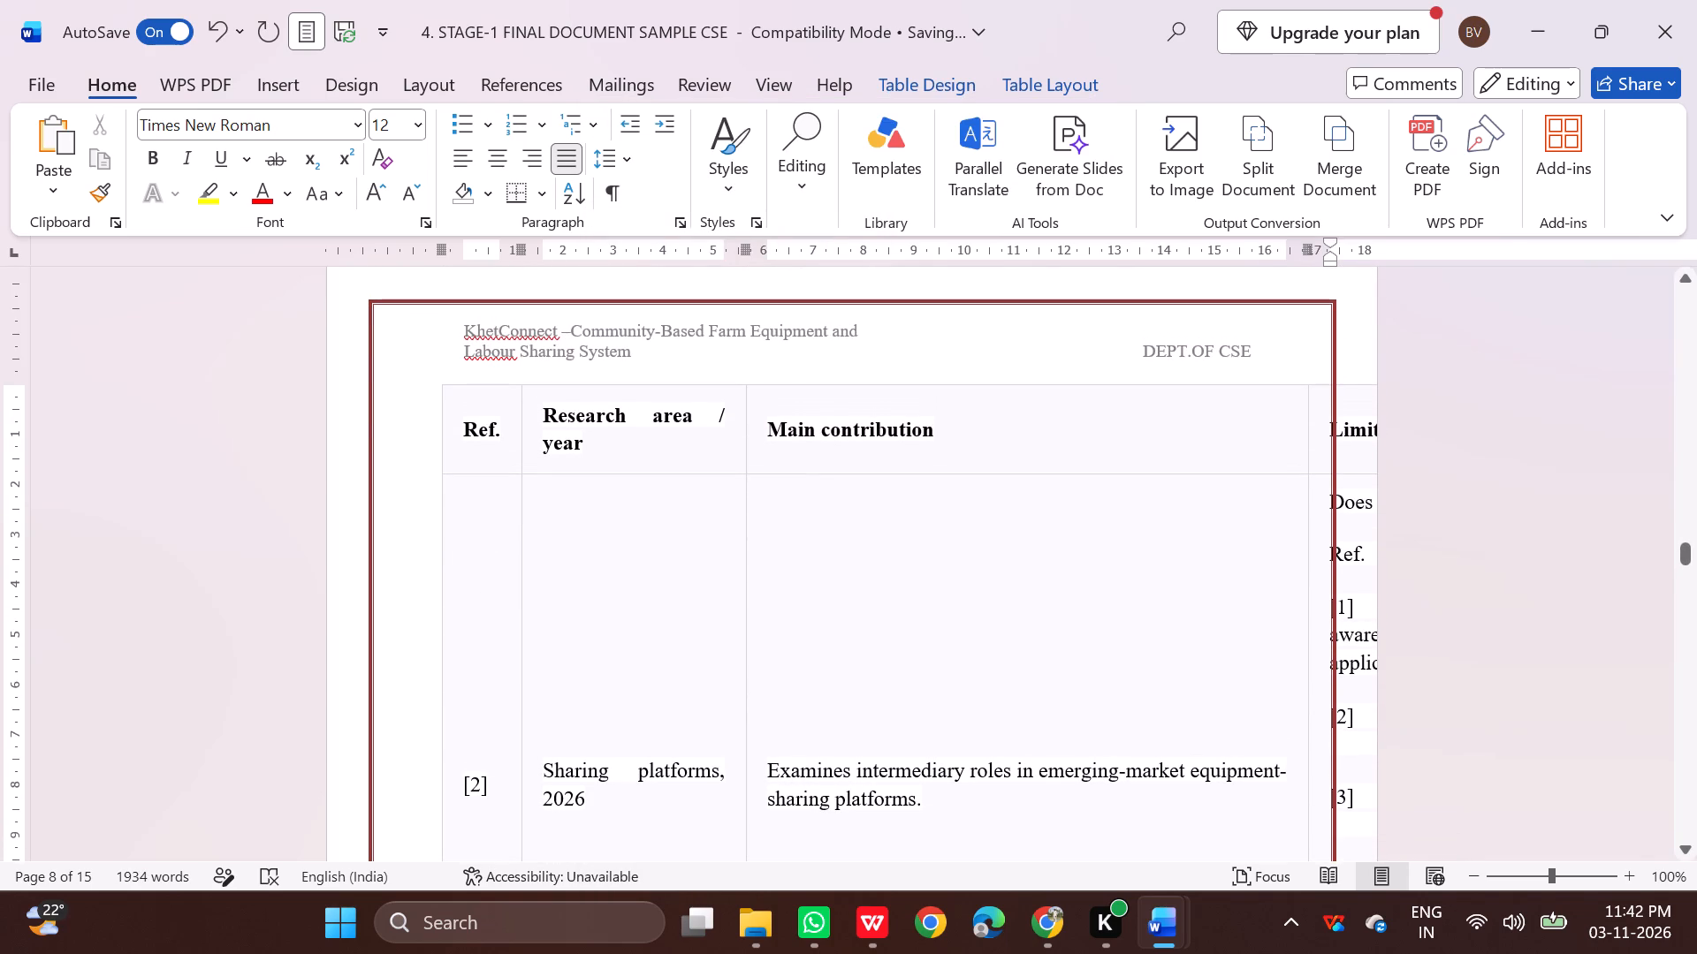
Undo the text-only paste and the preceding table edits, back to before the Comparative Analysis table was inserted.
{"action": "key", "text": "ctrl+z"}
{"action": "key", "text": "ctrl+z"}
{"action": "key", "text": "ctrl+z"}
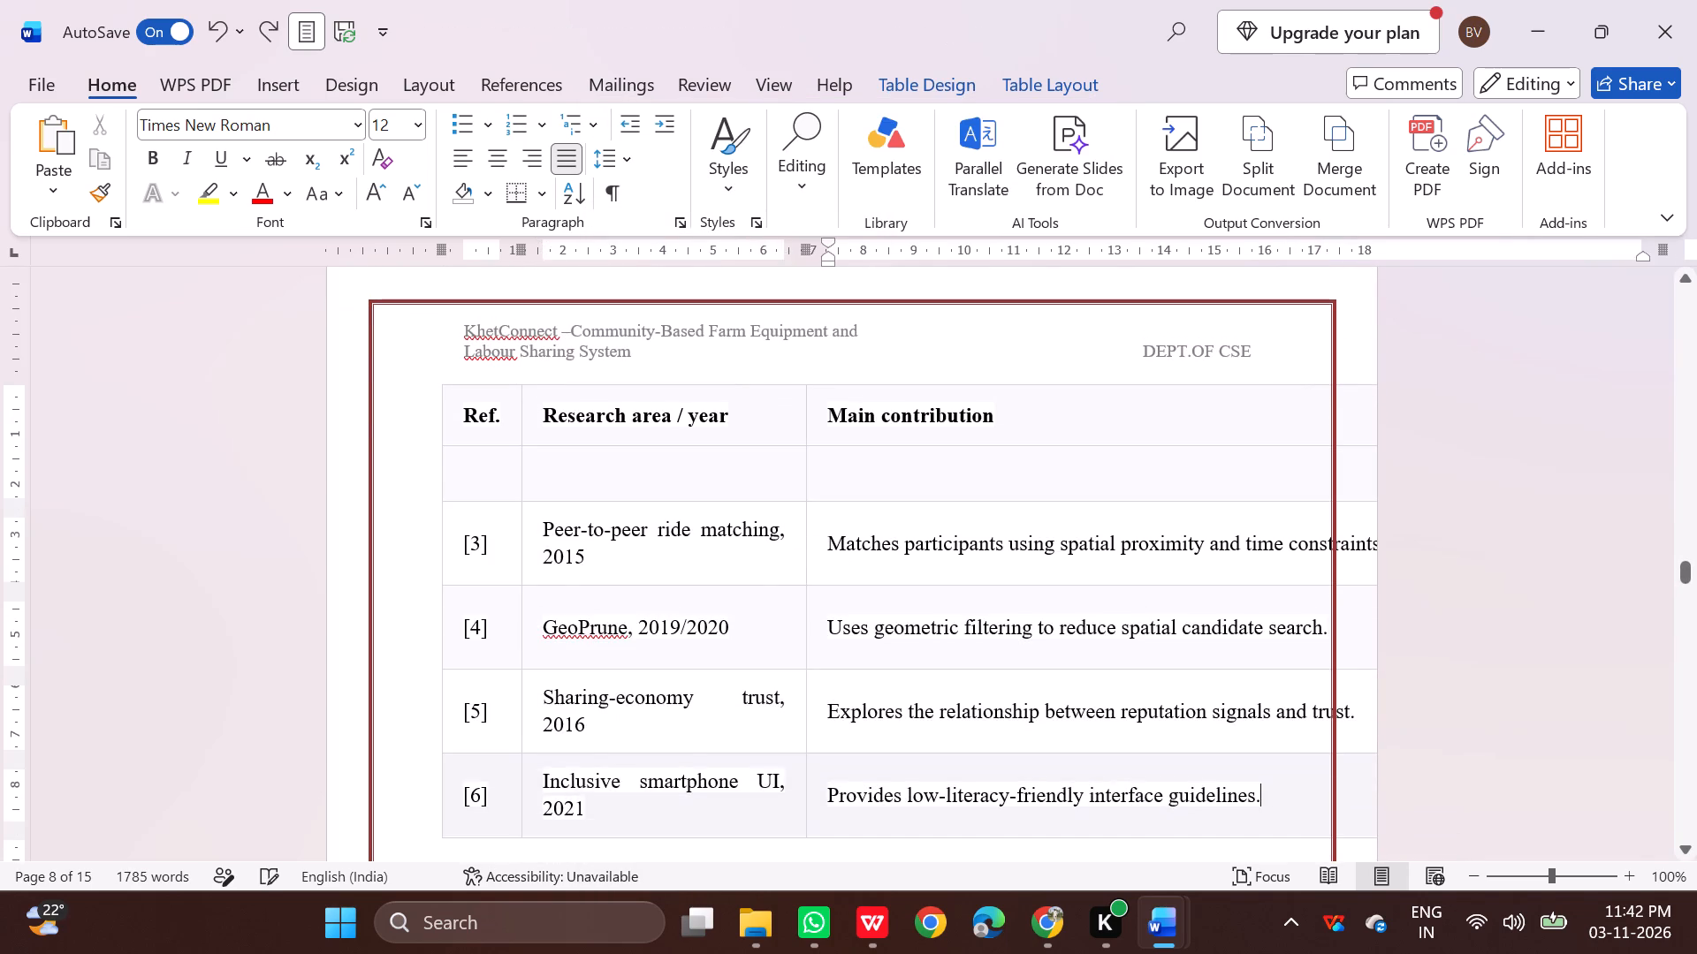
{"action": "key", "text": "ctrl+z"}
{"action": "key", "text": "ctrl+z"}
Examine the end of the literature review, from Paper 5 through Paper 6 to the page break after page 7.
{"action": "scroll", "coordinate": [838, 549], "scroll_direction": "up", "scroll_amount": 9}
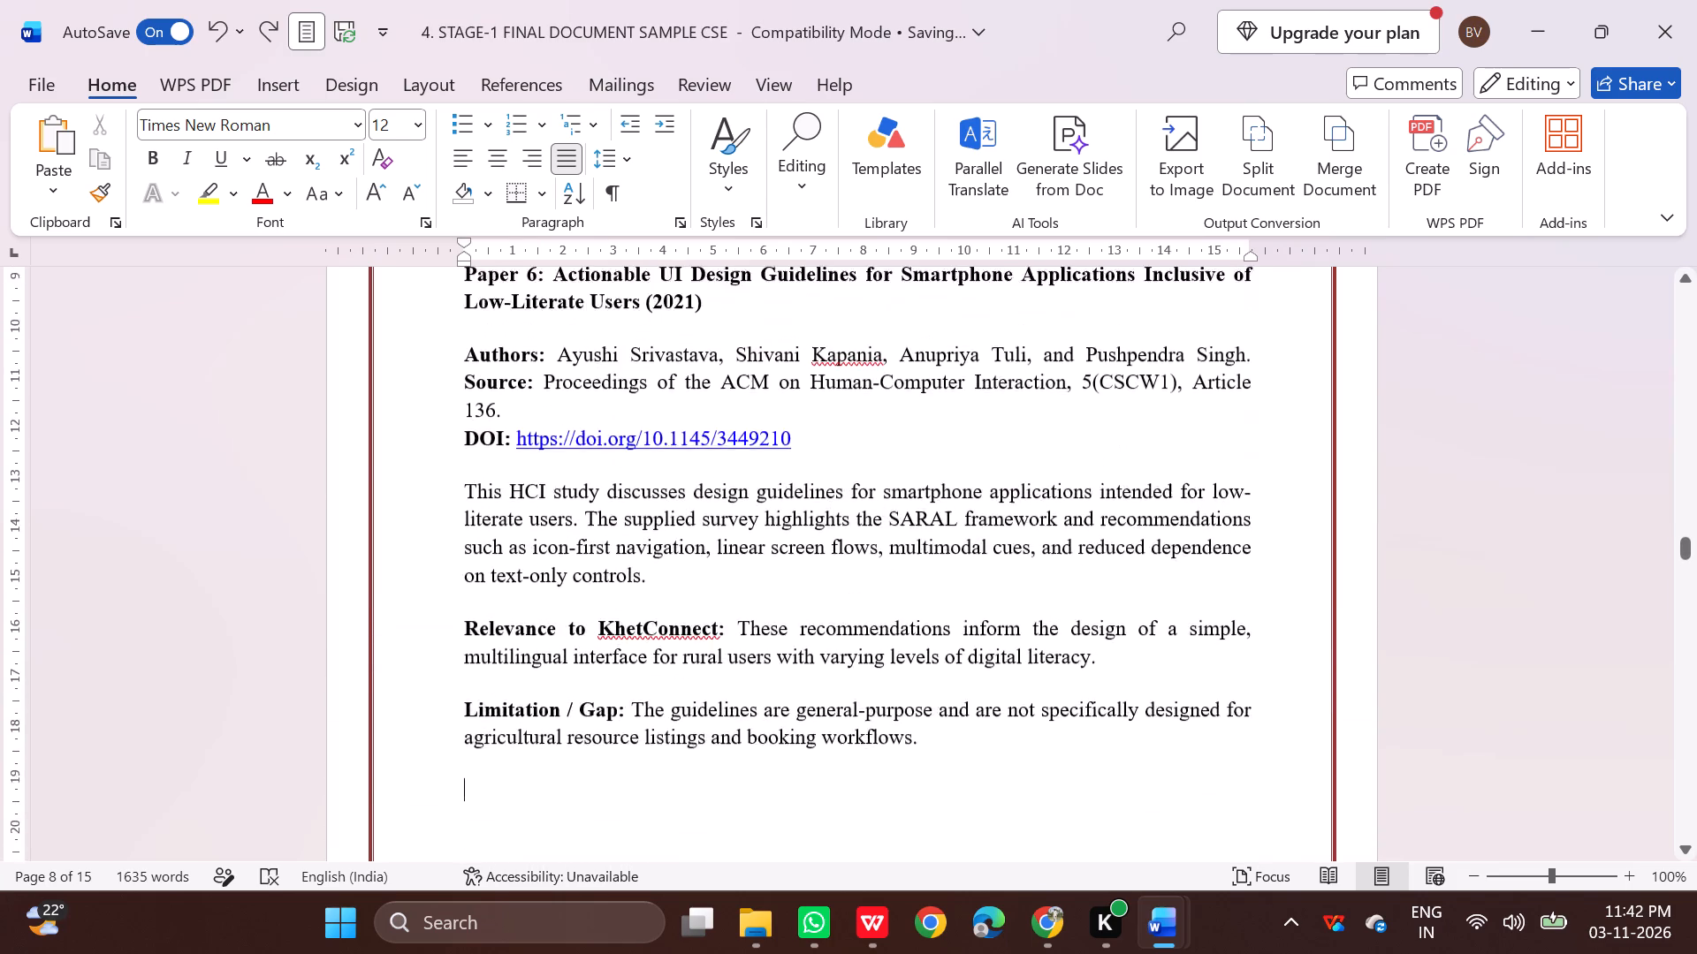
{"action": "scroll", "coordinate": [838, 549], "scroll_direction": "up", "scroll_amount": 3}
{"action": "scroll", "coordinate": [838, 549], "scroll_direction": "down", "scroll_amount": 15}
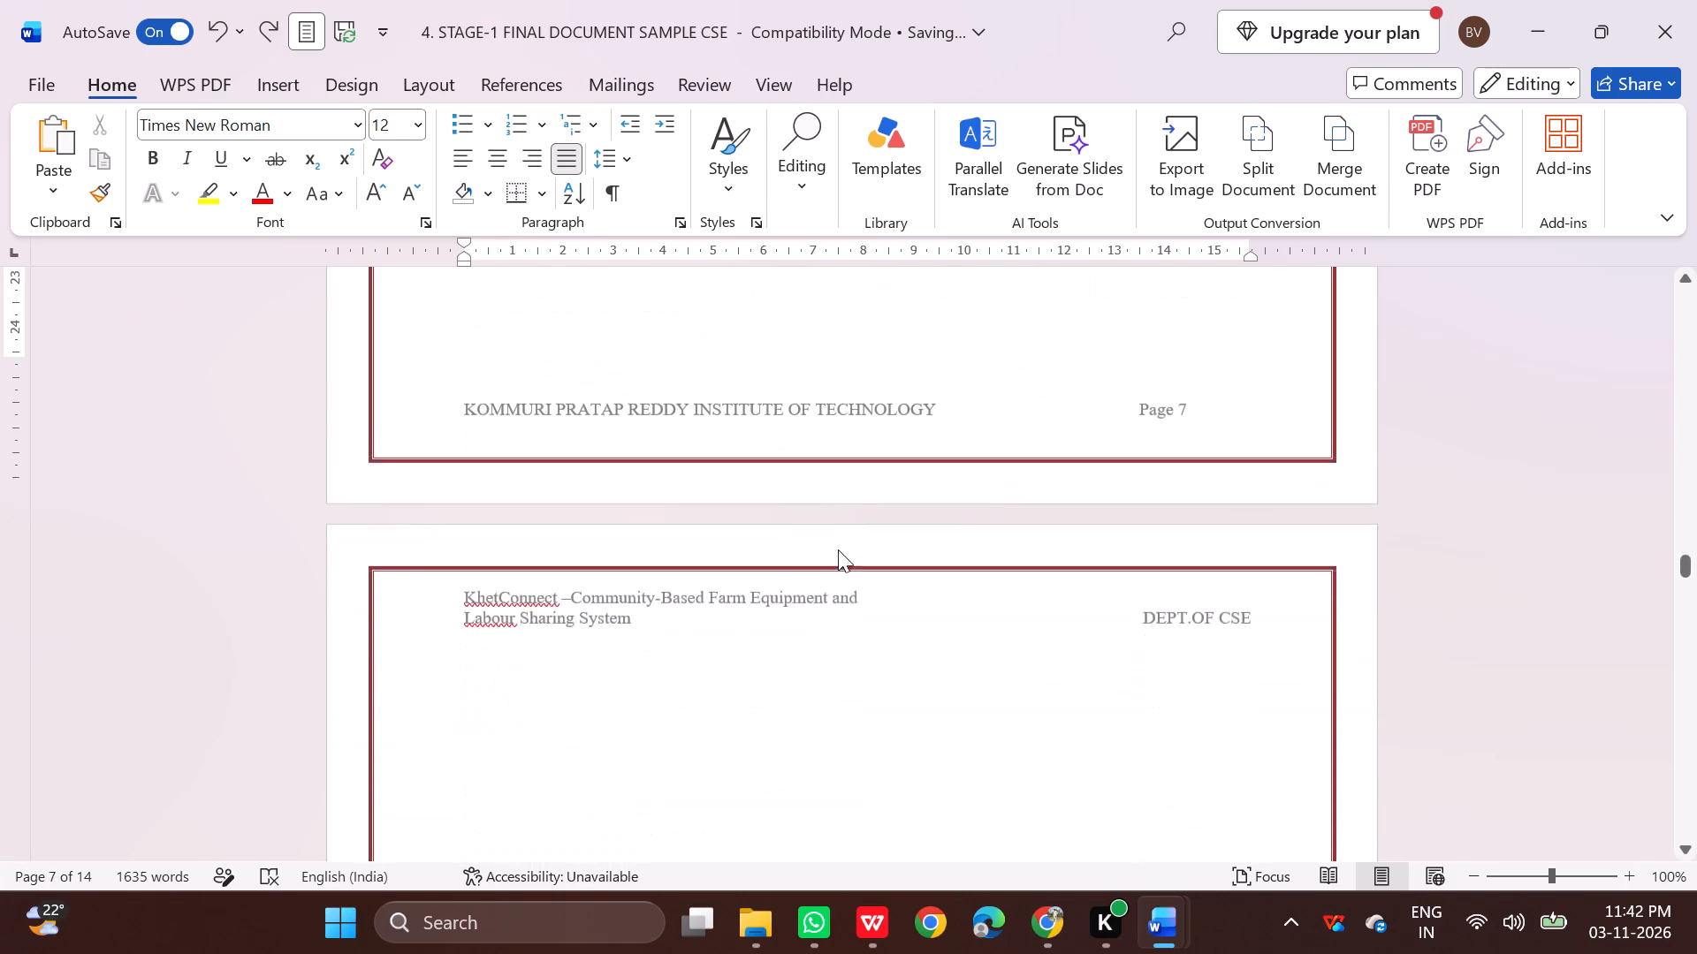
{"action": "scroll", "coordinate": [838, 549], "scroll_direction": "down", "scroll_amount": 1}
{"action": "scroll", "coordinate": [838, 549], "scroll_direction": "up", "scroll_amount": 19}
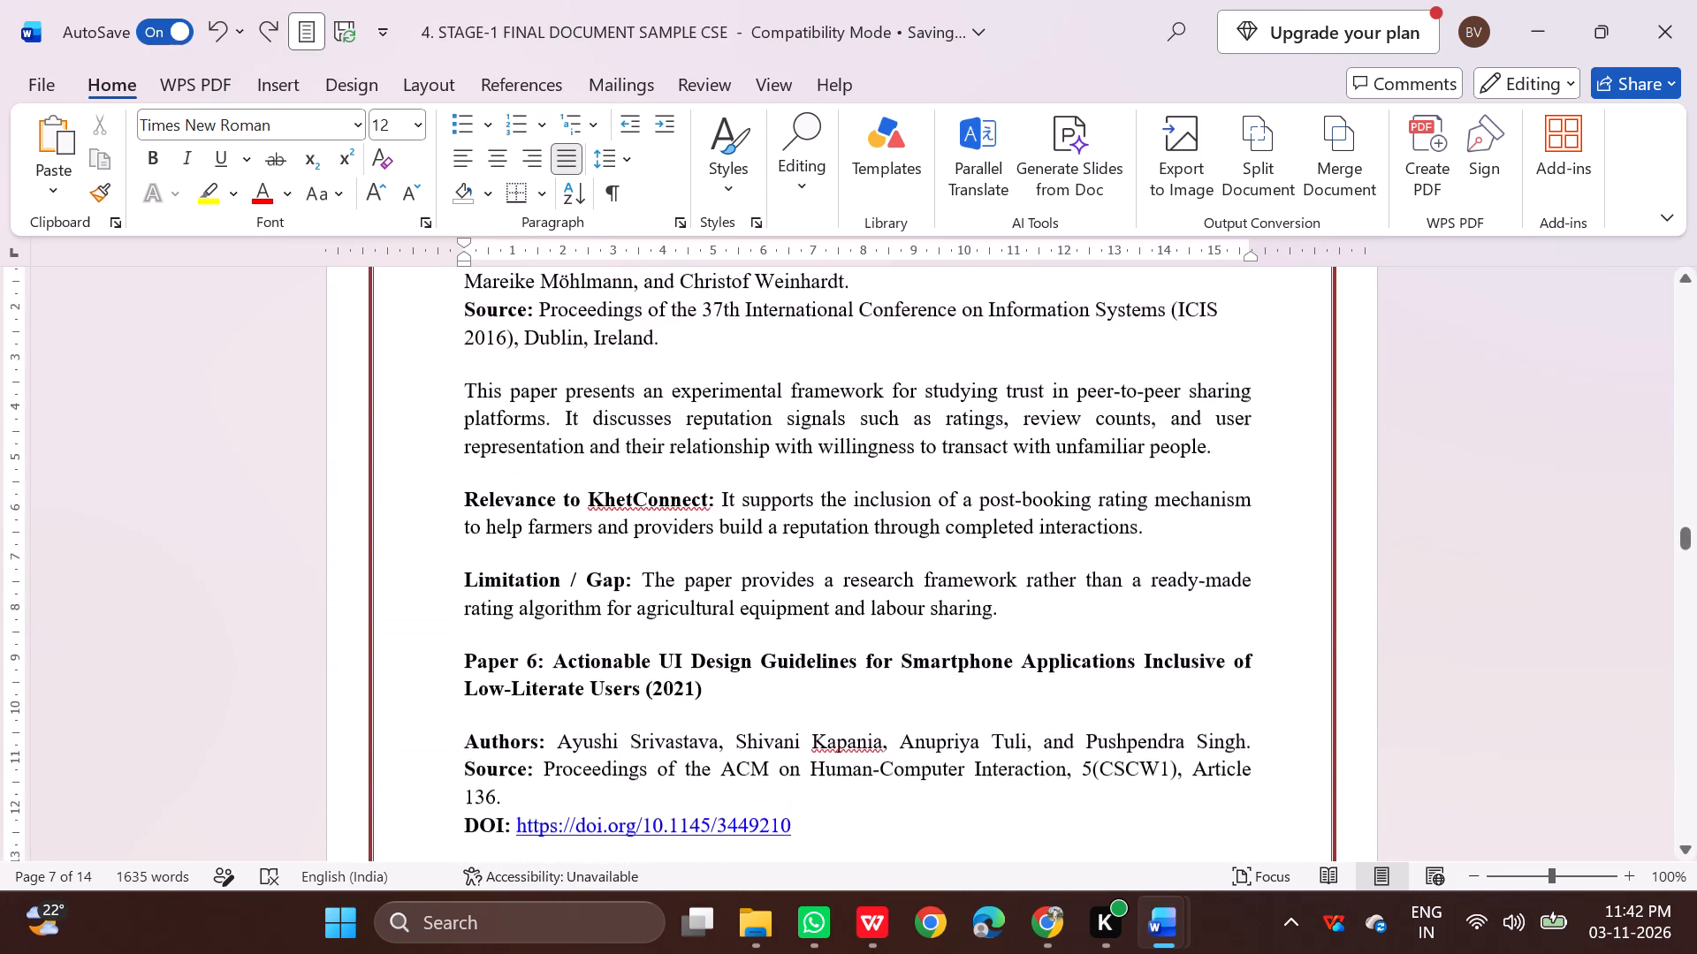
{"action": "scroll", "coordinate": [839, 550], "scroll_direction": "up", "scroll_amount": 3}
{"action": "scroll", "coordinate": [839, 550], "scroll_direction": "down", "scroll_amount": 6}
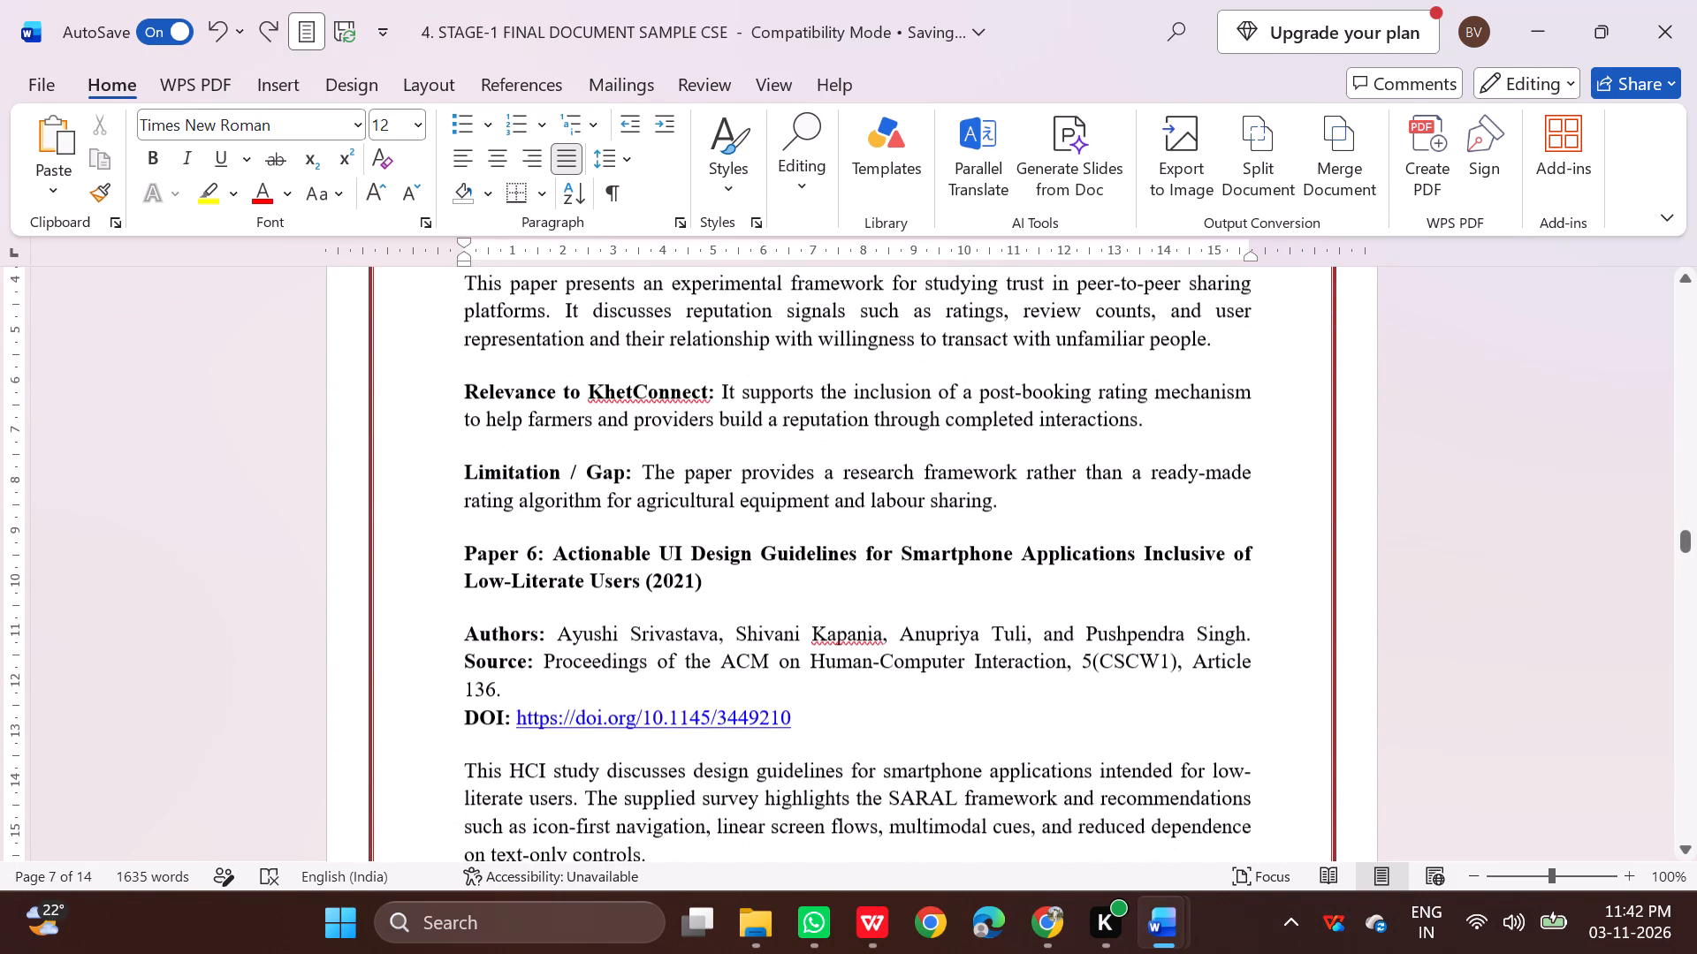
{"action": "scroll", "coordinate": [839, 550], "scroll_direction": "down", "scroll_amount": 5}
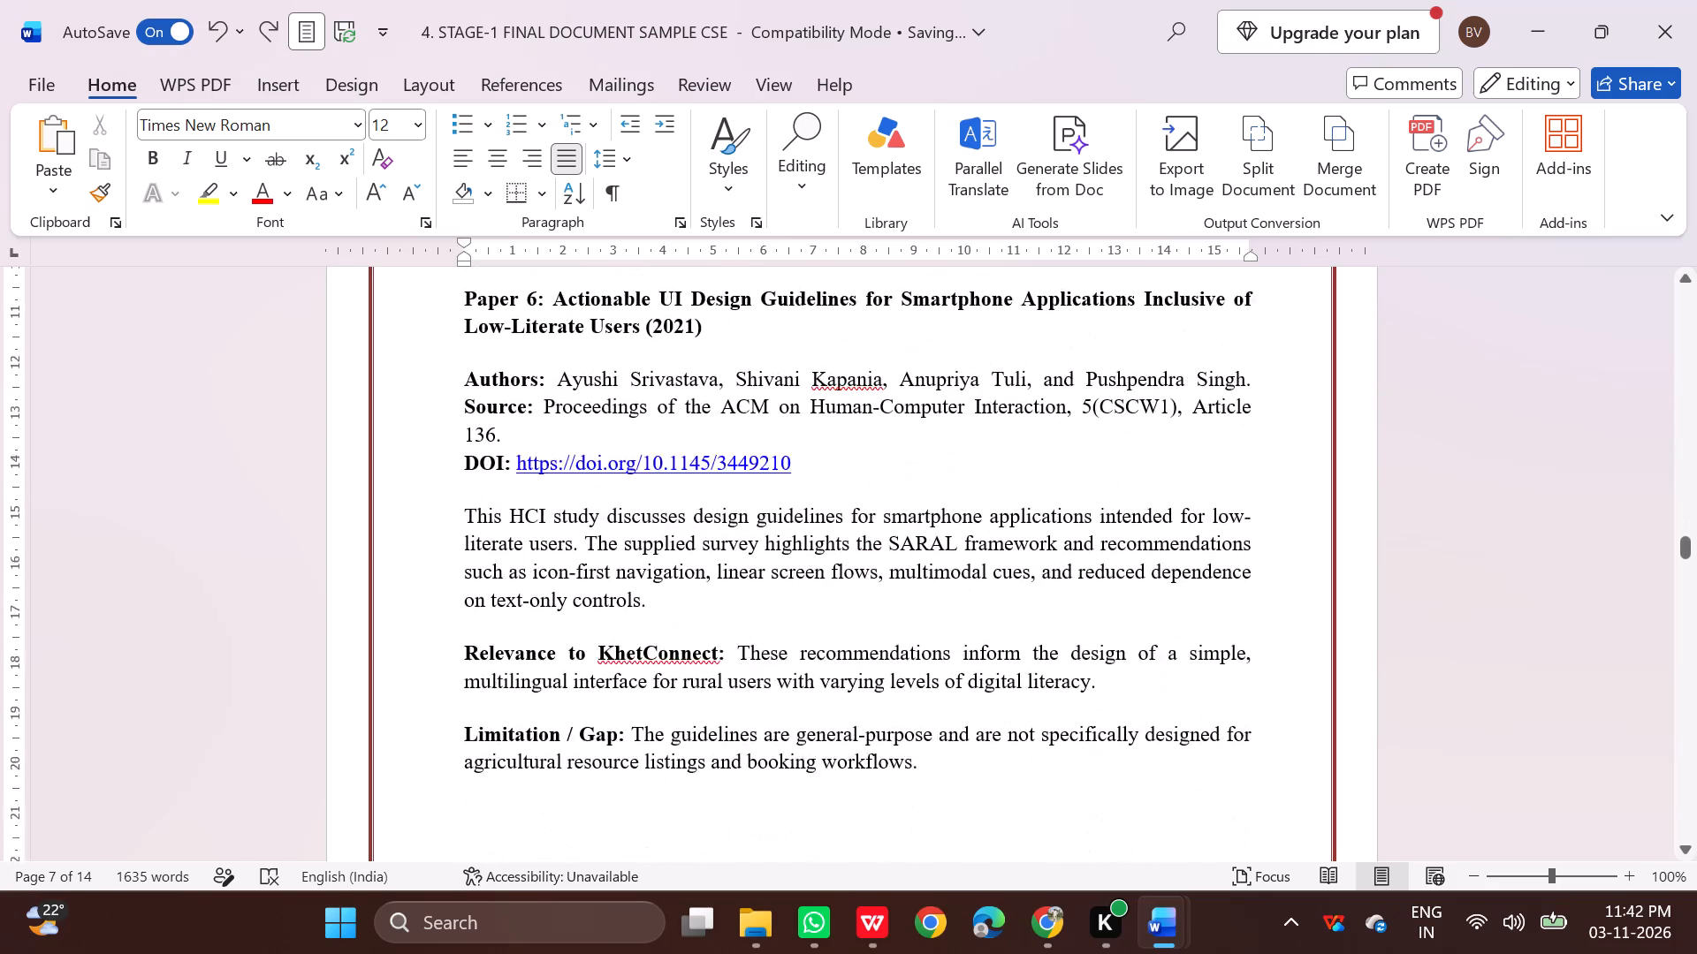
{"action": "scroll", "coordinate": [839, 550], "scroll_direction": "down", "scroll_amount": 5}
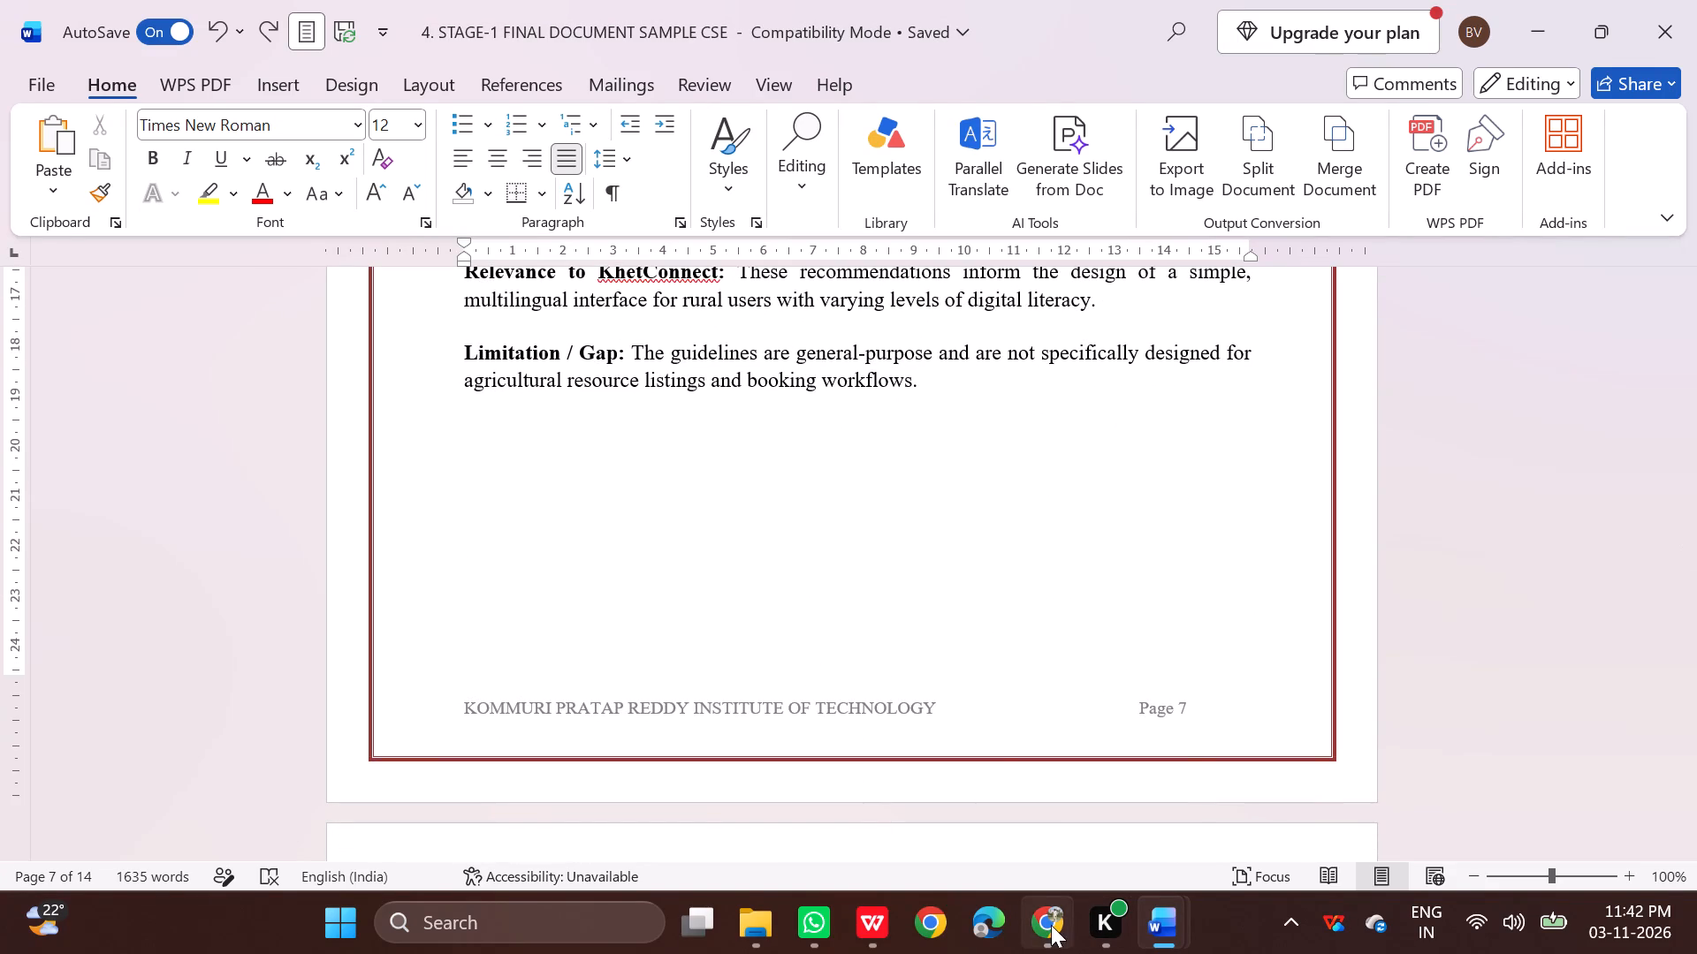
Copy the heading 2.2 Comparative Analysis from the Markdown preview in Chrome and return to the end of Paper 6 in the Word report.
{"action": "left_click", "coordinate": [993, 802]}
{"action": "scroll", "coordinate": [419, 483], "scroll_direction": "up", "scroll_amount": 4}
{"action": "scroll", "coordinate": [378, 482], "scroll_direction": "down", "scroll_amount": 2}
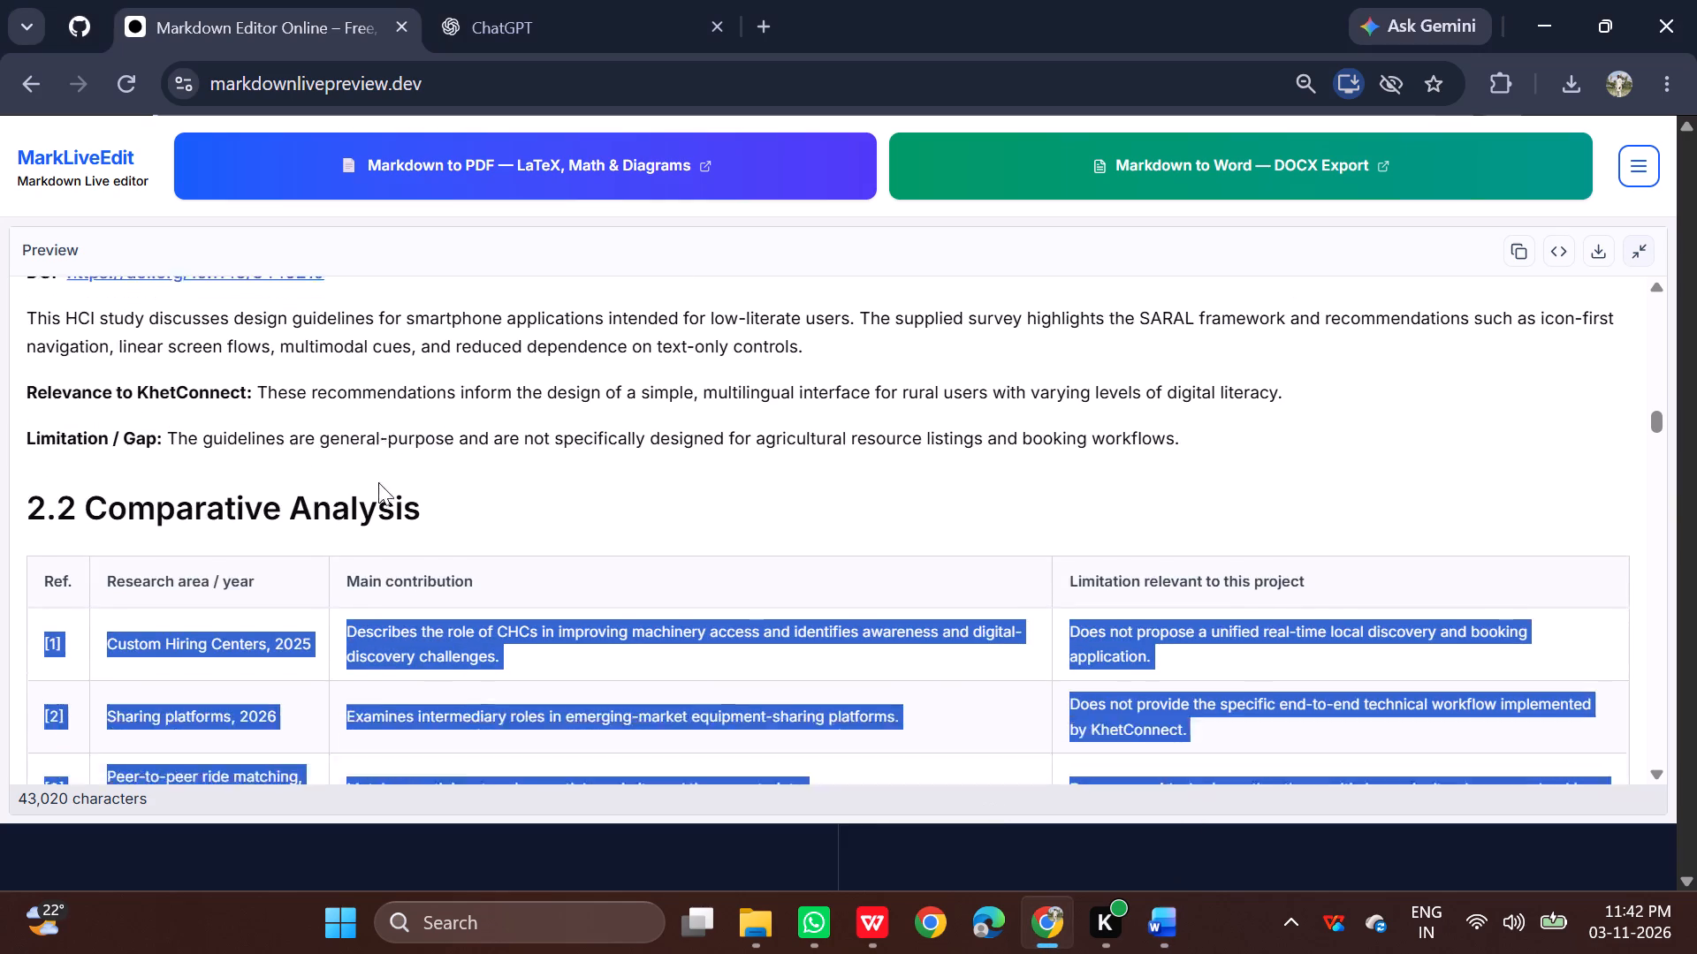
{"action": "left_click", "coordinate": [217, 428]}
{"action": "left_click_drag", "start_coordinate": [431, 314], "coordinate": [76, 299]}
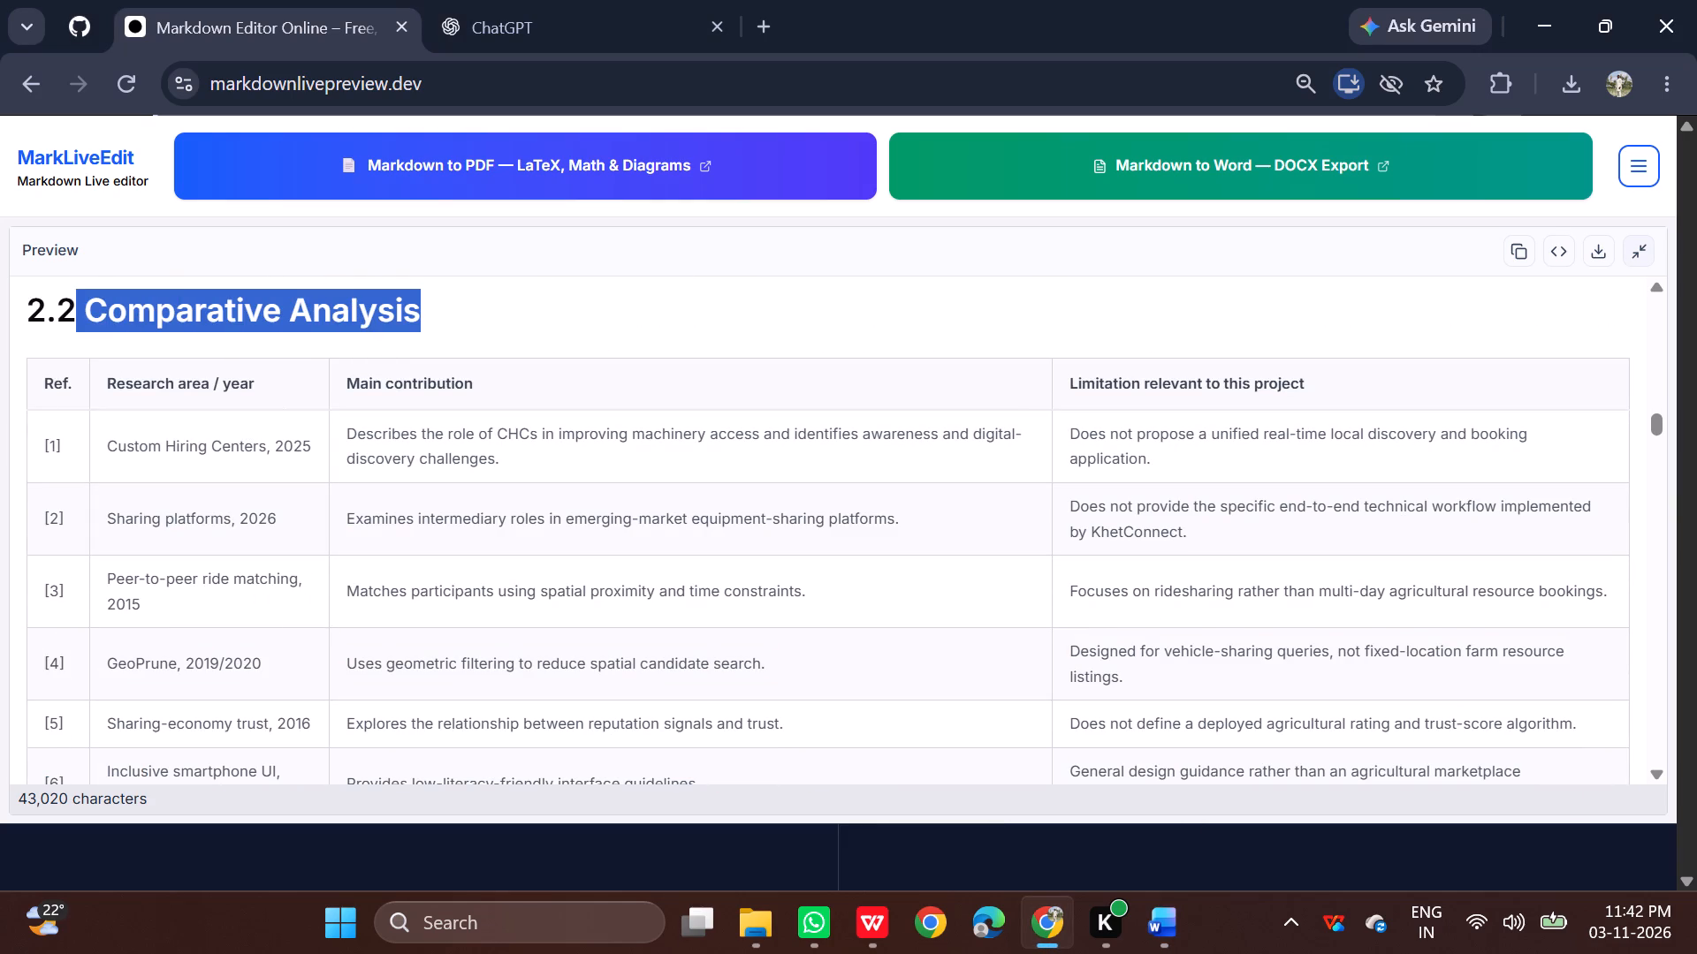
{"action": "left_click_drag", "start_coordinate": [76, 299], "coordinate": [25, 303]}
{"action": "key", "text": "ctrl+c"}
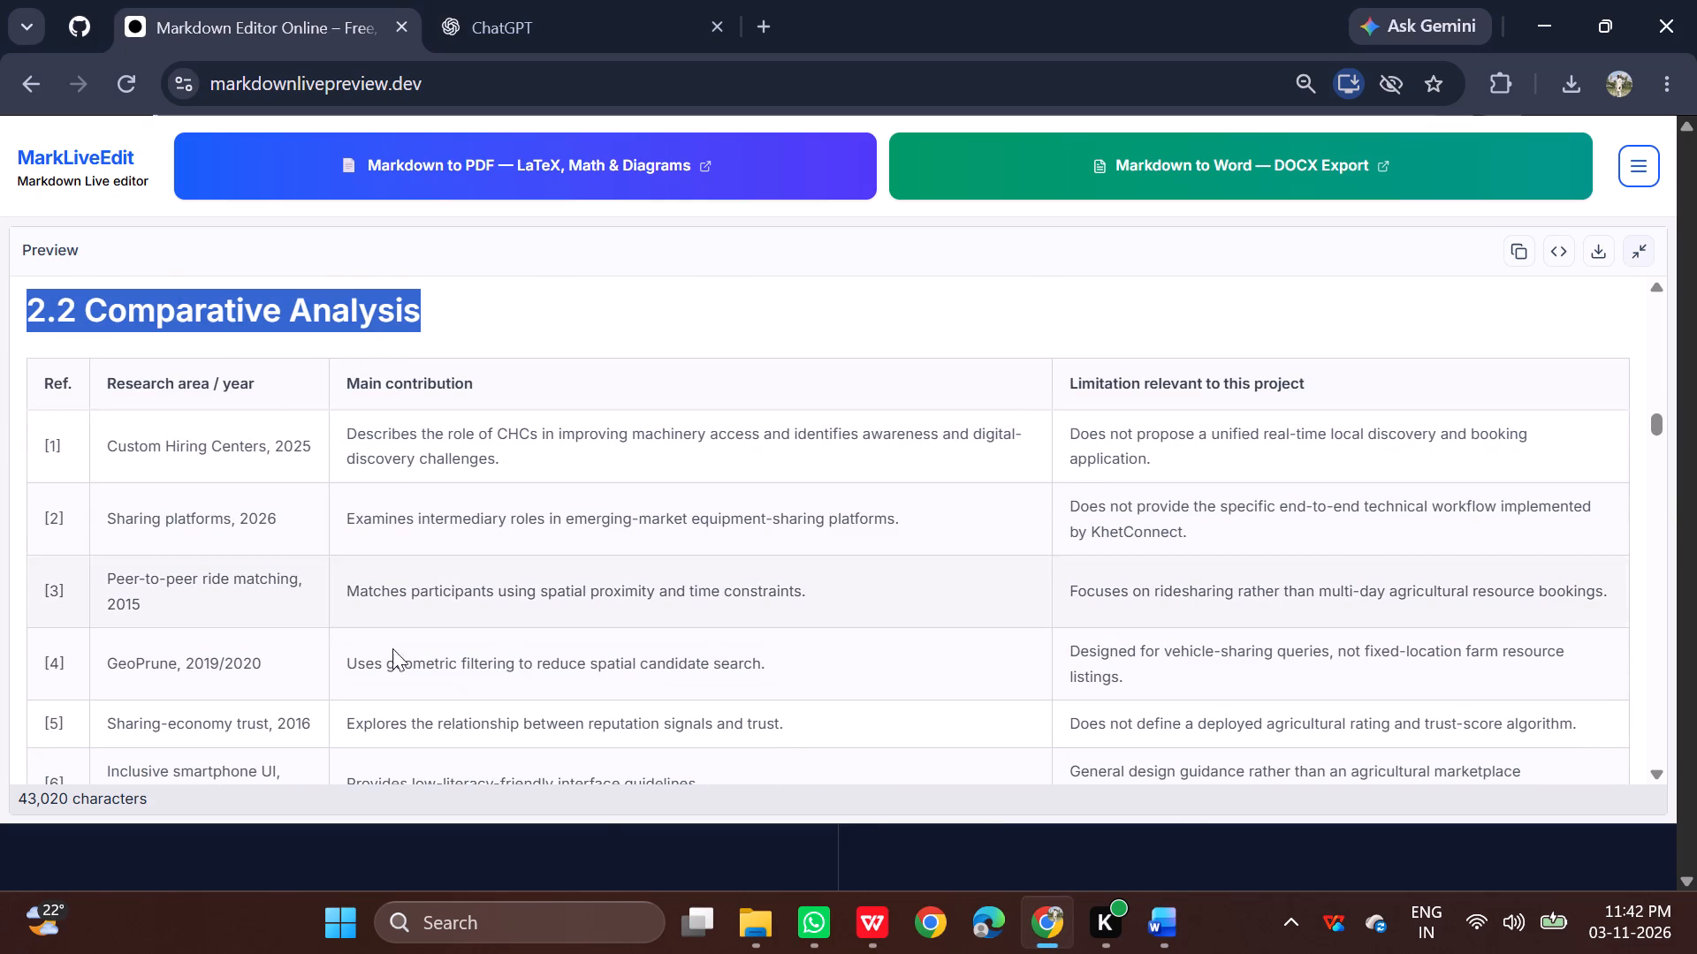
{"action": "left_click", "coordinate": [1178, 940]}
{"action": "left_click", "coordinate": [868, 776]}
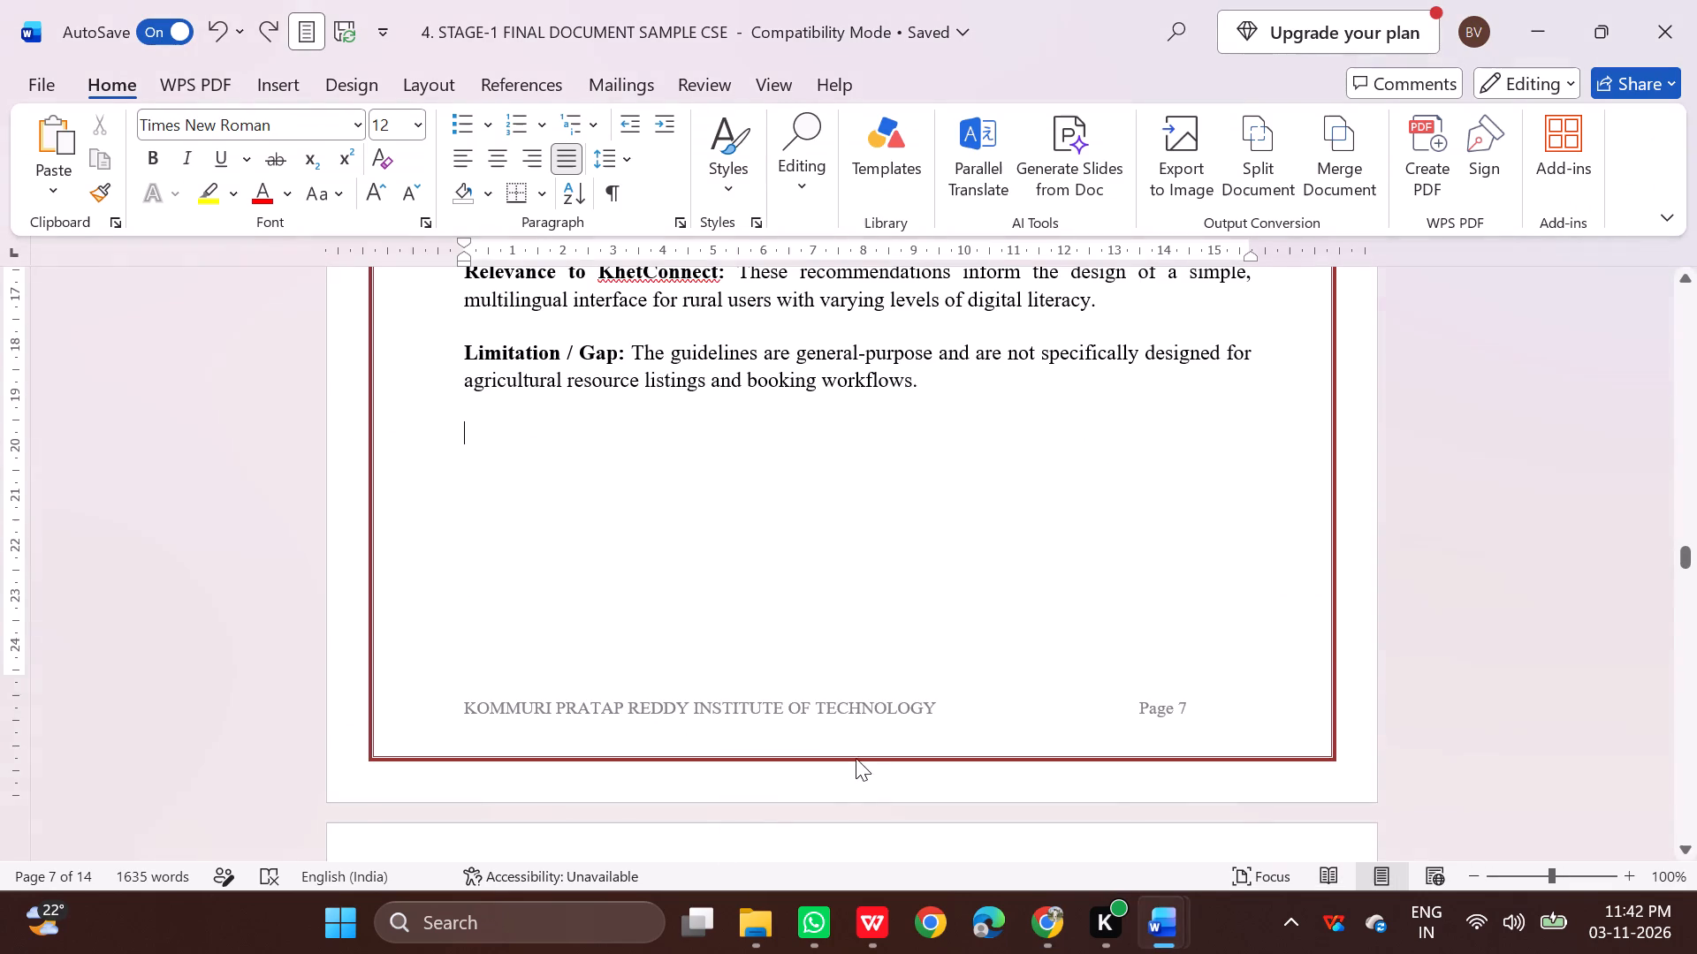
{"action": "scroll", "coordinate": [855, 753], "scroll_direction": "up", "scroll_amount": 2}
{"action": "scroll", "coordinate": [848, 737], "scroll_direction": "down", "scroll_amount": 4}
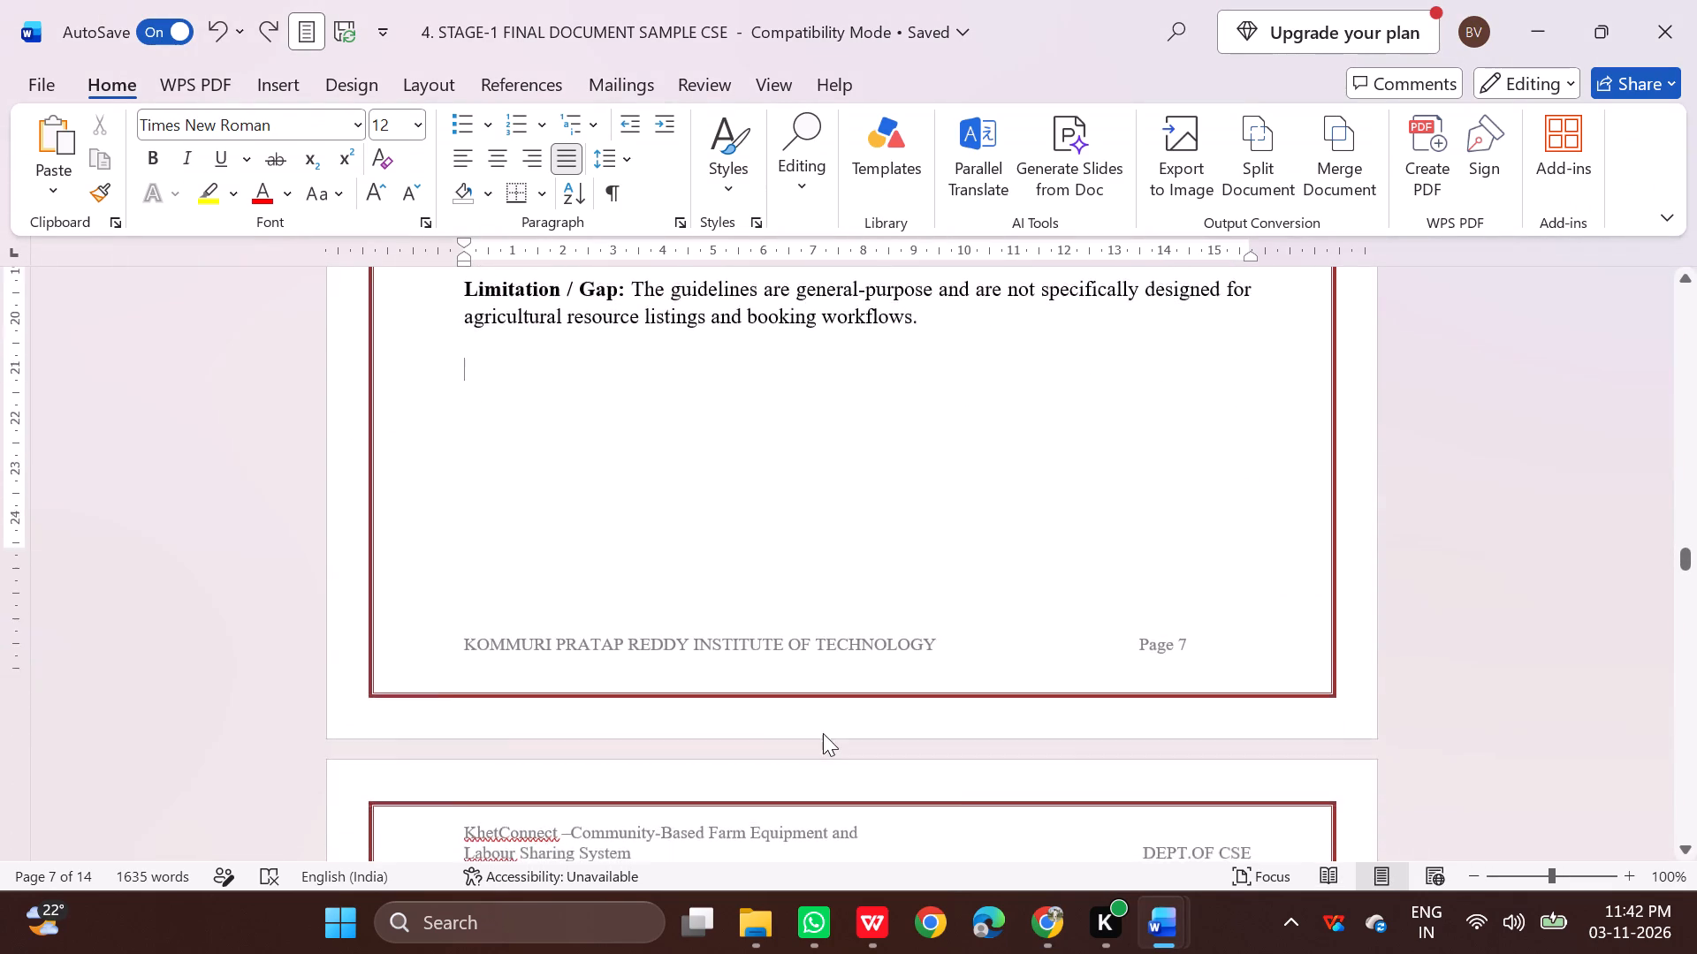
{"action": "scroll", "coordinate": [823, 733], "scroll_direction": "down", "scroll_amount": 1}
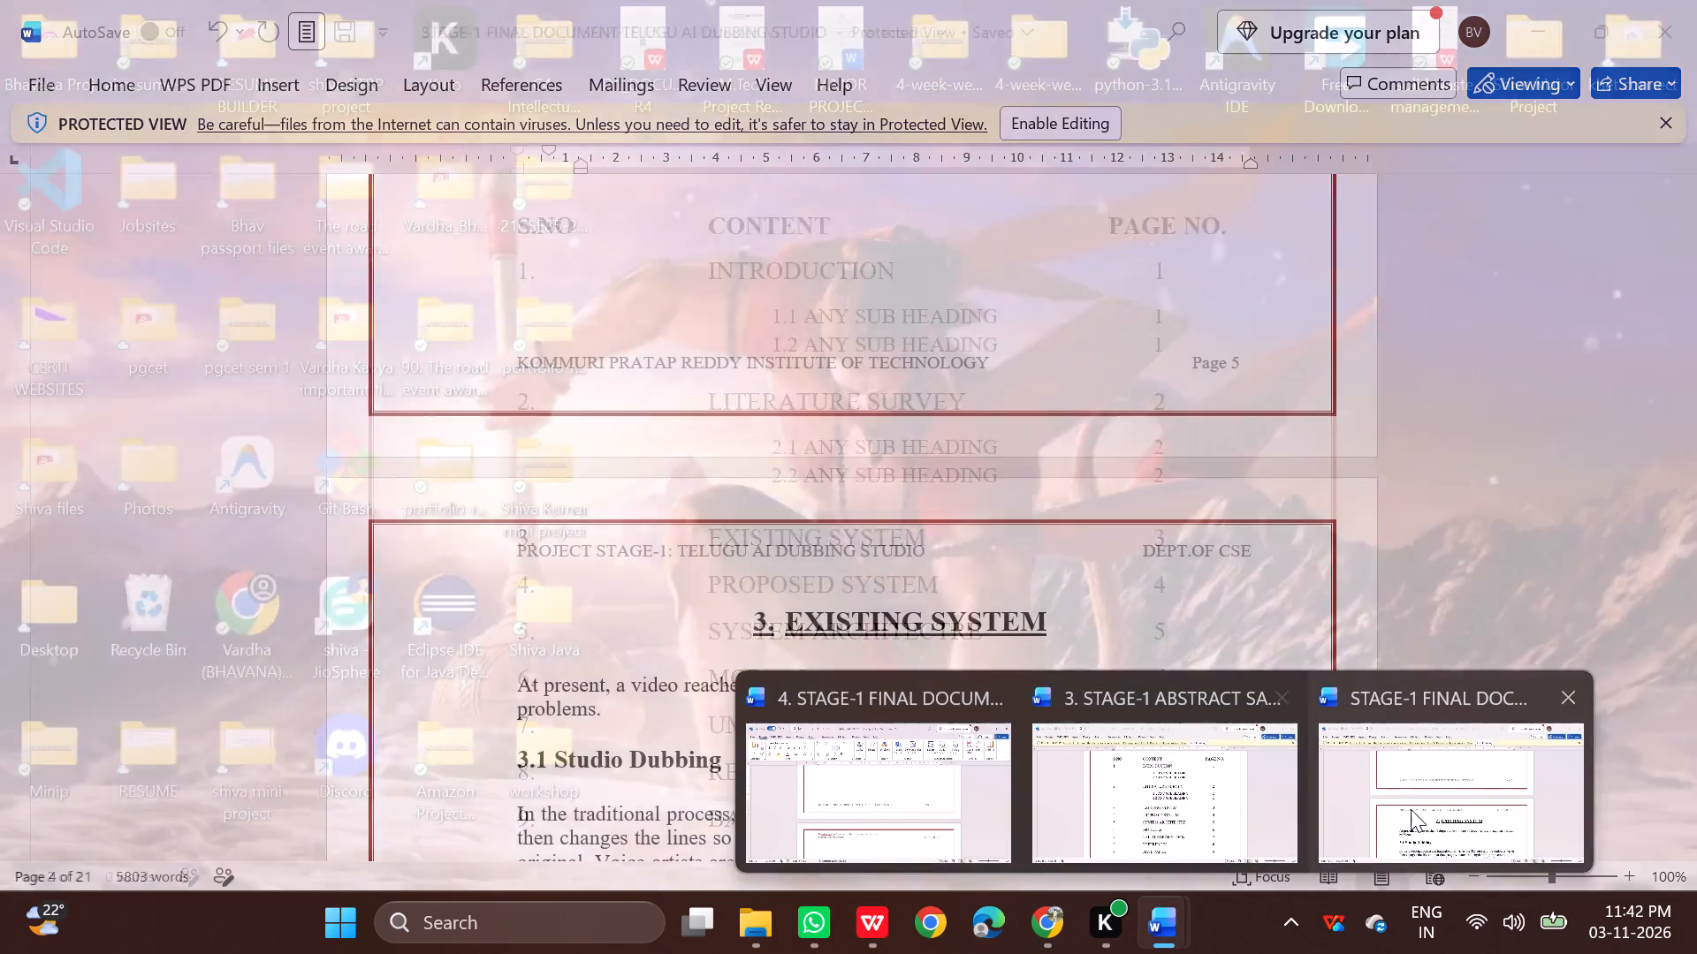
Switch to the Telugu AI Dubbing Studio sample report and examine its Literature Survey headings and the Table 2.1 summary layout.
{"action": "left_click", "coordinate": [1415, 809]}
{"action": "scroll", "coordinate": [1109, 761], "scroll_direction": "up", "scroll_amount": 12}
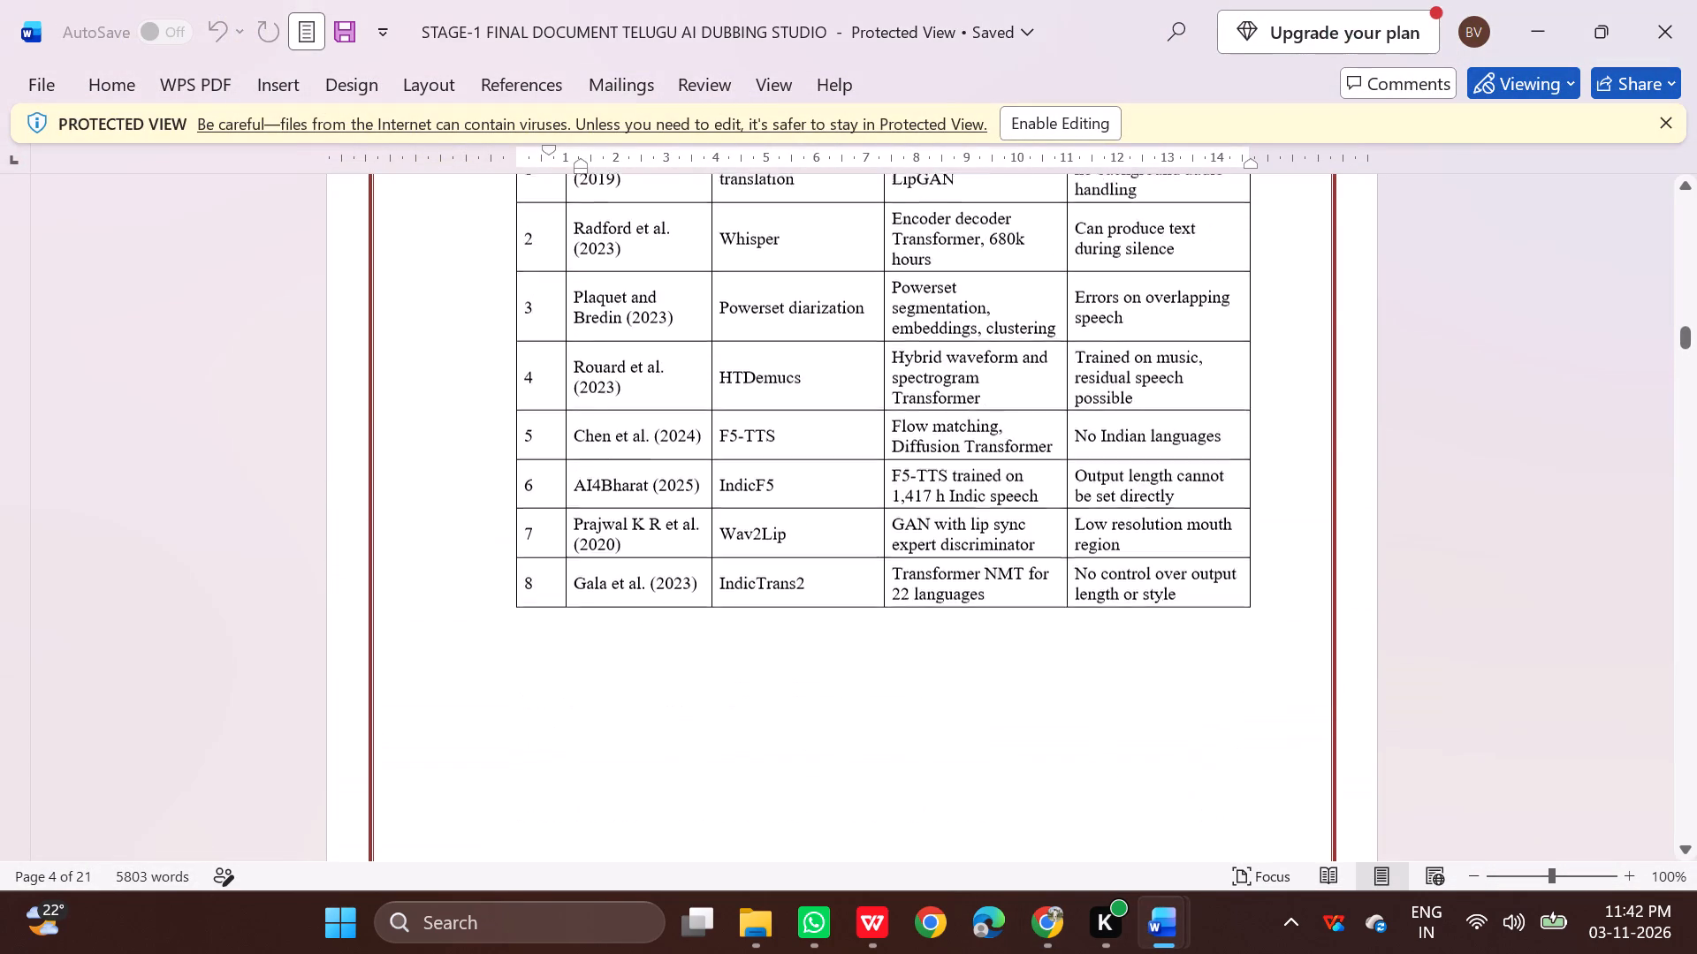
{"action": "scroll", "coordinate": [1109, 758], "scroll_direction": "up", "scroll_amount": 8}
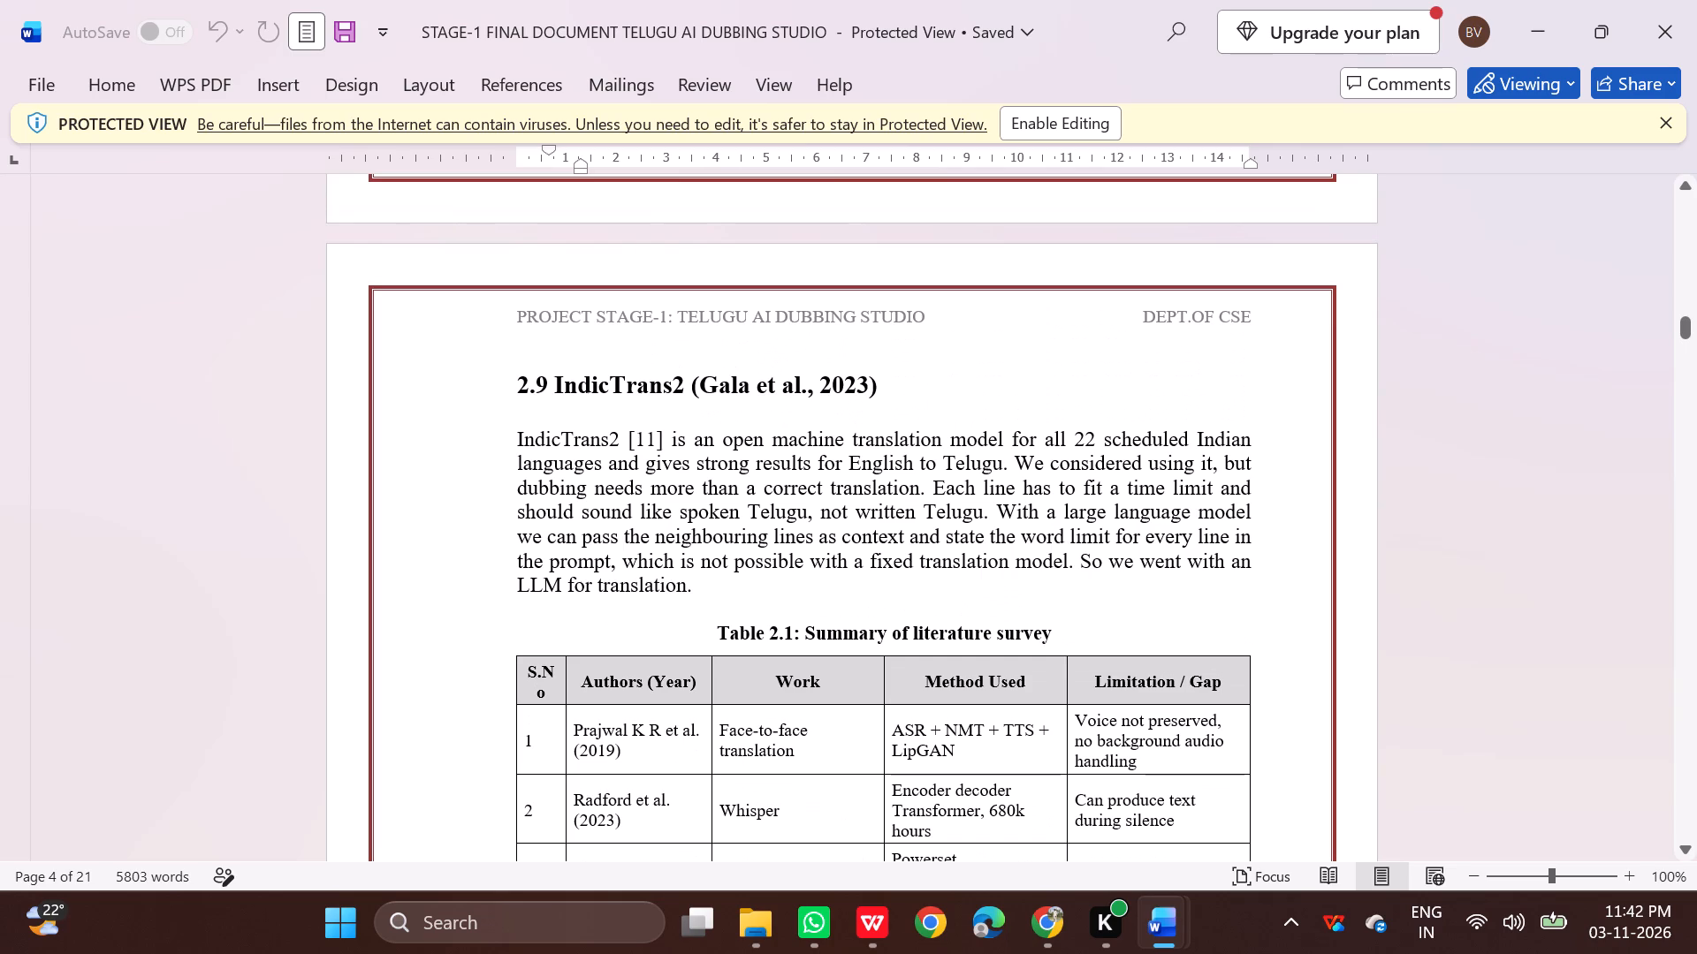
{"action": "scroll", "coordinate": [1107, 757], "scroll_direction": "up", "scroll_amount": 7}
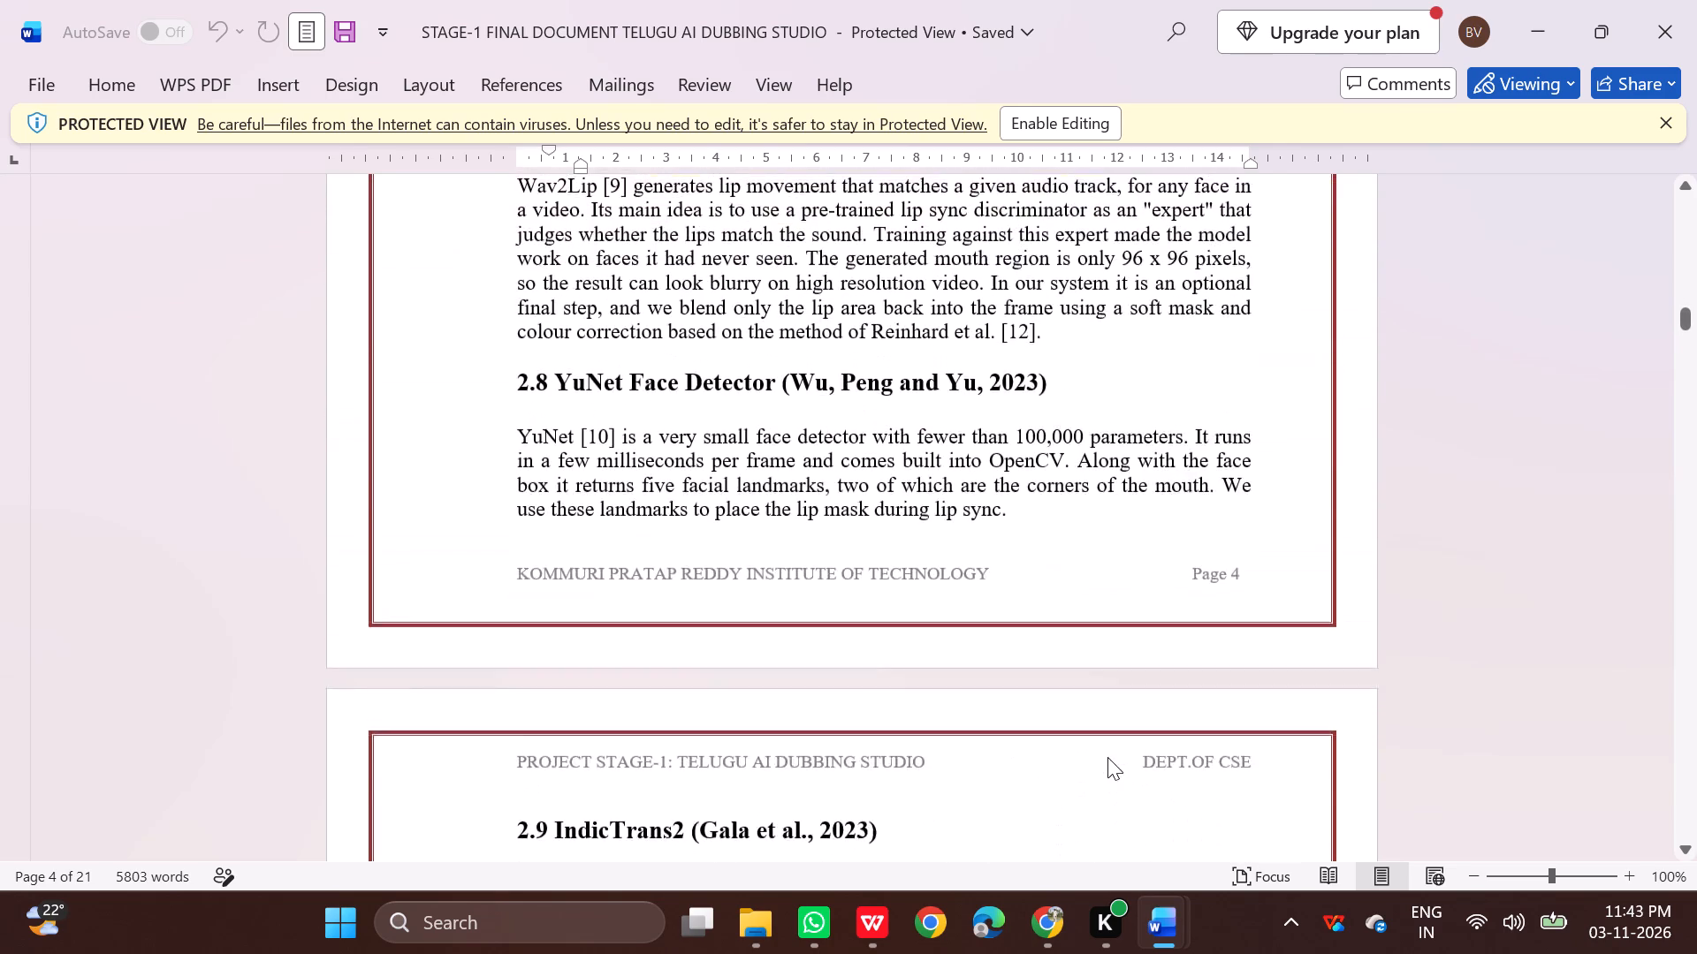
{"action": "scroll", "coordinate": [1107, 757], "scroll_direction": "up", "scroll_amount": 14}
{"action": "scroll", "coordinate": [1075, 756], "scroll_direction": "up", "scroll_amount": 20}
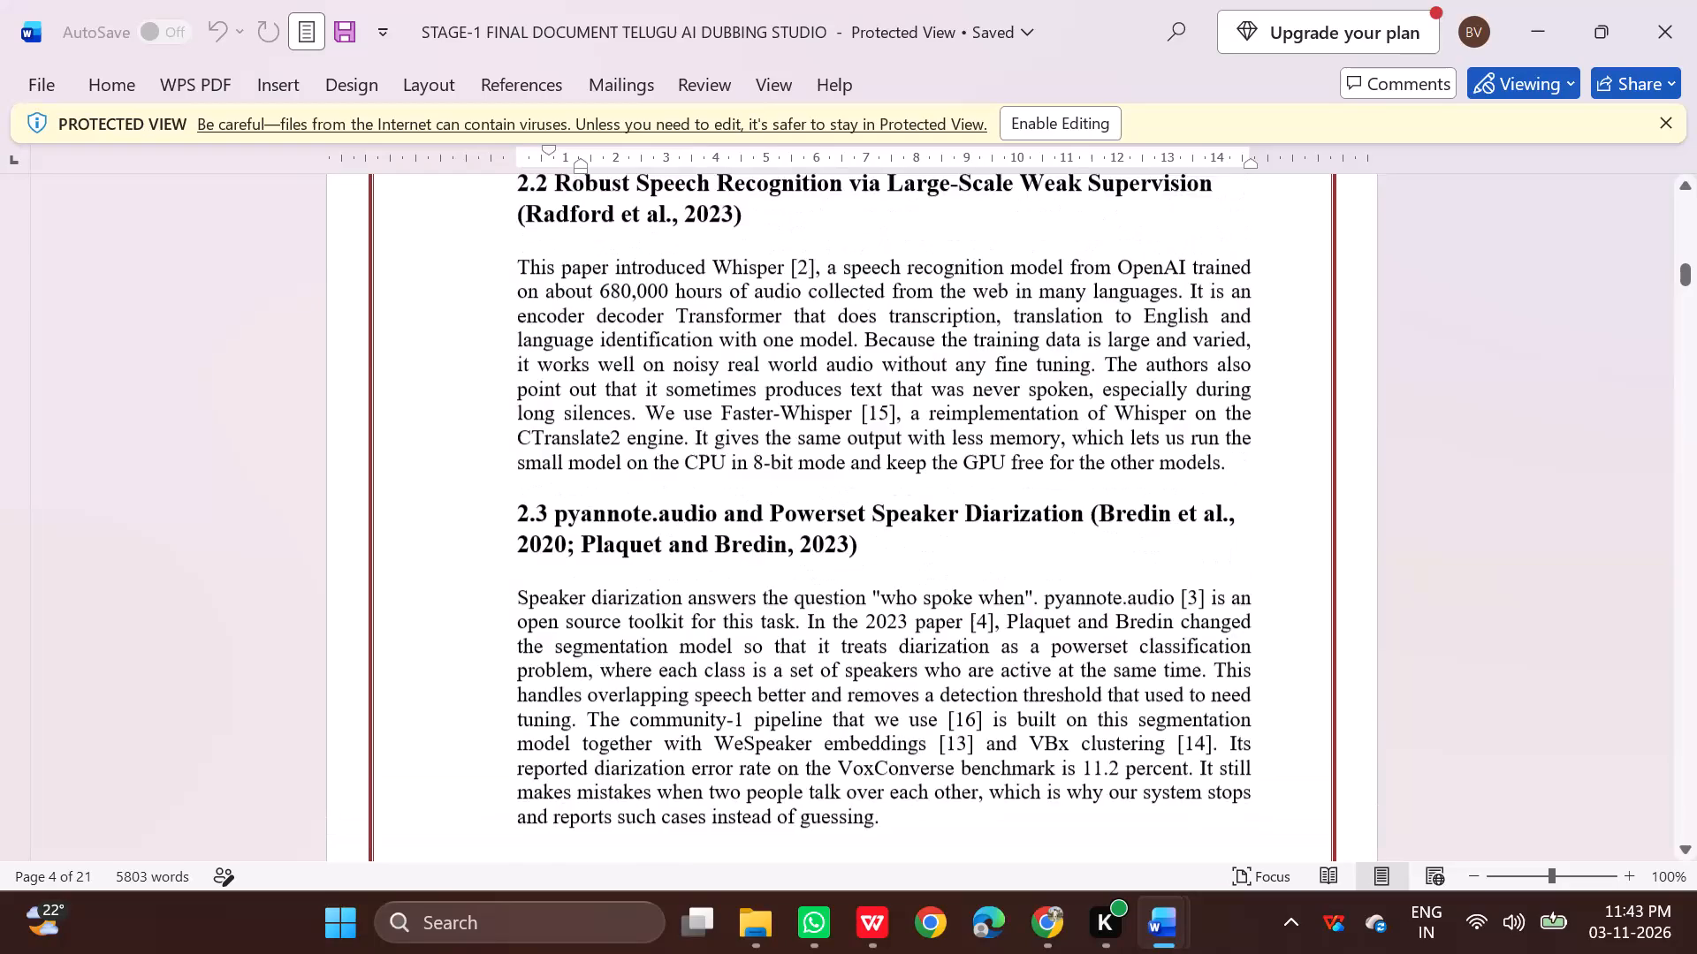
{"action": "scroll", "coordinate": [1055, 755], "scroll_direction": "up", "scroll_amount": 20}
{"action": "scroll", "coordinate": [1055, 755], "scroll_direction": "up", "scroll_amount": 20}
{"action": "scroll", "coordinate": [1055, 755], "scroll_direction": "up", "scroll_amount": 9}
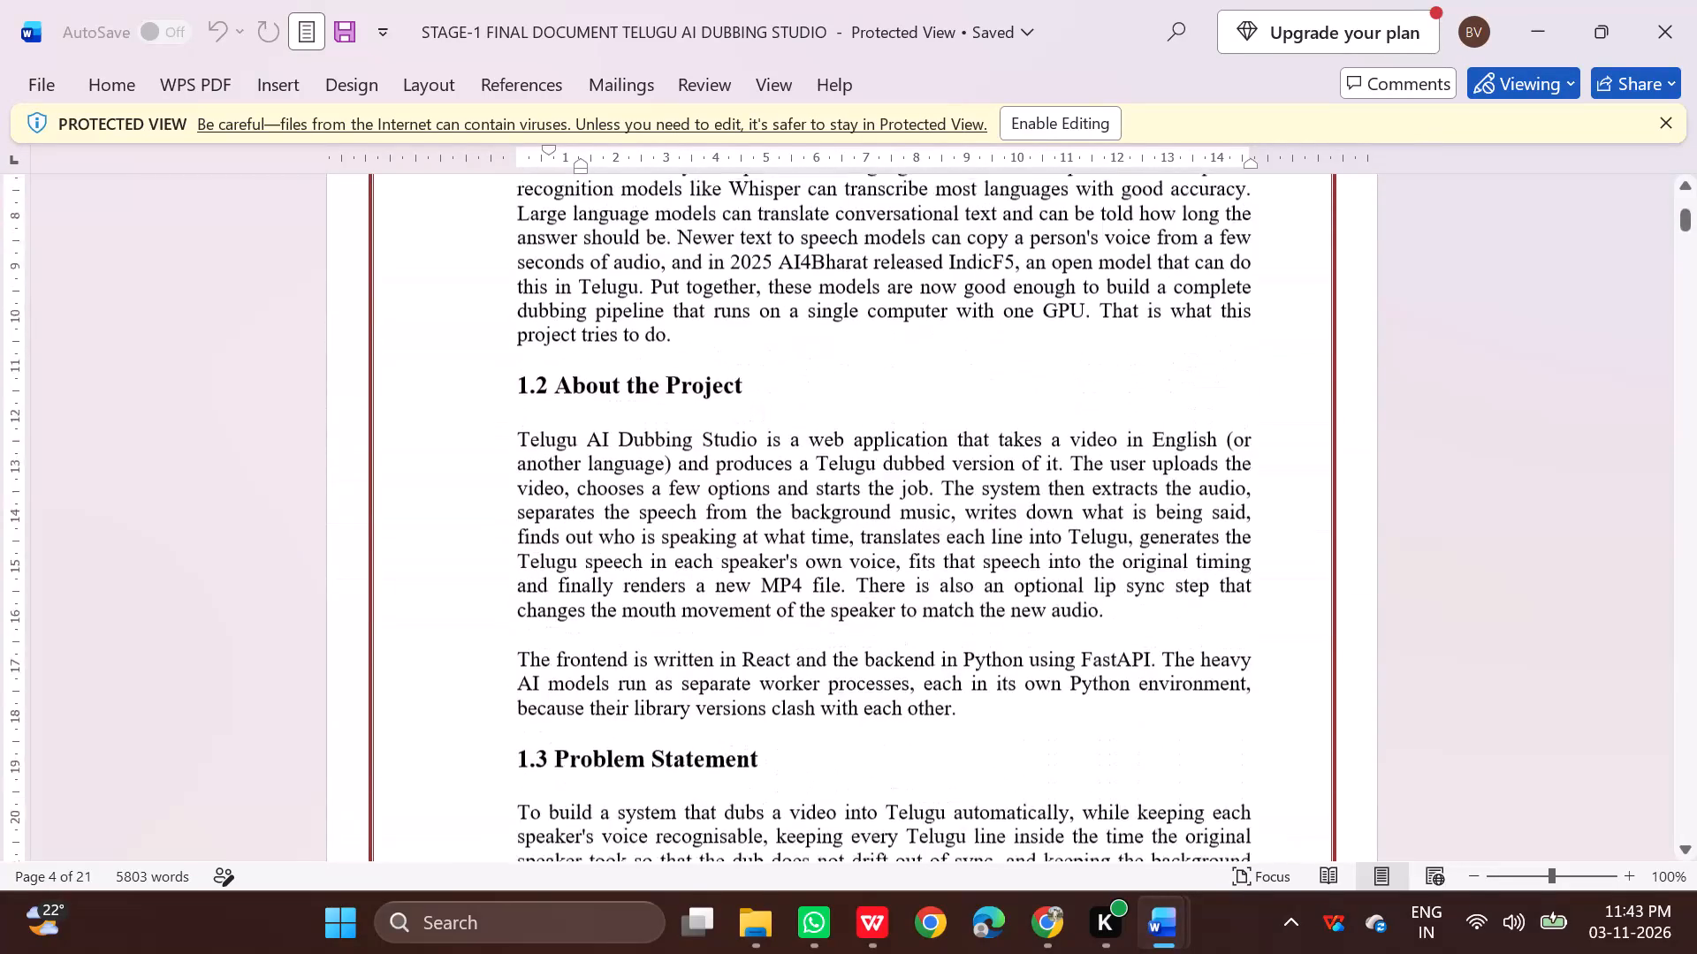
{"action": "scroll", "coordinate": [1029, 755], "scroll_direction": "up", "scroll_amount": 16}
{"action": "scroll", "coordinate": [1029, 755], "scroll_direction": "down", "scroll_amount": 20}
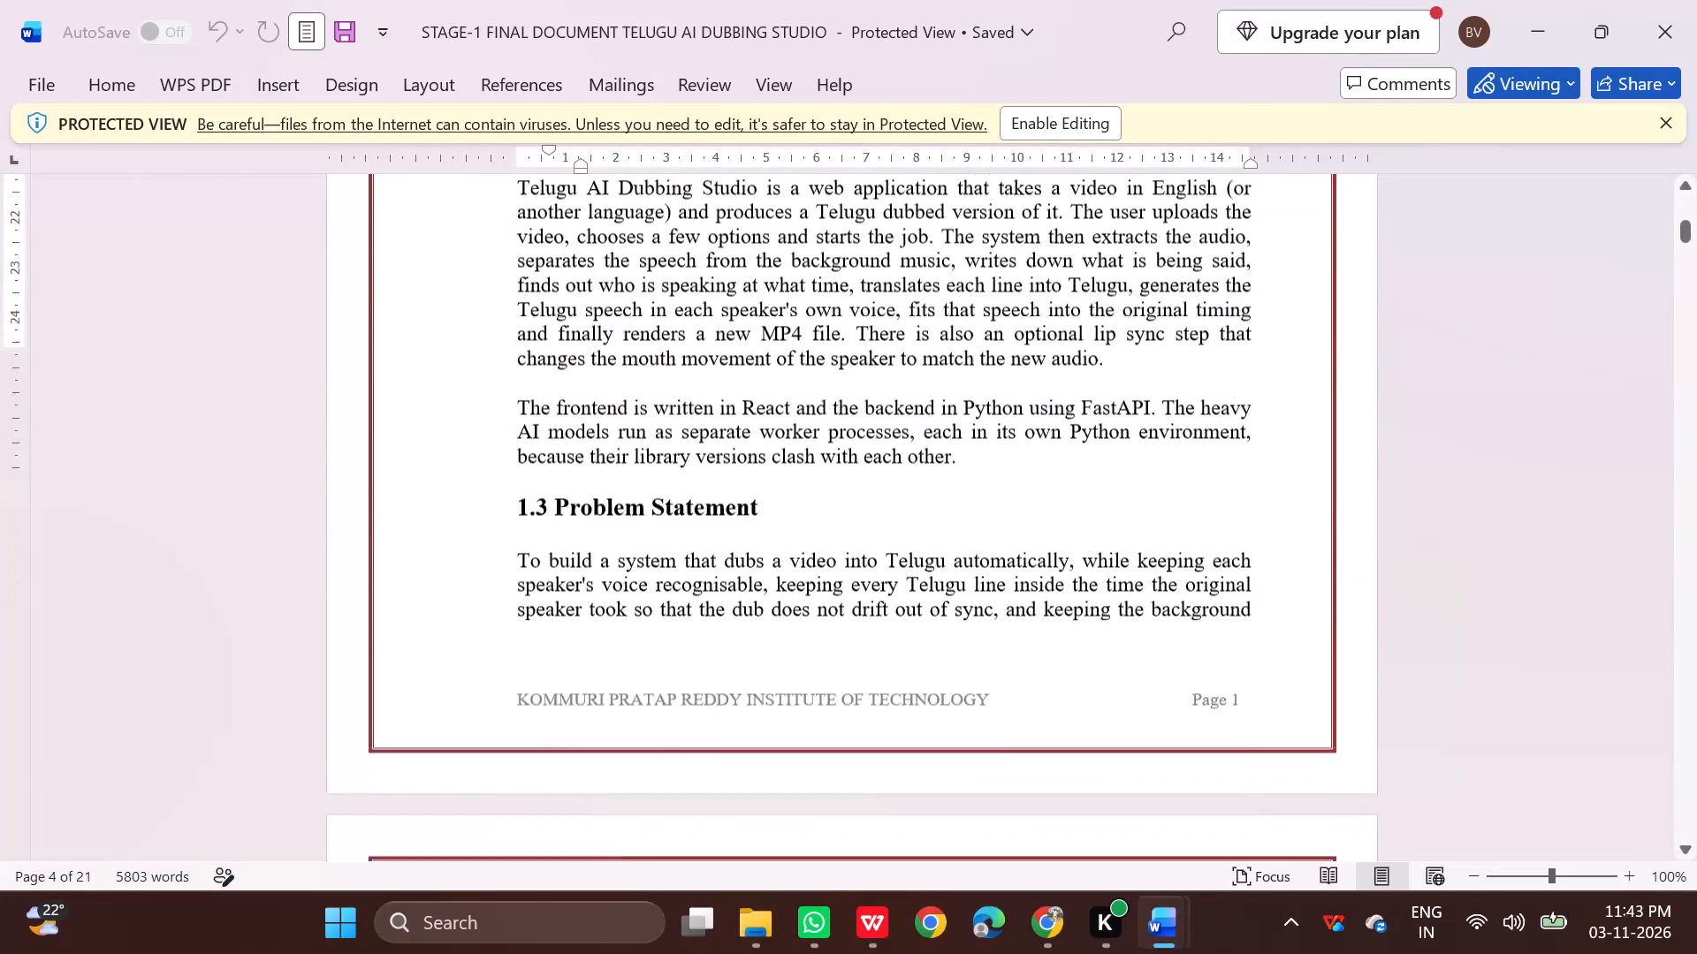
{"action": "scroll", "coordinate": [1007, 773], "scroll_direction": "down", "scroll_amount": 20}
{"action": "scroll", "coordinate": [1007, 773], "scroll_direction": "down", "scroll_amount": 16}
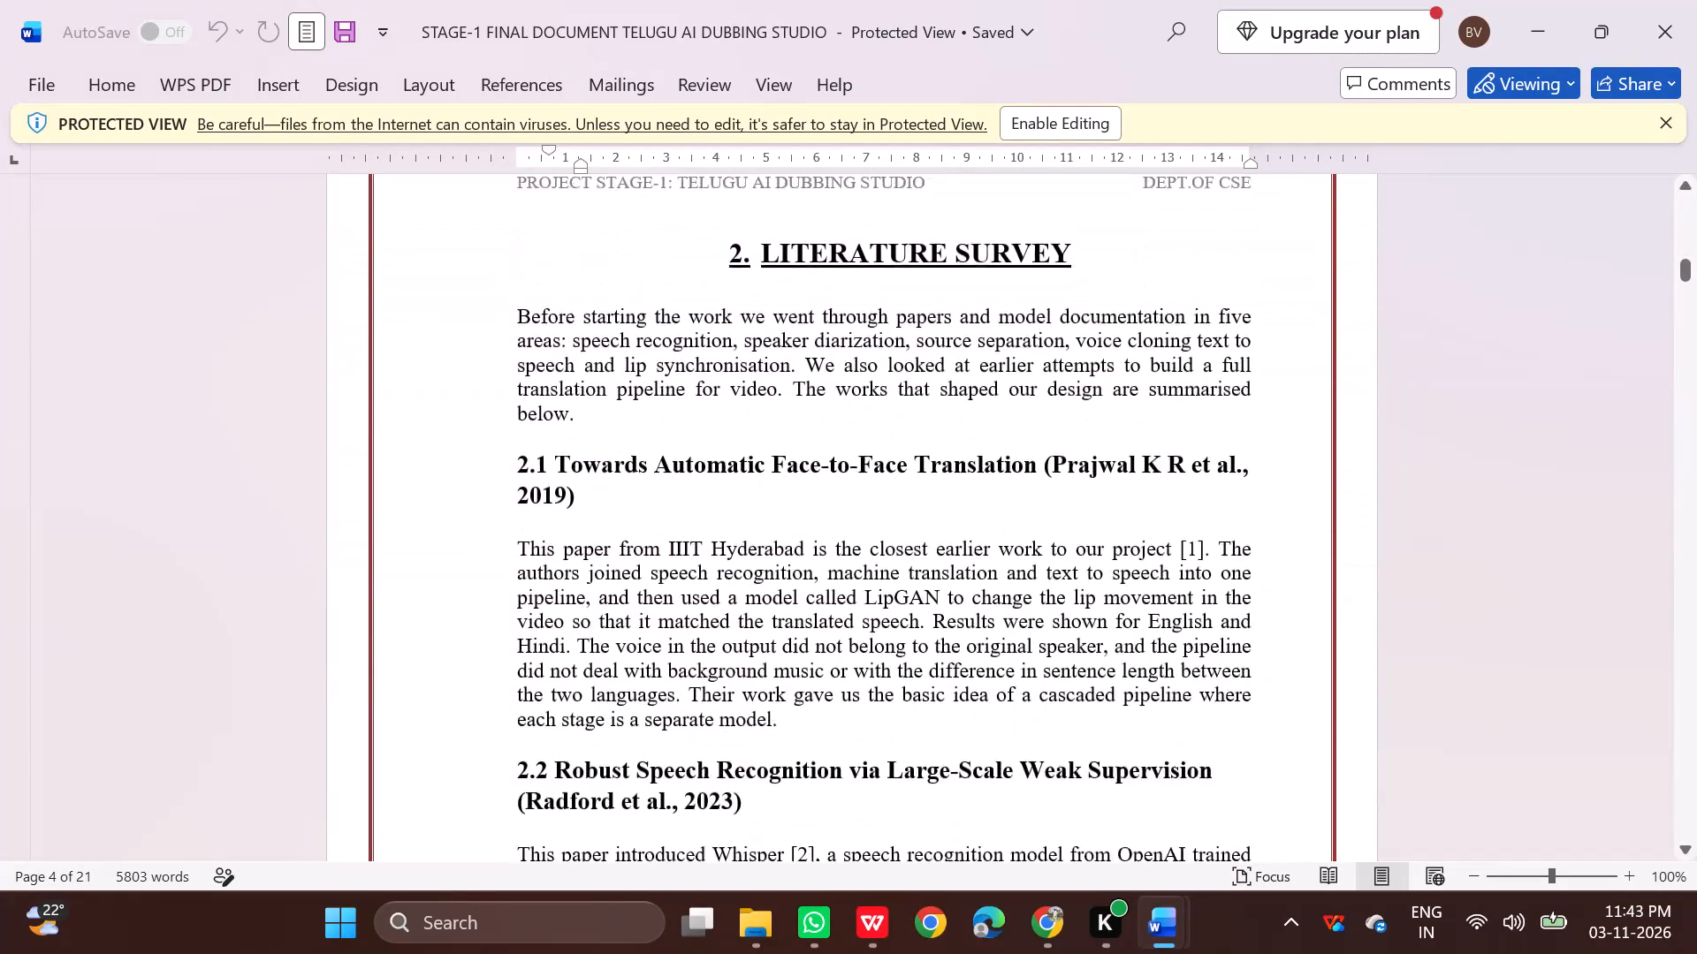
{"action": "scroll", "coordinate": [946, 756], "scroll_direction": "down", "scroll_amount": 13}
{"action": "scroll", "coordinate": [941, 755], "scroll_direction": "down", "scroll_amount": 20}
{"action": "scroll", "coordinate": [941, 755], "scroll_direction": "down", "scroll_amount": 1}
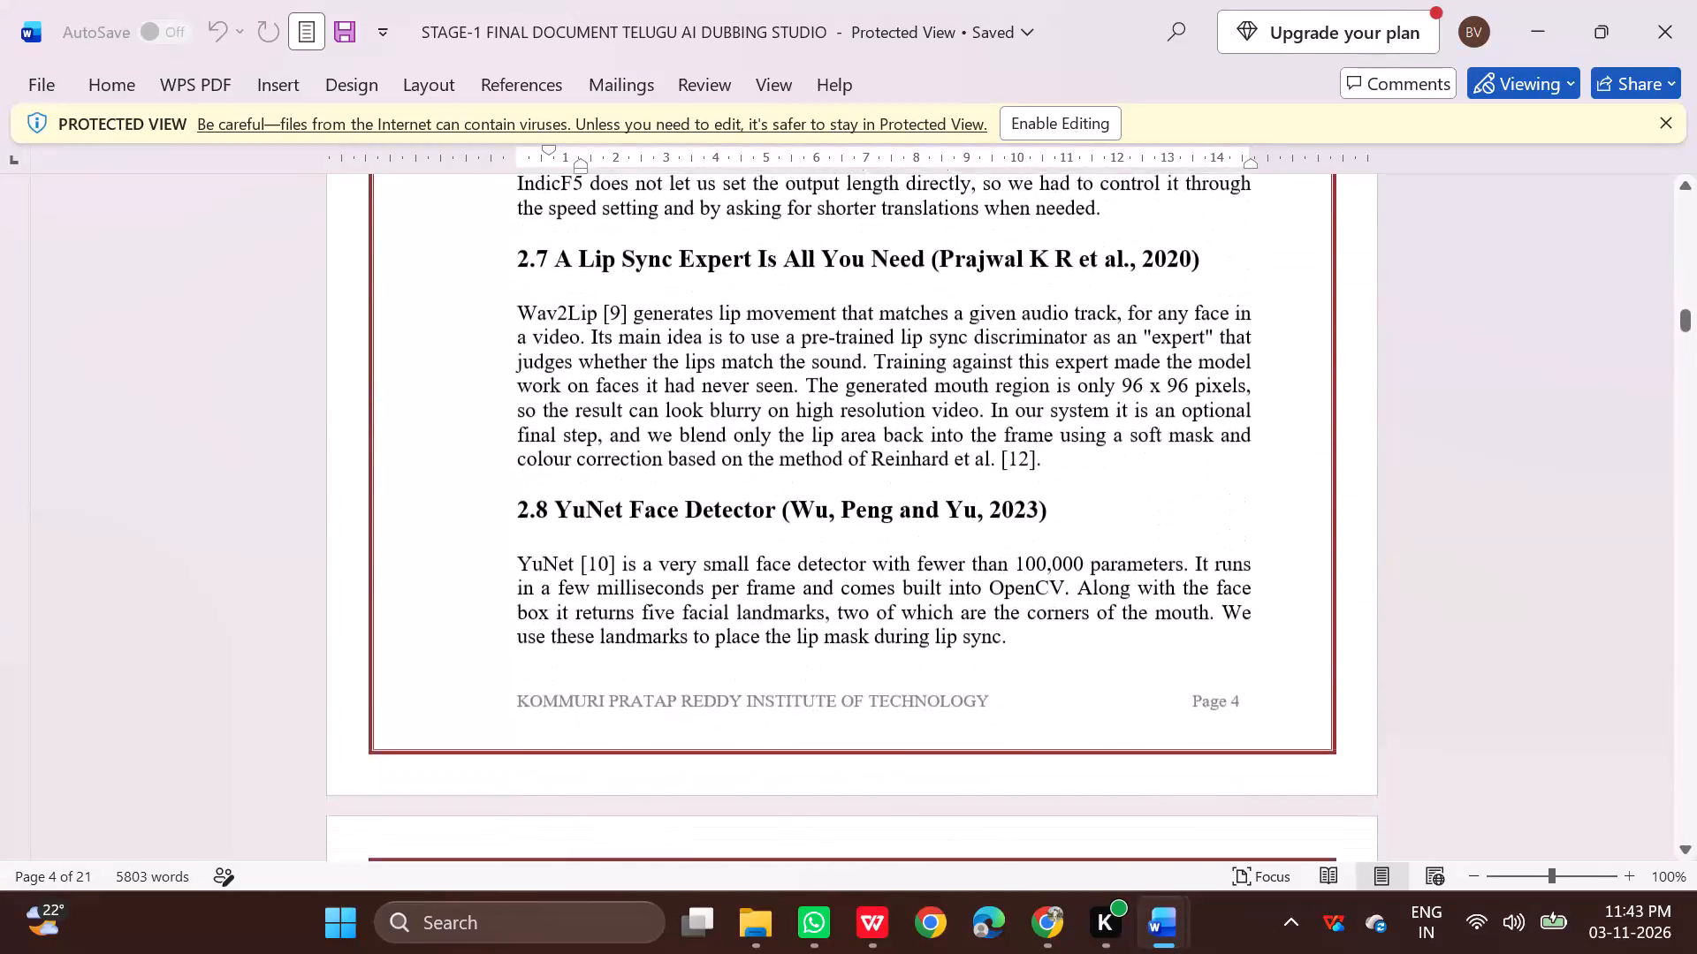
{"action": "scroll", "coordinate": [929, 755], "scroll_direction": "down", "scroll_amount": 20}
{"action": "scroll", "coordinate": [919, 755], "scroll_direction": "up", "scroll_amount": 12}
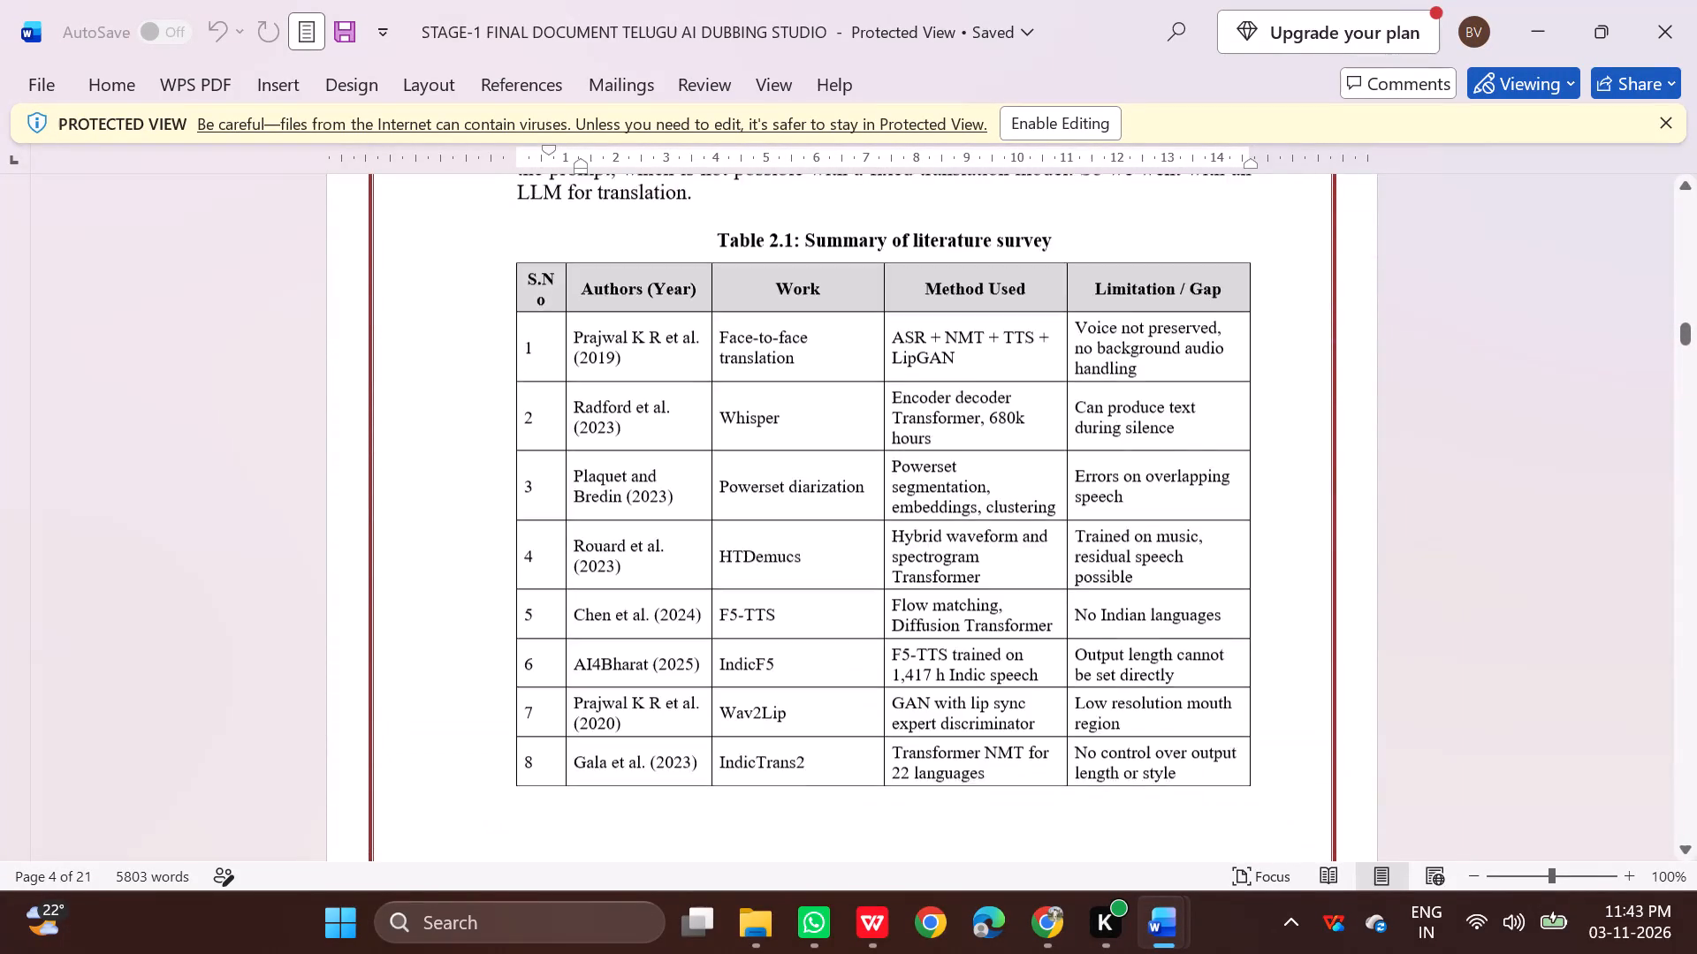
{"action": "scroll", "coordinate": [918, 753], "scroll_direction": "up", "scroll_amount": 4}
{"action": "scroll", "coordinate": [918, 753], "scroll_direction": "down", "scroll_amount": 2}
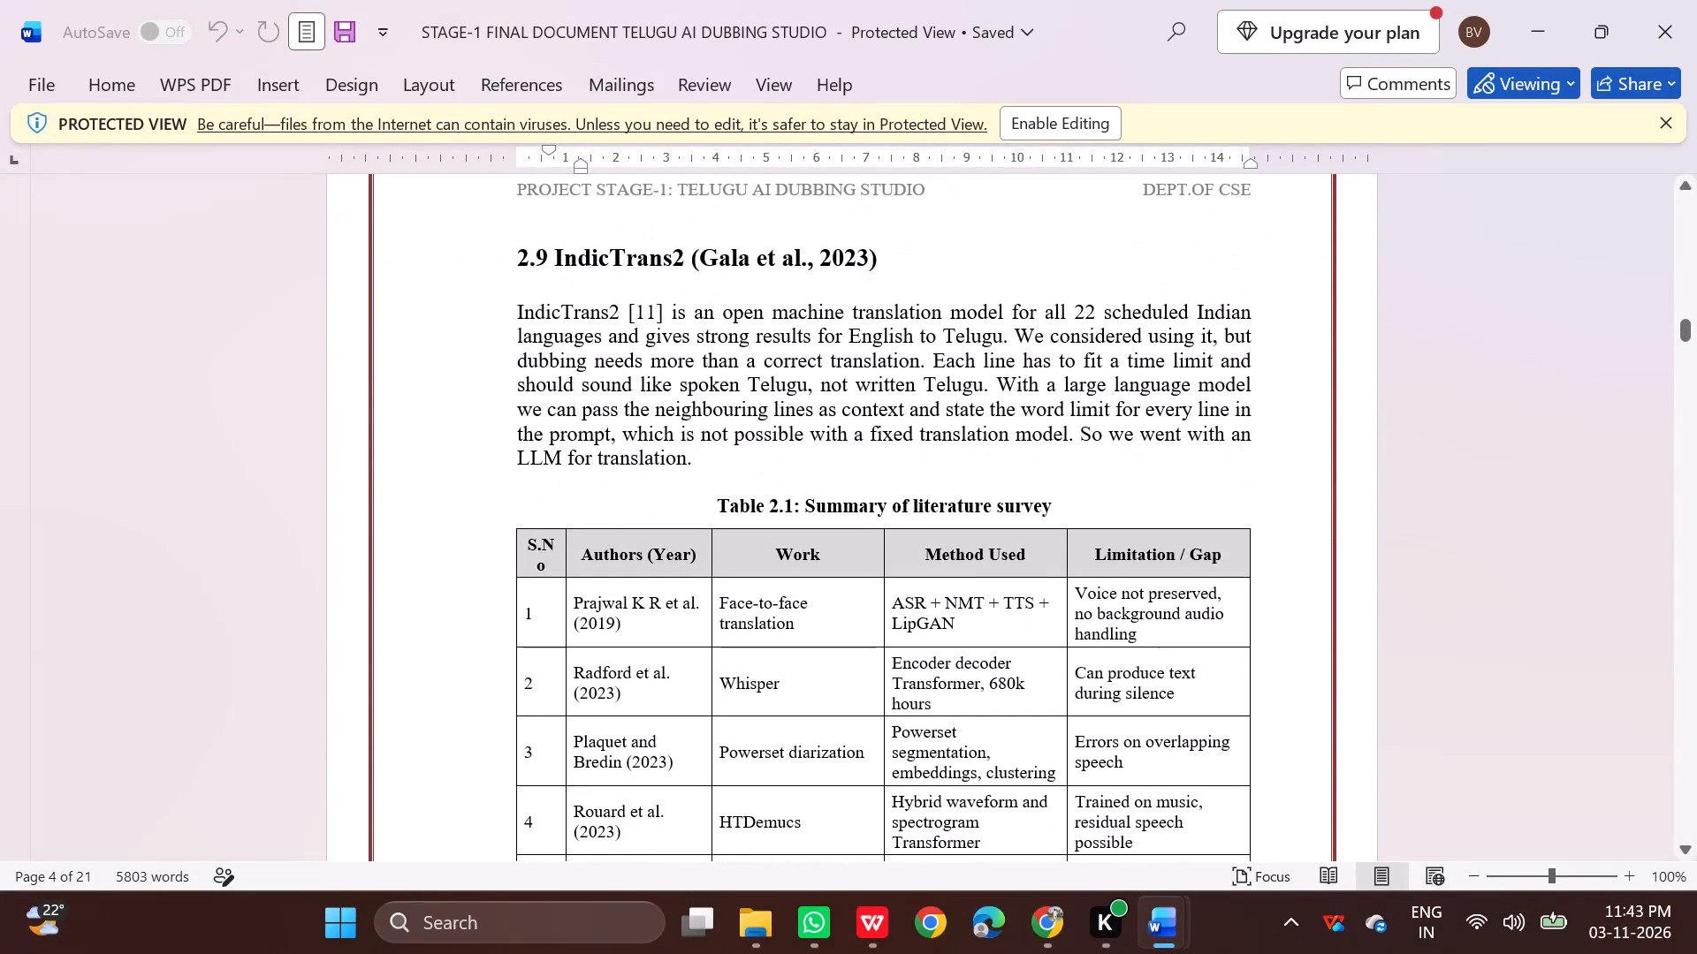
Switch to the Markdown preview in Chrome and examine the content around 2.2 Comparative Analysis, from Paper 6 to Generic classified platforms.
{"action": "left_click", "coordinate": [1054, 917]}
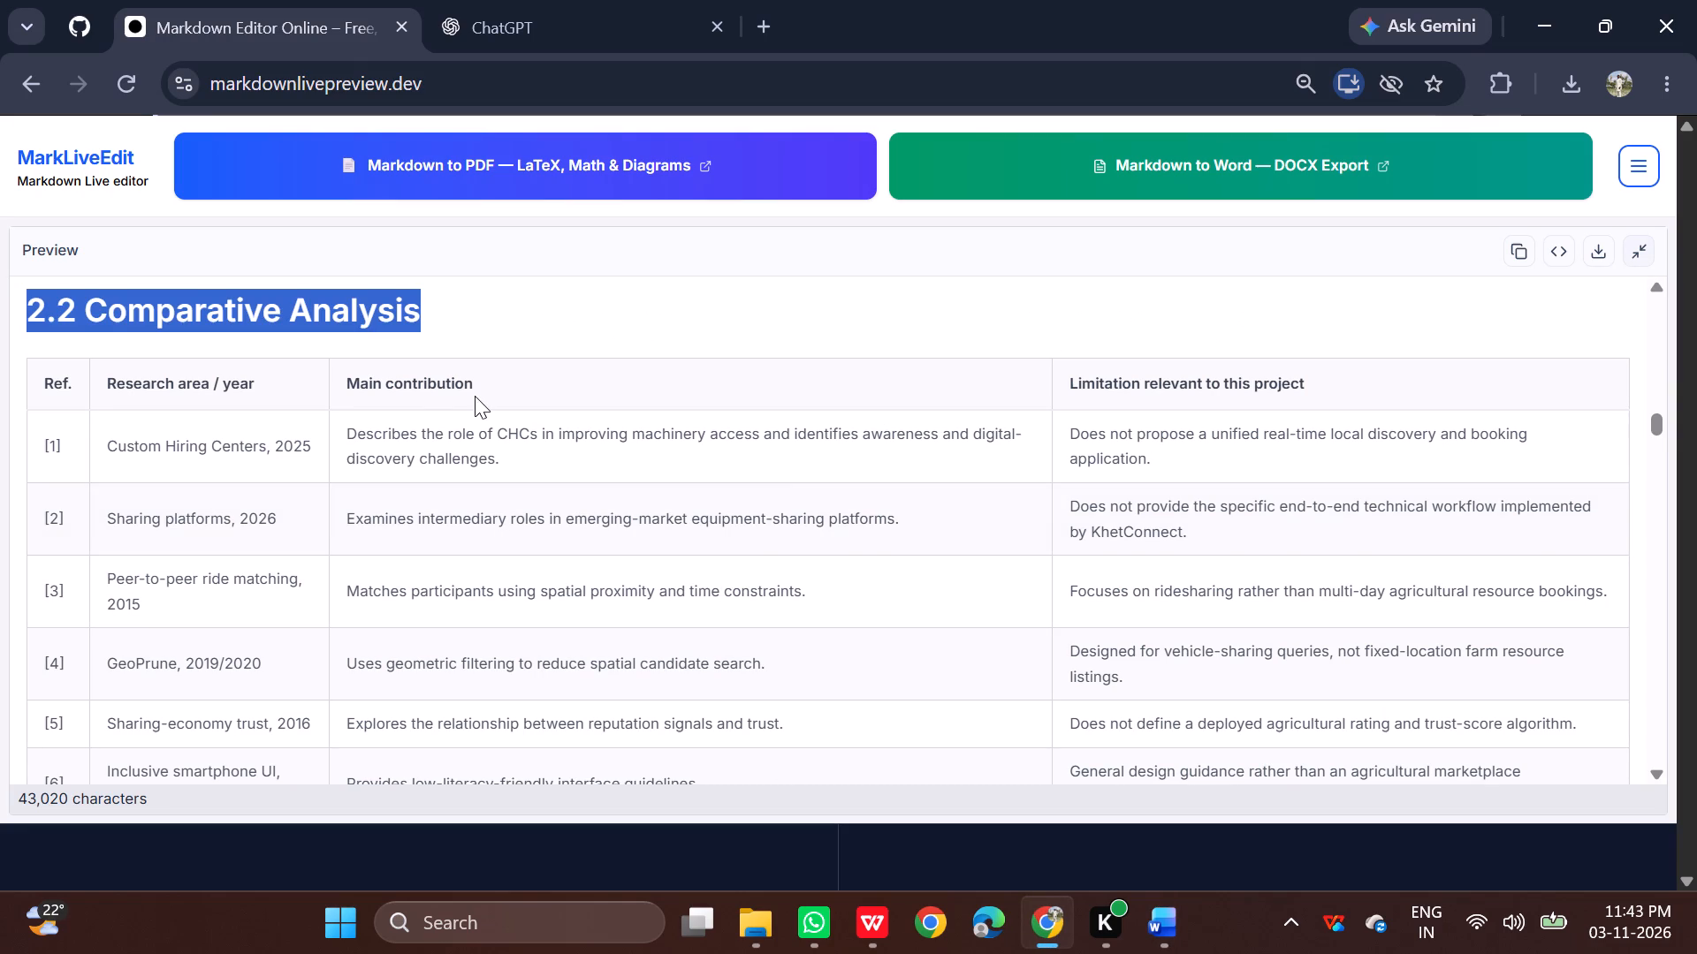
{"action": "scroll", "coordinate": [475, 396], "scroll_direction": "up", "scroll_amount": 2}
{"action": "scroll", "coordinate": [100, 560], "scroll_direction": "down", "scroll_amount": 3}
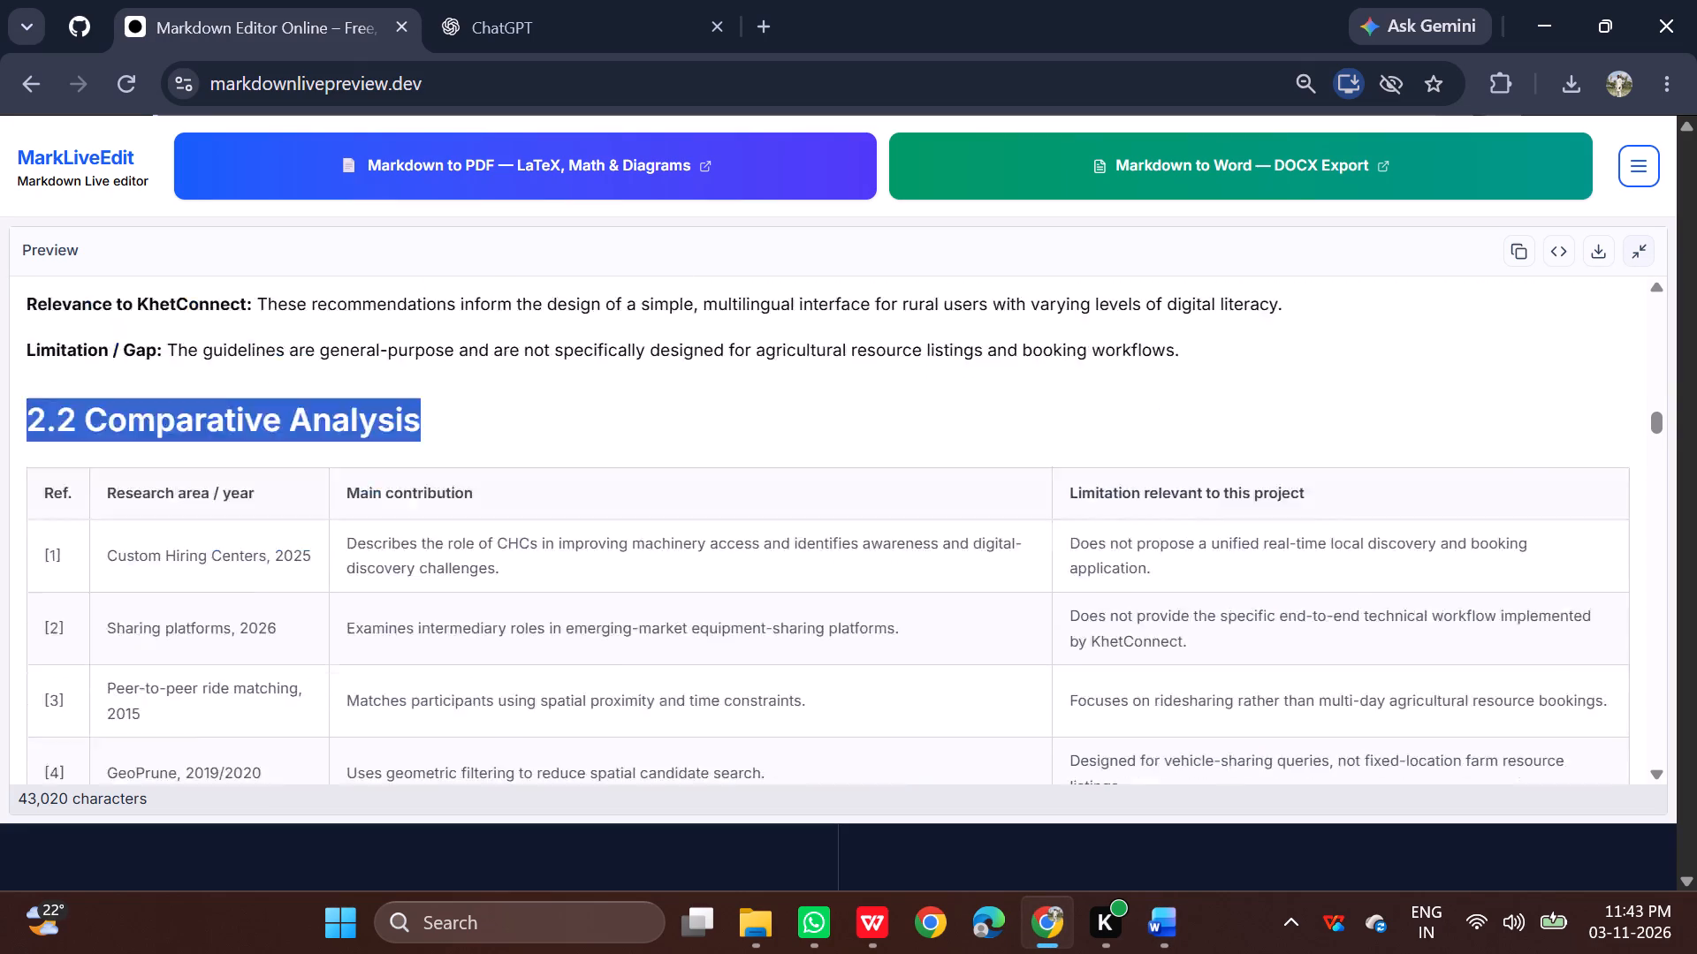
{"action": "scroll", "coordinate": [284, 575], "scroll_direction": "up", "scroll_amount": 2}
{"action": "scroll", "coordinate": [284, 577], "scroll_direction": "down", "scroll_amount": 9}
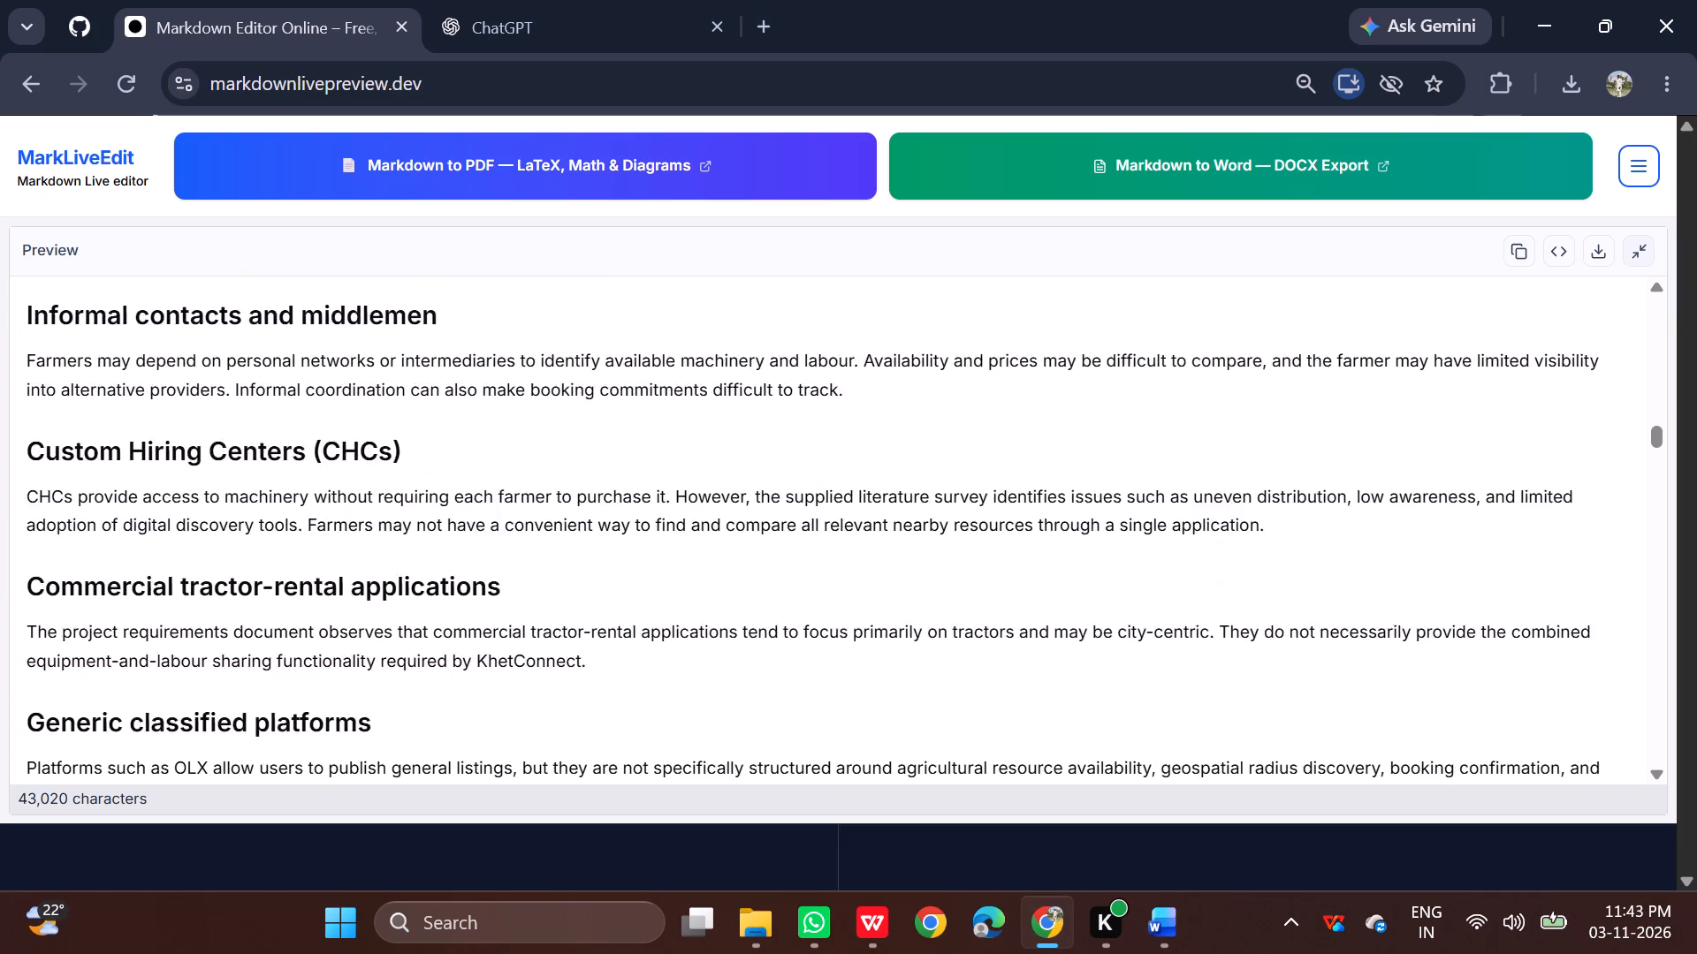
{"action": "scroll", "coordinate": [284, 577], "scroll_direction": "up", "scroll_amount": 5}
{"action": "scroll", "coordinate": [315, 505], "scroll_direction": "up", "scroll_amount": 5}
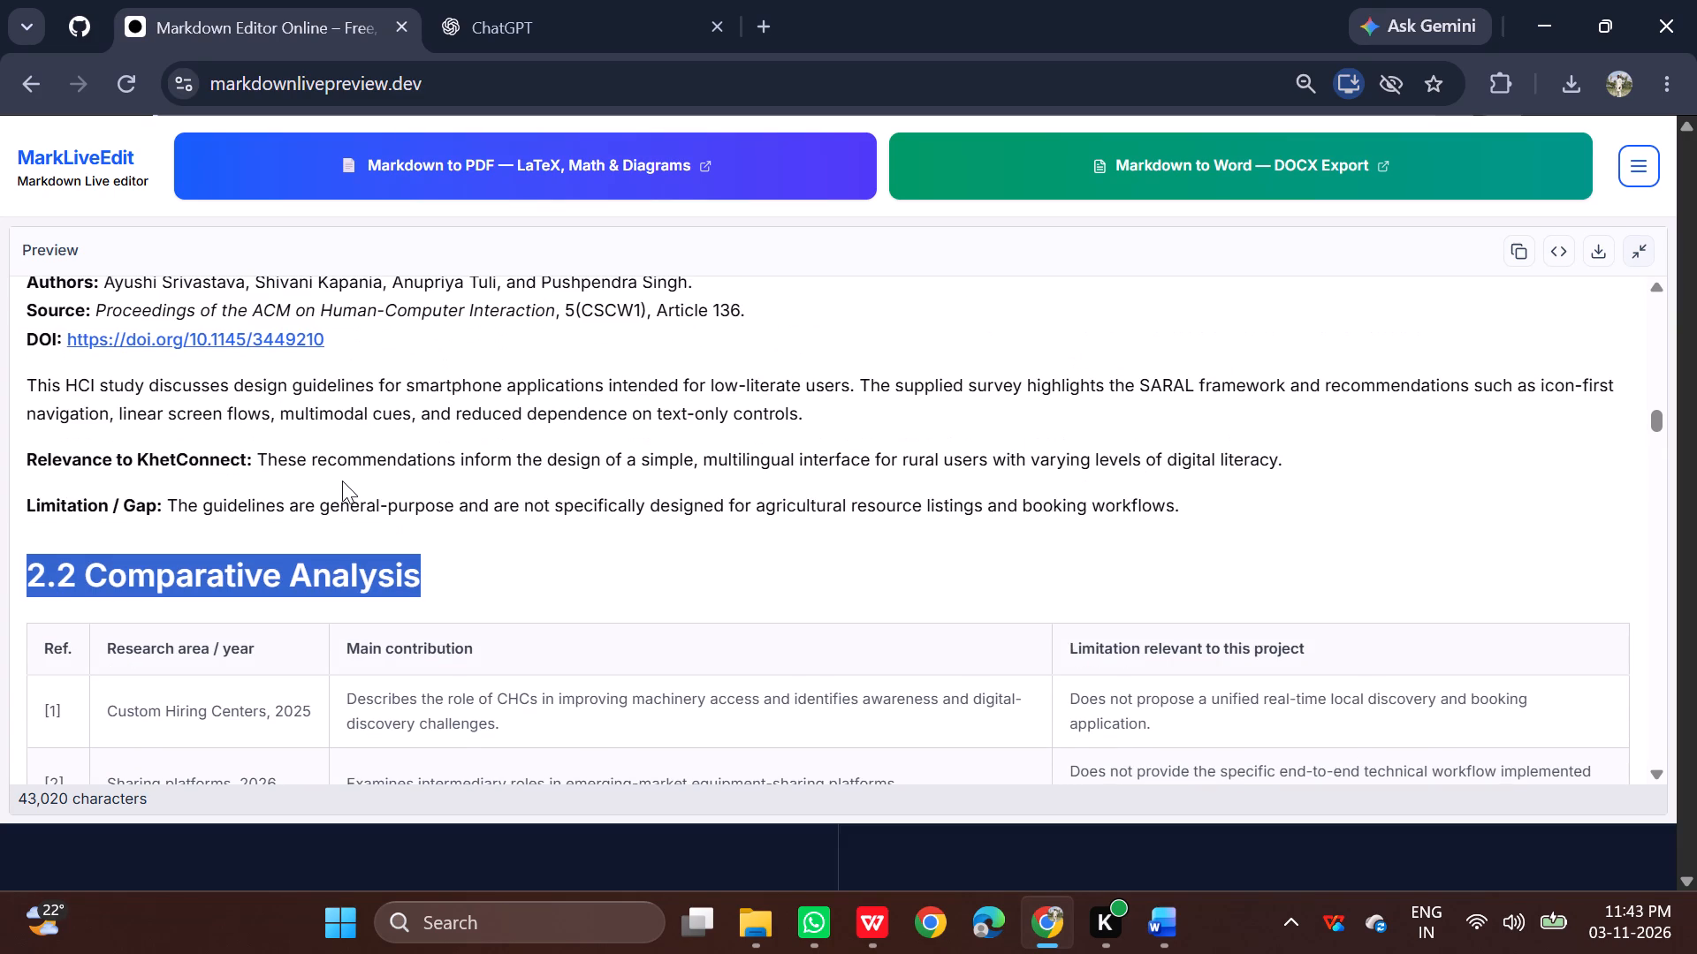
Copy the heading 2.2 Comparative Analysis from the Markdown preview and paste it below Paper 6's Limitation / Gap paragraph in the Word report.
{"action": "key", "text": "ctrl+c"}
{"action": "left_click", "coordinate": [953, 816]}
{"action": "scroll", "coordinate": [666, 655], "scroll_direction": "up", "scroll_amount": 3}
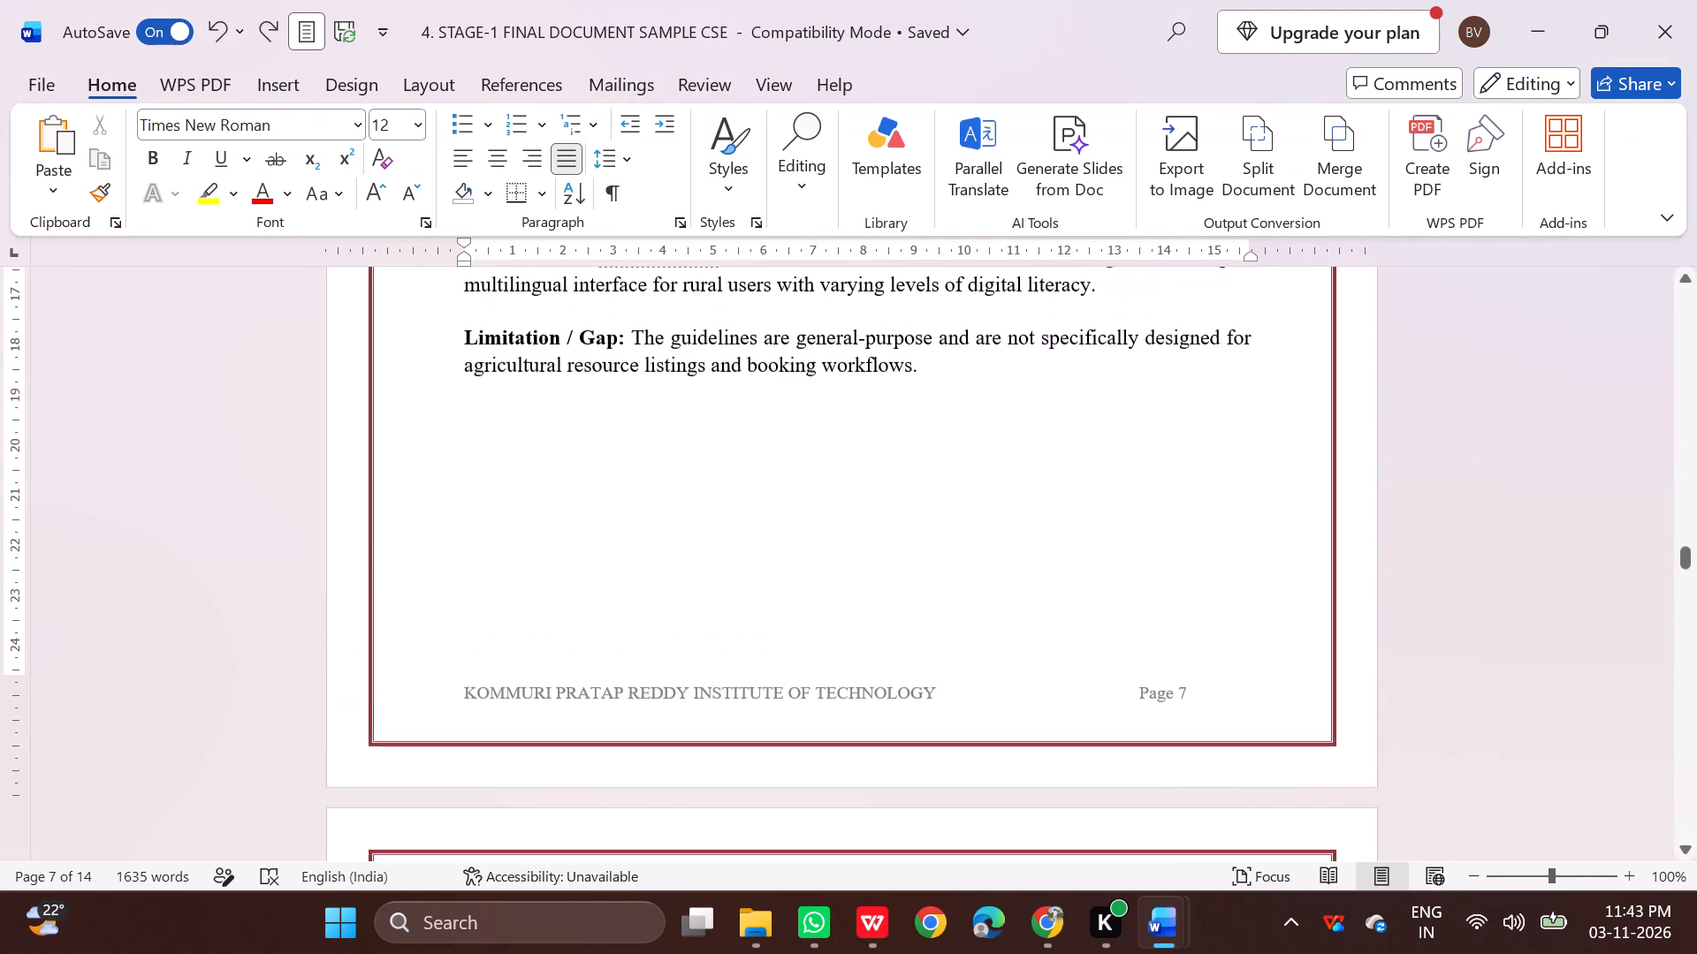
{"action": "key", "text": "ctrl+v"}
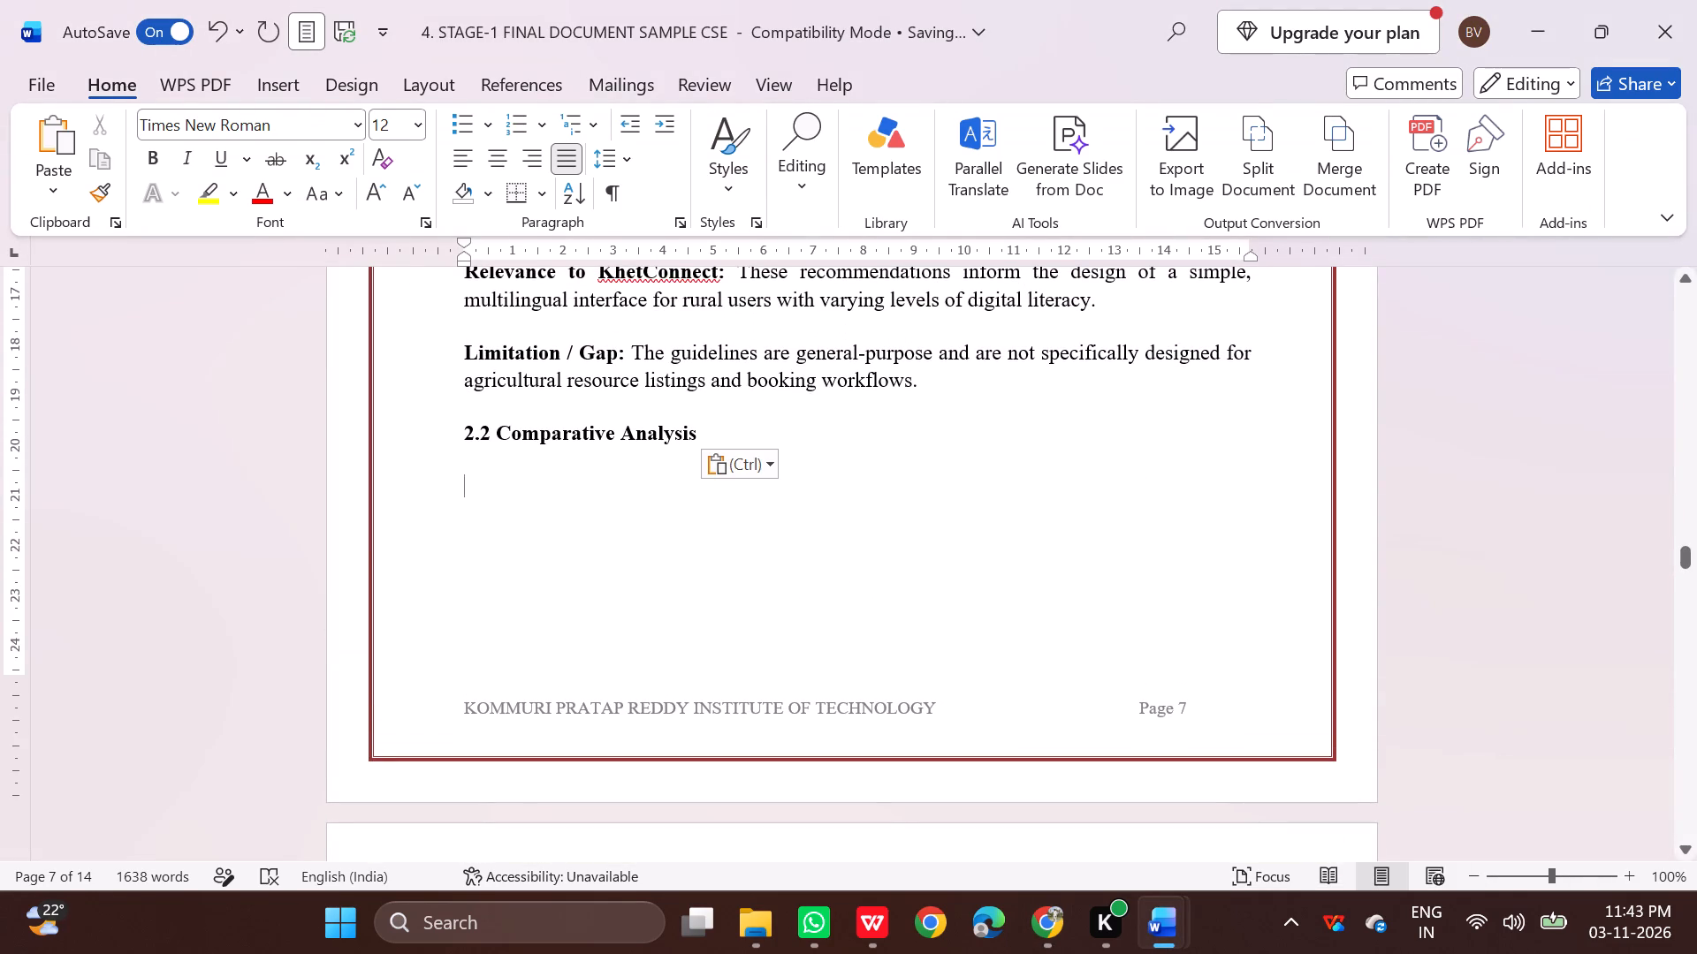
Underline the 2.2 Comparative Analysis heading at the end of page 7.
{"action": "left_click_drag", "start_coordinate": [696, 428], "coordinate": [470, 429]}
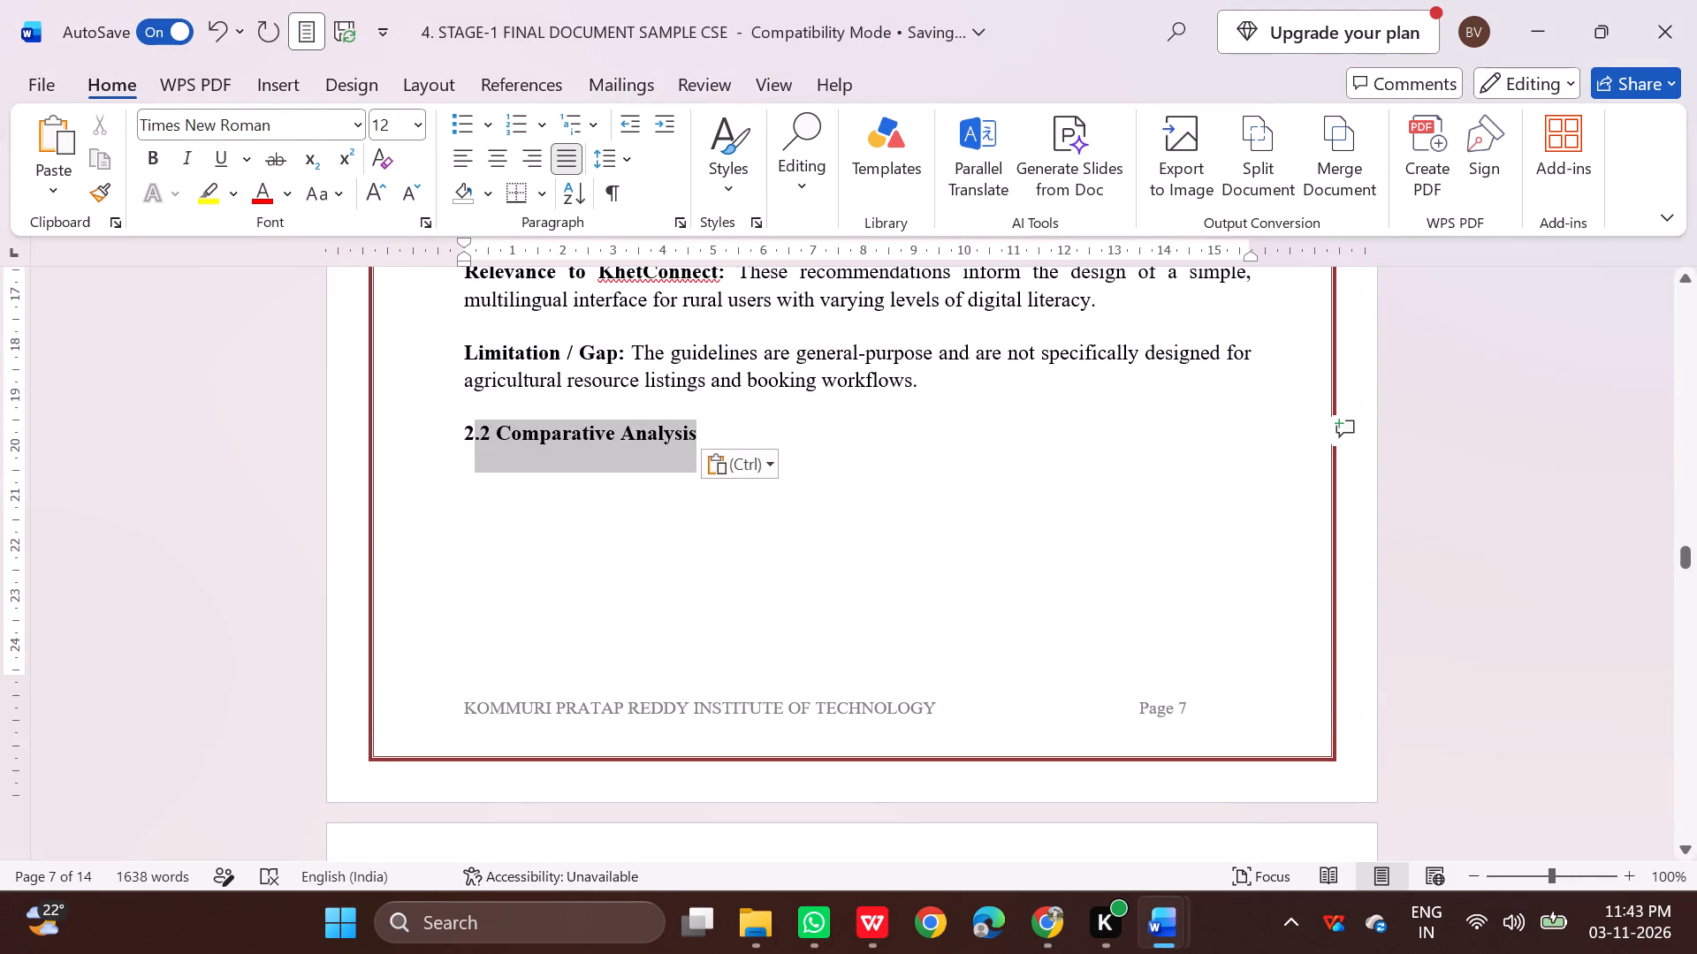
{"action": "left_click_drag", "start_coordinate": [470, 429], "coordinate": [460, 433]}
{"action": "left_click", "coordinate": [544, 396]}
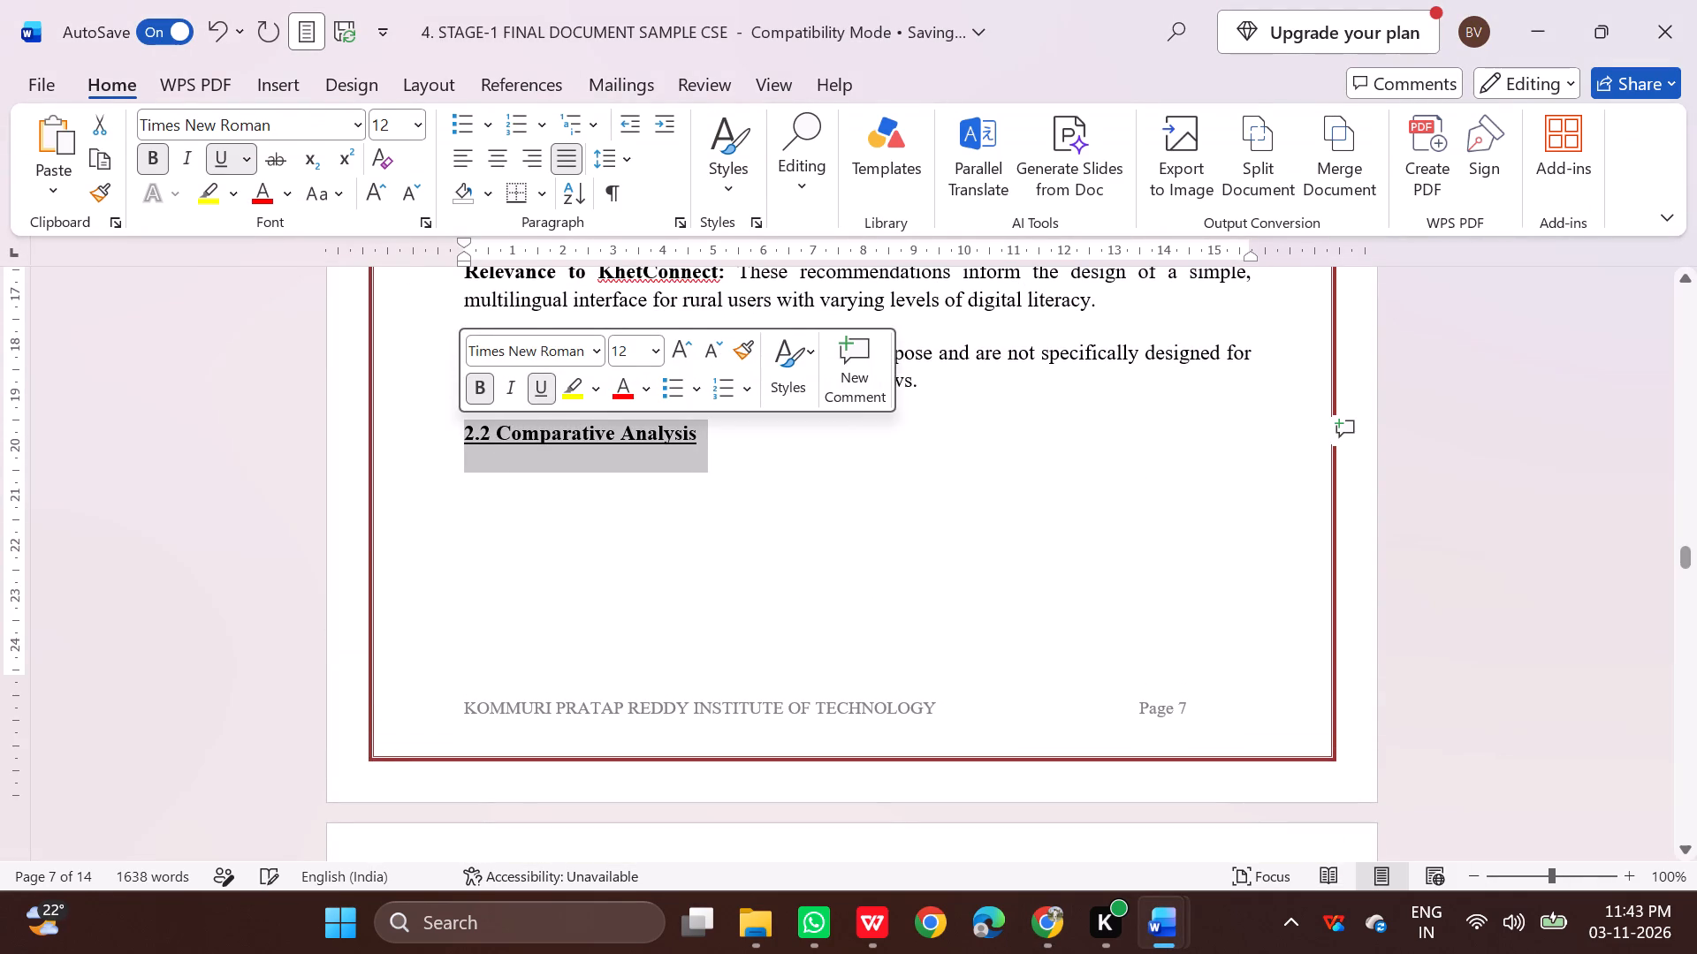
{"action": "left_click", "coordinate": [624, 564]}
{"action": "scroll", "coordinate": [677, 620], "scroll_direction": "down", "scroll_amount": 4}
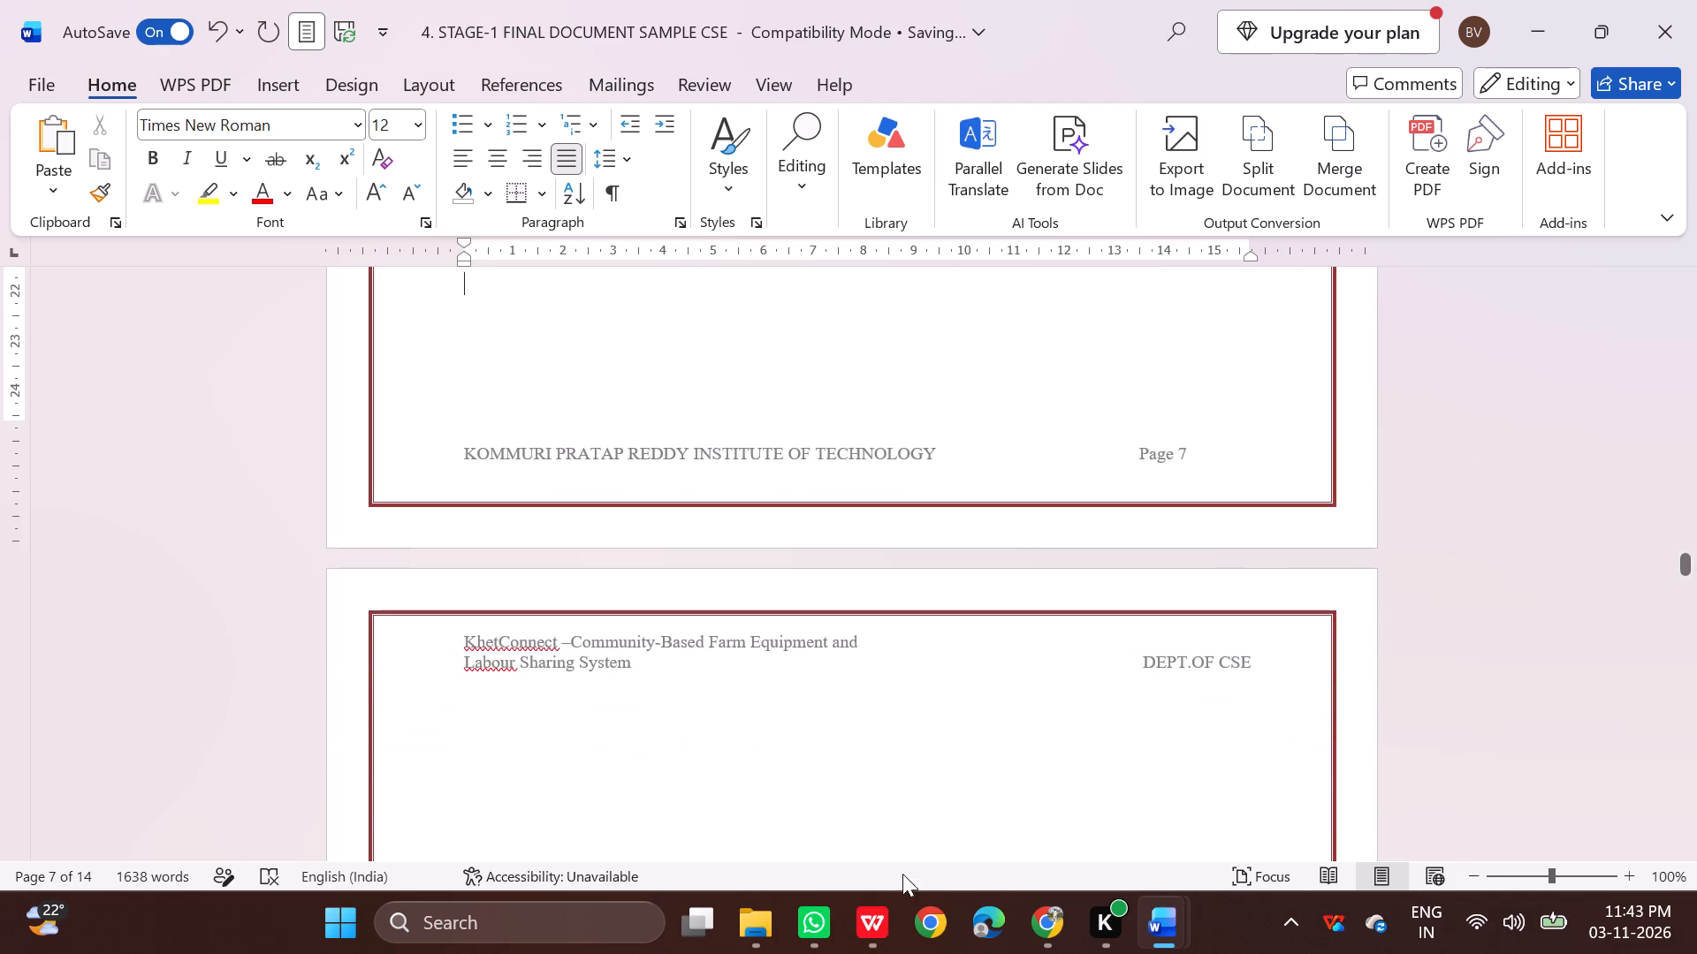
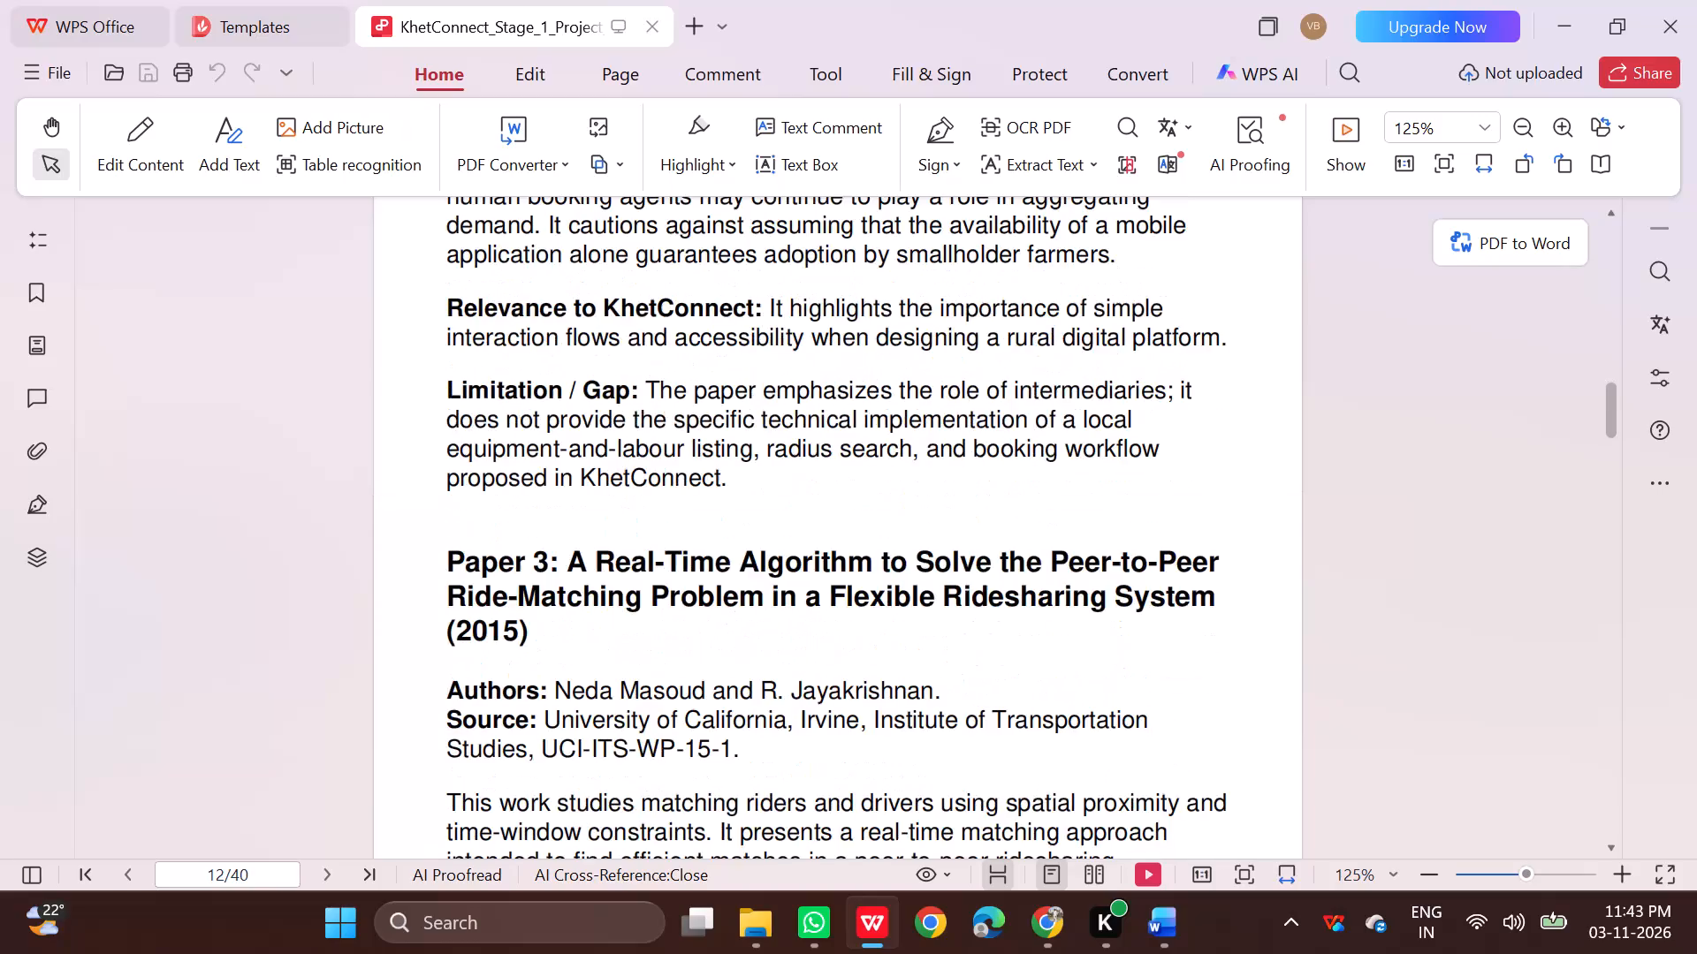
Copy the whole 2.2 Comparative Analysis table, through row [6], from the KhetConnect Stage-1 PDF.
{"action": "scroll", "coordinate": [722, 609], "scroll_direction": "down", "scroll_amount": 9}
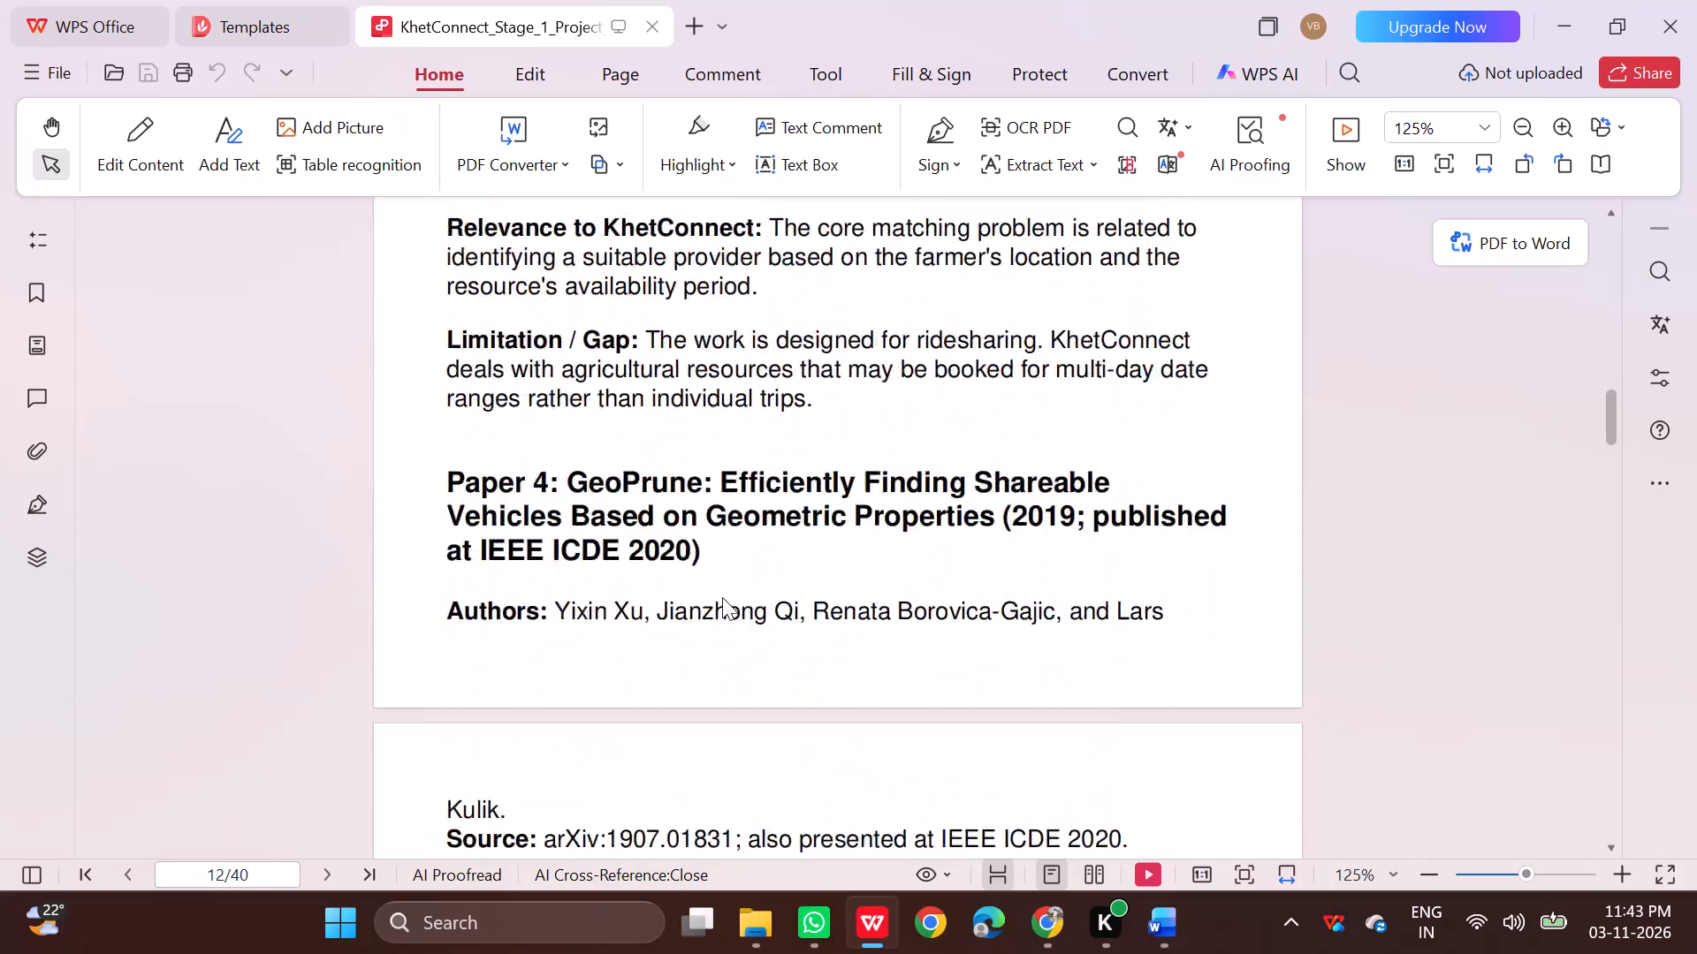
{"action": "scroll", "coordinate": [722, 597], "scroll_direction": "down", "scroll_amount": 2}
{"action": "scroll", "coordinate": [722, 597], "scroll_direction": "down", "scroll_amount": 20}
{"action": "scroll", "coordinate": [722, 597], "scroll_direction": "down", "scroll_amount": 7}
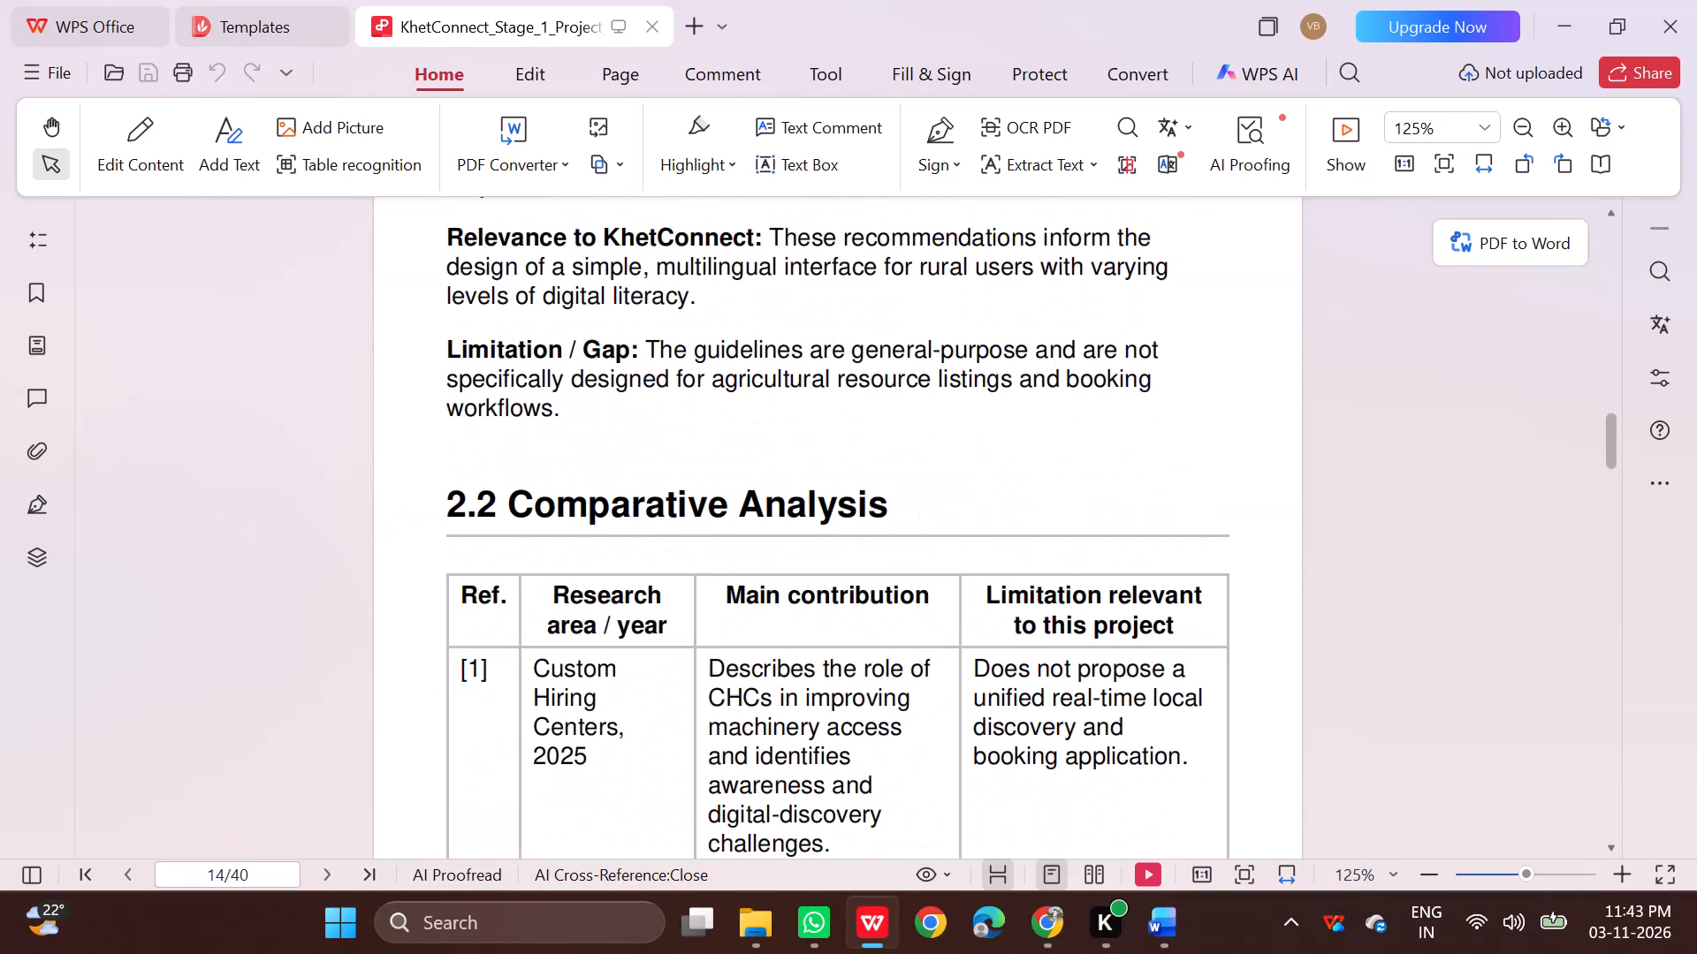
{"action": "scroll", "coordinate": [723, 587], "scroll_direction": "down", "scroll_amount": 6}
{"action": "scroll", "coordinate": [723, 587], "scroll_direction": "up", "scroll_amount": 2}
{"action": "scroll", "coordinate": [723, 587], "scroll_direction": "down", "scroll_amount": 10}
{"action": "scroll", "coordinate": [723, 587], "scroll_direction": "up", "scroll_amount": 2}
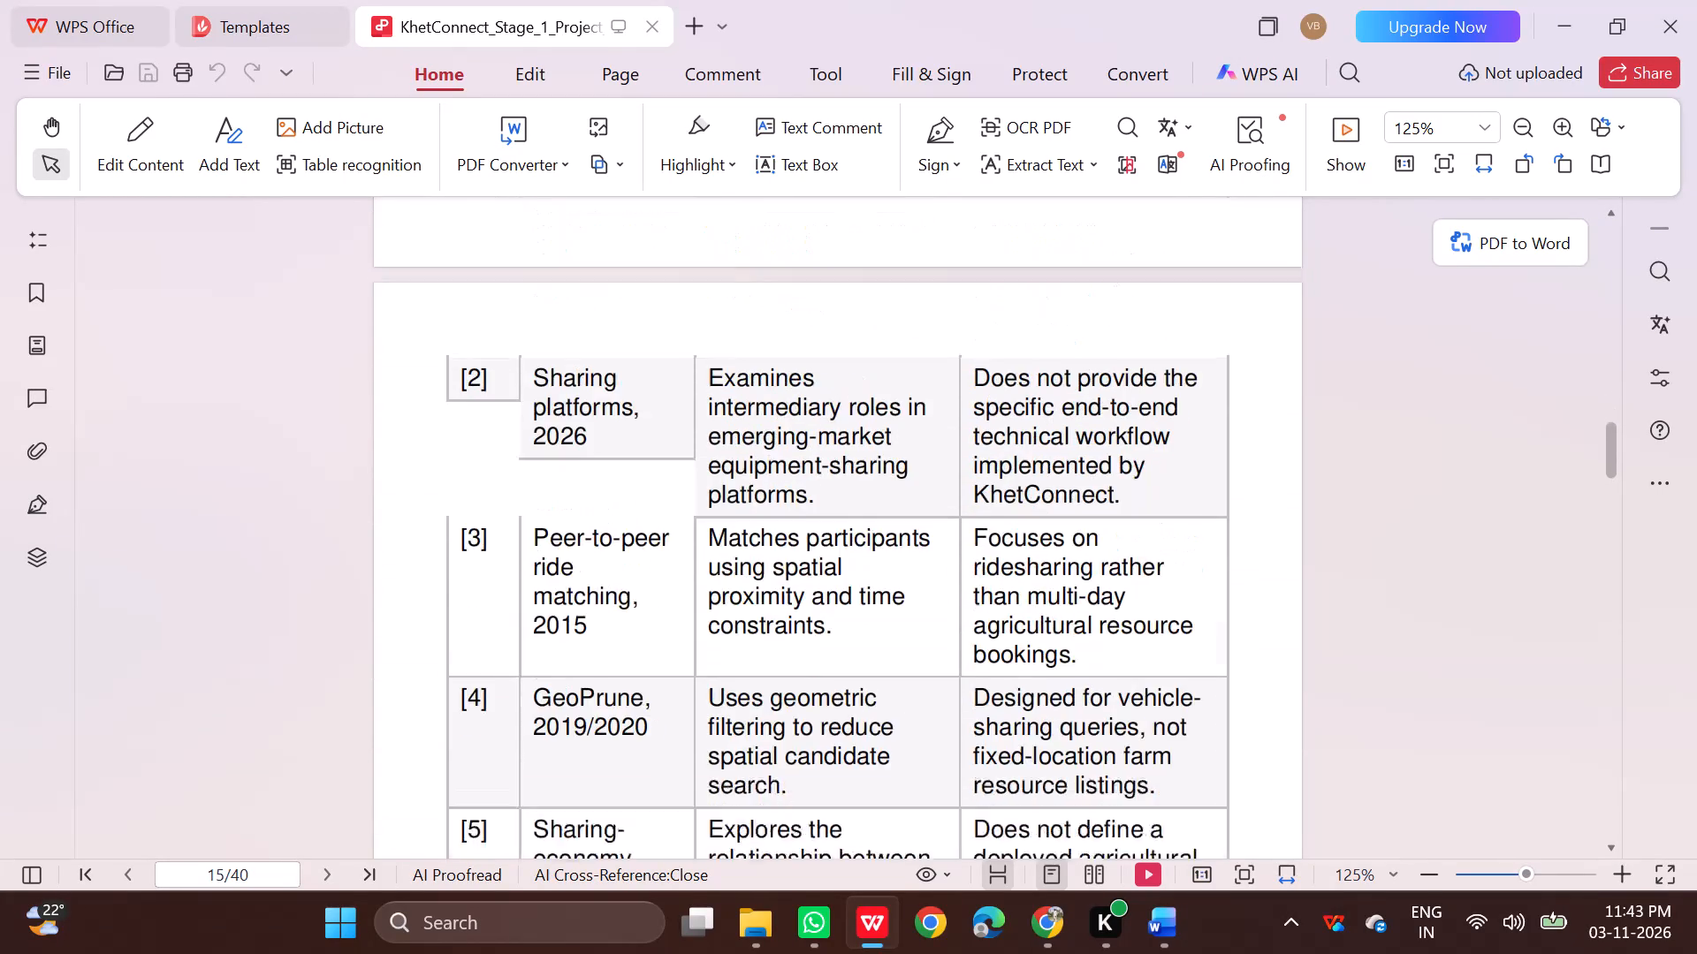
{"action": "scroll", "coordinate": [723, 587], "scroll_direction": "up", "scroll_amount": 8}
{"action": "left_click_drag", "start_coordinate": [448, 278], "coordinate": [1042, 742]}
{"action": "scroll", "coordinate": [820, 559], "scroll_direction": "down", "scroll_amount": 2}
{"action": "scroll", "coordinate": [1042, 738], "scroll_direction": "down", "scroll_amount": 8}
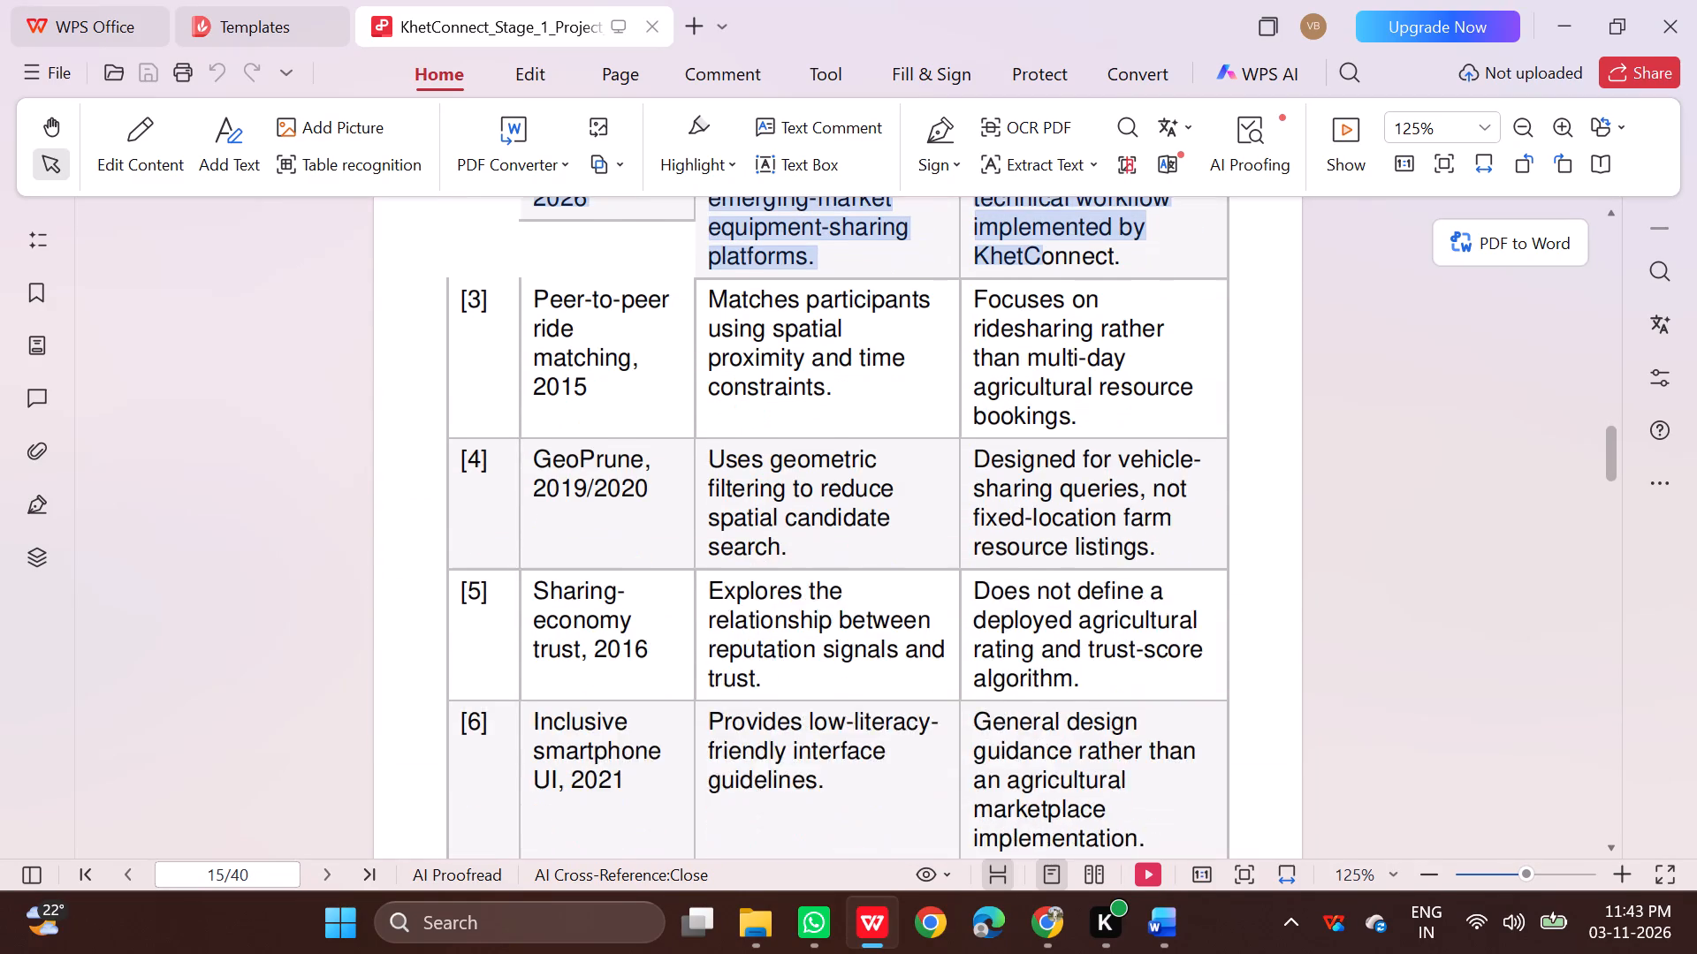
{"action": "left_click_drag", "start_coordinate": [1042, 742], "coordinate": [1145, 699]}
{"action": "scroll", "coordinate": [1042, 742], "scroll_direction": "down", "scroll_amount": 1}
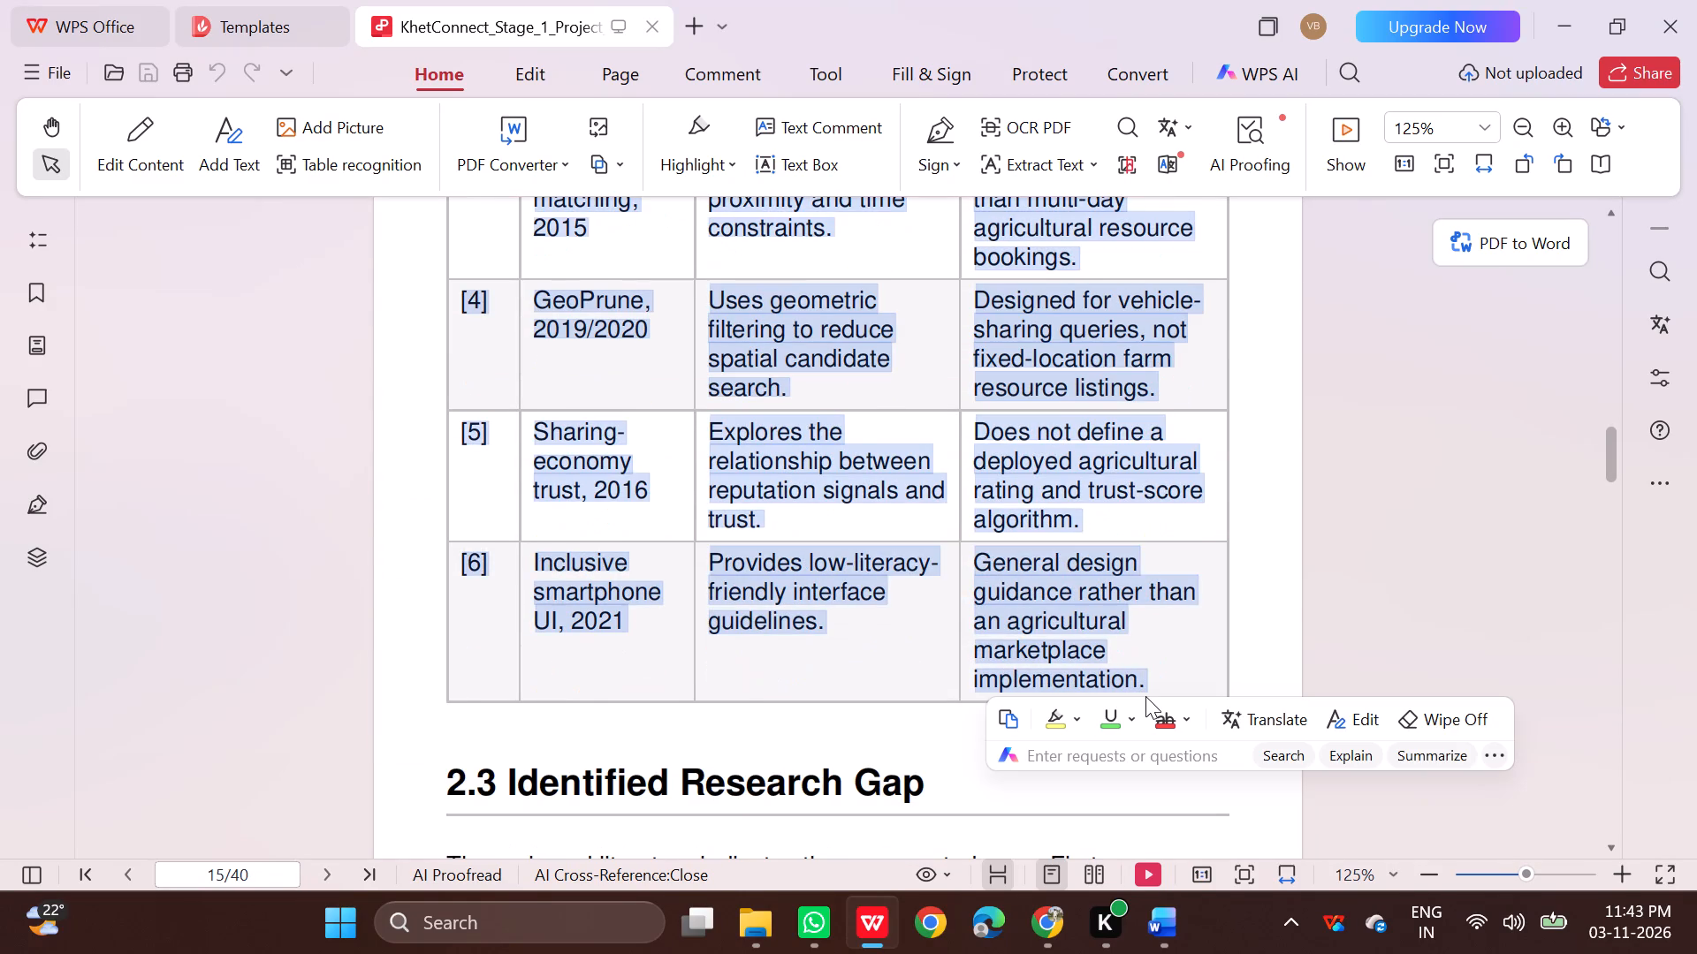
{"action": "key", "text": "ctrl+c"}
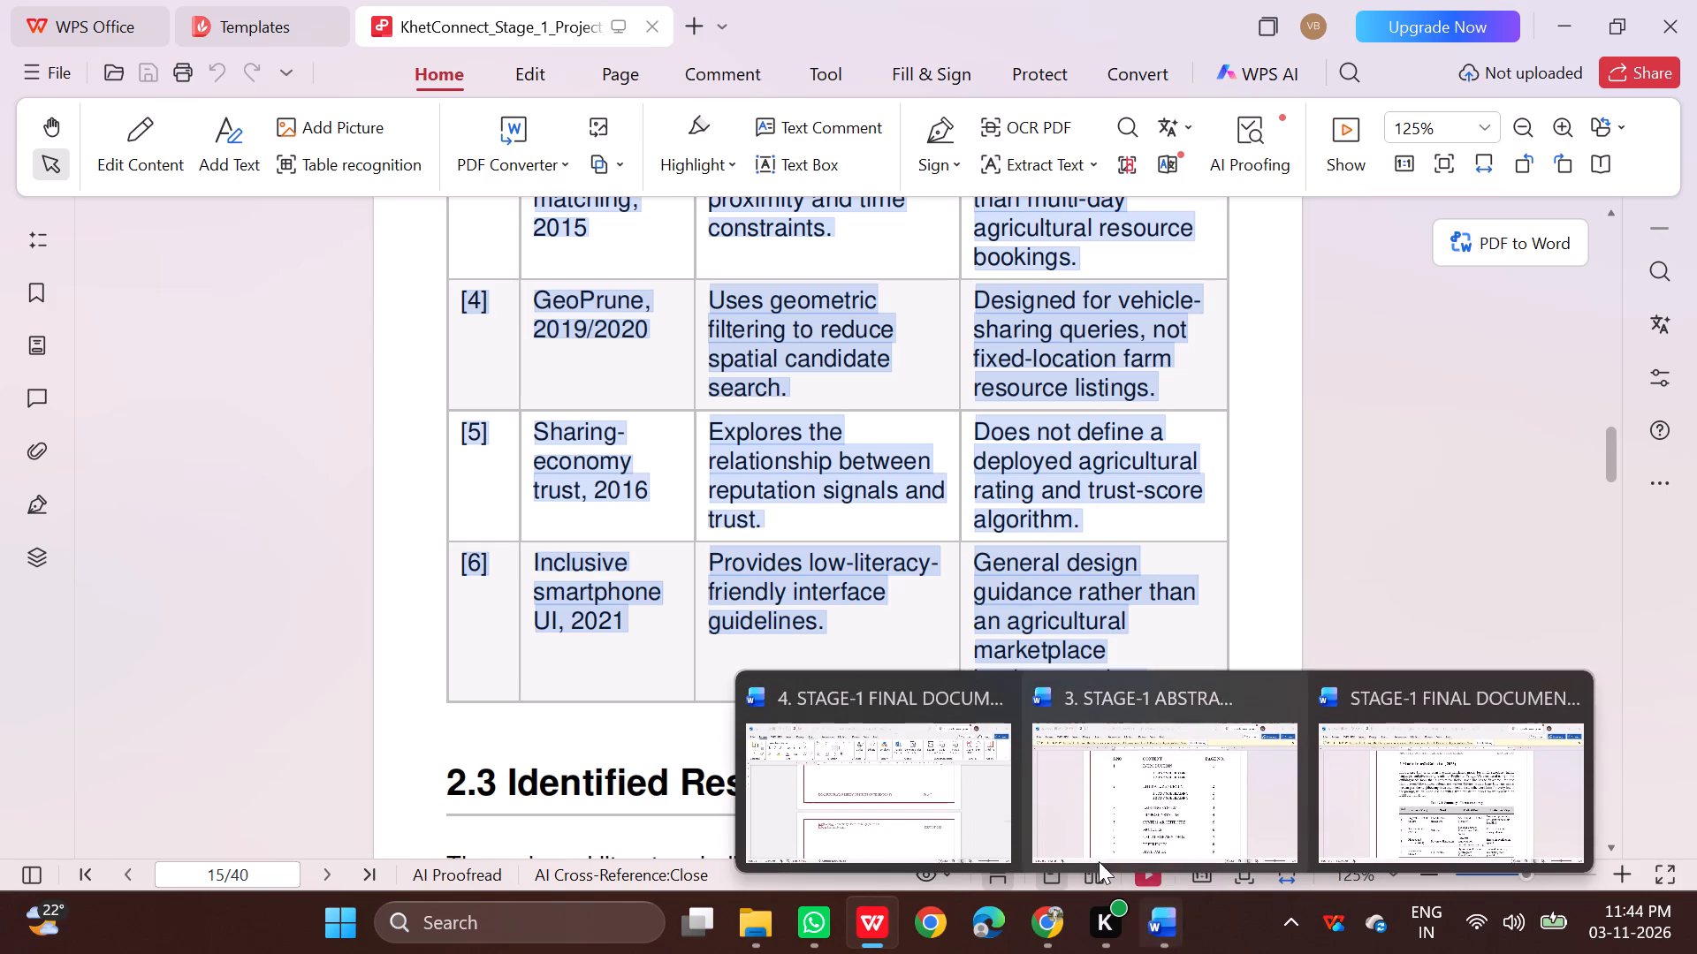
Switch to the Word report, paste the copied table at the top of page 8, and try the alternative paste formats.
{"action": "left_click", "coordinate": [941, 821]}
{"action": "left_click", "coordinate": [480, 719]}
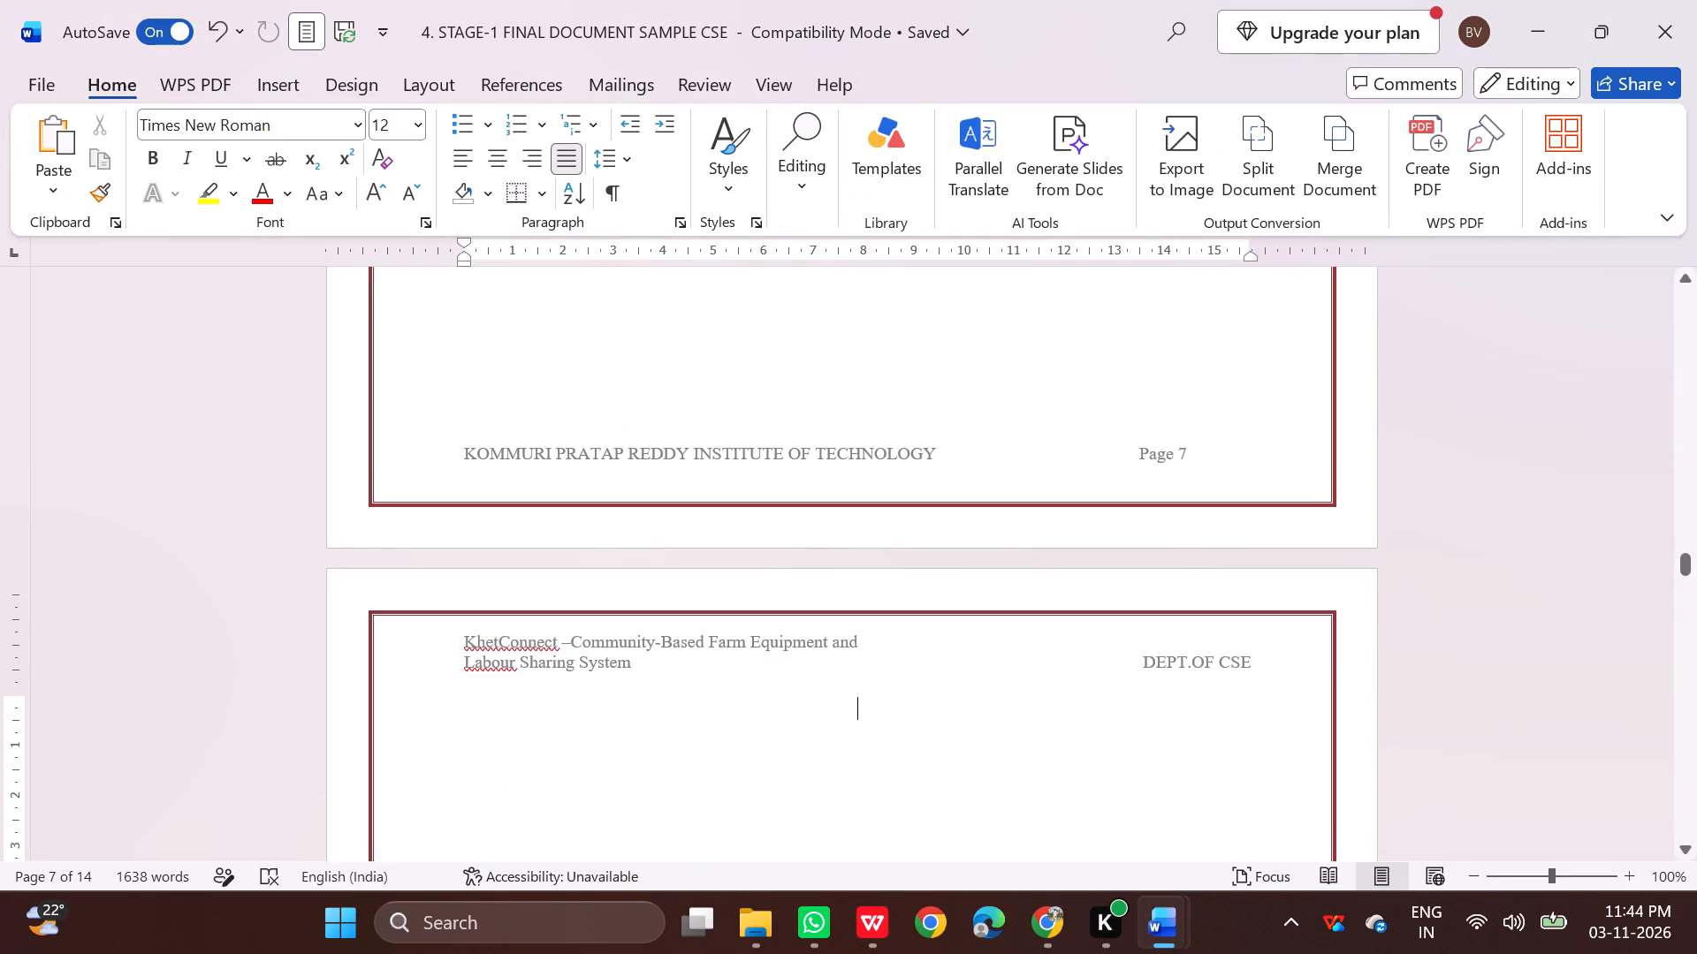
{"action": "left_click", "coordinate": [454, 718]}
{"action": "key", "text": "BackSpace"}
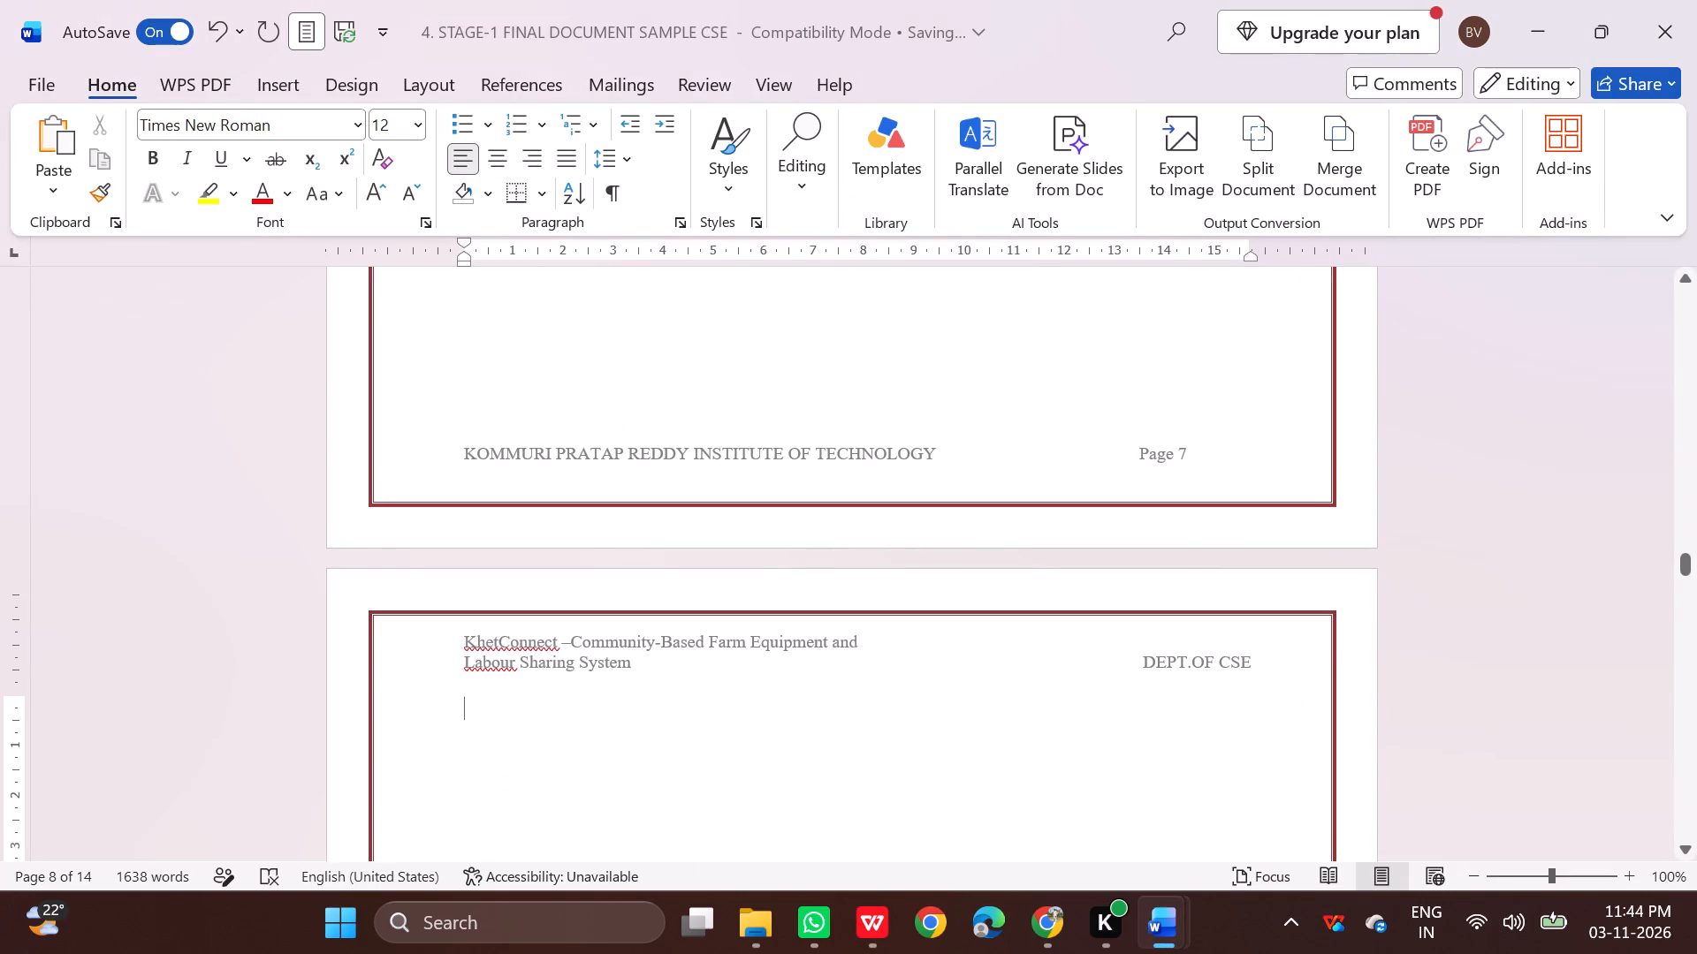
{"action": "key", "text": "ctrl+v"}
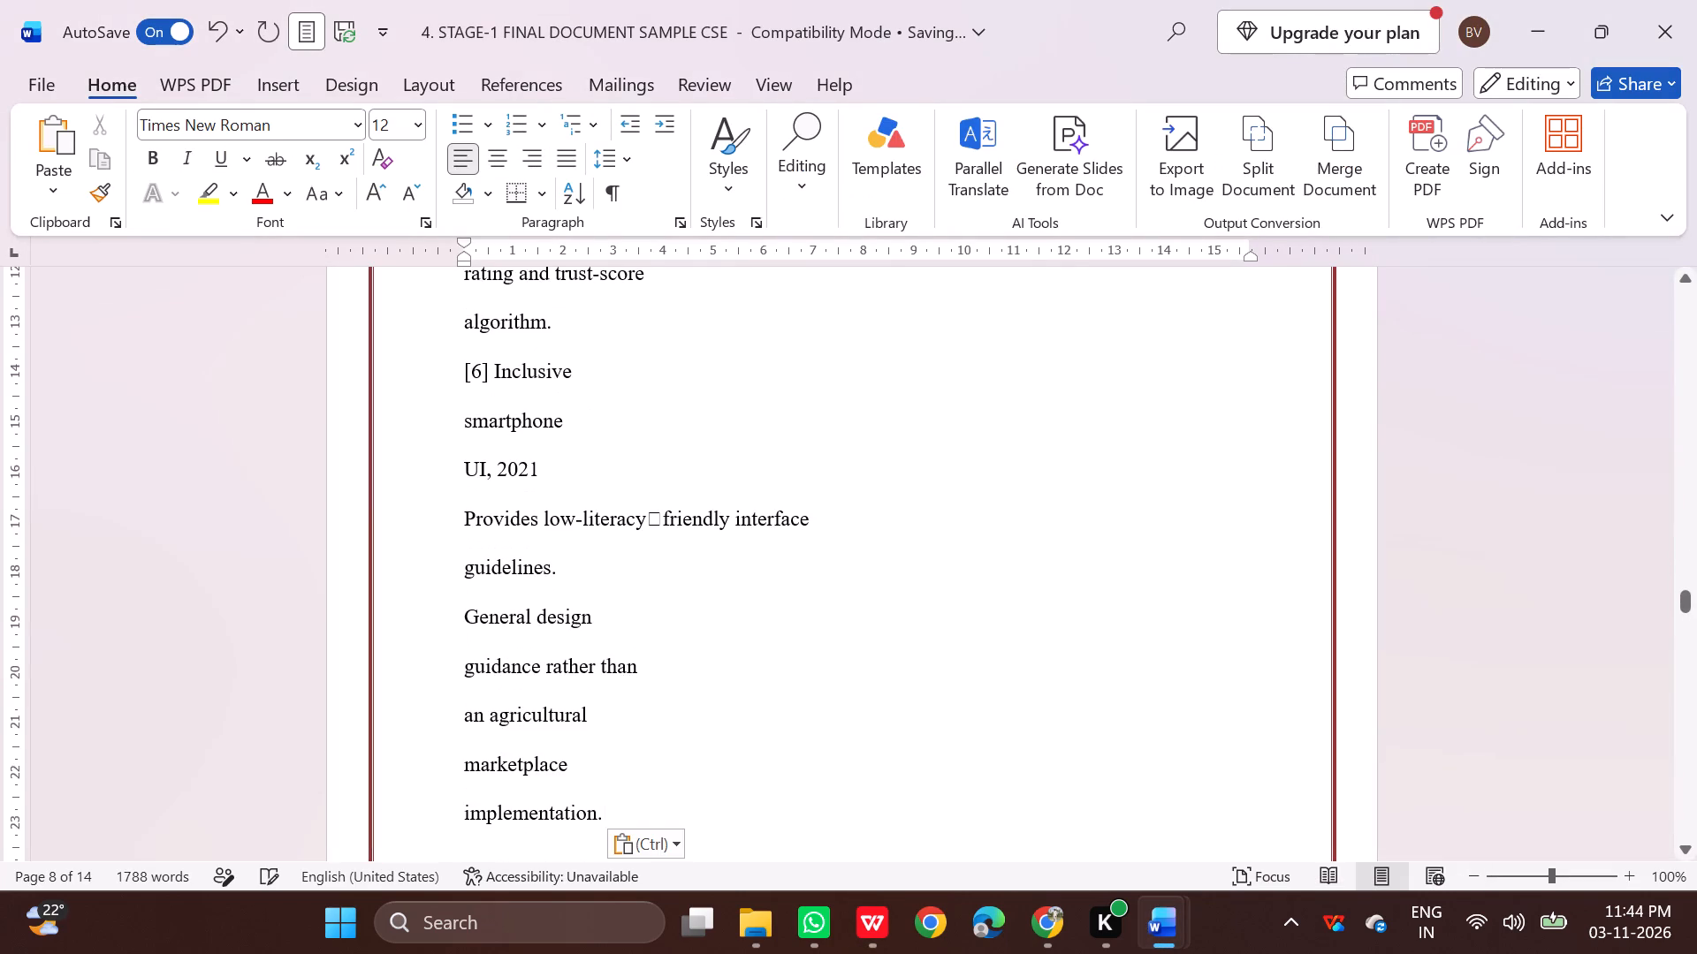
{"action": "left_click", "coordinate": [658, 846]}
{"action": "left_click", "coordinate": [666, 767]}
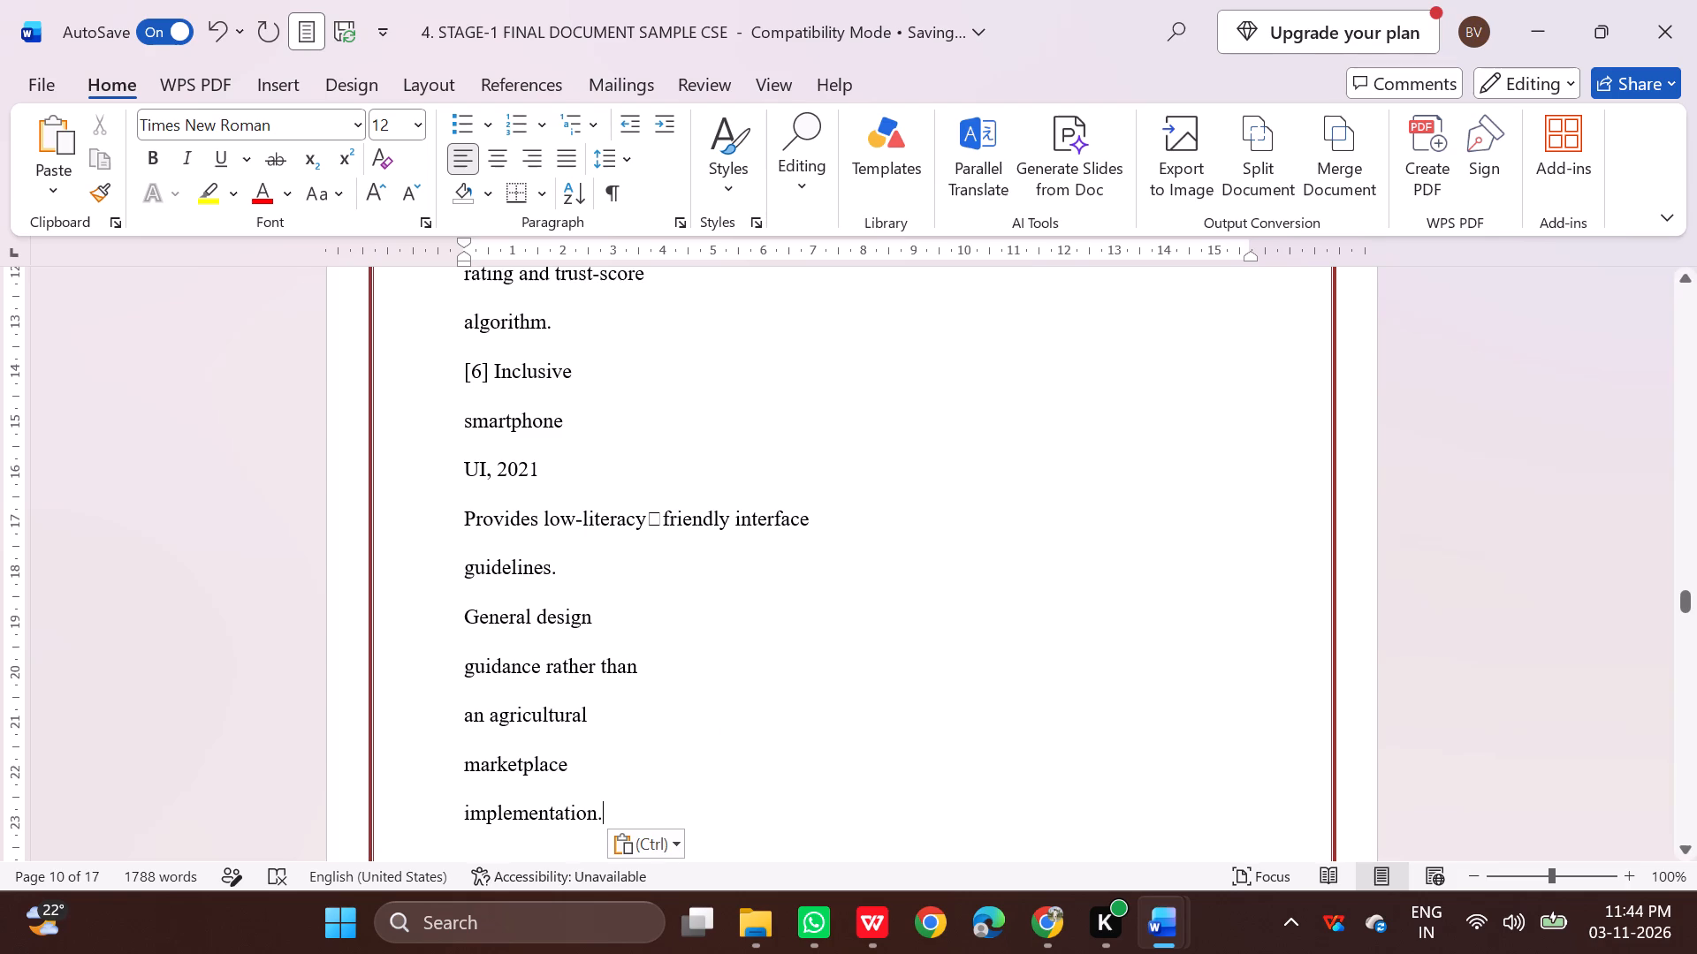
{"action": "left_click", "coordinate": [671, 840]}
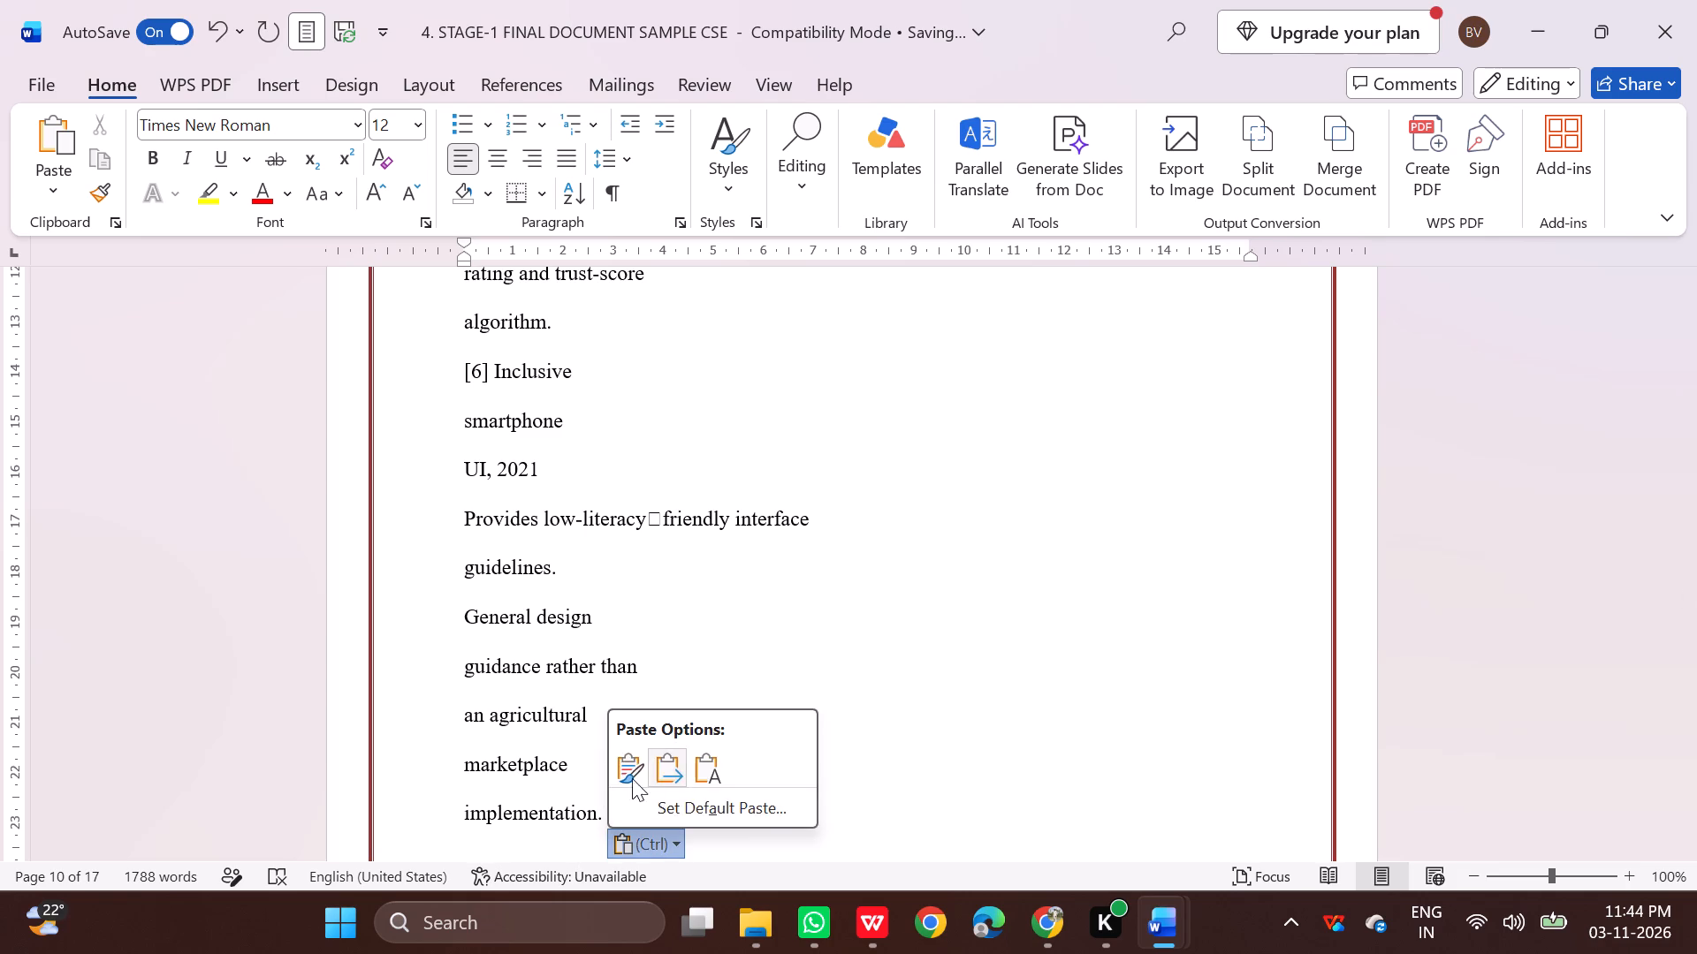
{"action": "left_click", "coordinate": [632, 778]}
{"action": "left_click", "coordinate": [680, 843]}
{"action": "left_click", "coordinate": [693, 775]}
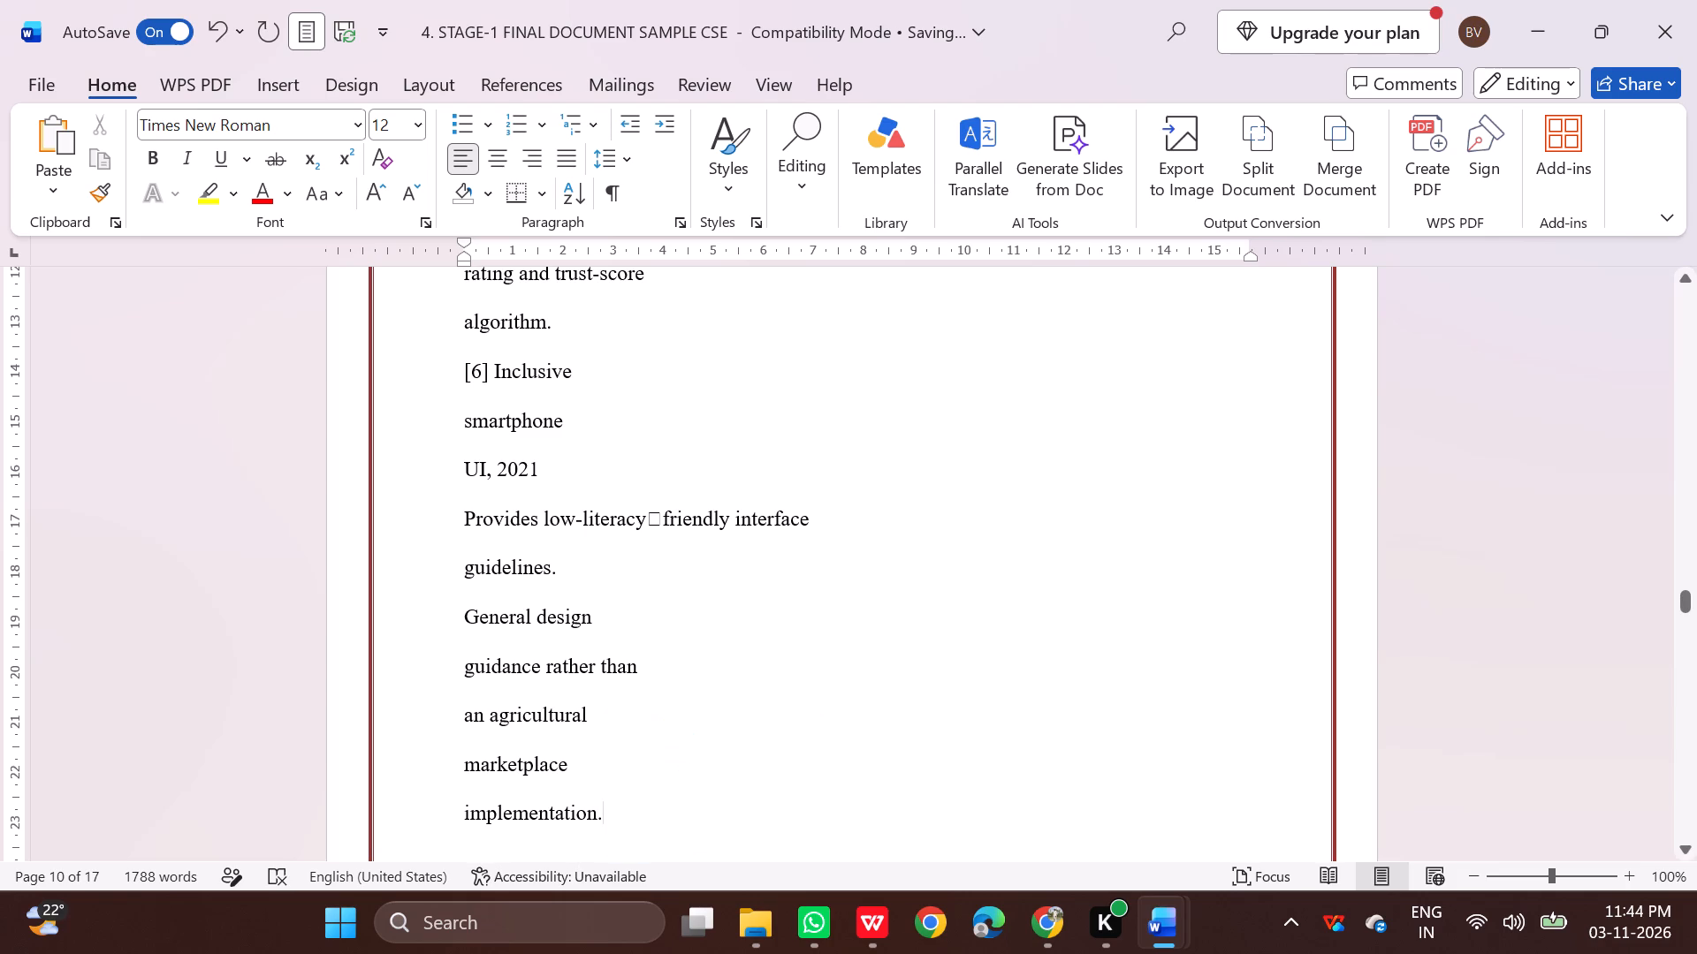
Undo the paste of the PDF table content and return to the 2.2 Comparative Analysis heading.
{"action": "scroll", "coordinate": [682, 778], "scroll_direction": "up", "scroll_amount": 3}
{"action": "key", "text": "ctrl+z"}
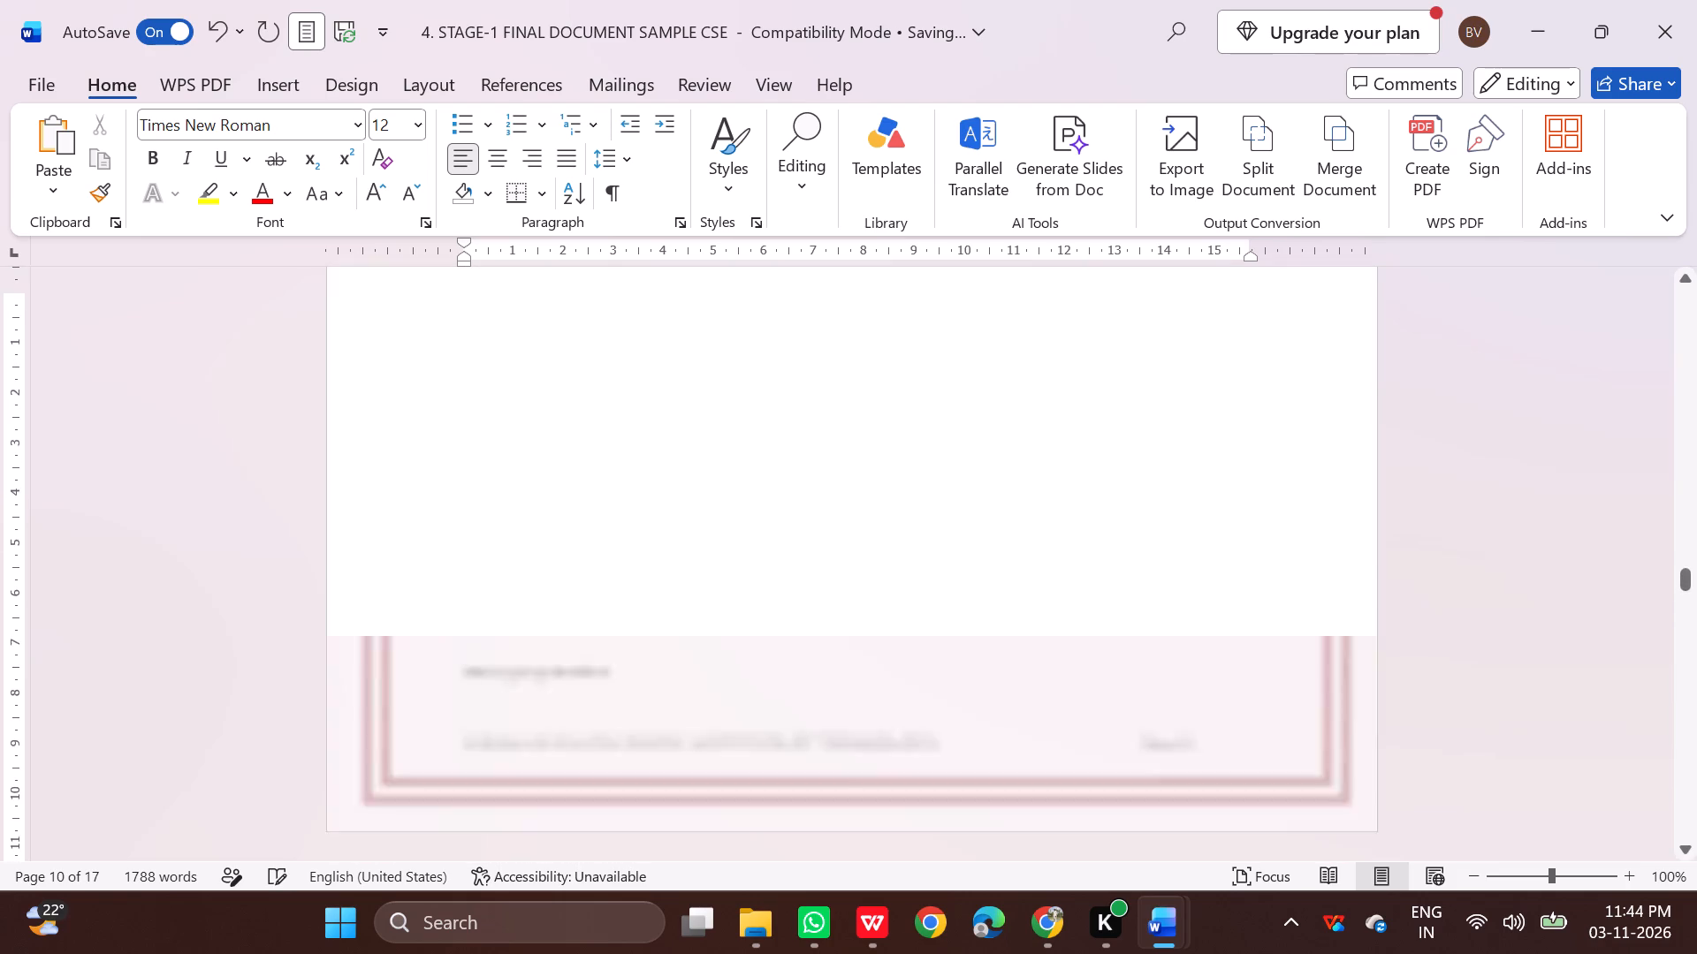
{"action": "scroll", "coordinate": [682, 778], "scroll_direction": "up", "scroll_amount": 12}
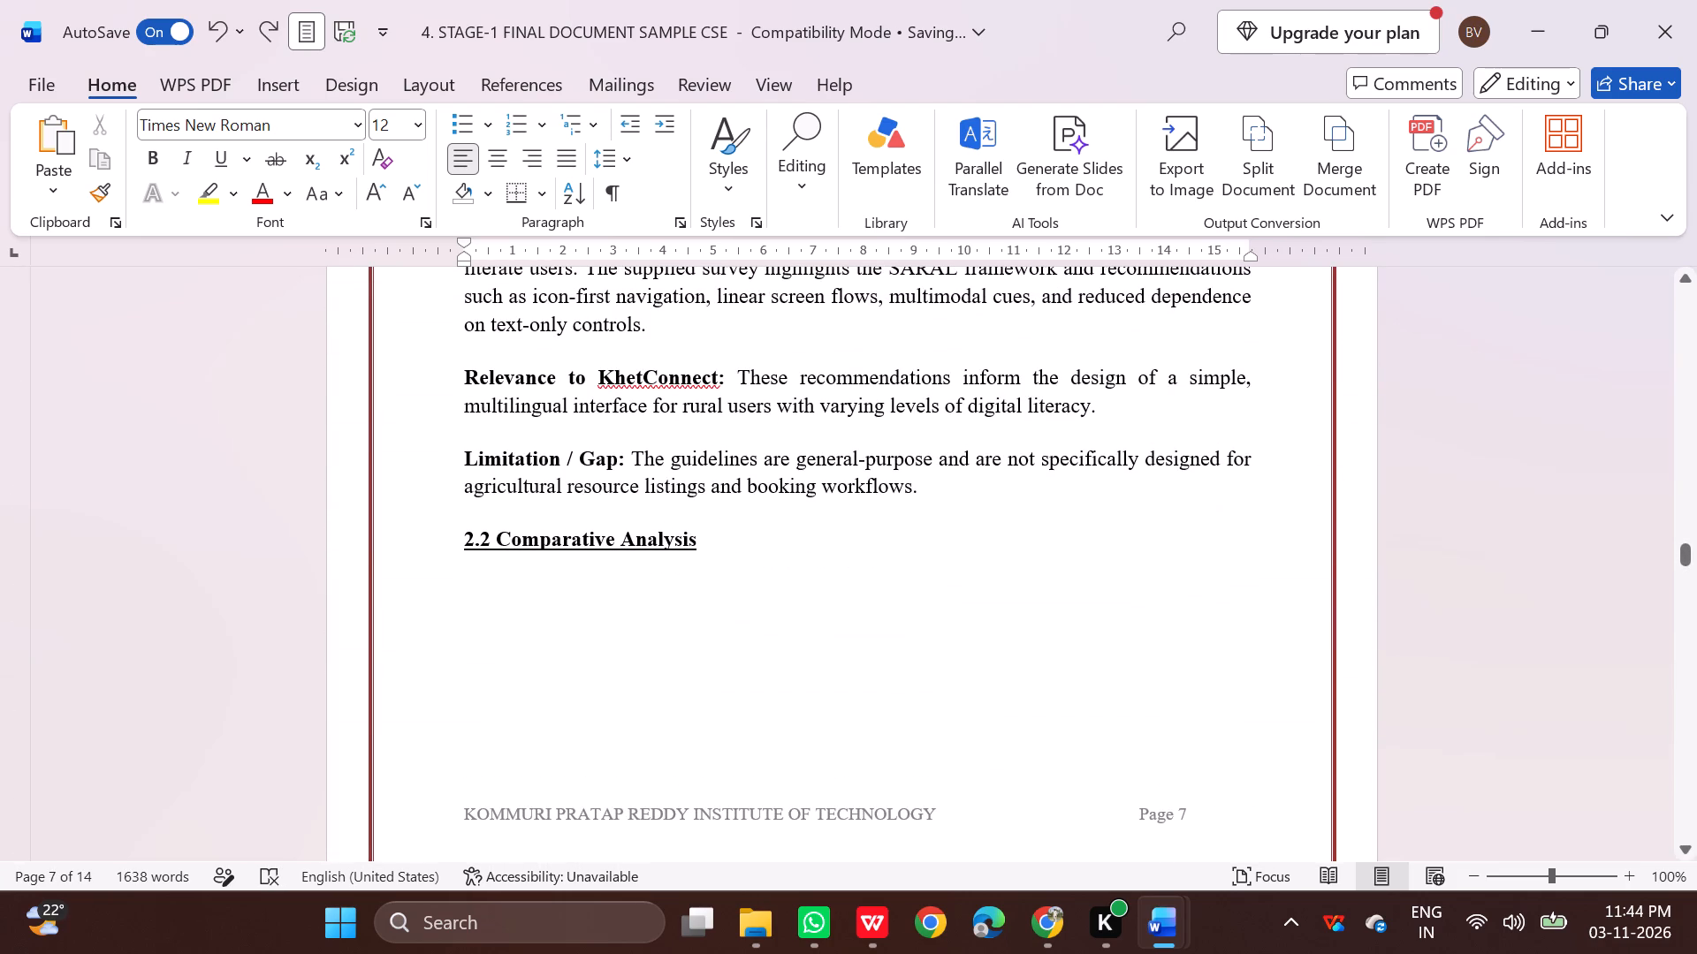
Switch to the Markdown preview in Chrome and copy the whole 2.2 Comparative Analysis table, from the header through row [6].
{"action": "left_click", "coordinate": [1059, 915]}
{"action": "scroll", "coordinate": [647, 633], "scroll_direction": "down", "scroll_amount": 2}
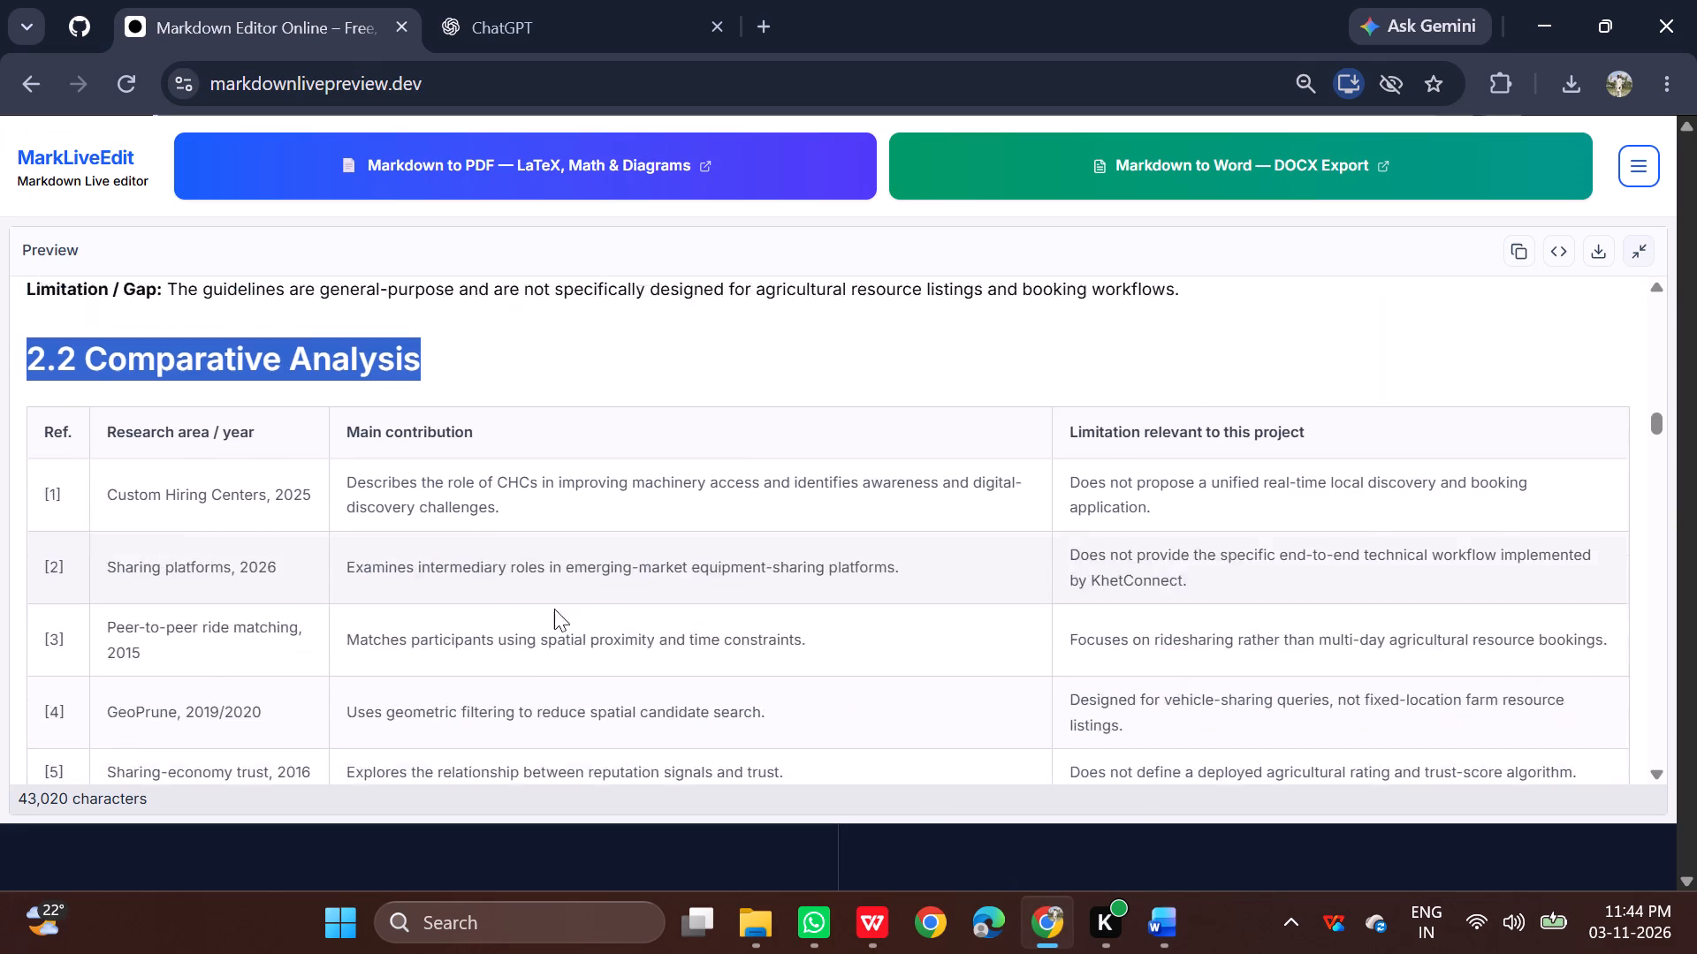
{"action": "left_click_drag", "start_coordinate": [29, 372], "coordinate": [933, 563]}
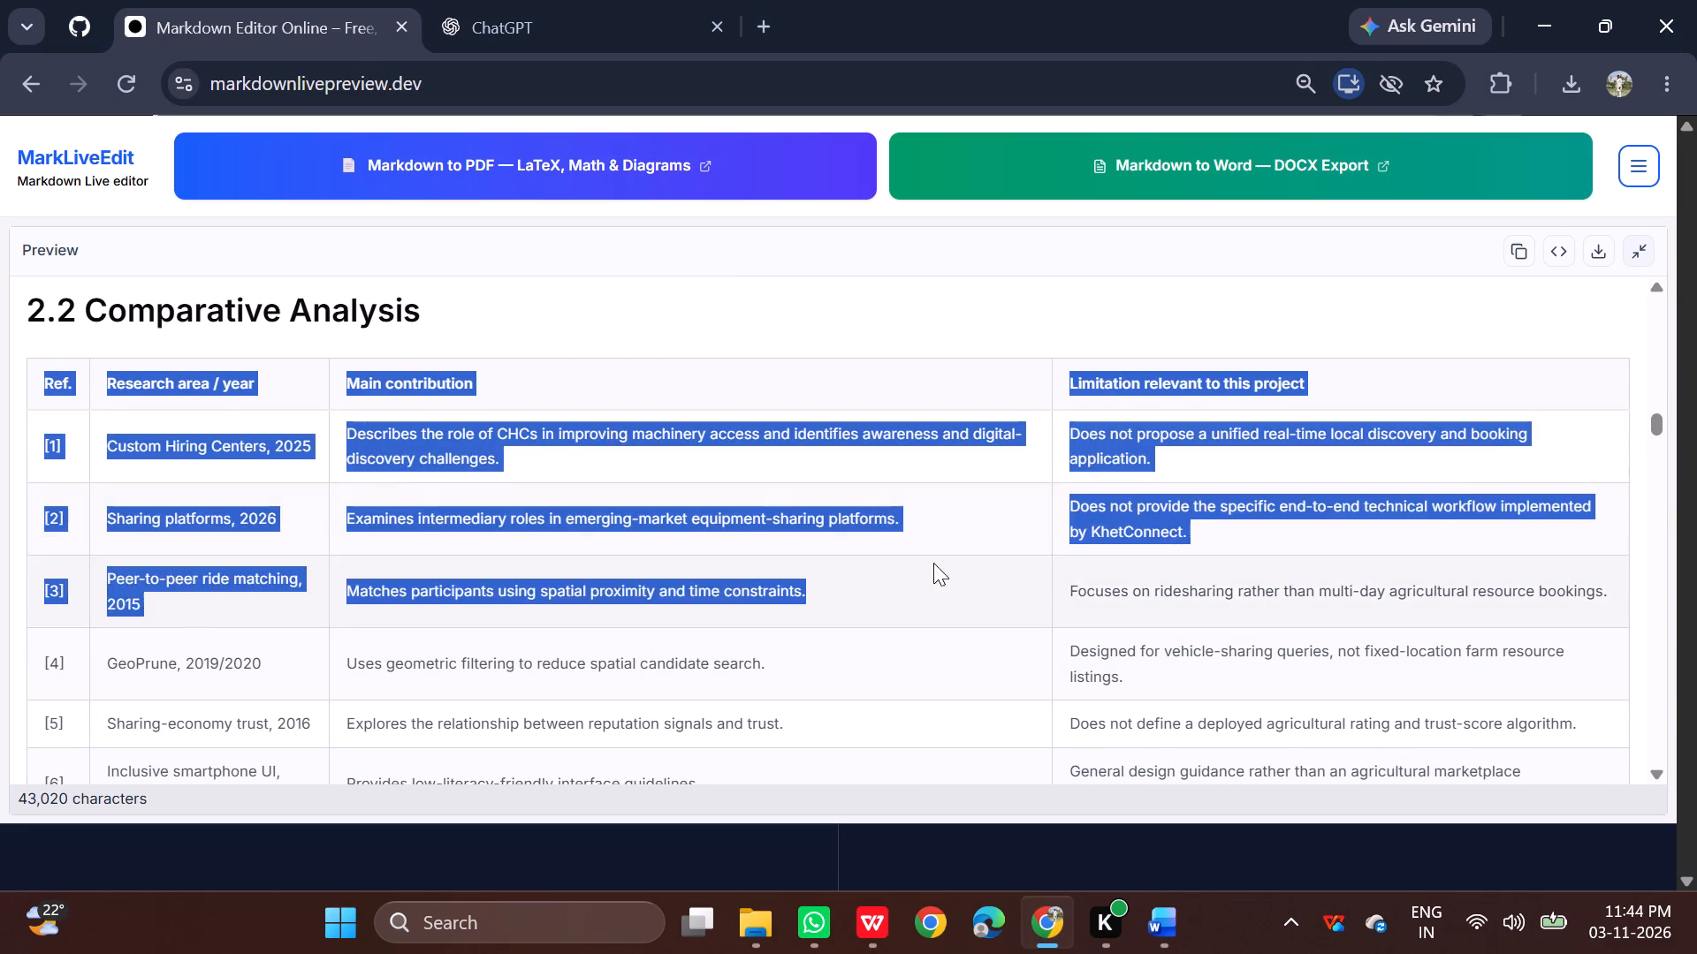
{"action": "left_click_drag", "start_coordinate": [933, 563], "coordinate": [1190, 522]}
{"action": "scroll", "coordinate": [940, 574], "scroll_direction": "down", "scroll_amount": 2}
{"action": "key", "text": "ctrl+c"}
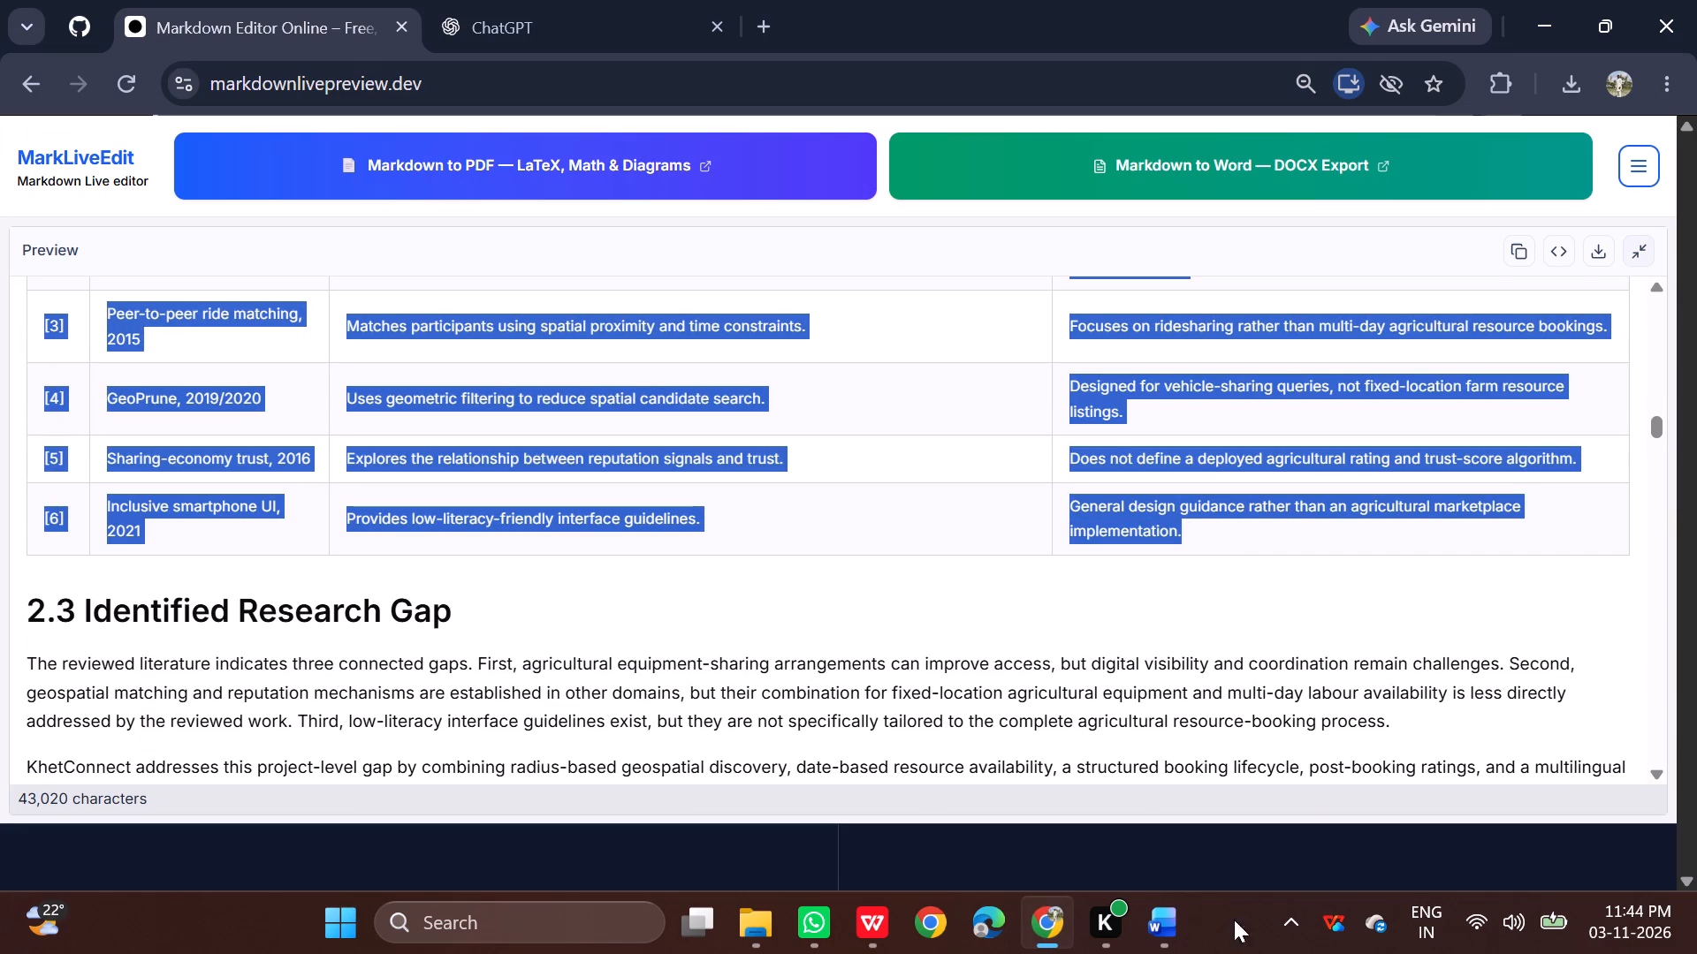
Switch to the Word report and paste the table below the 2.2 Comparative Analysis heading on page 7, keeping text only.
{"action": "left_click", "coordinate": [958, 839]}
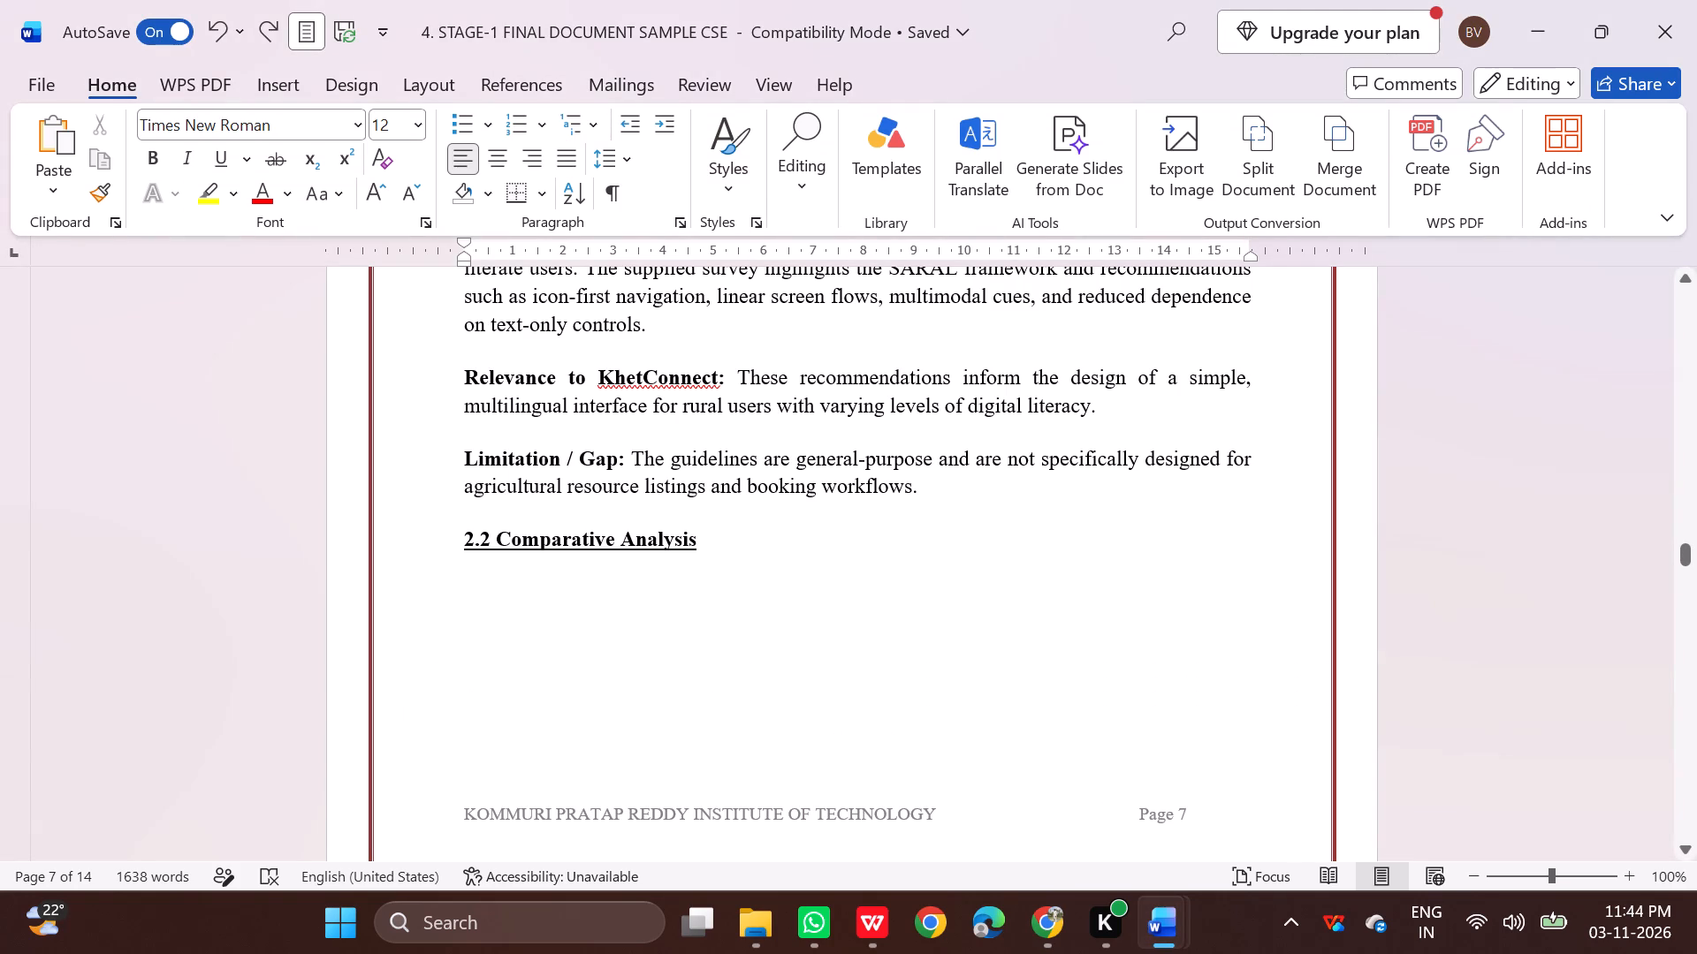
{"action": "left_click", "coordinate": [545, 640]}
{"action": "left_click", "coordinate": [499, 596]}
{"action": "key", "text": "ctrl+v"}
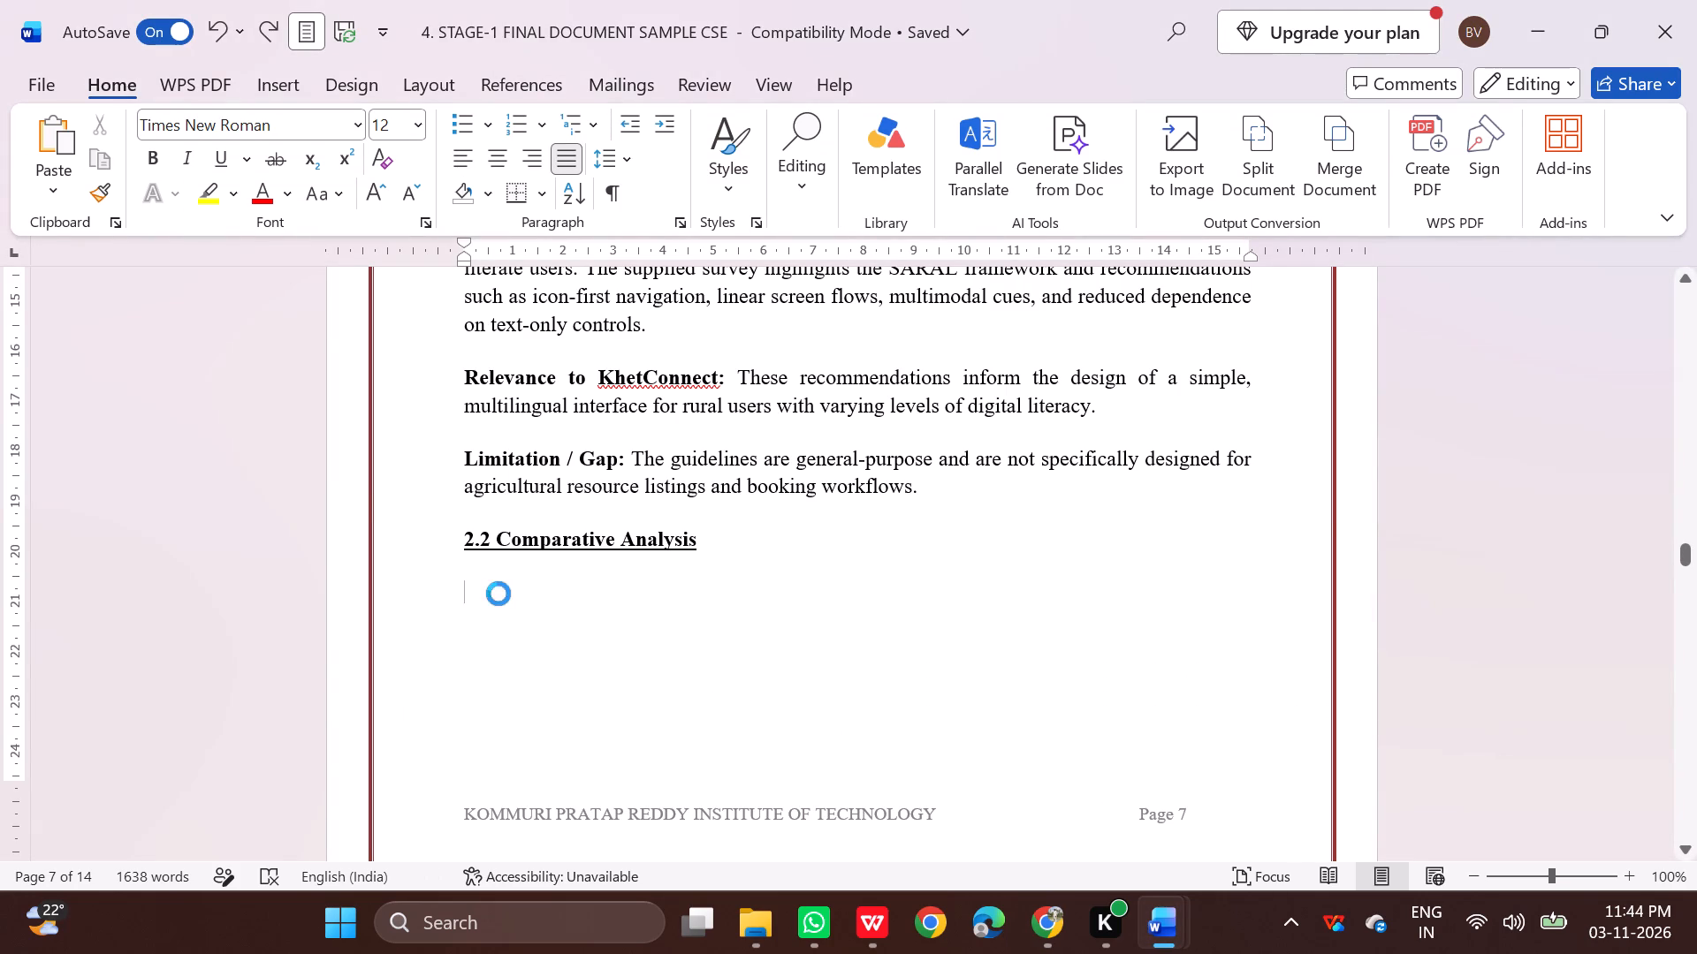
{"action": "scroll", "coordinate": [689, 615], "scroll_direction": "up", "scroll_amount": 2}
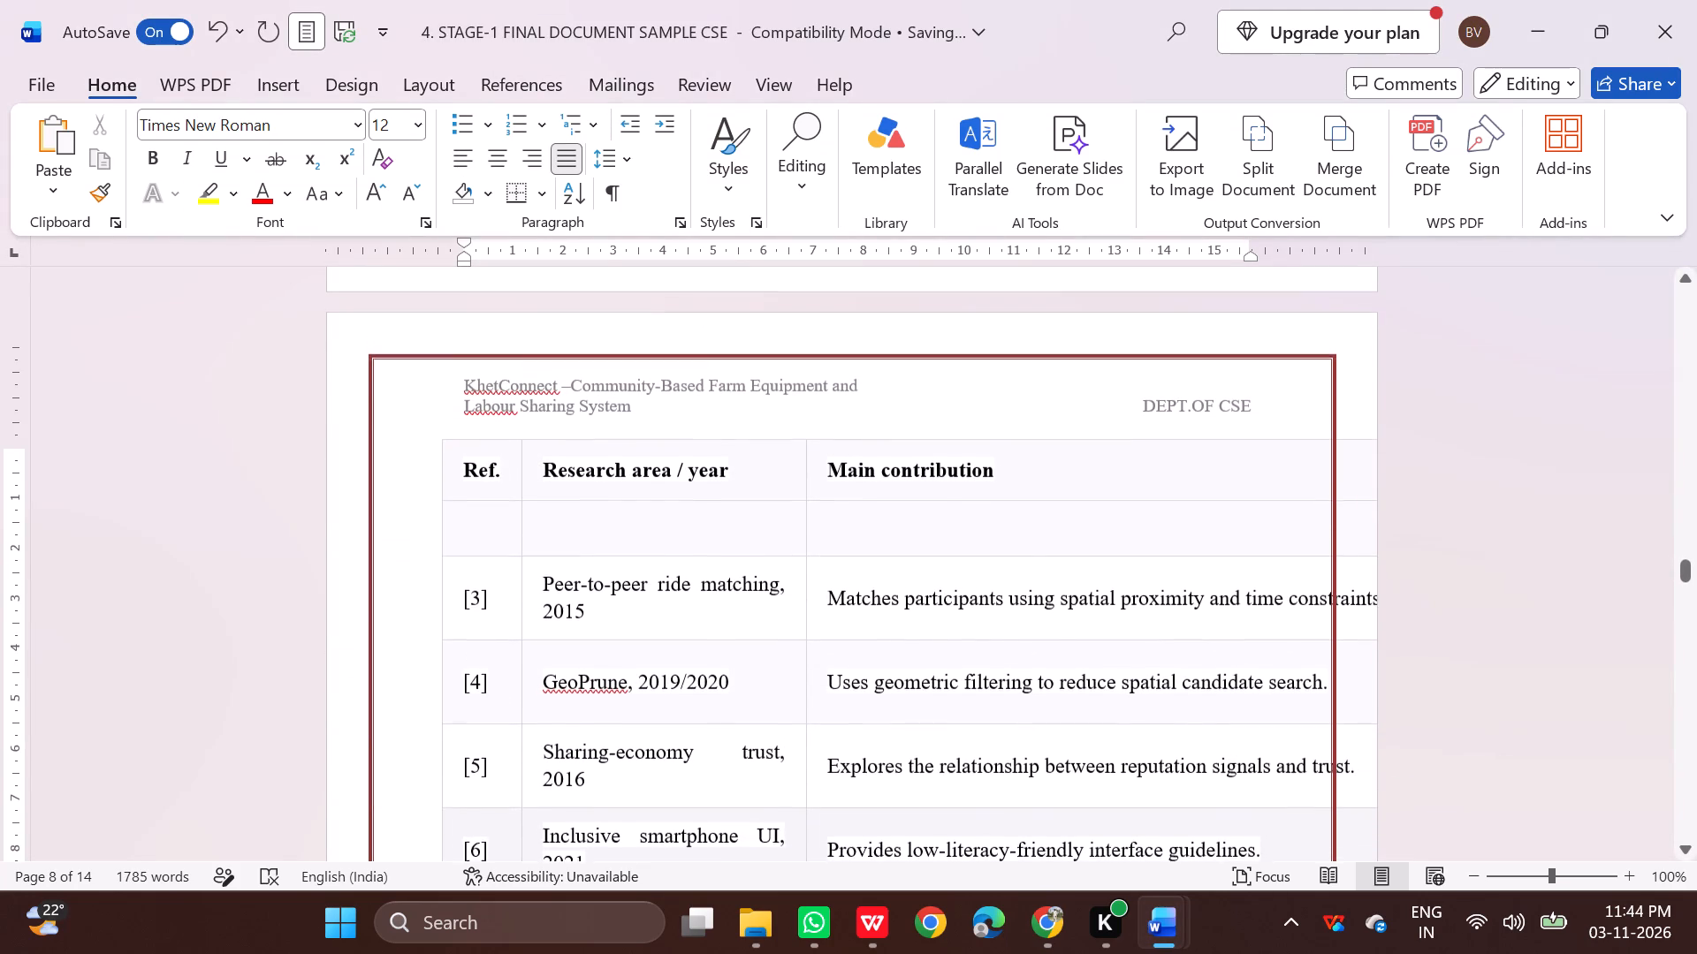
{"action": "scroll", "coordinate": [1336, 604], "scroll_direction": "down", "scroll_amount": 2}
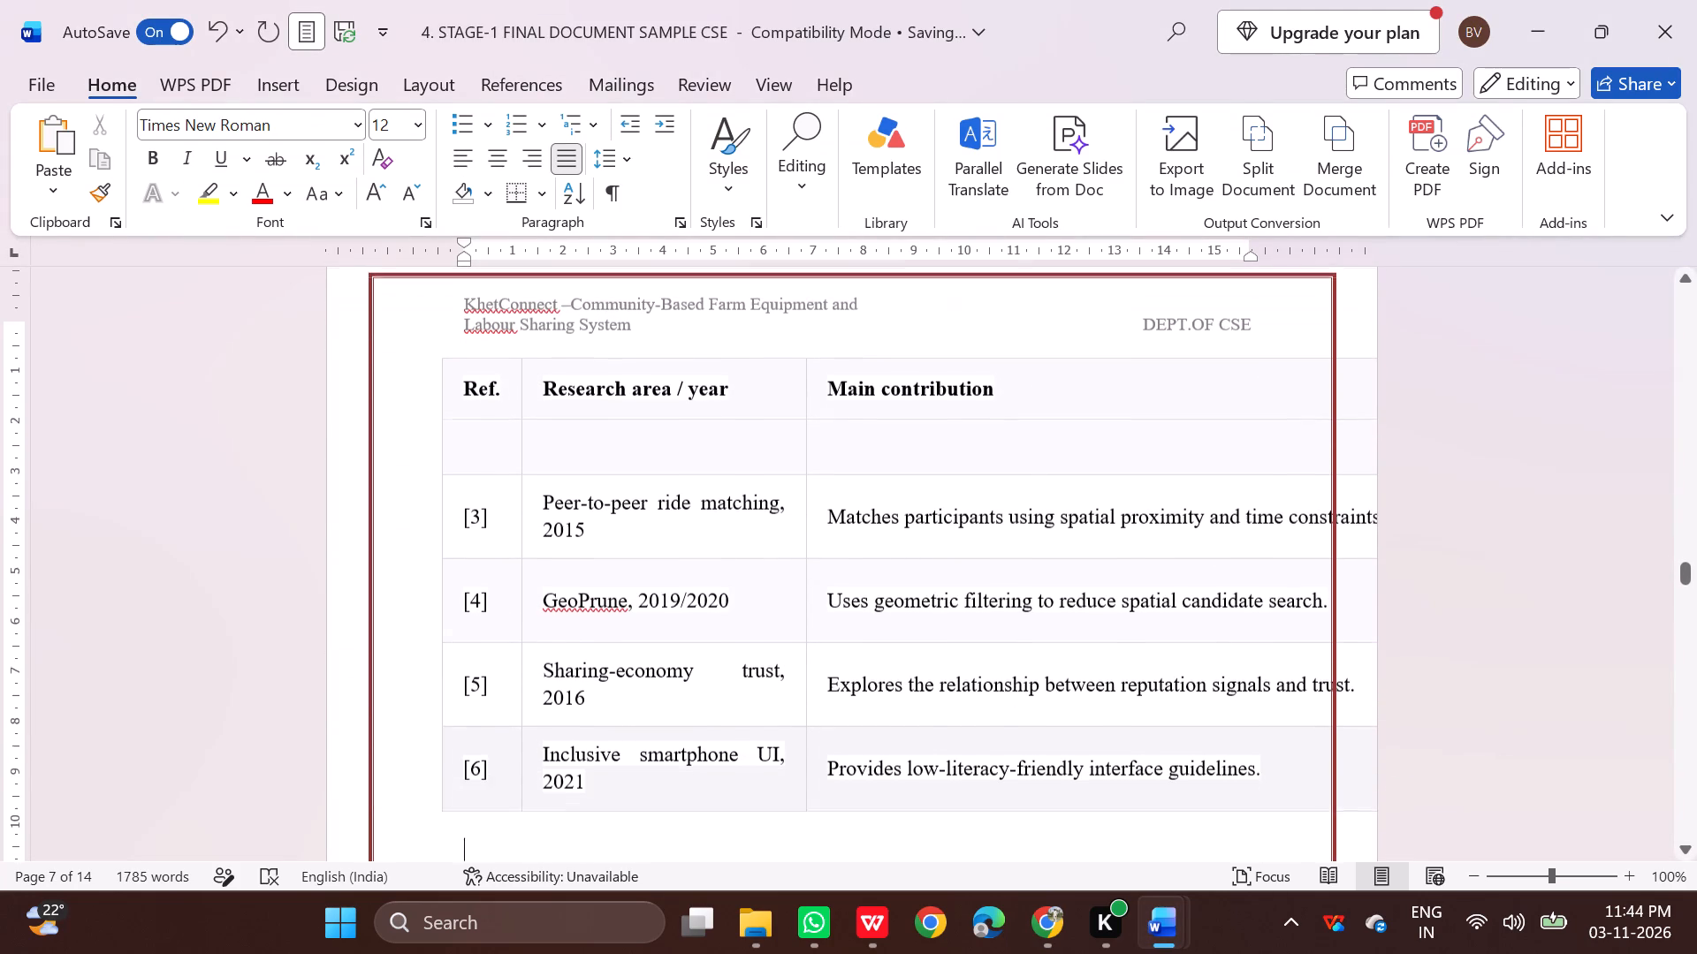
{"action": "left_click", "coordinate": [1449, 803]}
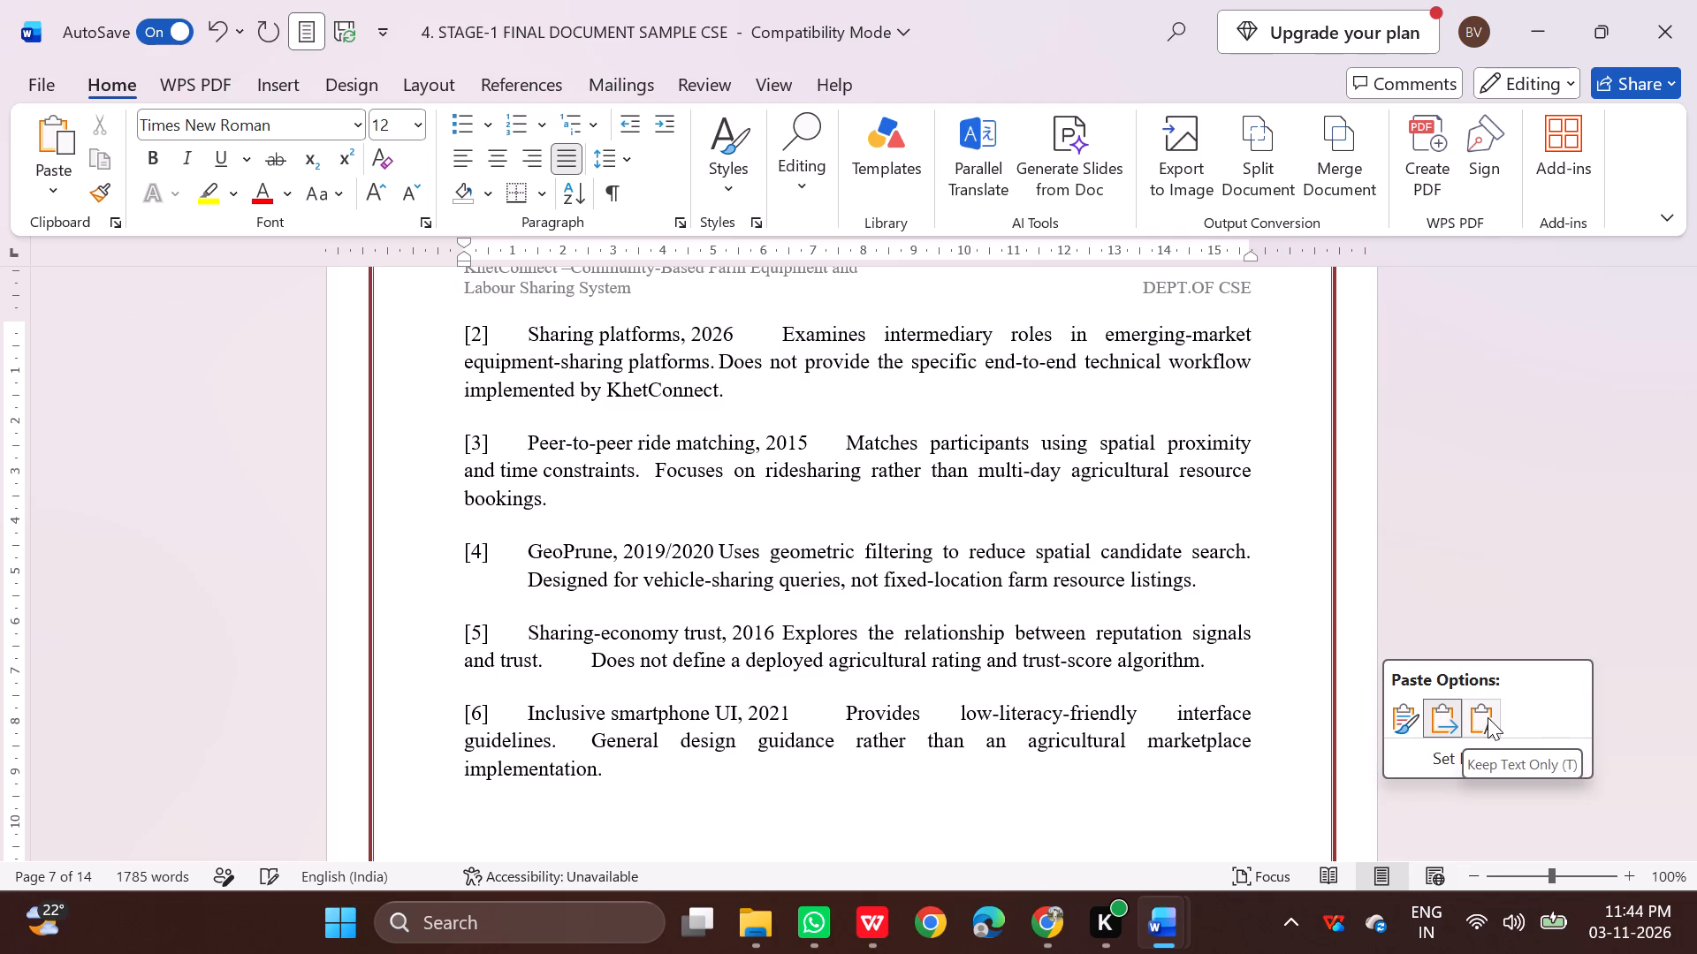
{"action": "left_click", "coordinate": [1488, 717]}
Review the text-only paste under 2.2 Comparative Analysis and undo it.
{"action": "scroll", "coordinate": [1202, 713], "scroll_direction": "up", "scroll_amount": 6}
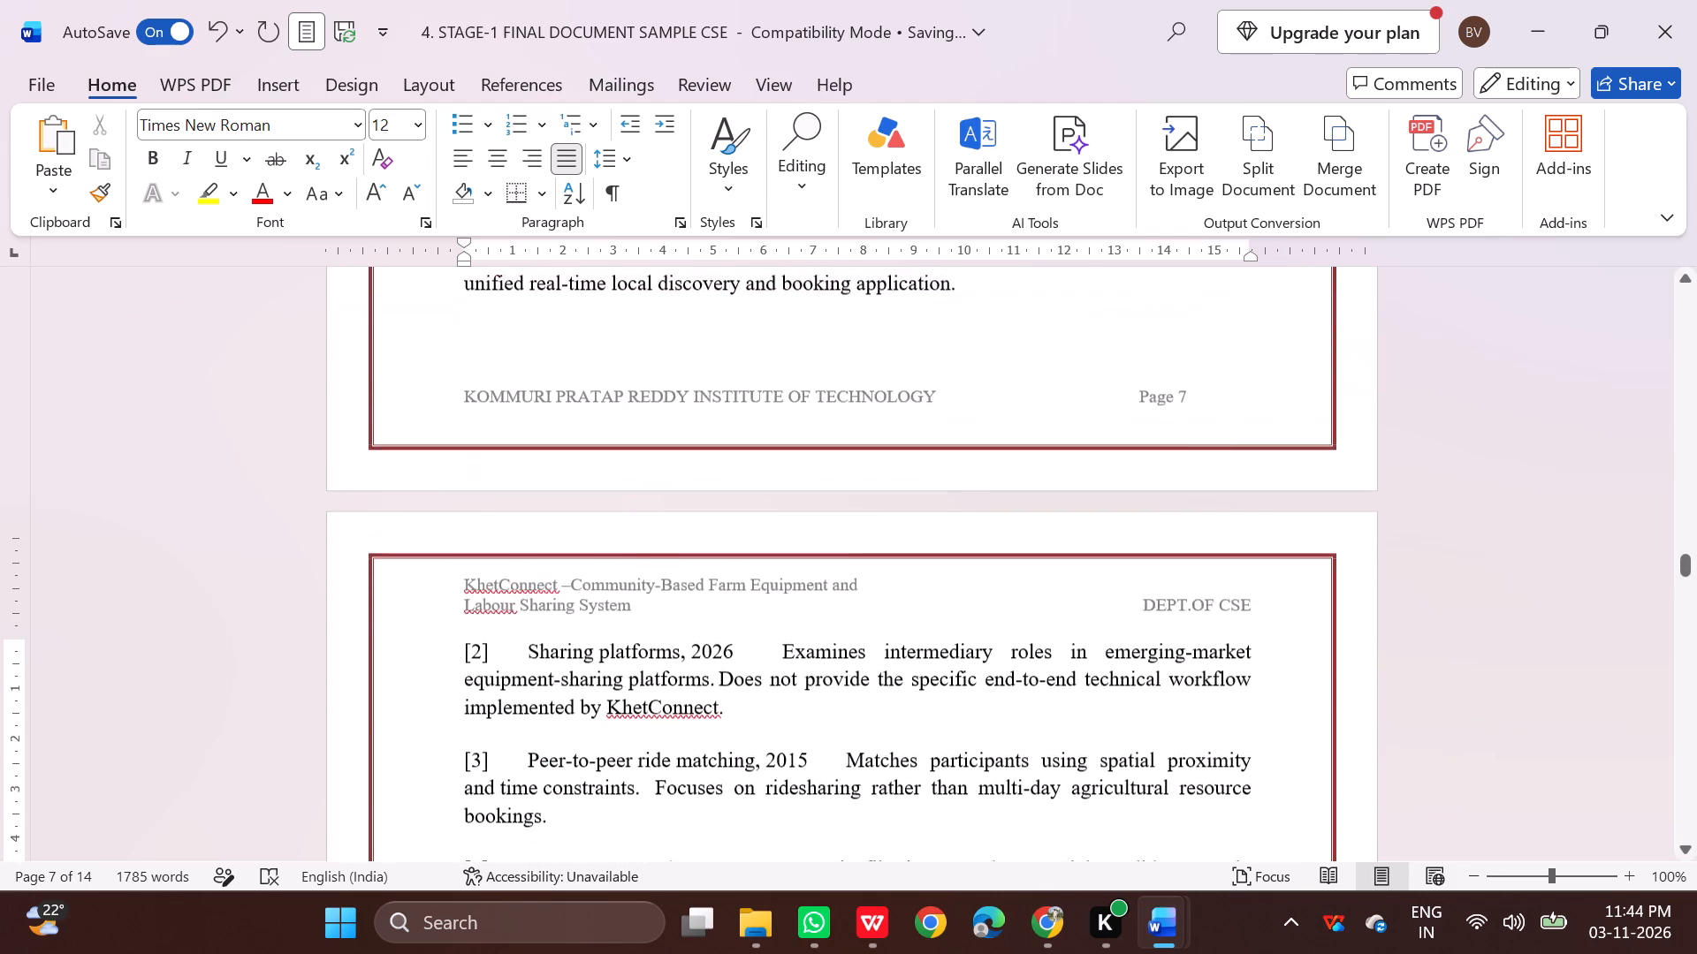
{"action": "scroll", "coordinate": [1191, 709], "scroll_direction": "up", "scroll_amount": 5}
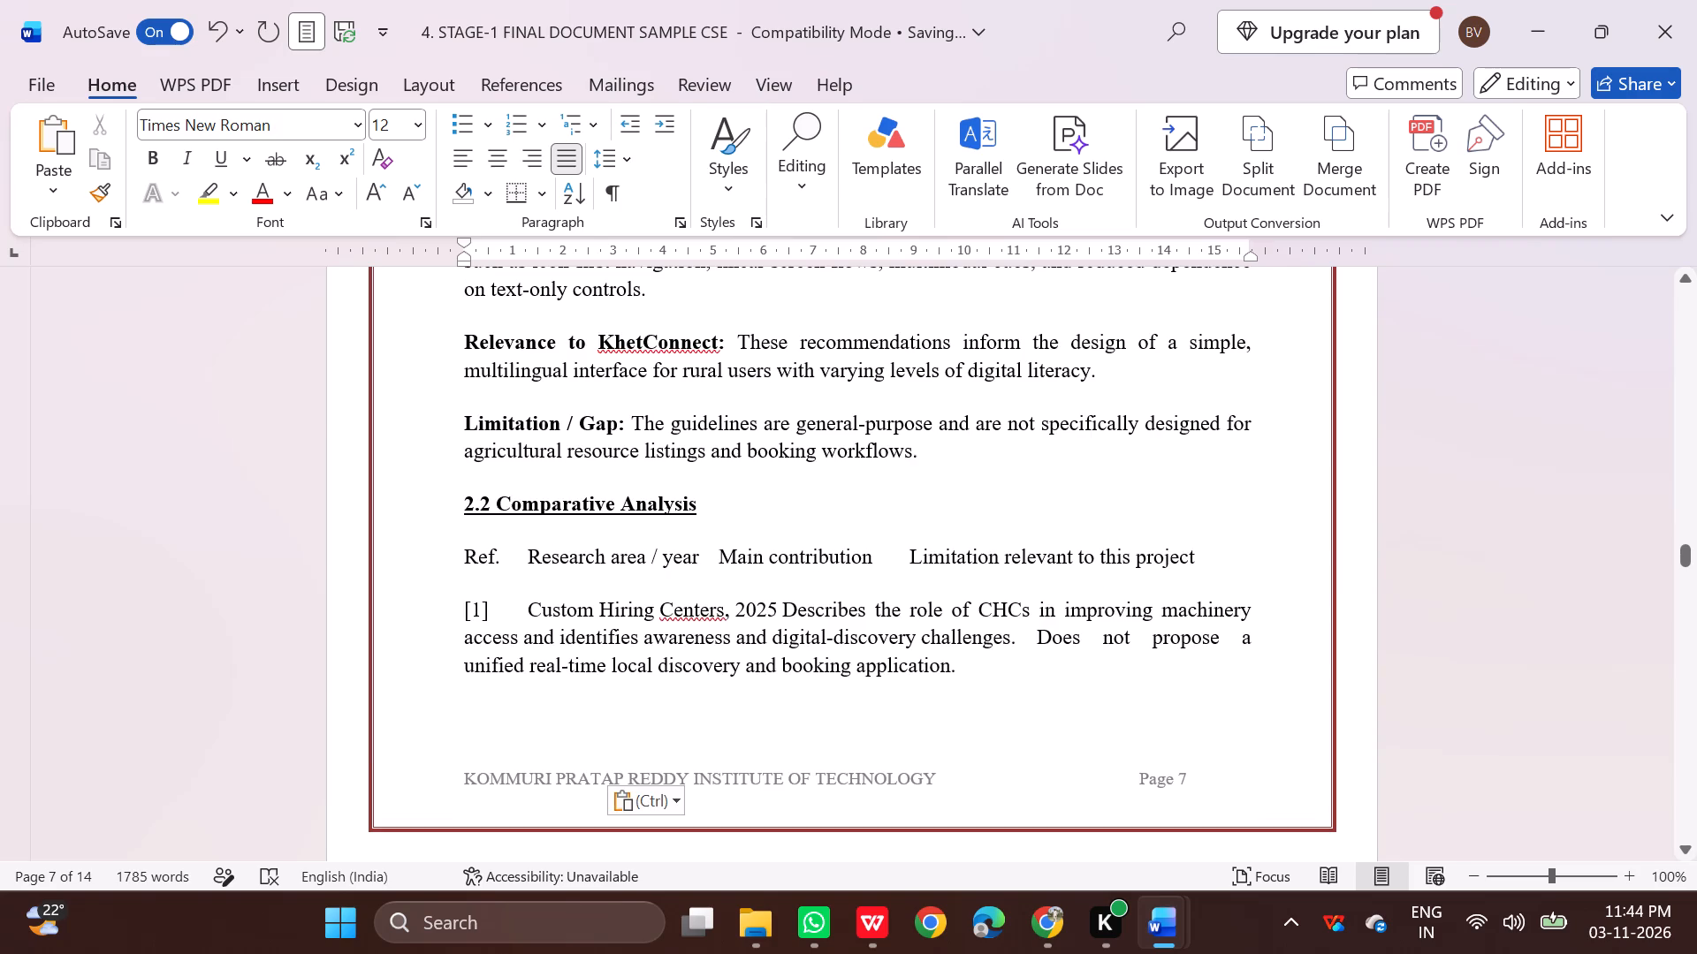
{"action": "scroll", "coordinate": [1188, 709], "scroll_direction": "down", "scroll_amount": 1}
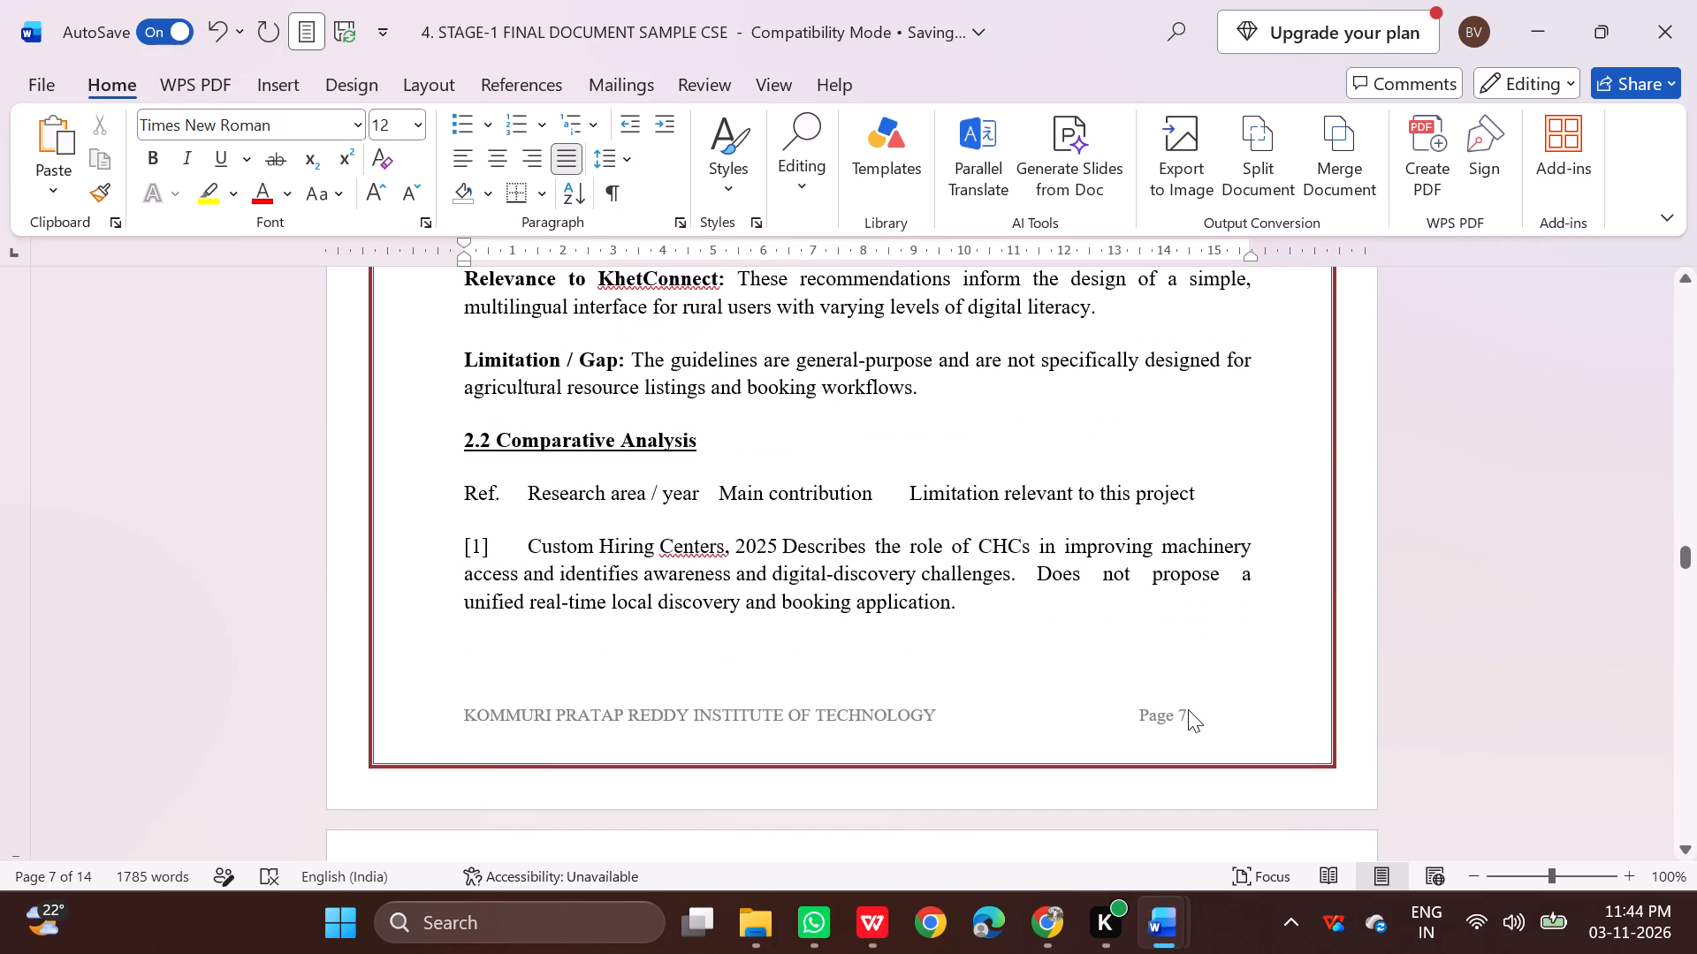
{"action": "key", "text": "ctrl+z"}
Paste the copied Comparative Analysis table at the top of page 8 as a formatted table.
{"action": "scroll", "coordinate": [1188, 709], "scroll_direction": "down", "scroll_amount": 4}
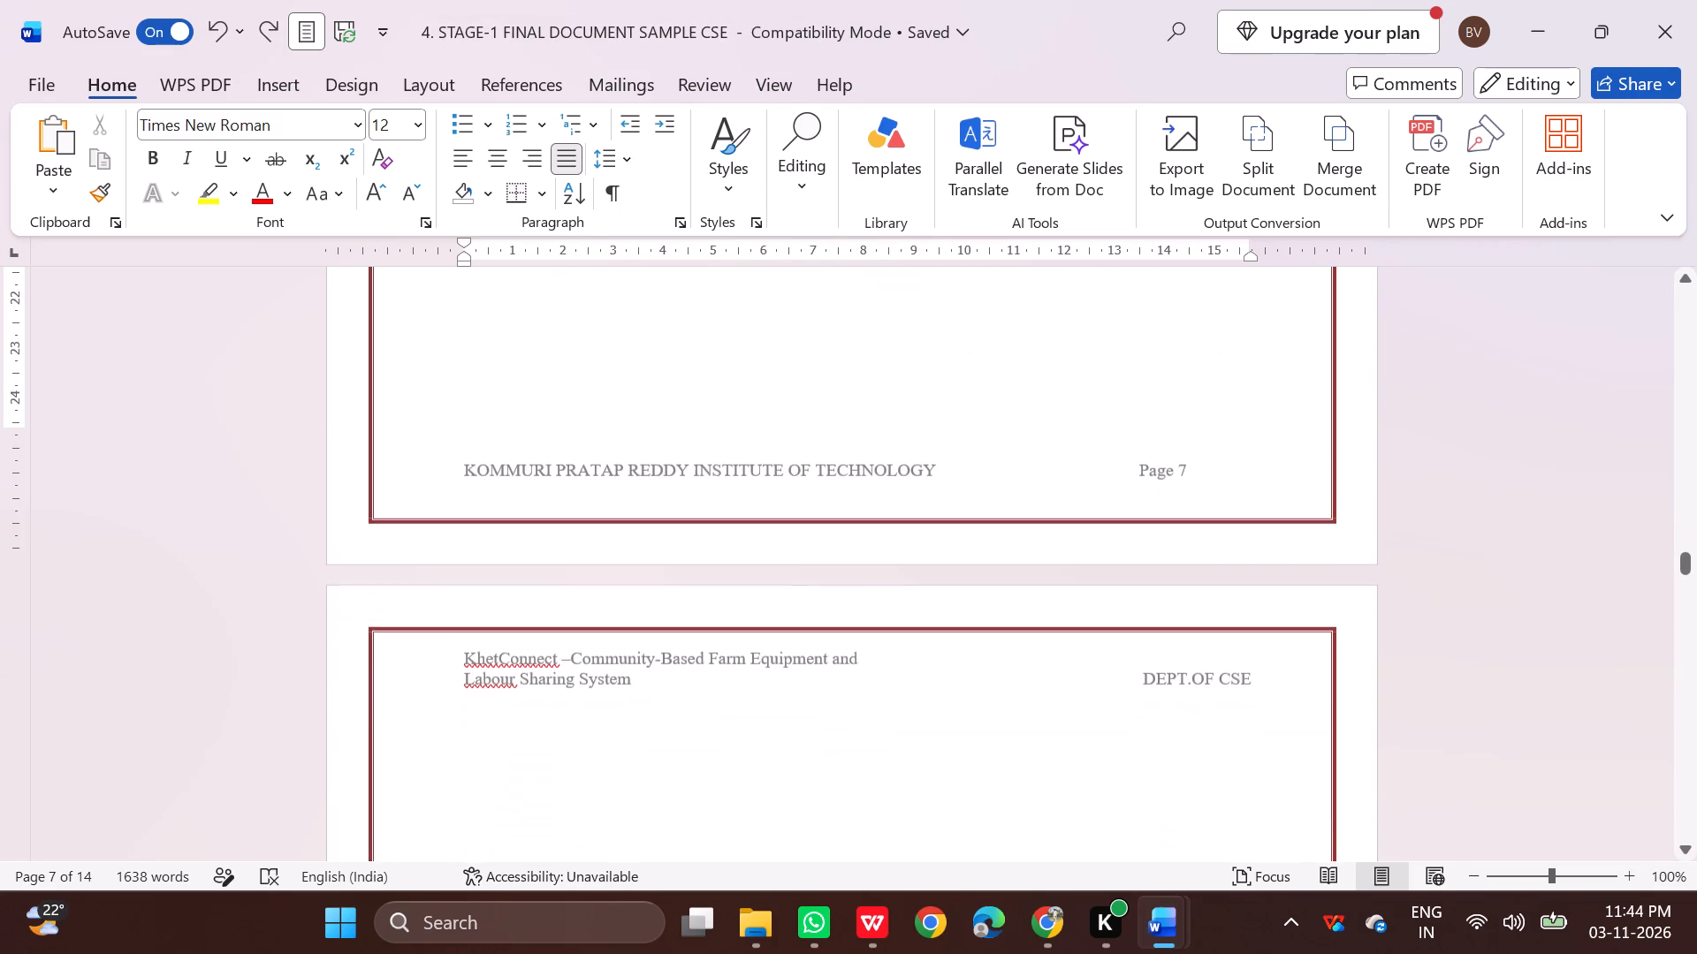
{"action": "left_click", "coordinate": [500, 745]}
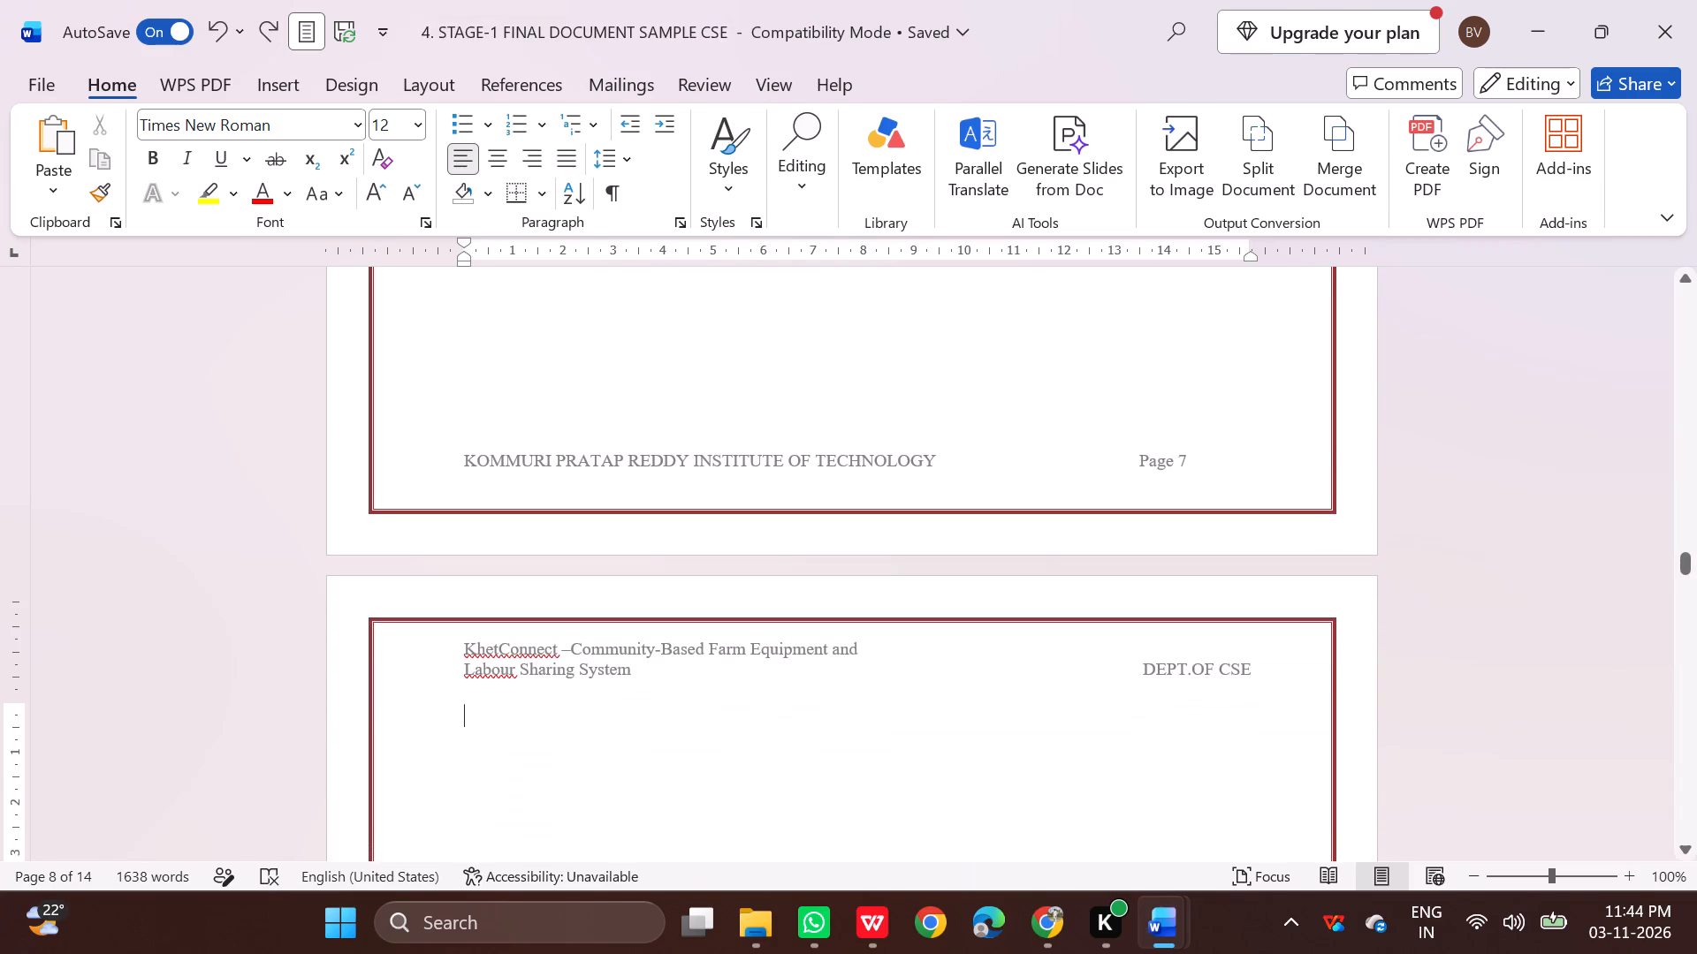
{"action": "key", "text": "ctrl+v"}
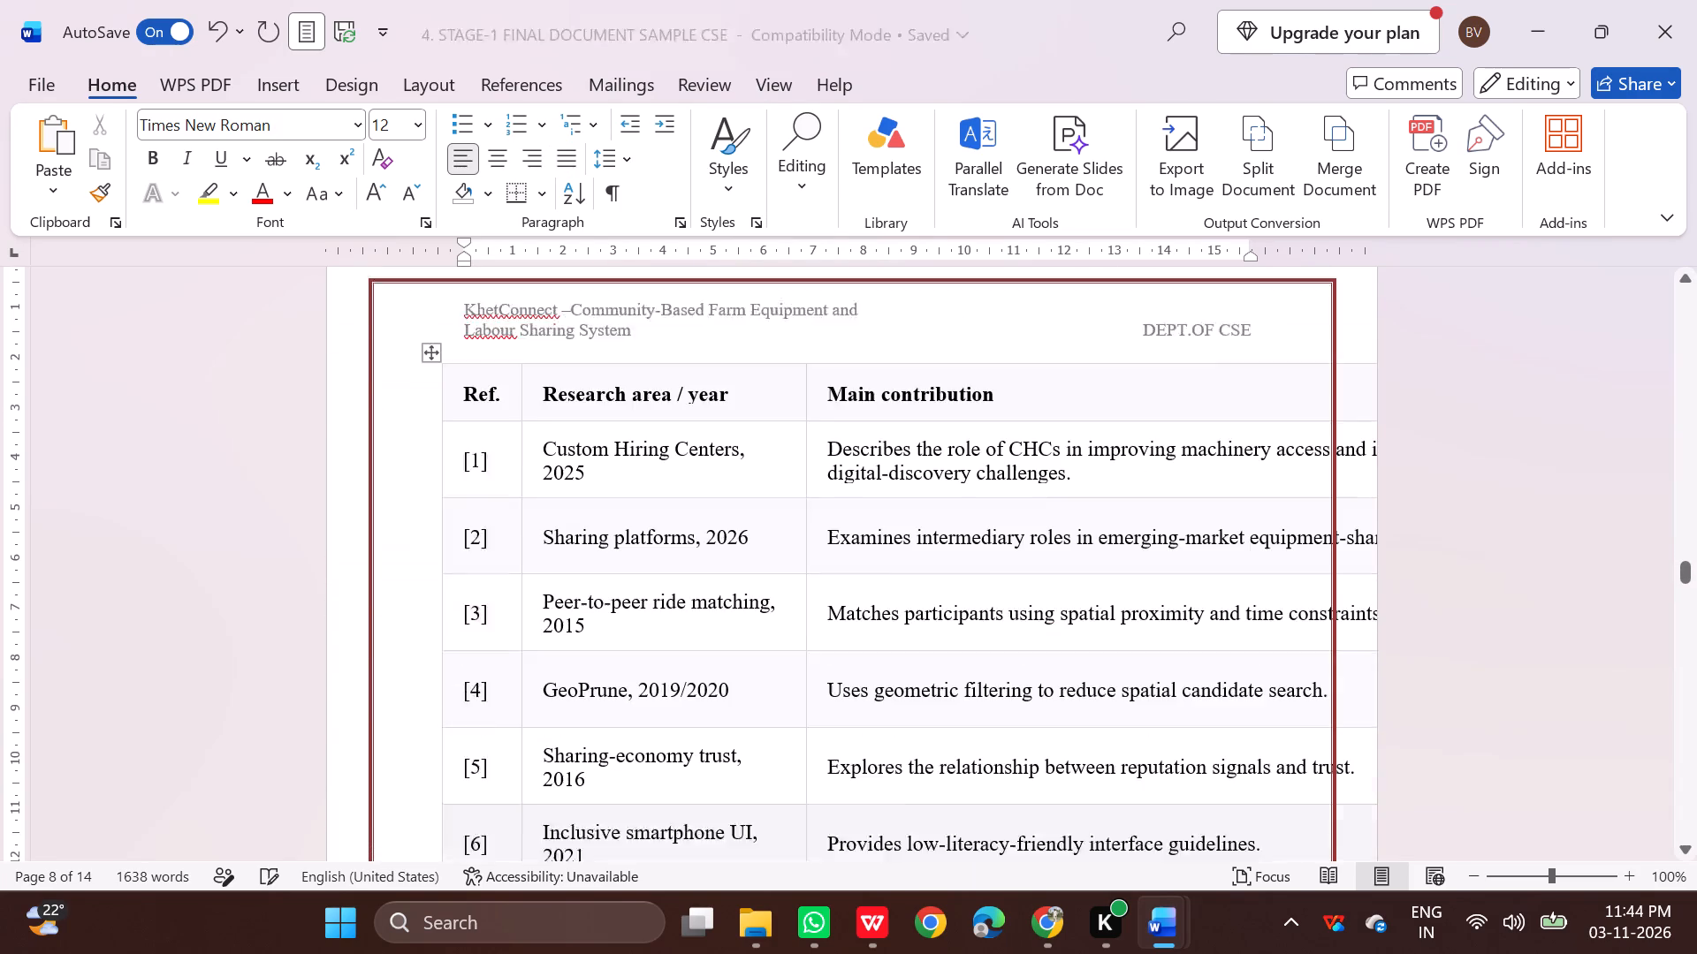
{"action": "scroll", "coordinate": [845, 795], "scroll_direction": "down", "scroll_amount": 2}
{"action": "scroll", "coordinate": [842, 773], "scroll_direction": "up", "scroll_amount": 2}
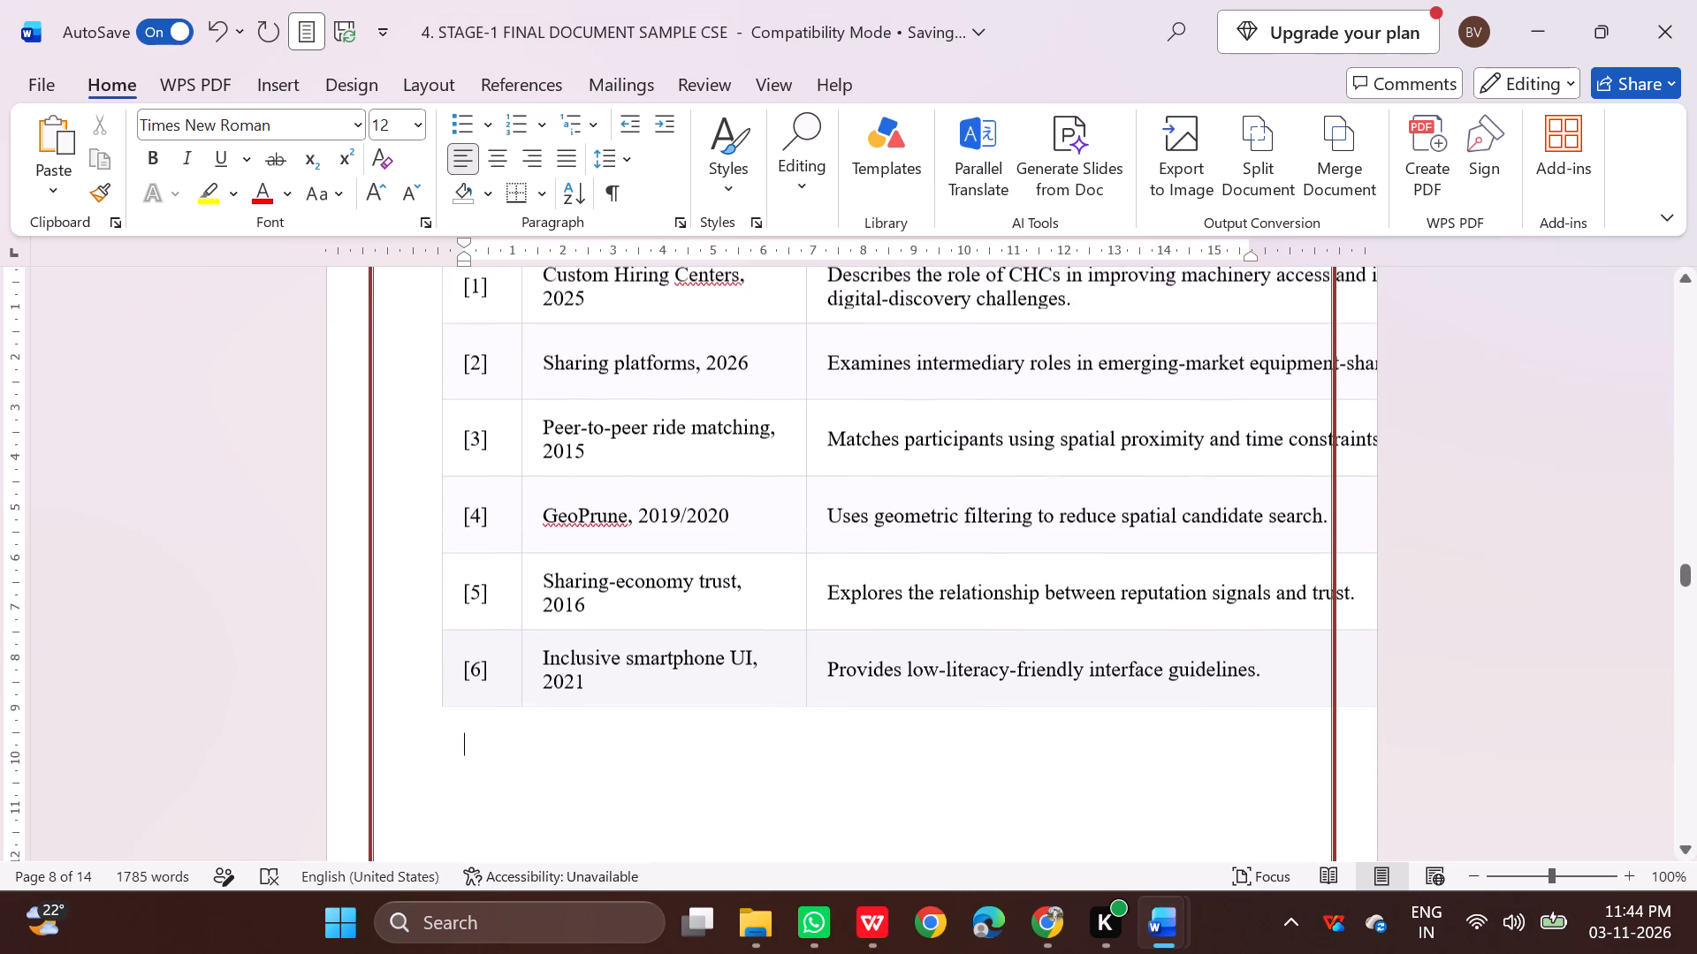
{"action": "scroll", "coordinate": [842, 773], "scroll_direction": "up", "scroll_amount": 2}
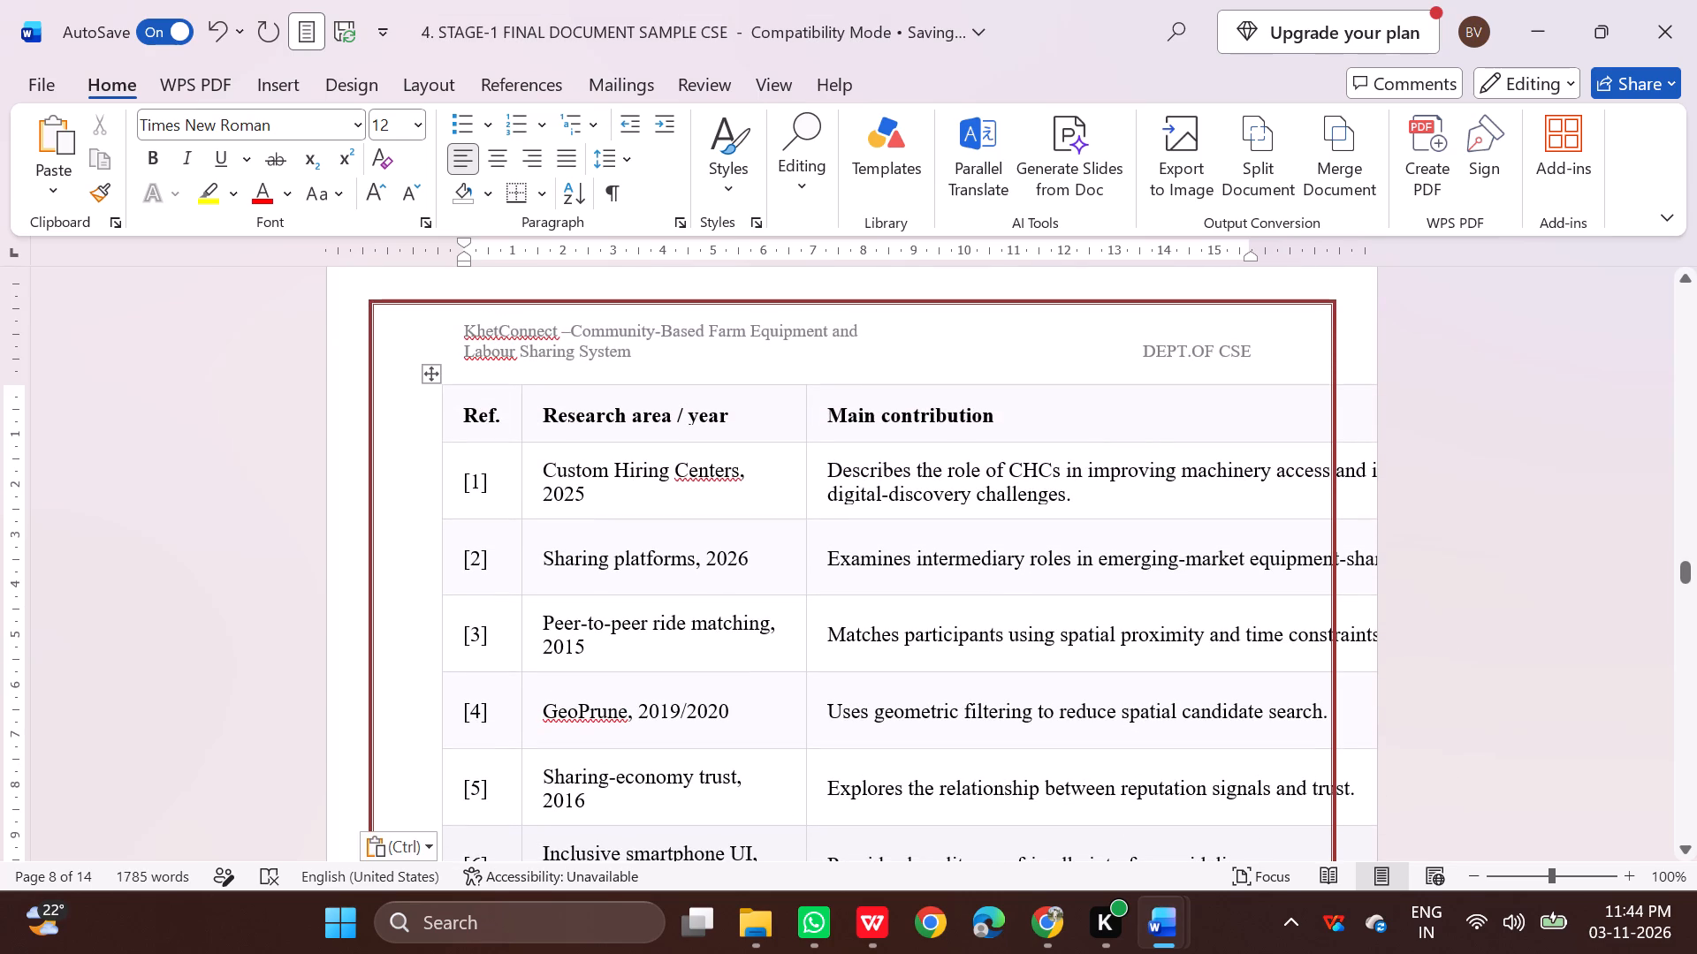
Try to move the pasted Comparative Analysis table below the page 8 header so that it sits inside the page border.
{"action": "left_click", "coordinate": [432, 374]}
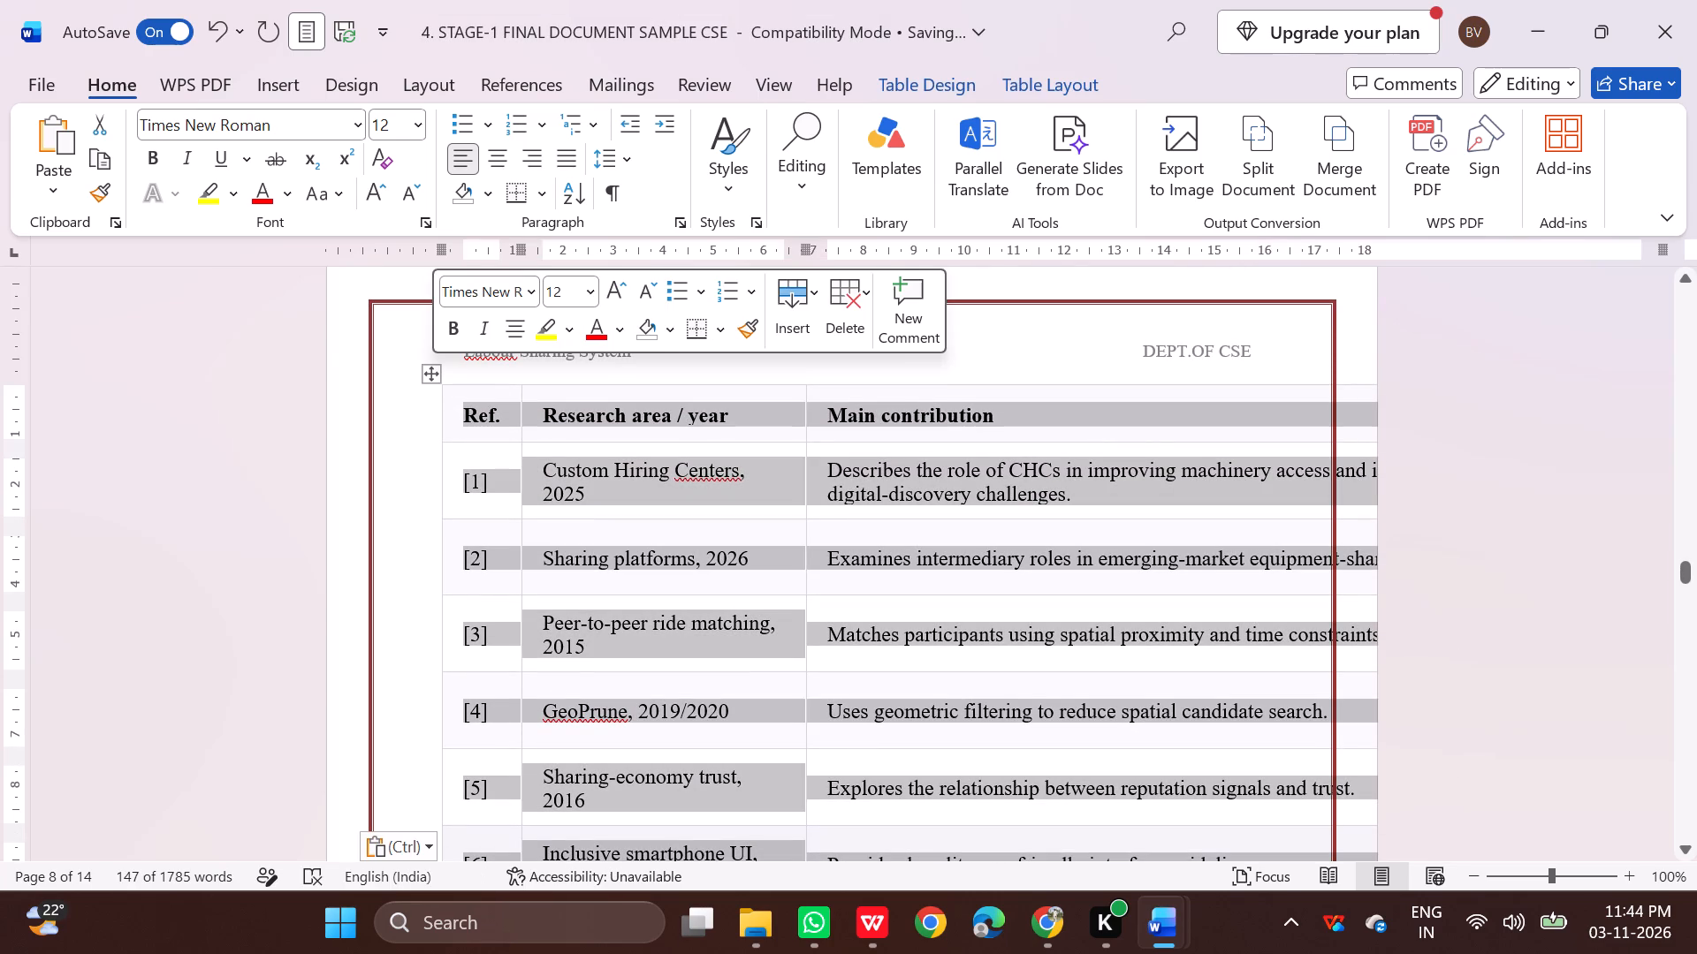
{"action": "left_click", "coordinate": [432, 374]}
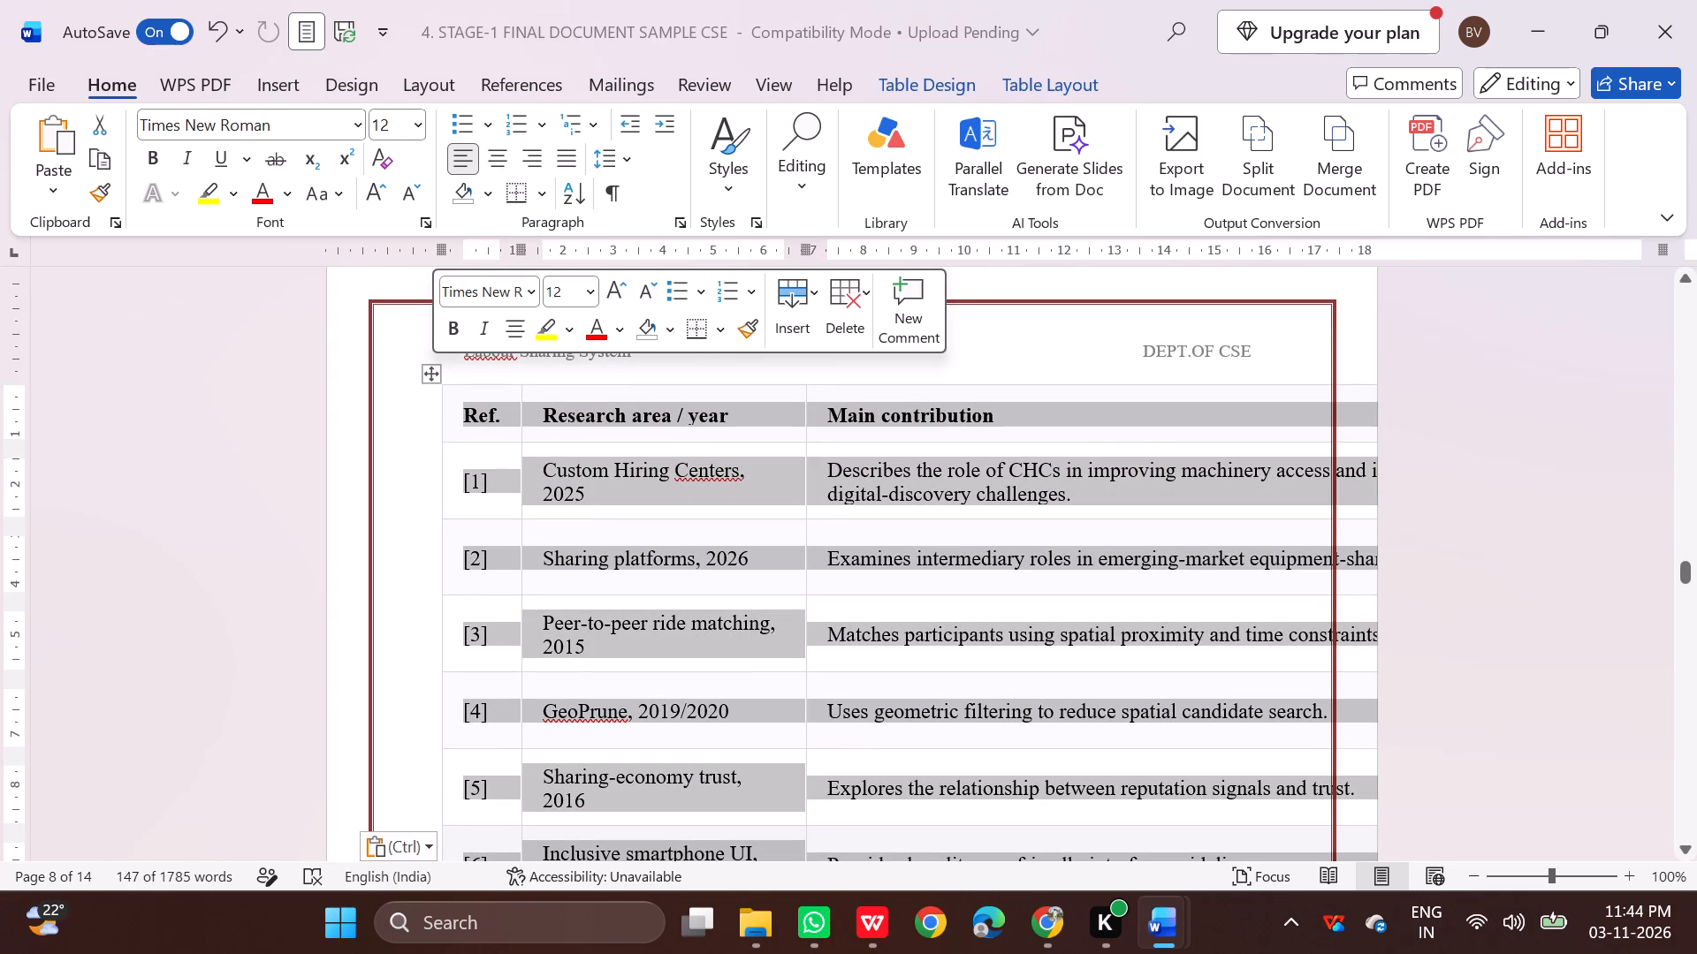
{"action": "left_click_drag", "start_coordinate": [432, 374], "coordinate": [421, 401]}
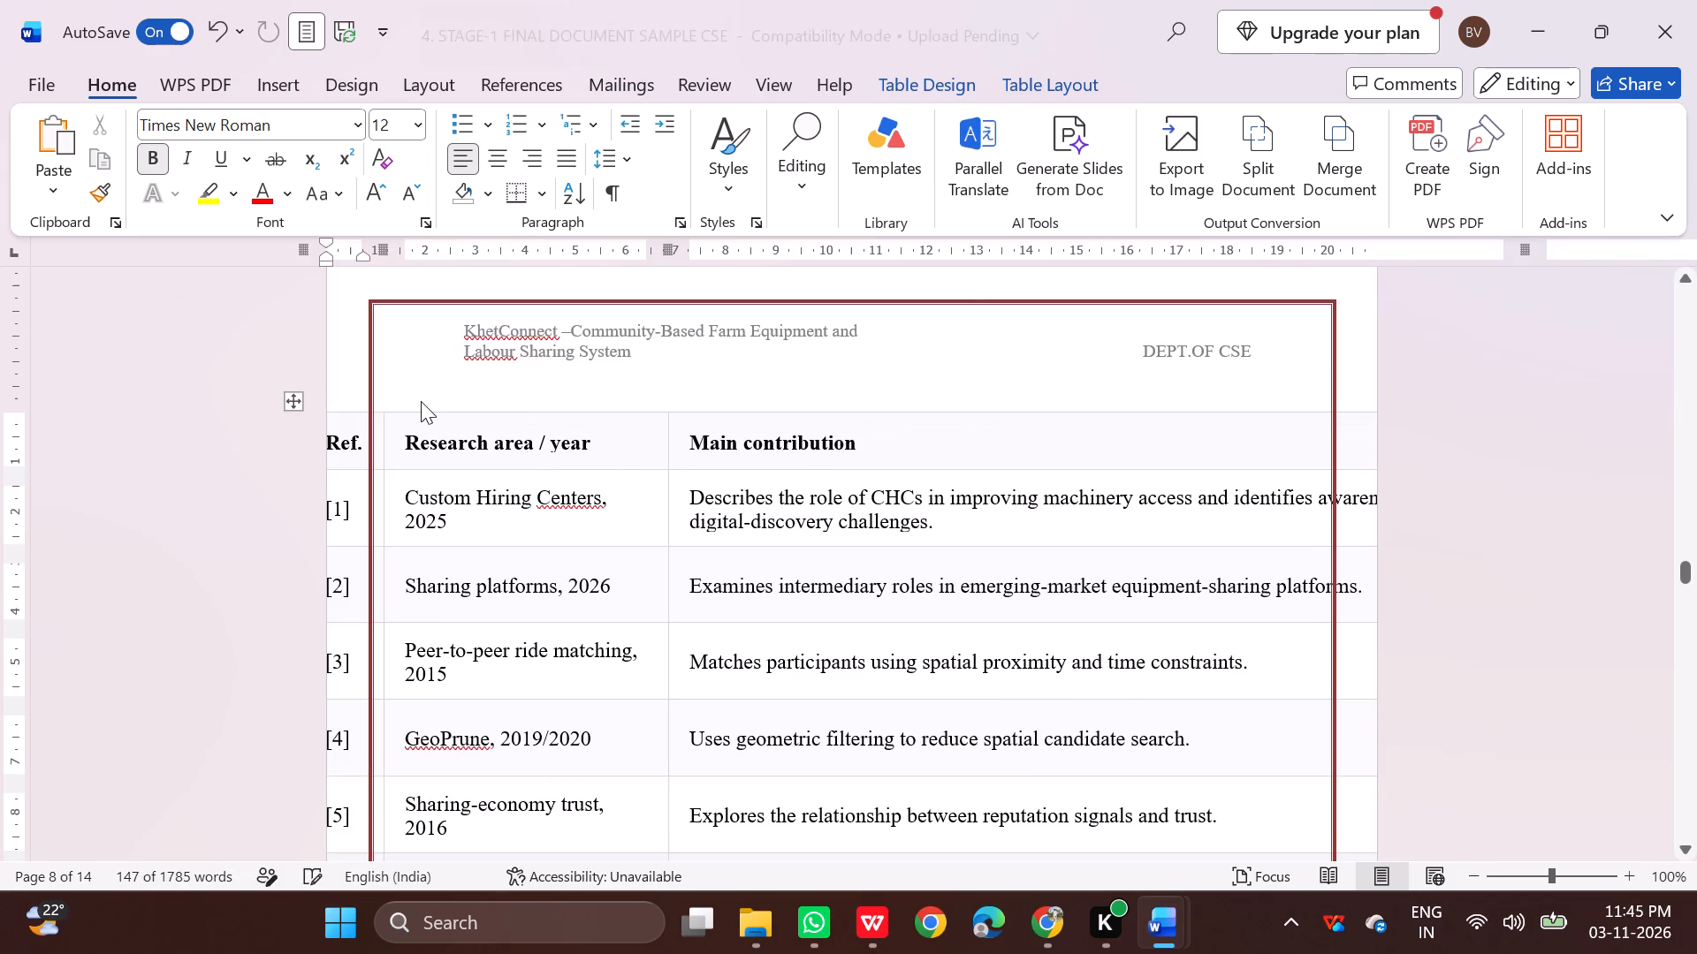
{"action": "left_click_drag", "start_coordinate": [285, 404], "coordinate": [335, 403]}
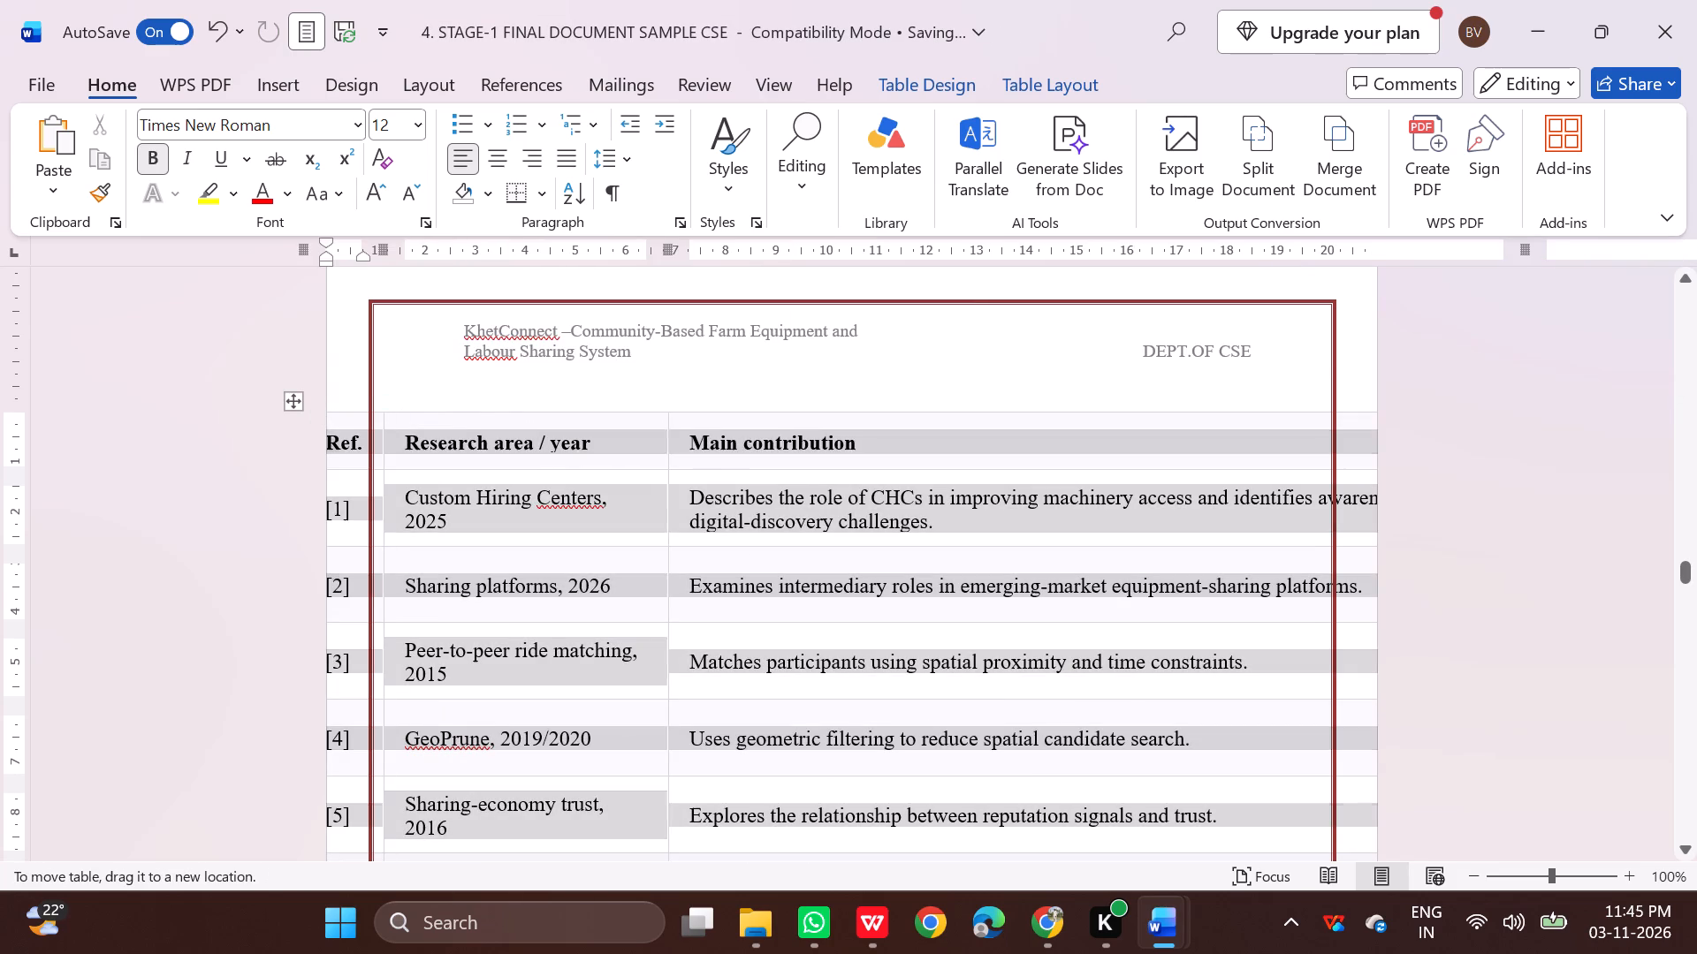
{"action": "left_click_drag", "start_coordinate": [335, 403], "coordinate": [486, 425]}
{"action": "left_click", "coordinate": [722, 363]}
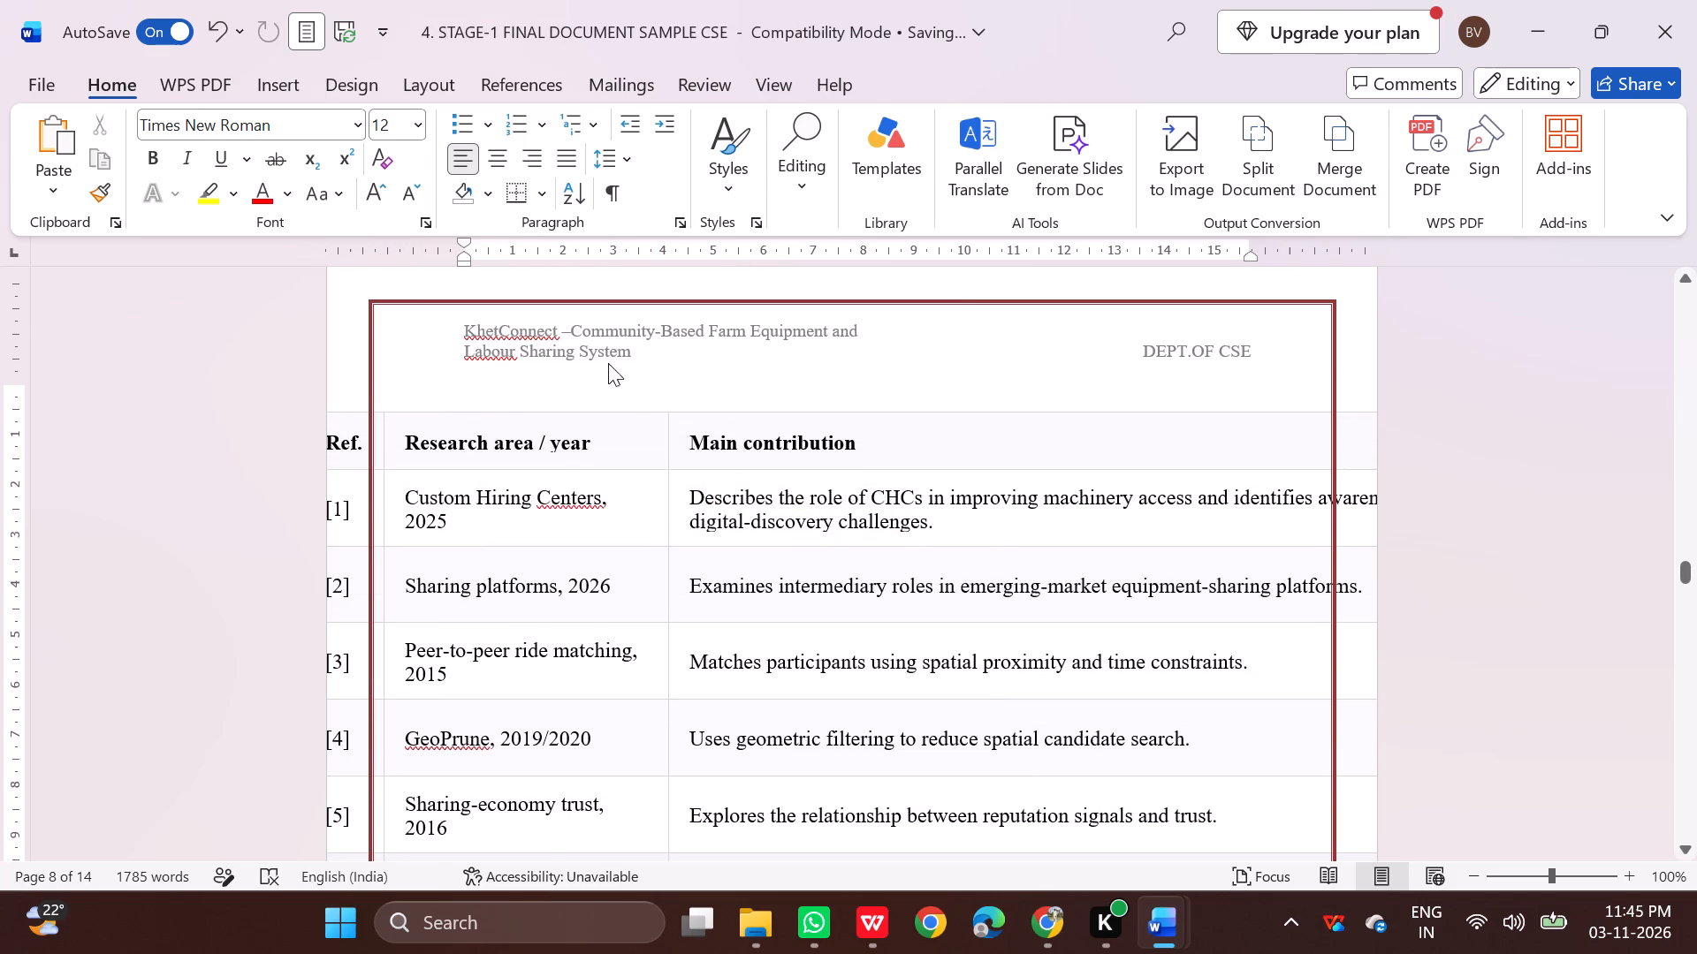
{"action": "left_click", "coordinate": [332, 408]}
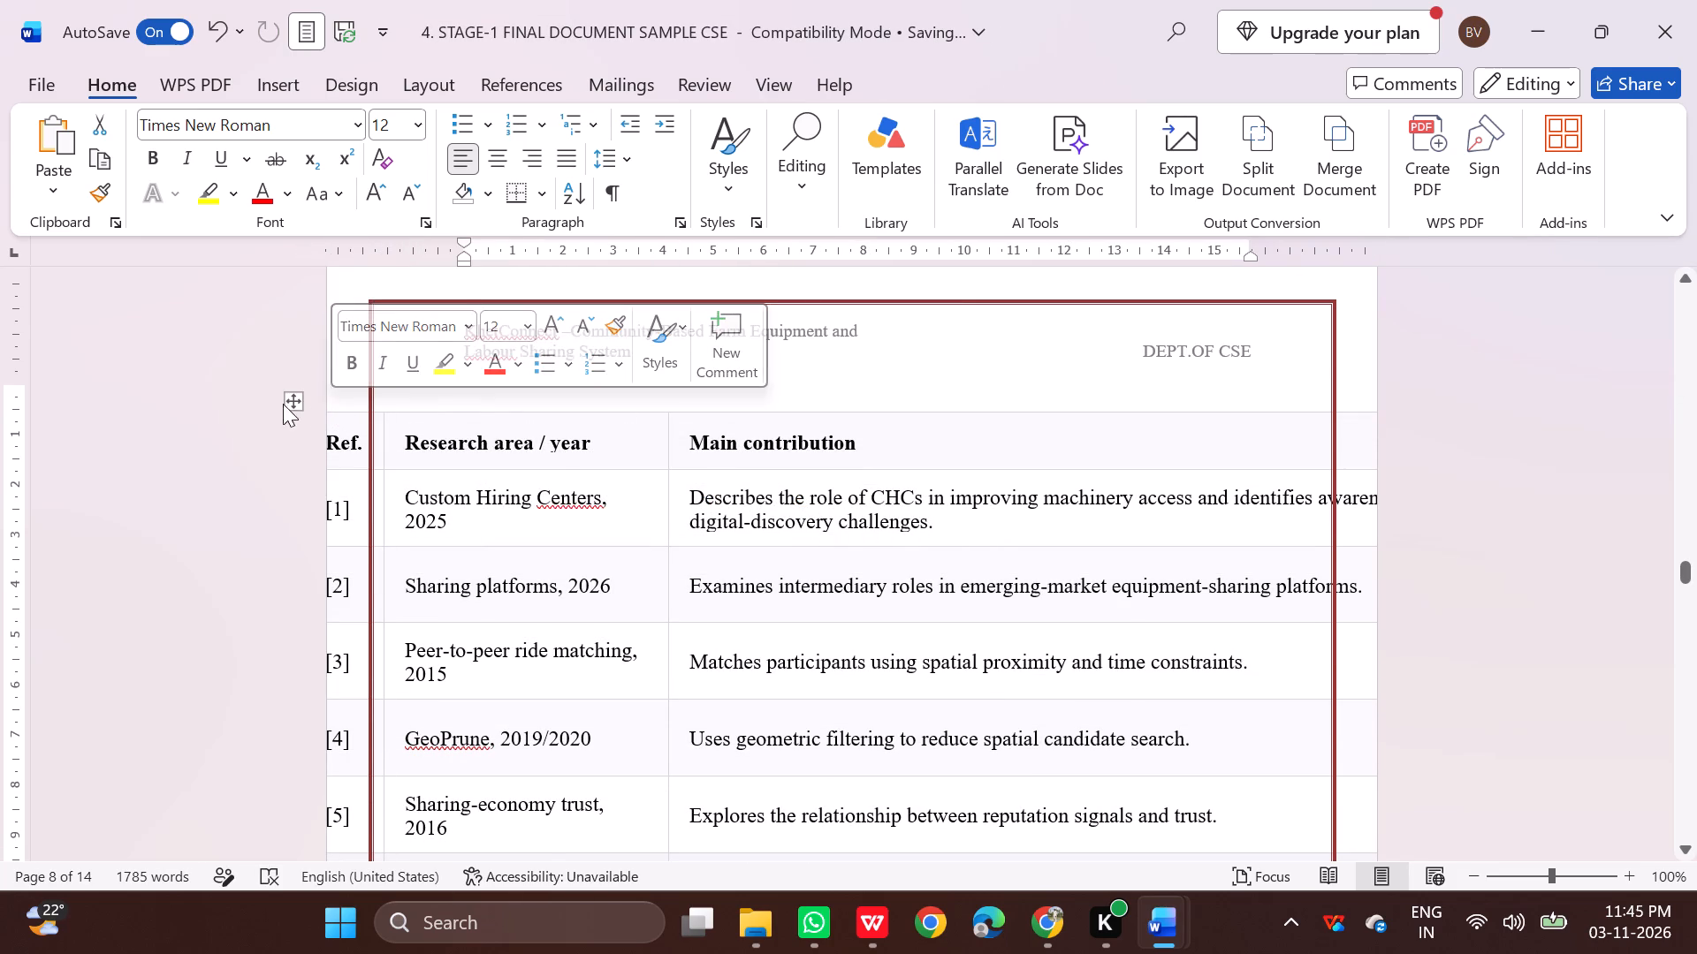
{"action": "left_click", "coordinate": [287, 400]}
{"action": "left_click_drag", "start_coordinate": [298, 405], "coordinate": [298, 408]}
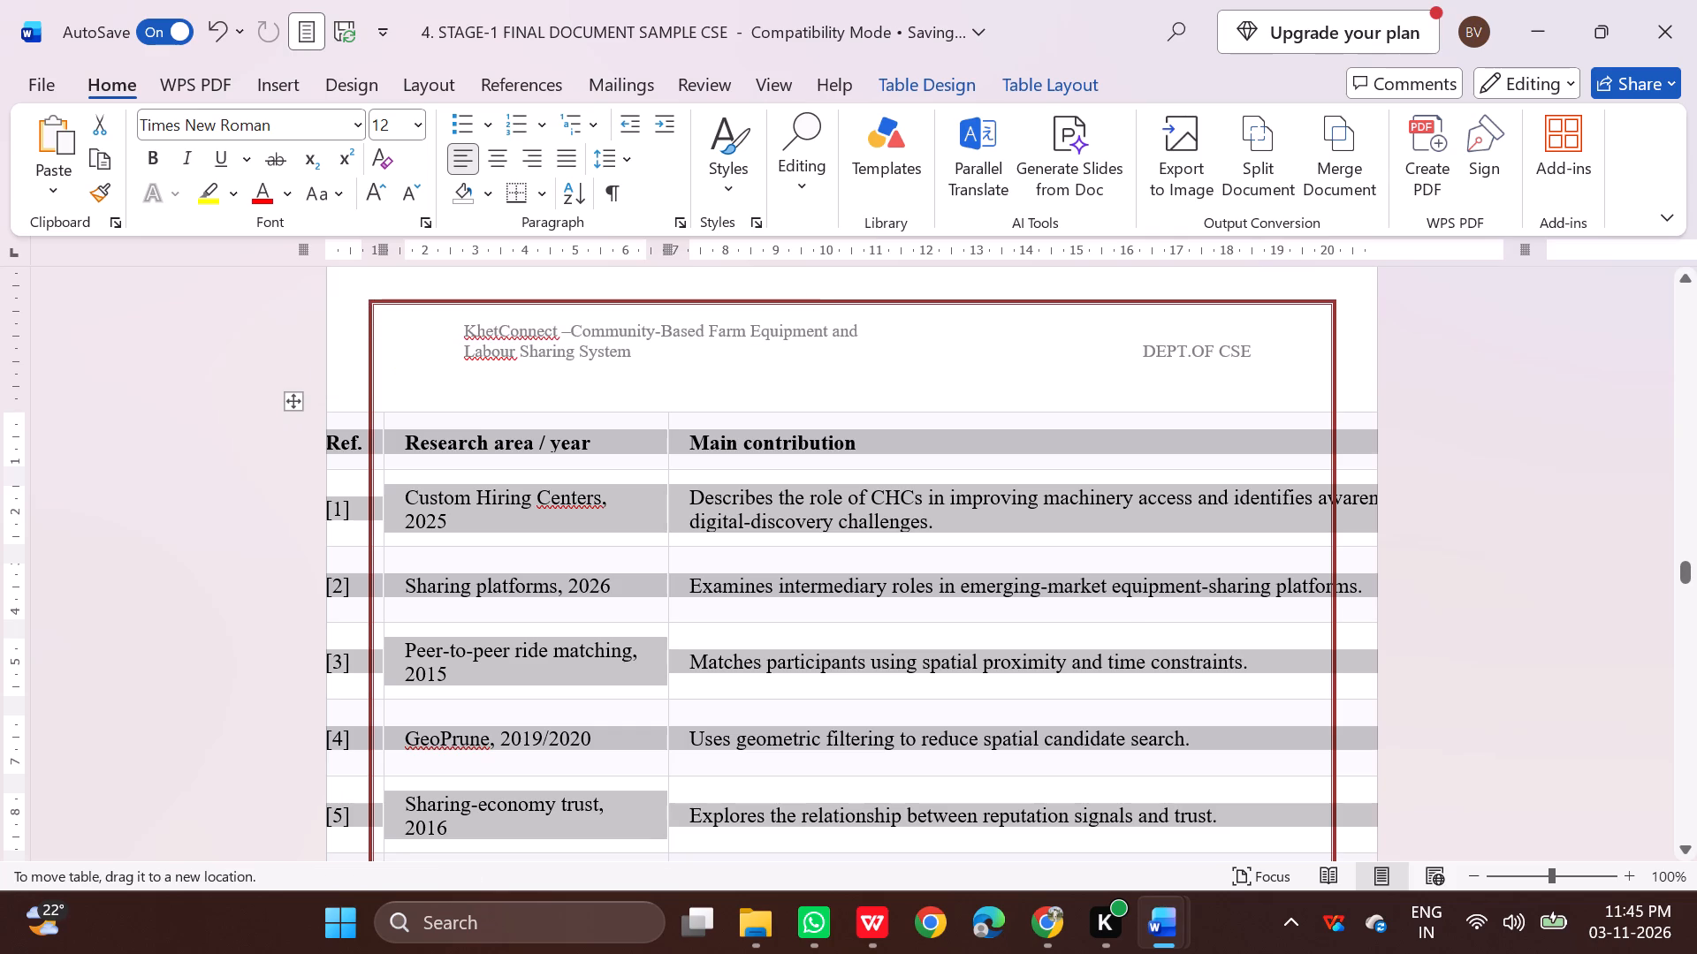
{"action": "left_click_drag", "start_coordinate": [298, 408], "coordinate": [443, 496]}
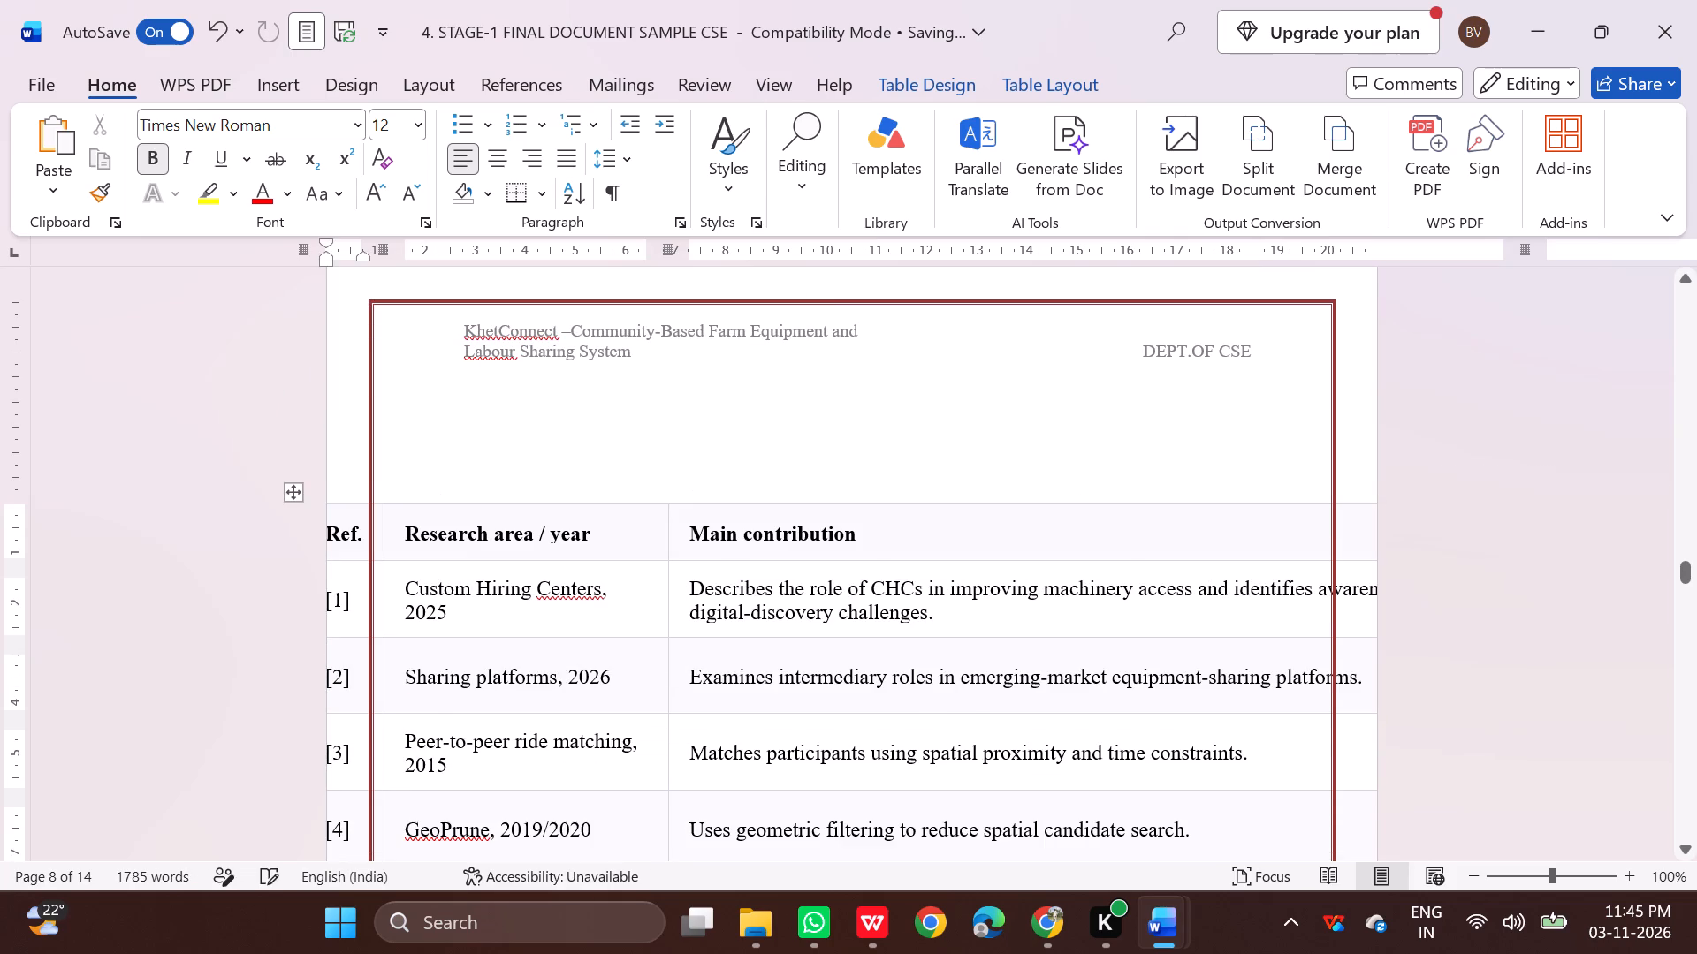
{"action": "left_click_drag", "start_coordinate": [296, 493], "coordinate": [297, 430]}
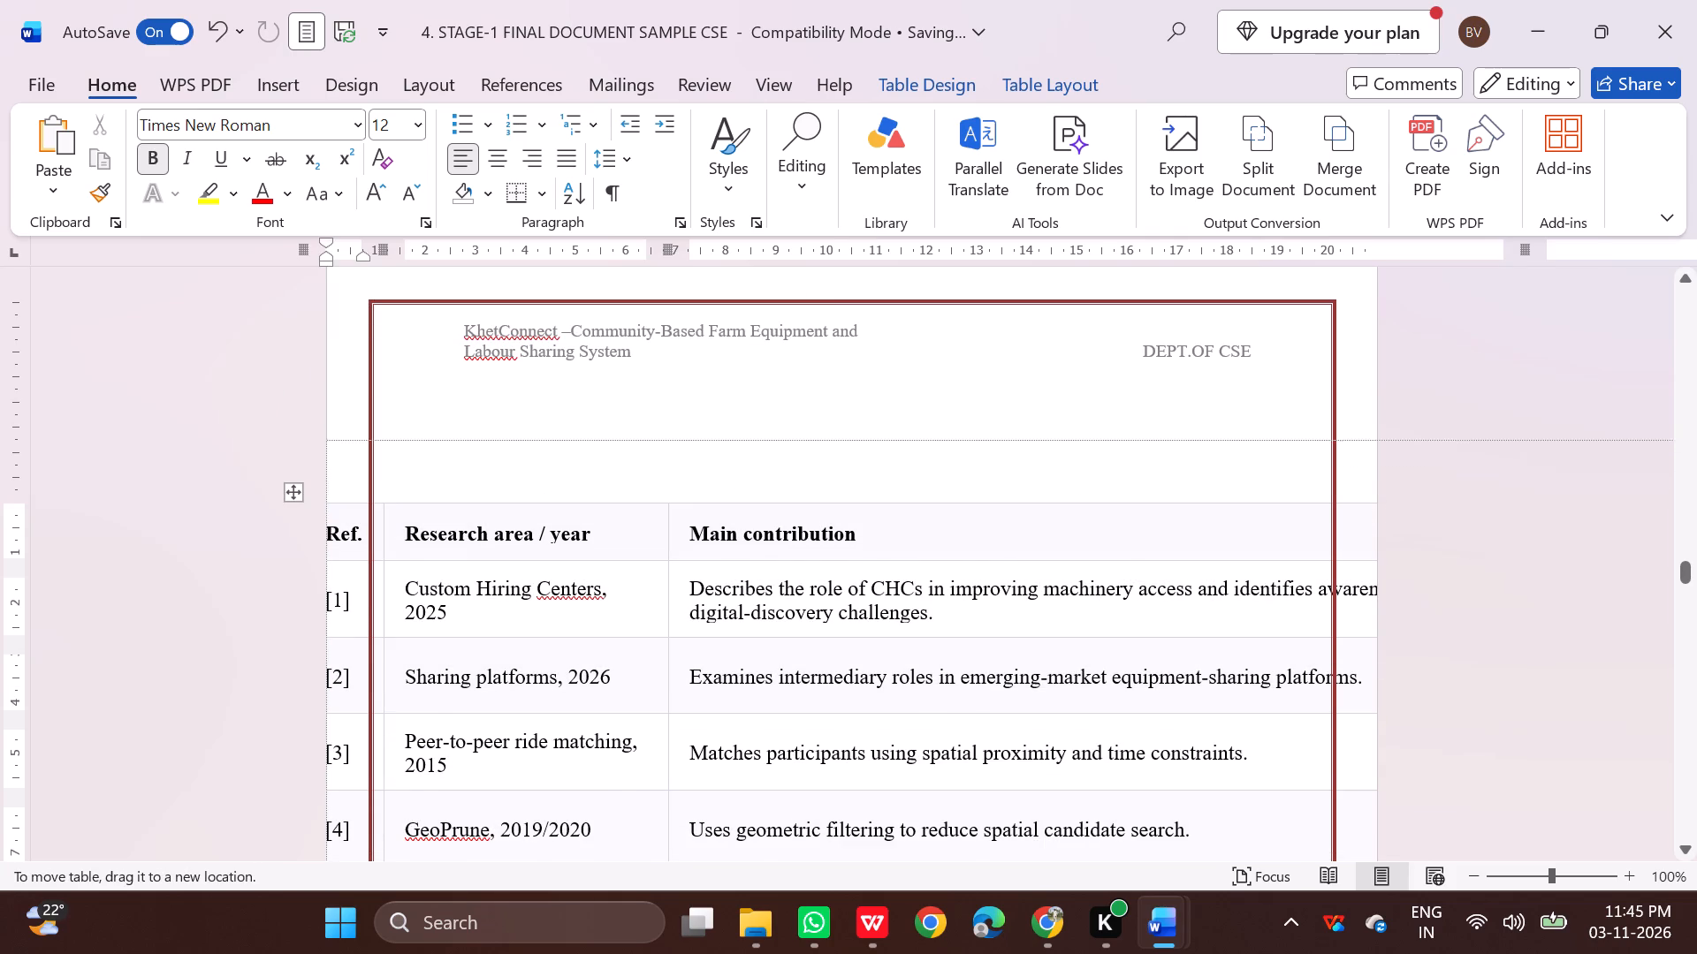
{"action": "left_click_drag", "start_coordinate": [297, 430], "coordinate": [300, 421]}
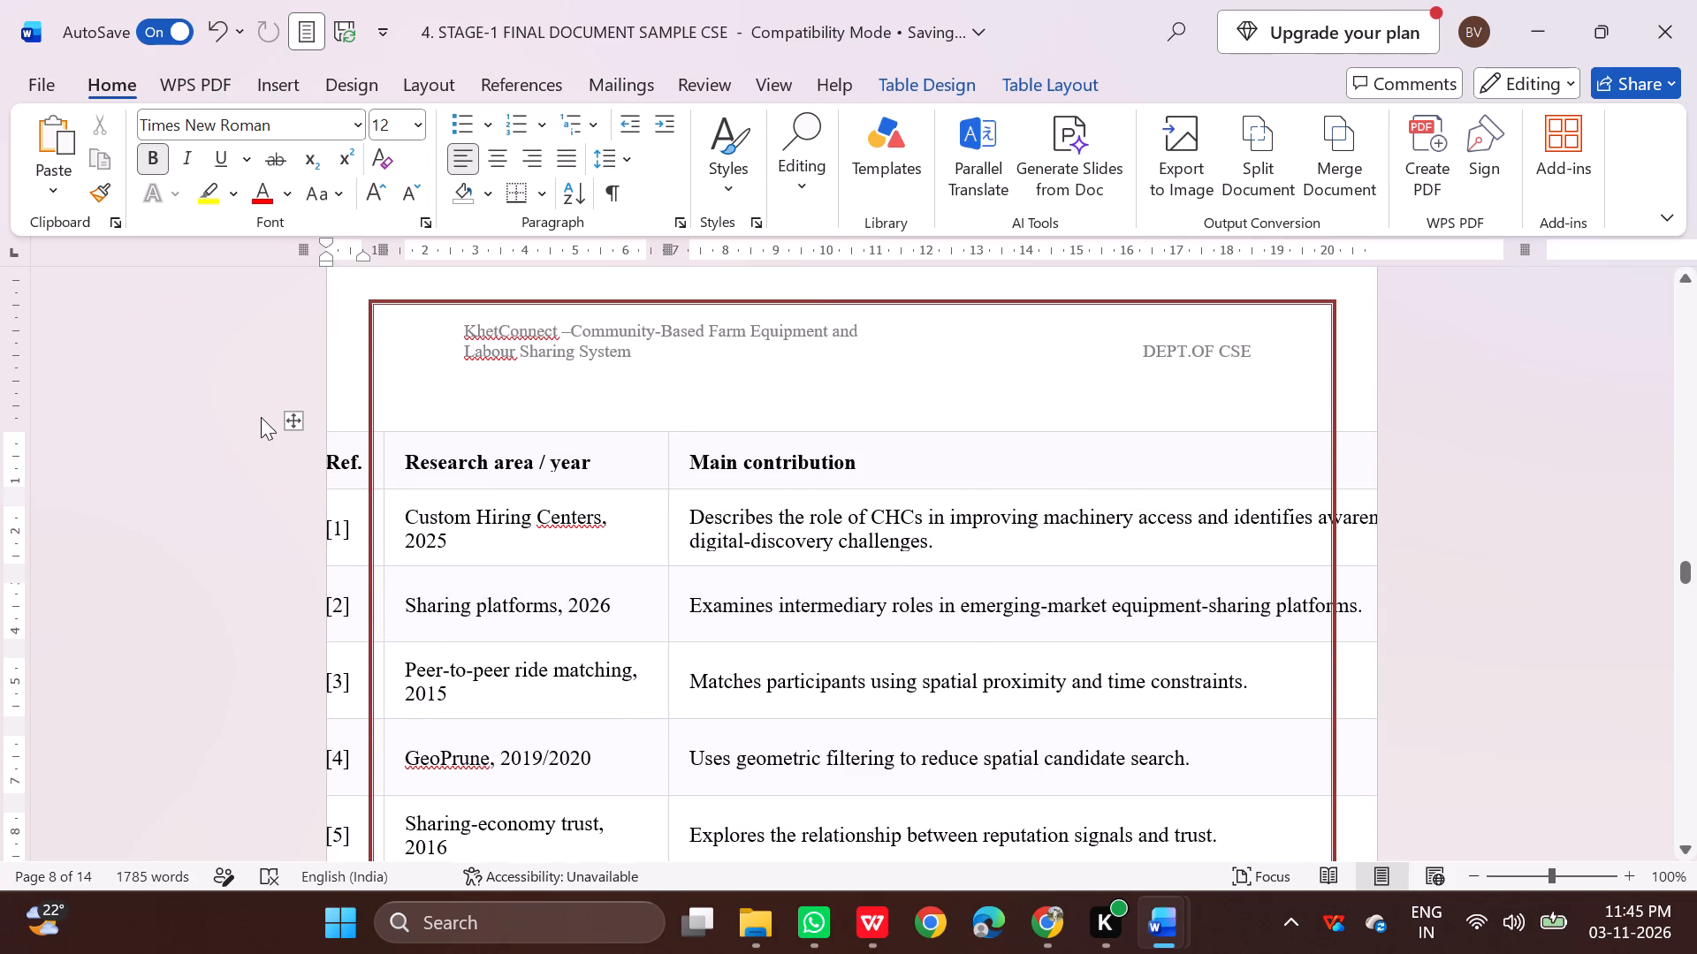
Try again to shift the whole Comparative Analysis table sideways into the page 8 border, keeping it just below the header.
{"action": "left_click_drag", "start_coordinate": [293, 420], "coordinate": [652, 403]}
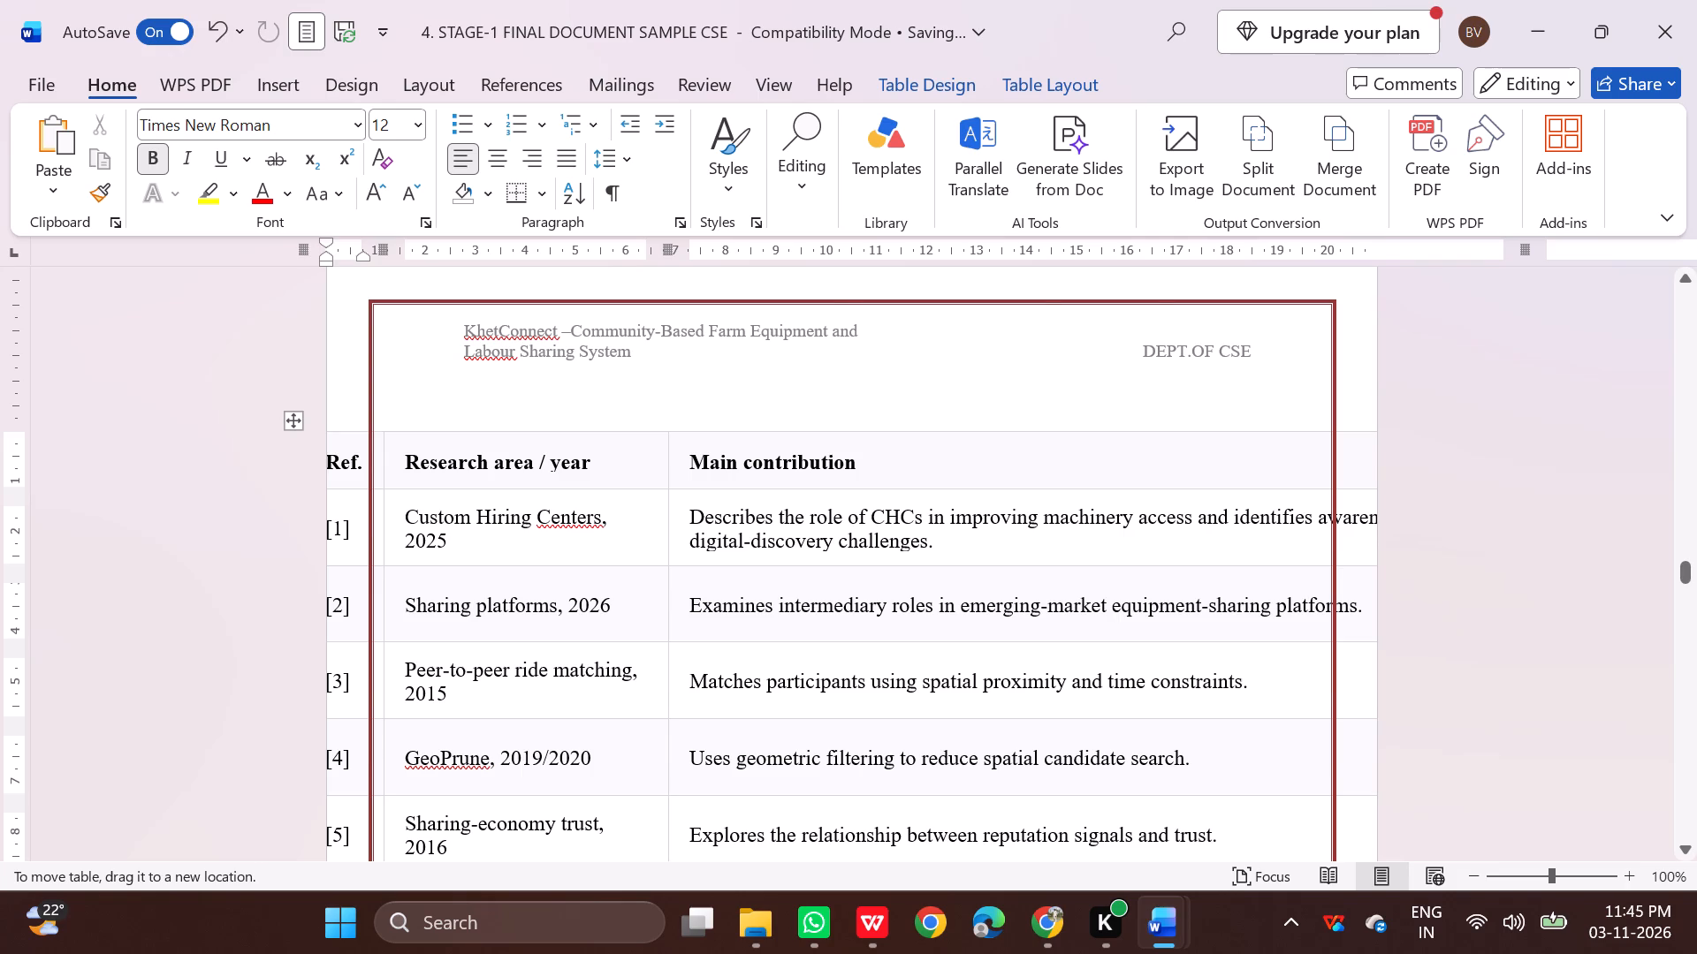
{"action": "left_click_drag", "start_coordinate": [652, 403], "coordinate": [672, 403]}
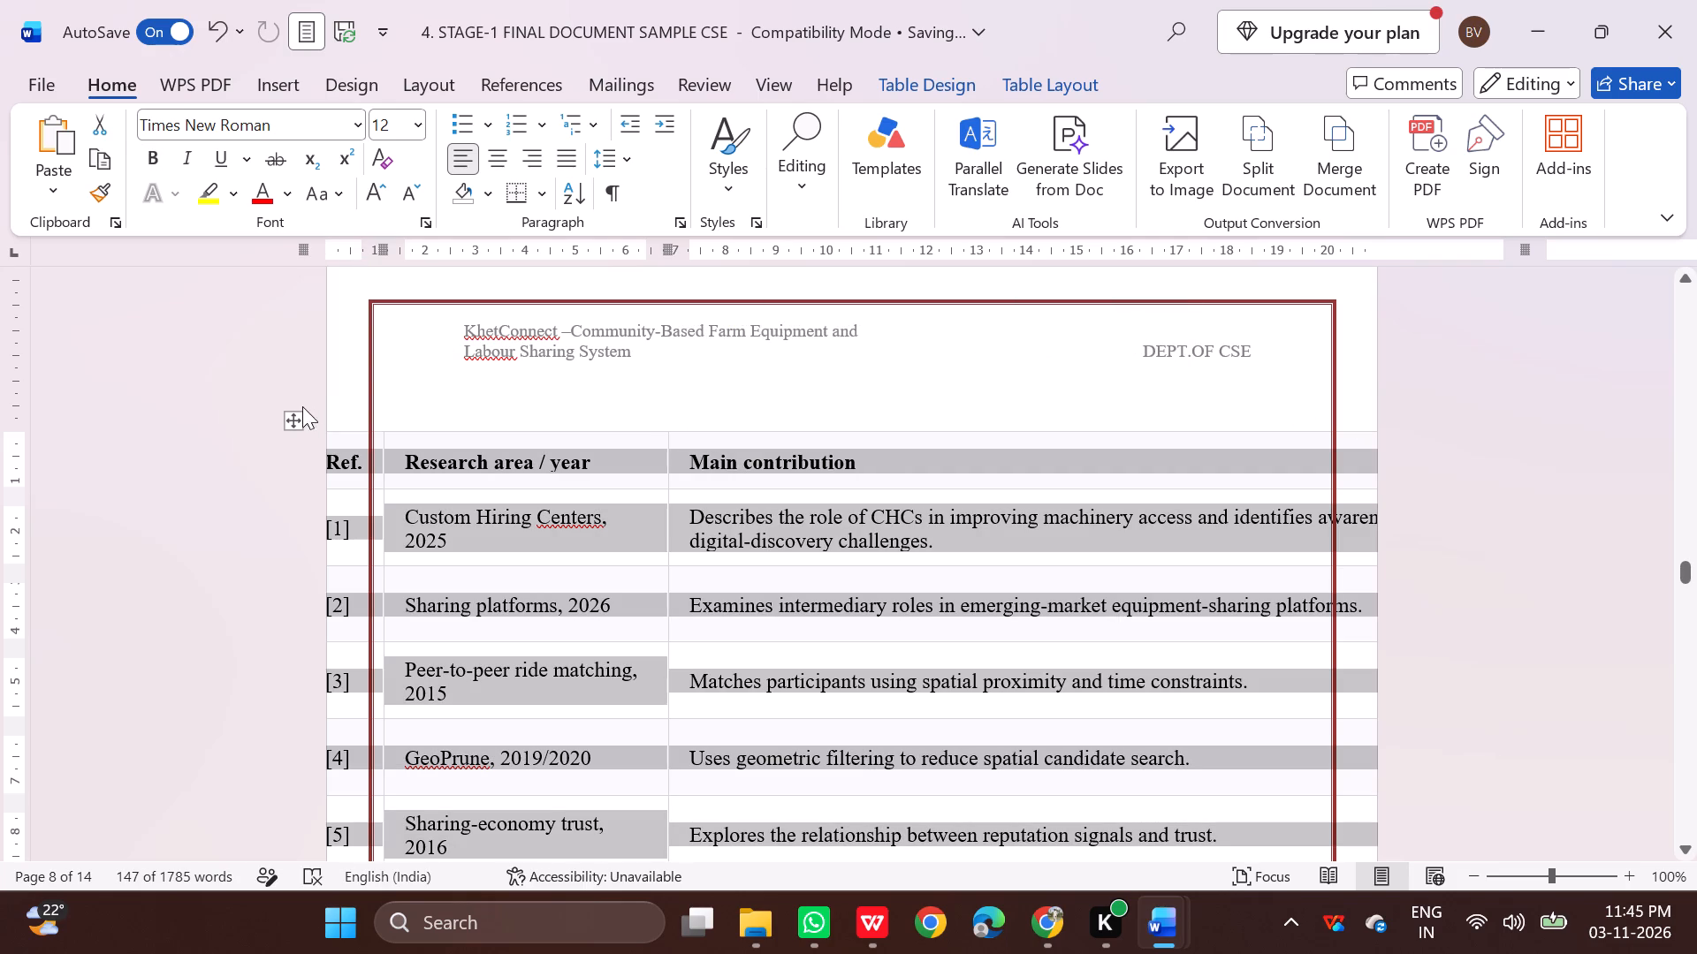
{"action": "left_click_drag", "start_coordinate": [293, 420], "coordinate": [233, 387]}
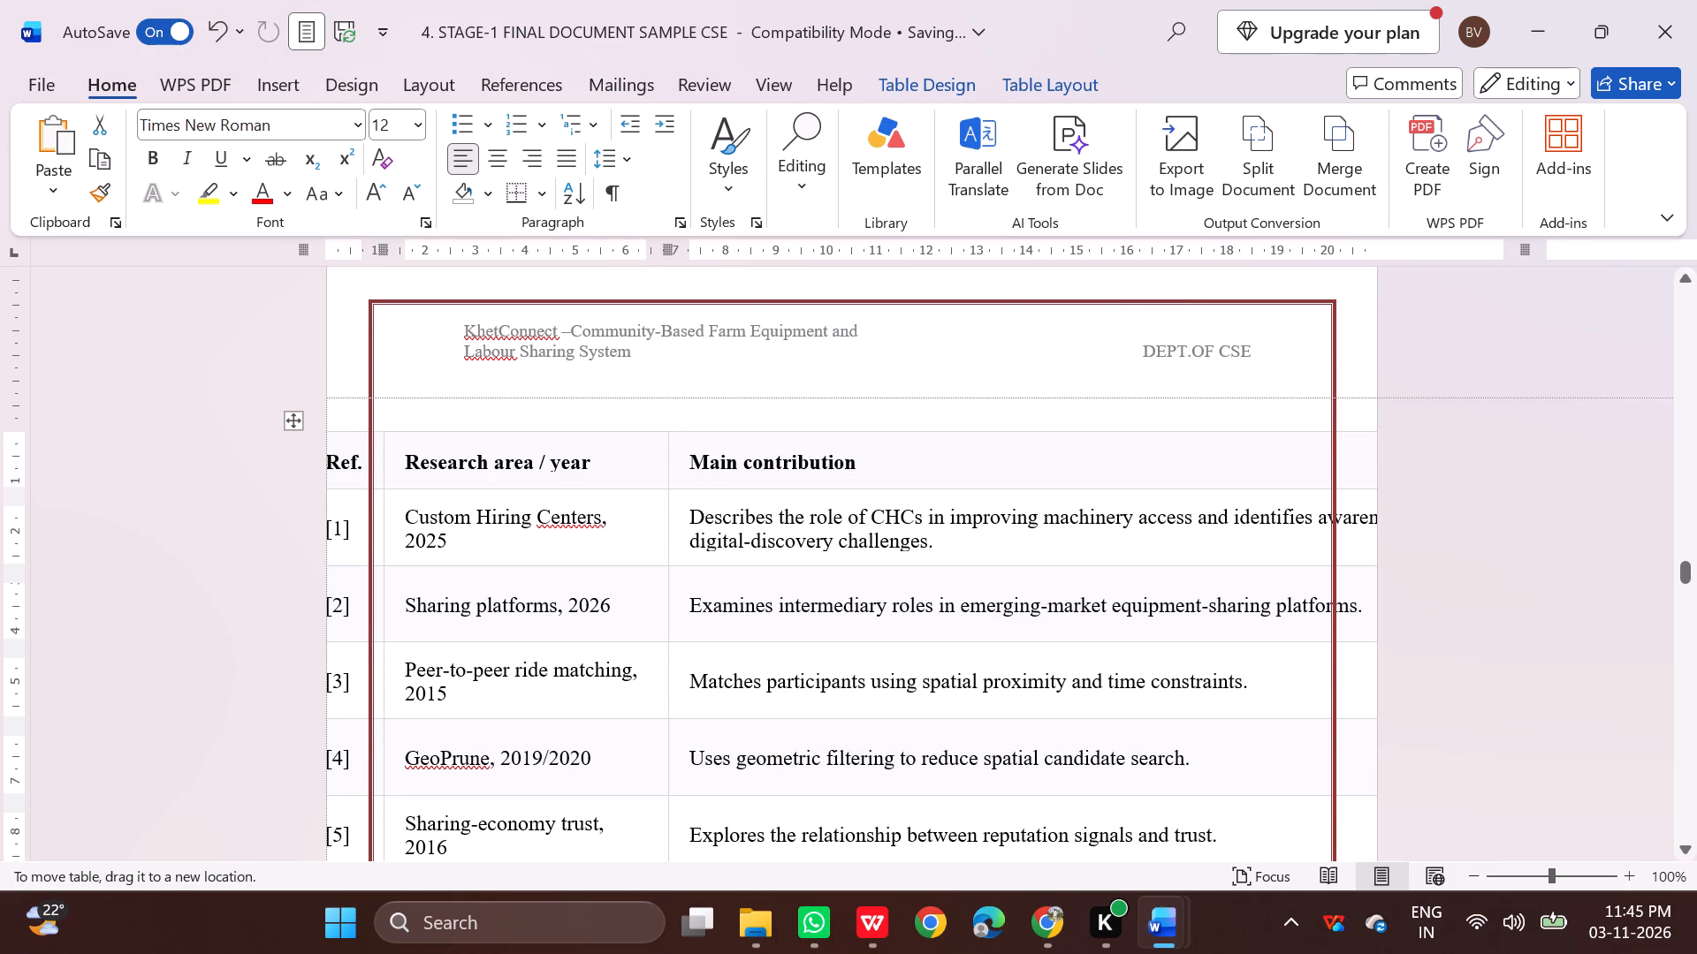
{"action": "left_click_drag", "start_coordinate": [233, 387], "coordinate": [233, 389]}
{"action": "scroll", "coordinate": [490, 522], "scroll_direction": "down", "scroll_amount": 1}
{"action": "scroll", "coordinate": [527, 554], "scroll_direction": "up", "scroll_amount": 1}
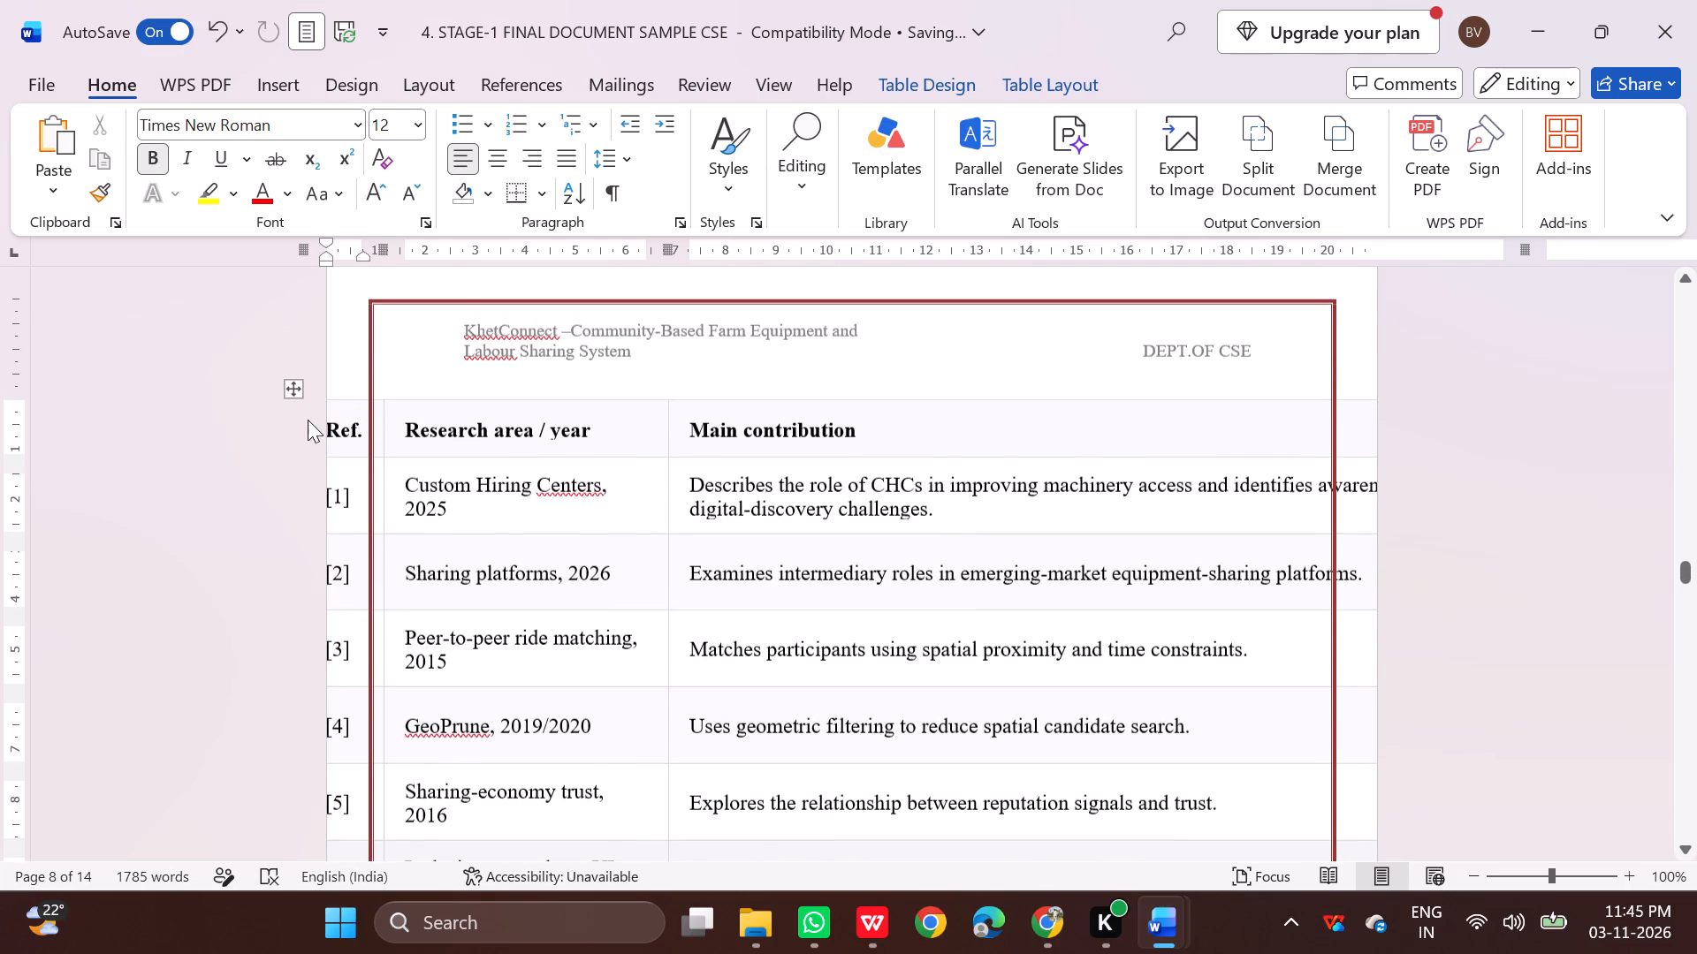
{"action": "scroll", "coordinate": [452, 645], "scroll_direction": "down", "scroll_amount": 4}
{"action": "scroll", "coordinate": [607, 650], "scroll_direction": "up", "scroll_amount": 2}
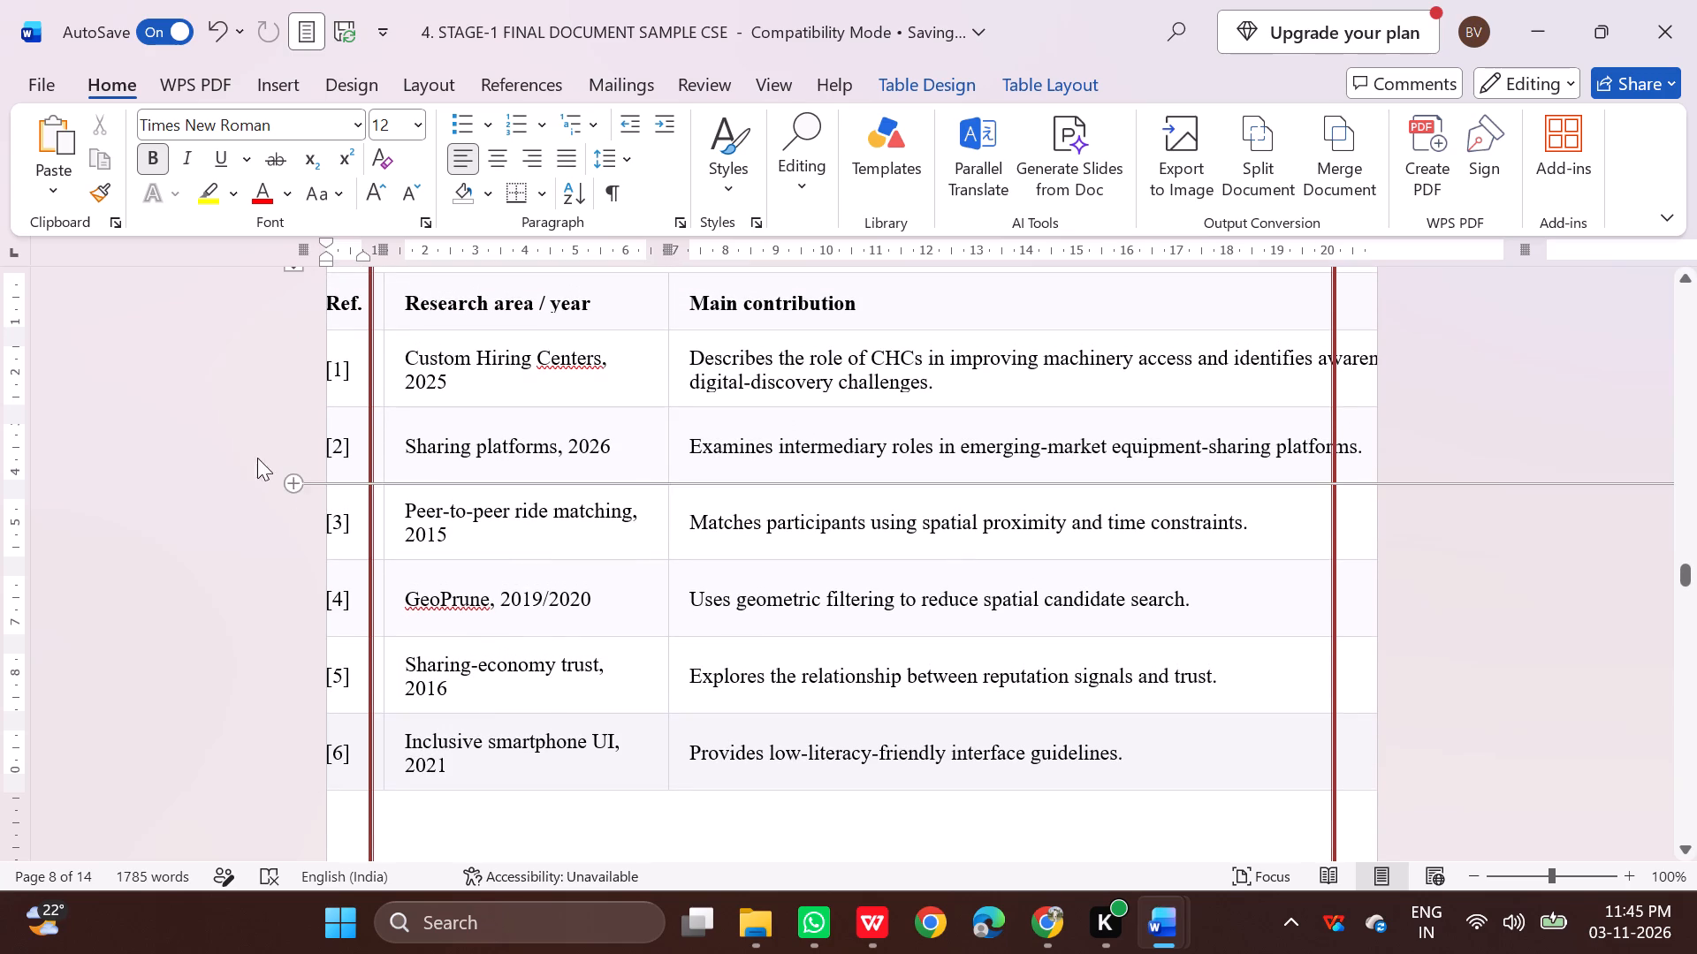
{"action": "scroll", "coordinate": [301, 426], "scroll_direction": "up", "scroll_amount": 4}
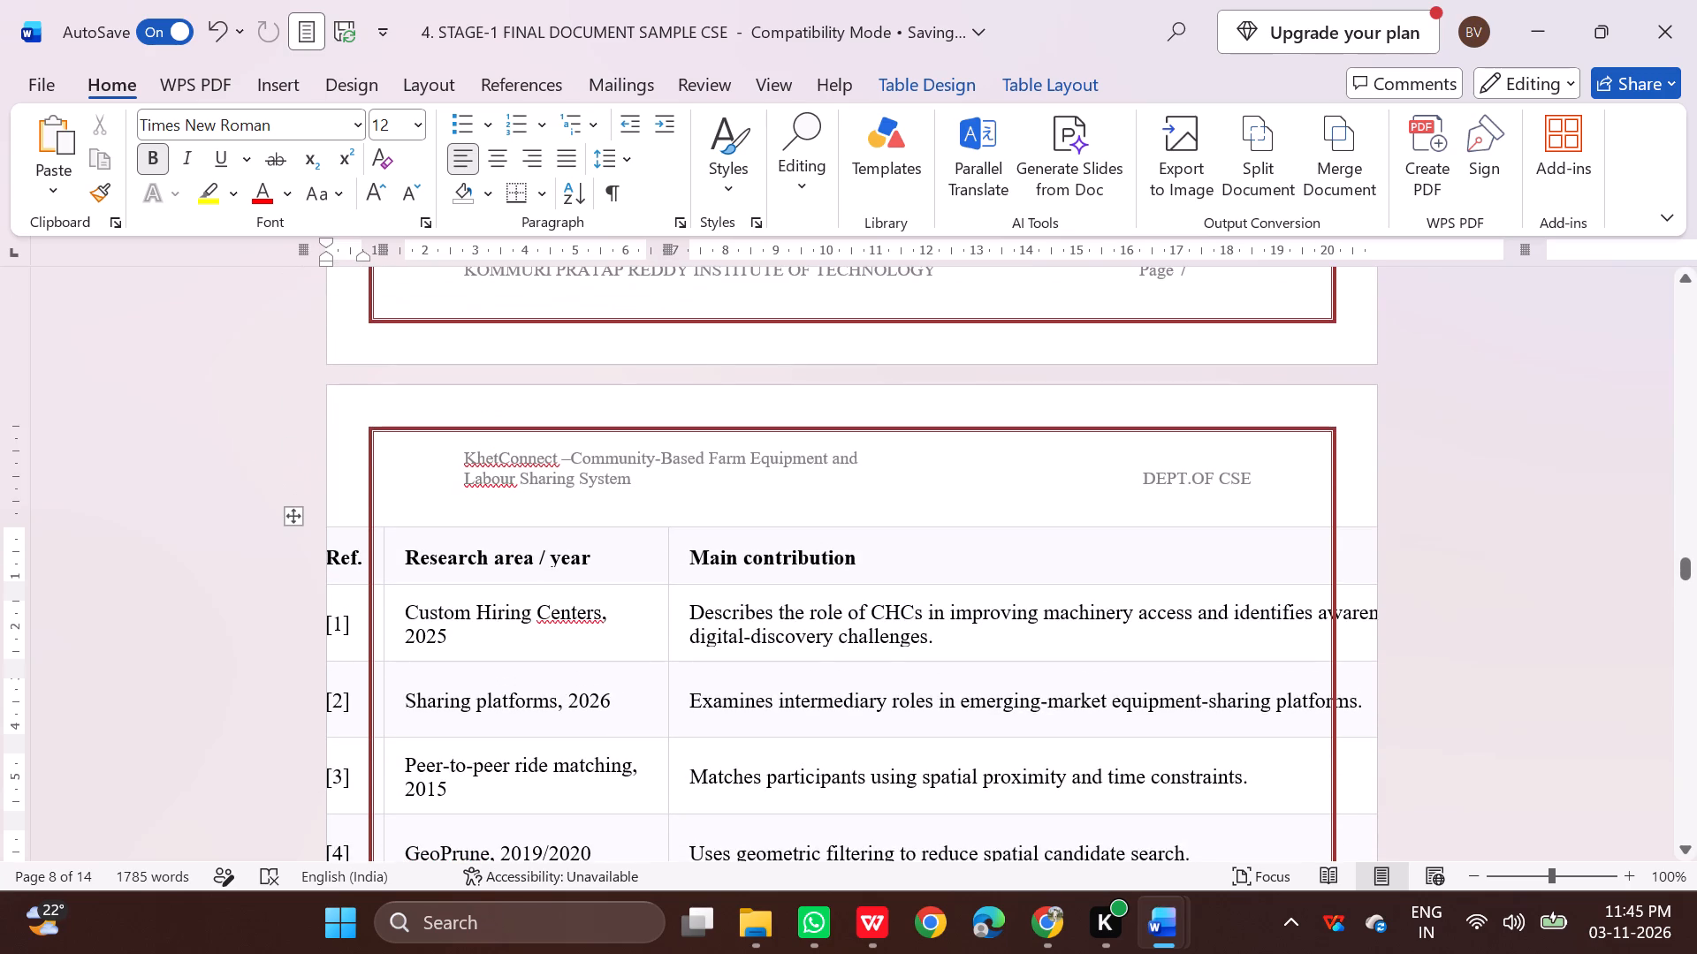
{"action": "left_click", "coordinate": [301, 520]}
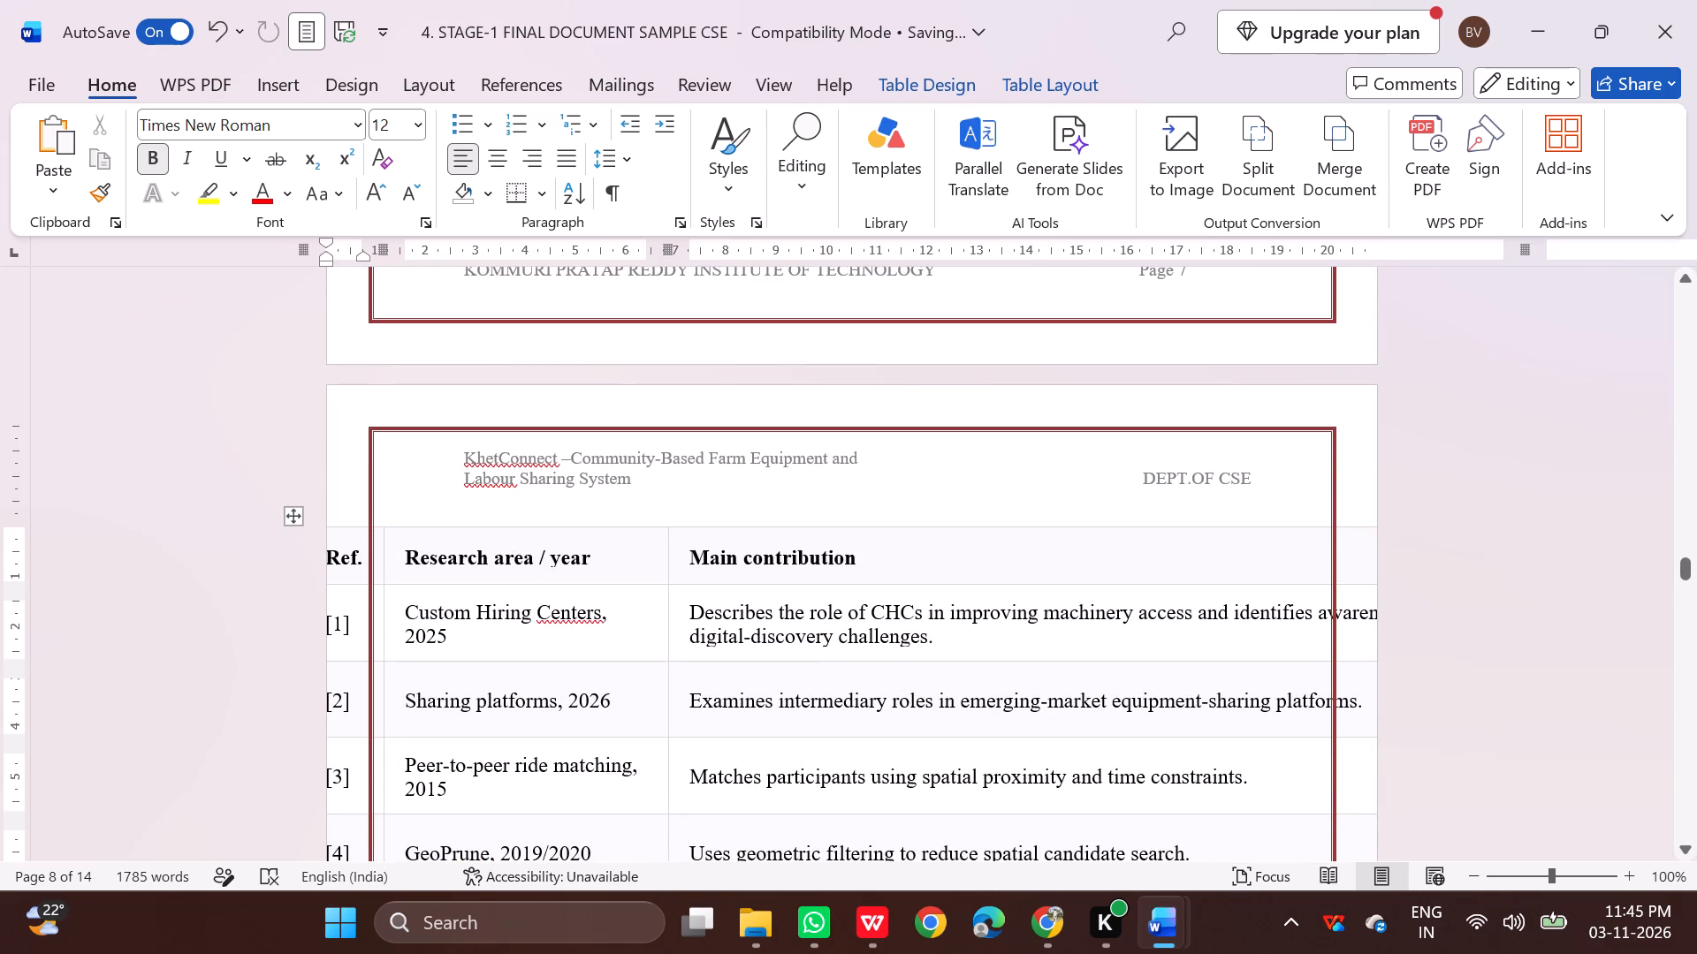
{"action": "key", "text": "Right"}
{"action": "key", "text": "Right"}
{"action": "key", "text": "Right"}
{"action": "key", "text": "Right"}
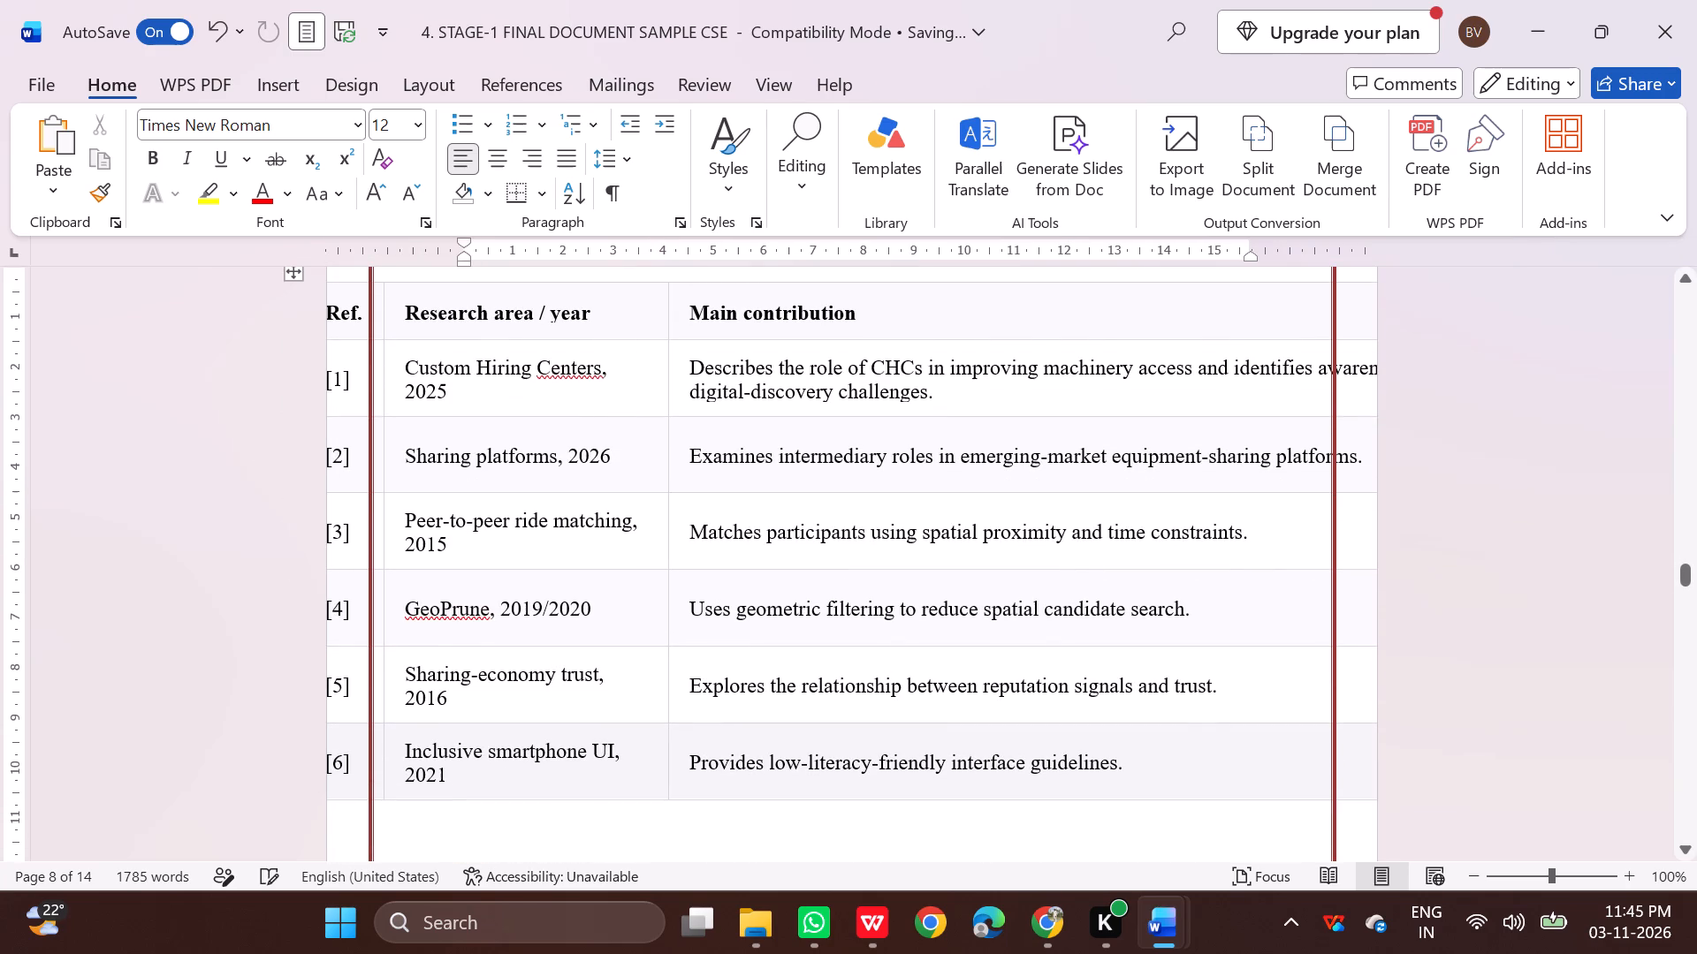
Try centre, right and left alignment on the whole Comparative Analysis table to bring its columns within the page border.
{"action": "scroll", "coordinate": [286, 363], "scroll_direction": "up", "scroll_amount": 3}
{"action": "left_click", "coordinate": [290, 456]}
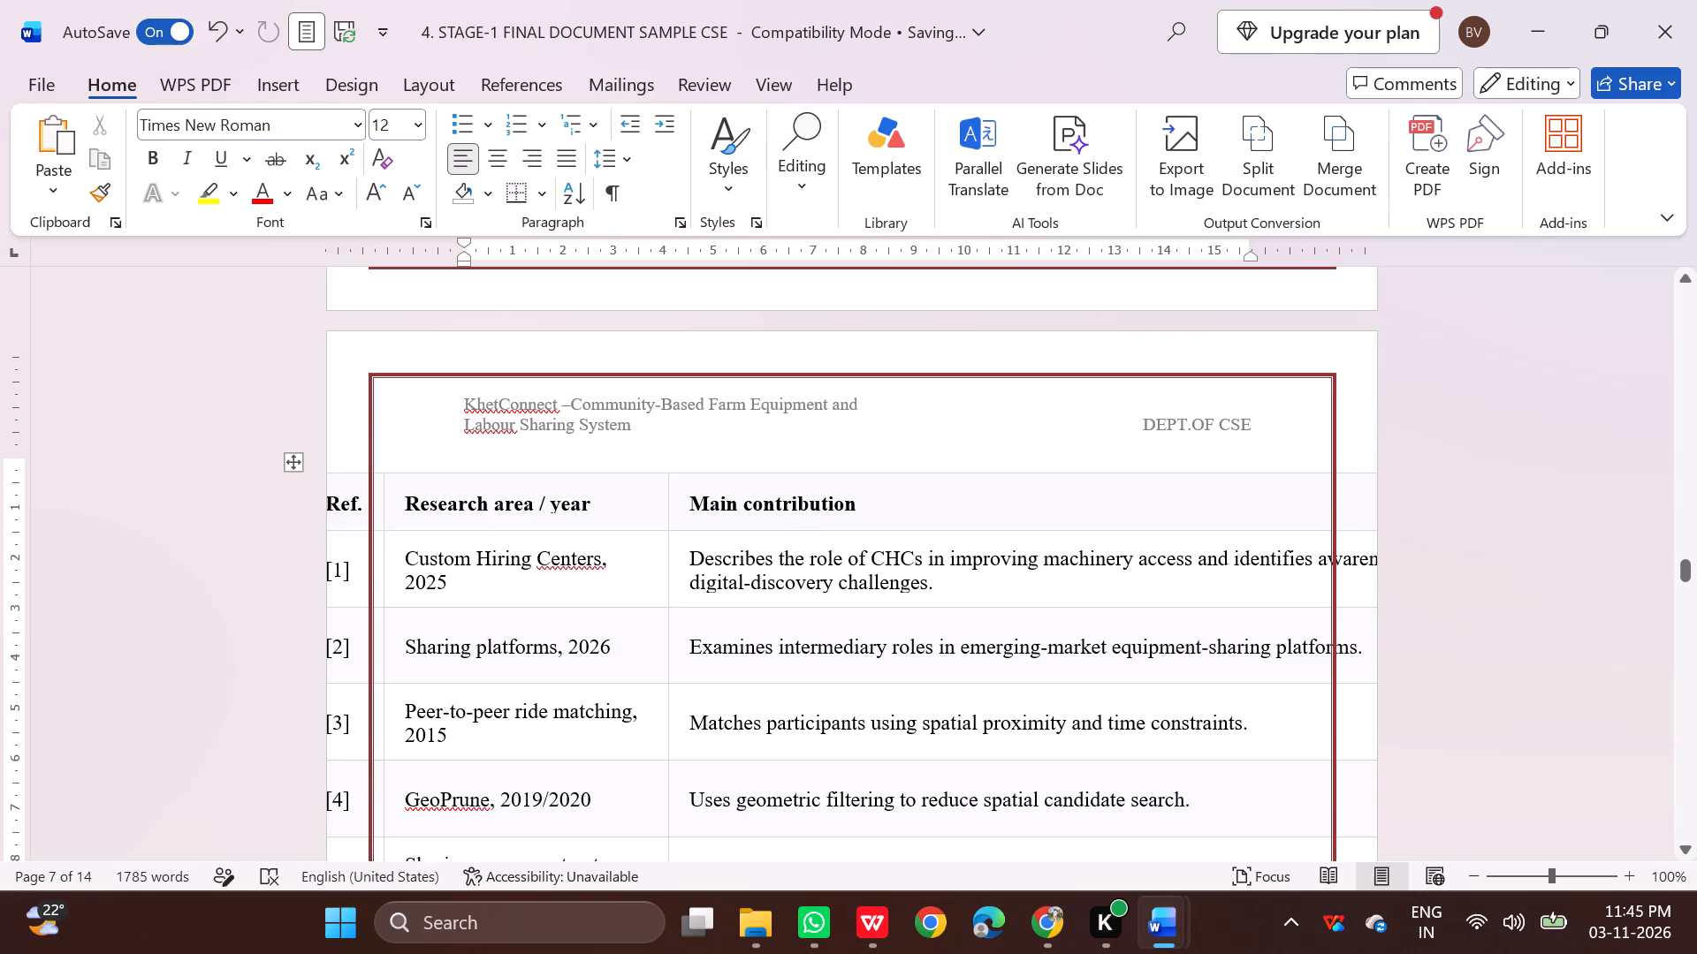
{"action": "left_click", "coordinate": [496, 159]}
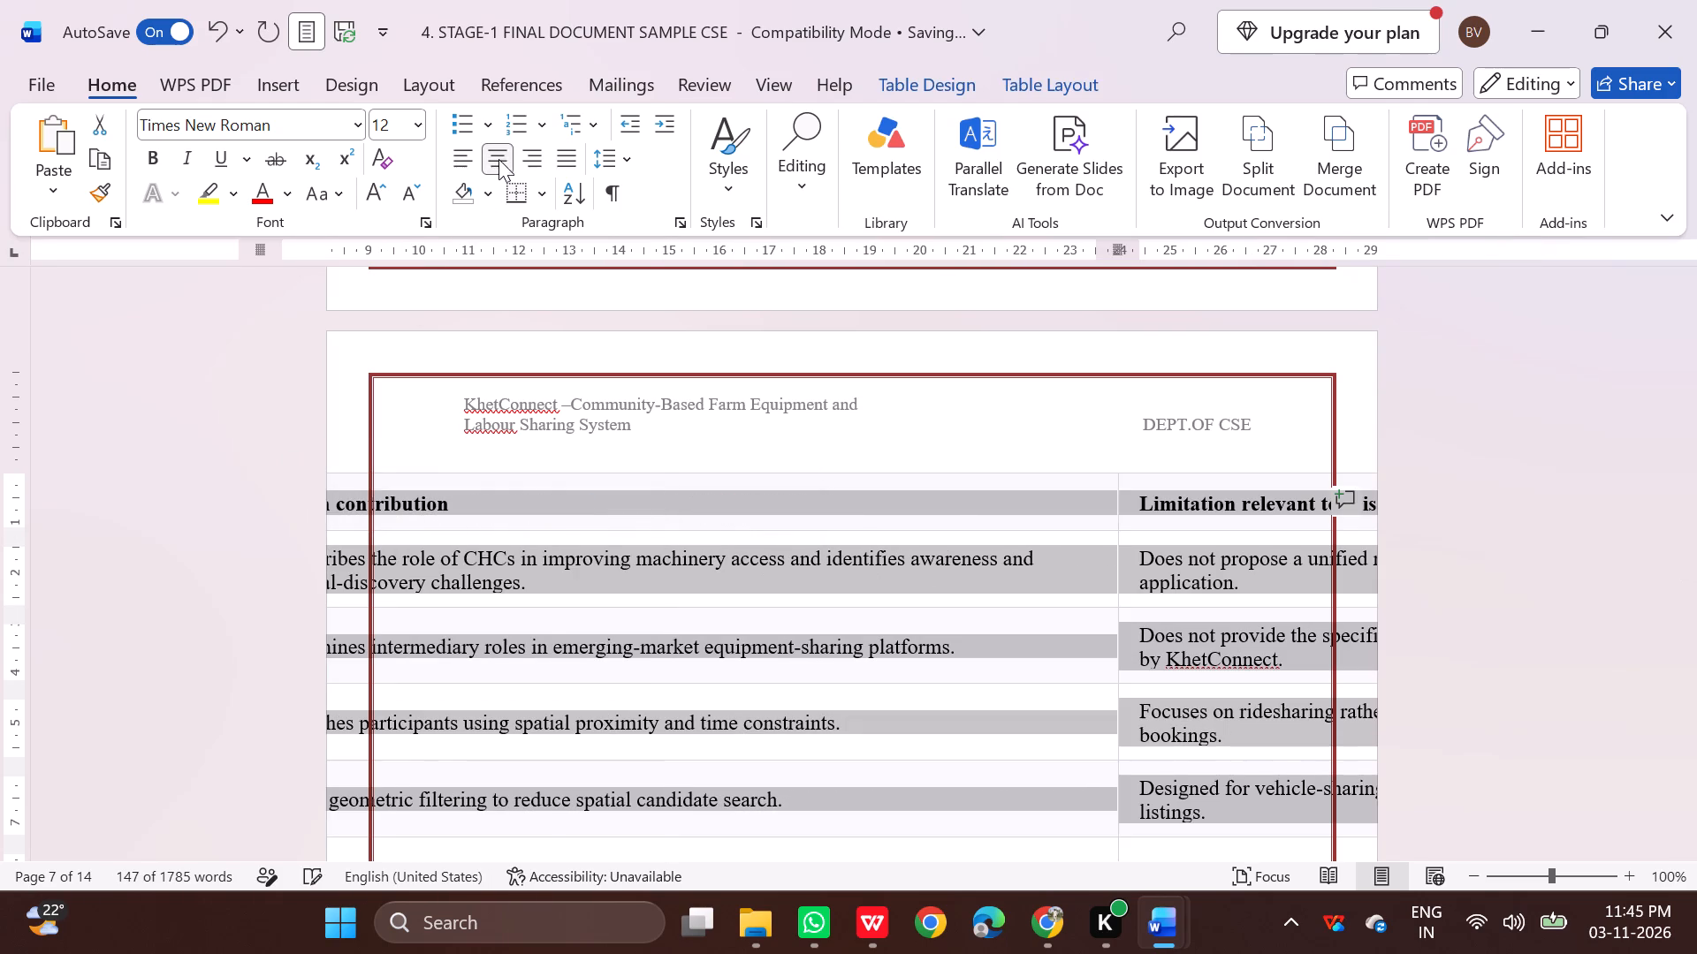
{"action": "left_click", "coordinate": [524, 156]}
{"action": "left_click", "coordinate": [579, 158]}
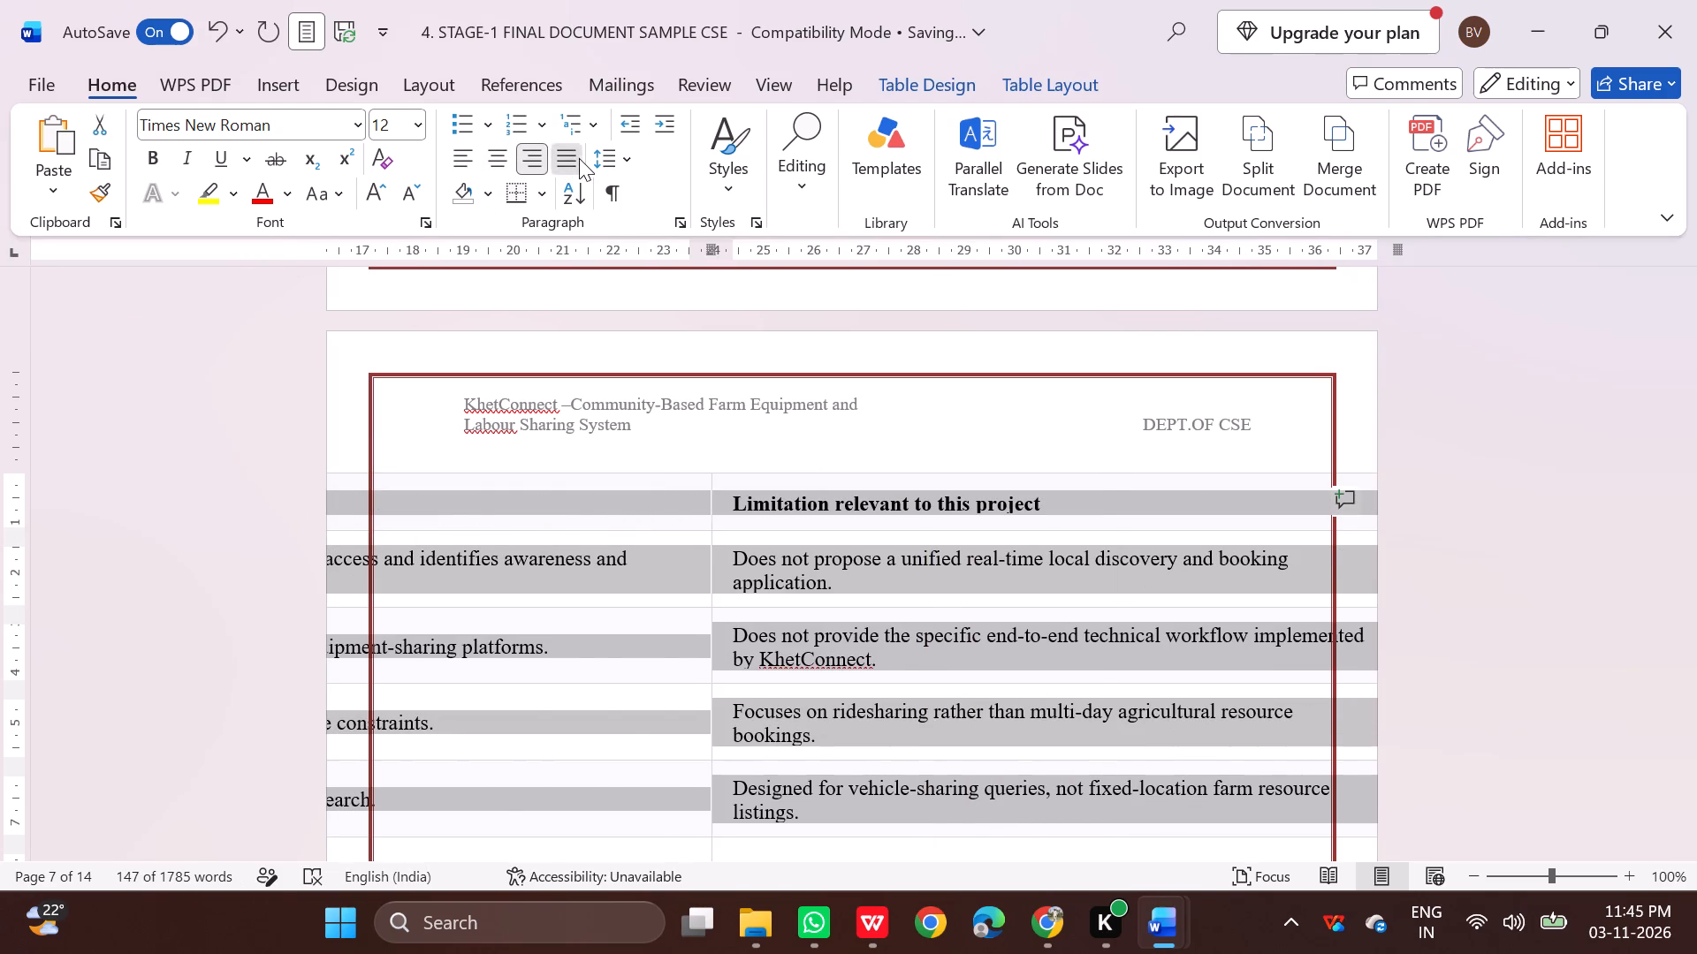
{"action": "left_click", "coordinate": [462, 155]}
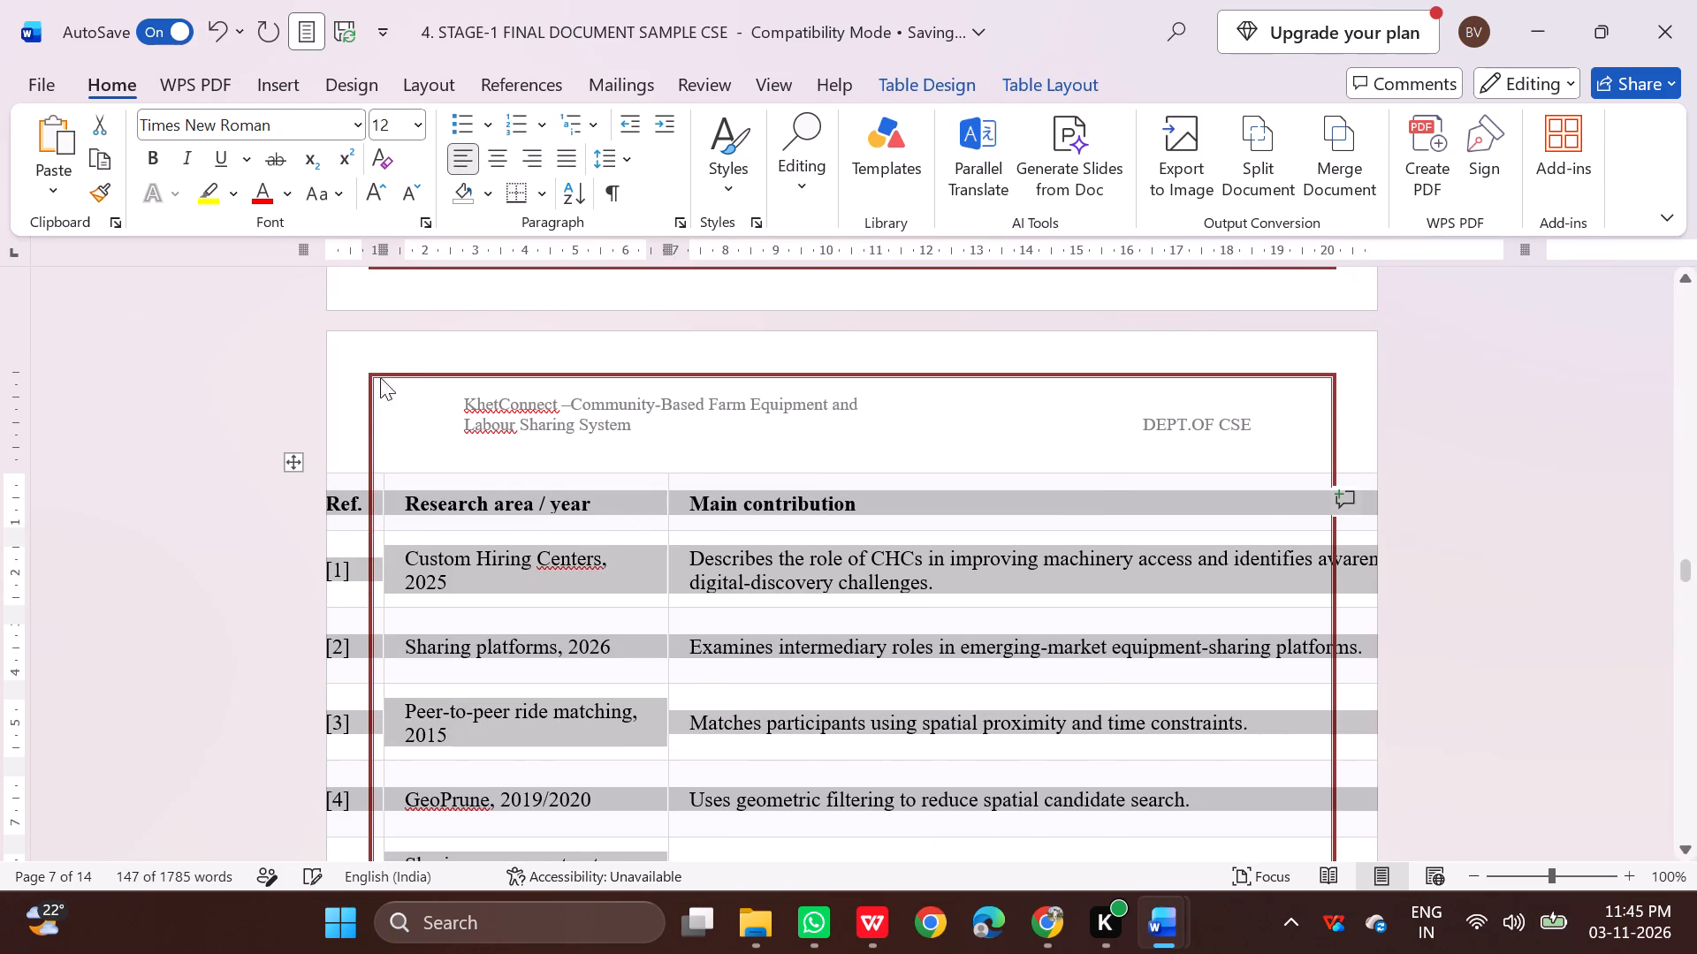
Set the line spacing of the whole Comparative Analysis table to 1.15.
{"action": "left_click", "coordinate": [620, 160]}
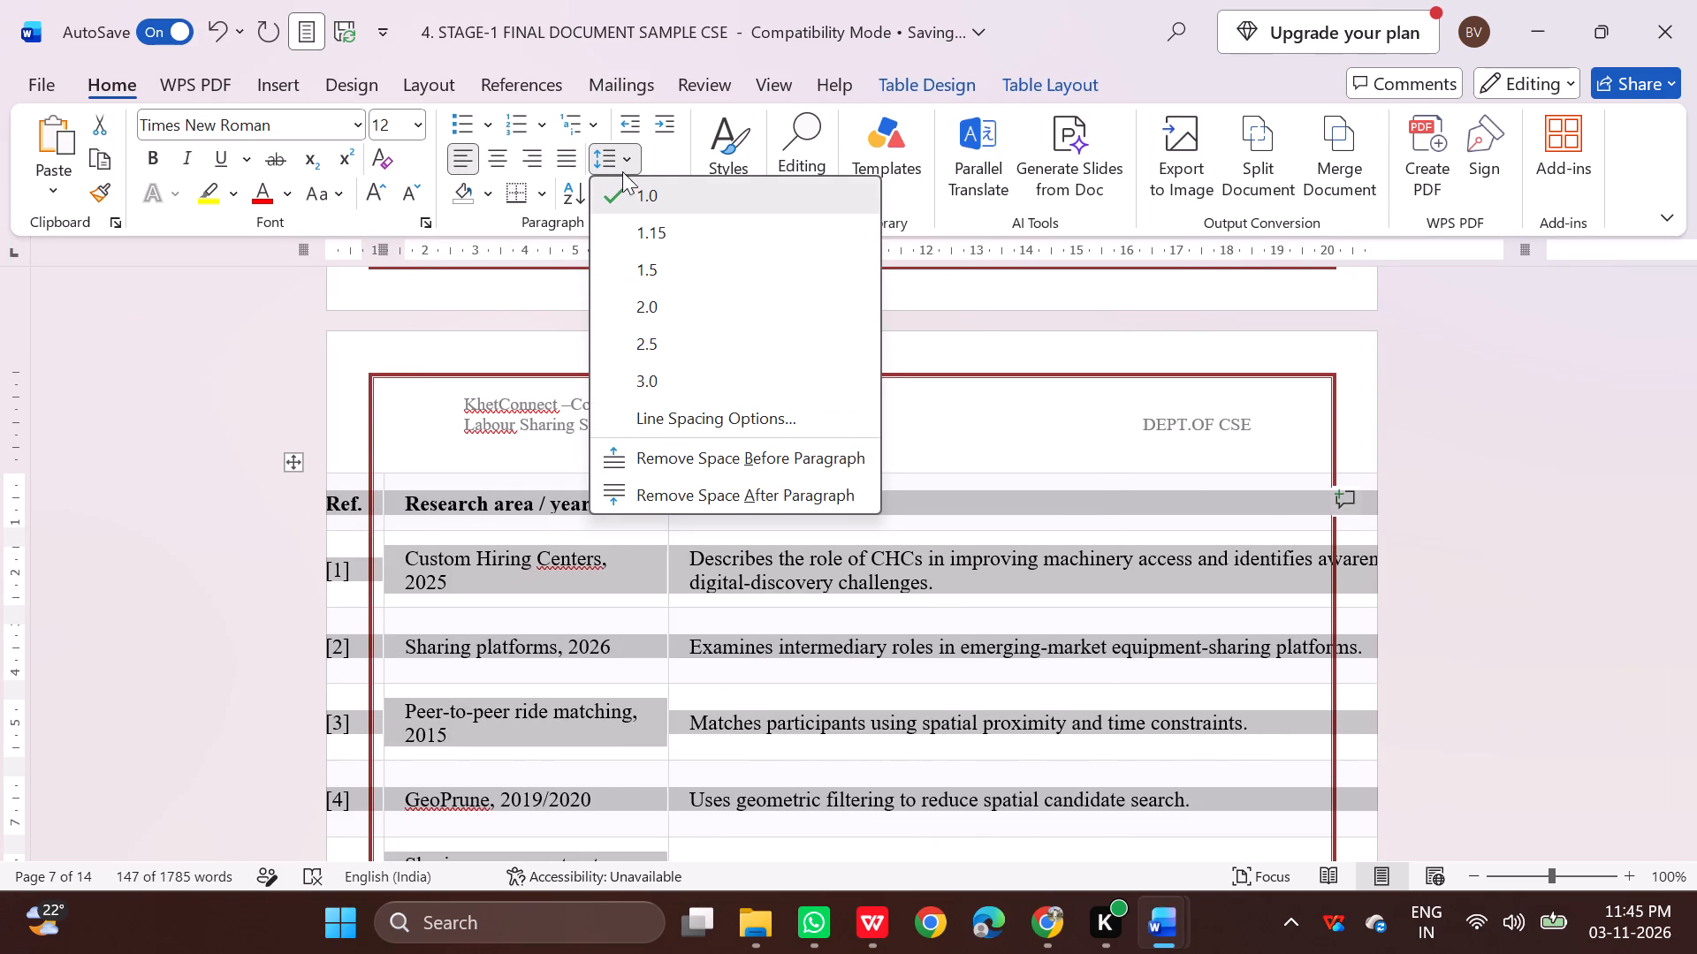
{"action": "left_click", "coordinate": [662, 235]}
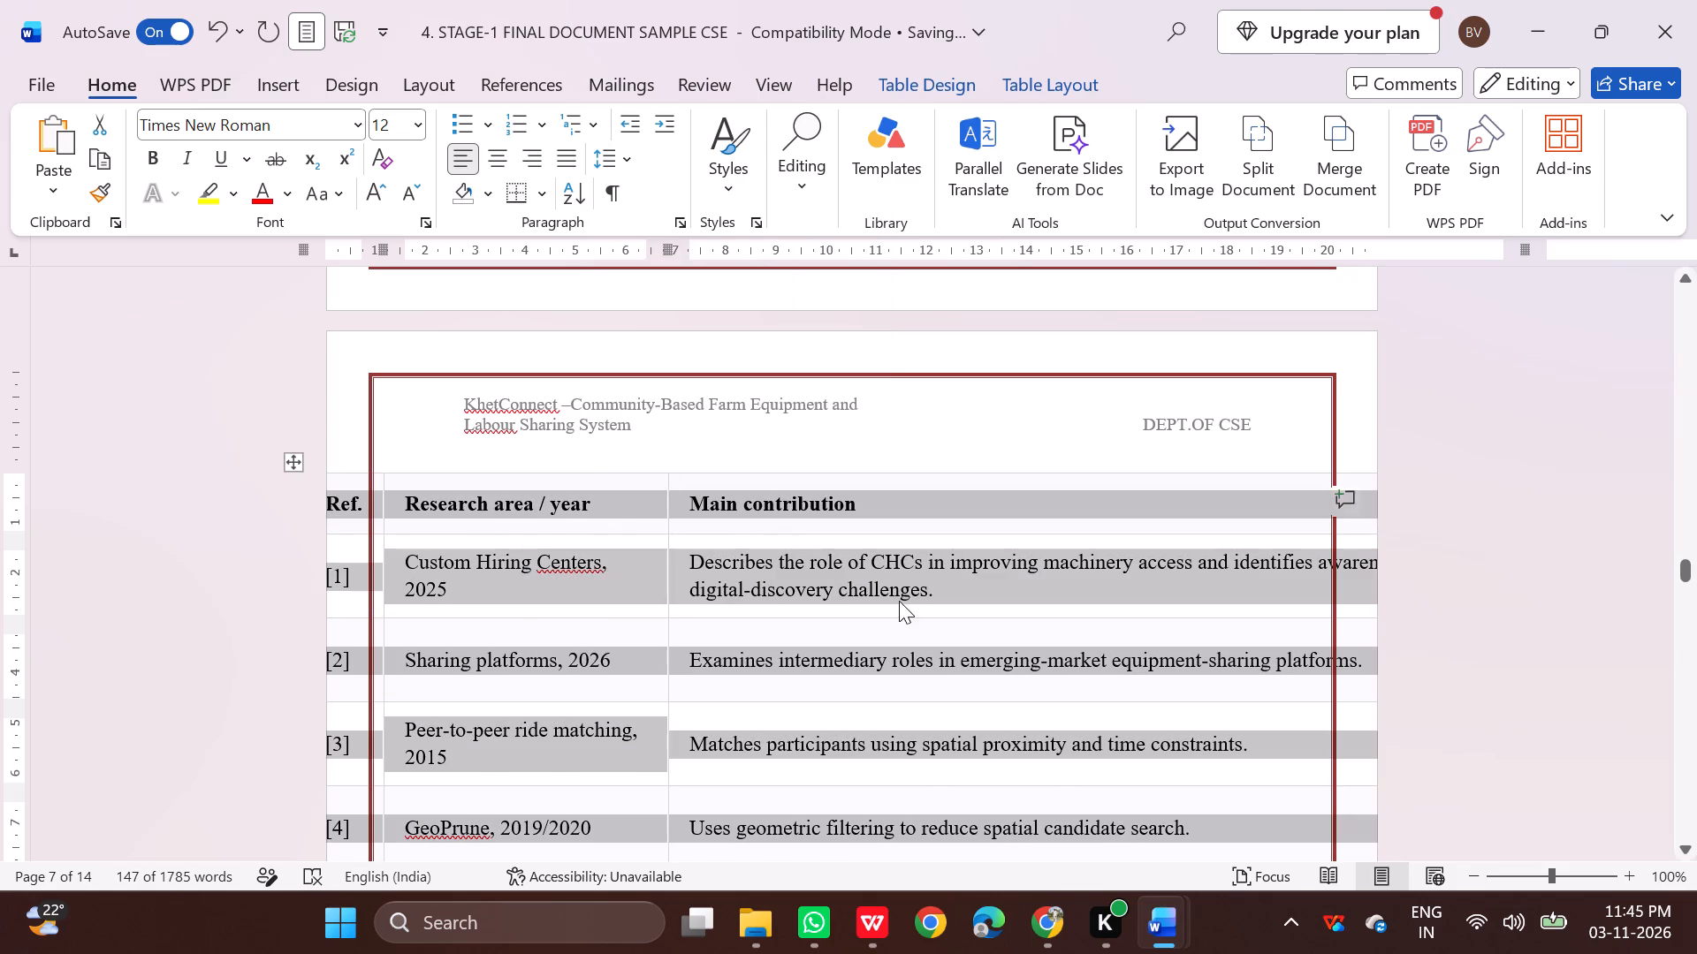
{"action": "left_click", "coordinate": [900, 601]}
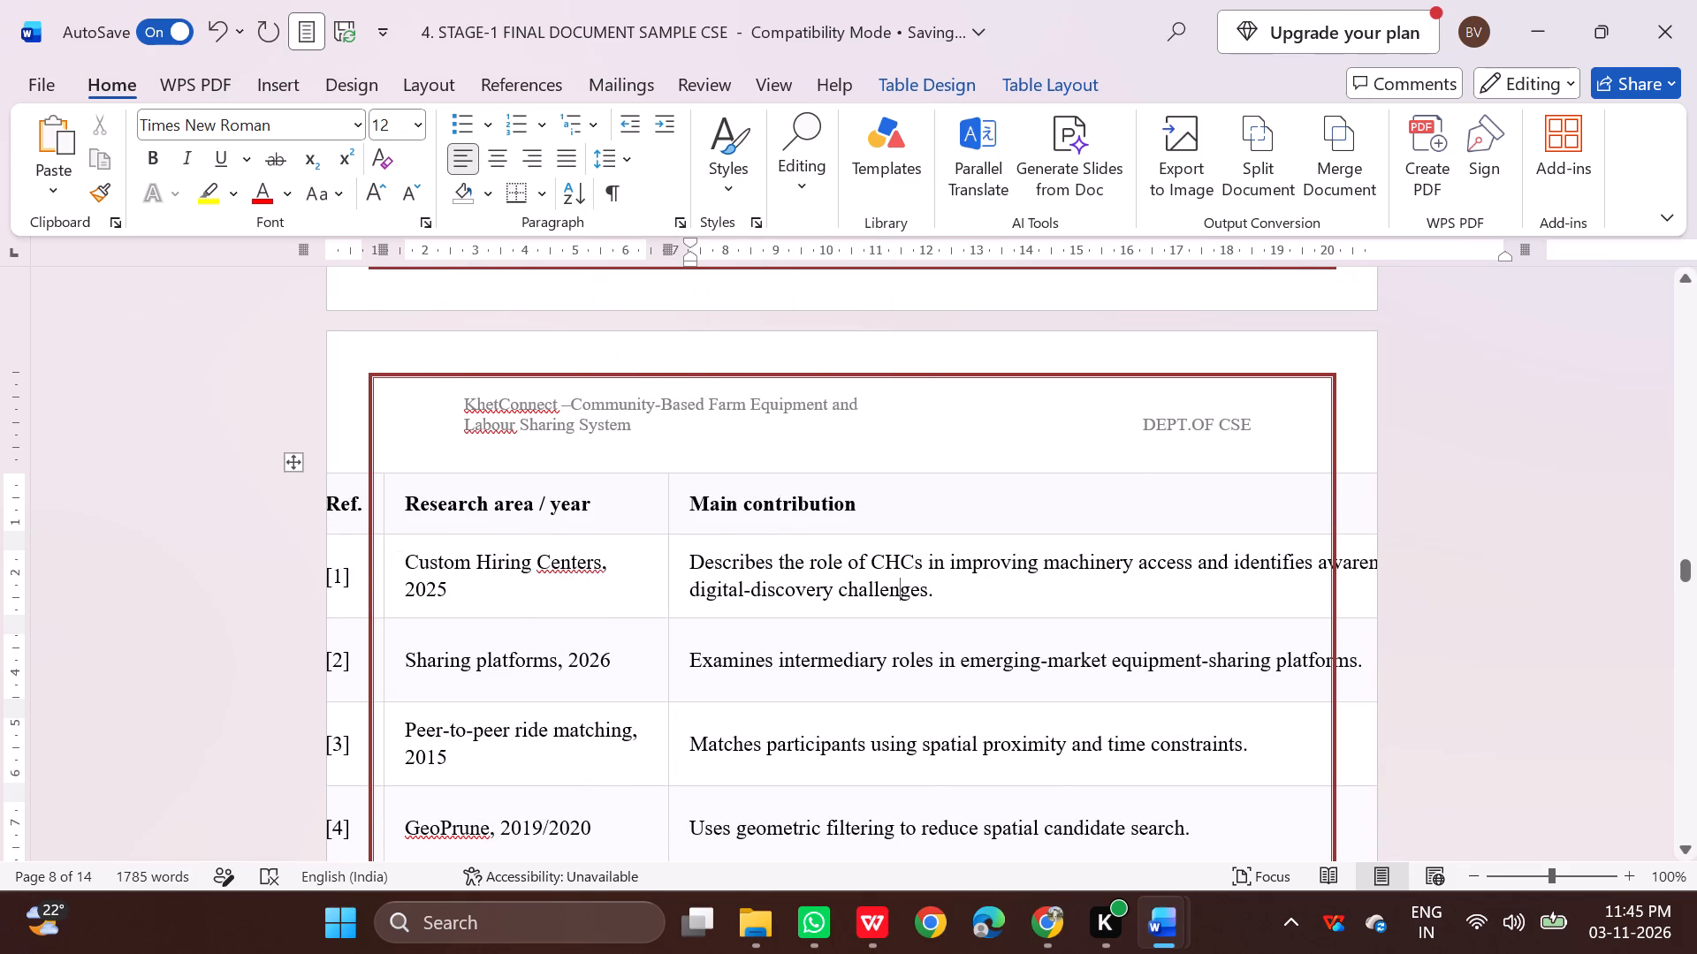
Undo the spacing, alignment and position changes and the pasted Comparative Analysis table, leaving page 8 empty.
{"action": "key", "text": "ctrl+z"}
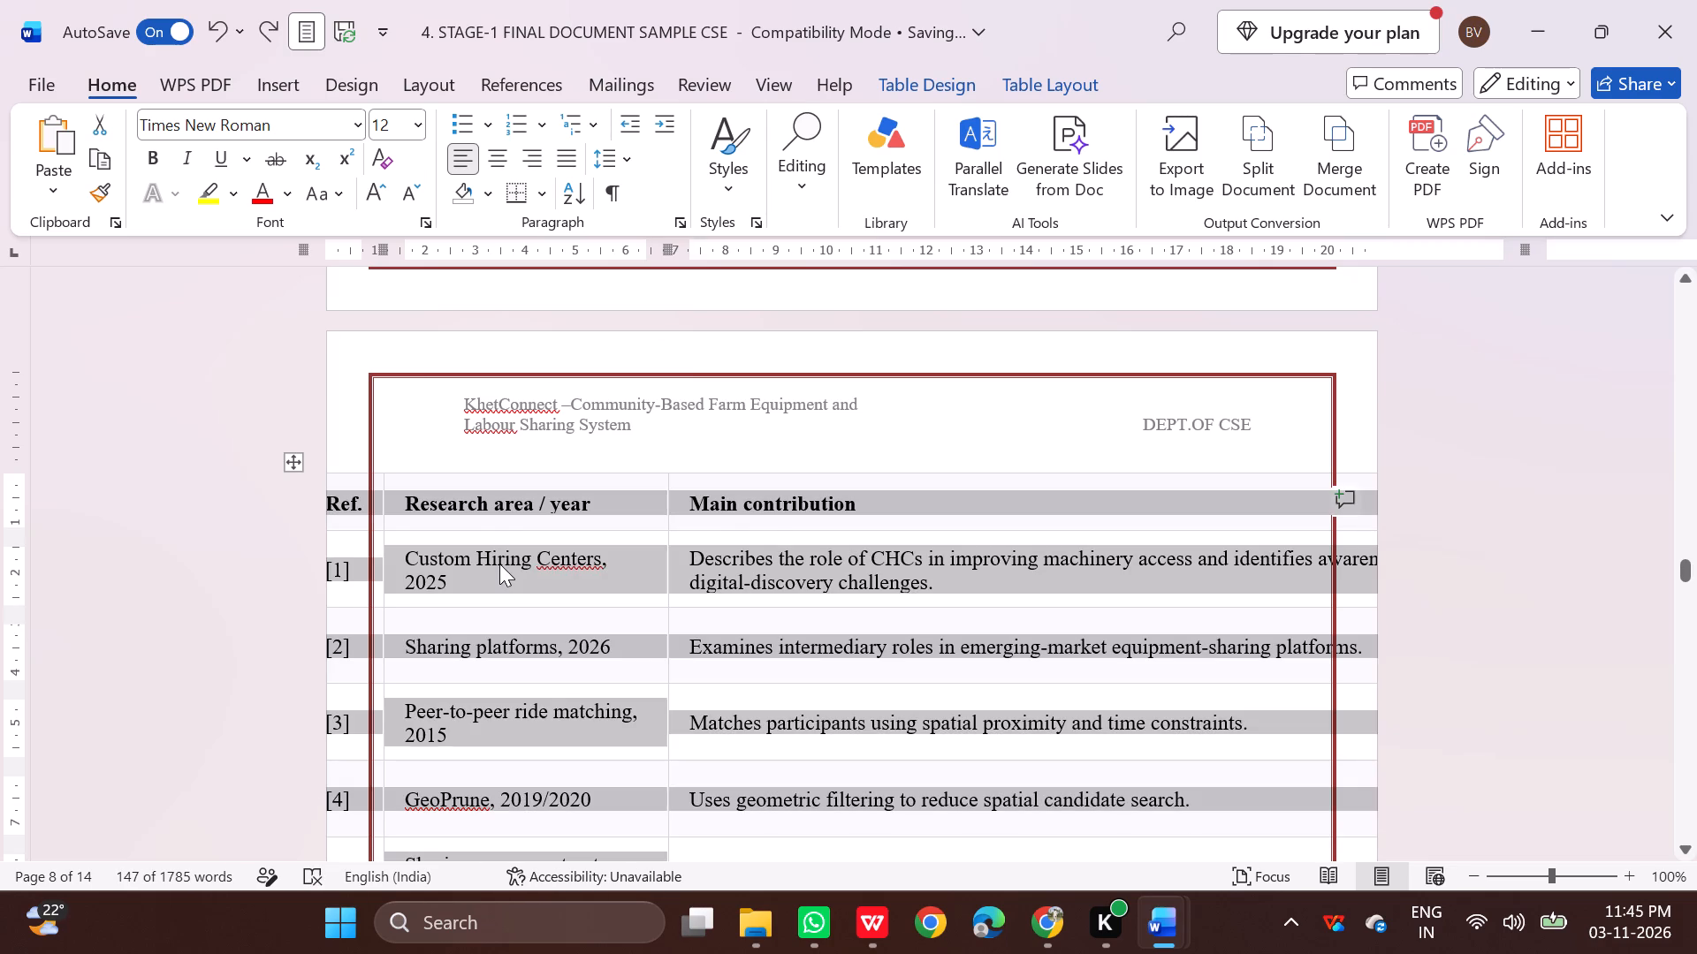
{"action": "key", "text": "ctrl+z"}
{"action": "key", "text": "ctrl+z"}
{"action": "key", "text": "ctrl+z"}
{"action": "key", "text": "ctrl+z"}
{"action": "key", "text": "ctrl+z"}
{"action": "key", "text": "ctrl+z"}
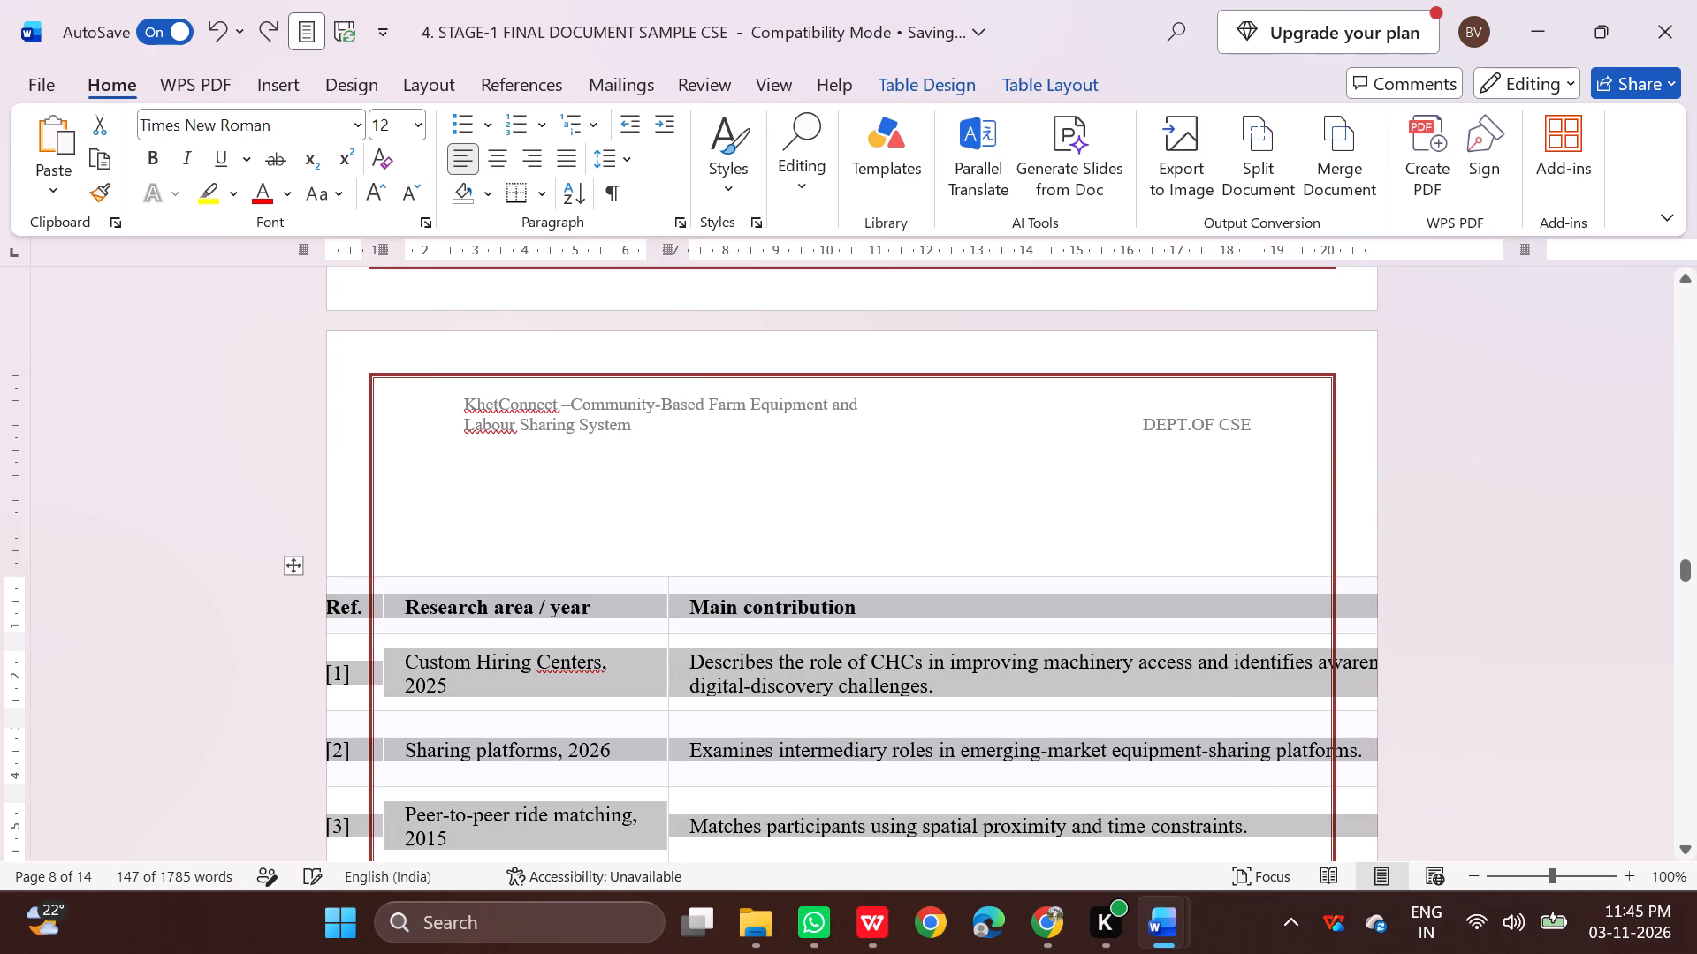
{"action": "key", "text": "ctrl+z"}
{"action": "key", "text": "ctrl+z"}
{"action": "key", "text": "ctrl+z"}
{"action": "left_click", "coordinate": [499, 564]}
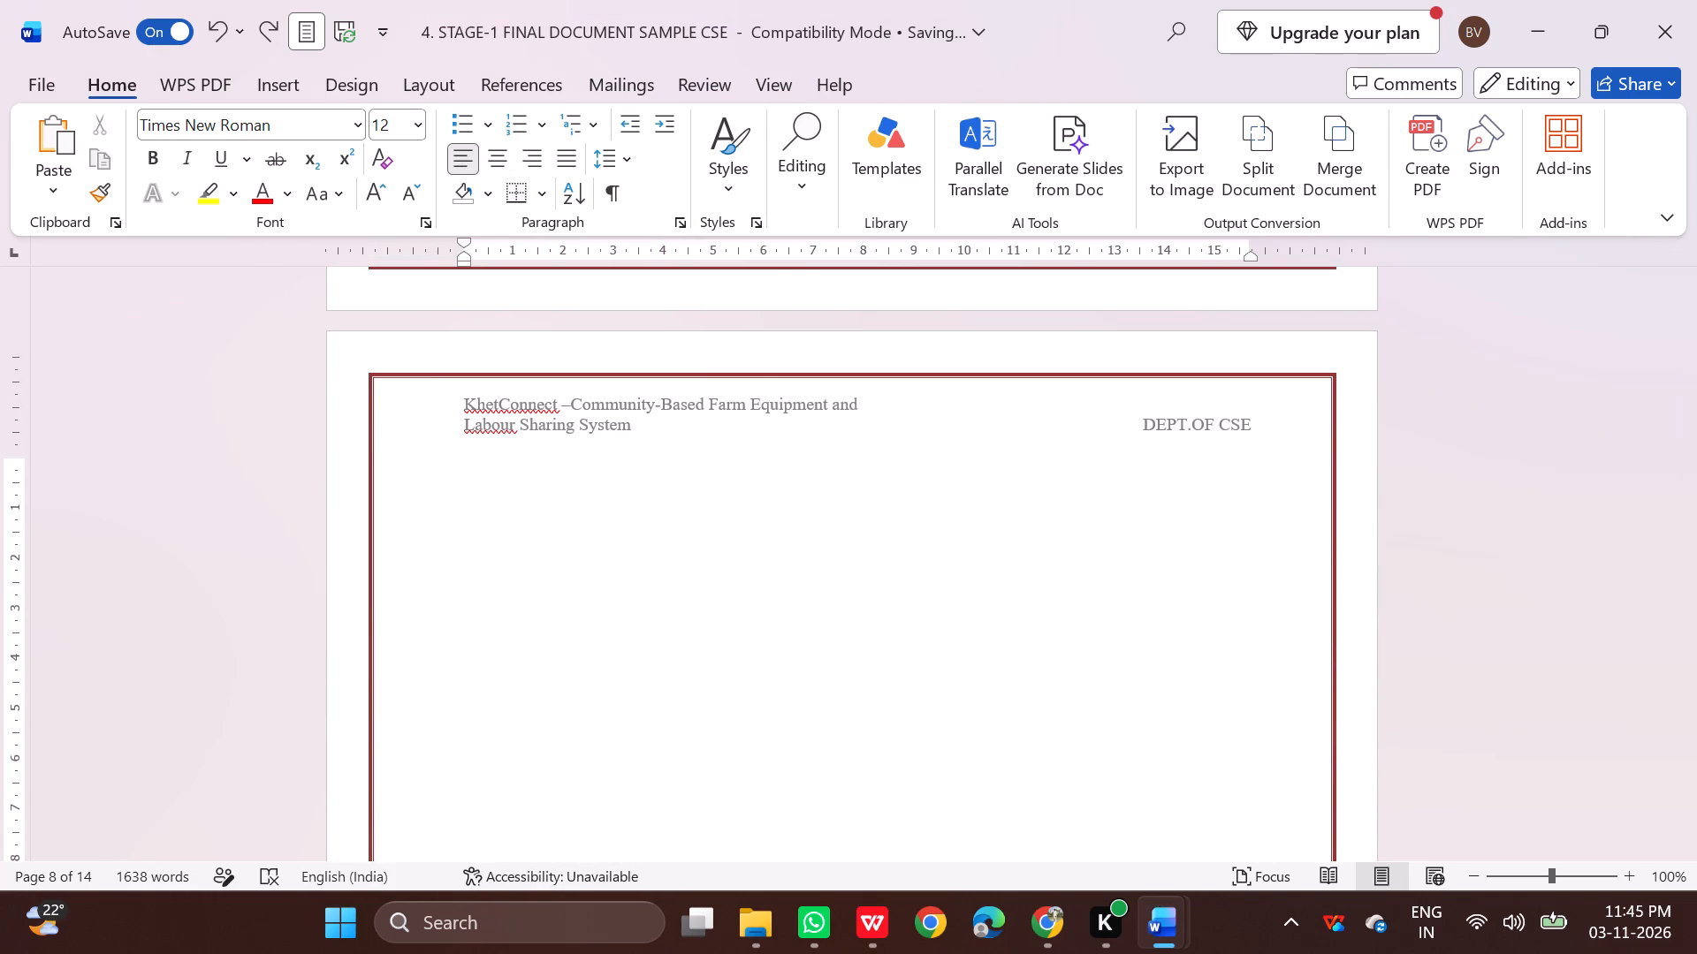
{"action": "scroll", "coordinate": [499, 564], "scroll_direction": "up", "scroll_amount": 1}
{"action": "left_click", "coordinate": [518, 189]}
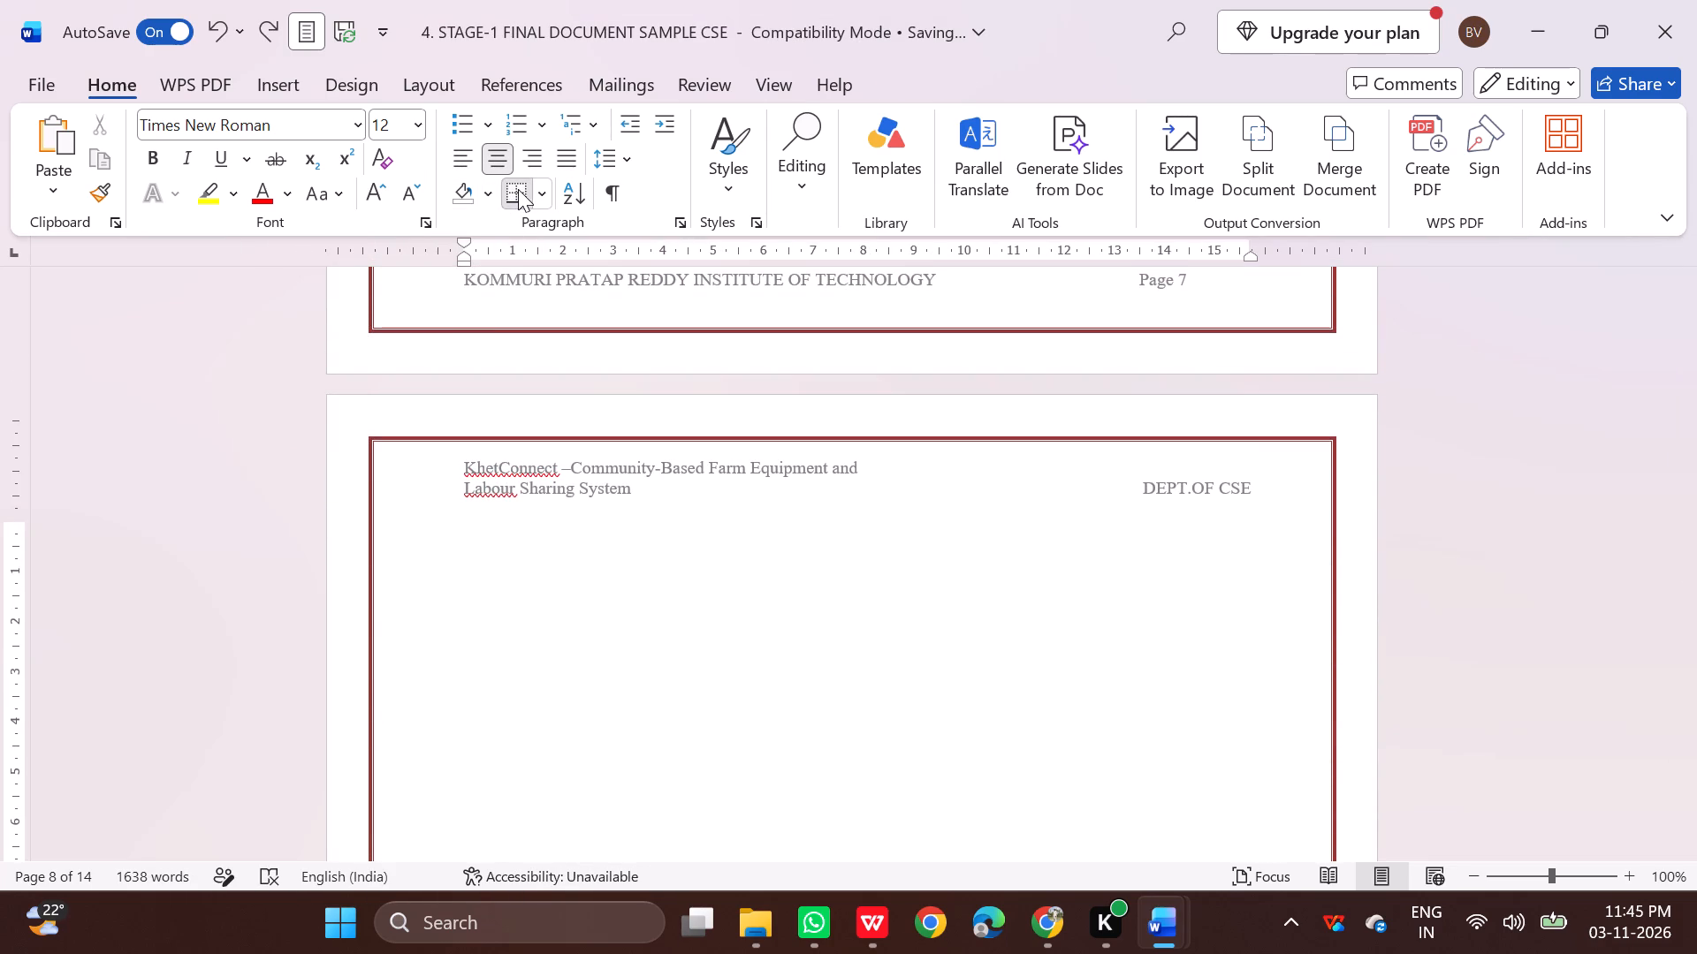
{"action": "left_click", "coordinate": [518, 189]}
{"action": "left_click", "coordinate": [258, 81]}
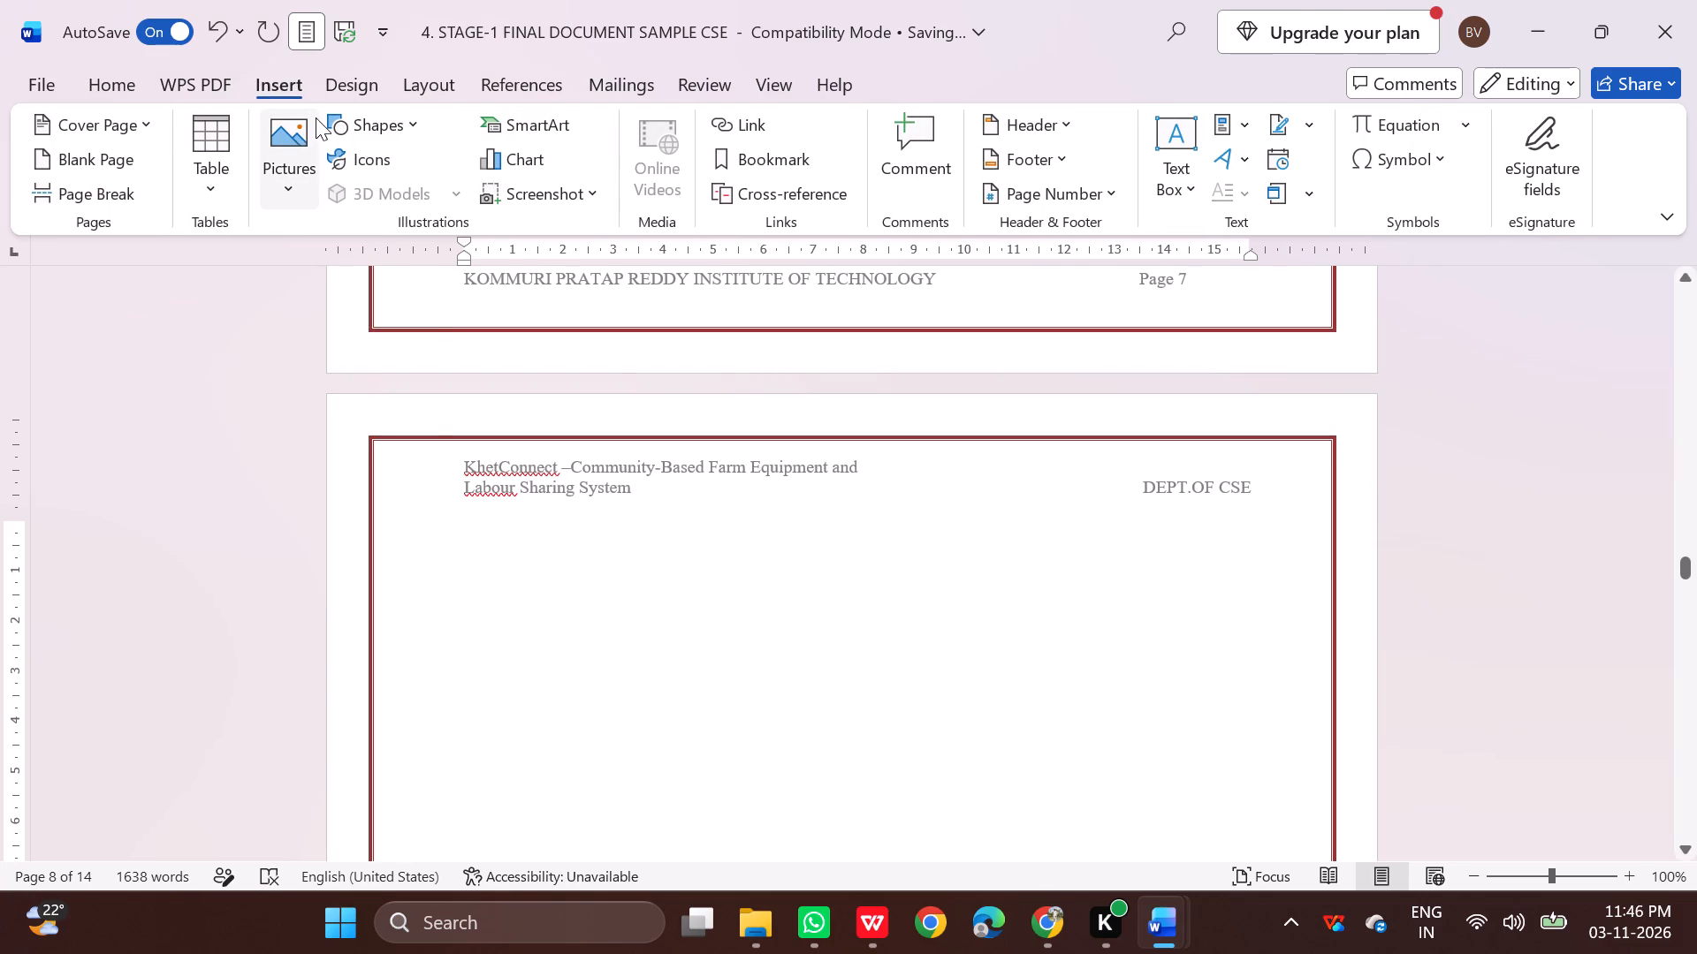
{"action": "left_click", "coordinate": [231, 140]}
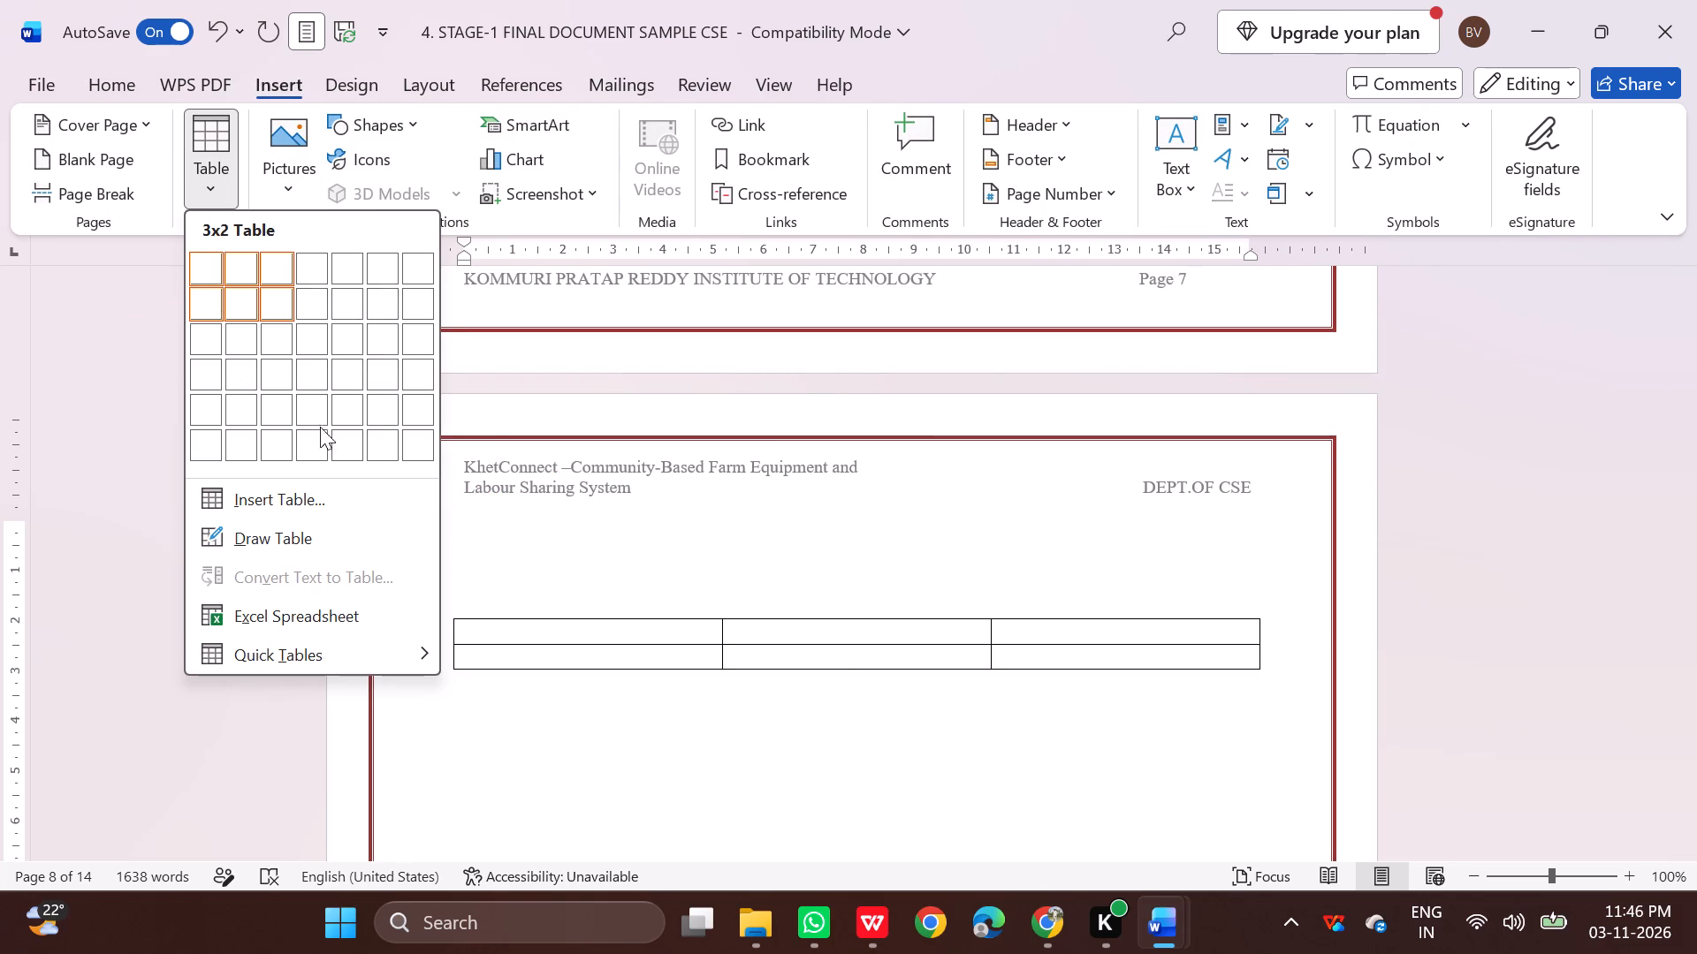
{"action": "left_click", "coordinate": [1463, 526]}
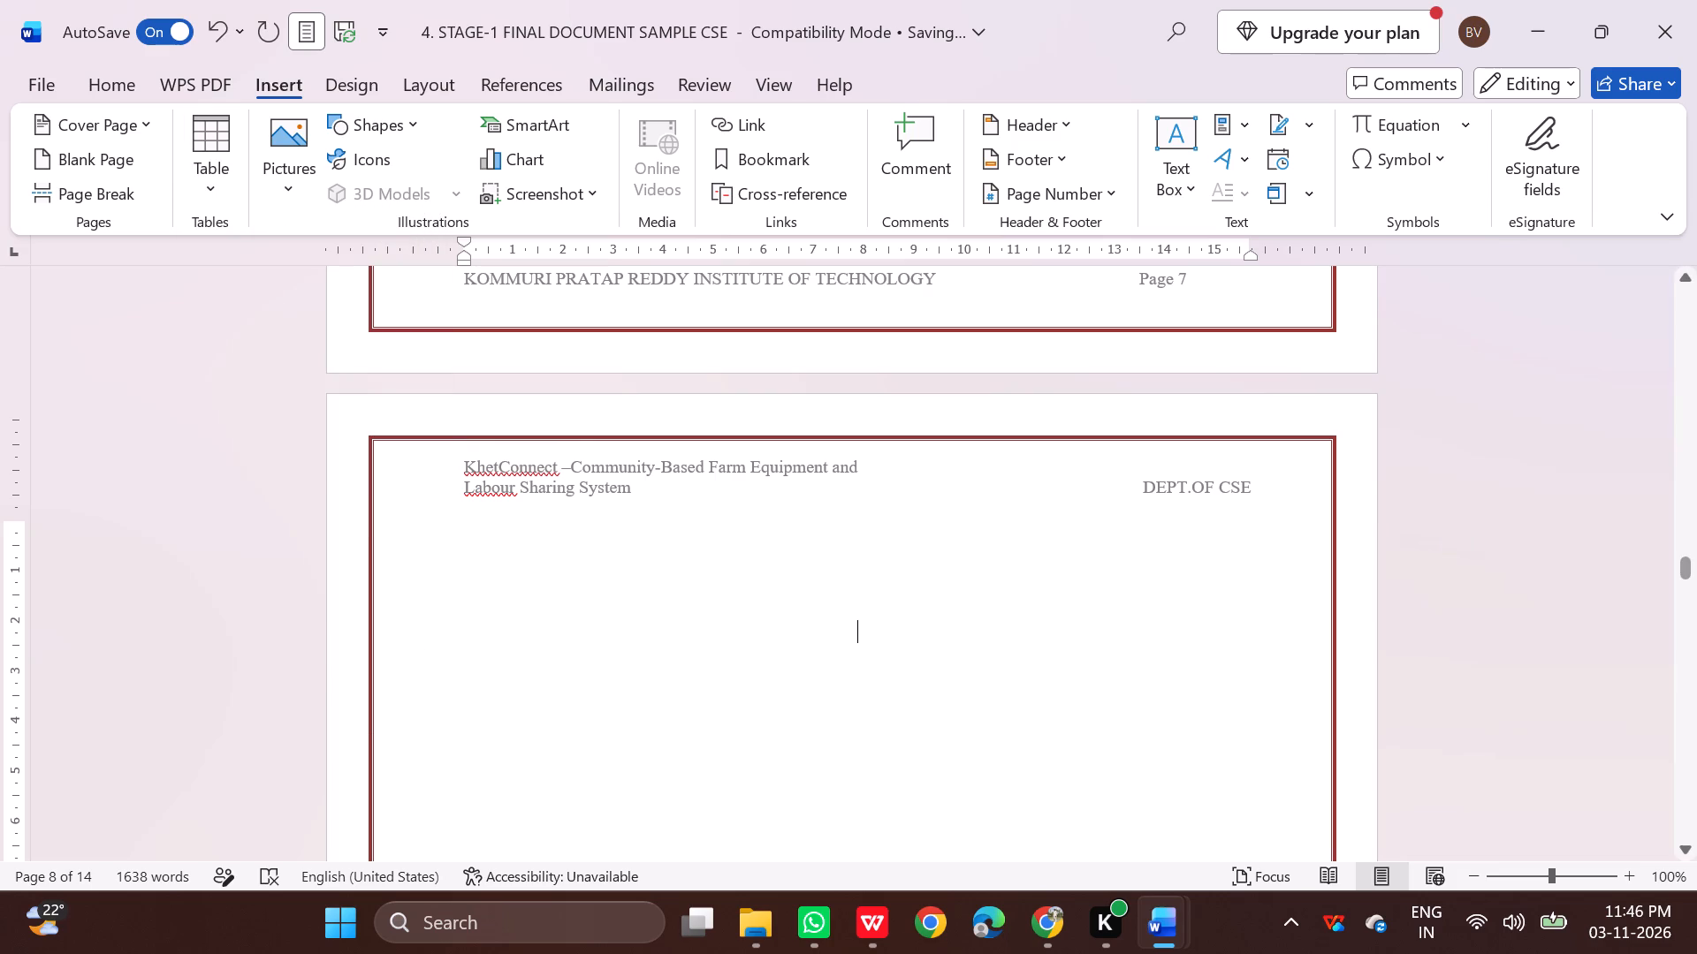
Switch to the KhetConnect PDF in WPS Office and look over its Comparative Analysis table.
{"action": "left_click", "coordinate": [879, 915]}
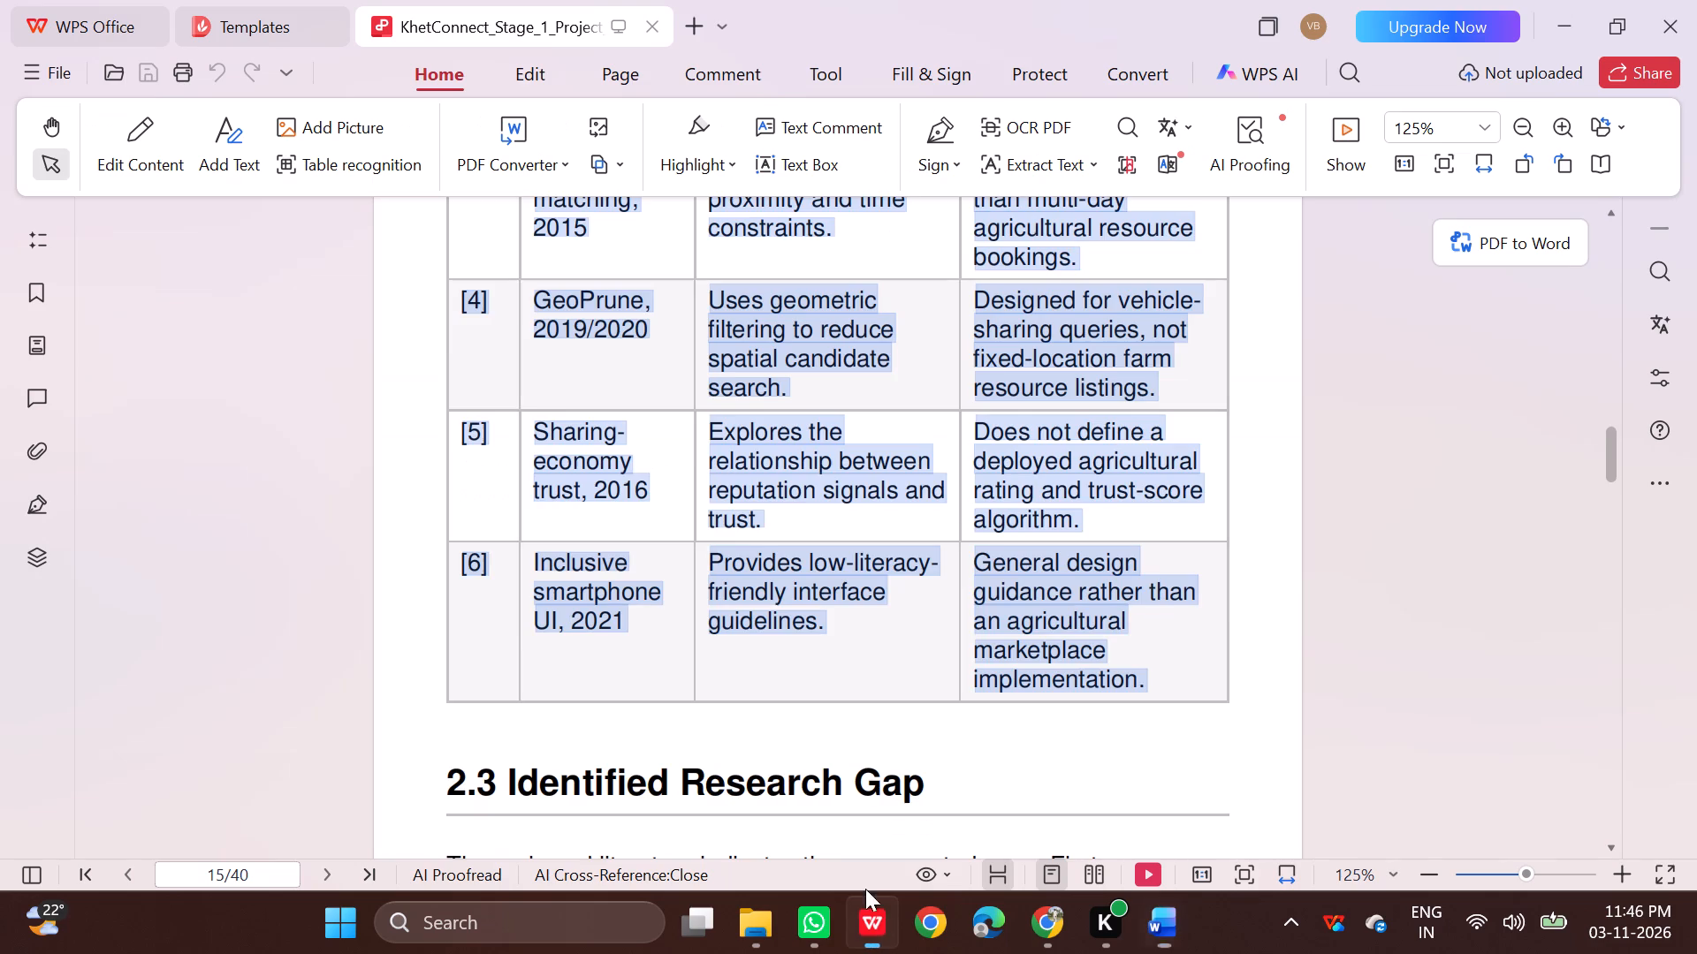
{"action": "scroll", "coordinate": [788, 722], "scroll_direction": "up", "scroll_amount": 6}
Switch to the Markdown preview in Chrome and examine the rows and columns of the 2.2 Comparative Analysis table.
{"action": "left_click", "coordinate": [1059, 923]}
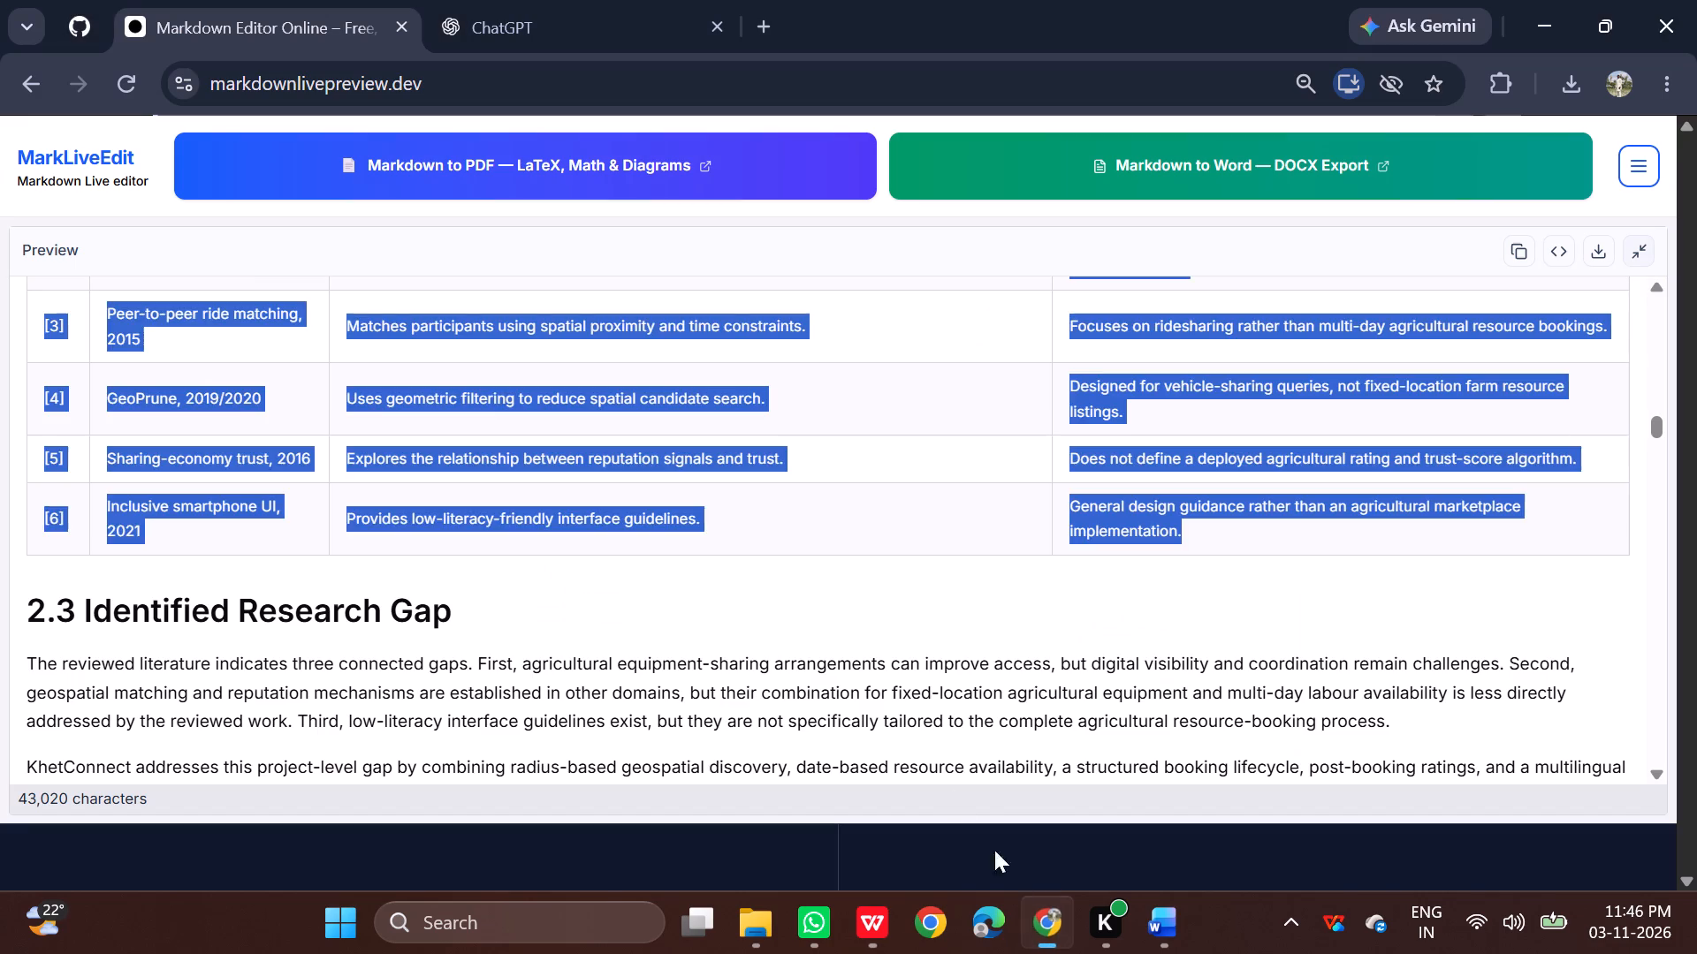
{"action": "scroll", "coordinate": [429, 519], "scroll_direction": "up", "scroll_amount": 6}
{"action": "scroll", "coordinate": [438, 509], "scroll_direction": "down", "scroll_amount": 3}
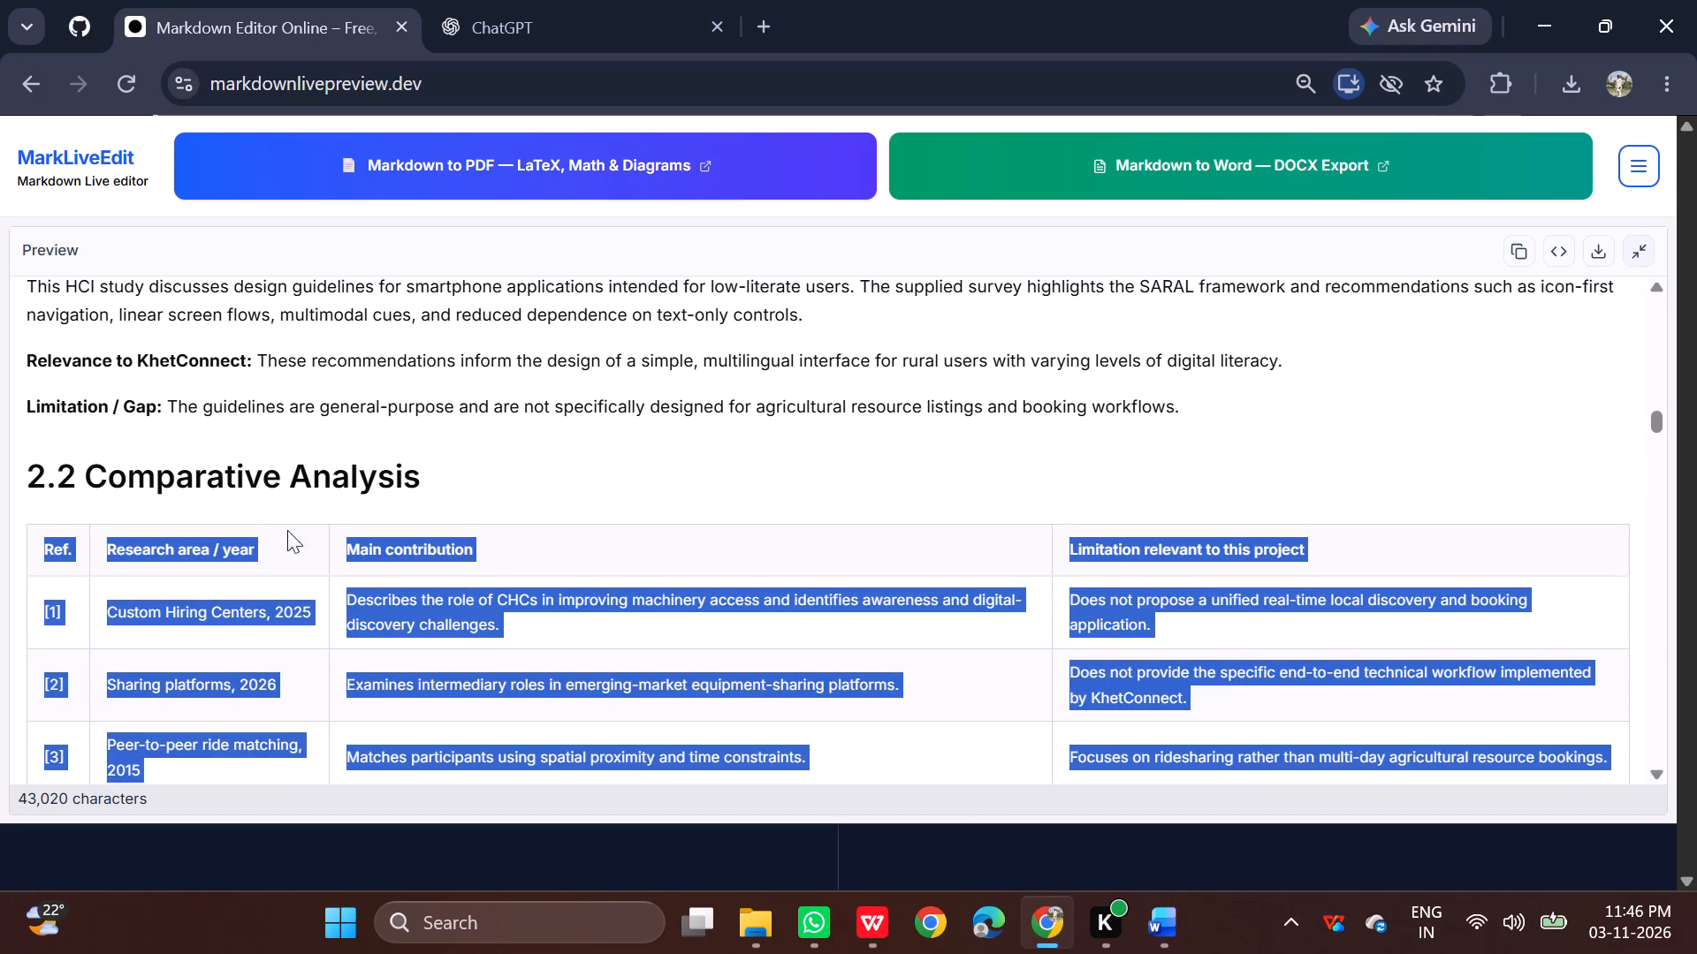
{"action": "scroll", "coordinate": [250, 543], "scroll_direction": "down", "scroll_amount": 3}
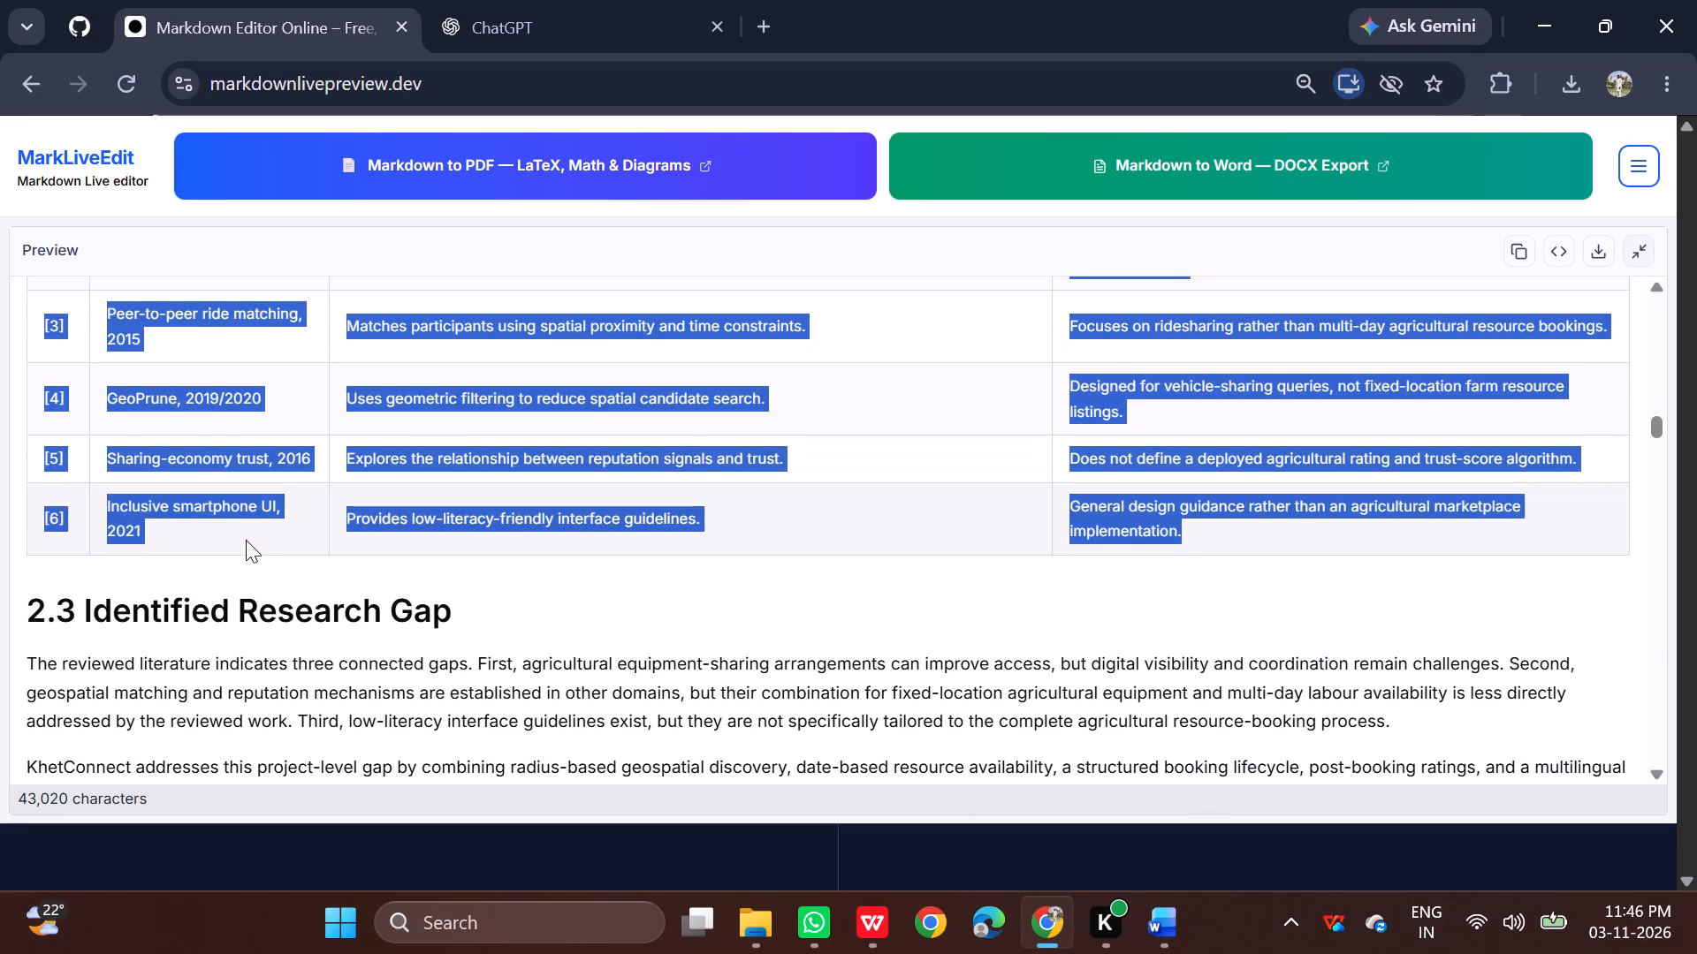
{"action": "scroll", "coordinate": [227, 517], "scroll_direction": "up", "scroll_amount": 2}
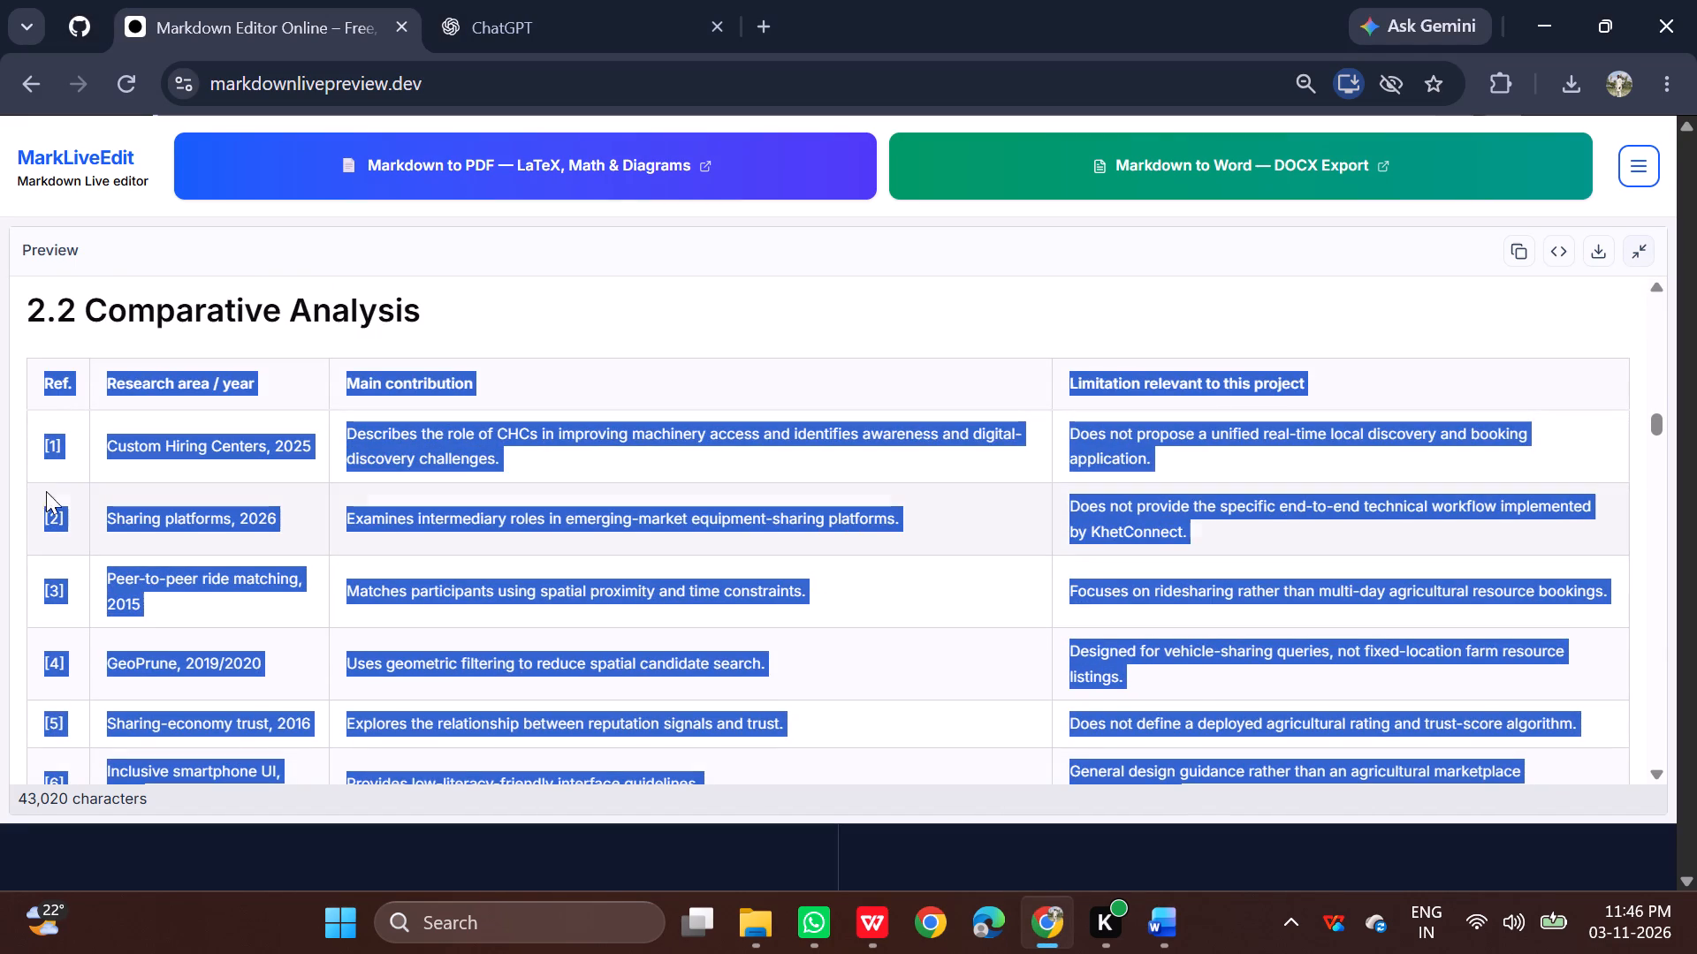
{"action": "scroll", "coordinate": [58, 696], "scroll_direction": "down", "scroll_amount": 1}
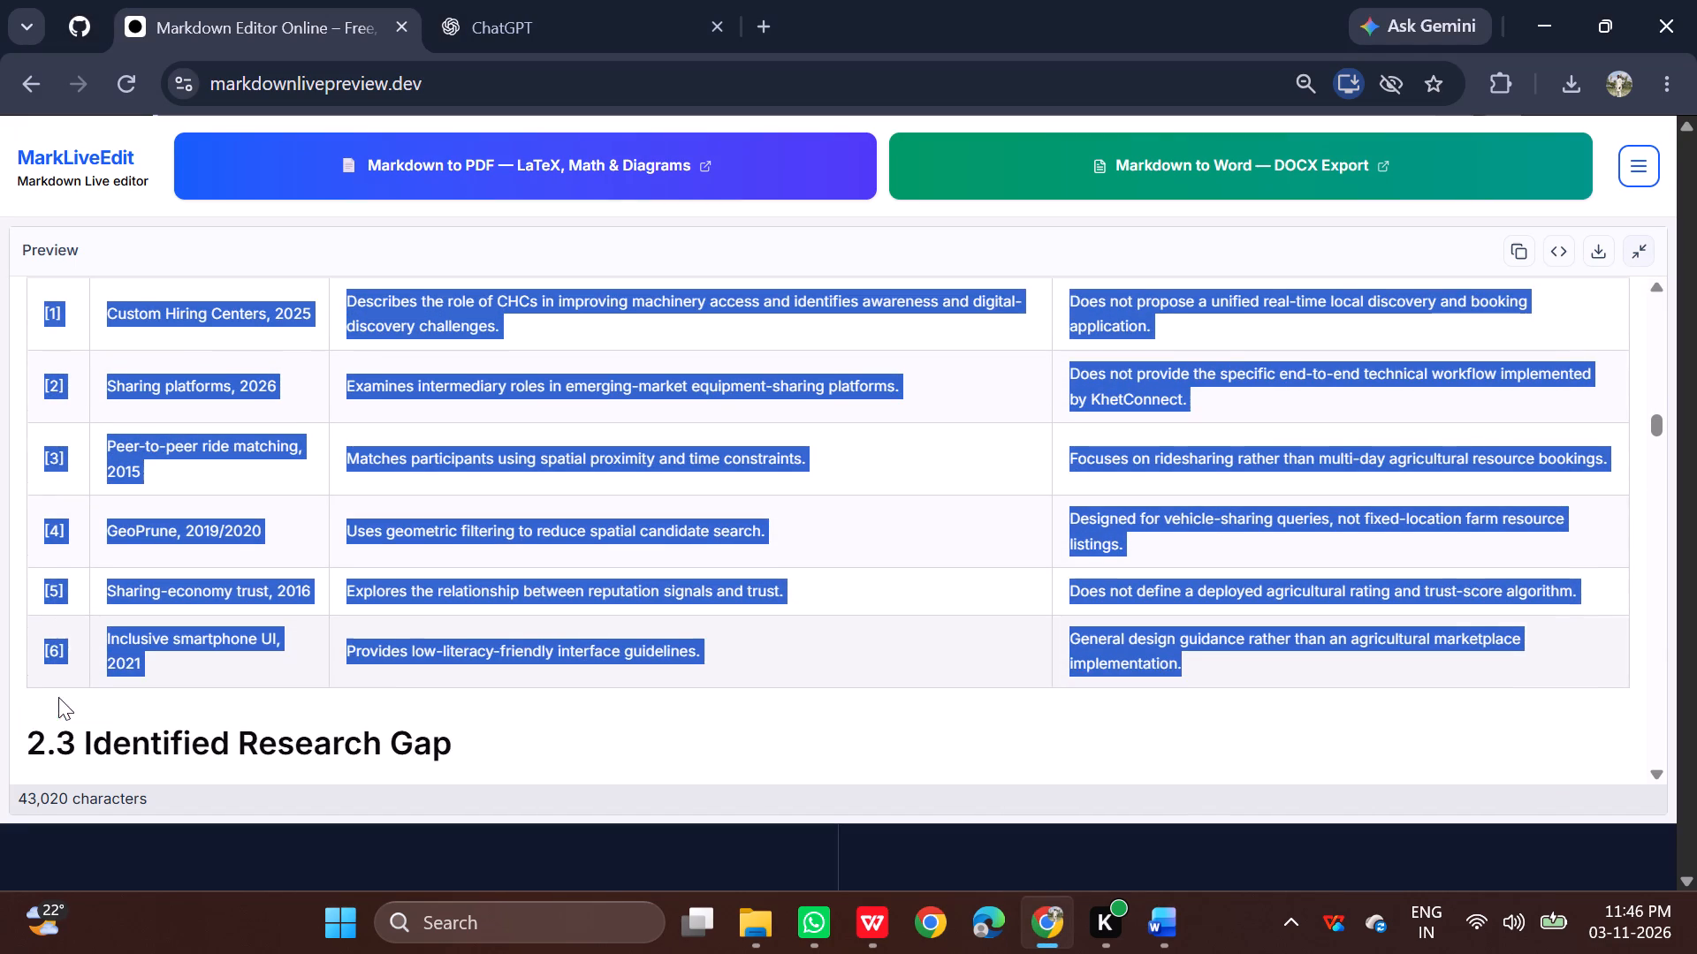
{"action": "scroll", "coordinate": [62, 532], "scroll_direction": "up", "scroll_amount": 1}
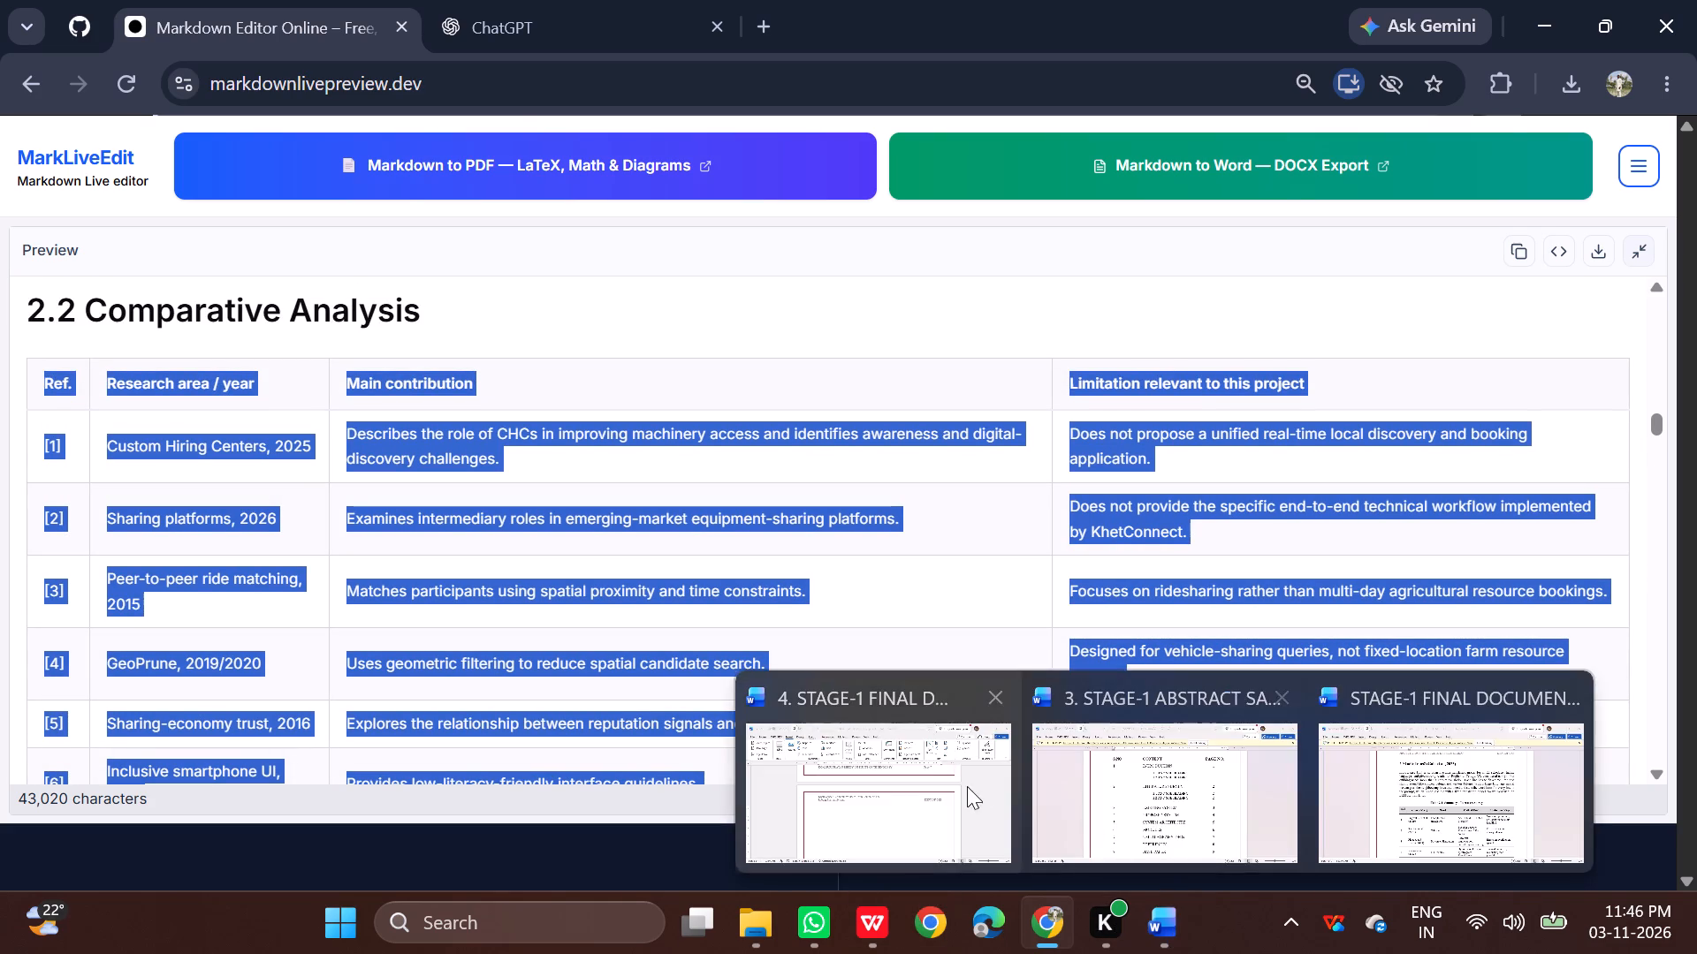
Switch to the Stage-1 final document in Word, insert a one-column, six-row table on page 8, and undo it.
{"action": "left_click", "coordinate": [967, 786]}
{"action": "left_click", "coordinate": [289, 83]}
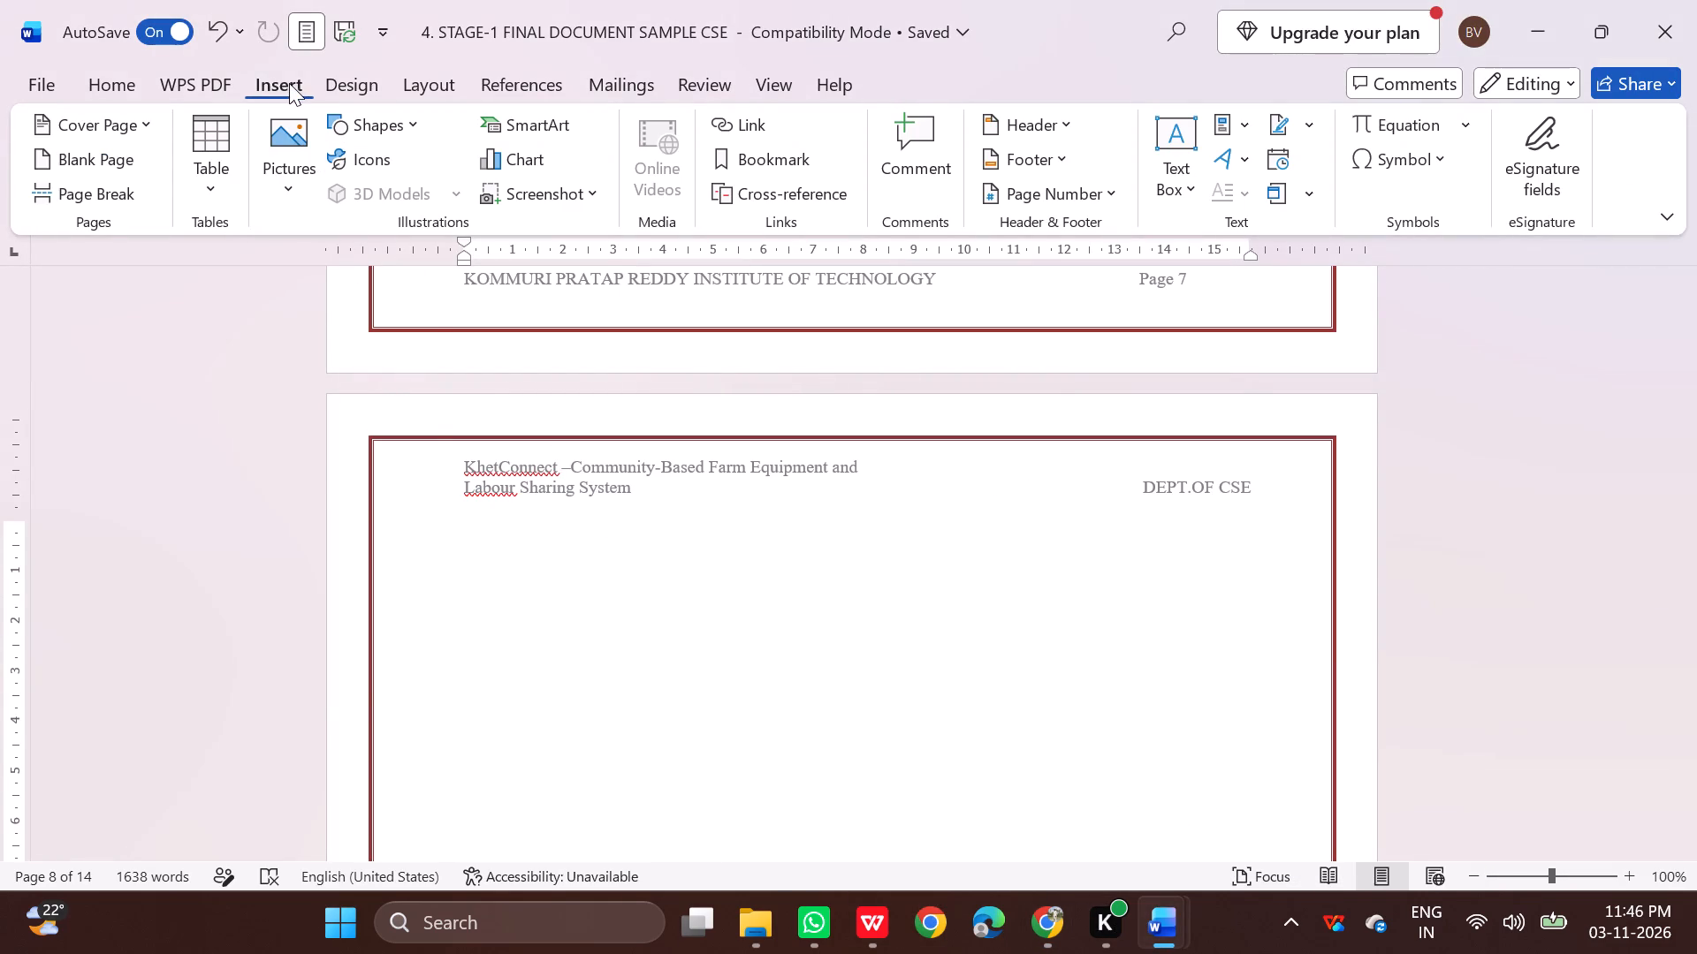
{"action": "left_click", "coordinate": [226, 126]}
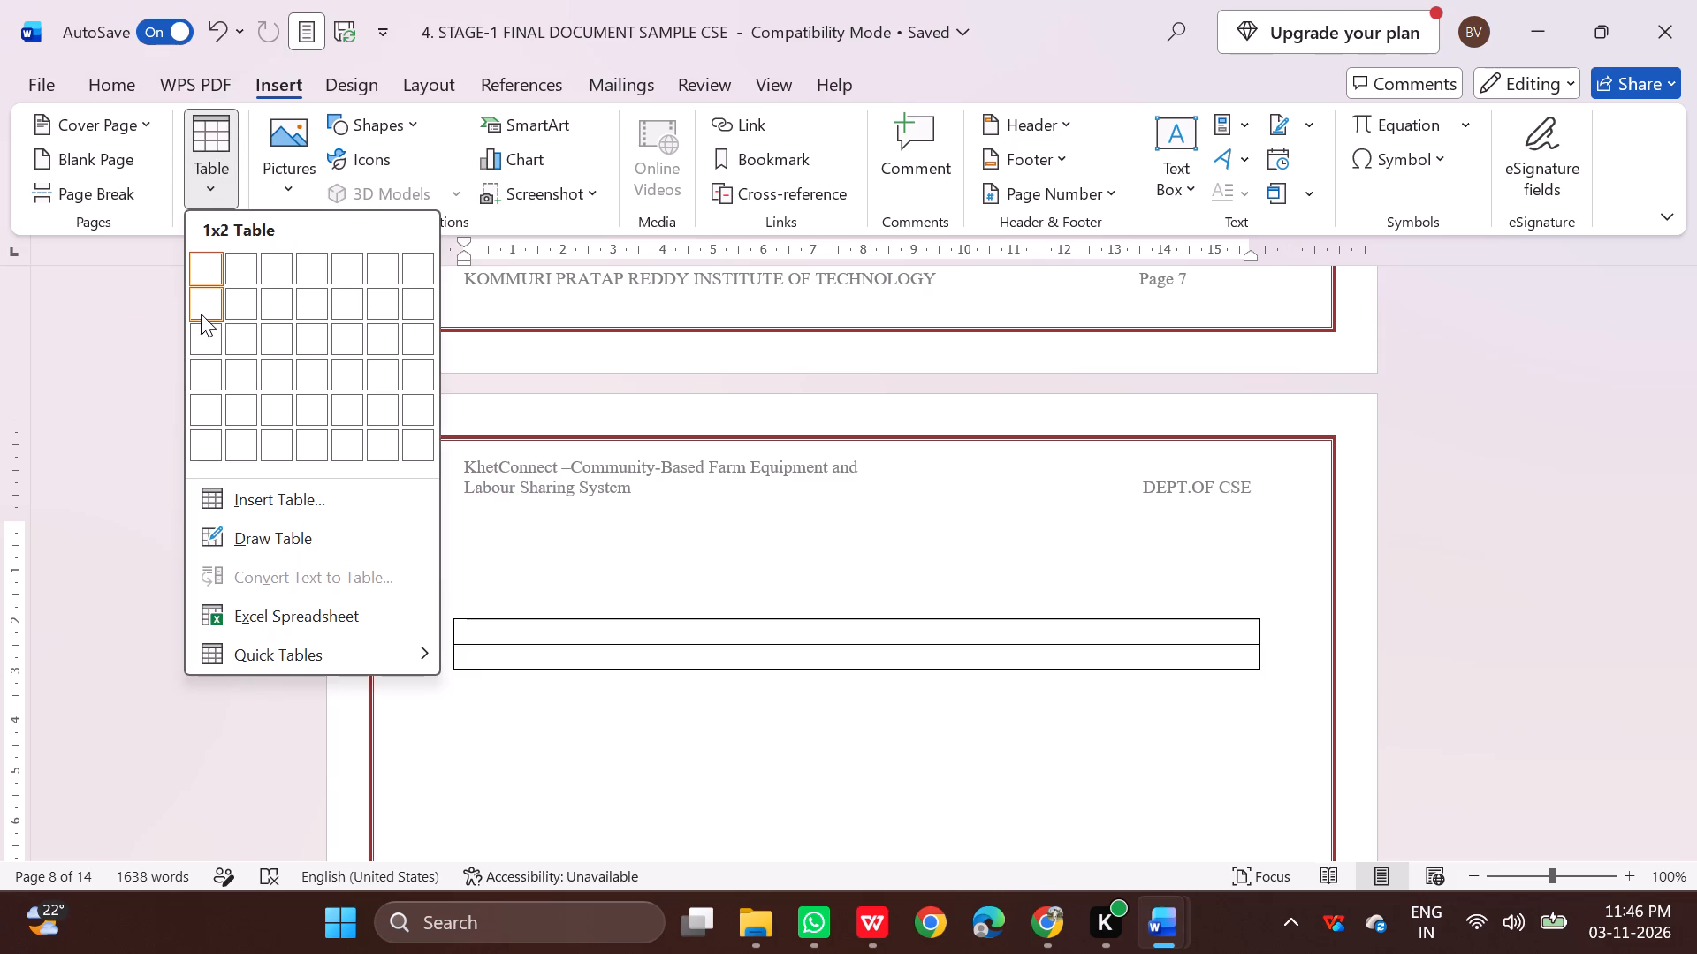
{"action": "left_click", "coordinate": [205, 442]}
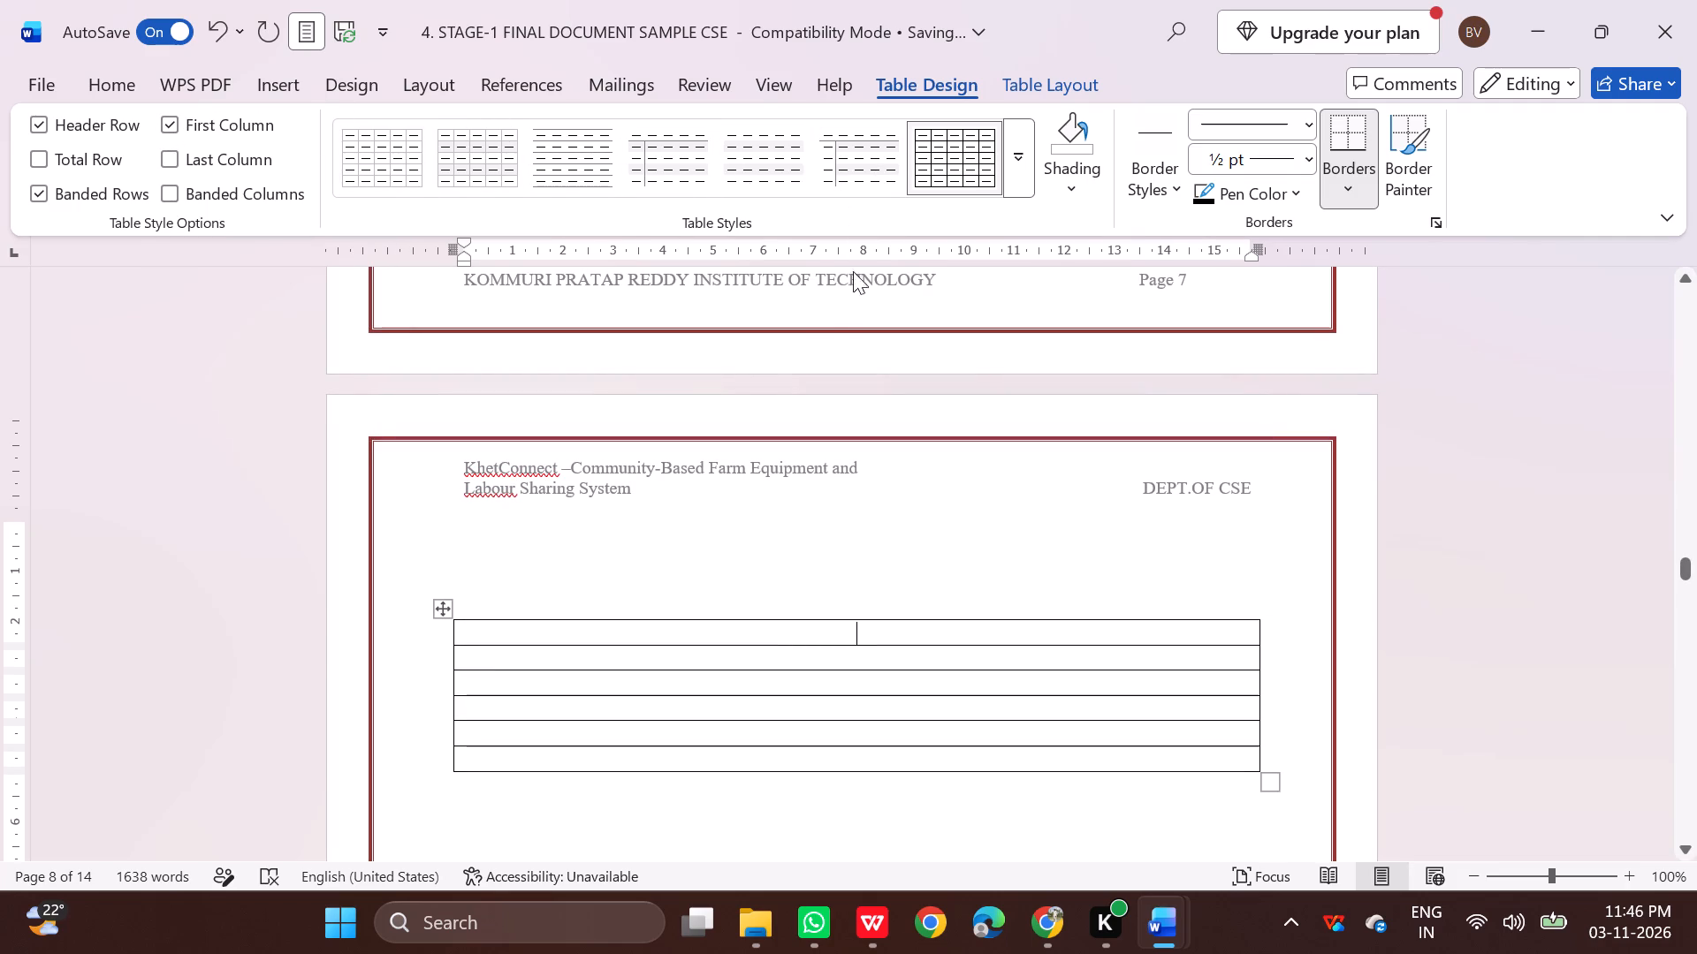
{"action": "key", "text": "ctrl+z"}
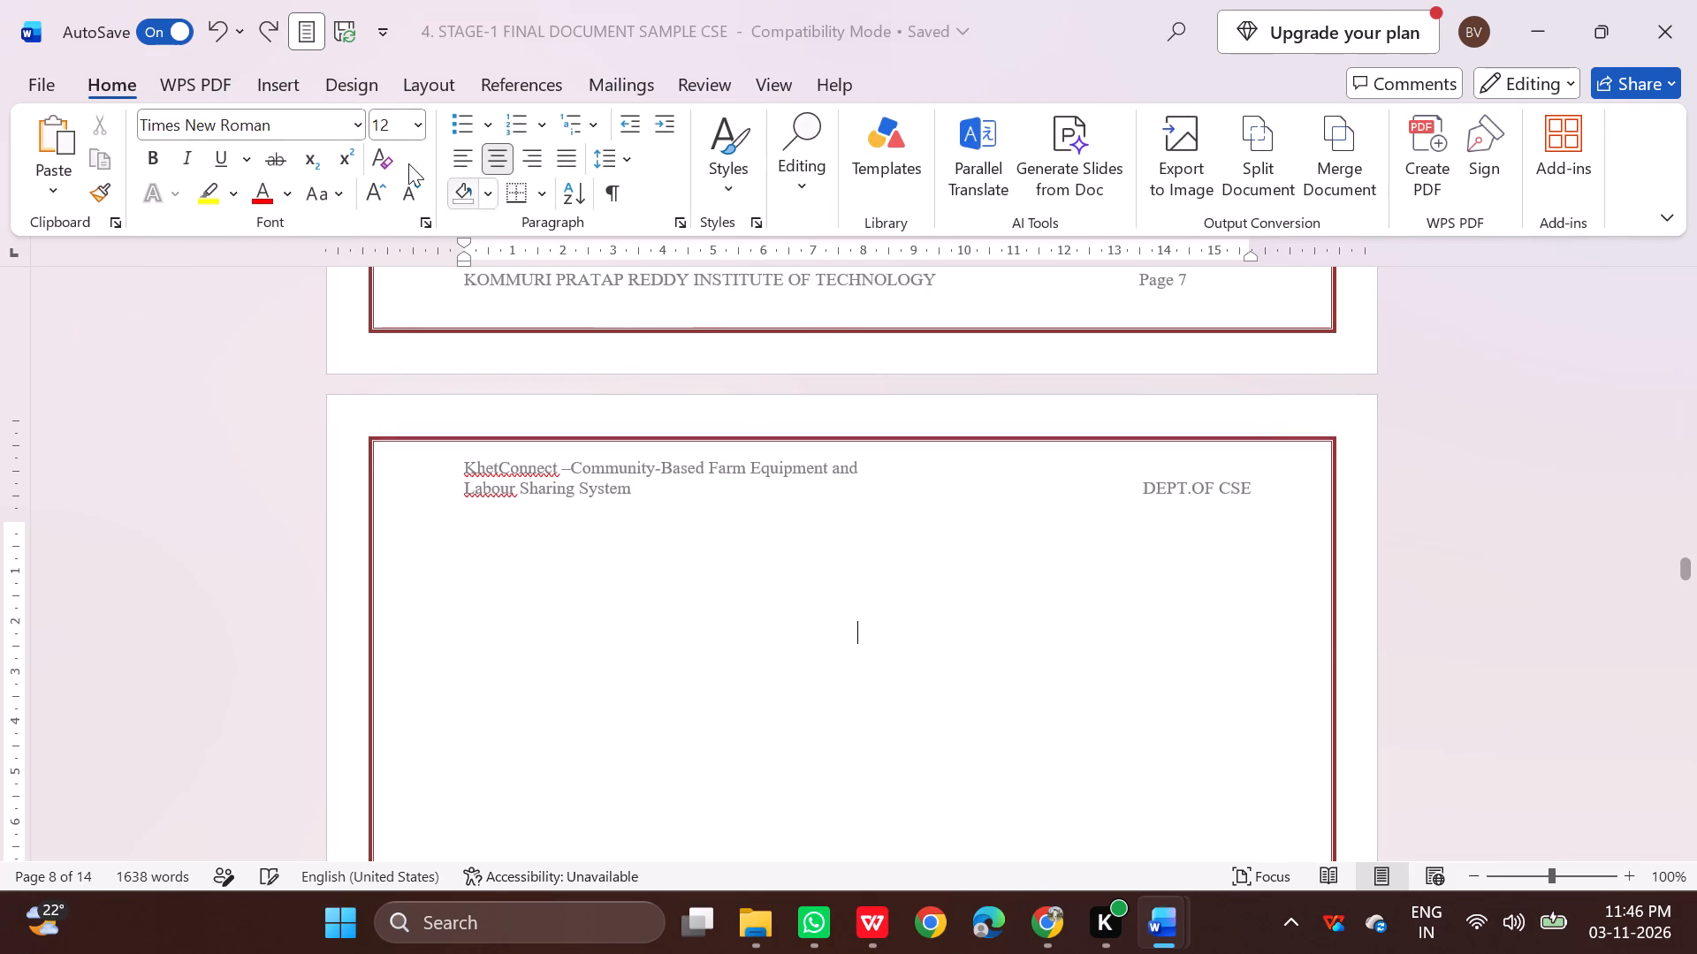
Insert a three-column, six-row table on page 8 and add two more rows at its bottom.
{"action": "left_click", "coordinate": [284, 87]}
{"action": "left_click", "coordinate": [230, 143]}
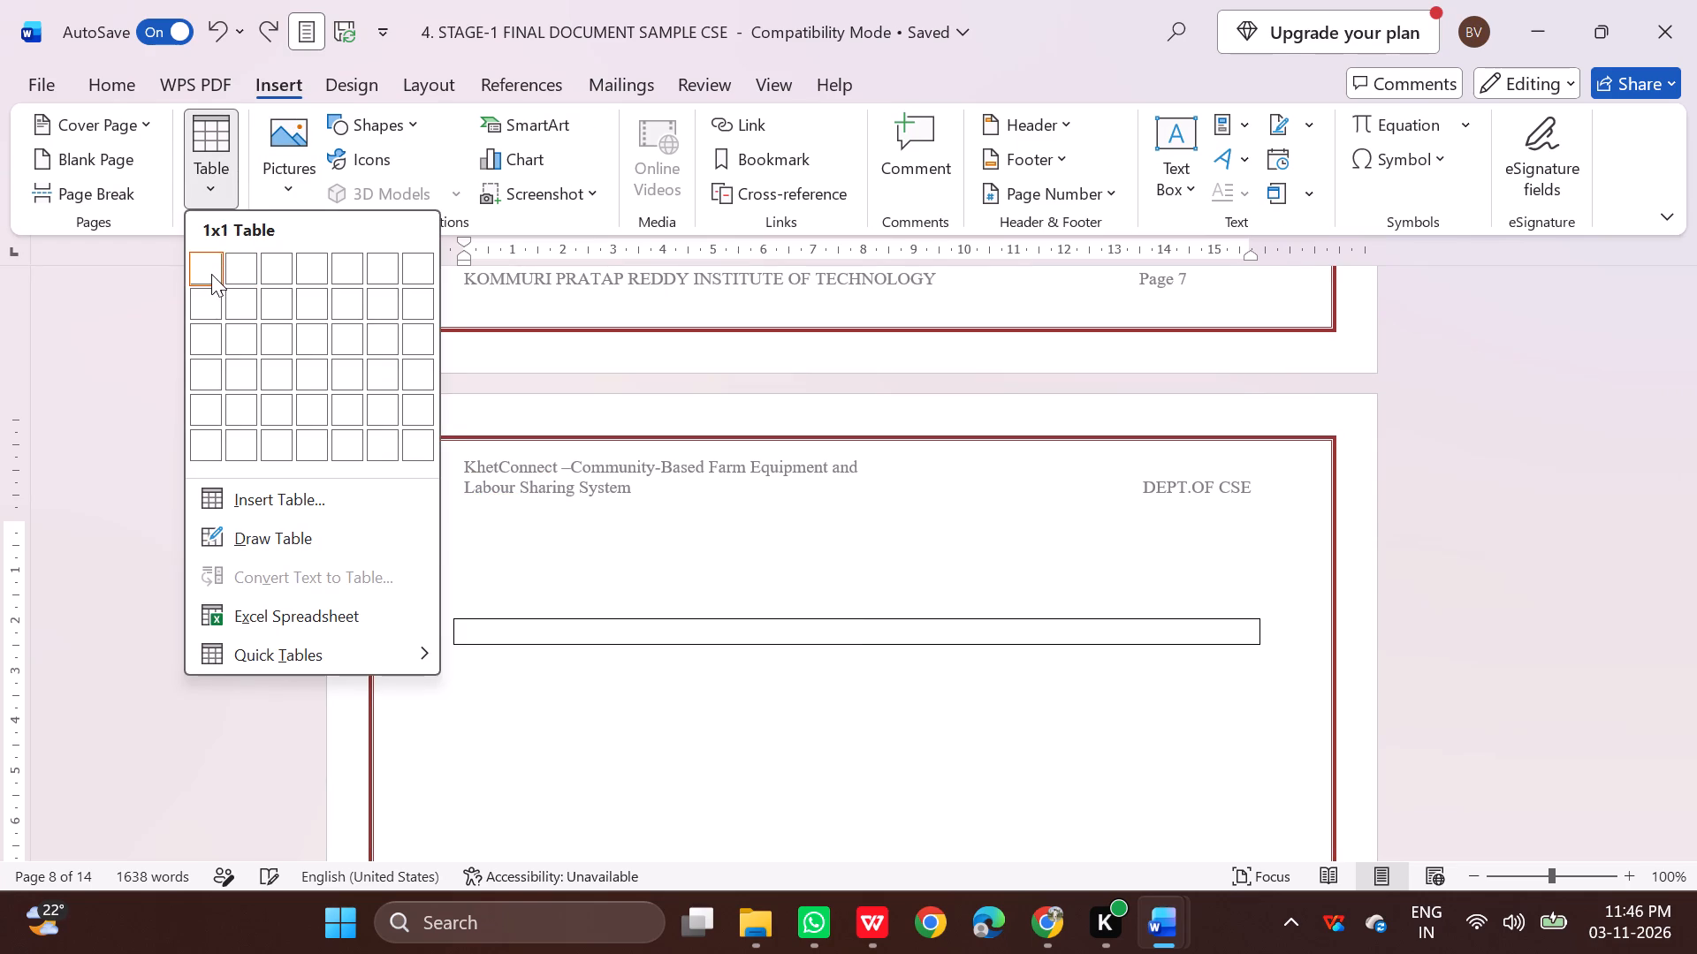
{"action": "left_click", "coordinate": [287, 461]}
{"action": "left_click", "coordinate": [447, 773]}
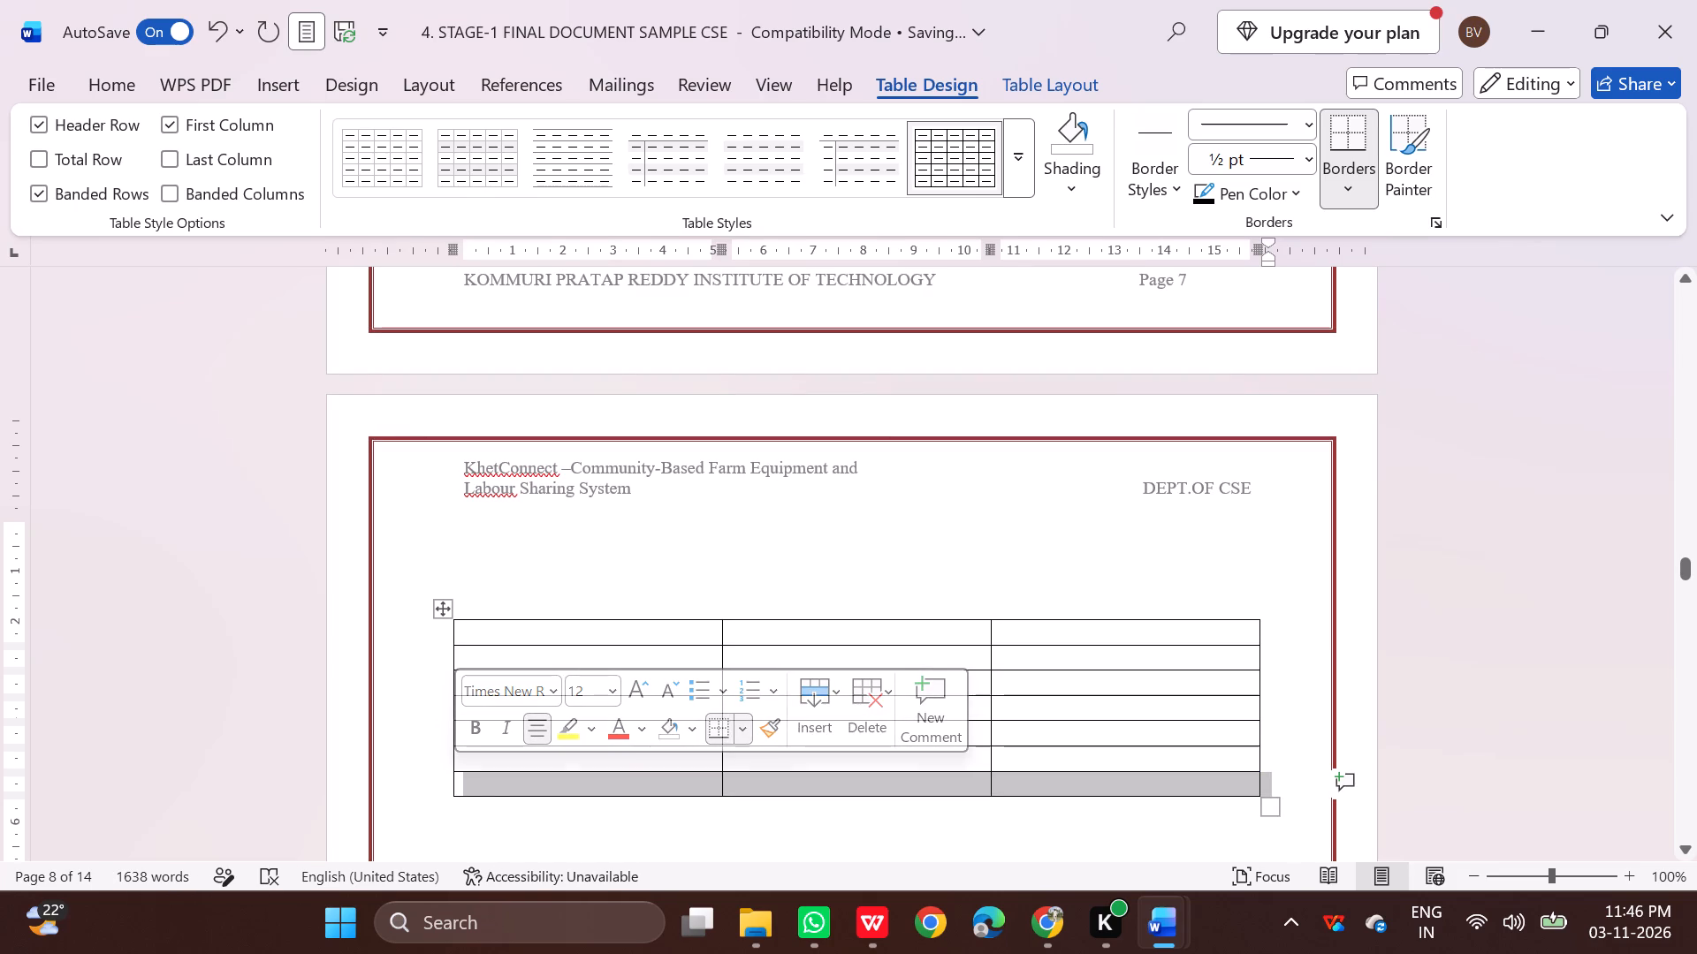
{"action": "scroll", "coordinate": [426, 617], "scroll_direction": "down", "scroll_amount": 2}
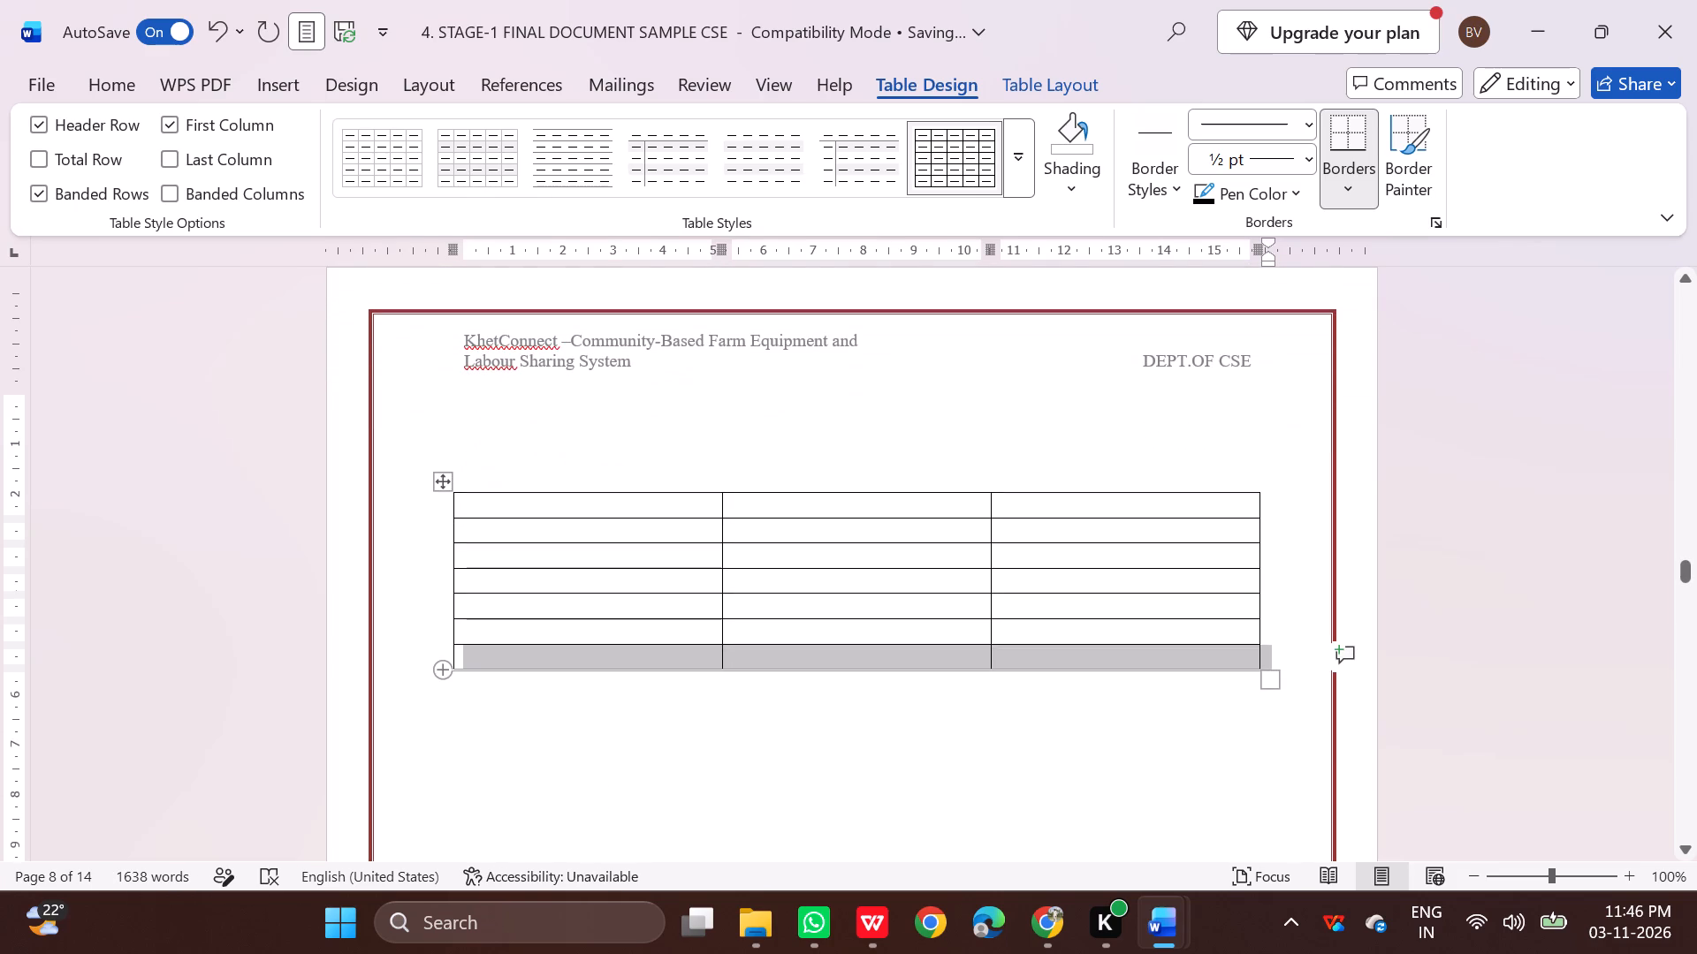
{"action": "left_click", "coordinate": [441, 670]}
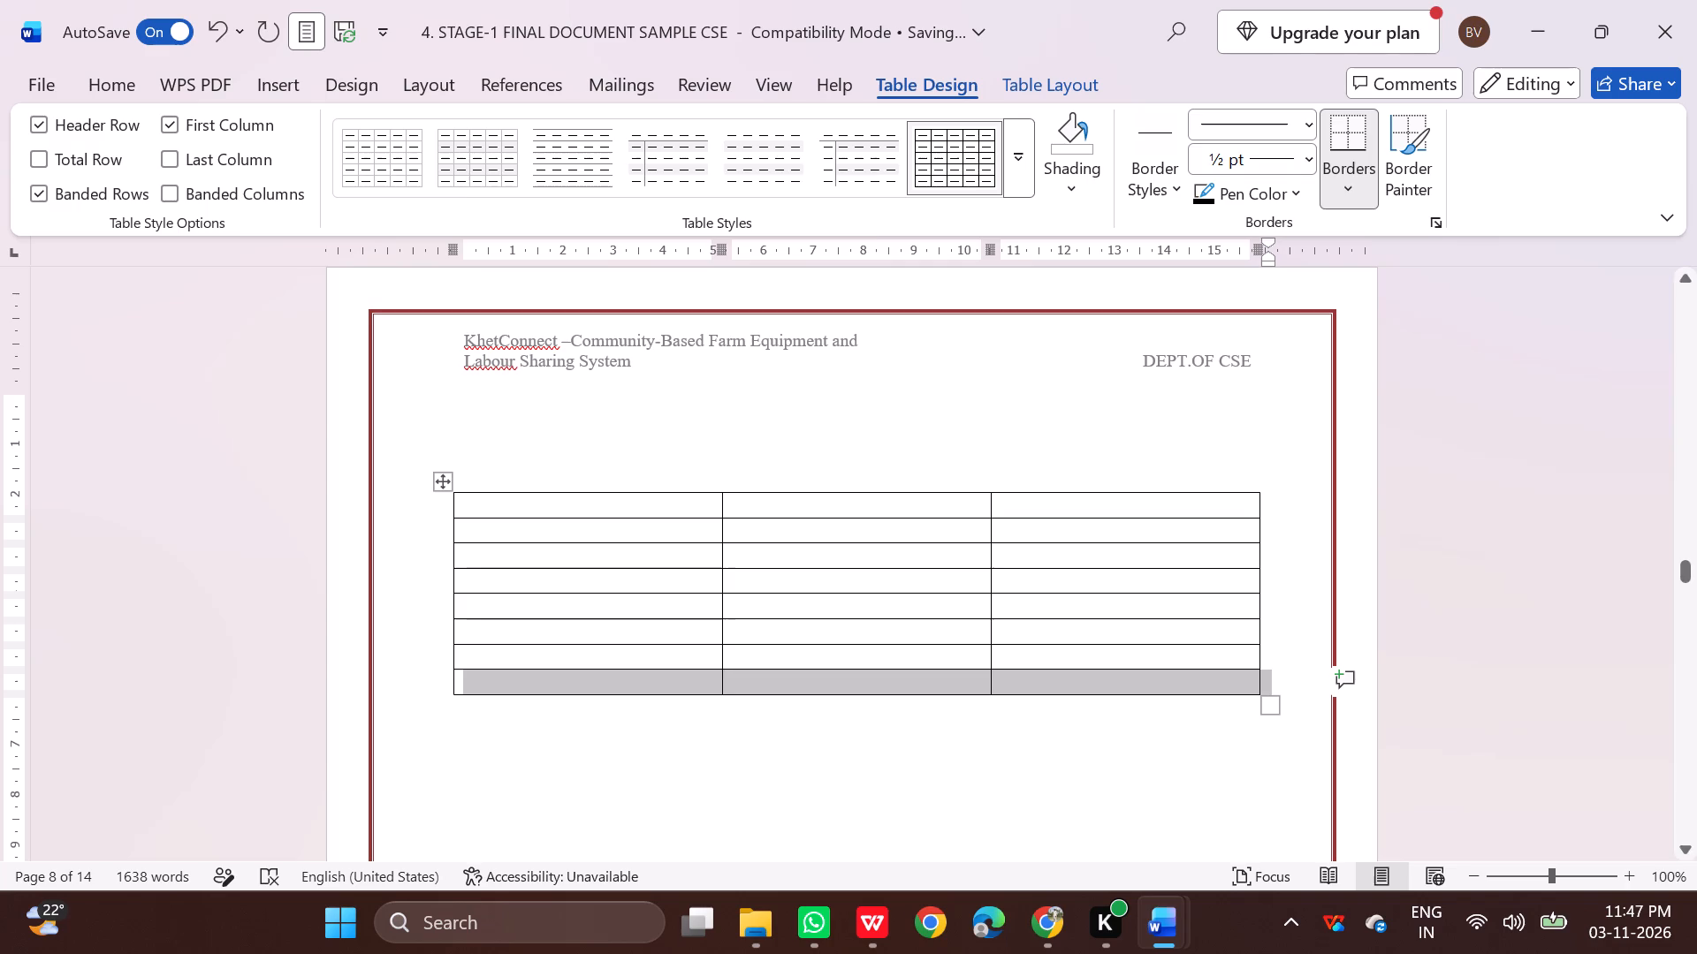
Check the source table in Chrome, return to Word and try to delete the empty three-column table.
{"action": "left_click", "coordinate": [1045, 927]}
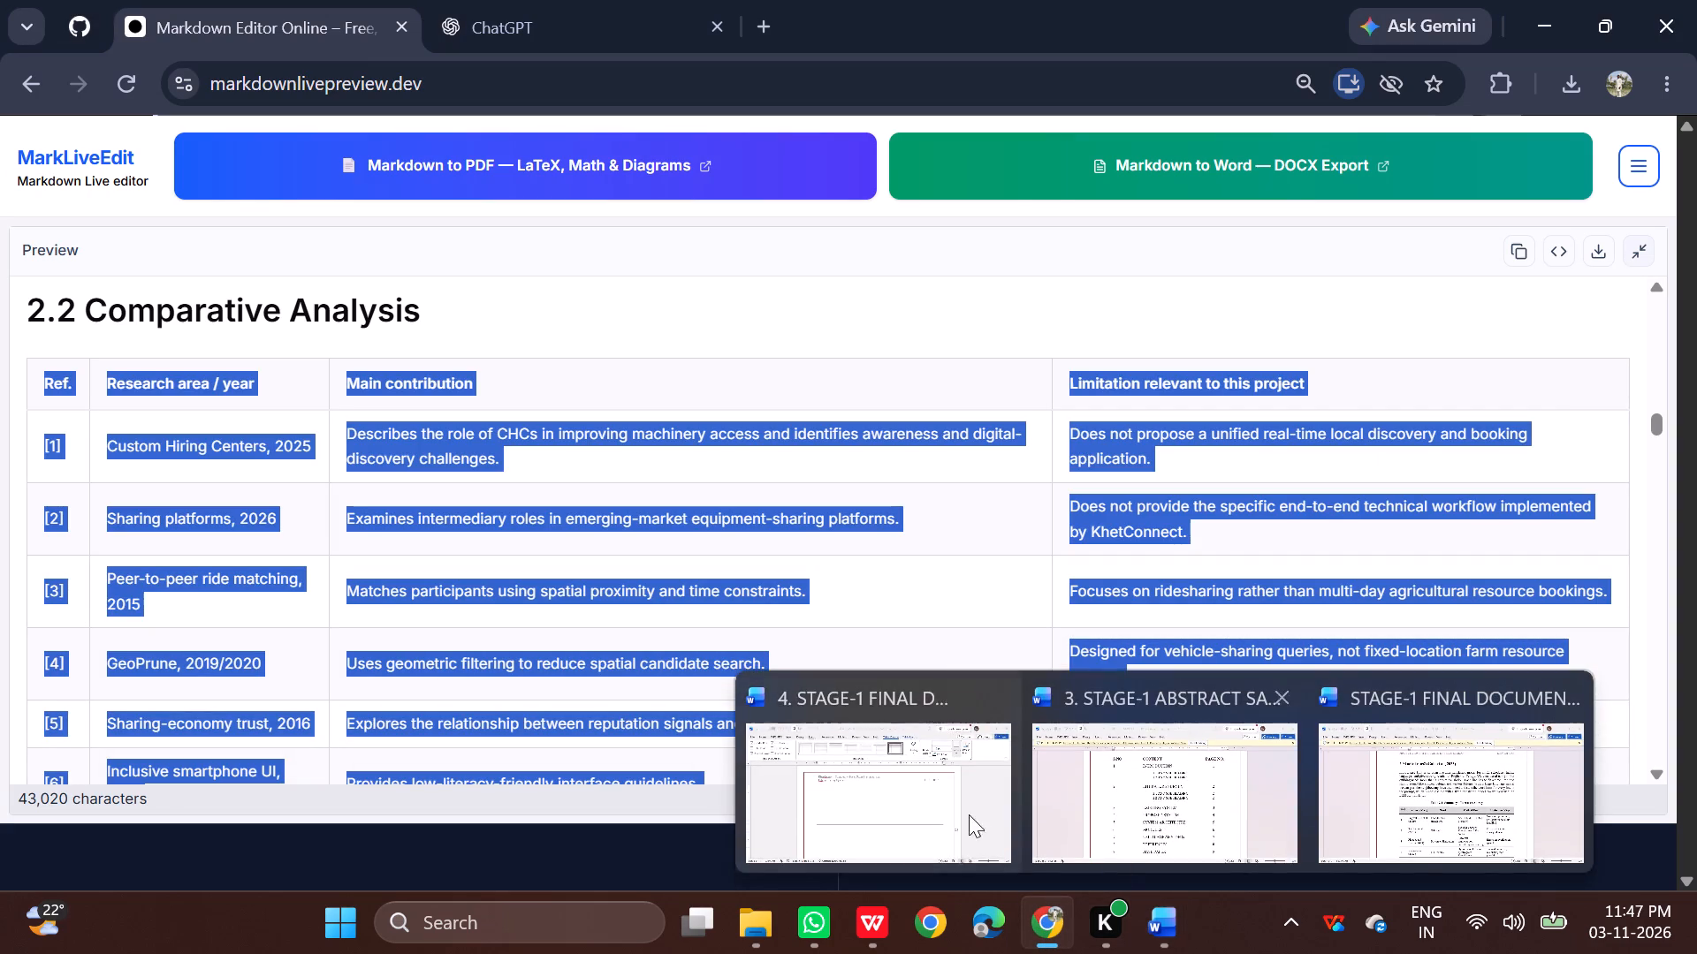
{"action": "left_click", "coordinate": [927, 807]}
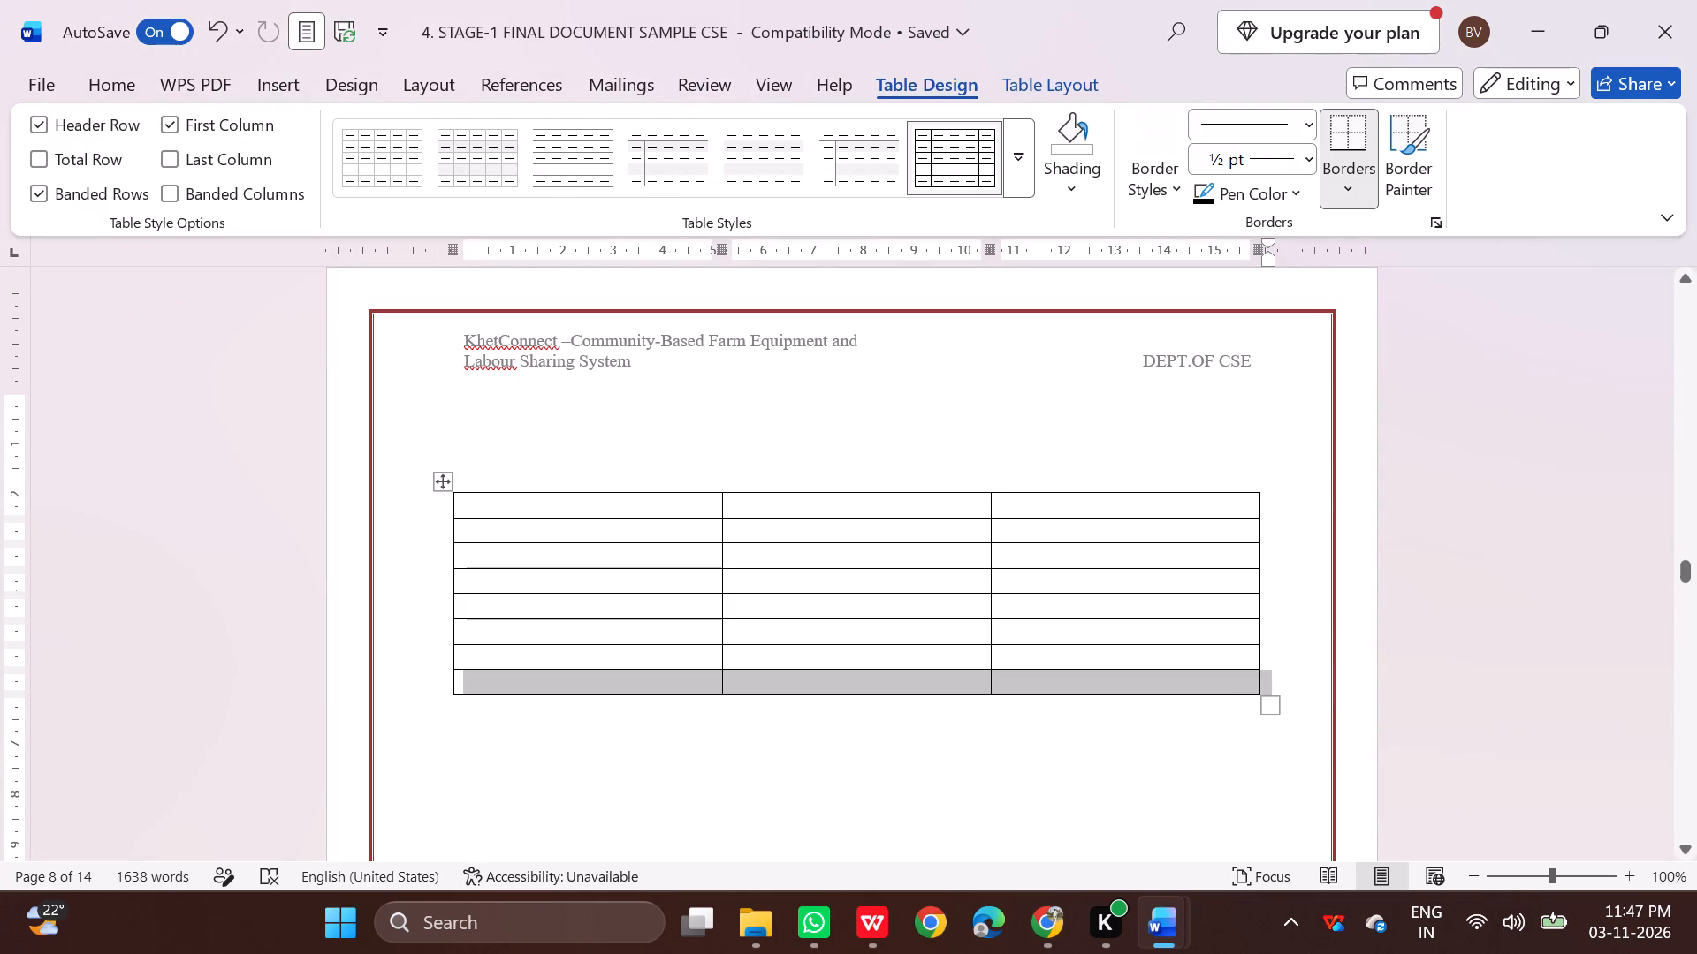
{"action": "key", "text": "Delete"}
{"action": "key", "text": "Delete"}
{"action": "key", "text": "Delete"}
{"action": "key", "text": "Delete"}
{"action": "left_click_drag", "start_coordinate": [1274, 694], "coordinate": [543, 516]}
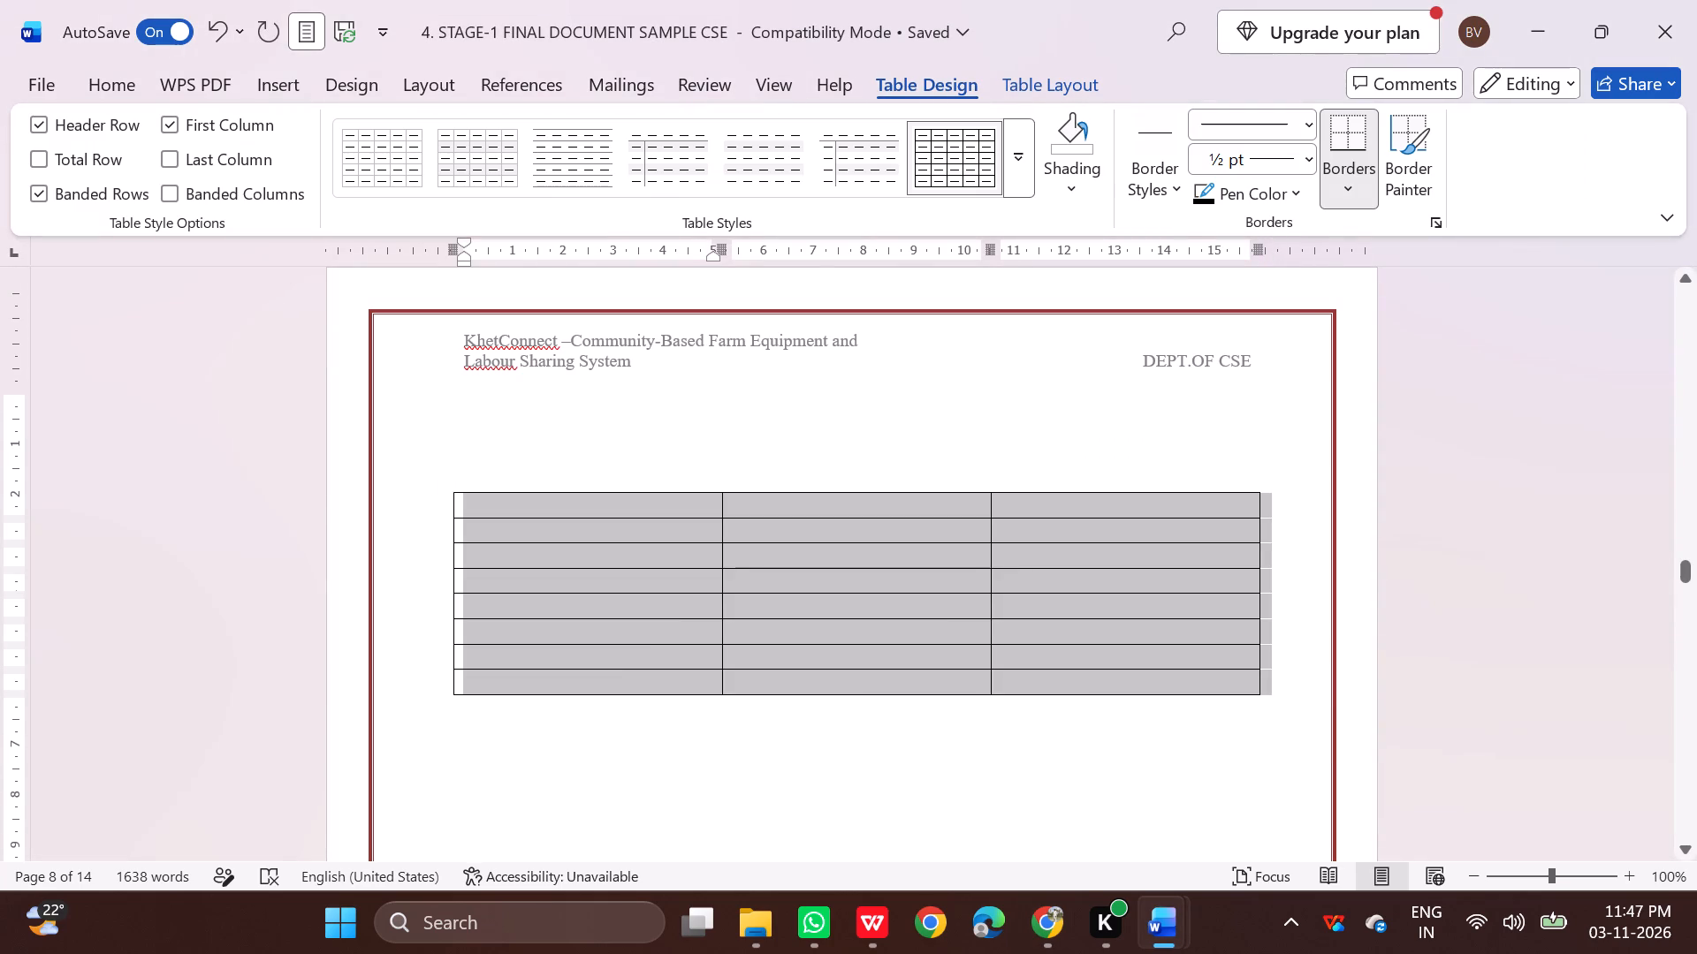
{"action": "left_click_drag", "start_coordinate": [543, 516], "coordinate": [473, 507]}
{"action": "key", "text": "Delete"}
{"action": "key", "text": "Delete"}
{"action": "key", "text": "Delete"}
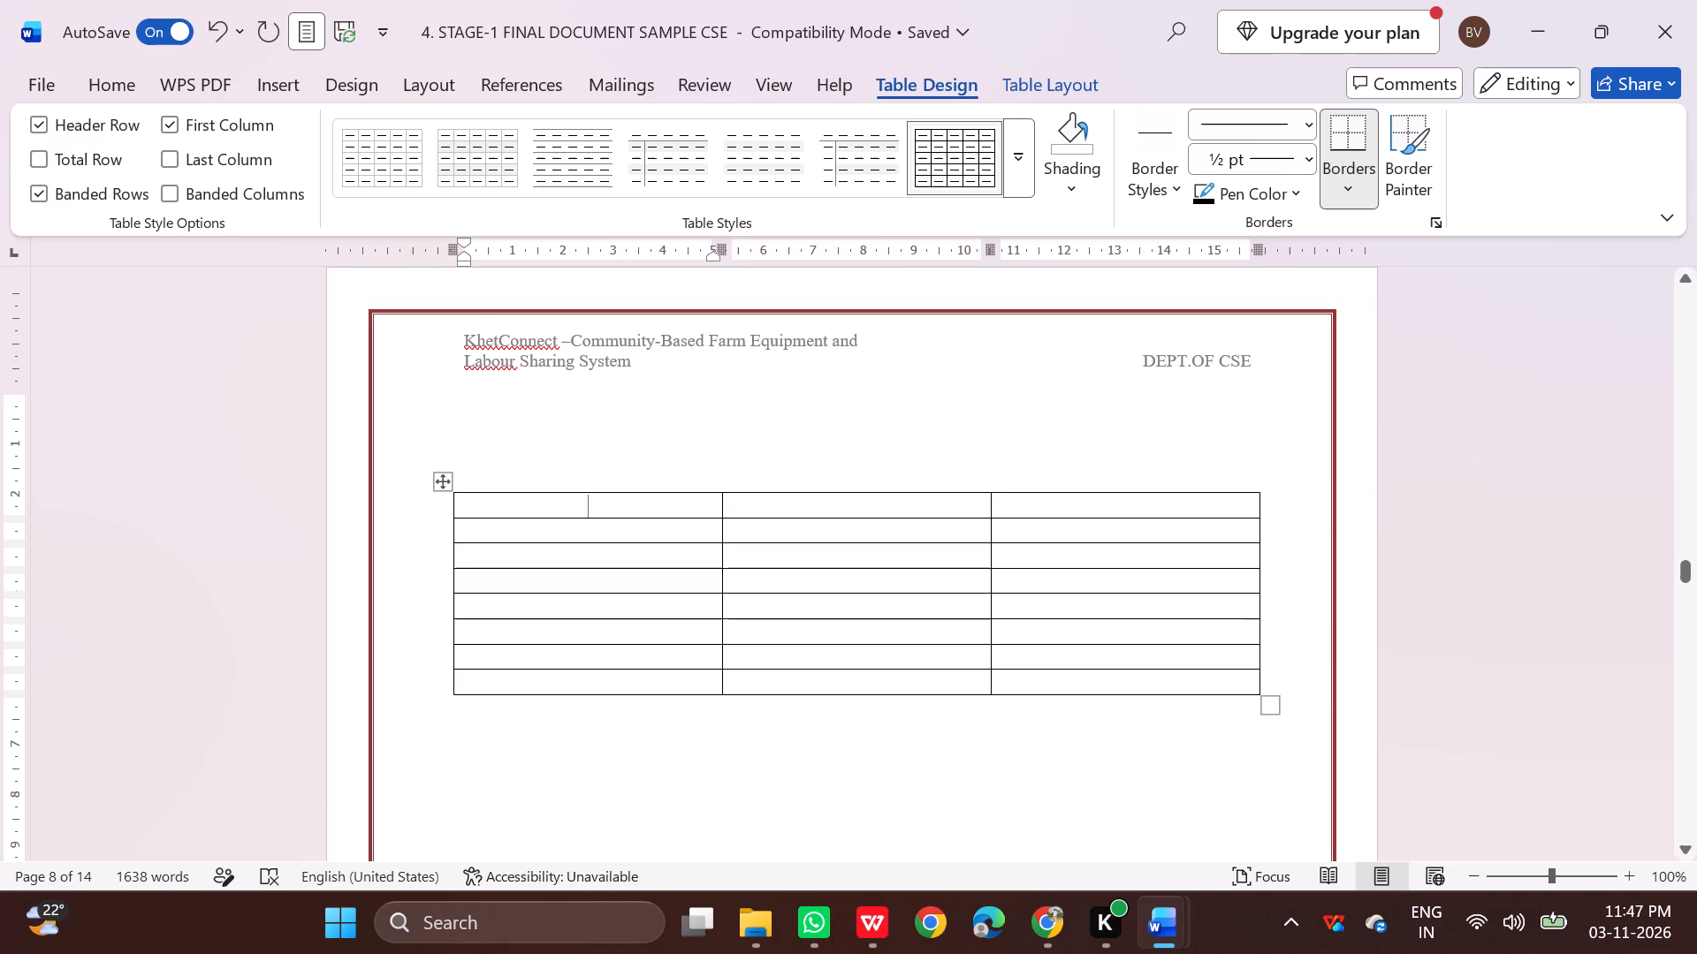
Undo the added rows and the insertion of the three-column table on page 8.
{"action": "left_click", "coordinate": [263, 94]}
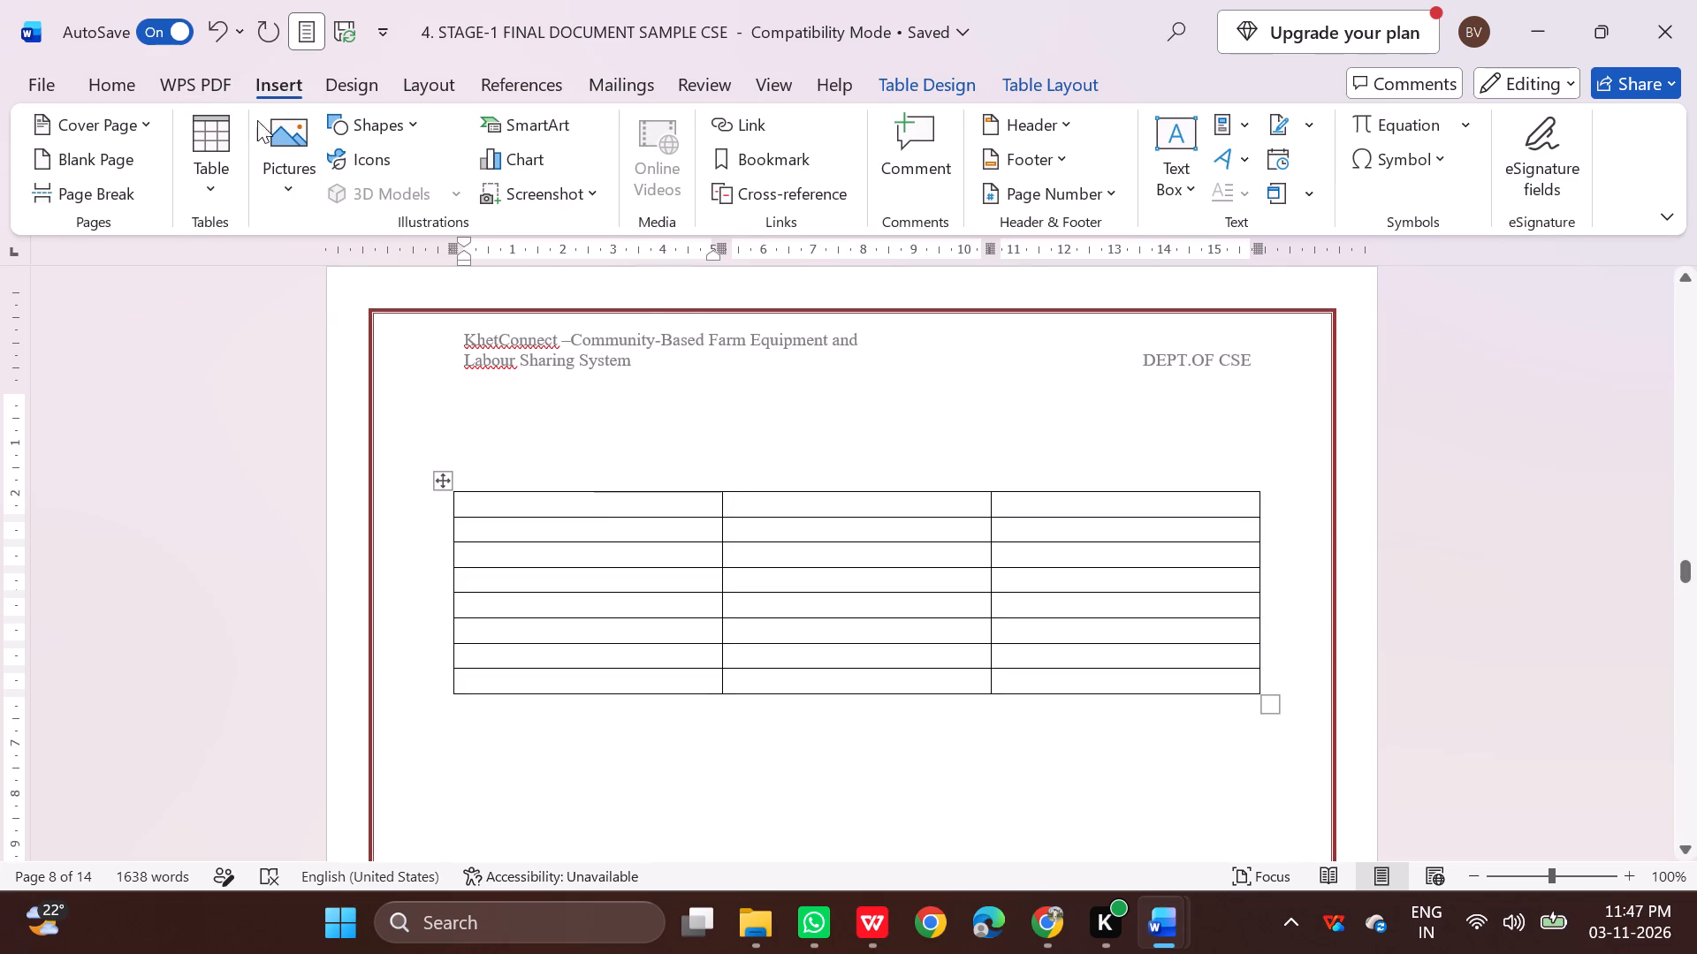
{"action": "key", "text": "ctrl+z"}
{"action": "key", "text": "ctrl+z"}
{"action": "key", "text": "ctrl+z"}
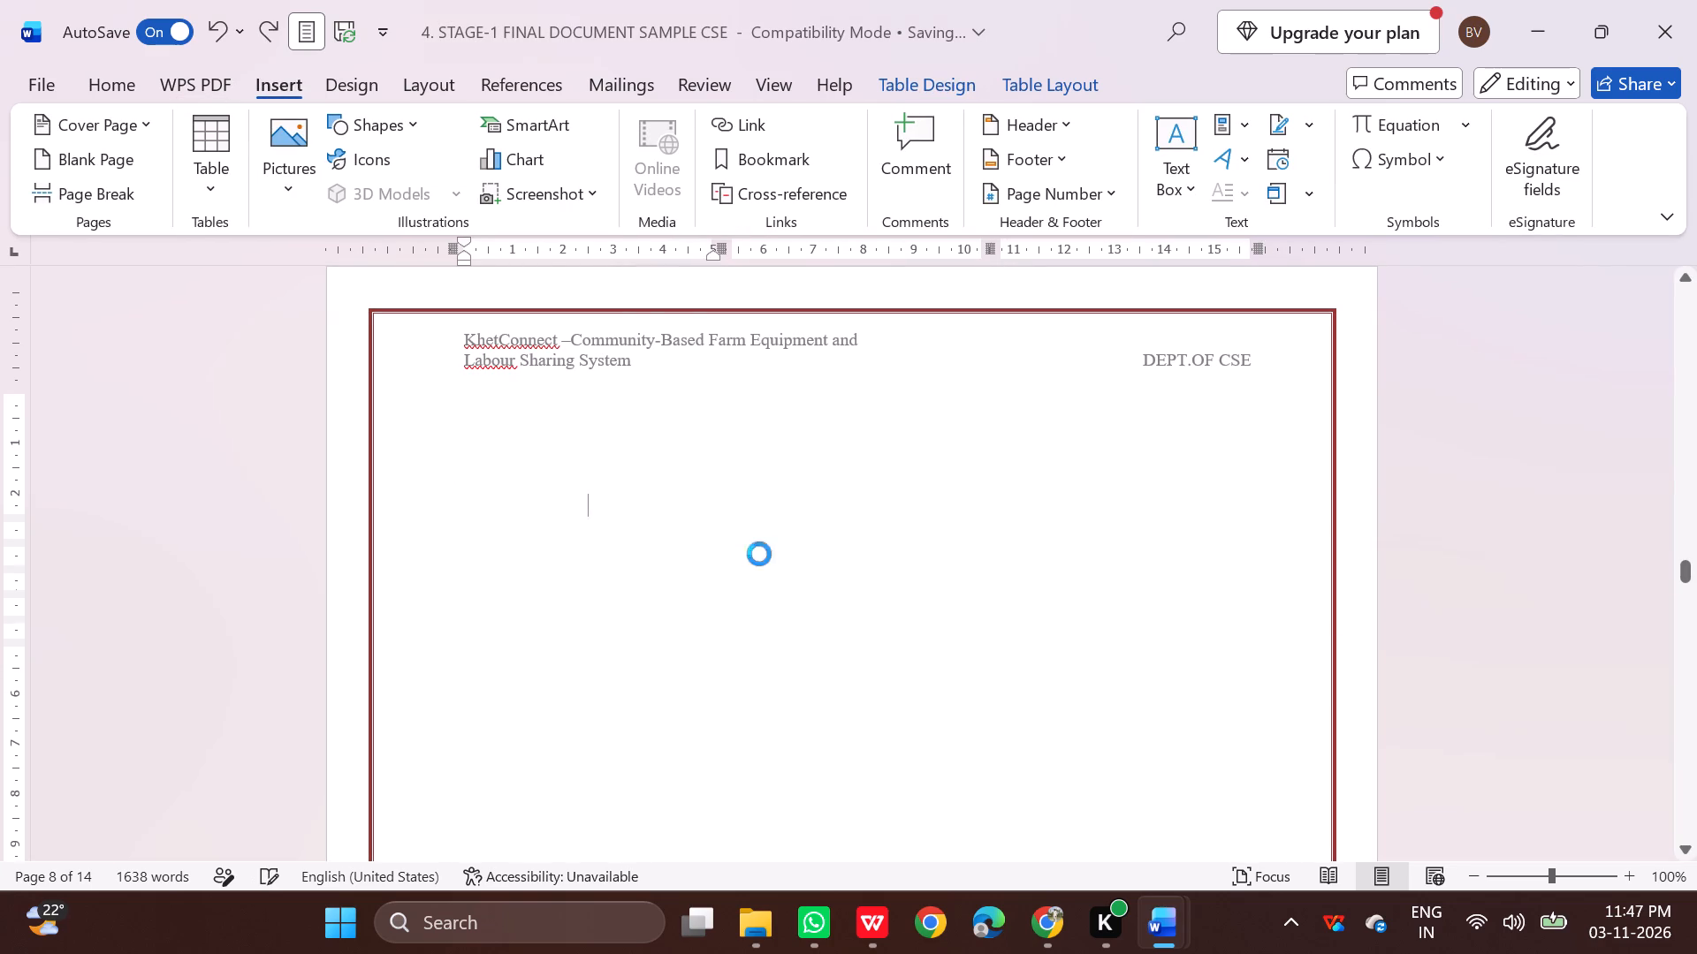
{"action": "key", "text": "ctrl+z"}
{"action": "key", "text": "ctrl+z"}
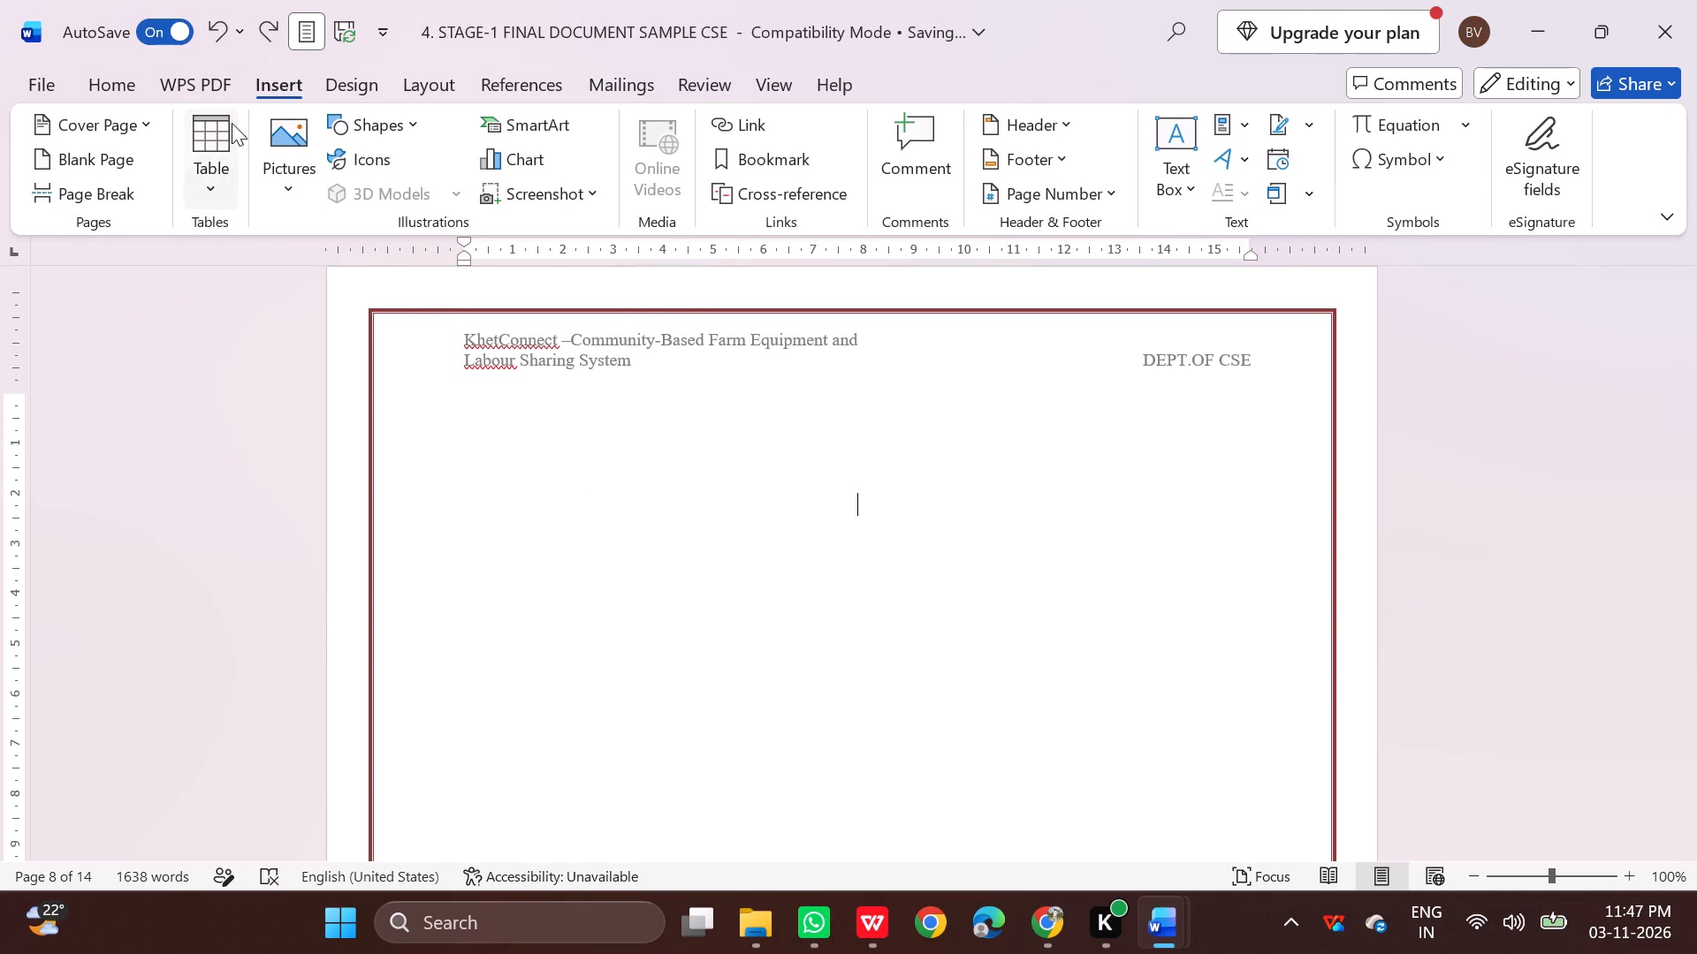
Insert an empty table with four columns and five rows on page 8.
{"action": "left_click", "coordinate": [201, 148]}
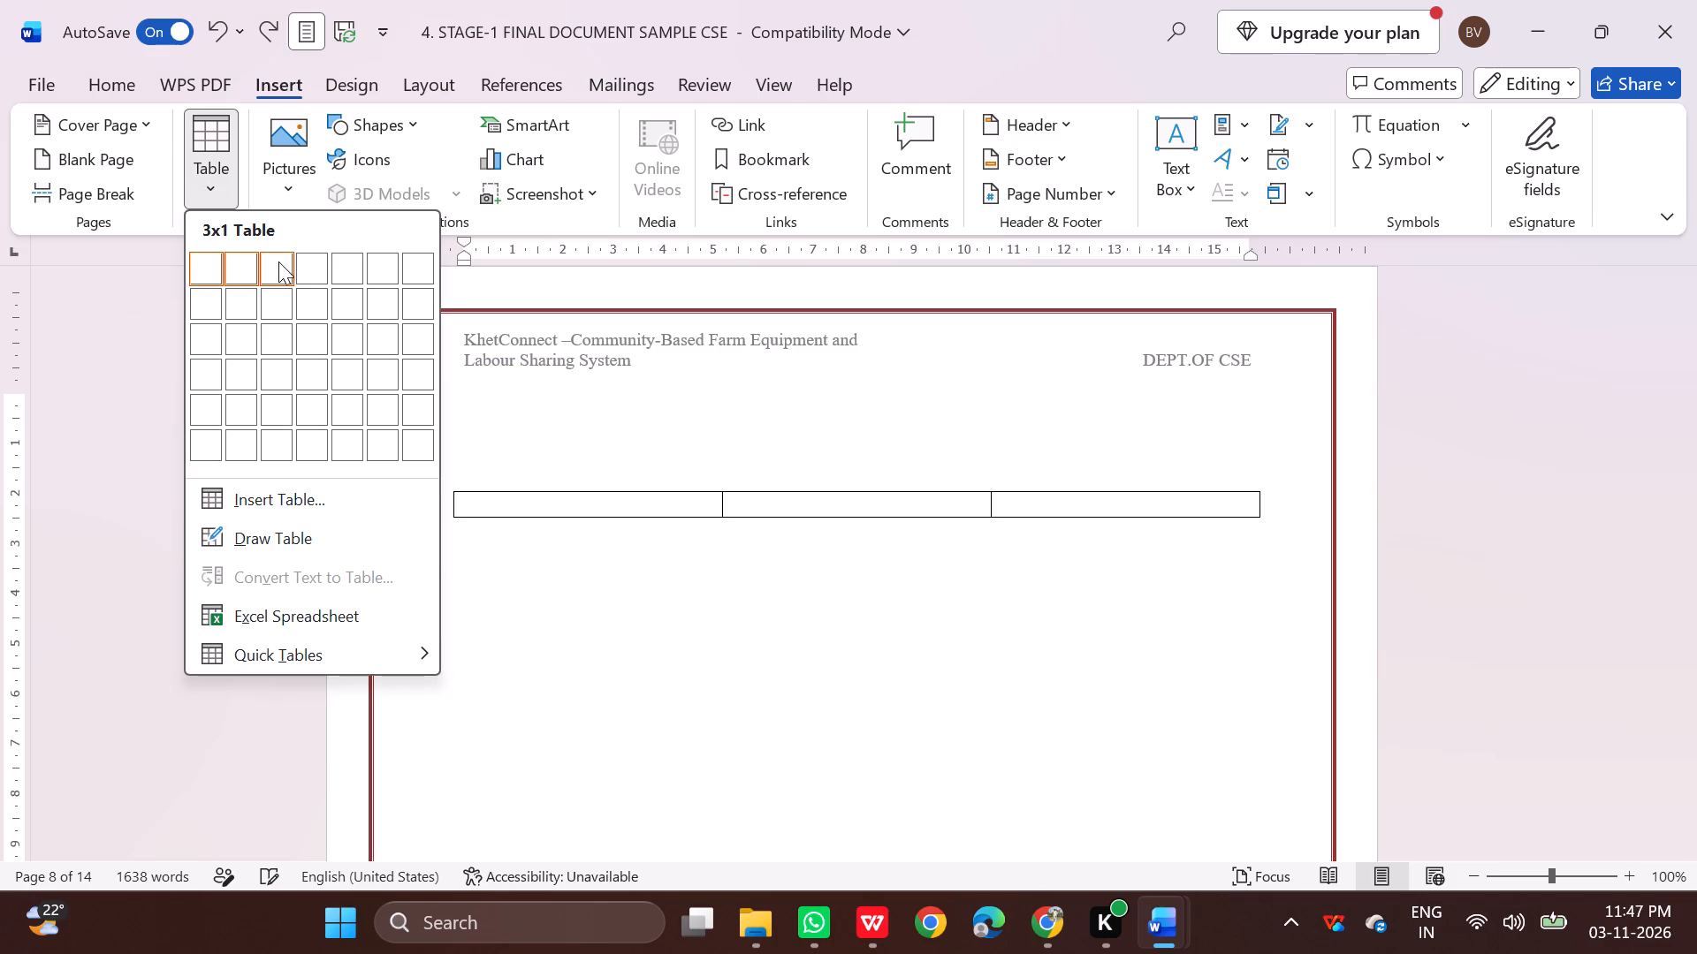
{"action": "left_click_drag", "start_coordinate": [314, 408], "coordinate": [314, 409]}
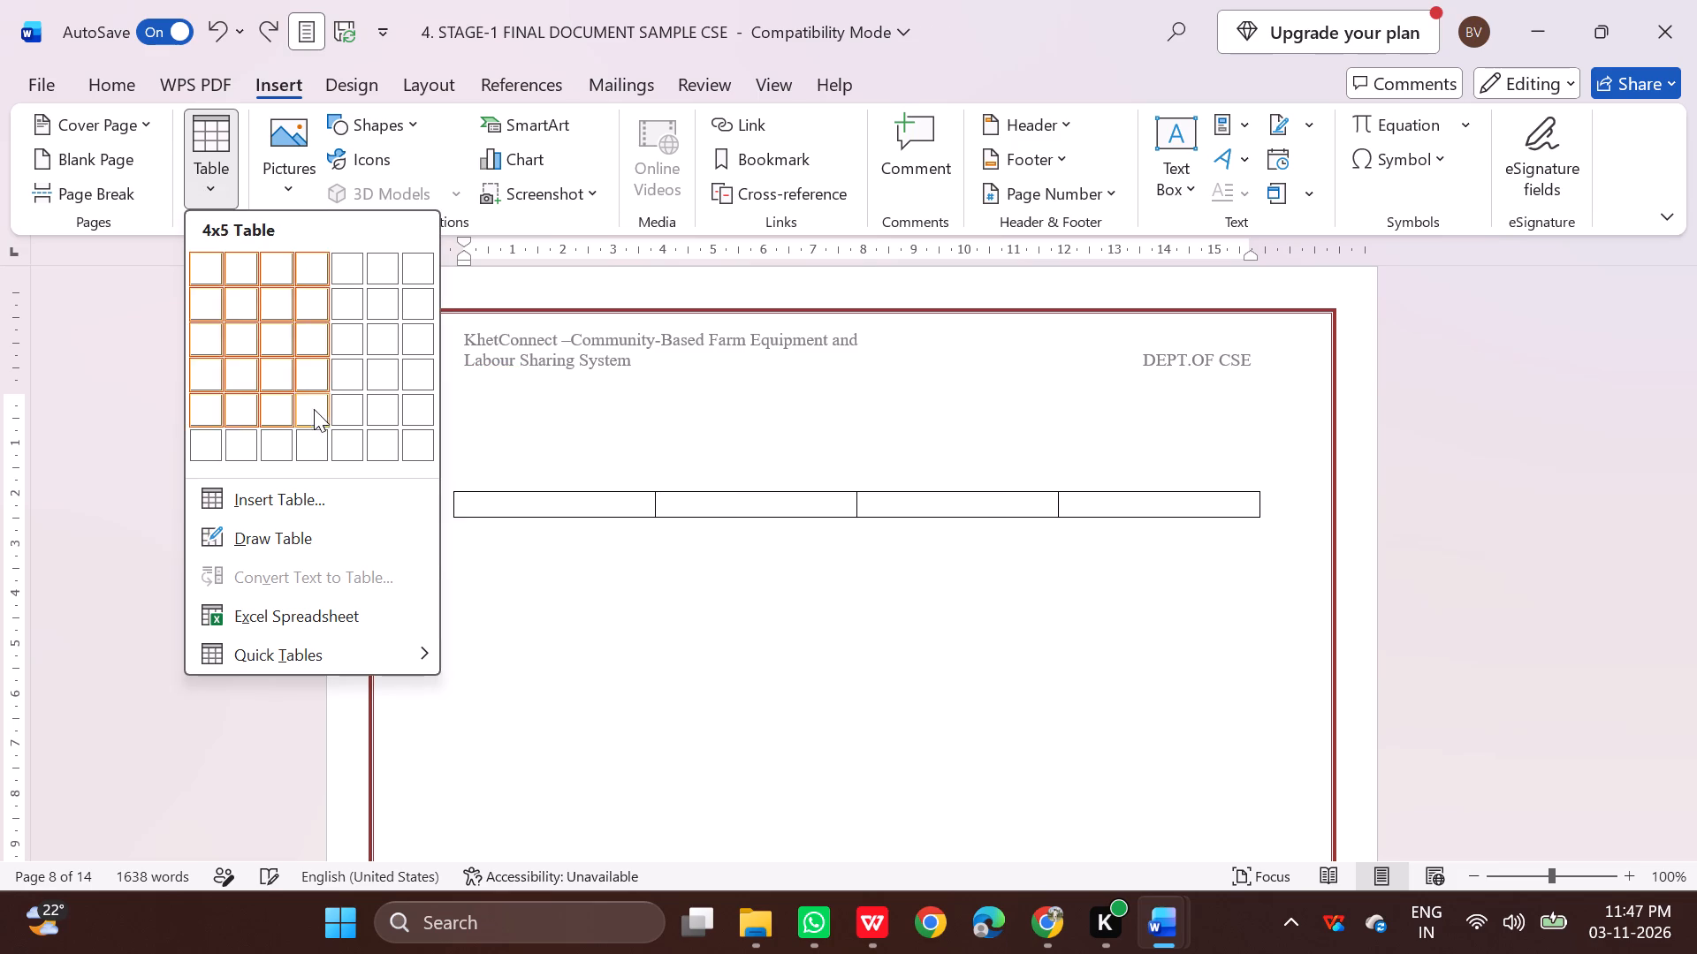
{"action": "left_click_drag", "start_coordinate": [314, 409], "coordinate": [314, 420]}
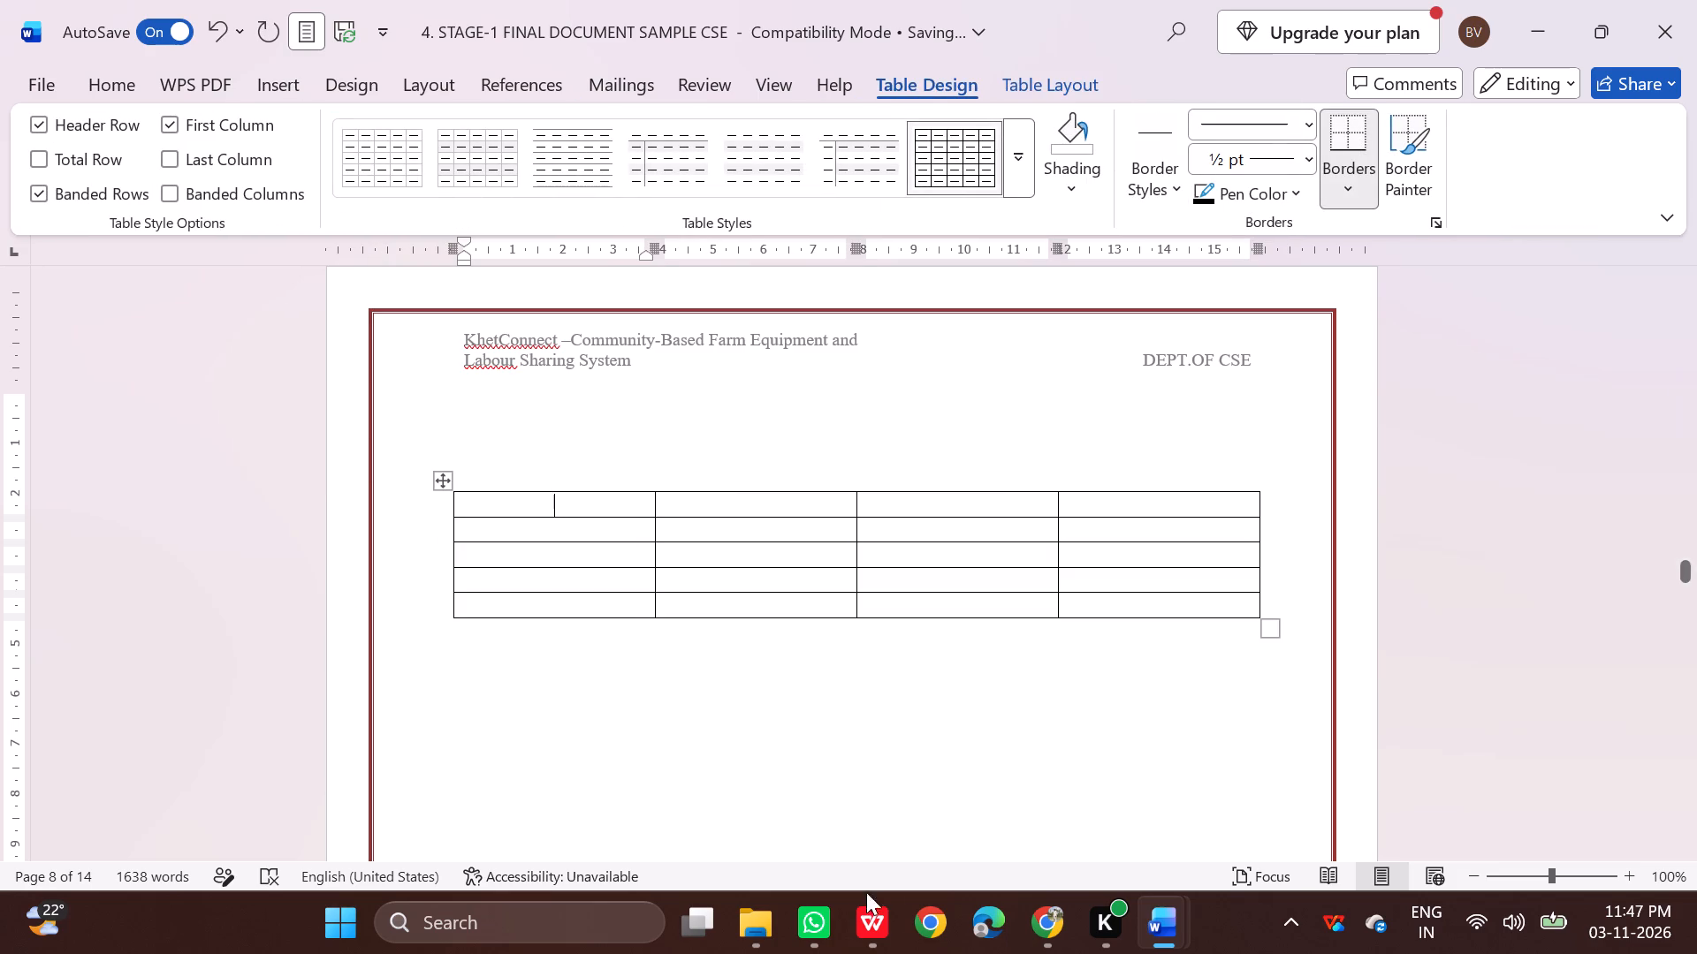
Copy the "Ref." heading from the Comparative Analysis table in Chrome into the first header cell of the Word table.
{"action": "left_click", "coordinate": [992, 845]}
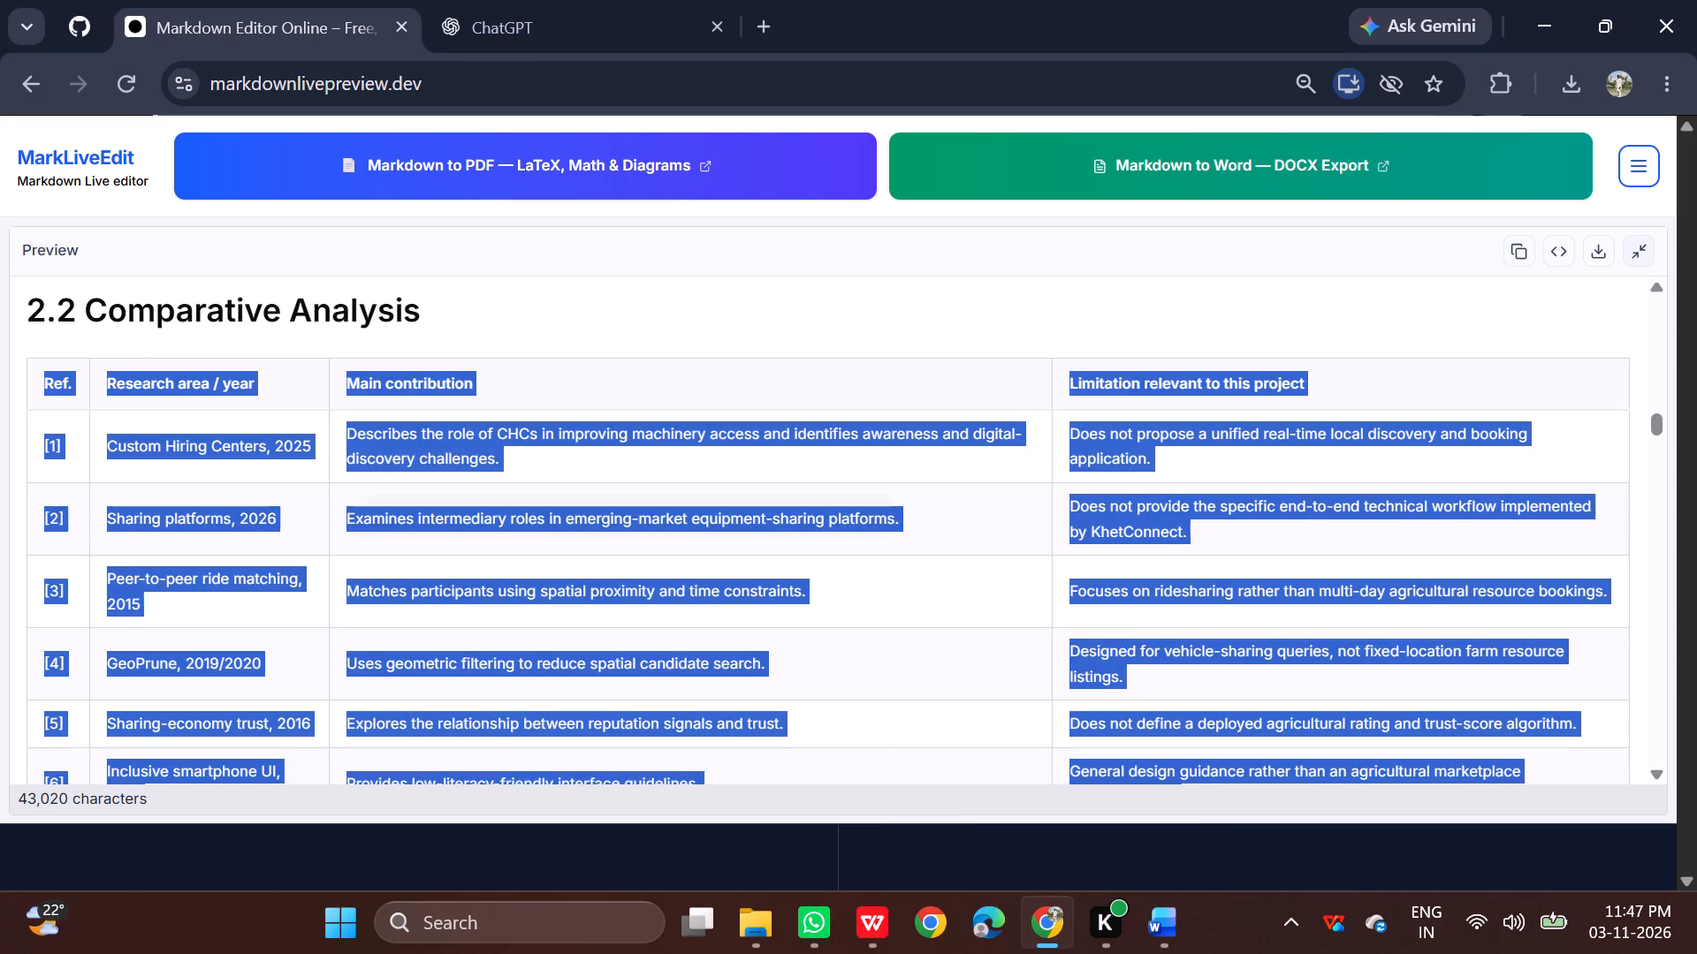
{"action": "left_click", "coordinate": [128, 352]}
{"action": "left_click_drag", "start_coordinate": [81, 382], "coordinate": [40, 384]}
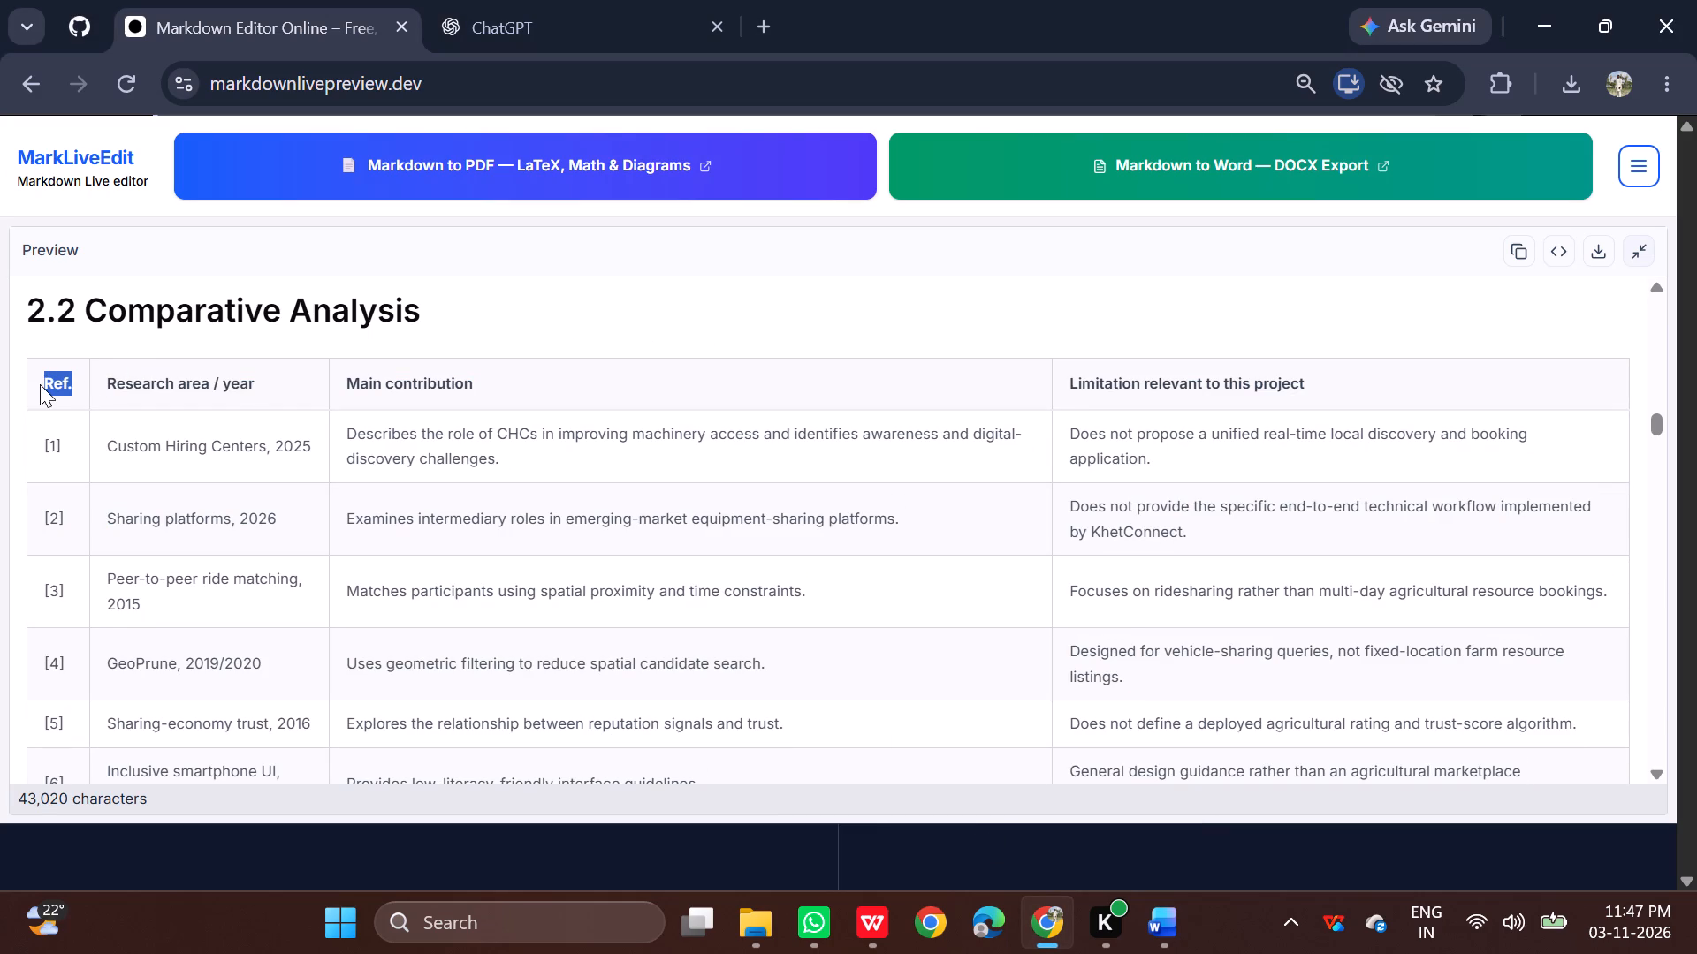
{"action": "key", "text": "ctrl+c"}
{"action": "left_click", "coordinate": [1165, 929]}
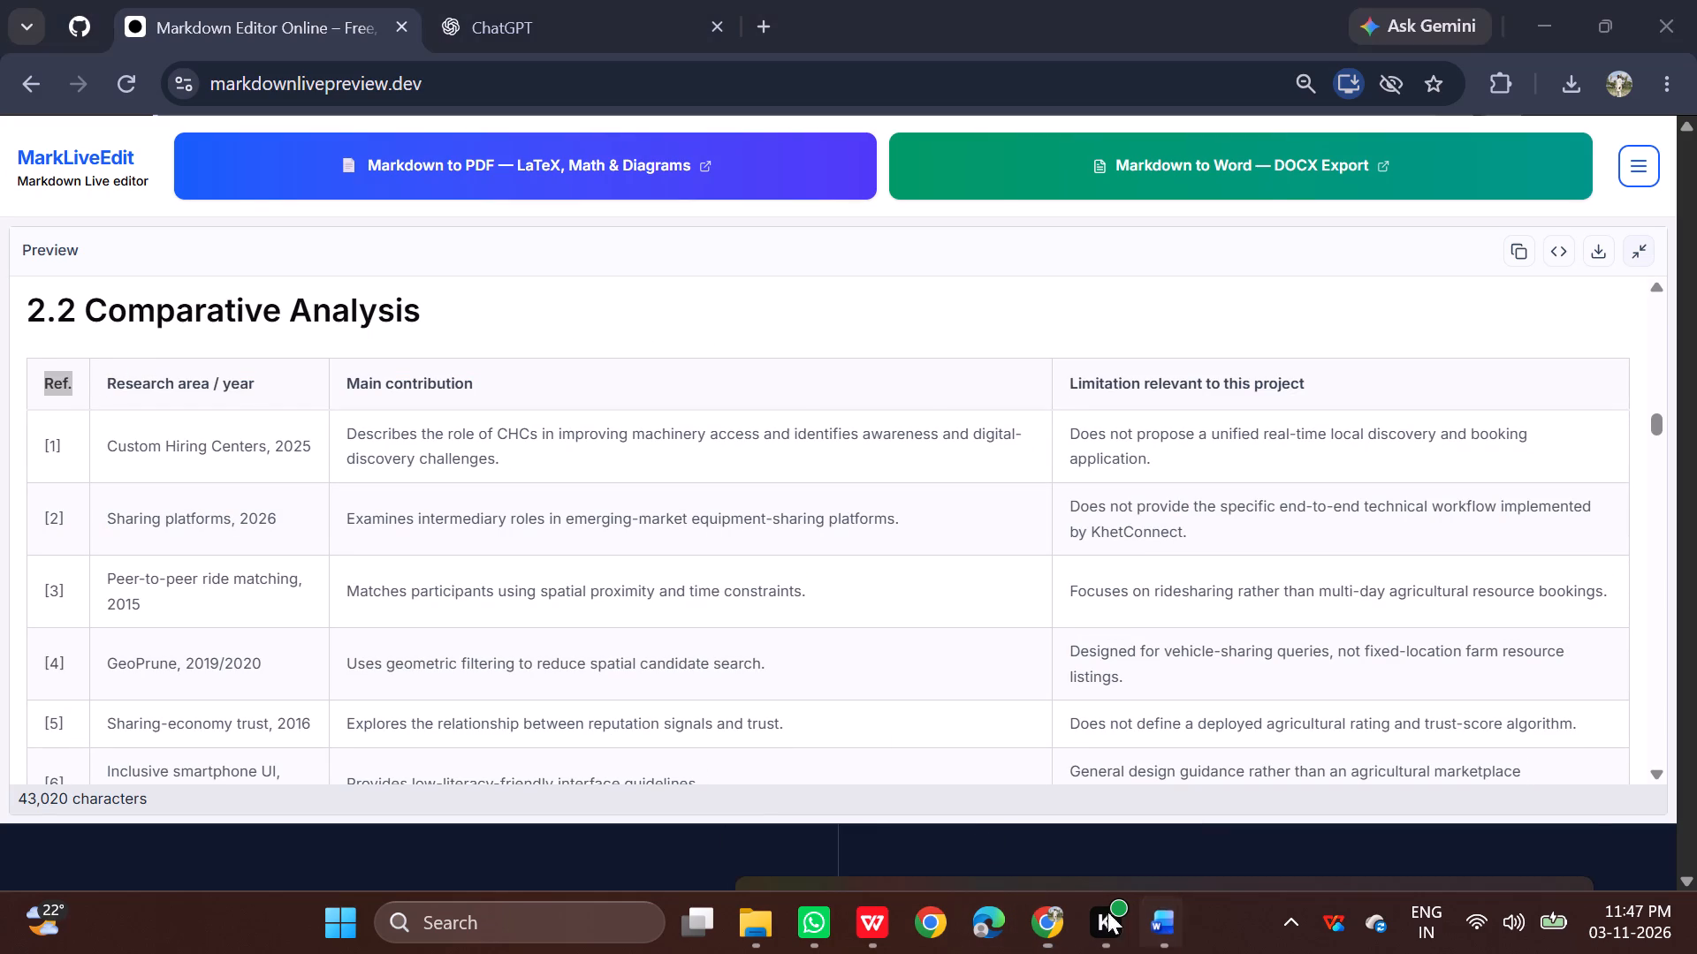
{"action": "left_click", "coordinate": [940, 833]}
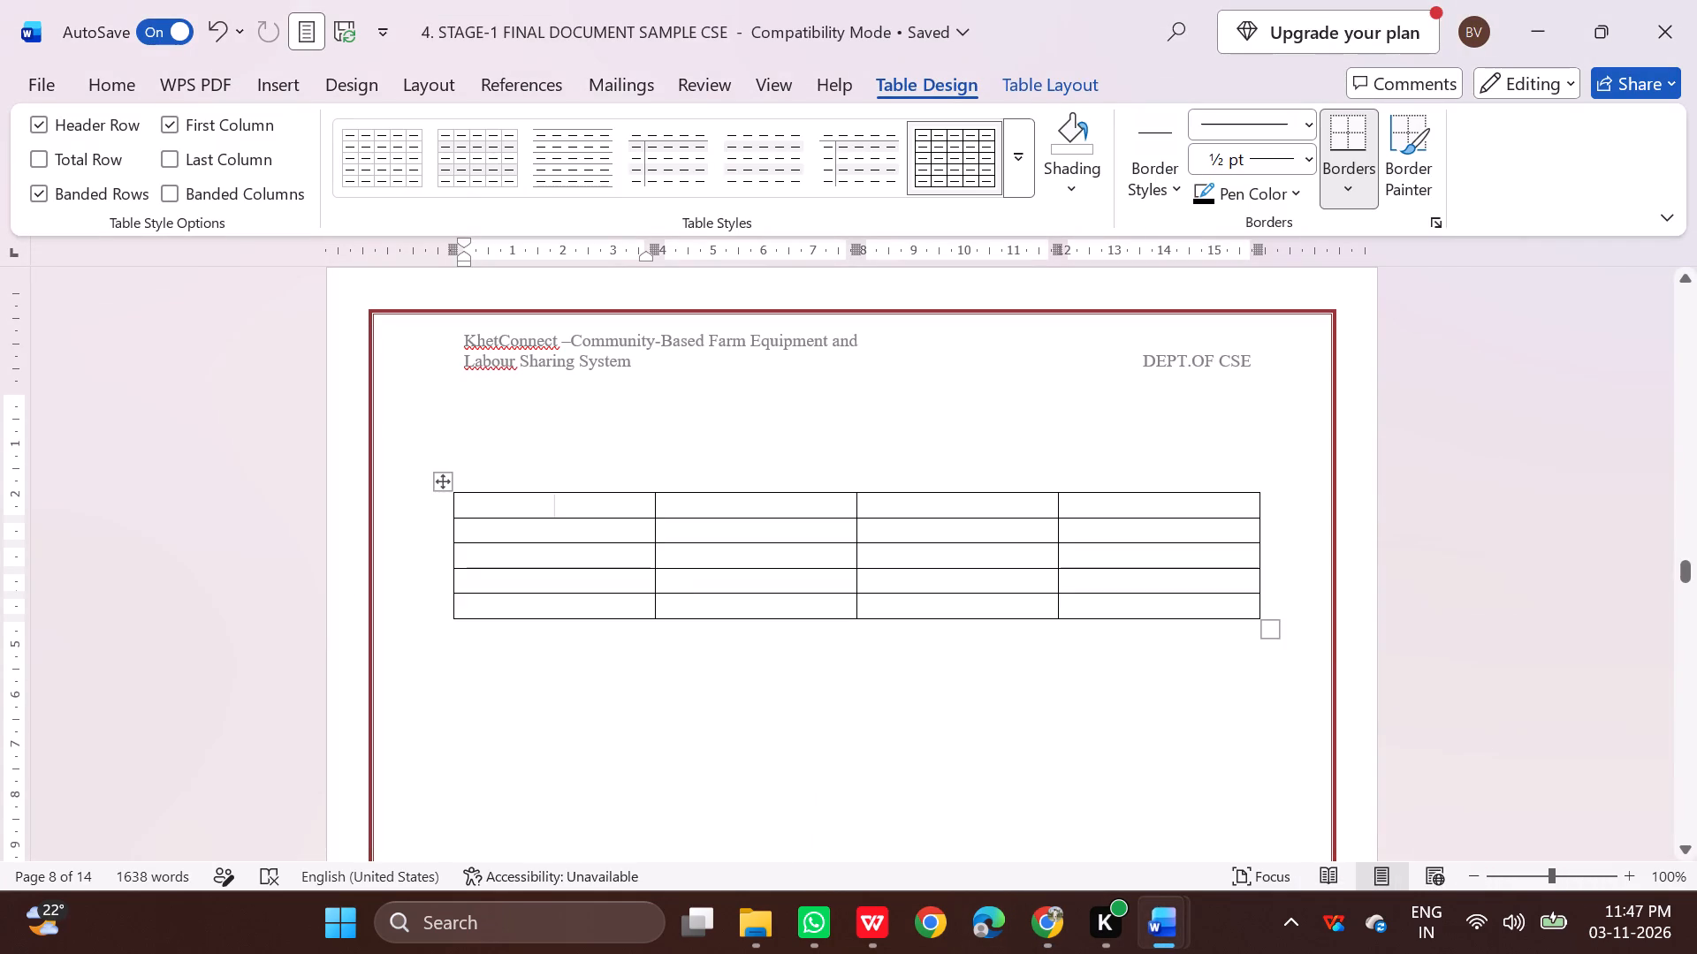
{"action": "key", "text": "ctrl+v"}
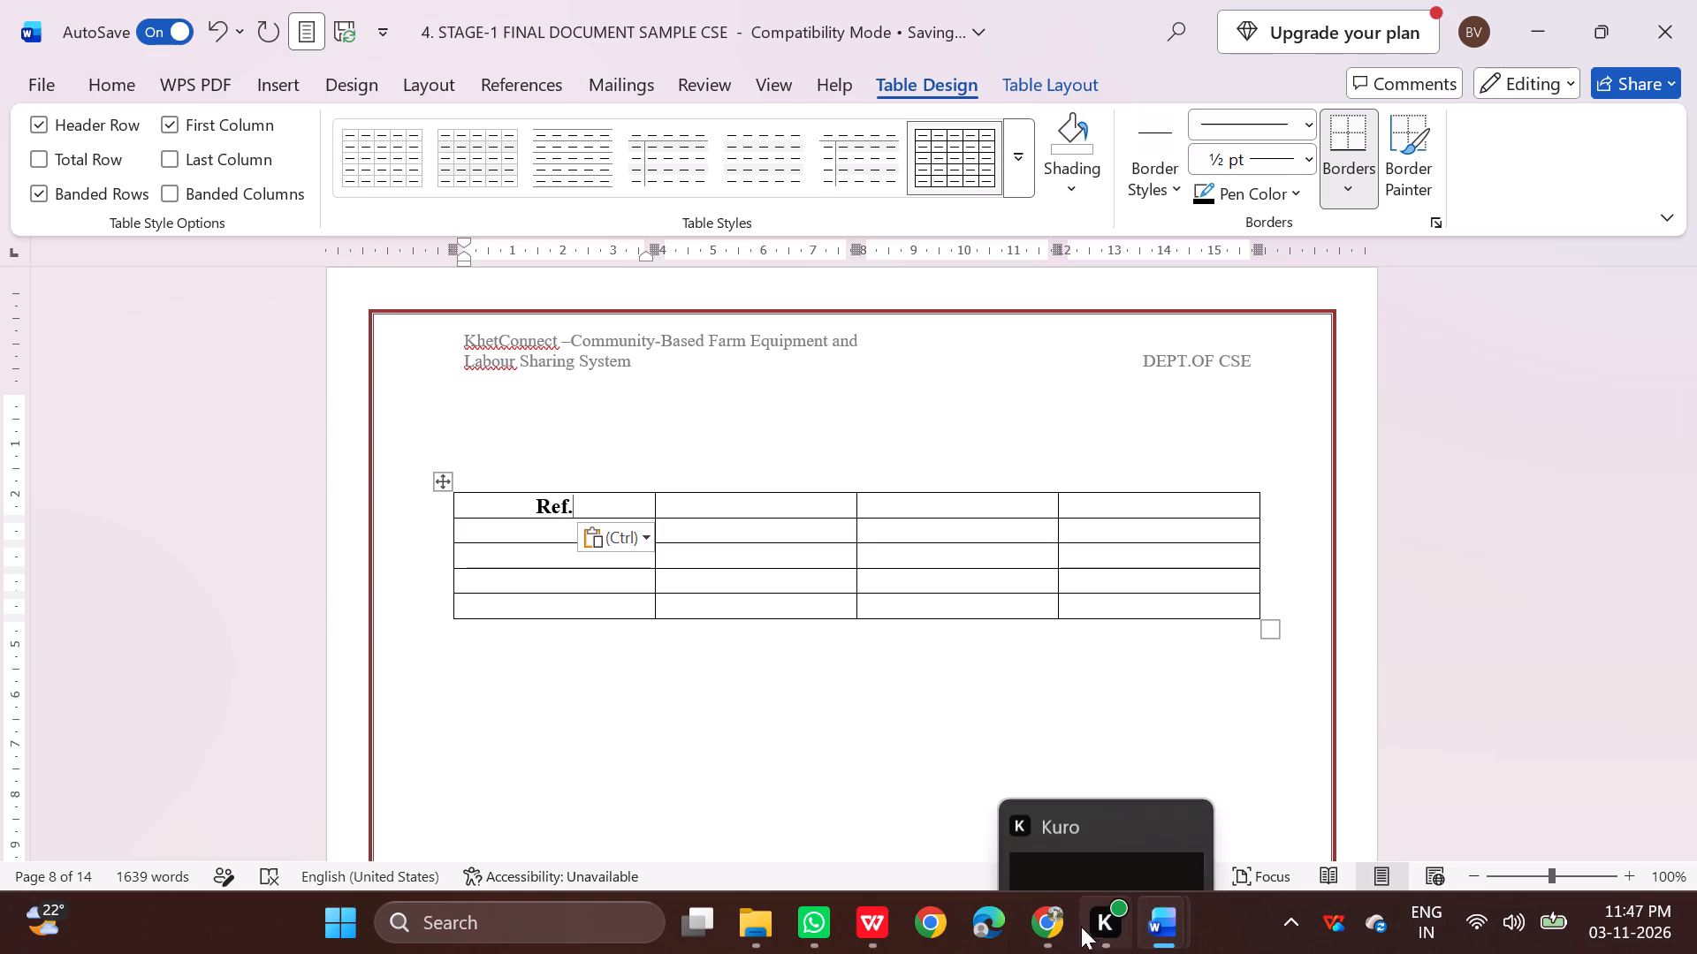
Copy the "Main contribution" heading from the table in Chrome into the second header cell of the Word table.
{"action": "left_click", "coordinate": [1035, 927]}
{"action": "left_click_drag", "start_coordinate": [336, 377], "coordinate": [459, 393]}
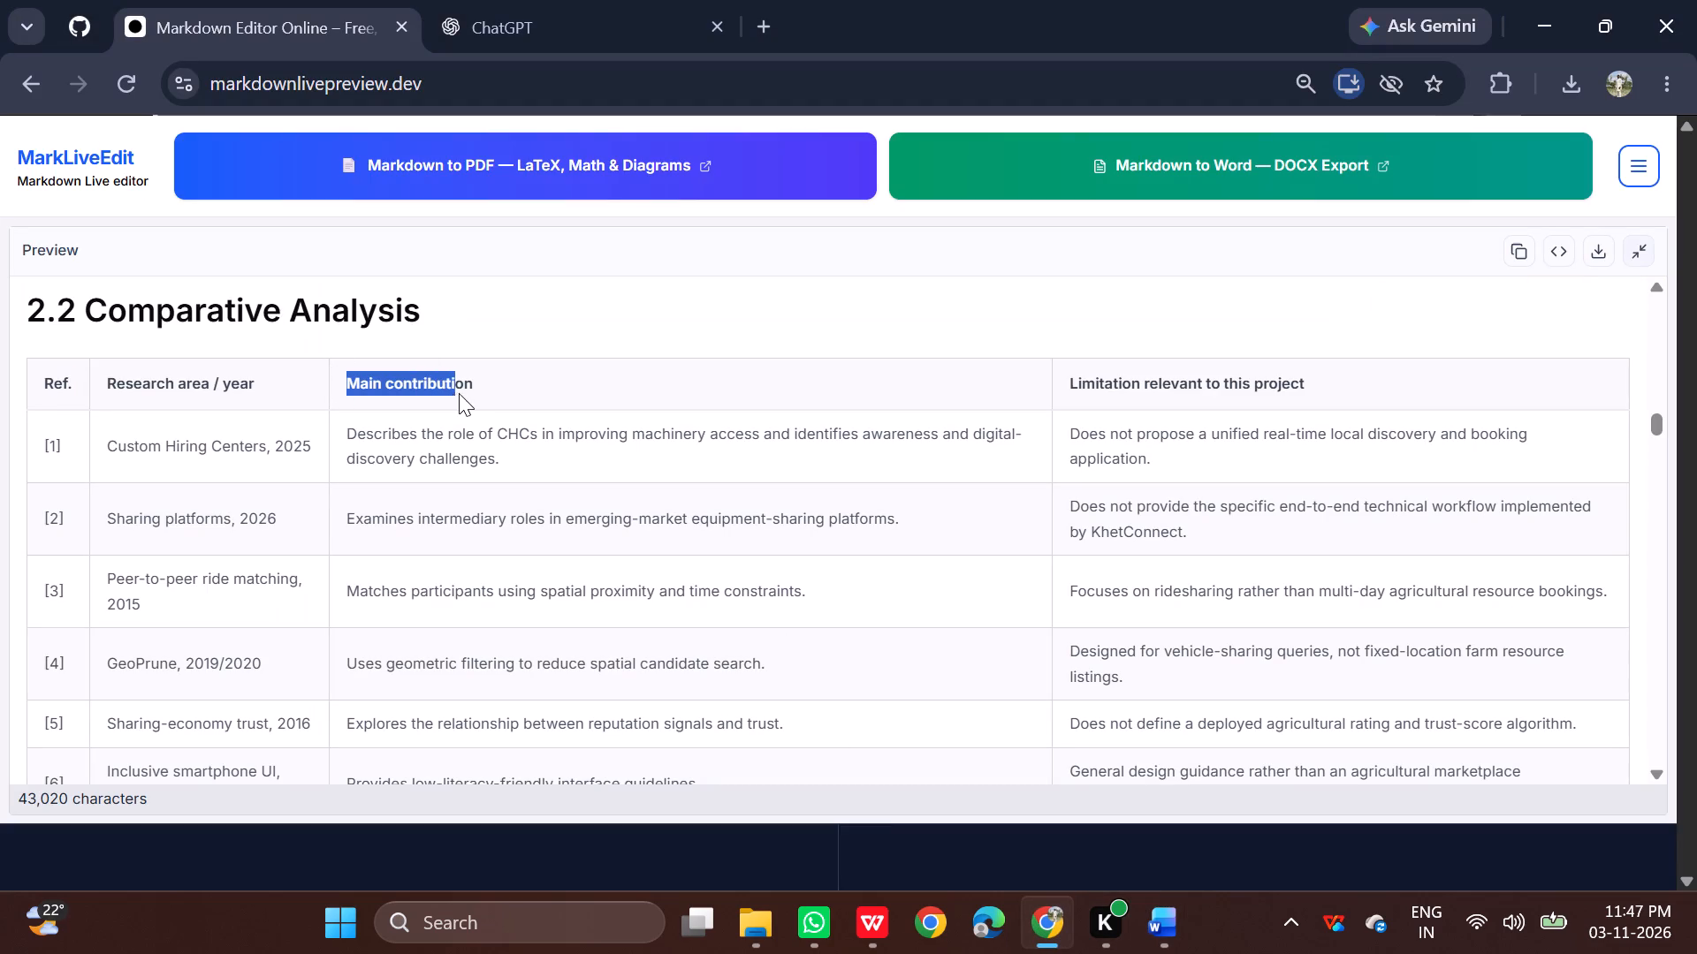
{"action": "left_click_drag", "start_coordinate": [459, 393], "coordinate": [472, 391]}
{"action": "key", "text": "ctrl+c"}
{"action": "left_click", "coordinate": [978, 800]}
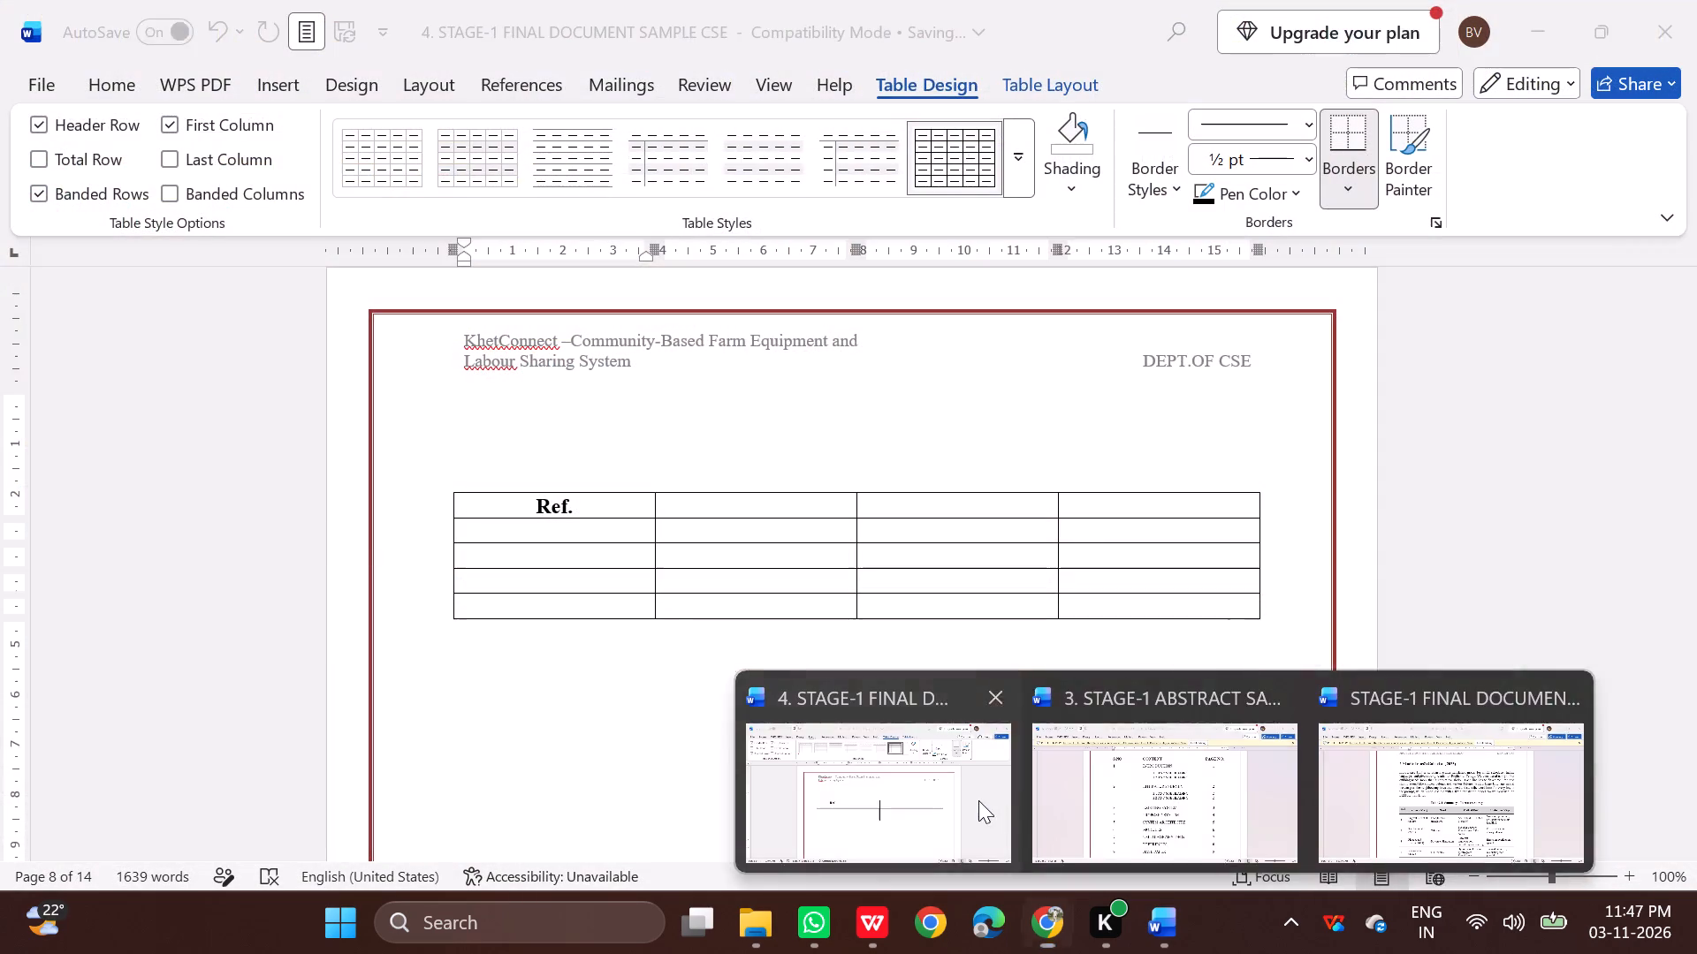
{"action": "left_click", "coordinate": [745, 504]}
{"action": "left_click", "coordinate": [744, 503]}
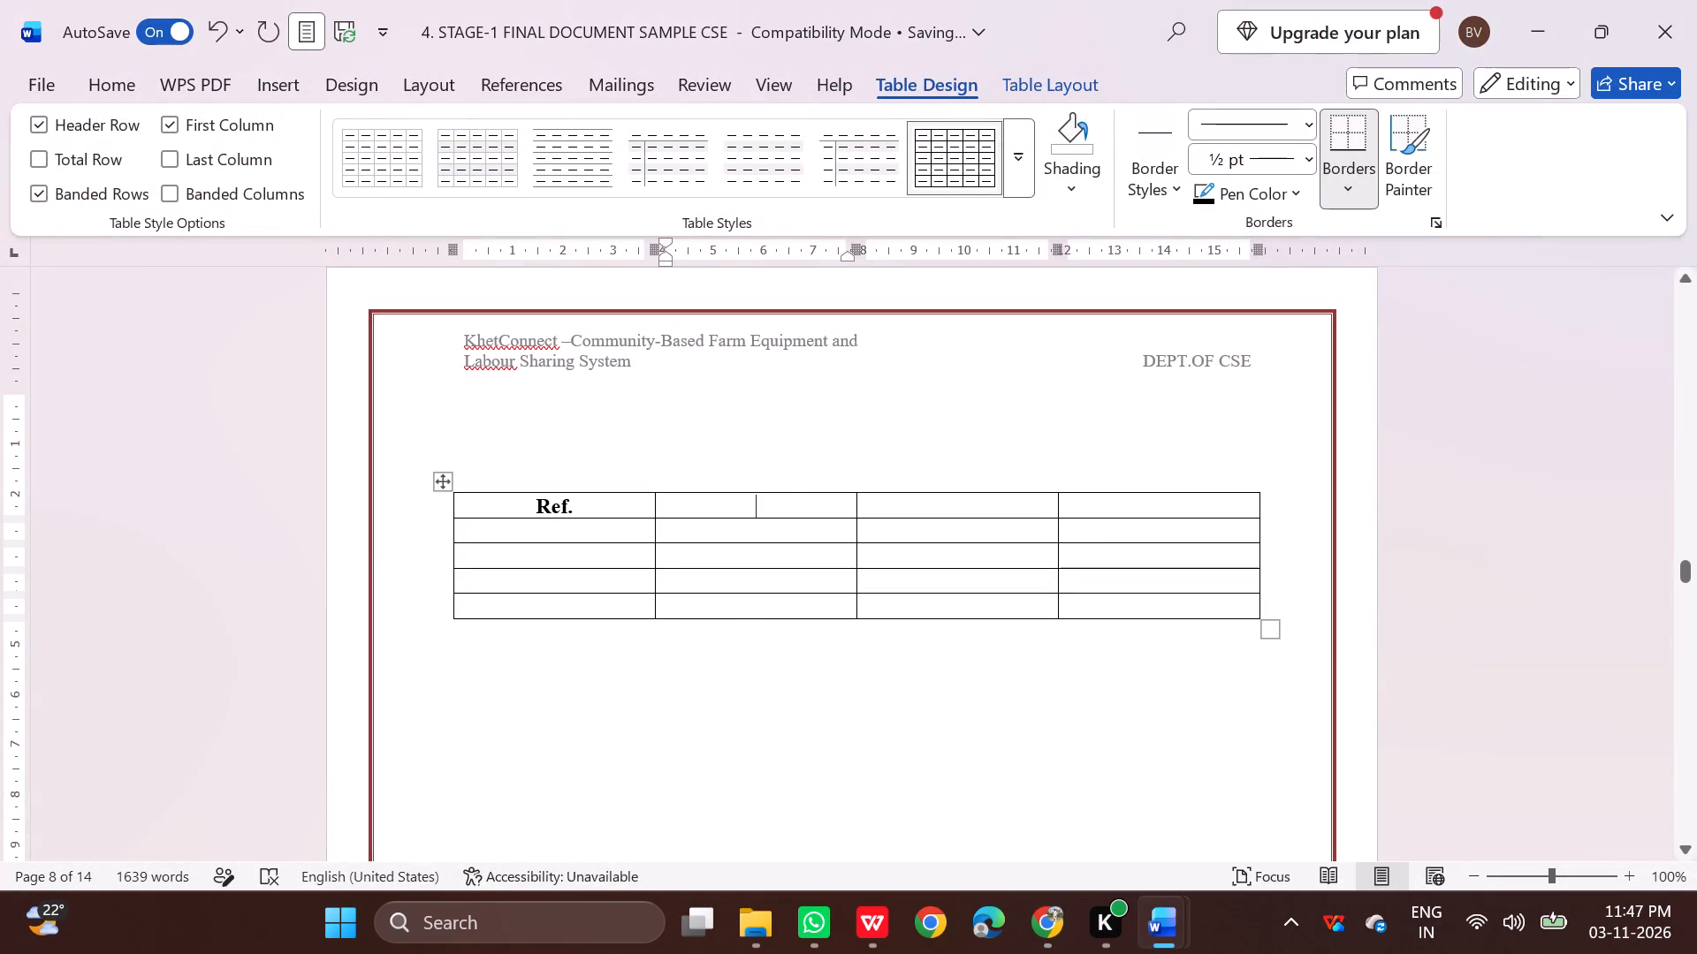
{"action": "key", "text": "ctrl+v"}
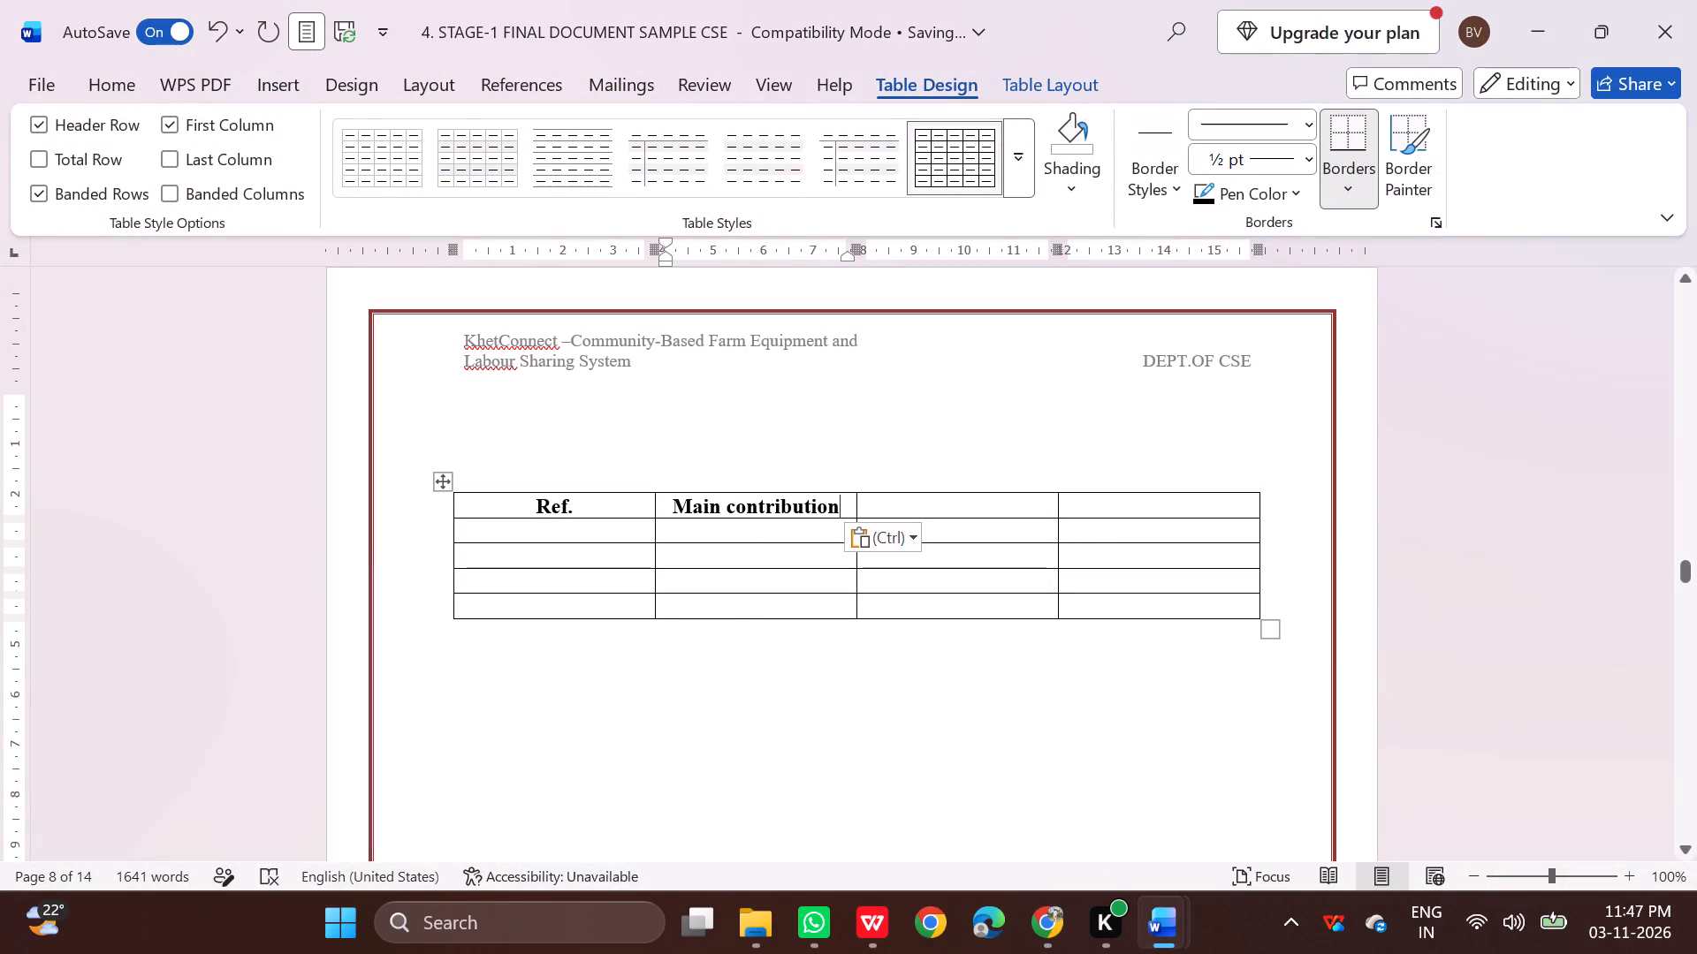
Delete the partly filled four-column table from page 8.
{"action": "left_click", "coordinate": [1057, 87]}
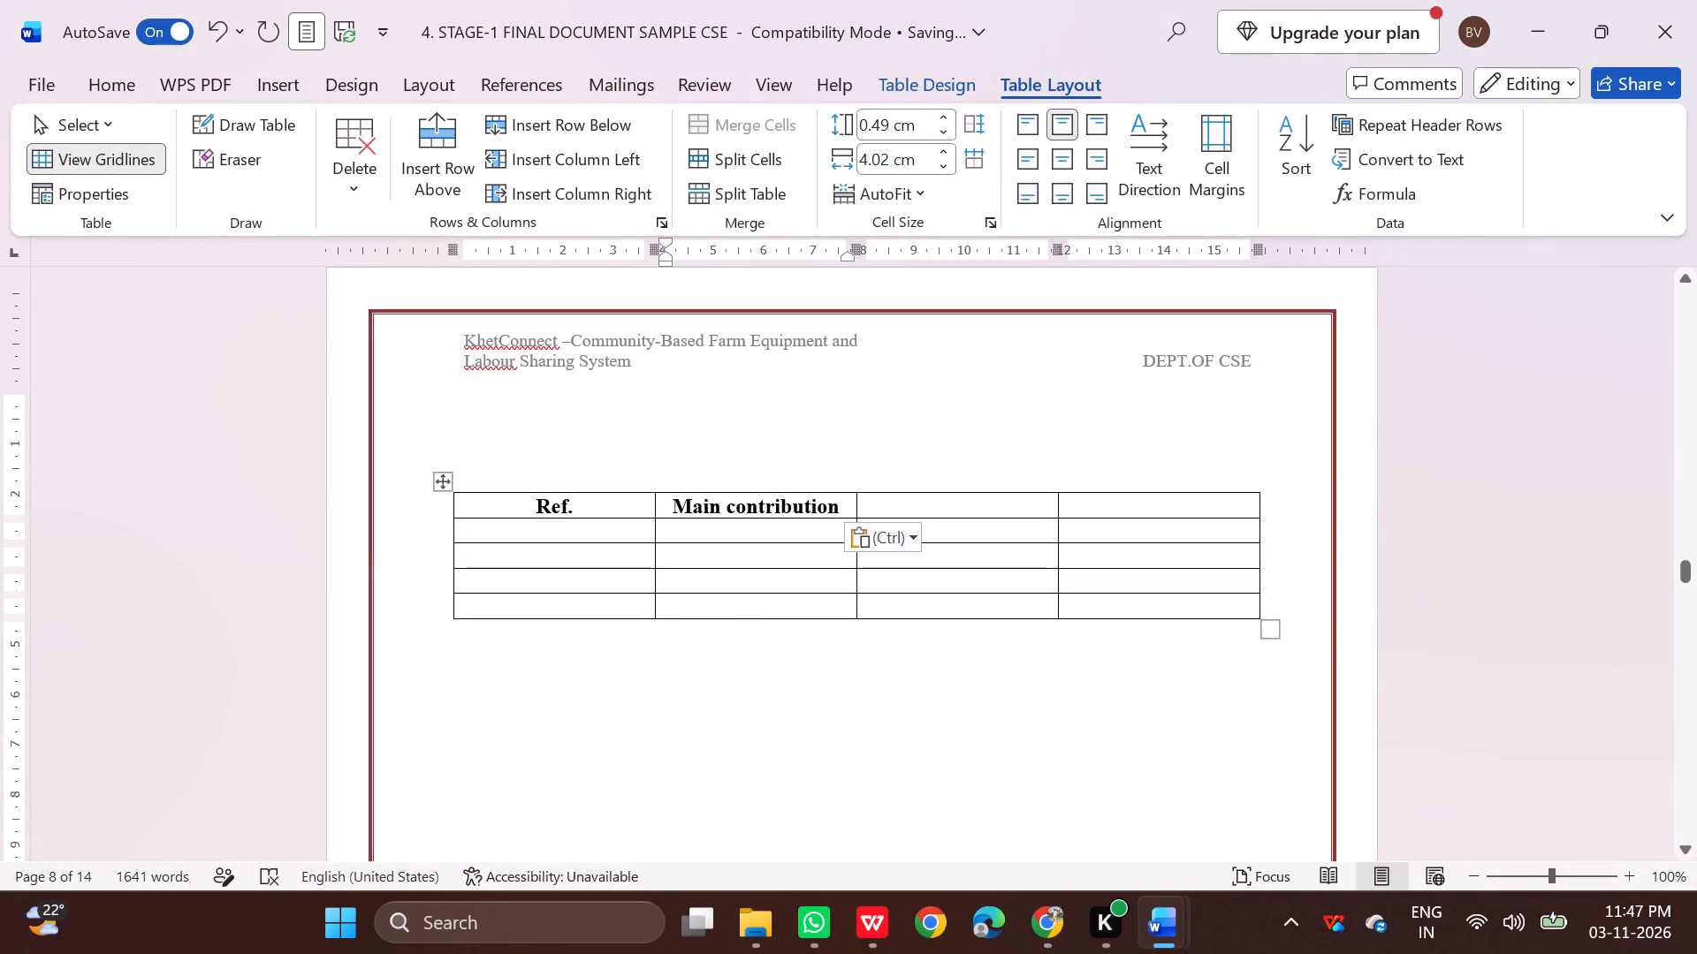
{"action": "left_click", "coordinate": [873, 629]}
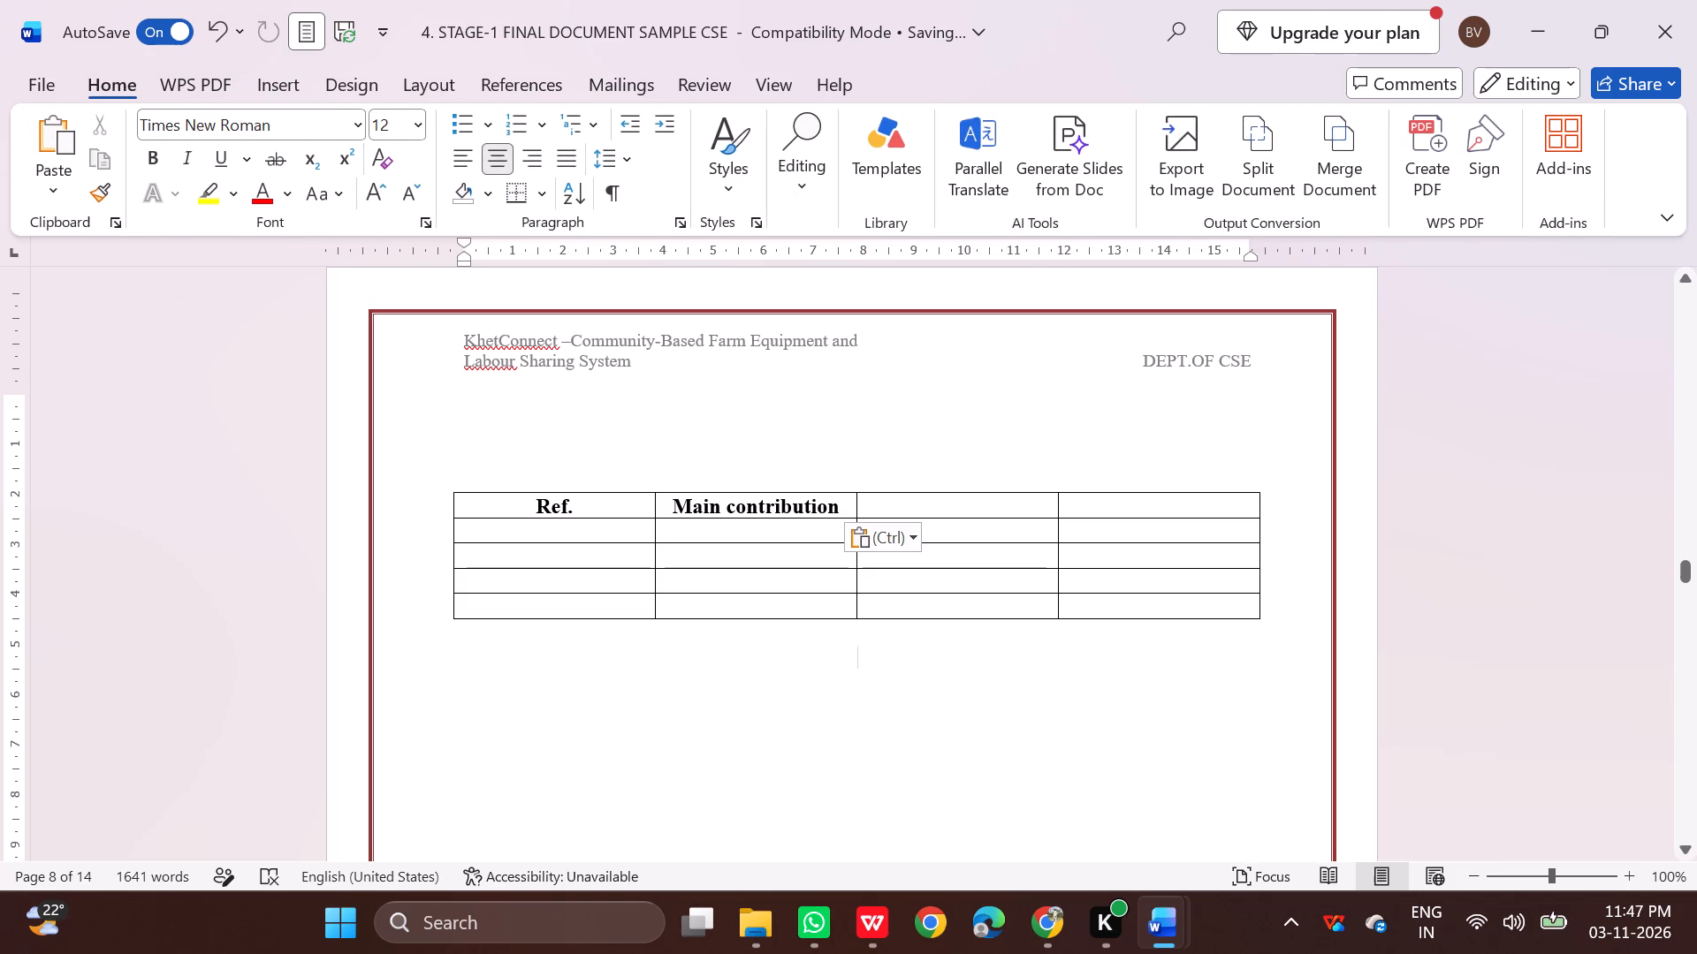
{"action": "left_click_drag", "start_coordinate": [1199, 697], "coordinate": [598, 416]}
{"action": "key", "text": "Delete"}
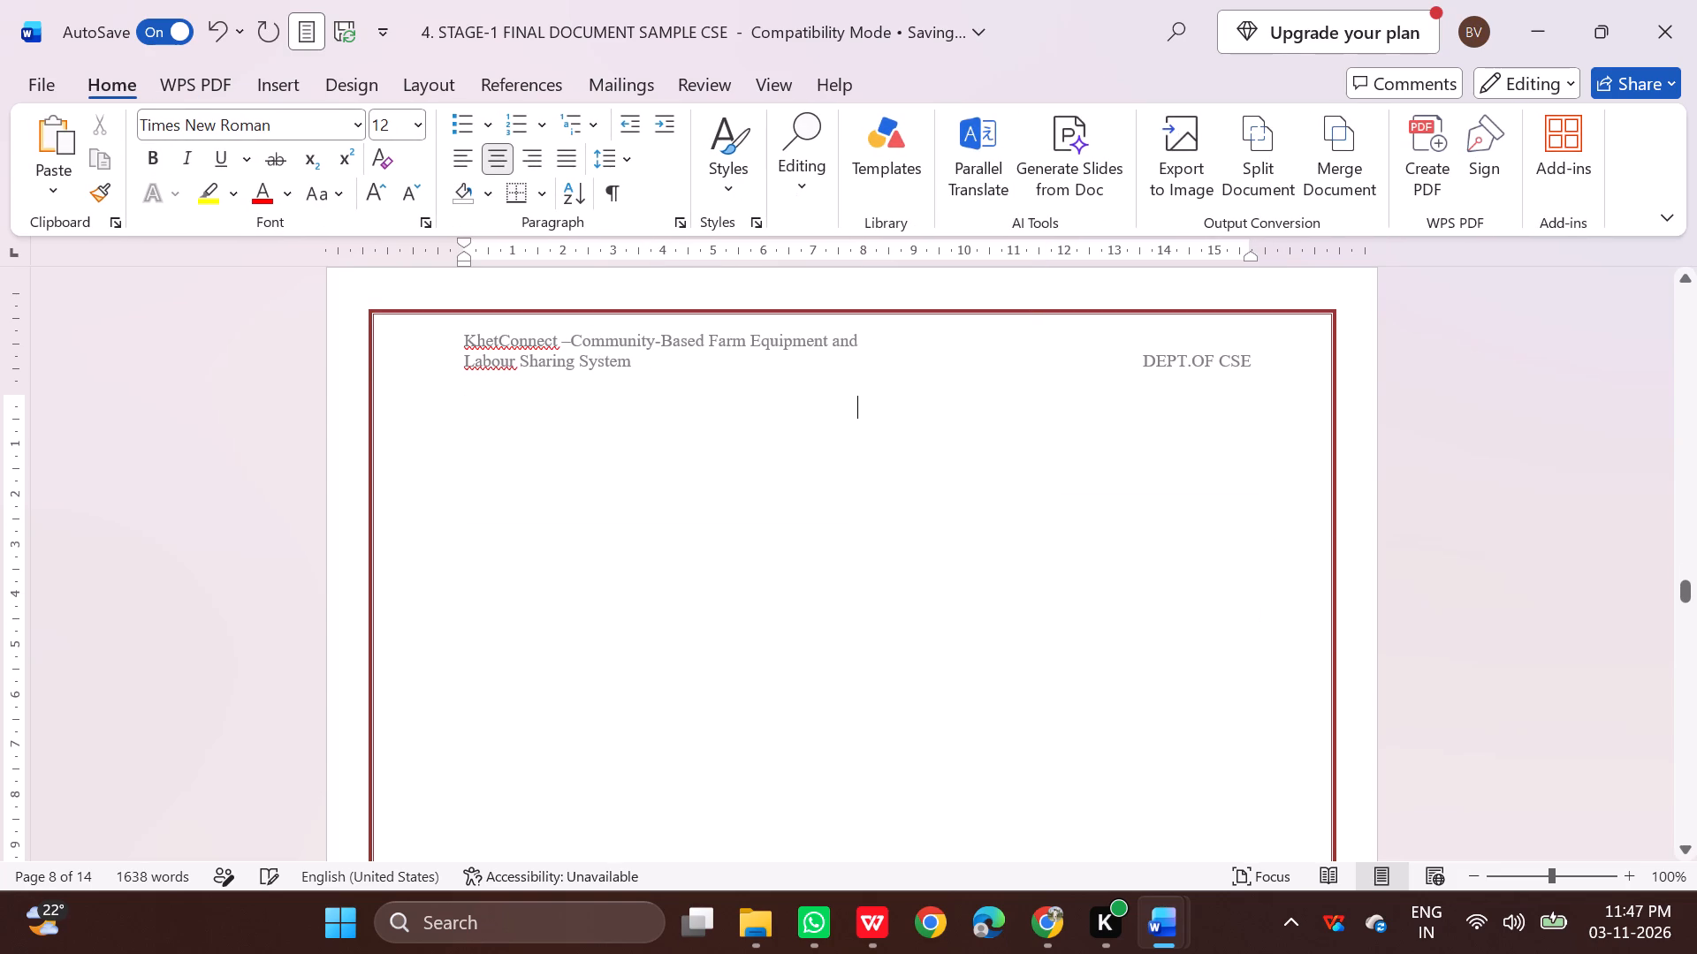
Copy the whole 2.2 Comparative Analysis table, from the header row through row [6], from the Markdown preview in Chrome.
{"action": "scroll", "coordinate": [757, 506], "scroll_direction": "up", "scroll_amount": 13}
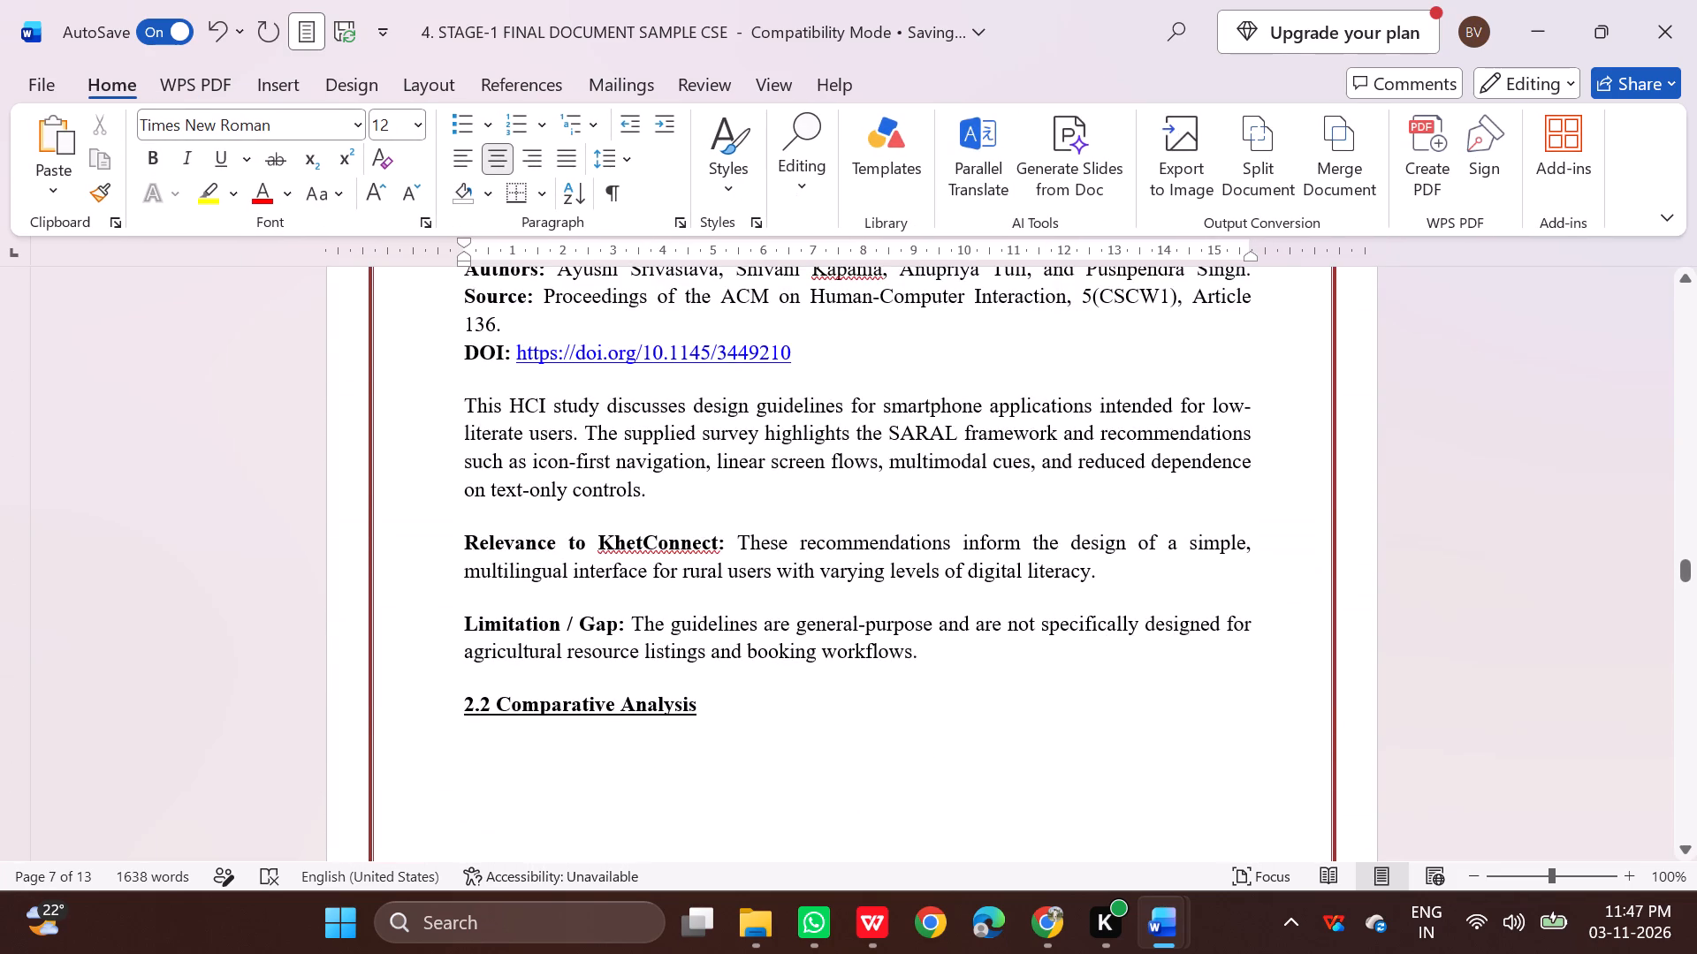
{"action": "scroll", "coordinate": [702, 460], "scroll_direction": "up", "scroll_amount": 6}
{"action": "scroll", "coordinate": [702, 460], "scroll_direction": "down", "scroll_amount": 5}
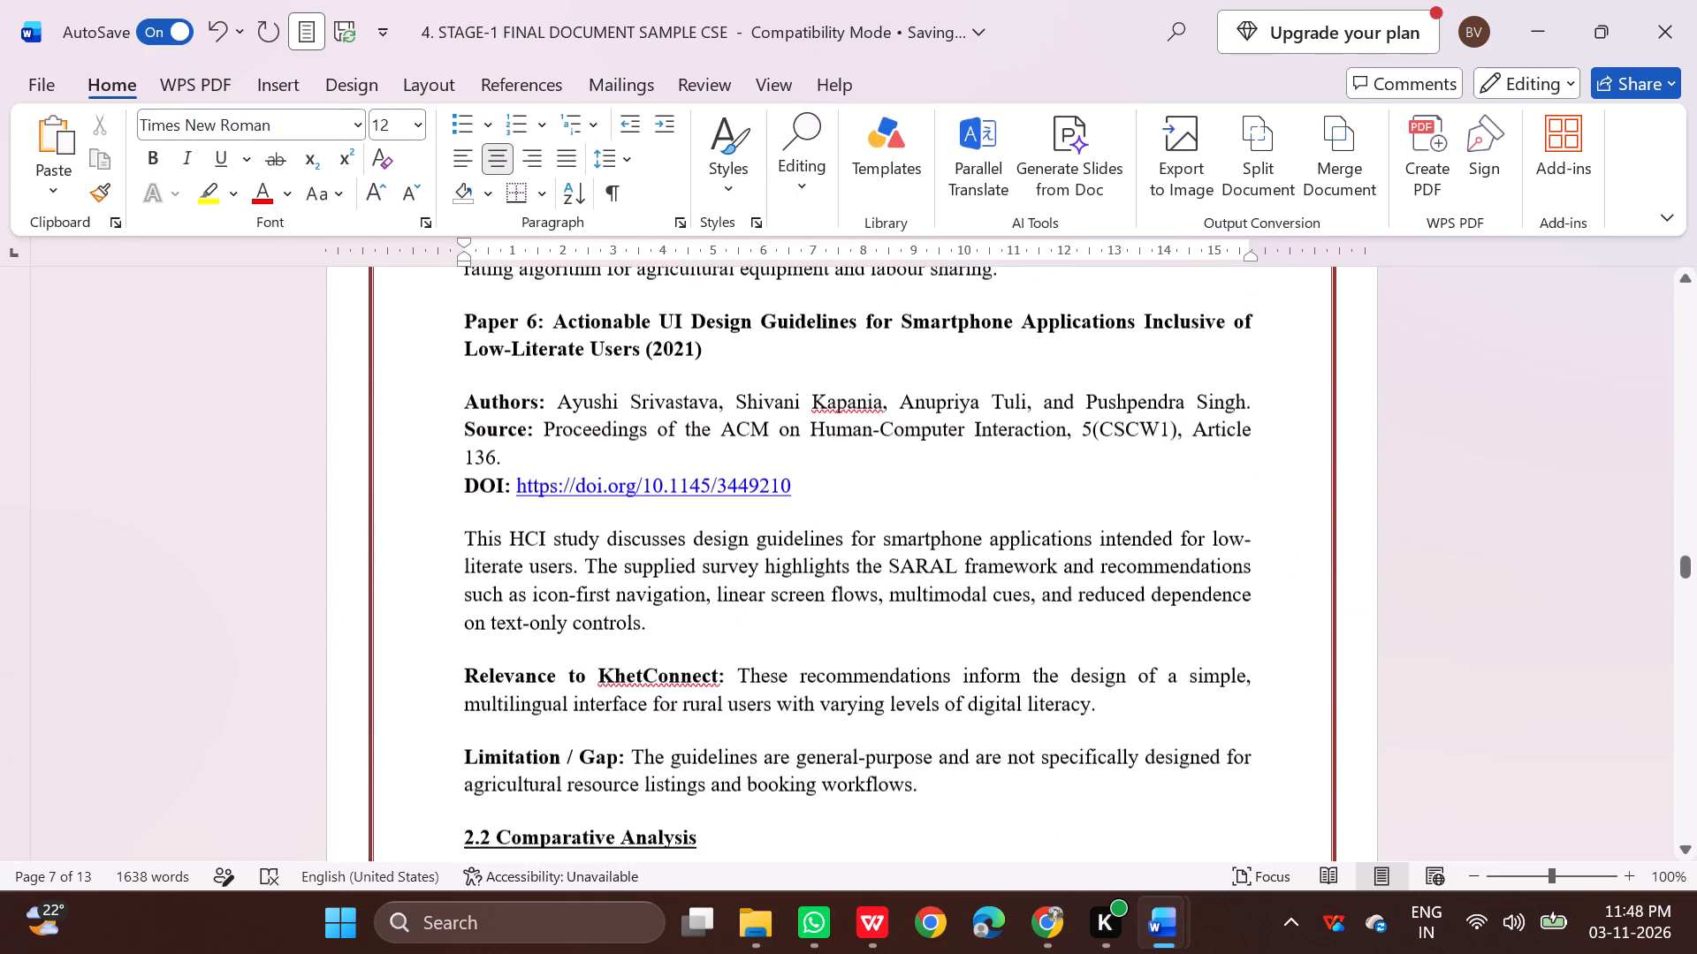
{"action": "scroll", "coordinate": [702, 460], "scroll_direction": "down", "scroll_amount": 3}
{"action": "scroll", "coordinate": [781, 580], "scroll_direction": "down", "scroll_amount": 10}
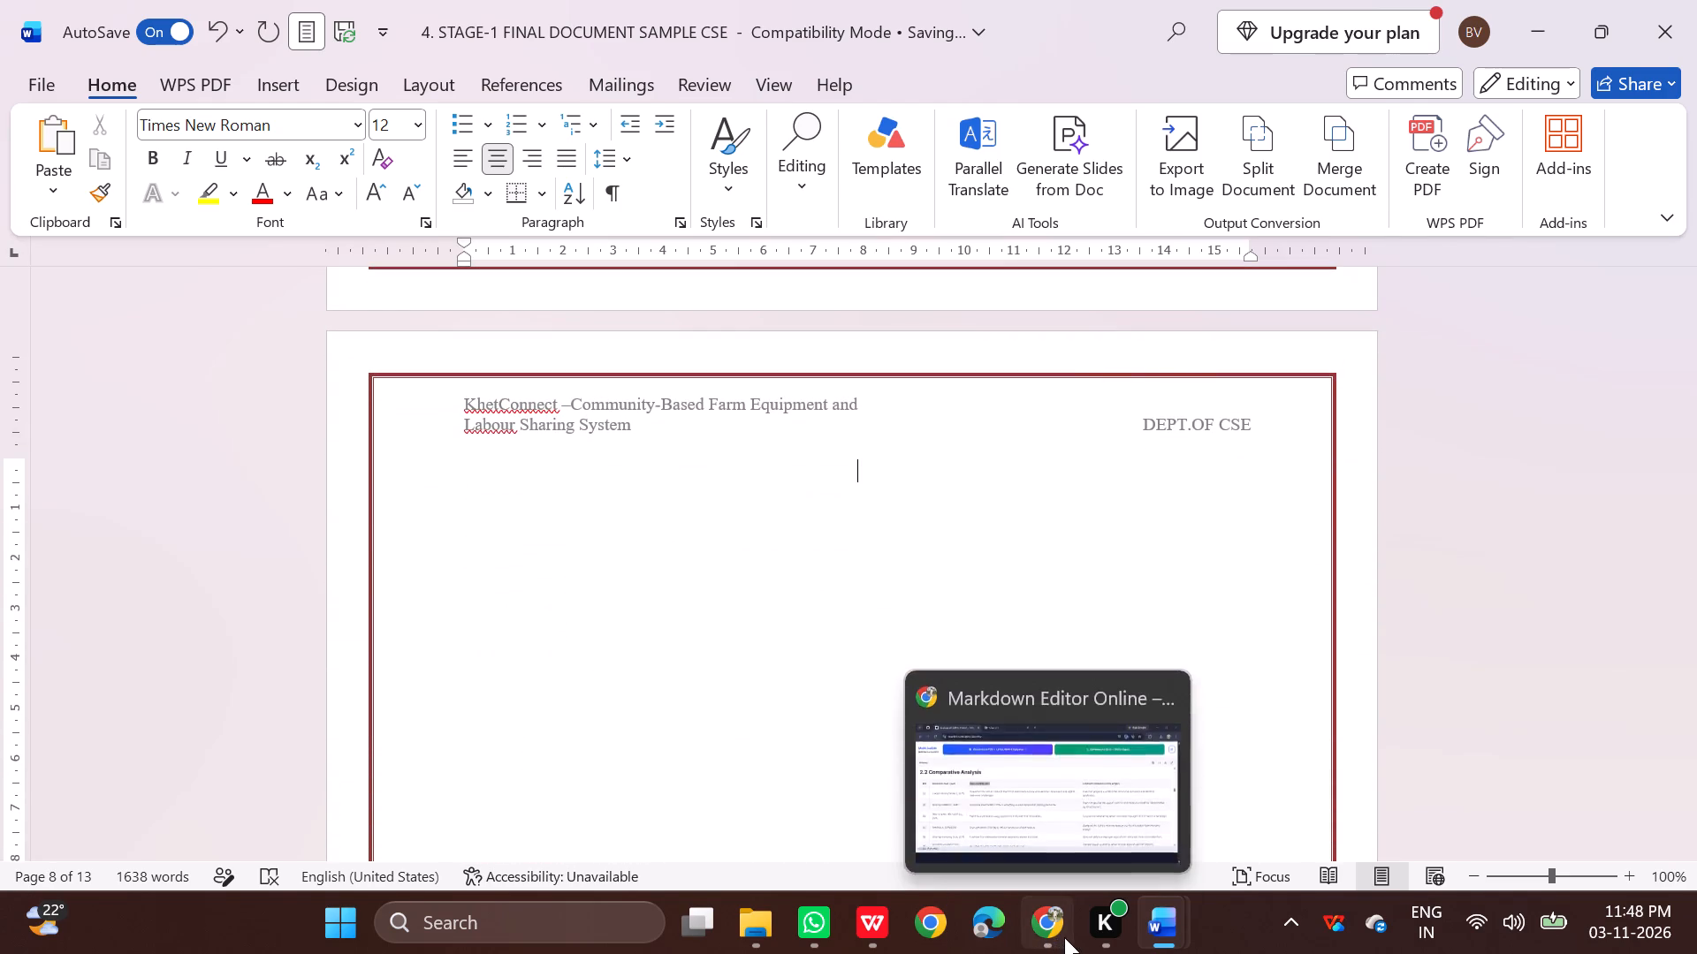
{"action": "left_click", "coordinate": [1064, 937]}
{"action": "left_click_drag", "start_coordinate": [18, 366], "coordinate": [942, 494]}
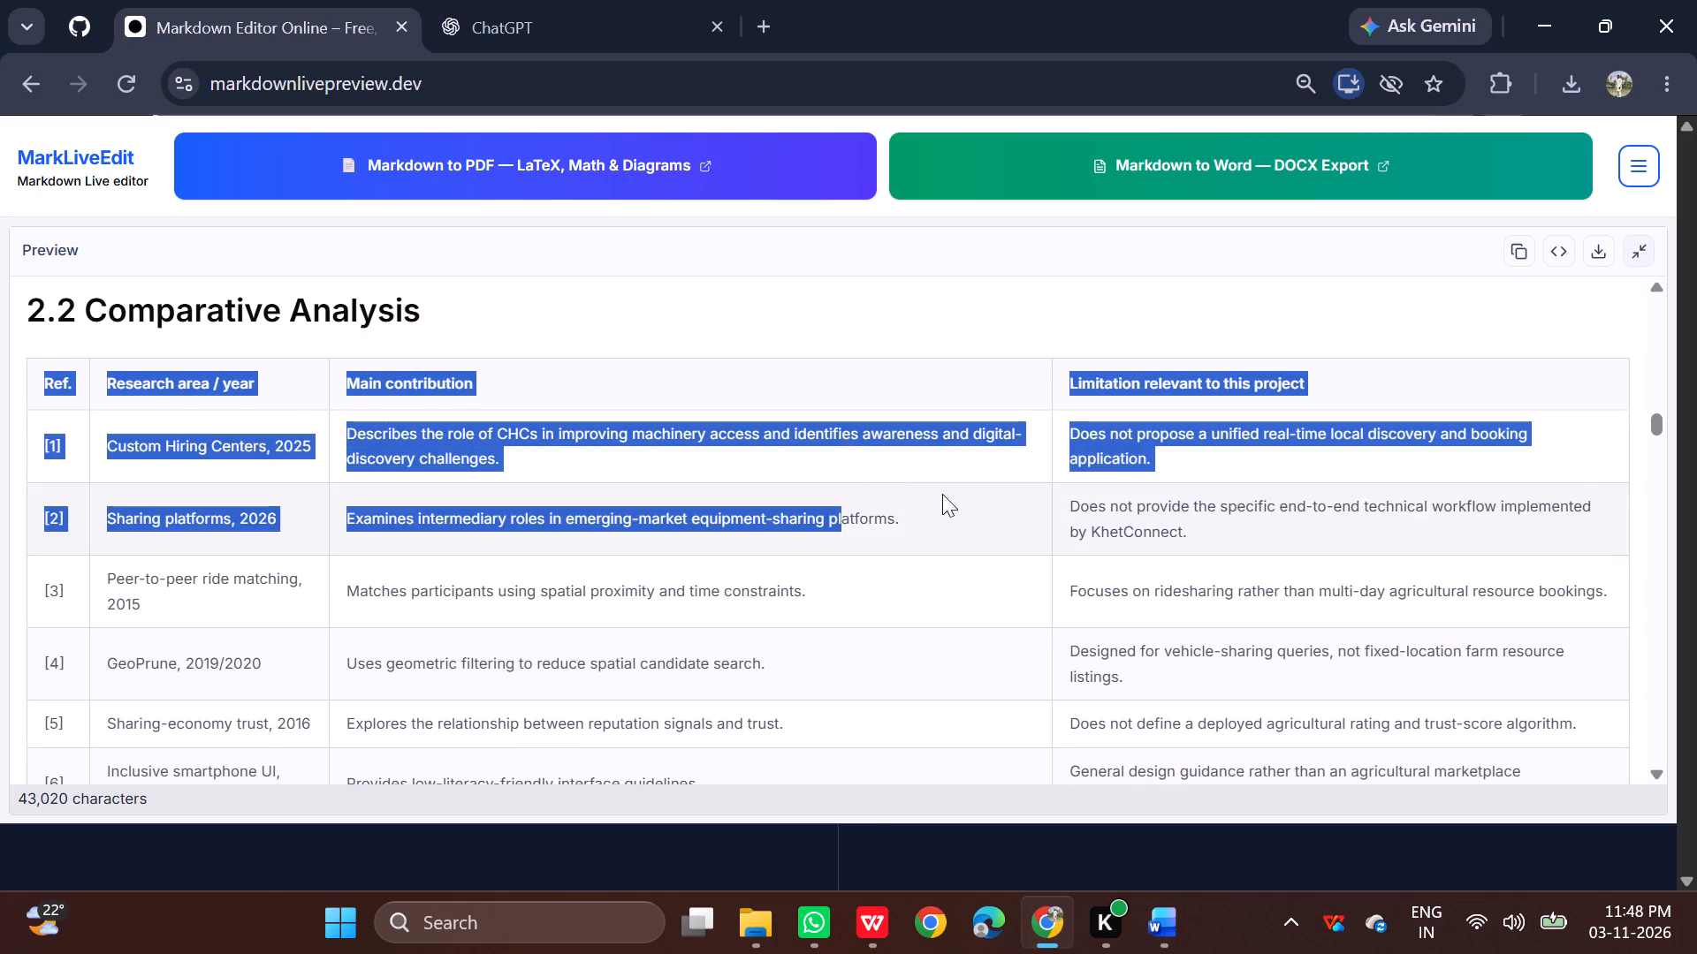
{"action": "left_click_drag", "start_coordinate": [942, 494], "coordinate": [1386, 354]}
{"action": "scroll", "coordinate": [1386, 354], "scroll_direction": "up", "scroll_amount": 2}
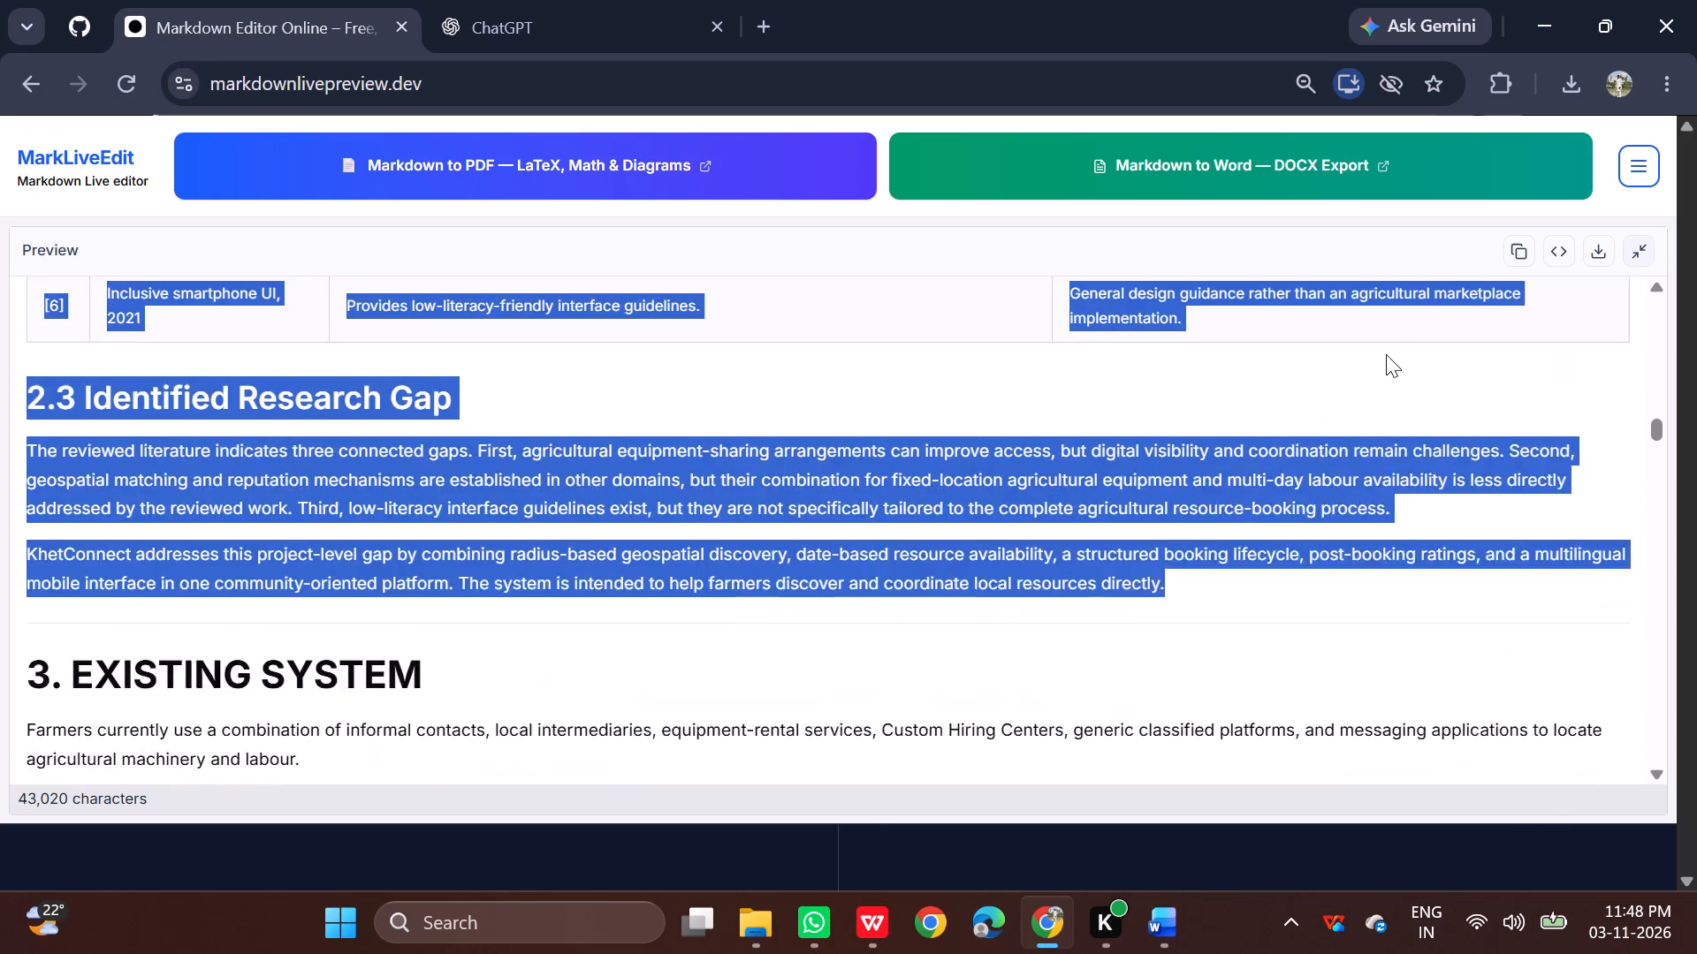
{"action": "left_click_drag", "start_coordinate": [1386, 354], "coordinate": [1315, 468]}
{"action": "scroll", "coordinate": [1390, 365], "scroll_direction": "up", "scroll_amount": 1}
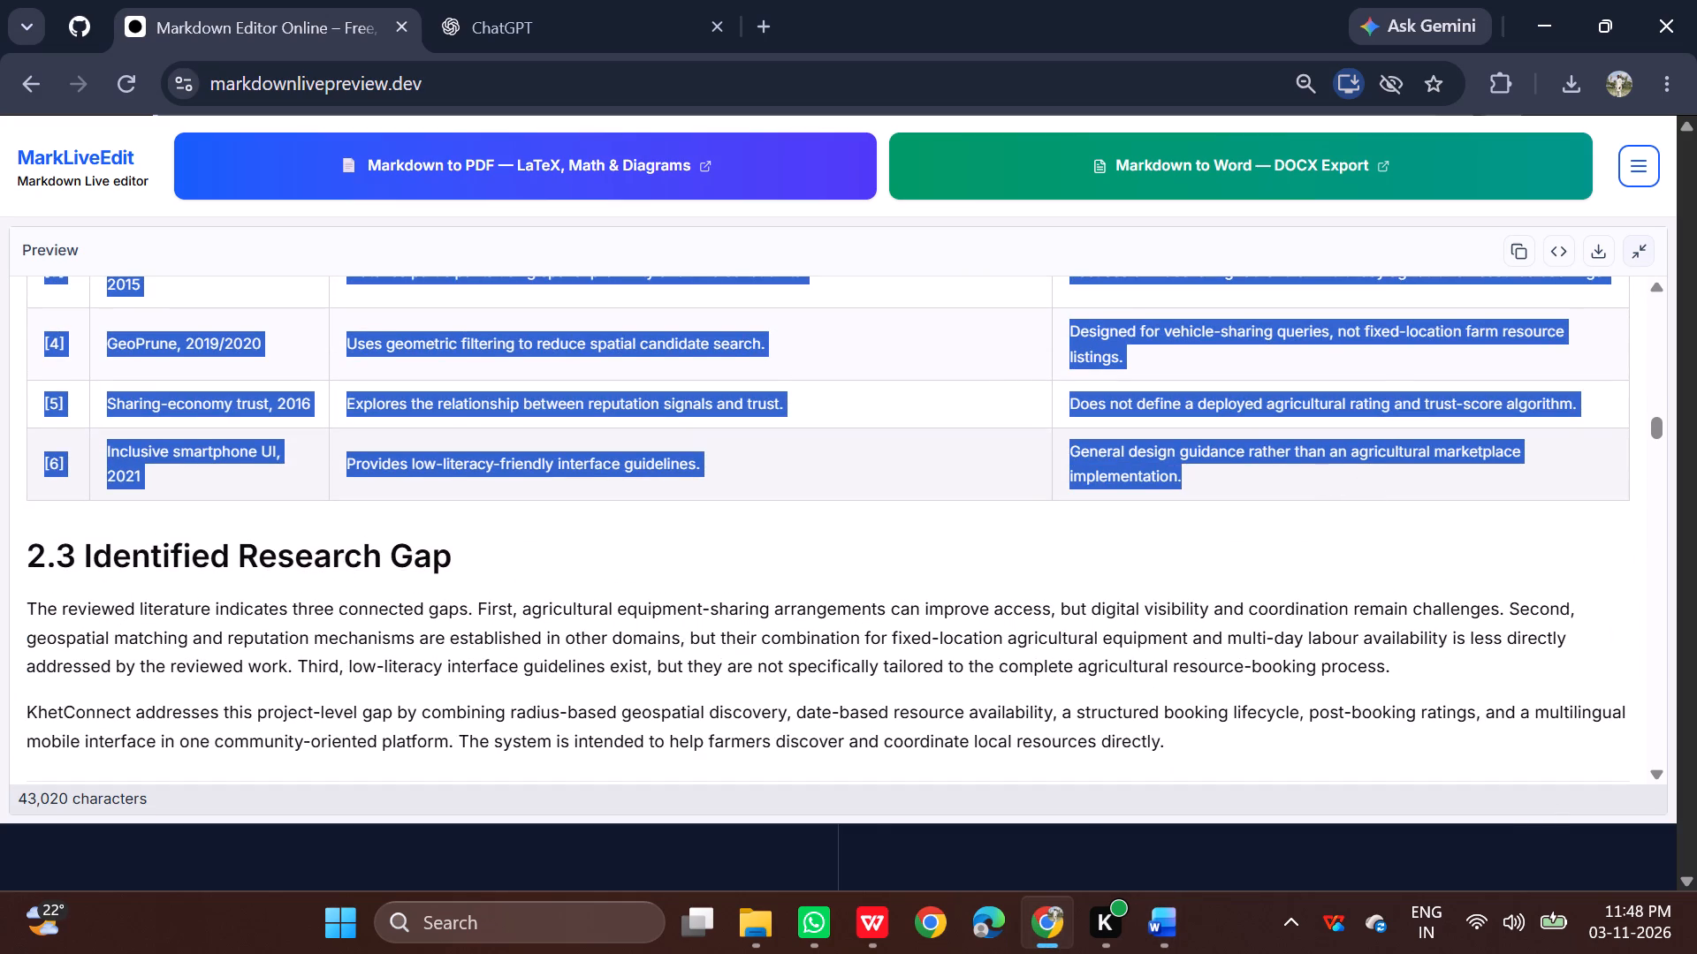
{"action": "key", "text": "ctrl+c"}
Paste the copied table into the Word document directly under the "2.2 Comparative Analysis" heading on page 7.
{"action": "left_click", "coordinate": [955, 784]}
{"action": "scroll", "coordinate": [581, 589], "scroll_direction": "up", "scroll_amount": 3}
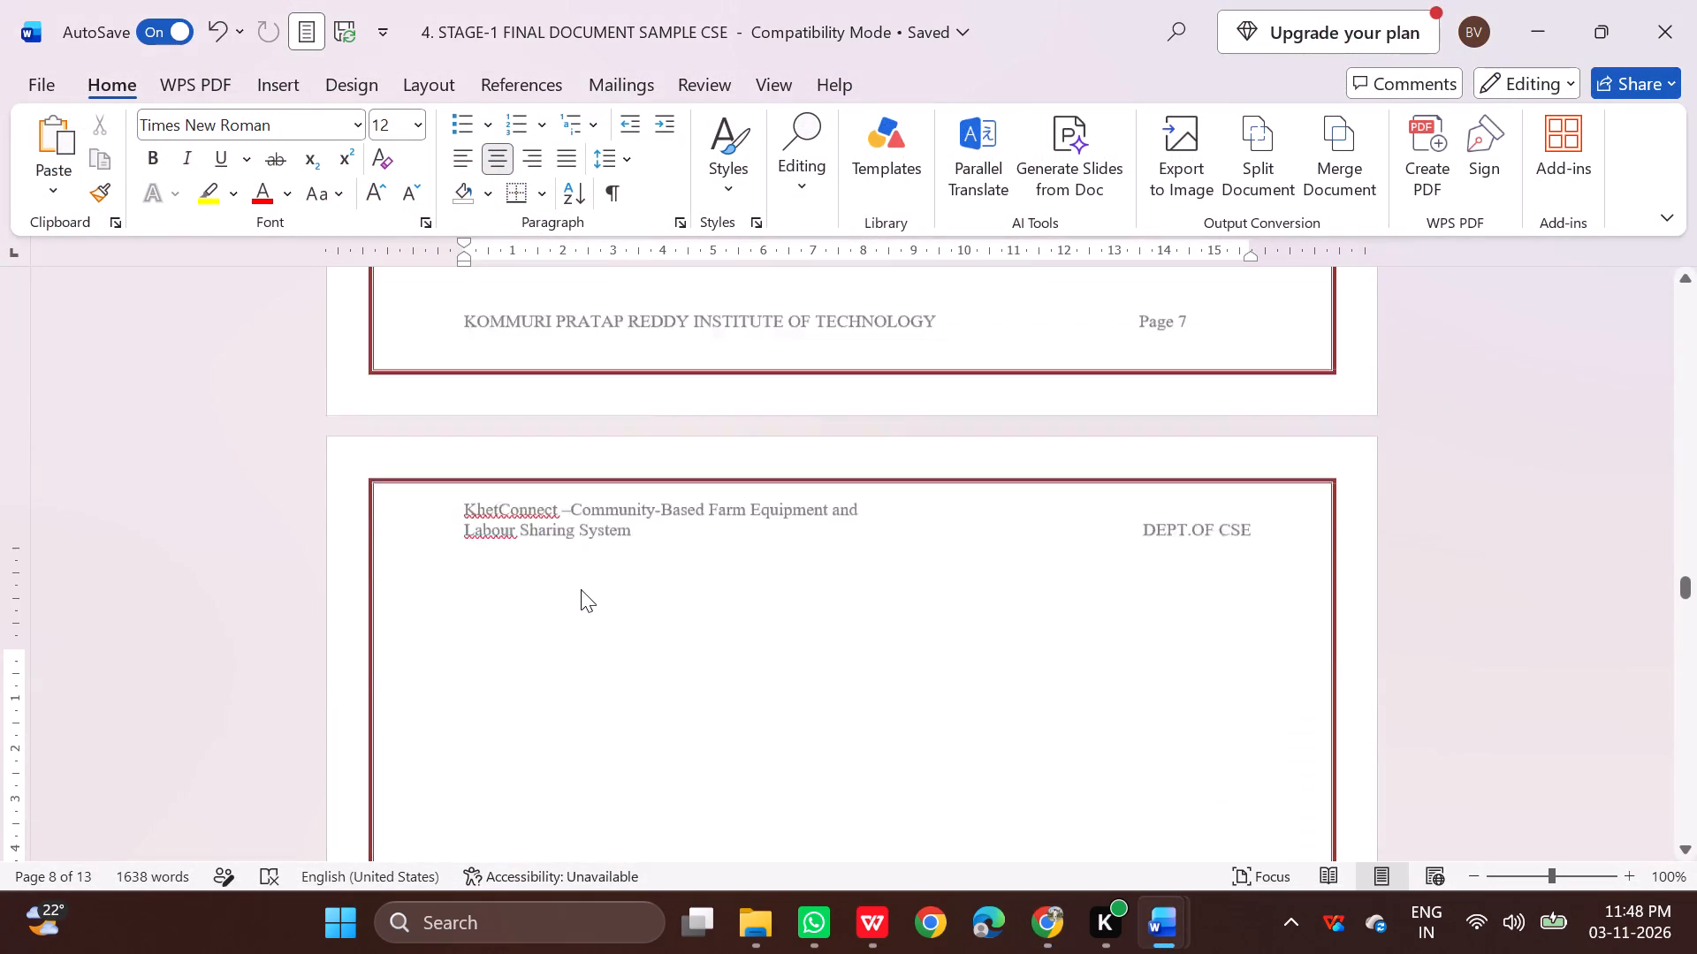
{"action": "scroll", "coordinate": [527, 622], "scroll_direction": "up", "scroll_amount": 3}
{"action": "scroll", "coordinate": [520, 595], "scroll_direction": "down", "scroll_amount": 1}
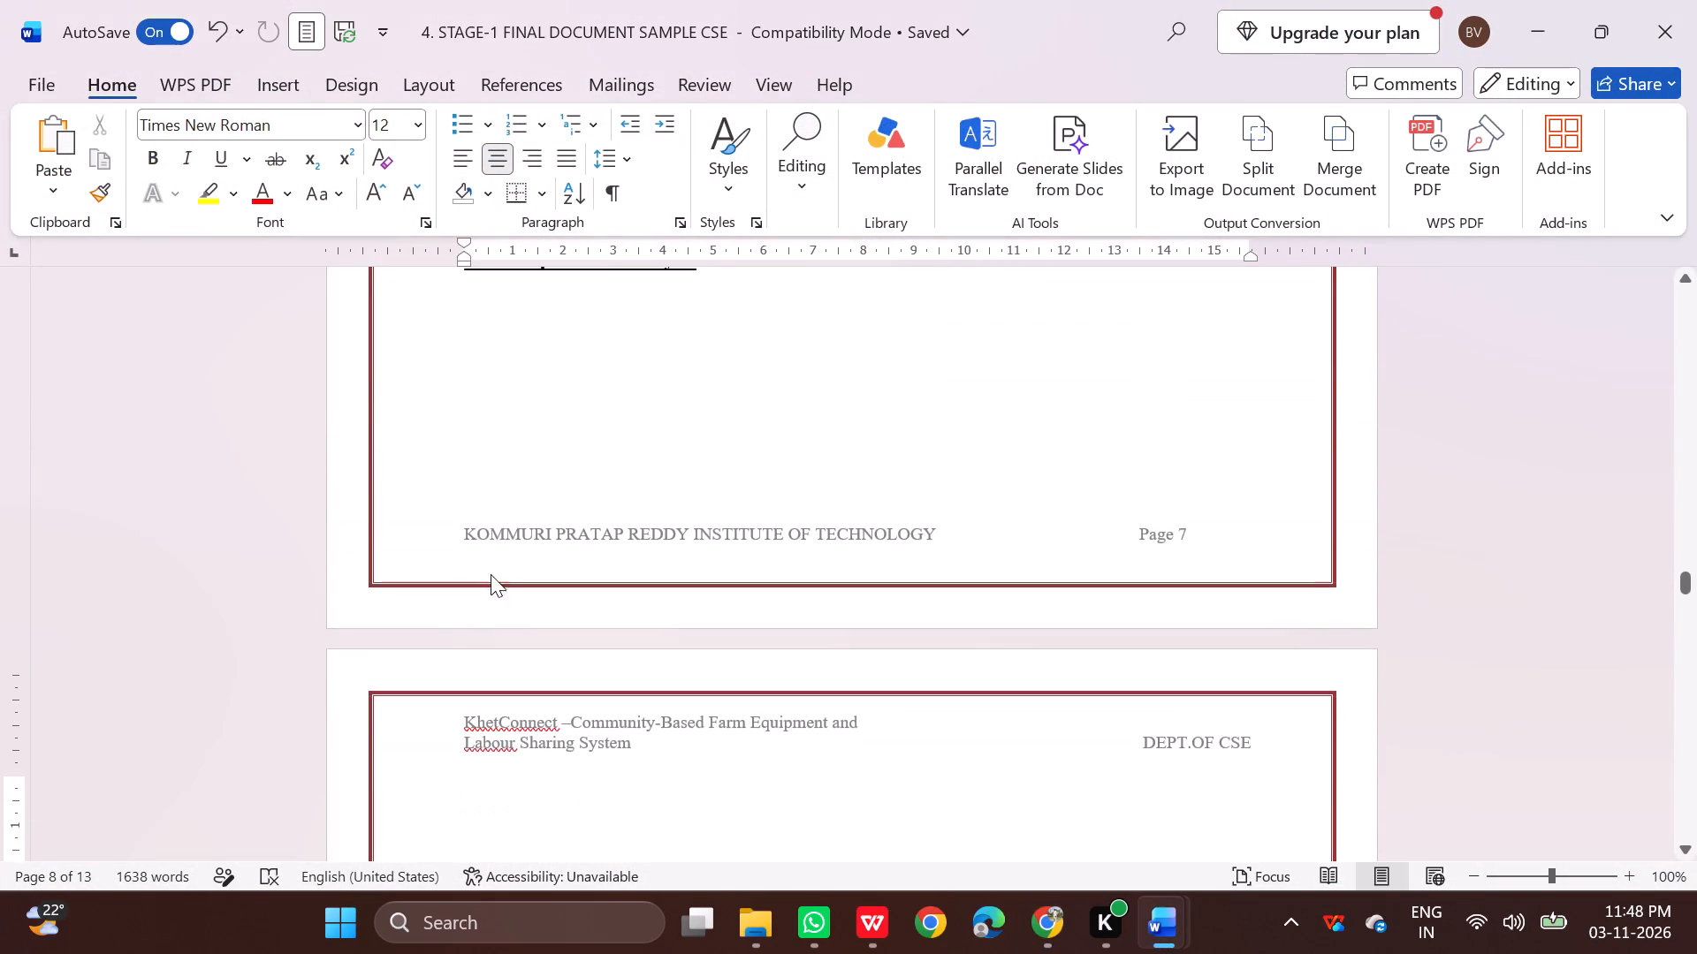
{"action": "left_click", "coordinate": [487, 333]}
{"action": "key", "text": "ctrl+v"}
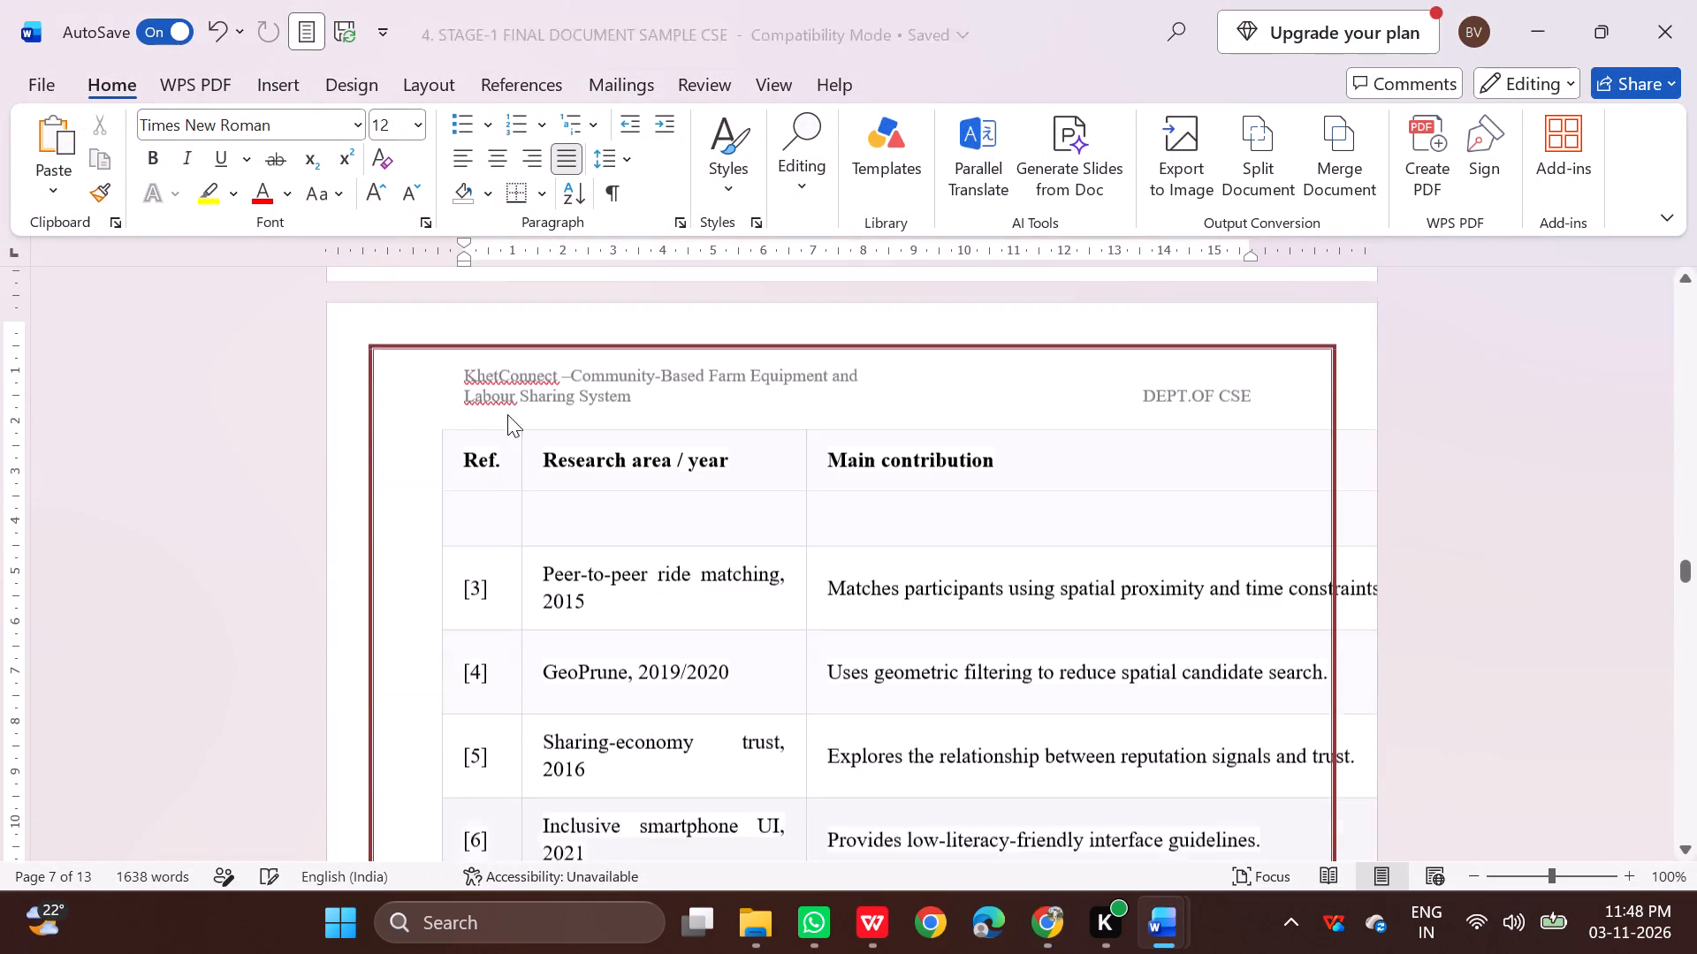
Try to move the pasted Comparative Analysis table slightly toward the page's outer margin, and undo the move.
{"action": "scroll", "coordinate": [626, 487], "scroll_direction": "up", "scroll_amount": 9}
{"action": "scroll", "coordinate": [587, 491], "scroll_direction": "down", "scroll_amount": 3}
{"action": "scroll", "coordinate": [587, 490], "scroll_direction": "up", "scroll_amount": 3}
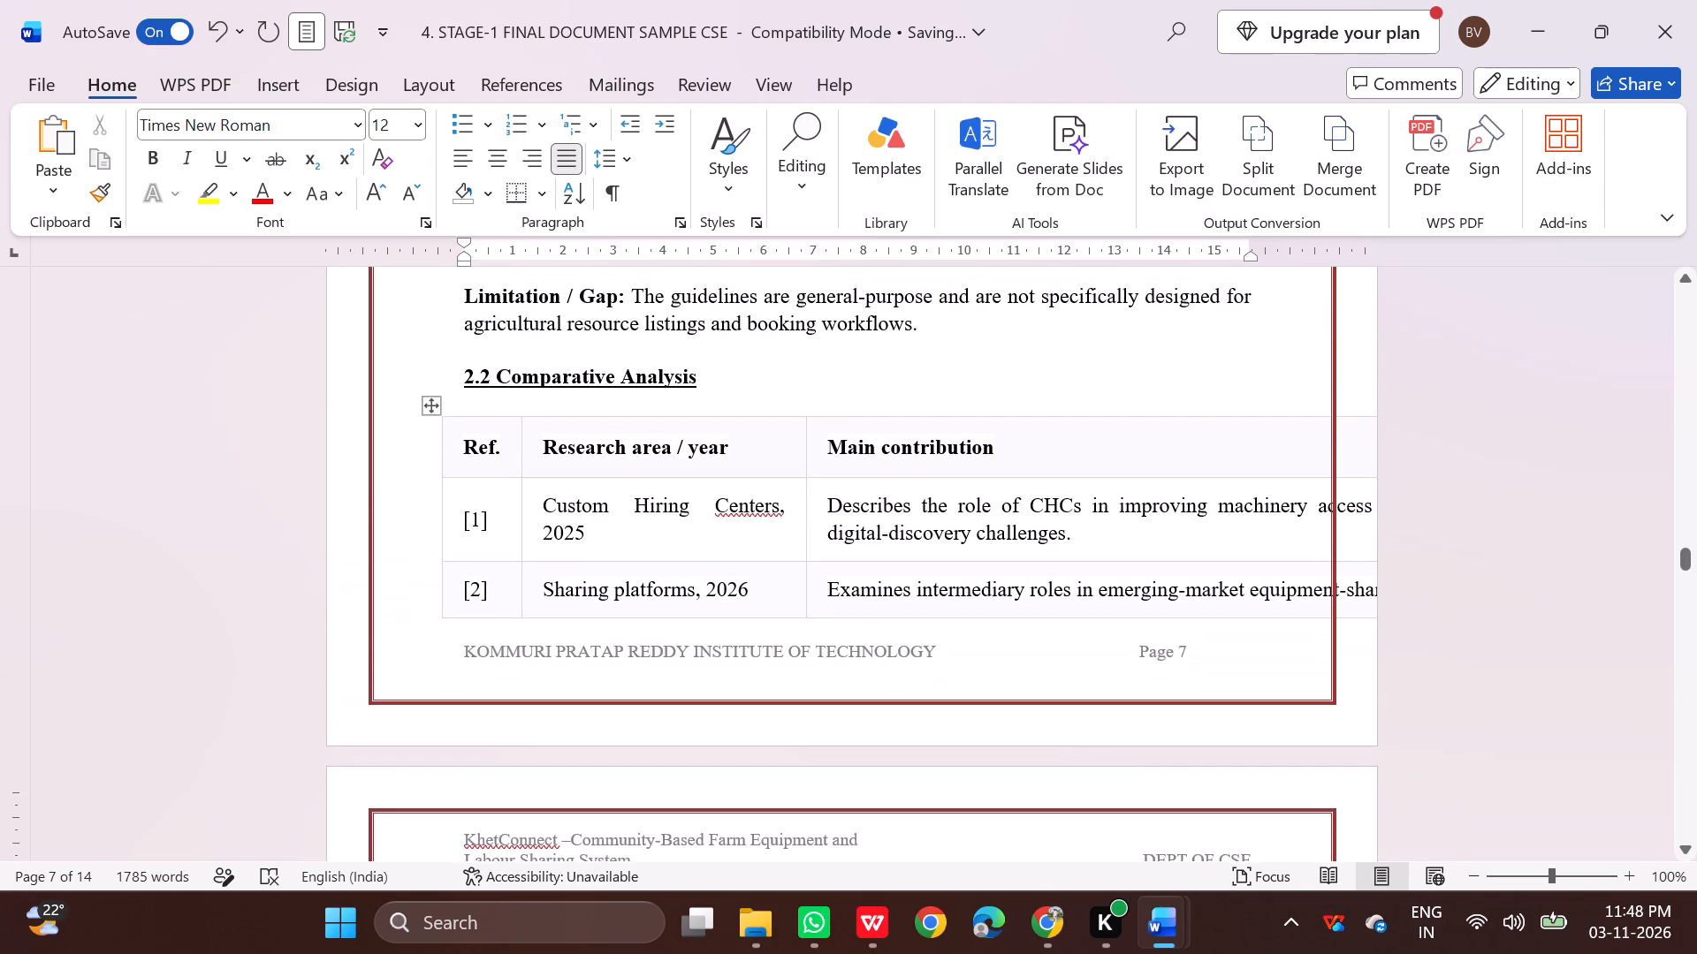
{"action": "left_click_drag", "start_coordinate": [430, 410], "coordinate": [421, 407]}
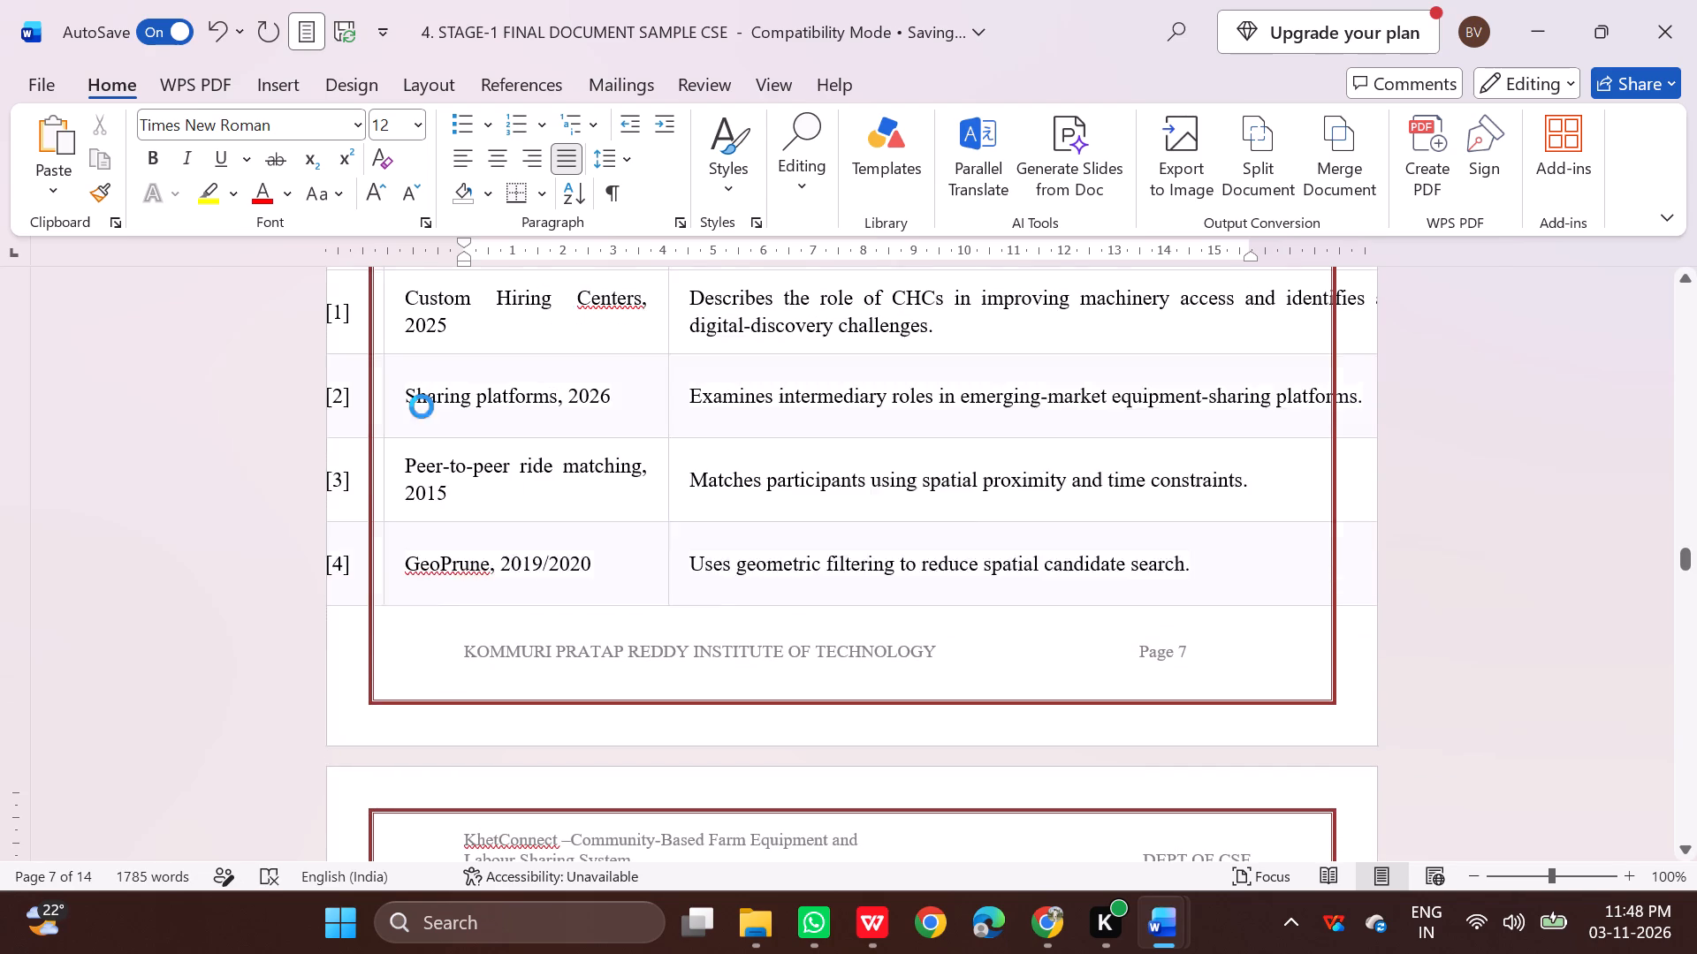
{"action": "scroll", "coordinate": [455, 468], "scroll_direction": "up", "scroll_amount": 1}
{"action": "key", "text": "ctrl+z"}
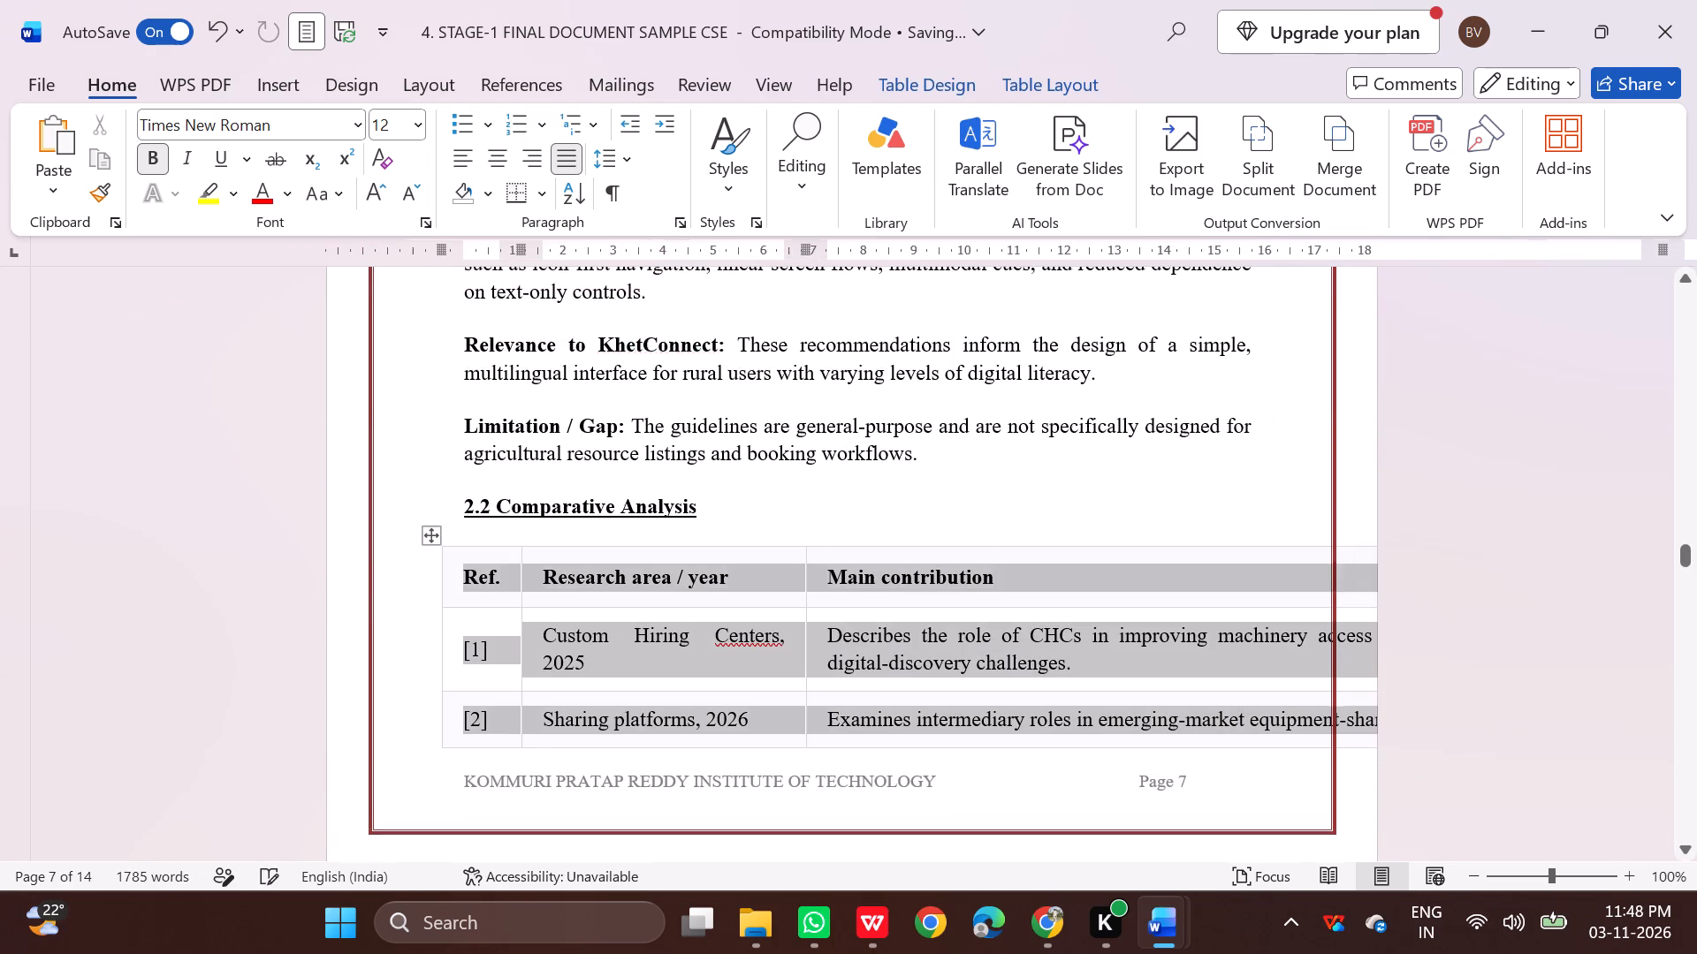
Insert six blank lines after Paper 6's Limitation / Gap paragraph to push the 2.2 Comparative Analysis heading and table onto page 8.
{"action": "left_click", "coordinate": [950, 461]}
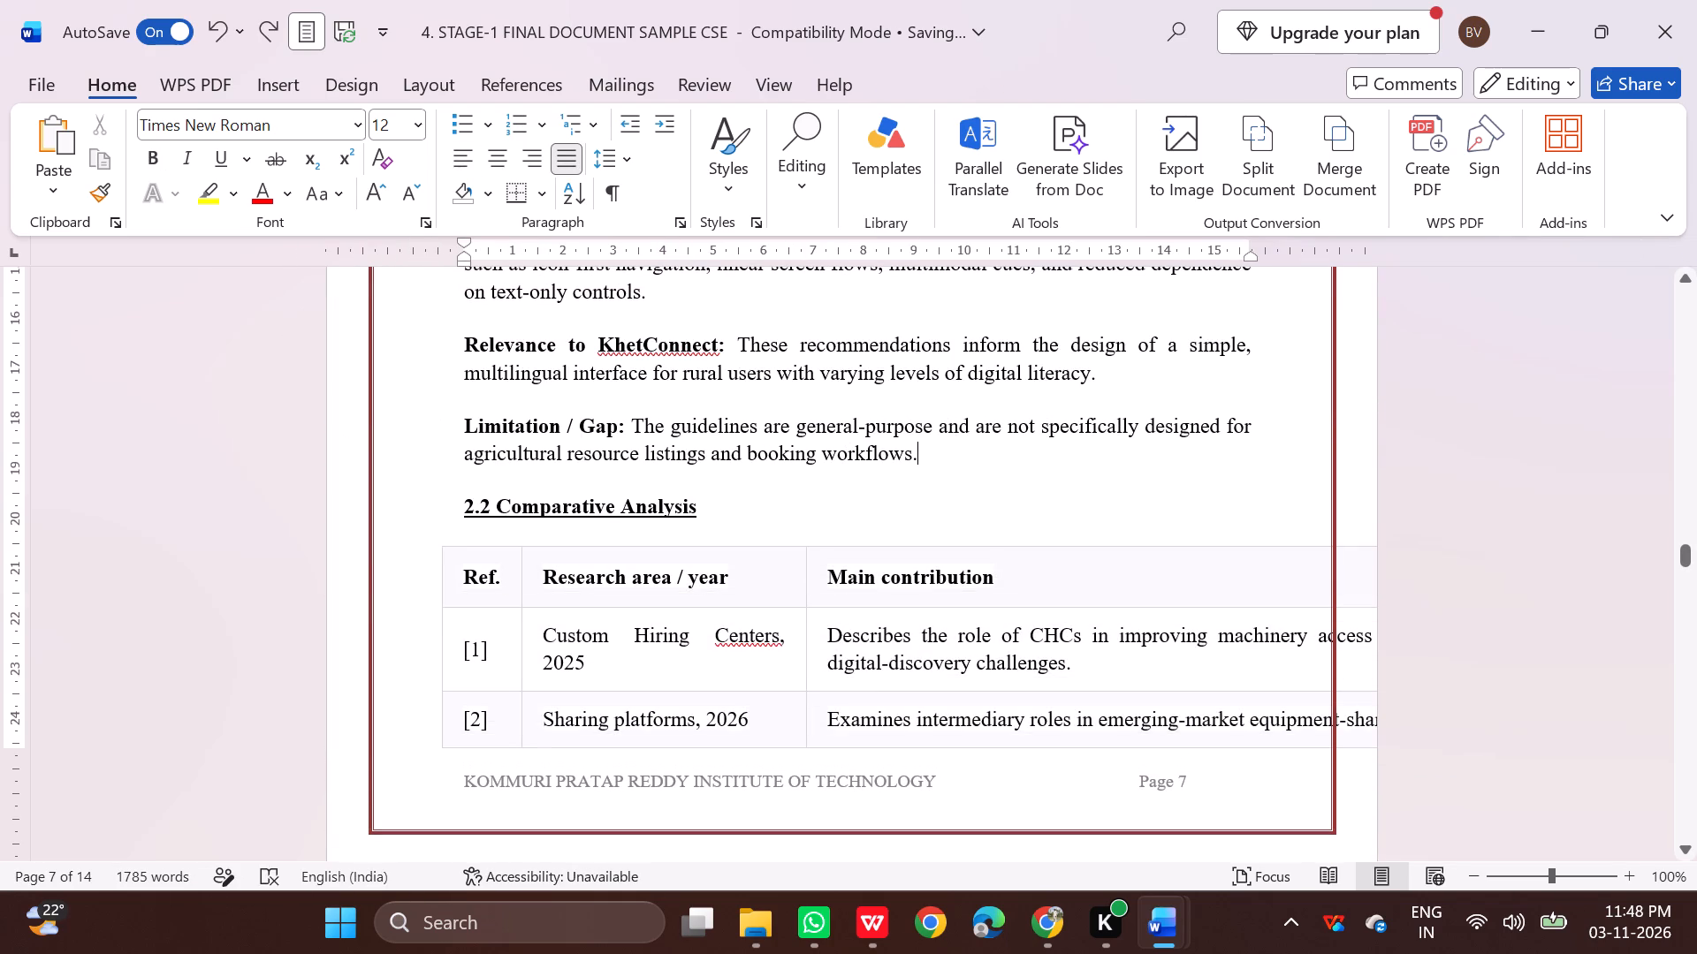
{"action": "key", "text": "Return"}
{"action": "key", "text": "Return"}
{"action": "key", "text": "Return"}
{"action": "key", "text": "Return"}
{"action": "key", "text": "Return"}
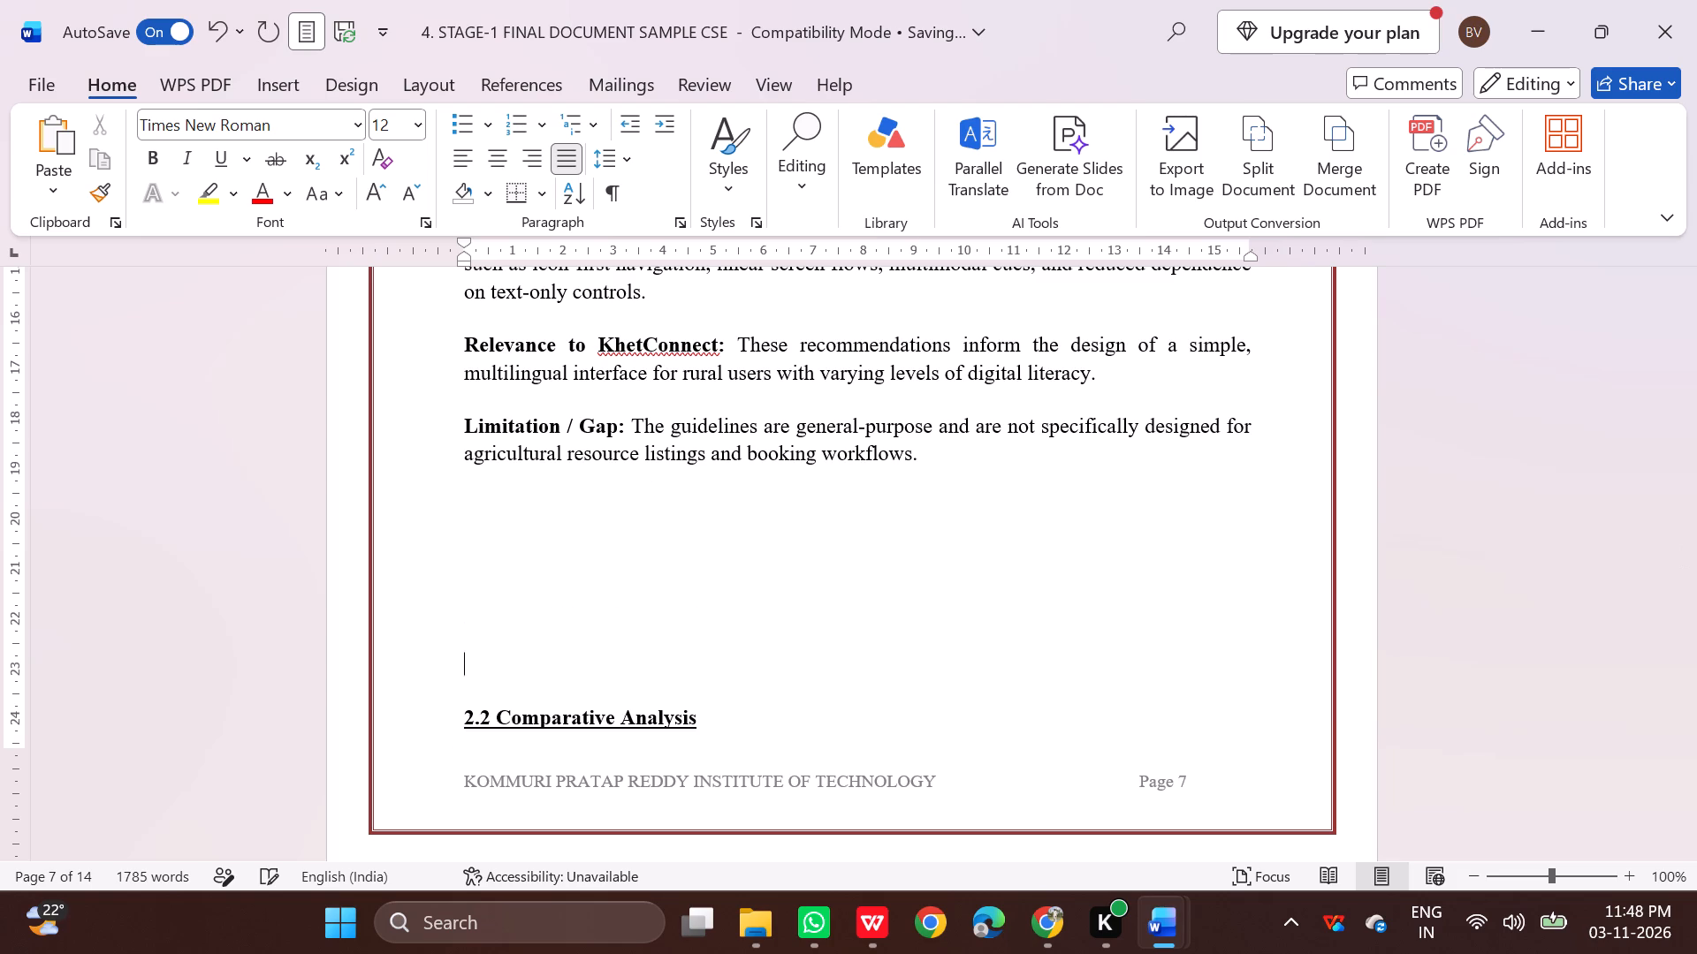
{"action": "key", "text": "Return"}
{"action": "scroll", "coordinate": [950, 459], "scroll_direction": "down", "scroll_amount": 9}
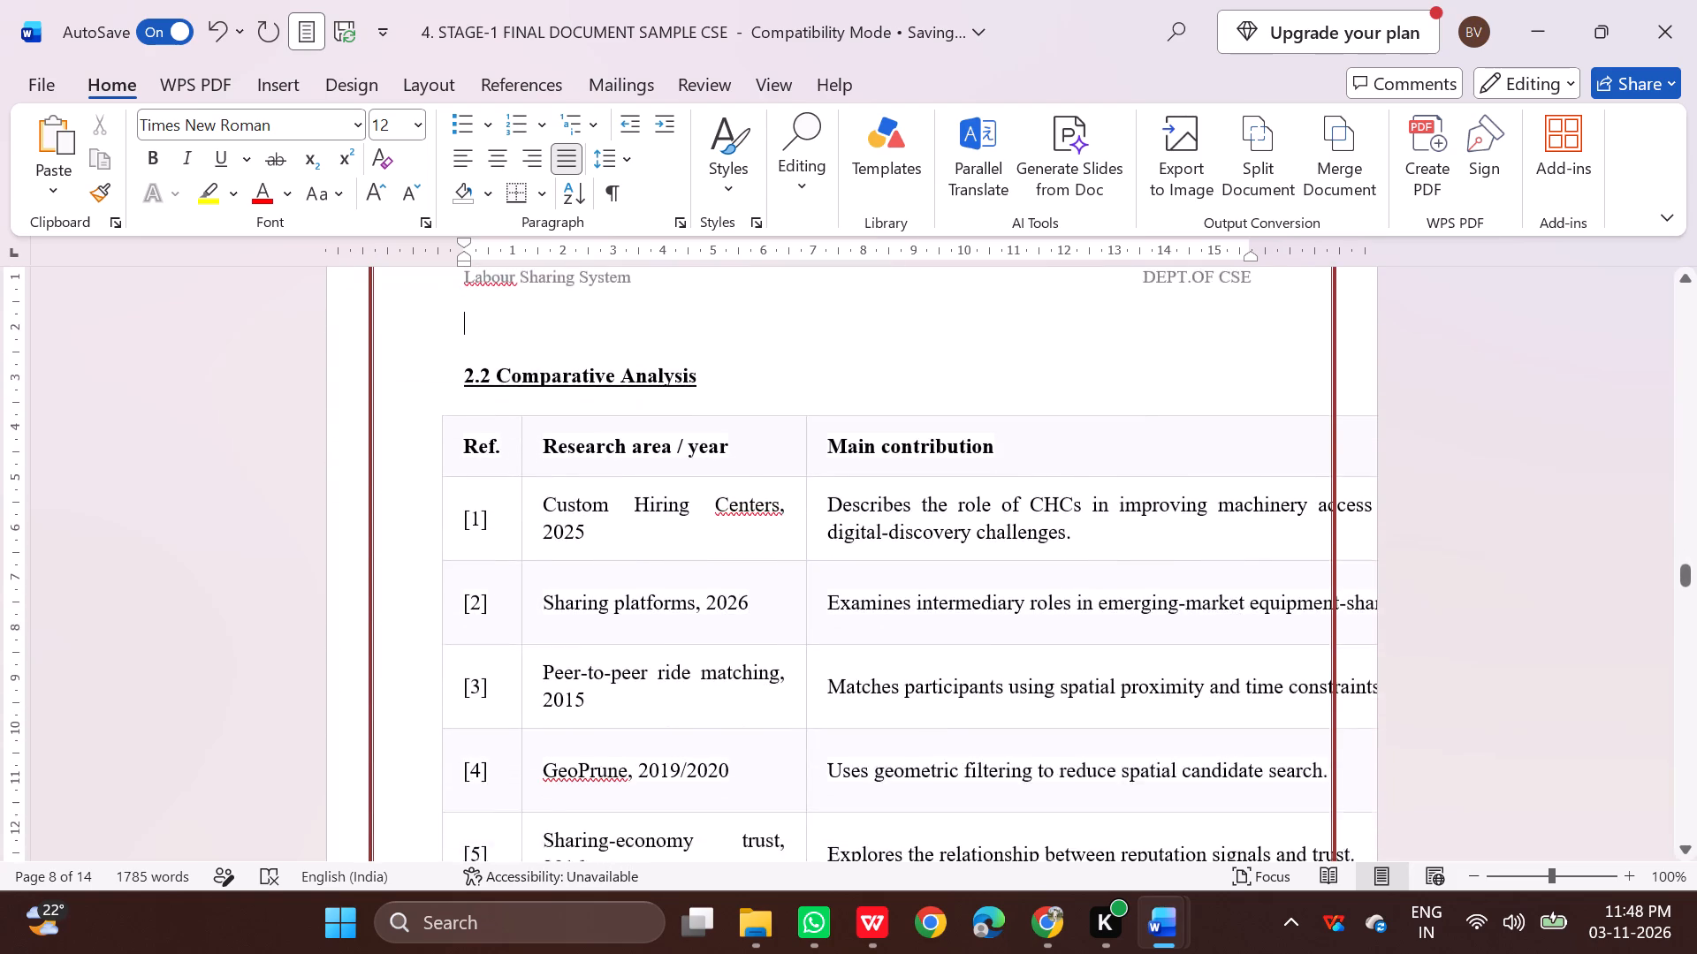
{"action": "scroll", "coordinate": [950, 459], "scroll_direction": "down", "scroll_amount": 12}
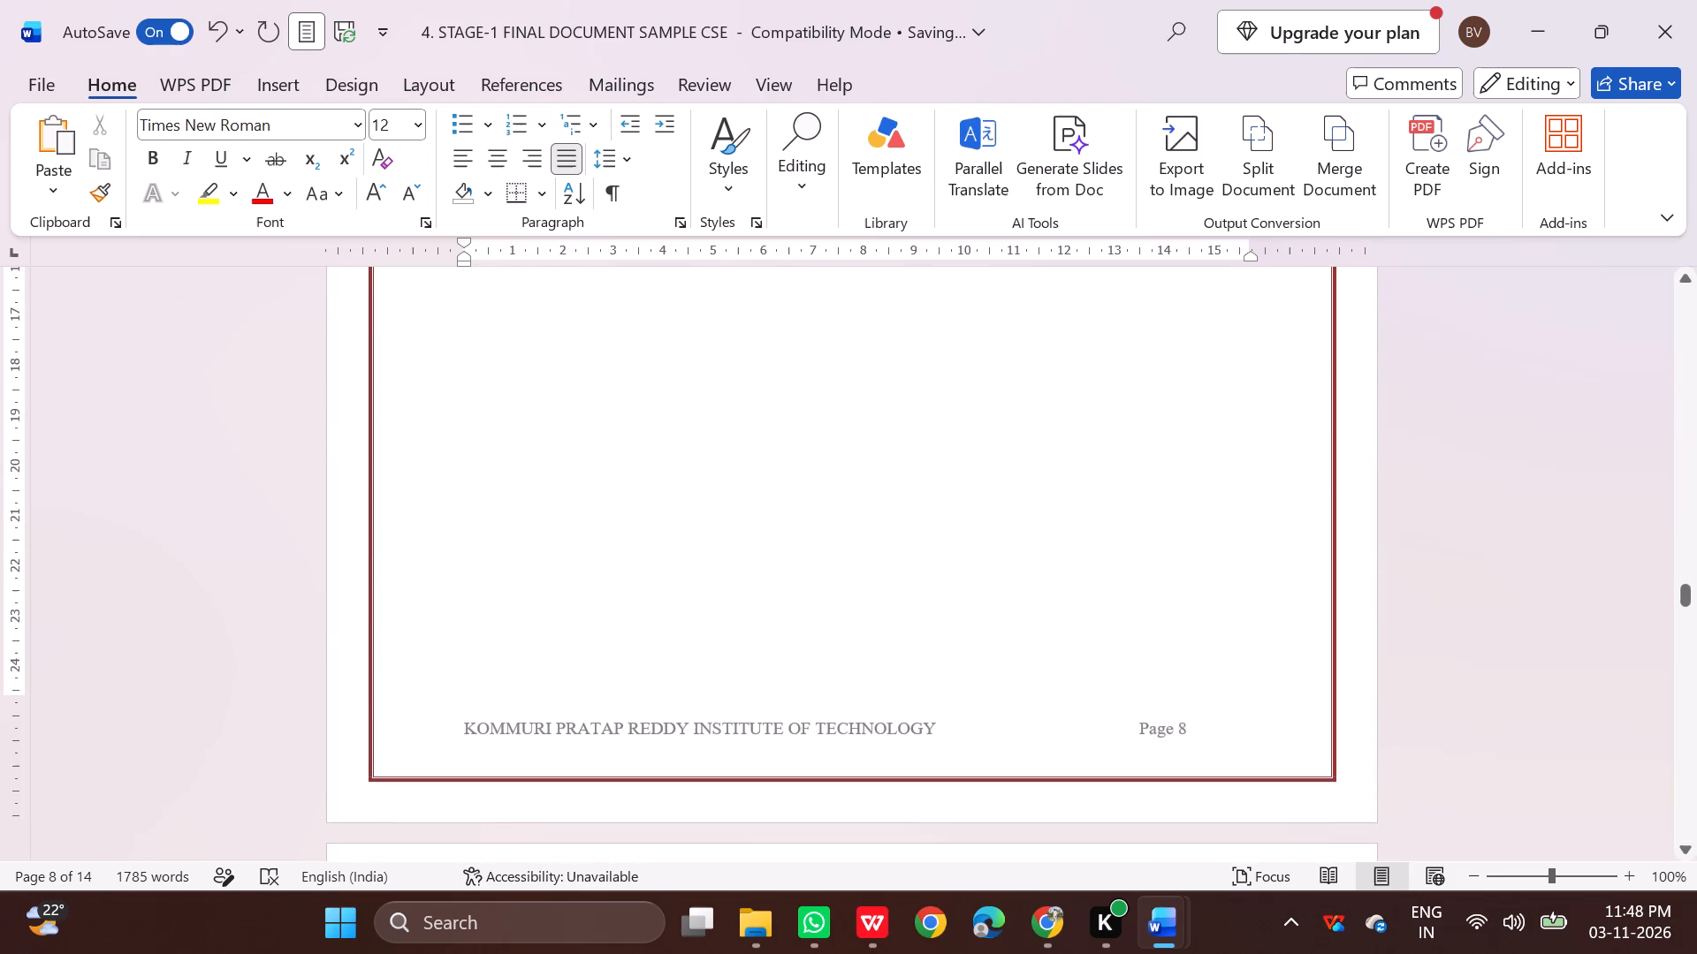
Copy the "2.3 Identified Research Gap" heading from the preview in Chrome and paste it below the table in Word.
{"action": "left_click", "coordinate": [1008, 827]}
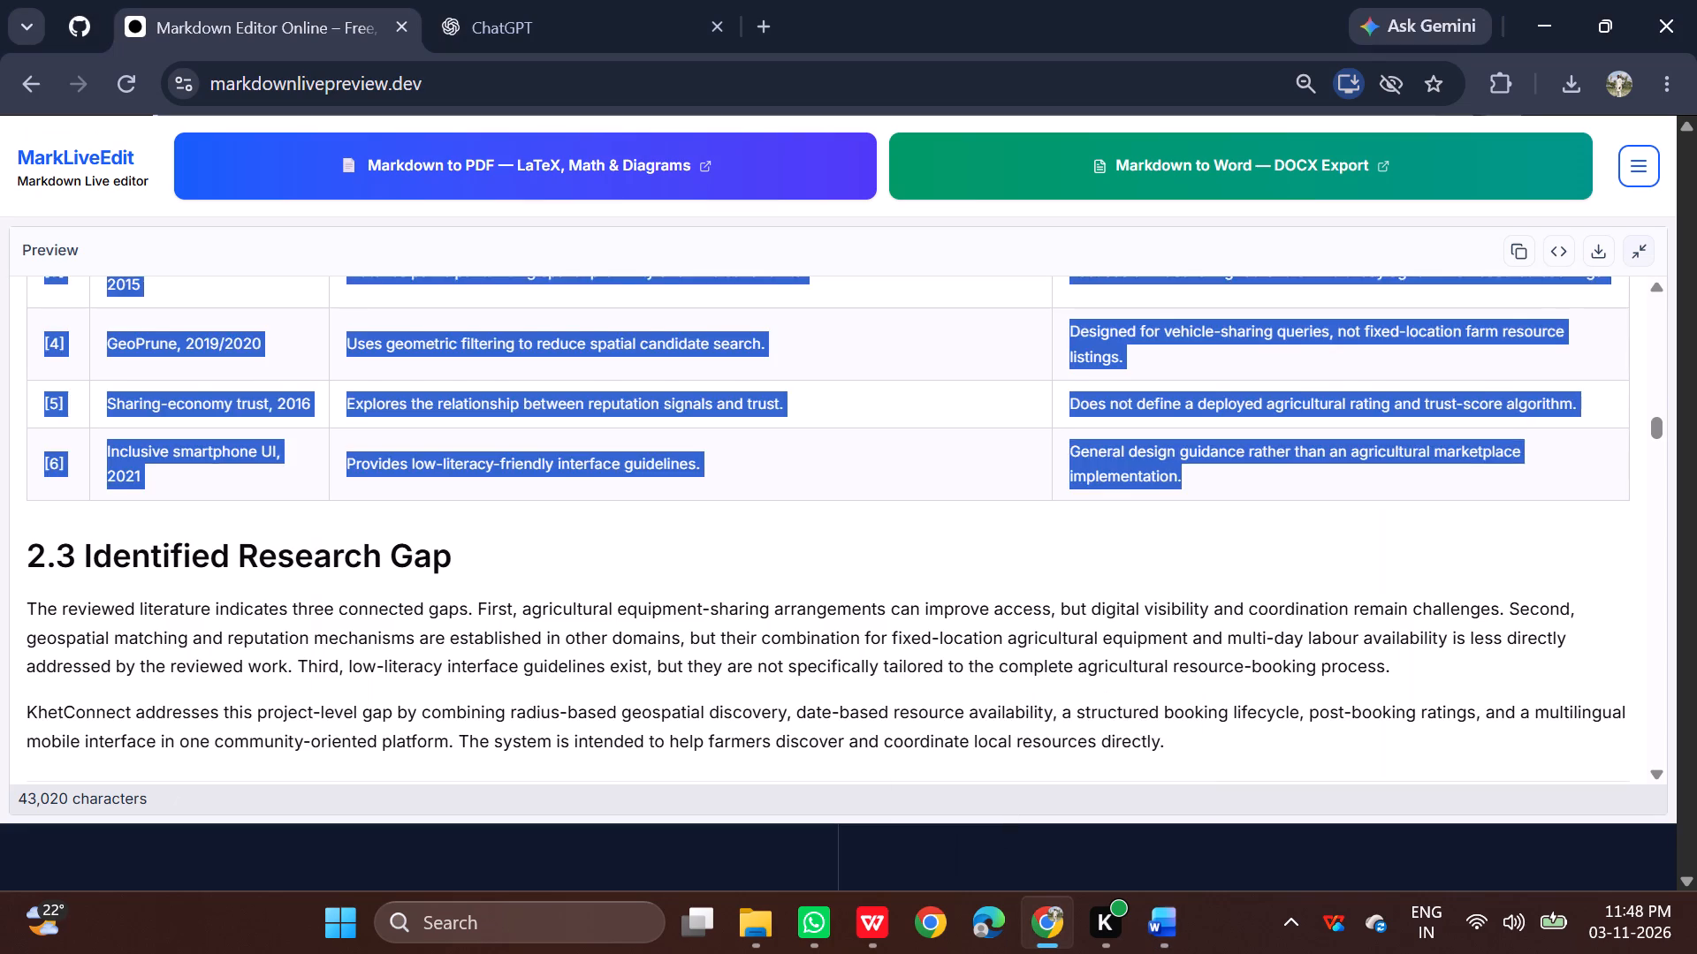
{"action": "scroll", "coordinate": [541, 598], "scroll_direction": "down", "scroll_amount": 2}
{"action": "left_click_drag", "start_coordinate": [460, 297], "coordinate": [24, 314]}
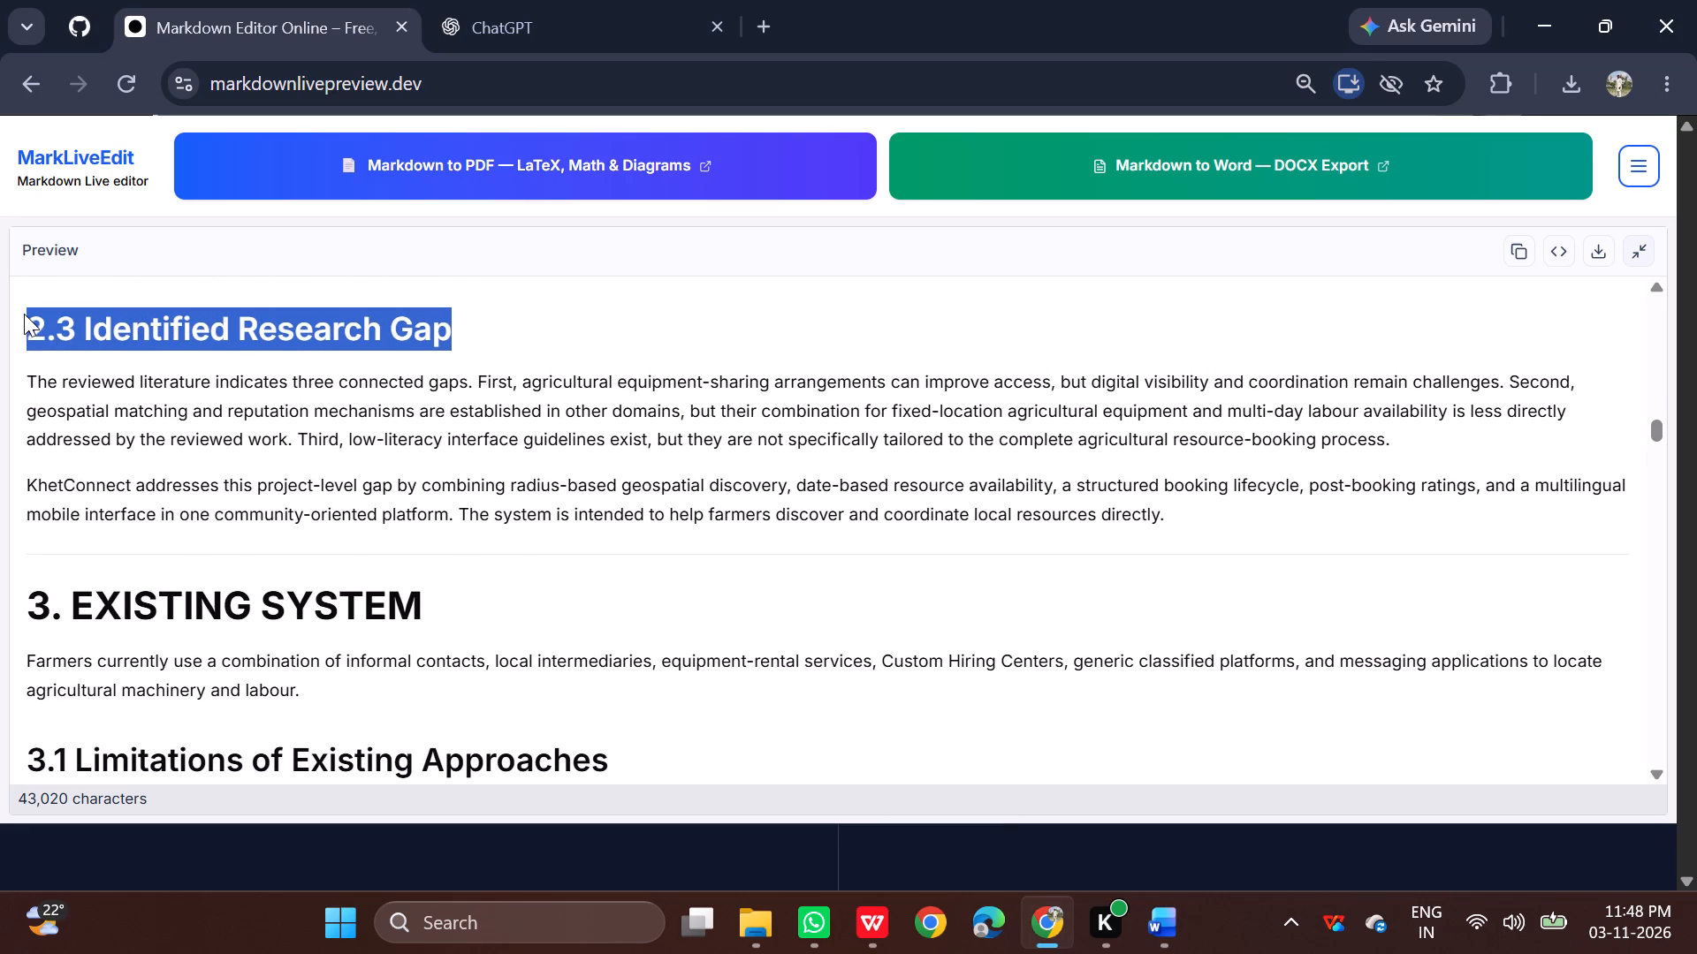
{"action": "left_click_drag", "start_coordinate": [24, 314], "coordinate": [23, 314]}
{"action": "key", "text": "ctrl+c"}
{"action": "left_click", "coordinate": [897, 817]}
{"action": "scroll", "coordinate": [717, 490], "scroll_direction": "up", "scroll_amount": 5}
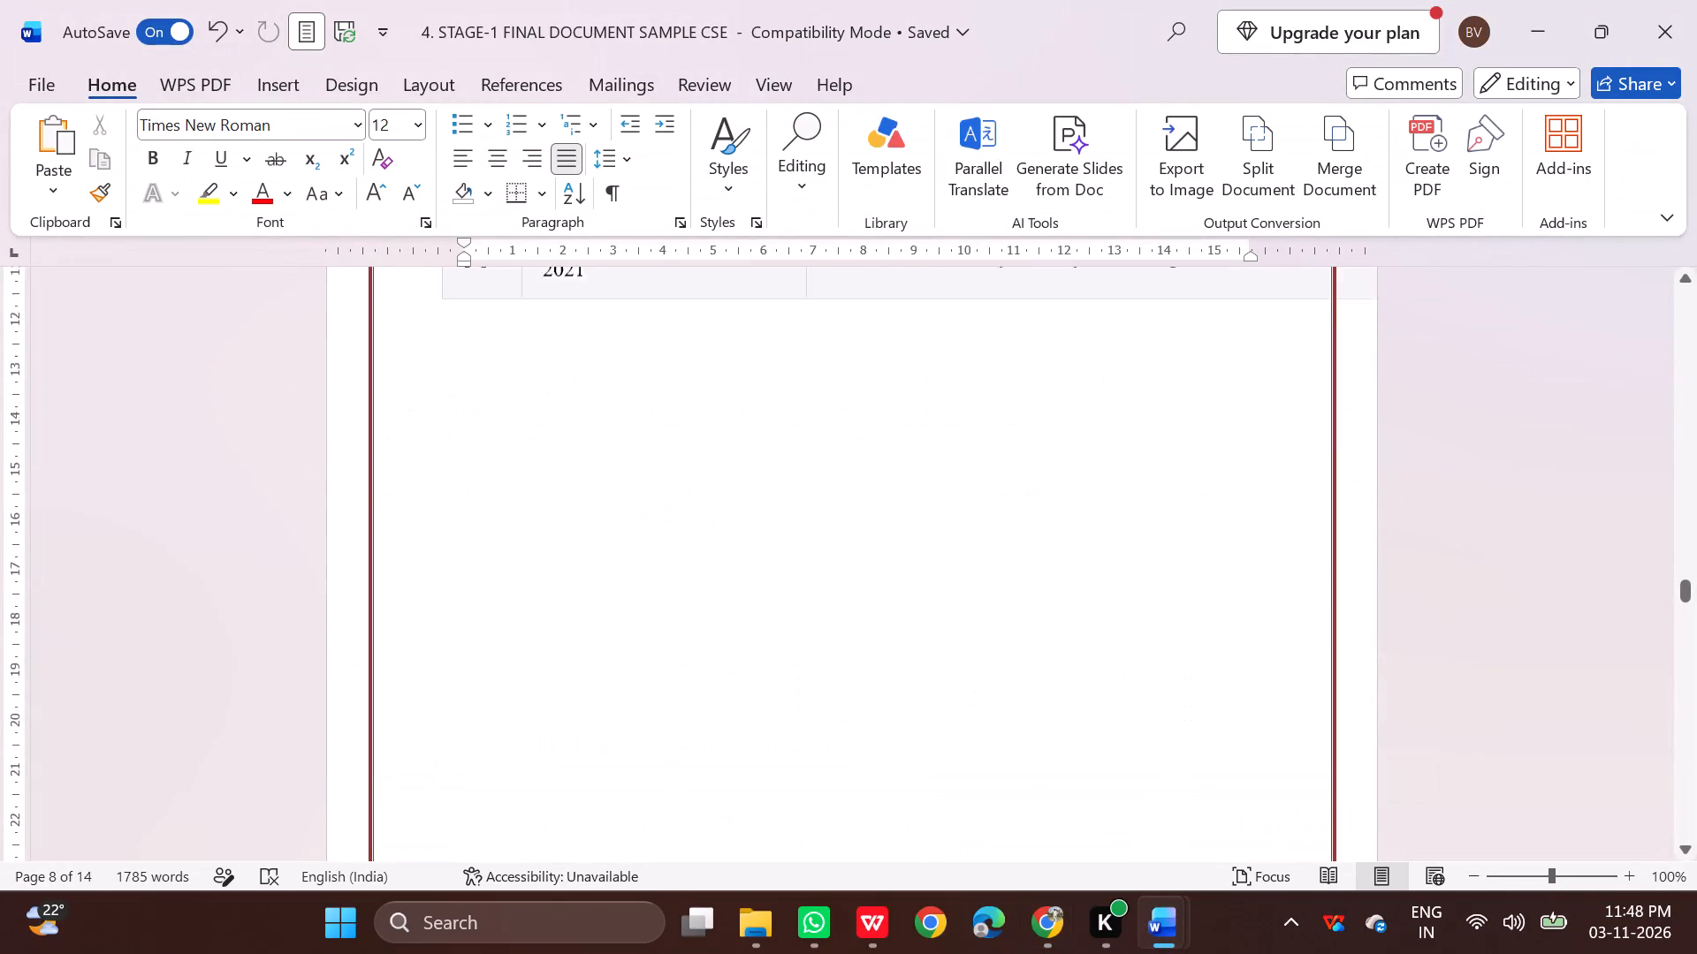
{"action": "scroll", "coordinate": [707, 494], "scroll_direction": "up", "scroll_amount": 1}
{"action": "left_click", "coordinate": [485, 576]}
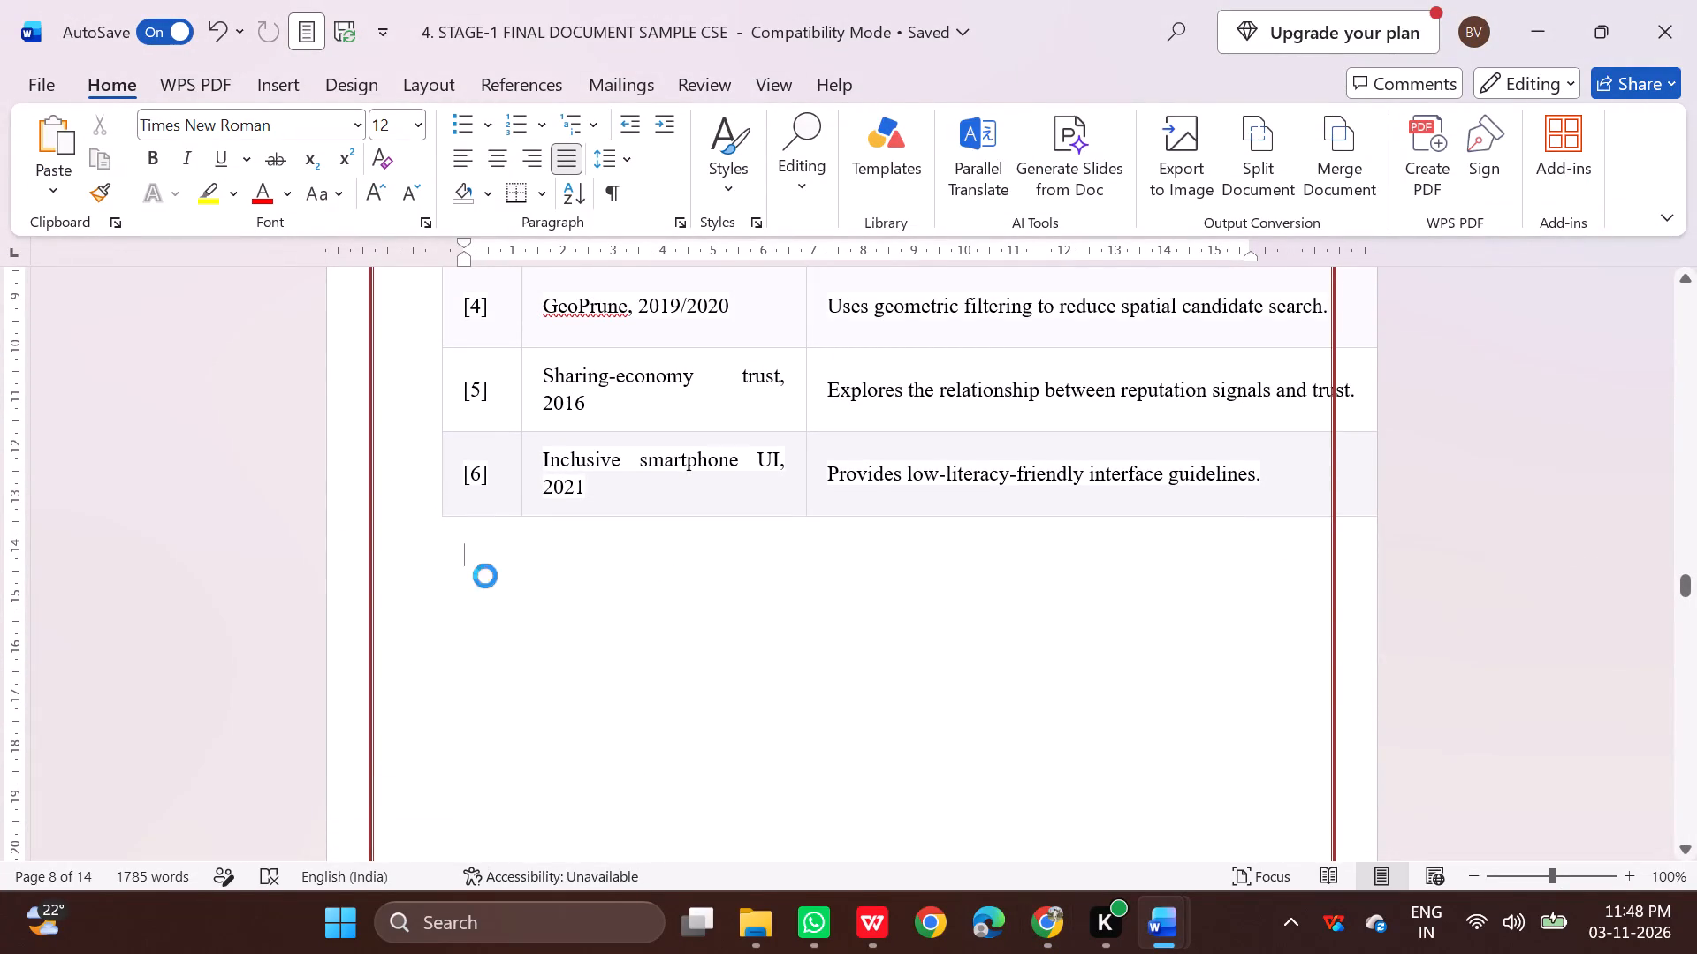
{"action": "key", "text": "ctrl+v"}
Underline the "2.3 Identified Research Gap" heading.
{"action": "left_click_drag", "start_coordinate": [715, 543], "coordinate": [476, 534]}
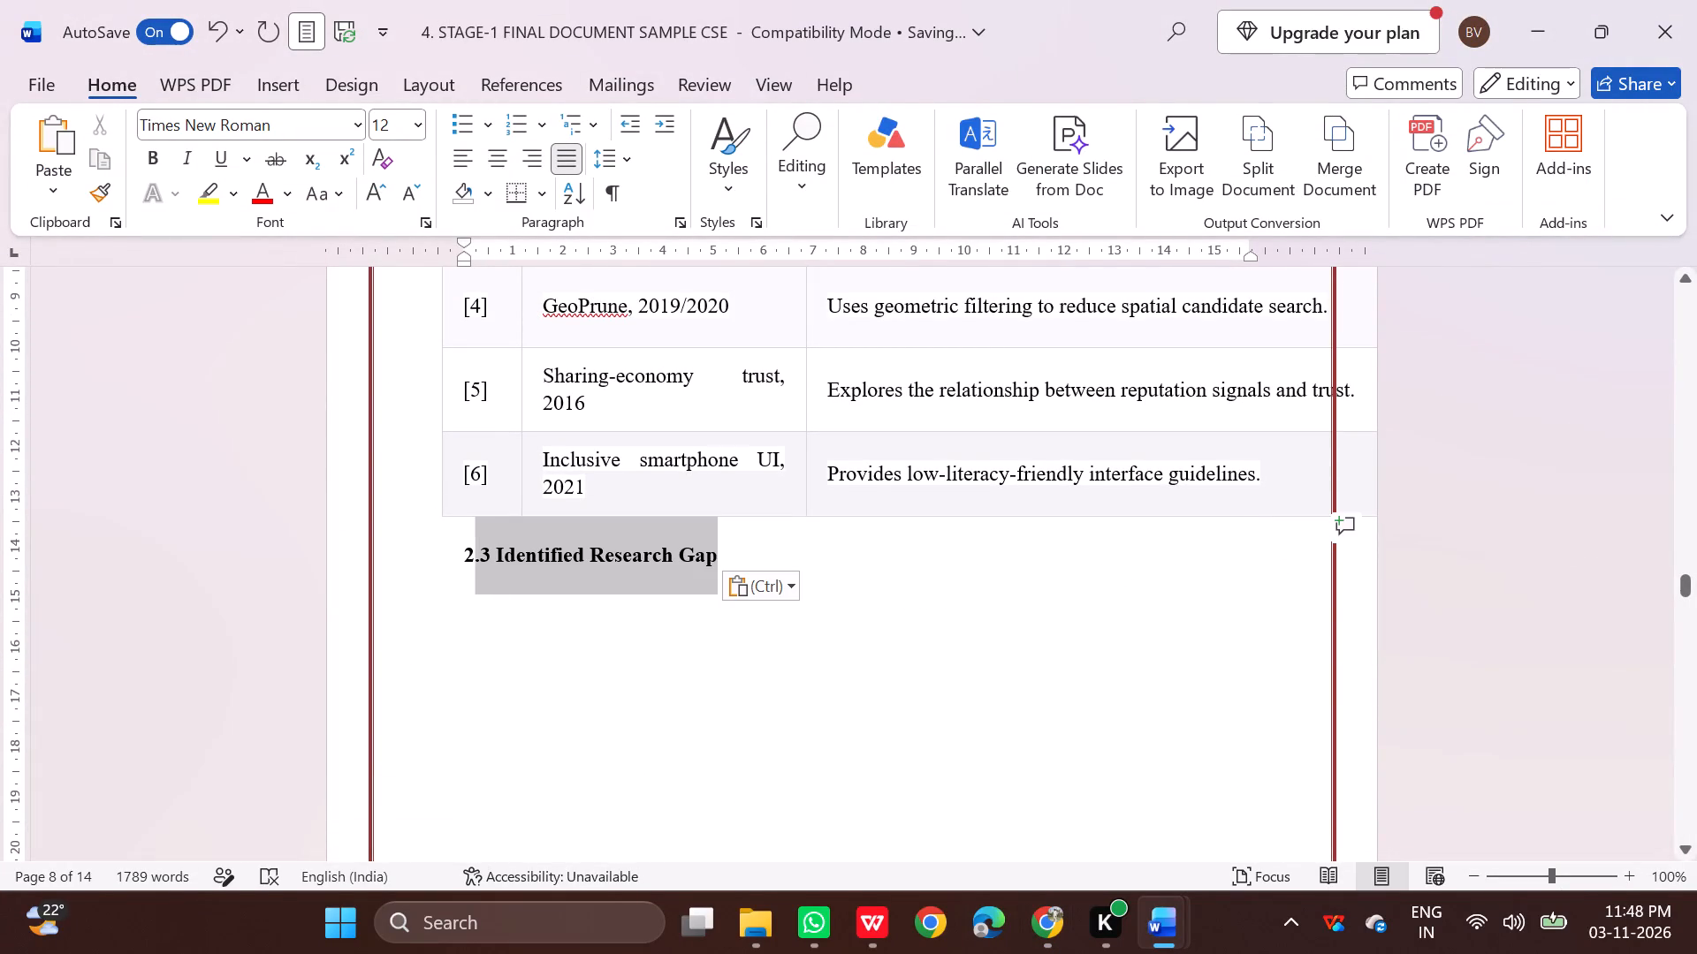
{"action": "left_click_drag", "start_coordinate": [476, 534], "coordinate": [456, 542]}
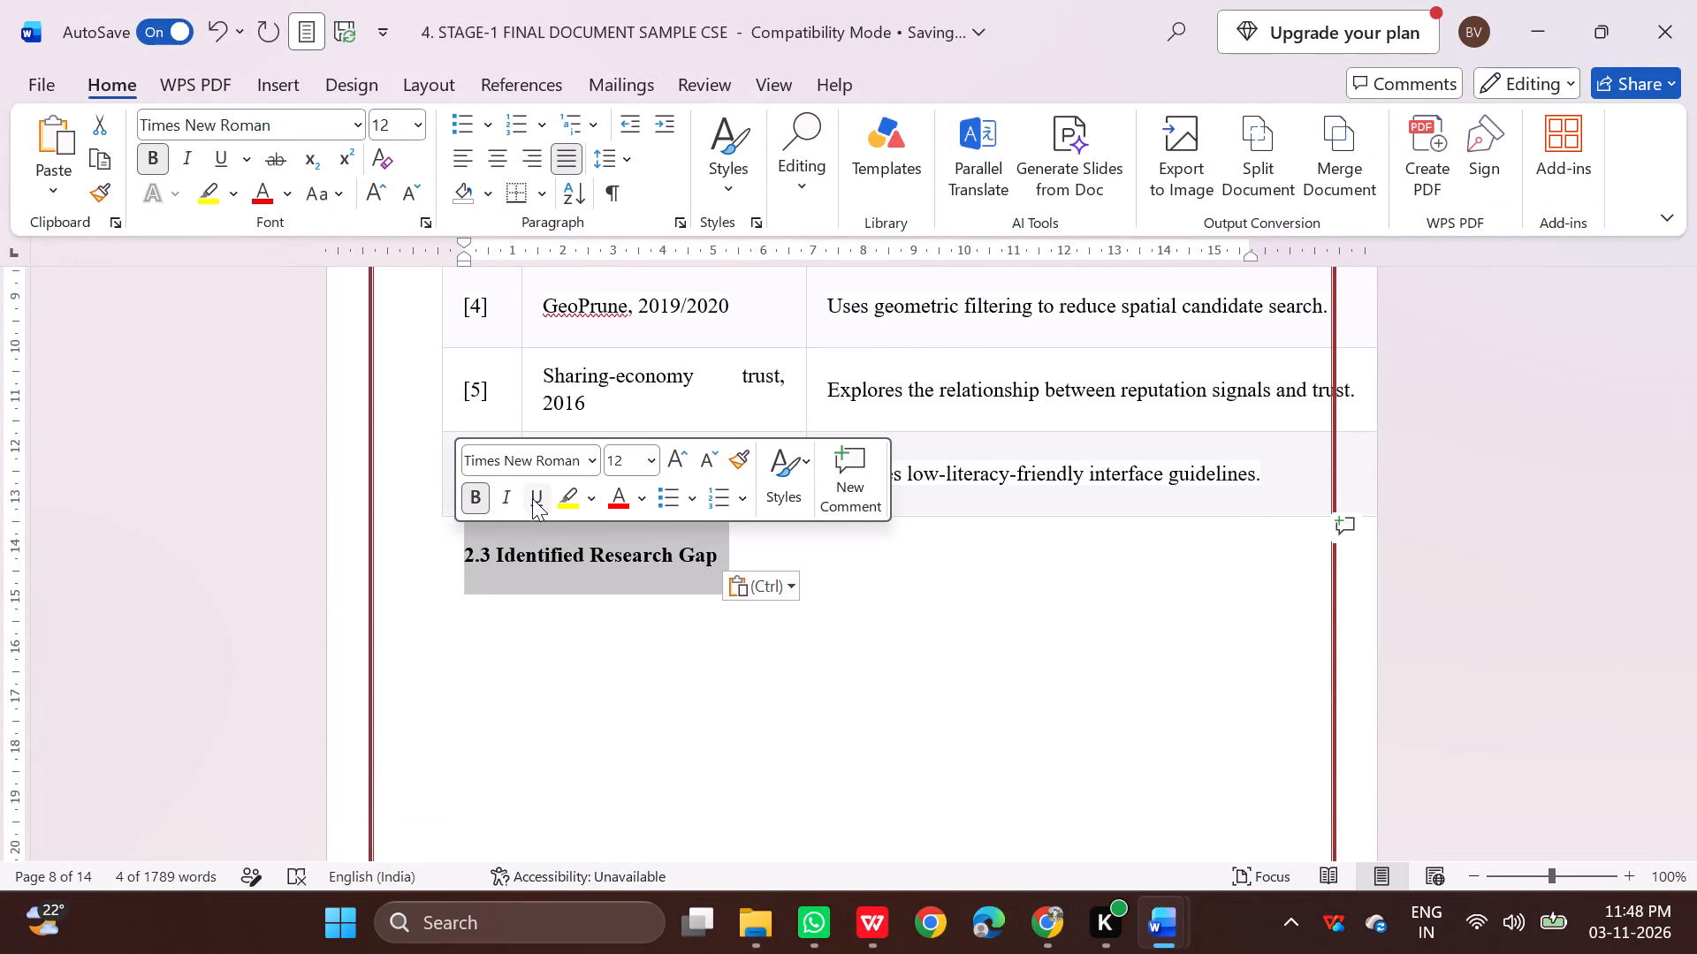
{"action": "left_click", "coordinate": [532, 498]}
{"action": "scroll", "coordinate": [532, 638], "scroll_direction": "up", "scroll_amount": 10}
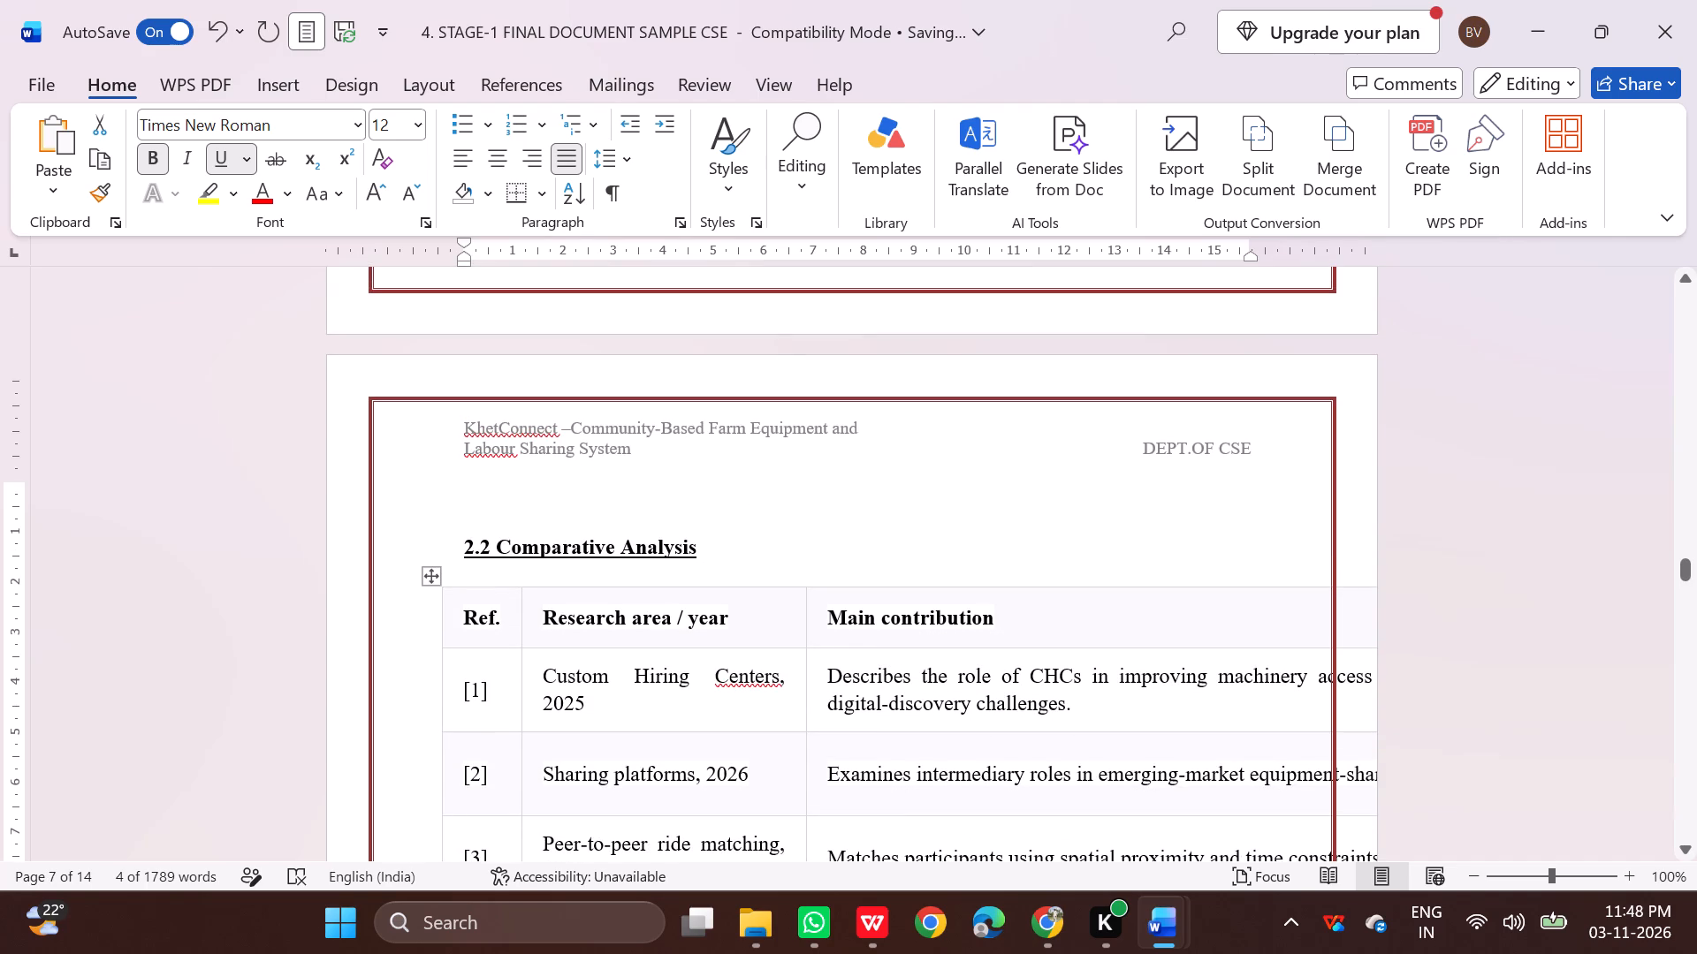
{"action": "scroll", "coordinate": [859, 525], "scroll_direction": "down", "scroll_amount": 6}
{"action": "scroll", "coordinate": [774, 761], "scroll_direction": "down", "scroll_amount": 4}
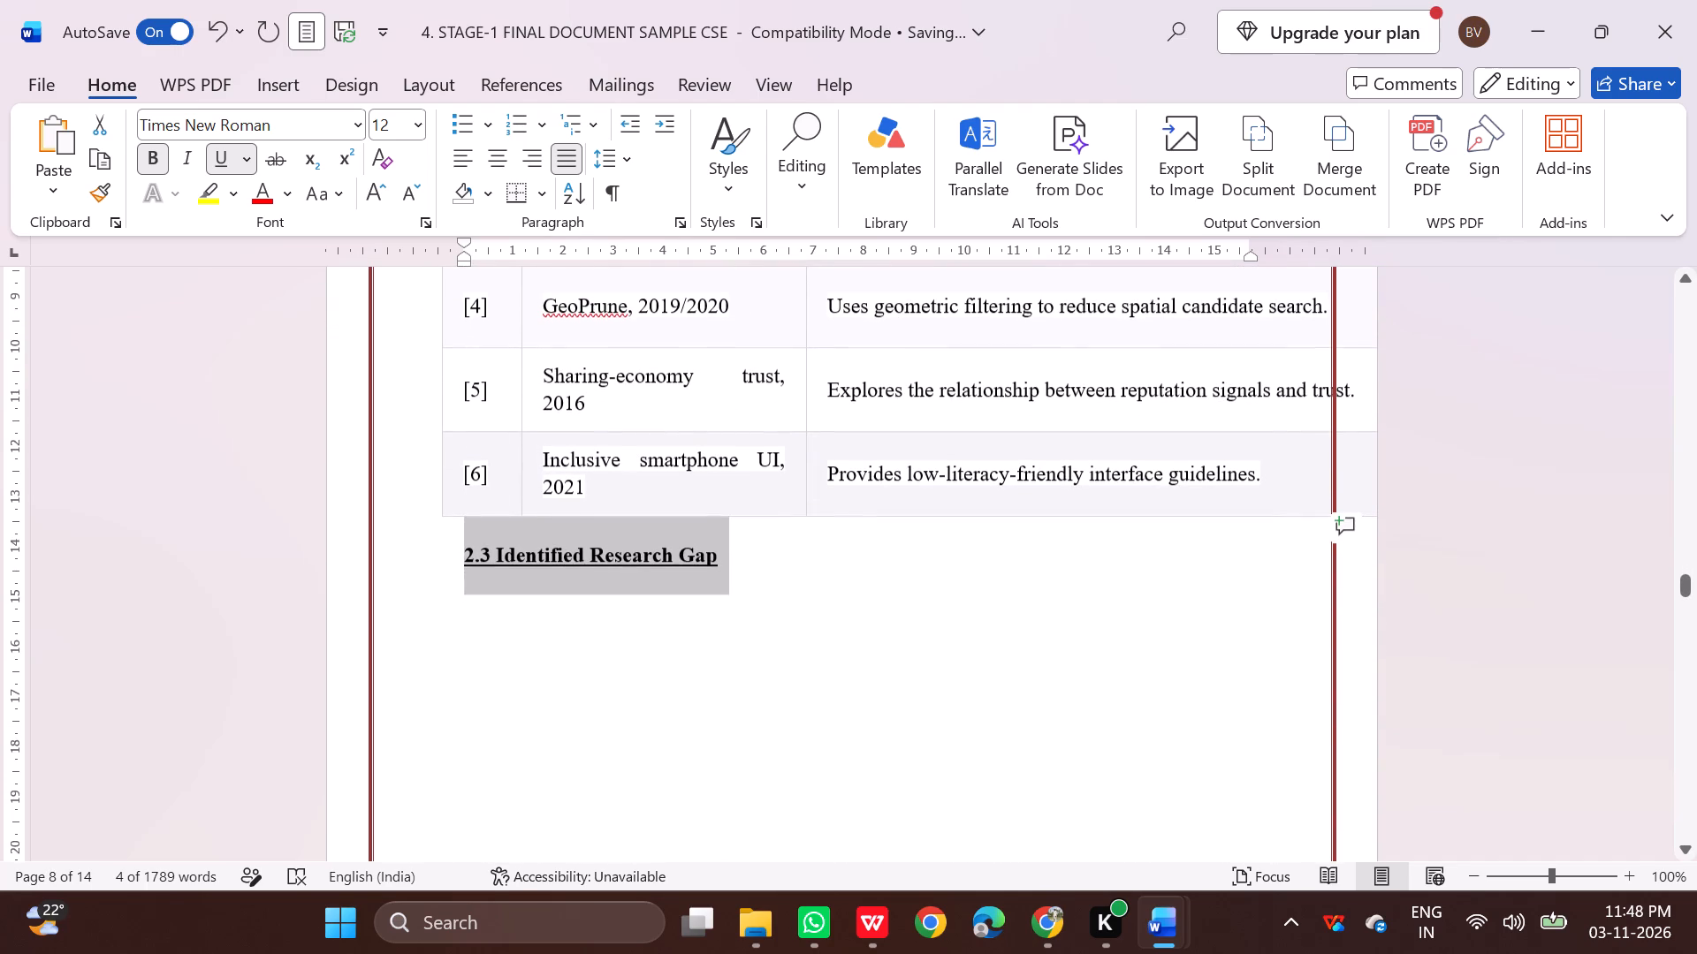
Copy the two Identified Research Gap paragraphs from the preview in Chrome and paste them below the 2.3 heading in Word.
{"action": "left_click", "coordinate": [788, 716]}
{"action": "left_click", "coordinate": [456, 595]}
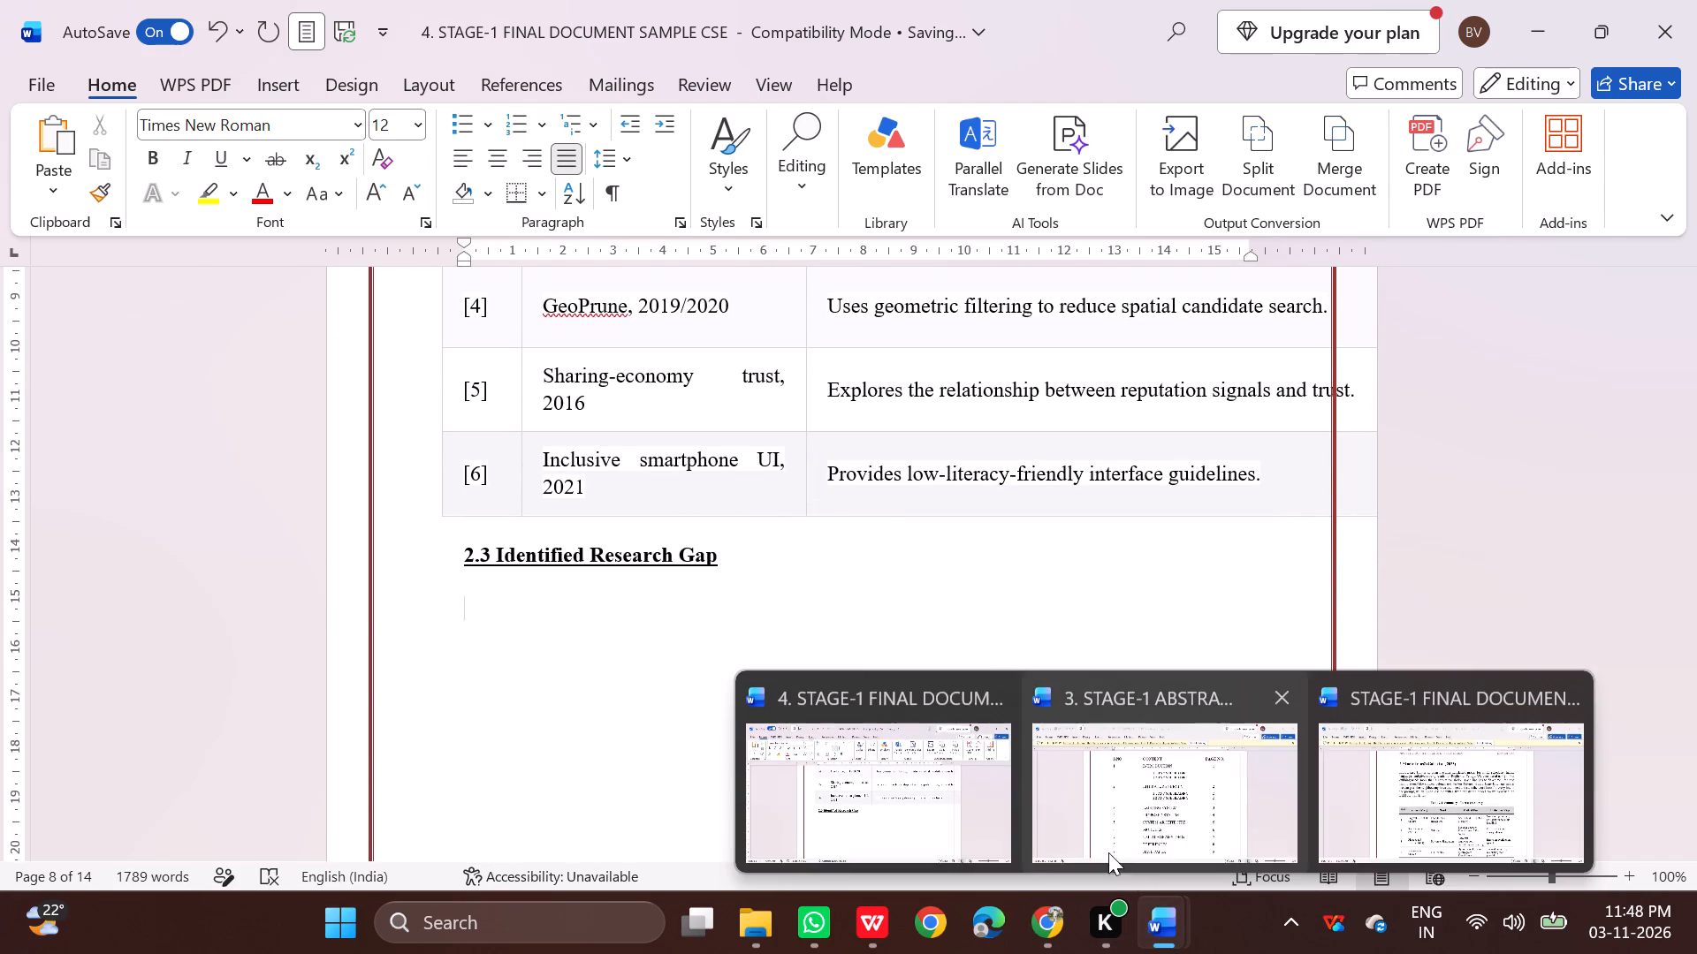
{"action": "left_click", "coordinate": [957, 799]}
{"action": "left_click", "coordinate": [1003, 934]}
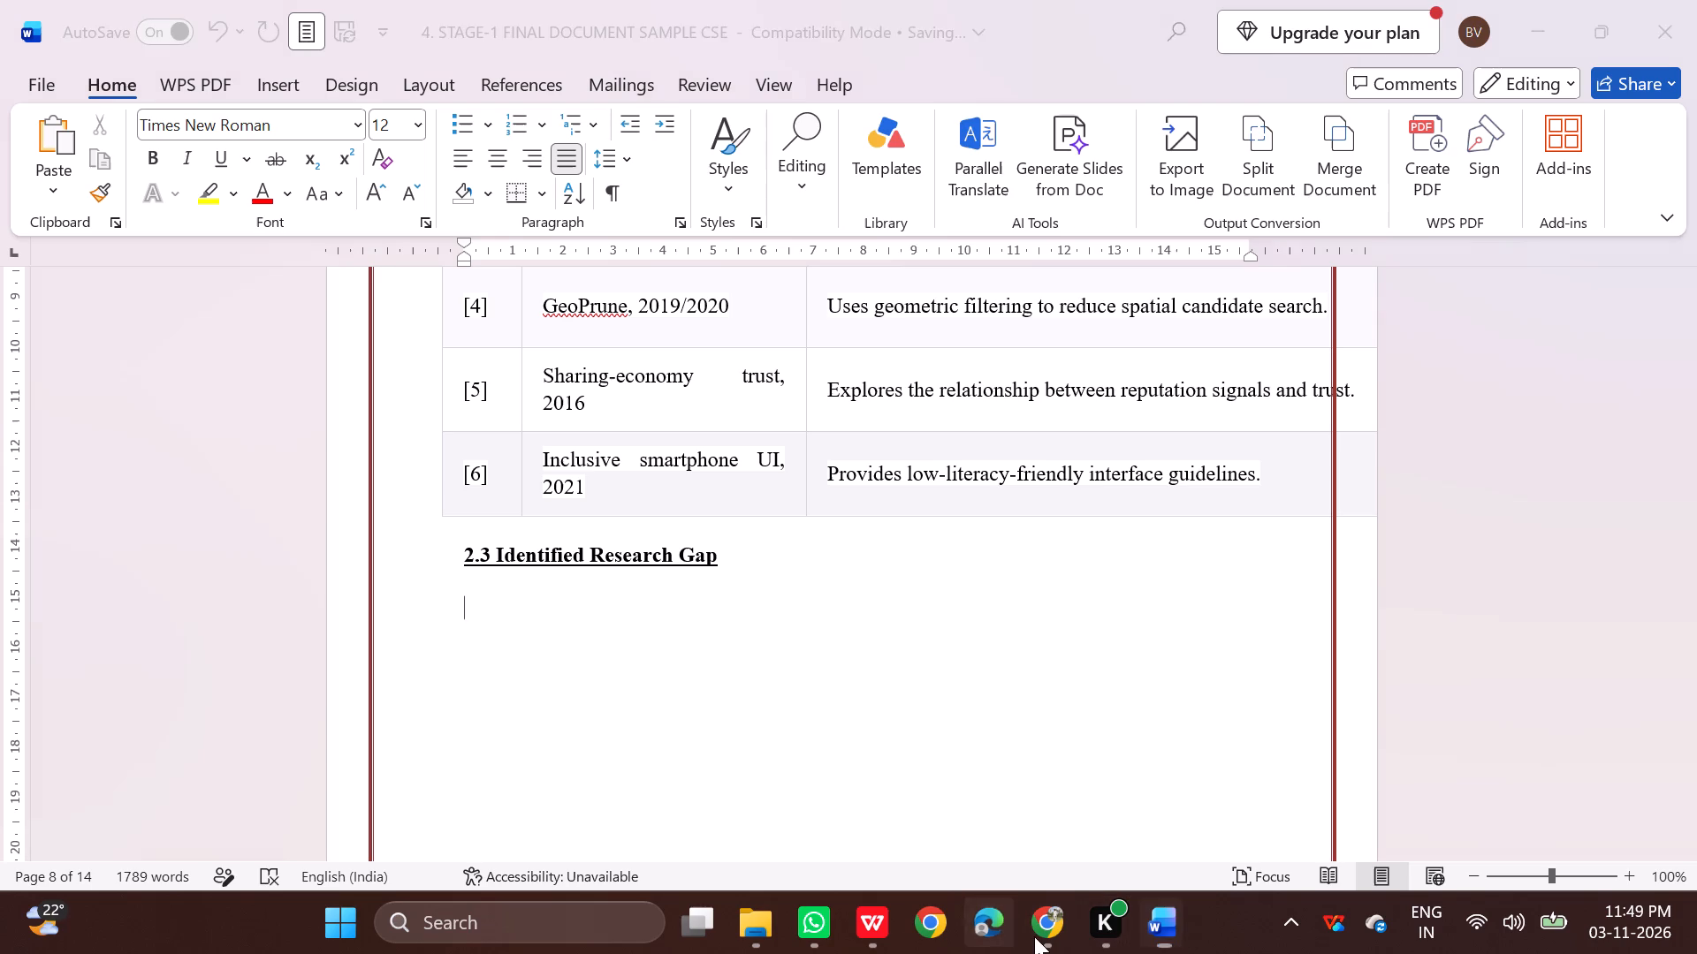
{"action": "left_click", "coordinate": [1617, 43]}
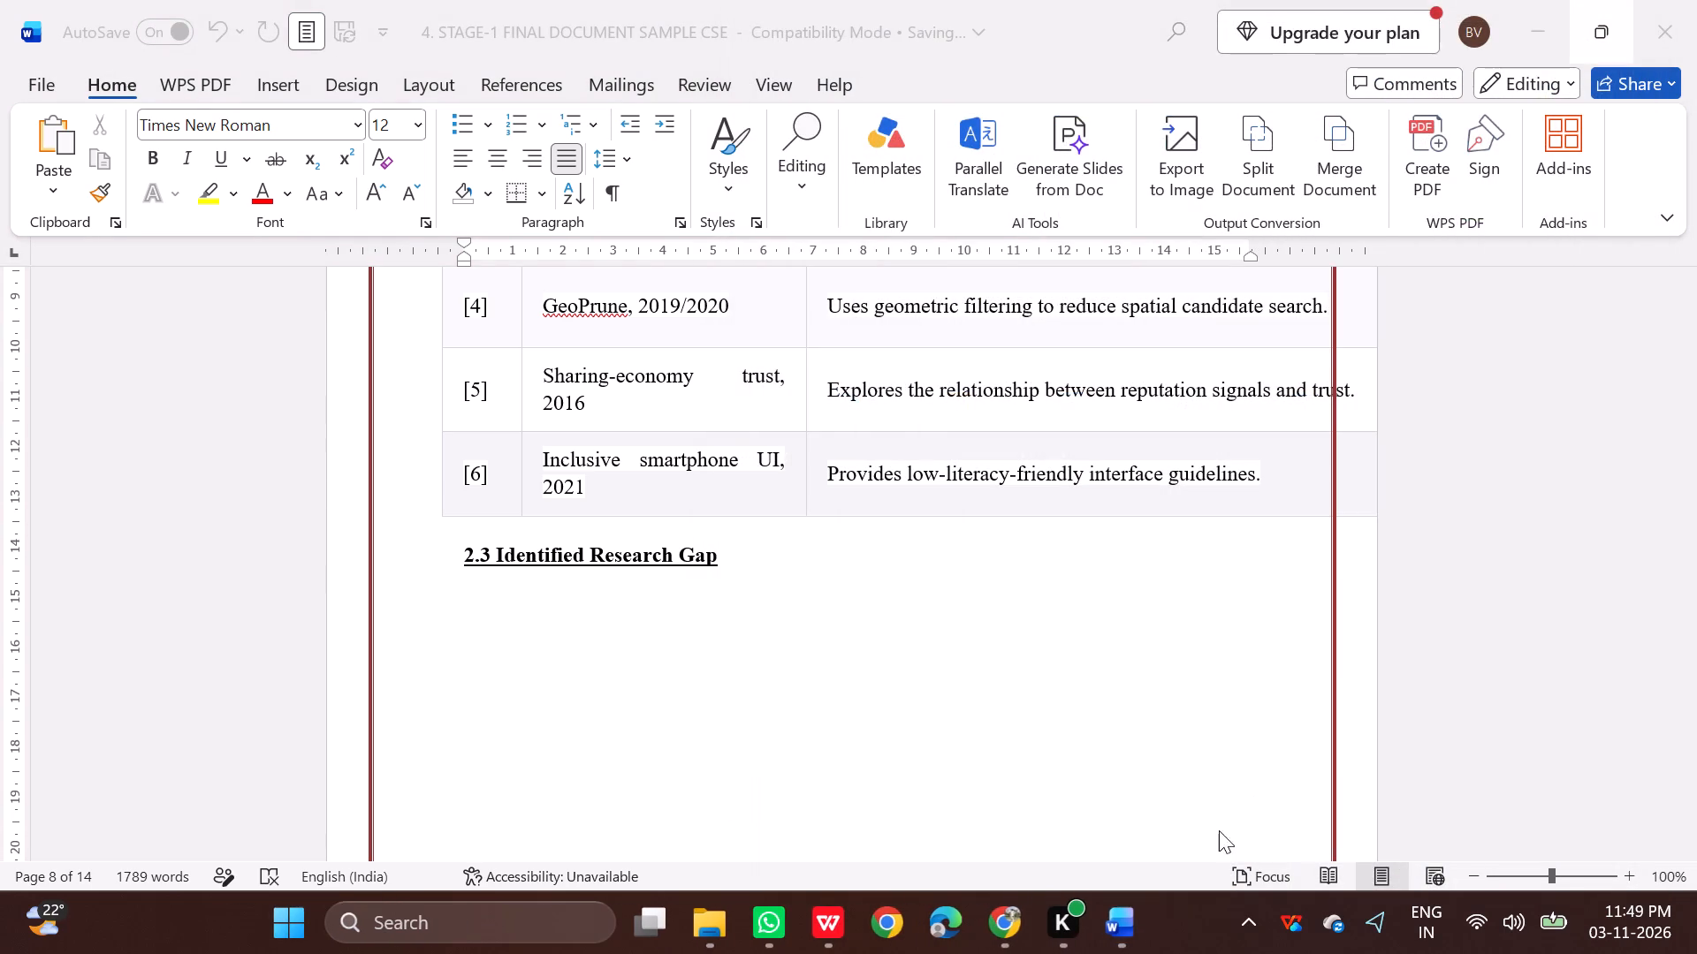
{"action": "left_click", "coordinate": [1009, 909]}
{"action": "left_click_drag", "start_coordinate": [22, 369], "coordinate": [1221, 526]}
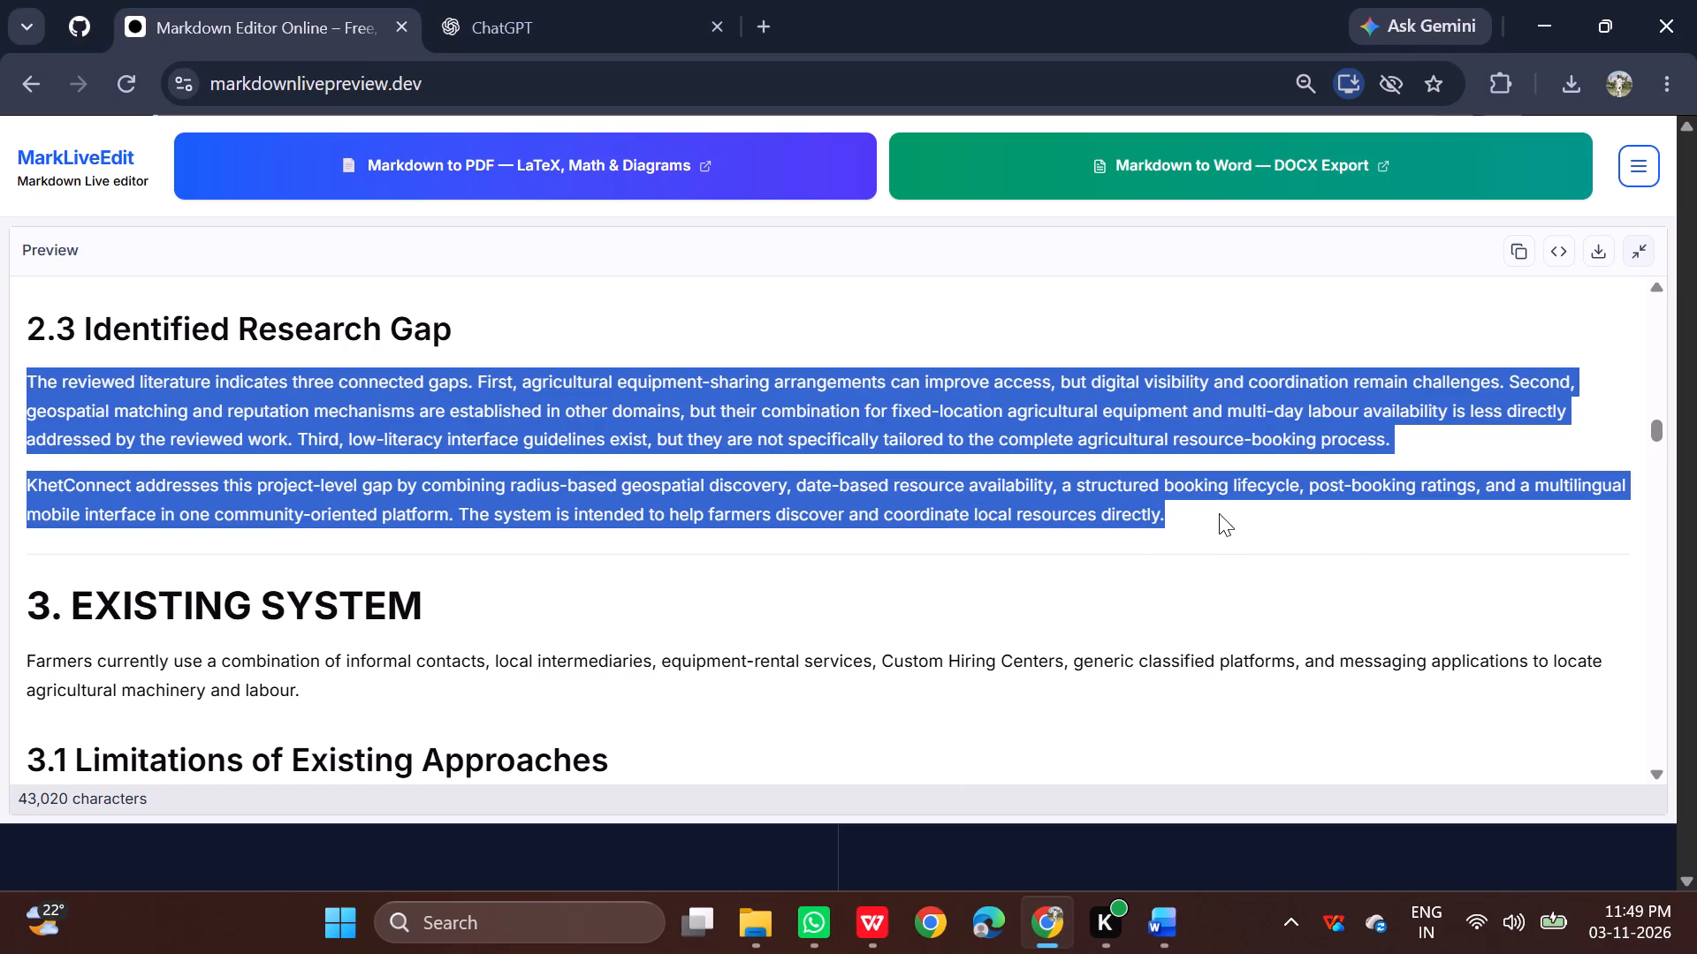
{"action": "key", "text": "ctrl+c"}
{"action": "left_click", "coordinate": [958, 822]}
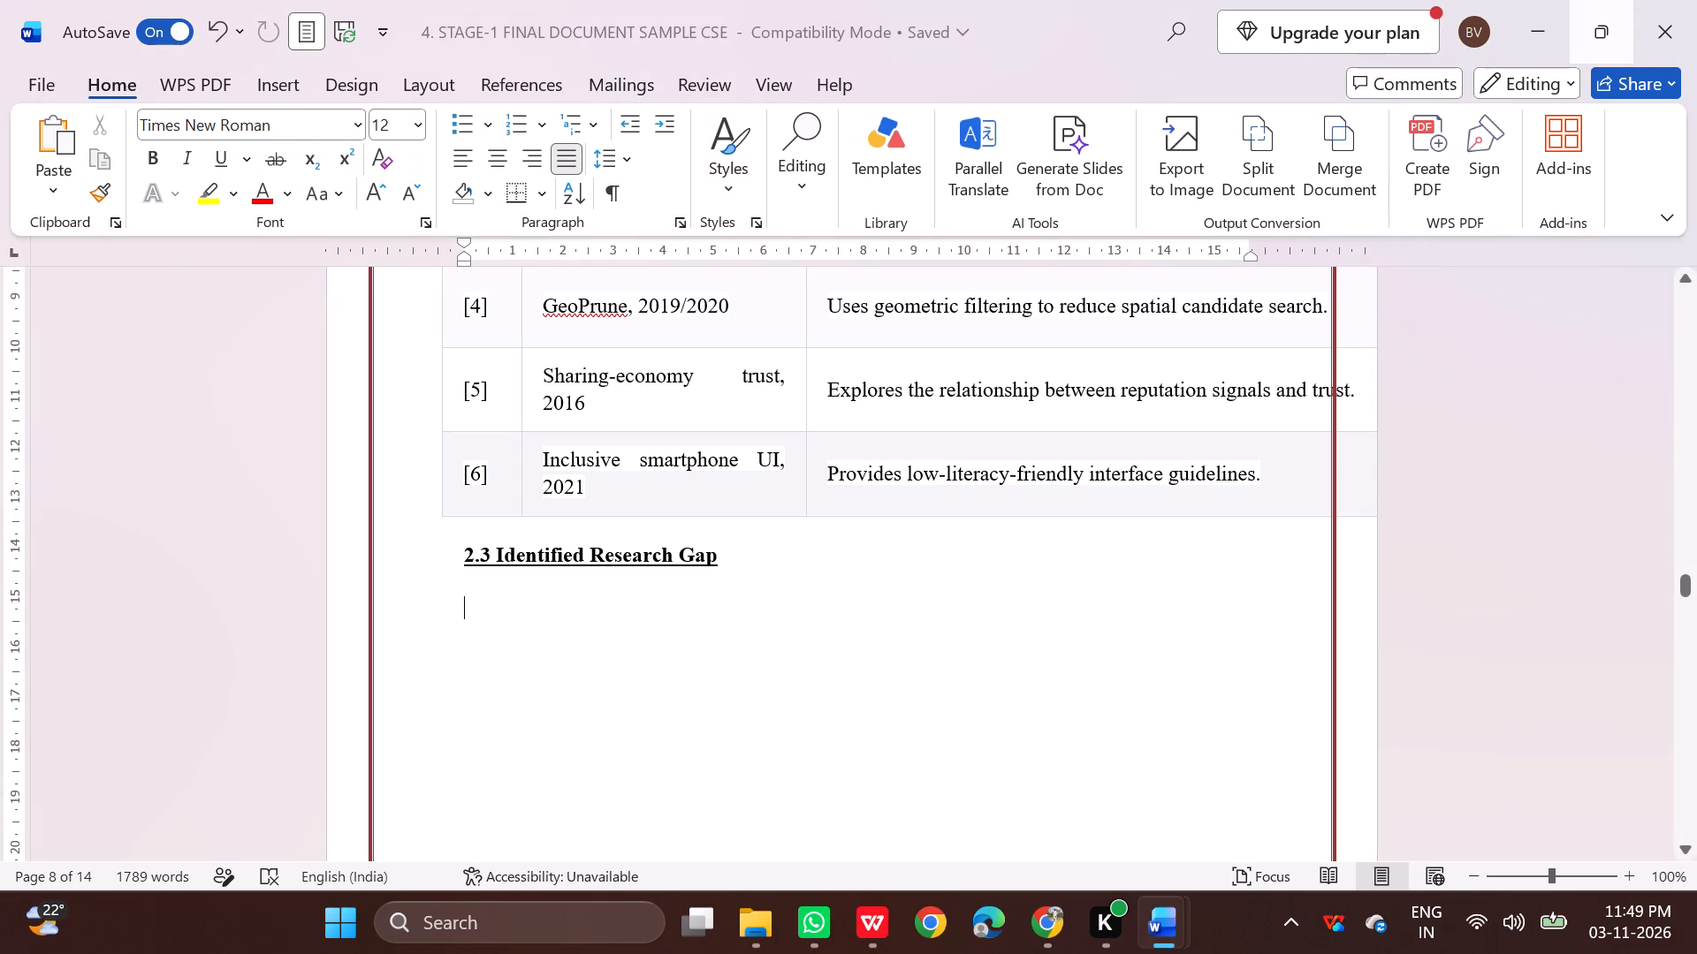
{"action": "key", "text": "ctrl+v"}
Copy the "3. EXISTING SYSTEM" heading from the preview in Chrome and paste it at the top of page 9 in Word.
{"action": "scroll", "coordinate": [622, 604], "scroll_direction": "down", "scroll_amount": 2}
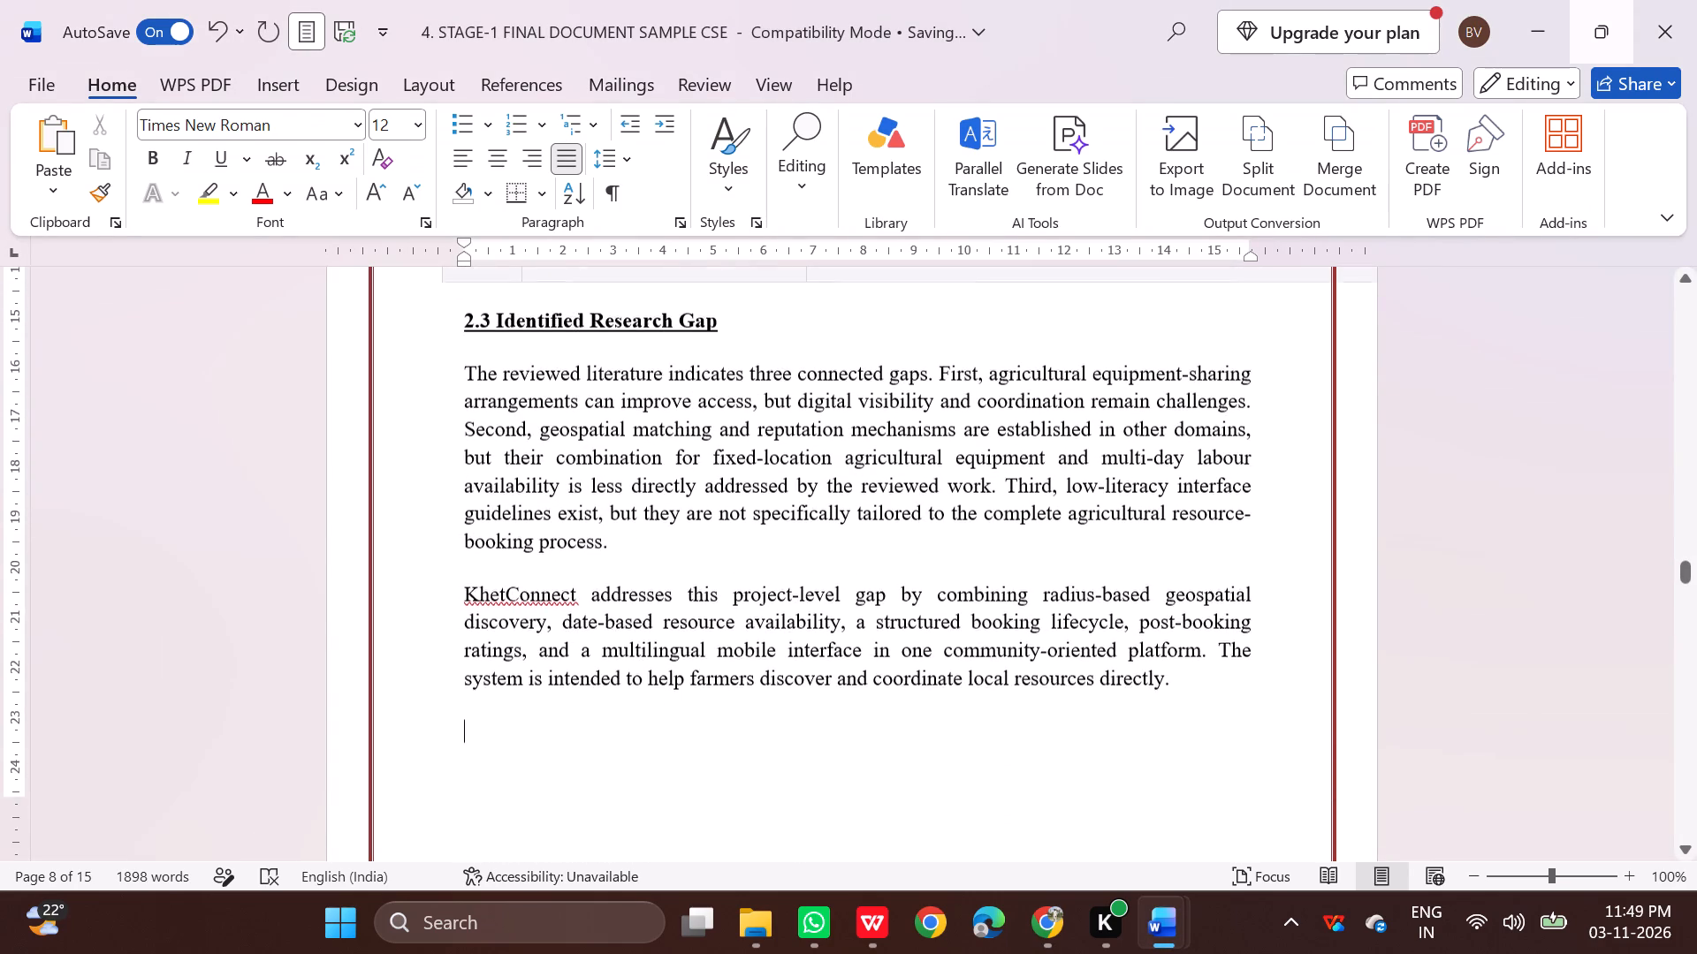
{"action": "scroll", "coordinate": [623, 602], "scroll_direction": "down", "scroll_amount": 4}
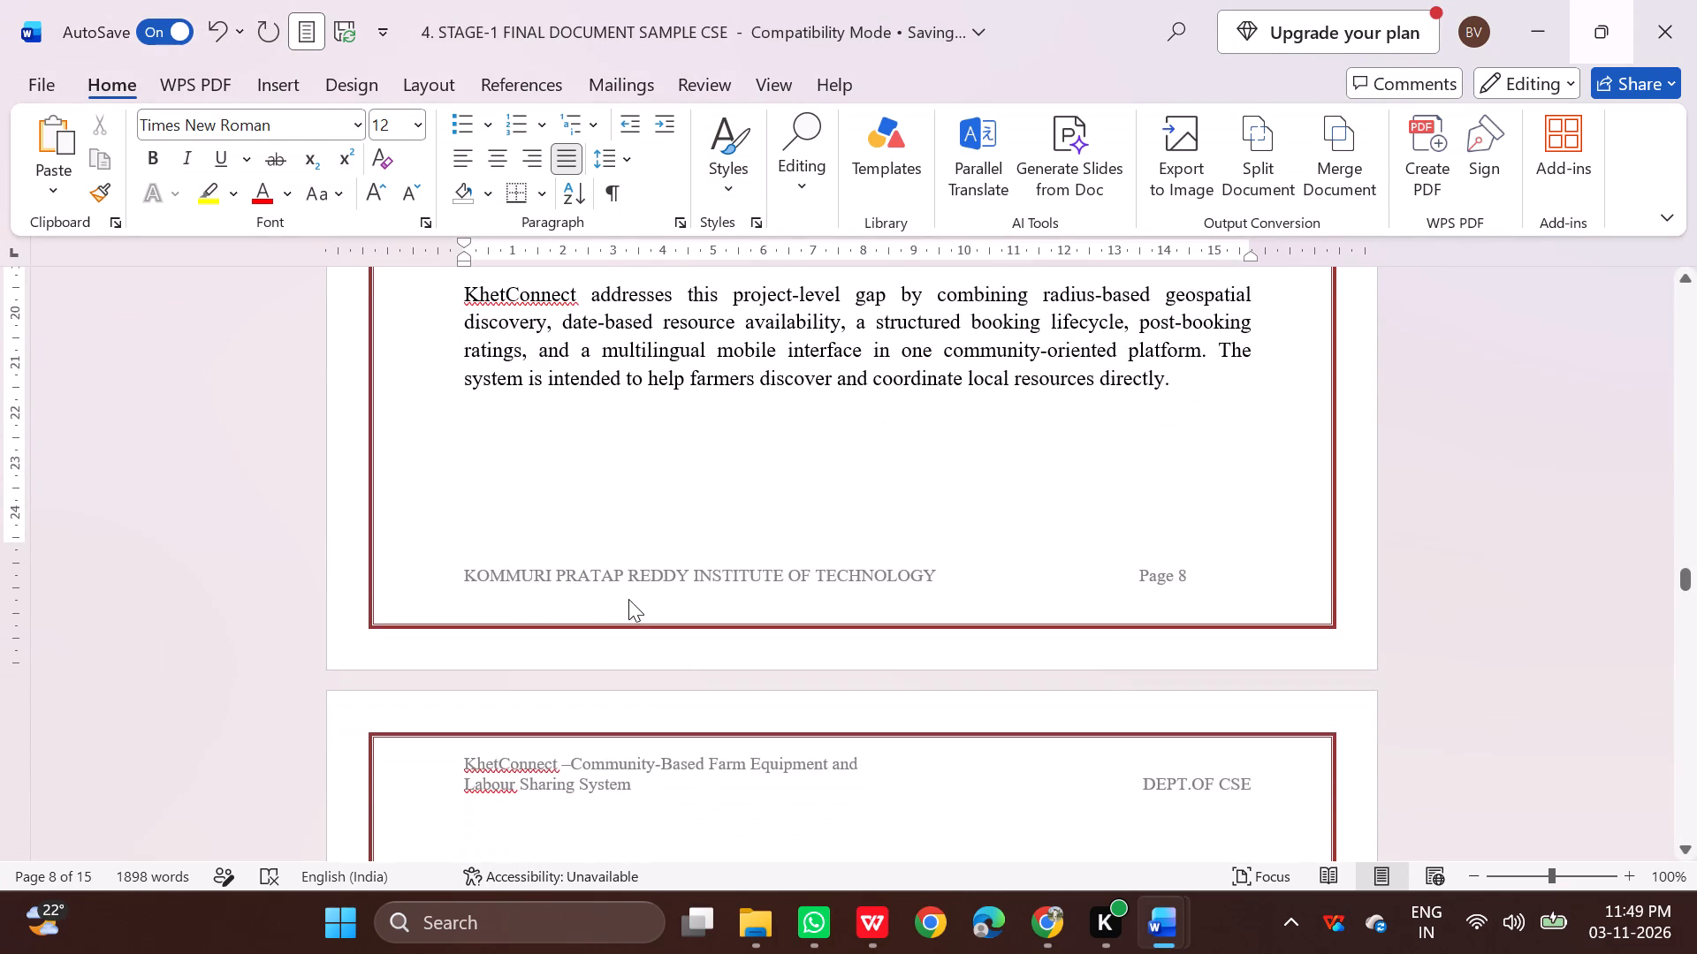
{"action": "scroll", "coordinate": [631, 597], "scroll_direction": "down", "scroll_amount": 5}
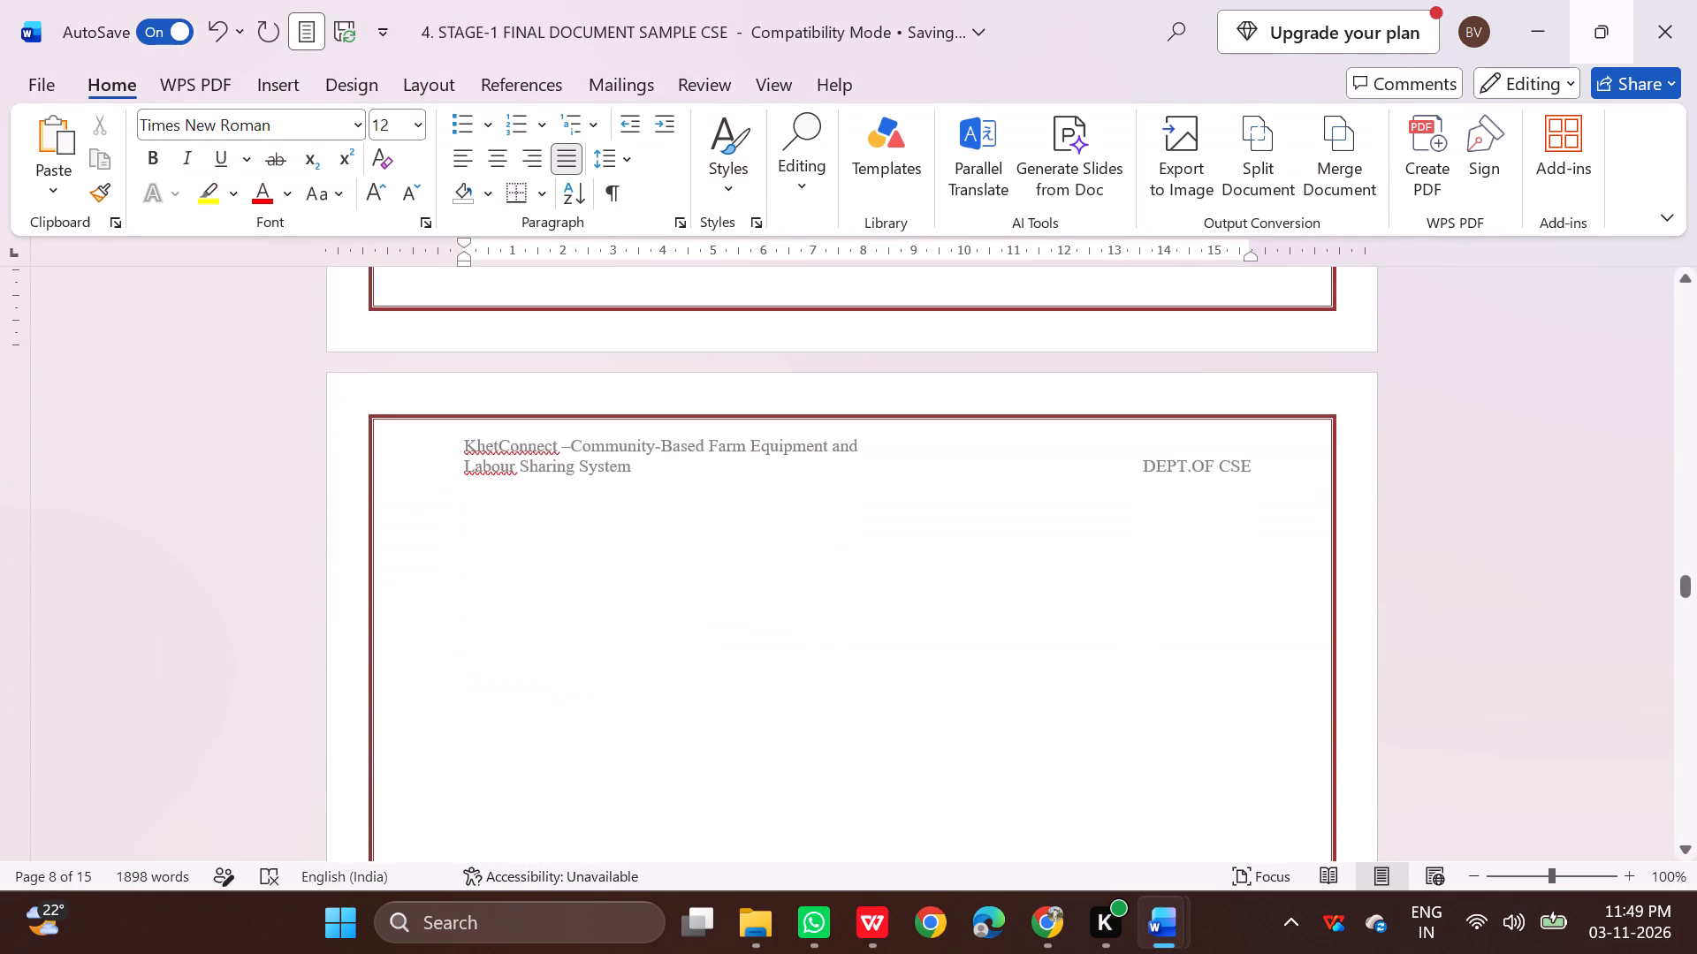
{"action": "left_click", "coordinate": [1069, 938]}
{"action": "scroll", "coordinate": [534, 661], "scroll_direction": "down", "scroll_amount": 2}
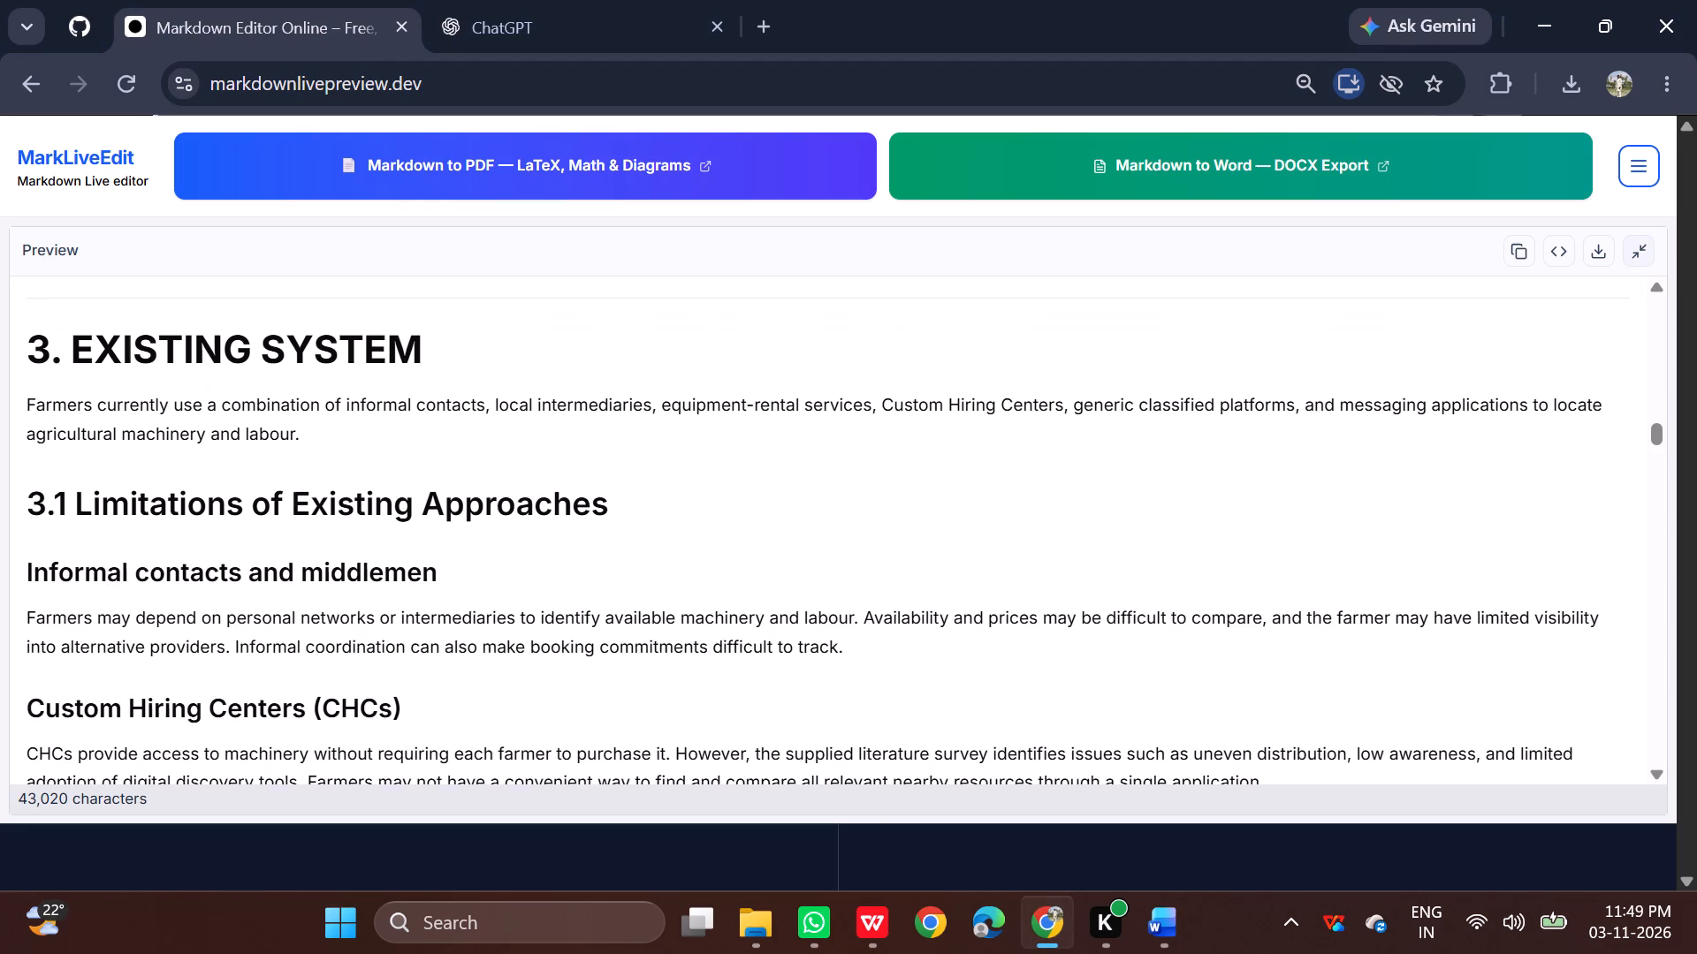
{"action": "scroll", "coordinate": [450, 573], "scroll_direction": "up", "scroll_amount": 1}
{"action": "left_click_drag", "start_coordinate": [429, 473], "coordinate": [194, 463]}
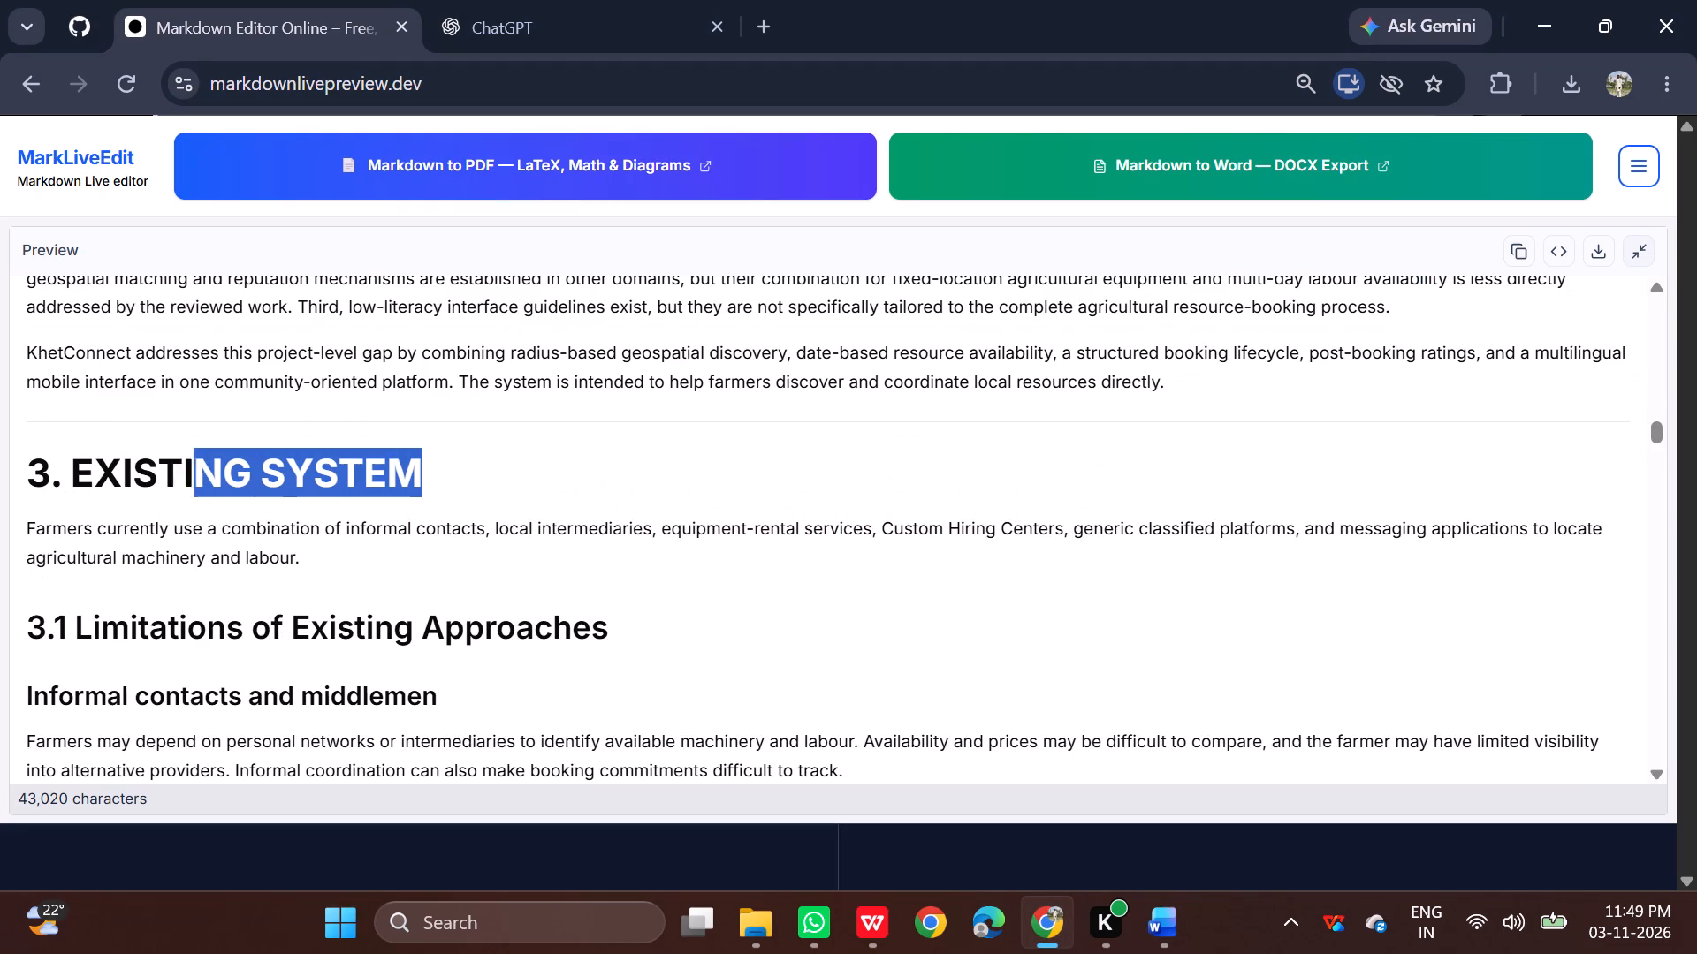
{"action": "left_click_drag", "start_coordinate": [194, 463], "coordinate": [27, 462]}
{"action": "key", "text": "ctrl+v"}
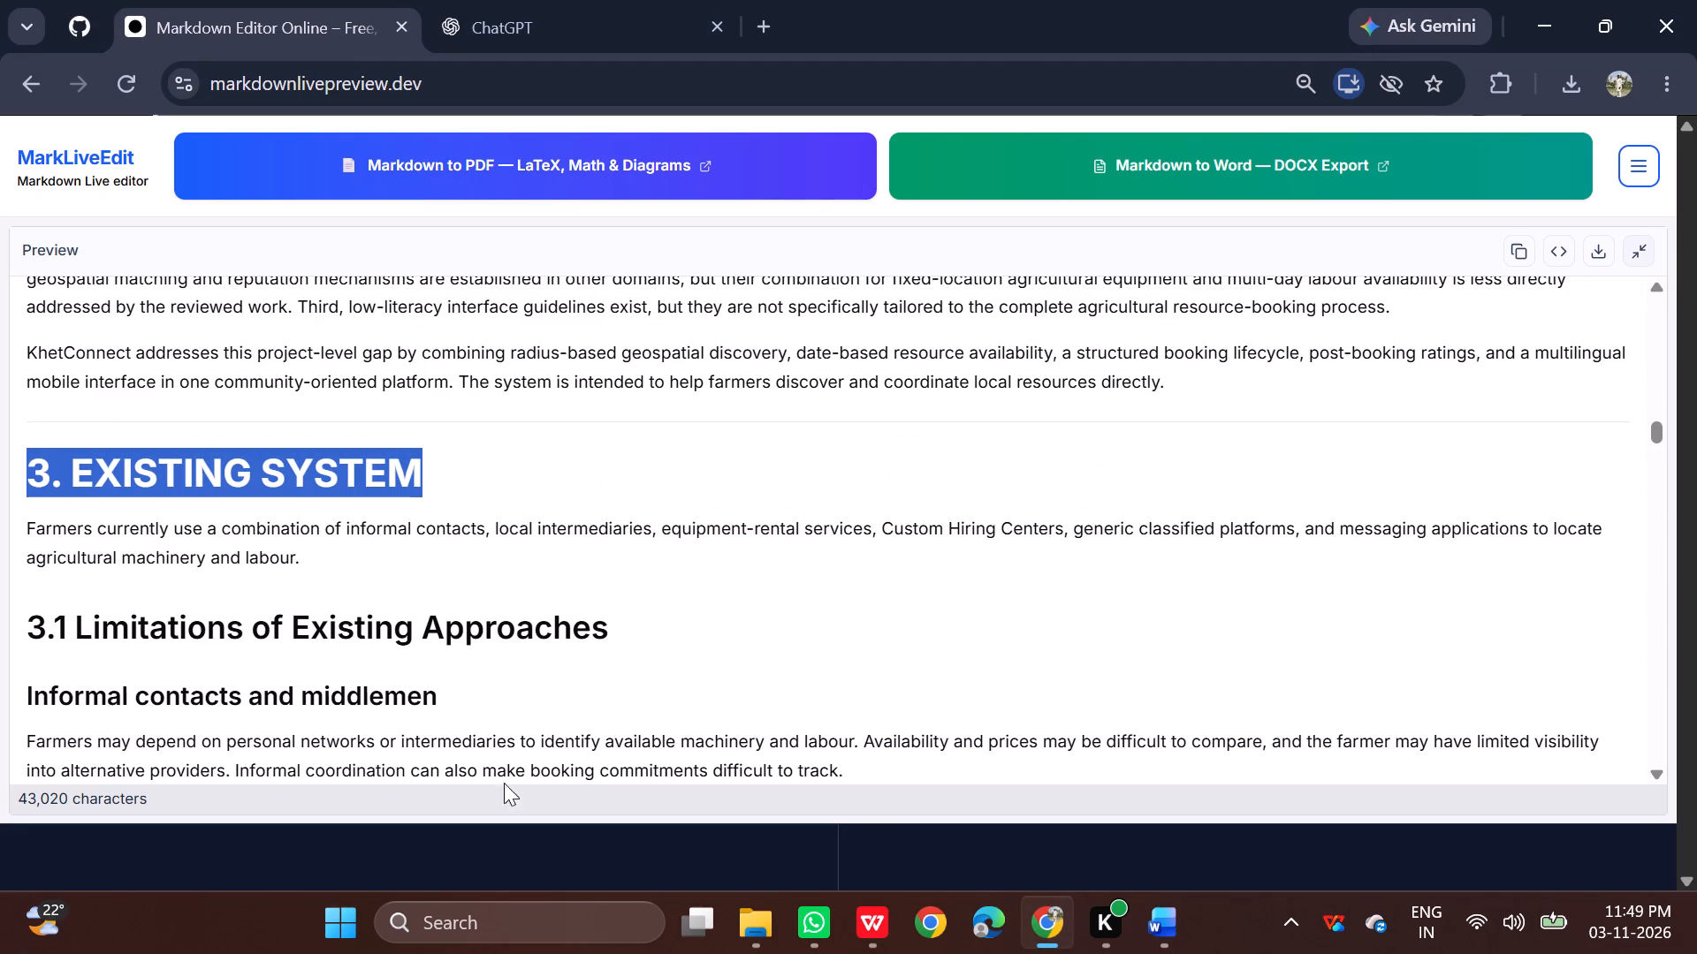
{"action": "key", "text": "ctrl+c"}
{"action": "key", "text": "ctrl+c"}
{"action": "left_click", "coordinate": [963, 813]}
{"action": "scroll", "coordinate": [740, 612], "scroll_direction": "up", "scroll_amount": 2}
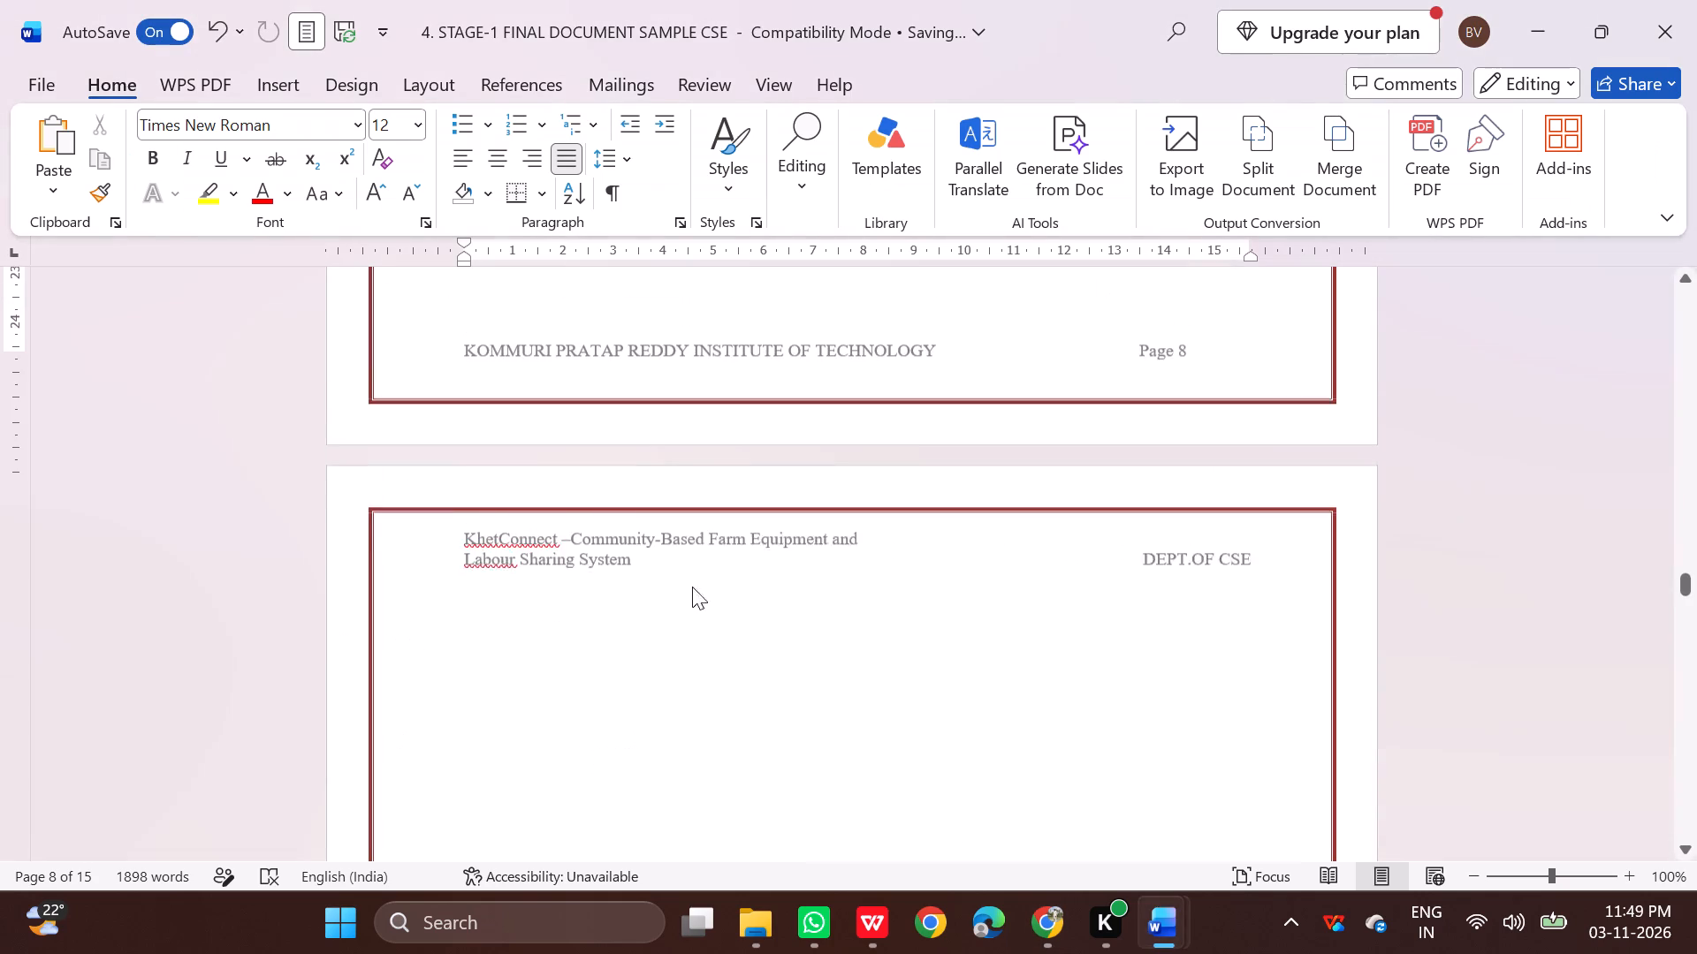
{"action": "left_click", "coordinate": [522, 656]}
{"action": "key", "text": "ctrl+v"}
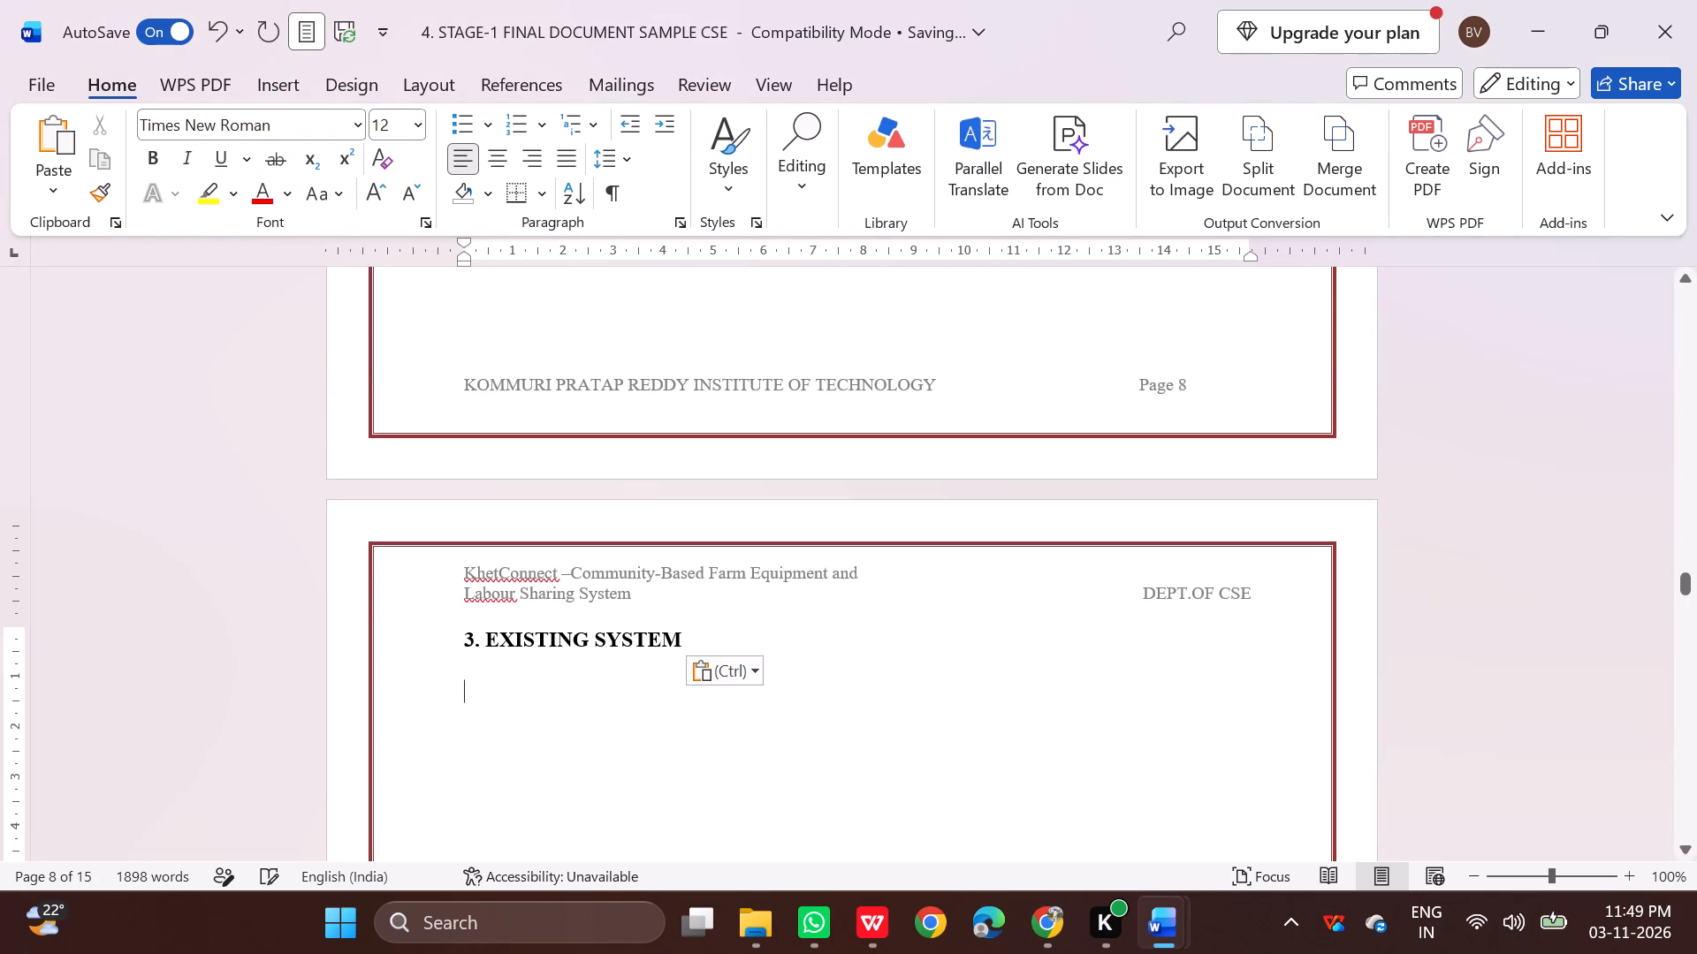
Format the "3. EXISTING SYSTEM" heading as underlined, 16 pt and centred.
{"action": "left_click_drag", "start_coordinate": [696, 638], "coordinate": [460, 634]}
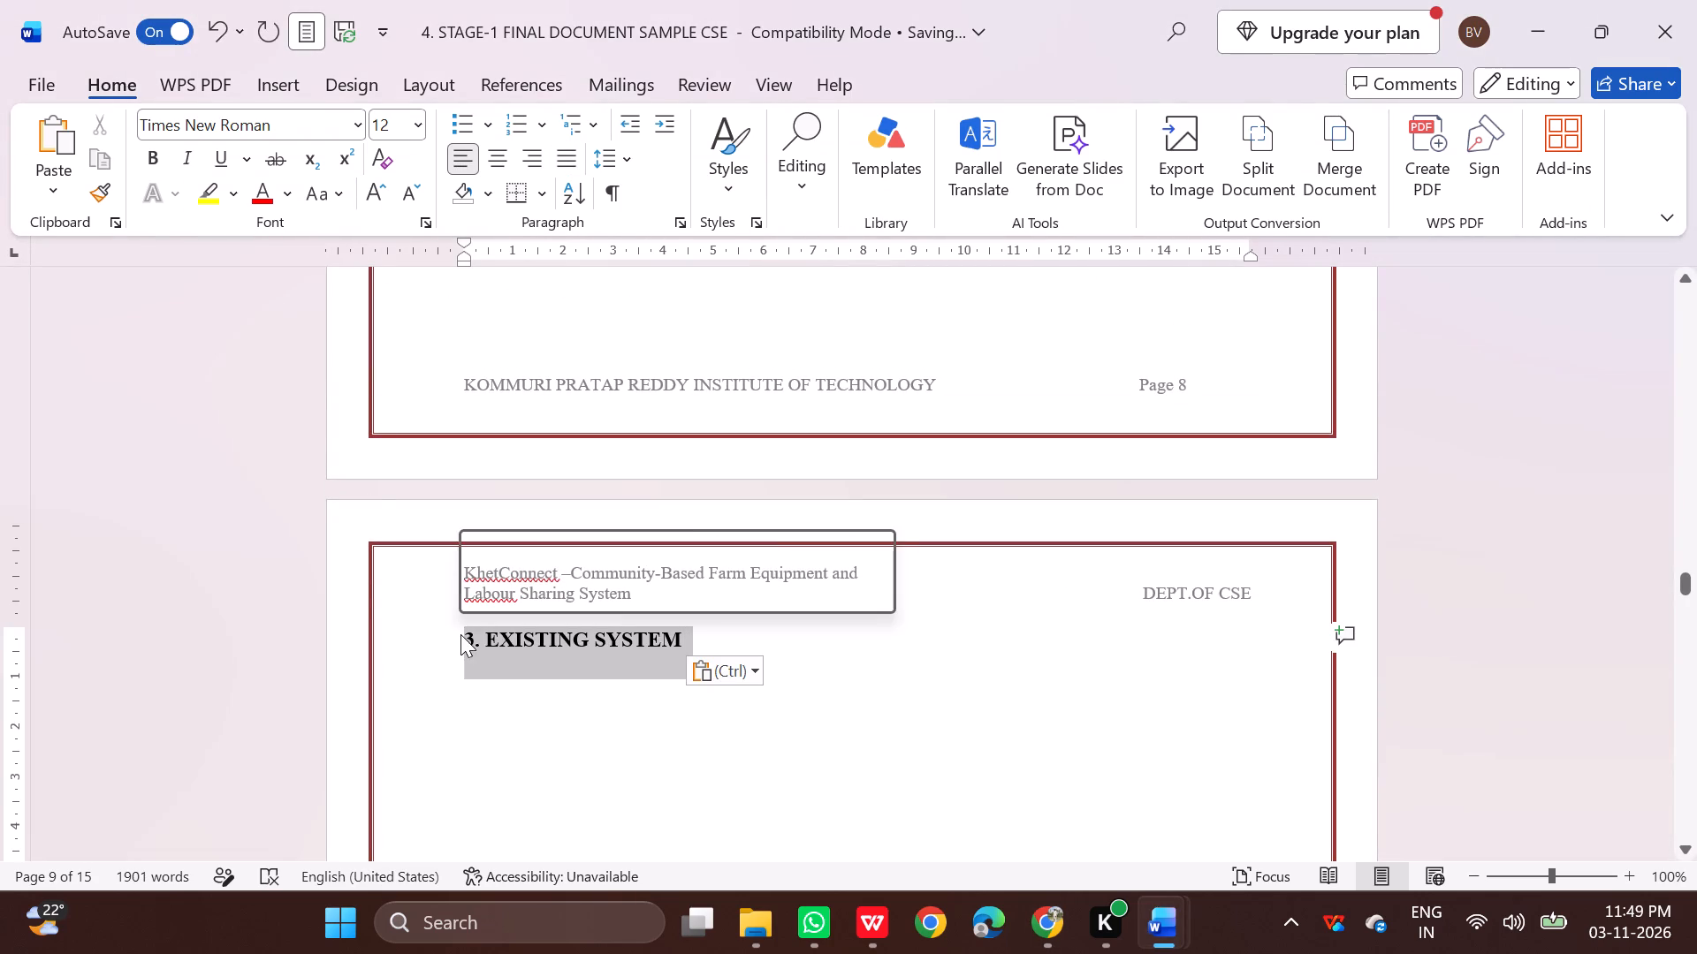
{"action": "left_click", "coordinate": [535, 592]}
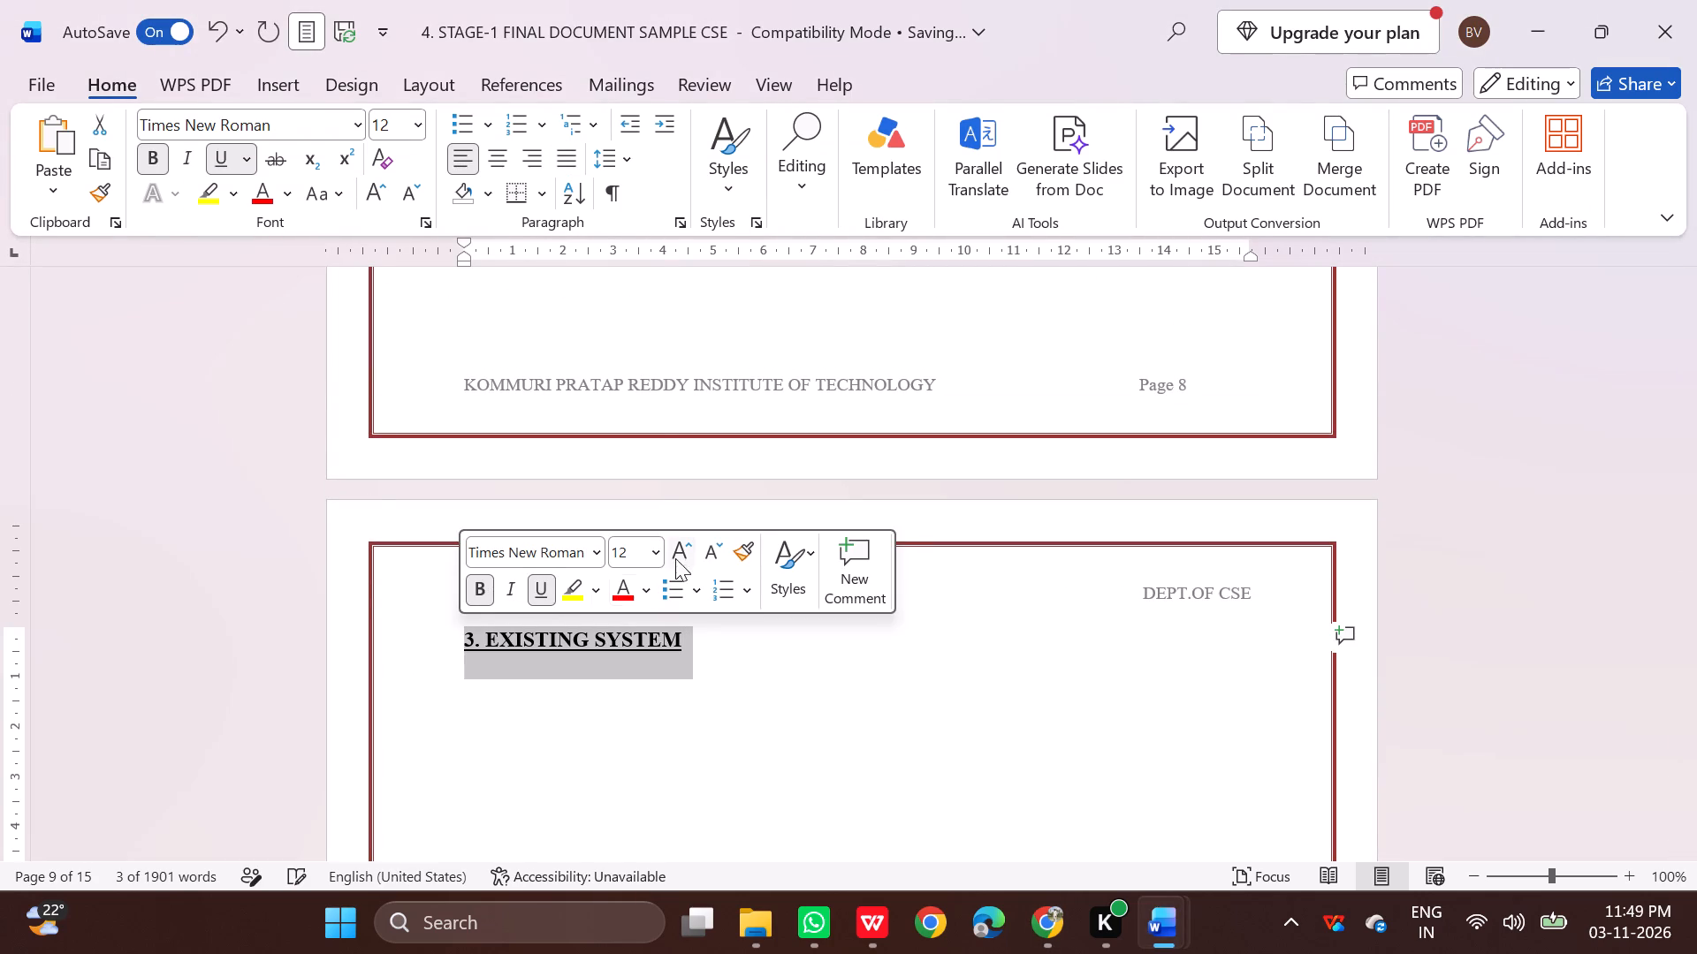
{"action": "left_click", "coordinate": [658, 547]}
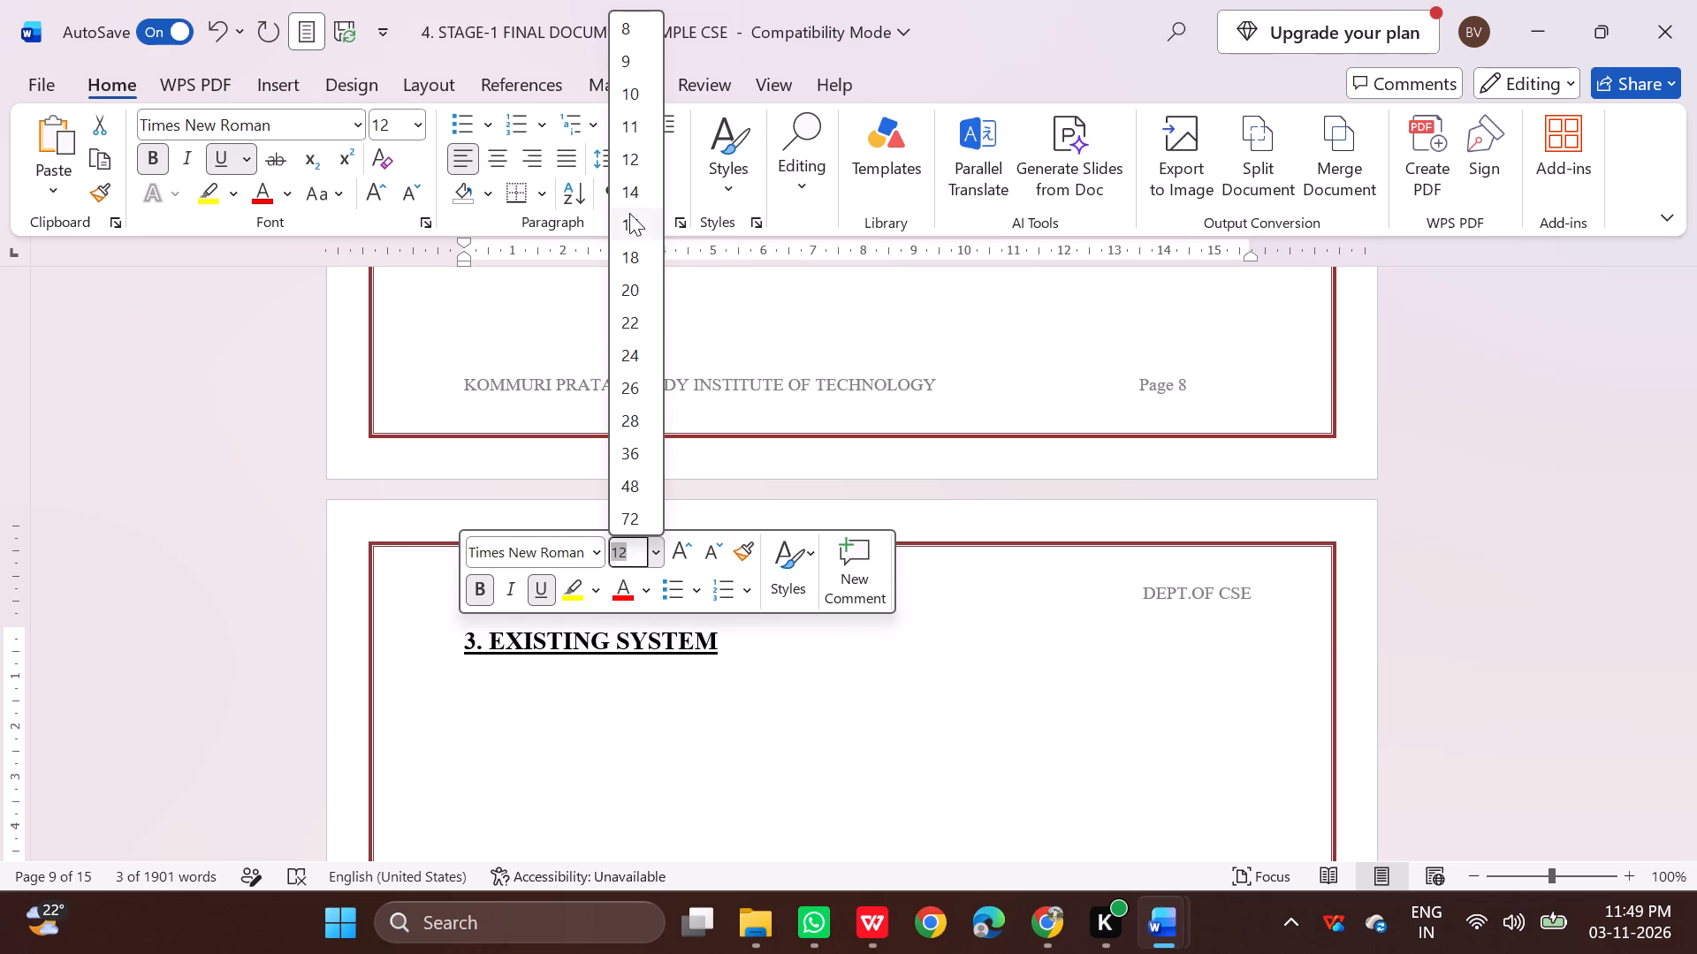
{"action": "left_click", "coordinate": [631, 228]}
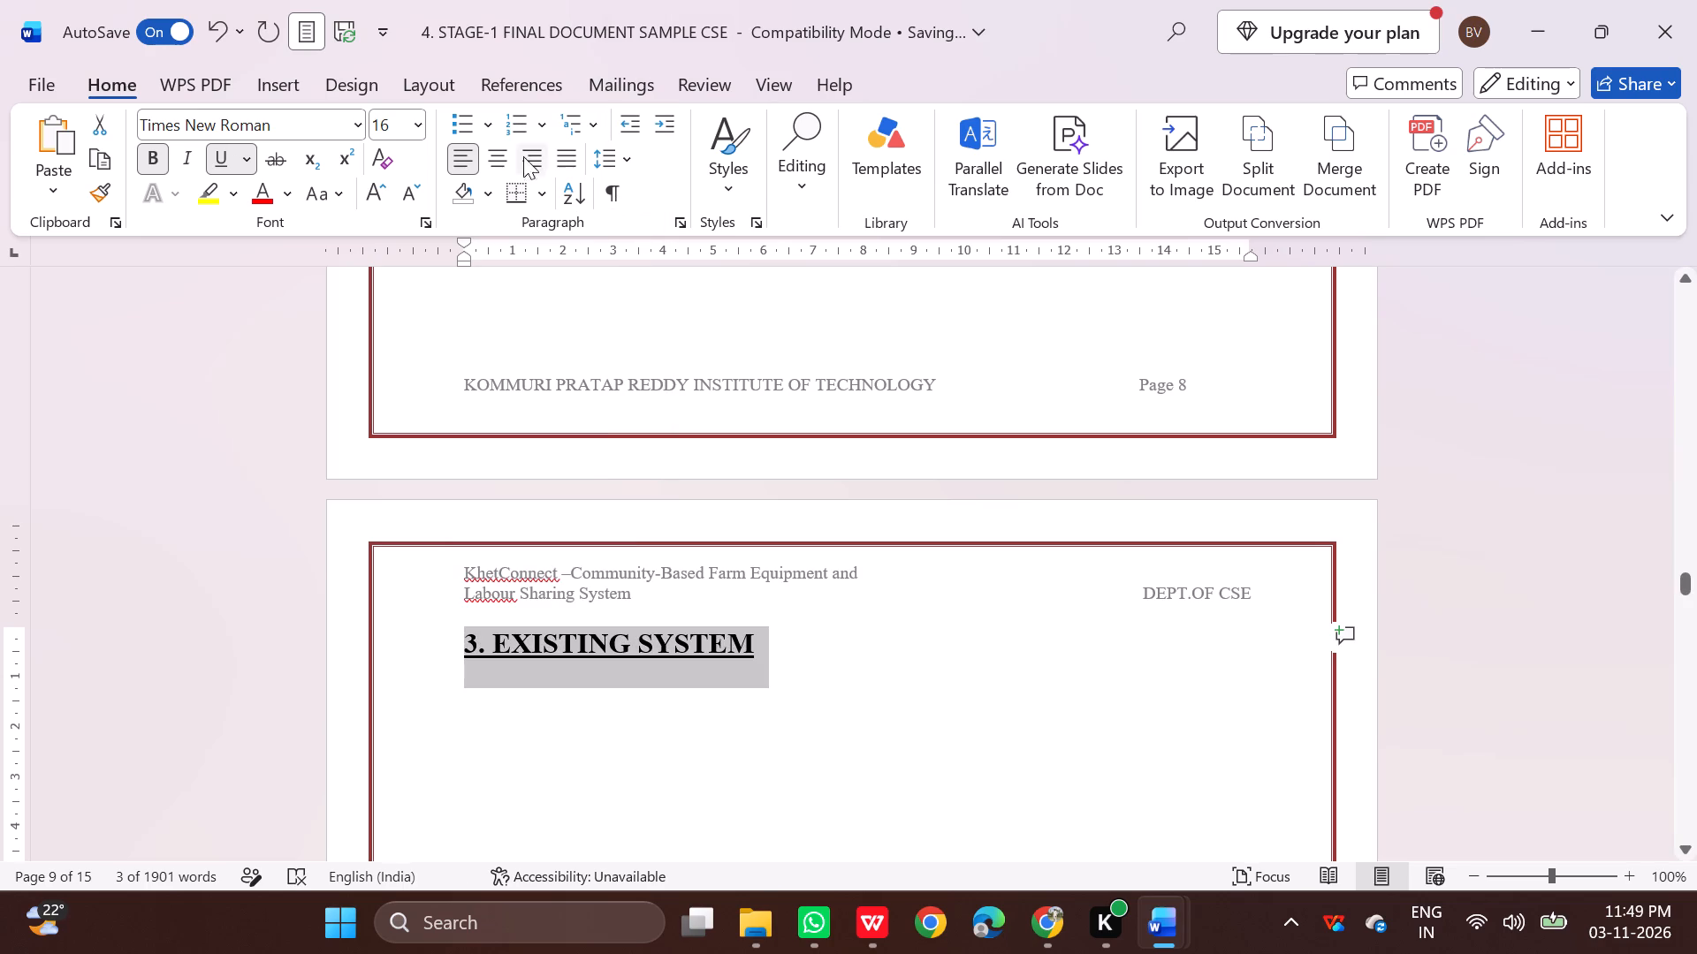
{"action": "left_click", "coordinate": [501, 153]}
{"action": "left_click", "coordinate": [605, 715]}
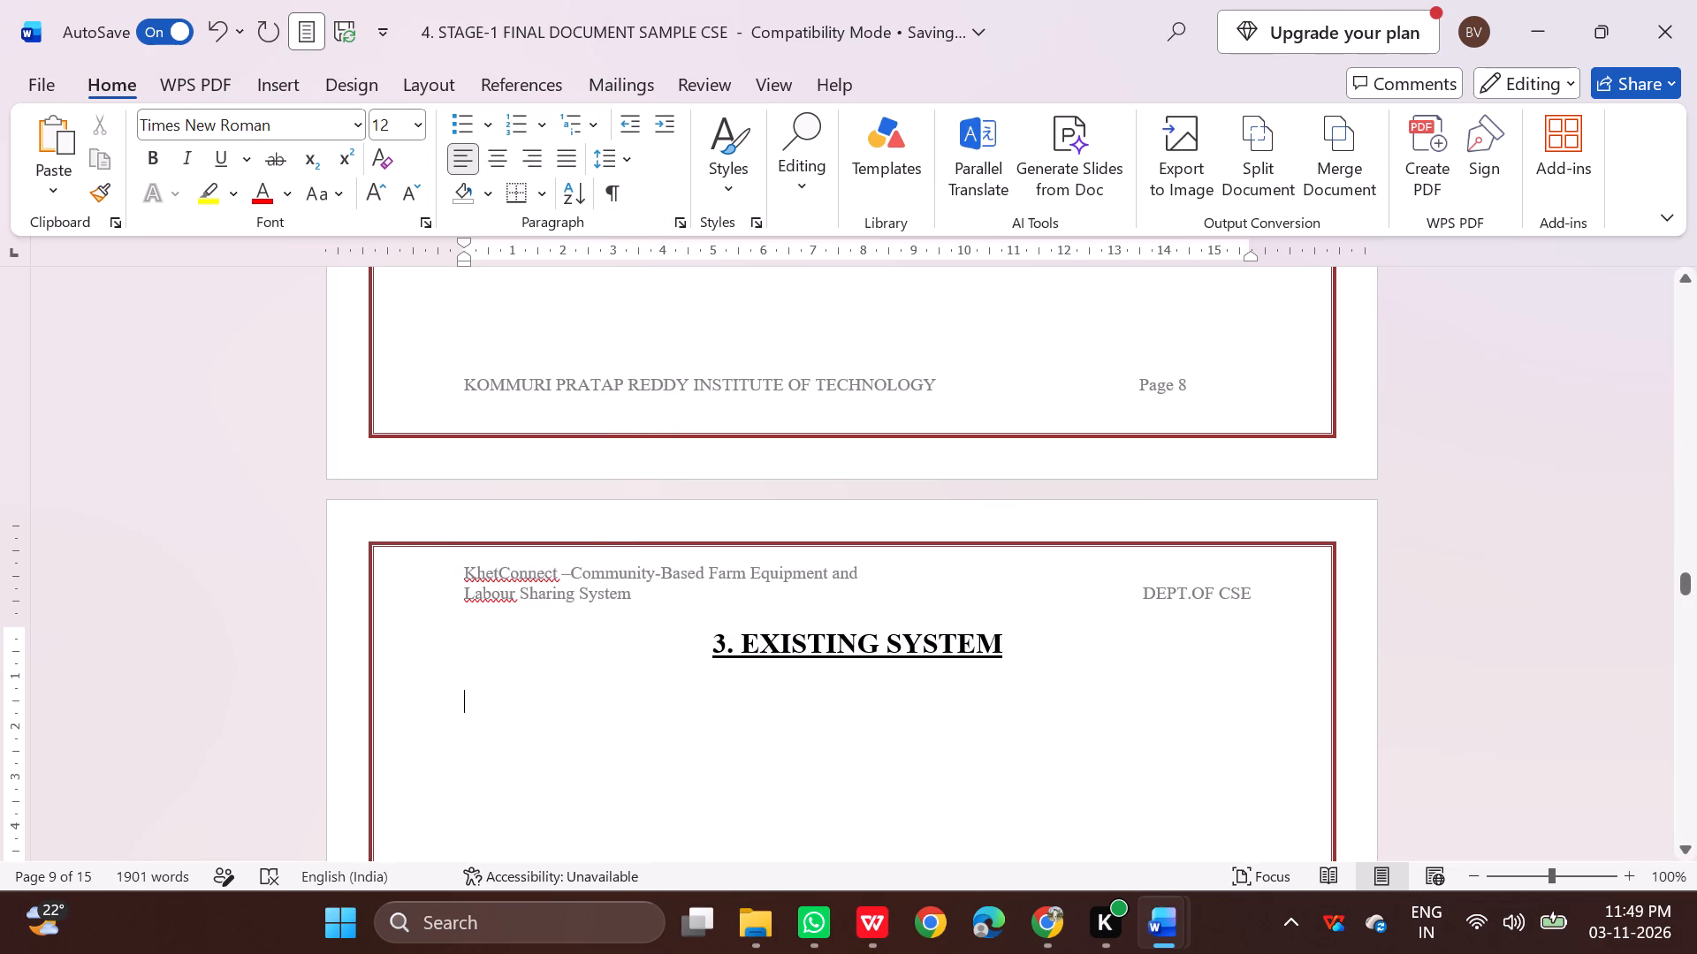
Copy the Existing System text from its introduction through the "3.2 Overall Limitations" heading in Chrome and paste it below the section 3 heading in Word.
{"action": "left_click", "coordinate": [1045, 913]}
{"action": "scroll", "coordinate": [723, 627], "scroll_direction": "down", "scroll_amount": 1}
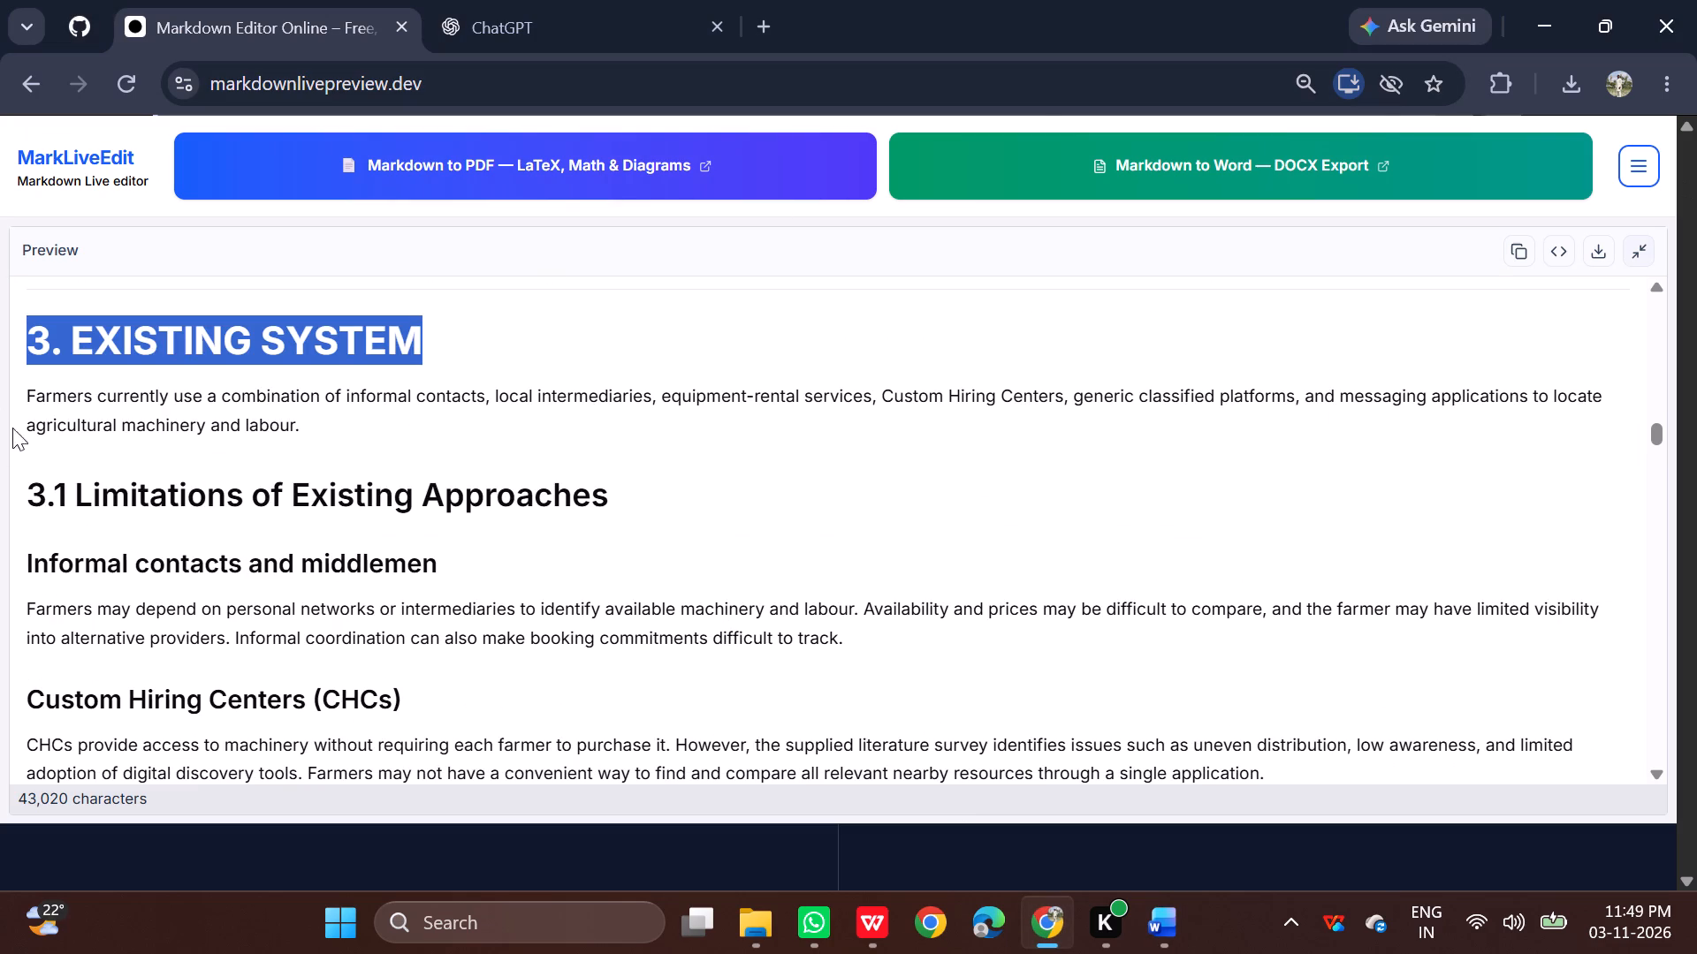
{"action": "left_click_drag", "start_coordinate": [25, 390], "coordinate": [305, 493]}
{"action": "scroll", "coordinate": [215, 440], "scroll_direction": "down", "scroll_amount": 1}
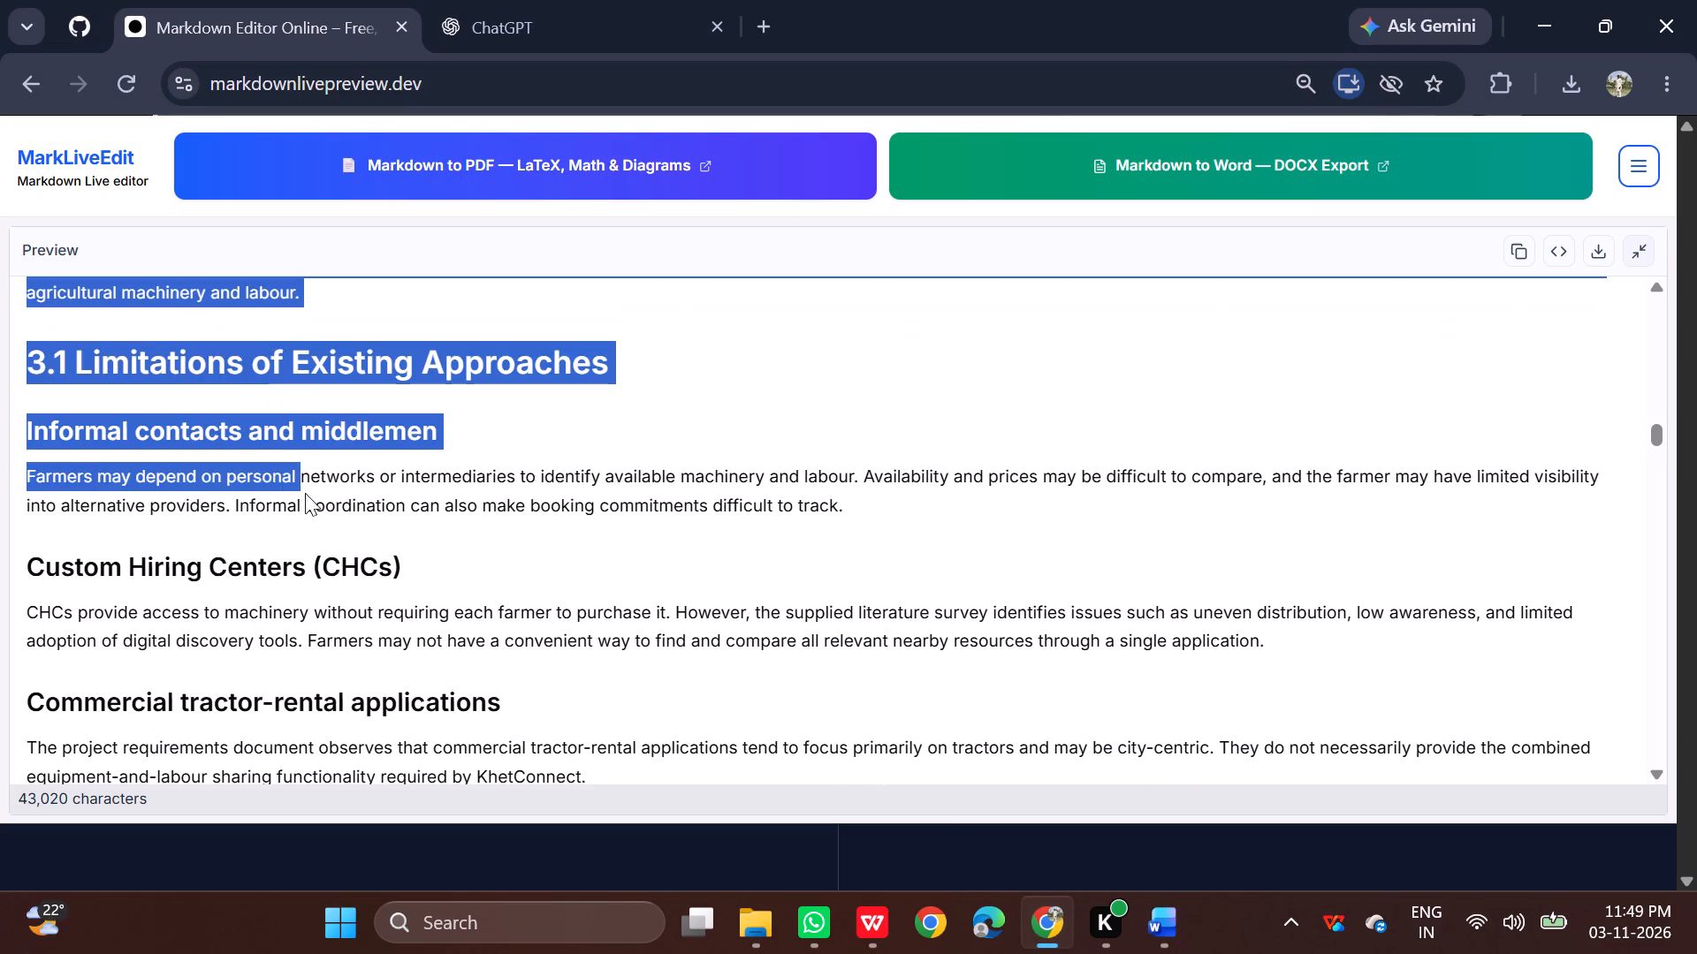
{"action": "left_click_drag", "start_coordinate": [305, 493], "coordinate": [387, 598]}
{"action": "scroll", "coordinate": [382, 574], "scroll_direction": "down", "scroll_amount": 4}
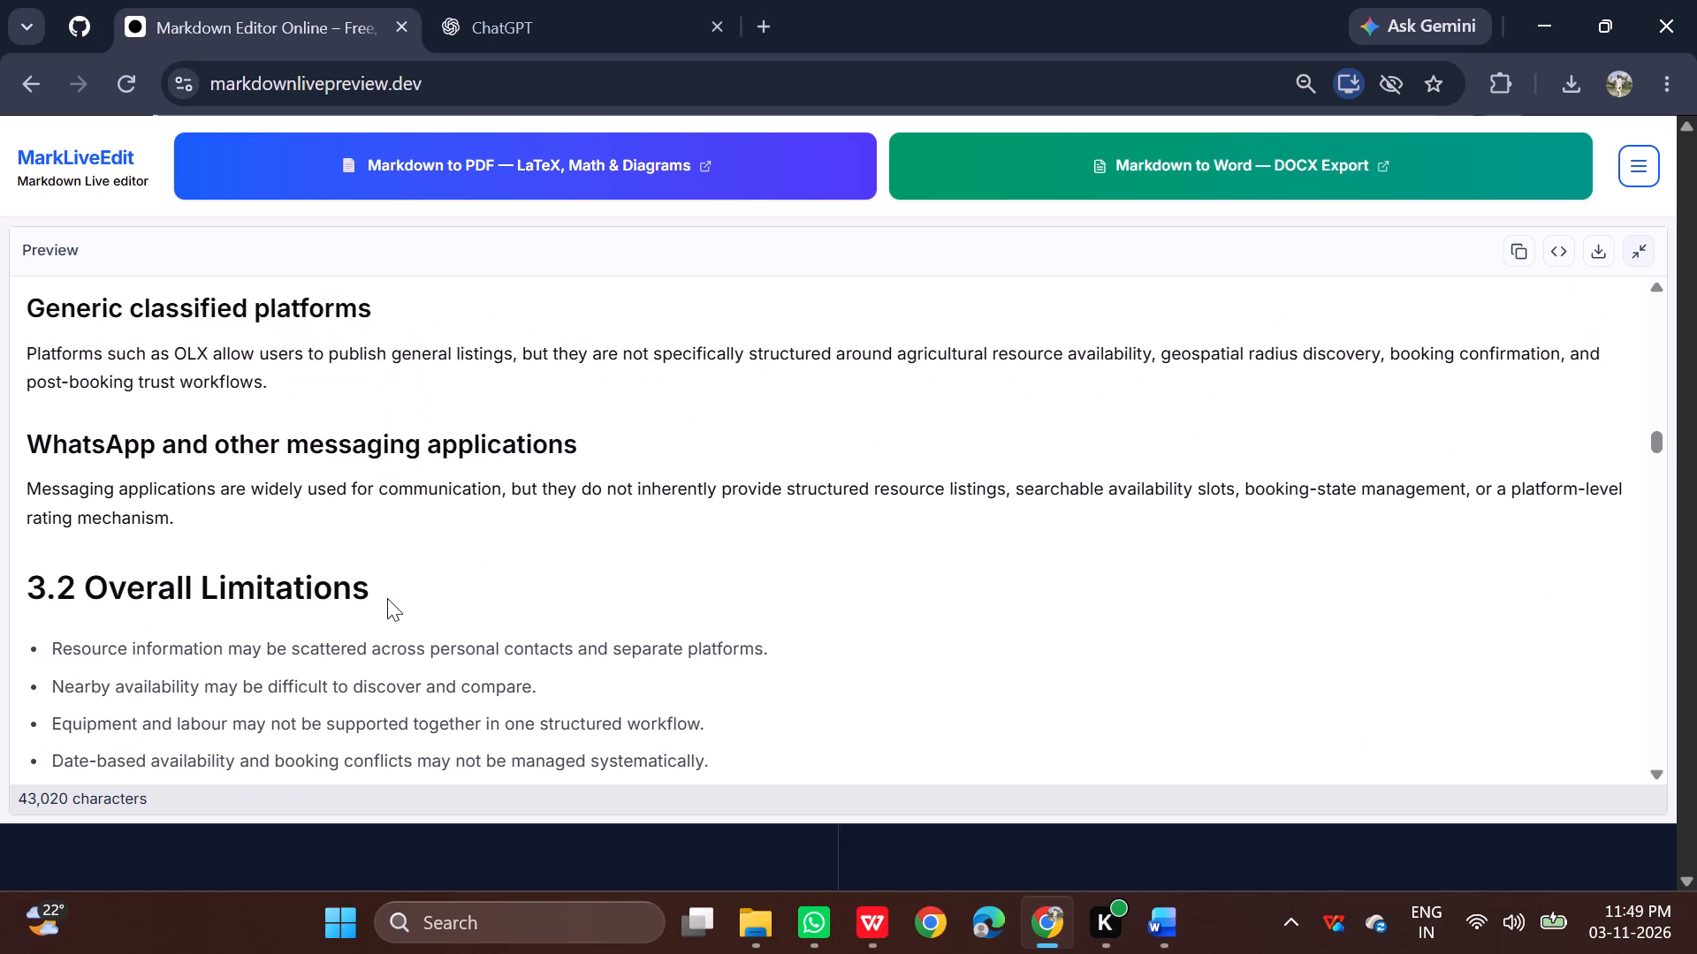
{"action": "left_click_drag", "start_coordinate": [387, 598], "coordinate": [428, 609]}
{"action": "scroll", "coordinate": [429, 609], "scroll_direction": "down", "scroll_amount": 3}
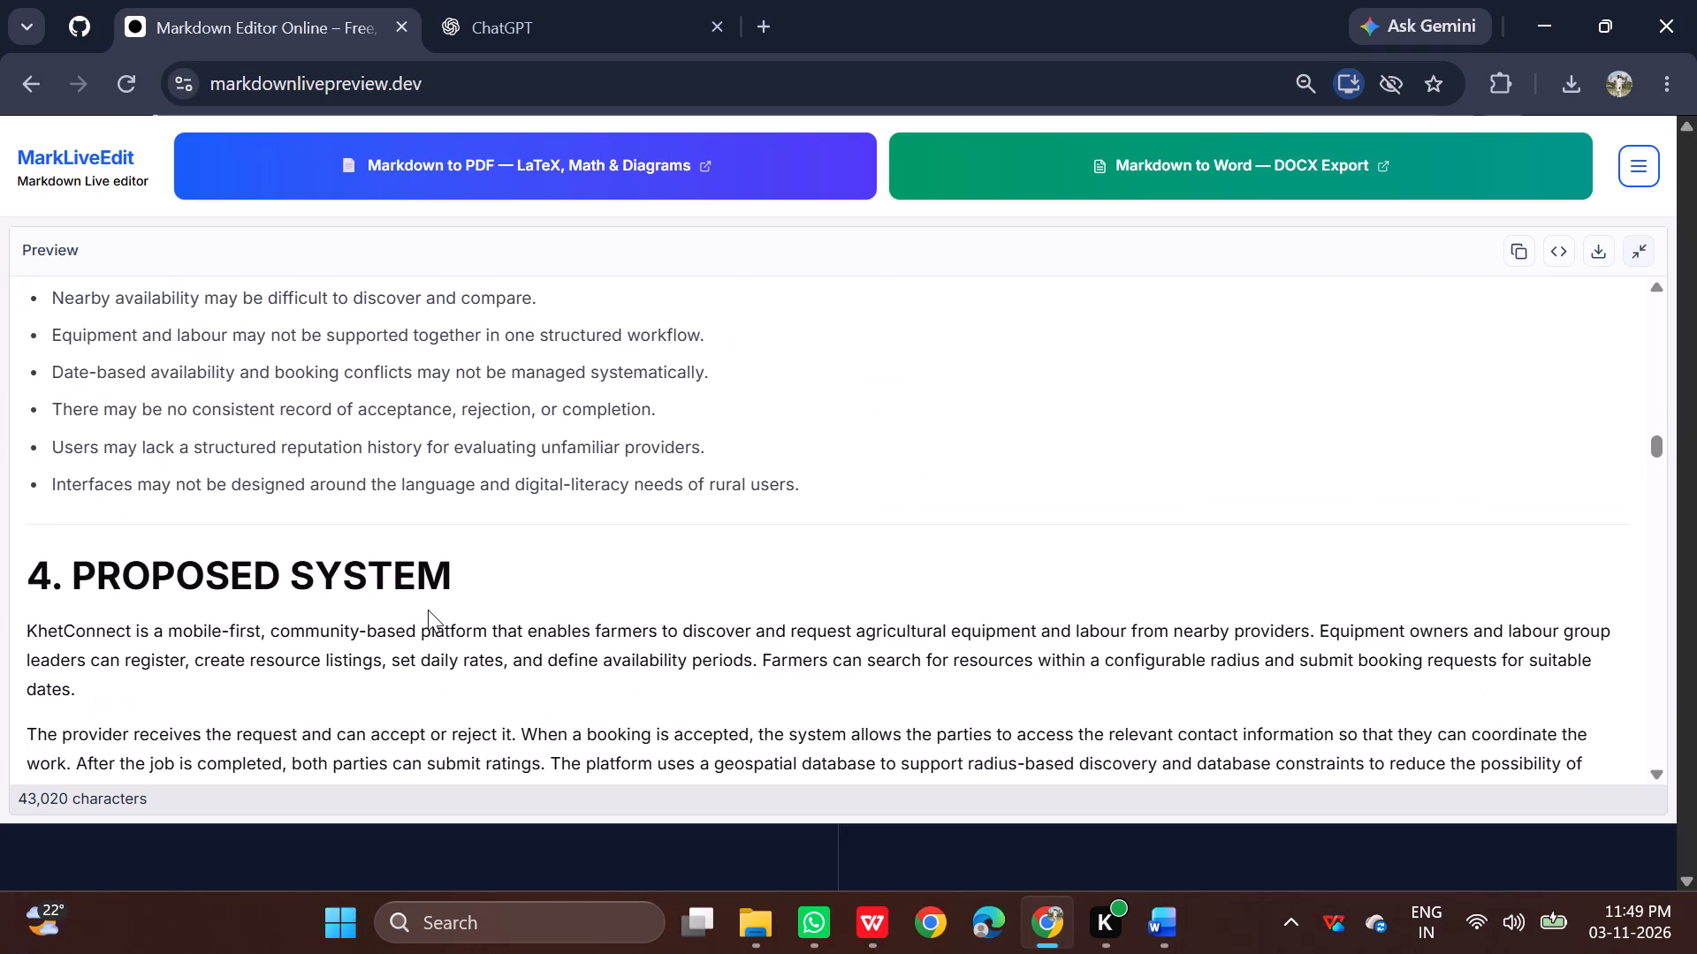
{"action": "left_click_drag", "start_coordinate": [428, 609], "coordinate": [407, 503]}
{"action": "scroll", "coordinate": [407, 503], "scroll_direction": "up", "scroll_amount": 1}
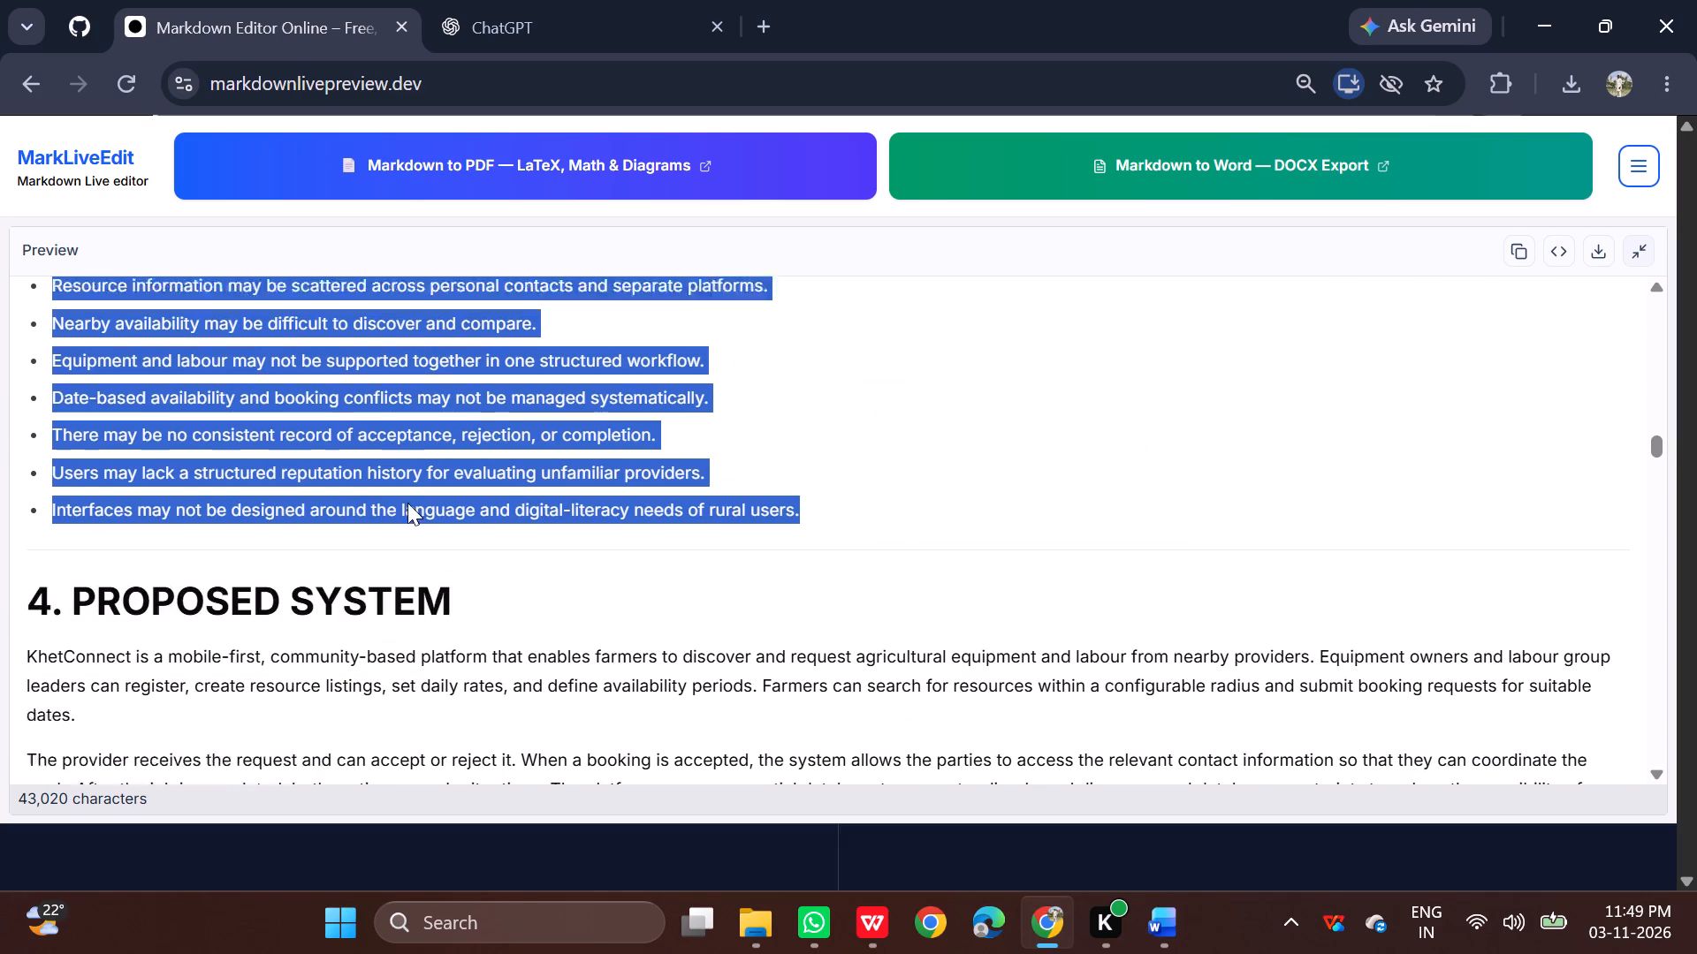
{"action": "scroll", "coordinate": [407, 503], "scroll_direction": "up", "scroll_amount": 1}
{"action": "left_click_drag", "start_coordinate": [407, 503], "coordinate": [332, 384]}
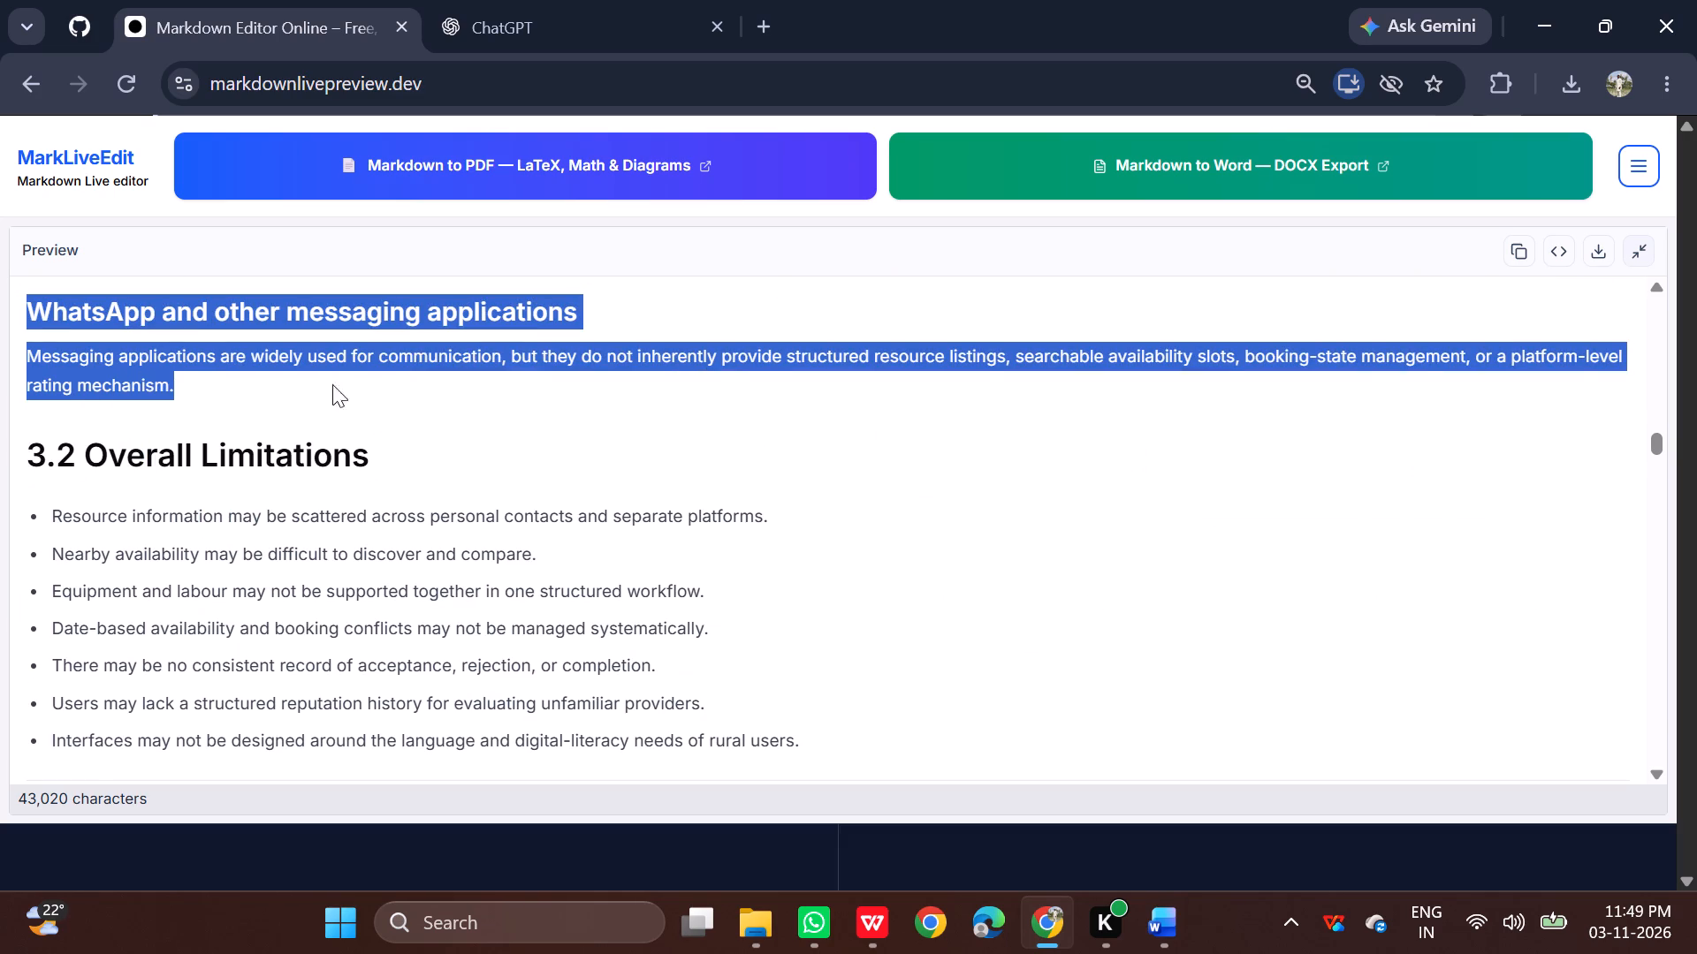
{"action": "left_click_drag", "start_coordinate": [332, 384], "coordinate": [183, 352]}
{"action": "scroll", "coordinate": [183, 352], "scroll_direction": "up", "scroll_amount": 2}
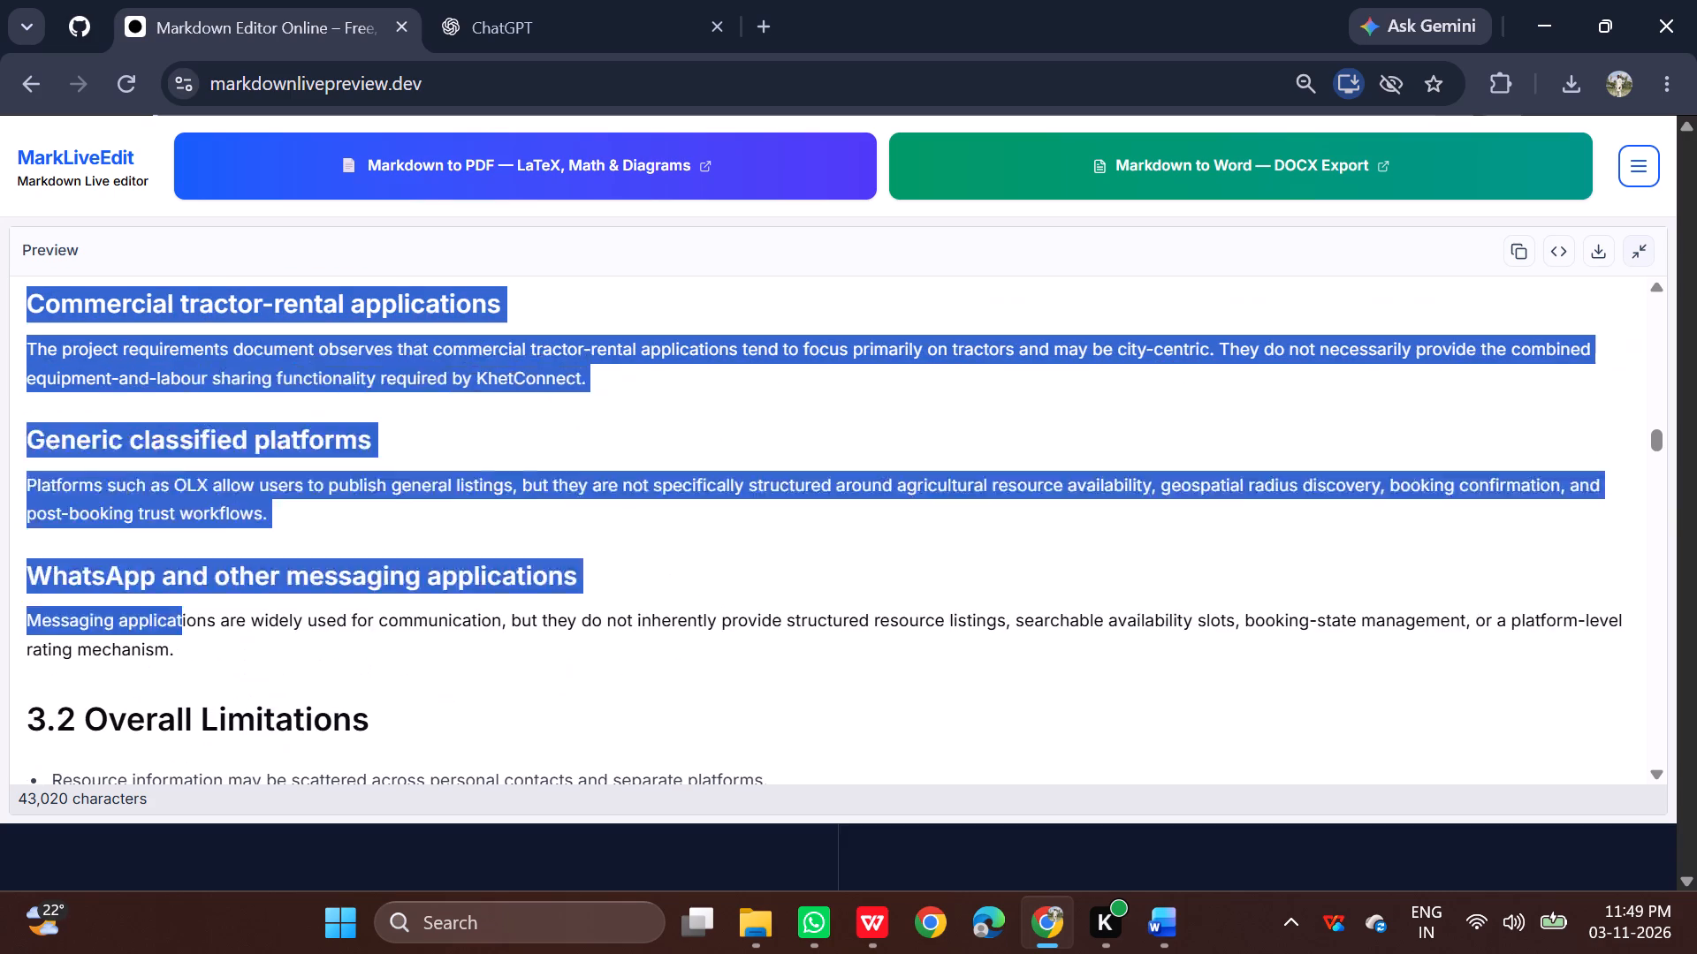
{"action": "left_click_drag", "start_coordinate": [183, 352], "coordinate": [321, 632]}
{"action": "scroll", "coordinate": [301, 660], "scroll_direction": "down", "scroll_amount": 1}
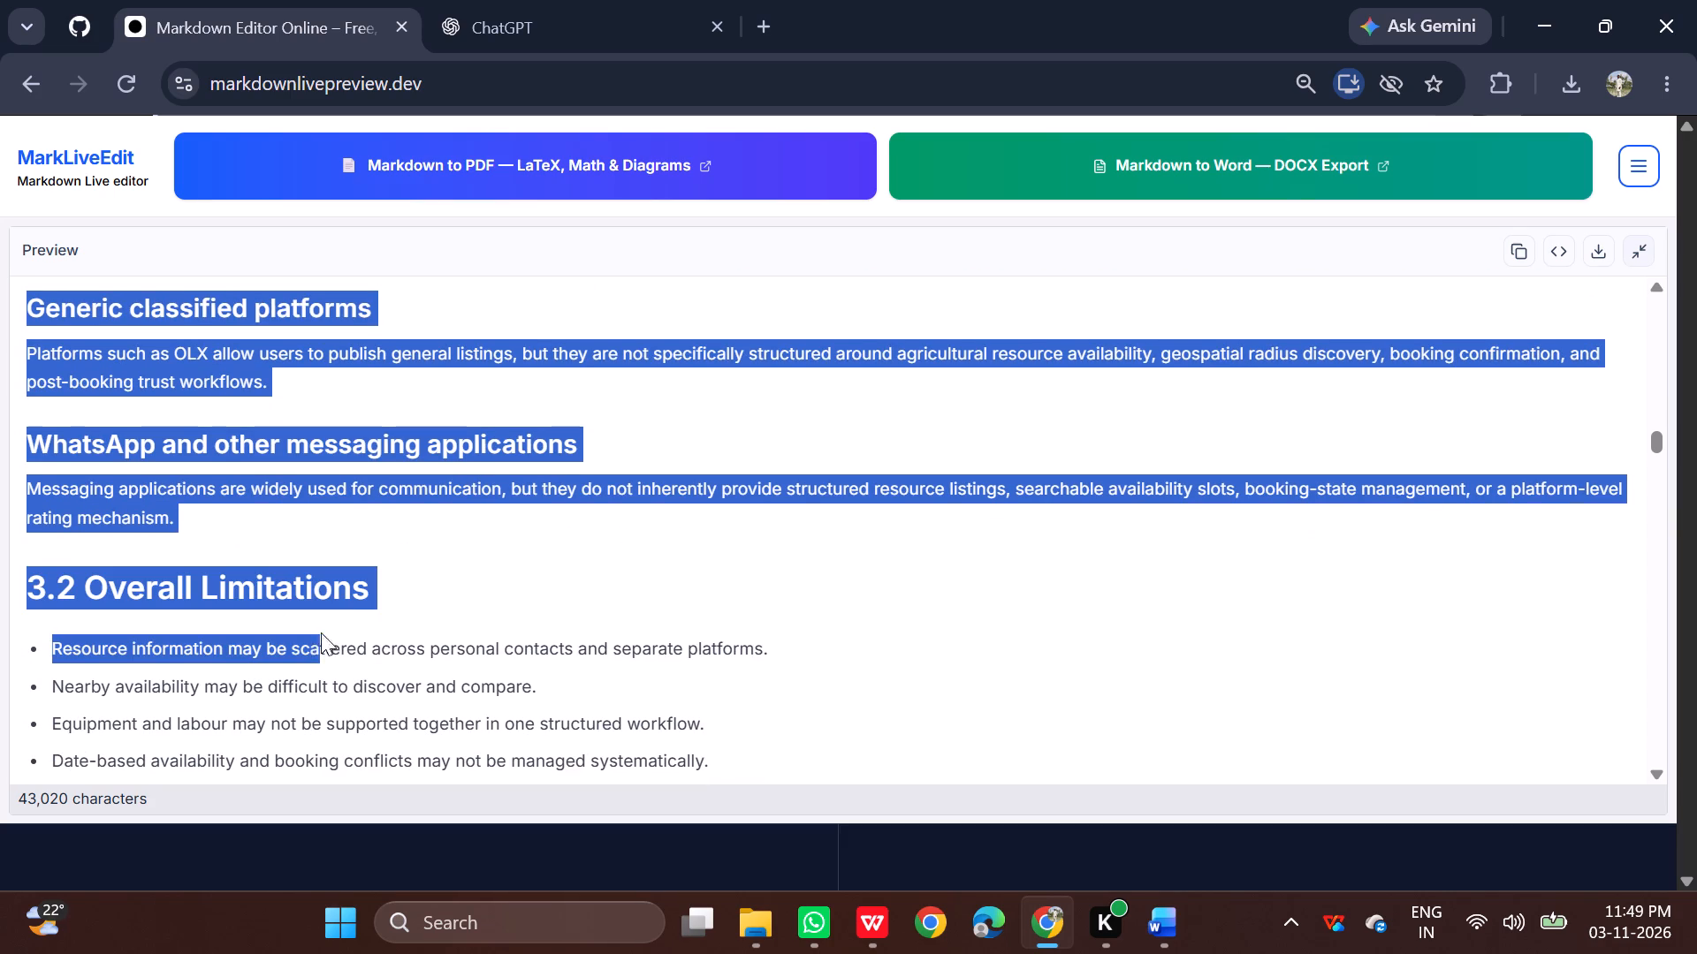
{"action": "left_click_drag", "start_coordinate": [321, 632], "coordinate": [365, 589]}
{"action": "key", "text": "ctrl+c"}
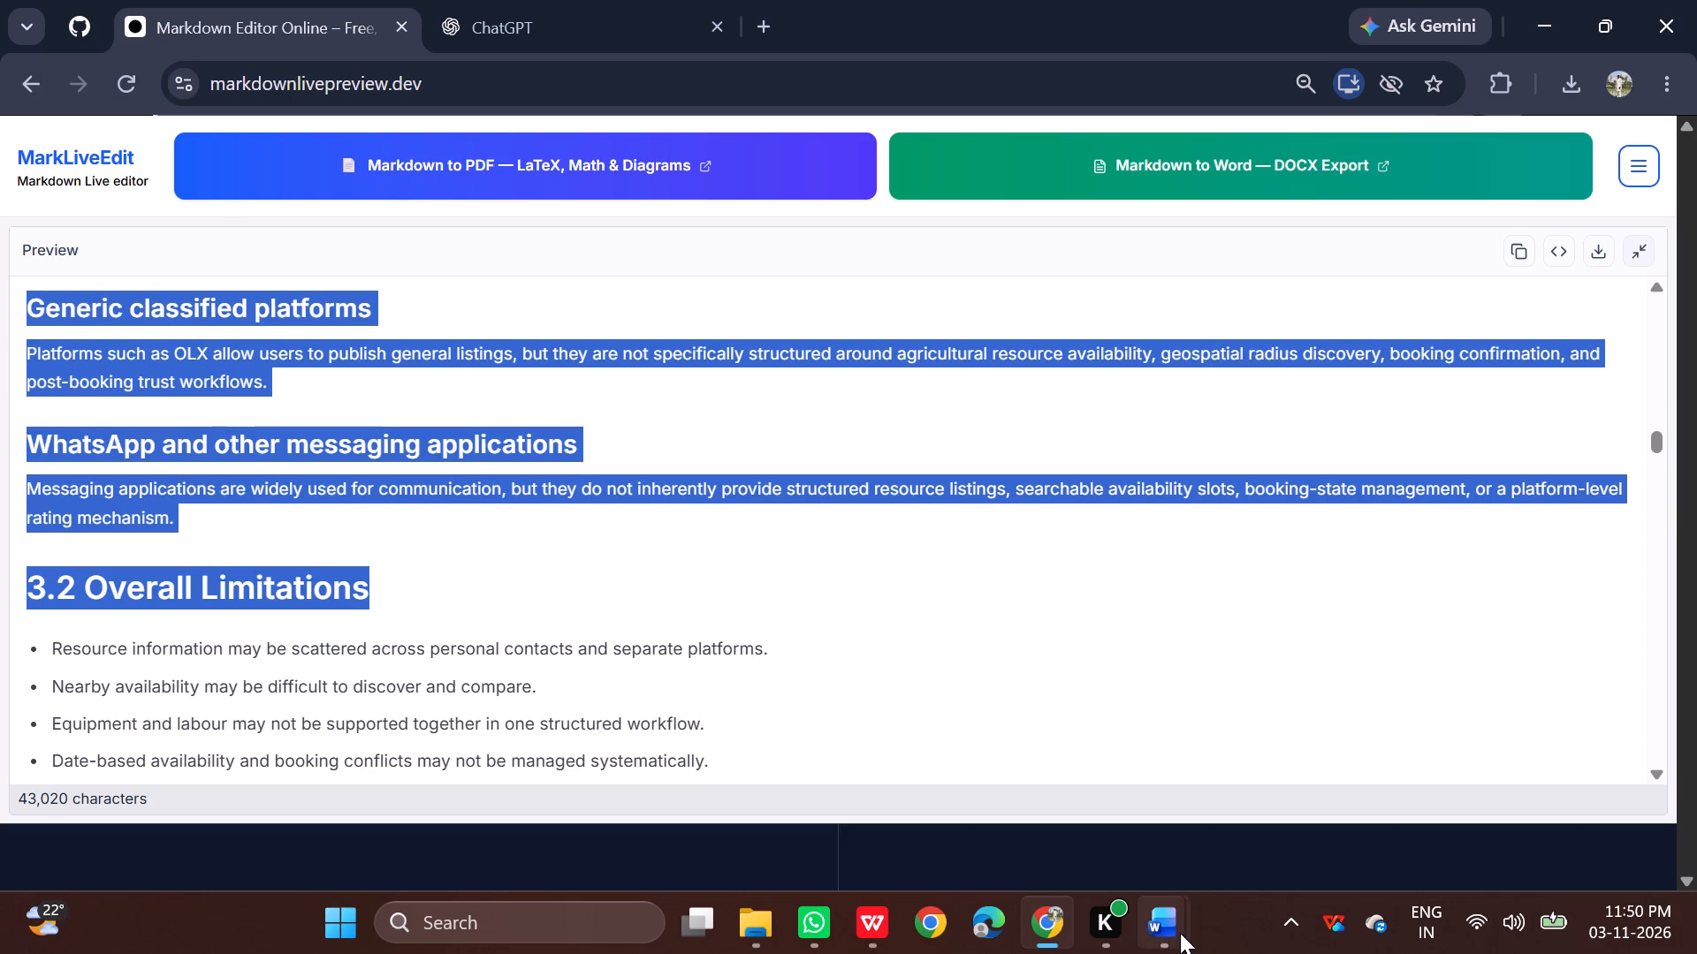
{"action": "left_click", "coordinate": [860, 799]}
{"action": "key", "text": "ctrl+v"}
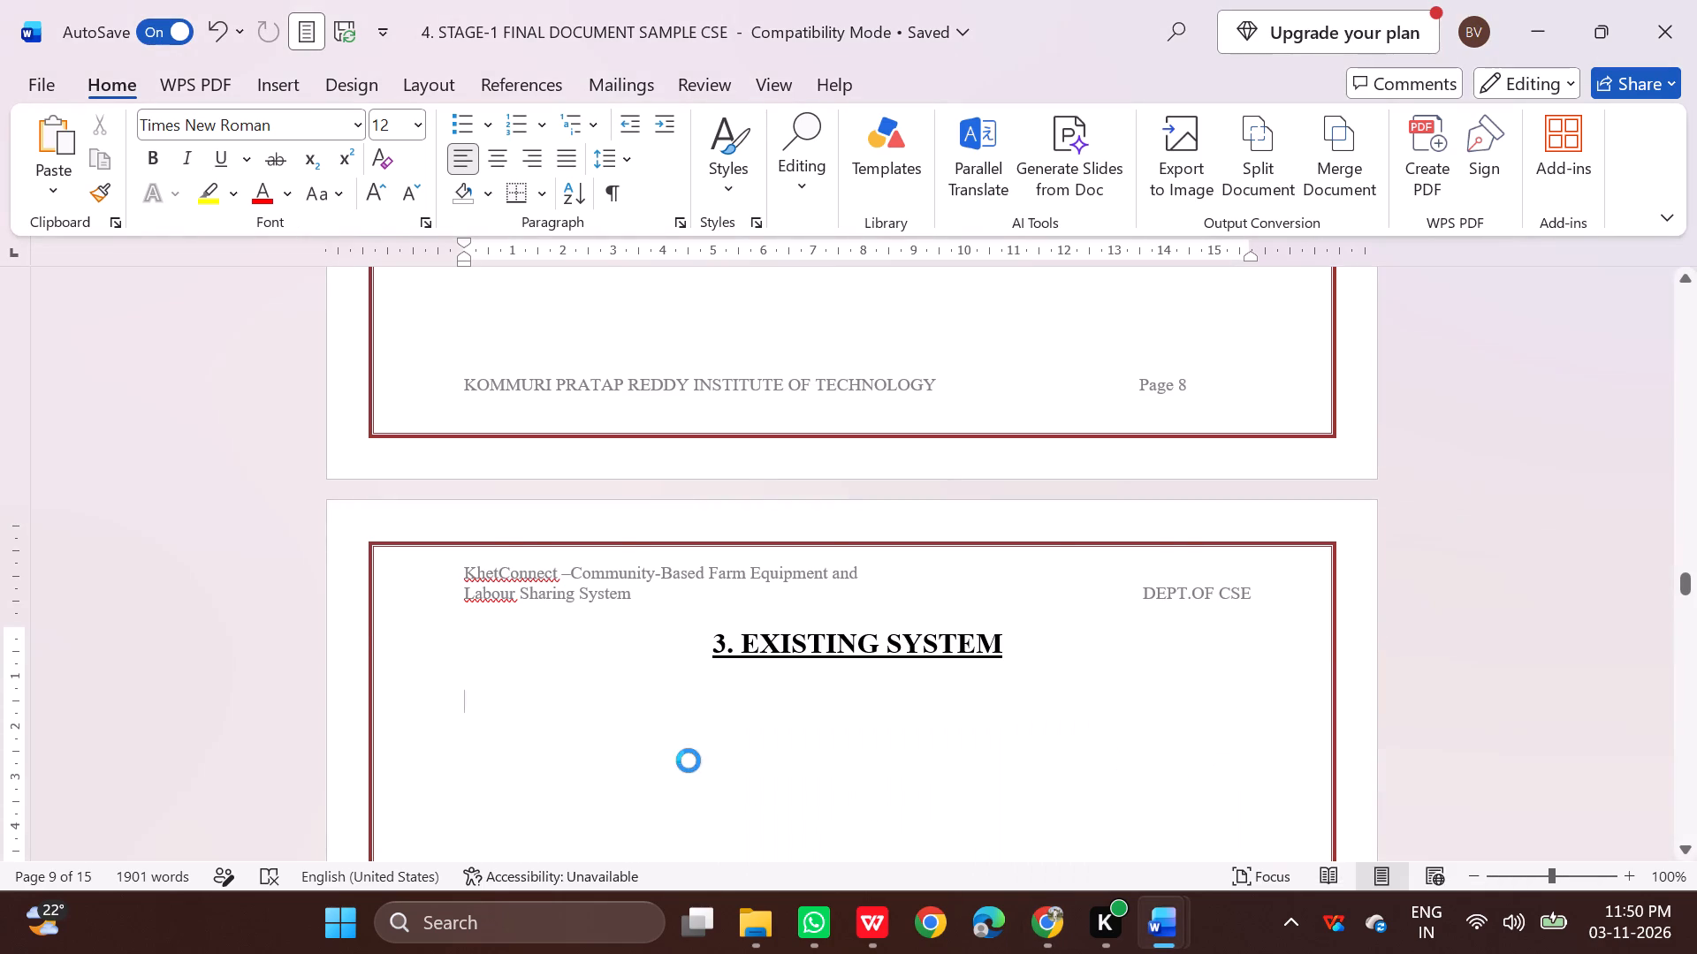
Underline the "3.1 Limitations of Existing Approaches" heading.
{"action": "scroll", "coordinate": [693, 753], "scroll_direction": "up", "scroll_amount": 8}
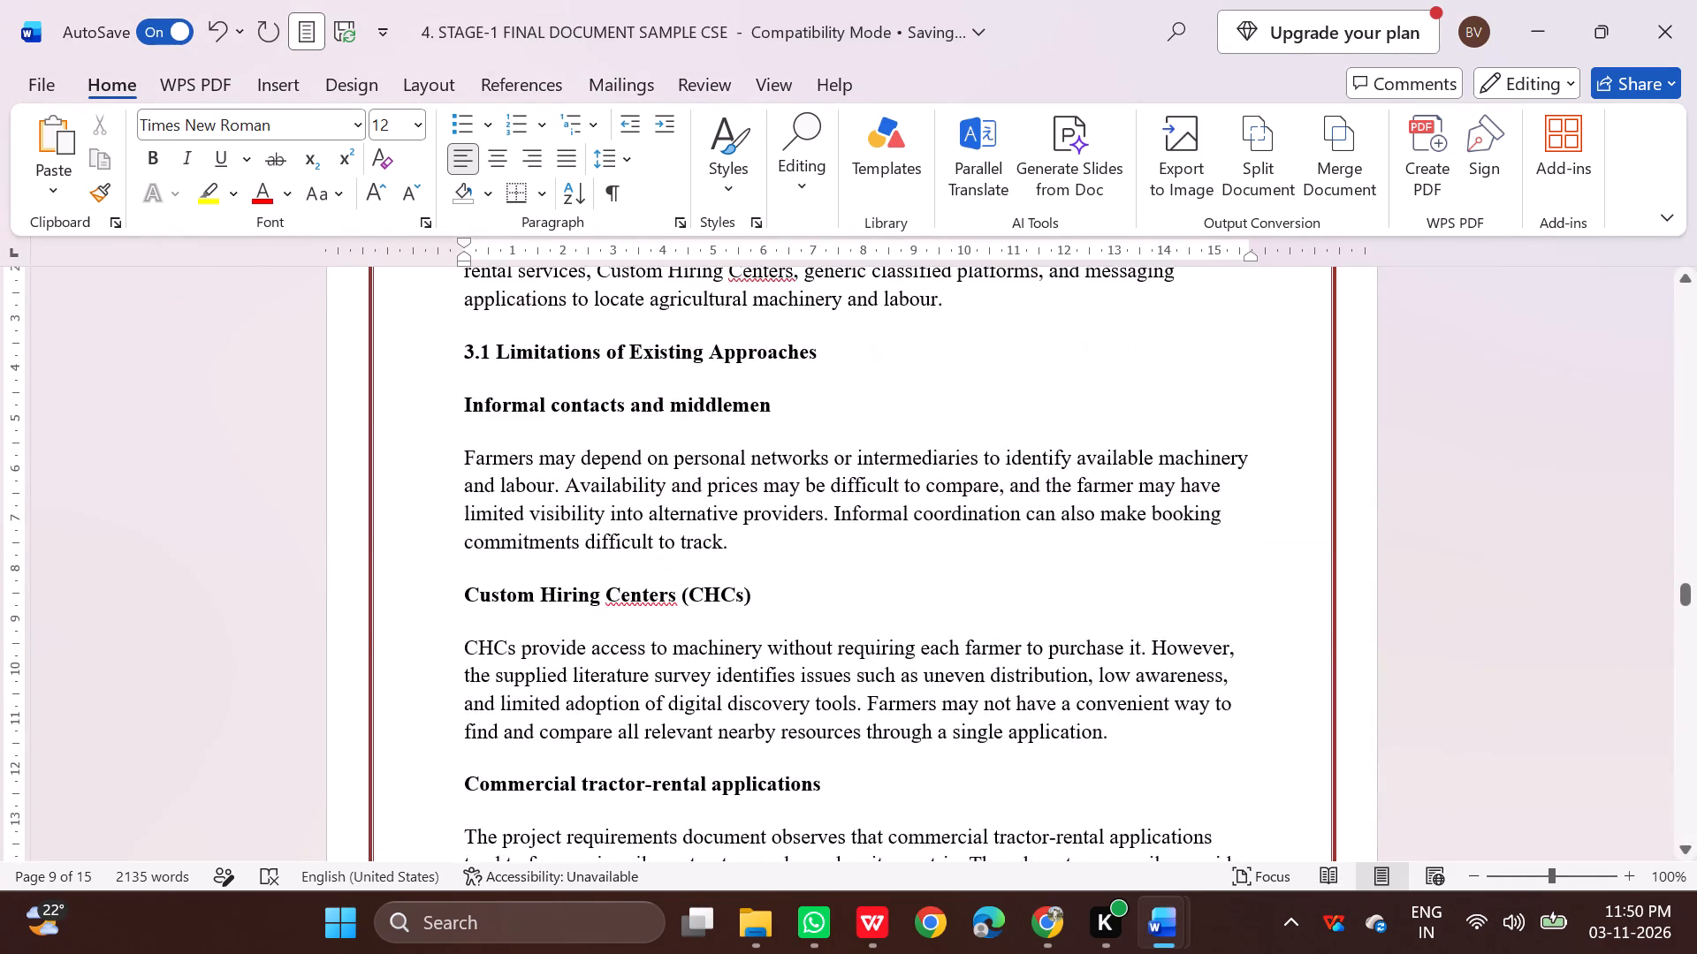
{"action": "scroll", "coordinate": [716, 743], "scroll_direction": "up", "scroll_amount": 4}
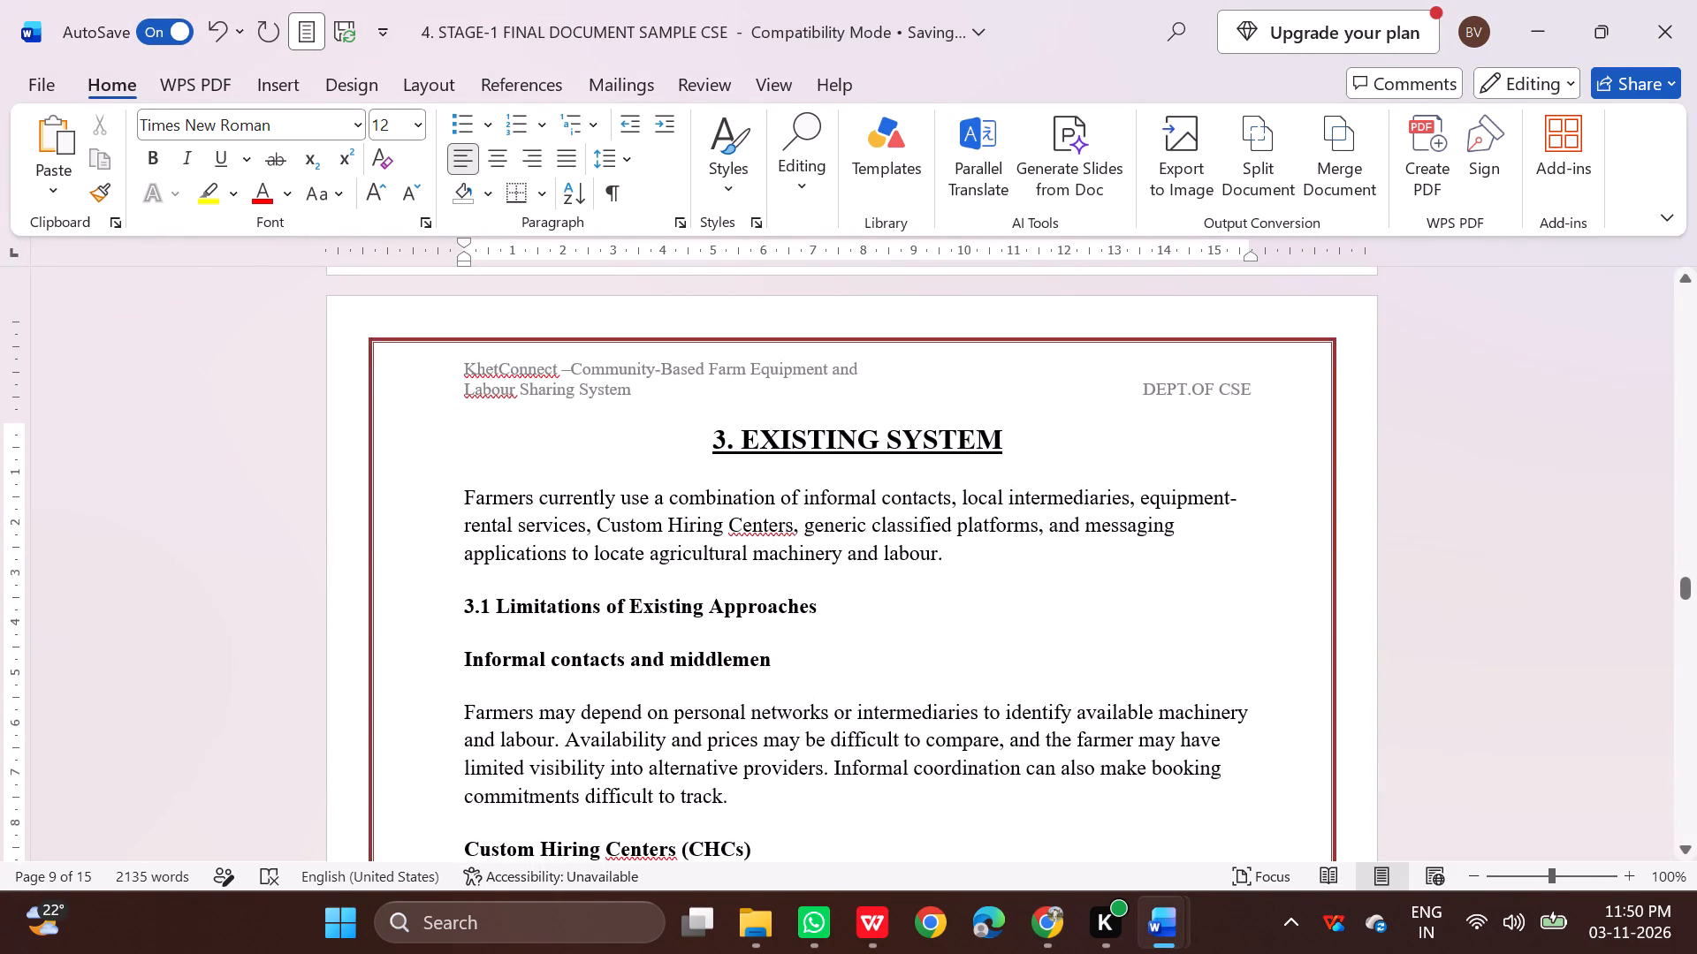
{"action": "left_click_drag", "start_coordinate": [461, 606], "coordinate": [821, 606]}
{"action": "left_click", "coordinate": [894, 557]}
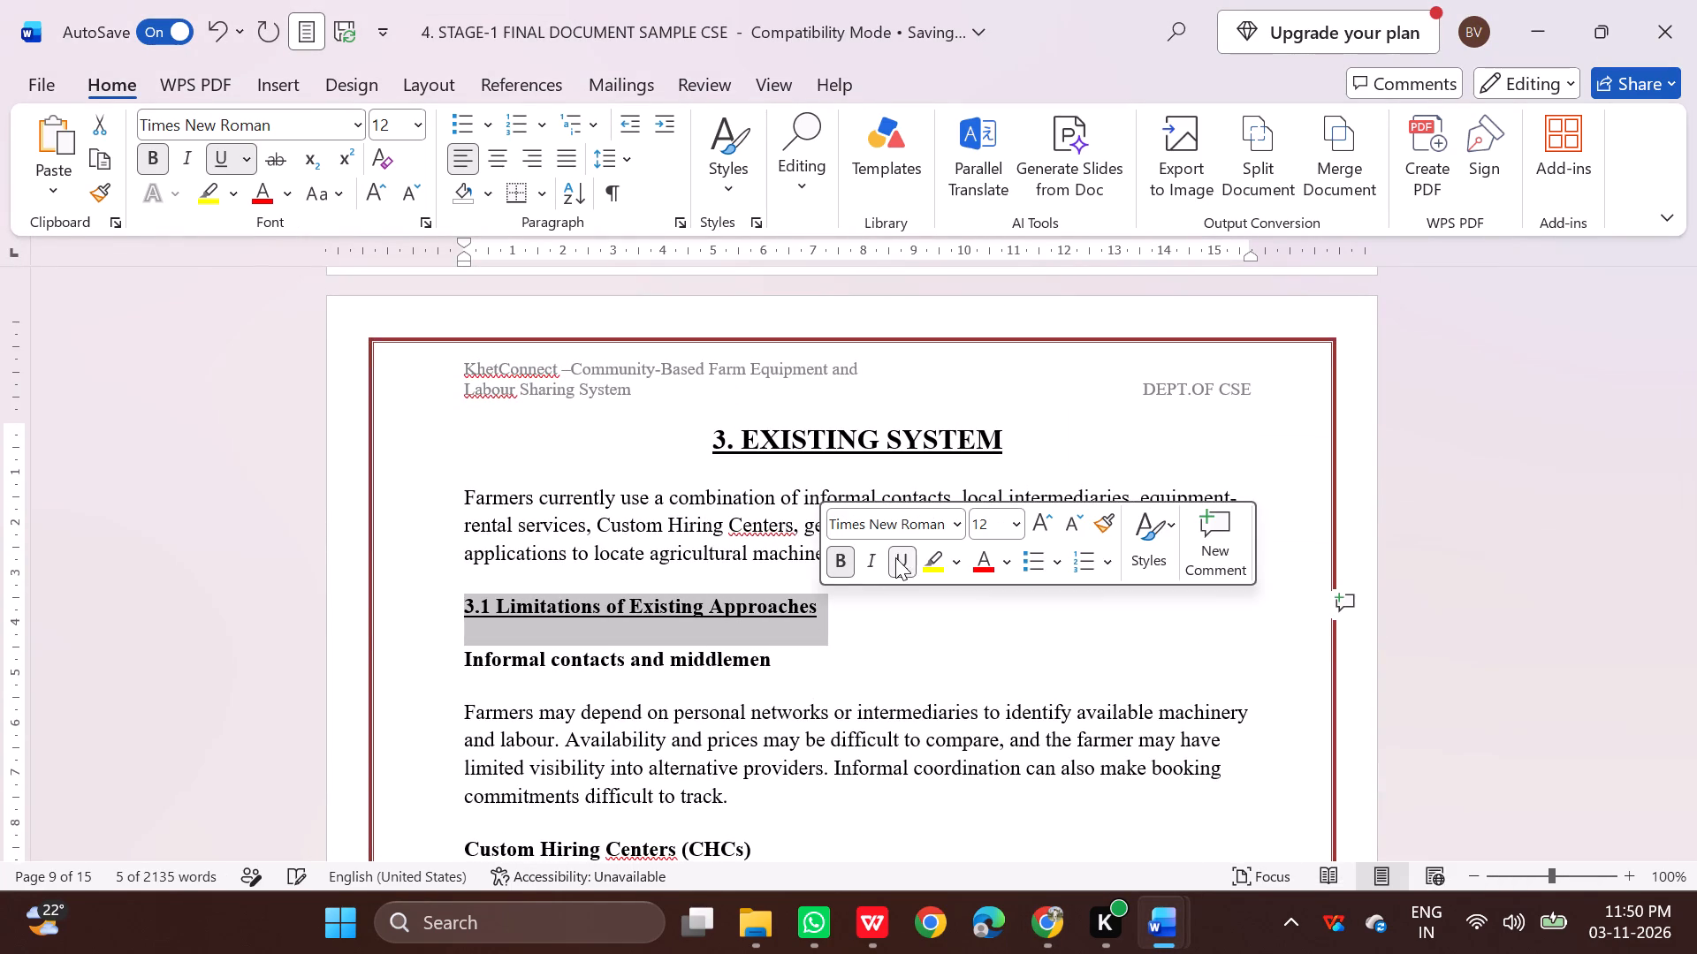
{"action": "left_click", "coordinate": [918, 655]}
Select the "3.1 Limitations of Existing Approaches" heading and open its font size choices.
{"action": "left_click_drag", "start_coordinate": [824, 608], "coordinate": [658, 602]}
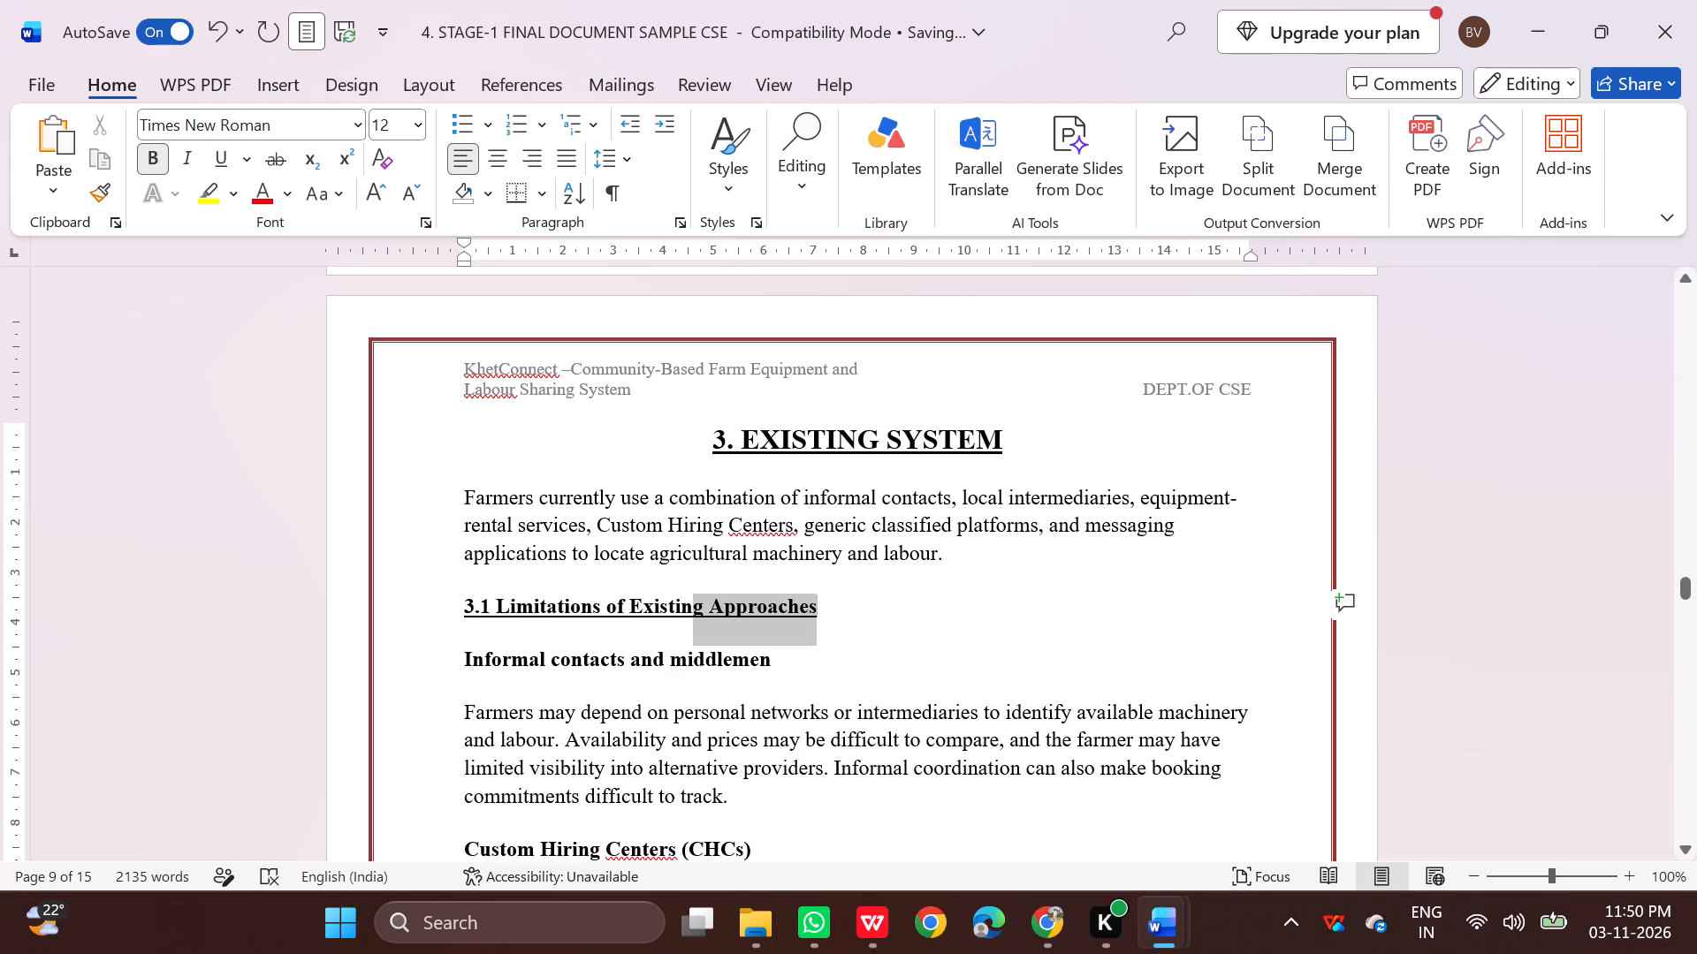
{"action": "left_click_drag", "start_coordinate": [658, 602], "coordinate": [465, 609]}
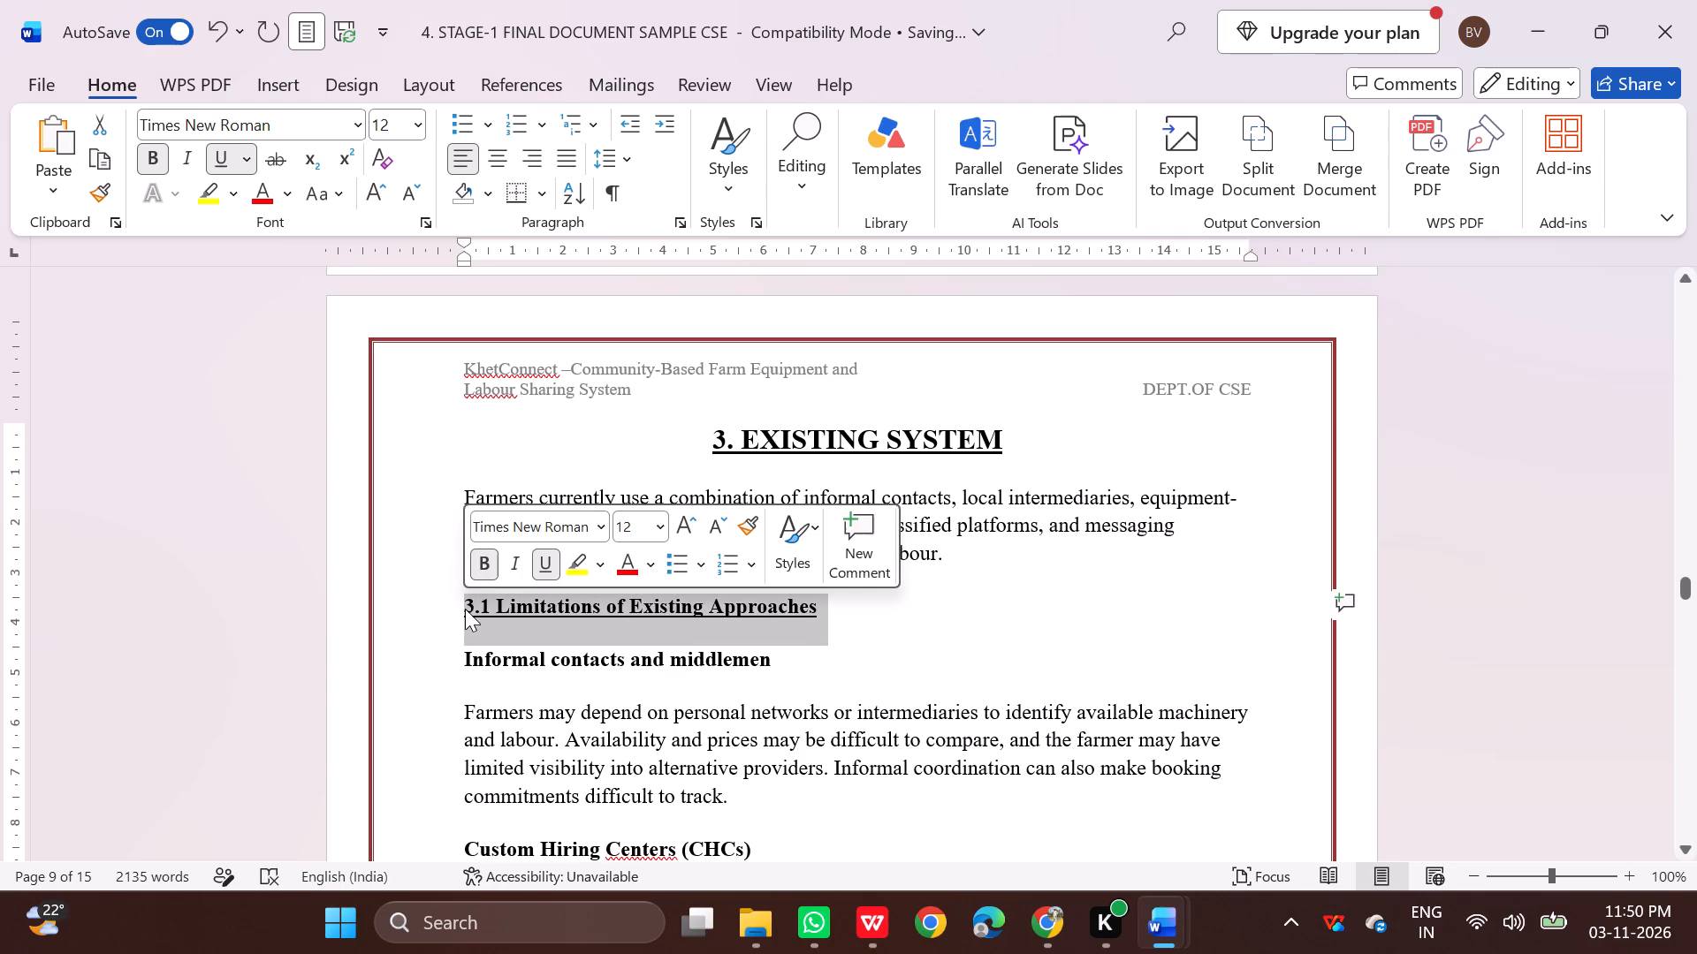
{"action": "left_click", "coordinate": [663, 526]}
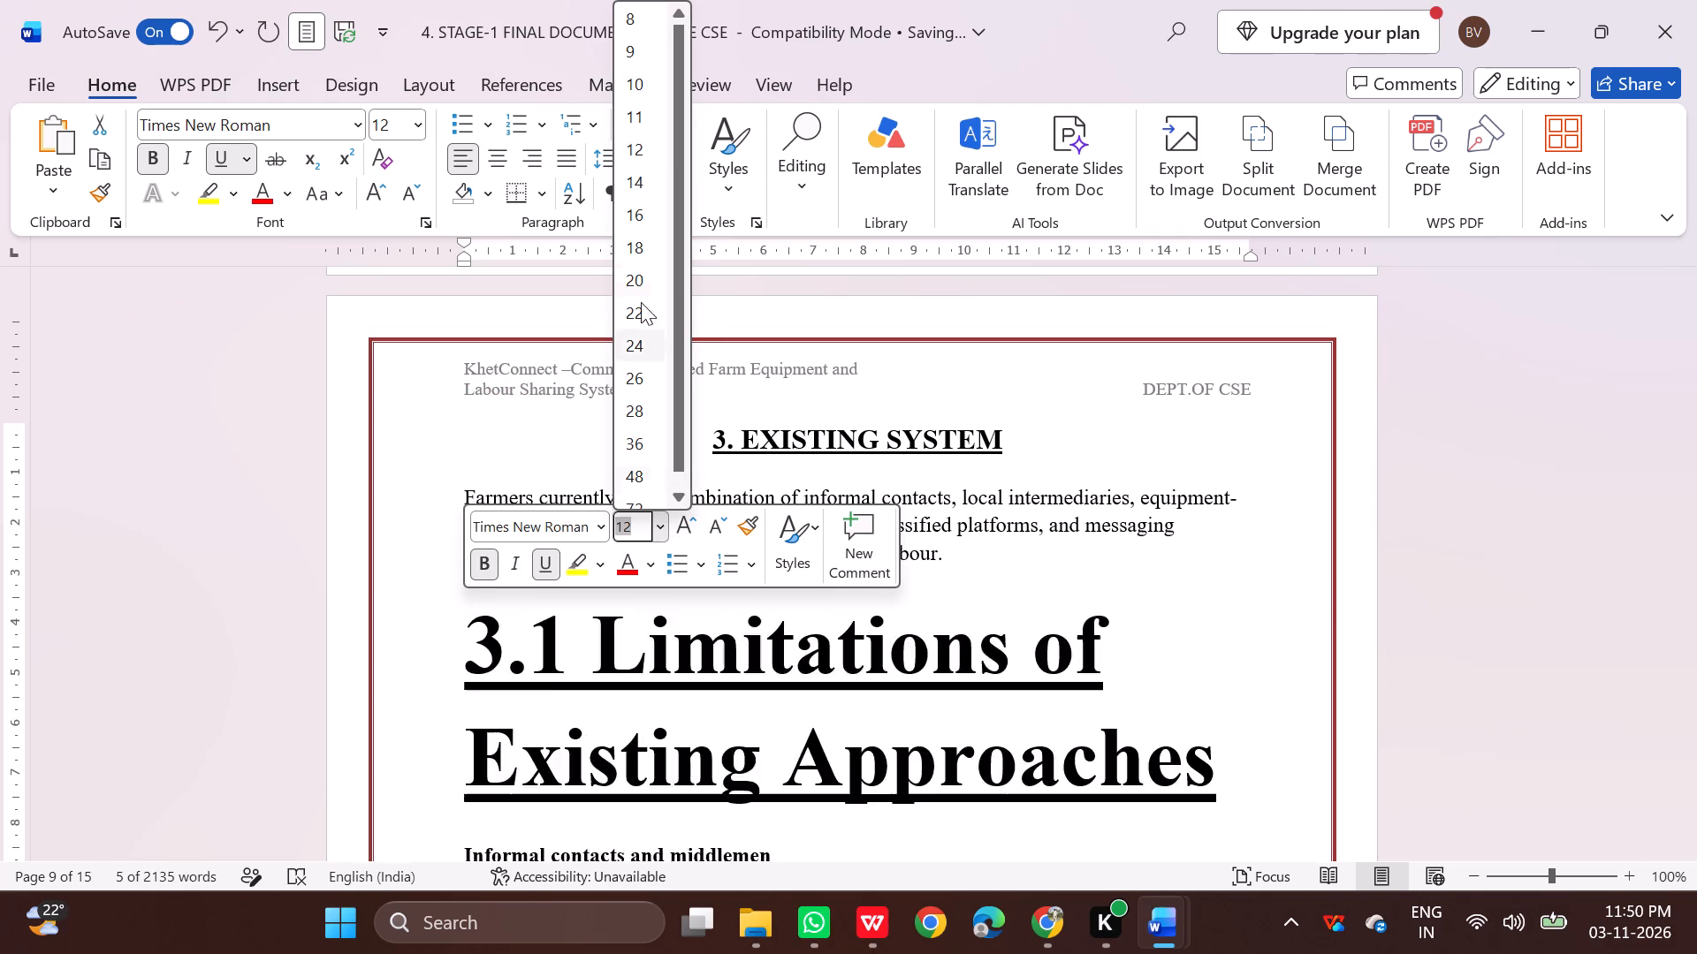
Set the font size of the "3.1 Limitations of Existing Approaches" heading to 14 pt.
{"action": "left_click", "coordinate": [642, 175]}
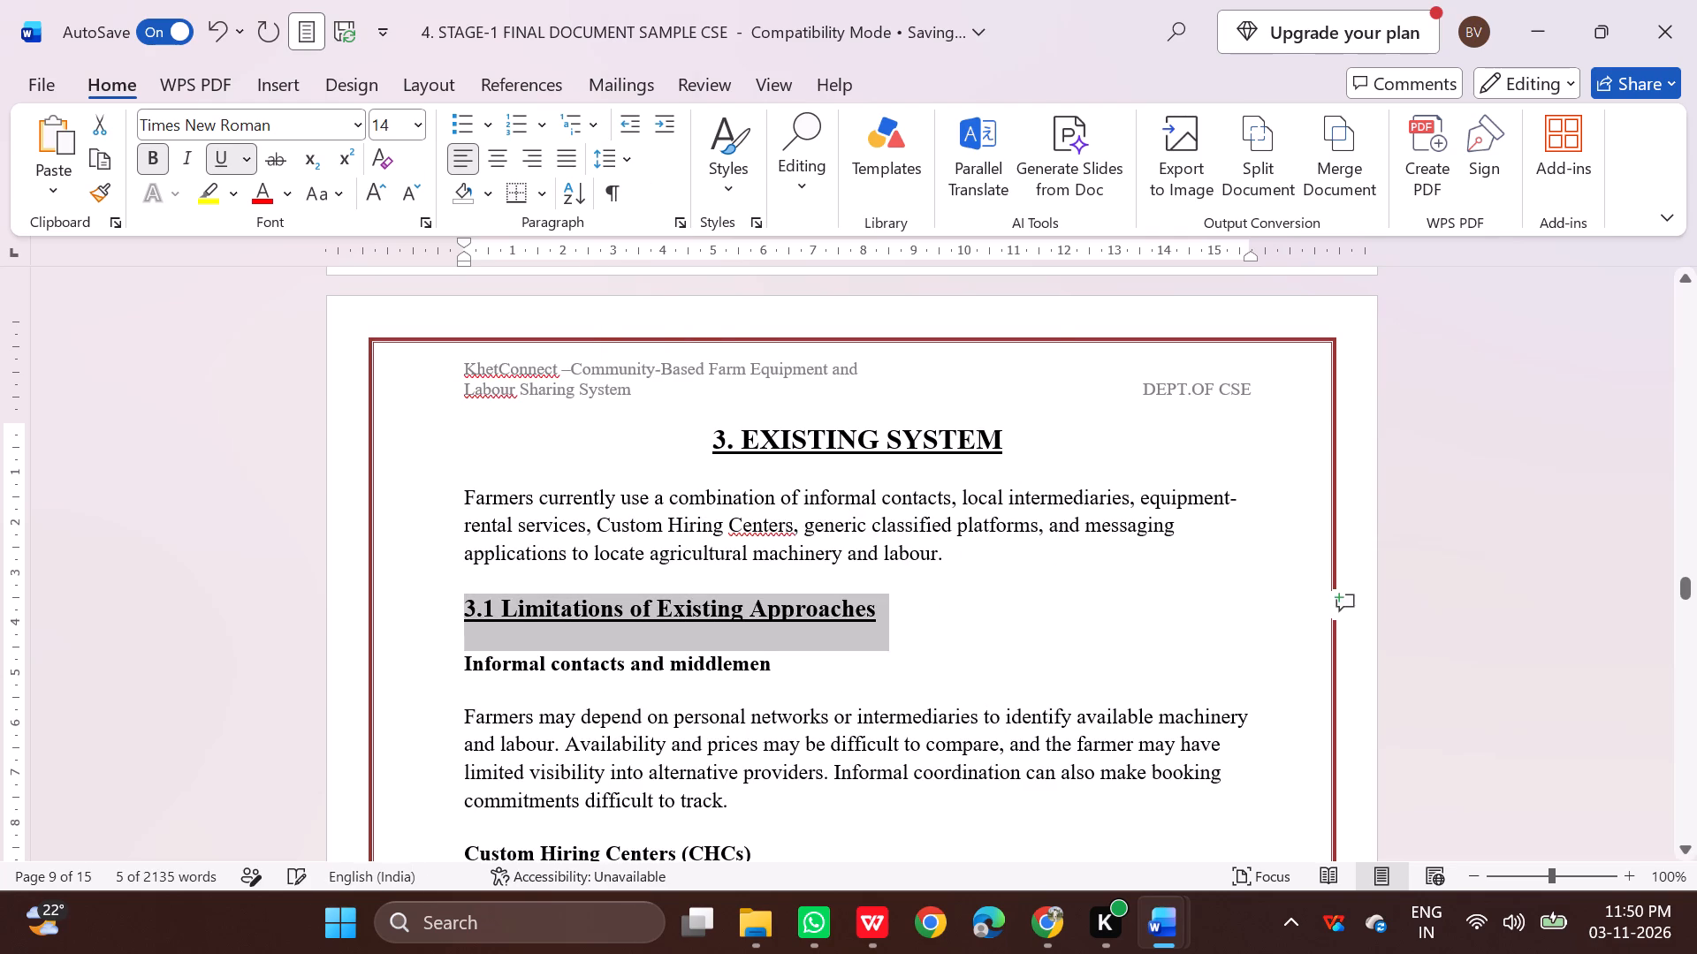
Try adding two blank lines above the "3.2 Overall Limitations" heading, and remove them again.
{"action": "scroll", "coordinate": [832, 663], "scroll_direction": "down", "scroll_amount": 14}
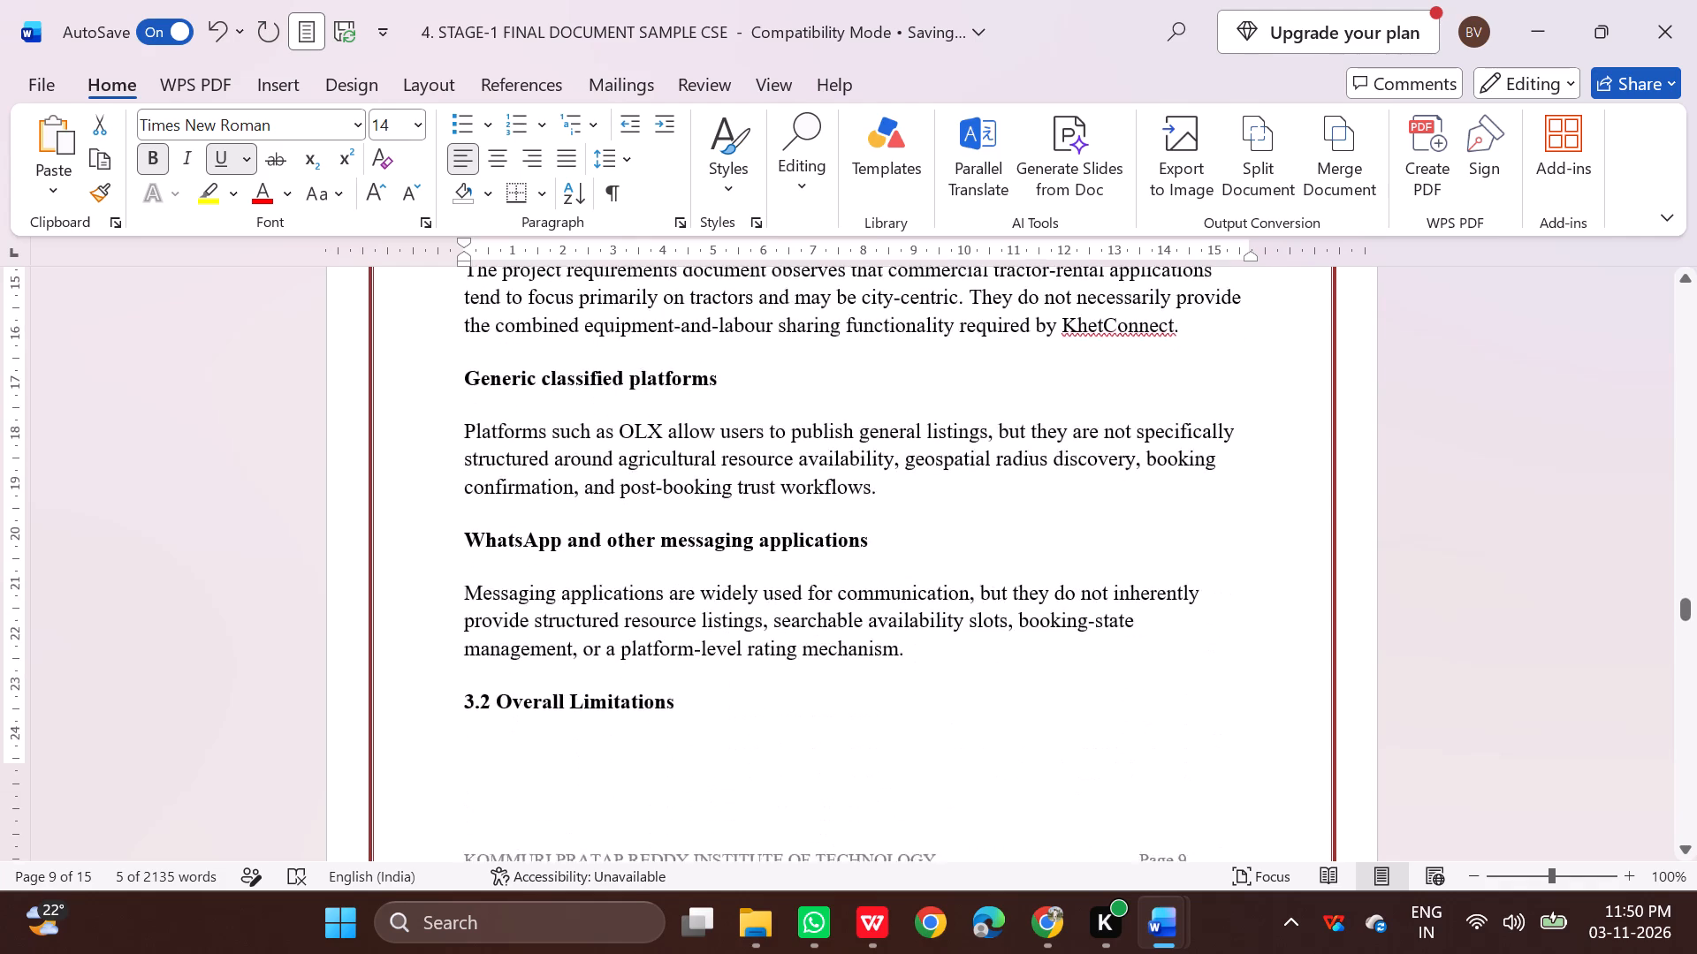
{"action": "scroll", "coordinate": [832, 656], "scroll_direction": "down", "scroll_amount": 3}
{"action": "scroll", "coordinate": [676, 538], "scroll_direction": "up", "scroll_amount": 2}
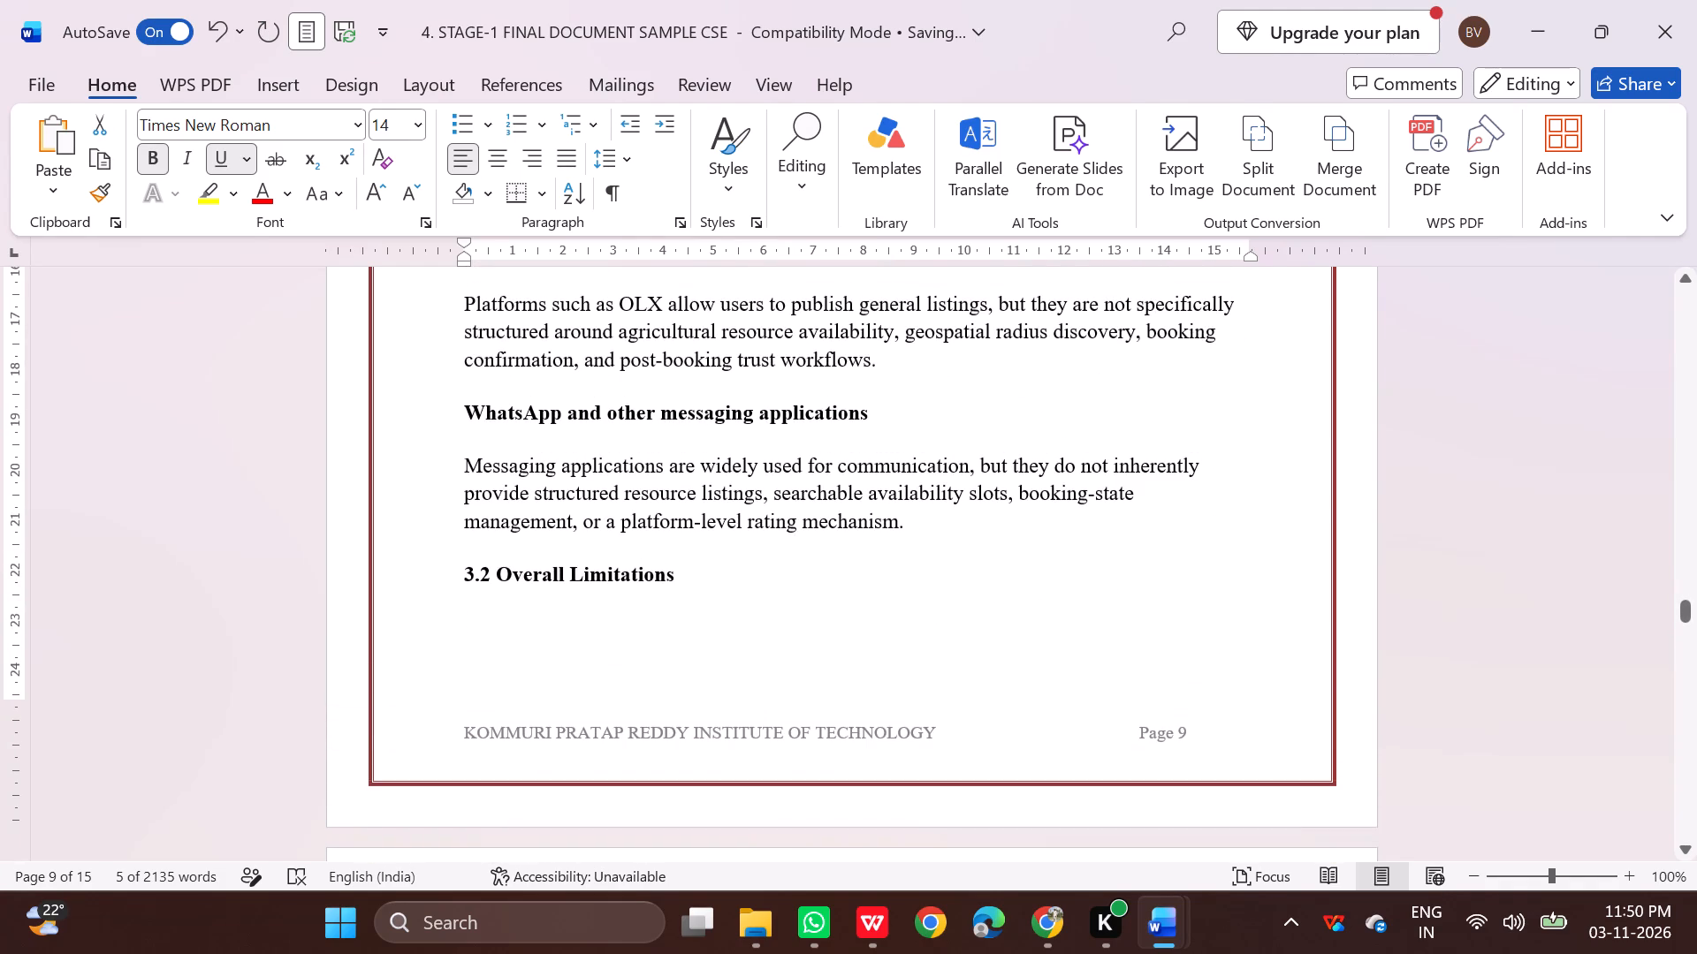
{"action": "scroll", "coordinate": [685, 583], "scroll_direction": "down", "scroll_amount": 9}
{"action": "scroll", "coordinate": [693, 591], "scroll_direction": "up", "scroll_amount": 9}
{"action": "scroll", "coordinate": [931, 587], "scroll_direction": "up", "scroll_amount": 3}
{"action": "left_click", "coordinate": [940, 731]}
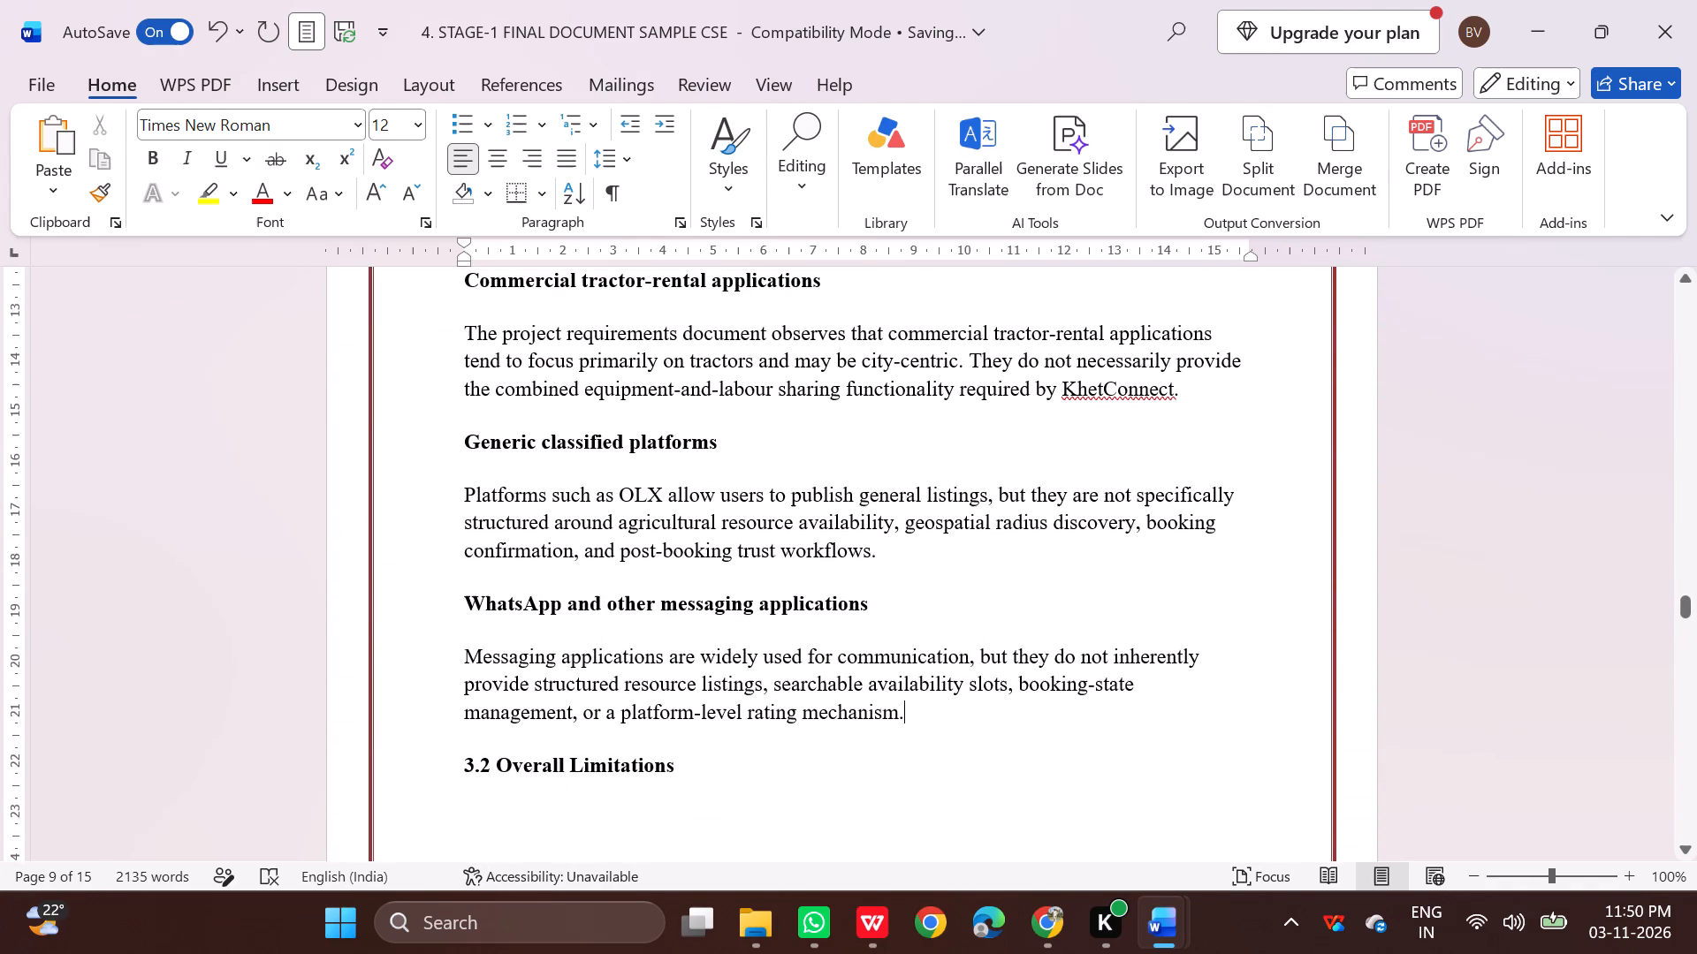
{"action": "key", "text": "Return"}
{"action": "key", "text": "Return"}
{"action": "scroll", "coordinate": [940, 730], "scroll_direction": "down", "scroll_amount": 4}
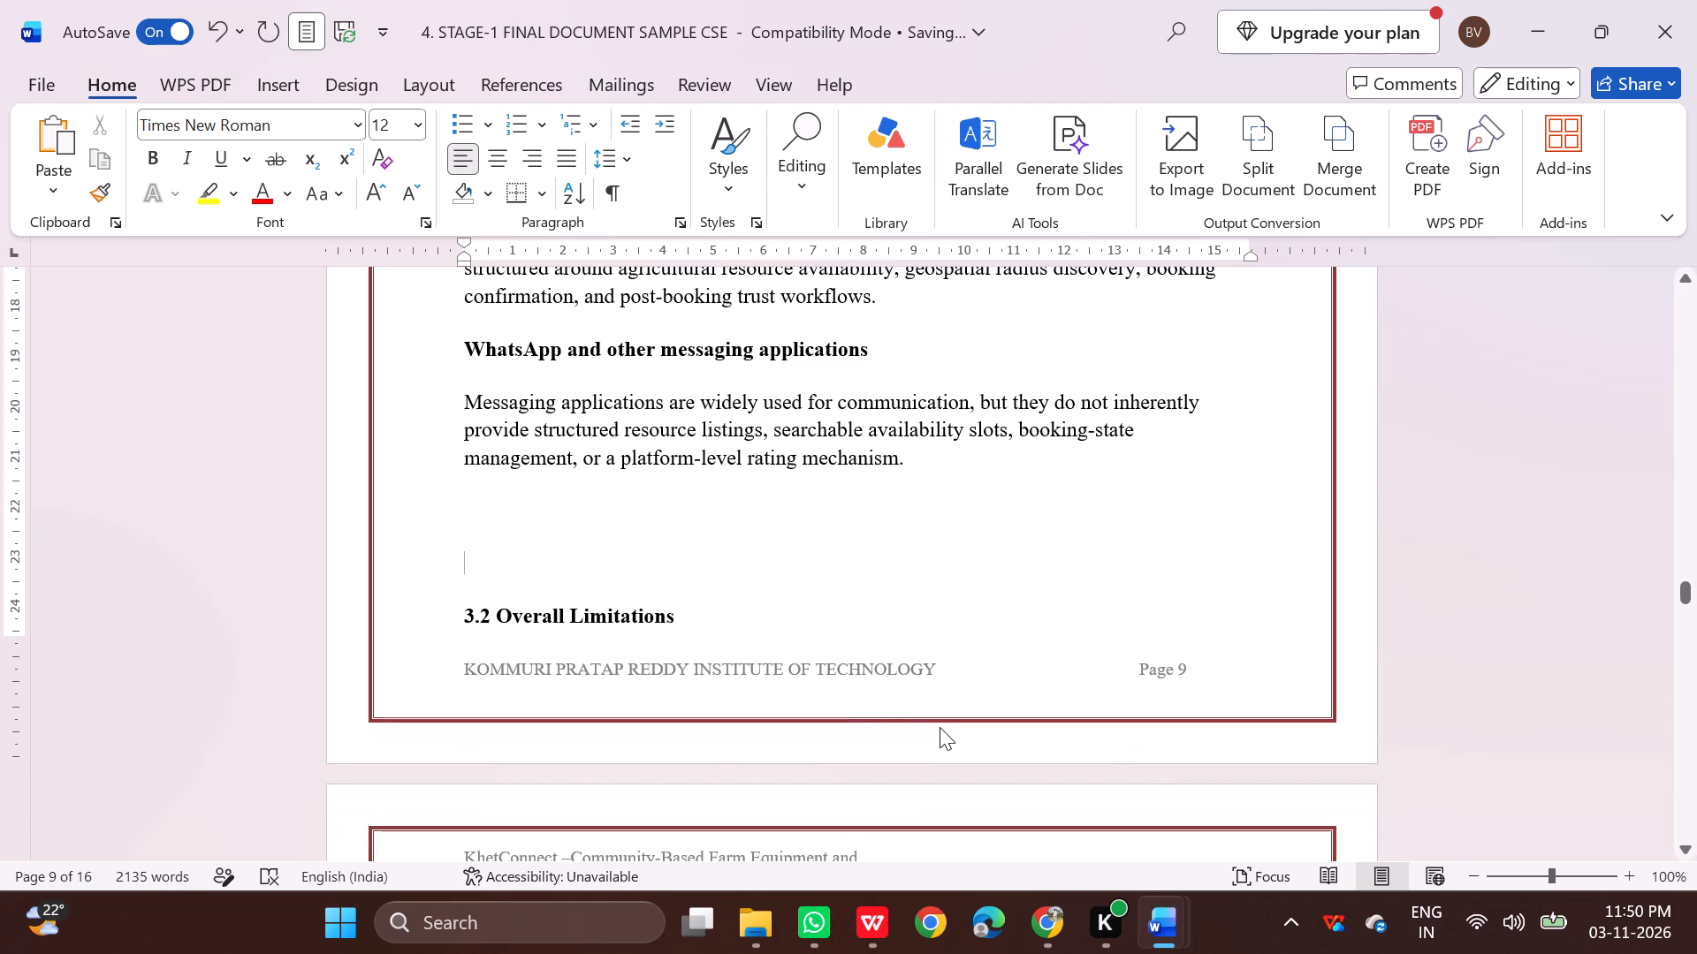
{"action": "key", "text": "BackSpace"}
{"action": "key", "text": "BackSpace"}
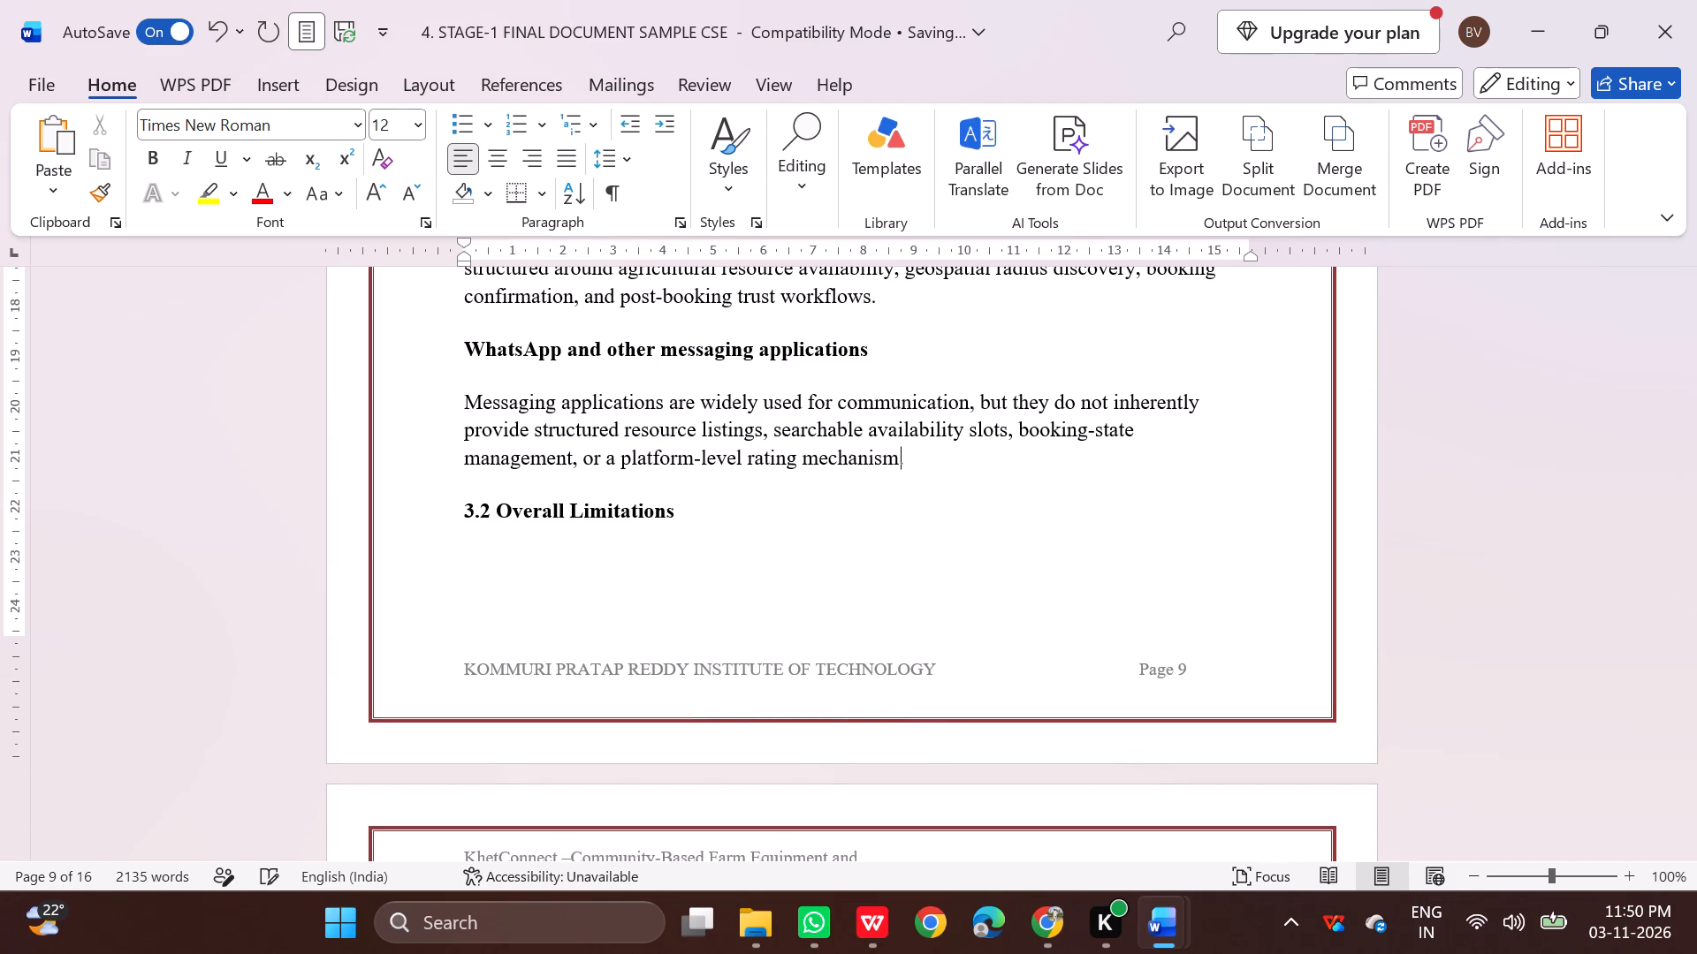
Format the "3.2 Overall Limitations" heading as underlined and 14 pt.
{"action": "left_click_drag", "start_coordinate": [676, 511], "coordinate": [459, 520]}
{"action": "left_click", "coordinate": [541, 472]}
{"action": "left_click", "coordinate": [655, 442]}
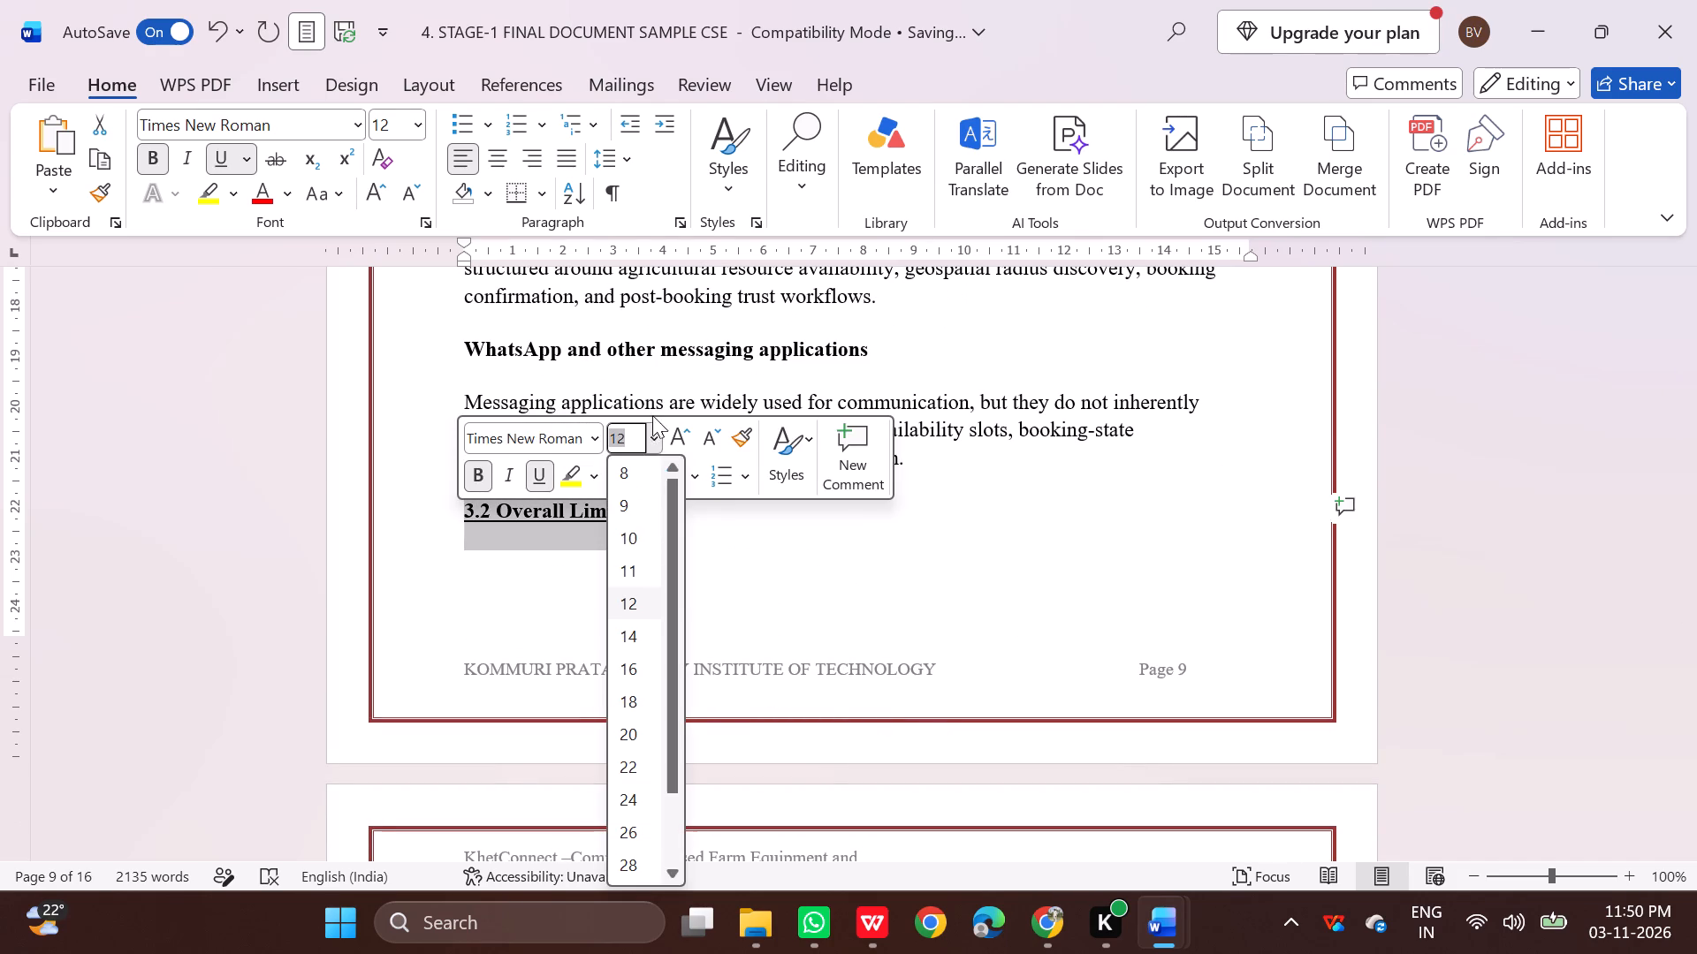
{"action": "left_click", "coordinate": [643, 632]}
{"action": "left_click", "coordinate": [866, 616]}
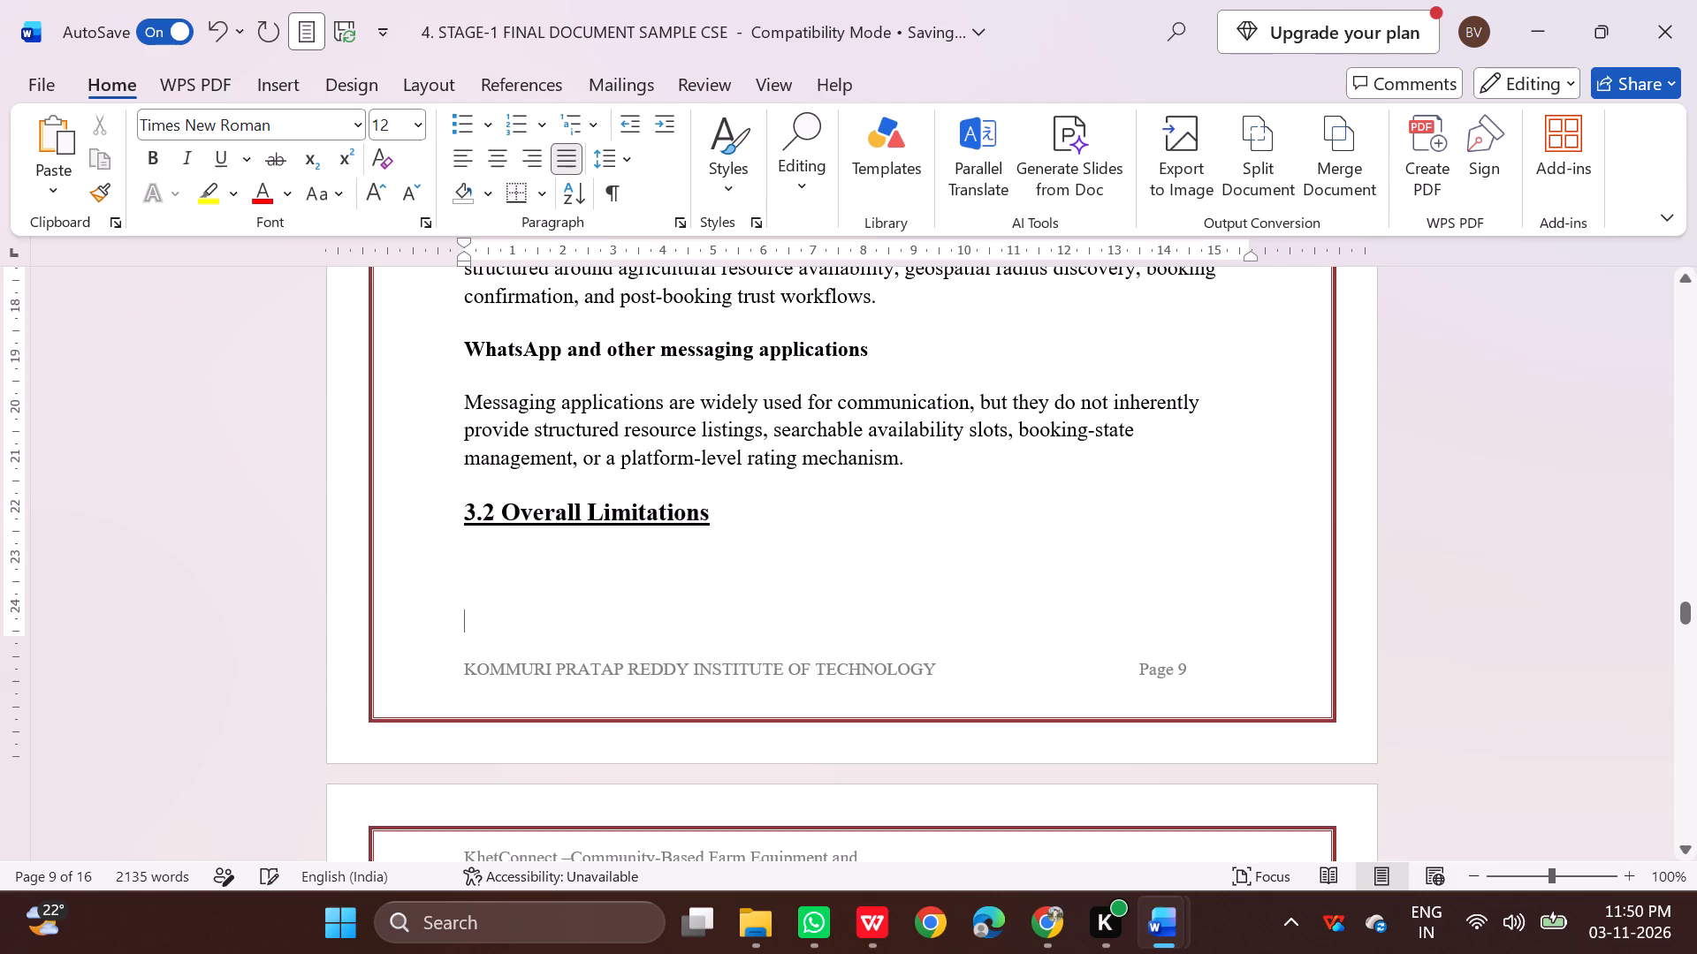
Copy the bullet list under "3.2 Overall Limitations" in Chrome and return to the blank space below that heading in the Word document.
{"action": "scroll", "coordinate": [867, 615], "scroll_direction": "up", "scroll_amount": 13}
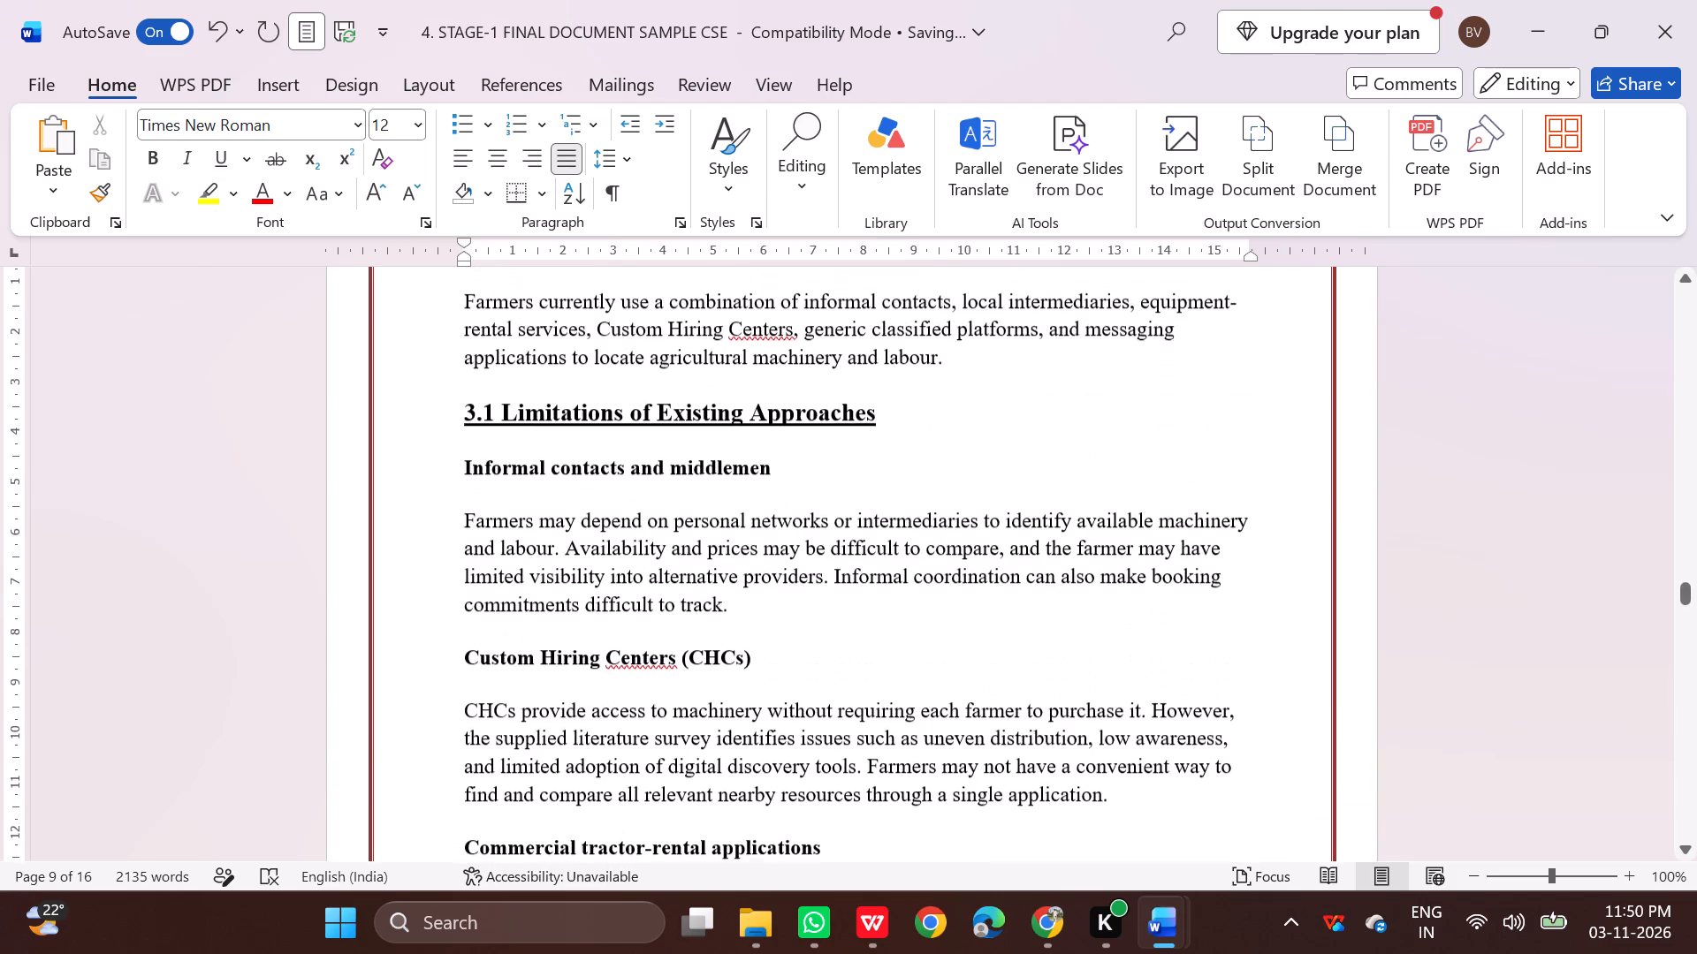
{"action": "scroll", "coordinate": [870, 610], "scroll_direction": "up", "scroll_amount": 3}
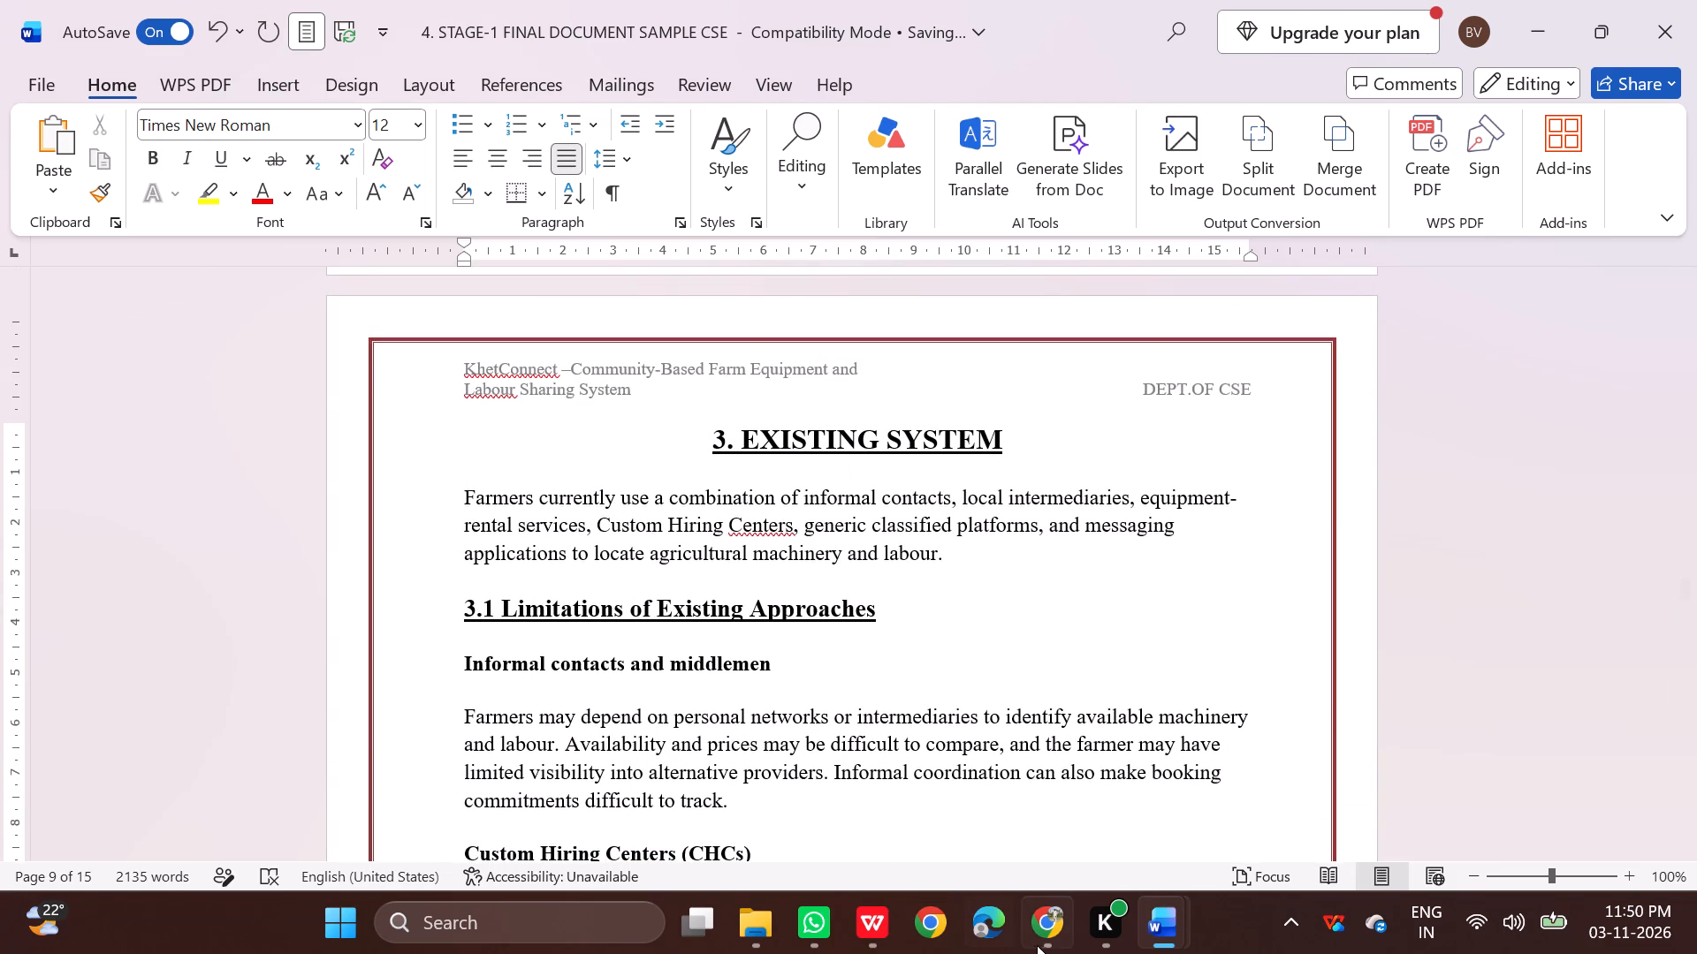
{"action": "left_click", "coordinate": [1006, 867]}
{"action": "scroll", "coordinate": [496, 640], "scroll_direction": "down", "scroll_amount": 2}
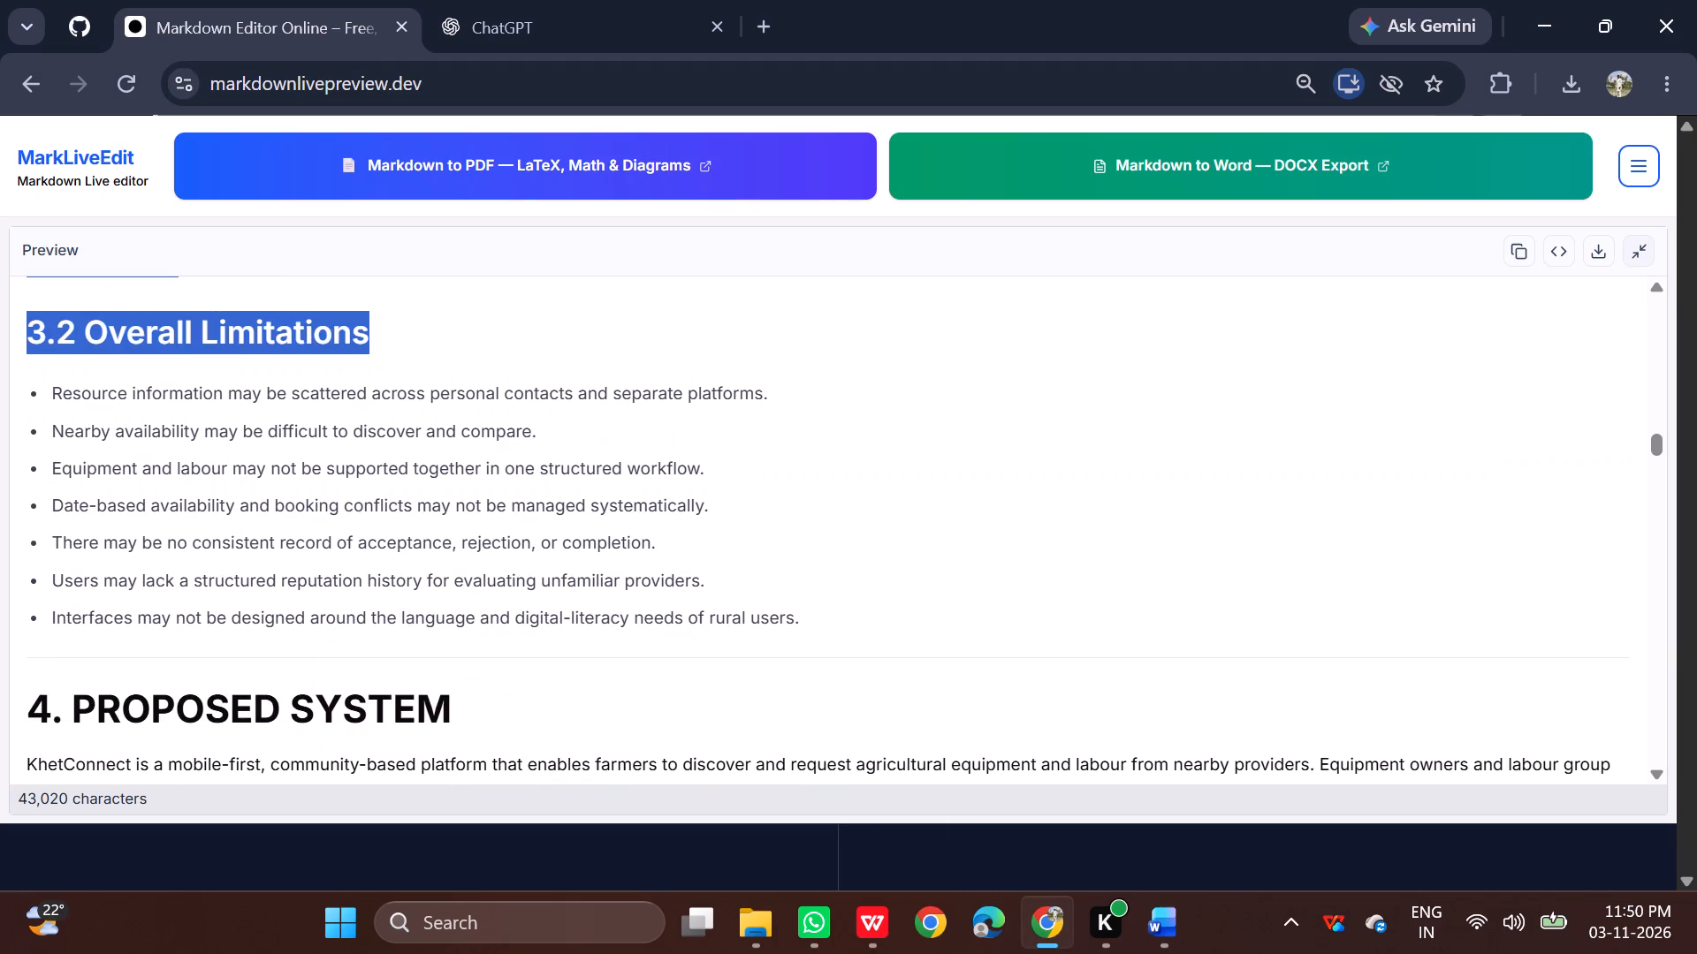
{"action": "left_click", "coordinate": [489, 615]}
{"action": "left_click_drag", "start_coordinate": [846, 603], "coordinate": [0, 386]}
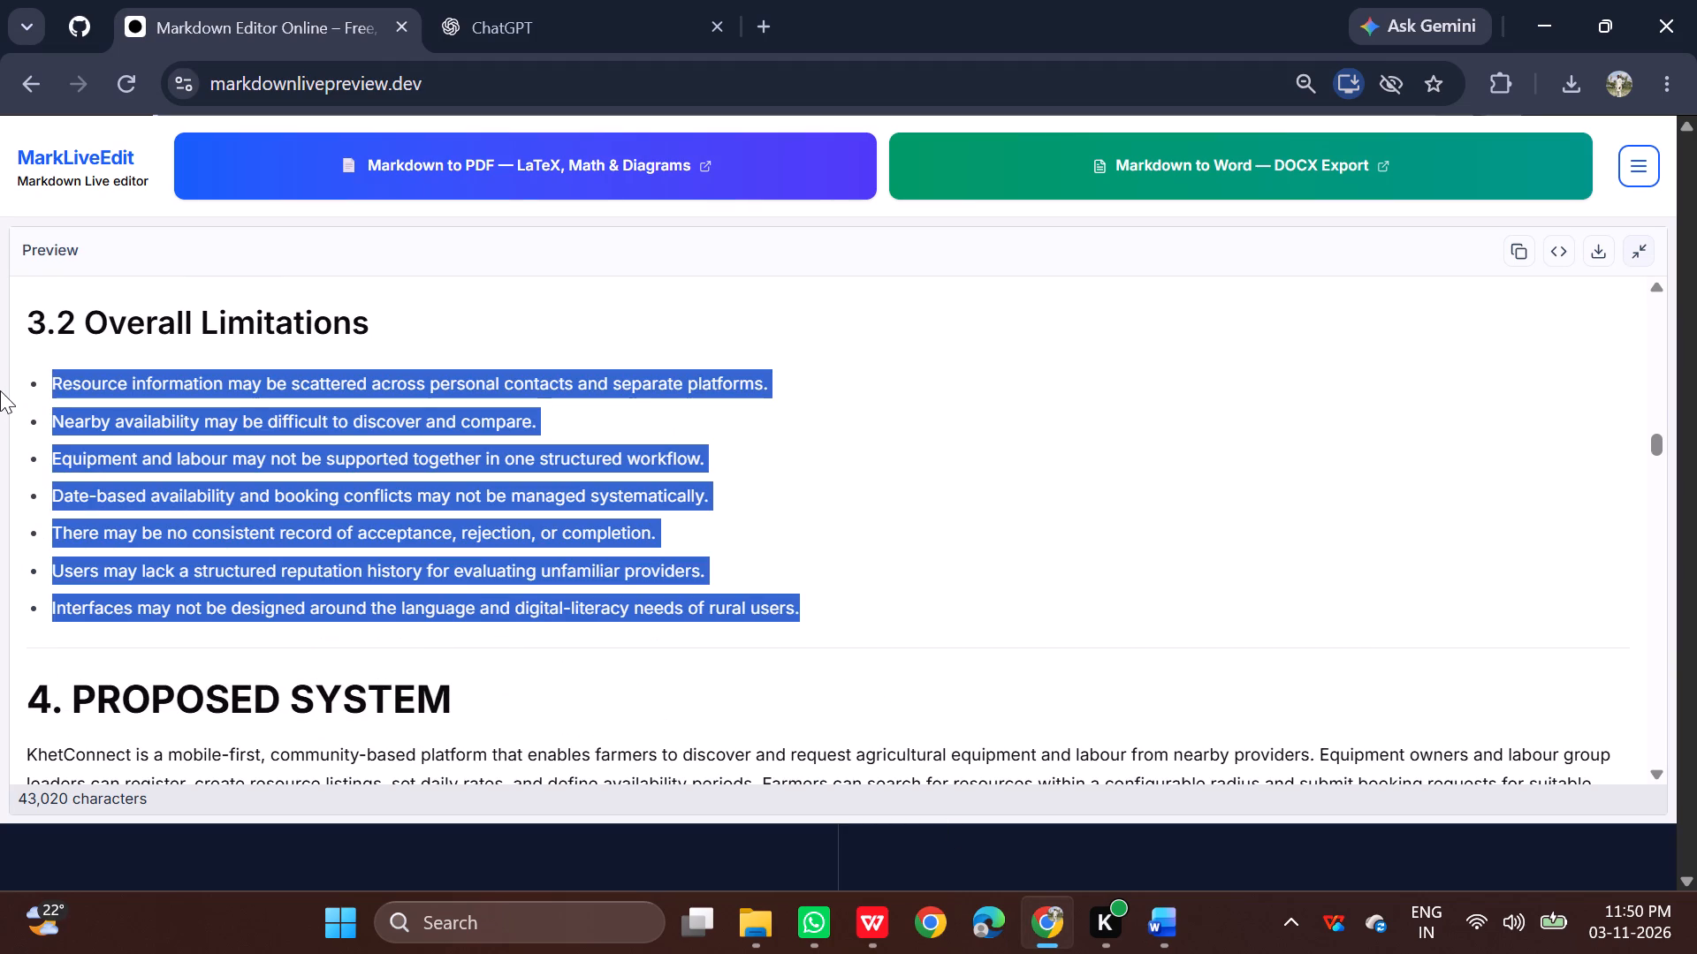
{"action": "key", "text": "ctrl+c"}
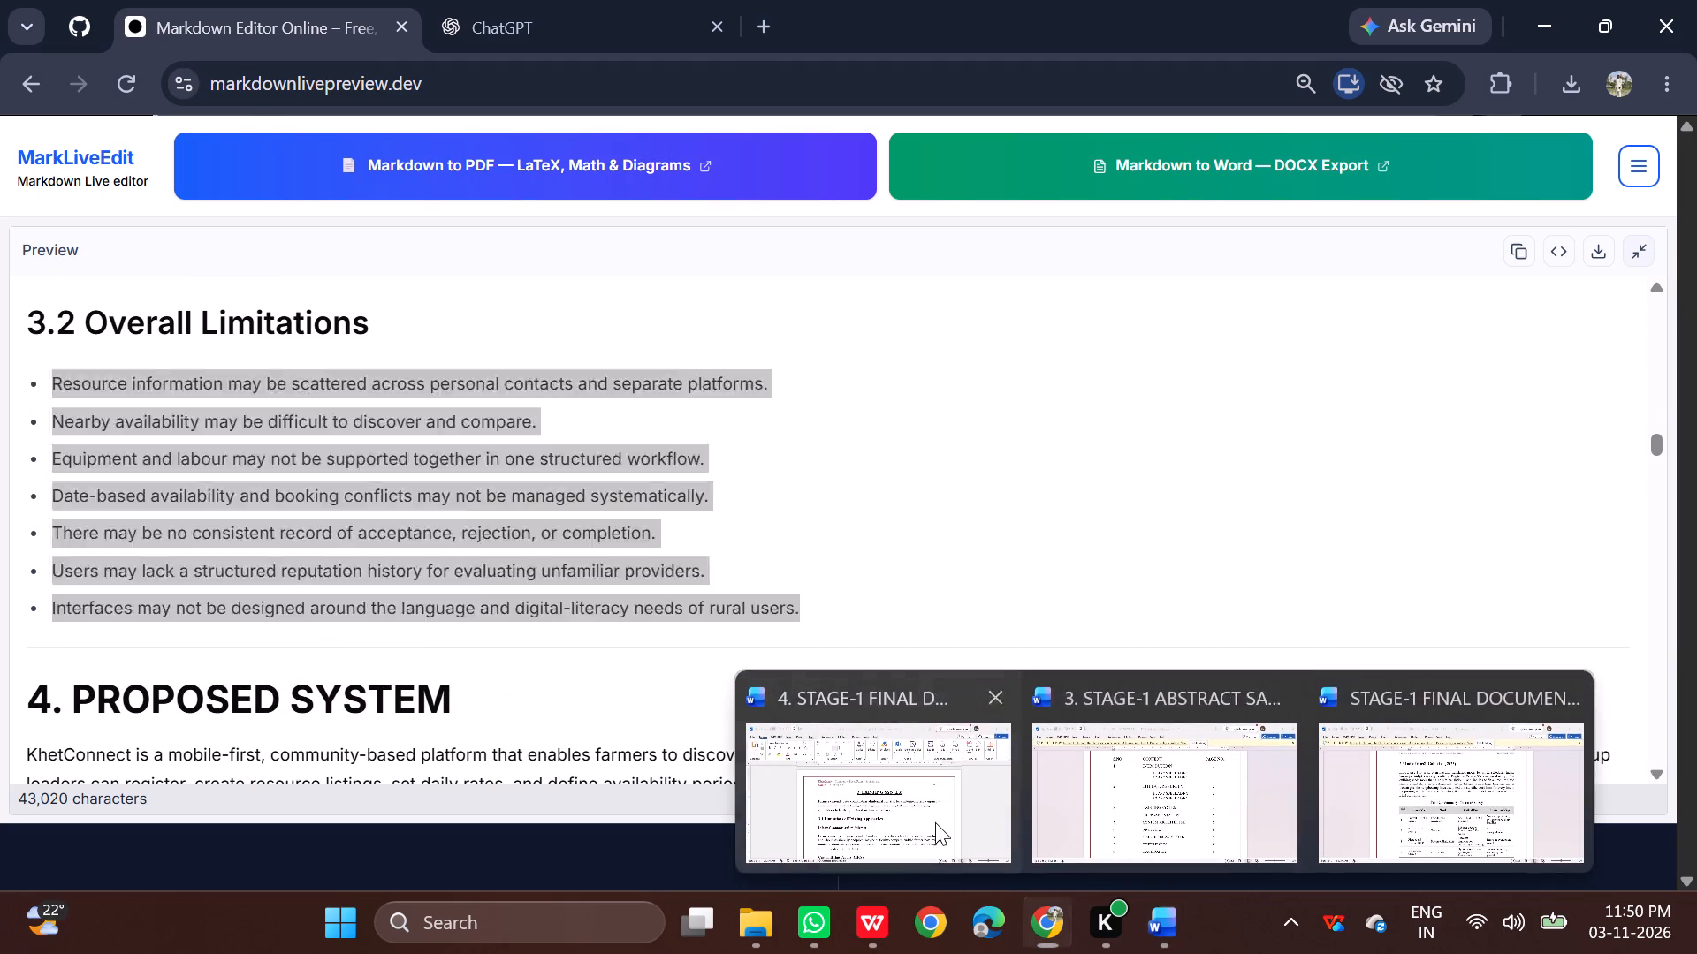
{"action": "left_click", "coordinate": [935, 822]}
{"action": "scroll", "coordinate": [865, 798], "scroll_direction": "down", "scroll_amount": 16}
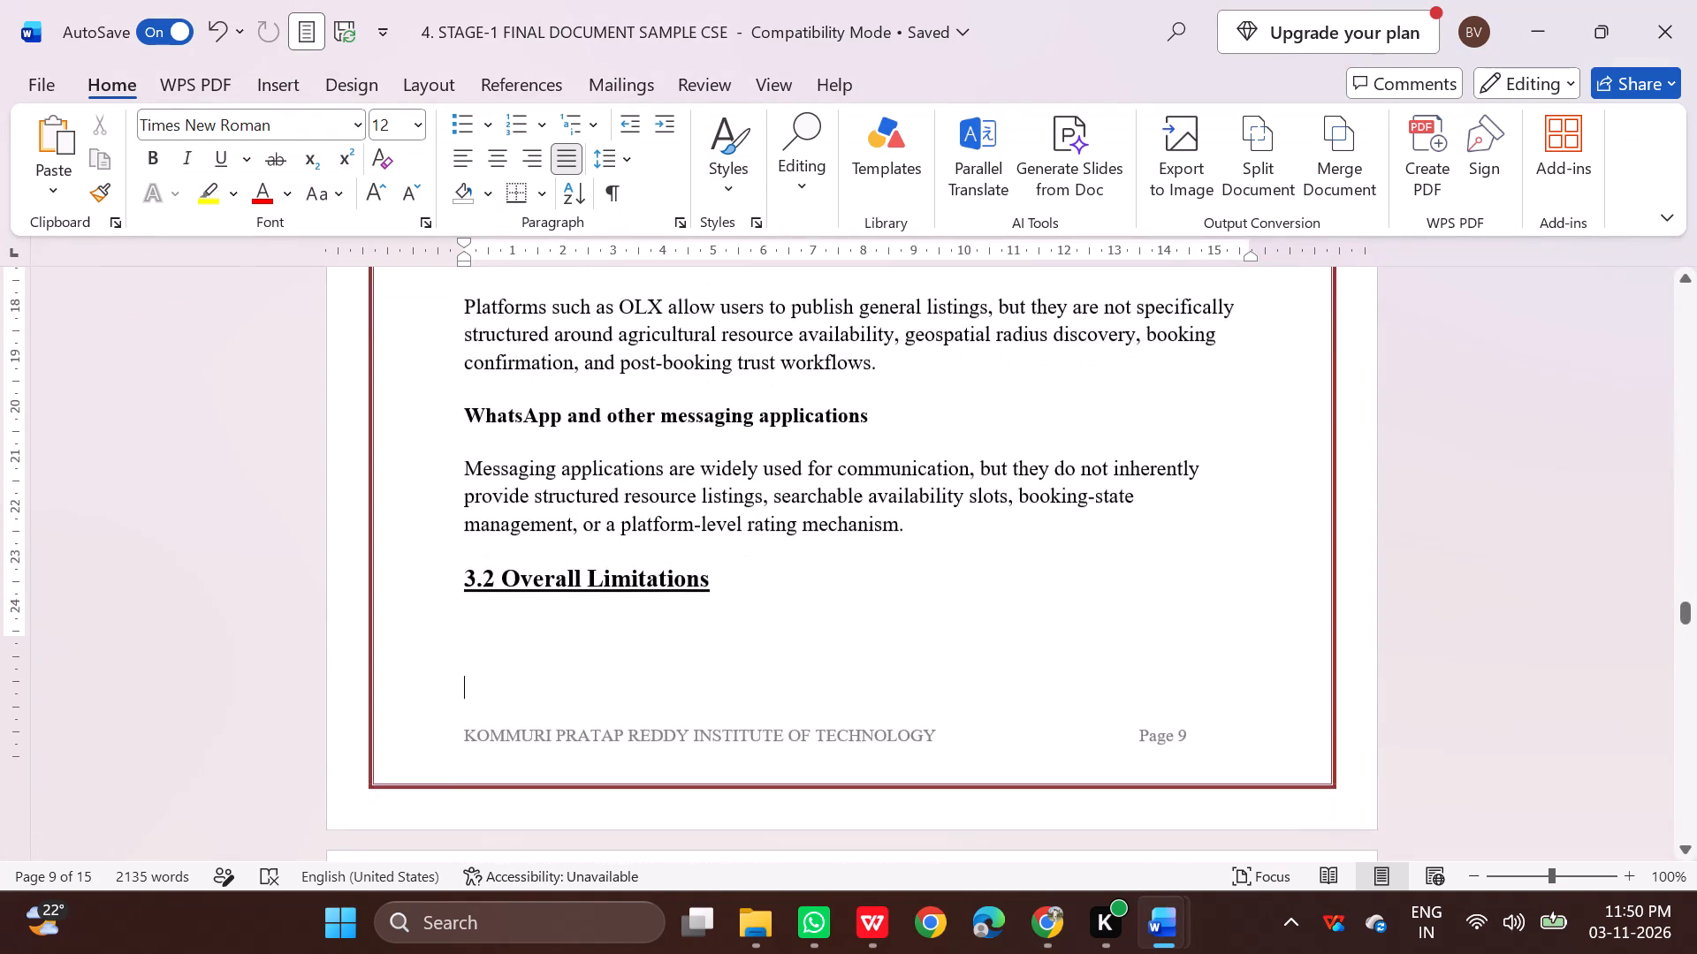
Paste the copied Overall Limitations bullet list below the "3.2 Overall Limitations" heading.
{"action": "left_click", "coordinate": [585, 561]}
{"action": "key", "text": "ctrl+v"}
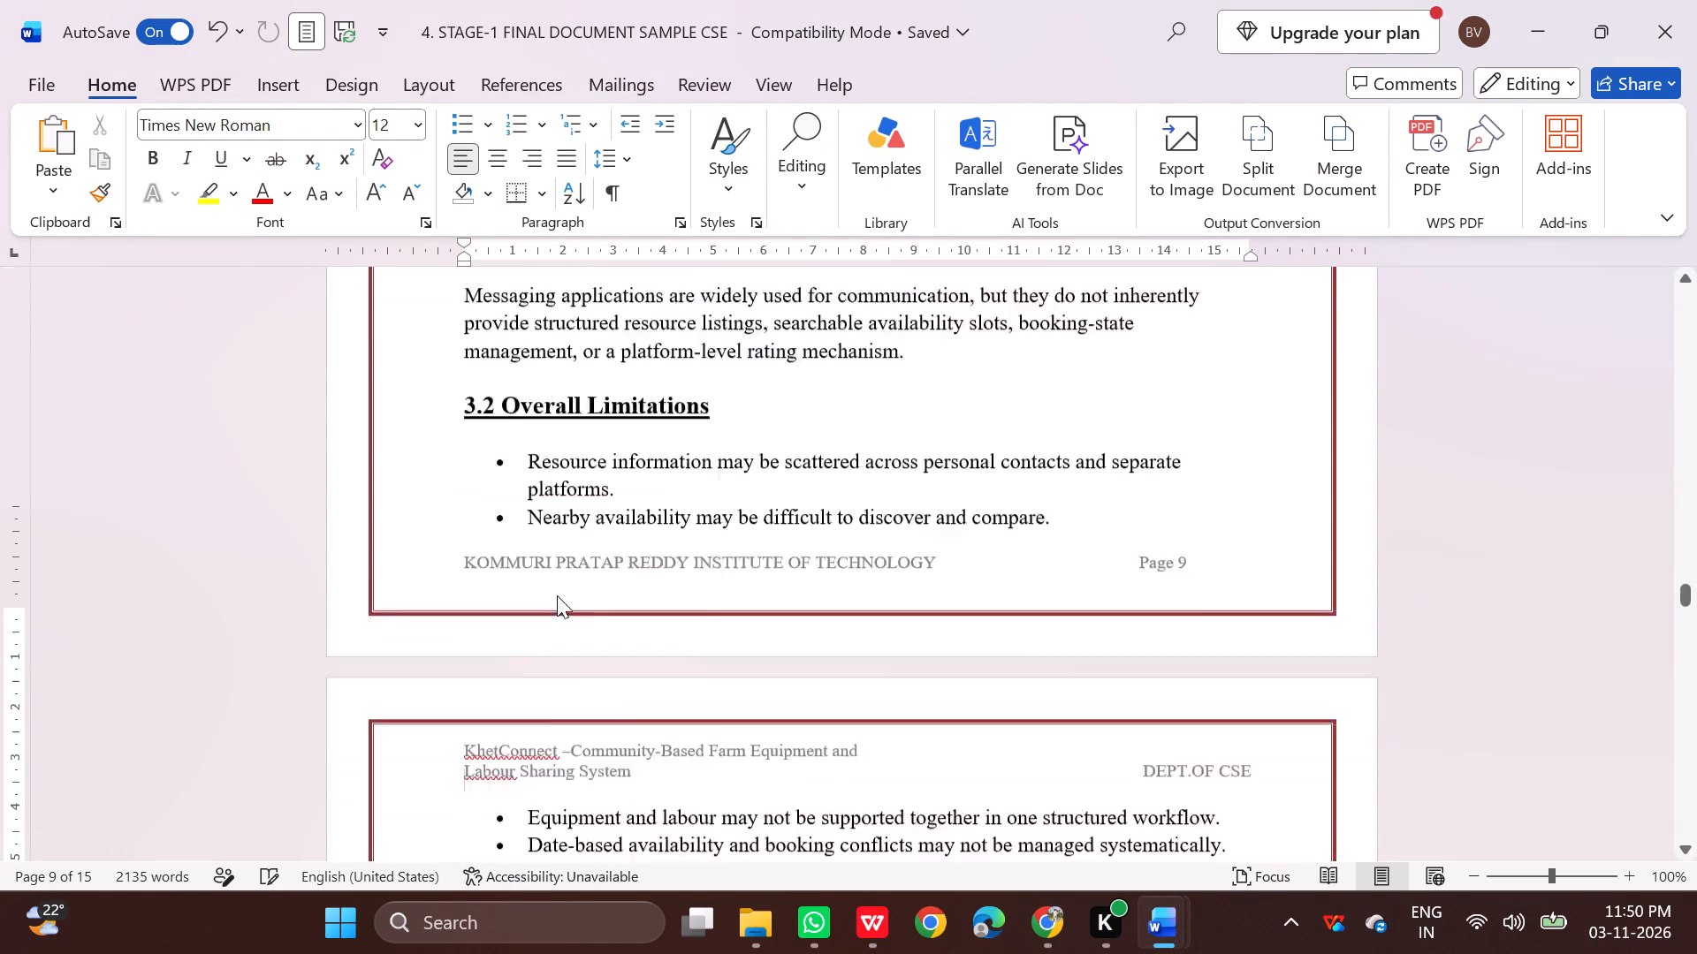
{"action": "scroll", "coordinate": [619, 559], "scroll_direction": "up", "scroll_amount": 2}
{"action": "scroll", "coordinate": [634, 565], "scroll_direction": "down", "scroll_amount": 4}
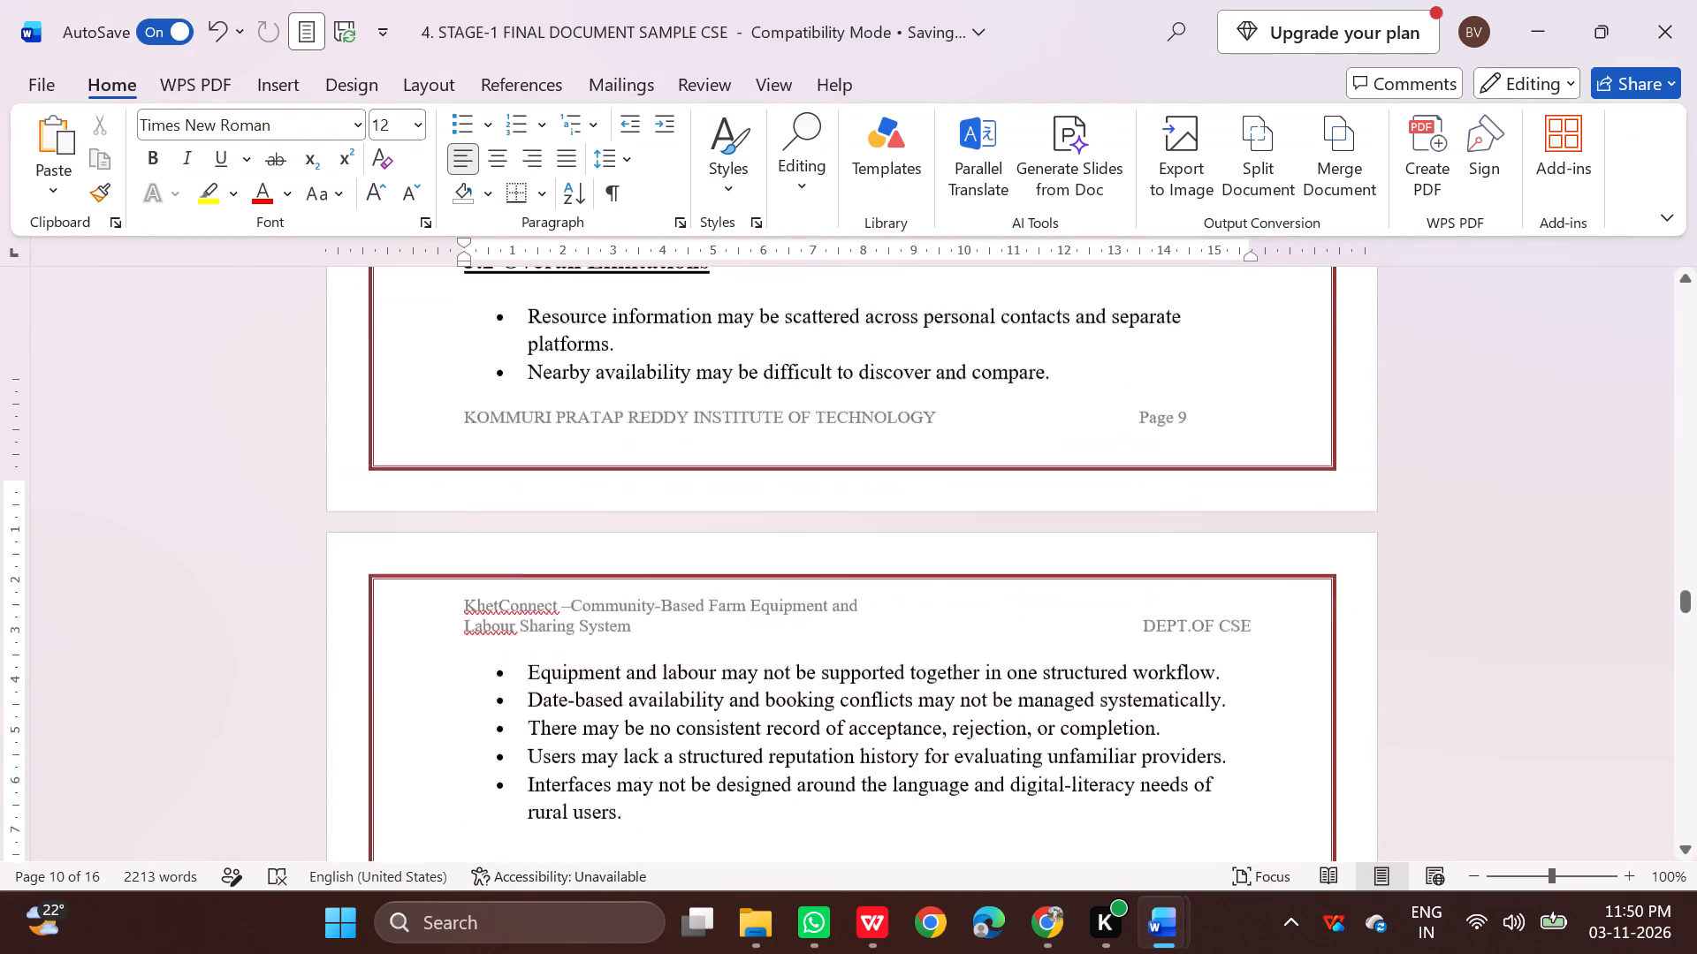
{"action": "scroll", "coordinate": [634, 565], "scroll_direction": "down", "scroll_amount": 2}
{"action": "scroll", "coordinate": [634, 565], "scroll_direction": "up", "scroll_amount": 7}
{"action": "scroll", "coordinate": [634, 565], "scroll_direction": "down", "scroll_amount": 7}
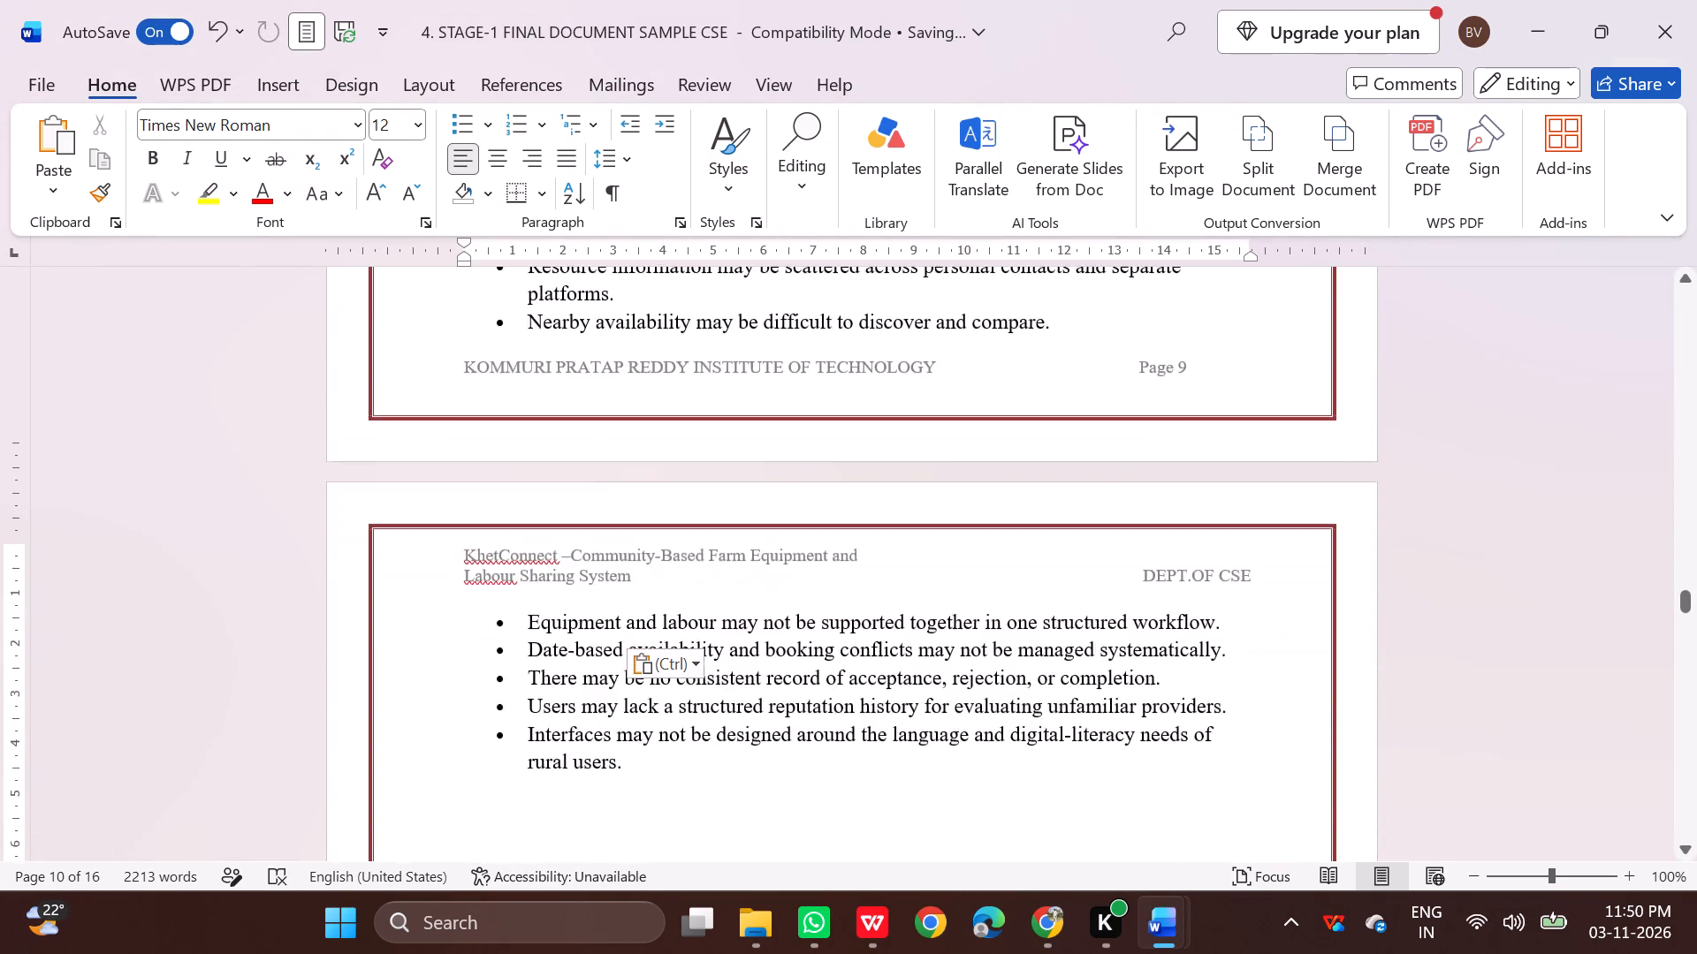
{"action": "scroll", "coordinate": [634, 565], "scroll_direction": "down", "scroll_amount": 3}
{"action": "scroll", "coordinate": [634, 565], "scroll_direction": "up", "scroll_amount": 2}
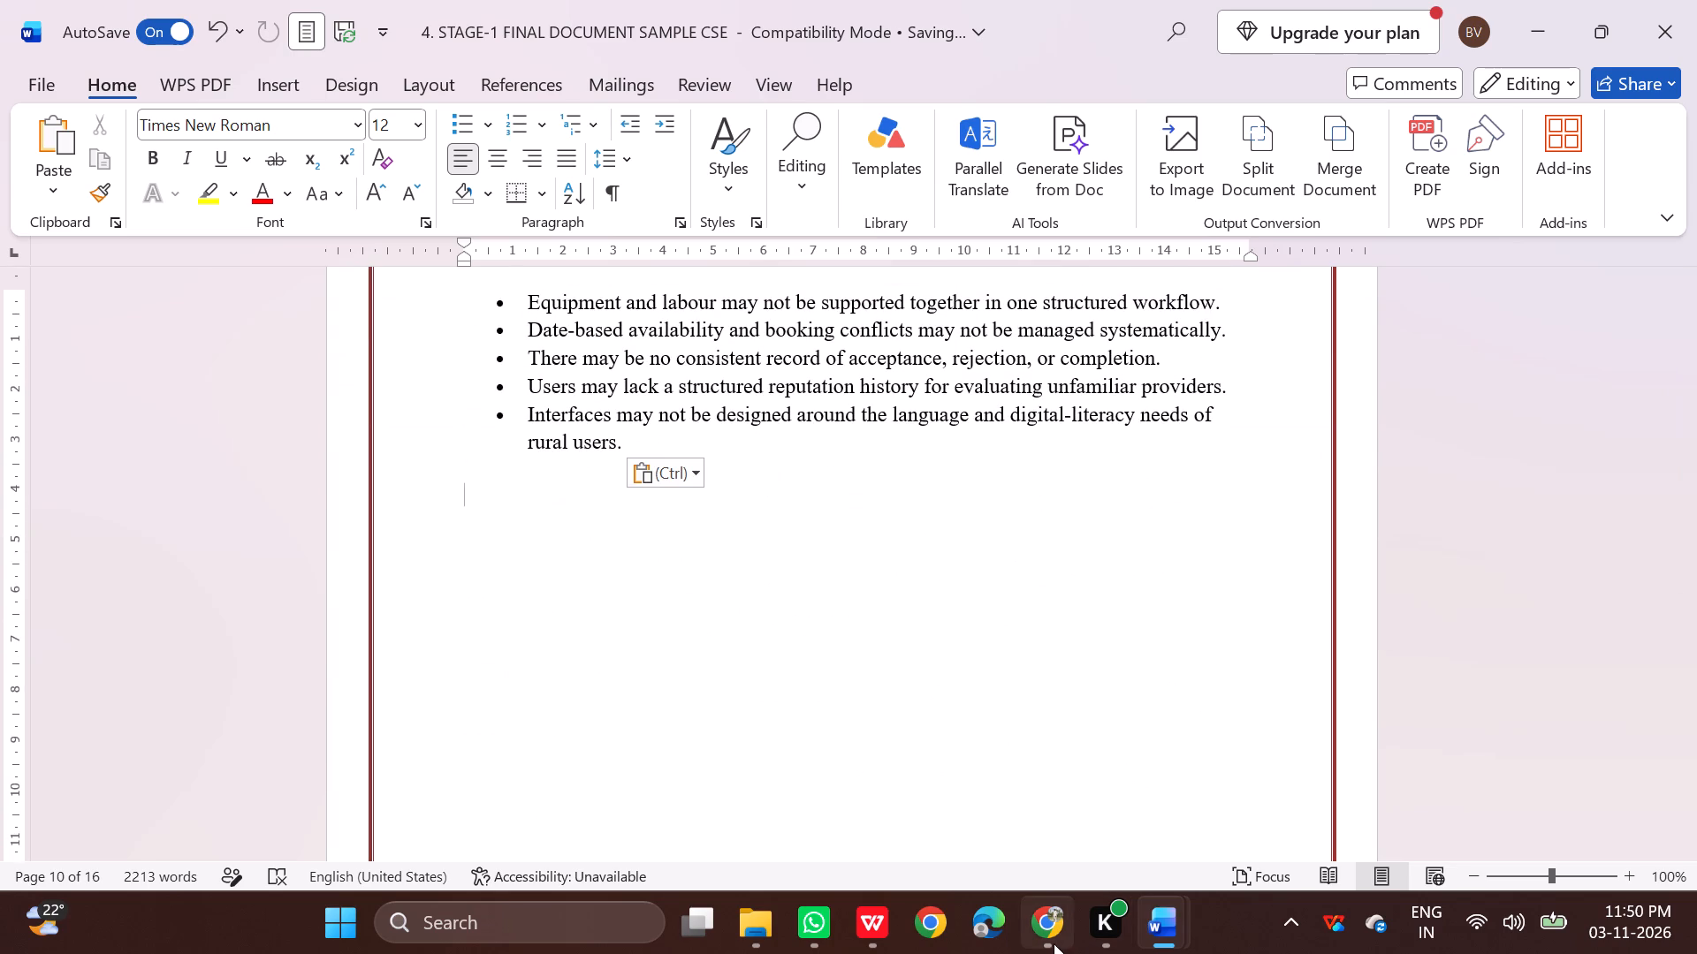
Copy the "4. PROPOSED SYSTEM" heading from the preview in Chrome and return to the Word report.
{"action": "left_click", "coordinate": [1054, 943]}
{"action": "scroll", "coordinate": [486, 539], "scroll_direction": "down", "scroll_amount": 2}
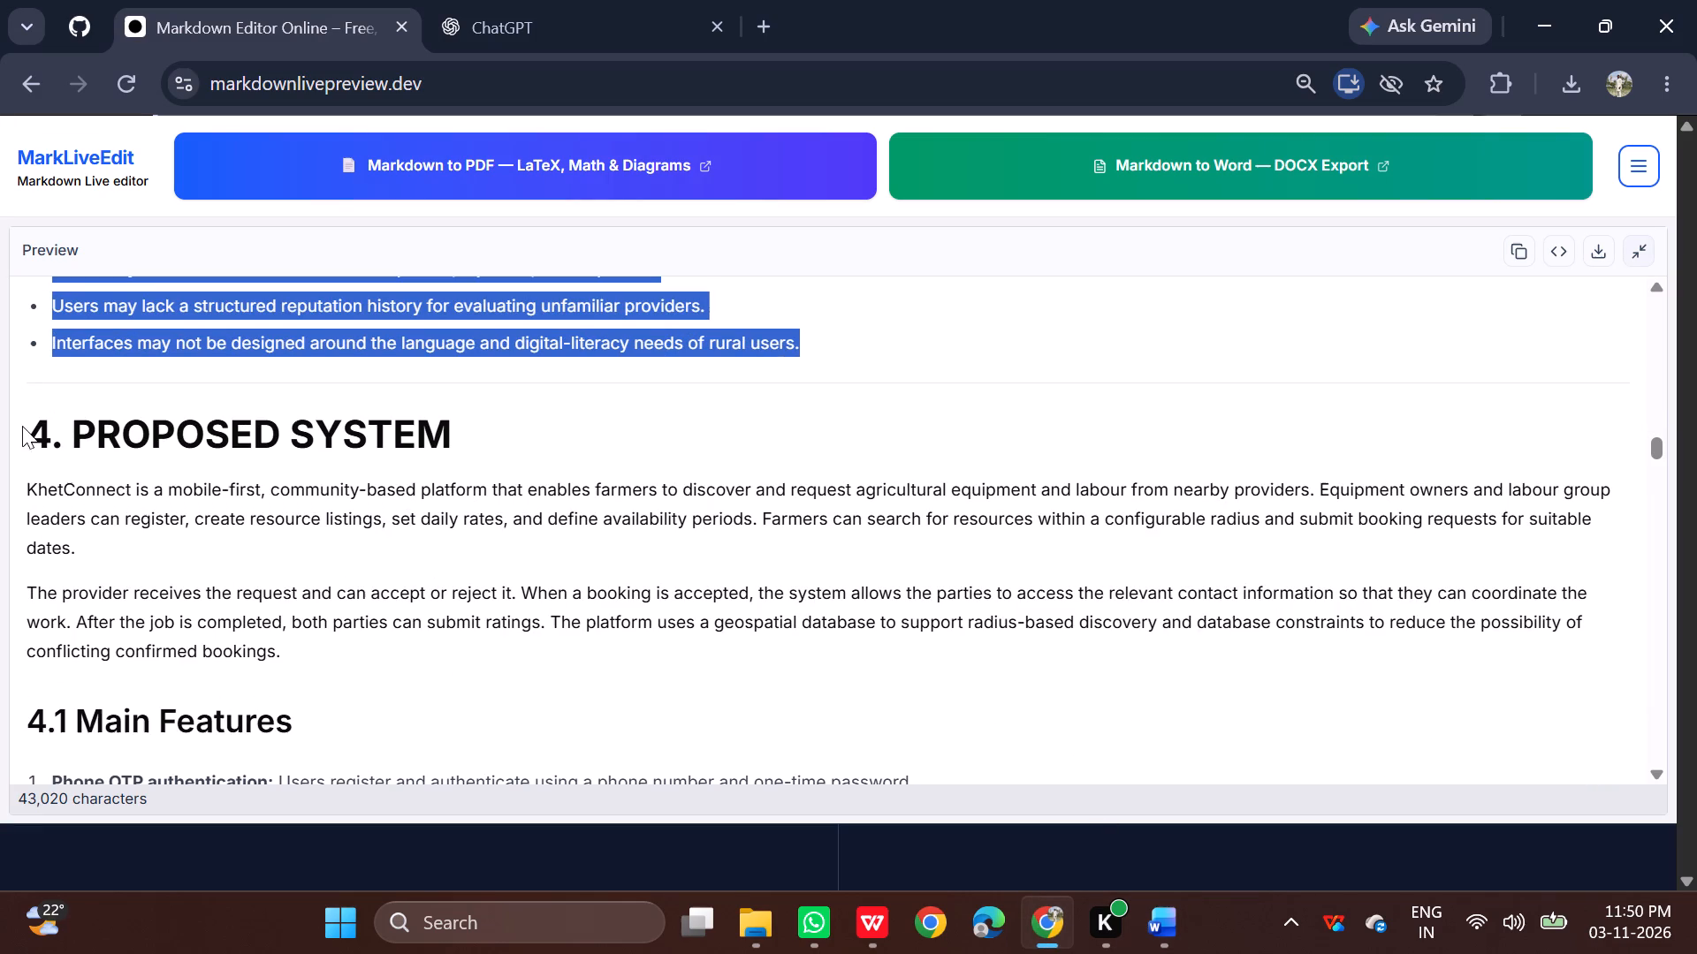
{"action": "left_click_drag", "start_coordinate": [22, 426], "coordinate": [470, 447]}
{"action": "key", "text": "ctrl+c"}
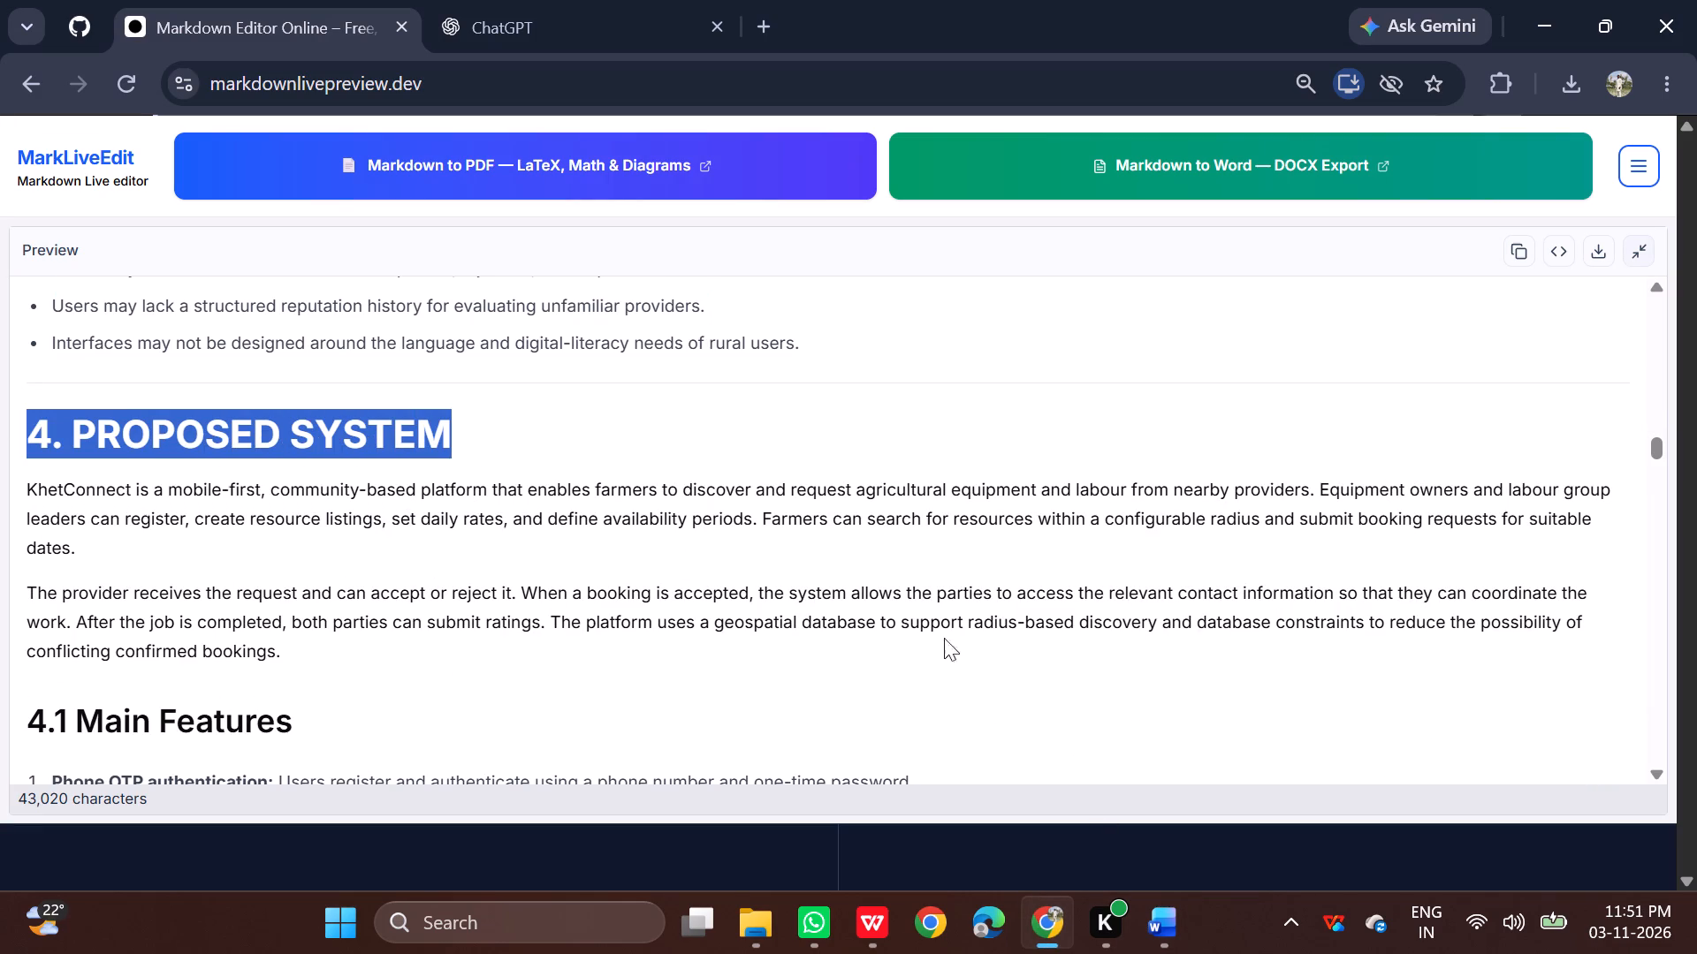
{"action": "left_click", "coordinate": [955, 791]}
Insert four blank lines after the messaging applications paragraph to push the "3.2 Overall Limitations" heading onto page 10.
{"action": "scroll", "coordinate": [820, 678], "scroll_direction": "up", "scroll_amount": 3}
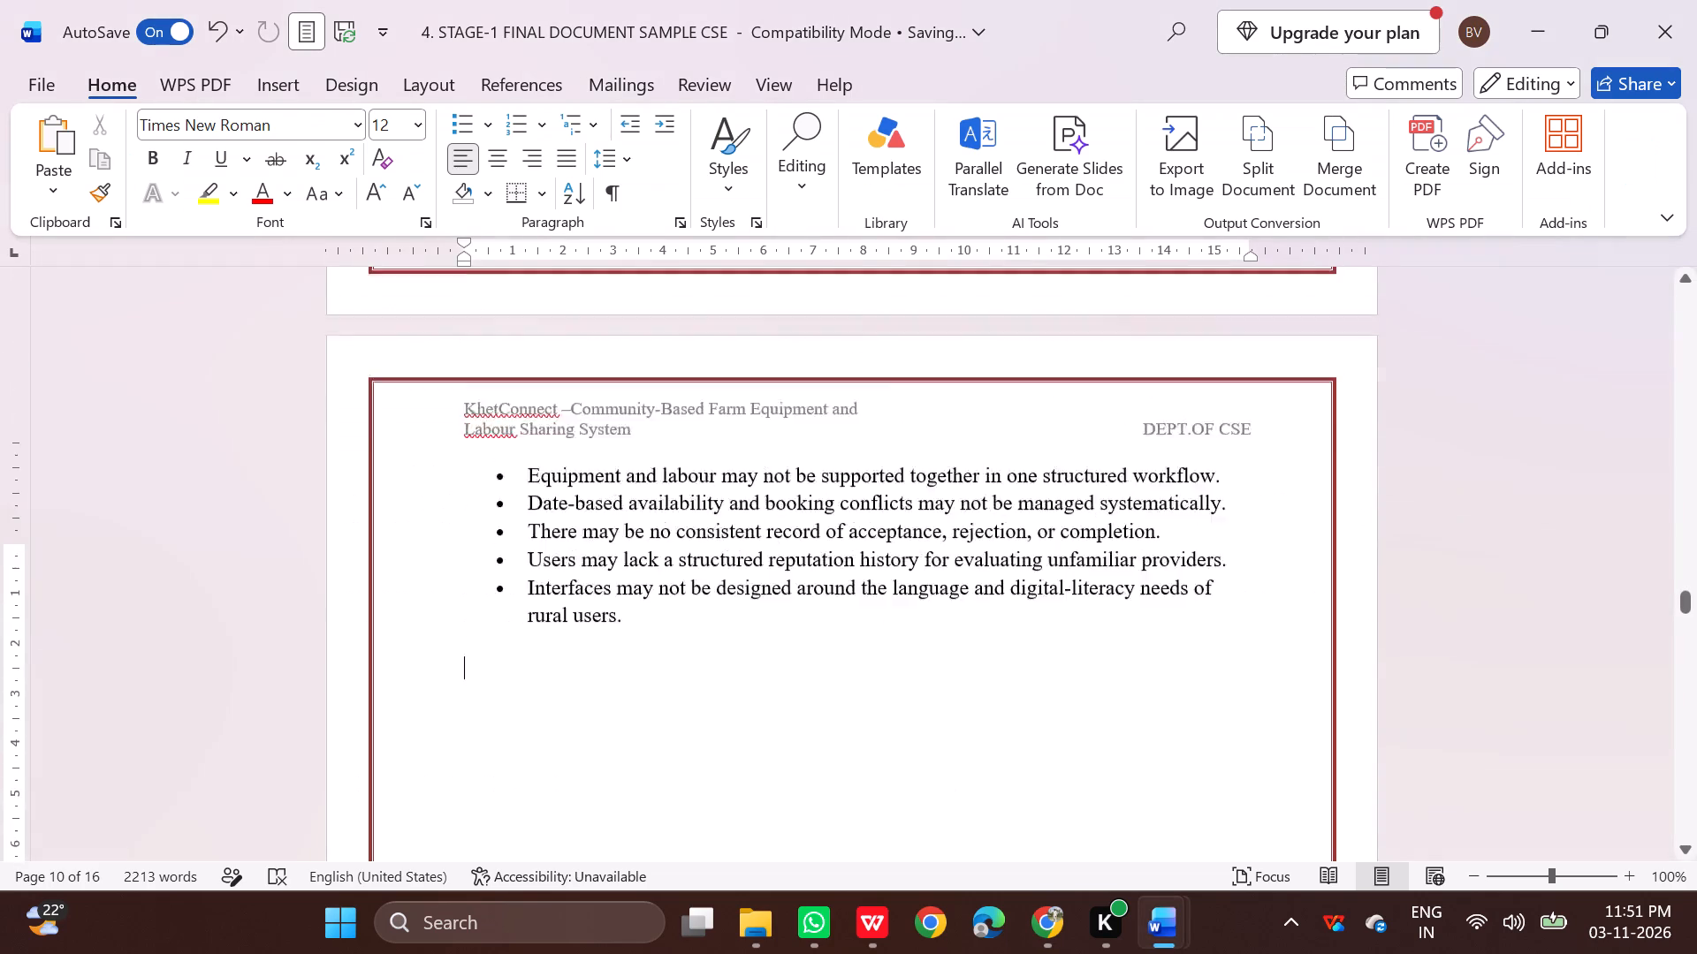
{"action": "scroll", "coordinate": [816, 649], "scroll_direction": "up", "scroll_amount": 16}
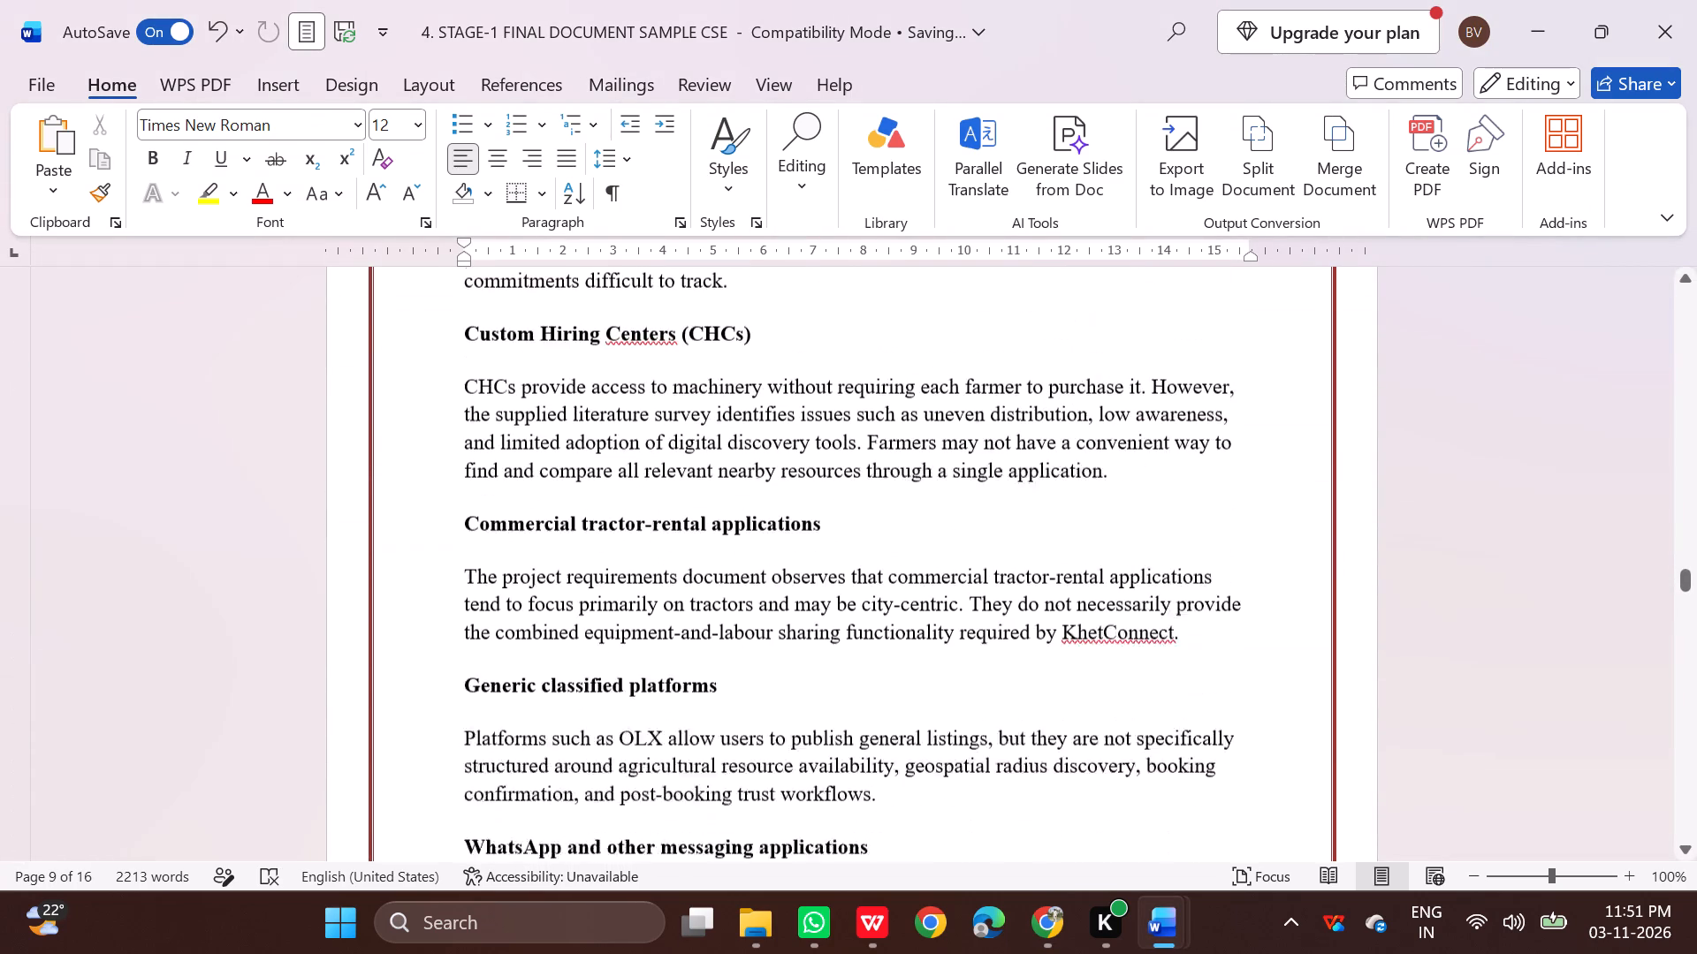
{"action": "scroll", "coordinate": [816, 649], "scroll_direction": "up", "scroll_amount": 7}
{"action": "scroll", "coordinate": [816, 649], "scroll_direction": "down", "scroll_amount": 12}
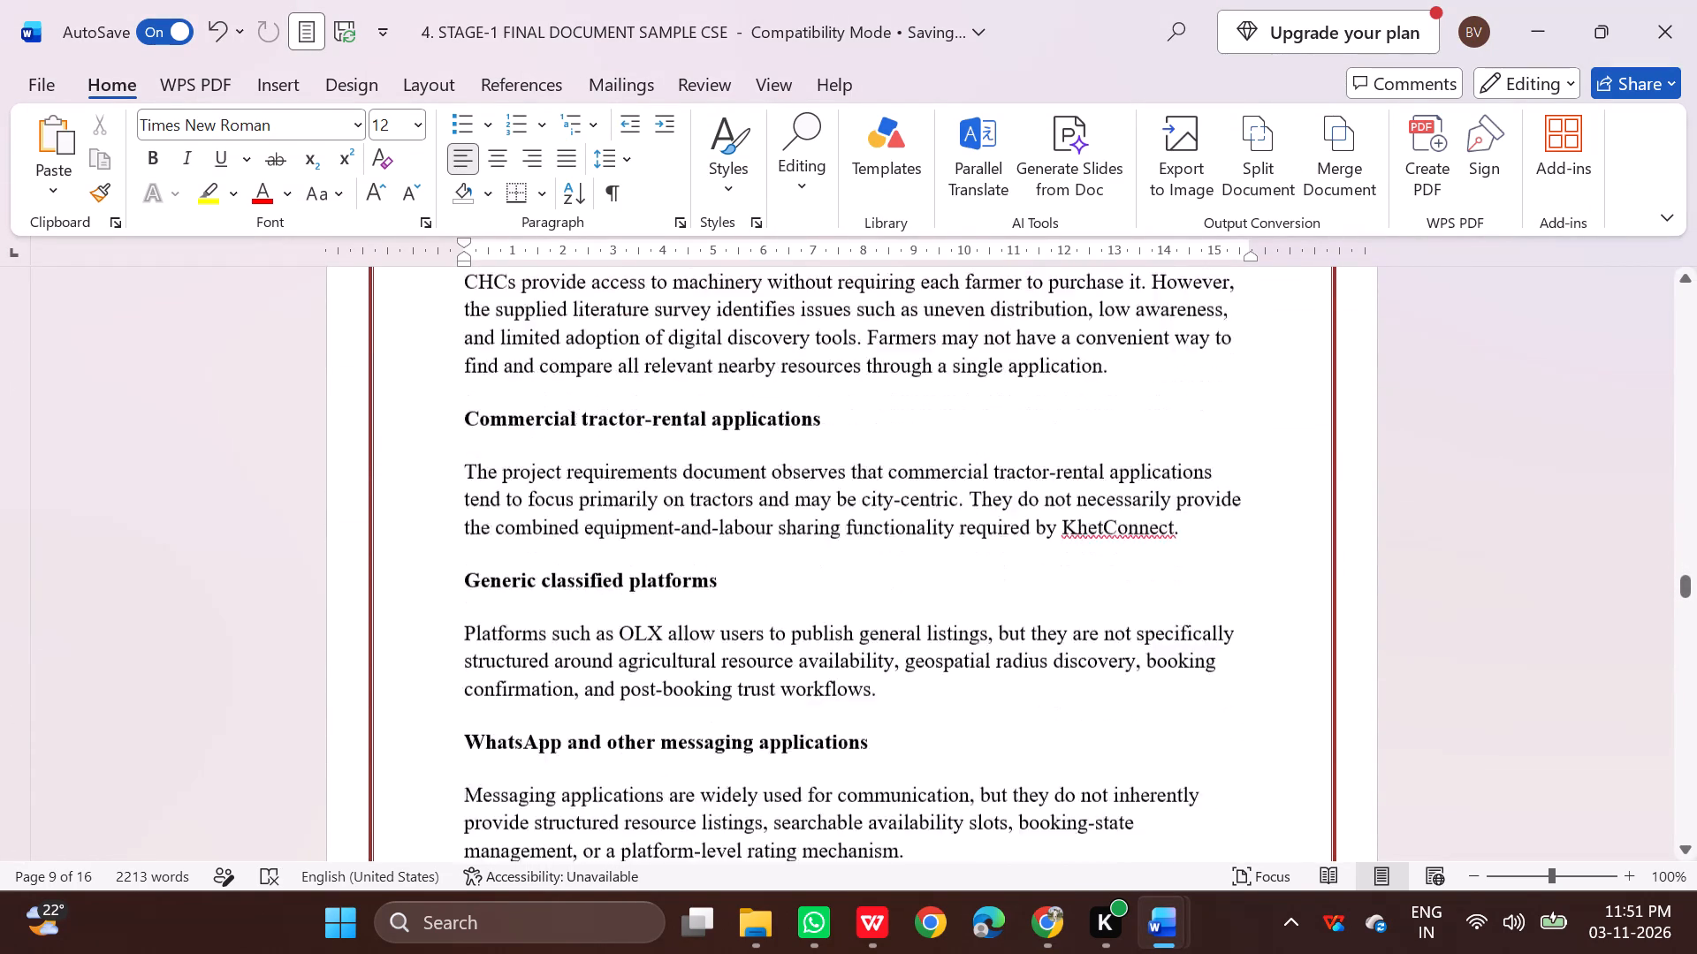
{"action": "scroll", "coordinate": [816, 649], "scroll_direction": "down", "scroll_amount": 4}
{"action": "left_click", "coordinate": [920, 487]}
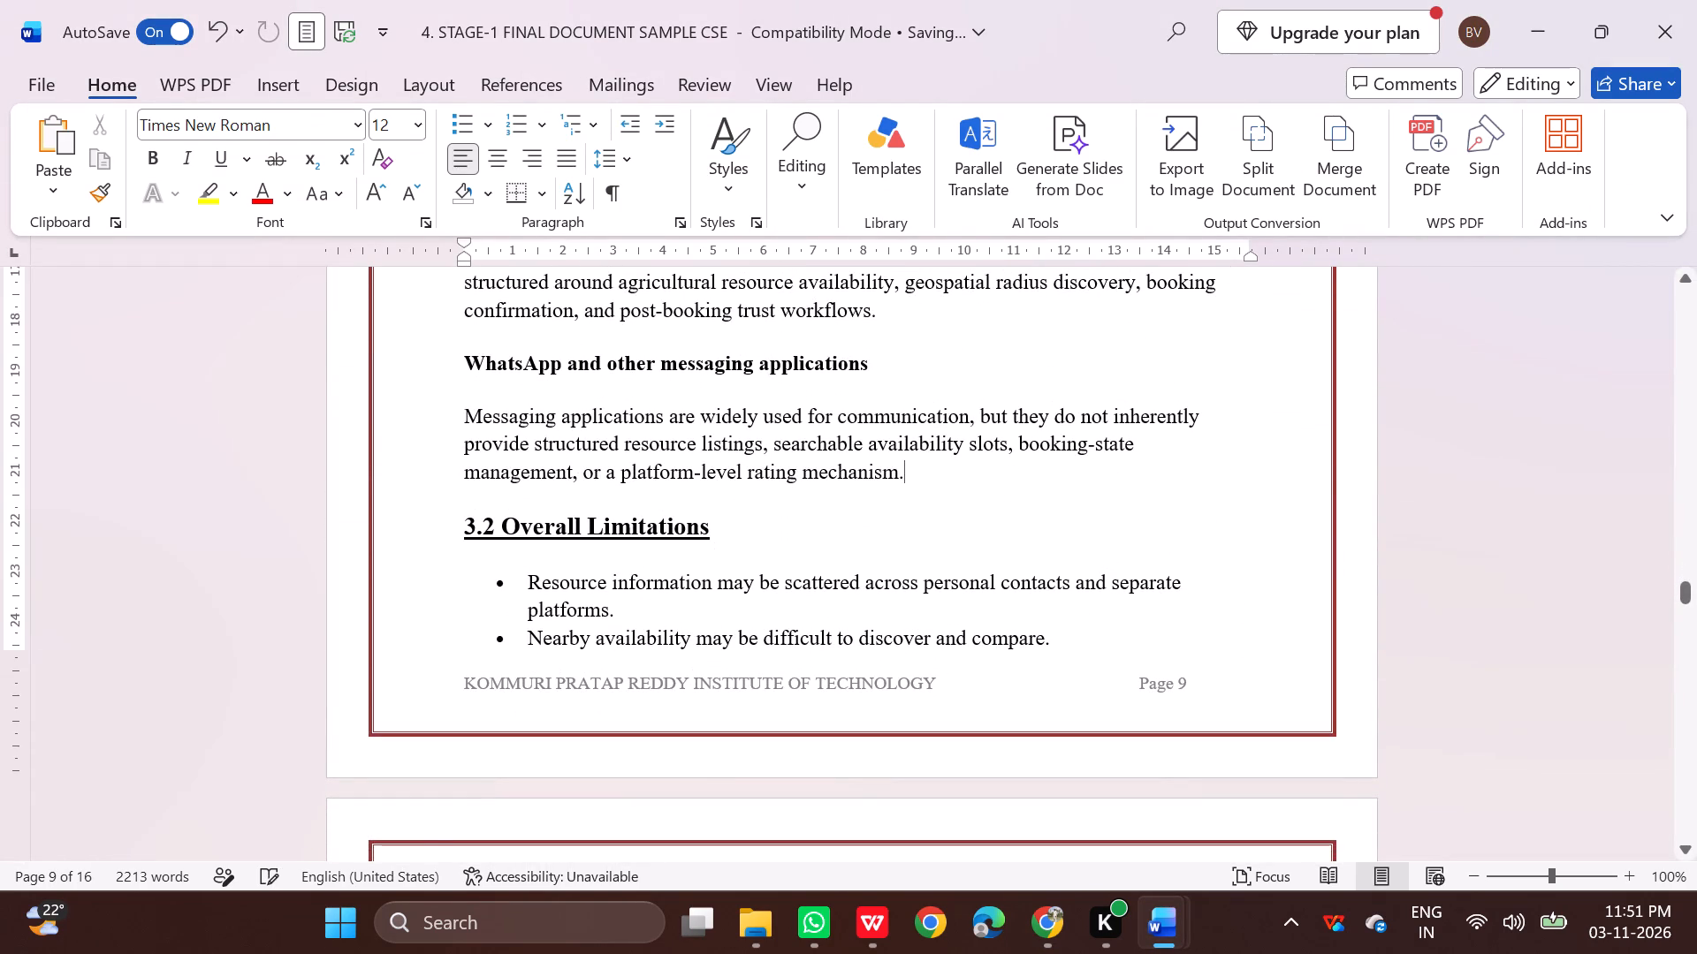
{"action": "key", "text": "Return"}
{"action": "key", "text": "Return"}
{"action": "key", "text": "Return"}
{"action": "scroll", "coordinate": [921, 501], "scroll_direction": "down", "scroll_amount": 5}
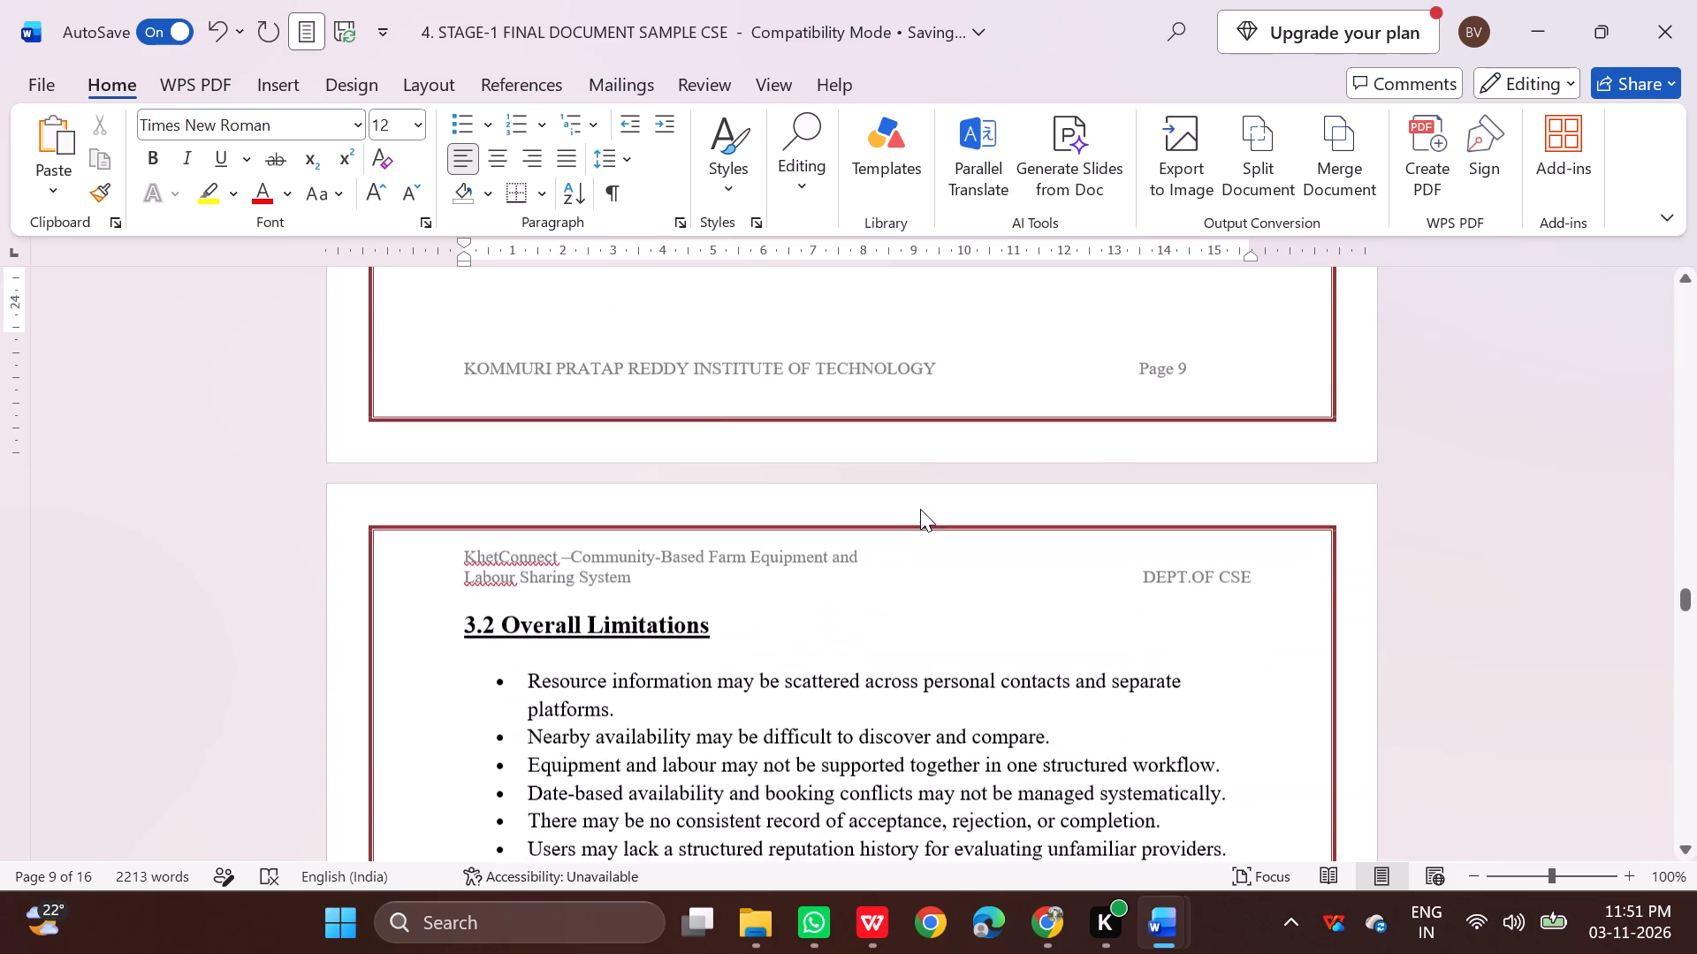
{"action": "scroll", "coordinate": [920, 509], "scroll_direction": "down", "scroll_amount": 5}
{"action": "scroll", "coordinate": [920, 513], "scroll_direction": "up", "scroll_amount": 3}
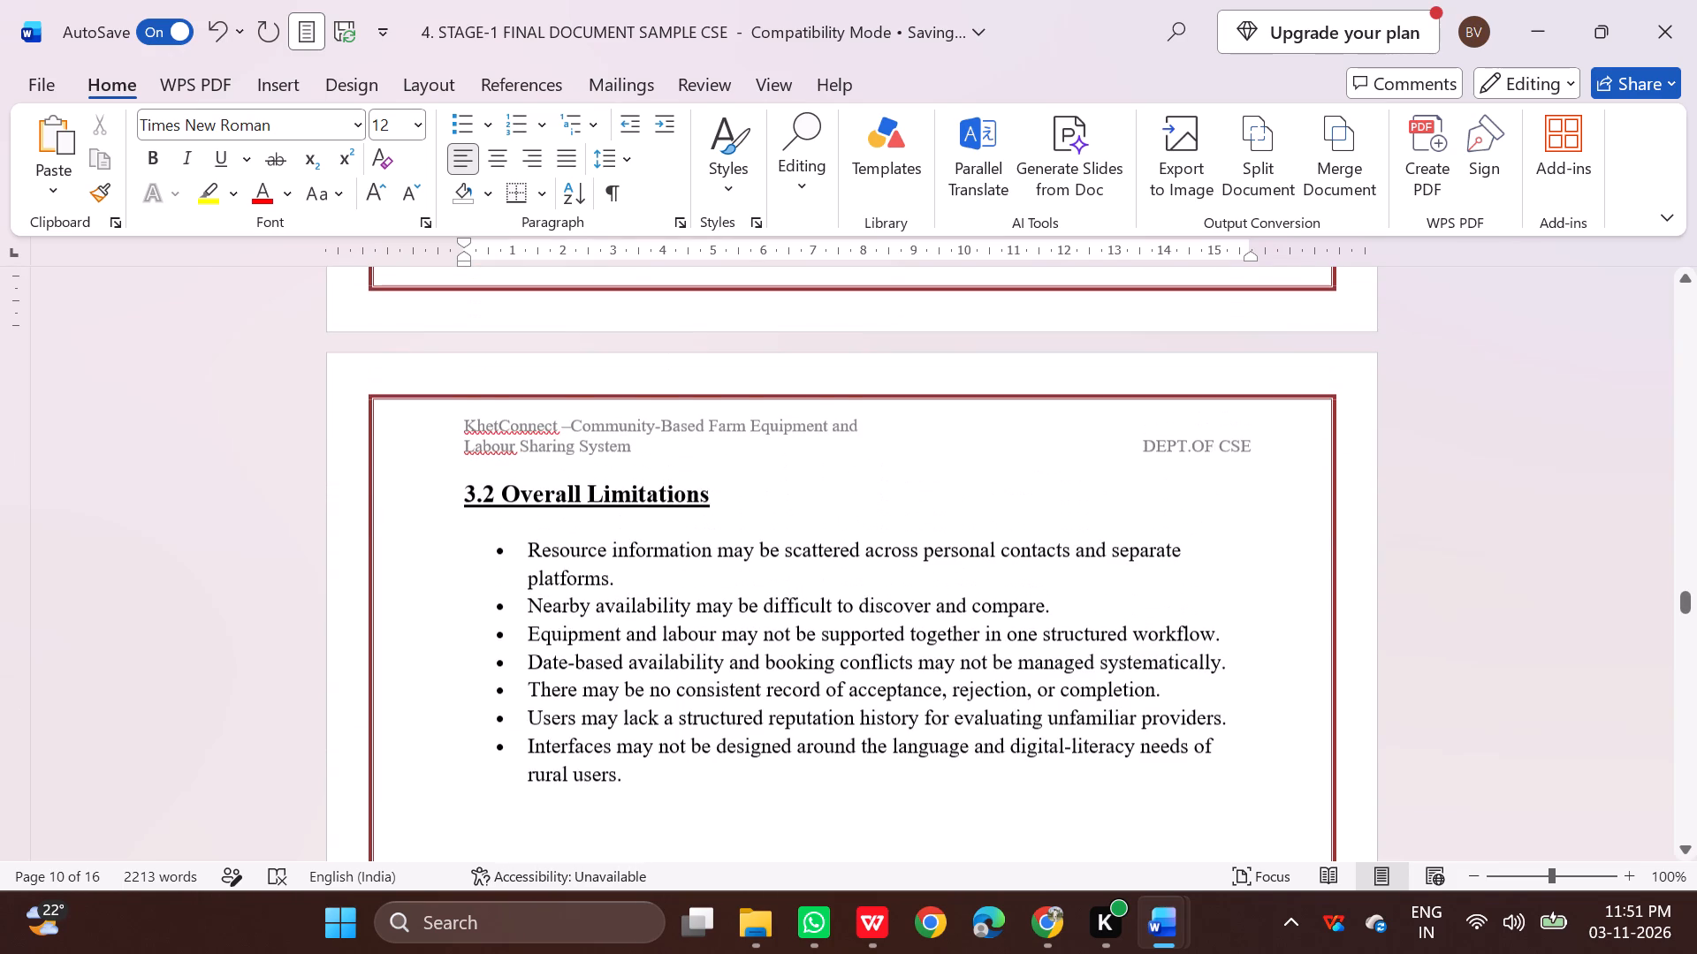
{"action": "key", "text": "Return"}
Delete the leftover numbered "3. EXISTING SYSTEM" template heading on page 11.
{"action": "scroll", "coordinate": [779, 494], "scroll_direction": "down", "scroll_amount": 20}
{"action": "scroll", "coordinate": [779, 494], "scroll_direction": "down", "scroll_amount": 3}
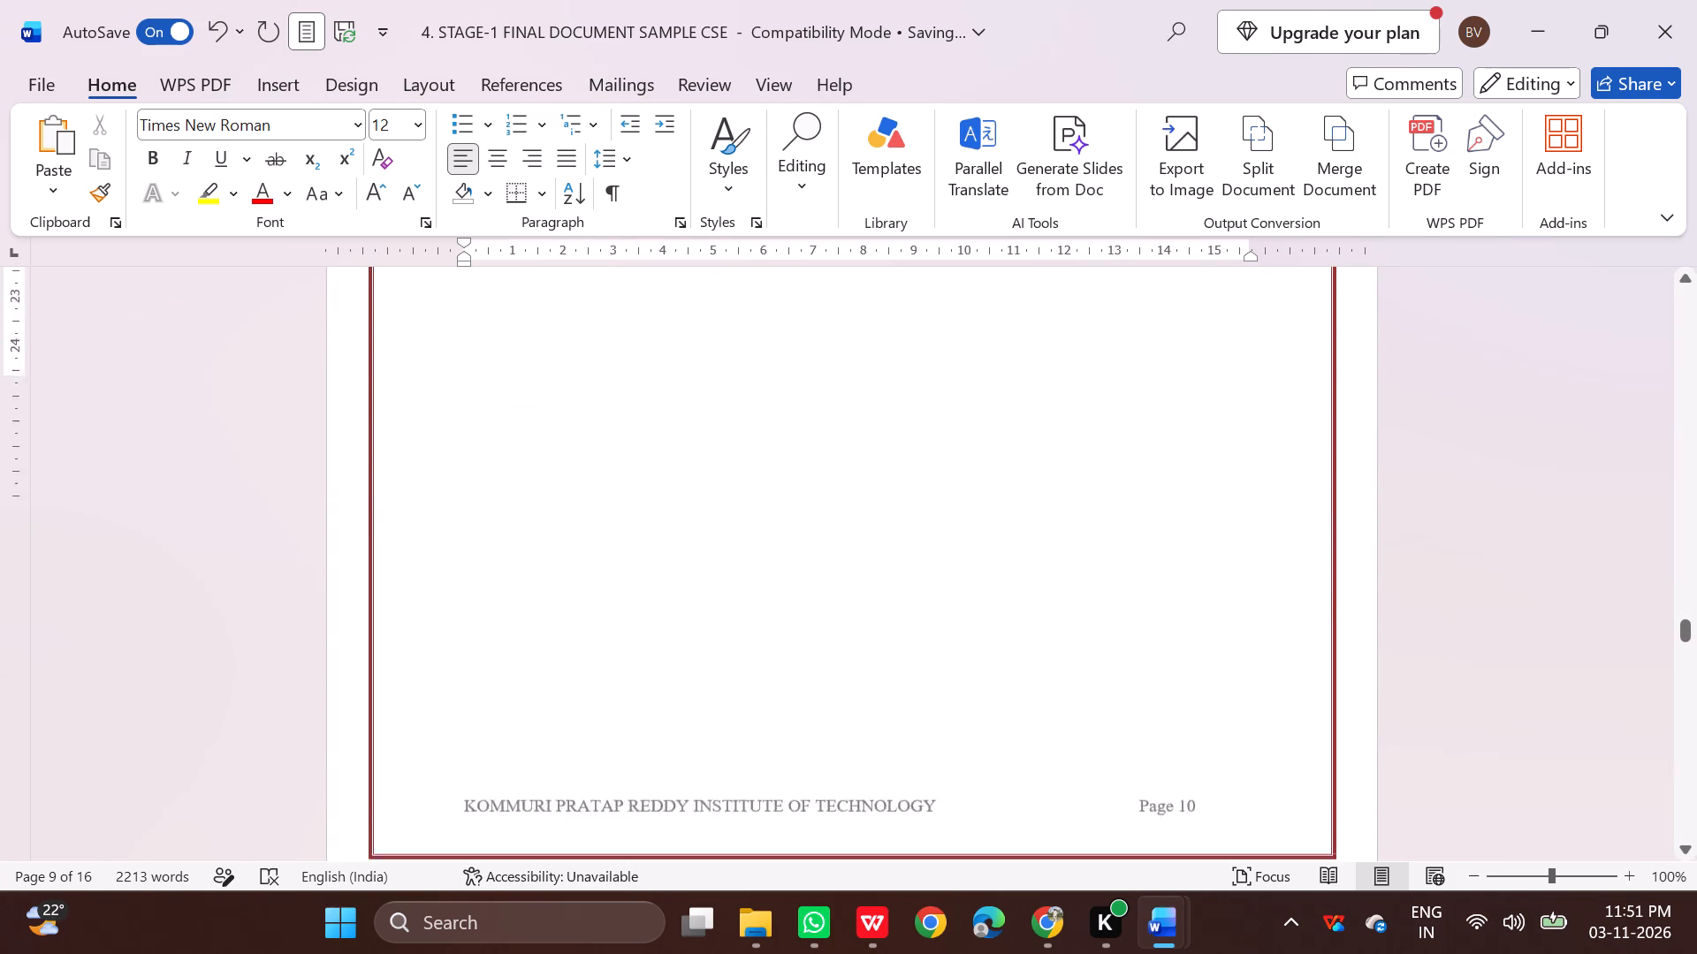
{"action": "scroll", "coordinate": [779, 494], "scroll_direction": "down", "scroll_amount": 1}
{"action": "scroll", "coordinate": [735, 561], "scroll_direction": "up", "scroll_amount": 7}
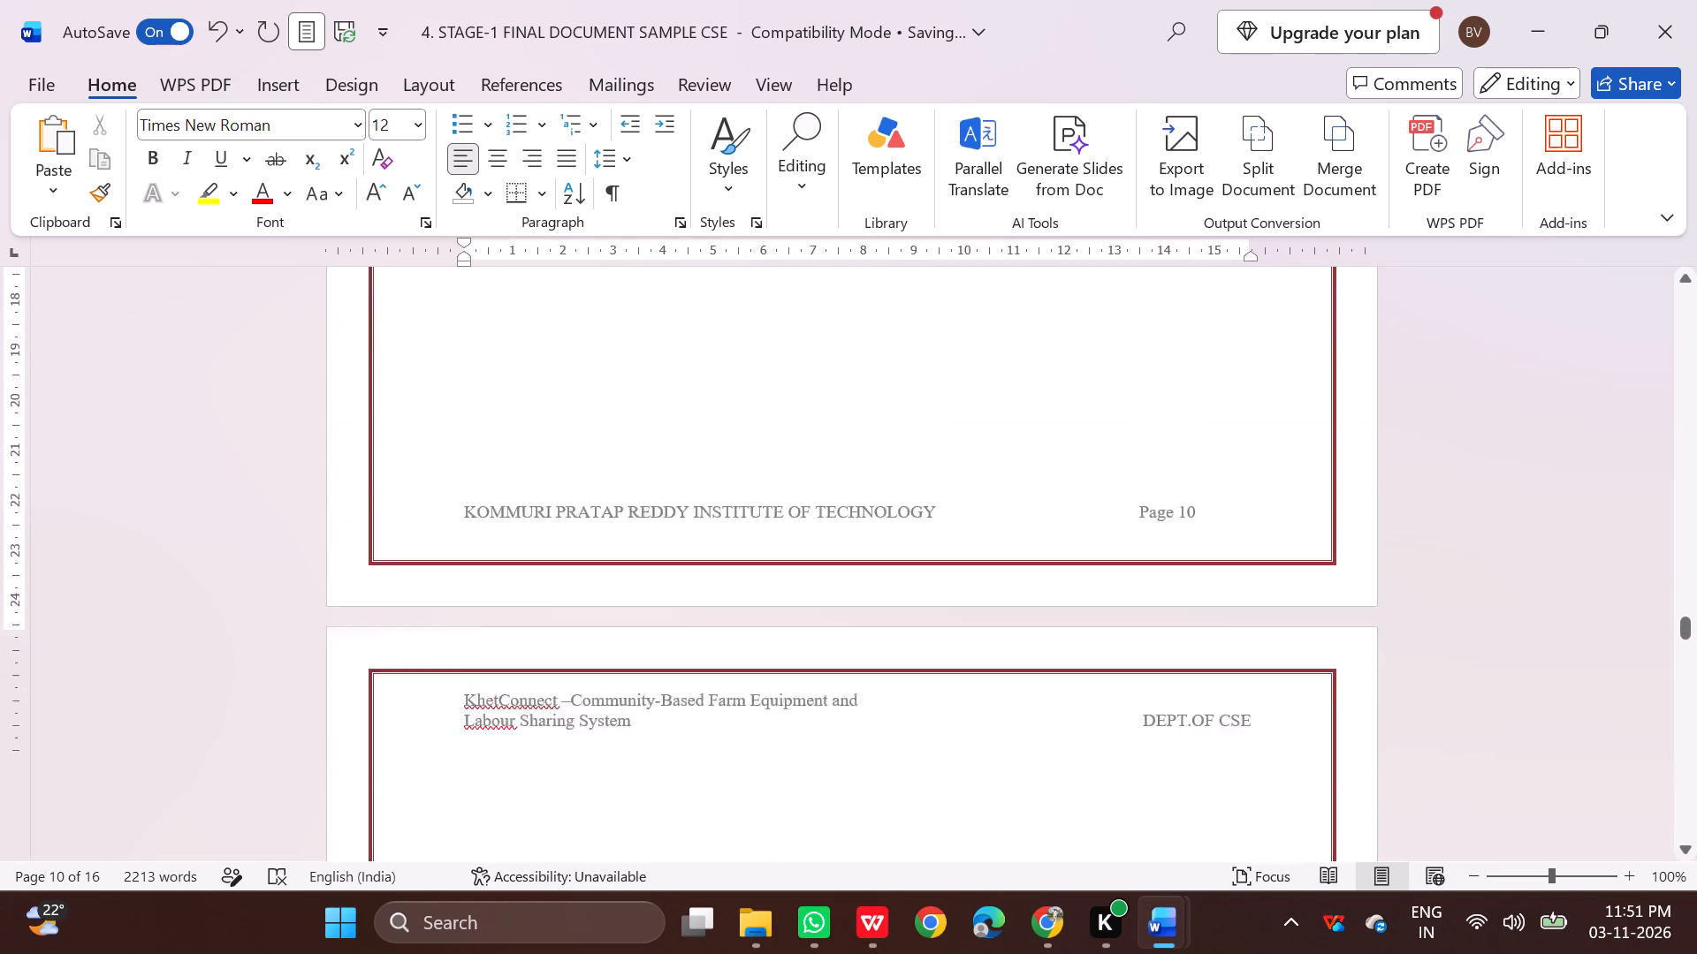
{"action": "scroll", "coordinate": [735, 561], "scroll_direction": "up", "scroll_amount": 10}
{"action": "scroll", "coordinate": [735, 561], "scroll_direction": "down", "scroll_amount": 11}
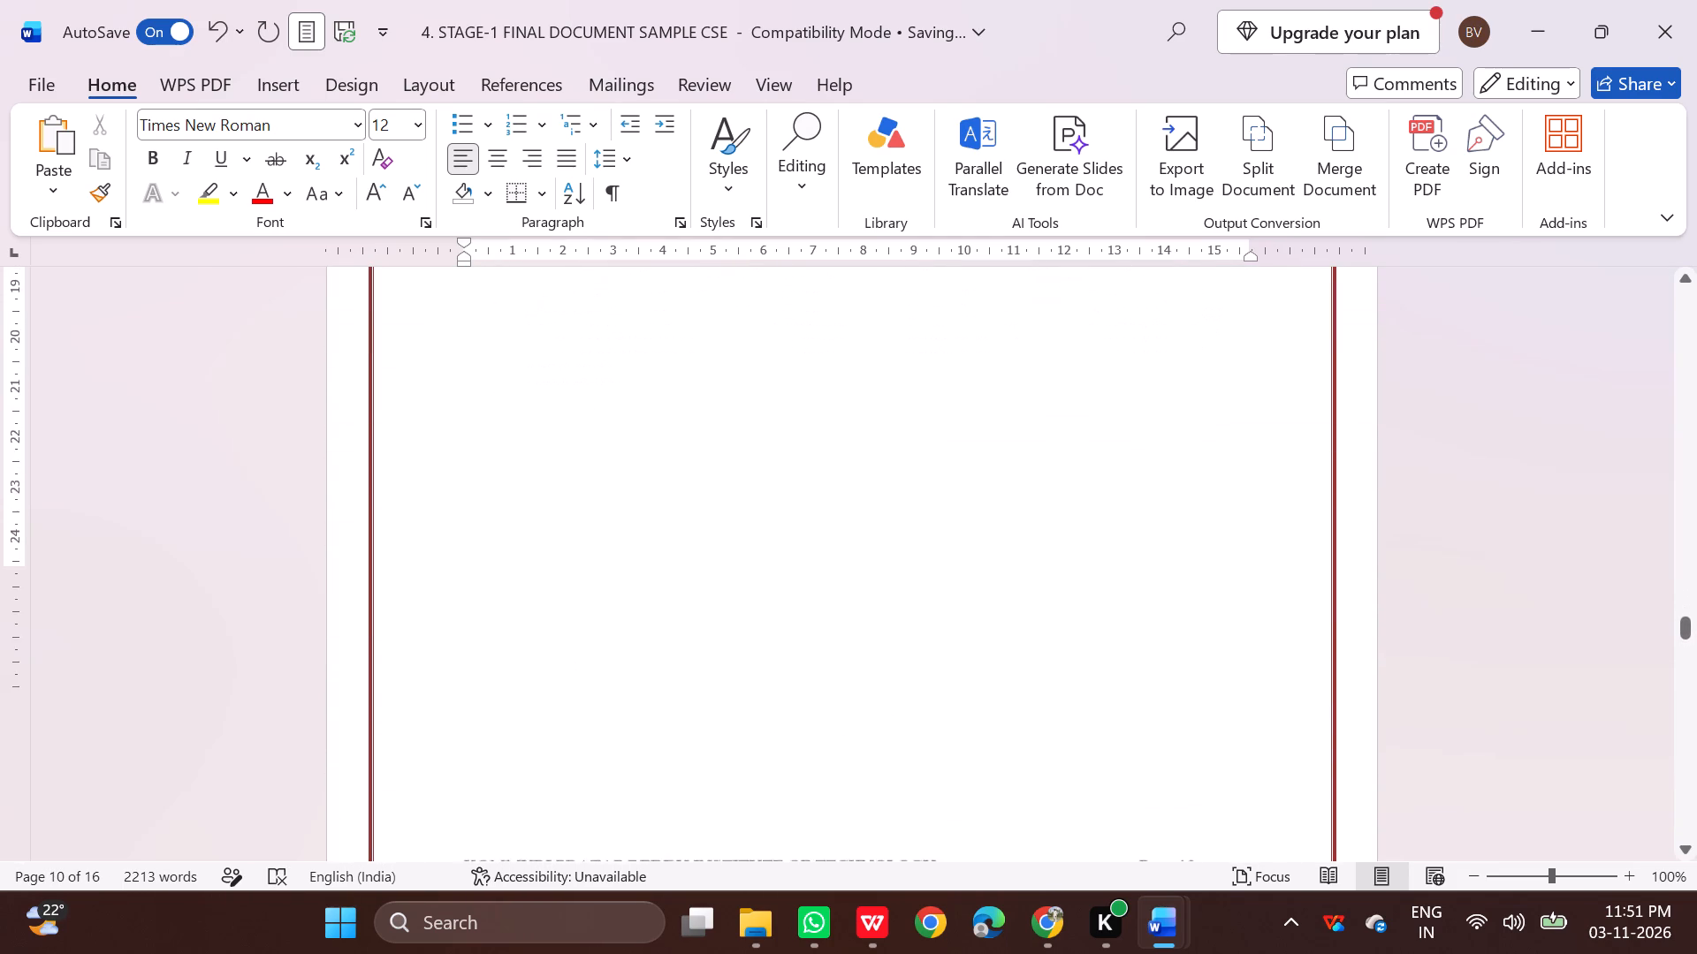
{"action": "scroll", "coordinate": [744, 561], "scroll_direction": "down", "scroll_amount": 9}
{"action": "left_click_drag", "start_coordinate": [1057, 526], "coordinate": [795, 550]}
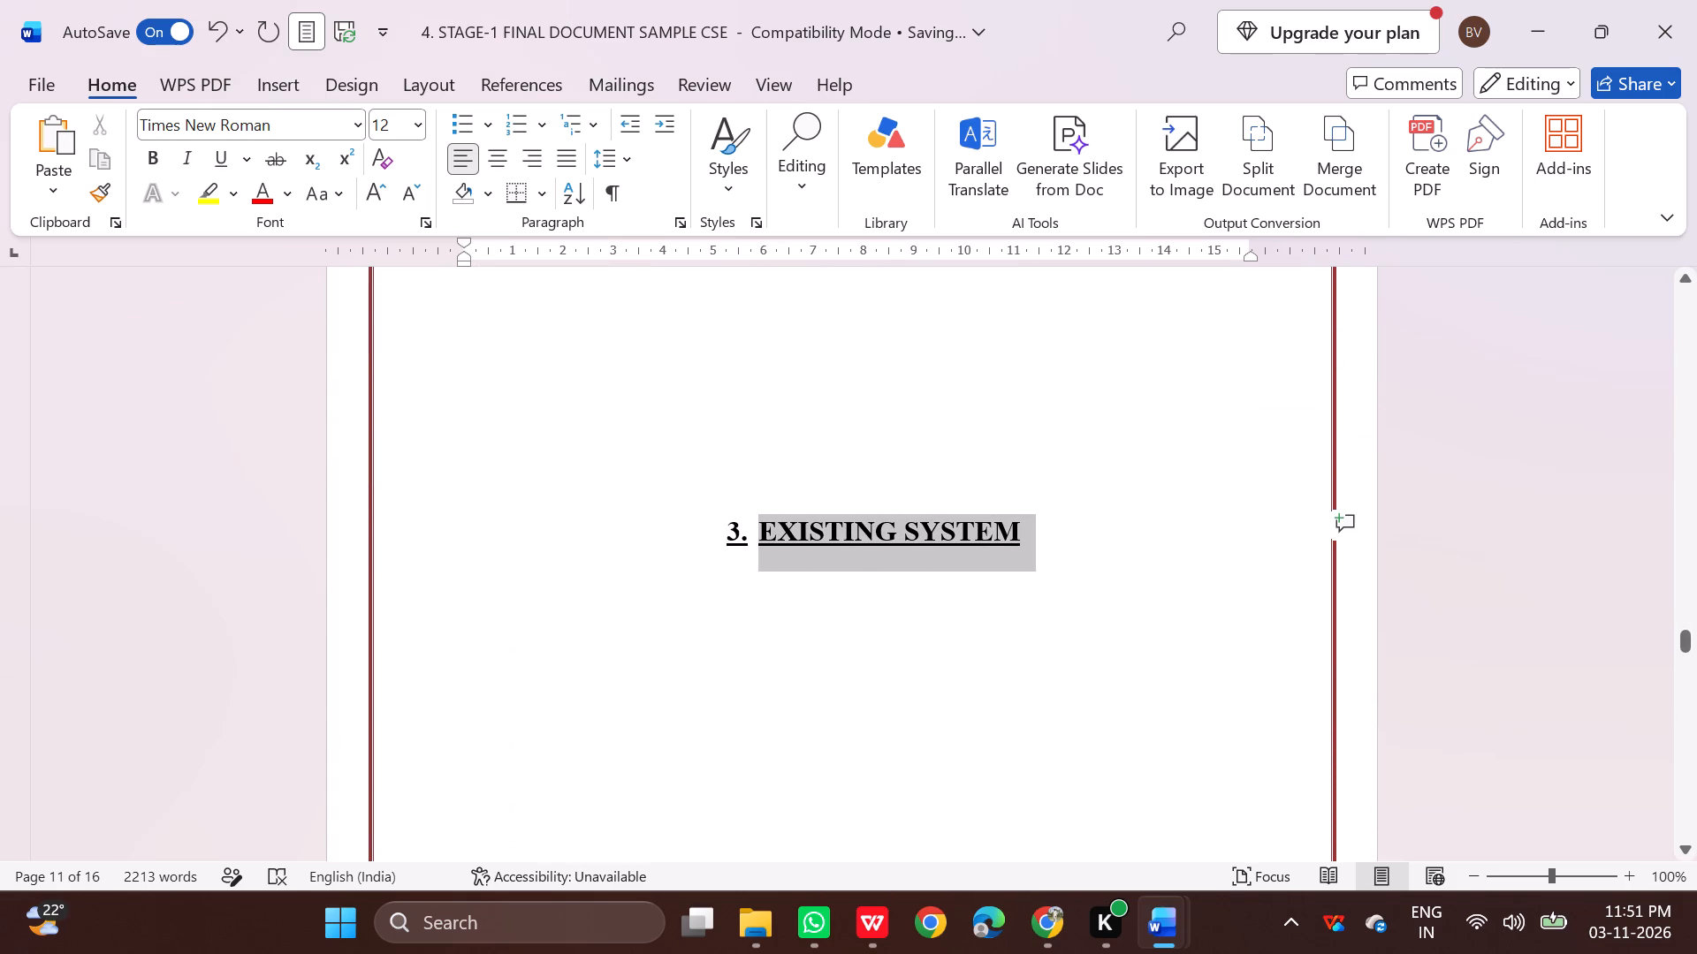
{"action": "left_click_drag", "start_coordinate": [795, 550], "coordinate": [725, 529]}
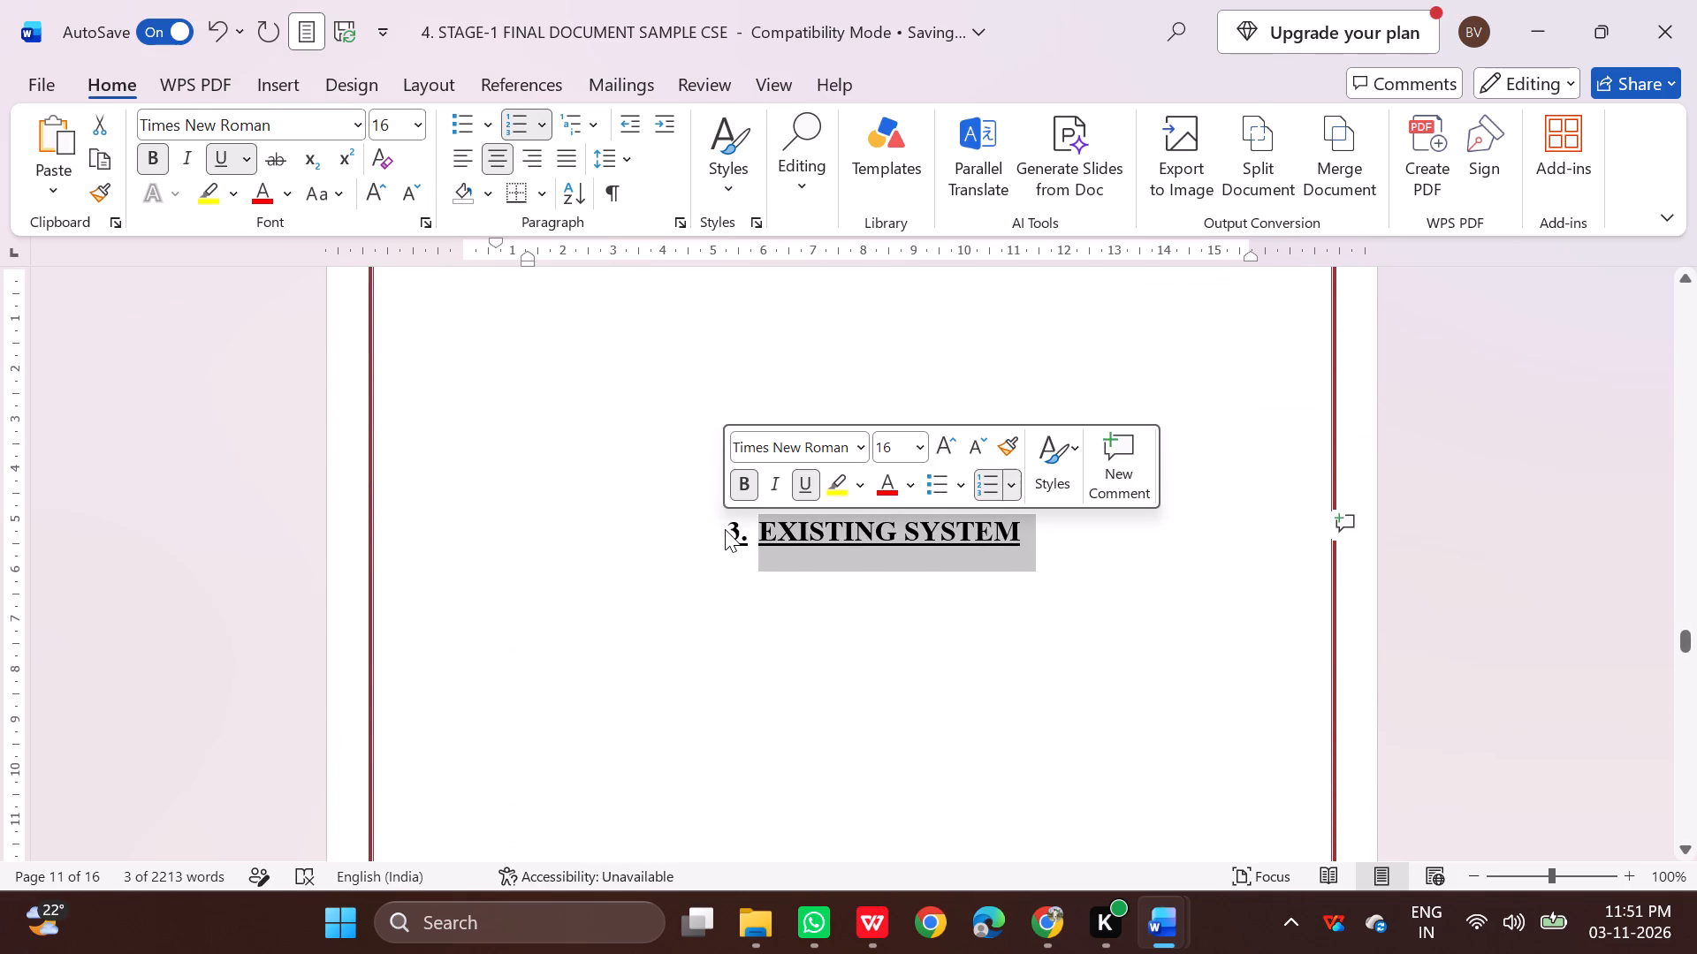
{"action": "key", "text": "BackSpace"}
{"action": "key", "text": "BackSpace"}
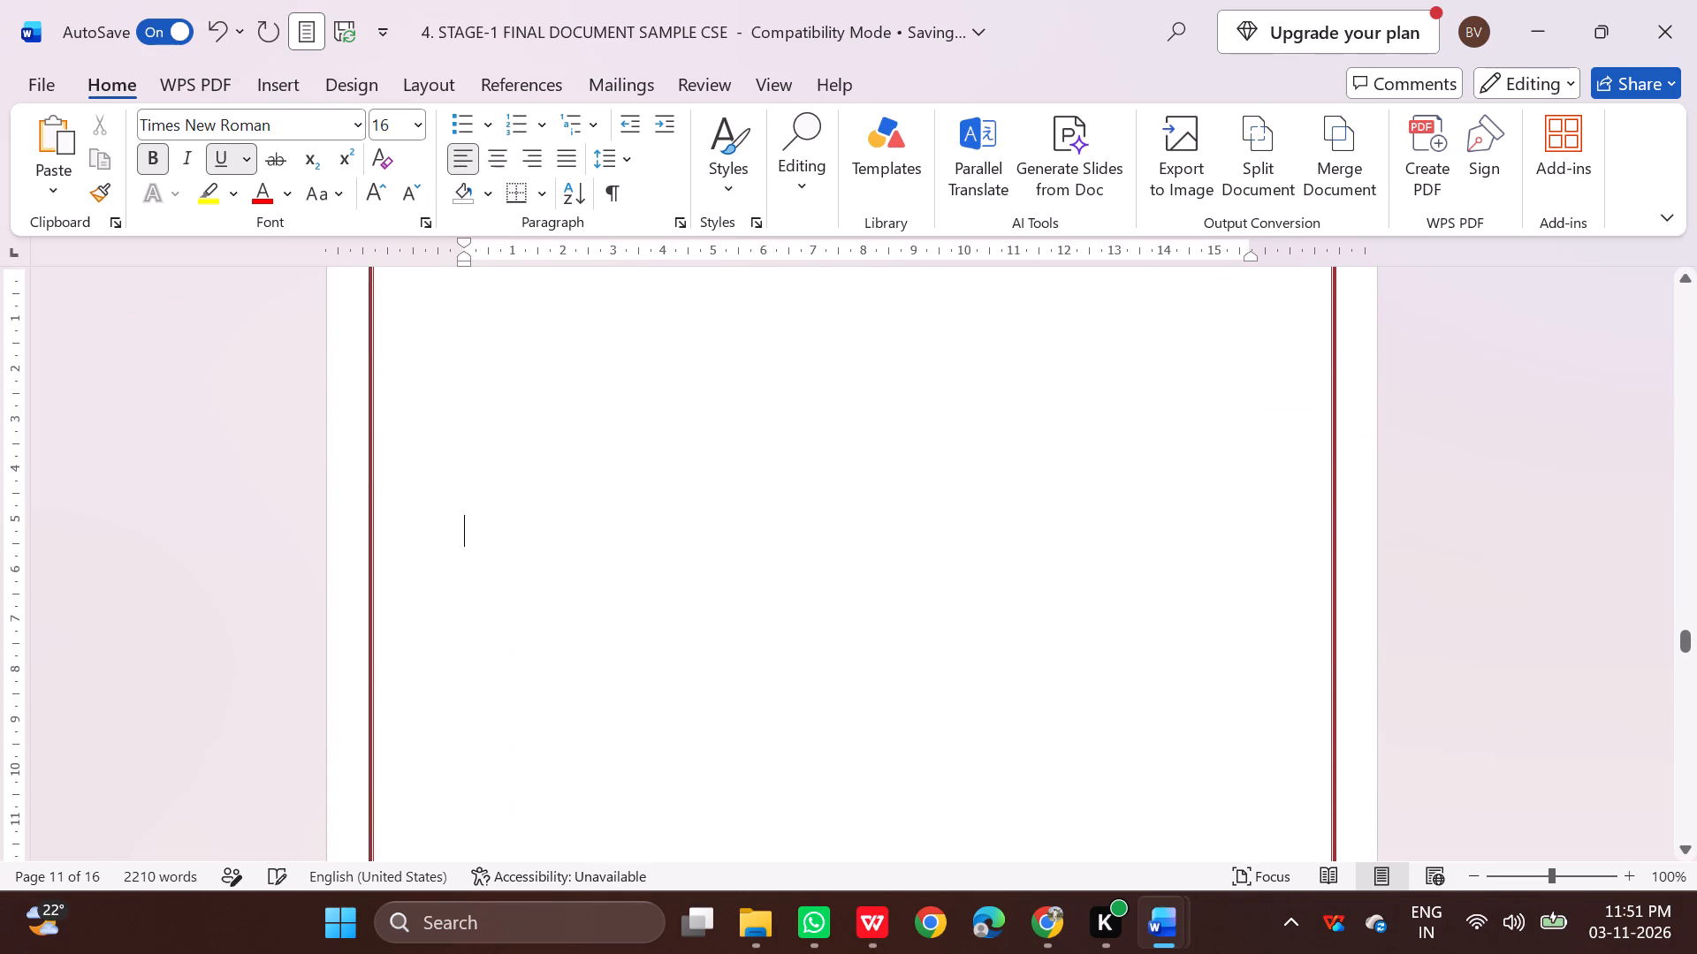
Remove the blank lines left above the deleted template heading, back to below the bullet list on page 10.
{"action": "key", "text": "BackSpace"}
{"action": "key", "text": "BackSpace"}
{"action": "key", "text": "BackSpace"}
{"action": "key", "text": "BackSpace"}
{"action": "key", "text": "BackSpace"}
{"action": "scroll", "coordinate": [739, 526], "scroll_direction": "up", "scroll_amount": 4}
{"action": "scroll", "coordinate": [759, 645], "scroll_direction": "down", "scroll_amount": 4}
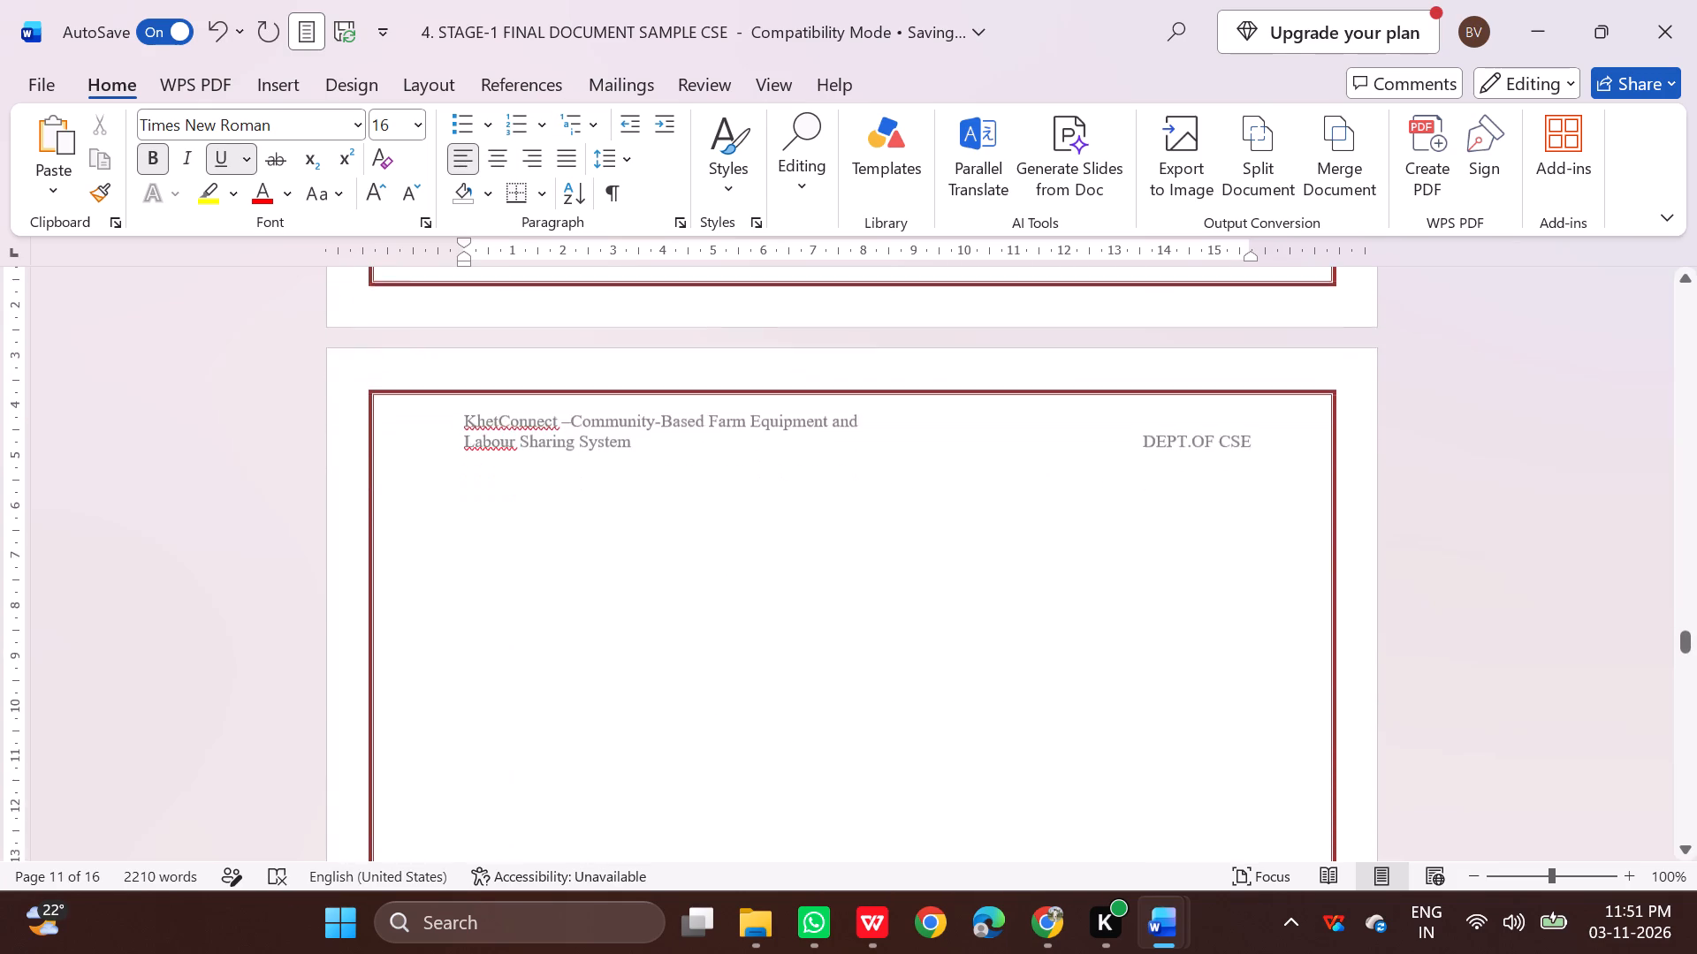
{"action": "scroll", "coordinate": [757, 645], "scroll_direction": "down", "scroll_amount": 16}
{"action": "scroll", "coordinate": [760, 639], "scroll_direction": "up", "scroll_amount": 6}
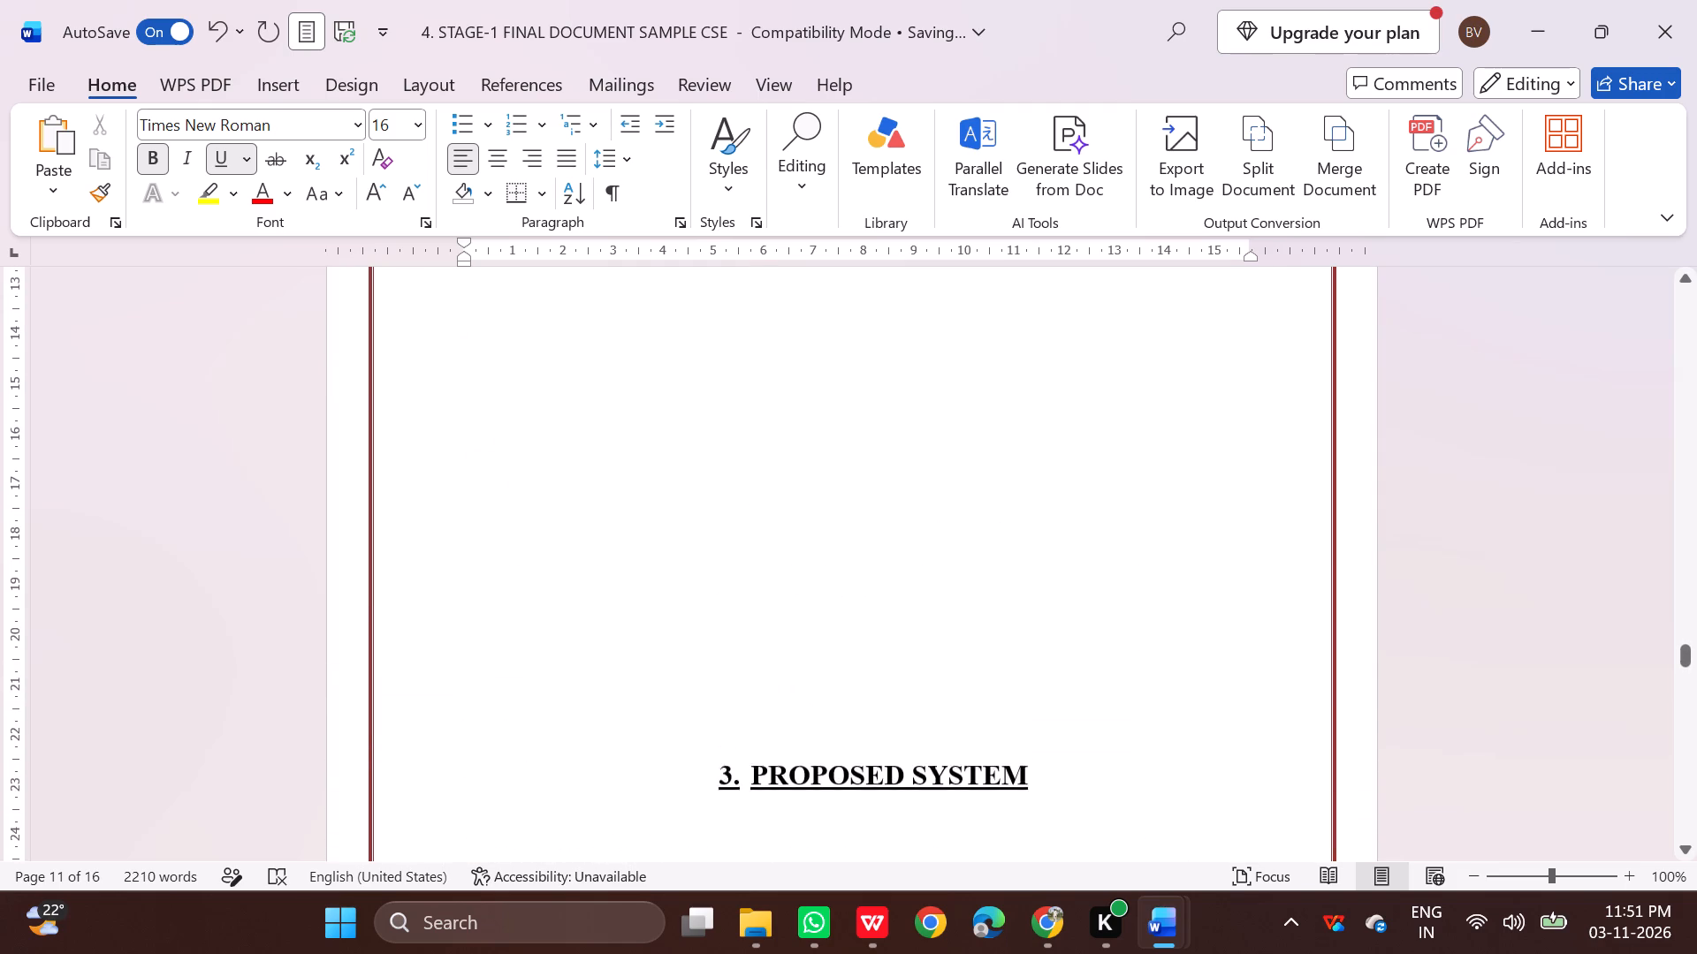
{"action": "scroll", "coordinate": [755, 632], "scroll_direction": "up", "scroll_amount": 1}
{"action": "key", "text": "BackSpace"}
{"action": "key", "text": "BackSpace"}
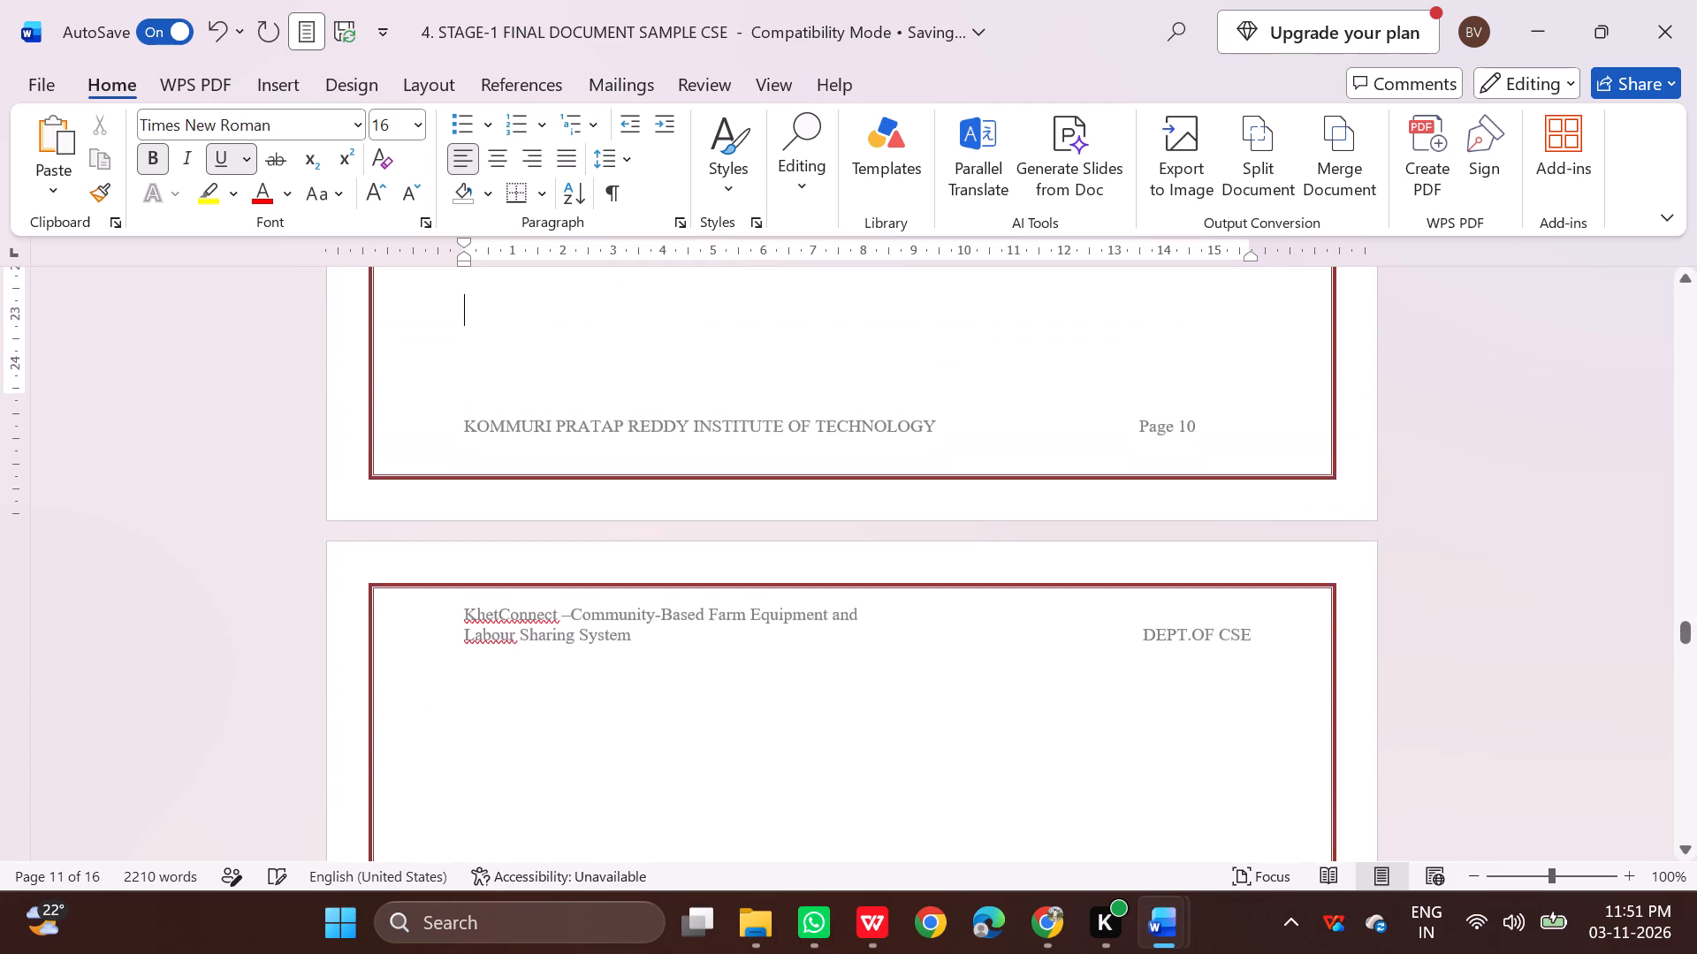
{"action": "scroll", "coordinate": [653, 631], "scroll_direction": "up", "scroll_amount": 10}
{"action": "key", "text": "BackSpace"}
{"action": "key", "text": "BackSpace"}
{"action": "key", "text": "BackSpace"}
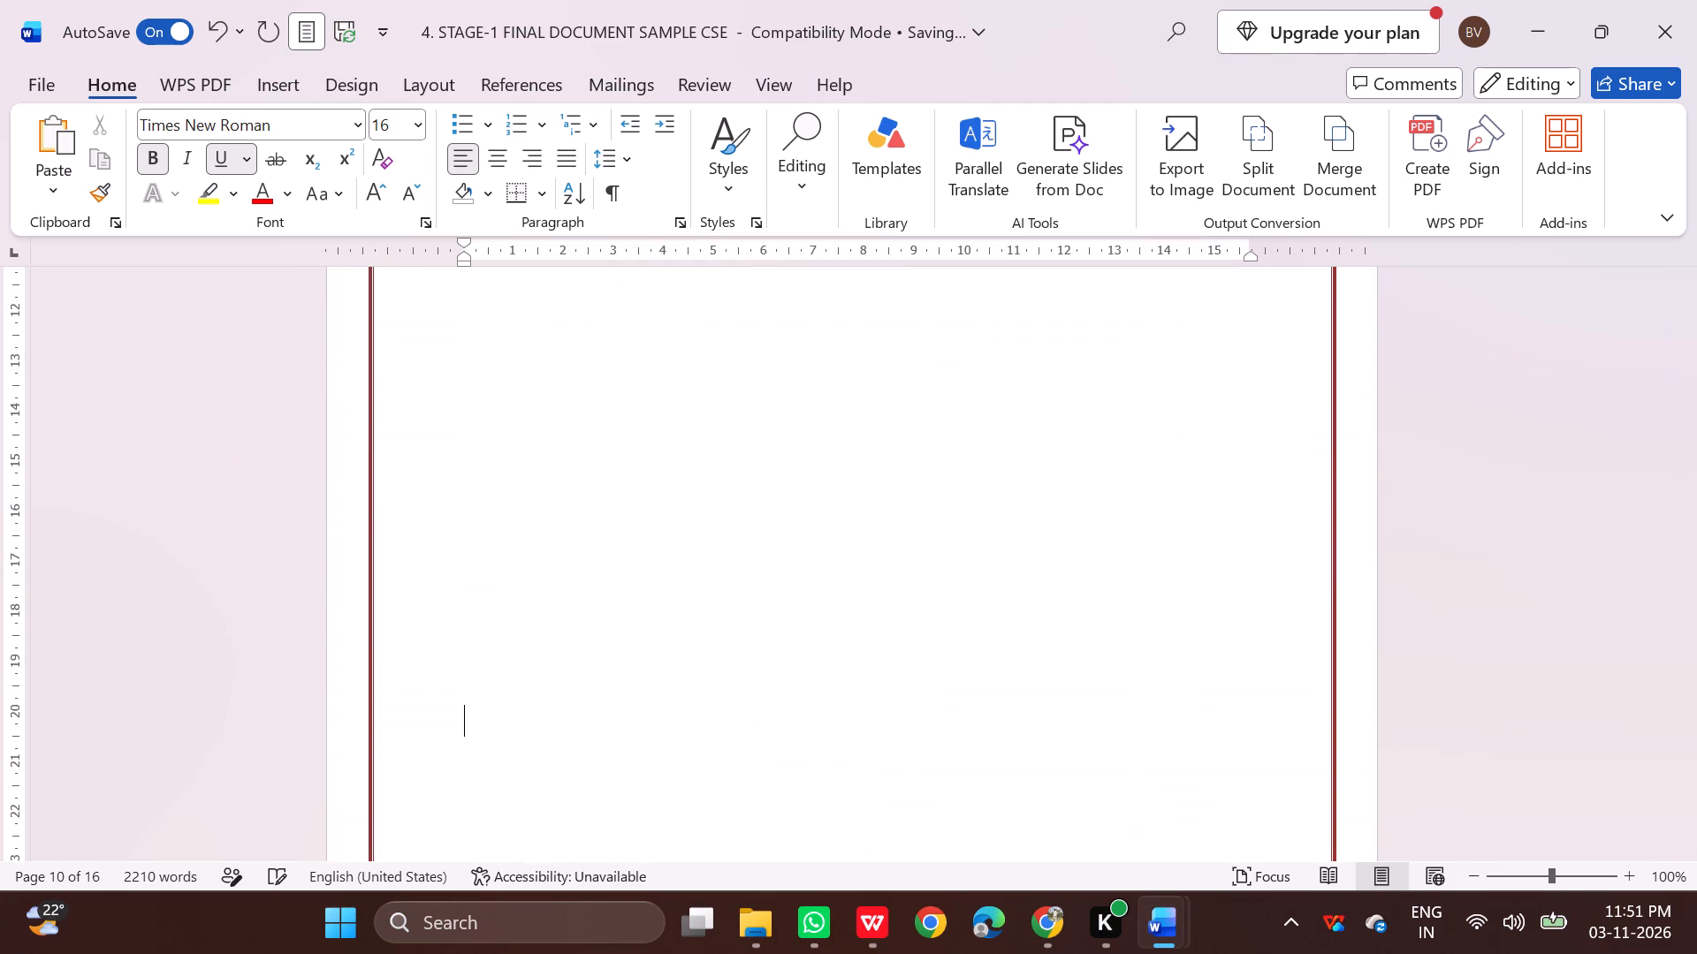
{"action": "key", "text": "BackSpace"}
{"action": "key", "text": "BackSpace"}
{"action": "key", "text": "BackSpace"}
{"action": "key", "text": "BackSpace"}
{"action": "key", "text": "BackSpace"}
{"action": "key", "text": "BackSpace"}
{"action": "key", "text": "BackSpace"}
{"action": "key", "text": "BackSpace"}
{"action": "scroll", "coordinate": [653, 631], "scroll_direction": "up", "scroll_amount": 5}
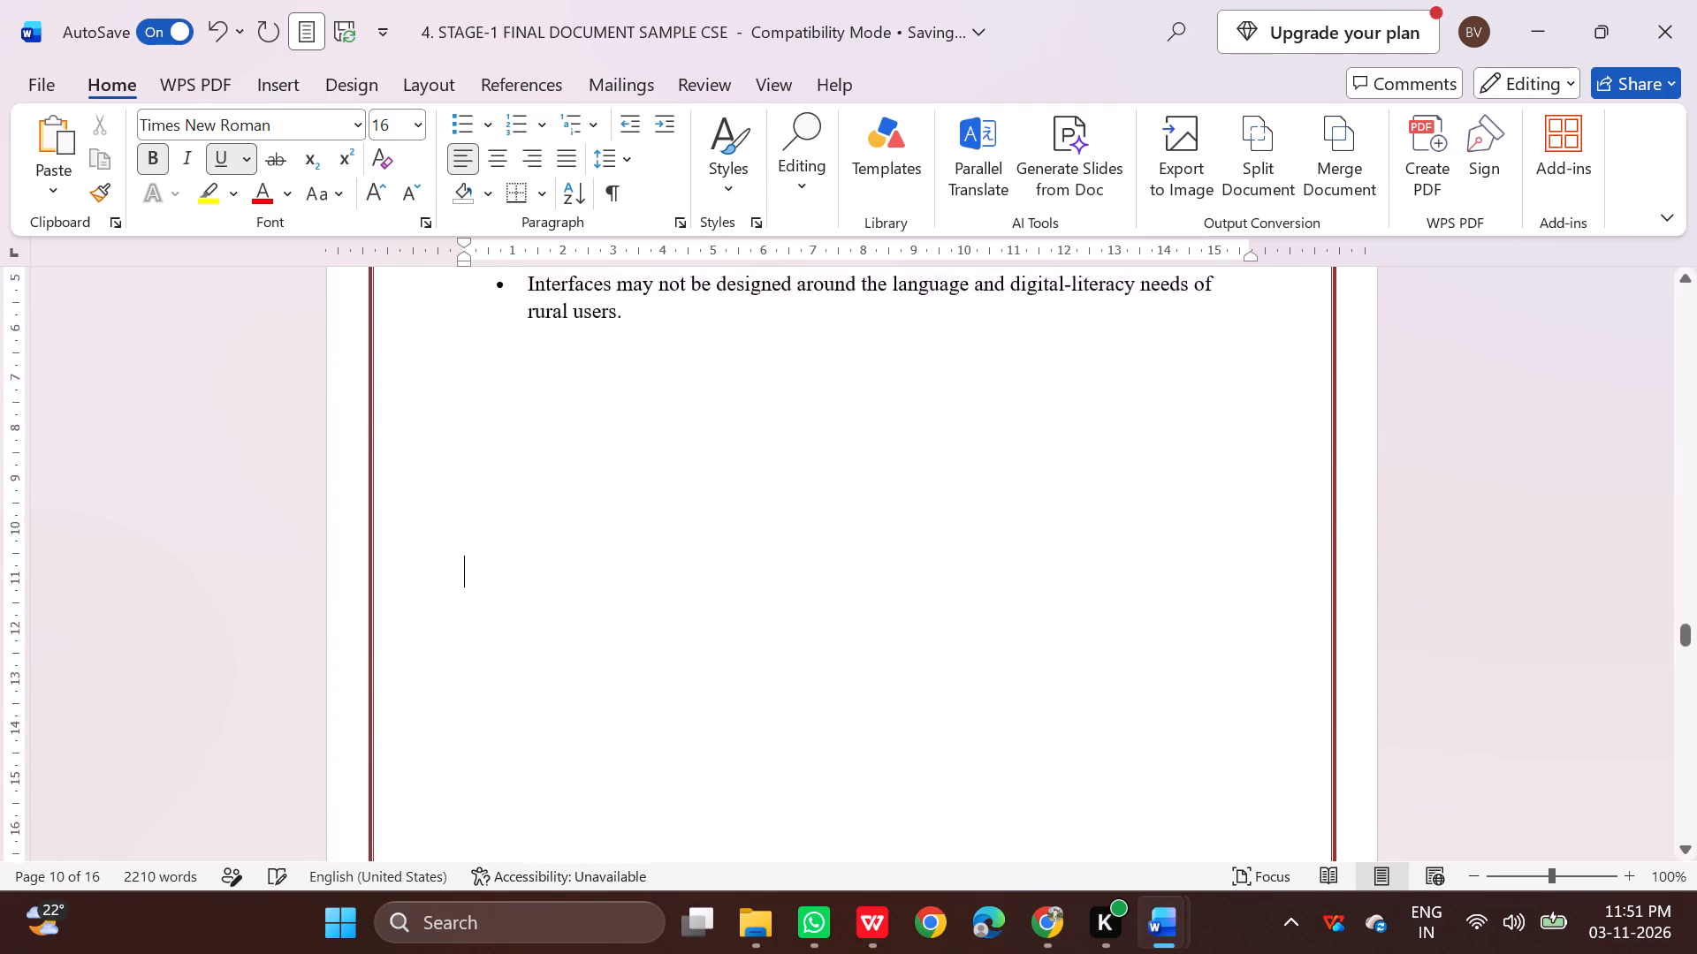
{"action": "scroll", "coordinate": [653, 631], "scroll_direction": "up", "scroll_amount": 2}
Remove the blank lines above the "PROPOSED SYSTEM" template heading so it sits at the top of page 11.
{"action": "scroll", "coordinate": [653, 631], "scroll_direction": "down", "scroll_amount": 18}
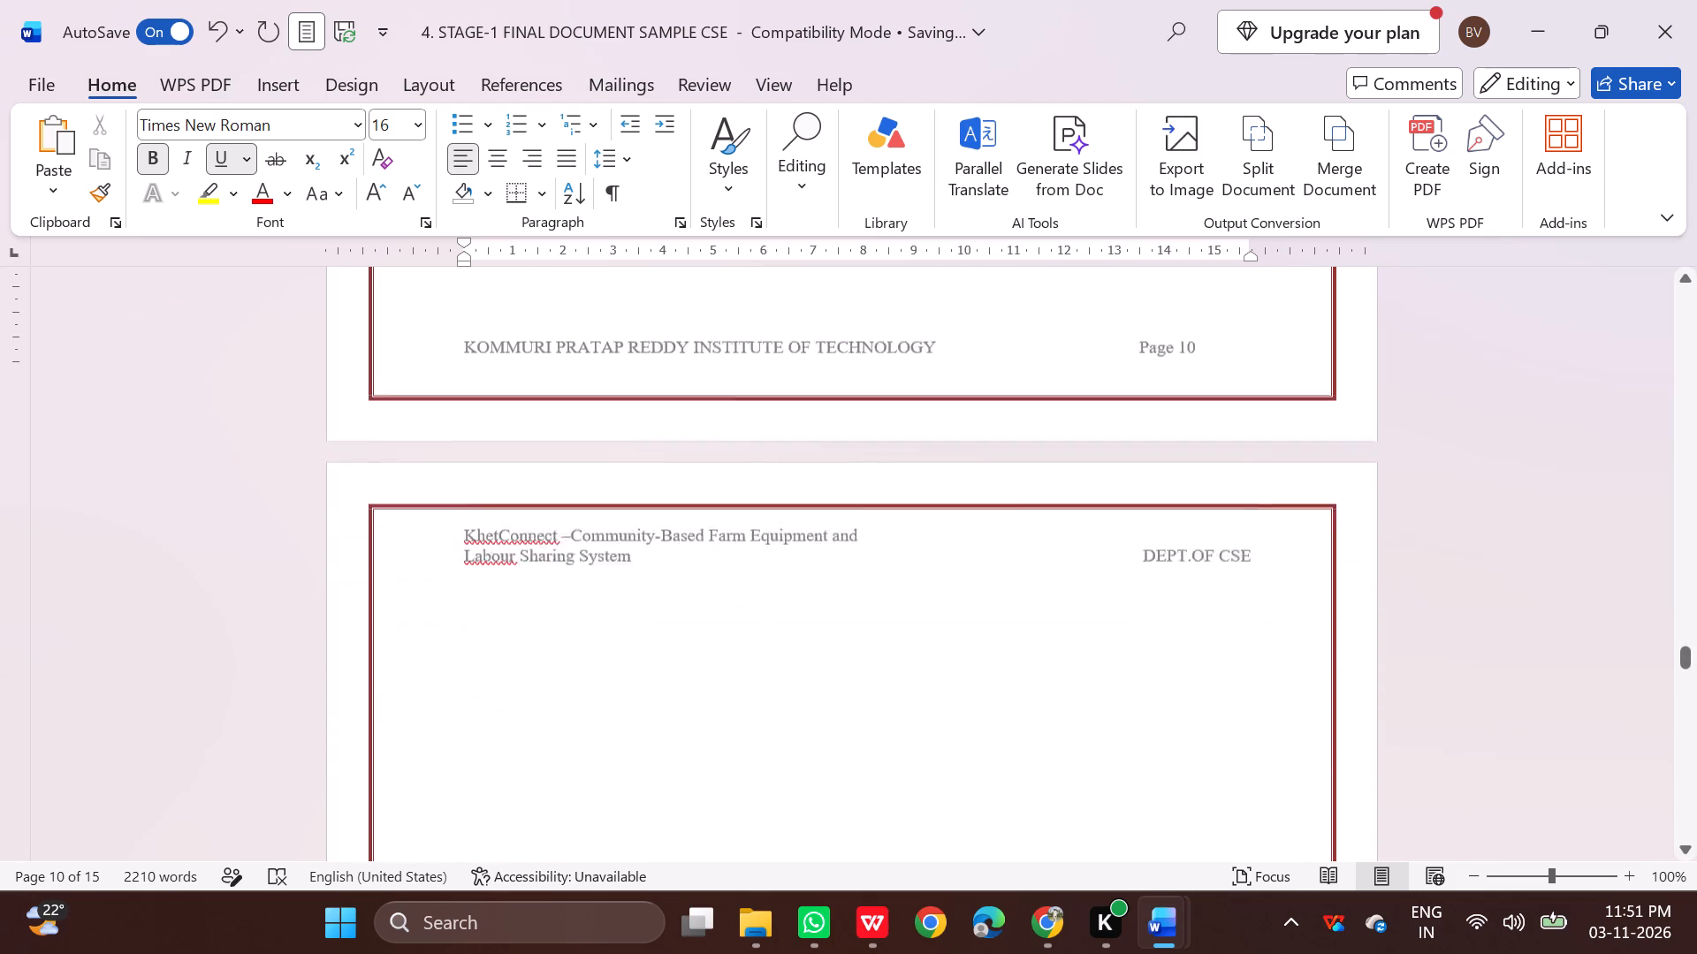
{"action": "scroll", "coordinate": [616, 660], "scroll_direction": "down", "scroll_amount": 5}
{"action": "left_click", "coordinate": [616, 660]}
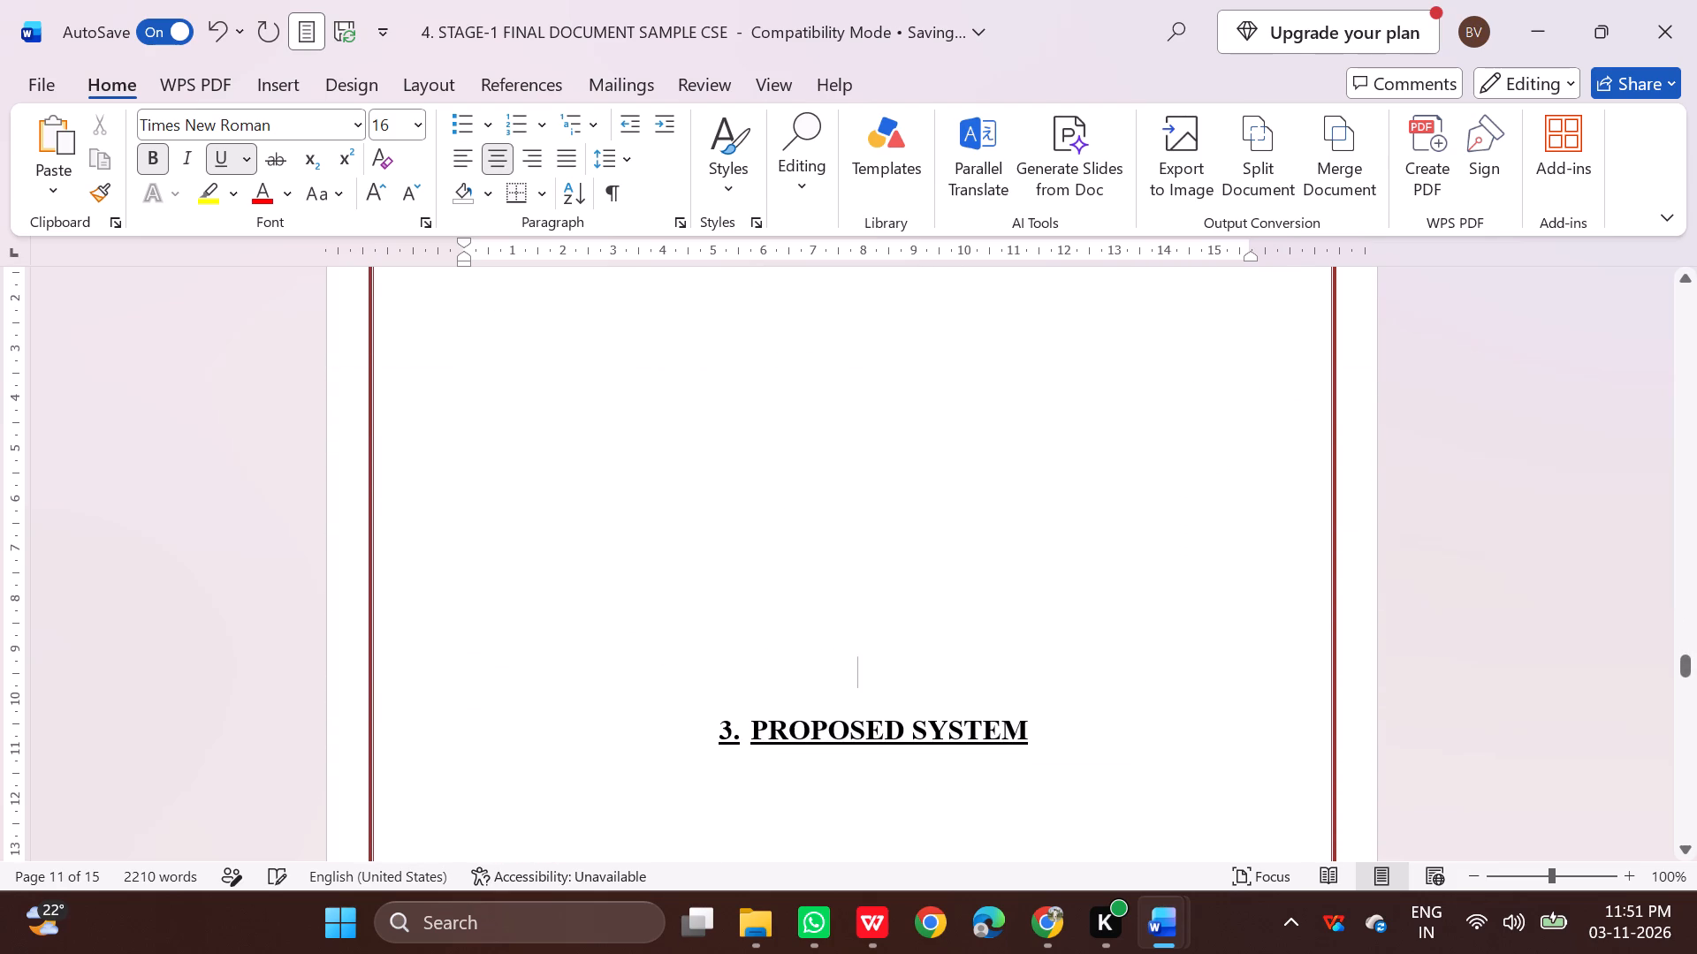
{"action": "key", "text": "BackSpace"}
{"action": "key", "text": "BackSpace"}
{"action": "key", "text": "BackSpace"}
{"action": "key", "text": "BackSpace"}
{"action": "key", "text": "BackSpace"}
{"action": "key", "text": "BackSpace"}
{"action": "key", "text": "BackSpace"}
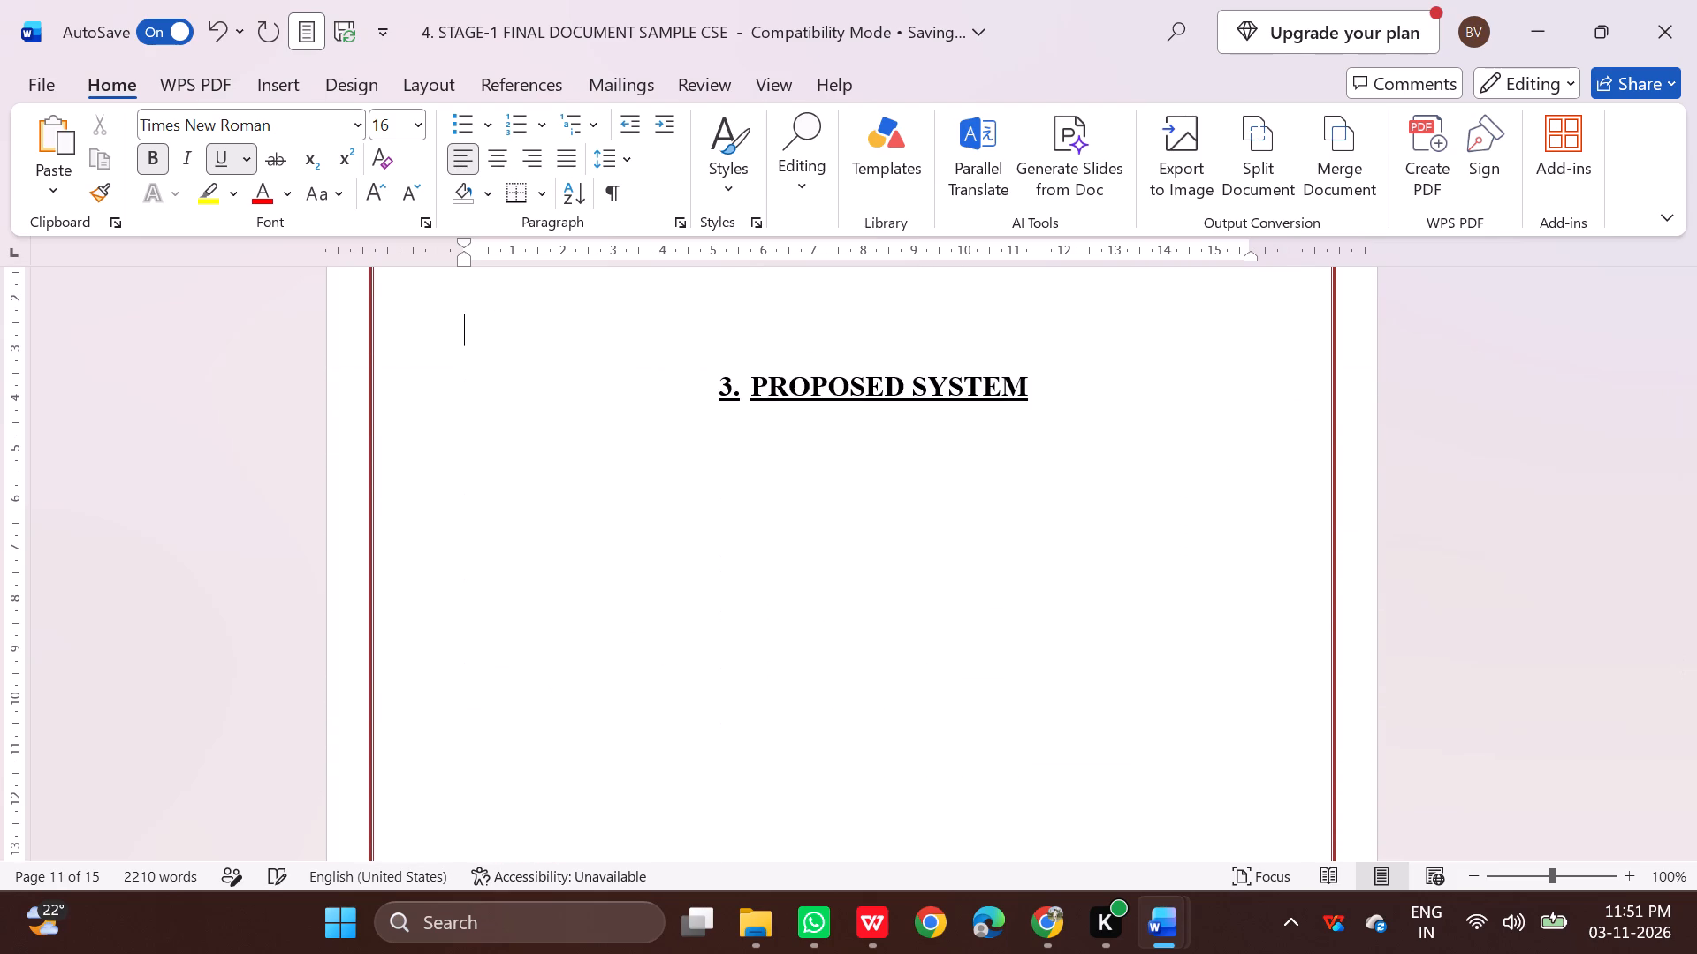
{"action": "key", "text": "BackSpace"}
{"action": "scroll", "coordinate": [616, 660], "scroll_direction": "up", "scroll_amount": 4}
{"action": "key", "text": "BackSpace"}
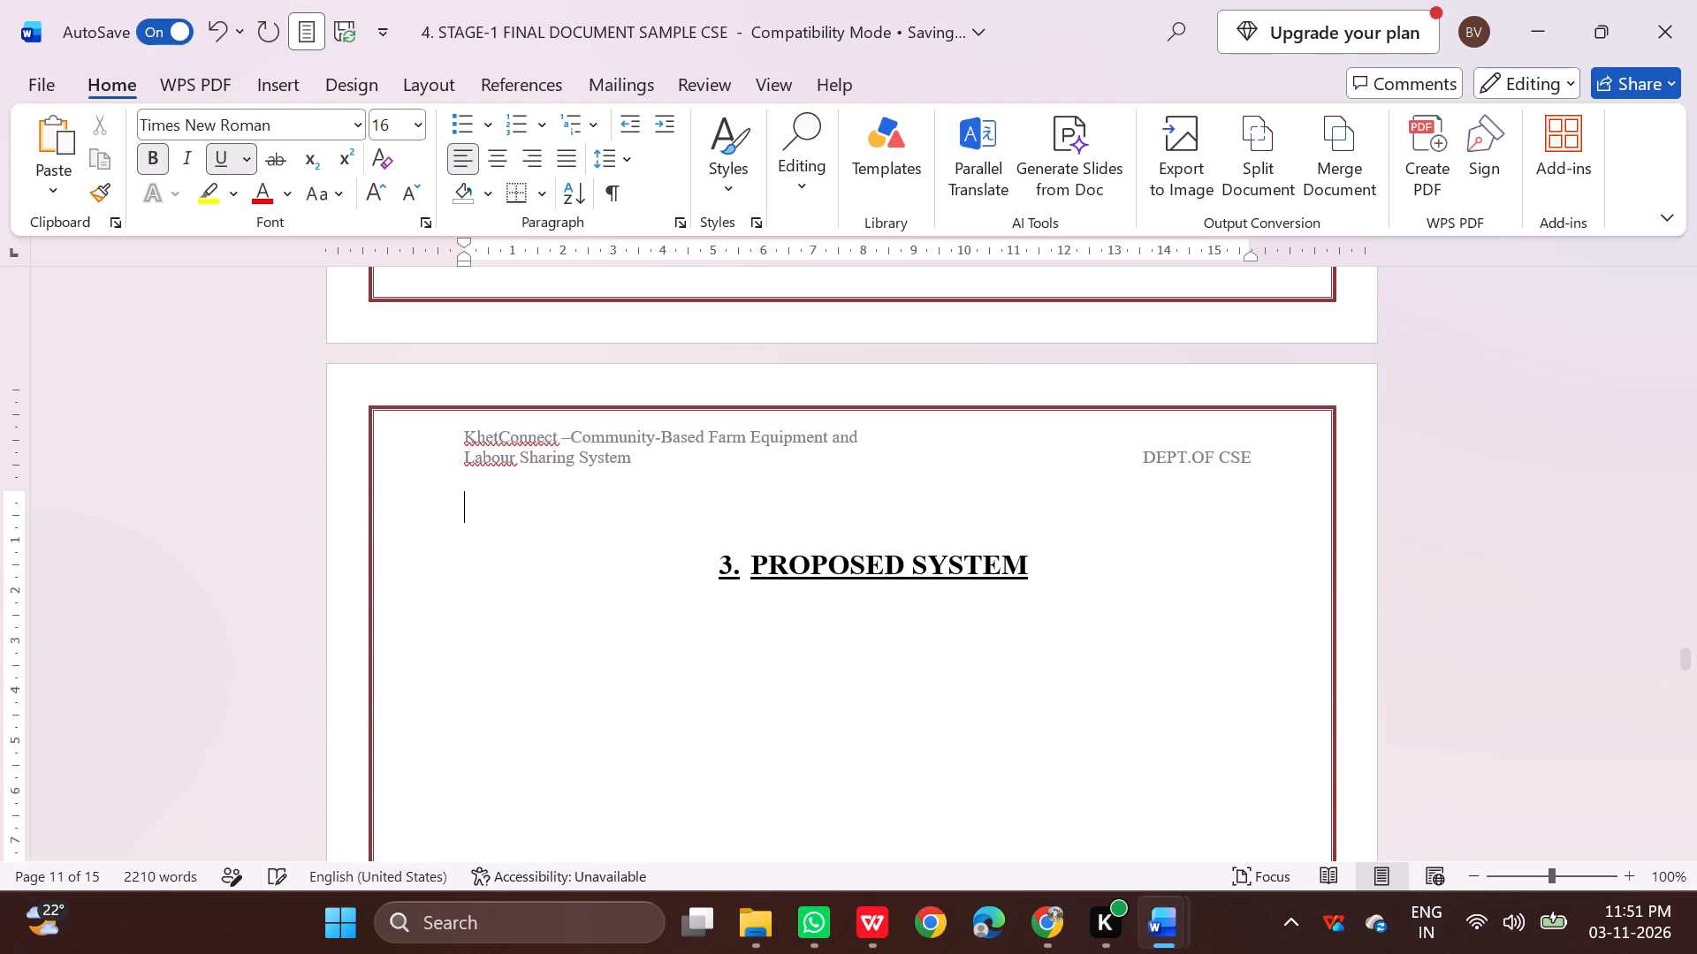
{"action": "key", "text": "BackSpace"}
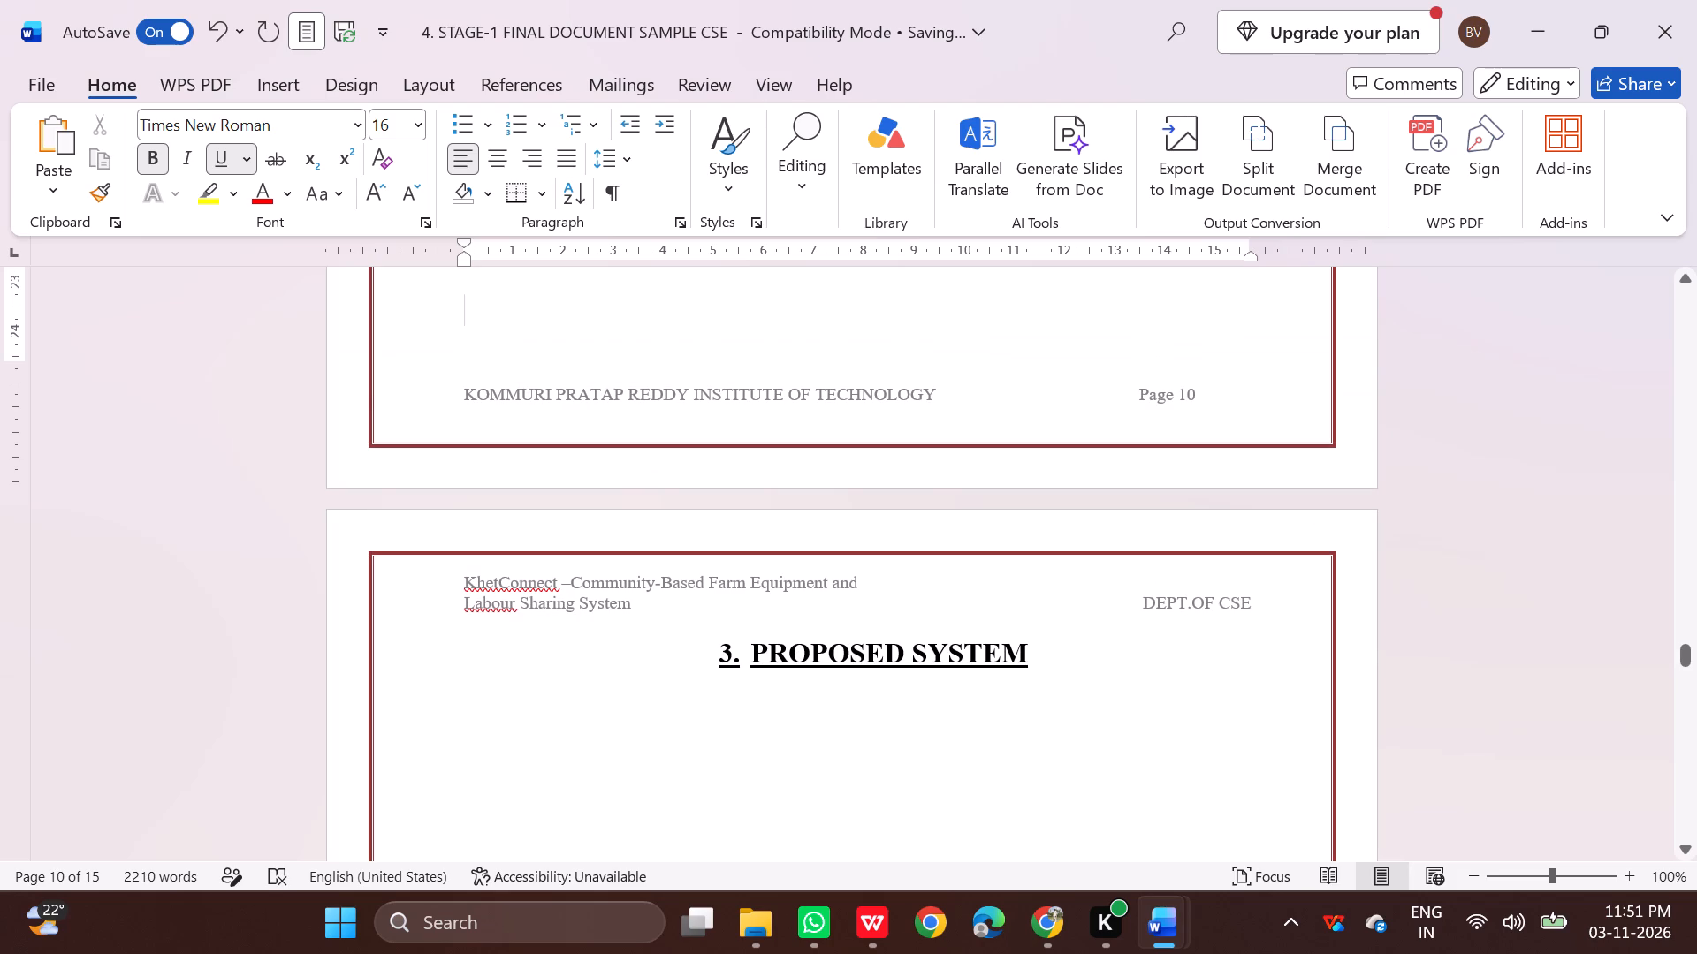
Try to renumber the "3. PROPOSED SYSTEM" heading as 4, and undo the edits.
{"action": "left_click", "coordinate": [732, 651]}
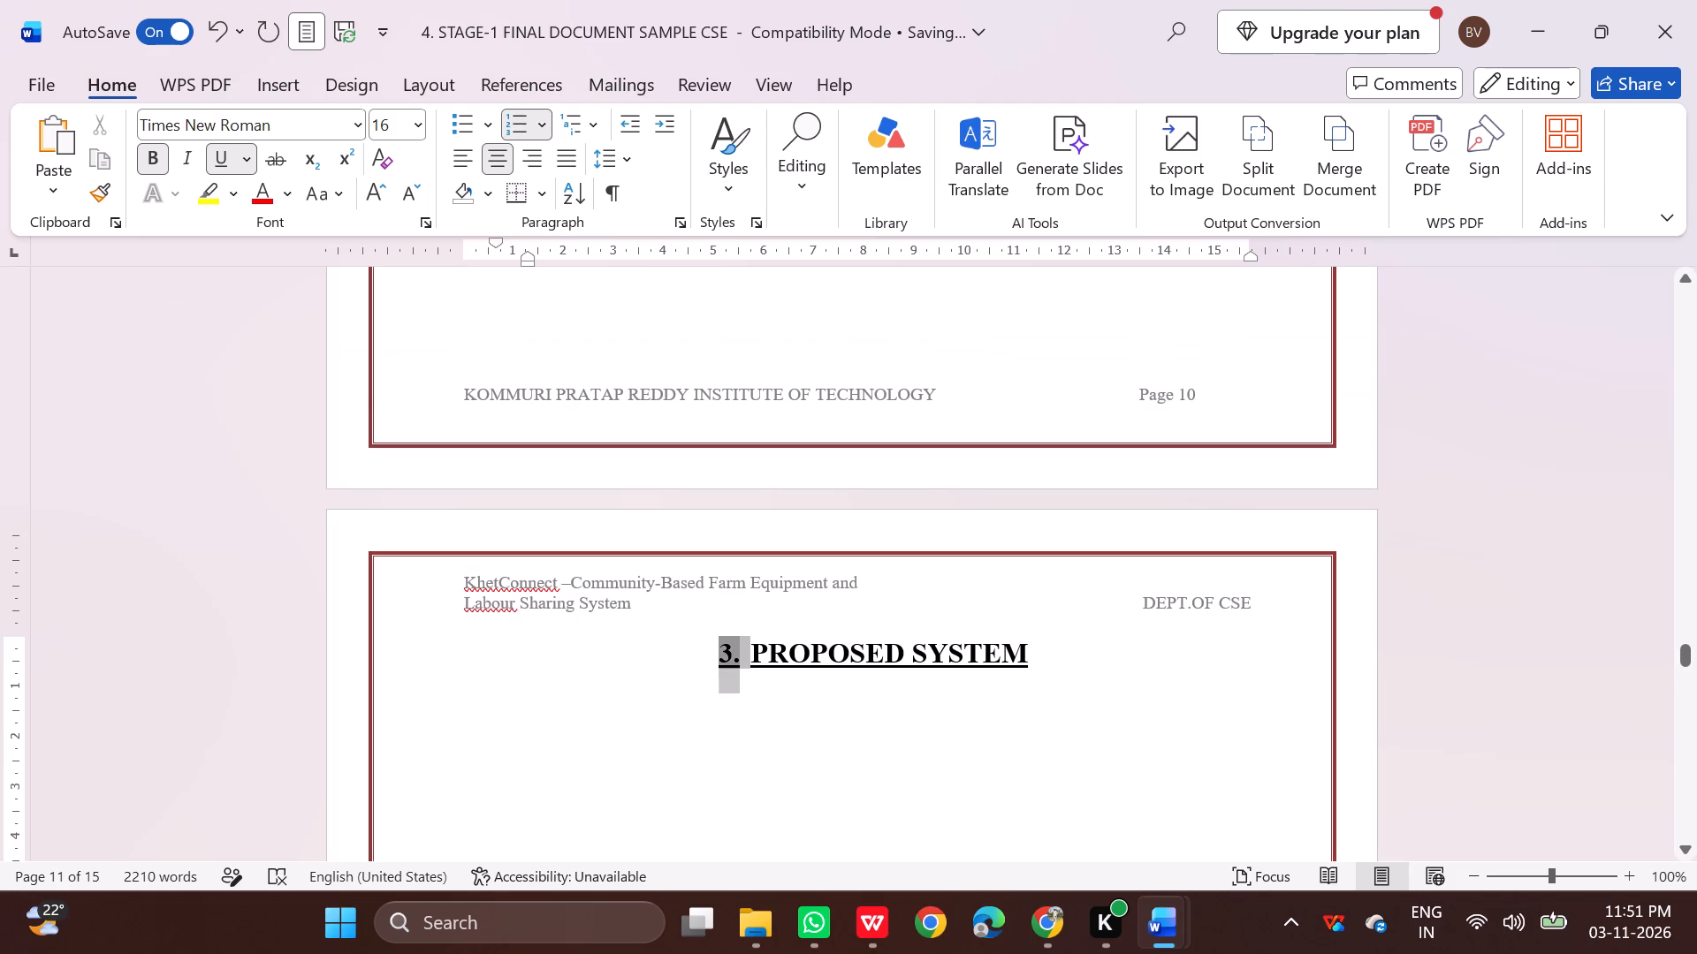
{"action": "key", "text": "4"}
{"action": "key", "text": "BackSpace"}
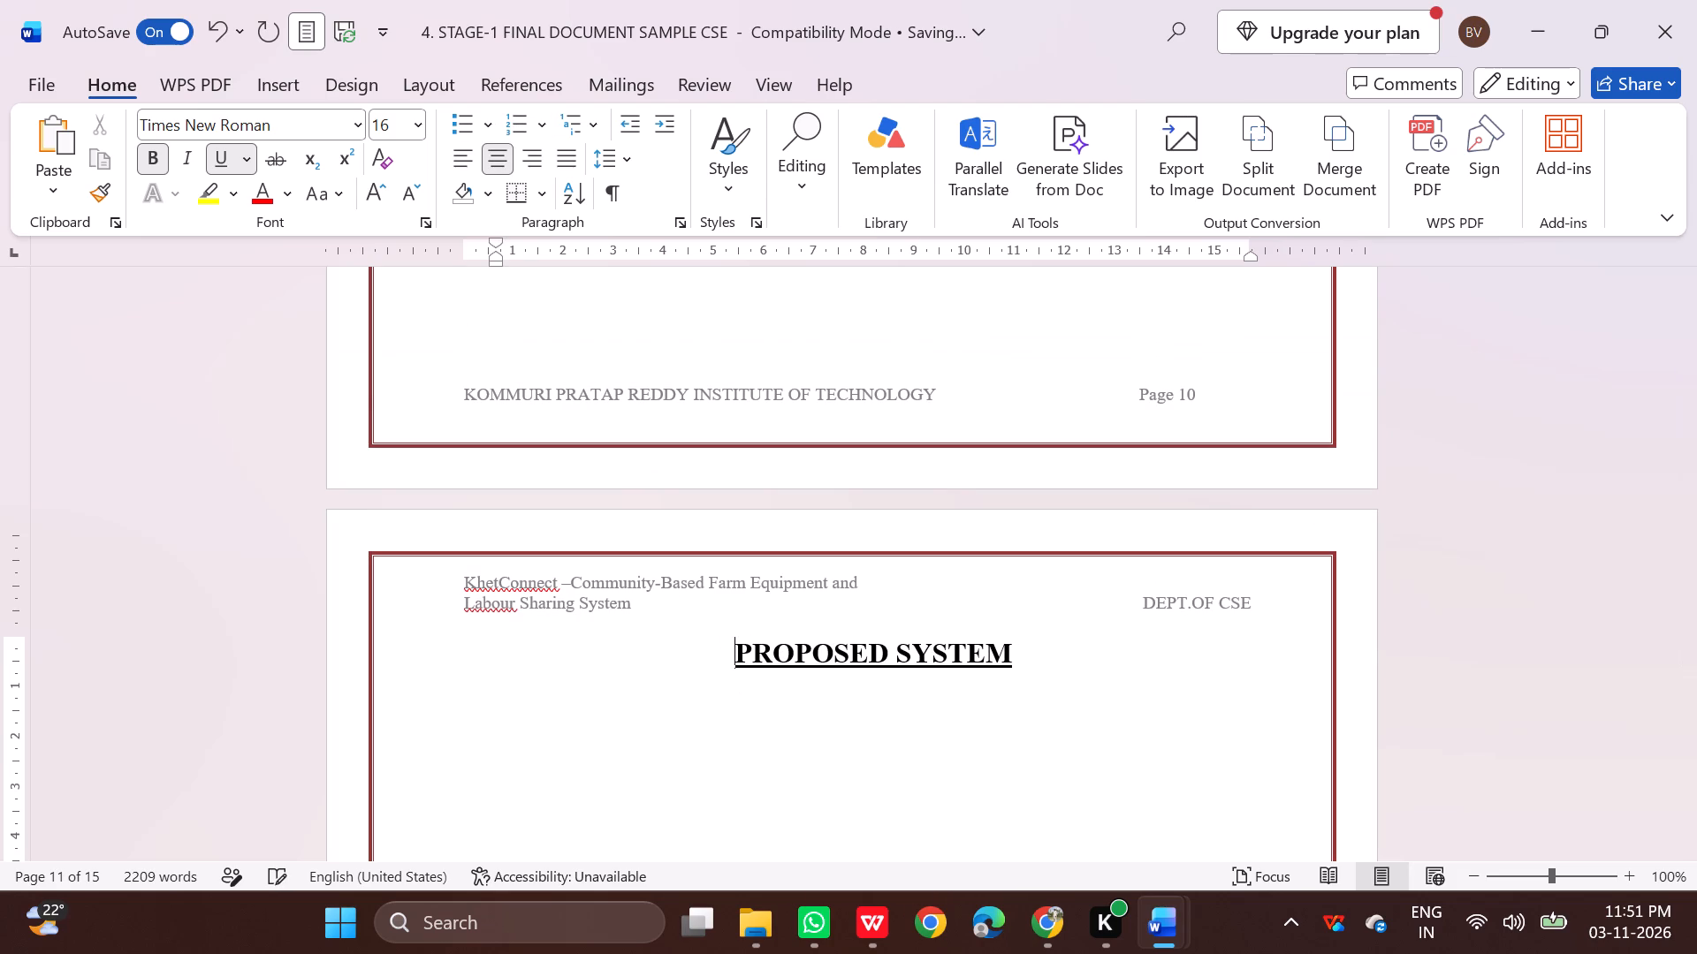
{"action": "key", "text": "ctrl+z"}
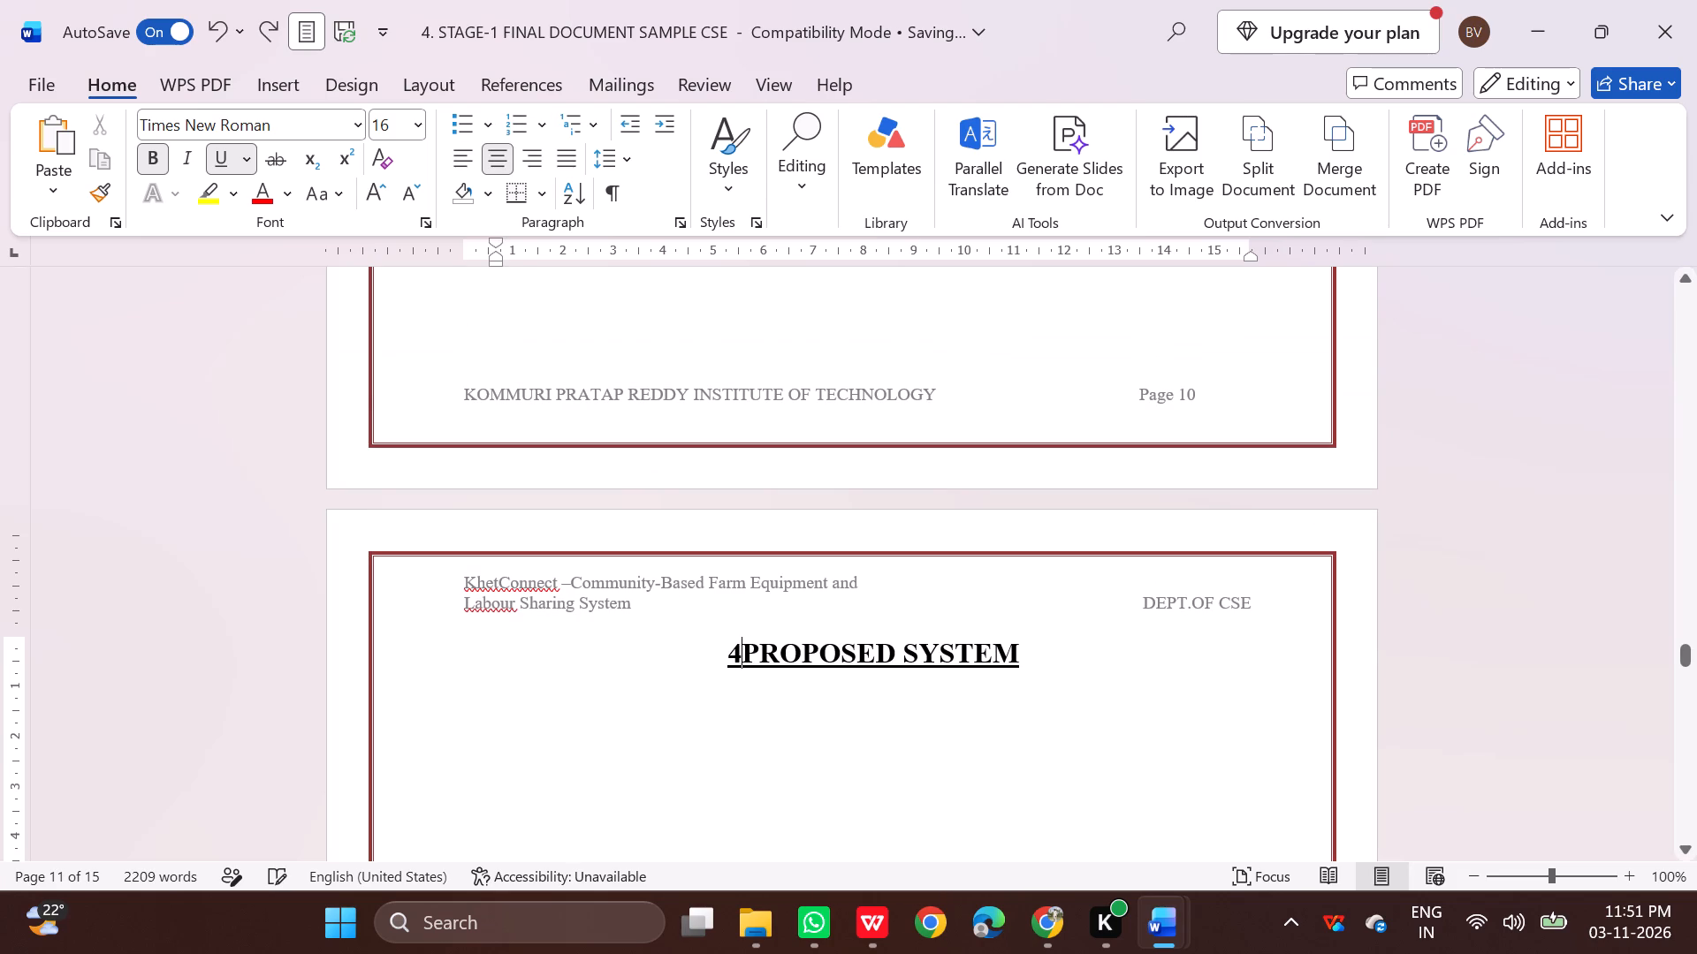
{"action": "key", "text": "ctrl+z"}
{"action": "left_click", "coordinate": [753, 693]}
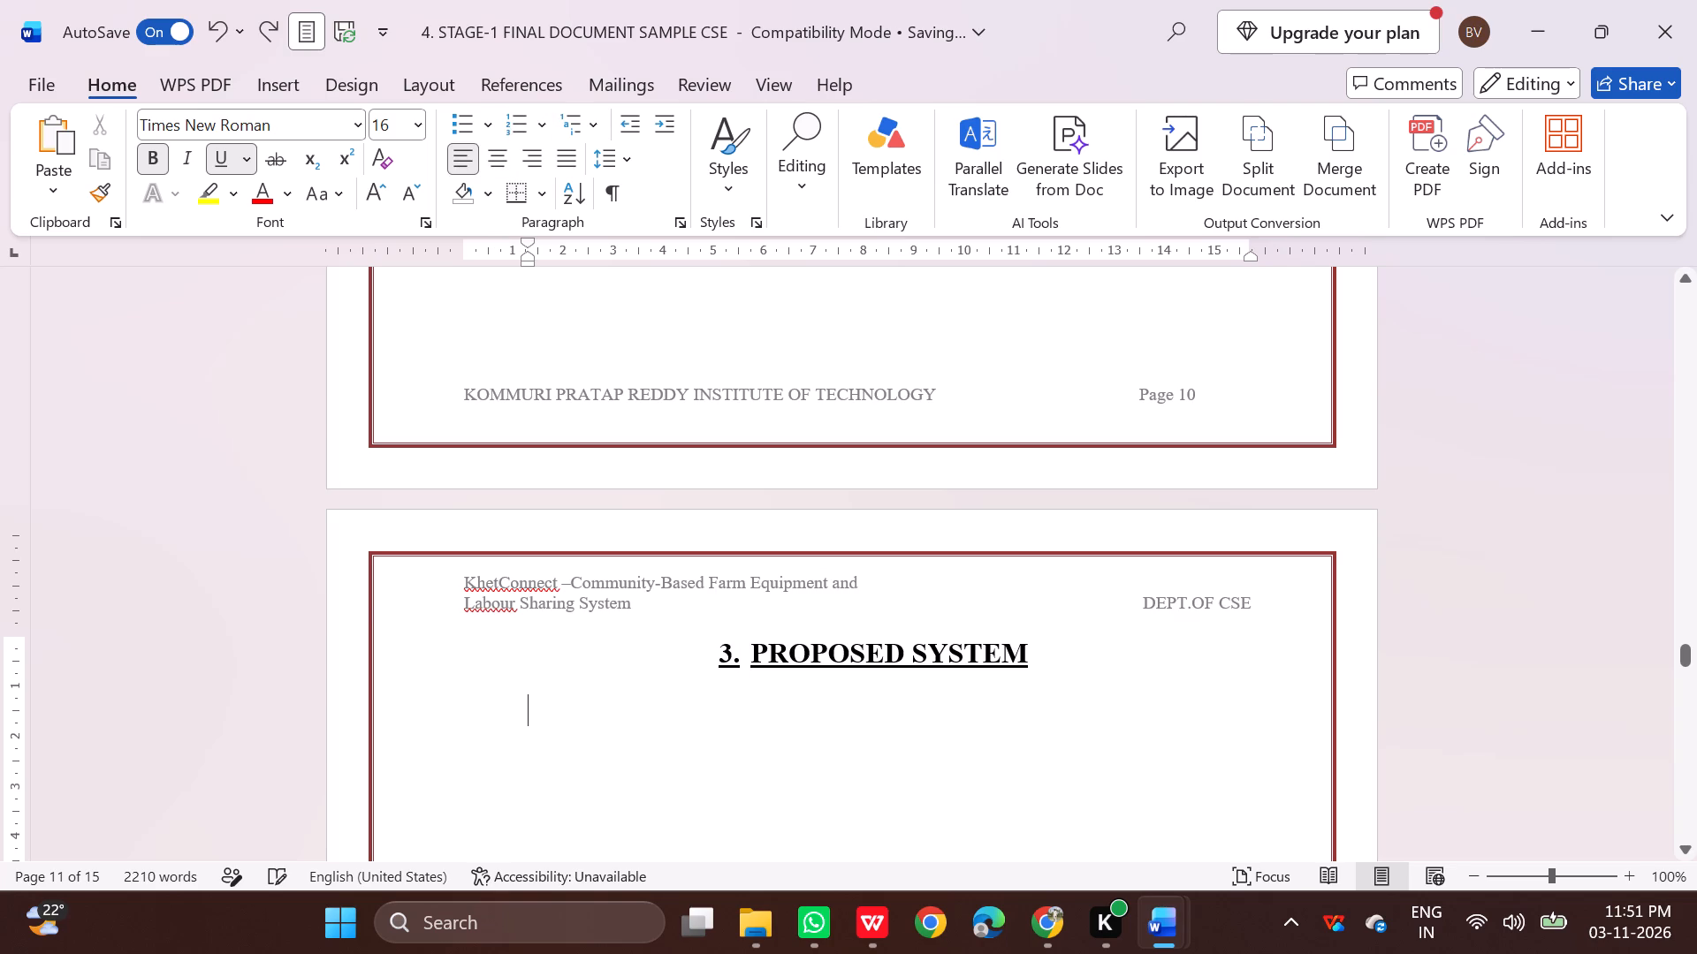
Delete the numbered "3. PROPOSED SYSTEM" template heading at the top of page 11.
{"action": "scroll", "coordinate": [754, 687], "scroll_direction": "up", "scroll_amount": 20}
{"action": "scroll", "coordinate": [754, 687], "scroll_direction": "up", "scroll_amount": 14}
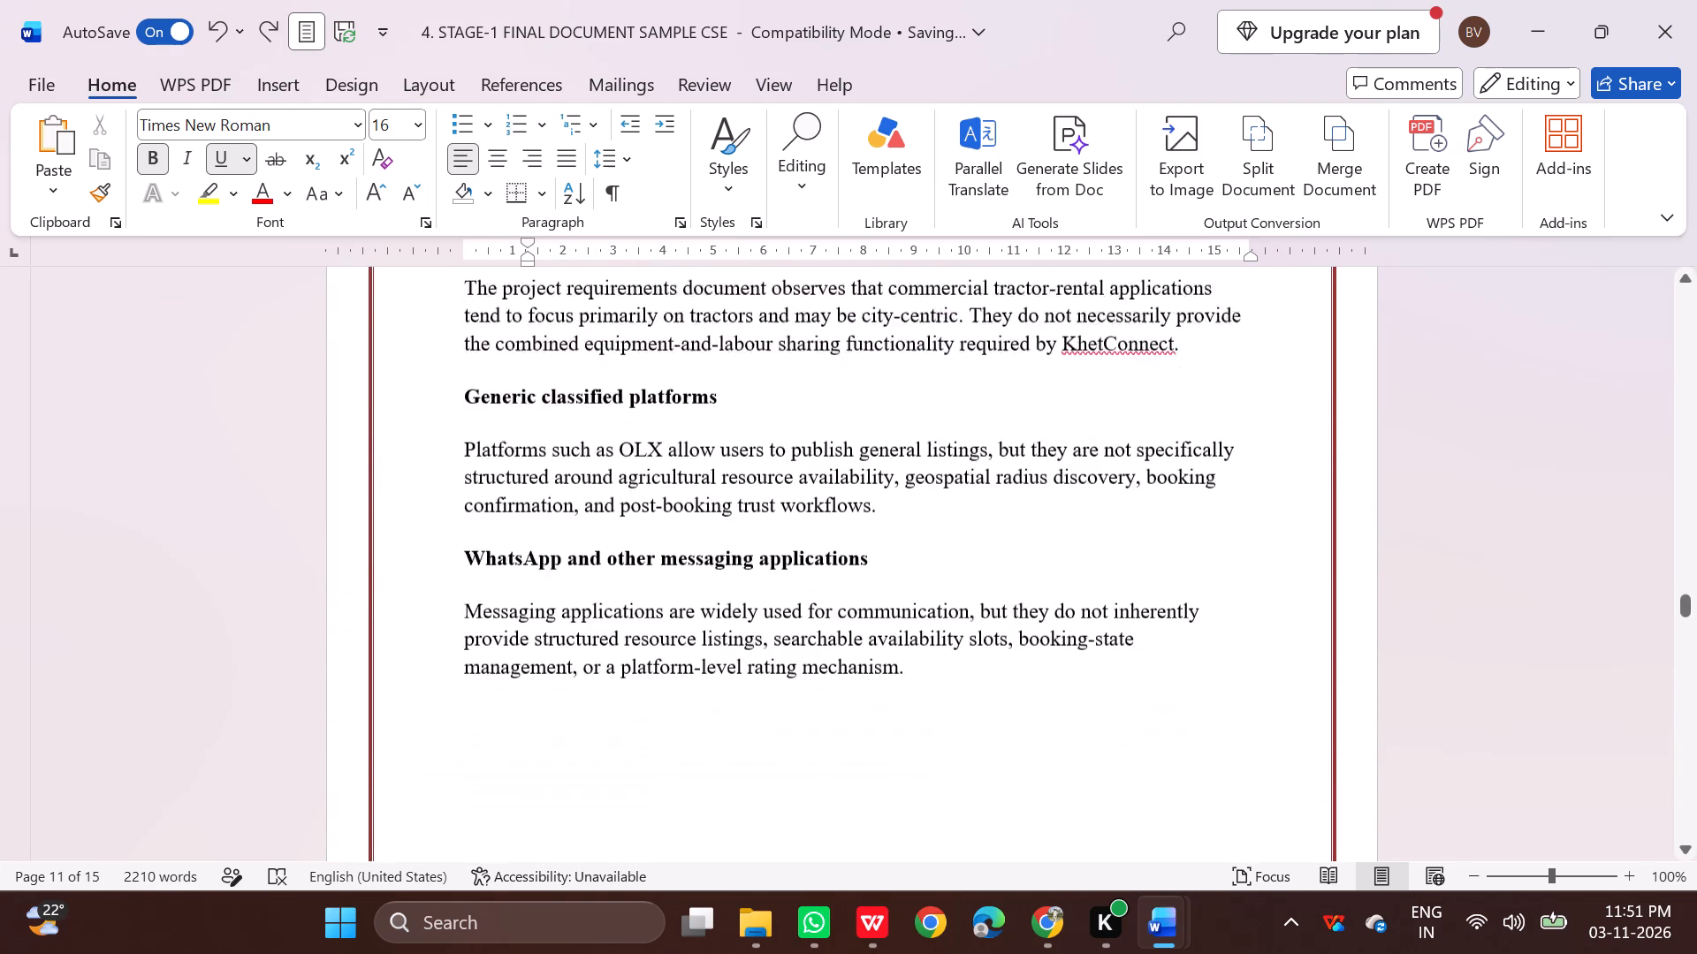
{"action": "scroll", "coordinate": [757, 680], "scroll_direction": "up", "scroll_amount": 12}
{"action": "scroll", "coordinate": [757, 680], "scroll_direction": "down", "scroll_amount": 11}
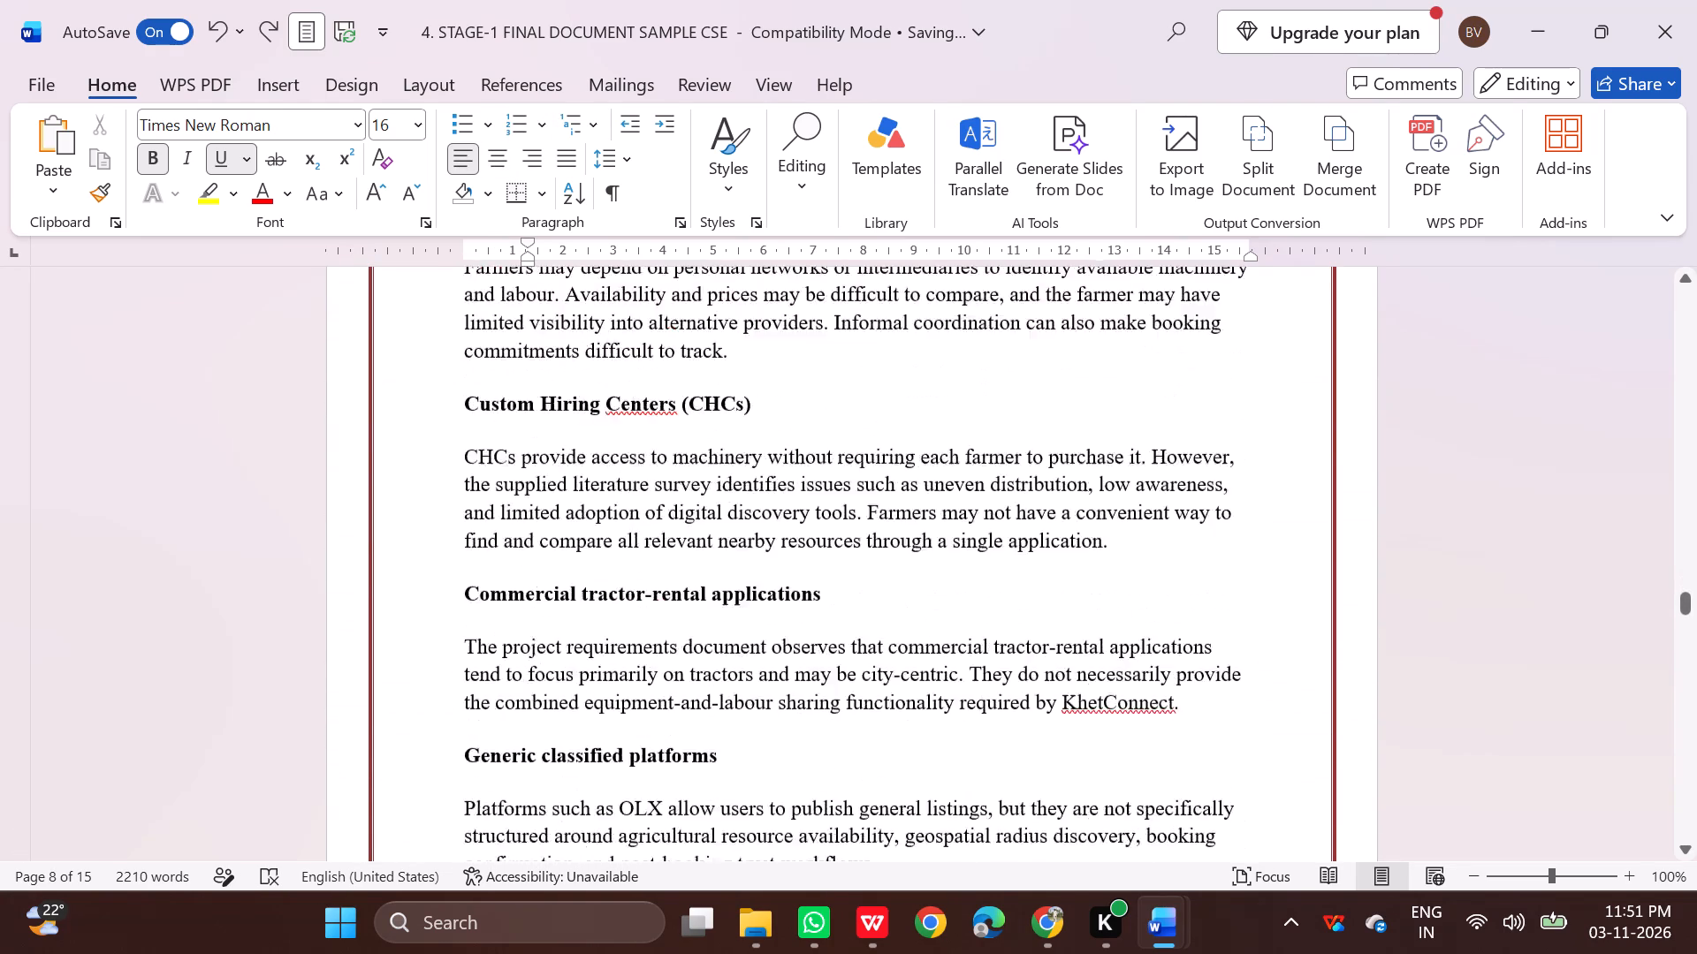
{"action": "scroll", "coordinate": [758, 681], "scroll_direction": "down", "scroll_amount": 20}
{"action": "scroll", "coordinate": [747, 691], "scroll_direction": "down", "scroll_amount": 9}
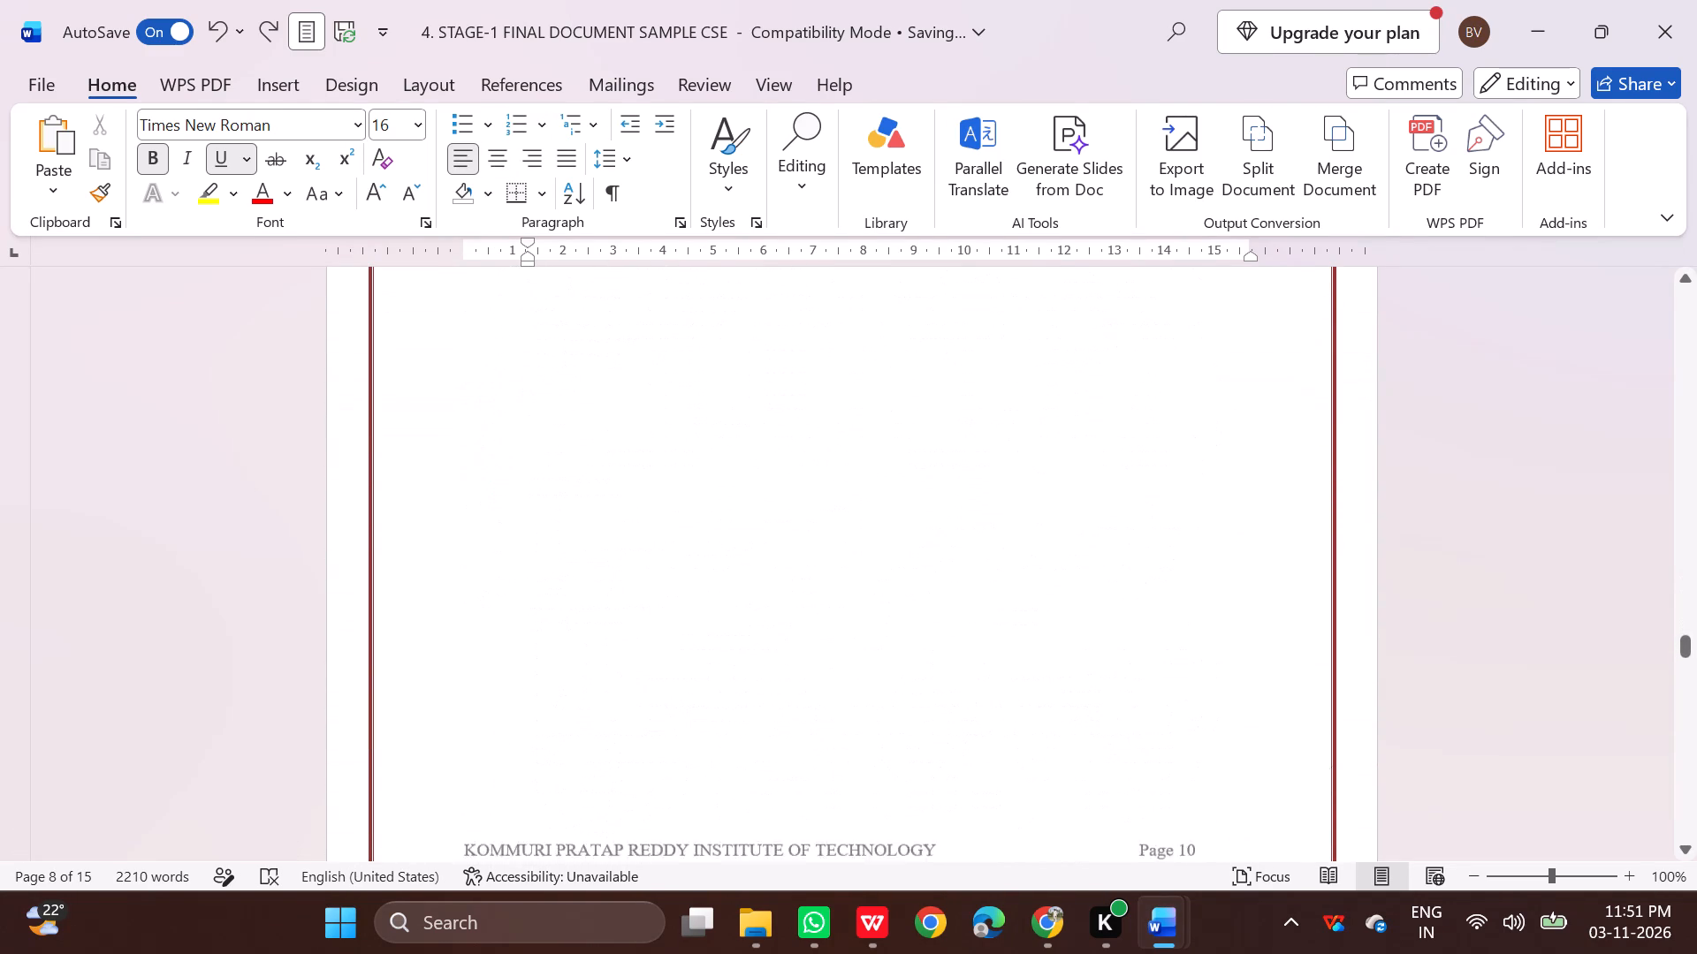
{"action": "scroll", "coordinate": [743, 693], "scroll_direction": "down", "scroll_amount": 9}
{"action": "left_click_drag", "start_coordinate": [1033, 473], "coordinate": [799, 468]}
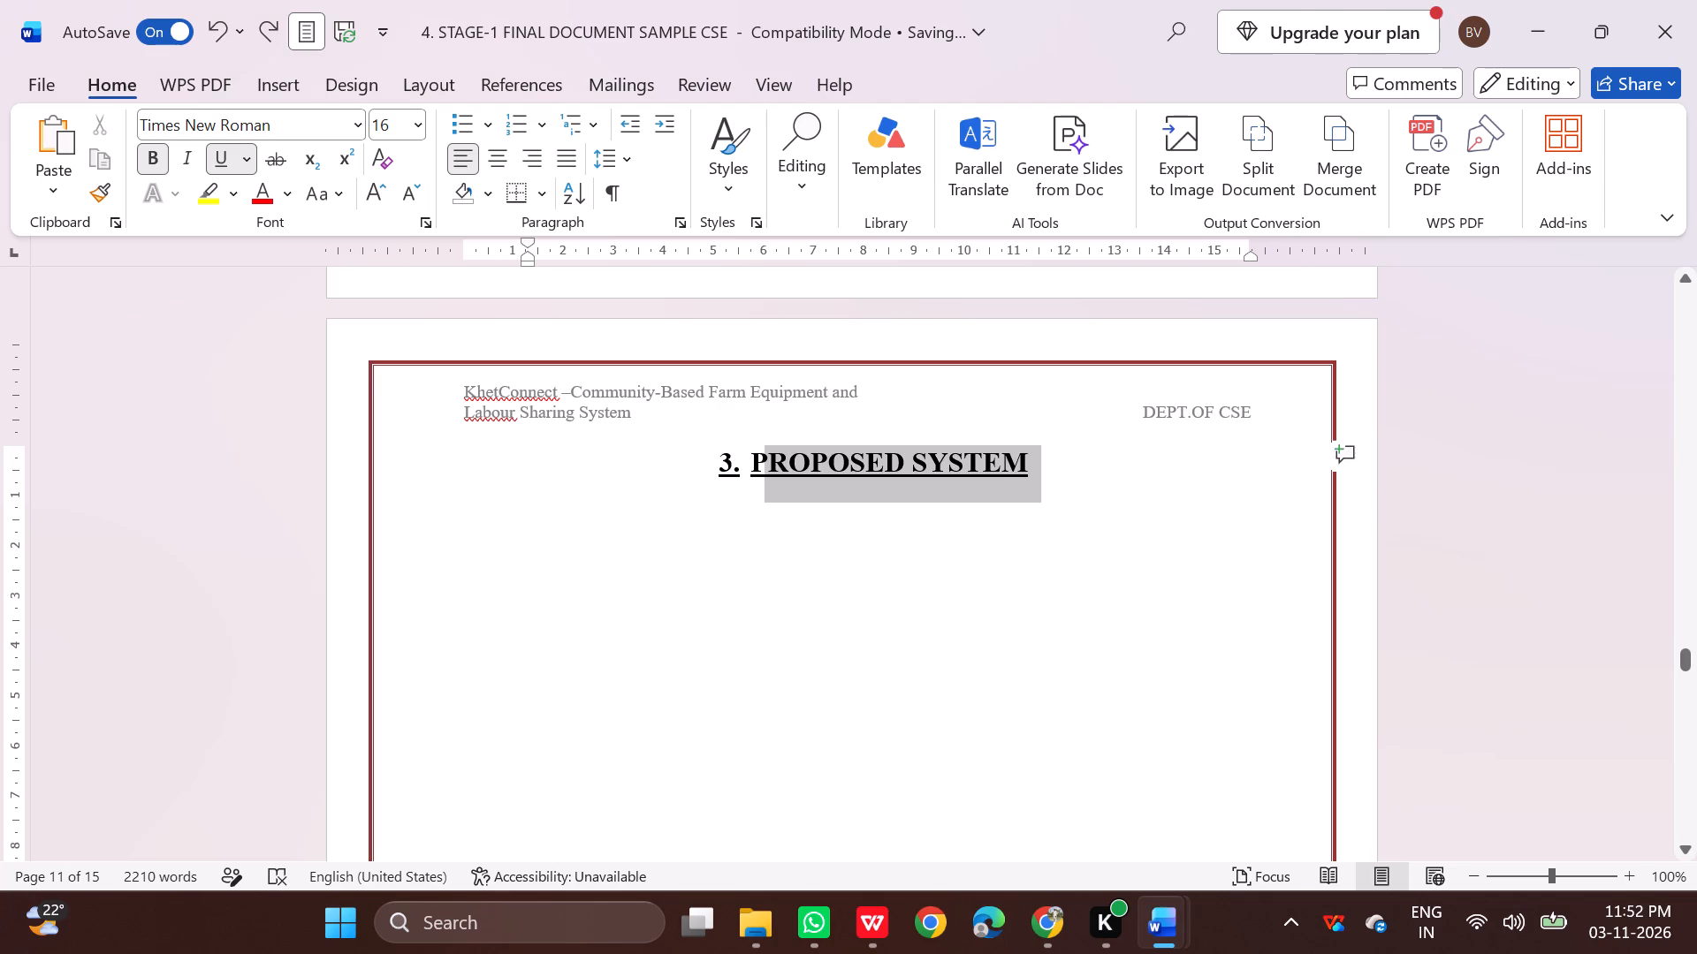
{"action": "left_click_drag", "start_coordinate": [799, 468], "coordinate": [700, 463]}
{"action": "key", "text": "BackSpace"}
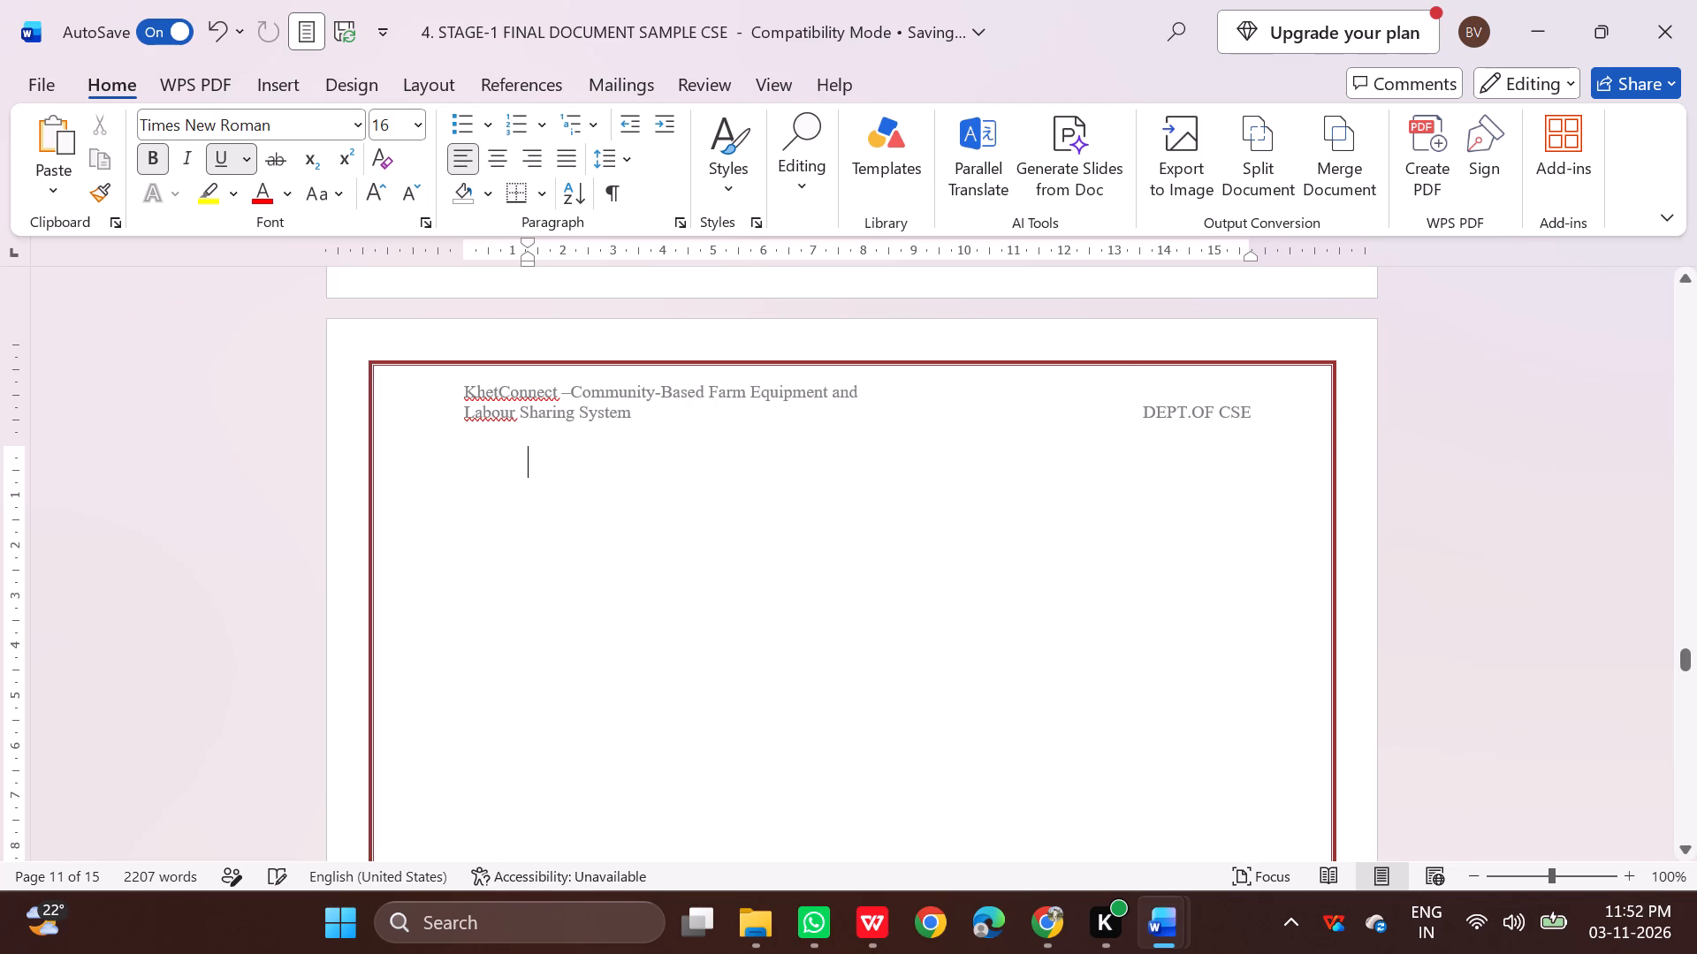
Copy the "4. PROPOSED SYSTEM" heading from the Markdown preview in Chrome into the top of page 11 in Word and centre it.
{"action": "left_click", "coordinate": [1049, 914]}
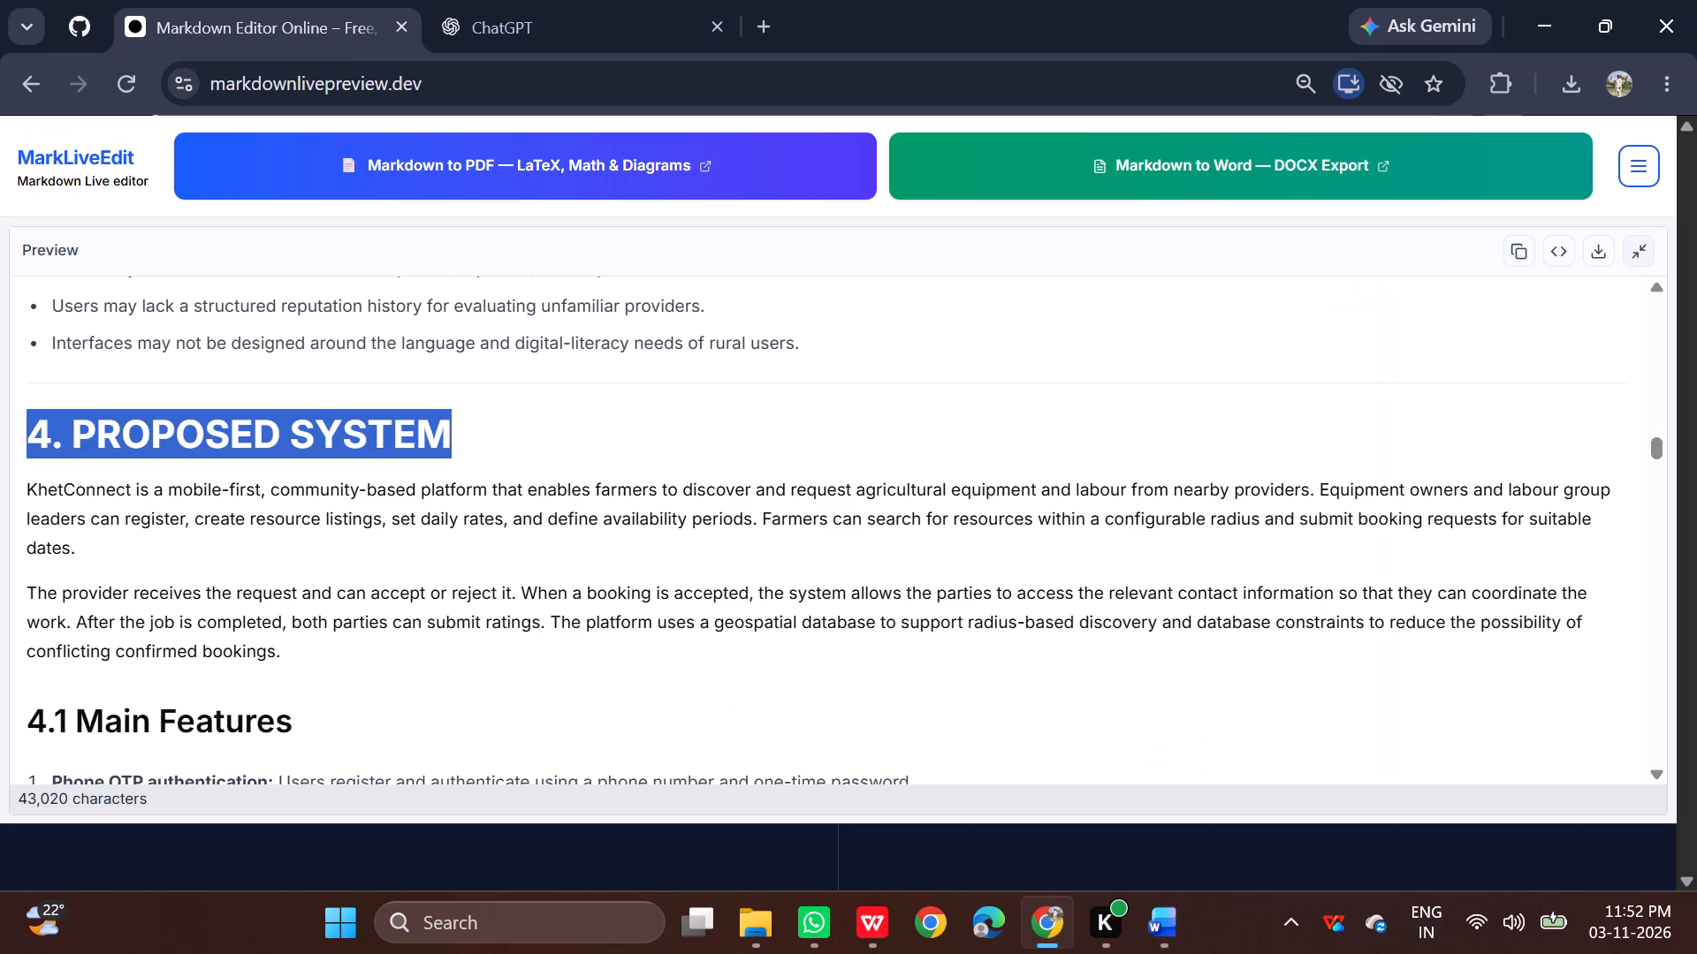
{"action": "key", "text": "ctrl+c"}
{"action": "left_click", "coordinate": [946, 797]}
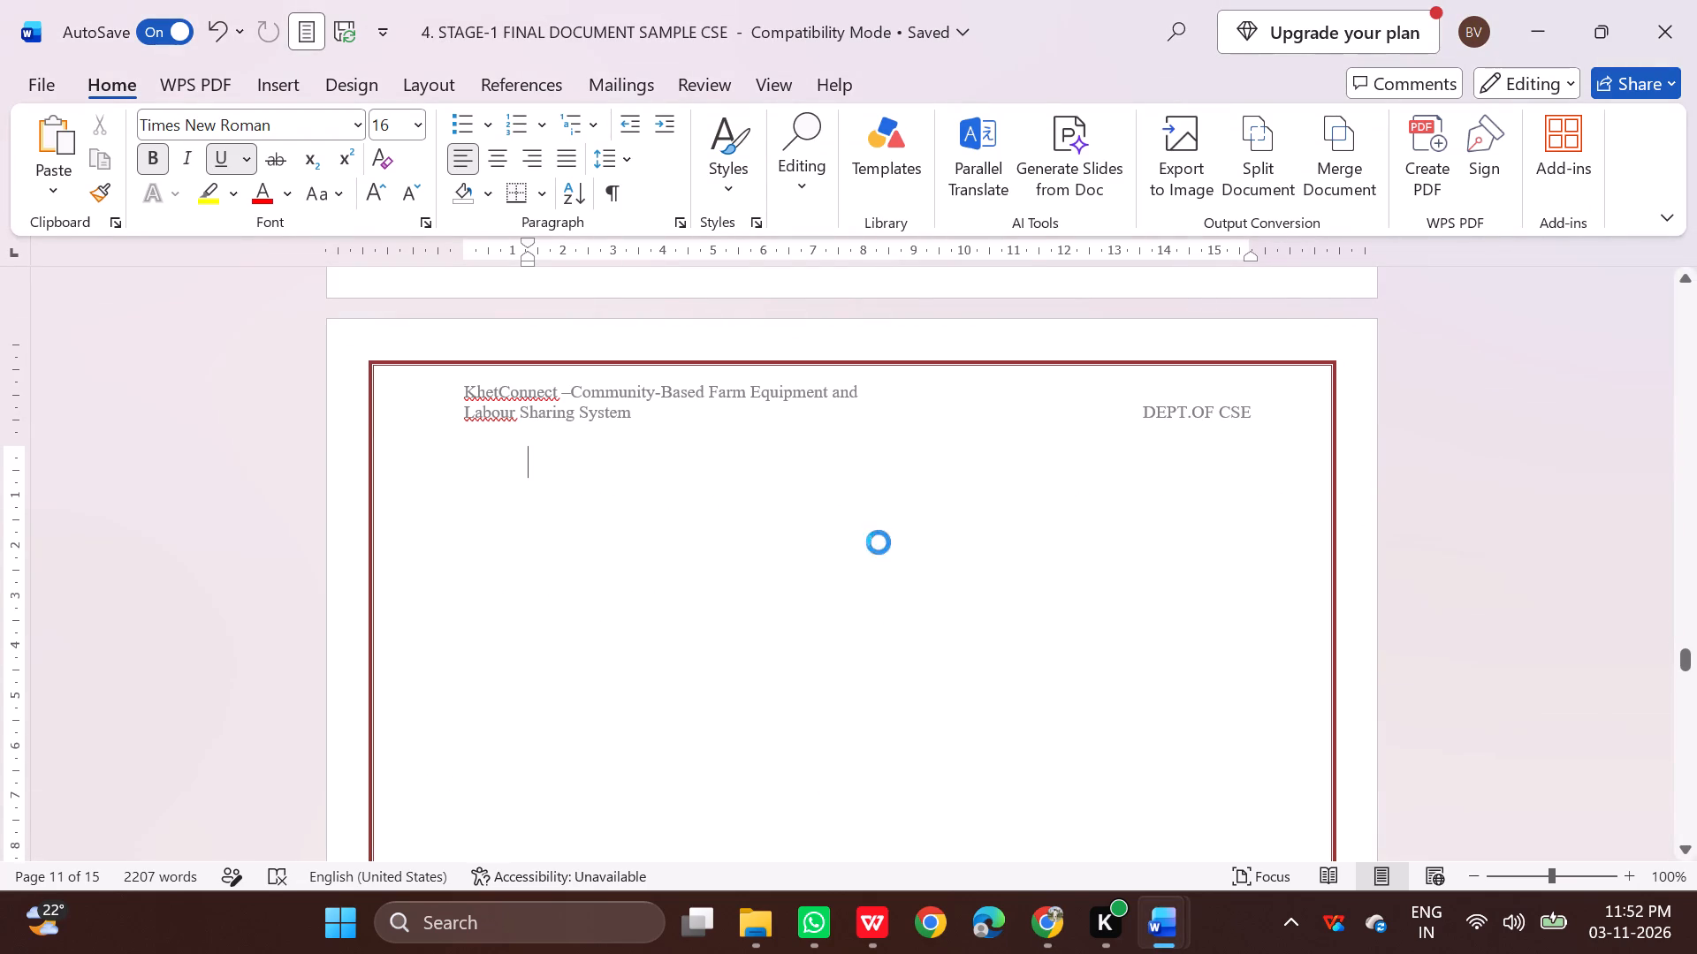
{"action": "key", "text": "ctrl+v"}
{"action": "left_click_drag", "start_coordinate": [509, 463], "coordinate": [747, 461]}
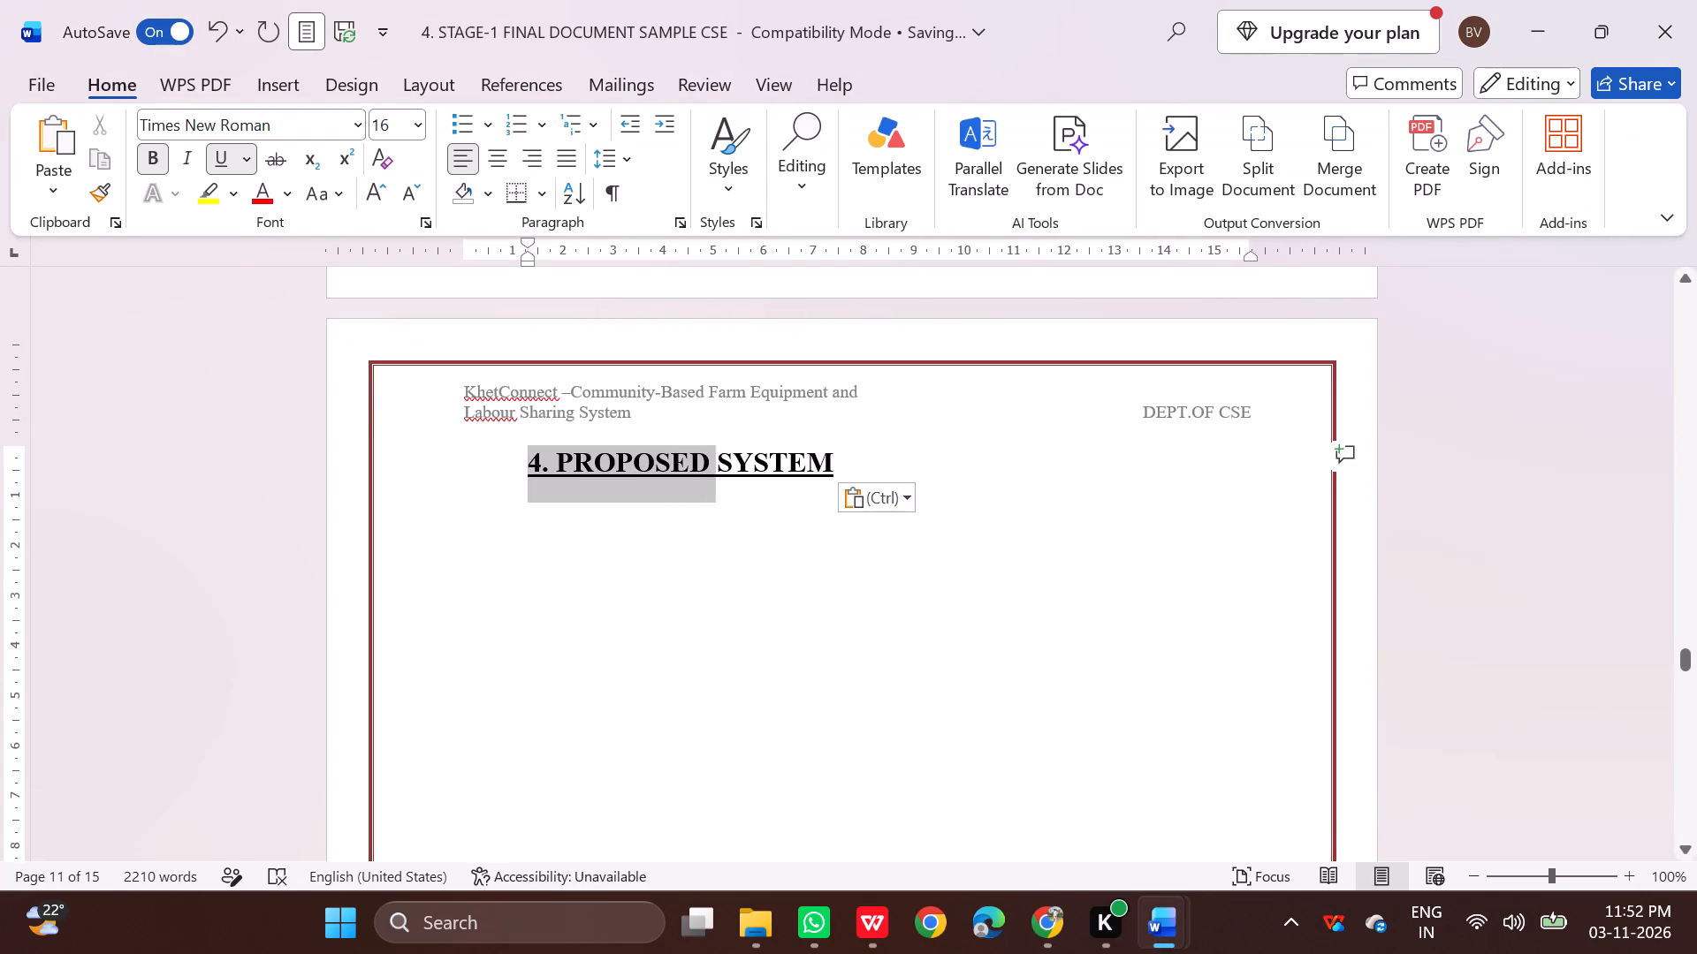
{"action": "left_click_drag", "start_coordinate": [747, 461], "coordinate": [817, 461]}
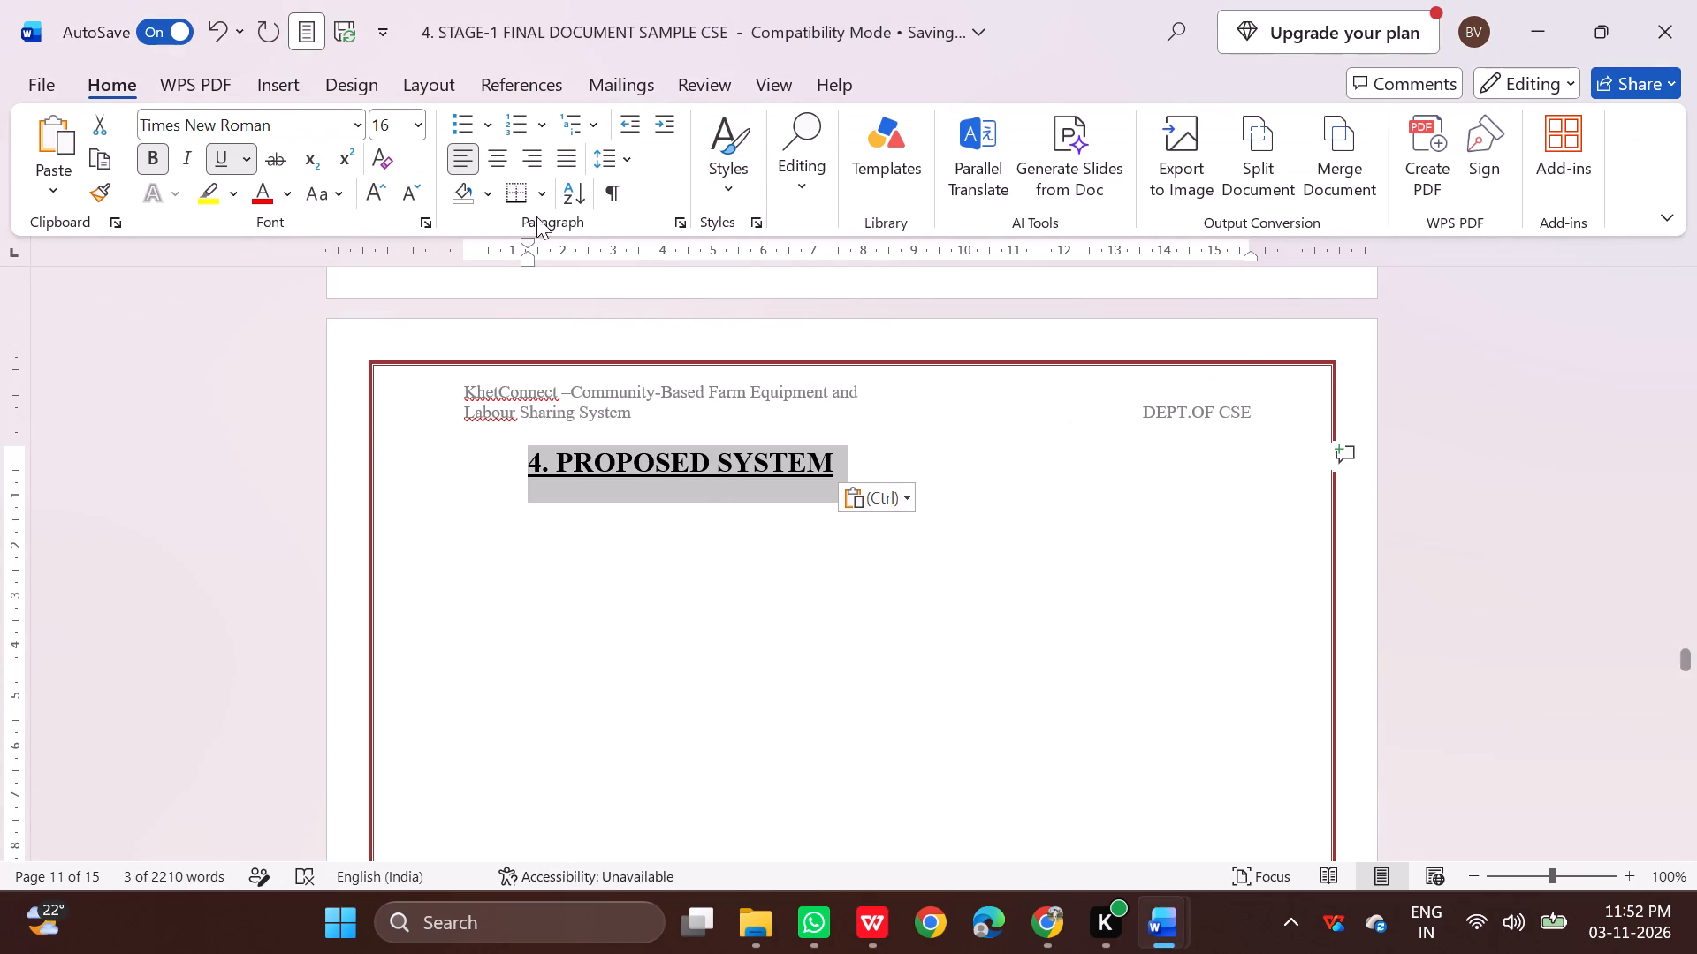
{"action": "left_click", "coordinate": [495, 164]}
Remove the extra blank line below the "4. PROPOSED SYSTEM" heading.
{"action": "left_click", "coordinate": [687, 560]}
{"action": "left_click", "coordinate": [475, 505]}
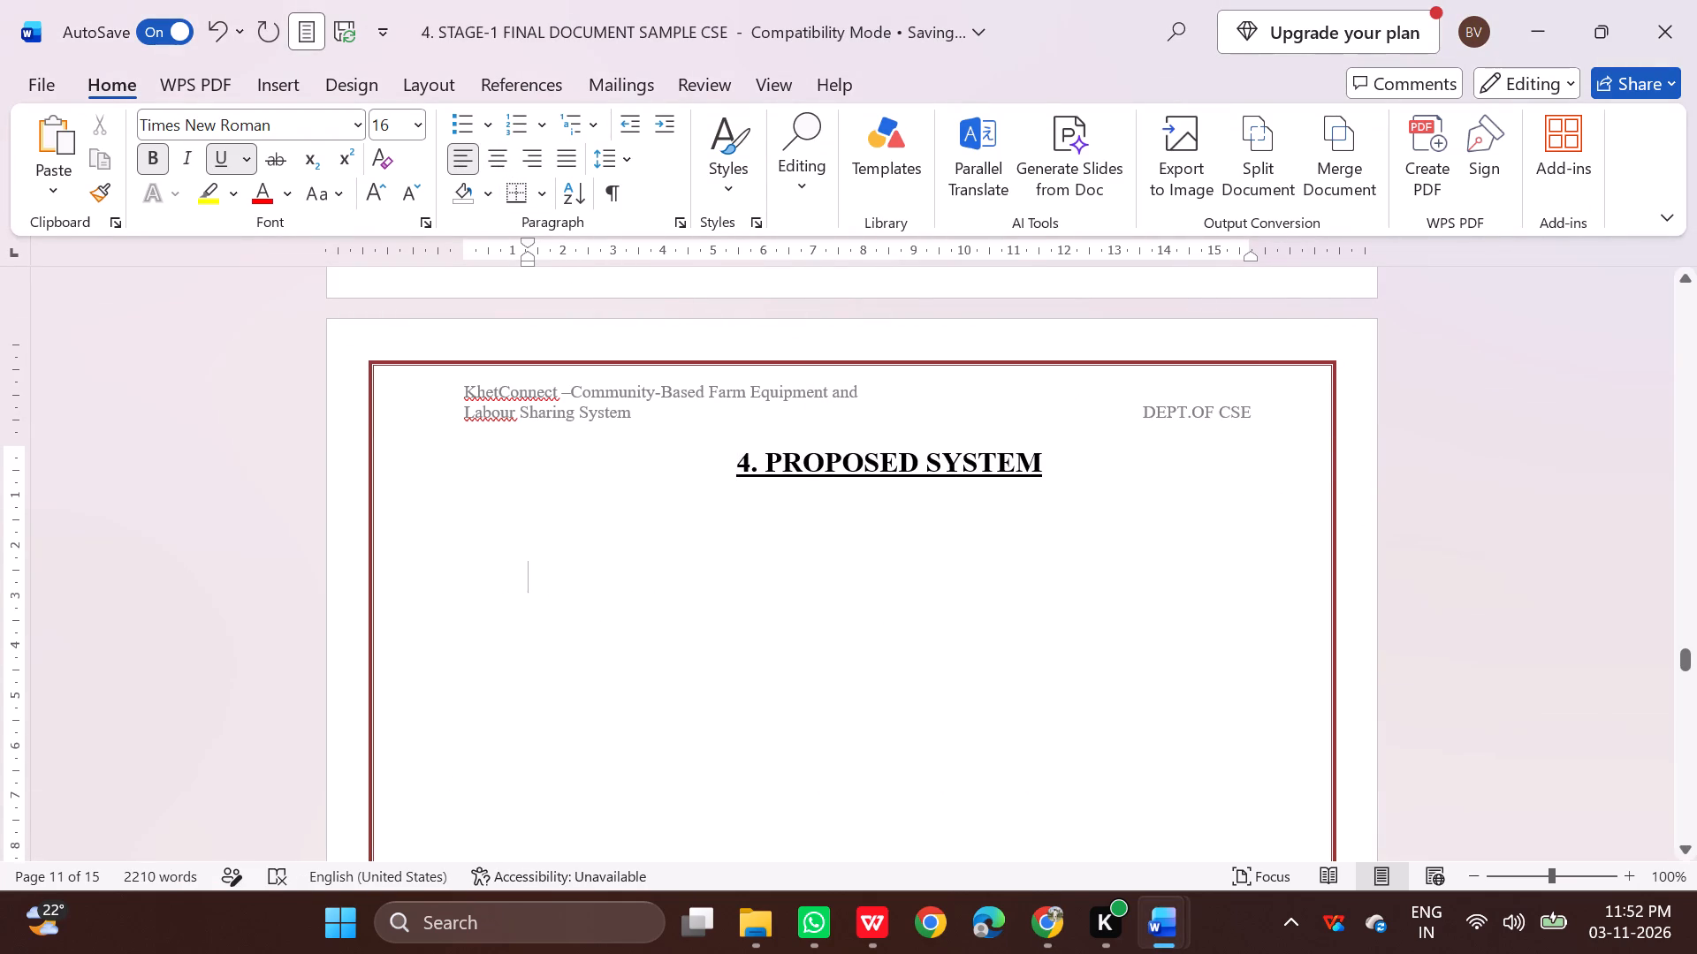
{"action": "key", "text": "BackSpace"}
{"action": "key", "text": "BackSpace"}
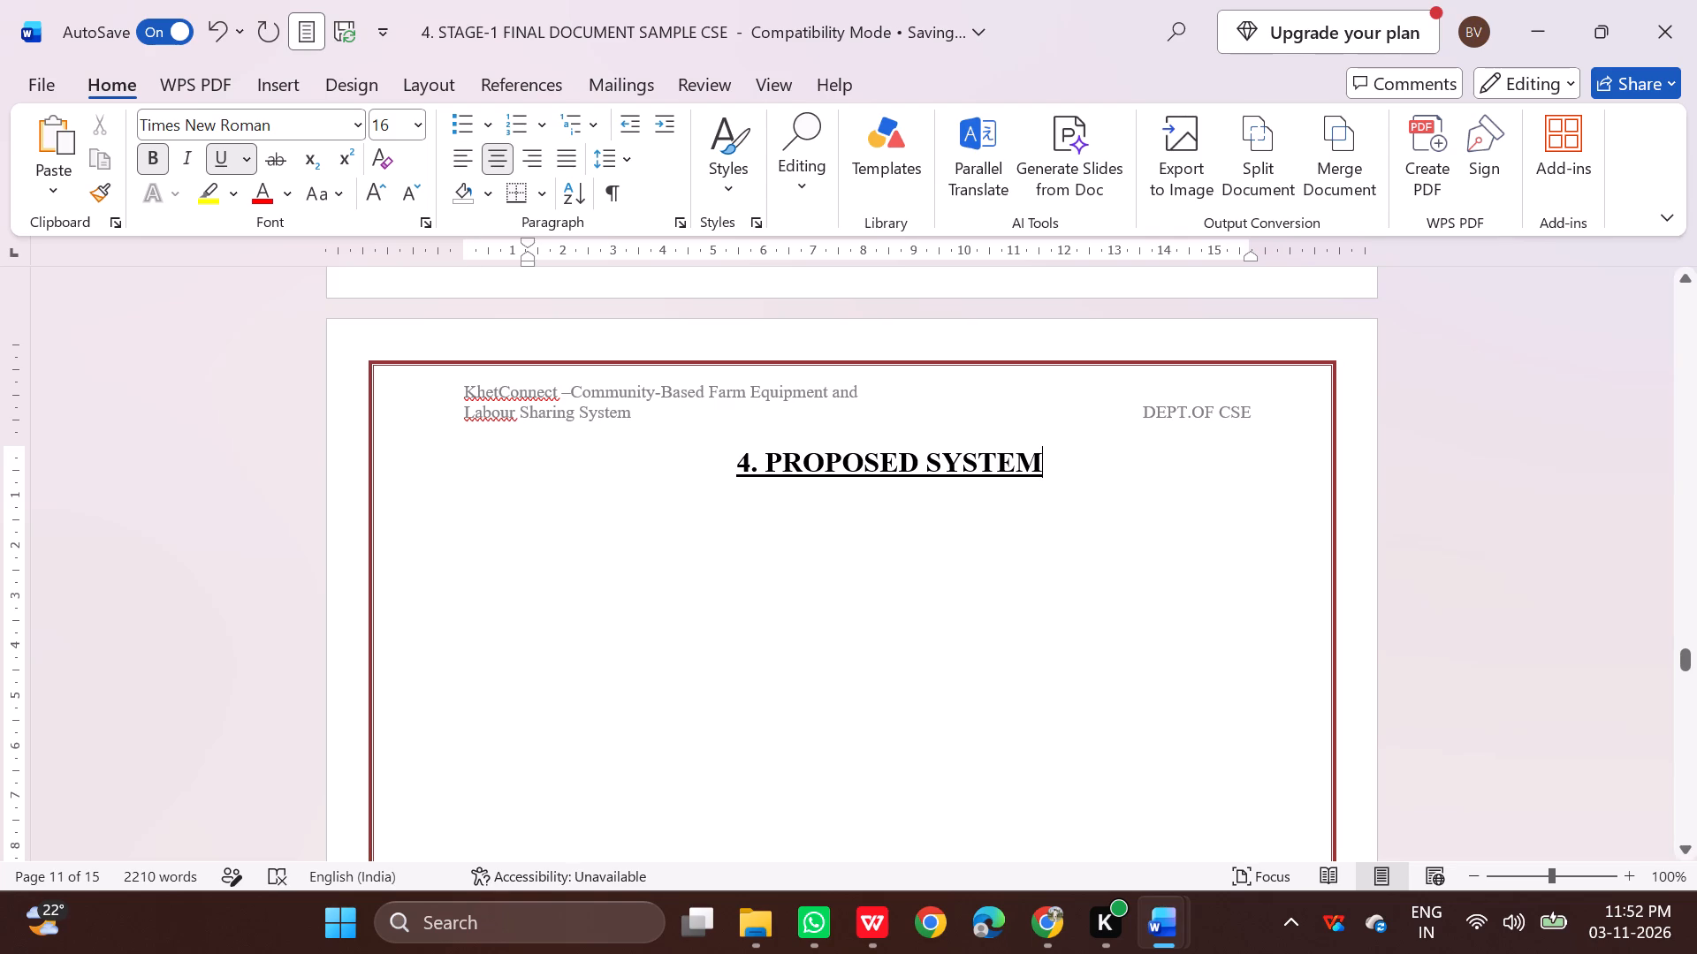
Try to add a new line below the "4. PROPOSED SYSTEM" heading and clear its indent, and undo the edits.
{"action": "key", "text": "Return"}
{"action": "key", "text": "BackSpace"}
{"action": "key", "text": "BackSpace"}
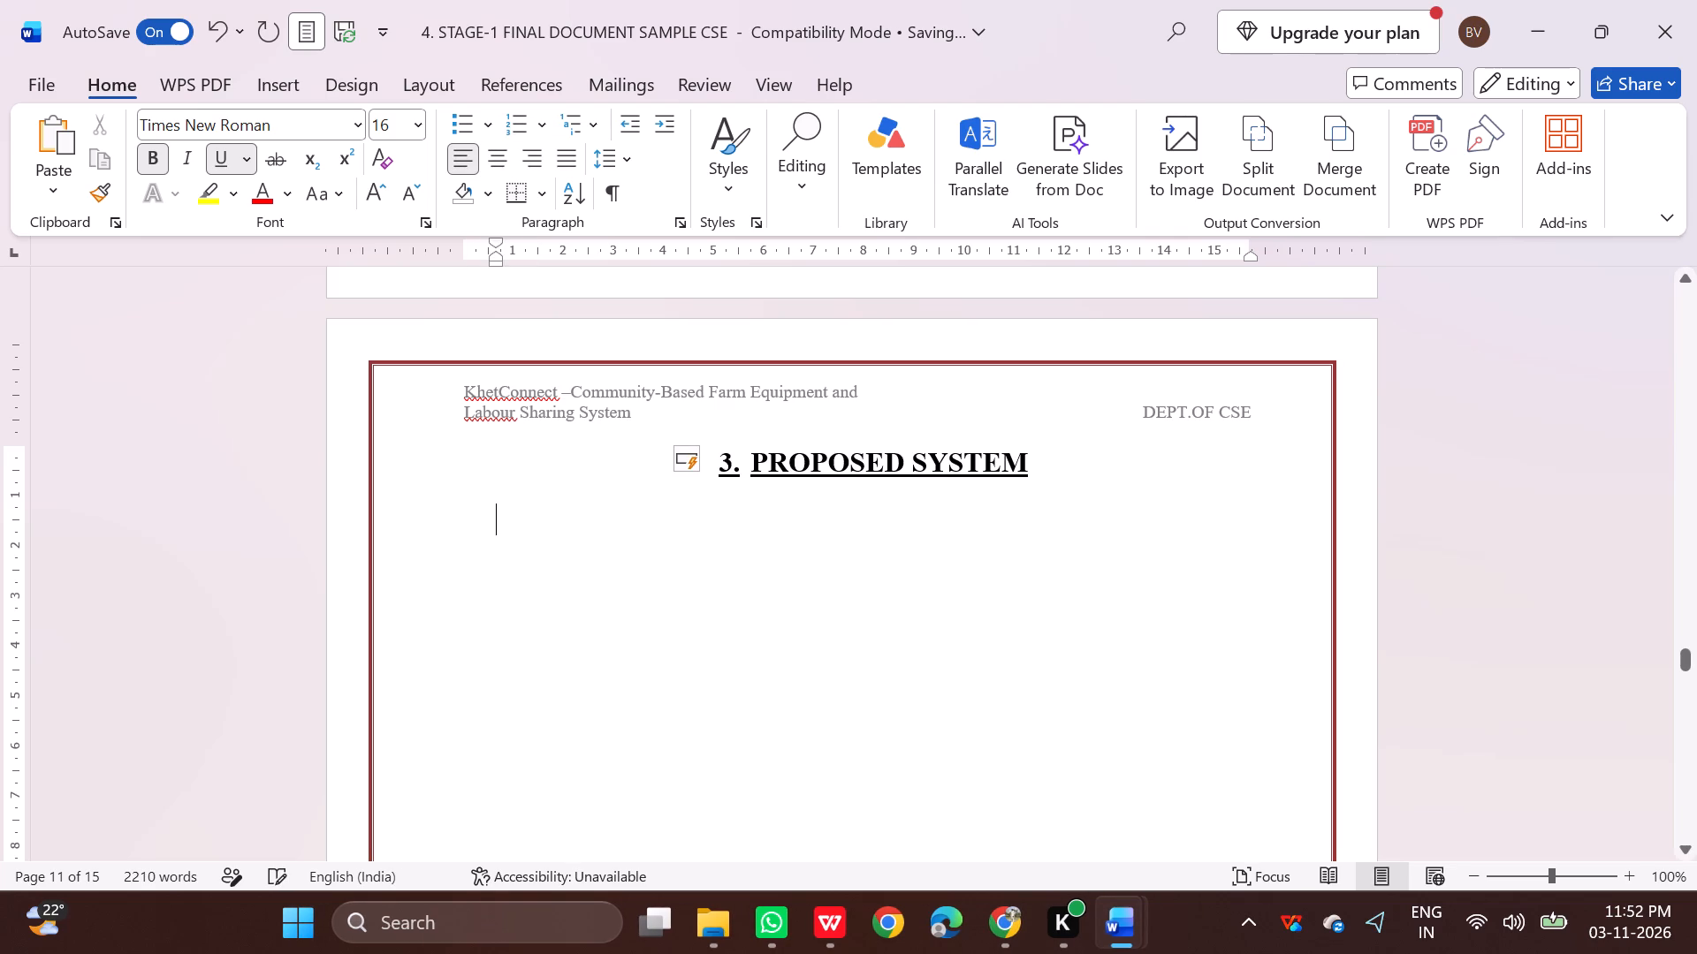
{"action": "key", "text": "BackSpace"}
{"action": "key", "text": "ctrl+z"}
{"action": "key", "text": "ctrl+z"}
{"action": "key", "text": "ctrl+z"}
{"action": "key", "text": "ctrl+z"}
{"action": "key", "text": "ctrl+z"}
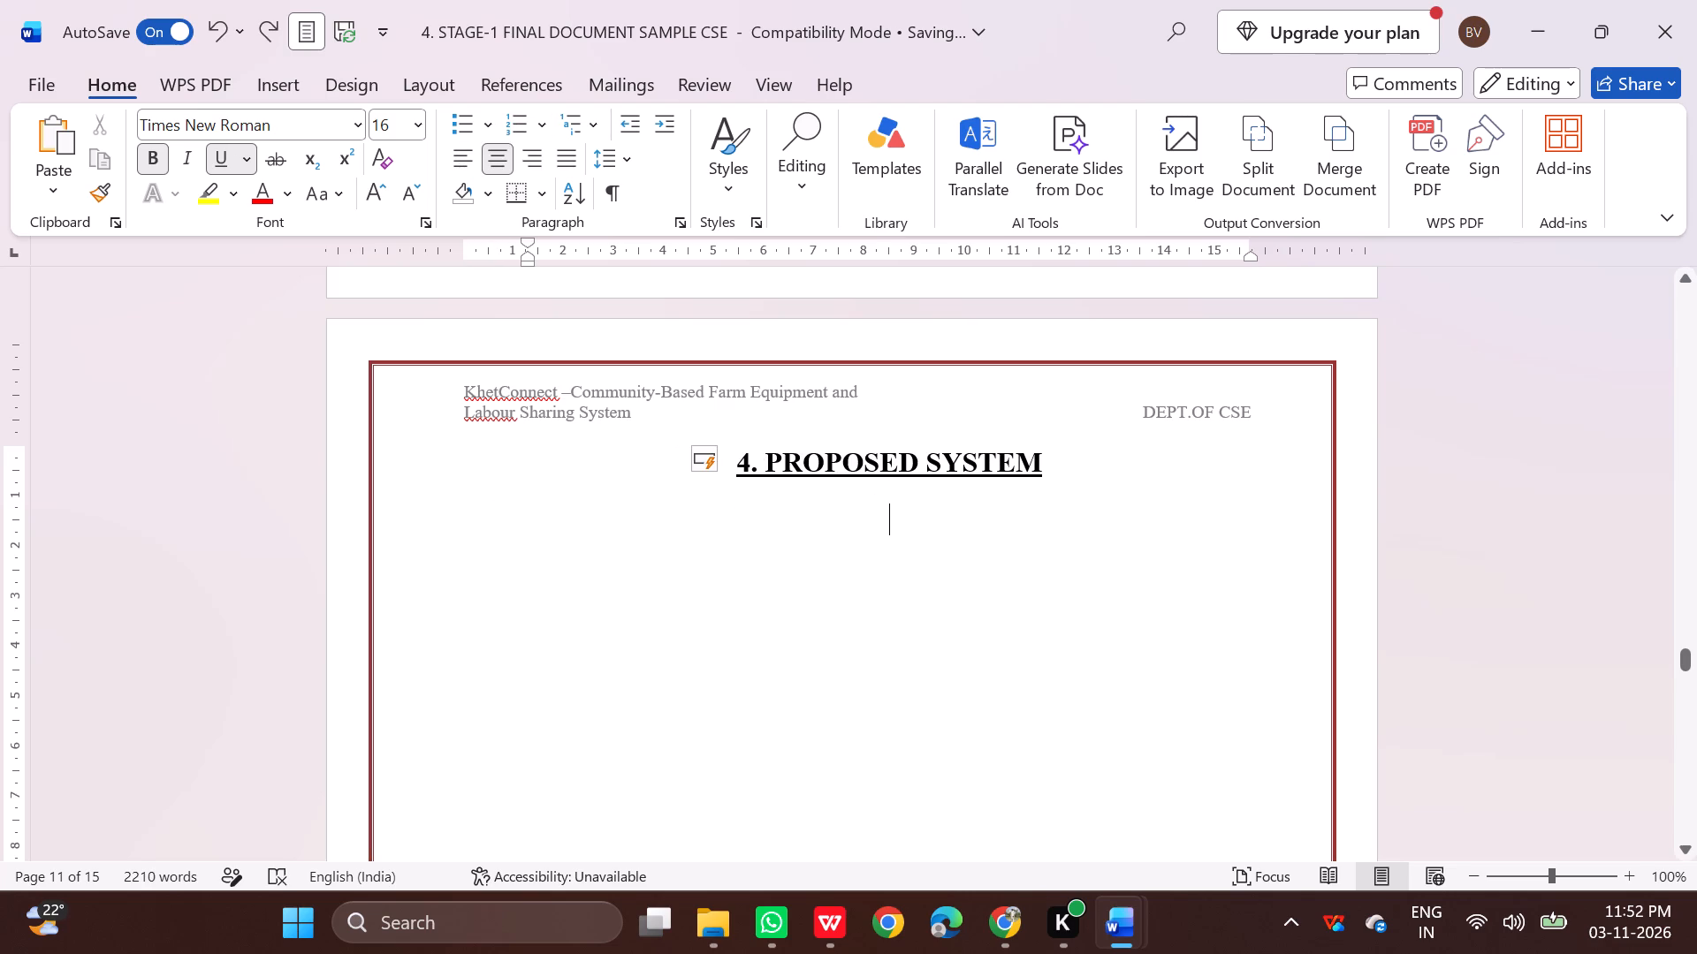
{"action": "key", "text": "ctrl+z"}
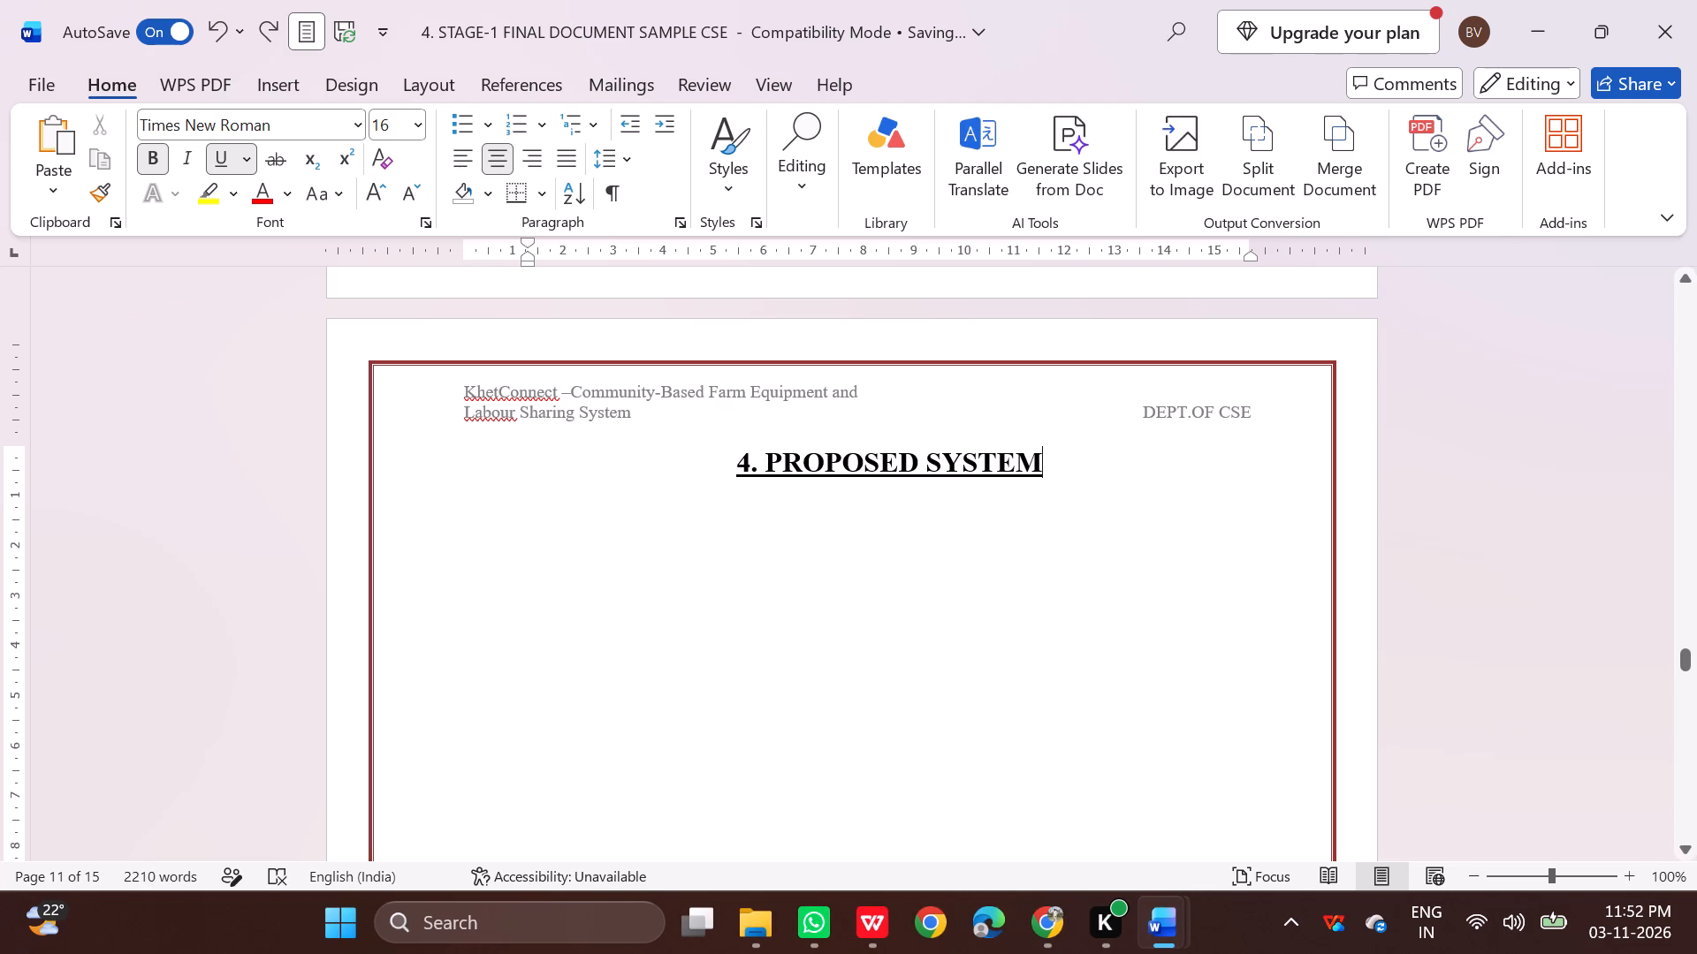
Remove the left indent from the blank line below the "4. PROPOSED SYSTEM" heading.
{"action": "left_click", "coordinate": [446, 515]}
{"action": "left_click", "coordinate": [471, 511]}
{"action": "left_click", "coordinate": [462, 501]}
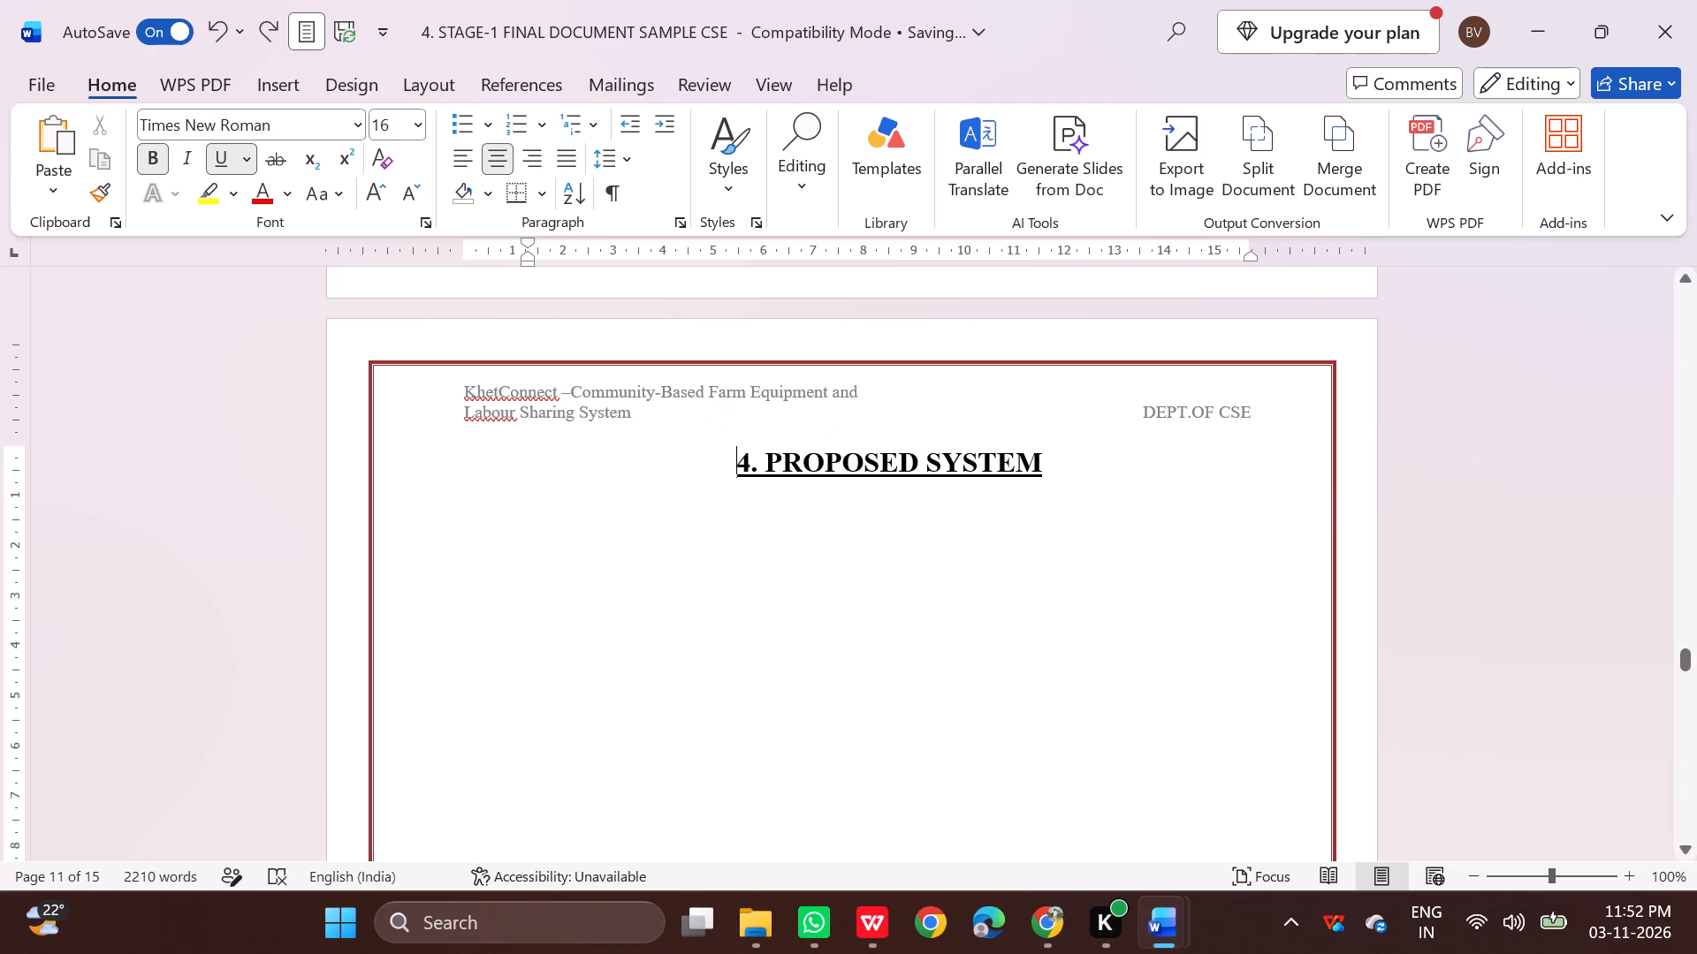
{"action": "left_click", "coordinate": [468, 503]}
{"action": "key", "text": "BackSpace"}
In Chrome, copy the Proposed System text from its introductory paragraph through the end of the 4.2 advantages list.
{"action": "left_click", "coordinate": [1066, 915]}
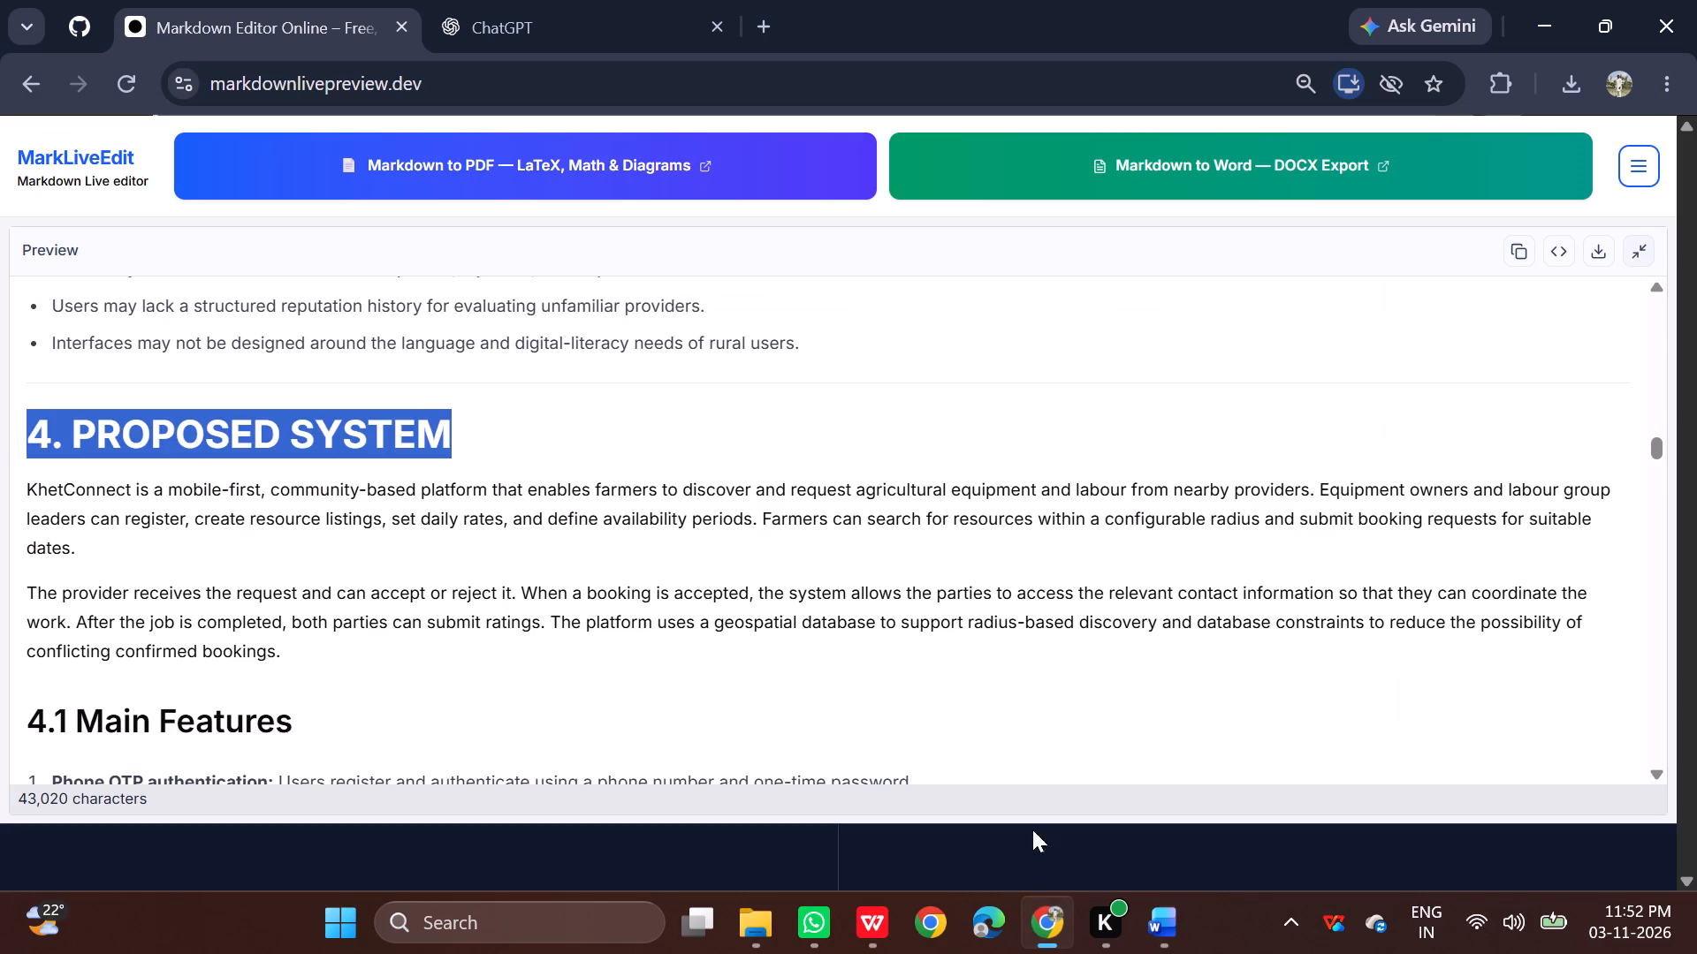
{"action": "scroll", "coordinate": [380, 532], "scroll_direction": "down", "scroll_amount": 2}
{"action": "scroll", "coordinate": [742, 466], "scroll_direction": "up", "scroll_amount": 3}
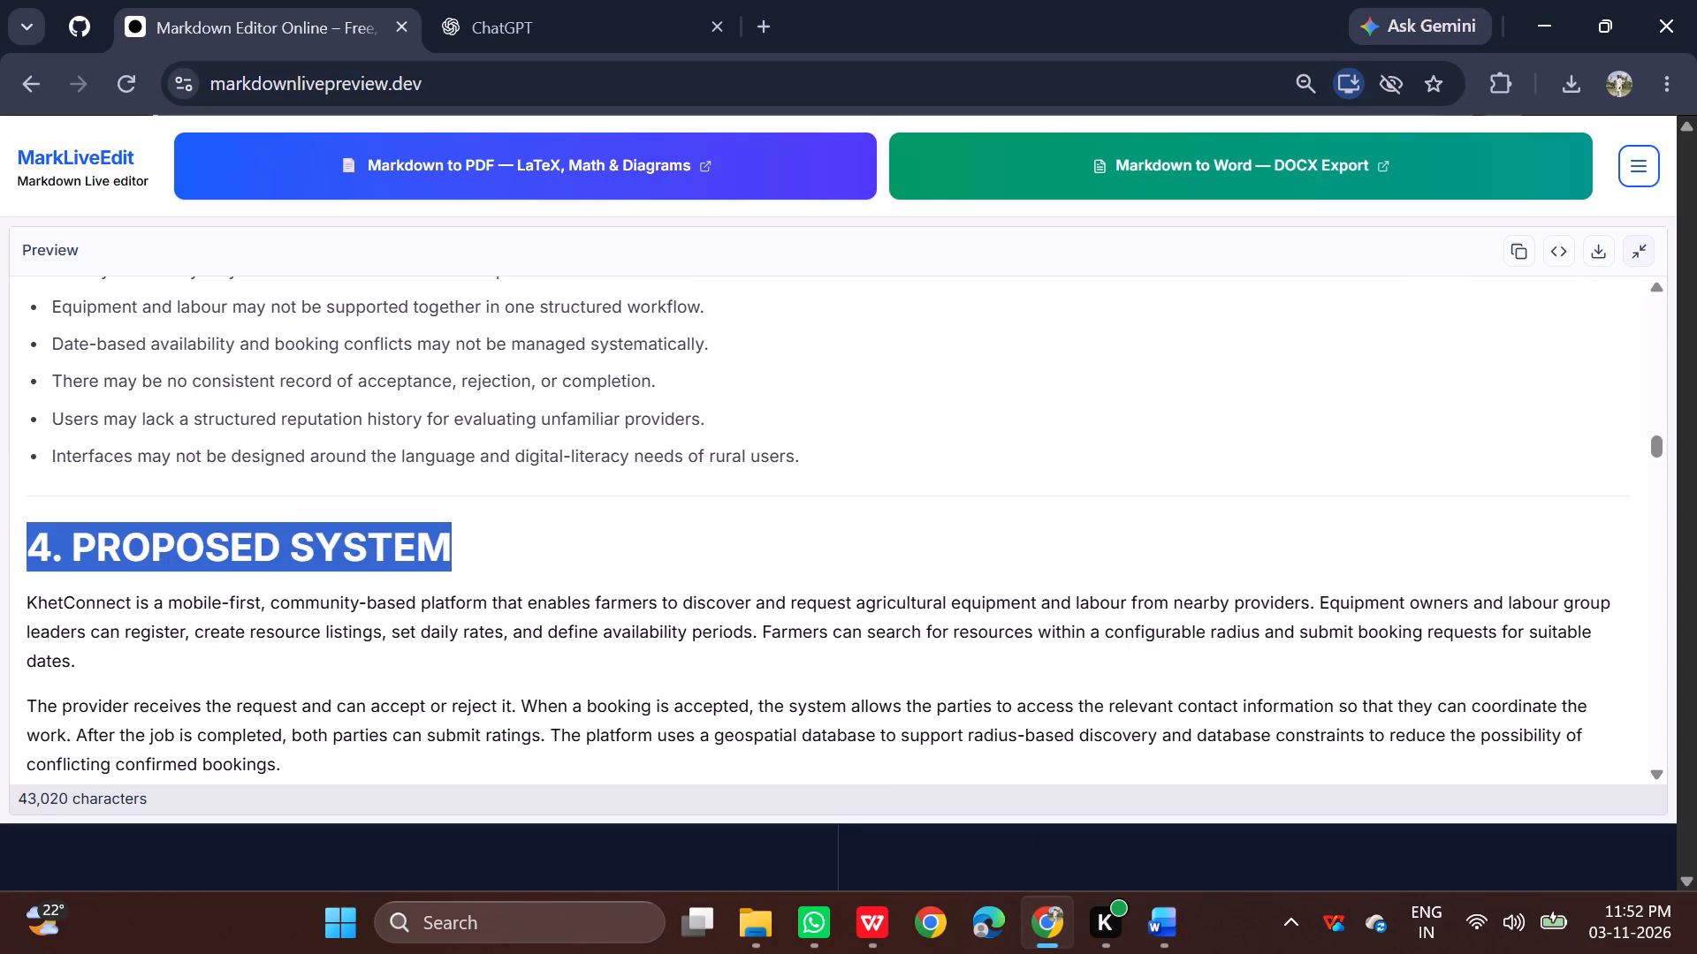
{"action": "scroll", "coordinate": [251, 556], "scroll_direction": "down", "scroll_amount": 2}
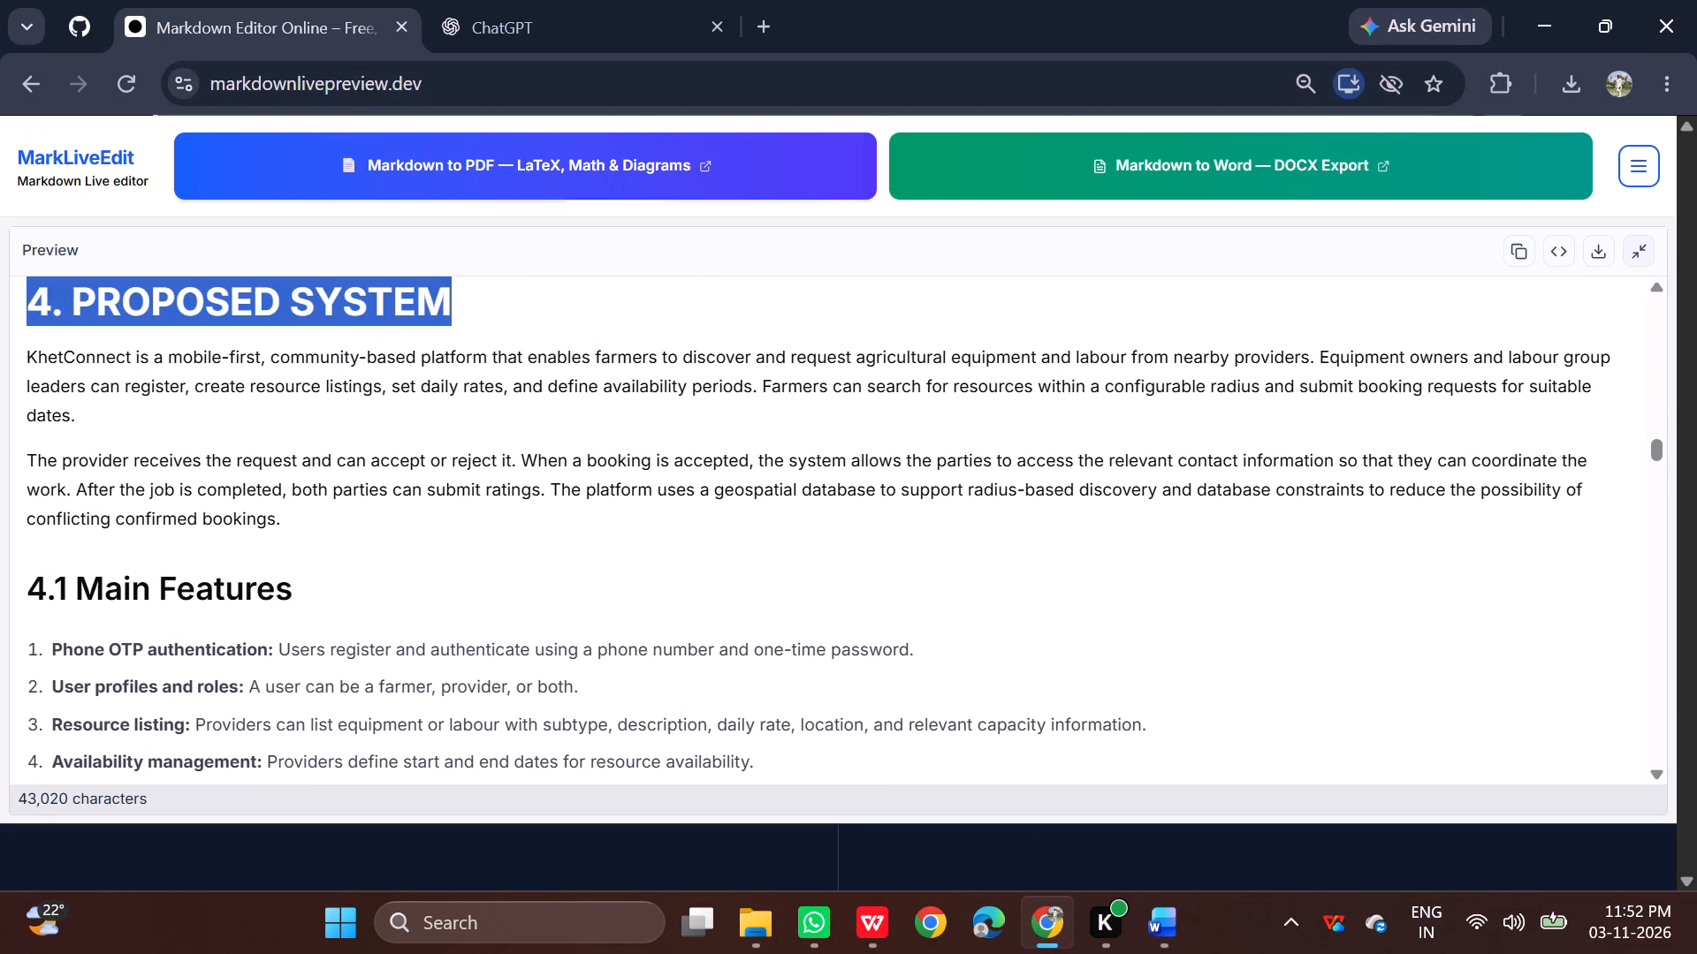
{"action": "left_click", "coordinate": [21, 355]}
{"action": "left_click_drag", "start_coordinate": [21, 355], "coordinate": [209, 492]}
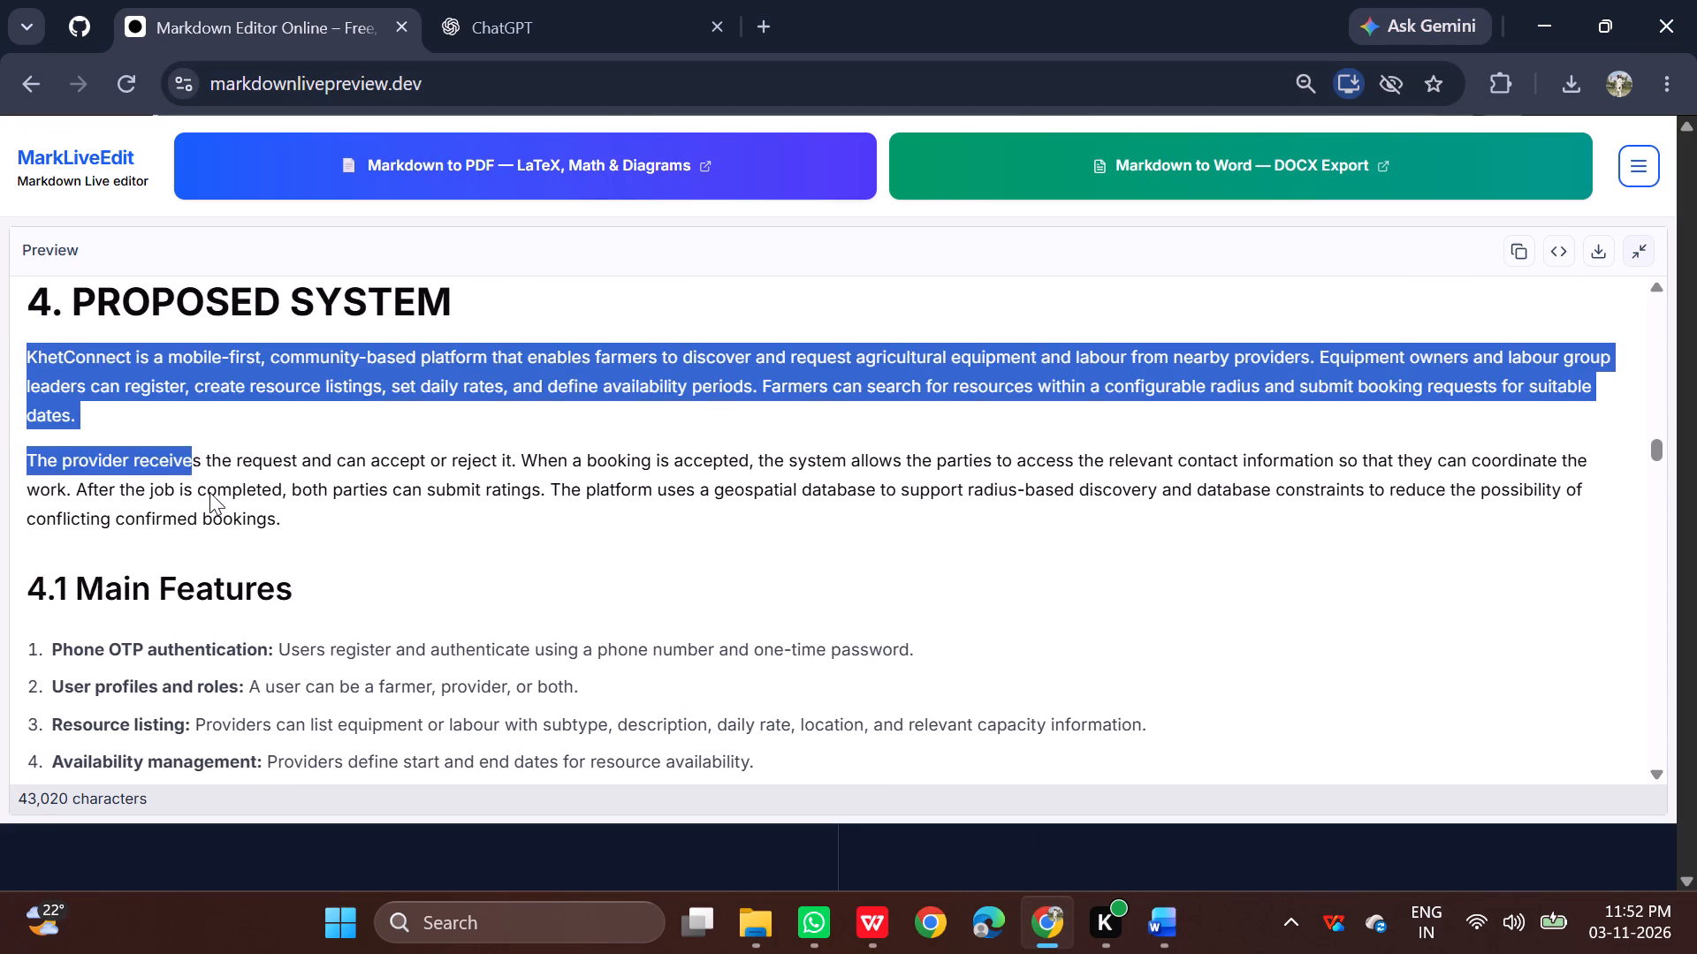
{"action": "left_click_drag", "start_coordinate": [209, 492], "coordinate": [306, 571]}
{"action": "scroll", "coordinate": [218, 518], "scroll_direction": "down", "scroll_amount": 1}
{"action": "scroll", "coordinate": [299, 559], "scroll_direction": "down", "scroll_amount": 4}
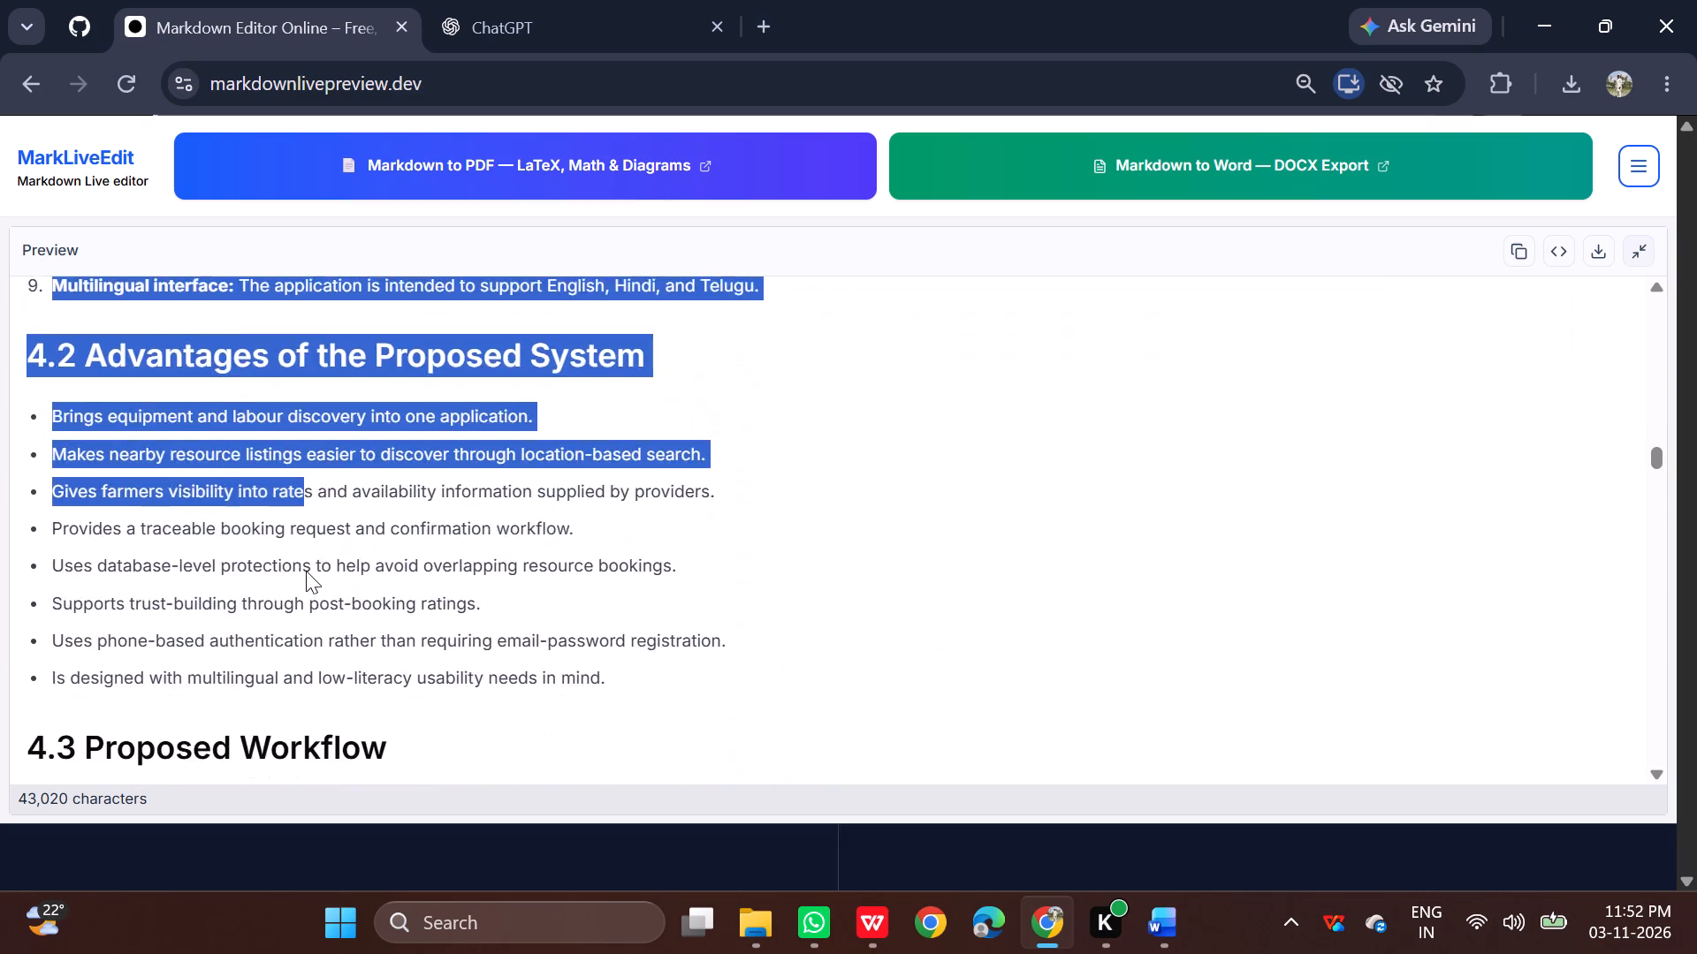
{"action": "left_click_drag", "start_coordinate": [306, 571], "coordinate": [454, 364]}
{"action": "scroll", "coordinate": [306, 571], "scroll_direction": "down", "scroll_amount": 3}
{"action": "scroll", "coordinate": [454, 364], "scroll_direction": "up", "scroll_amount": 1}
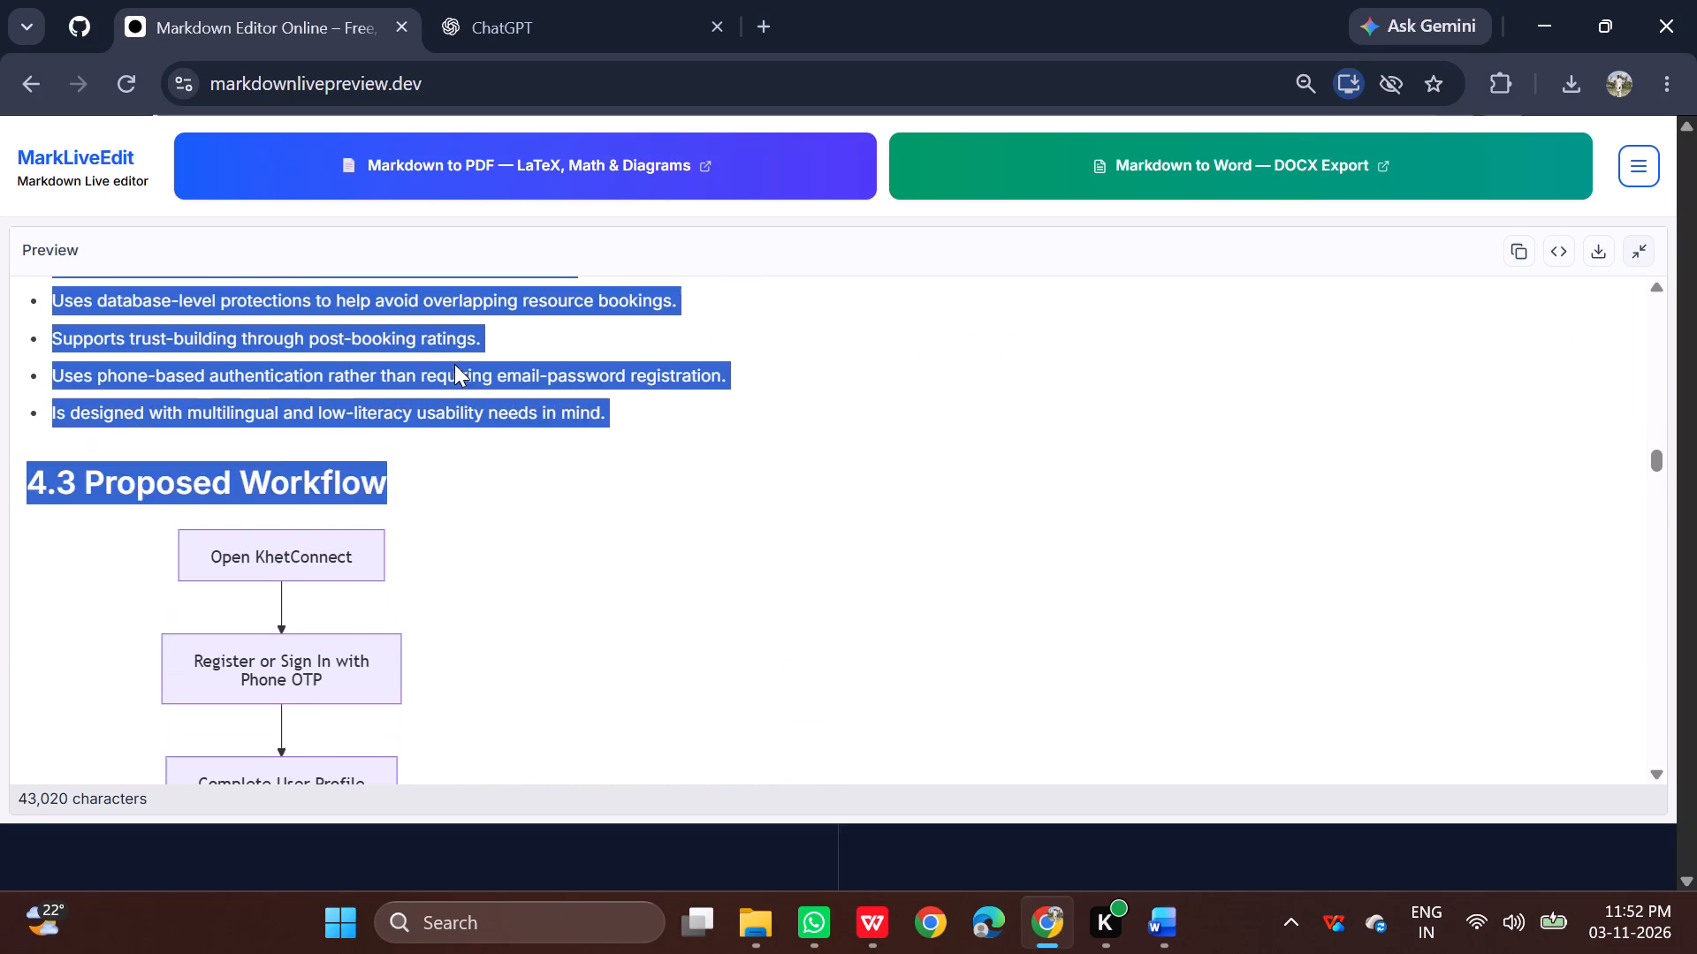
{"action": "left_click_drag", "start_coordinate": [454, 364], "coordinate": [604, 406]}
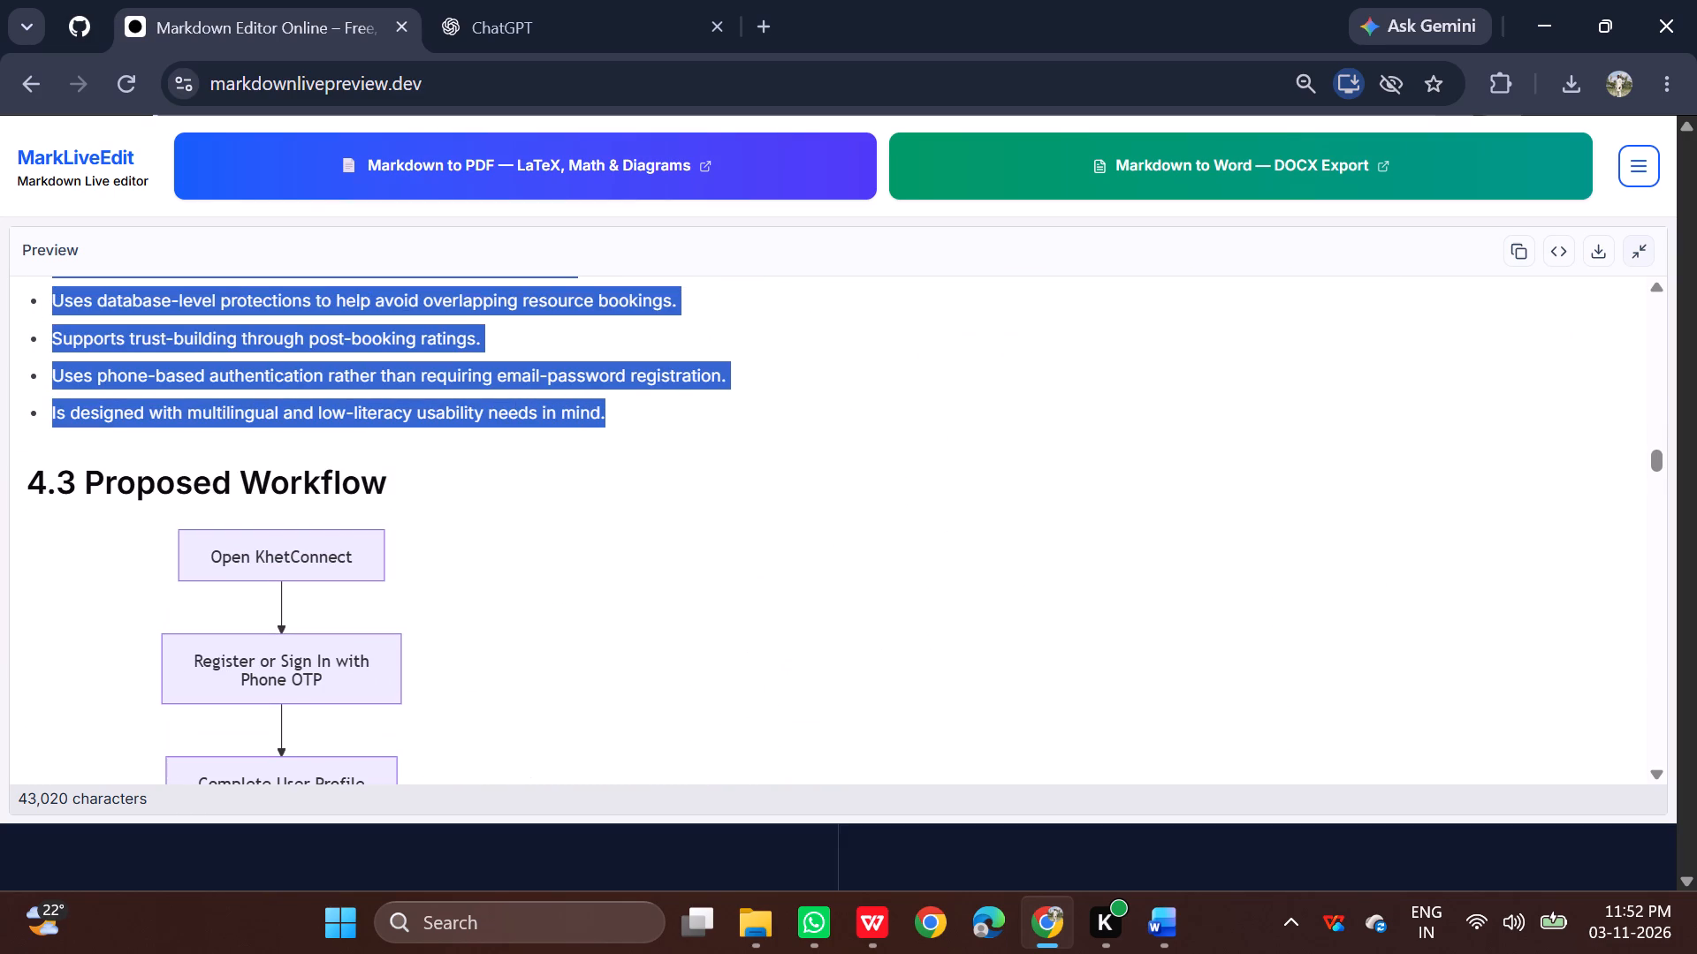
{"action": "key", "text": "ctrl+c"}
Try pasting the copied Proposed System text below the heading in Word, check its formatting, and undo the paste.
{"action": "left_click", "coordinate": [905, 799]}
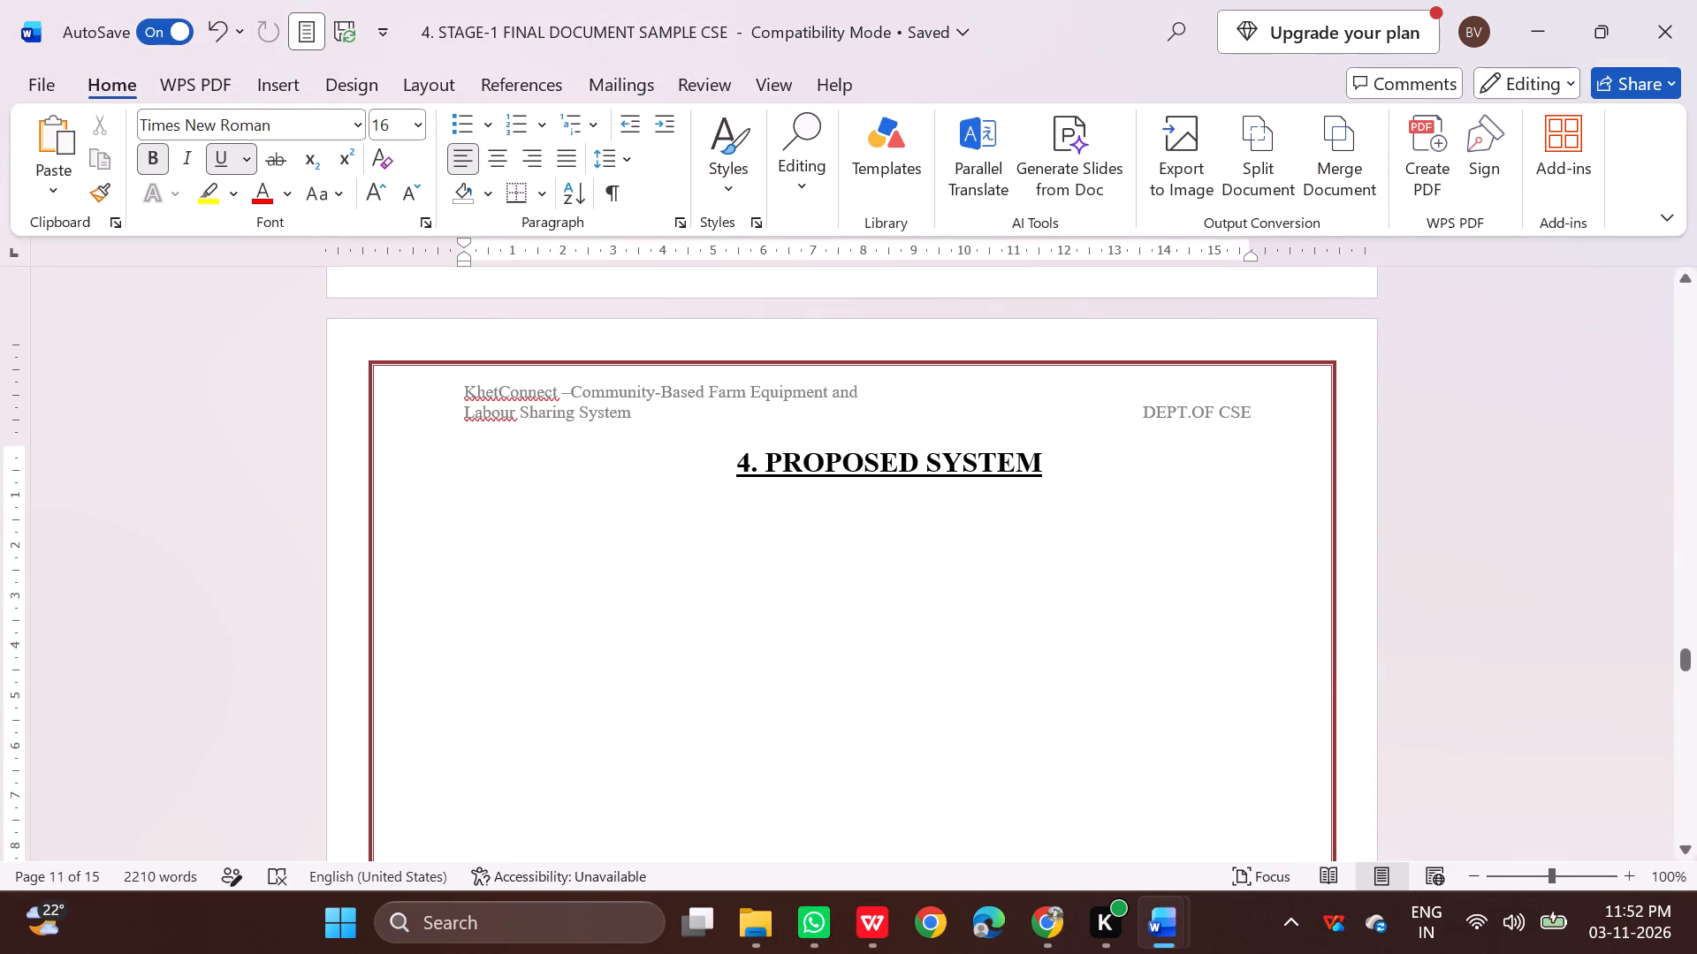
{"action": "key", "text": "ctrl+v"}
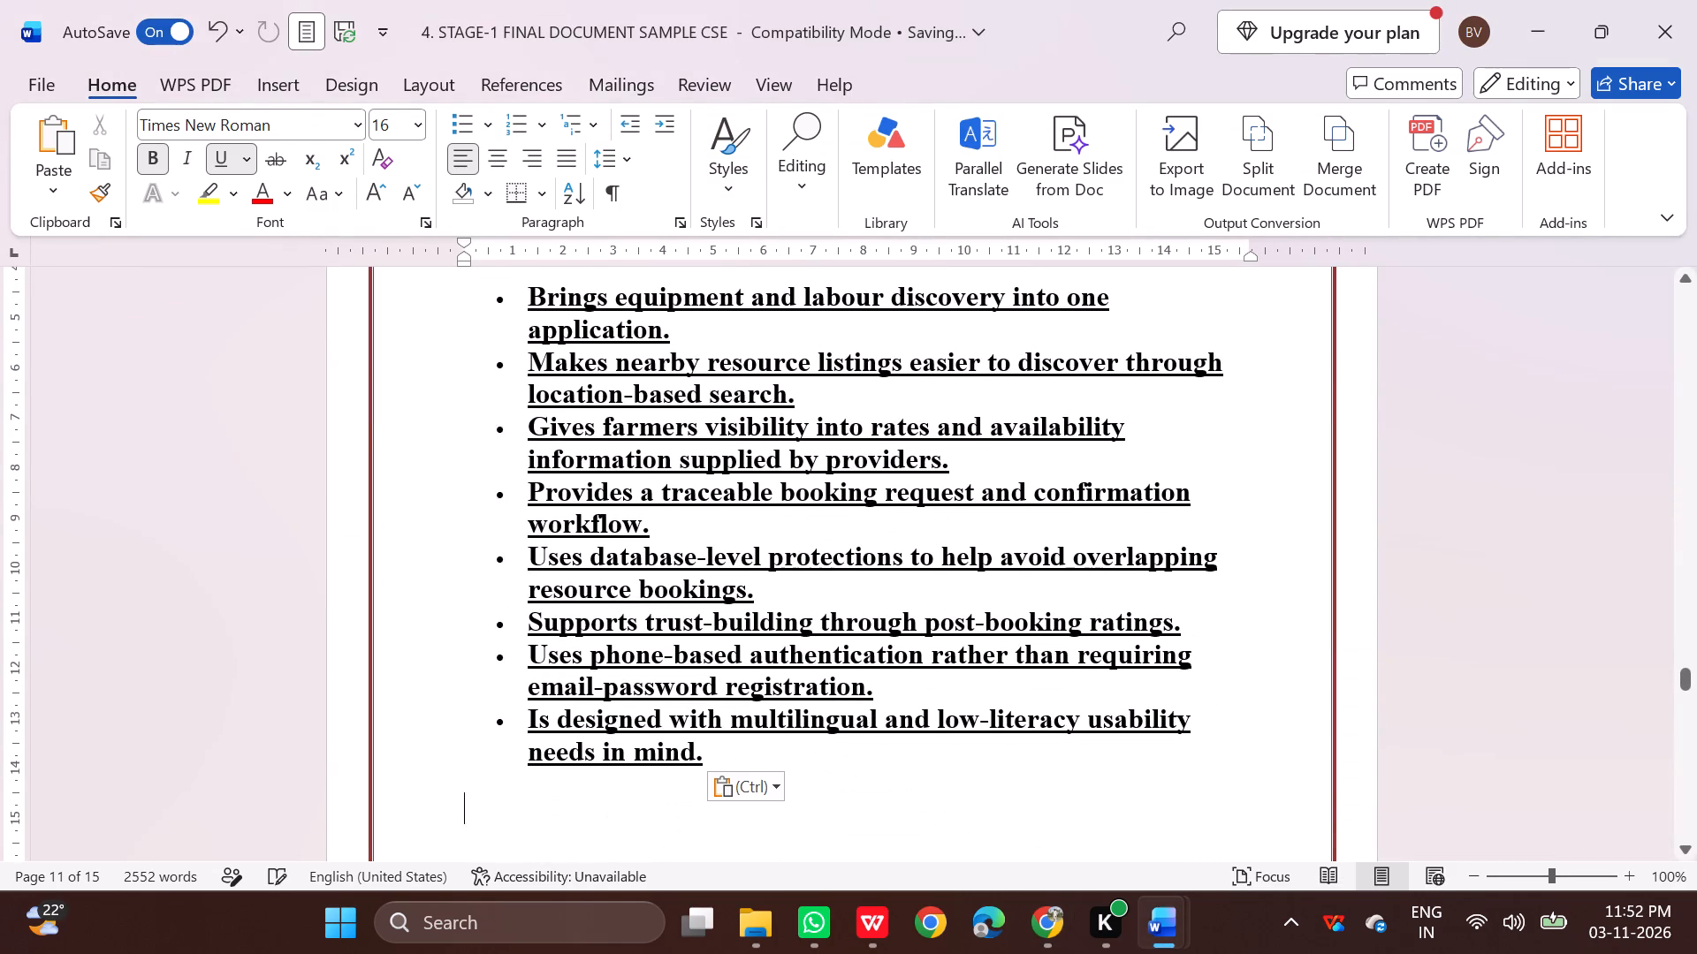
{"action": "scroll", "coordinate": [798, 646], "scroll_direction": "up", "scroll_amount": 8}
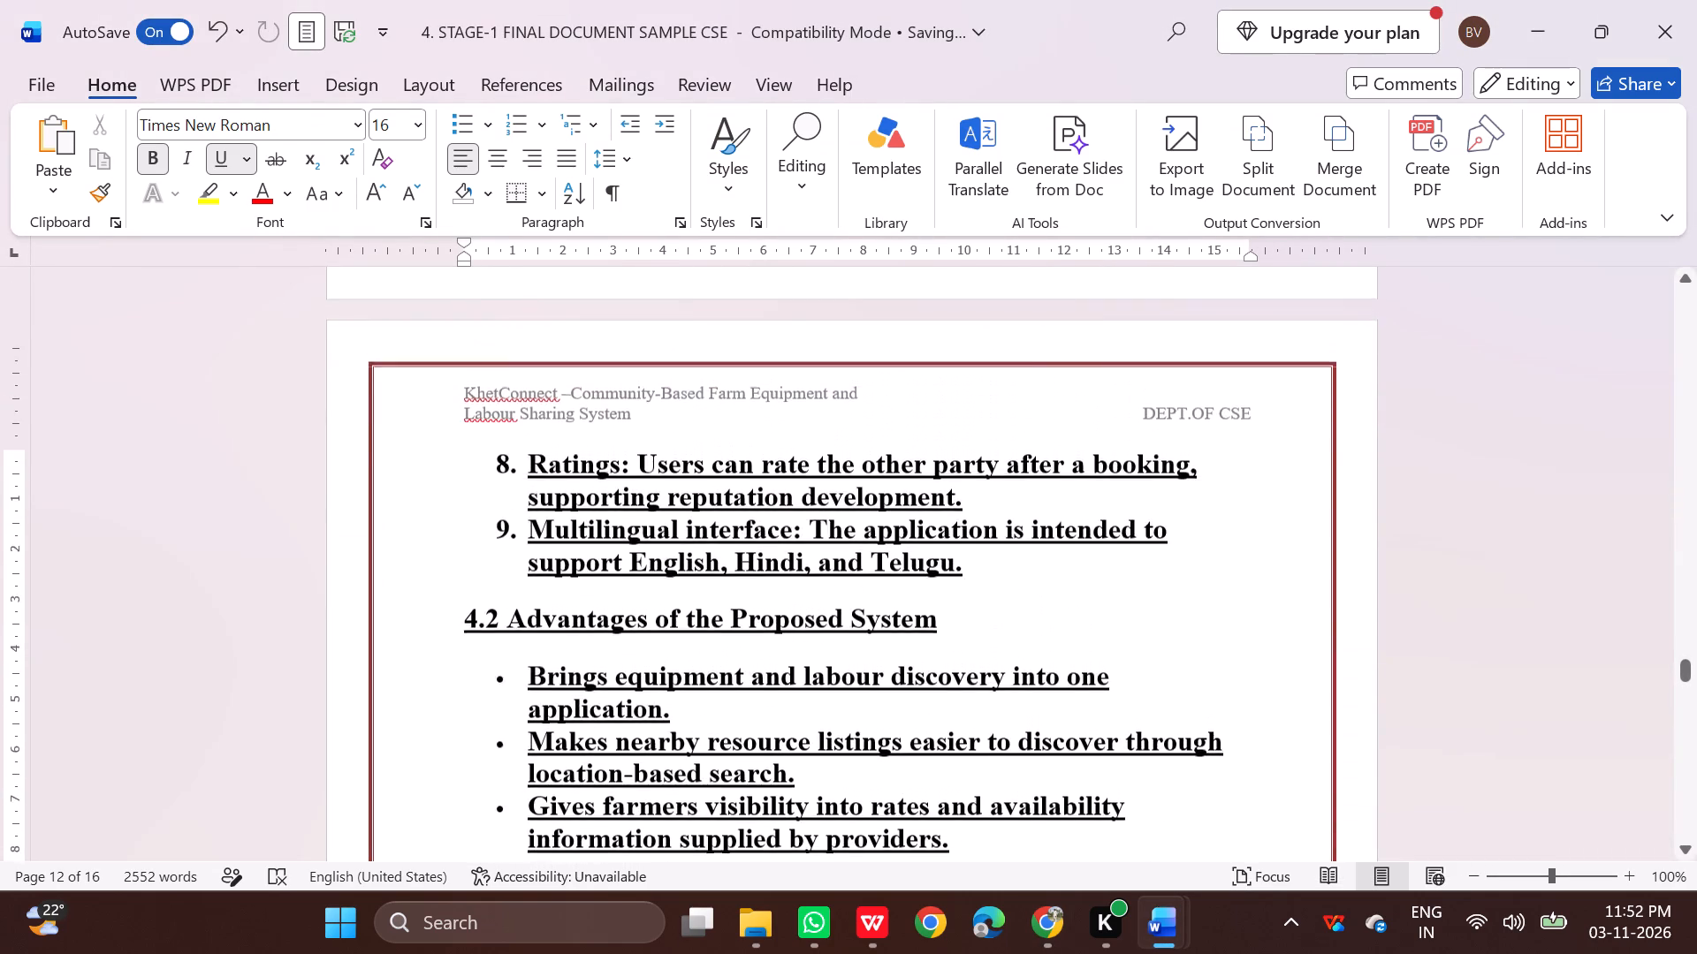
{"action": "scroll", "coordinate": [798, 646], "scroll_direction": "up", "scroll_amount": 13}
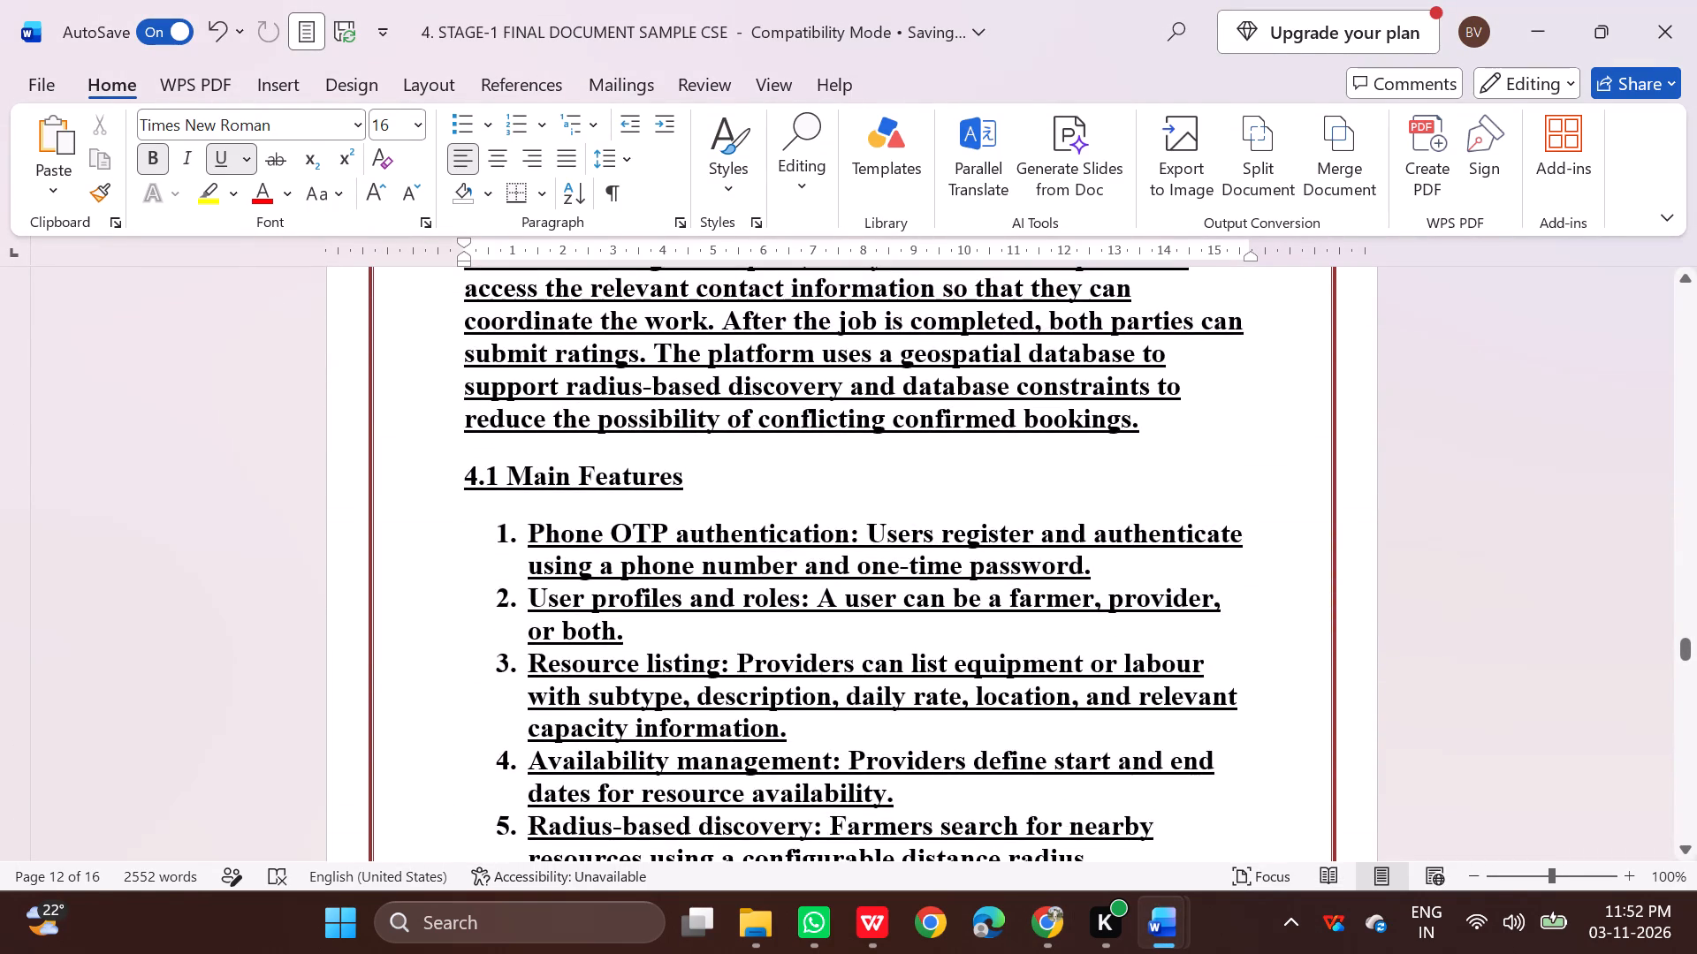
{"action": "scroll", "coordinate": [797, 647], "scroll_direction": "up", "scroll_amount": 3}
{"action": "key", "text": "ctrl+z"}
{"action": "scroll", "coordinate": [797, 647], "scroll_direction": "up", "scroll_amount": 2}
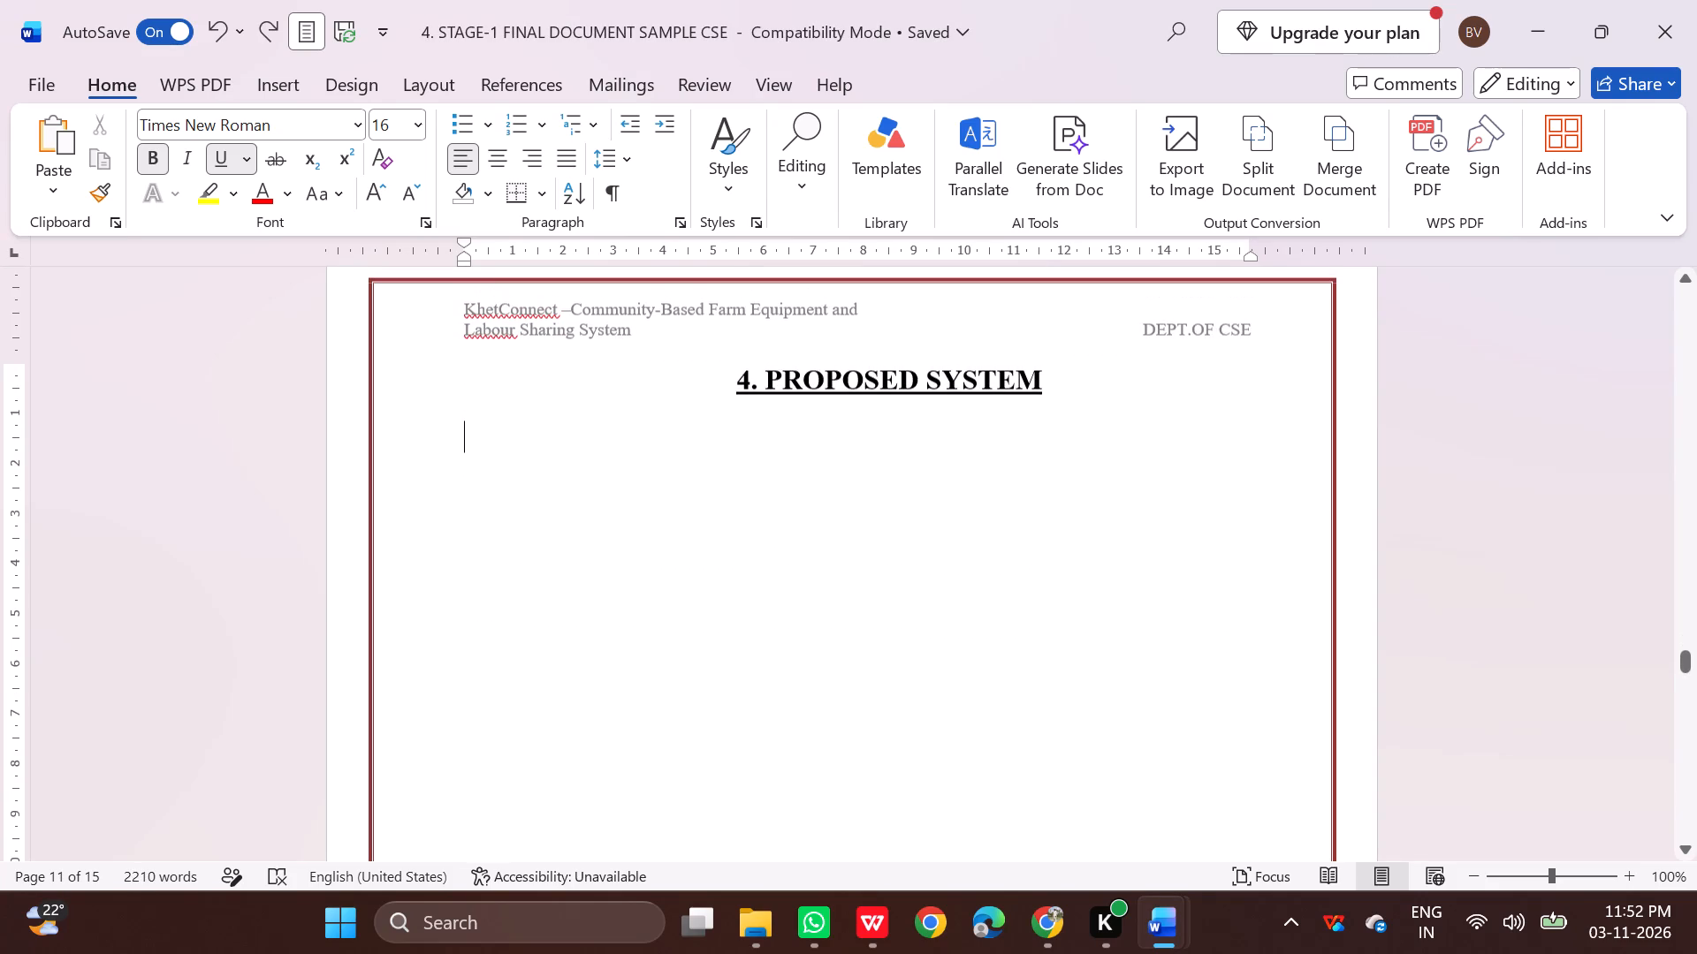
Enter the placeholder "vv" below the "4. PROPOSED SYSTEM" heading and format it as non-bold, non-underlined text at size 12.
{"action": "type", "text": "vv"}
{"action": "left_click_drag", "start_coordinate": [514, 445], "coordinate": [493, 436]}
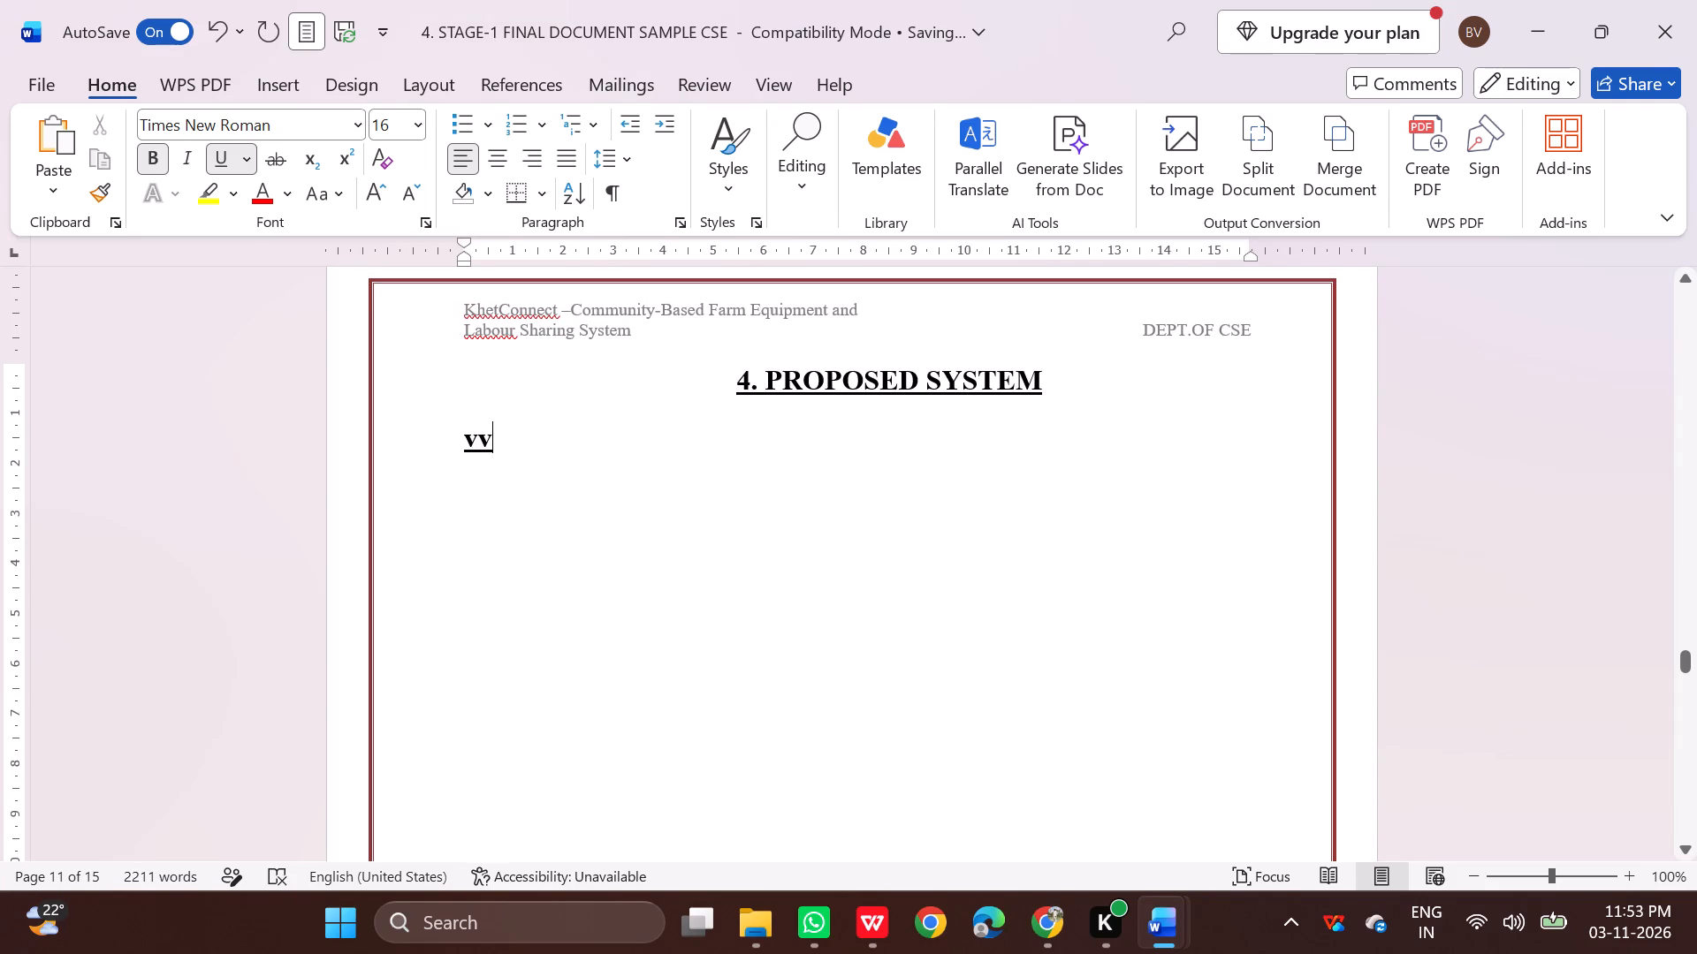
{"action": "left_click_drag", "start_coordinate": [493, 436], "coordinate": [432, 436]}
{"action": "left_click", "coordinate": [506, 392]}
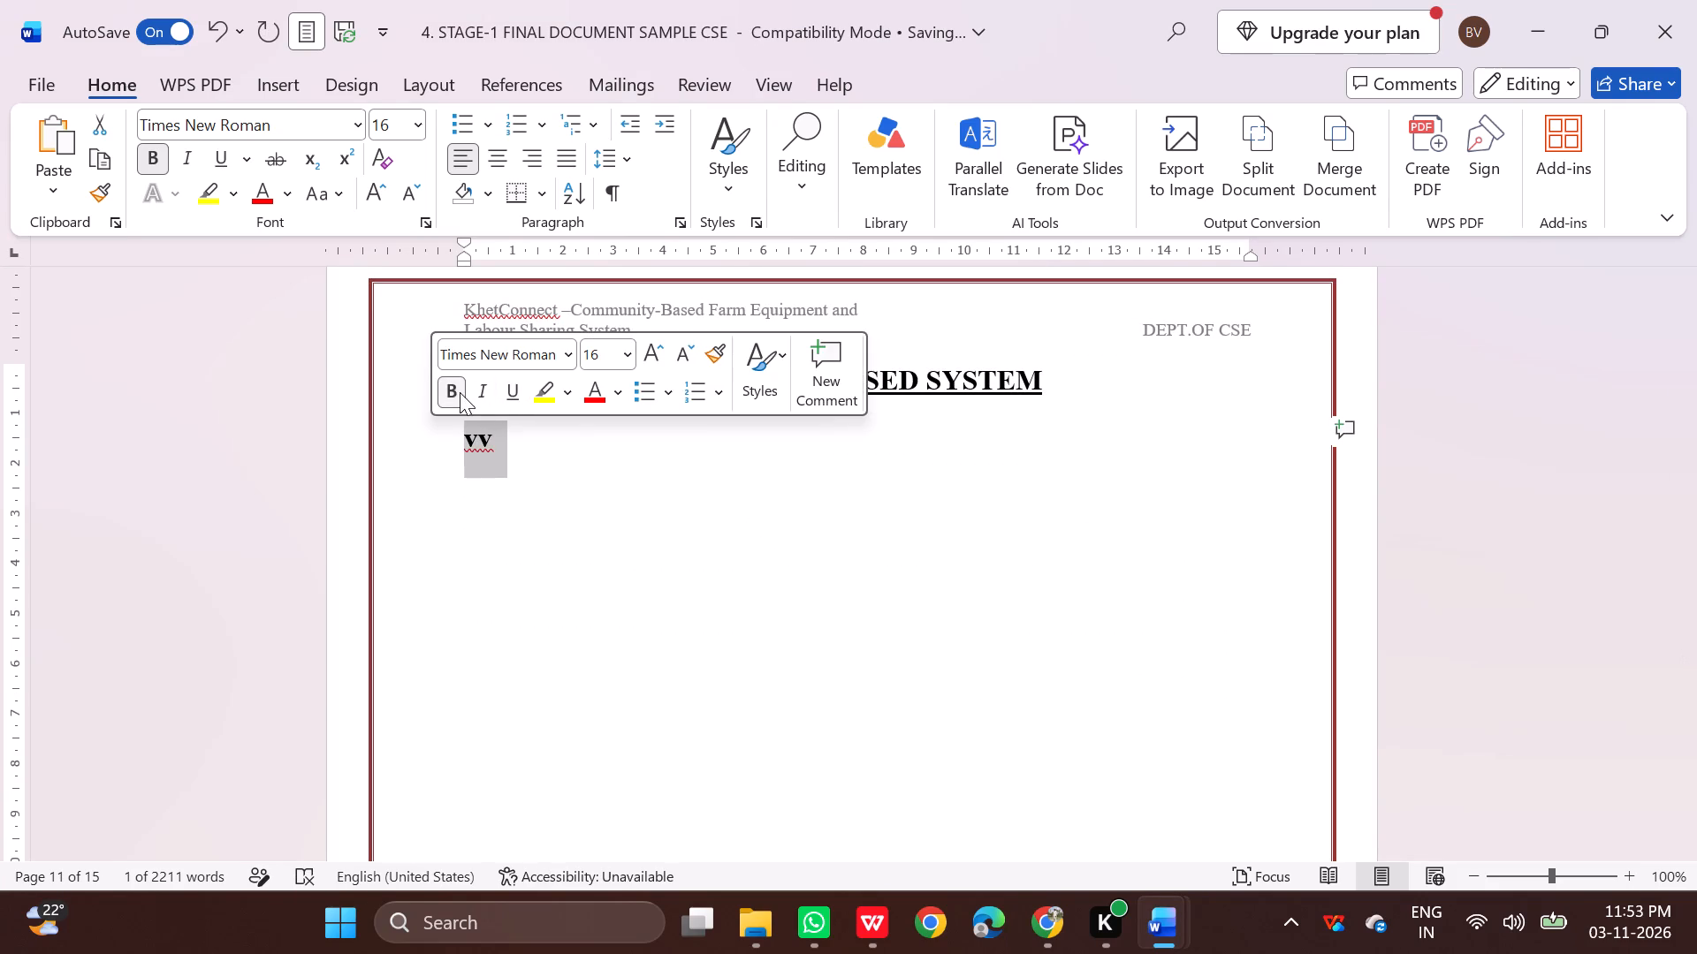
{"action": "left_click", "coordinate": [456, 390]}
{"action": "left_click", "coordinate": [622, 359]}
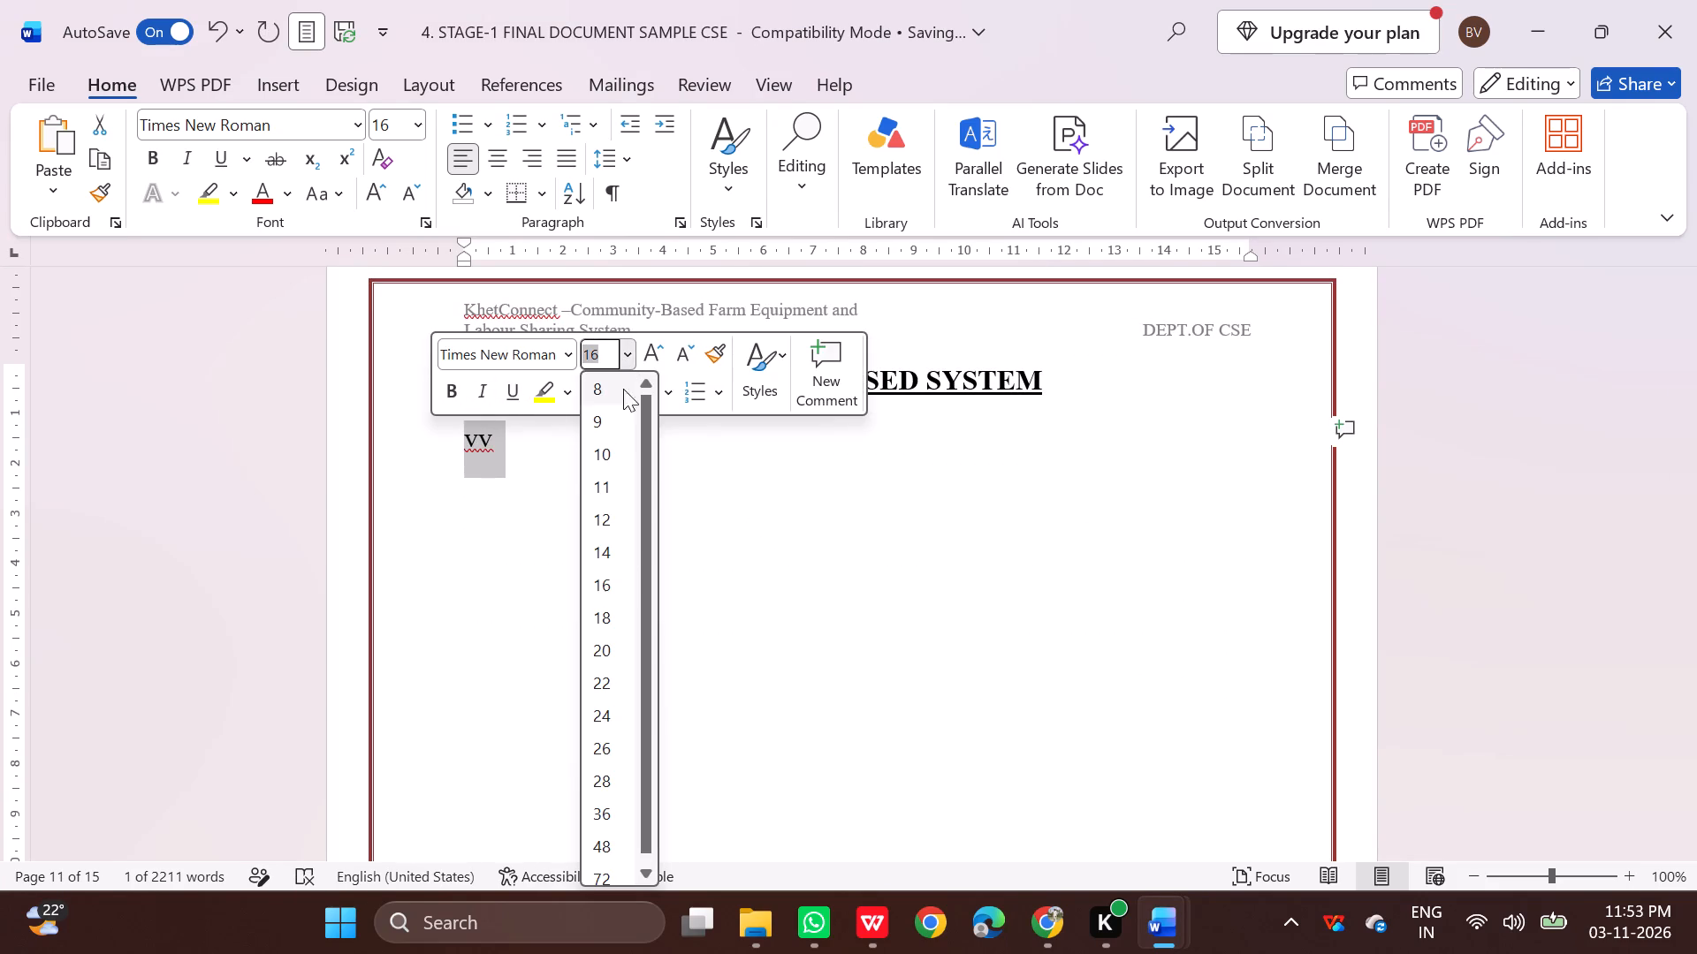
{"action": "left_click", "coordinate": [631, 525]}
{"action": "left_click", "coordinate": [590, 494]}
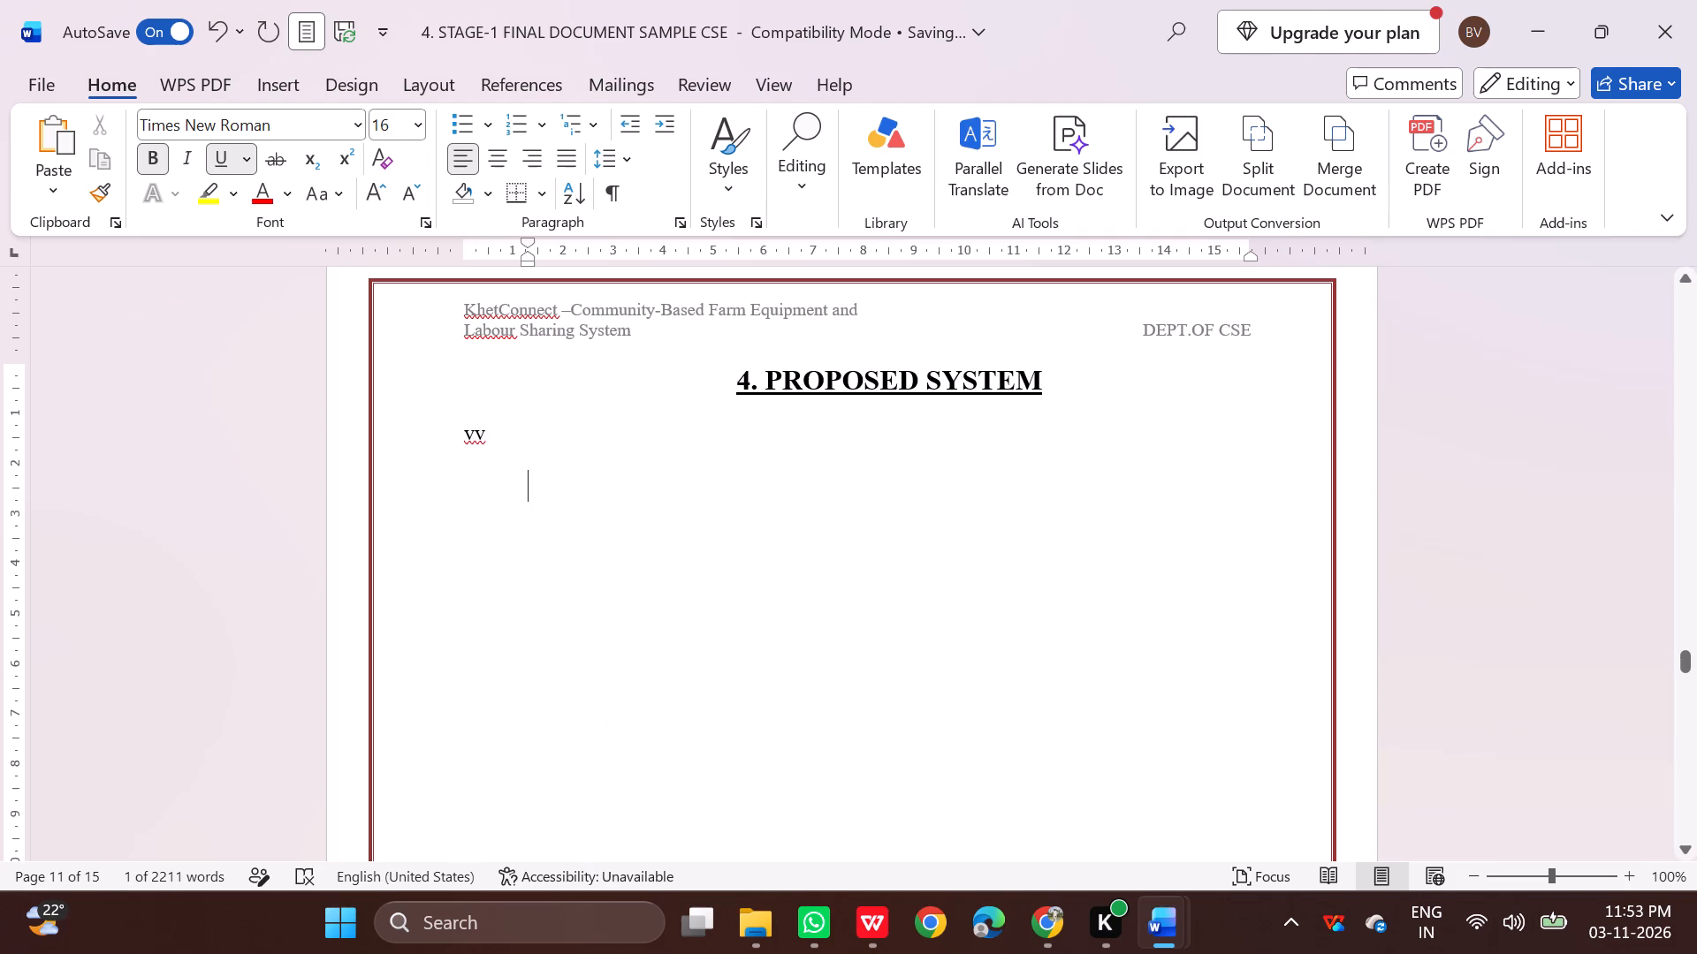
{"action": "left_click", "coordinate": [499, 428]}
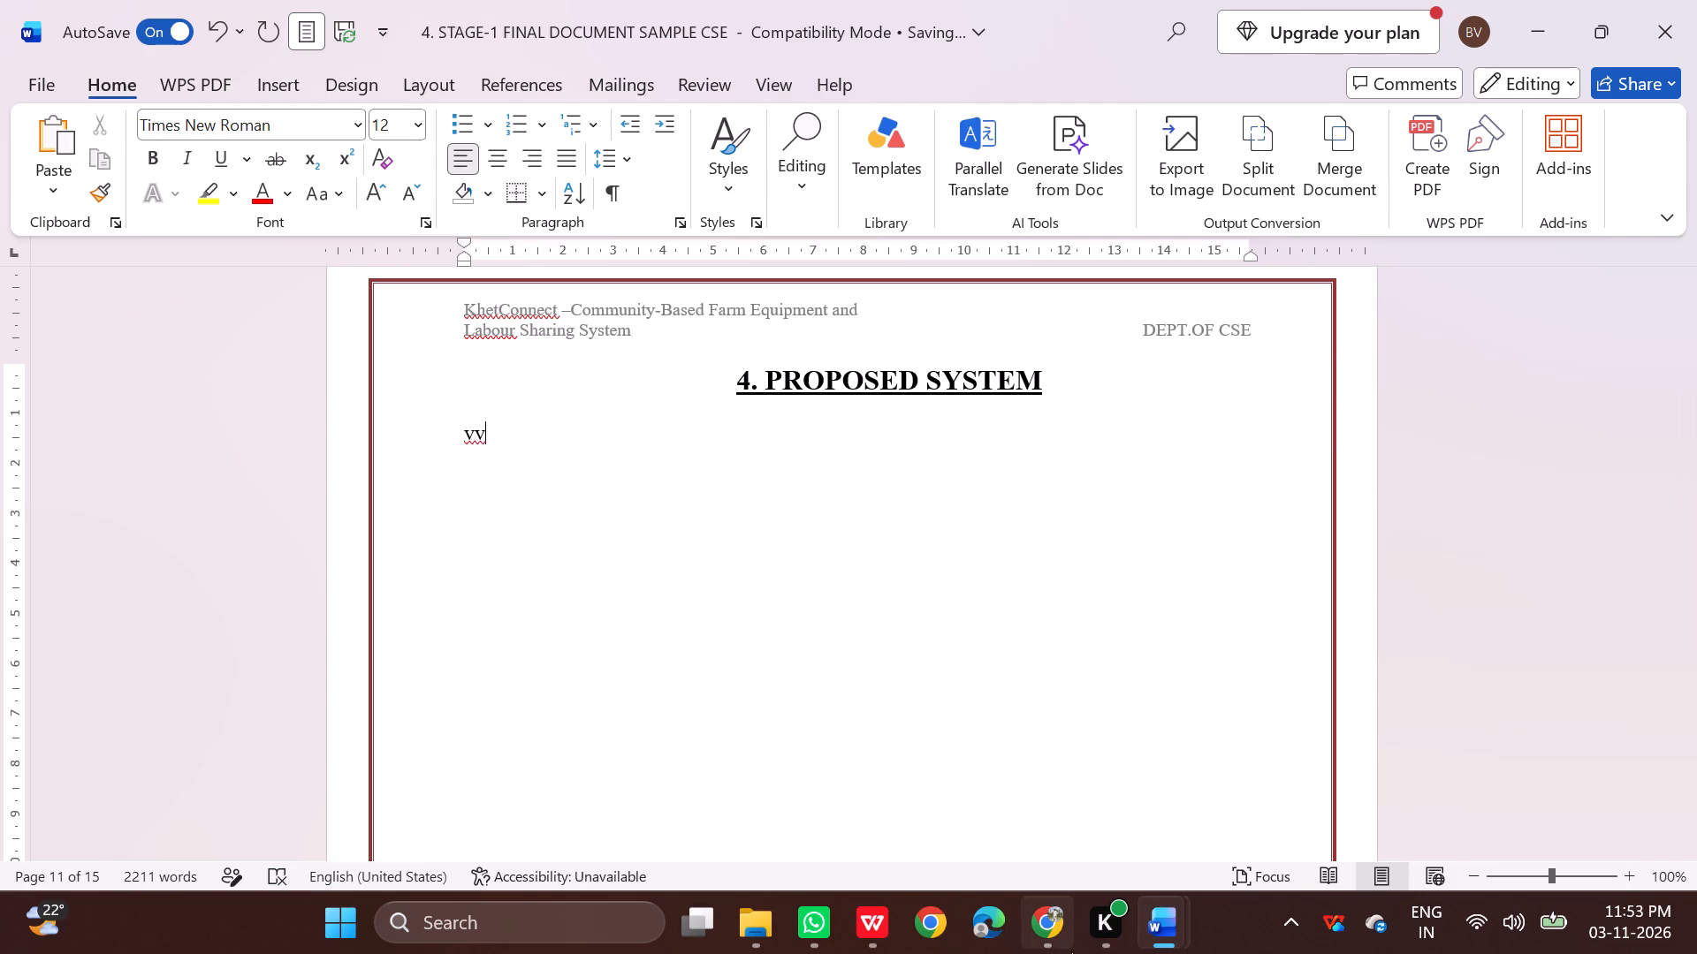
Copy the selected Proposed System text in Chrome again and paste it directly after the "vv" placeholder in Word.
{"action": "left_click", "coordinate": [1066, 923]}
{"action": "scroll", "coordinate": [474, 562], "scroll_direction": "up", "scroll_amount": 3}
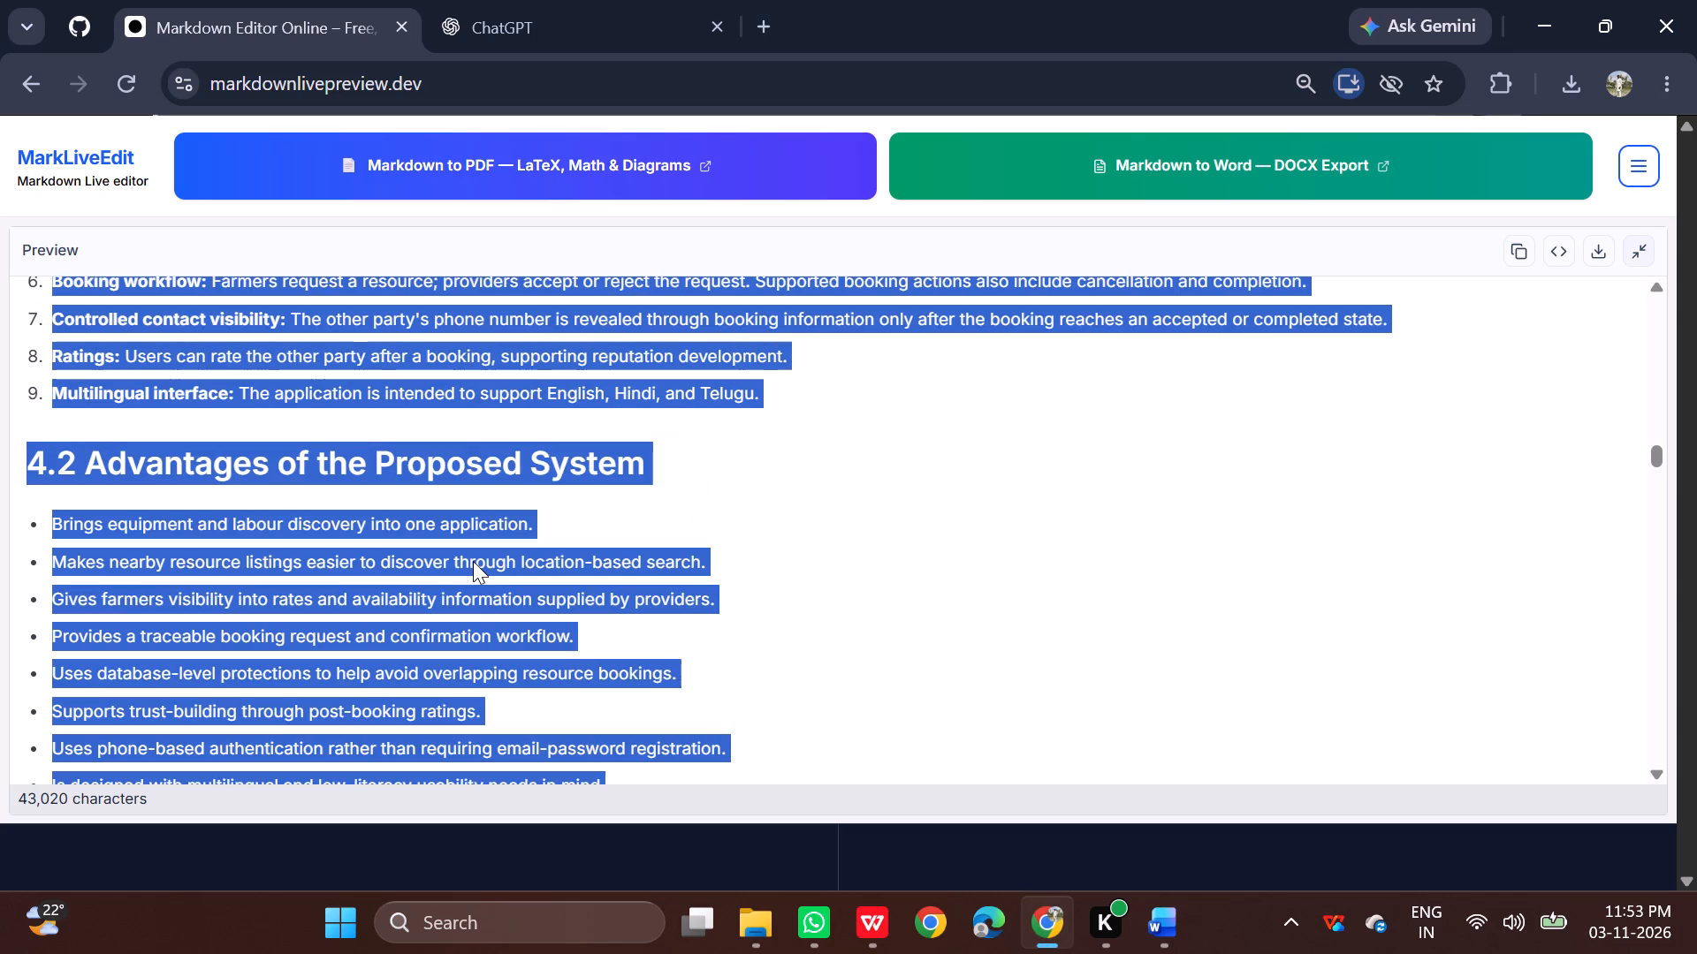
{"action": "key", "text": "ctrl+c"}
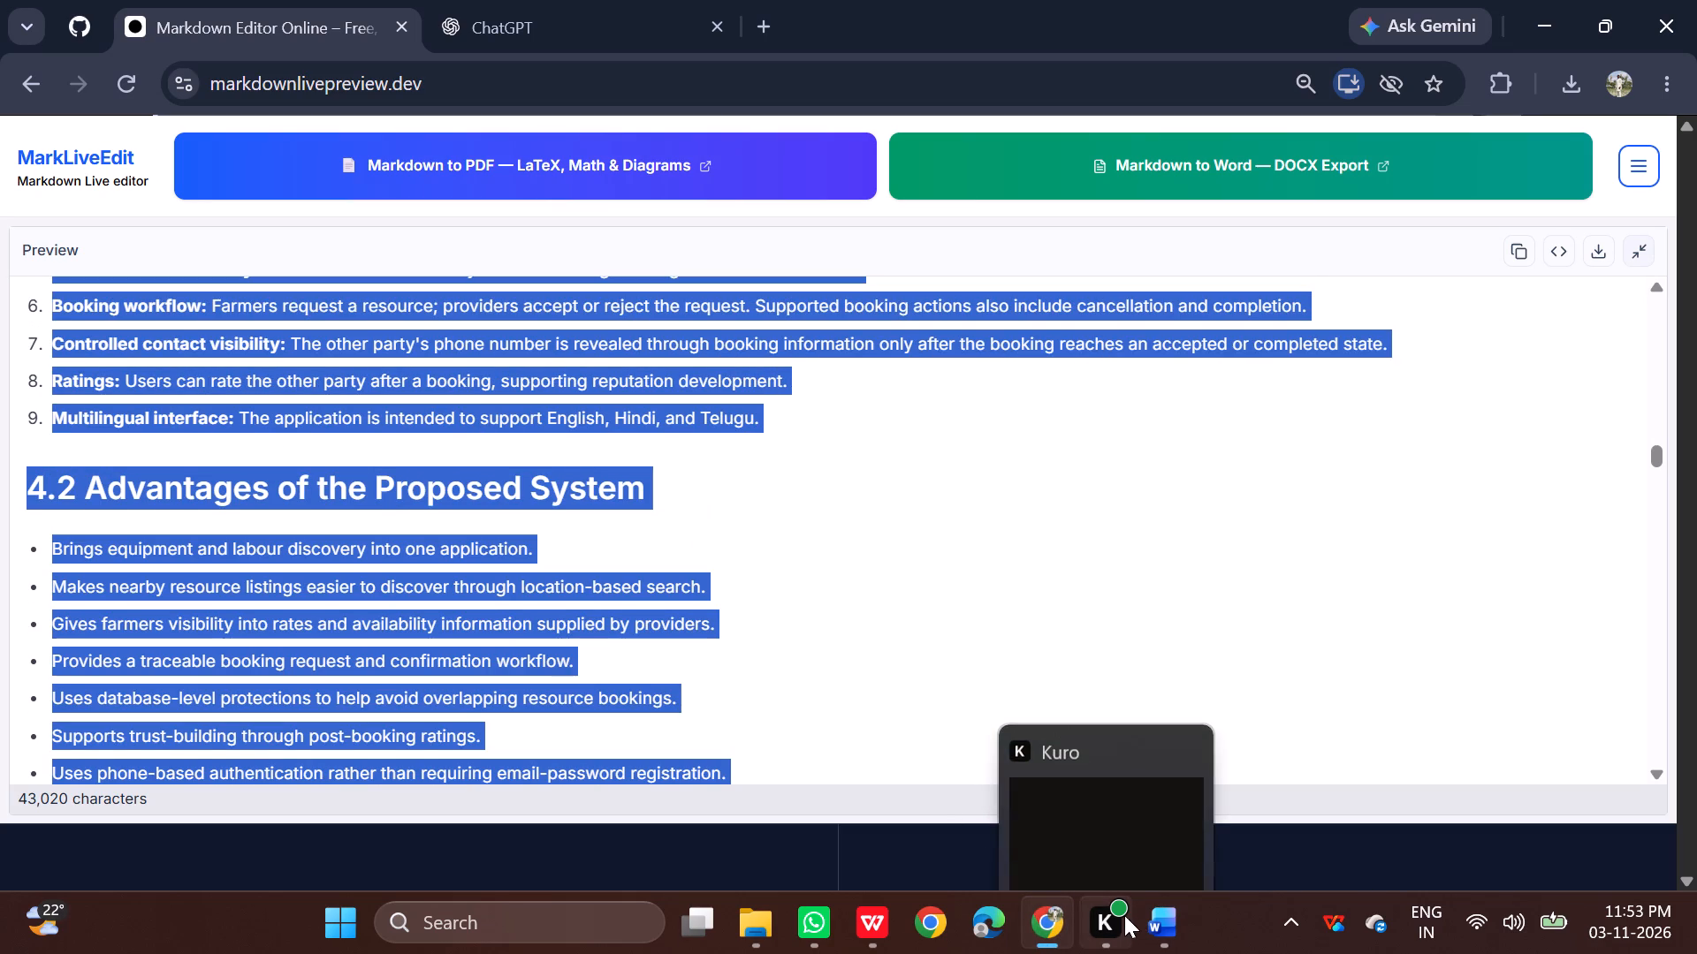
{"action": "left_click", "coordinate": [958, 812]}
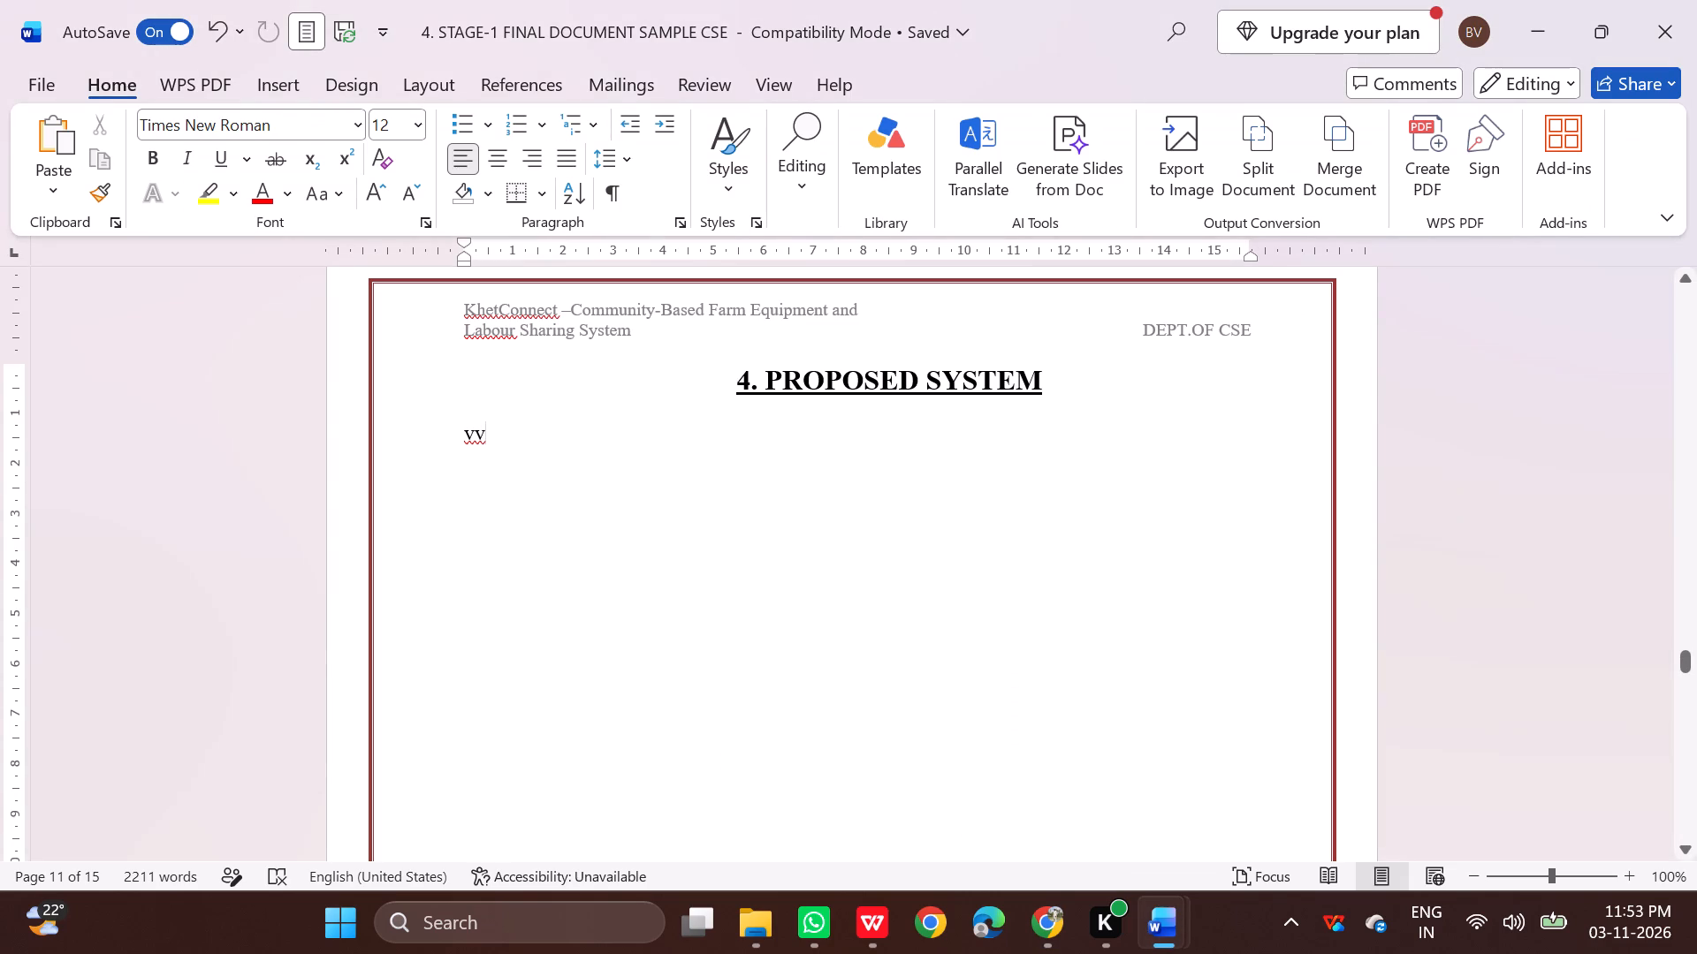
{"action": "key", "text": "ctrl+v"}
{"action": "scroll", "coordinate": [637, 556], "scroll_direction": "up", "scroll_amount": 8}
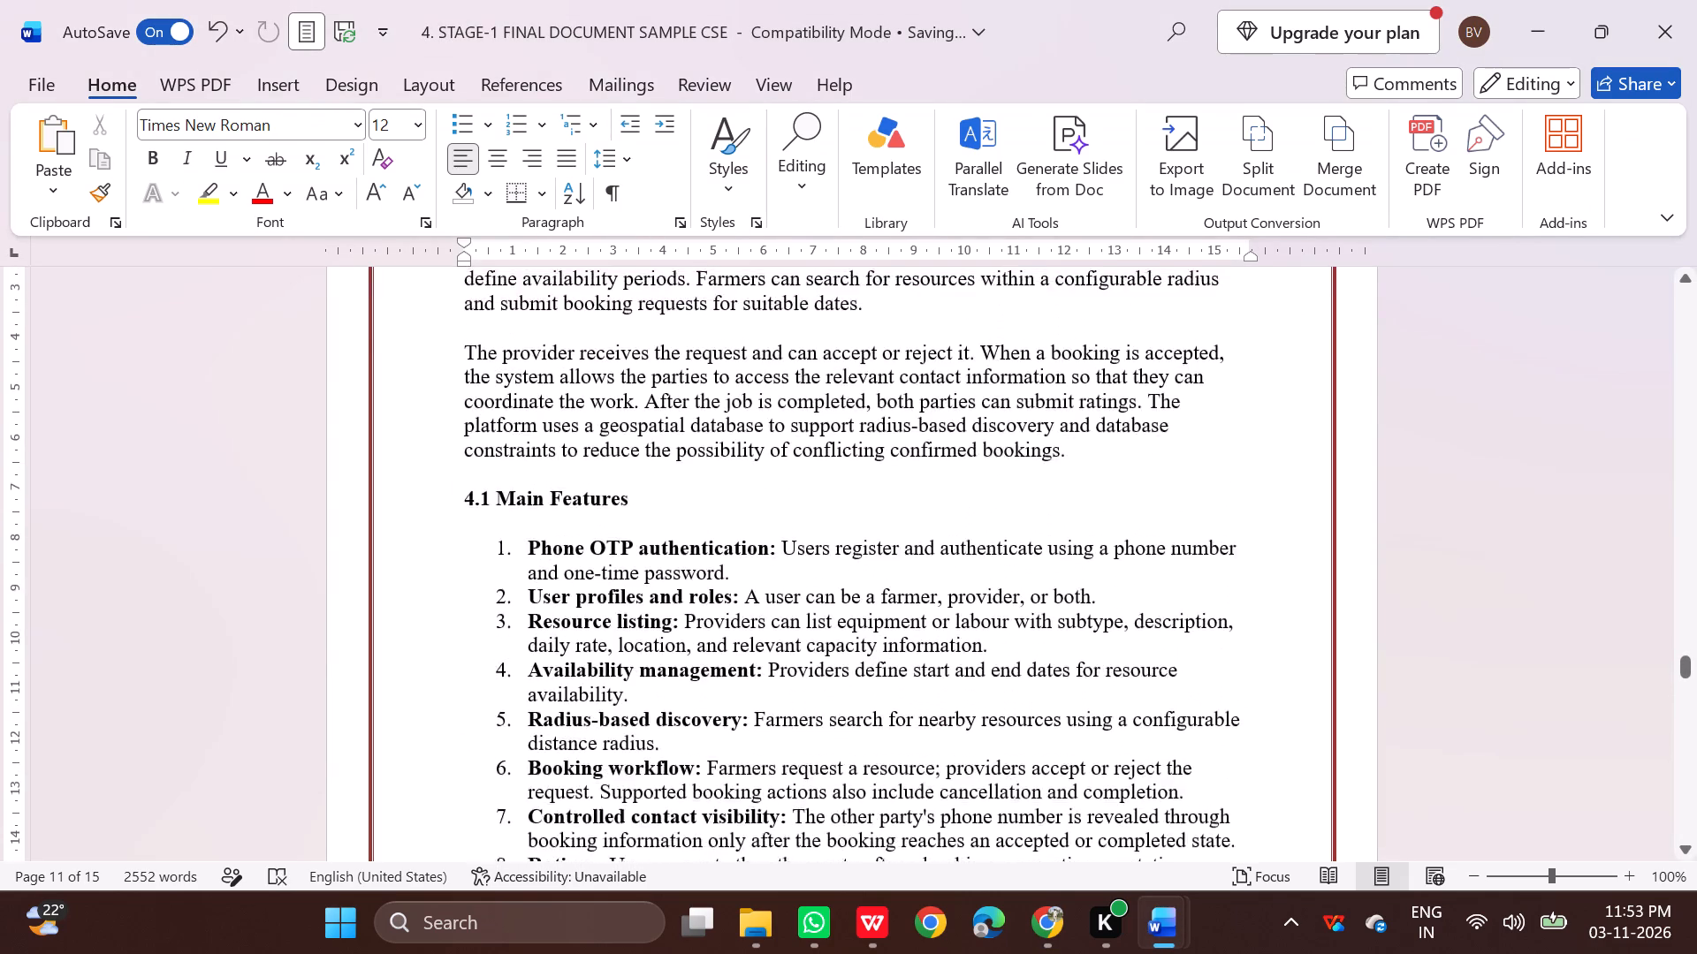
{"action": "scroll", "coordinate": [637, 556], "scroll_direction": "up", "scroll_amount": 5}
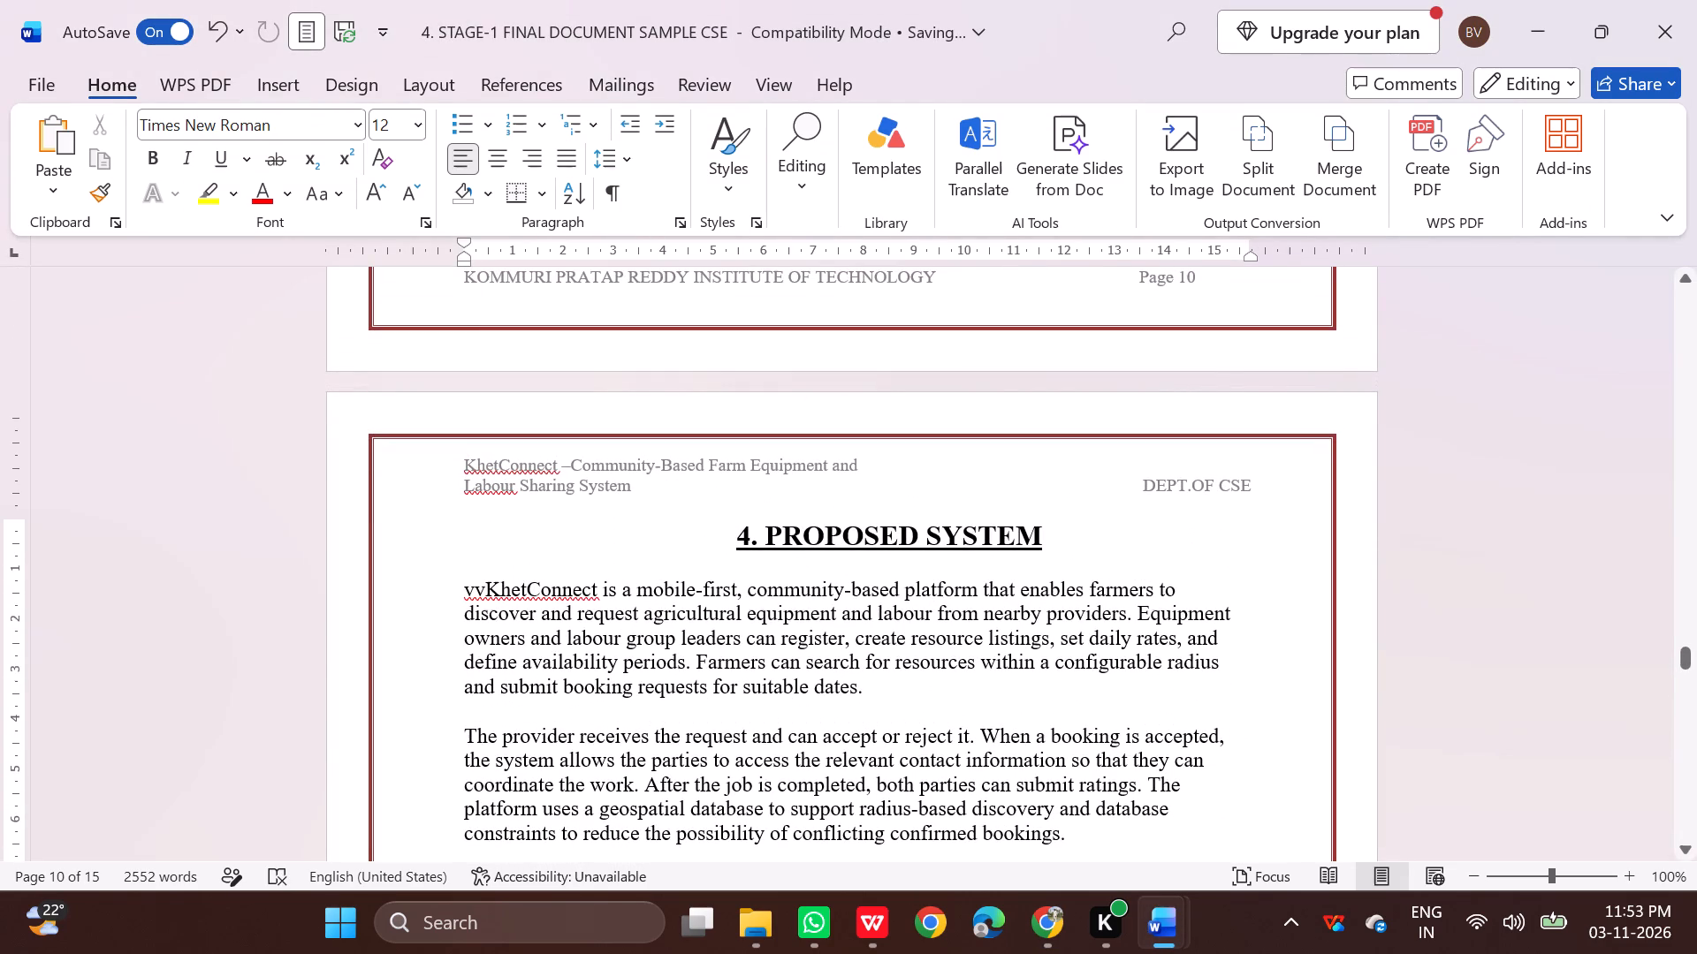
Delete the "vv" placeholder before "KhetConnect" in the first Proposed System paragraph.
{"action": "left_click", "coordinate": [486, 589]}
{"action": "key", "text": "BackSpace"}
{"action": "key", "text": "BackSpace"}
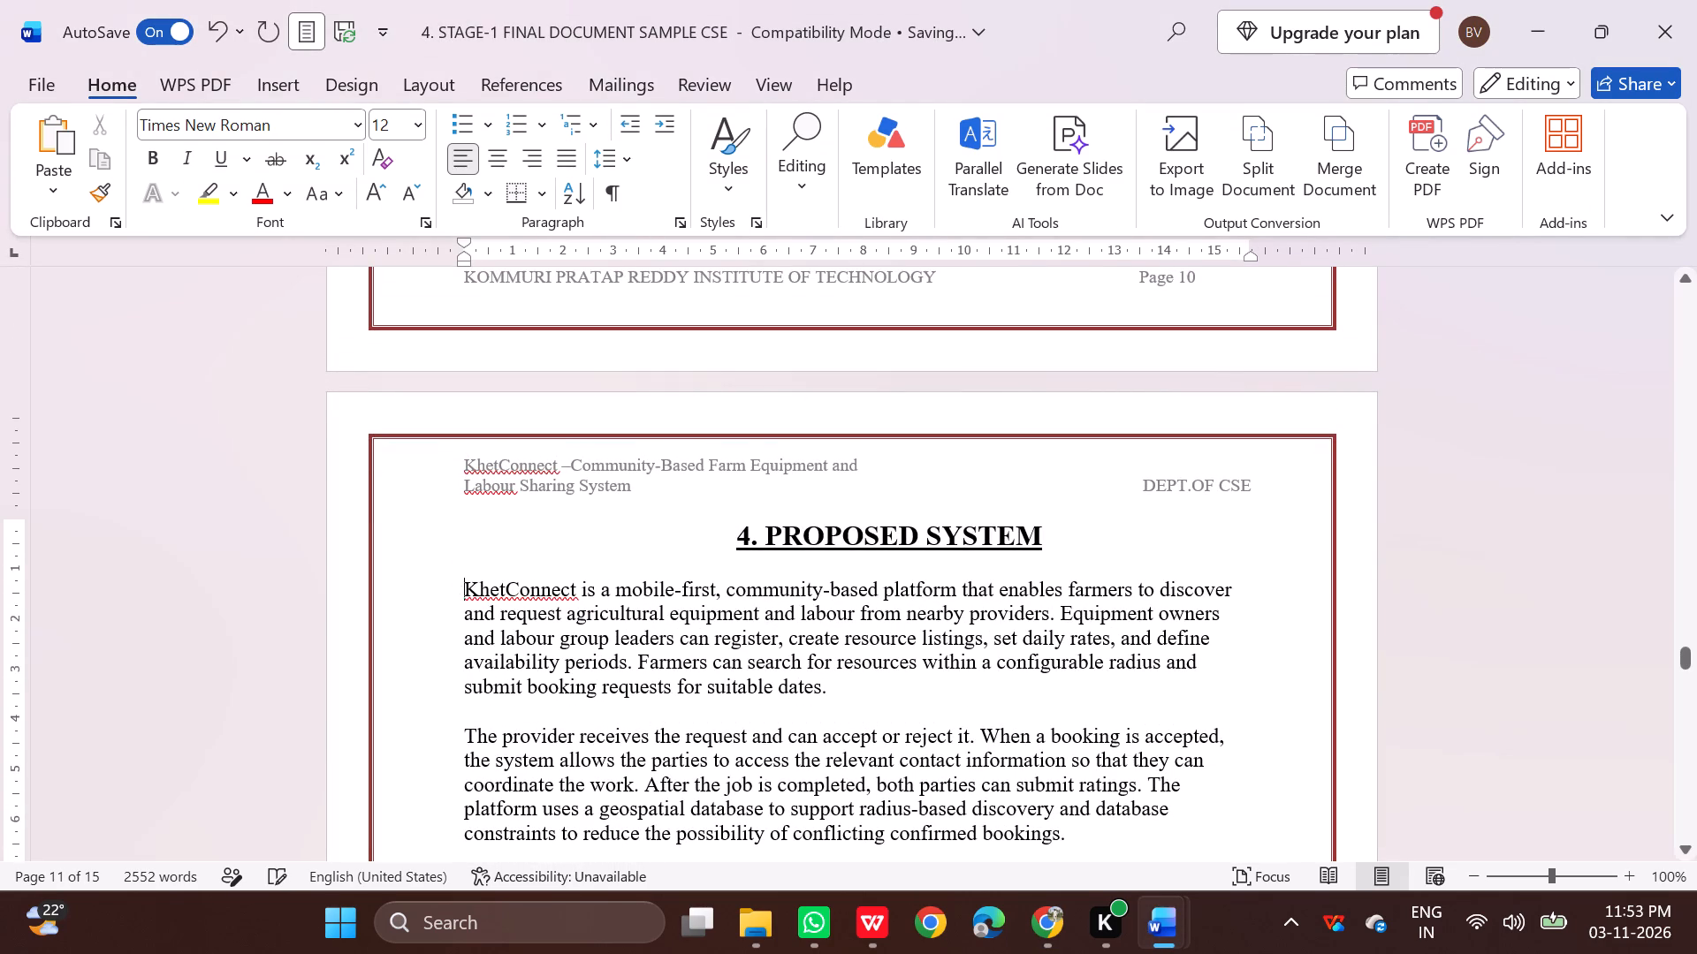
Review the pasted Proposed System content from the introduction through the 4.2 advantages list and onto the following page.
{"action": "scroll", "coordinate": [636, 658], "scroll_direction": "down", "scroll_amount": 13}
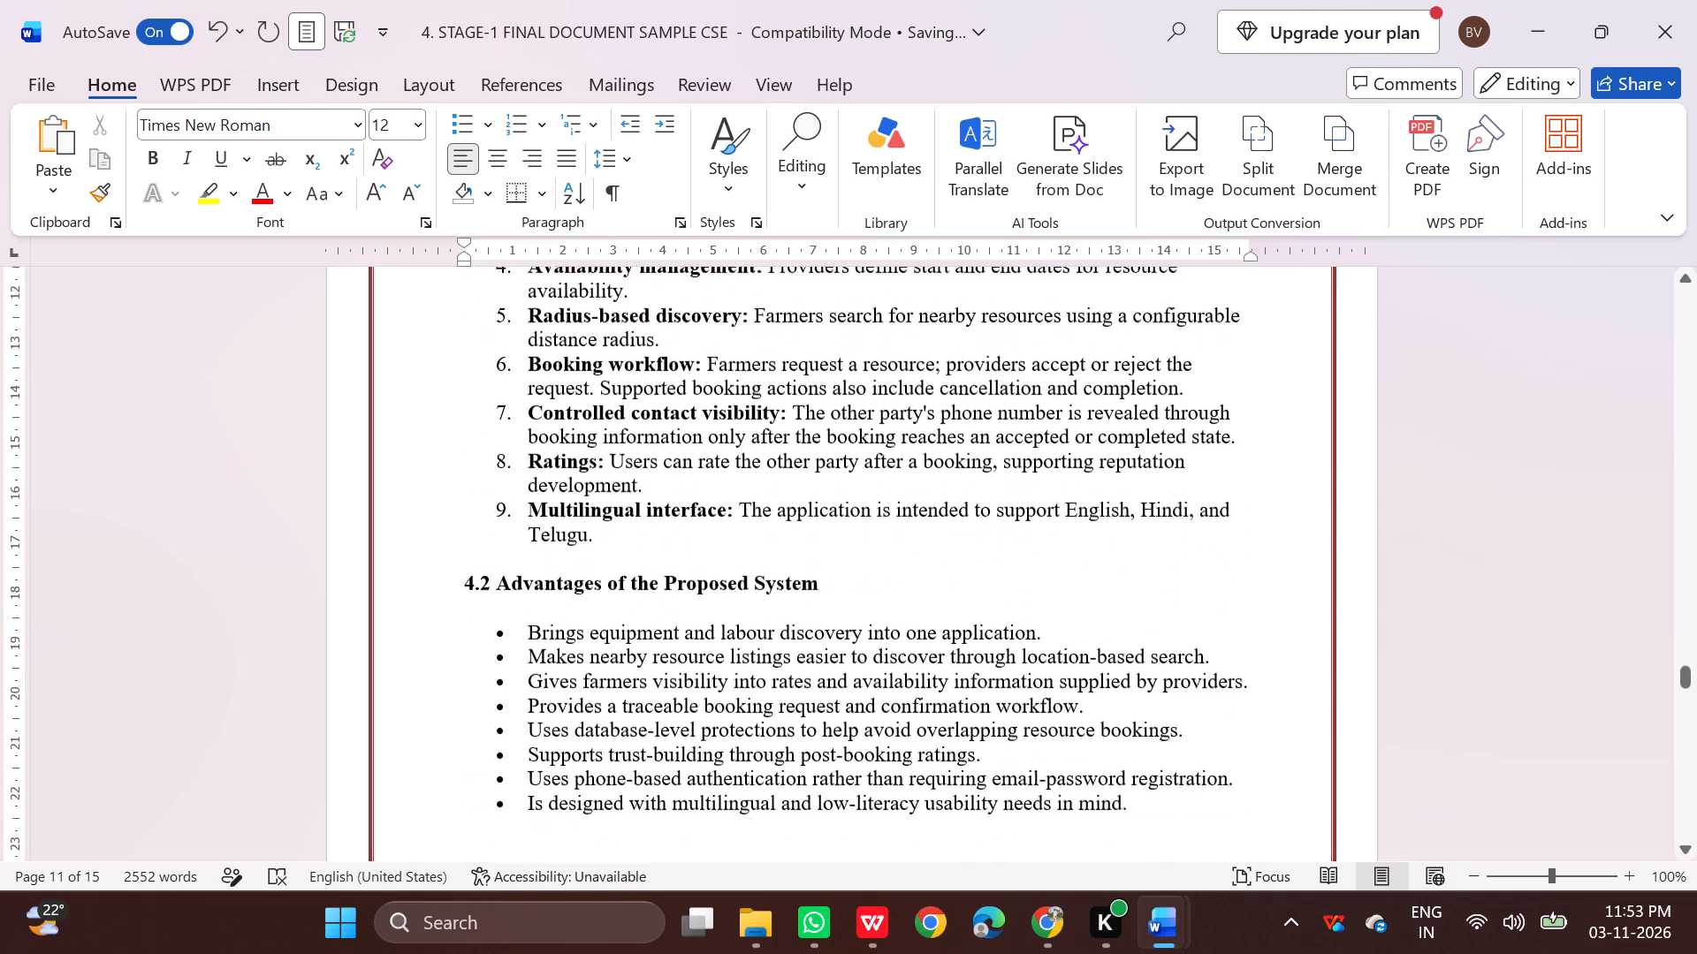
{"action": "scroll", "coordinate": [647, 644], "scroll_direction": "down", "scroll_amount": 10}
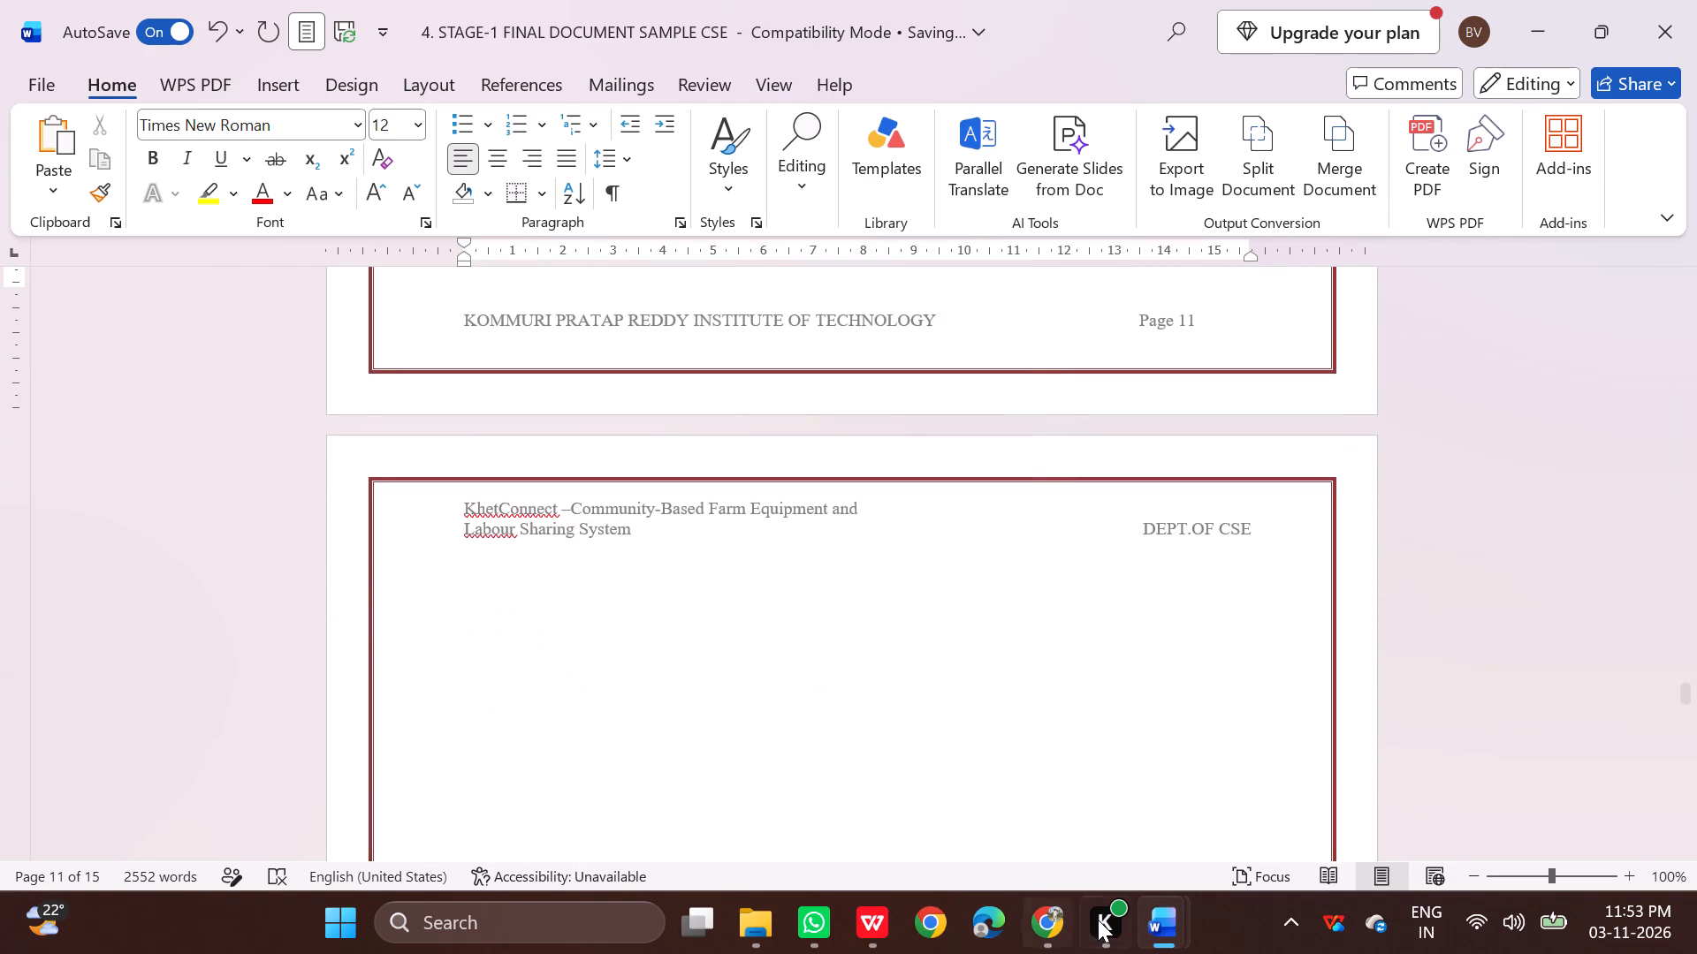
{"action": "scroll", "coordinate": [906, 783], "scroll_direction": "up", "scroll_amount": 7}
{"action": "scroll", "coordinate": [905, 772], "scroll_direction": "down", "scroll_amount": 5}
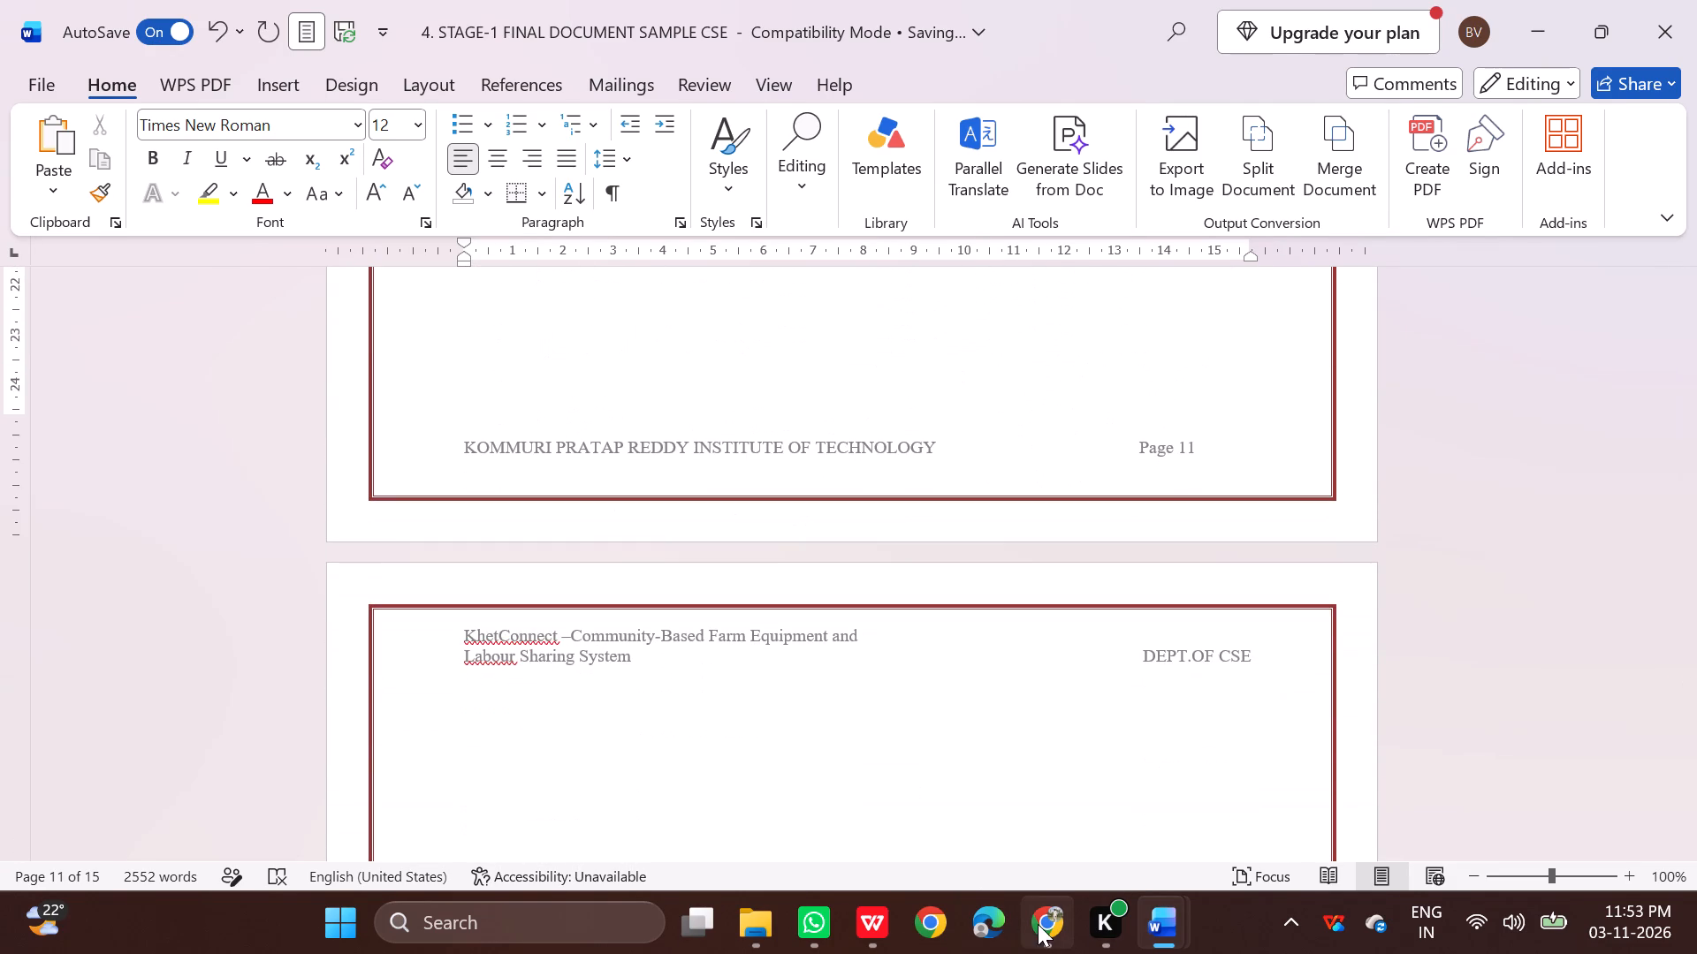
In Chrome, copy the "4.3 Proposed Workflow" heading.
{"action": "left_click", "coordinate": [952, 829]}
{"action": "scroll", "coordinate": [733, 695], "scroll_direction": "up", "scroll_amount": 3}
{"action": "scroll", "coordinate": [732, 694], "scroll_direction": "down", "scroll_amount": 10}
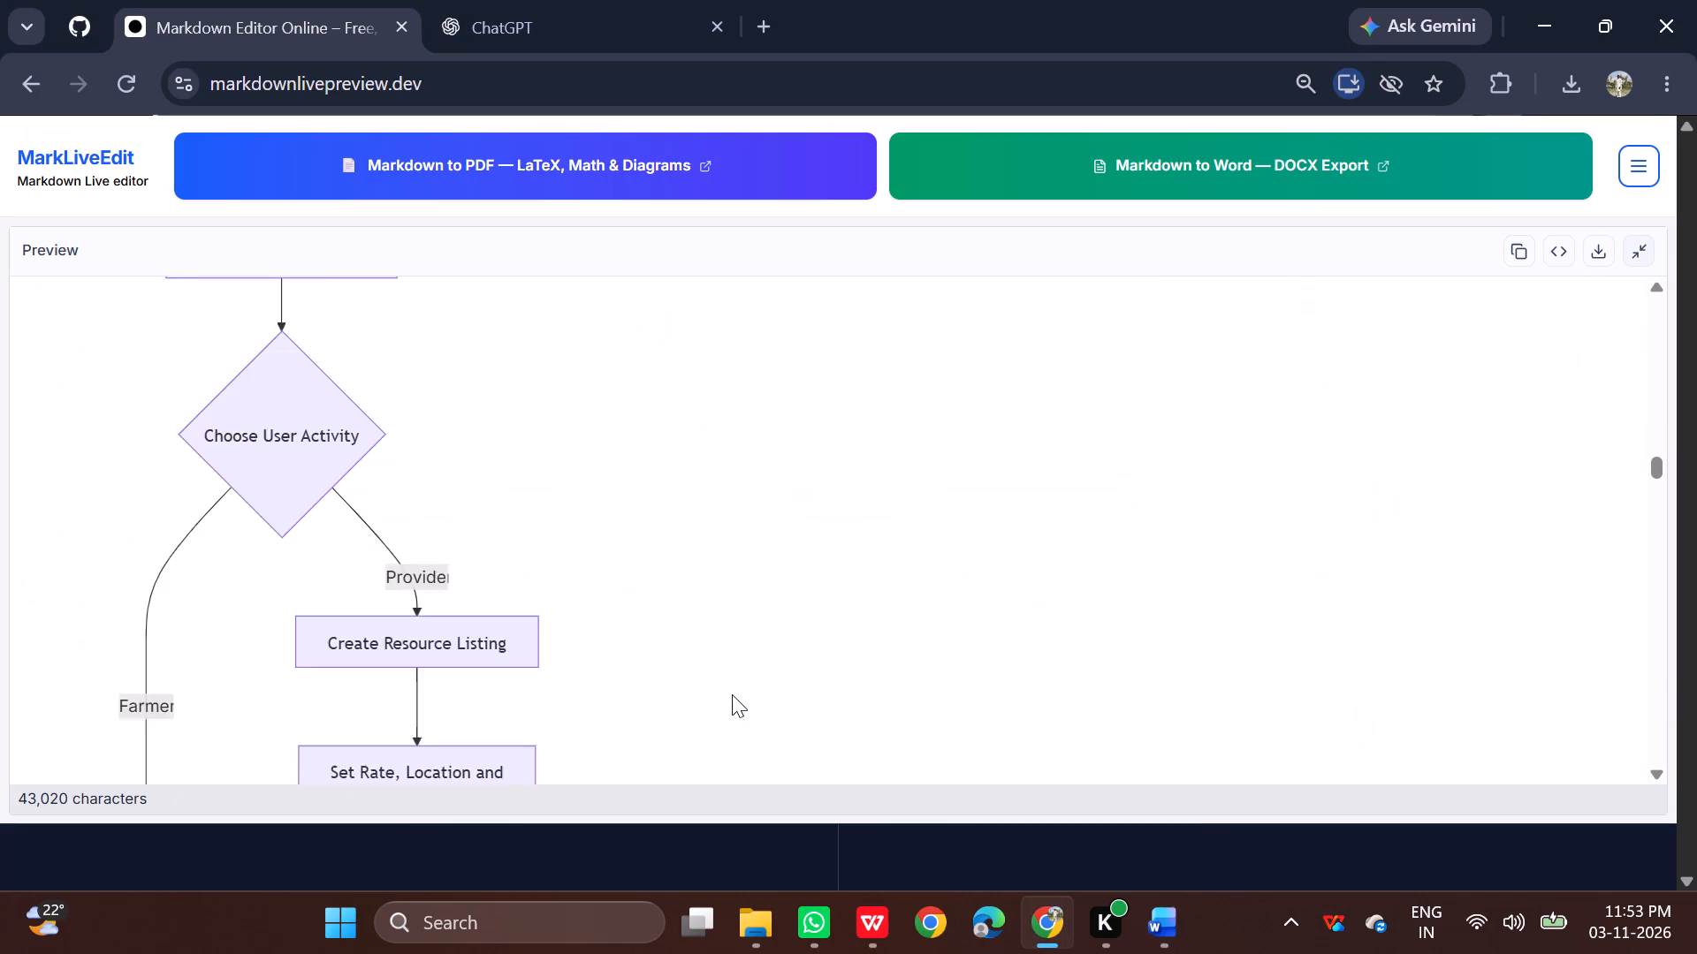
{"action": "scroll", "coordinate": [732, 694], "scroll_direction": "up", "scroll_amount": 6}
{"action": "left_click", "coordinate": [546, 693]}
{"action": "scroll", "coordinate": [431, 693], "scroll_direction": "down", "scroll_amount": 2}
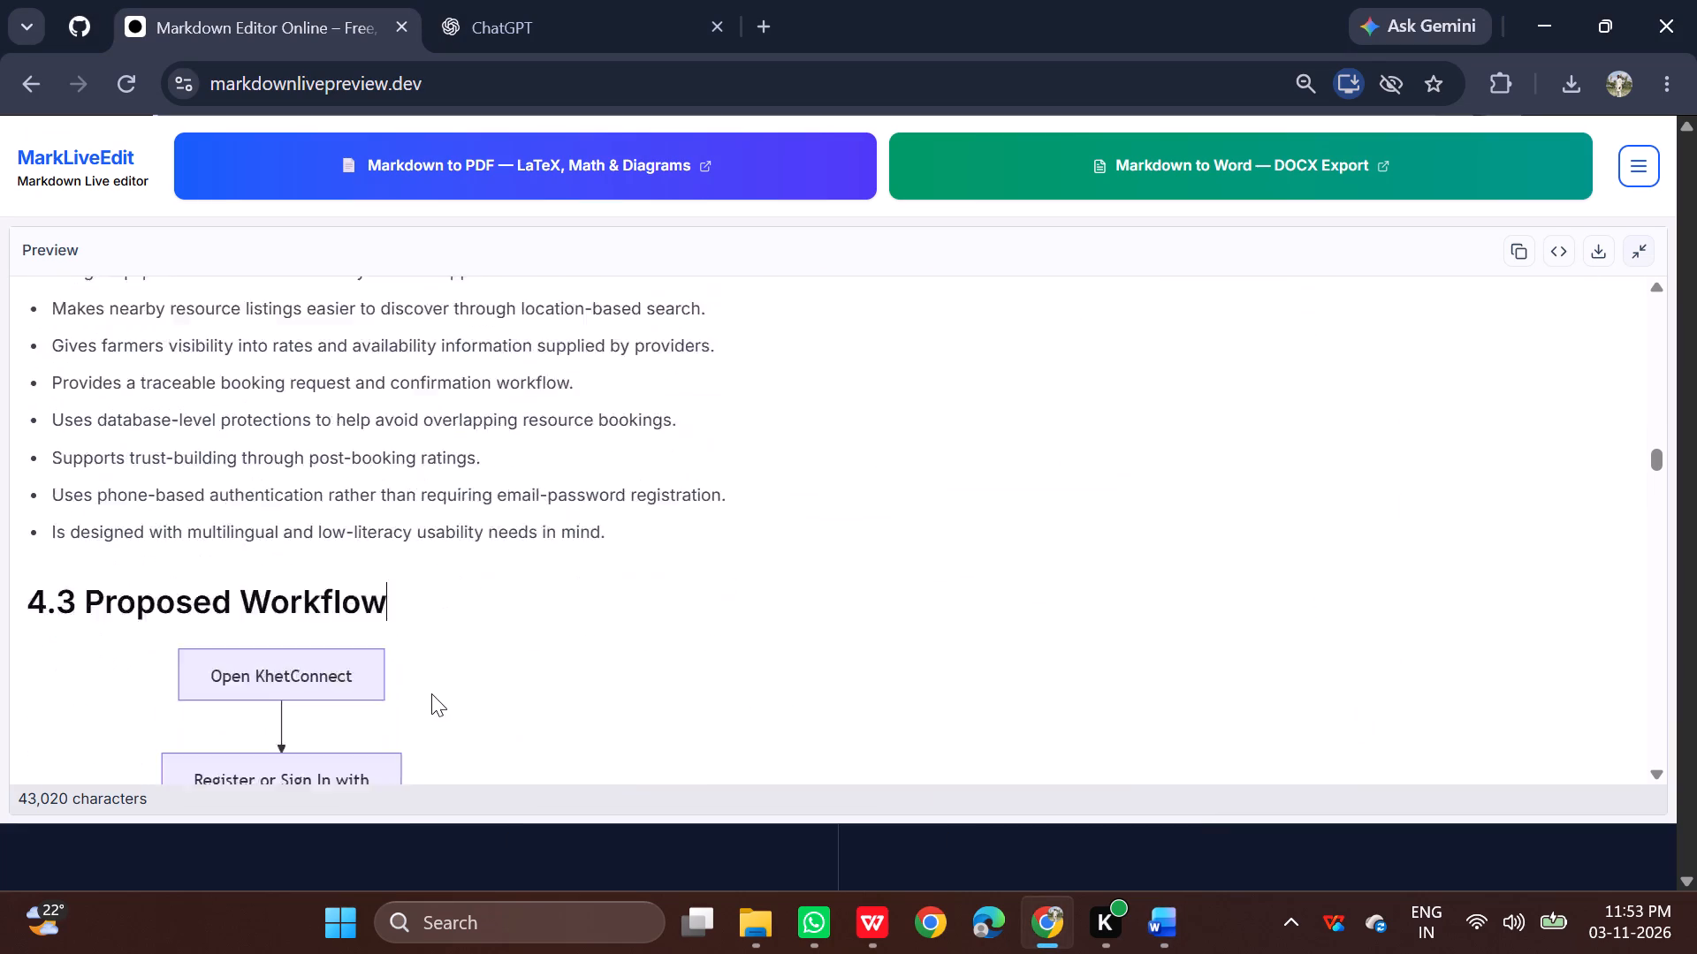
{"action": "left_click_drag", "start_coordinate": [400, 473], "coordinate": [3, 440]}
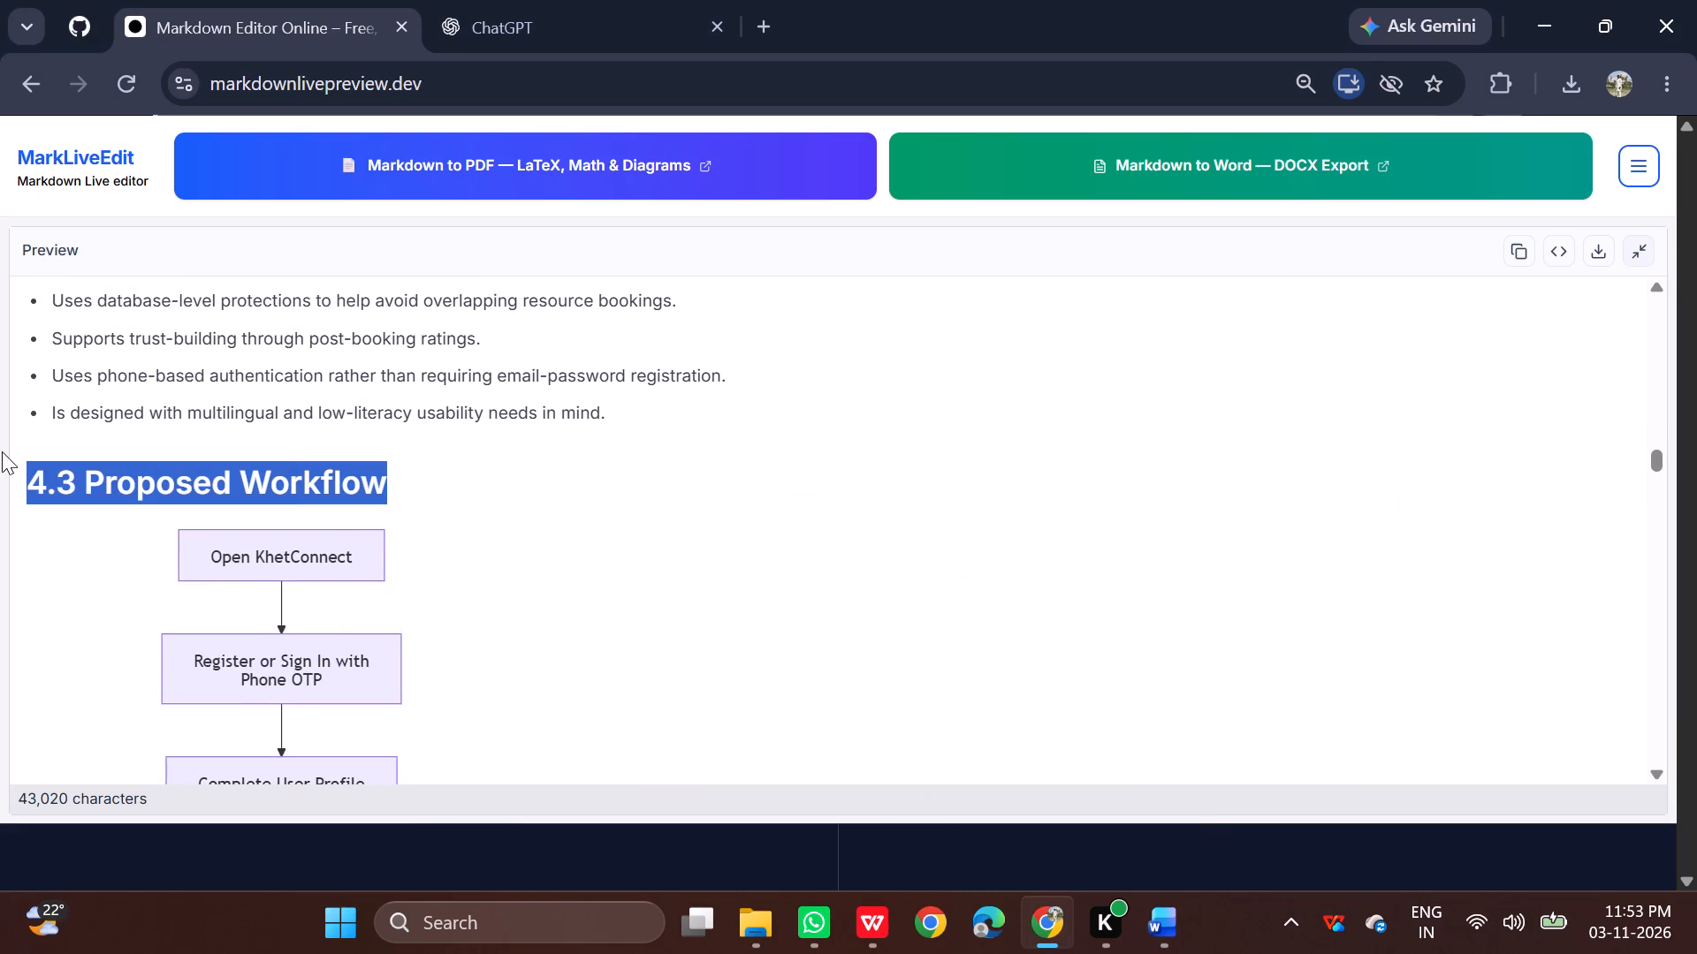
{"action": "key", "text": "ctrl+c"}
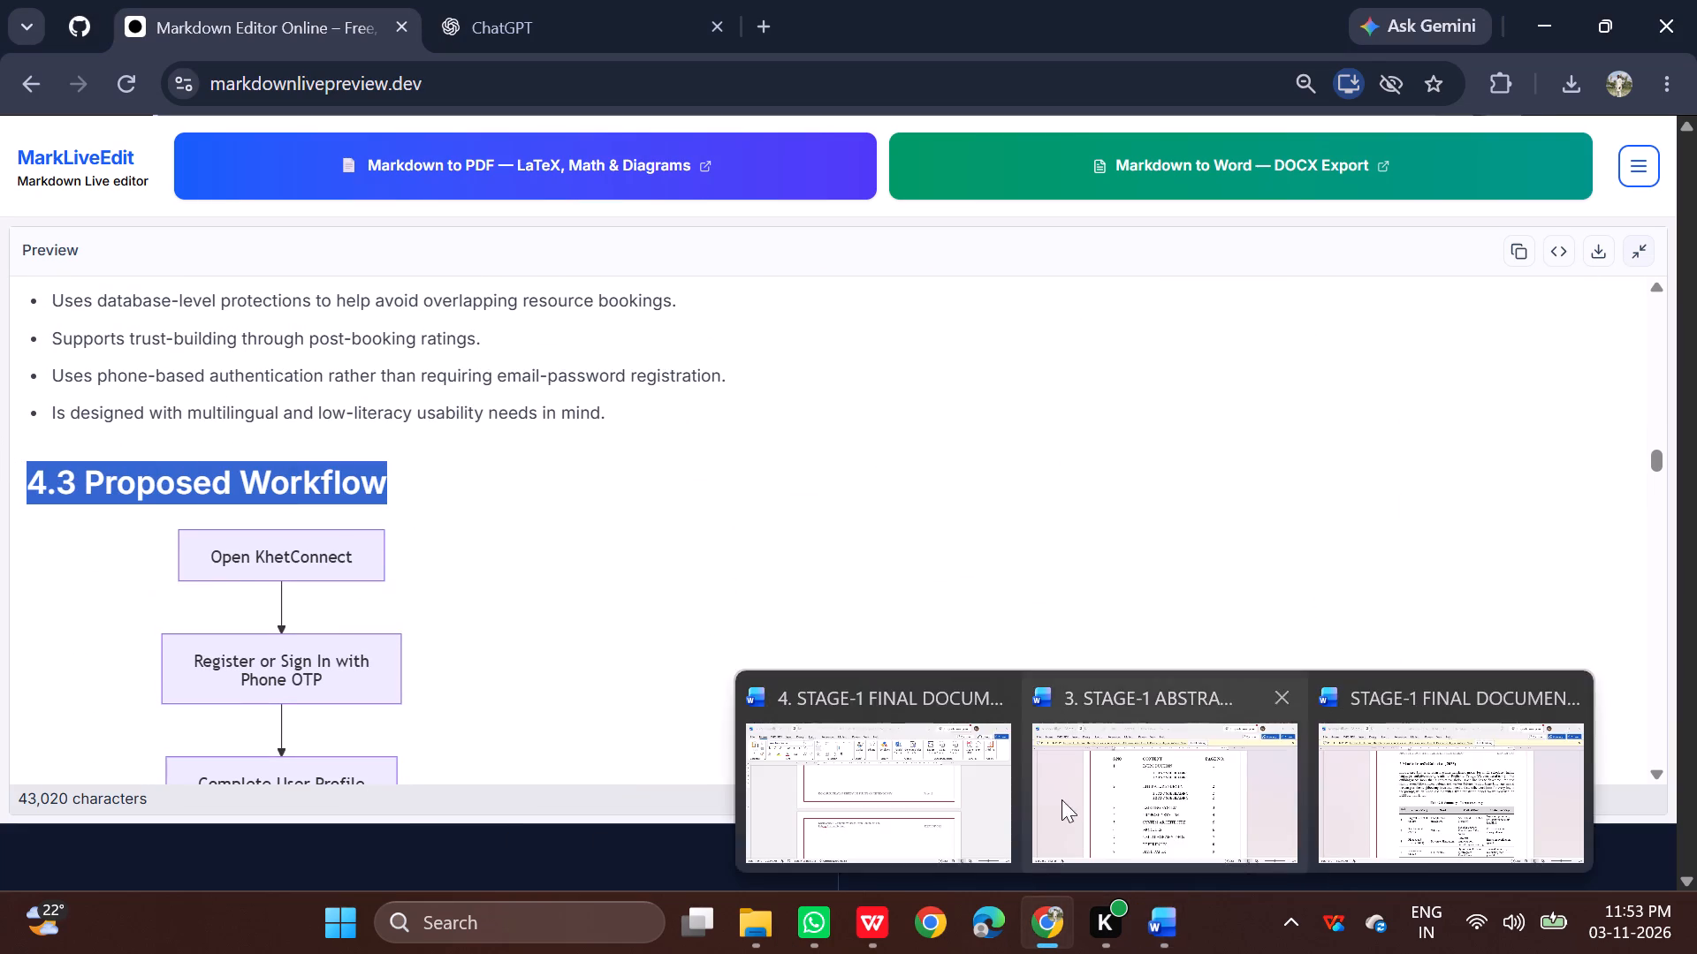
In Word, set the "4.2 Advantages of the Proposed System" heading to size 14 and underline it.
{"action": "left_click", "coordinate": [970, 798]}
{"action": "scroll", "coordinate": [868, 763], "scroll_direction": "up", "scroll_amount": 7}
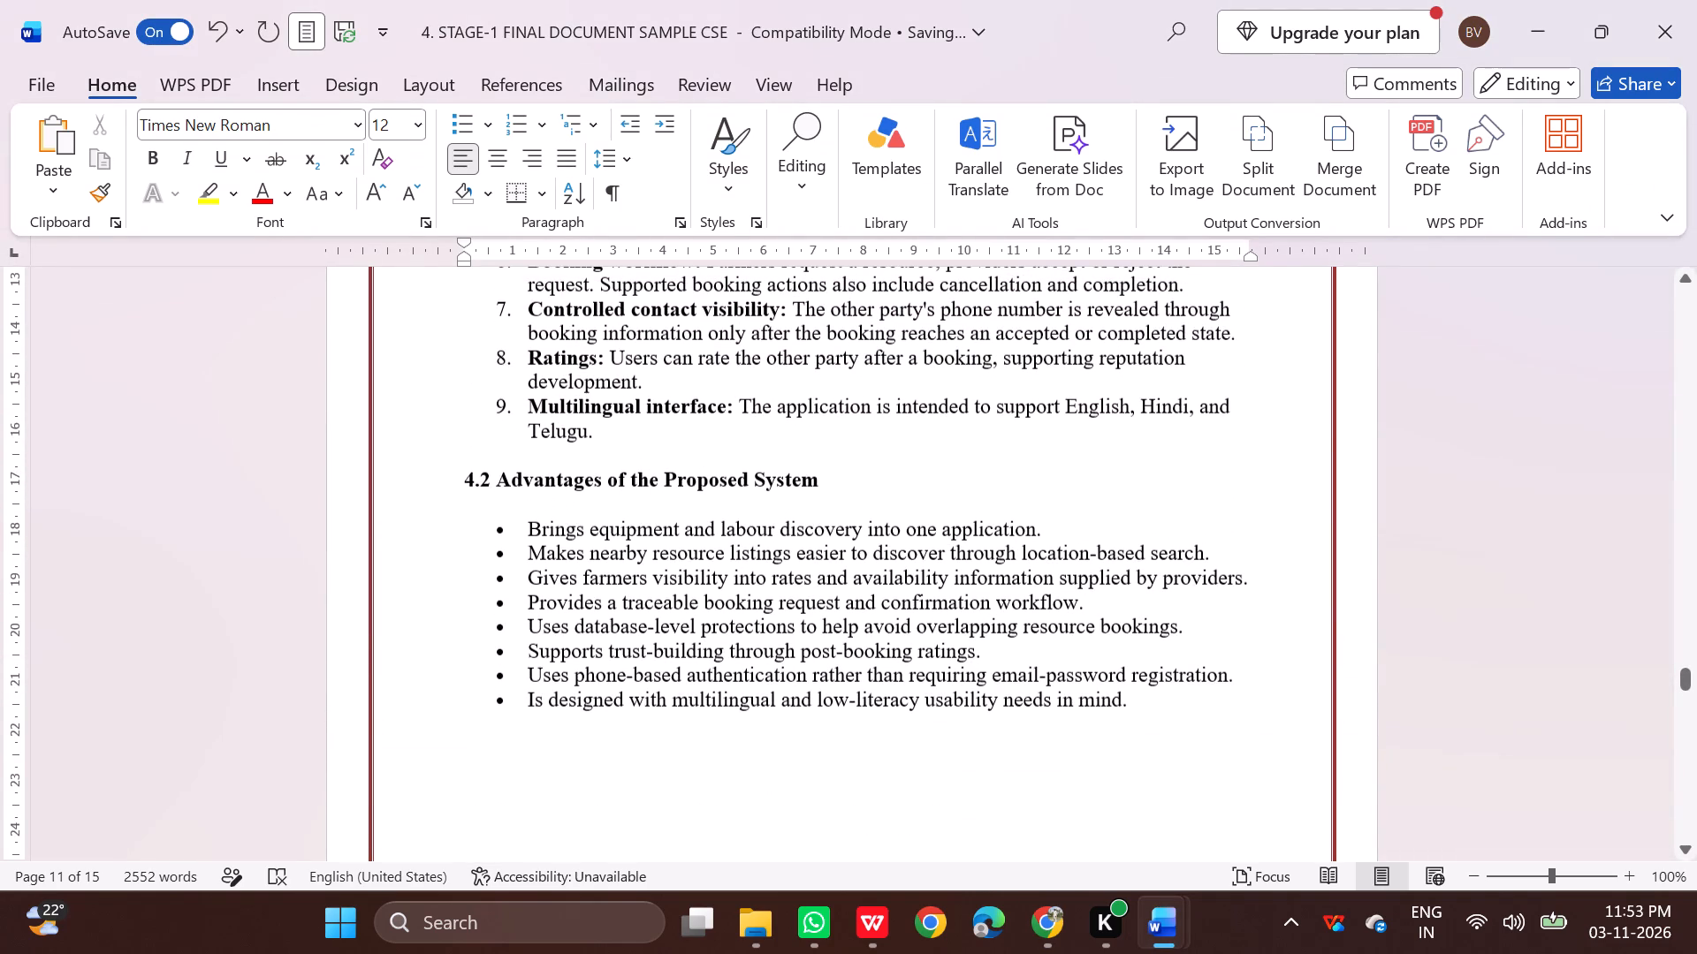
{"action": "left_click_drag", "start_coordinate": [822, 478], "coordinate": [467, 478]}
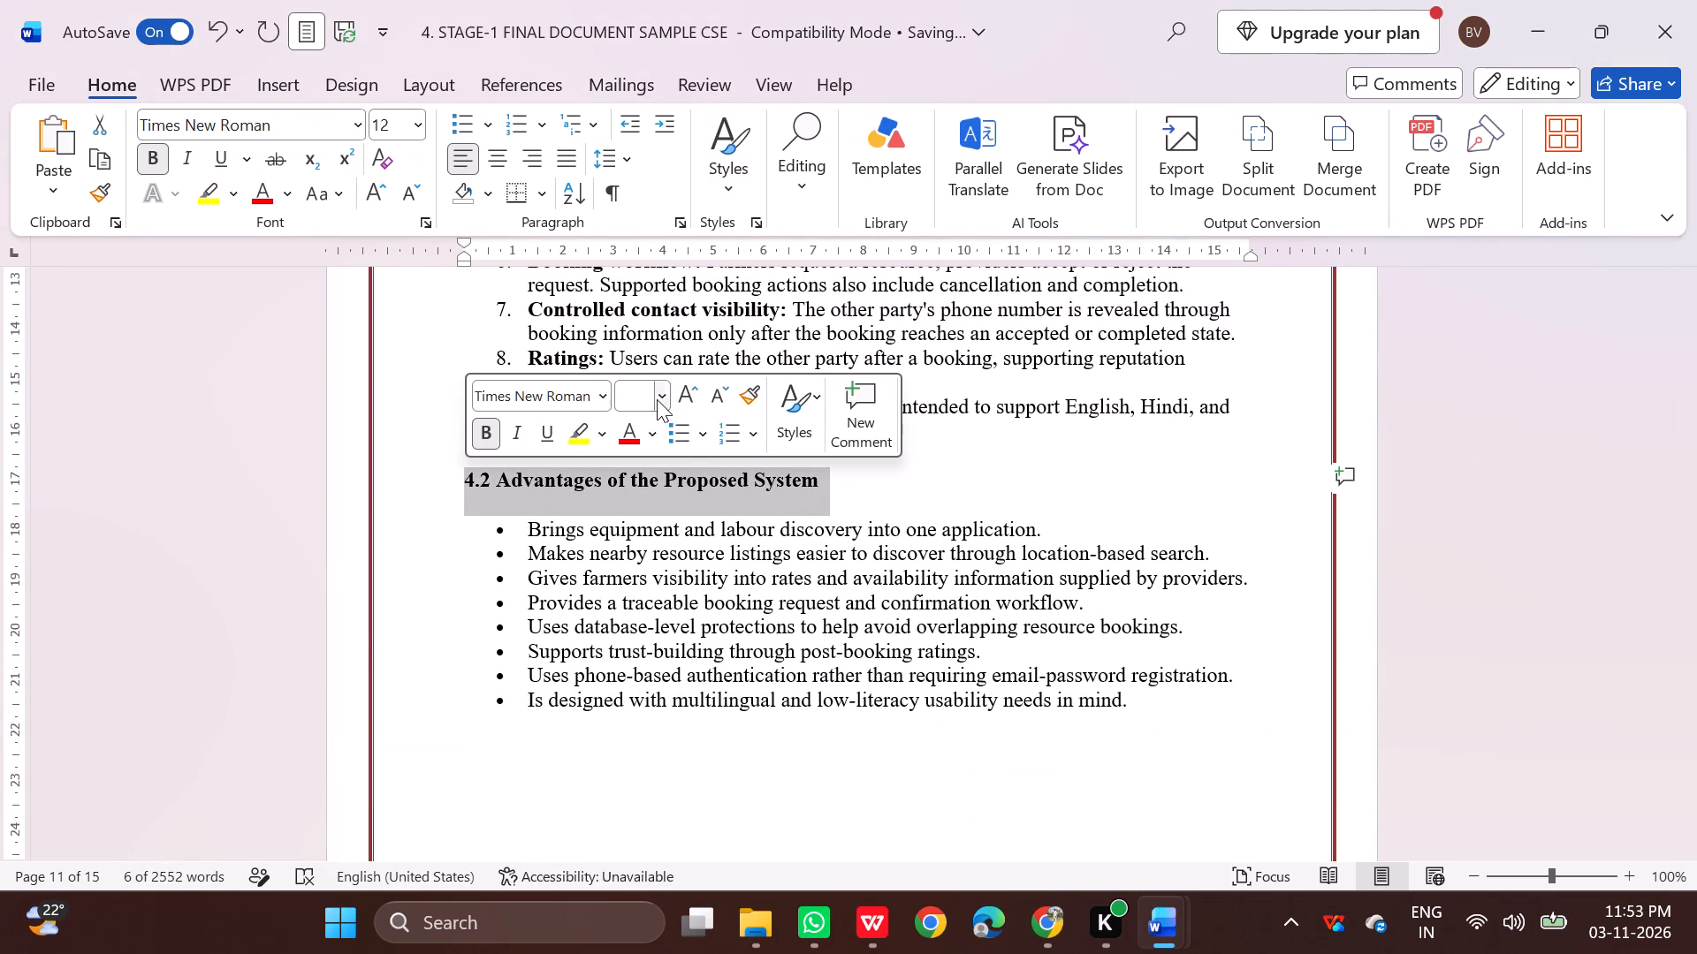
{"action": "left_click", "coordinate": [658, 398]}
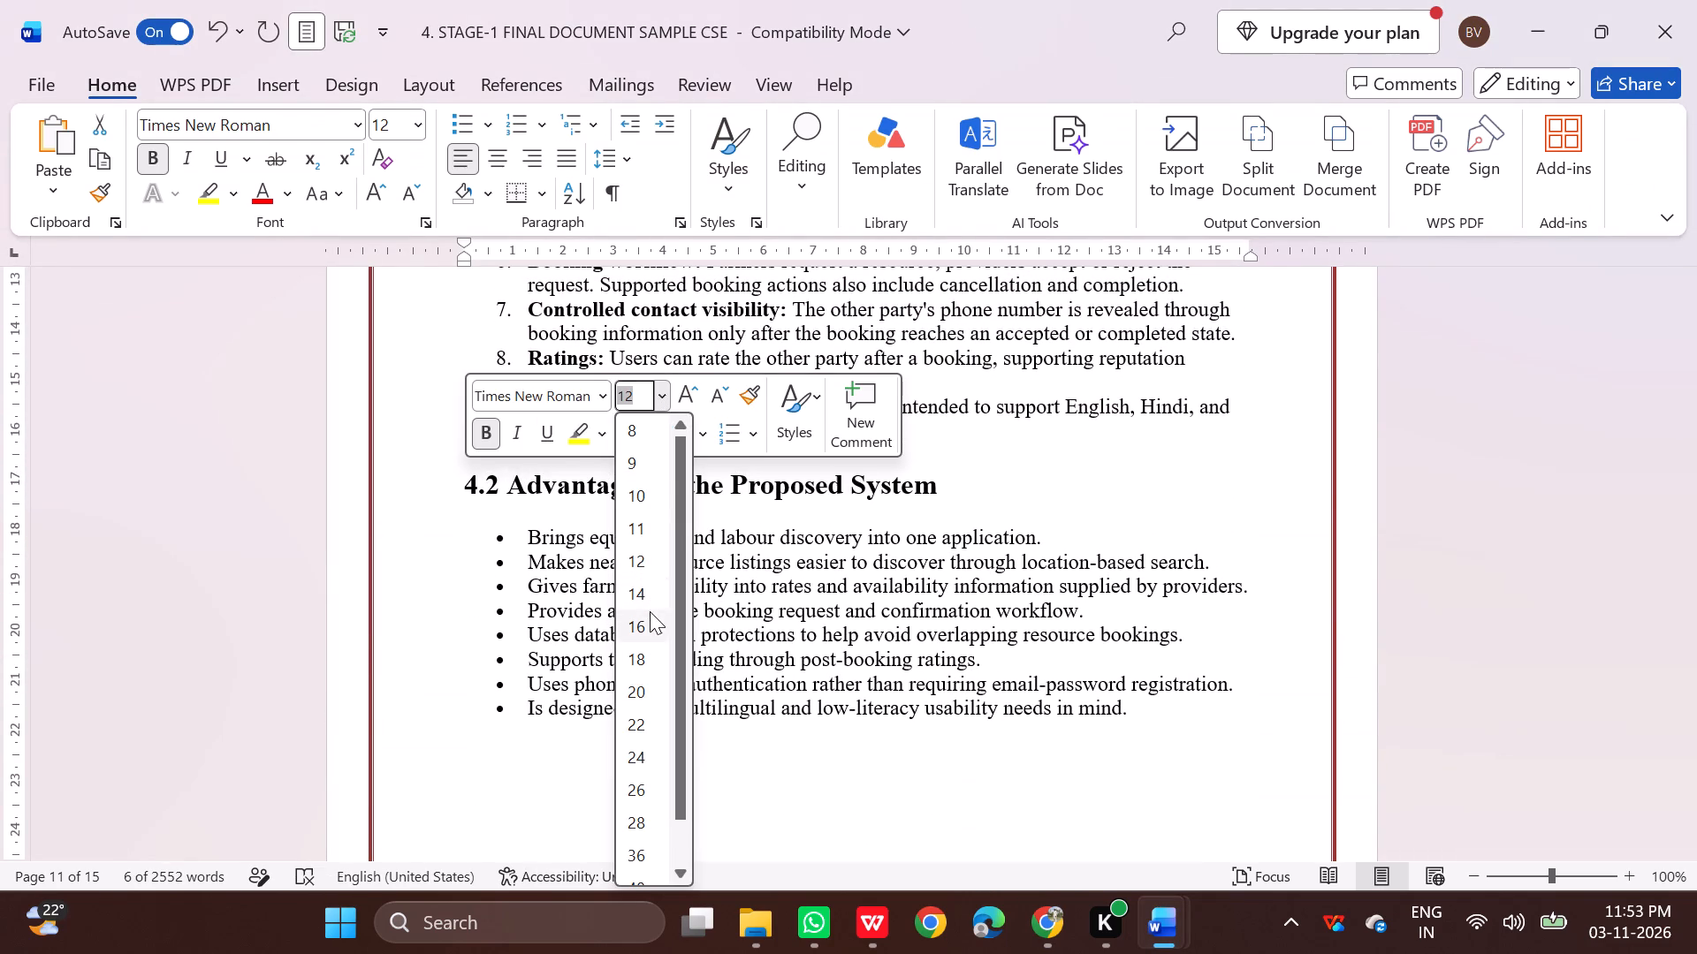
{"action": "left_click", "coordinate": [656, 598]}
{"action": "left_click", "coordinate": [535, 431]}
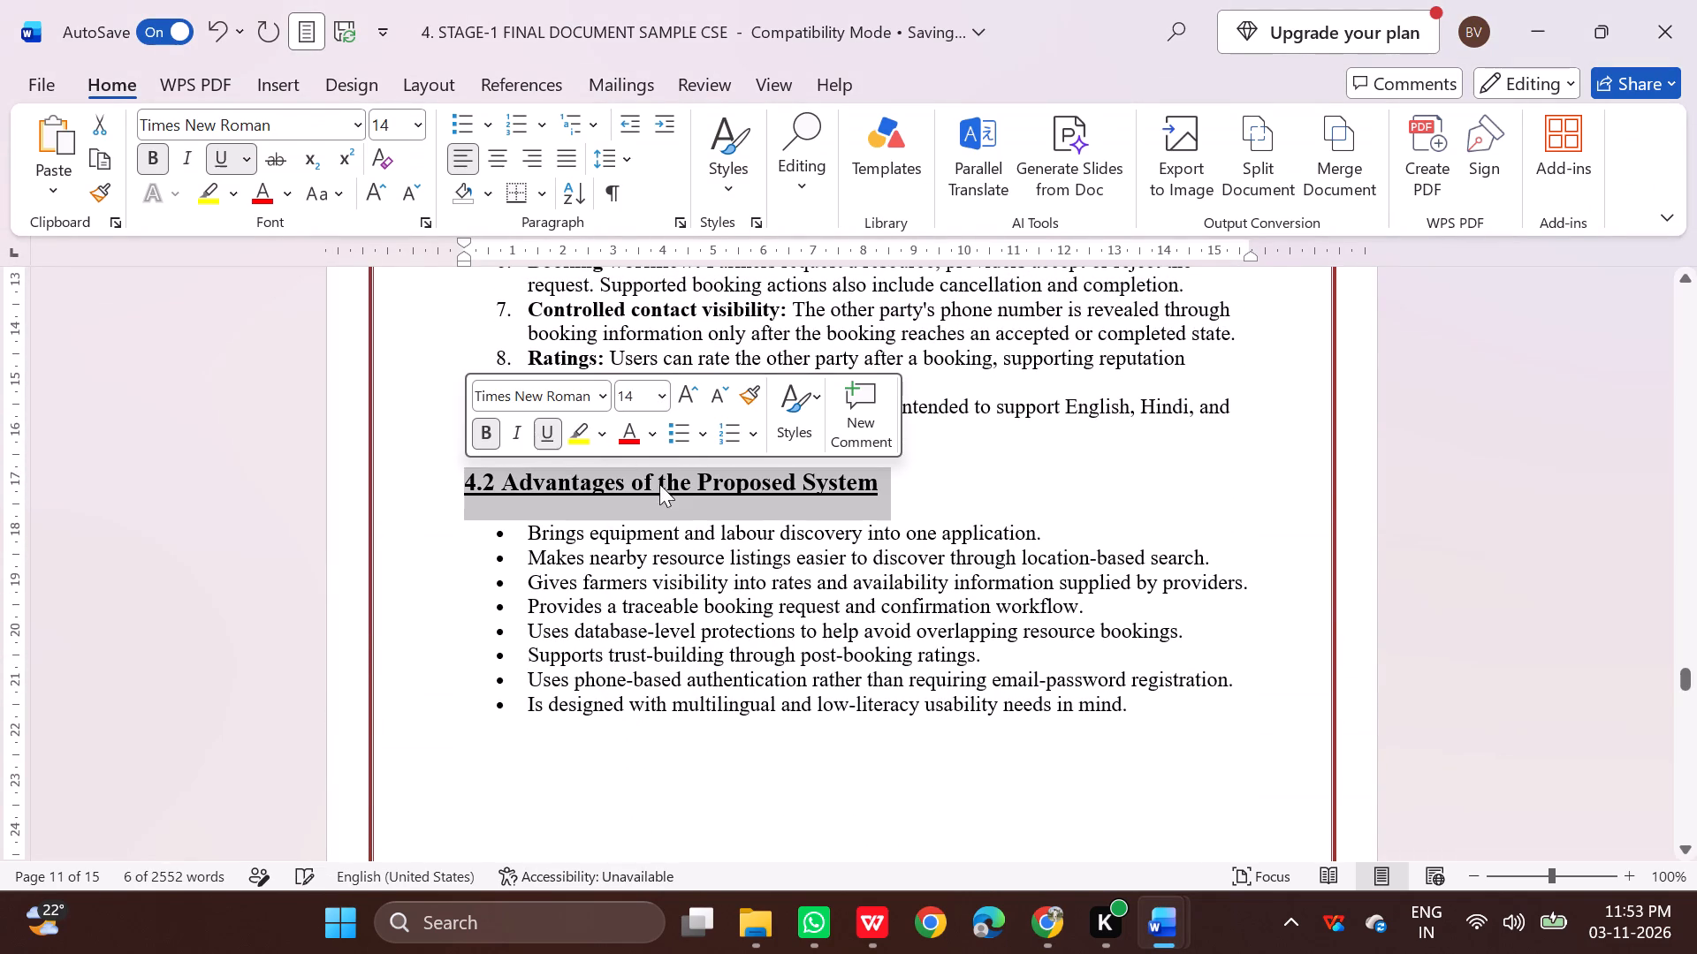
Underline the "4.1 Main Features" heading and set it to size 14.
{"action": "scroll", "coordinate": [1139, 495], "scroll_direction": "up", "scroll_amount": 3}
{"action": "scroll", "coordinate": [947, 507], "scroll_direction": "up", "scroll_amount": 2}
{"action": "scroll", "coordinate": [681, 446], "scroll_direction": "up", "scroll_amount": 2}
{"action": "left_click_drag", "start_coordinate": [443, 432], "coordinate": [507, 441]}
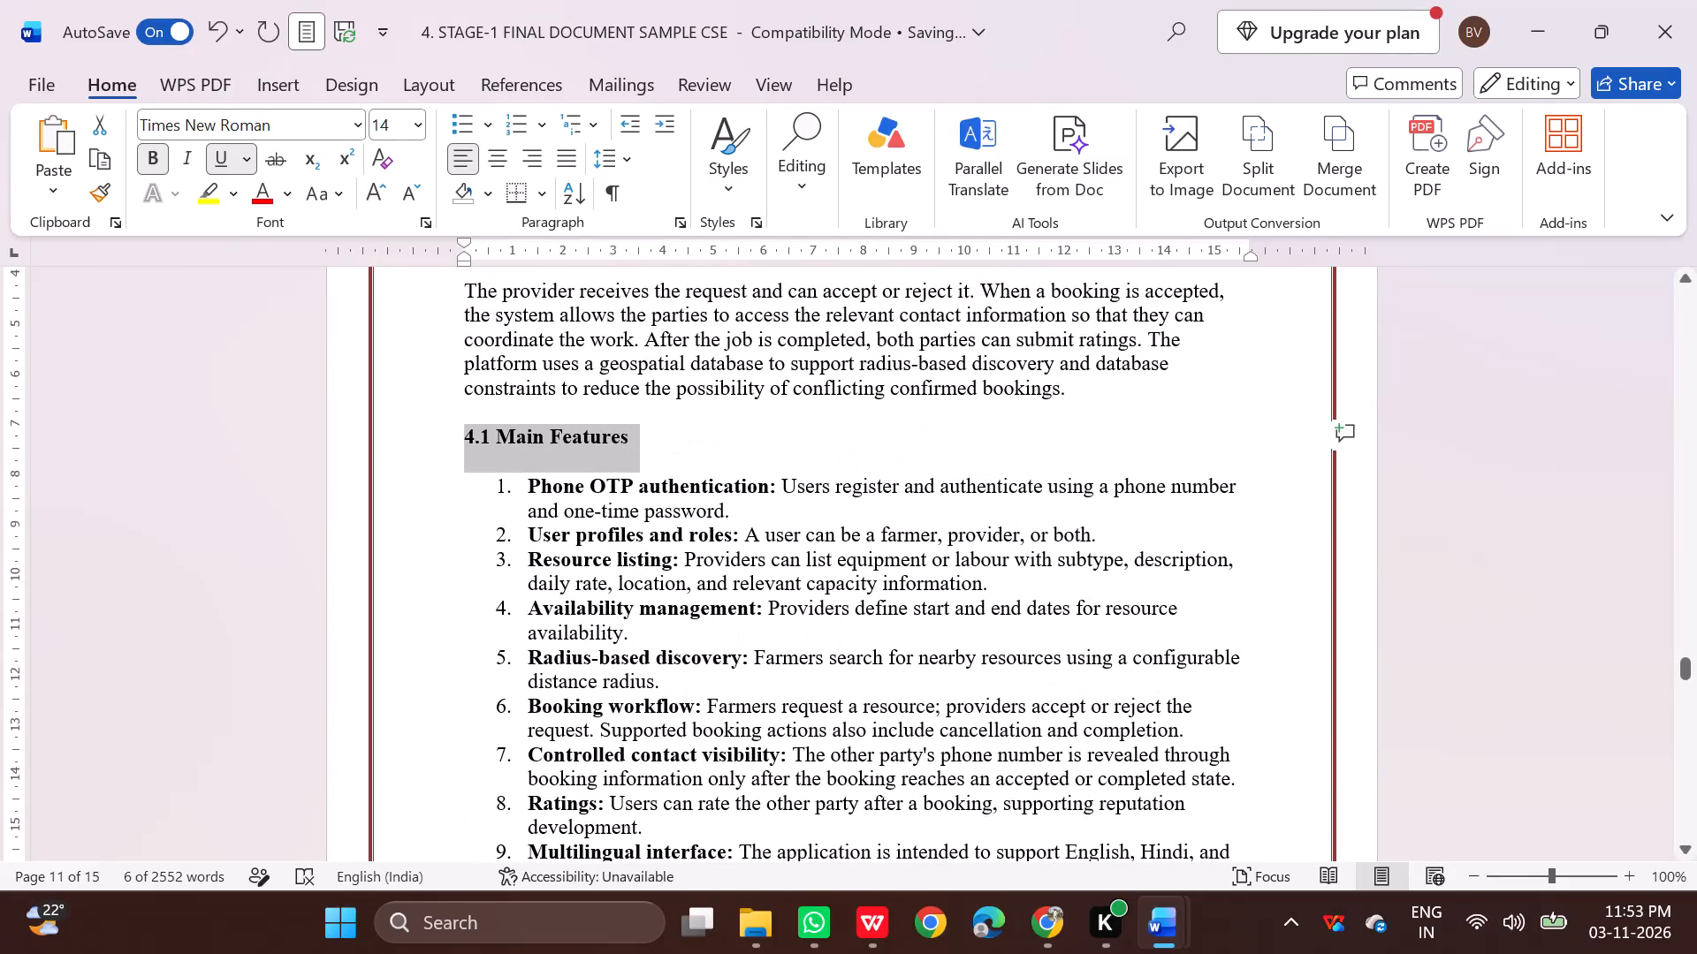
{"action": "left_click_drag", "start_coordinate": [507, 441], "coordinate": [575, 442]}
{"action": "left_click", "coordinate": [649, 397]}
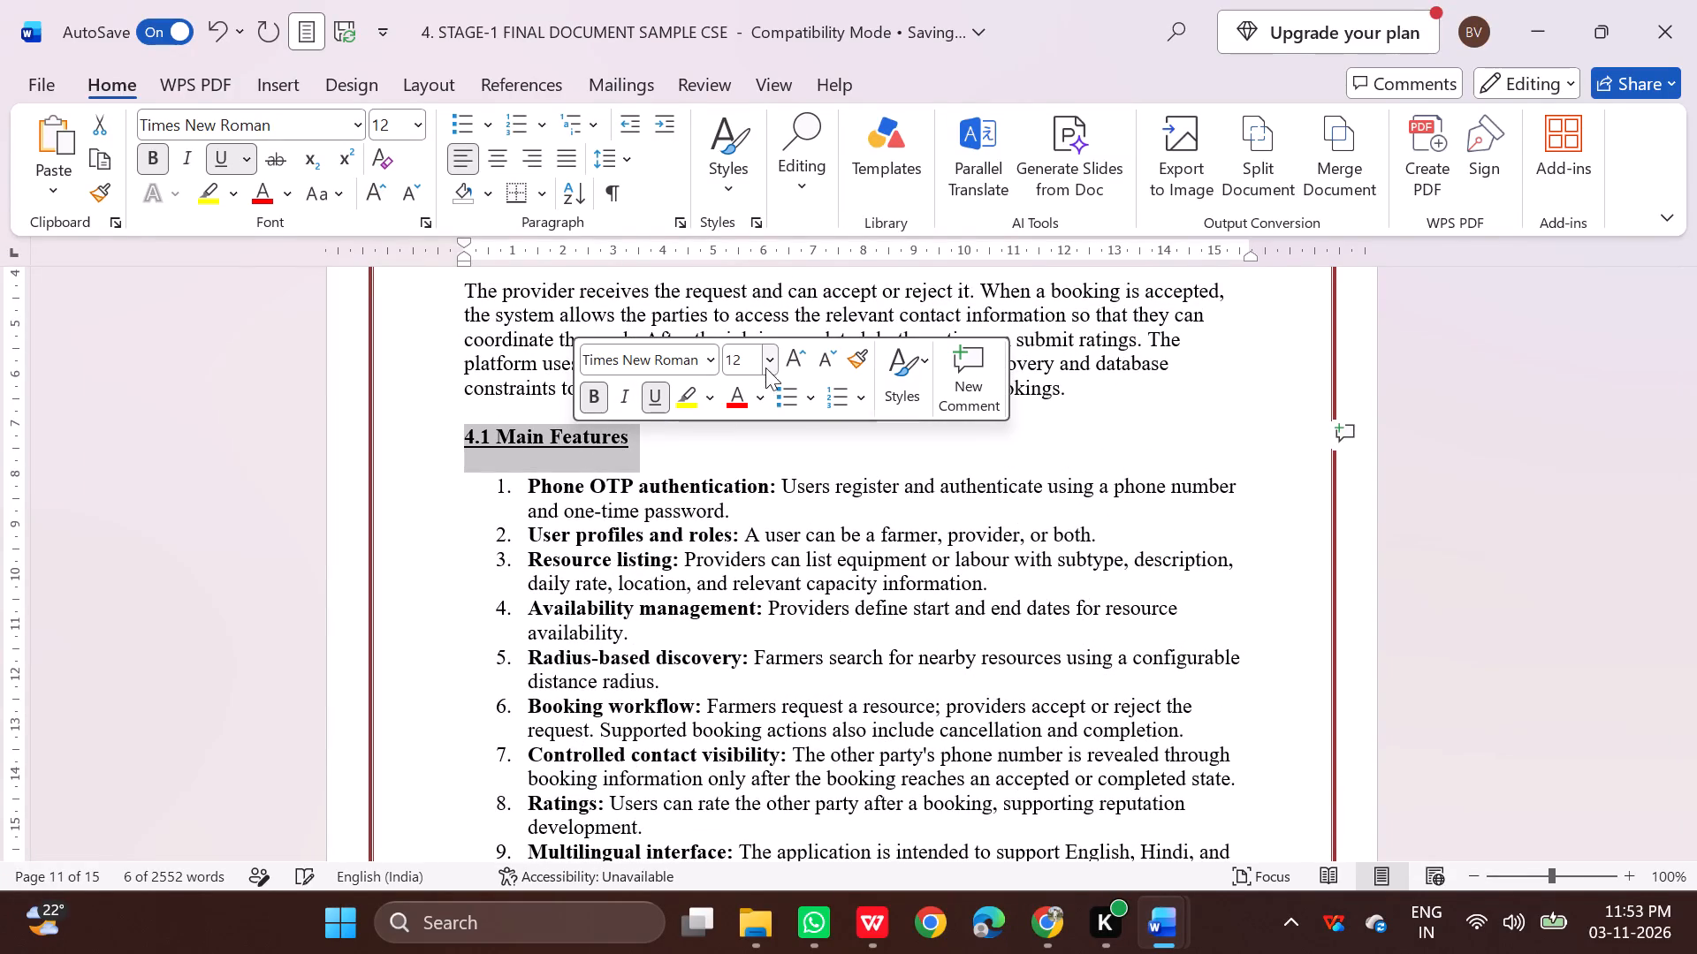
{"action": "left_click", "coordinate": [770, 363]}
{"action": "left_click", "coordinate": [765, 546]}
Remove the indent from the blank first line of page 12 and paste the "4.3 Proposed Workflow" heading there.
{"action": "scroll", "coordinate": [944, 487], "scroll_direction": "up", "scroll_amount": 2}
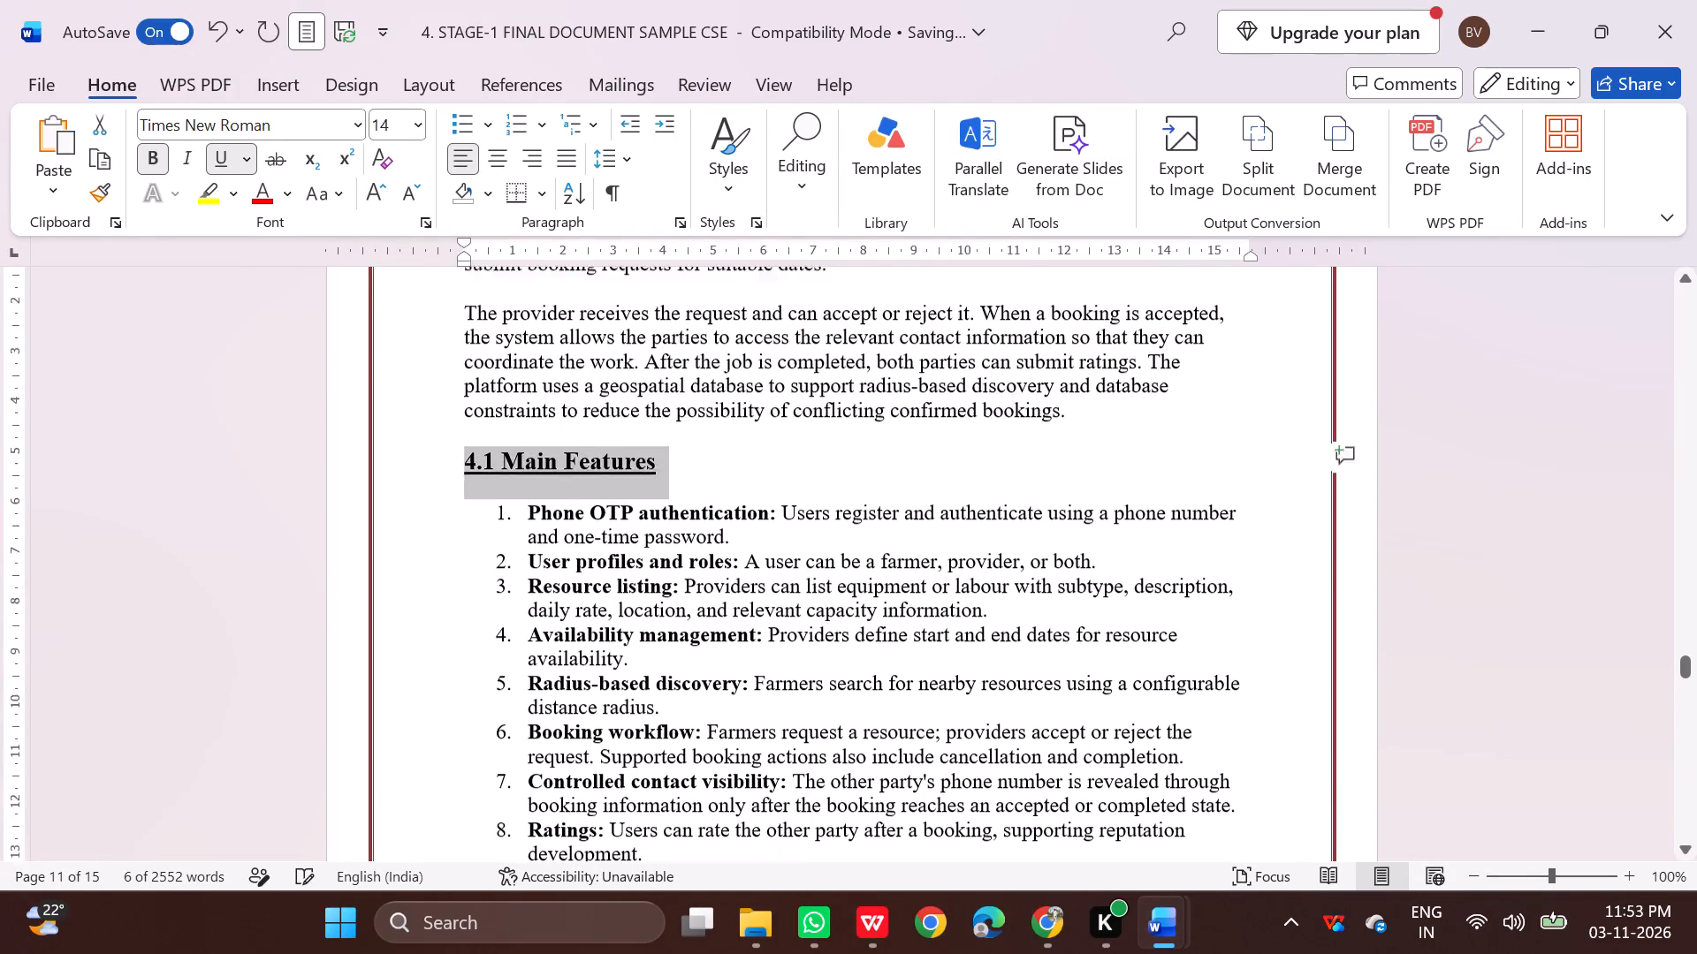
{"action": "scroll", "coordinate": [945, 487], "scroll_direction": "up", "scroll_amount": 4}
{"action": "scroll", "coordinate": [957, 498], "scroll_direction": "down", "scroll_amount": 20}
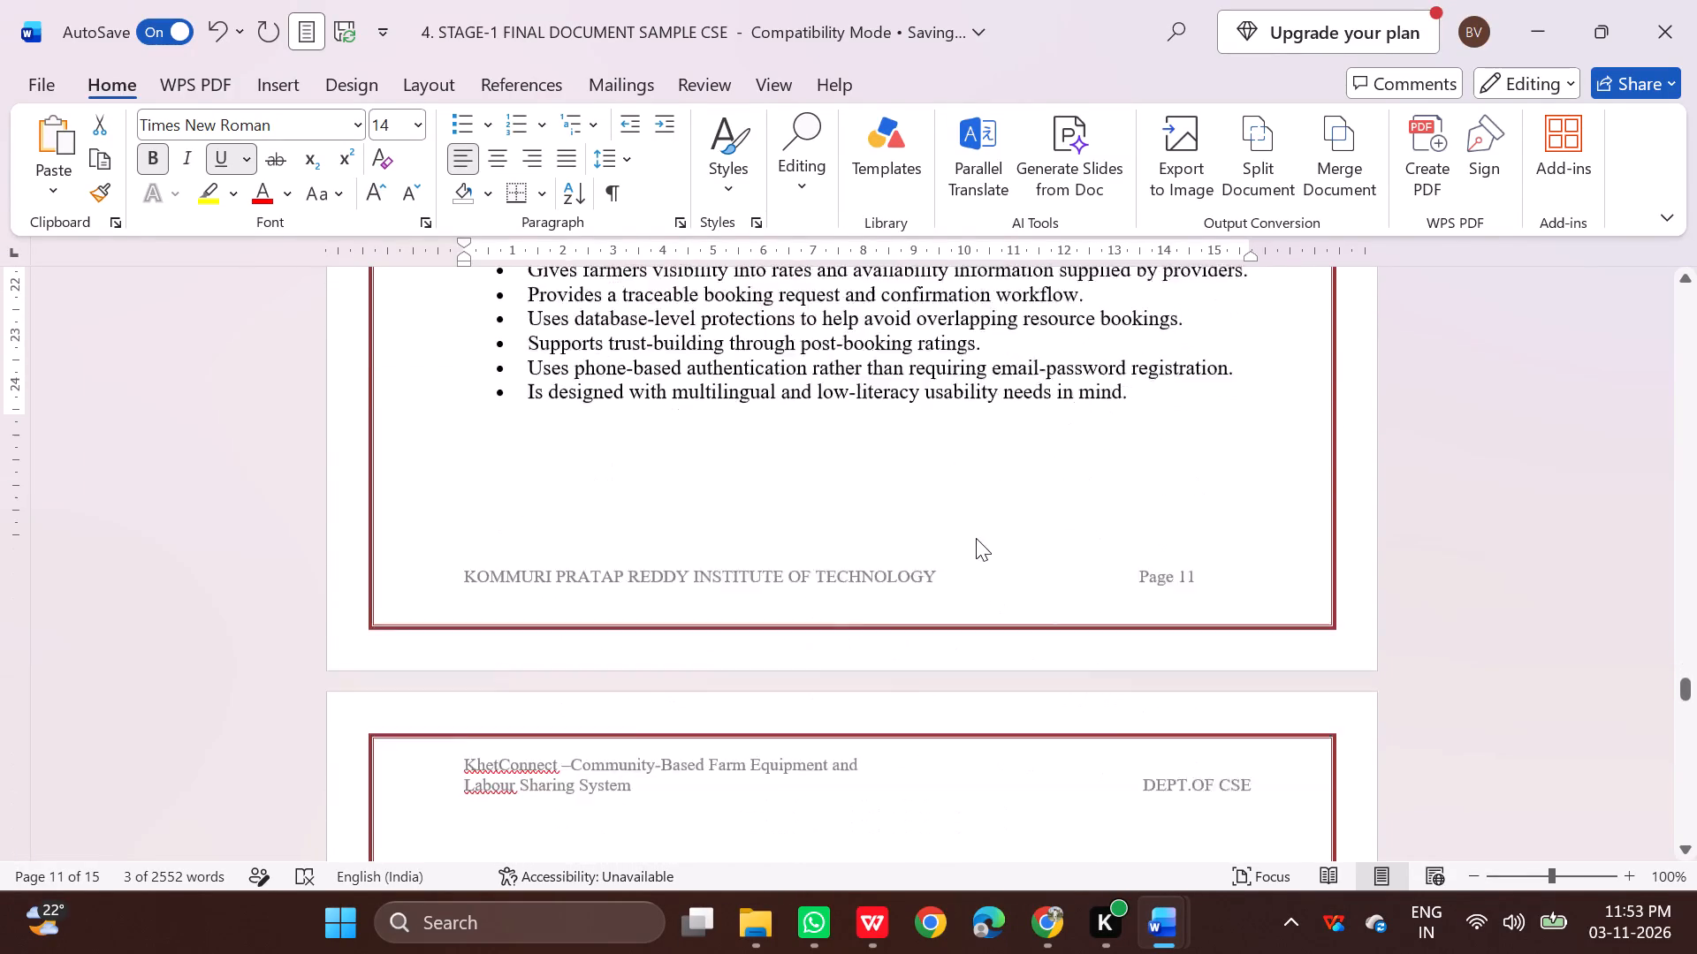
{"action": "left_click", "coordinate": [536, 702]}
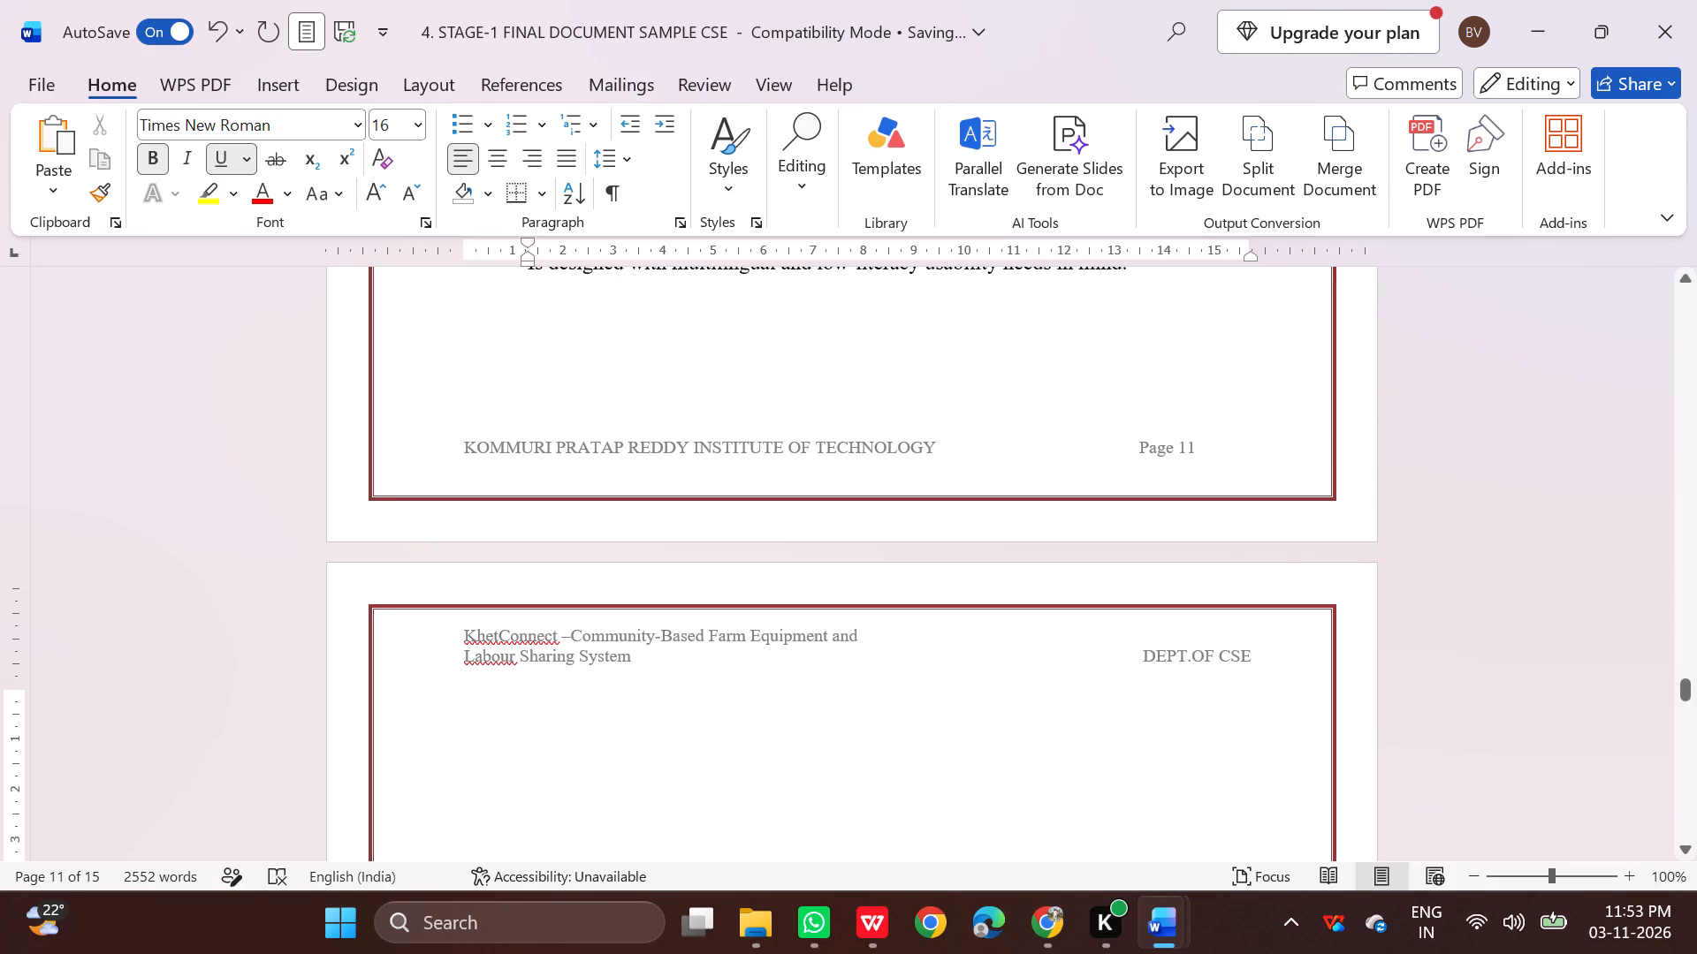
{"action": "key", "text": "BackSpace"}
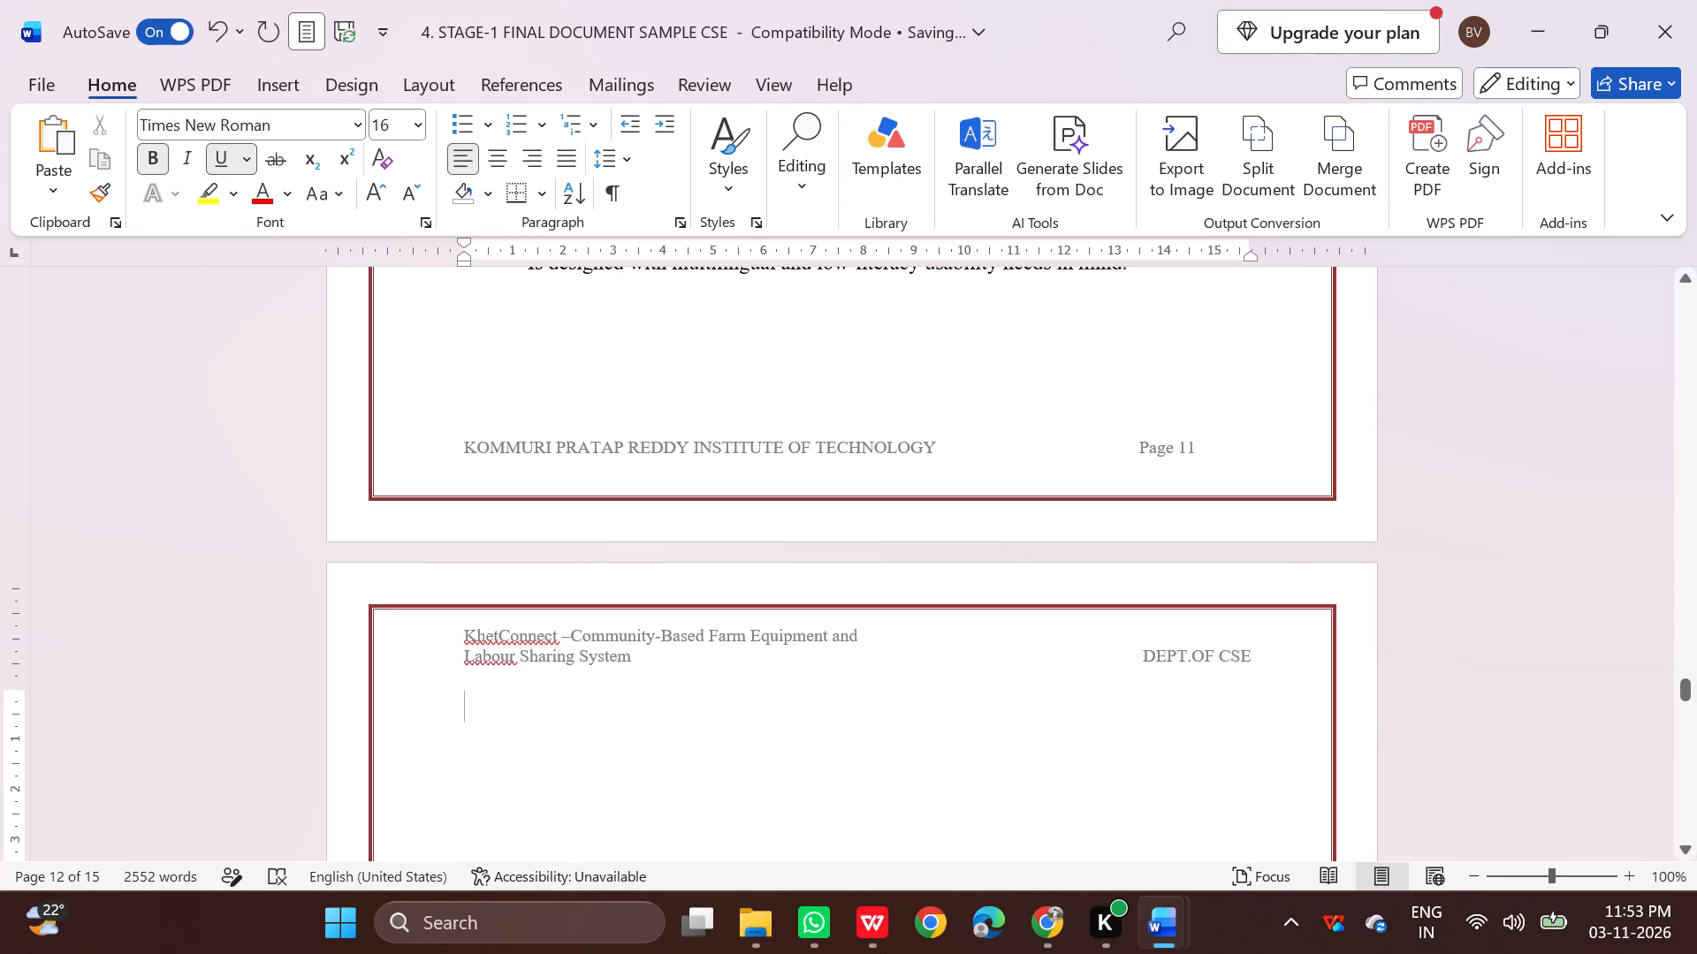
{"action": "key", "text": "ctrl+v"}
{"action": "left_click", "coordinate": [613, 745]}
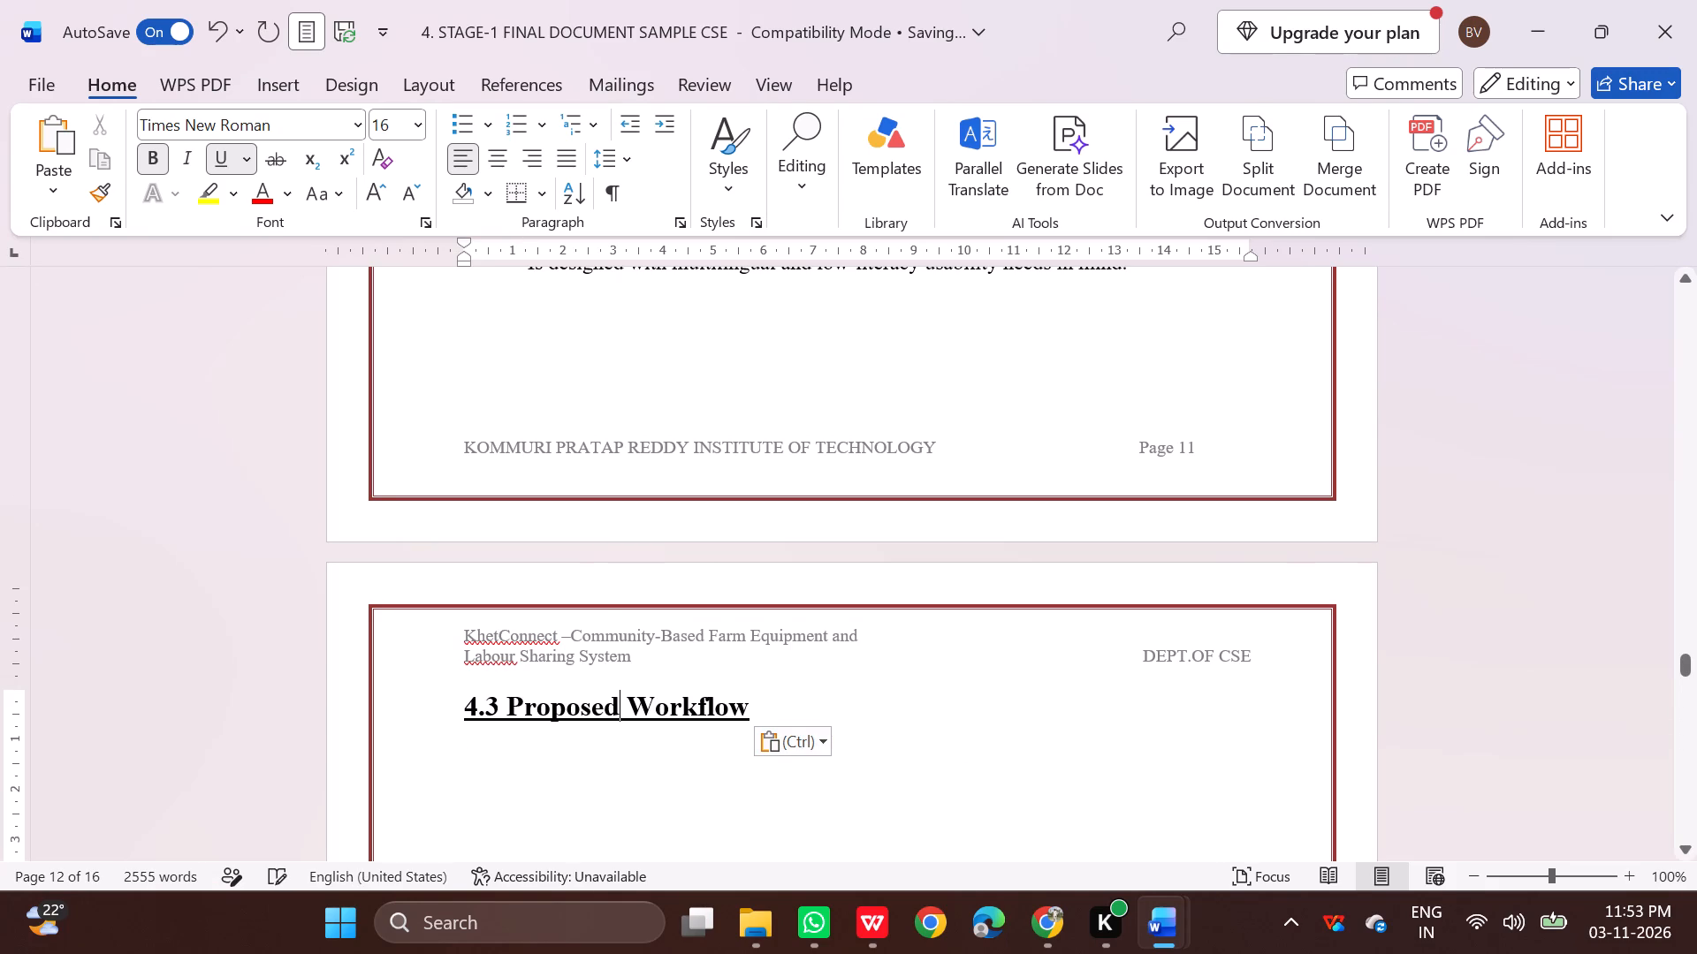
{"action": "scroll", "coordinate": [633, 733], "scroll_direction": "down", "scroll_amount": 4}
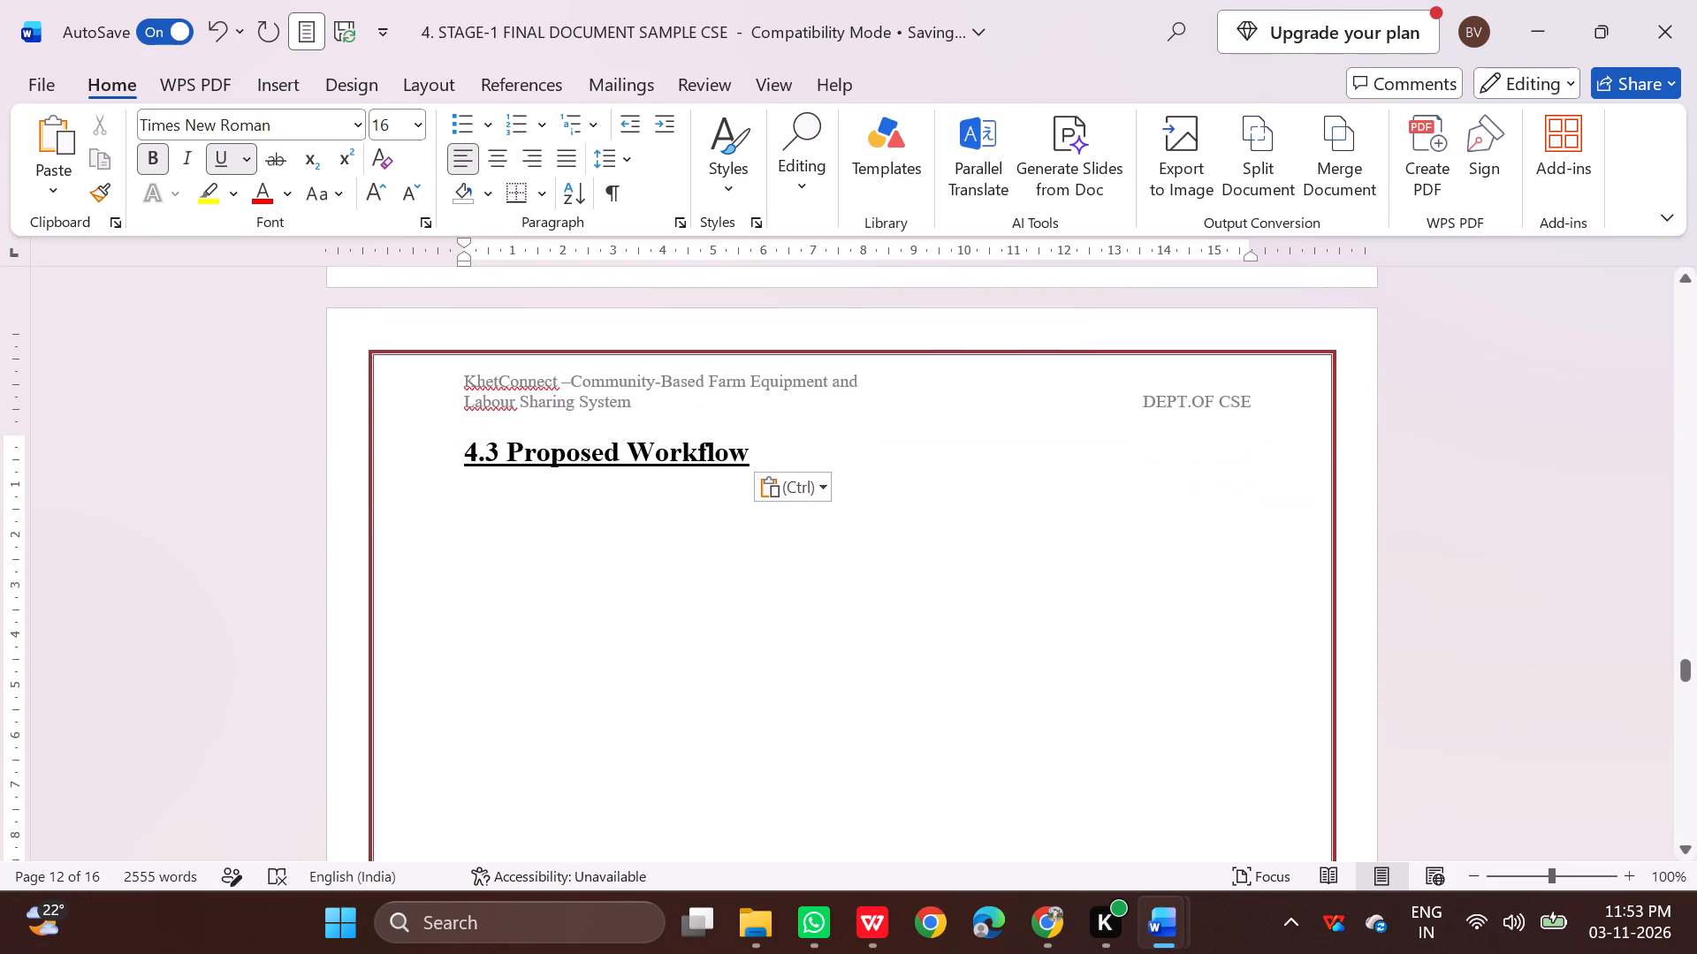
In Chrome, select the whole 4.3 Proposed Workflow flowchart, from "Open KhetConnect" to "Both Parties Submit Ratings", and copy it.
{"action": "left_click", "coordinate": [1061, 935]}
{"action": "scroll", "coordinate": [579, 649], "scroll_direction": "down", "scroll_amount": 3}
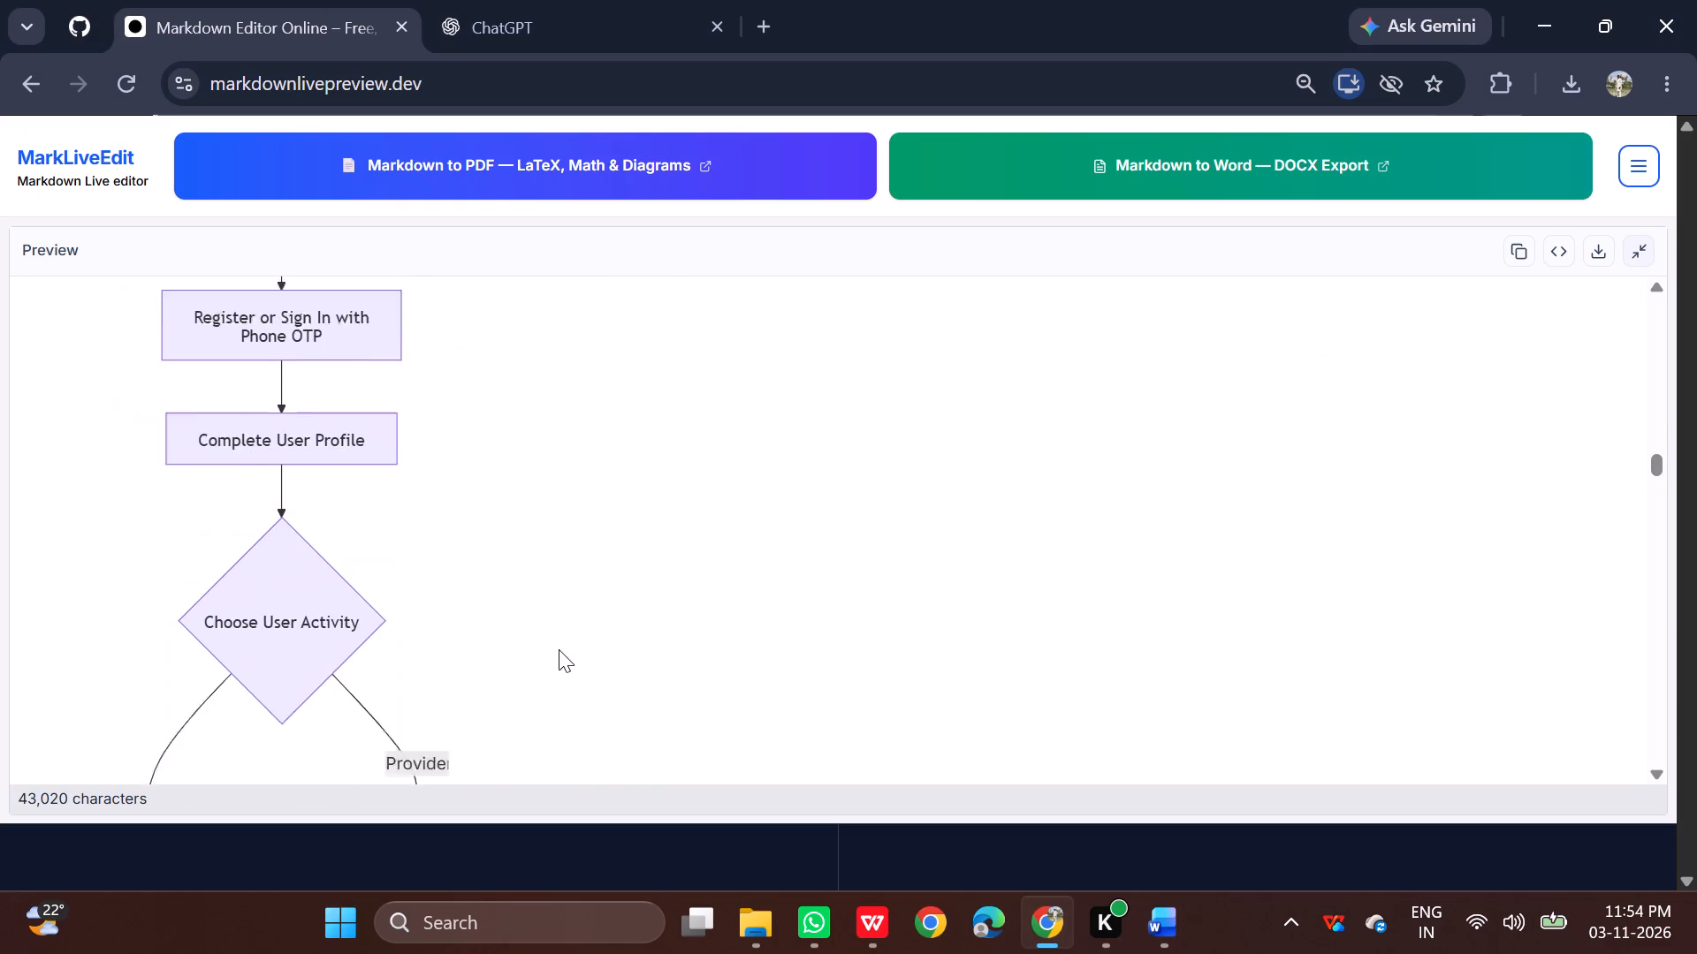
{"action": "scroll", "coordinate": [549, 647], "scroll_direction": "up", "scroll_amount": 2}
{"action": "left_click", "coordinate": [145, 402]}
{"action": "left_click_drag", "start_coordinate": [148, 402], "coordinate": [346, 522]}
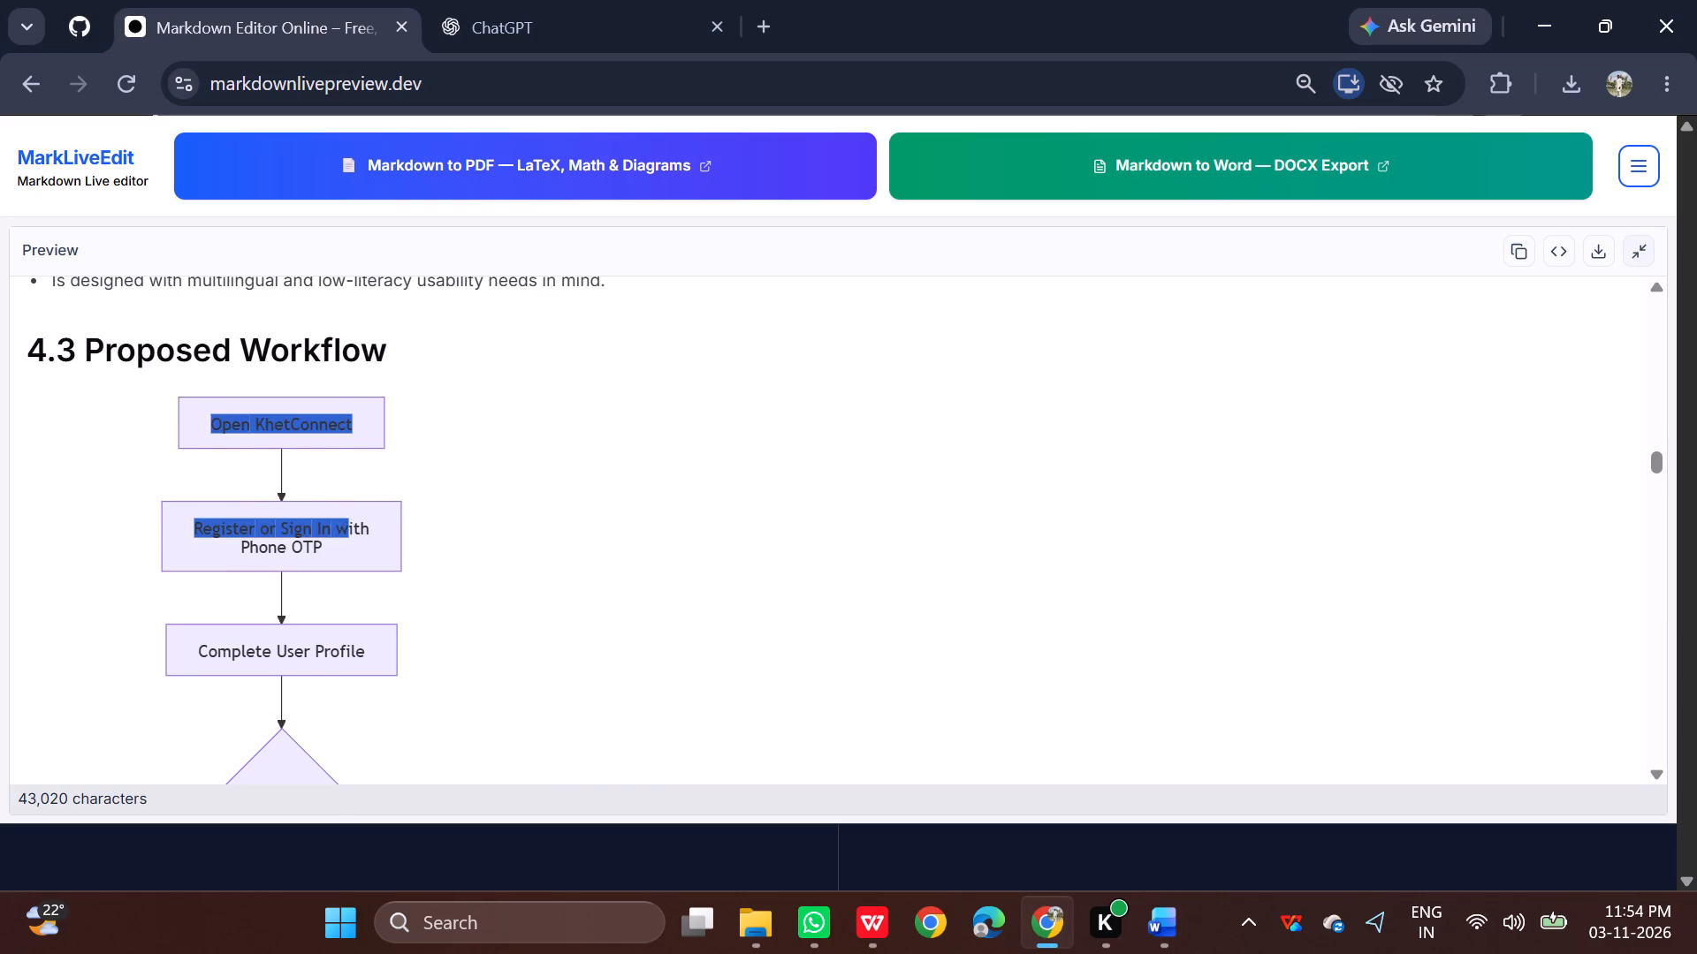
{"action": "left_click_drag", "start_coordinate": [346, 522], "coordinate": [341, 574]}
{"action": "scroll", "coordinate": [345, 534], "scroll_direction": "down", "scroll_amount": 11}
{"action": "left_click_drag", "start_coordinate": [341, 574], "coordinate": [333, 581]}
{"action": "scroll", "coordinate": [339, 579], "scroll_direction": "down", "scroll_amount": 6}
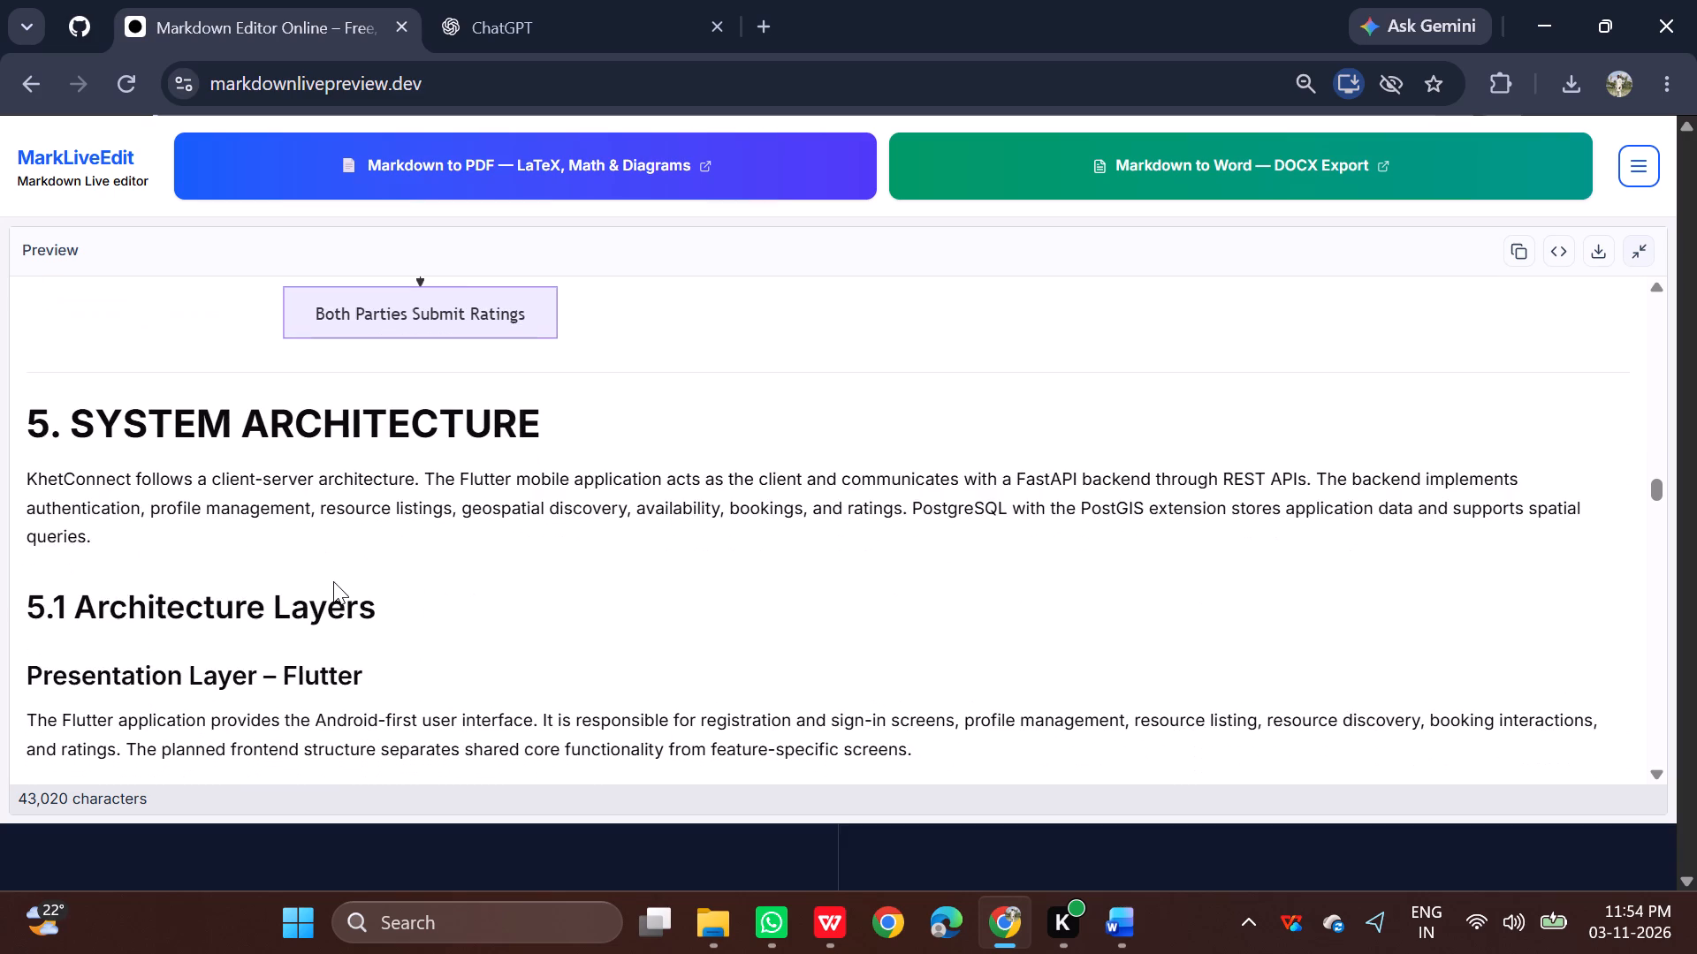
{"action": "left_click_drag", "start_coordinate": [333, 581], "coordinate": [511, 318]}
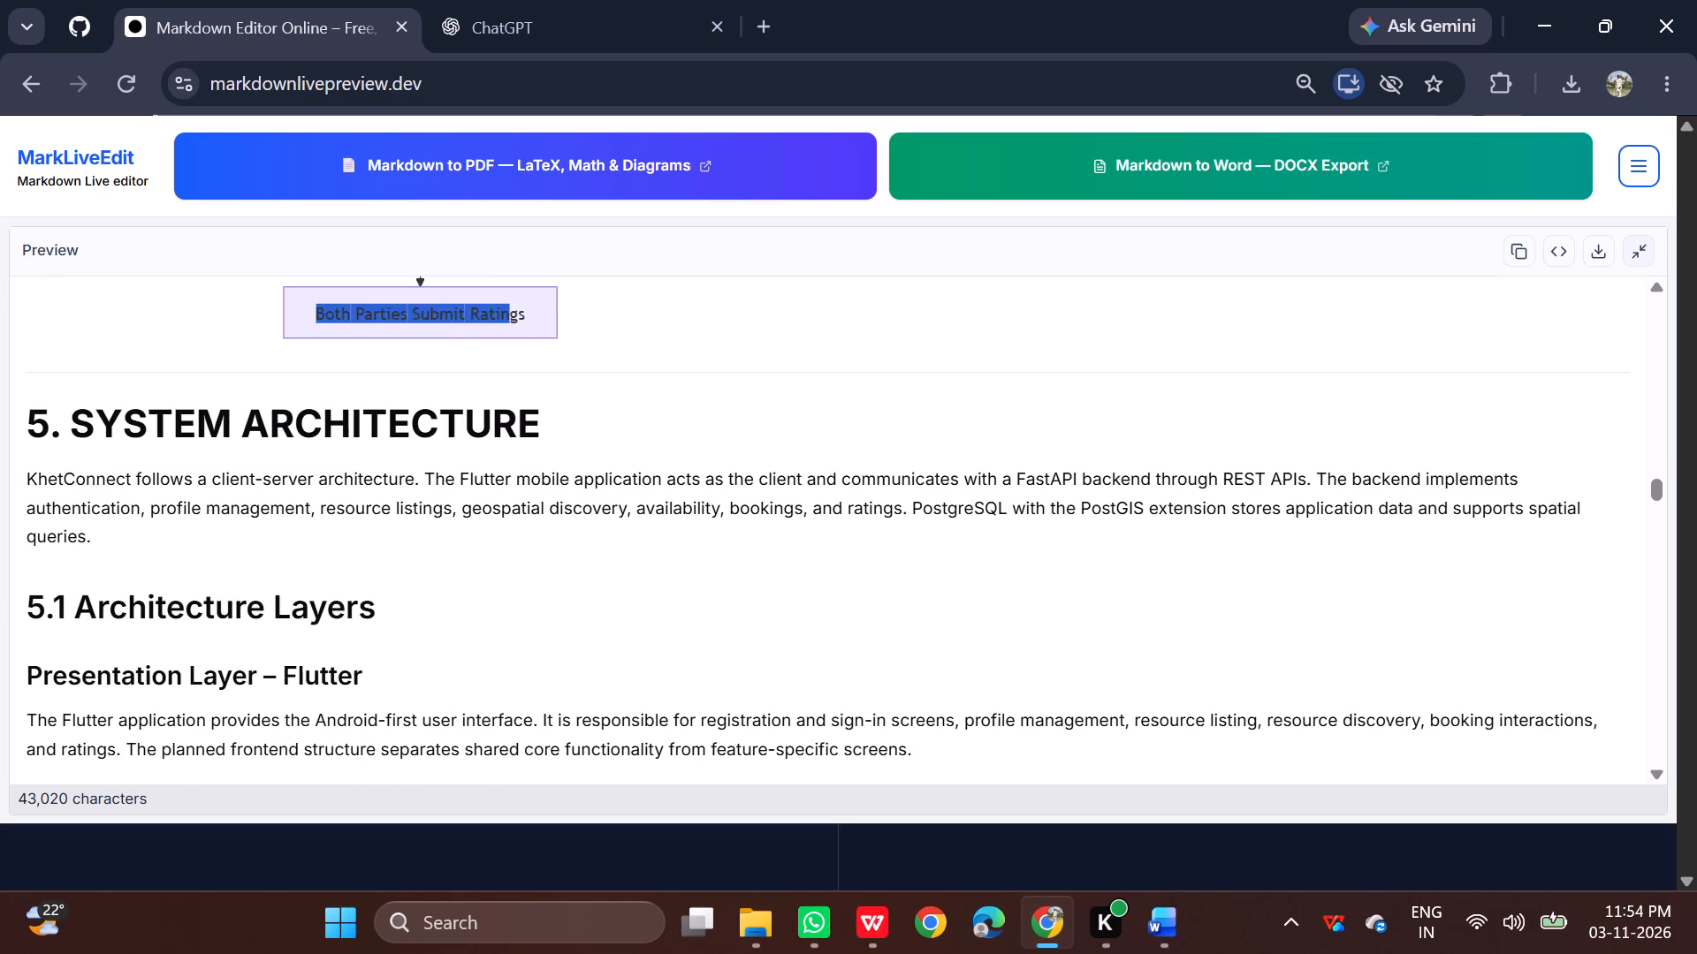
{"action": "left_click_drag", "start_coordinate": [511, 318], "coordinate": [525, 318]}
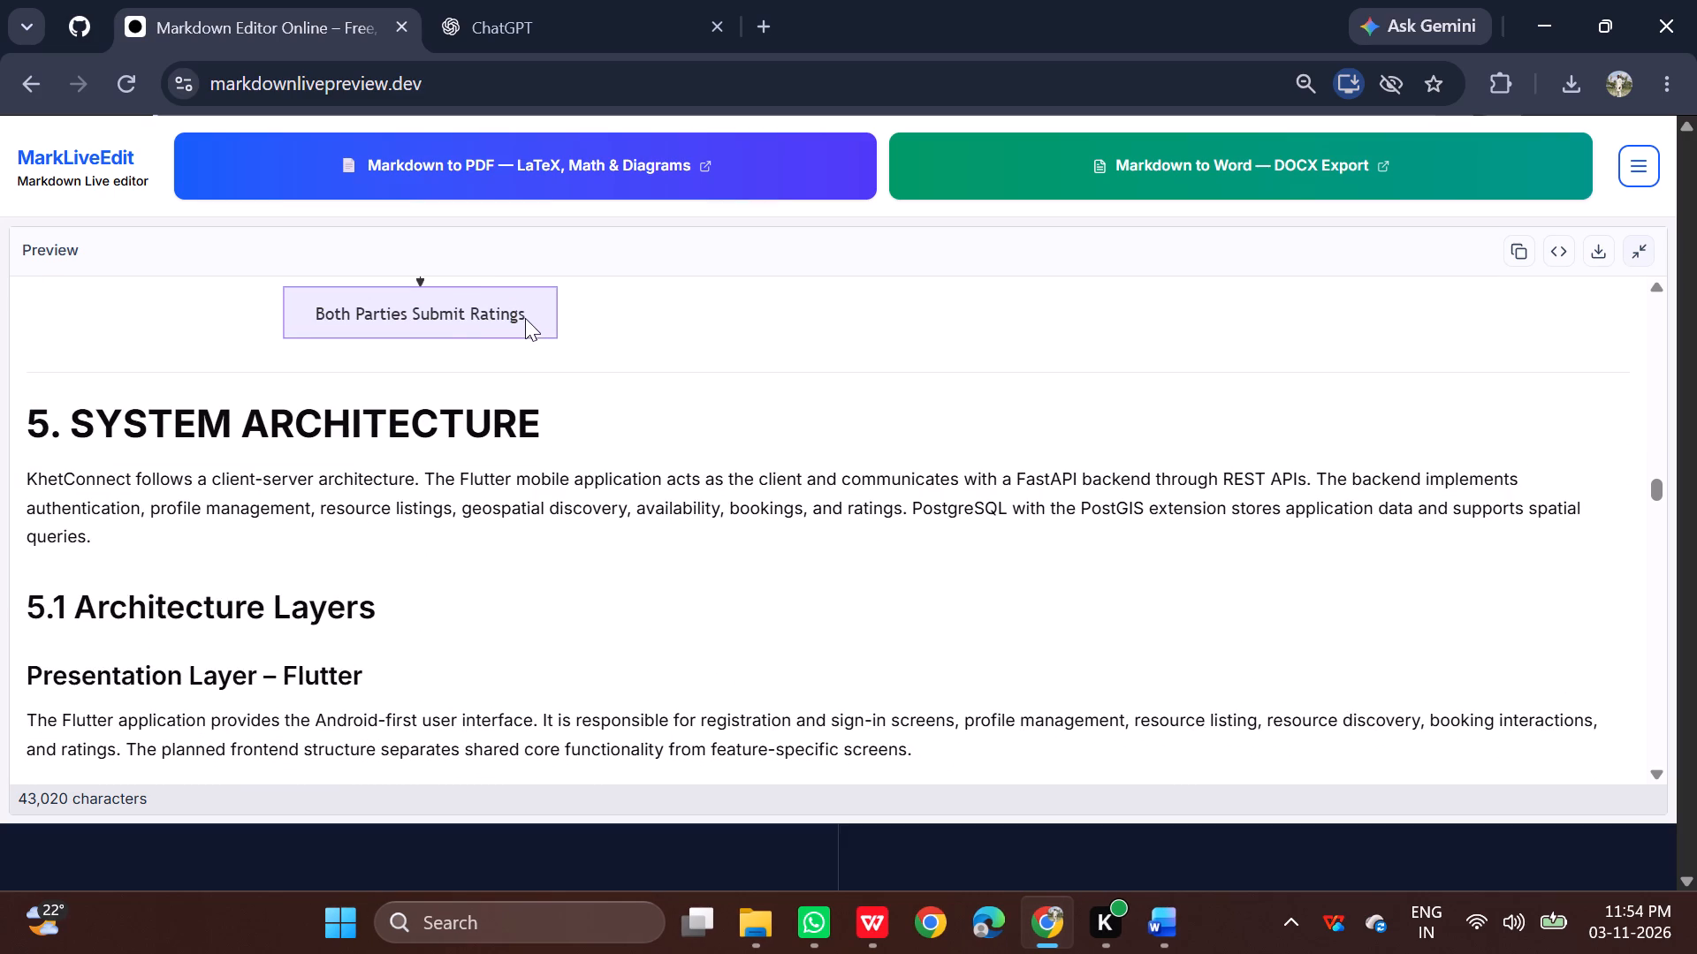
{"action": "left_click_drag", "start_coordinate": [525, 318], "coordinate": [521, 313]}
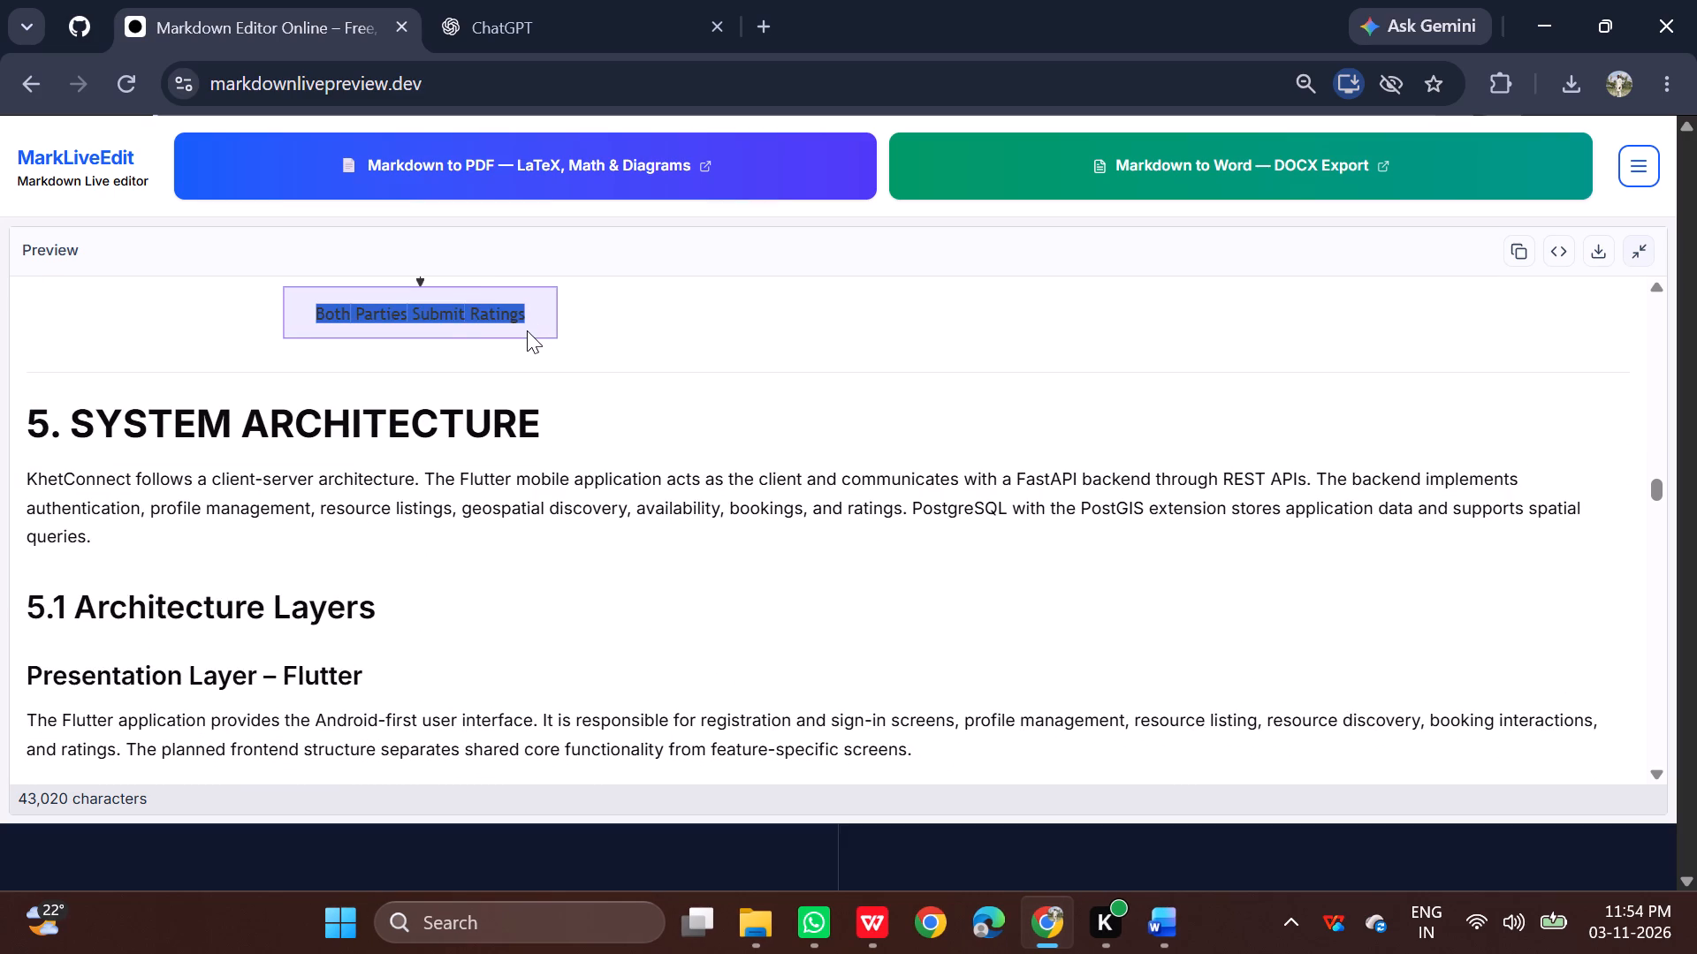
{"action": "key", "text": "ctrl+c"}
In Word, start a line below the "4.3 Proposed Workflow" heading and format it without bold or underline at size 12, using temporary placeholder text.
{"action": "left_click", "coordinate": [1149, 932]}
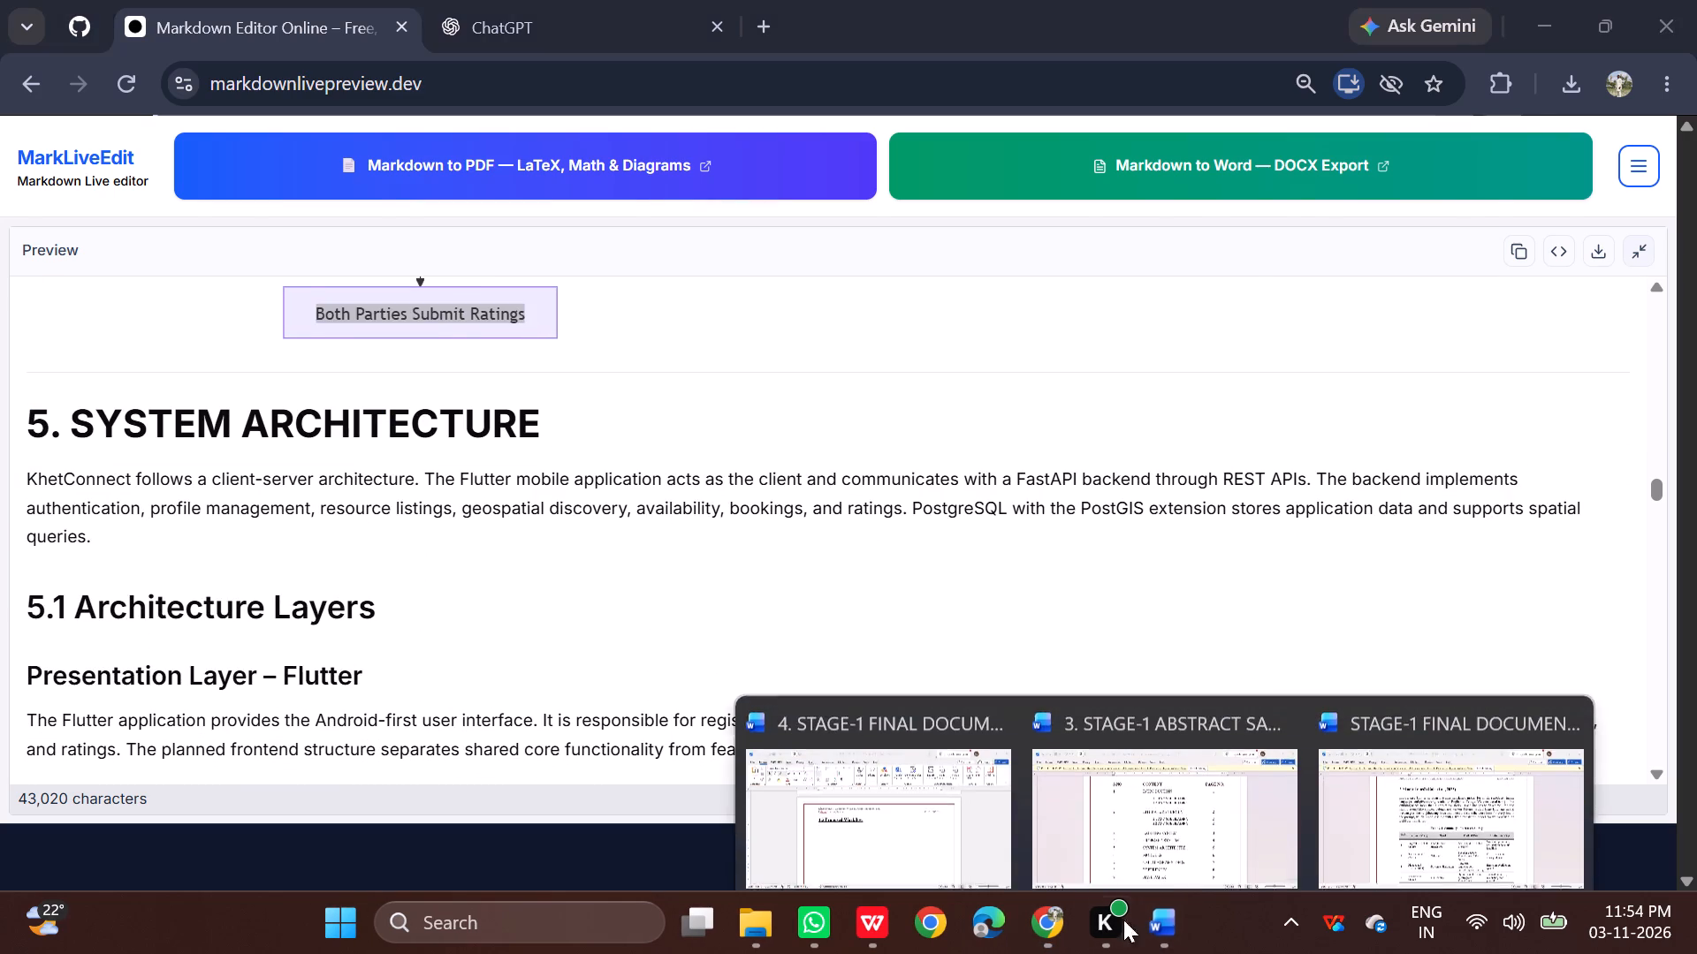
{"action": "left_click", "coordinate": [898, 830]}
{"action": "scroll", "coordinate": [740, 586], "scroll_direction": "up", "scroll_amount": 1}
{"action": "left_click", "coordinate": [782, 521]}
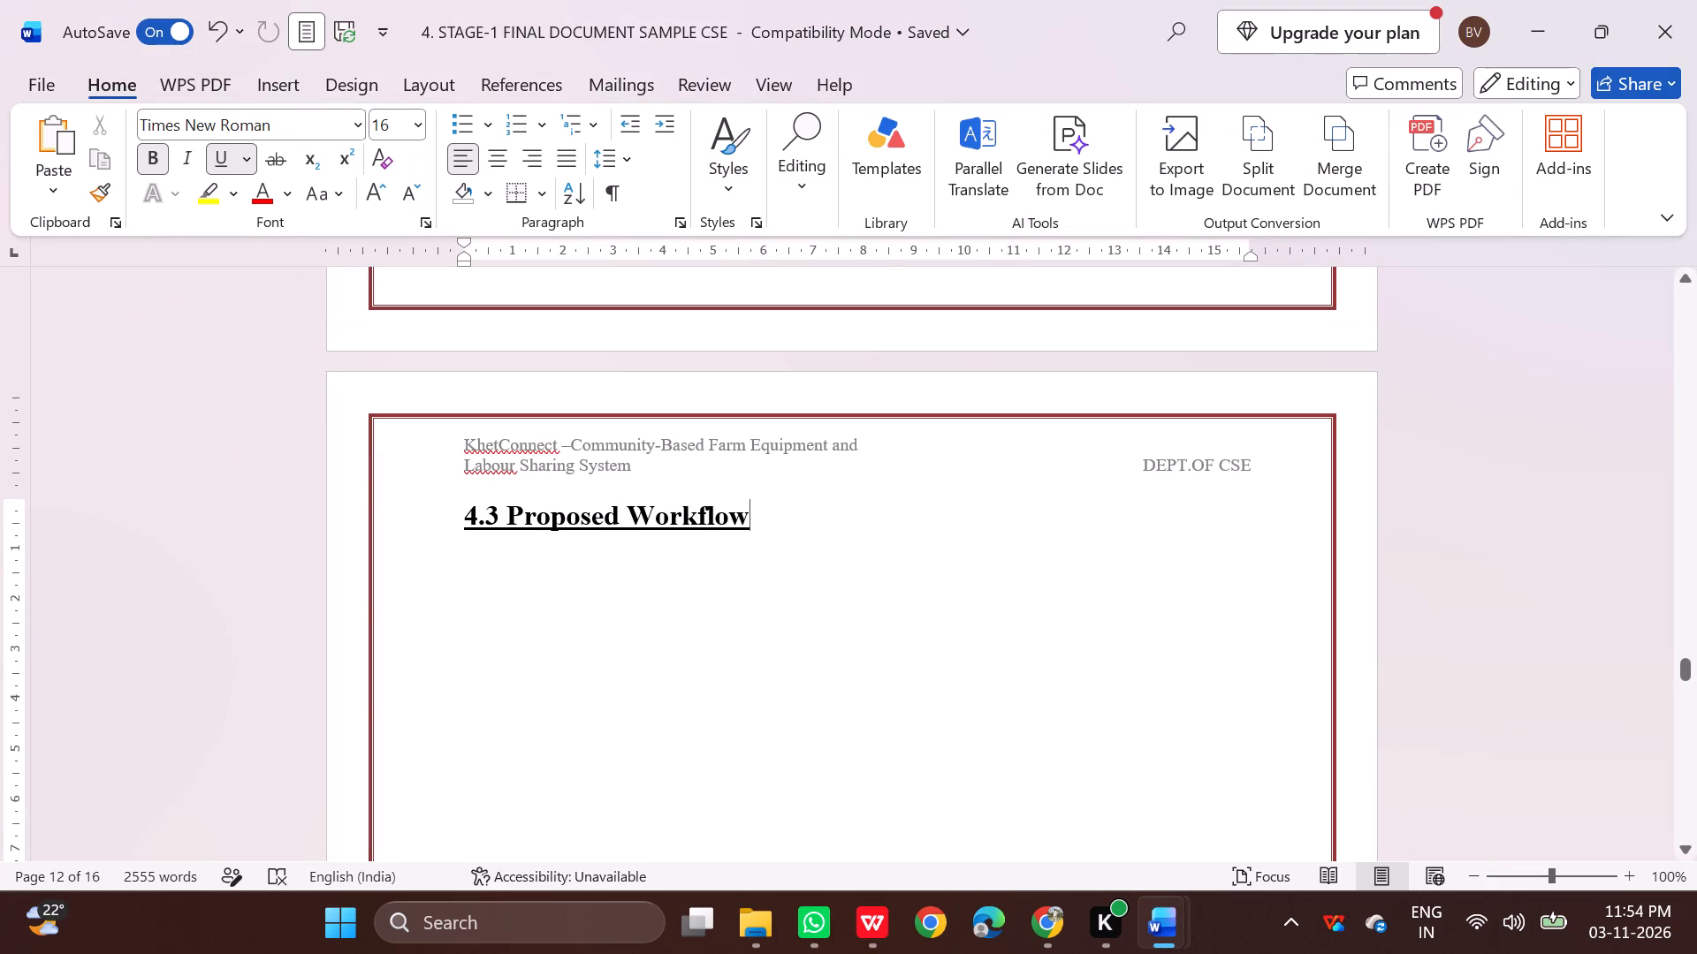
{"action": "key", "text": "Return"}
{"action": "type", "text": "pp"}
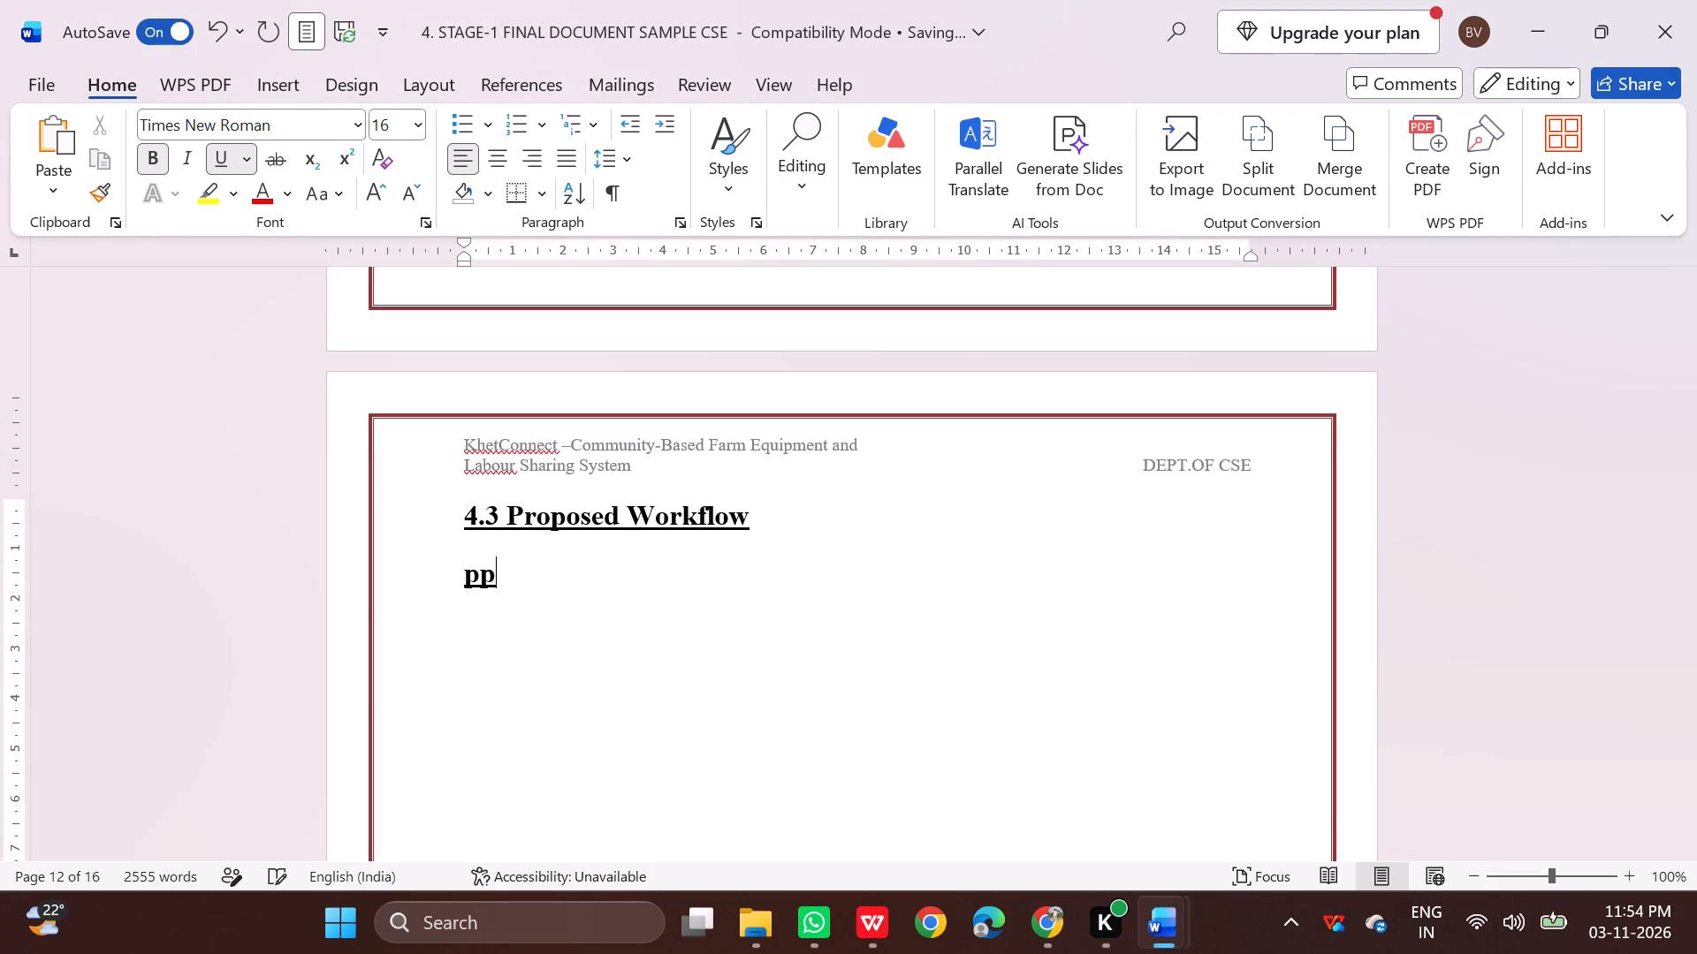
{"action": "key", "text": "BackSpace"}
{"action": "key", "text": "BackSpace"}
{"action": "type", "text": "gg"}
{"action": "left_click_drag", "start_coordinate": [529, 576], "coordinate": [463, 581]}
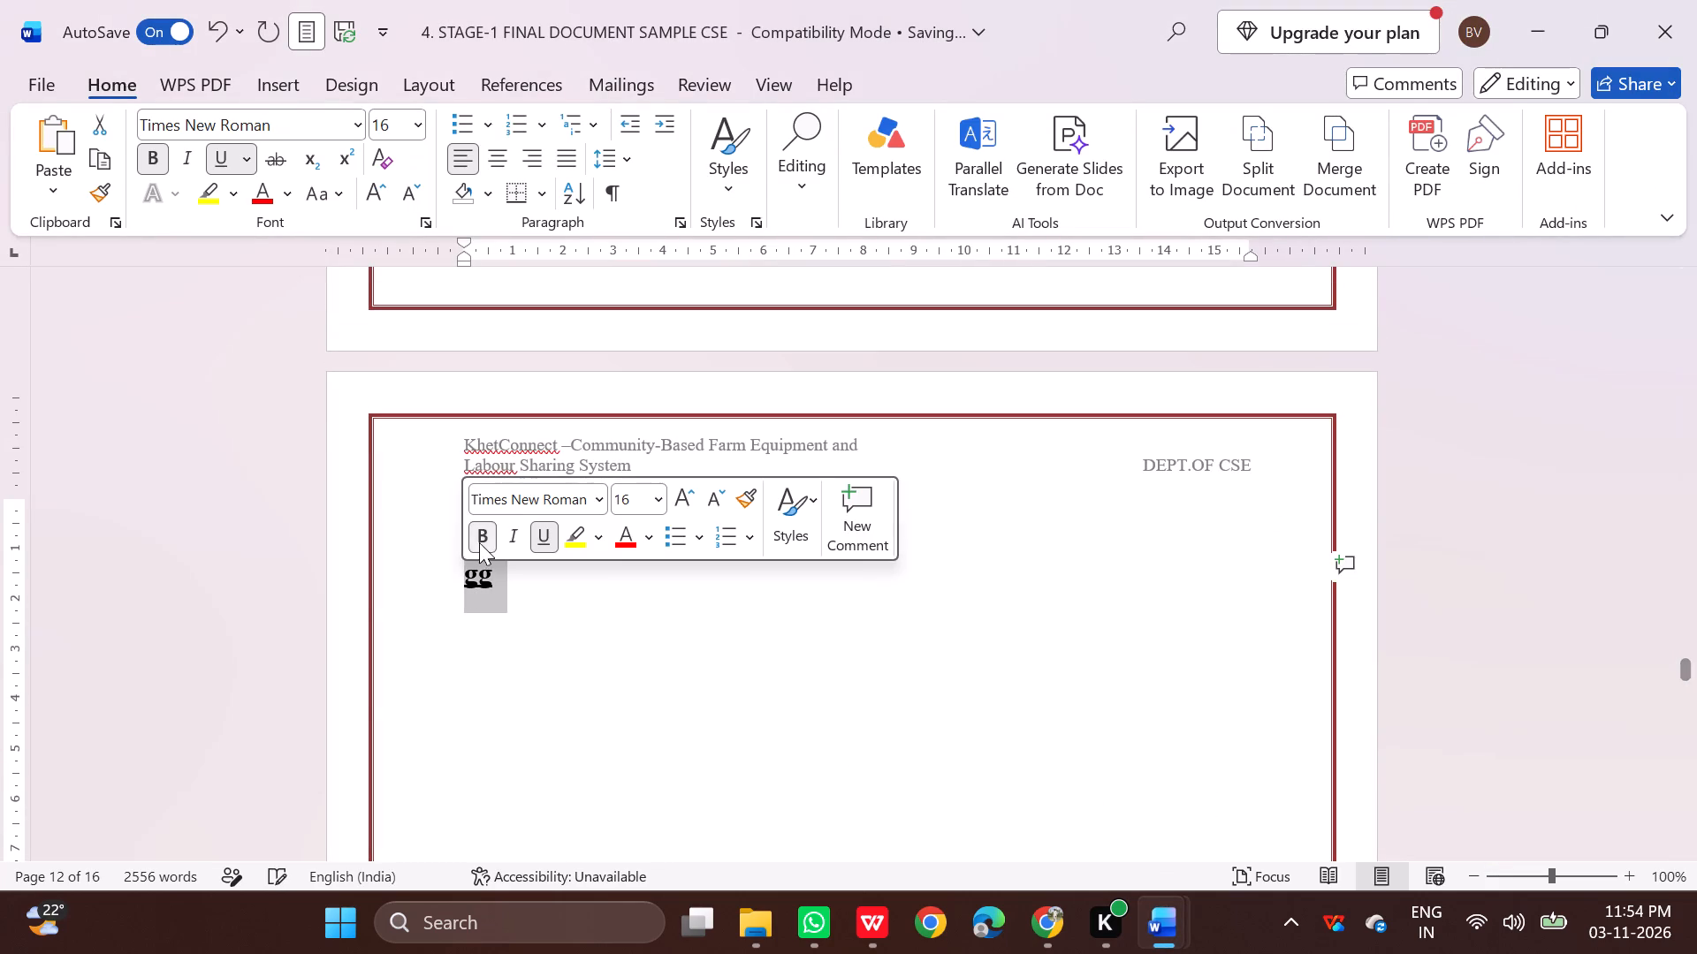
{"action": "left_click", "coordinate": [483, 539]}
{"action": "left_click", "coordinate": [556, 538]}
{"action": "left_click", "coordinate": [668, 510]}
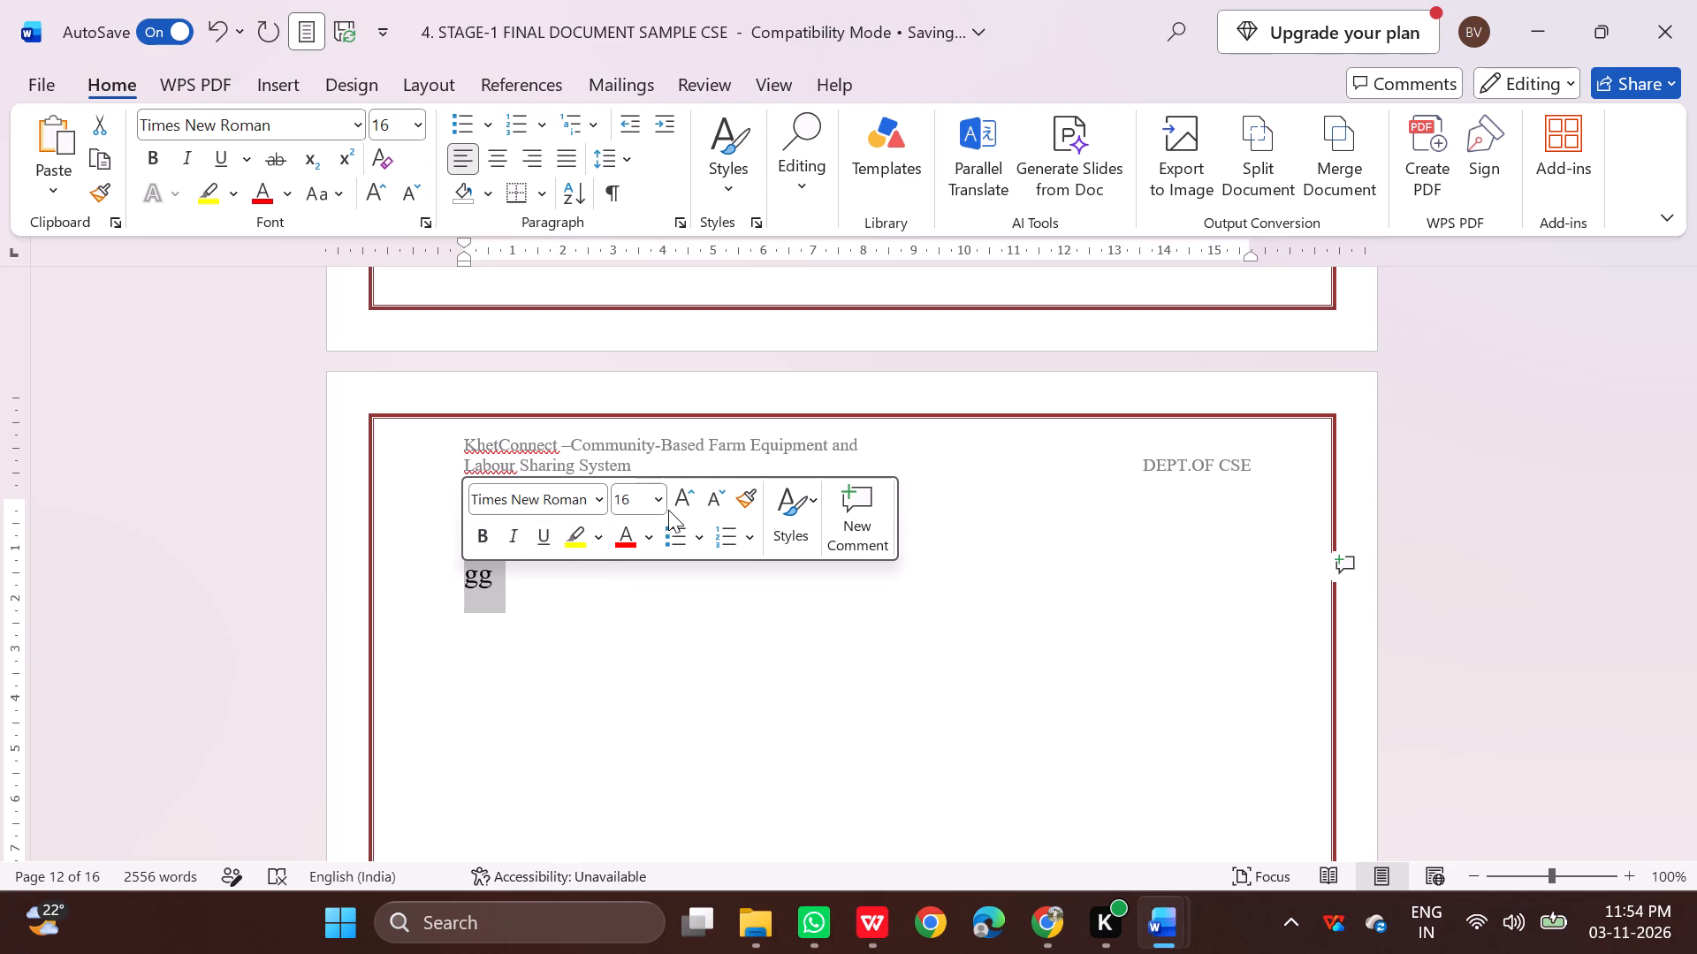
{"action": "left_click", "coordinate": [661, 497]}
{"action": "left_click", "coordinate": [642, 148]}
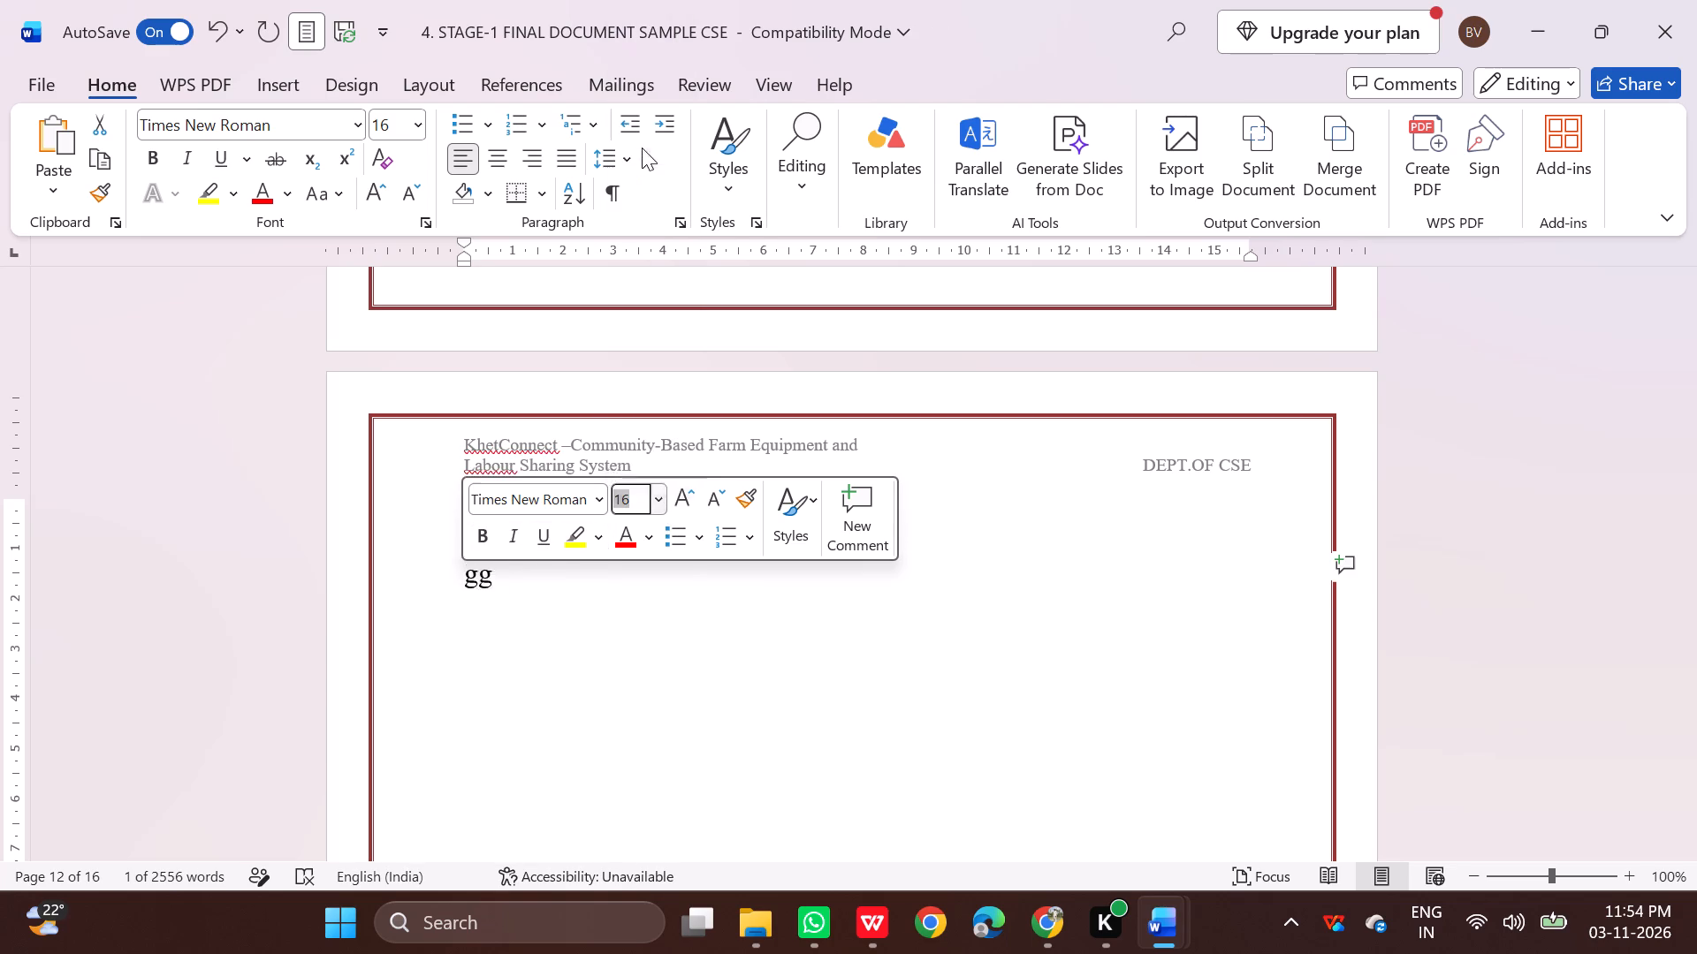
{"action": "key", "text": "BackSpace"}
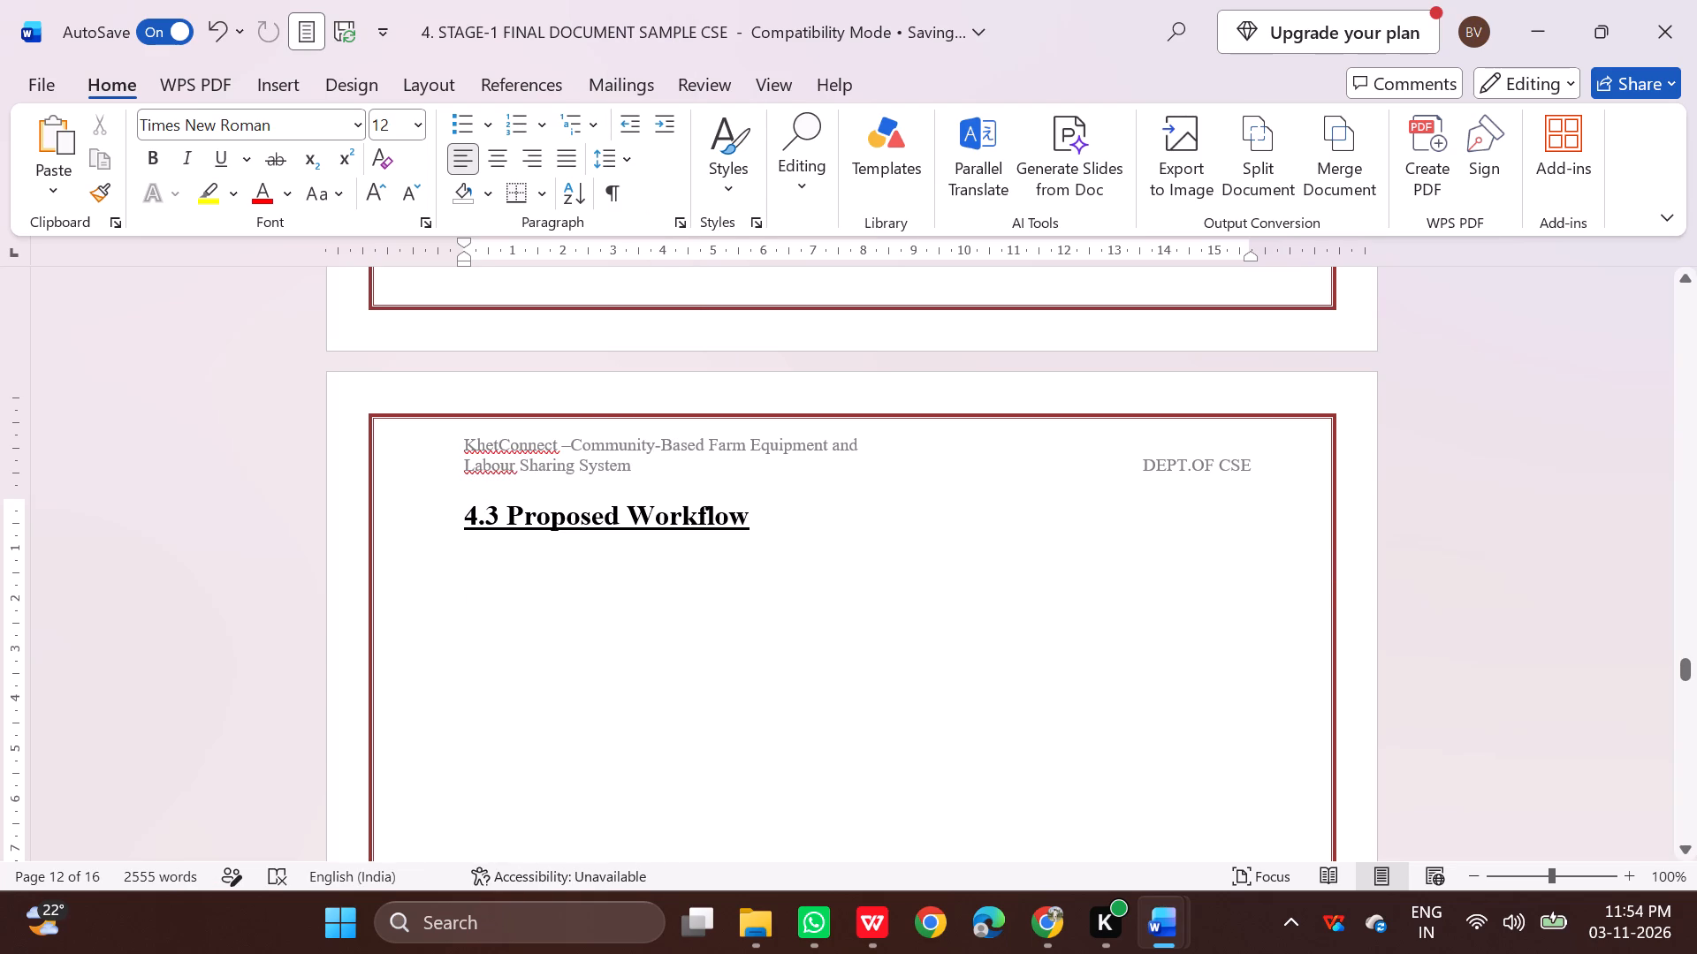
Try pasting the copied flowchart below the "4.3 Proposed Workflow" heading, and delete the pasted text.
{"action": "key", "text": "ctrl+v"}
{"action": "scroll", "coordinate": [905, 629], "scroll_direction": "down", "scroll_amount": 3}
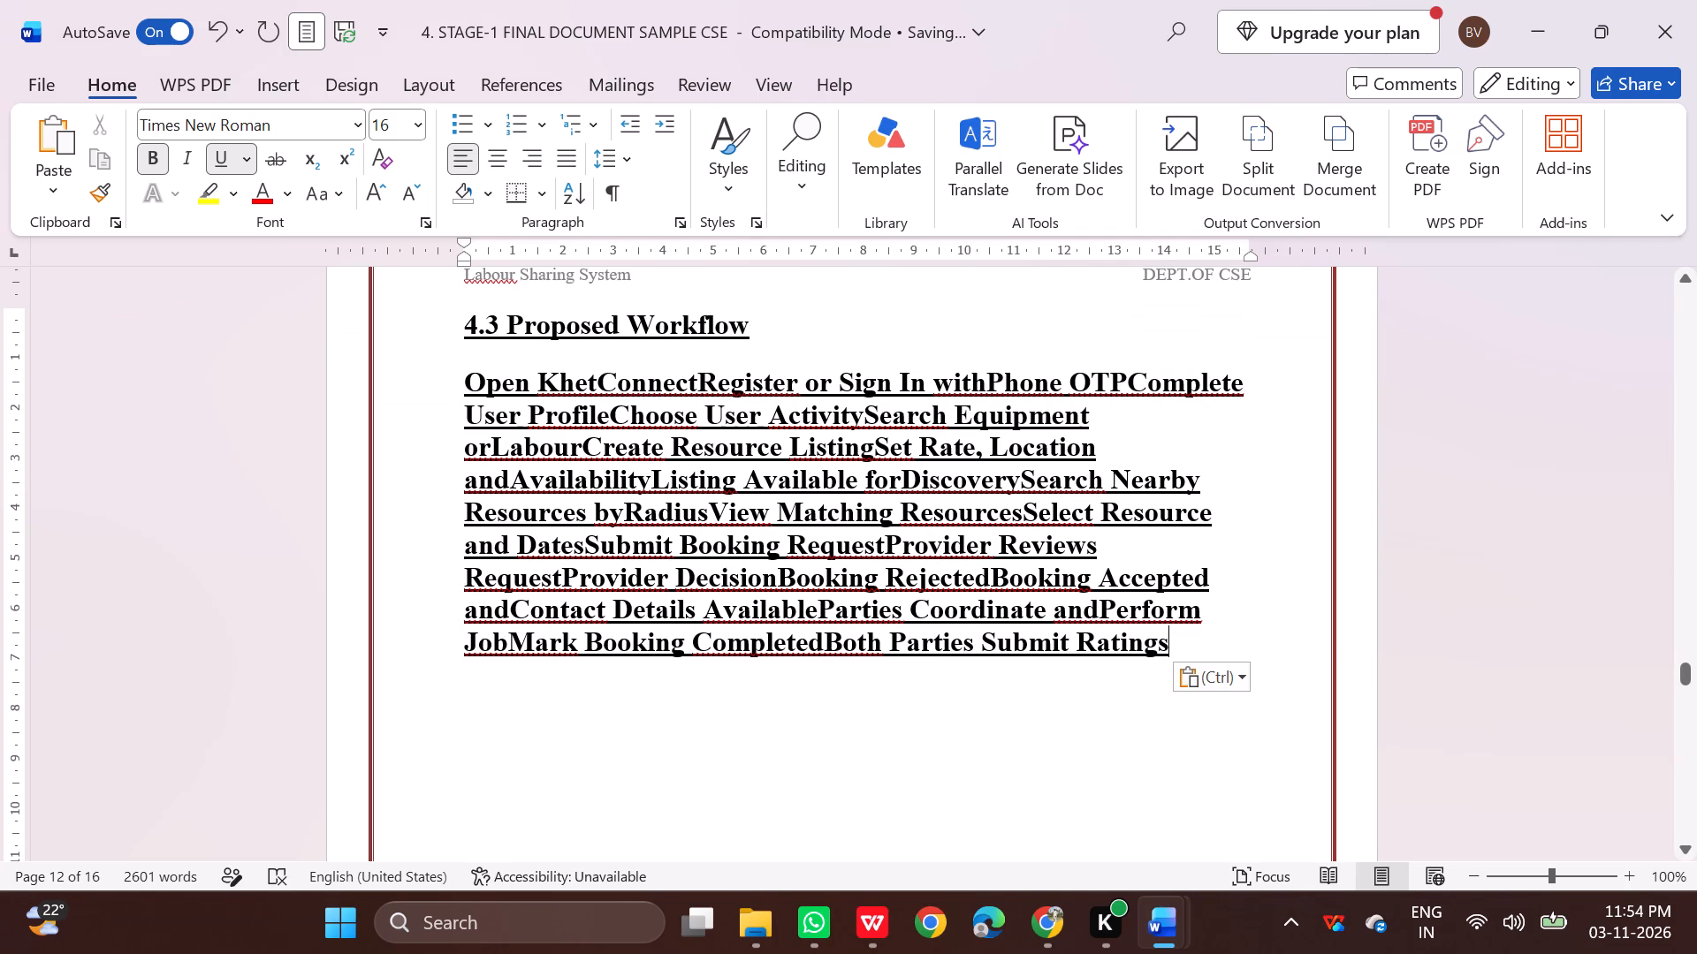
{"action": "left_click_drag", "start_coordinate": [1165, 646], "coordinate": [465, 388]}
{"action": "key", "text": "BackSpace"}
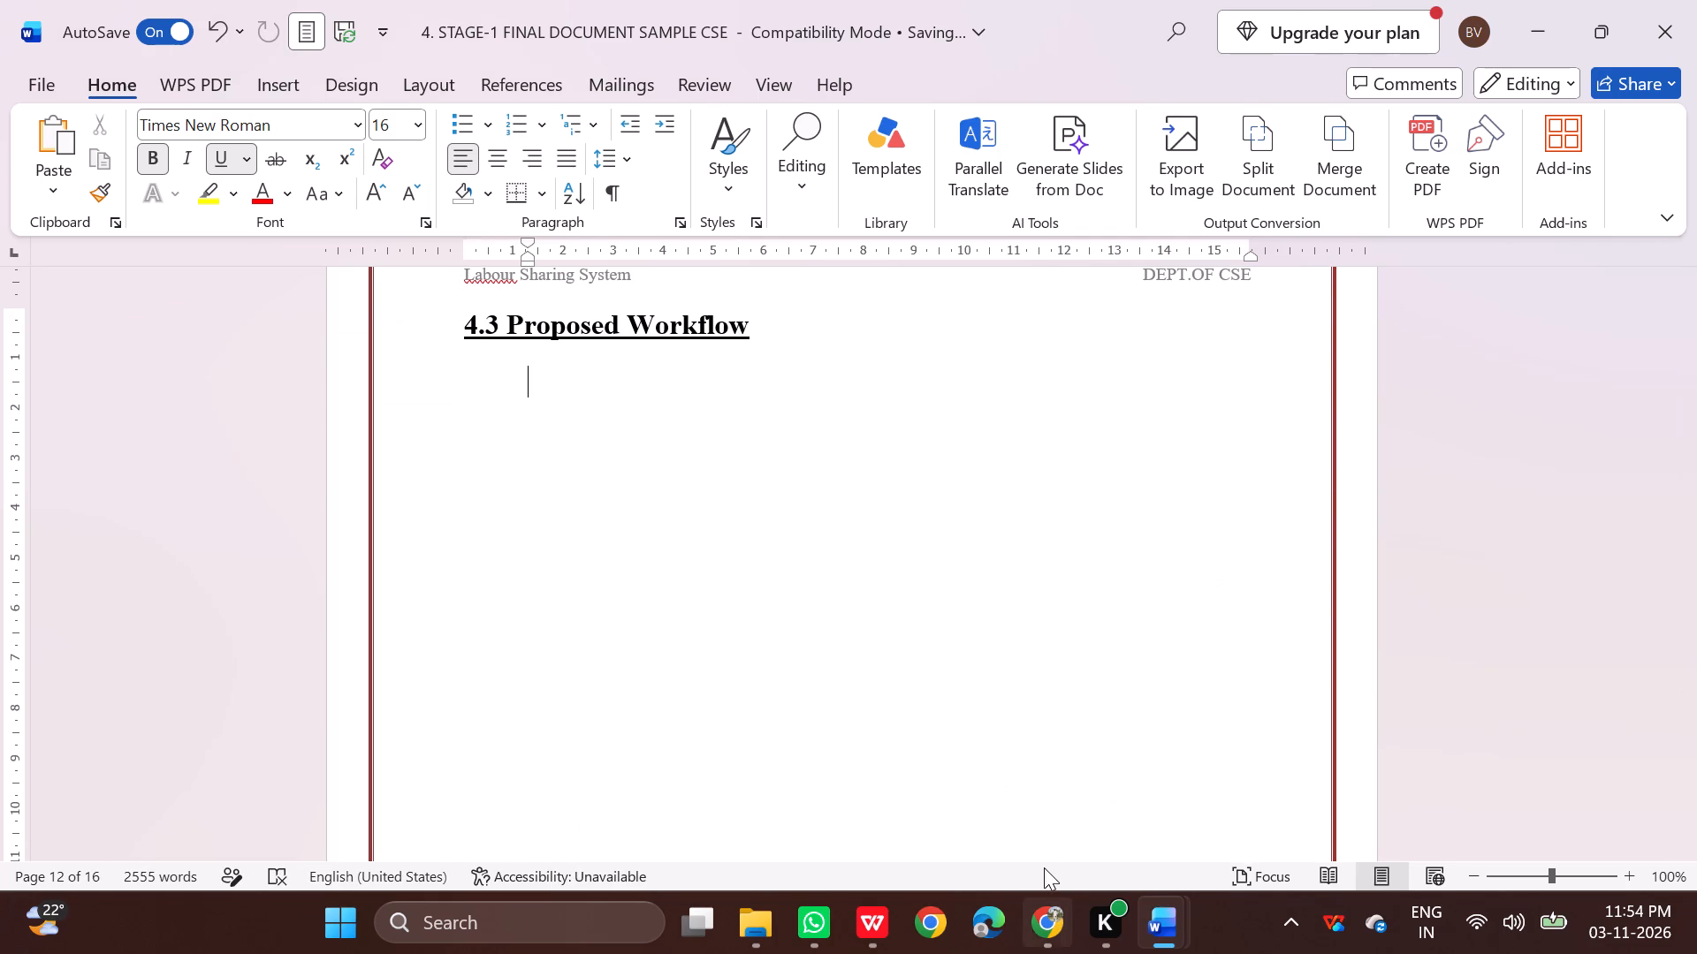
In Chrome, examine the 4.3 Proposed Workflow flowchart from its last box back up to the section heading.
{"action": "left_click", "coordinate": [1034, 836]}
{"action": "scroll", "coordinate": [597, 578], "scroll_direction": "up", "scroll_amount": 5}
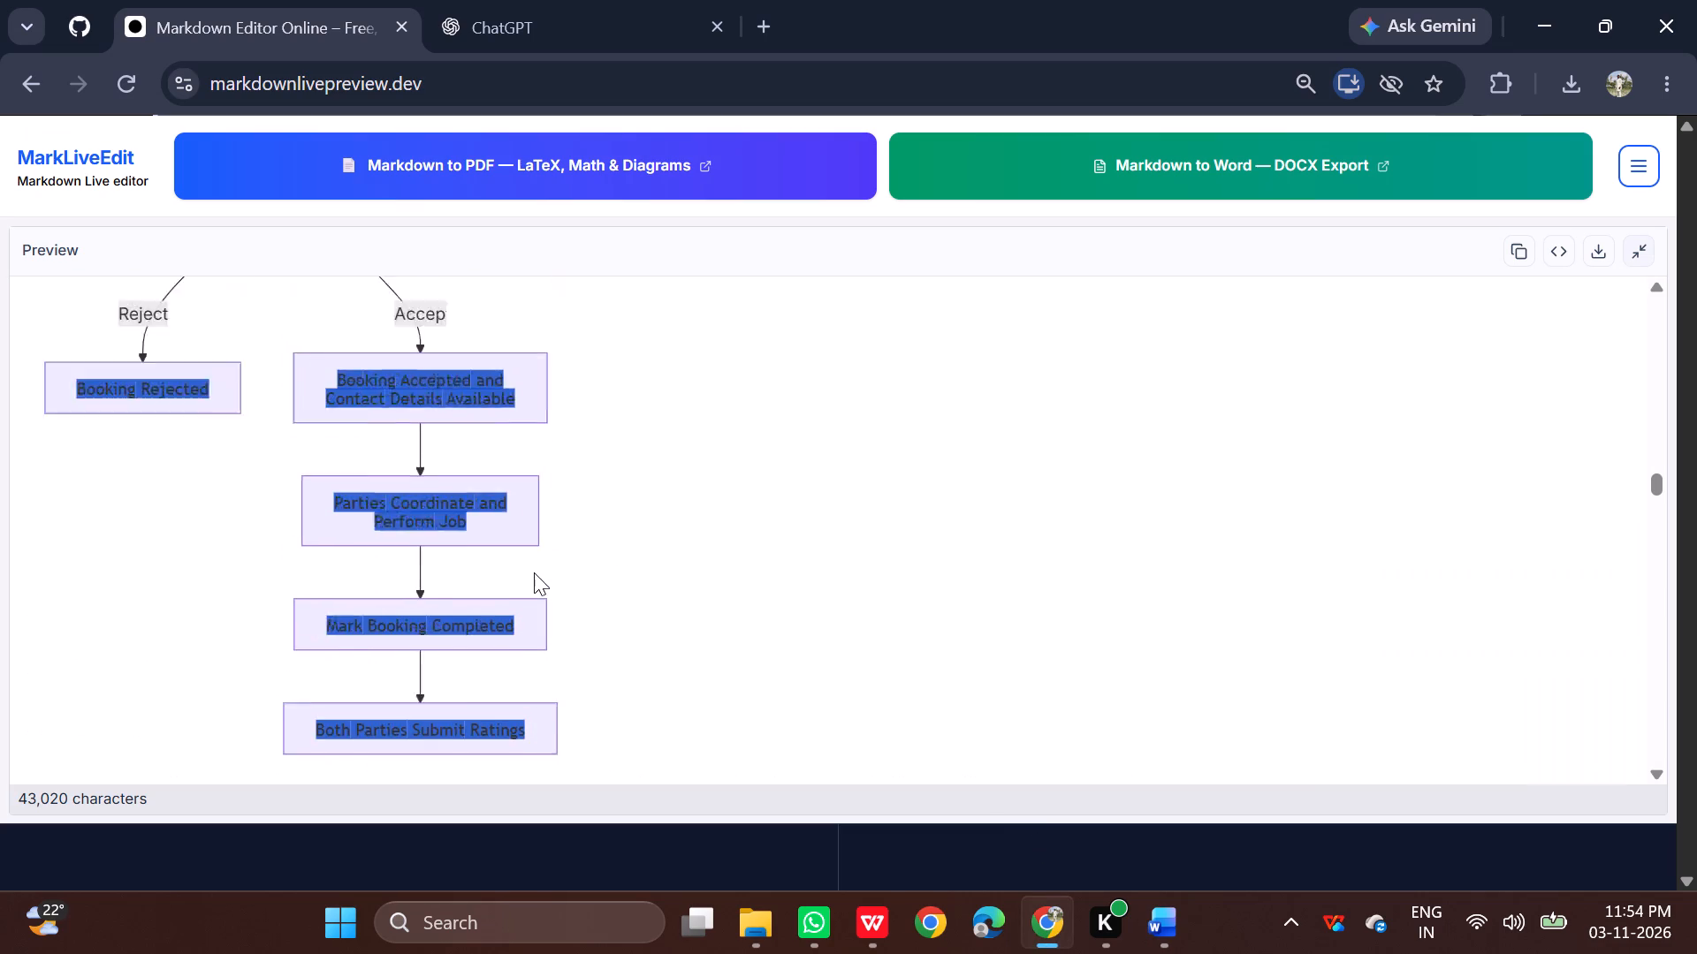
{"action": "left_click", "coordinate": [570, 580]}
{"action": "scroll", "coordinate": [405, 499], "scroll_direction": "up", "scroll_amount": 5}
{"action": "left_click_drag", "start_coordinate": [208, 534], "coordinate": [378, 493]}
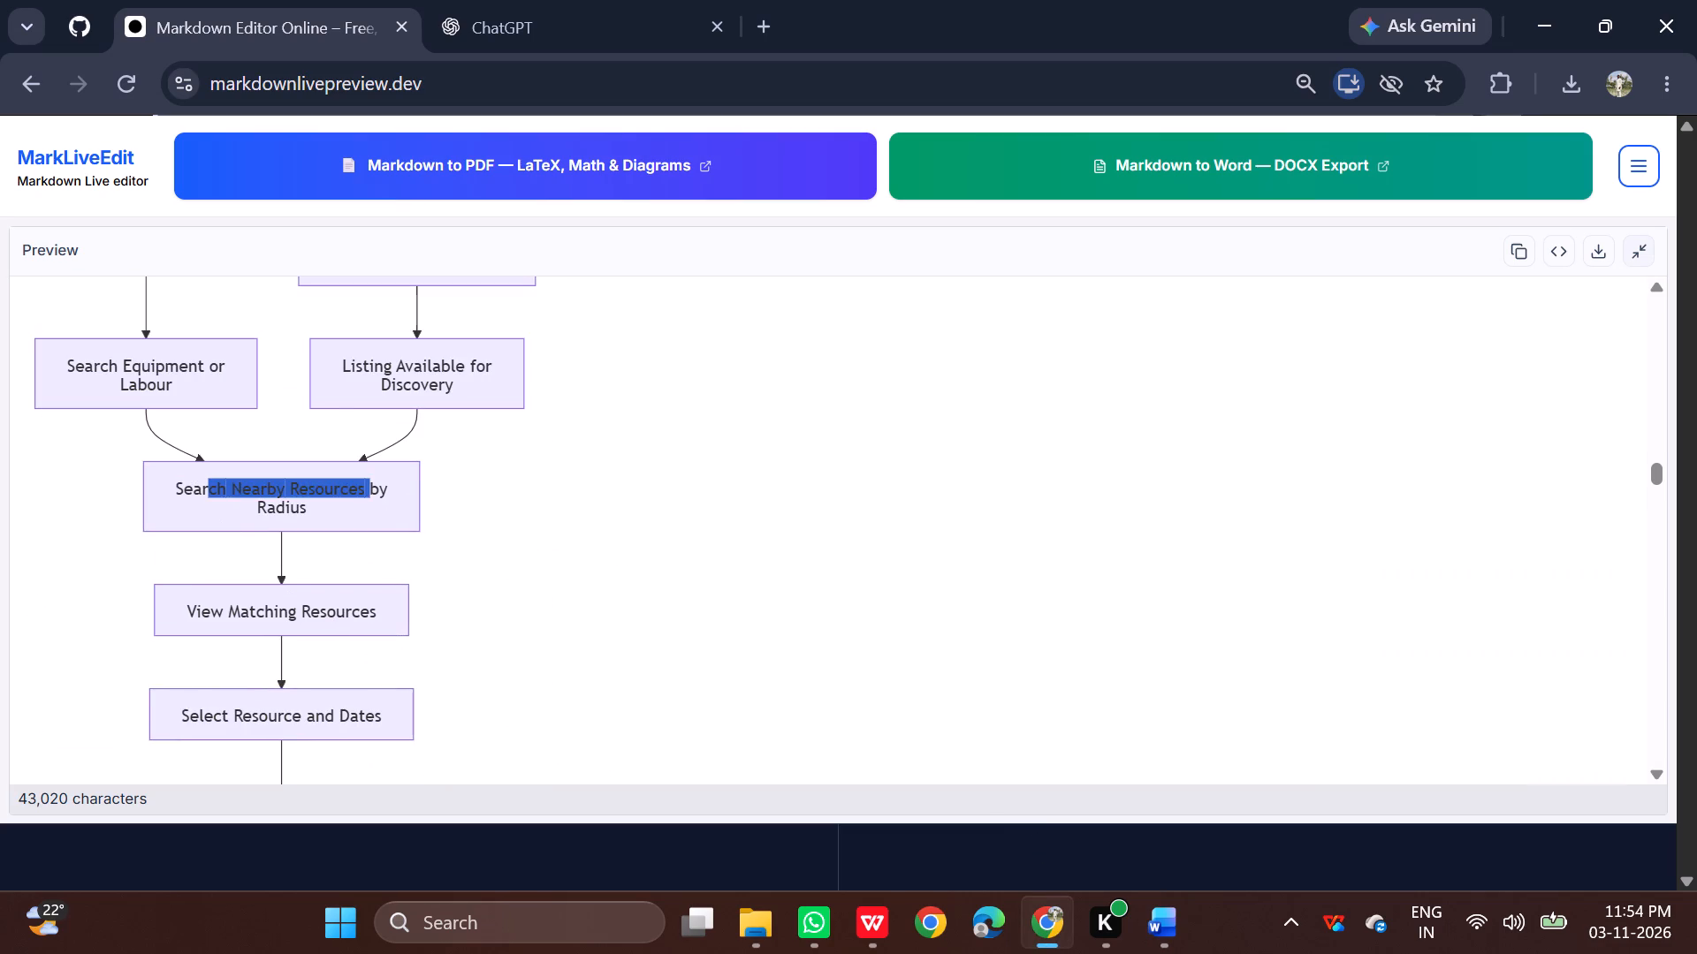
{"action": "left_click_drag", "start_coordinate": [378, 493], "coordinate": [379, 493]}
{"action": "left_click", "coordinate": [397, 502]}
{"action": "scroll", "coordinate": [414, 512], "scroll_direction": "up", "scroll_amount": 7}
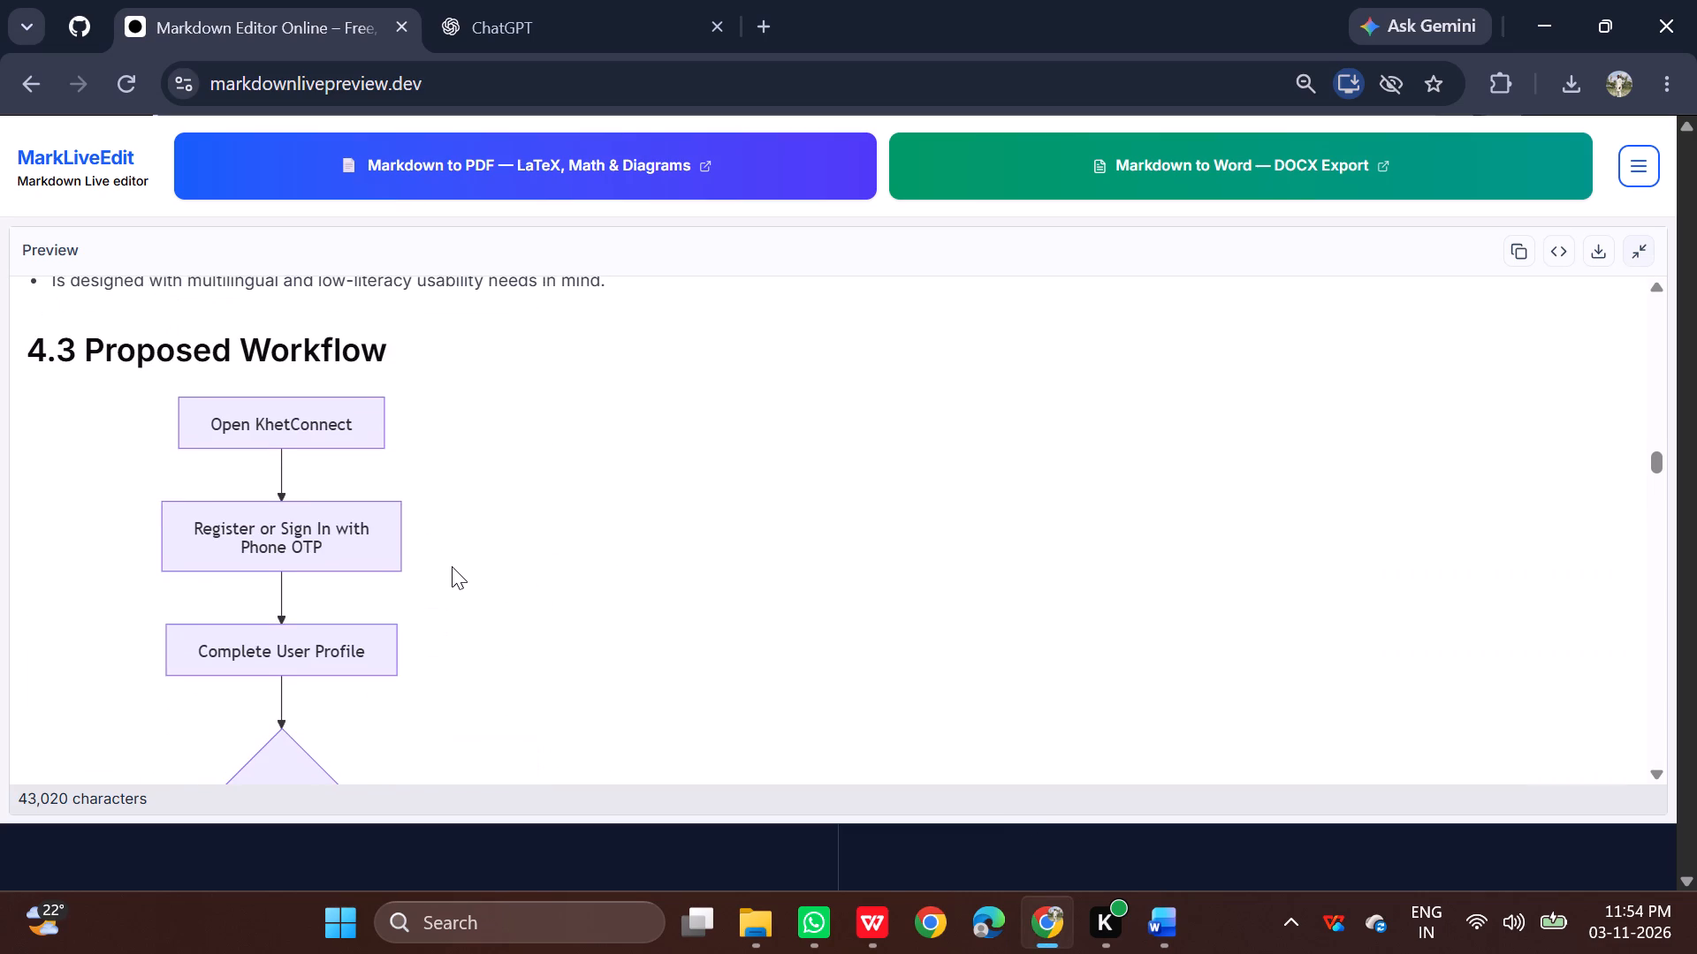
{"action": "scroll", "coordinate": [463, 554], "scroll_direction": "down", "scroll_amount": 1}
{"action": "scroll", "coordinate": [463, 554], "scroll_direction": "up", "scroll_amount": 1}
In WPS Office, look through the KhetConnect Stage 1 project PDF for the Proposed Workflow section.
{"action": "left_click", "coordinate": [878, 927]}
{"action": "scroll", "coordinate": [847, 663], "scroll_direction": "down", "scroll_amount": 19}
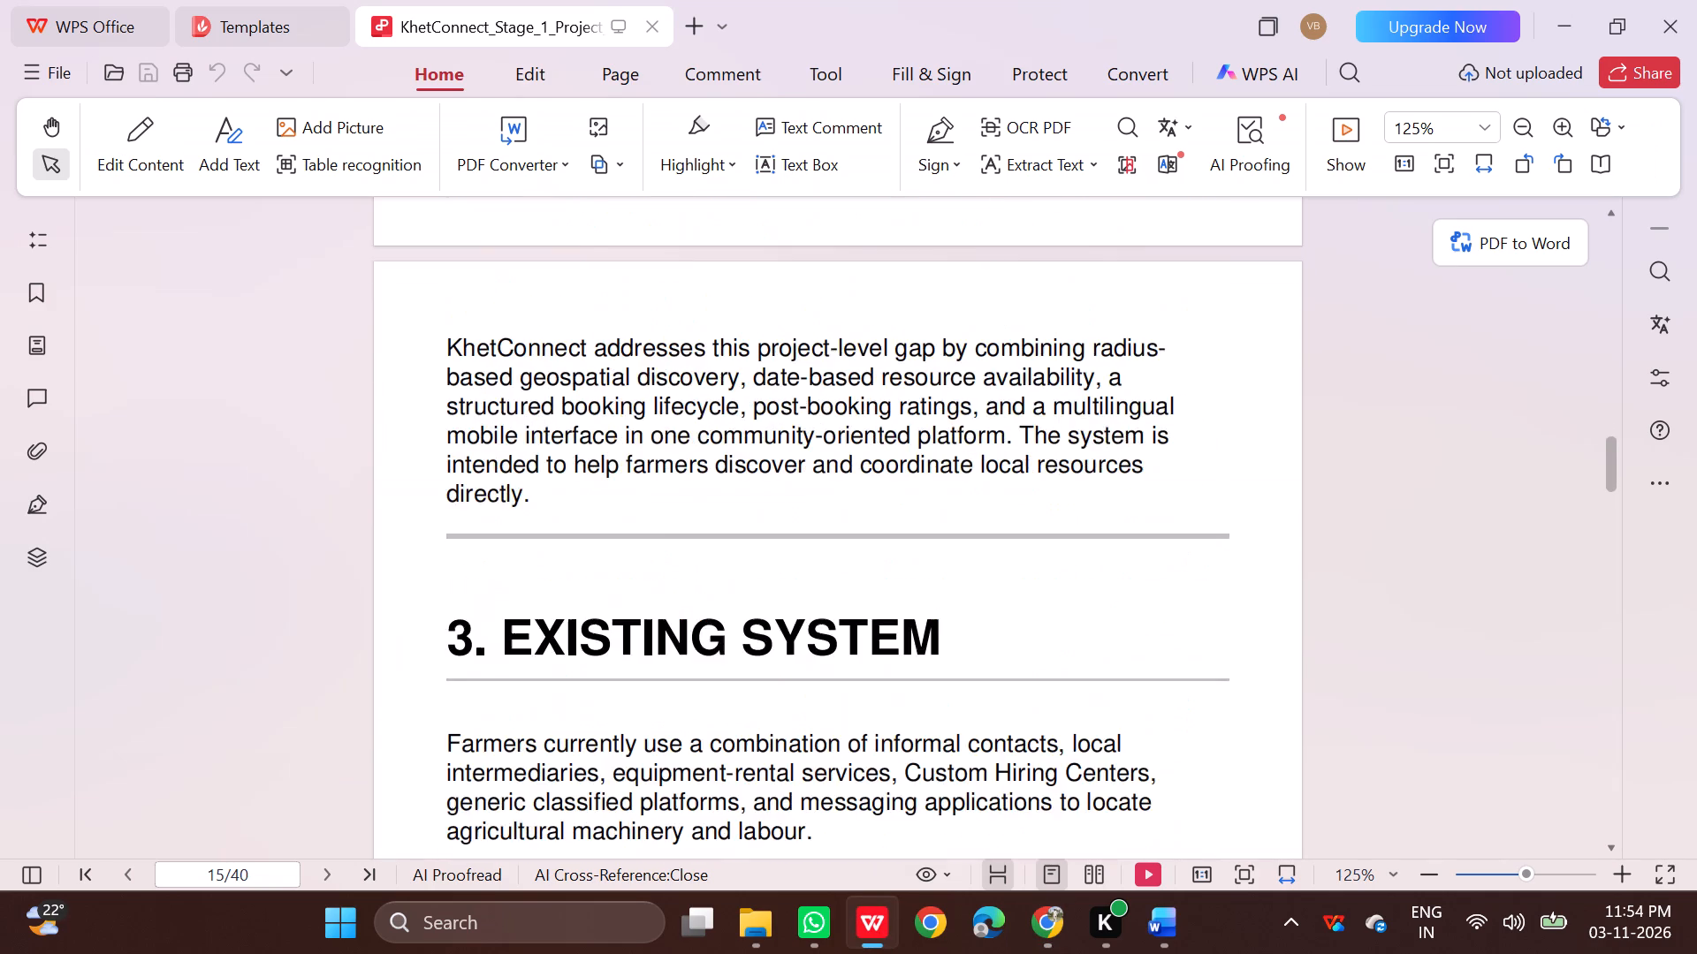
{"action": "scroll", "coordinate": [847, 640], "scroll_direction": "down", "scroll_amount": 1}
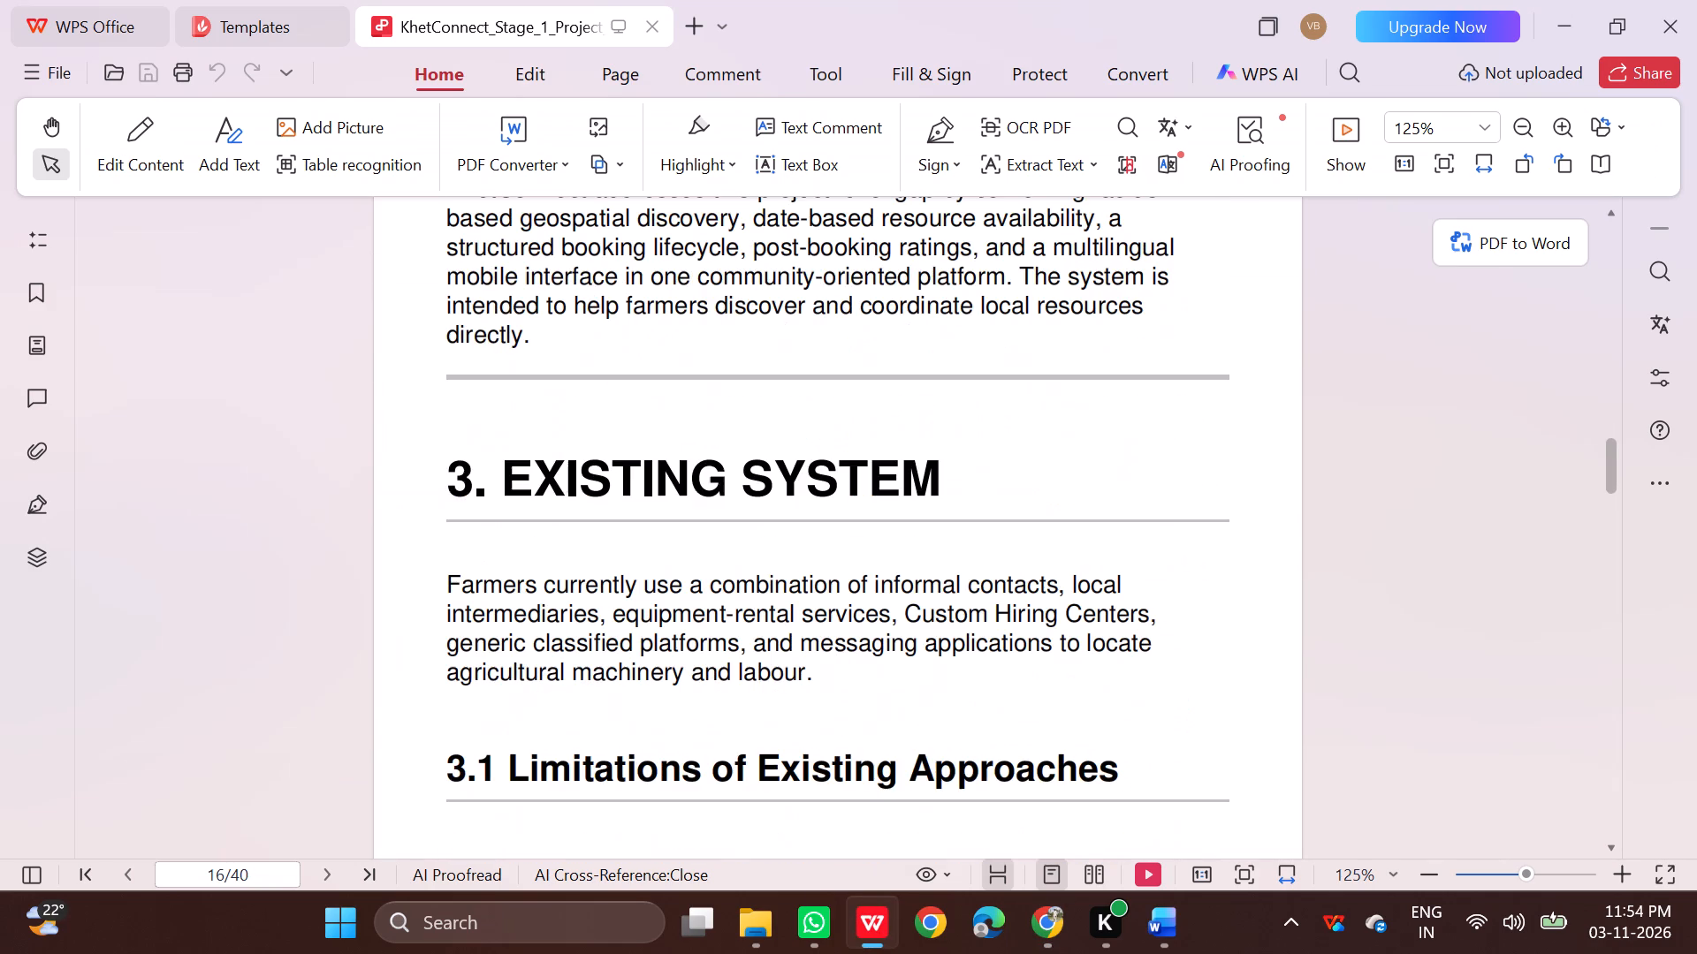
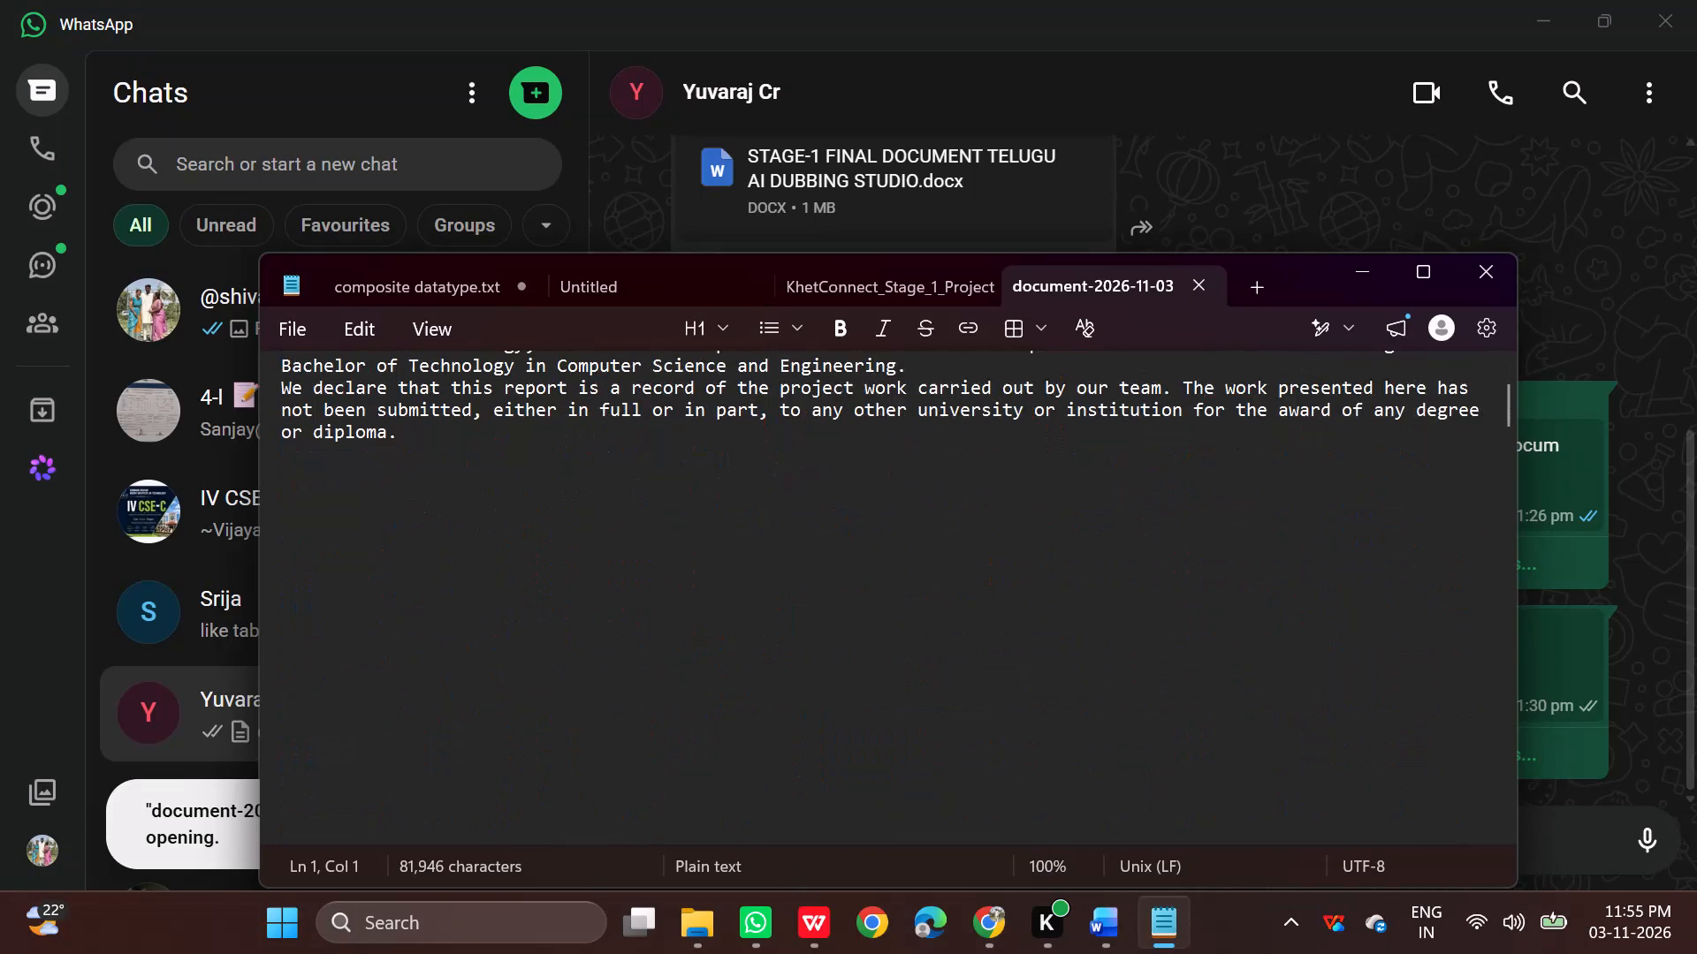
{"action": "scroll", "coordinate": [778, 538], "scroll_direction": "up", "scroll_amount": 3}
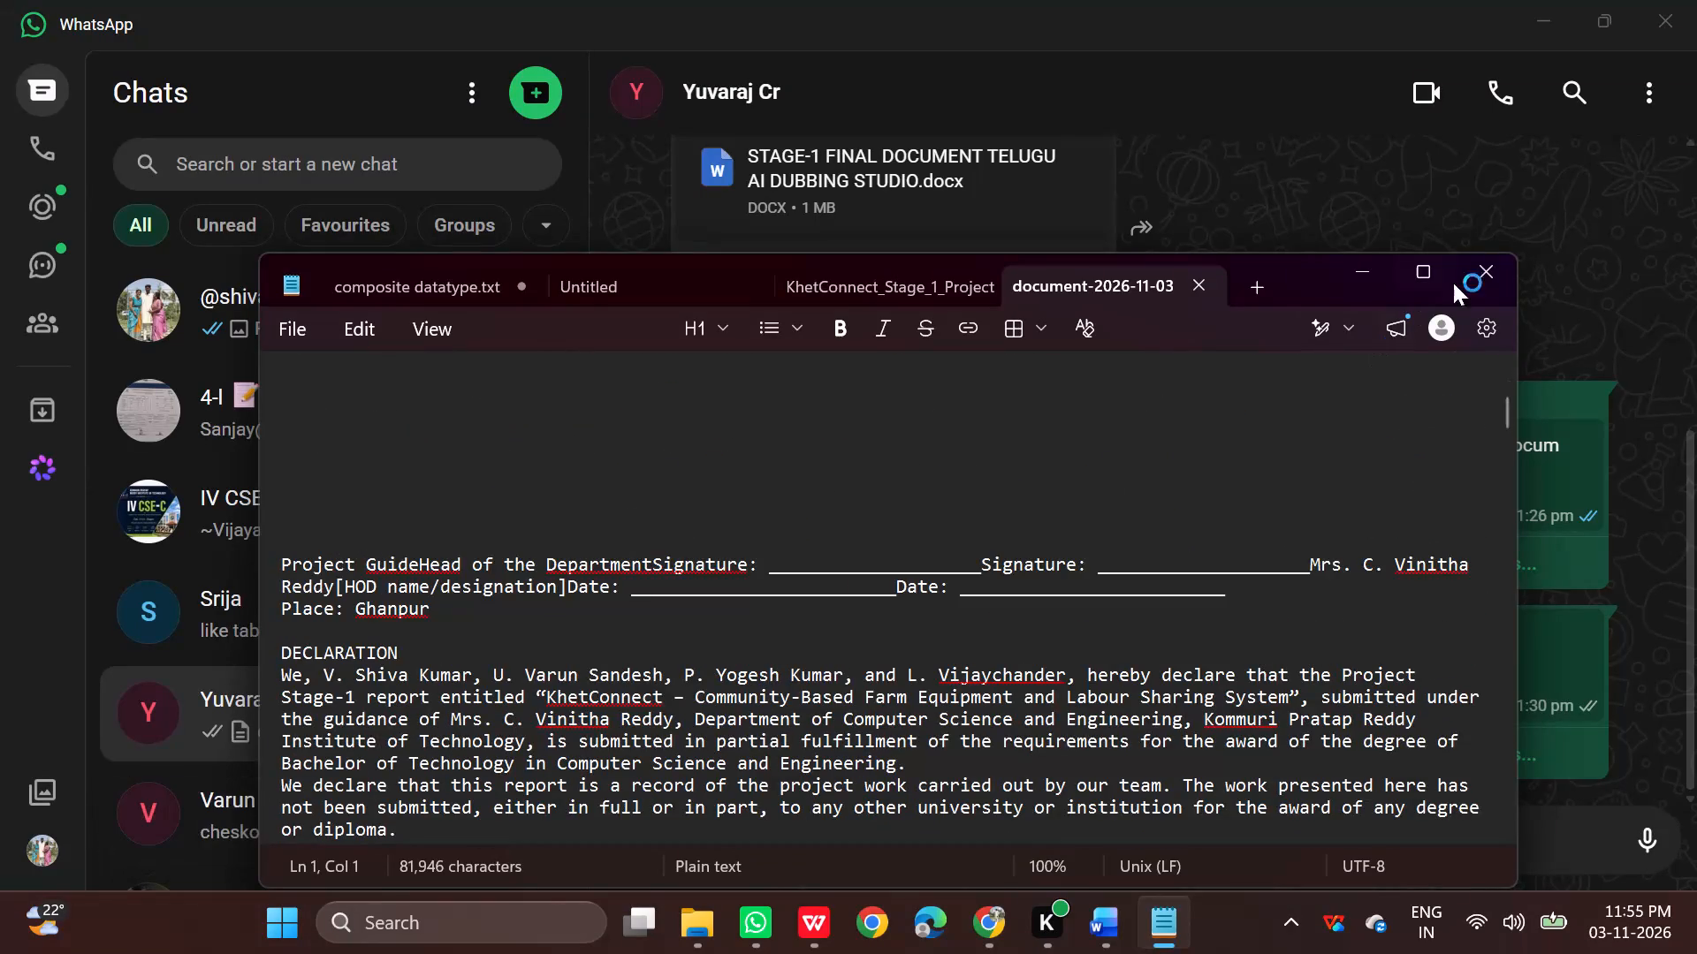
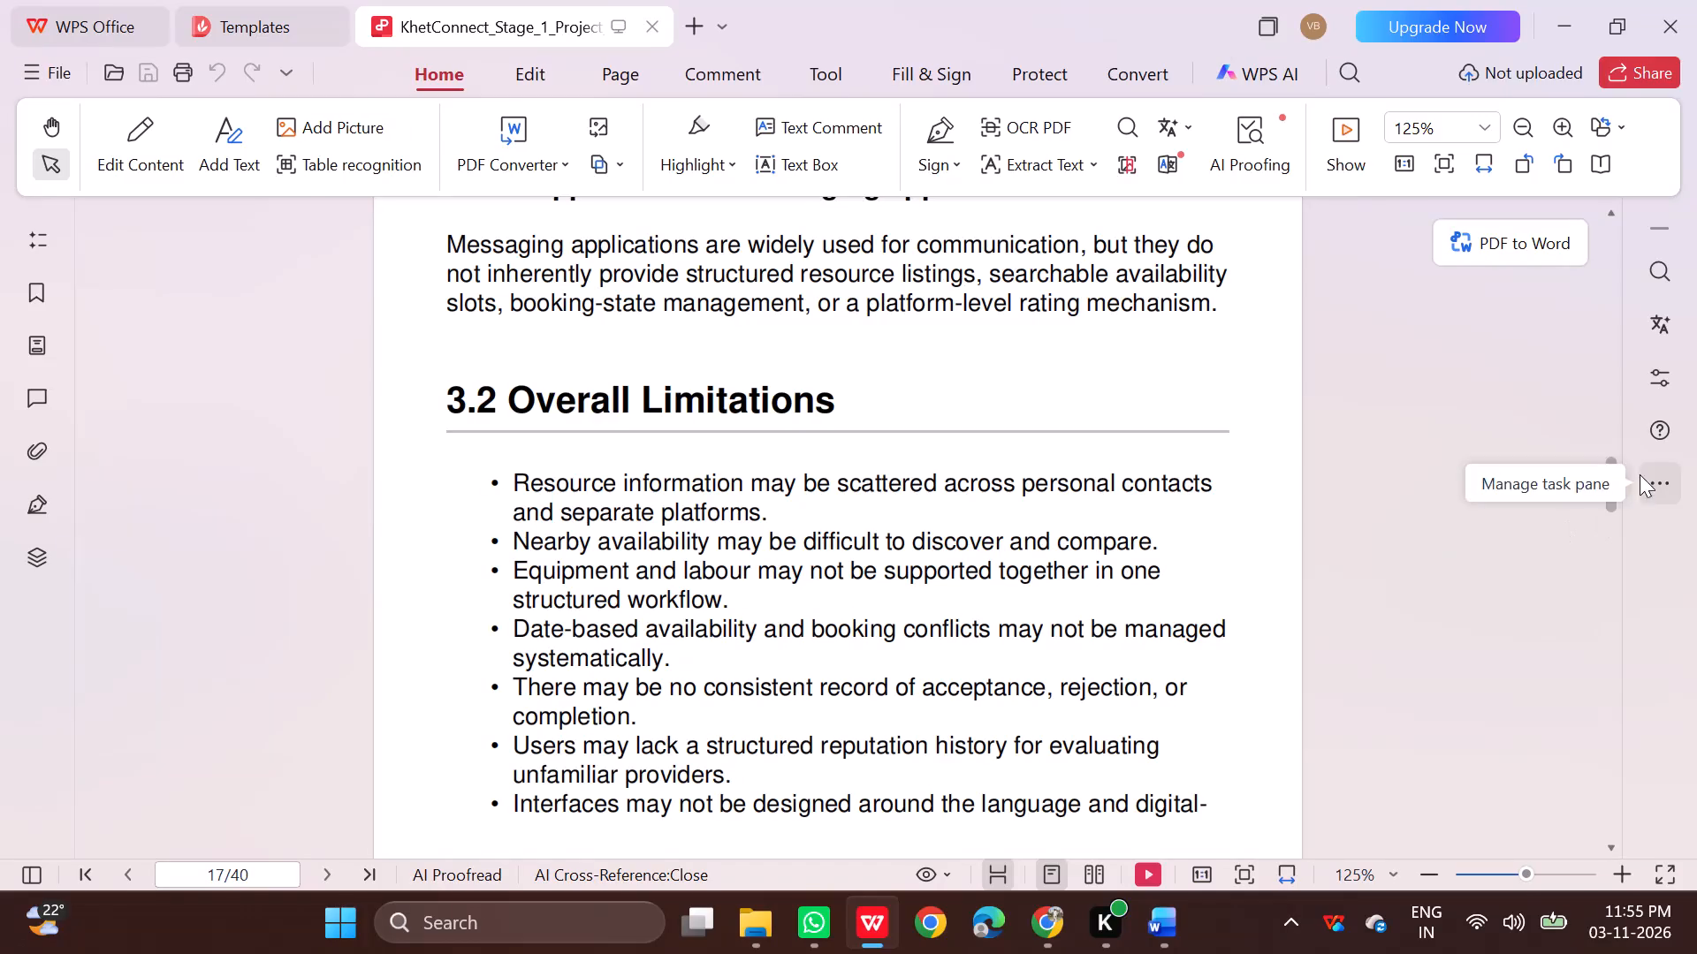
Look further through the PDF report for the 4.3 Proposed Workflow flowchart.
{"action": "left_click_drag", "start_coordinate": [1613, 499], "coordinate": [1600, 566]}
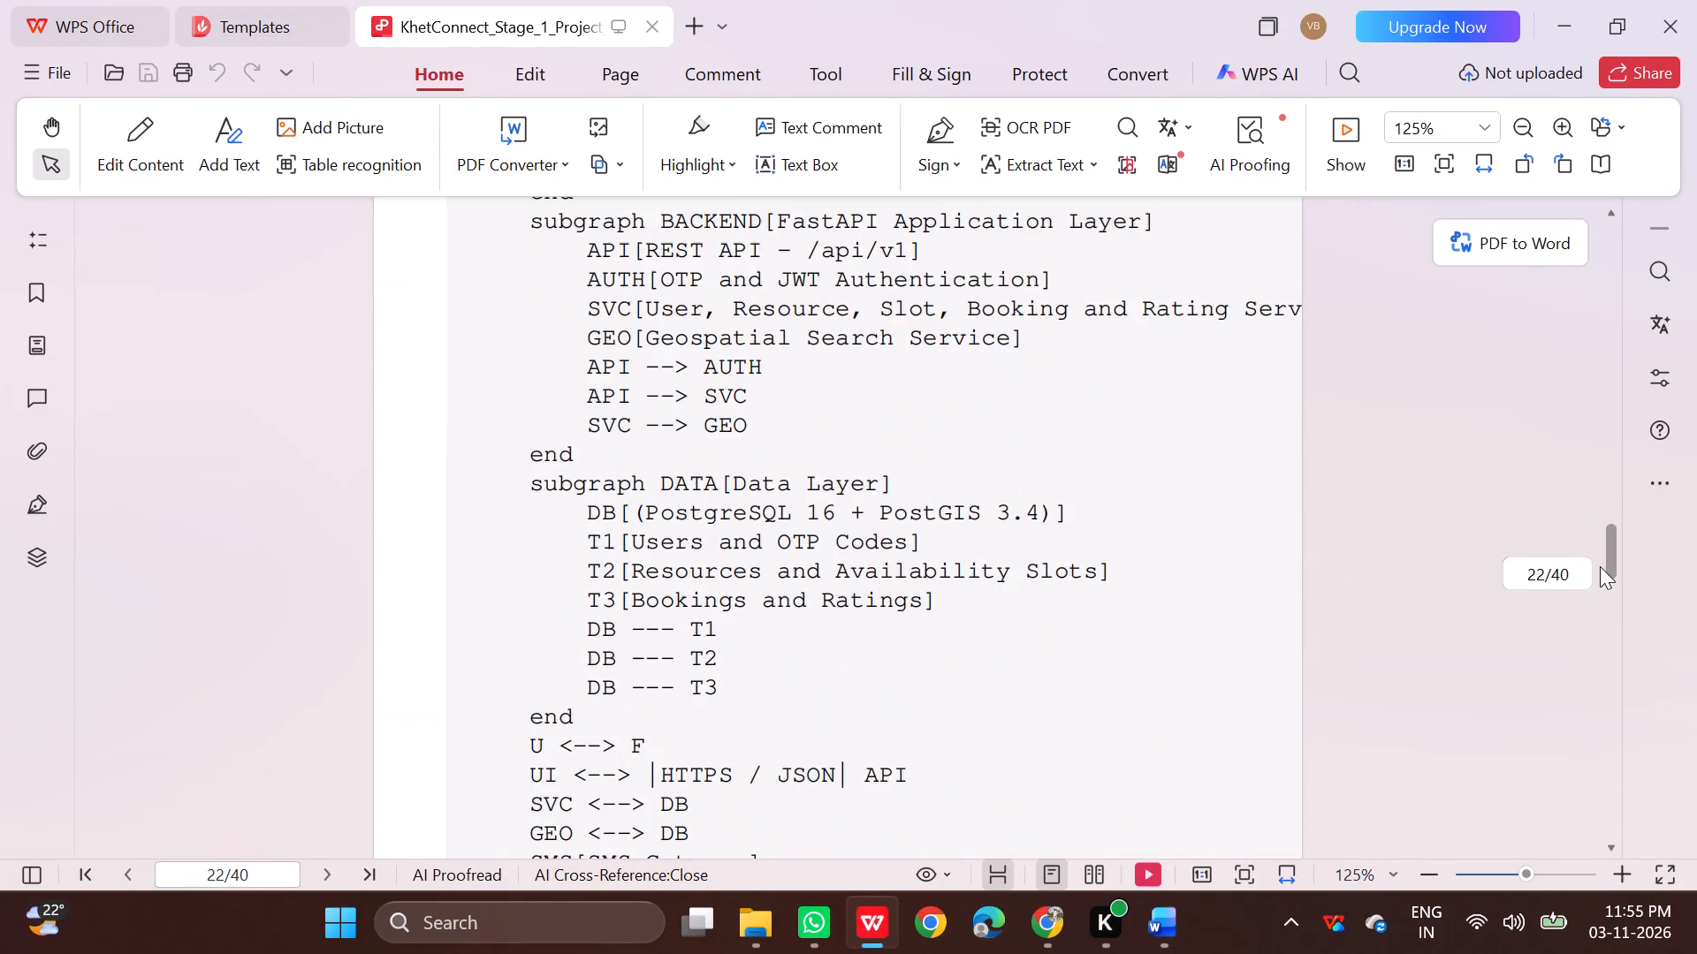
{"action": "left_click_drag", "start_coordinate": [1600, 566], "coordinate": [1599, 598]}
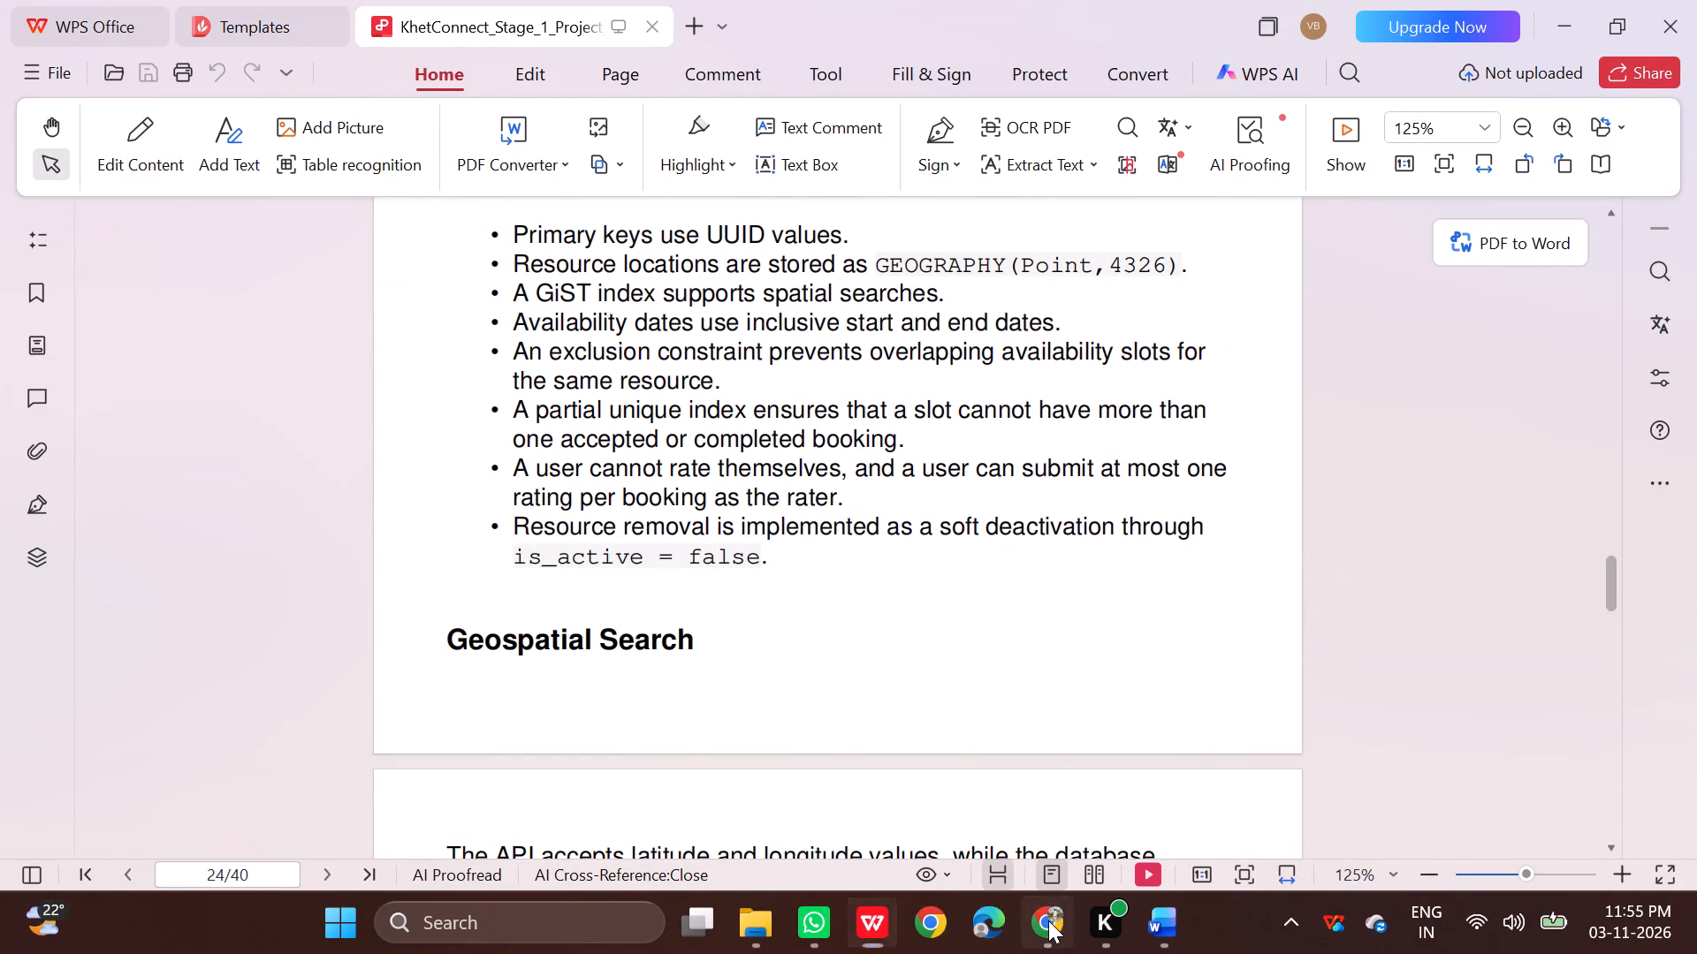
Switch to the Markdown editor in Chrome and look through the full-width preview for the 4.3 Proposed Workflow flowchart.
{"action": "left_click", "coordinate": [1048, 920]}
{"action": "scroll", "coordinate": [293, 456], "scroll_direction": "down", "scroll_amount": 1}
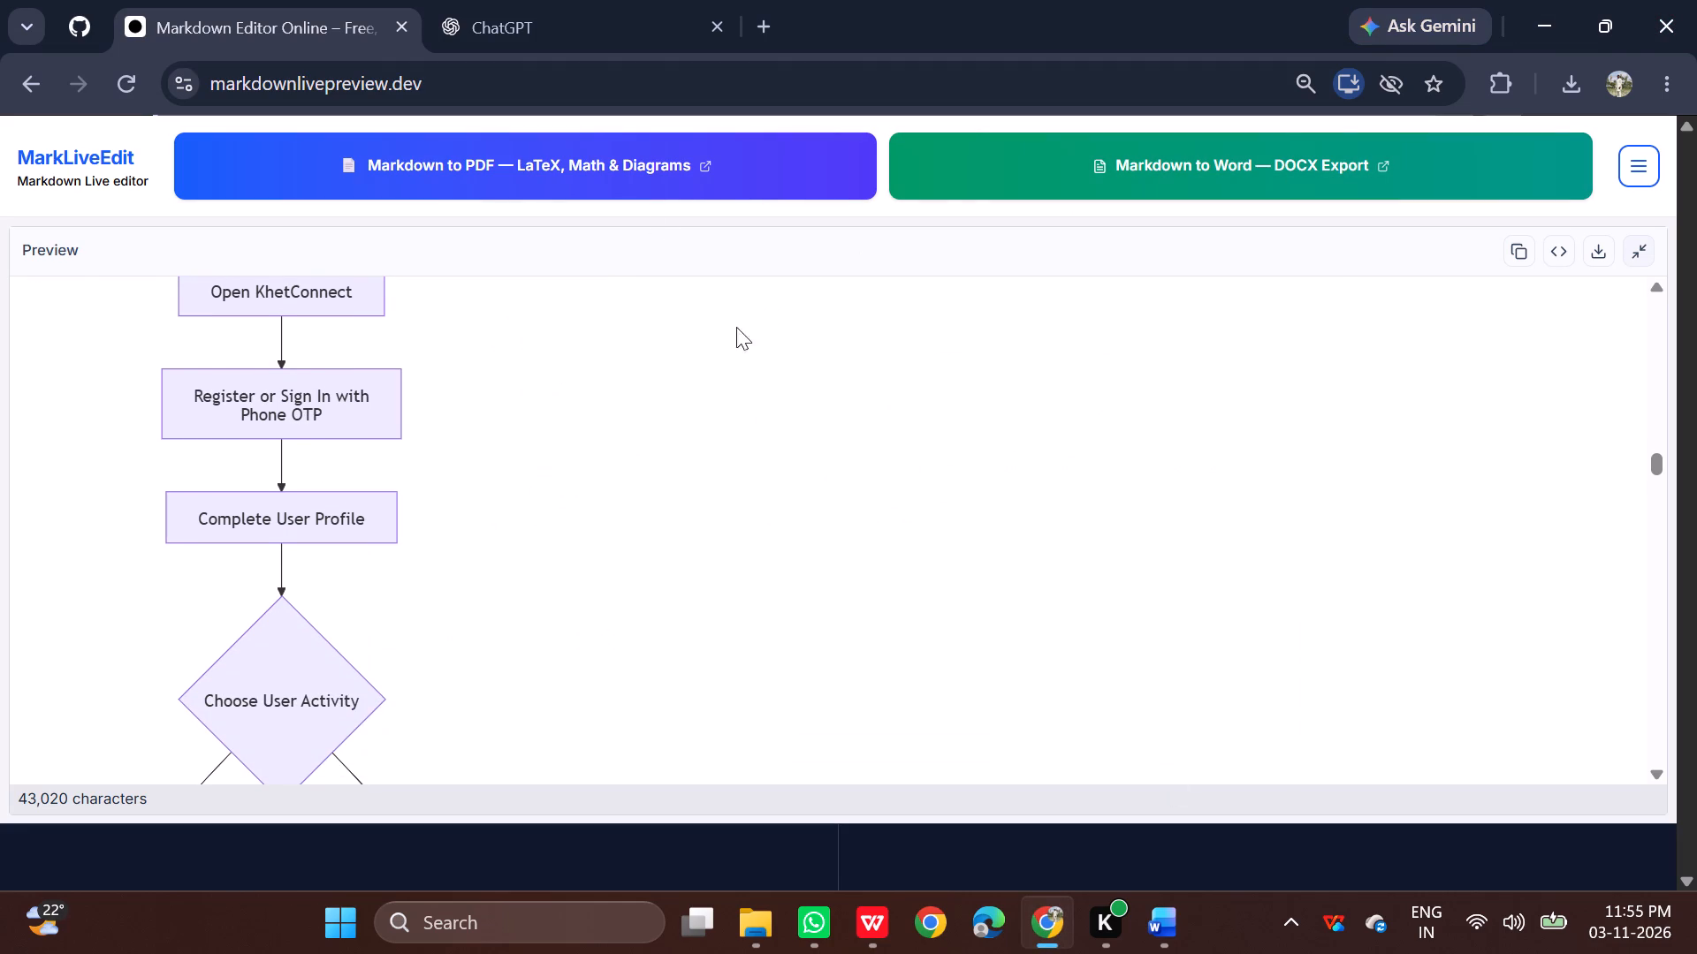
{"action": "scroll", "coordinate": [596, 394], "scroll_direction": "up", "scroll_amount": 2}
{"action": "scroll", "coordinate": [596, 390], "scroll_direction": "down", "scroll_amount": 2}
{"action": "scroll", "coordinate": [590, 394], "scroll_direction": "up", "scroll_amount": 1}
{"action": "left_click", "coordinate": [1640, 258]}
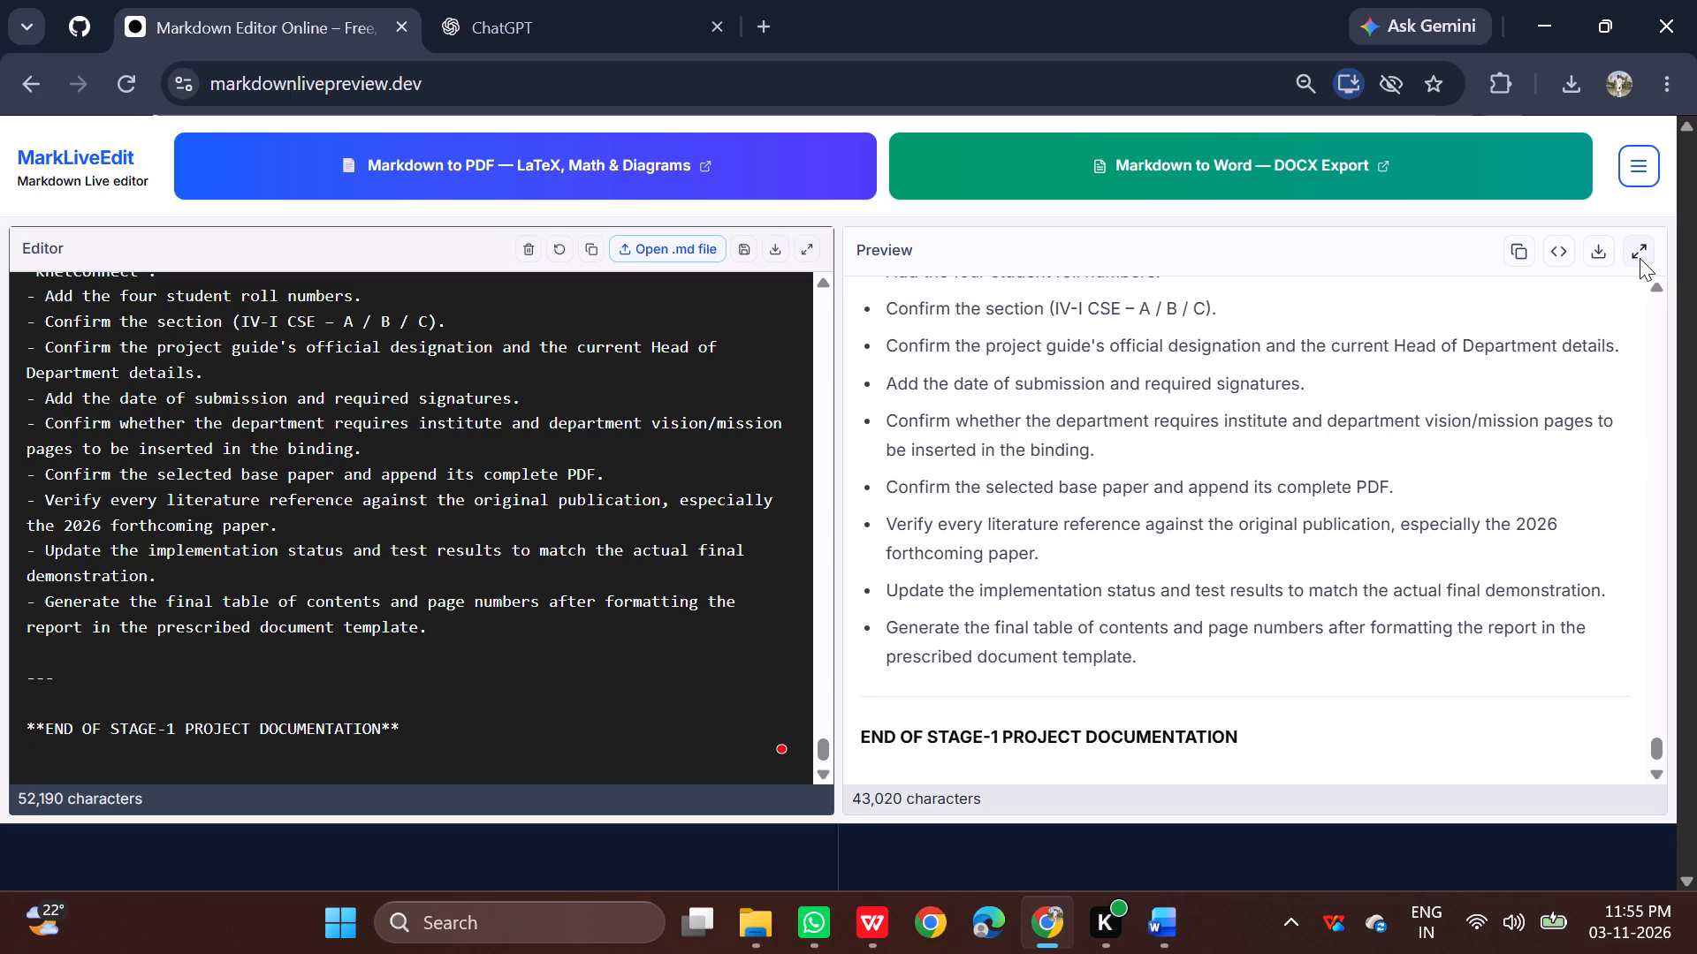
{"action": "left_click", "coordinate": [1639, 258]}
{"action": "scroll", "coordinate": [1031, 470], "scroll_direction": "down", "scroll_amount": 8}
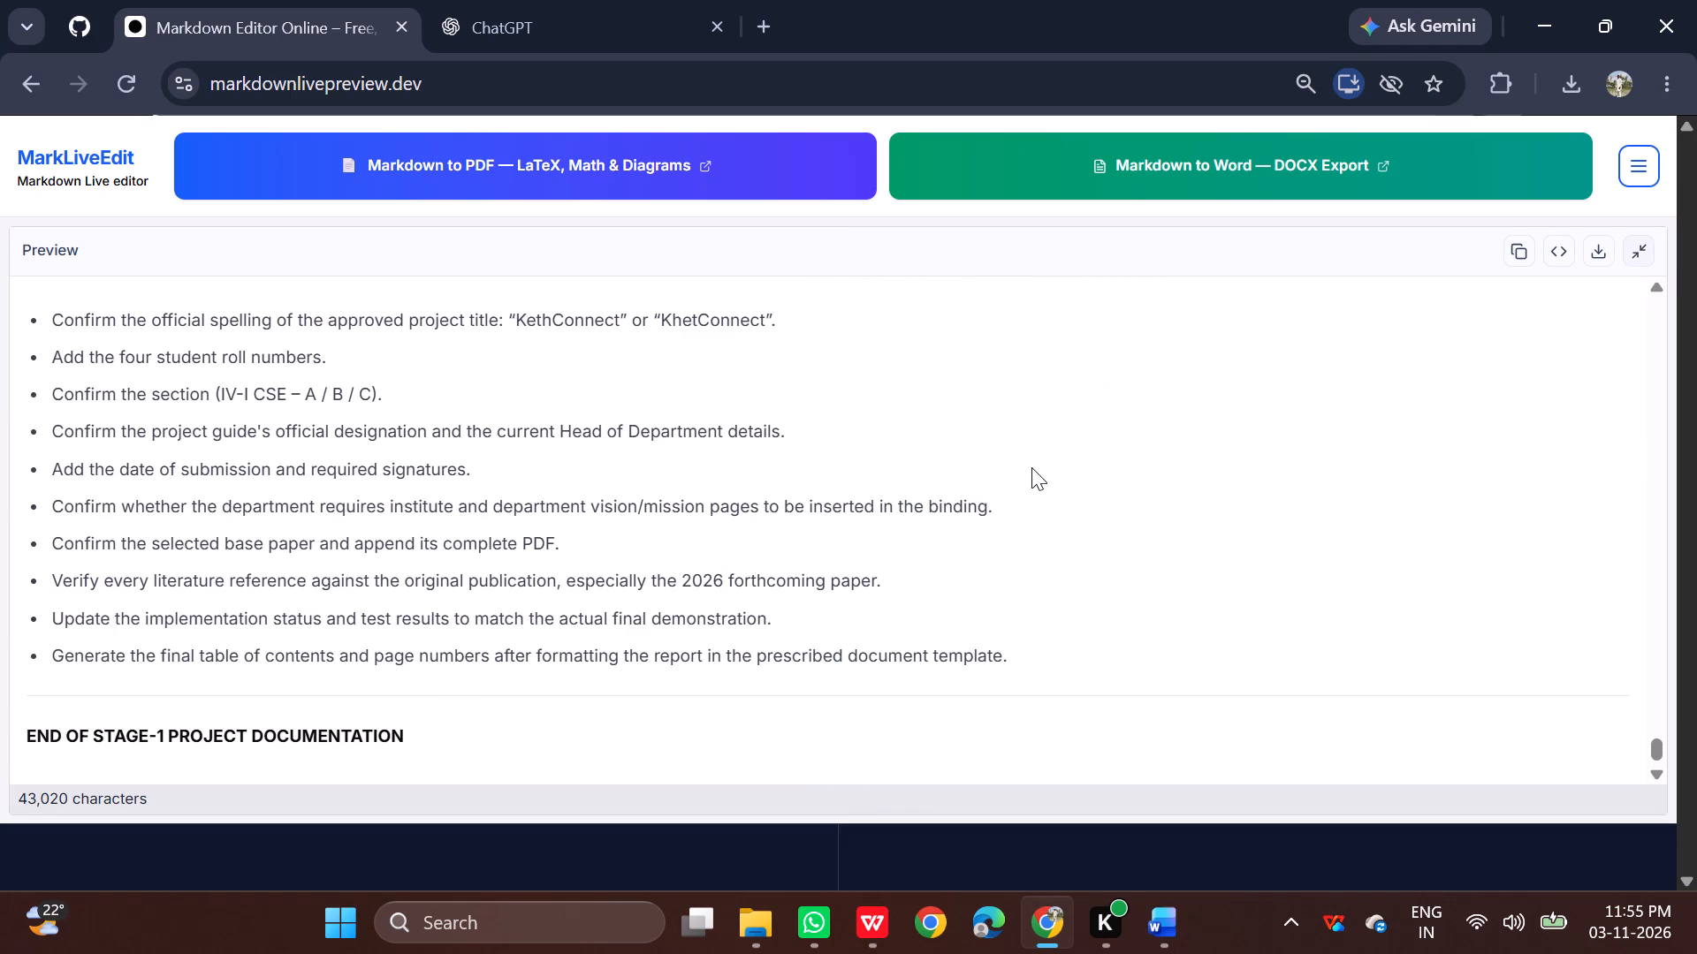
{"action": "scroll", "coordinate": [602, 503], "scroll_direction": "down", "scroll_amount": 8}
{"action": "scroll", "coordinate": [447, 510], "scroll_direction": "up", "scroll_amount": 9}
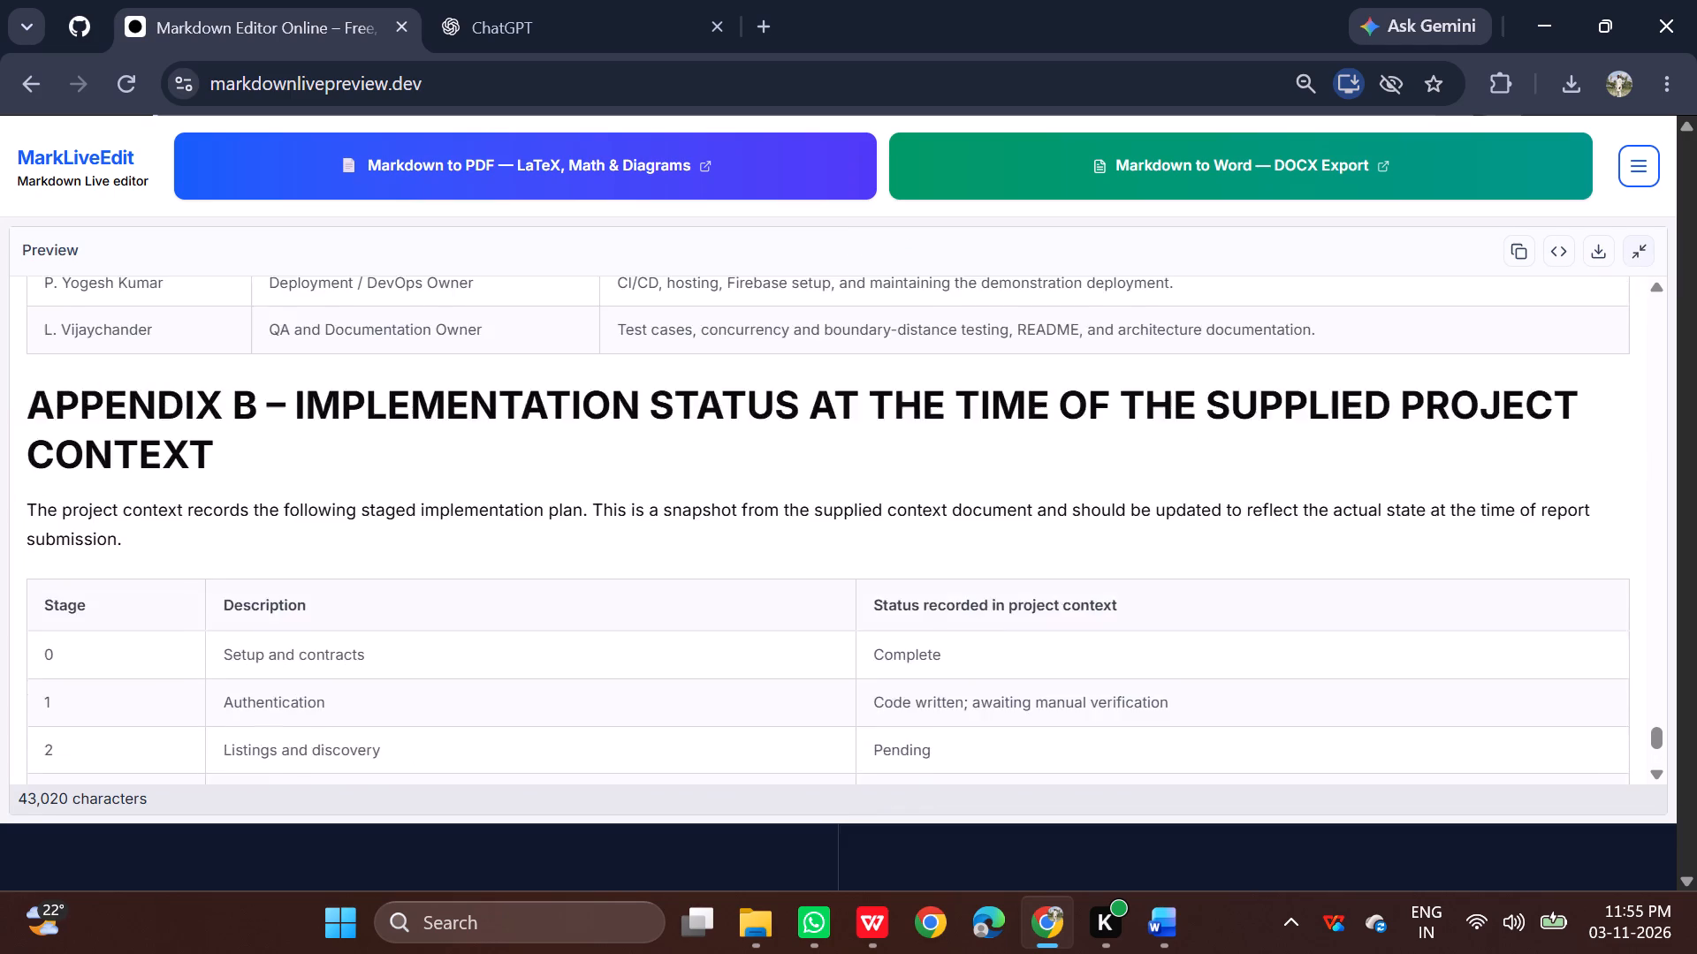
{"action": "scroll", "coordinate": [447, 510], "scroll_direction": "up", "scroll_amount": 18}
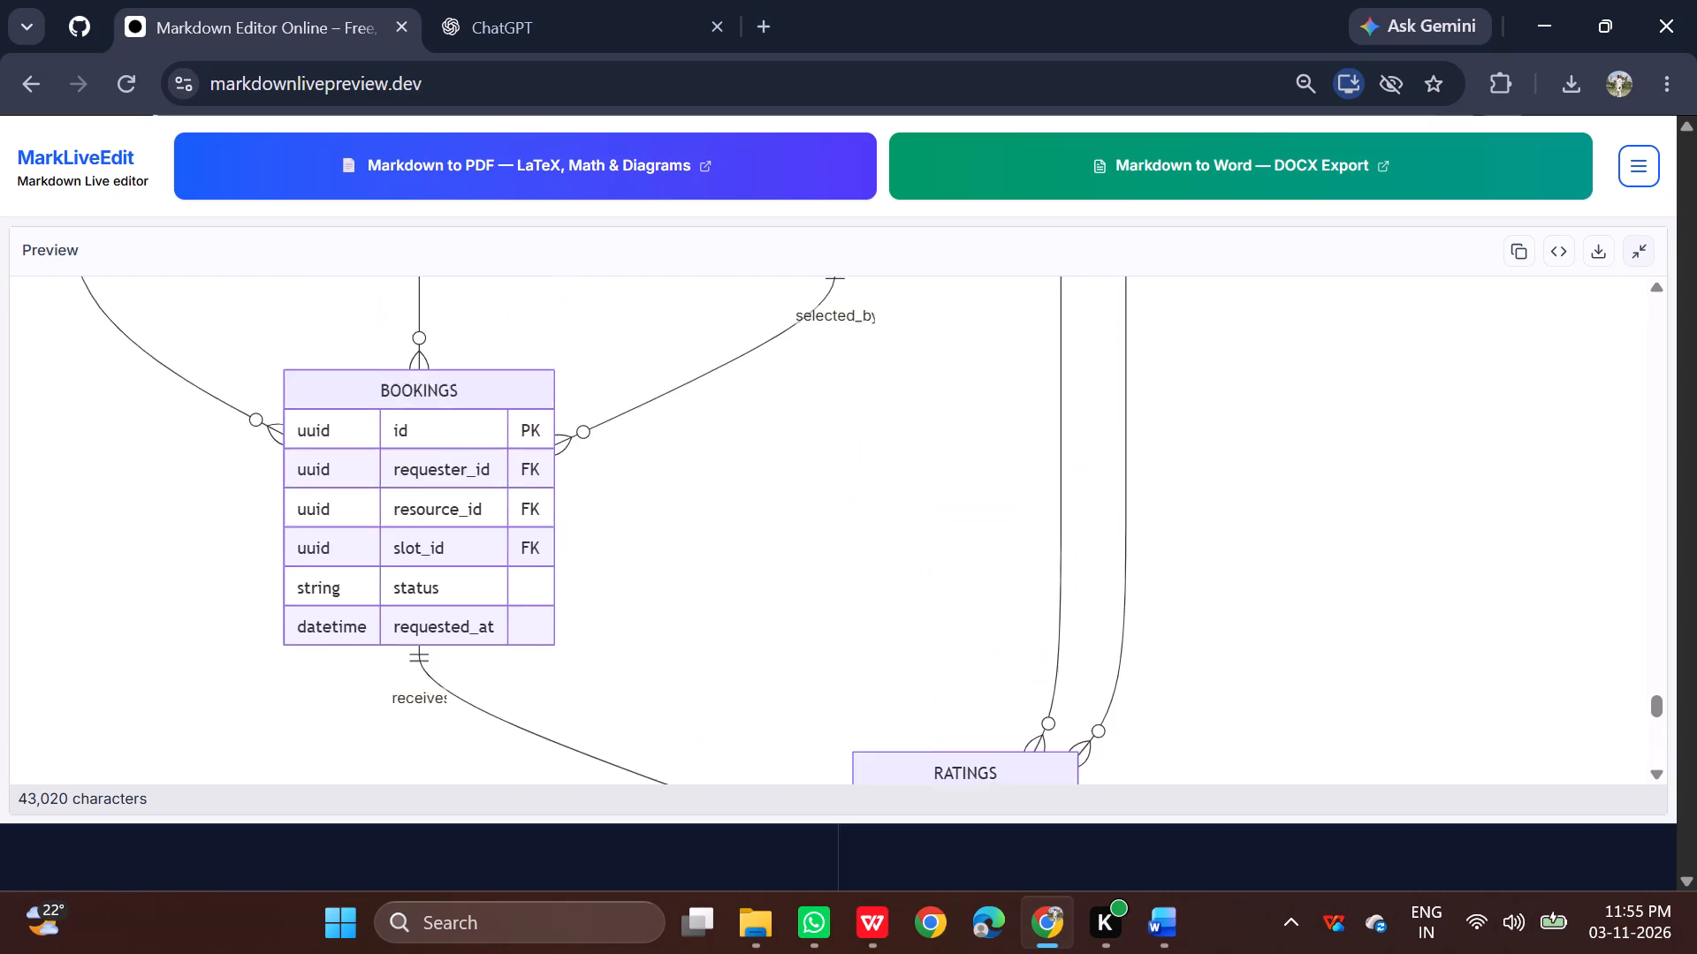
{"action": "scroll", "coordinate": [447, 510], "scroll_direction": "up", "scroll_amount": 20}
{"action": "scroll", "coordinate": [447, 510], "scroll_direction": "up", "scroll_amount": 11}
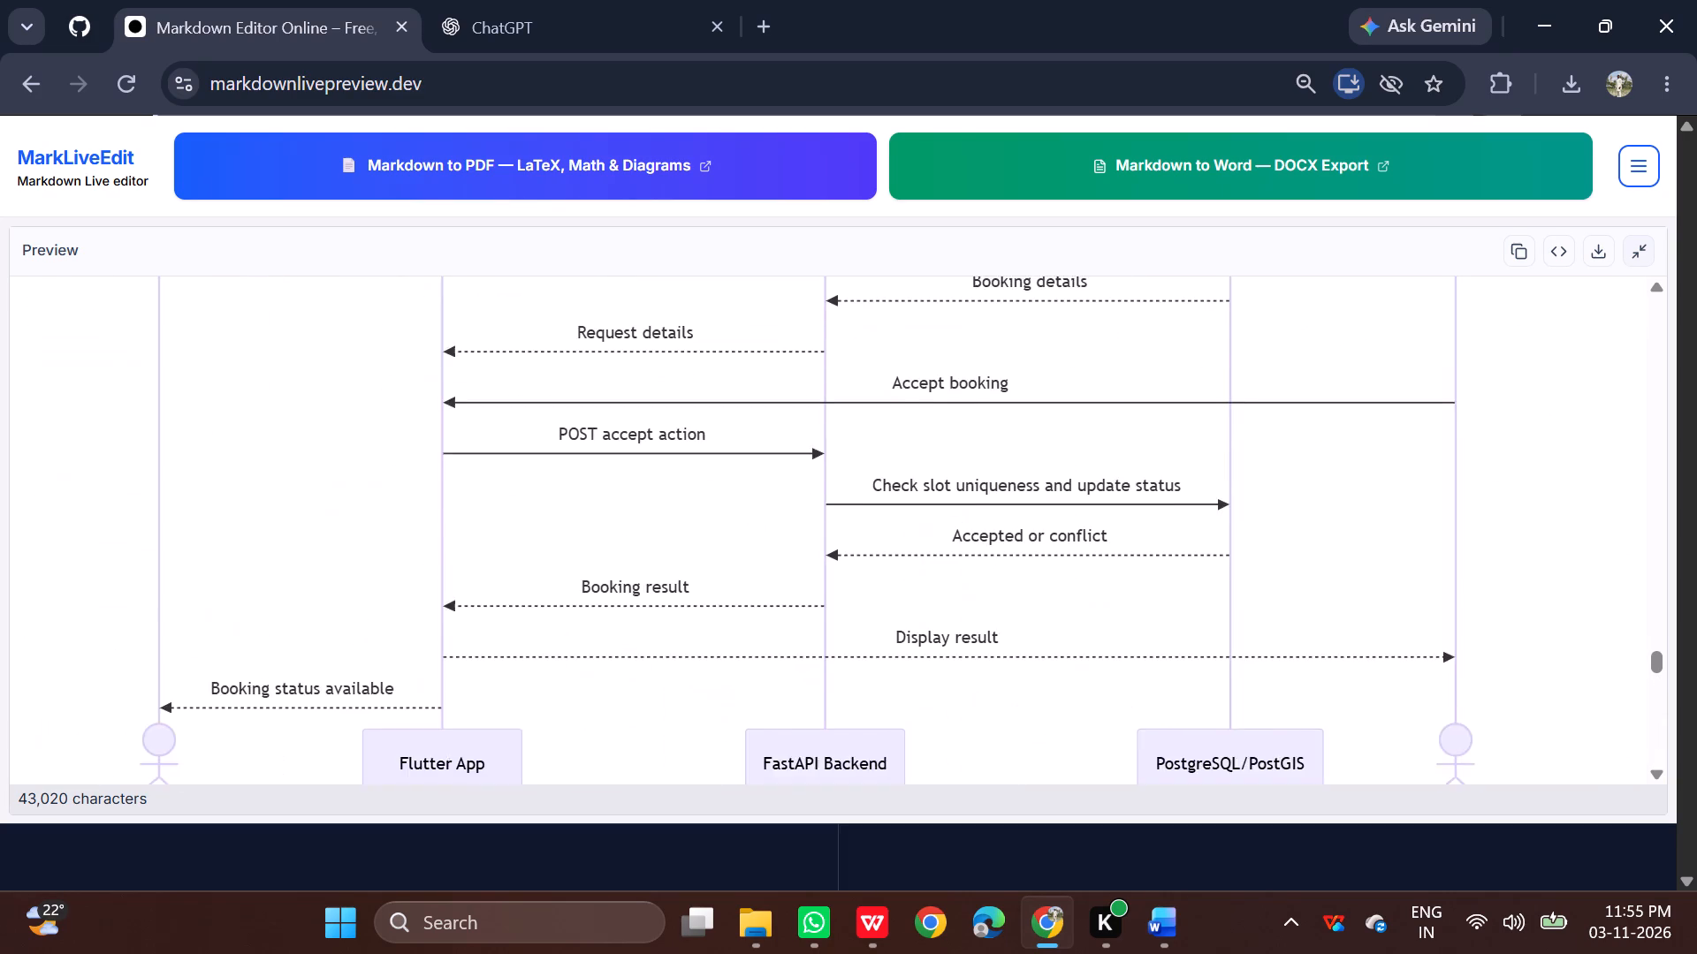
{"action": "scroll", "coordinate": [447, 510], "scroll_direction": "up", "scroll_amount": 2}
{"action": "scroll", "coordinate": [447, 510], "scroll_direction": "up", "scroll_amount": 20}
{"action": "scroll", "coordinate": [447, 510], "scroll_direction": "up", "scroll_amount": 3}
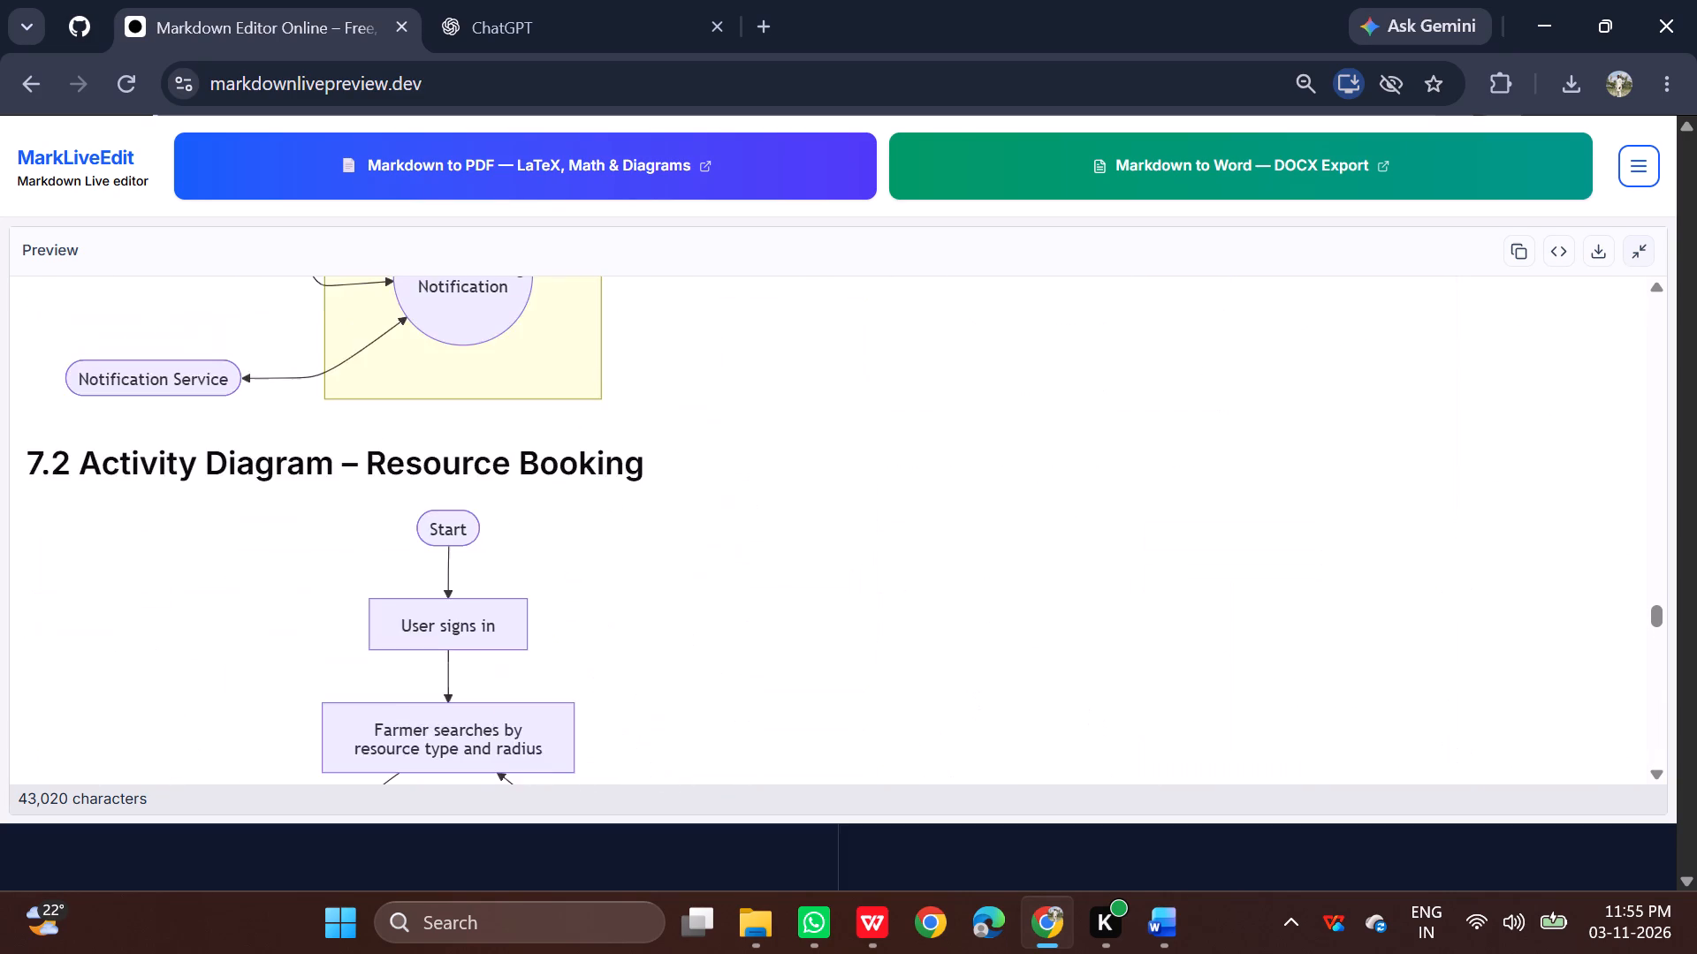
{"action": "scroll", "coordinate": [447, 510], "scroll_direction": "up", "scroll_amount": 19}
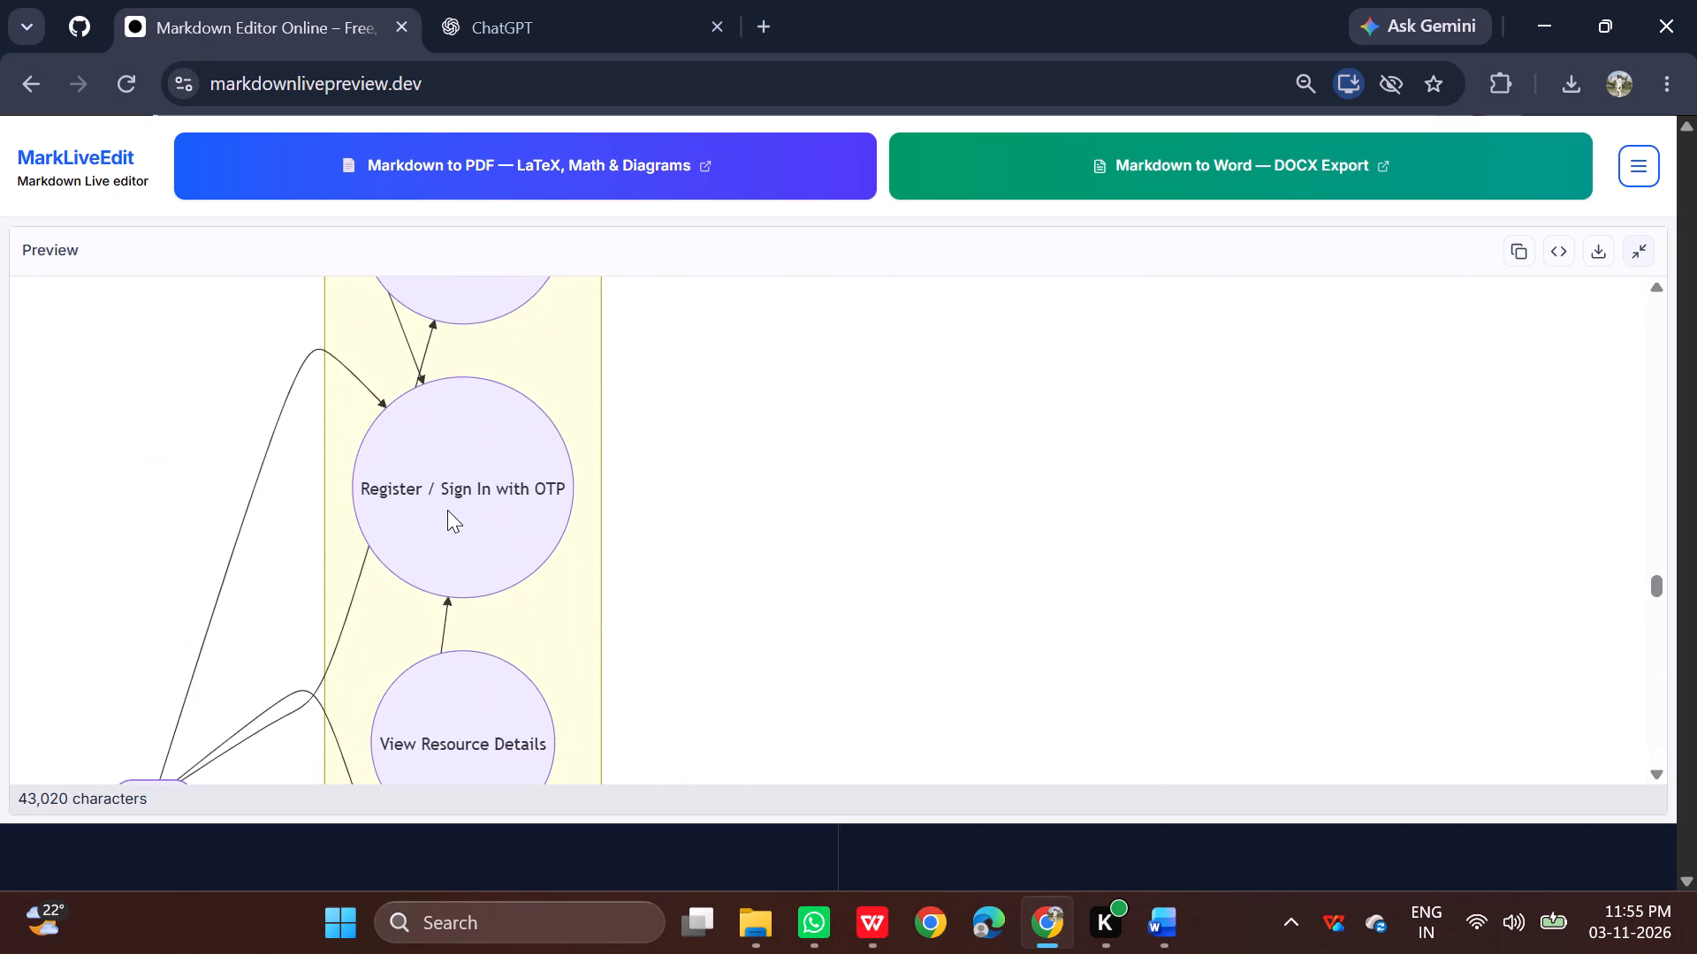
{"action": "scroll", "coordinate": [447, 510], "scroll_direction": "up", "scroll_amount": 15}
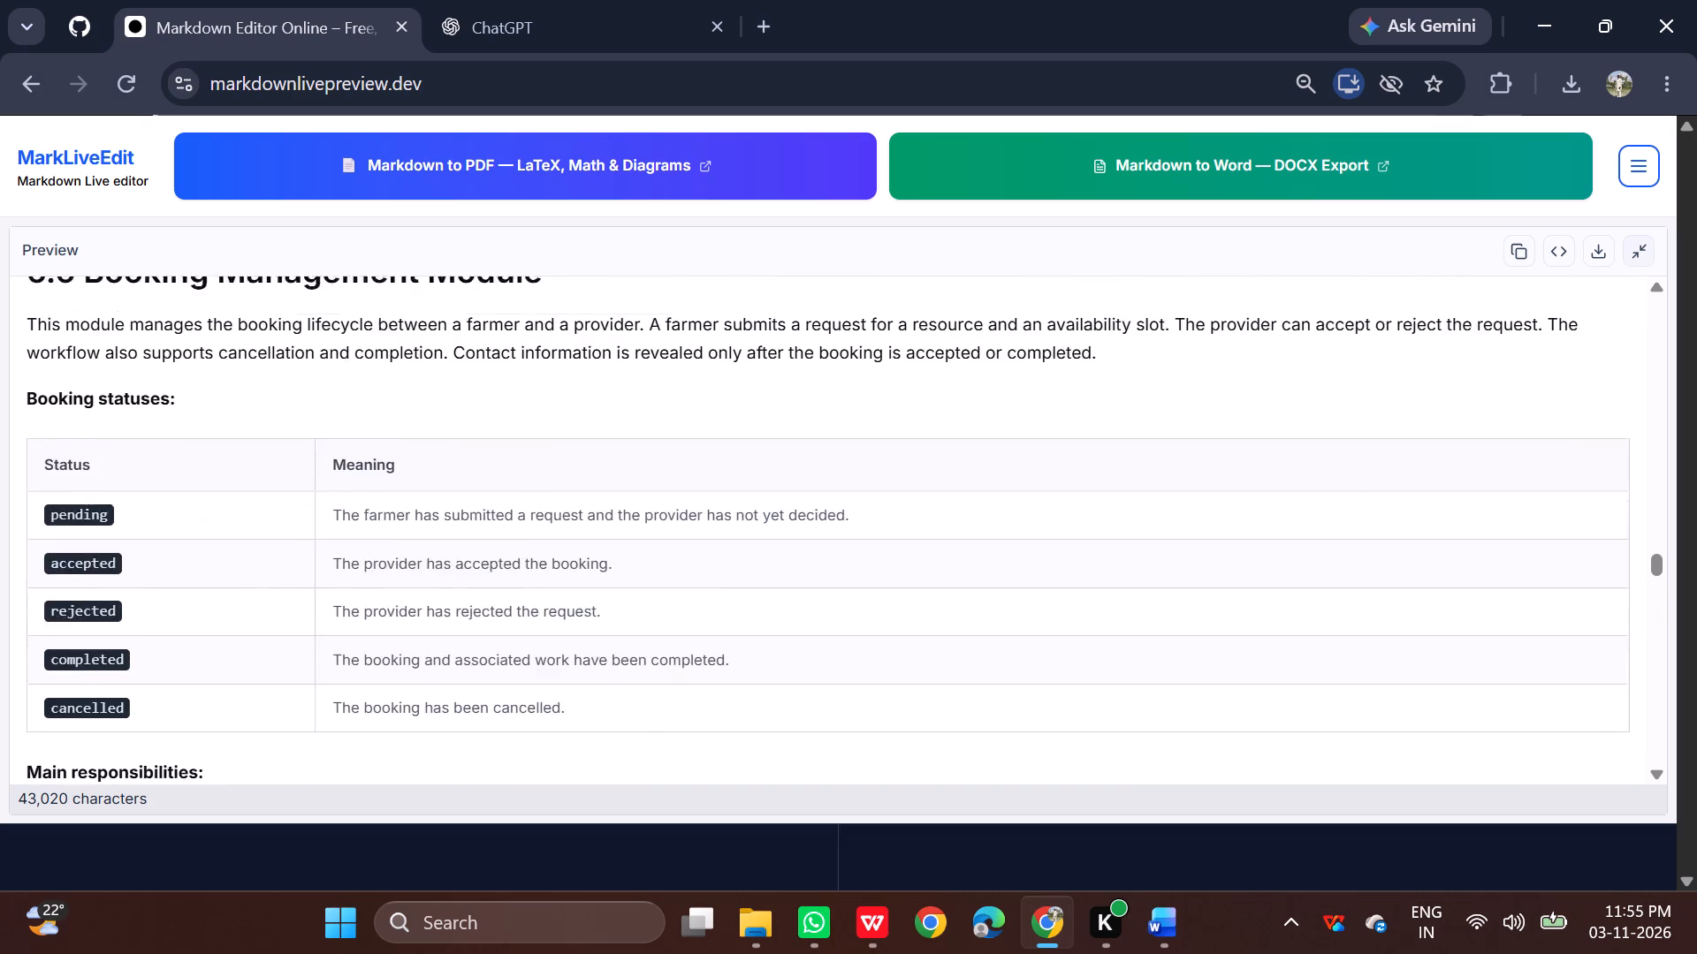
{"action": "scroll", "coordinate": [447, 510], "scroll_direction": "up", "scroll_amount": 18}
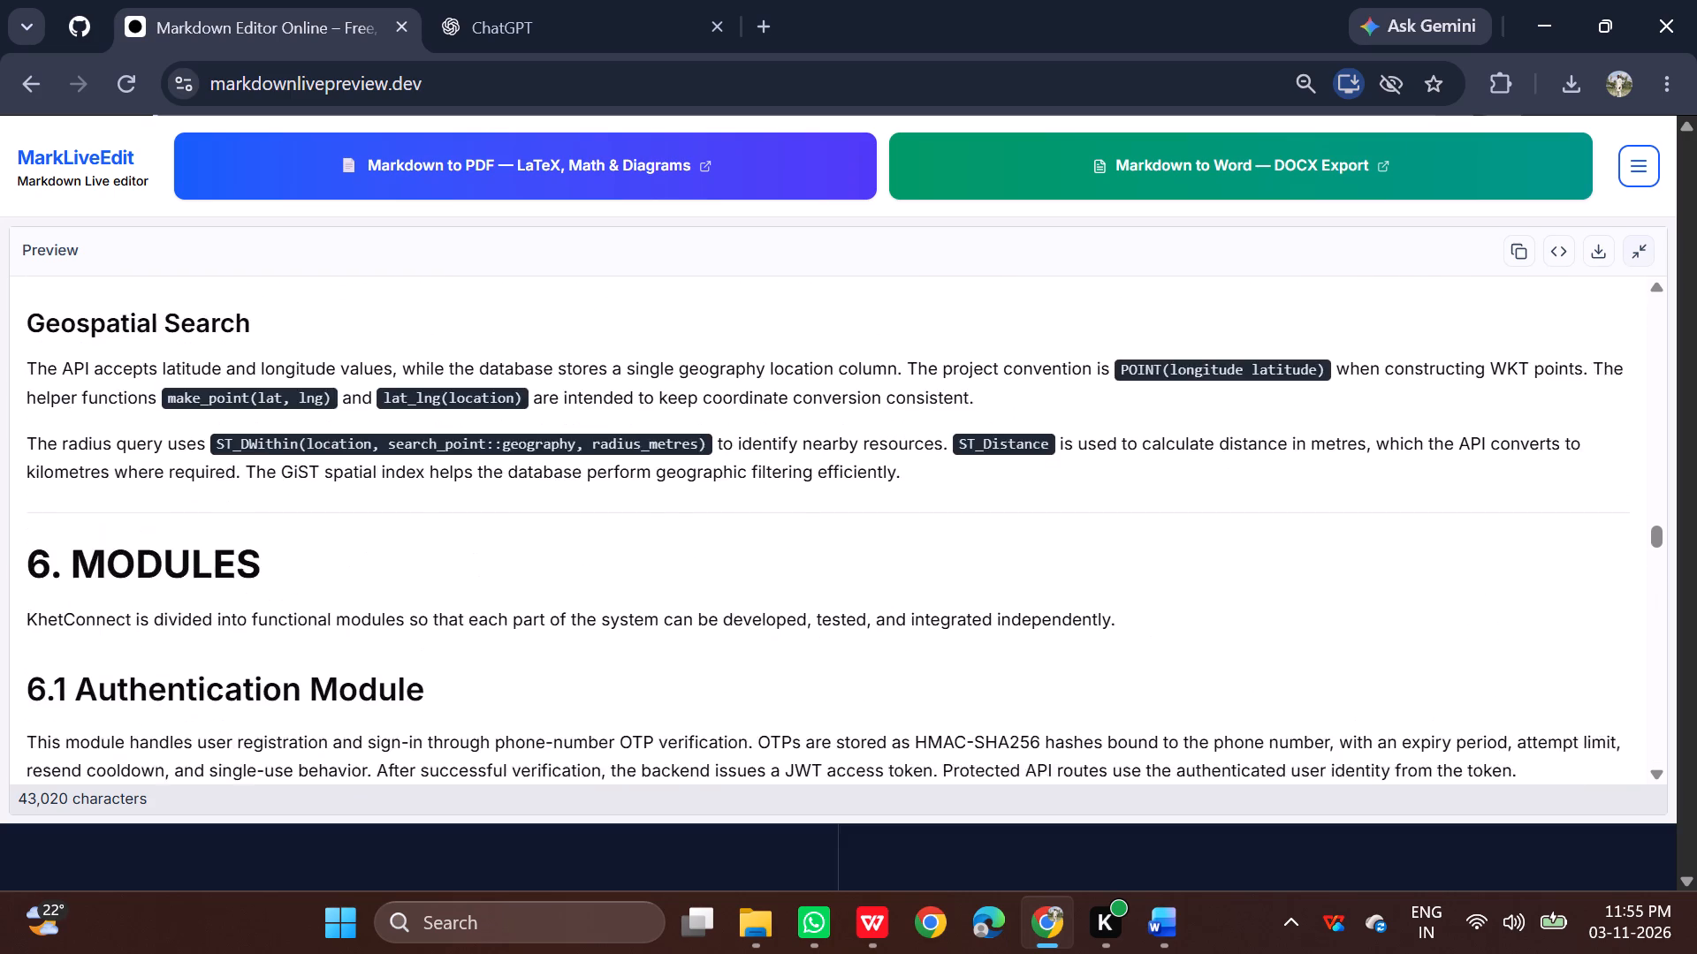
{"action": "scroll", "coordinate": [447, 510], "scroll_direction": "up", "scroll_amount": 20}
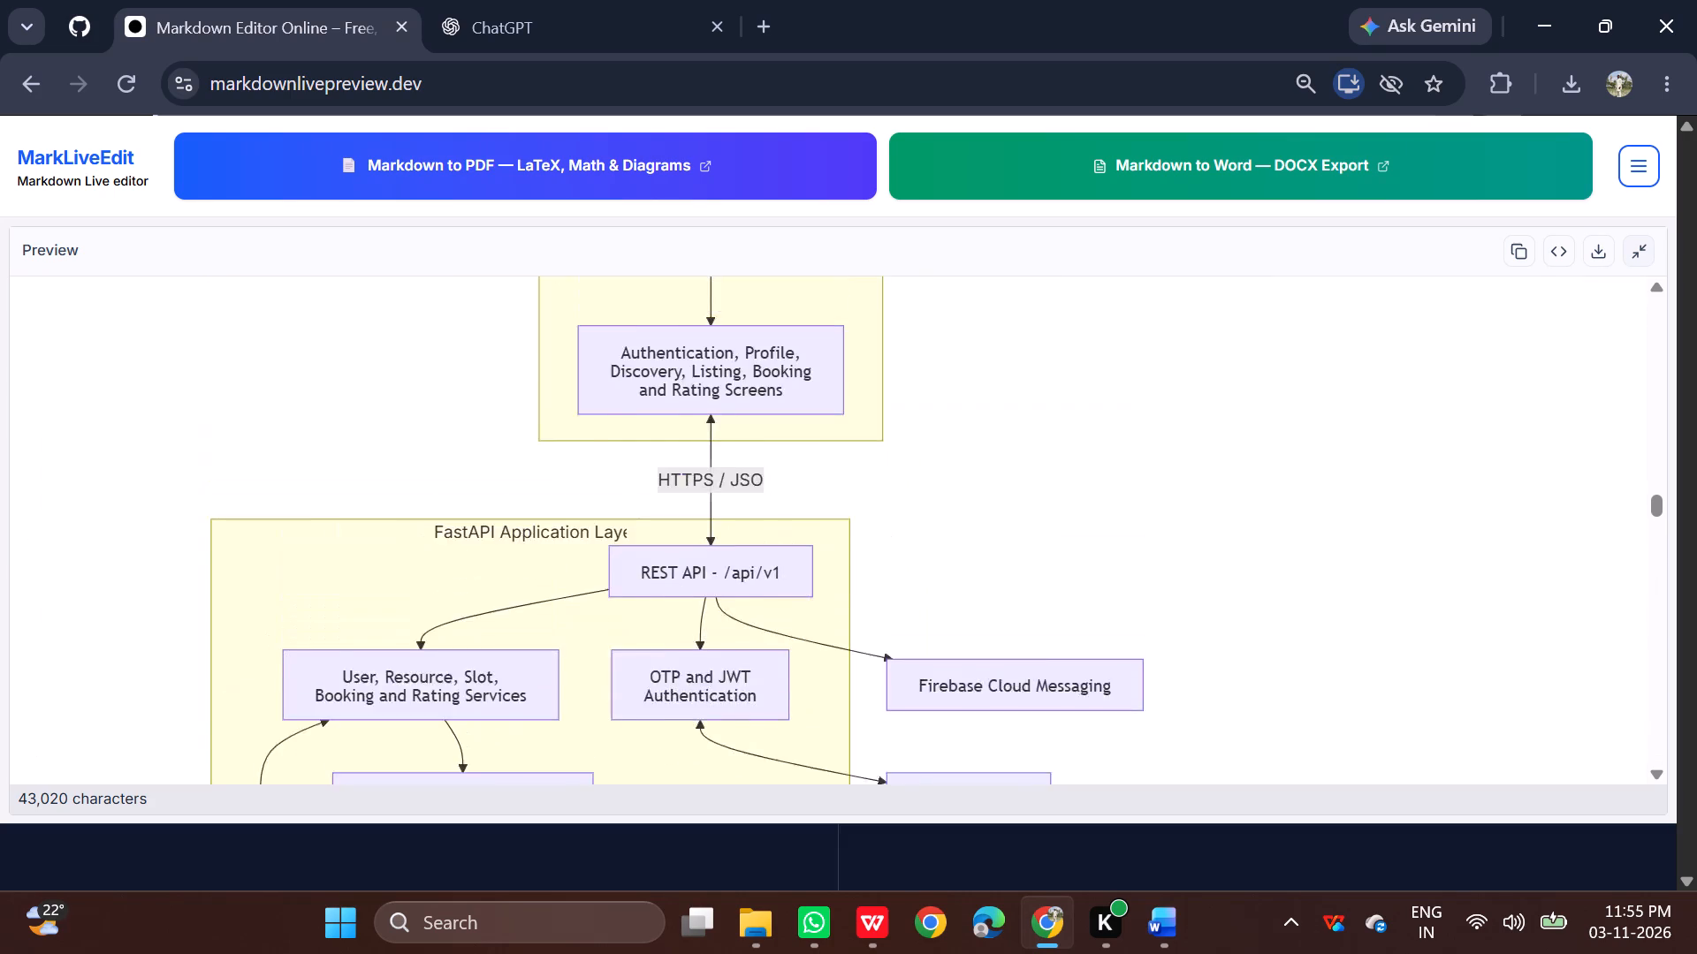
{"action": "scroll", "coordinate": [447, 510], "scroll_direction": "up", "scroll_amount": 14}
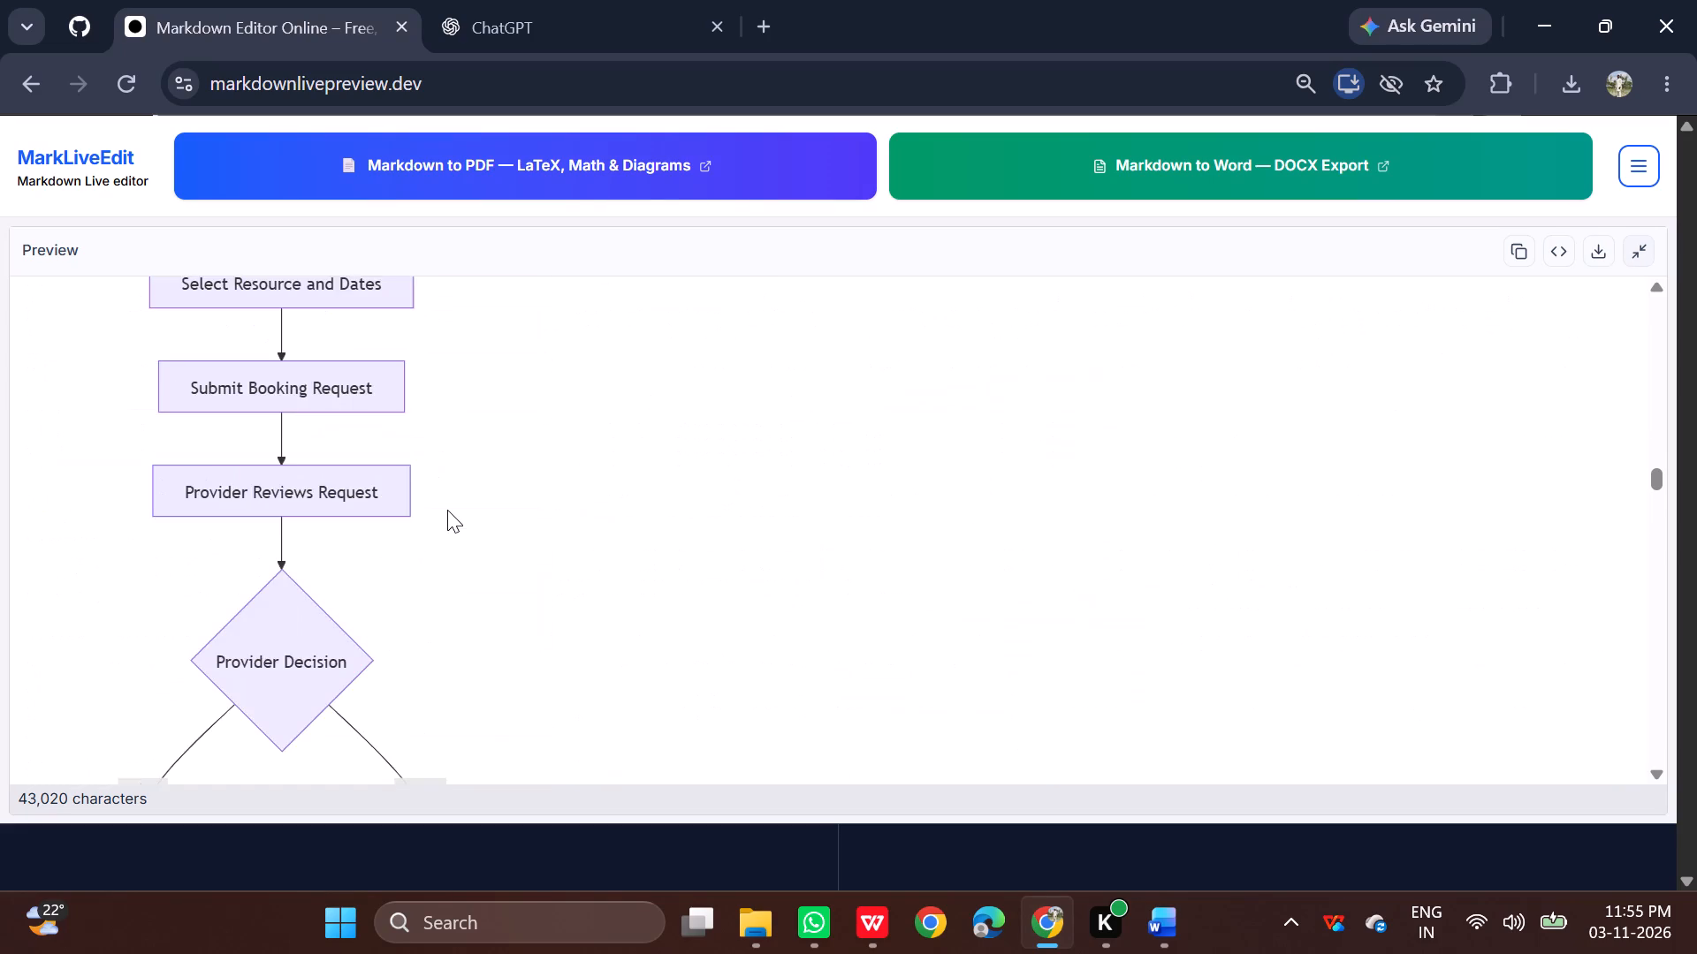
{"action": "scroll", "coordinate": [447, 510], "scroll_direction": "up", "scroll_amount": 9}
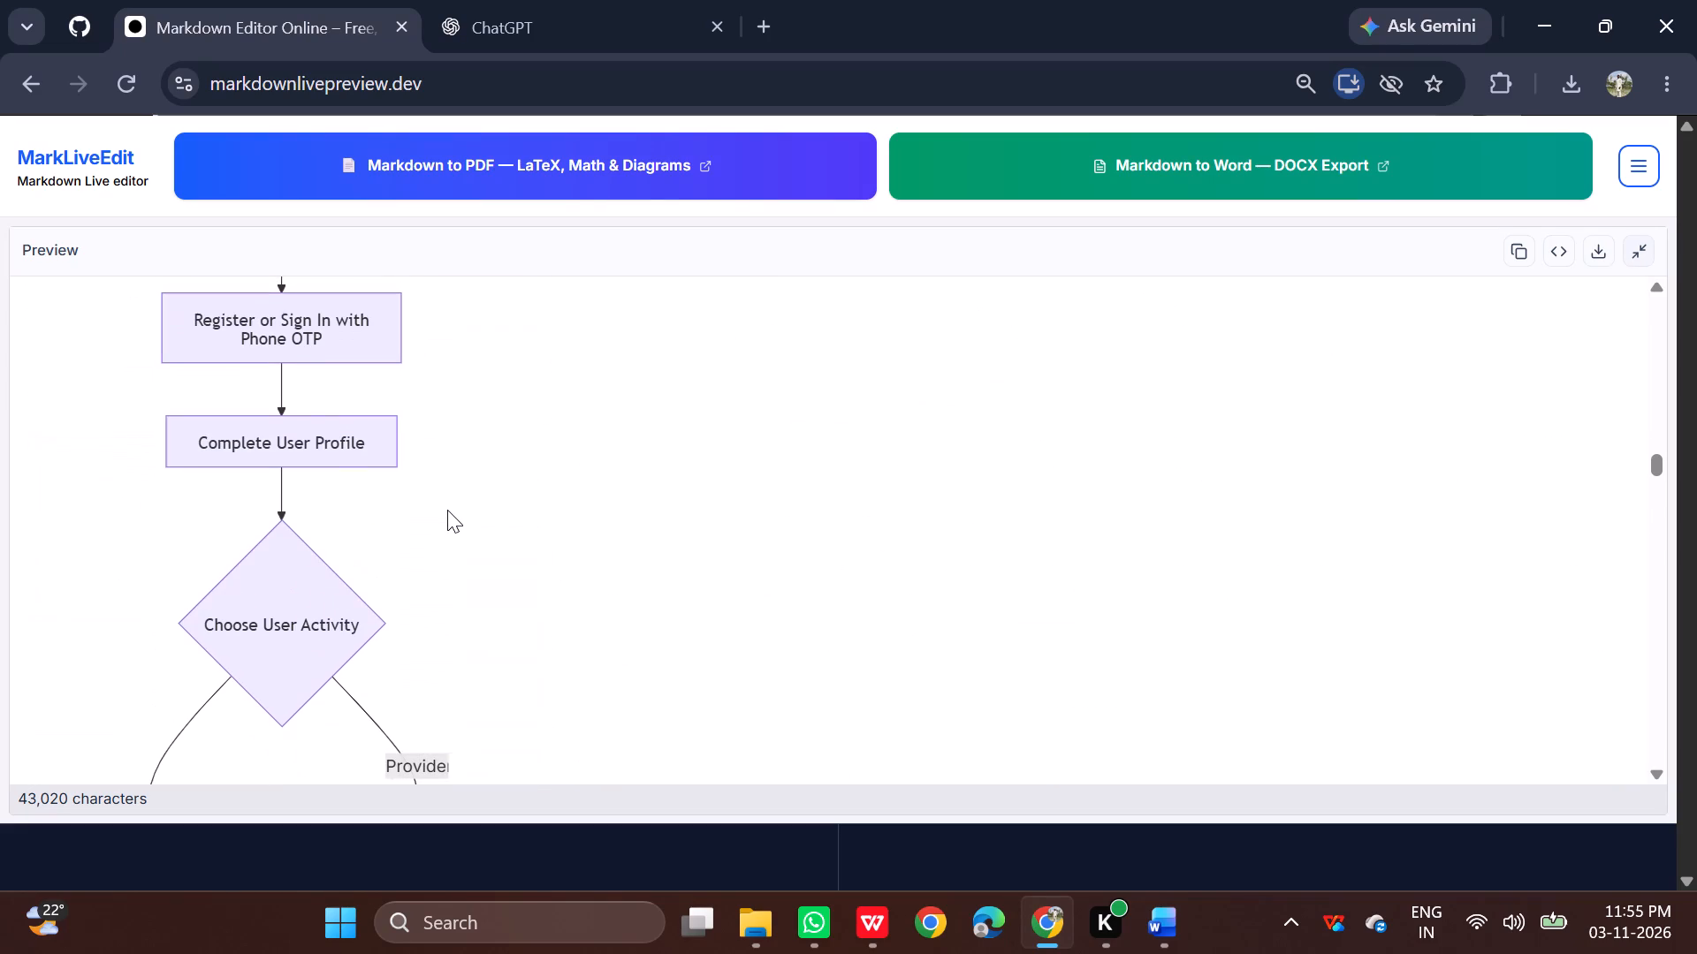
{"action": "scroll", "coordinate": [447, 510], "scroll_direction": "up", "scroll_amount": 2}
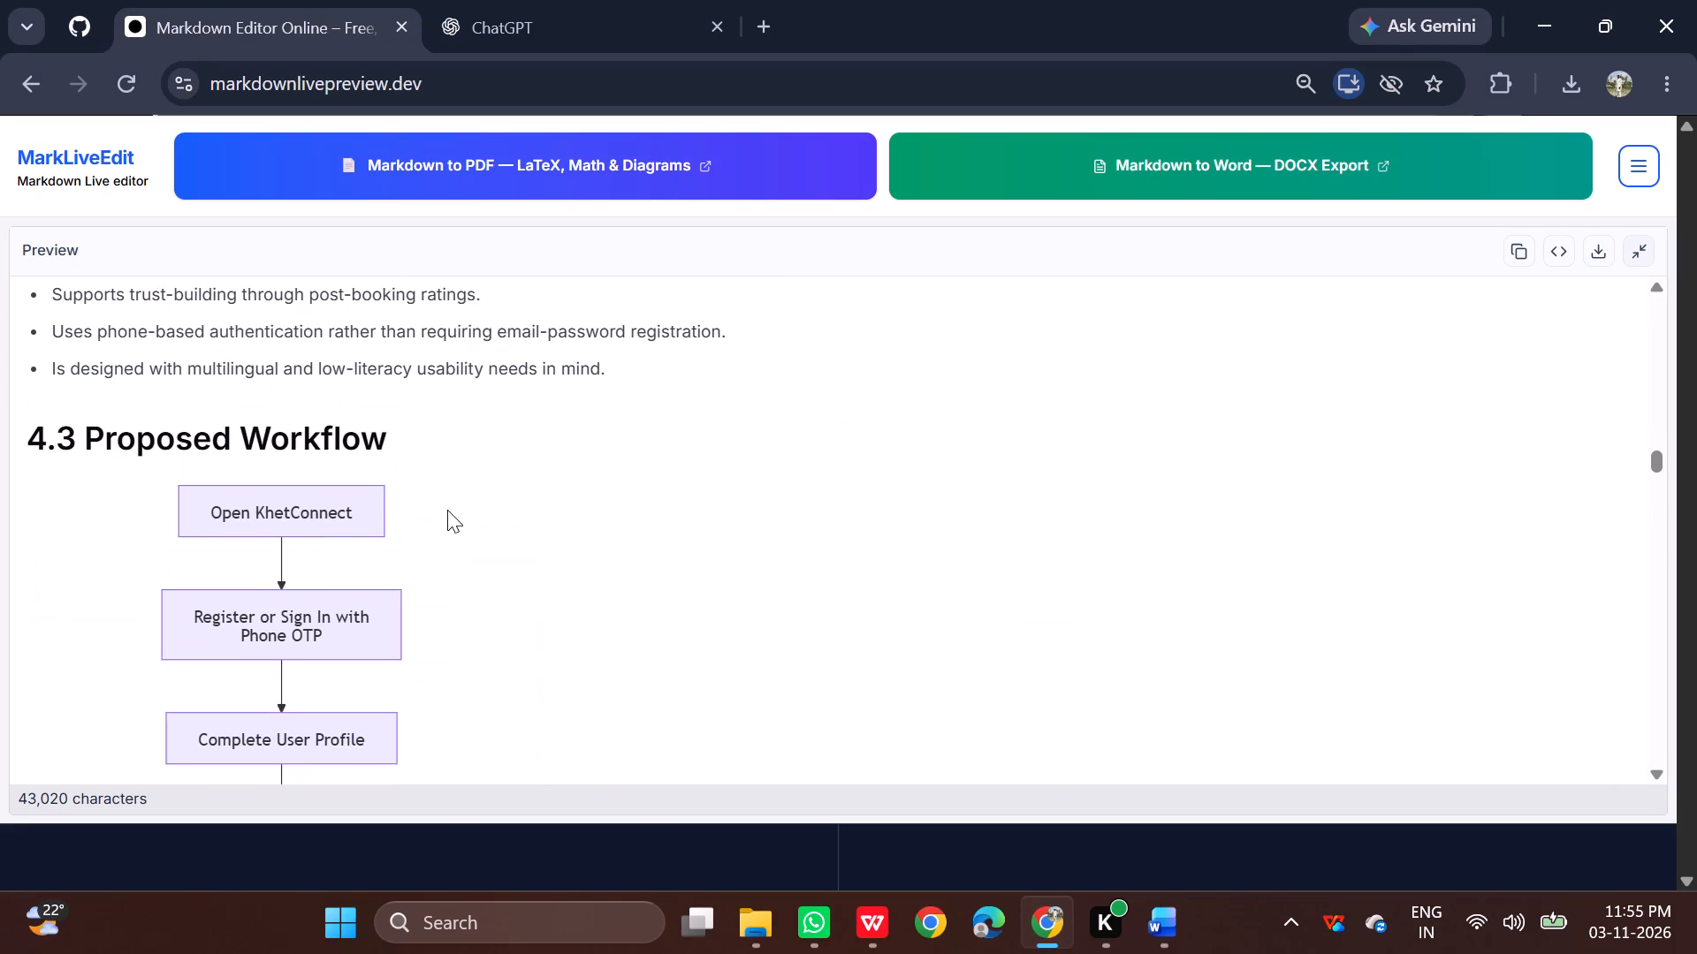
{"action": "scroll", "coordinate": [447, 510], "scroll_direction": "up", "scroll_amount": 1}
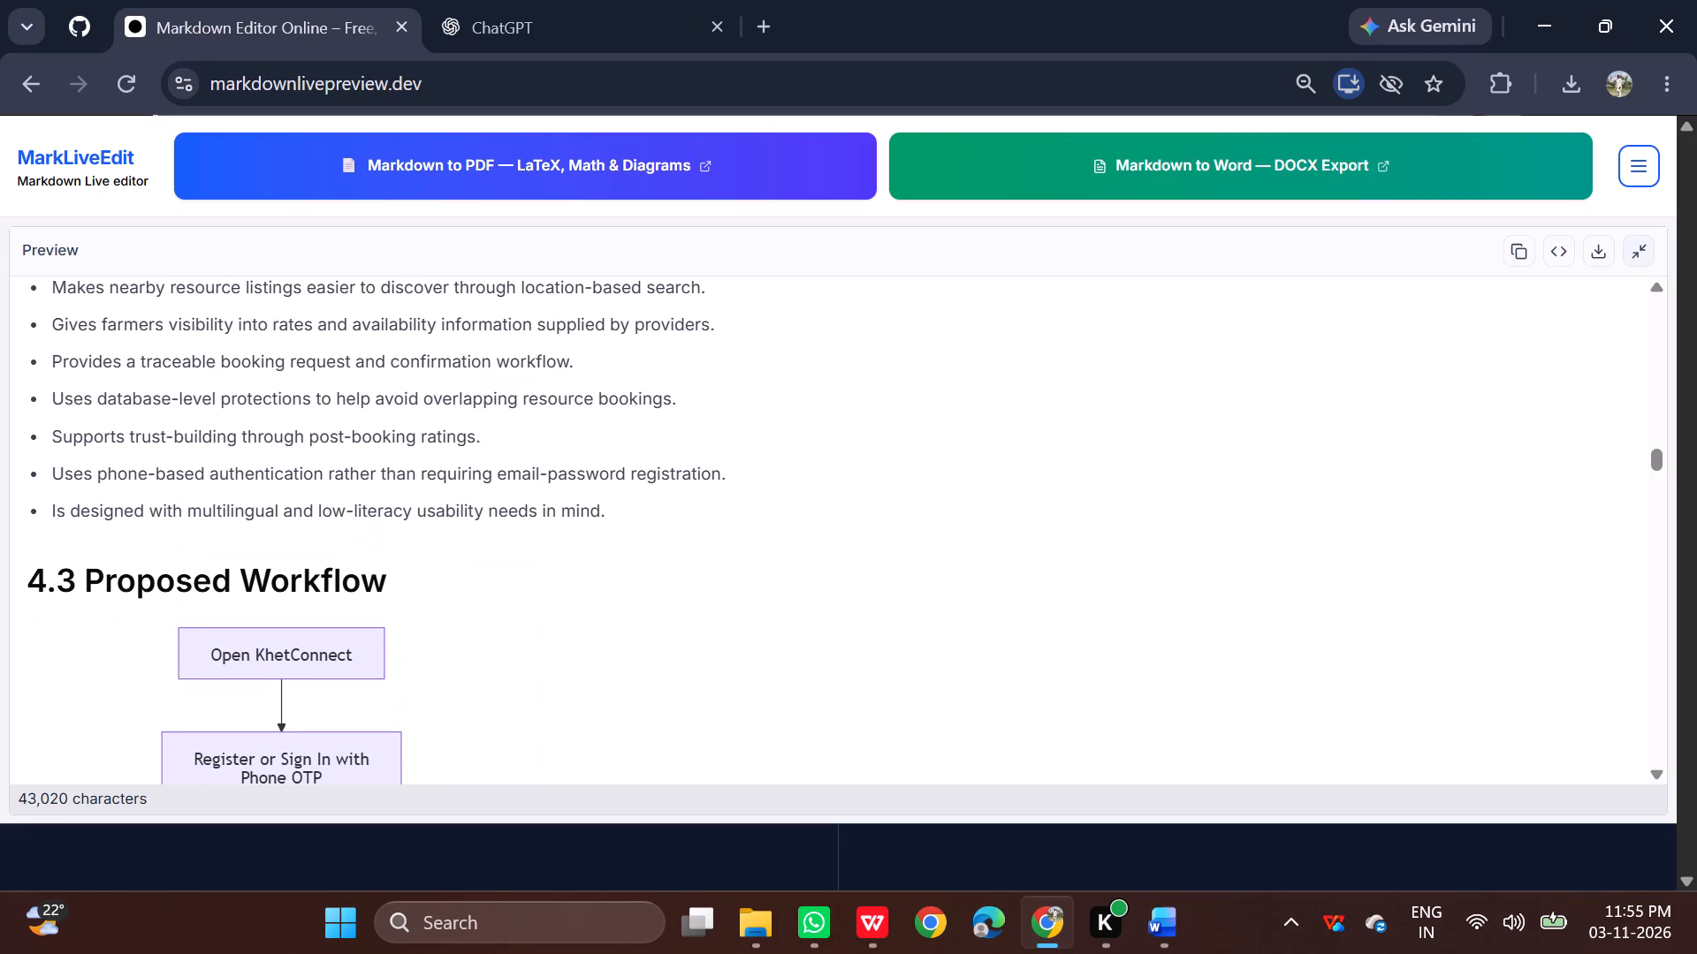
Open the site's Markdown to Word converter.
{"action": "left_click", "coordinate": [1034, 150]}
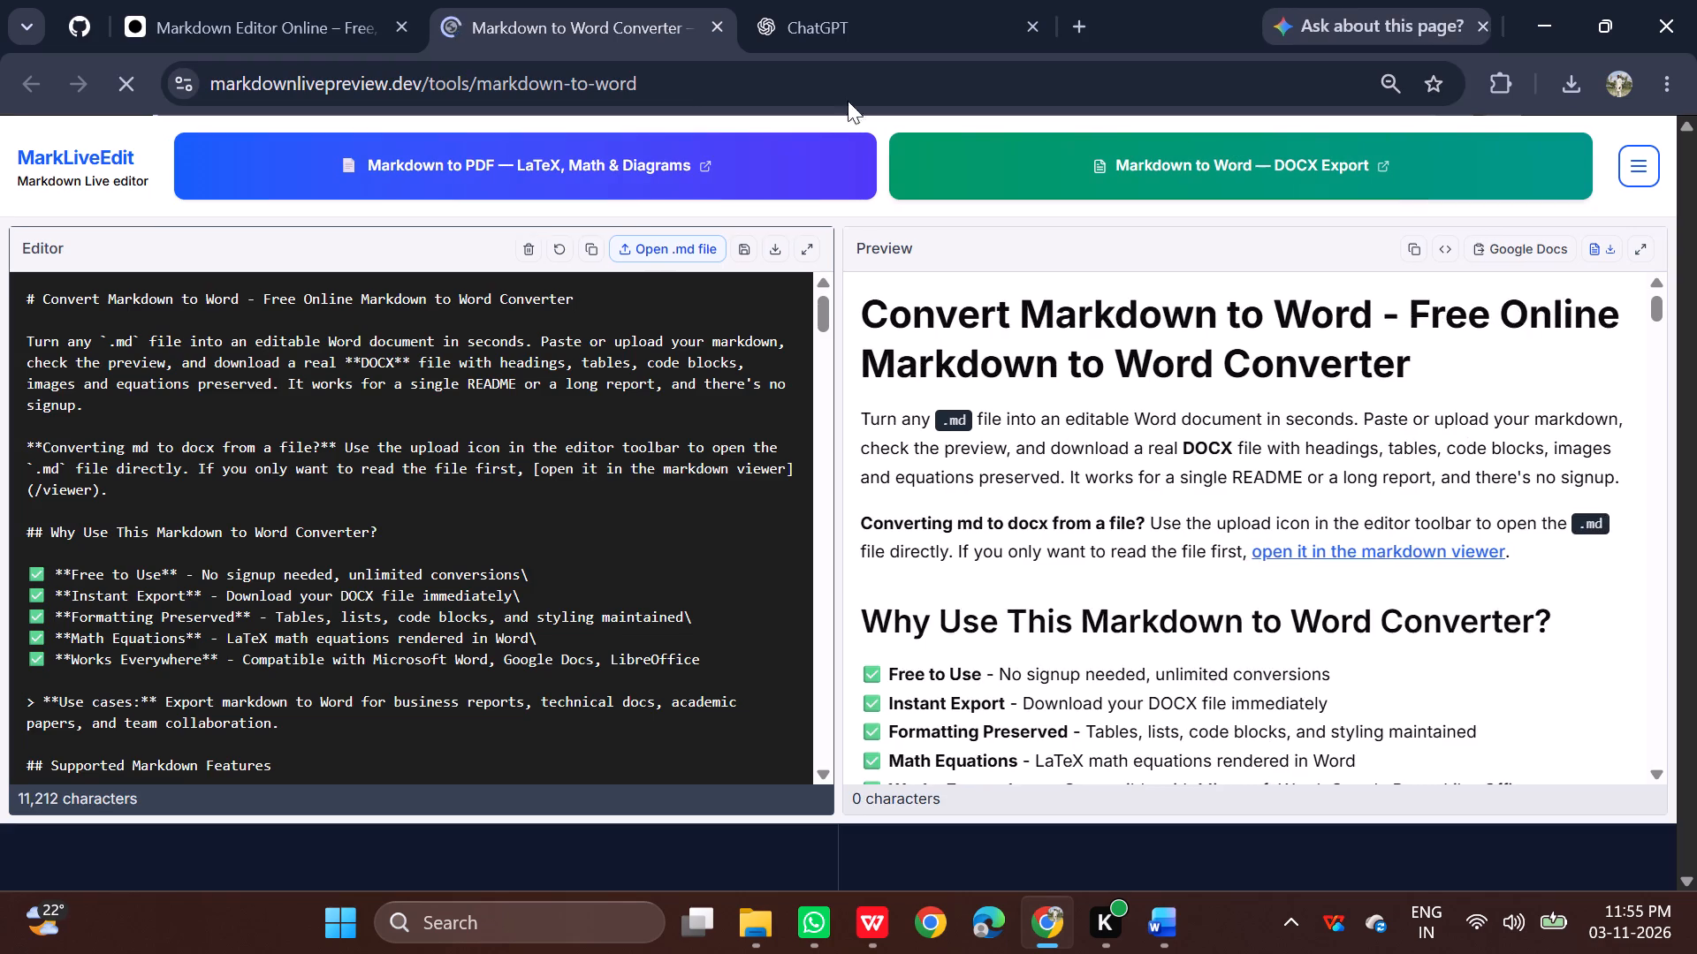
Examine the 4.3 Proposed Workflow flowchart in the converter's preview of the report.
{"action": "scroll", "coordinate": [961, 318], "scroll_direction": "down", "scroll_amount": 18}
{"action": "scroll", "coordinate": [1001, 347], "scroll_direction": "down", "scroll_amount": 14}
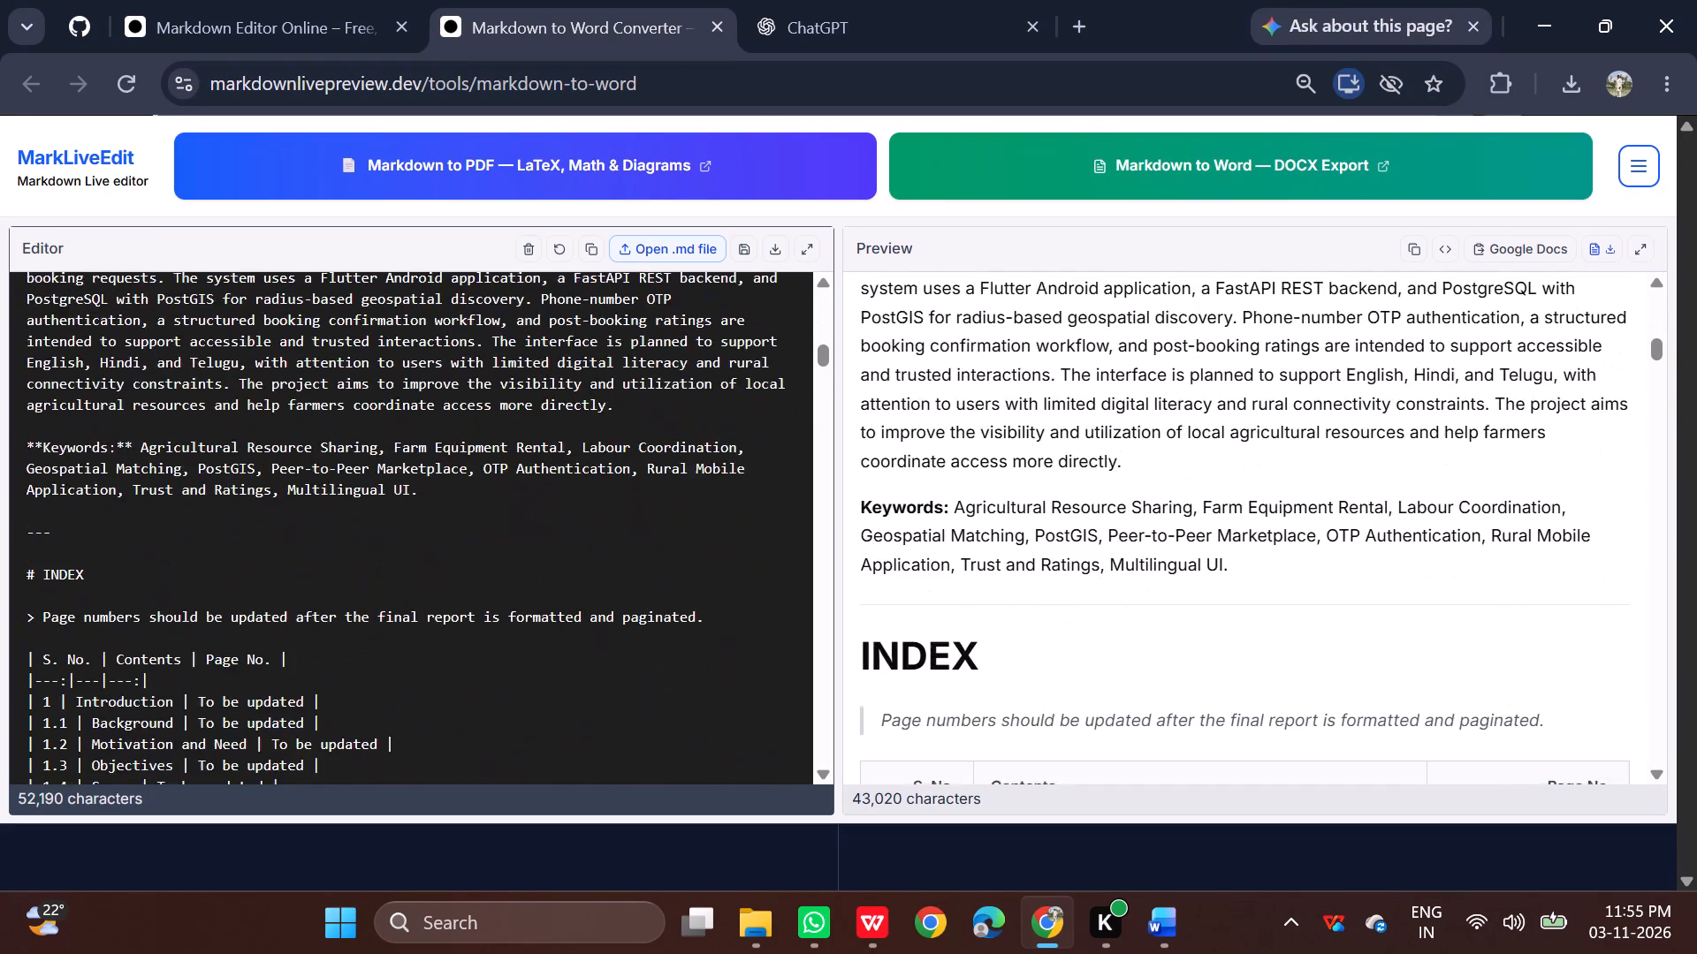
{"action": "scroll", "coordinate": [1003, 349], "scroll_direction": "down", "scroll_amount": 2}
{"action": "scroll", "coordinate": [1003, 349], "scroll_direction": "down", "scroll_amount": 20}
{"action": "scroll", "coordinate": [1003, 349], "scroll_direction": "down", "scroll_amount": 10}
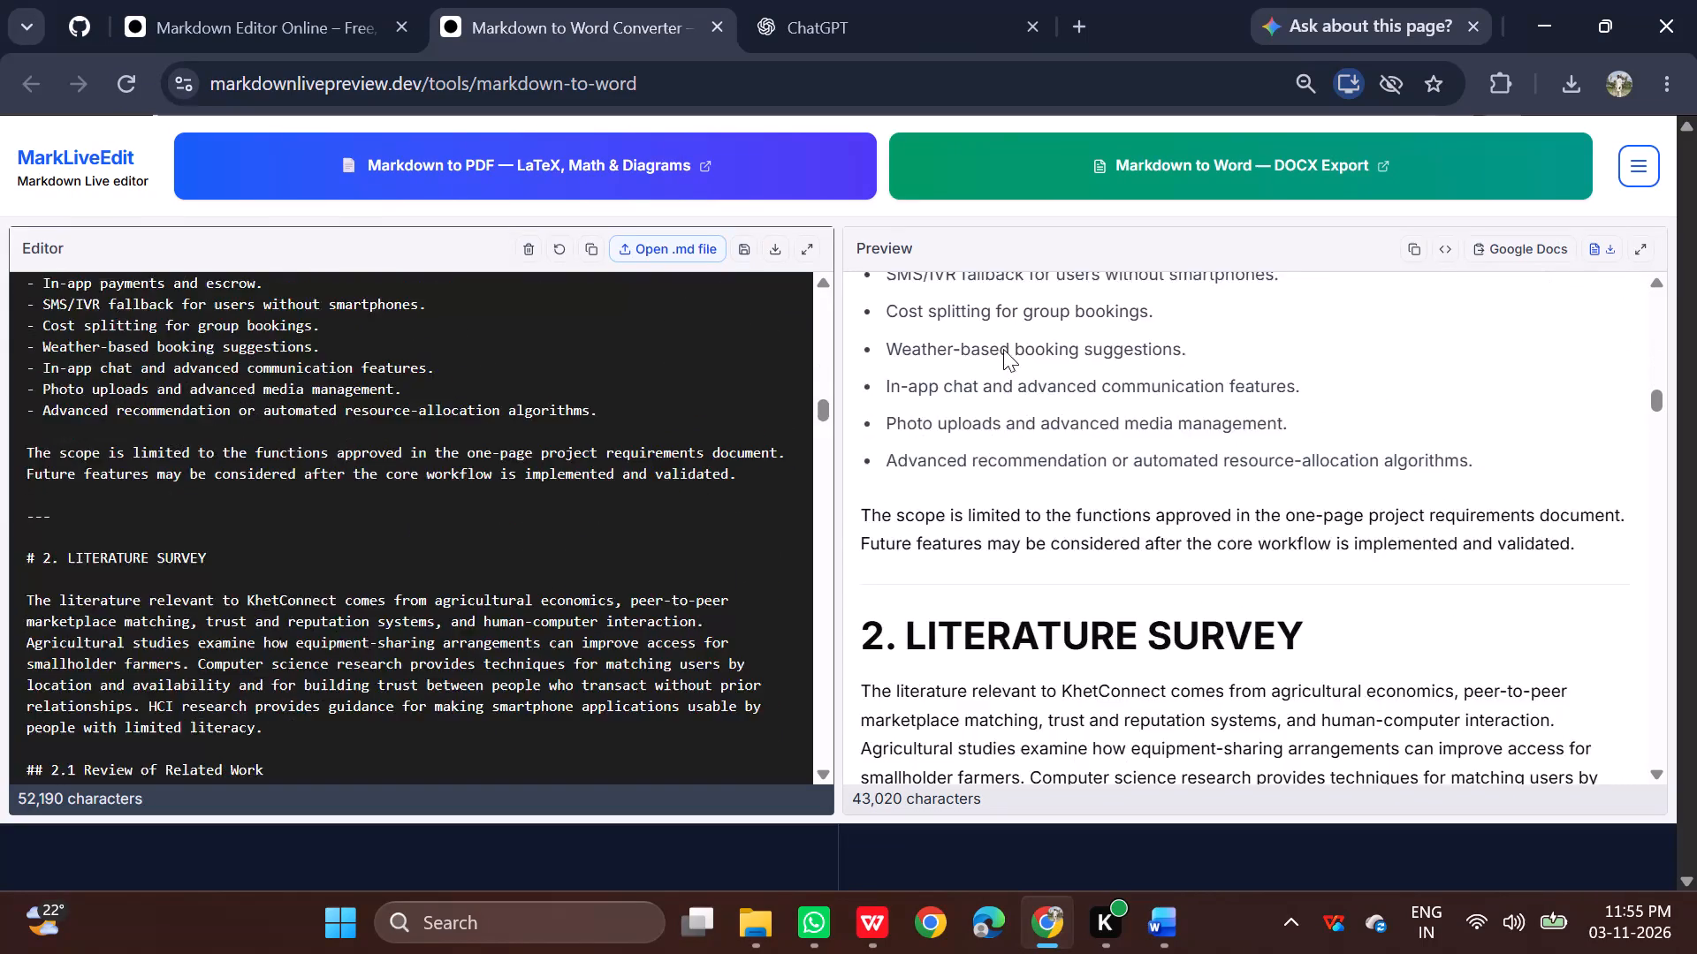
{"action": "scroll", "coordinate": [1004, 349], "scroll_direction": "down", "scroll_amount": 17}
{"action": "scroll", "coordinate": [1004, 349], "scroll_direction": "down", "scroll_amount": 14}
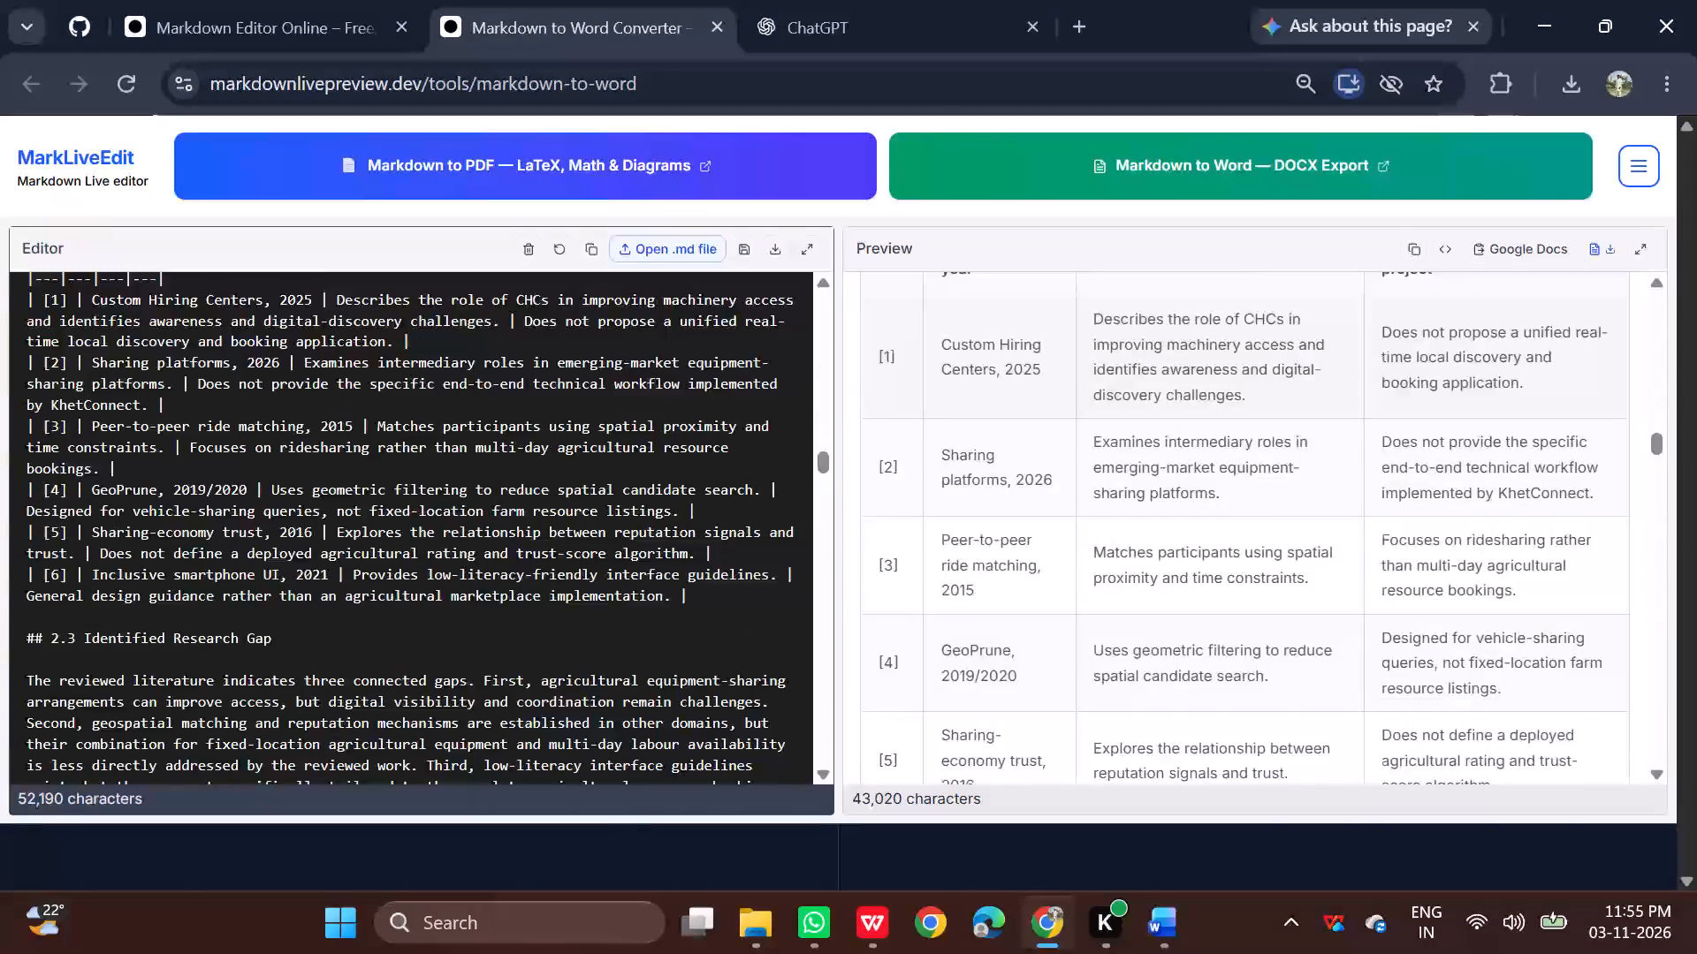
{"action": "scroll", "coordinate": [1004, 349], "scroll_direction": "down", "scroll_amount": 4}
{"action": "scroll", "coordinate": [1004, 349], "scroll_direction": "up", "scroll_amount": 9}
{"action": "scroll", "coordinate": [1004, 349], "scroll_direction": "down", "scroll_amount": 12}
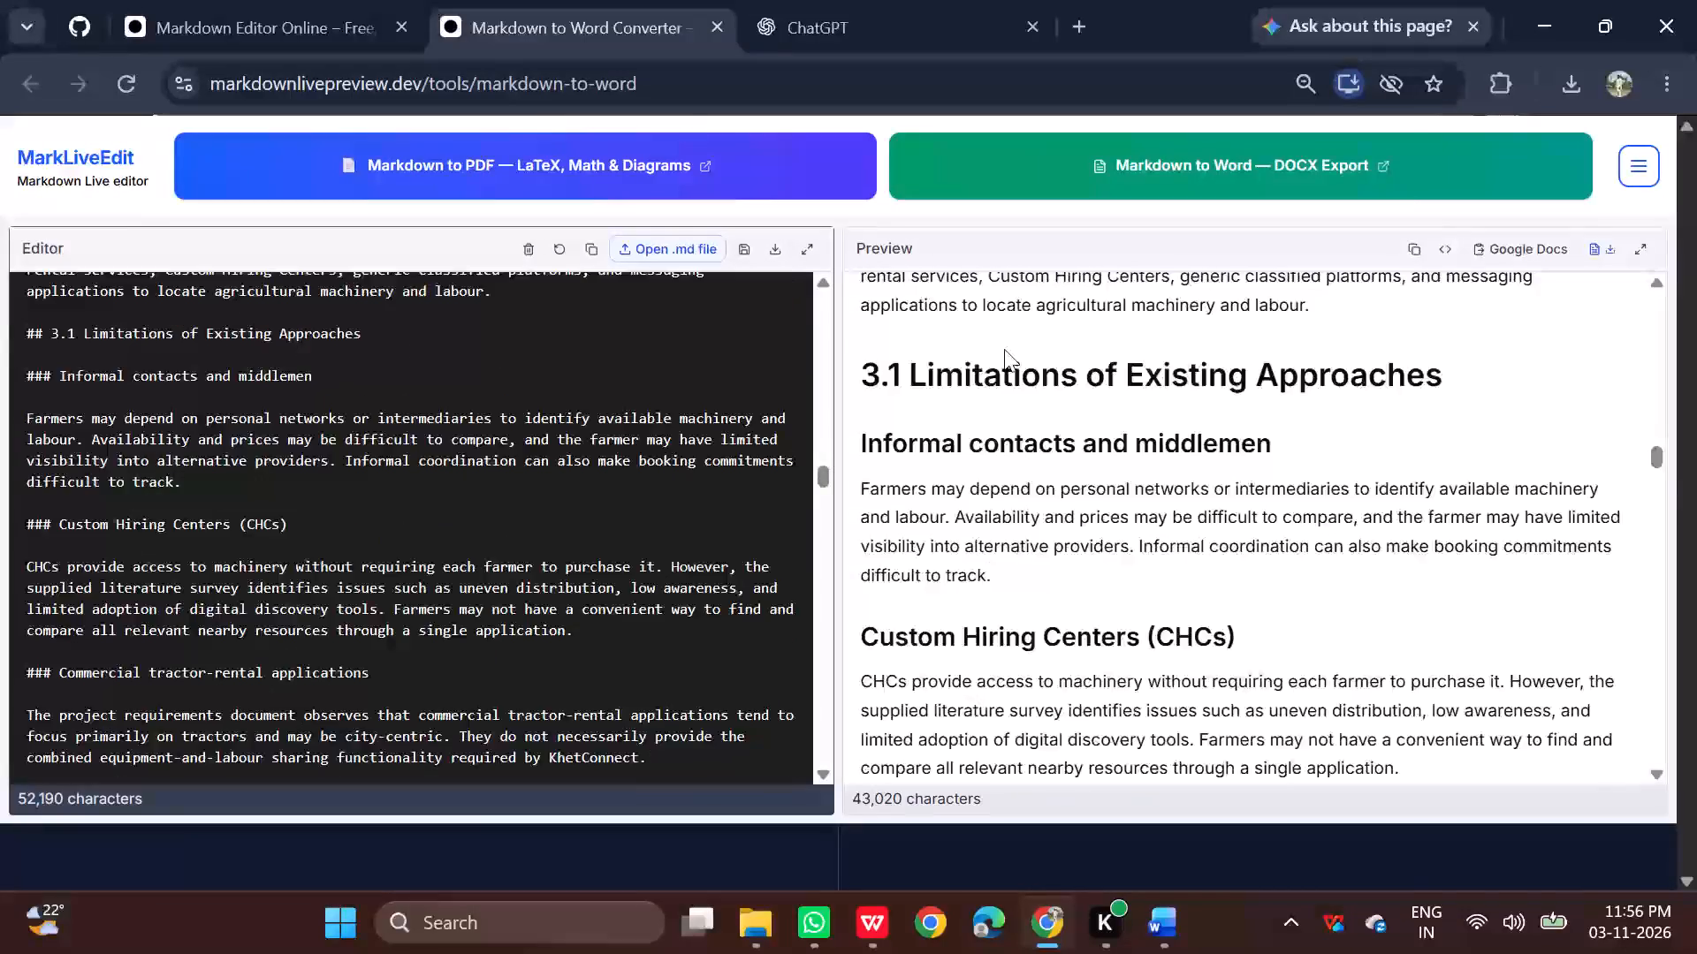
{"action": "scroll", "coordinate": [1004, 349], "scroll_direction": "down", "scroll_amount": 18}
{"action": "scroll", "coordinate": [1004, 349], "scroll_direction": "down", "scroll_amount": 5}
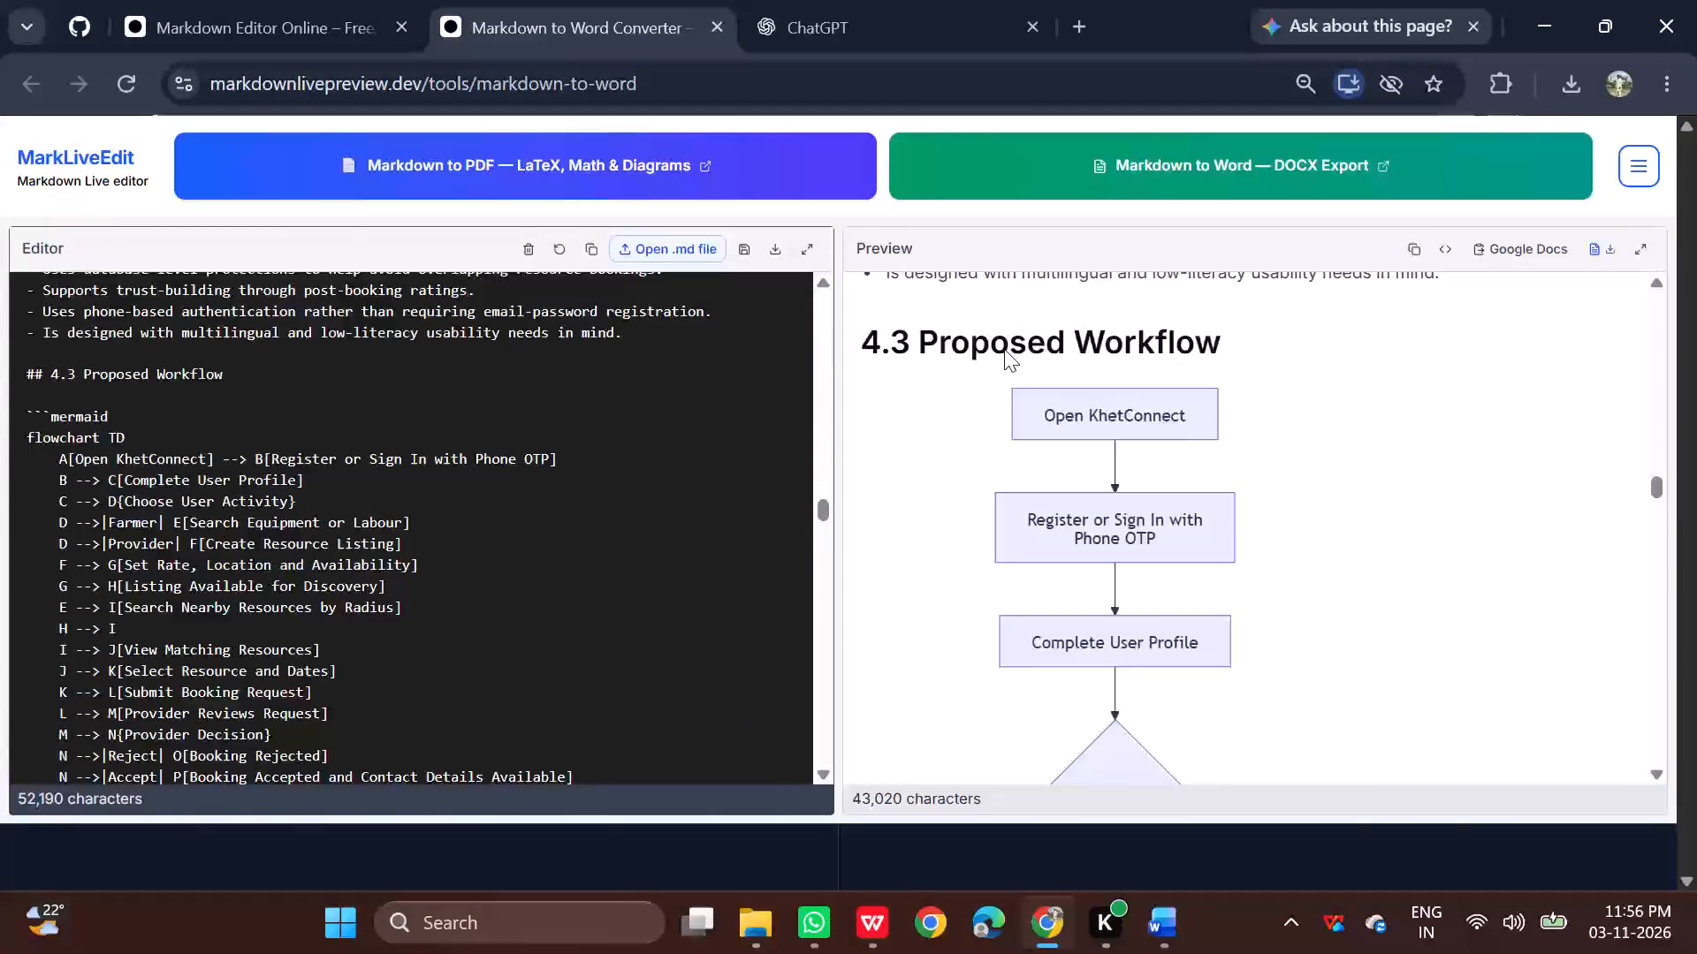
{"action": "scroll", "coordinate": [1004, 349], "scroll_direction": "down", "scroll_amount": 5}
{"action": "scroll", "coordinate": [1004, 349], "scroll_direction": "up", "scroll_amount": 4}
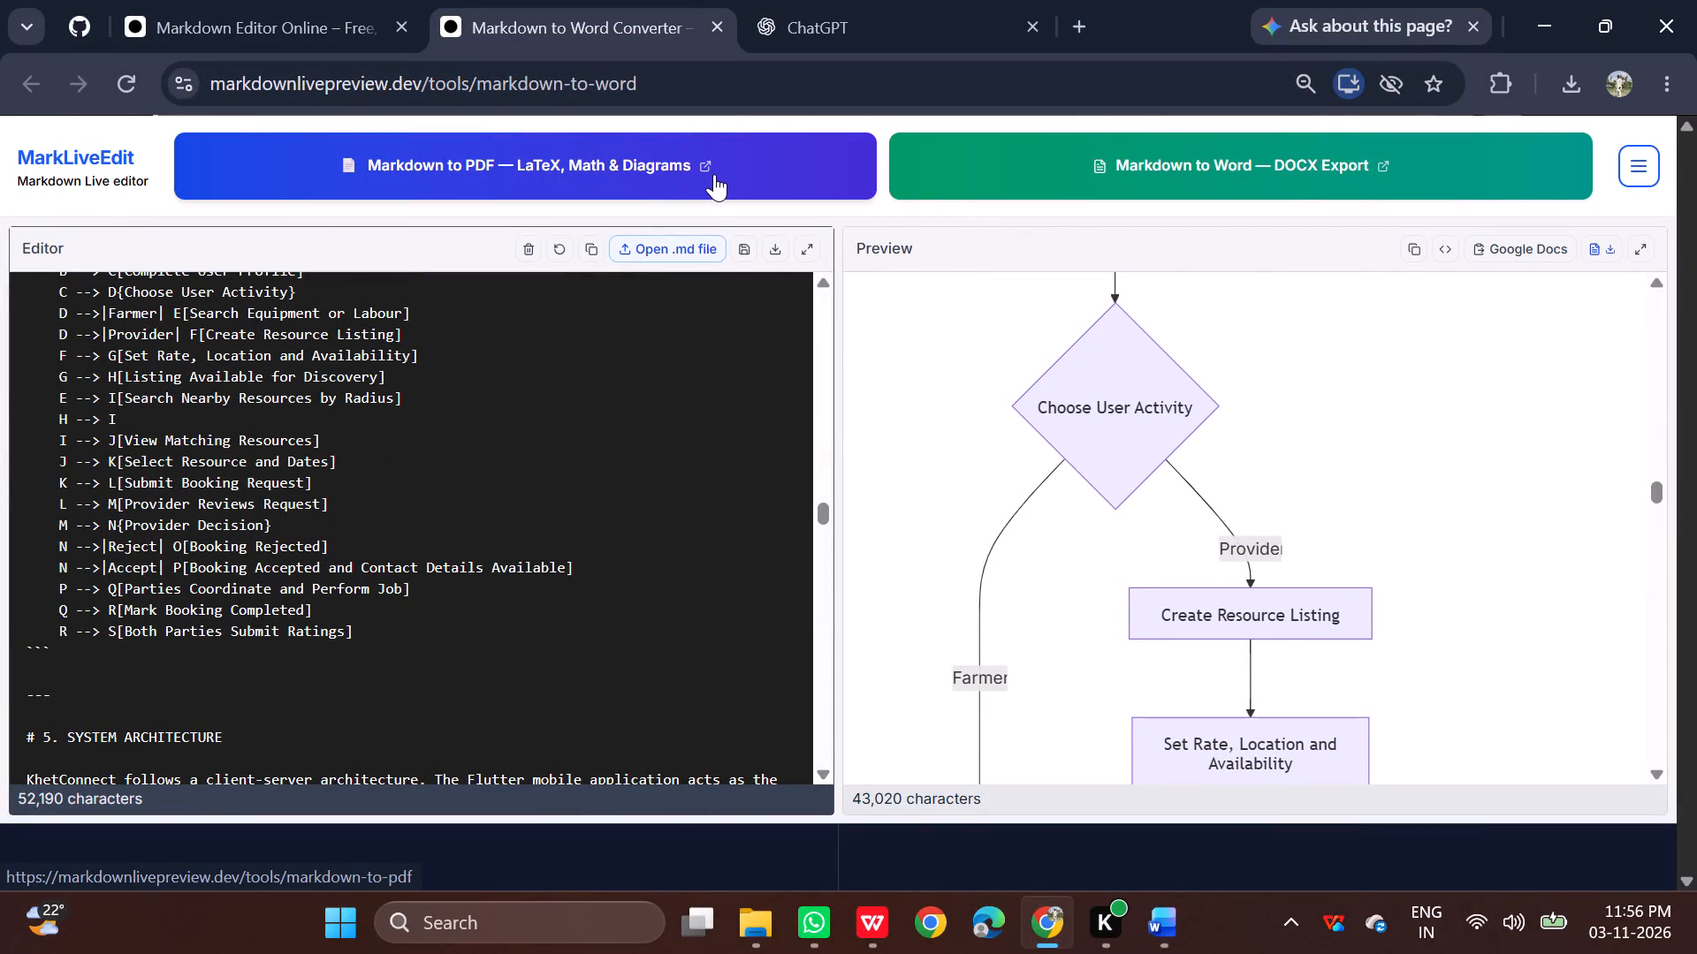
Export the report as a DOCX document named markdown-export-2026-11-03 into the Downloads folder.
{"action": "left_click", "coordinate": [1611, 253]}
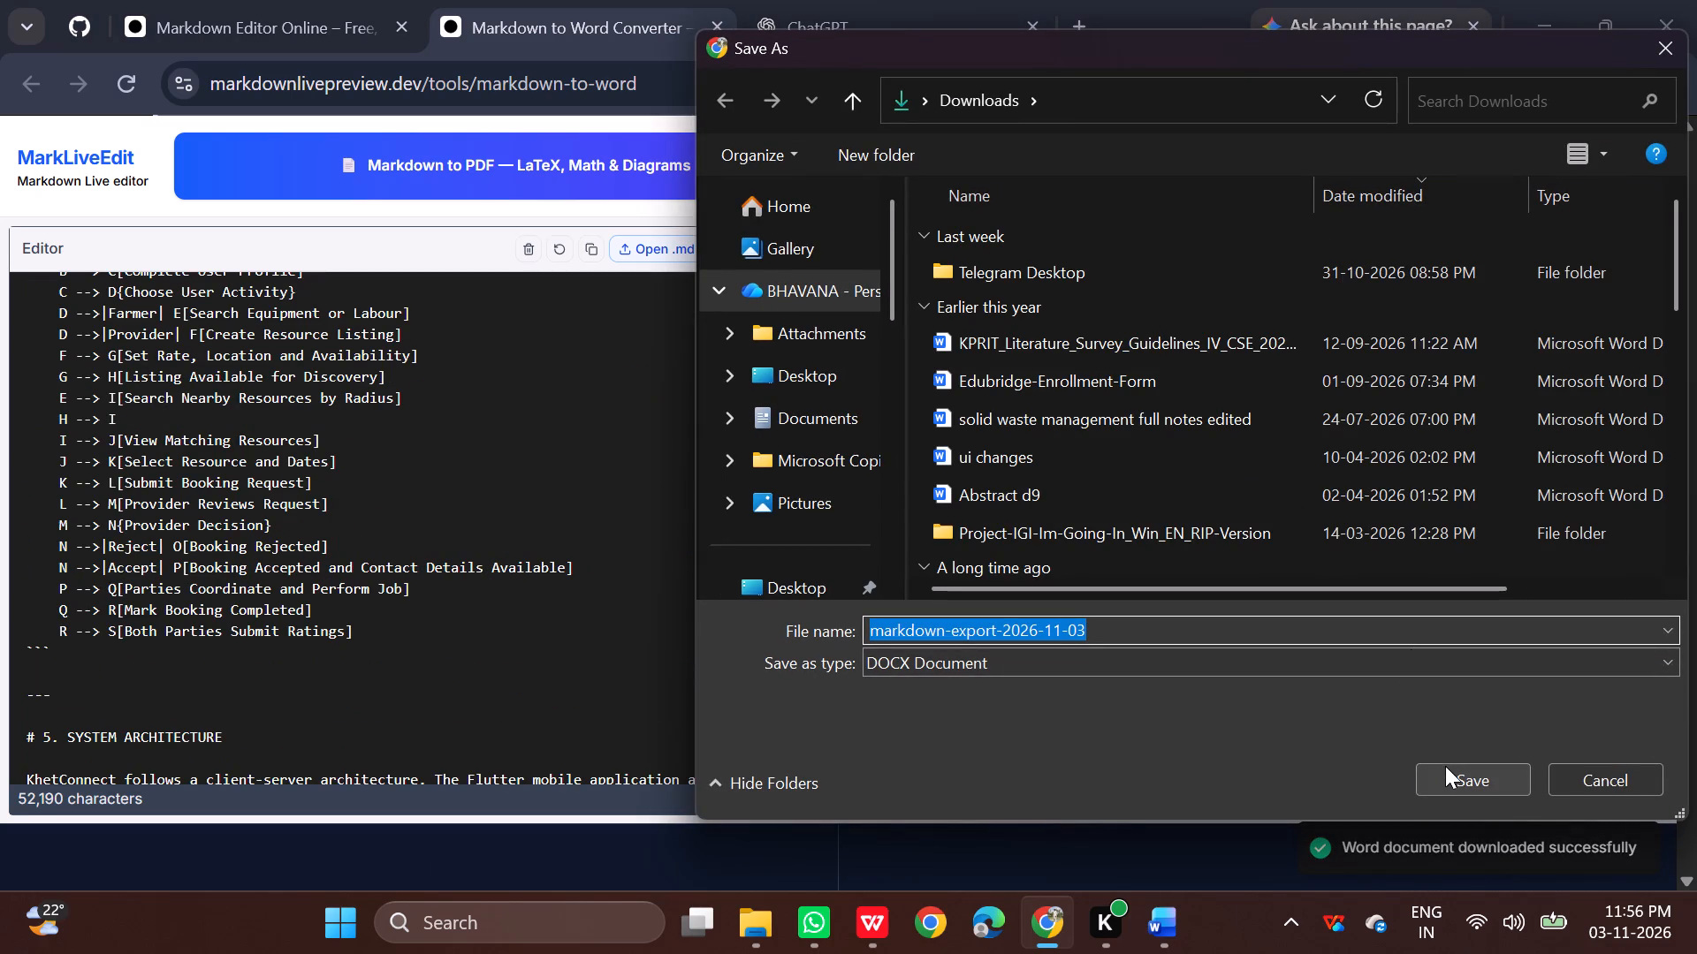
{"action": "scroll", "coordinate": [772, 405], "scroll_direction": "down", "scroll_amount": 1}
{"action": "left_click", "coordinate": [832, 490]}
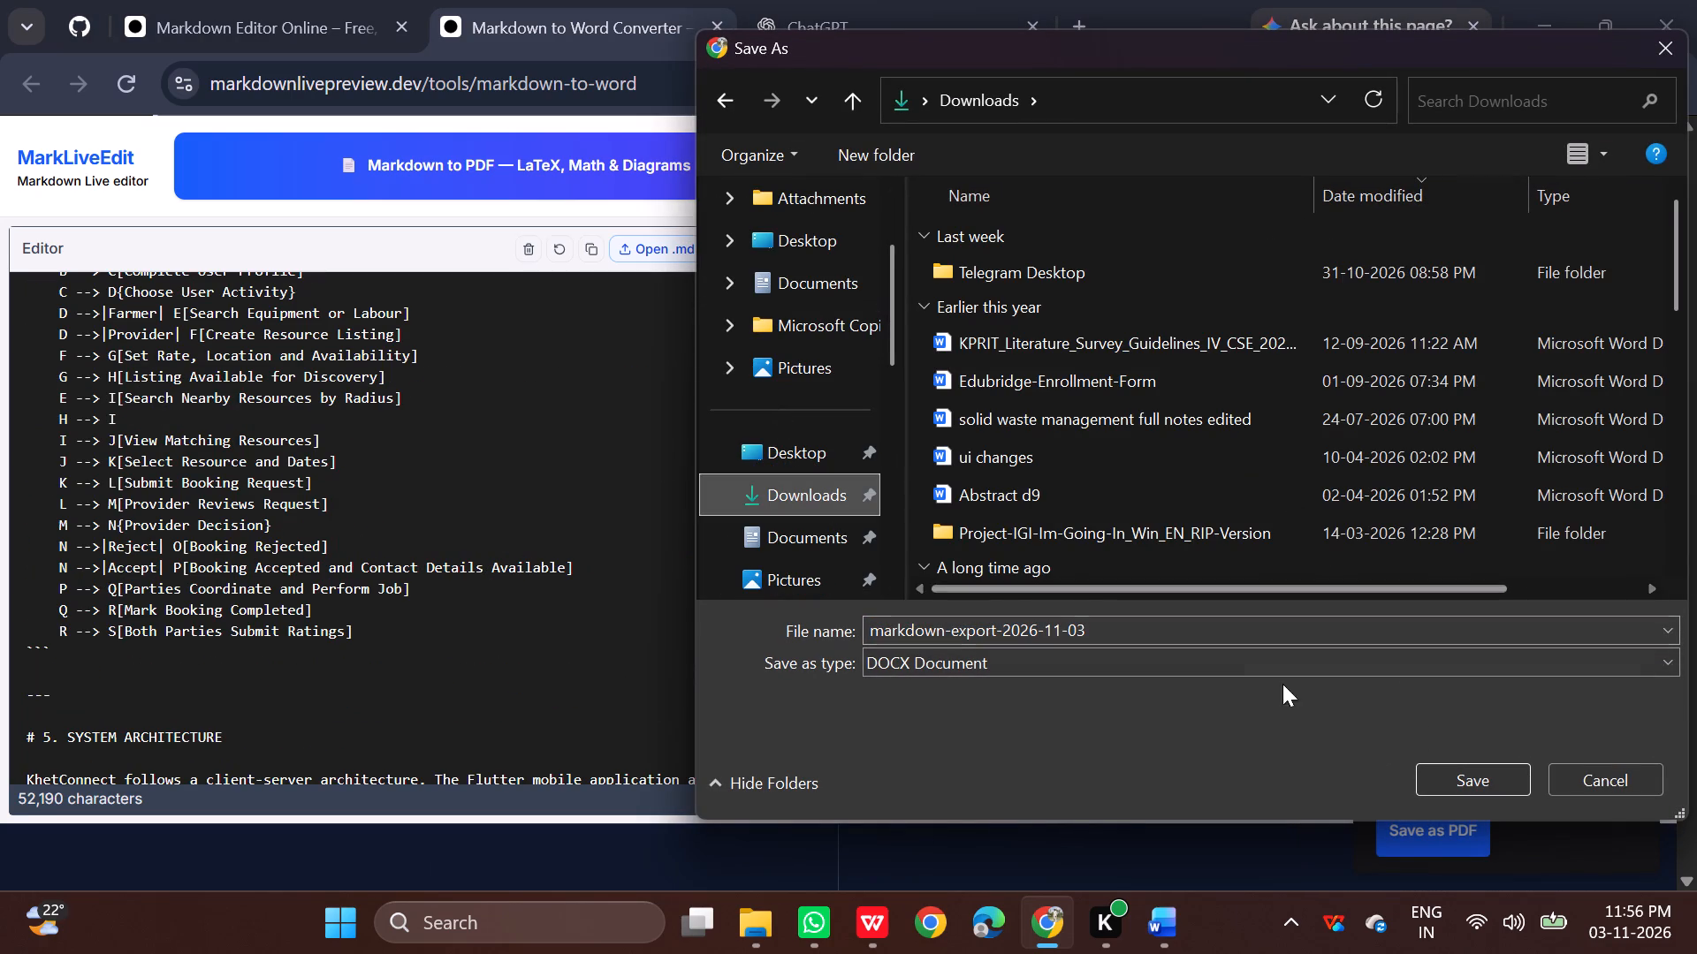
{"action": "left_click", "coordinate": [1429, 781]}
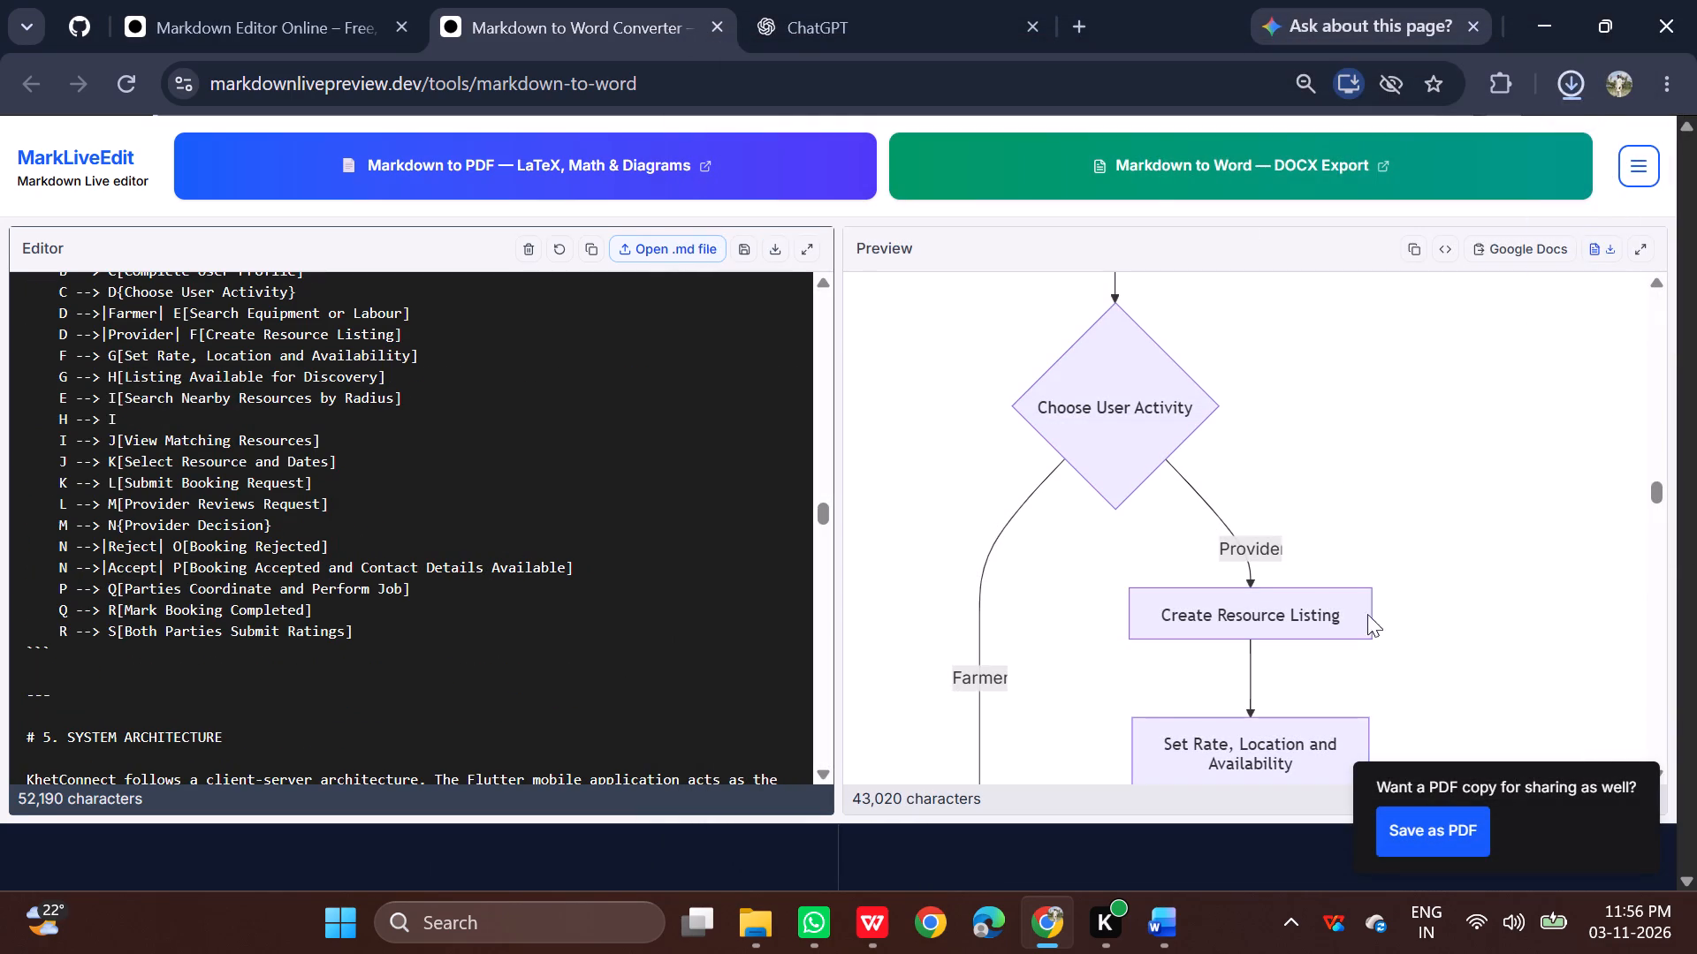
Open the exported markdown-export-2026-11-03 document from the Downloads folder in Word.
{"action": "left_click", "coordinate": [744, 929]}
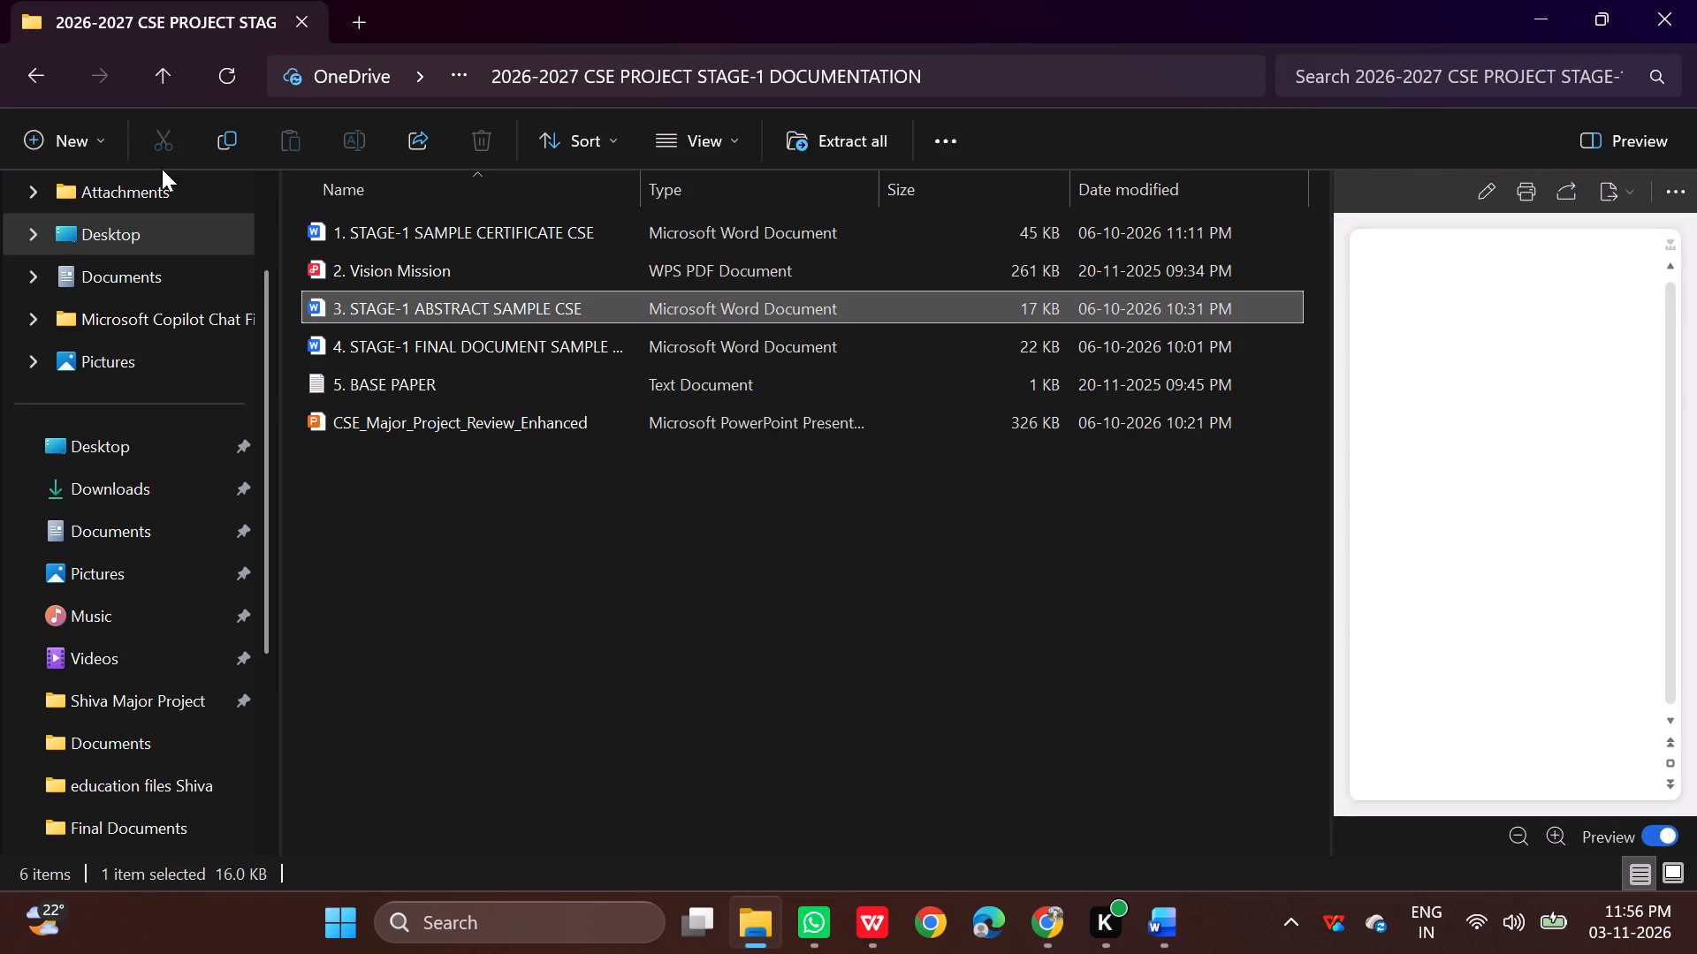
{"action": "left_click", "coordinate": [134, 497]}
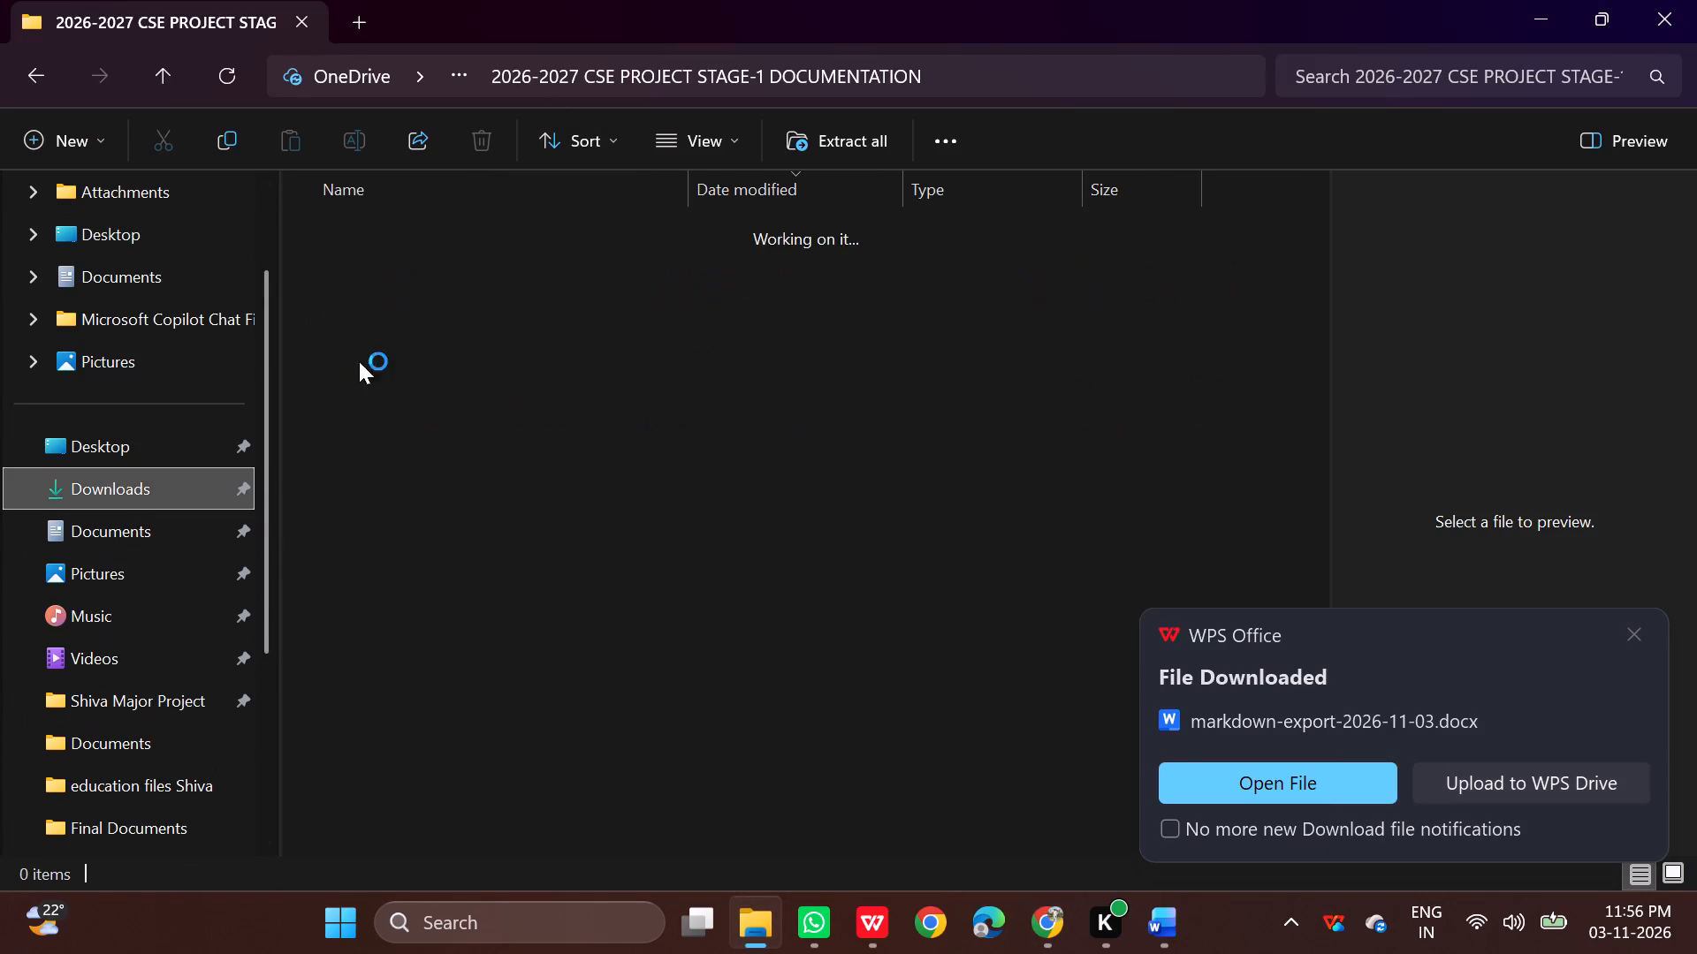
{"action": "double_click", "coordinate": [483, 269]}
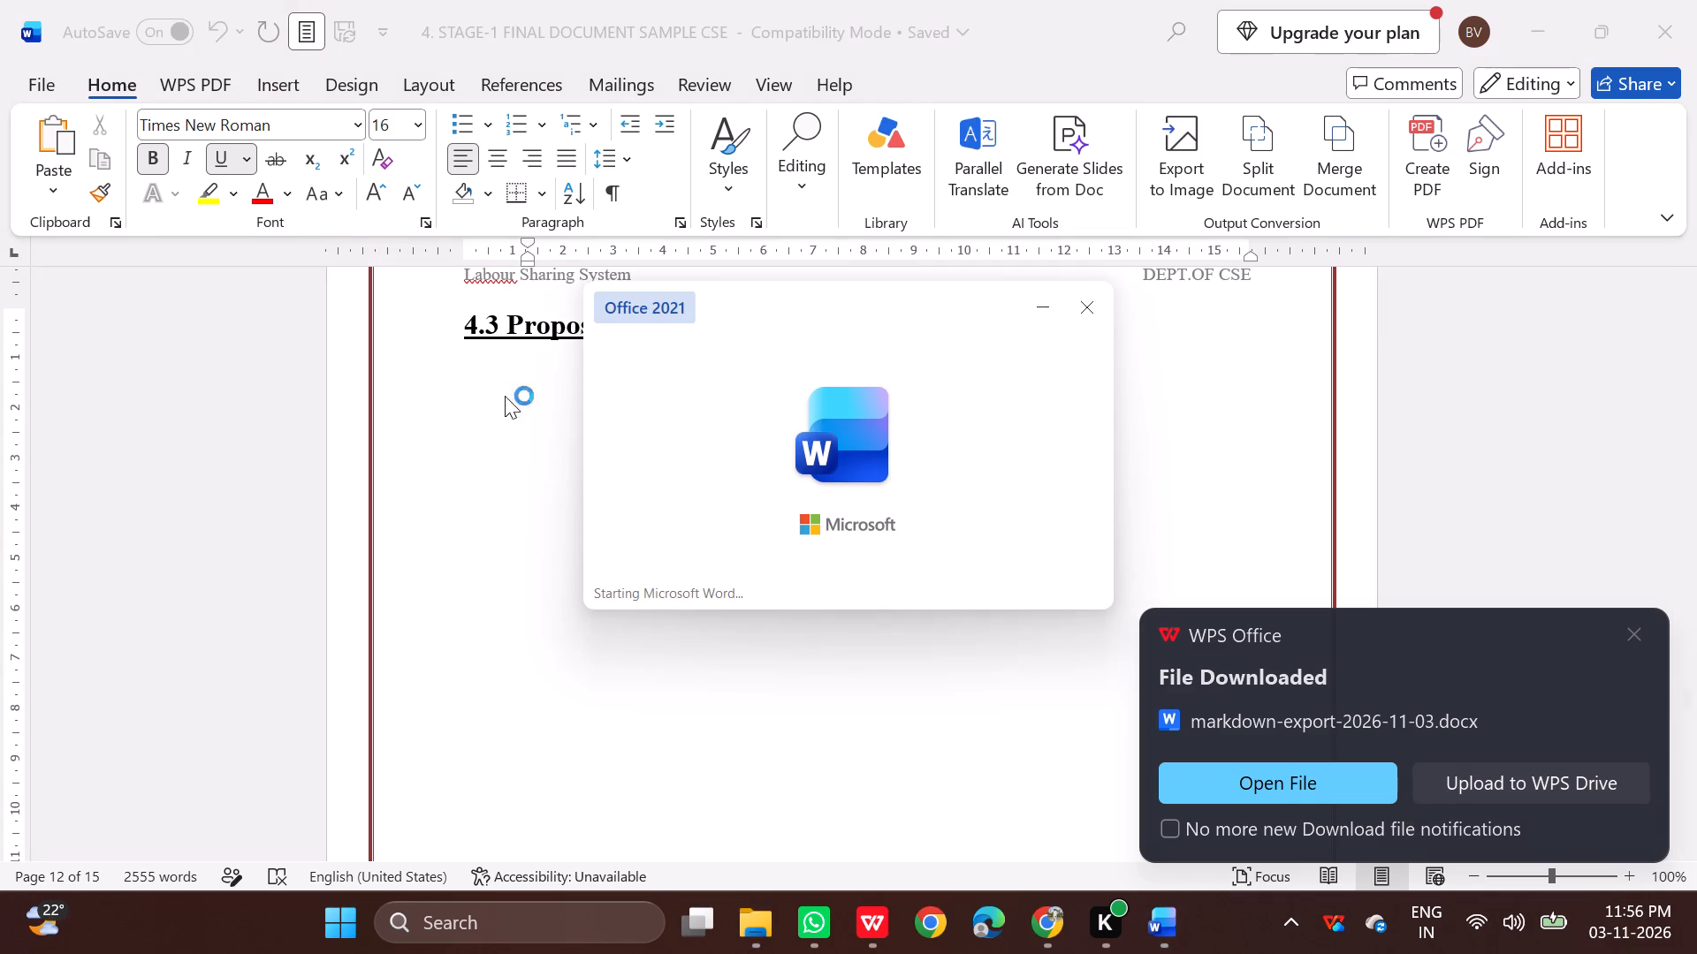
Look through the exported markdown-export-2026-11-03 document for the 4.3 Proposed Workflow flowchart.
{"action": "scroll", "coordinate": [798, 531], "scroll_direction": "down", "scroll_amount": 15}
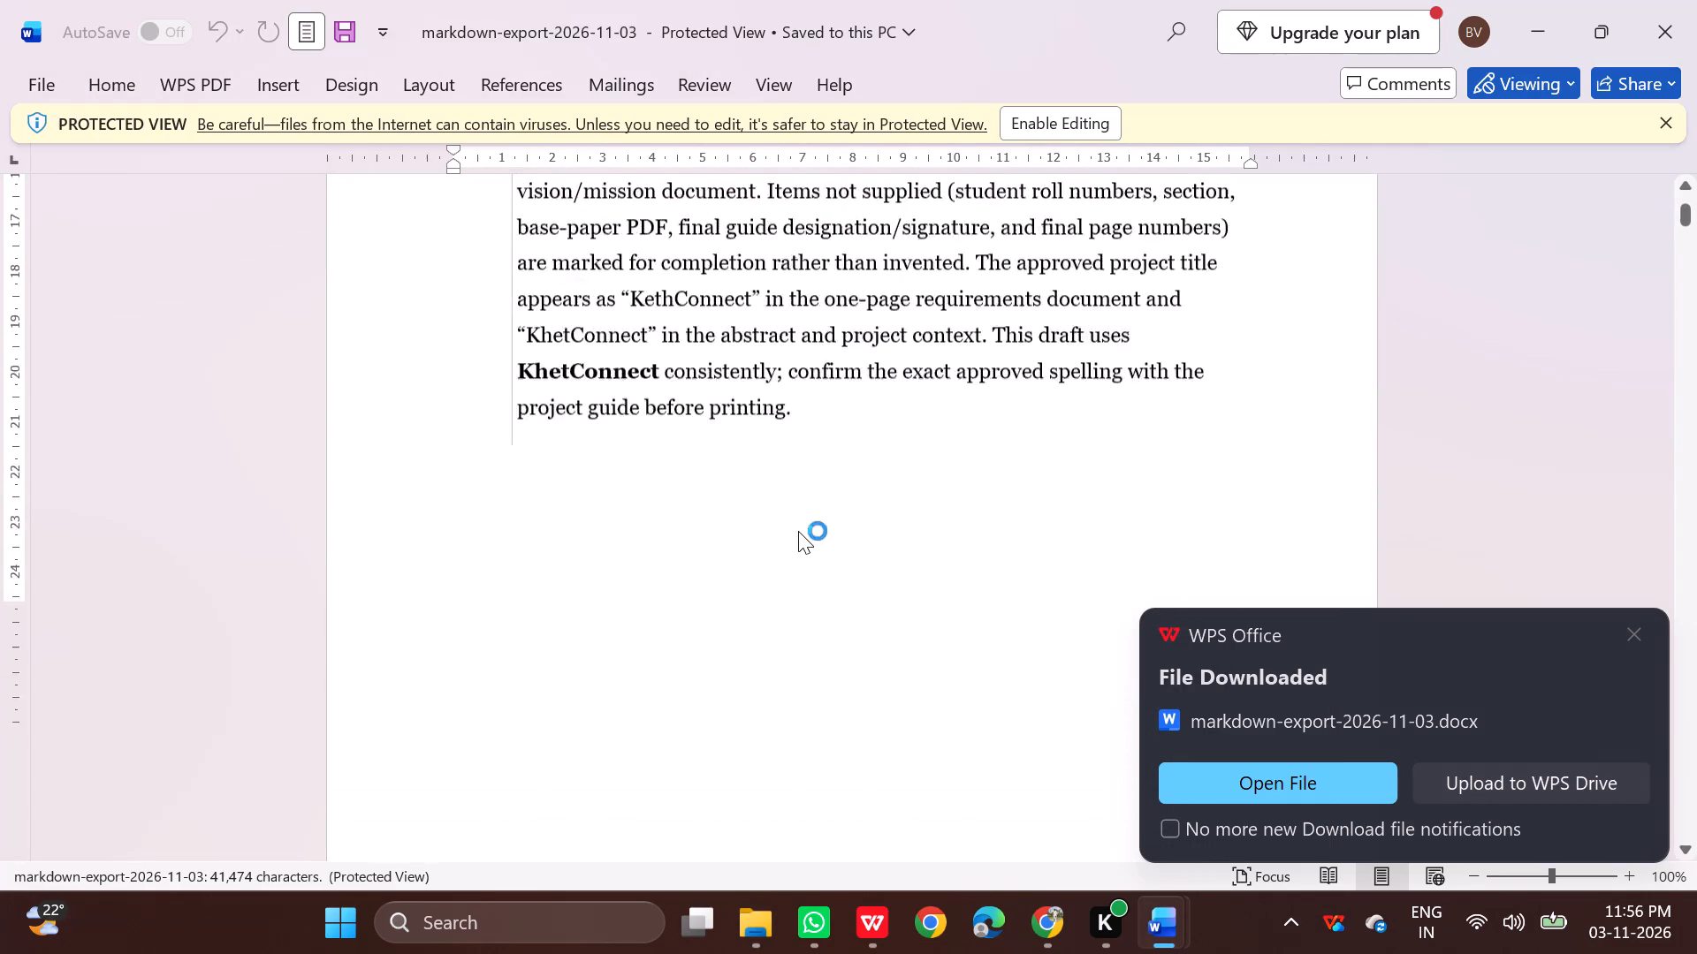
{"action": "scroll", "coordinate": [798, 531], "scroll_direction": "down", "scroll_amount": 14}
{"action": "left_click", "coordinate": [1632, 637]}
{"action": "scroll", "coordinate": [1016, 542], "scroll_direction": "down", "scroll_amount": 2}
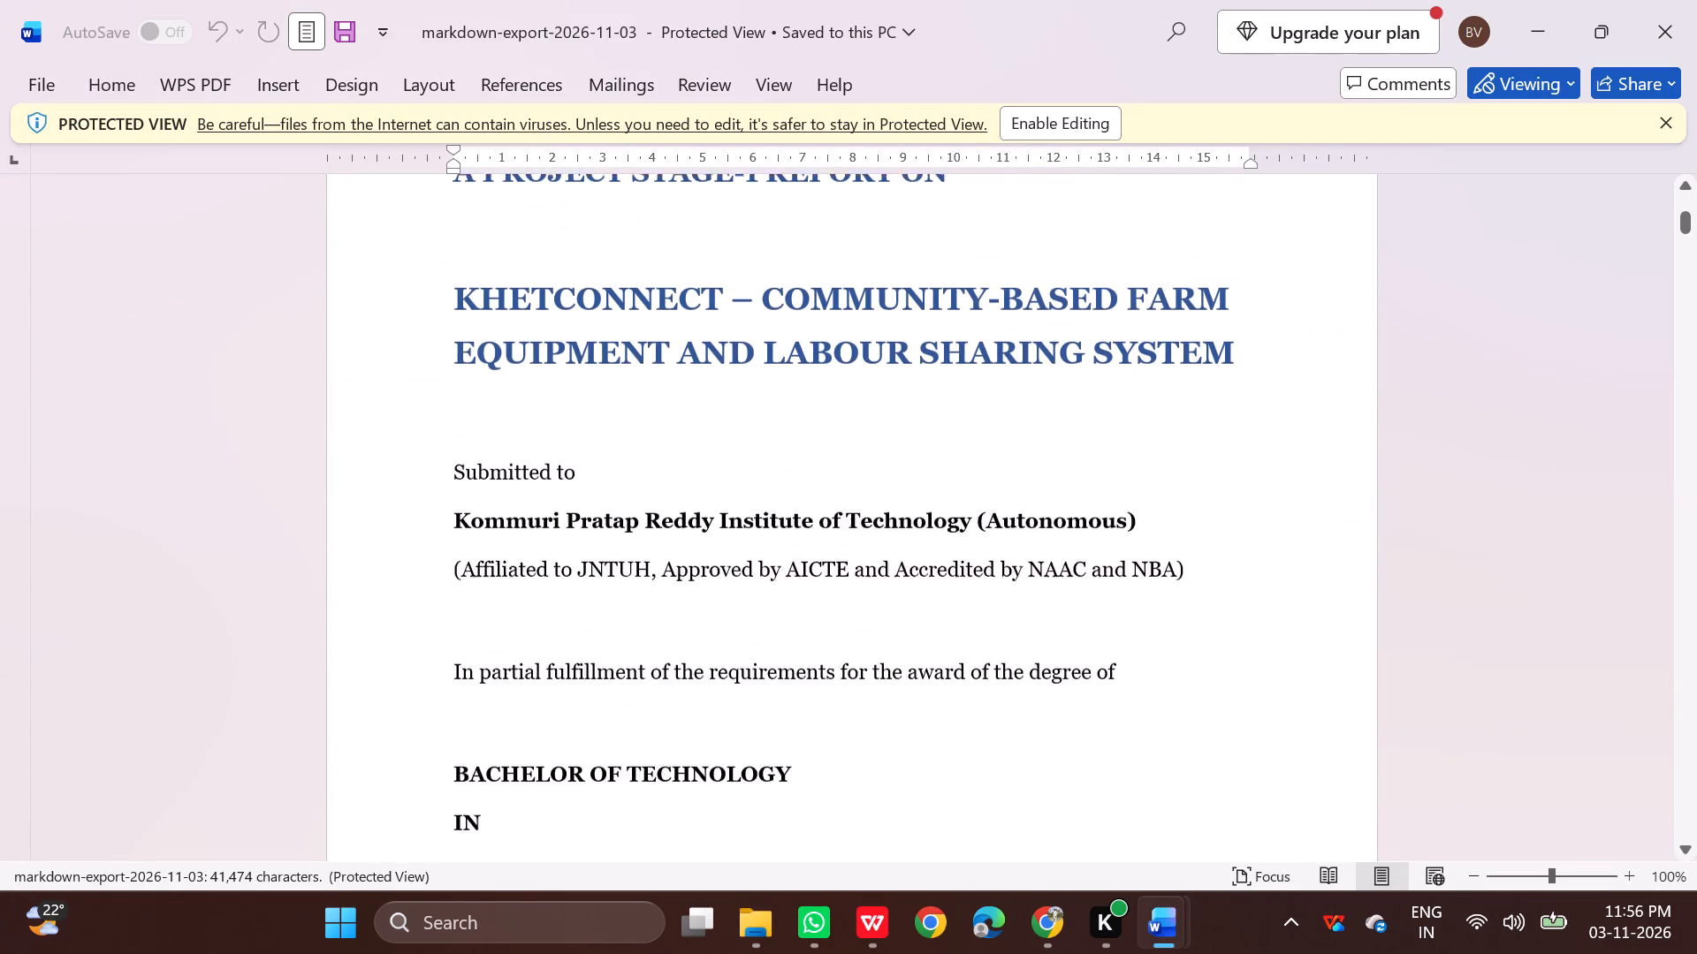
{"action": "scroll", "coordinate": [1016, 542], "scroll_direction": "down", "scroll_amount": 20}
{"action": "scroll", "coordinate": [1016, 542], "scroll_direction": "down", "scroll_amount": 3}
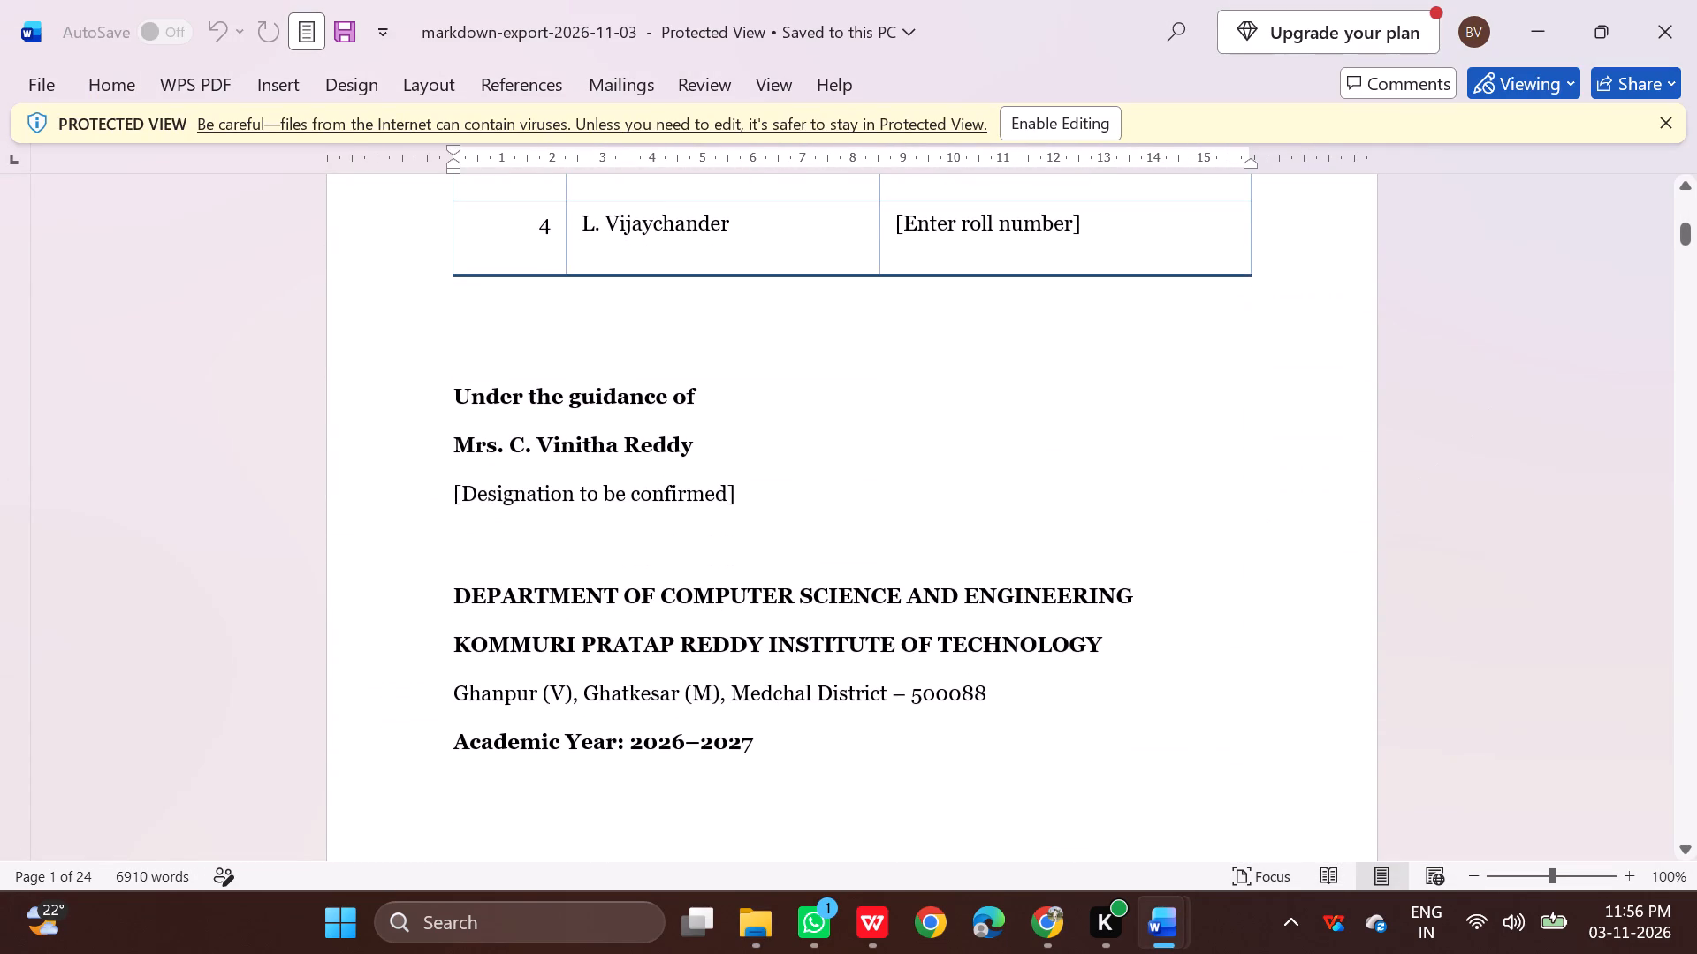
{"action": "left_click_drag", "start_coordinate": [1693, 233], "coordinate": [1696, 345]}
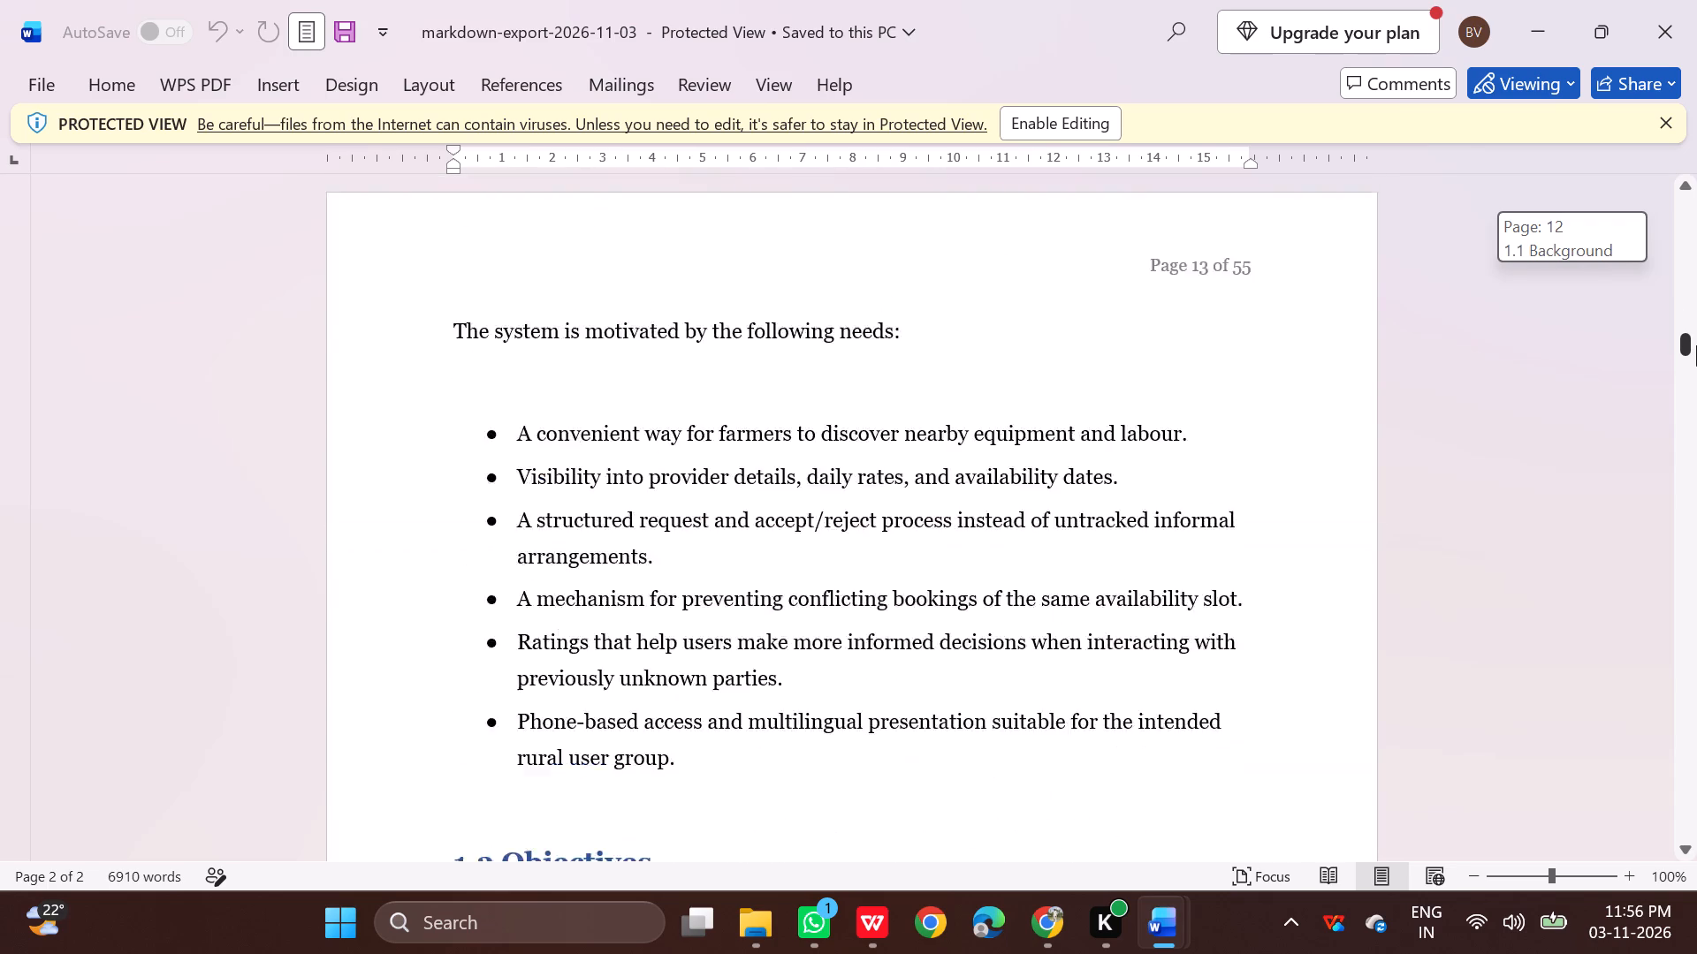
{"action": "left_click_drag", "start_coordinate": [1696, 345], "coordinate": [1696, 407]}
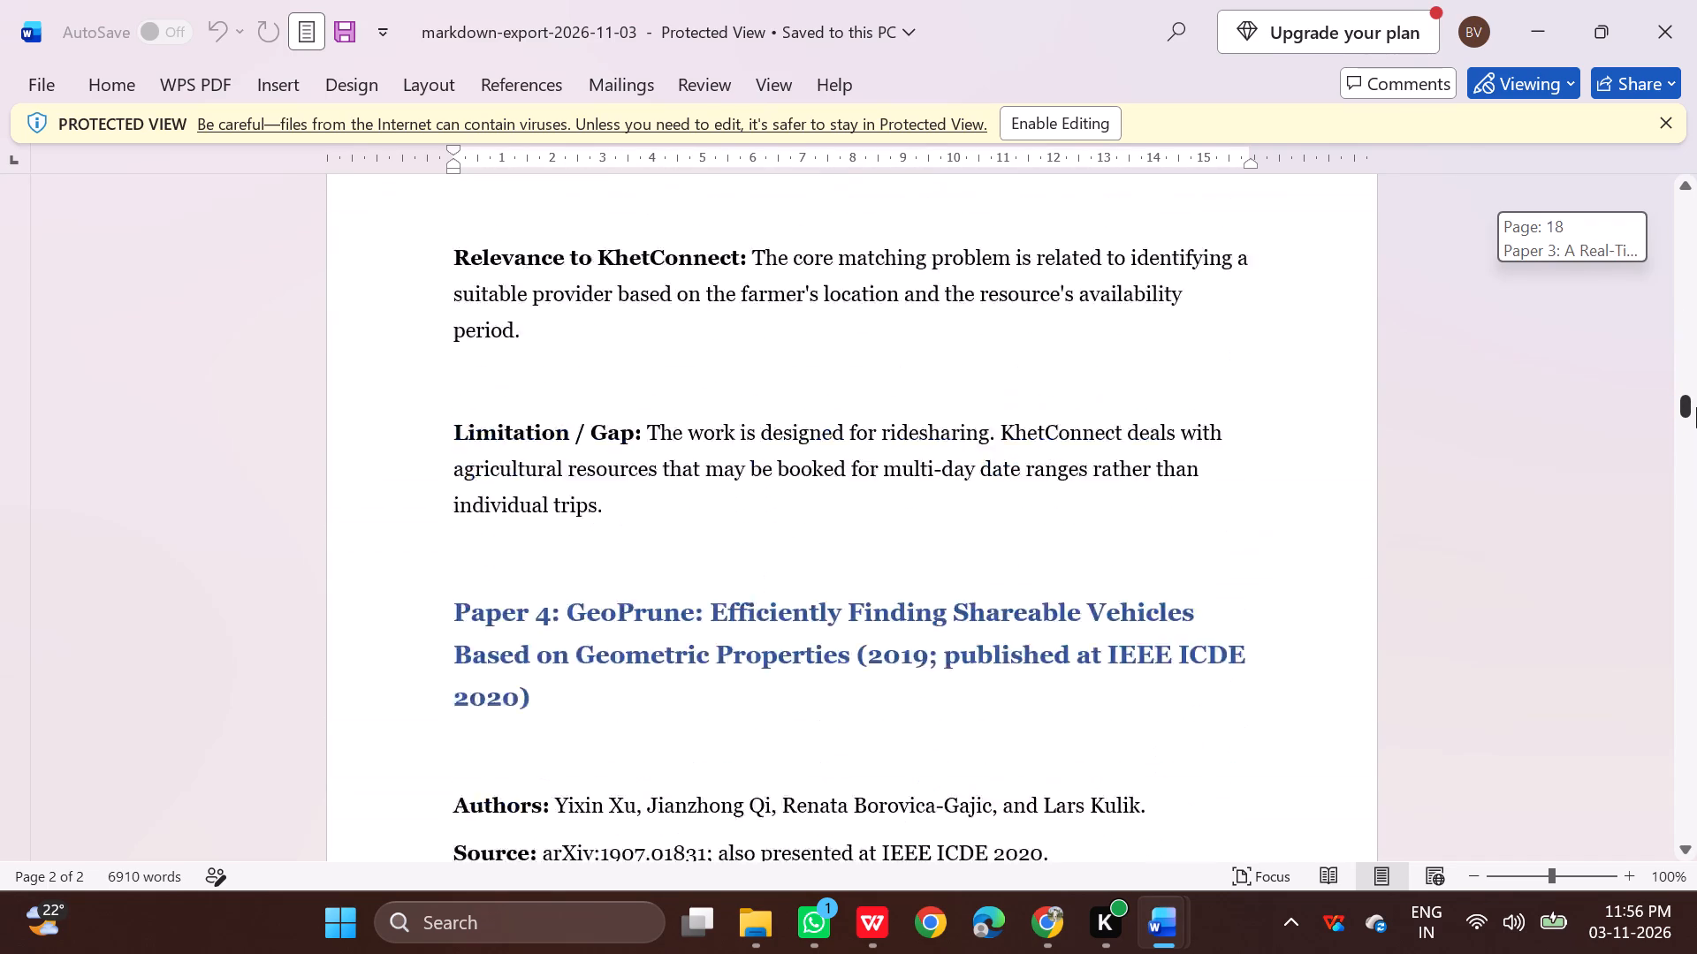
{"action": "left_click_drag", "start_coordinate": [1696, 407], "coordinate": [1696, 436]}
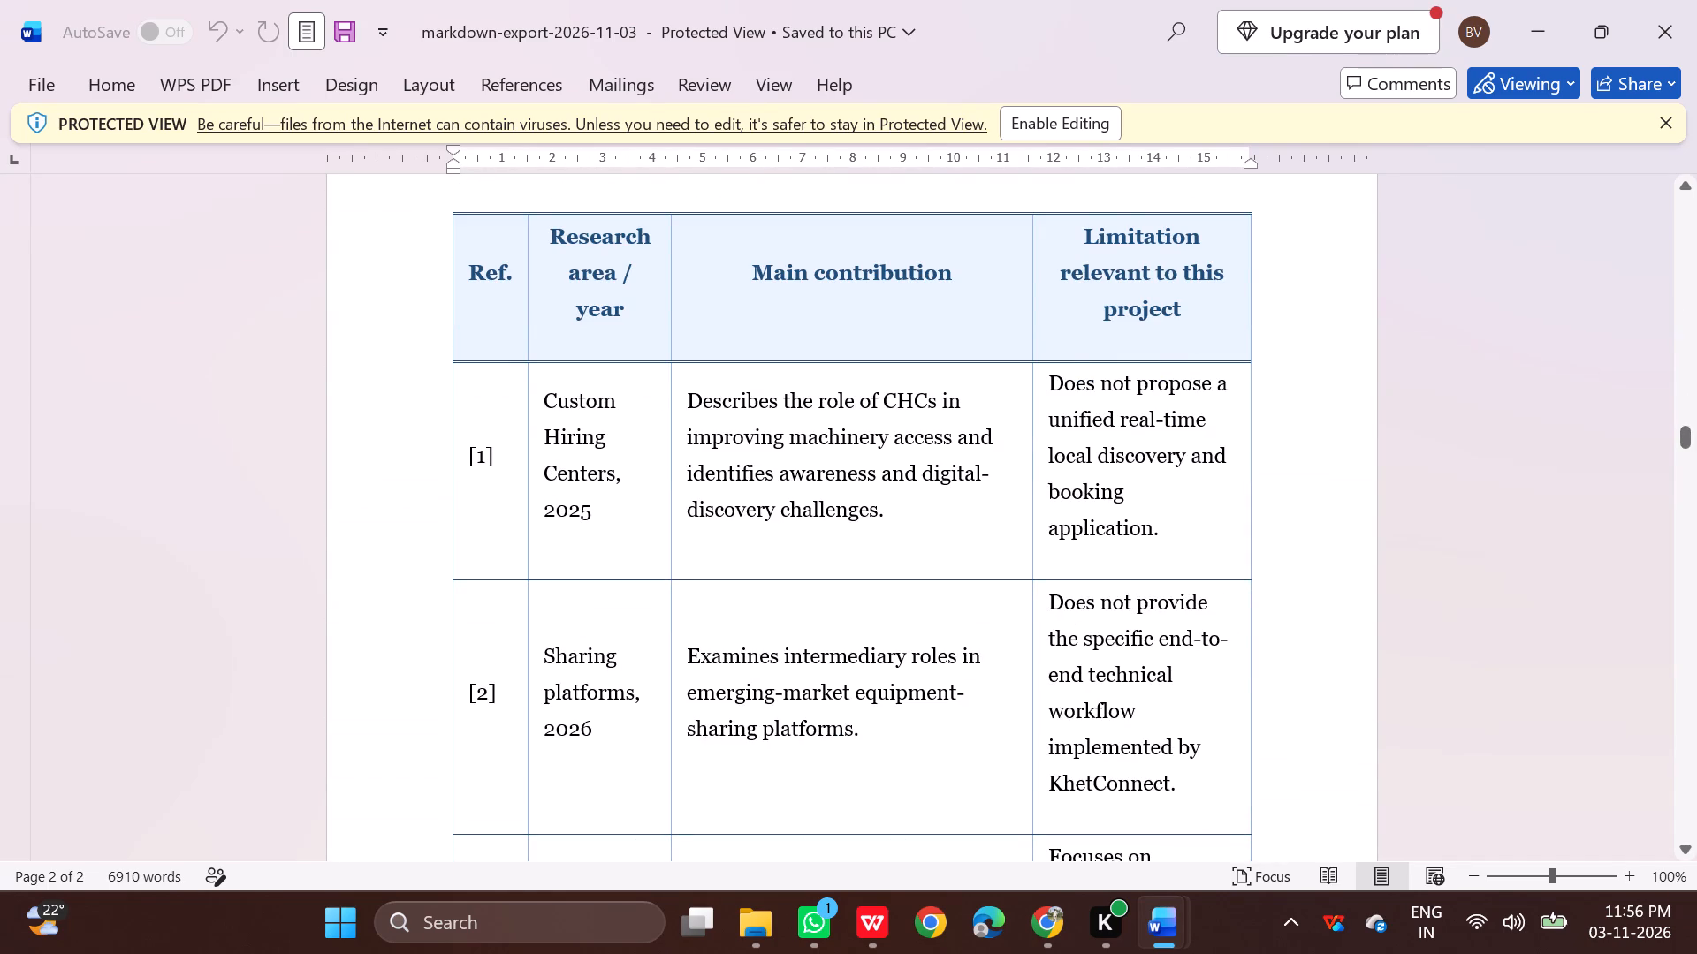
{"action": "left_click_drag", "start_coordinate": [456, 216], "coordinate": [458, 233]}
{"action": "left_click_drag", "start_coordinate": [458, 233], "coordinate": [458, 239]}
{"action": "scroll", "coordinate": [458, 241], "scroll_direction": "up", "scroll_amount": 2}
{"action": "left_click", "coordinate": [586, 405]}
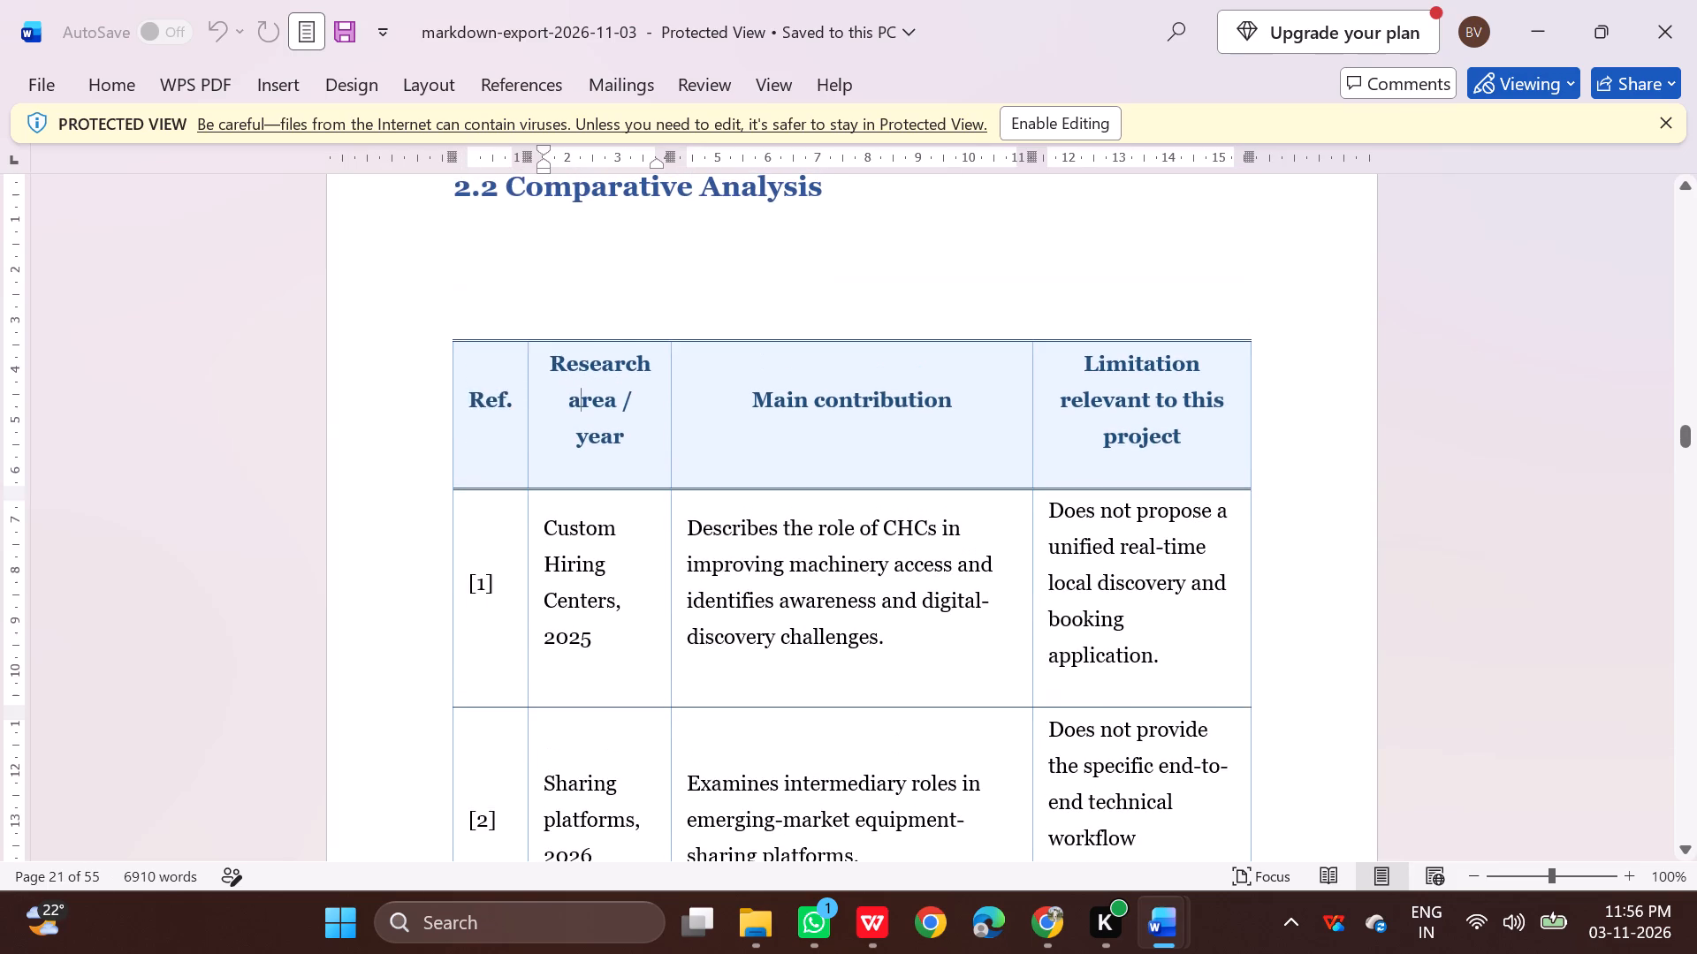
{"action": "scroll", "coordinate": [619, 403], "scroll_direction": "down", "scroll_amount": 14}
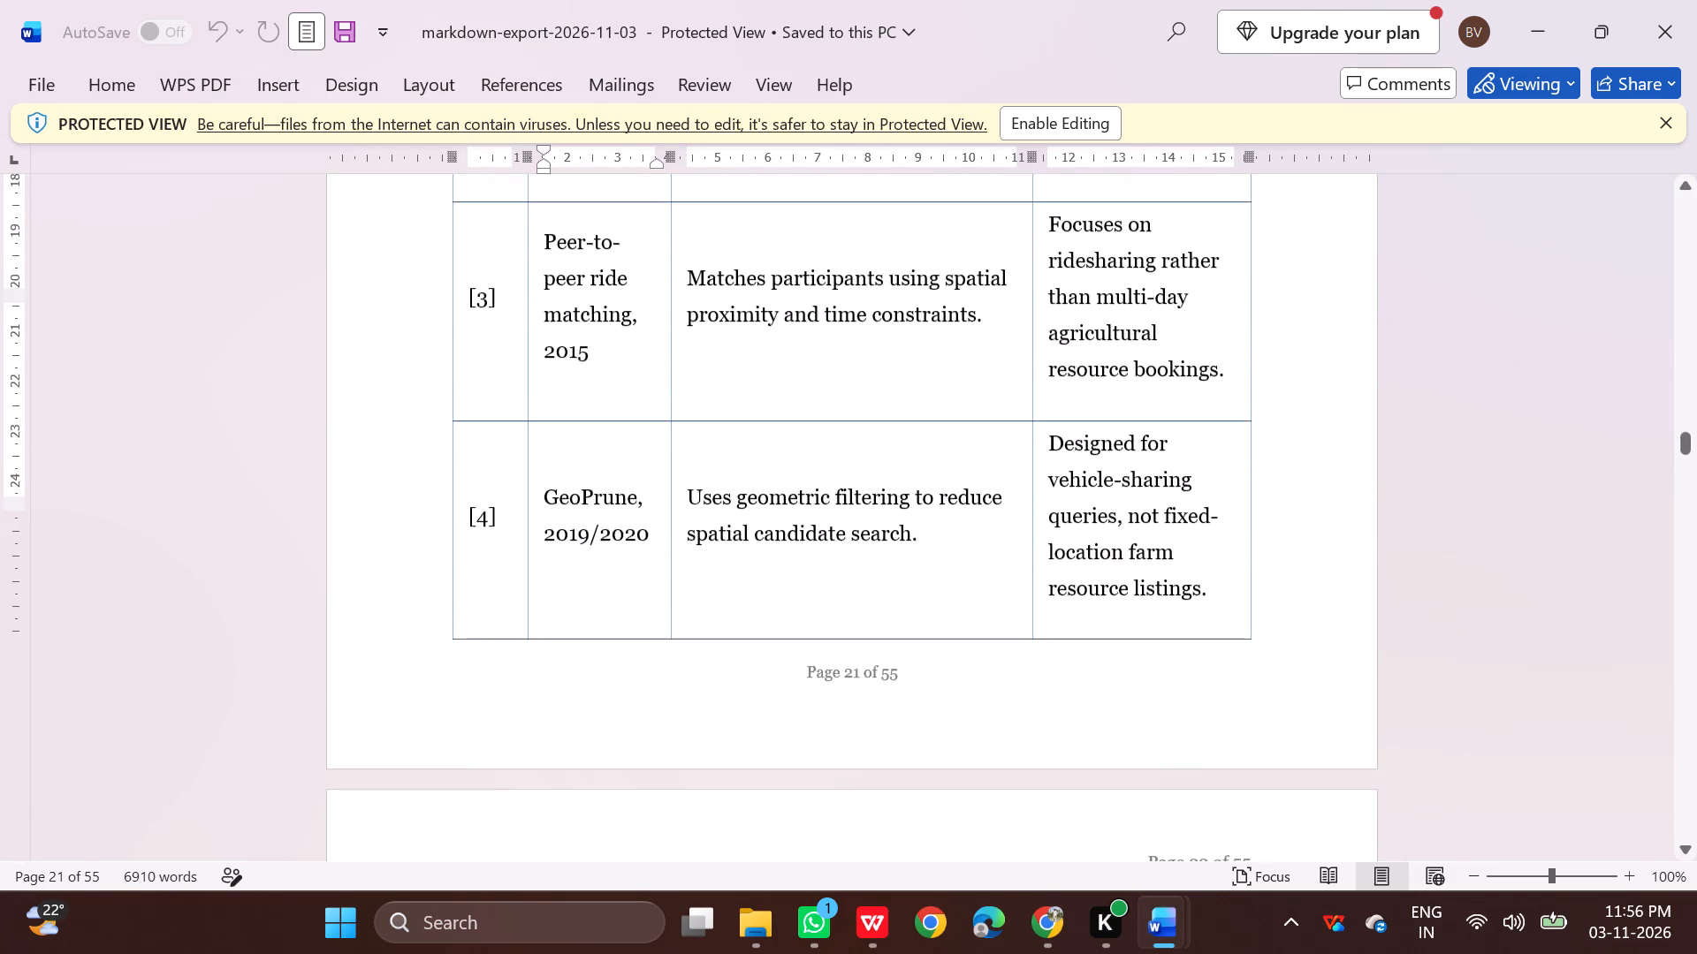
{"action": "scroll", "coordinate": [619, 403], "scroll_direction": "down", "scroll_amount": 10}
{"action": "scroll", "coordinate": [619, 403], "scroll_direction": "down", "scroll_amount": 11}
{"action": "scroll", "coordinate": [619, 403], "scroll_direction": "down", "scroll_amount": 10}
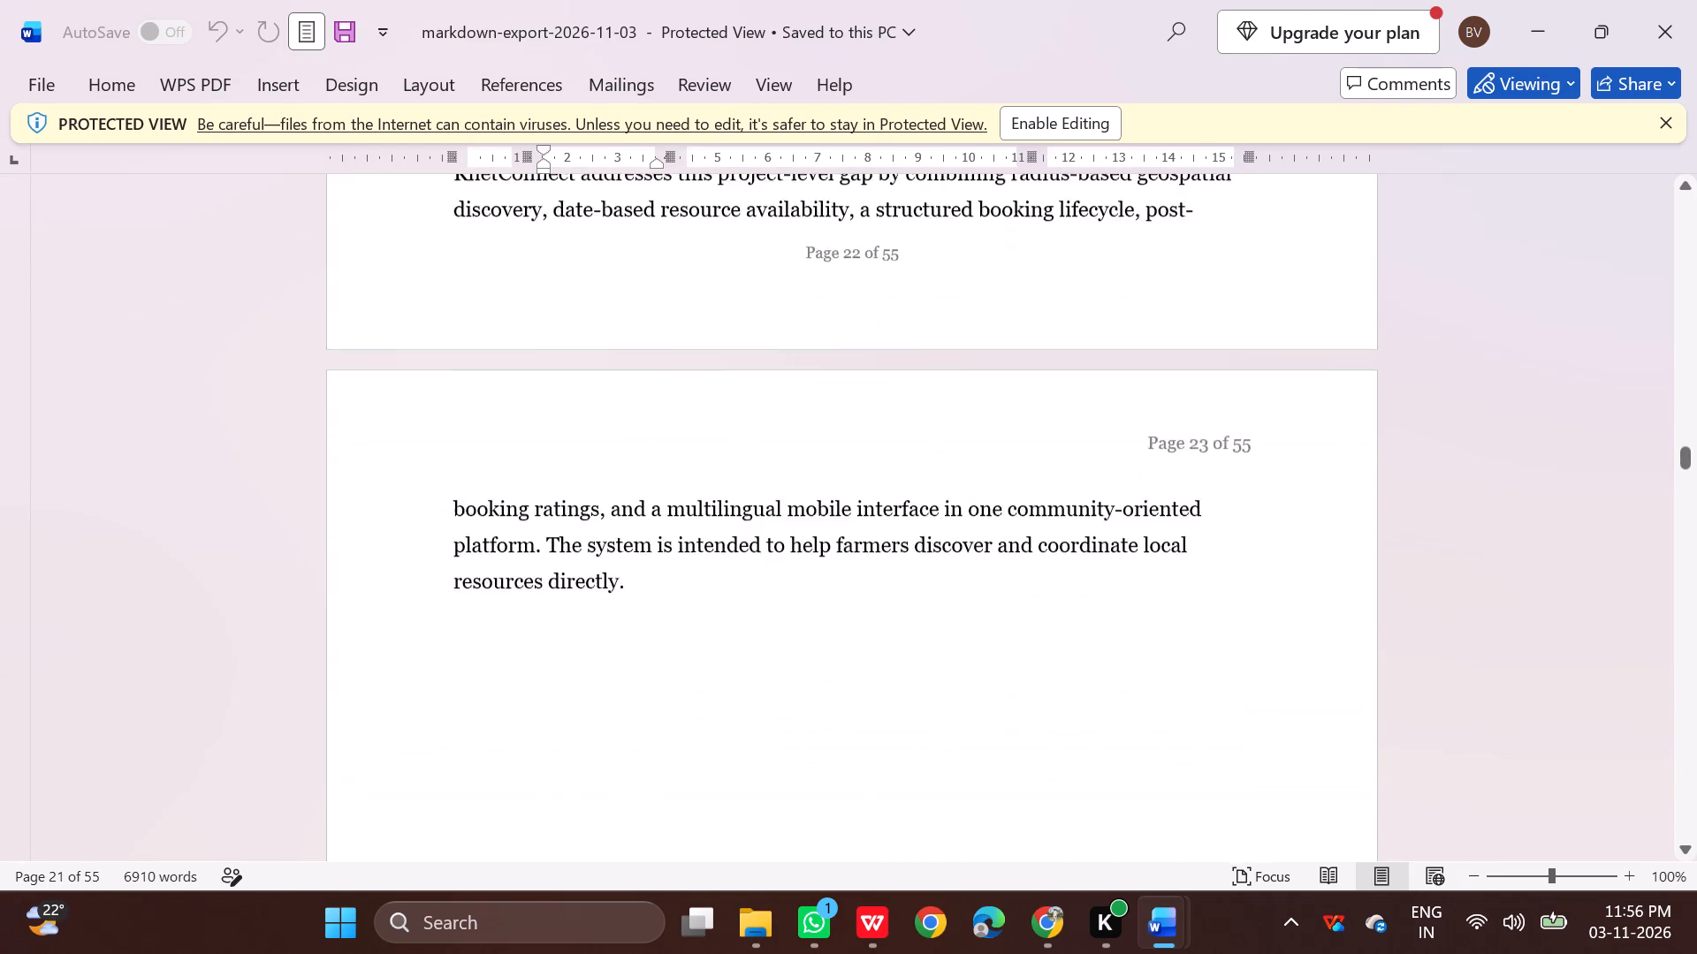
{"action": "scroll", "coordinate": [619, 403], "scroll_direction": "down", "scroll_amount": 20}
{"action": "scroll", "coordinate": [619, 403], "scroll_direction": "down", "scroll_amount": 18}
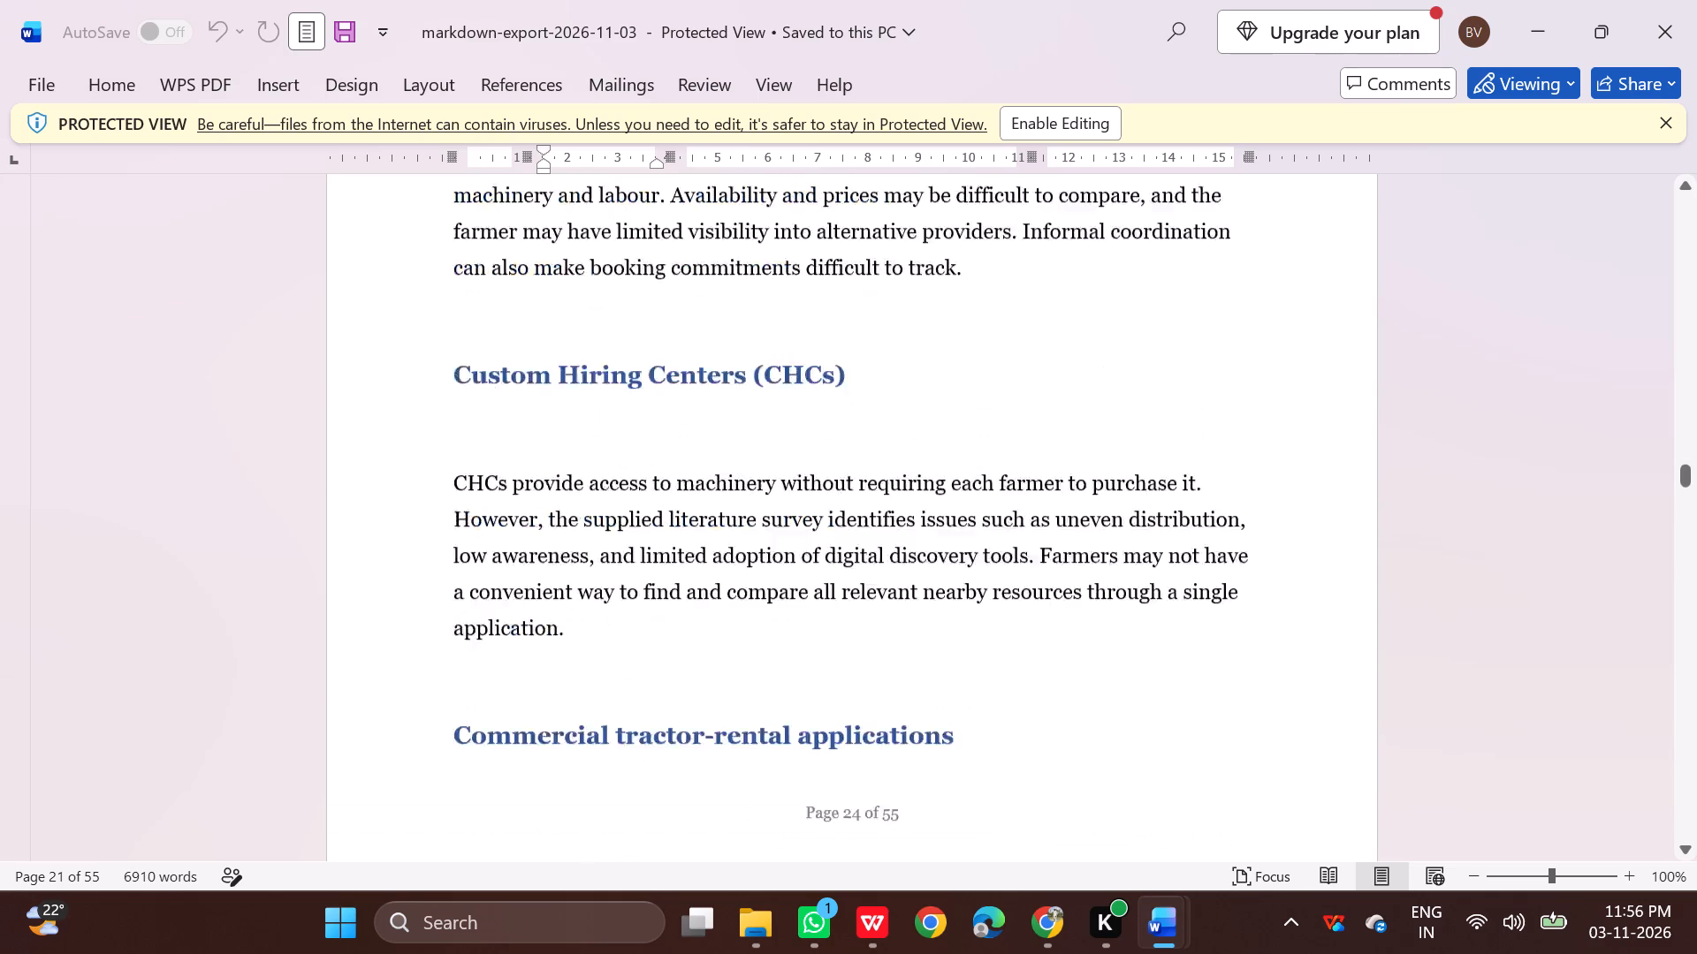
{"action": "scroll", "coordinate": [619, 402], "scroll_direction": "down", "scroll_amount": 20}
{"action": "scroll", "coordinate": [619, 402], "scroll_direction": "down", "scroll_amount": 20}
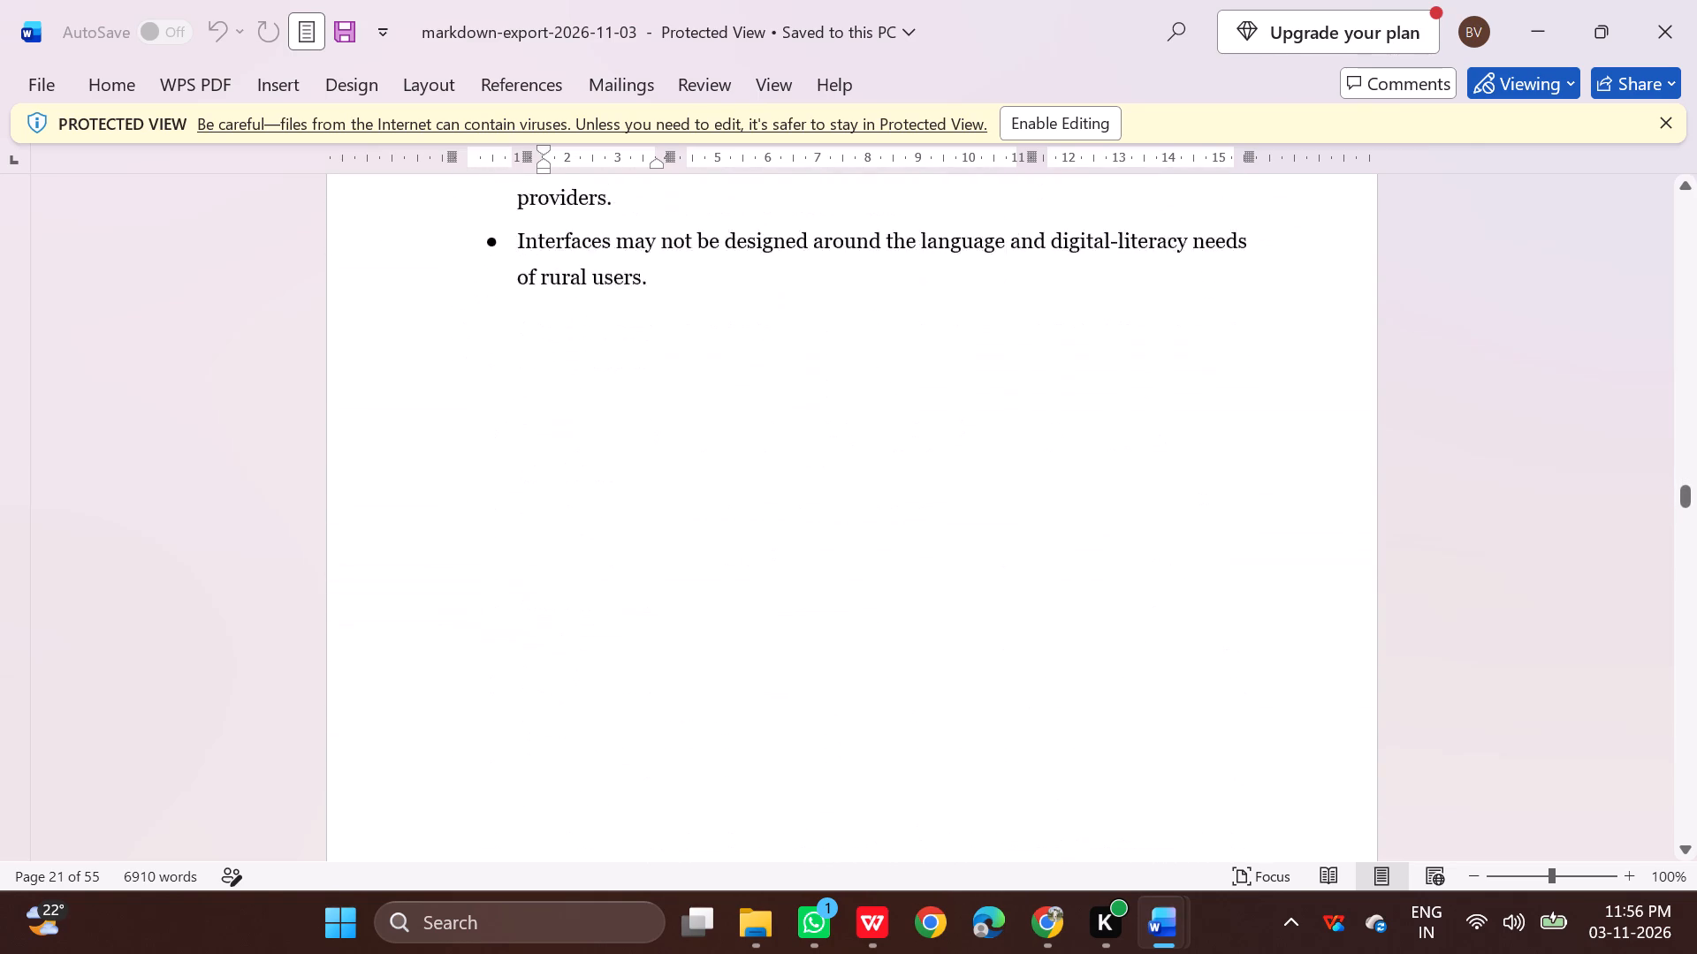
{"action": "scroll", "coordinate": [628, 394], "scroll_direction": "down", "scroll_amount": 20}
{"action": "scroll", "coordinate": [628, 394], "scroll_direction": "down", "scroll_amount": 19}
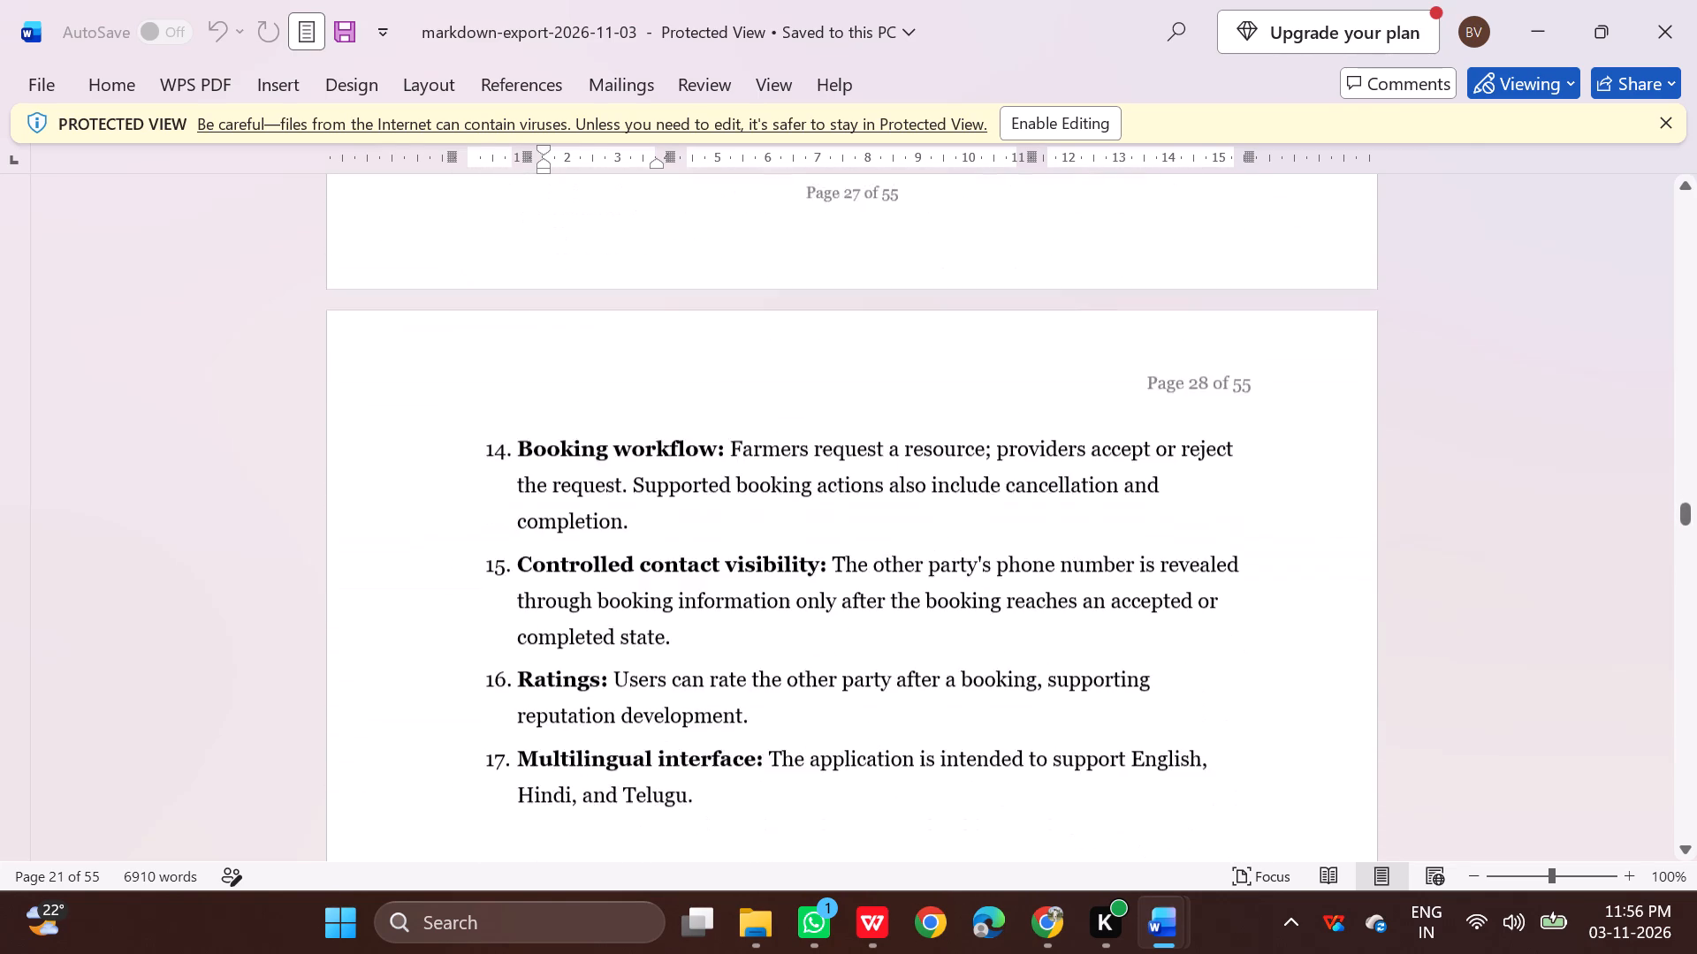
{"action": "scroll", "coordinate": [629, 392], "scroll_direction": "down", "scroll_amount": 20}
{"action": "scroll", "coordinate": [629, 392], "scroll_direction": "down", "scroll_amount": 7}
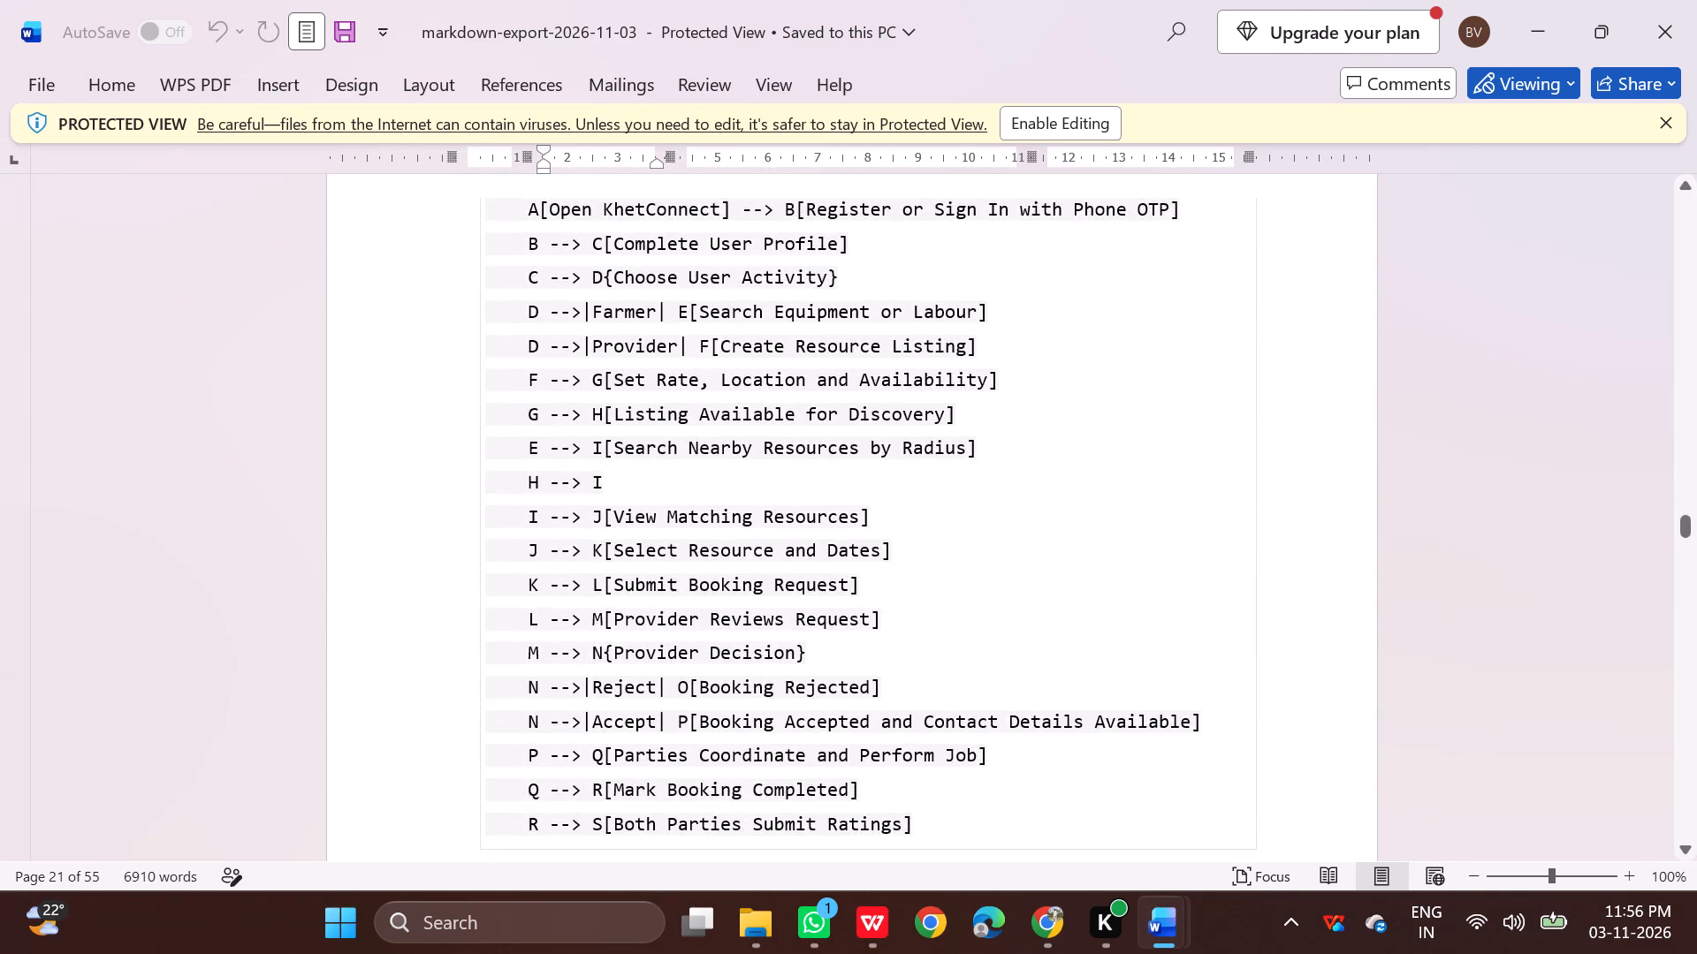
{"action": "scroll", "coordinate": [629, 392], "scroll_direction": "down", "scroll_amount": 6}
{"action": "scroll", "coordinate": [629, 392], "scroll_direction": "up", "scroll_amount": 11}
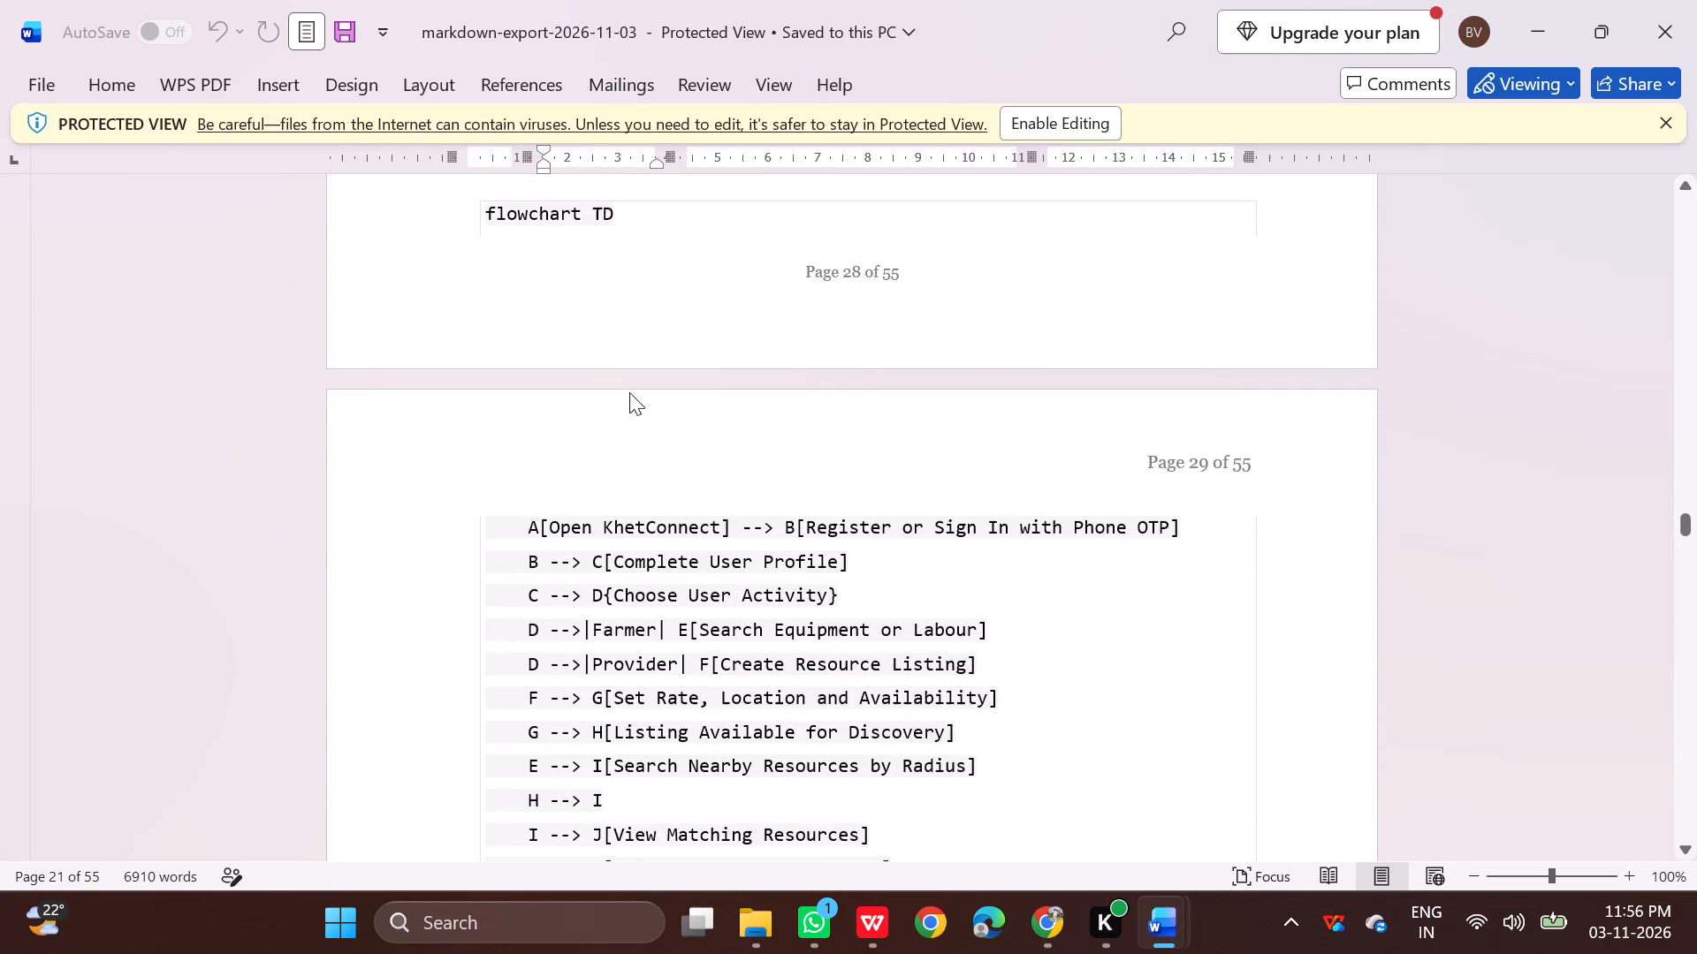
Switch to Chrome and open the site's Markdown to PDF converter.
{"action": "left_click", "coordinate": [1041, 932]}
{"action": "left_click", "coordinate": [495, 186]}
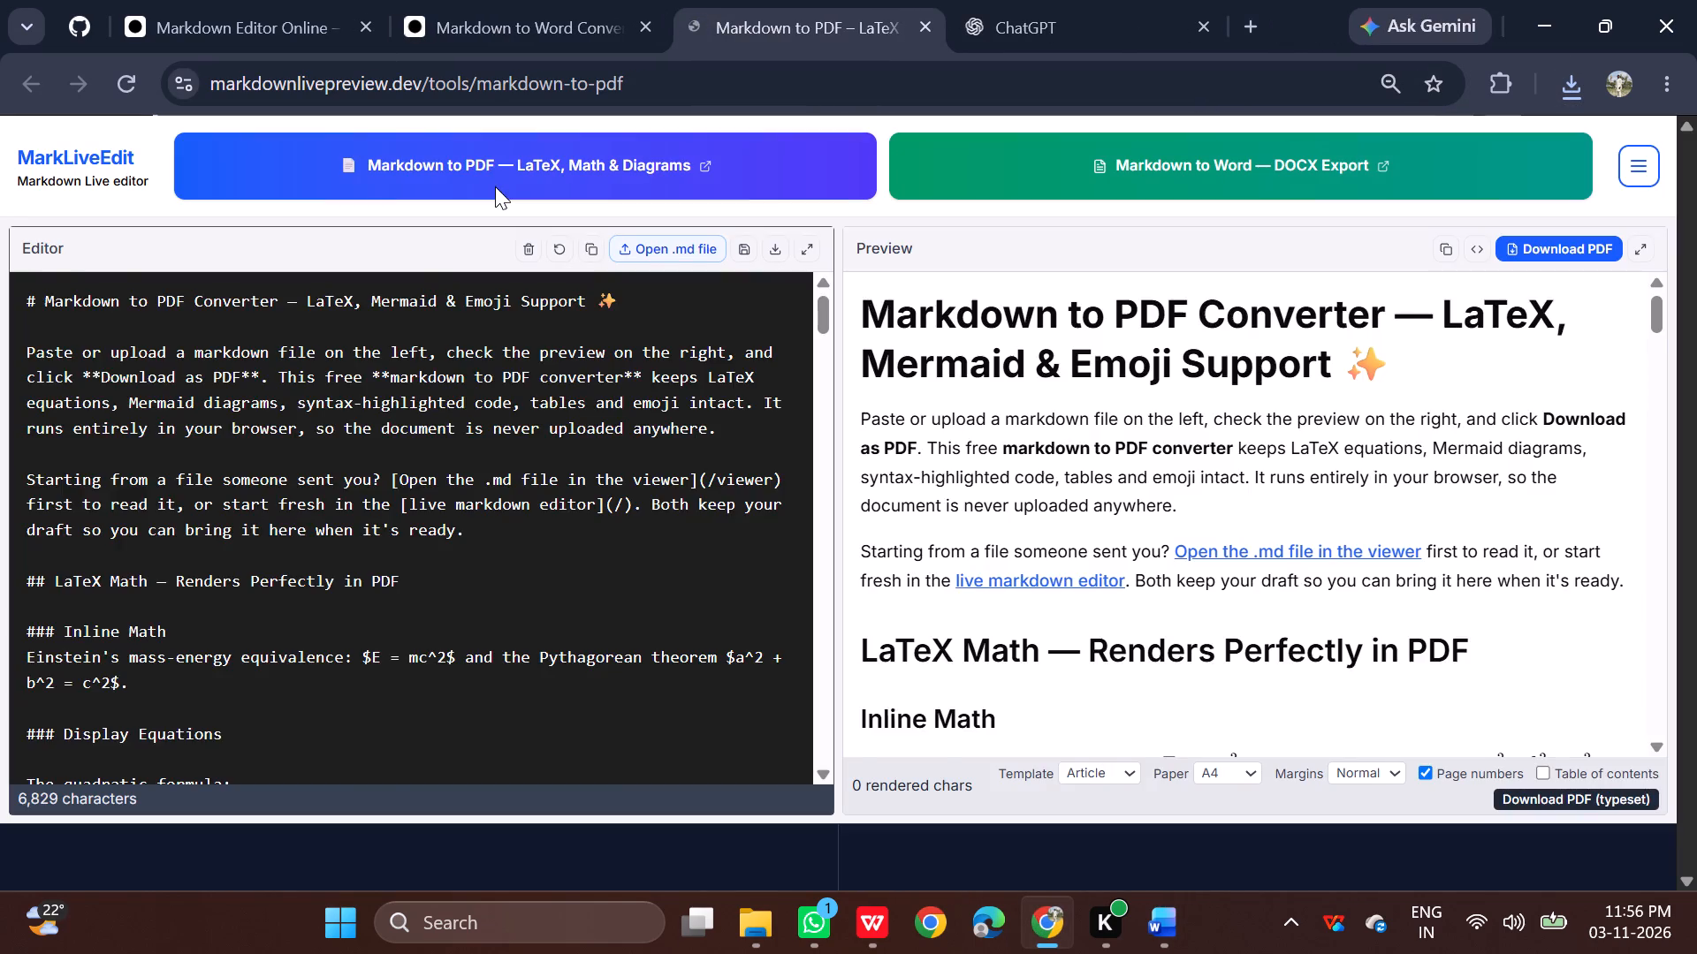
Examine the 4.3 Proposed Workflow flowchart in the PDF converter's preview of the report.
{"action": "scroll", "coordinate": [906, 354], "scroll_direction": "down", "scroll_amount": 6}
{"action": "scroll", "coordinate": [1102, 376], "scroll_direction": "down", "scroll_amount": 20}
{"action": "scroll", "coordinate": [1102, 376], "scroll_direction": "down", "scroll_amount": 7}
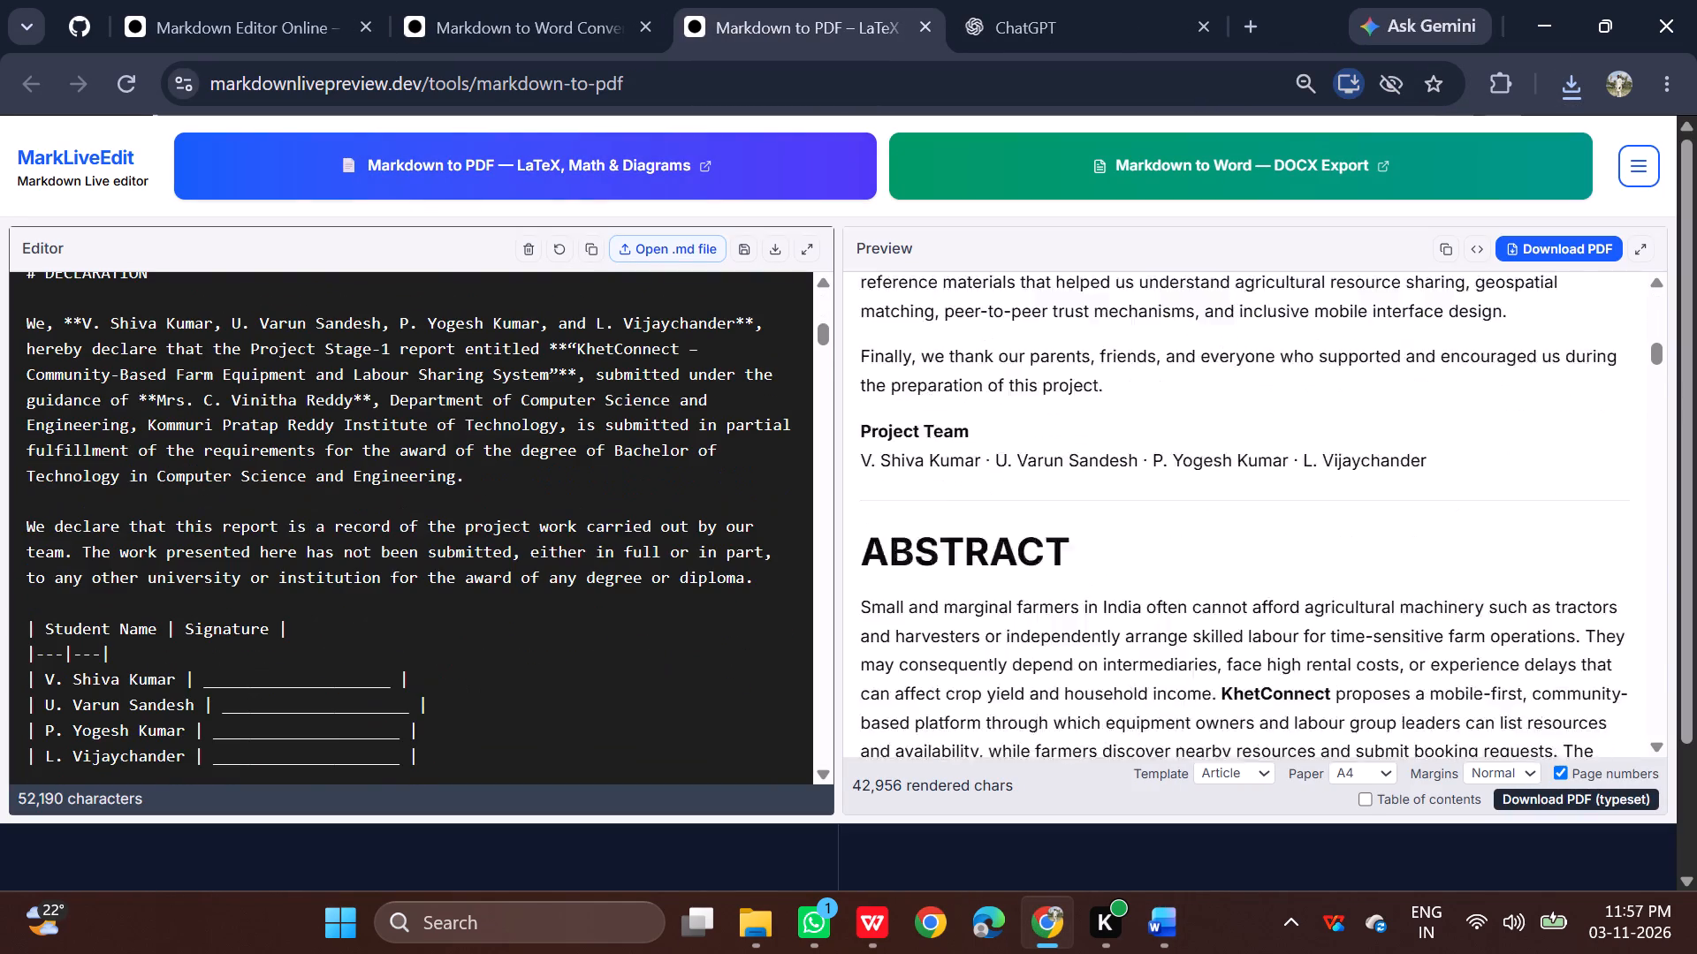
{"action": "scroll", "coordinate": [1268, 405], "scroll_direction": "down", "scroll_amount": 20}
{"action": "scroll", "coordinate": [1268, 405], "scroll_direction": "down", "scroll_amount": 20}
{"action": "scroll", "coordinate": [1268, 405], "scroll_direction": "down", "scroll_amount": 8}
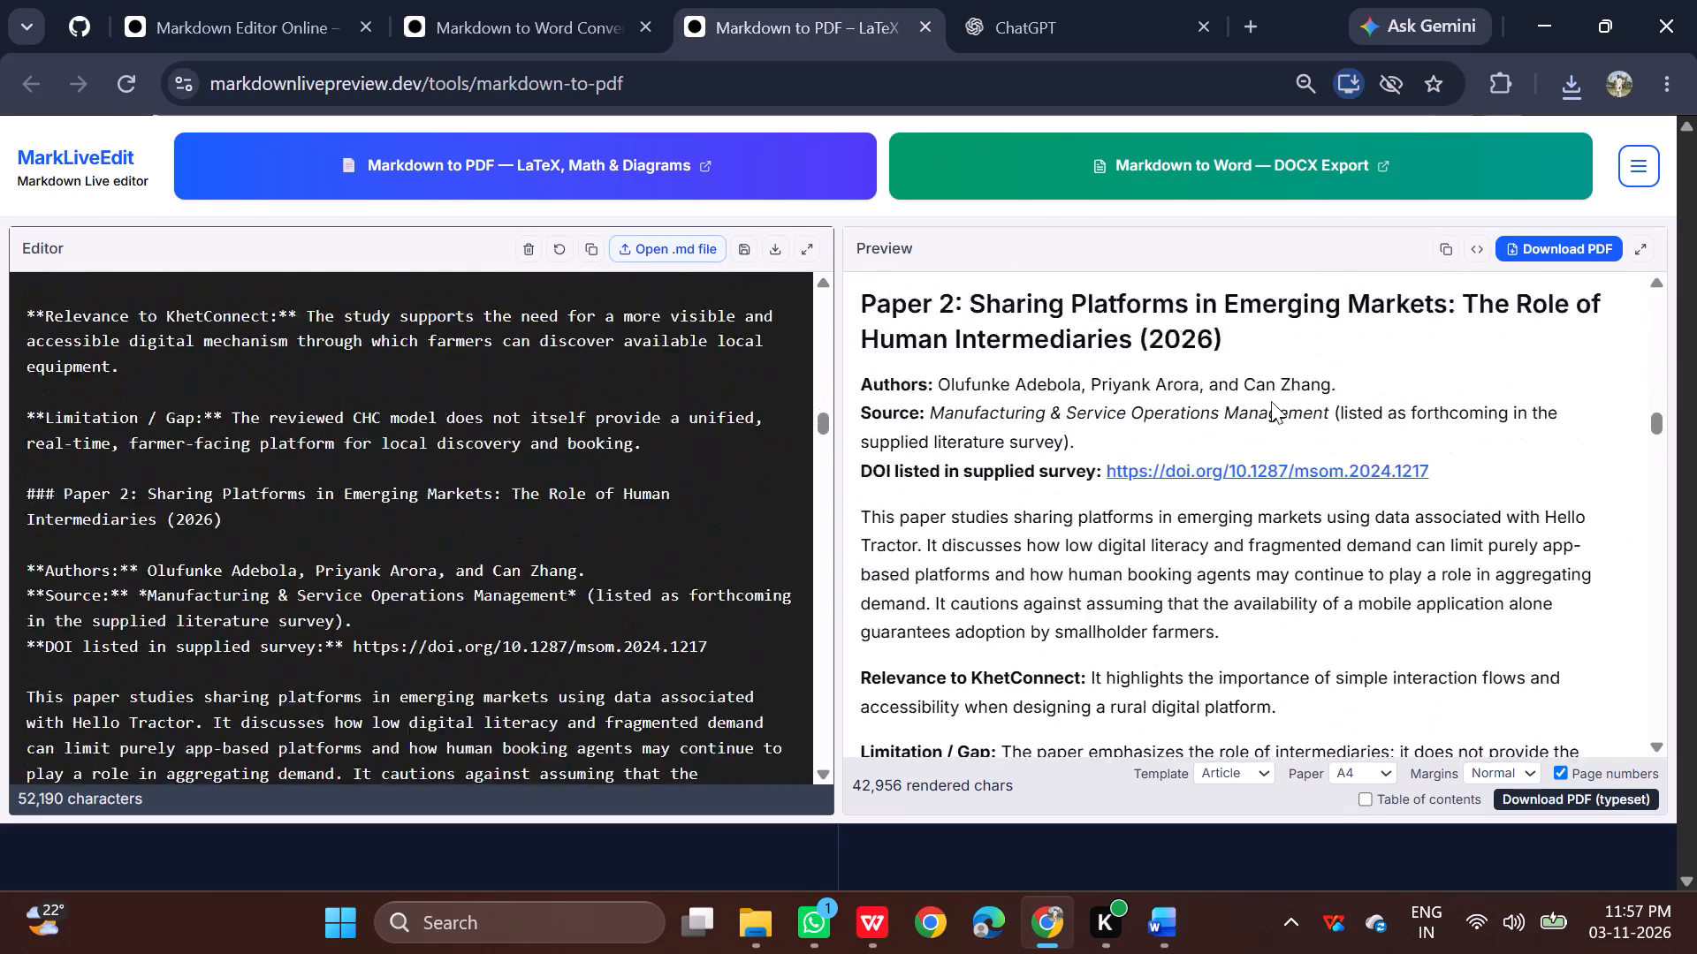
{"action": "scroll", "coordinate": [1271, 401], "scroll_direction": "down", "scroll_amount": 20}
{"action": "scroll", "coordinate": [1271, 401], "scroll_direction": "down", "scroll_amount": 20}
{"action": "scroll", "coordinate": [1271, 401], "scroll_direction": "down", "scroll_amount": 8}
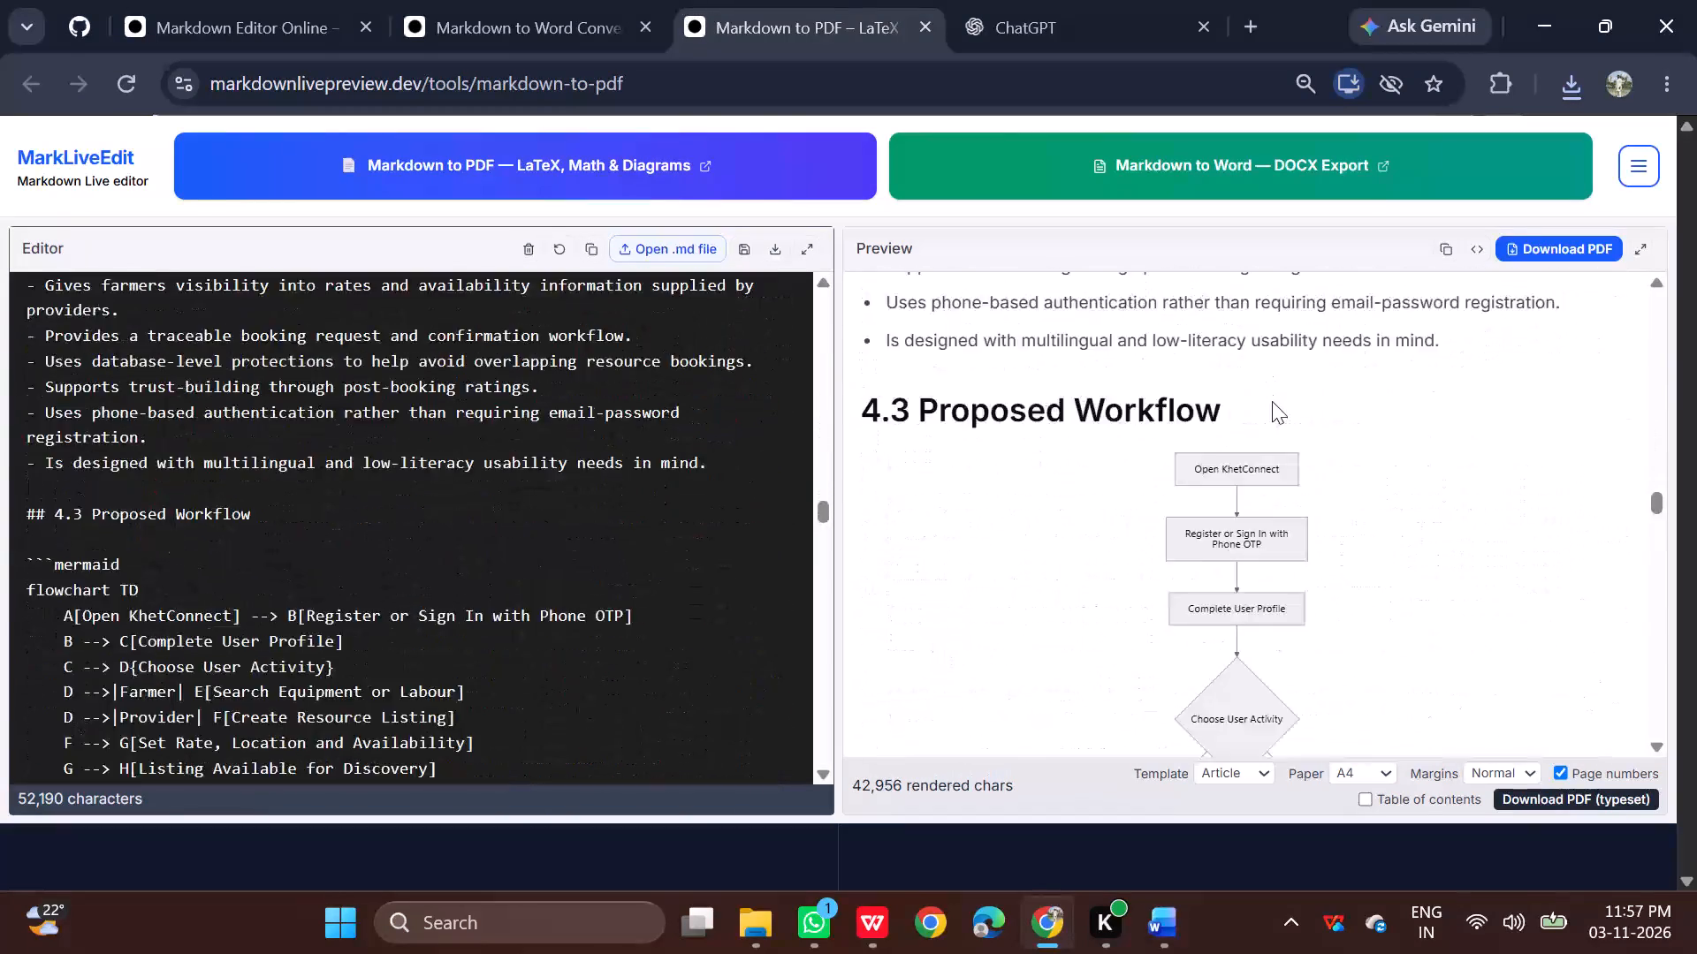
{"action": "scroll", "coordinate": [1272, 401], "scroll_direction": "down", "scroll_amount": 3}
{"action": "scroll", "coordinate": [1275, 396], "scroll_direction": "up", "scroll_amount": 2}
Save the whole report as a PDF in the Downloads folder under the suggested Markdown to PDF file name, checking the flowchart page first.
{"action": "left_click", "coordinate": [1541, 253]}
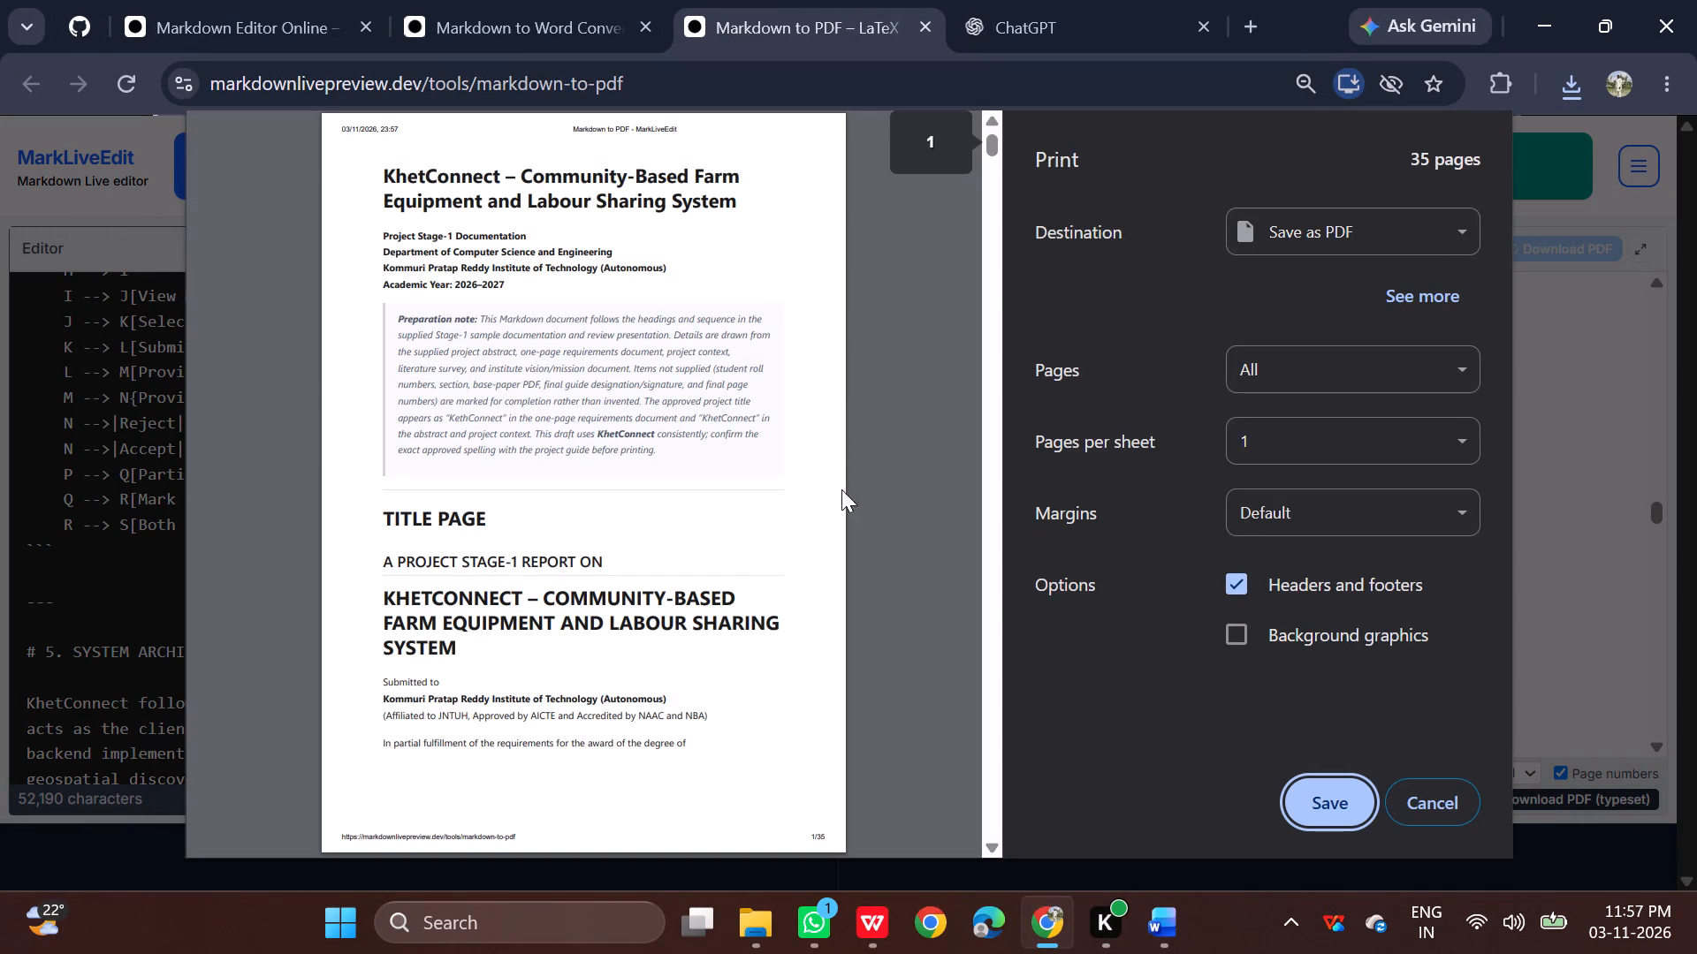
{"action": "scroll", "coordinate": [686, 466], "scroll_direction": "down", "scroll_amount": 13}
{"action": "left_click_drag", "start_coordinate": [993, 189], "coordinate": [992, 433]}
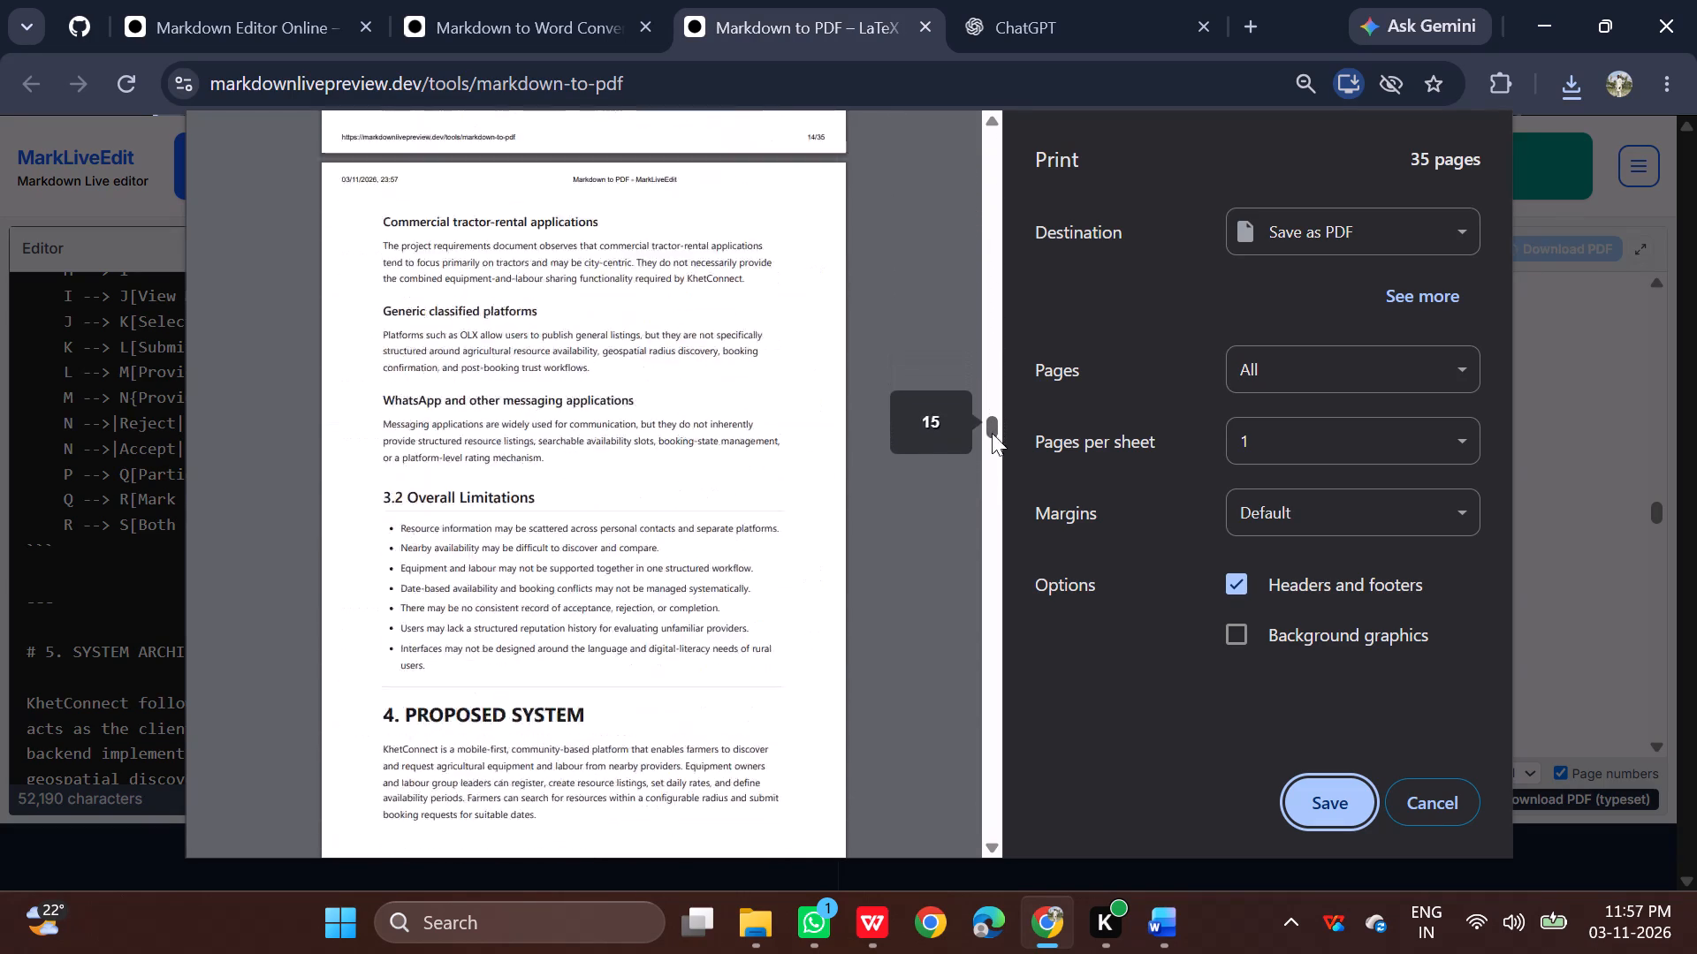
{"action": "left_click_drag", "start_coordinate": [992, 433], "coordinate": [992, 465]}
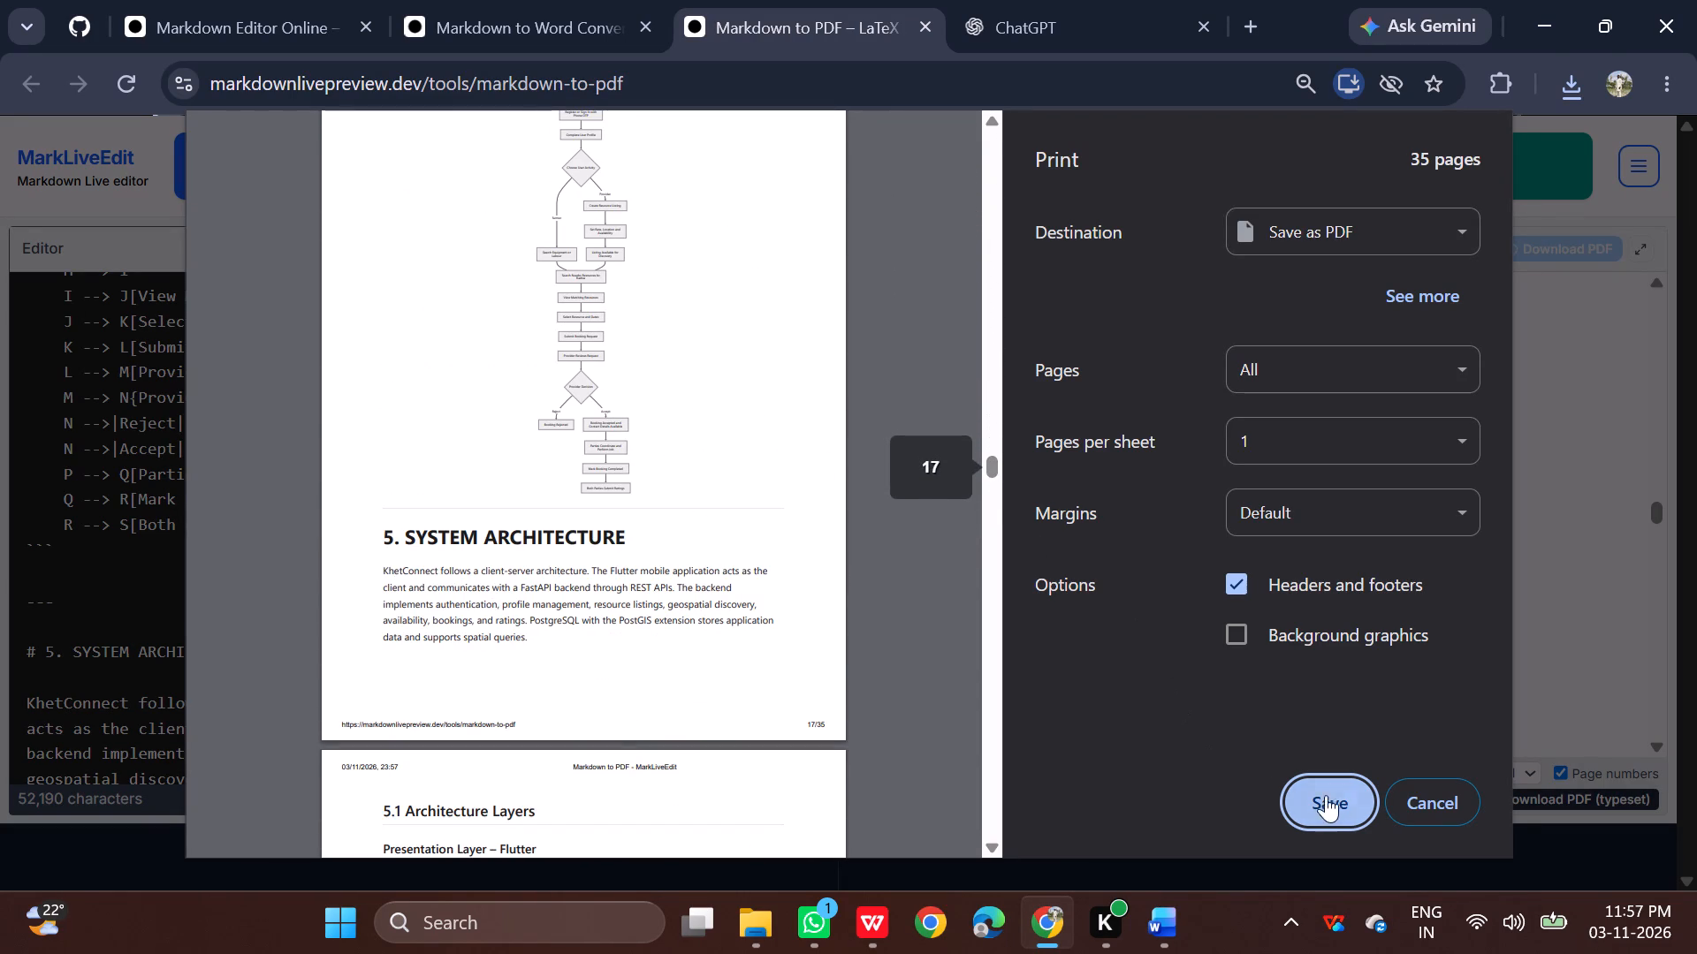
{"action": "left_click", "coordinate": [1332, 795]}
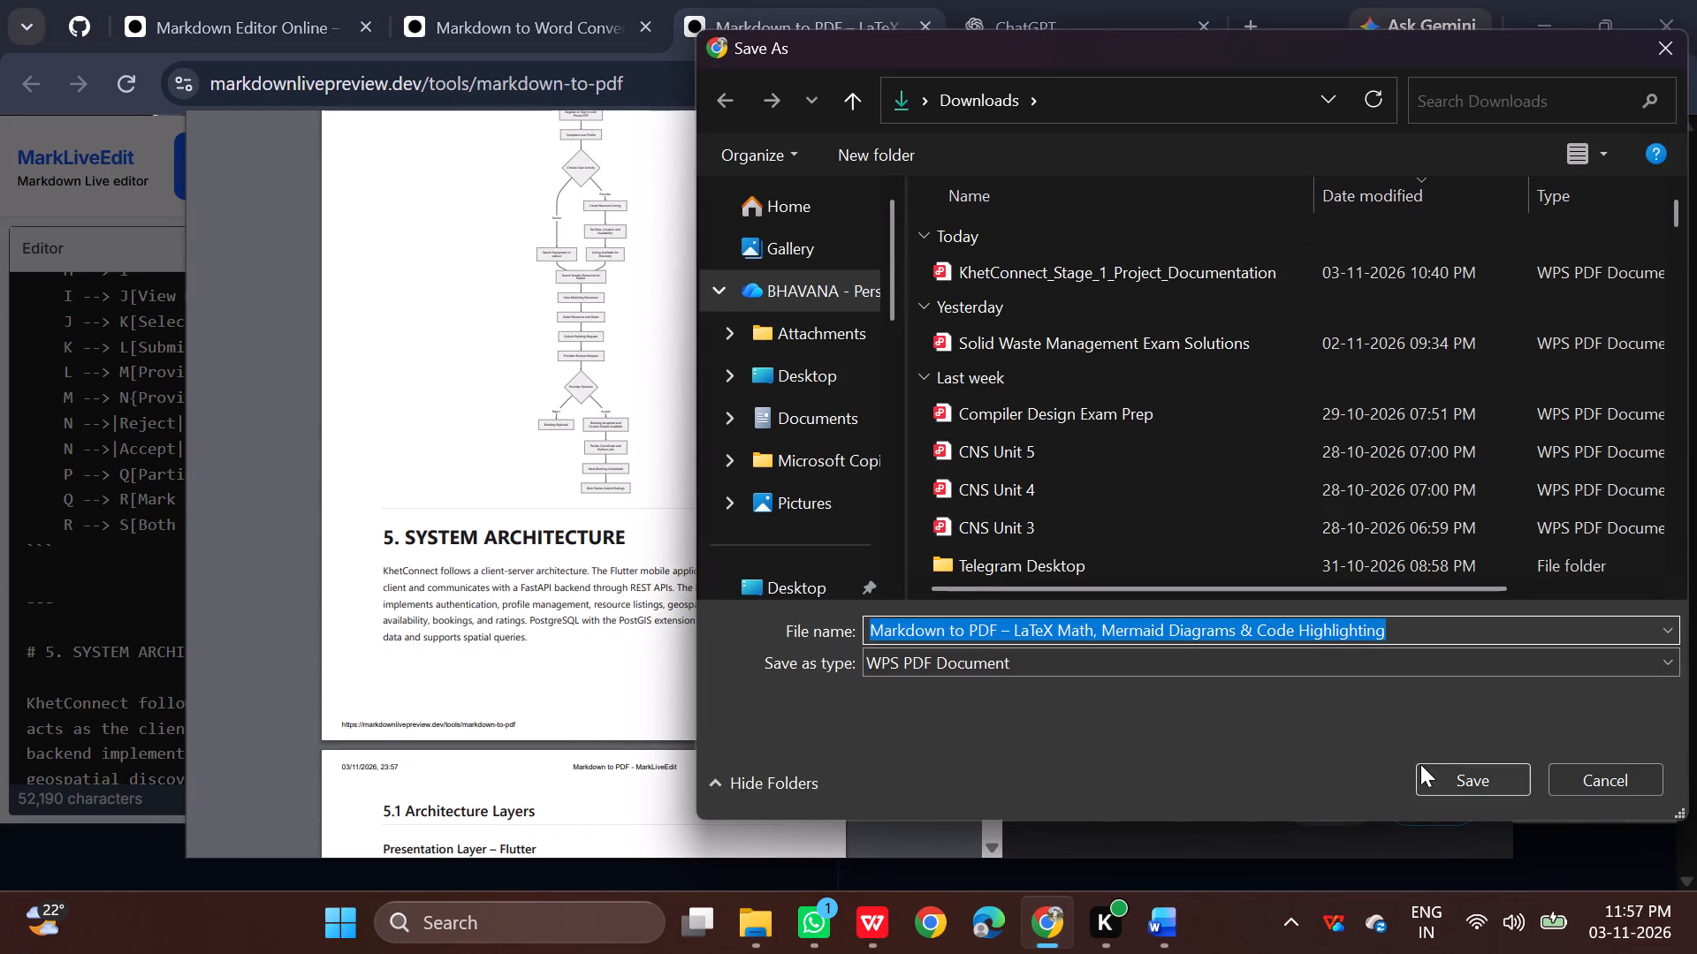
{"action": "scroll", "coordinate": [873, 450], "scroll_direction": "down", "scroll_amount": 1}
{"action": "left_click", "coordinate": [840, 490]}
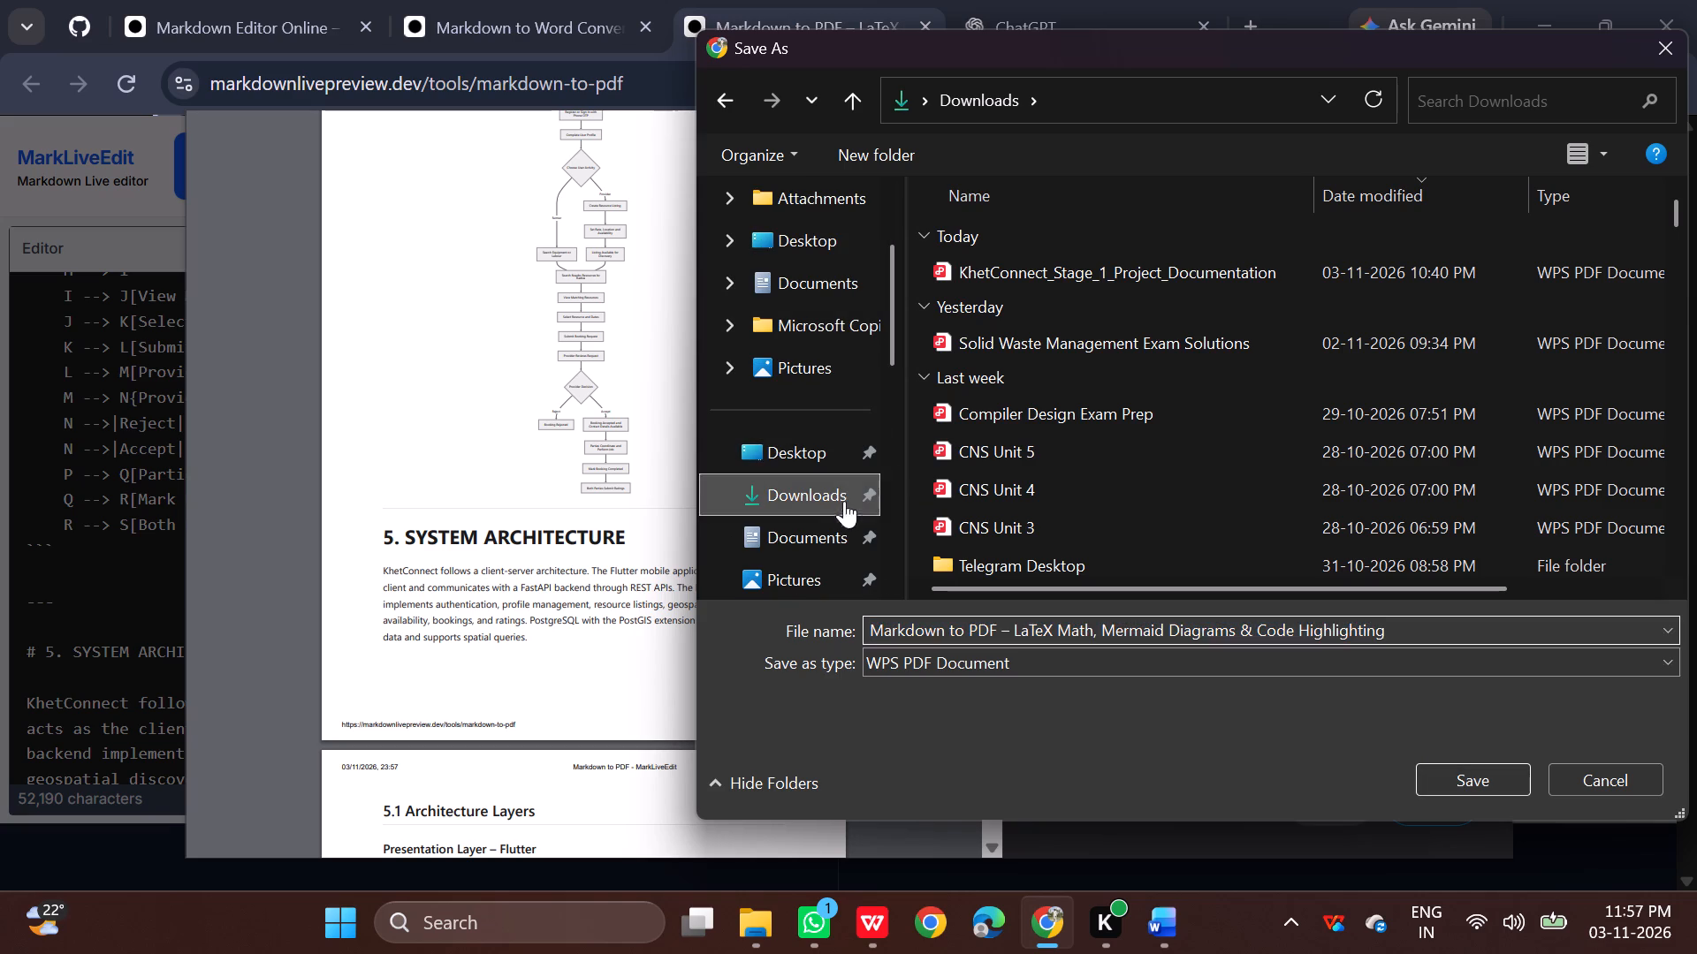
{"action": "left_click", "coordinate": [1463, 771]}
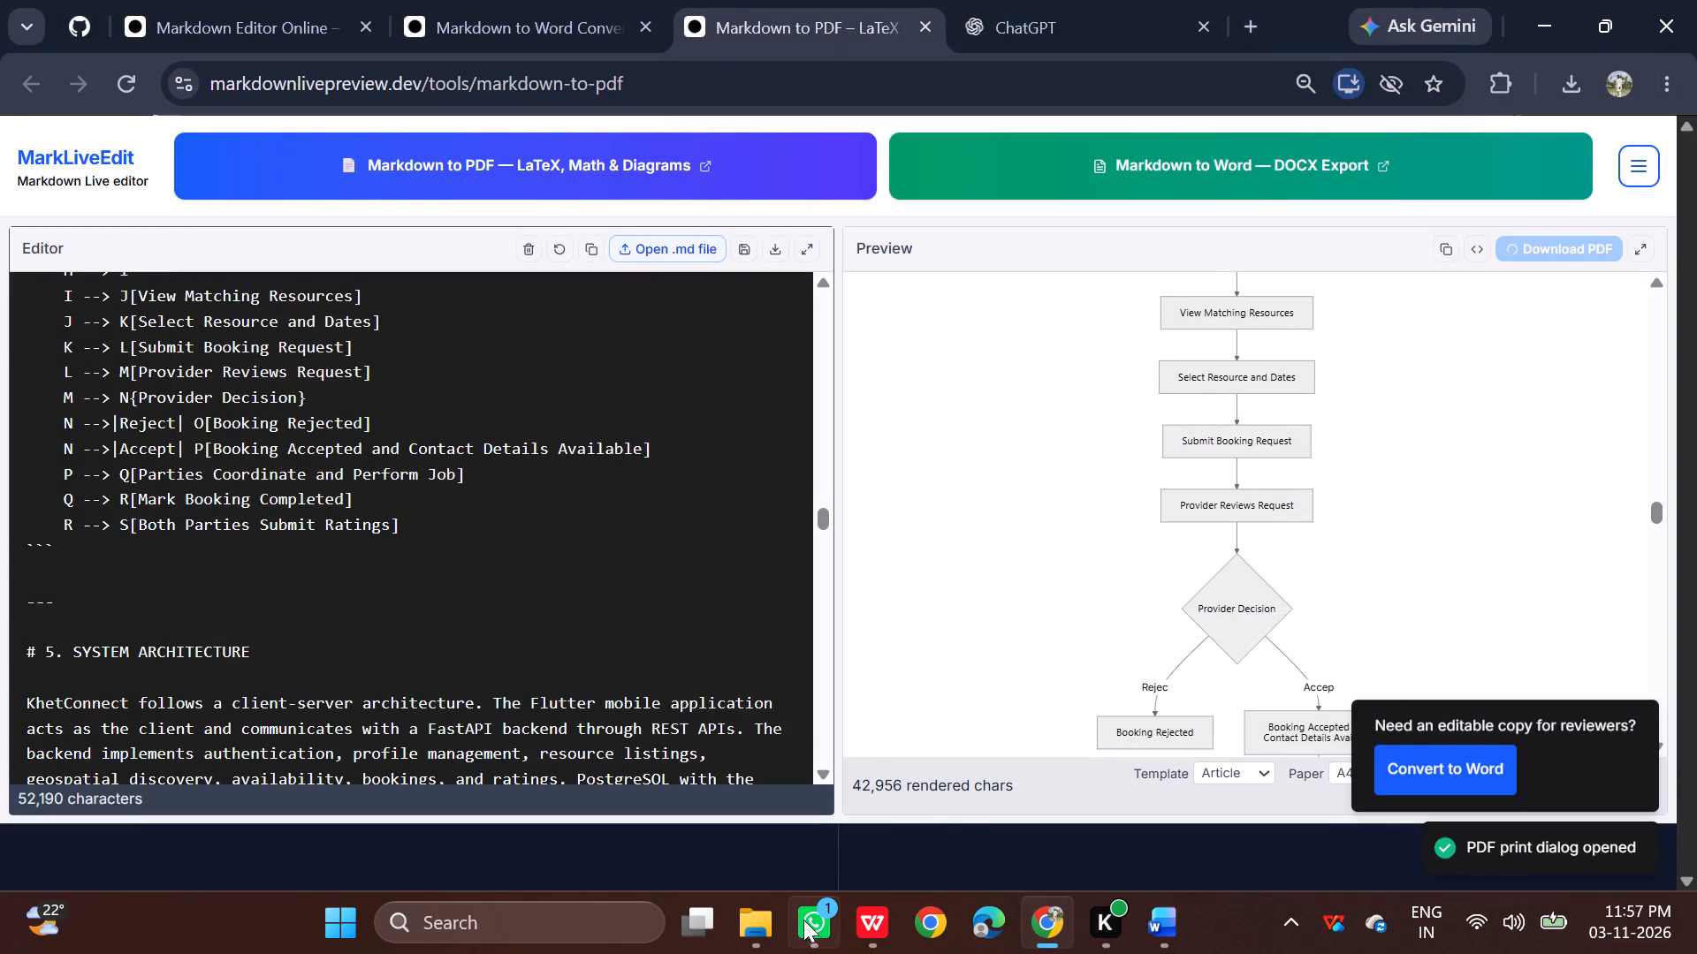
Open the newly saved Markdown to PDF document from the refreshed Downloads folder in WPS Office.
{"action": "left_click", "coordinate": [765, 927]}
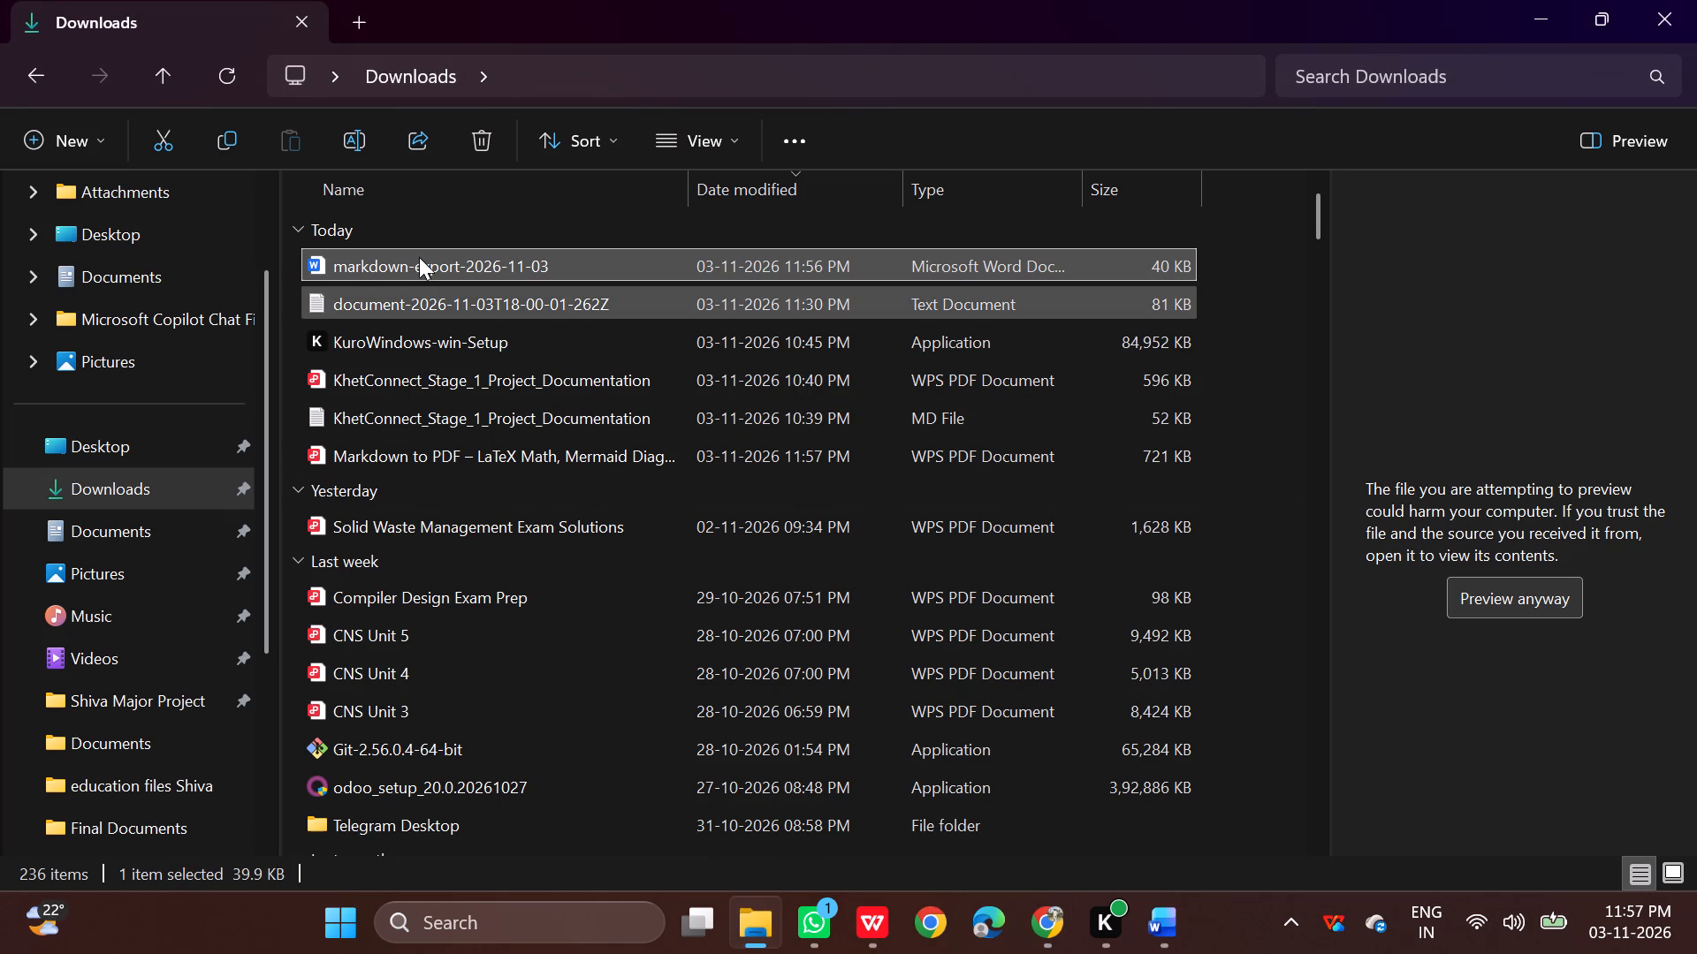
{"action": "left_click", "coordinate": [216, 76]}
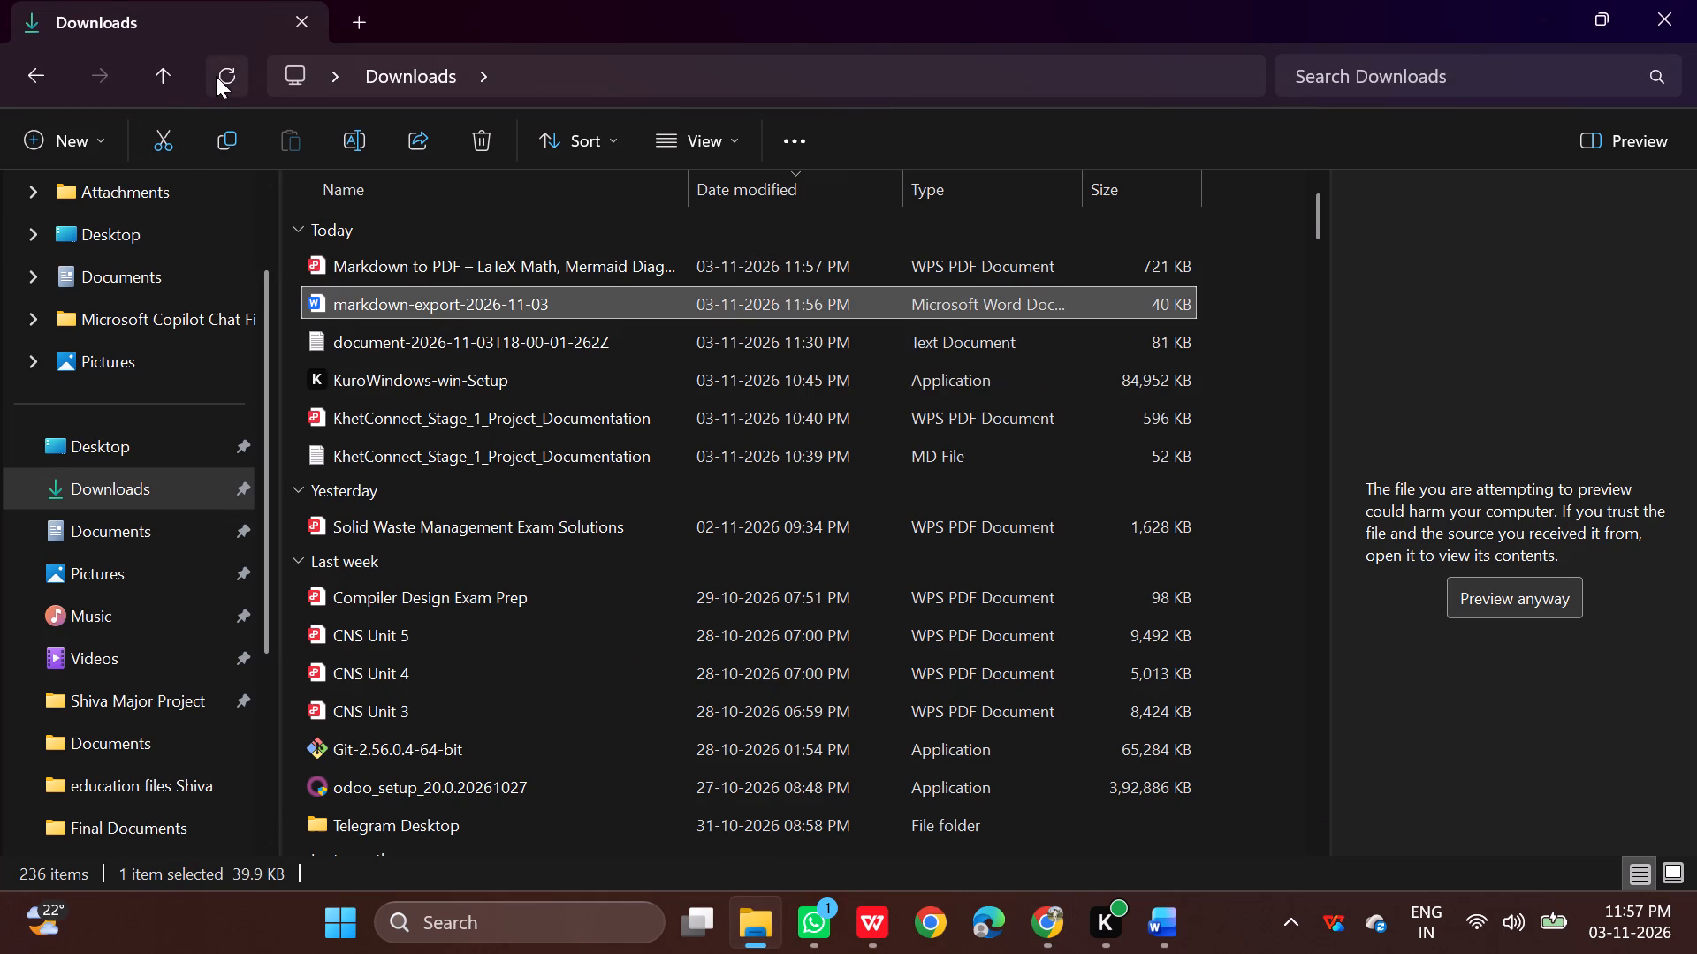
{"action": "double_click", "coordinate": [438, 276]}
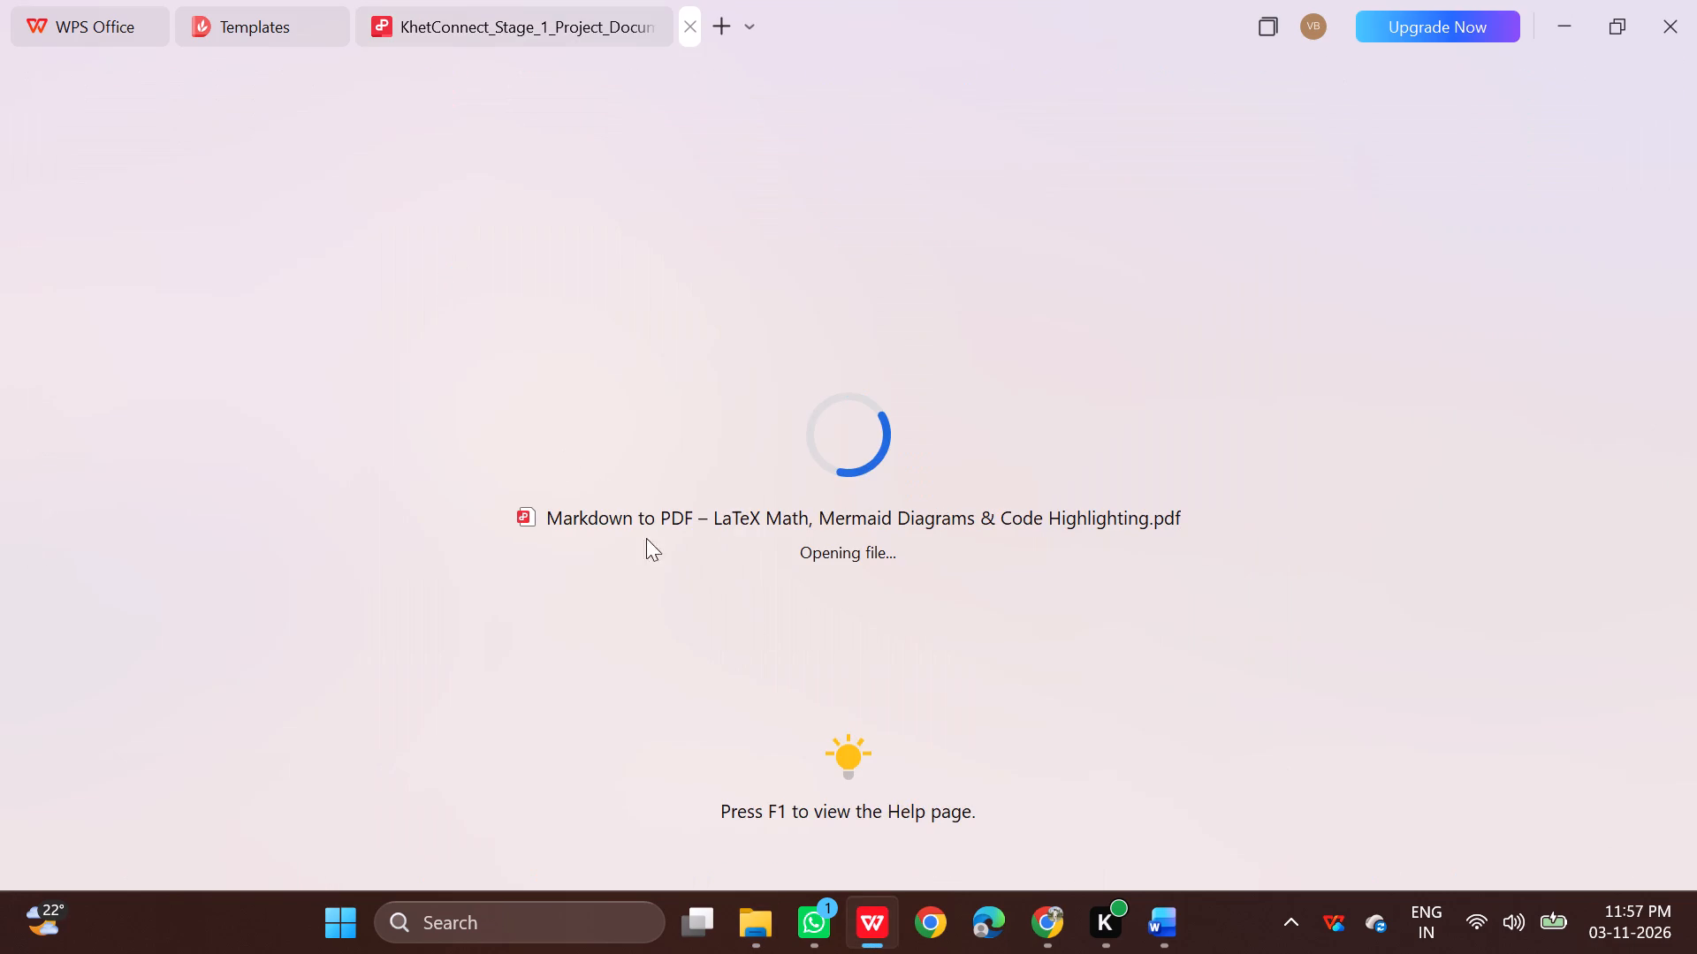
Find the 4.3 Proposed Workflow section in the PDF and examine its complete flowchart.
{"action": "scroll", "coordinate": [842, 287], "scroll_direction": "down", "scroll_amount": 18}
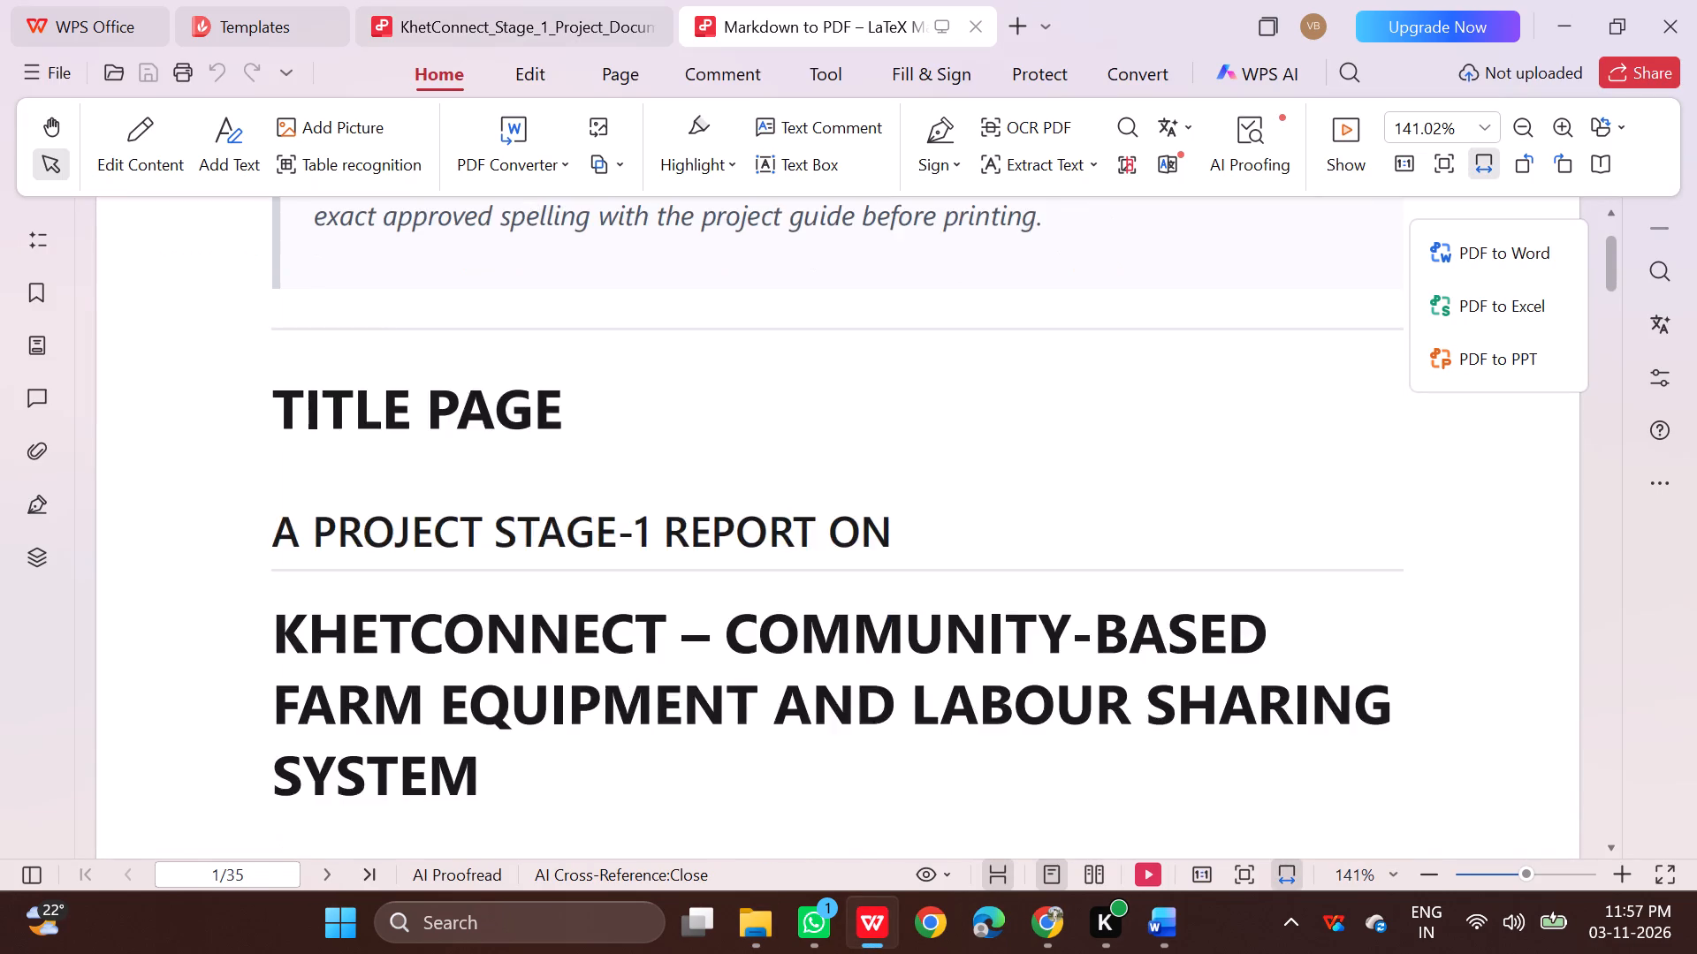
{"action": "scroll", "coordinate": [885, 246], "scroll_direction": "down", "scroll_amount": 1}
{"action": "left_click_drag", "start_coordinate": [1609, 284], "coordinate": [1597, 374]}
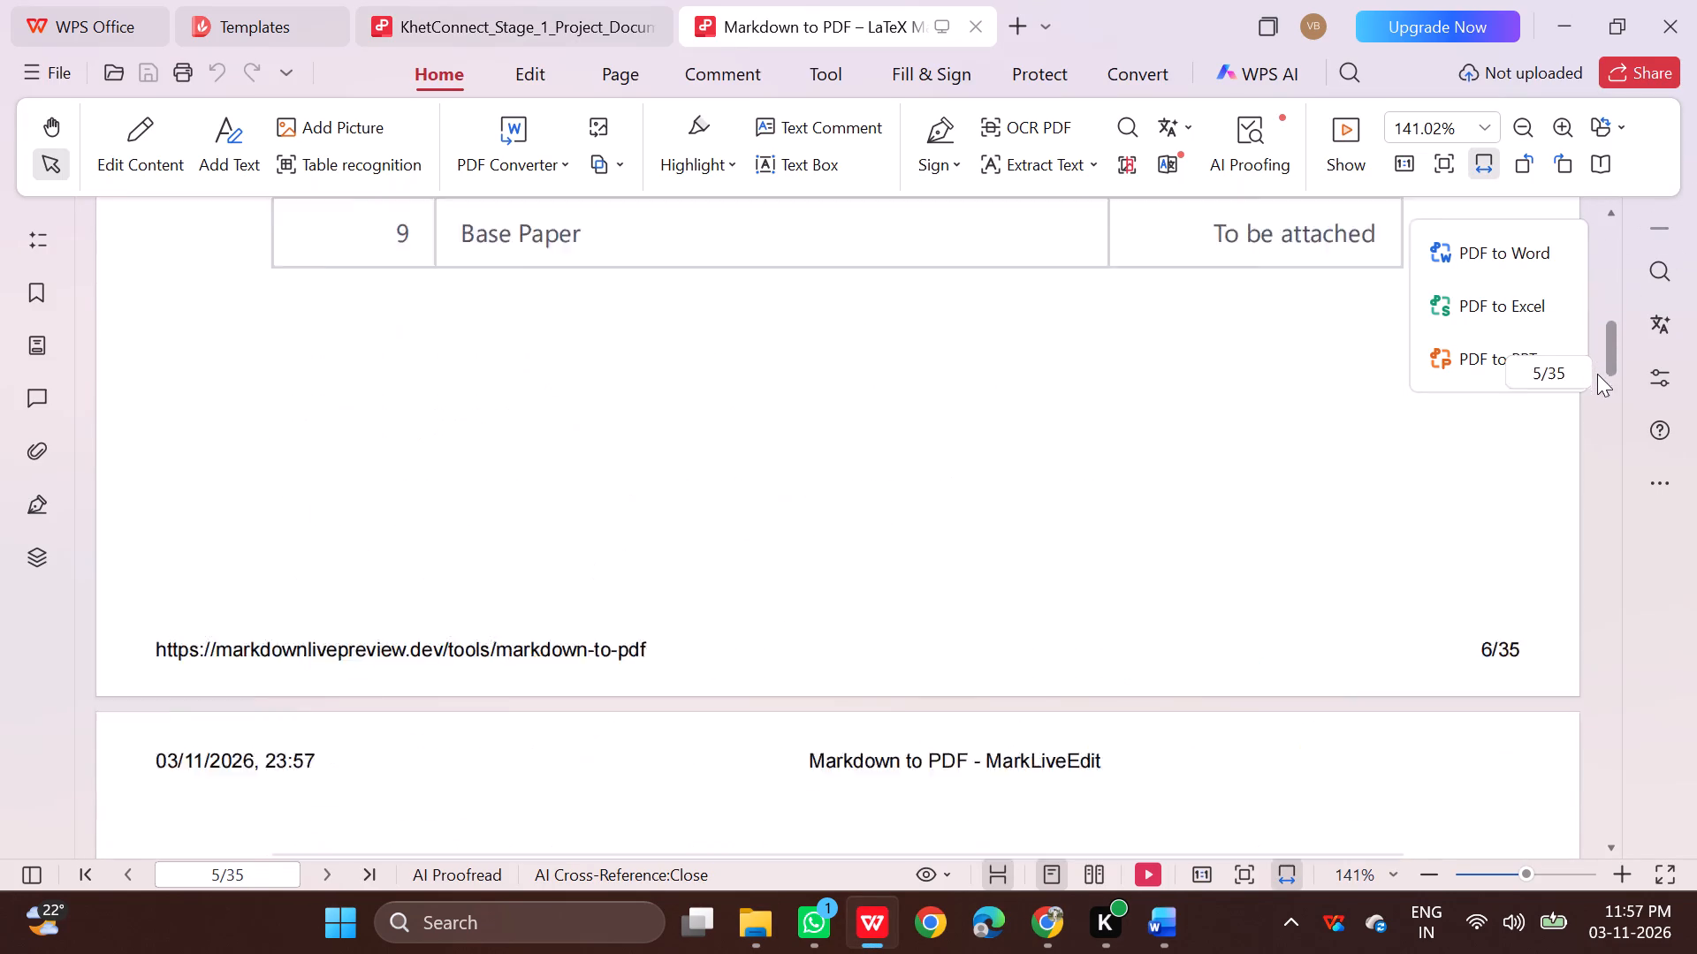
{"action": "left_click_drag", "start_coordinate": [1597, 374], "coordinate": [1595, 443]}
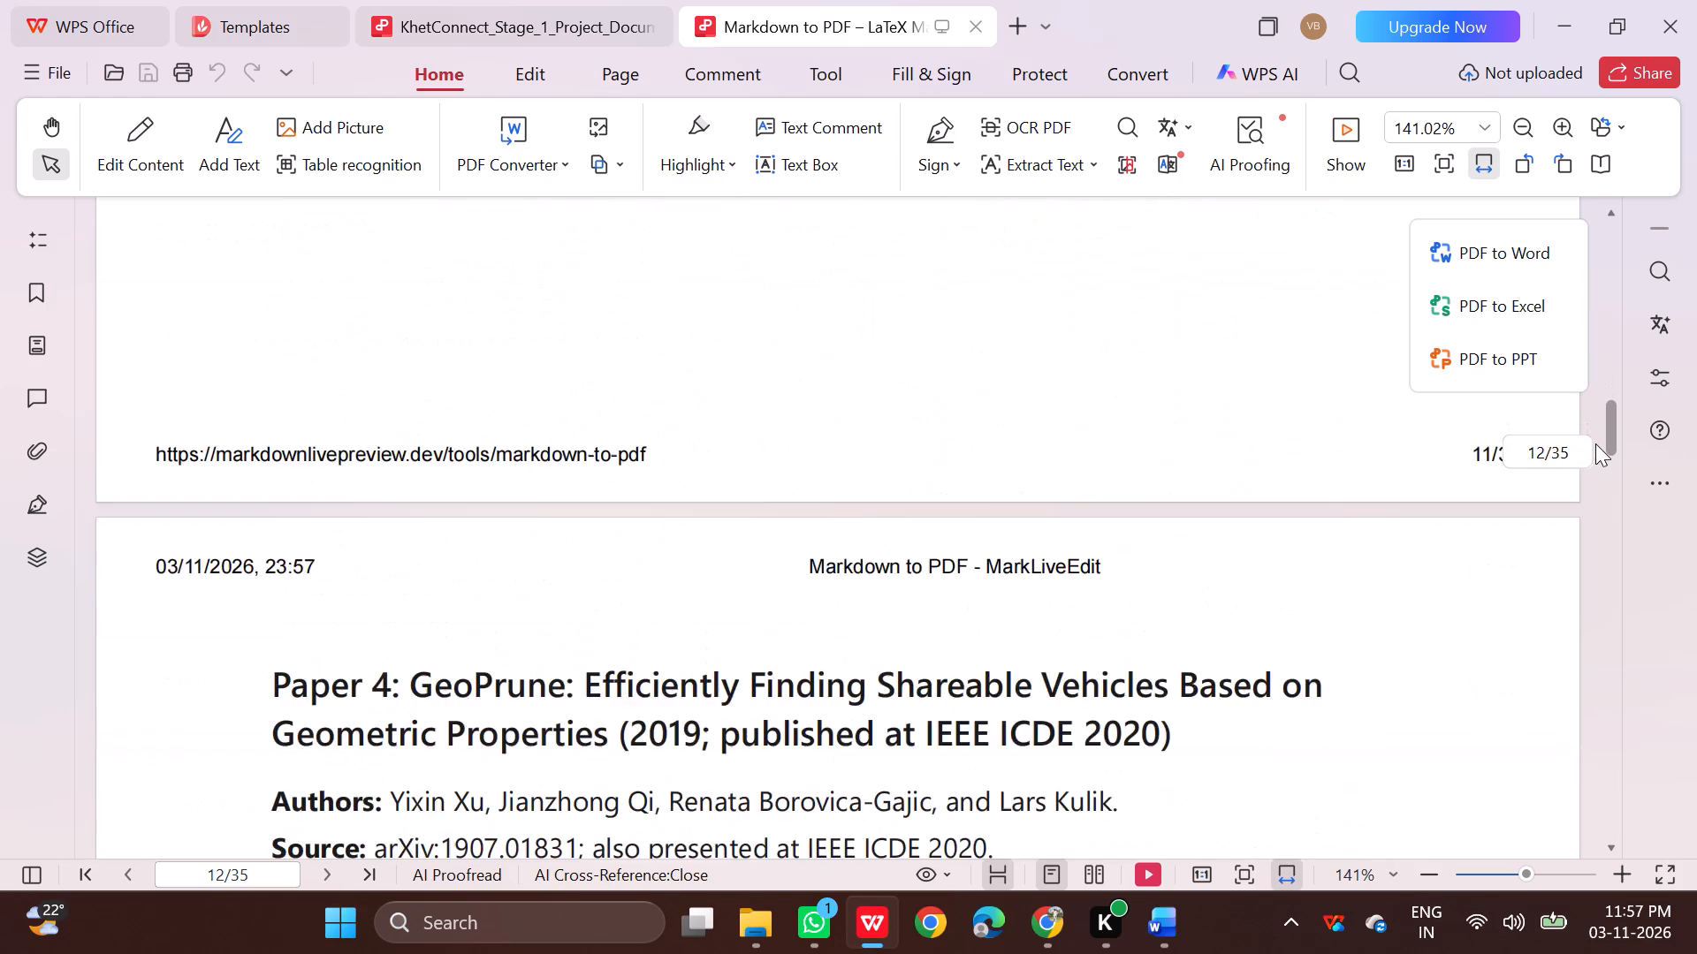
{"action": "left_click_drag", "start_coordinate": [1595, 443], "coordinate": [1600, 484]}
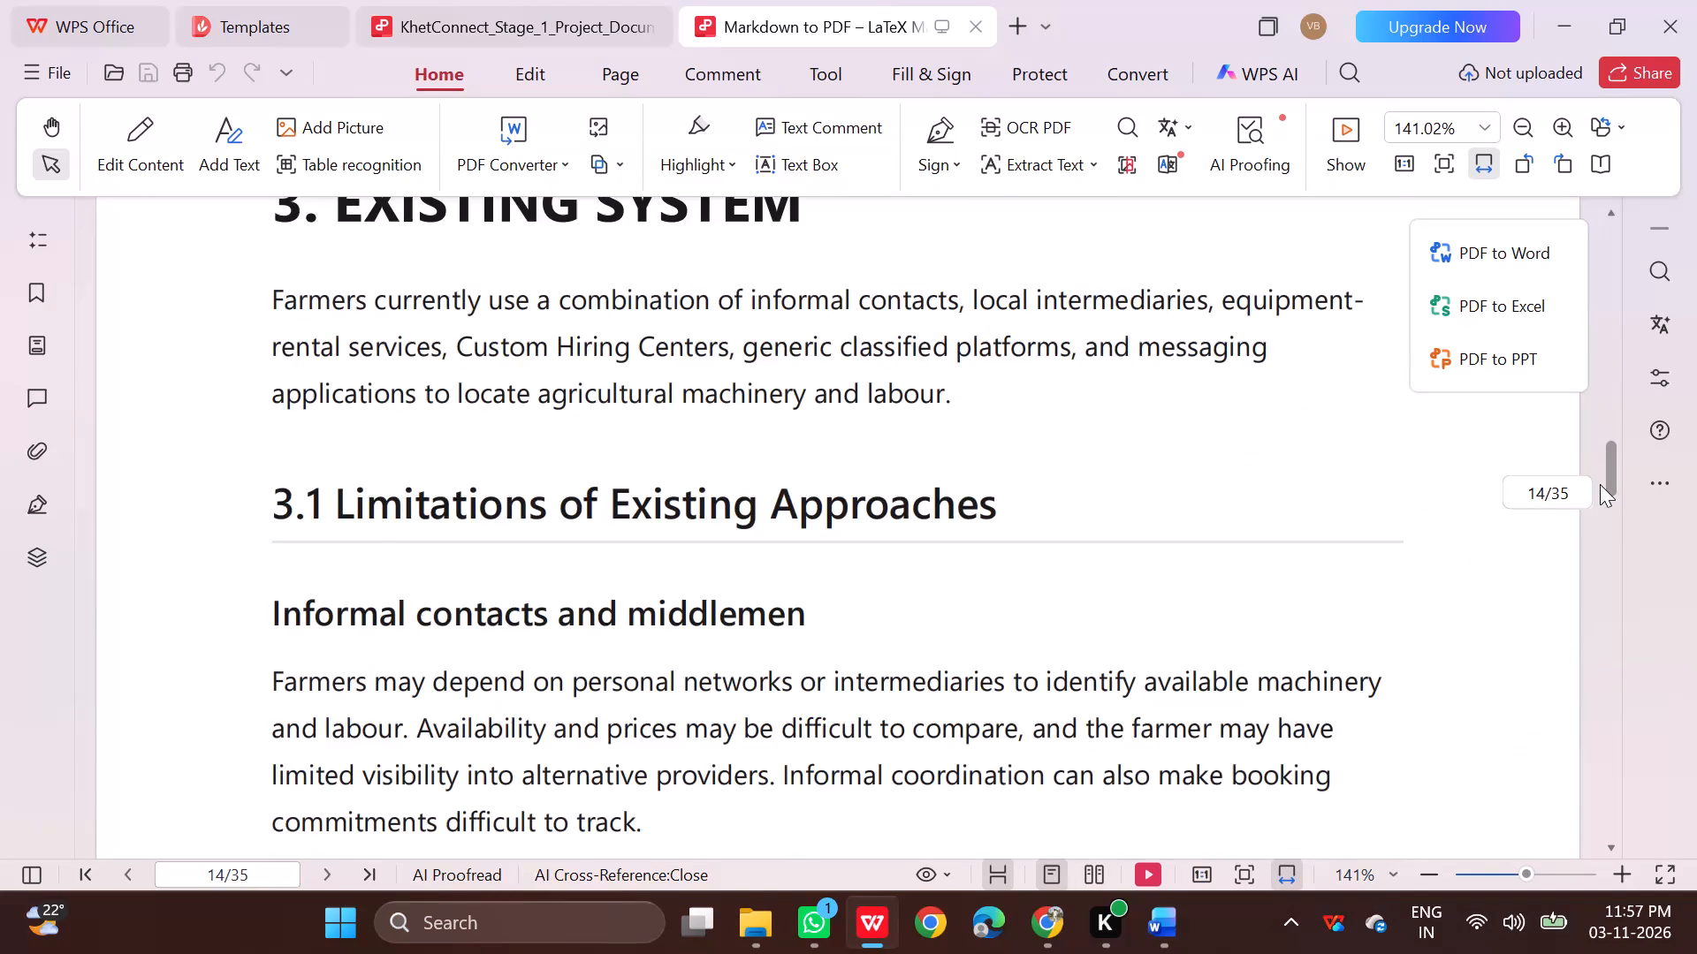
{"action": "left_click_drag", "start_coordinate": [1600, 484], "coordinate": [1617, 462]}
{"action": "scroll", "coordinate": [1400, 526], "scroll_direction": "down", "scroll_amount": 12}
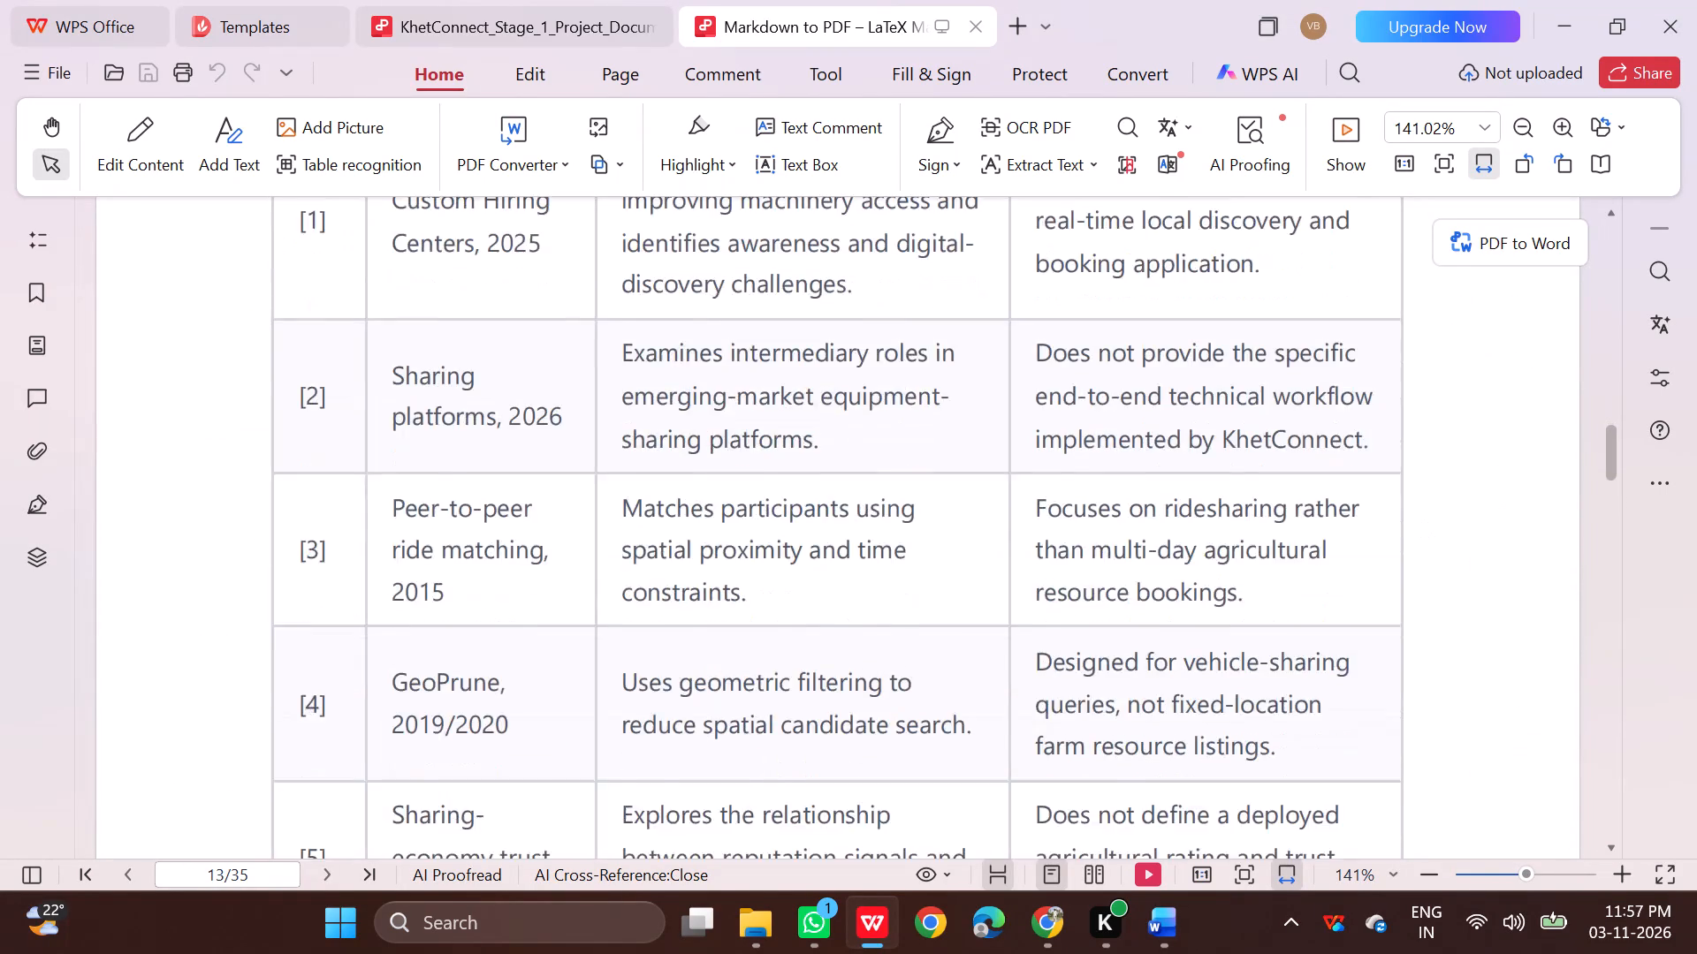
{"action": "scroll", "coordinate": [1384, 512], "scroll_direction": "down", "scroll_amount": 2}
{"action": "scroll", "coordinate": [1379, 483], "scroll_direction": "down", "scroll_amount": 20}
{"action": "scroll", "coordinate": [1379, 483], "scroll_direction": "down", "scroll_amount": 9}
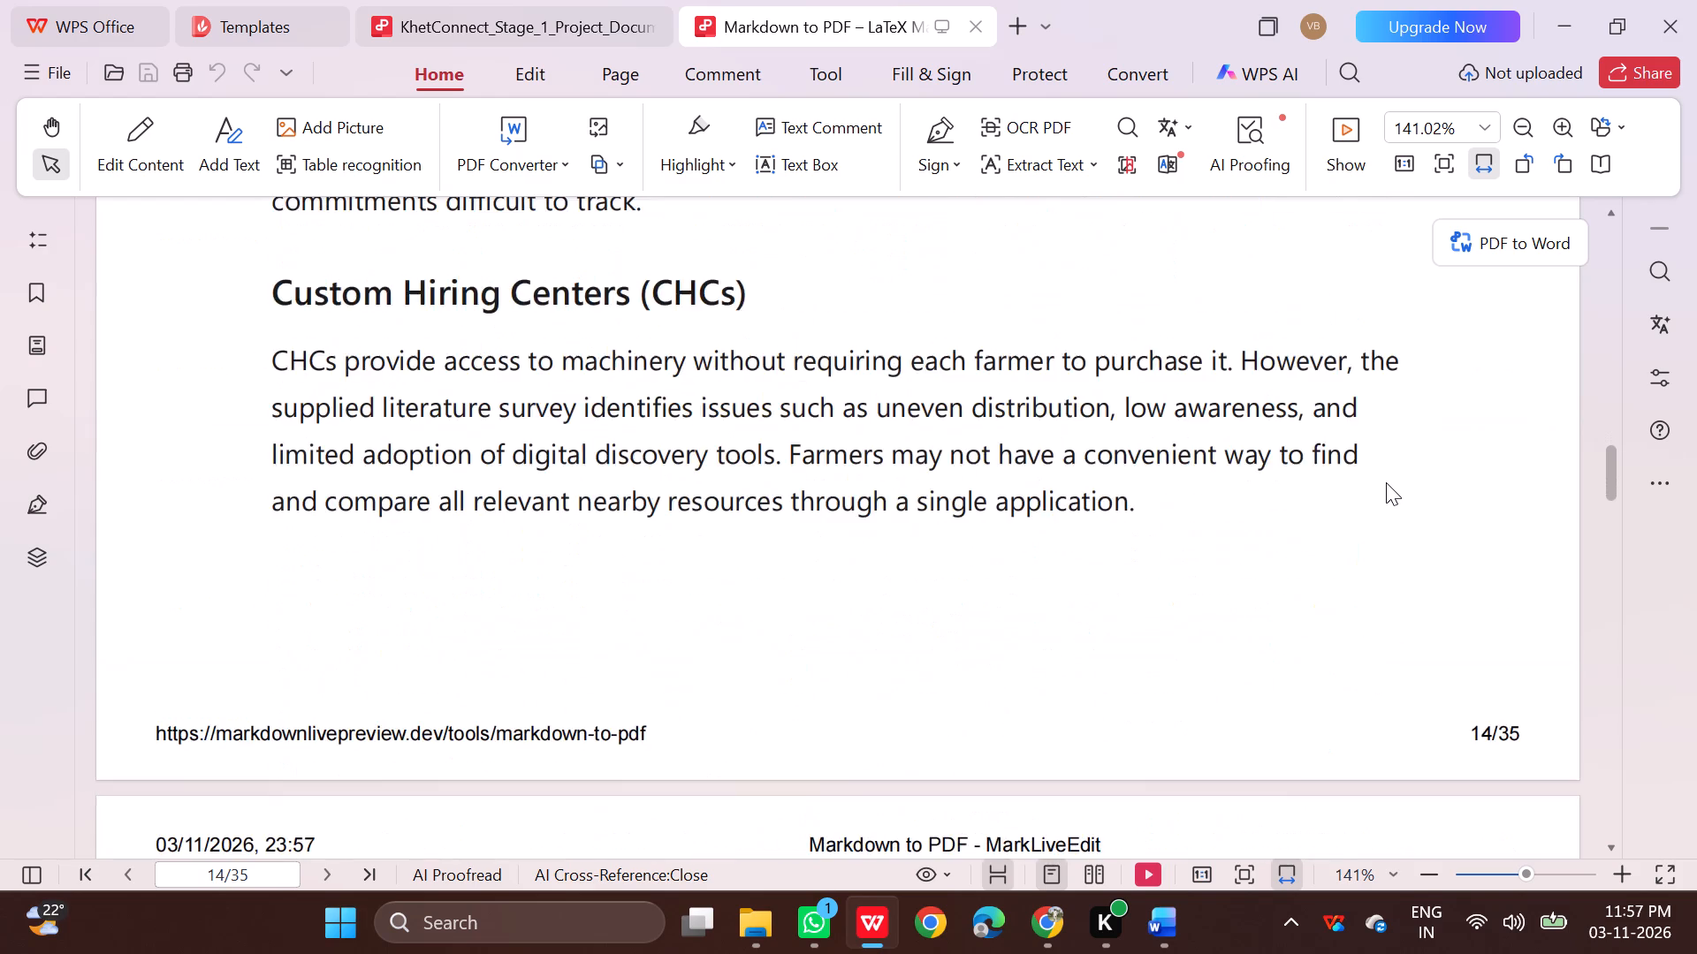
{"action": "scroll", "coordinate": [1386, 482], "scroll_direction": "down", "scroll_amount": 20}
{"action": "scroll", "coordinate": [1386, 482], "scroll_direction": "down", "scroll_amount": 20}
{"action": "scroll", "coordinate": [1386, 482], "scroll_direction": "down", "scroll_amount": 1}
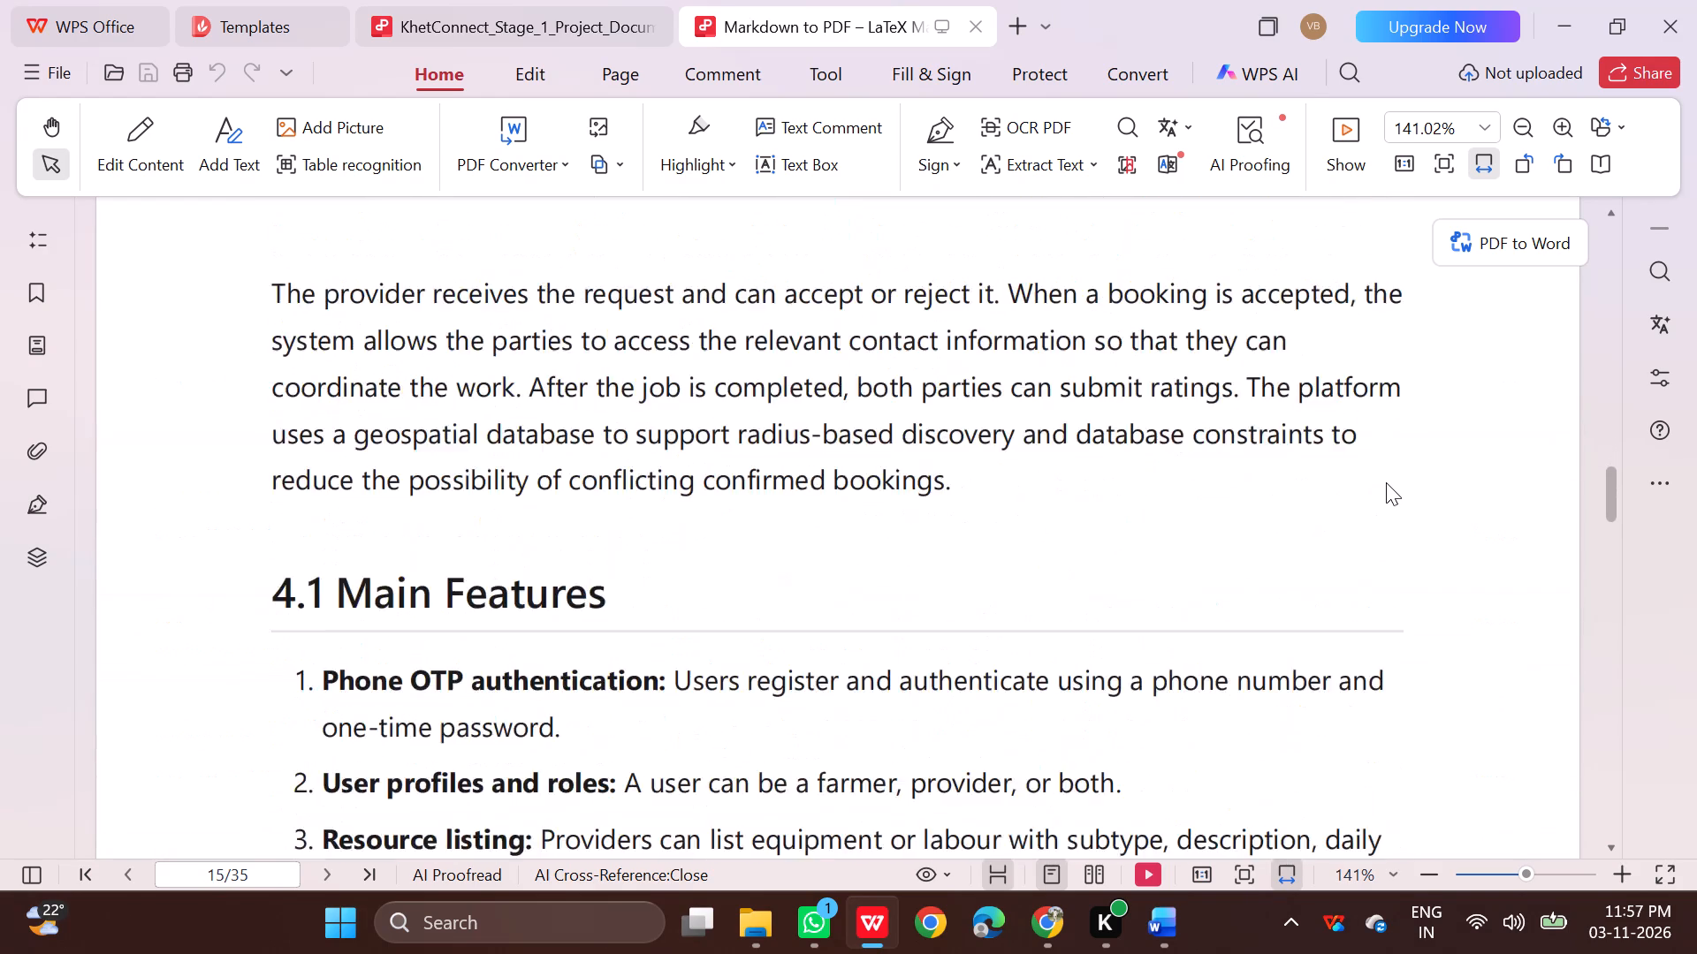
{"action": "scroll", "coordinate": [1386, 482], "scroll_direction": "down", "scroll_amount": 20}
{"action": "scroll", "coordinate": [1386, 482], "scroll_direction": "down", "scroll_amount": 3}
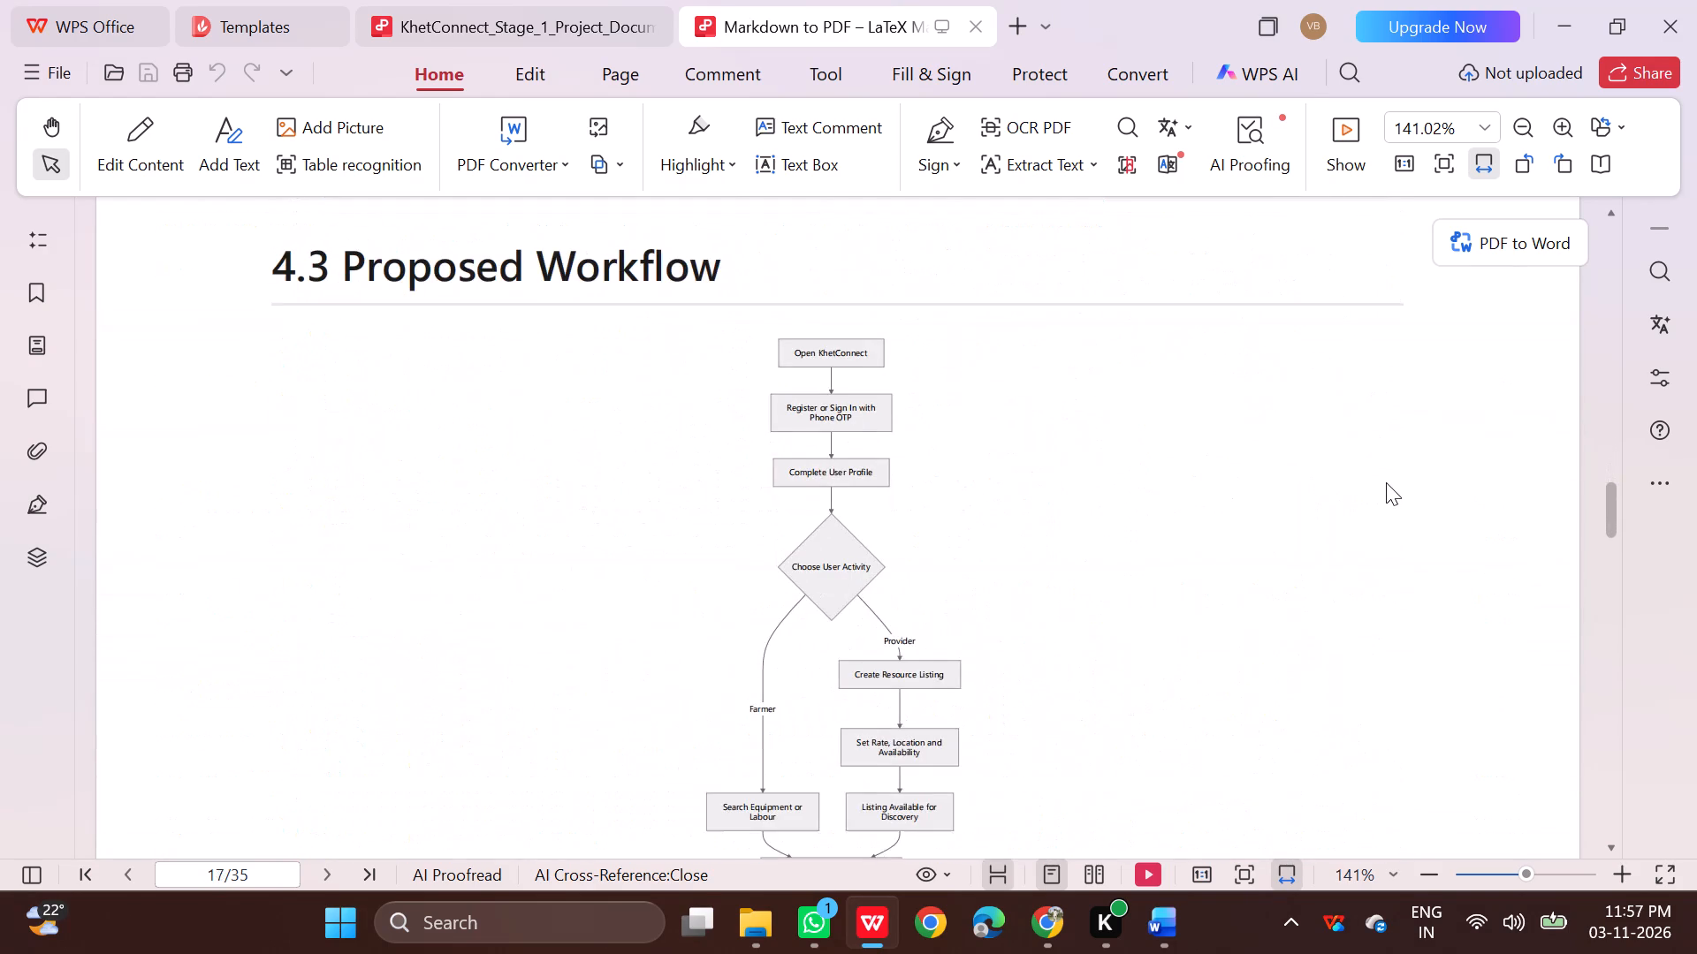
{"action": "scroll", "coordinate": [1386, 482], "scroll_direction": "down", "scroll_amount": 14}
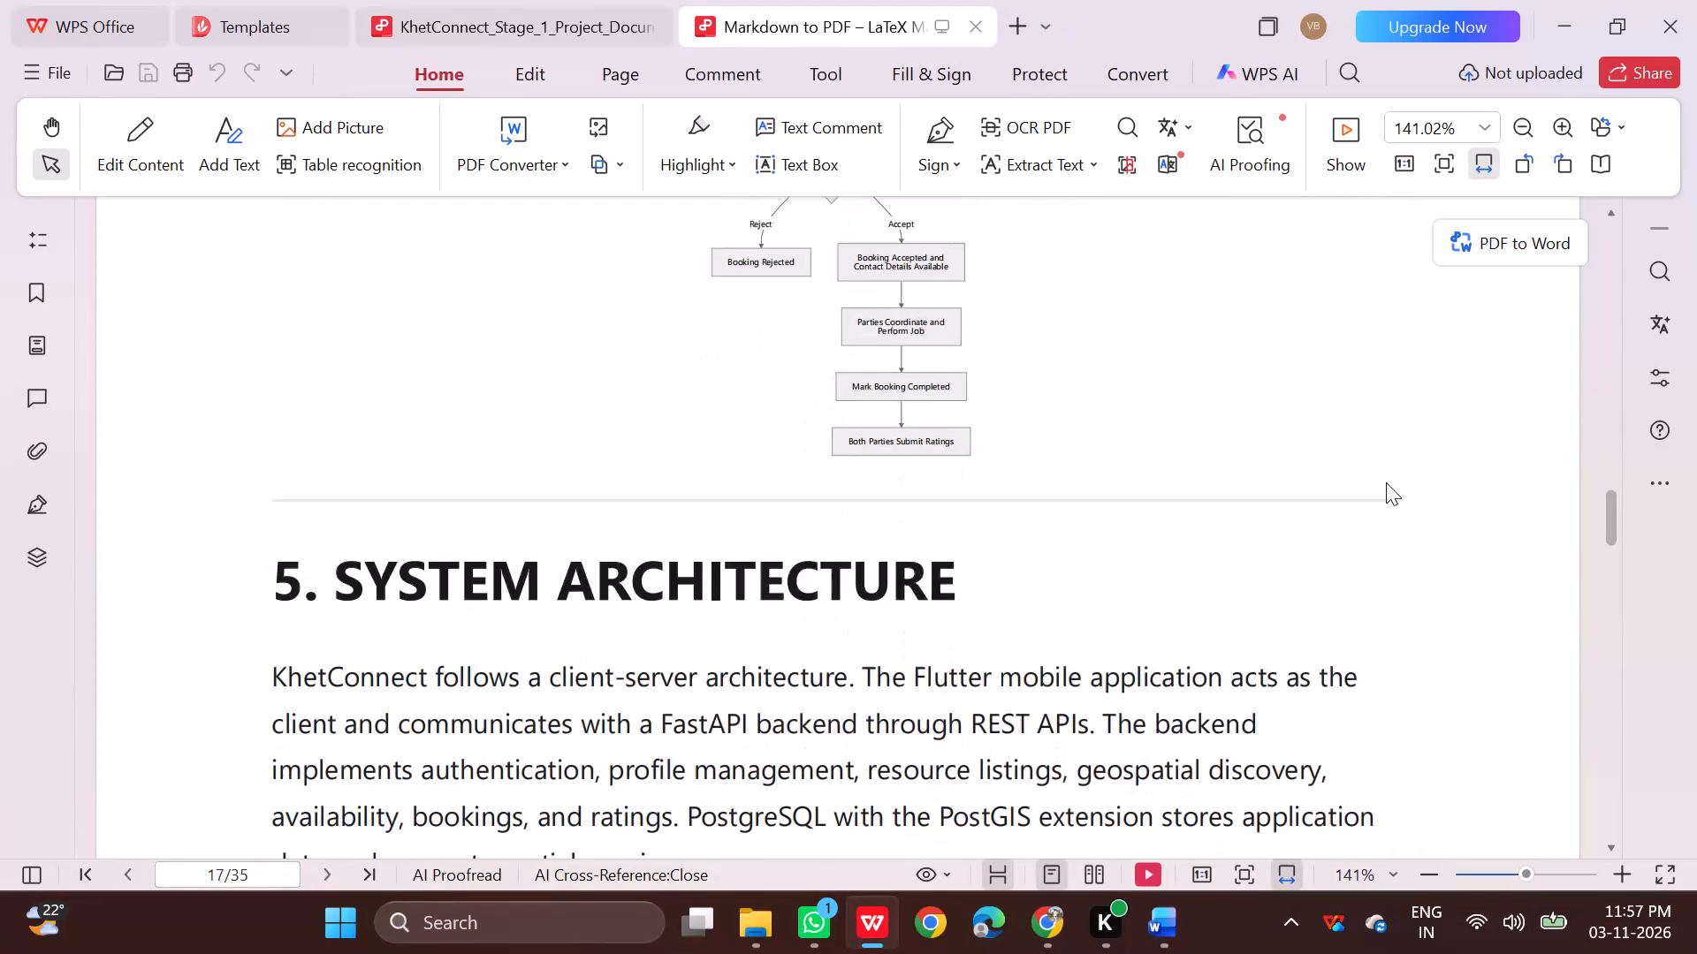
{"action": "scroll", "coordinate": [1386, 482], "scroll_direction": "up", "scroll_amount": 11}
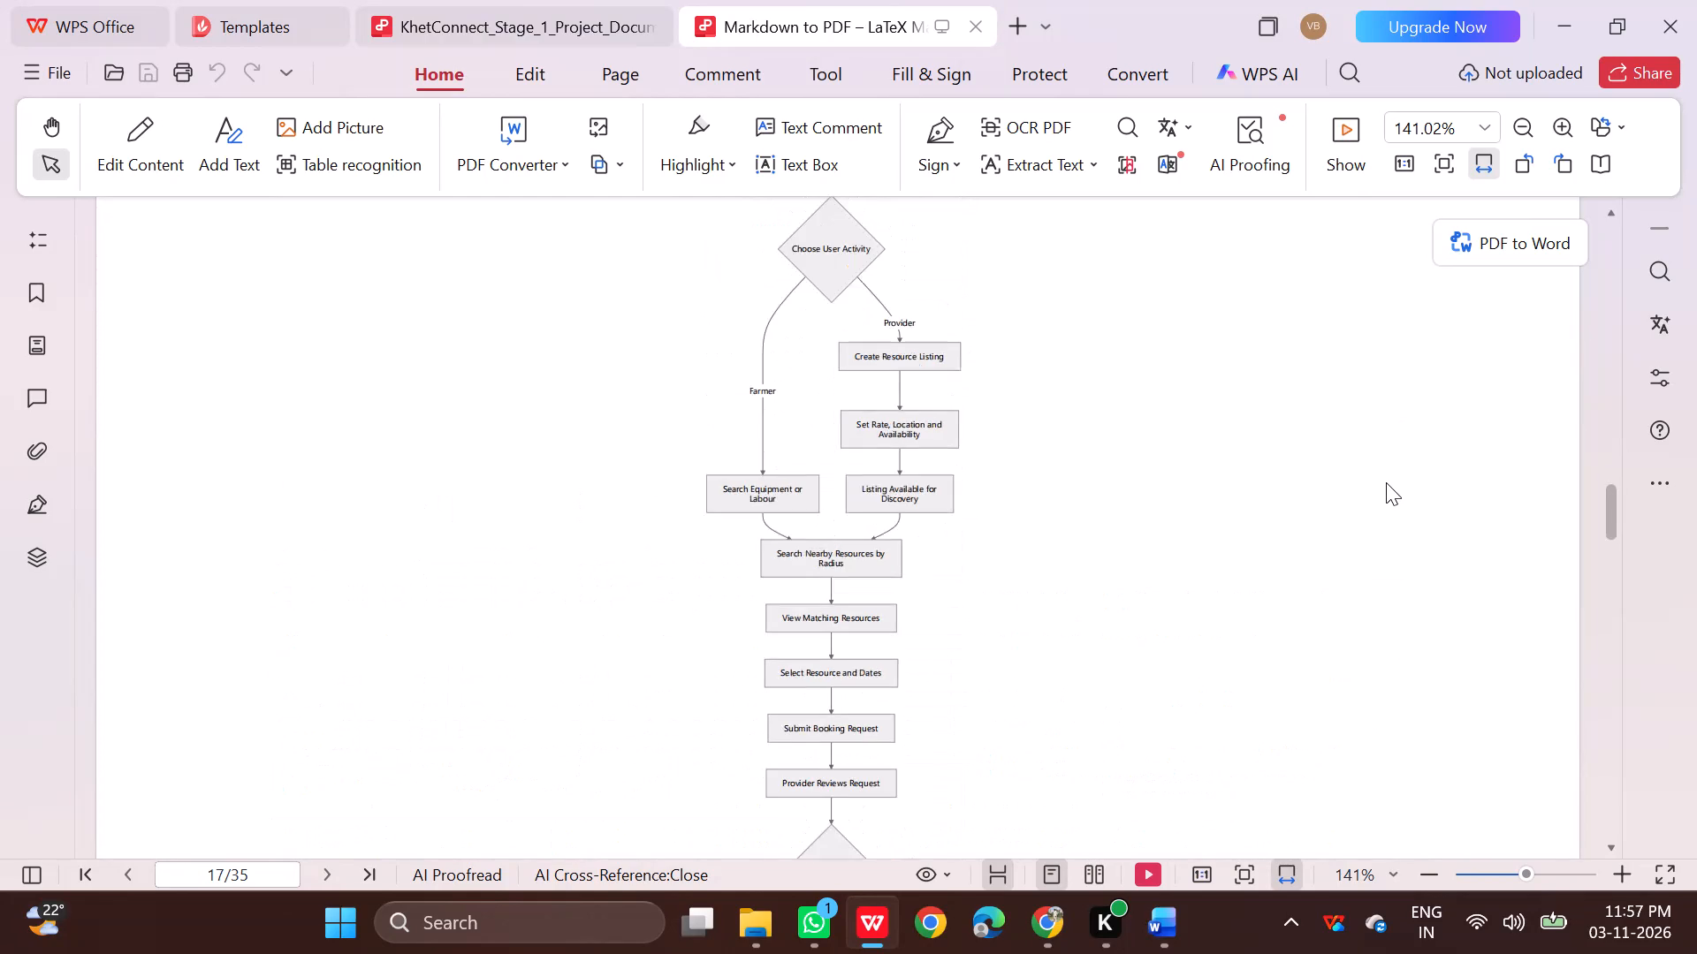
{"action": "scroll", "coordinate": [1386, 482], "scroll_direction": "up", "scroll_amount": 3}
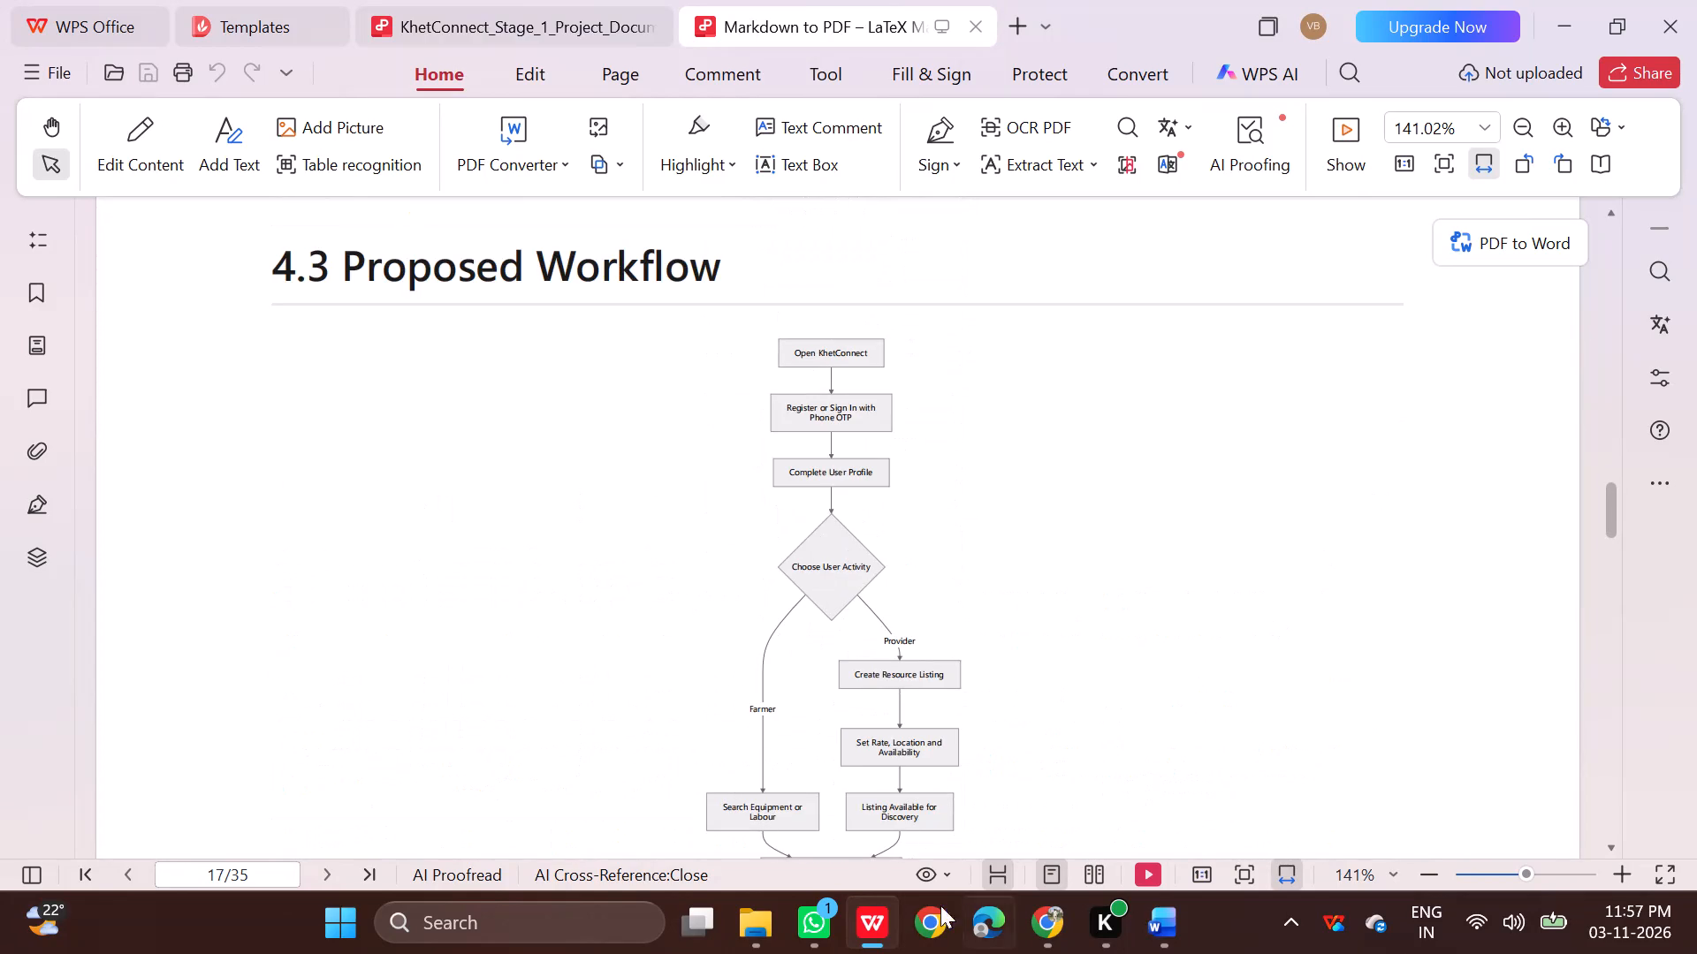
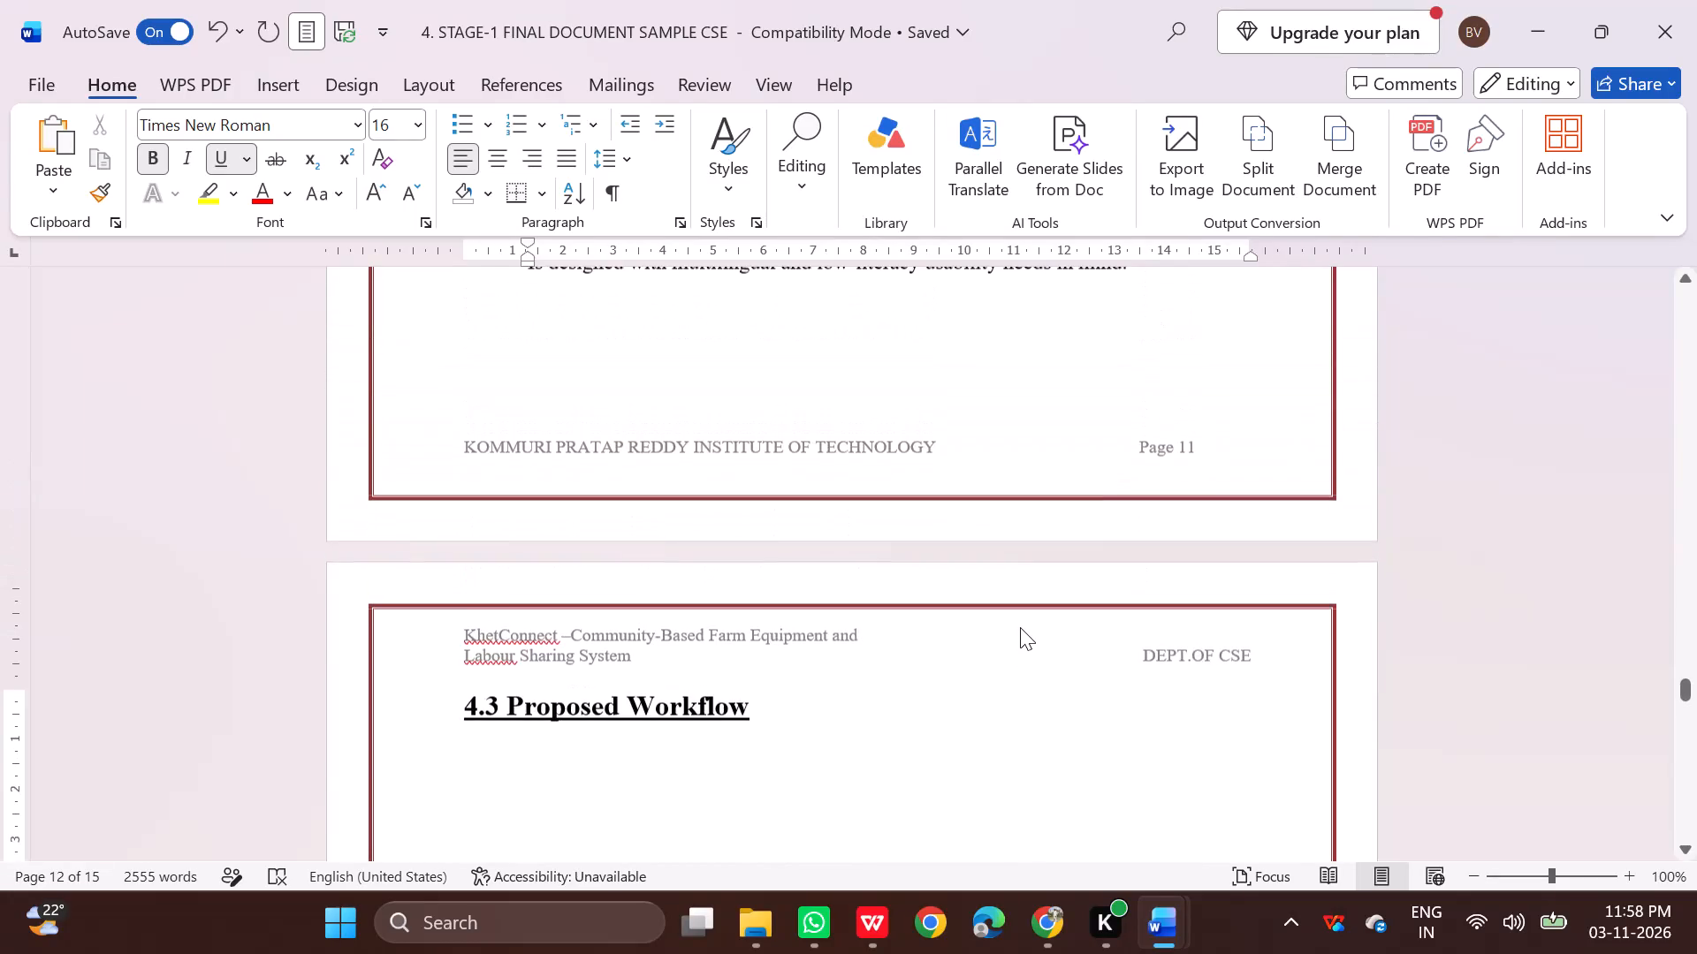
Review the Word report backwards from the 4.3 Proposed Workflow heading through the Proposed System chapter to the page before it.
{"action": "scroll", "coordinate": [1020, 627], "scroll_direction": "up", "scroll_amount": 13}
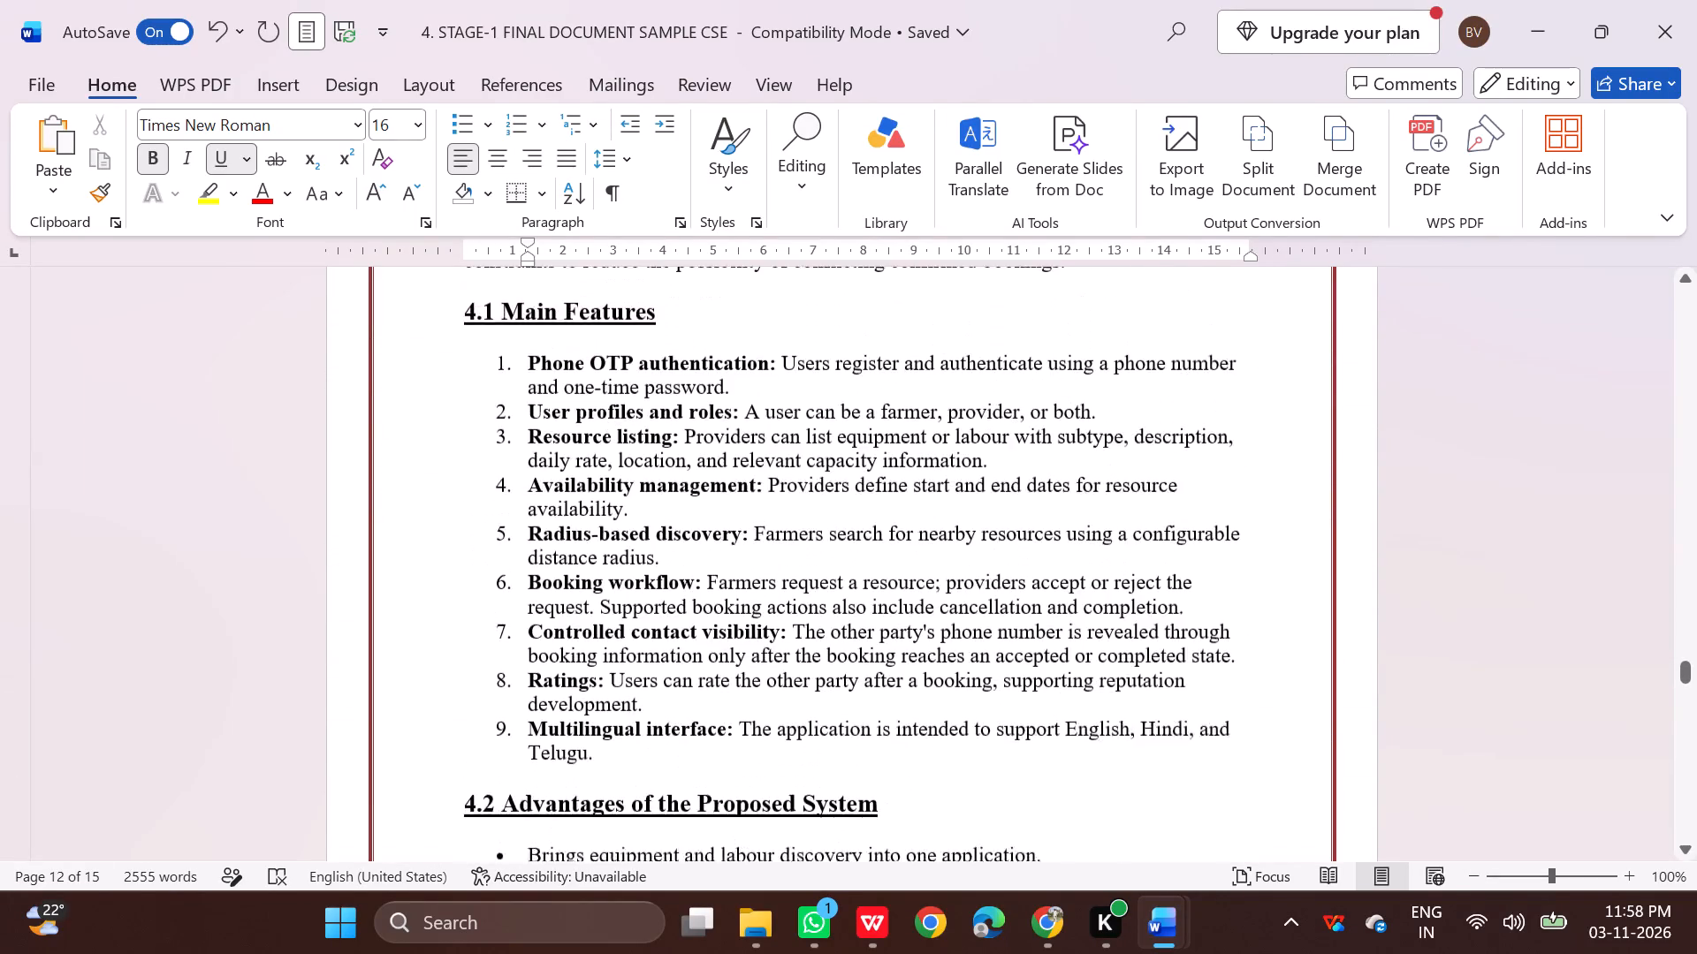
{"action": "scroll", "coordinate": [1031, 620], "scroll_direction": "up", "scroll_amount": 9}
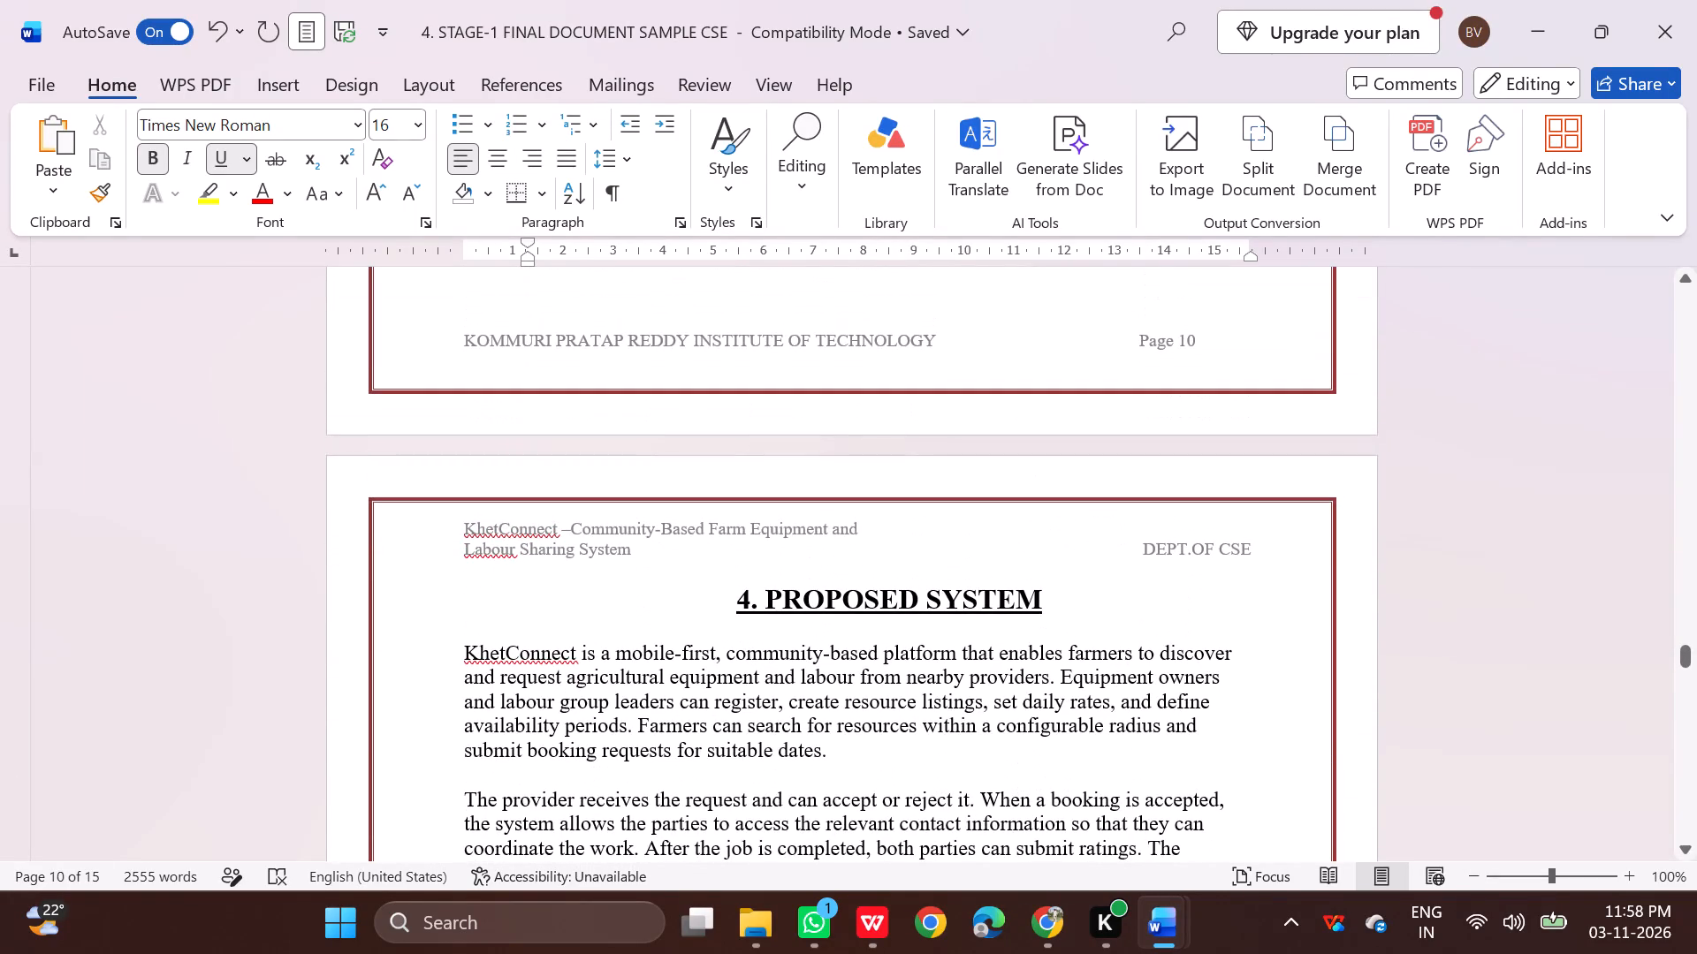
{"action": "scroll", "coordinate": [1036, 614], "scroll_direction": "up", "scroll_amount": 12}
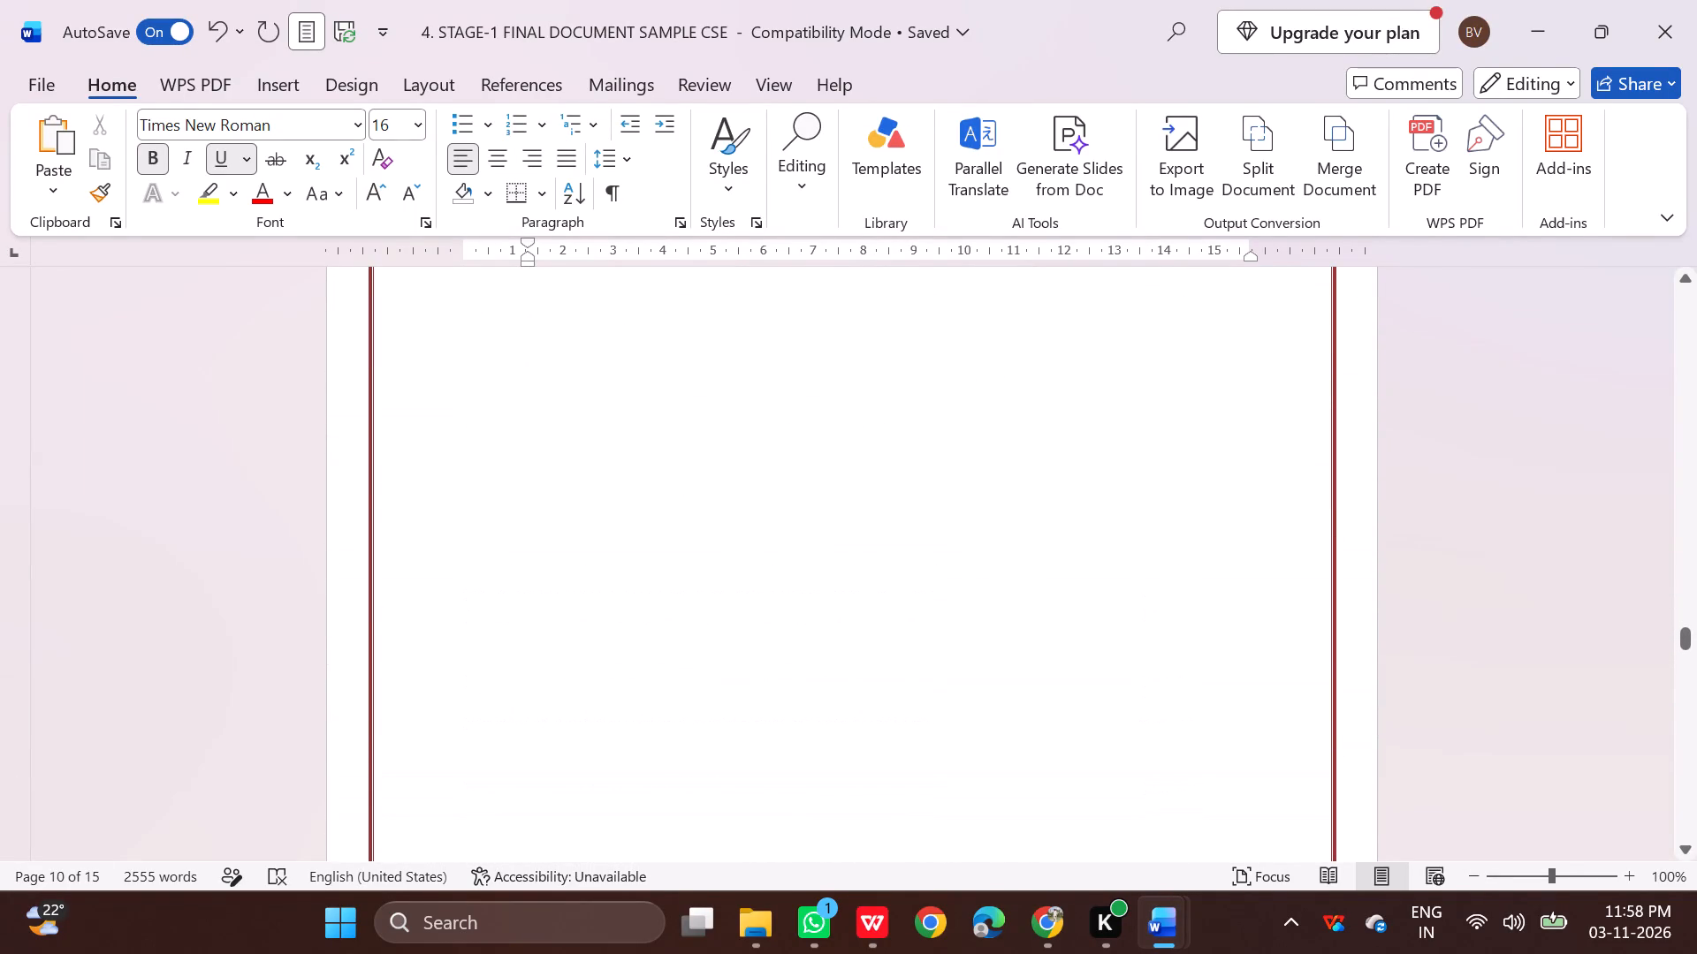
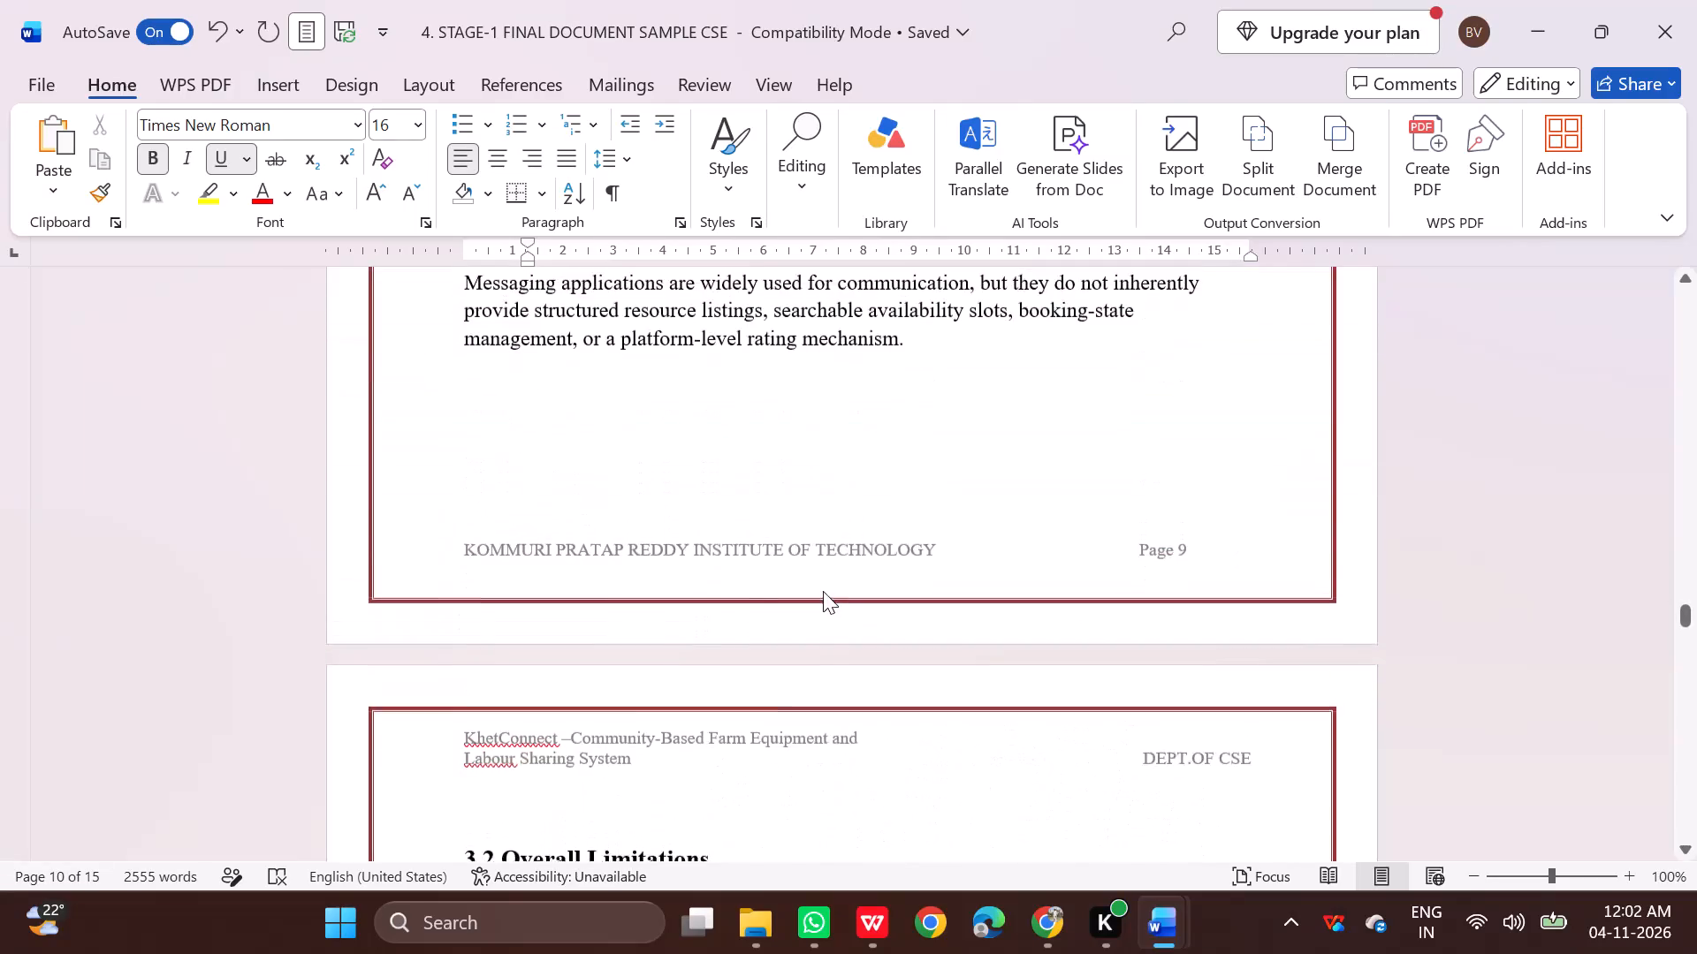
Look through the Word document from the existing-system pages to the empty 4.3 Proposed Workflow section.
{"action": "scroll", "coordinate": [823, 591], "scroll_direction": "up", "scroll_amount": 10}
{"action": "scroll", "coordinate": [836, 557], "scroll_direction": "down", "scroll_amount": 6}
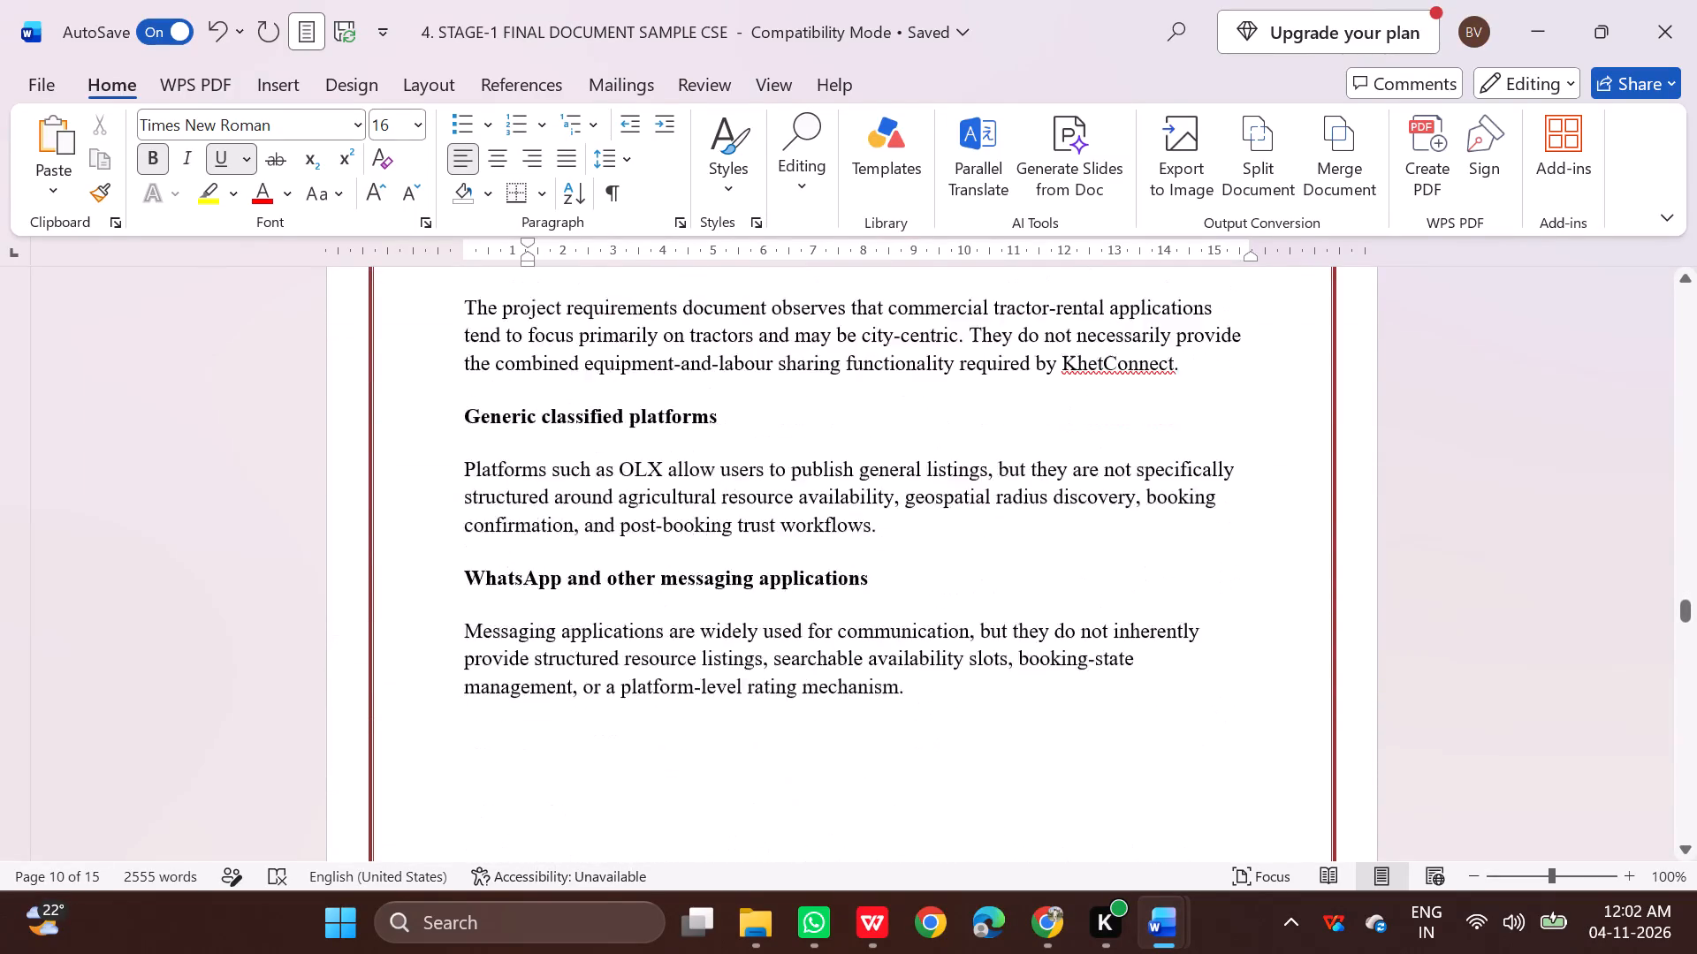
{"action": "scroll", "coordinate": [850, 548], "scroll_direction": "down", "scroll_amount": 16}
{"action": "scroll", "coordinate": [848, 558], "scroll_direction": "up", "scroll_amount": 4}
{"action": "scroll", "coordinate": [847, 564], "scroll_direction": "down", "scroll_amount": 8}
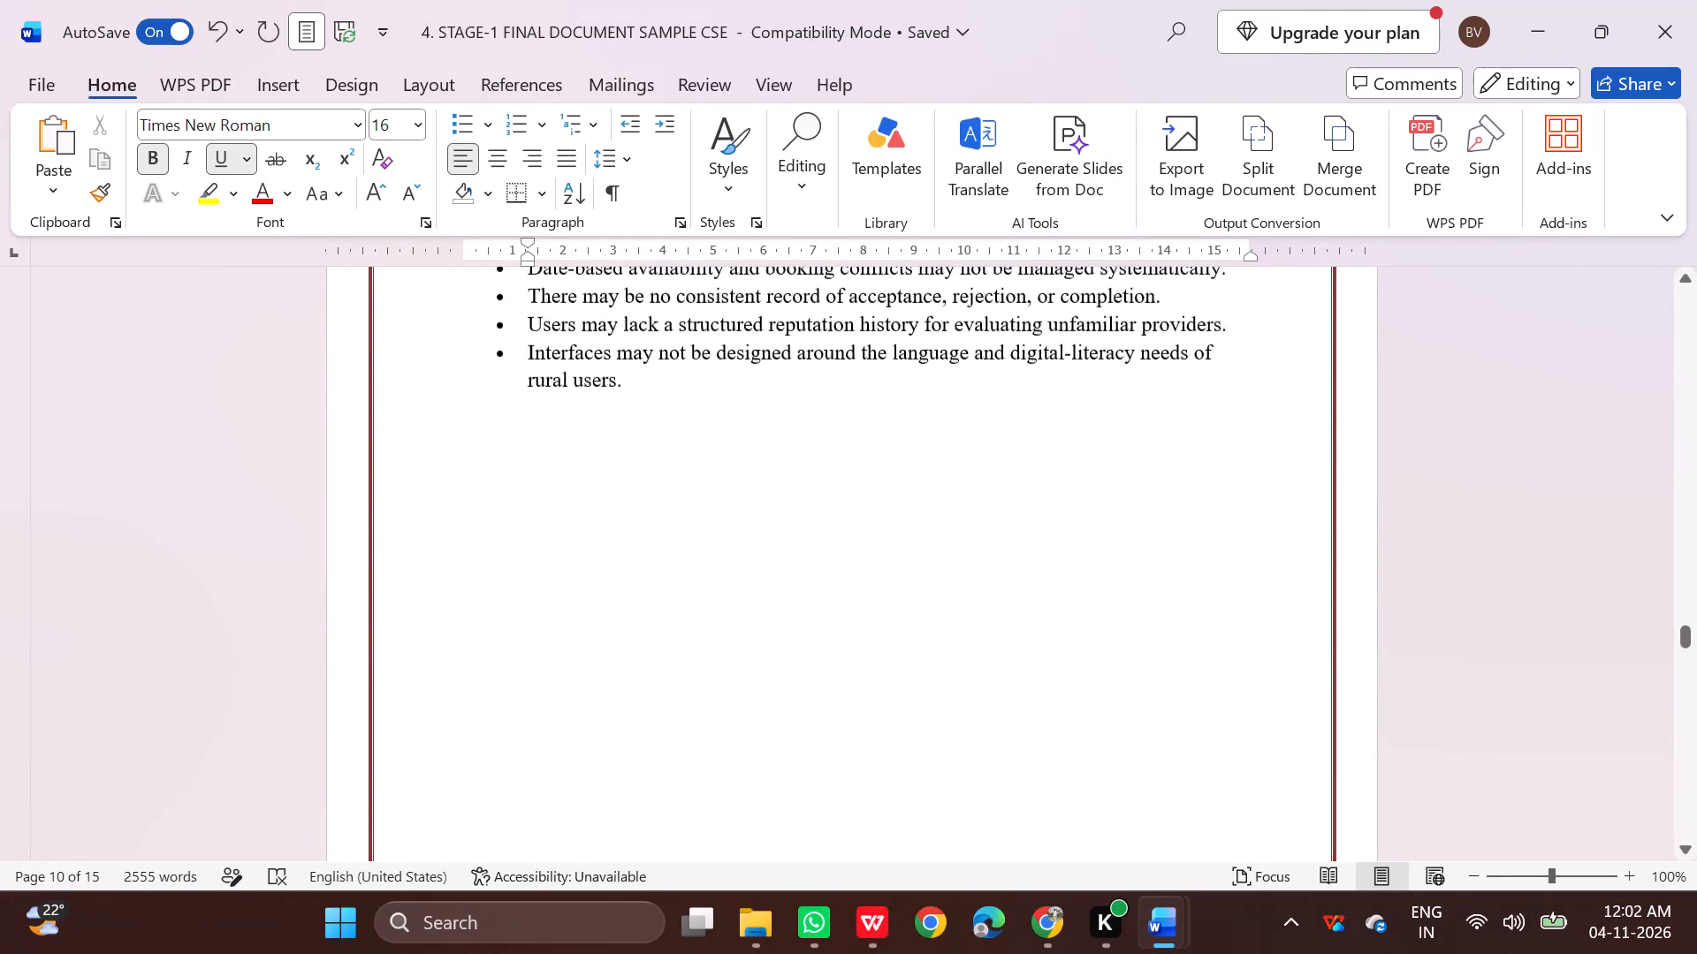
{"action": "scroll", "coordinate": [847, 565], "scroll_direction": "down", "scroll_amount": 12}
{"action": "scroll", "coordinate": [847, 565], "scroll_direction": "down", "scroll_amount": 20}
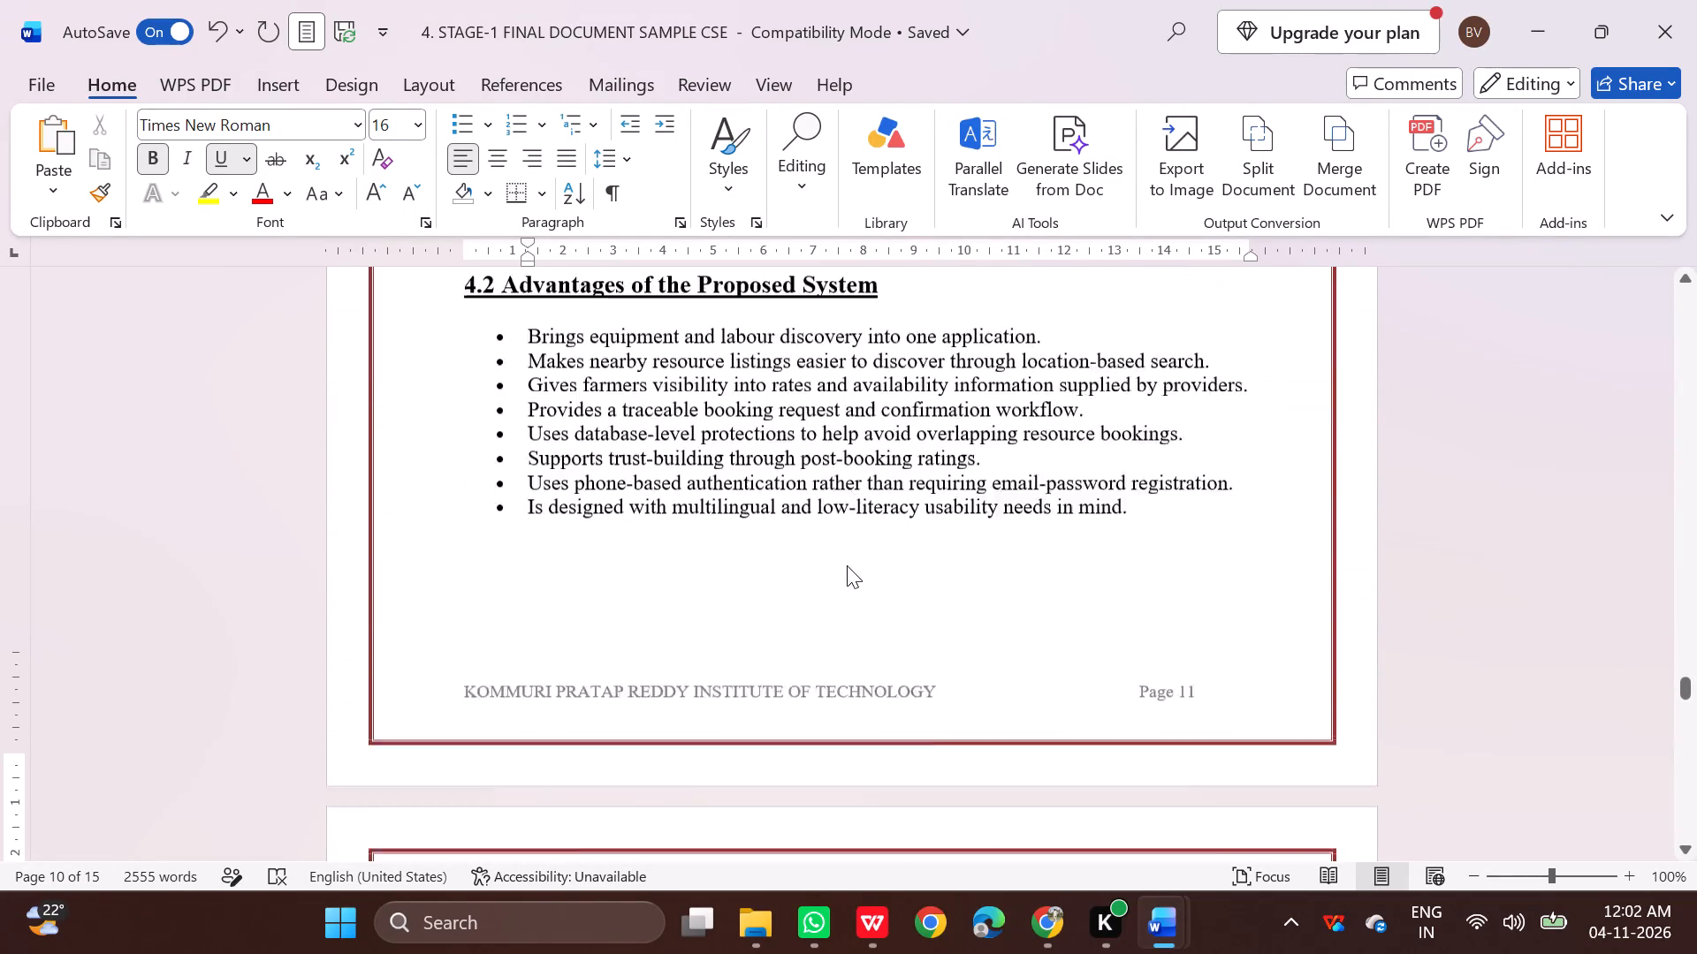
{"action": "scroll", "coordinate": [847, 565], "scroll_direction": "down", "scroll_amount": 7}
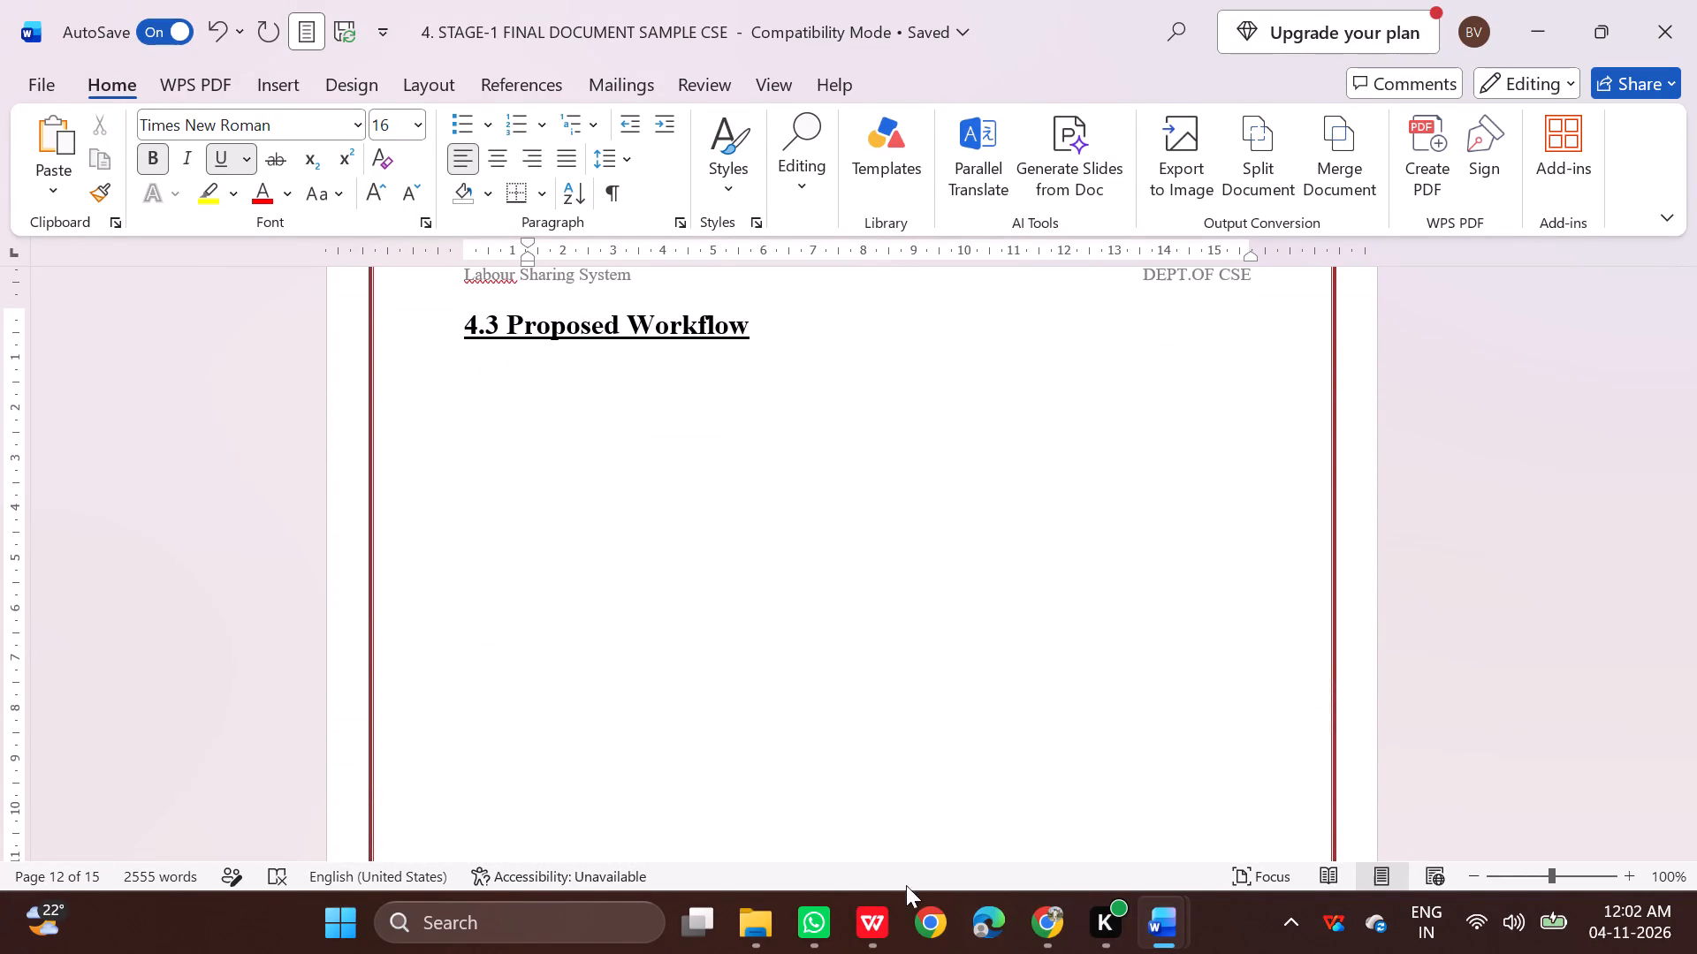
Switch to the PDF in WPS Office, select the entire 4.3 Proposed Workflow flowchart, and run Extract Table on it.
{"action": "left_click", "coordinate": [884, 924]}
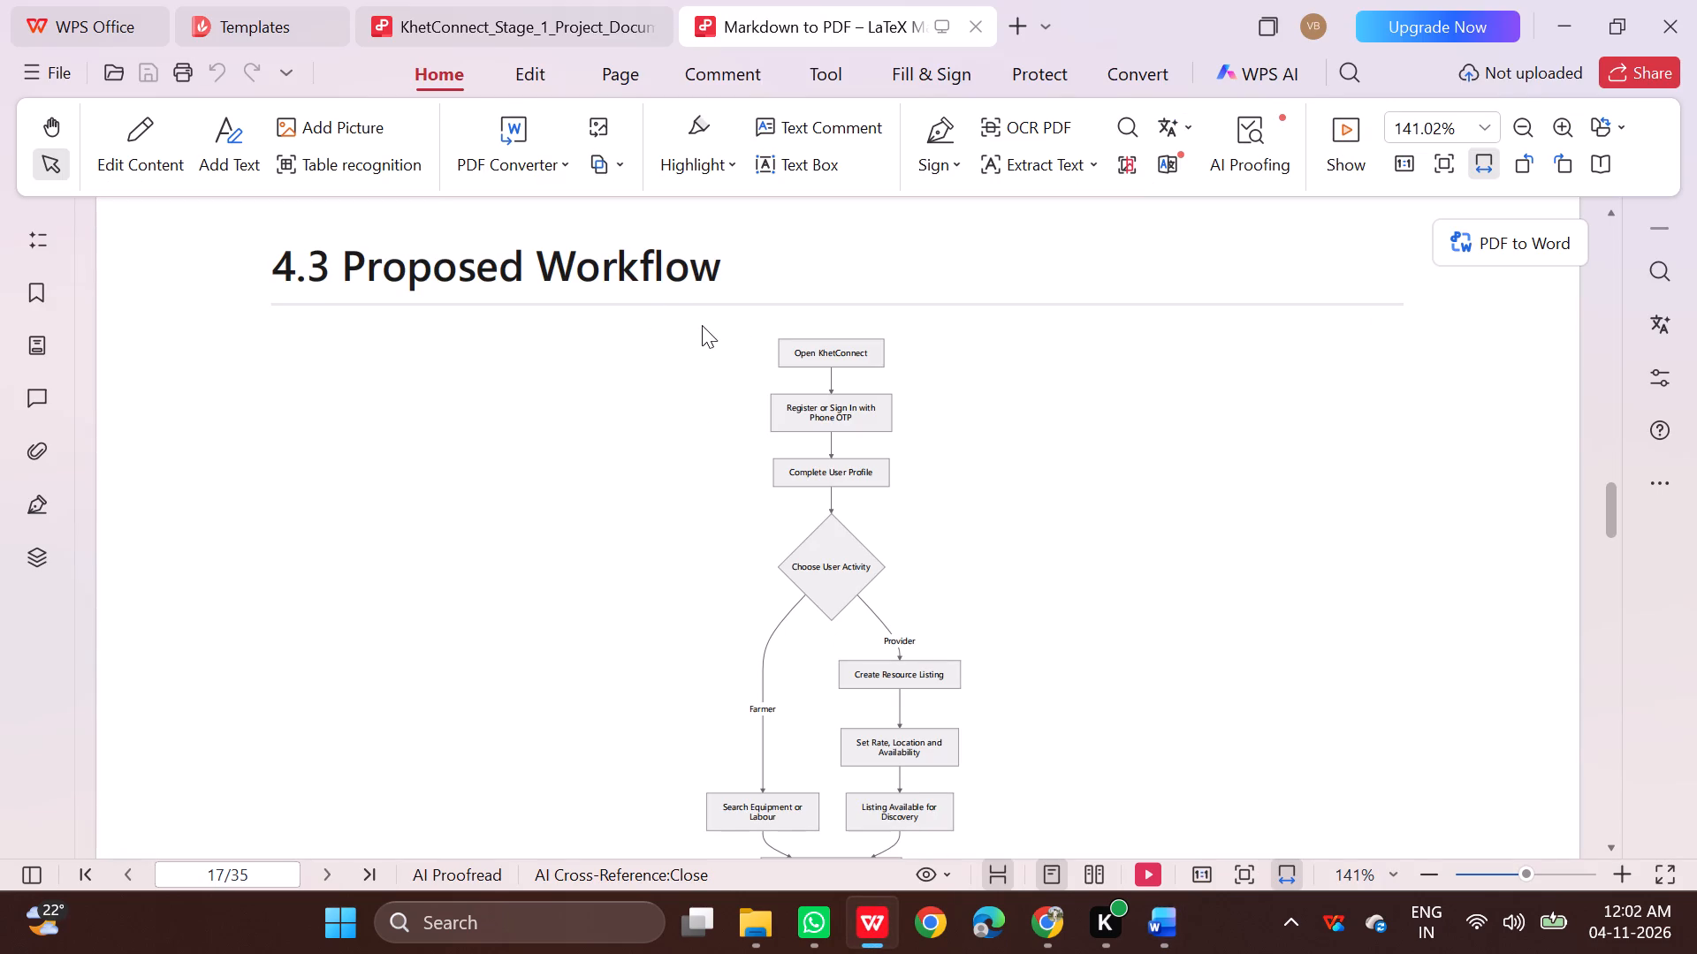
{"action": "left_click_drag", "start_coordinate": [703, 334], "coordinate": [1011, 795]}
{"action": "scroll", "coordinate": [1011, 776], "scroll_direction": "down", "scroll_amount": 2}
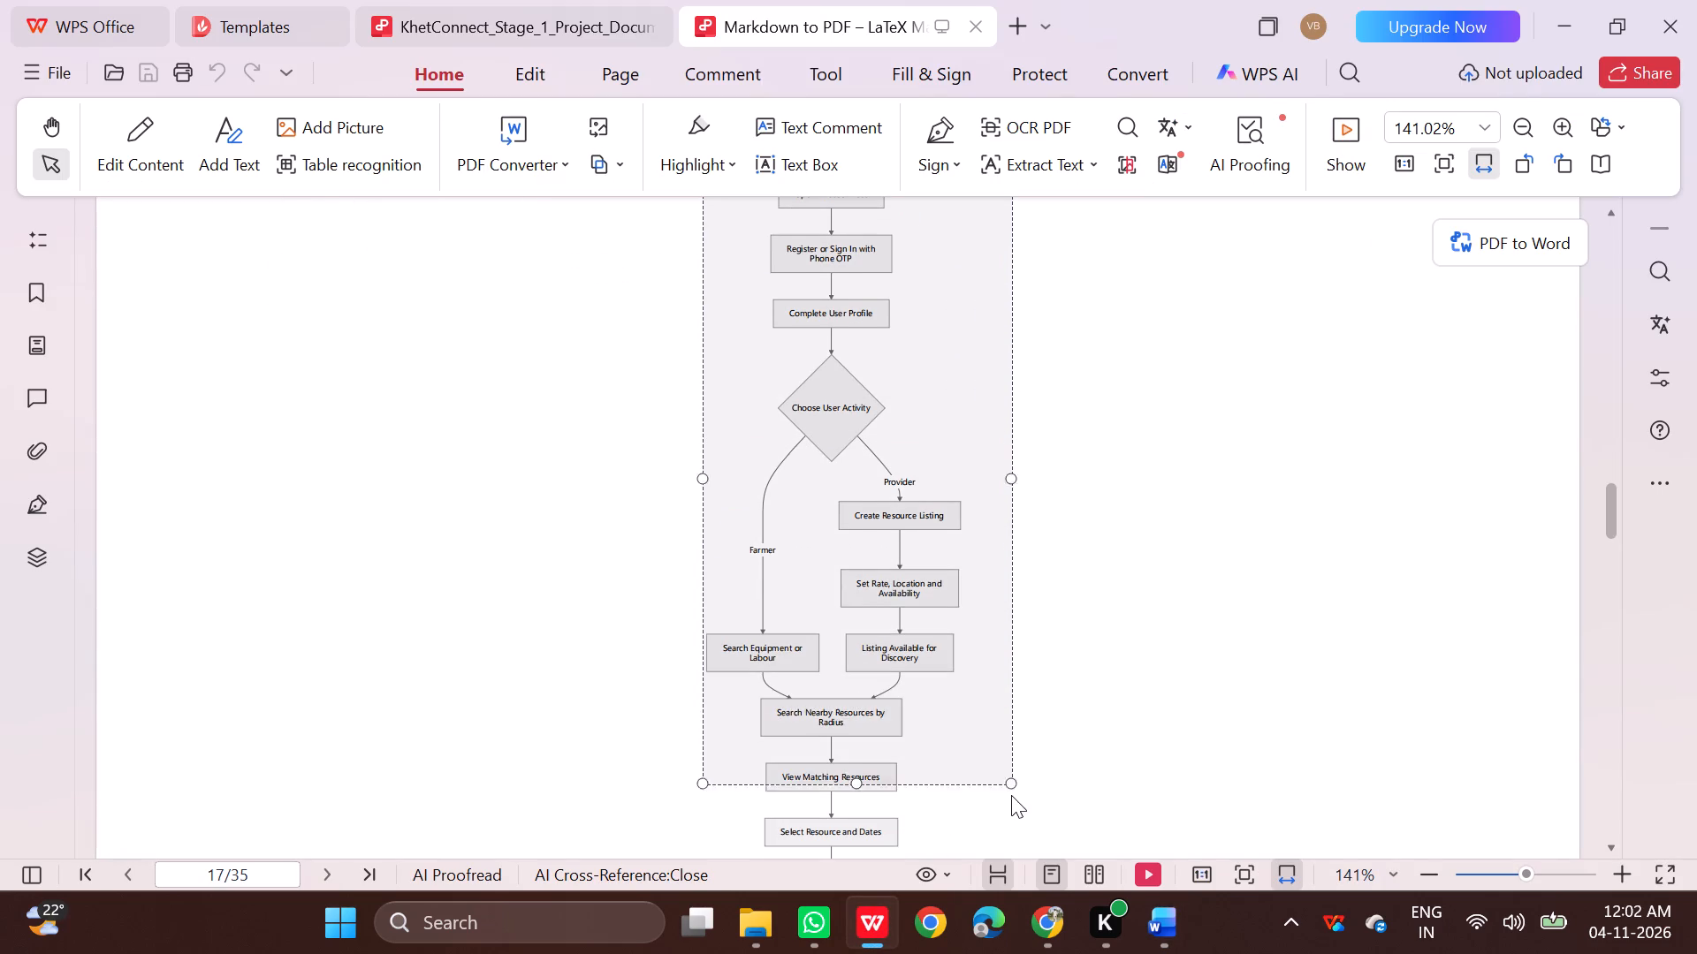
{"action": "left_click_drag", "start_coordinate": [1011, 795], "coordinate": [1011, 802]}
{"action": "scroll", "coordinate": [1011, 800], "scroll_direction": "down", "scroll_amount": 6}
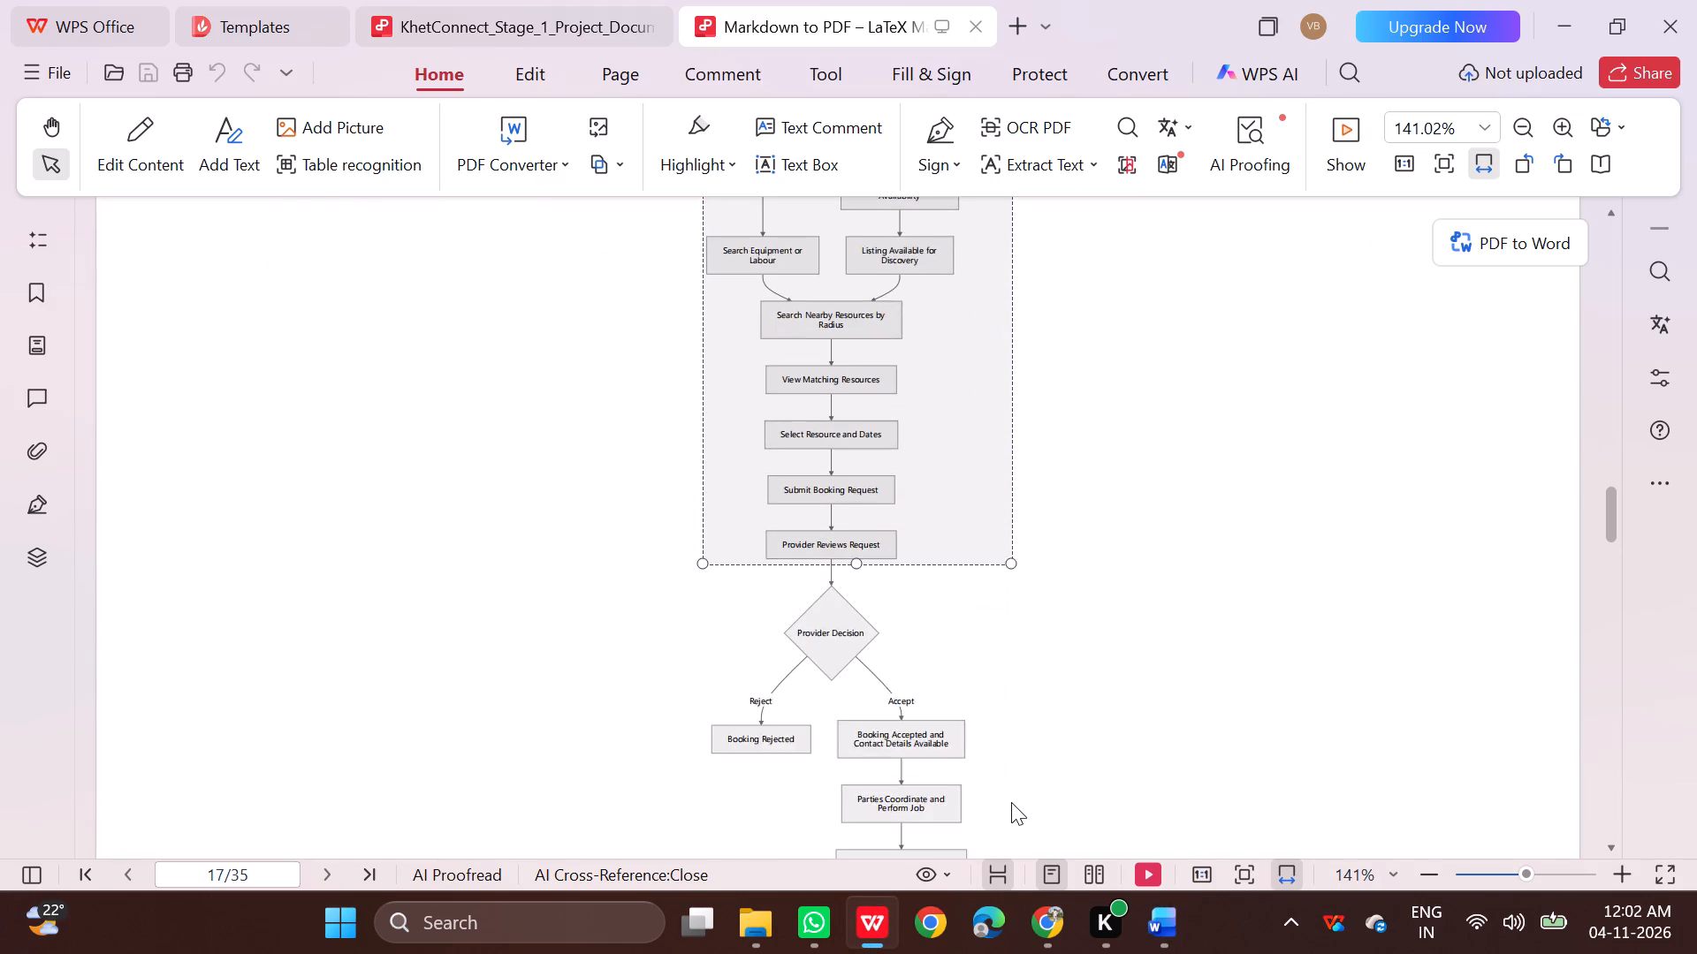
{"action": "left_click_drag", "start_coordinate": [1011, 802], "coordinate": [1034, 702]}
{"action": "scroll", "coordinate": [1011, 802], "scroll_direction": "down", "scroll_amount": 2}
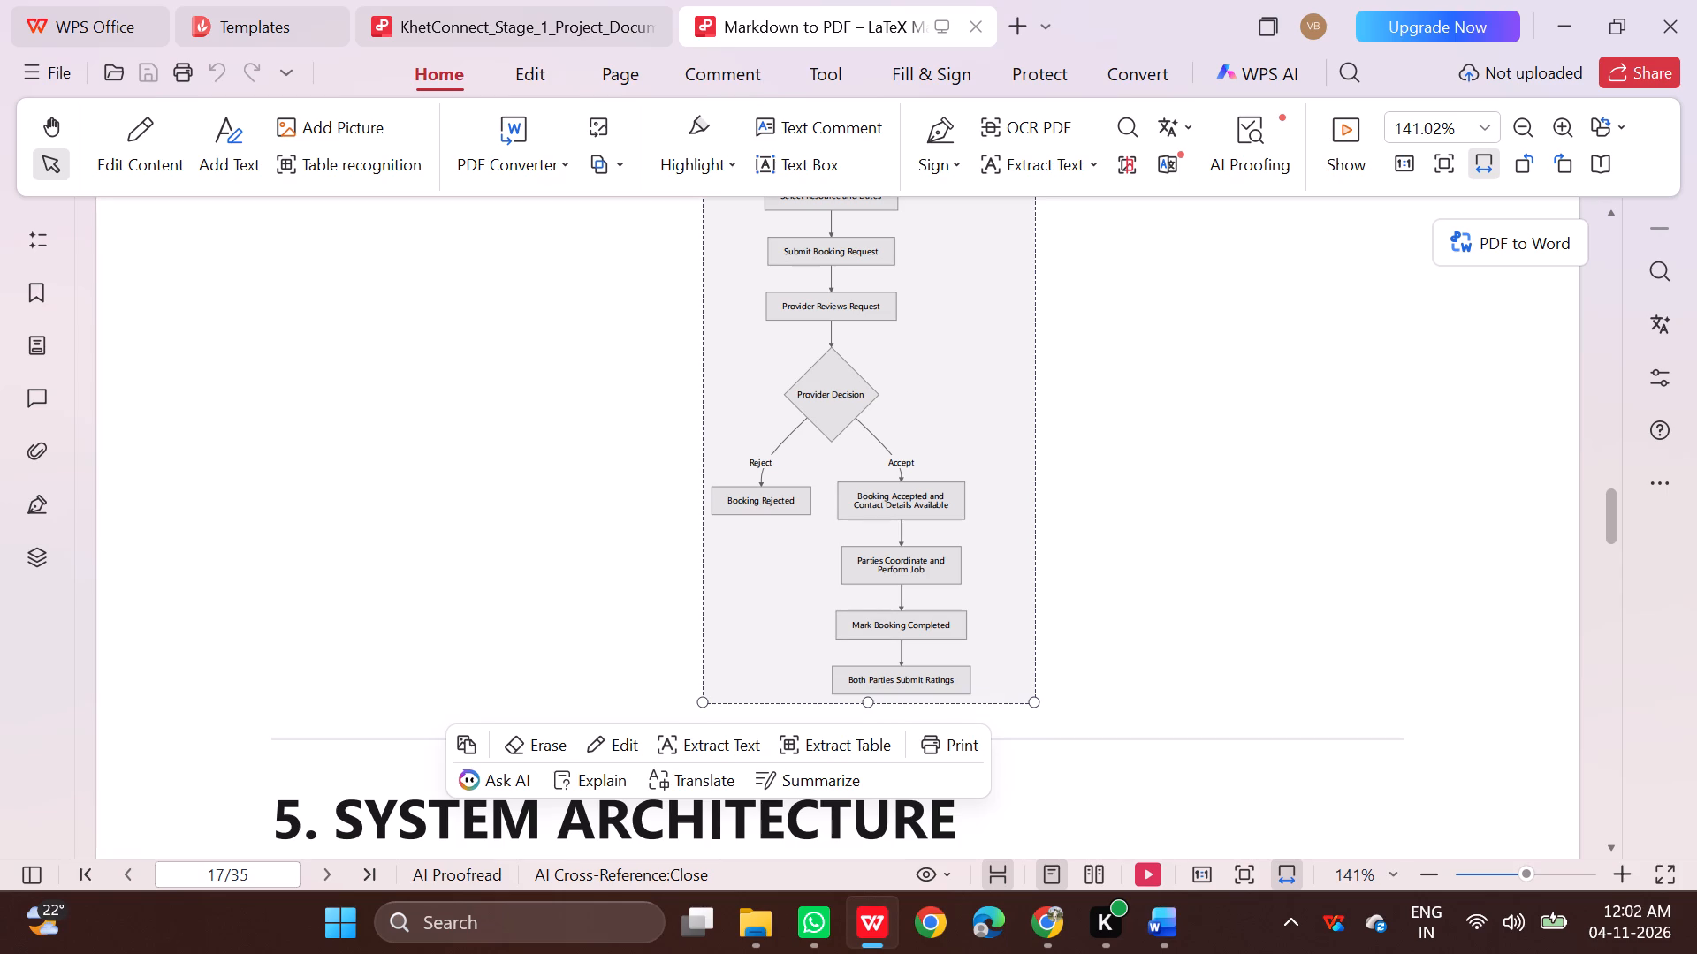
{"action": "left_click", "coordinate": [850, 749]}
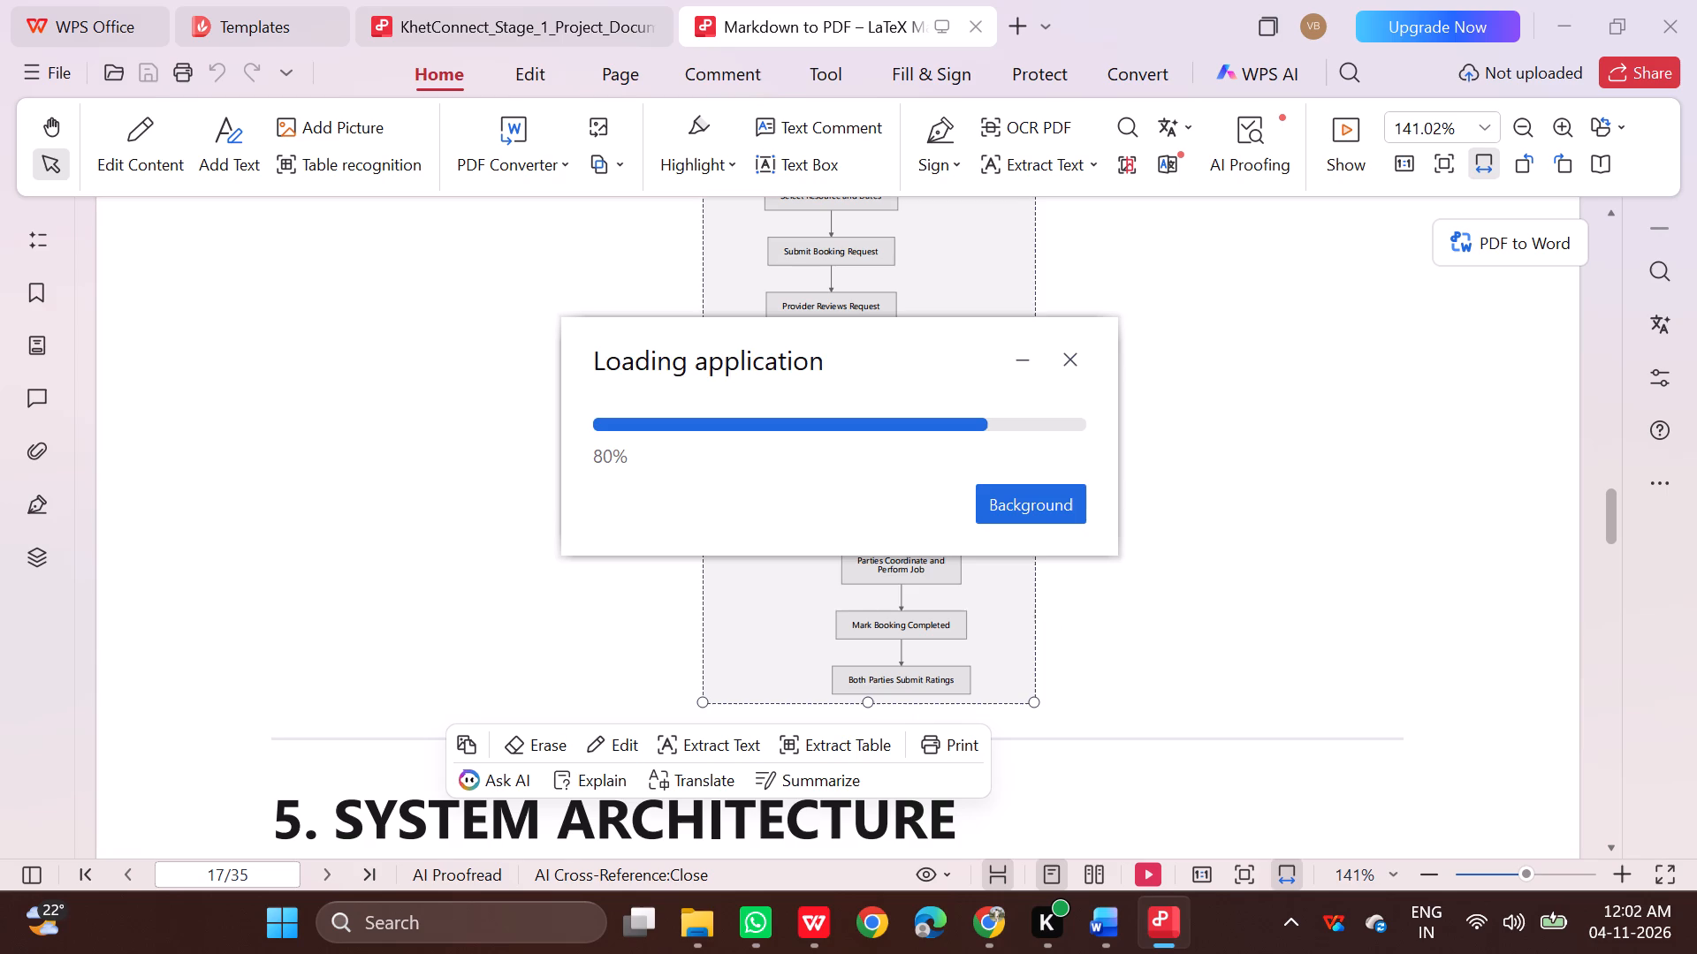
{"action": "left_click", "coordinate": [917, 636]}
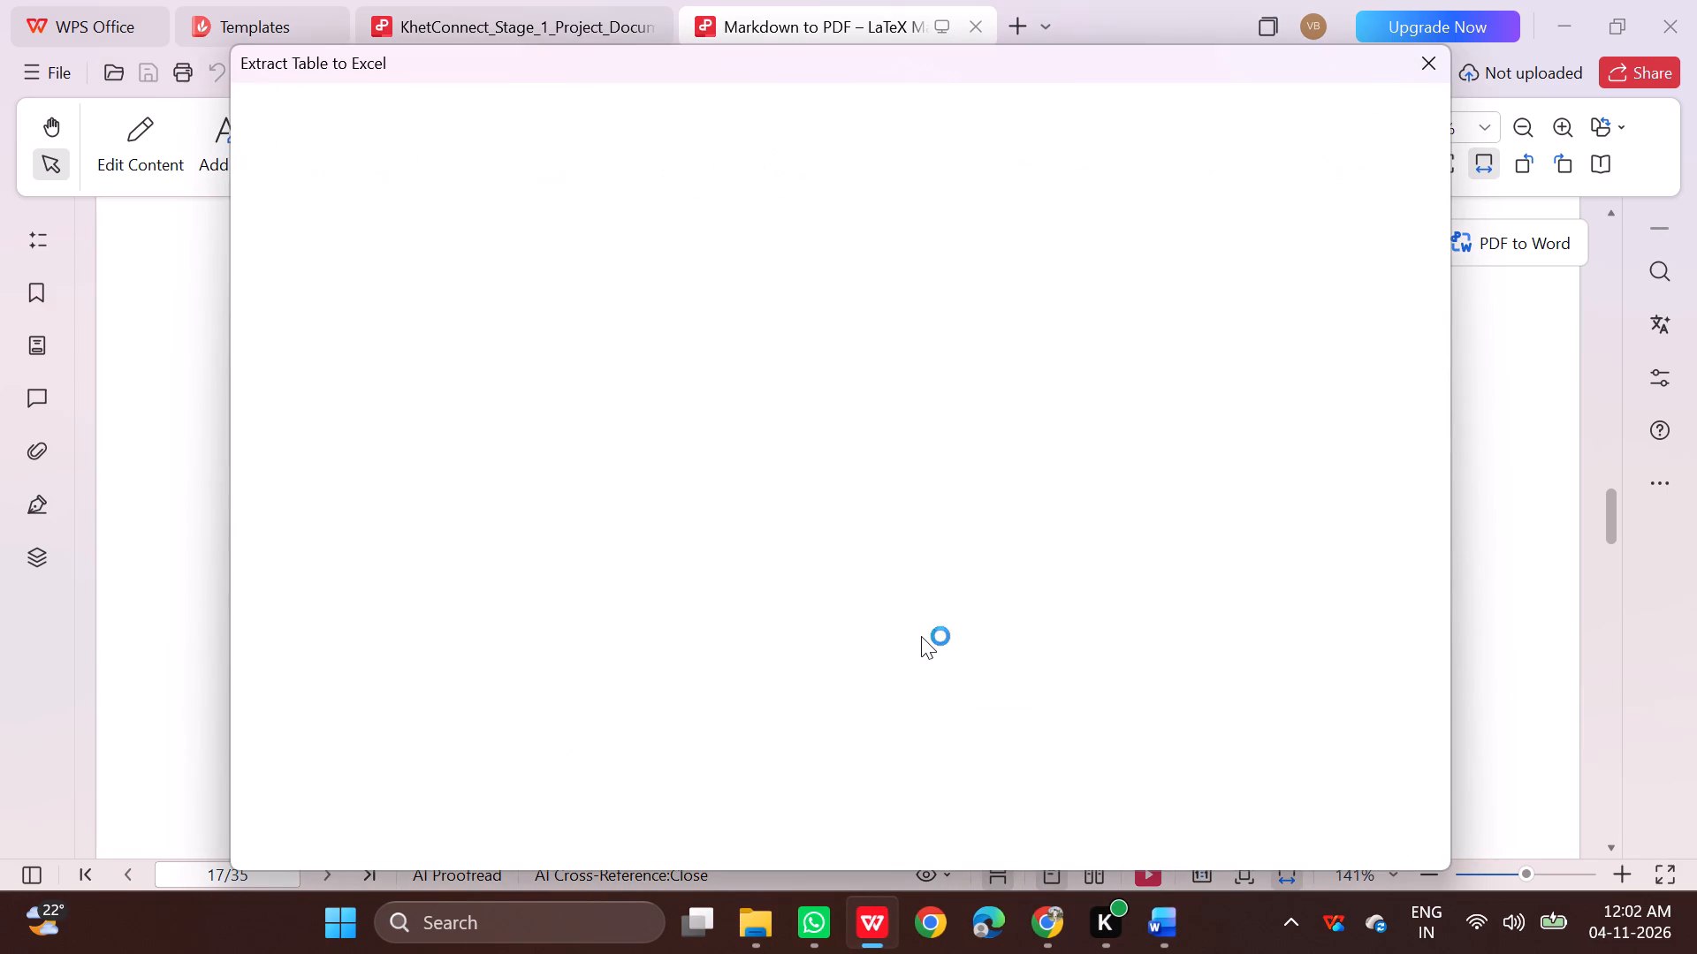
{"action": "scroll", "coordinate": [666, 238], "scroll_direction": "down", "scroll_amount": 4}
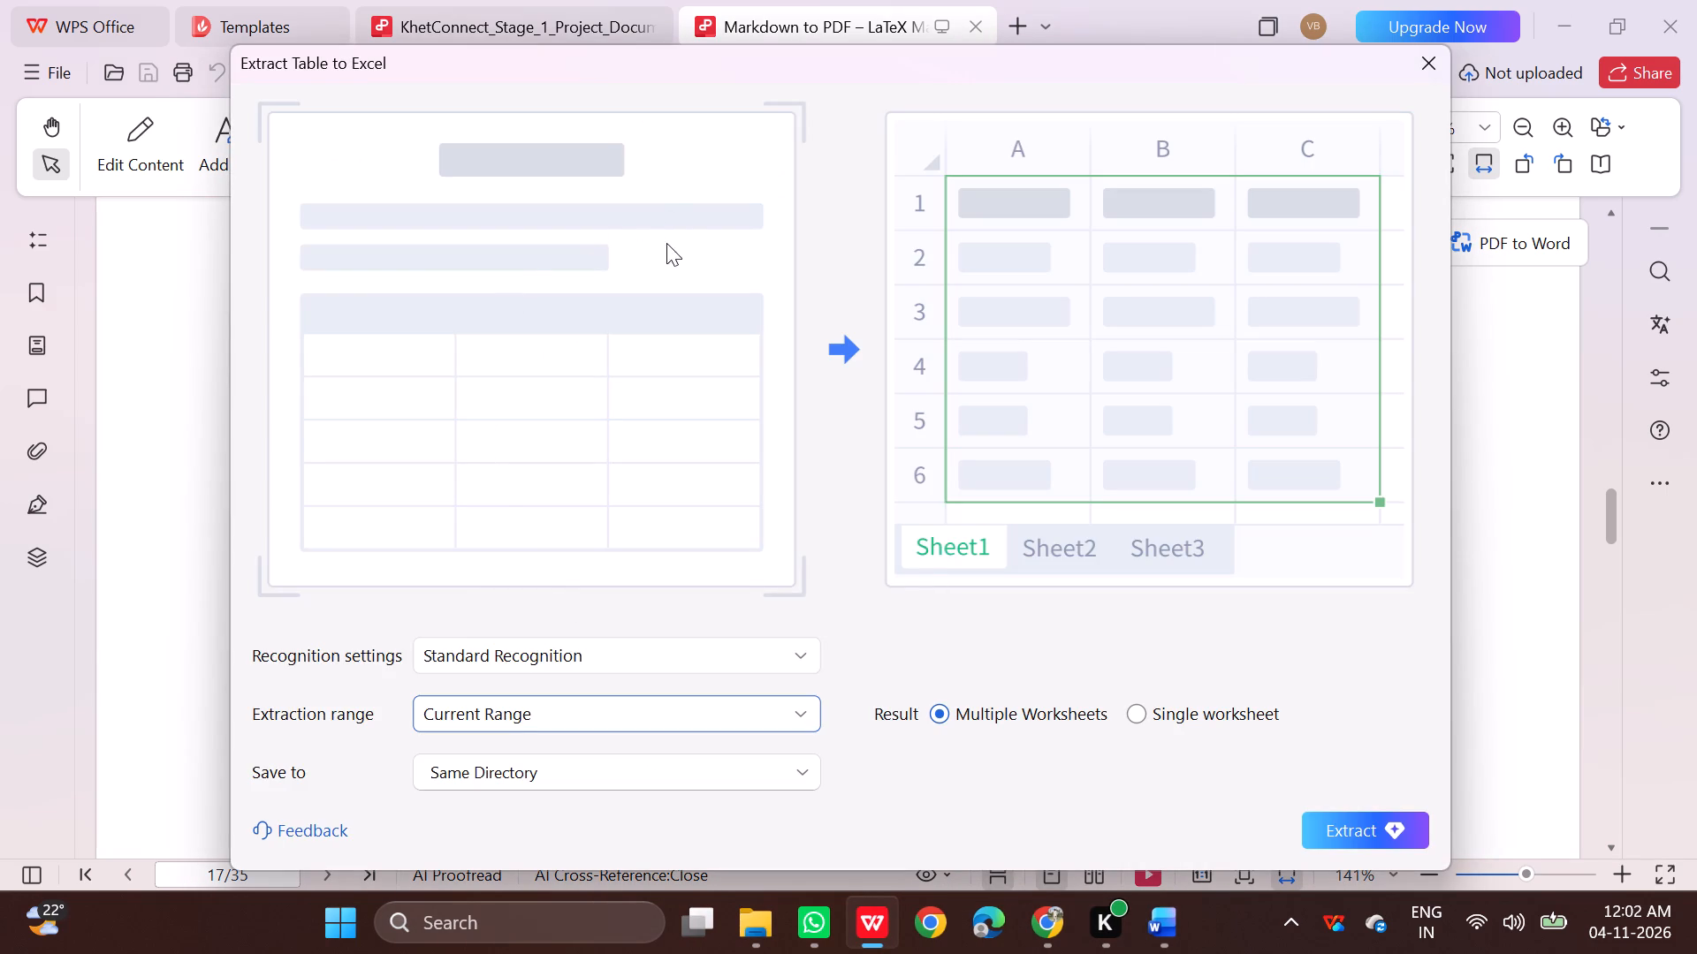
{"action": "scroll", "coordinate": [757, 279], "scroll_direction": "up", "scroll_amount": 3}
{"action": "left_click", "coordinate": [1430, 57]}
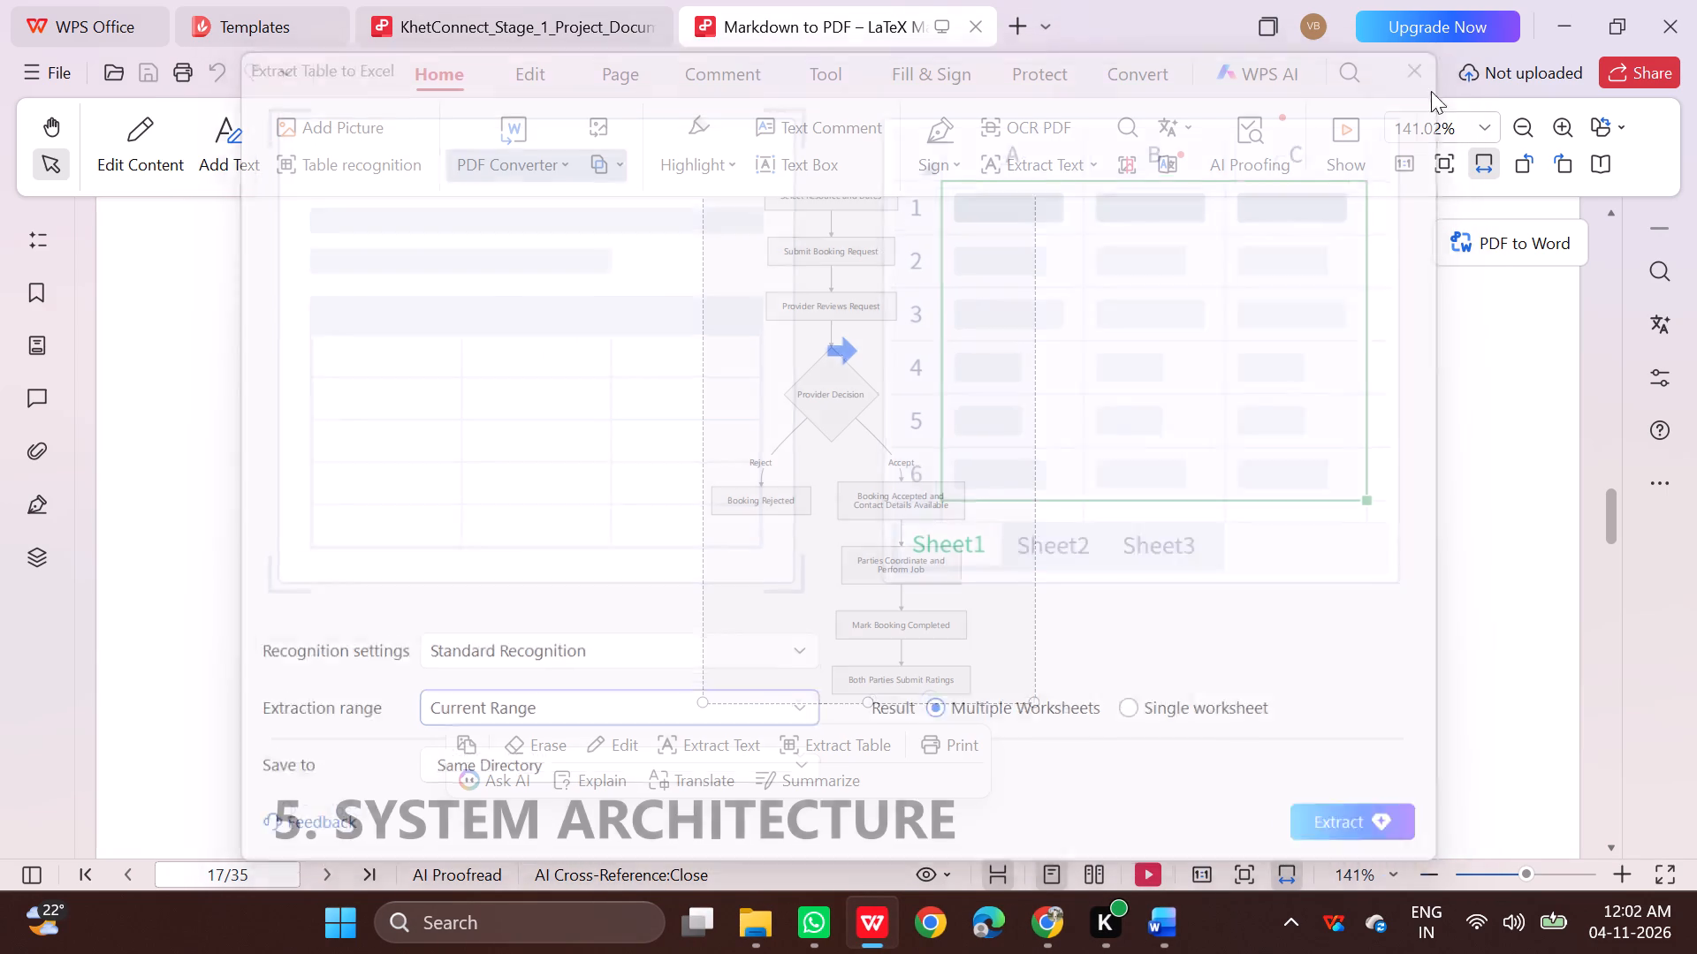
Extract the 4.3 Proposed Workflow flowchart from the PDF as an image and paste it under the 4.3 heading in the Word report.
{"action": "right_click", "coordinate": [873, 410]}
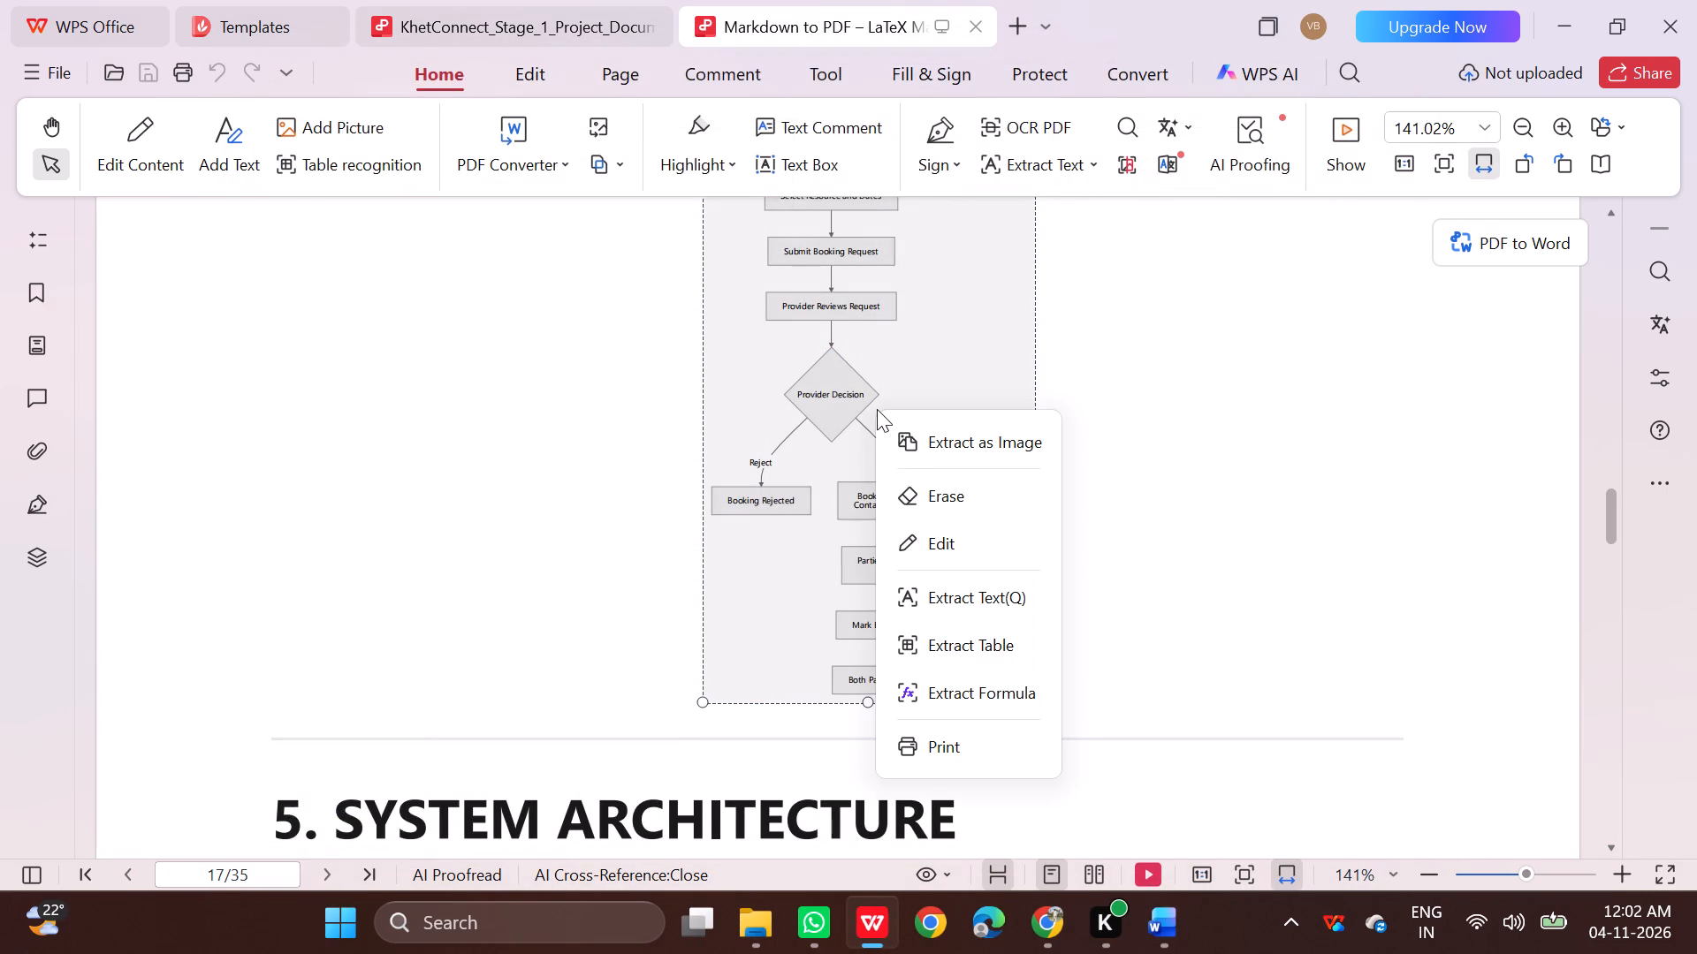
{"action": "left_click", "coordinate": [931, 441]}
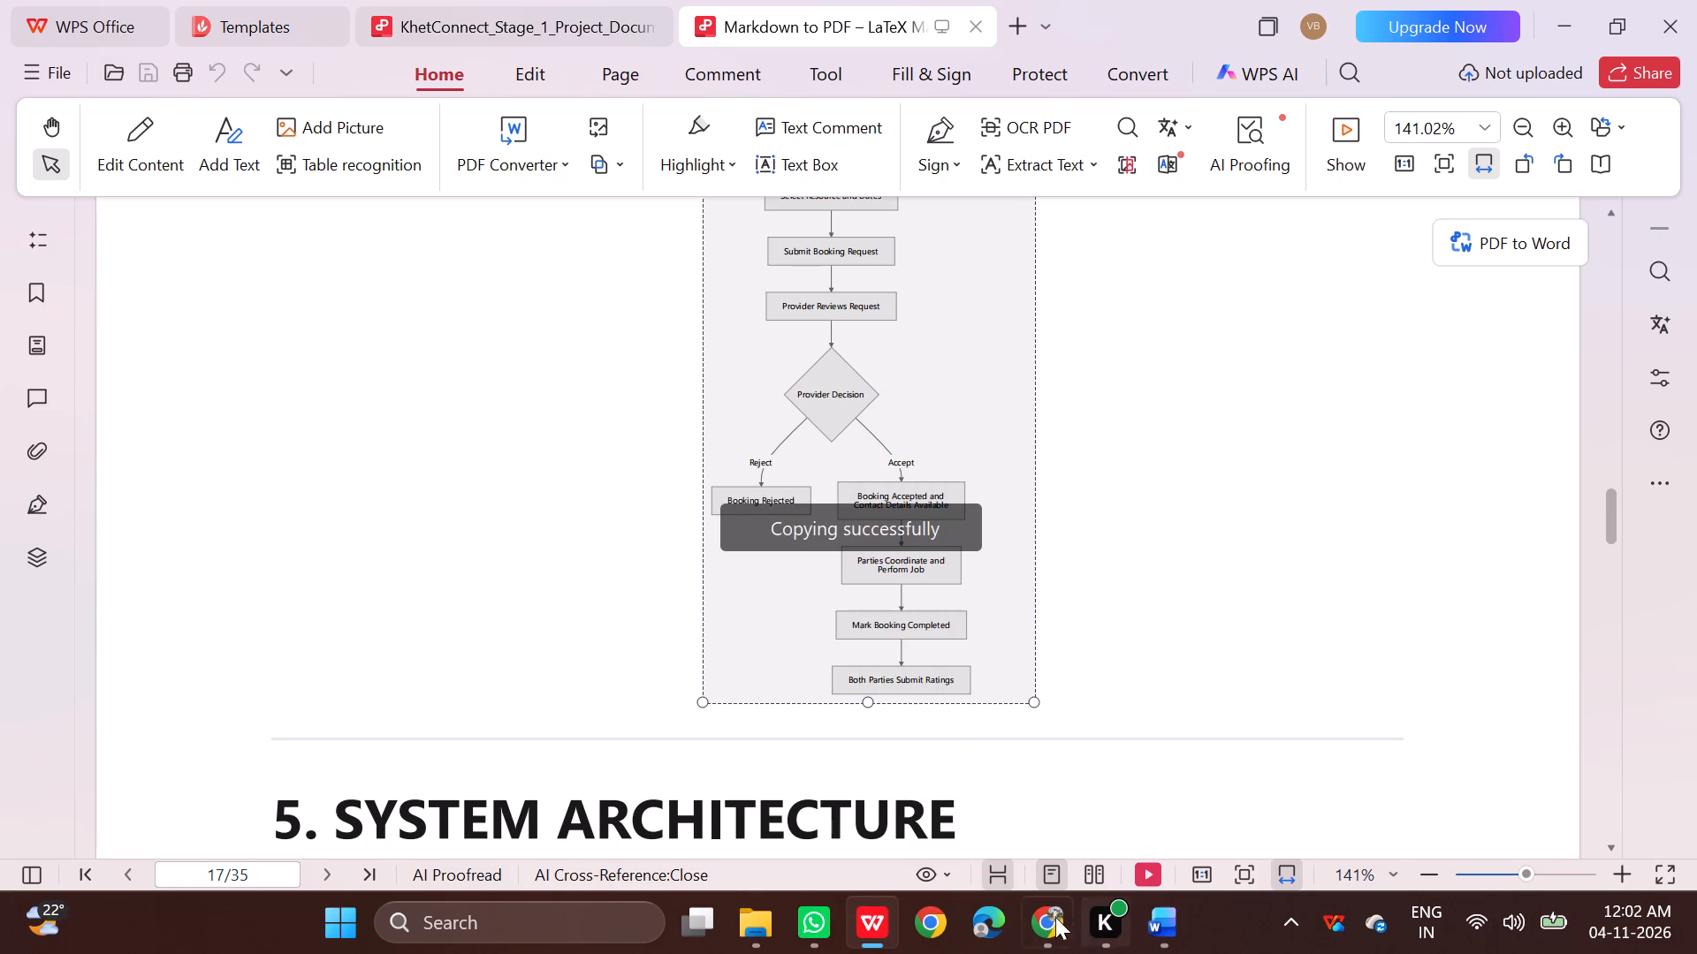
{"action": "left_click", "coordinate": [1047, 919]}
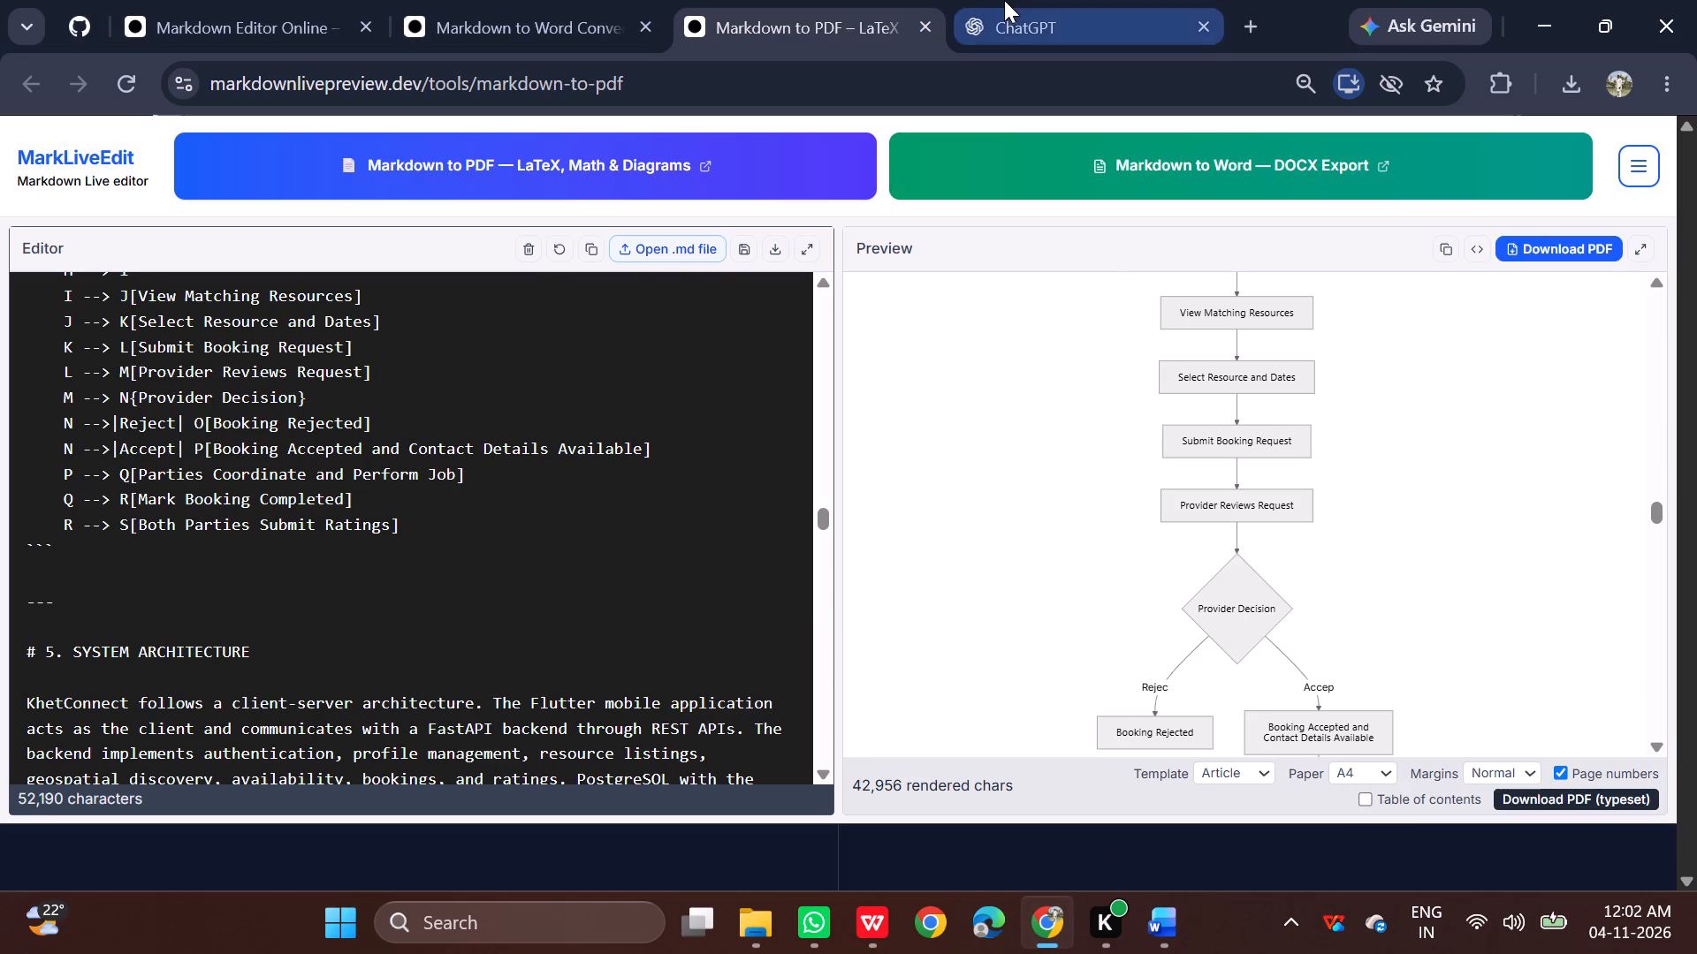
{"action": "left_click", "coordinate": [1139, 911]}
{"action": "left_click", "coordinate": [1001, 791]}
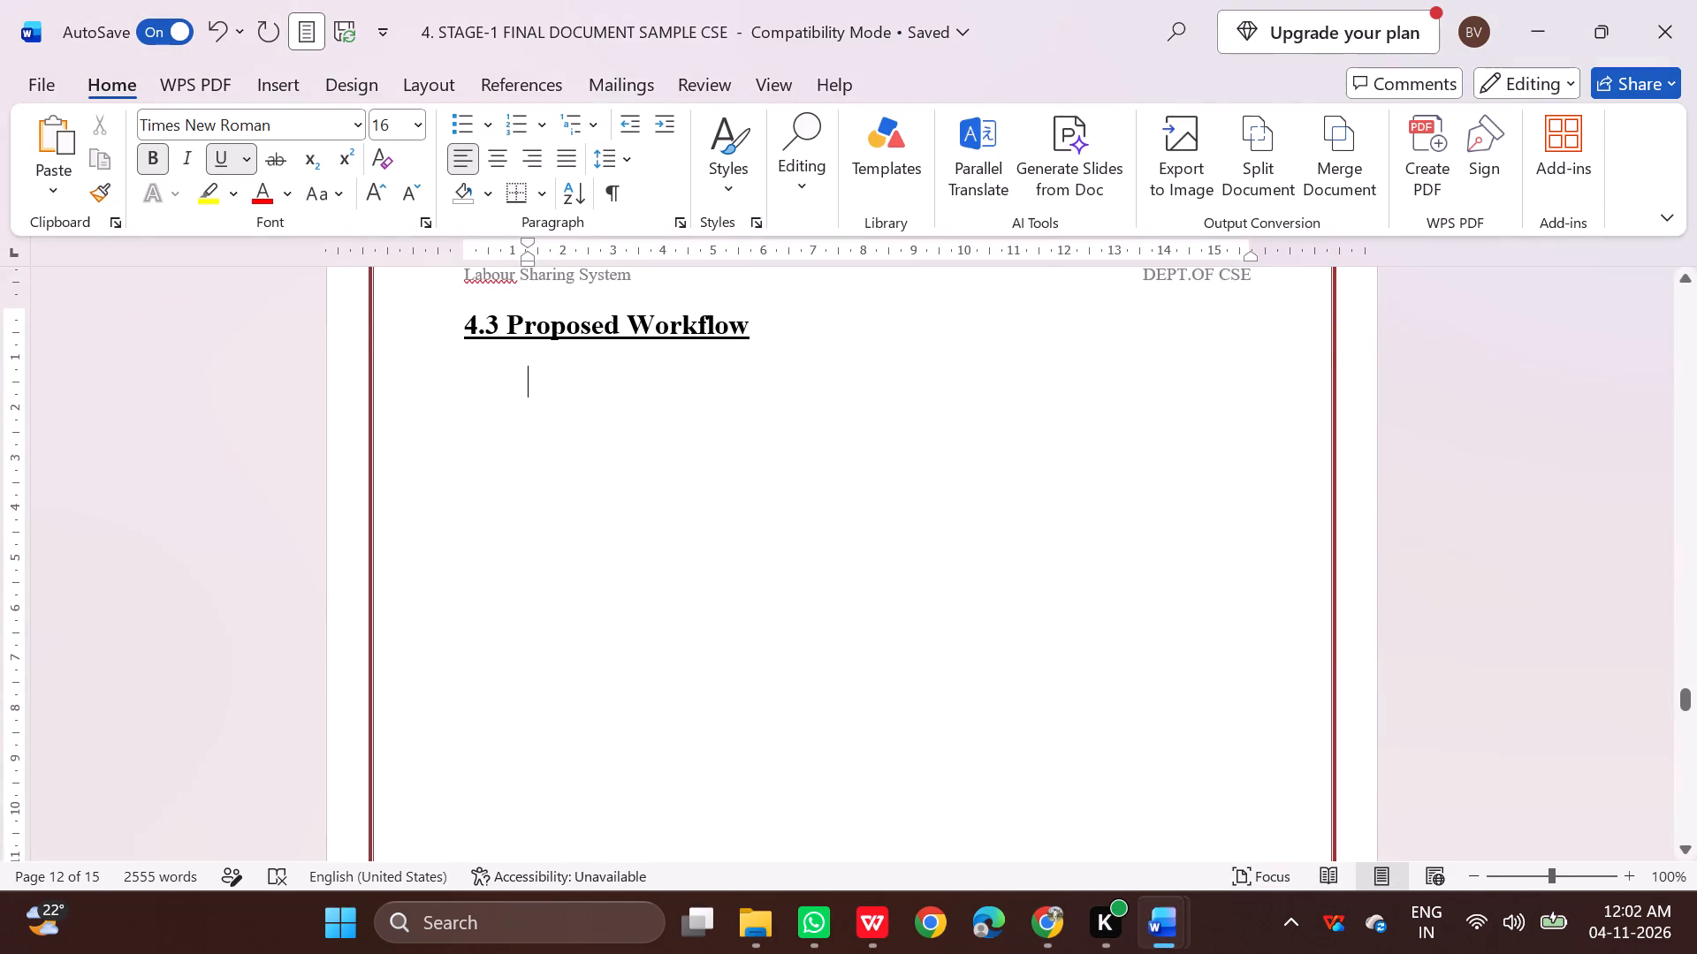
{"action": "scroll", "coordinate": [778, 618], "scroll_direction": "up", "scroll_amount": 2}
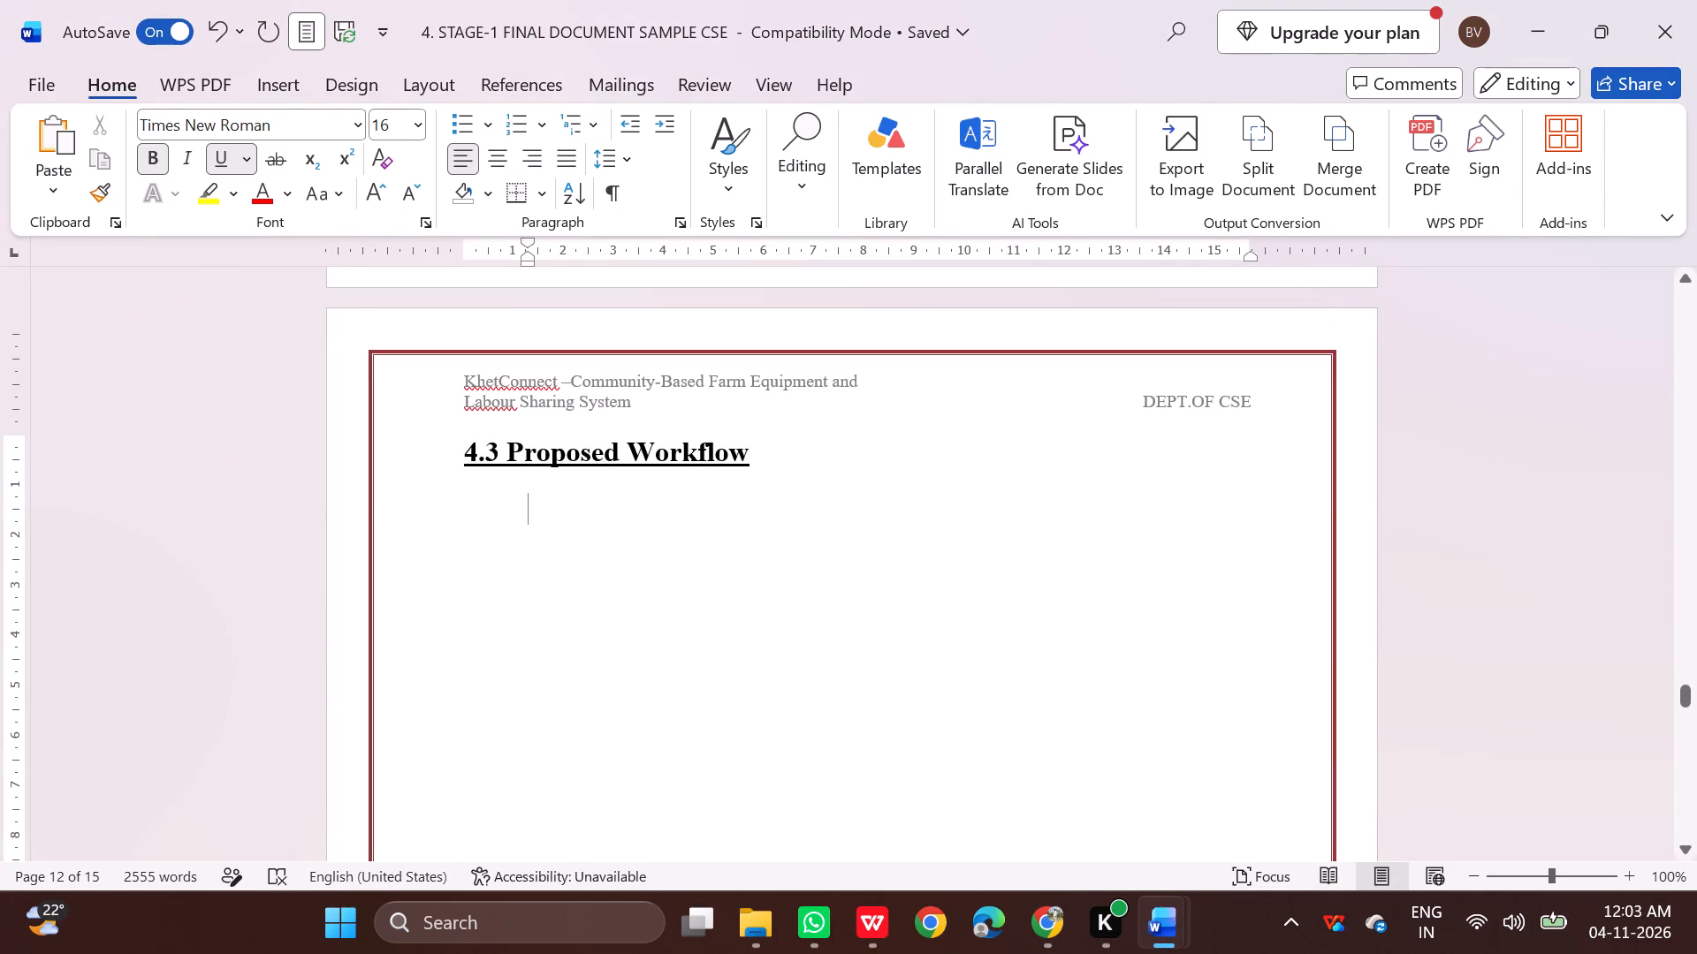
{"action": "key", "text": "ctrl+v"}
{"action": "scroll", "coordinate": [748, 625], "scroll_direction": "up", "scroll_amount": 9}
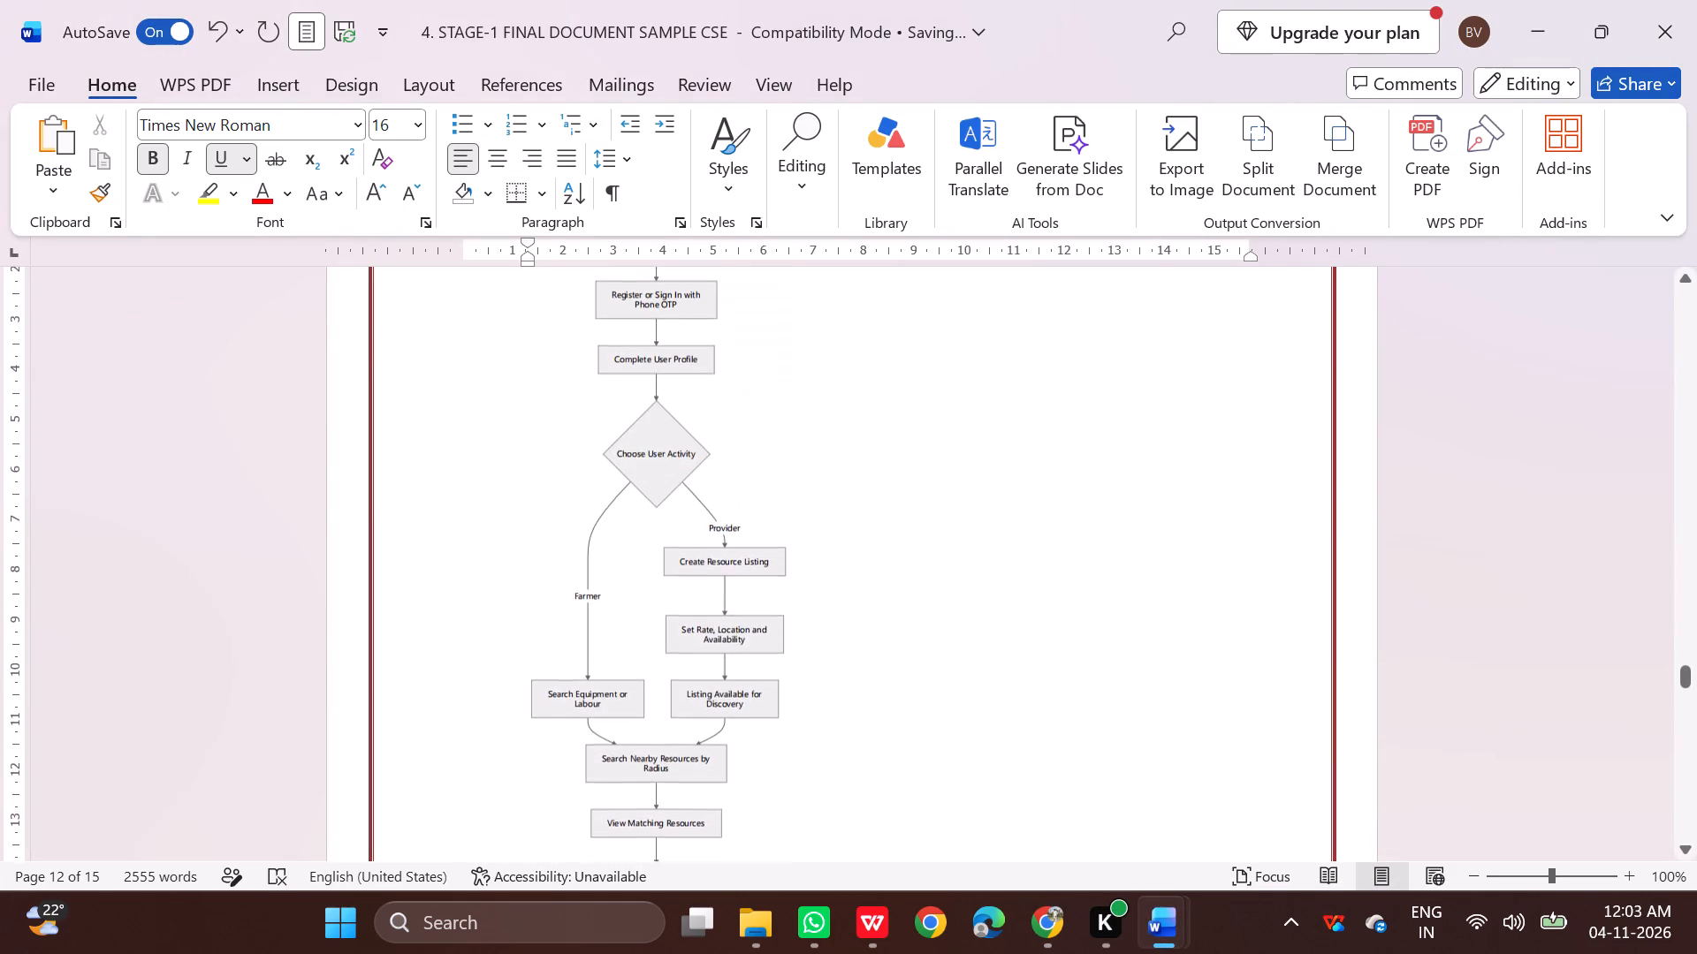
{"action": "scroll", "coordinate": [748, 625], "scroll_direction": "up", "scroll_amount": 3}
{"action": "scroll", "coordinate": [748, 625], "scroll_direction": "down", "scroll_amount": 18}
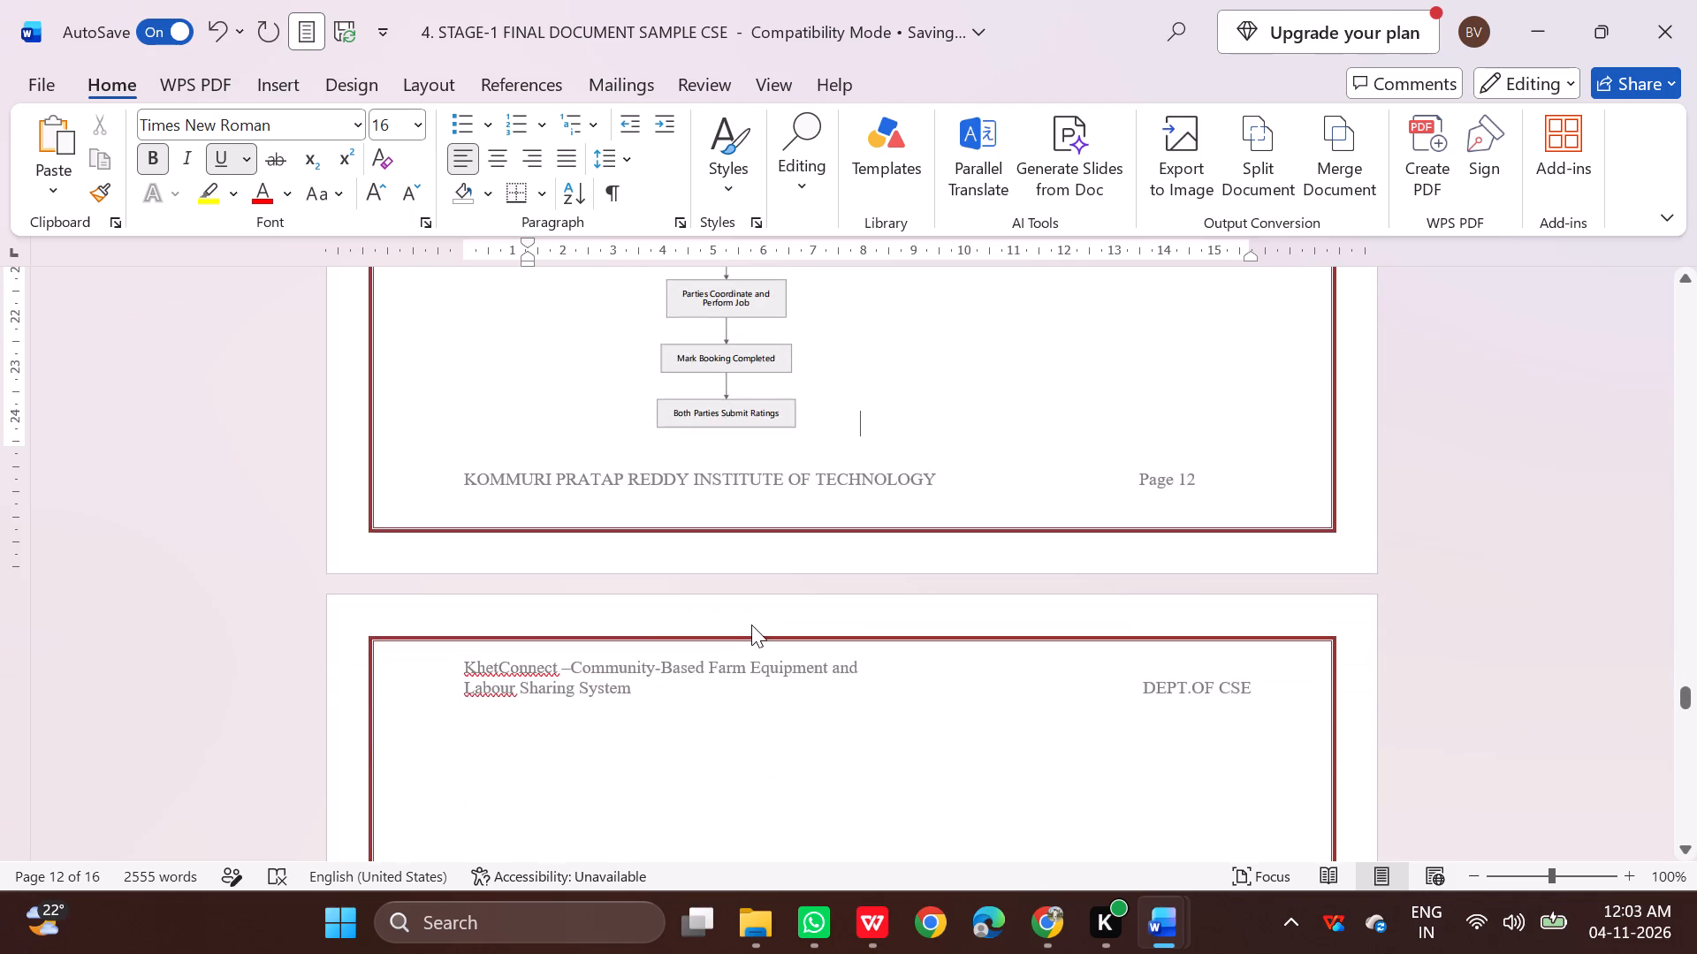
{"action": "scroll", "coordinate": [751, 625], "scroll_direction": "down", "scroll_amount": 5}
{"action": "scroll", "coordinate": [753, 623], "scroll_direction": "up", "scroll_amount": 2}
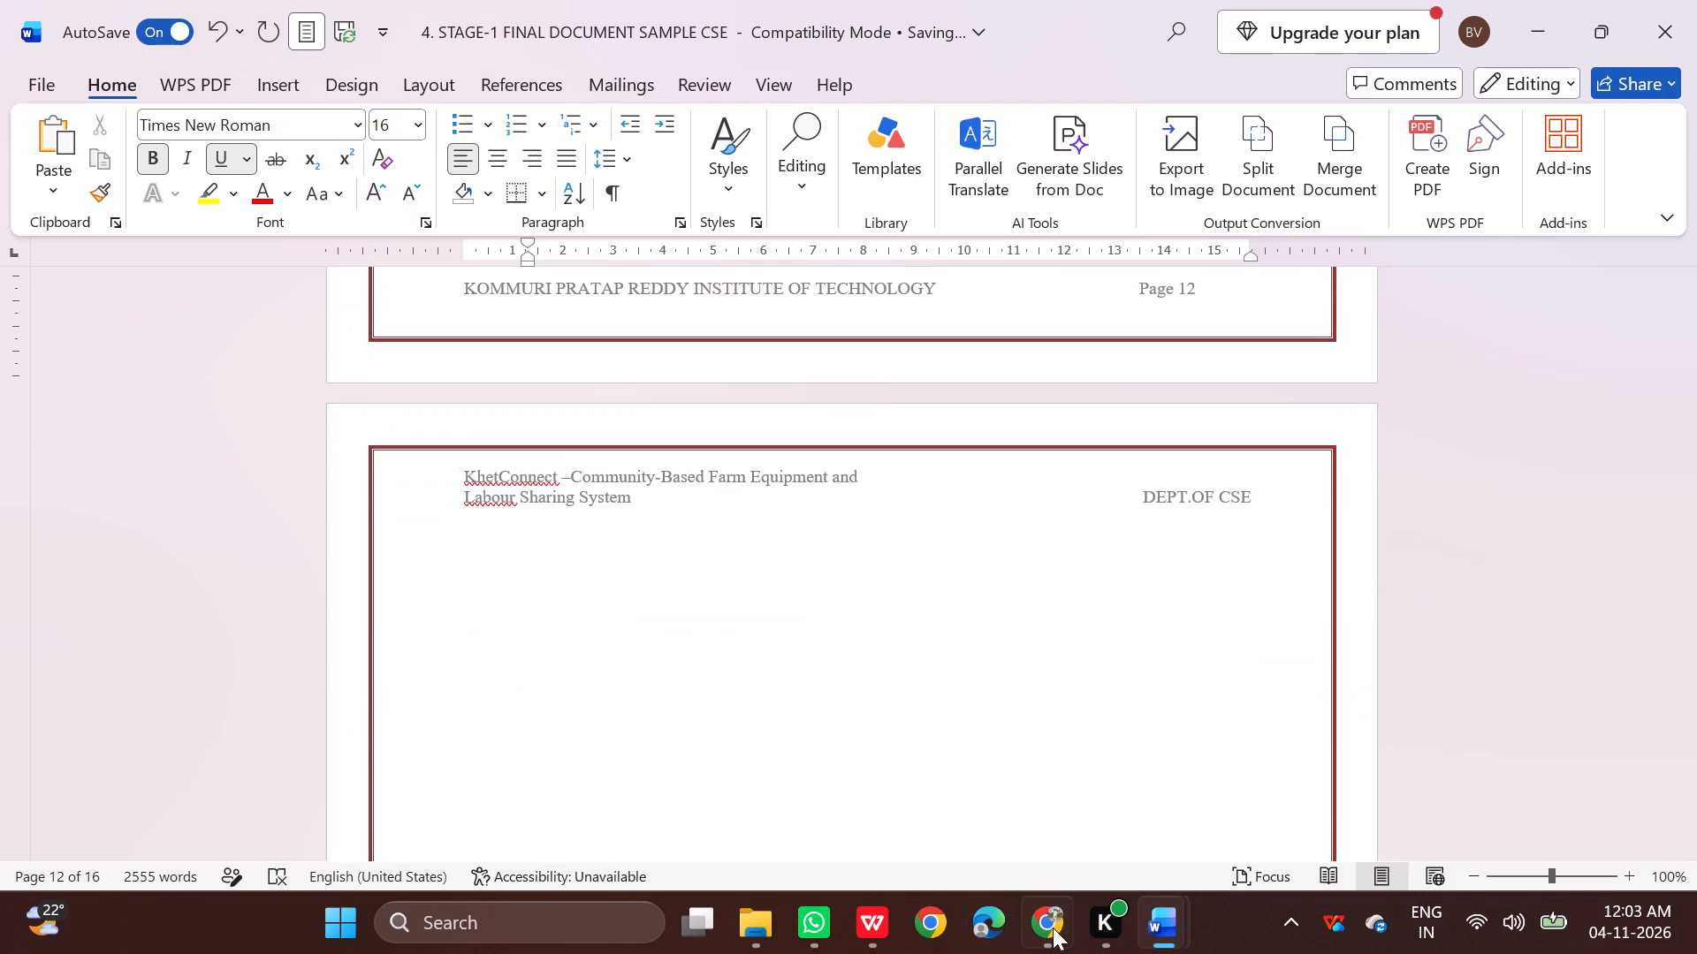
Find the section that follows the 4.3 flowchart in the Markdown editor's preview in the browser.
{"action": "left_click", "coordinate": [994, 825]}
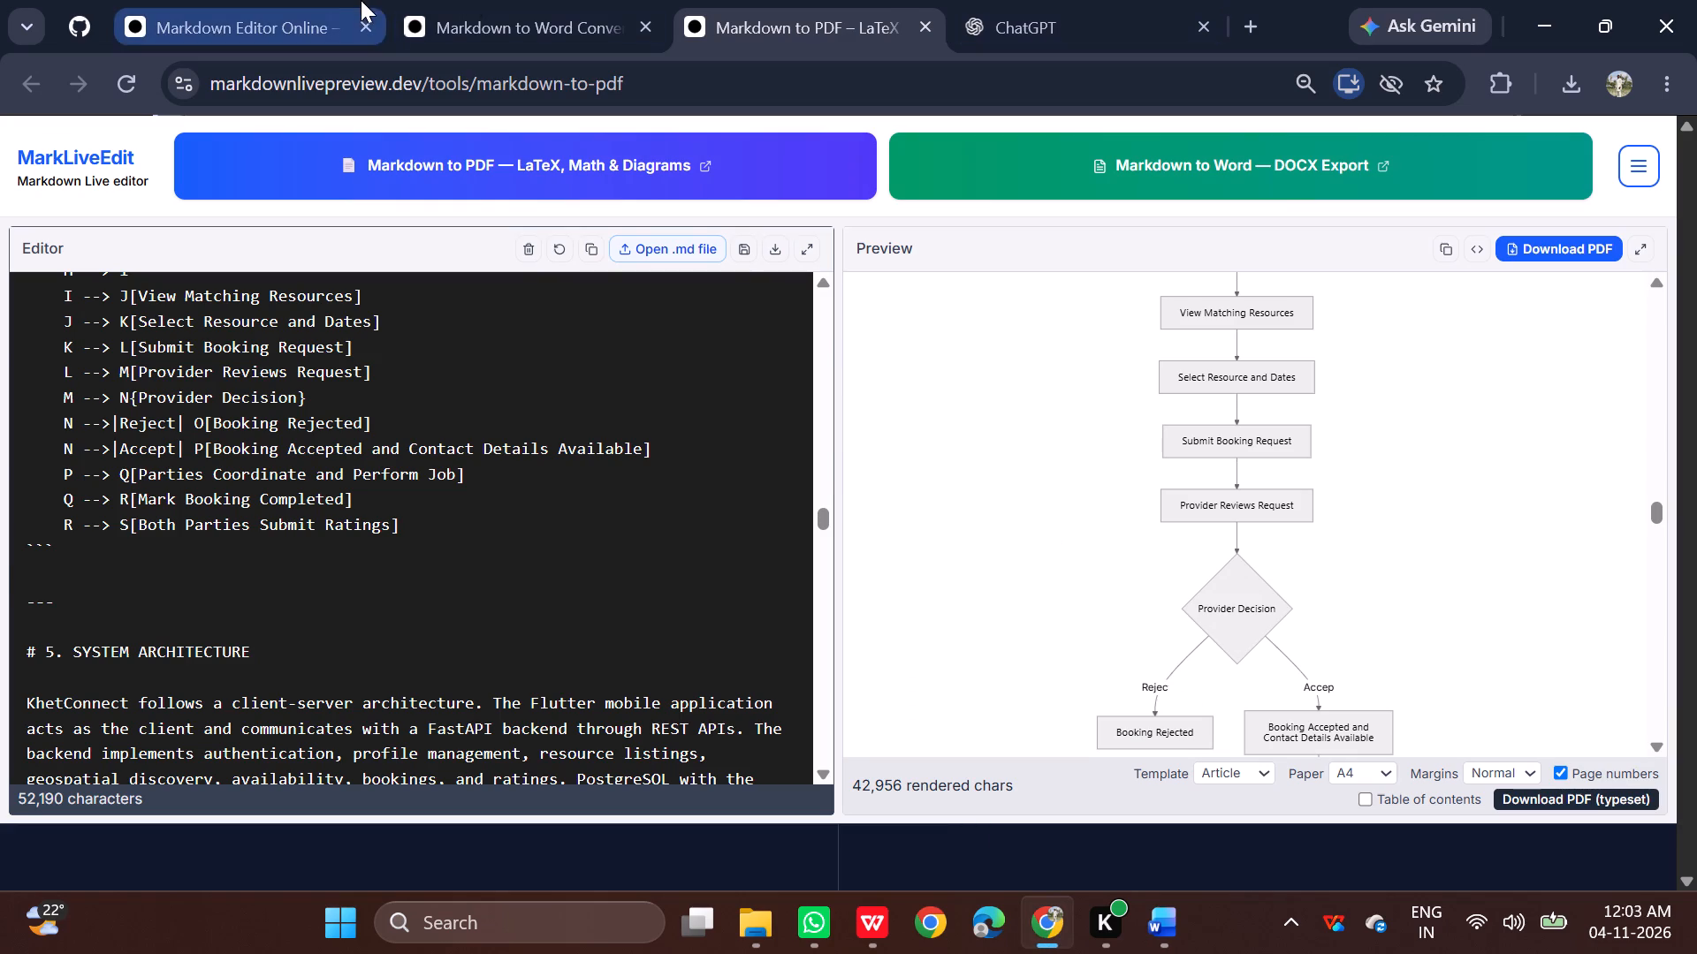
{"action": "left_click", "coordinate": [349, 0]}
{"action": "scroll", "coordinate": [748, 386], "scroll_direction": "down", "scroll_amount": 11}
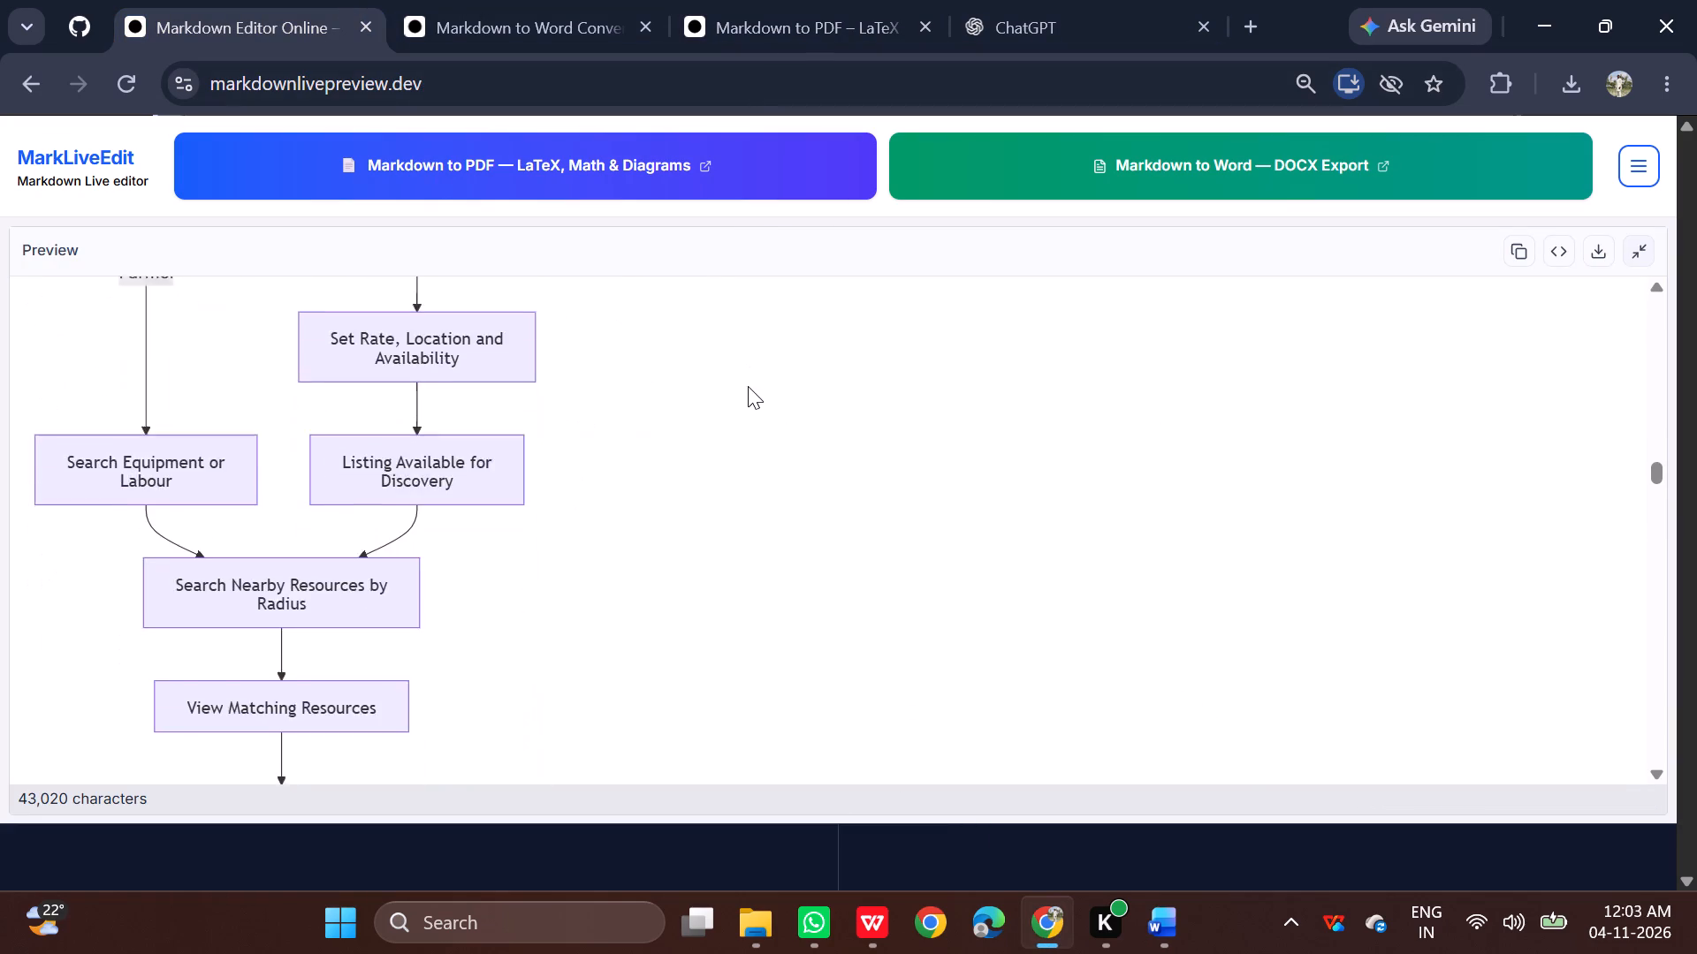
{"action": "scroll", "coordinate": [748, 386], "scroll_direction": "down", "scroll_amount": 9}
{"action": "scroll", "coordinate": [748, 386], "scroll_direction": "up", "scroll_amount": 2}
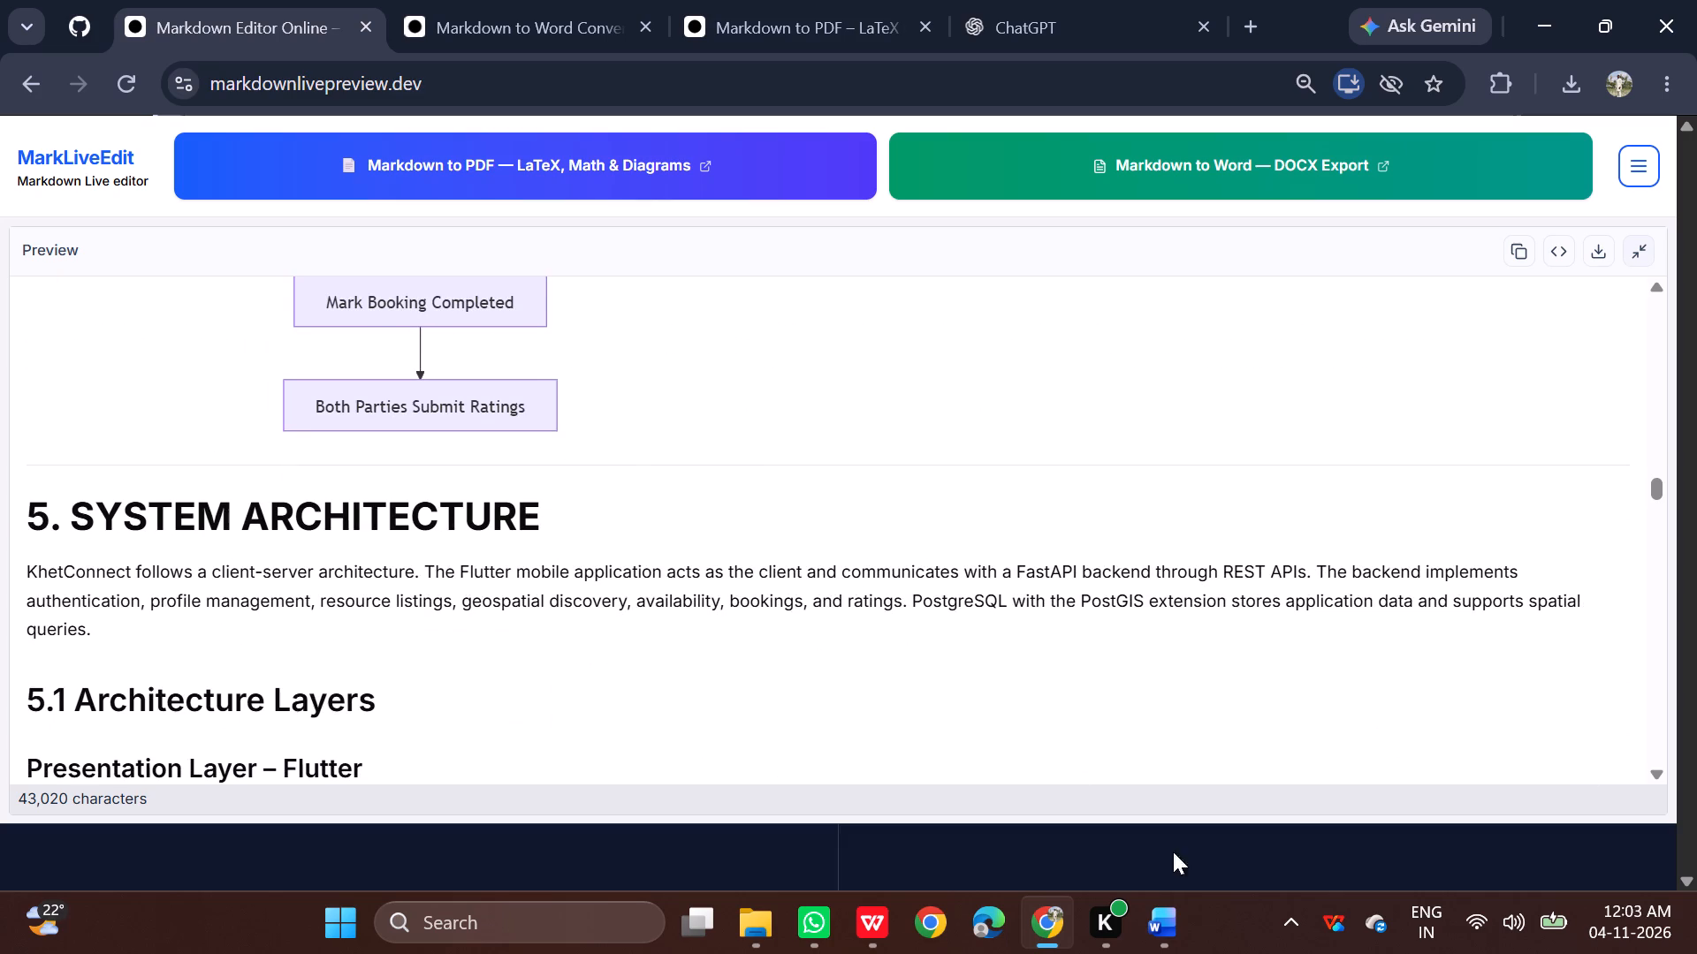
Back in the Word report, delete a run of empty lines above the SYSTEM ARCHITECTURE heading on page 13.
{"action": "left_click", "coordinate": [906, 828]}
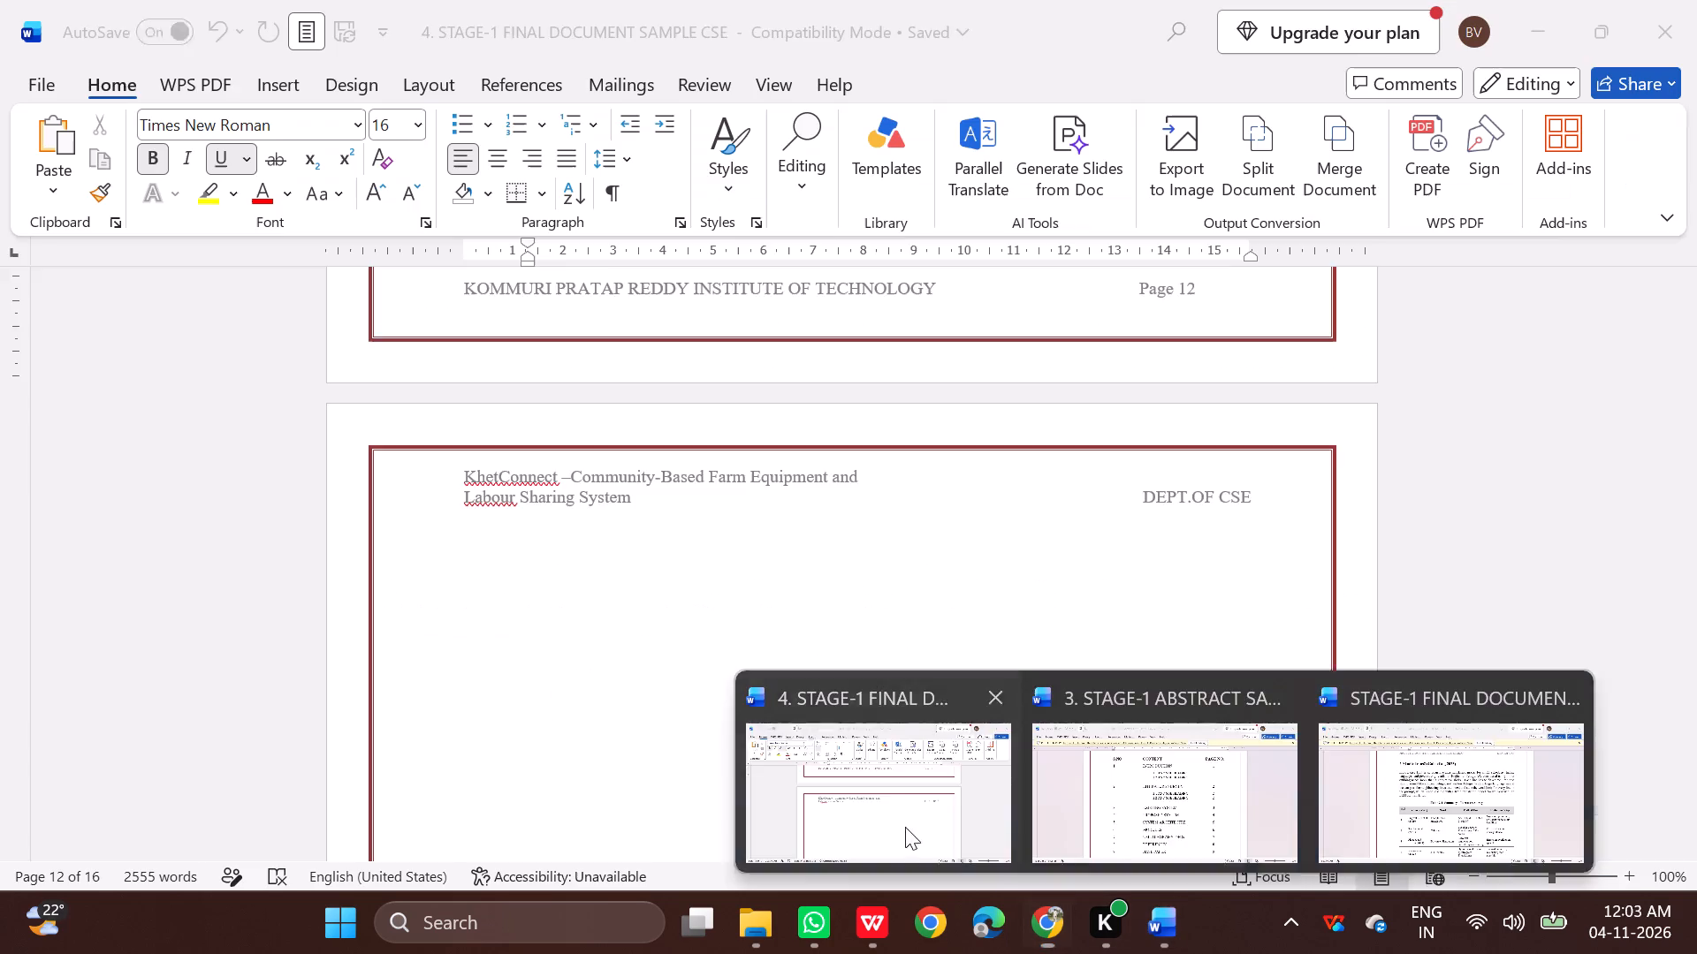
{"action": "scroll", "coordinate": [956, 605], "scroll_direction": "down", "scroll_amount": 18}
{"action": "scroll", "coordinate": [956, 605], "scroll_direction": "up", "scroll_amount": 6}
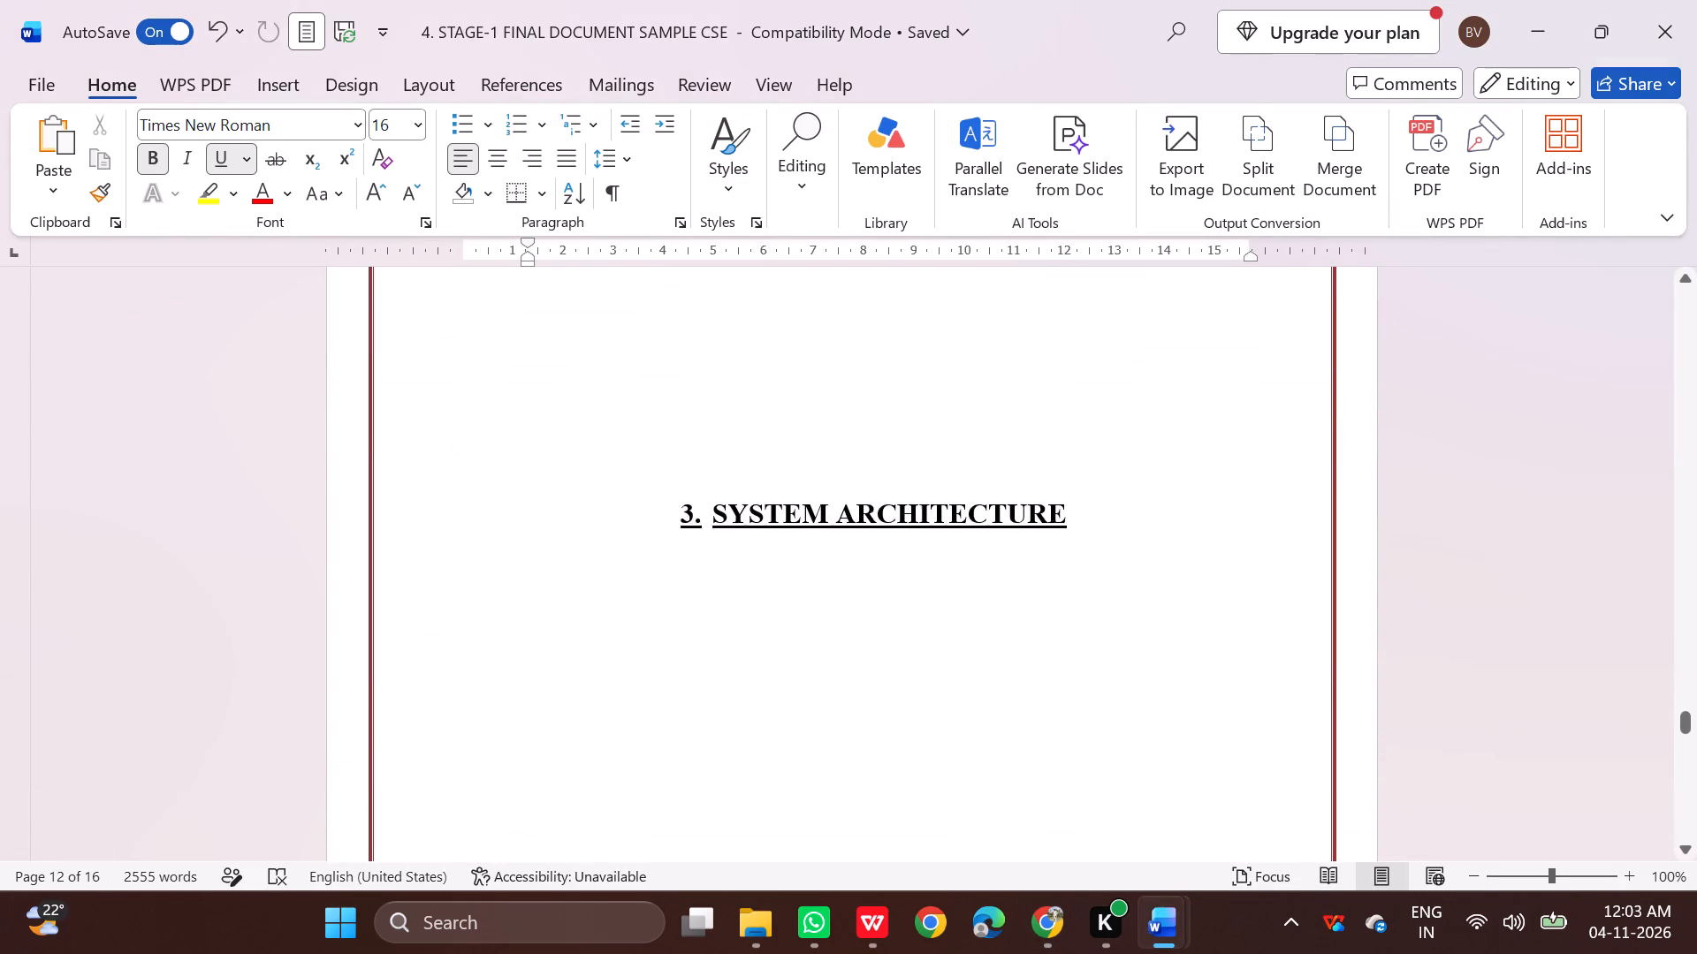
{"action": "scroll", "coordinate": [956, 605], "scroll_direction": "up", "scroll_amount": 2}
{"action": "left_click", "coordinate": [792, 633]}
{"action": "key", "text": "BackSpace"}
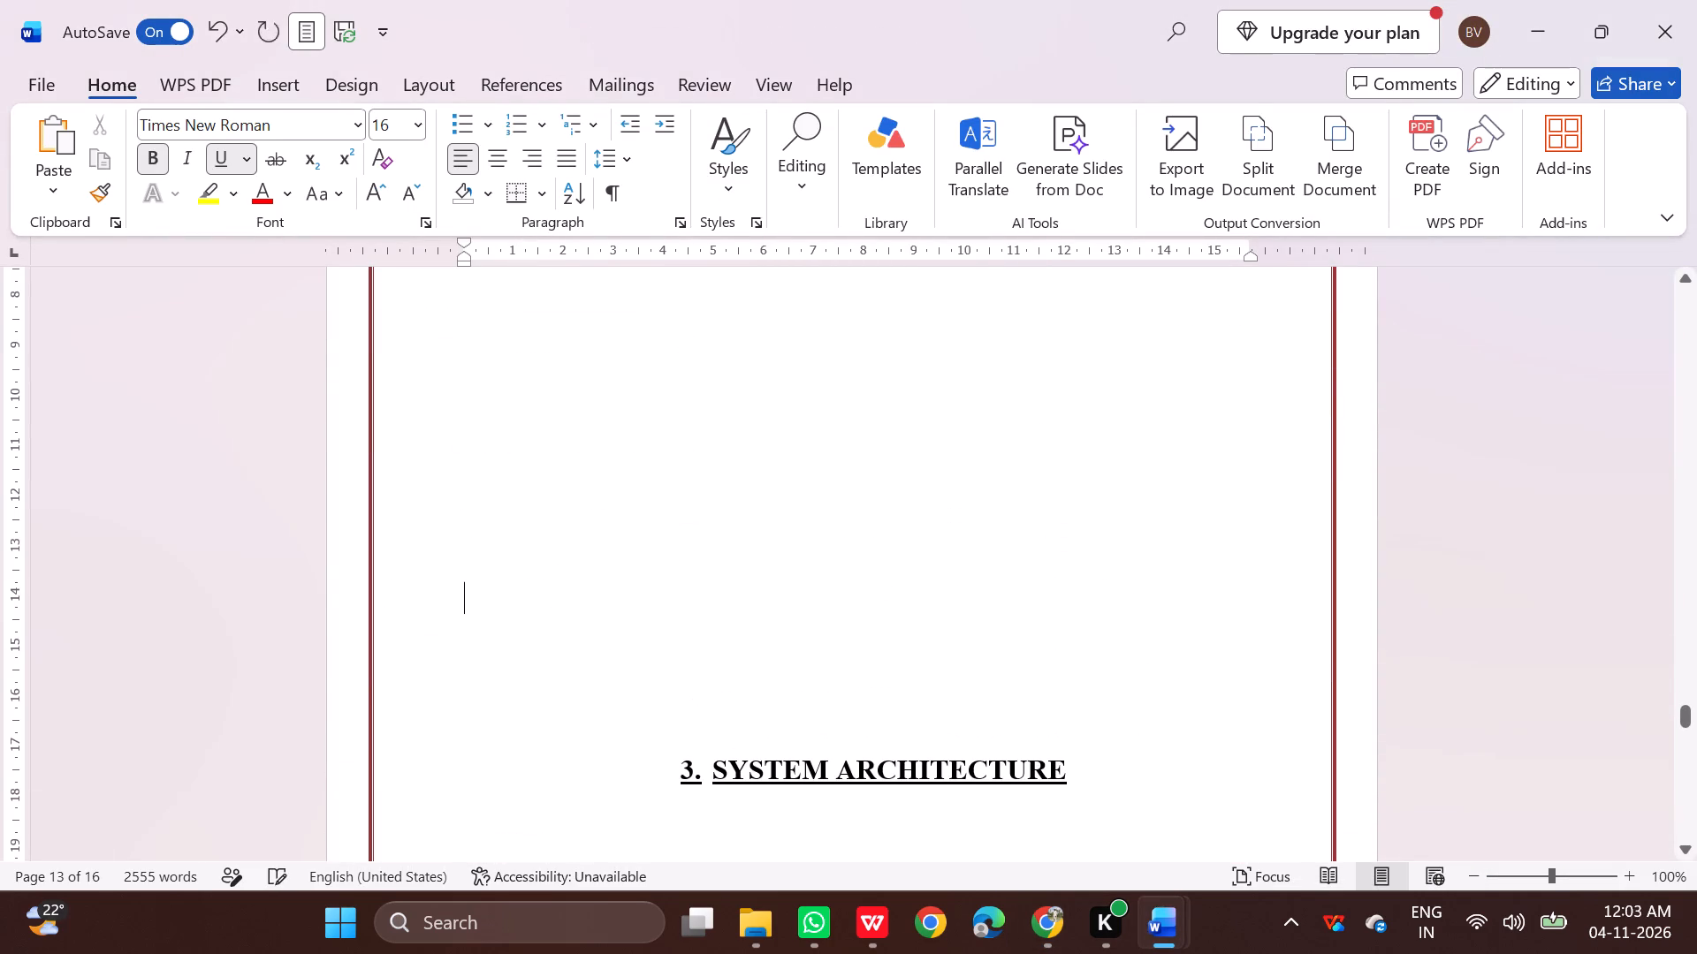
{"action": "key", "text": "BackSpace"}
{"action": "key", "text": "BackSpace"}
{"action": "key", "text": "BackSpace"}
{"action": "key", "text": "BackSpace"}
{"action": "key", "text": "BackSpace"}
{"action": "key", "text": "BackSpace"}
{"action": "key", "text": "BackSpace"}
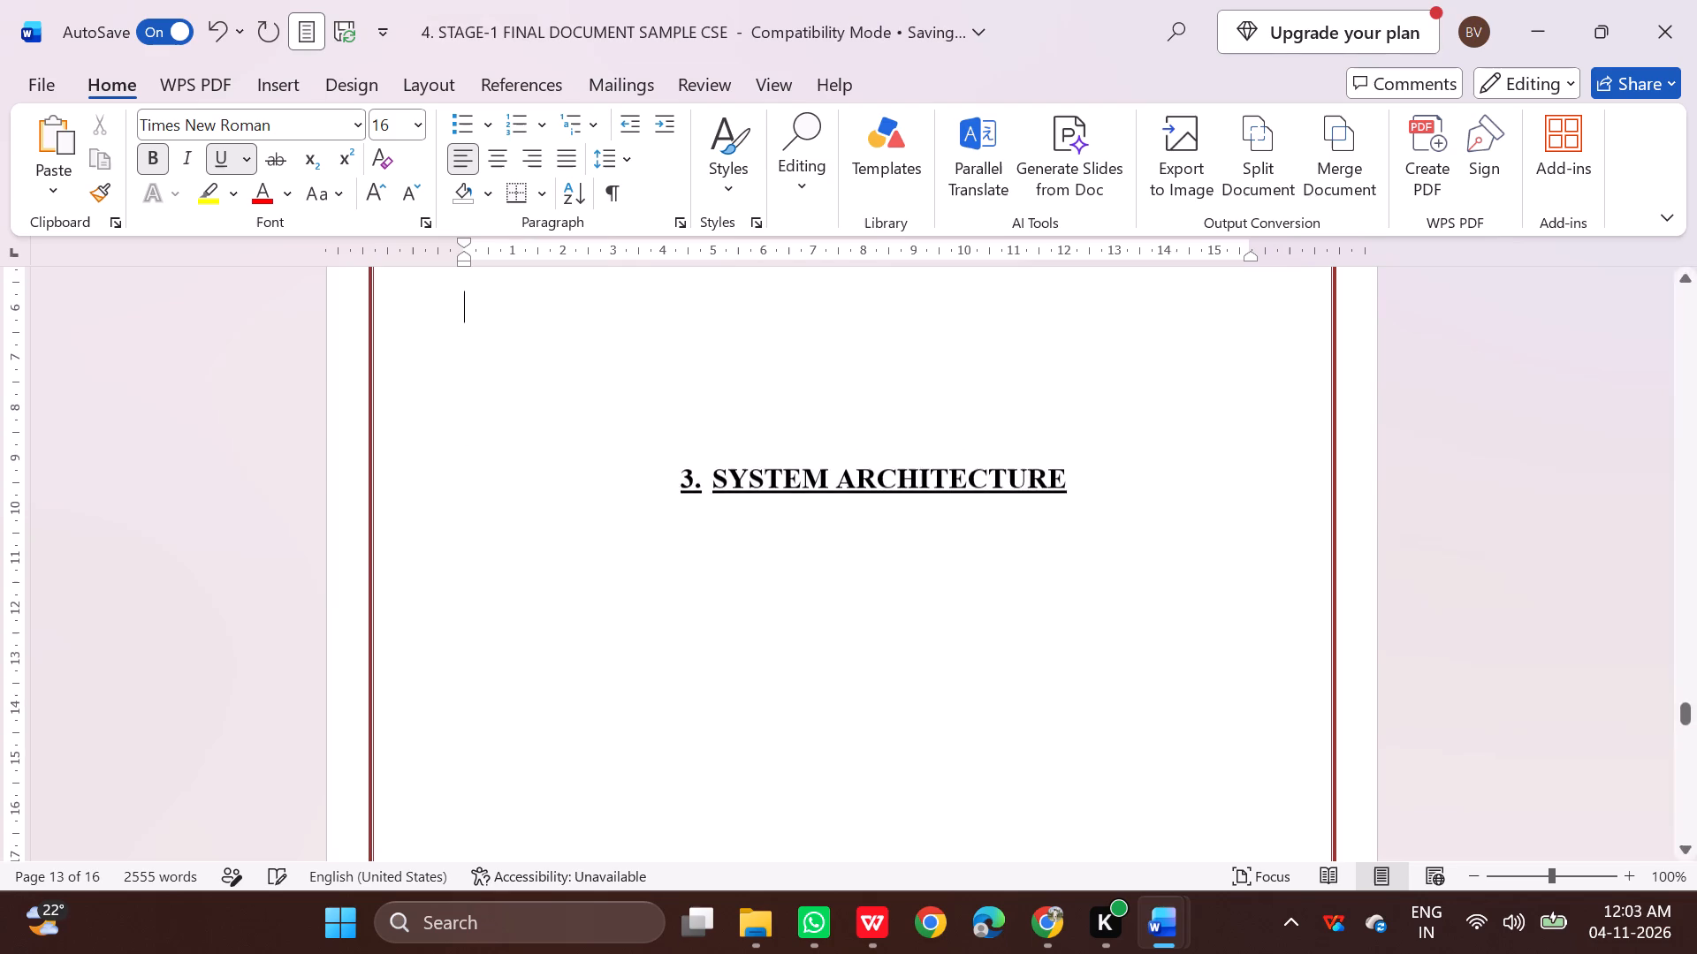
{"action": "key", "text": "BackSpace"}
{"action": "key", "text": "BackSpace"}
{"action": "key", "text": "BackSpace"}
{"action": "scroll", "coordinate": [792, 633], "scroll_direction": "up", "scroll_amount": 1}
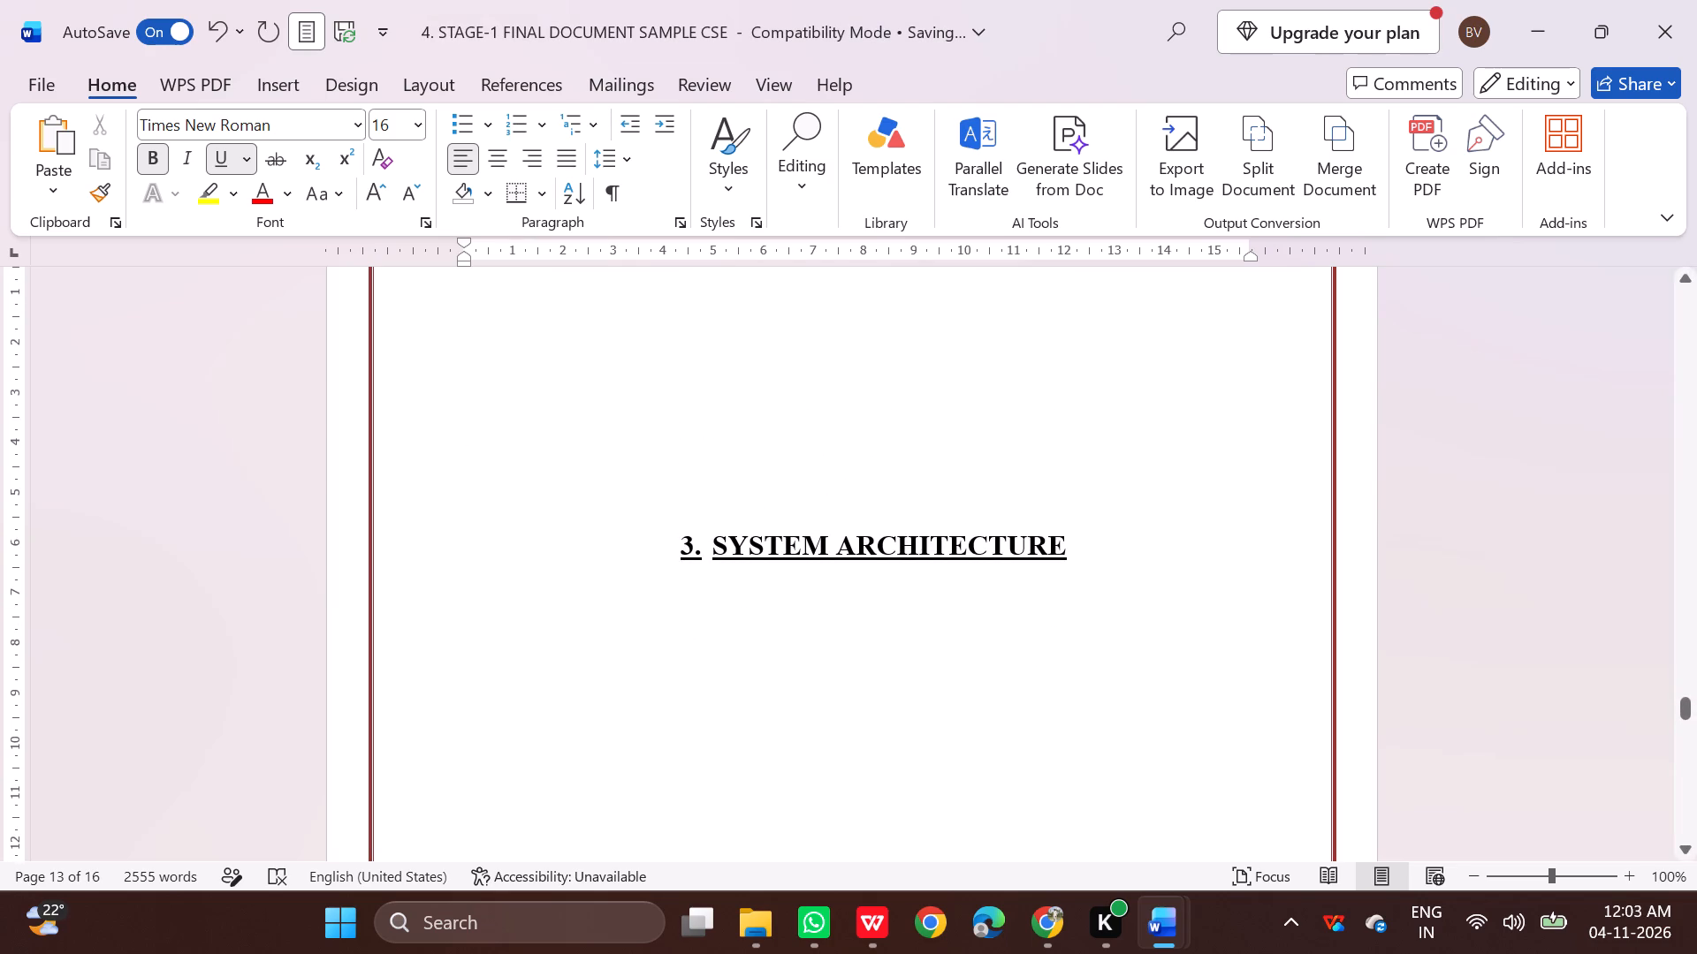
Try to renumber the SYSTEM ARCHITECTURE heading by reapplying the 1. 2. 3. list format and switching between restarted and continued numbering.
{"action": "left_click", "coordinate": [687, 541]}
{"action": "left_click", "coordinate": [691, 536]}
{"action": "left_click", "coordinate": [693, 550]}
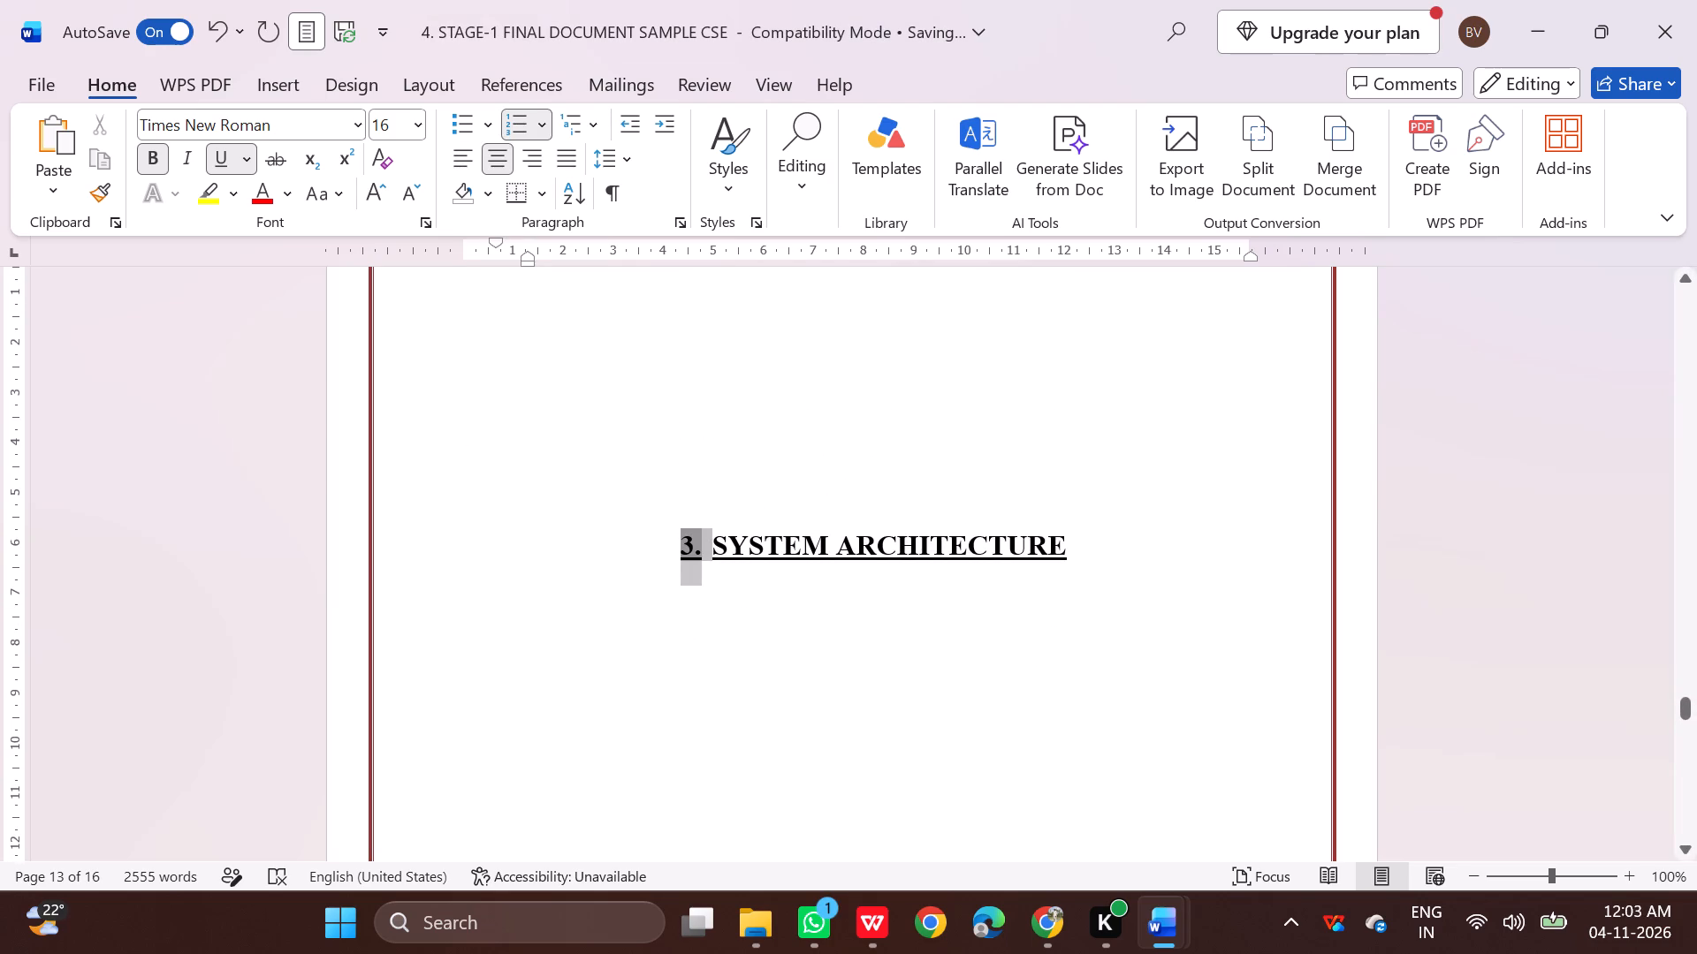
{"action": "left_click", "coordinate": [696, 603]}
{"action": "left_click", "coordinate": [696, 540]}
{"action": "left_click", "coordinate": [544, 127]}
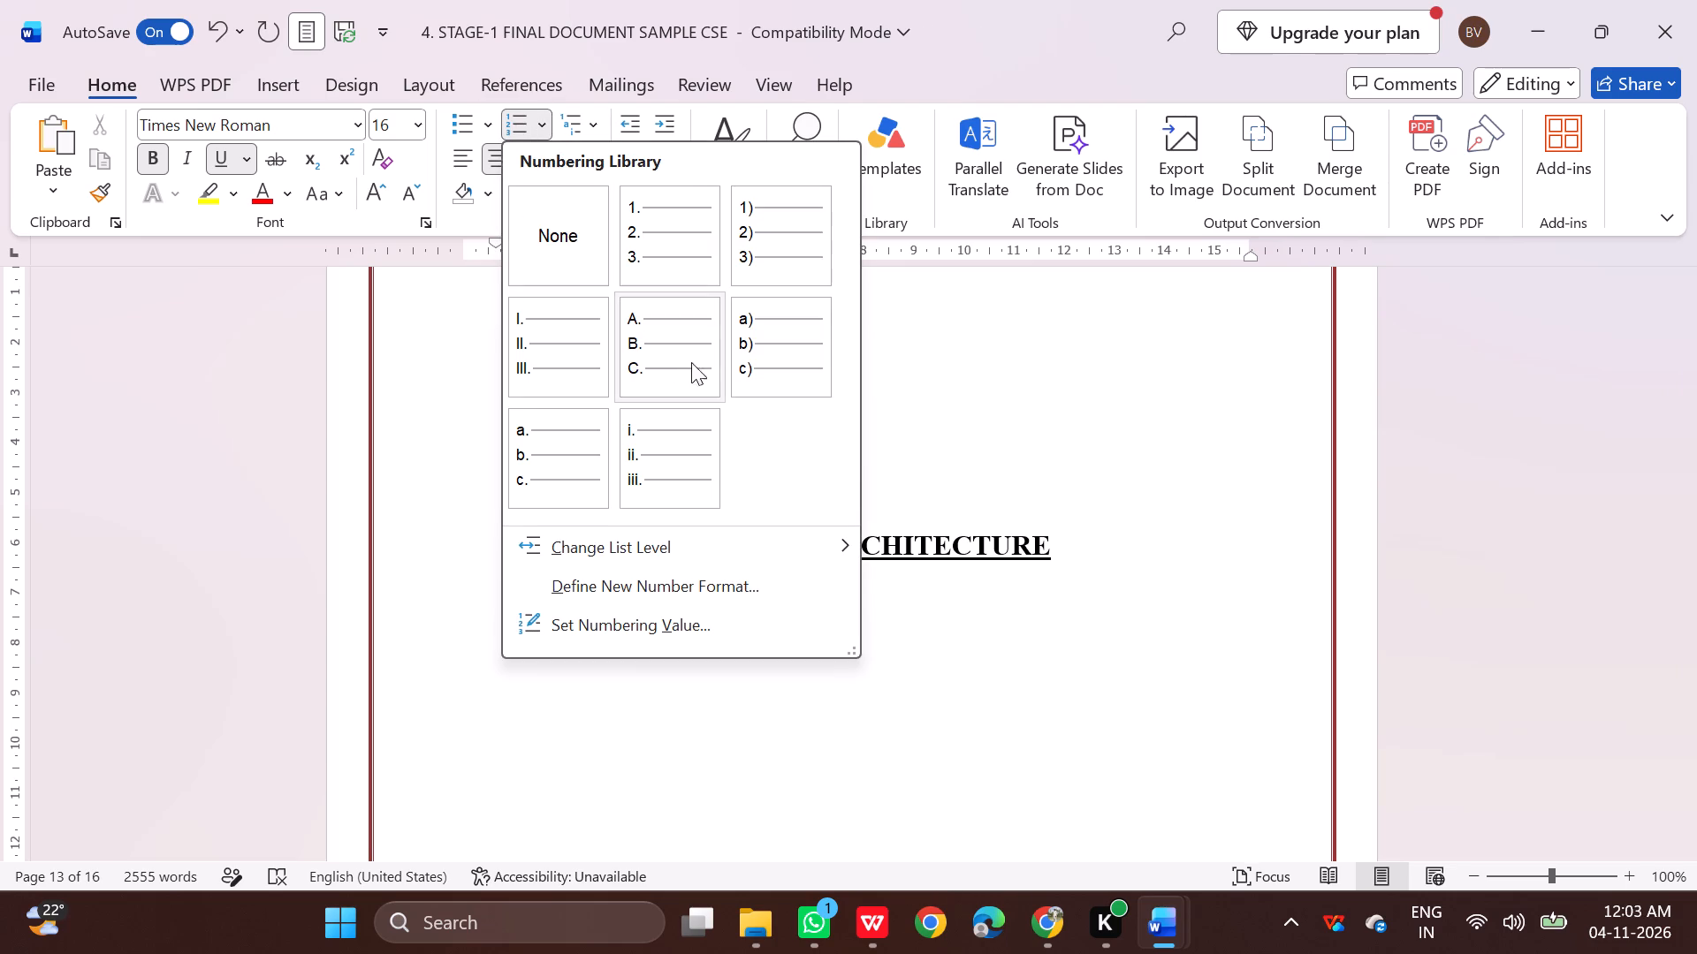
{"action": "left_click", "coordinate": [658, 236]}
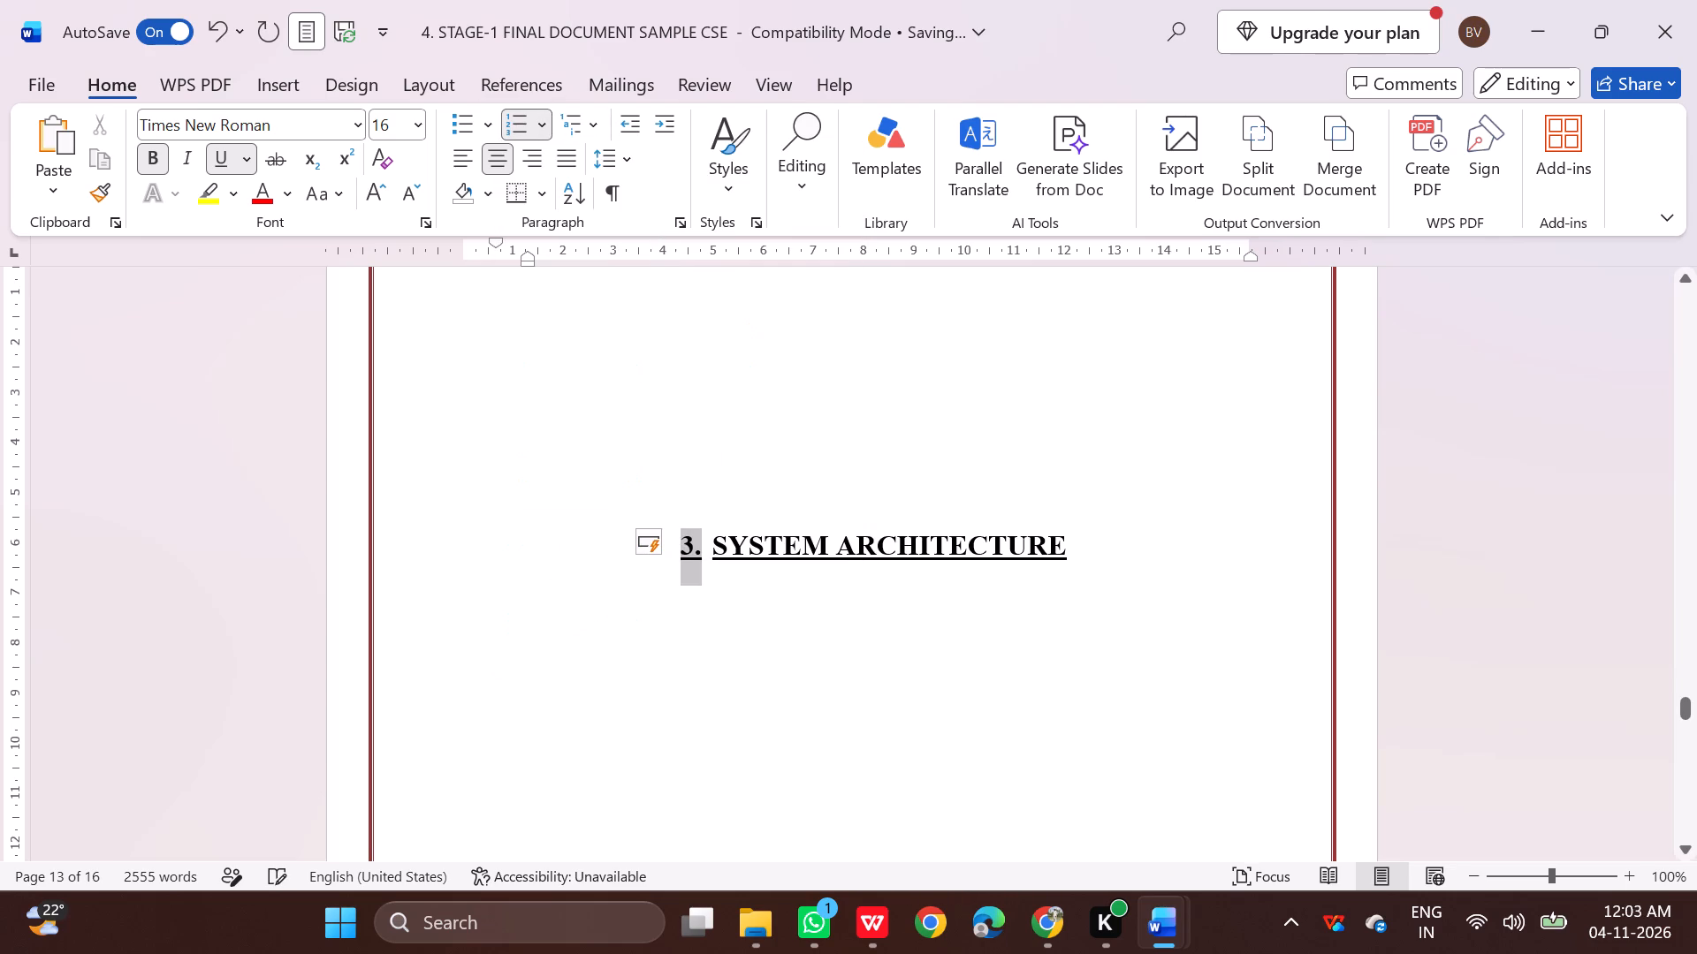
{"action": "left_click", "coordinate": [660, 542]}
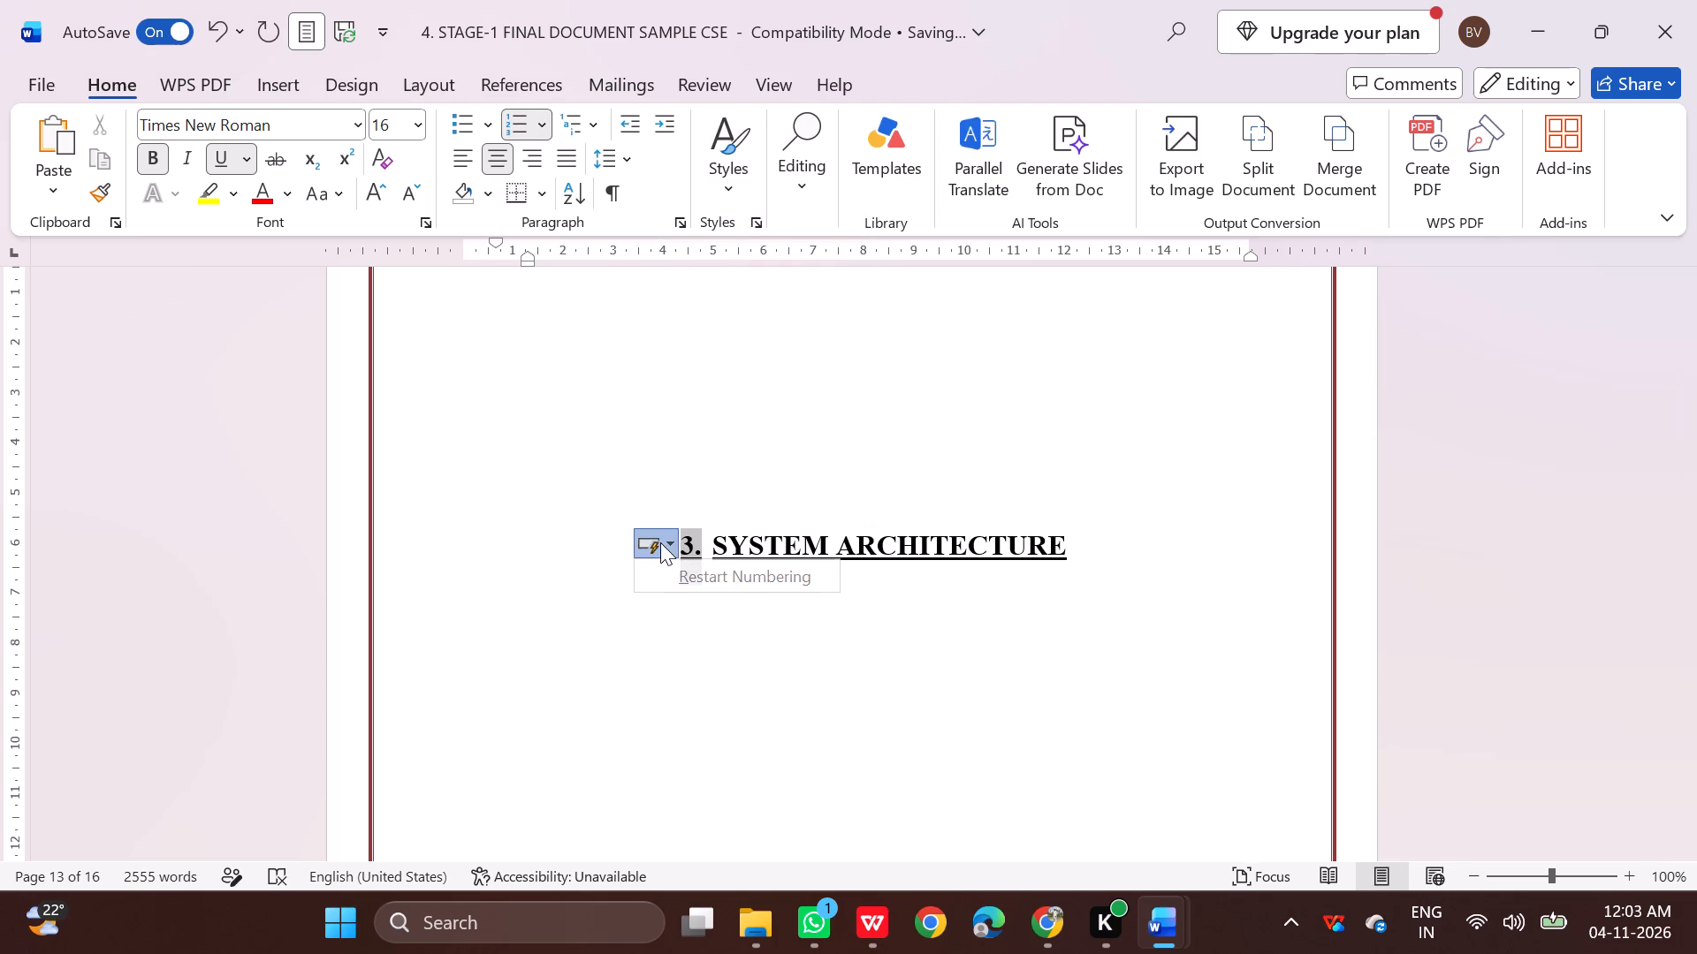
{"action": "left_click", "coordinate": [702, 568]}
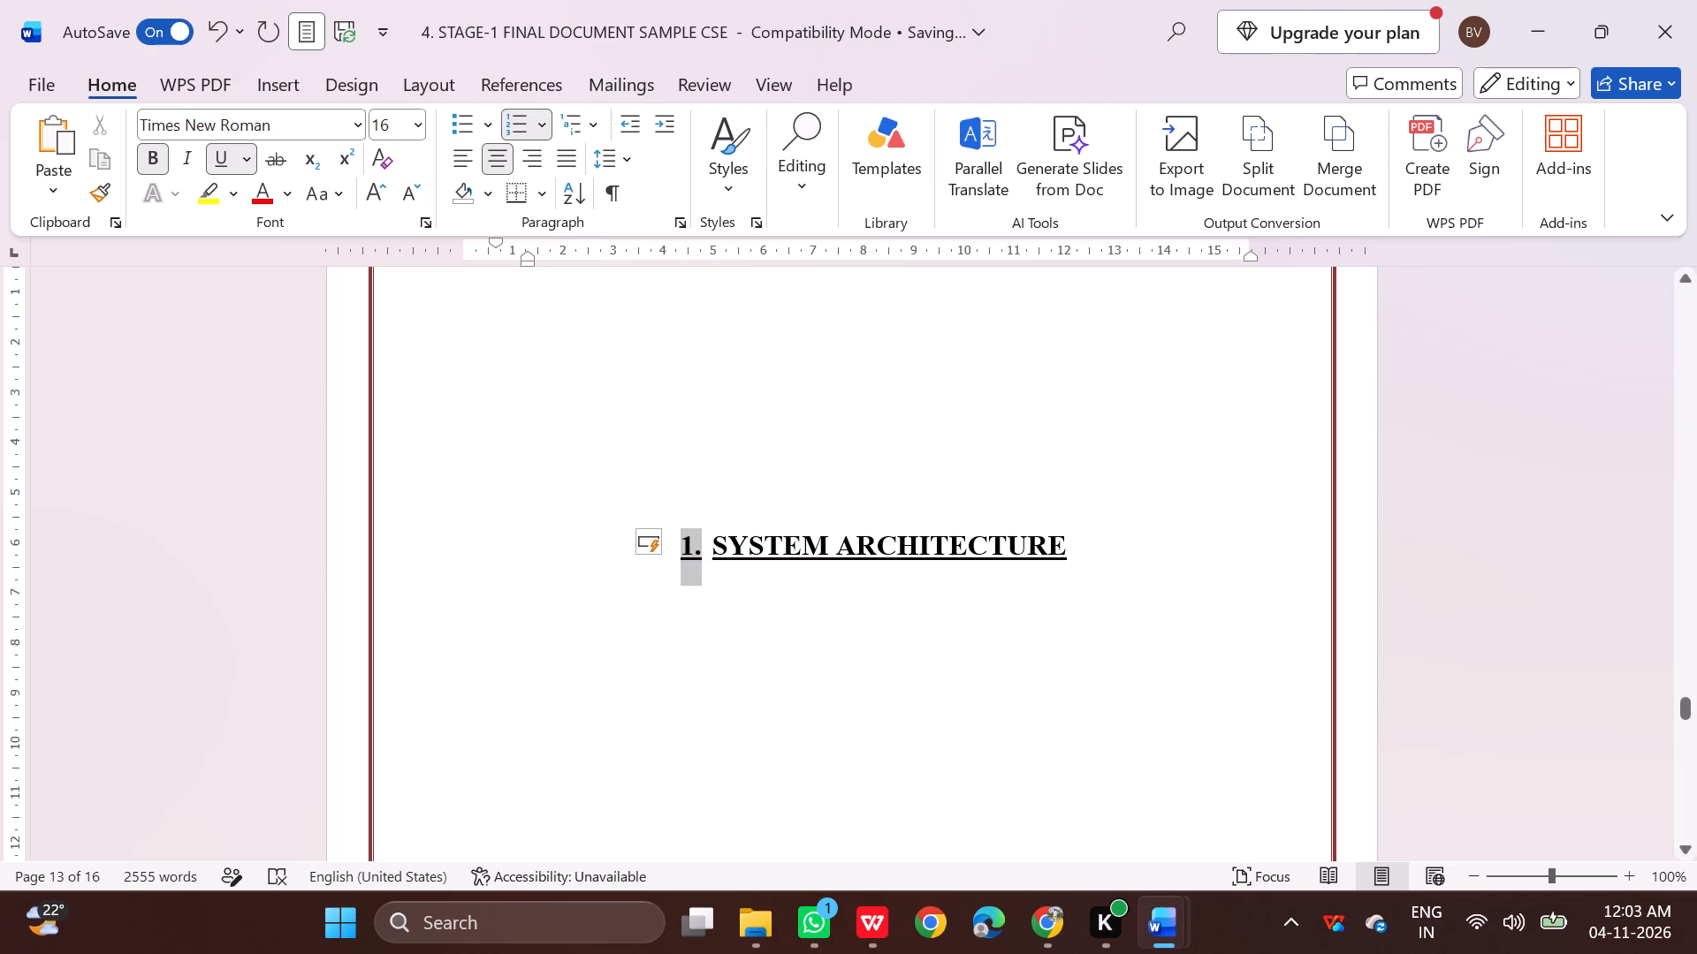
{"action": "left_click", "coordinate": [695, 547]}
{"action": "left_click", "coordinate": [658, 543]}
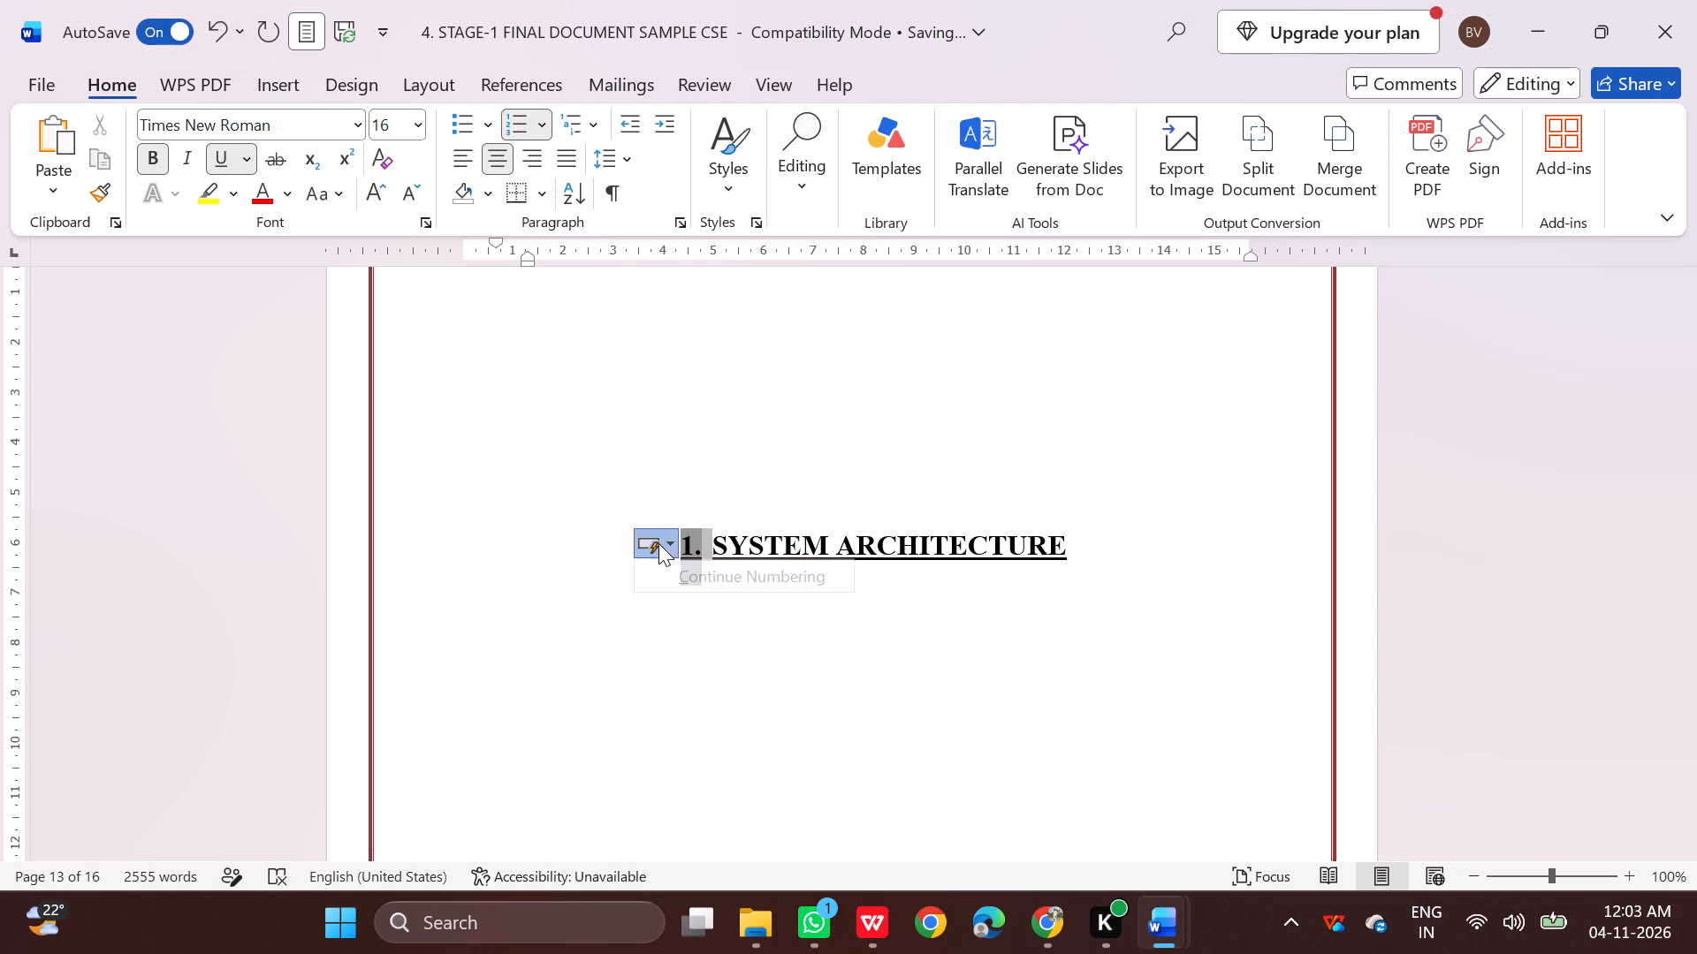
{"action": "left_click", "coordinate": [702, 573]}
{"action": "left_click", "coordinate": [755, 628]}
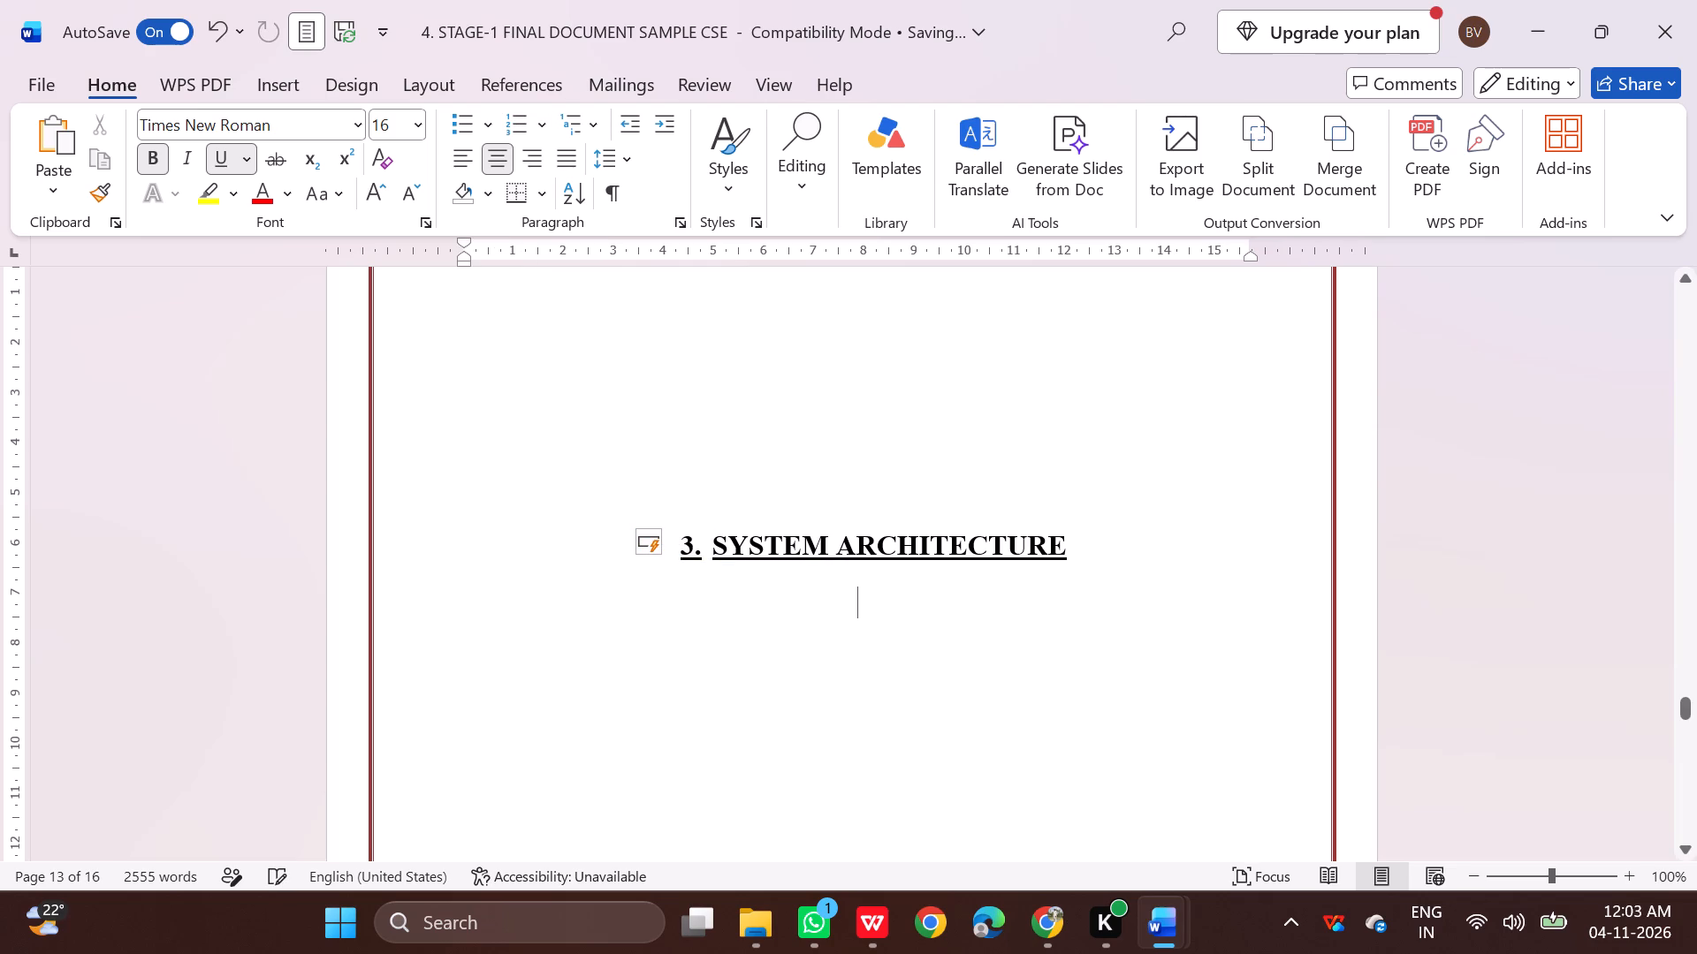
Delete the existing numbered SYSTEM ARCHITECTURE heading from page 13.
{"action": "left_click_drag", "start_coordinate": [965, 534], "coordinate": [658, 534]}
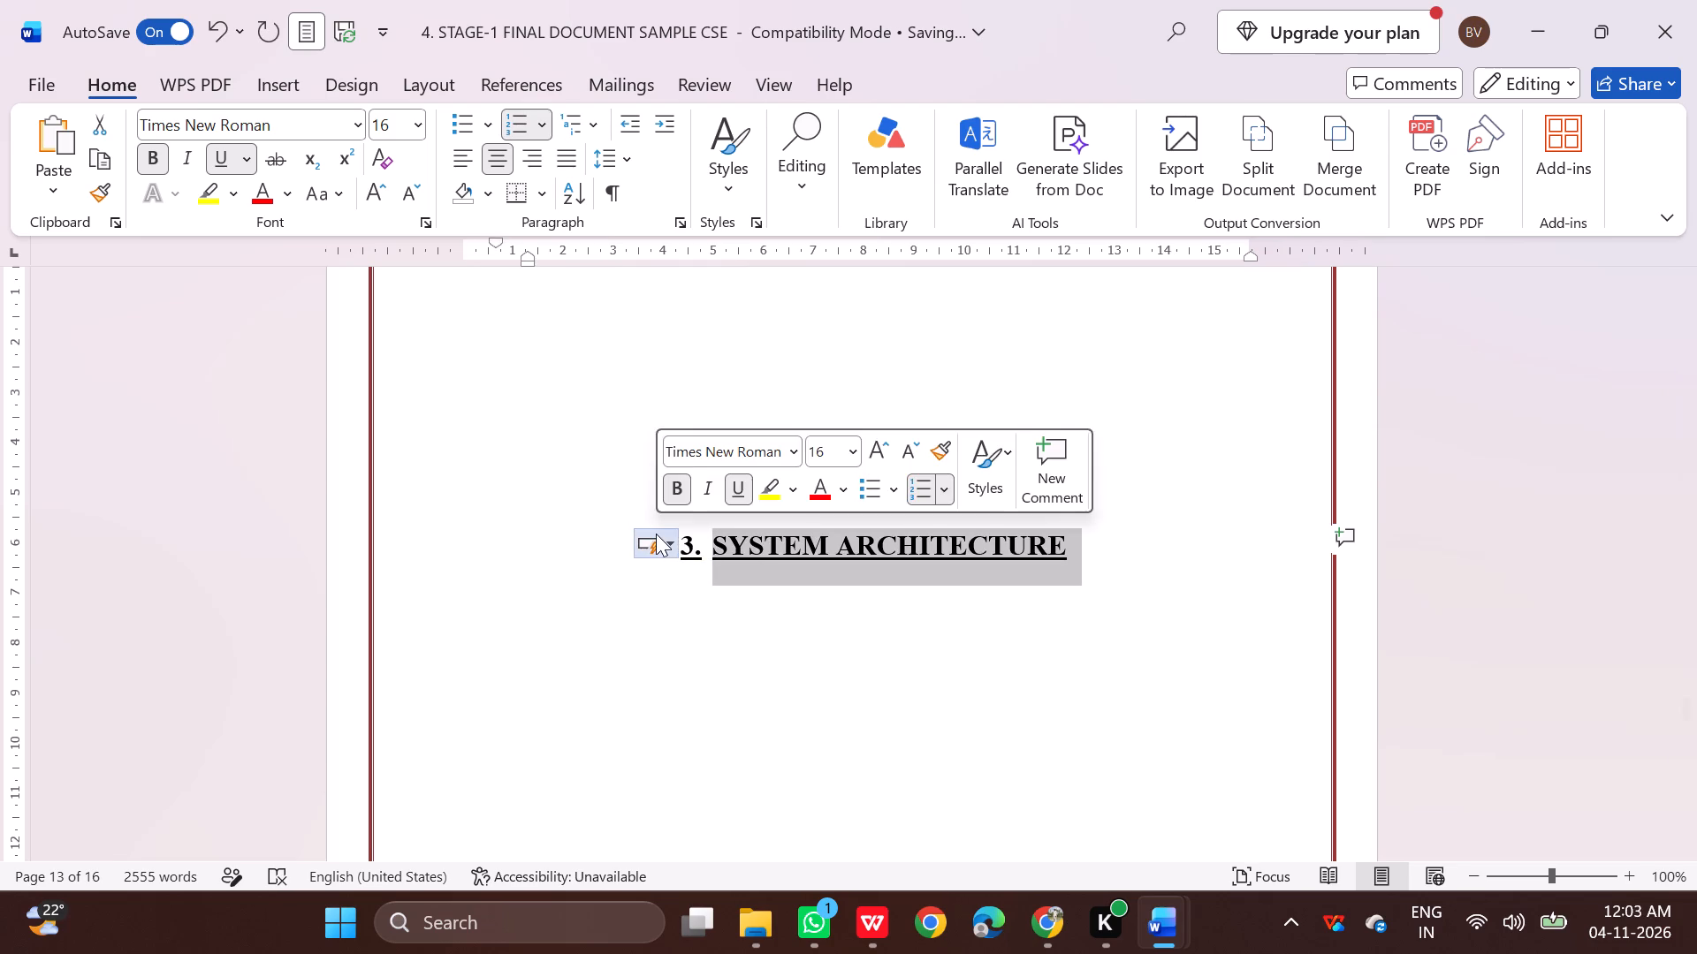
{"action": "key", "text": "BackSpace"}
{"action": "scroll", "coordinate": [656, 534], "scroll_direction": "up", "scroll_amount": 5}
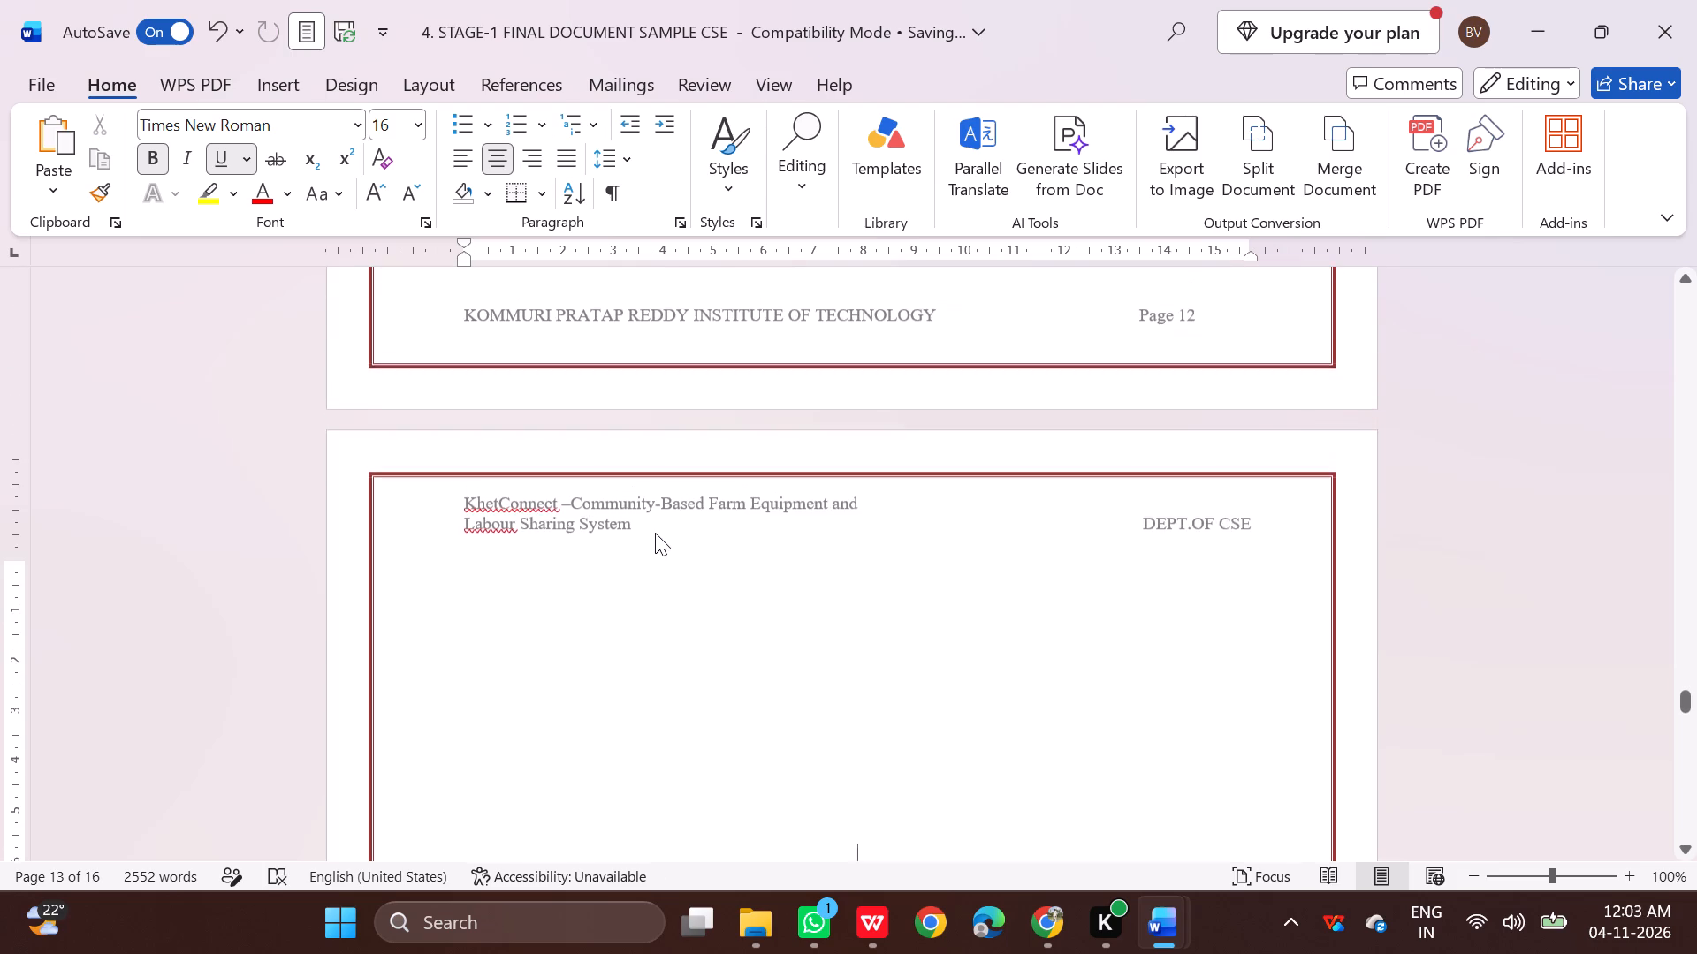
{"action": "scroll", "coordinate": [653, 588], "scroll_direction": "up", "scroll_amount": 3}
{"action": "scroll", "coordinate": [656, 610], "scroll_direction": "down", "scroll_amount": 3}
Copy the 5. SYSTEM ARCHITECTURE heading from the browser's Markdown preview and paste it at the top of page 13 in the Word report.
{"action": "left_click", "coordinate": [695, 602]}
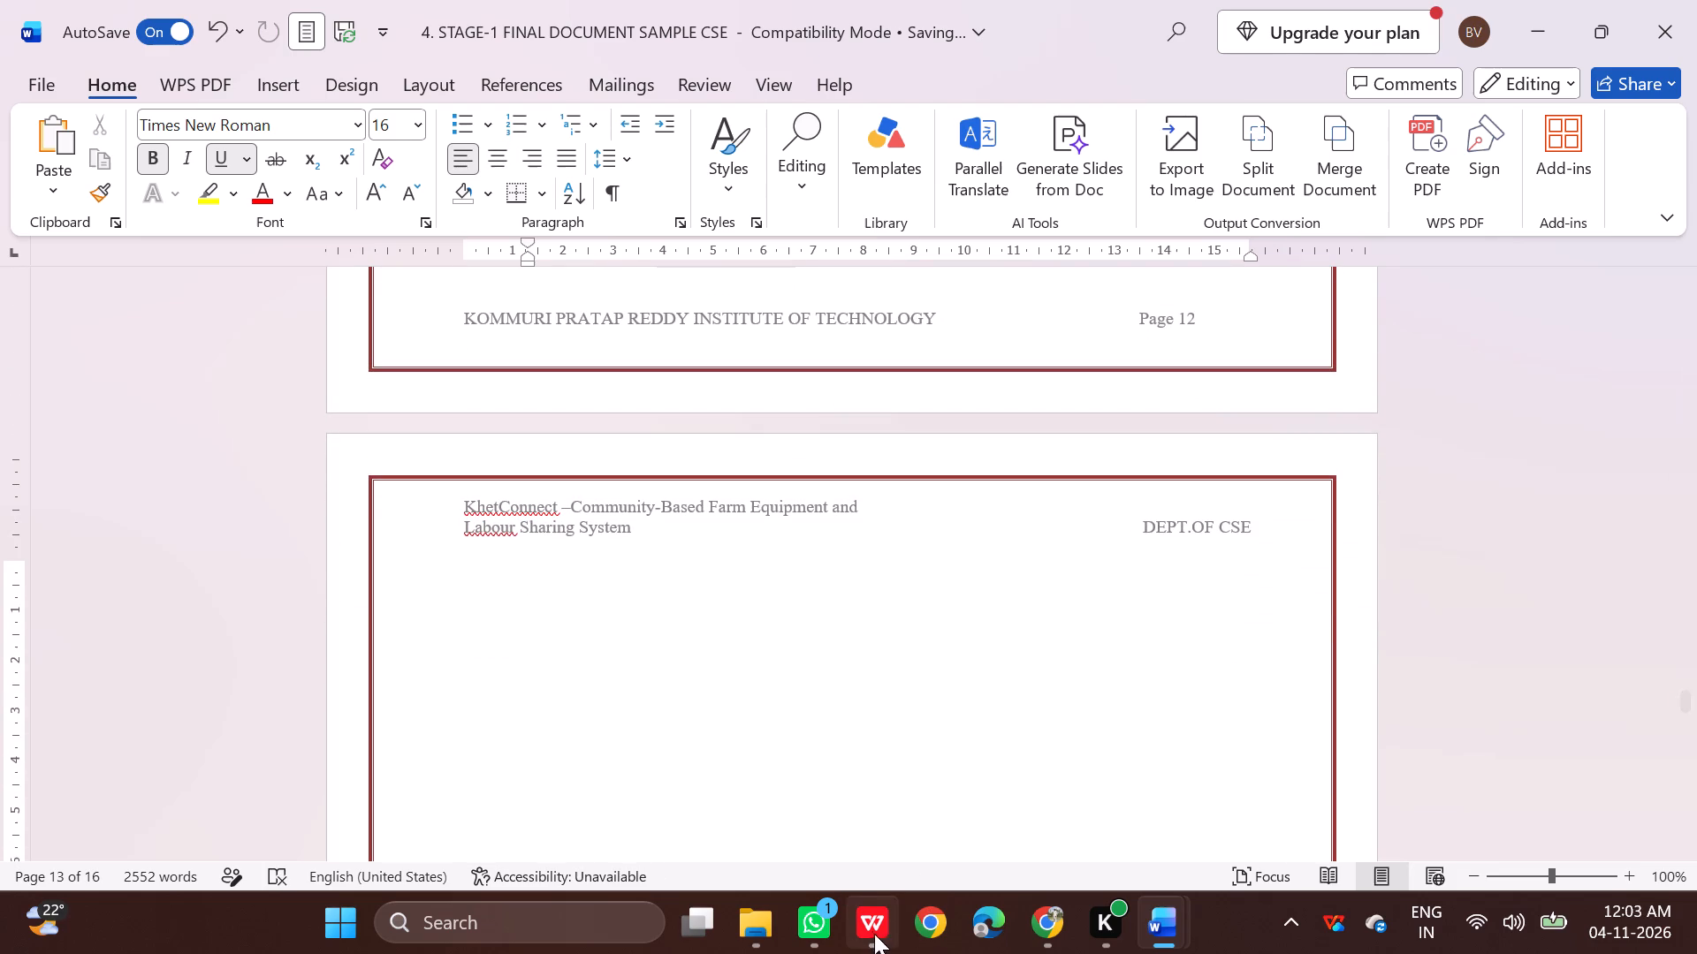
{"action": "left_click", "coordinate": [965, 821]}
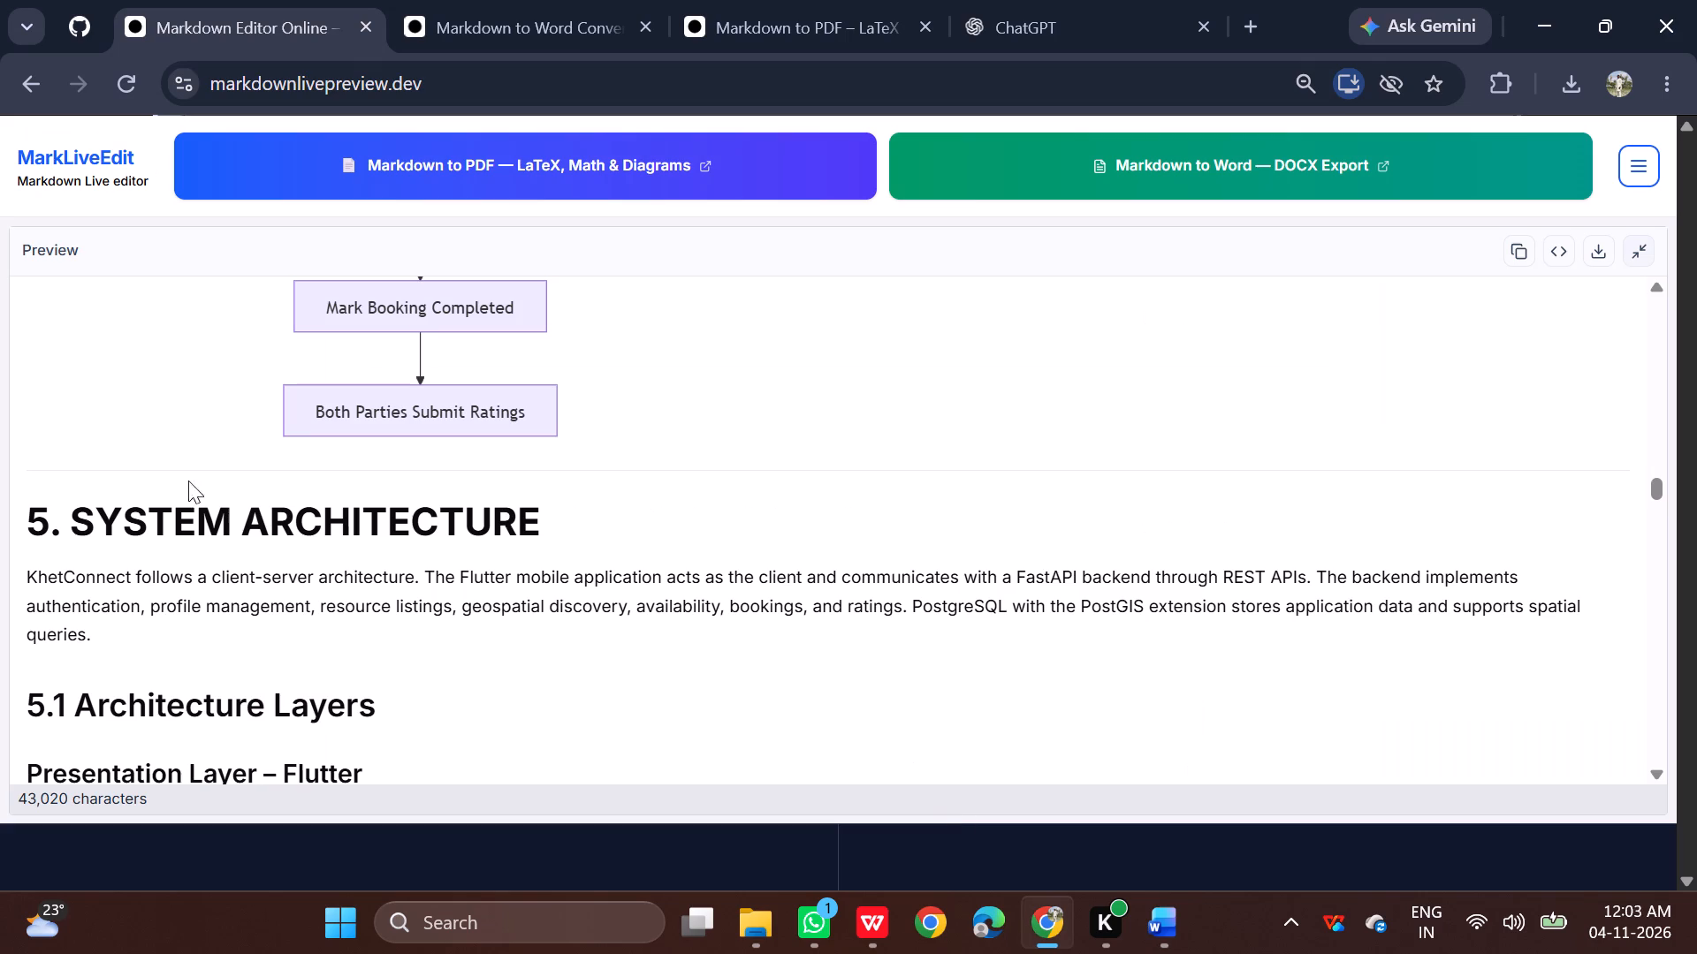
{"action": "left_click_drag", "start_coordinate": [27, 513], "coordinate": [539, 523]}
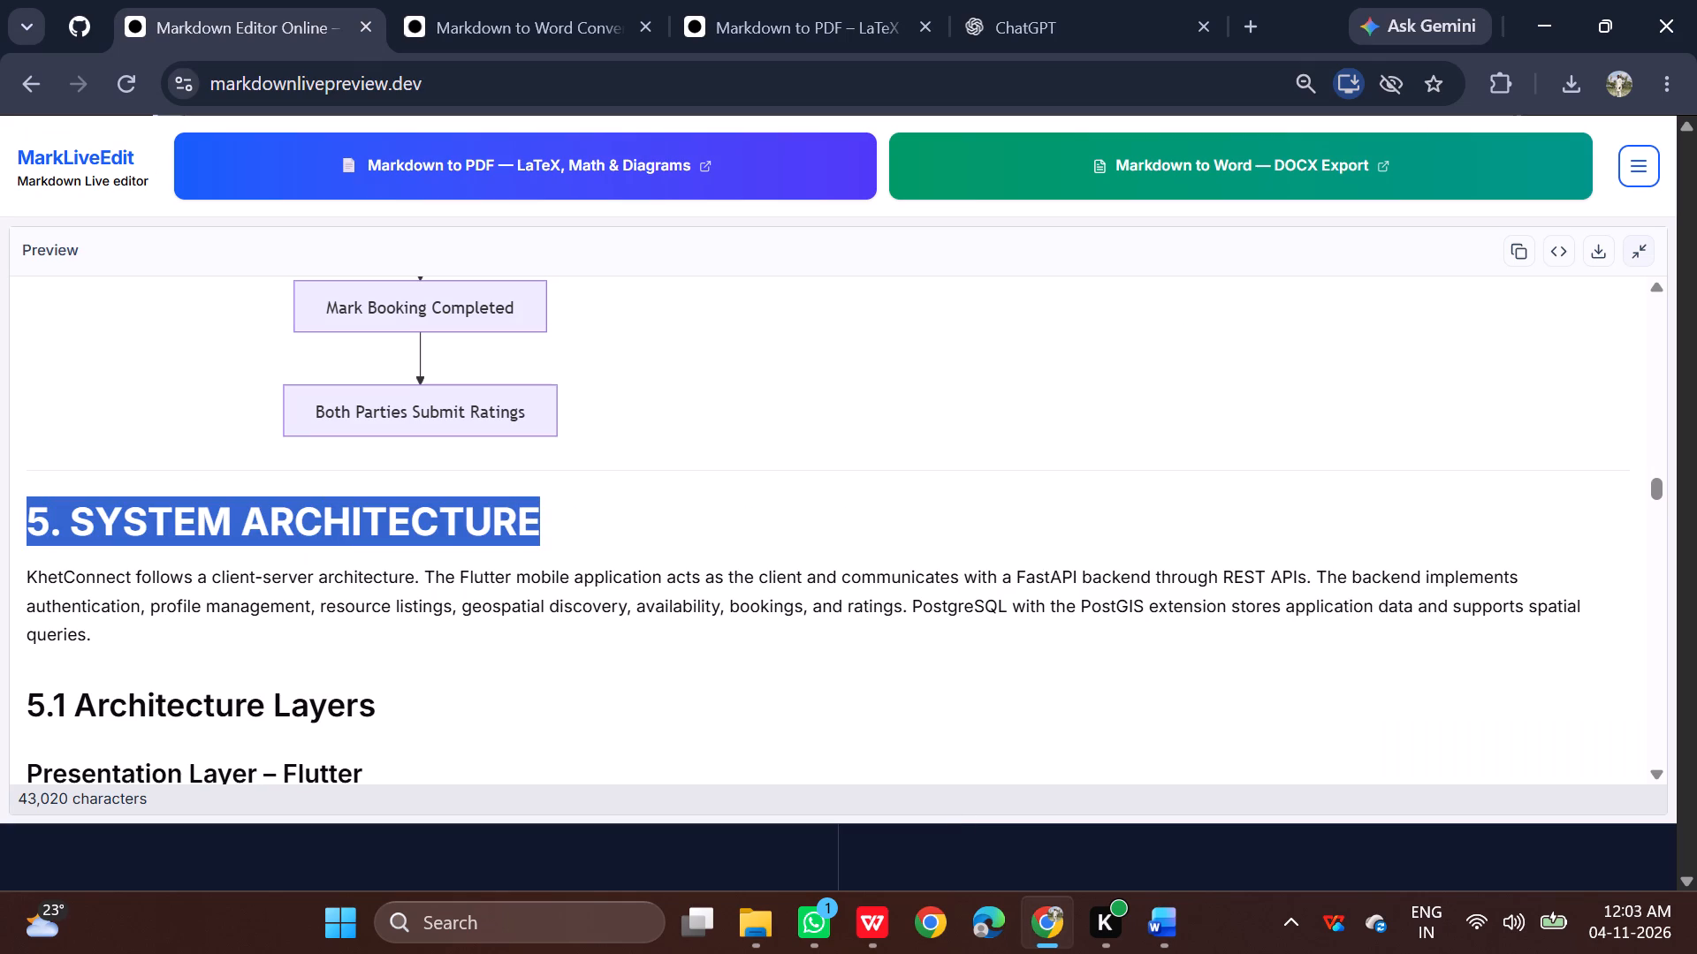
{"action": "key", "text": "ctrl+c"}
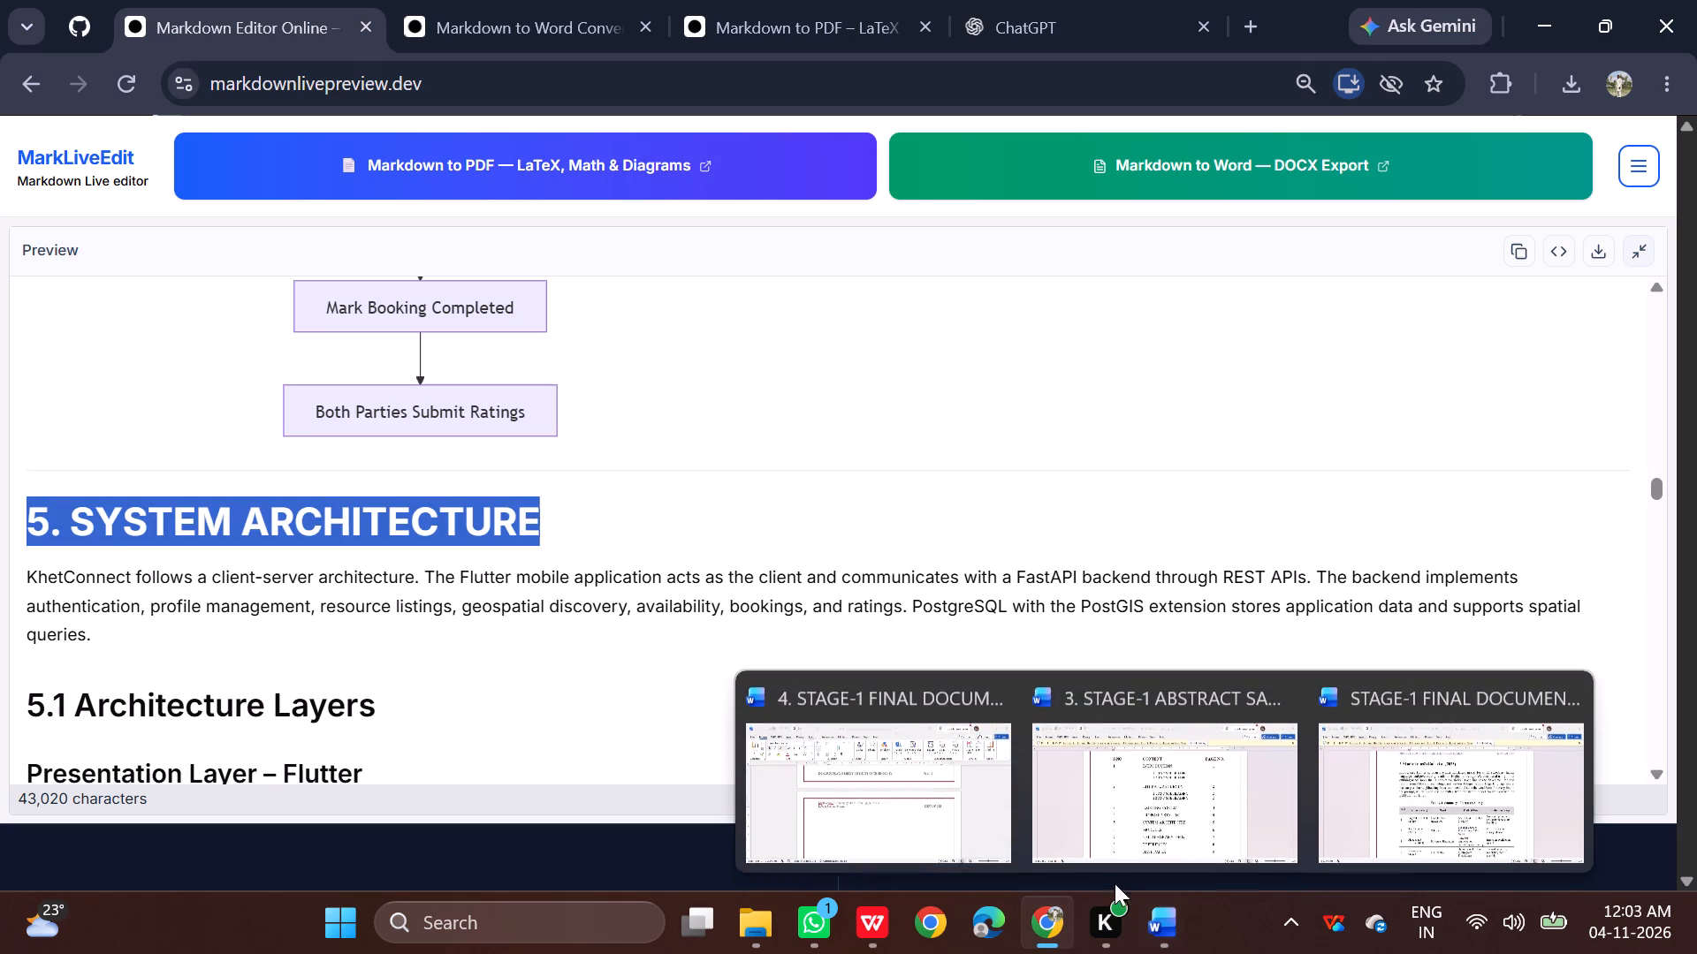
{"action": "left_click", "coordinate": [909, 829]}
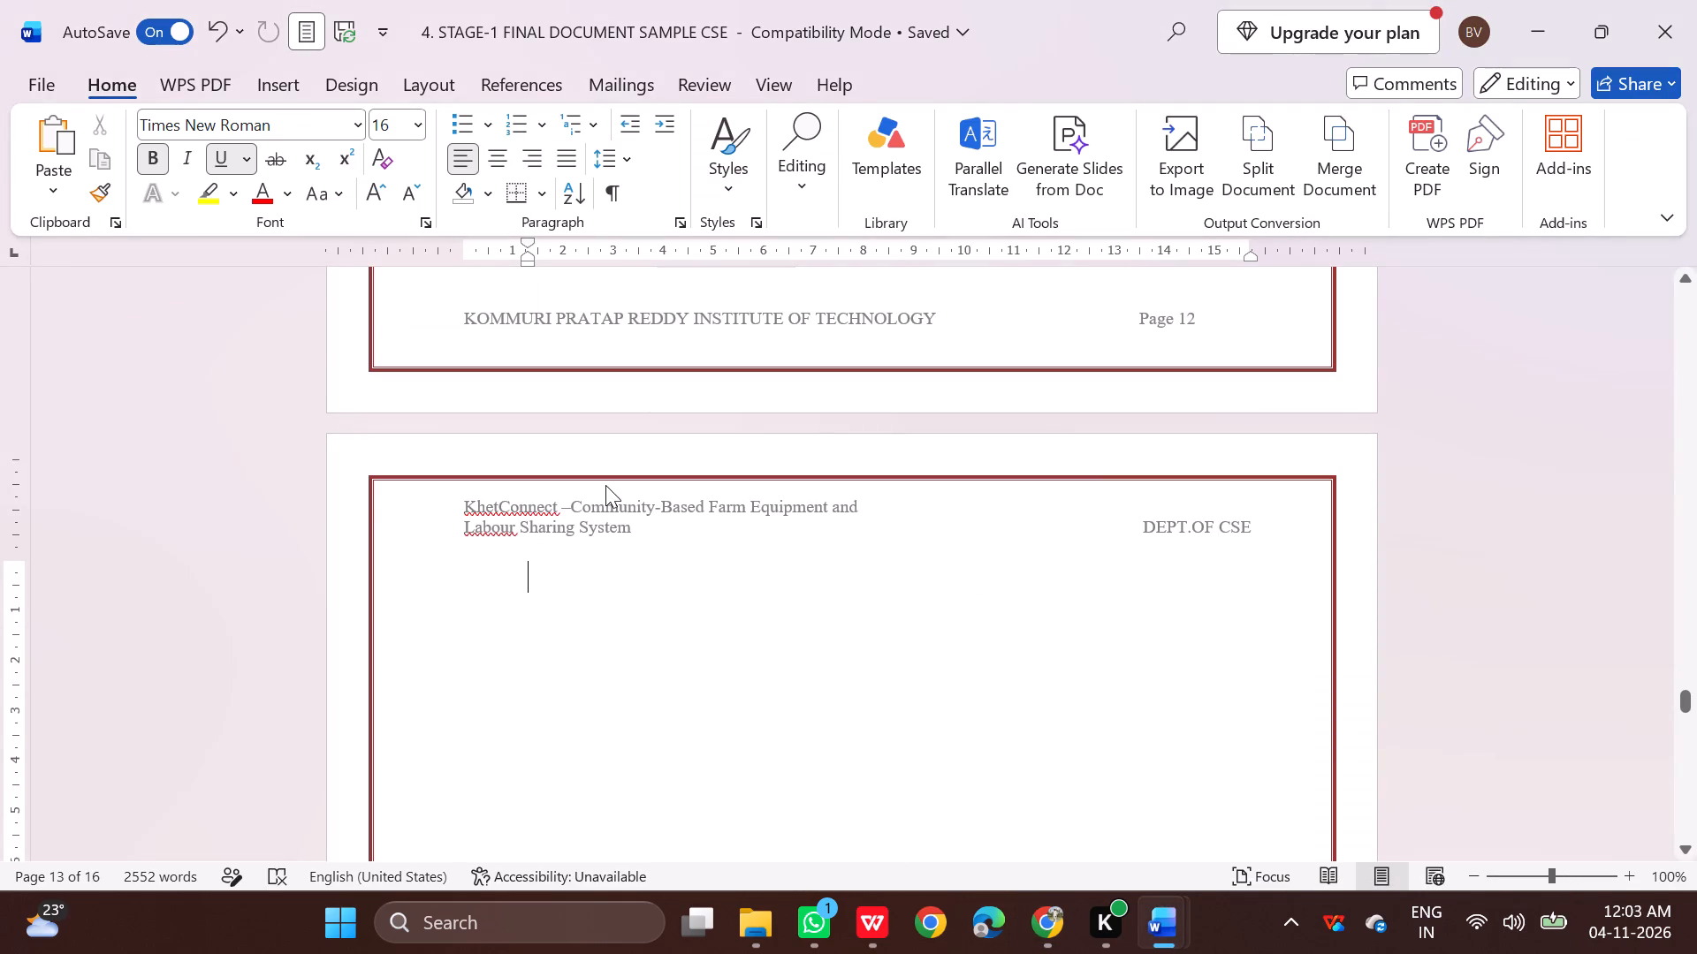
{"action": "scroll", "coordinate": [611, 572], "scroll_direction": "up", "scroll_amount": 7}
{"action": "scroll", "coordinate": [613, 573], "scroll_direction": "down", "scroll_amount": 8}
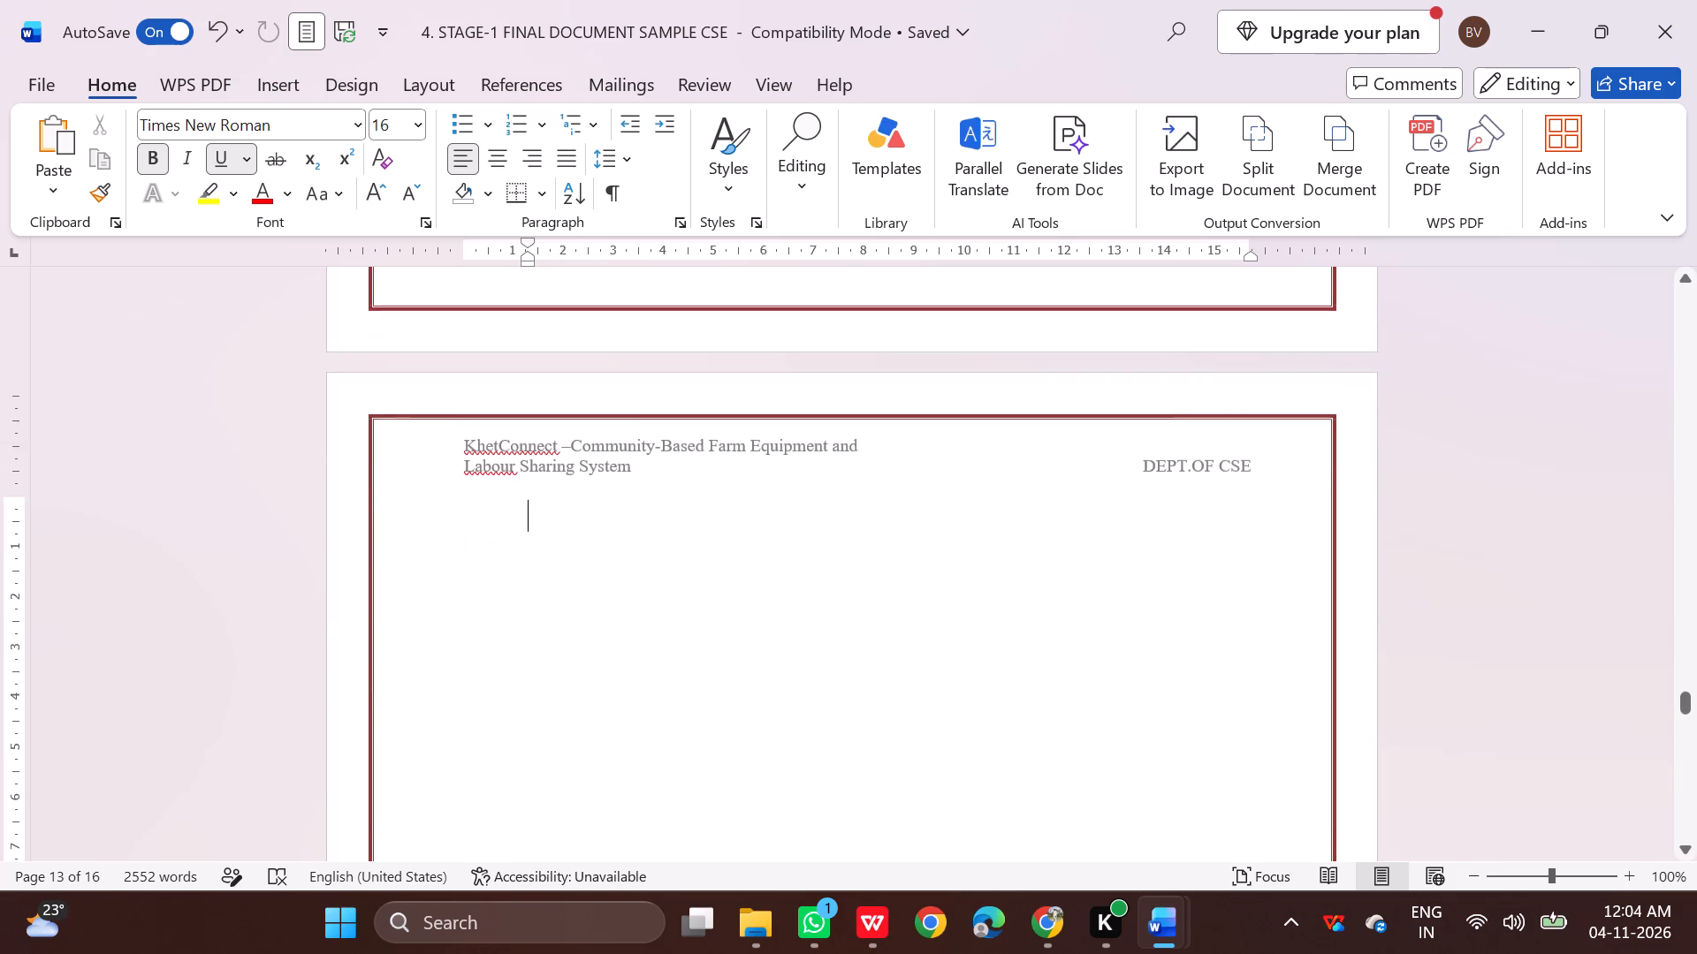
{"action": "key", "text": "ctrl+v"}
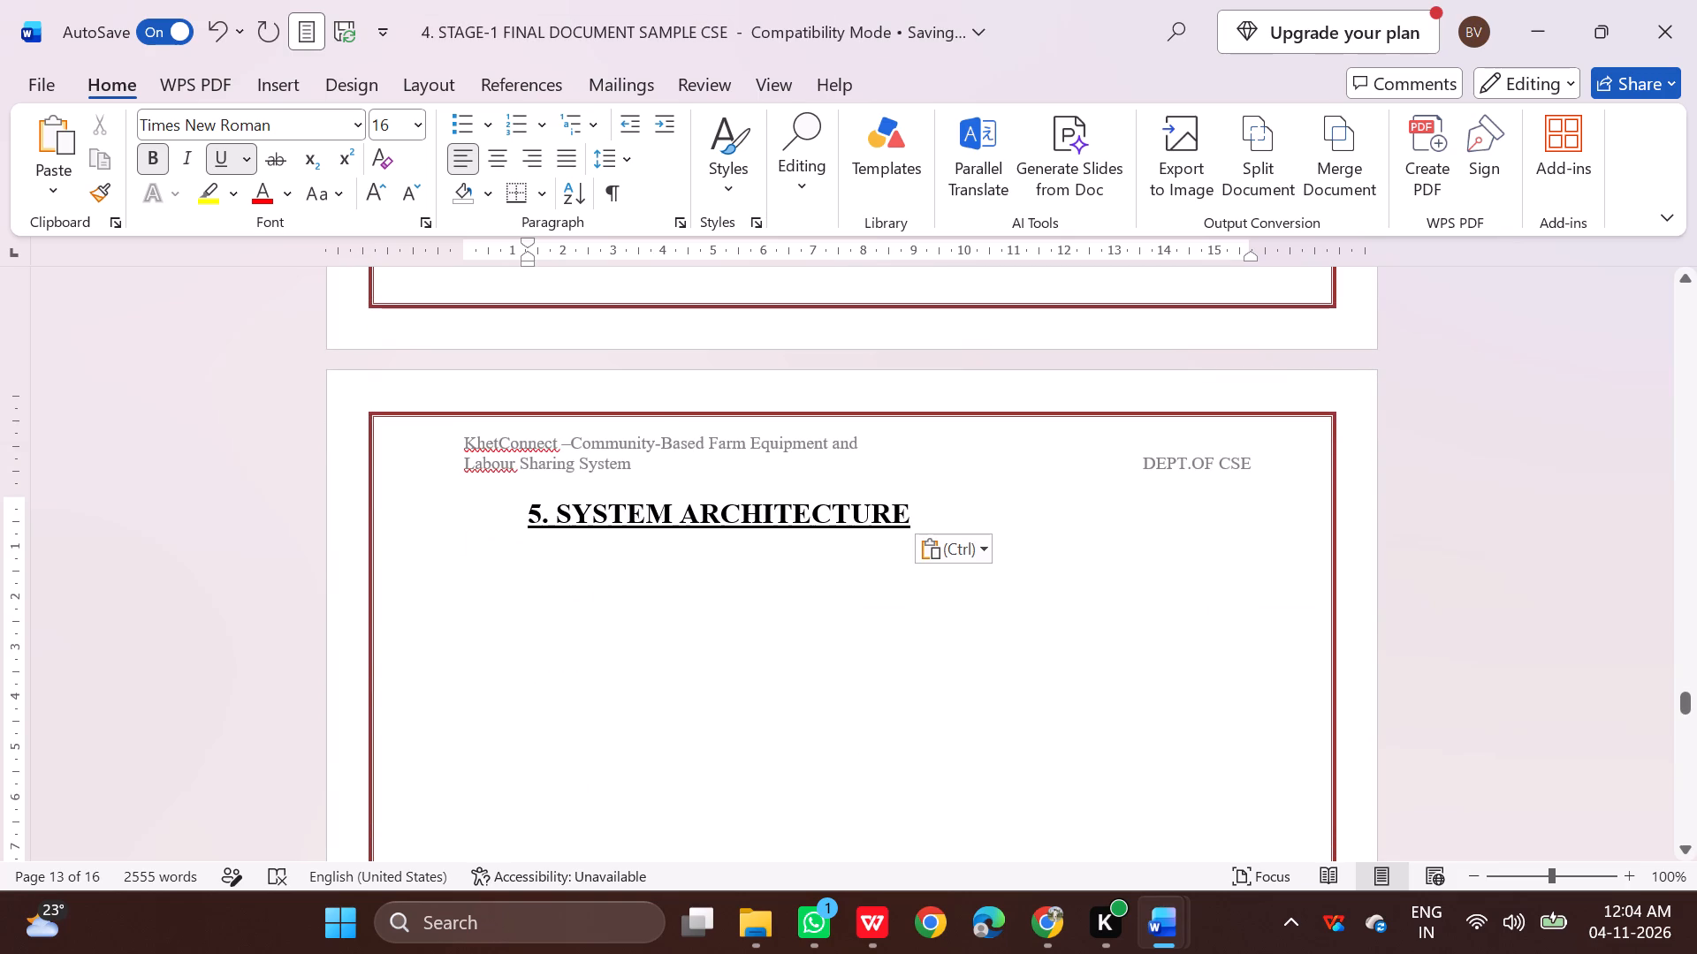
Centre the 5. SYSTEM ARCHITECTURE heading on page 13.
{"action": "left_click", "coordinate": [499, 156]}
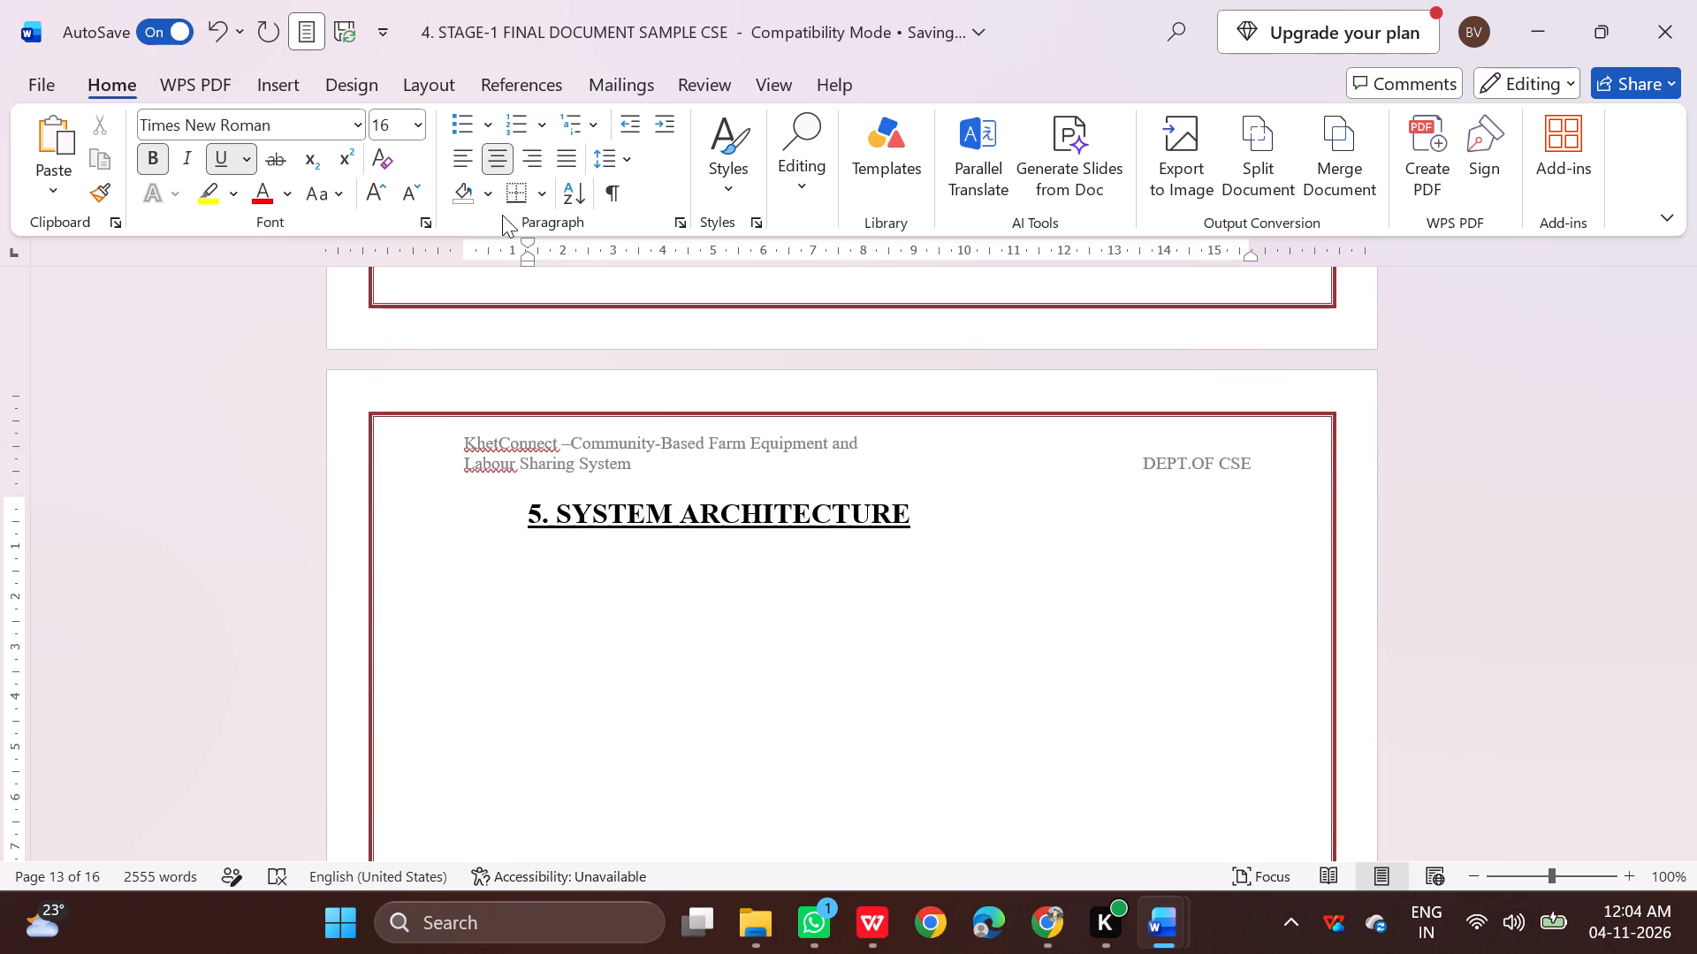
{"action": "left_click_drag", "start_coordinate": [919, 508], "coordinate": [510, 517]}
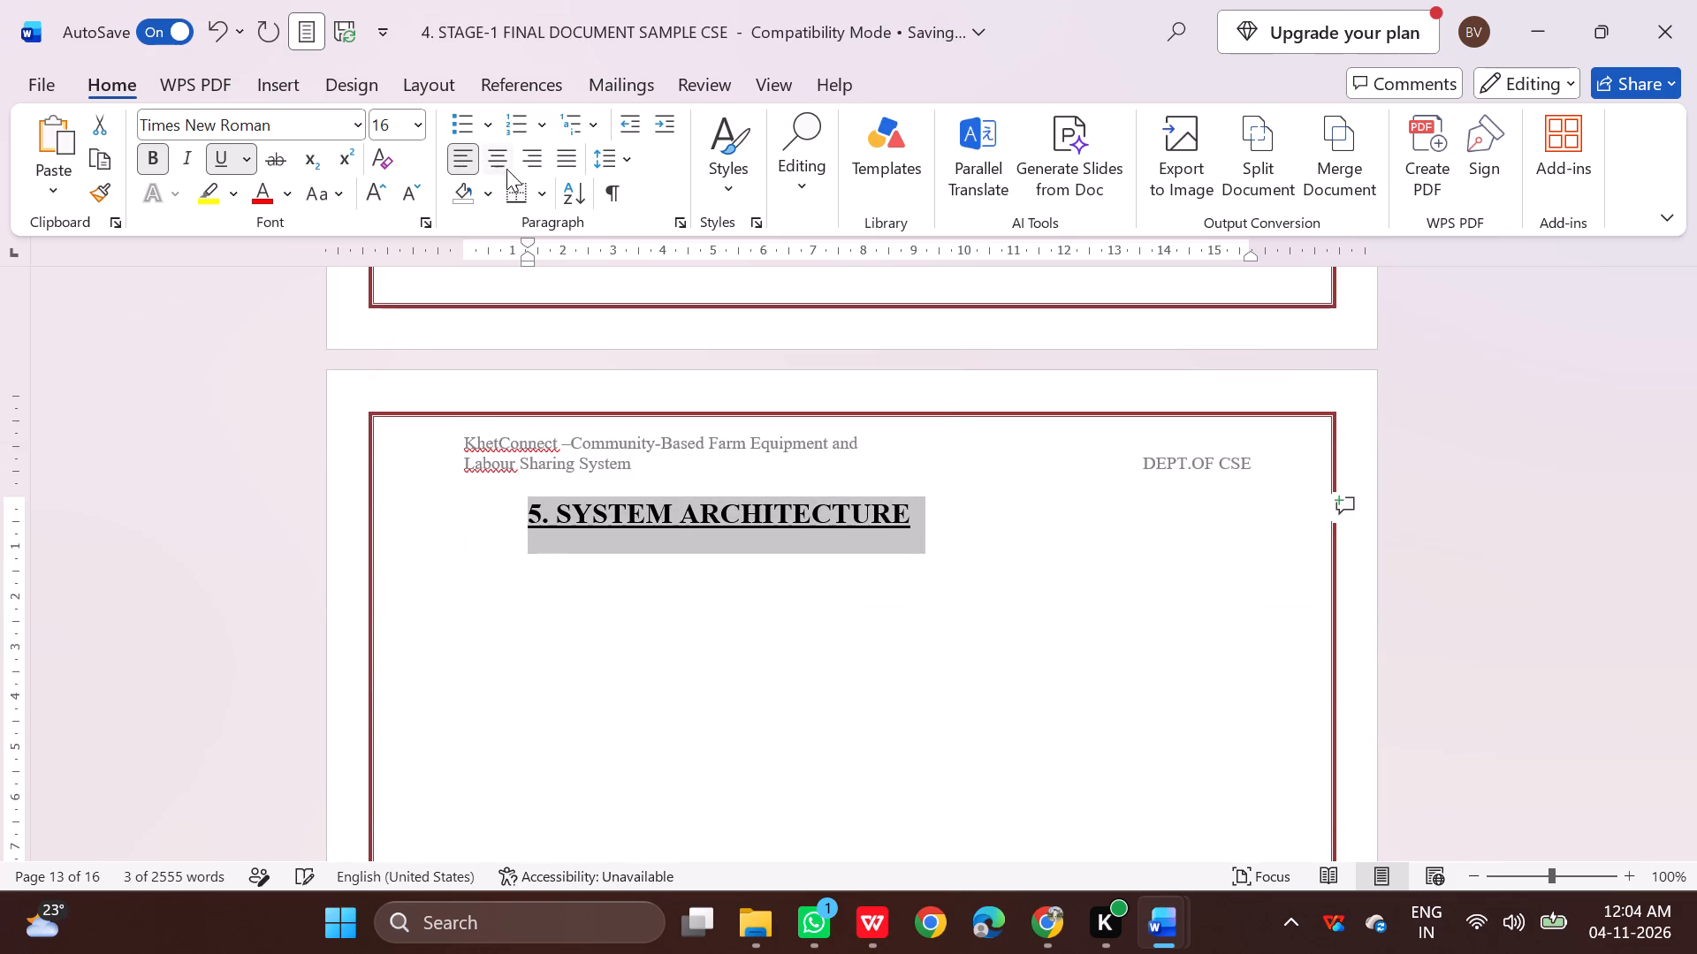
{"action": "left_click", "coordinate": [498, 145]}
Reset the empty line below the SYSTEM ARCHITECTURE heading to left alignment with no indent.
{"action": "left_click", "coordinate": [439, 570]}
{"action": "left_click", "coordinate": [494, 574]}
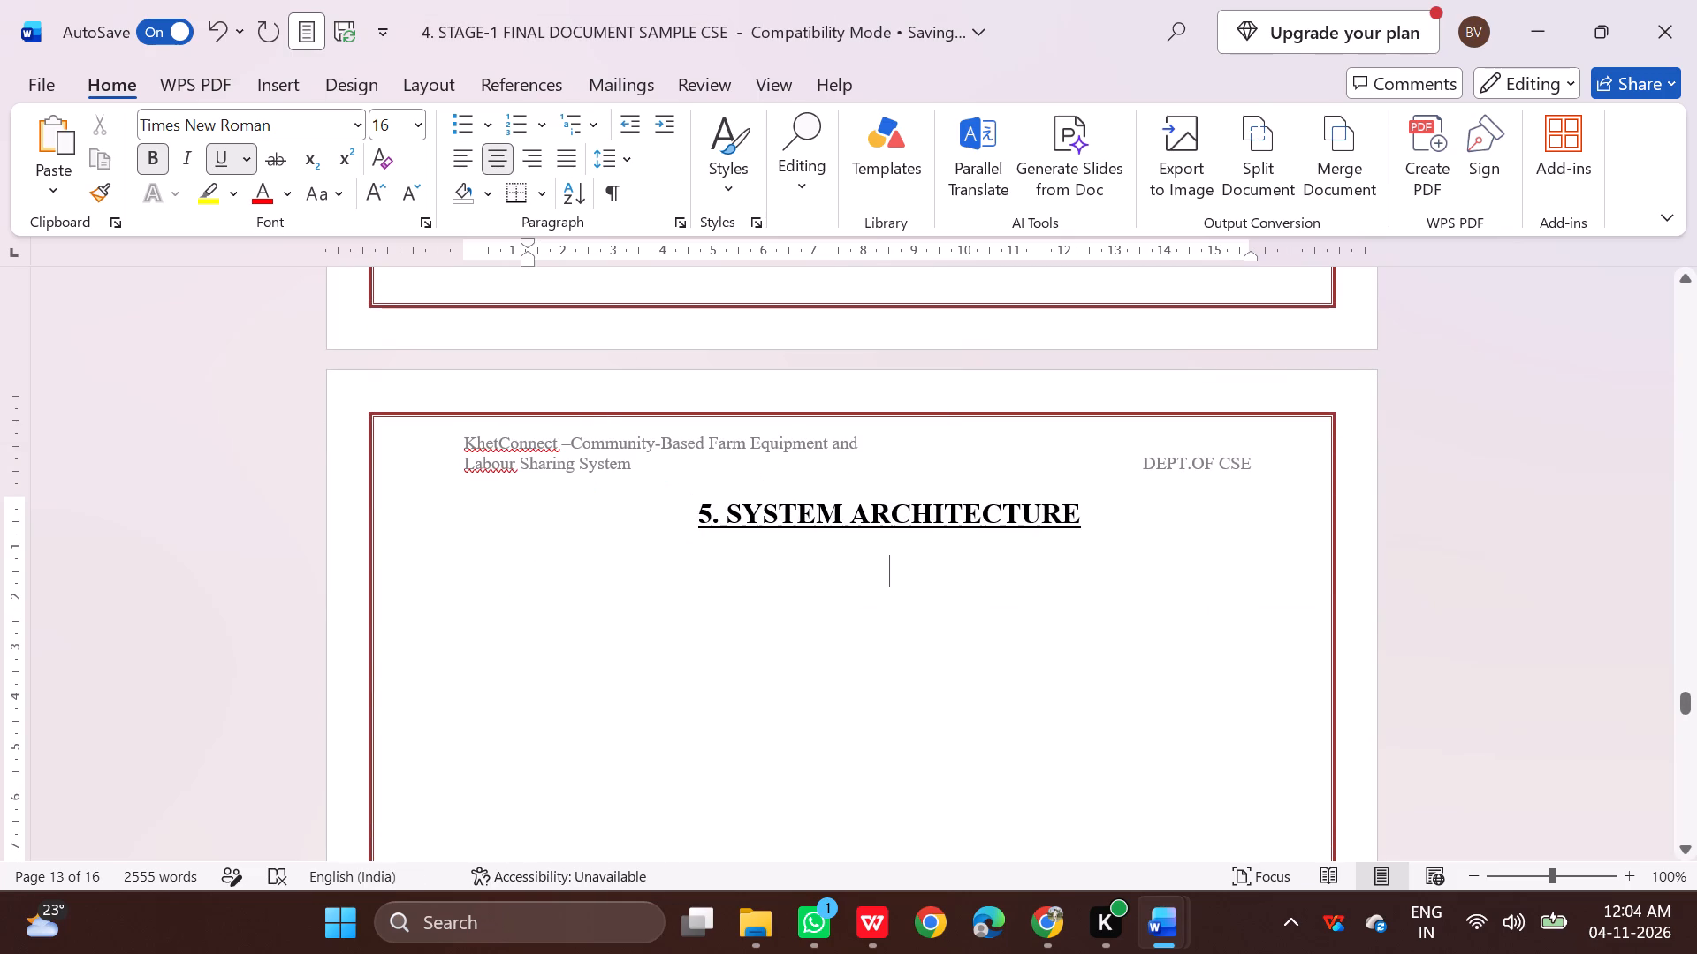
{"action": "left_click", "coordinate": [495, 583]}
{"action": "key", "text": "BackSpace"}
{"action": "key", "text": "BackSpace"}
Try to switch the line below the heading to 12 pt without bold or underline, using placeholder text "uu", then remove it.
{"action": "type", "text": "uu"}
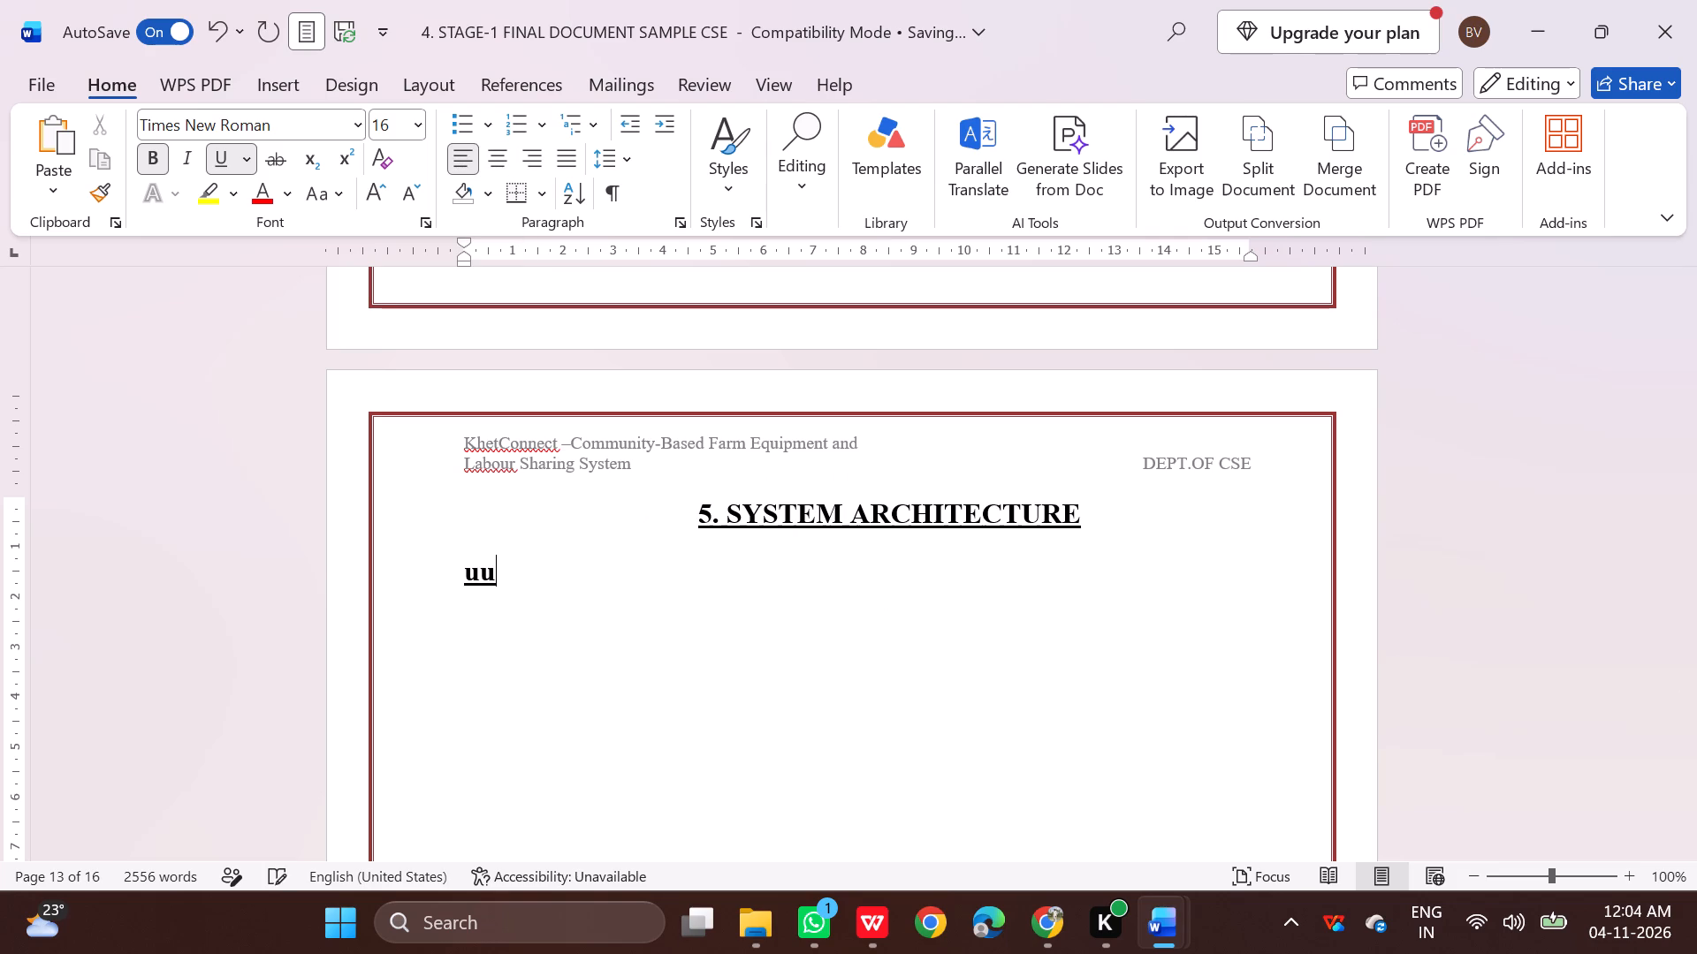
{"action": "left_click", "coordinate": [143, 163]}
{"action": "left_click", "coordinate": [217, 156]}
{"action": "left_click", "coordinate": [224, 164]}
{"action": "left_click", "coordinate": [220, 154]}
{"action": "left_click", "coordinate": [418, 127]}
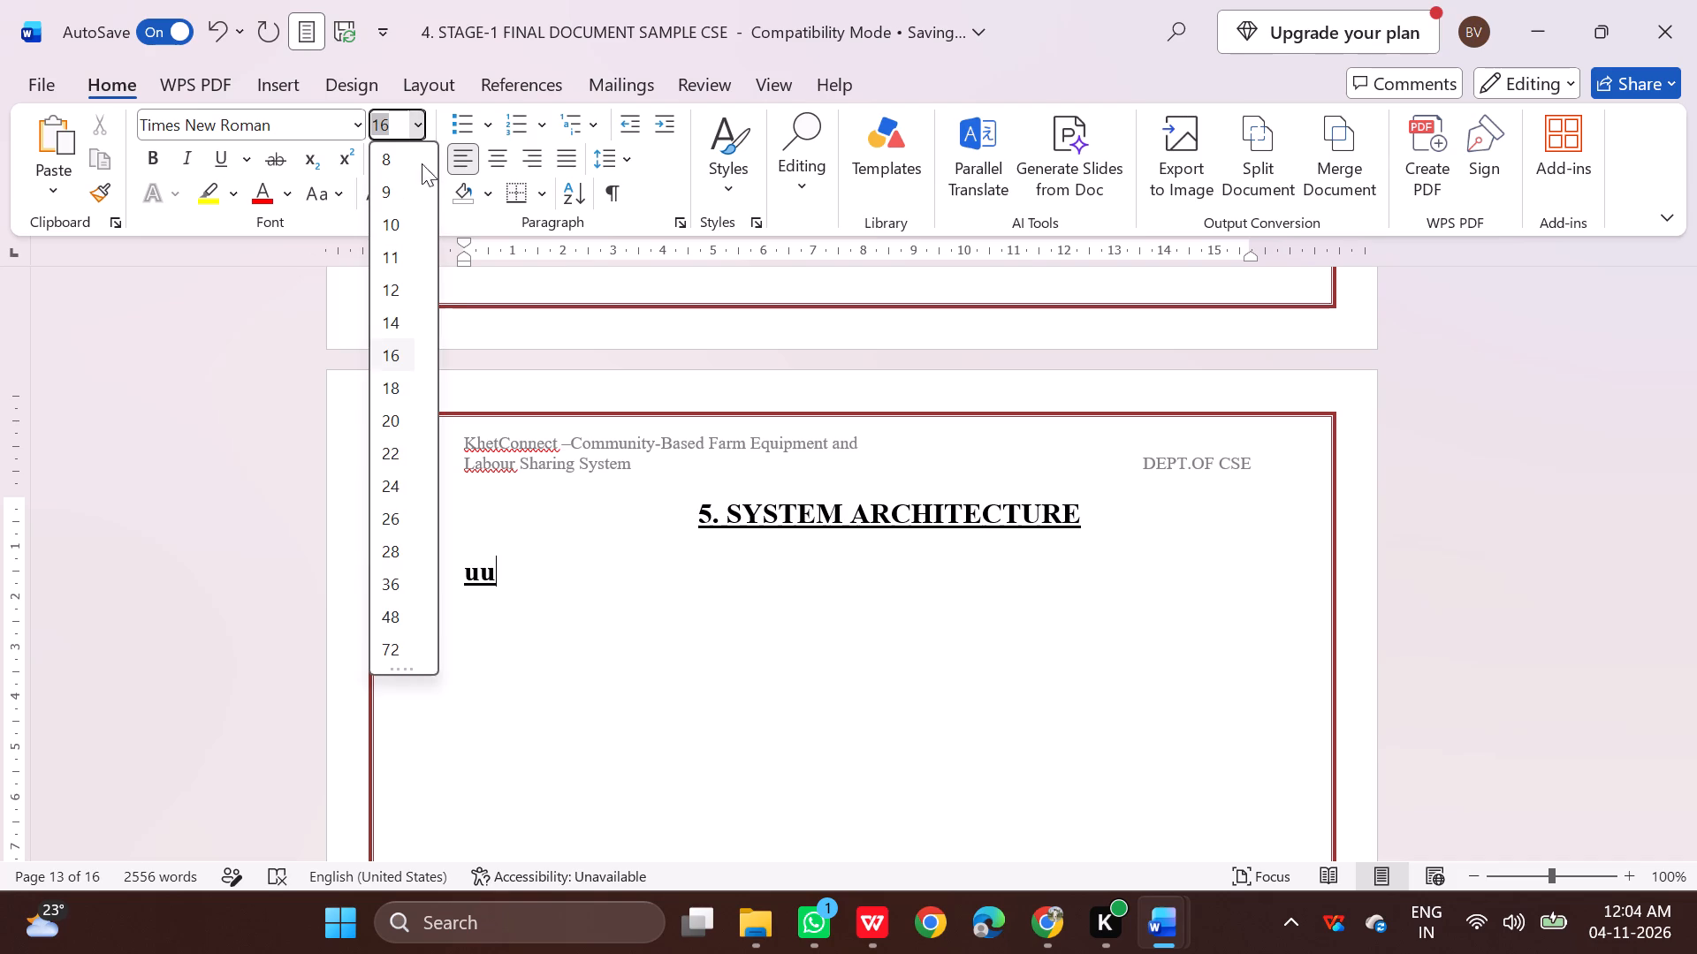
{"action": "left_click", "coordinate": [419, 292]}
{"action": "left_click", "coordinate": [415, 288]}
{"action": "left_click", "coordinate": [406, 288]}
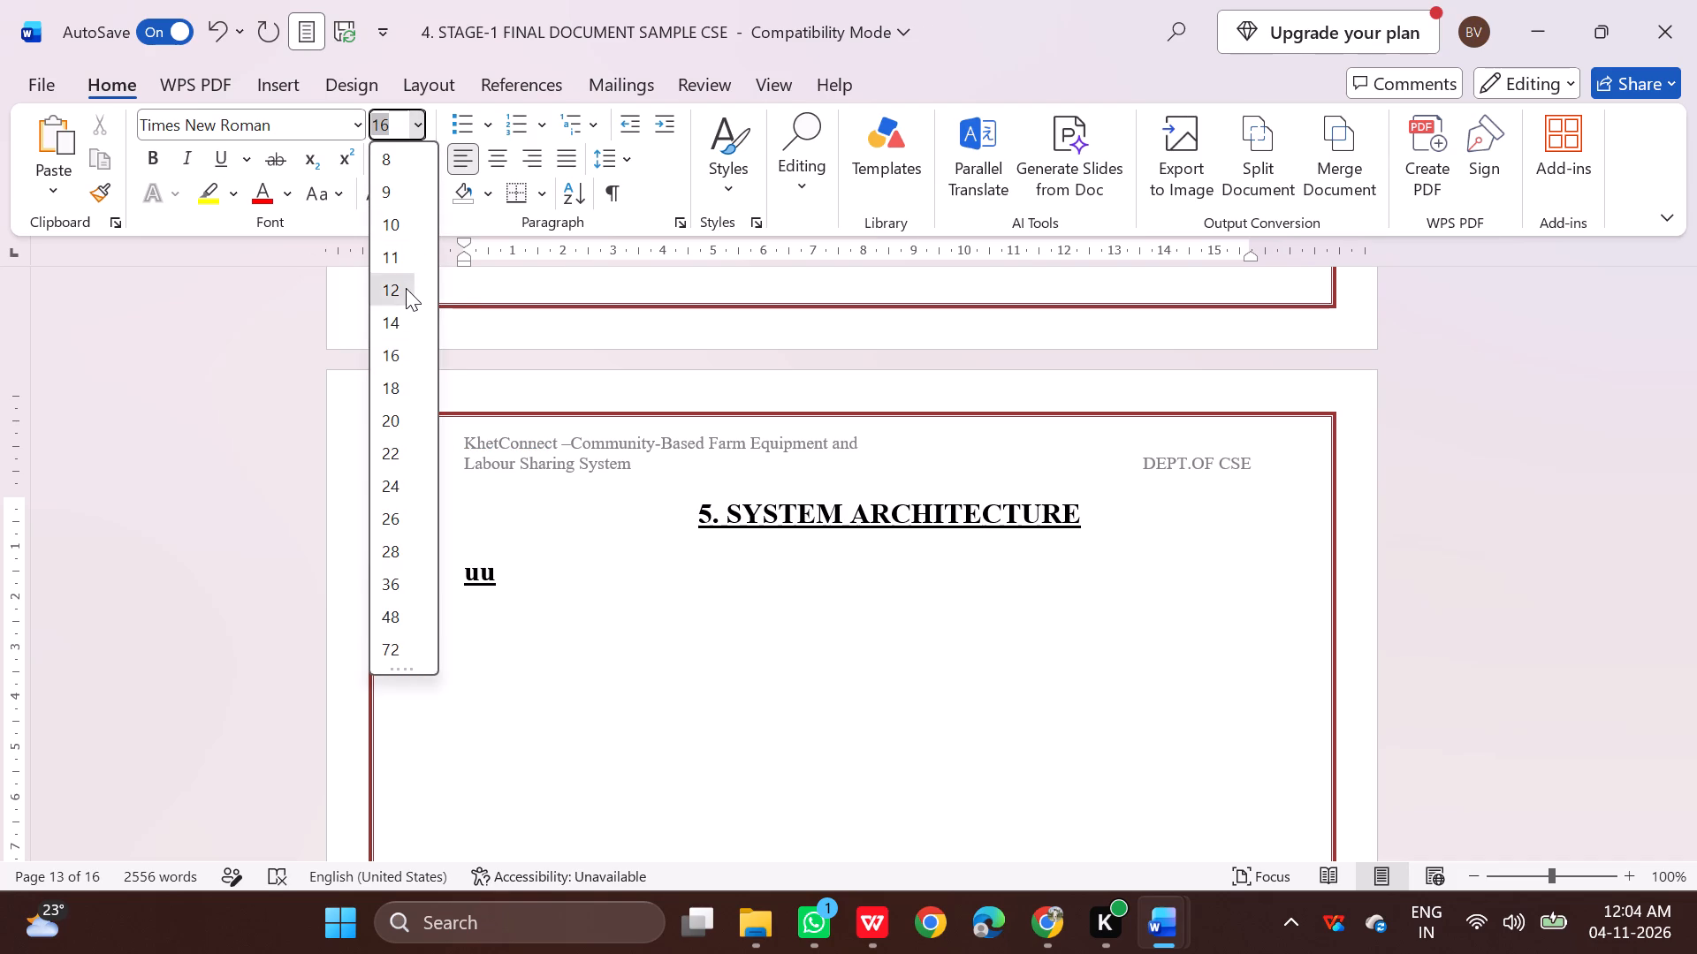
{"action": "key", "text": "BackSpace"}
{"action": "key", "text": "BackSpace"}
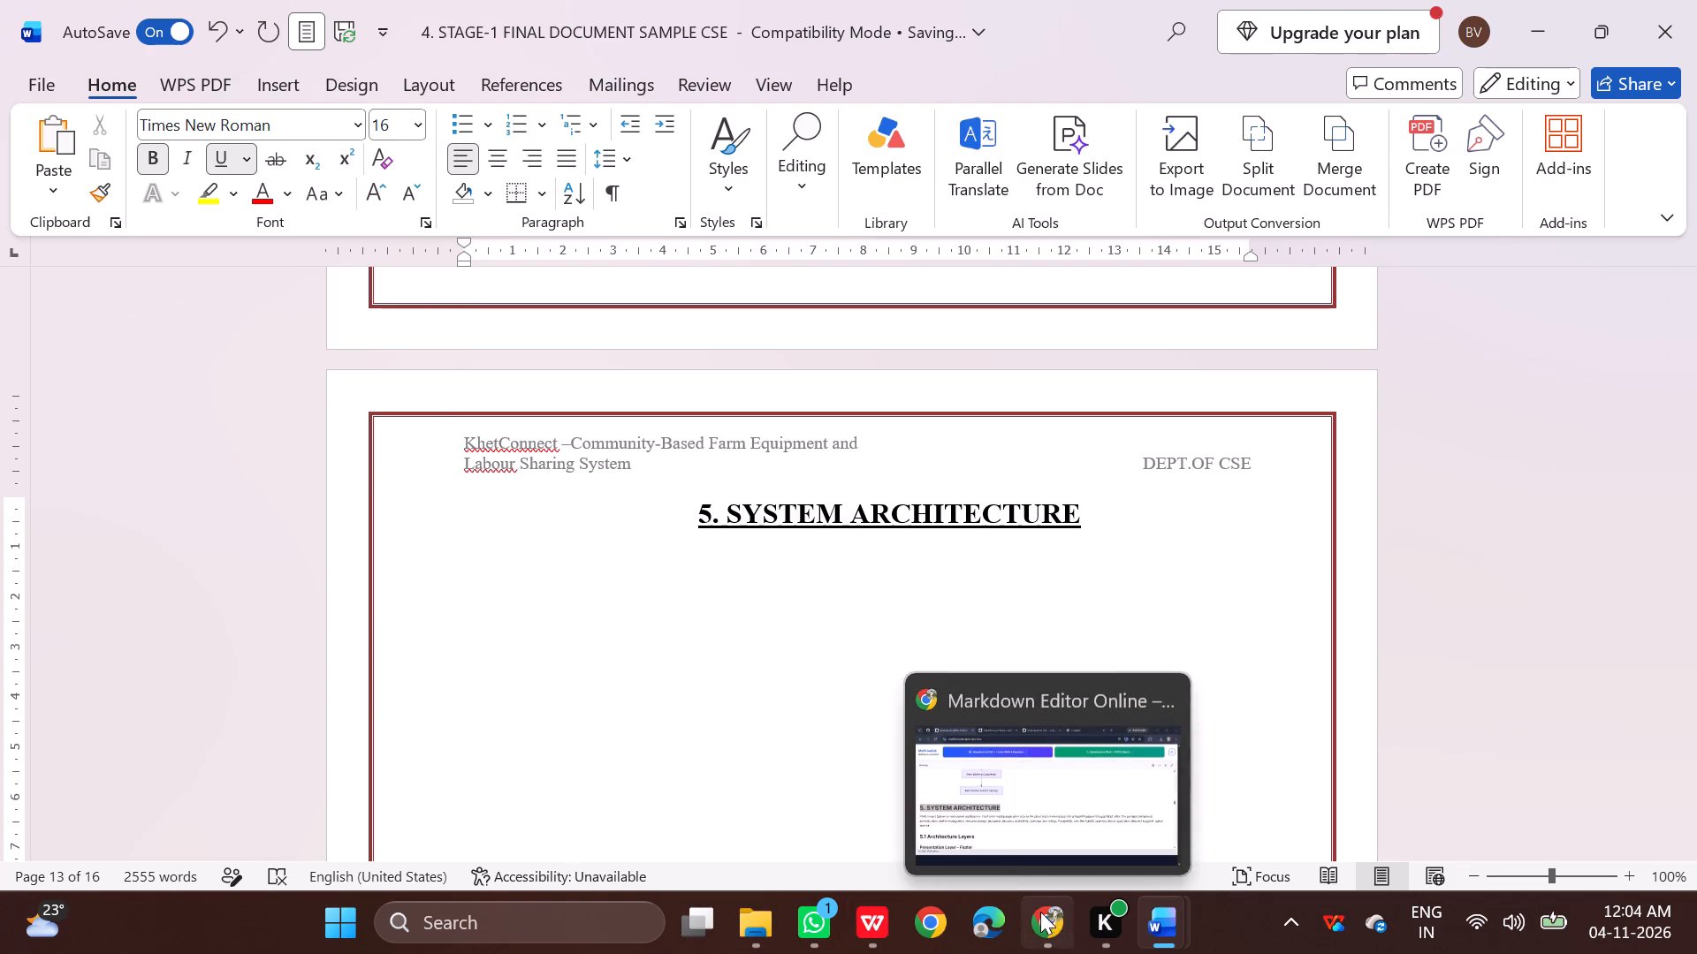
Copy the section 5 introductory paragraph from the browser's Markdown preview and paste it below the SYSTEM ARCHITECTURE heading in Word.
{"action": "left_click", "coordinate": [1008, 844]}
{"action": "scroll", "coordinate": [686, 481], "scroll_direction": "down", "scroll_amount": 1}
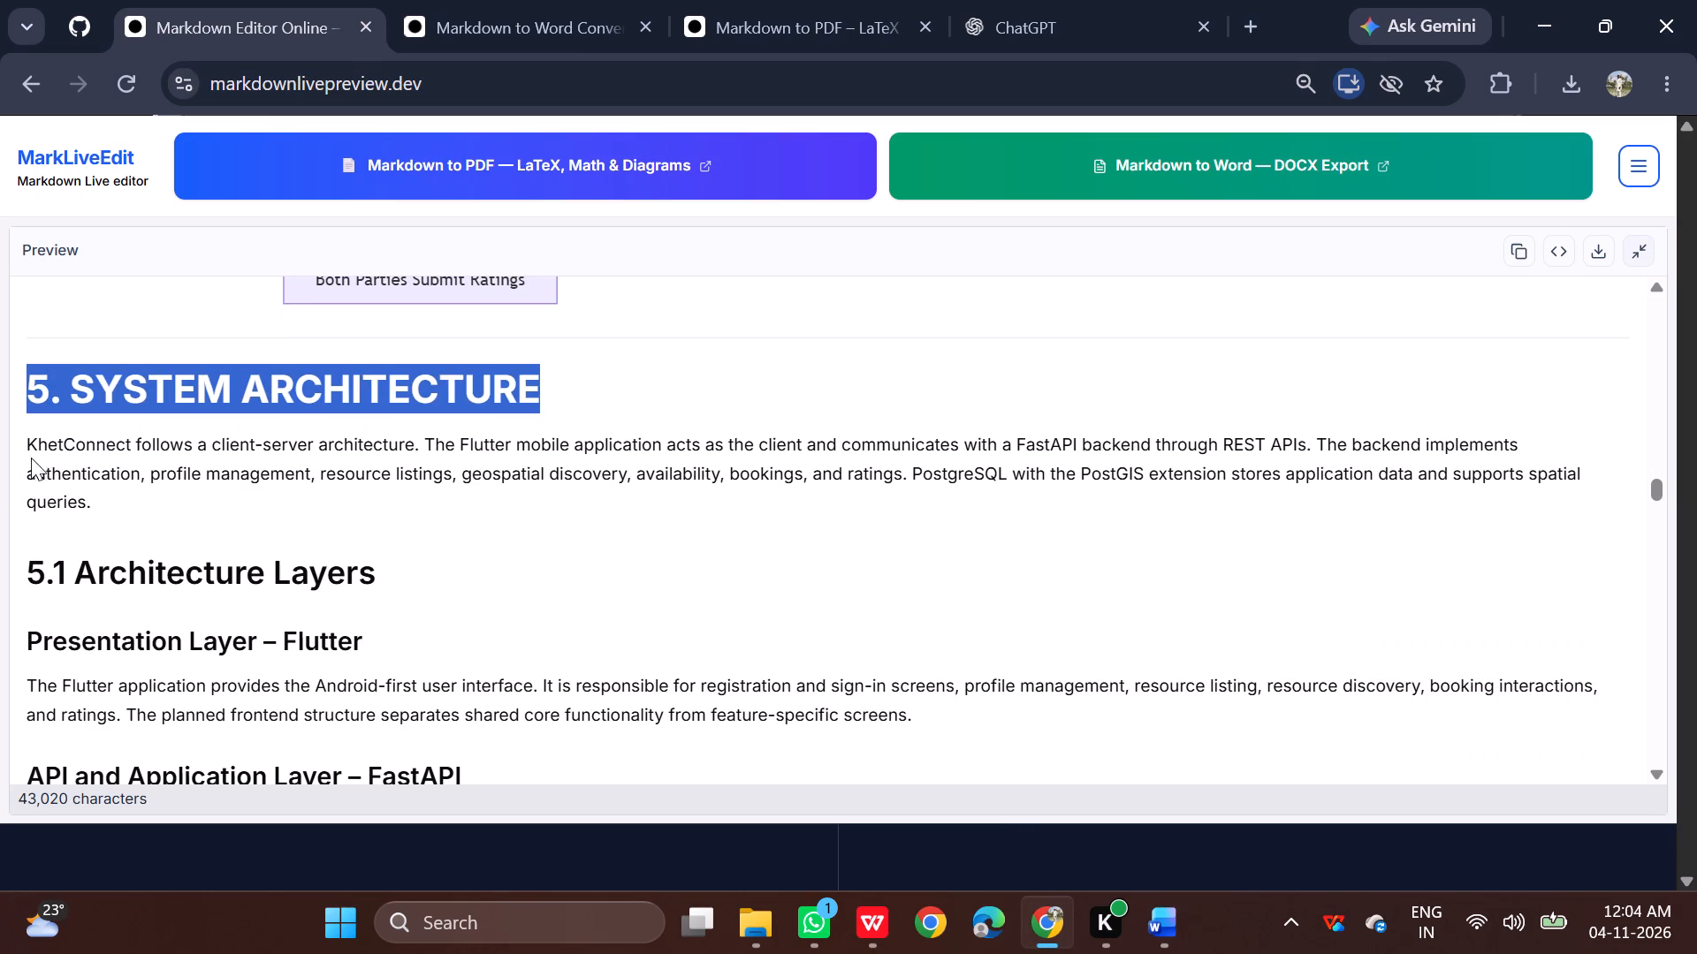
{"action": "left_click_drag", "start_coordinate": [27, 441], "coordinate": [107, 491]}
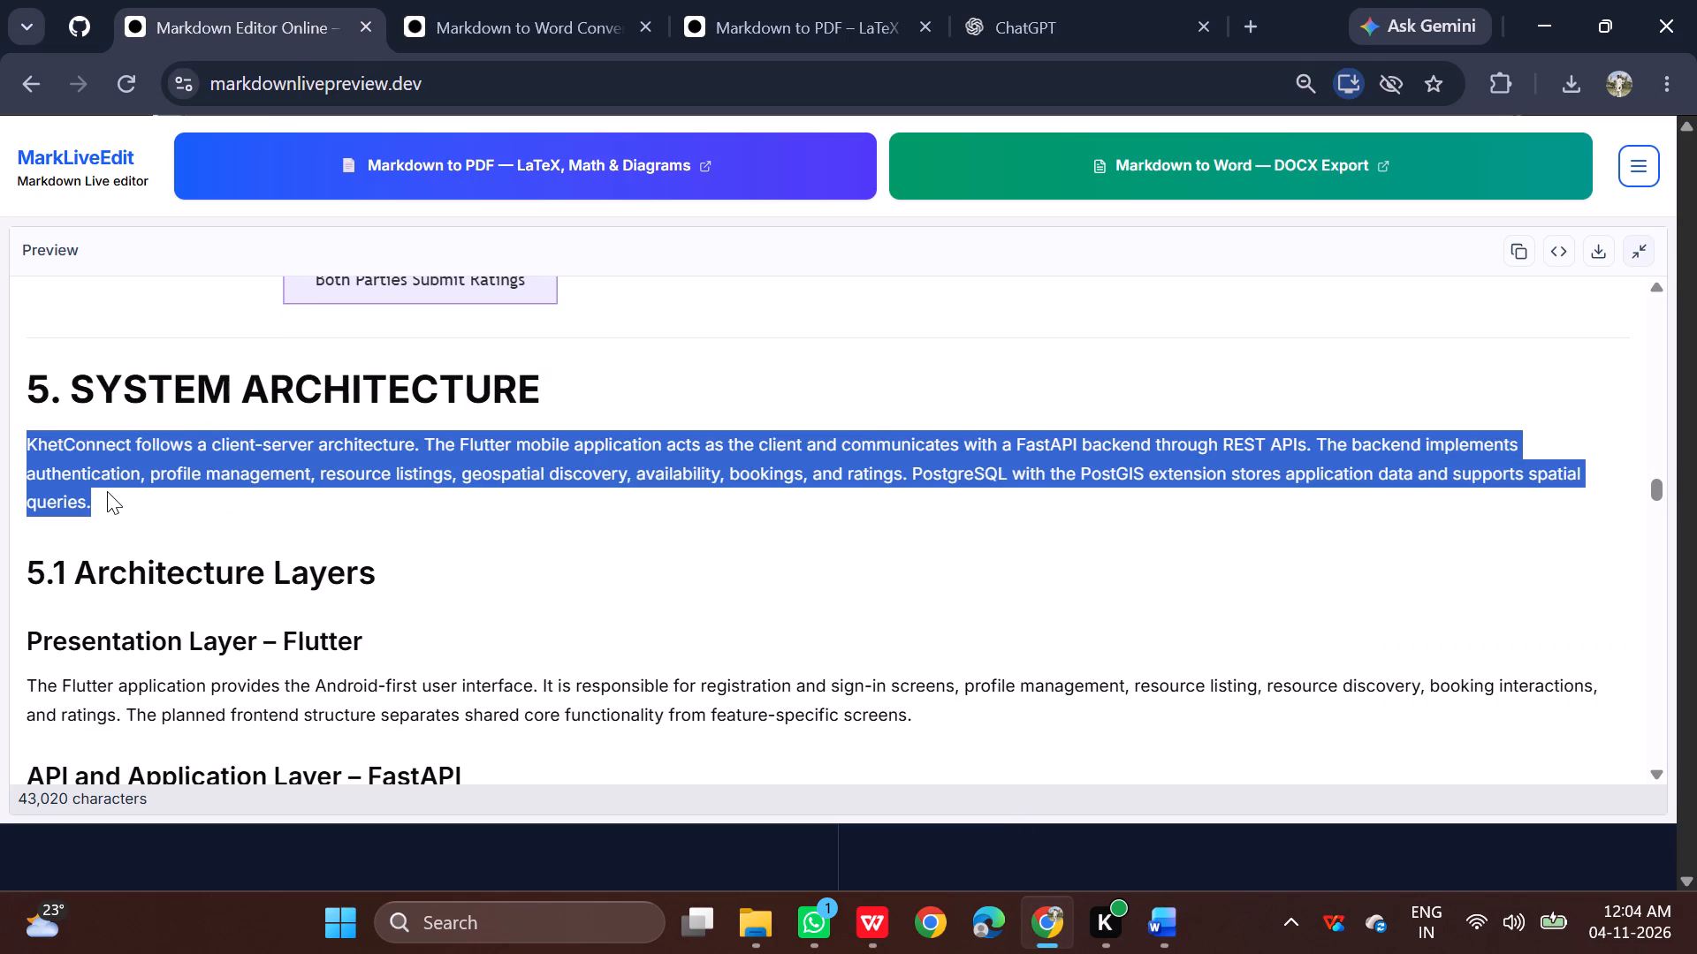
{"action": "key", "text": "ctrl+c"}
{"action": "left_click", "coordinate": [984, 824]}
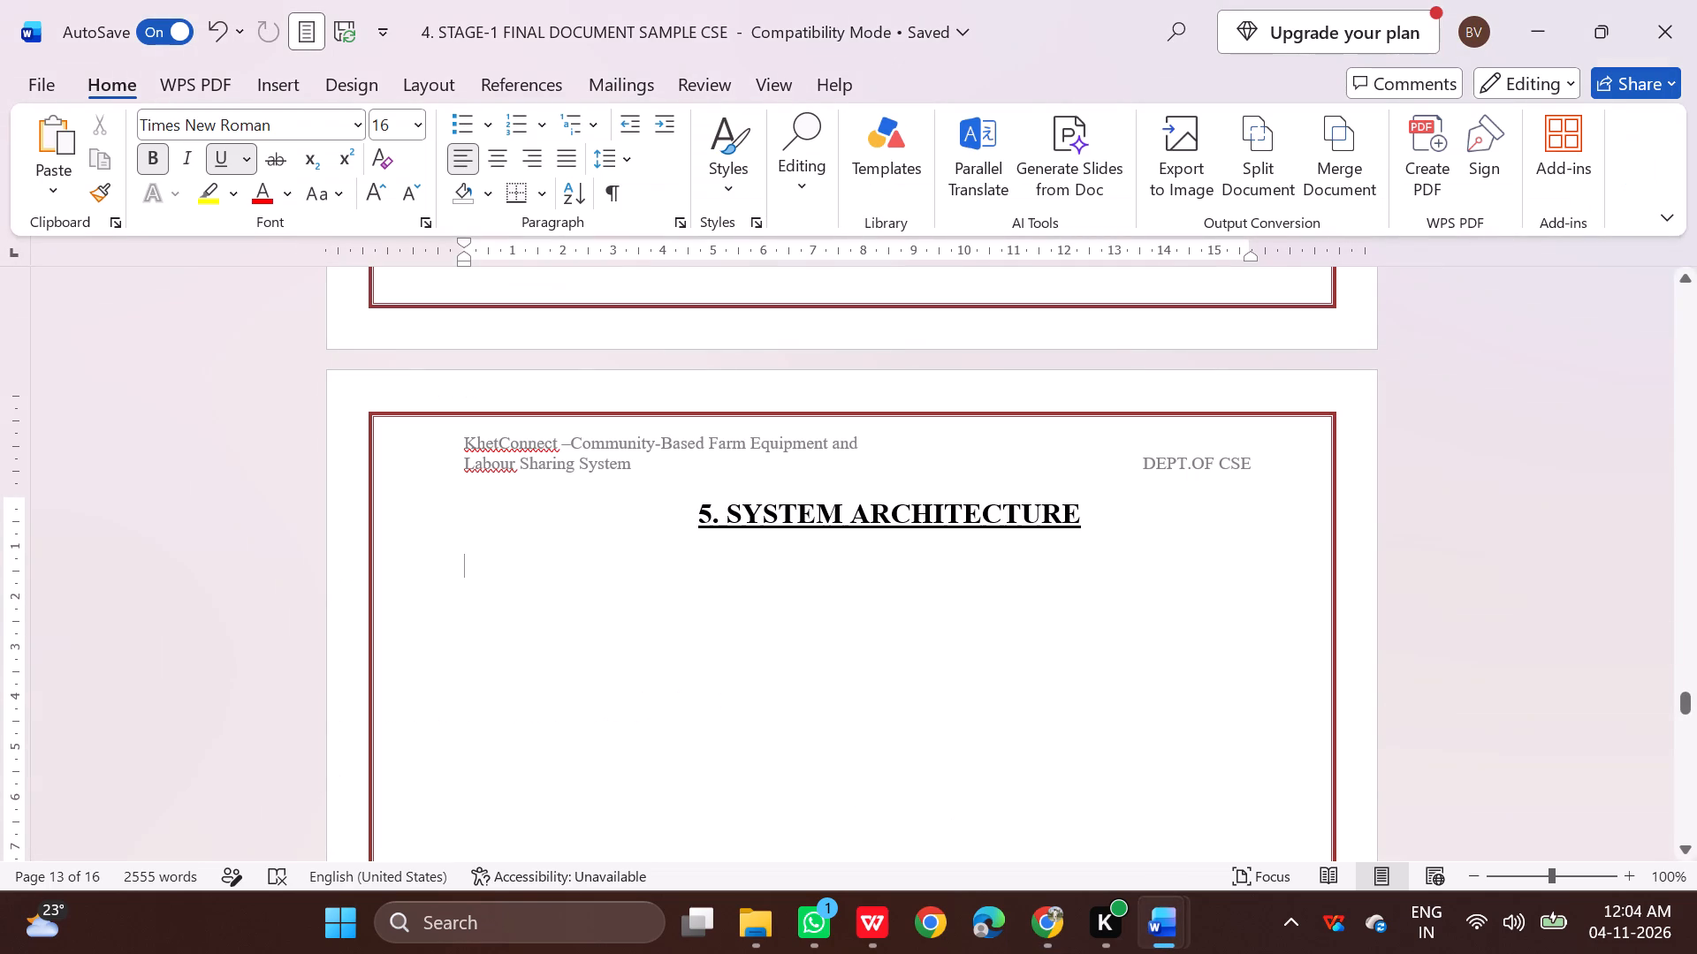
{"action": "key", "text": "ctrl+v"}
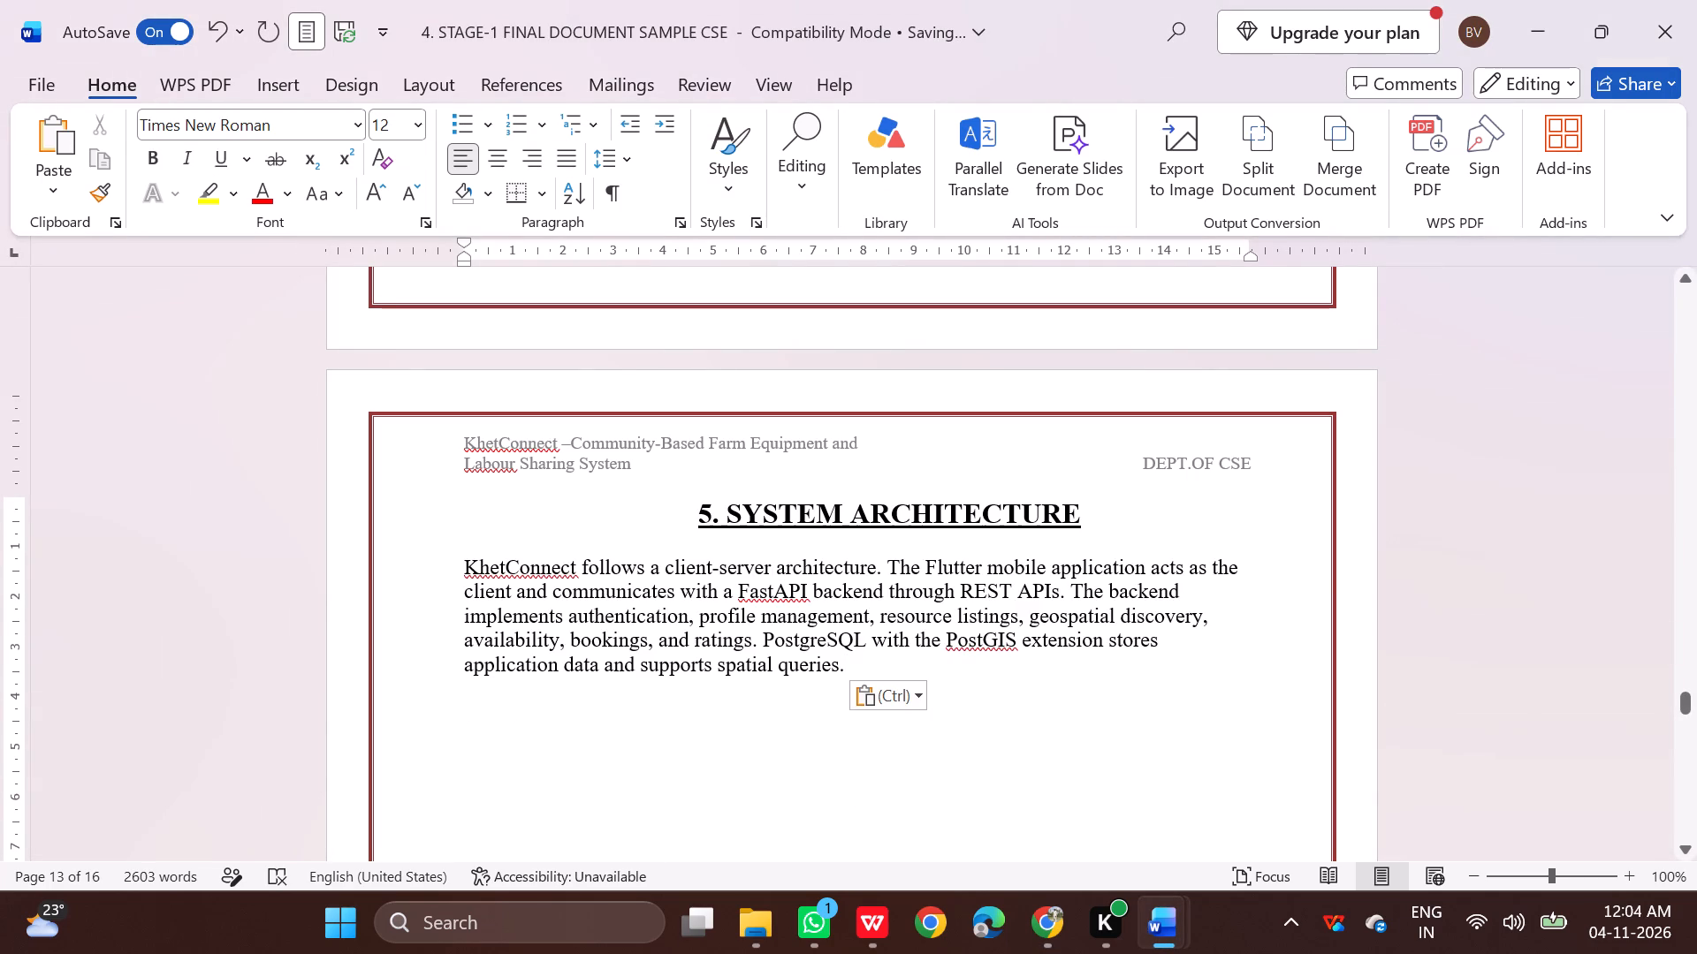
Justify the pasted introductory paragraph under 5. SYSTEM ARCHITECTURE.
{"action": "left_click_drag", "start_coordinate": [458, 567], "coordinate": [836, 658]}
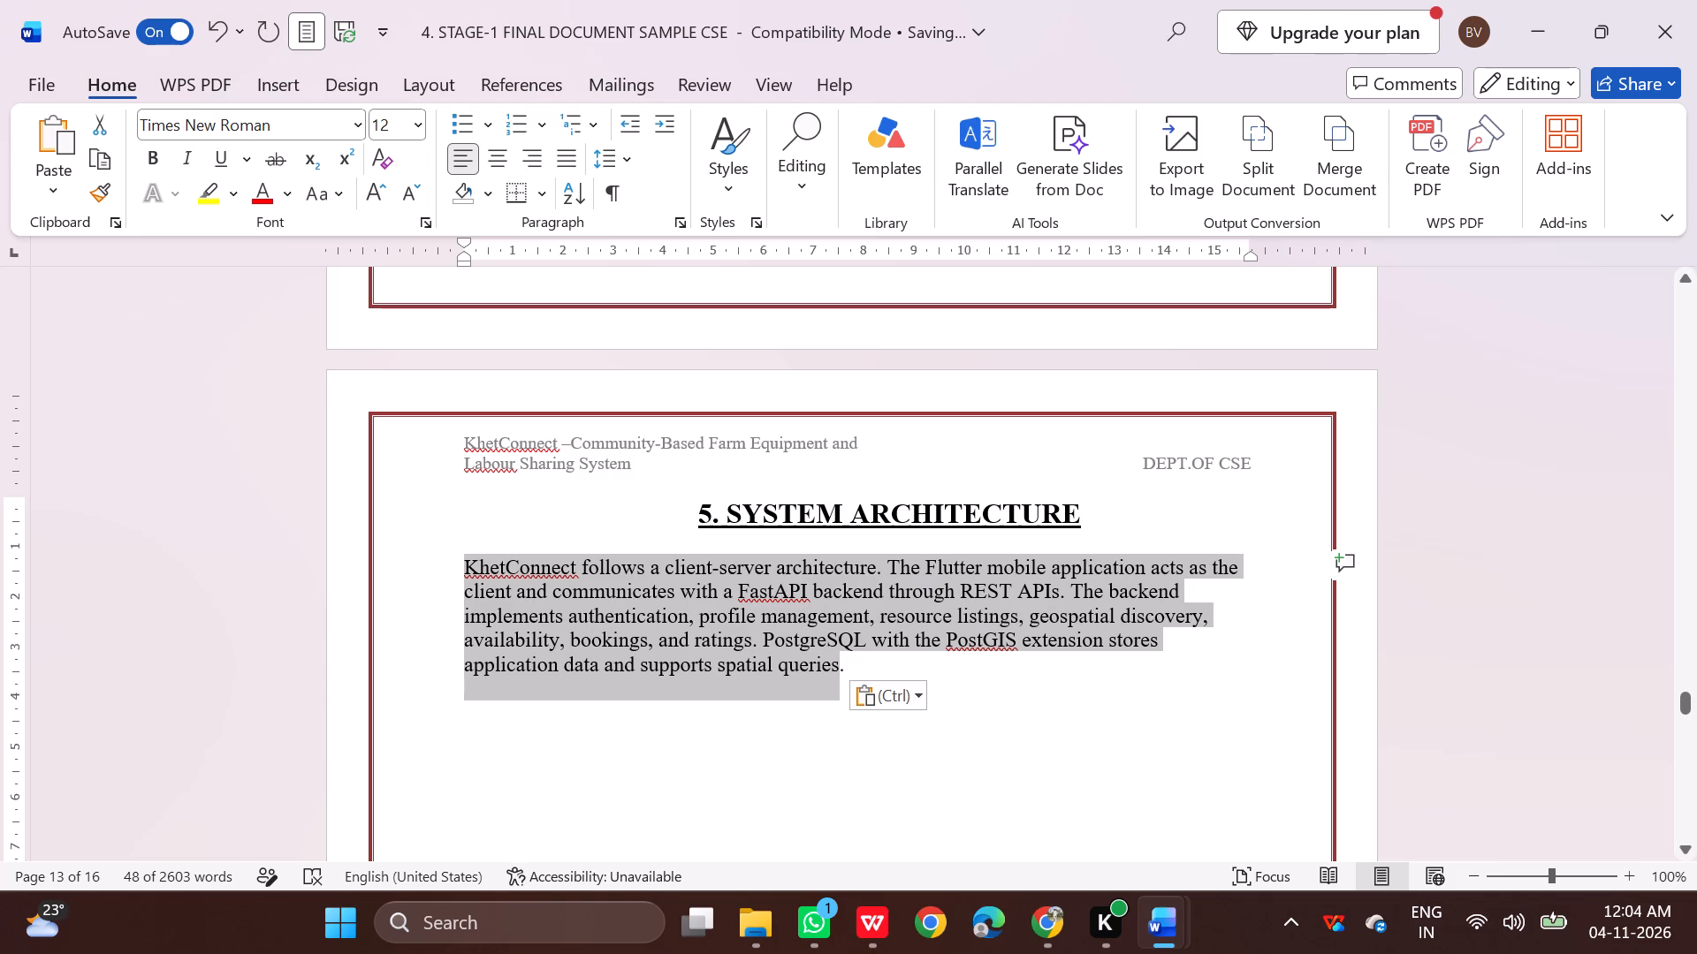
{"action": "key", "text": "ctrl+j"}
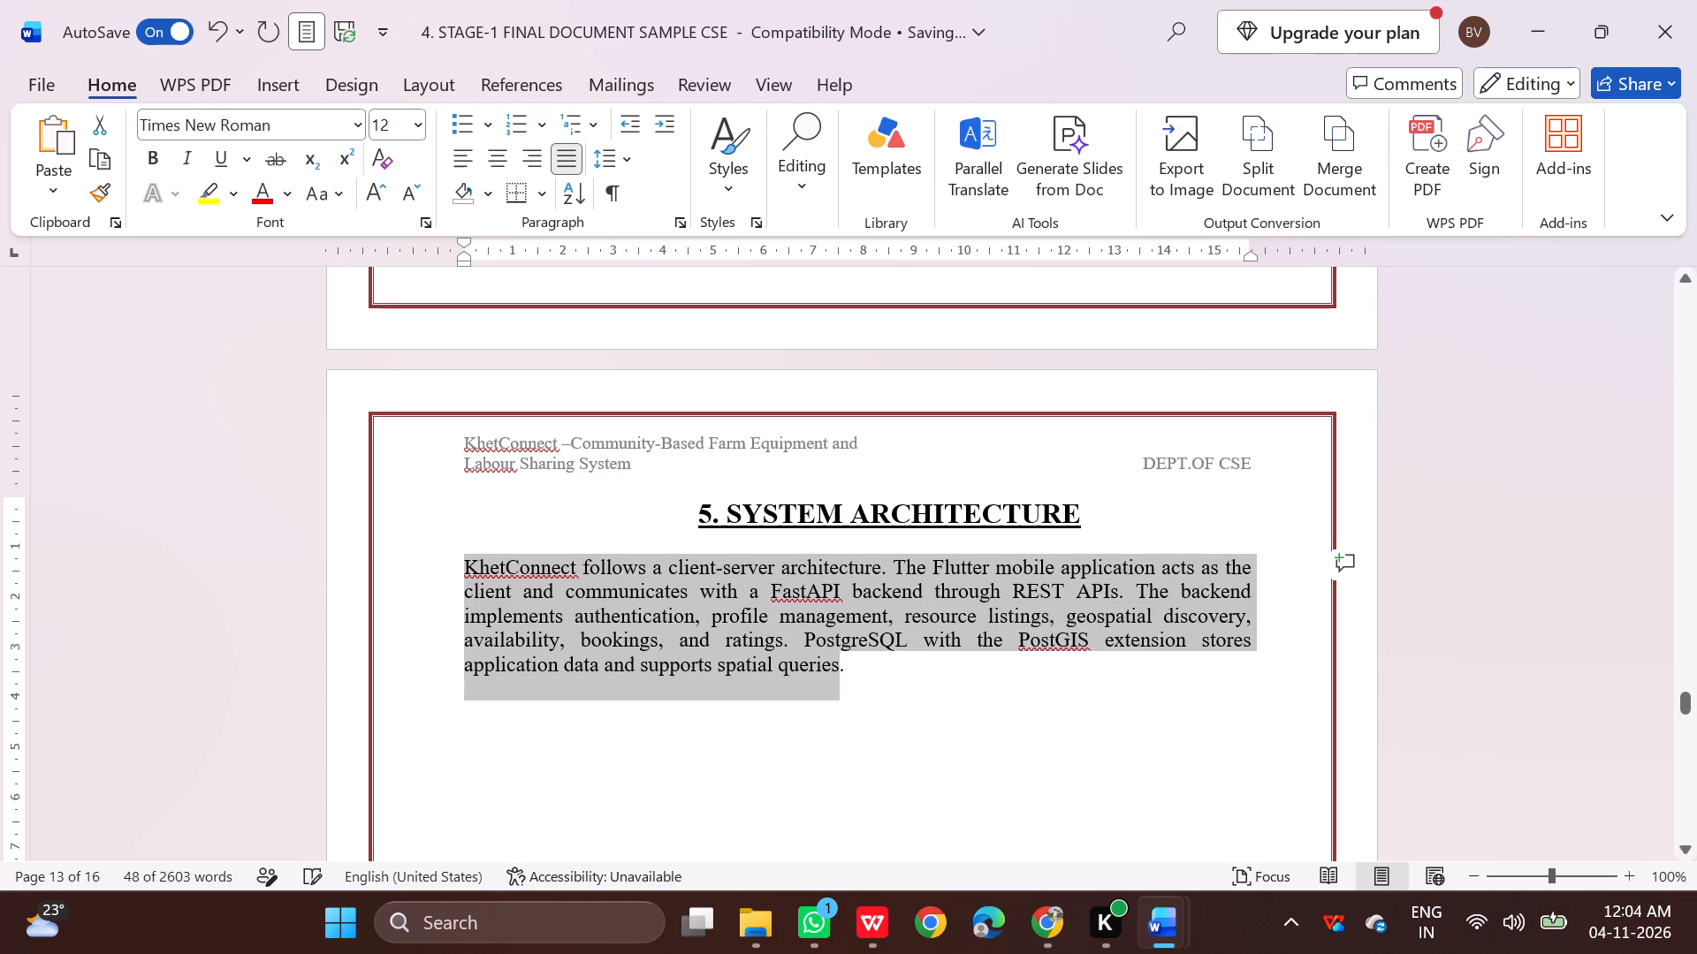
{"action": "left_click", "coordinate": [1217, 695]}
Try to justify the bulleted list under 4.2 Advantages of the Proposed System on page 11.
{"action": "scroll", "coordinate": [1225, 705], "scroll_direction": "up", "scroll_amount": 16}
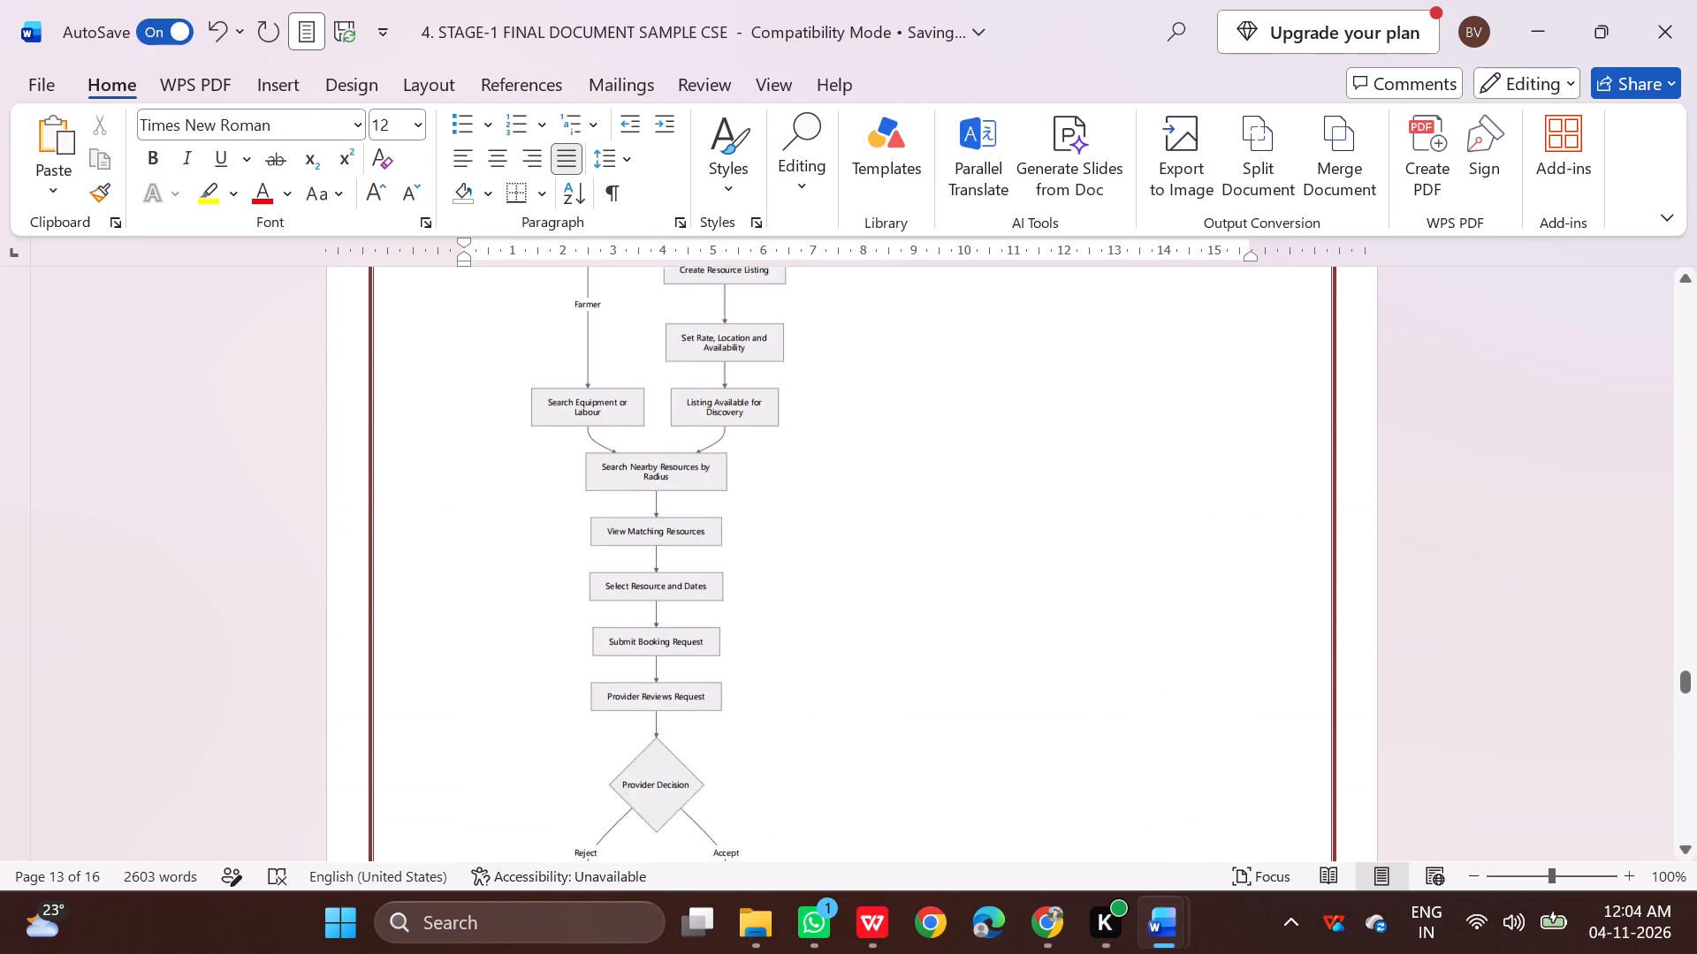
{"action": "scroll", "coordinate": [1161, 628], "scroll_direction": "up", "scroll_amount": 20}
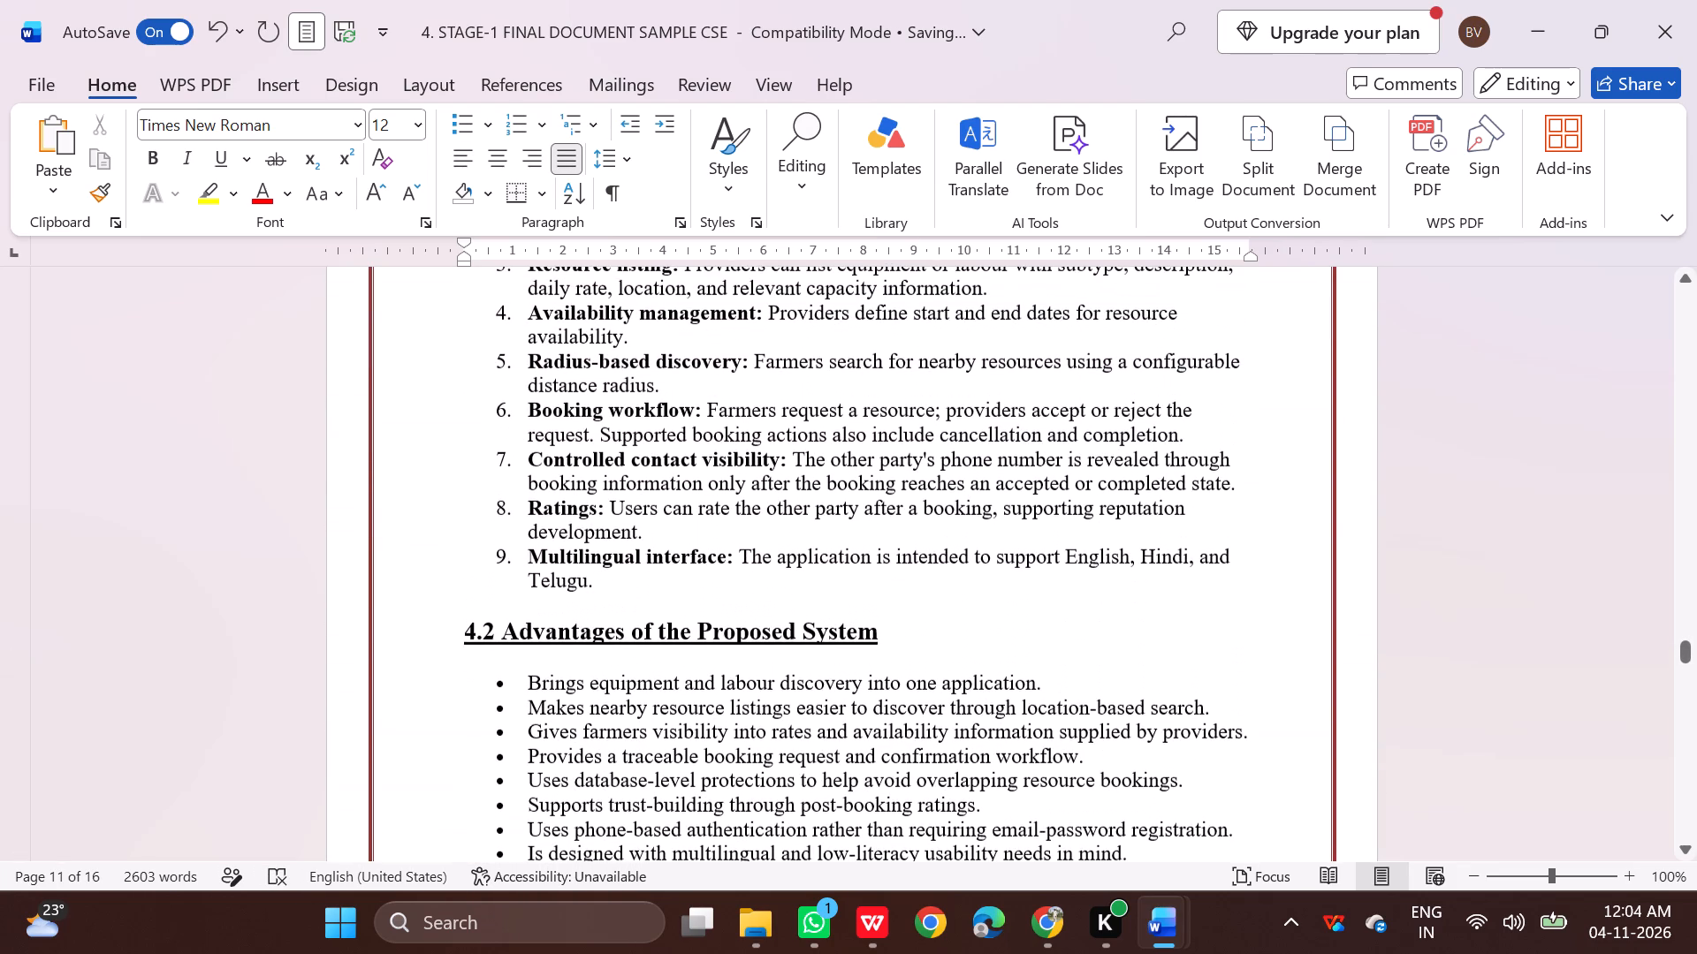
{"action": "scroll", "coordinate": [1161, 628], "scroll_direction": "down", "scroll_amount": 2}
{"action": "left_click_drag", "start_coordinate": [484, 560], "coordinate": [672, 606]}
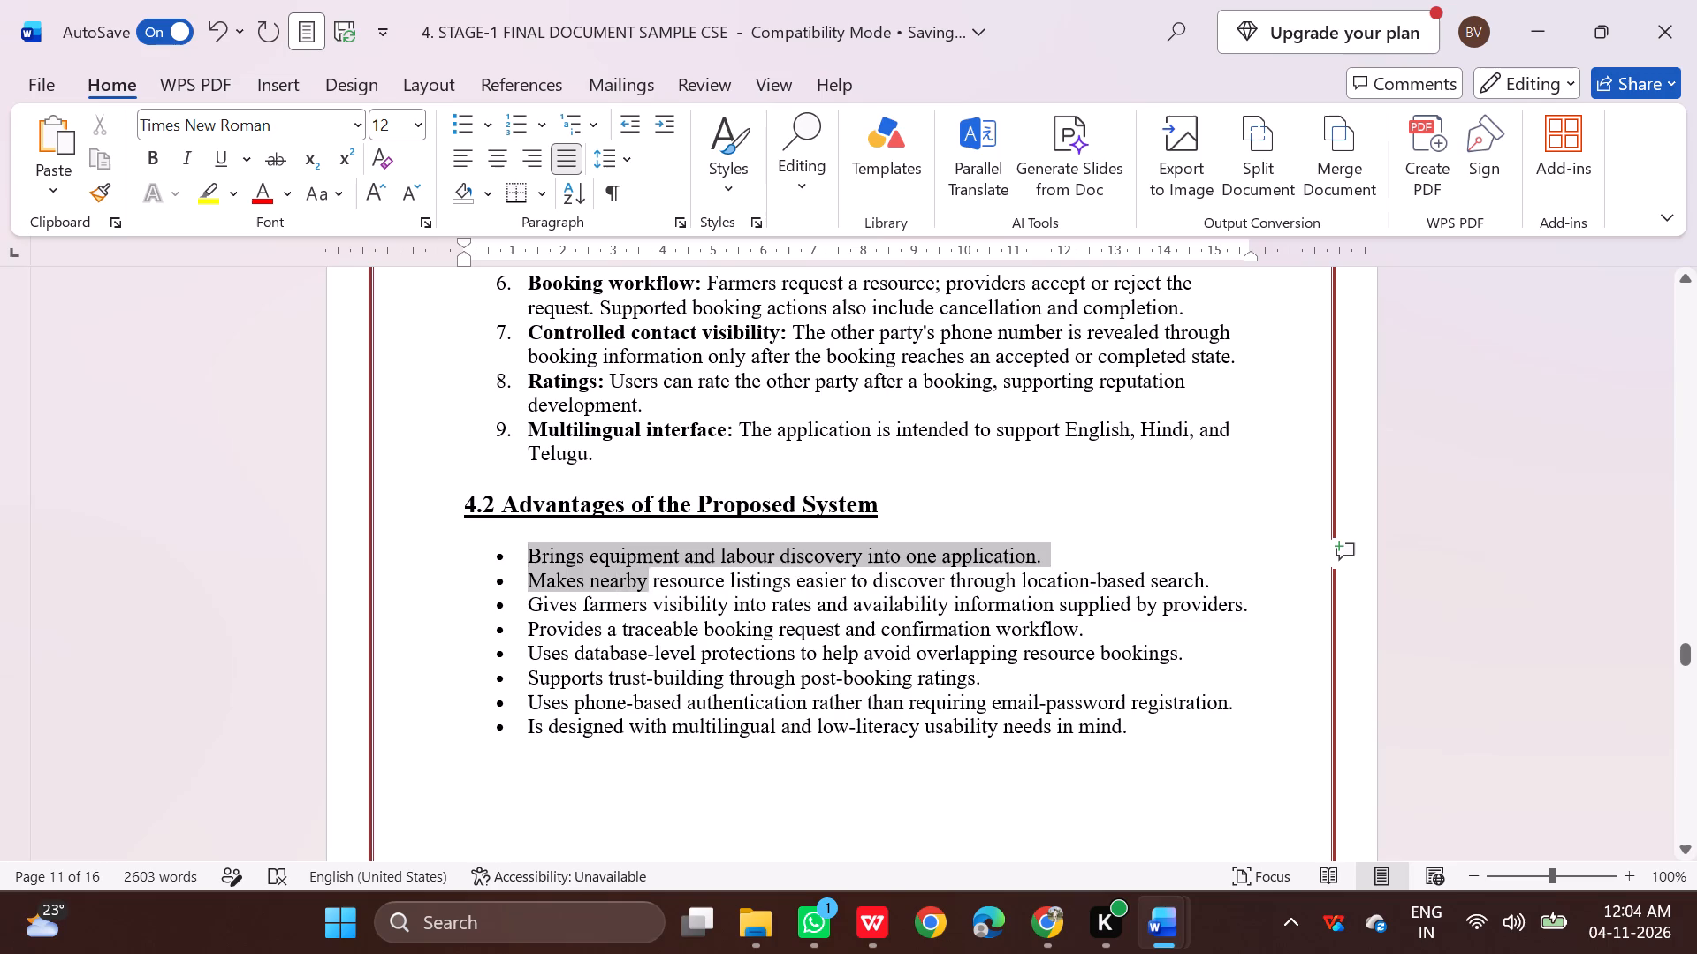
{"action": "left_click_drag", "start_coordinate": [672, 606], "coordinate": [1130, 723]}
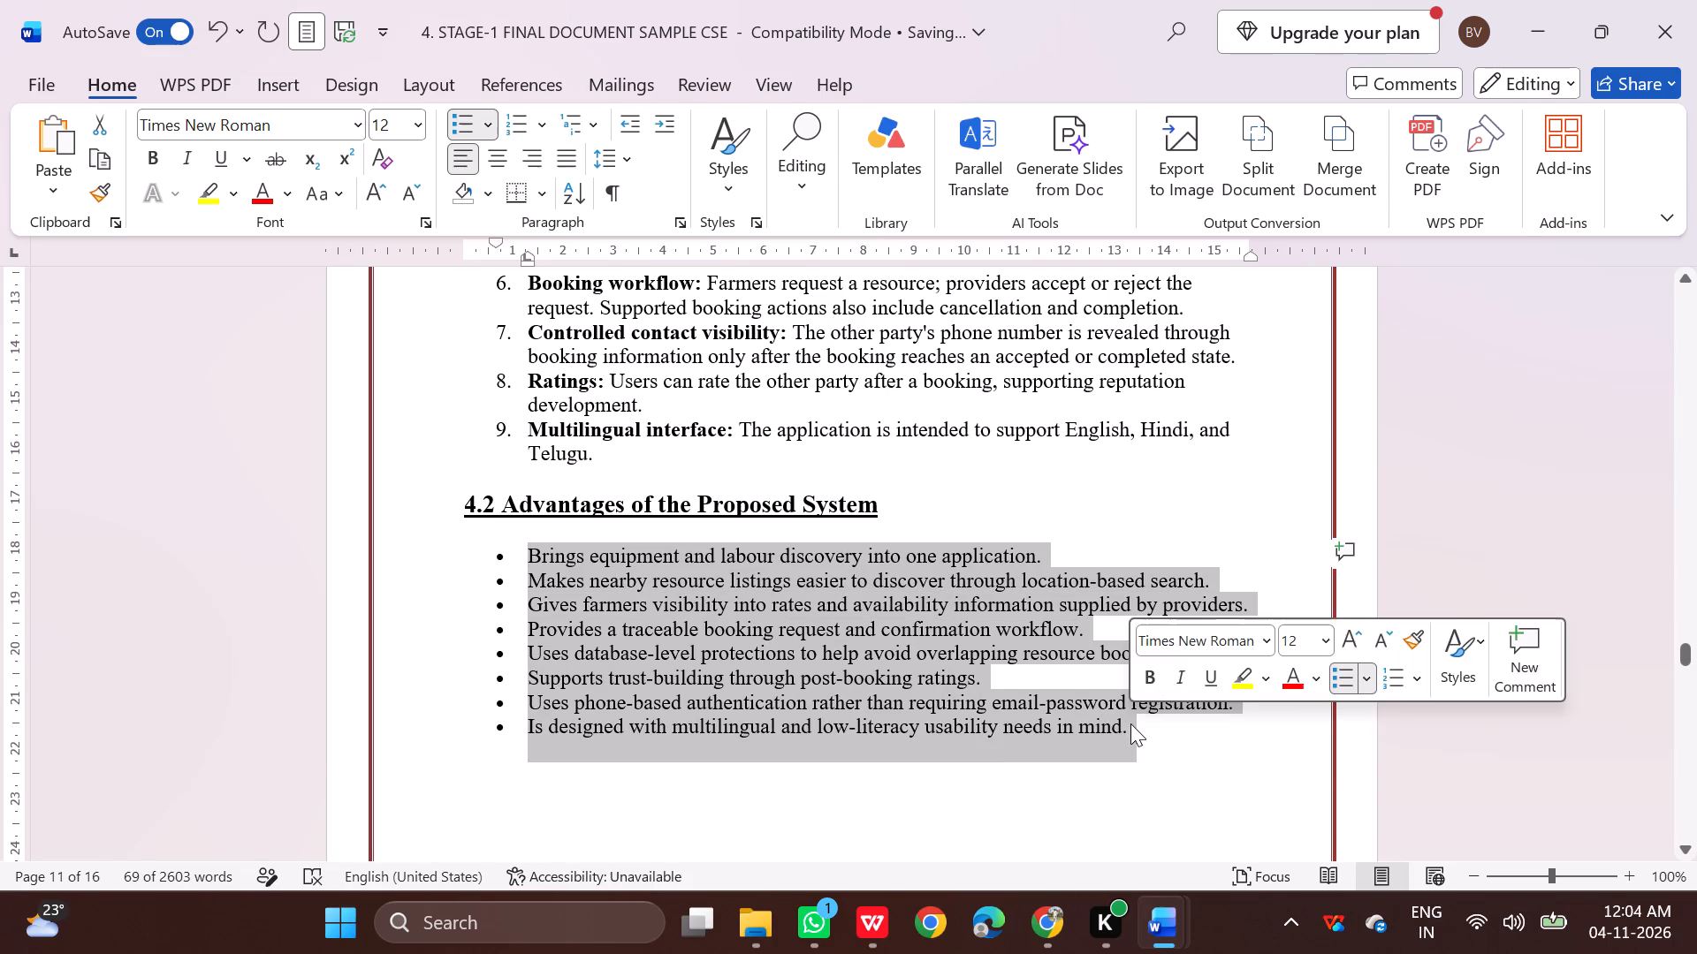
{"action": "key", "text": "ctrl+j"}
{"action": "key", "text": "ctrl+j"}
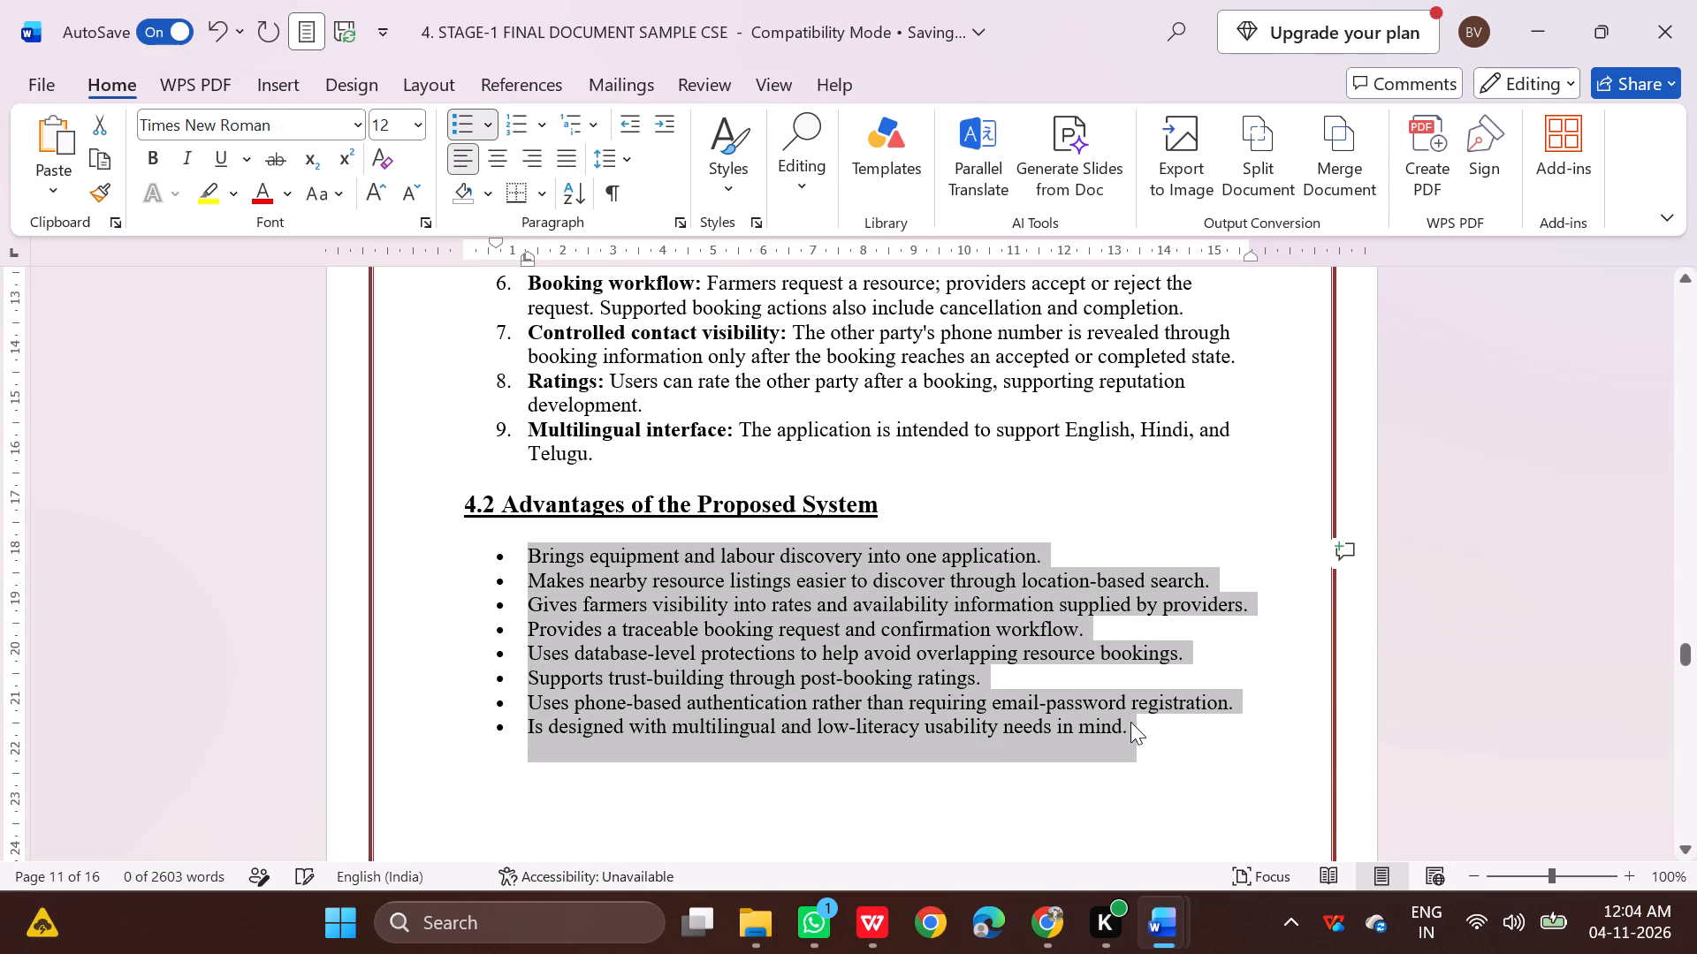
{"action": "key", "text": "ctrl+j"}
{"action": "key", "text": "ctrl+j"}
Justify the nine-item numbered list under 4.1 Main Features on page 11.
{"action": "scroll", "coordinate": [1130, 720], "scroll_direction": "up", "scroll_amount": 7}
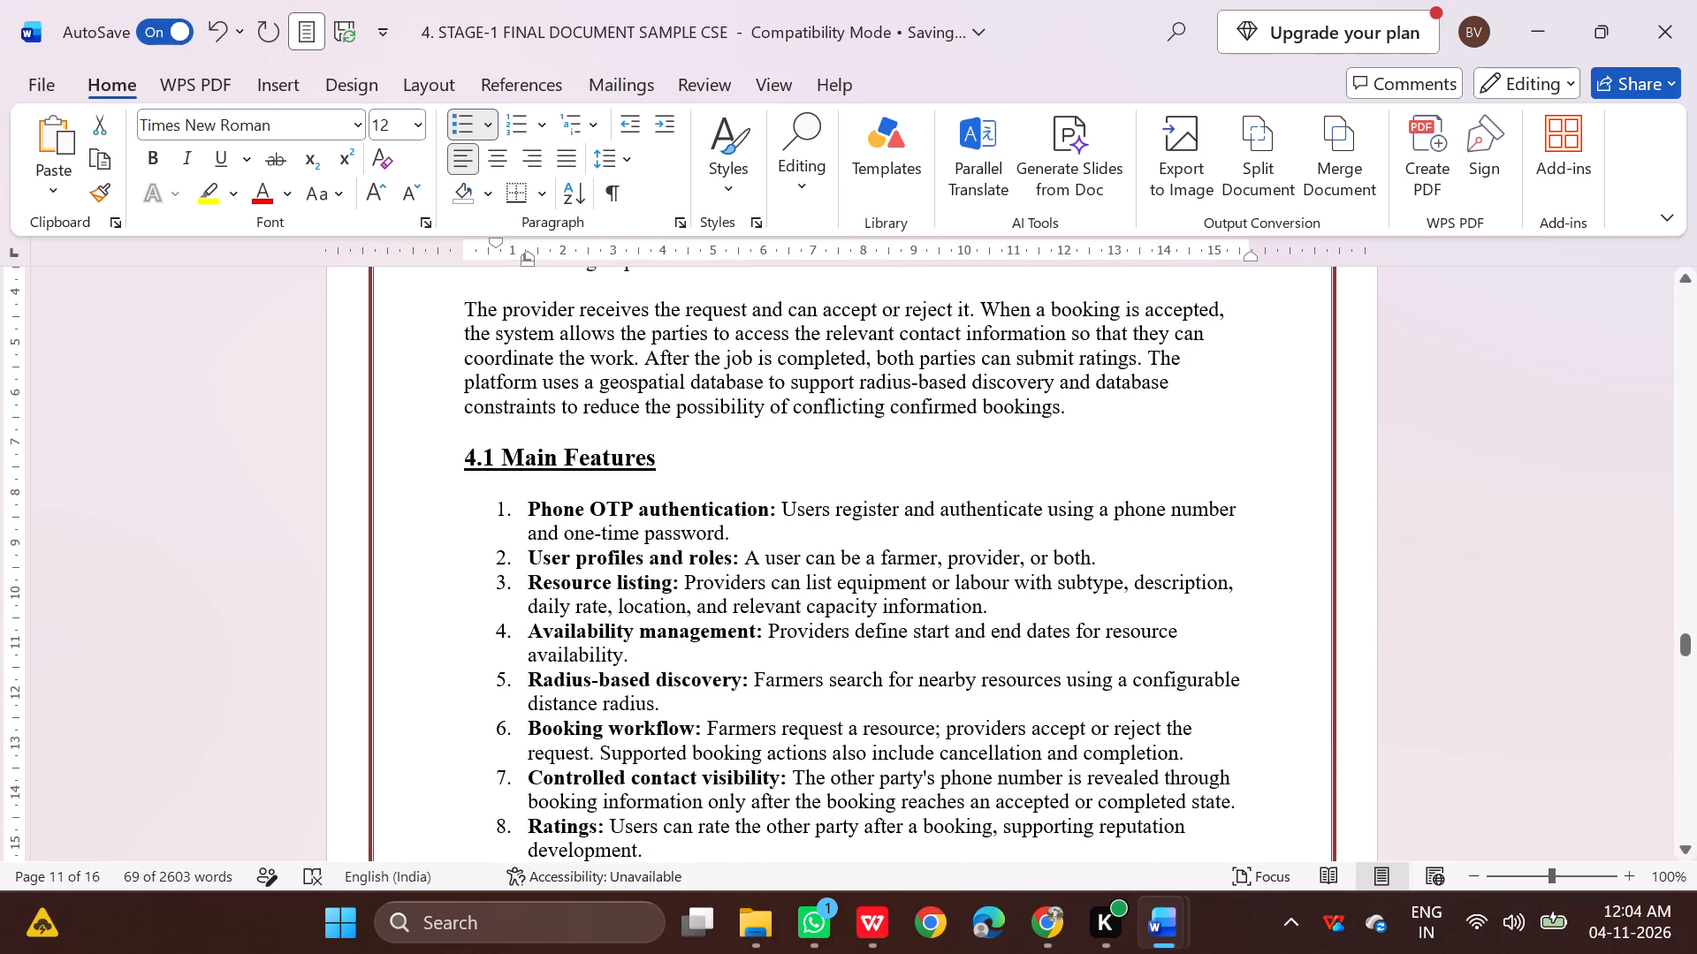
{"action": "left_click_drag", "start_coordinate": [464, 507], "coordinate": [1085, 763]}
{"action": "scroll", "coordinate": [1042, 748], "scroll_direction": "down", "scroll_amount": 2}
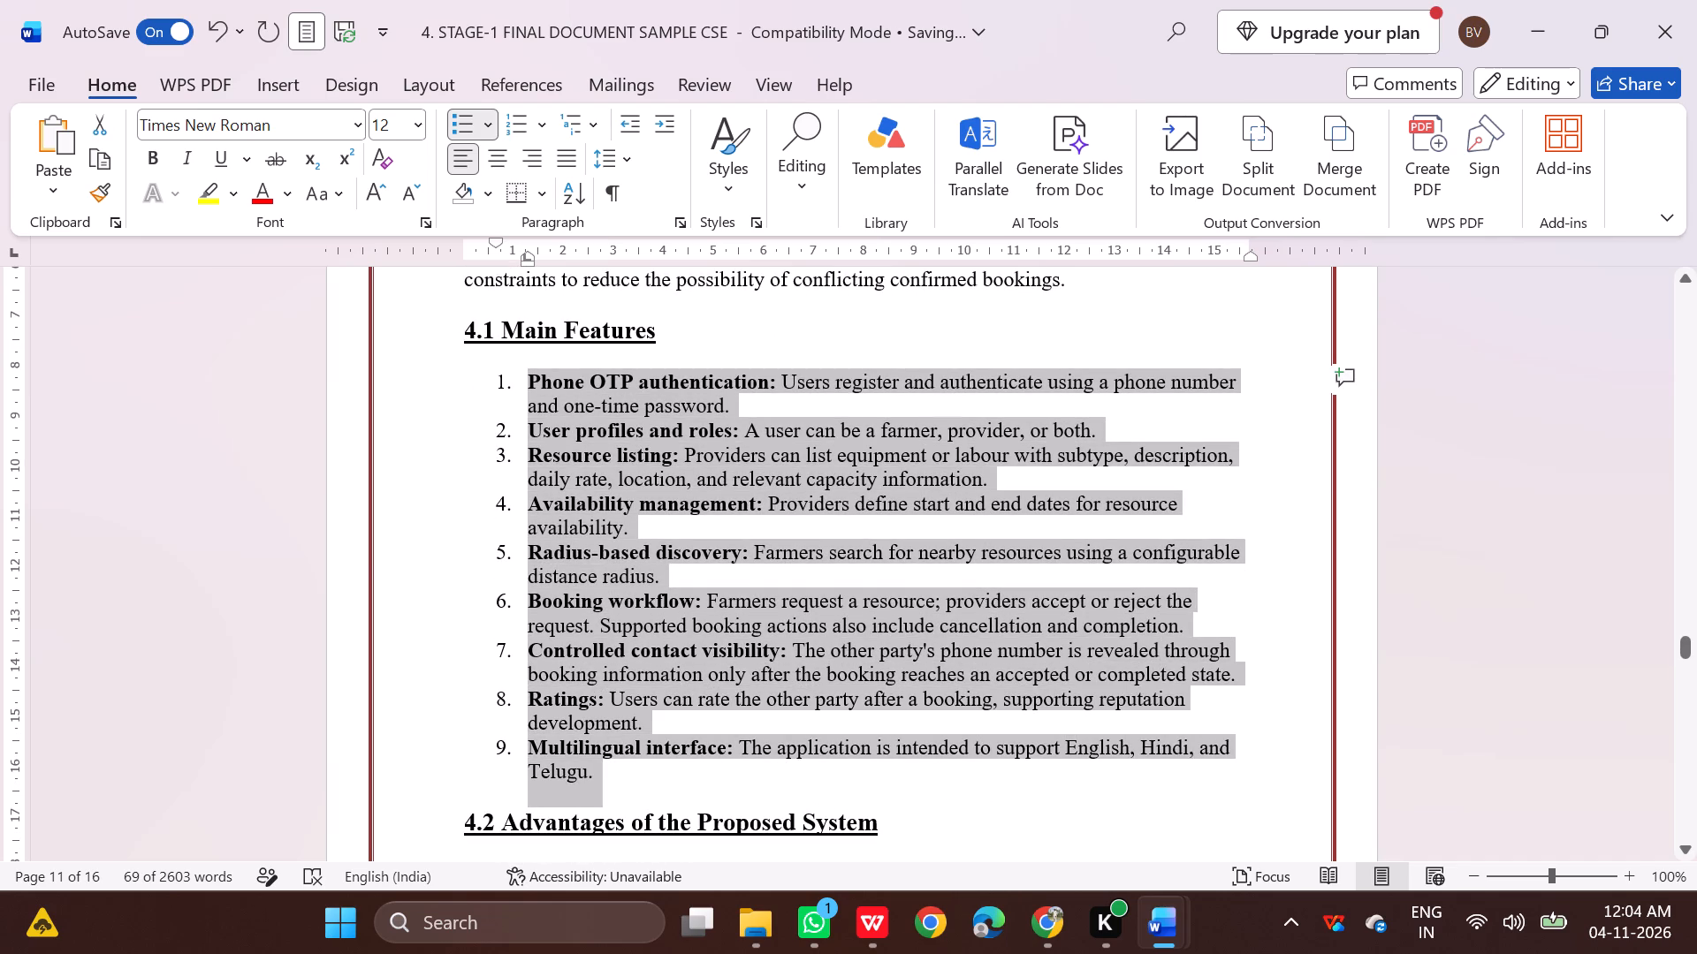
{"action": "left_click_drag", "start_coordinate": [1085, 763], "coordinate": [1085, 770]}
{"action": "key", "text": "ctrl+j"}
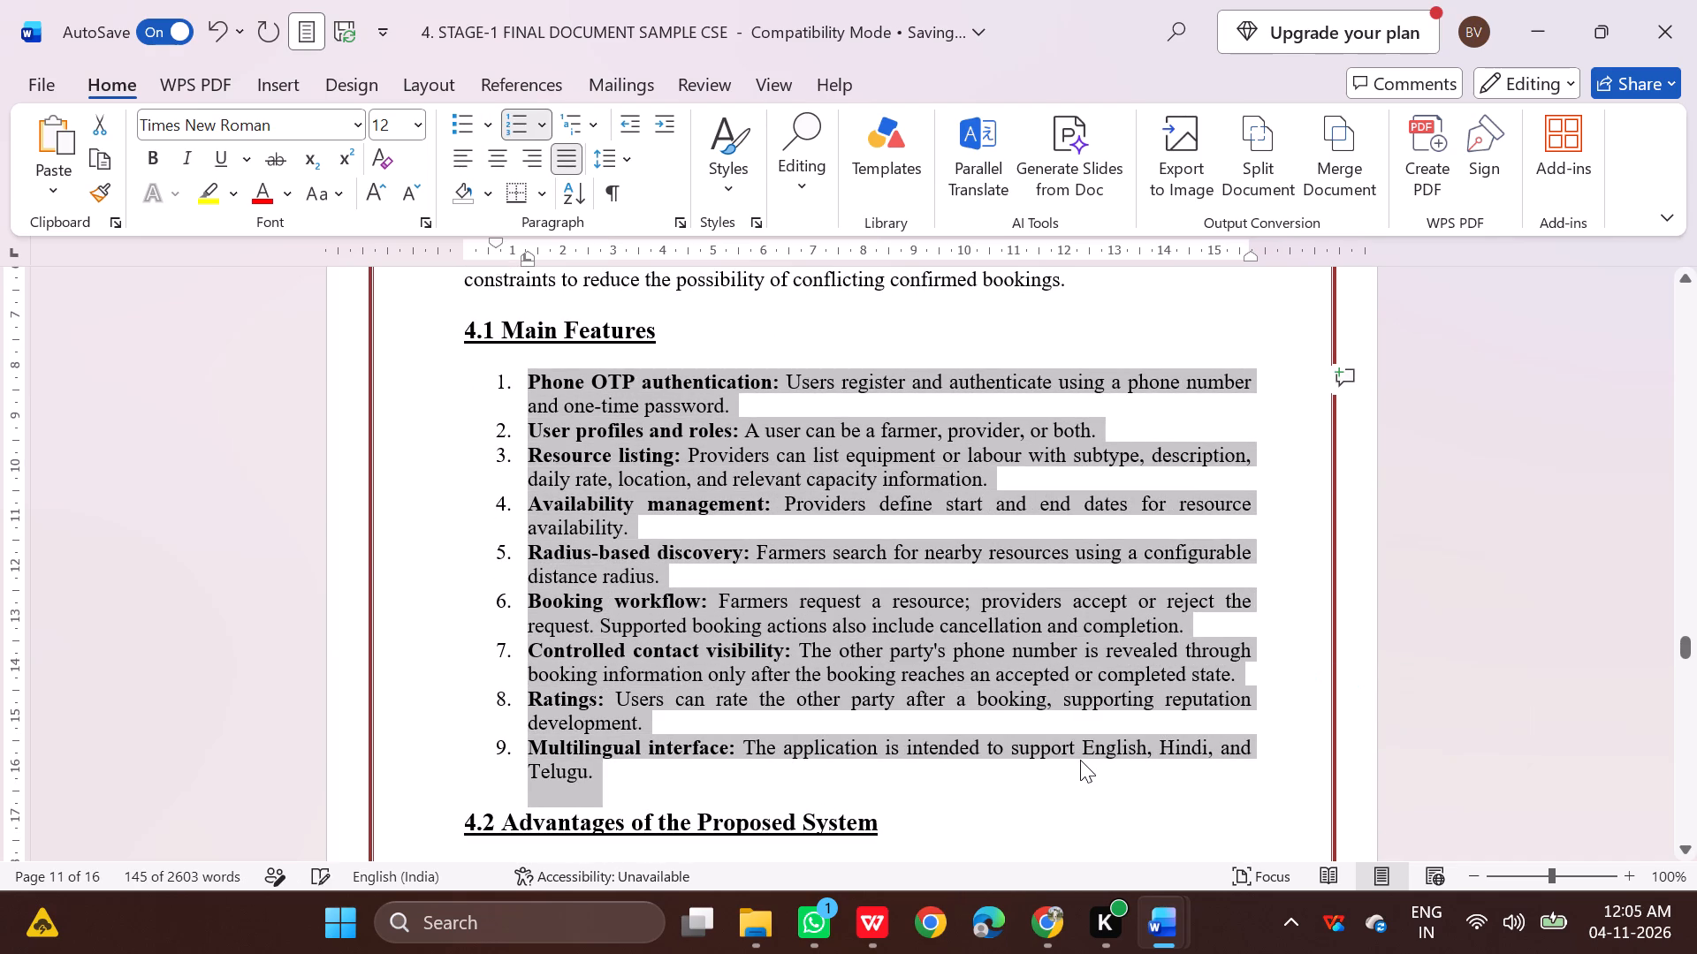
{"action": "key", "text": "ctrl+j"}
{"action": "key", "text": "ctrl+j"}
Justify the two introductory paragraphs under the 4. PROPOSED SYSTEM heading on page 11.
{"action": "scroll", "coordinate": [1075, 751], "scroll_direction": "up", "scroll_amount": 7}
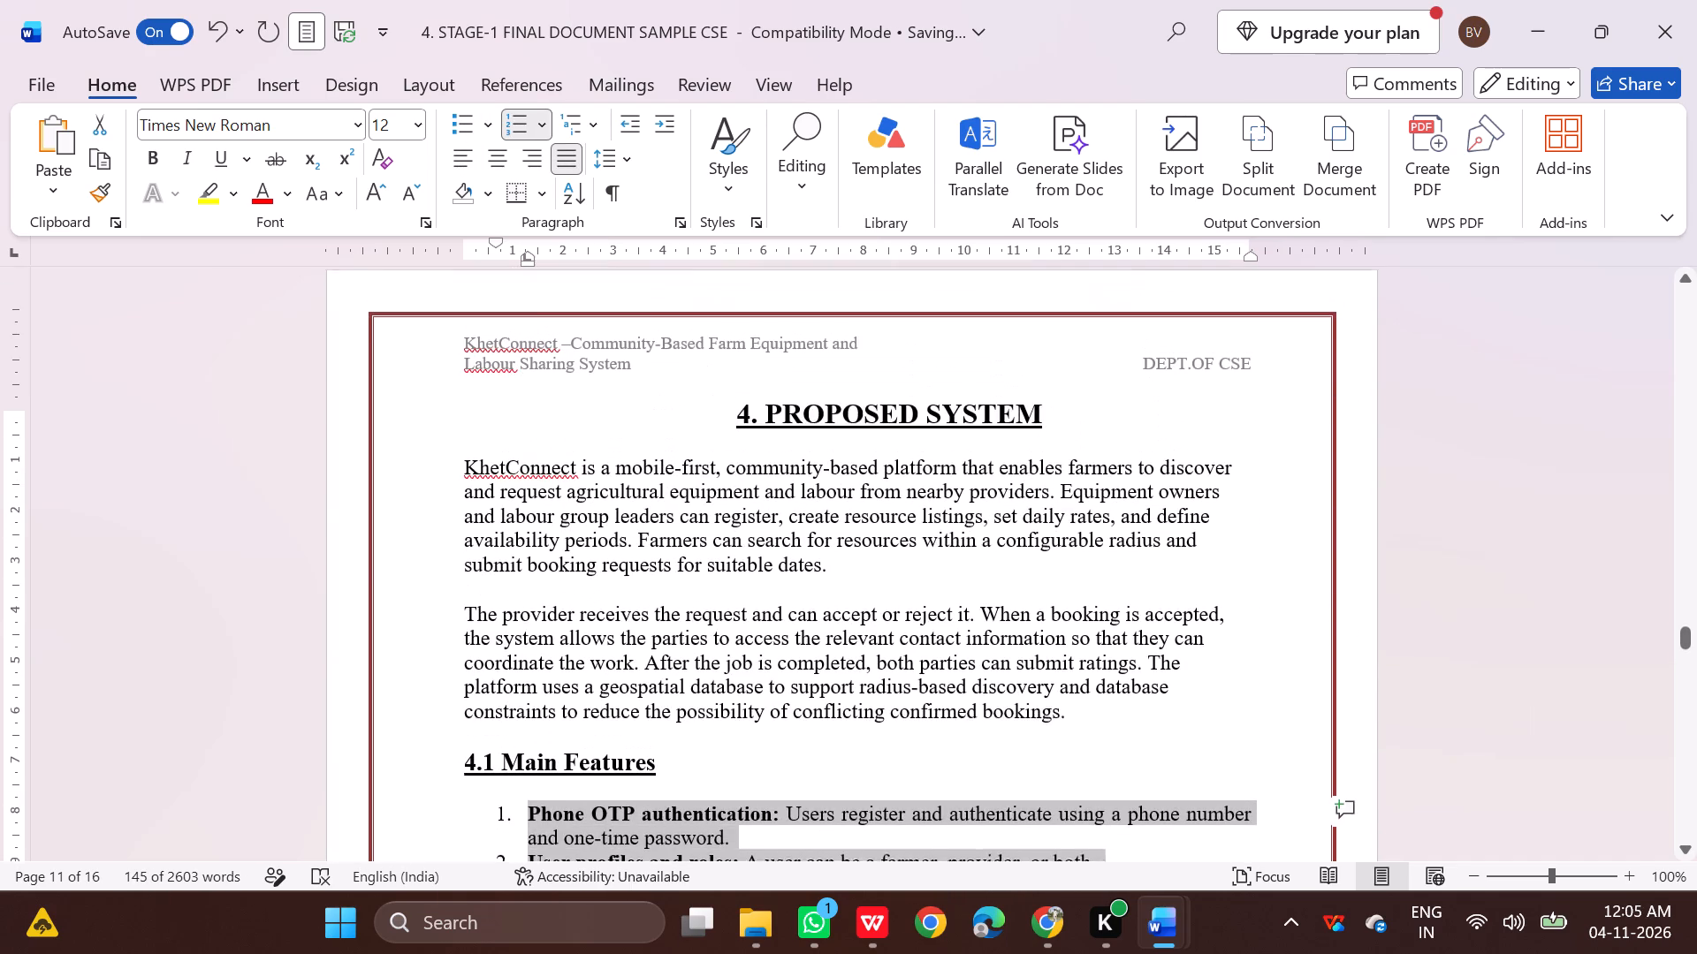
{"action": "left_click_drag", "start_coordinate": [428, 455], "coordinate": [1060, 715]}
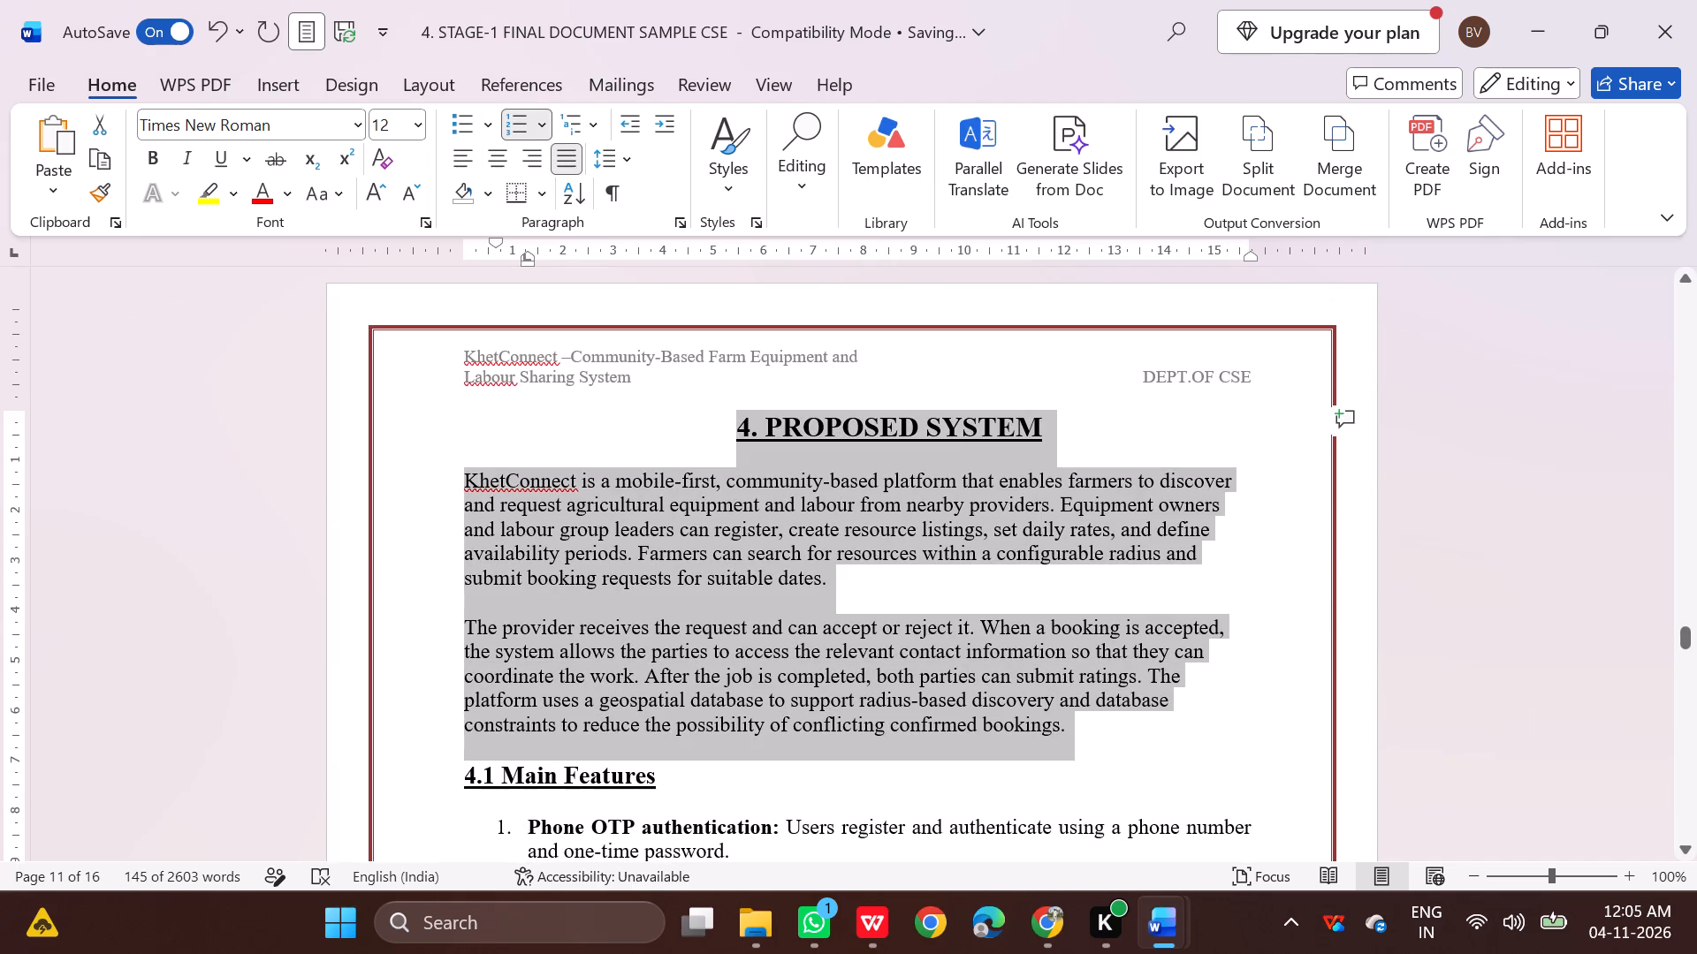
{"action": "left_click_drag", "start_coordinate": [1060, 715], "coordinate": [1059, 712]}
{"action": "left_click", "coordinate": [730, 571]}
{"action": "left_click_drag", "start_coordinate": [465, 477], "coordinate": [1087, 723]}
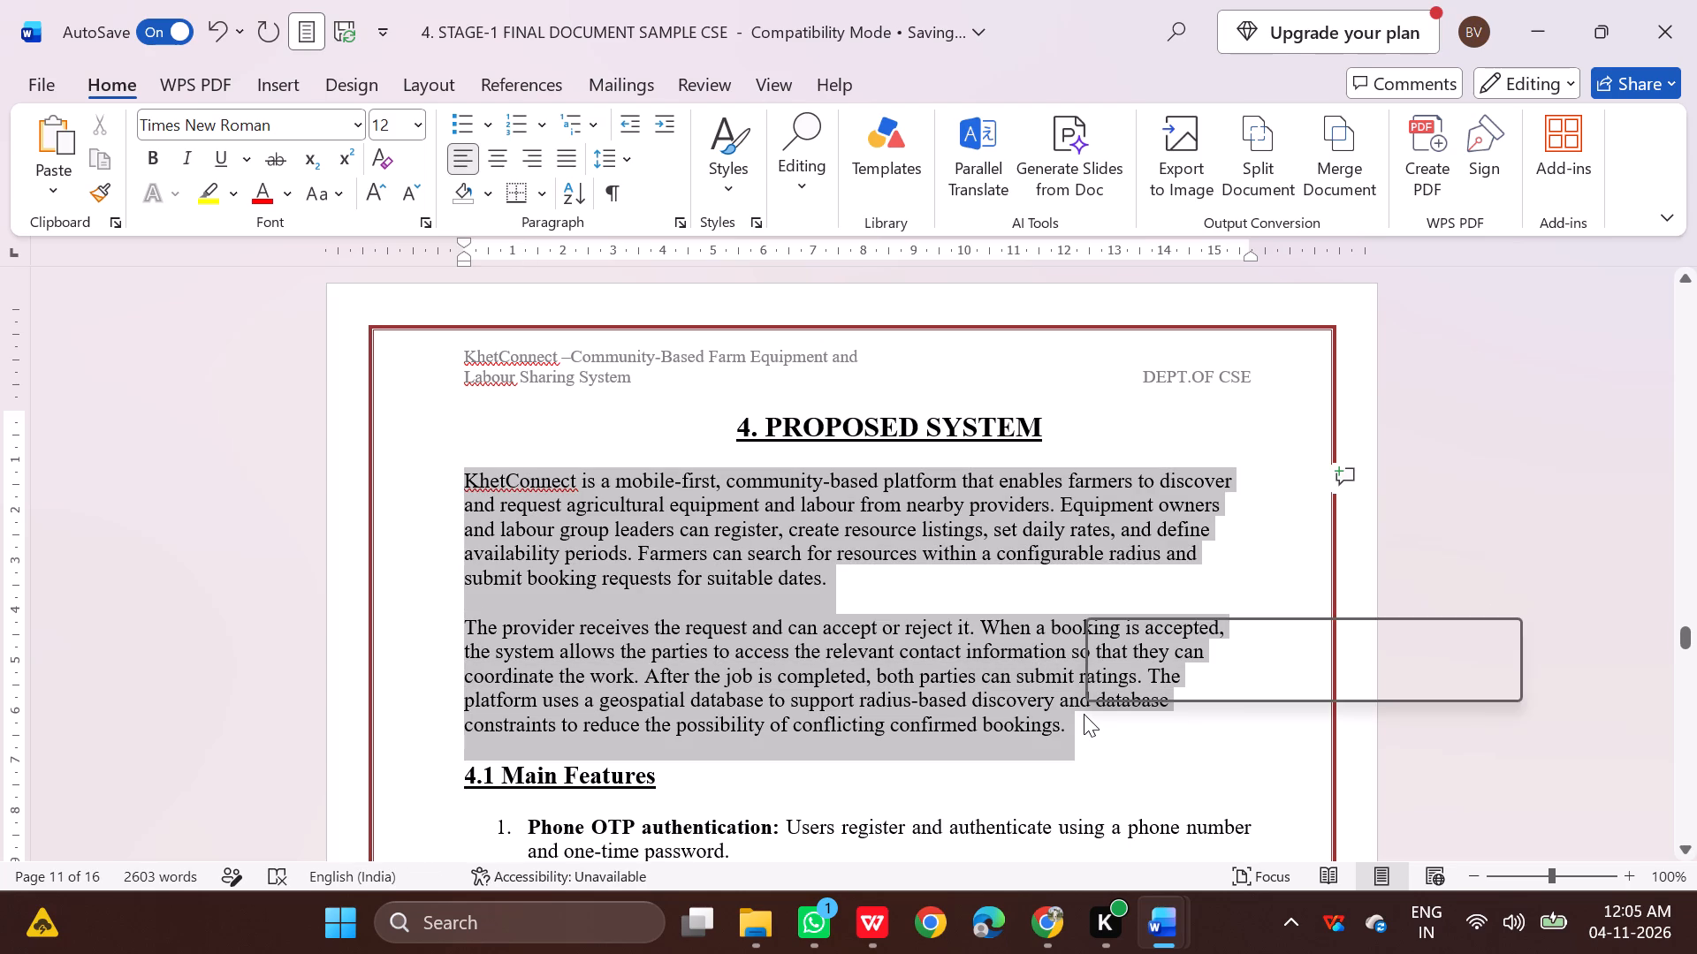
{"action": "key", "text": "ctrl+j"}
Justify the bulleted list under 3.2 Overall Limitations on page 10.
{"action": "scroll", "coordinate": [1080, 706], "scroll_direction": "up", "scroll_amount": 7}
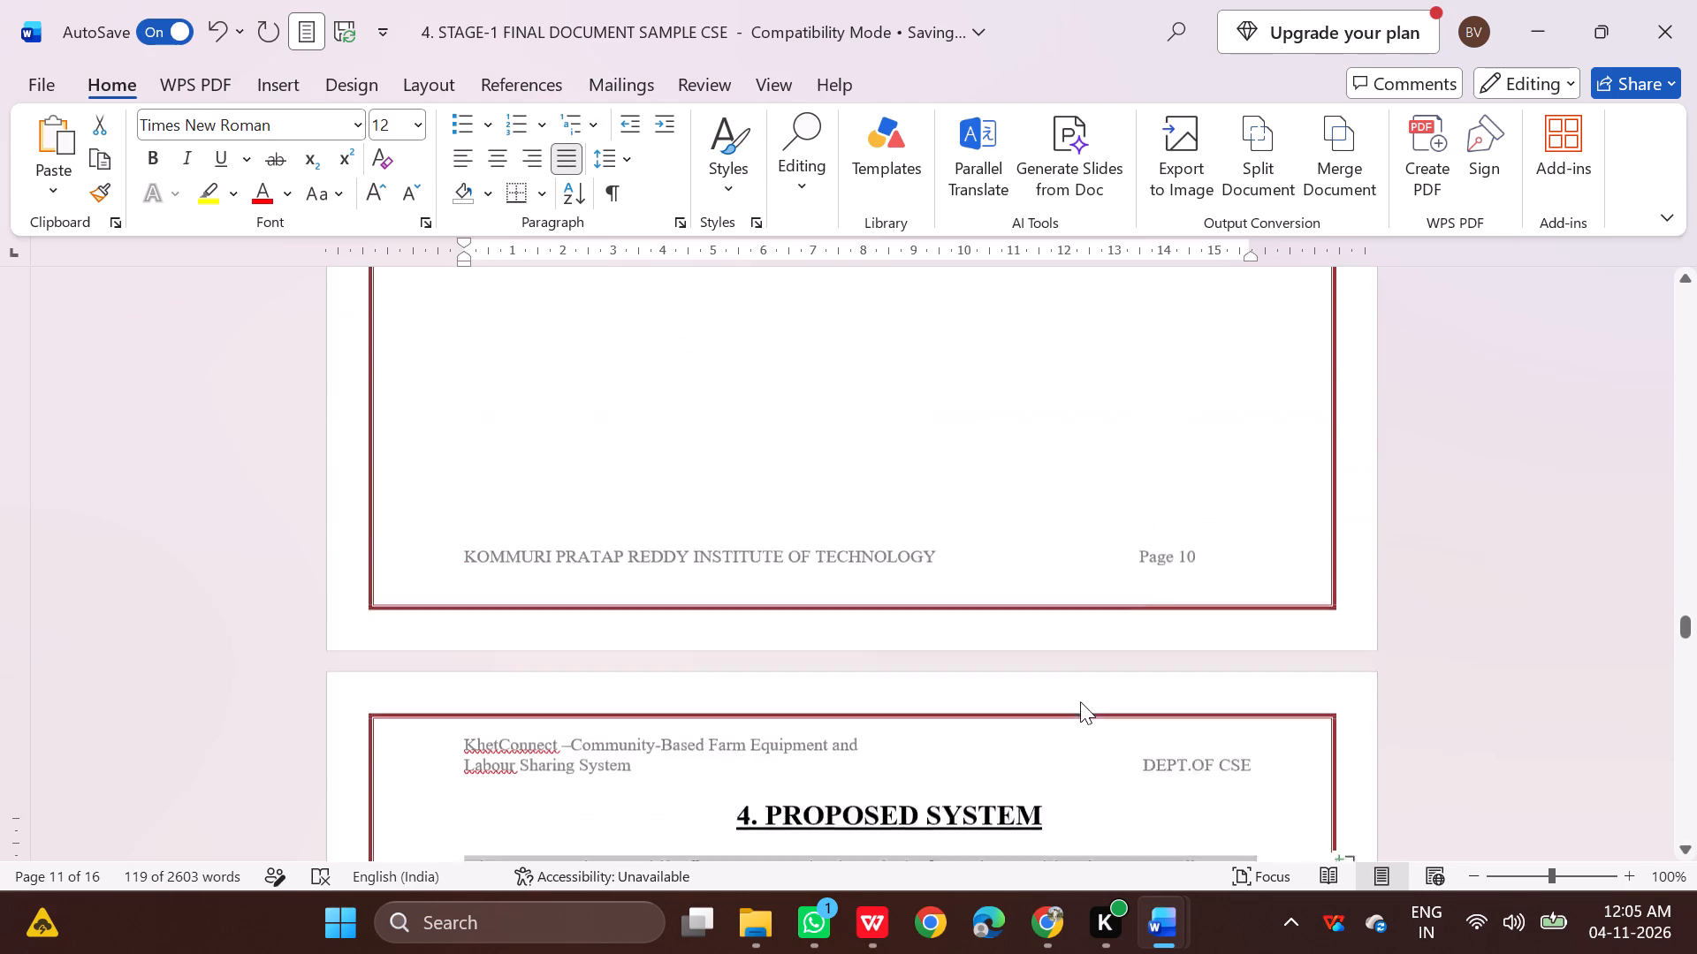
{"action": "scroll", "coordinate": [1080, 701], "scroll_direction": "up", "scroll_amount": 16}
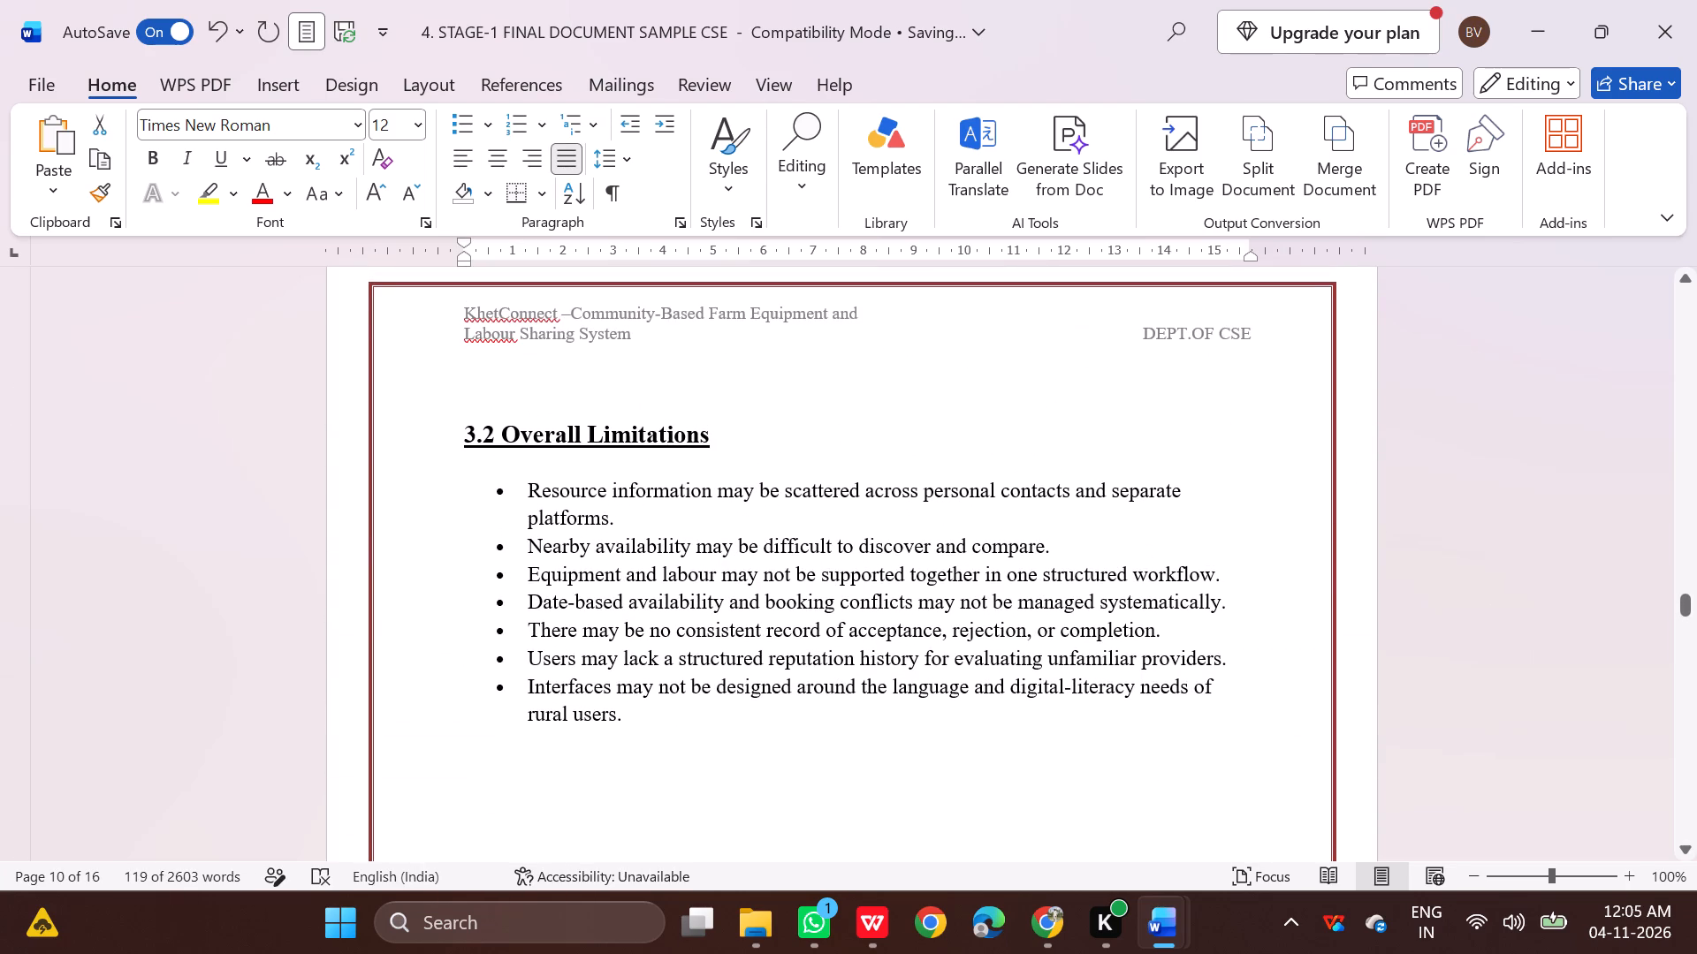
{"action": "left_click_drag", "start_coordinate": [510, 480], "coordinate": [712, 708]}
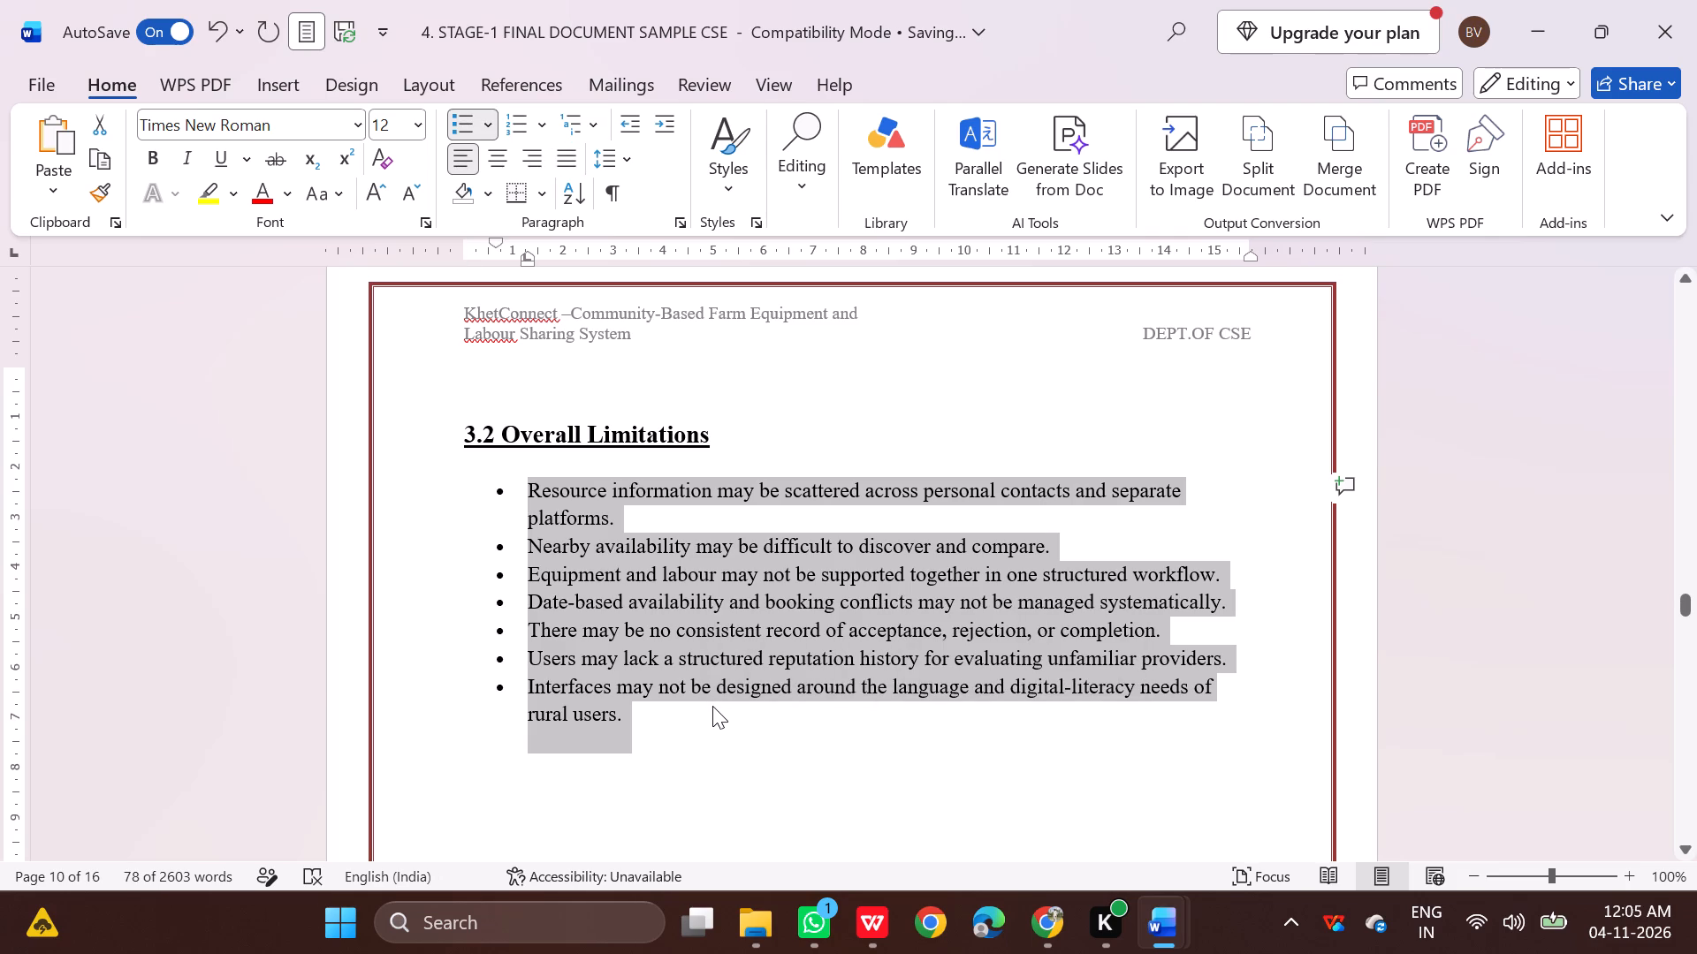
{"action": "key", "text": "ctrl+j"}
{"action": "key", "text": "ctrl+j"}
{"action": "key", "text": "ctrl+j"}
{"action": "scroll", "coordinate": [712, 706], "scroll_direction": "up", "scroll_amount": 6}
{"action": "scroll", "coordinate": [712, 706], "scroll_direction": "down", "scroll_amount": 4}
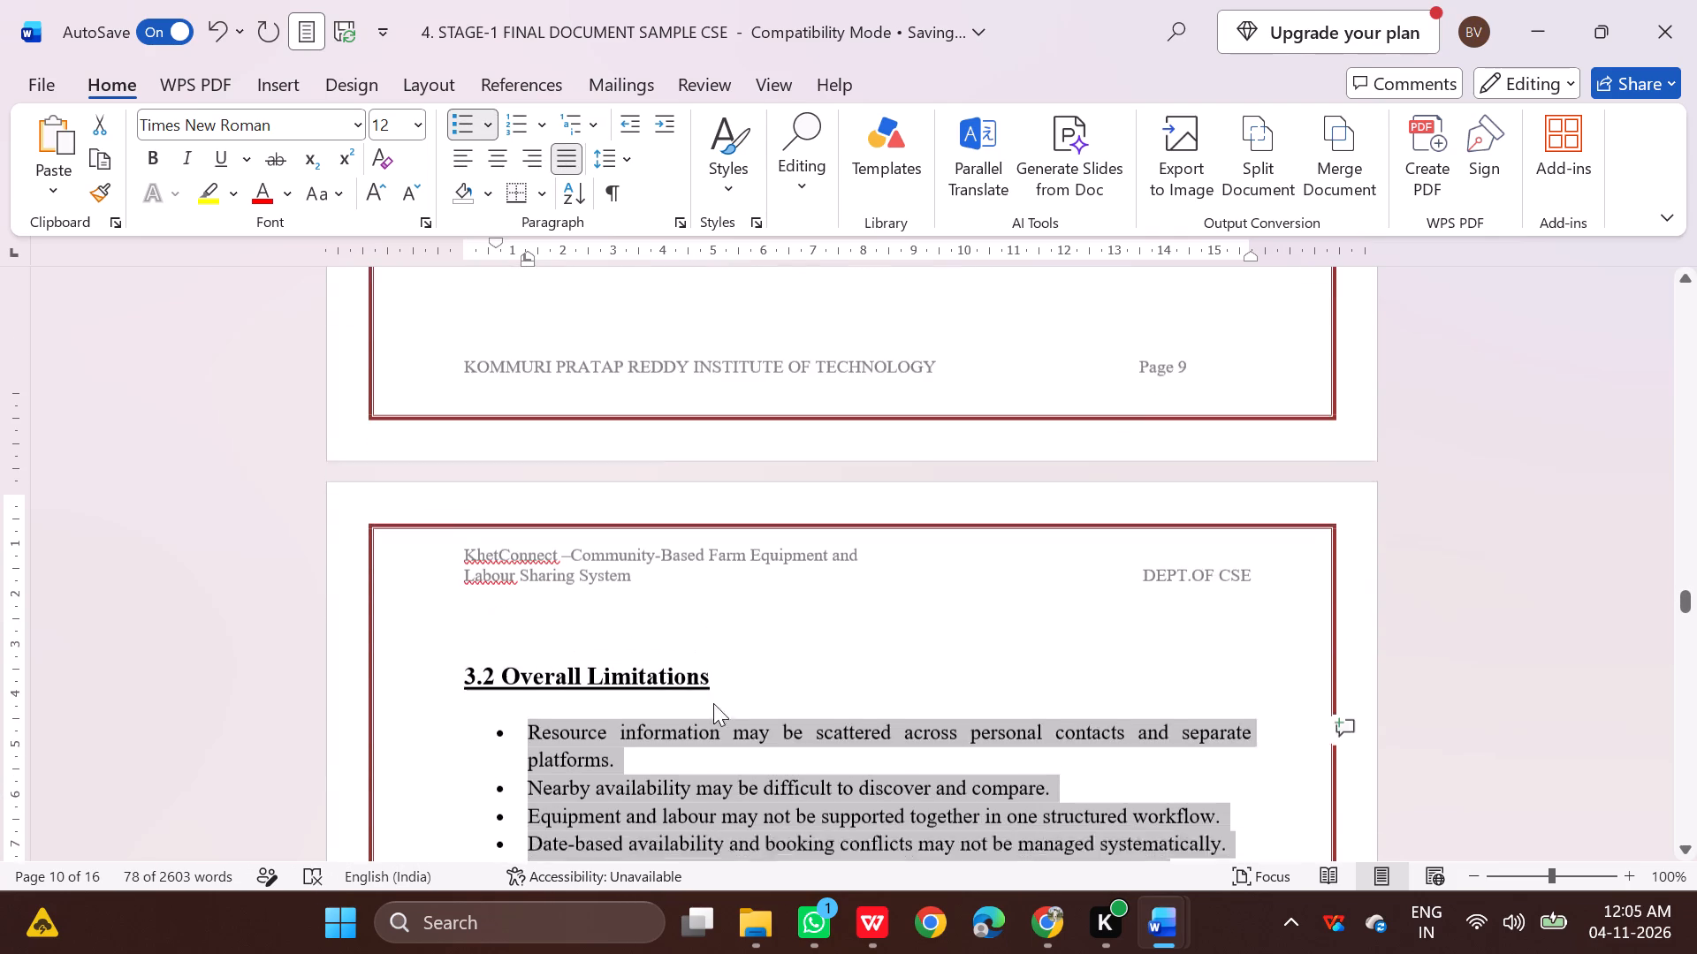
{"action": "left_click", "coordinate": [1013, 641]}
Justify the introductory paragraph under the 3. EXISTING SYSTEM heading on page 9.
{"action": "scroll", "coordinate": [1037, 687], "scroll_direction": "up", "scroll_amount": 12}
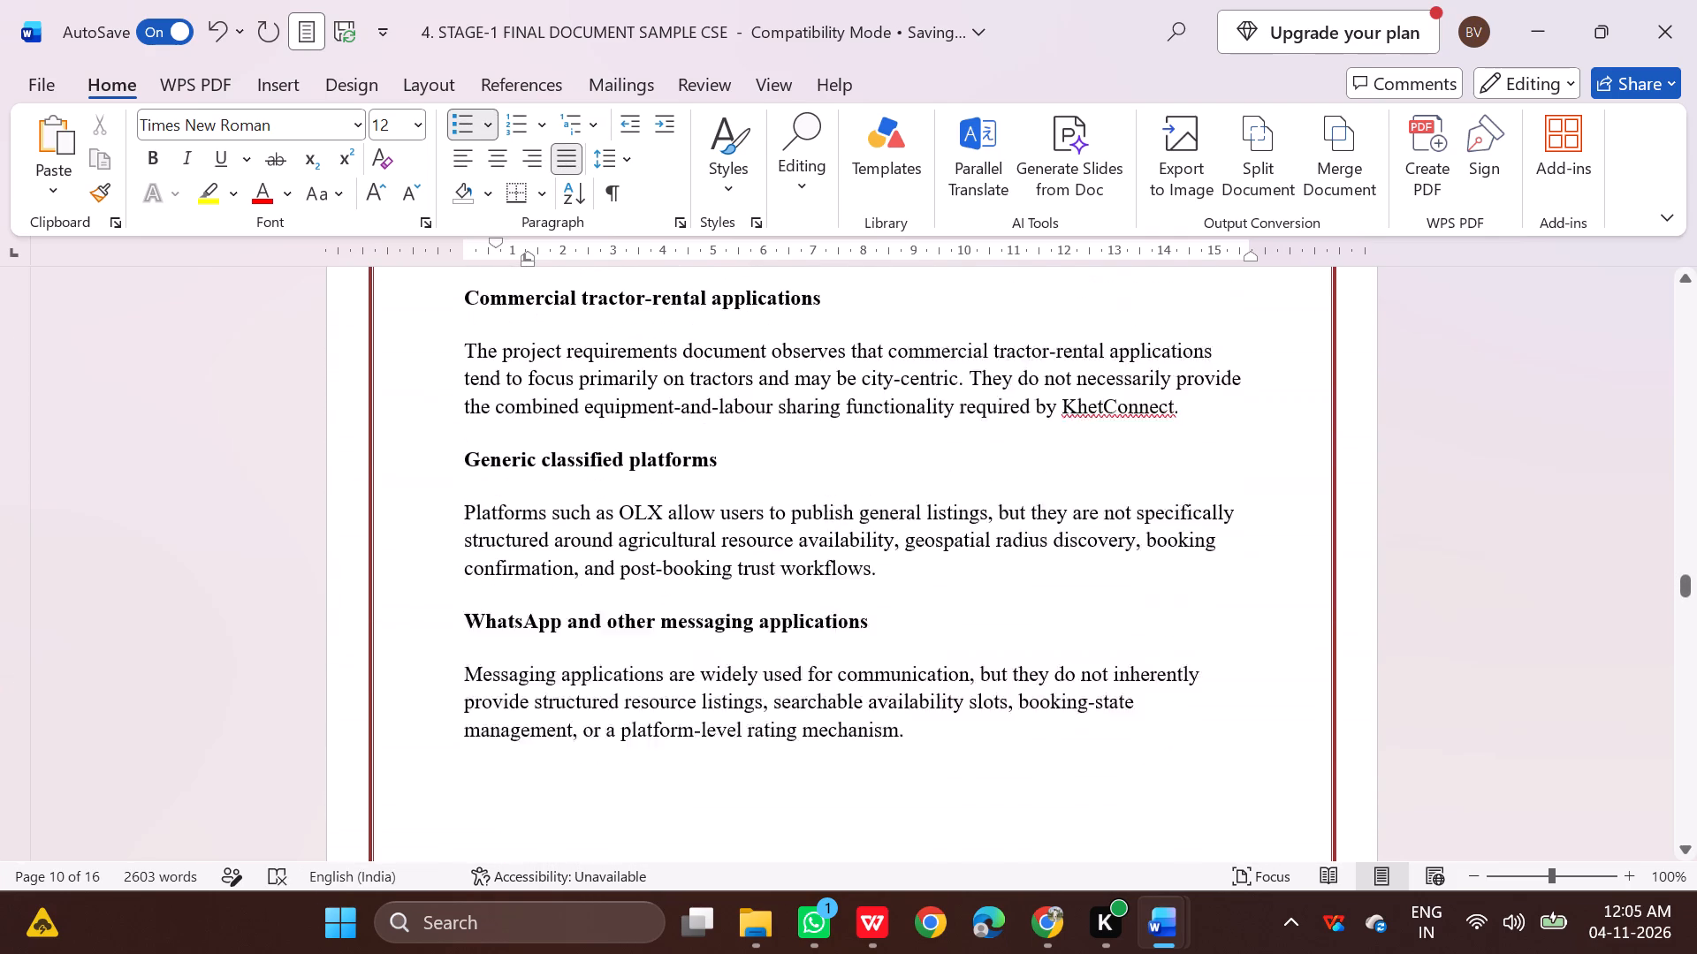
{"action": "scroll", "coordinate": [437, 631], "scroll_direction": "up", "scroll_amount": 3}
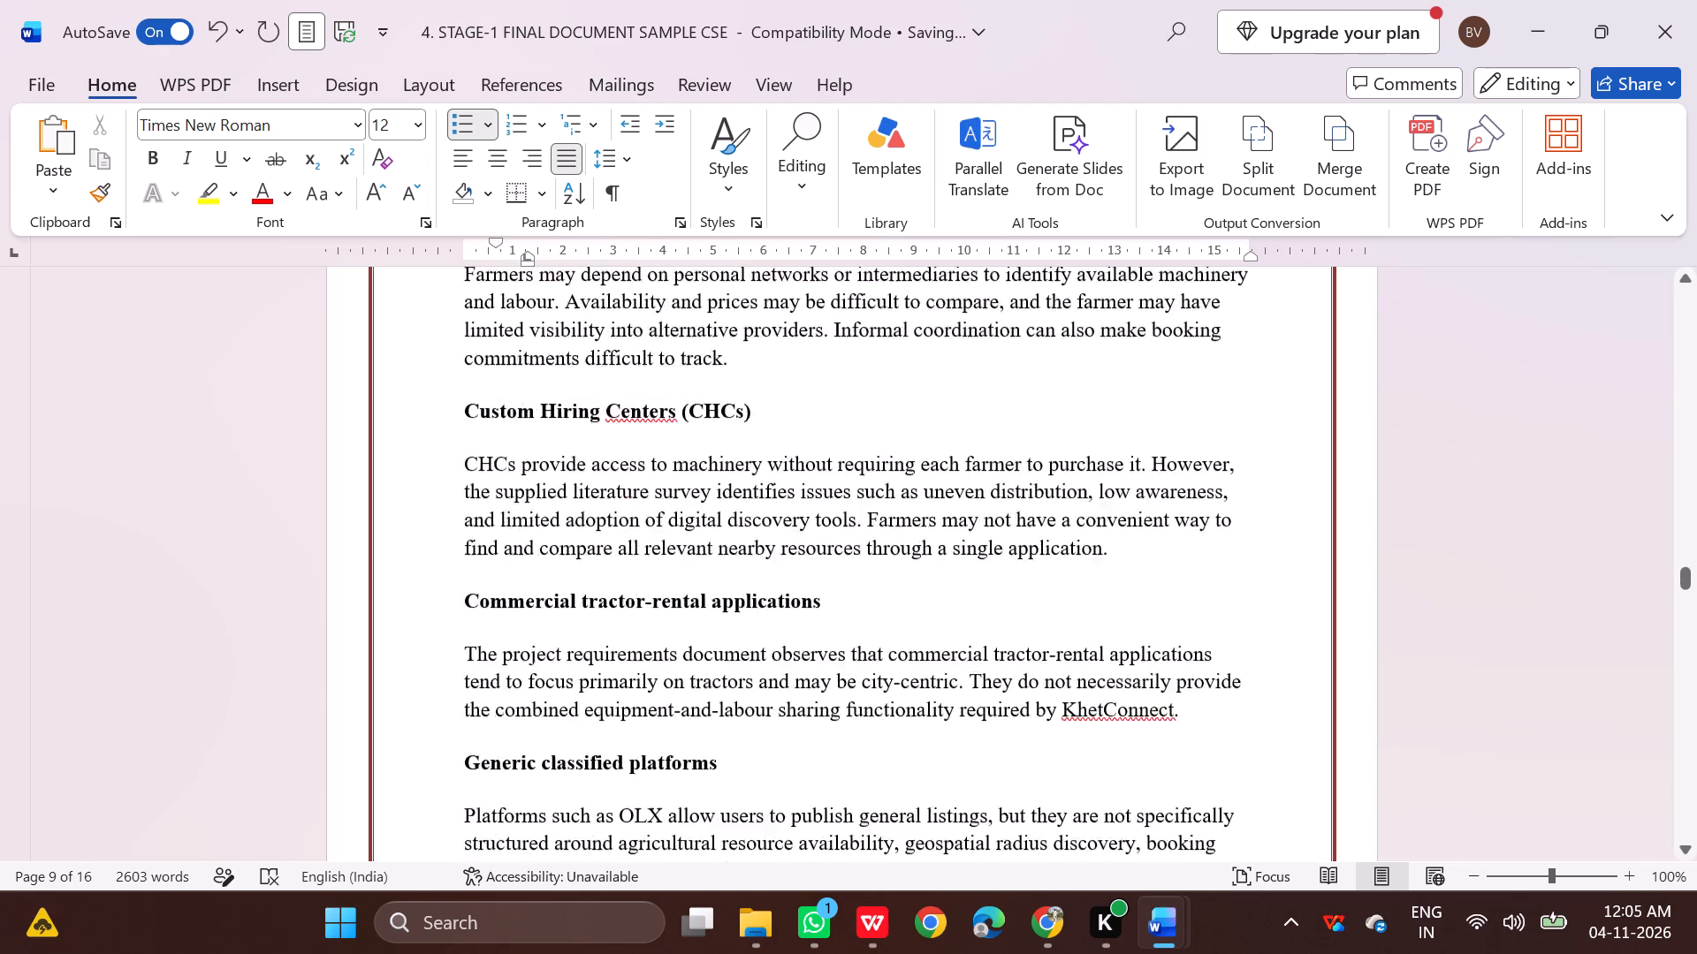
{"action": "scroll", "coordinate": [437, 631], "scroll_direction": "up", "scroll_amount": 10}
{"action": "scroll", "coordinate": [529, 630], "scroll_direction": "down", "scroll_amount": 4}
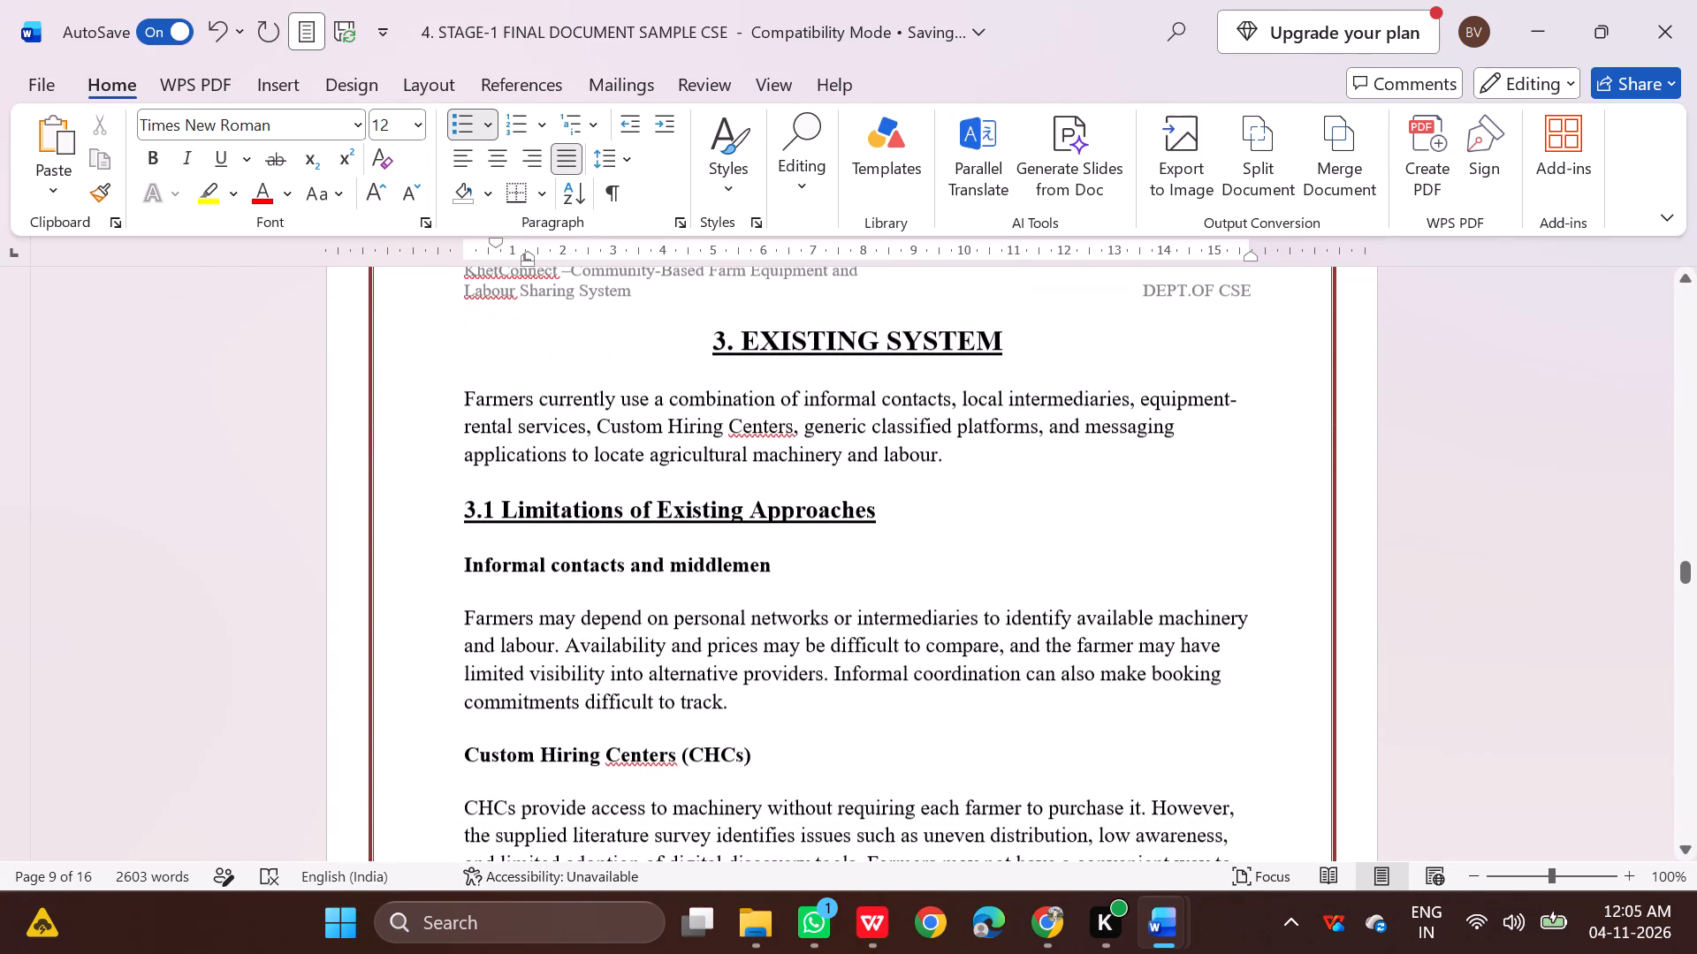
{"action": "left_click_drag", "start_coordinate": [466, 390], "coordinate": [879, 454]}
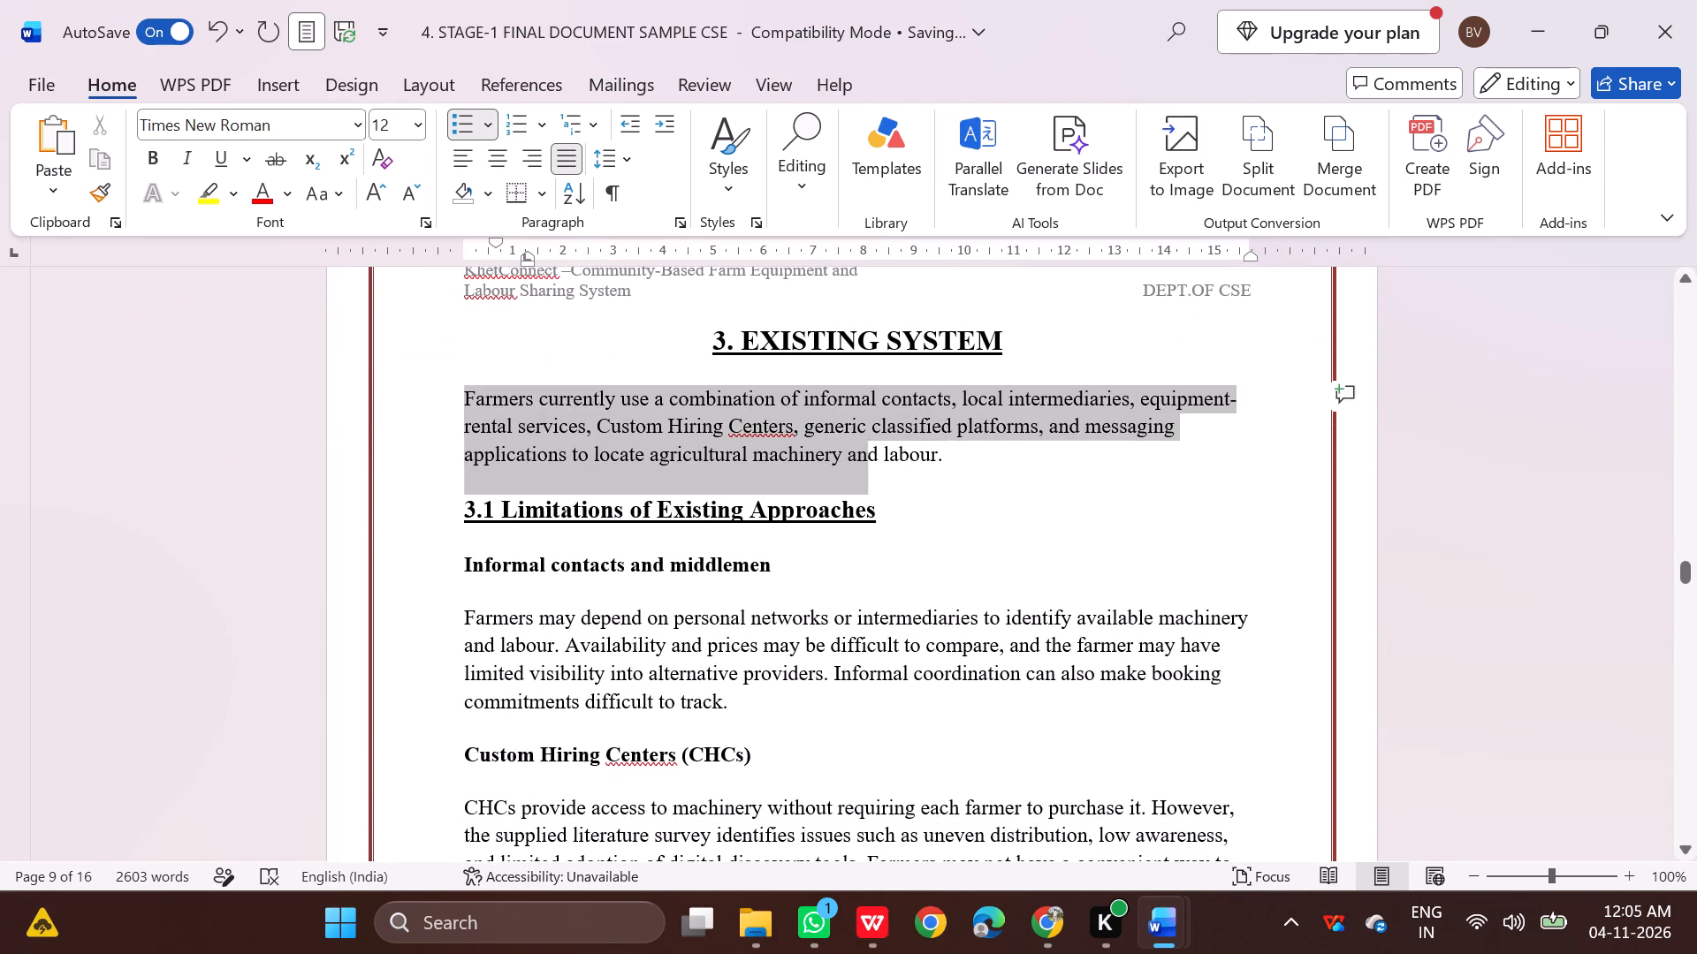
{"action": "left_click_drag", "start_coordinate": [879, 454], "coordinate": [929, 450]}
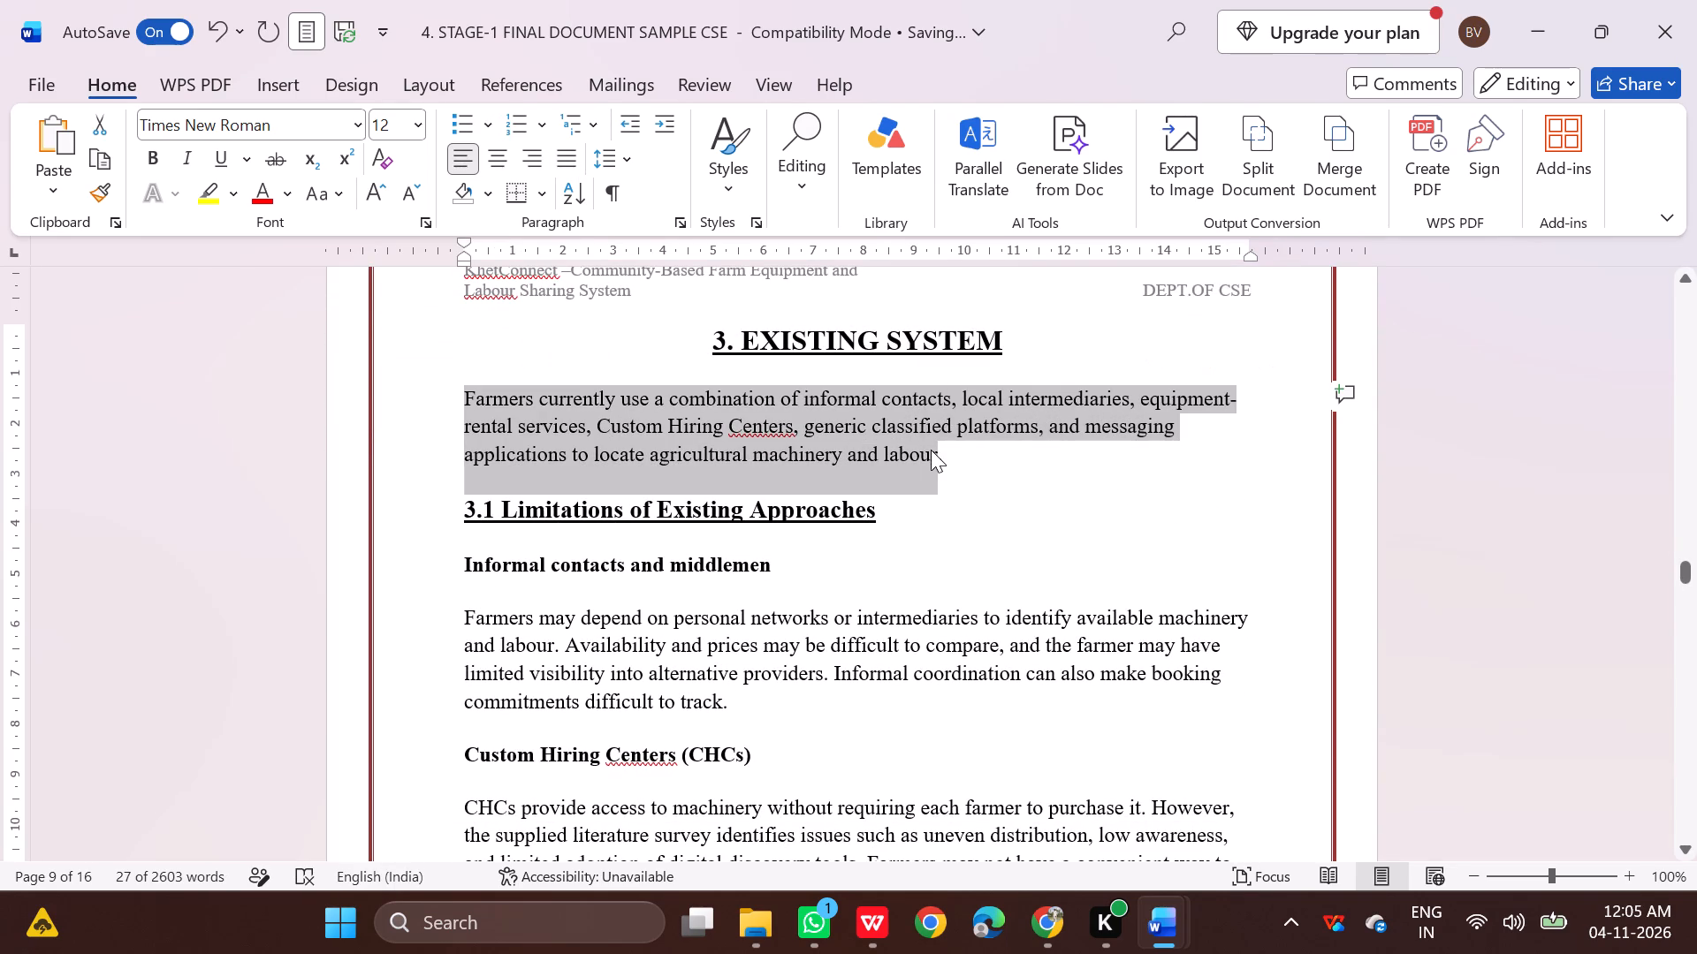
{"action": "key", "text": "ctrl+j"}
{"action": "left_click", "coordinate": [1076, 479]}
Justify all of section 3.1 Limitations of Existing Approaches, from its heading through the WhatsApp and other messaging applications paragraph.
{"action": "scroll", "coordinate": [1049, 516], "scroll_direction": "down", "scroll_amount": 2}
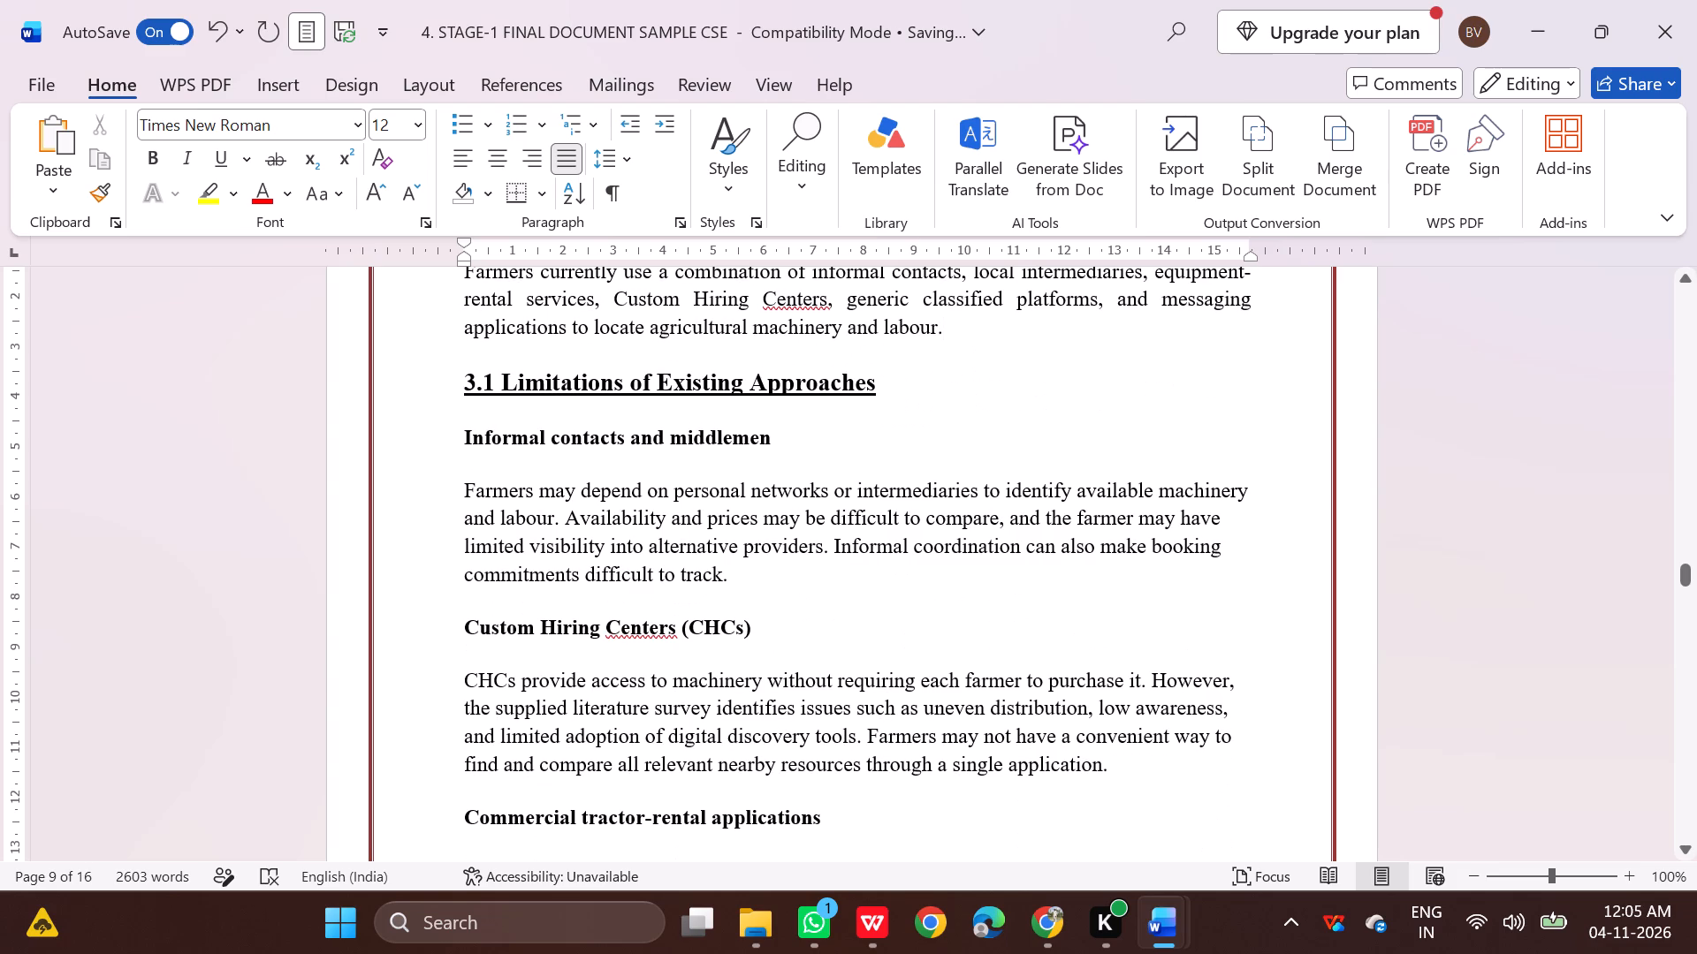
{"action": "left_click_drag", "start_coordinate": [460, 424], "coordinate": [644, 541]}
{"action": "left_click", "coordinate": [644, 541]}
{"action": "left_click_drag", "start_coordinate": [446, 387], "coordinate": [620, 429]}
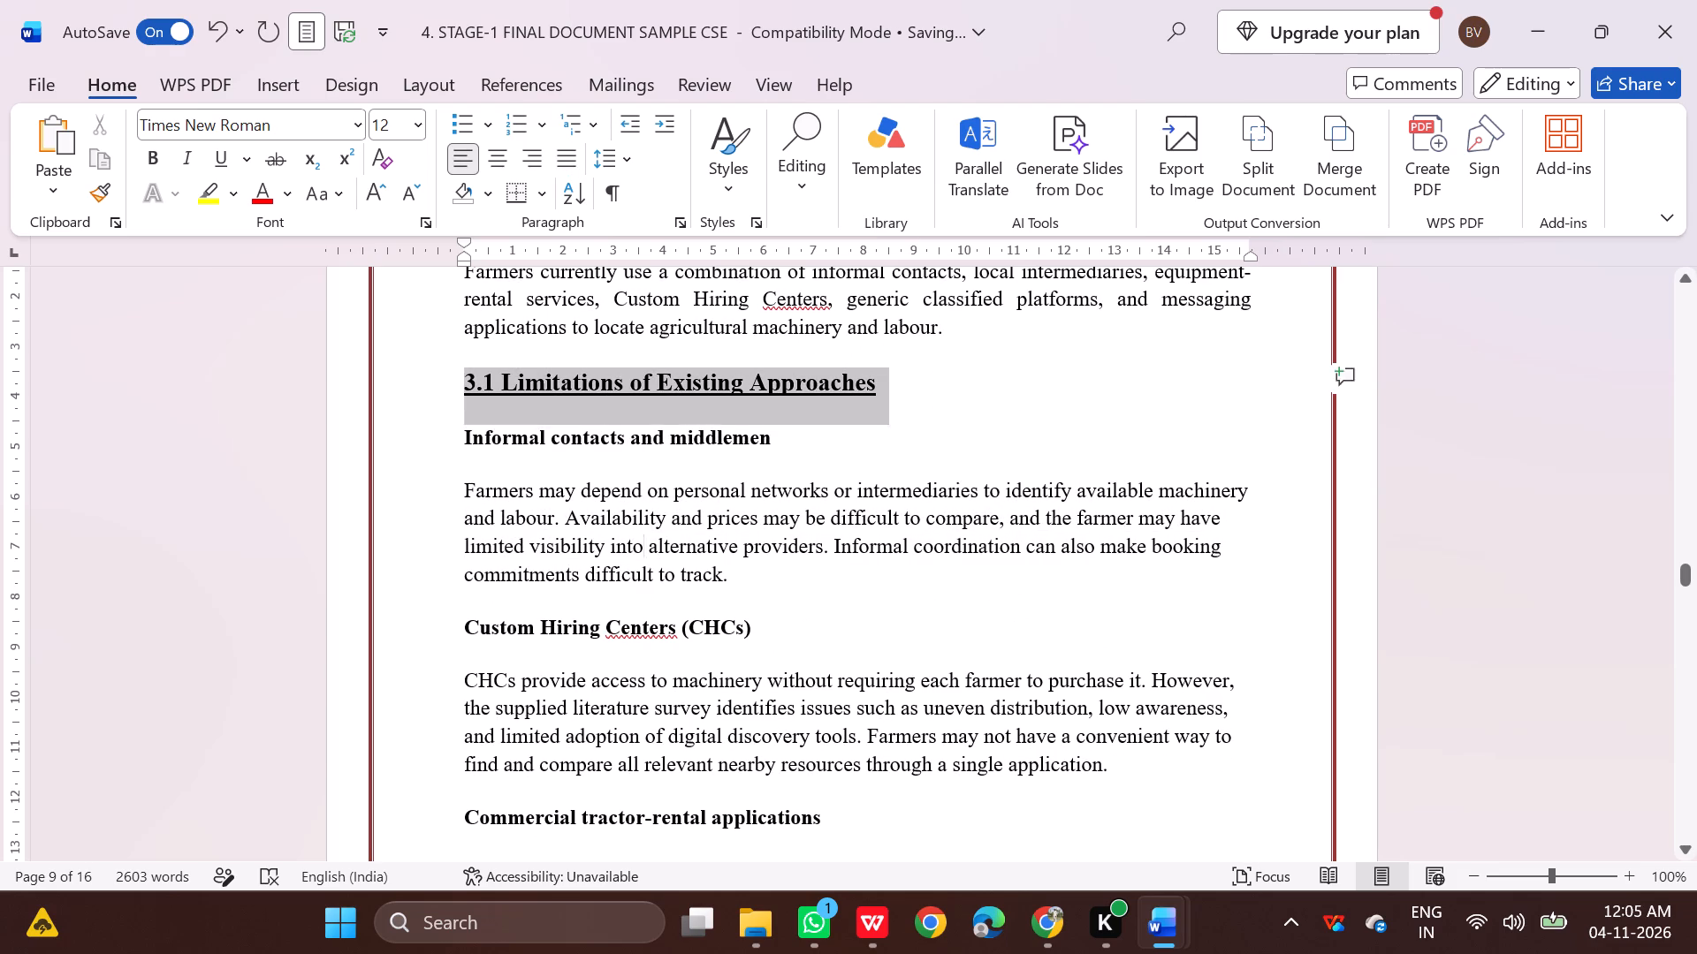
{"action": "left_click_drag", "start_coordinate": [620, 429], "coordinate": [806, 763]}
{"action": "scroll", "coordinate": [778, 667], "scroll_direction": "down", "scroll_amount": 3}
{"action": "scroll", "coordinate": [804, 746], "scroll_direction": "down", "scroll_amount": 7}
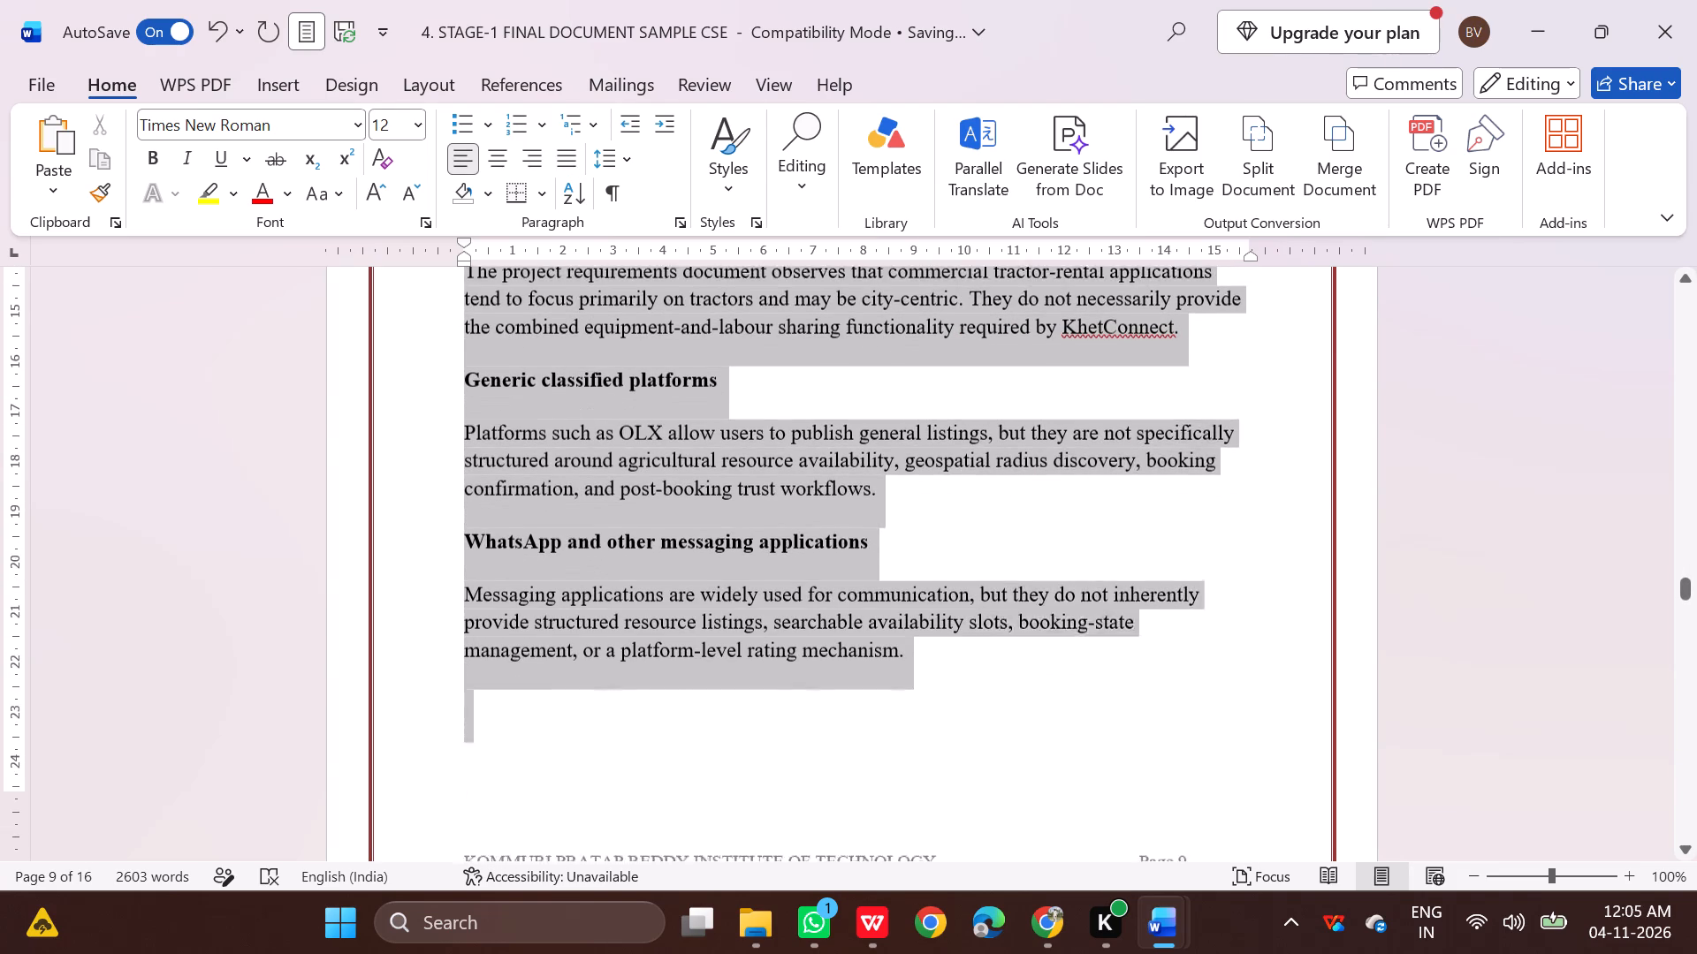
{"action": "left_click_drag", "start_coordinate": [806, 763], "coordinate": [903, 610]}
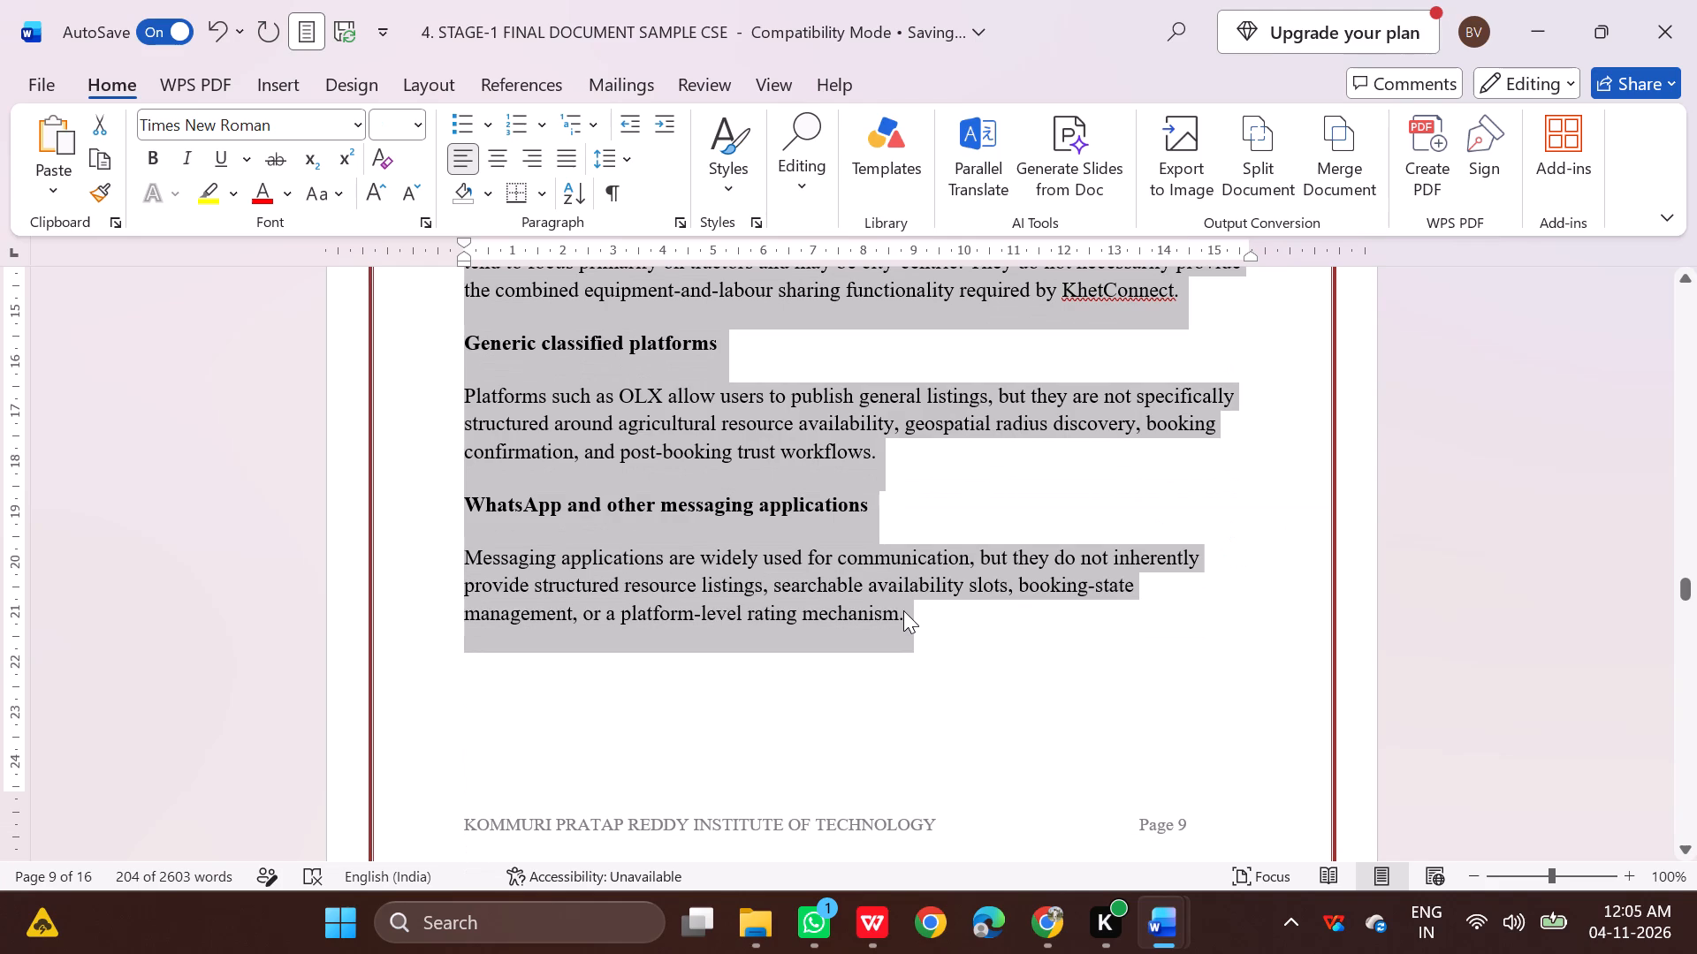
{"action": "key", "text": "ctrl+j"}
{"action": "scroll", "coordinate": [970, 658], "scroll_direction": "up", "scroll_amount": 6}
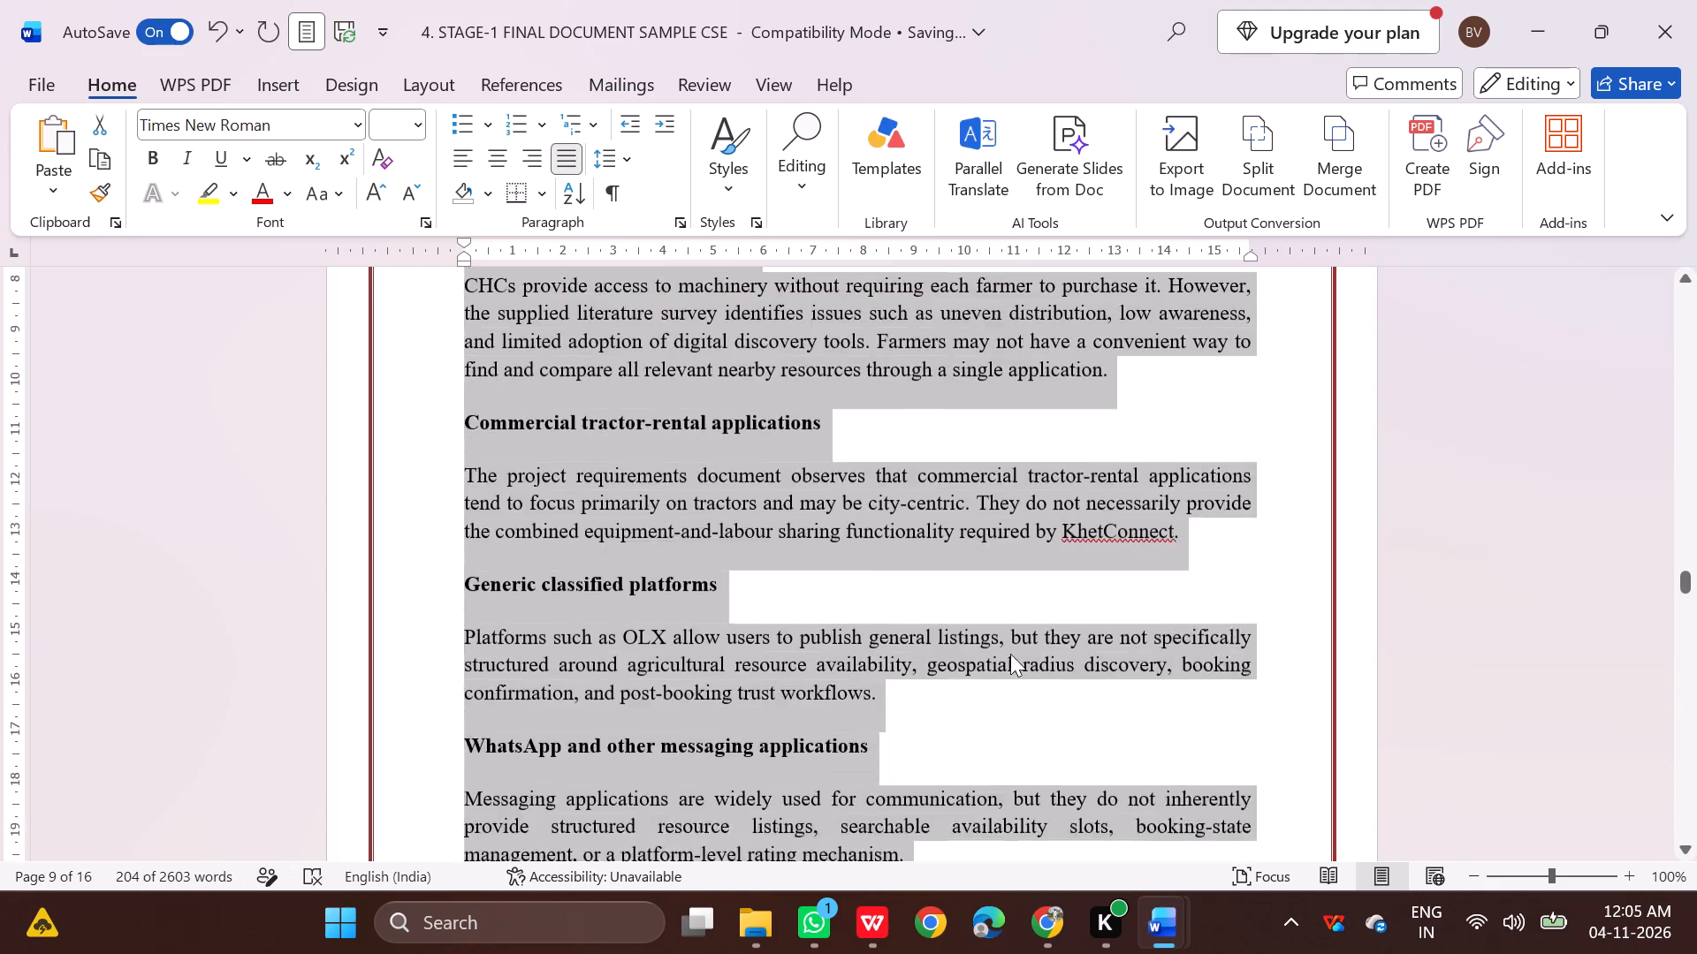
{"action": "scroll", "coordinate": [1010, 654], "scroll_direction": "up", "scroll_amount": 4}
{"action": "left_click", "coordinate": [1209, 547]}
Examine the text alignment of 2.3 Identified Research Gap and the layout of the 2.2 Comparative Analysis table.
{"action": "scroll", "coordinate": [879, 603], "scroll_direction": "down", "scroll_amount": 13}
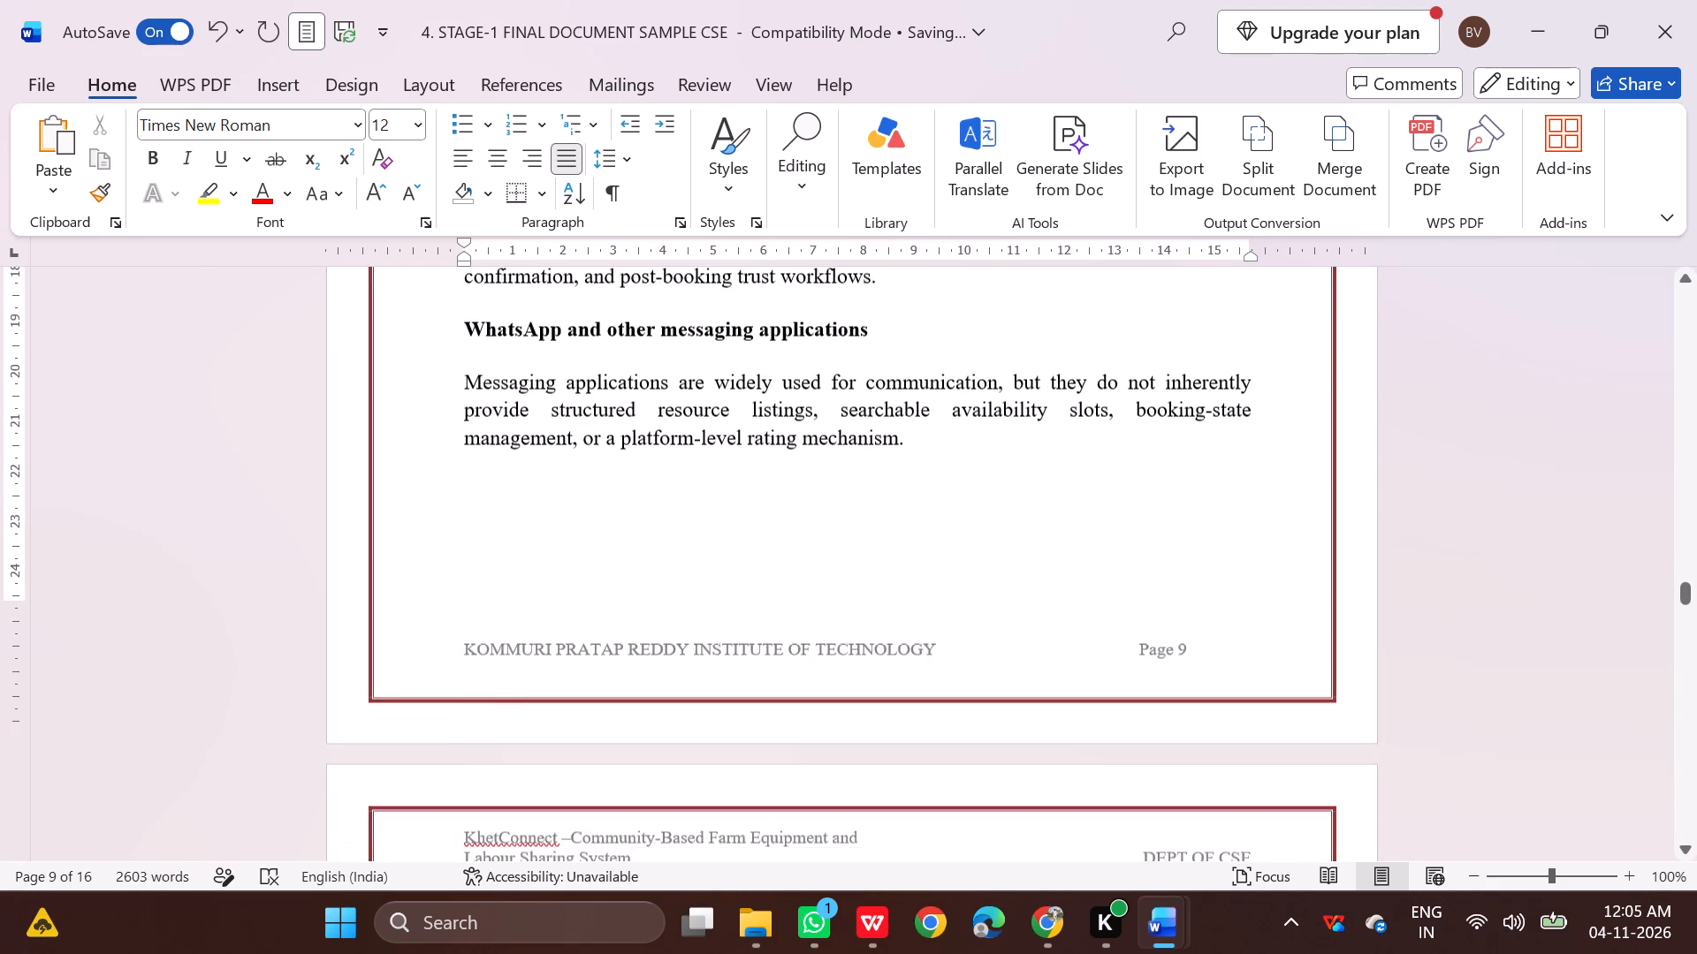
{"action": "scroll", "coordinate": [879, 602], "scroll_direction": "down", "scroll_amount": 1}
{"action": "scroll", "coordinate": [879, 602], "scroll_direction": "up", "scroll_amount": 20}
{"action": "scroll", "coordinate": [879, 602], "scroll_direction": "up", "scroll_amount": 10}
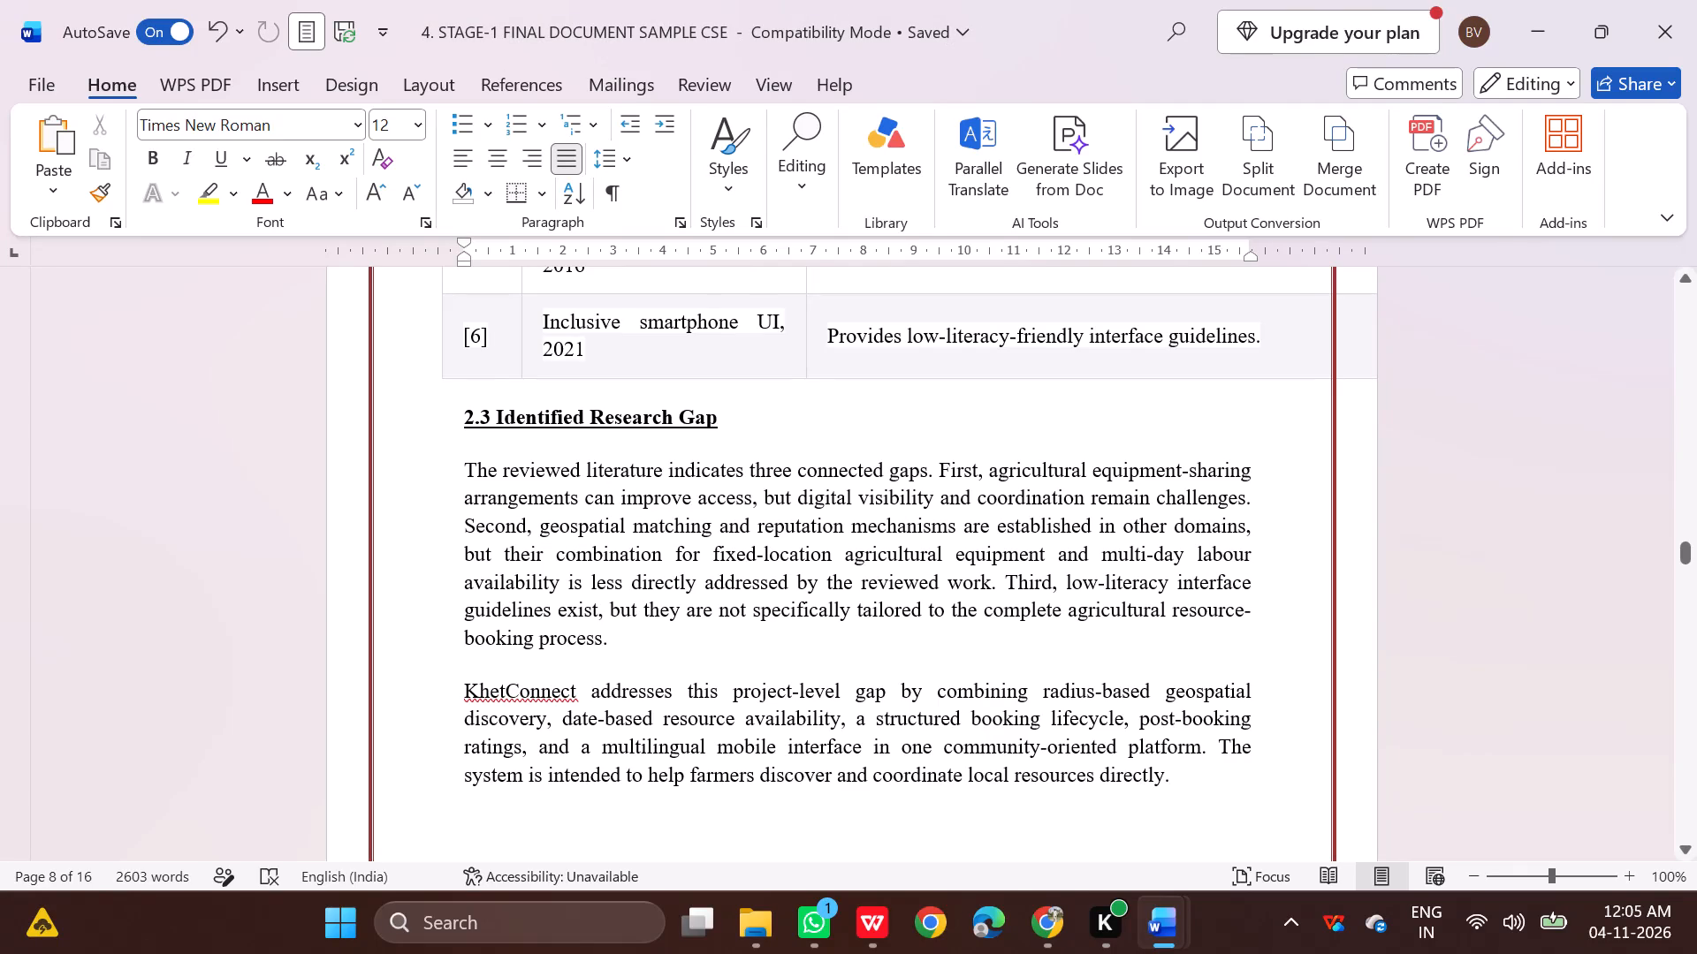
{"action": "scroll", "coordinate": [1105, 606], "scroll_direction": "up", "scroll_amount": 3}
{"action": "scroll", "coordinate": [1105, 606], "scroll_direction": "down", "scroll_amount": 3}
{"action": "scroll", "coordinate": [1105, 606], "scroll_direction": "up", "scroll_amount": 3}
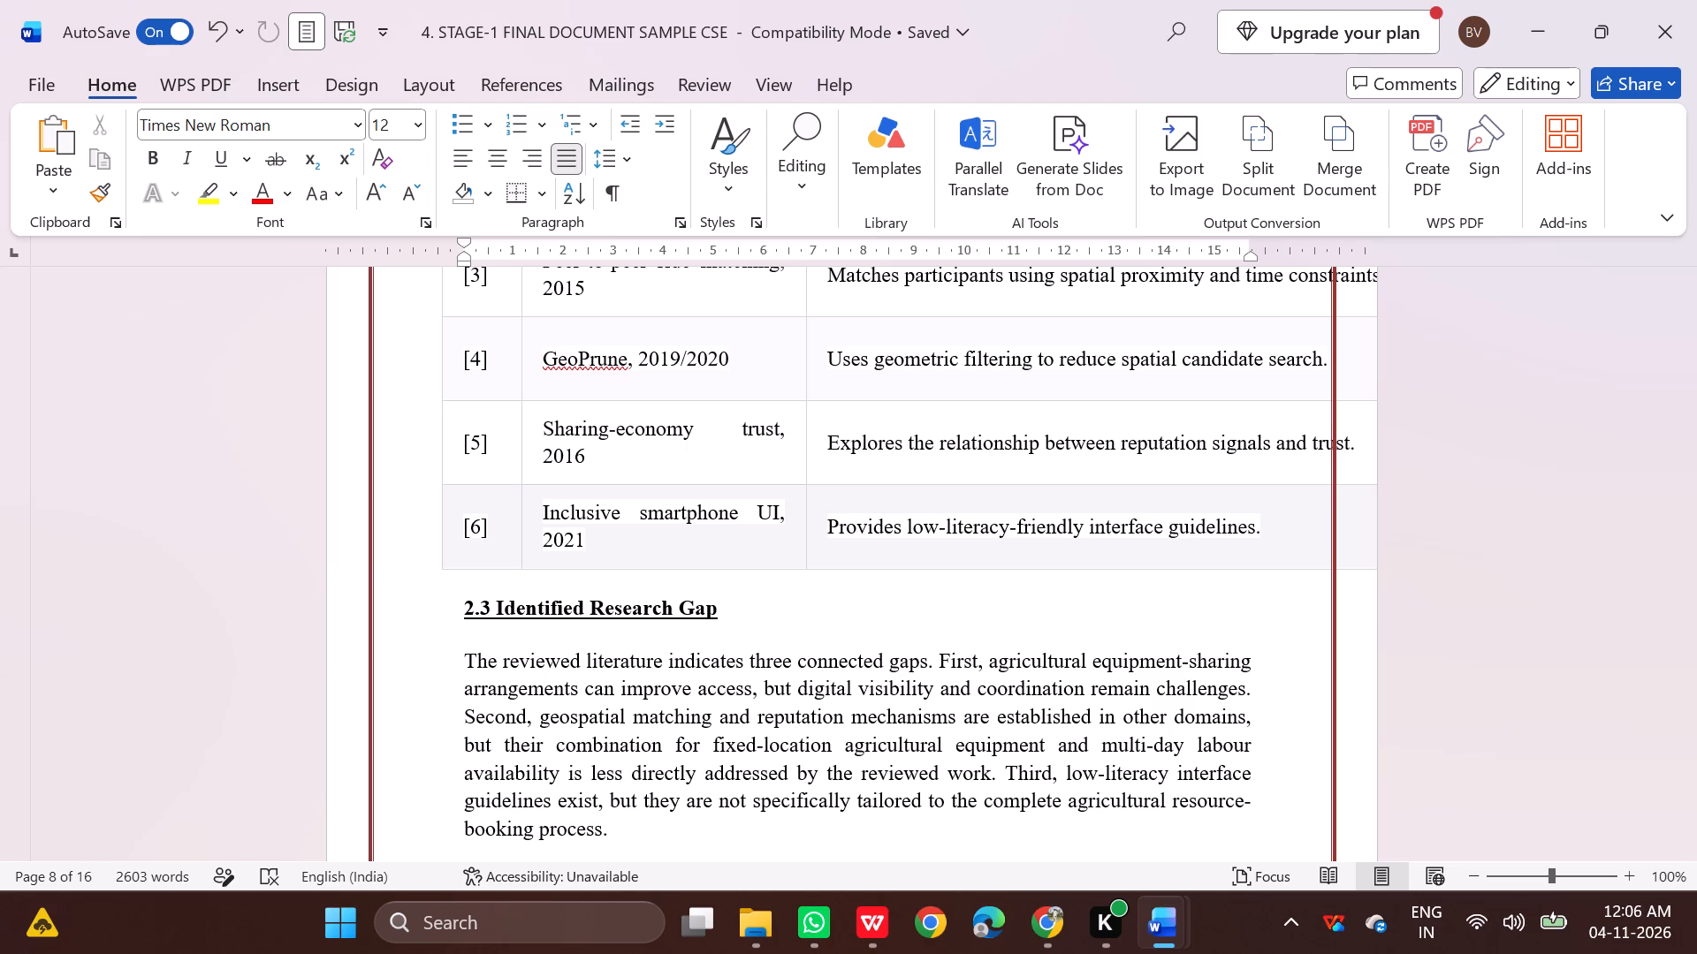
{"action": "scroll", "coordinate": [991, 556], "scroll_direction": "down", "scroll_amount": 1}
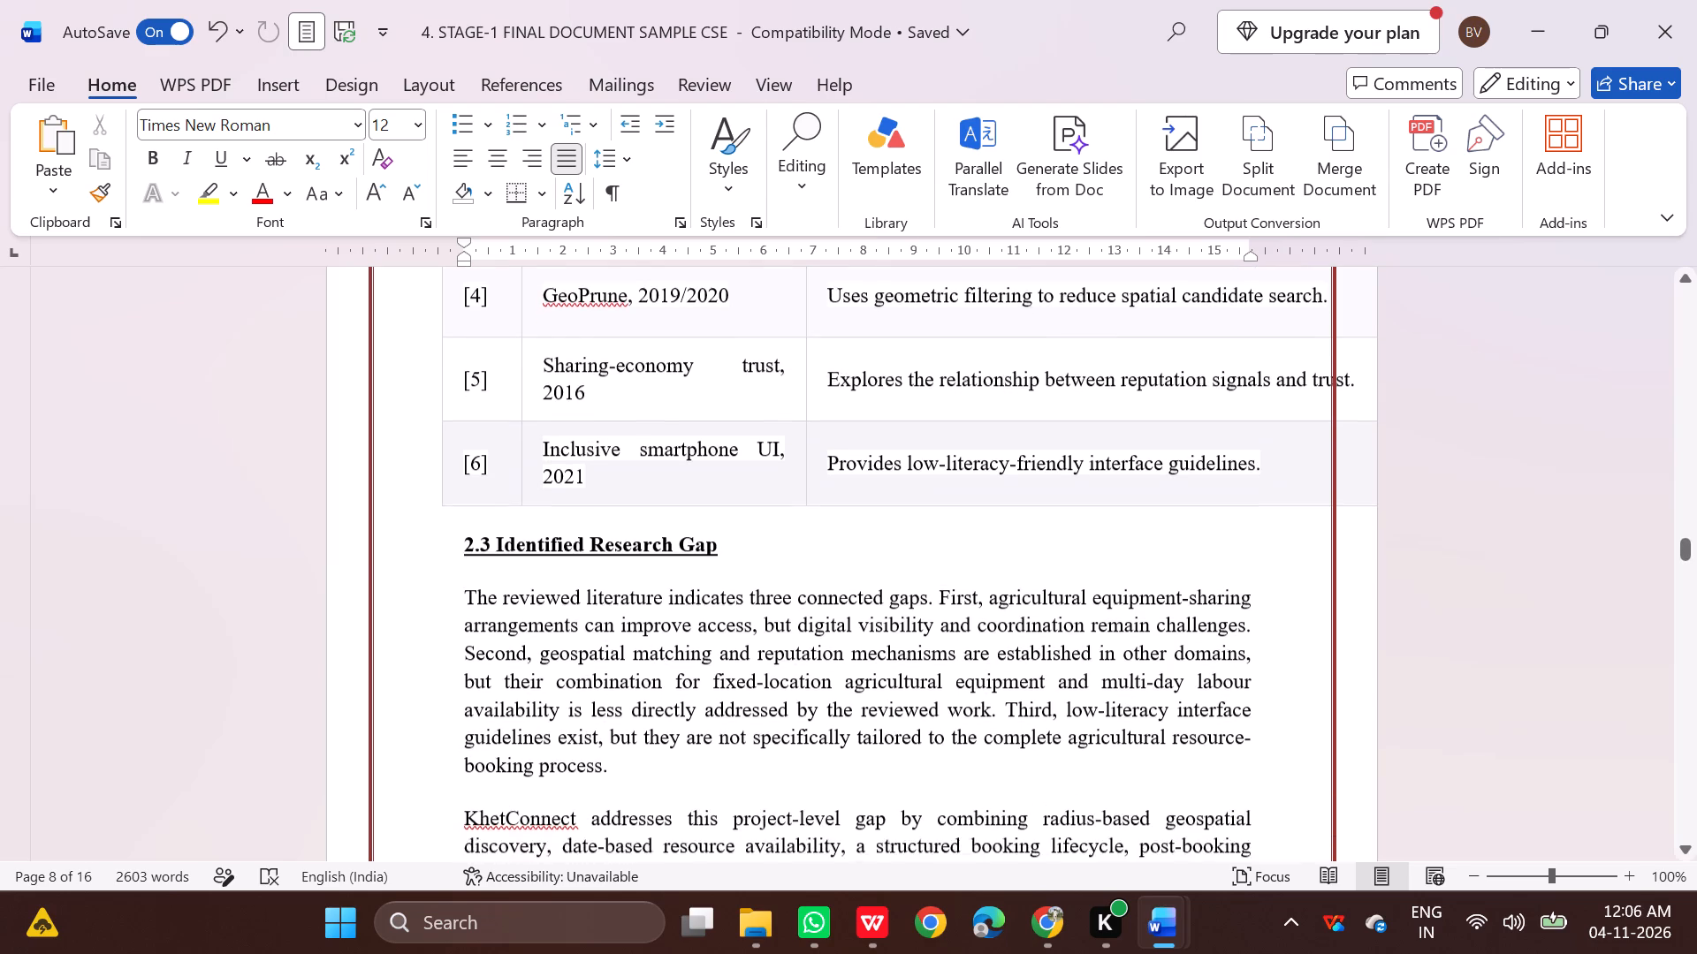
{"action": "scroll", "coordinate": [993, 553], "scroll_direction": "up", "scroll_amount": 7}
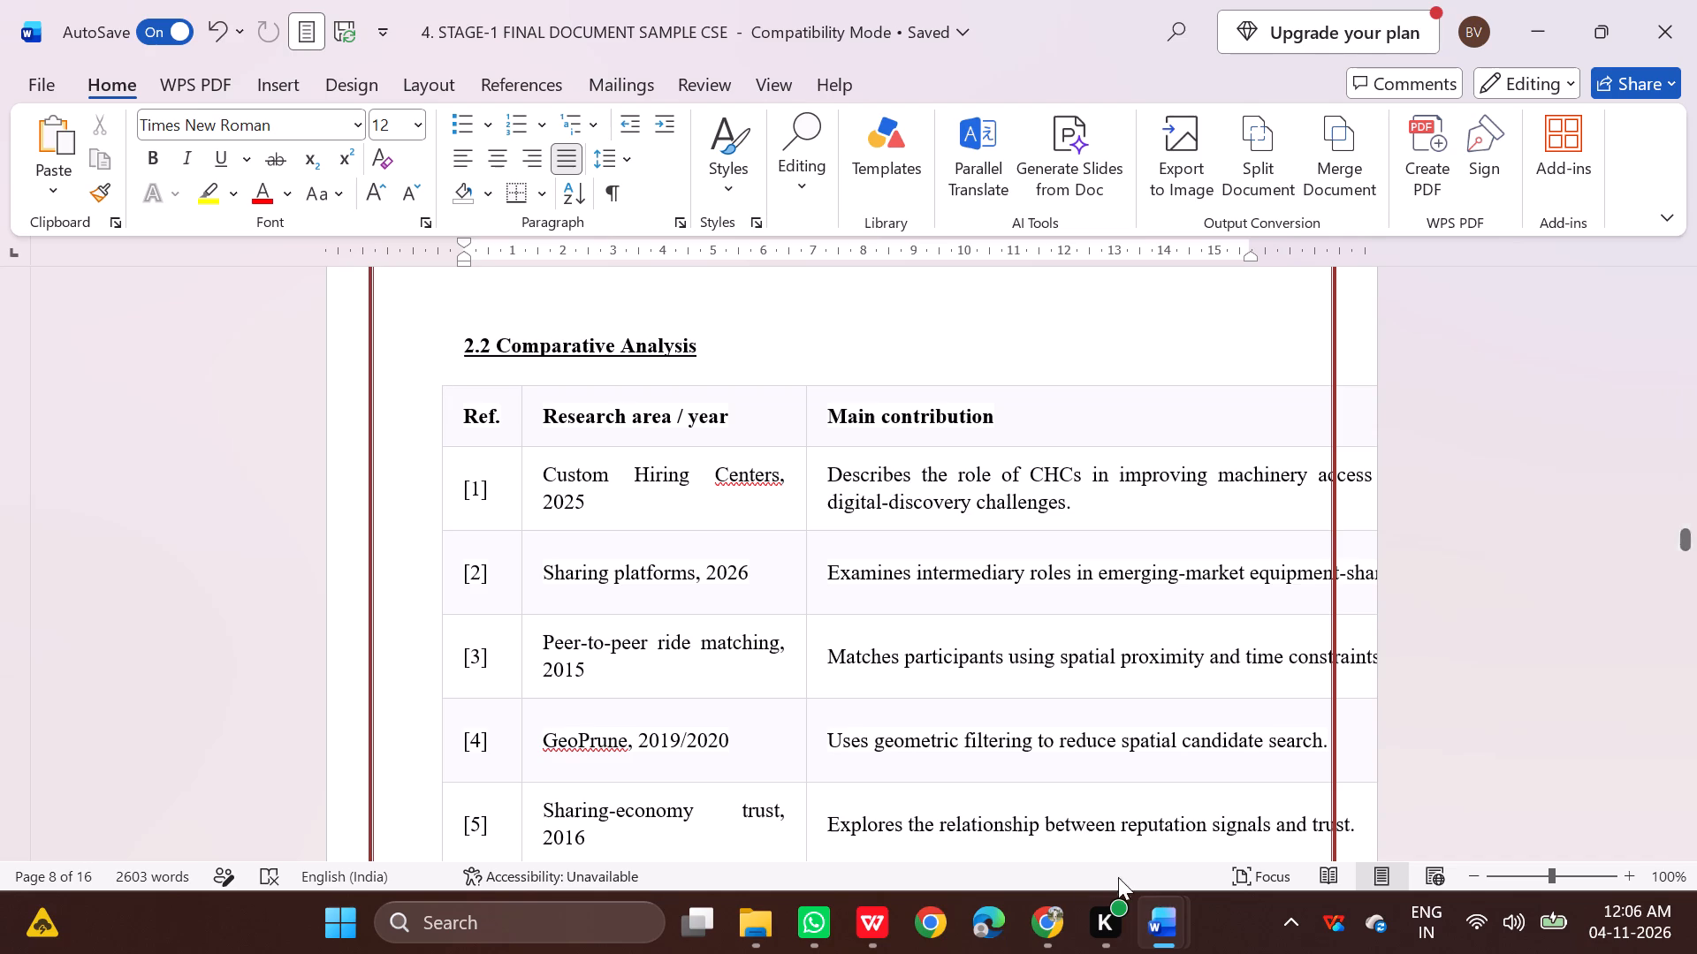
Switch to the Markdown-to-PDF document in WPS Office and copy the full 2.2 Comparative Analysis table, from its header through row [6].
{"action": "left_click", "coordinate": [862, 830]}
{"action": "scroll", "coordinate": [772, 648], "scroll_direction": "up", "scroll_amount": 20}
{"action": "scroll", "coordinate": [772, 648], "scroll_direction": "up", "scroll_amount": 6}
{"action": "scroll", "coordinate": [761, 511], "scroll_direction": "up", "scroll_amount": 19}
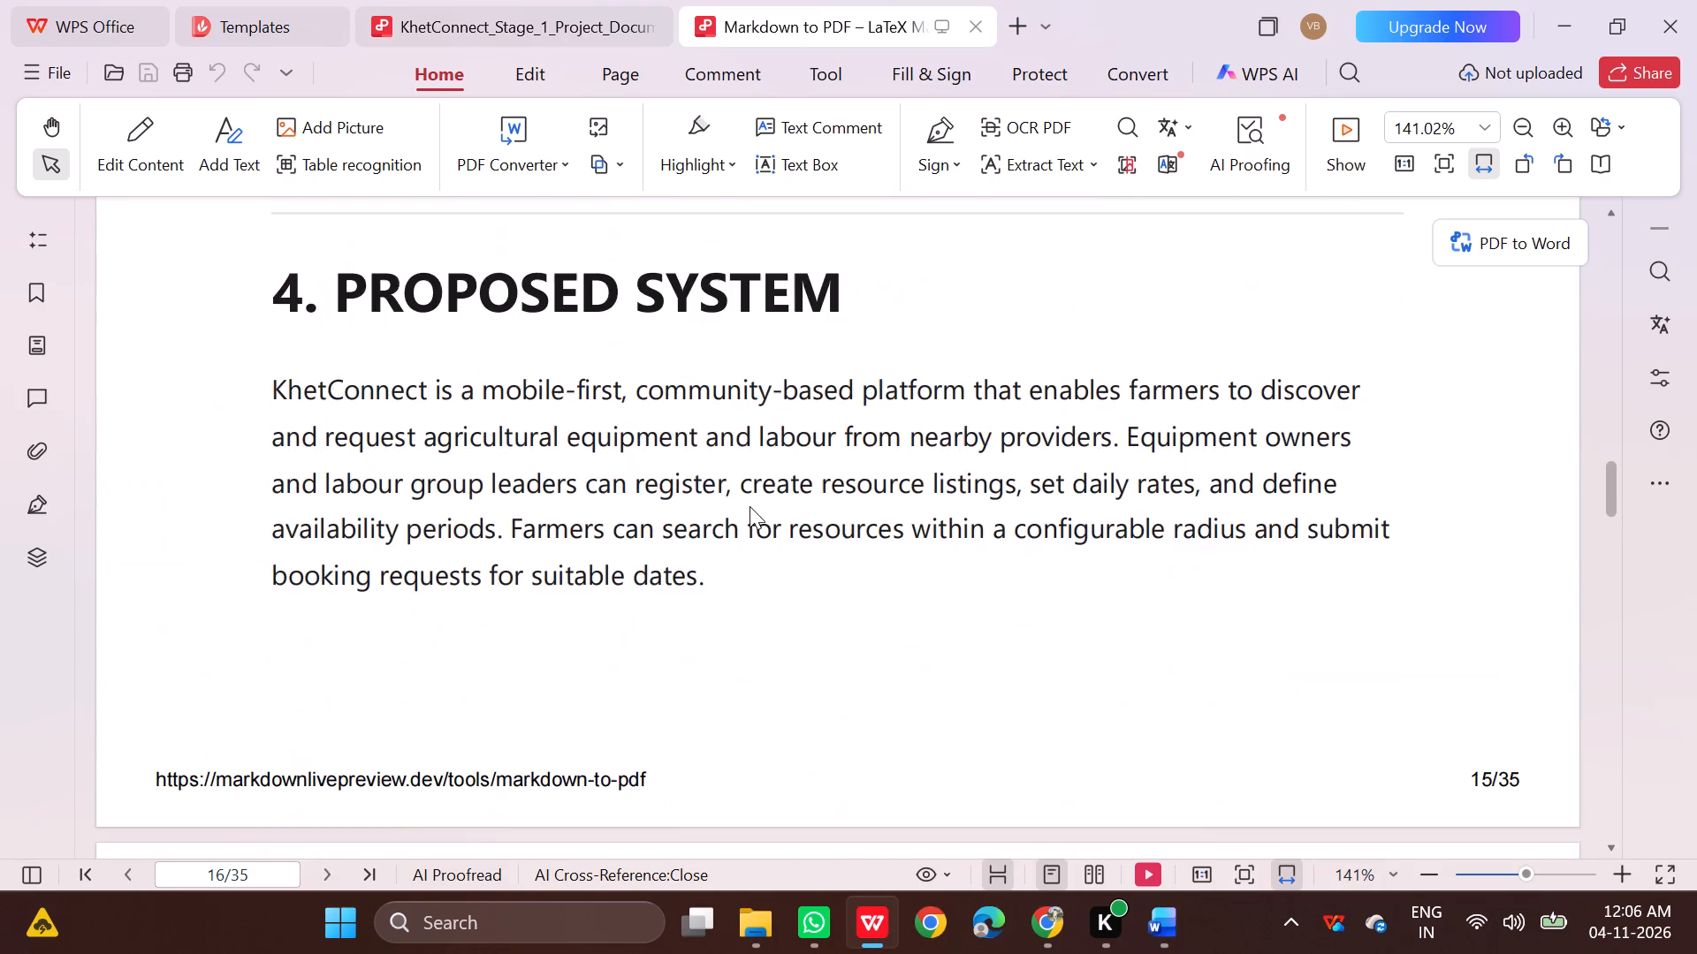
{"action": "scroll", "coordinate": [750, 506], "scroll_direction": "up", "scroll_amount": 20}
{"action": "scroll", "coordinate": [750, 506], "scroll_direction": "up", "scroll_amount": 20}
{"action": "scroll", "coordinate": [750, 506], "scroll_direction": "up", "scroll_amount": 19}
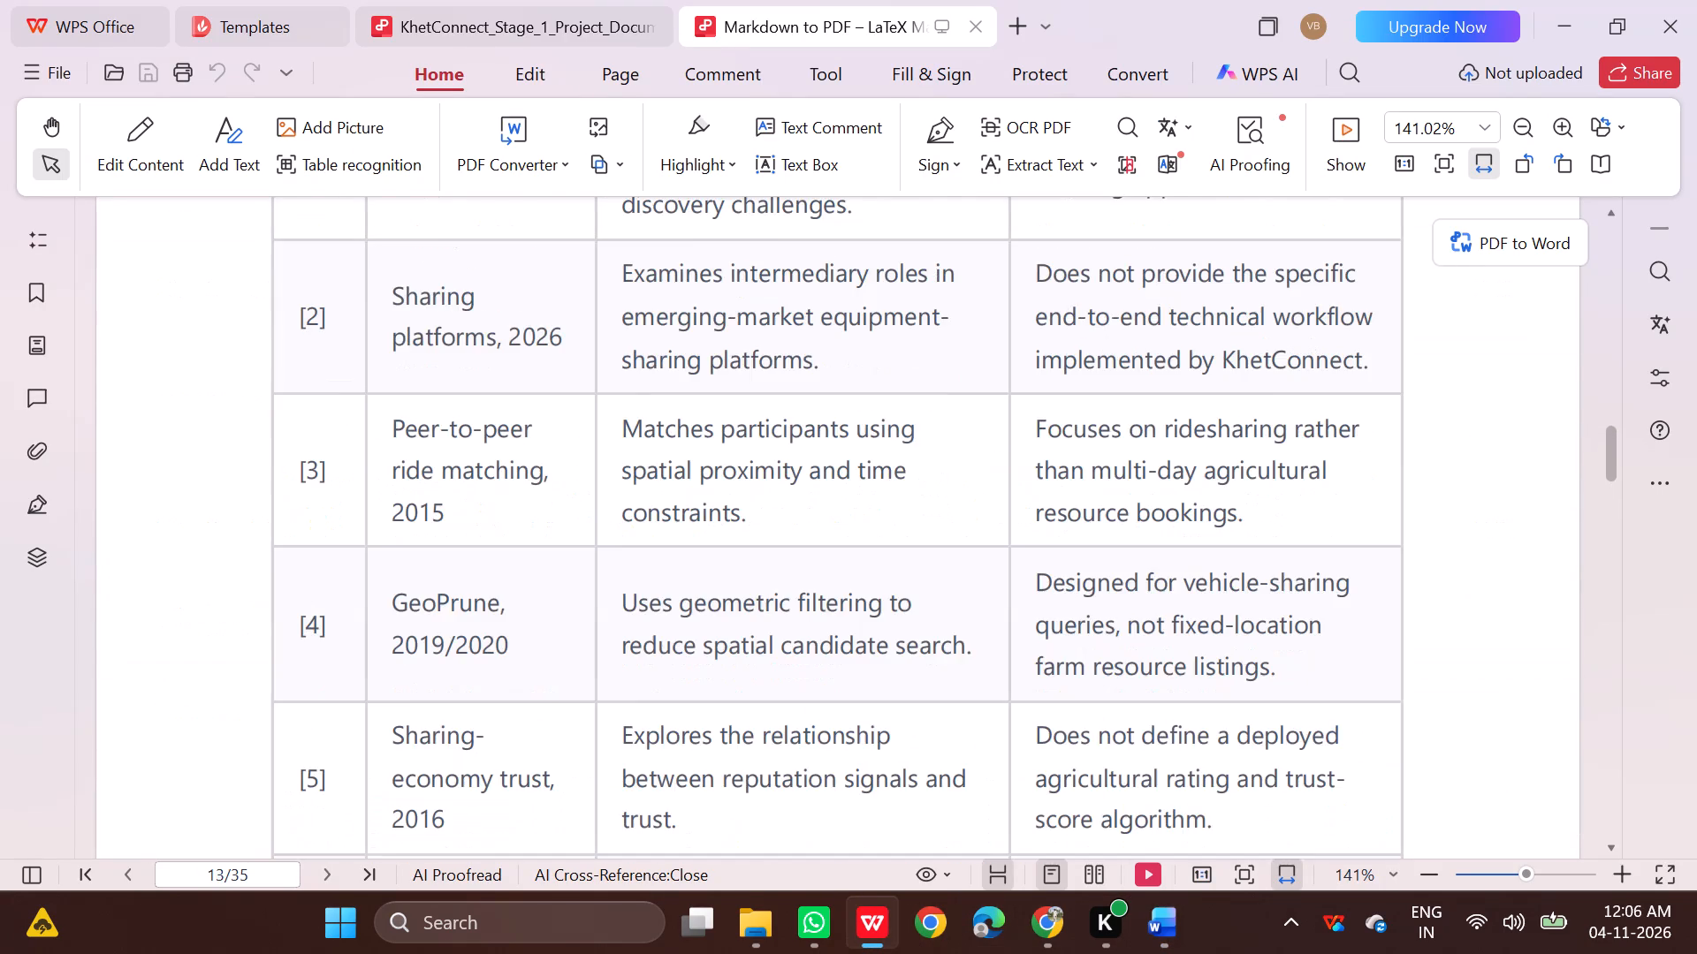
{"action": "scroll", "coordinate": [750, 506], "scroll_direction": "up", "scroll_amount": 7}
{"action": "scroll", "coordinate": [750, 506], "scroll_direction": "down", "scroll_amount": 1}
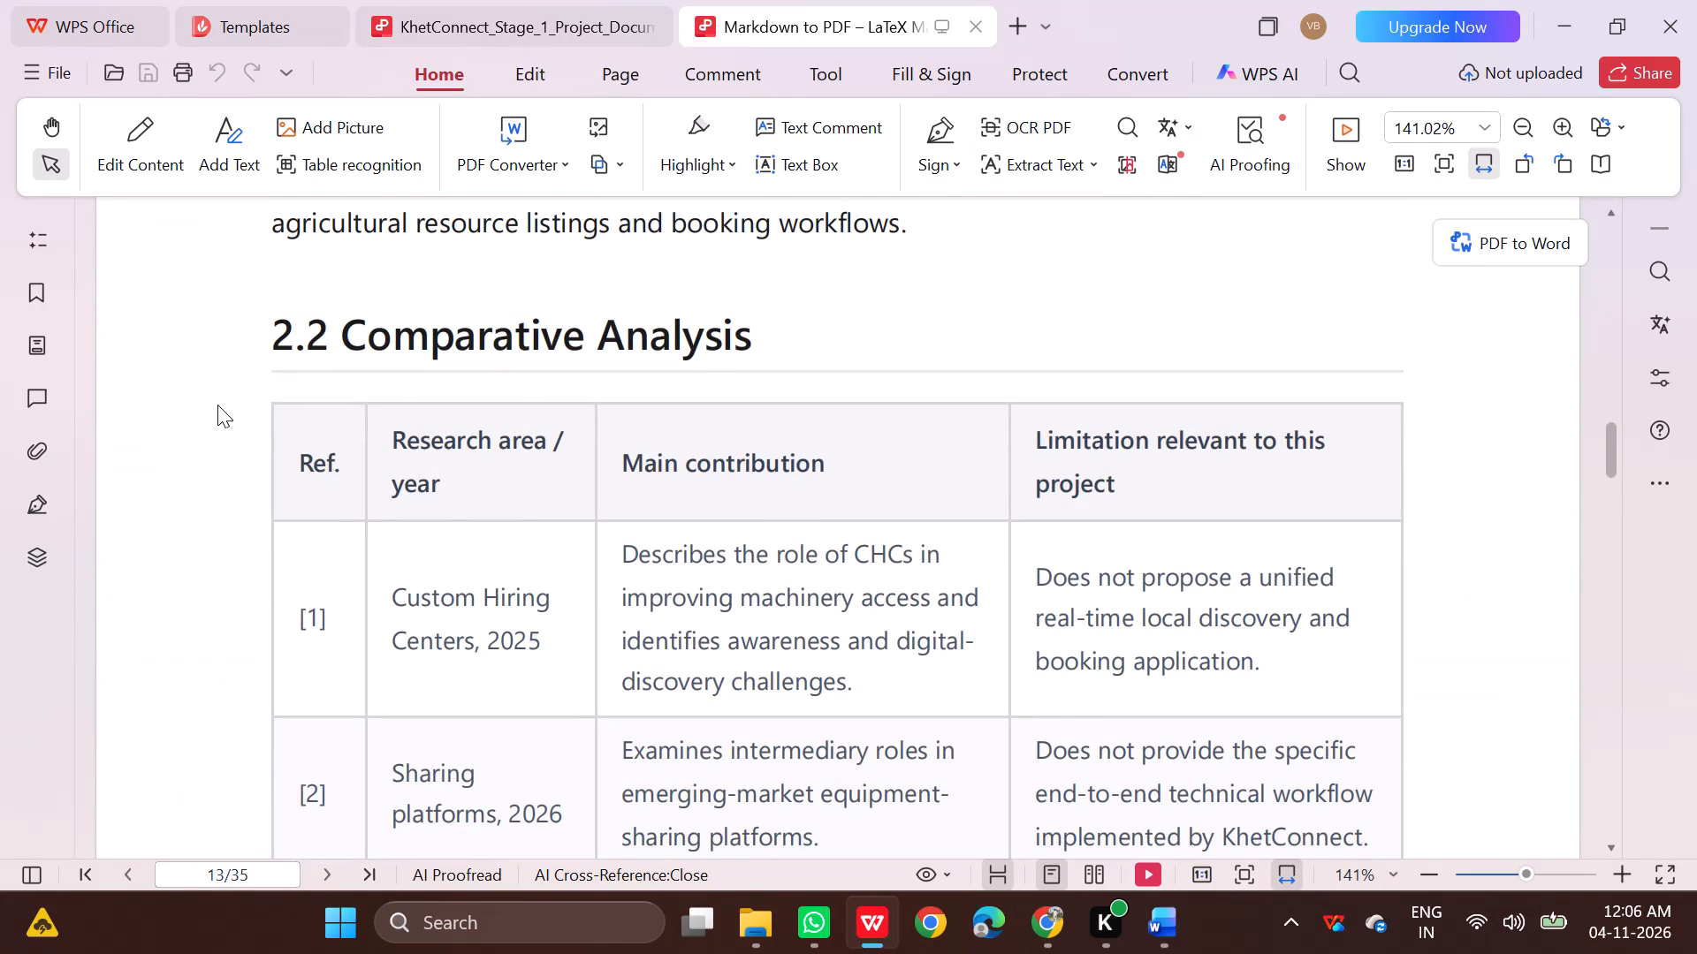
{"action": "left_click_drag", "start_coordinate": [229, 397], "coordinate": [1421, 652]}
{"action": "scroll", "coordinate": [1207, 592], "scroll_direction": "down", "scroll_amount": 2}
{"action": "scroll", "coordinate": [1396, 613], "scroll_direction": "down", "scroll_amount": 2}
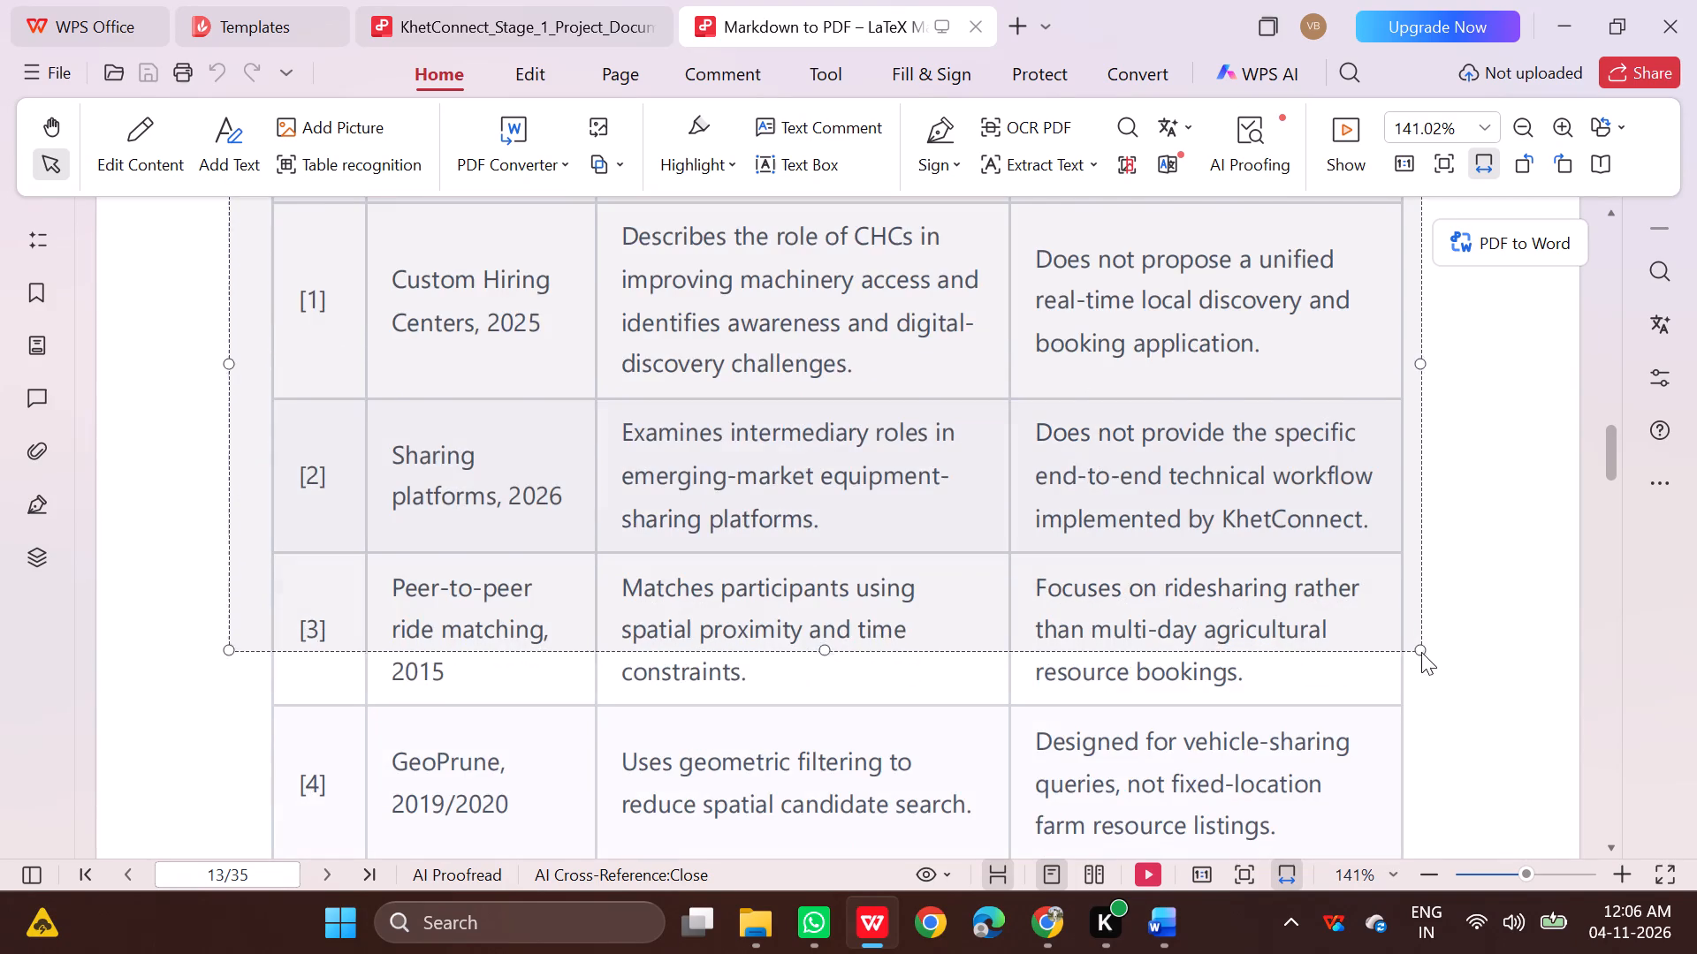
{"action": "left_click_drag", "start_coordinate": [1421, 652], "coordinate": [1408, 766]}
{"action": "scroll", "coordinate": [1408, 726], "scroll_direction": "down", "scroll_amount": 6}
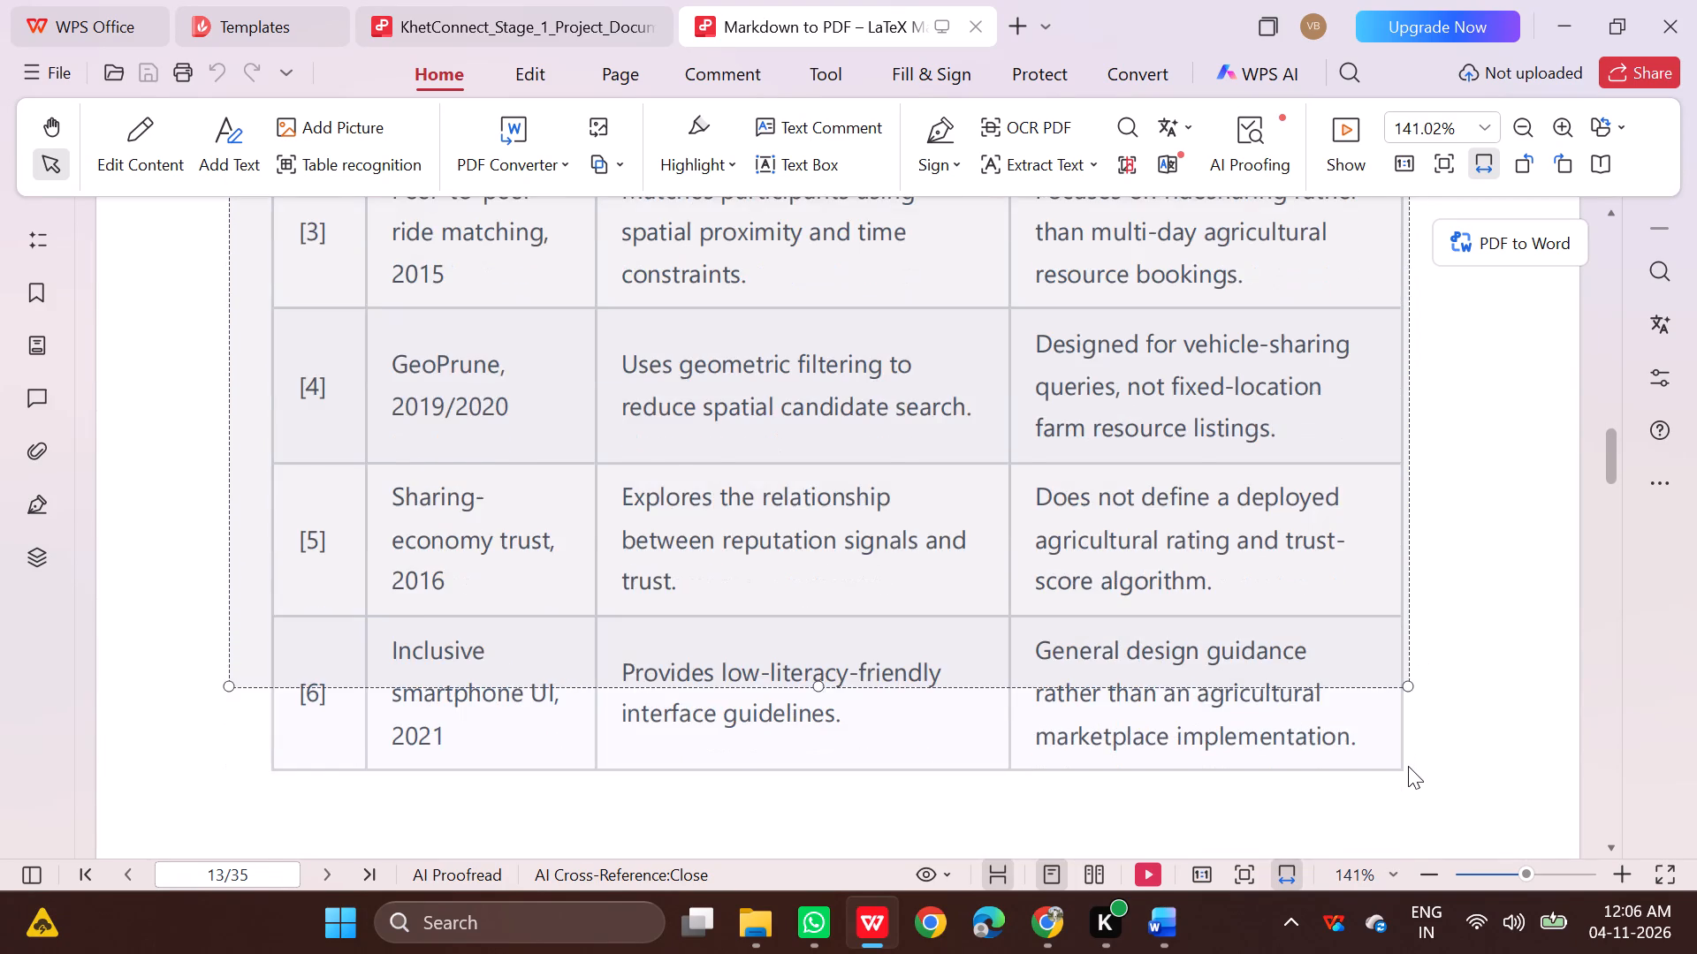
{"action": "left_click_drag", "start_coordinate": [1408, 766], "coordinate": [1426, 705]}
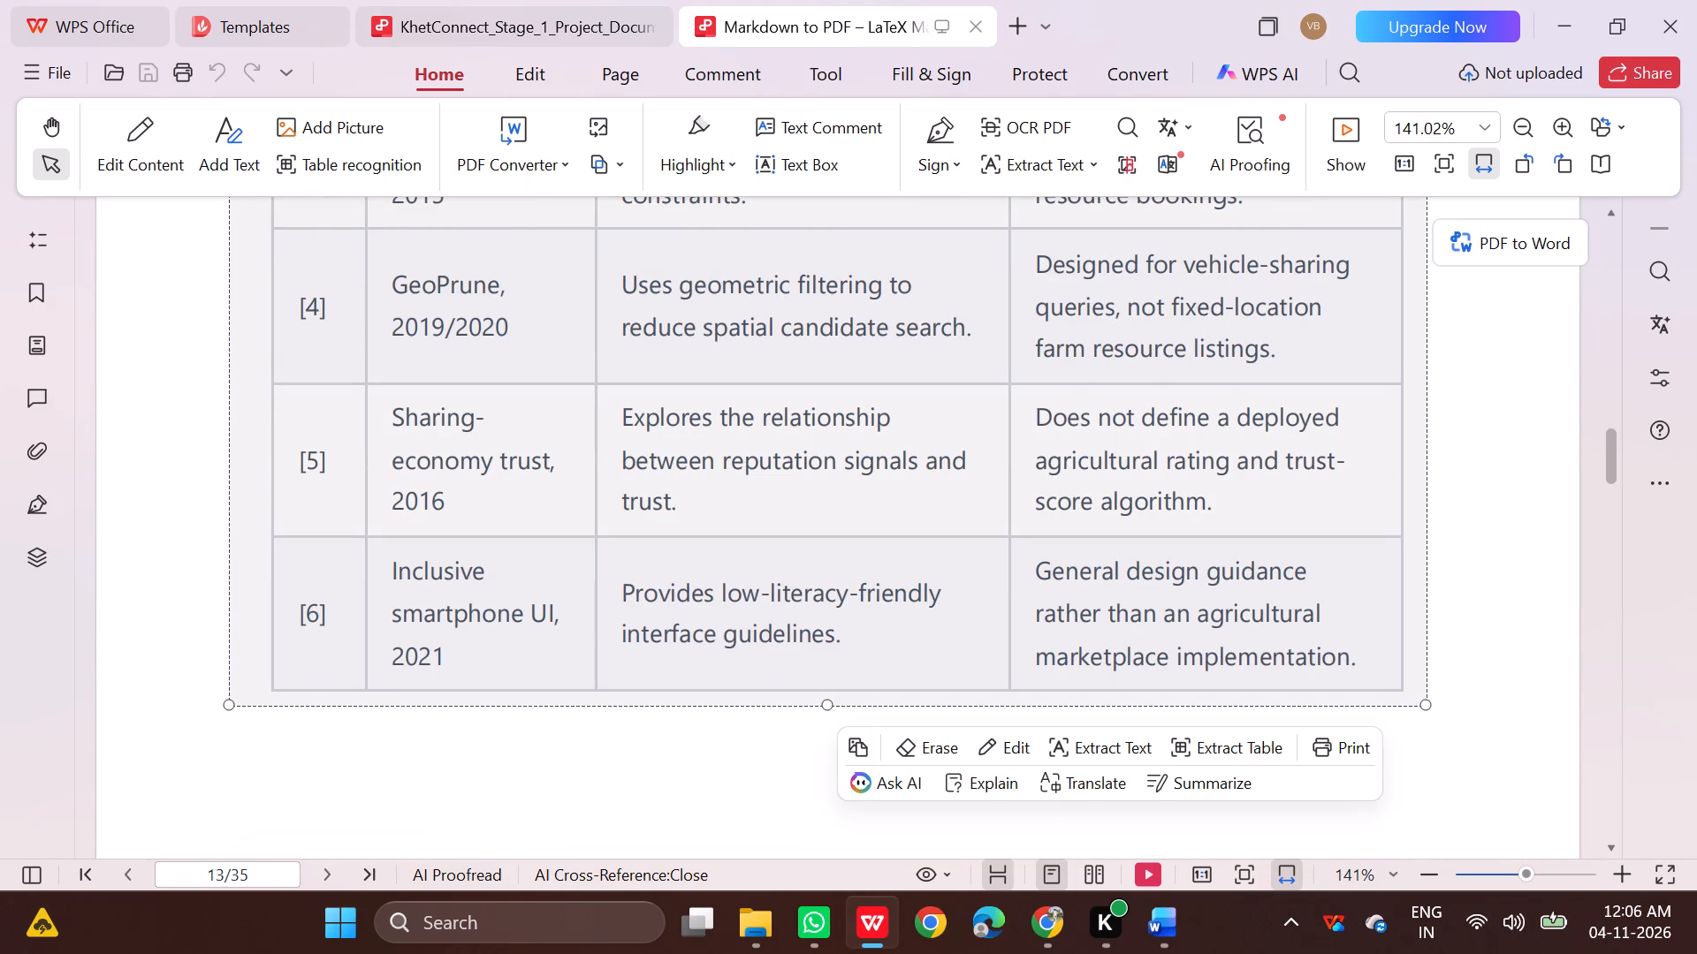
{"action": "right_click", "coordinate": [1087, 477]}
{"action": "left_click", "coordinate": [1120, 511]}
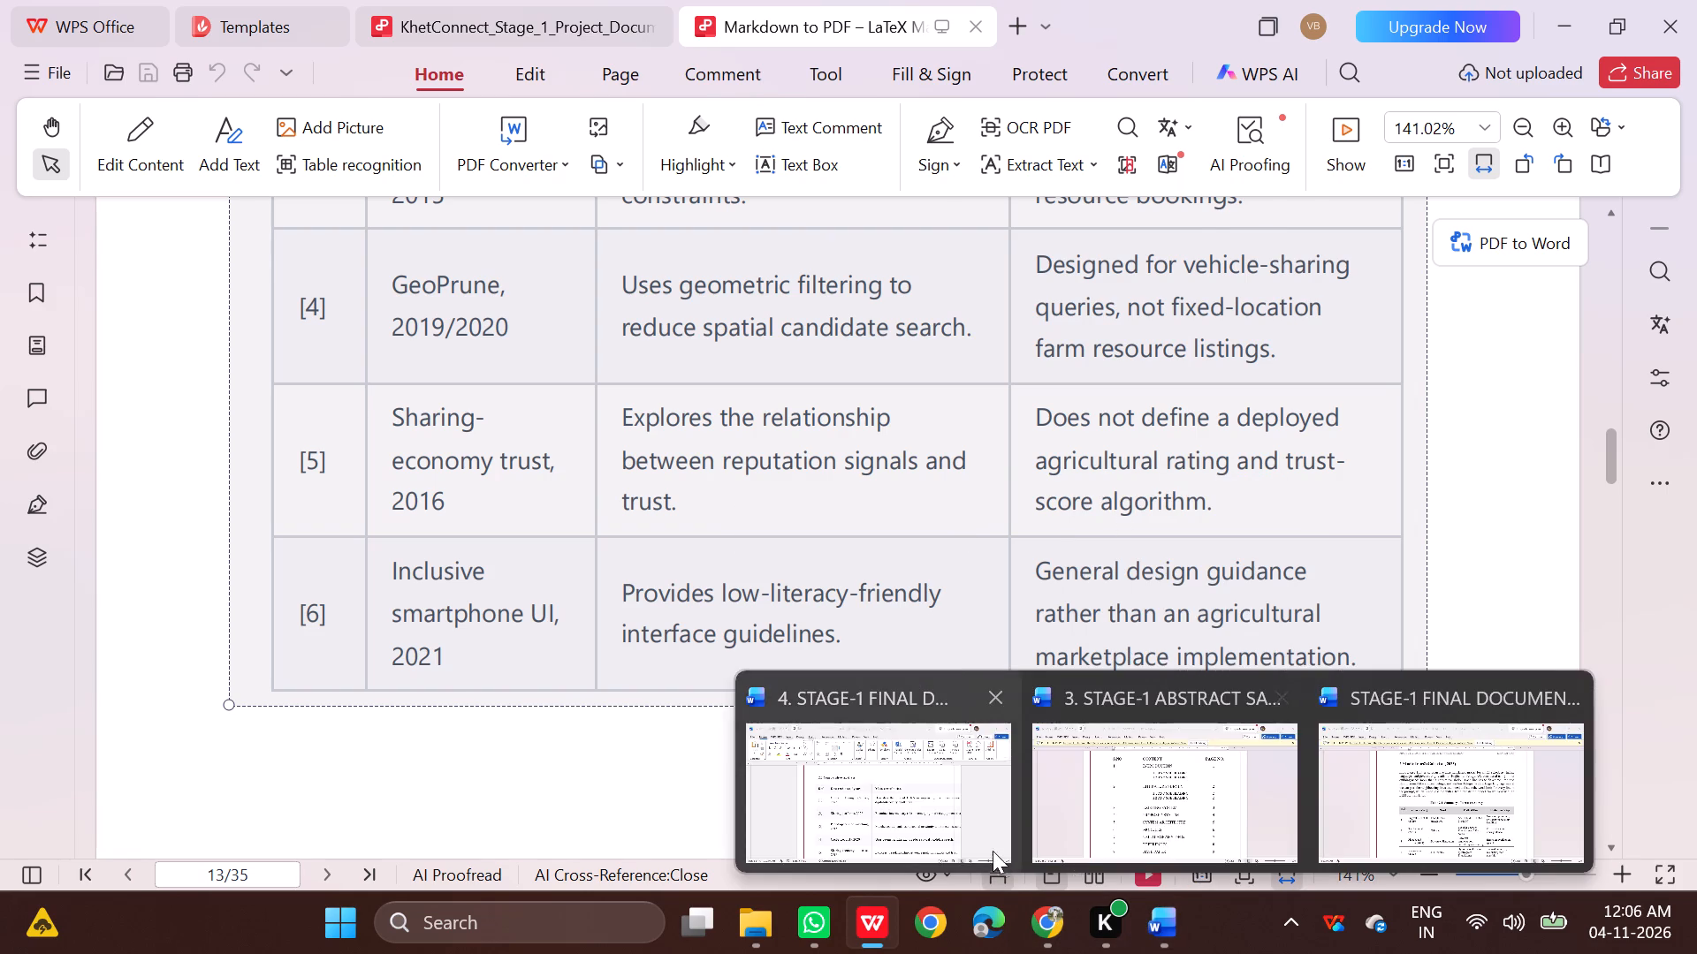
Switch to the Stage-1 report in Word and delete the 2.2 Comparative Analysis table's header row and rows [1] to [4].
{"action": "left_click", "coordinate": [969, 833]}
{"action": "scroll", "coordinate": [818, 721], "scroll_direction": "up", "scroll_amount": 4}
{"action": "scroll", "coordinate": [501, 640], "scroll_direction": "down", "scroll_amount": 1}
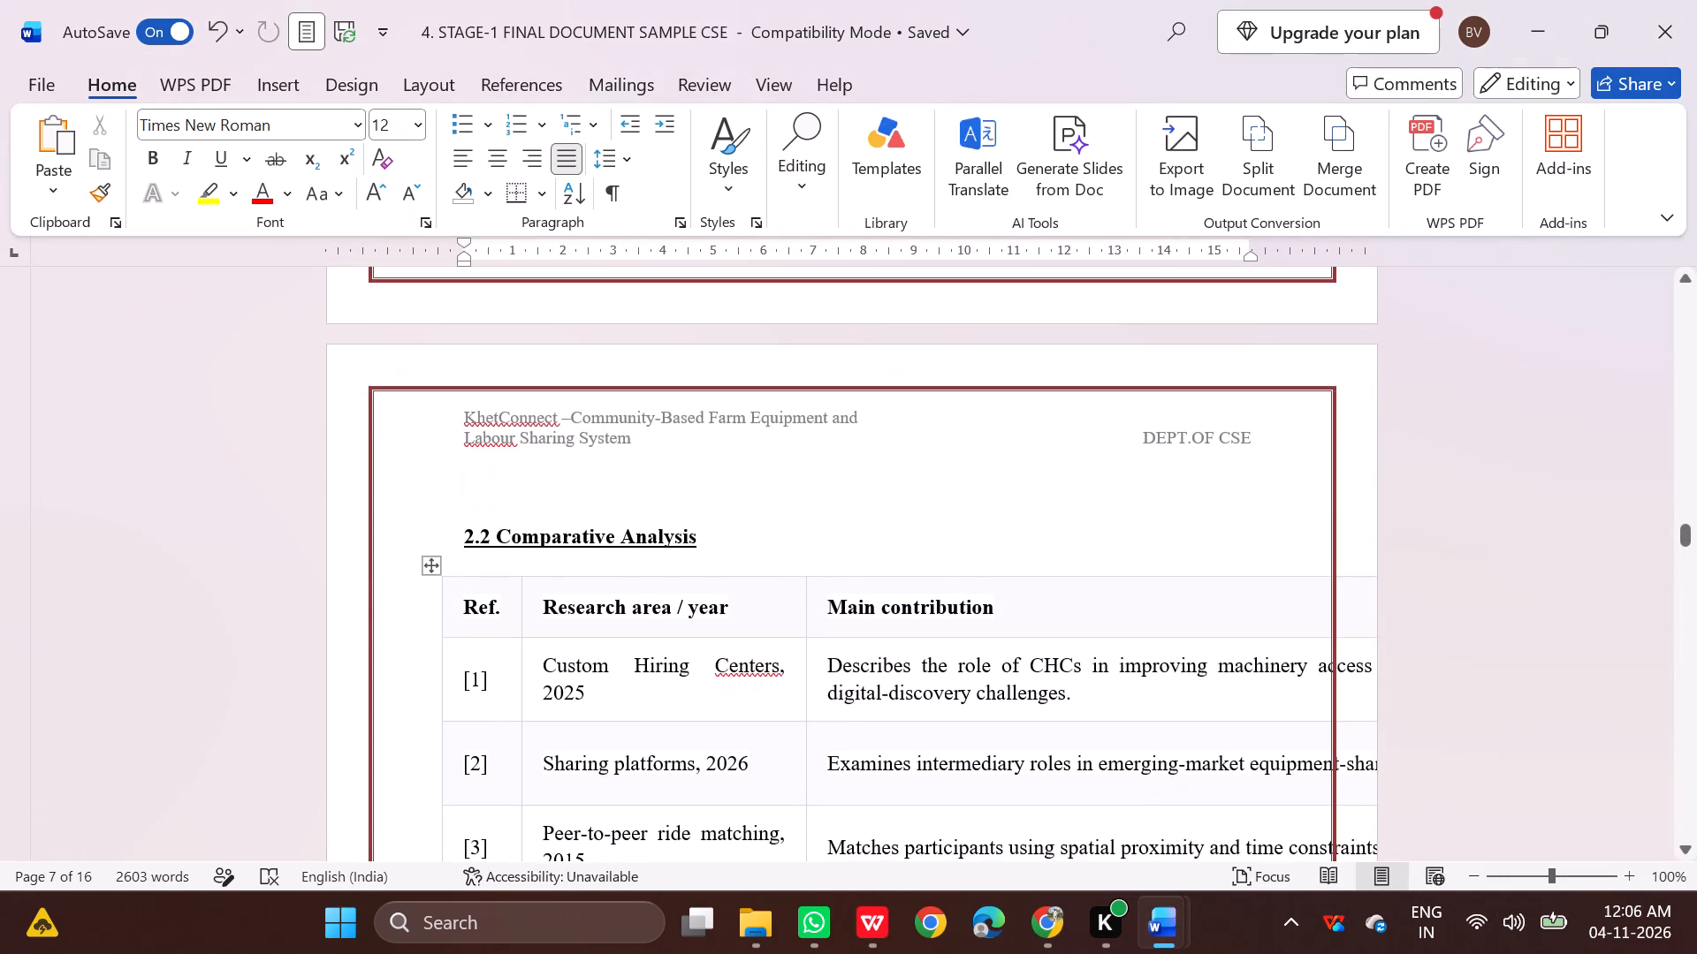
{"action": "left_click_drag", "start_coordinate": [397, 581], "coordinate": [622, 707]}
{"action": "scroll", "coordinate": [620, 705], "scroll_direction": "down", "scroll_amount": 3}
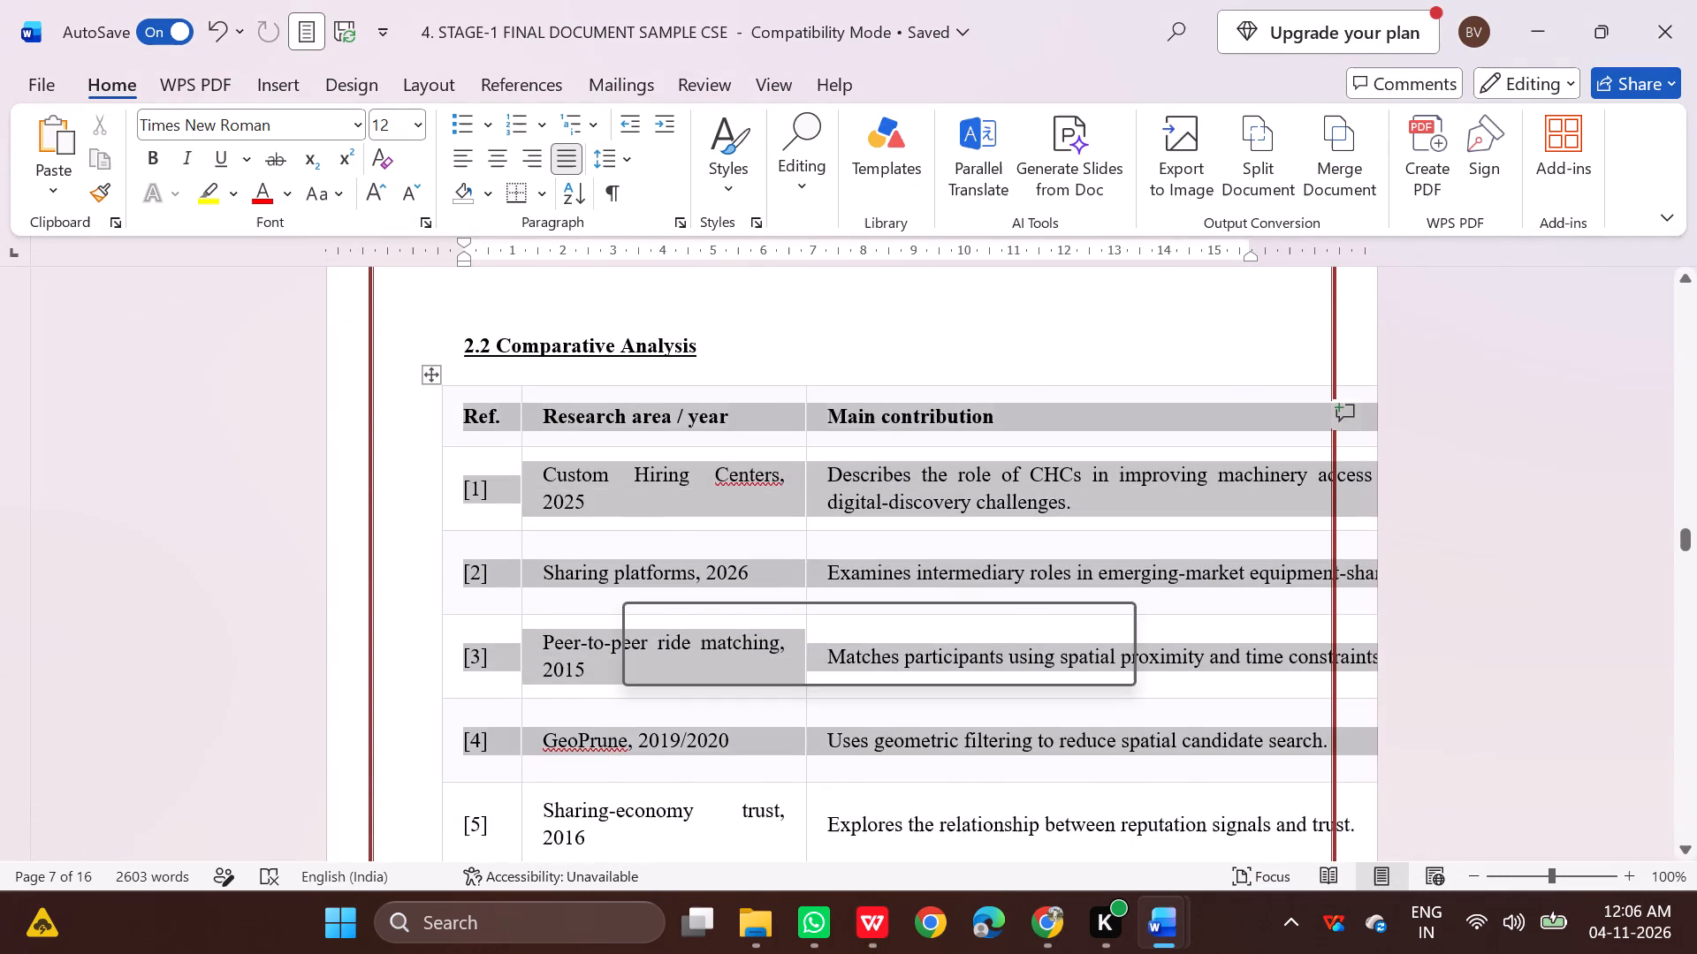
{"action": "key", "text": "BackSpace"}
Delete the research area, main contribution and limitation columns from the remaining rows [5] and [6].
{"action": "left_click_drag", "start_coordinate": [1109, 464], "coordinate": [649, 442]}
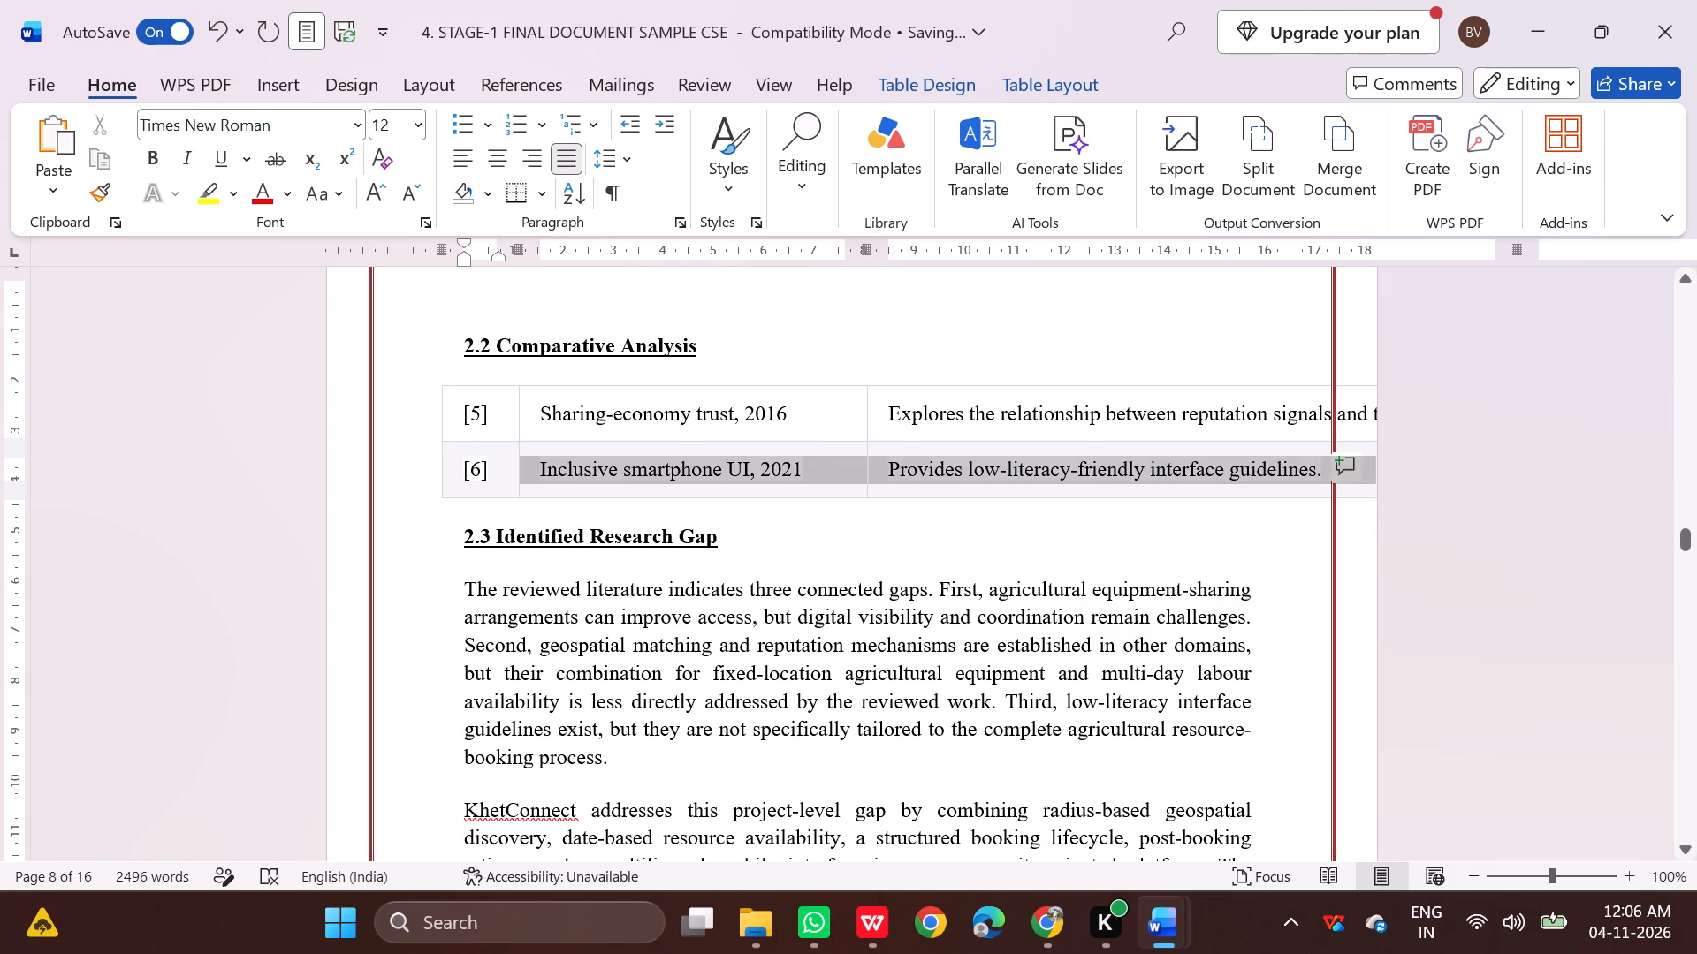
{"action": "left_click_drag", "start_coordinate": [649, 442], "coordinate": [635, 436]}
{"action": "key", "text": "BackSpace"}
{"action": "key", "text": "BackSpace"}
{"action": "key", "text": "BackSpace"}
{"action": "left_click_drag", "start_coordinate": [1243, 459], "coordinate": [856, 420]}
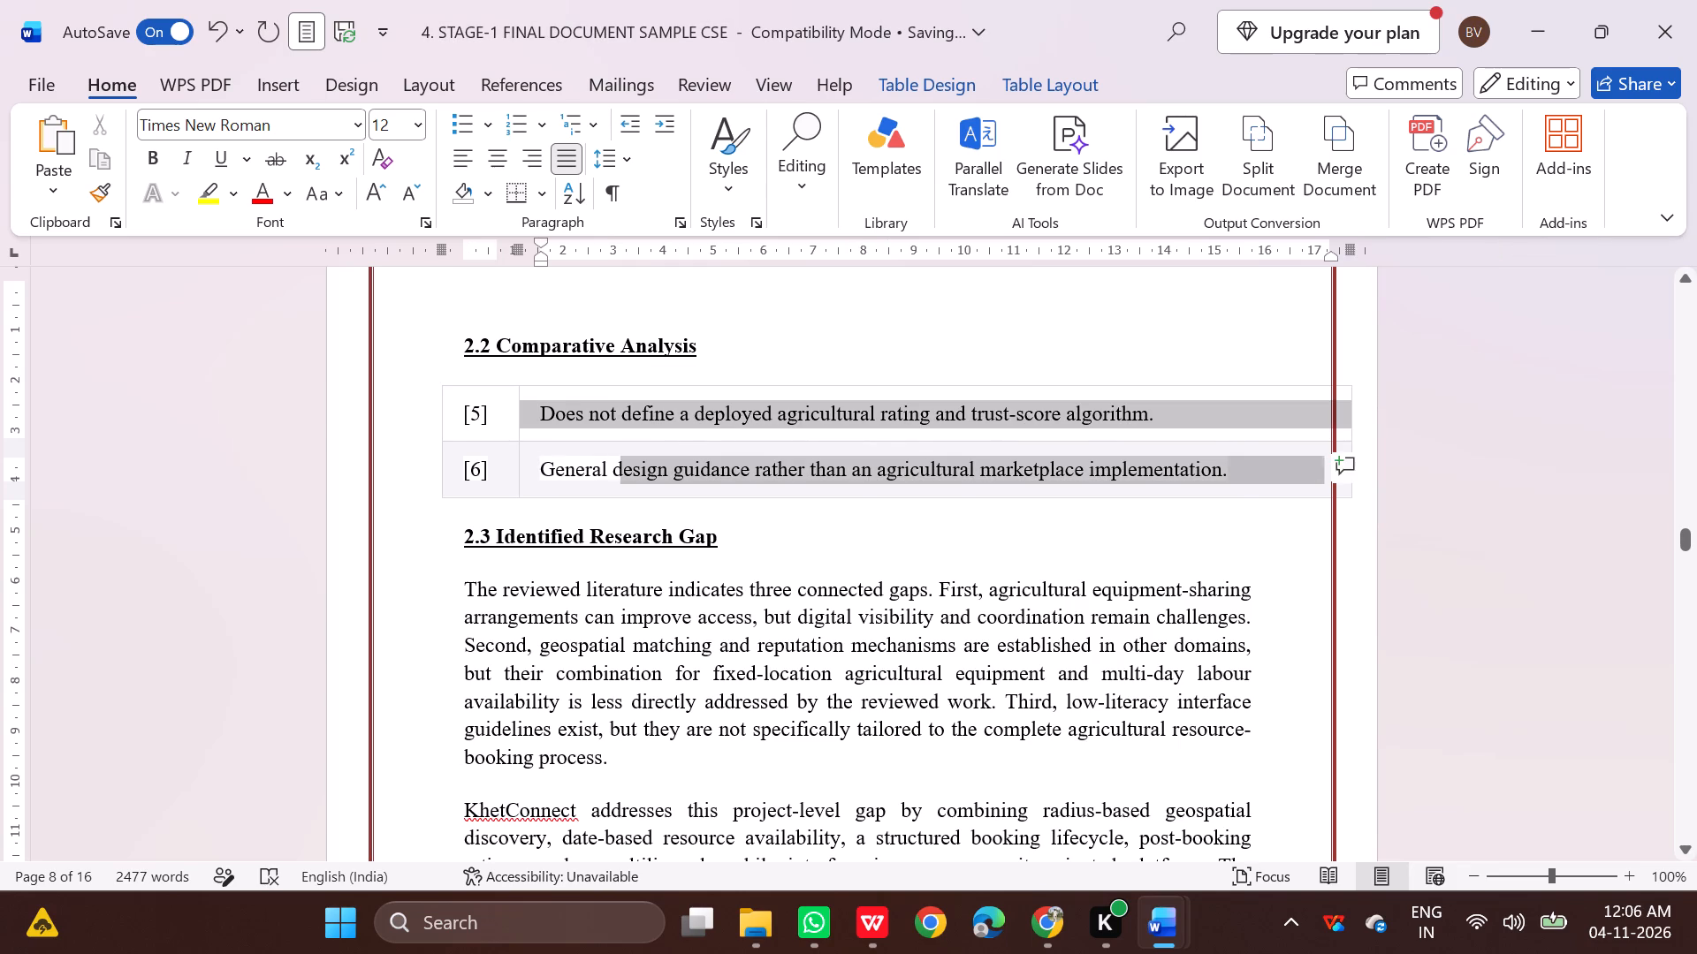
{"action": "left_click_drag", "start_coordinate": [856, 420], "coordinate": [722, 402]}
{"action": "key", "text": "BackSpace"}
{"action": "key", "text": "BackSpace"}
Delete row [5] and clear the reference number from the last remaining cell [6].
{"action": "left_click", "coordinate": [563, 461]}
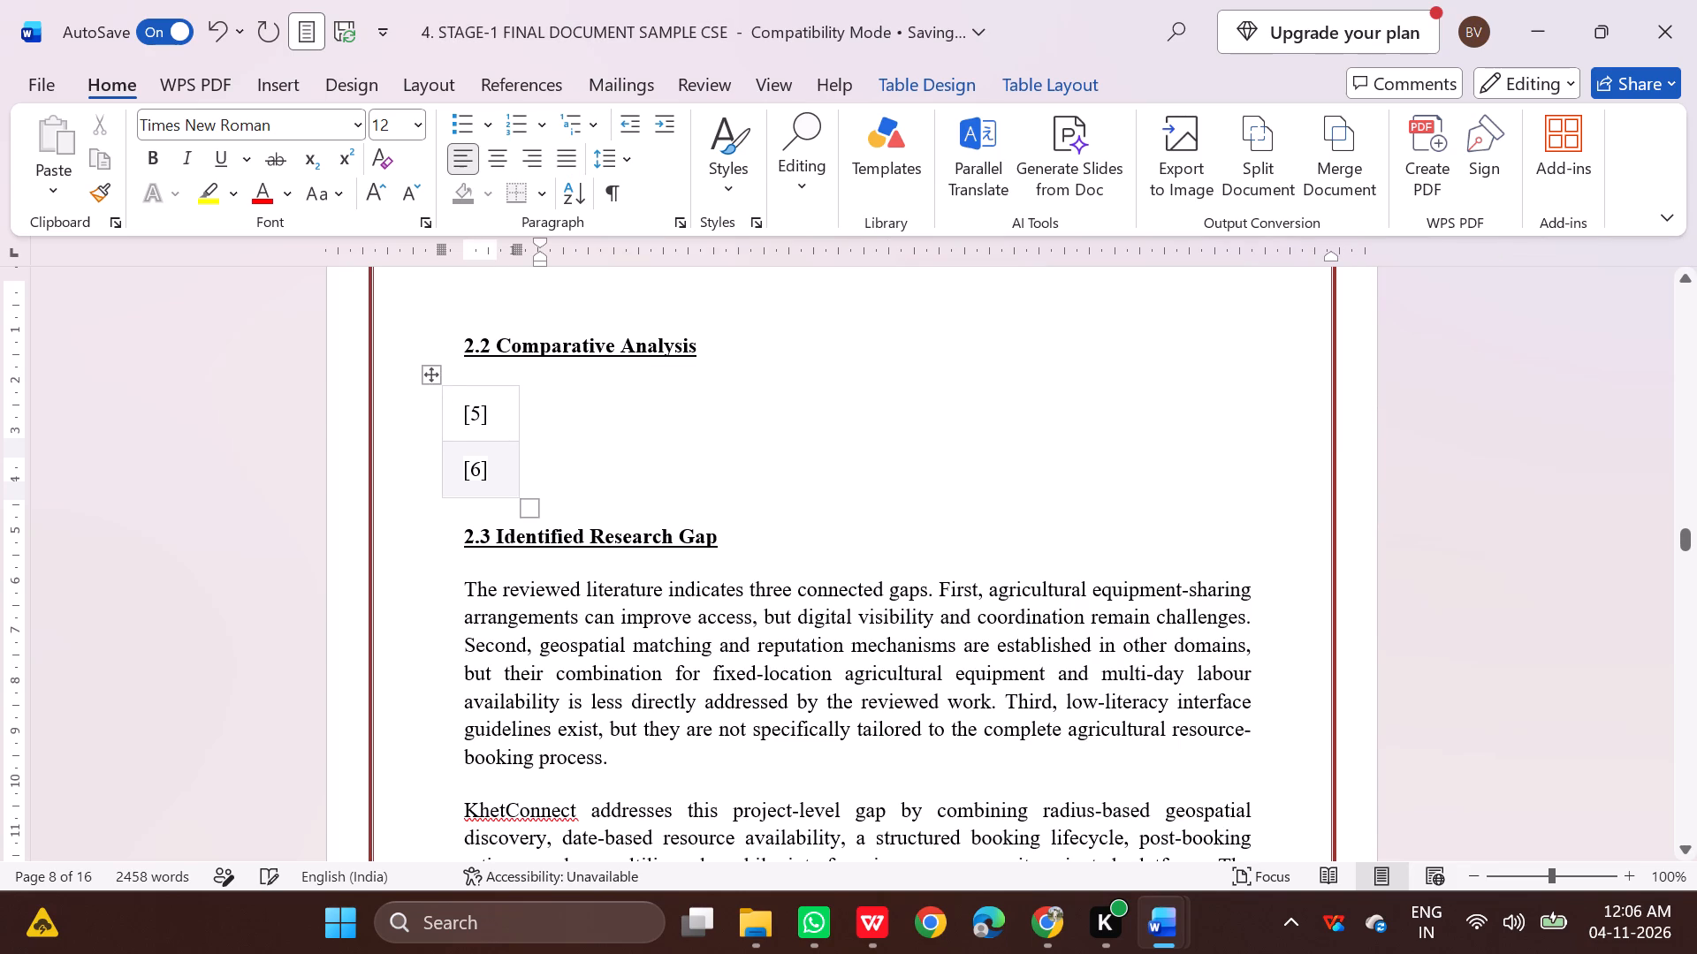
{"action": "key", "text": "BackSpace"}
{"action": "left_click_drag", "start_coordinate": [418, 401], "coordinate": [508, 432]}
{"action": "key", "text": "BackSpace"}
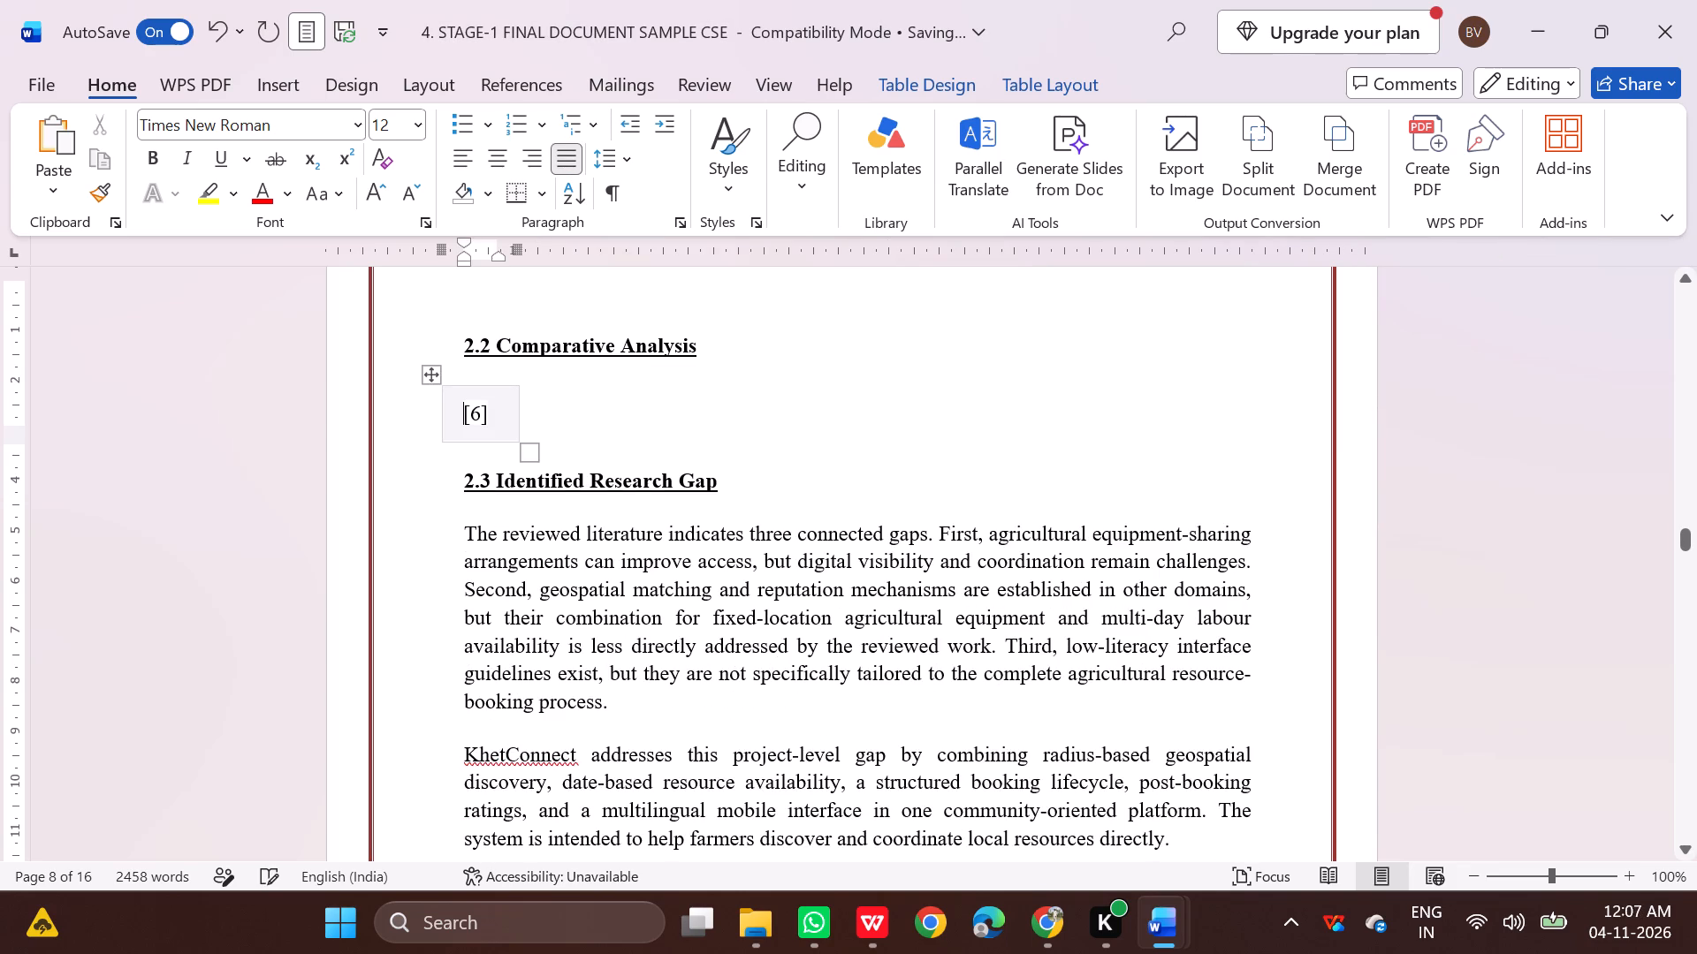
{"action": "key", "text": "BackSpace"}
{"action": "left_click_drag", "start_coordinate": [516, 418], "coordinate": [476, 398]}
{"action": "left_click_drag", "start_coordinate": [508, 416], "coordinate": [484, 417]}
{"action": "key", "text": "BackSpace"}
{"action": "key", "text": "BackSpace"}
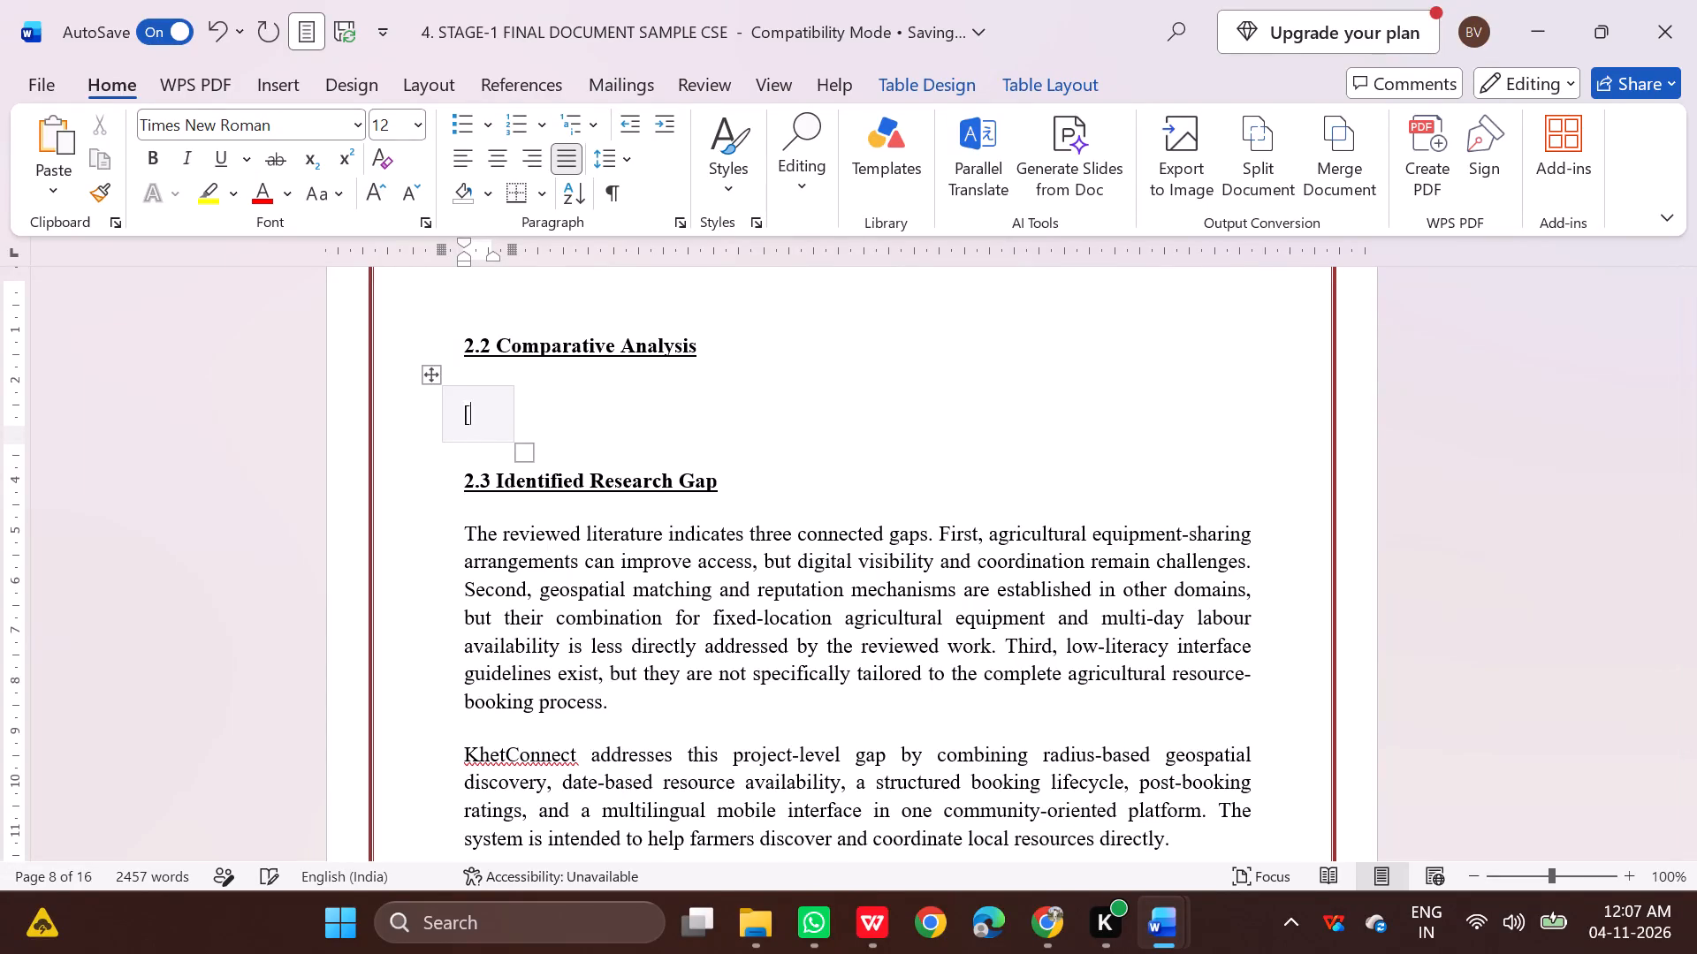
{"action": "key", "text": "BackSpace"}
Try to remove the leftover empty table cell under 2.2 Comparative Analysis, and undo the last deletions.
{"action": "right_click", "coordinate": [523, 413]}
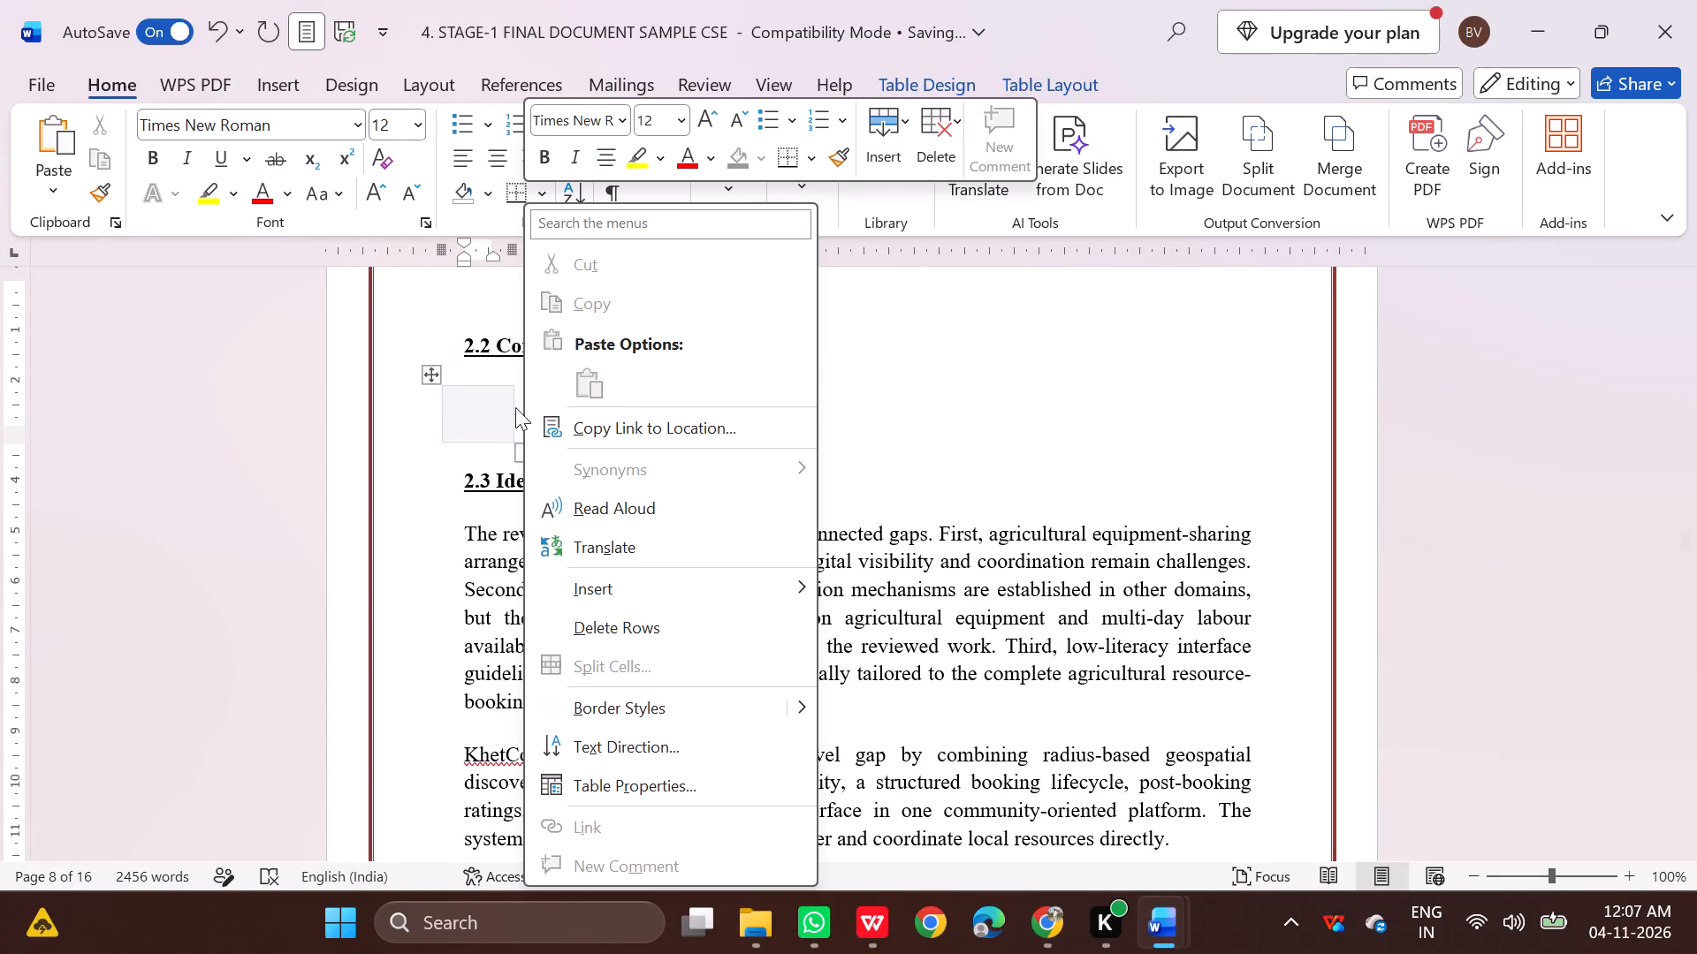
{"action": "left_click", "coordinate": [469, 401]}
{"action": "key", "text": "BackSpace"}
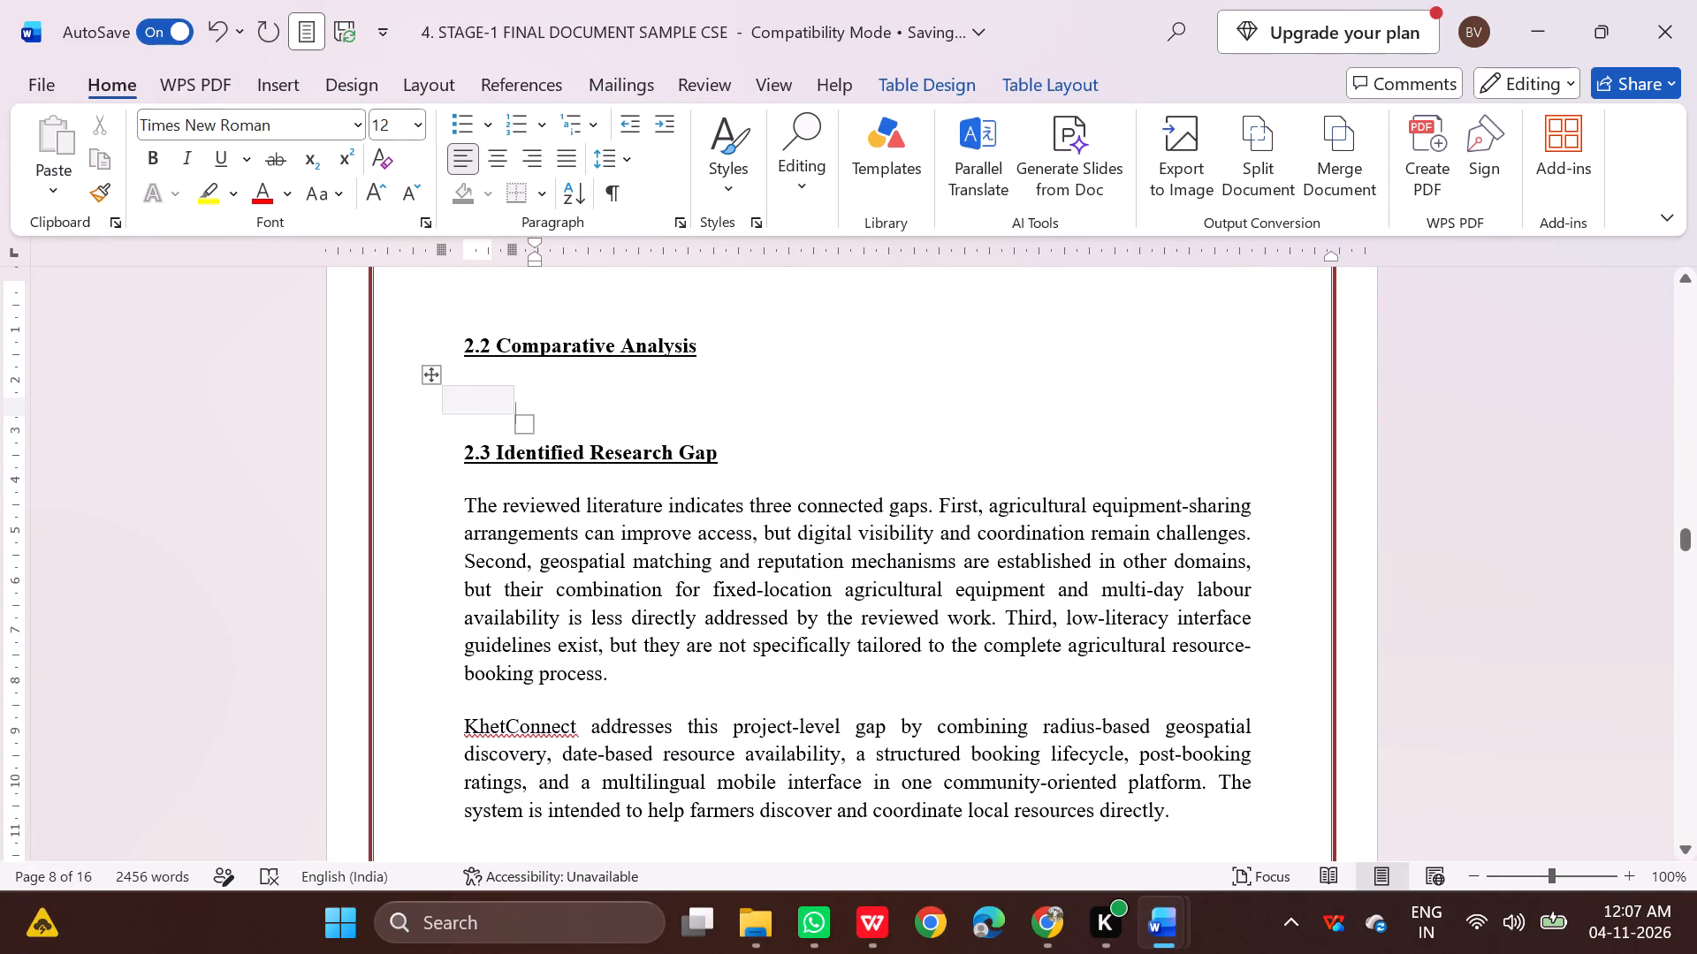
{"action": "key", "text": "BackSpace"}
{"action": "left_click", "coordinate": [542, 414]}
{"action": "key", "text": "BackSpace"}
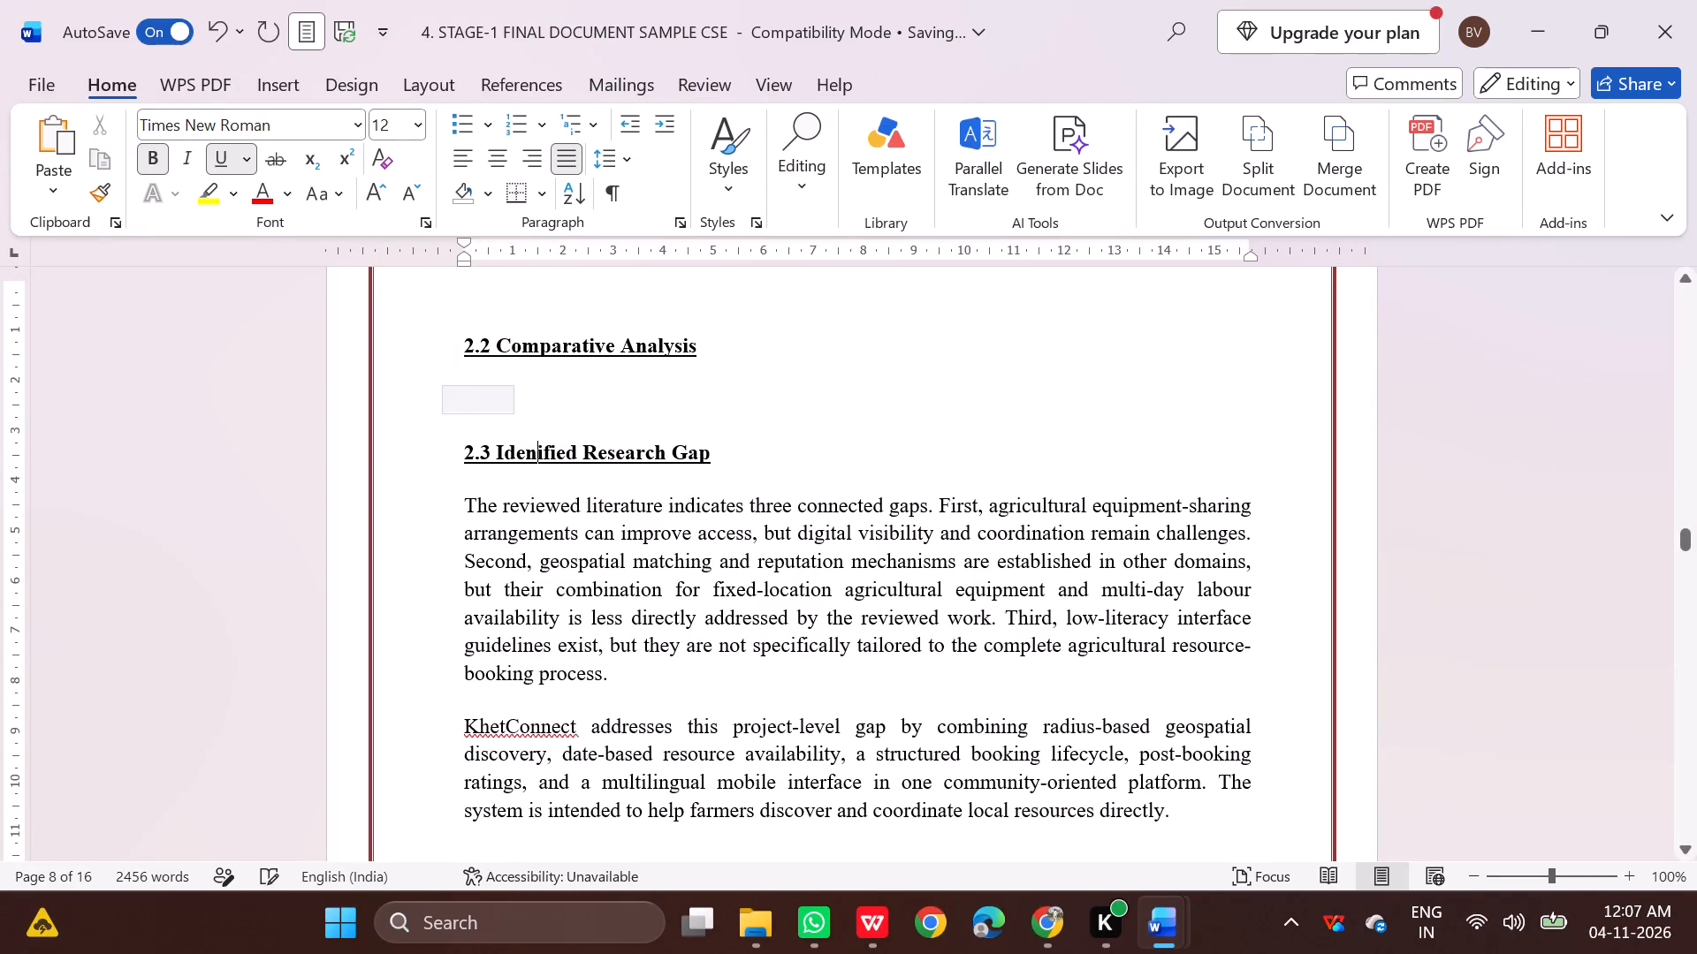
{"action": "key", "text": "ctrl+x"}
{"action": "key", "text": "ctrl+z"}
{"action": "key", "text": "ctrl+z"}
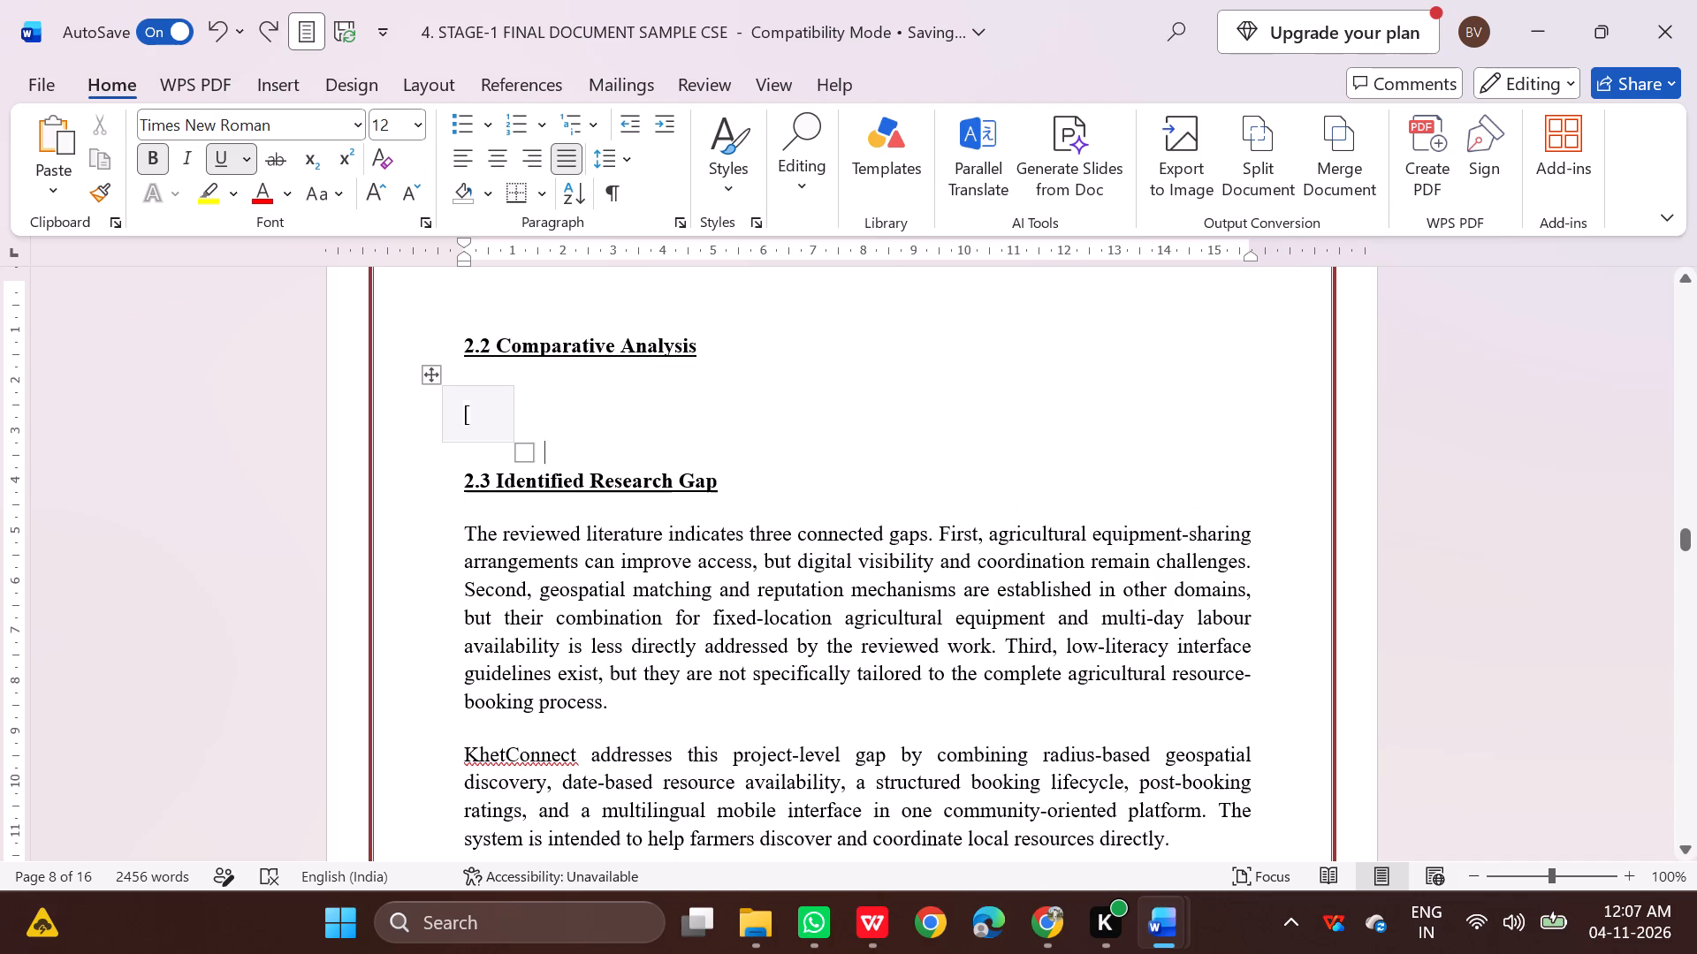
Clear the remaining bracket from the leftover table cell under 2.2 Comparative Analysis.
{"action": "left_click", "coordinate": [588, 435]}
{"action": "left_click", "coordinate": [489, 423]}
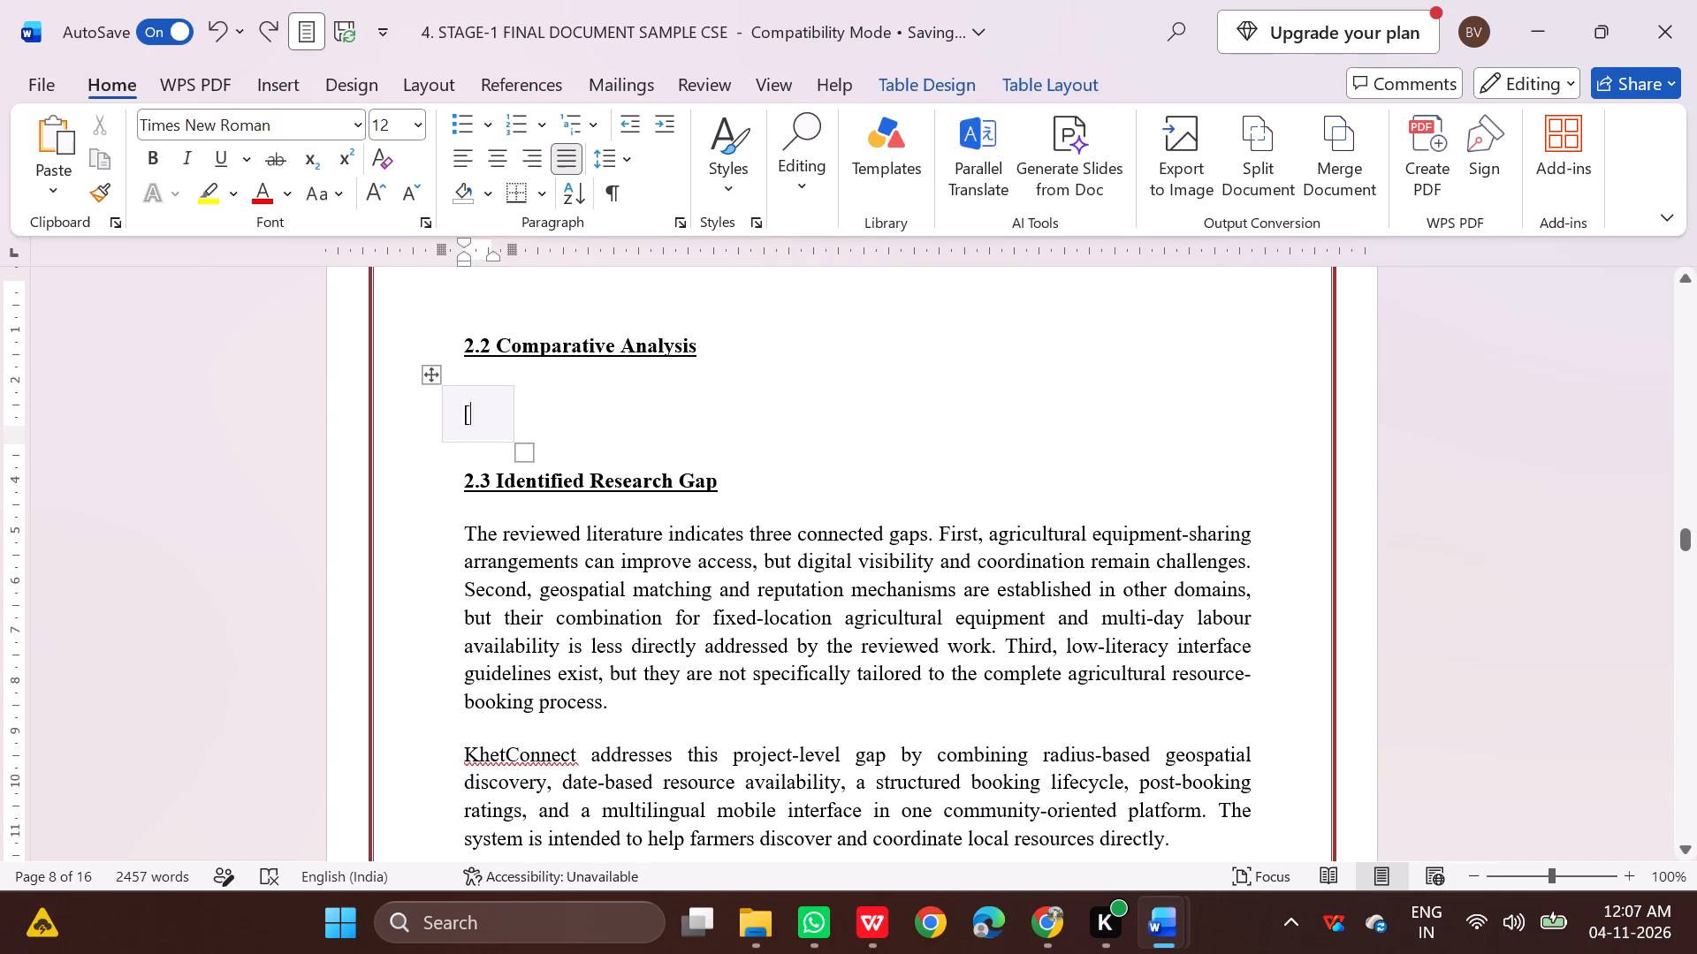
{"action": "key", "text": "BackSpace"}
{"action": "key", "text": "BackSpace"}
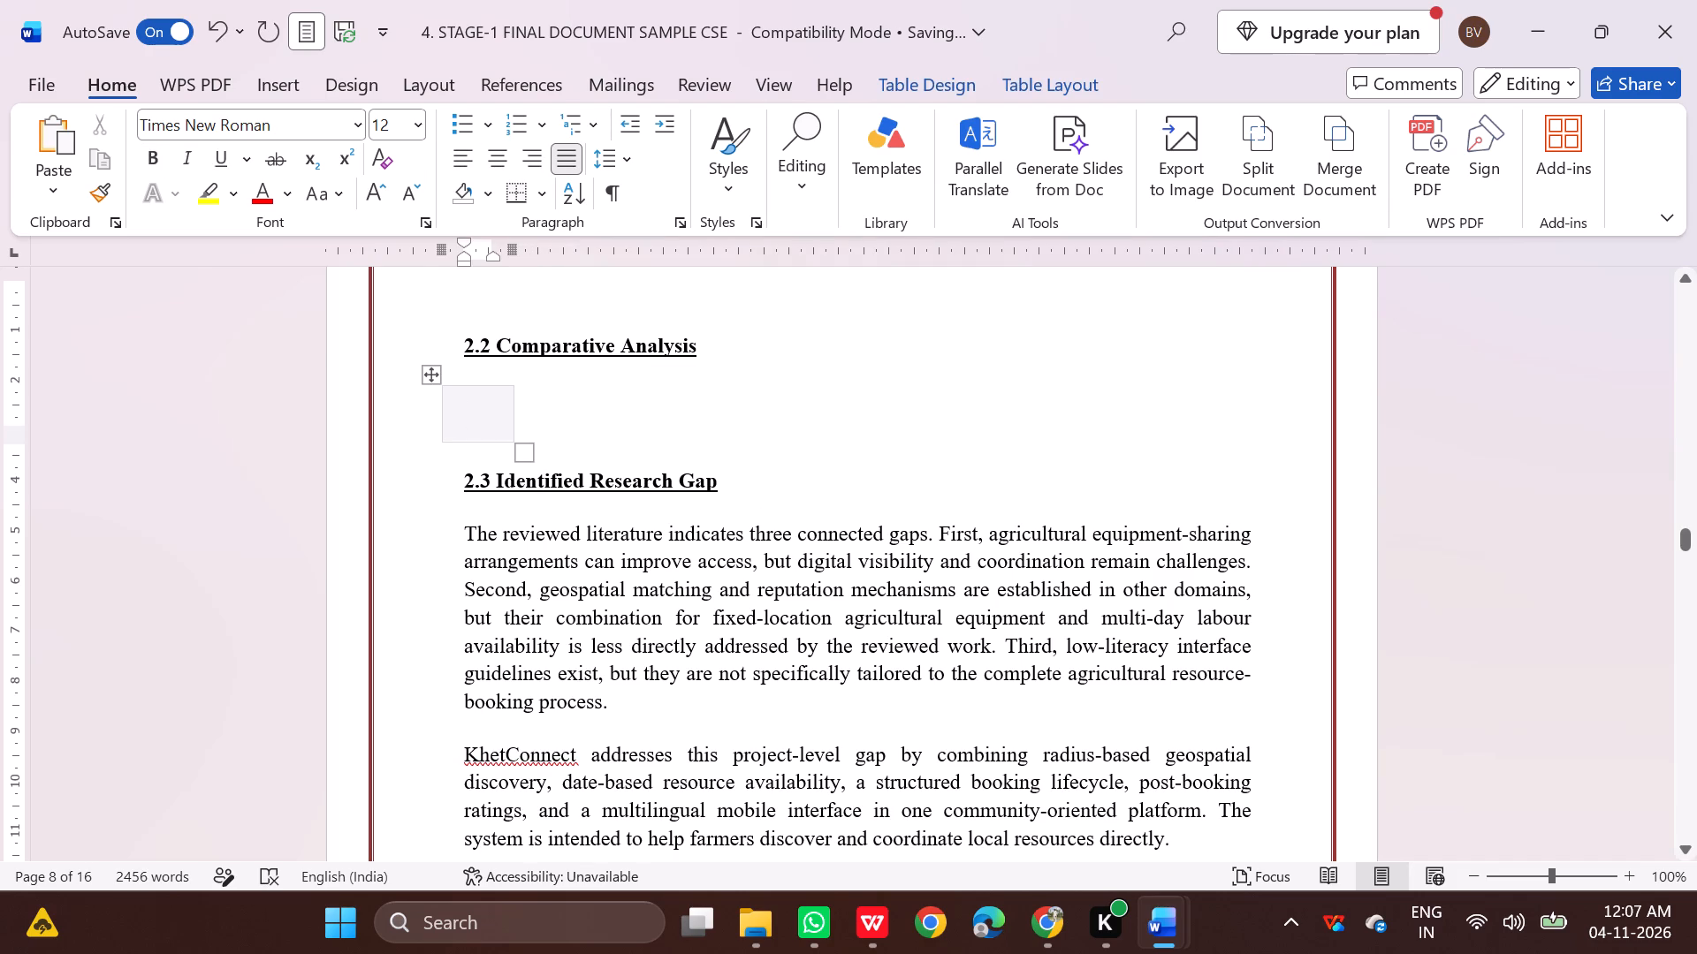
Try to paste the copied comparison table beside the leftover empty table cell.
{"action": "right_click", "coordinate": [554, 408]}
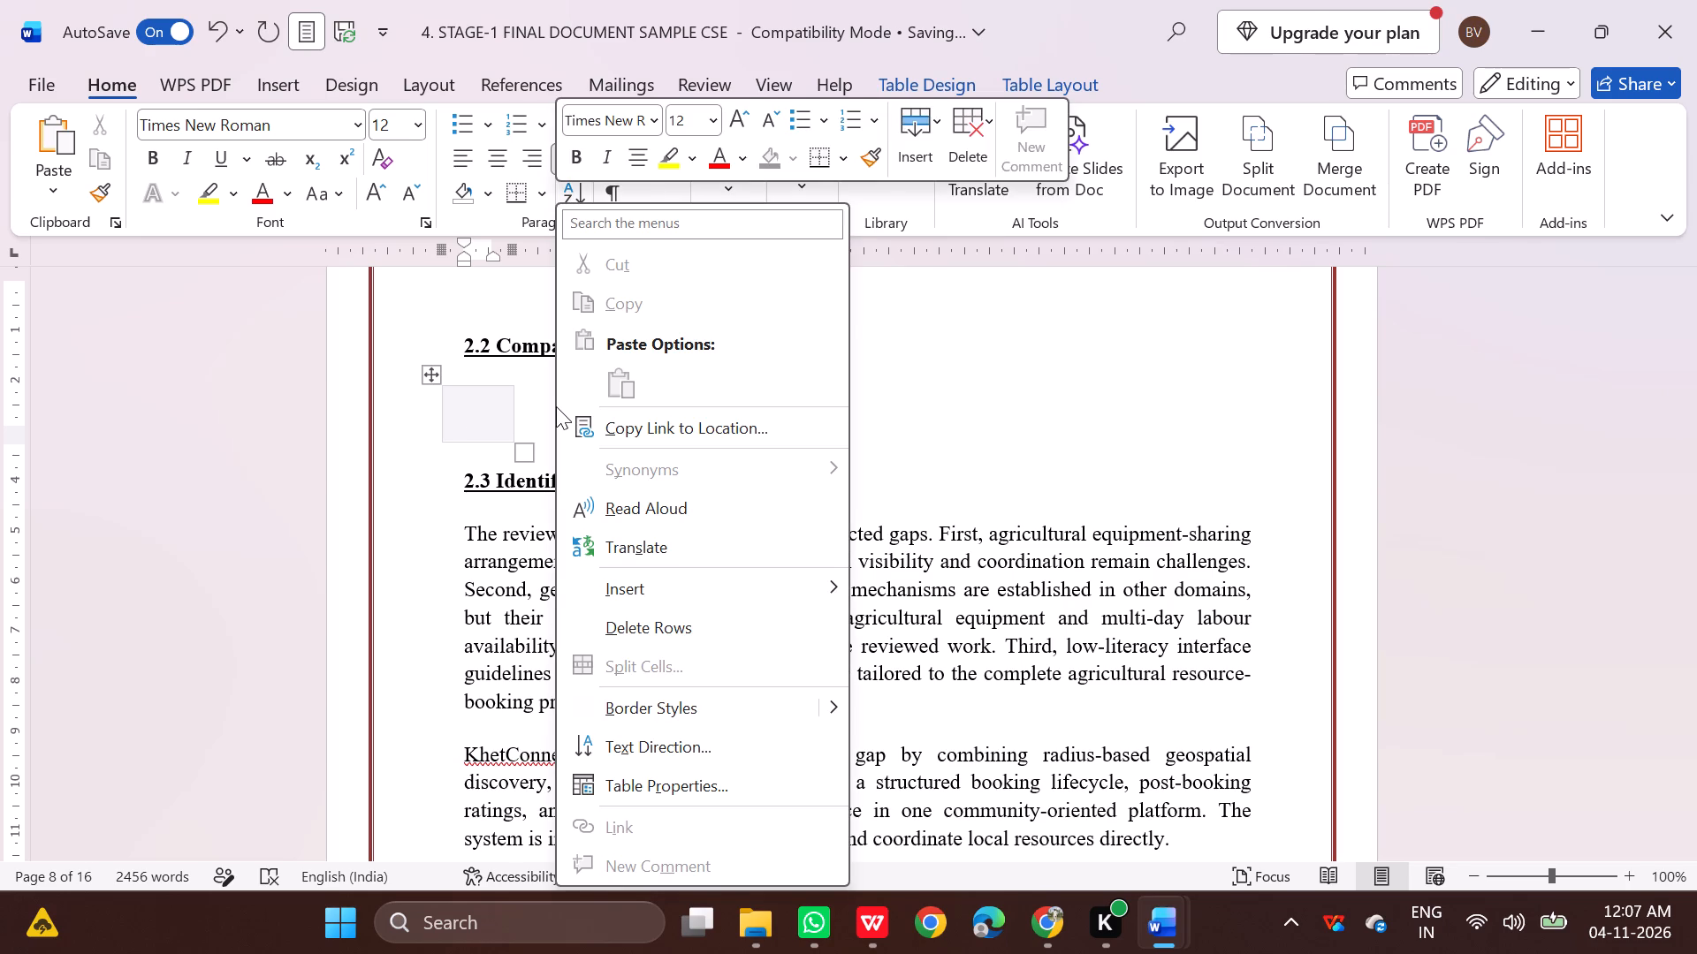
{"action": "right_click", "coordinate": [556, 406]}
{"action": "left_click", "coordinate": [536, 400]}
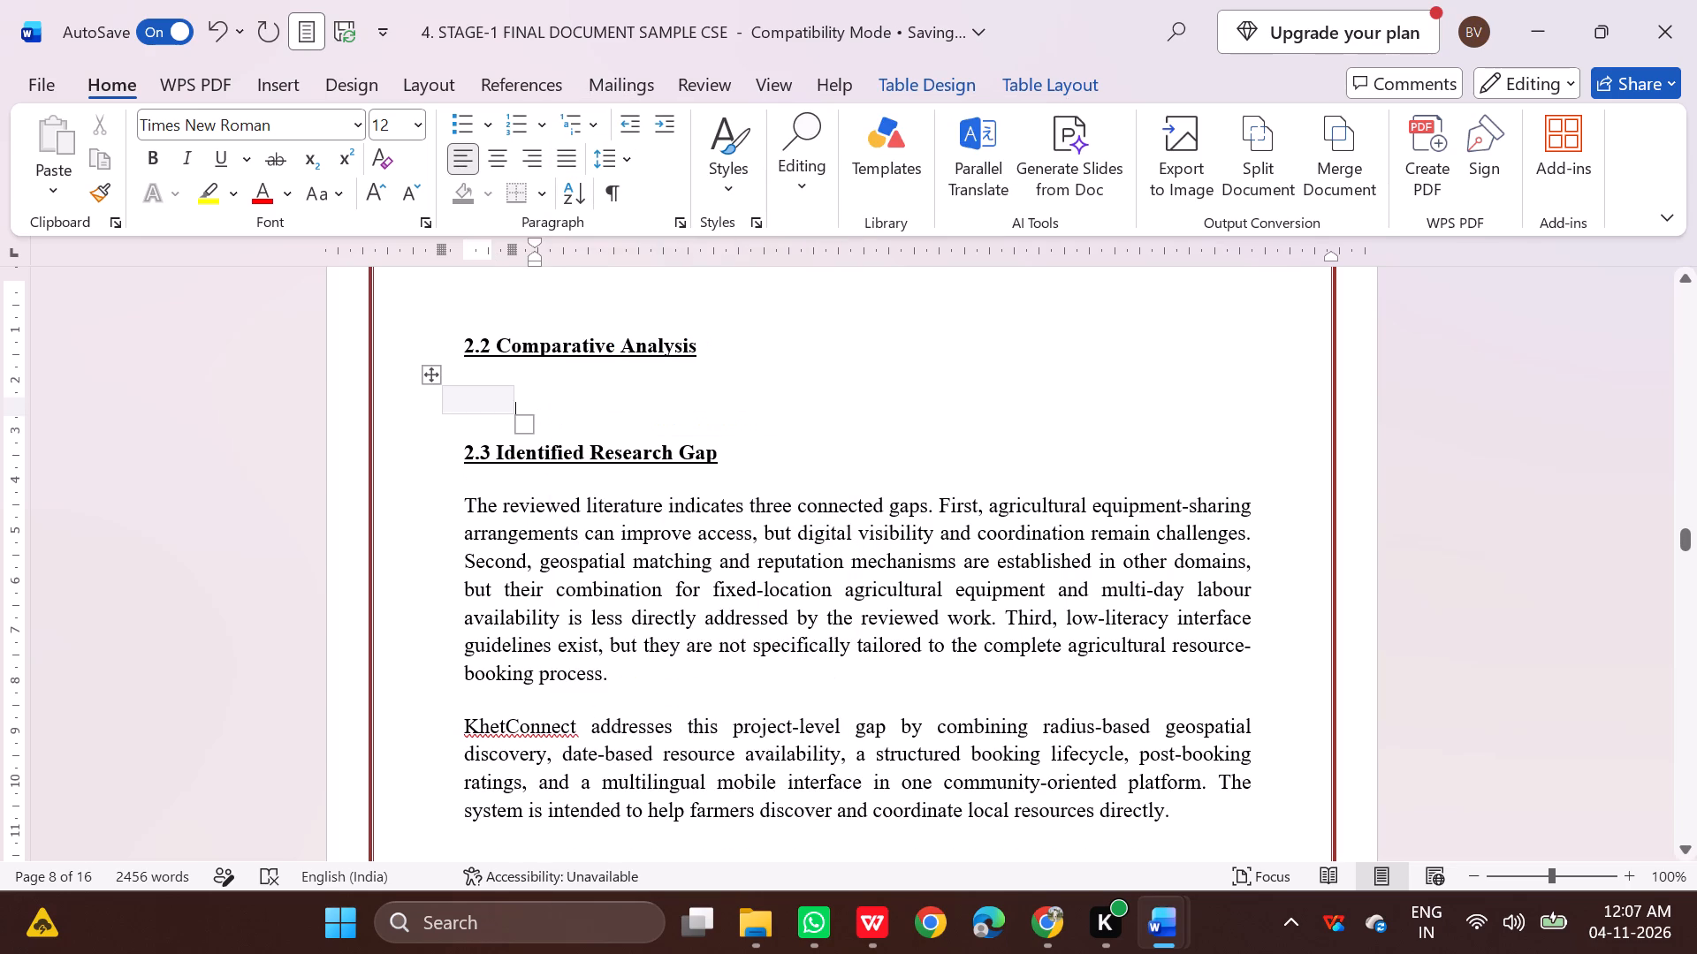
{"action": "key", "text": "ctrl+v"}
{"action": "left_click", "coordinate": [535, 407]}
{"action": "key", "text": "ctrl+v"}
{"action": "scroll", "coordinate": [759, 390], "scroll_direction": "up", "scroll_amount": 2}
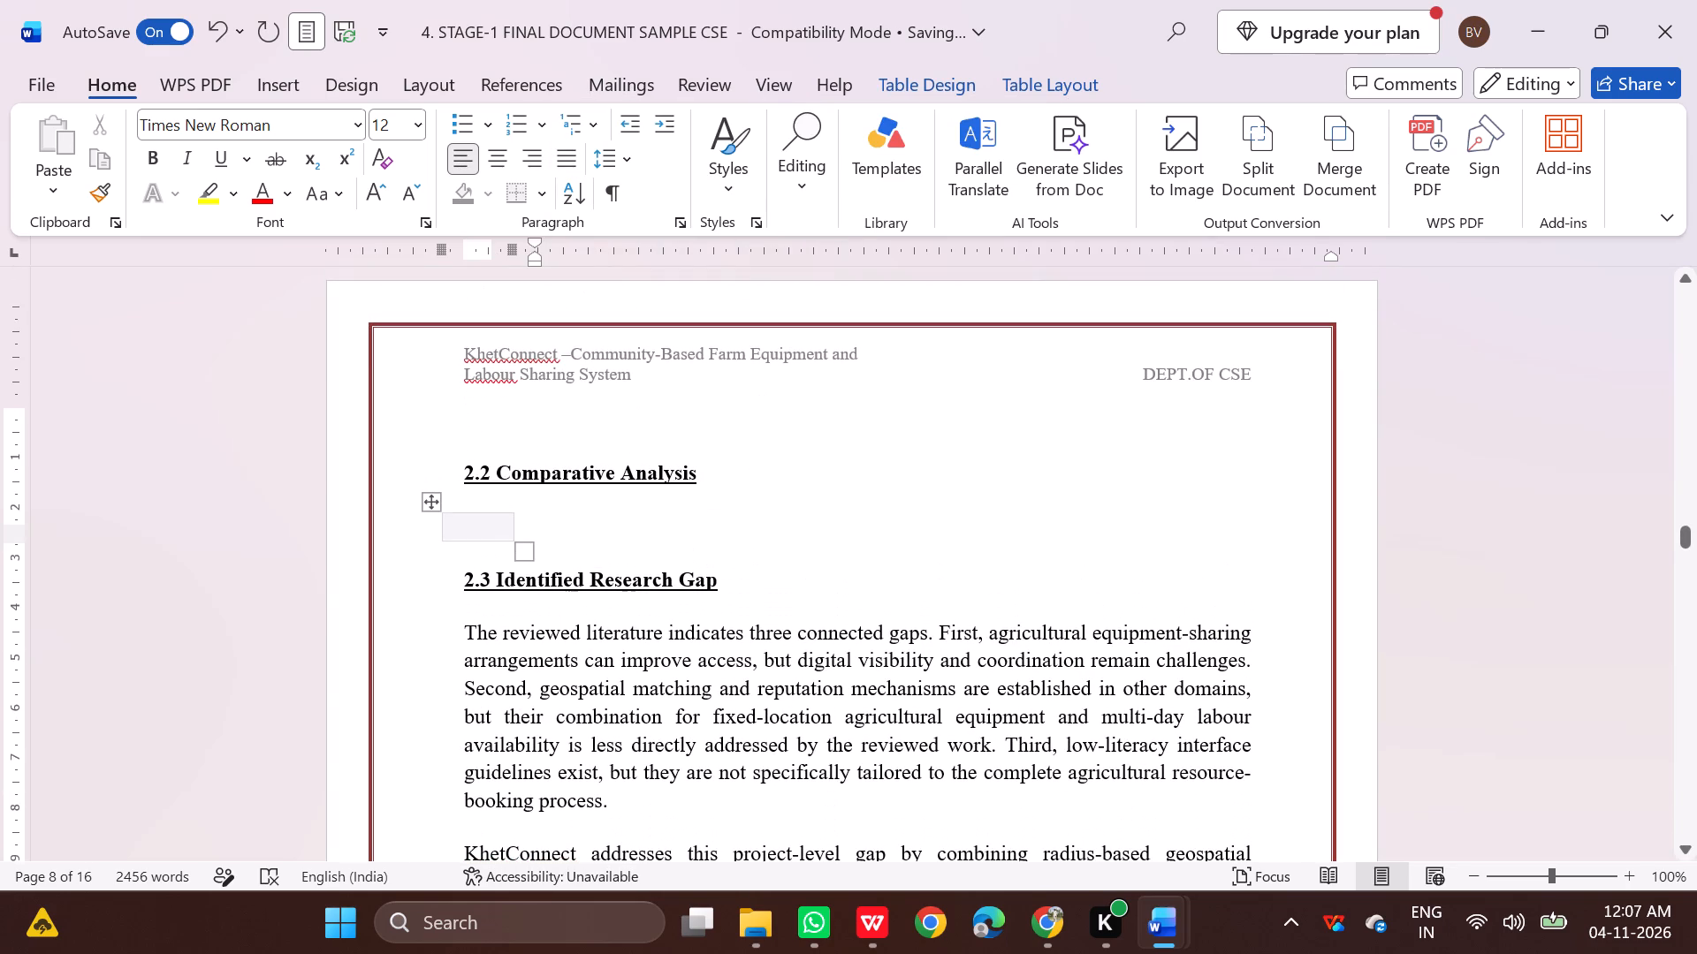
Switch to the Markdown-to-PDF document in WPS Office and copy the selected comparison table area again.
{"action": "left_click", "coordinate": [868, 927]}
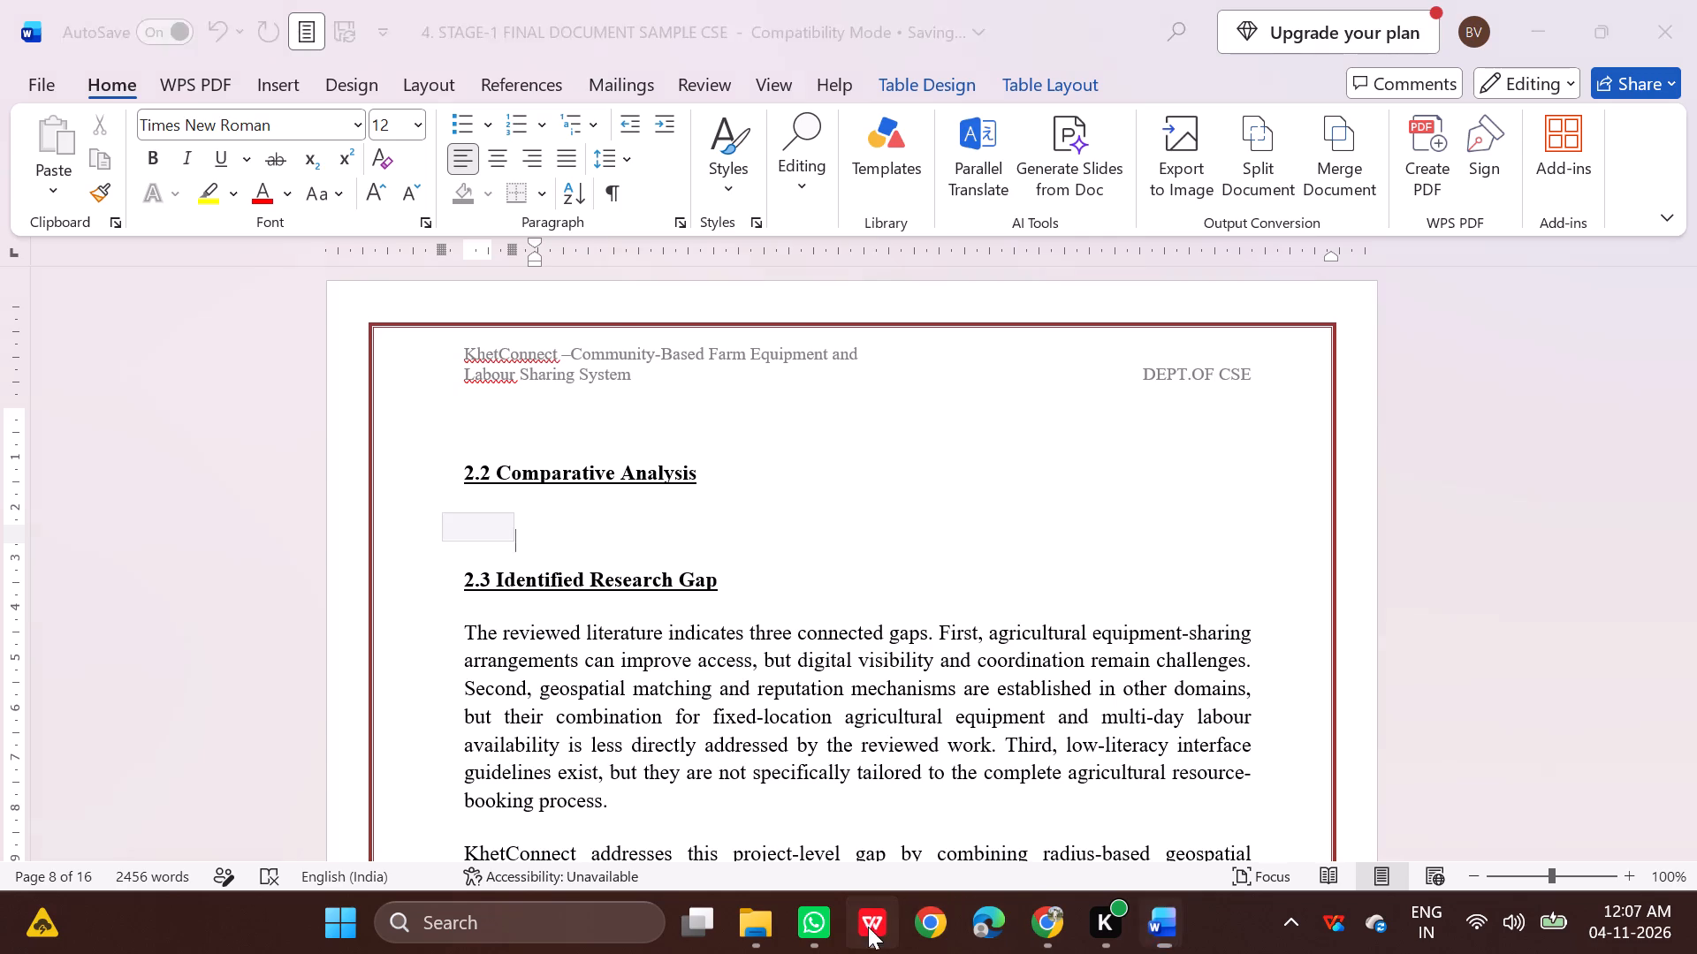
{"action": "right_click", "coordinate": [780, 424]}
{"action": "left_click", "coordinate": [835, 457]}
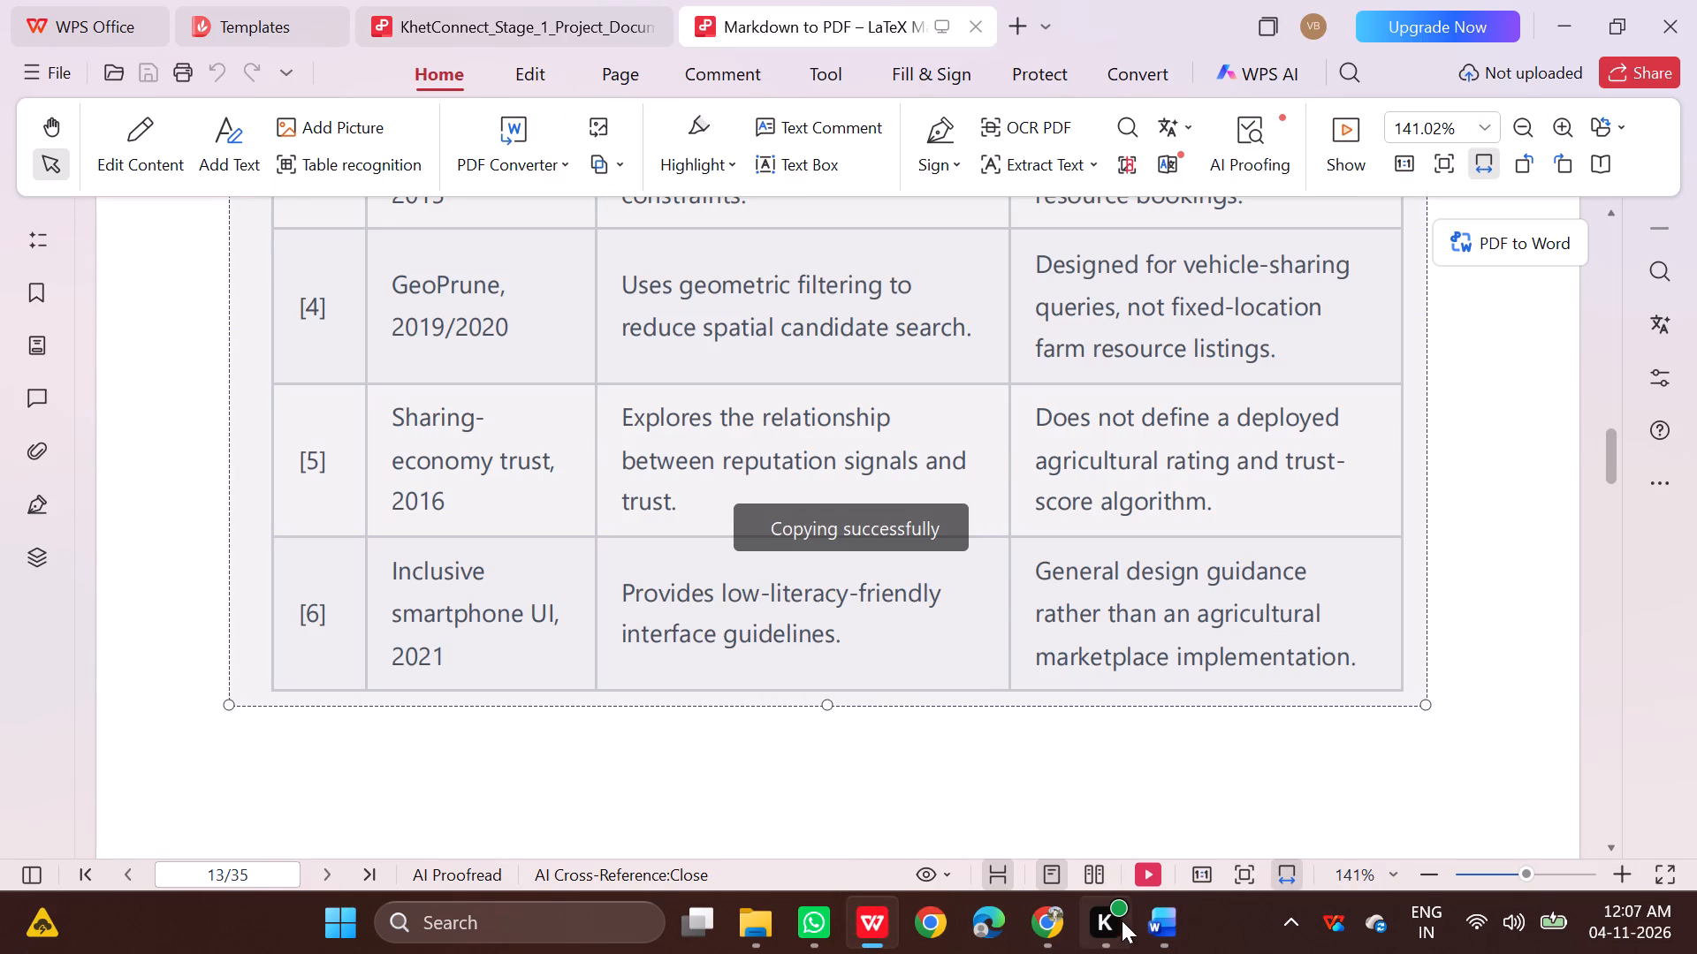
Switch back to the Word report and delete the leftover one-cell table under 2.2 Comparative Analysis.
{"action": "left_click", "coordinate": [879, 799]}
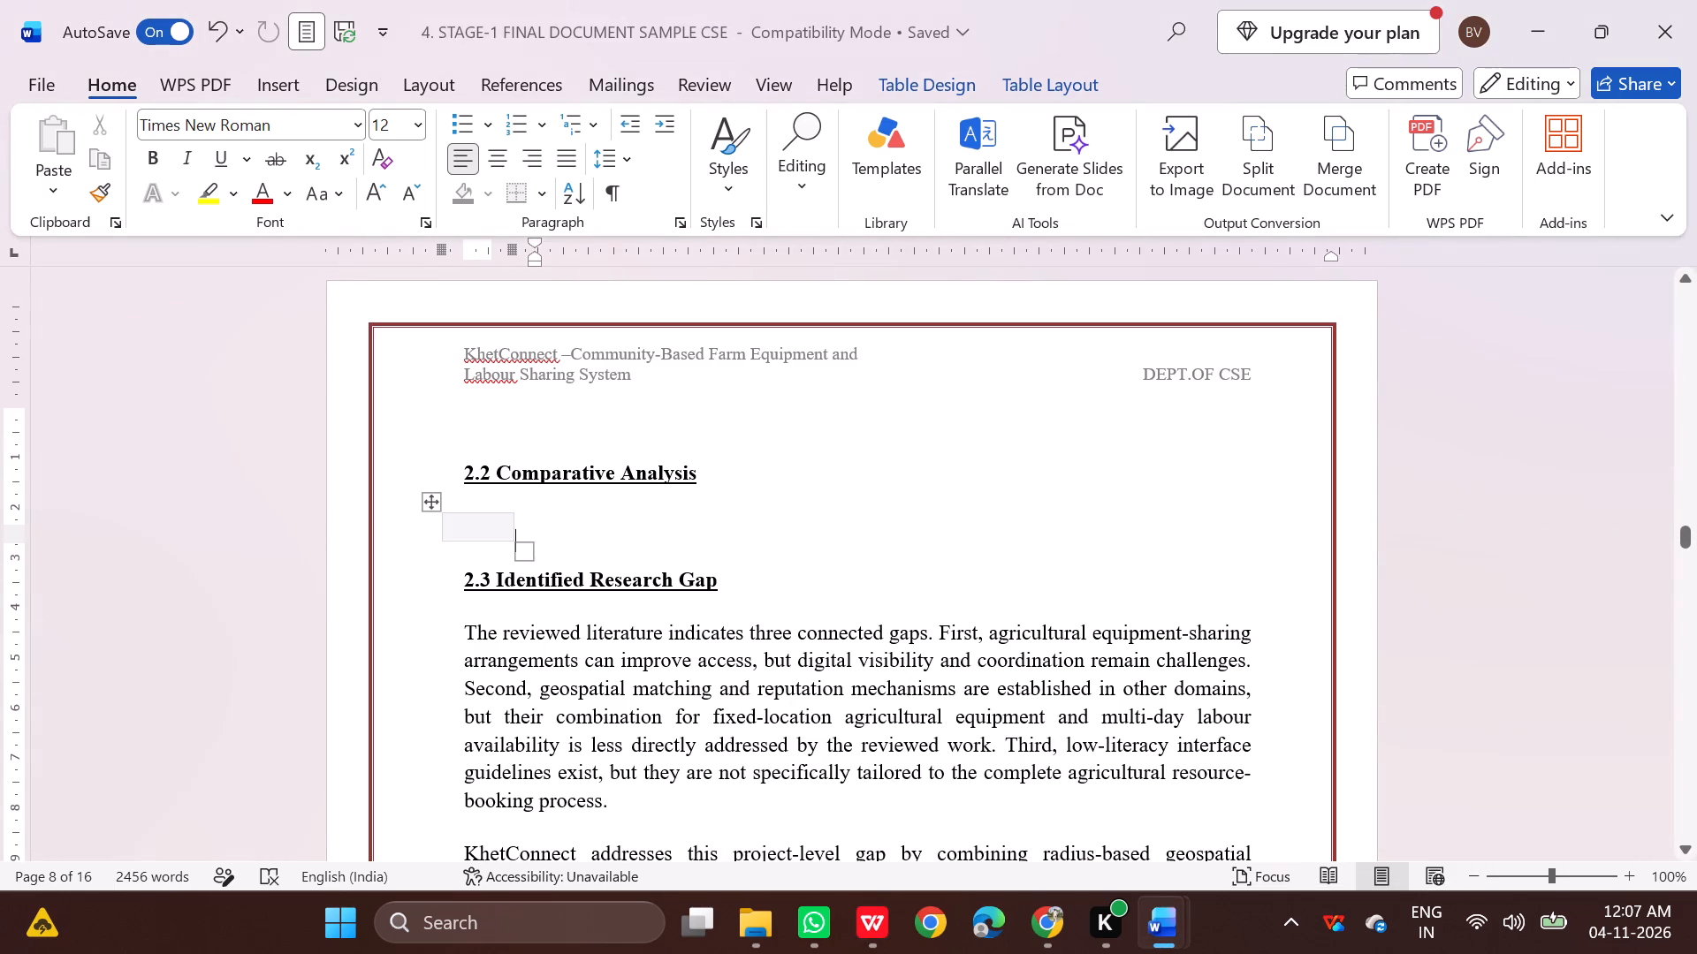
{"action": "left_click", "coordinate": [432, 502]}
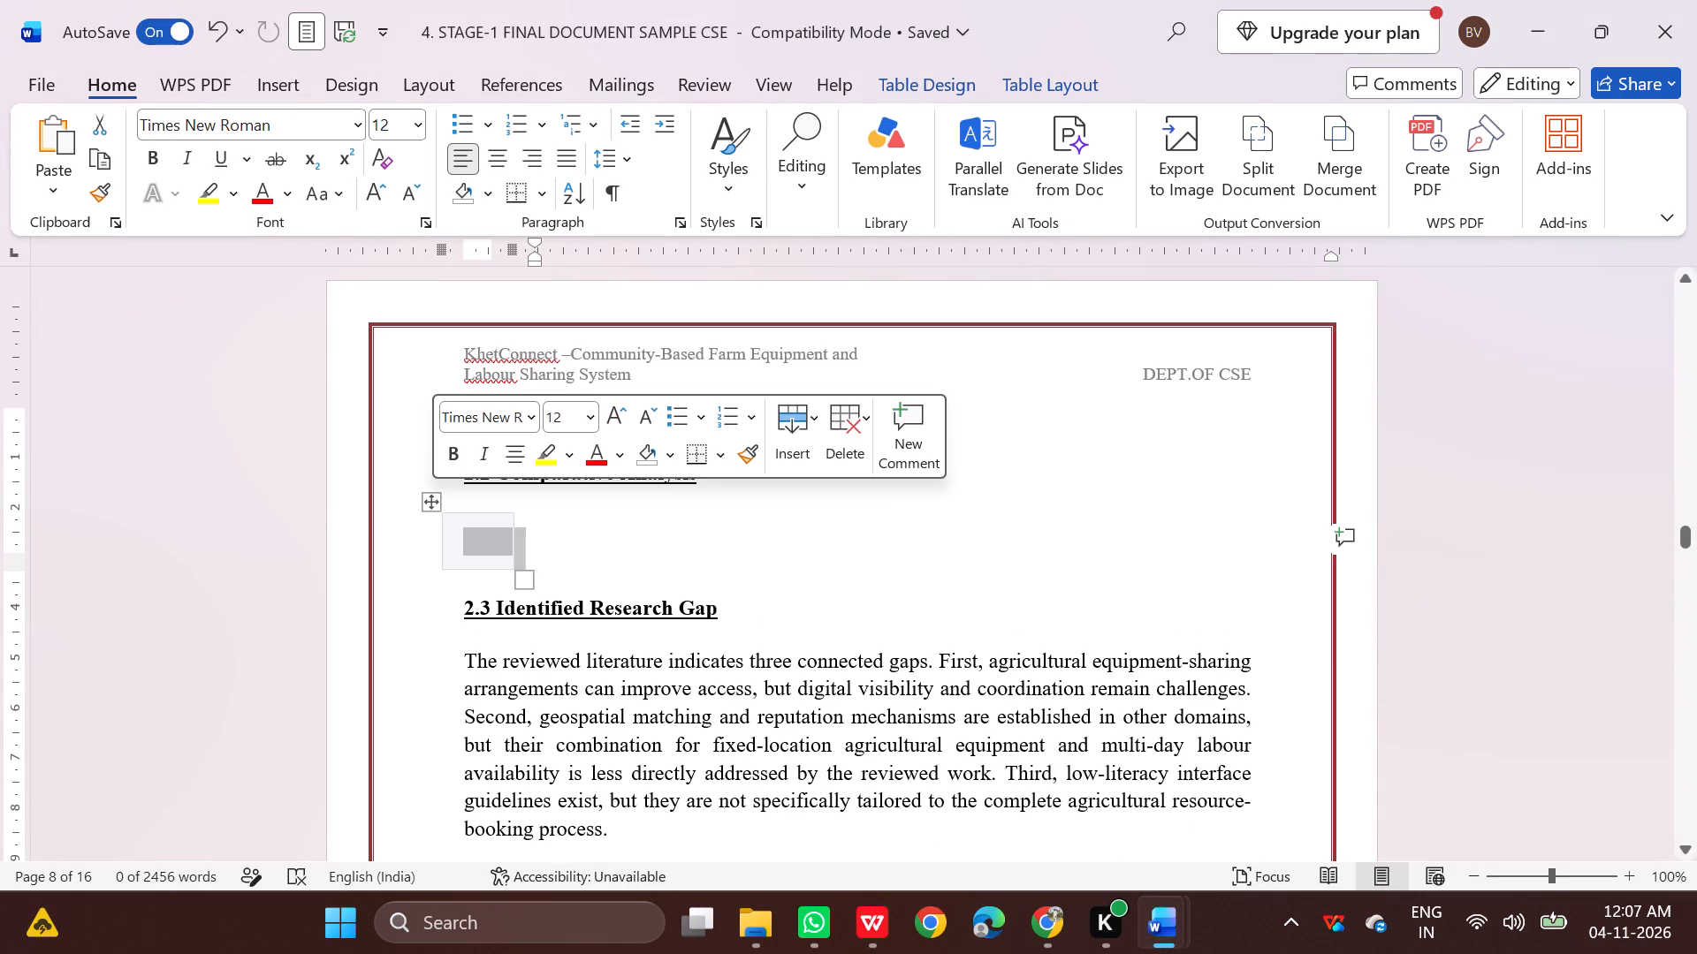
{"action": "left_click", "coordinate": [839, 433]}
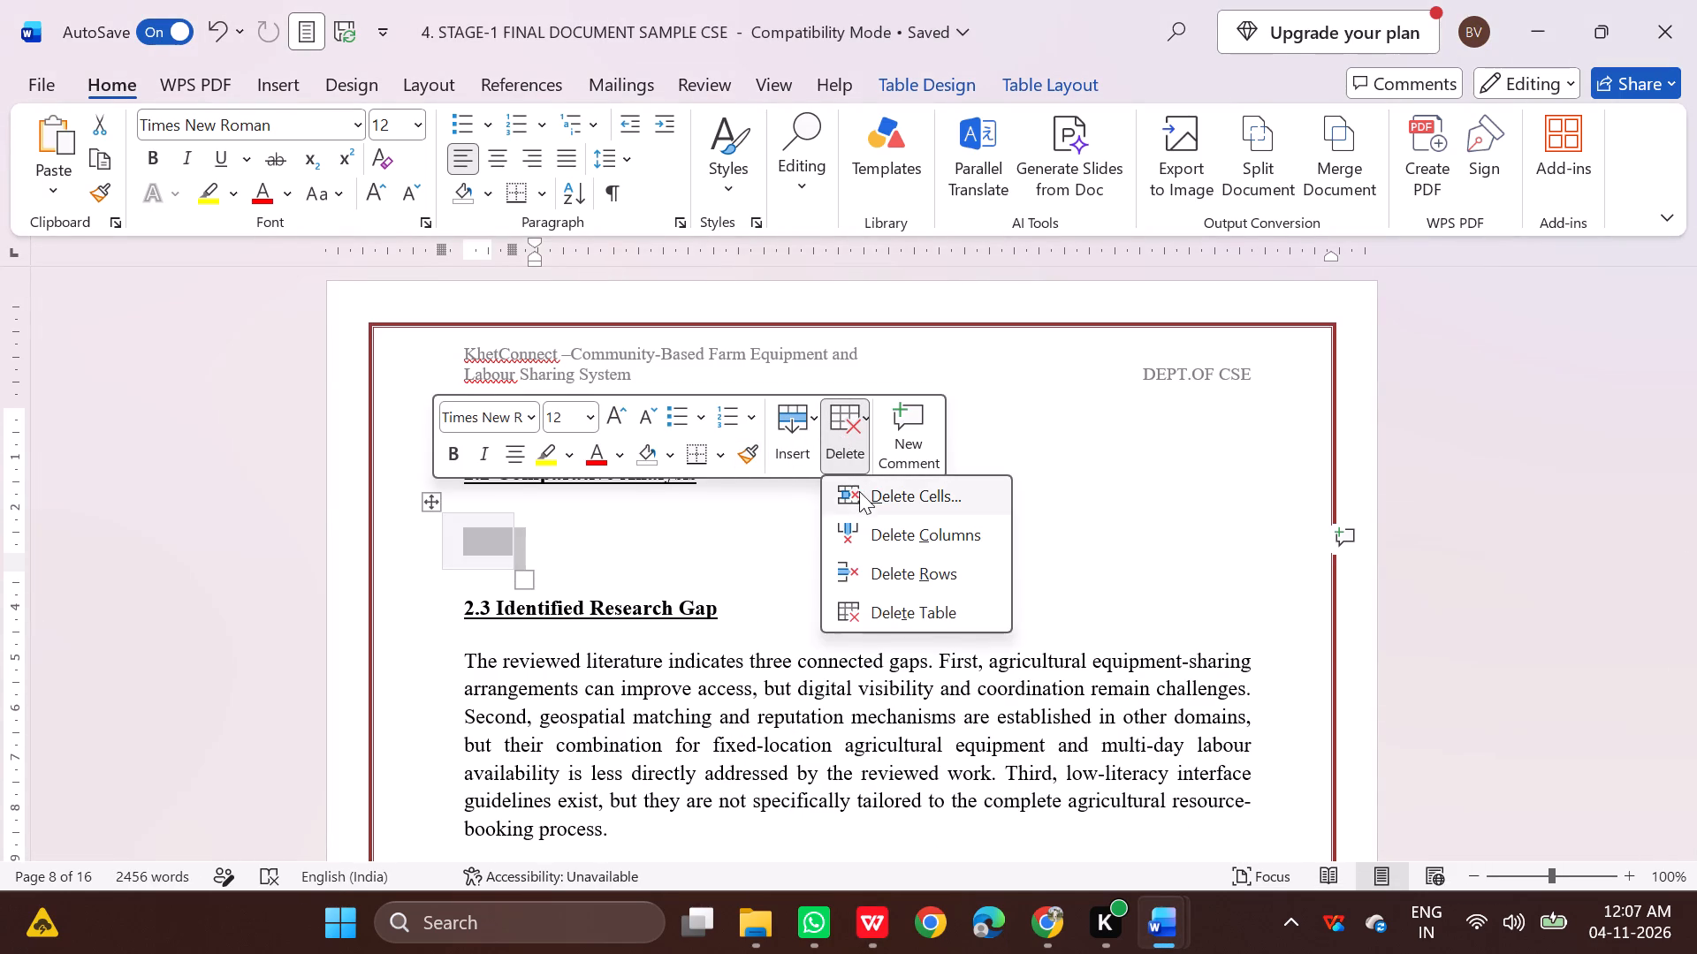
{"action": "left_click", "coordinate": [859, 491]}
{"action": "left_click", "coordinate": [877, 503]}
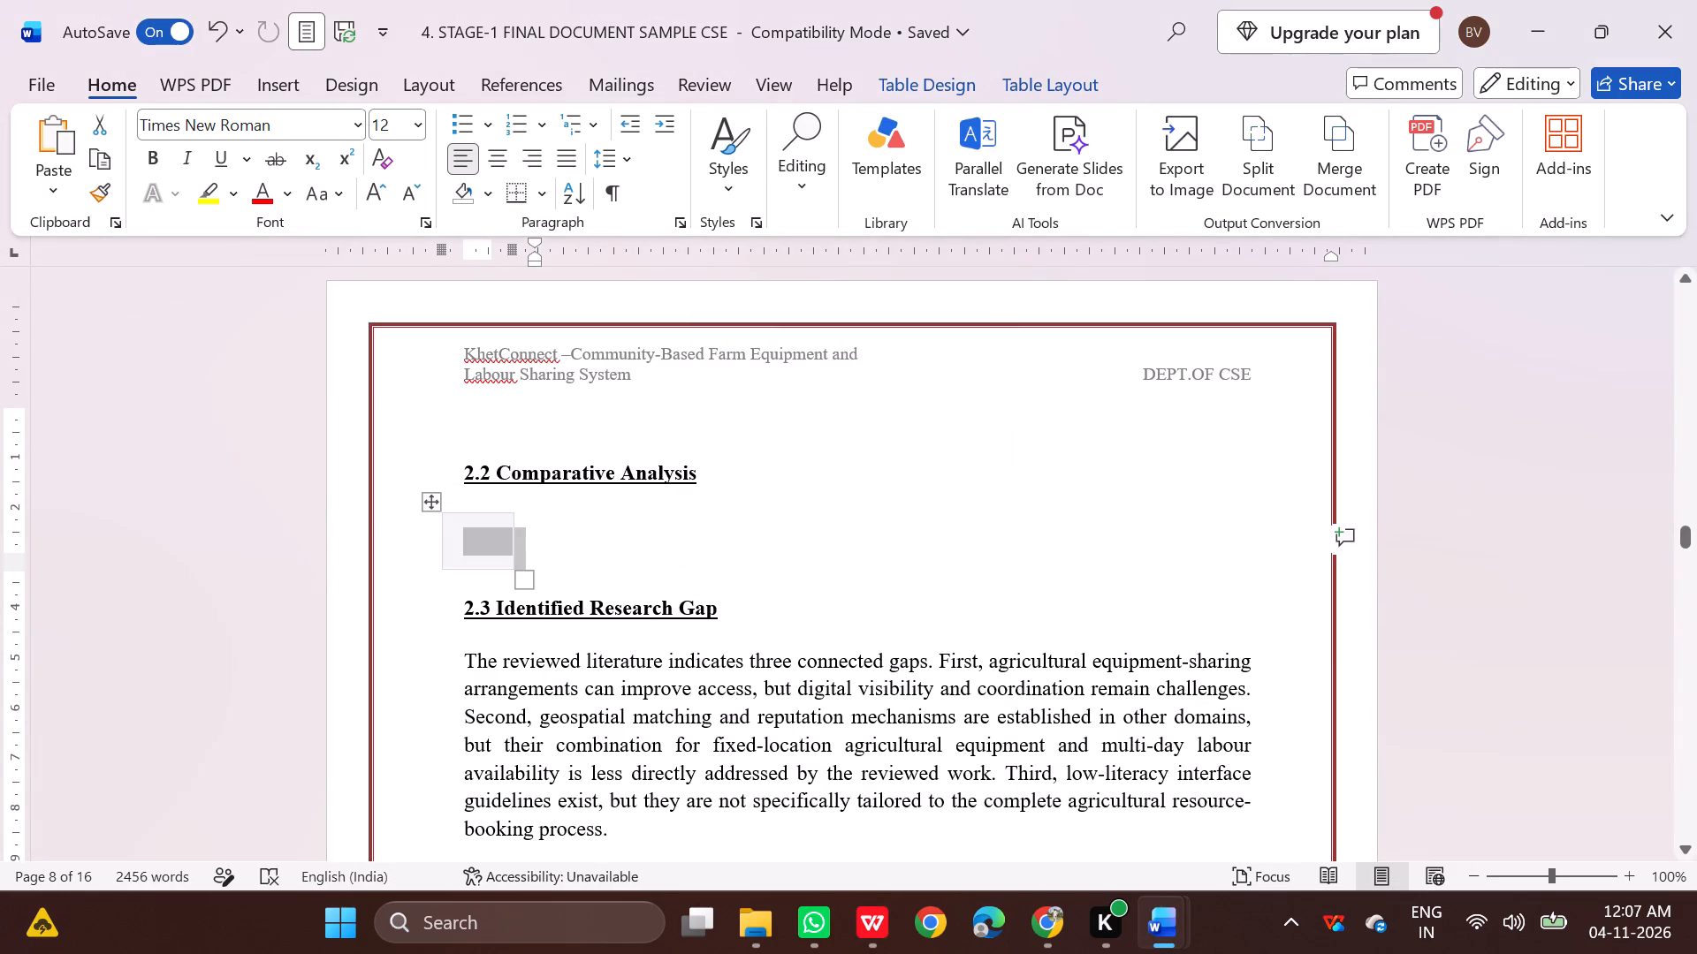
{"action": "right_click", "coordinate": [506, 520]}
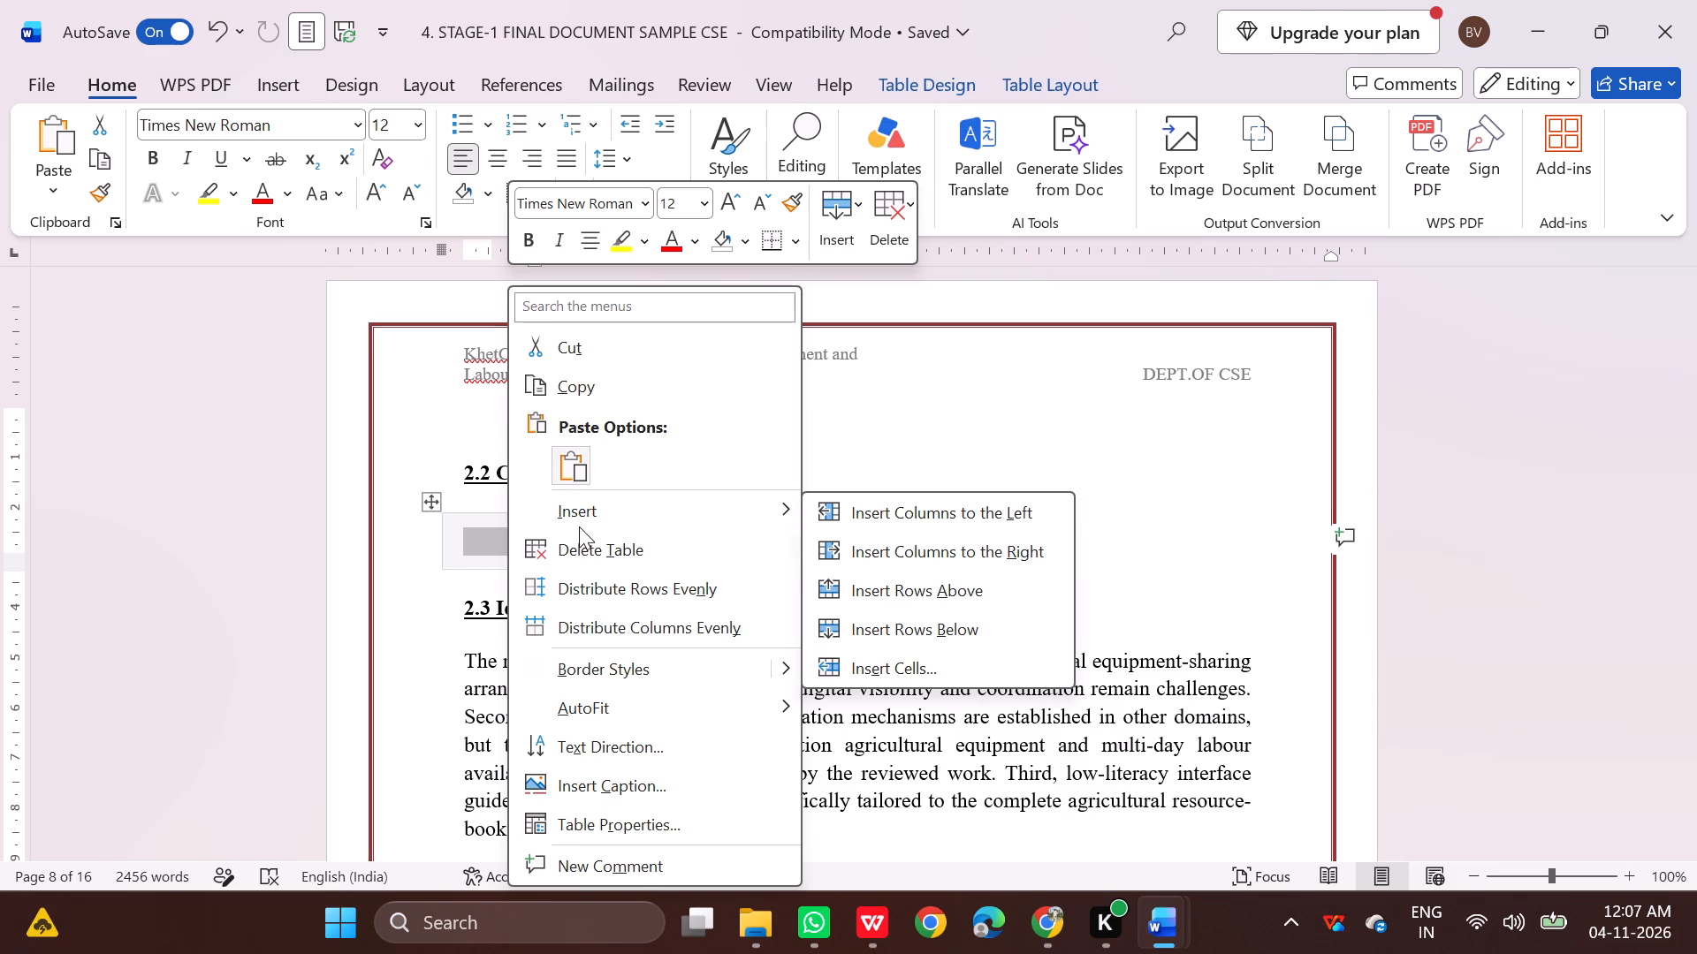
{"action": "left_click", "coordinate": [588, 541]}
Add a new non-bold line below the 2.2 Comparative Analysis heading and paste the copied comparison table there.
{"action": "left_click", "coordinate": [738, 475]}
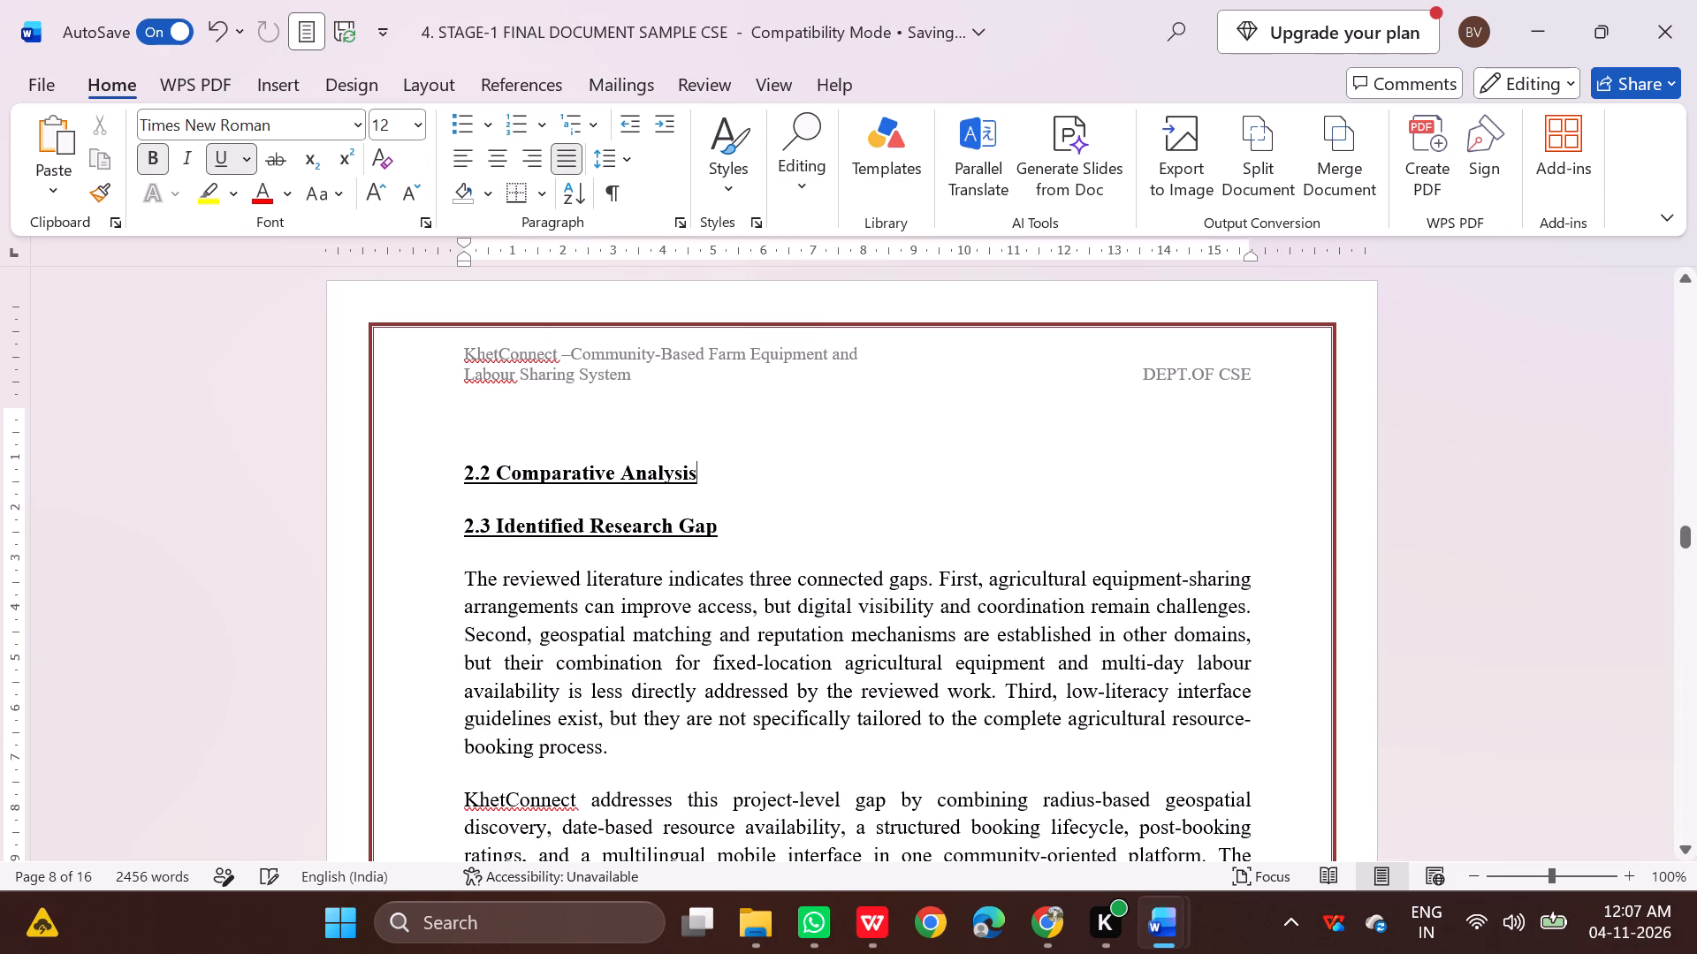
{"action": "key", "text": "Return"}
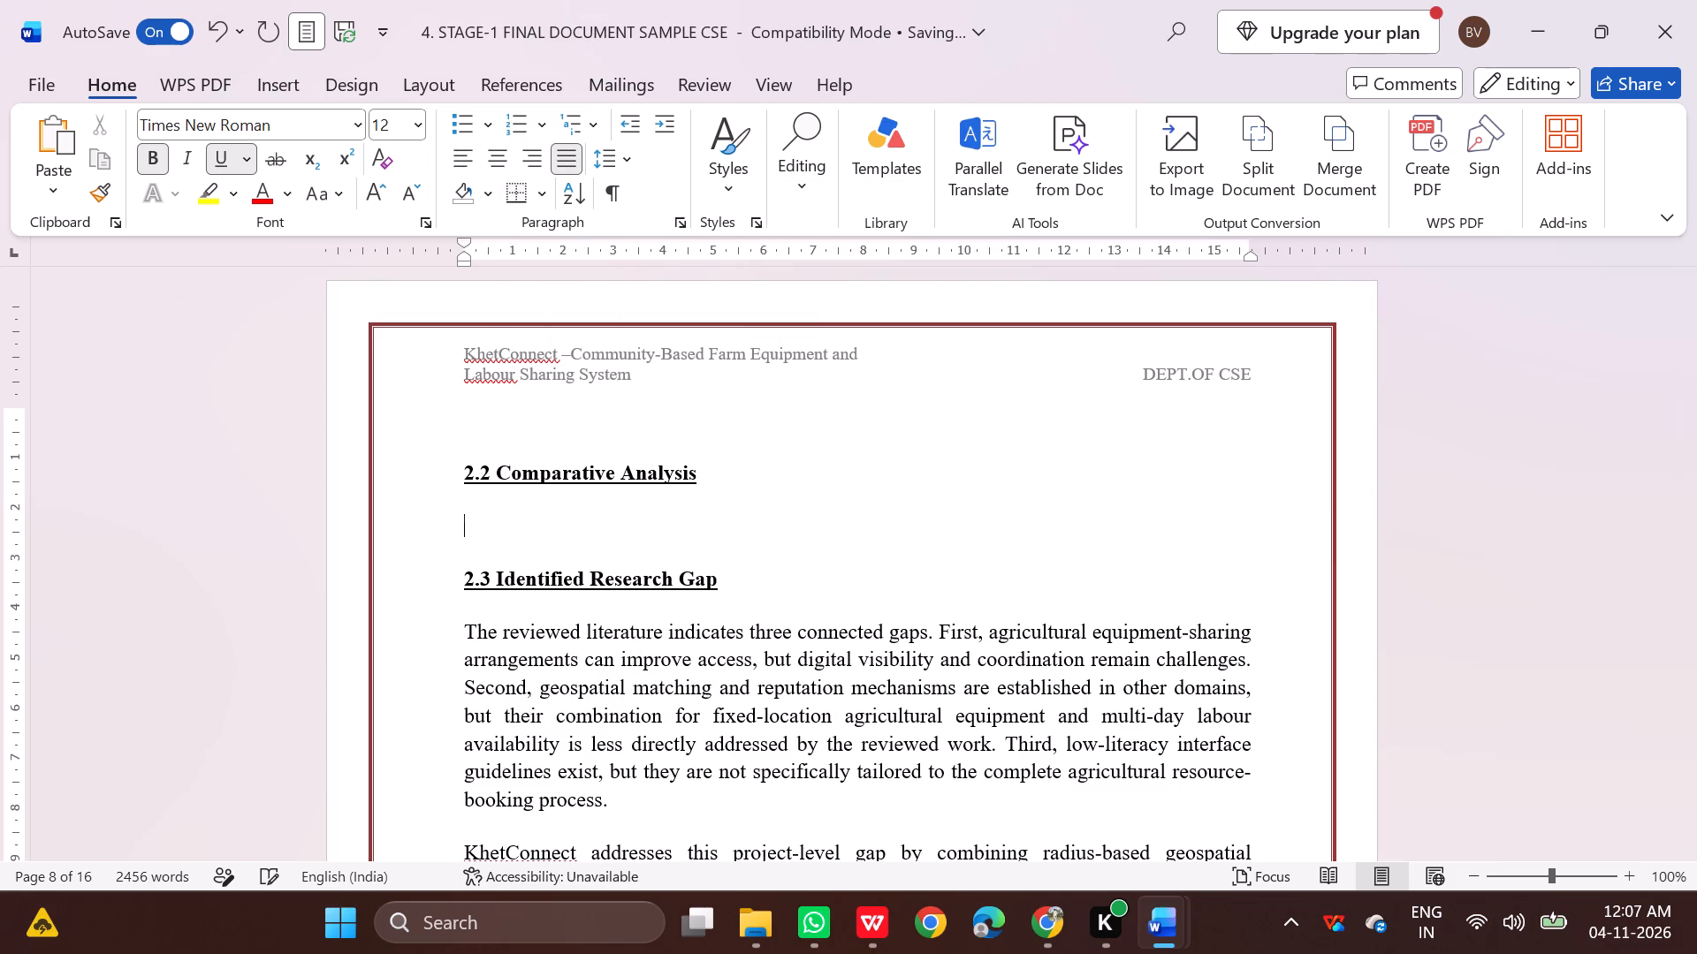
{"action": "key", "text": "ctrl+b"}
{"action": "key", "text": "ctrl+v"}
Examine how the pasted comparison table fits the page and how the text from 2.3 through section 3.1 flows after it.
{"action": "scroll", "coordinate": [748, 484], "scroll_direction": "up", "scroll_amount": 3}
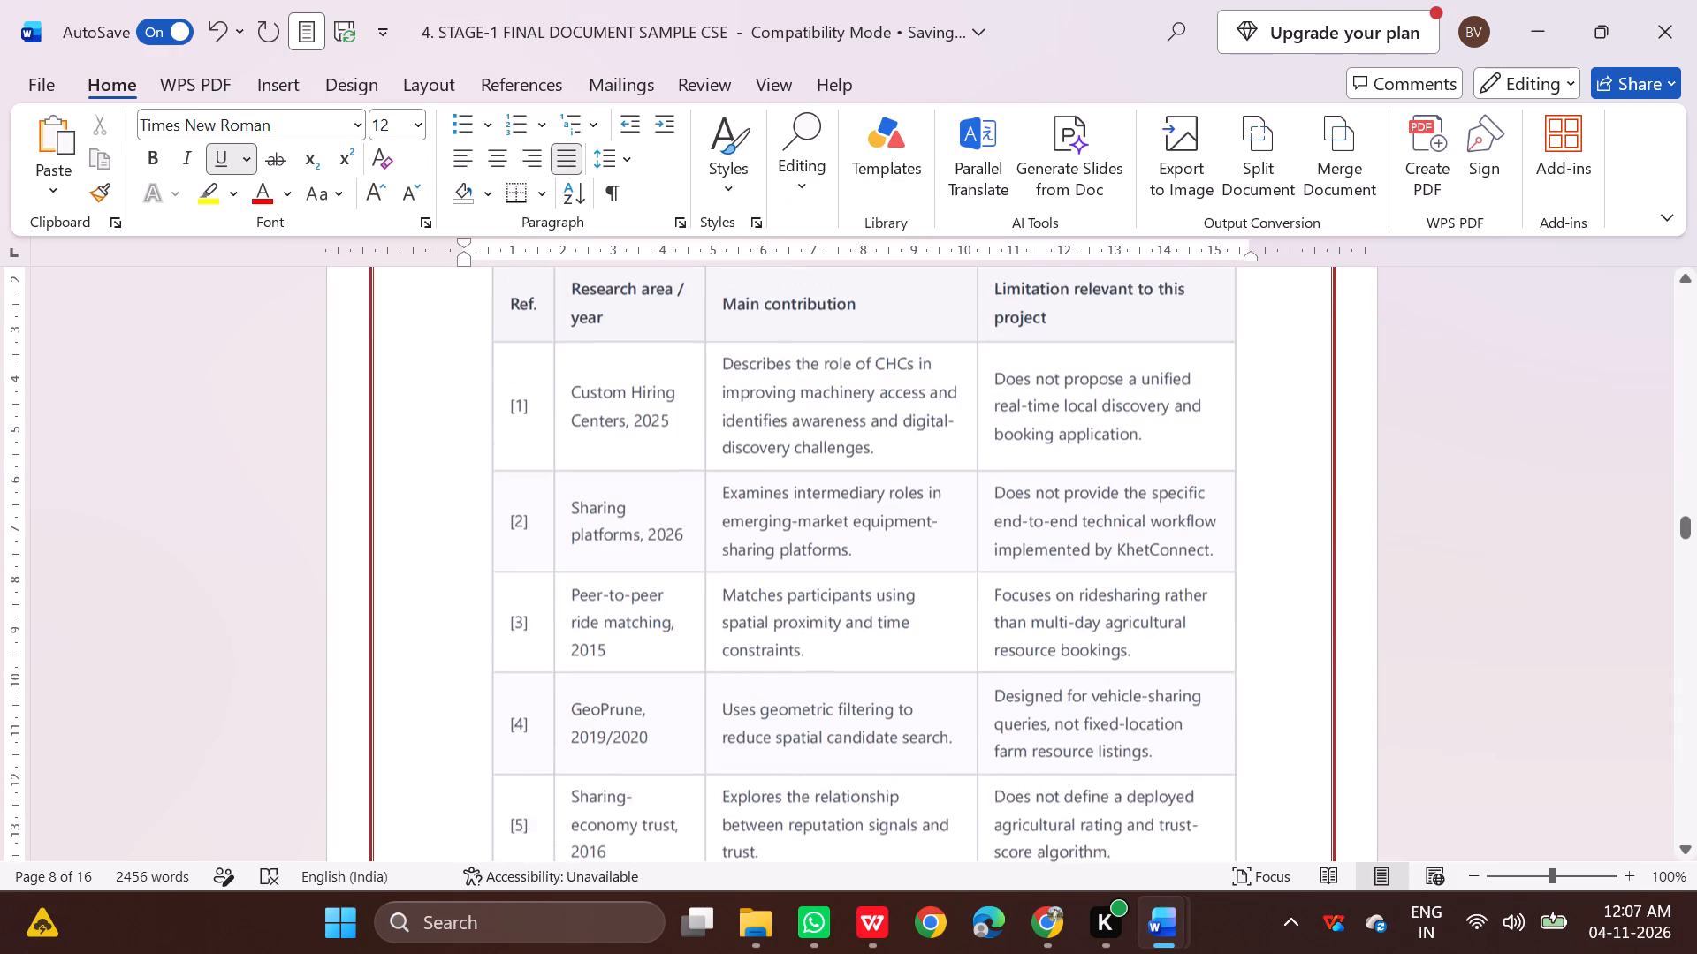
{"action": "scroll", "coordinate": [748, 484], "scroll_direction": "up", "scroll_amount": 2}
{"action": "scroll", "coordinate": [729, 481], "scroll_direction": "down", "scroll_amount": 10}
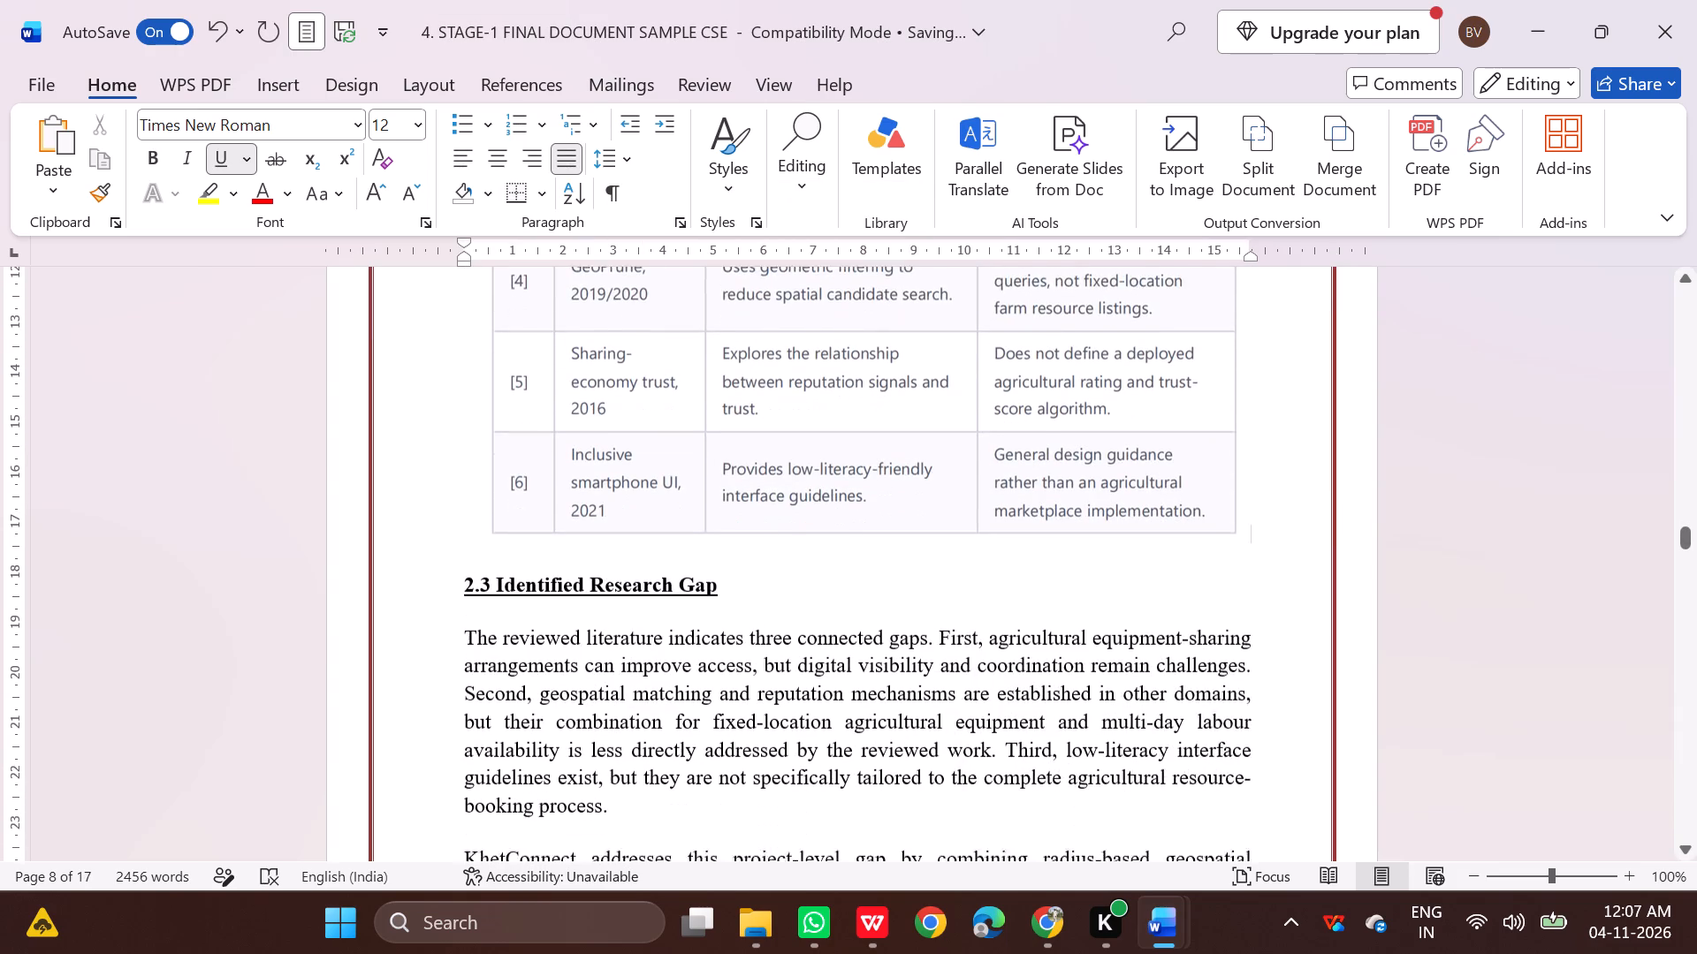
{"action": "scroll", "coordinate": [729, 481], "scroll_direction": "down", "scroll_amount": 6}
{"action": "scroll", "coordinate": [730, 481], "scroll_direction": "down", "scroll_amount": 20}
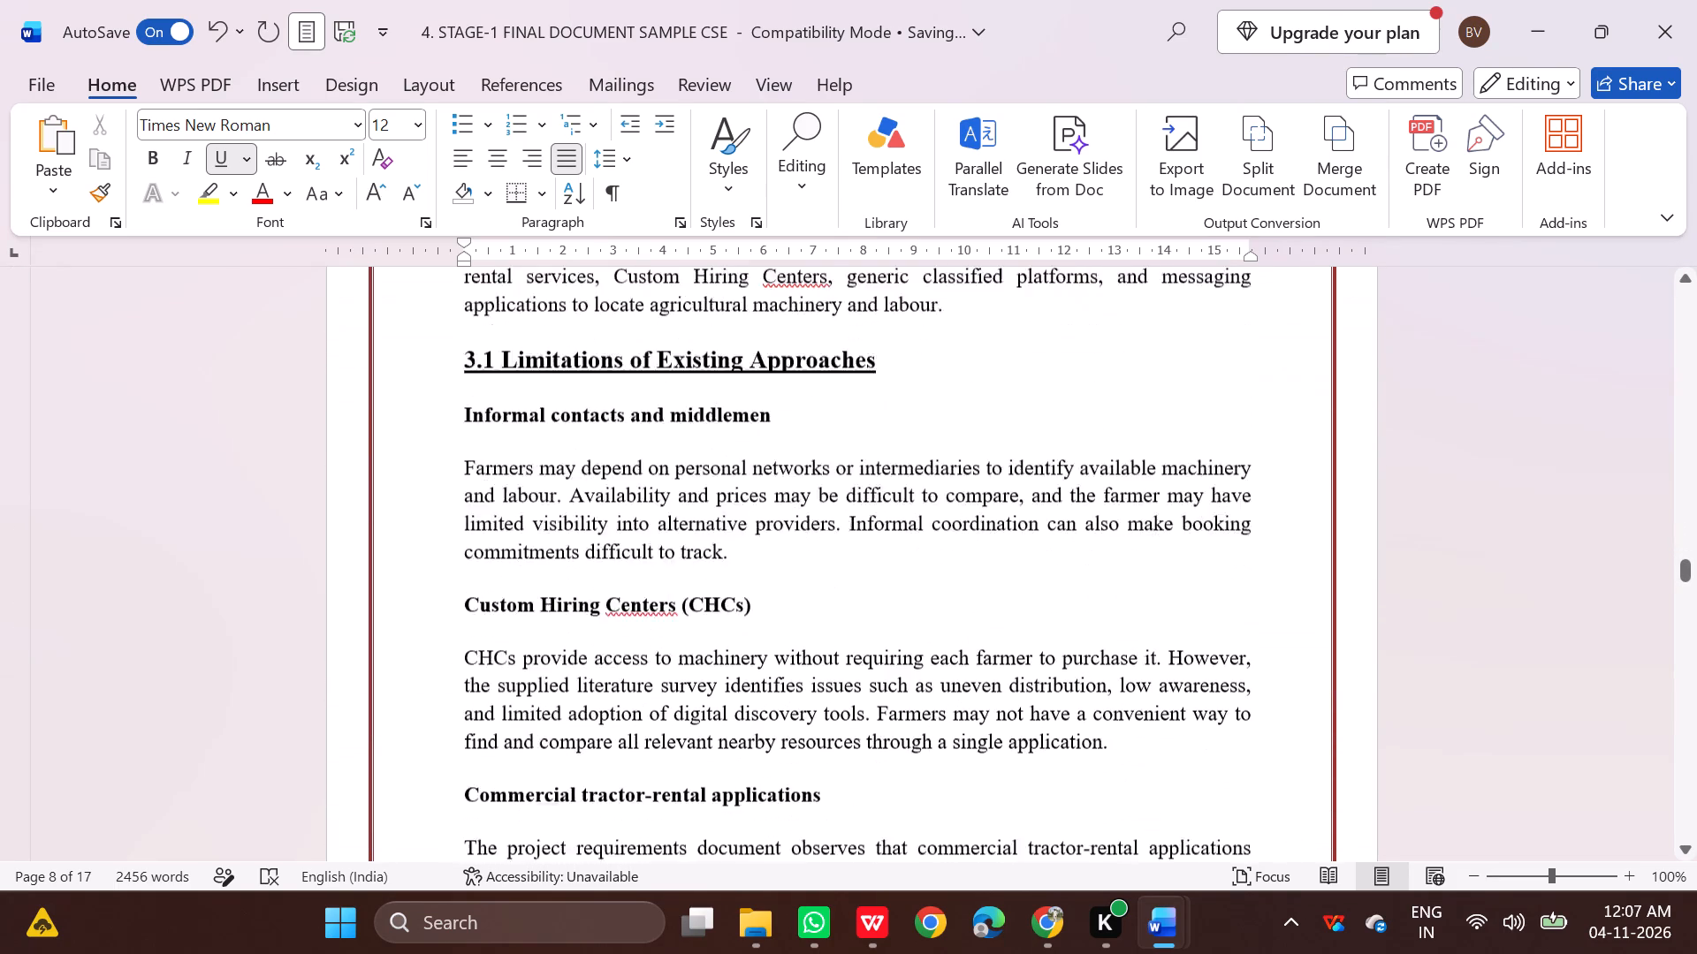
{"action": "scroll", "coordinate": [737, 480], "scroll_direction": "up", "scroll_amount": 12}
{"action": "scroll", "coordinate": [738, 480], "scroll_direction": "up", "scroll_amount": 9}
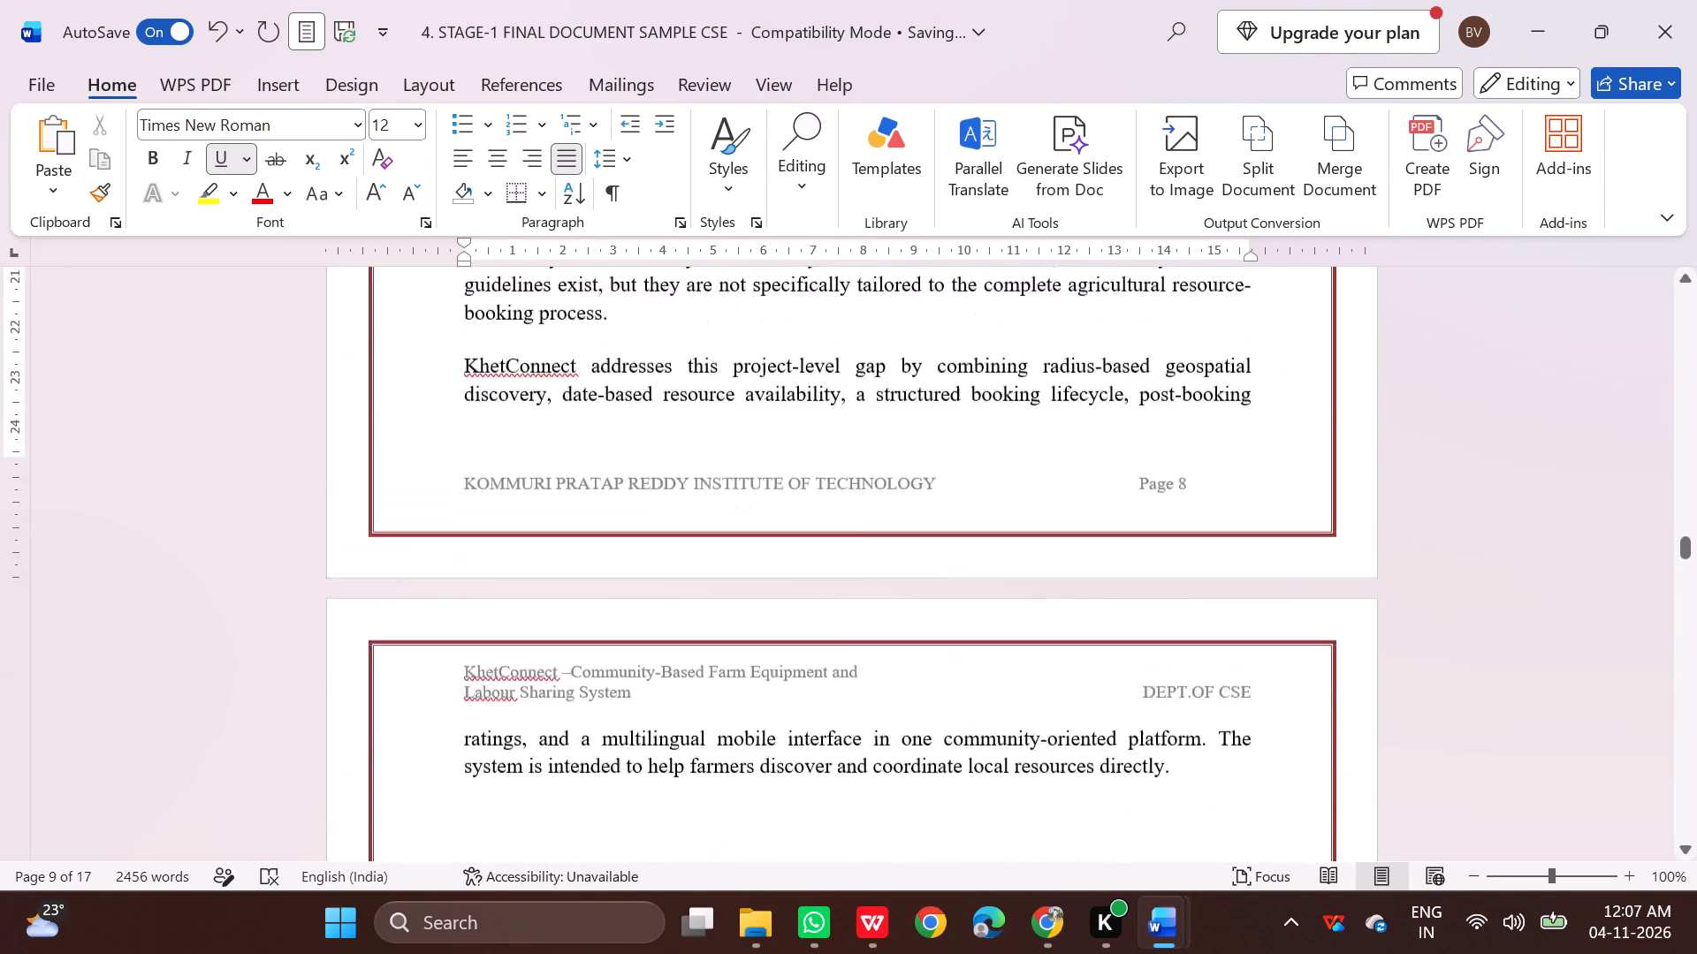
{"action": "scroll", "coordinate": [738, 480], "scroll_direction": "up", "scroll_amount": 17}
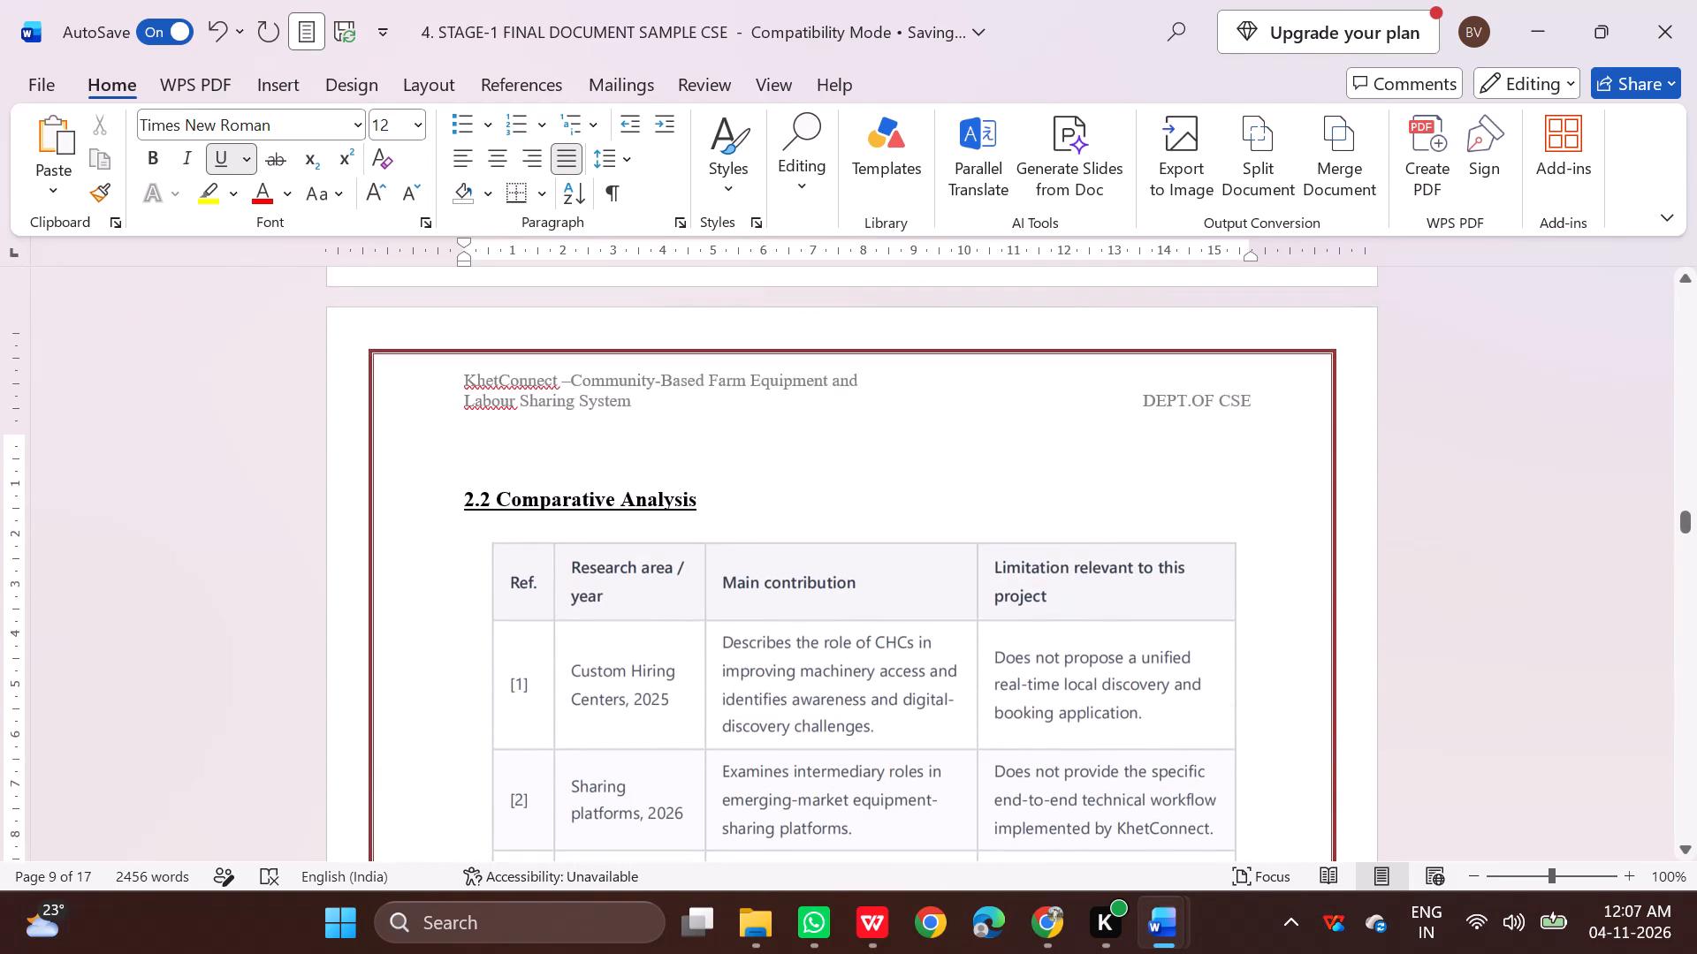
{"action": "scroll", "coordinate": [738, 480], "scroll_direction": "down", "scroll_amount": 14}
{"action": "scroll", "coordinate": [742, 473], "scroll_direction": "up", "scroll_amount": 3}
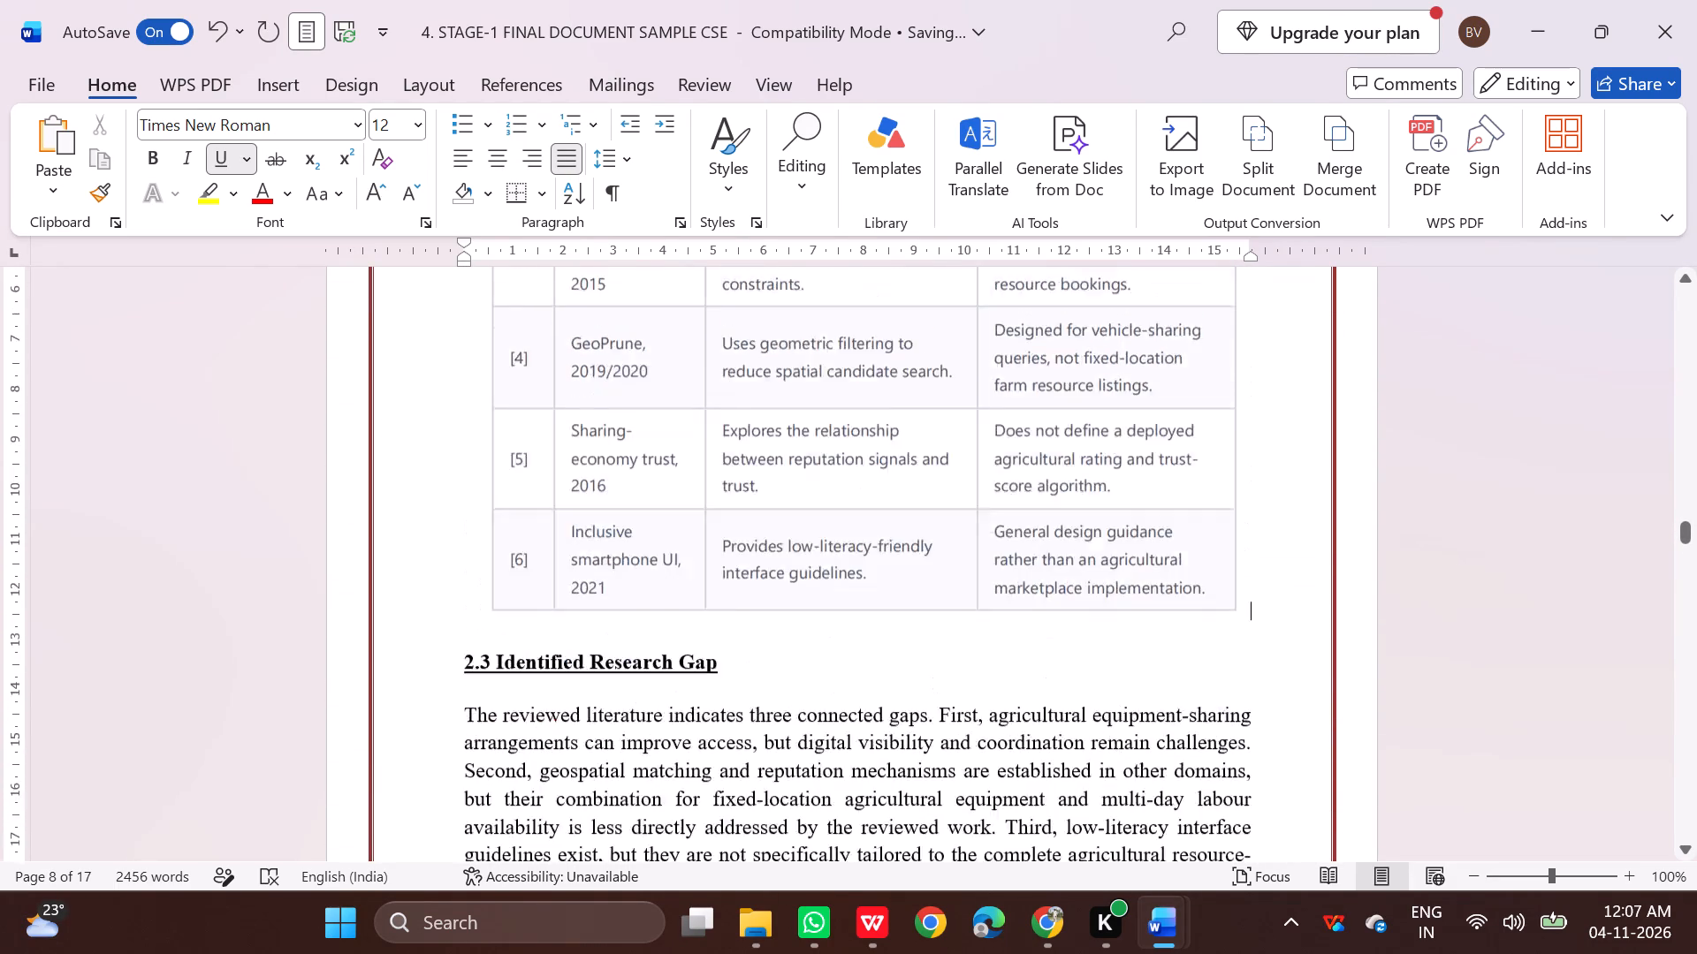
{"action": "scroll", "coordinate": [742, 473], "scroll_direction": "up", "scroll_amount": 11}
{"action": "scroll", "coordinate": [742, 473], "scroll_direction": "down", "scroll_amount": 20}
{"action": "scroll", "coordinate": [742, 473], "scroll_direction": "down", "scroll_amount": 19}
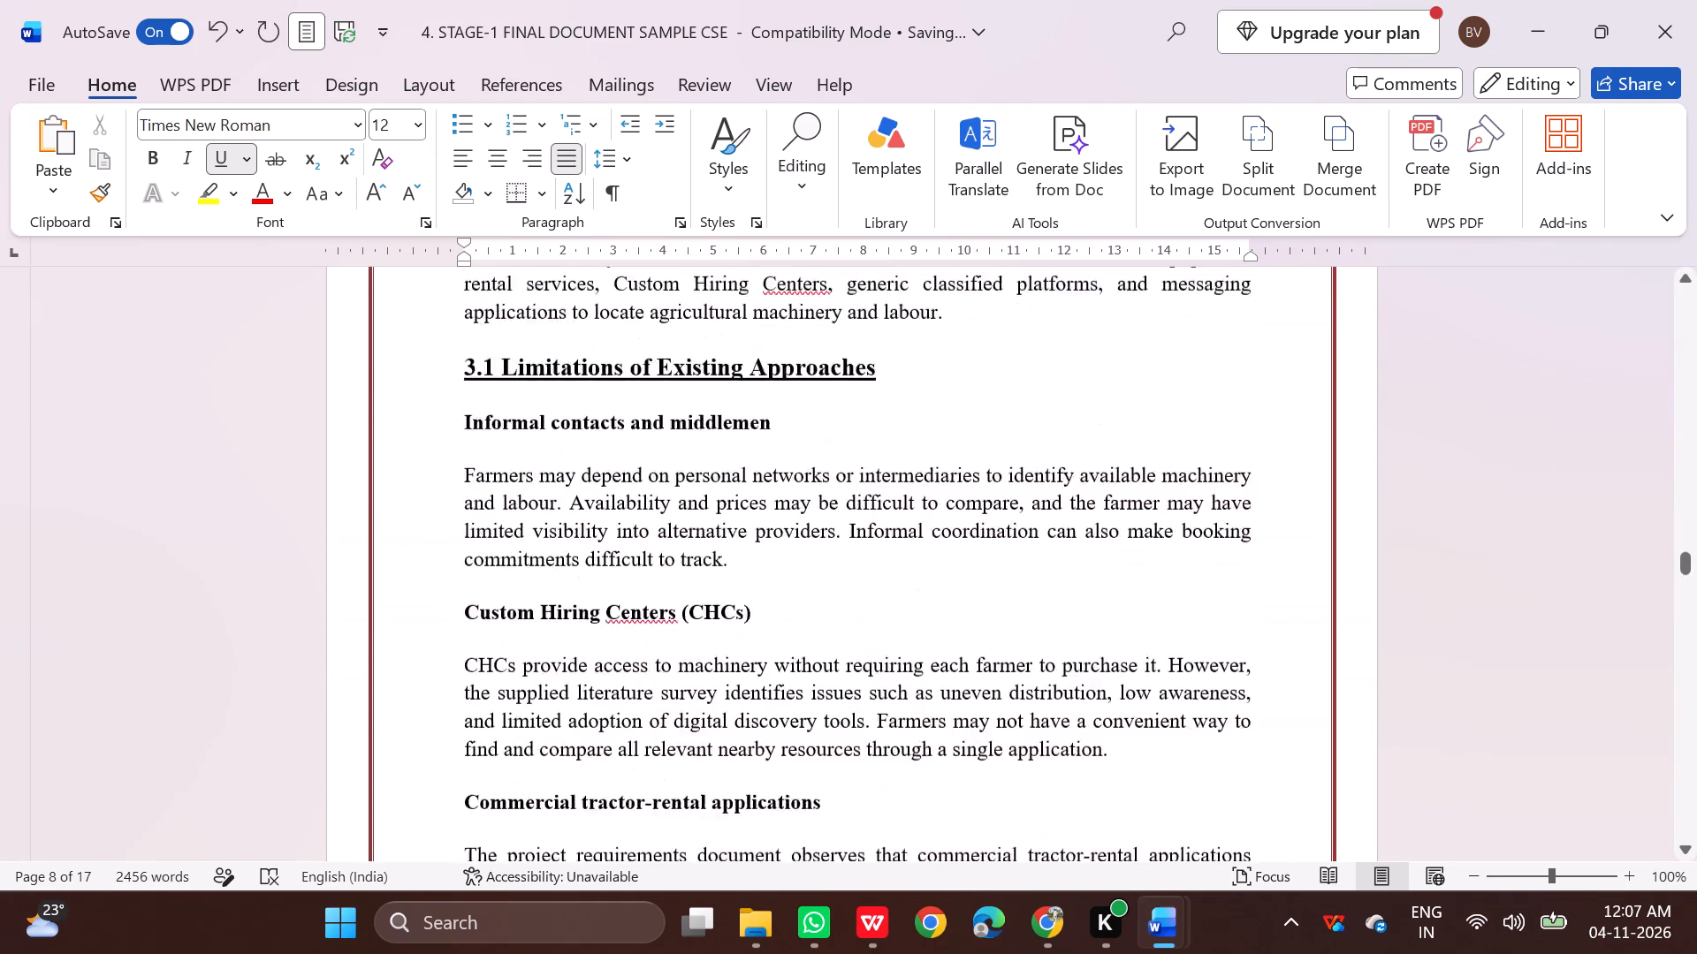
Examine the page flow of section 3.1 and back up through 2.3 to the 2.2 Comparative Analysis table.
{"action": "scroll", "coordinate": [752, 468], "scroll_direction": "down", "scroll_amount": 16}
{"action": "scroll", "coordinate": [779, 442], "scroll_direction": "up", "scroll_amount": 20}
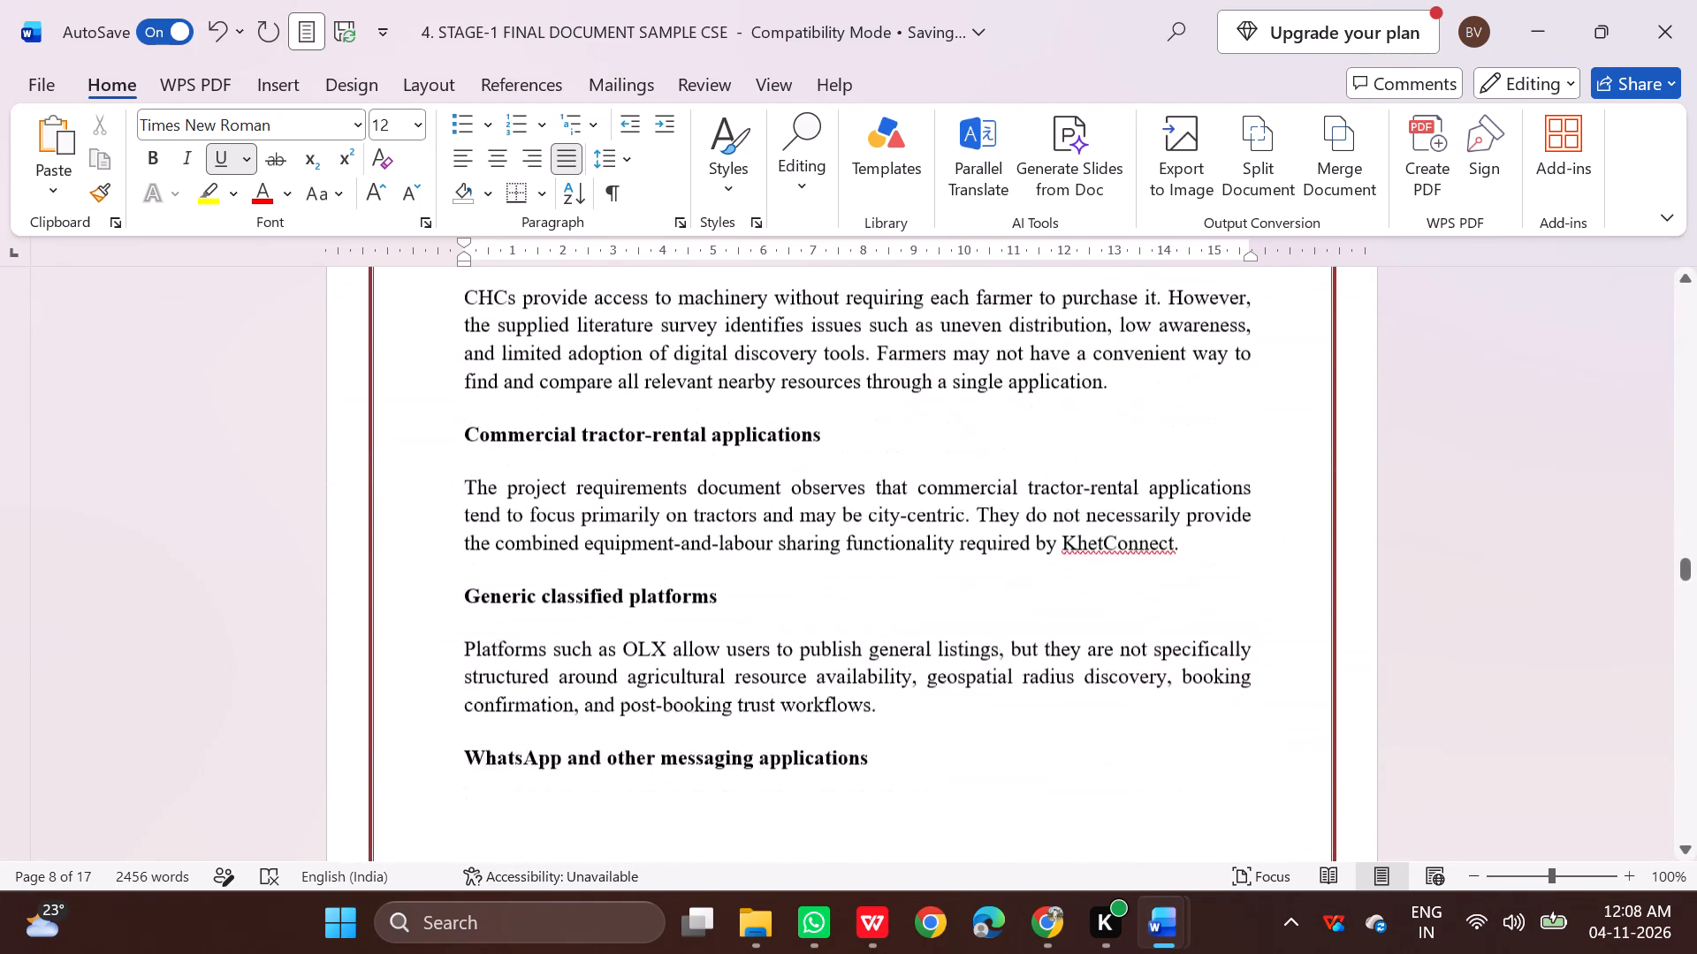
{"action": "scroll", "coordinate": [767, 427], "scroll_direction": "down", "scroll_amount": 11}
{"action": "scroll", "coordinate": [760, 377], "scroll_direction": "up", "scroll_amount": 7}
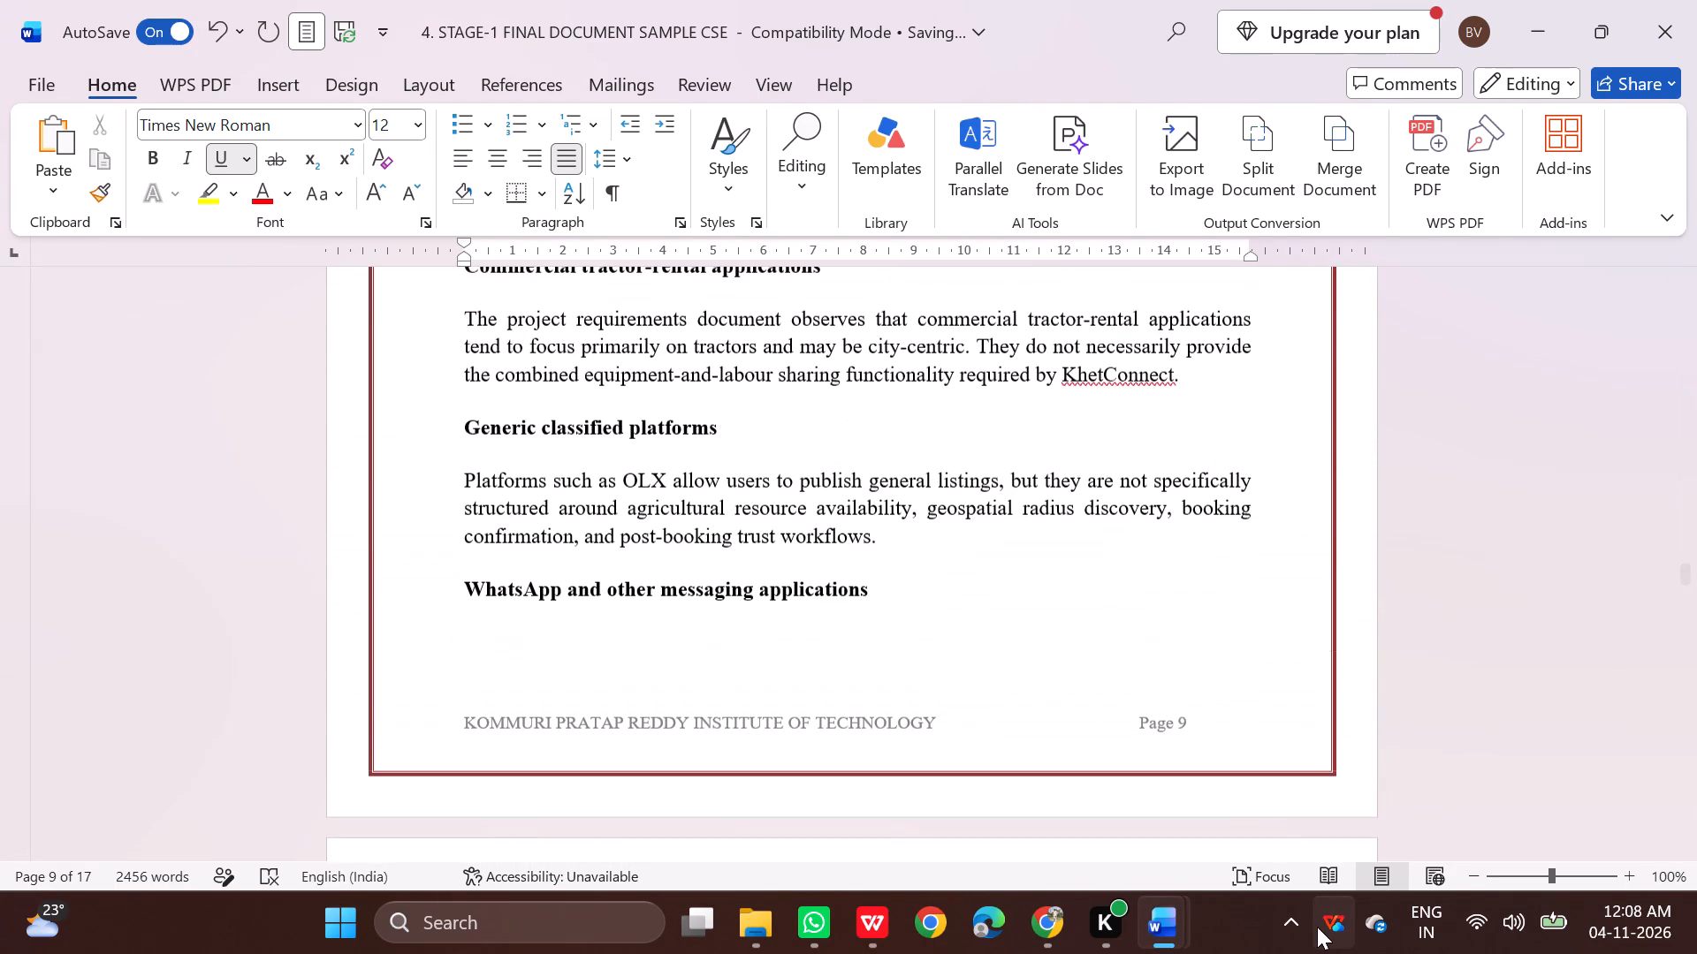
{"action": "scroll", "coordinate": [1247, 767], "scroll_direction": "up", "scroll_amount": 12}
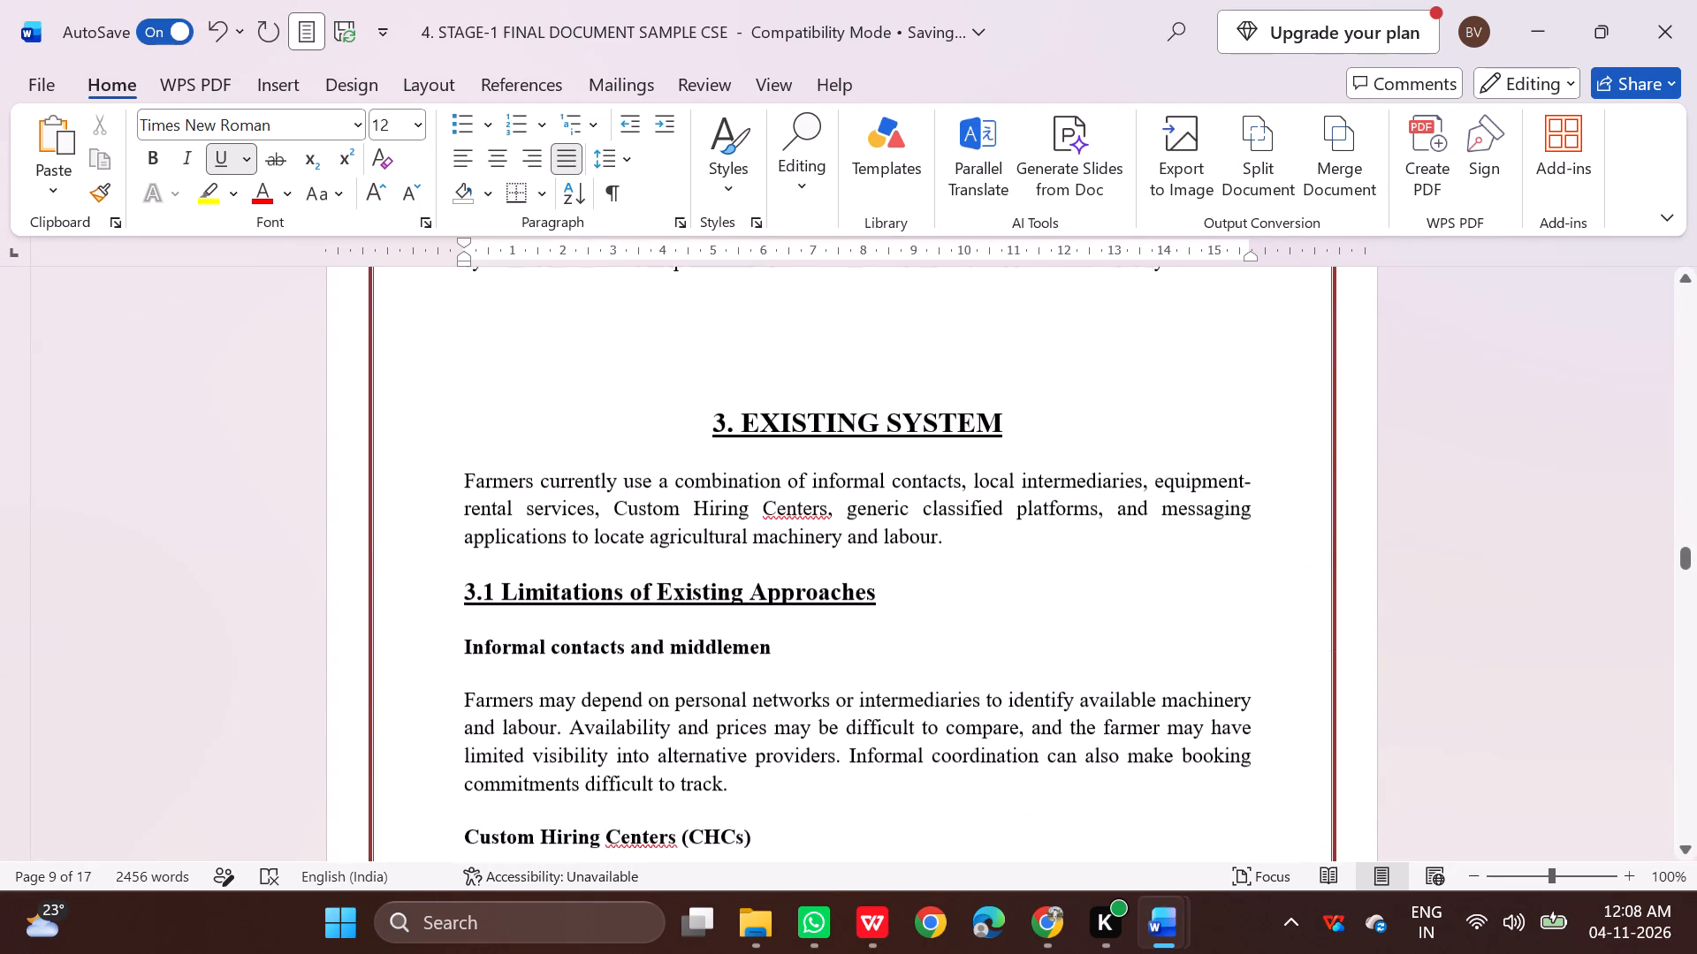
{"action": "scroll", "coordinate": [1031, 640], "scroll_direction": "up", "scroll_amount": 4}
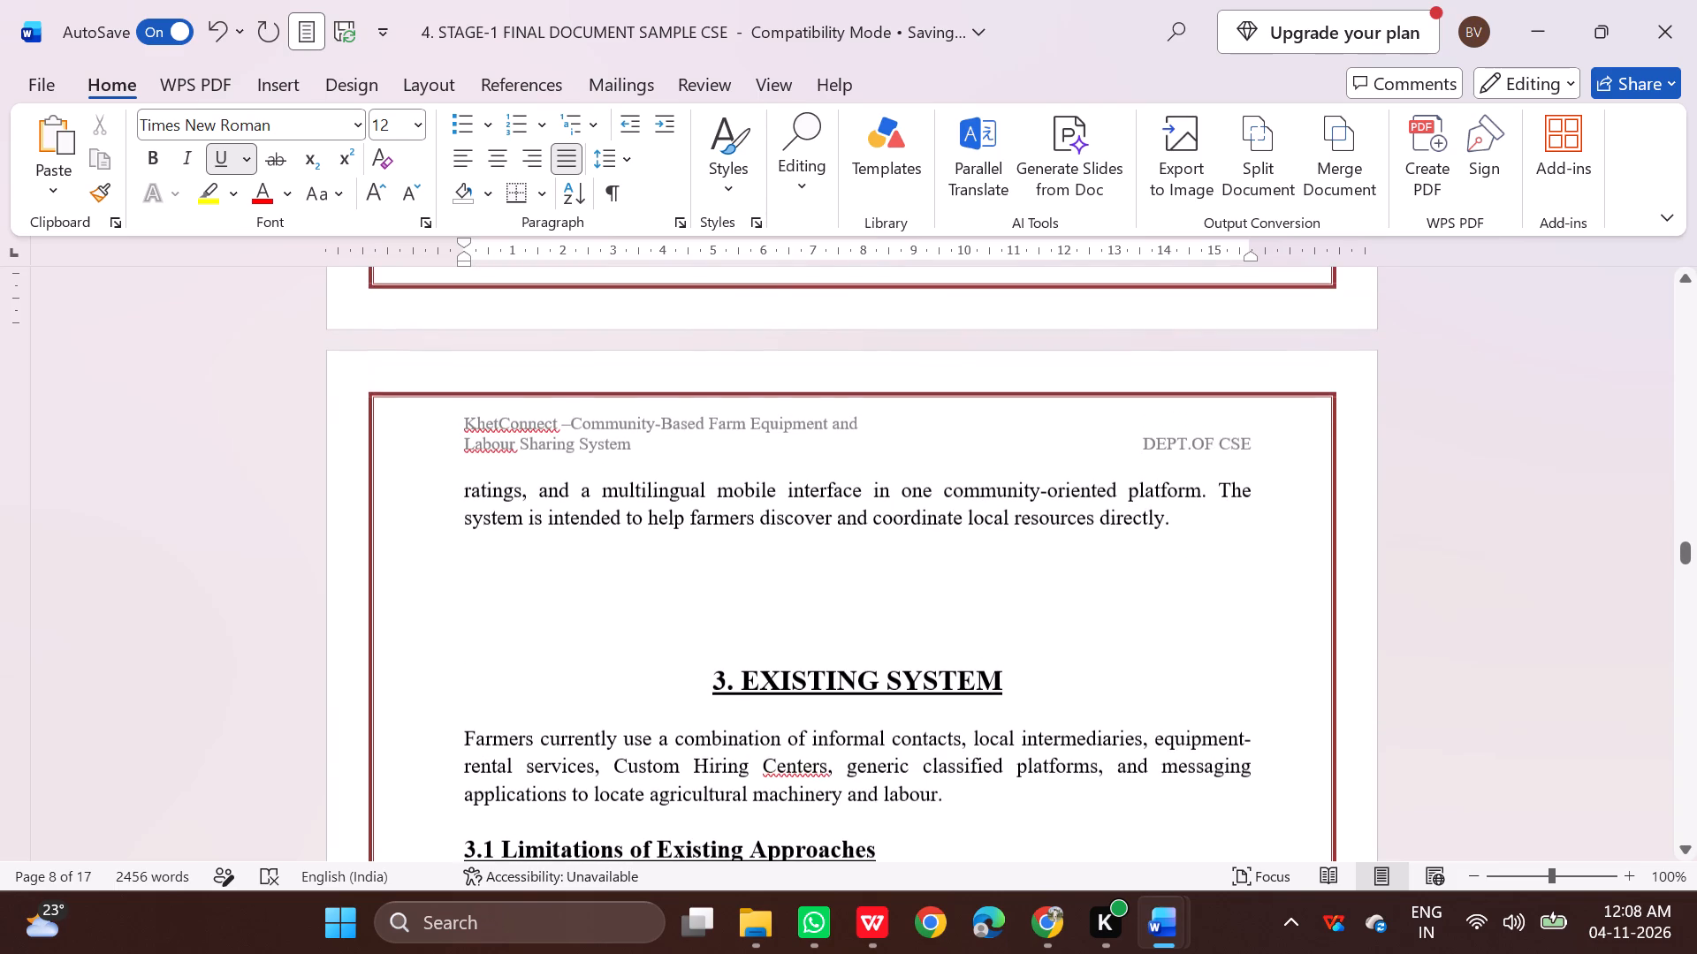
{"action": "scroll", "coordinate": [647, 583], "scroll_direction": "up", "scroll_amount": 12}
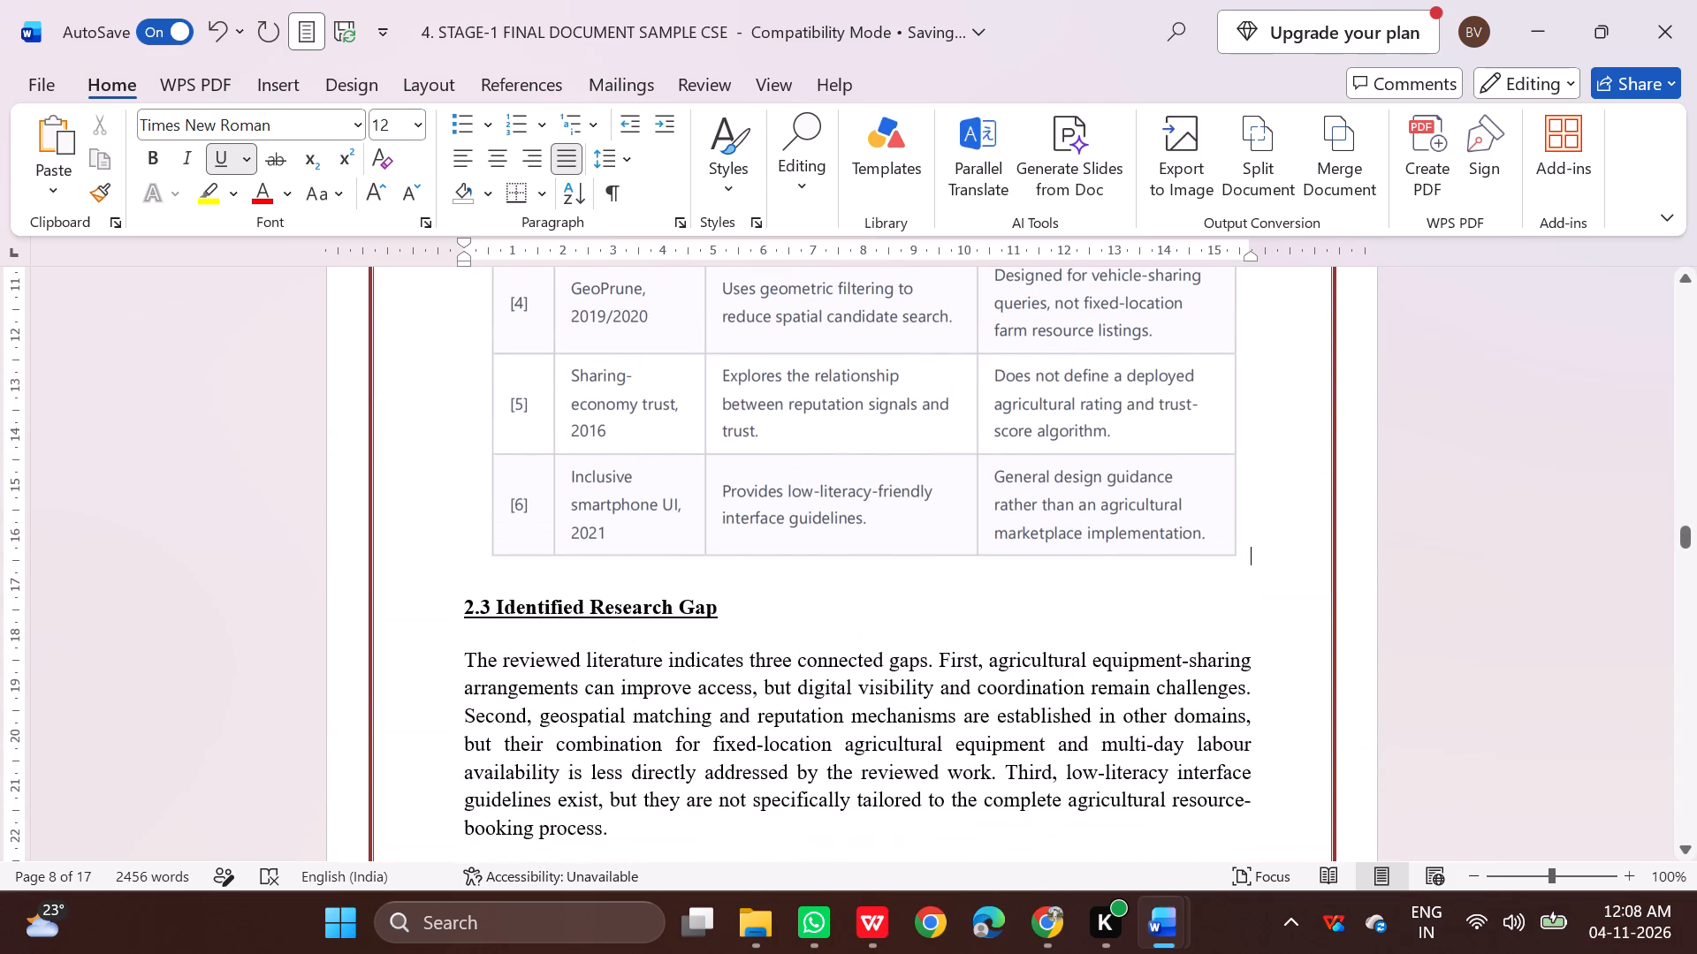
{"action": "scroll", "coordinate": [647, 583], "scroll_direction": "up", "scroll_amount": 14}
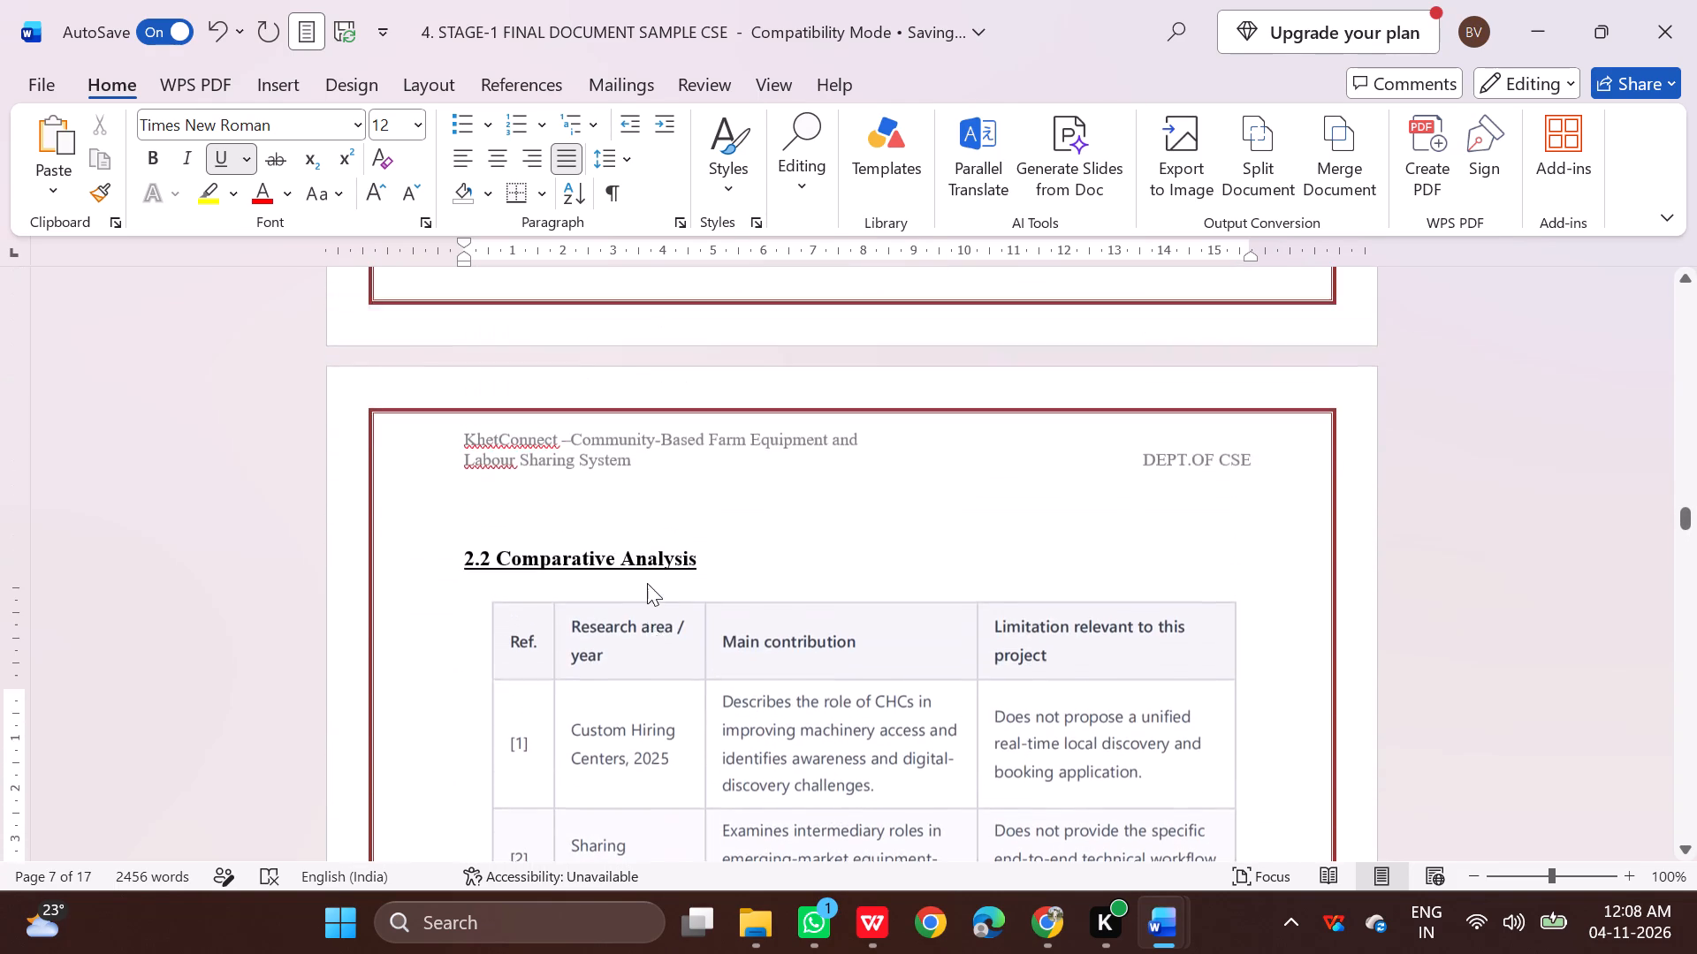
{"action": "scroll", "coordinate": [647, 583], "scroll_direction": "up", "scroll_amount": 10}
{"action": "scroll", "coordinate": [647, 583], "scroll_direction": "down", "scroll_amount": 15}
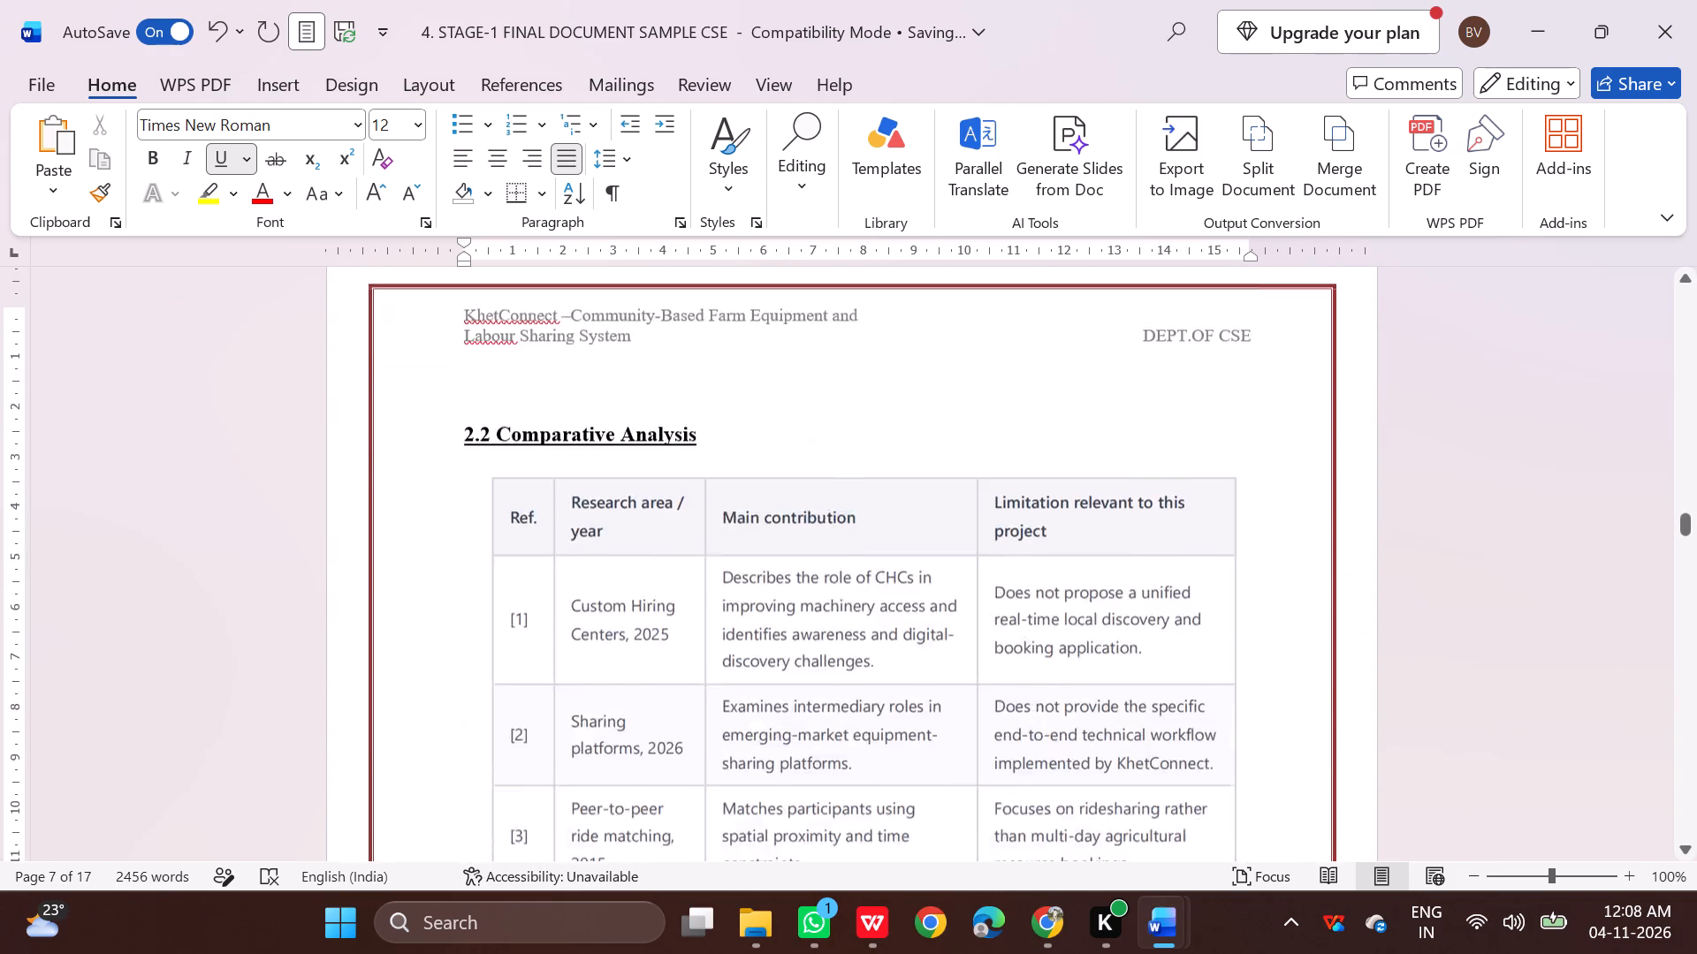
Add an empty line after the 4.3 Proposed Workflow diagram to push the 5. SYSTEM ARCHITECTURE heading onto the next page.
{"action": "scroll", "coordinate": [648, 584], "scroll_direction": "down", "scroll_amount": 20}
{"action": "scroll", "coordinate": [648, 584], "scroll_direction": "down", "scroll_amount": 20}
{"action": "scroll", "coordinate": [648, 584], "scroll_direction": "down", "scroll_amount": 11}
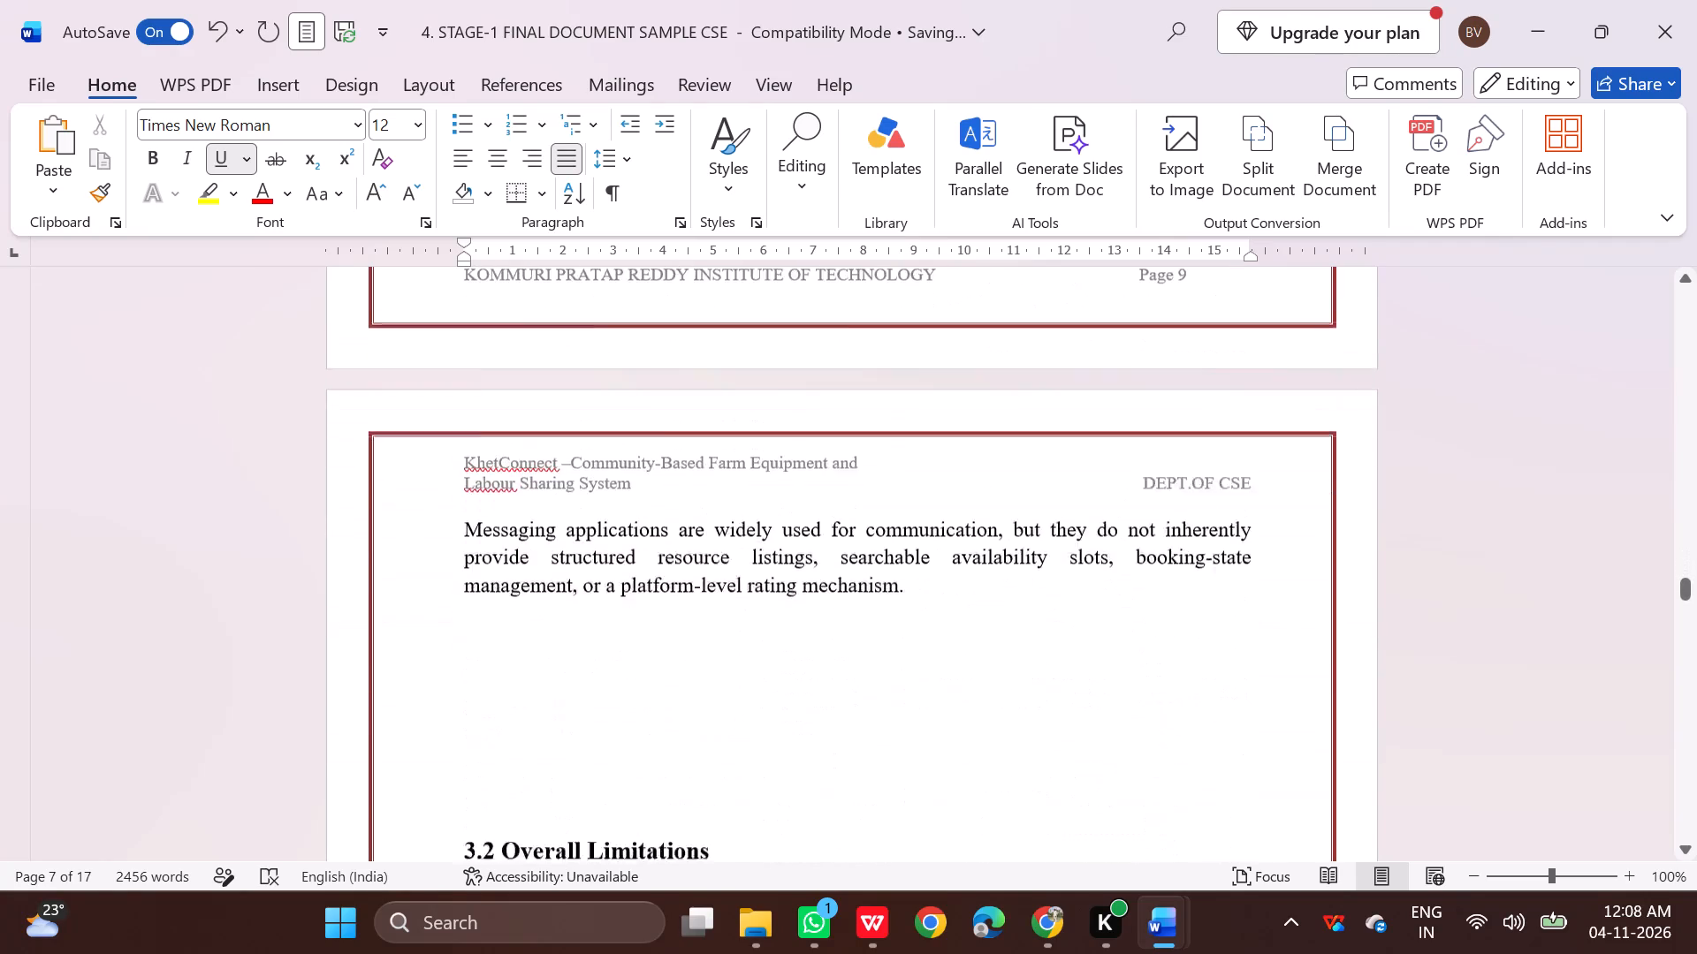
{"action": "scroll", "coordinate": [590, 647], "scroll_direction": "down", "scroll_amount": 16}
{"action": "scroll", "coordinate": [573, 630], "scroll_direction": "down", "scroll_amount": 13}
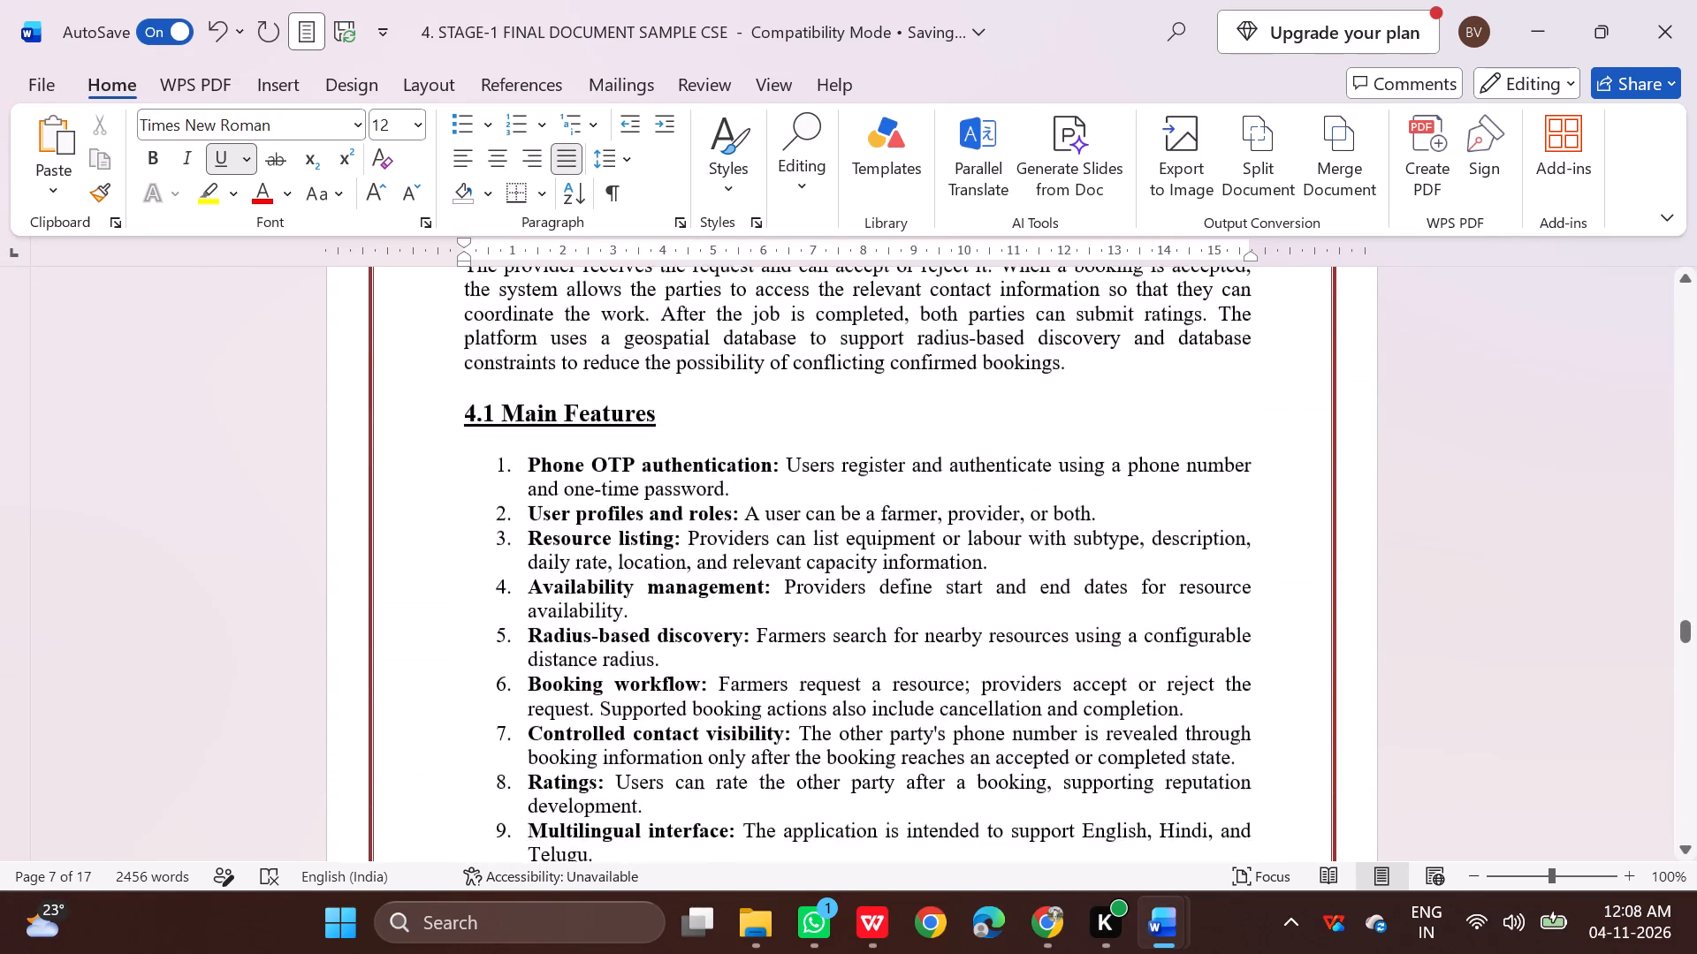
{"action": "scroll", "coordinate": [601, 617], "scroll_direction": "down", "scroll_amount": 18}
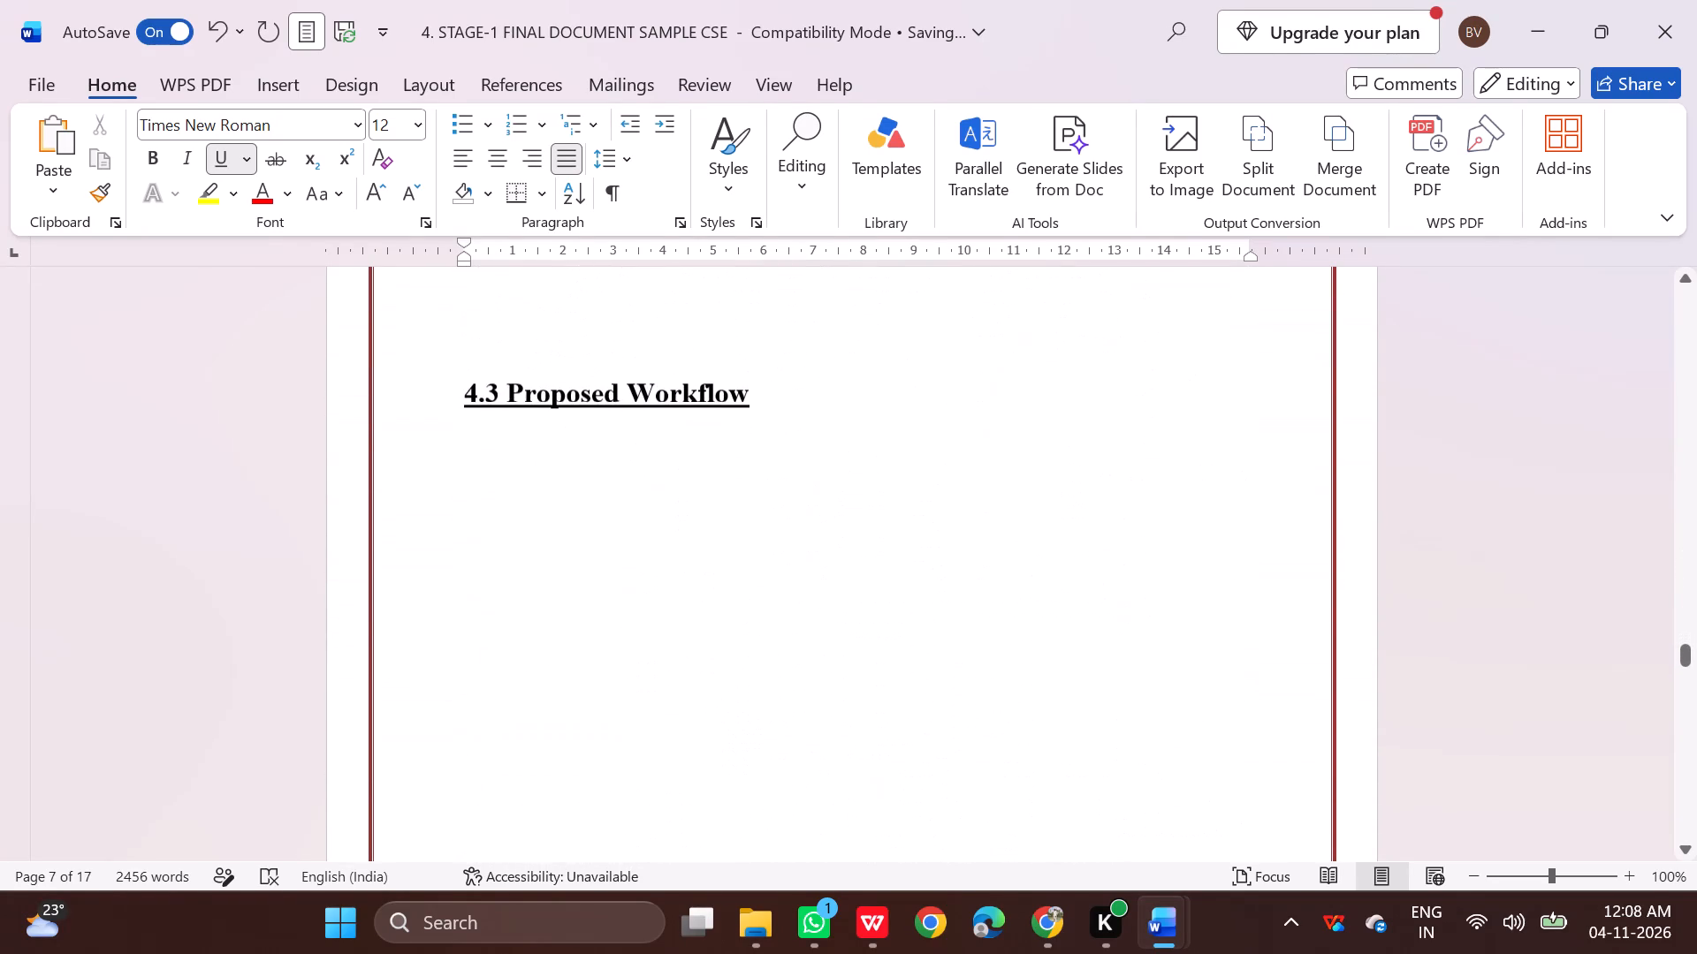
{"action": "scroll", "coordinate": [624, 604], "scroll_direction": "up", "scroll_amount": 2}
{"action": "scroll", "coordinate": [624, 604], "scroll_direction": "down", "scroll_amount": 19}
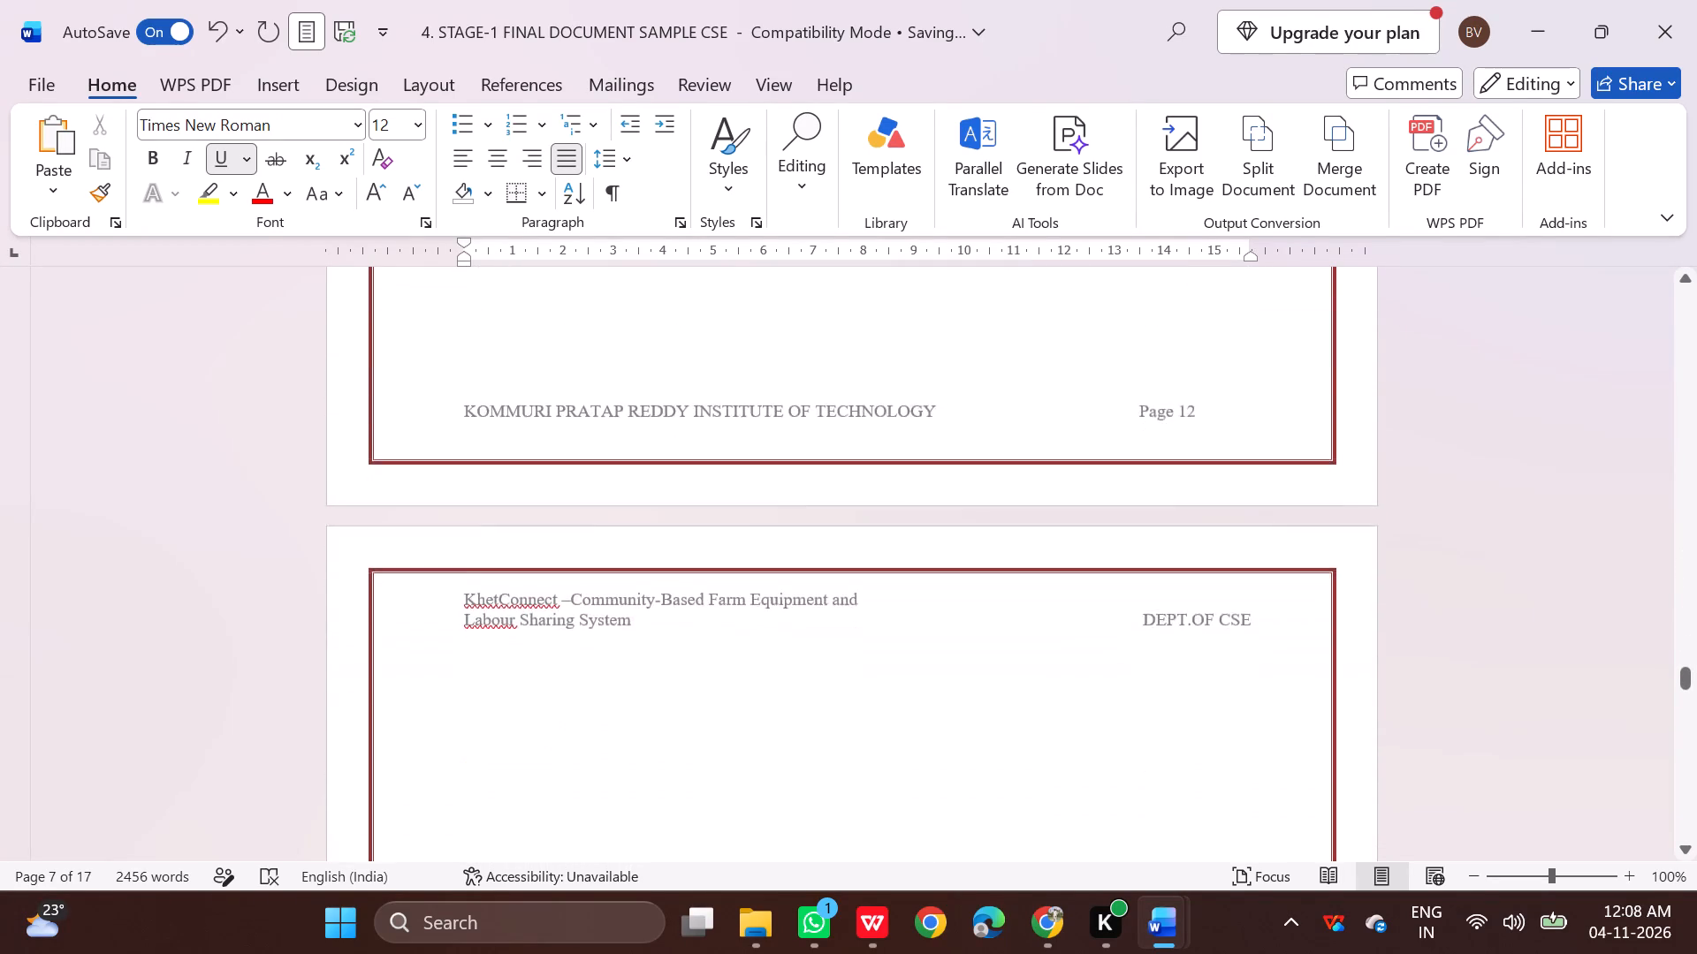
{"action": "scroll", "coordinate": [632, 602], "scroll_direction": "down", "scroll_amount": 20}
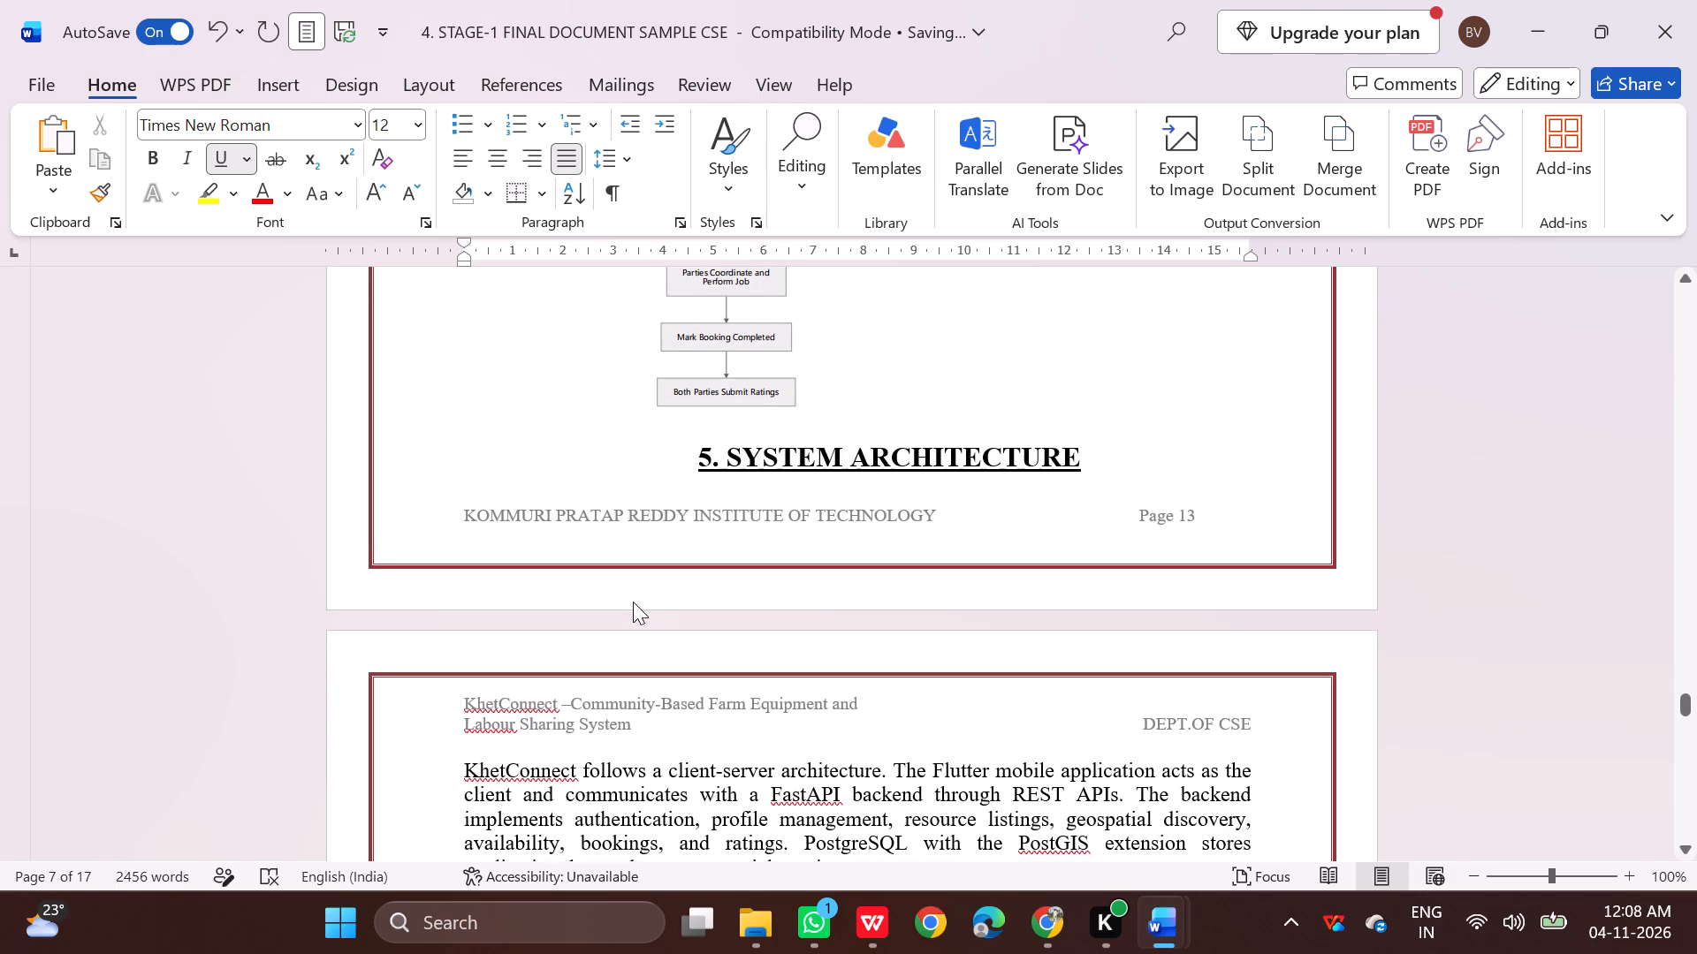
{"action": "left_click", "coordinate": [858, 393]}
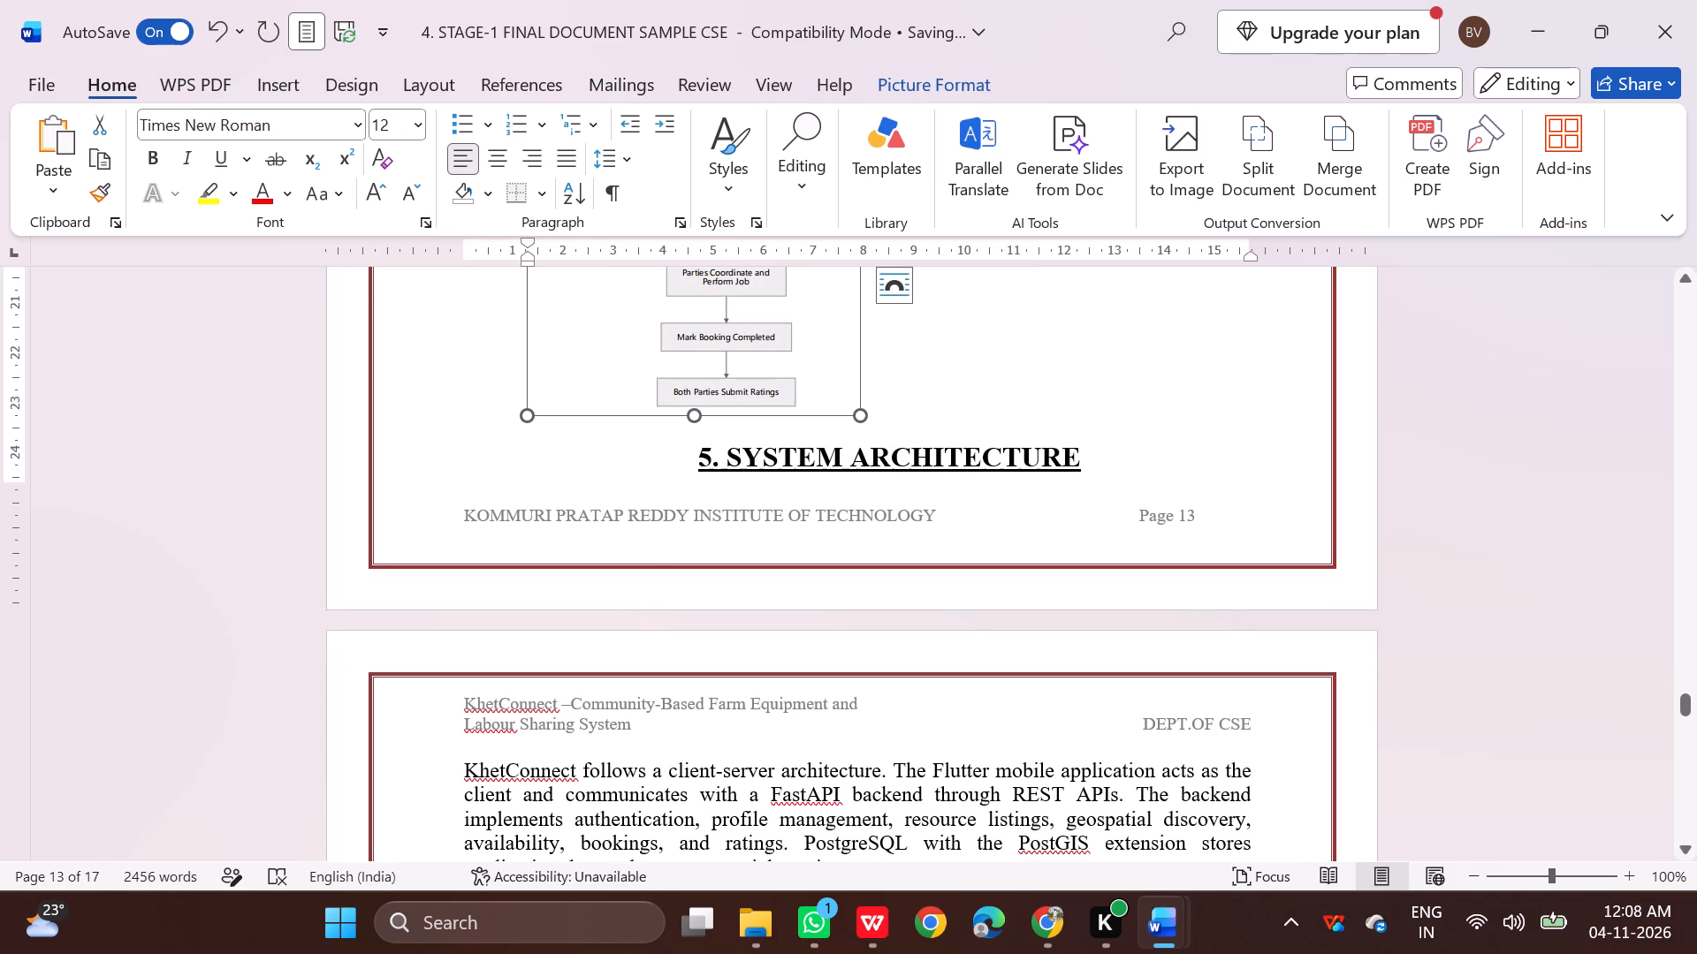
{"action": "left_click", "coordinate": [932, 413]}
{"action": "key", "text": "Return"}
{"action": "scroll", "coordinate": [963, 433], "scroll_direction": "down", "scroll_amount": 6}
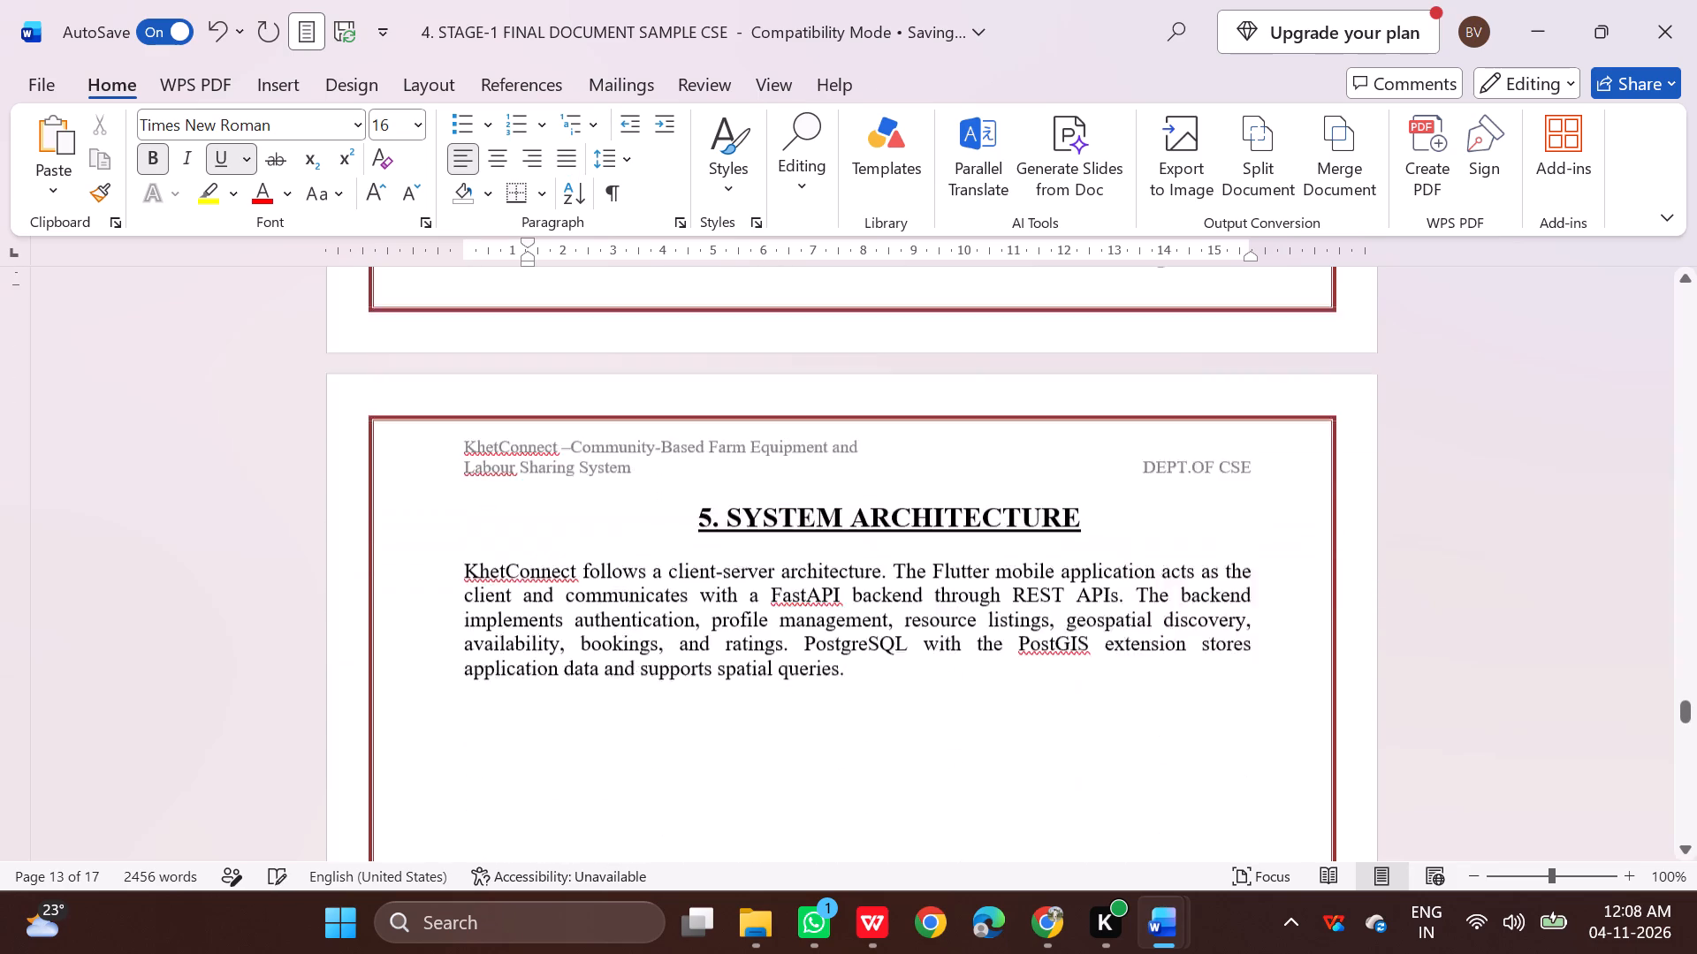
{"action": "scroll", "coordinate": [963, 433], "scroll_direction": "down", "scroll_amount": 6}
{"action": "scroll", "coordinate": [1079, 530], "scroll_direction": "up", "scroll_amount": 4}
{"action": "scroll", "coordinate": [969, 514], "scroll_direction": "up", "scroll_amount": 2}
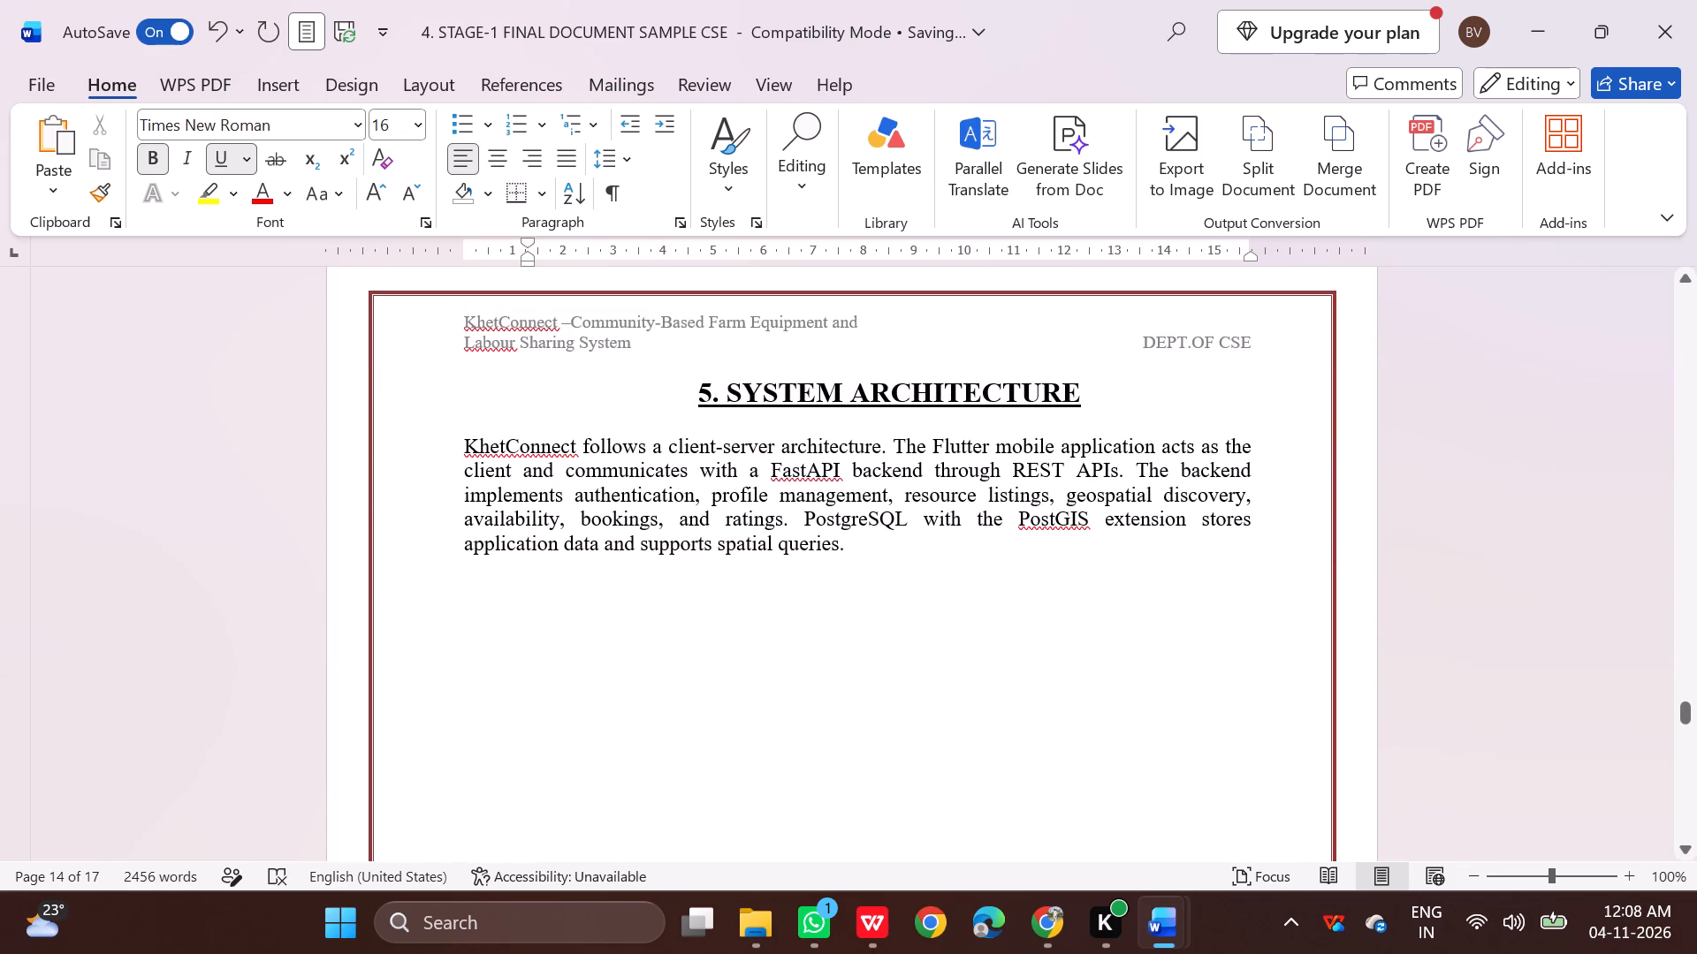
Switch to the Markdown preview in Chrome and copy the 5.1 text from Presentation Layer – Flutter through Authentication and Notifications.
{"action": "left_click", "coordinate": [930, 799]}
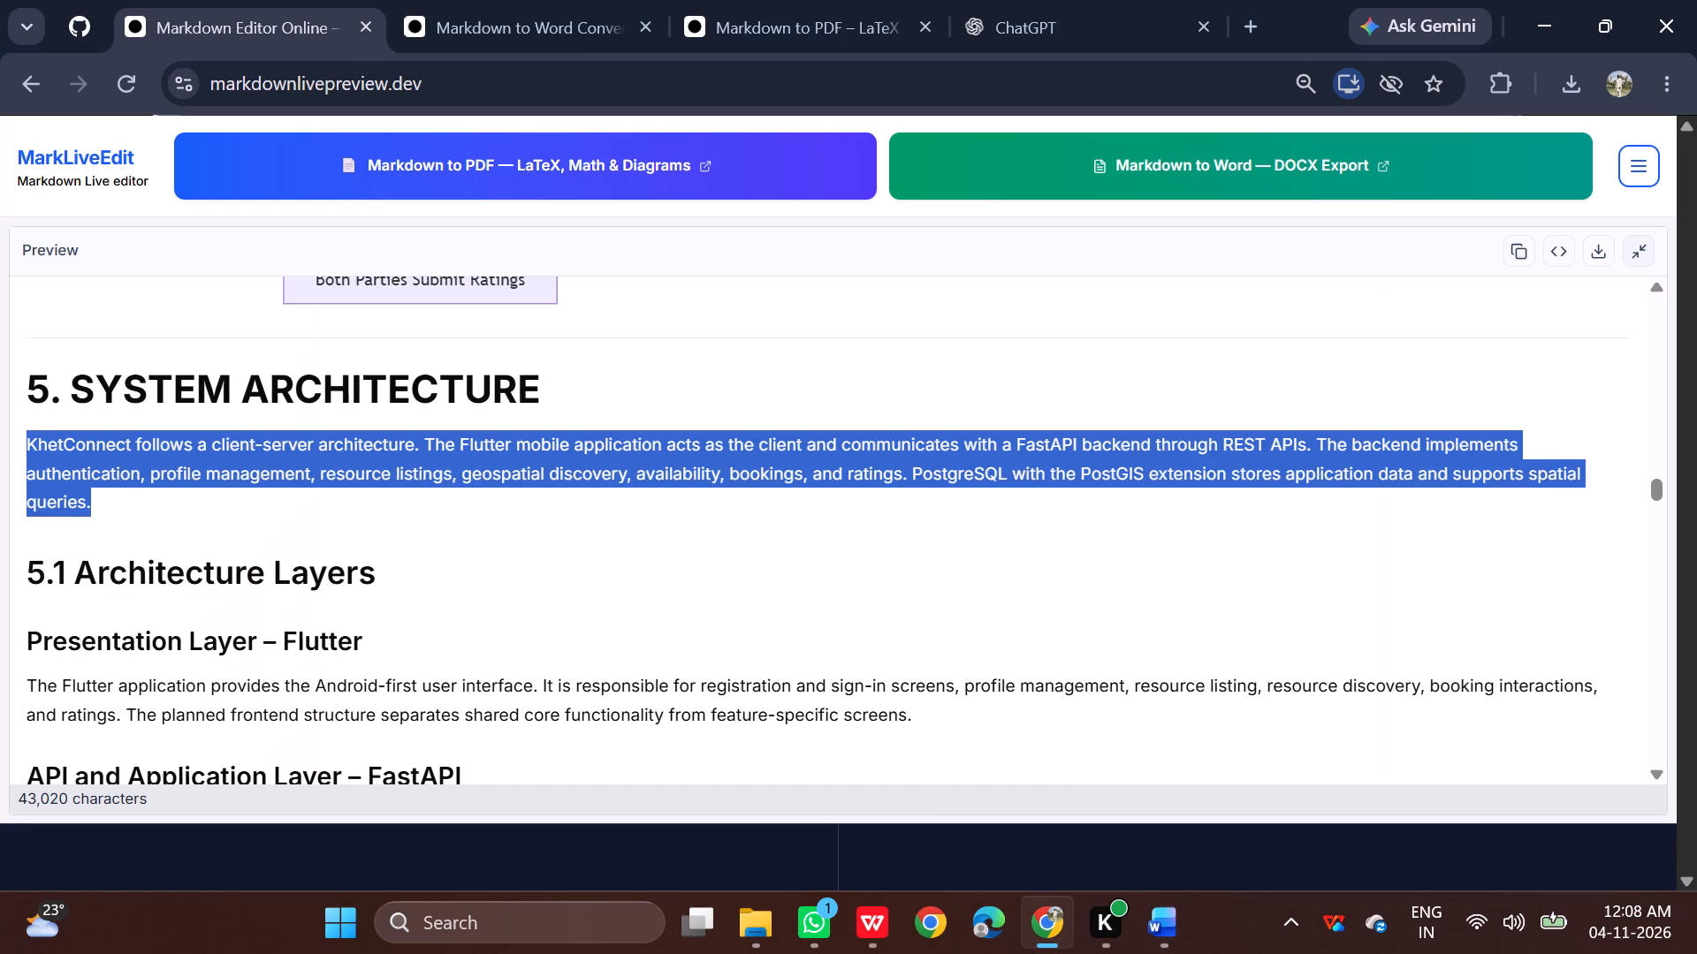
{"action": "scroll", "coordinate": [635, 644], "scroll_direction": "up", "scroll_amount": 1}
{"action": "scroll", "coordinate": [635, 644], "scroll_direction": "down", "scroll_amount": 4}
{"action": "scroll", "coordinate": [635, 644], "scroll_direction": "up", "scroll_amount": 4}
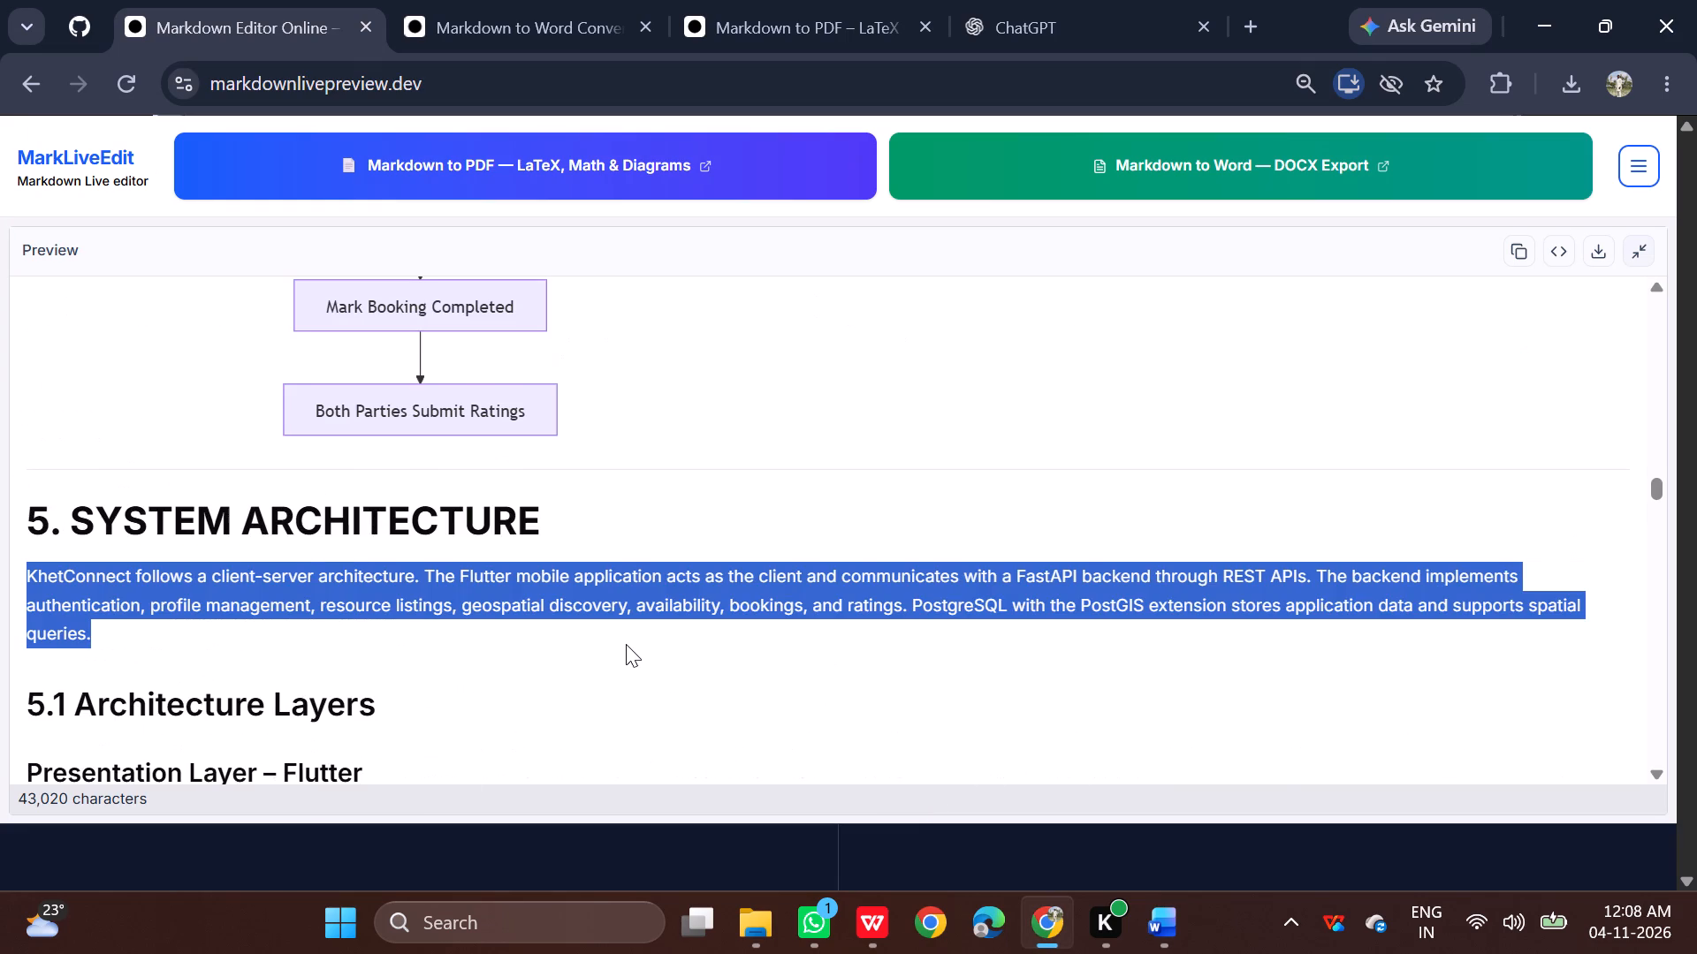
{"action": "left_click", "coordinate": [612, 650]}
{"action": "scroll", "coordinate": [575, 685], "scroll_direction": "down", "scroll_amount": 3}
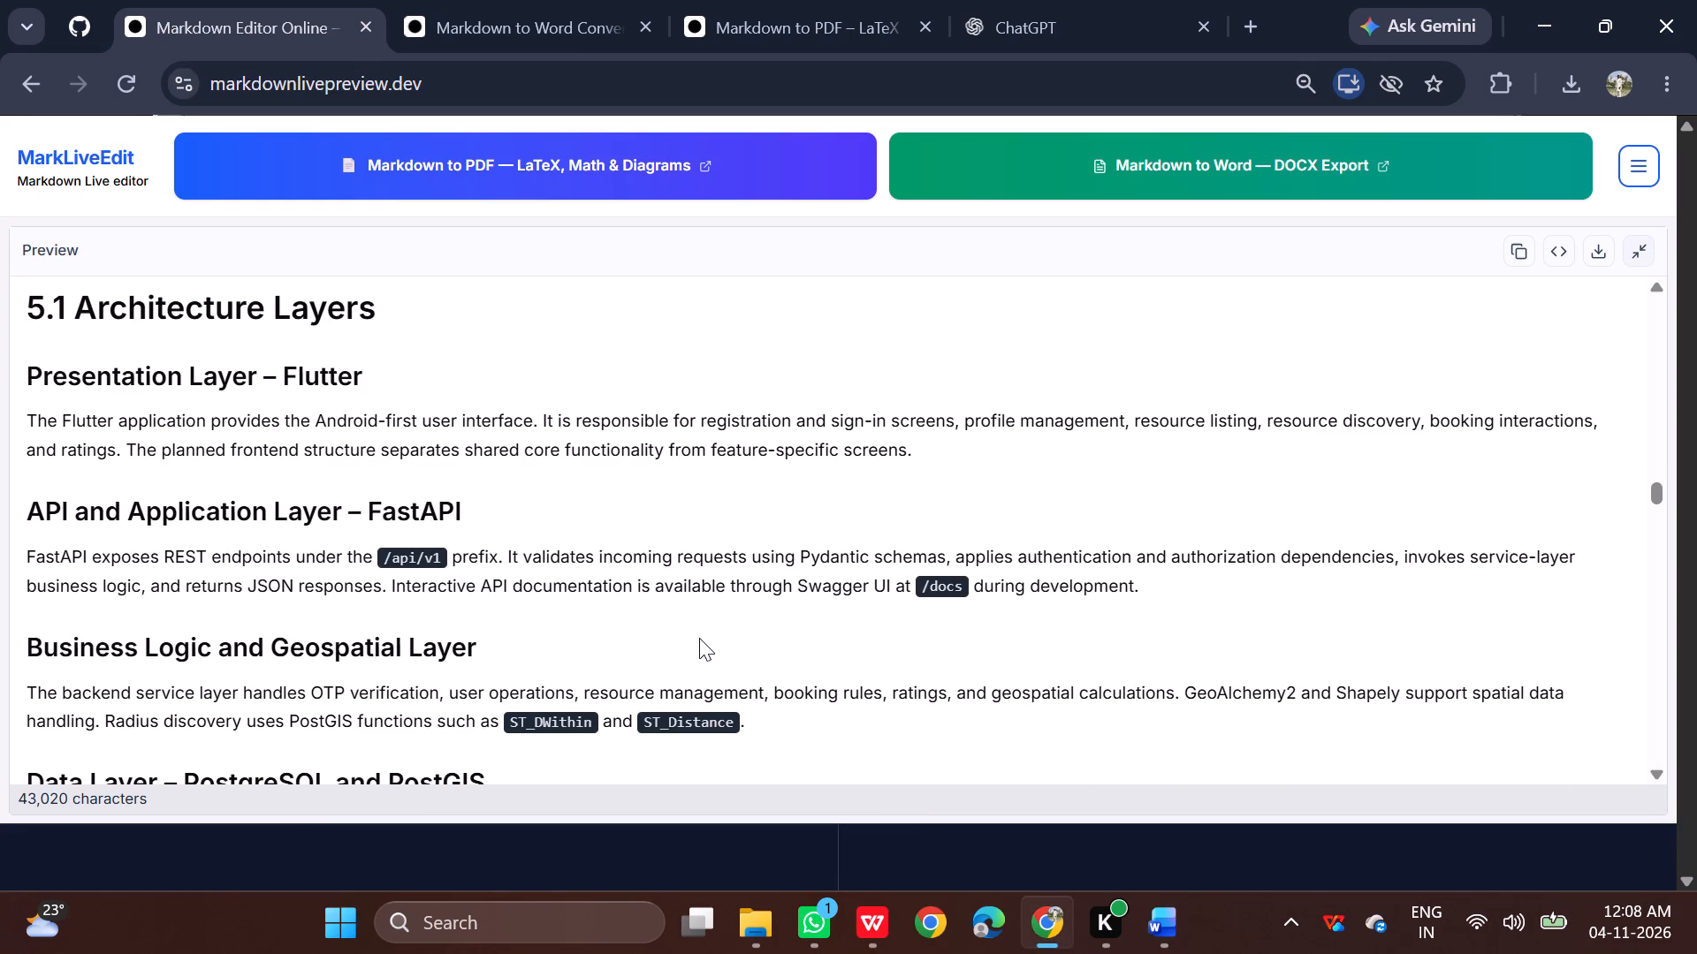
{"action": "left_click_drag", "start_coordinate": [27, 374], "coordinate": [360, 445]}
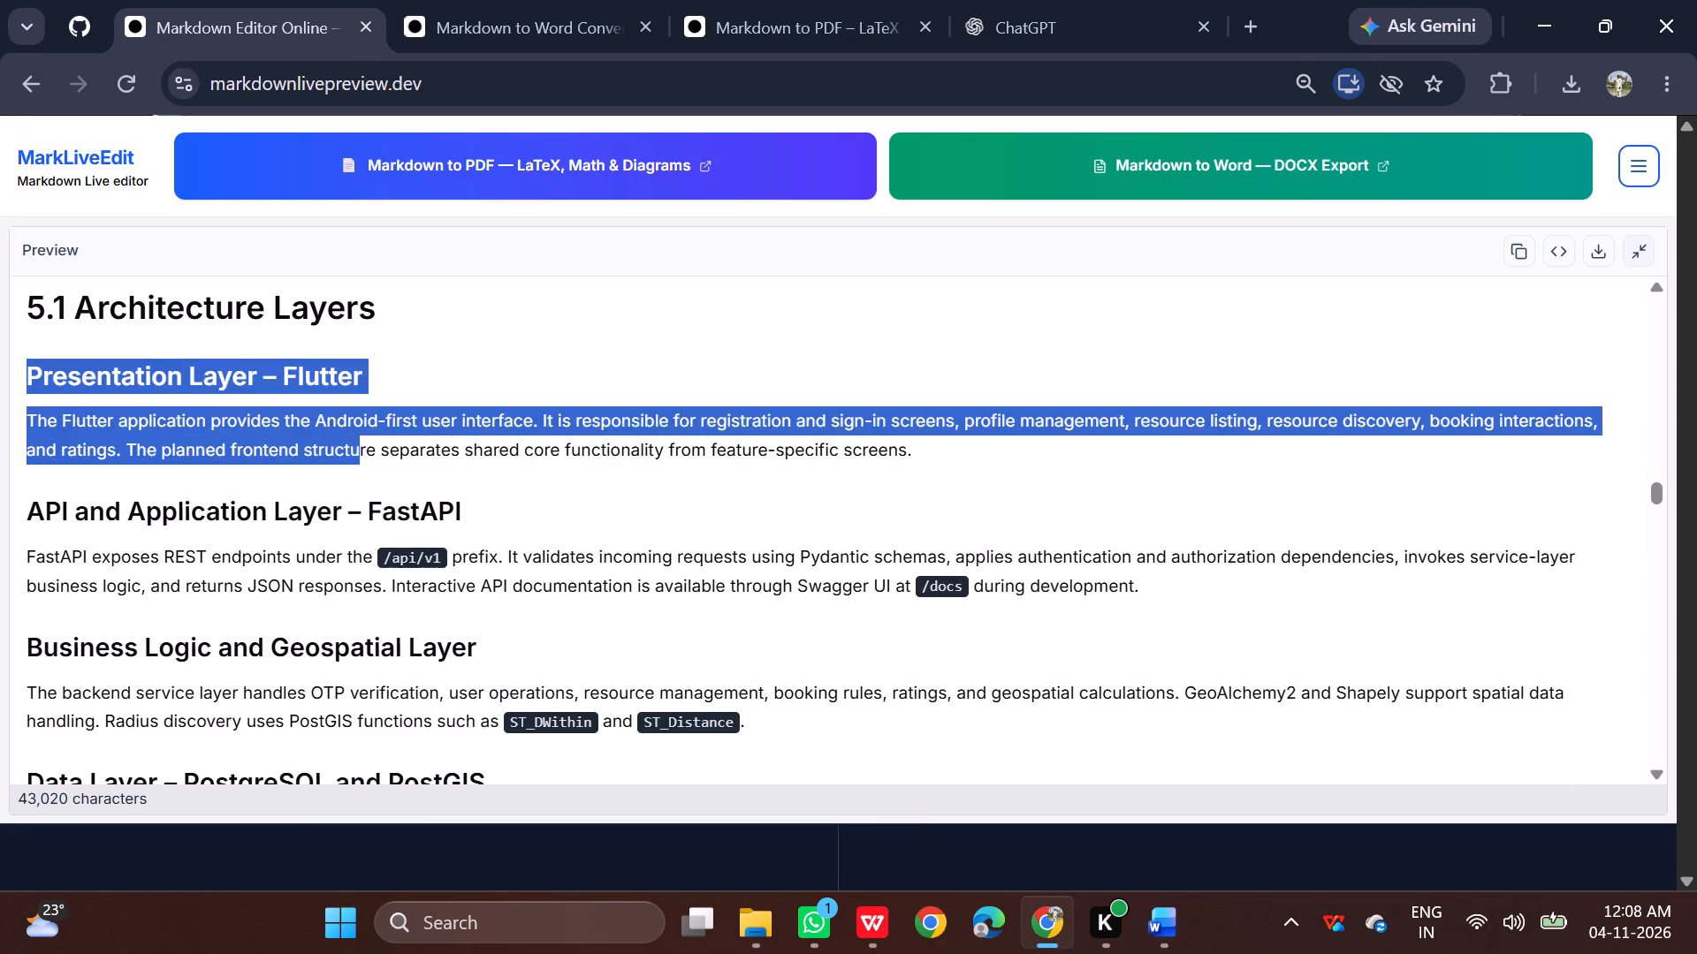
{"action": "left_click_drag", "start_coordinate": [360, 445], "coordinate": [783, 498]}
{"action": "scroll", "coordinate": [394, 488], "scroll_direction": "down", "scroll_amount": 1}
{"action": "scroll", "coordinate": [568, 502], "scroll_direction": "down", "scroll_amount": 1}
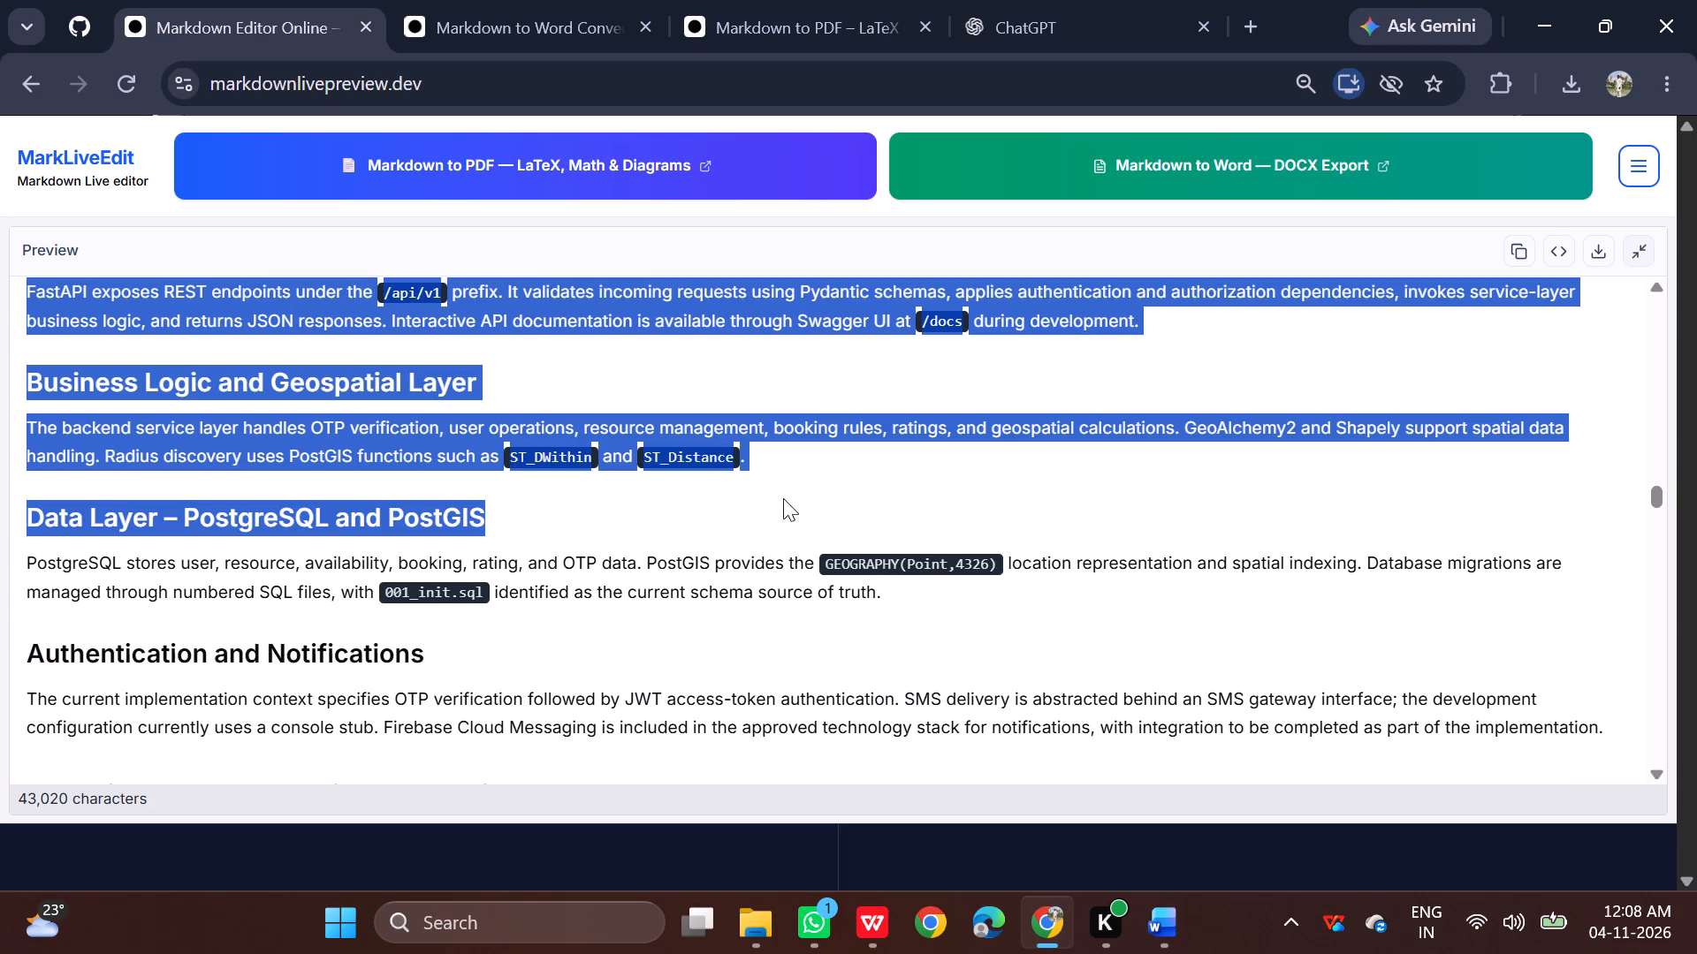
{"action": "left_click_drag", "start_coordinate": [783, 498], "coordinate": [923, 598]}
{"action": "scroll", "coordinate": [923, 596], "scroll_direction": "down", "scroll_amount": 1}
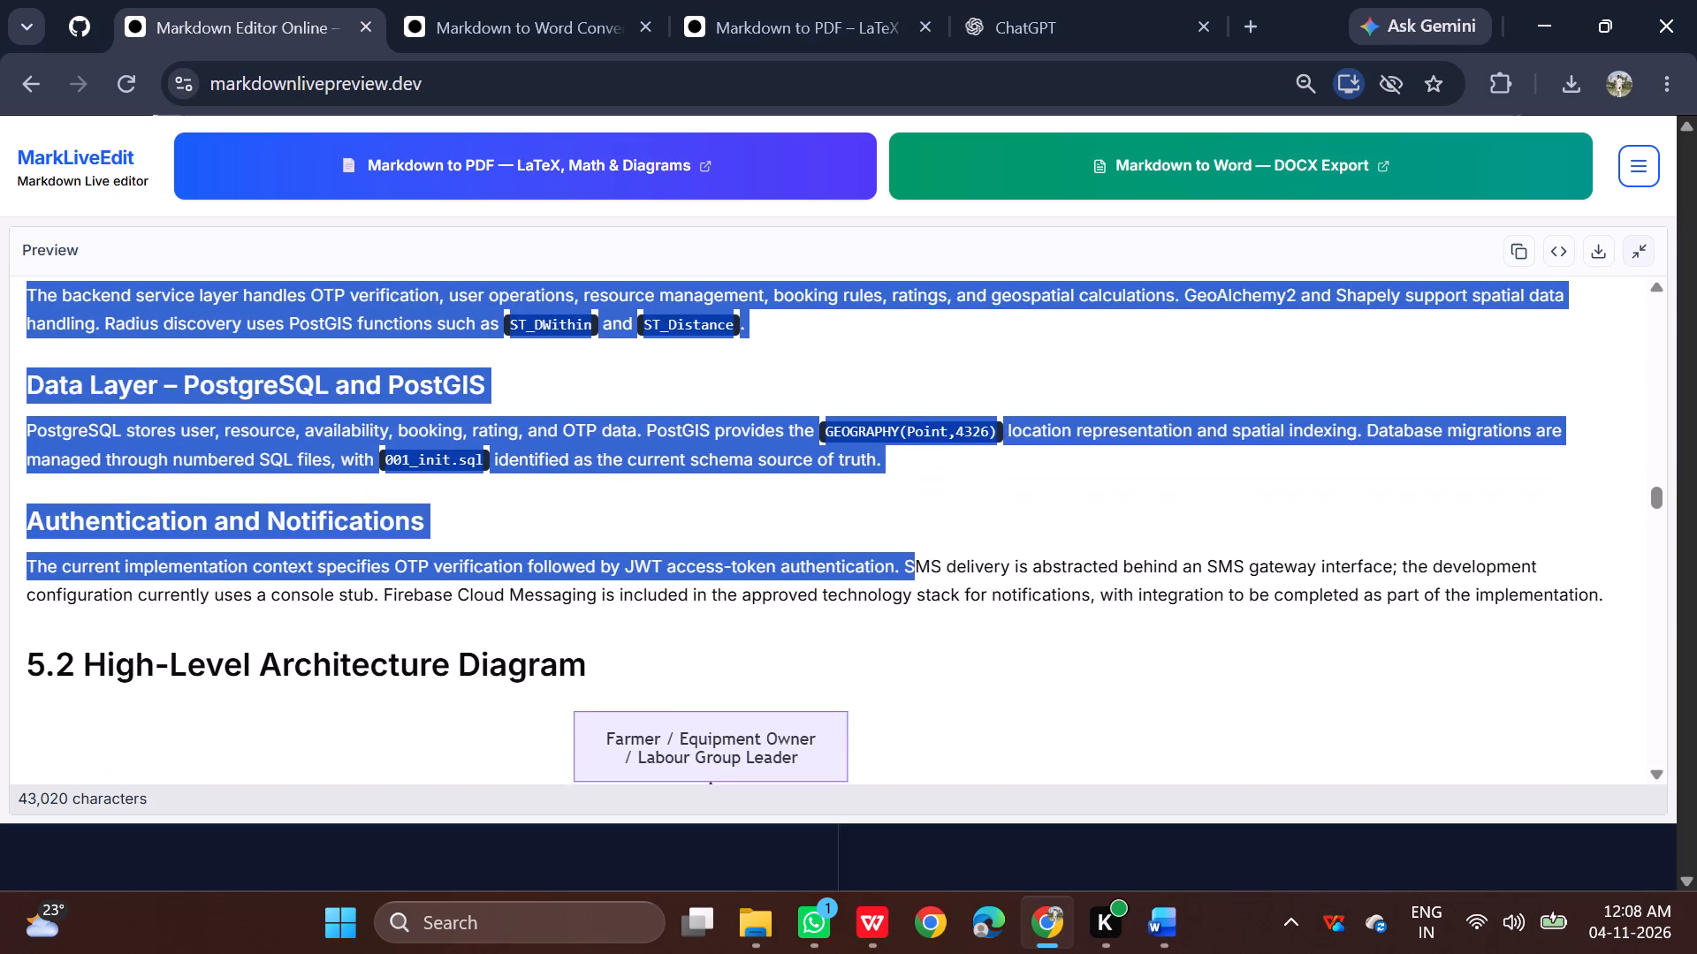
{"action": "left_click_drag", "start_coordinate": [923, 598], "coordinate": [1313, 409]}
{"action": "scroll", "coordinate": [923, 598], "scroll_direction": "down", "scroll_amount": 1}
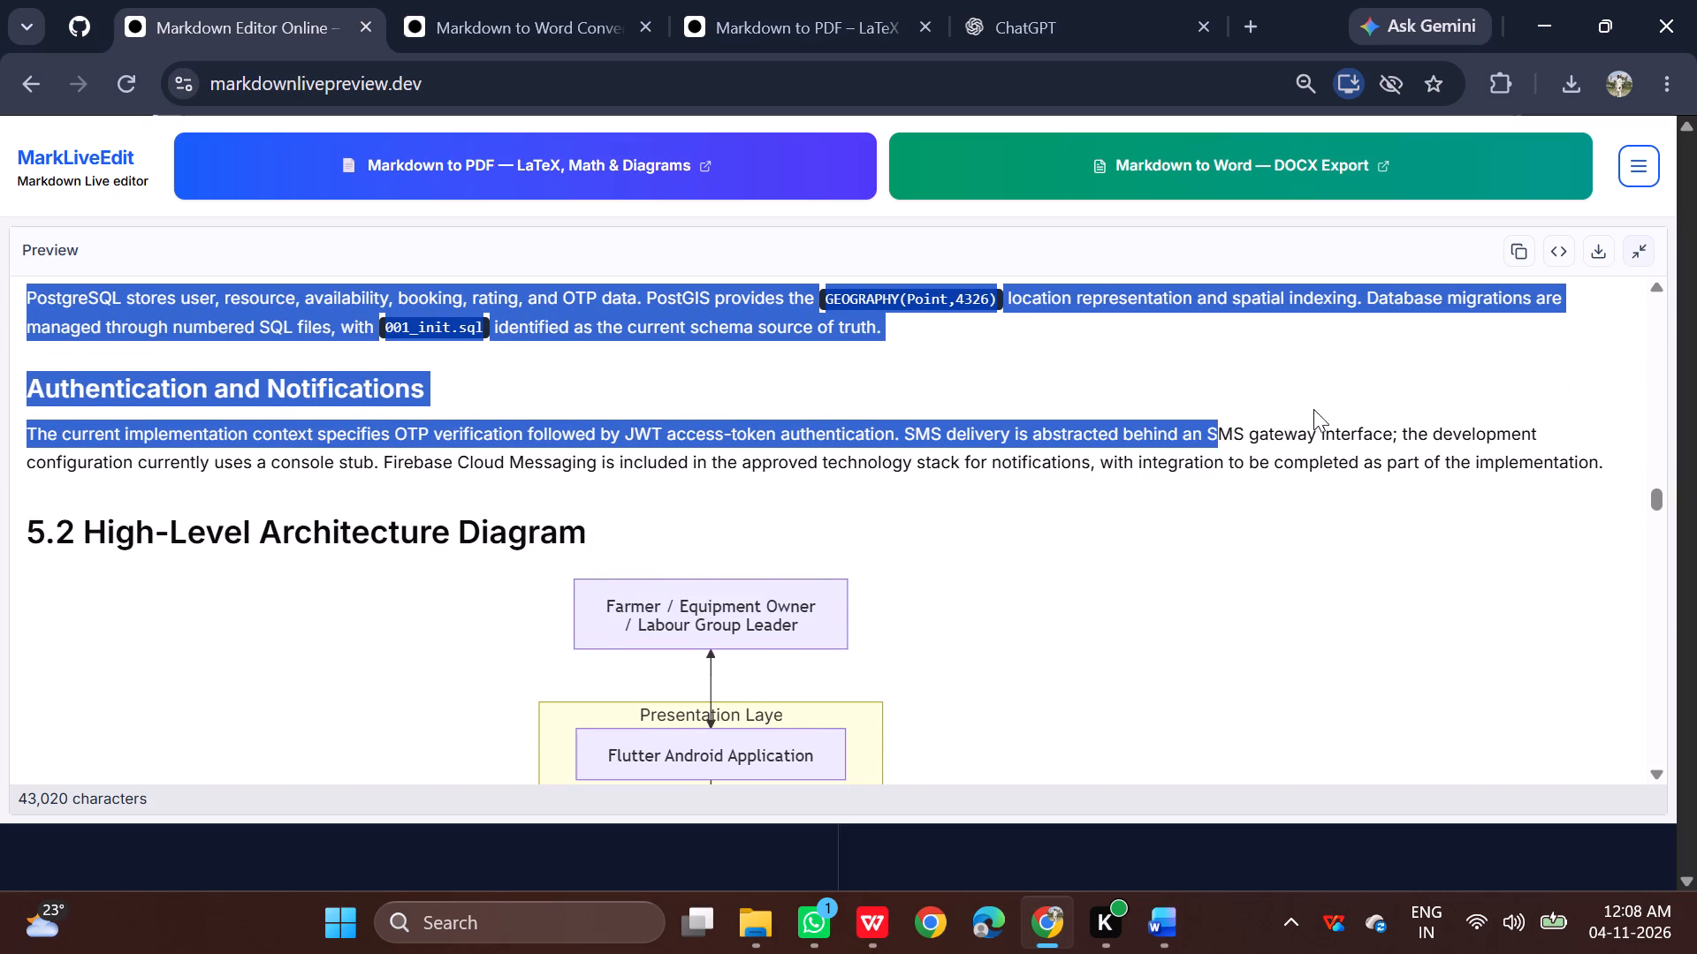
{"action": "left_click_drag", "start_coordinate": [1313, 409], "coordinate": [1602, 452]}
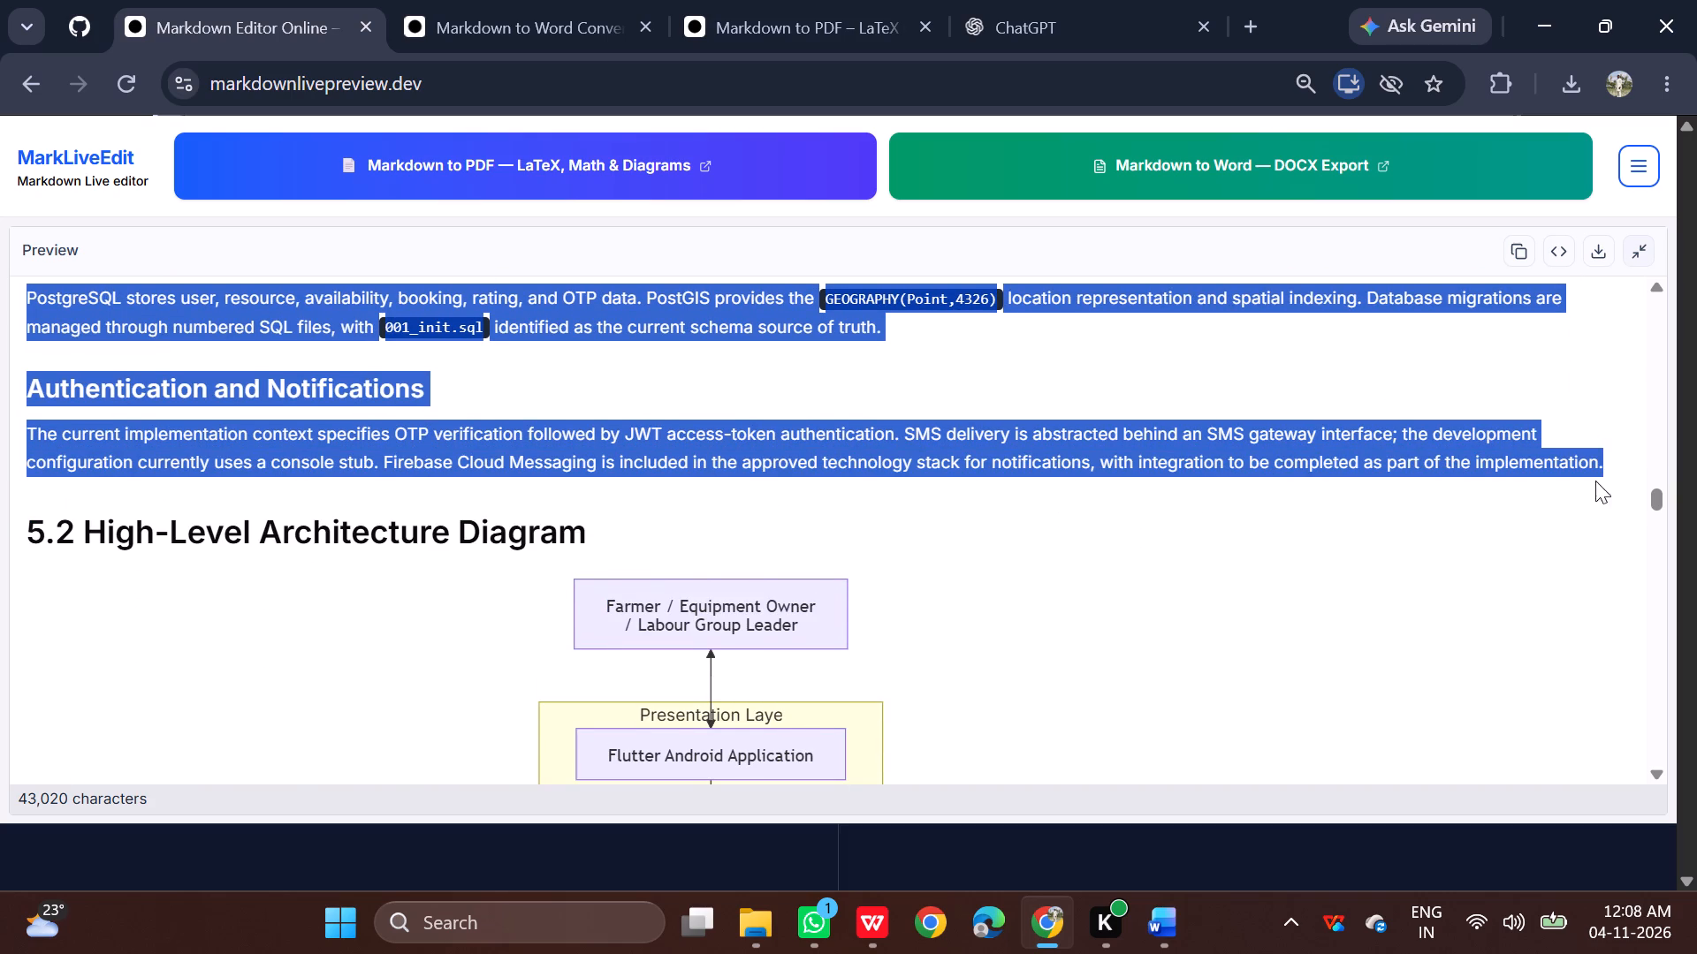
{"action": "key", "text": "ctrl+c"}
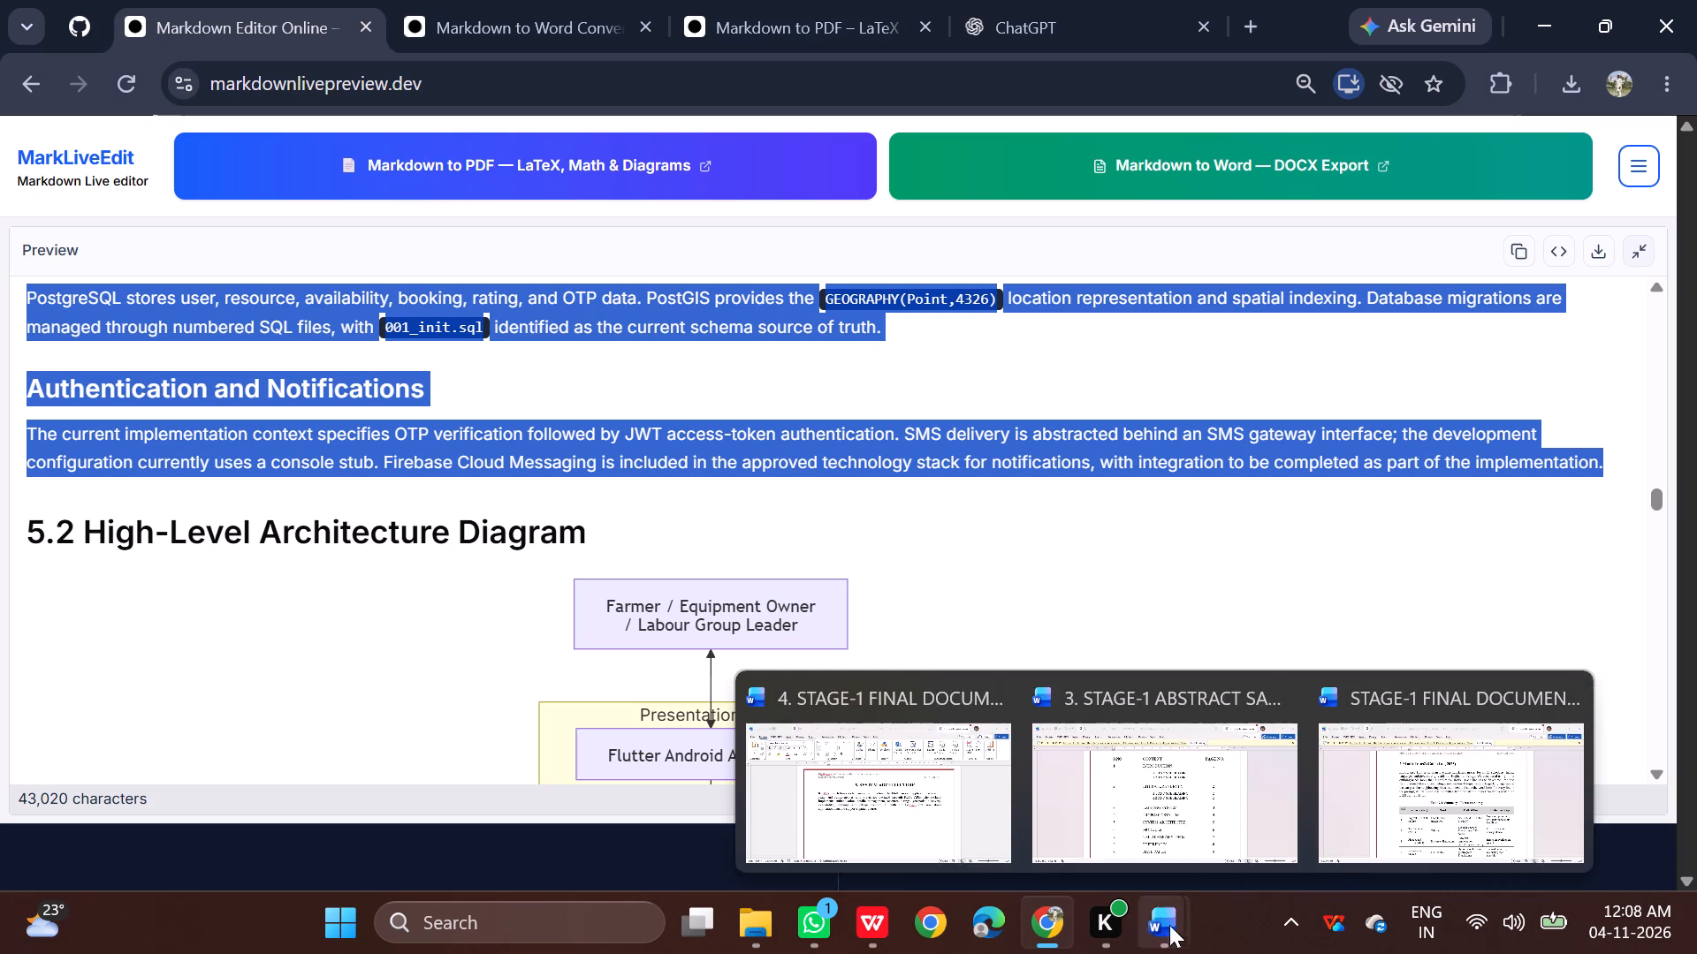
Switch to the Word report and place the cursor at the end of the 5. SYSTEM ARCHITECTURE paragraph.
{"action": "left_click", "coordinate": [956, 840]}
{"action": "left_click", "coordinate": [902, 540]}
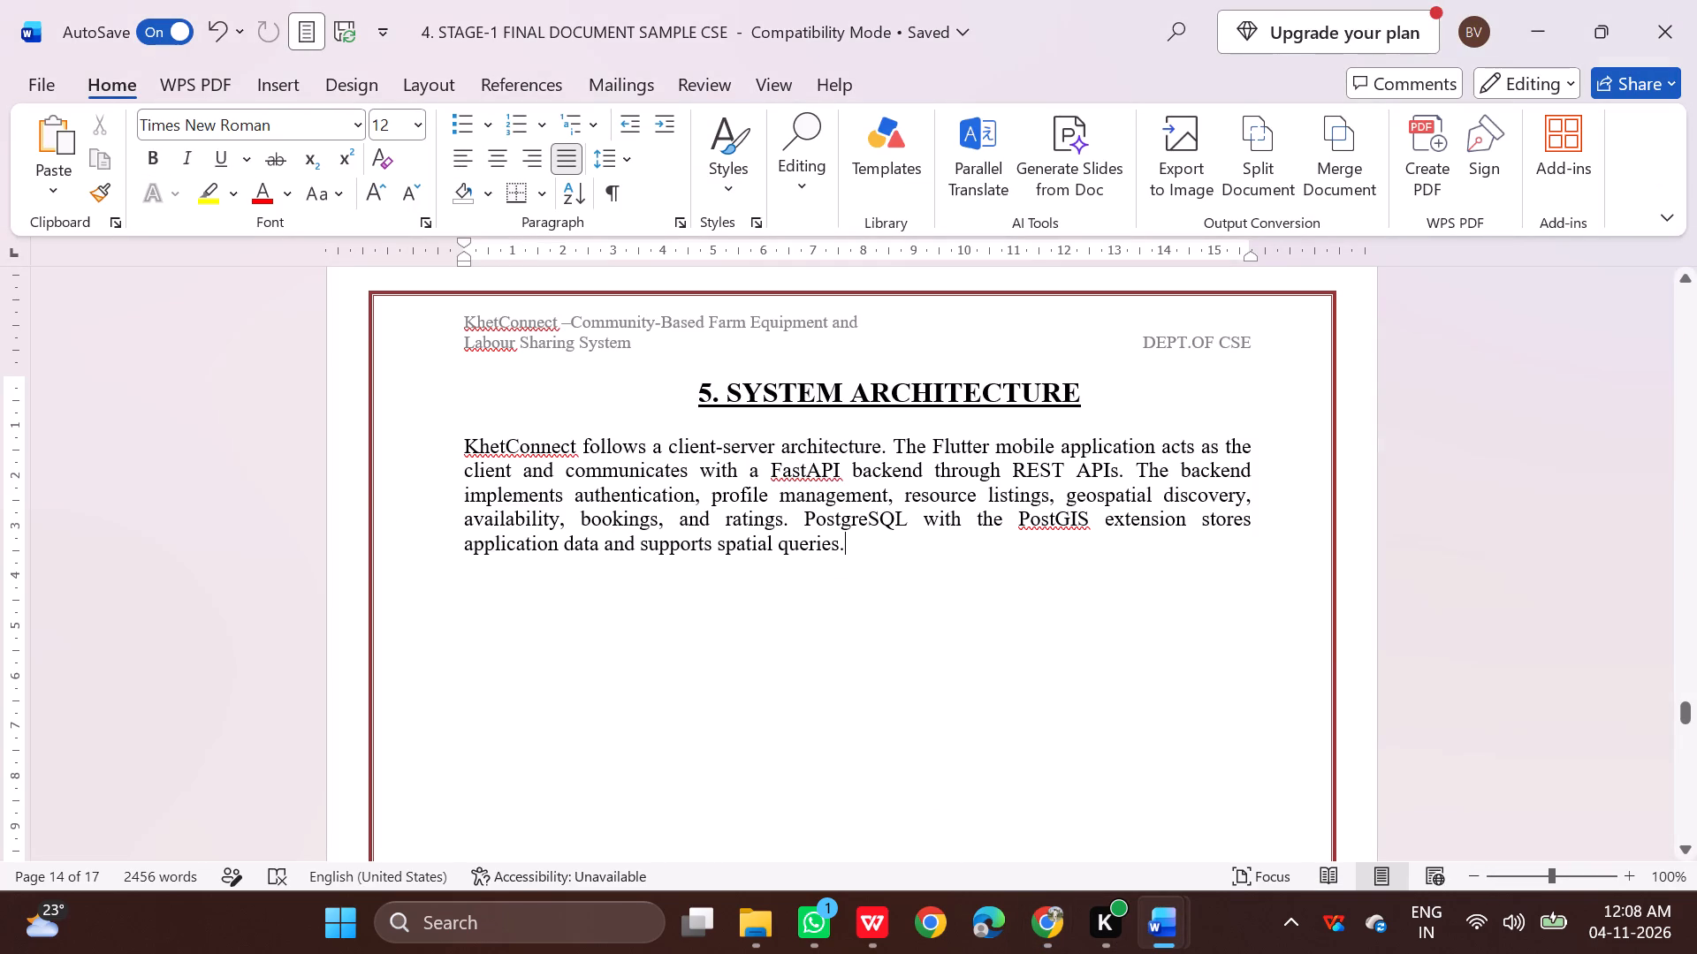
Return to the Markdown preview in Chrome and copy the still-selected 5.1 Architecture Layers text again.
{"action": "left_click", "coordinate": [1051, 936]}
{"action": "scroll", "coordinate": [714, 685], "scroll_direction": "up", "scroll_amount": 10}
{"action": "scroll", "coordinate": [689, 652], "scroll_direction": "down", "scroll_amount": 2}
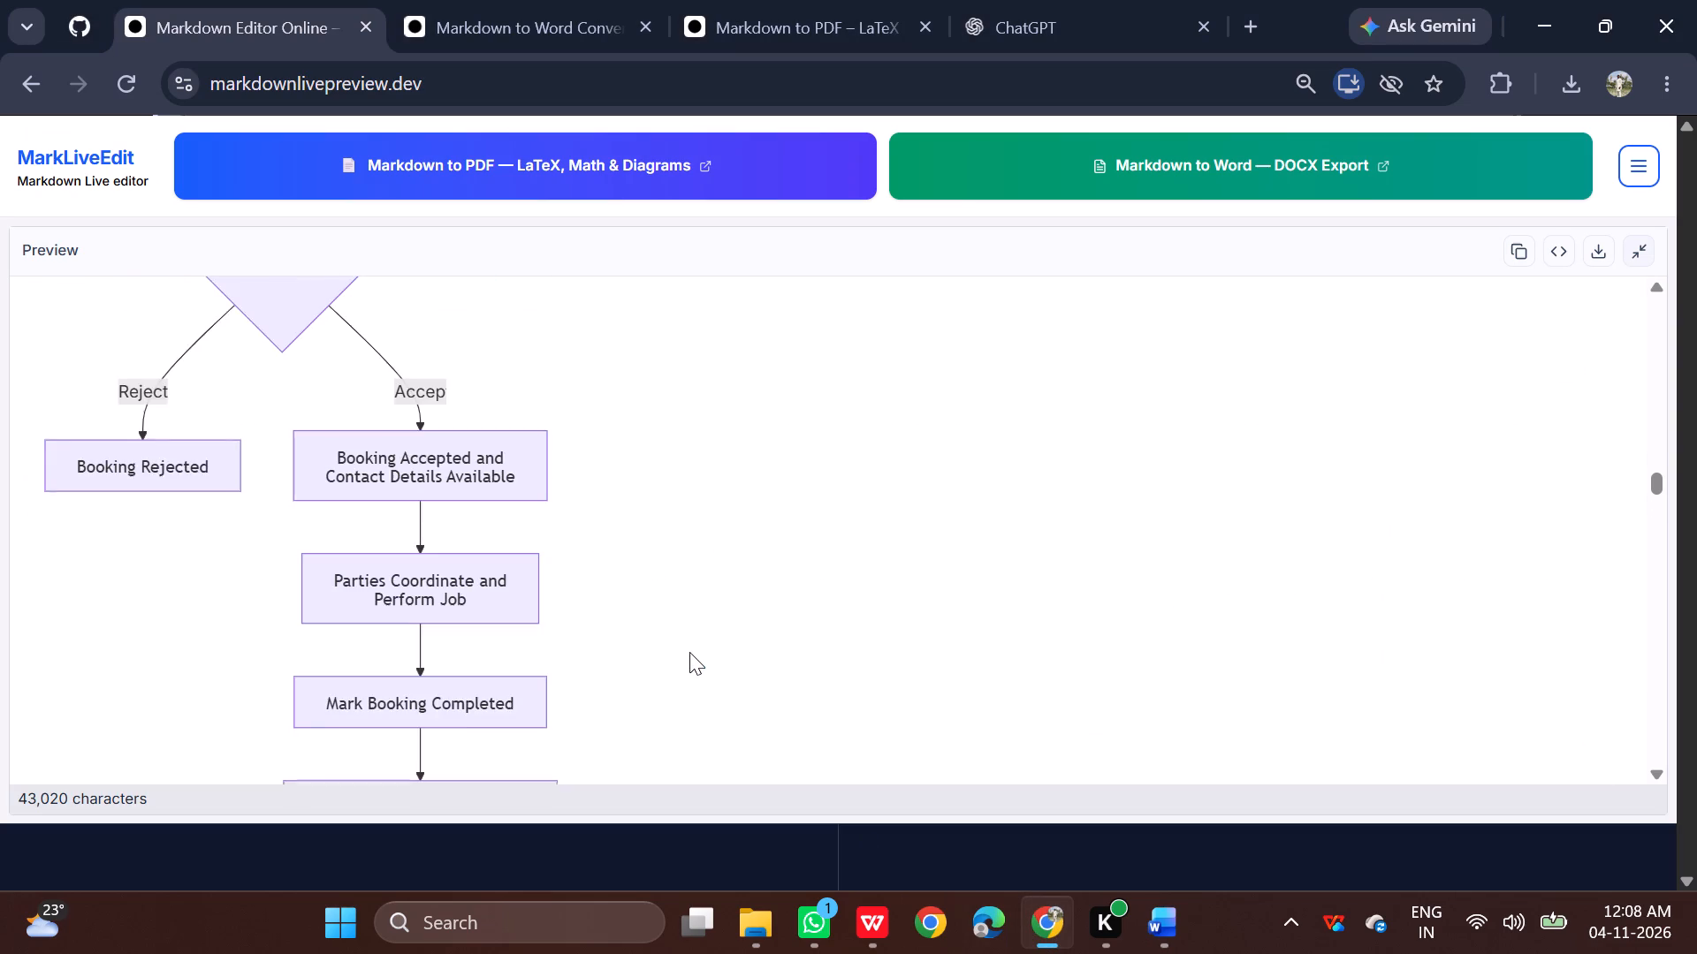
{"action": "scroll", "coordinate": [689, 652], "scroll_direction": "down", "scroll_amount": 4}
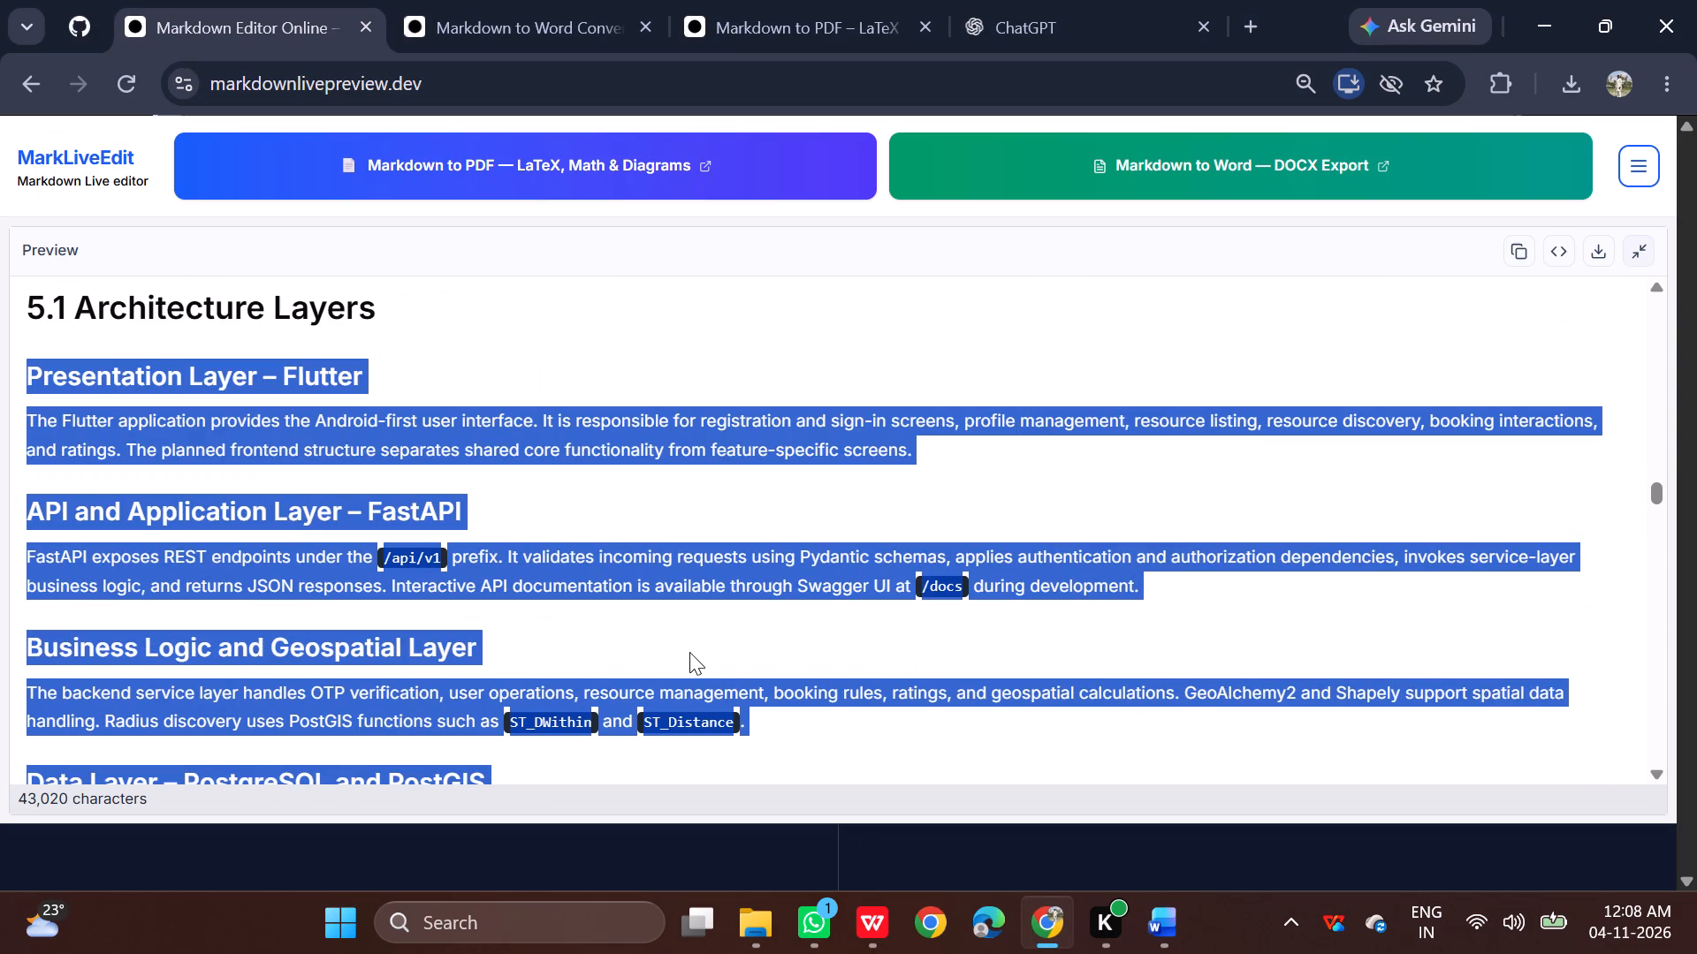
{"action": "key", "text": "ctrl+c"}
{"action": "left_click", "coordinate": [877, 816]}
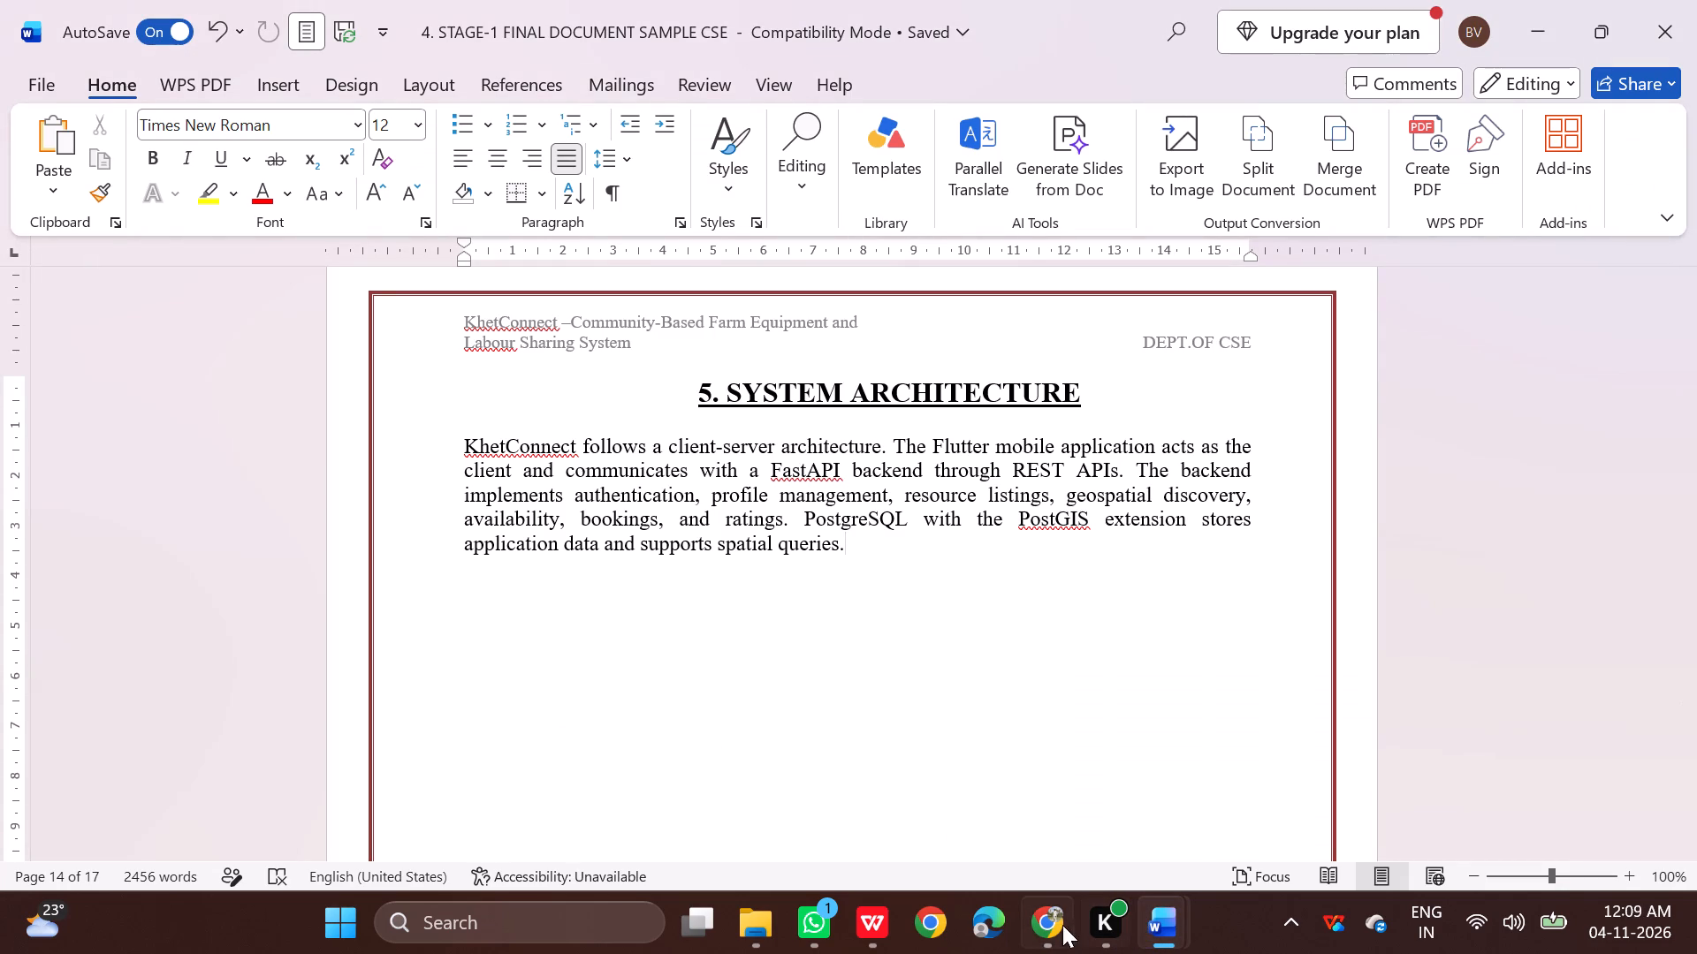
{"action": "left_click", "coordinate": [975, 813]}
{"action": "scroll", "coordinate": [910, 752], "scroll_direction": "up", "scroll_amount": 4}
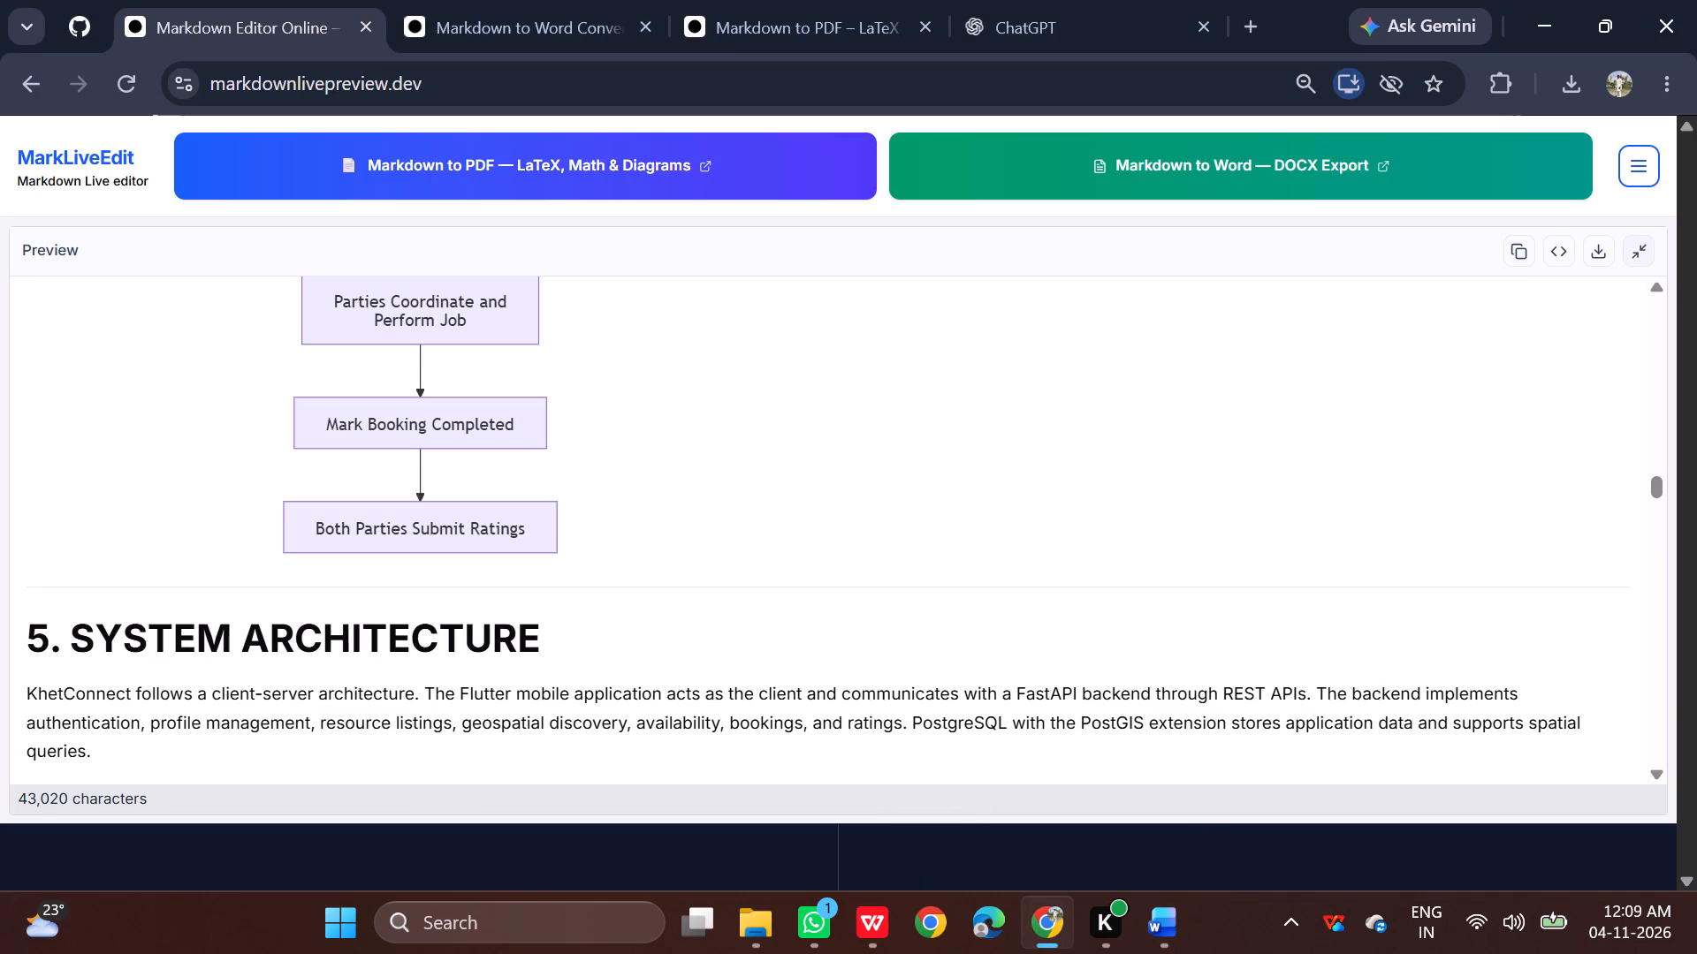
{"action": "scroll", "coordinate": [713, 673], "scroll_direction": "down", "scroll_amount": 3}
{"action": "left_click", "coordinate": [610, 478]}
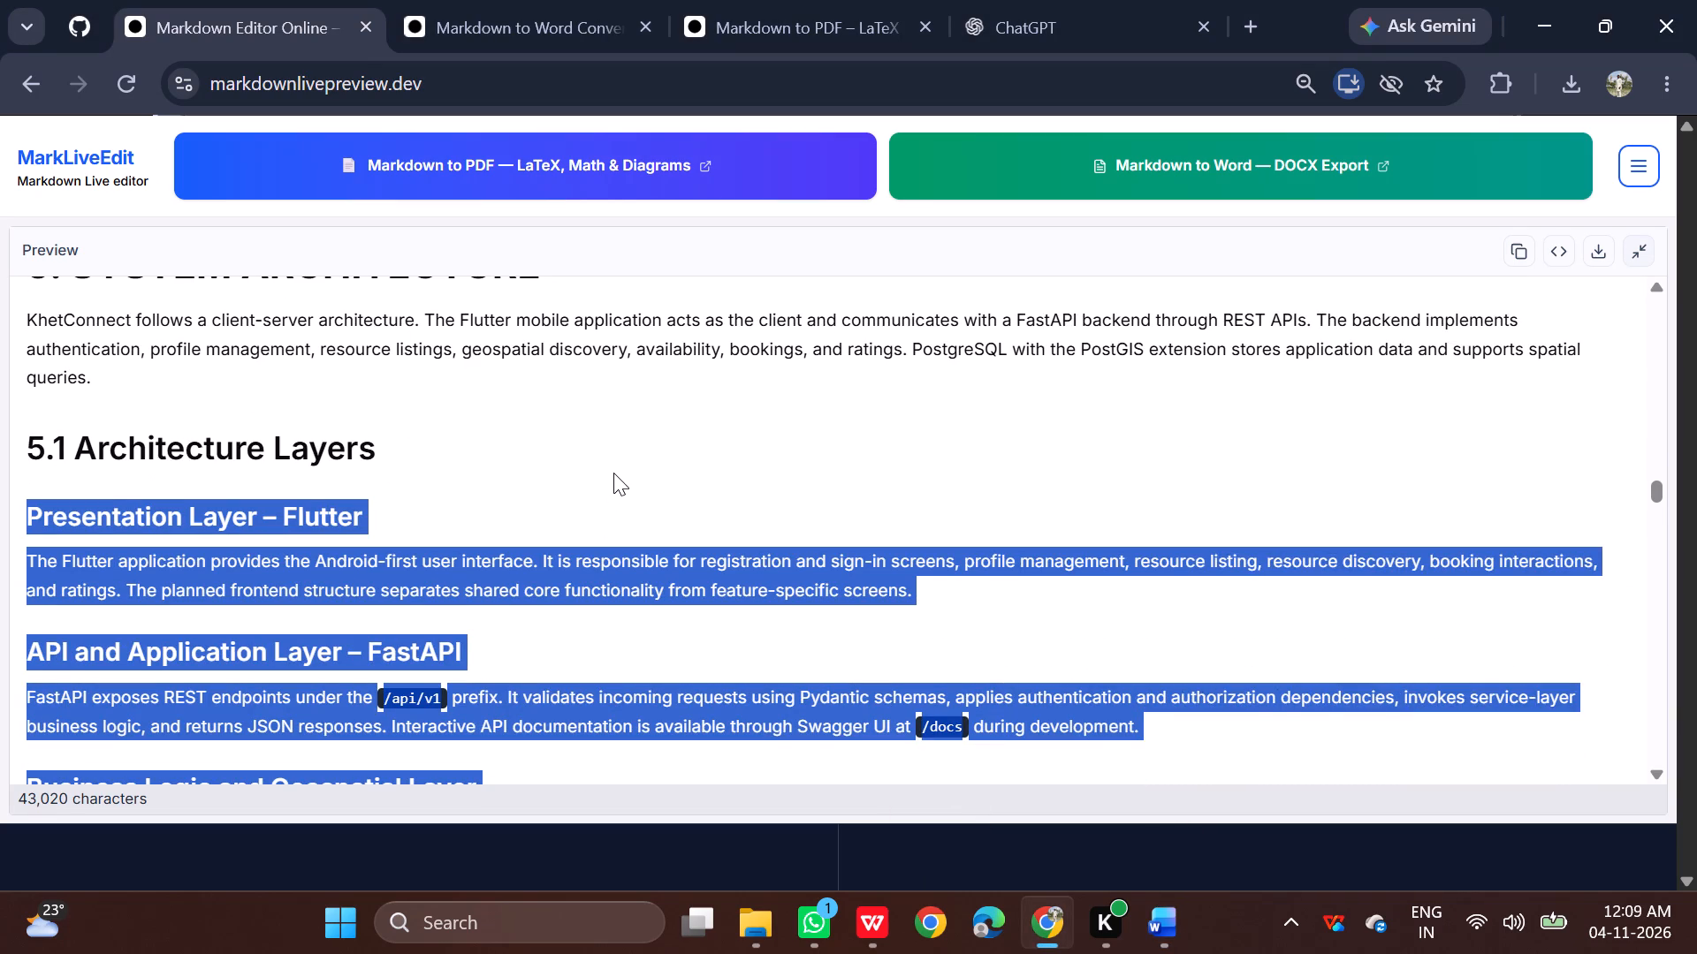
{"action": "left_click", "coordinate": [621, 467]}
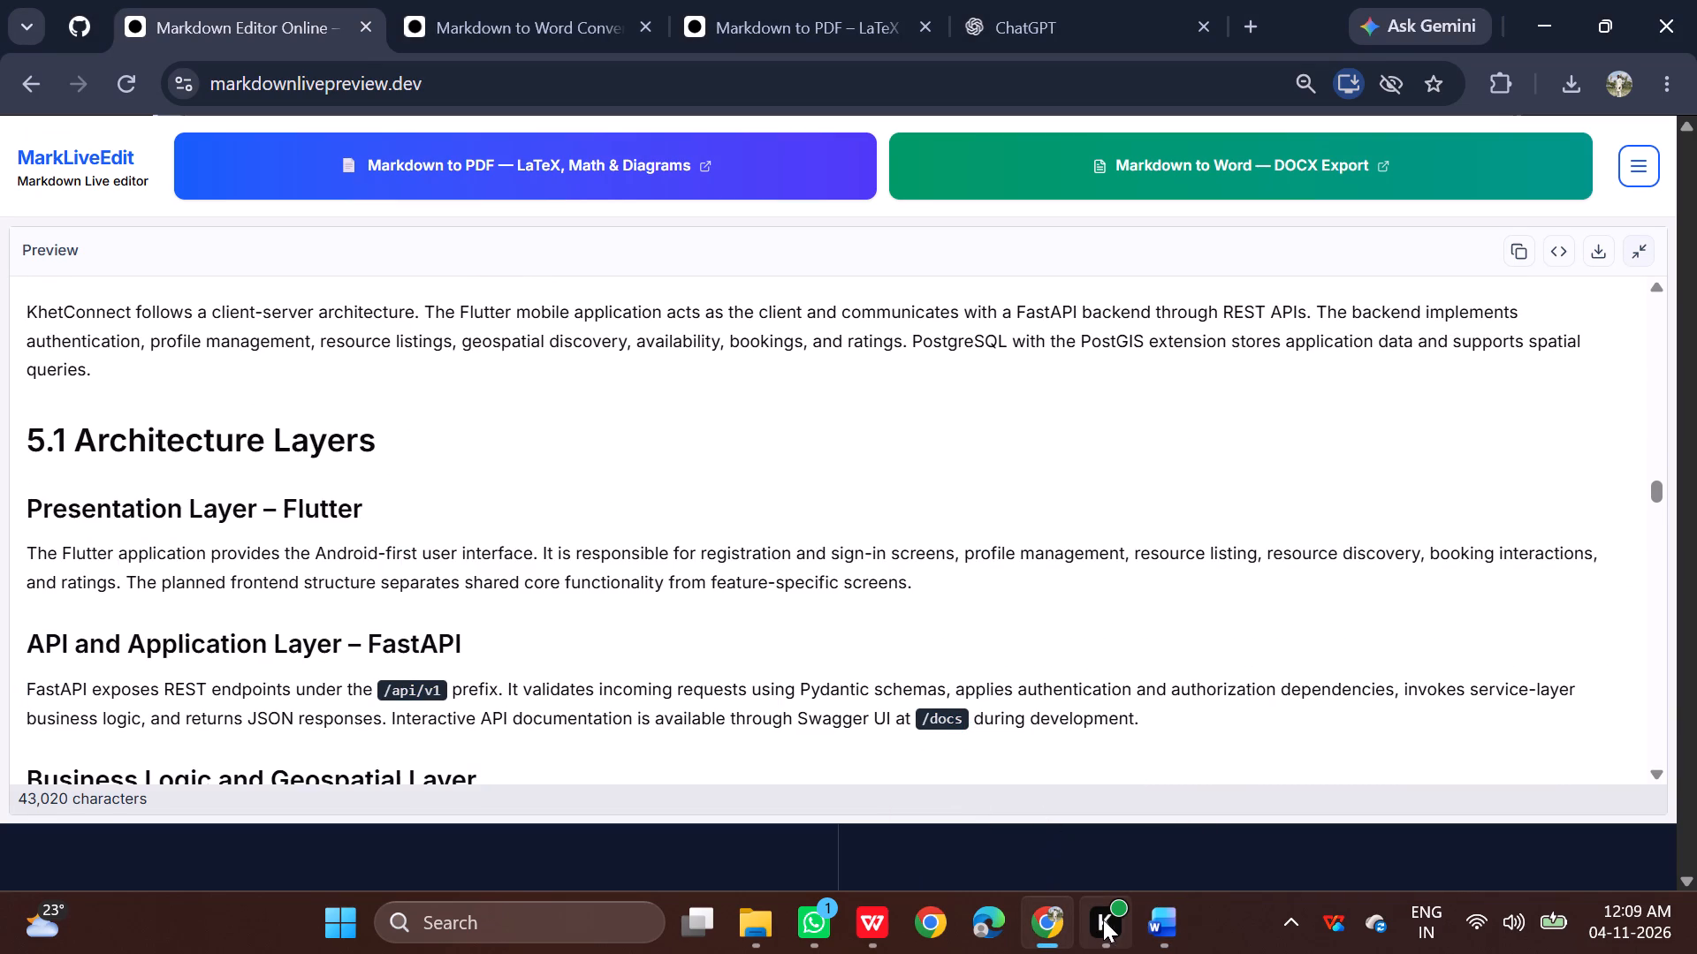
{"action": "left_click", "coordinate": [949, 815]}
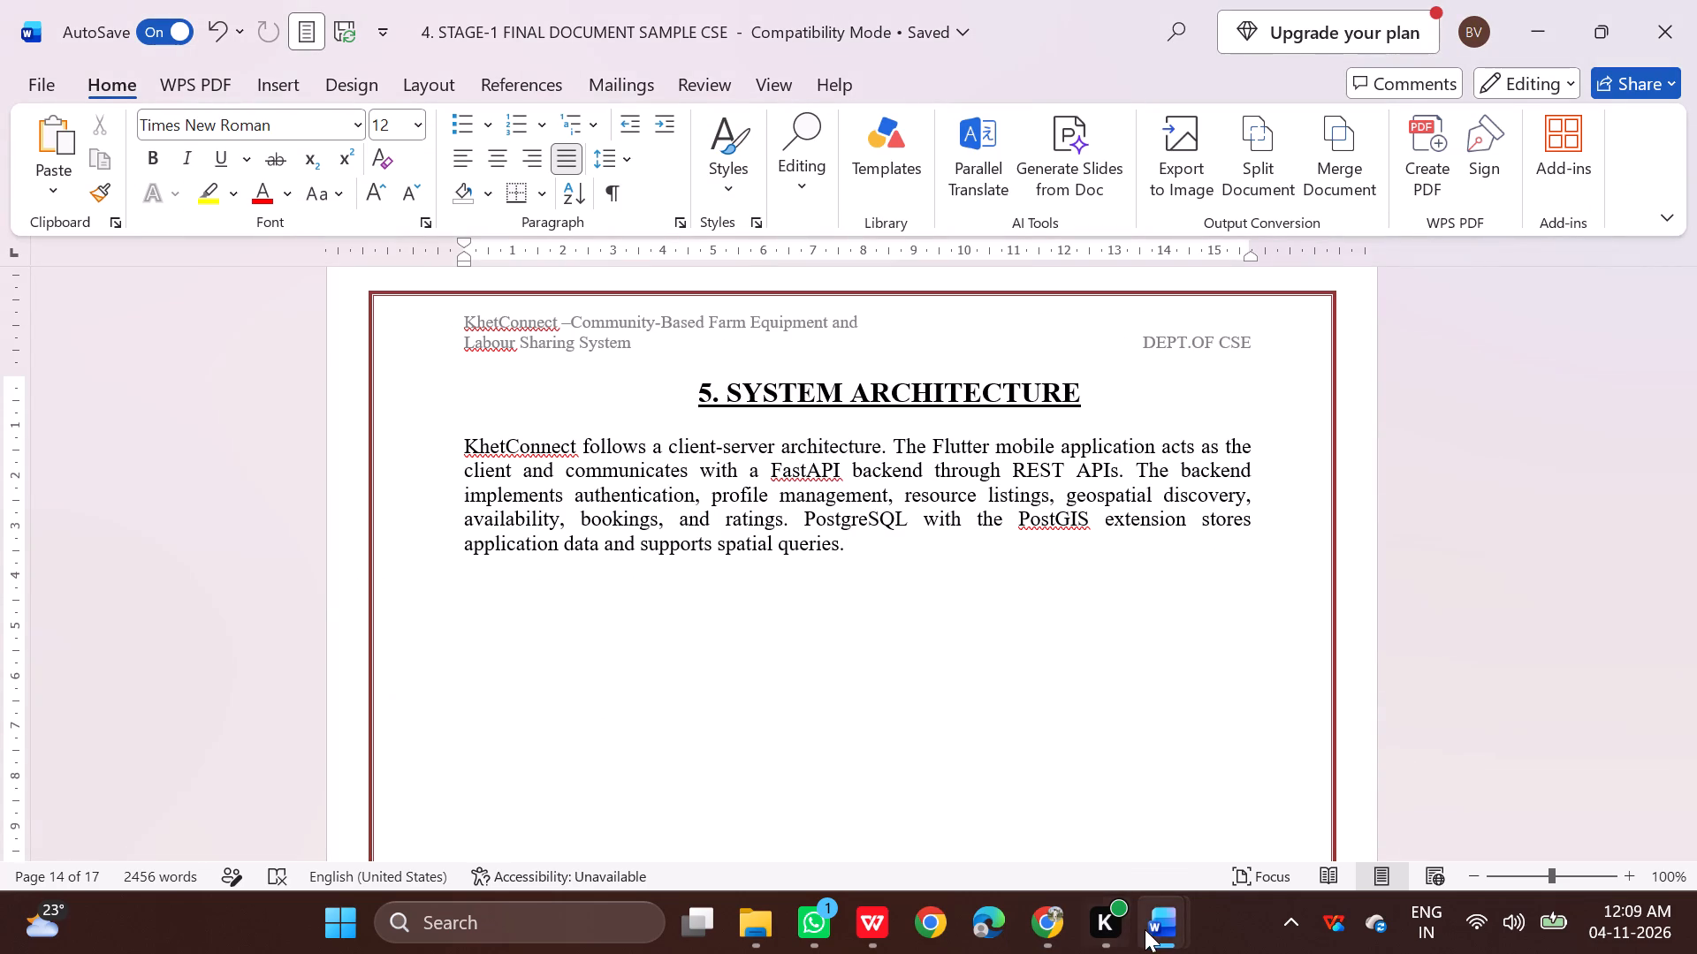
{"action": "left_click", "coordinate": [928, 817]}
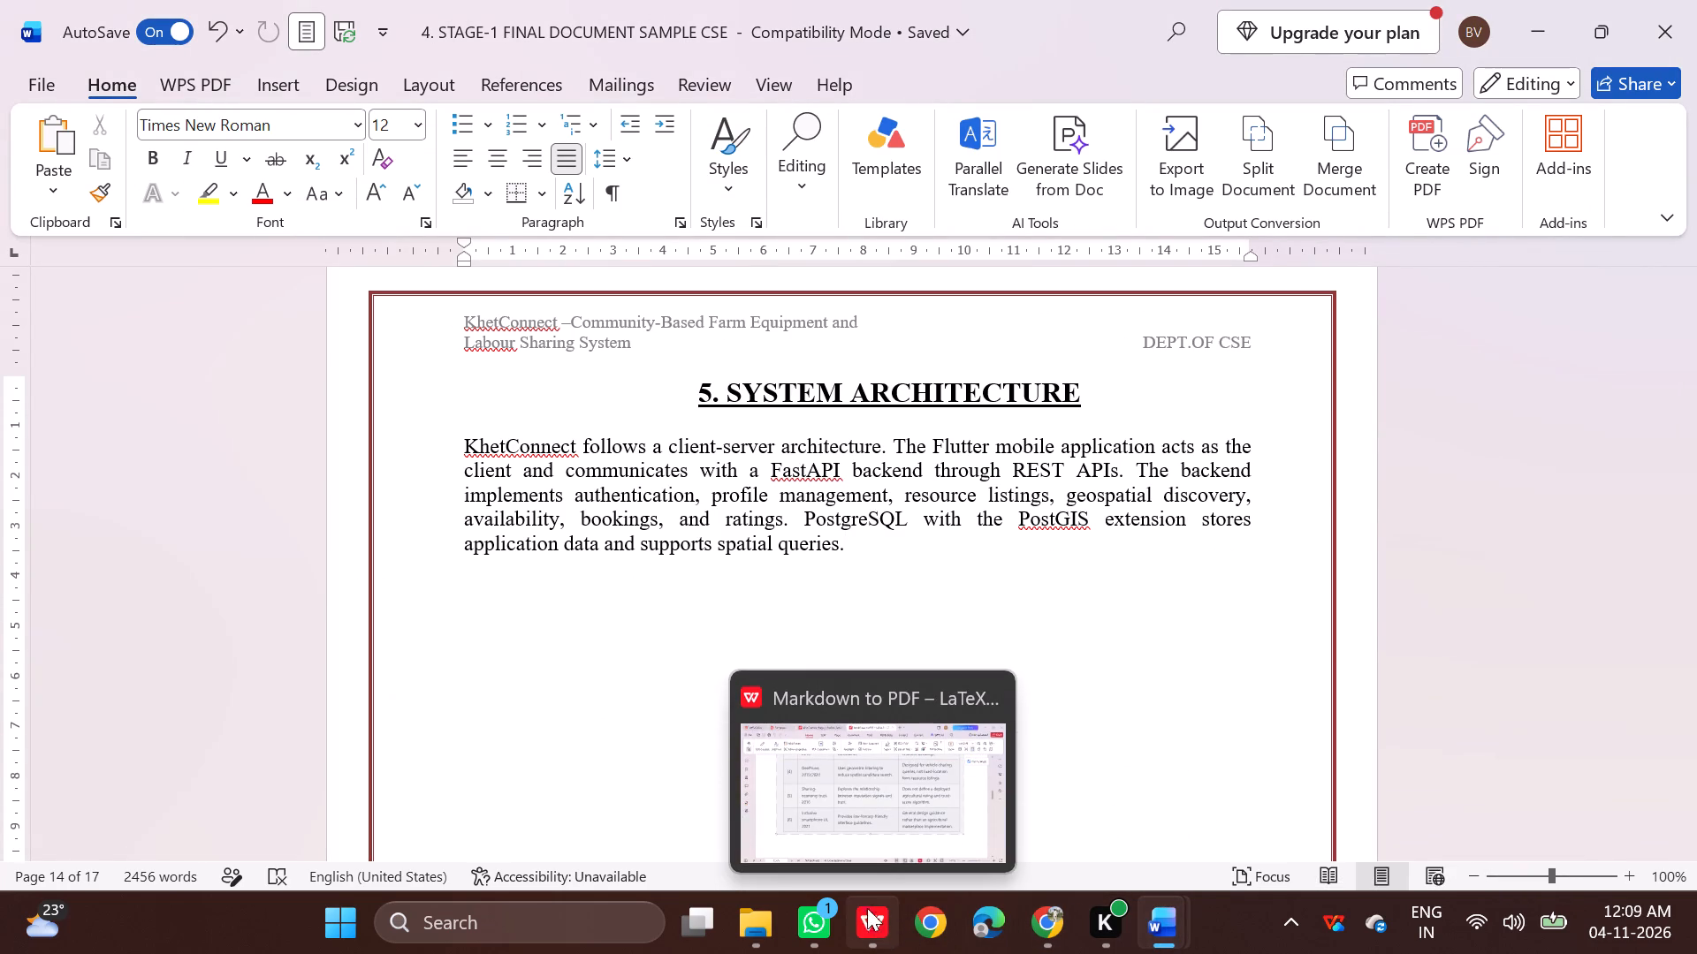
Switch to the Markdown PDF in WPS Office and look up the 5.1 Architecture Layers section.
{"action": "left_click", "coordinate": [870, 824]}
{"action": "scroll", "coordinate": [802, 625], "scroll_direction": "down", "scroll_amount": 10}
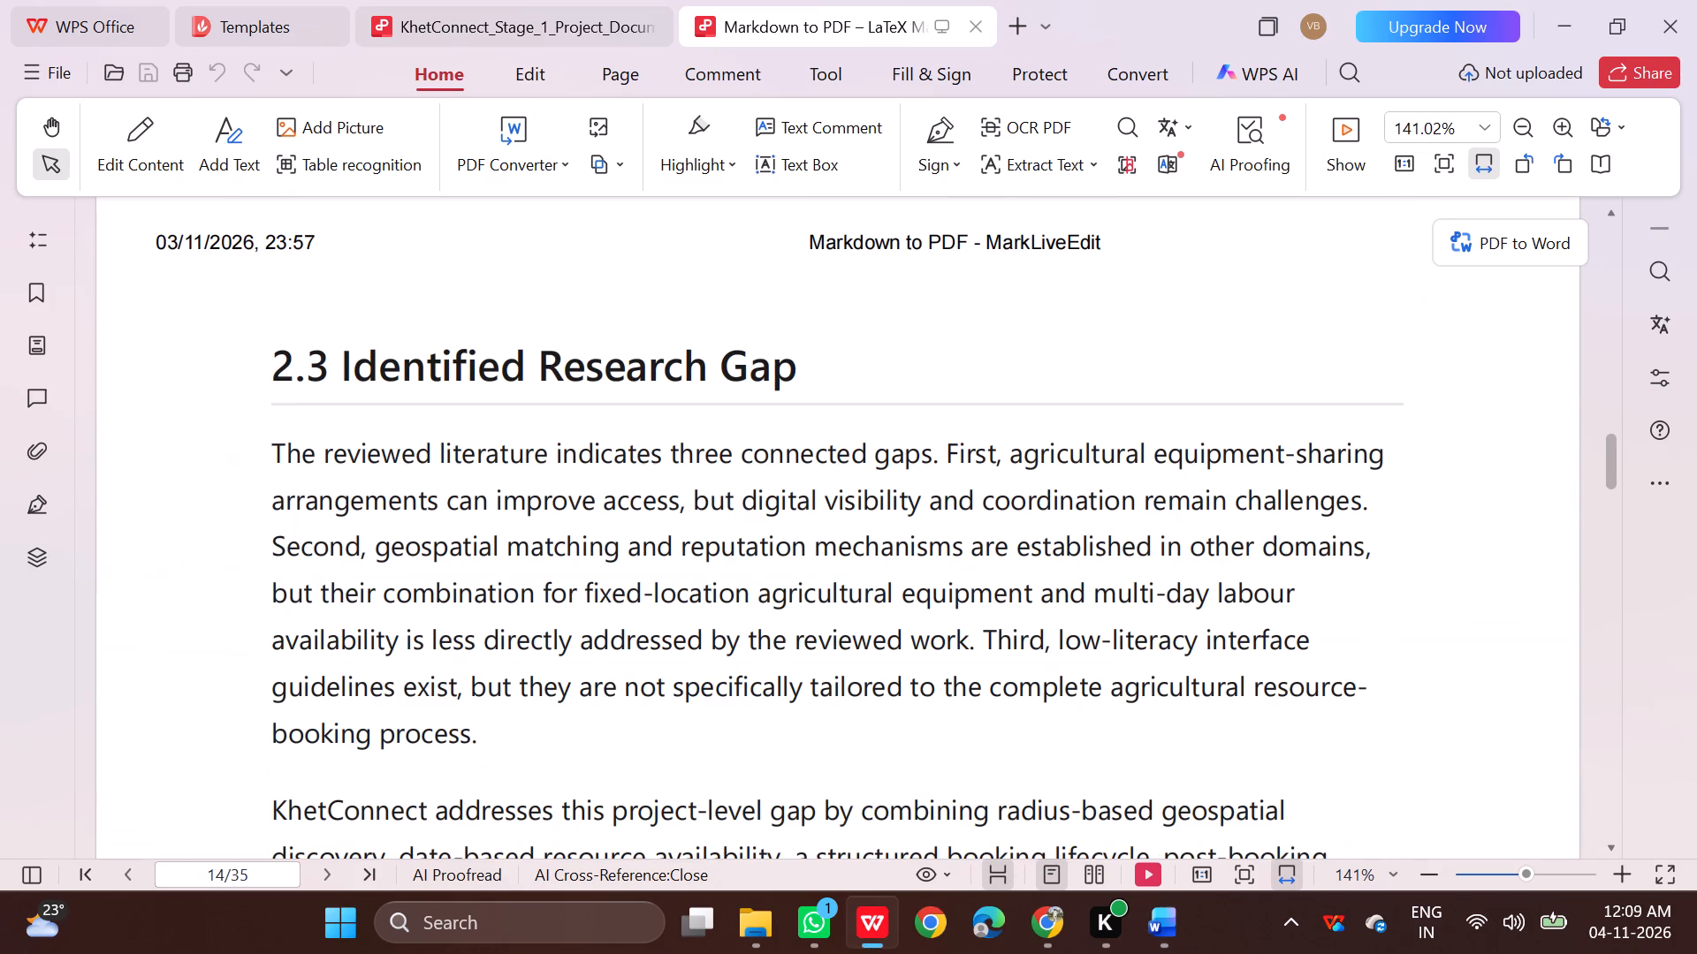
{"action": "left_click_drag", "start_coordinate": [1613, 466], "coordinate": [1617, 524]}
{"action": "scroll", "coordinate": [1096, 648], "scroll_direction": "down", "scroll_amount": 5}
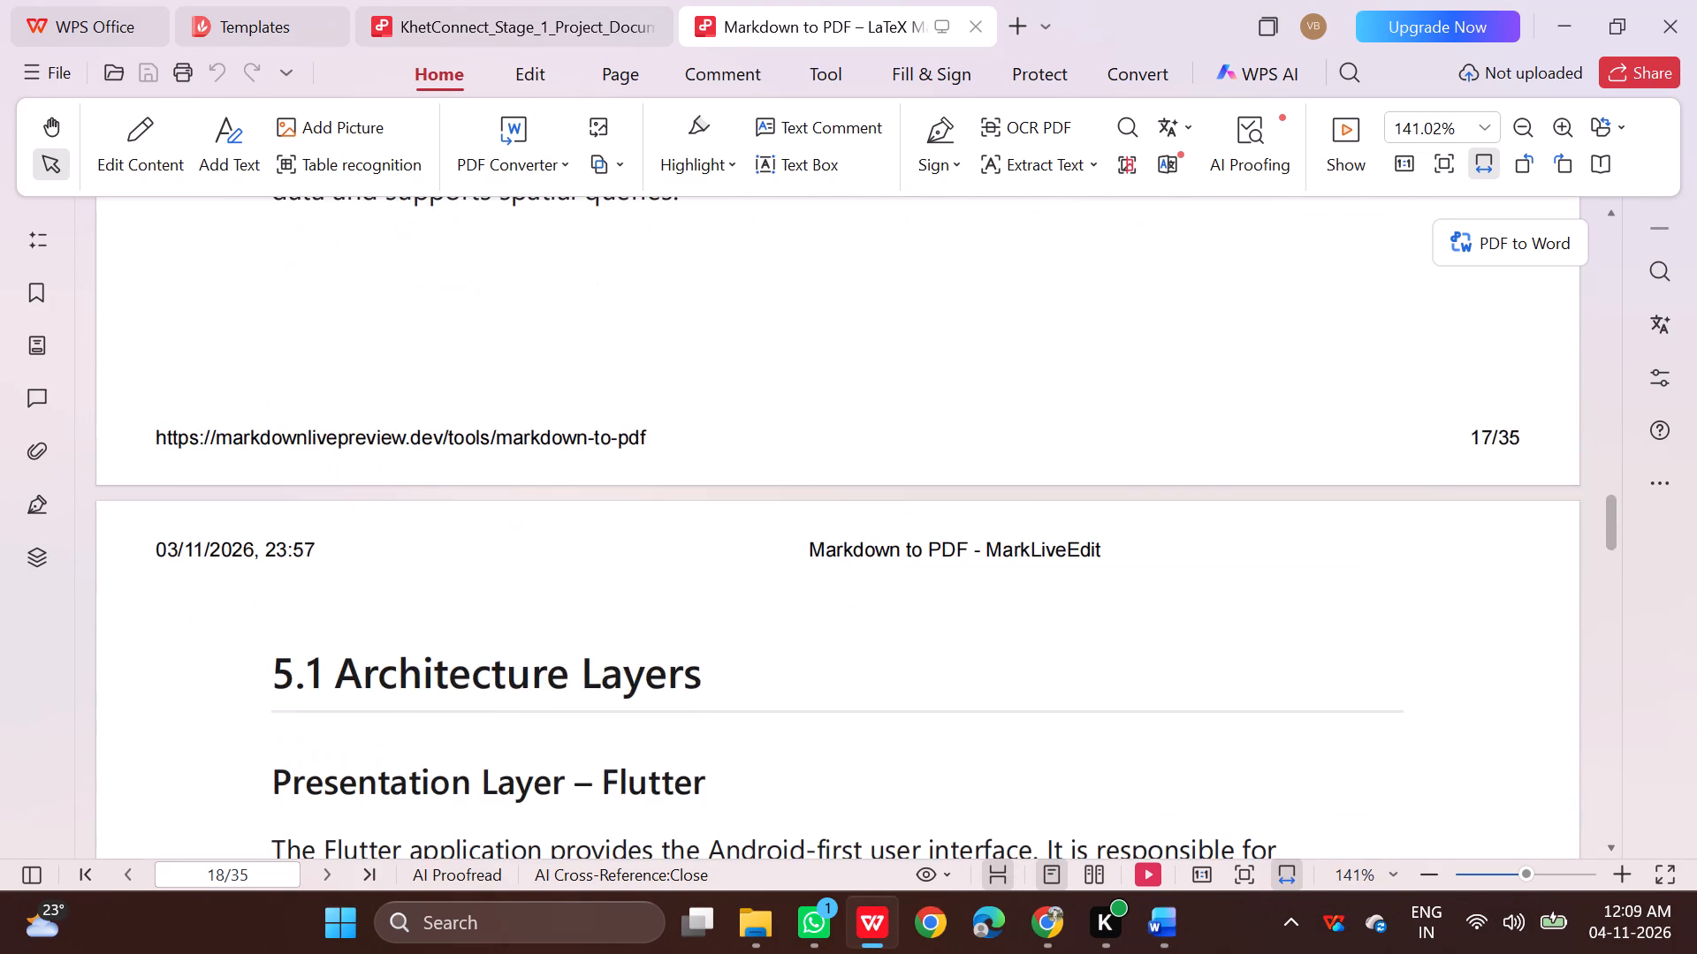
{"action": "scroll", "coordinate": [1096, 648], "scroll_direction": "down", "scroll_amount": 3}
Copy the 5.1 Architecture Layers heading from the Markdown preview in Chrome and paste it below the 5. SYSTEM ARCHITECTURE paragraph in Word.
{"action": "left_click", "coordinate": [1067, 934]}
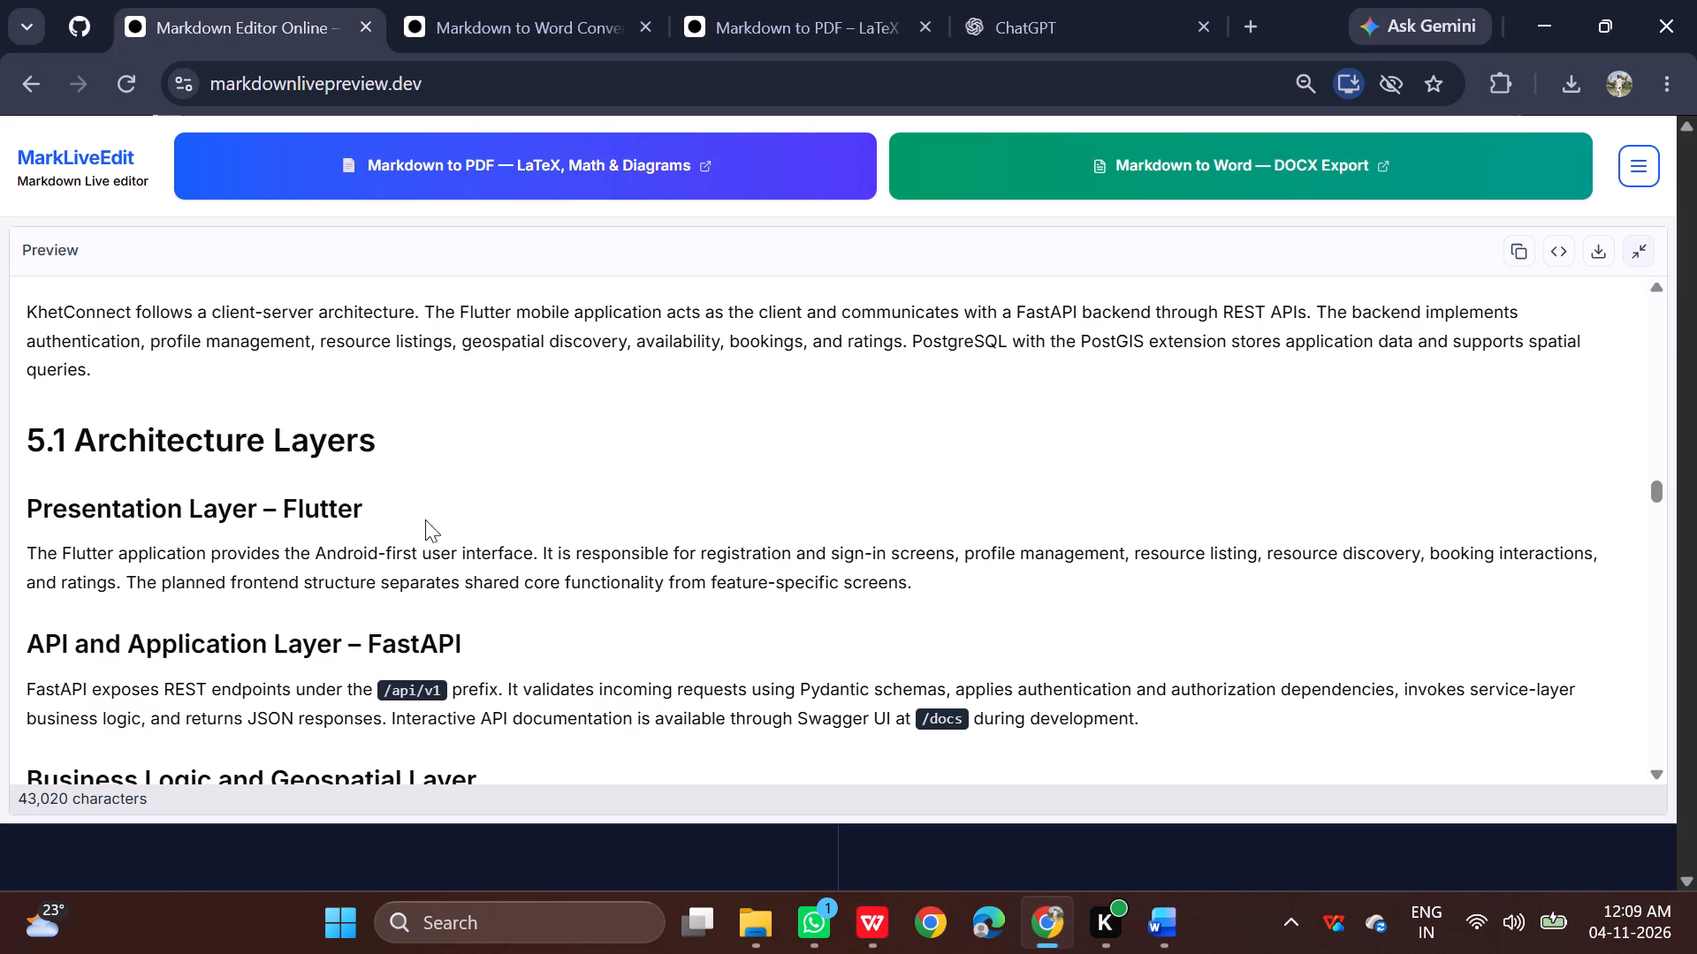
{"action": "left_click_drag", "start_coordinate": [391, 444], "coordinate": [17, 412]}
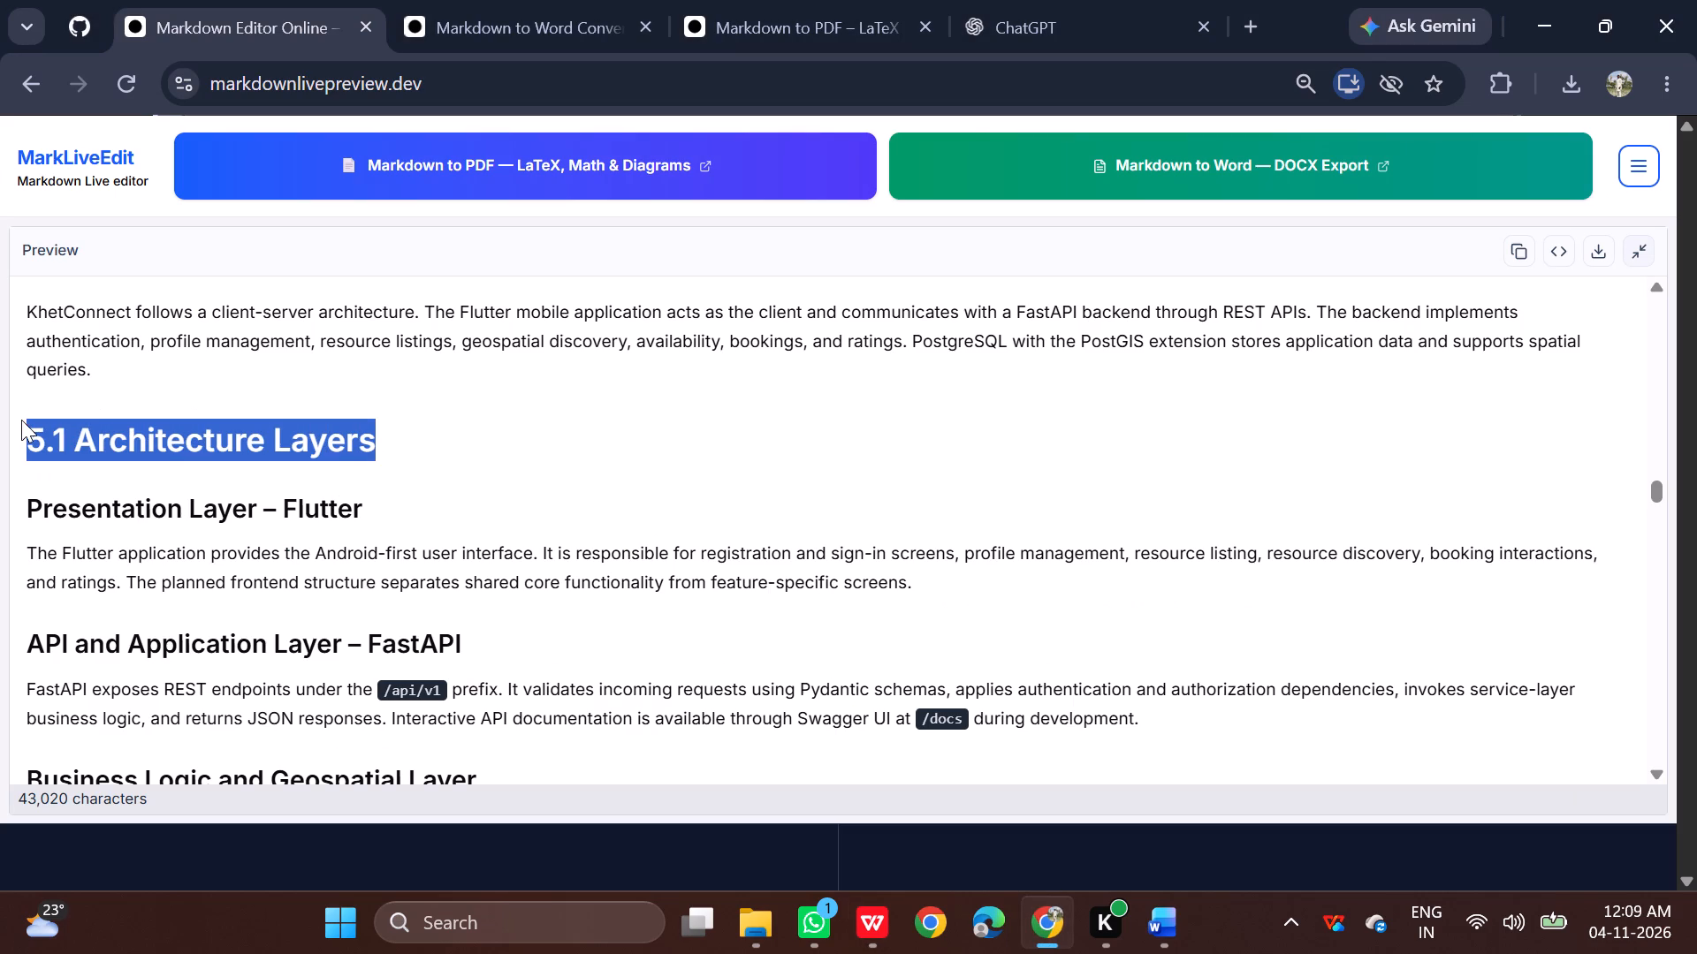
{"action": "key", "text": "ctrl+c"}
{"action": "left_click", "coordinate": [898, 819]}
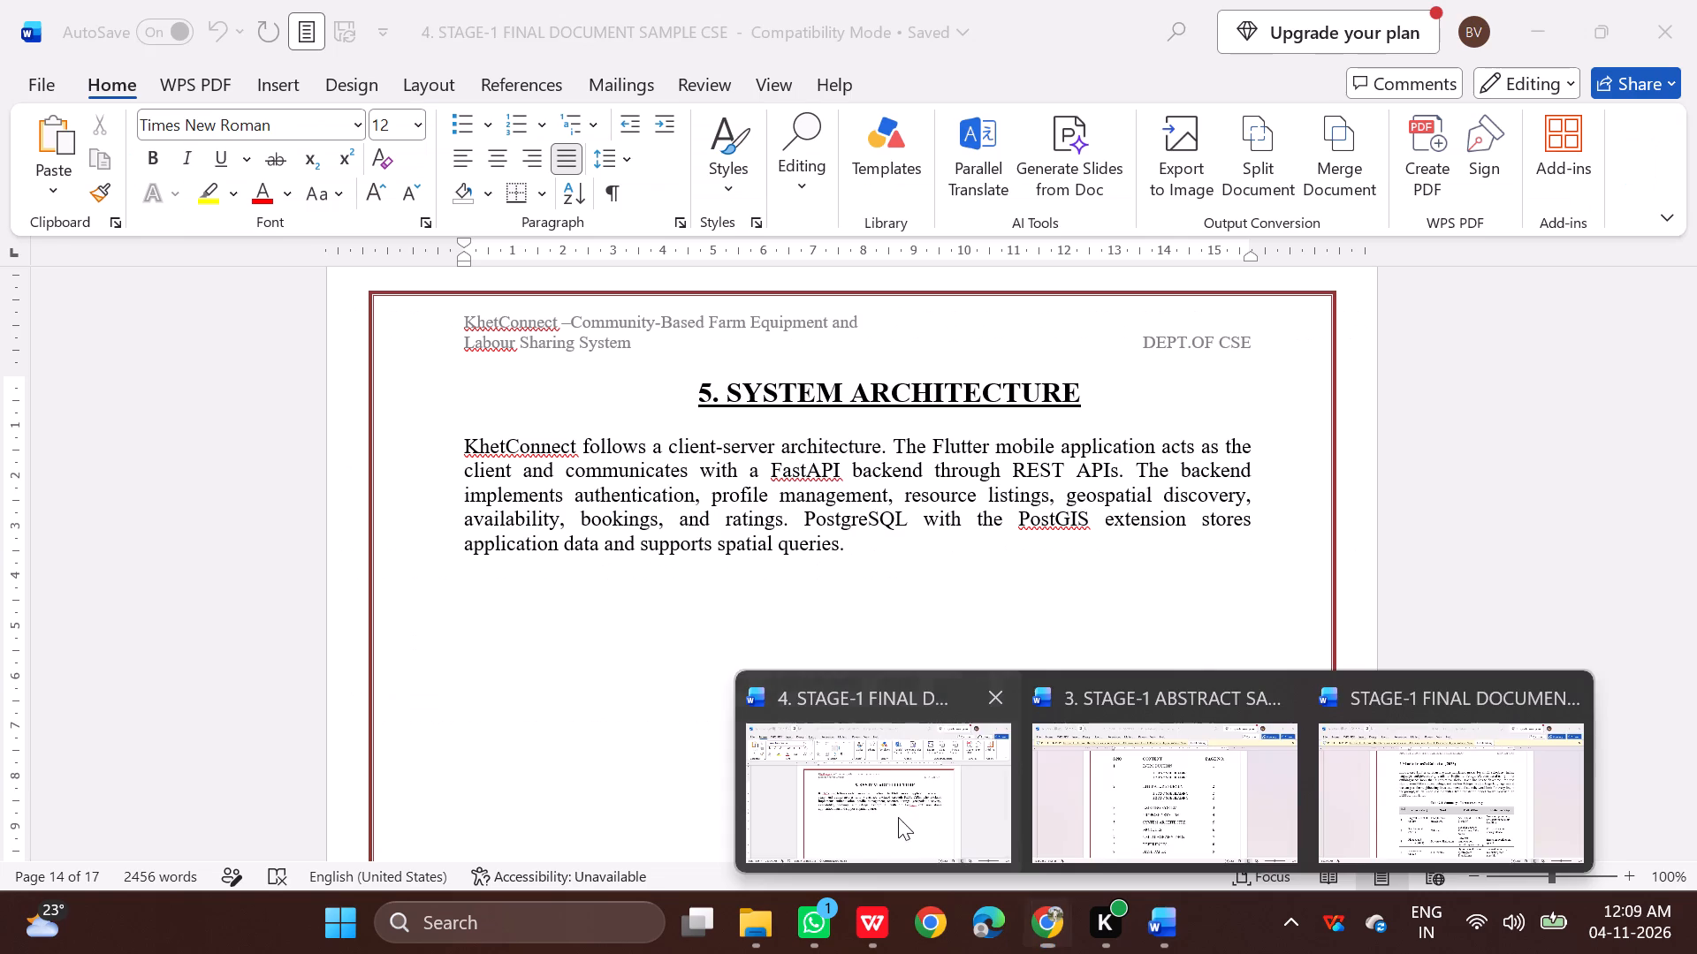
{"action": "key", "text": "Return"}
{"action": "key", "text": "ctrl+v"}
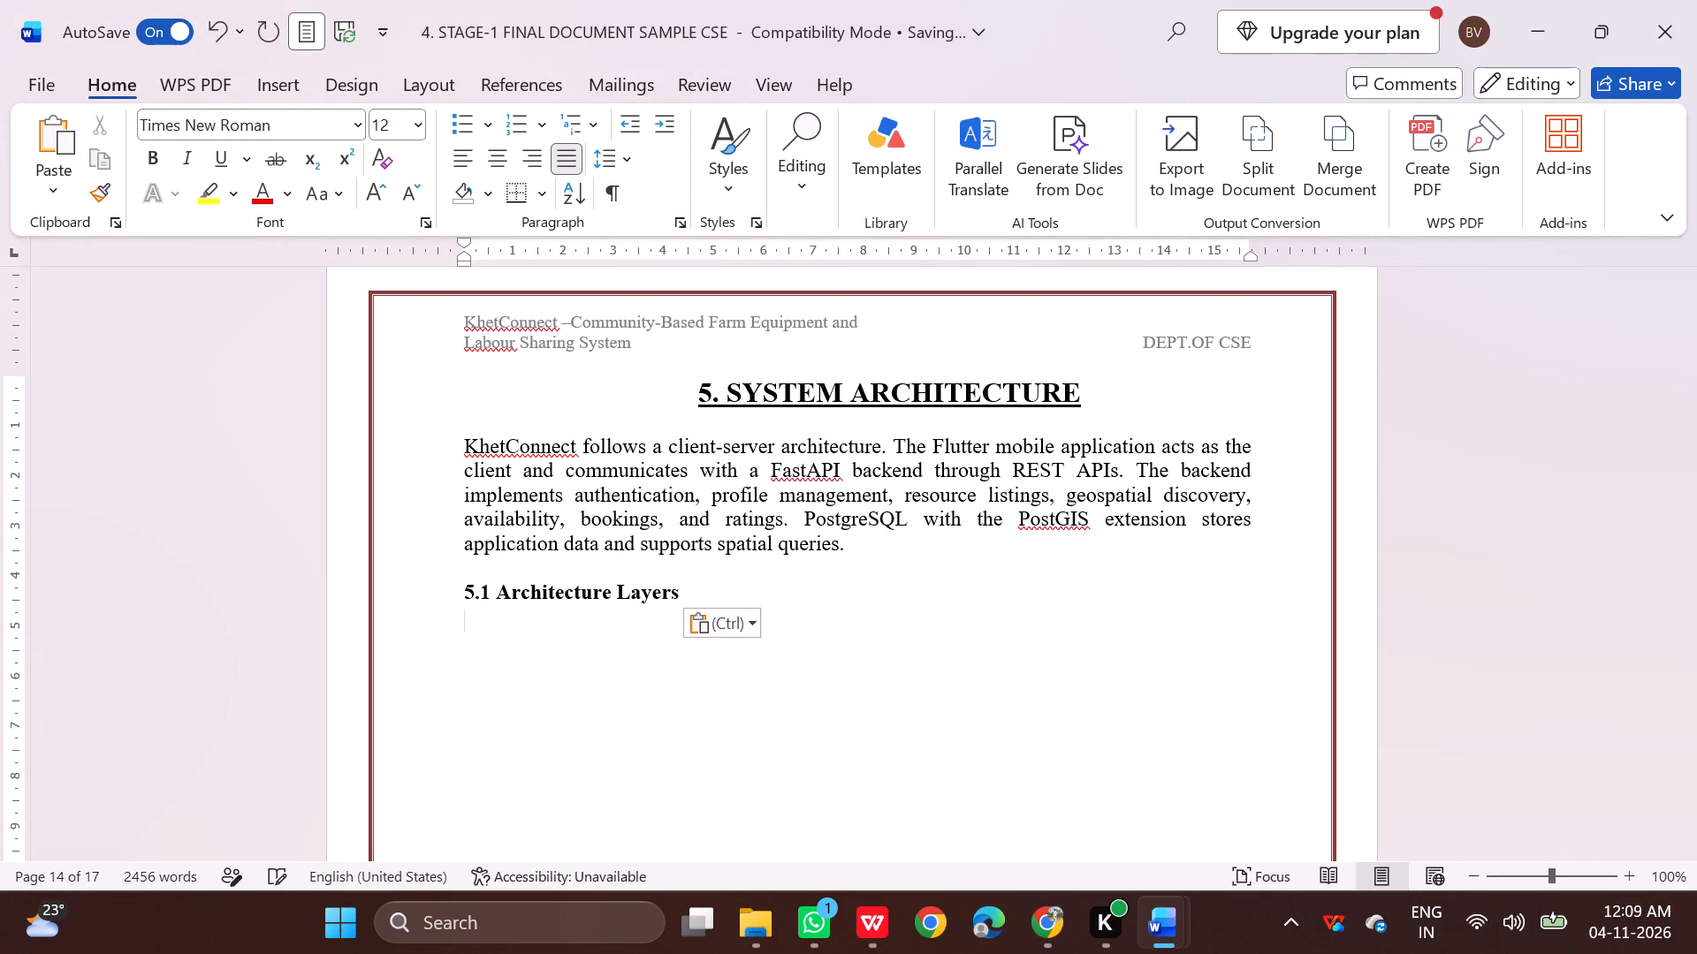
Underline the 5.1 Architecture Layers heading, set its font size to 14, and place the cursor on the empty line below it.
{"action": "left_click_drag", "start_coordinate": [689, 582], "coordinate": [445, 588]}
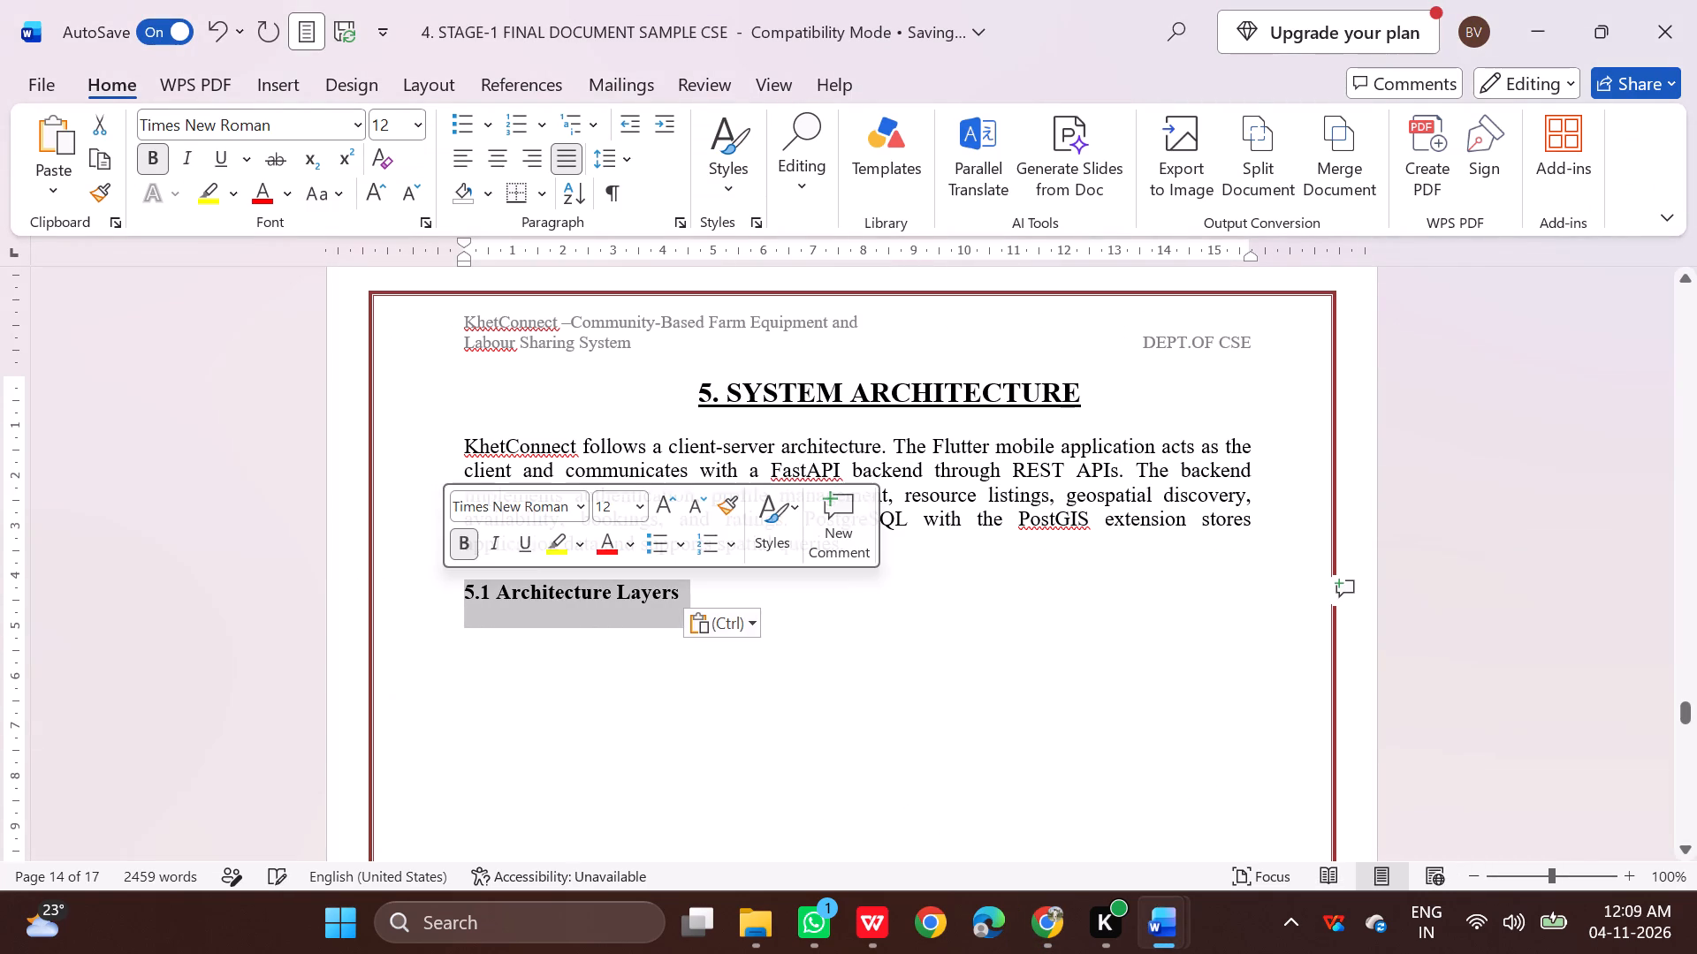
{"action": "left_click", "coordinate": [522, 546]}
{"action": "left_click", "coordinate": [640, 511]}
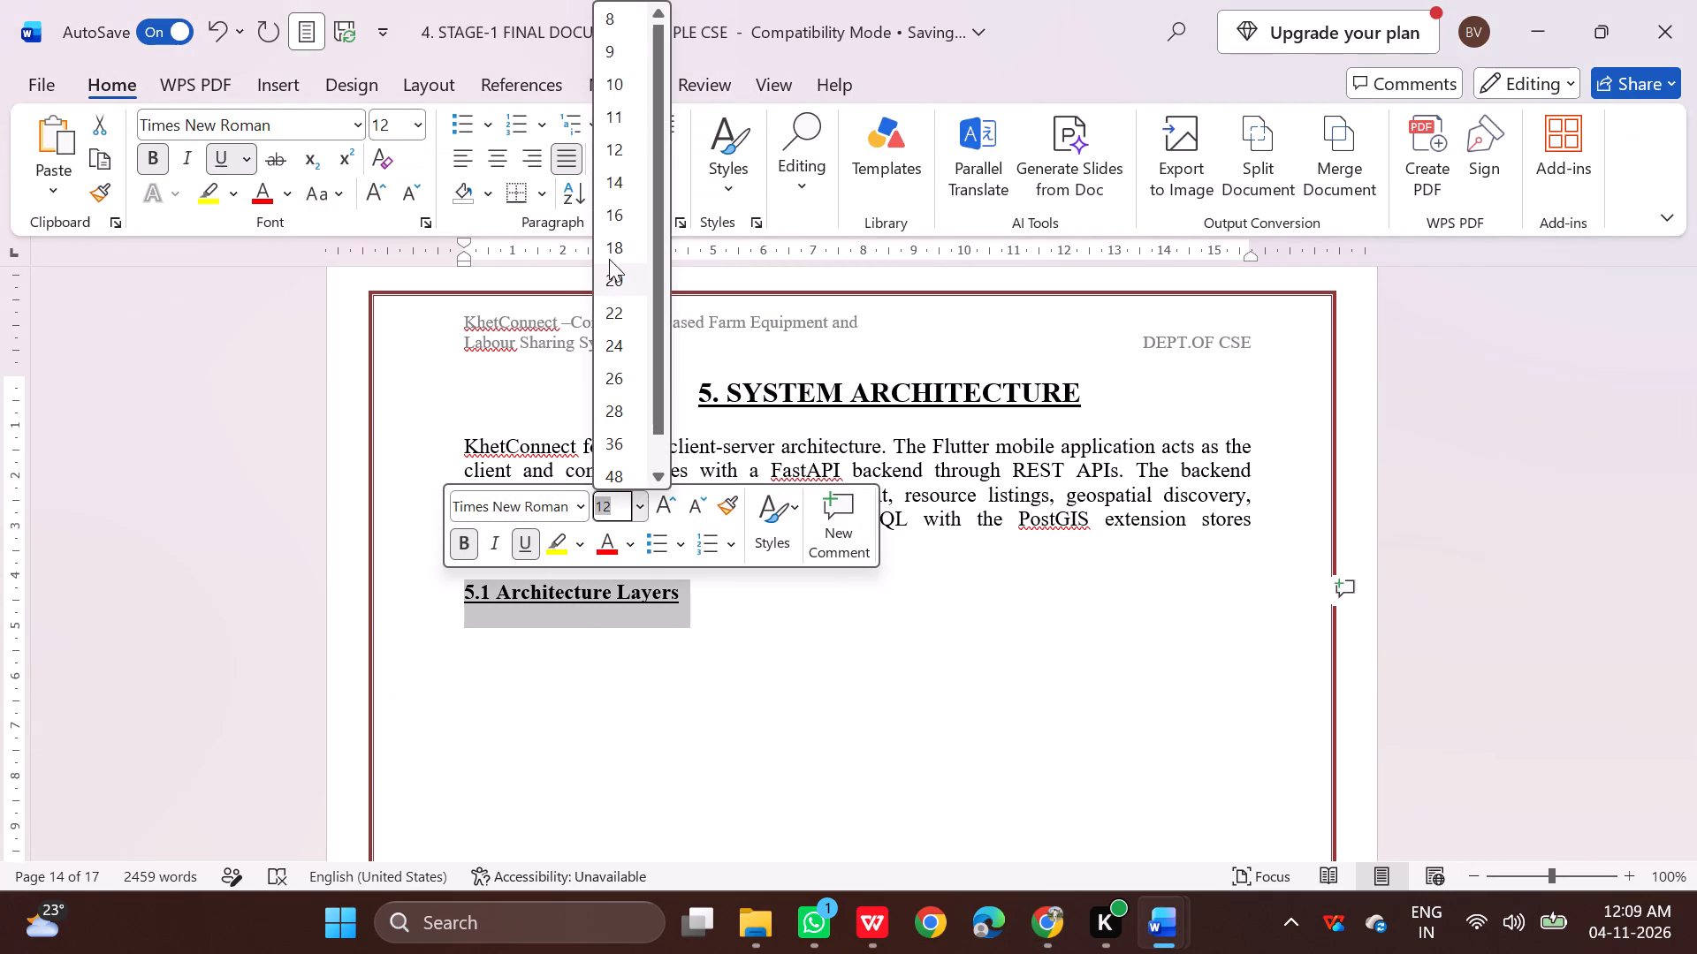
{"action": "left_click", "coordinate": [620, 171]}
{"action": "left_click", "coordinate": [798, 714]}
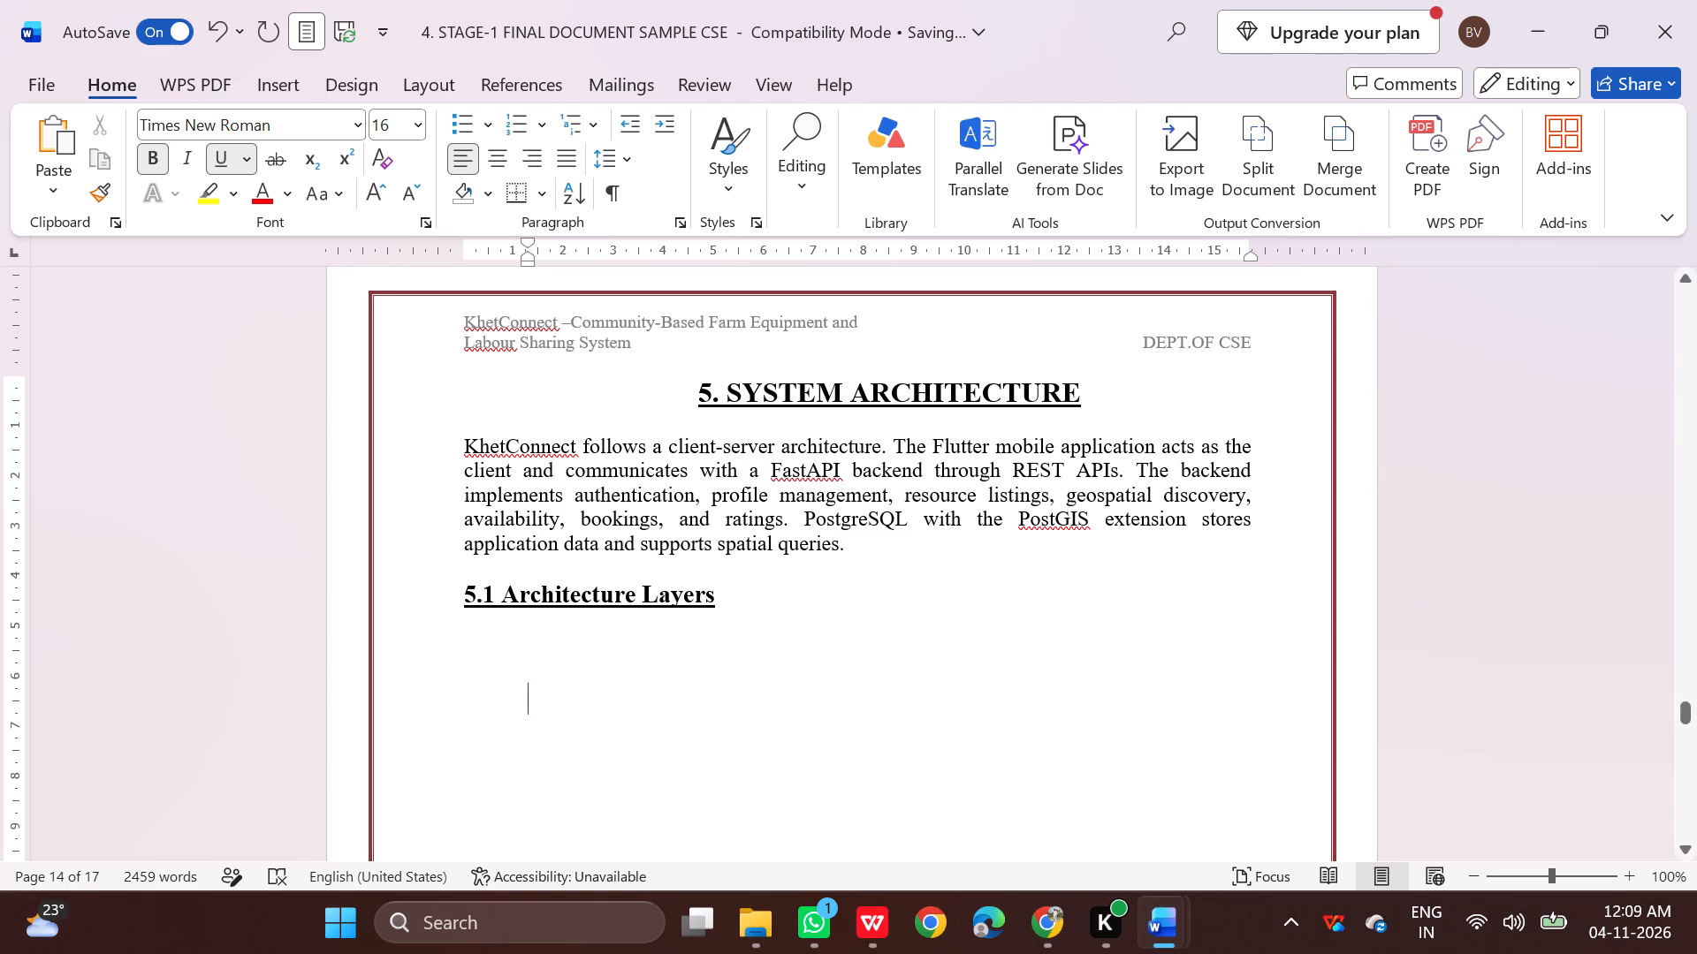
{"action": "left_click", "coordinate": [468, 654]}
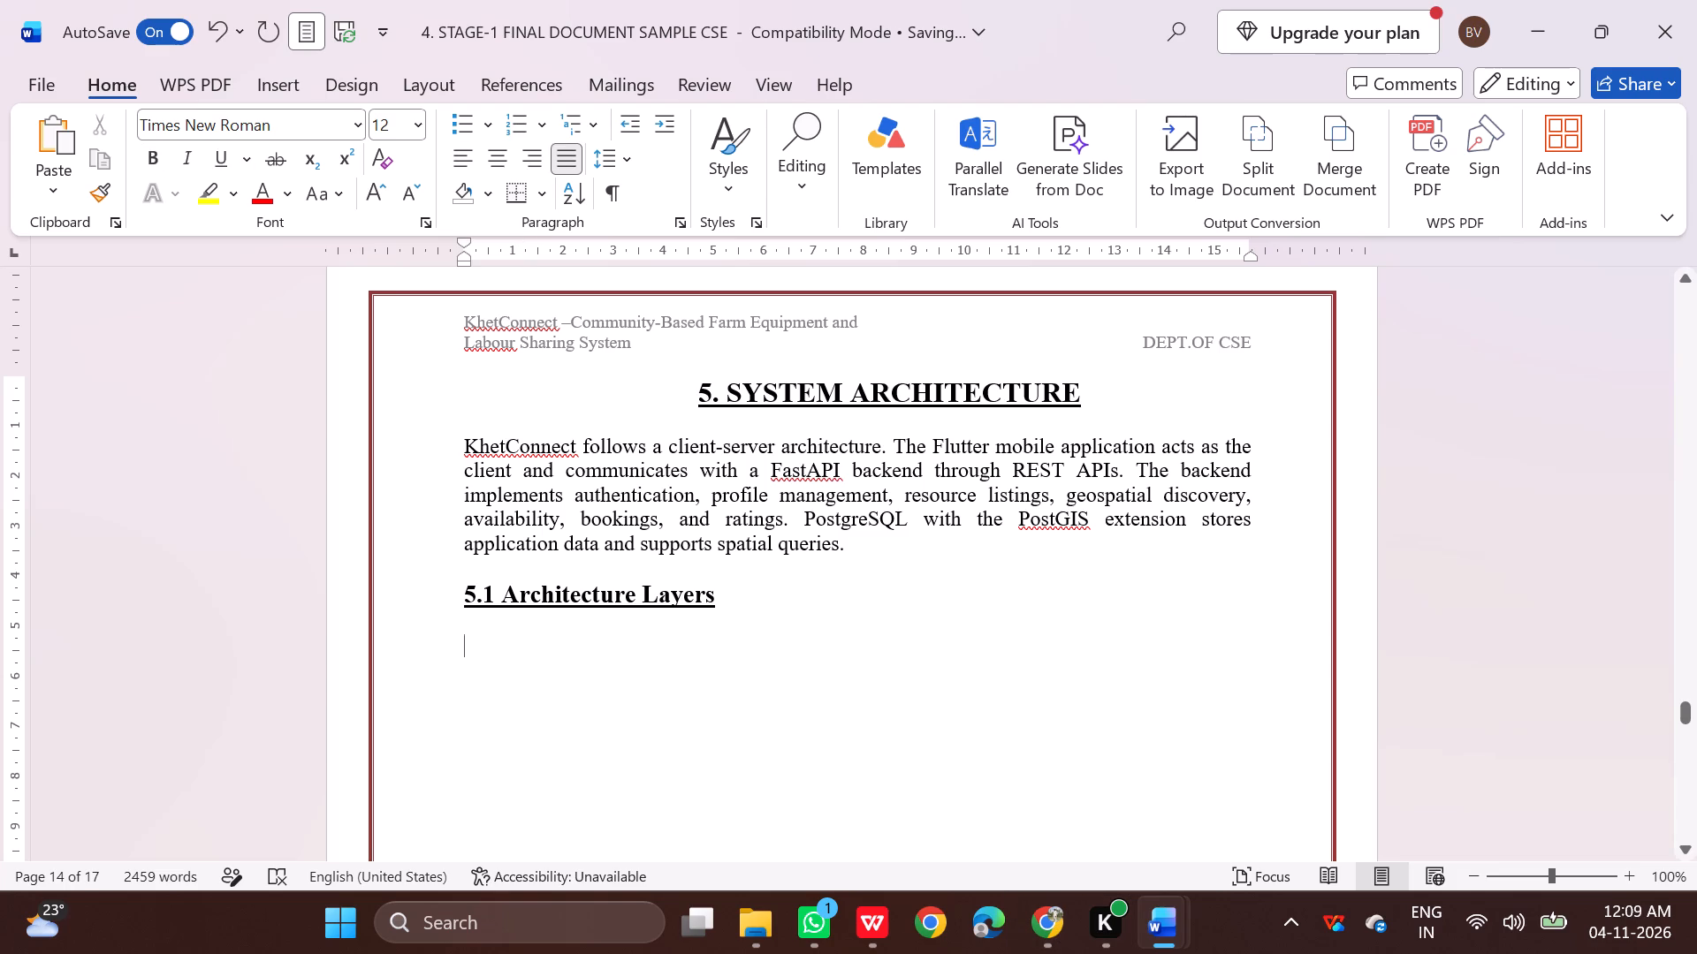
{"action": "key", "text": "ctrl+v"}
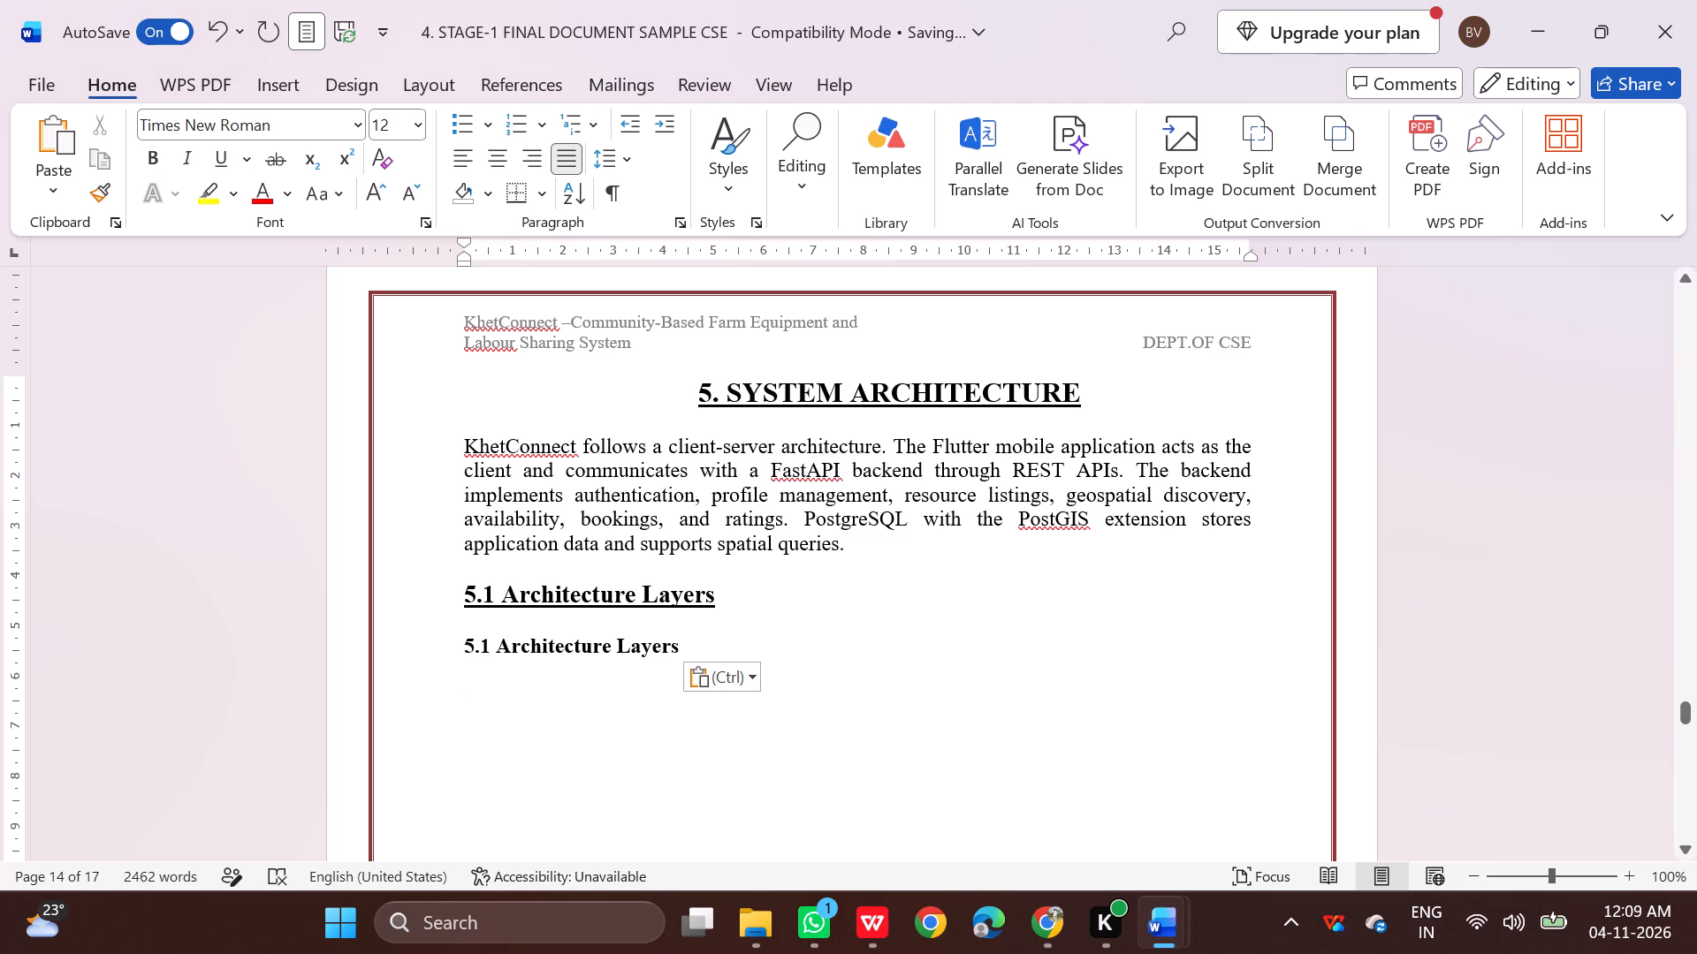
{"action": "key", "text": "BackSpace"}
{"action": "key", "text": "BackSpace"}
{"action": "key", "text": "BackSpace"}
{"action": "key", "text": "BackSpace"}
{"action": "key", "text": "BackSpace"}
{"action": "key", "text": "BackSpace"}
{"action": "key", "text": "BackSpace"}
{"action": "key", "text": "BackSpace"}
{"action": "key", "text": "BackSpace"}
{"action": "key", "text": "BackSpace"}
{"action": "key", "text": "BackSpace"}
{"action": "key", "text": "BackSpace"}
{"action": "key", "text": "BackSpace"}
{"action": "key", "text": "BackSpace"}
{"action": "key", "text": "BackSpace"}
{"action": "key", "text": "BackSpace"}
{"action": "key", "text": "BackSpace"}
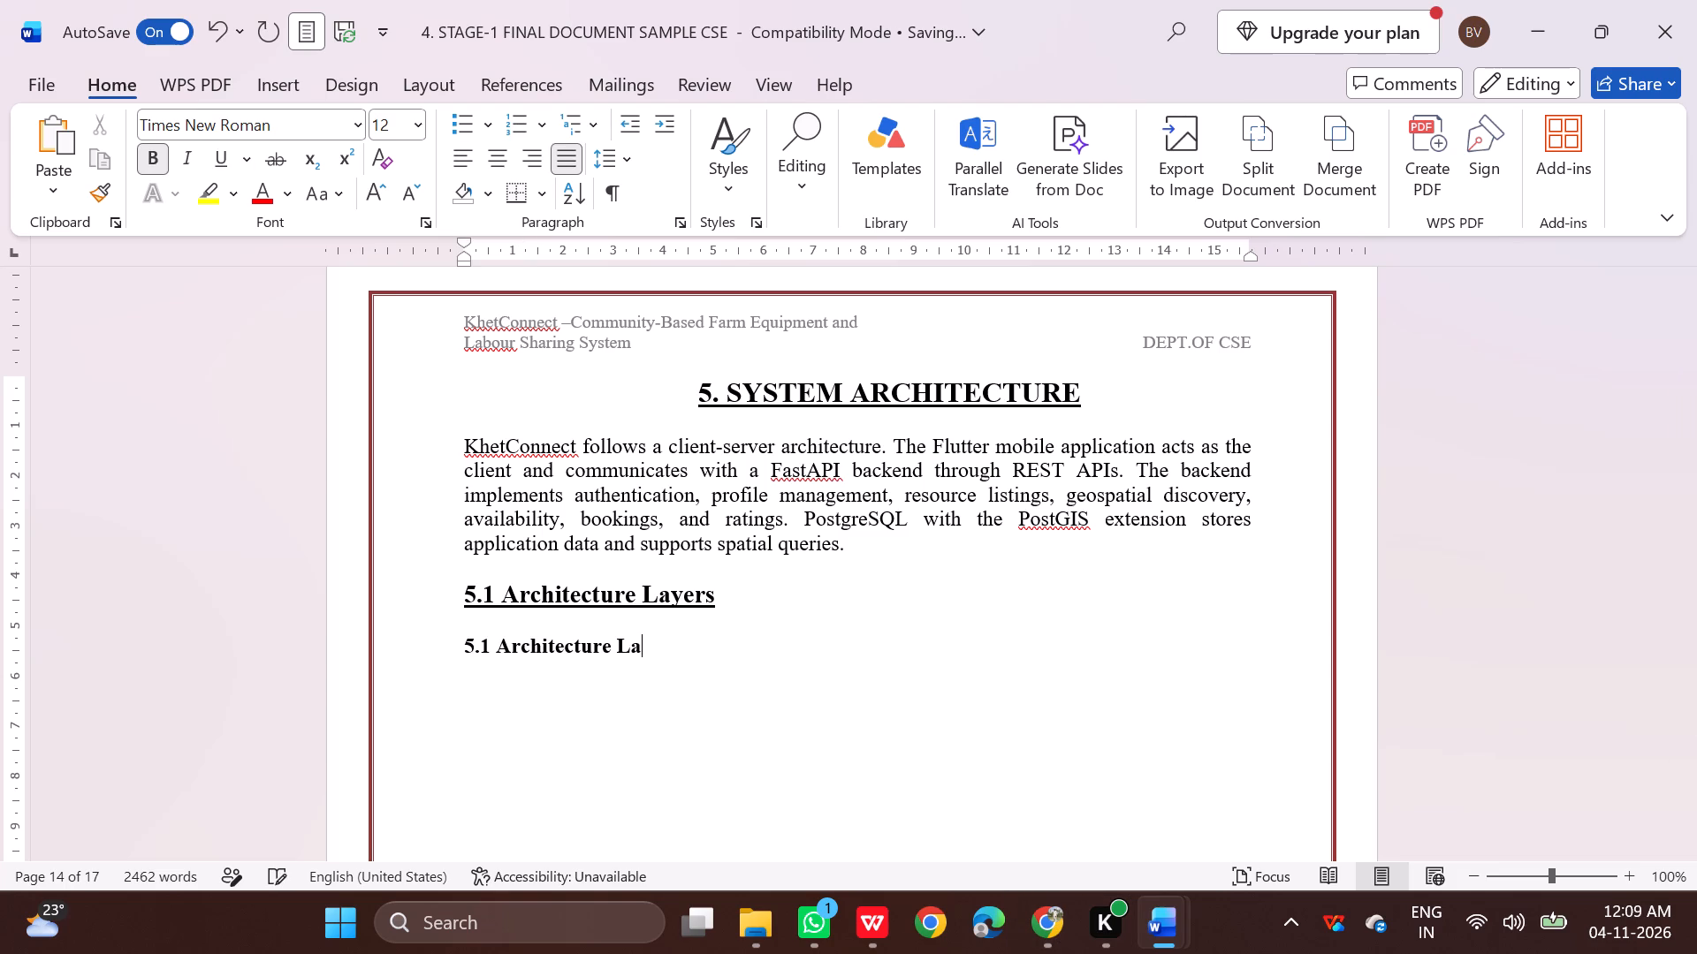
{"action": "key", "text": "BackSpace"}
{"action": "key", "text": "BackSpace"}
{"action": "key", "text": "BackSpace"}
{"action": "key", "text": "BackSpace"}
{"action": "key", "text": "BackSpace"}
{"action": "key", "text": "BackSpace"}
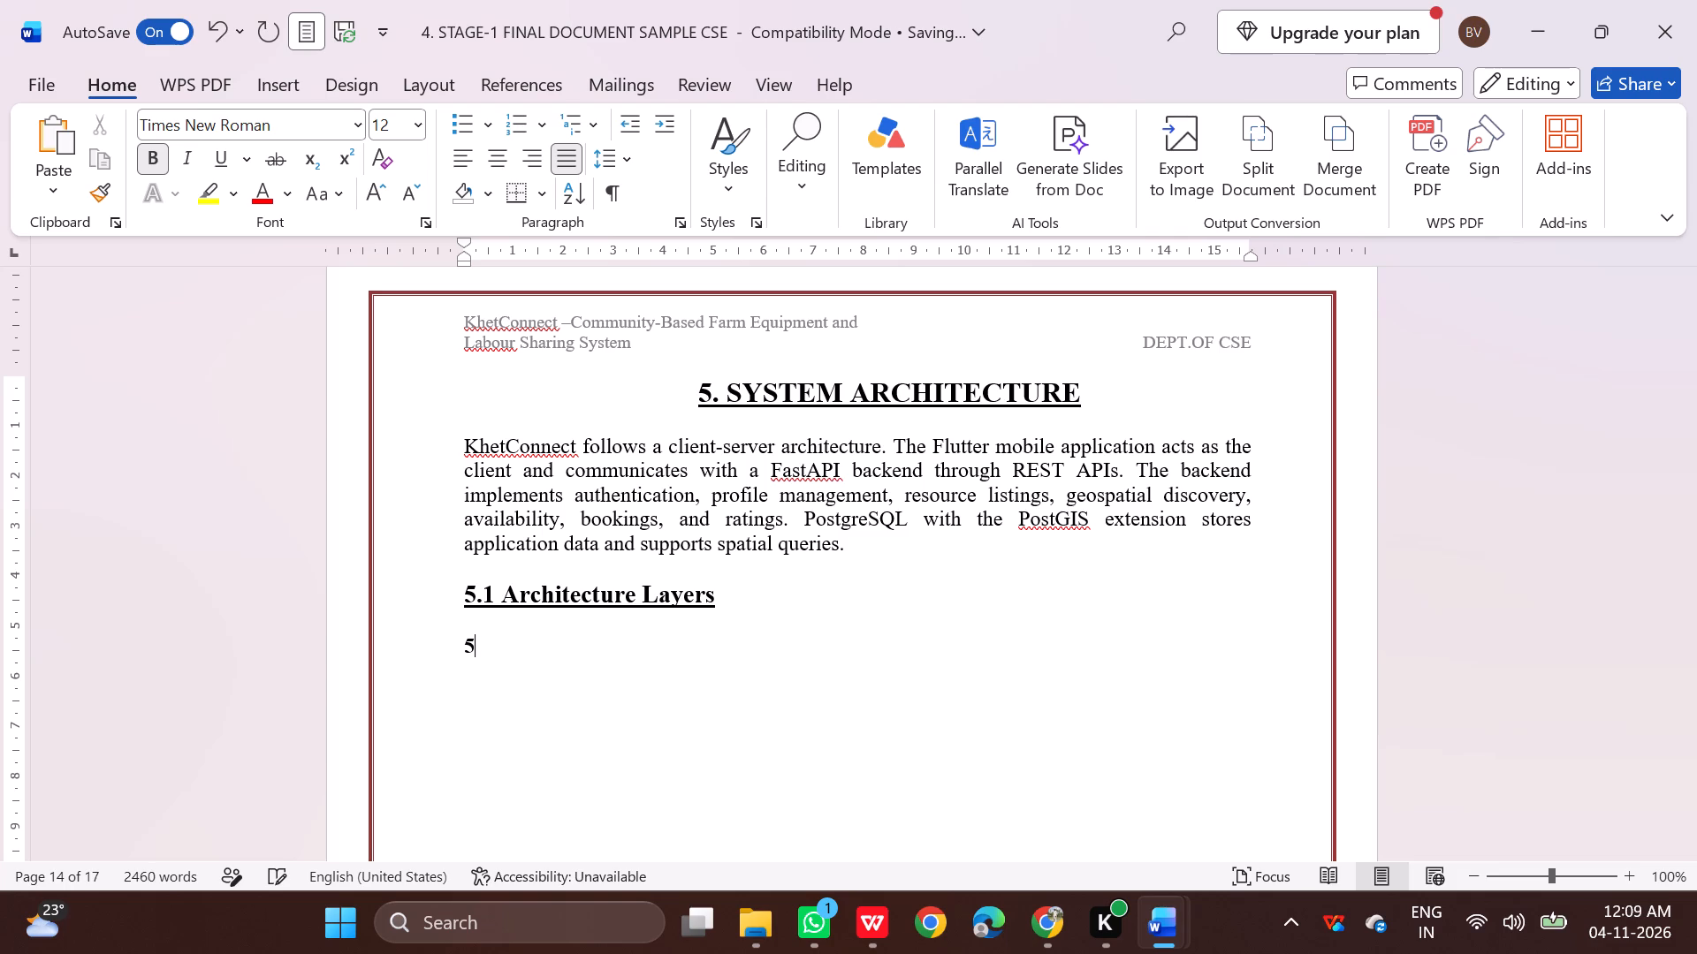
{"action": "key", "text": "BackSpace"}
Copy the Presentation Layer – Flutter through Authentication and Notifications text from the Chrome preview and paste it under the 5.1 heading in Word.
{"action": "left_click", "coordinate": [1047, 941]}
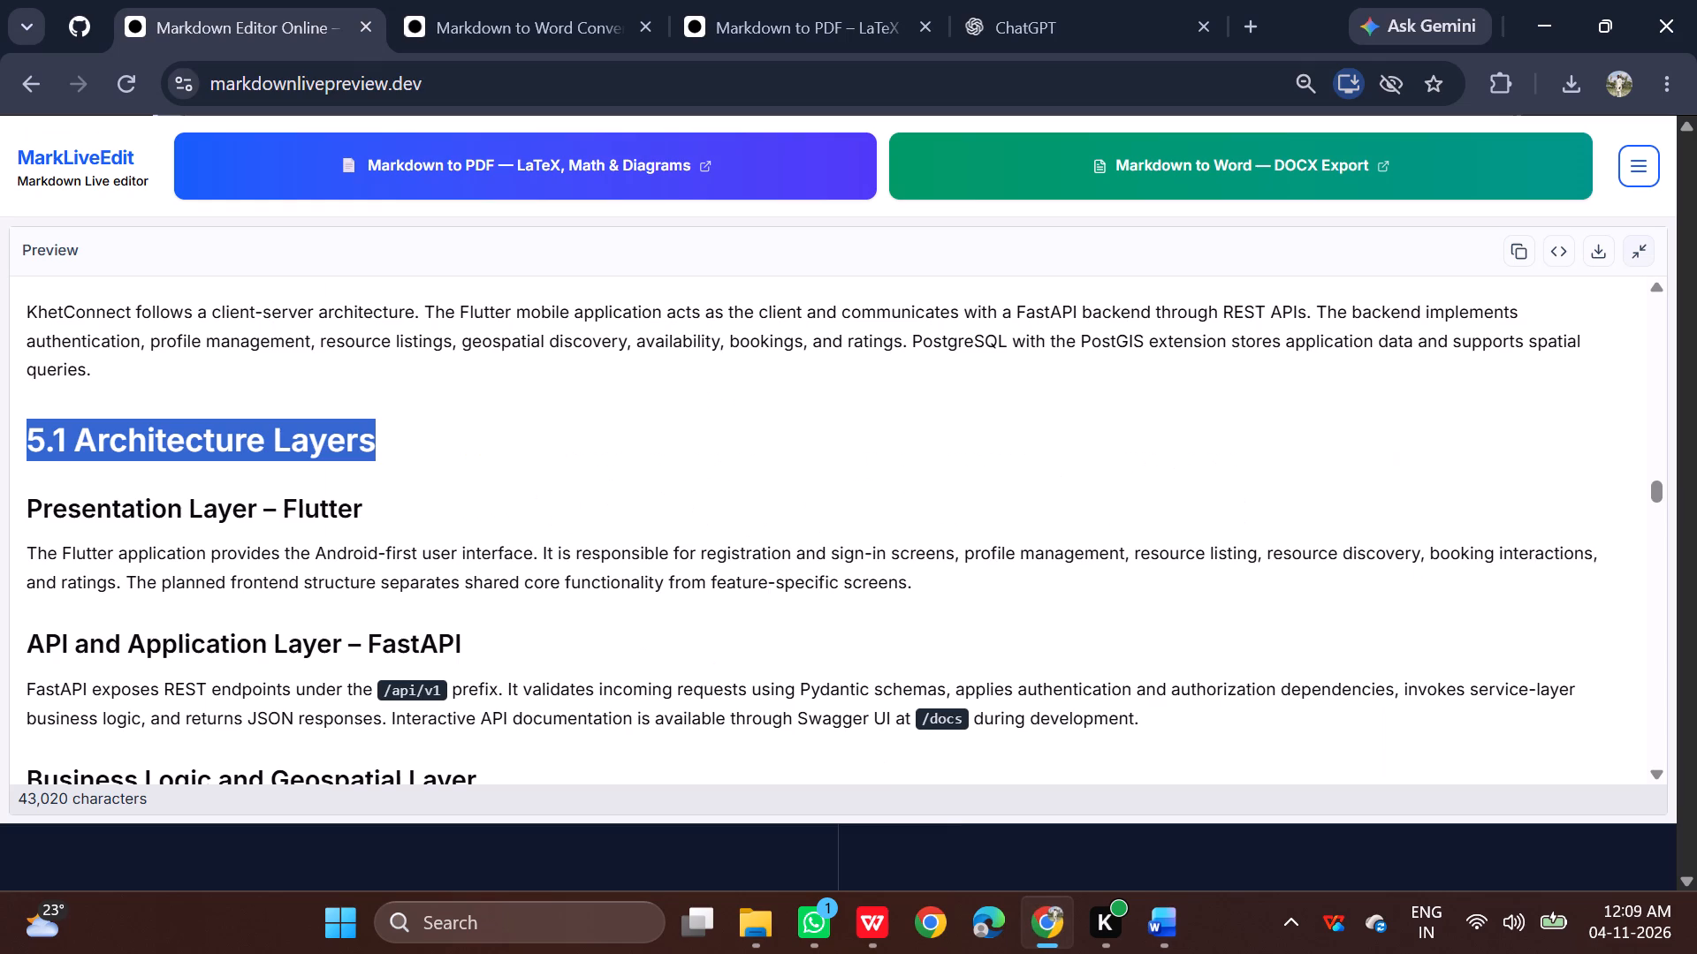
{"action": "left_click_drag", "start_coordinate": [14, 503], "coordinate": [873, 562]}
{"action": "scroll", "coordinate": [506, 593], "scroll_direction": "down", "scroll_amount": 3}
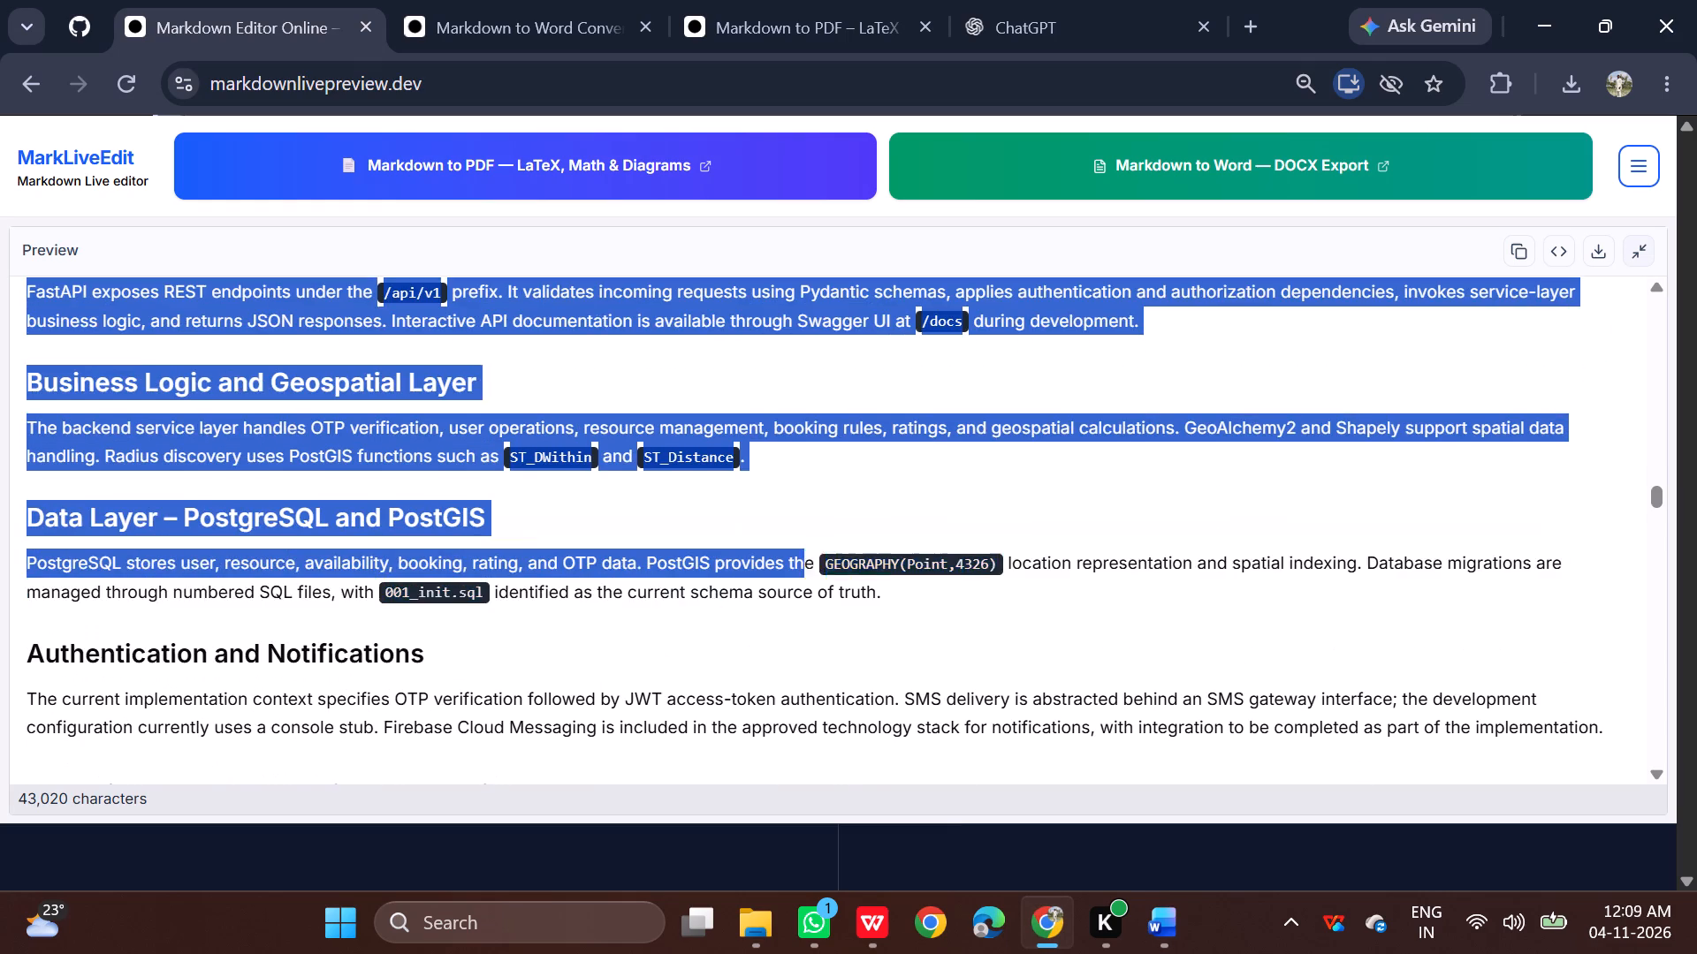
{"action": "left_click_drag", "start_coordinate": [873, 562], "coordinate": [1617, 585]}
{"action": "scroll", "coordinate": [988, 556], "scroll_direction": "down", "scroll_amount": 1}
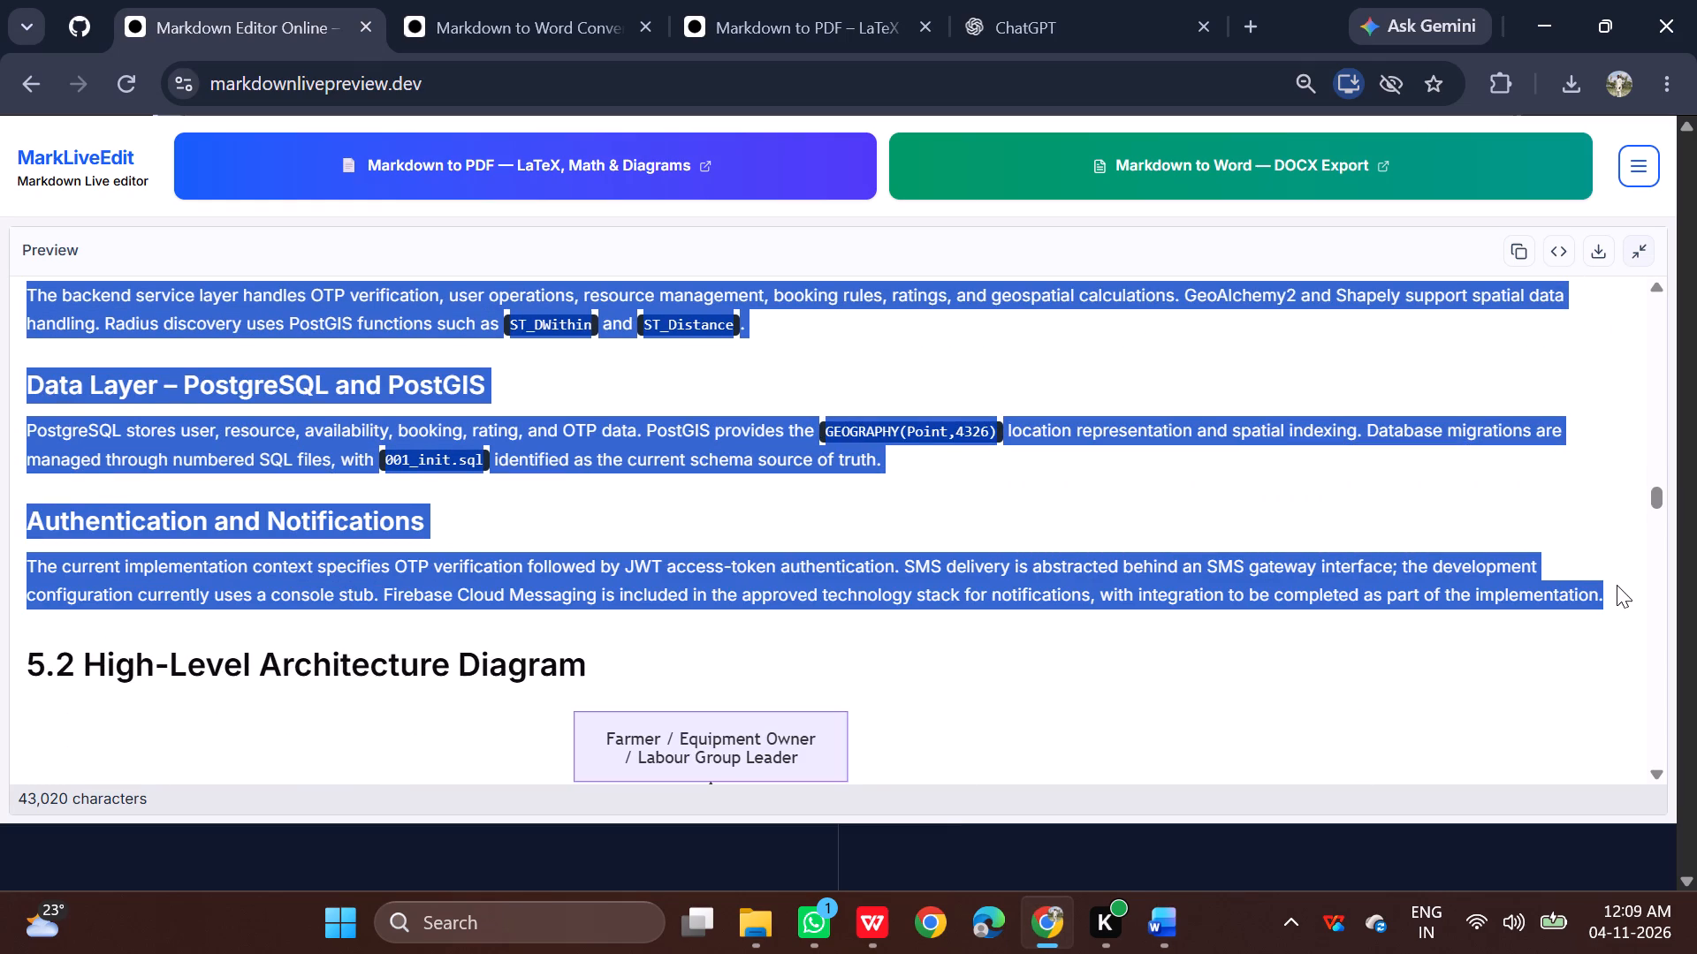
{"action": "left_click_drag", "start_coordinate": [1617, 585], "coordinate": [1617, 590]}
{"action": "key", "text": "ctrl+c"}
{"action": "left_click", "coordinate": [930, 806]}
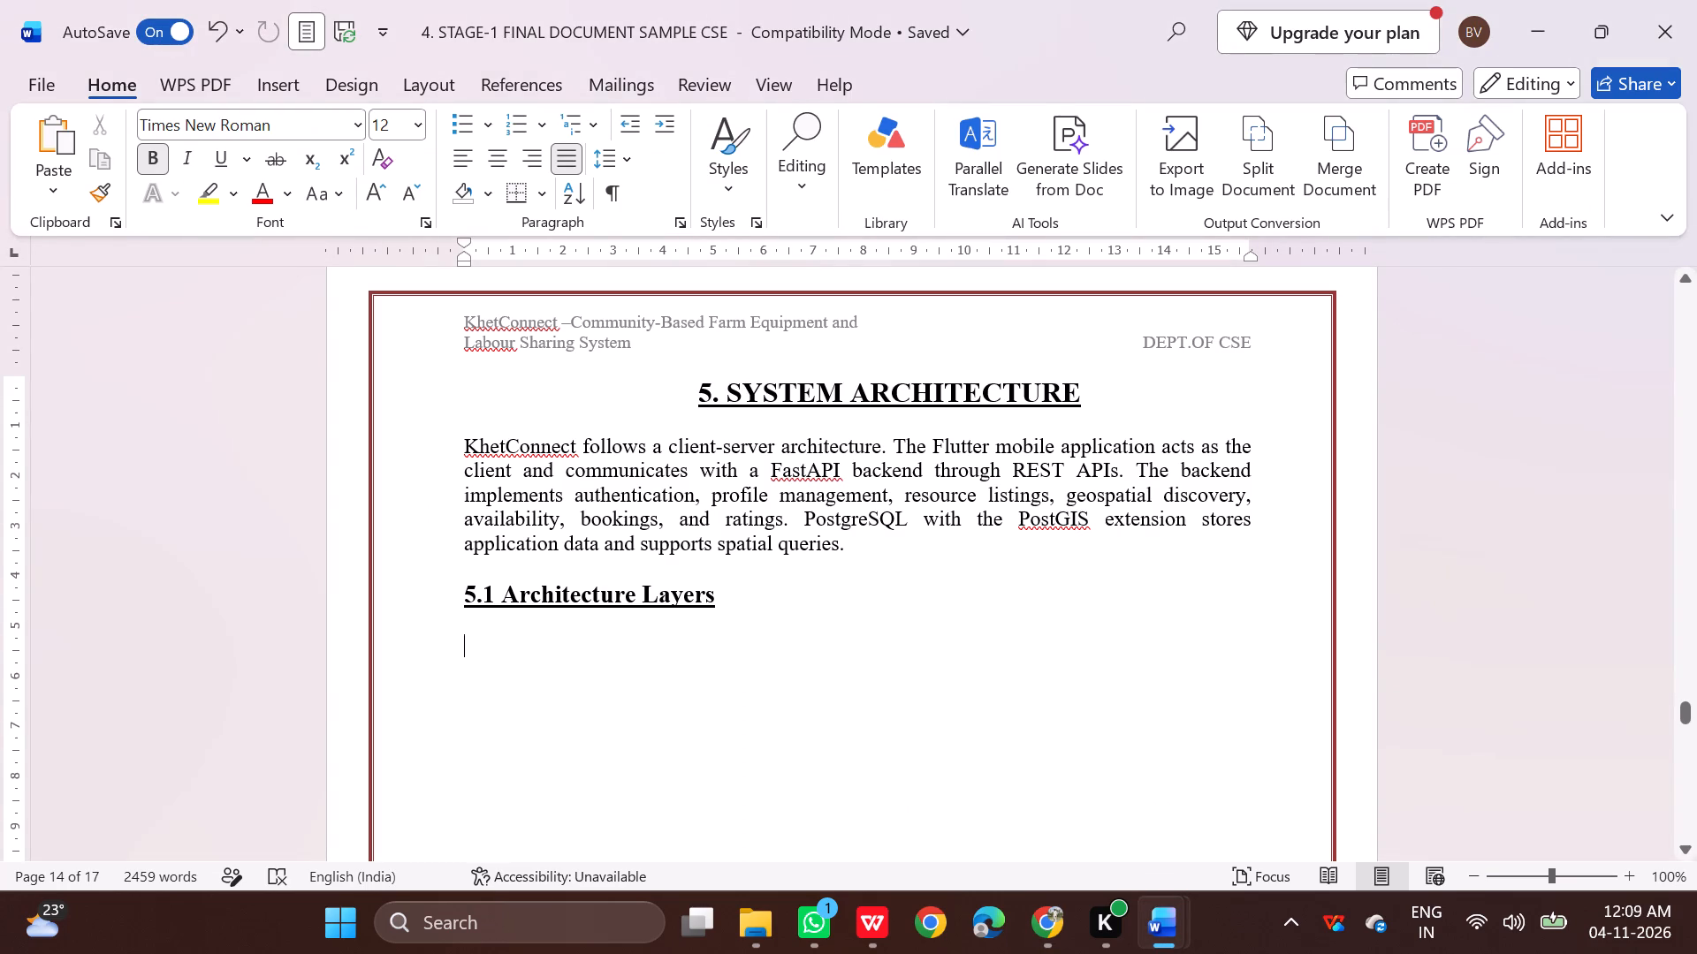
{"action": "key", "text": "ctrl+v"}
Switch the pasted 5.1 Architecture Layers text to keep its source formatting.
{"action": "scroll", "coordinate": [825, 649], "scroll_direction": "up", "scroll_amount": 9}
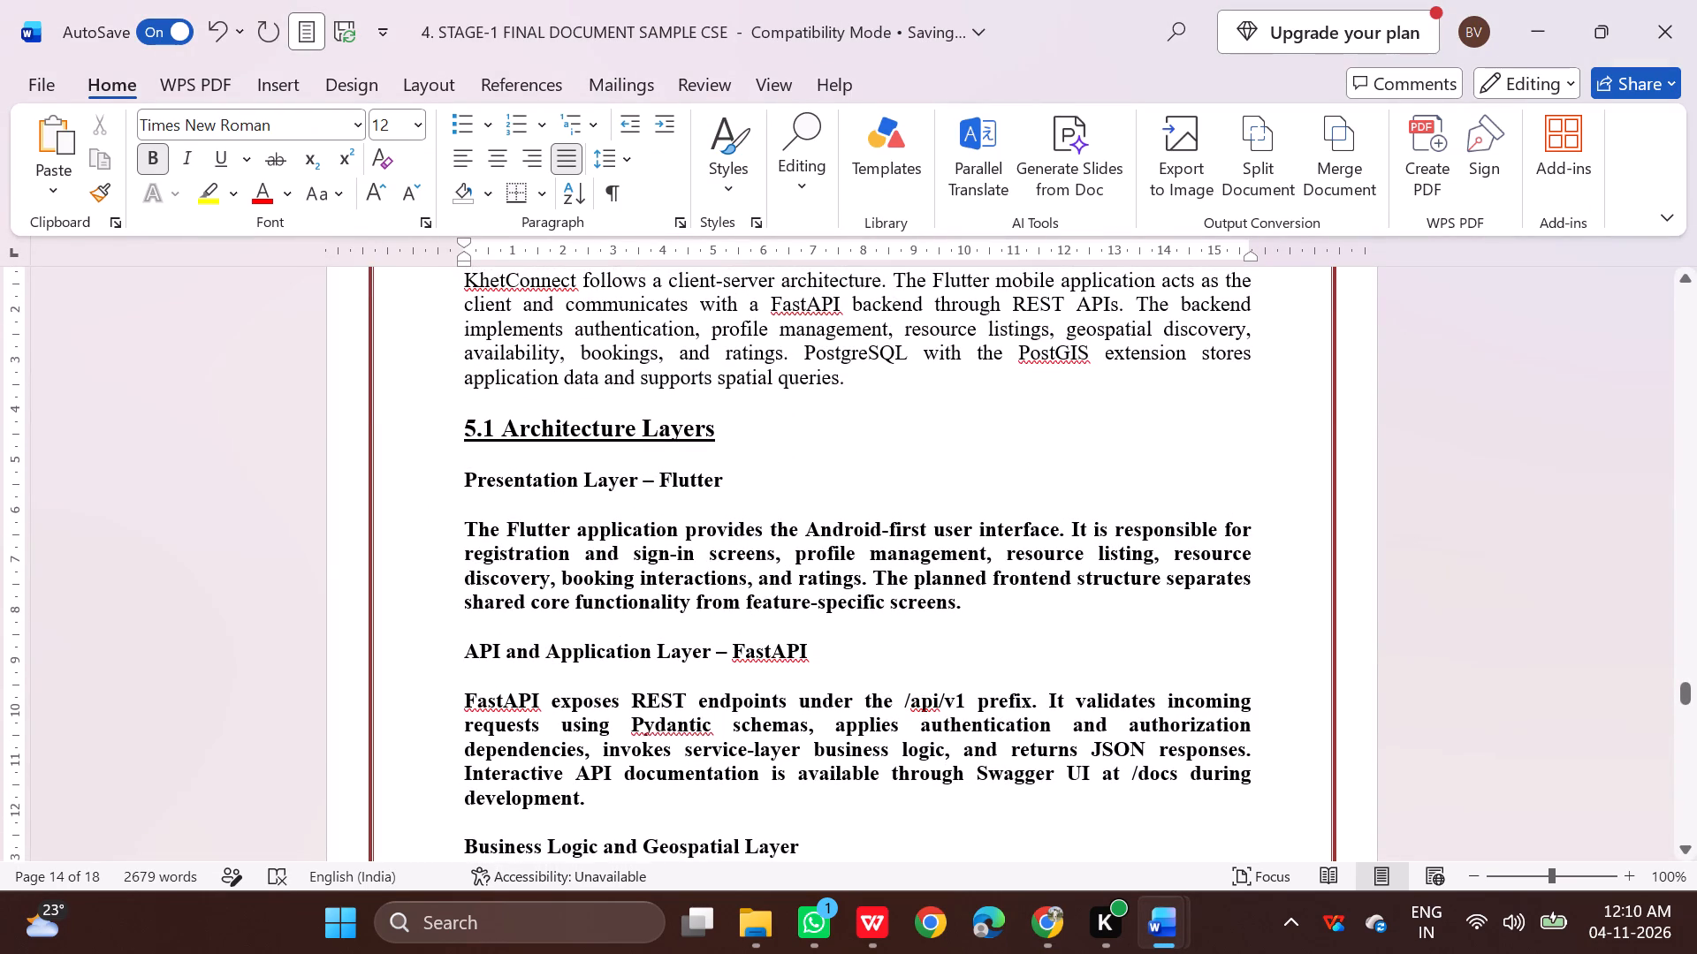
{"action": "scroll", "coordinate": [904, 653], "scroll_direction": "down", "scroll_amount": 9}
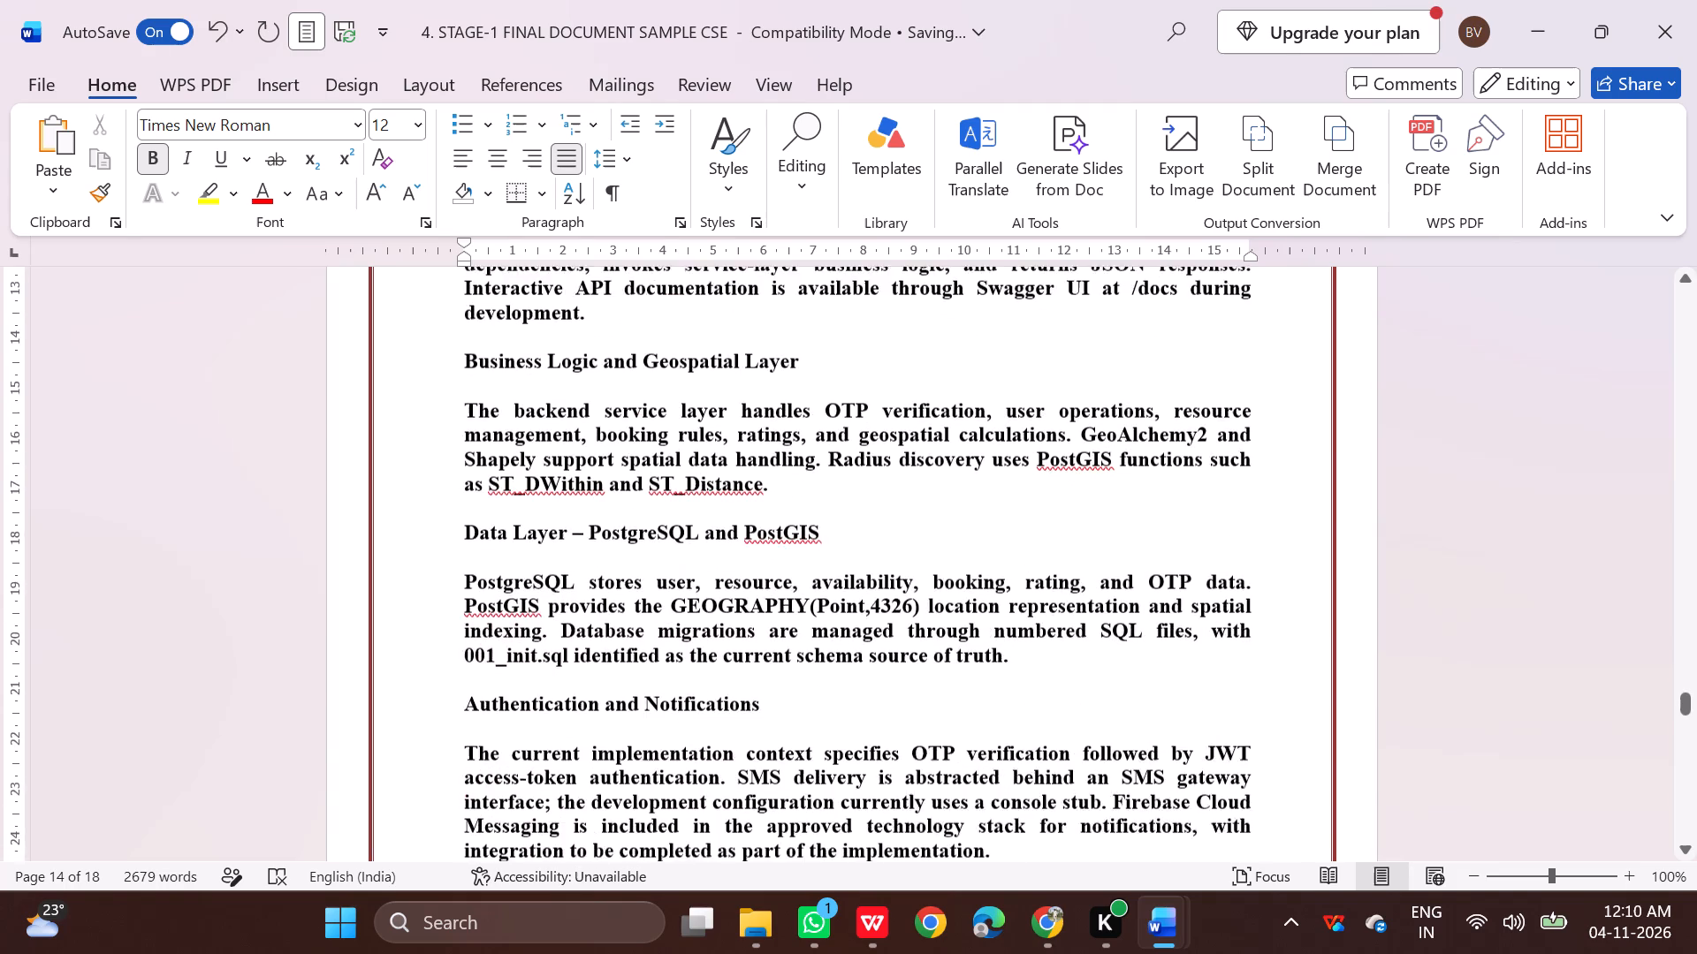
{"action": "scroll", "coordinate": [917, 654], "scroll_direction": "down", "scroll_amount": 5}
{"action": "left_click", "coordinate": [1057, 486]}
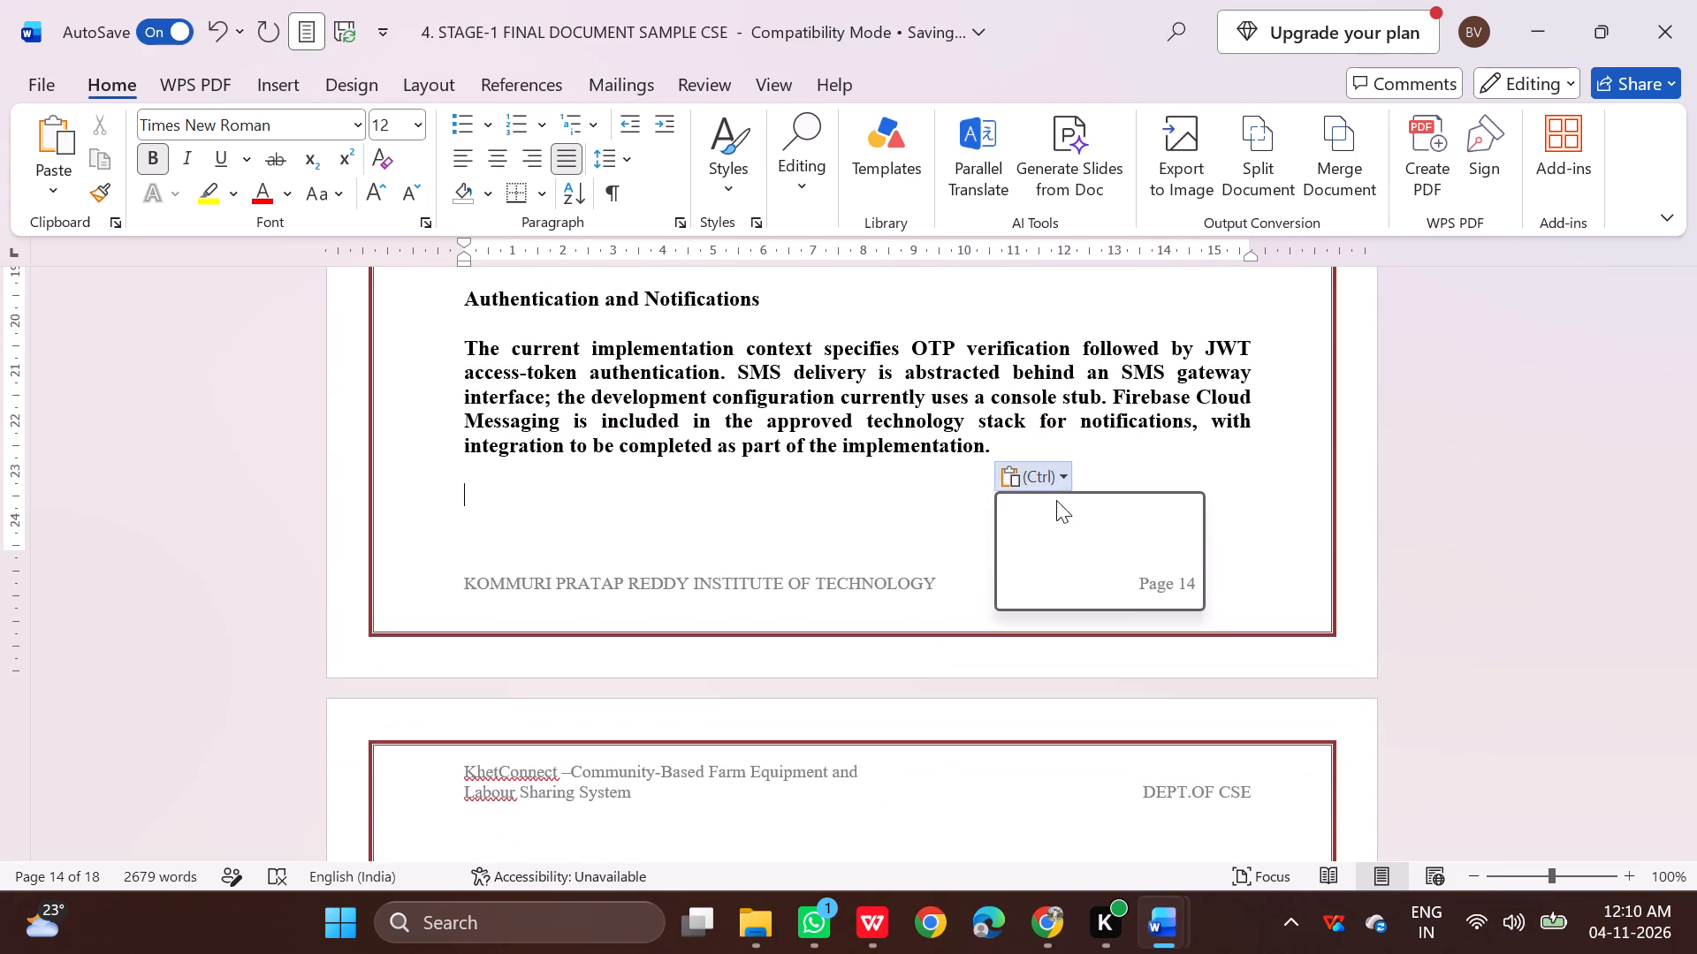
{"action": "left_click", "coordinate": [1018, 556]}
Set the font of the pasted text from Presentation Layer – Flutter through Authentication and Notifications to Times New Roman.
{"action": "scroll", "coordinate": [994, 528], "scroll_direction": "up", "scroll_amount": 4}
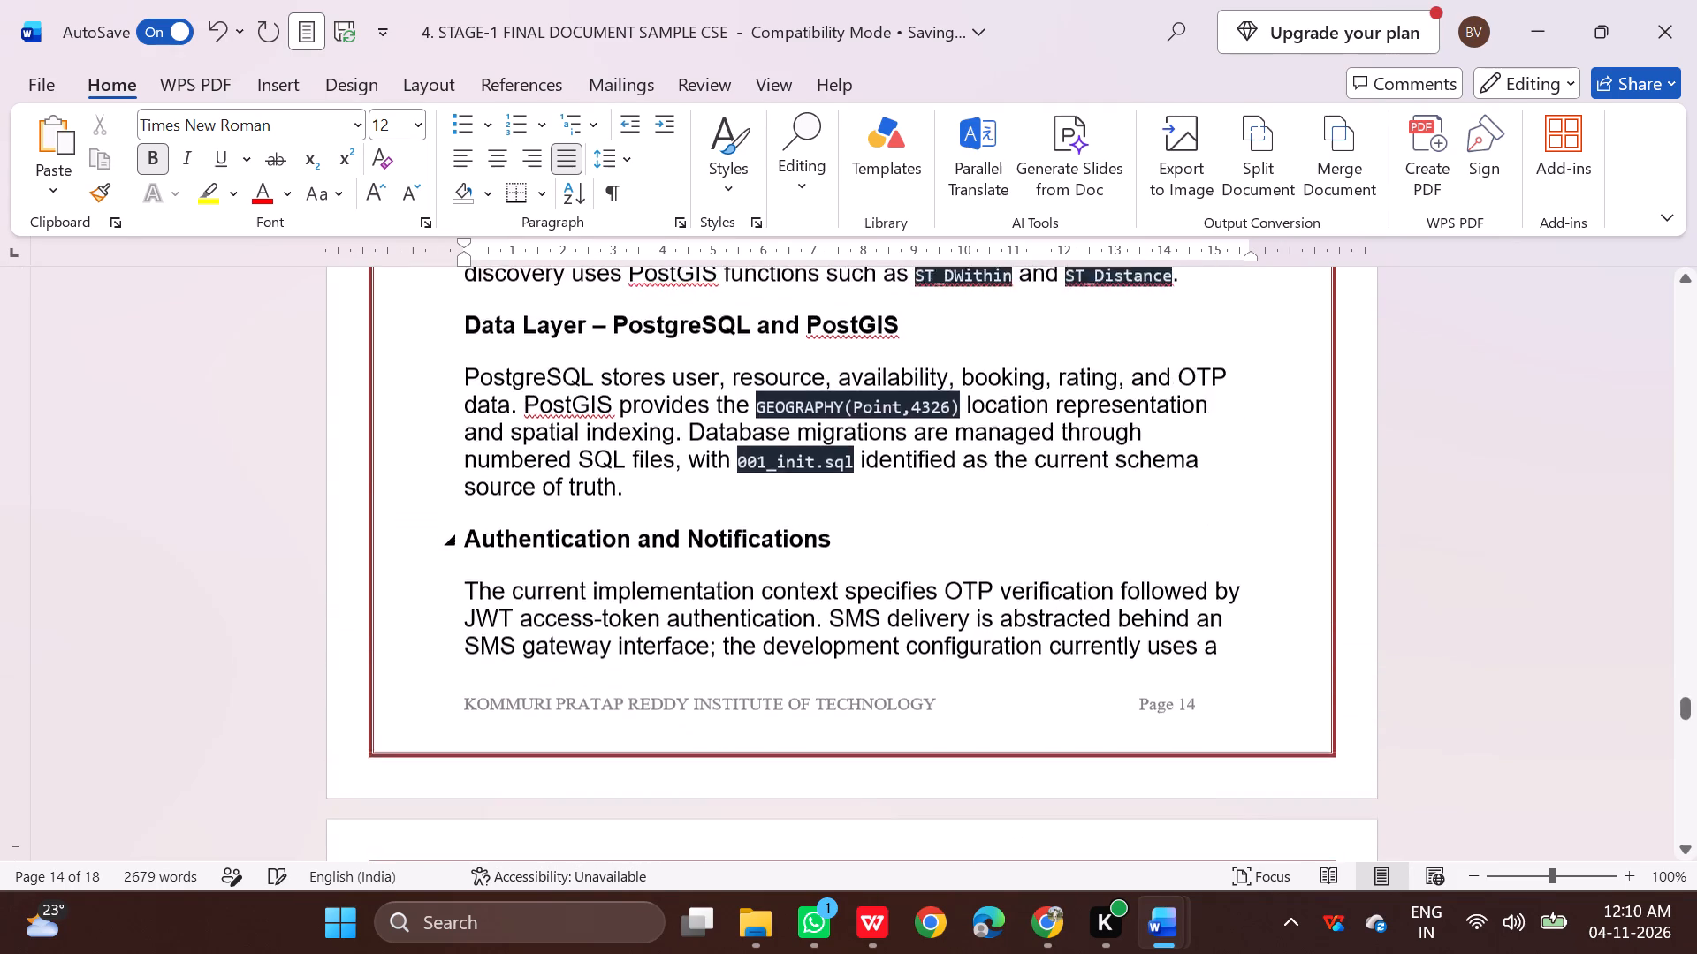
{"action": "scroll", "coordinate": [969, 546], "scroll_direction": "up", "scroll_amount": 9}
{"action": "left_click", "coordinate": [1112, 491]}
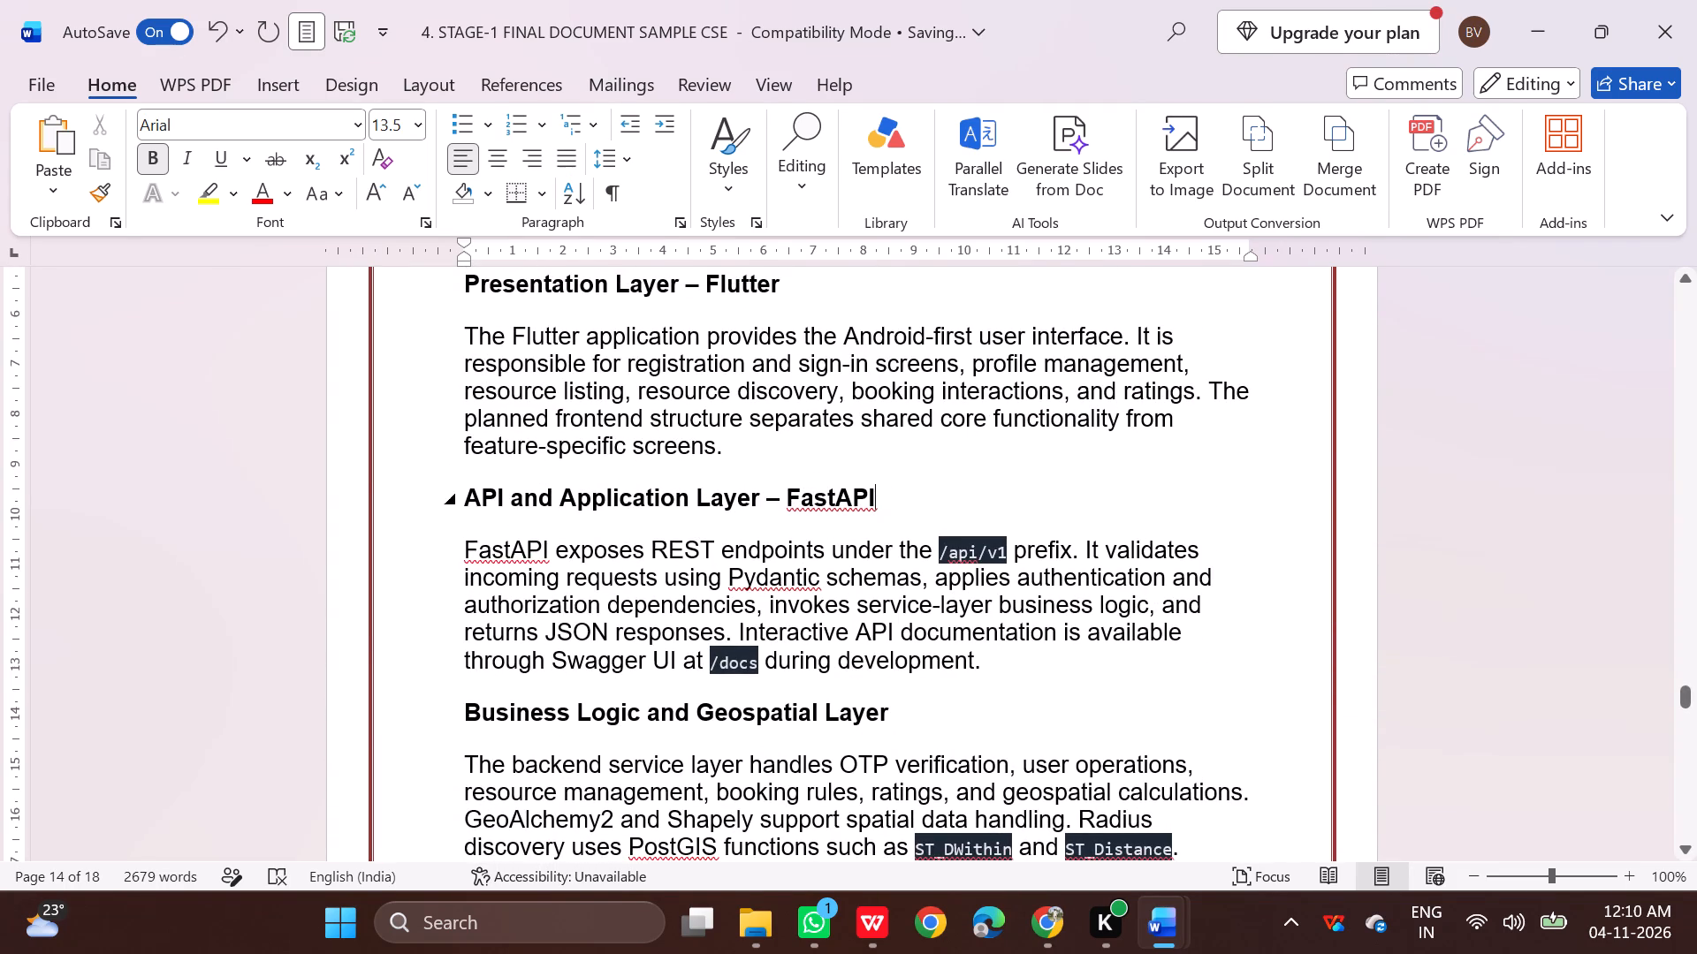
{"action": "scroll", "coordinate": [915, 579], "scroll_direction": "up", "scroll_amount": 4}
{"action": "left_click_drag", "start_coordinate": [450, 525], "coordinate": [806, 686]}
{"action": "scroll", "coordinate": [673, 610], "scroll_direction": "down", "scroll_amount": 8}
{"action": "scroll", "coordinate": [806, 686], "scroll_direction": "down", "scroll_amount": 2}
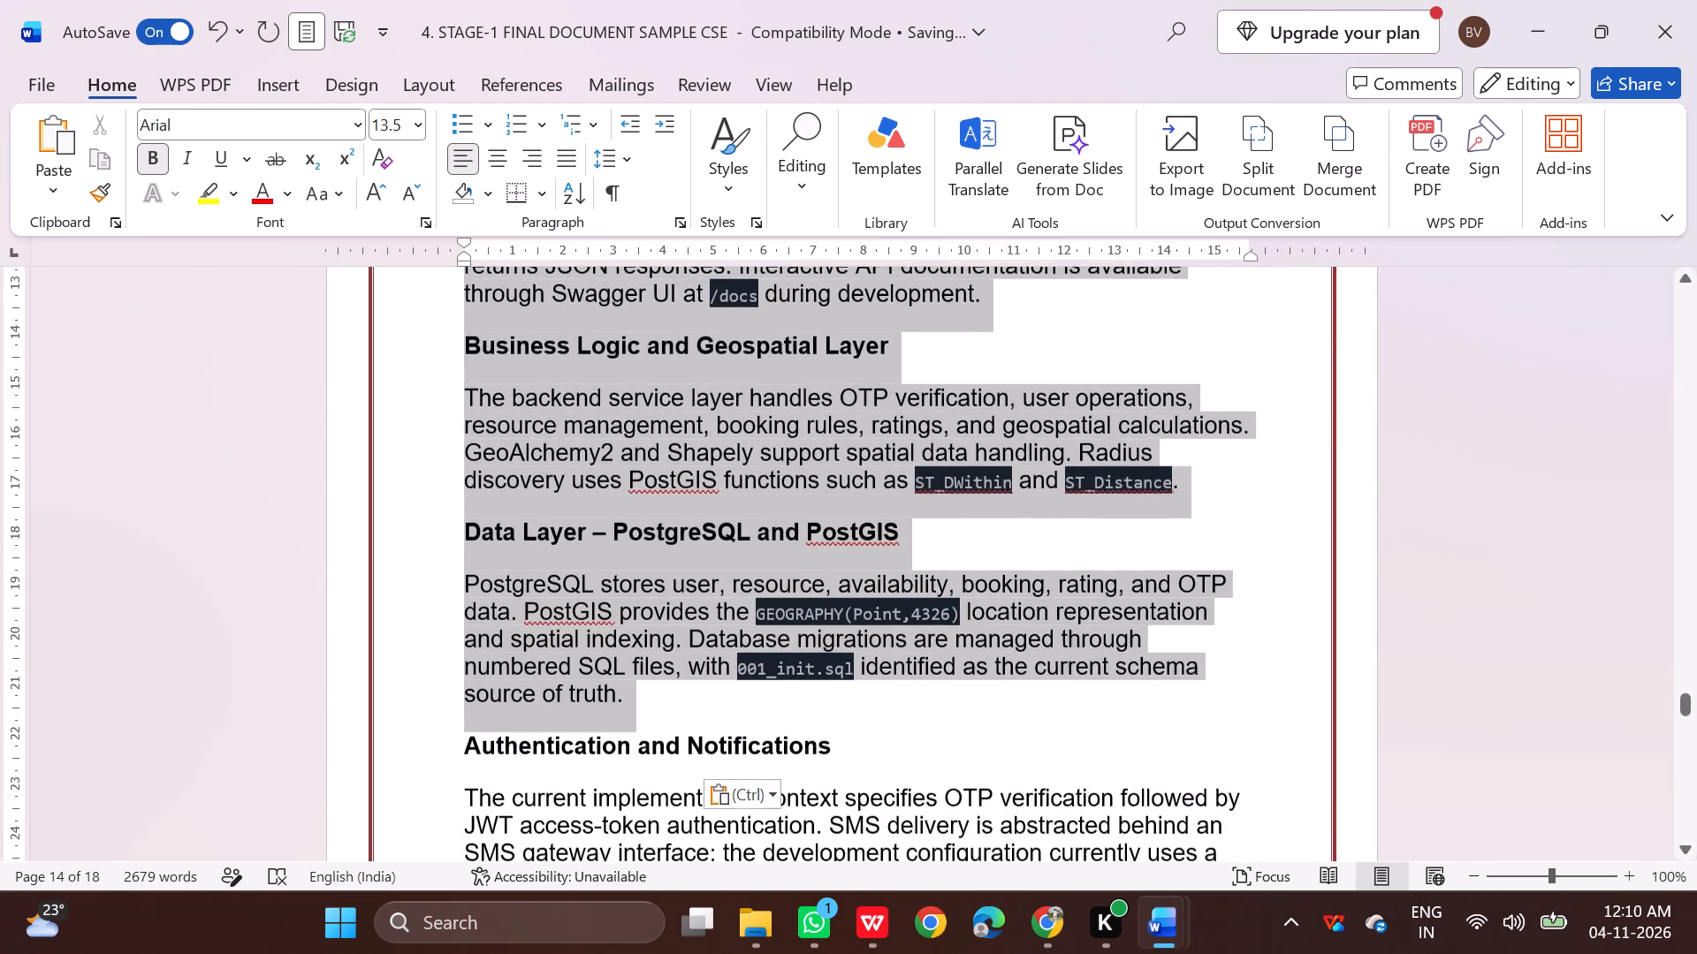
{"action": "left_click_drag", "start_coordinate": [806, 686], "coordinate": [808, 676]}
{"action": "scroll", "coordinate": [806, 686], "scroll_direction": "down", "scroll_amount": 9}
{"action": "left_click", "coordinate": [940, 594]}
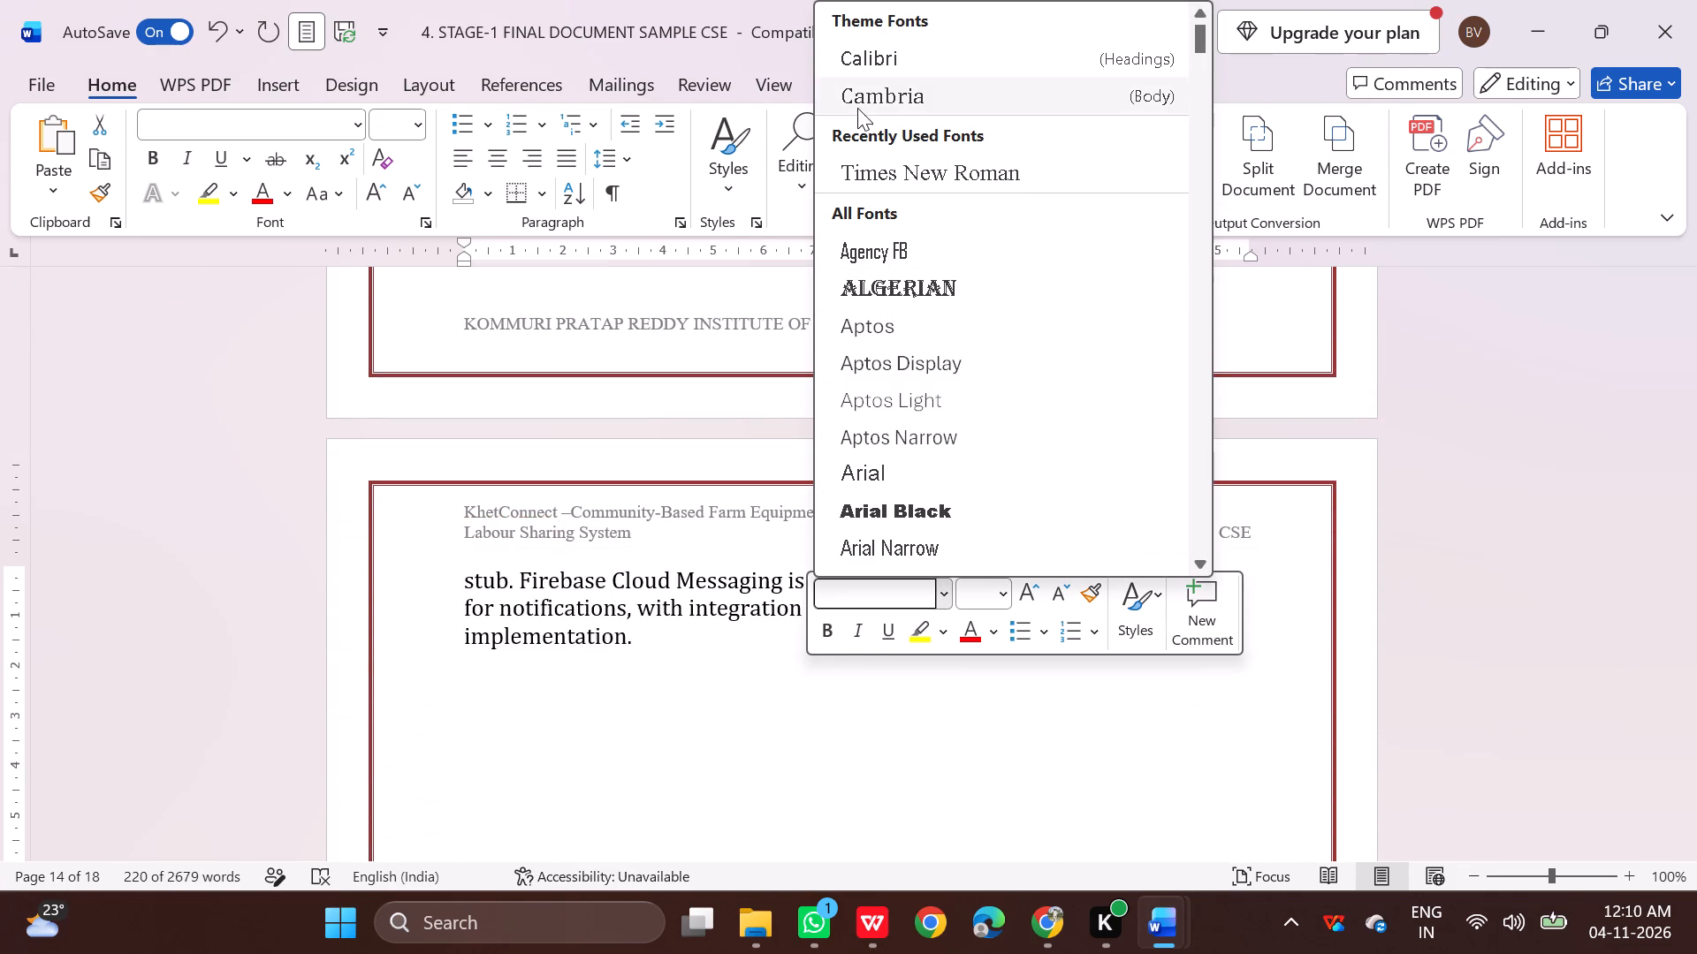
{"action": "left_click", "coordinate": [901, 168]}
Set the font size of the selected 5.1 subsections text to 12.
{"action": "scroll", "coordinate": [734, 503], "scroll_direction": "up", "scroll_amount": 6}
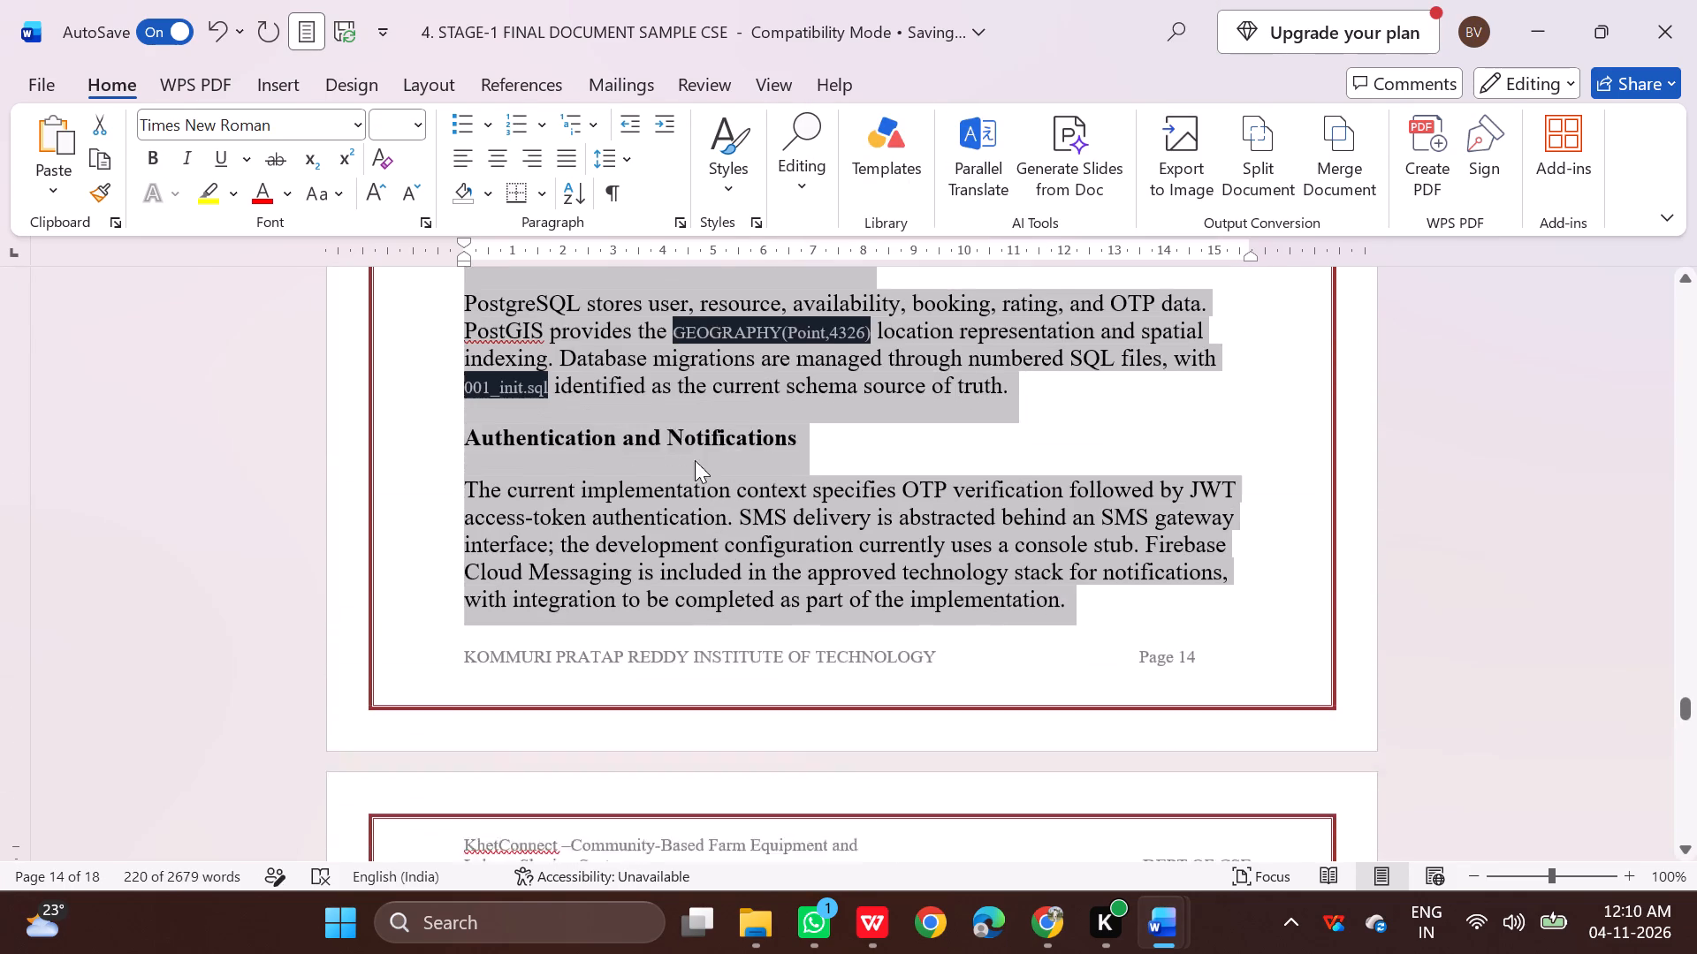
{"action": "scroll", "coordinate": [491, 322], "scroll_direction": "up", "scroll_amount": 2}
{"action": "left_click", "coordinate": [414, 128]}
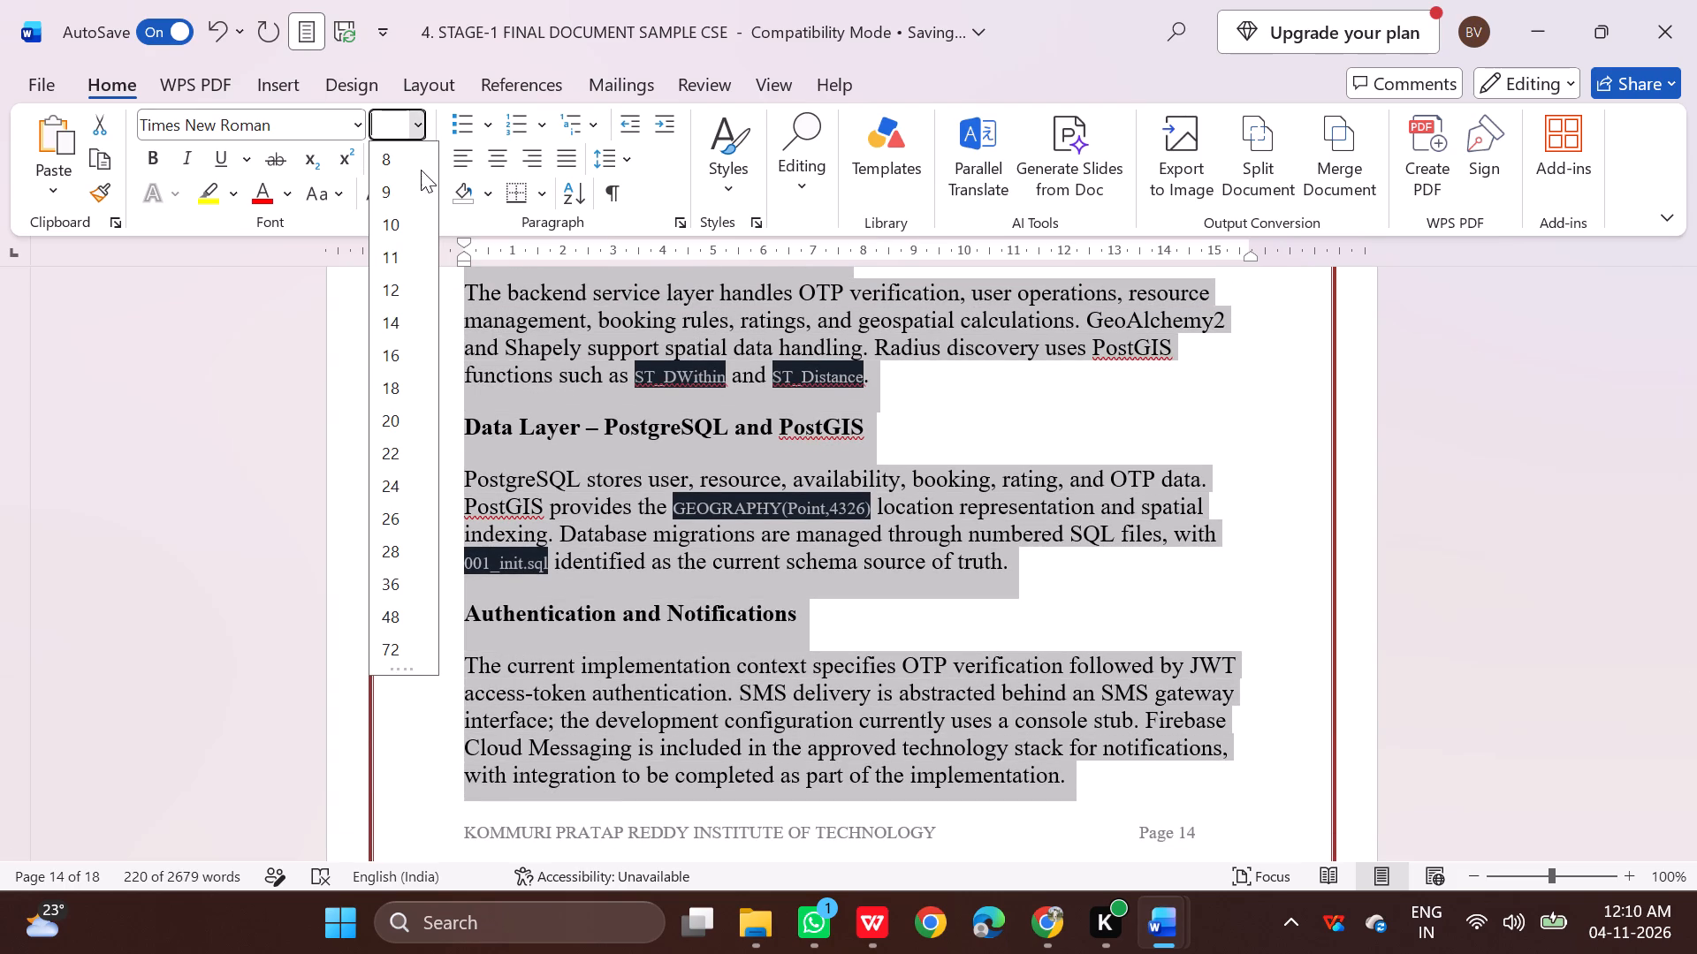
{"action": "left_click", "coordinate": [410, 286]}
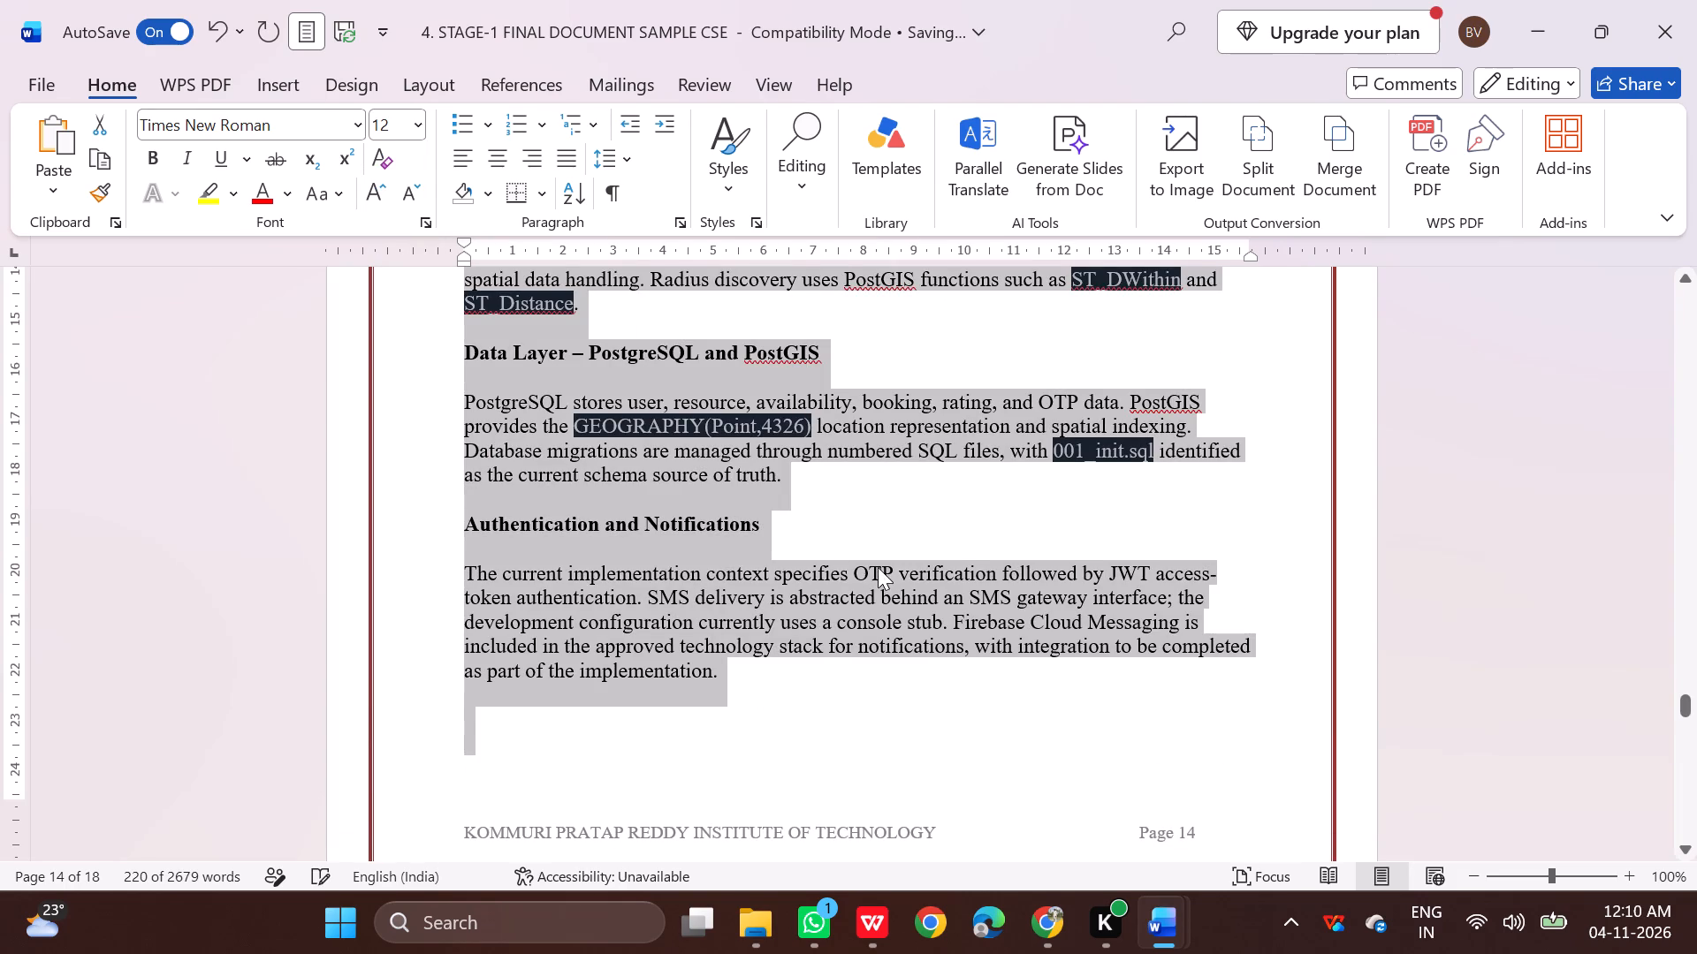
{"action": "scroll", "coordinate": [878, 567], "scroll_direction": "up", "scroll_amount": 3}
{"action": "left_click", "coordinate": [894, 567]}
Justify the 5.1 text from Presentation Layer – Flutter through the end of Authentication and Notifications.
{"action": "scroll", "coordinate": [895, 560], "scroll_direction": "up", "scroll_amount": 10}
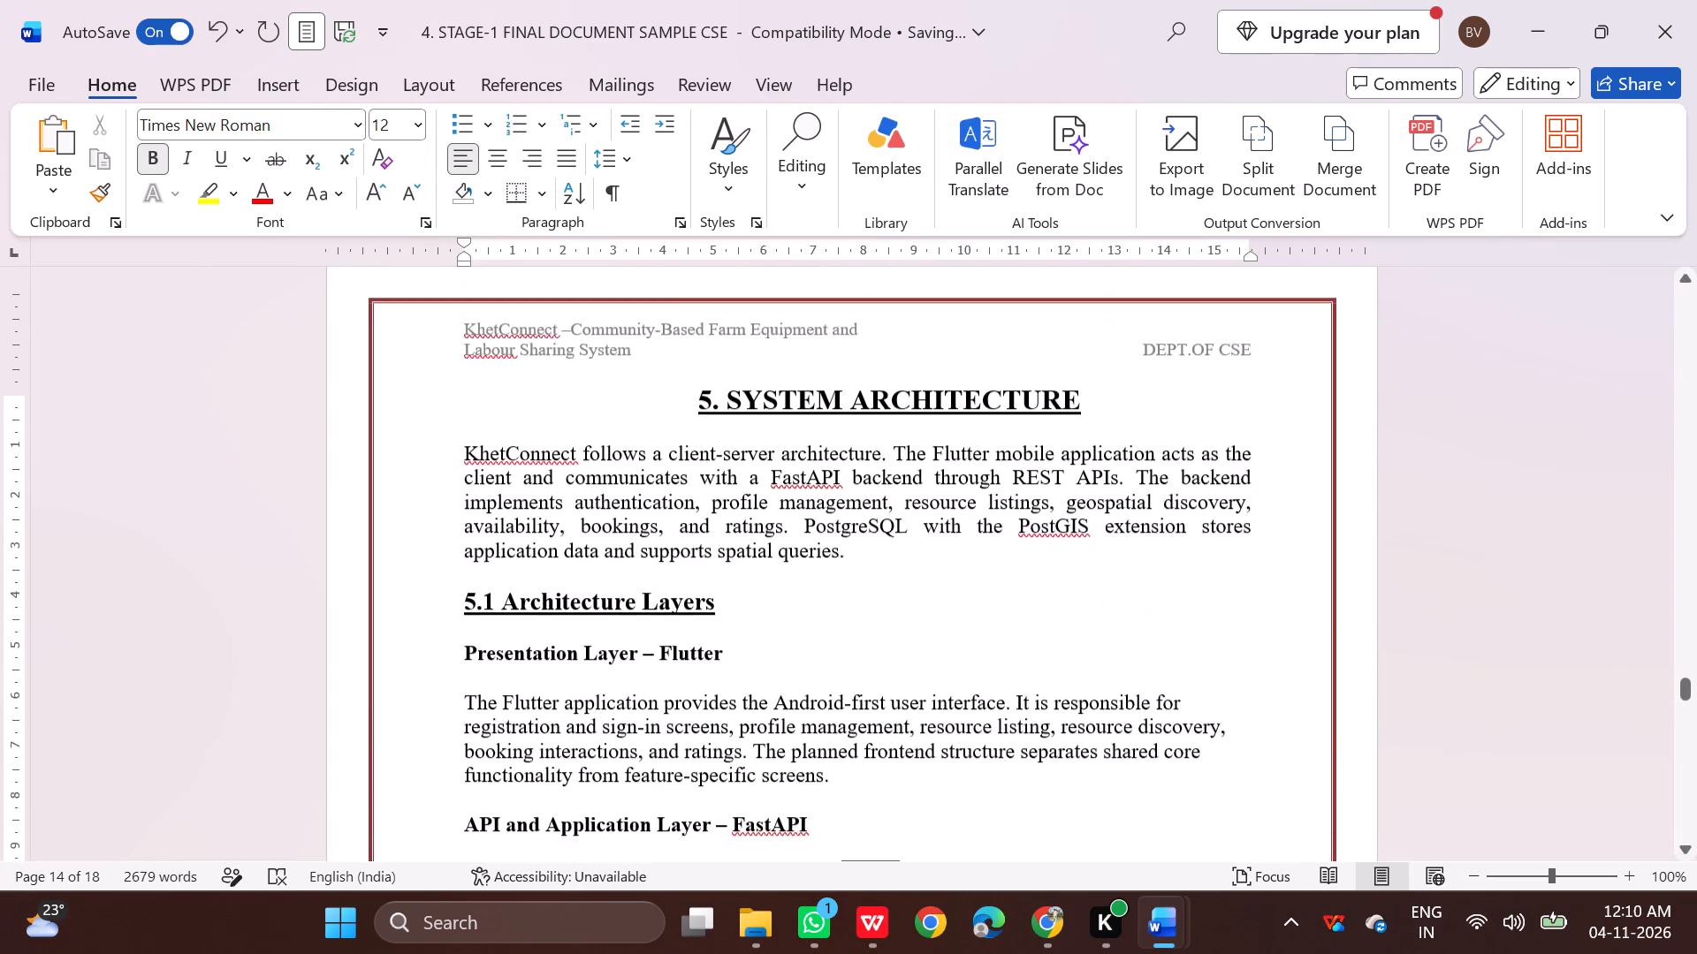
{"action": "scroll", "coordinate": [893, 557], "scroll_direction": "down", "scroll_amount": 4}
{"action": "left_click_drag", "start_coordinate": [437, 416], "coordinate": [441, 414]}
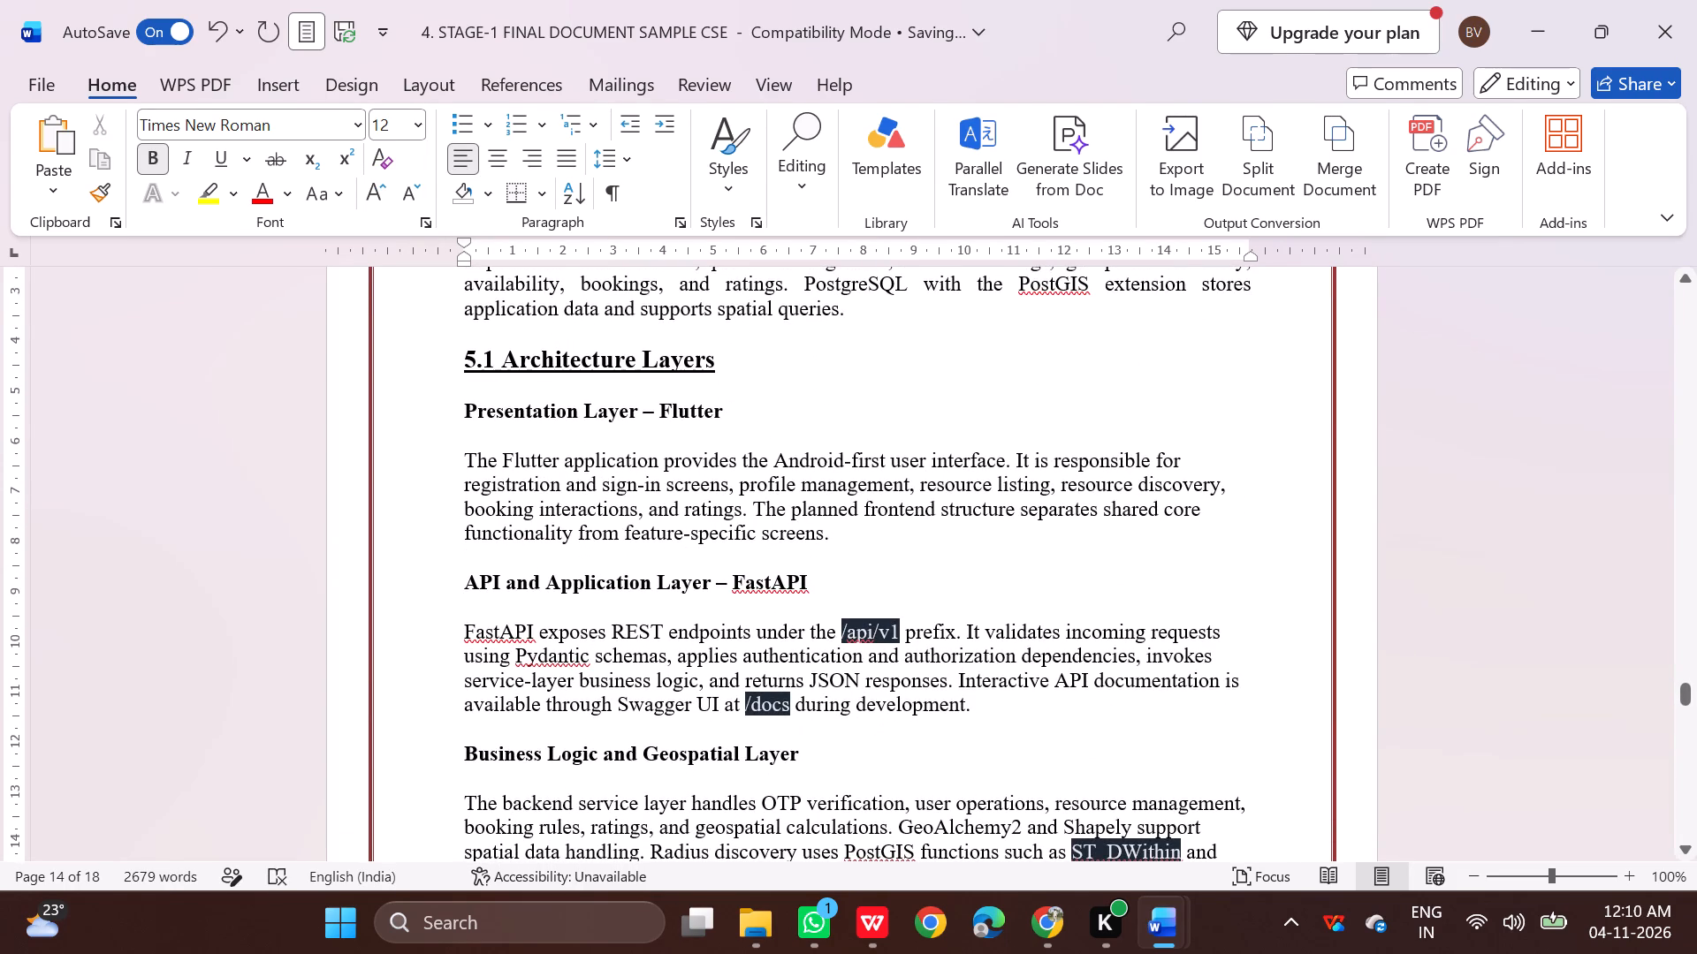
{"action": "left_click_drag", "start_coordinate": [441, 414], "coordinate": [818, 690]}
{"action": "scroll", "coordinate": [758, 616], "scroll_direction": "down", "scroll_amount": 5}
{"action": "scroll", "coordinate": [816, 683], "scroll_direction": "down", "scroll_amount": 1}
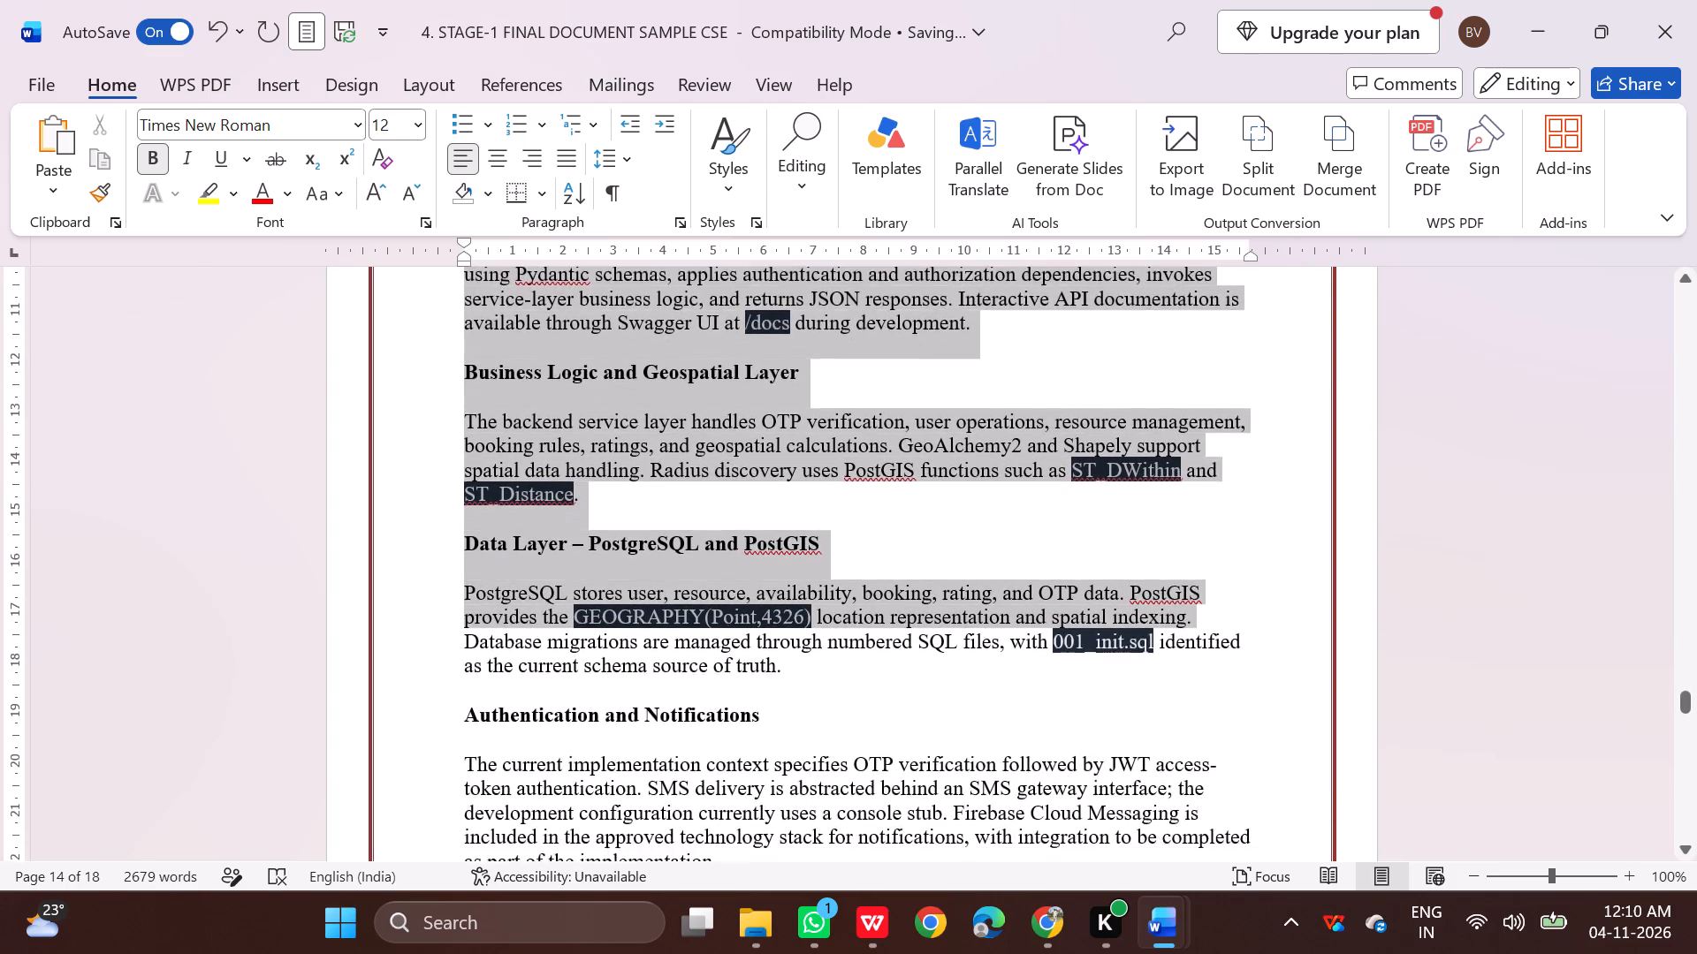
{"action": "left_click_drag", "start_coordinate": [818, 690], "coordinate": [791, 690]}
{"action": "scroll", "coordinate": [818, 690], "scroll_direction": "down", "scroll_amount": 3}
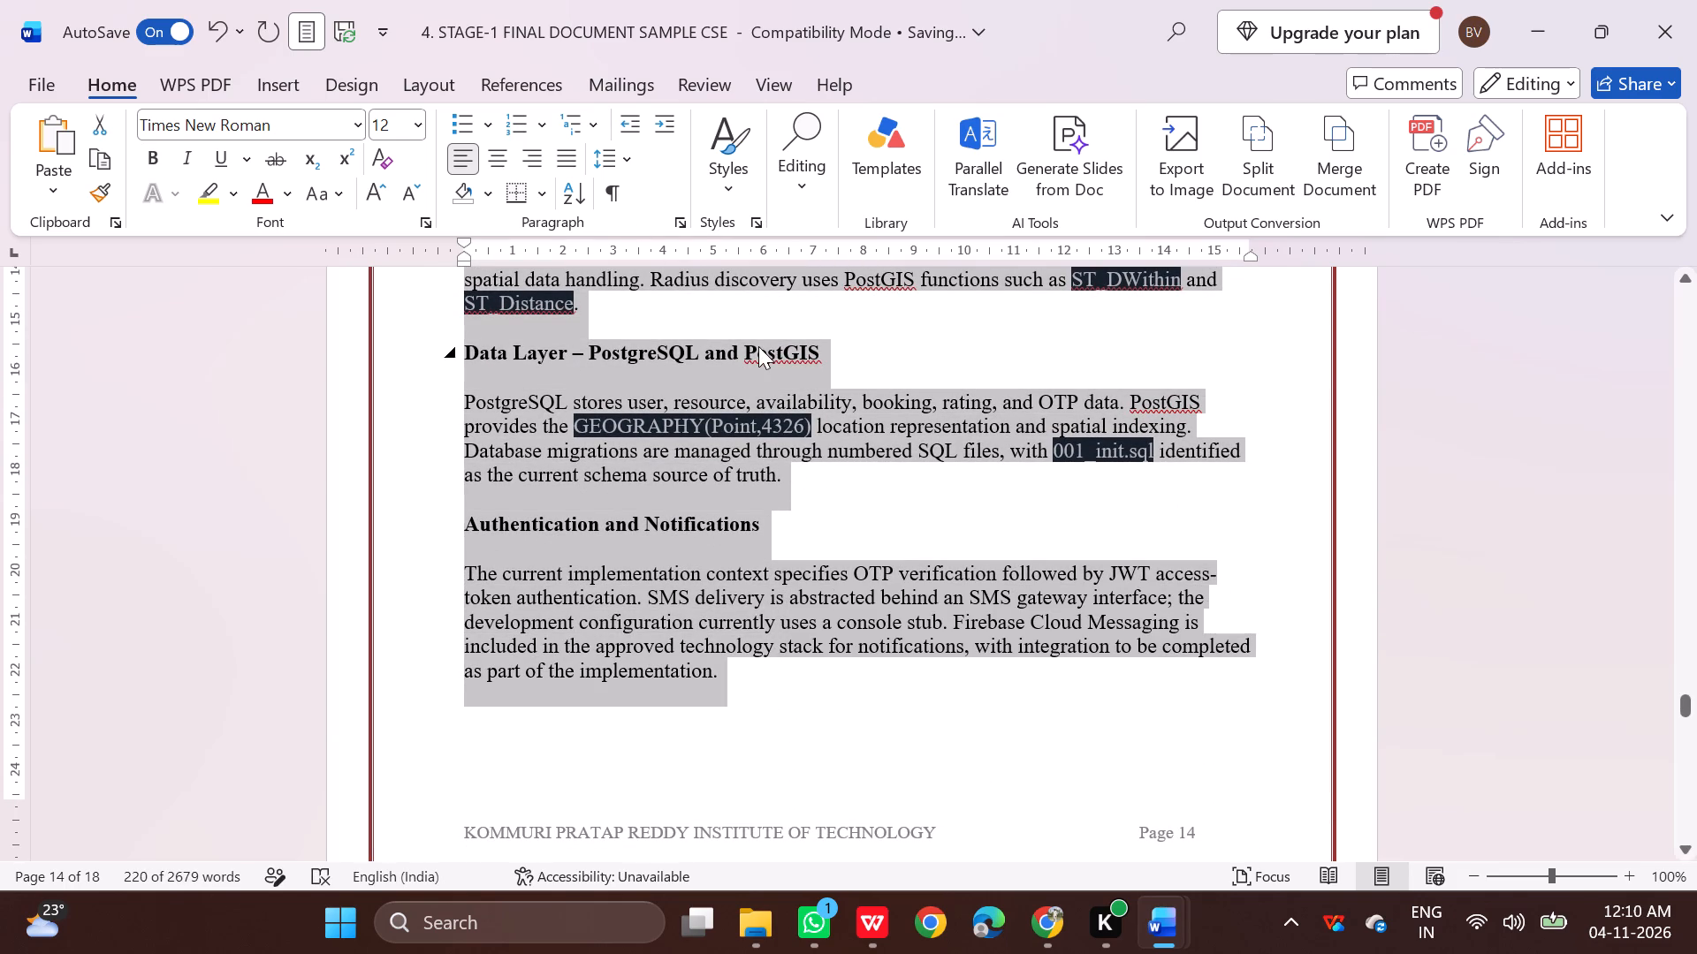
{"action": "key", "text": "ctrl+j"}
{"action": "key", "text": "ctrl+j"}
{"action": "key", "text": "ctrl+j"}
{"action": "left_click", "coordinate": [964, 454]}
{"action": "scroll", "coordinate": [1086, 505], "scroll_direction": "up", "scroll_amount": 3}
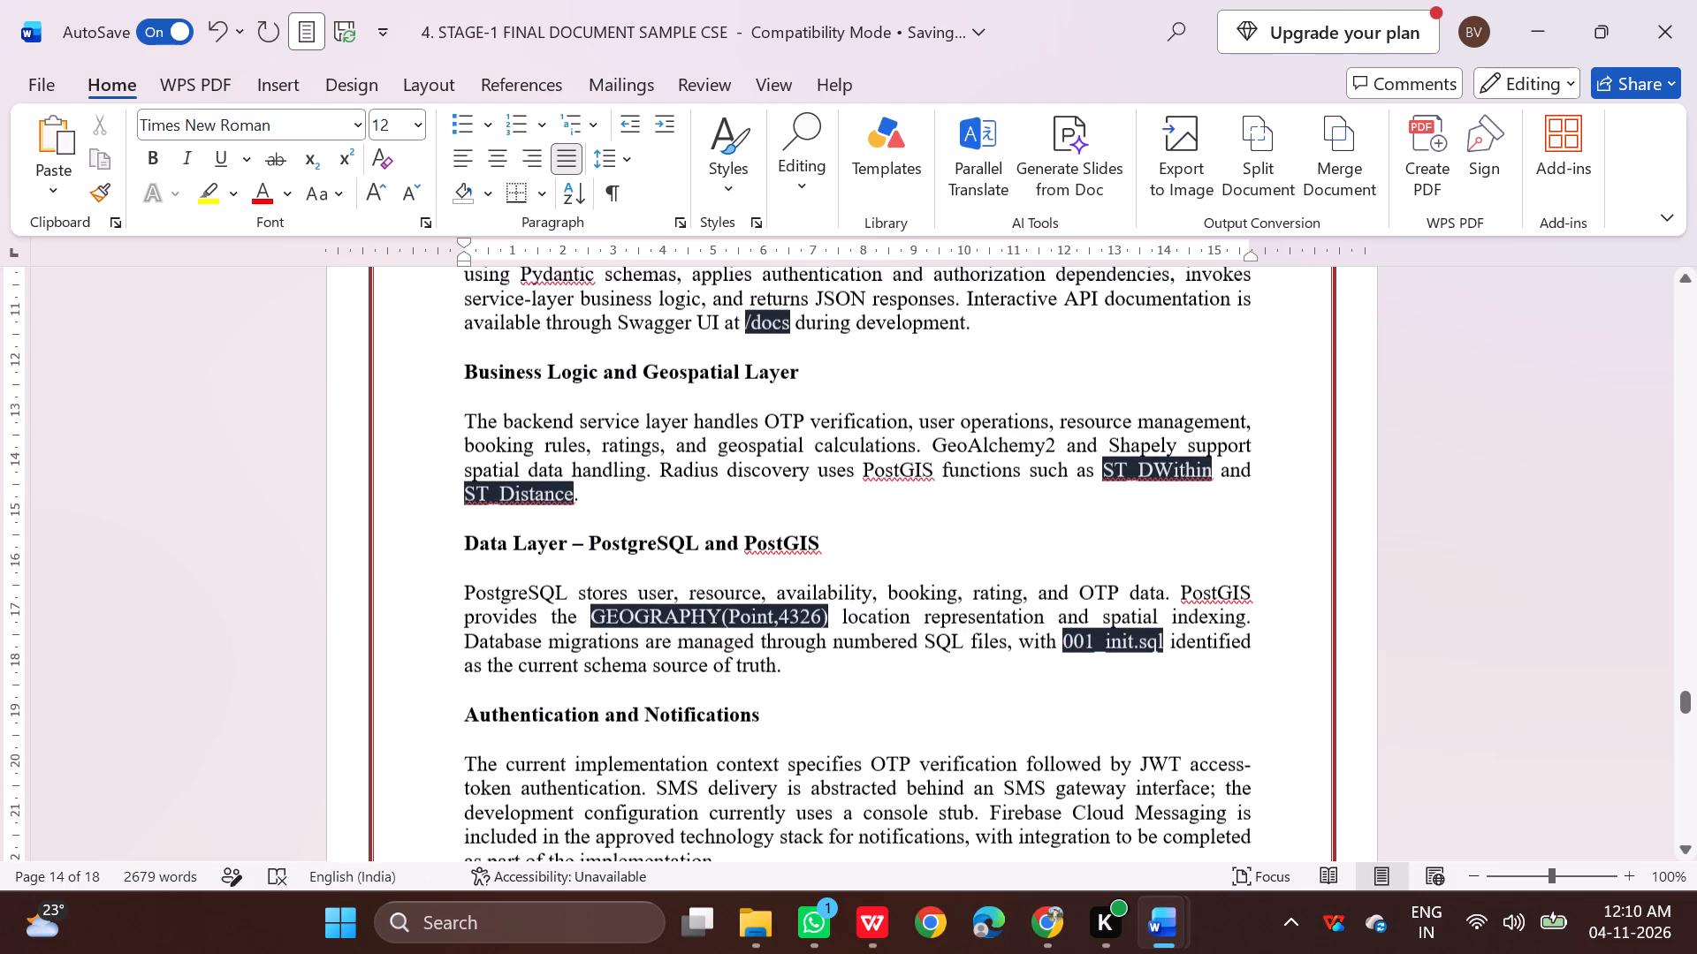
{"action": "scroll", "coordinate": [1087, 509], "scroll_direction": "up", "scroll_amount": 7}
{"action": "scroll", "coordinate": [1087, 510], "scroll_direction": "down", "scroll_amount": 12}
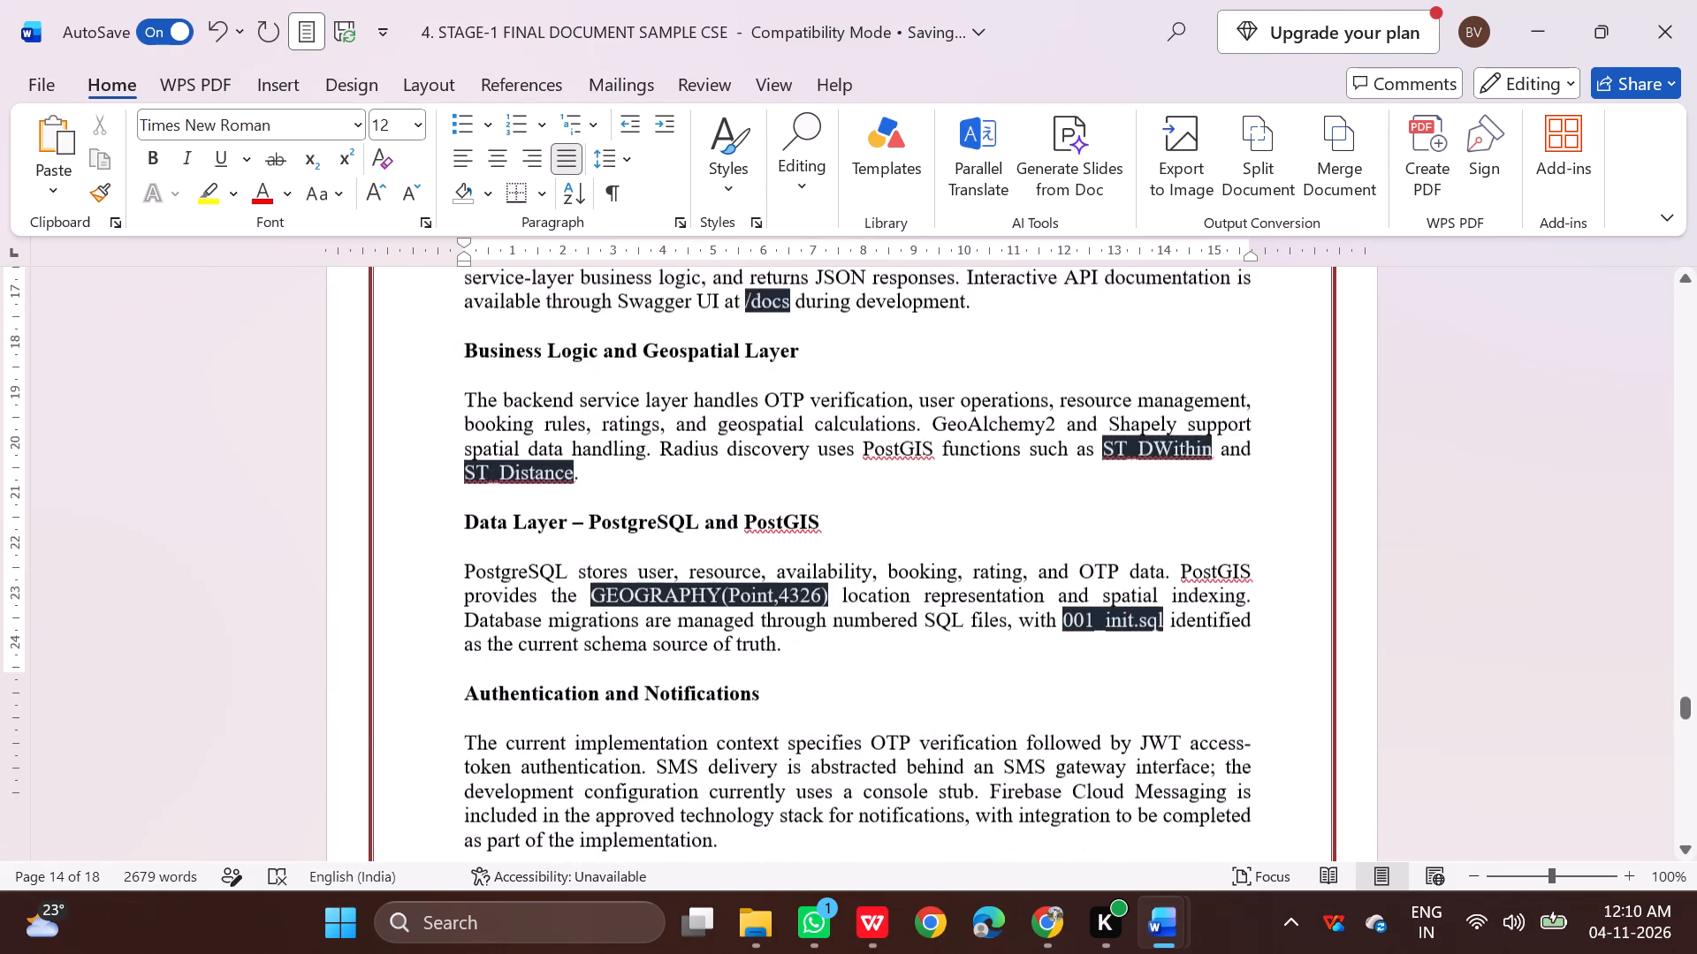
Switch to Chrome and copy the heading "5.2 High-Level Architecture Diagram" from the Markdown preview.
{"action": "scroll", "coordinate": [1090, 508], "scroll_direction": "down", "scroll_amount": 6}
{"action": "left_click", "coordinate": [1046, 925]}
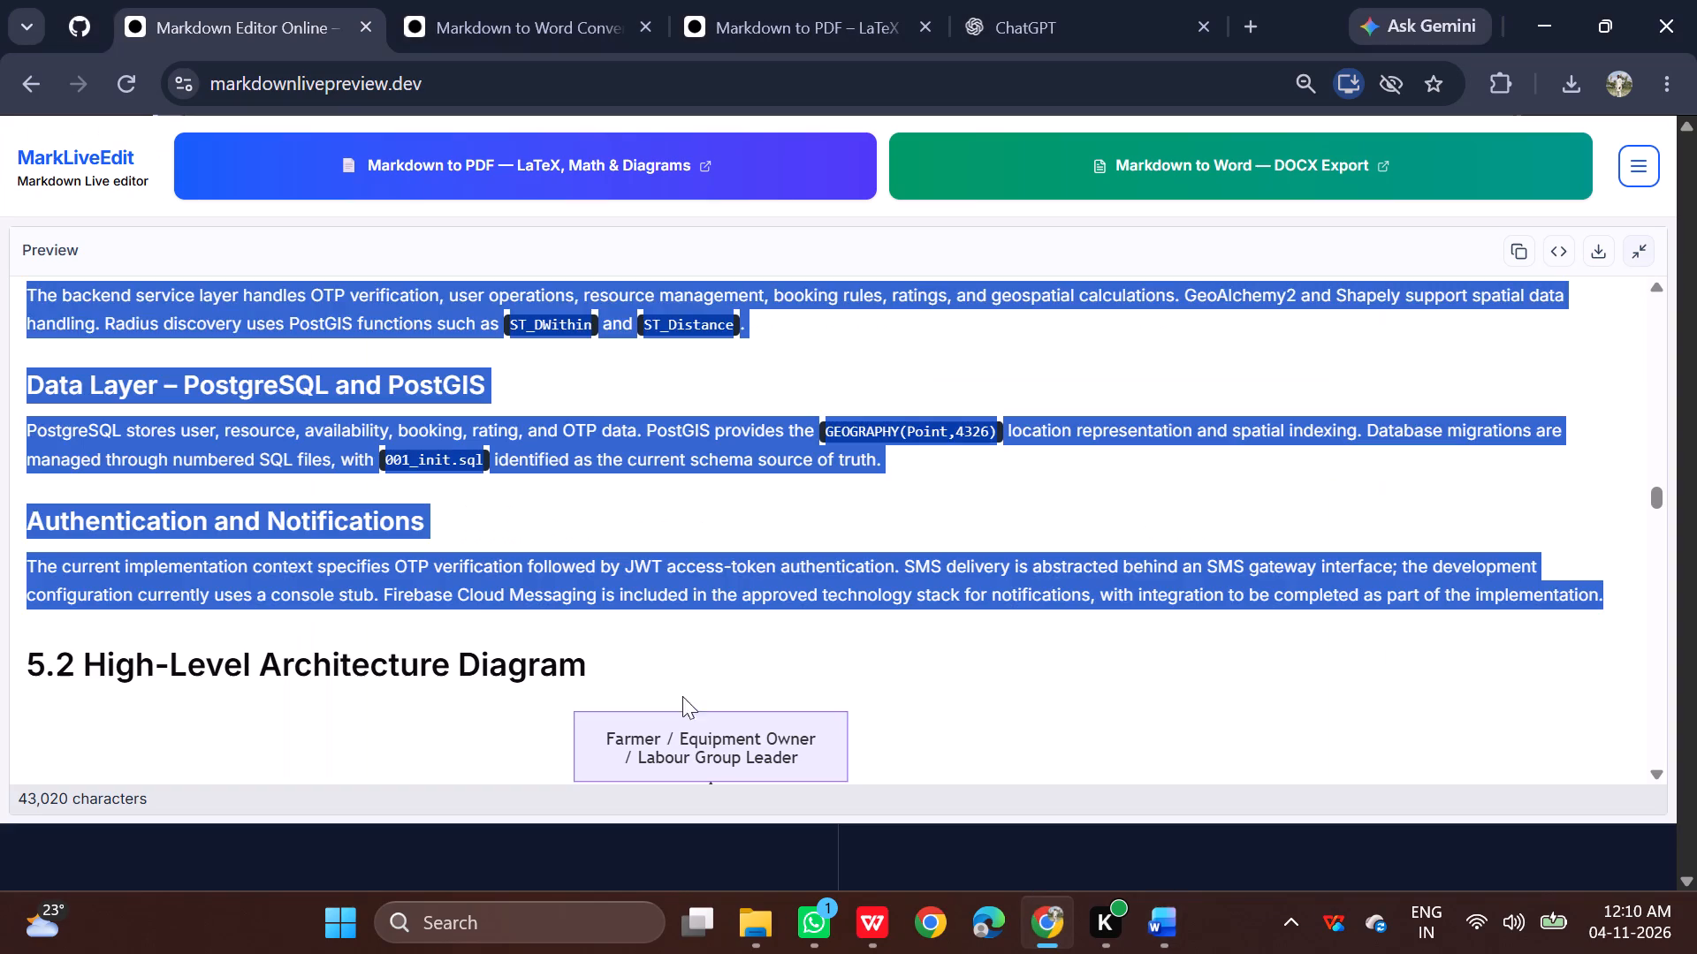
{"action": "scroll", "coordinate": [475, 614], "scroll_direction": "down", "scroll_amount": 2}
{"action": "left_click", "coordinate": [255, 502]}
{"action": "left_click_drag", "start_coordinate": [608, 400], "coordinate": [75, 409]}
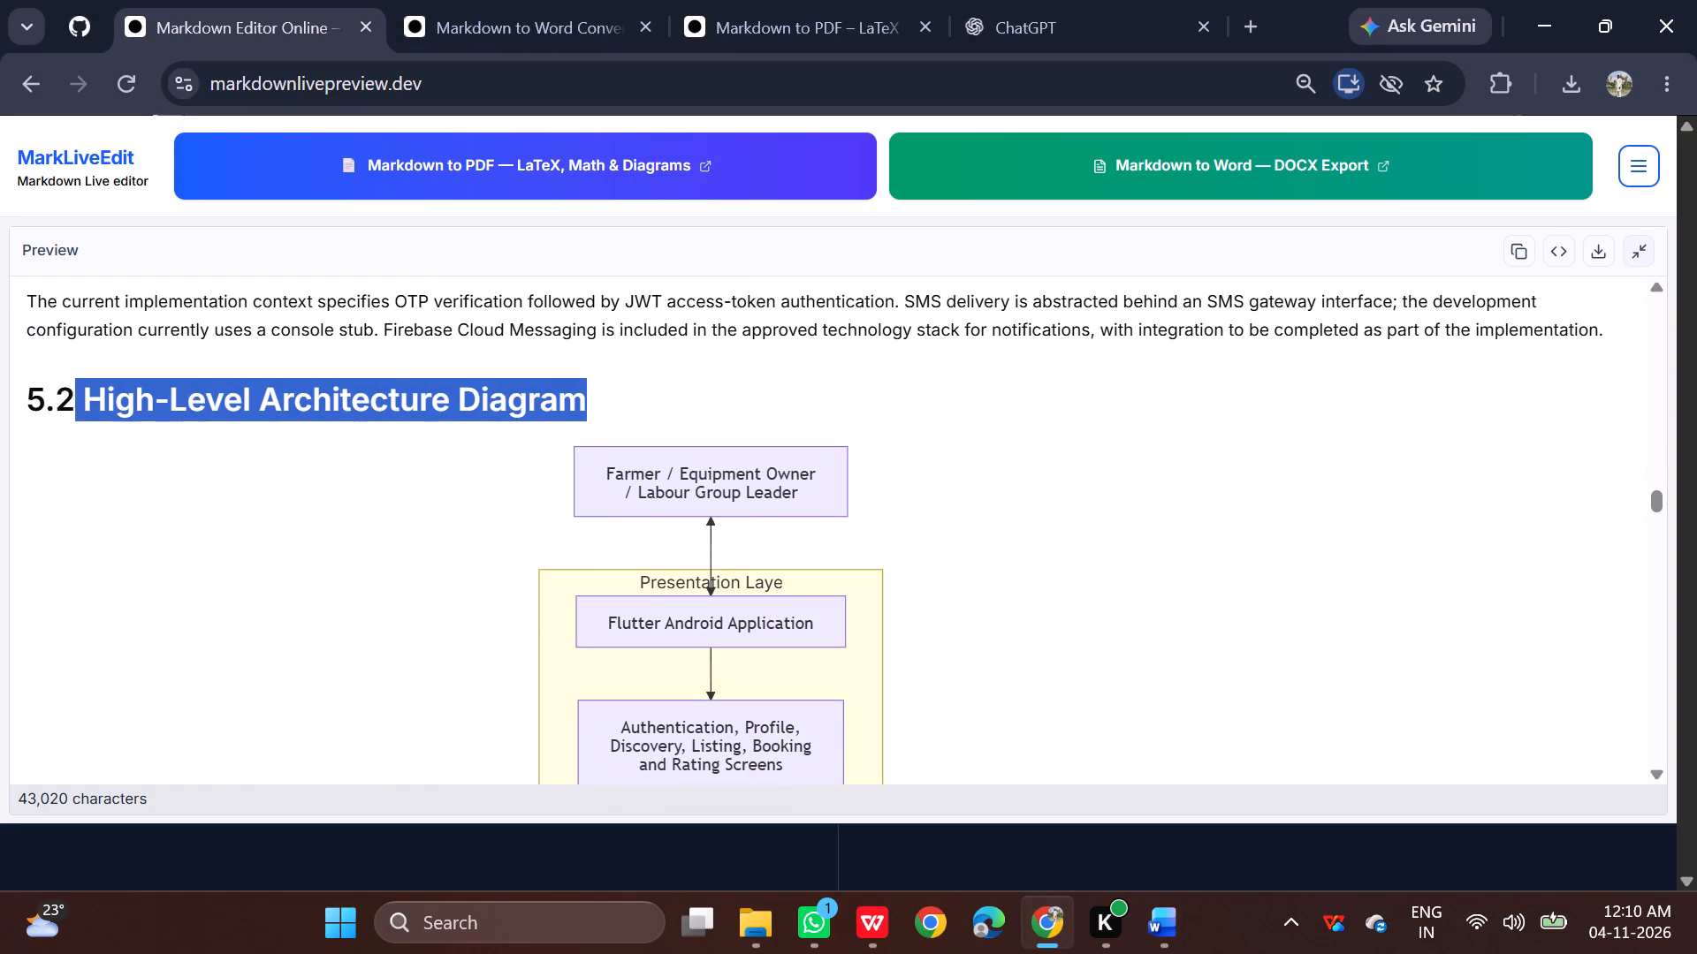
{"action": "left_click_drag", "start_coordinate": [75, 409], "coordinate": [31, 410]}
{"action": "key", "text": "ctrl+c"}
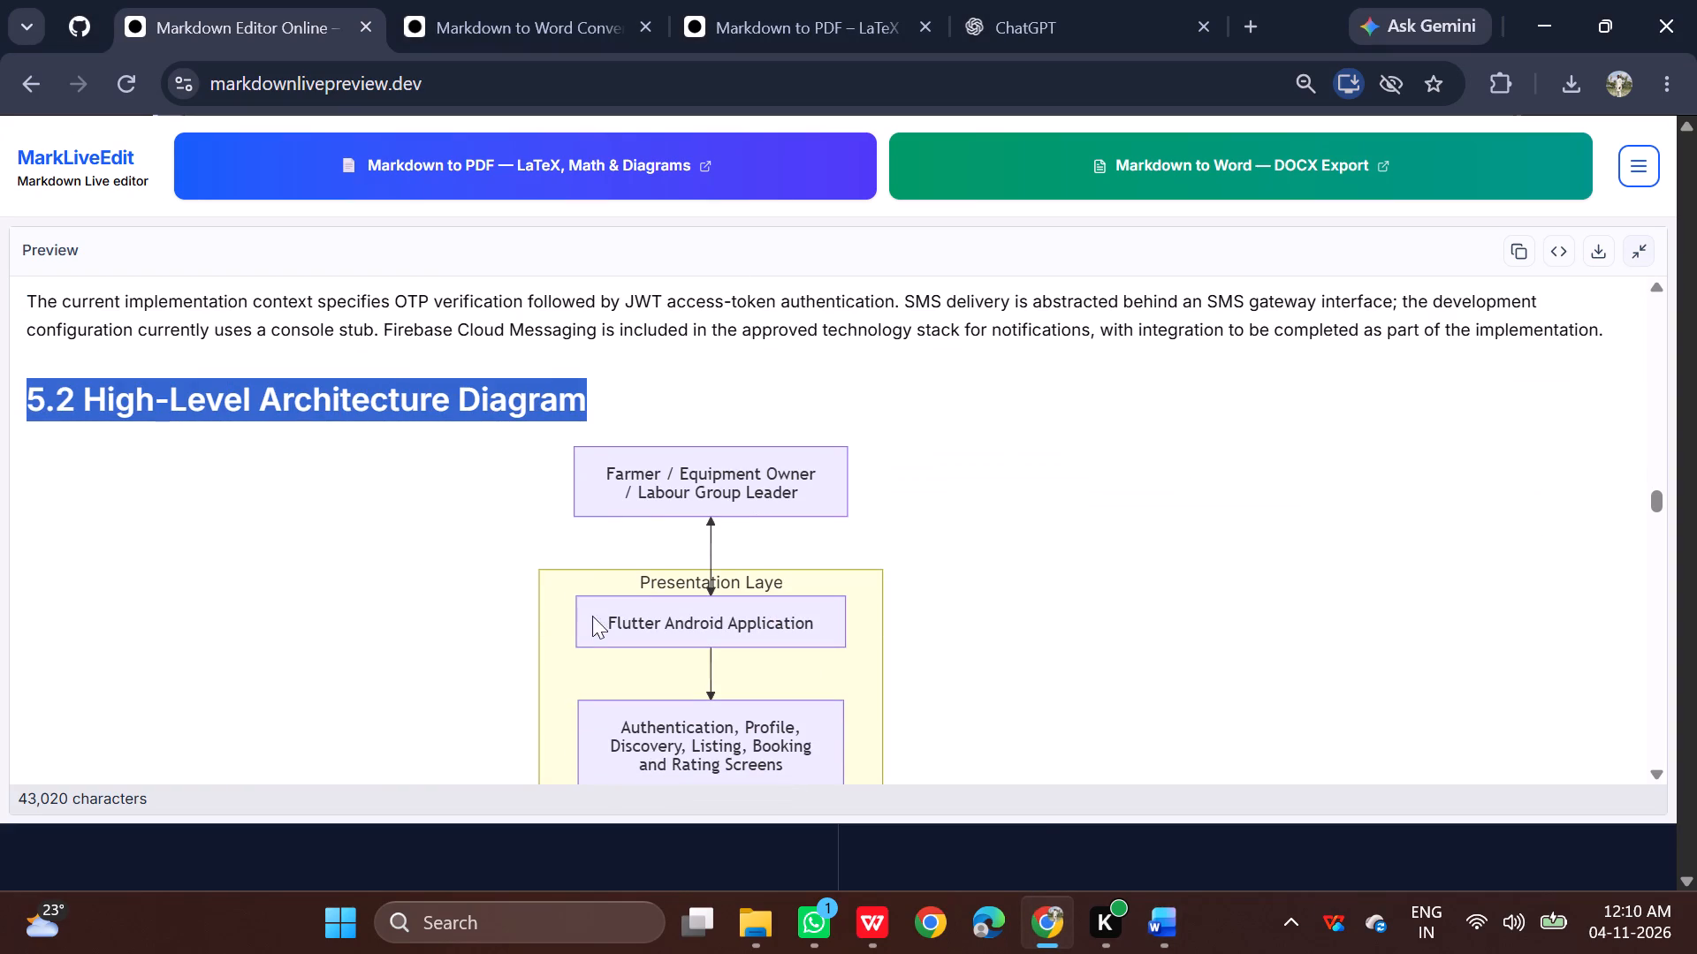
Back in the Word report, paste the 5.2 heading at the top of the blank page after Authentication and Notifications.
{"action": "left_click", "coordinate": [925, 783]}
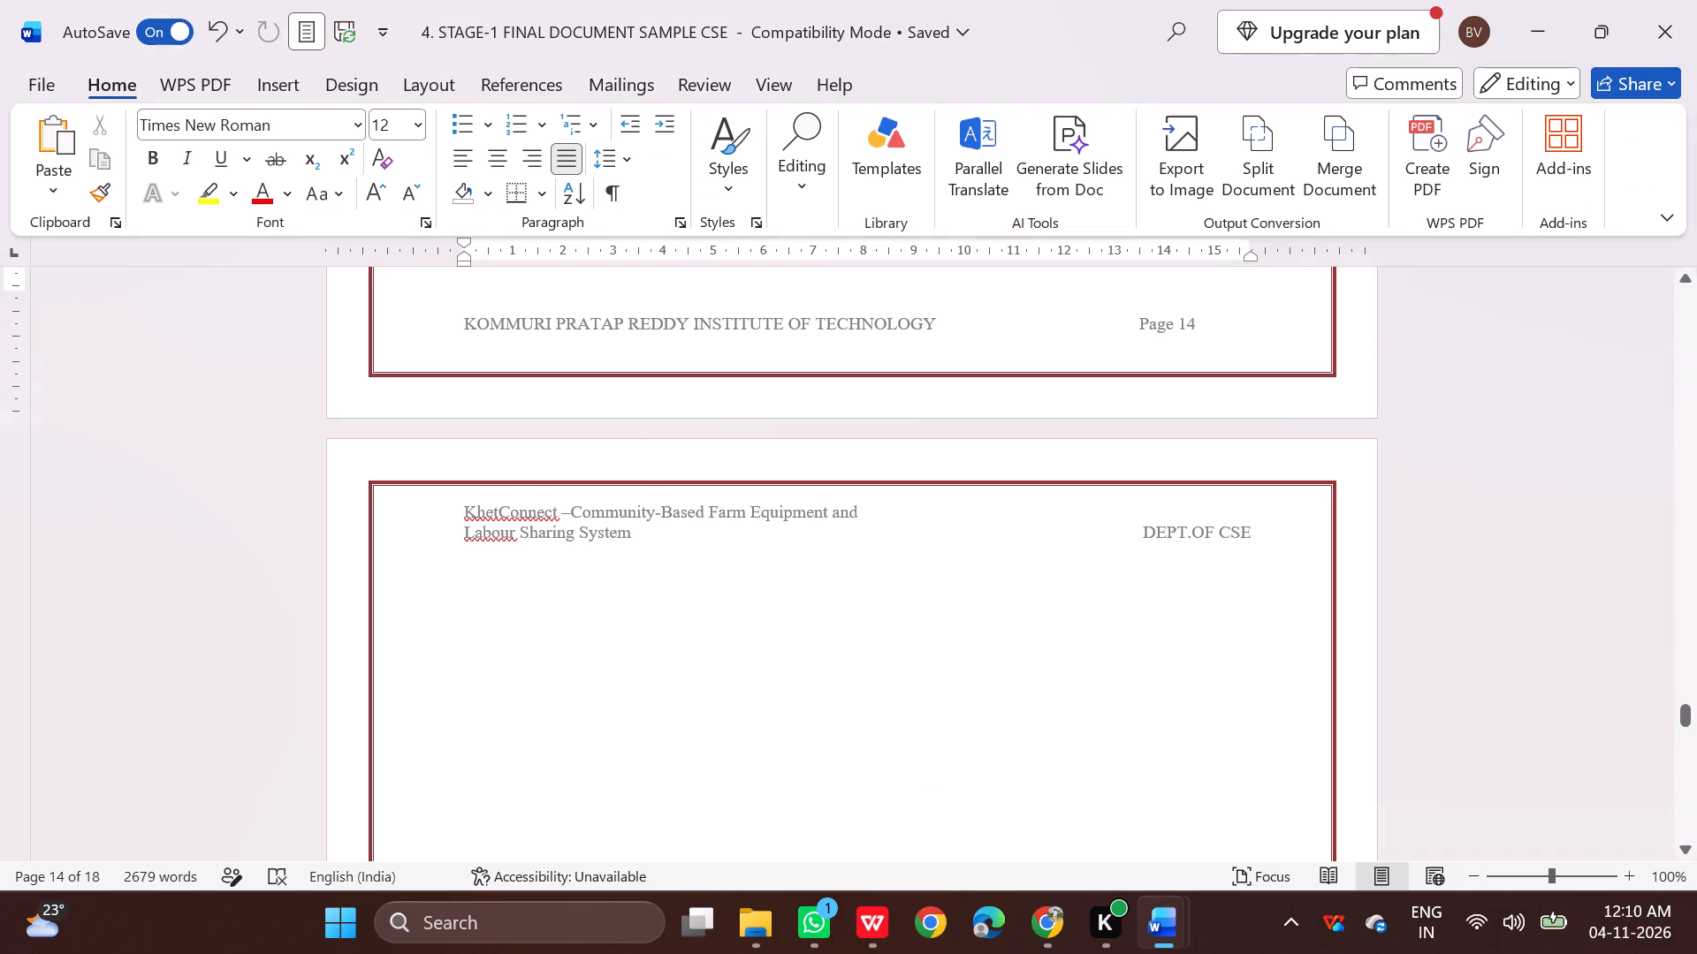
{"action": "scroll", "coordinate": [831, 616], "scroll_direction": "down", "scroll_amount": 3}
{"action": "scroll", "coordinate": [809, 605], "scroll_direction": "up", "scroll_amount": 7}
{"action": "scroll", "coordinate": [560, 558], "scroll_direction": "up", "scroll_amount": 2}
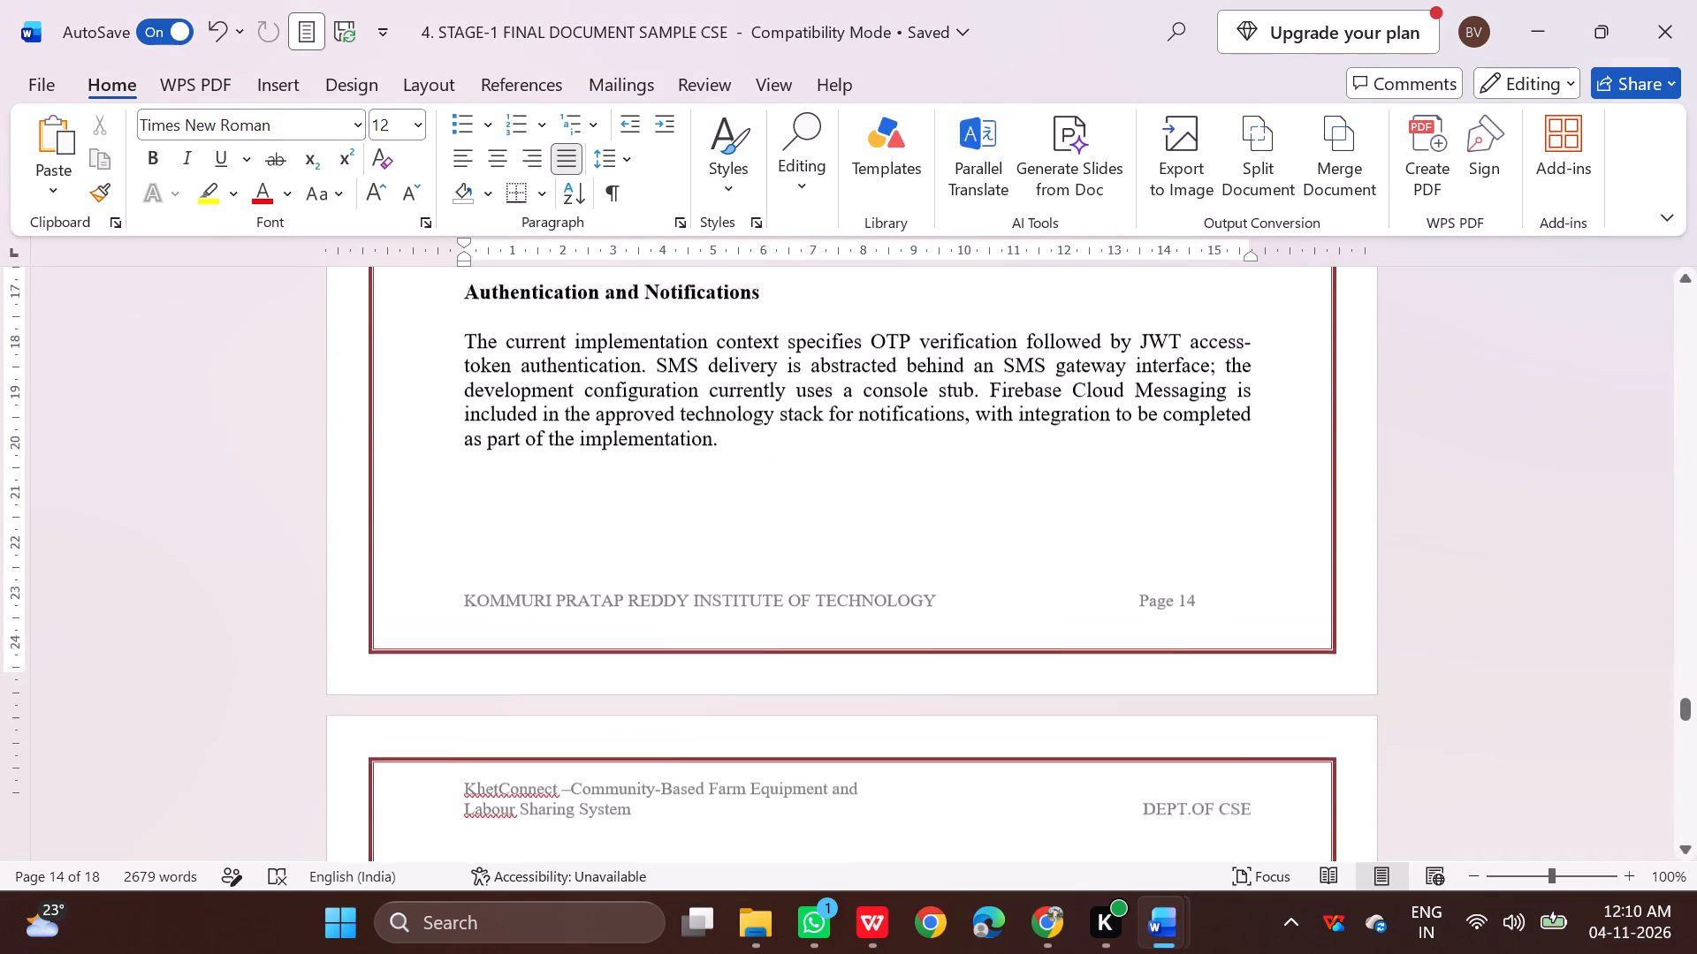
{"action": "scroll", "coordinate": [560, 558], "scroll_direction": "up", "scroll_amount": 14}
{"action": "scroll", "coordinate": [560, 558], "scroll_direction": "down", "scroll_amount": 10}
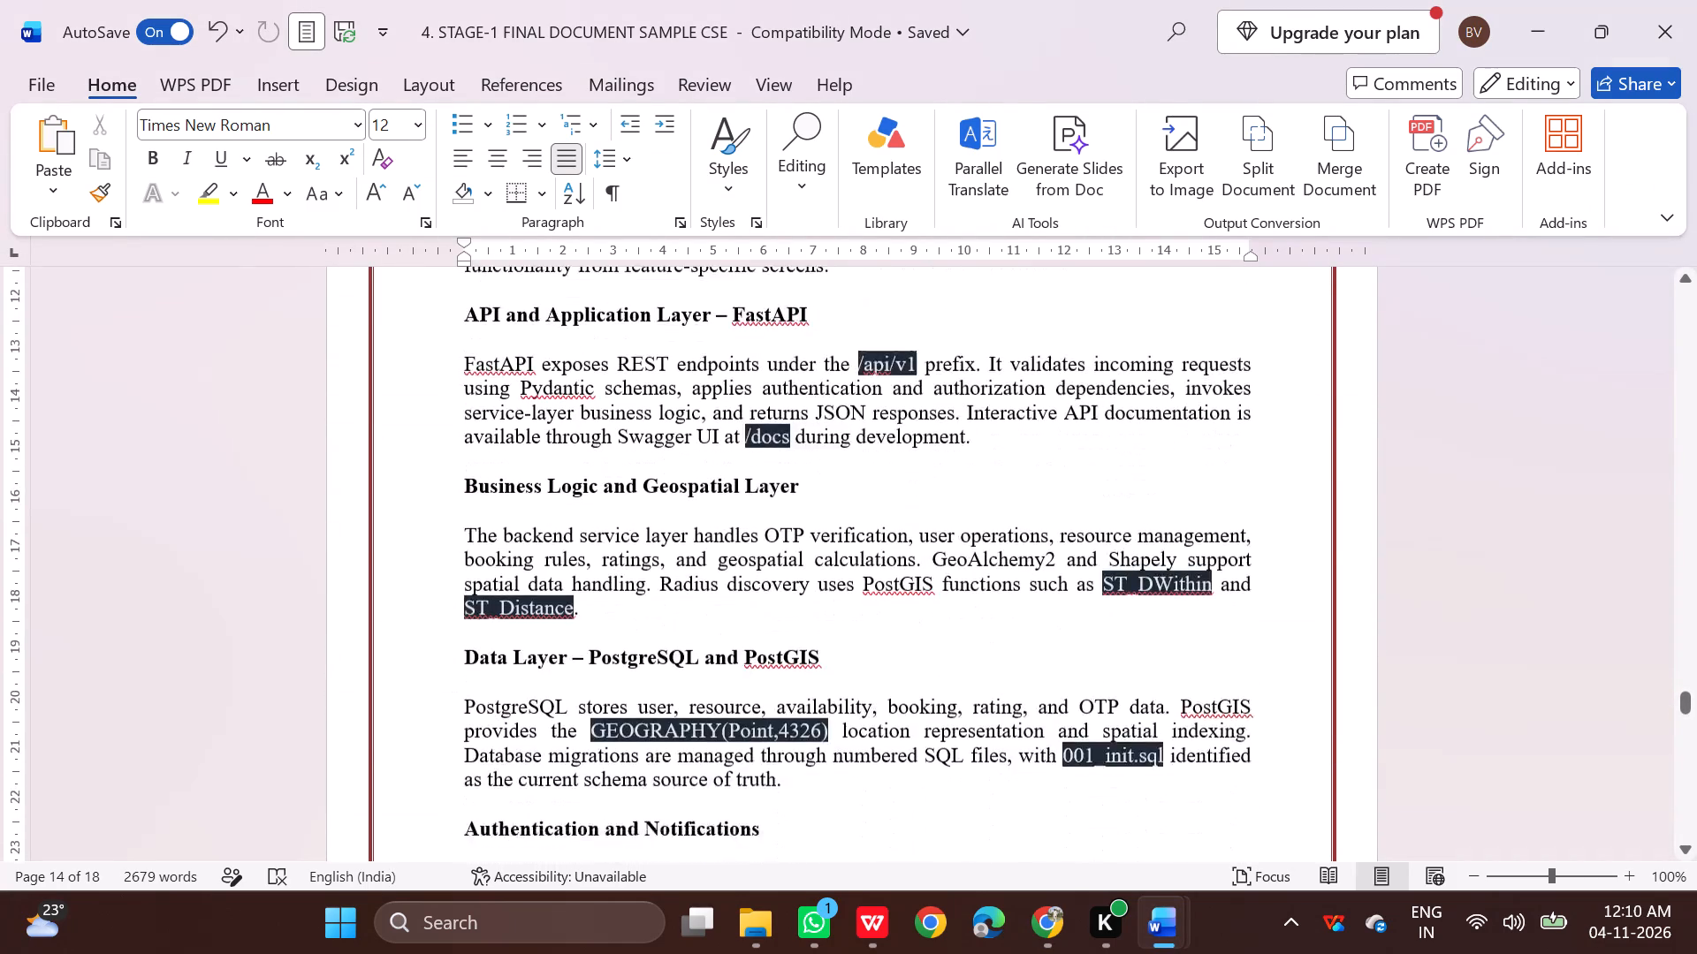
{"action": "scroll", "coordinate": [560, 558], "scroll_direction": "down", "scroll_amount": 10}
{"action": "left_click", "coordinate": [544, 593]}
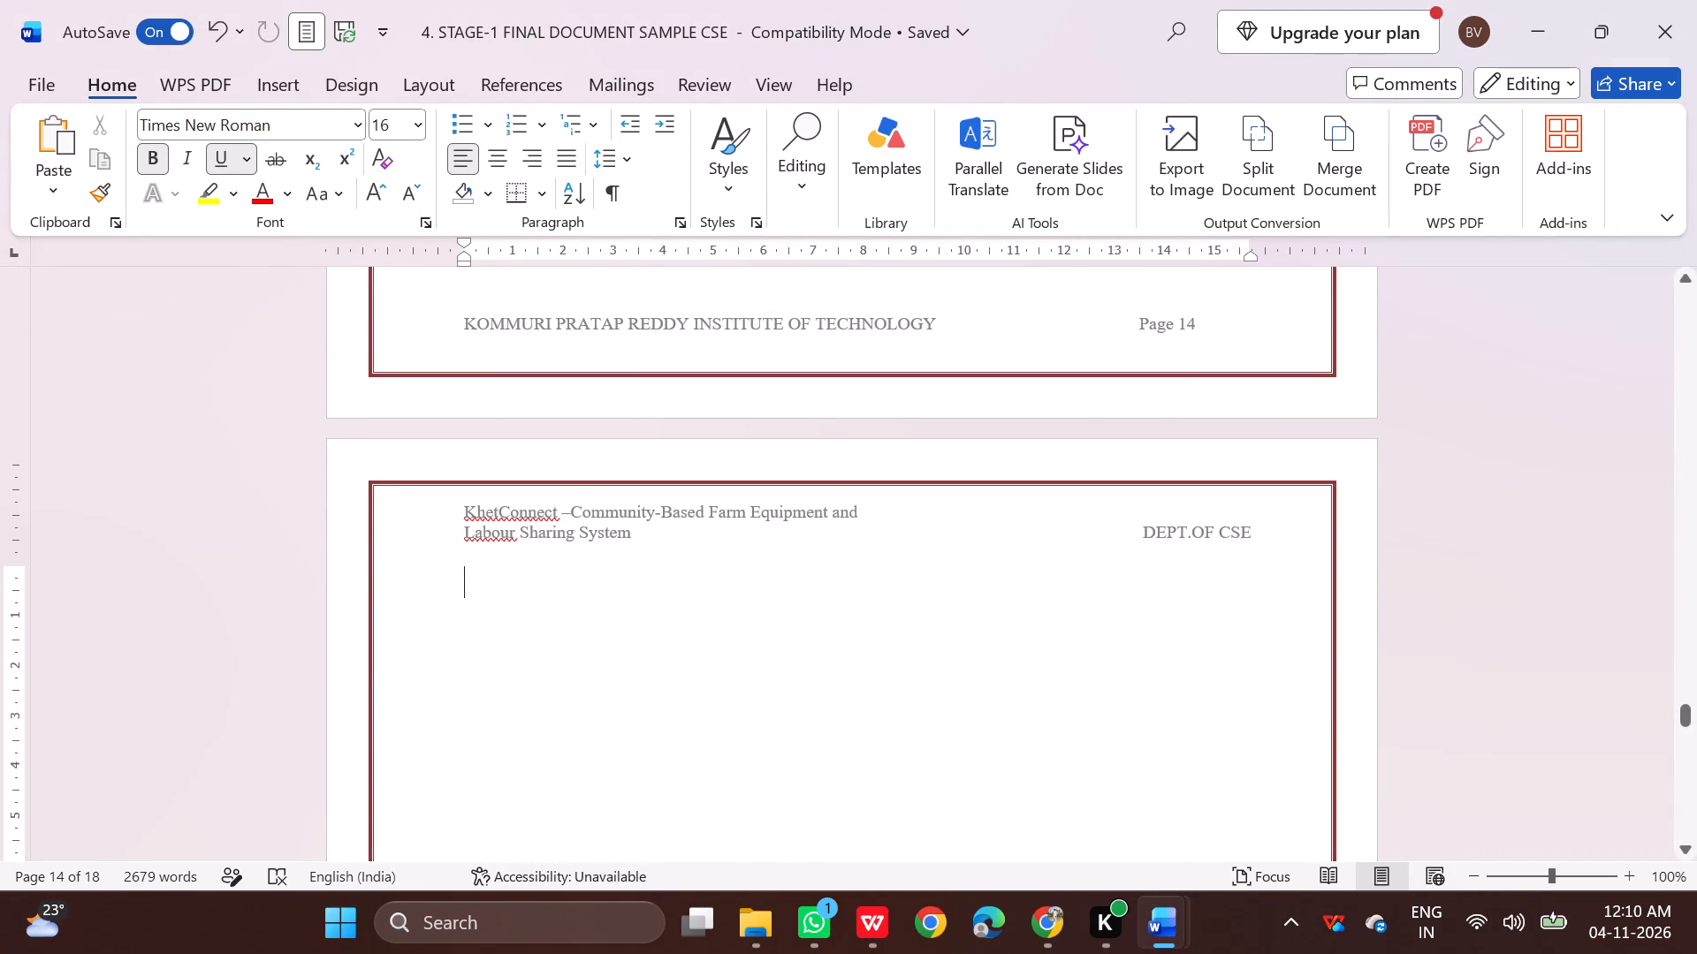
{"action": "key", "text": "ctrl+v"}
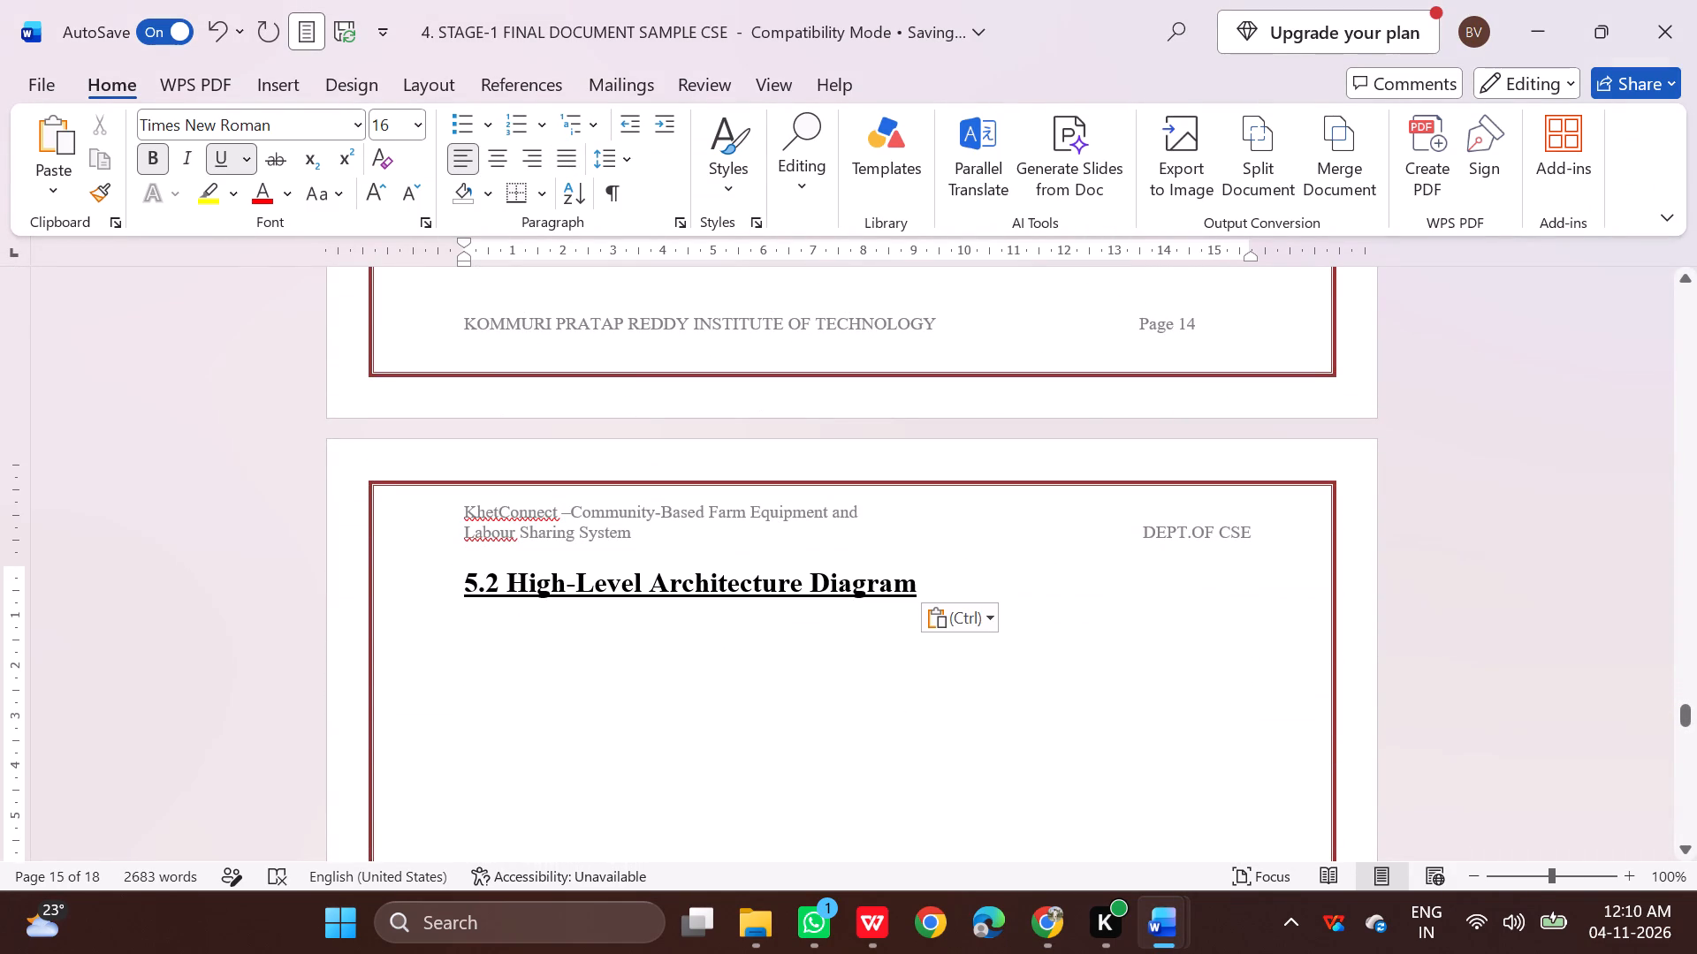
Set the font size of the heading "5.2 High-Level Architecture Diagram" to 14.
{"action": "left_click_drag", "start_coordinate": [914, 584], "coordinate": [488, 604]}
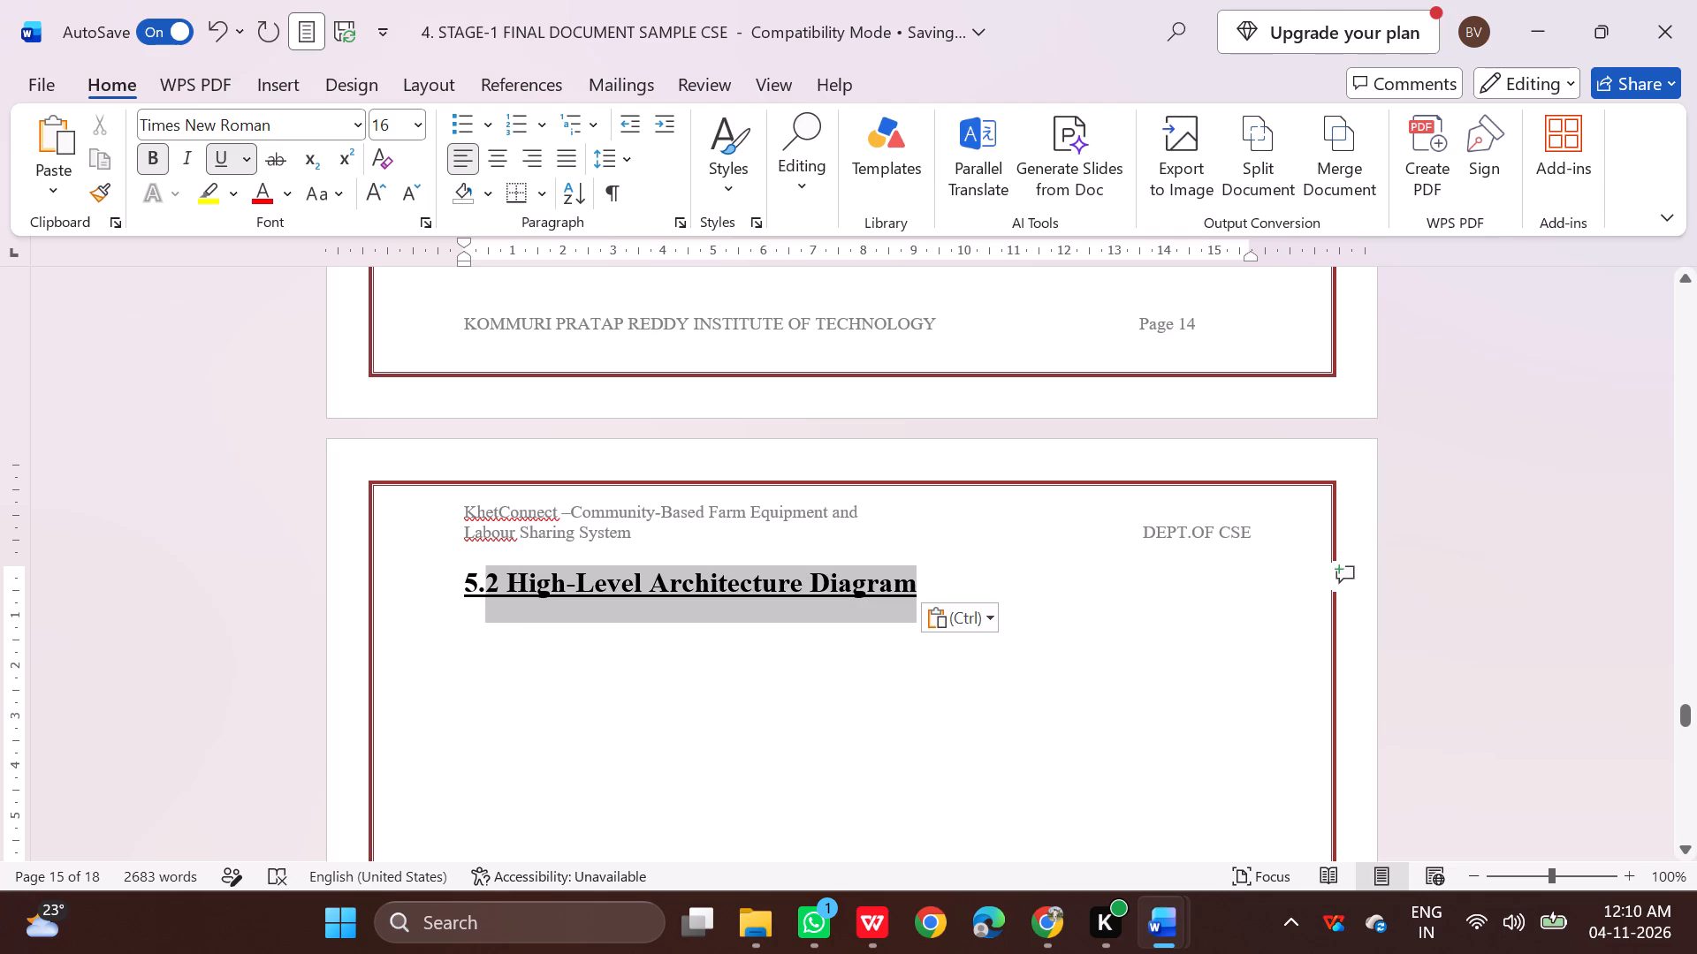
{"action": "left_click_drag", "start_coordinate": [488, 604], "coordinate": [468, 604]}
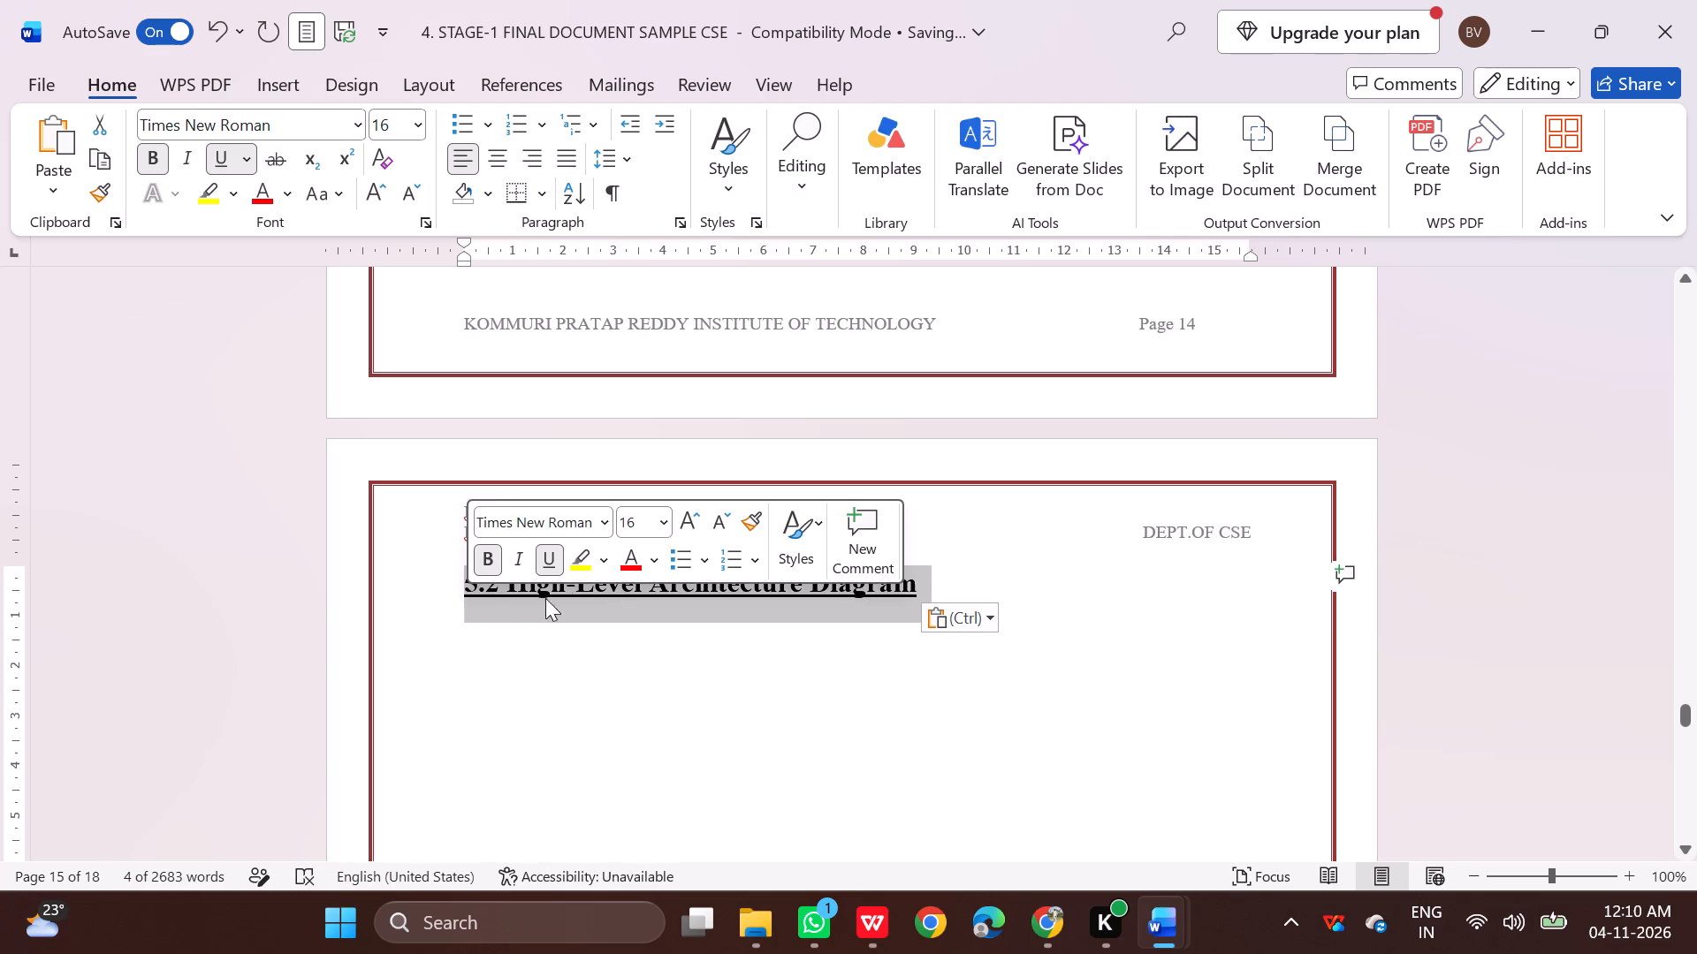
{"action": "left_click", "coordinate": [669, 530]}
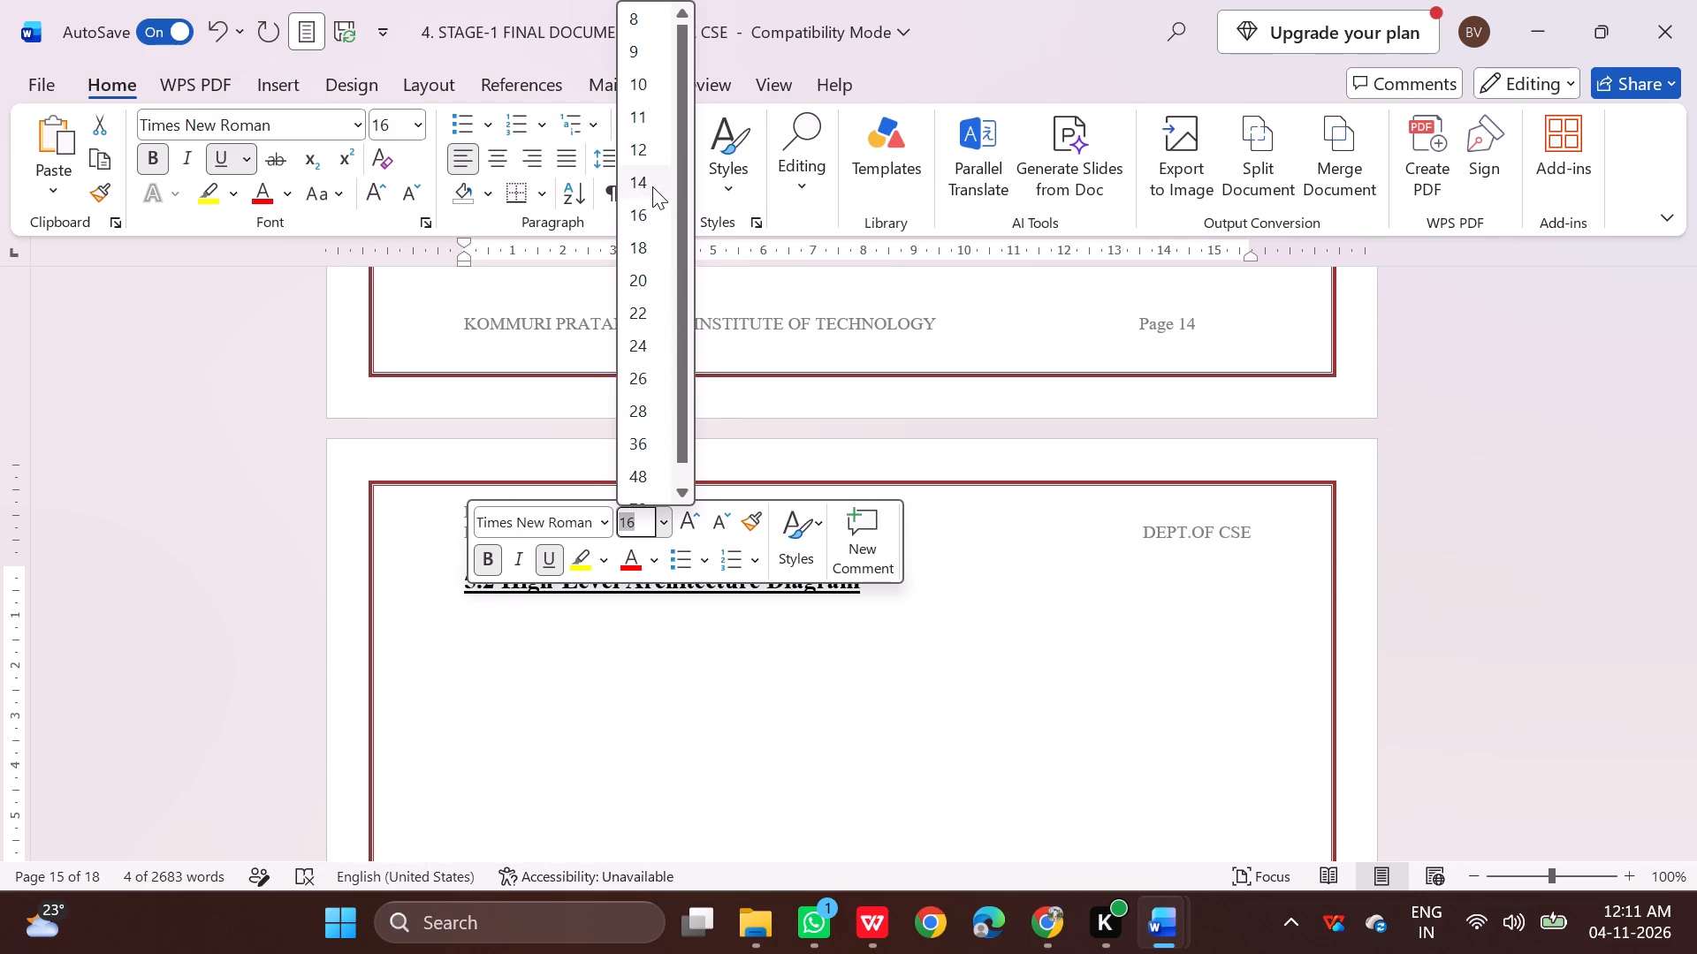
{"action": "left_click", "coordinate": [653, 185]}
Review the formatting of the Section 5 headings and 5.1 text preceding the 5.2 heading.
{"action": "scroll", "coordinate": [721, 628], "scroll_direction": "up", "scroll_amount": 15}
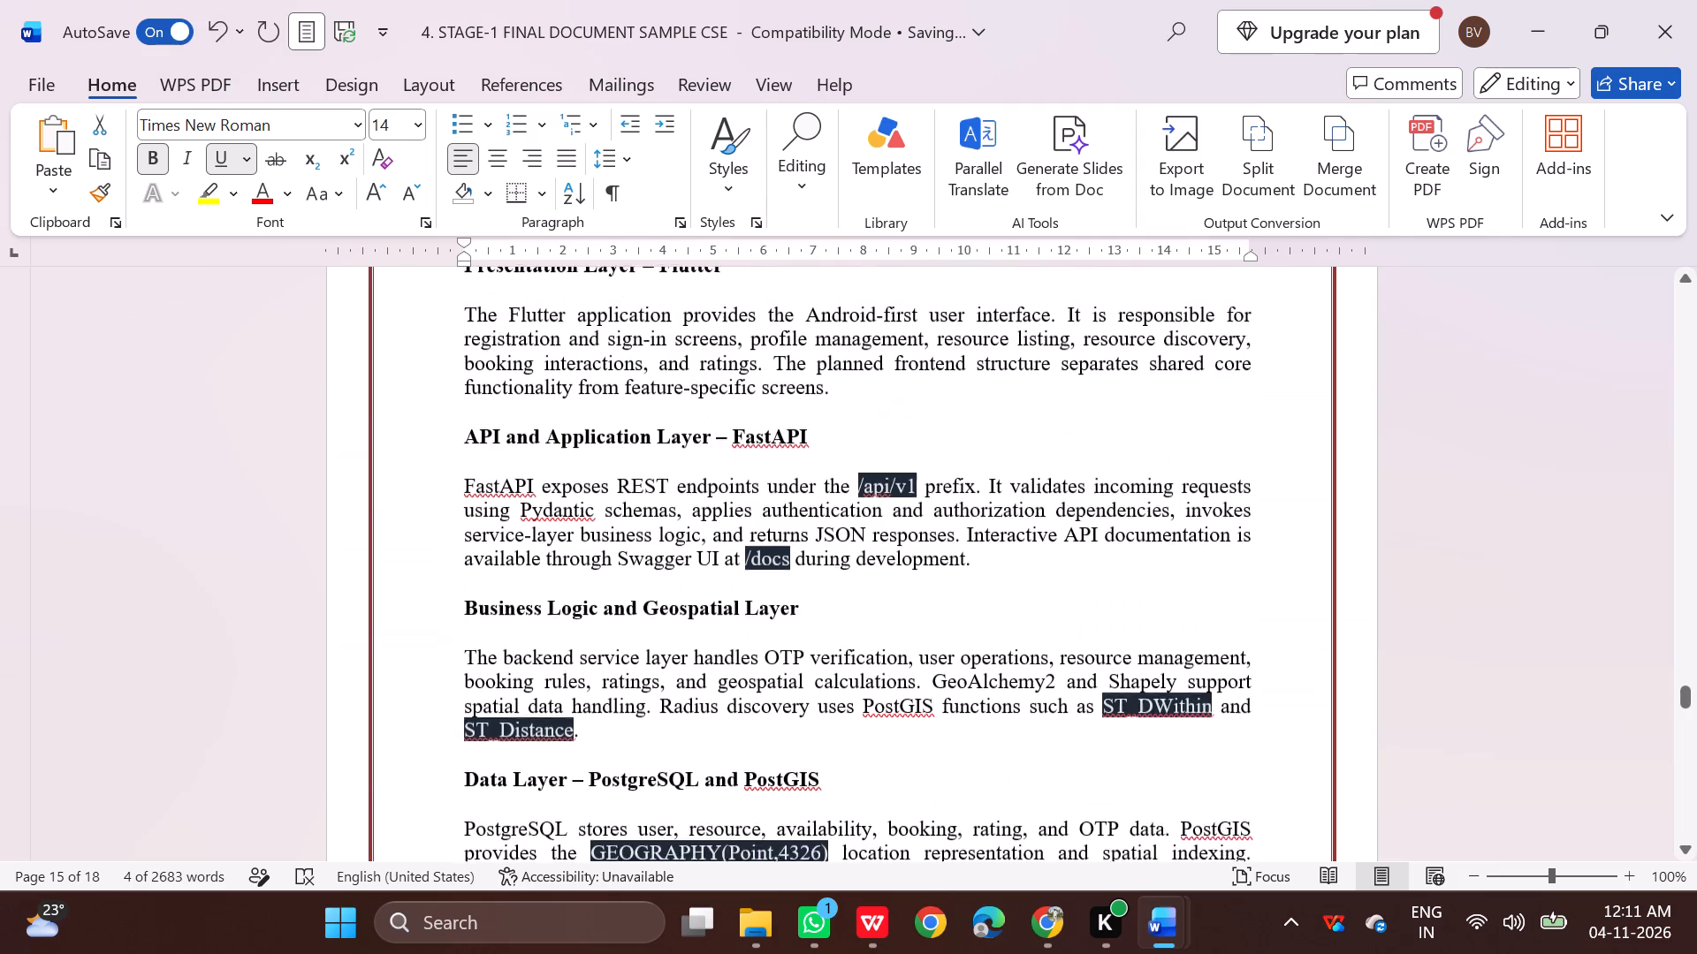
{"action": "scroll", "coordinate": [745, 610], "scroll_direction": "up", "scroll_amount": 9}
{"action": "scroll", "coordinate": [742, 729], "scroll_direction": "down", "scroll_amount": 5}
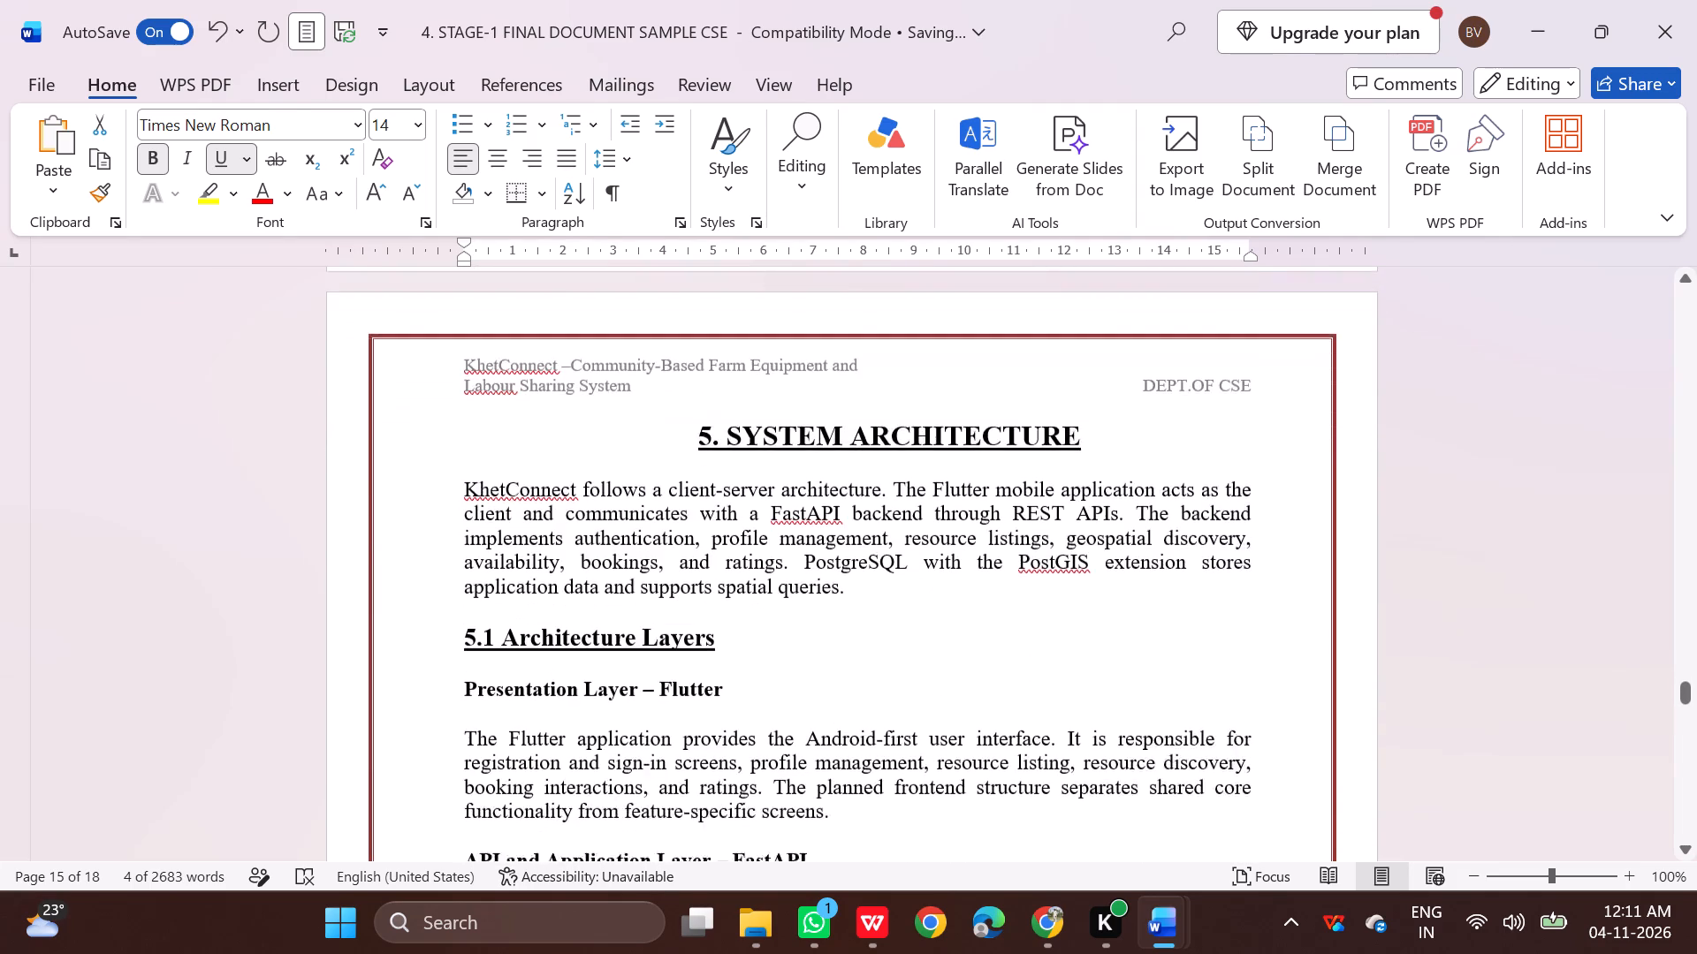
{"action": "scroll", "coordinate": [750, 715], "scroll_direction": "down", "scroll_amount": 20}
{"action": "left_click", "coordinate": [772, 695]}
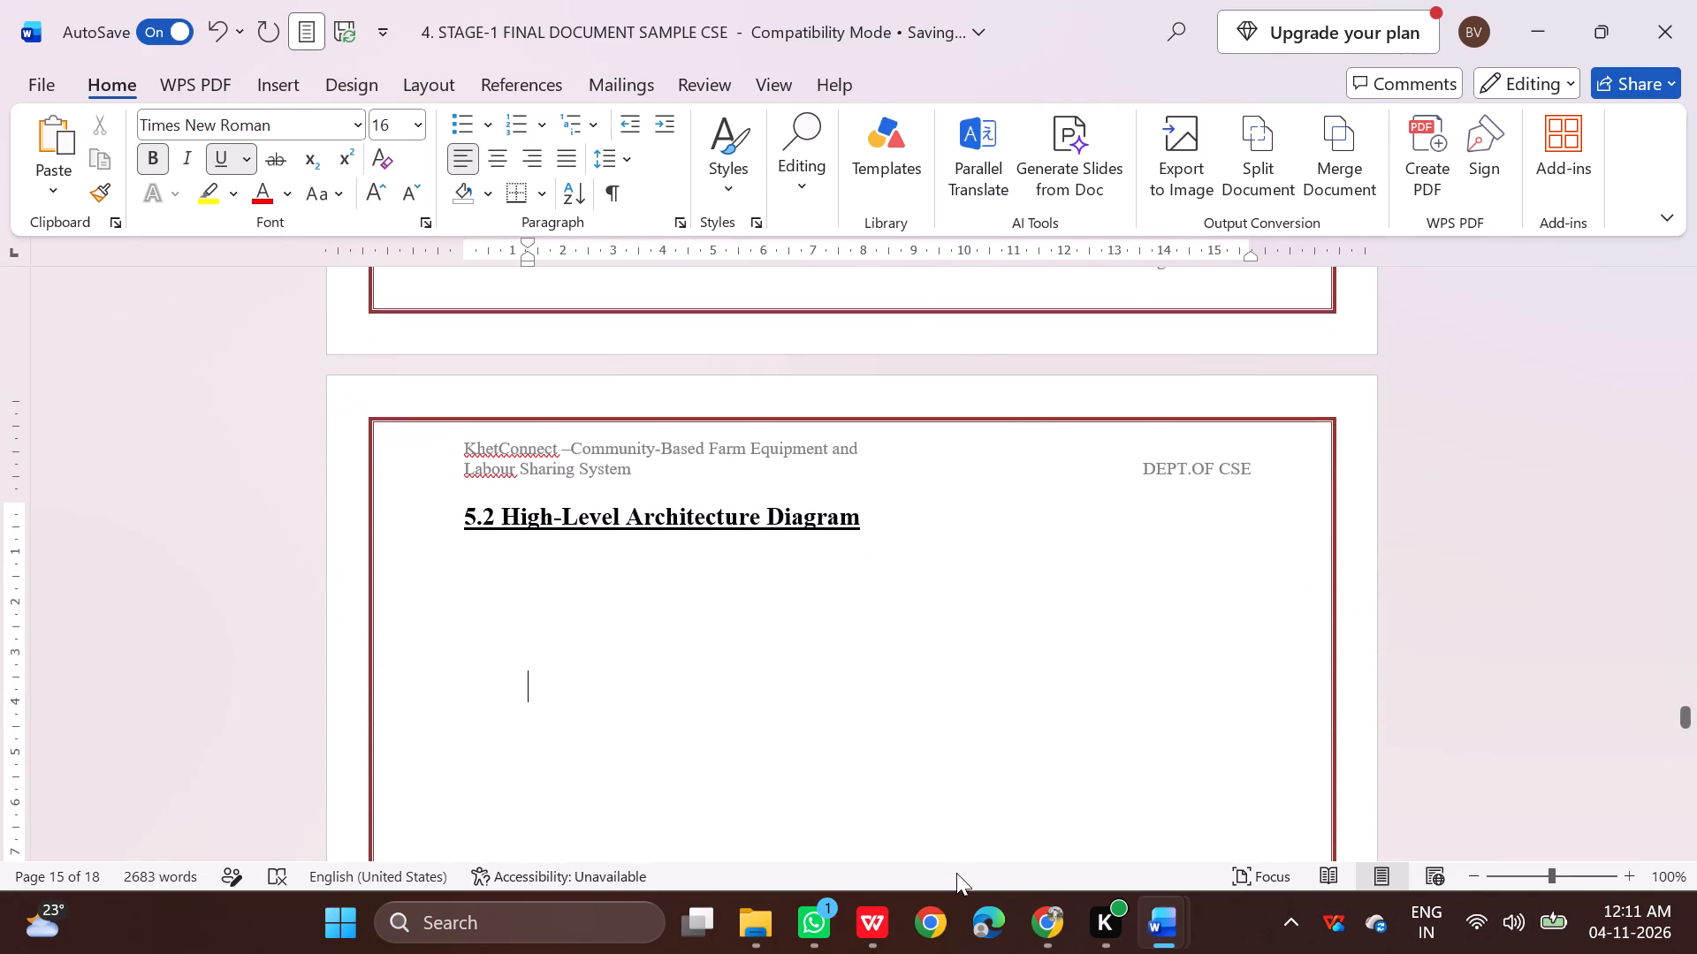
Switch to the PDF in WPS Office, select the entire 5.2 architecture diagram down through the Data Layer, and copy it.
{"action": "left_click", "coordinate": [883, 916]}
{"action": "scroll", "coordinate": [720, 590], "scroll_direction": "down", "scroll_amount": 12}
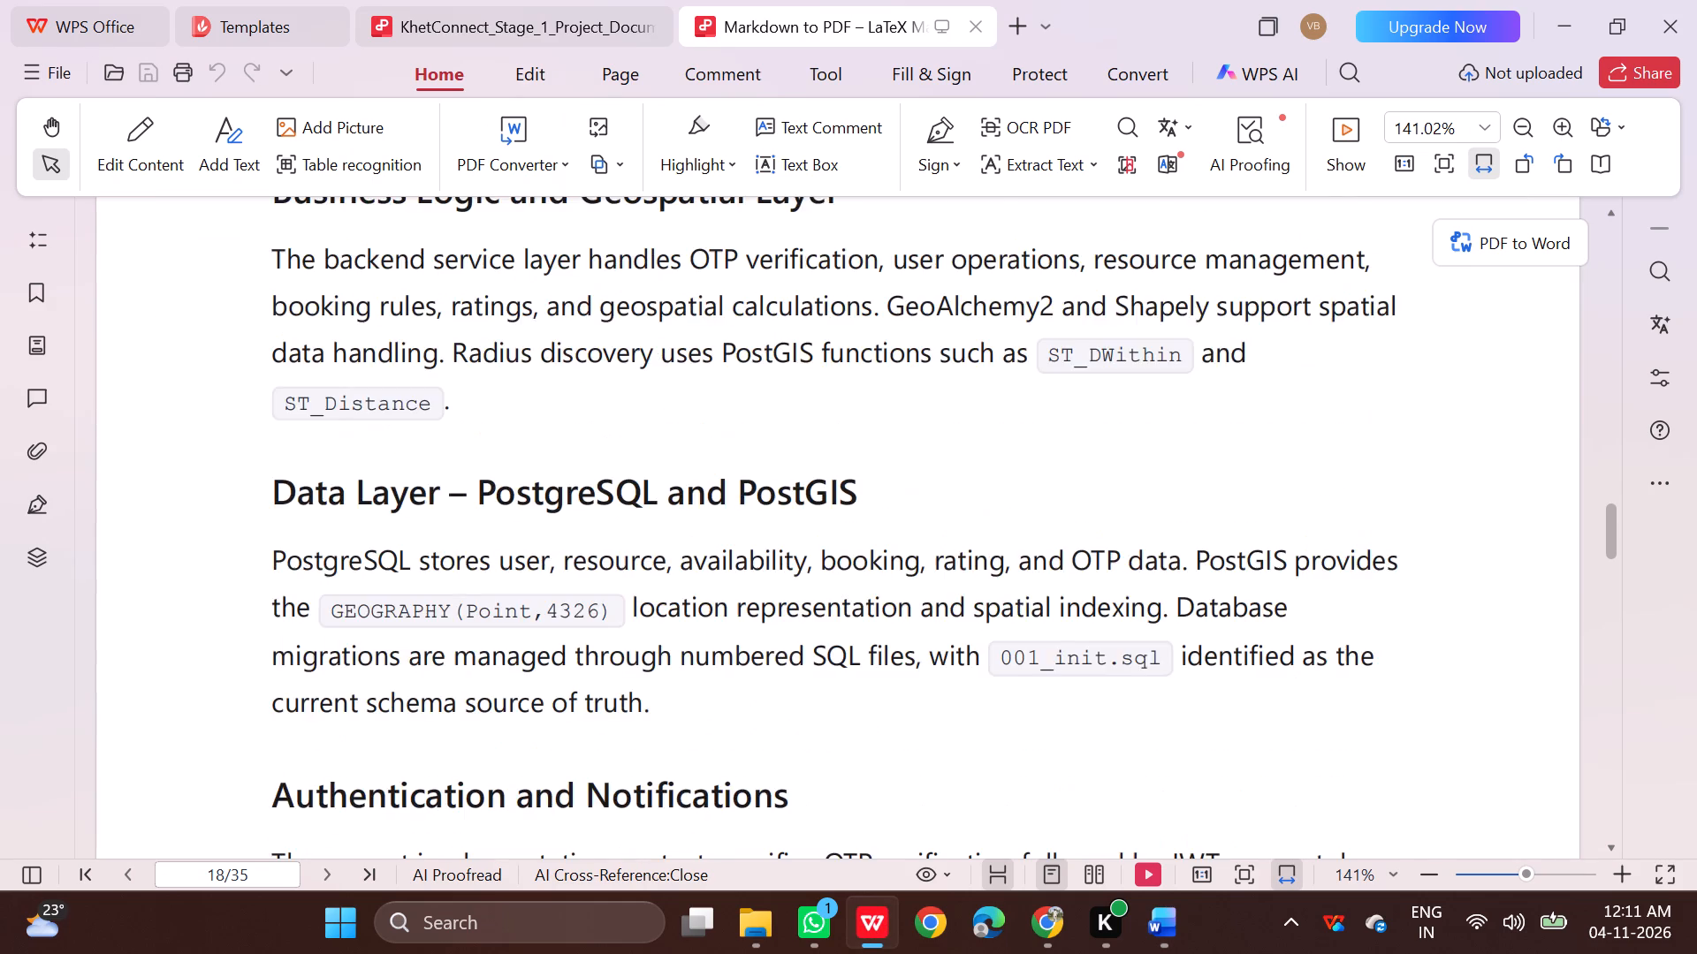
{"action": "scroll", "coordinate": [720, 579], "scroll_direction": "down", "scroll_amount": 17}
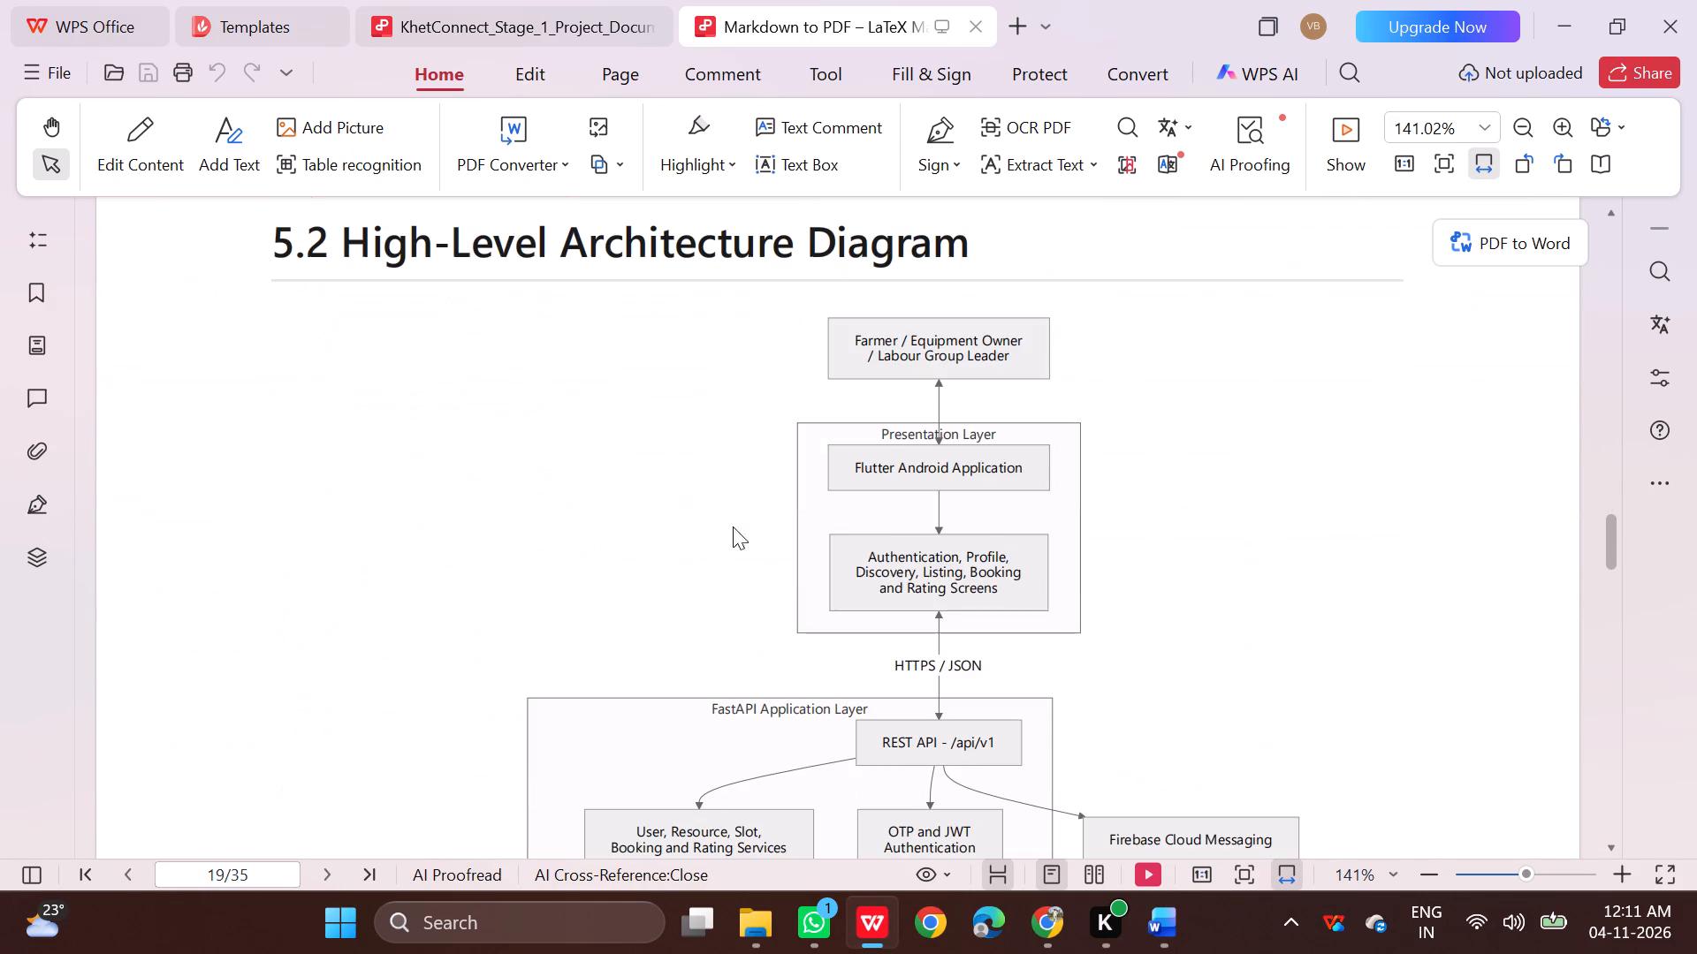
{"action": "left_click_drag", "start_coordinate": [739, 321], "coordinate": [1149, 430]}
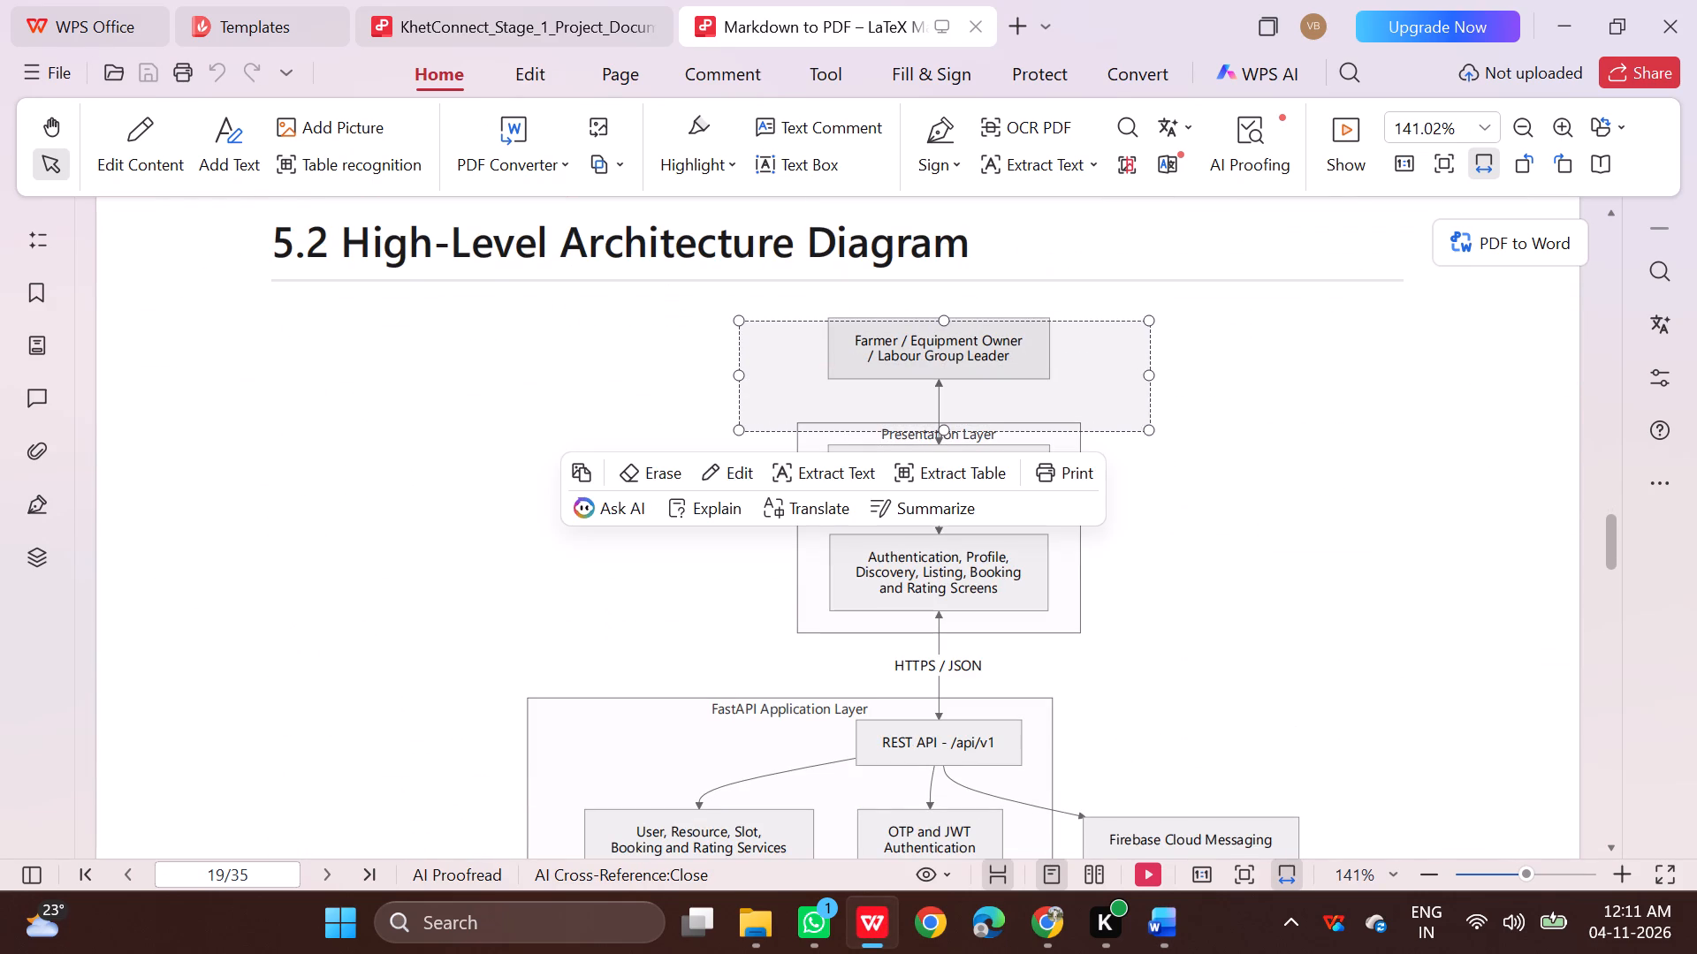
{"action": "left_click", "coordinate": [527, 406]}
{"action": "left_click_drag", "start_coordinate": [324, 303], "coordinate": [839, 336]}
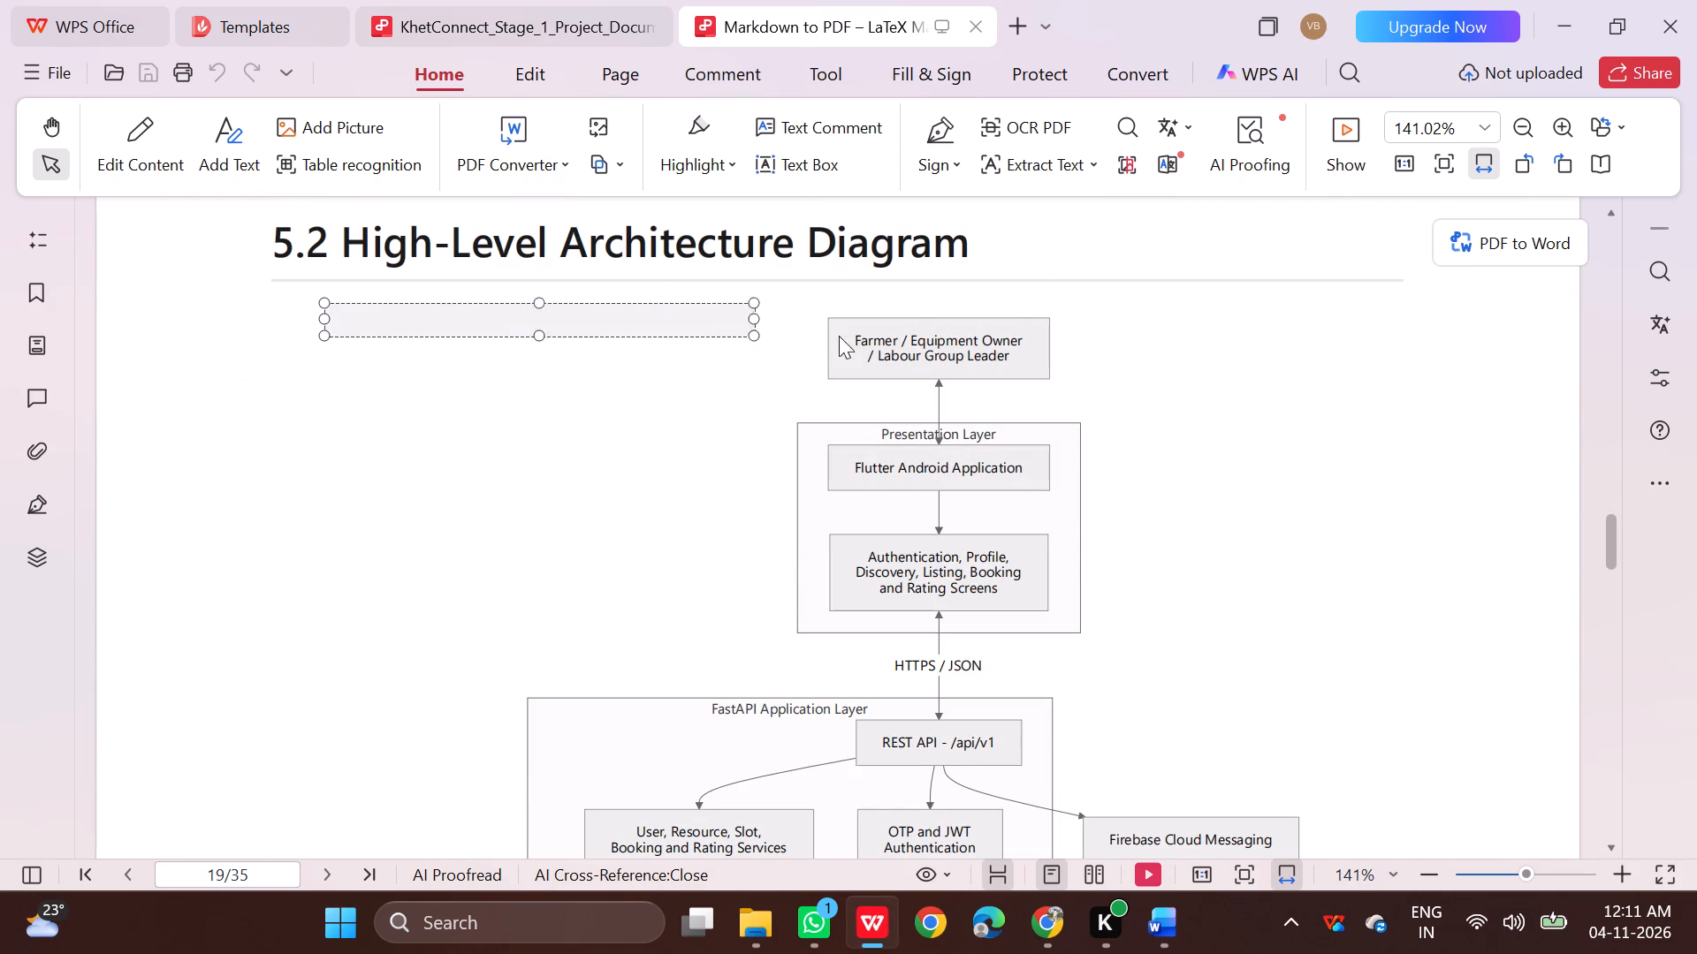
{"action": "left_click_drag", "start_coordinate": [839, 336], "coordinate": [1382, 458]}
{"action": "scroll", "coordinate": [1359, 450], "scroll_direction": "down", "scroll_amount": 2}
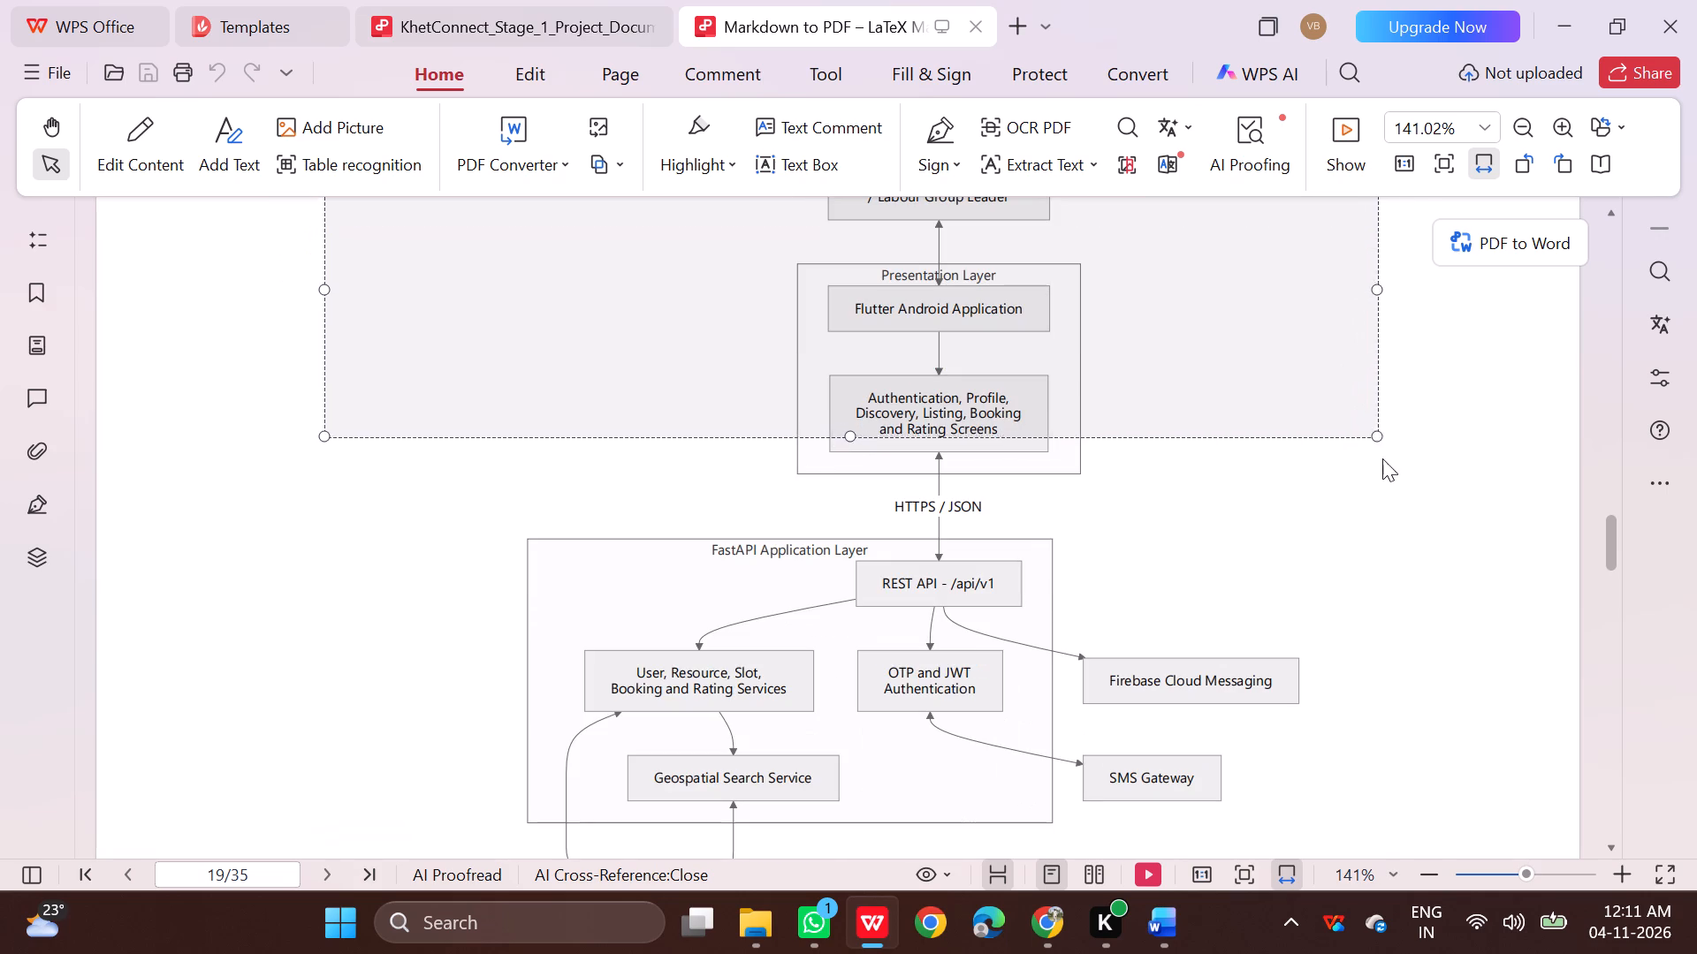
{"action": "left_click_drag", "start_coordinate": [1382, 458], "coordinate": [1426, 723]}
{"action": "scroll", "coordinate": [1424, 714], "scroll_direction": "down", "scroll_amount": 8}
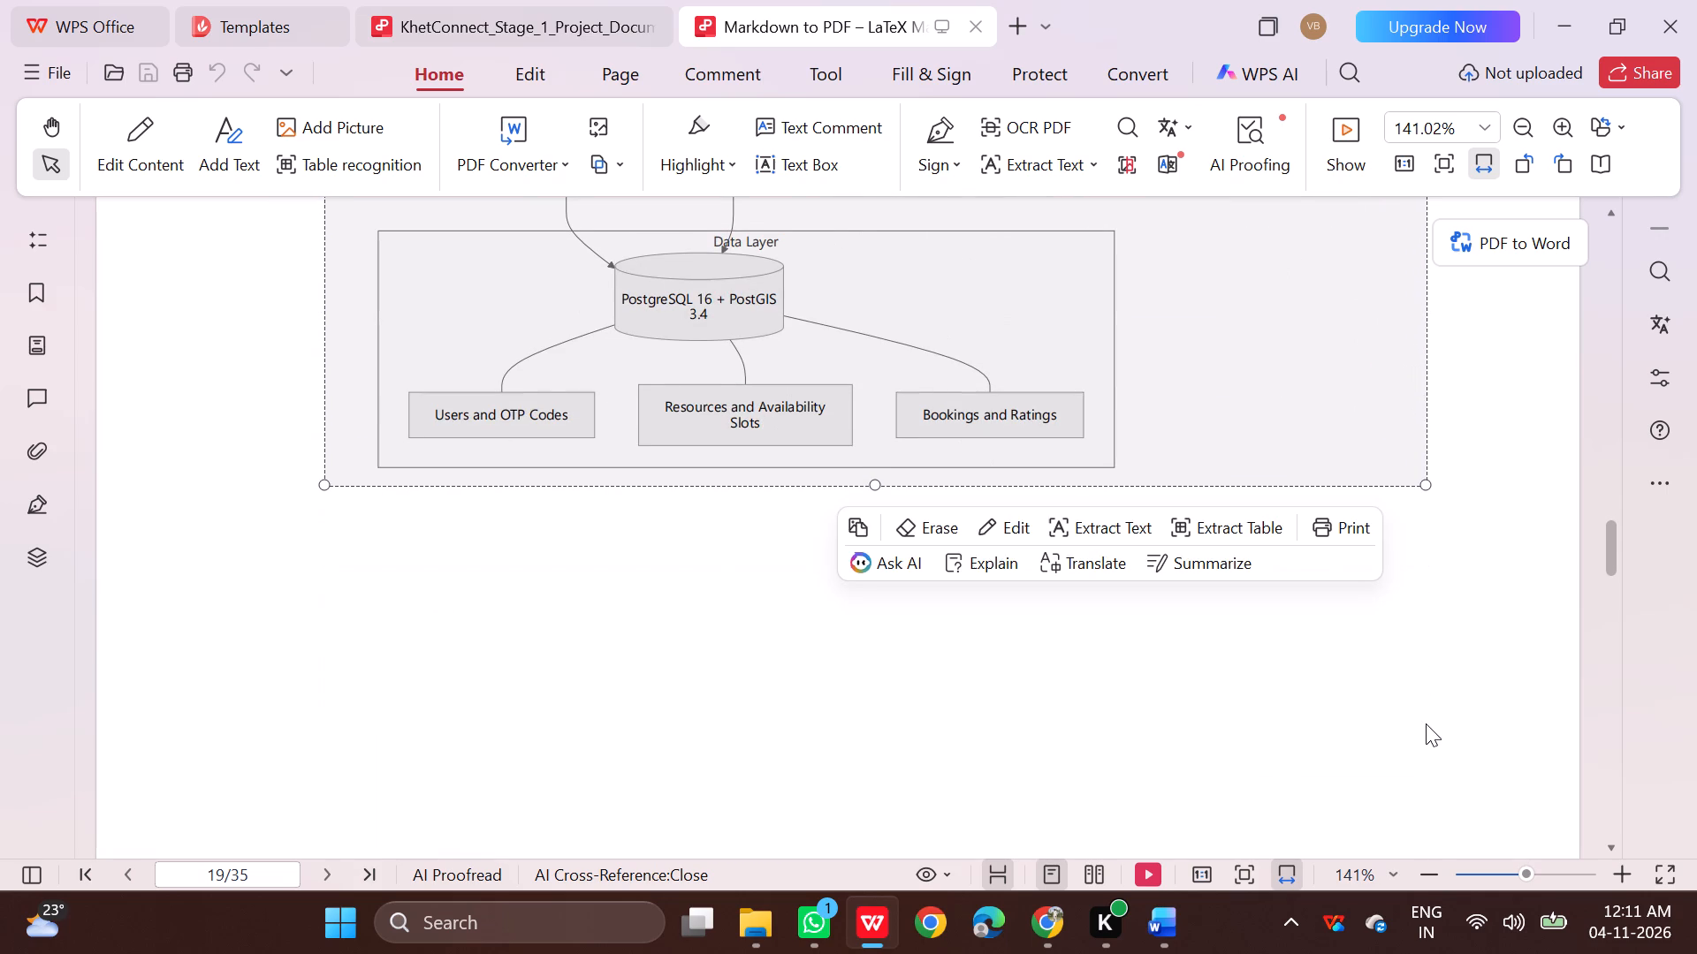
{"action": "right_click", "coordinate": [1080, 382]}
{"action": "left_click", "coordinate": [1135, 413]}
Return to the Word report and paste the architecture diagram below the 5.2 heading.
{"action": "scroll", "coordinate": [909, 533], "scroll_direction": "down", "scroll_amount": 6}
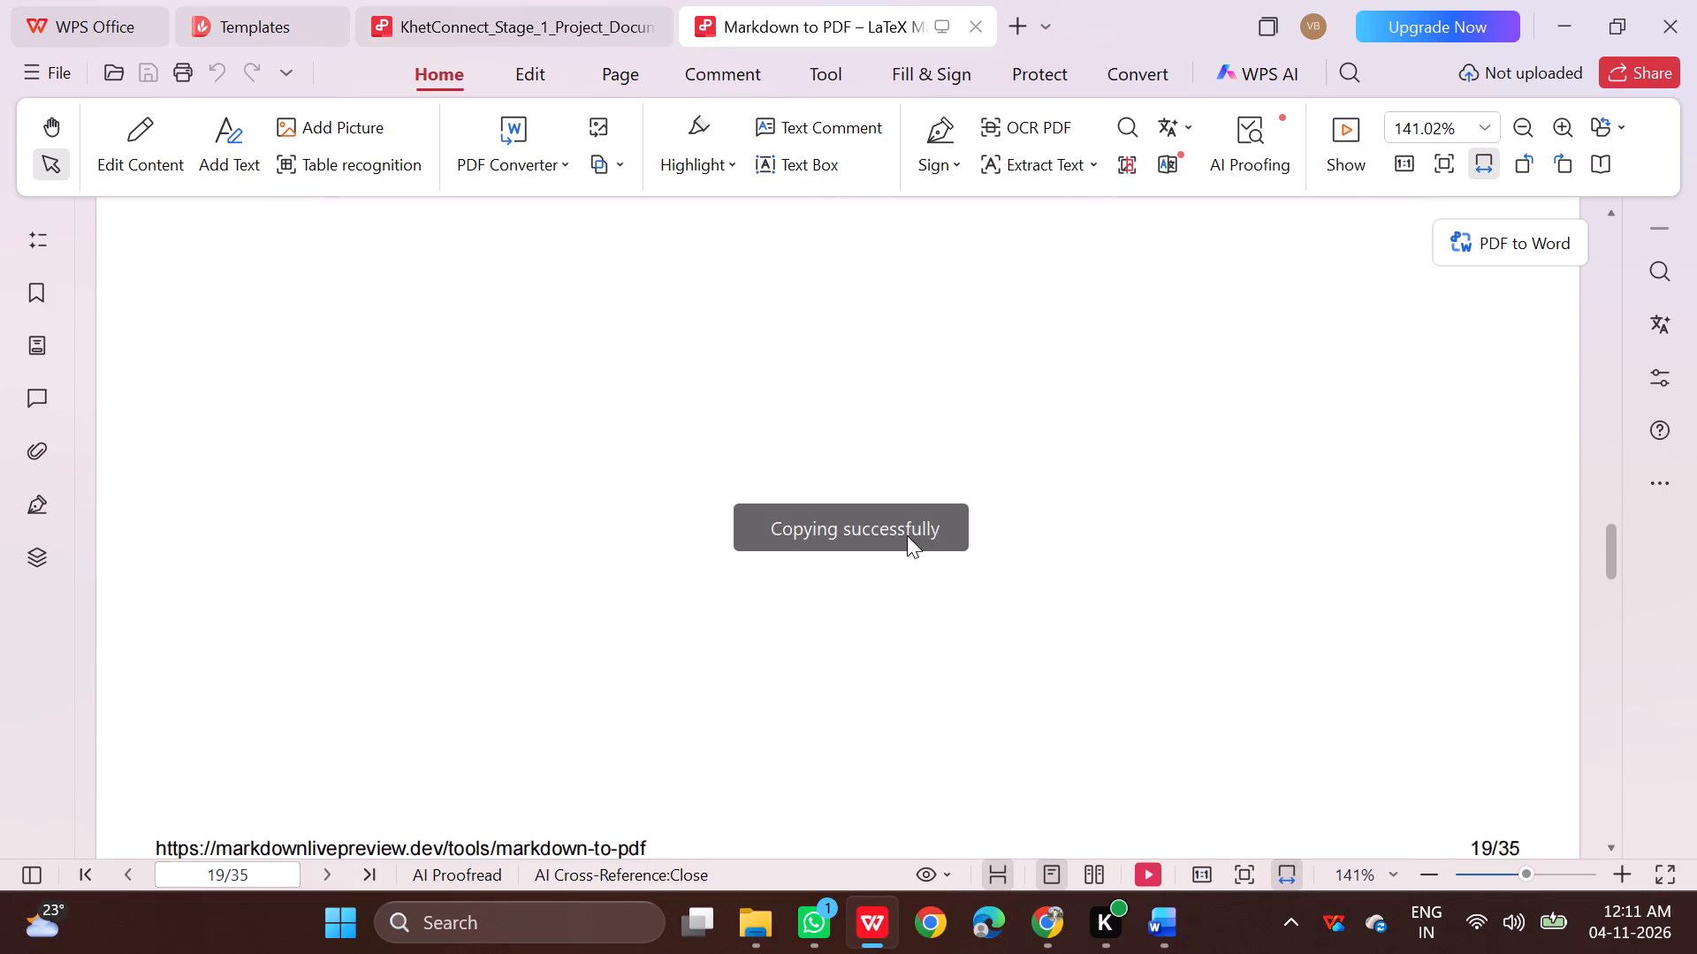
{"action": "scroll", "coordinate": [907, 535], "scroll_direction": "down", "scroll_amount": 4}
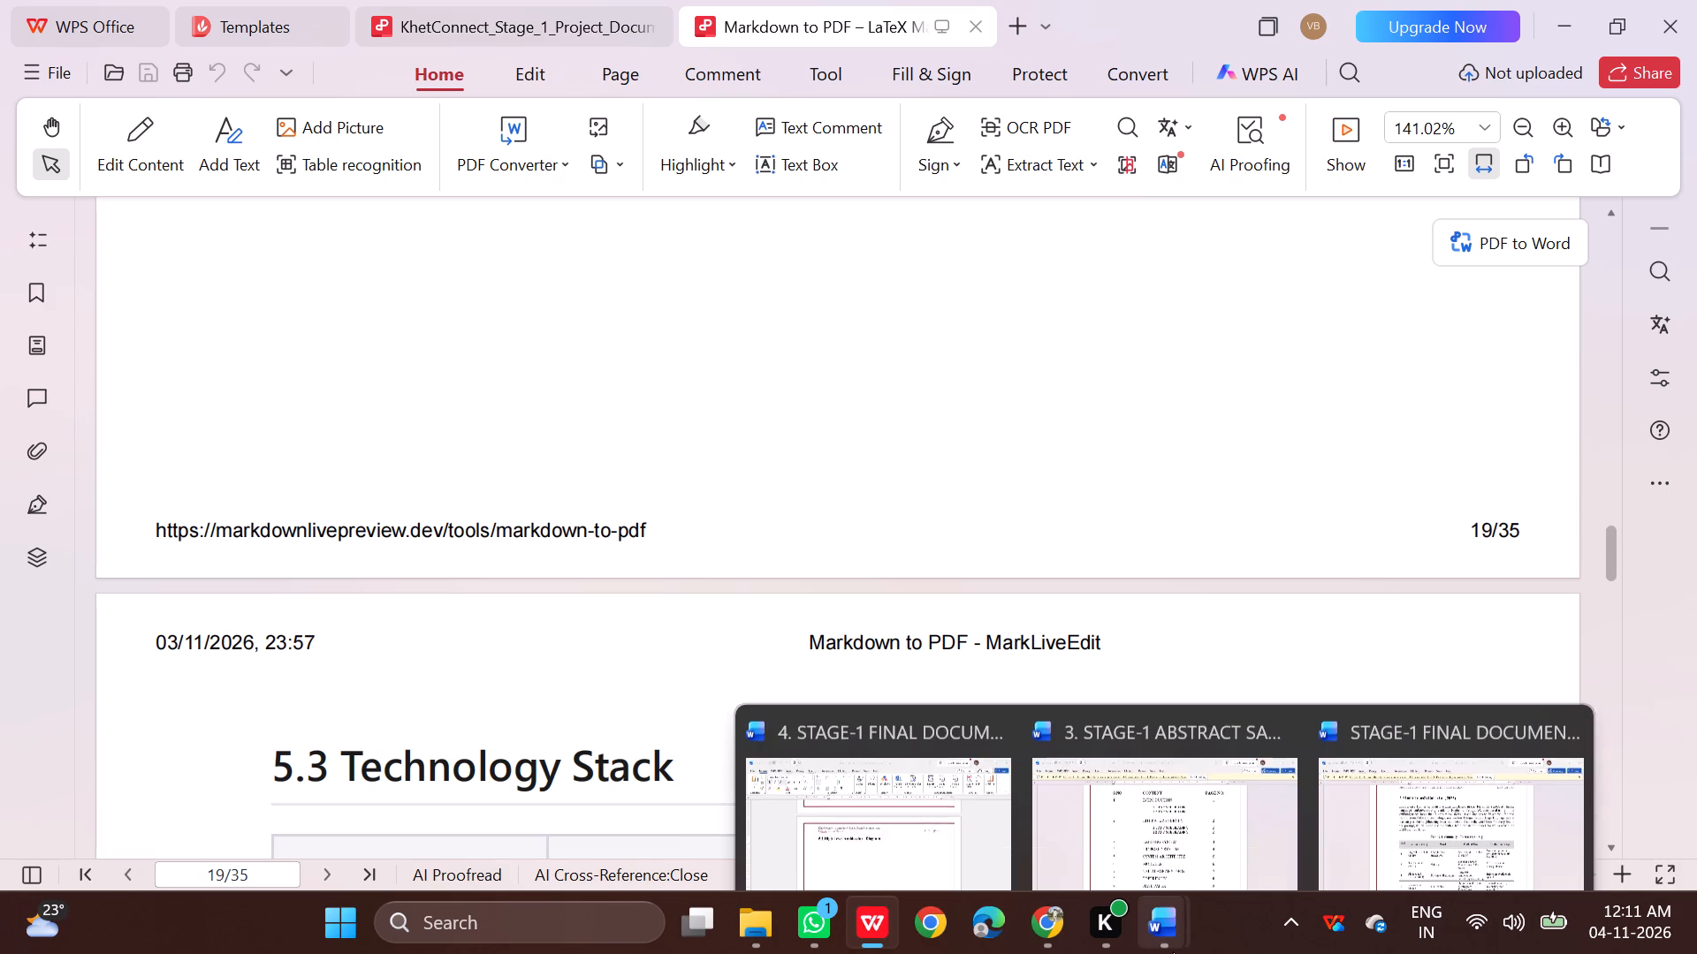
{"action": "left_click", "coordinate": [921, 821]}
{"action": "left_click", "coordinate": [511, 563]}
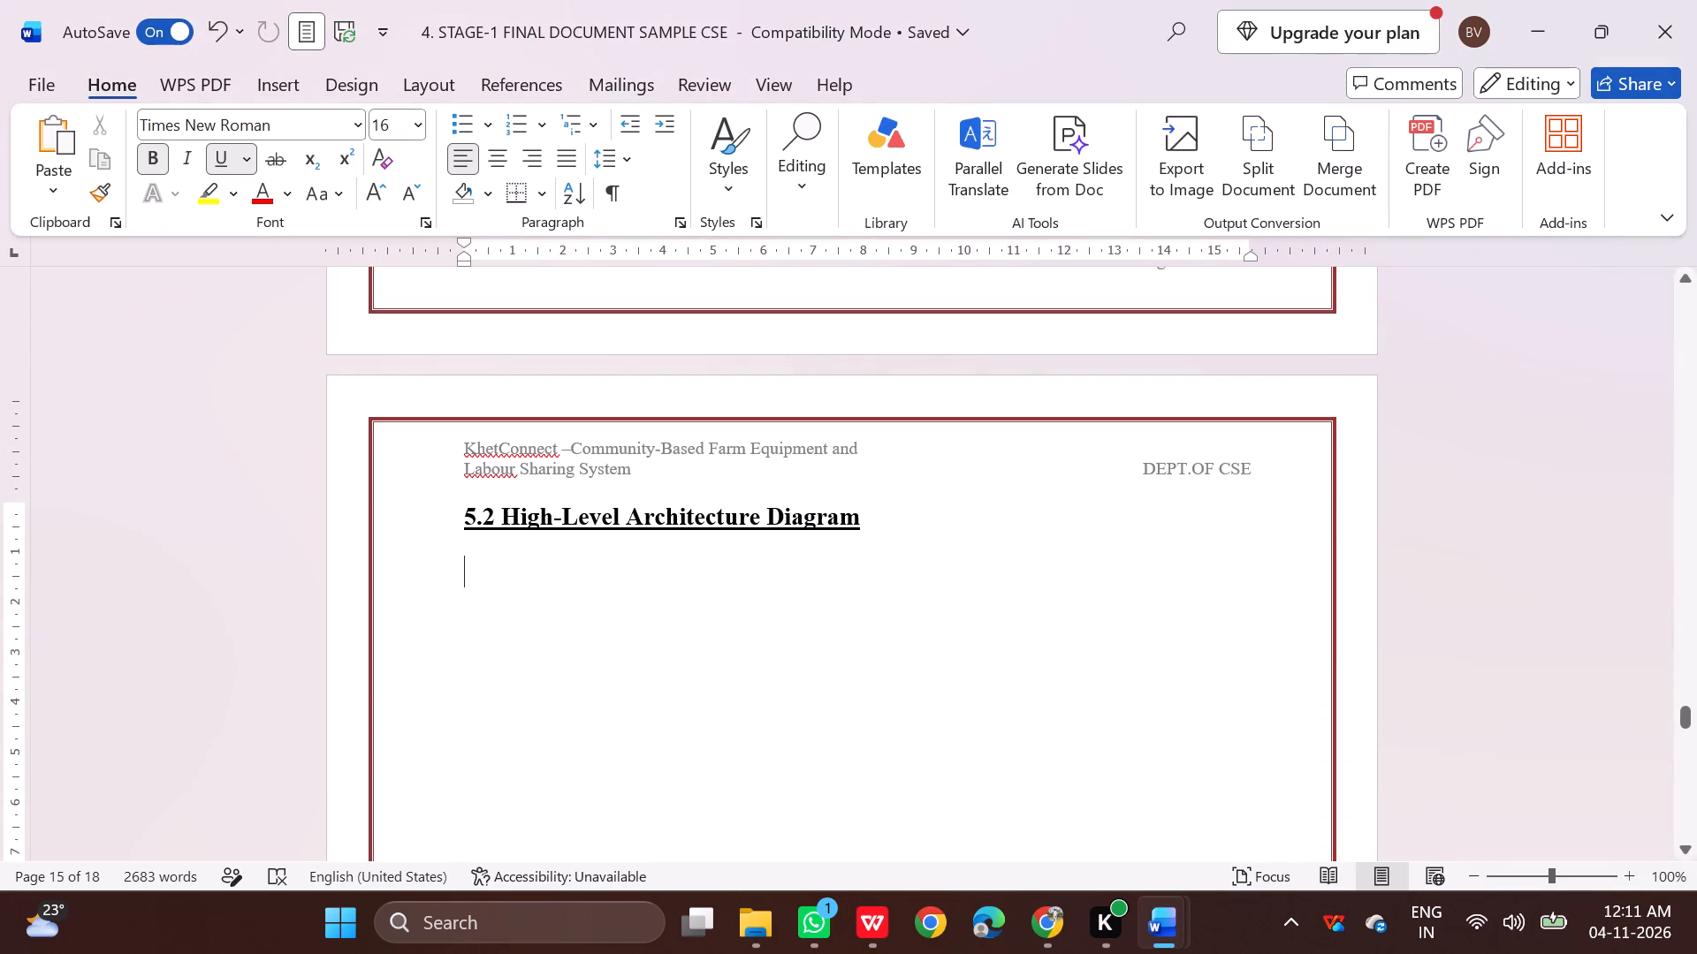
{"action": "key", "text": "ctrl+v"}
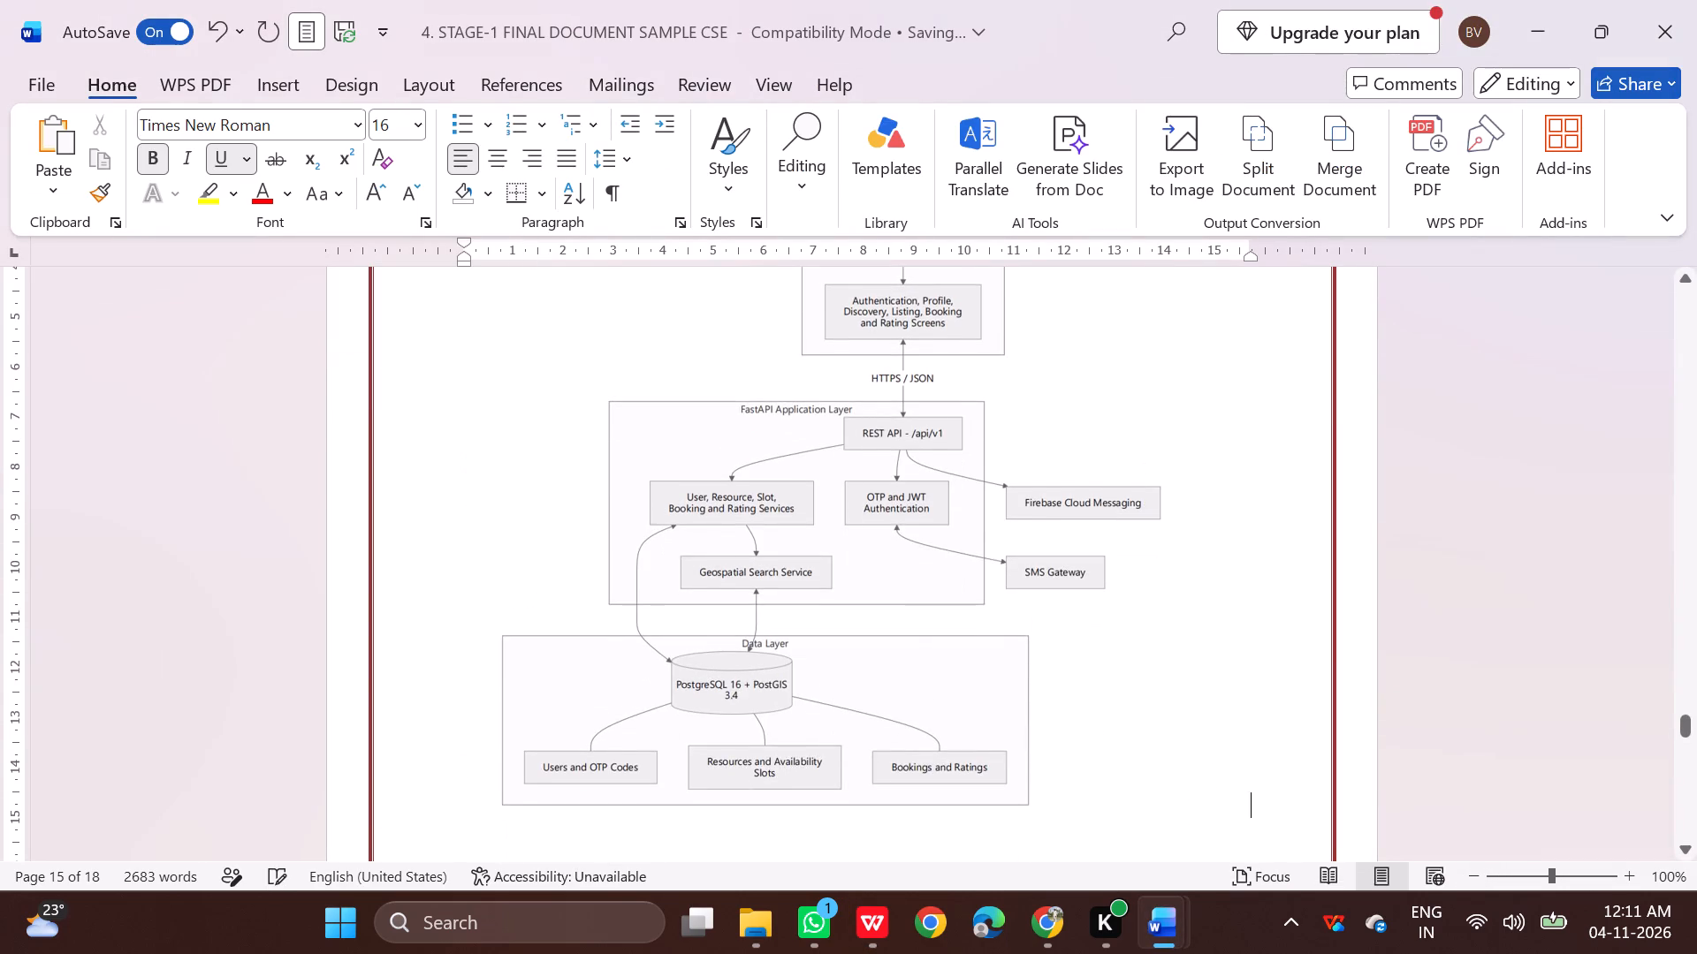
Switch to the Markdown preview in Chrome and copy the heading "5.3 Technology Stack".
{"action": "scroll", "coordinate": [844, 620], "scroll_direction": "up", "scroll_amount": 8}
{"action": "scroll", "coordinate": [846, 617], "scroll_direction": "down", "scroll_amount": 19}
{"action": "scroll", "coordinate": [876, 677], "scroll_direction": "down", "scroll_amount": 3}
{"action": "scroll", "coordinate": [876, 677], "scroll_direction": "up", "scroll_amount": 5}
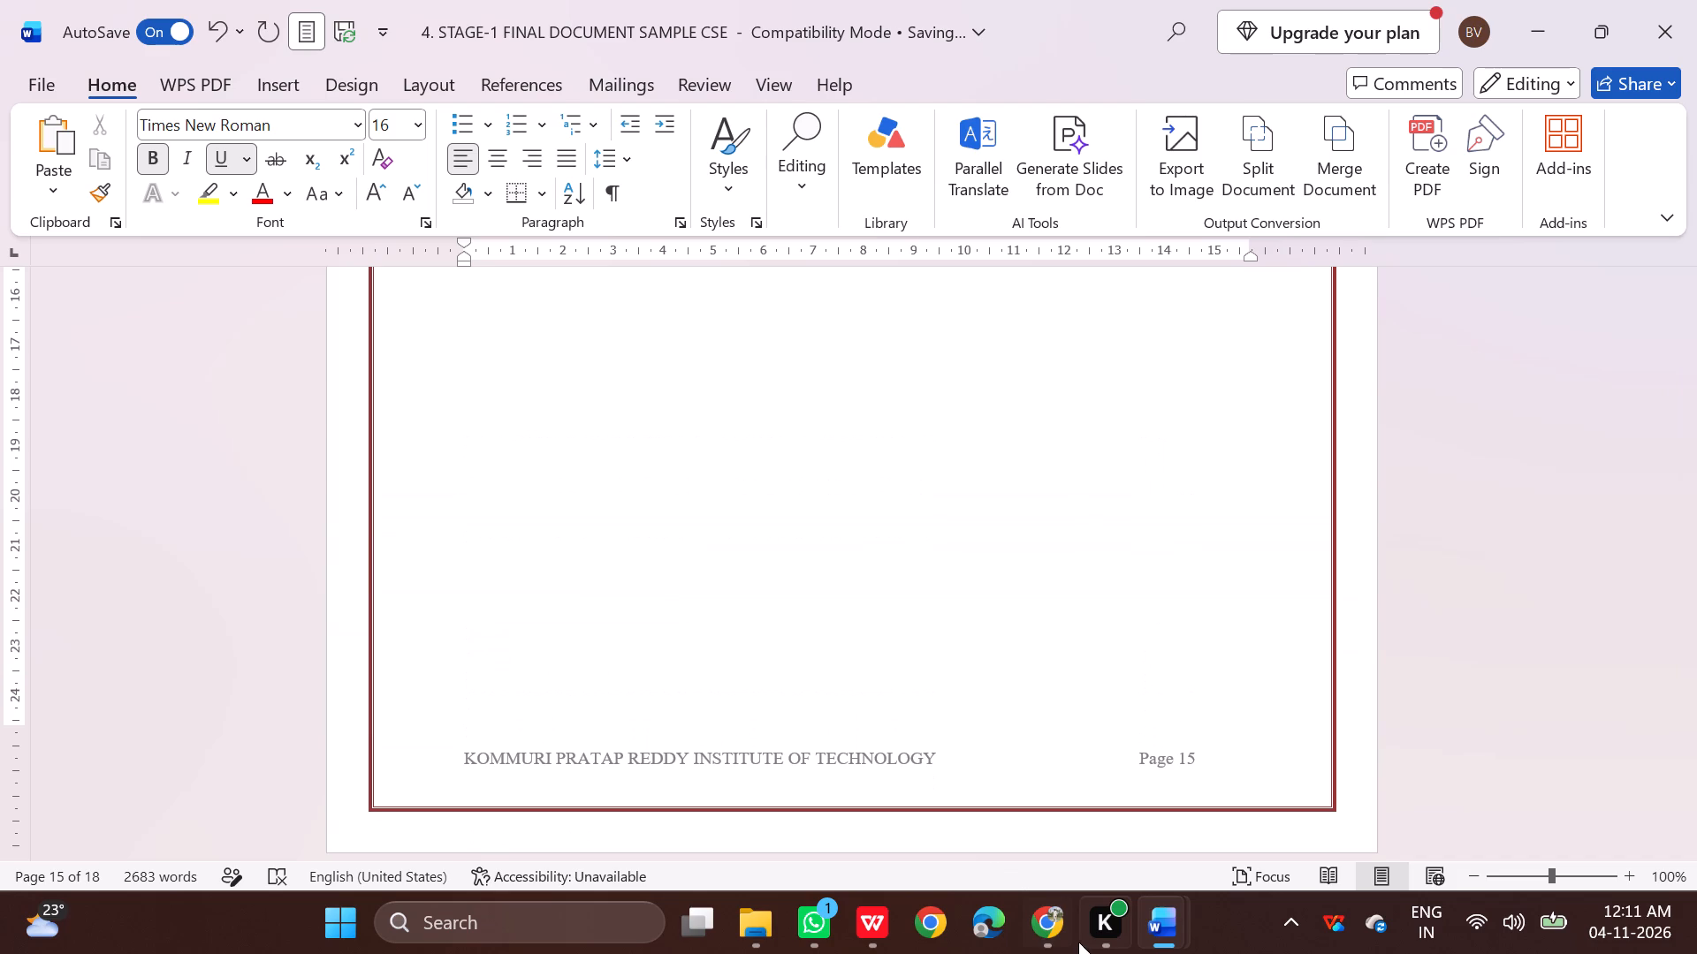
{"action": "left_click", "coordinate": [972, 831]}
{"action": "scroll", "coordinate": [798, 602], "scroll_direction": "down", "scroll_amount": 3}
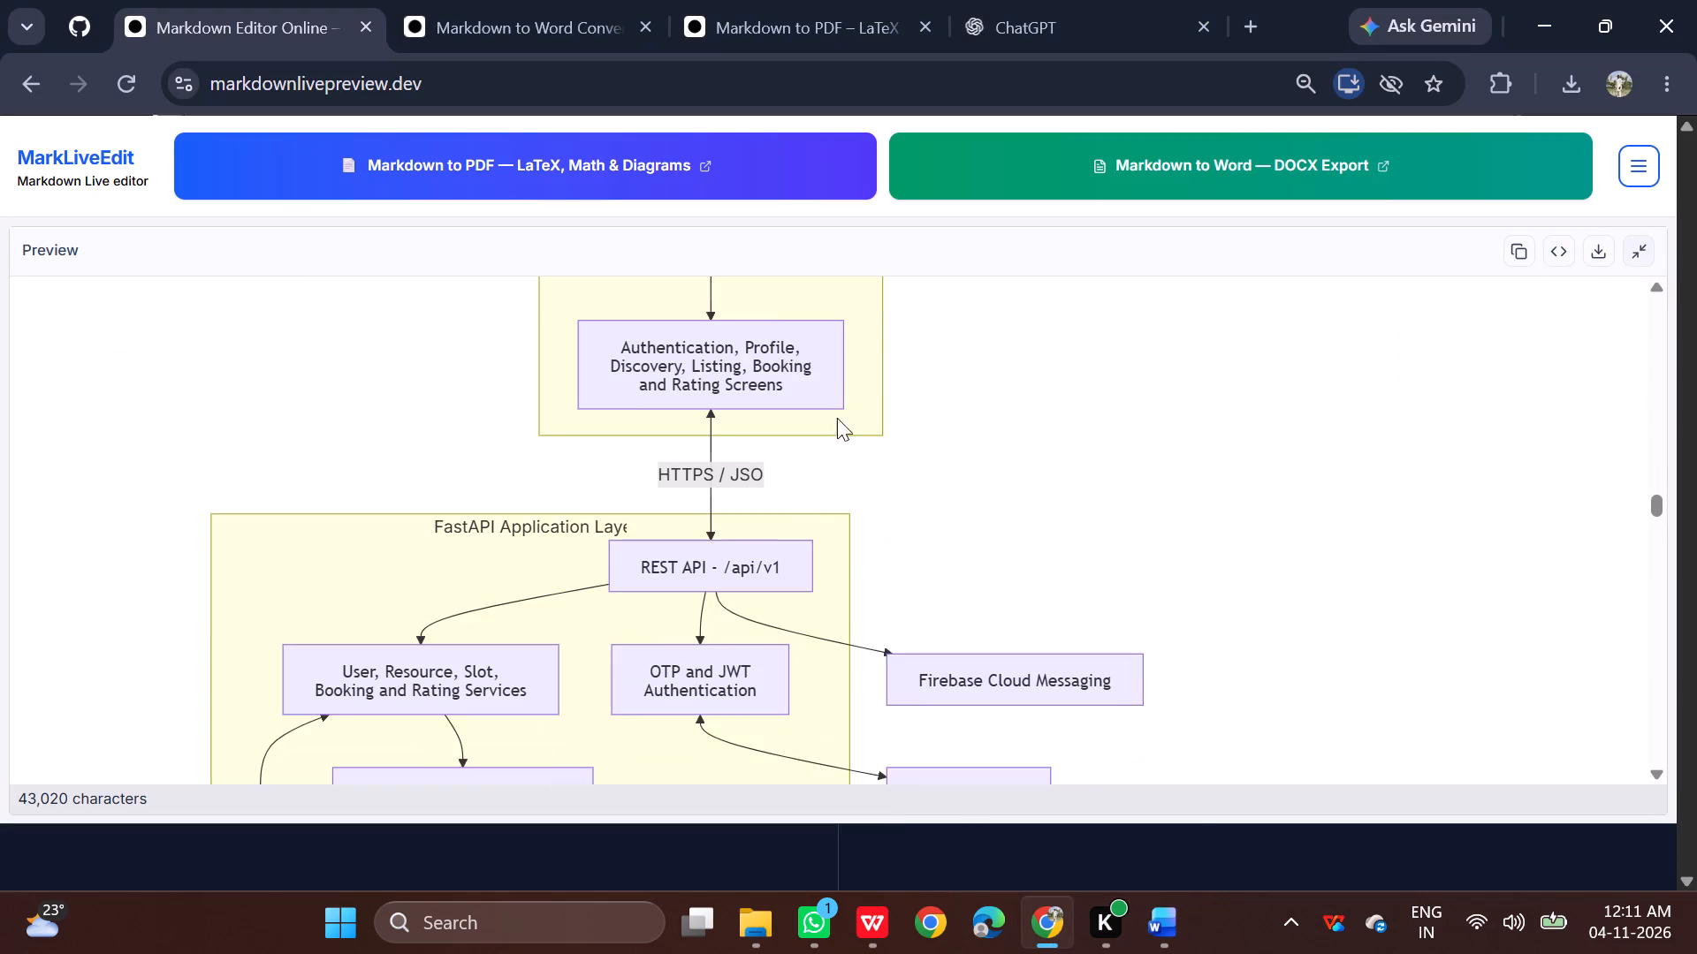
{"action": "scroll", "coordinate": [868, 467], "scroll_direction": "down", "scroll_amount": 6}
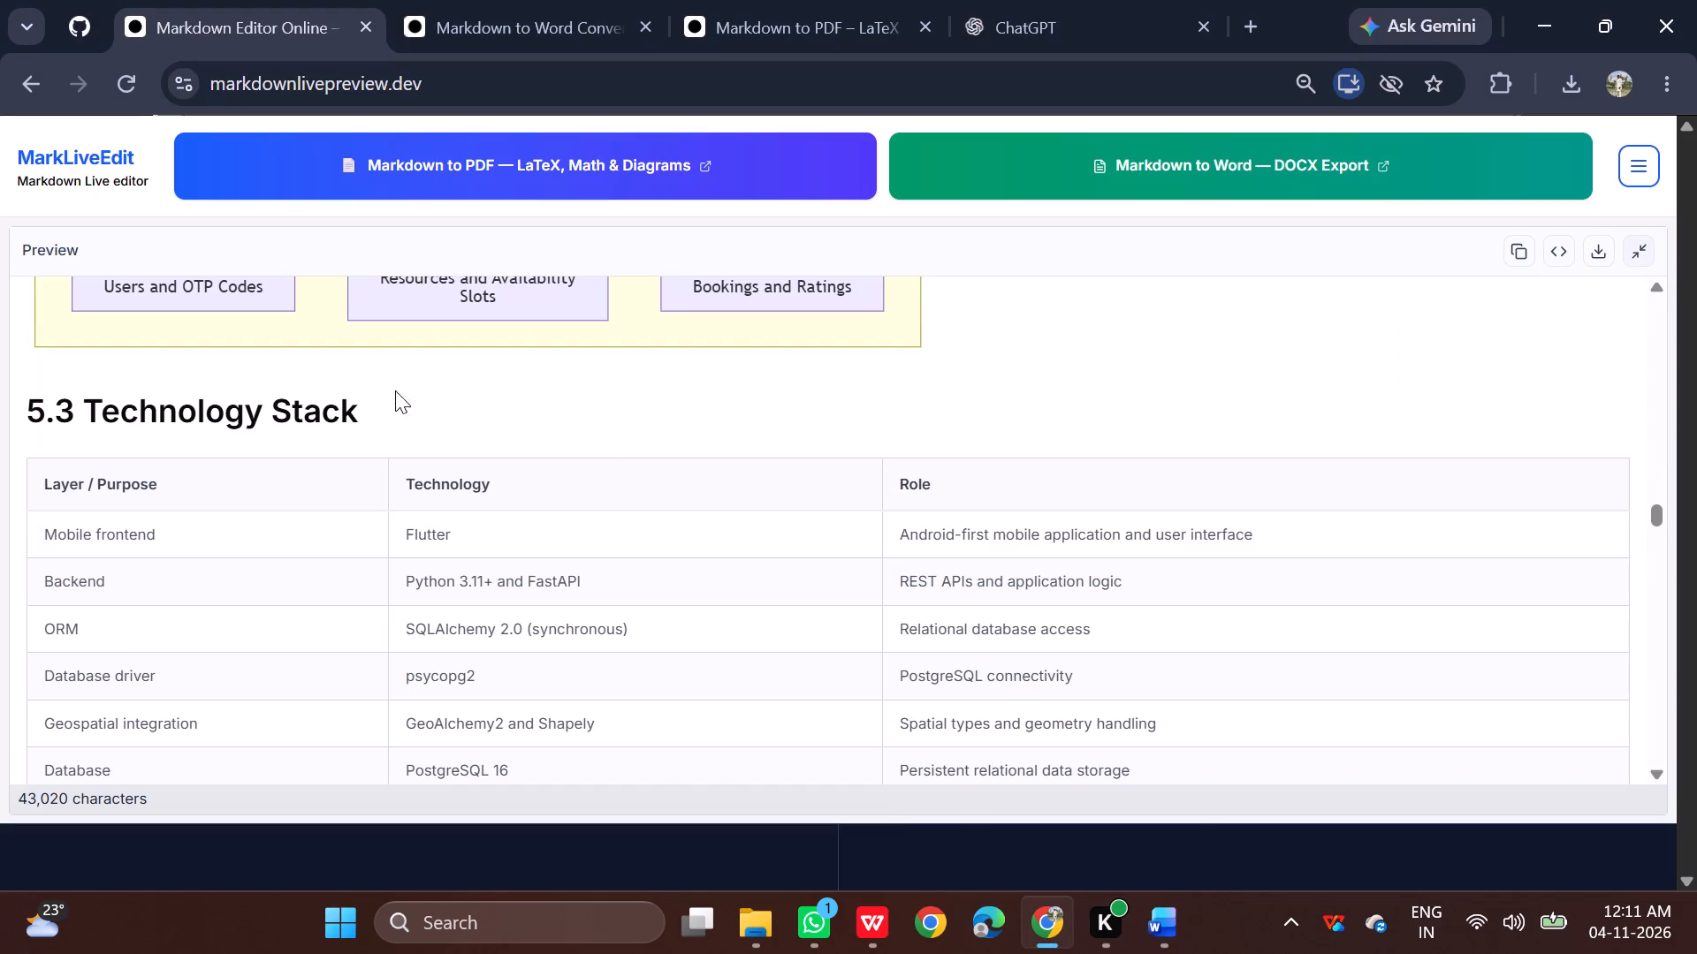
{"action": "left_click_drag", "start_coordinate": [358, 401], "coordinate": [15, 424]}
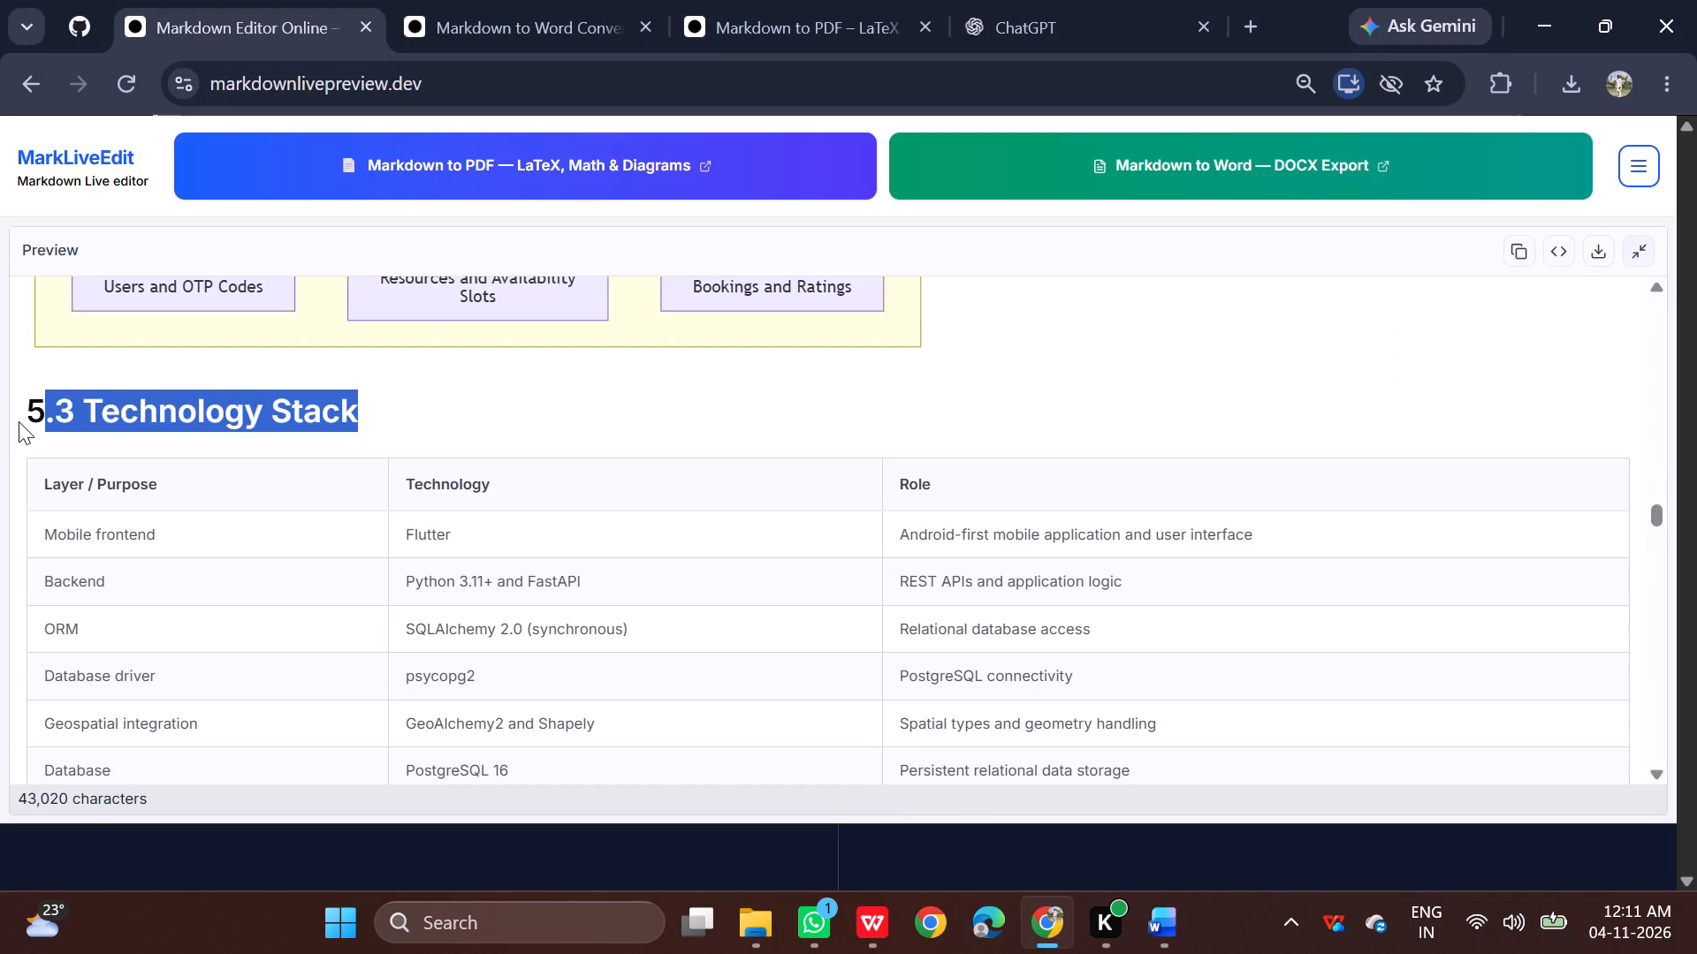
{"action": "key", "text": "ctrl+c"}
Paste the 5.3 Technology Stack heading into the Word report below the architecture diagram, removing the line's indent first.
{"action": "left_click", "coordinate": [902, 825]}
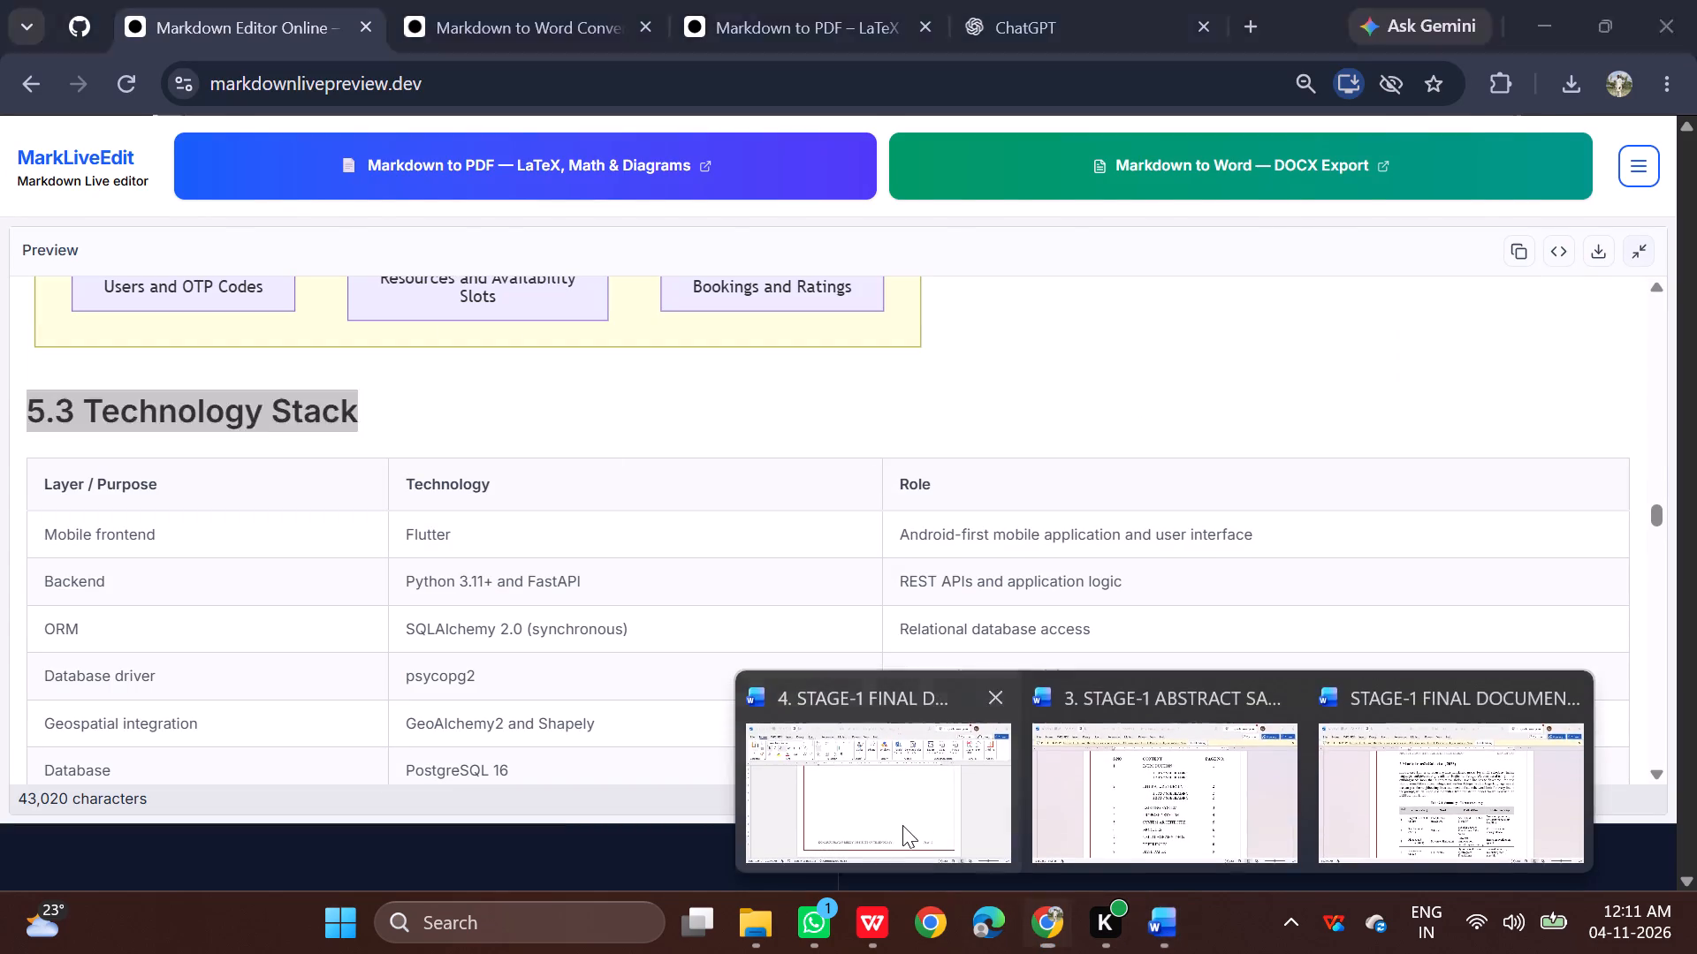
{"action": "scroll", "coordinate": [734, 579], "scroll_direction": "up", "scroll_amount": 7}
{"action": "left_click", "coordinate": [476, 729]}
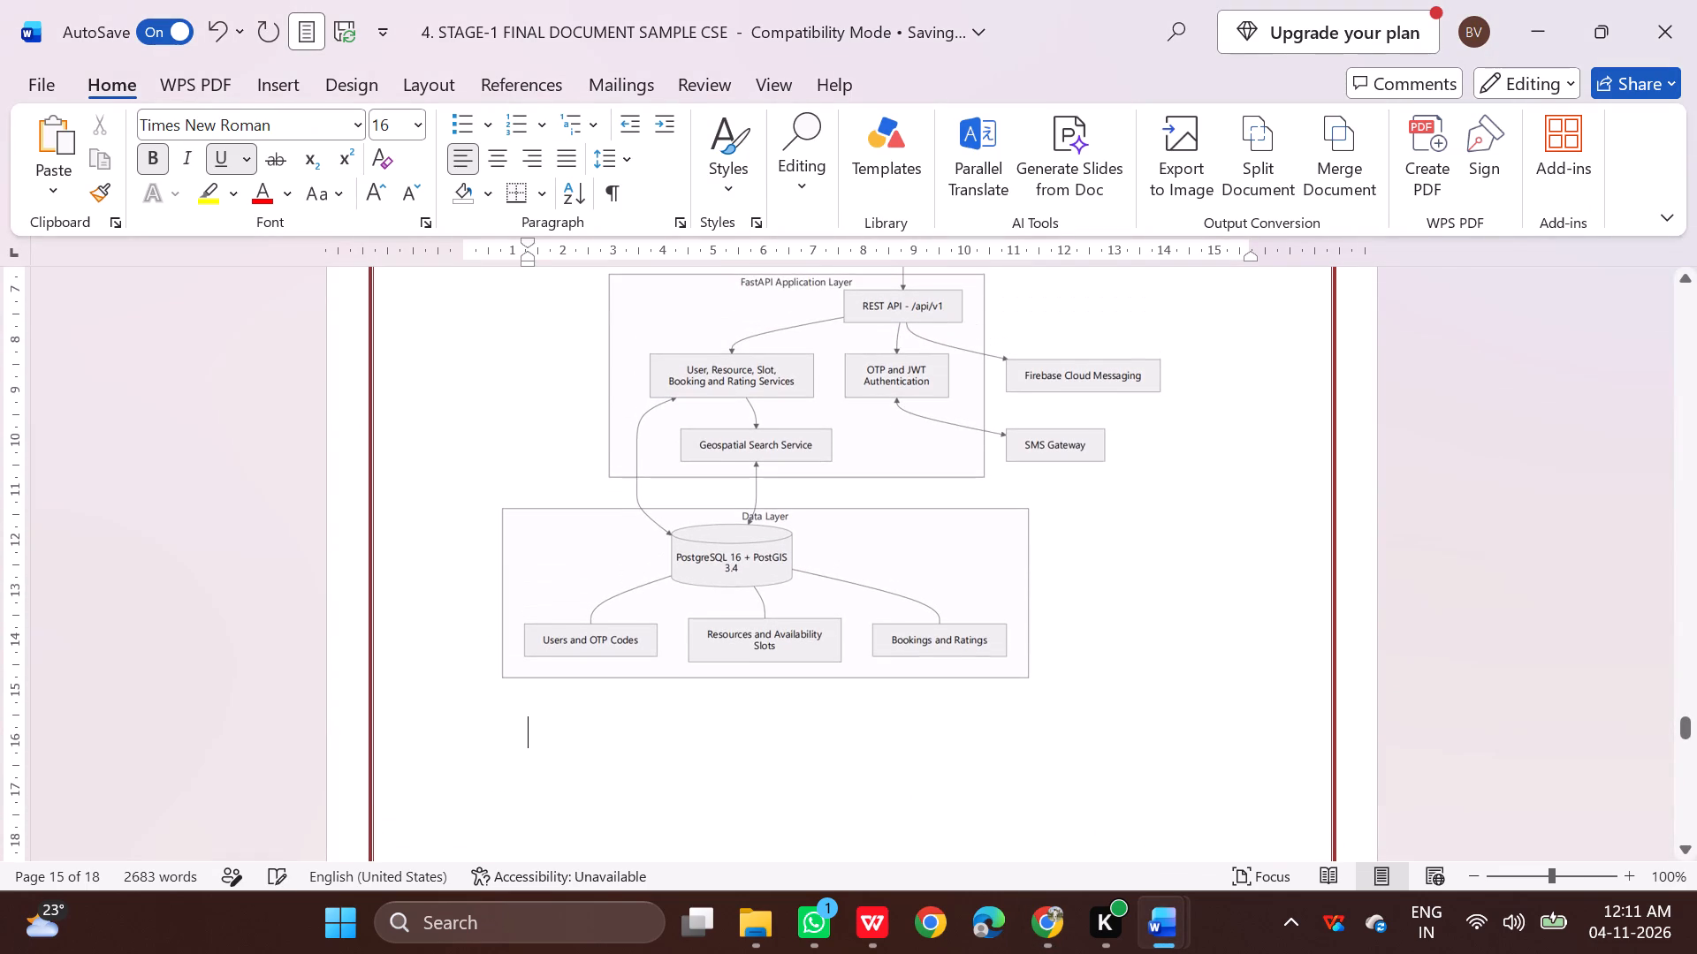
{"action": "scroll", "coordinate": [480, 738], "scroll_direction": "down", "scroll_amount": 1}
{"action": "left_click", "coordinate": [478, 673]}
{"action": "left_click", "coordinate": [456, 678]}
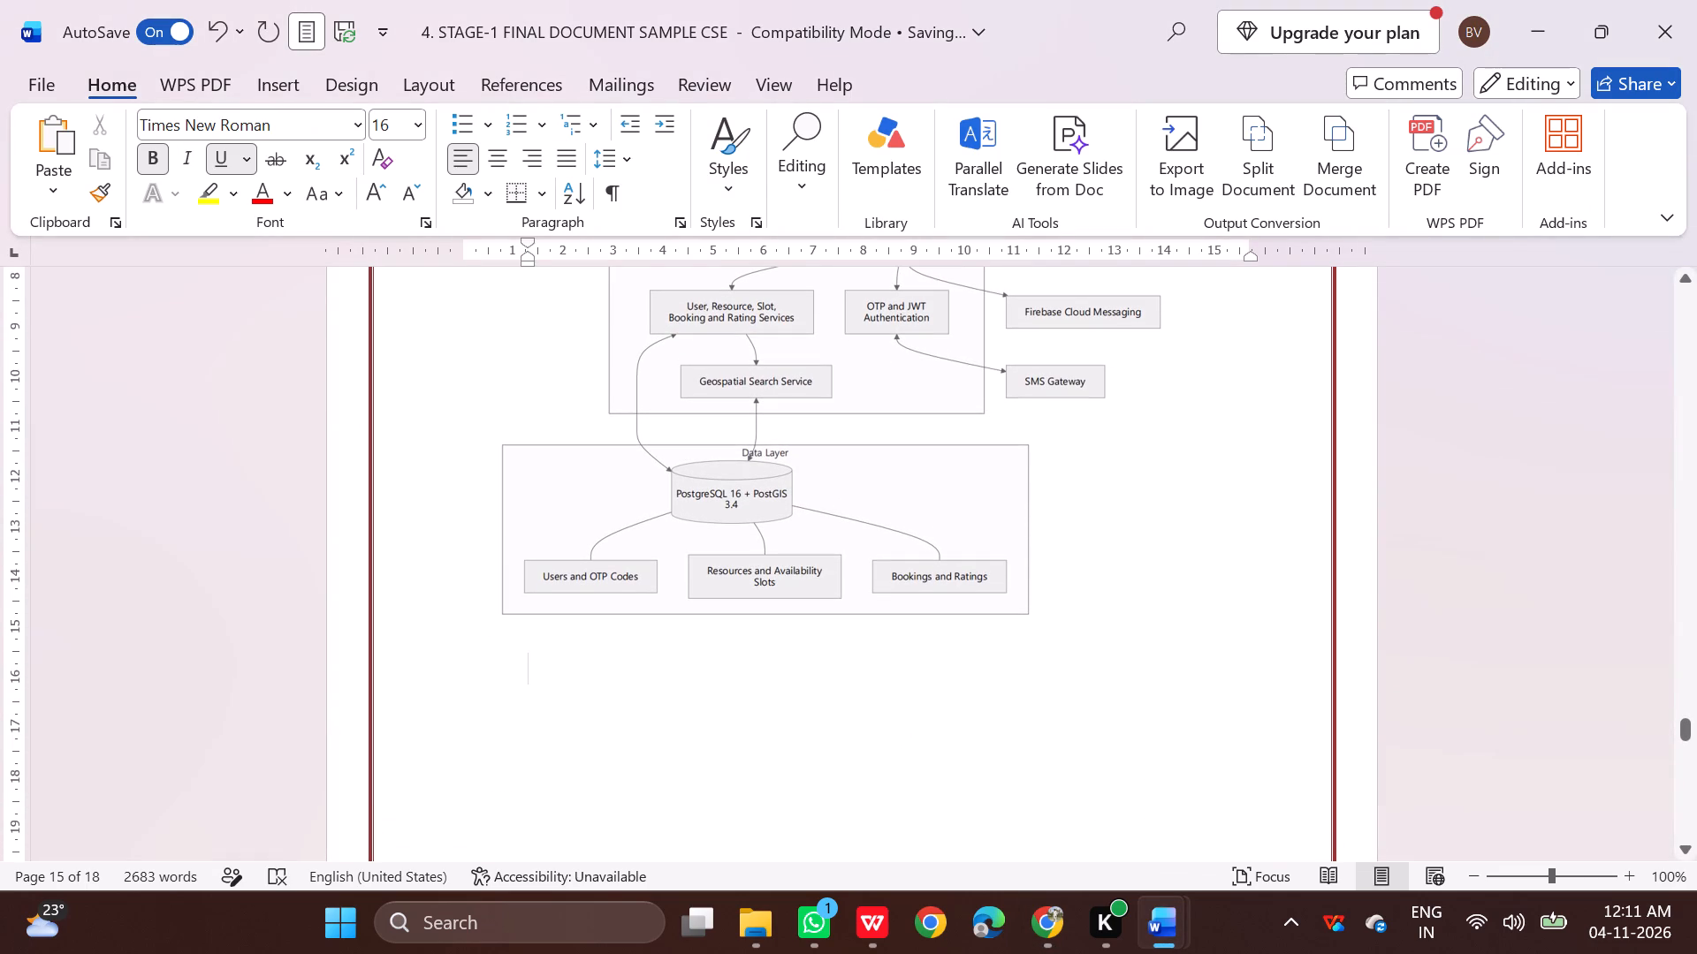
{"action": "key", "text": "BackSpace"}
{"action": "key", "text": "ctrl+v"}
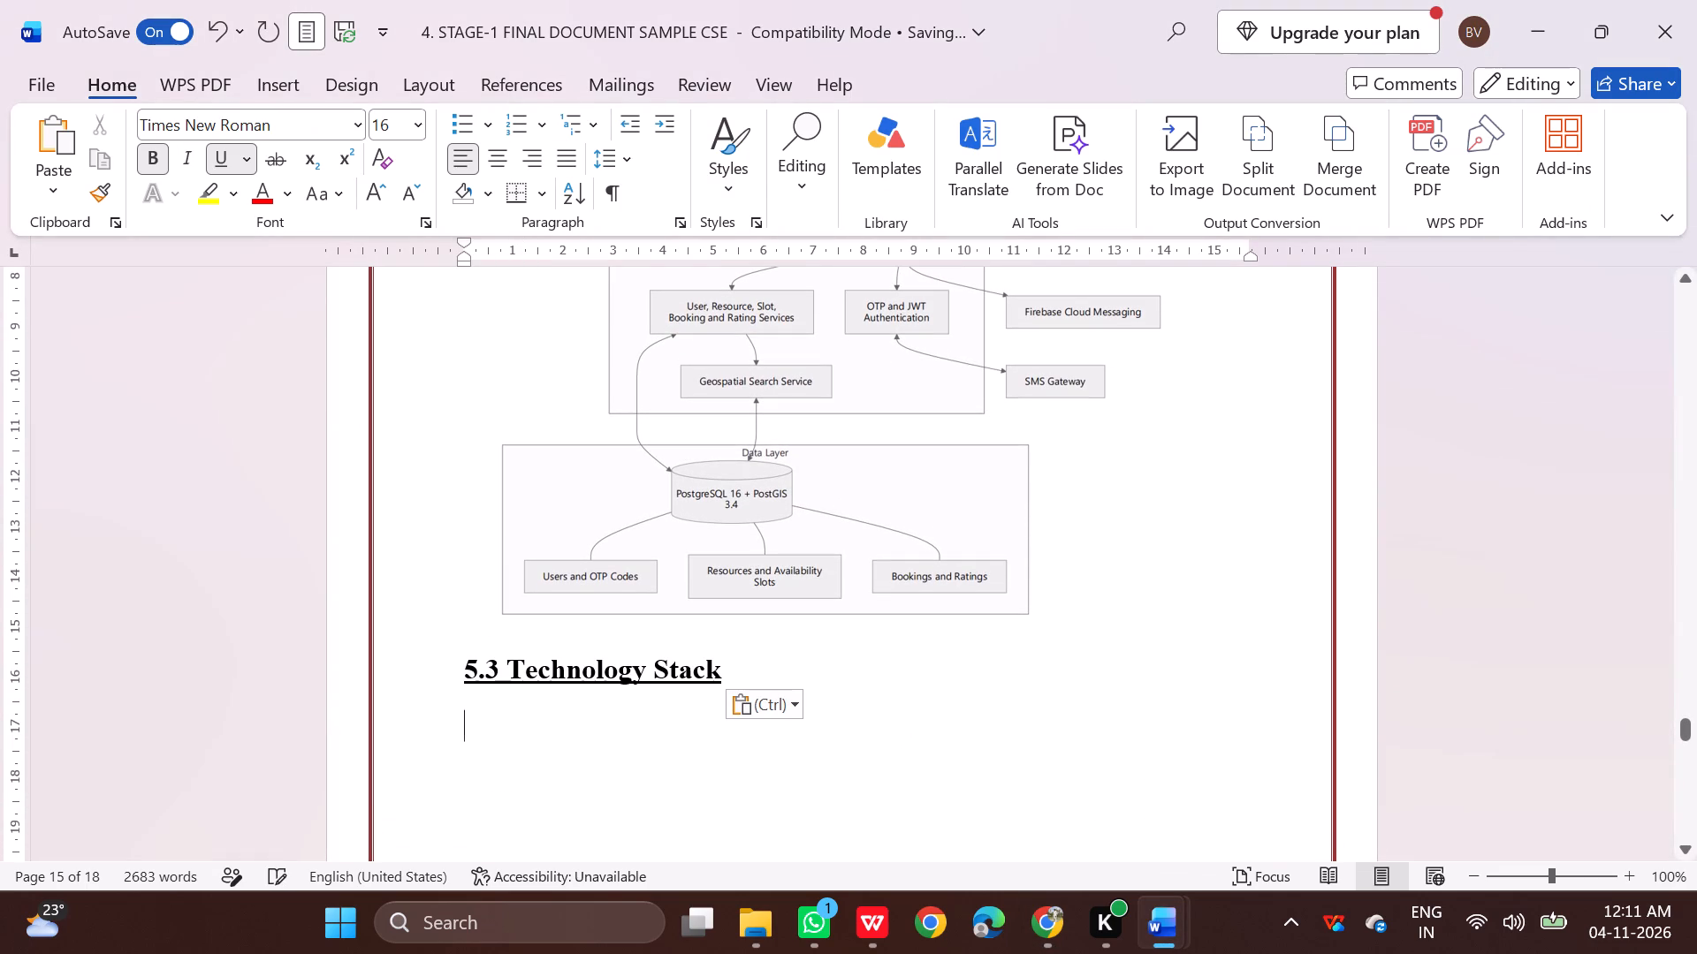
Set the font size of the heading "5.3 Technology Stack" to 14.
{"action": "left_click_drag", "start_coordinate": [727, 666], "coordinate": [465, 670]}
{"action": "left_click", "coordinate": [662, 598]}
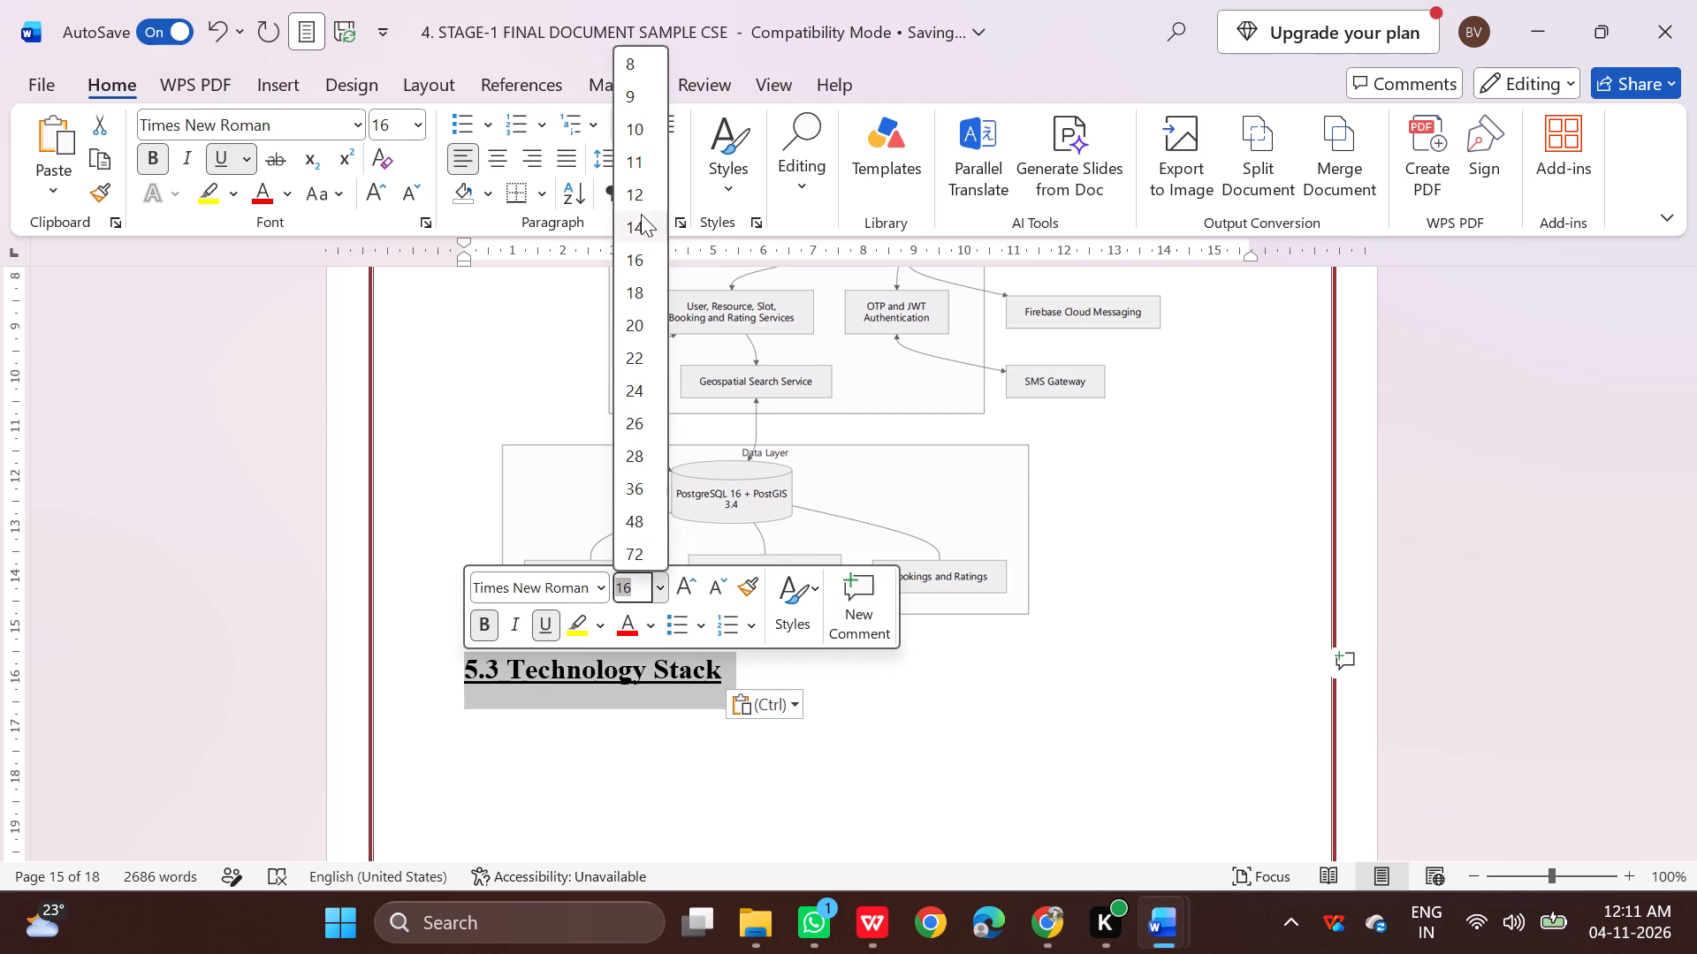
{"action": "left_click", "coordinate": [636, 233]}
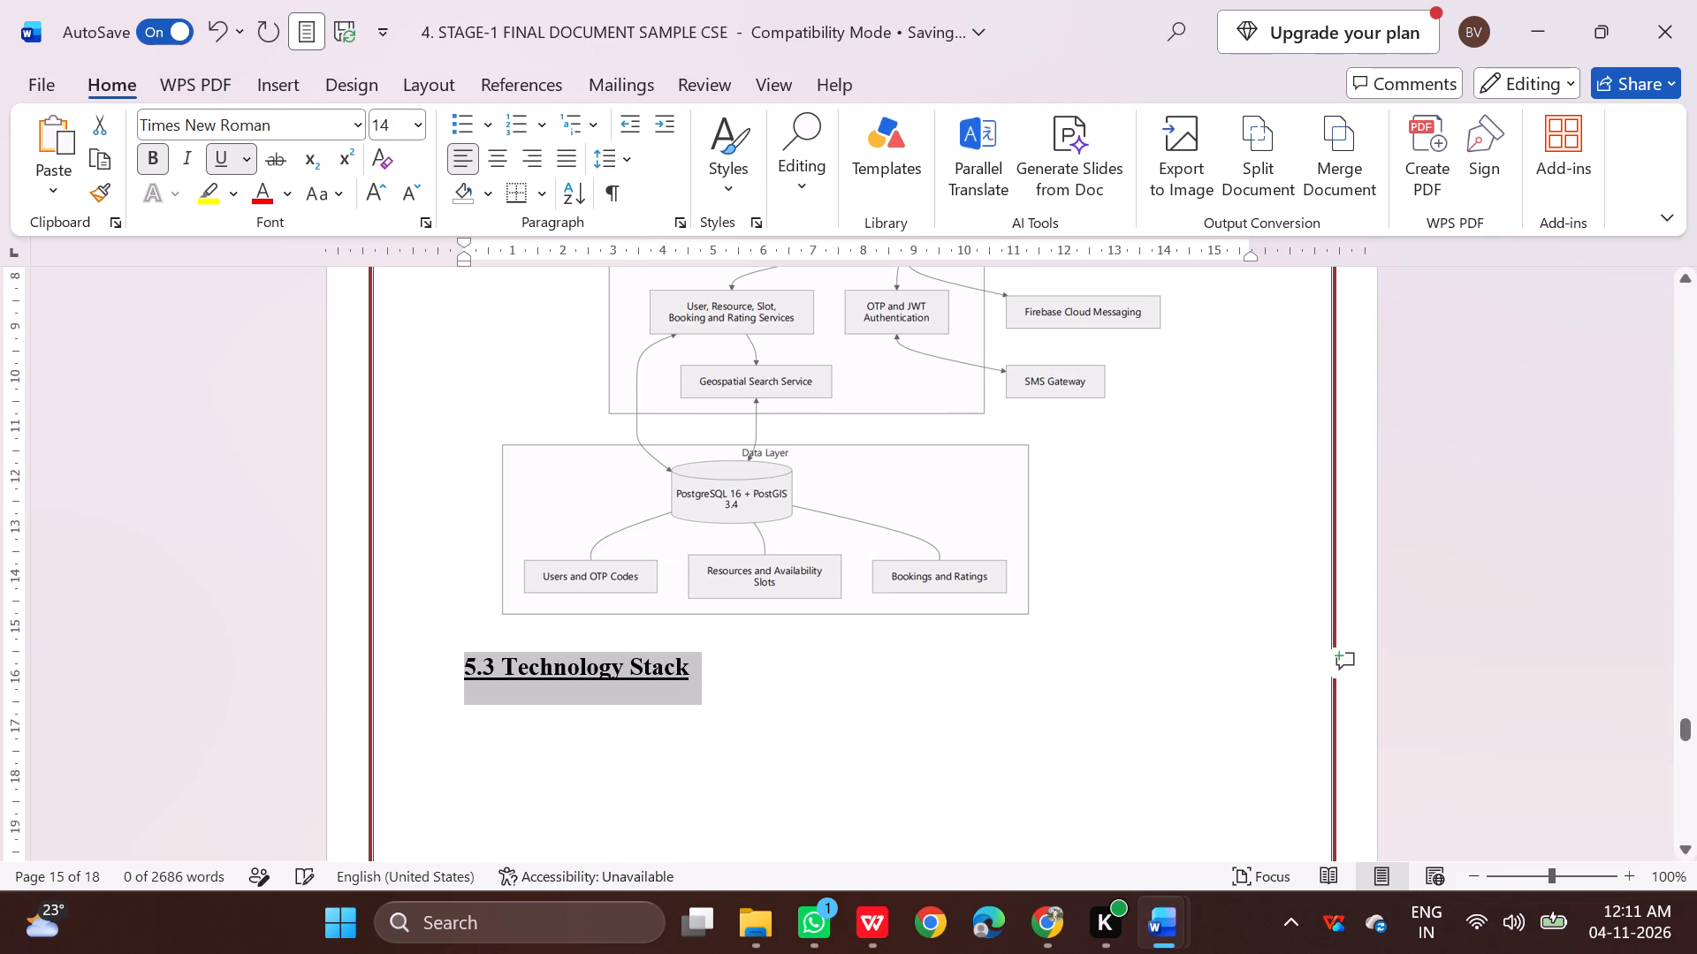
{"action": "left_click", "coordinate": [819, 683]}
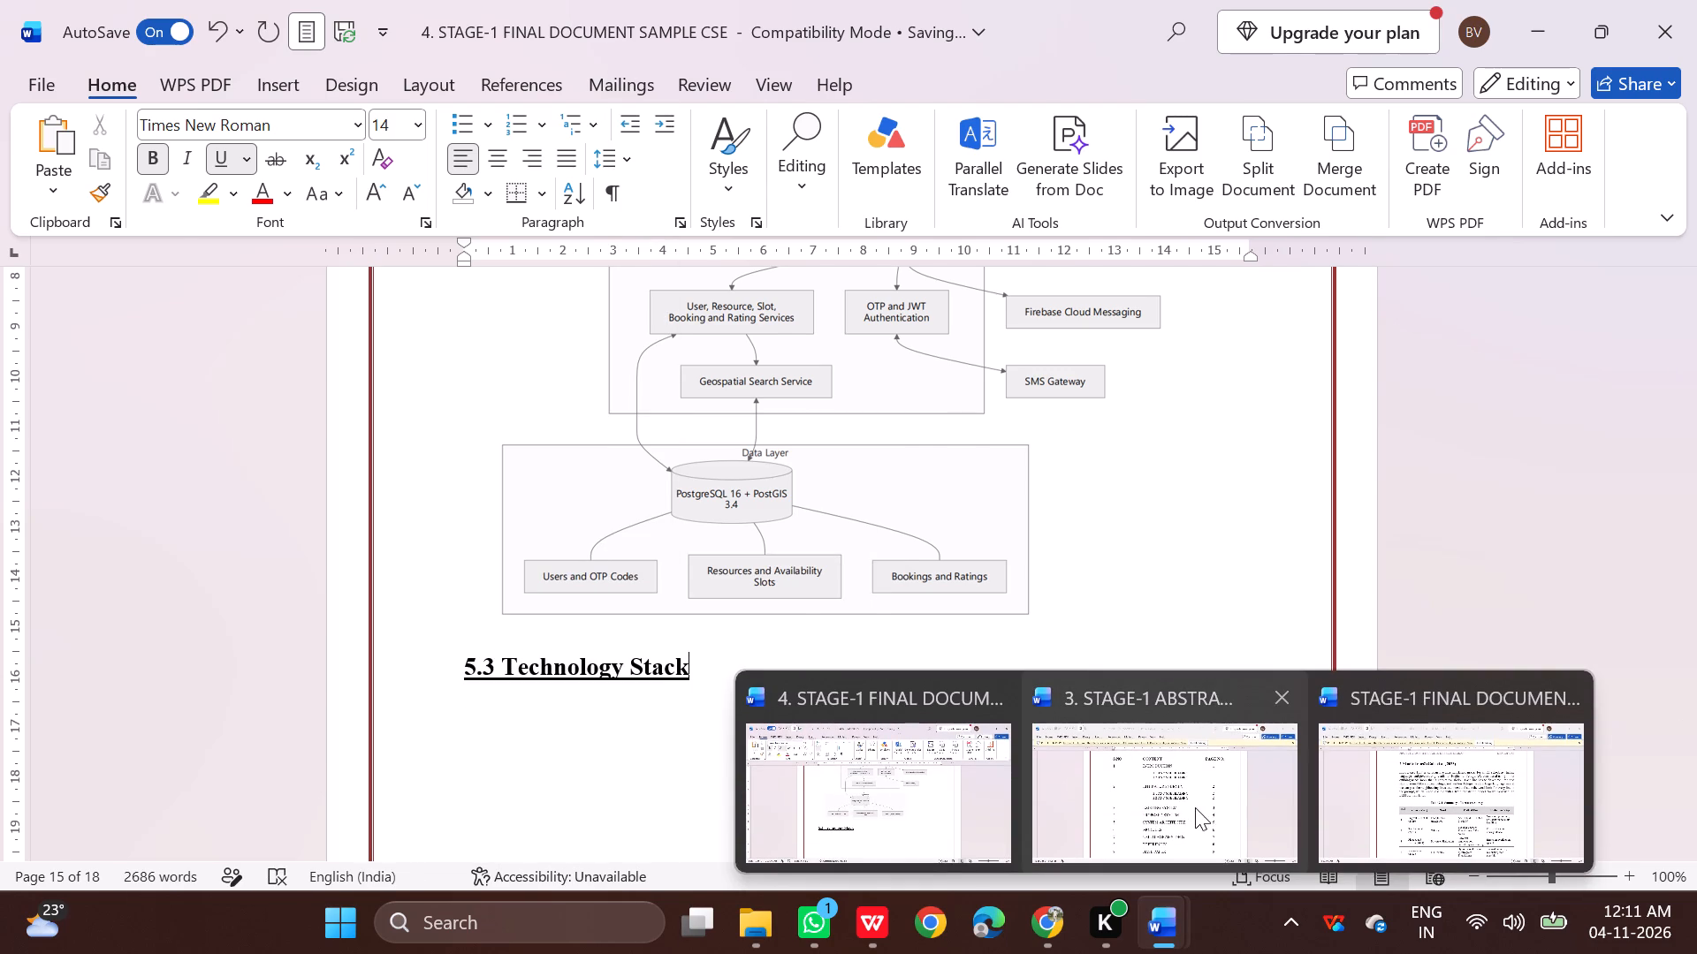
Check the heading, text size and spacing instructions in the Stage-1 abstract sample document, then return to the report.
{"action": "left_click", "coordinate": [1218, 805]}
{"action": "scroll", "coordinate": [1098, 710], "scroll_direction": "up", "scroll_amount": 8}
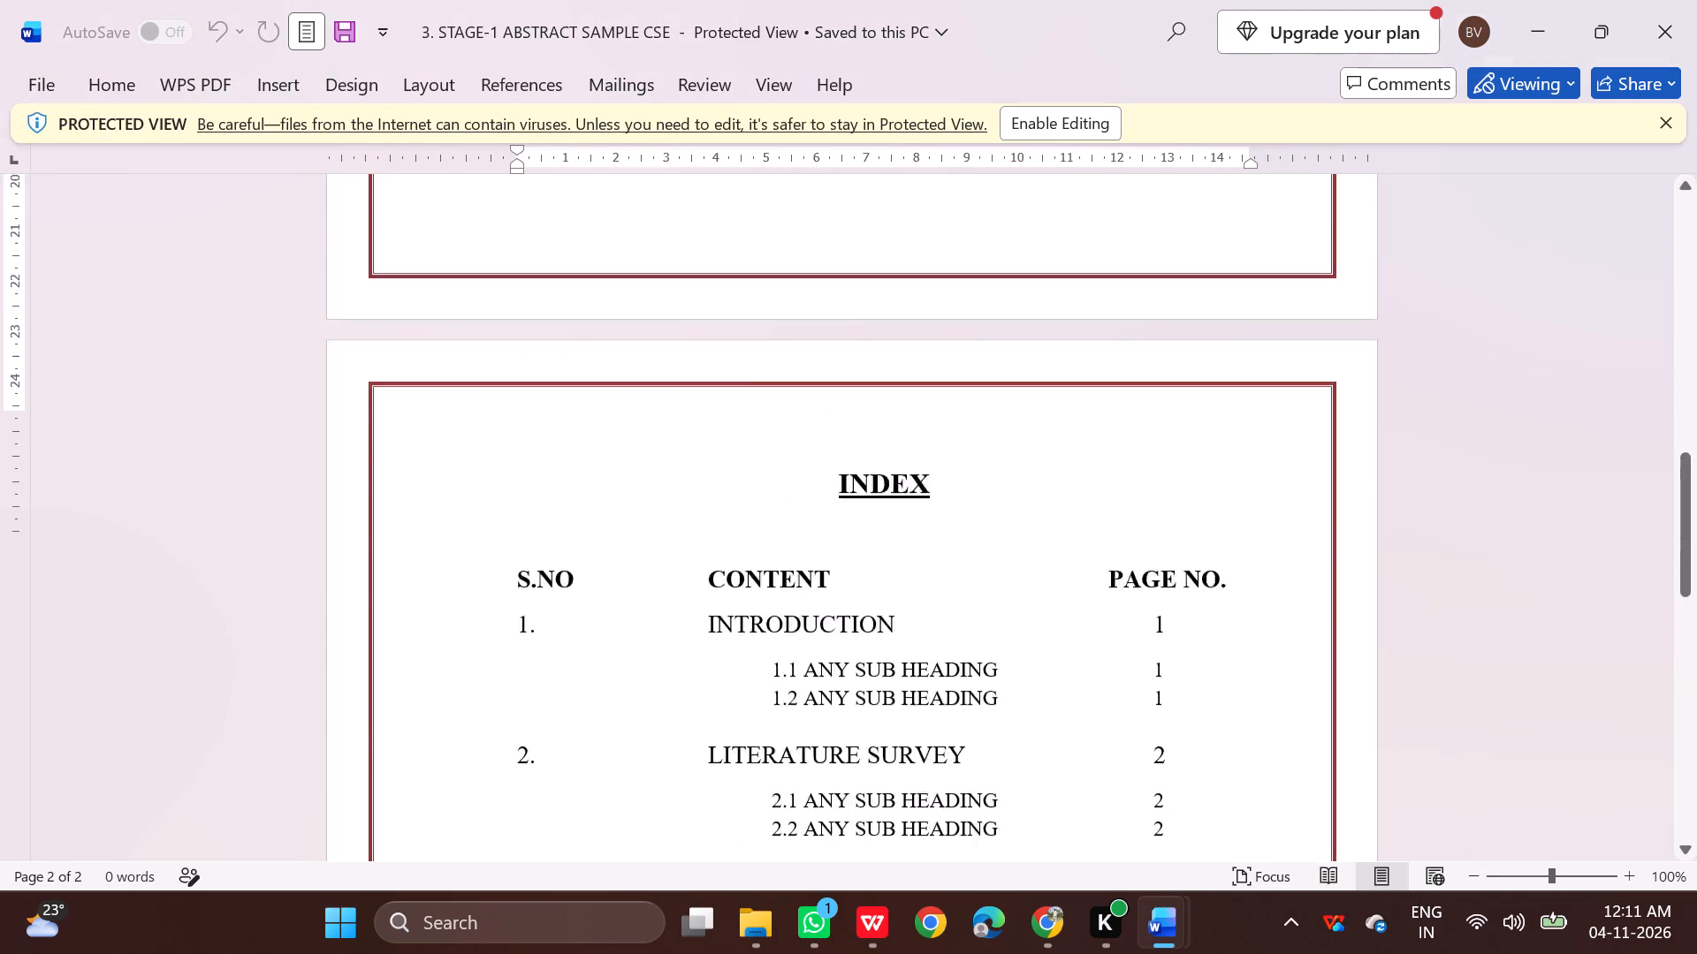
{"action": "scroll", "coordinate": [1001, 455], "scroll_direction": "up", "scroll_amount": 10}
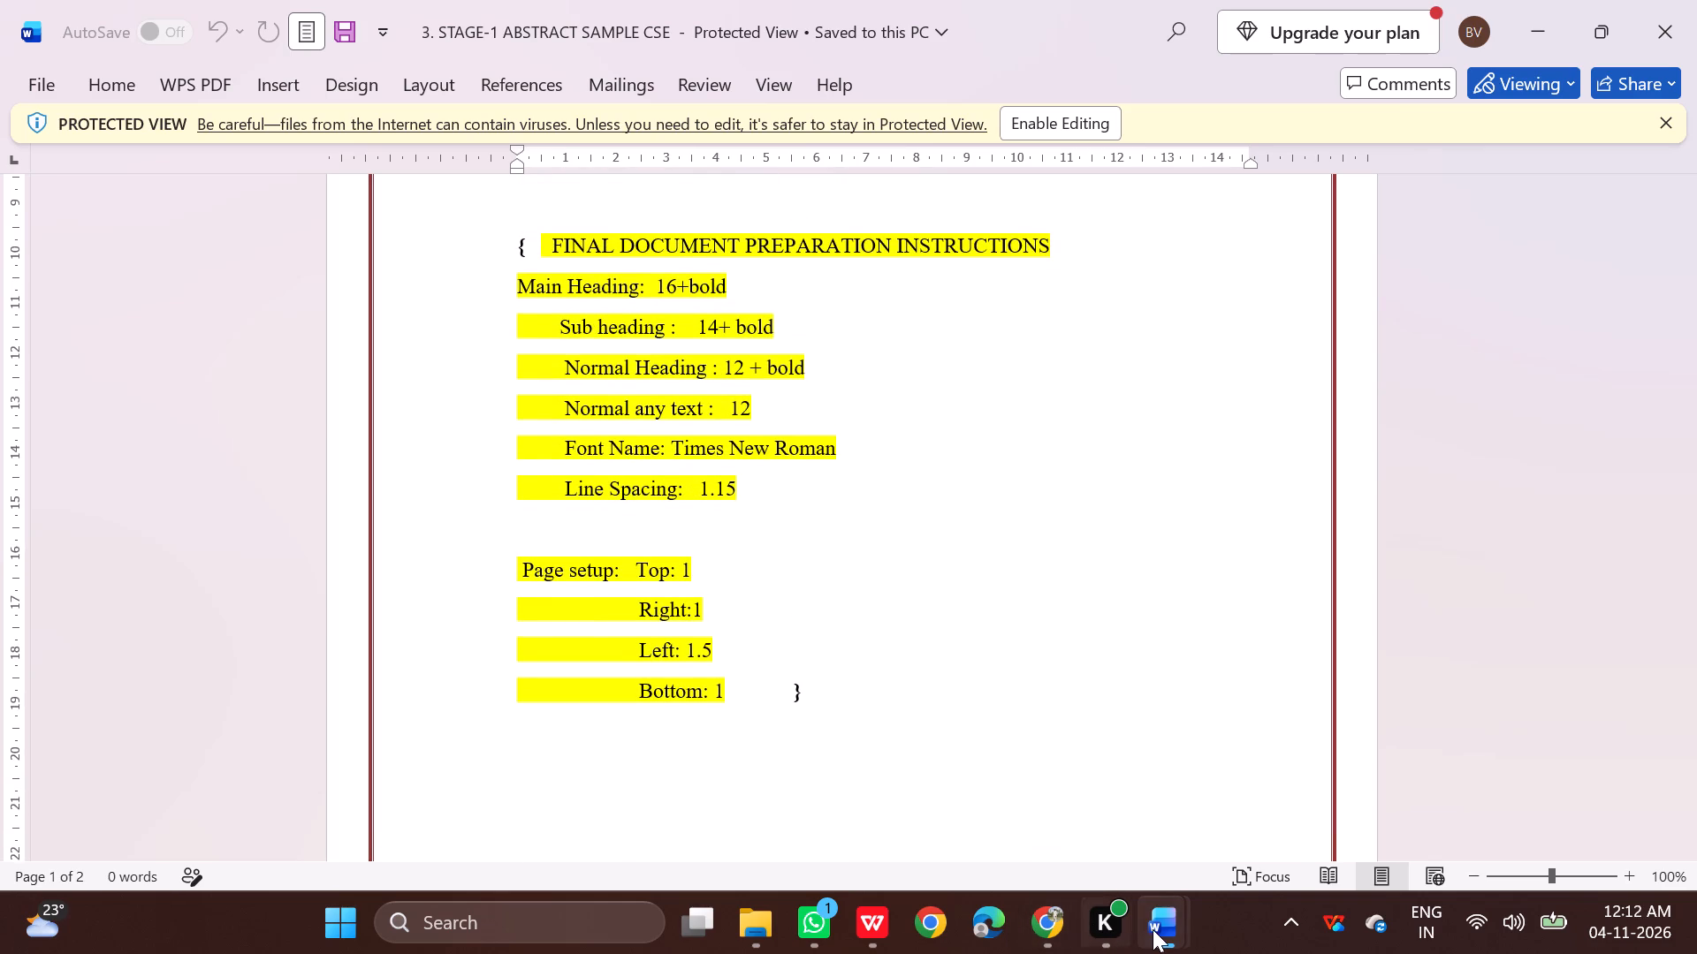
{"action": "left_click", "coordinate": [870, 813]}
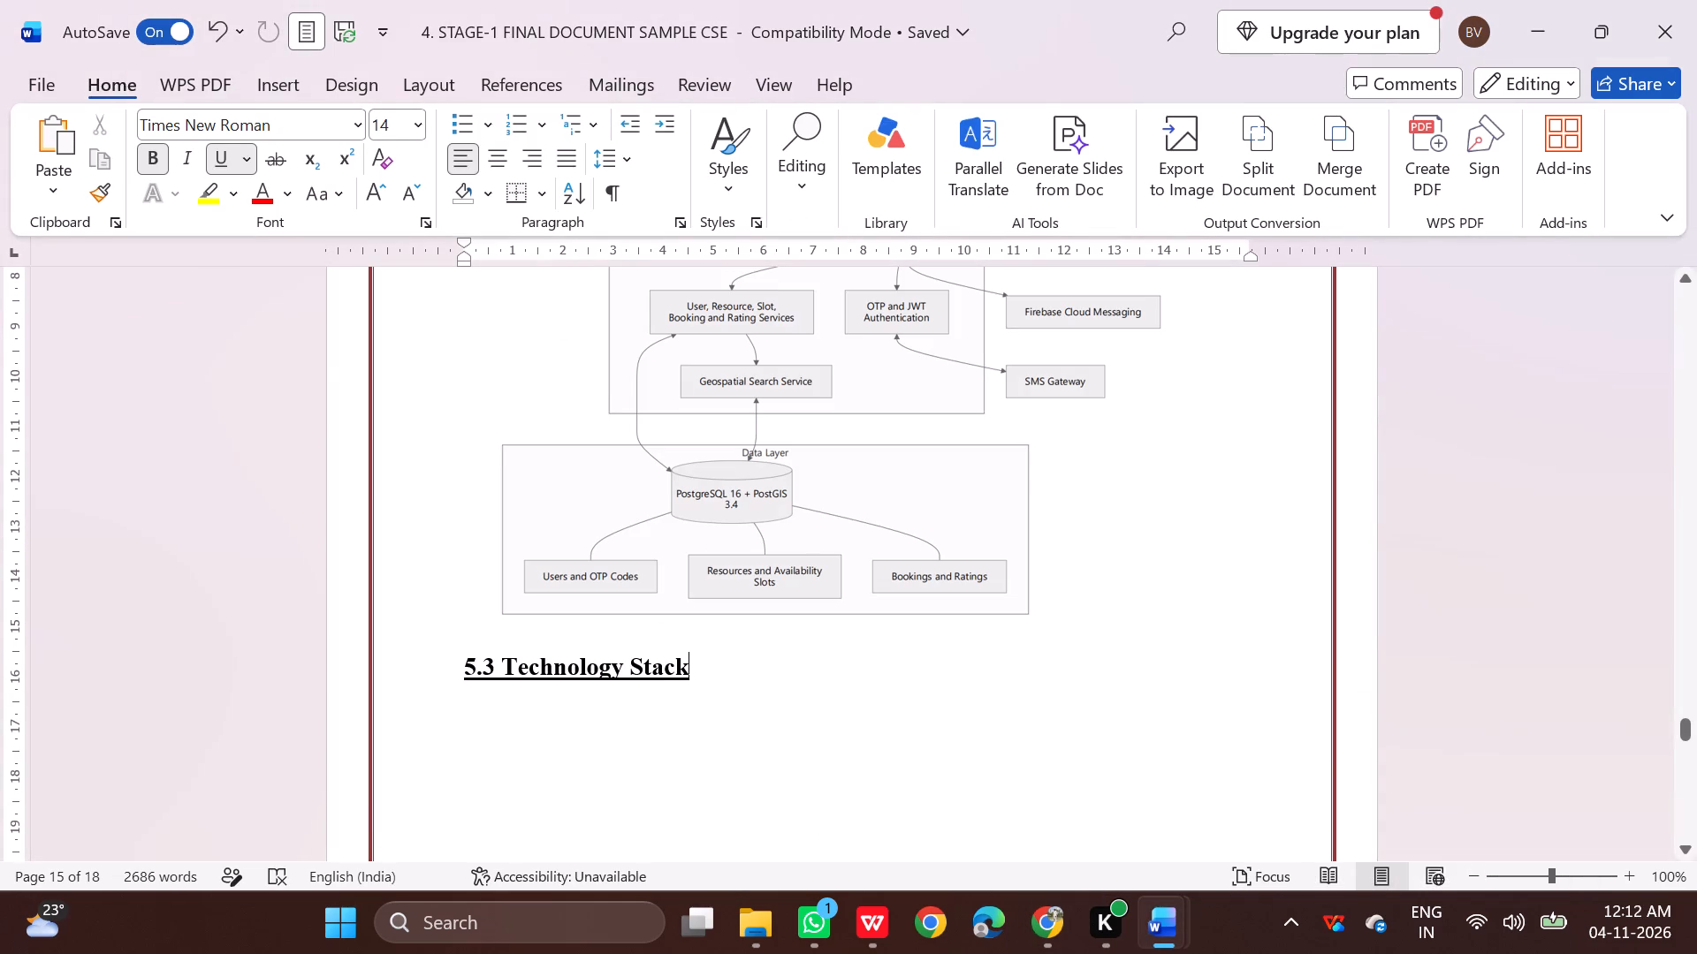
{"action": "scroll", "coordinate": [840, 804], "scroll_direction": "up", "scroll_amount": 3}
{"action": "scroll", "coordinate": [840, 801], "scroll_direction": "down", "scroll_amount": 12}
{"action": "scroll", "coordinate": [848, 795], "scroll_direction": "up", "scroll_amount": 3}
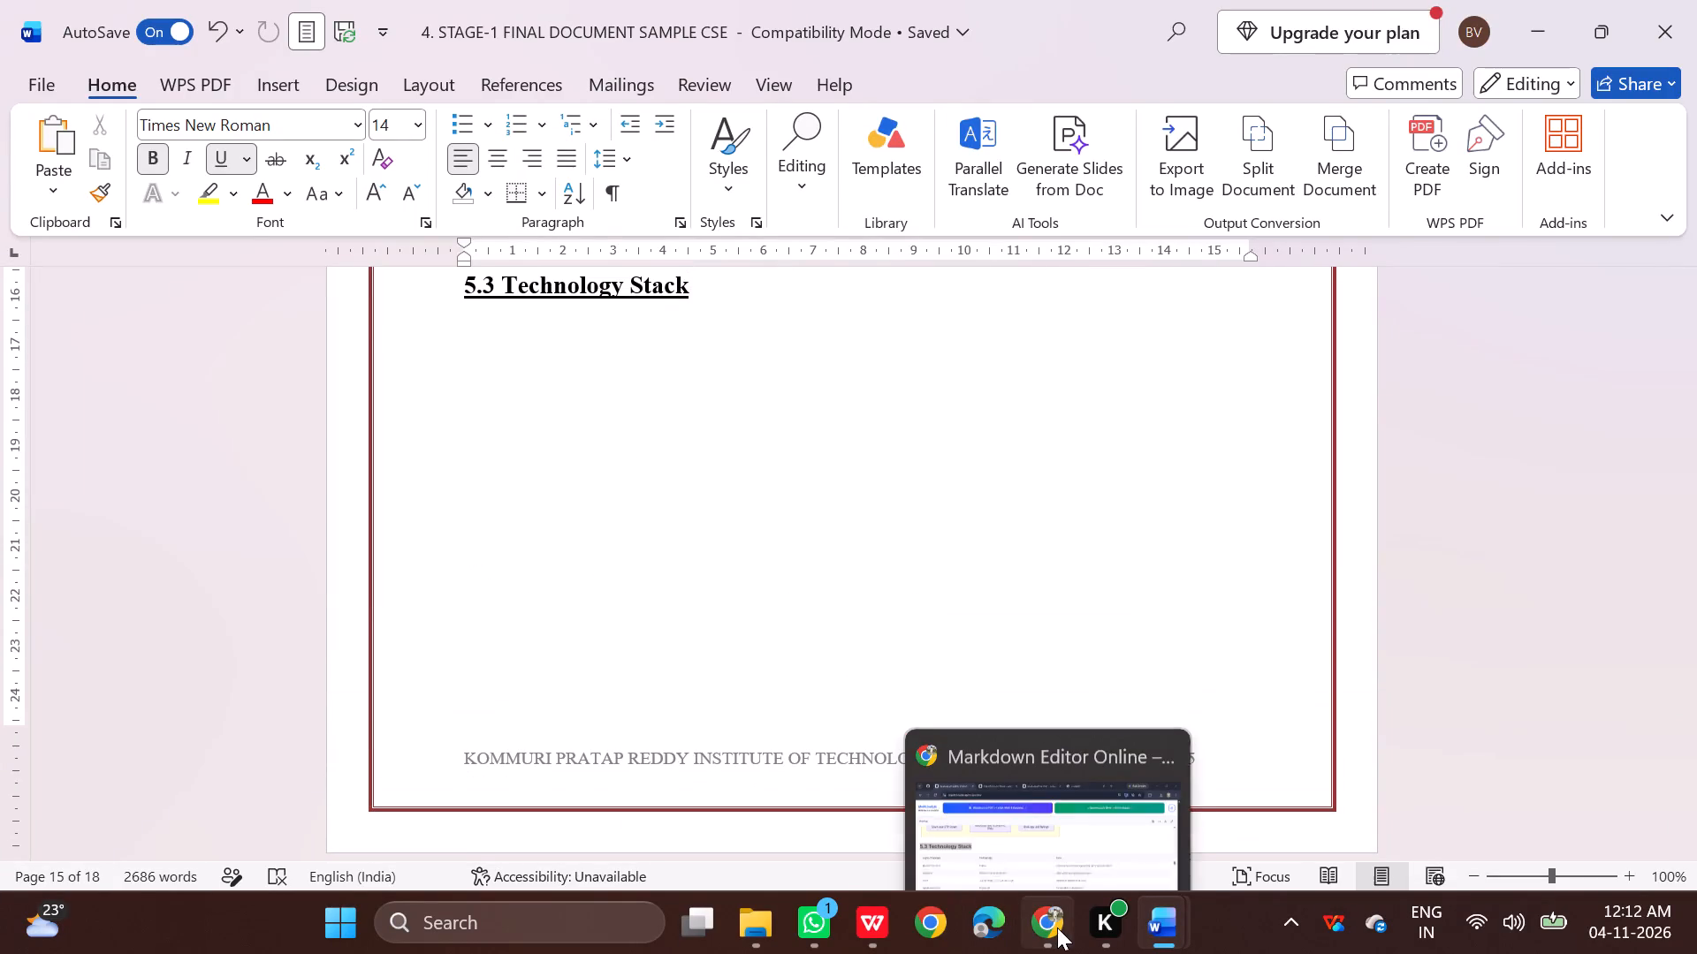
Switch to the PDF in WPS Office and extract the whole 5.3 Technology Stack table, through the Testing row, as an image.
{"action": "left_click", "coordinate": [958, 832]}
{"action": "scroll", "coordinate": [574, 517], "scroll_direction": "down", "scroll_amount": 1}
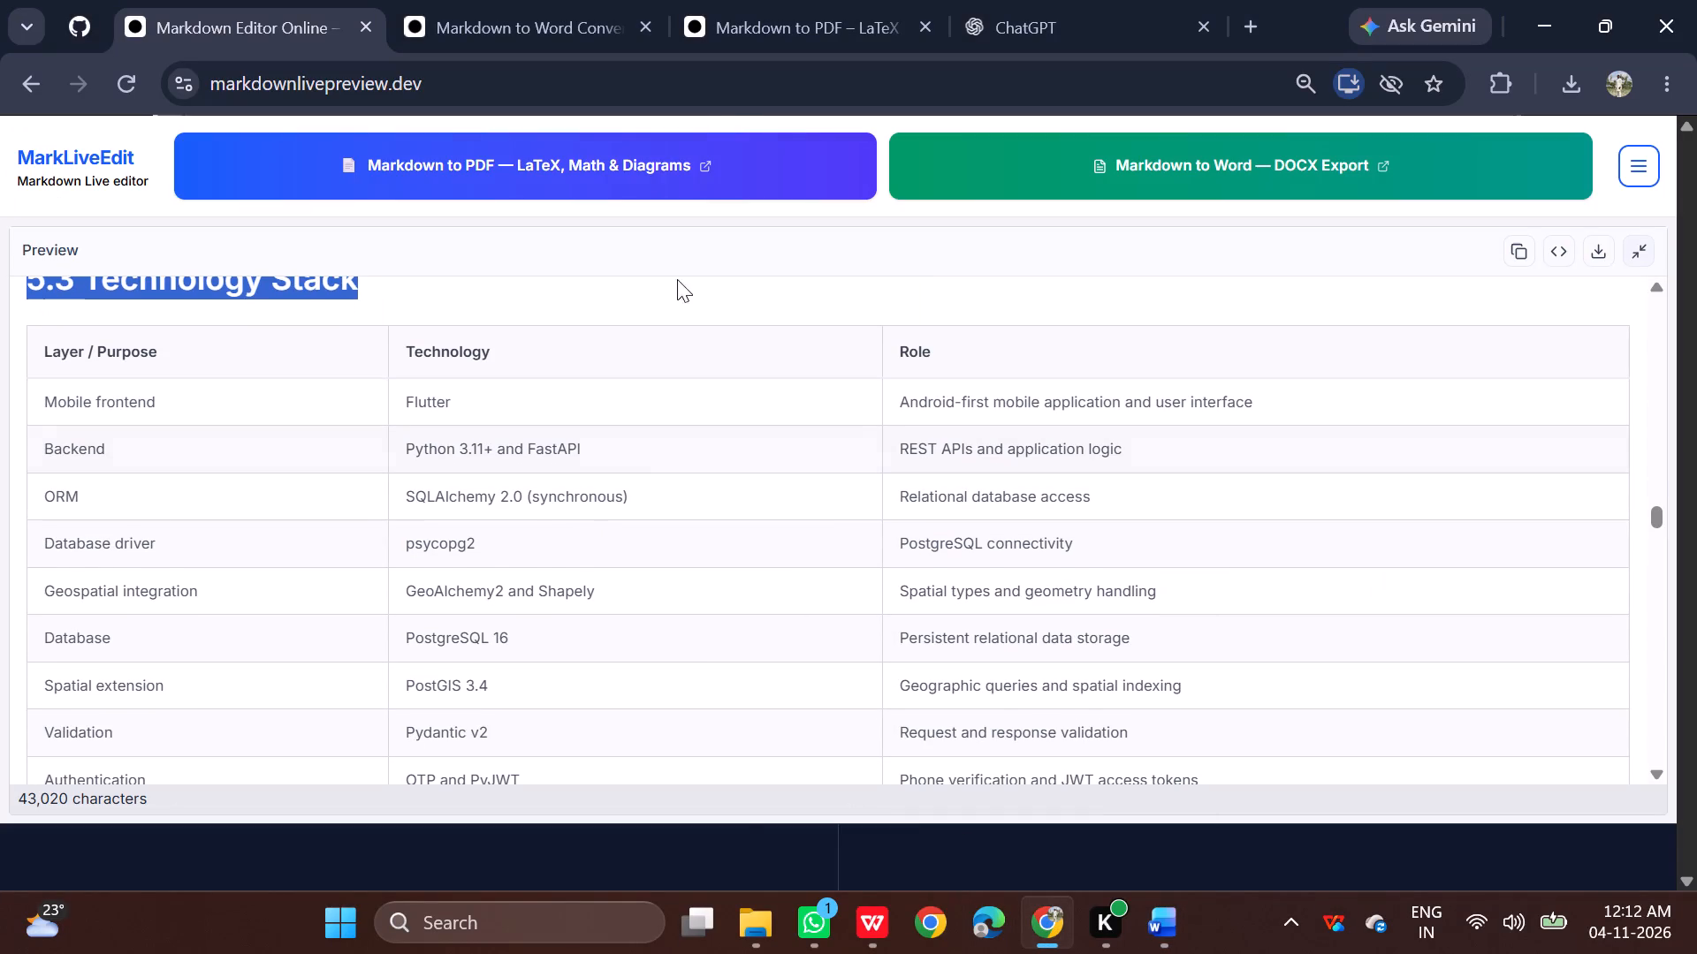
{"action": "left_click", "coordinate": [880, 865]}
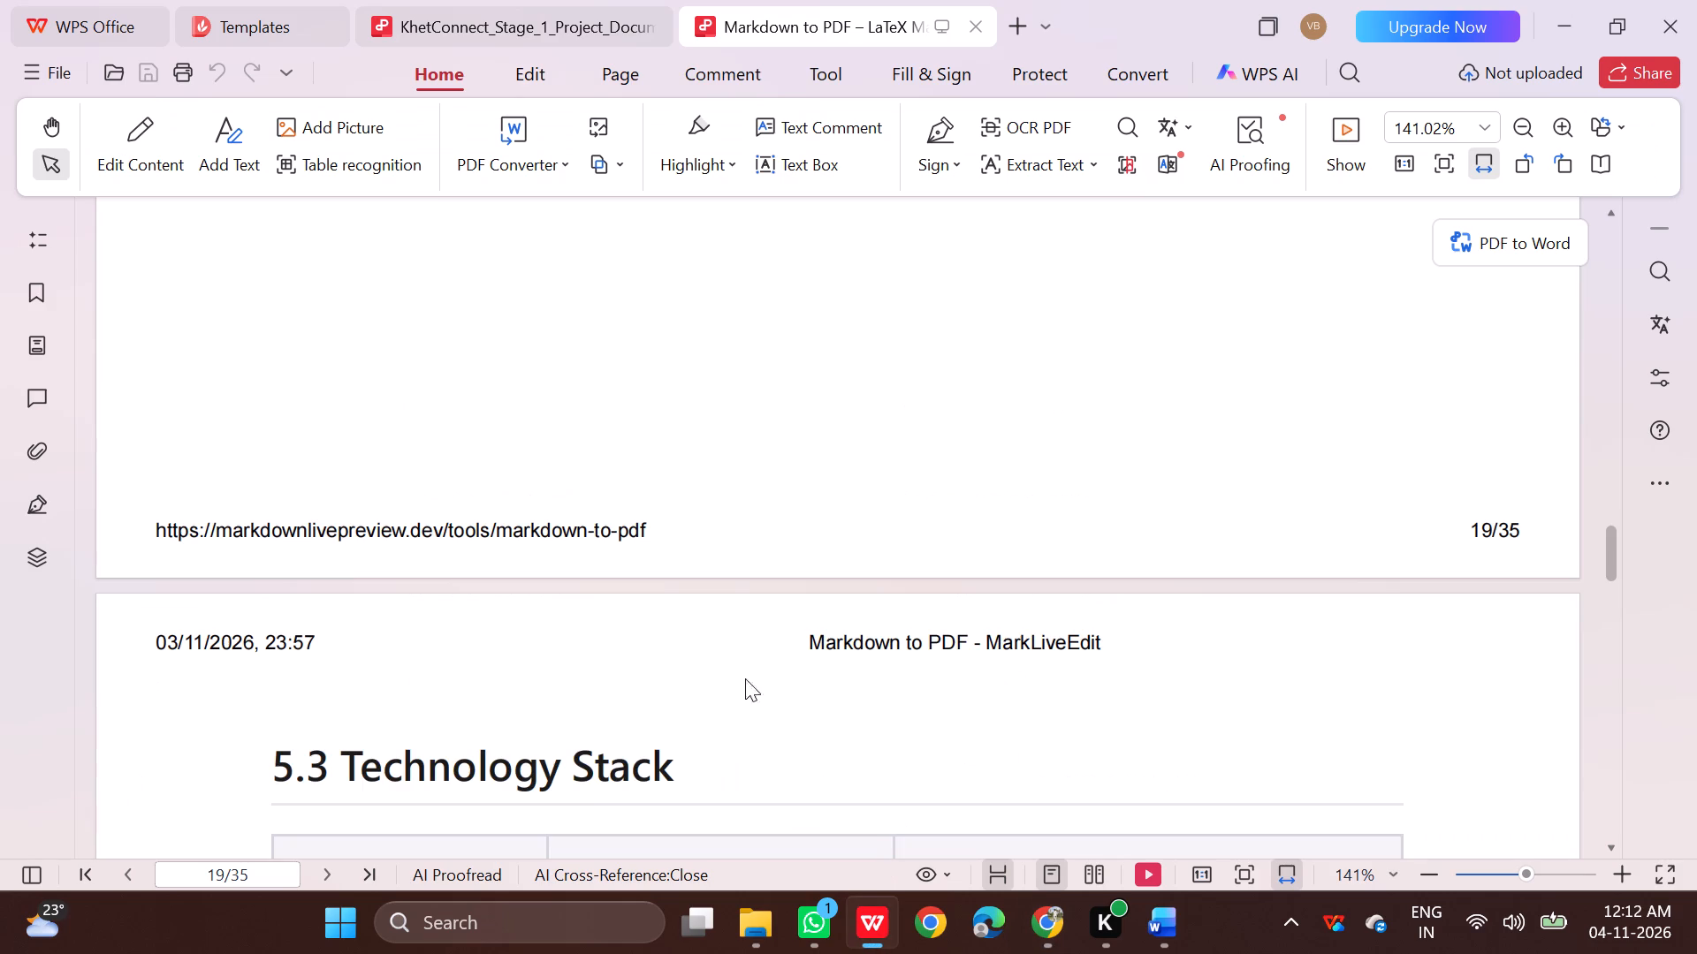
{"action": "scroll", "coordinate": [730, 649], "scroll_direction": "down", "scroll_amount": 6}
{"action": "left_click_drag", "start_coordinate": [235, 351], "coordinate": [394, 350]}
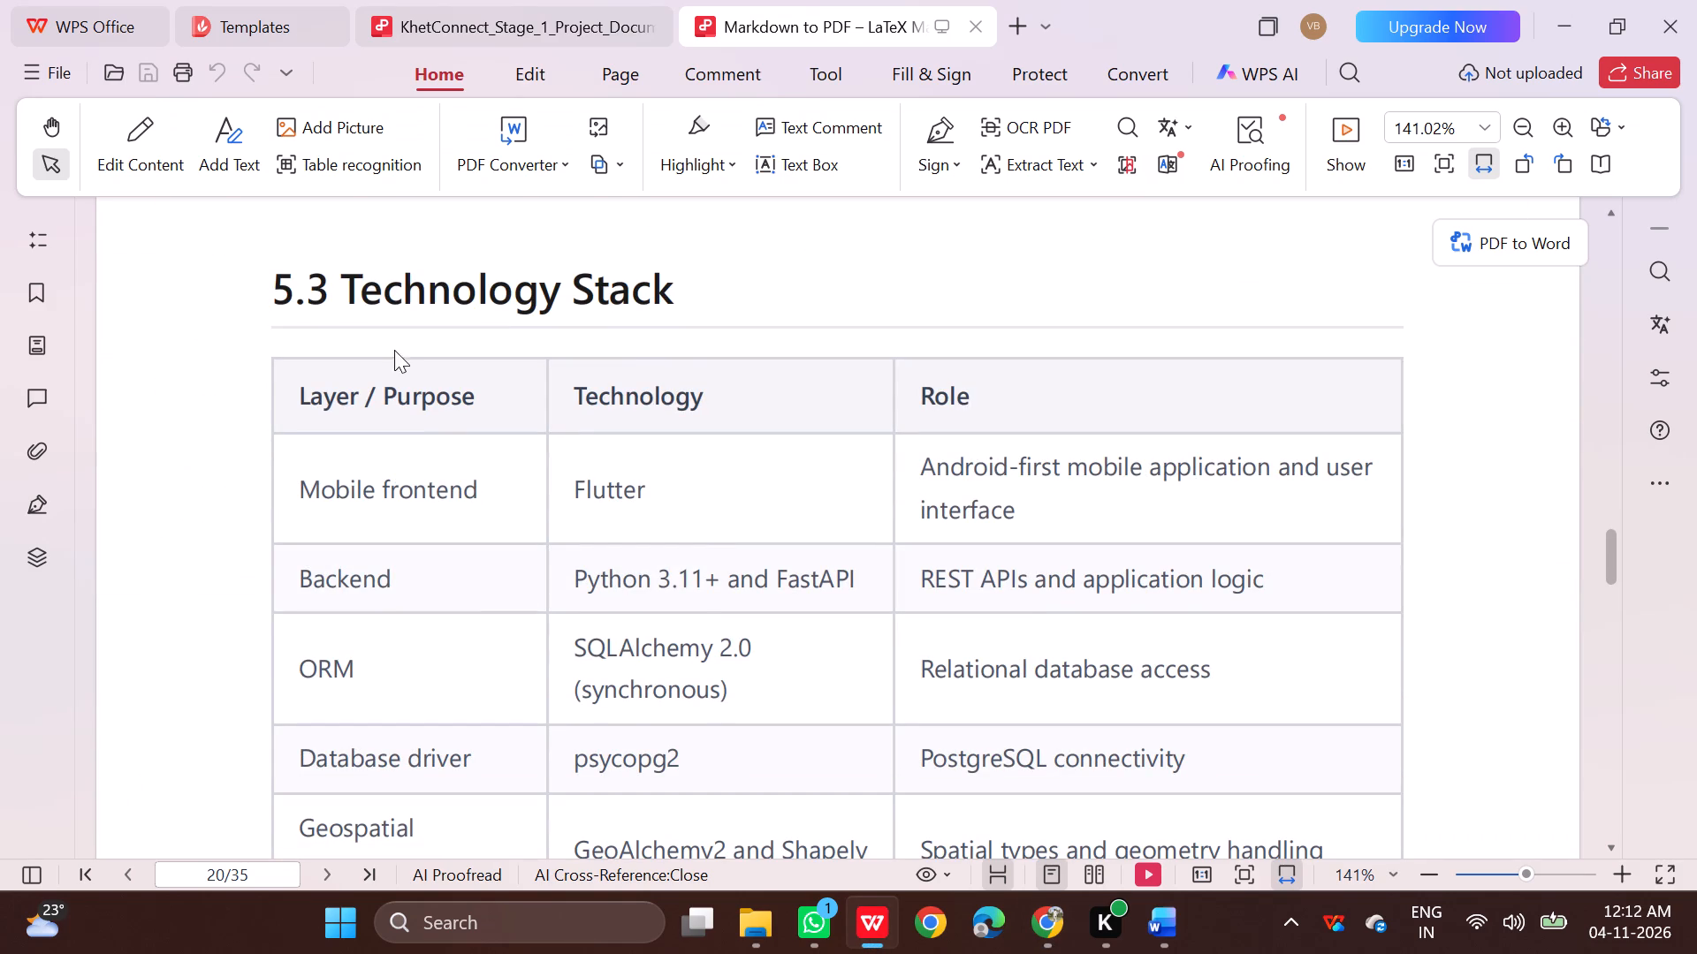
{"action": "left_click_drag", "start_coordinate": [394, 350], "coordinate": [1431, 517]}
{"action": "scroll", "coordinate": [1465, 433], "scroll_direction": "down", "scroll_amount": 1}
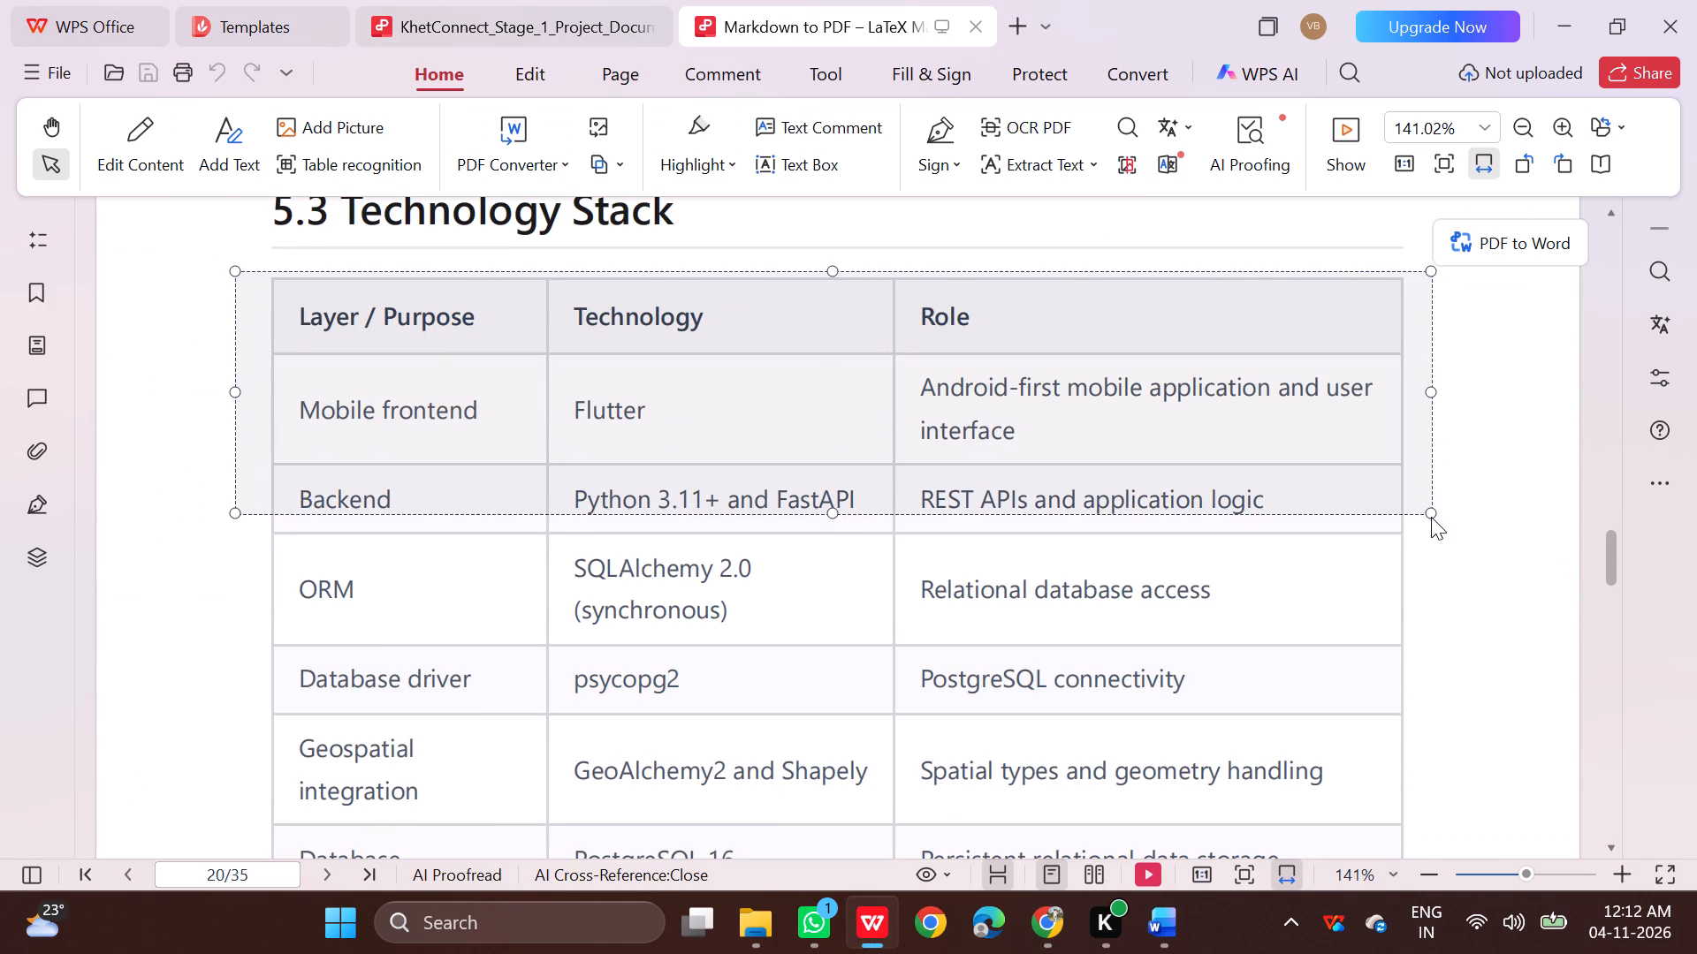
{"action": "left_click_drag", "start_coordinate": [1431, 517], "coordinate": [1429, 677]}
{"action": "scroll", "coordinate": [1427, 674], "scroll_direction": "down", "scroll_amount": 3}
{"action": "left_click_drag", "start_coordinate": [1429, 677], "coordinate": [1413, 709]}
{"action": "scroll", "coordinate": [1418, 695], "scroll_direction": "down", "scroll_amount": 5}
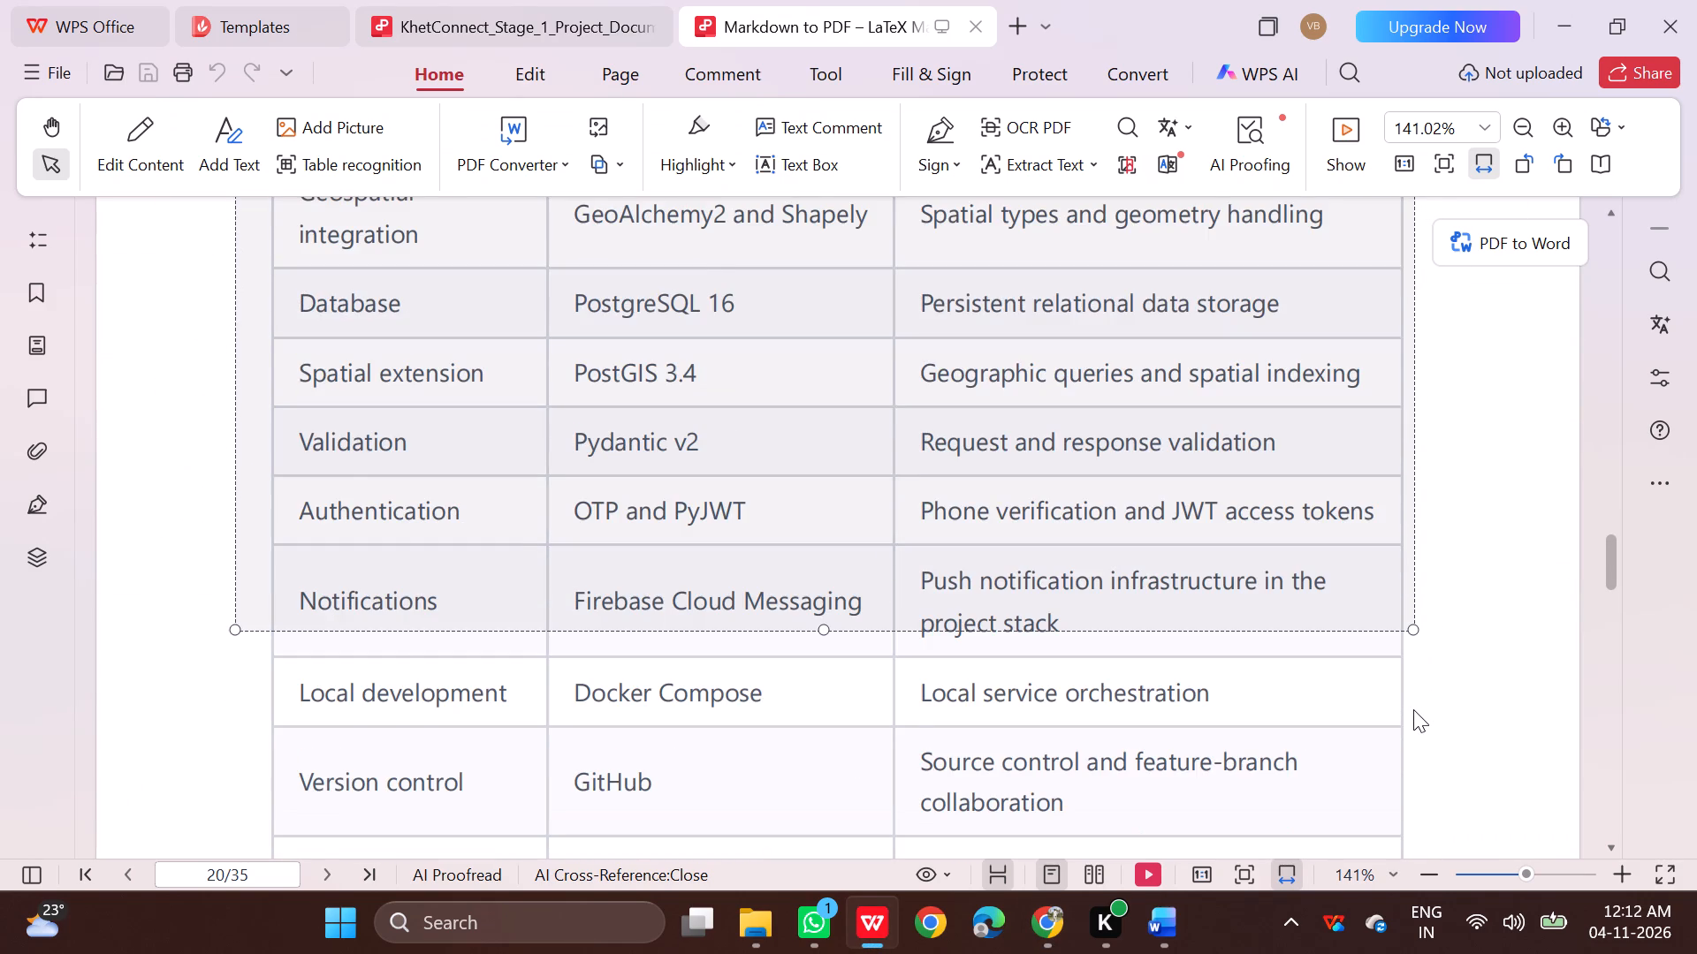
{"action": "left_click_drag", "start_coordinate": [1413, 709], "coordinate": [1436, 691]}
{"action": "scroll", "coordinate": [1413, 709], "scroll_direction": "down", "scroll_amount": 2}
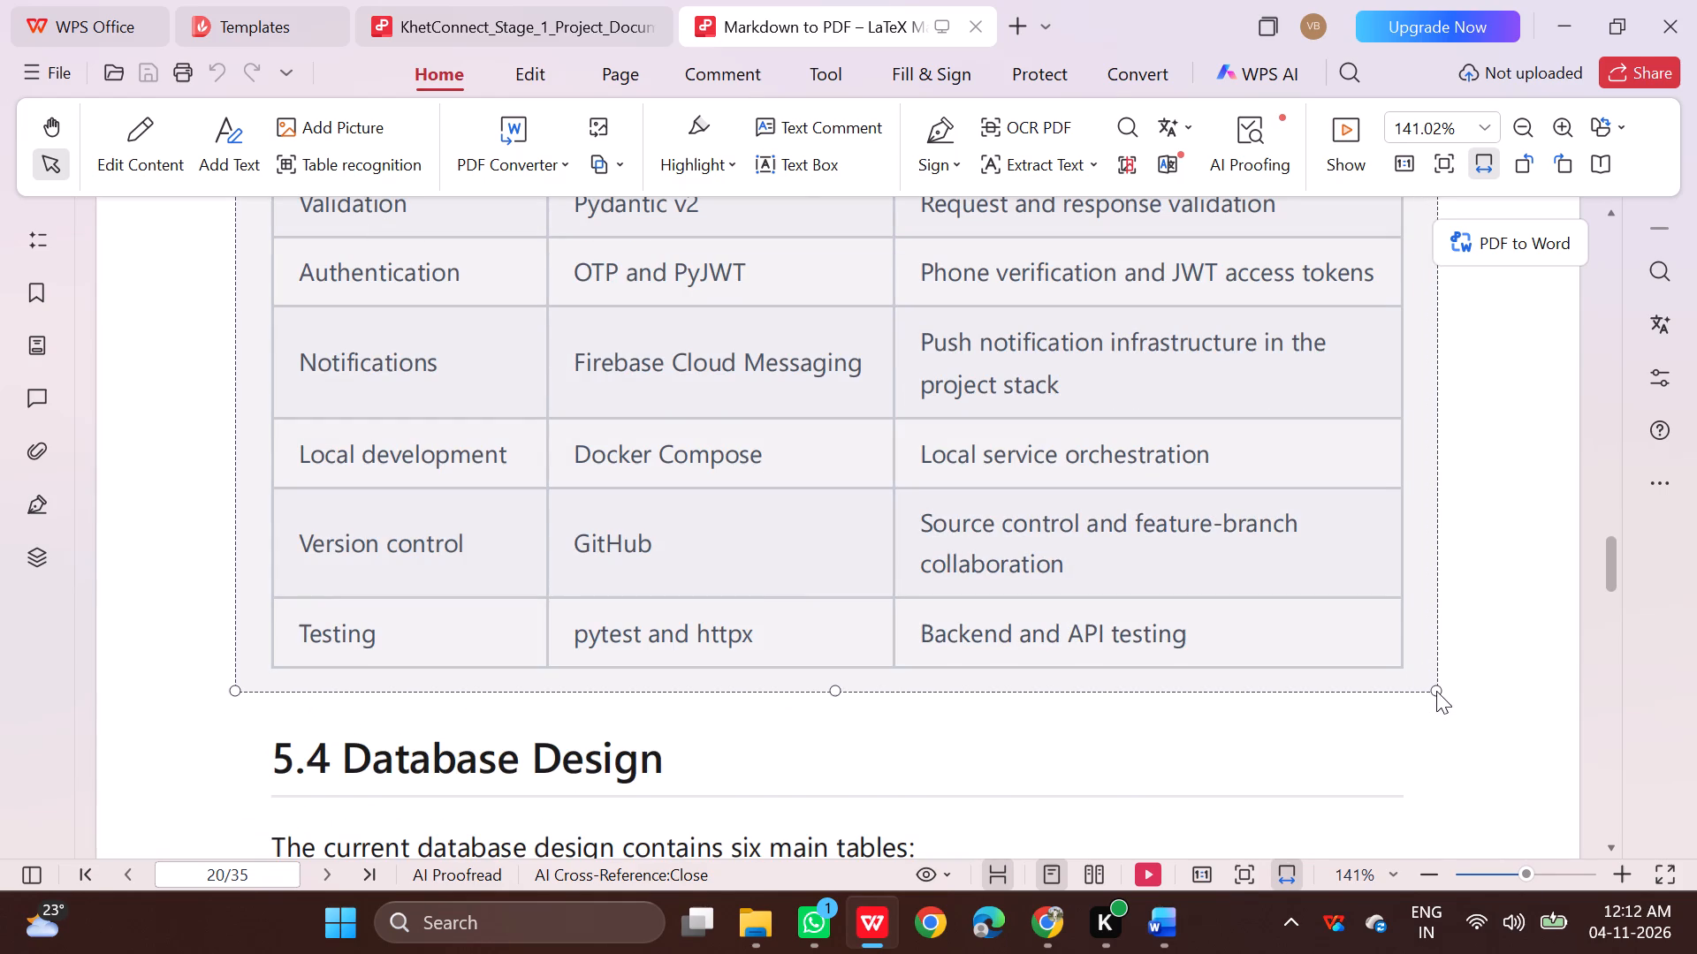
{"action": "left_click_drag", "start_coordinate": [1436, 691], "coordinate": [1412, 681]}
{"action": "right_click", "coordinate": [1253, 530]}
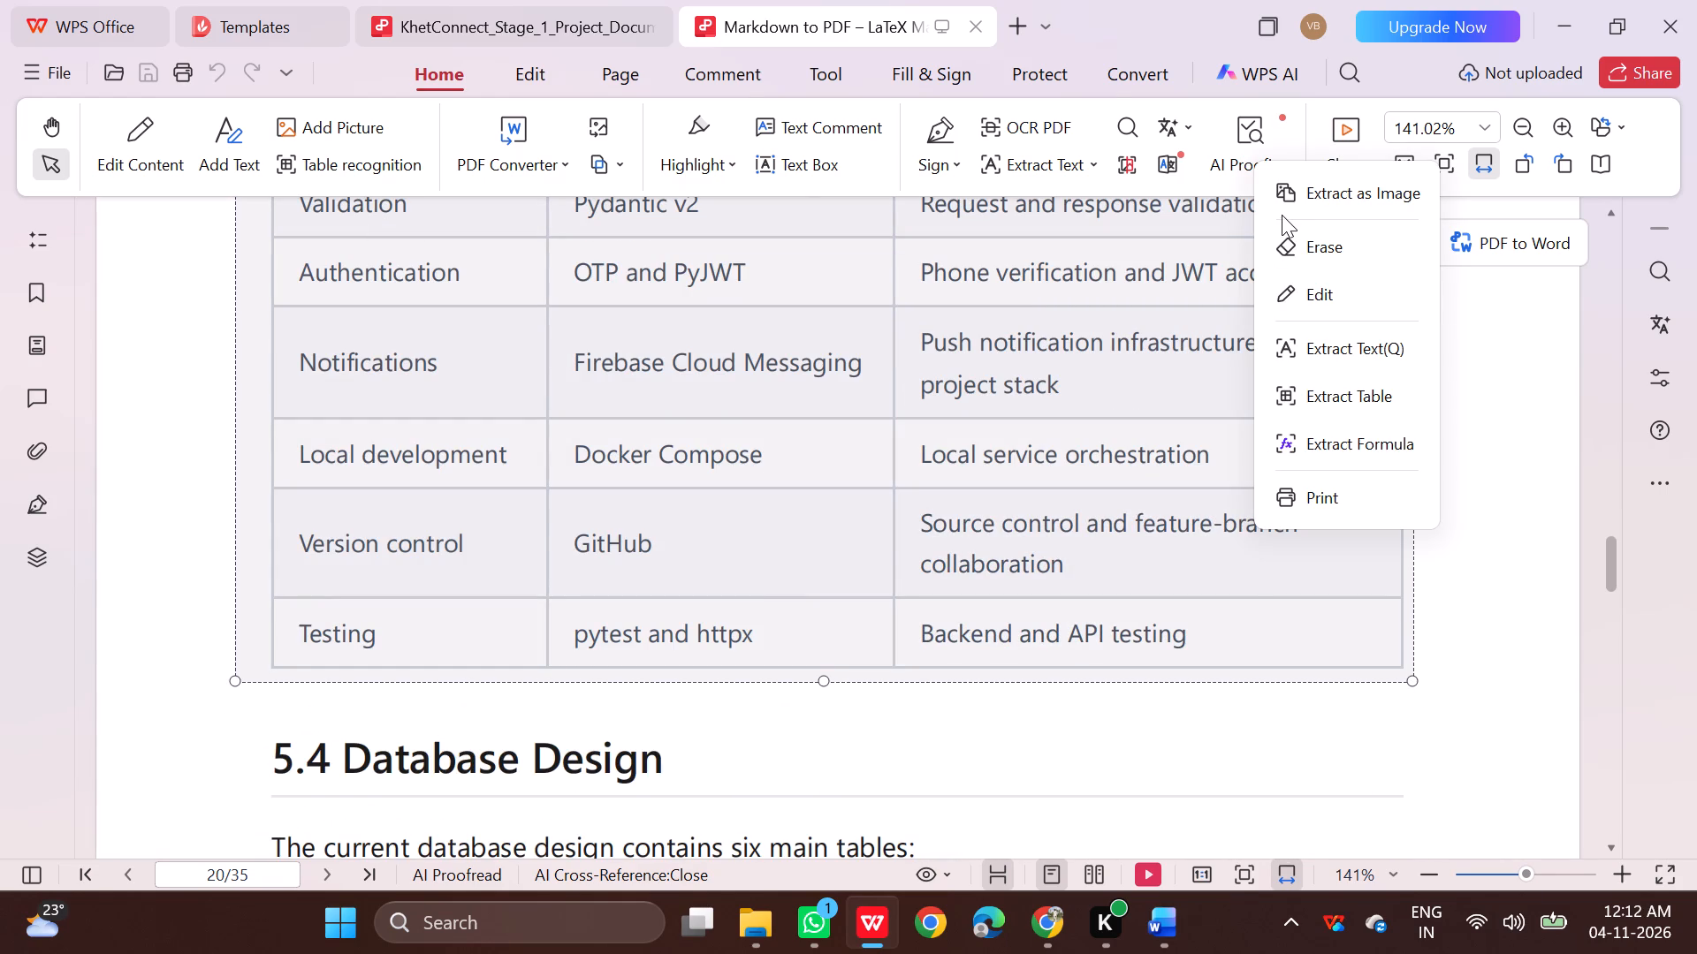
{"action": "left_click", "coordinate": [1293, 201]}
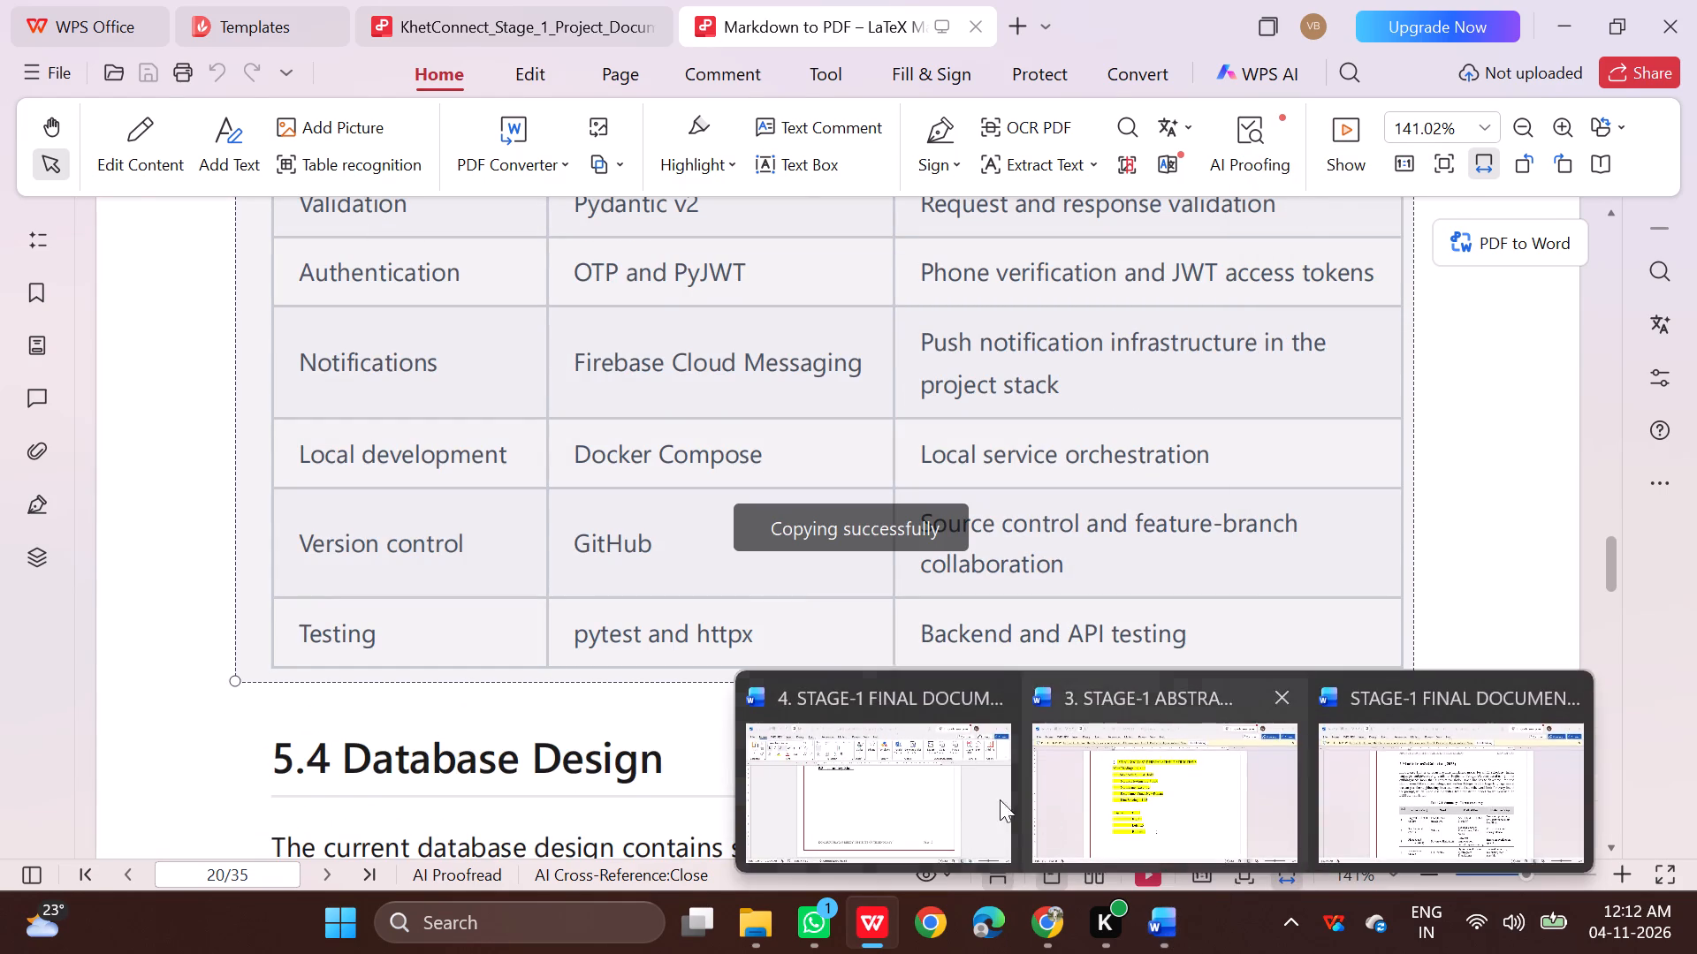
Return to the Word report, paste the table image below the 5.3 Technology Stack heading and check its placement.
{"action": "left_click", "coordinate": [932, 783]}
{"action": "scroll", "coordinate": [860, 725], "scroll_direction": "down", "scroll_amount": 1}
{"action": "scroll", "coordinate": [859, 690], "scroll_direction": "up", "scroll_amount": 2}
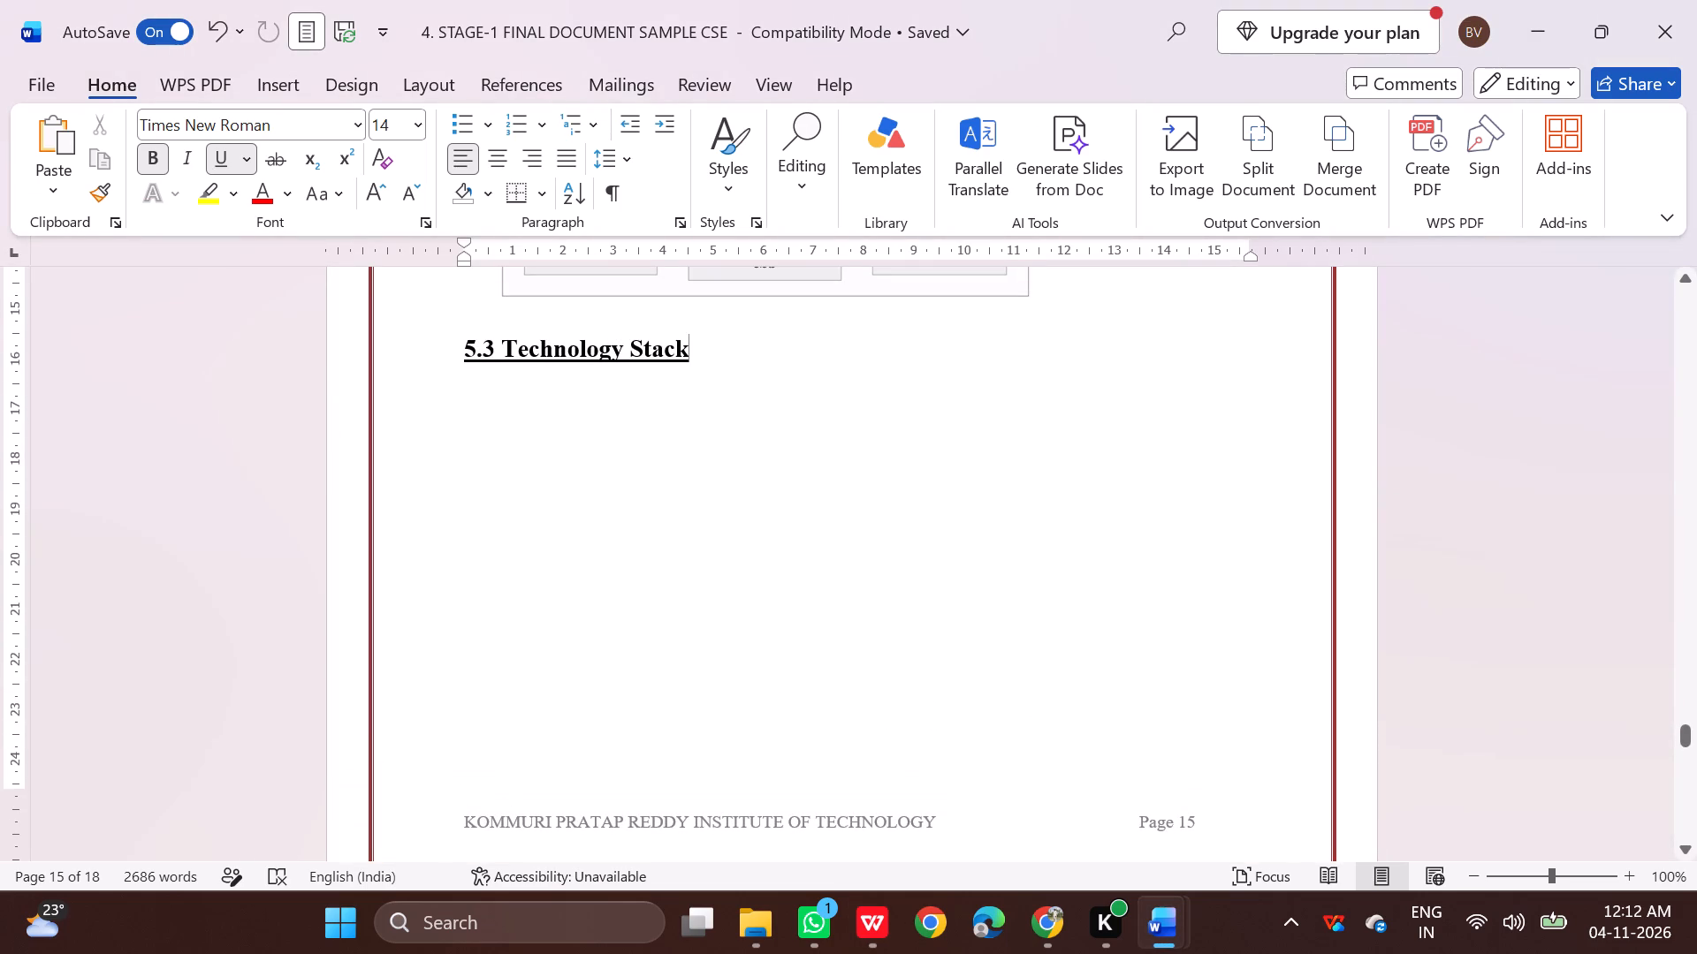
{"action": "left_click", "coordinate": [465, 420]}
{"action": "key", "text": "ctrl+v"}
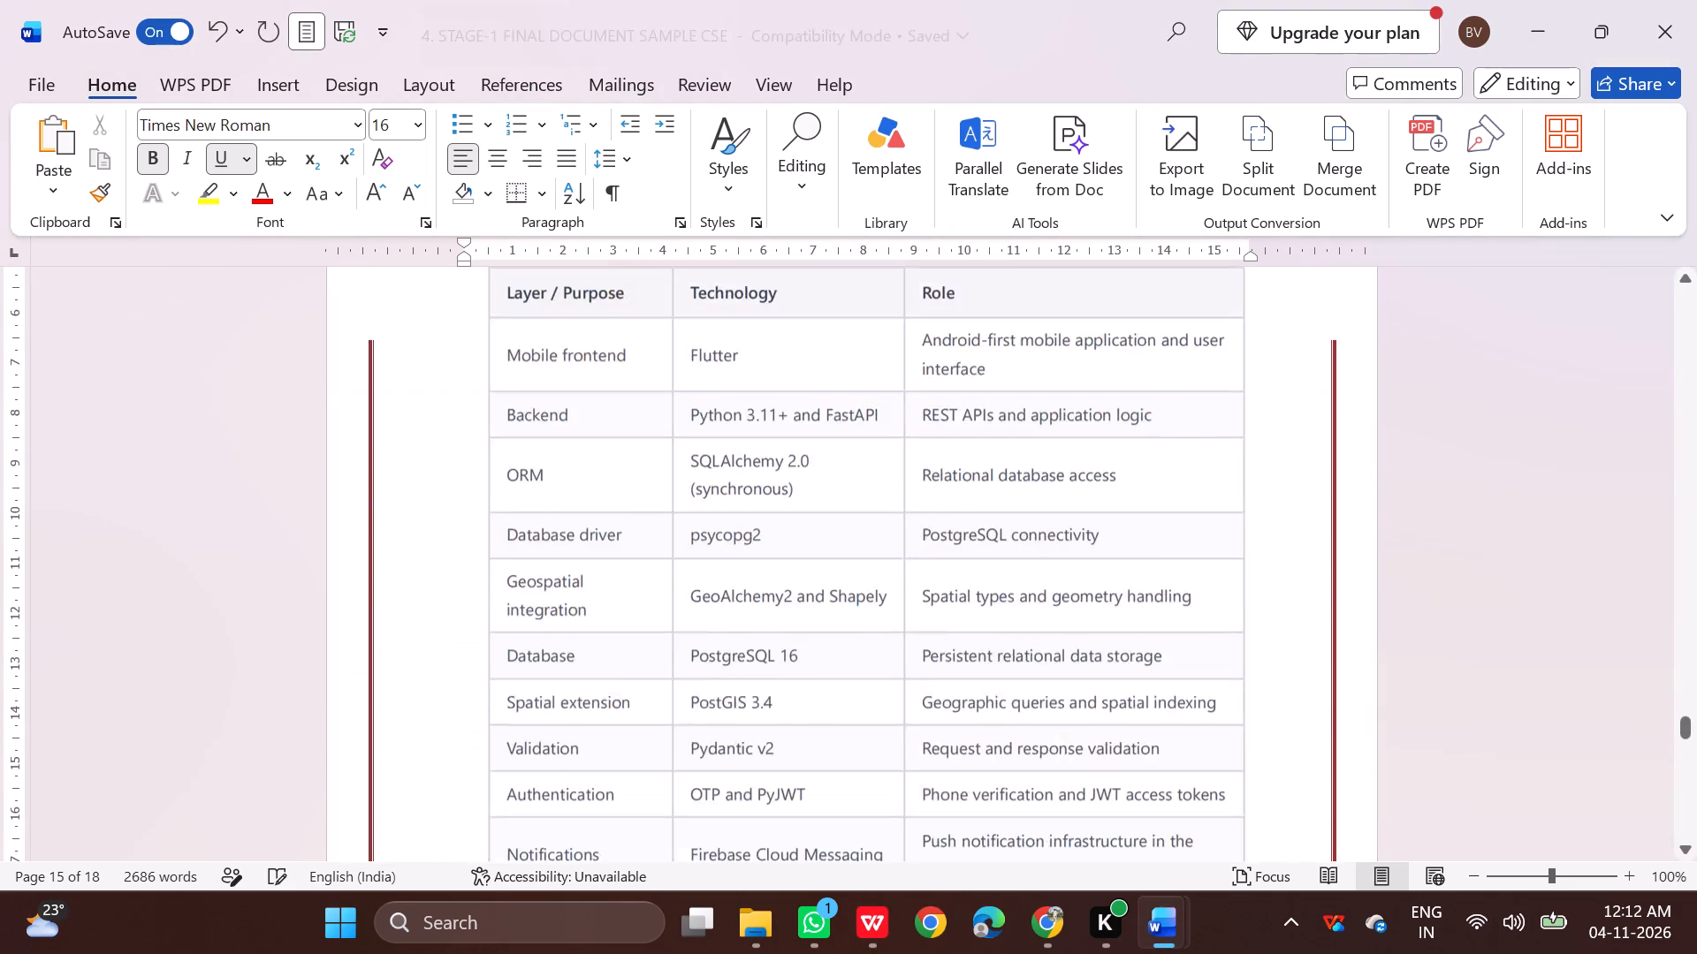
{"action": "scroll", "coordinate": [879, 677], "scroll_direction": "up", "scroll_amount": 12}
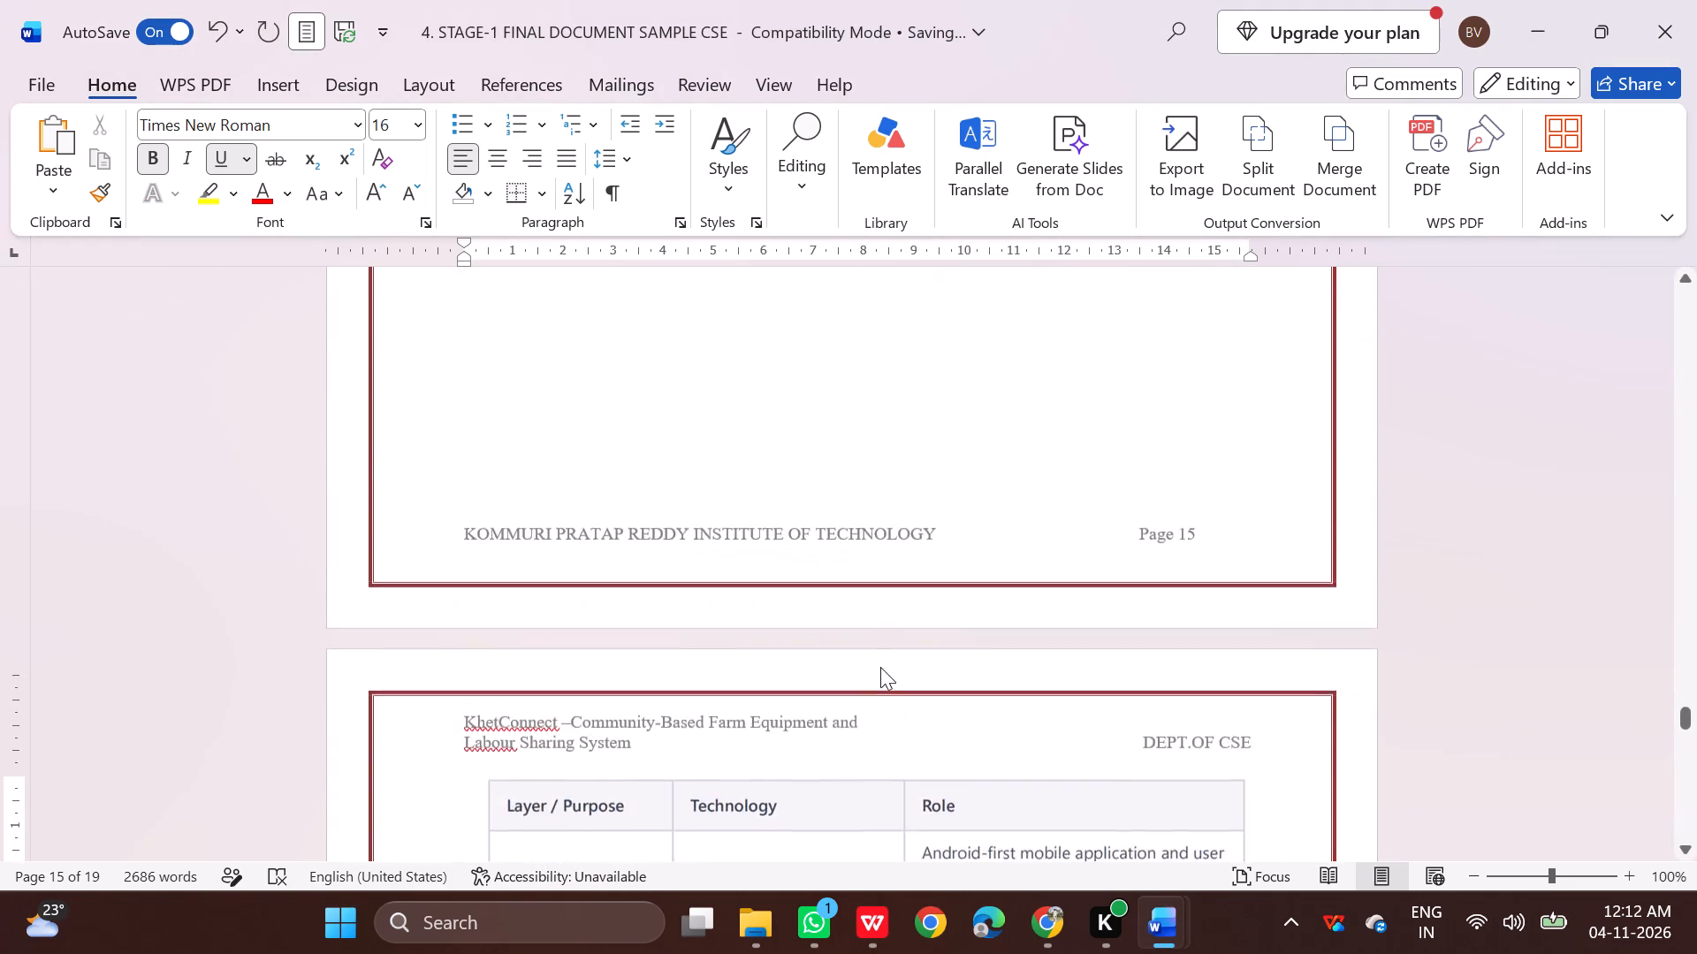
{"action": "scroll", "coordinate": [880, 667], "scroll_direction": "up", "scroll_amount": 6}
{"action": "scroll", "coordinate": [880, 667], "scroll_direction": "down", "scroll_amount": 15}
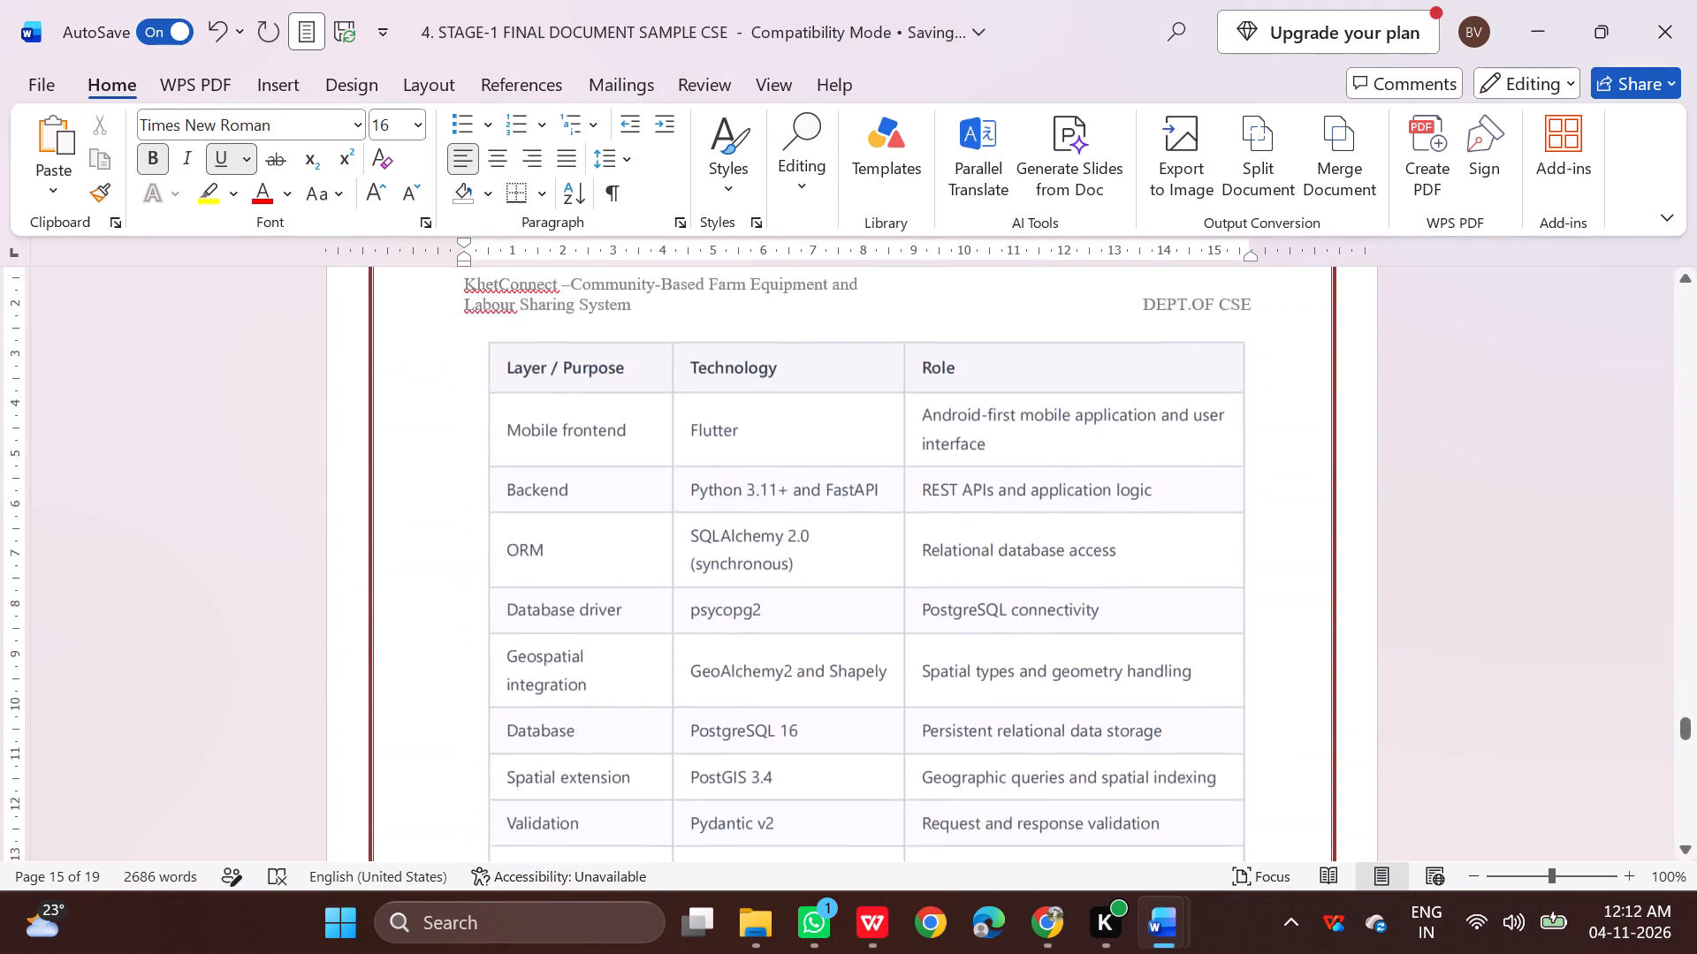
{"action": "scroll", "coordinate": [880, 667], "scroll_direction": "down", "scroll_amount": 17}
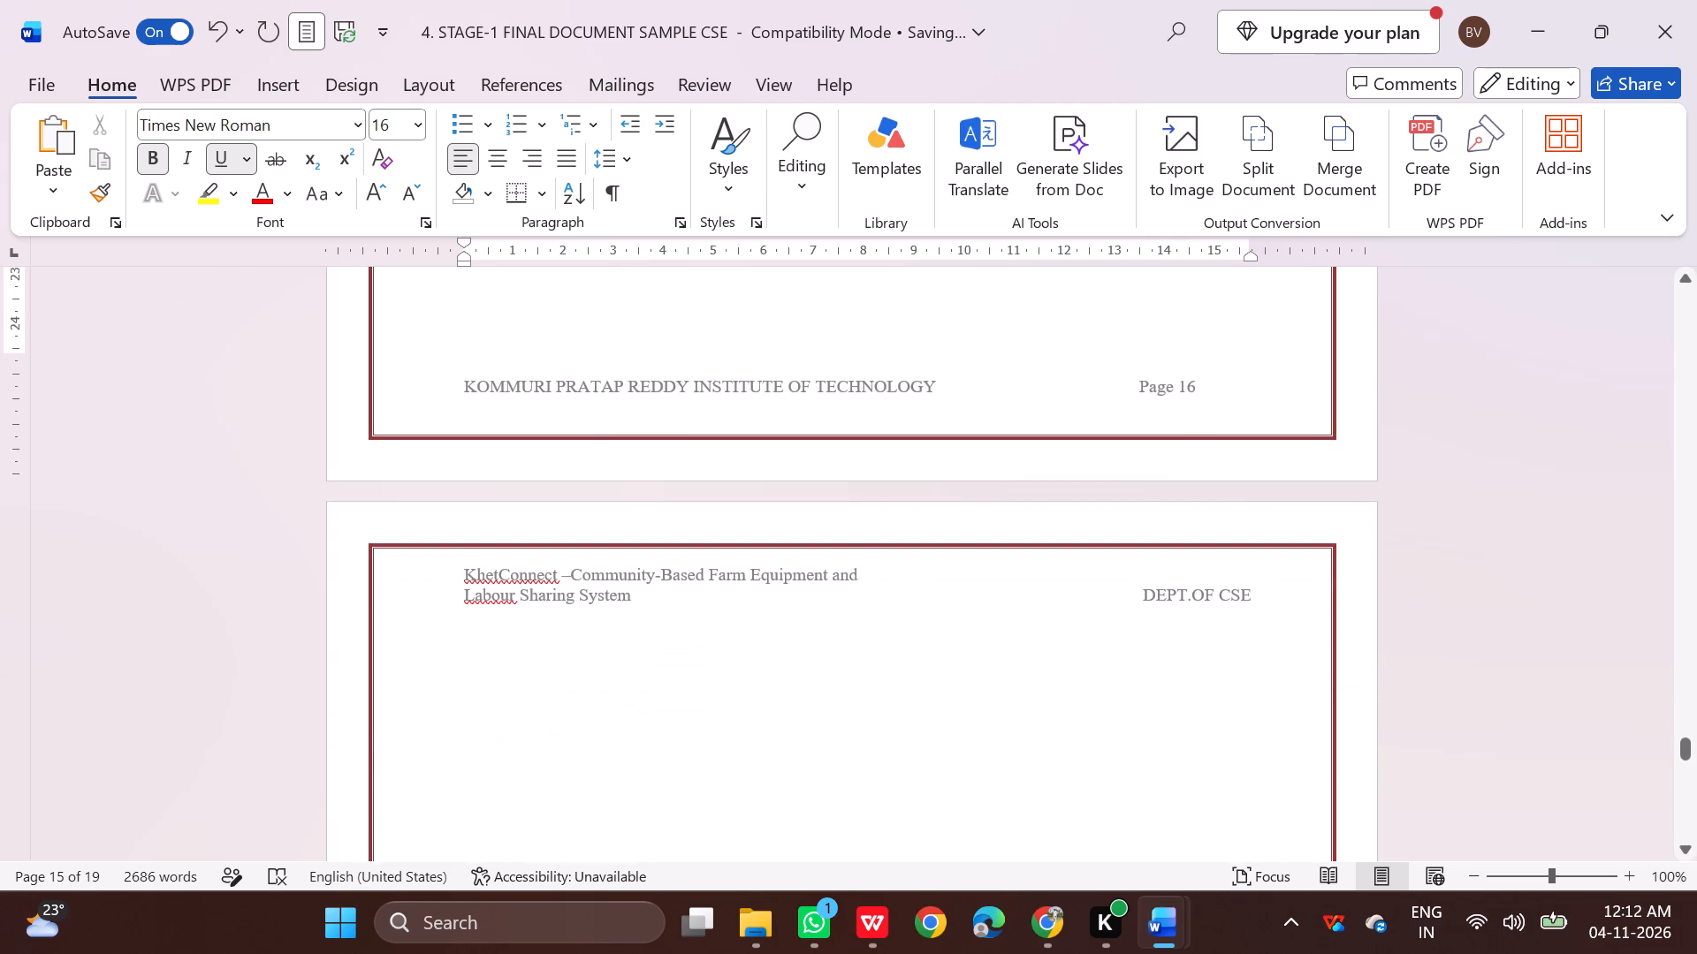
{"action": "left_click", "coordinate": [863, 799]}
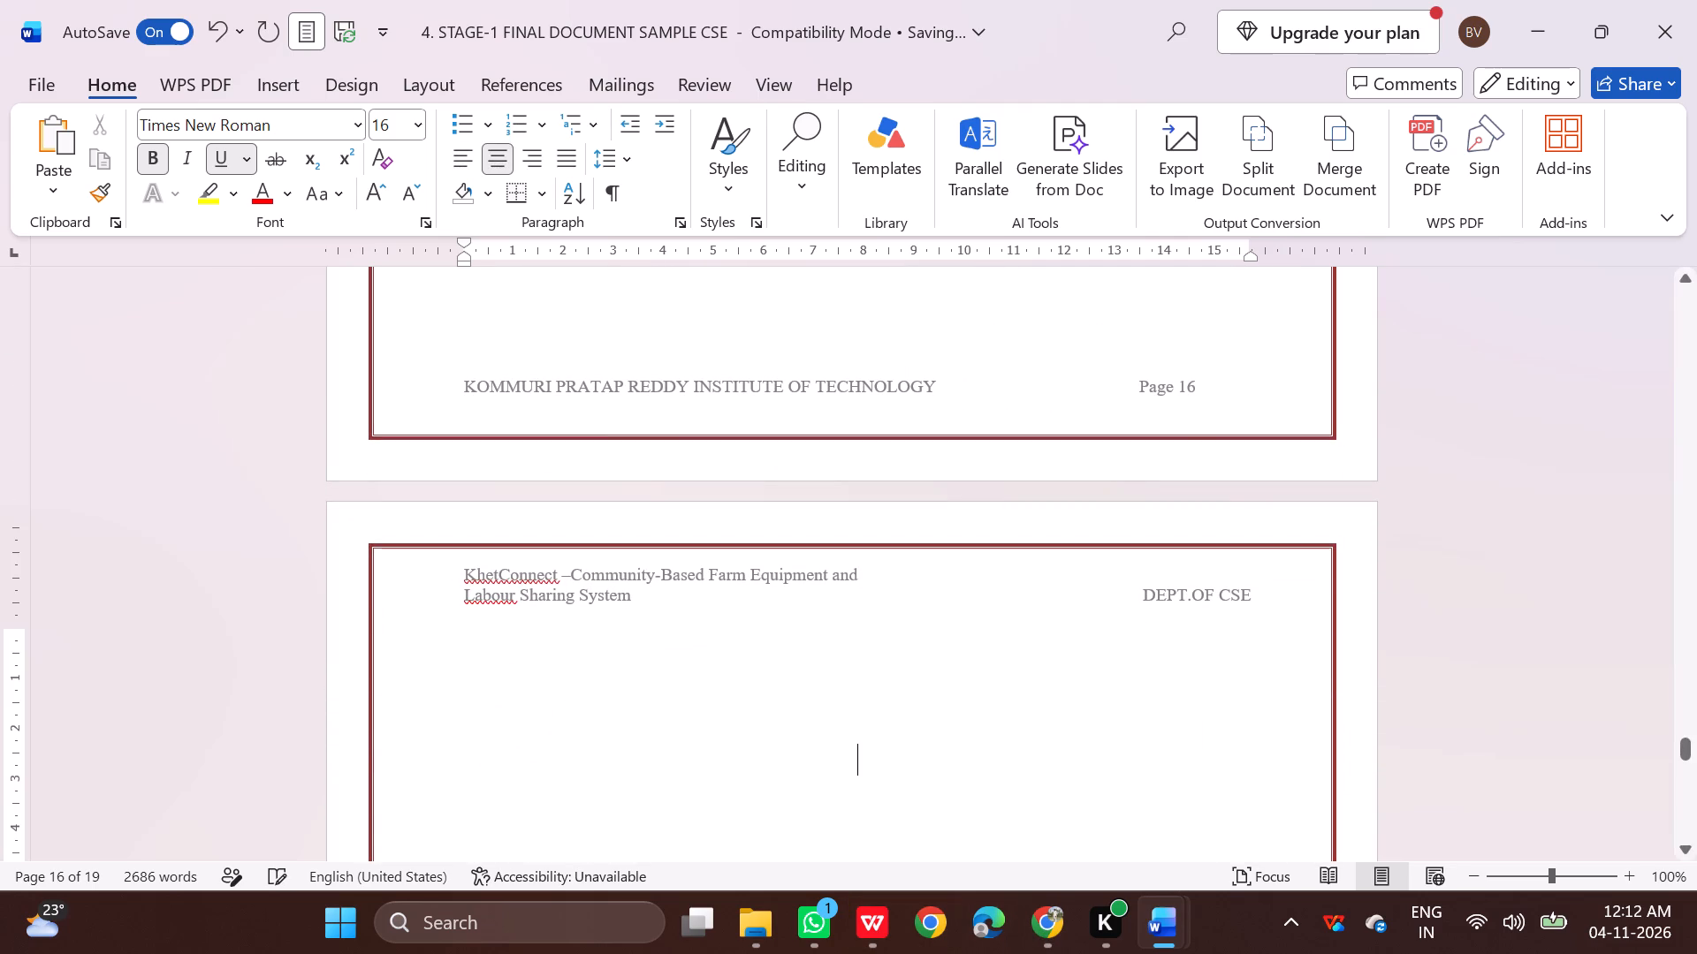
Copy the heading "5.4 Database Design" from the Chrome Markdown preview into the Word report below the table image, removing the line's indent first.
{"action": "left_click", "coordinate": [1028, 806]}
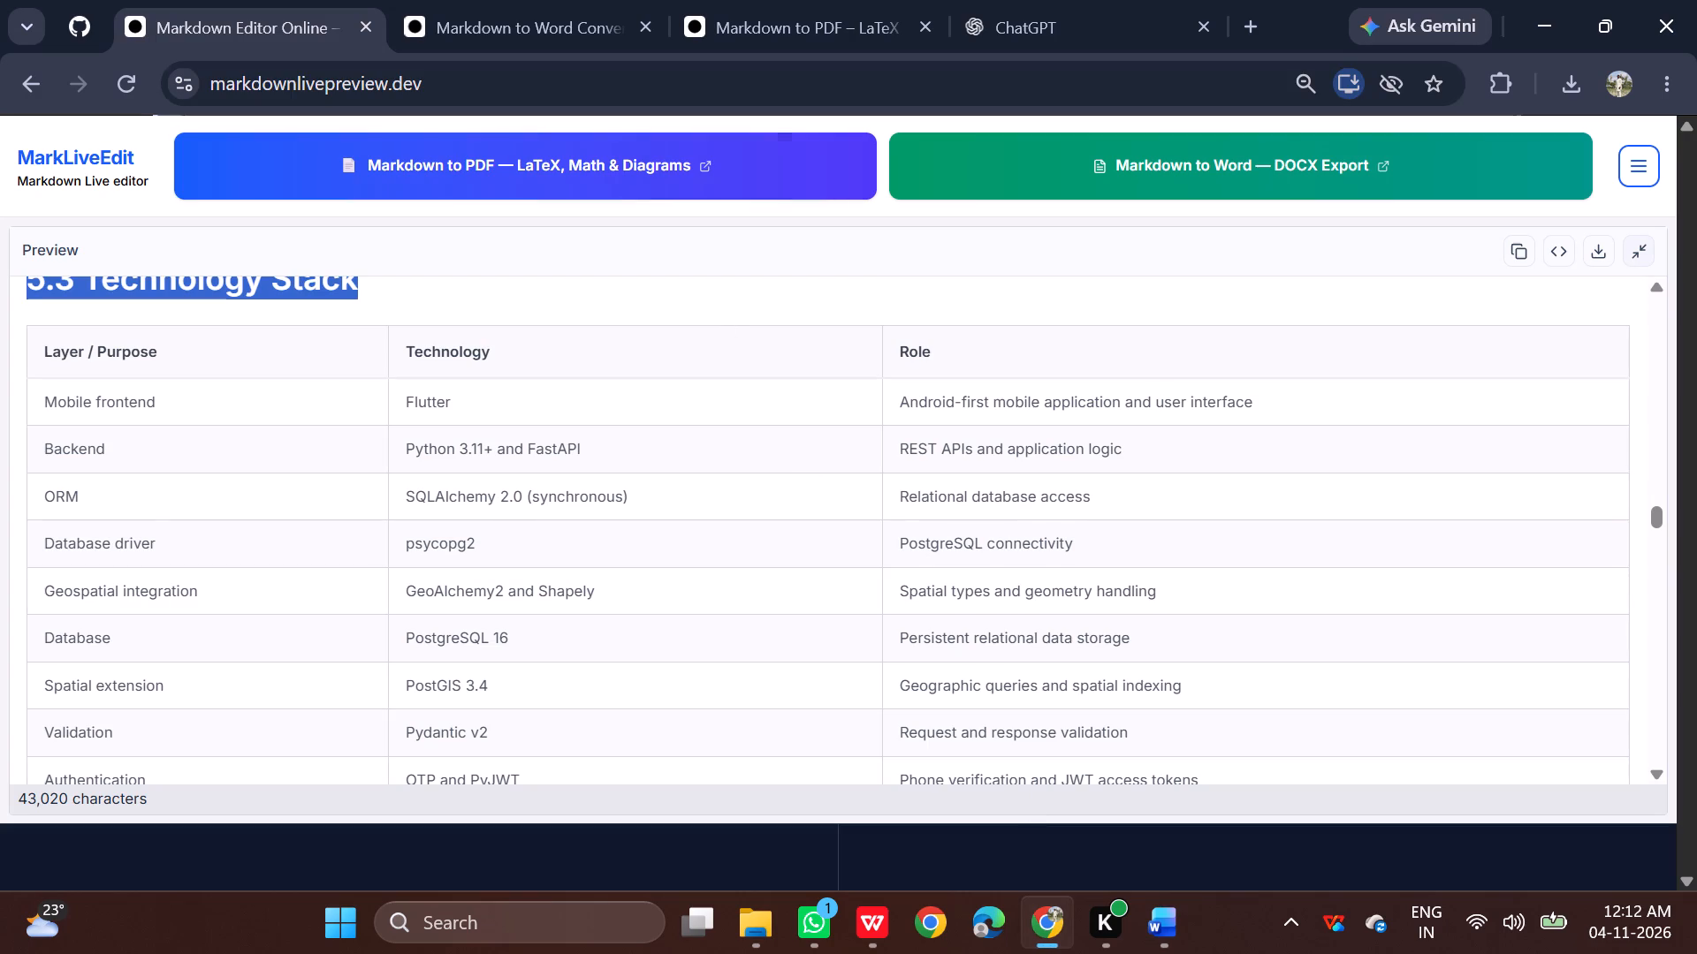
{"action": "scroll", "coordinate": [424, 370], "scroll_direction": "down", "scroll_amount": 6}
{"action": "scroll", "coordinate": [445, 364], "scroll_direction": "up", "scroll_amount": 1}
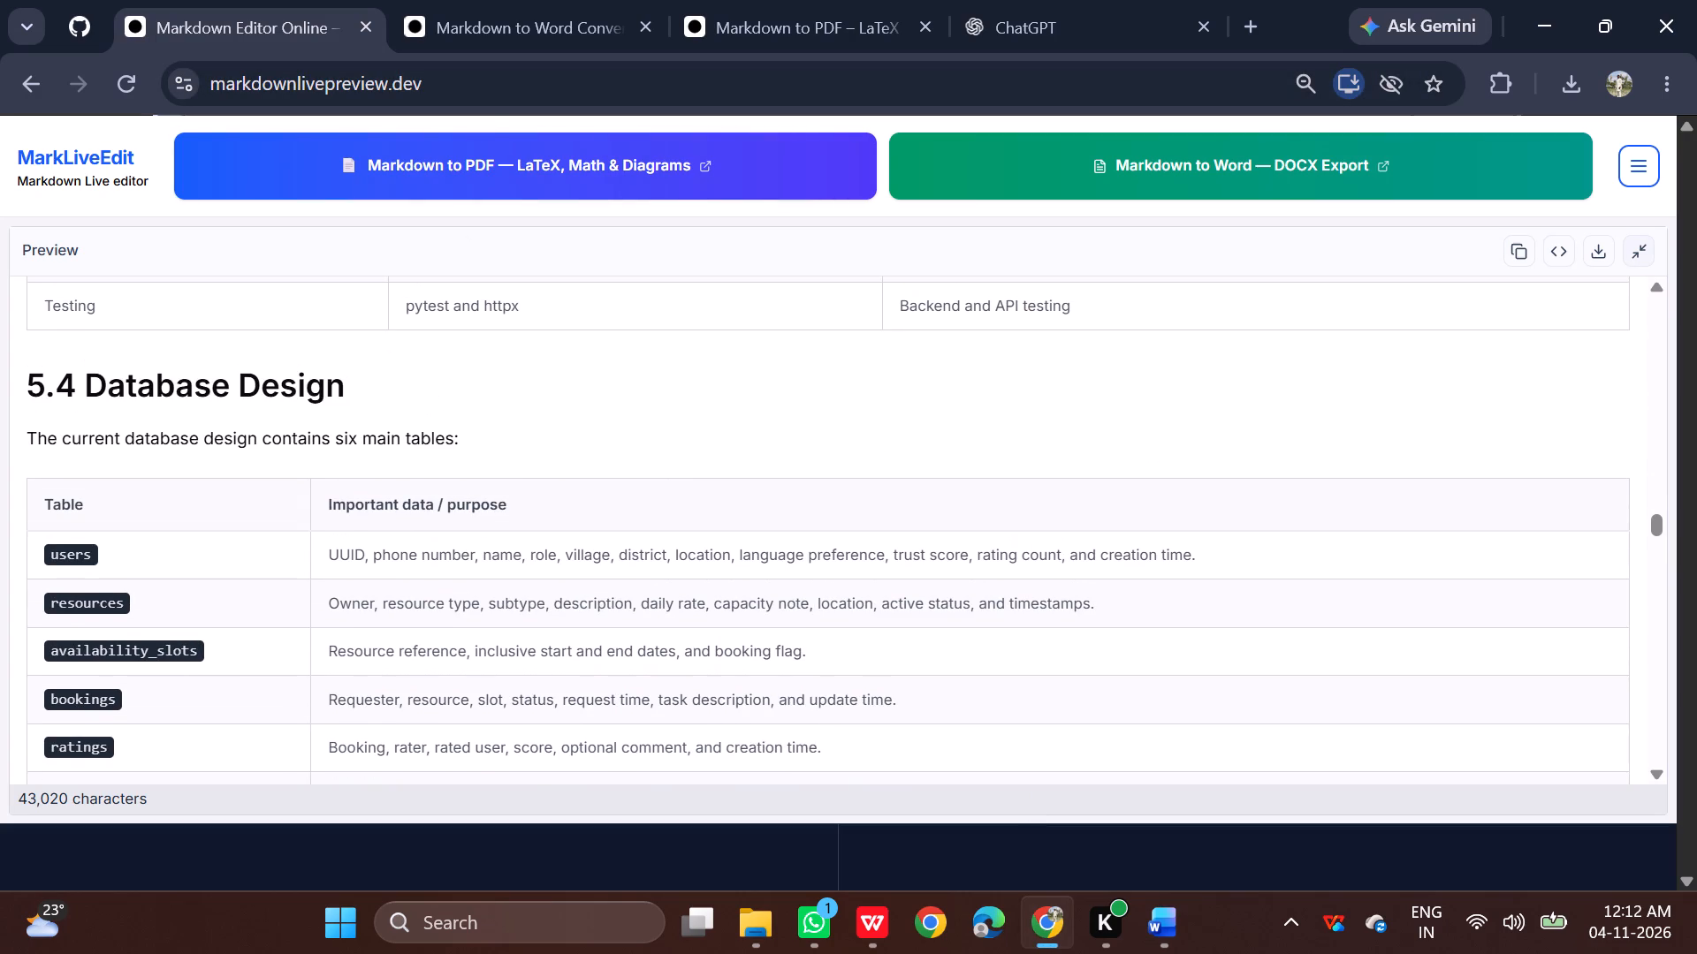
{"action": "left_click_drag", "start_coordinate": [385, 378], "coordinate": [0, 380]}
{"action": "key", "text": "ctrl+c"}
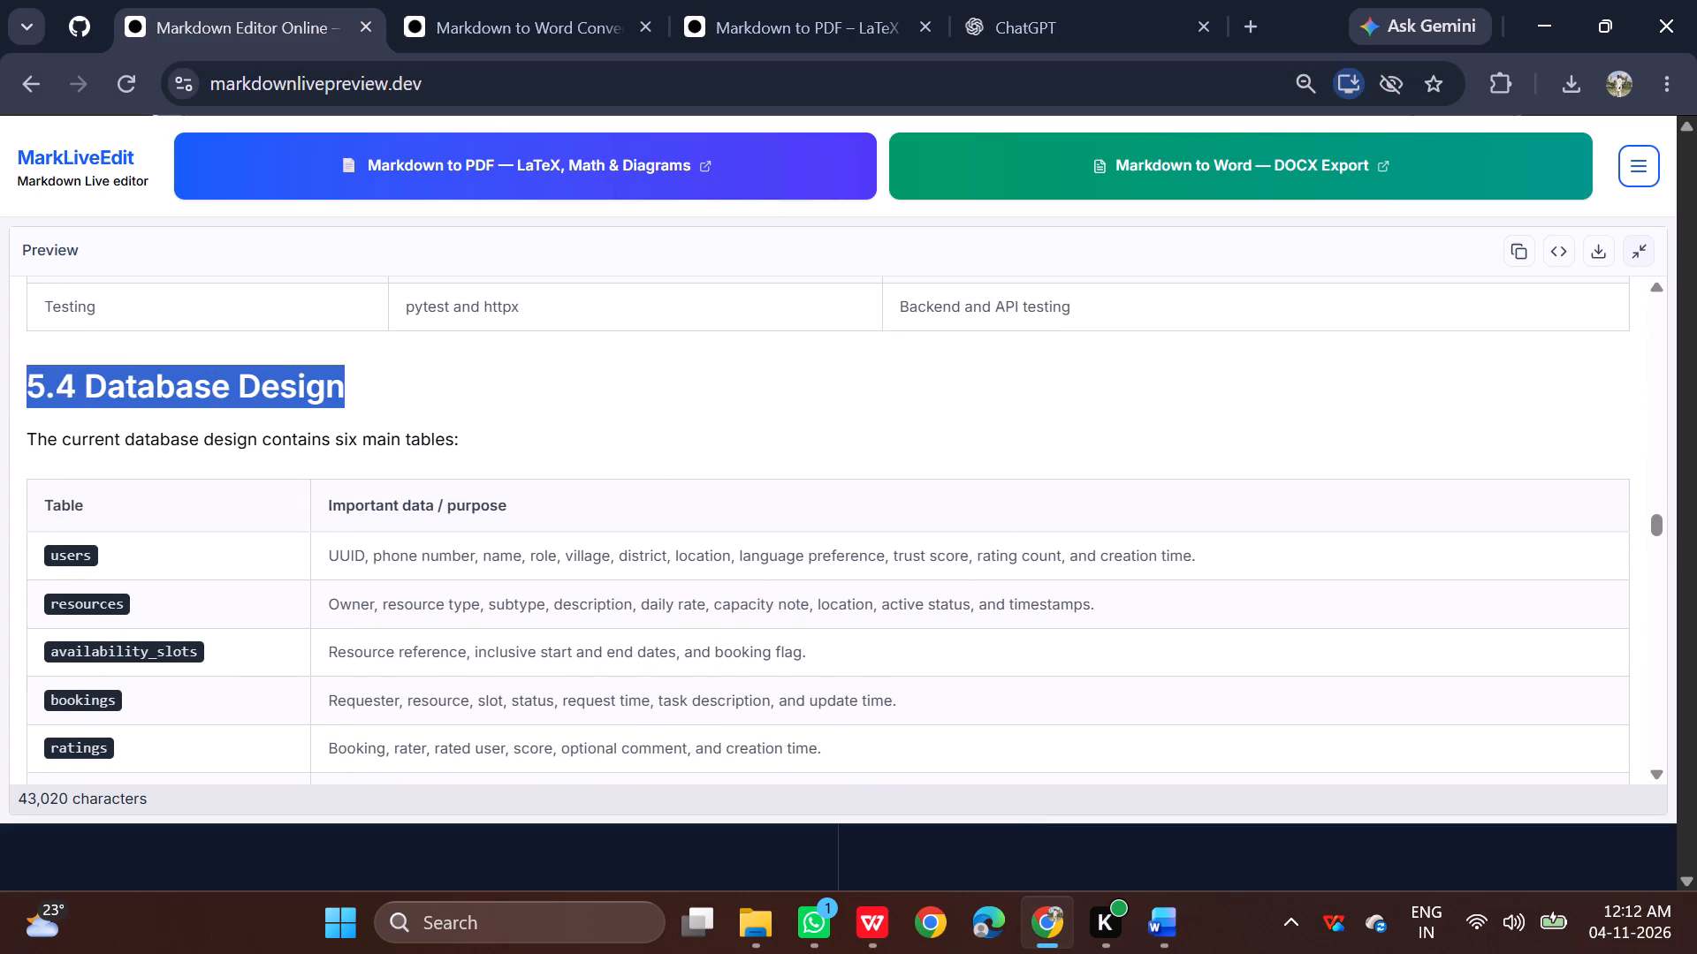
{"action": "left_click", "coordinate": [925, 804]}
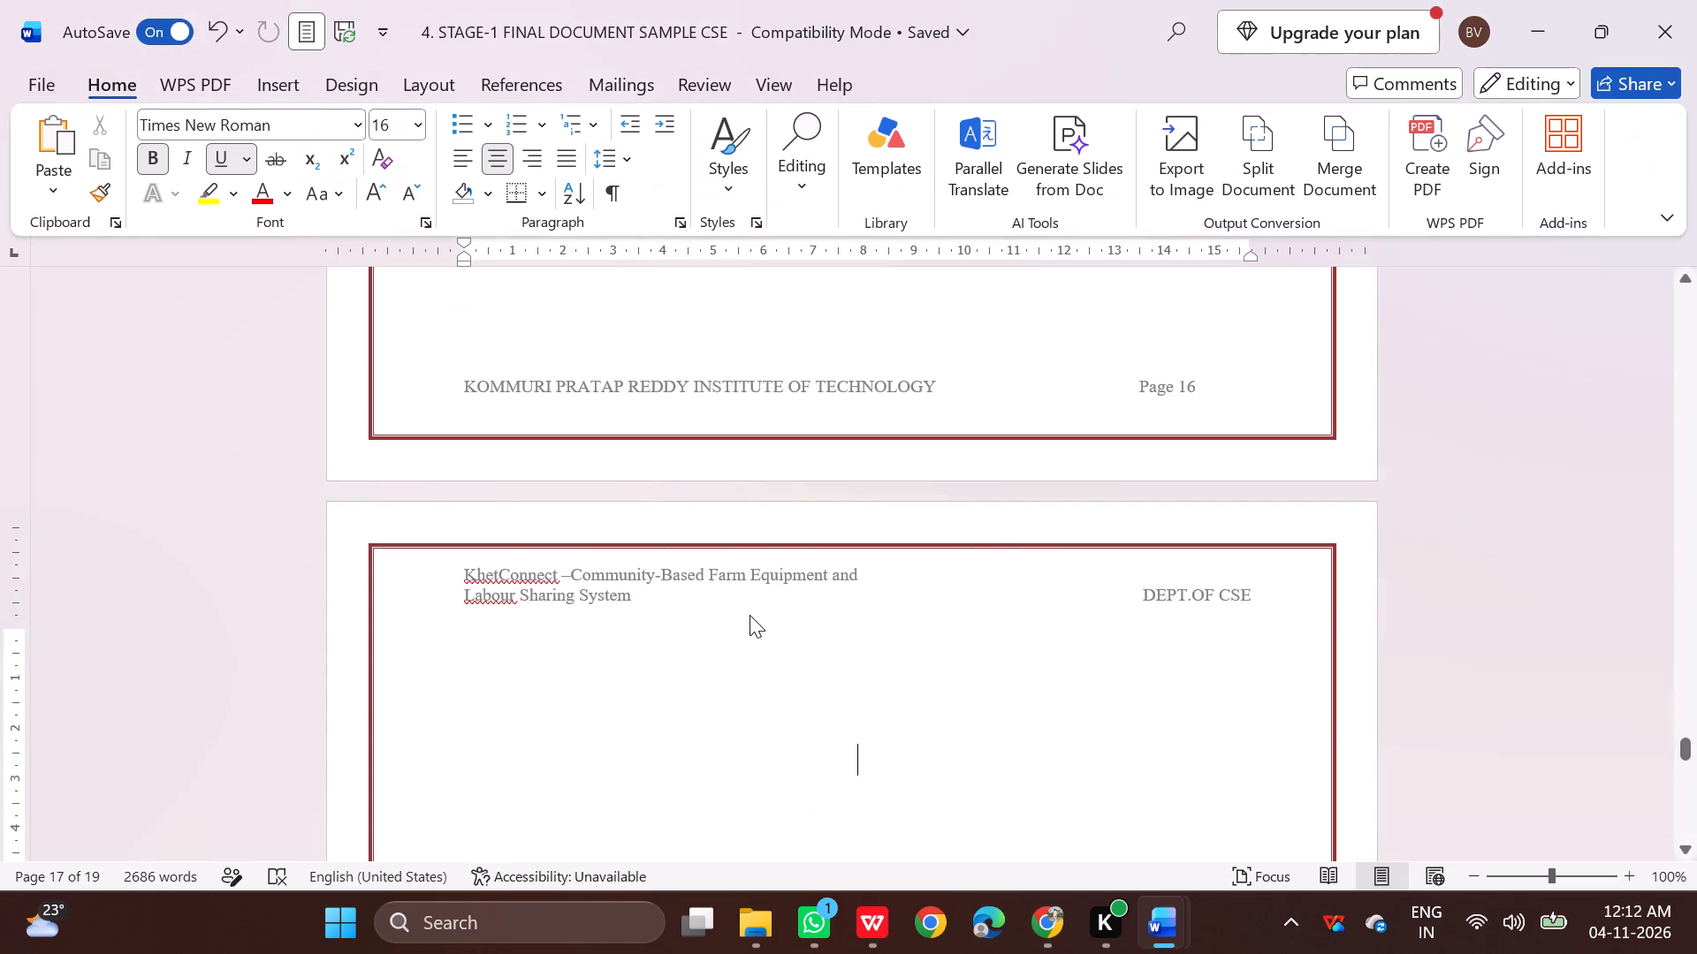
{"action": "scroll", "coordinate": [750, 613], "scroll_direction": "up", "scroll_amount": 10}
{"action": "left_click", "coordinate": [507, 622]}
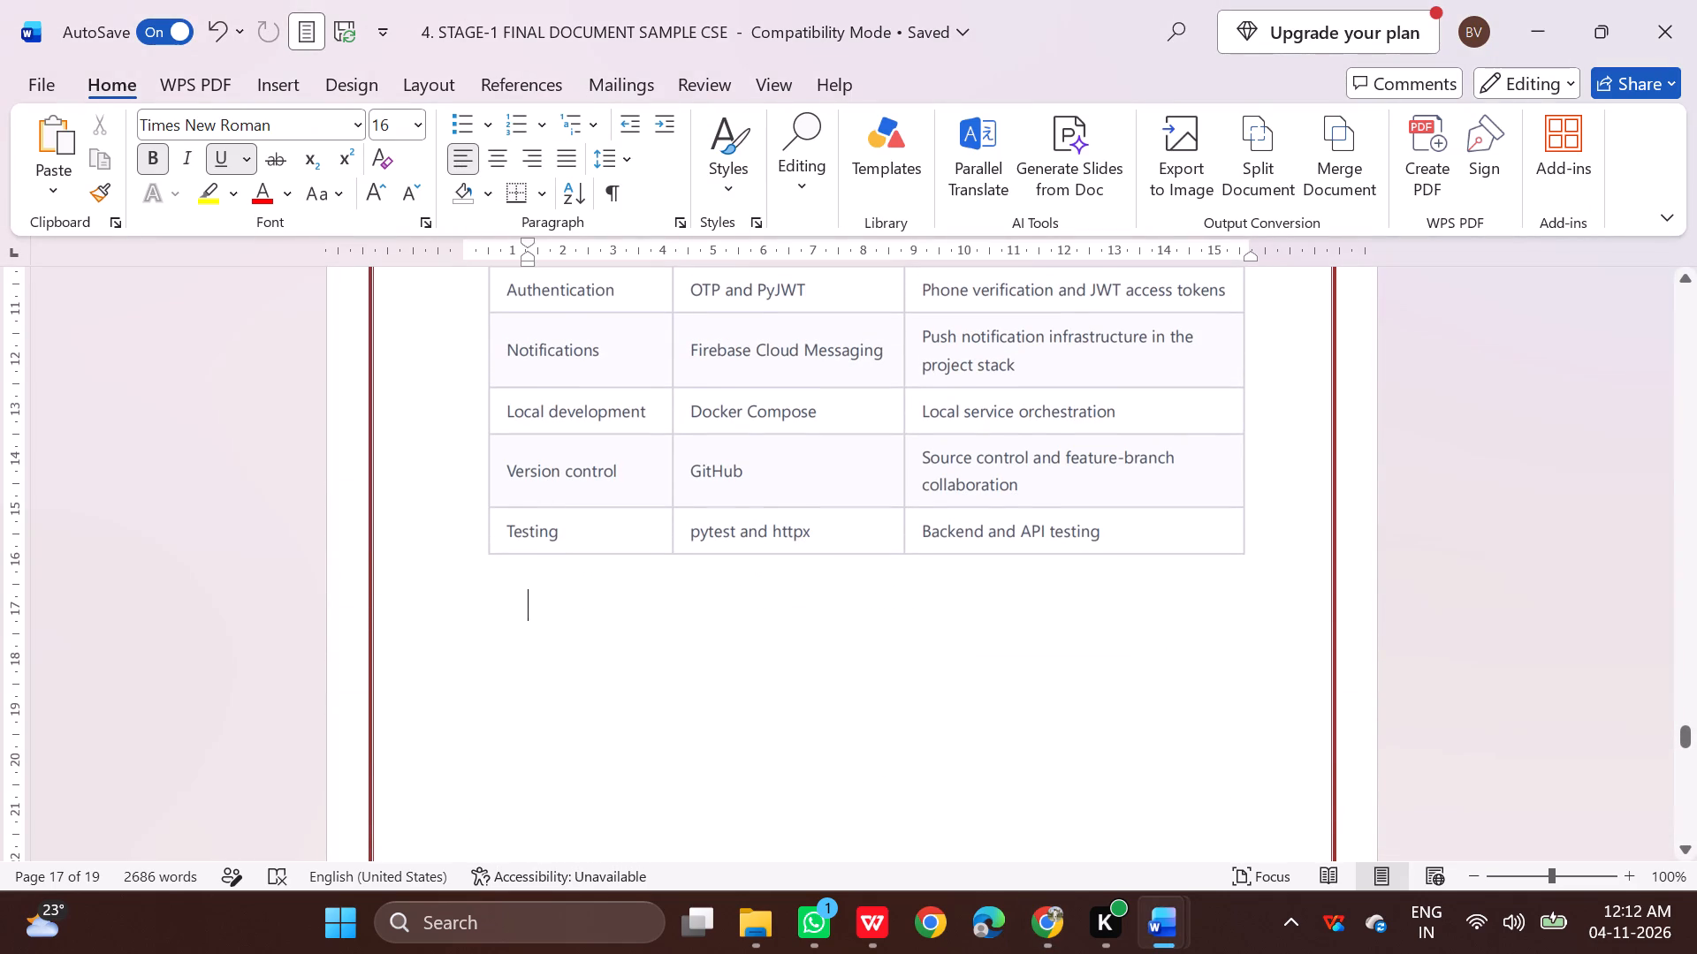
{"action": "key", "text": "BackSpace"}
{"action": "key", "text": "ctrl+v"}
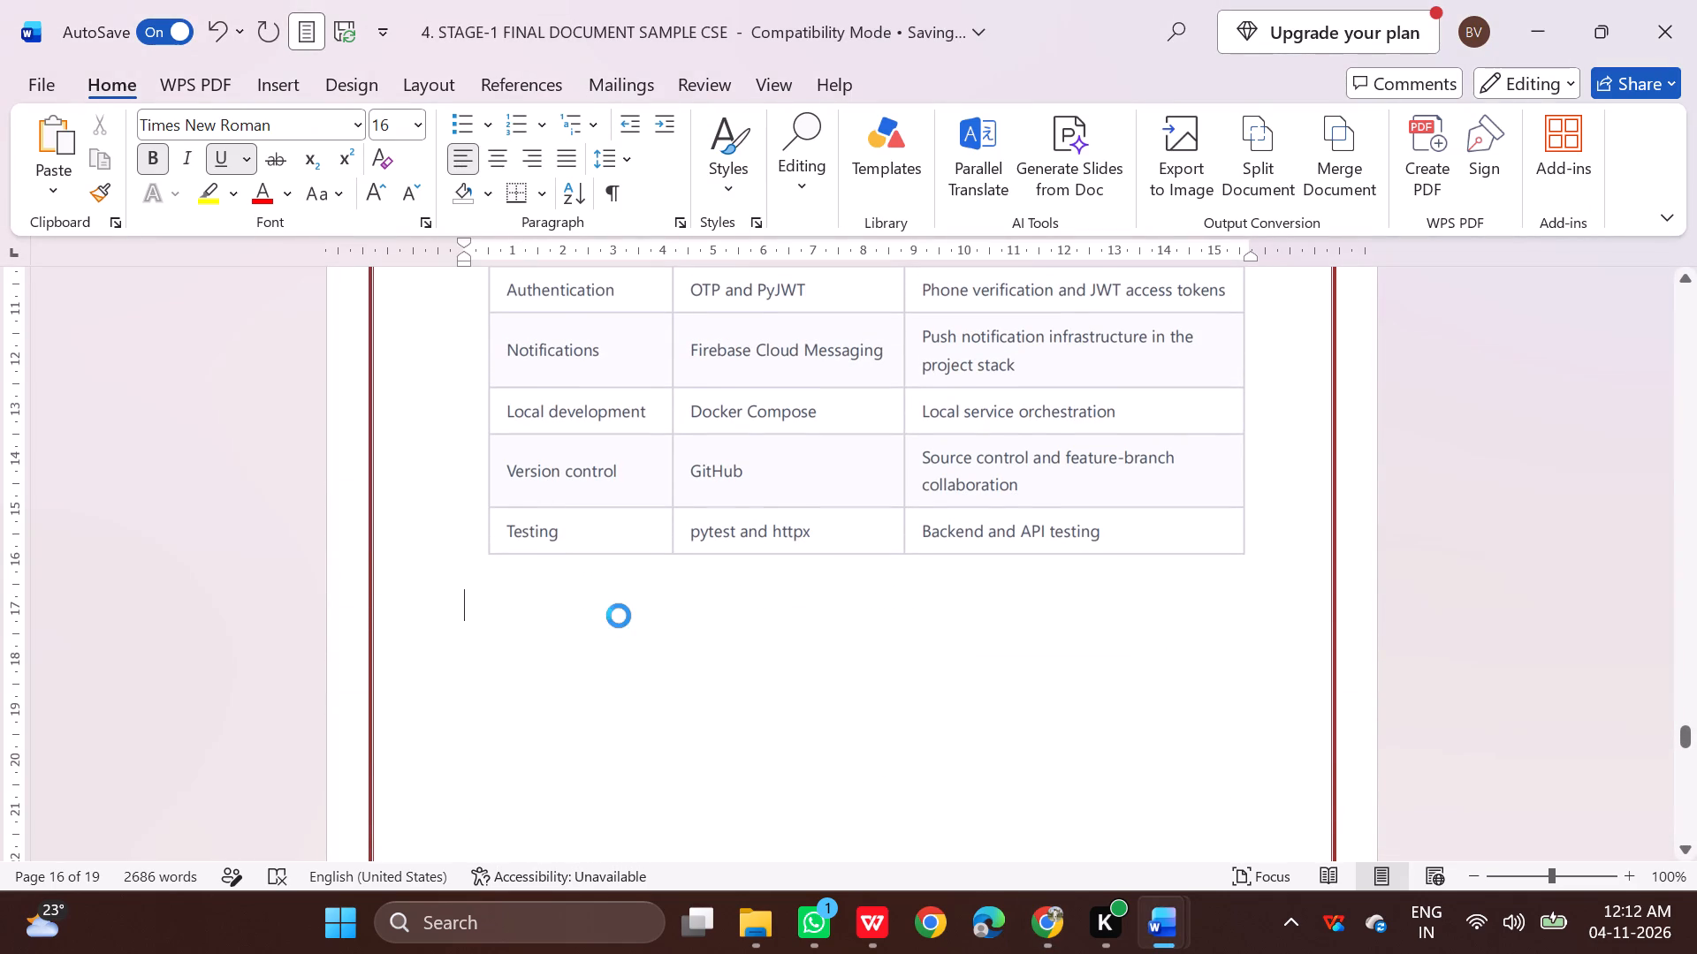
Set the font size of the heading "5.4 Database Design" to 12.
{"action": "left_click_drag", "start_coordinate": [718, 615], "coordinate": [463, 607]}
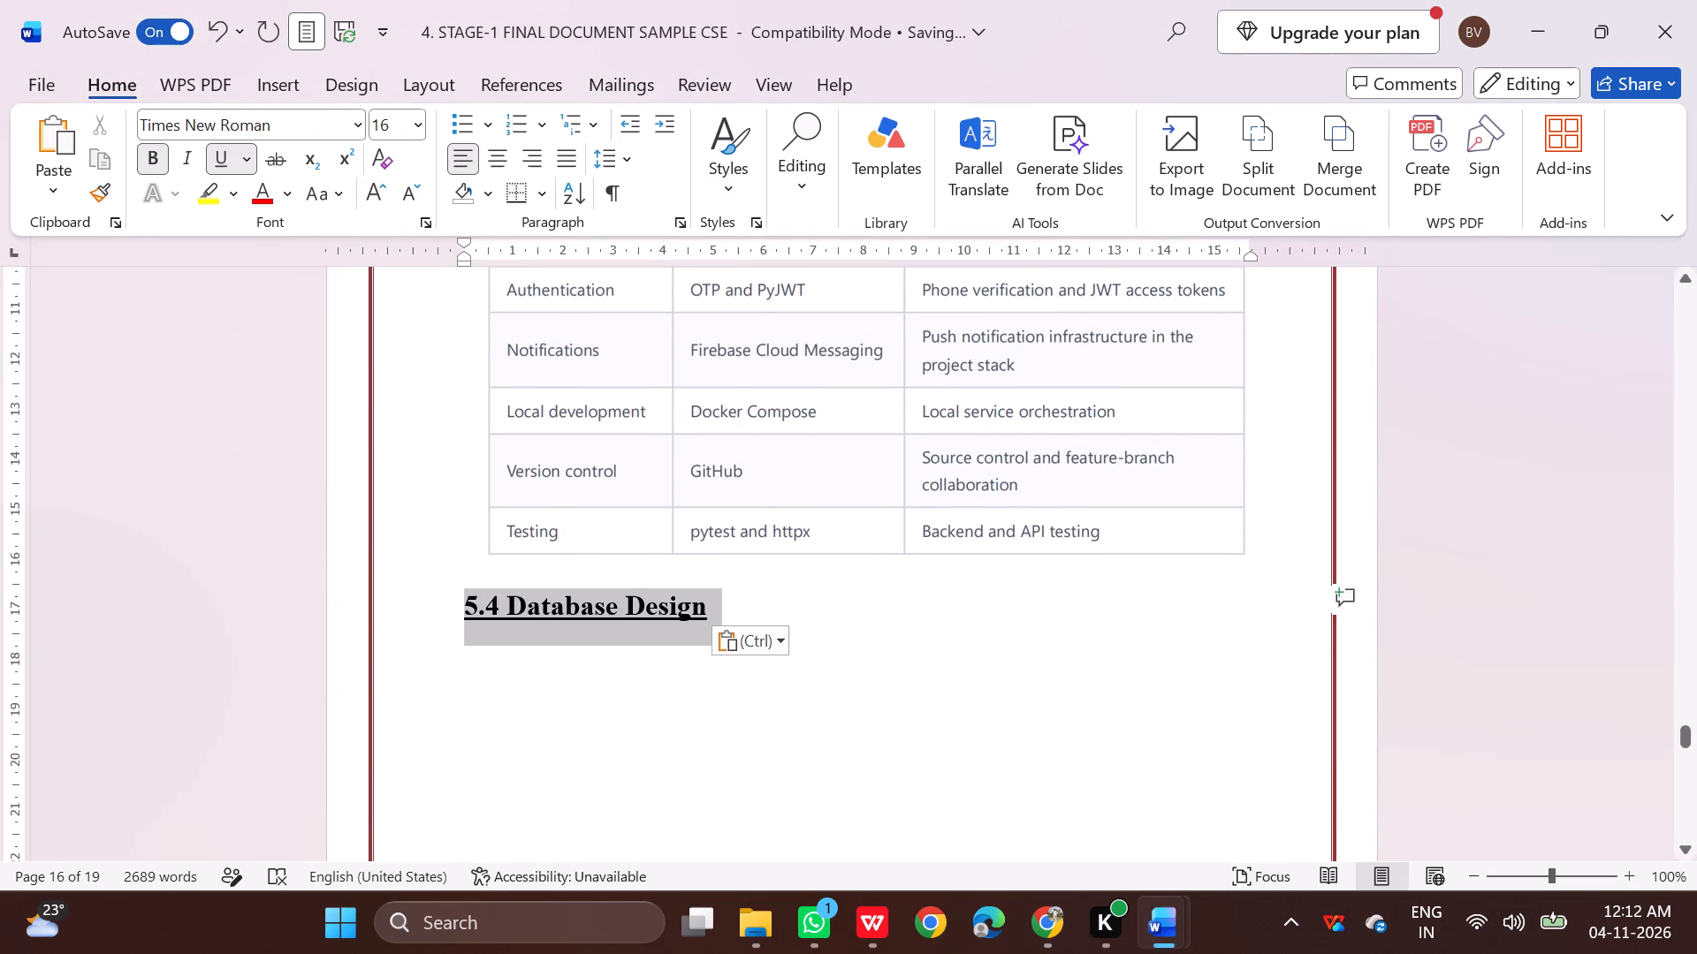
{"action": "left_click", "coordinate": [659, 532]}
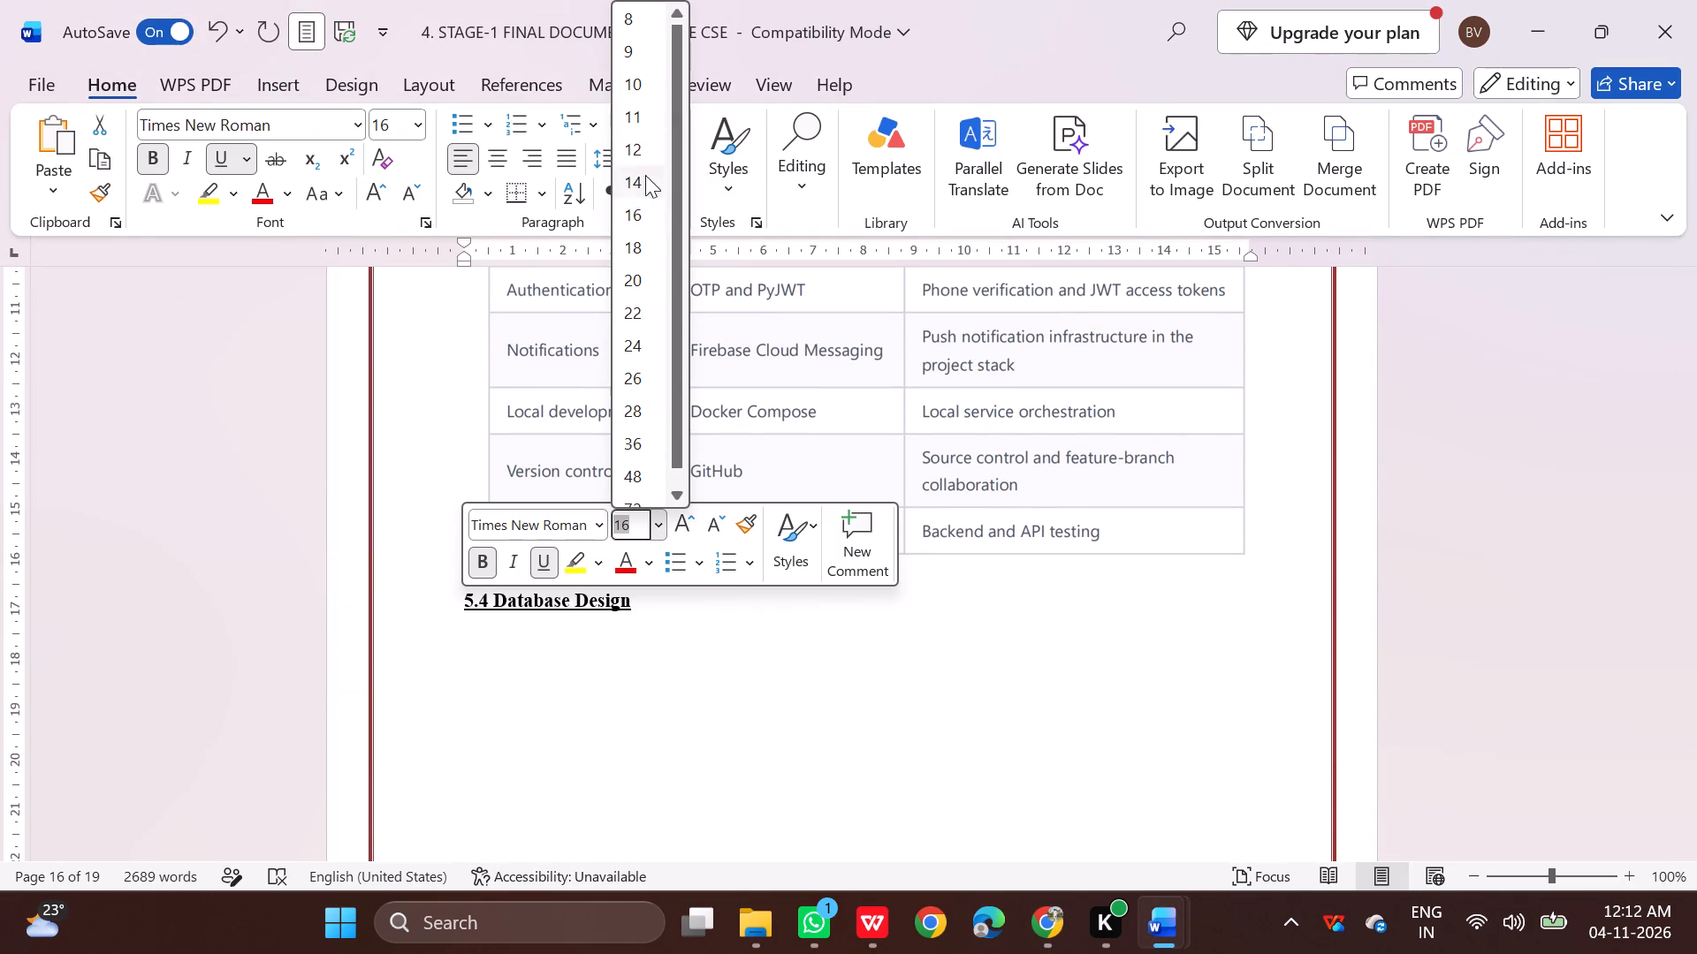
{"action": "left_click", "coordinate": [660, 155]}
{"action": "left_click", "coordinate": [727, 668]}
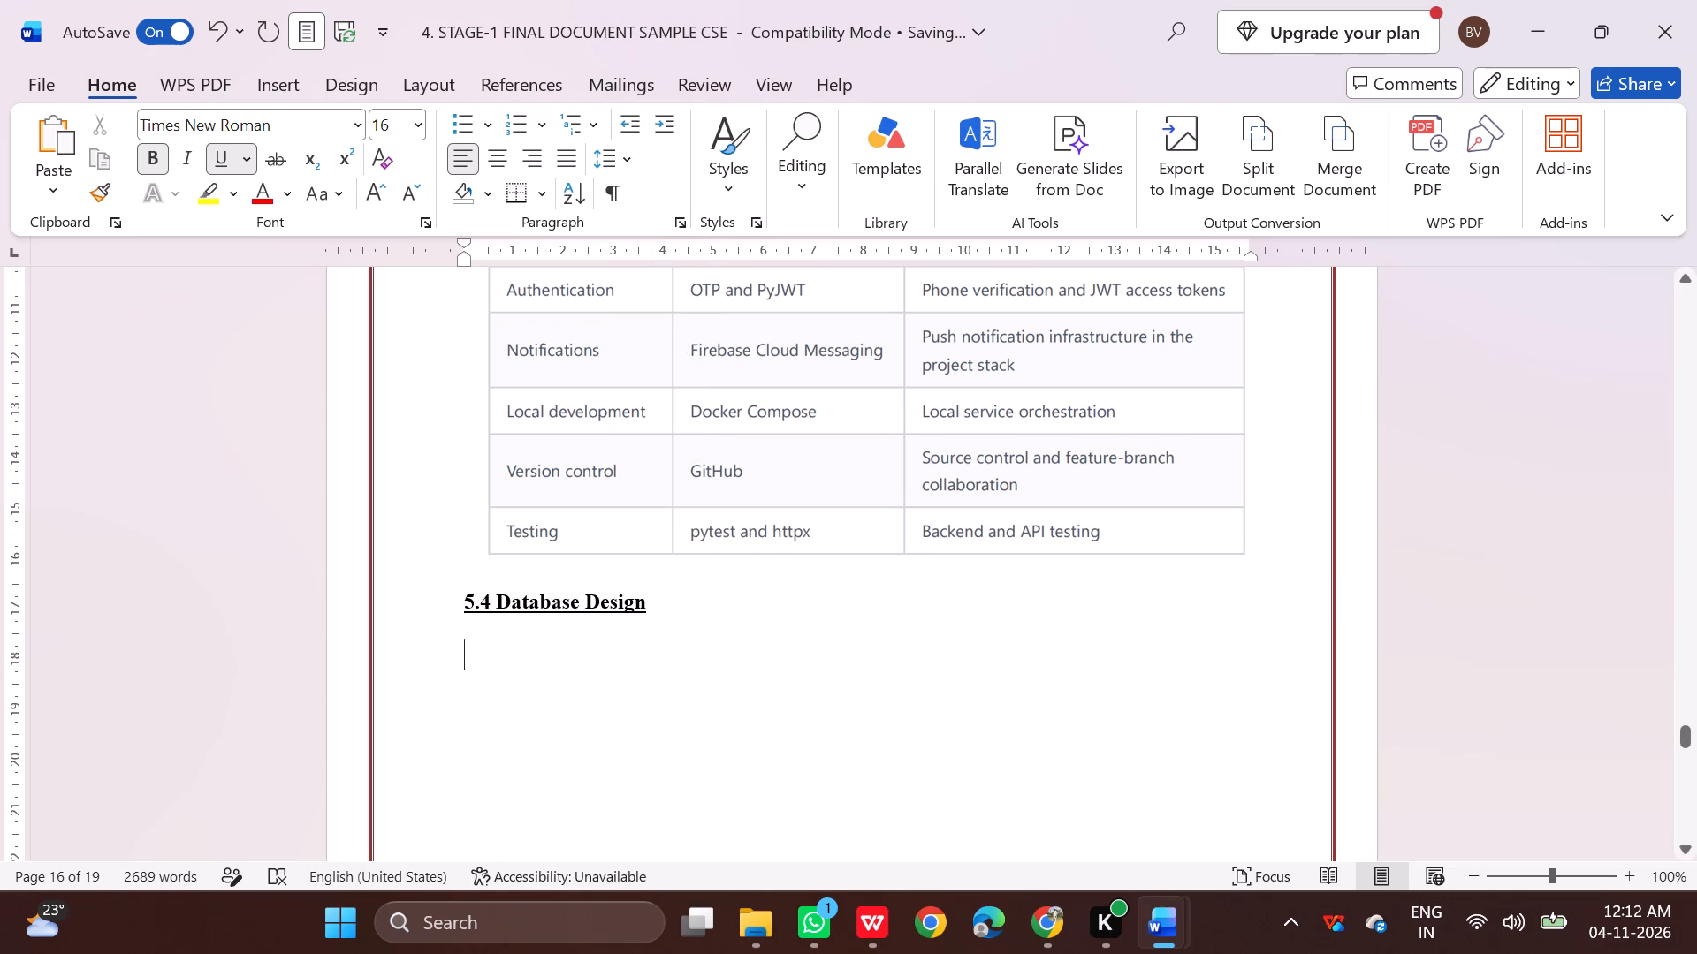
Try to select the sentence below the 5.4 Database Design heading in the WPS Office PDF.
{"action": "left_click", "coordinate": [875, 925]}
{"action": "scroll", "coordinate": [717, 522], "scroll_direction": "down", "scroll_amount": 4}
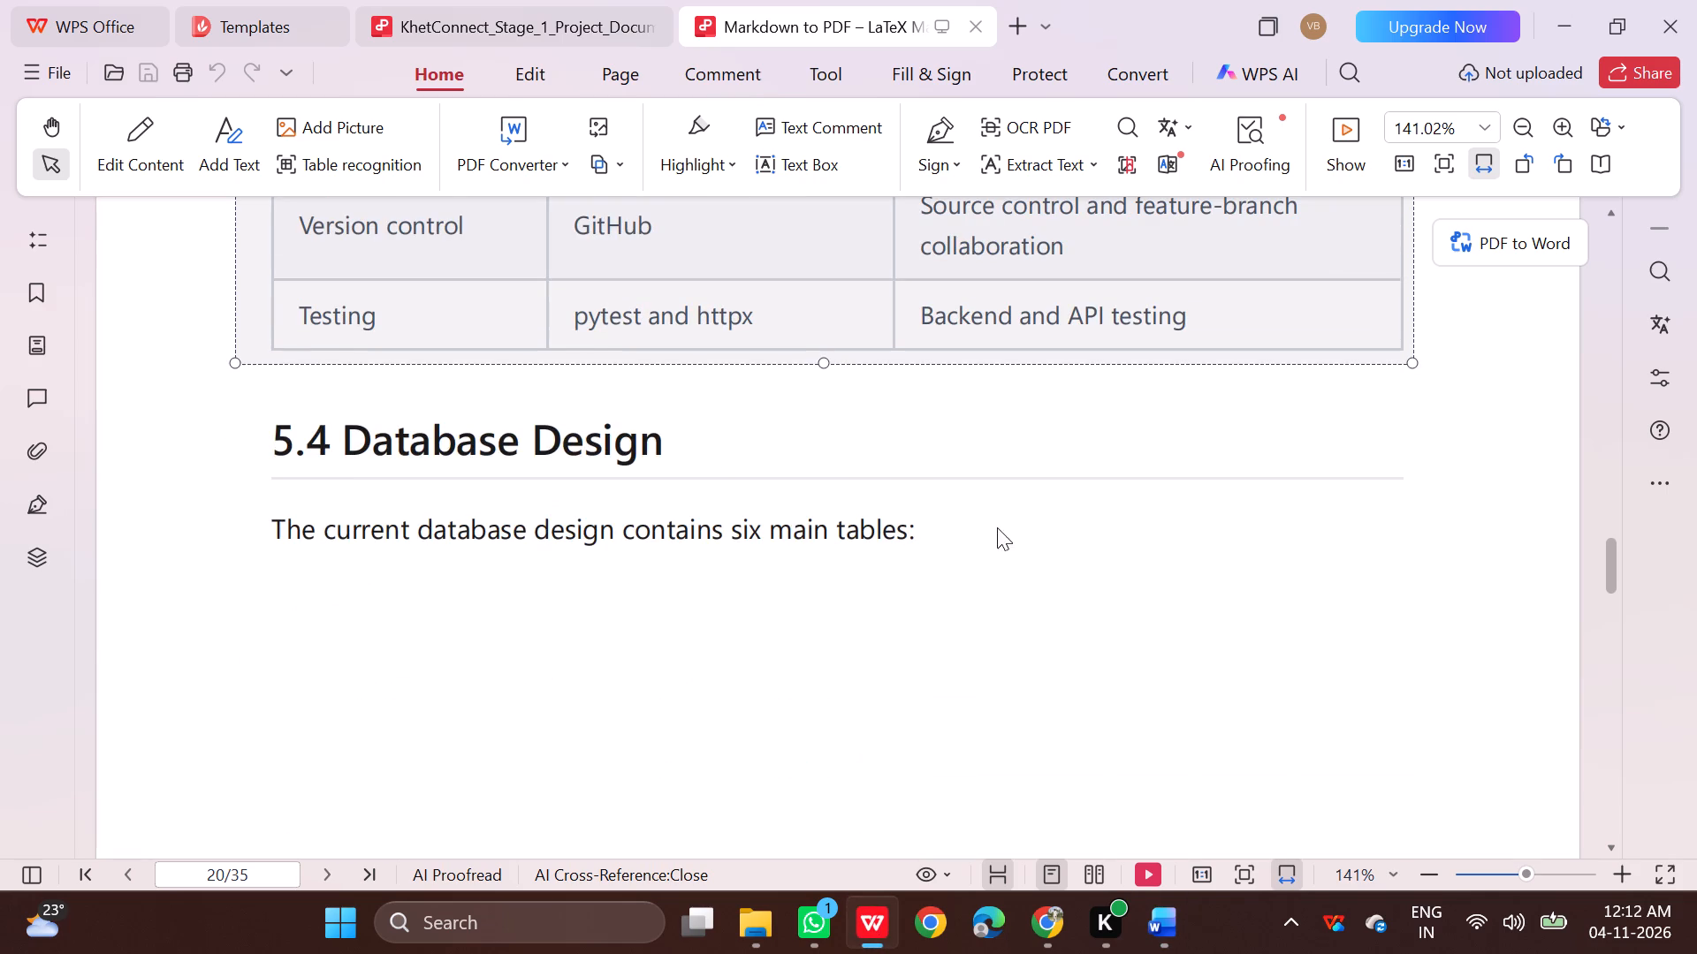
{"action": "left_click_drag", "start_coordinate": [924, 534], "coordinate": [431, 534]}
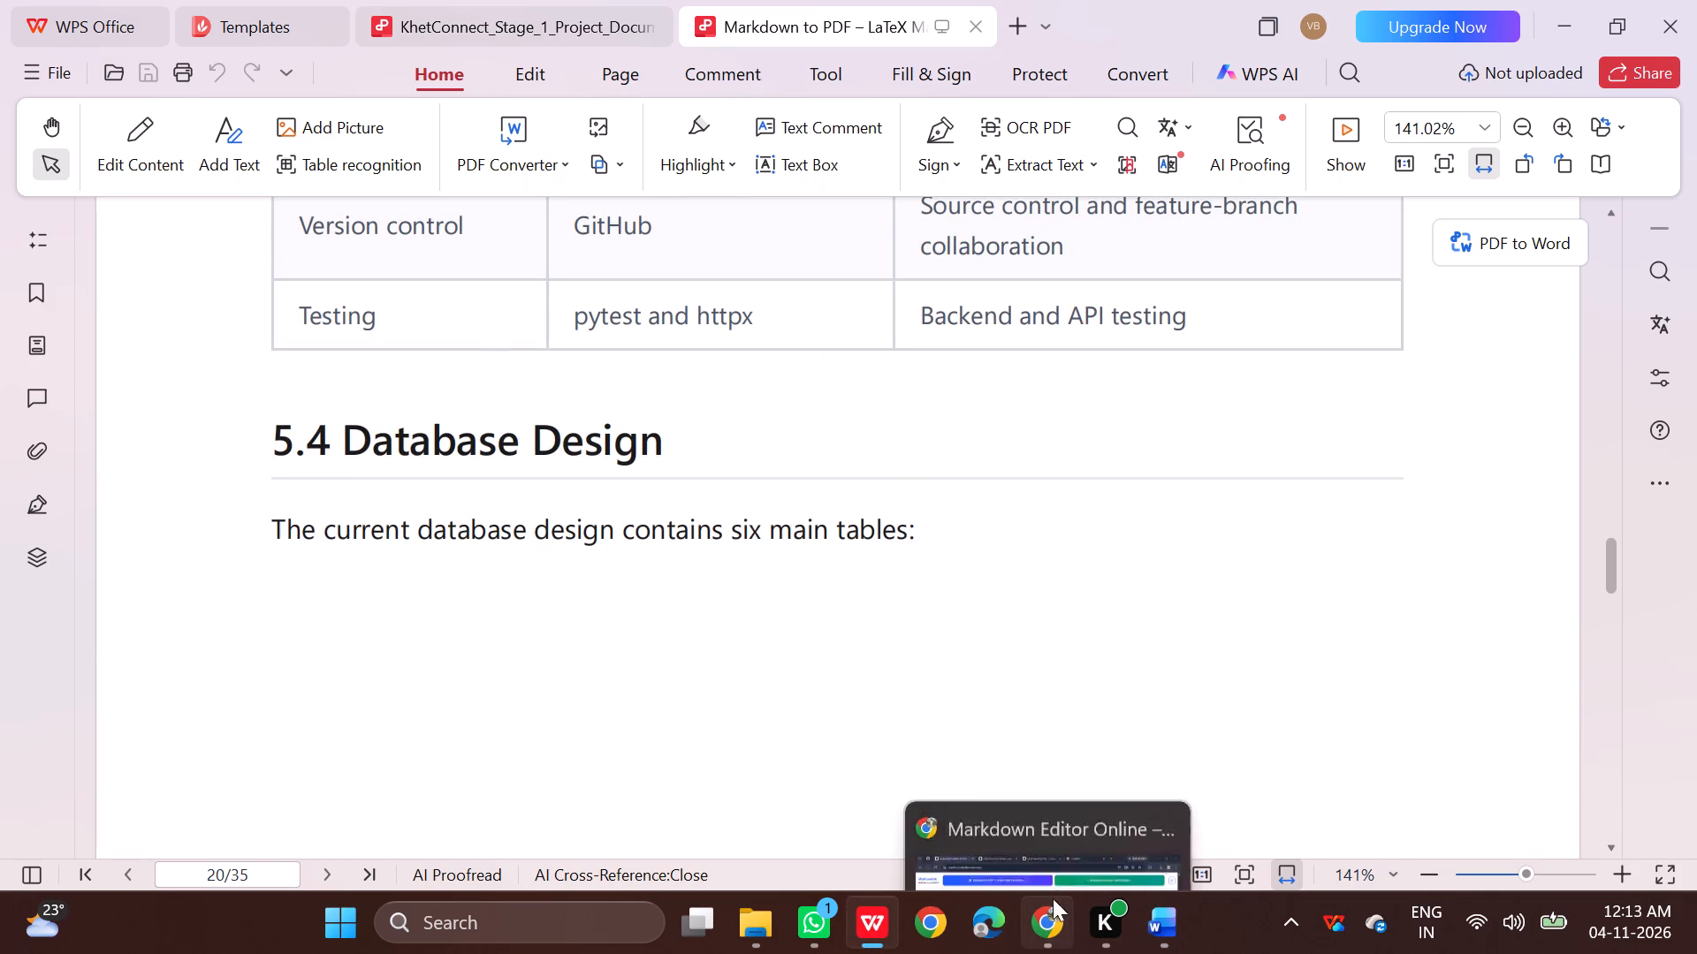
Copy the sentence "The current database design contains six main tables:" from the Chrome Markdown preview into the Word report below the 5.4 heading.
{"action": "left_click", "coordinate": [1048, 820]}
{"action": "scroll", "coordinate": [496, 584], "scroll_direction": "up", "scroll_amount": 1}
{"action": "left_click", "coordinate": [479, 565]}
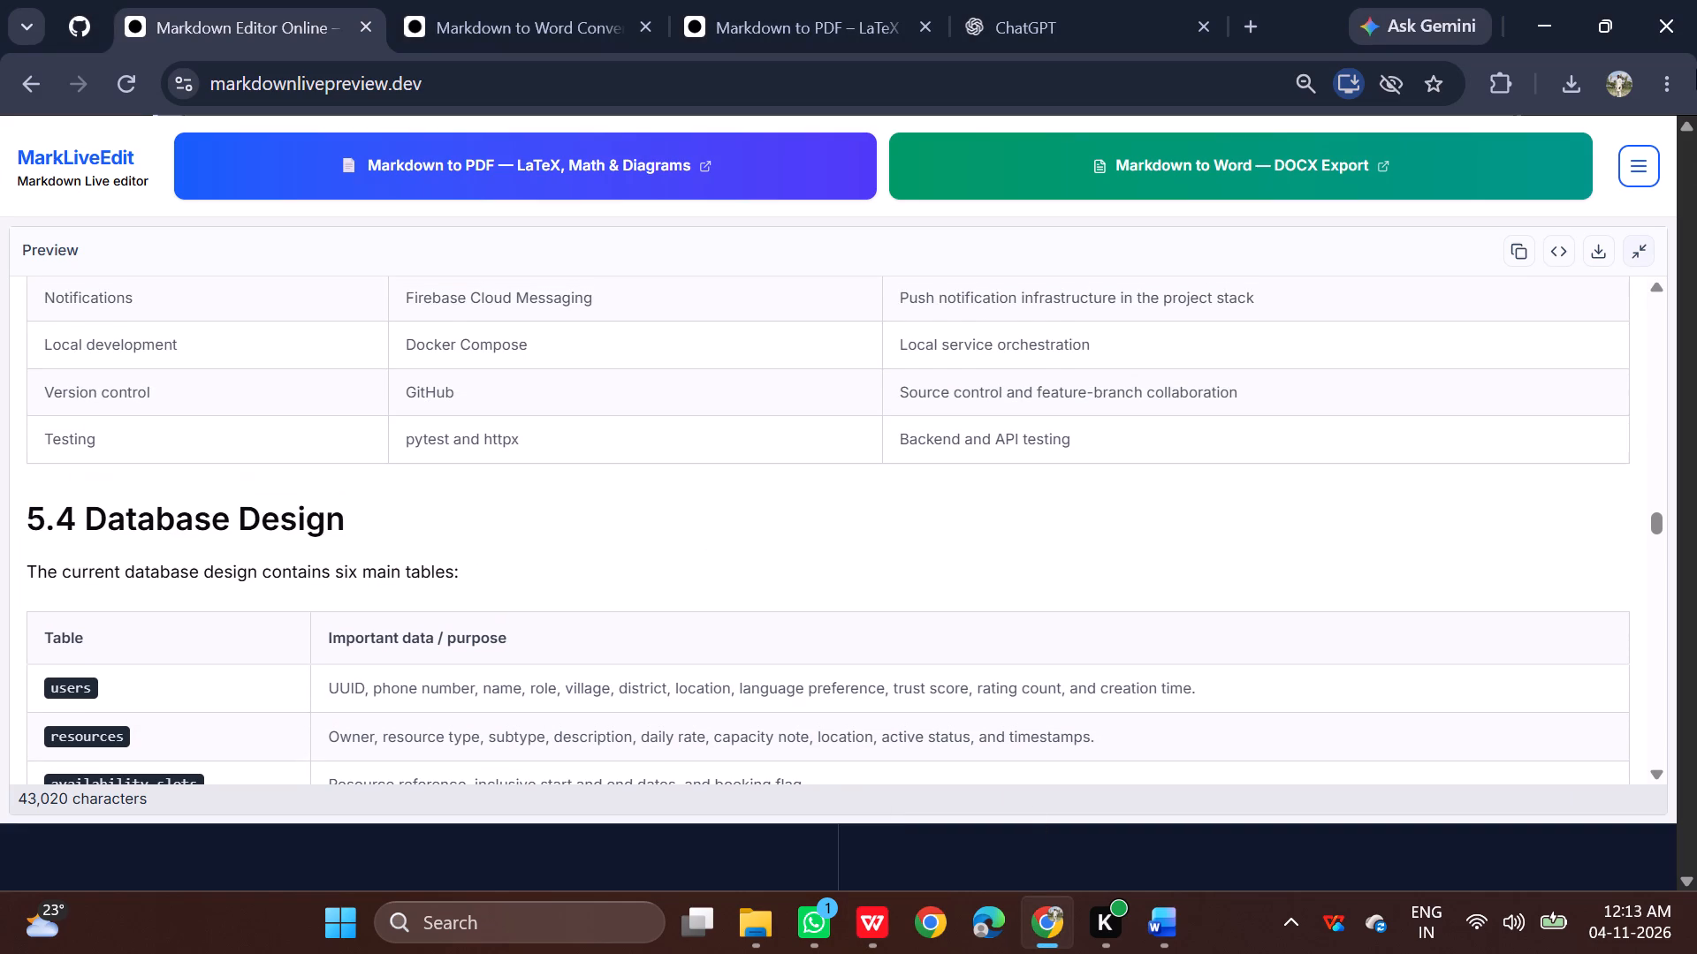
{"action": "left_click_drag", "start_coordinate": [14, 567], "coordinate": [427, 587]}
{"action": "key", "text": "ctrl+c"}
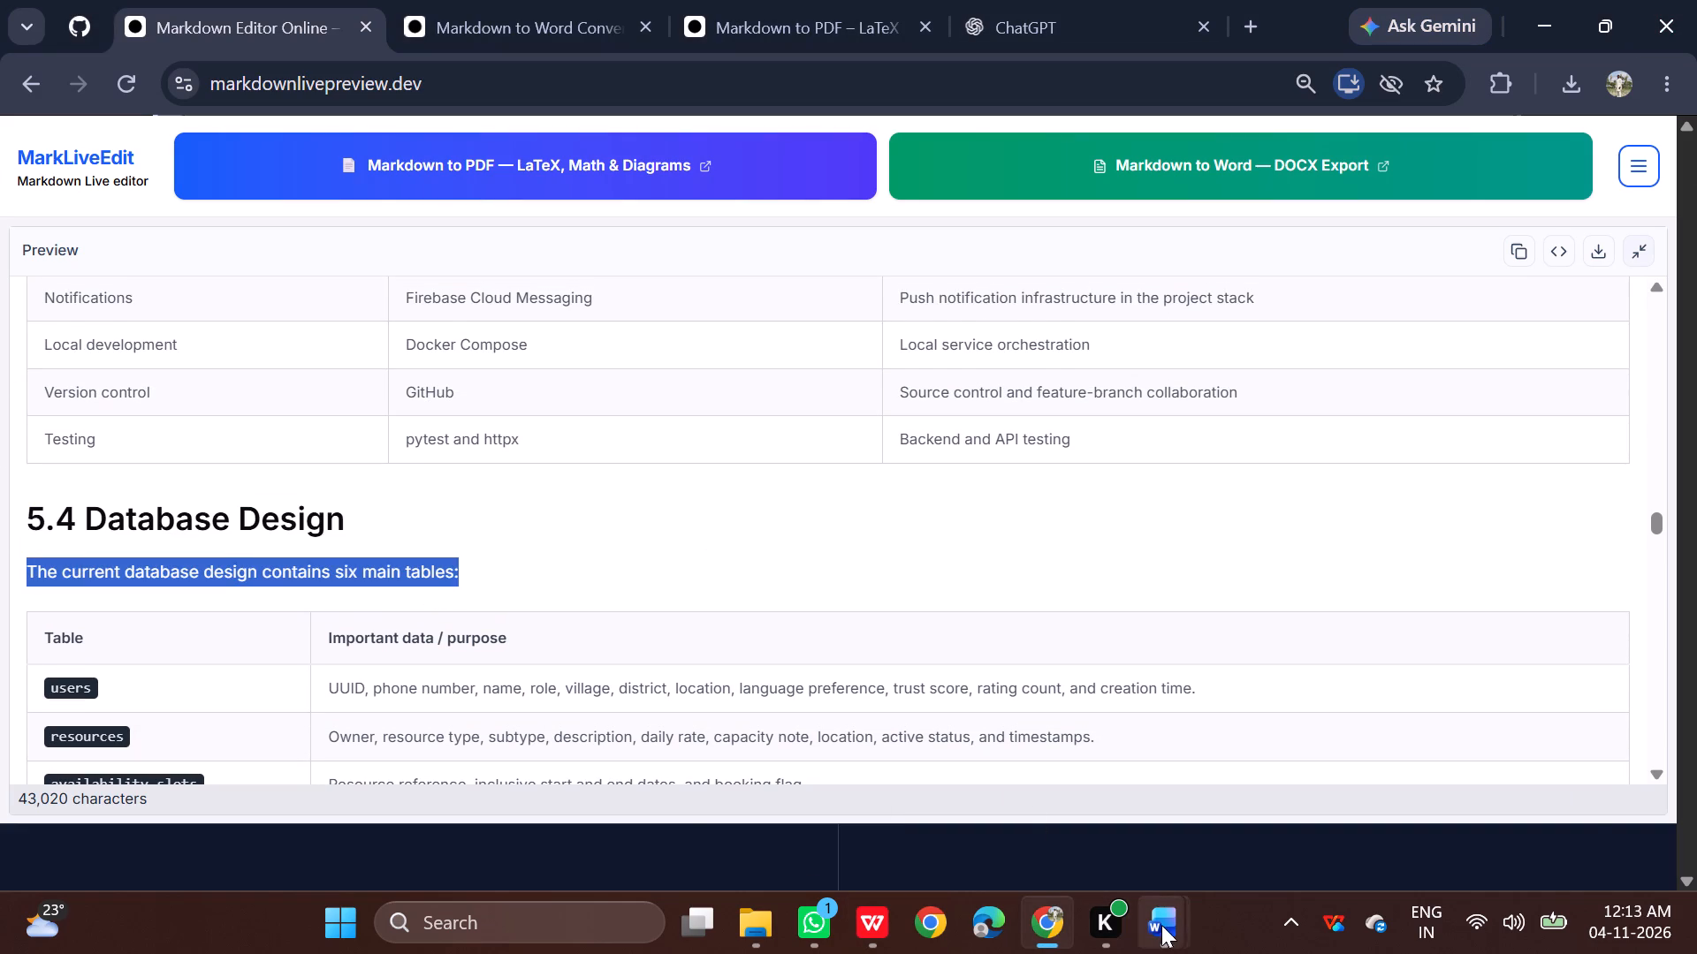
{"action": "left_click", "coordinate": [884, 837]}
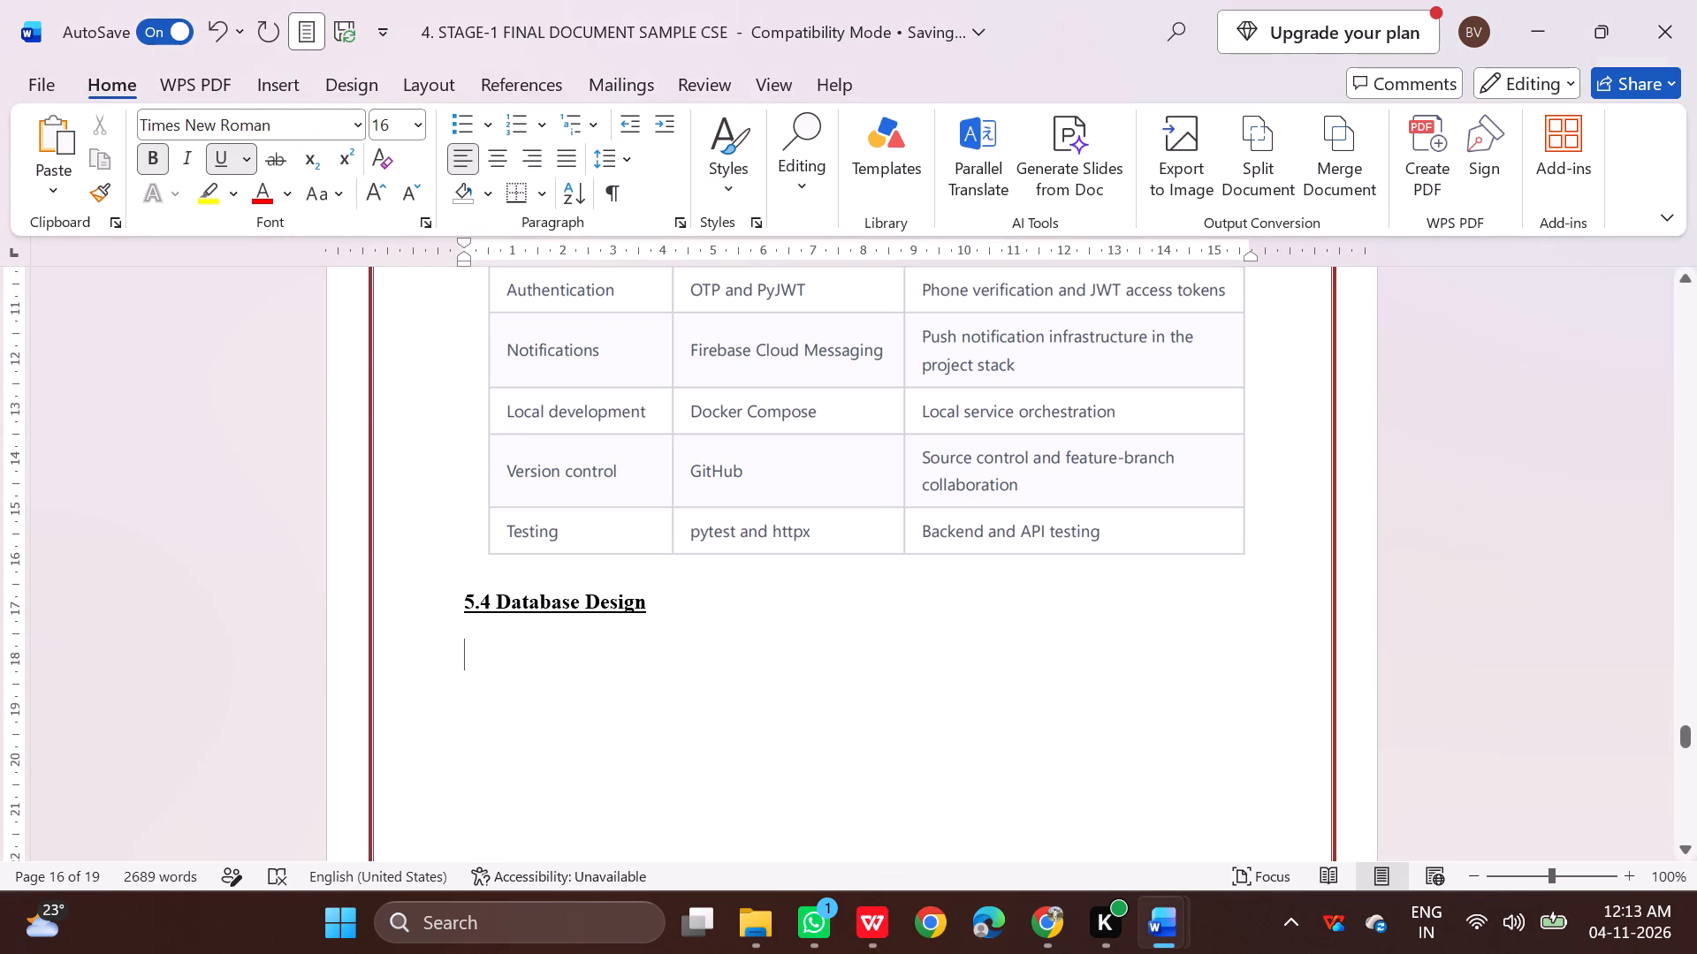
{"action": "key", "text": "ctrl+v"}
Set the font size of the sentence below the 5.4 Database Design heading to 12.
{"action": "left_click_drag", "start_coordinate": [1113, 662], "coordinate": [354, 692]}
{"action": "left_click", "coordinate": [385, 647]}
{"action": "left_click", "coordinate": [439, 647]}
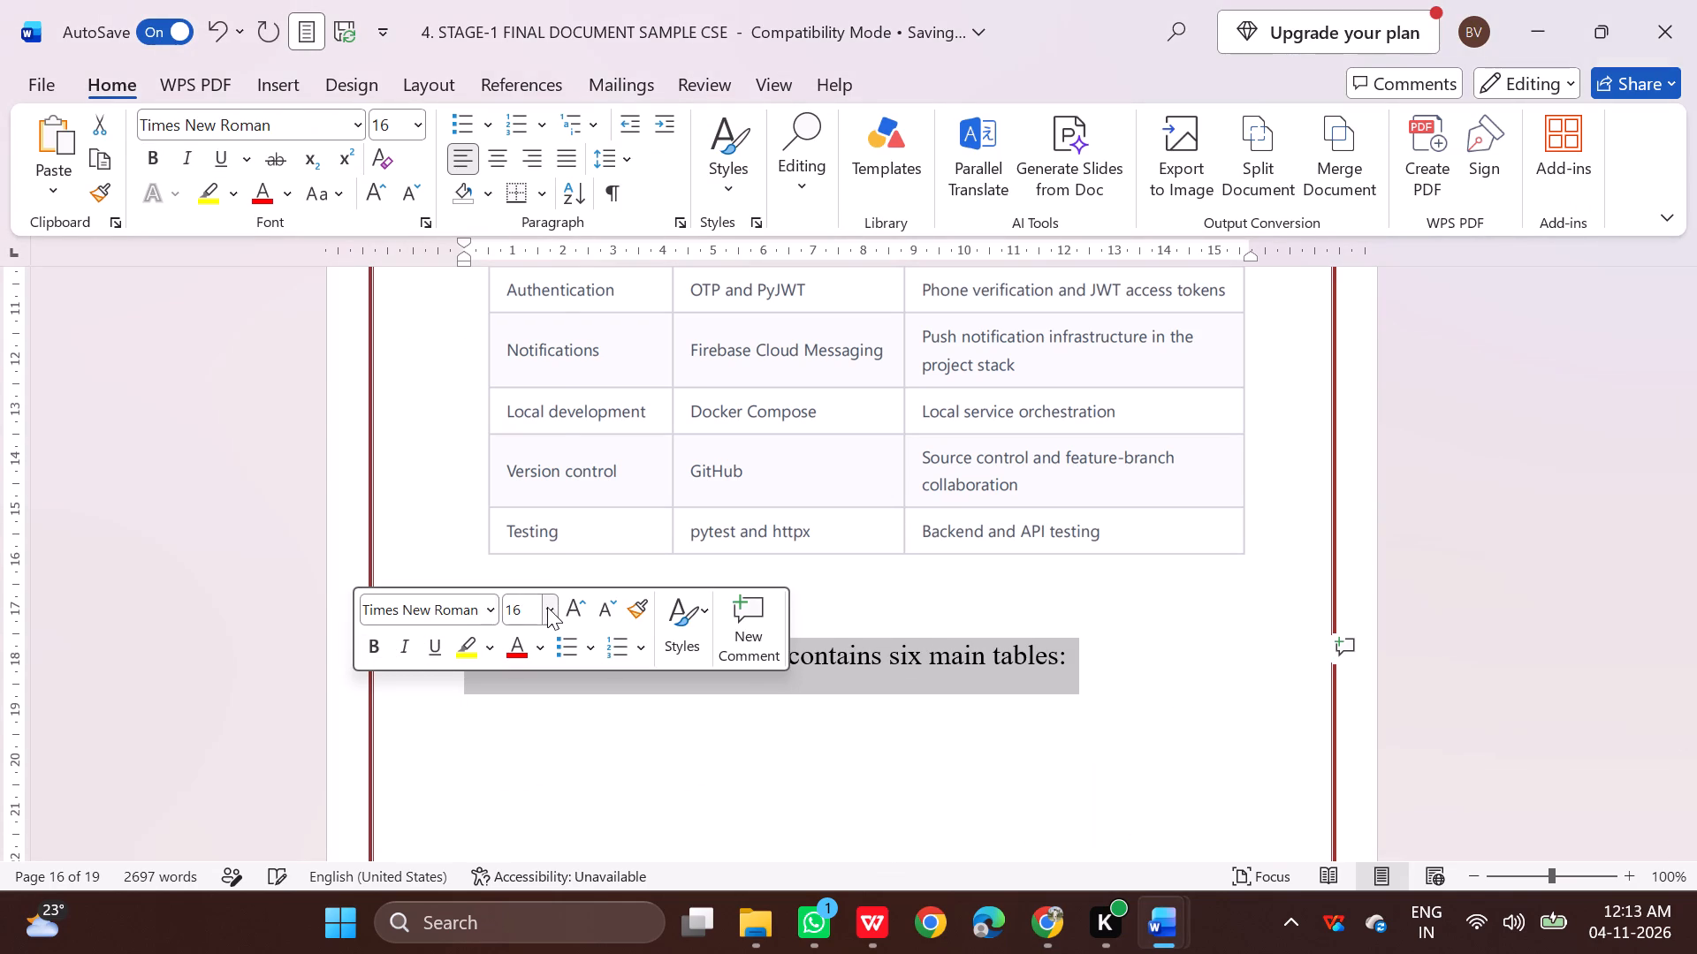
{"action": "left_click", "coordinate": [549, 607]}
{"action": "left_click", "coordinate": [543, 215]}
{"action": "left_click", "coordinate": [498, 750]}
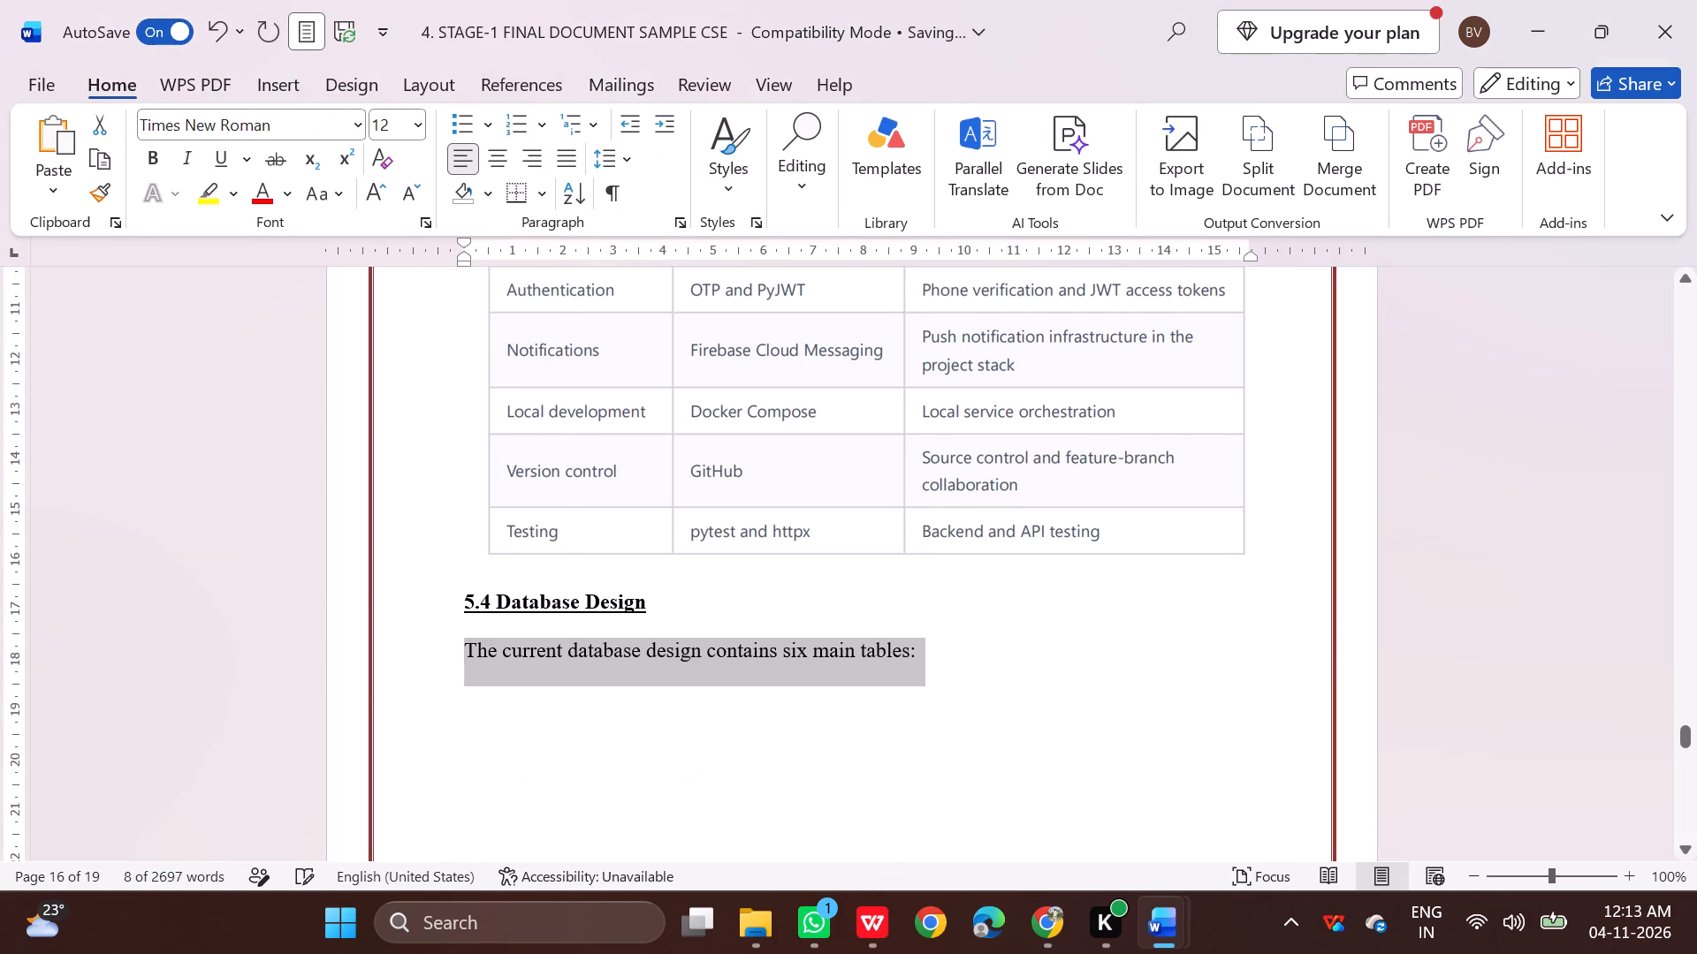
{"action": "scroll", "coordinate": [599, 750], "scroll_direction": "down", "scroll_amount": 8}
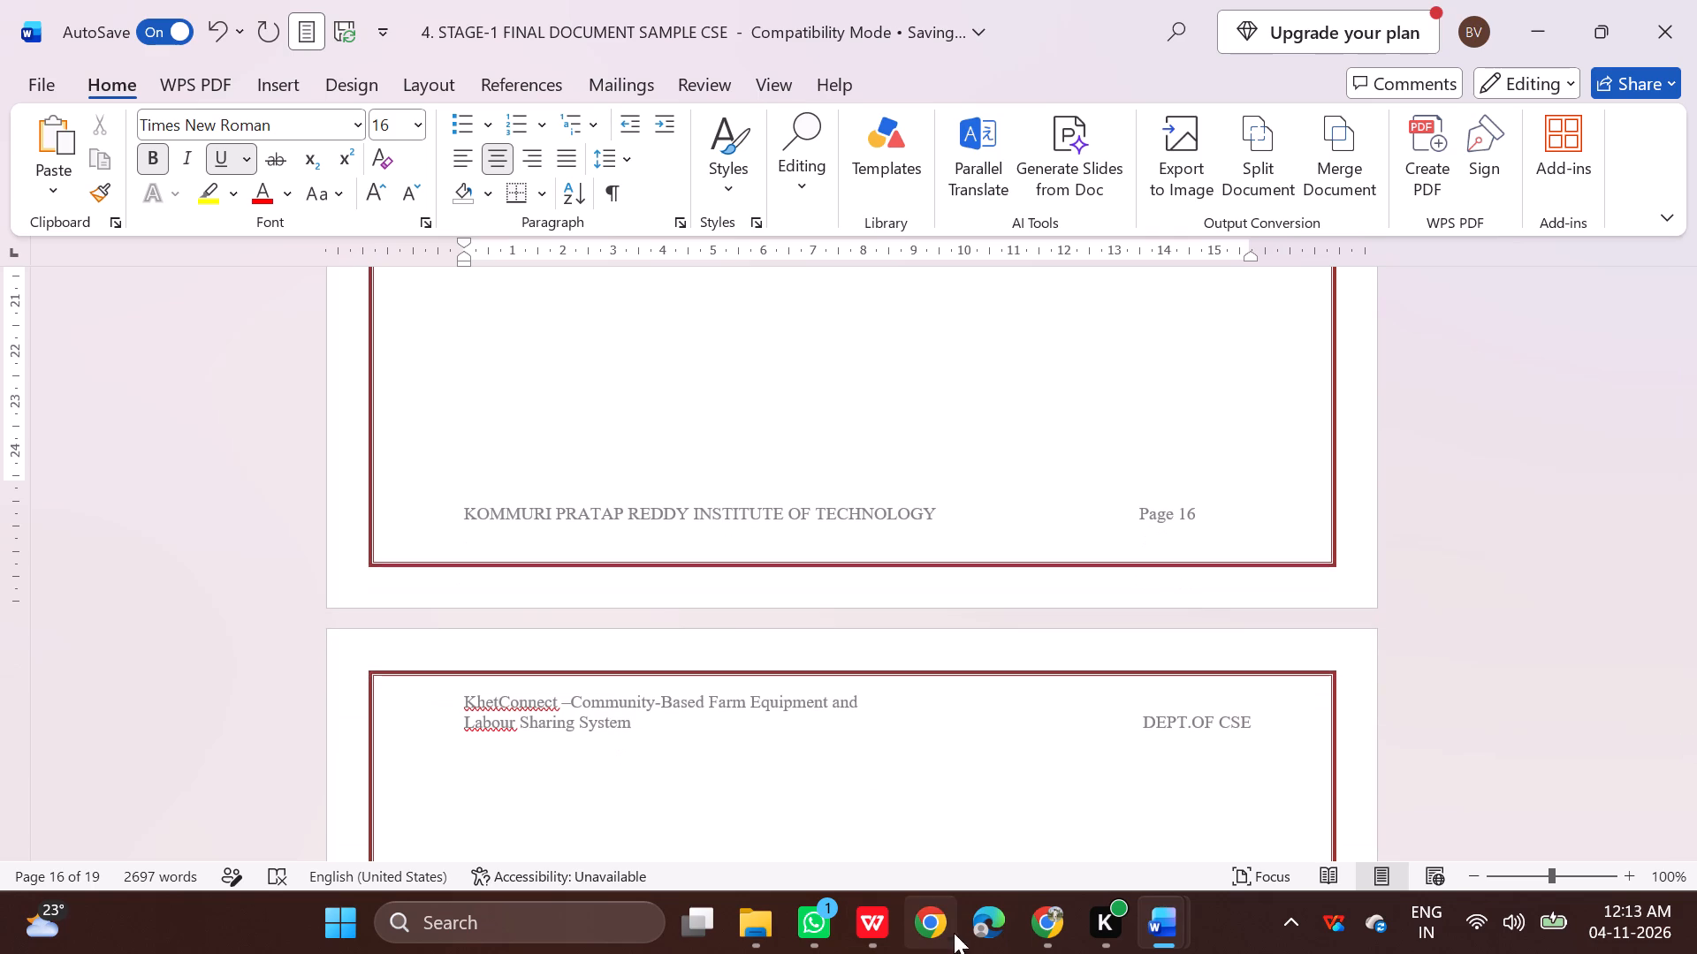
In the WPS Office PDF, capture the full database table from the header row through otp_codes and extract it as an image.
{"action": "left_click", "coordinate": [889, 927]}
{"action": "scroll", "coordinate": [731, 588], "scroll_direction": "down", "scroll_amount": 3}
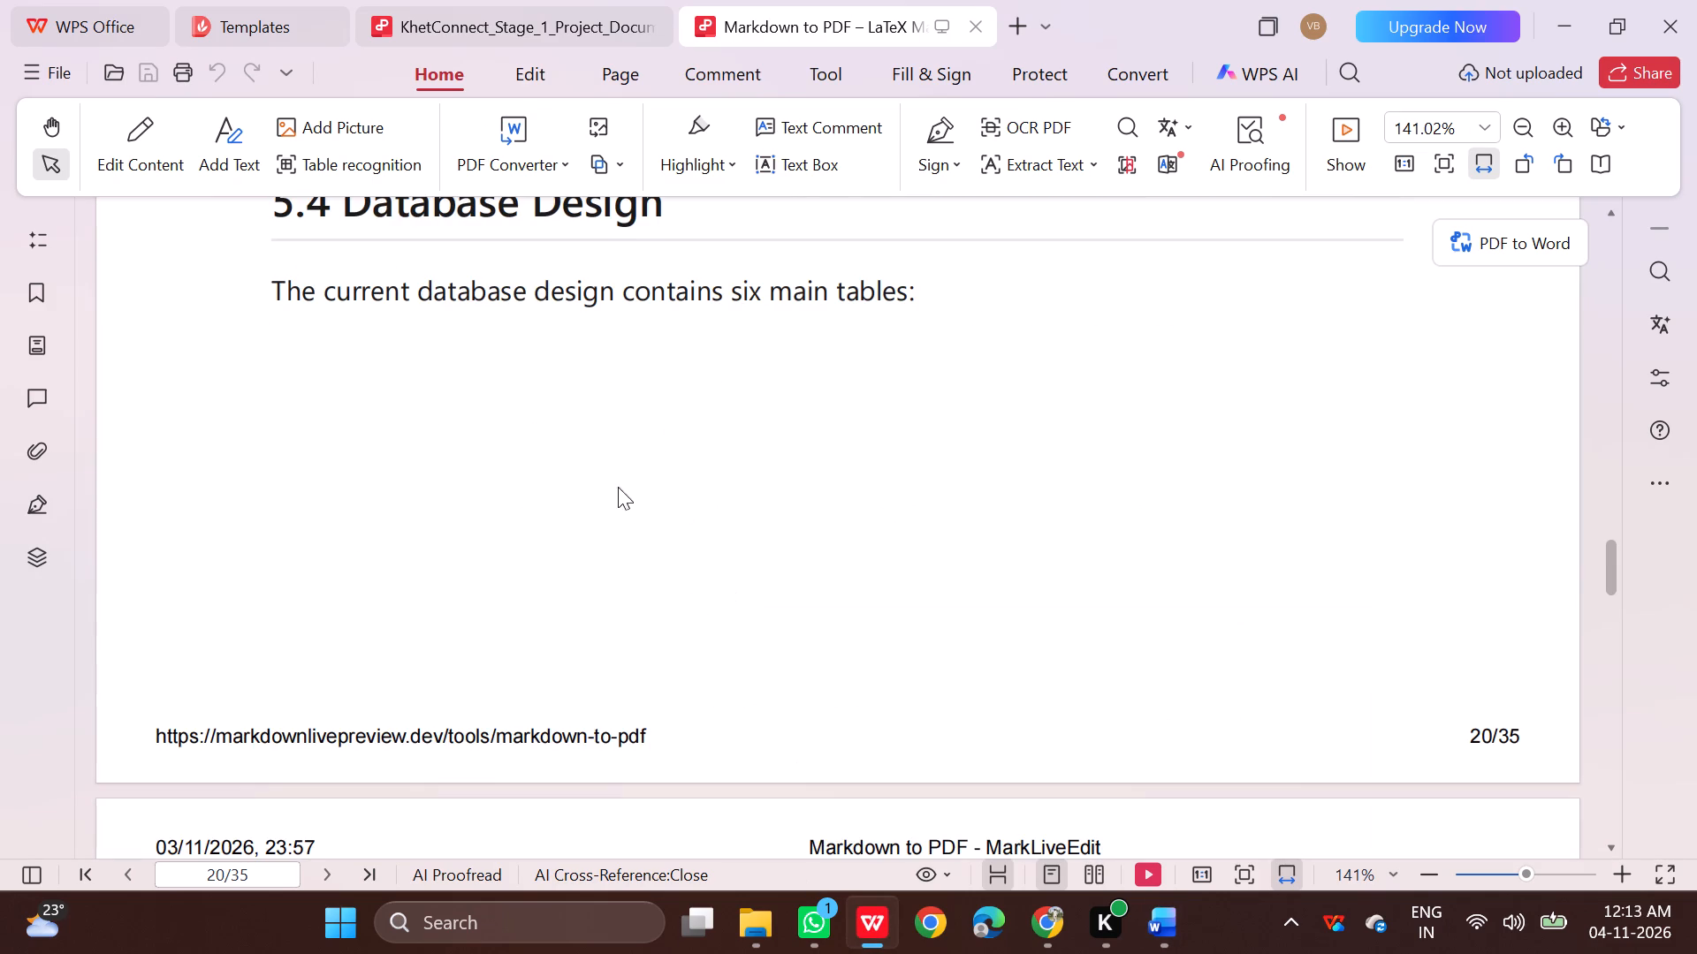
{"action": "scroll", "coordinate": [617, 486], "scroll_direction": "down", "scroll_amount": 7}
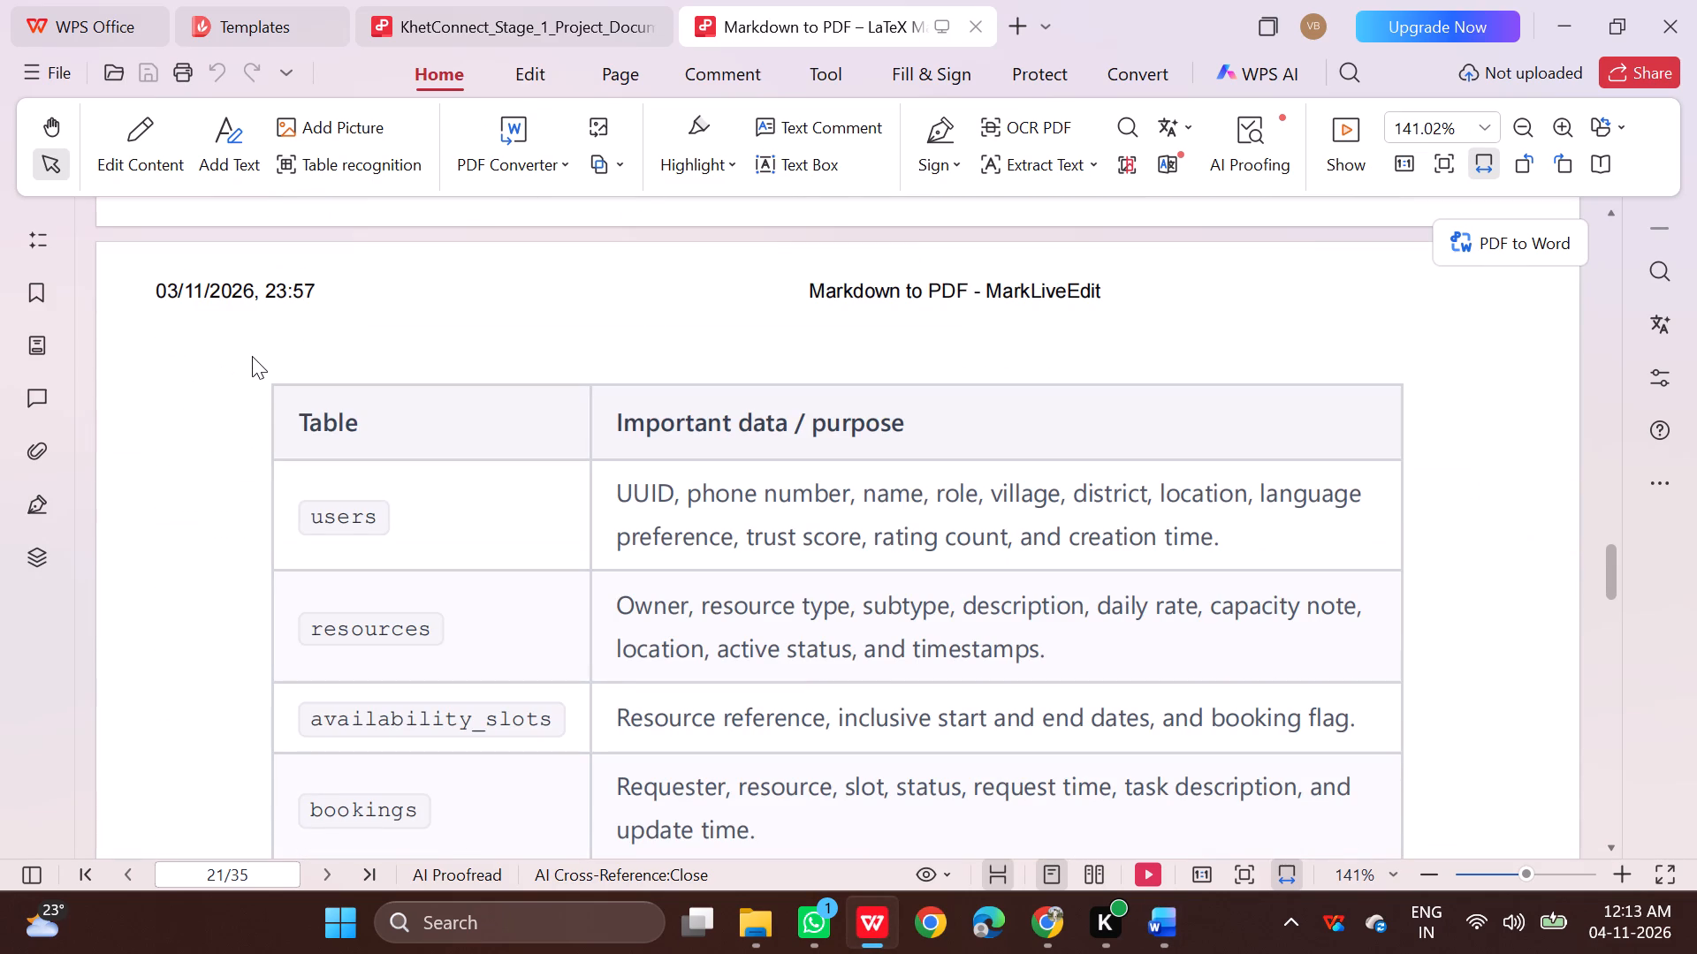
{"action": "left_click_drag", "start_coordinate": [252, 370], "coordinate": [1335, 443]}
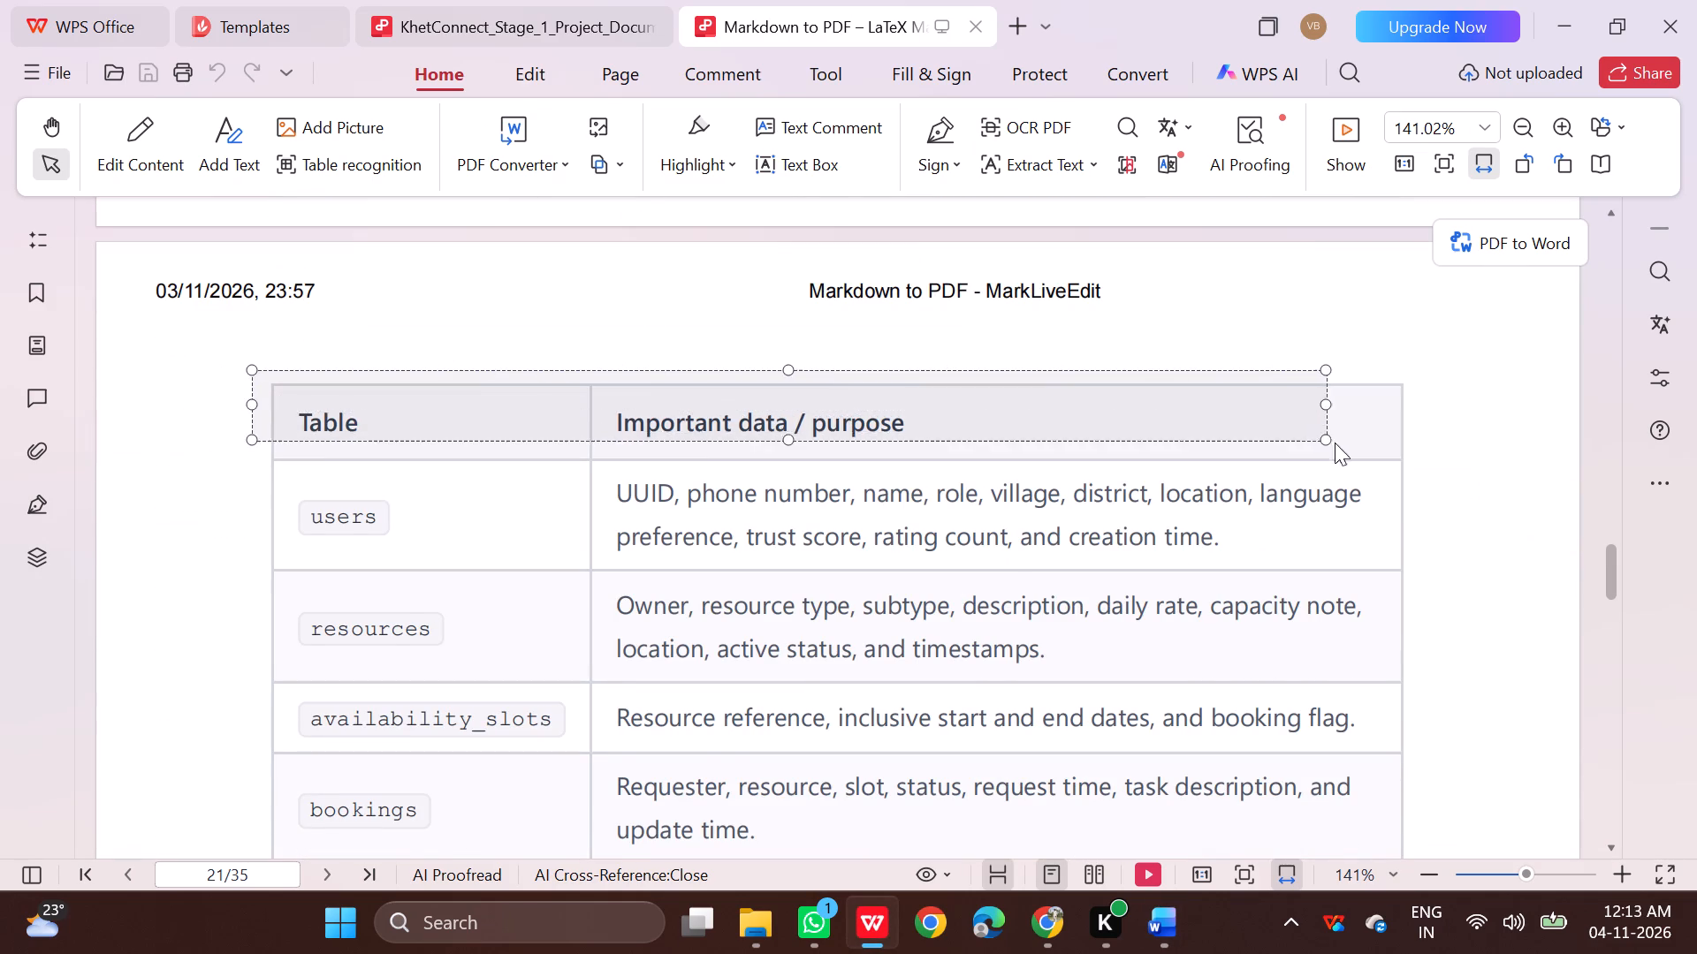
{"action": "left_click_drag", "start_coordinate": [1335, 443], "coordinate": [1422, 743]}
{"action": "scroll", "coordinate": [1348, 445], "scroll_direction": "down", "scroll_amount": 1}
{"action": "scroll", "coordinate": [1425, 732], "scroll_direction": "down", "scroll_amount": 2}
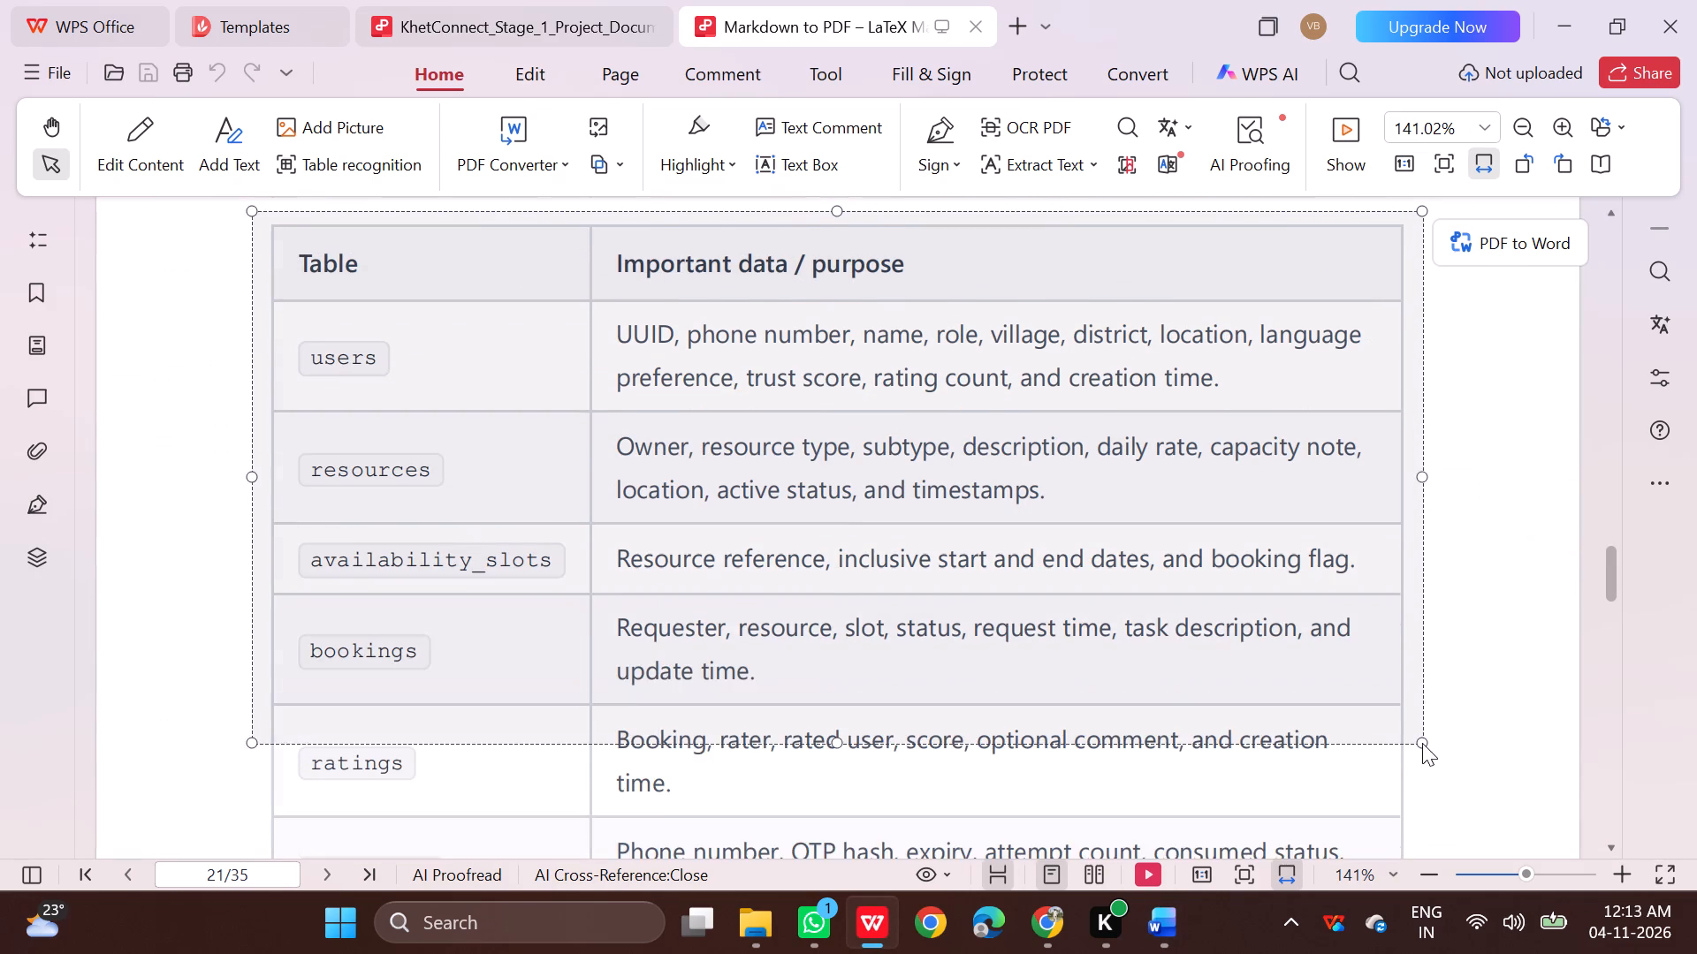
{"action": "left_click_drag", "start_coordinate": [1422, 743], "coordinate": [1412, 715]}
{"action": "scroll", "coordinate": [1421, 746], "scroll_direction": "down", "scroll_amount": 2}
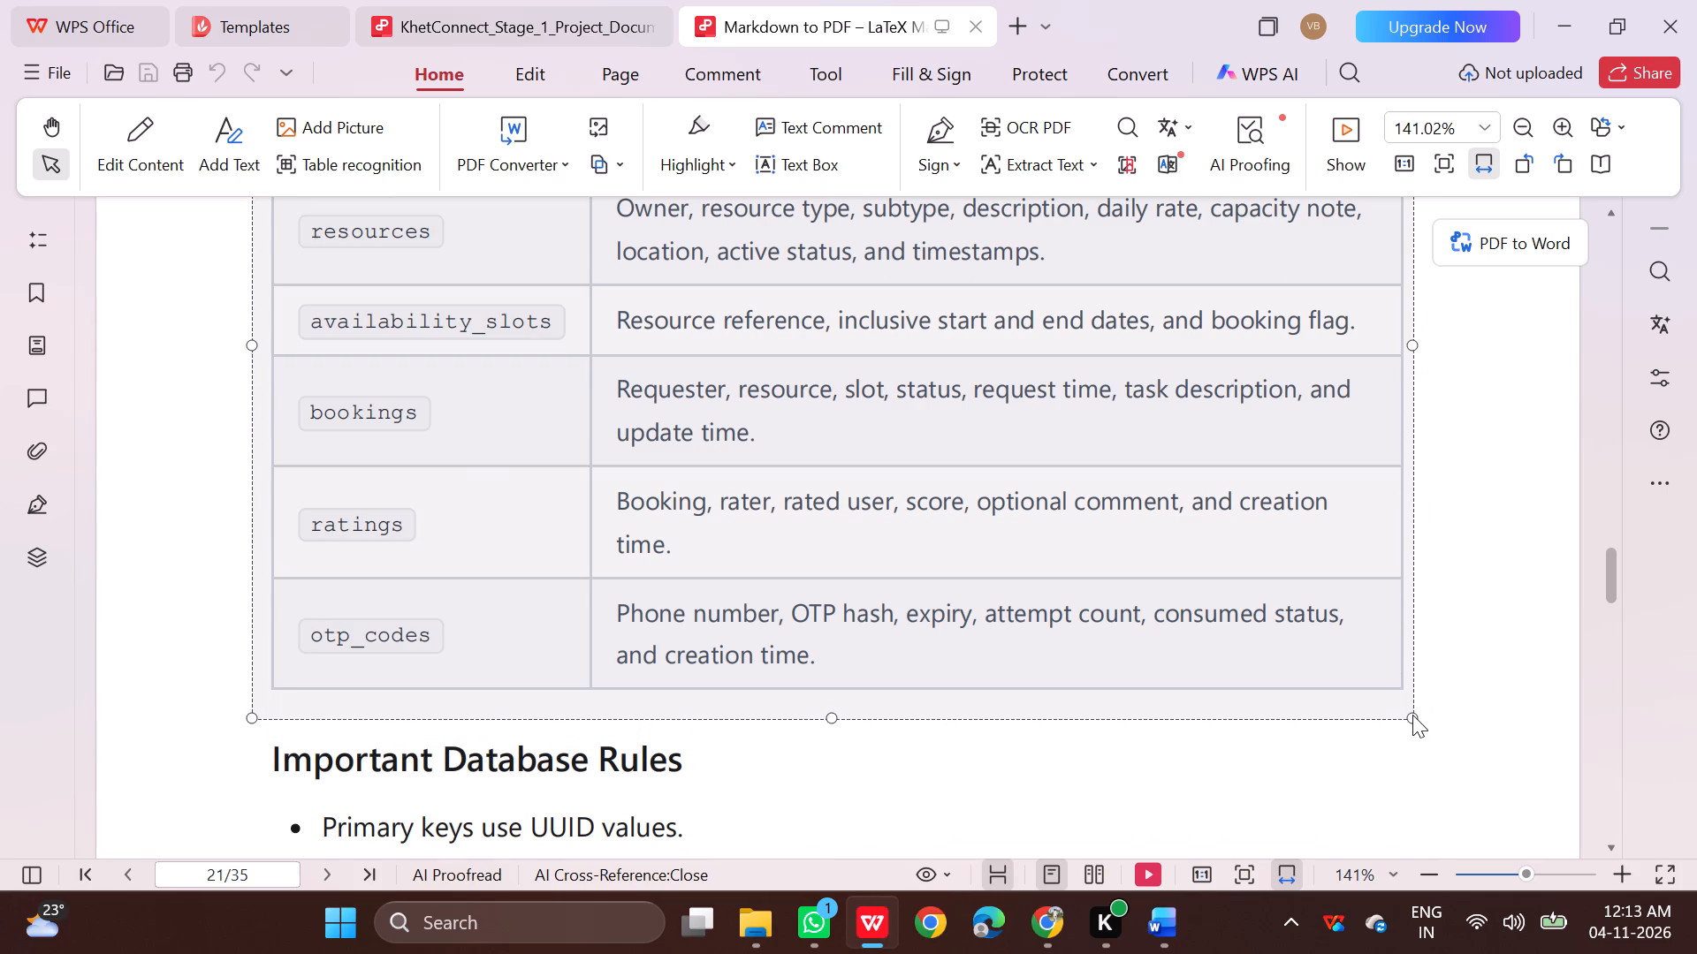
{"action": "left_click_drag", "start_coordinate": [1412, 715], "coordinate": [1412, 698]}
{"action": "right_click", "coordinate": [1255, 492]}
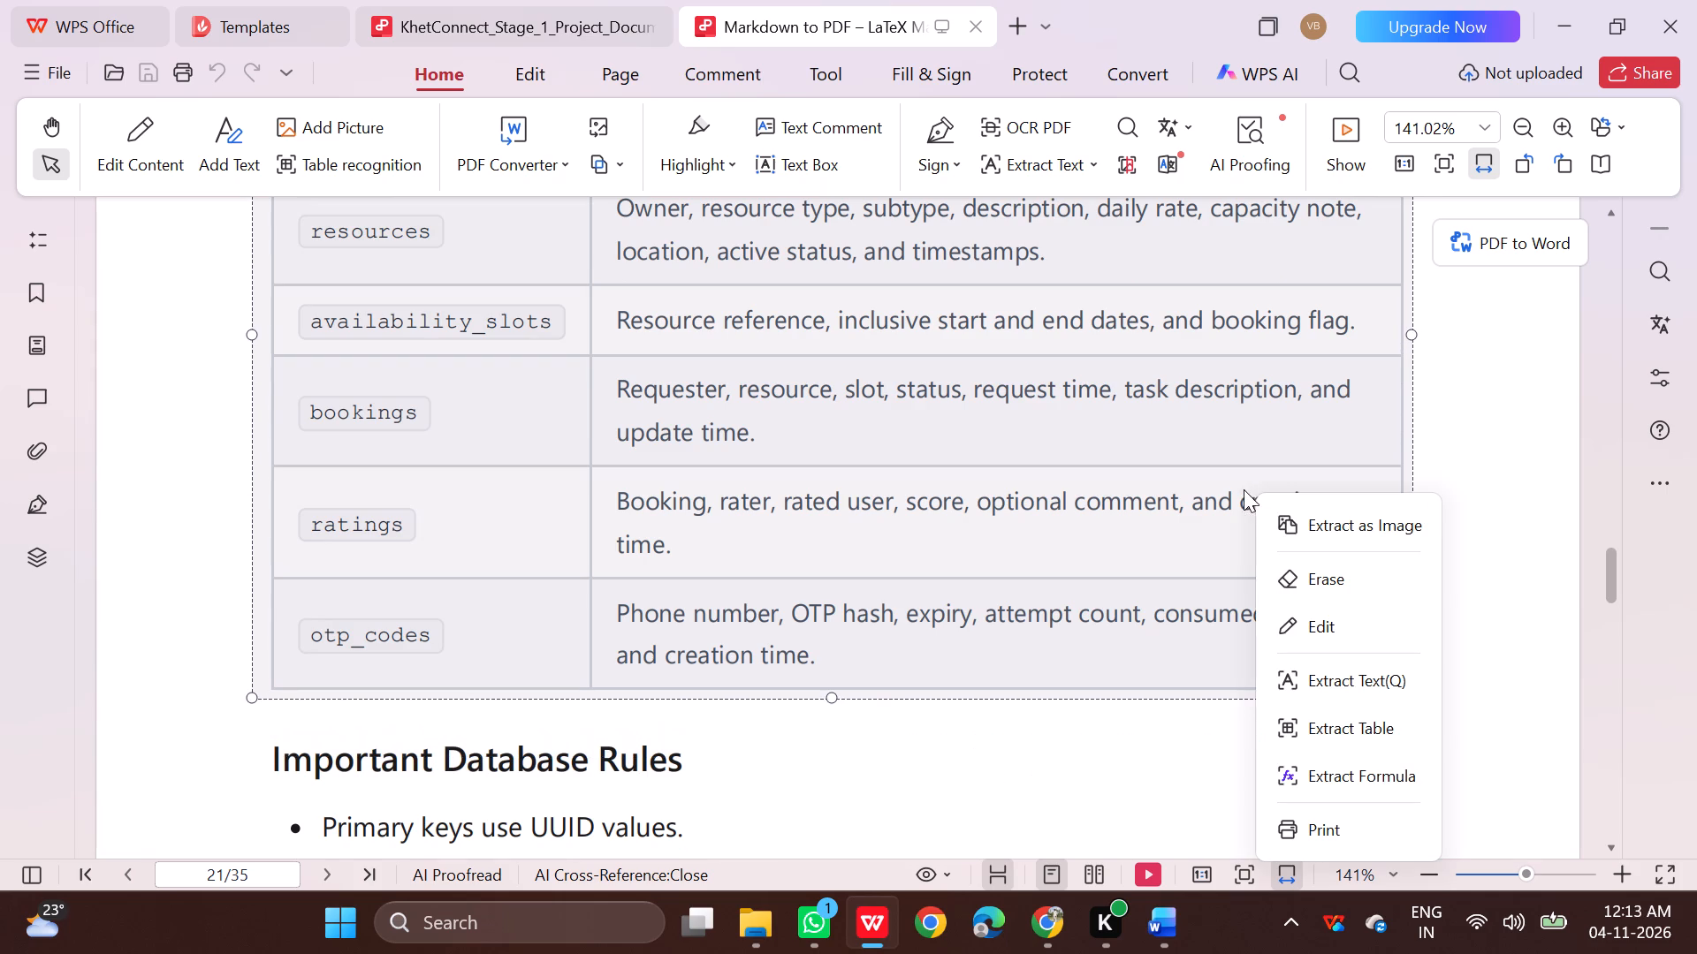
{"action": "left_click", "coordinate": [1292, 513]}
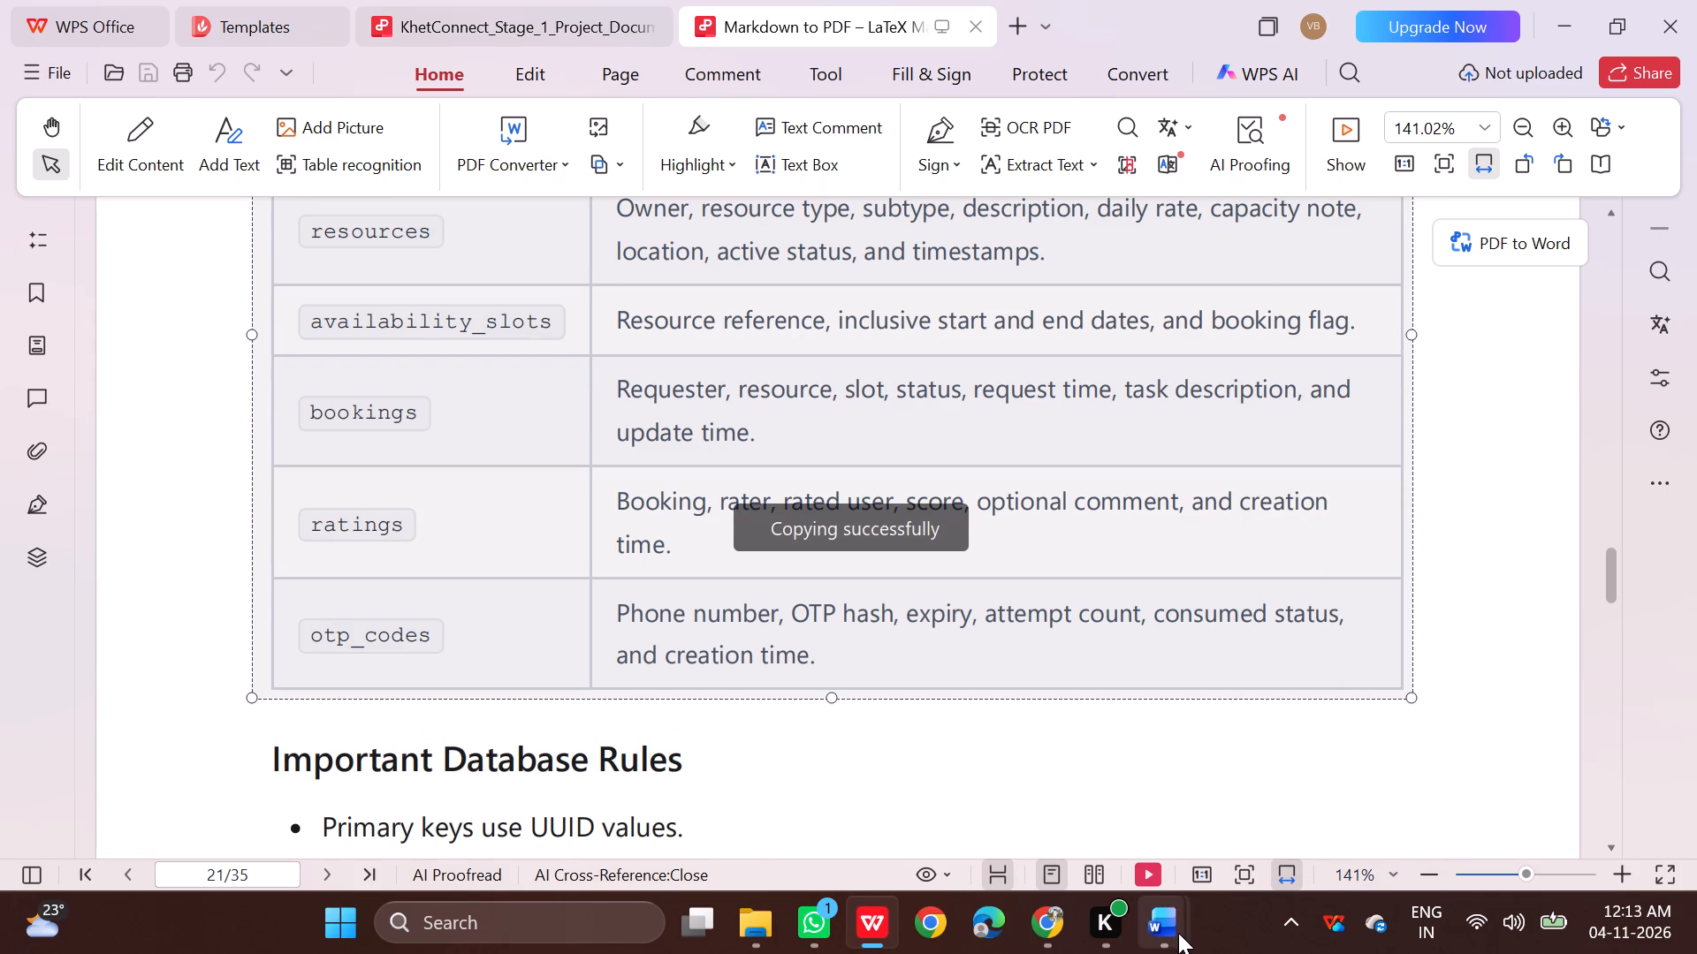
Paste the database table image into the Word report below the sentence "The current database design contains six main tables:".
{"action": "left_click", "coordinate": [913, 831]}
{"action": "scroll", "coordinate": [510, 754], "scroll_direction": "up", "scroll_amount": 2}
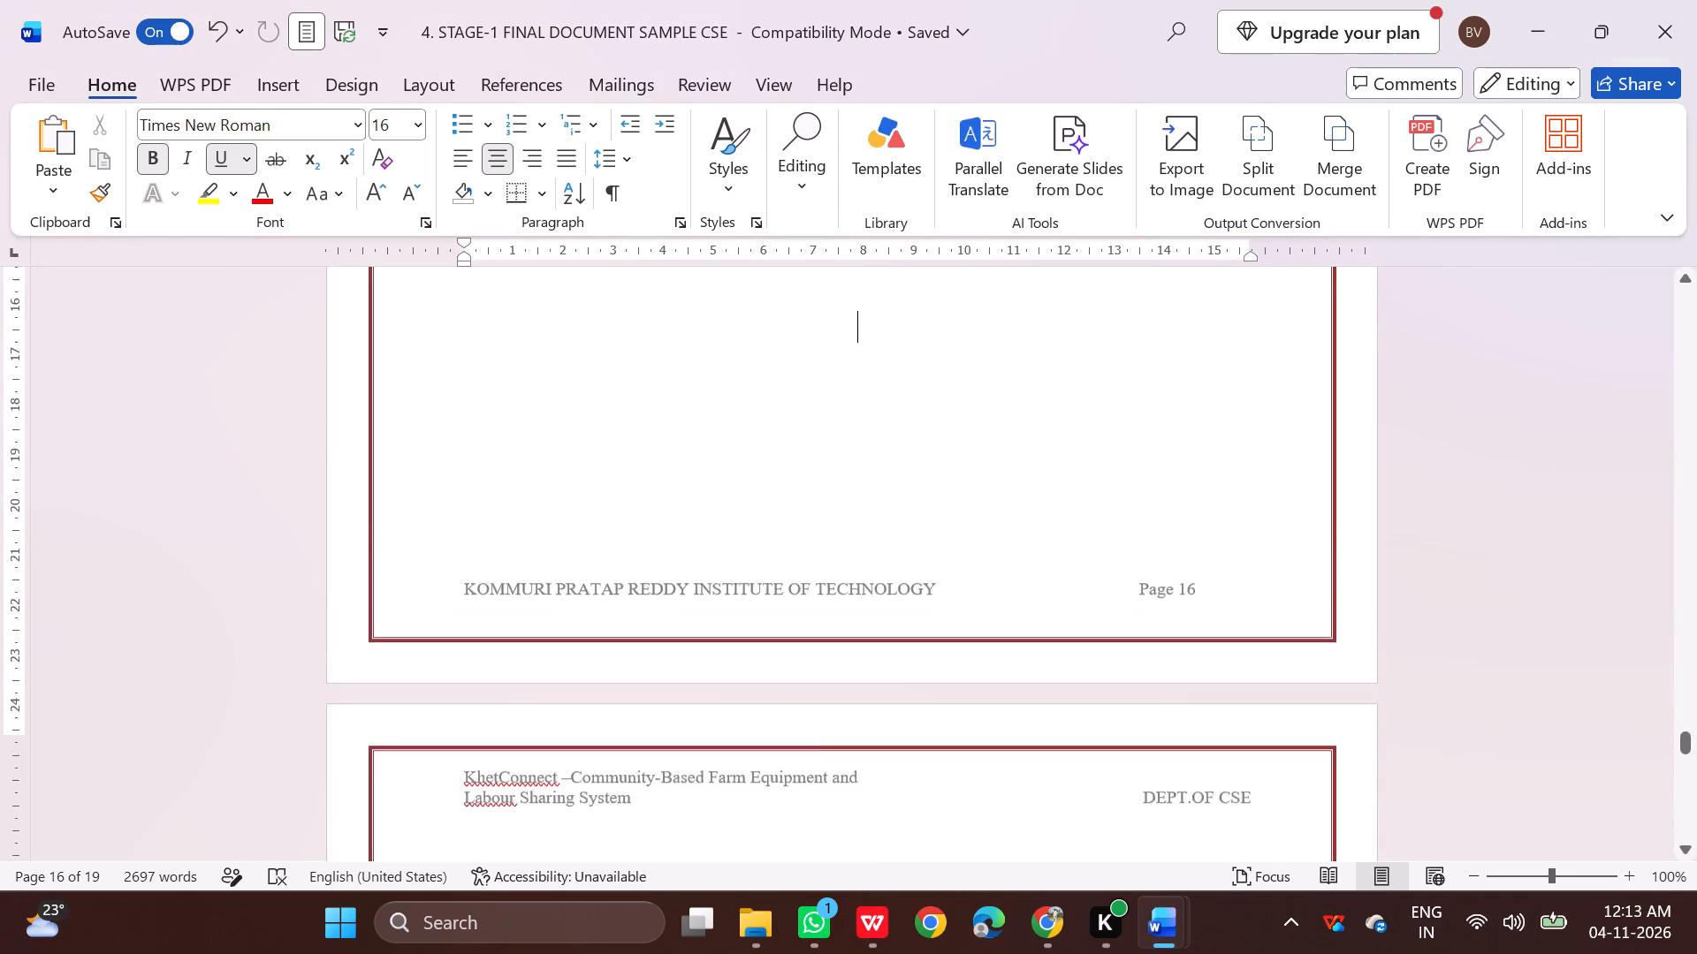
{"action": "scroll", "coordinate": [509, 706], "scroll_direction": "up", "scroll_amount": 4}
{"action": "left_click", "coordinate": [487, 594]}
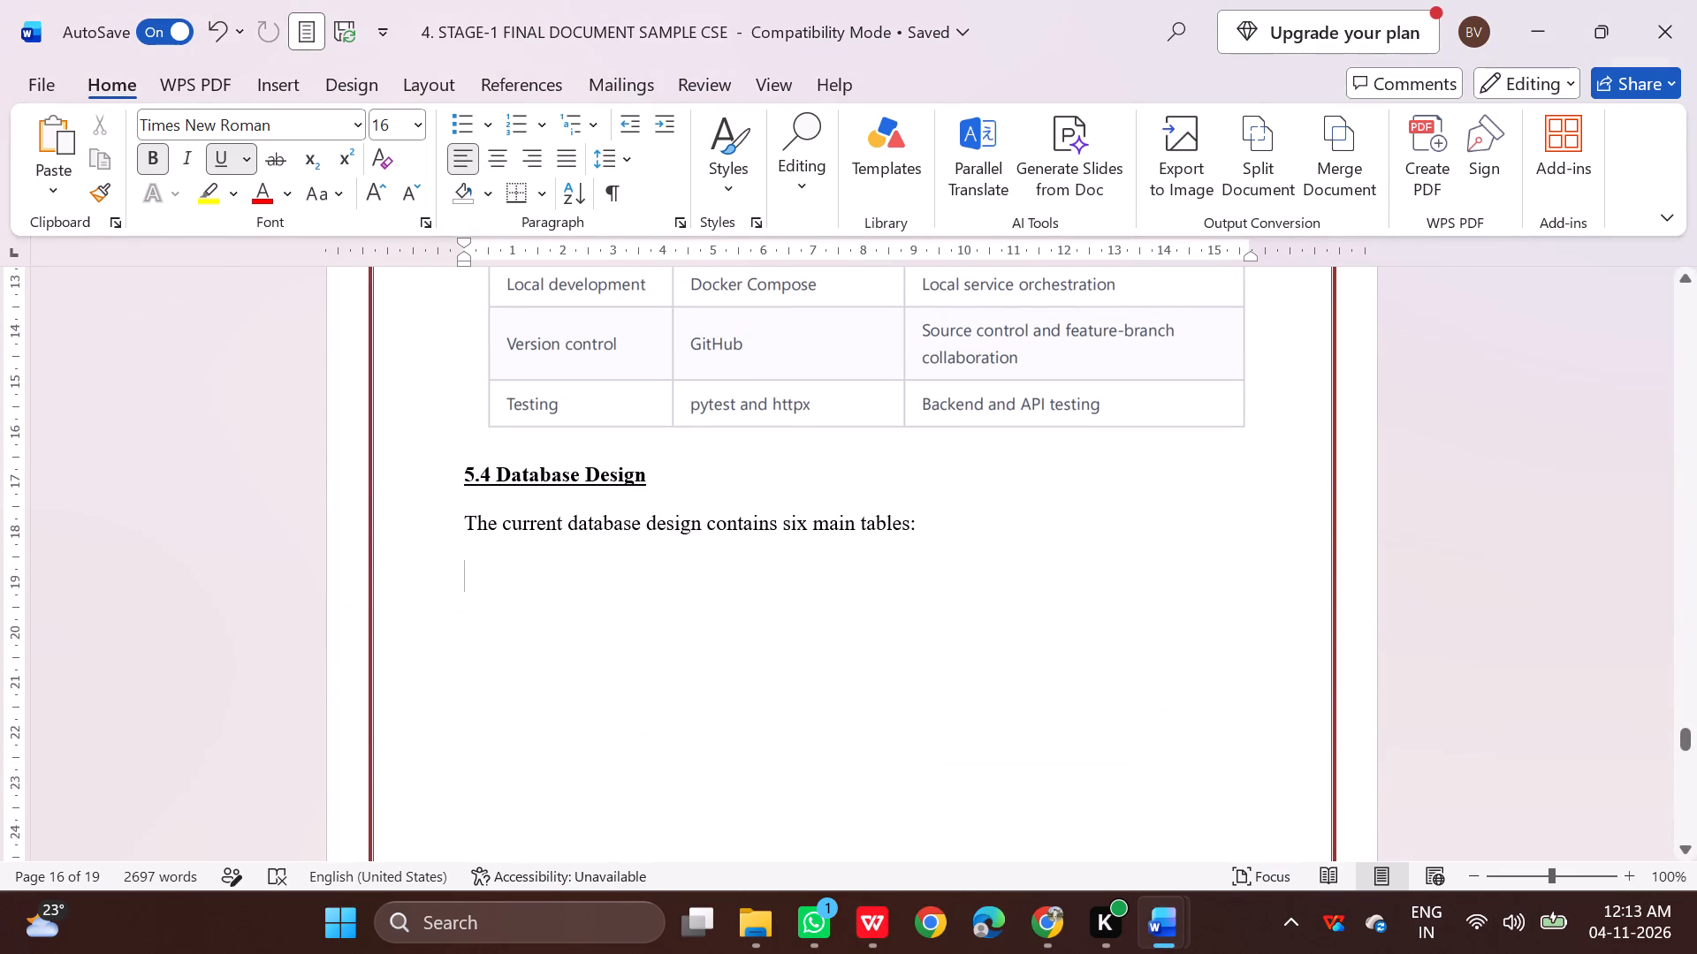
{"action": "key", "text": "ctrl+v"}
Copy the heading "Important Database Rules" from the Chrome Markdown preview into the Word report below the database table image.
{"action": "scroll", "coordinate": [634, 659], "scroll_direction": "down", "scroll_amount": 6}
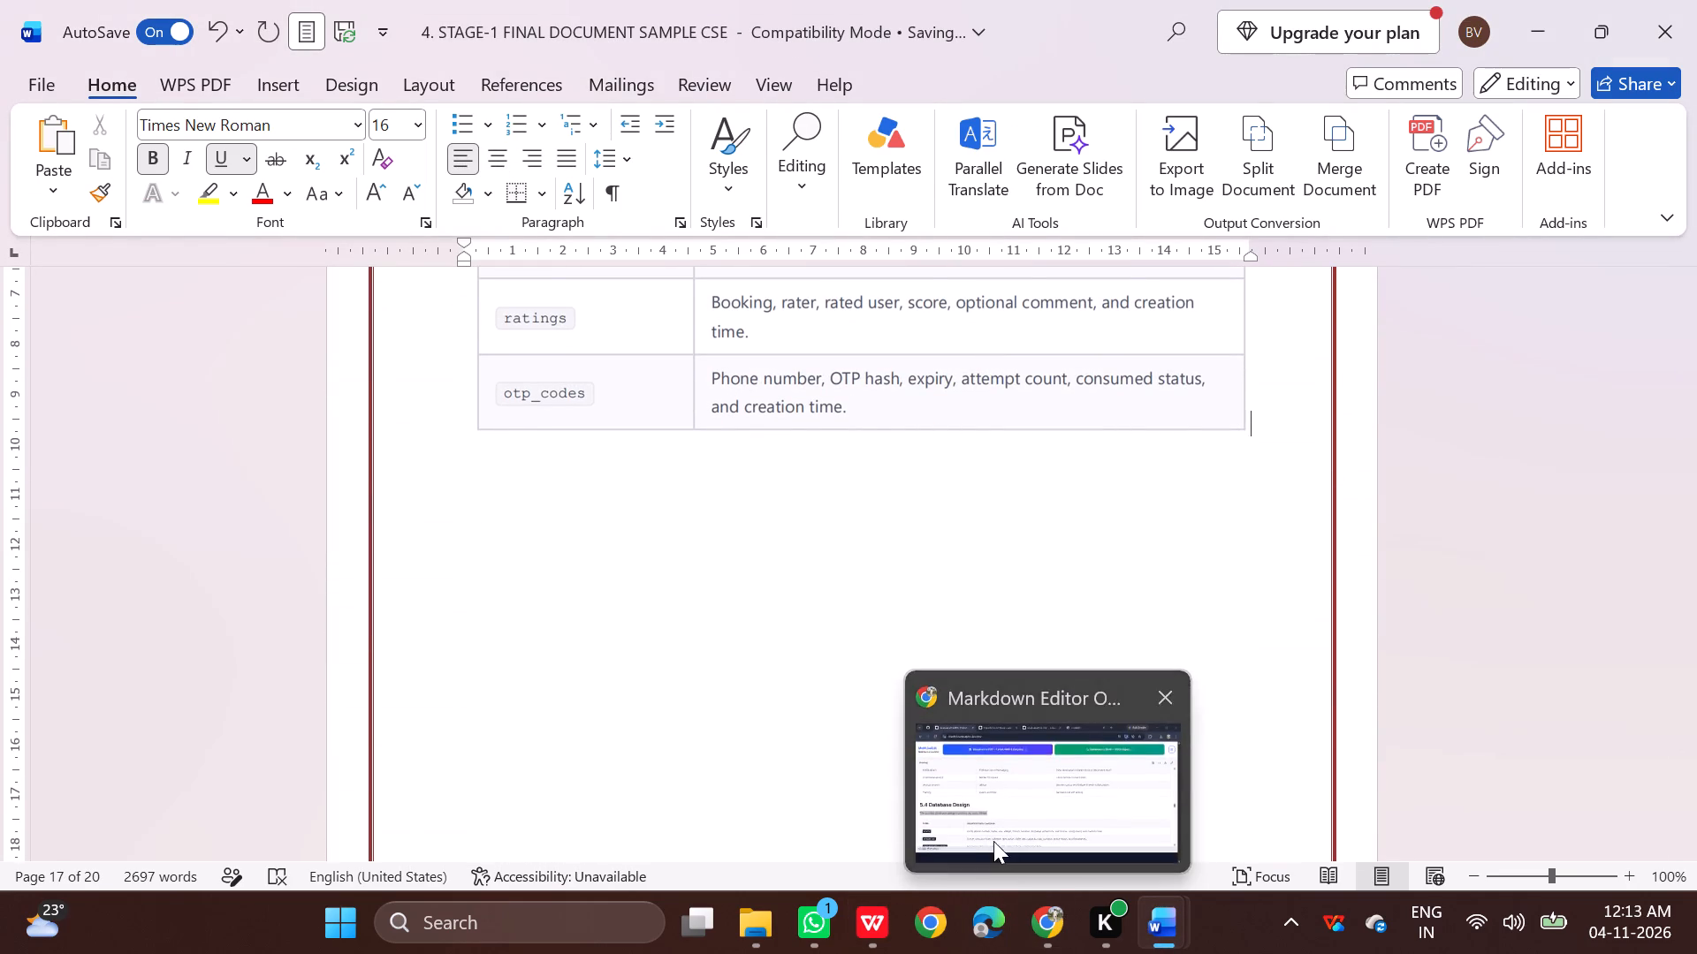
{"action": "left_click", "coordinate": [993, 841]}
{"action": "scroll", "coordinate": [546, 587], "scroll_direction": "down", "scroll_amount": 5}
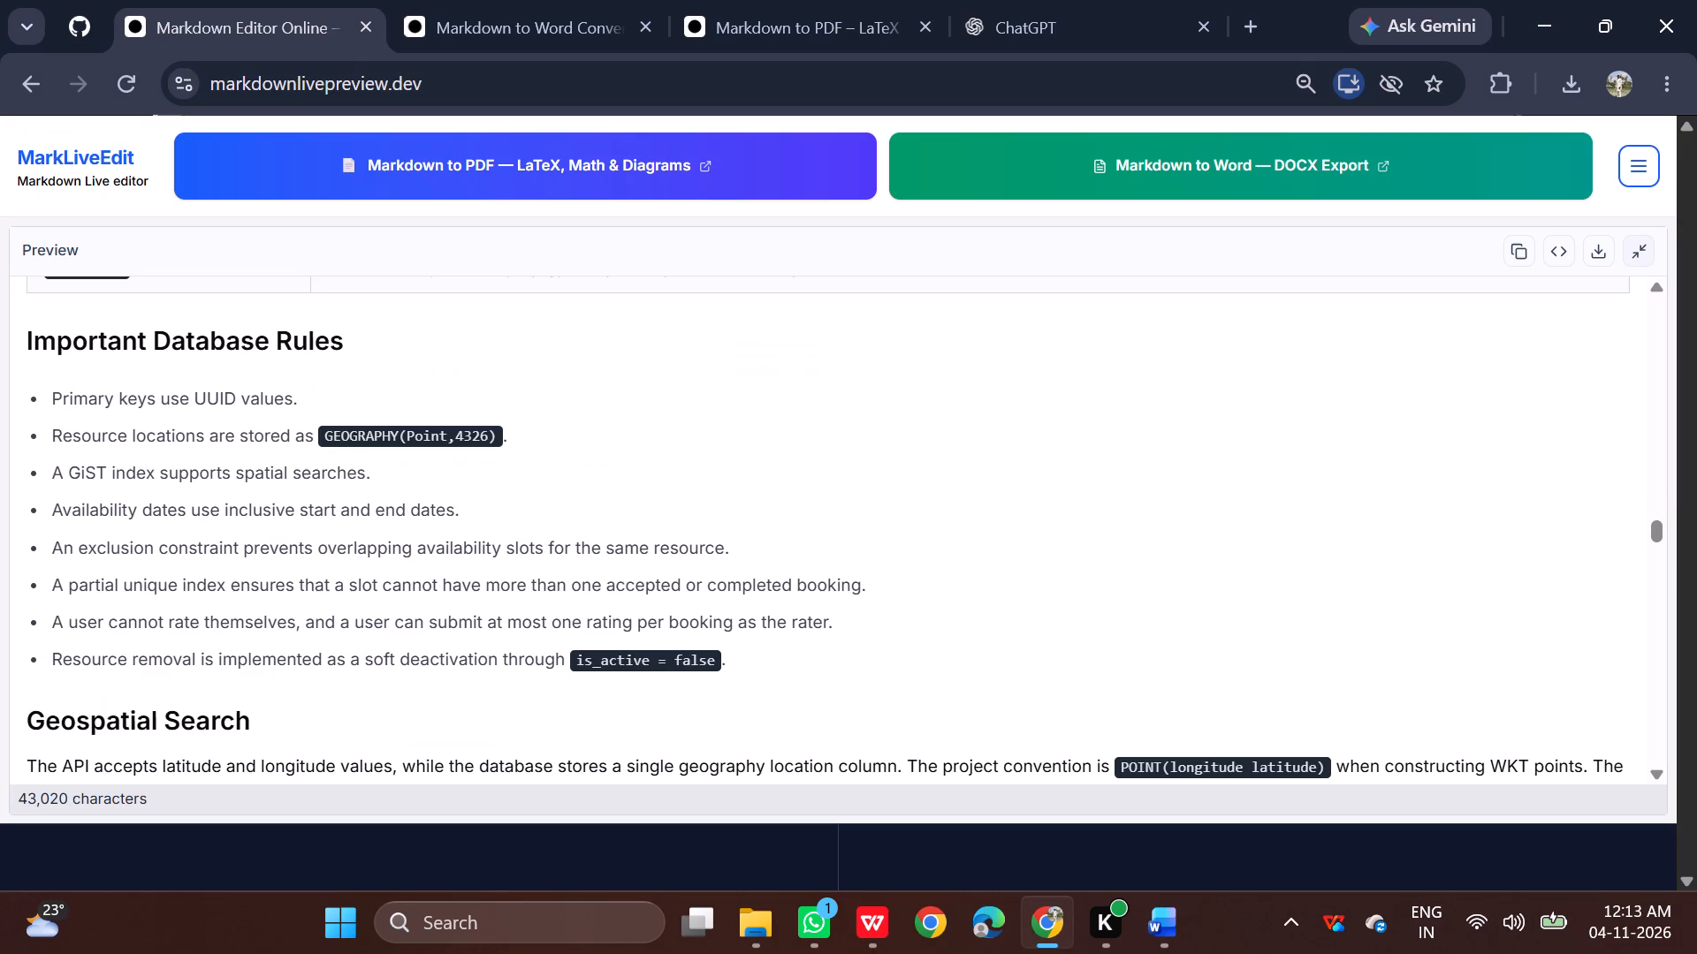
{"action": "scroll", "coordinate": [546, 587], "scroll_direction": "up", "scroll_amount": 1}
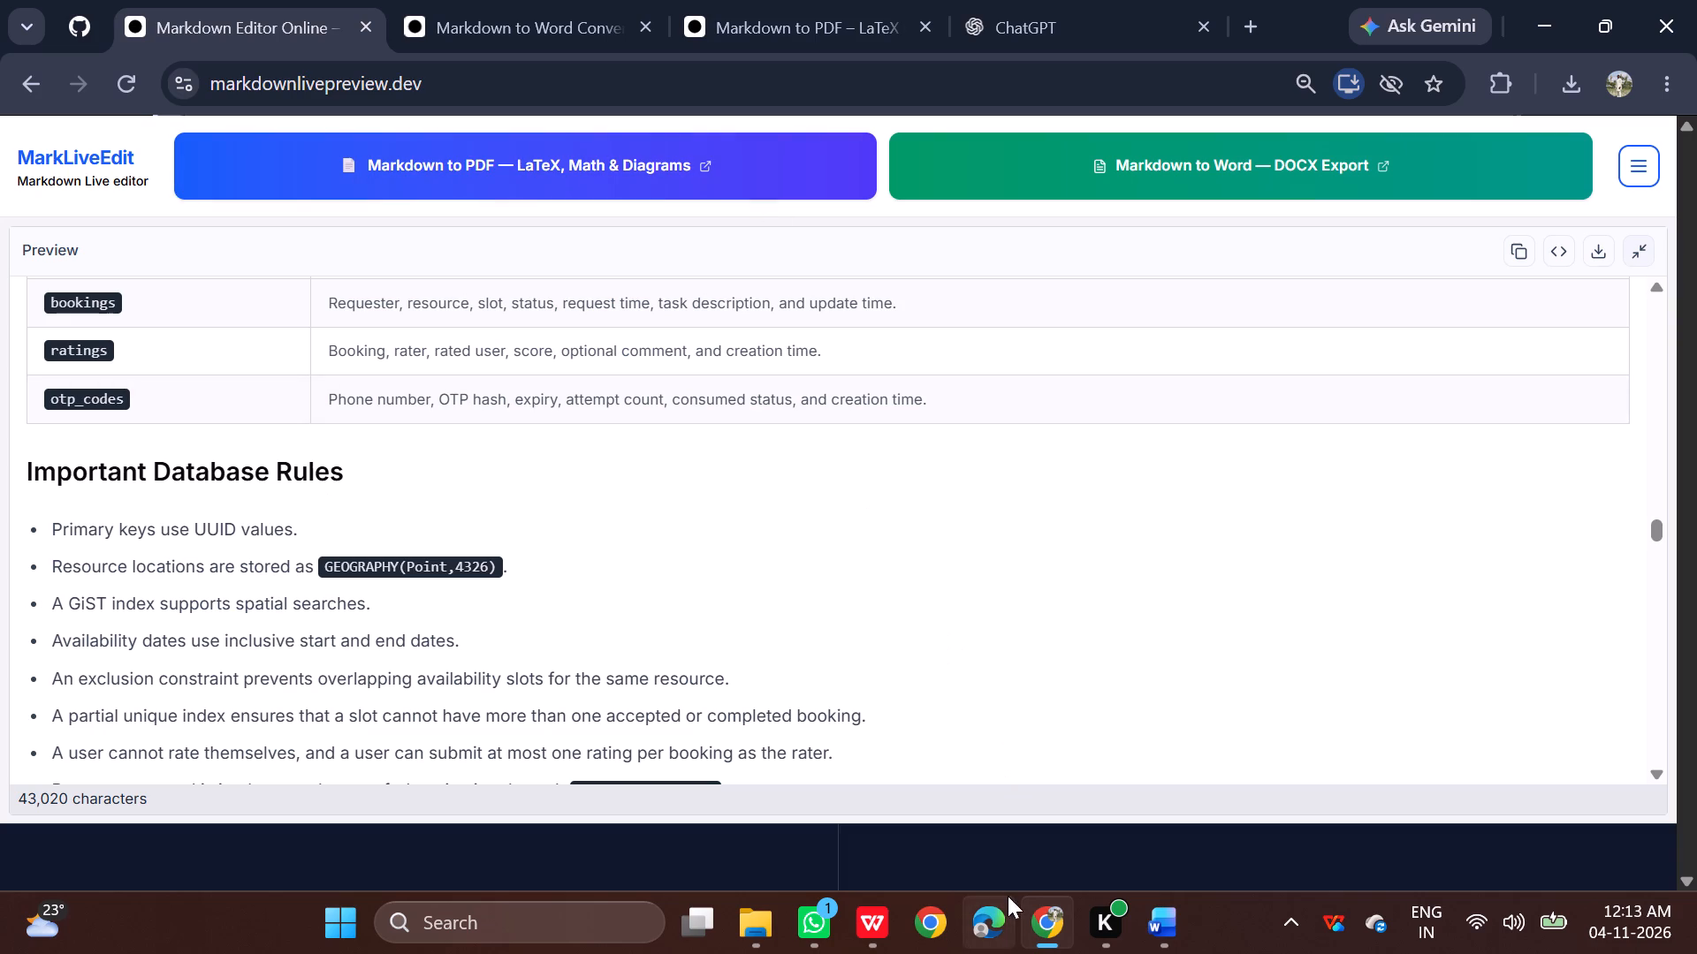
{"action": "left_click_drag", "start_coordinate": [347, 473], "coordinate": [64, 471]}
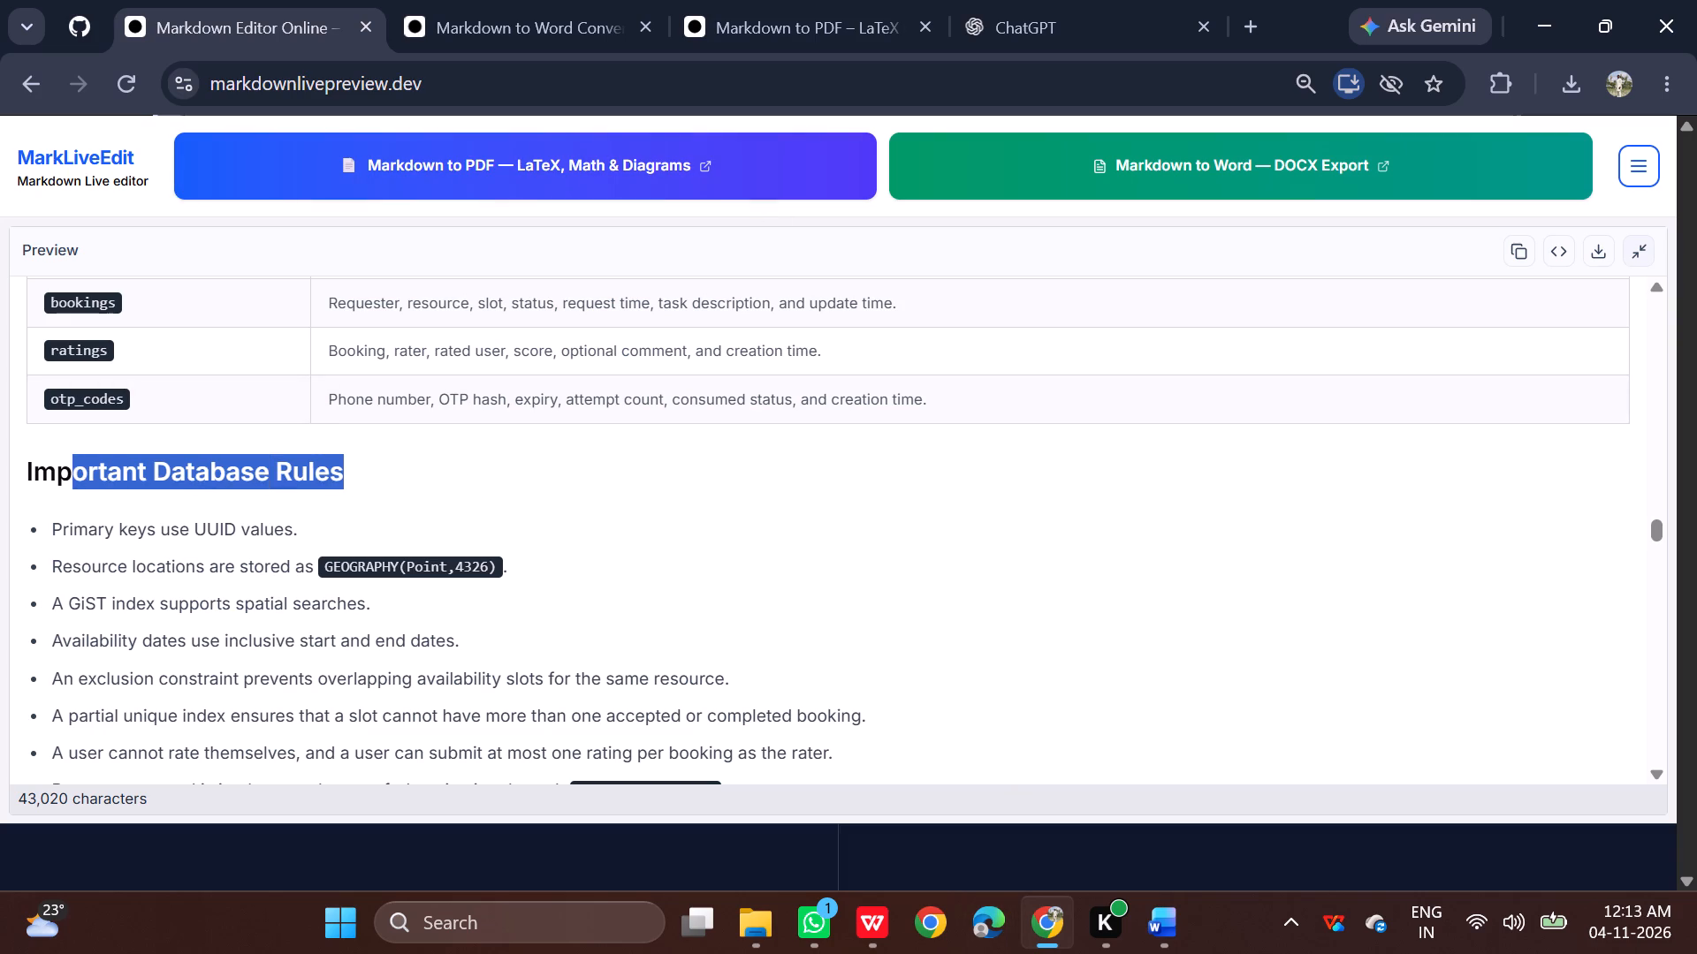
{"action": "left_click_drag", "start_coordinate": [64, 471], "coordinate": [29, 476]}
{"action": "key", "text": "ctrl+c"}
{"action": "left_click", "coordinate": [927, 812]}
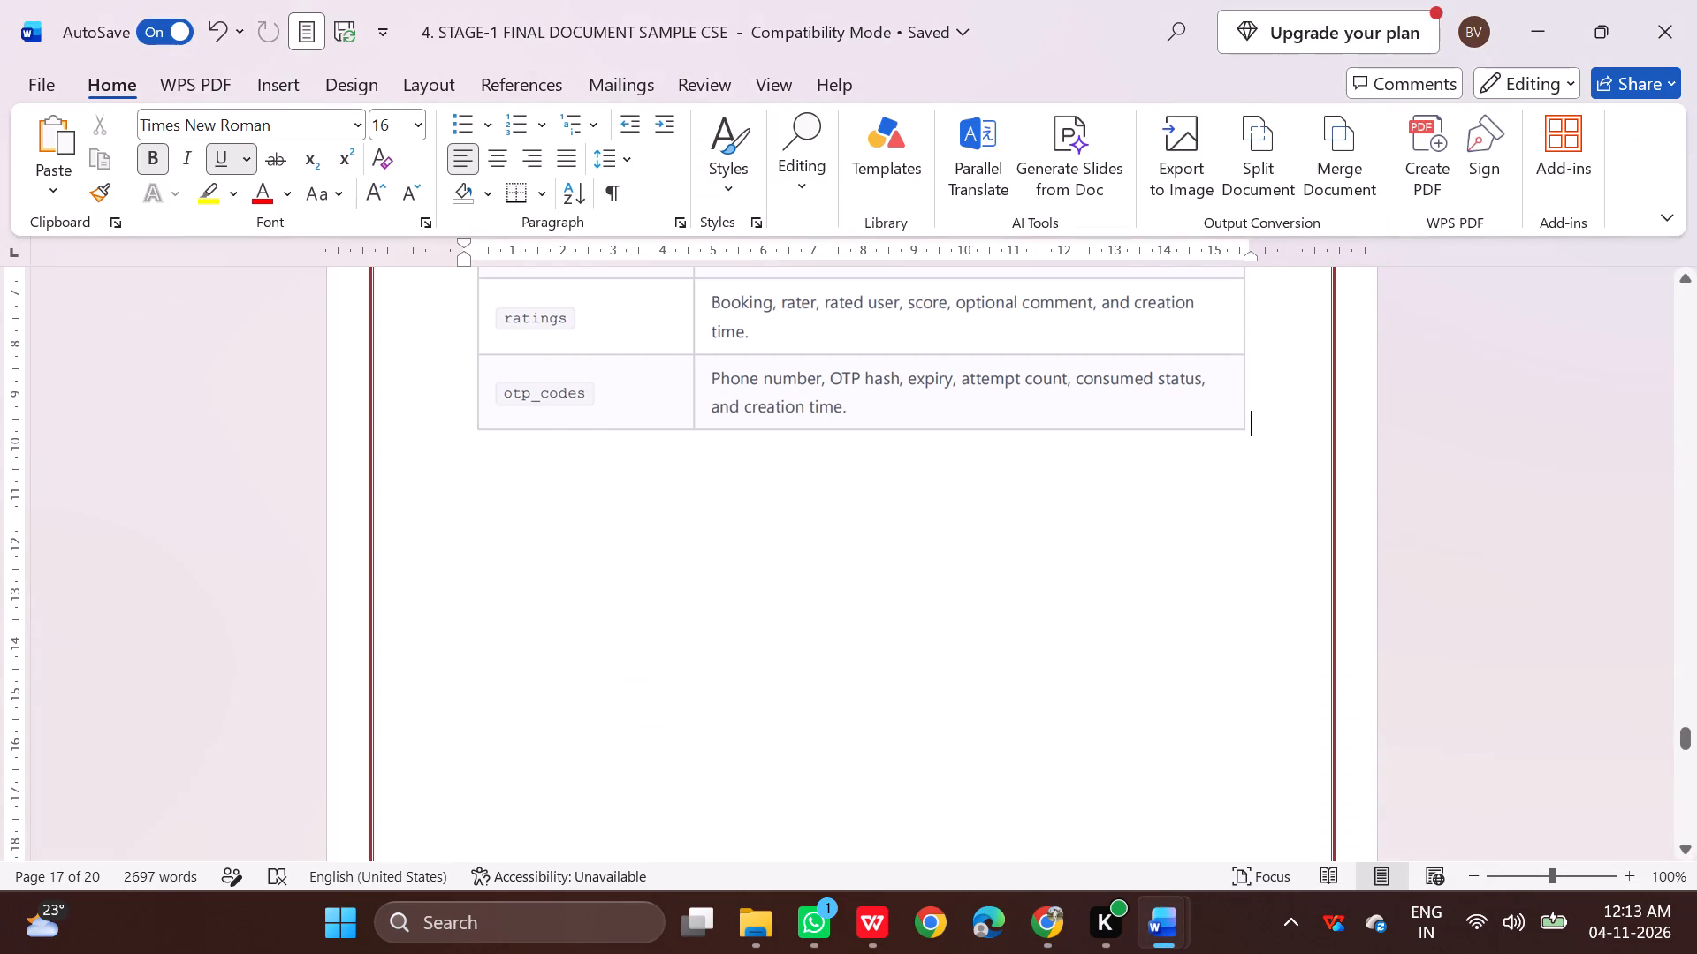
{"action": "left_click", "coordinate": [432, 490]}
{"action": "left_click", "coordinate": [441, 489]}
{"action": "left_click", "coordinate": [425, 475]}
{"action": "left_click", "coordinate": [443, 485]}
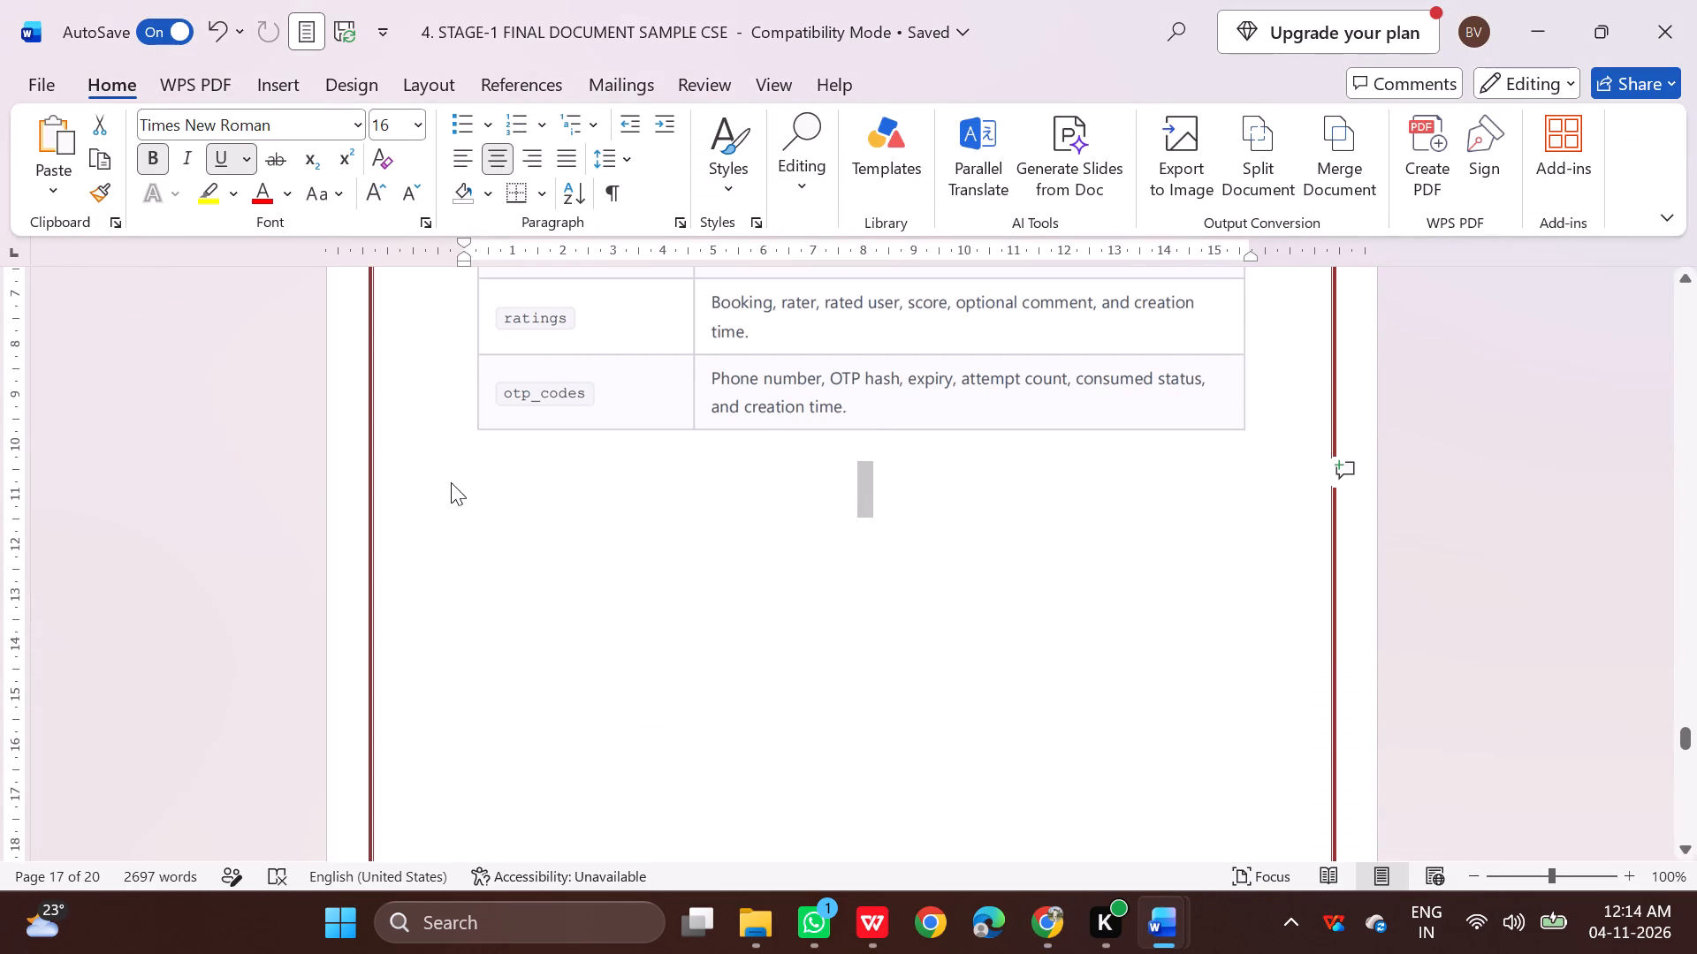
{"action": "left_click", "coordinate": [483, 468]}
{"action": "left_click", "coordinate": [463, 475]}
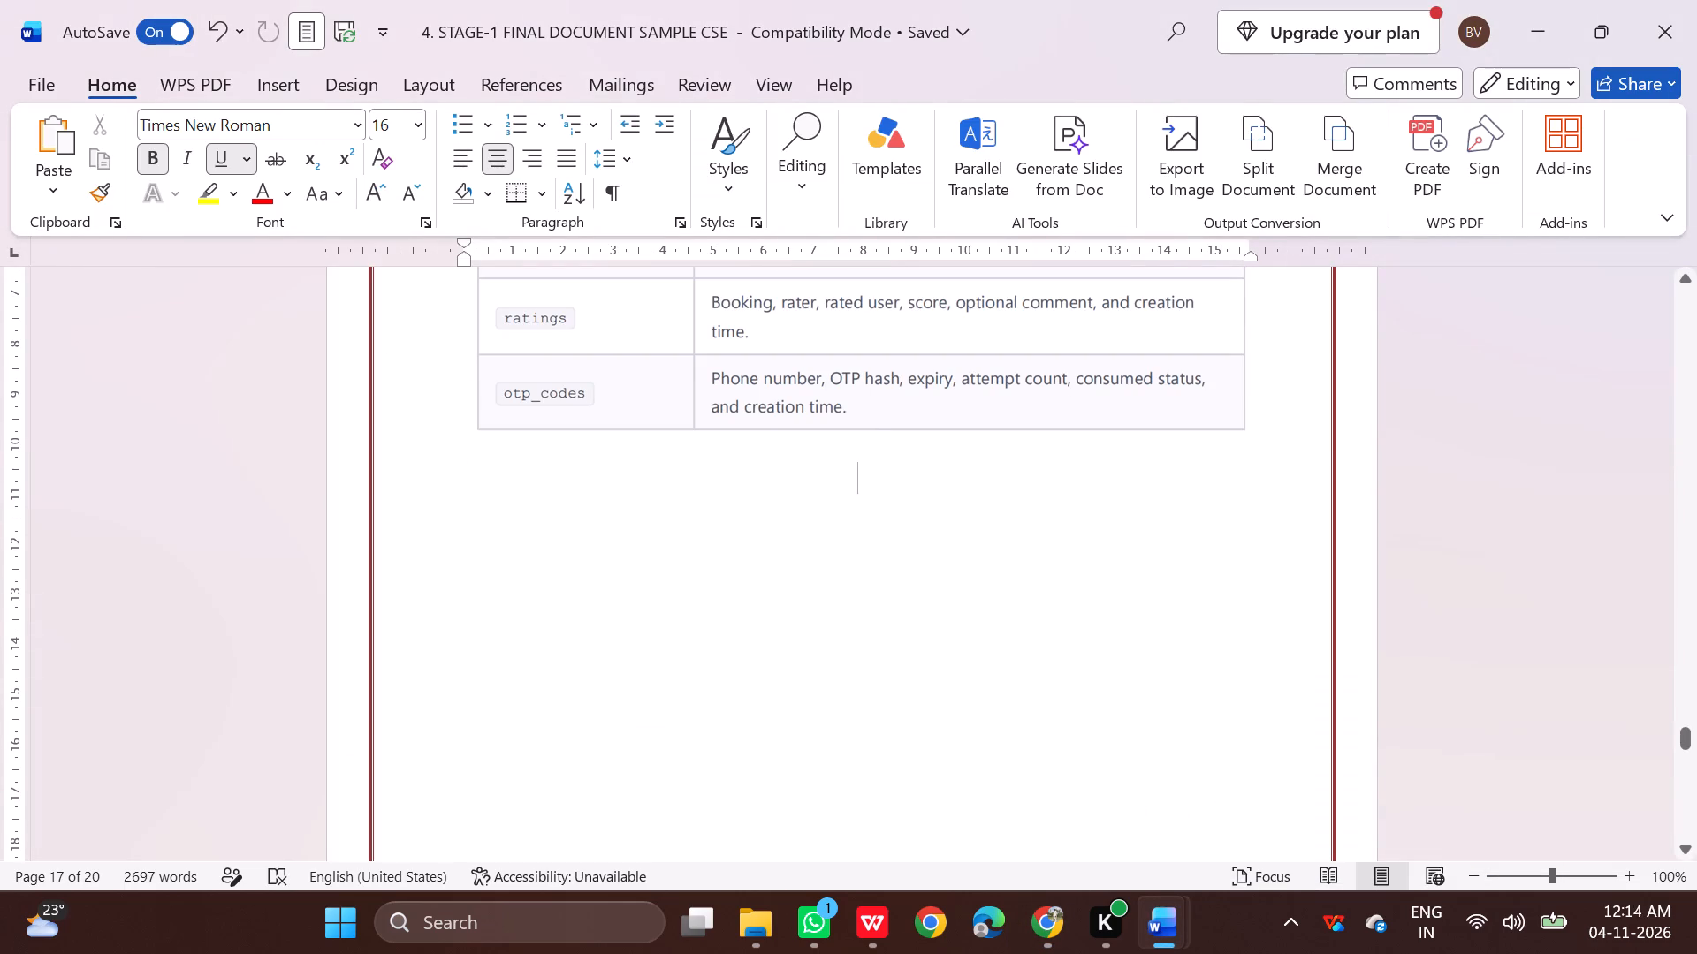
{"action": "key", "text": "BackSpace"}
{"action": "key", "text": "ctrl+v"}
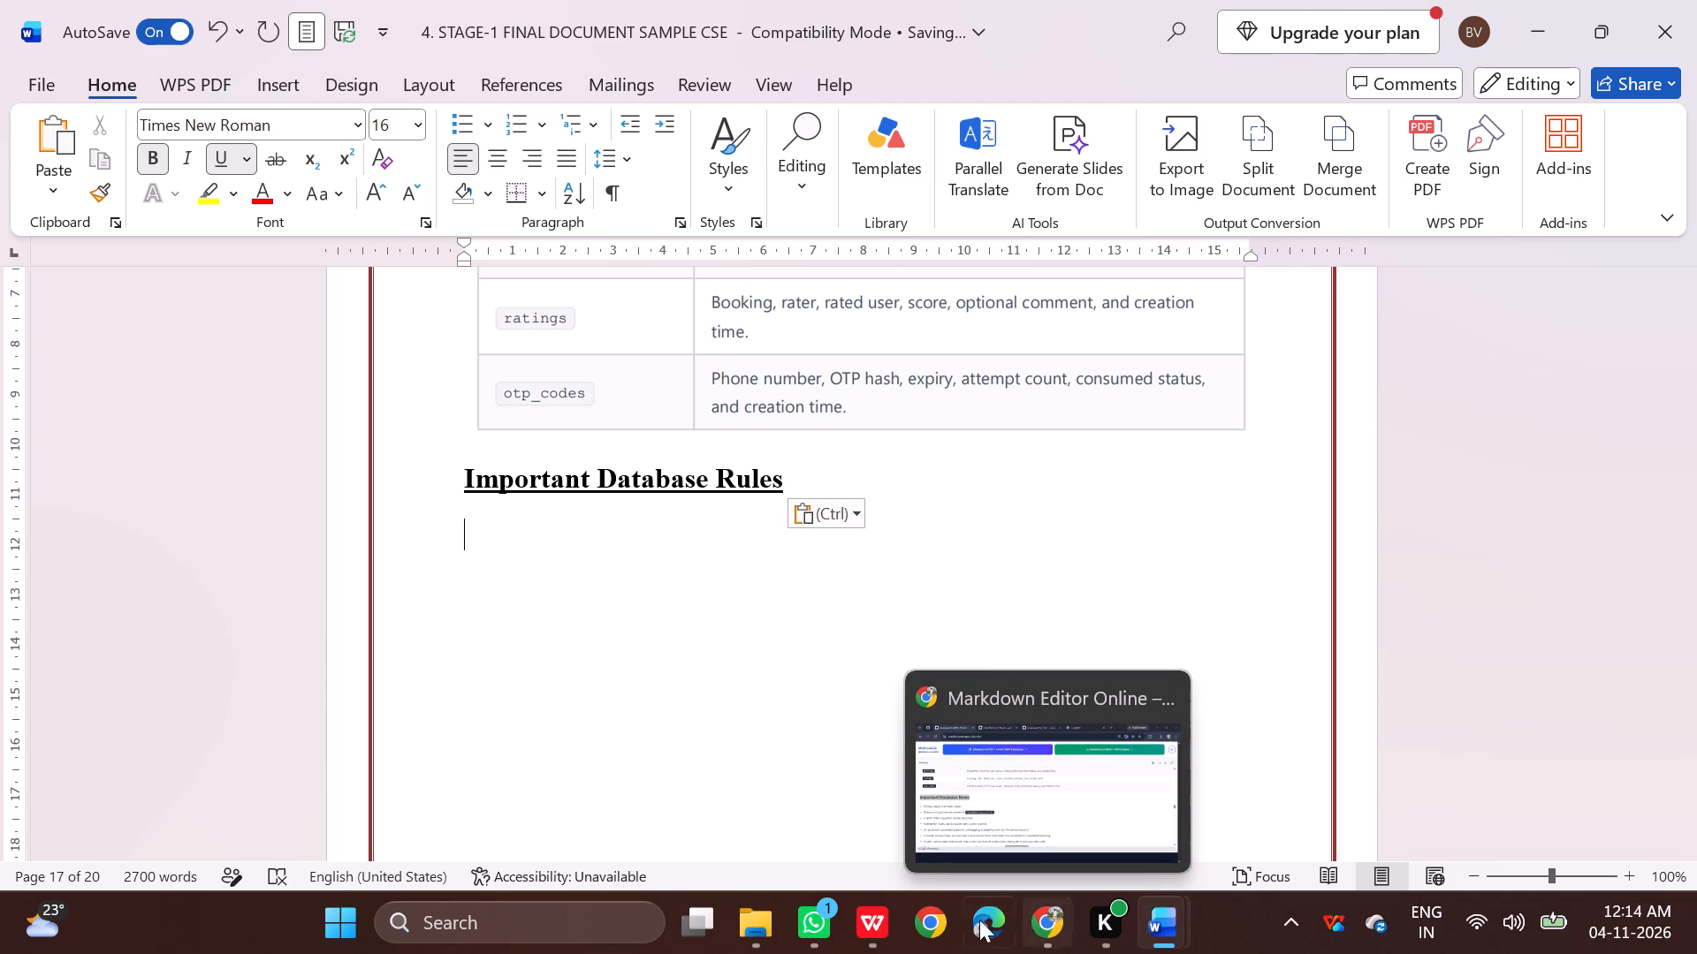
Examine the Important Database Rules section in the WPS Office PDF and review the Markdown to Word and Markdown to PDF pages in Chrome.
{"action": "left_click", "coordinate": [858, 821]}
{"action": "scroll", "coordinate": [803, 655], "scroll_direction": "down", "scroll_amount": 4}
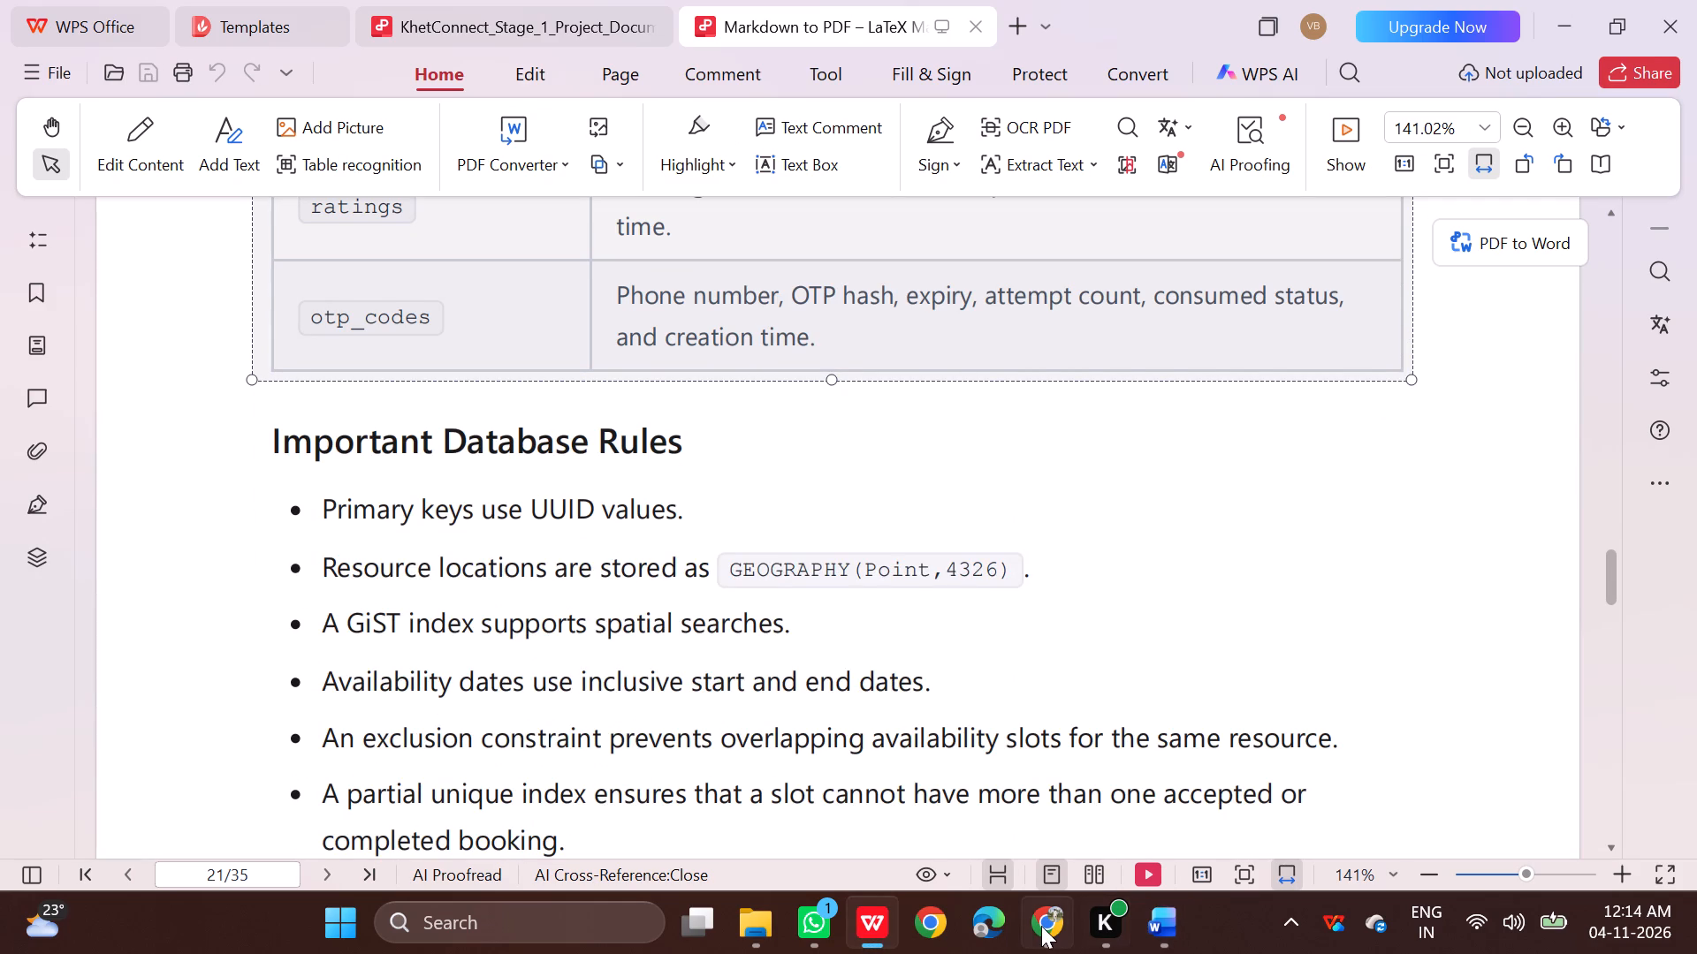
{"action": "left_click", "coordinate": [940, 817]}
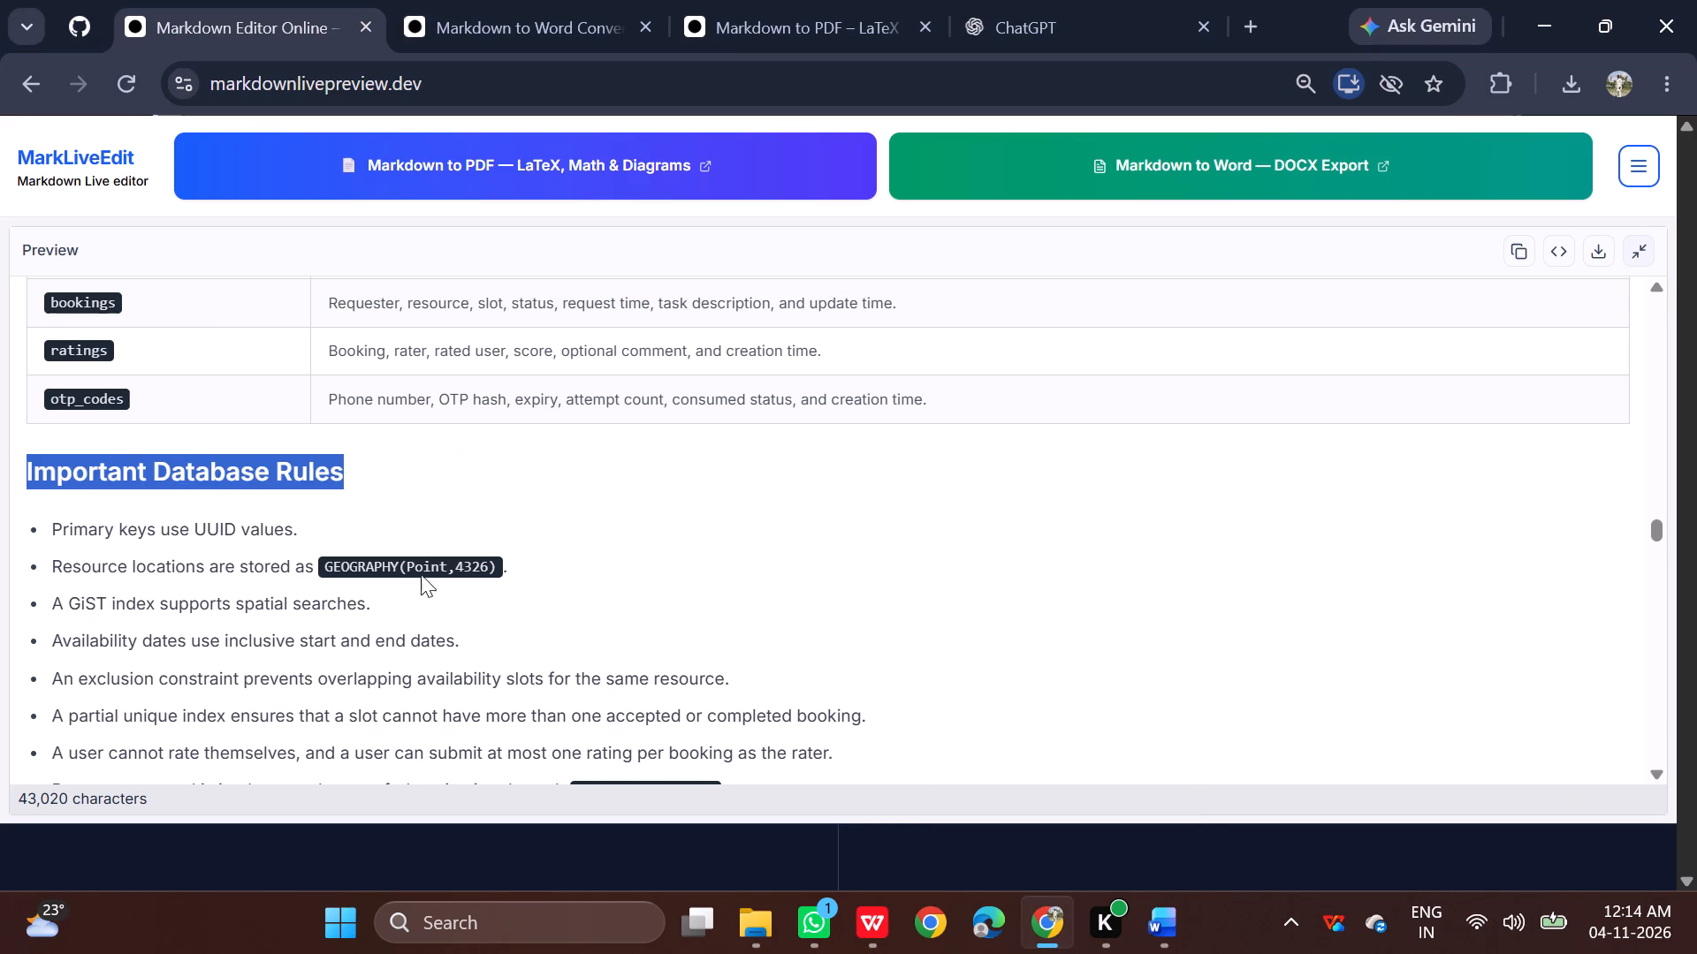
{"action": "left_click", "coordinate": [457, 0]}
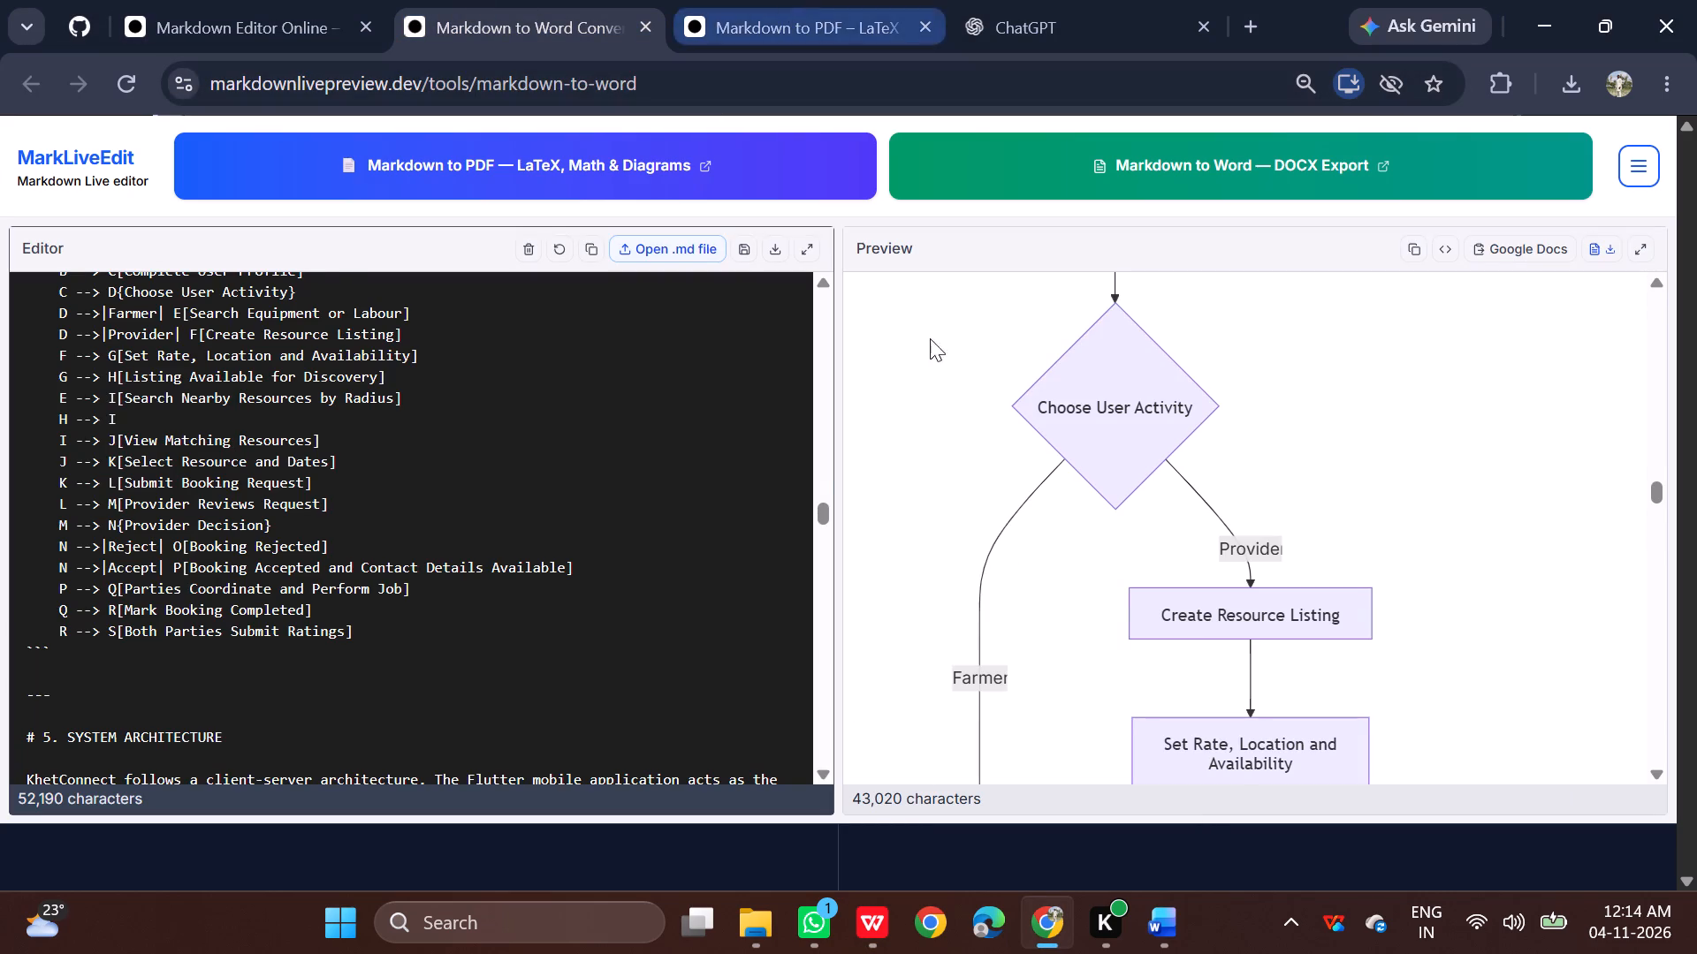
{"action": "scroll", "coordinate": [1092, 498], "scroll_direction": "down", "scroll_amount": 5}
{"action": "left_click", "coordinate": [866, 0]}
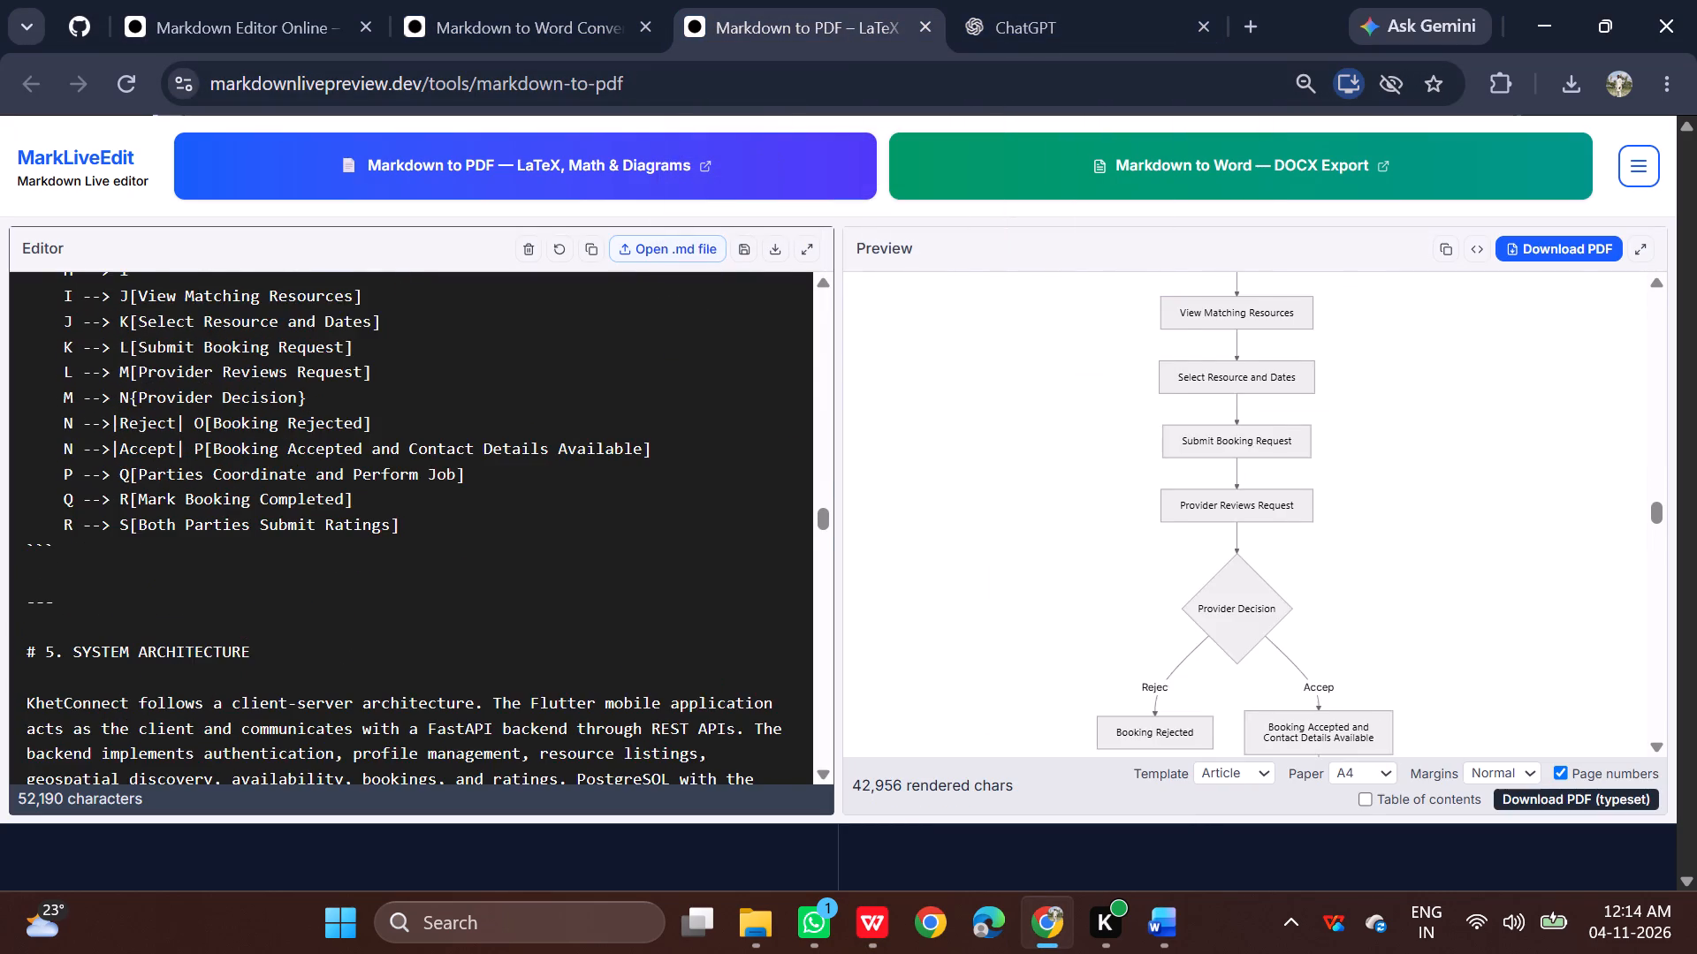
{"action": "scroll", "coordinate": [735, 536], "scroll_direction": "down", "scroll_amount": 14}
{"action": "scroll", "coordinate": [734, 538], "scroll_direction": "down", "scroll_amount": 11}
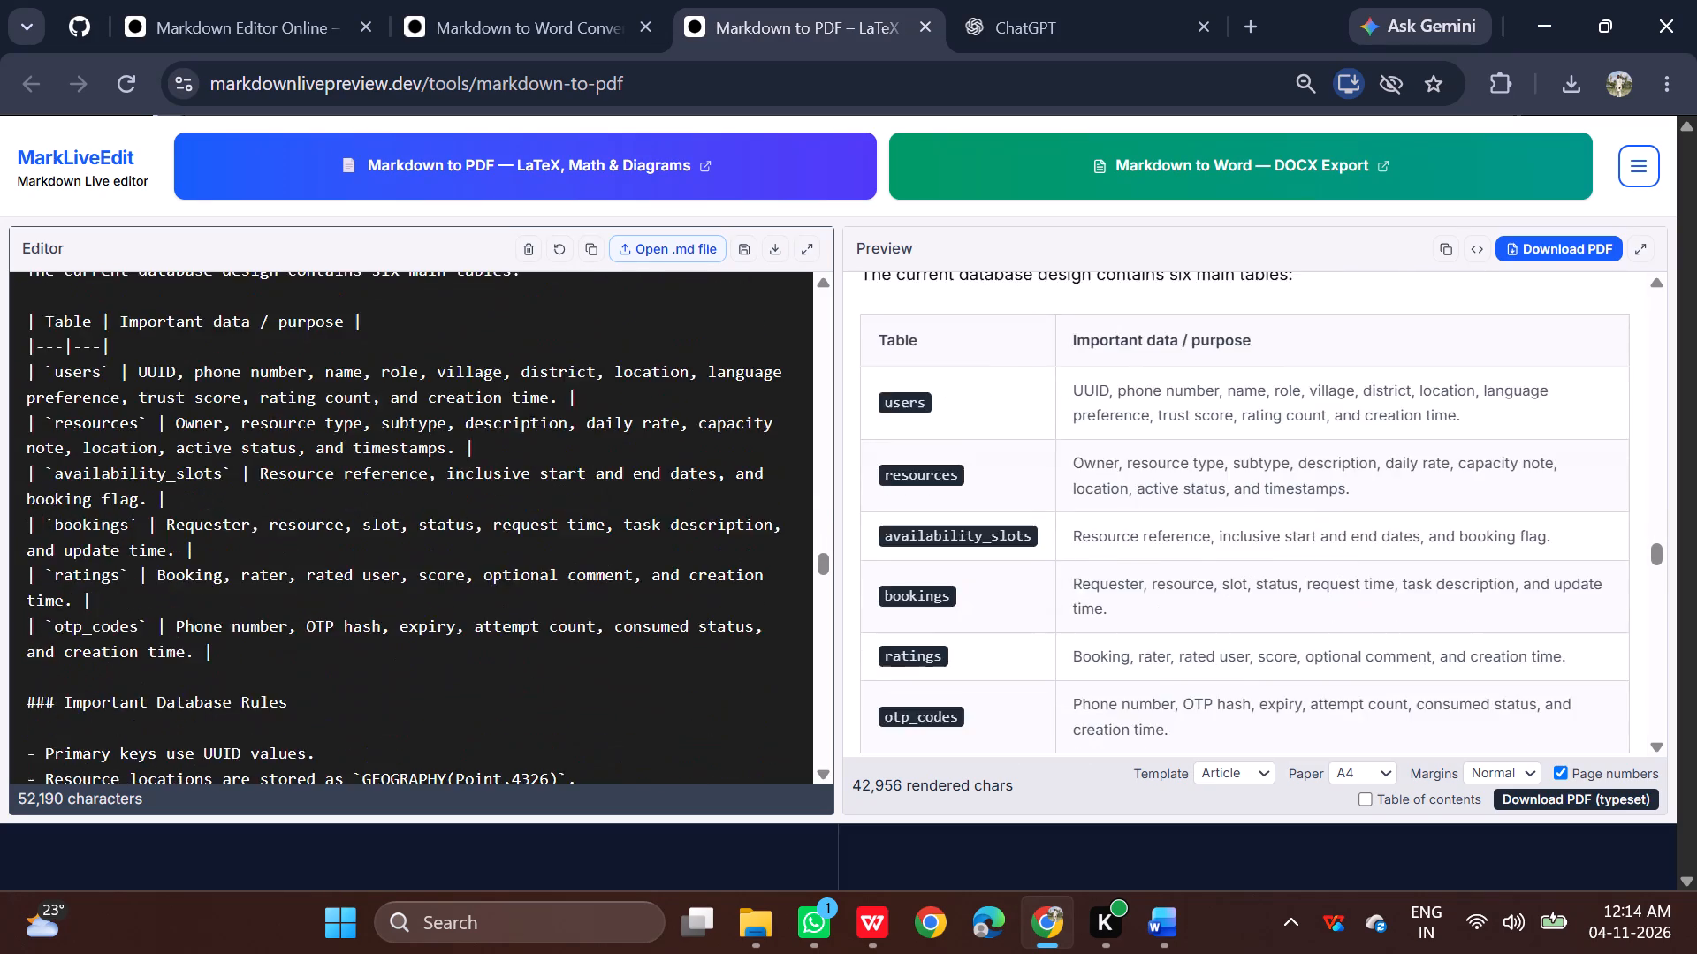
{"action": "scroll", "coordinate": [734, 538], "scroll_direction": "down", "scroll_amount": 8}
{"action": "left_click", "coordinate": [302, 10]}
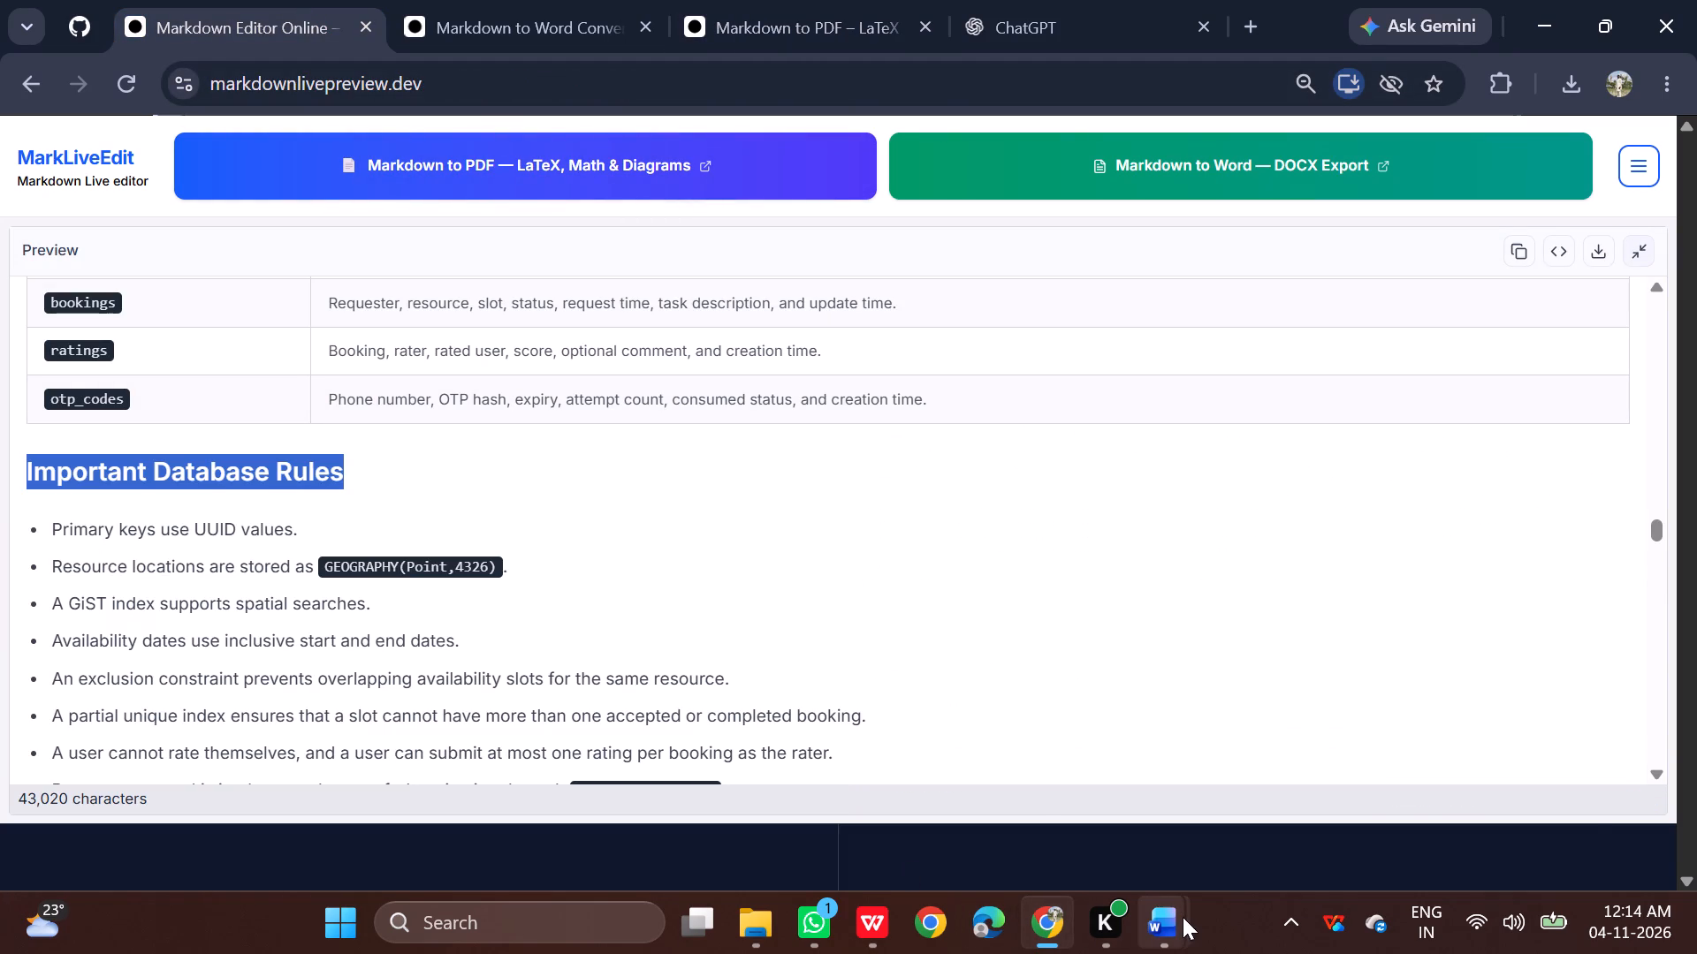
In the Word report, set the heading "Important Database Rules" to font size 12 and remove its bold and underline.
{"action": "left_click", "coordinate": [883, 825]}
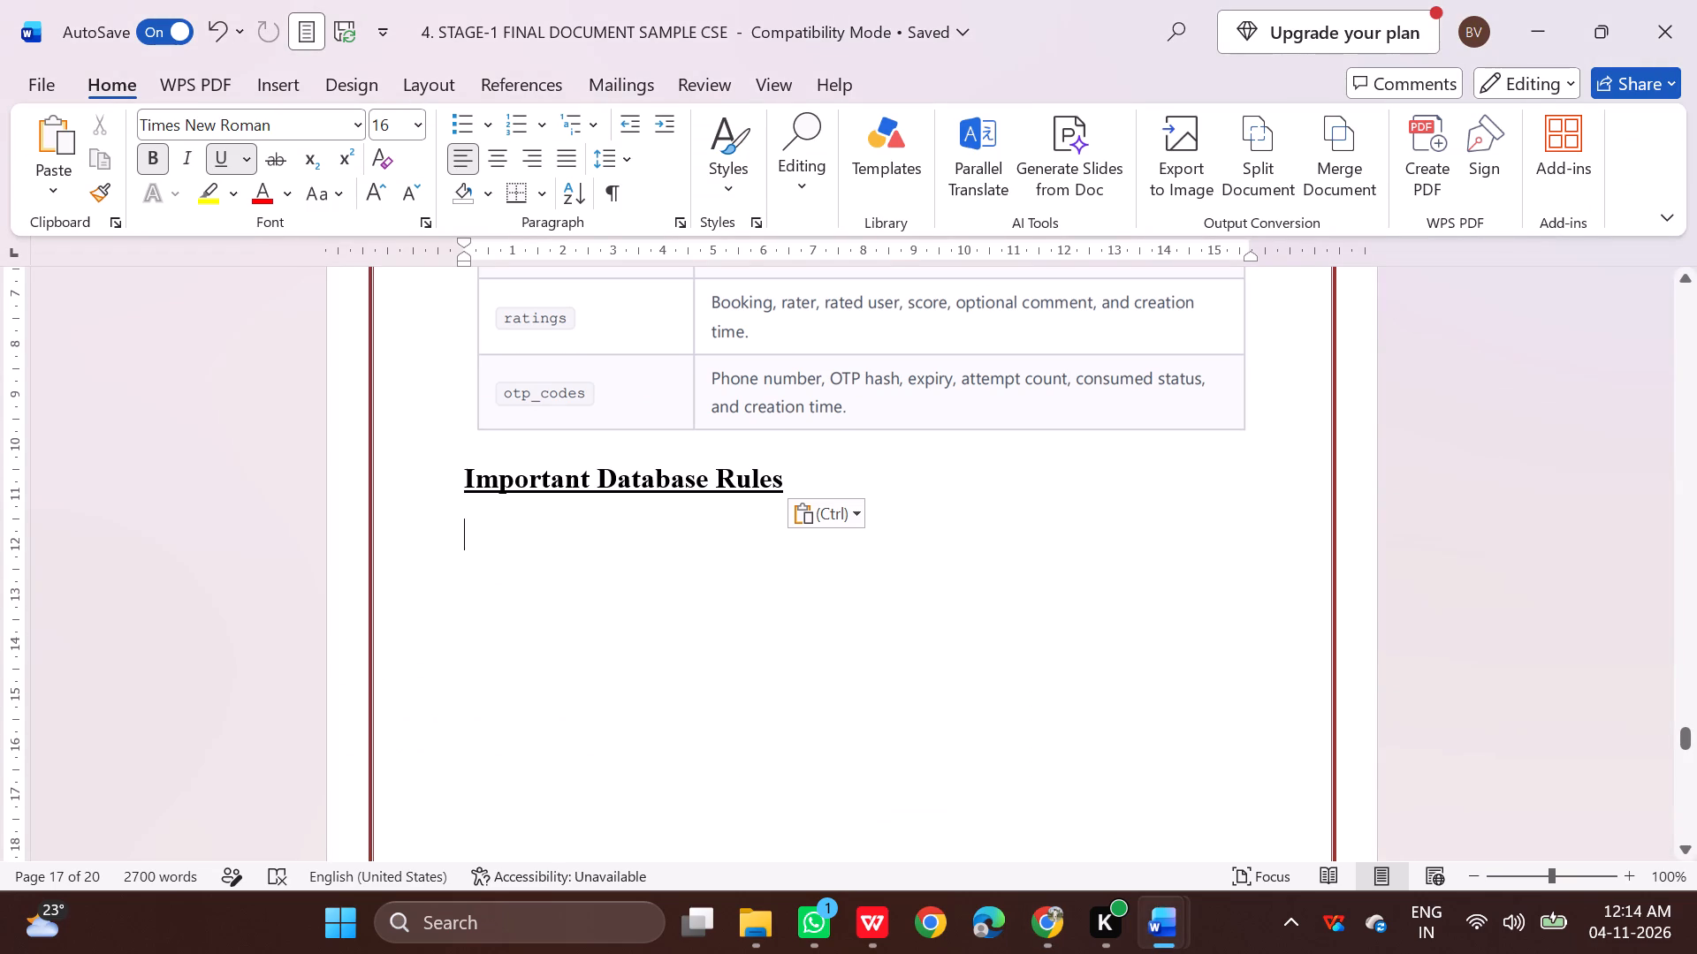
{"action": "left_click_drag", "start_coordinate": [789, 476], "coordinate": [405, 503]}
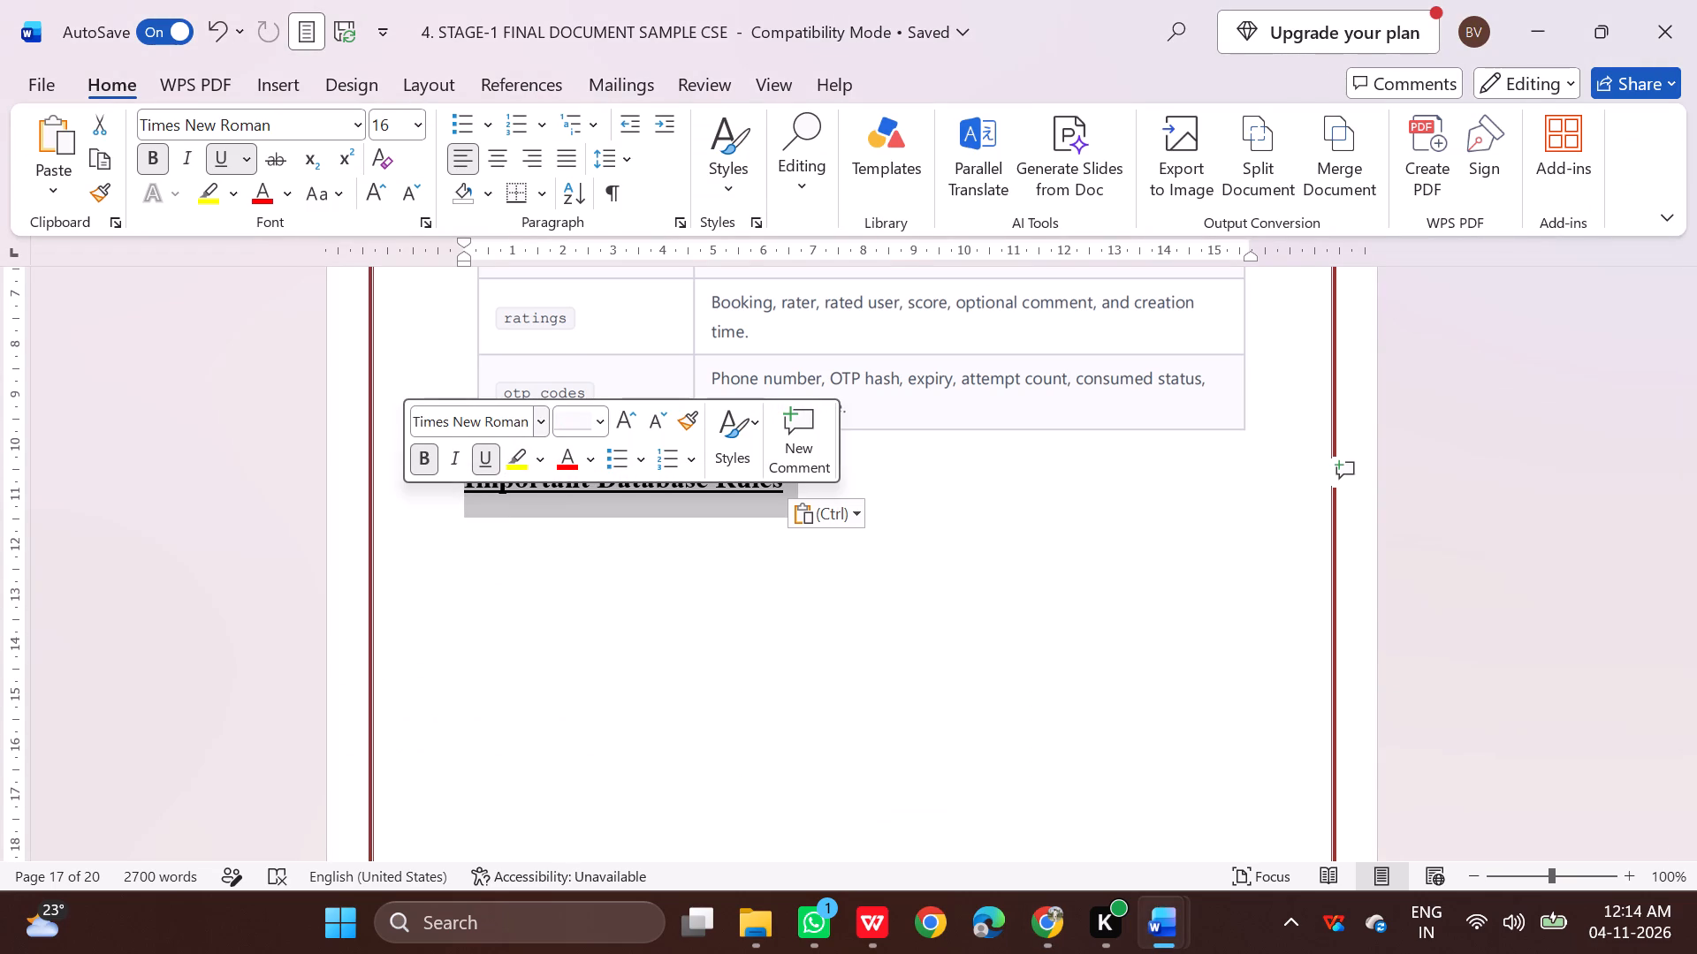
{"action": "left_click", "coordinate": [605, 420]}
{"action": "left_click", "coordinate": [572, 591]}
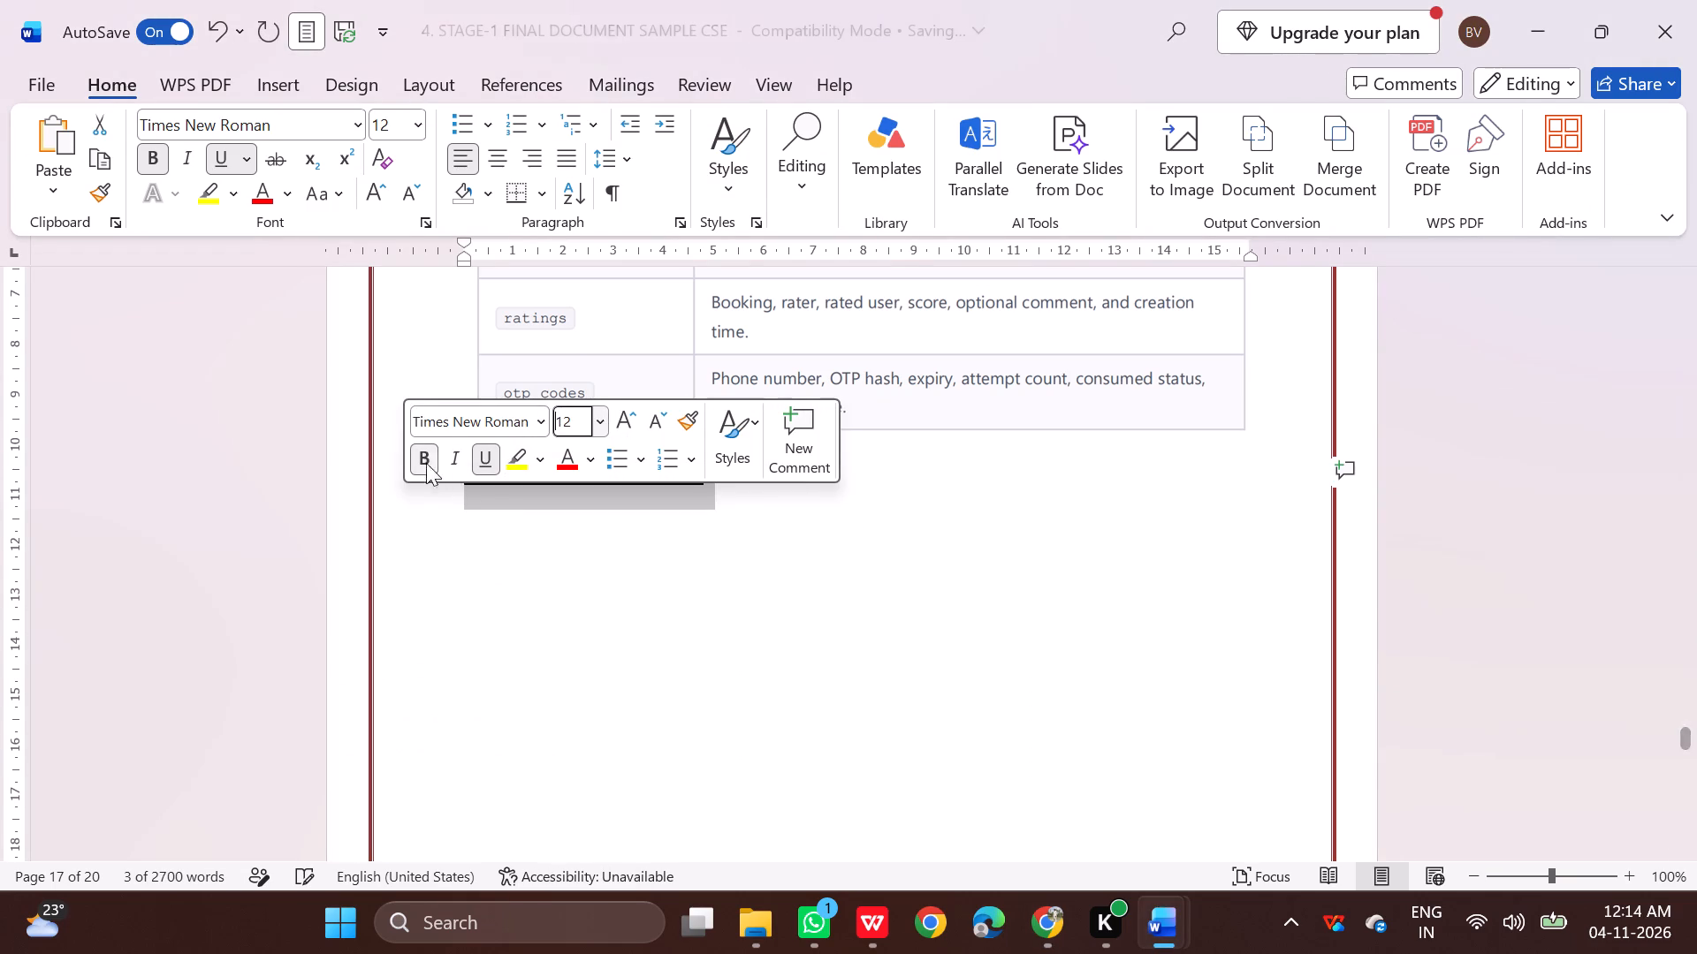
{"action": "left_click", "coordinate": [424, 450]}
{"action": "left_click", "coordinate": [495, 454]}
{"action": "left_click", "coordinate": [550, 674]}
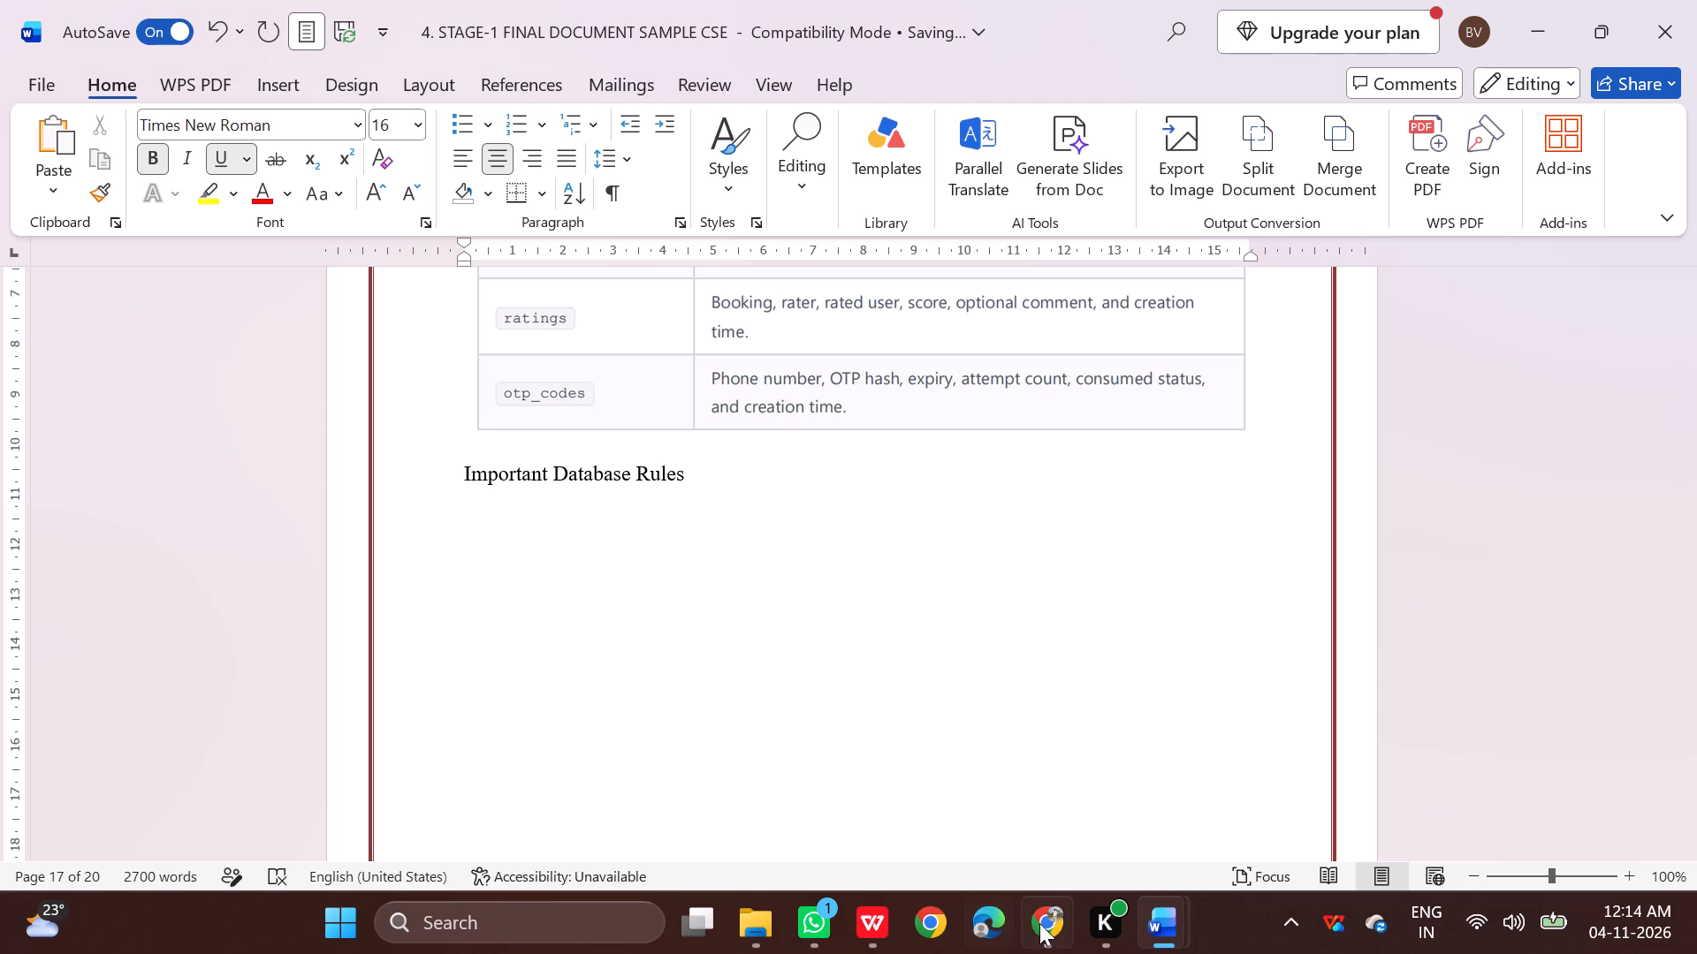
Copy the eight bullet points under Important Database Rules from the Chrome Markdown preview into the Word report below that heading.
{"action": "left_click", "coordinate": [1004, 807]}
{"action": "scroll", "coordinate": [327, 680], "scroll_direction": "up", "scroll_amount": 8}
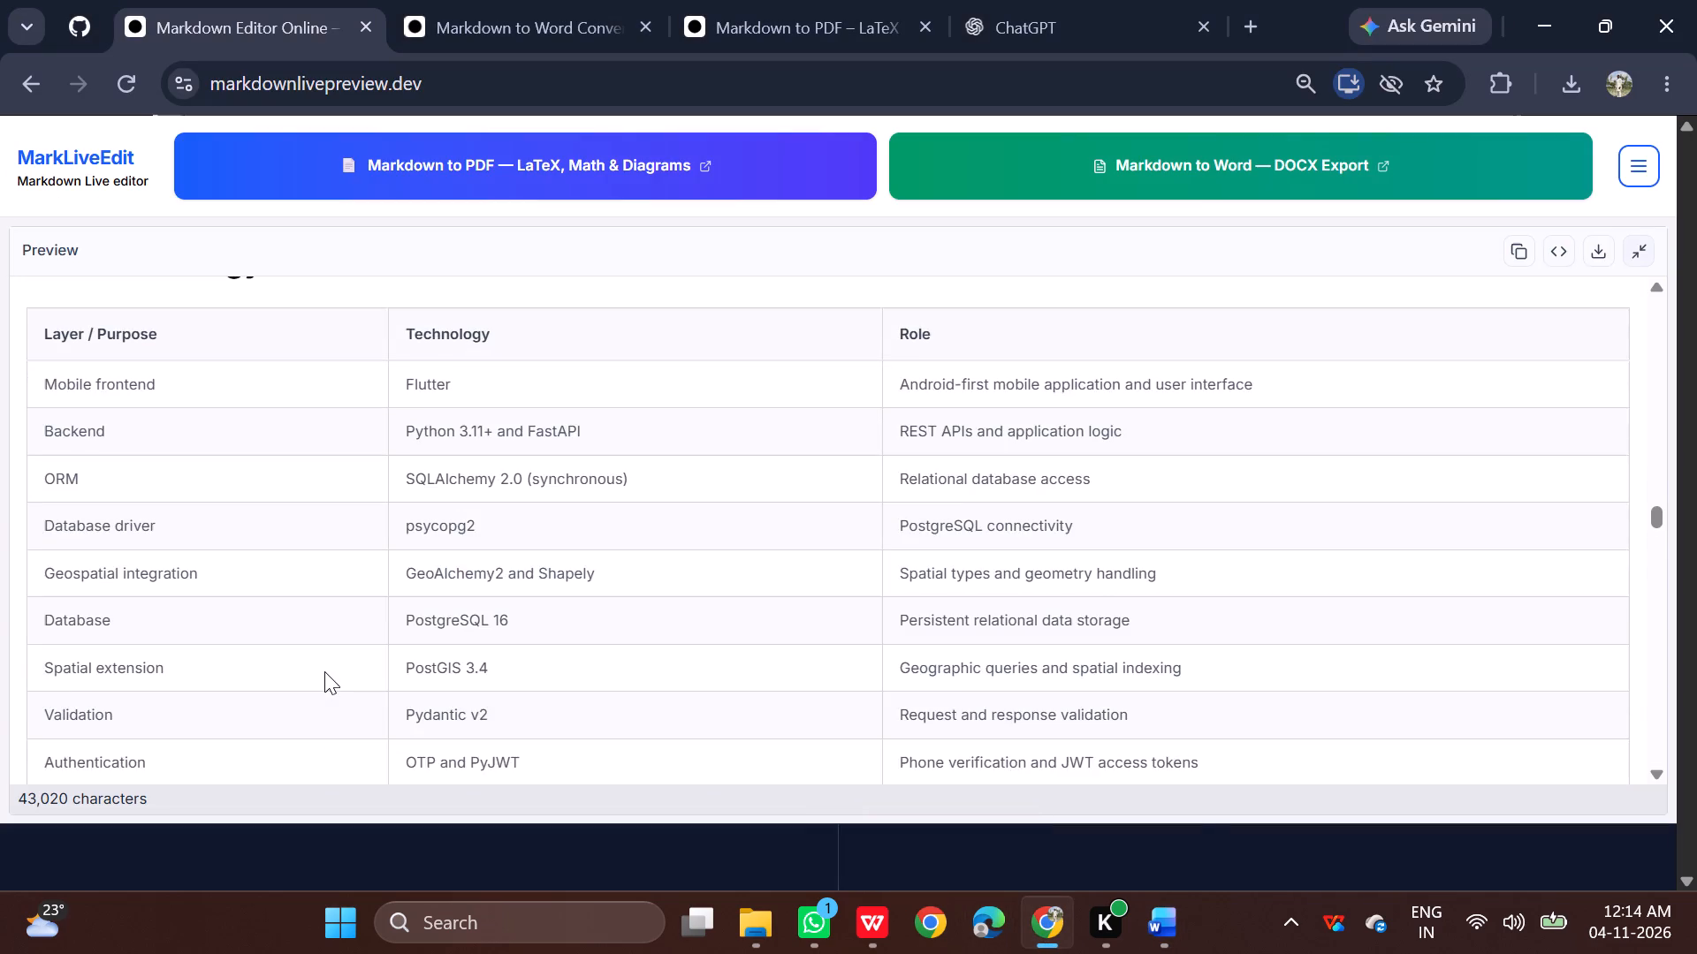
{"action": "scroll", "coordinate": [324, 671], "scroll_direction": "down", "scroll_amount": 9}
{"action": "scroll", "coordinate": [324, 671], "scroll_direction": "up", "scroll_amount": 1}
{"action": "scroll", "coordinate": [324, 671], "scroll_direction": "down", "scroll_amount": 1}
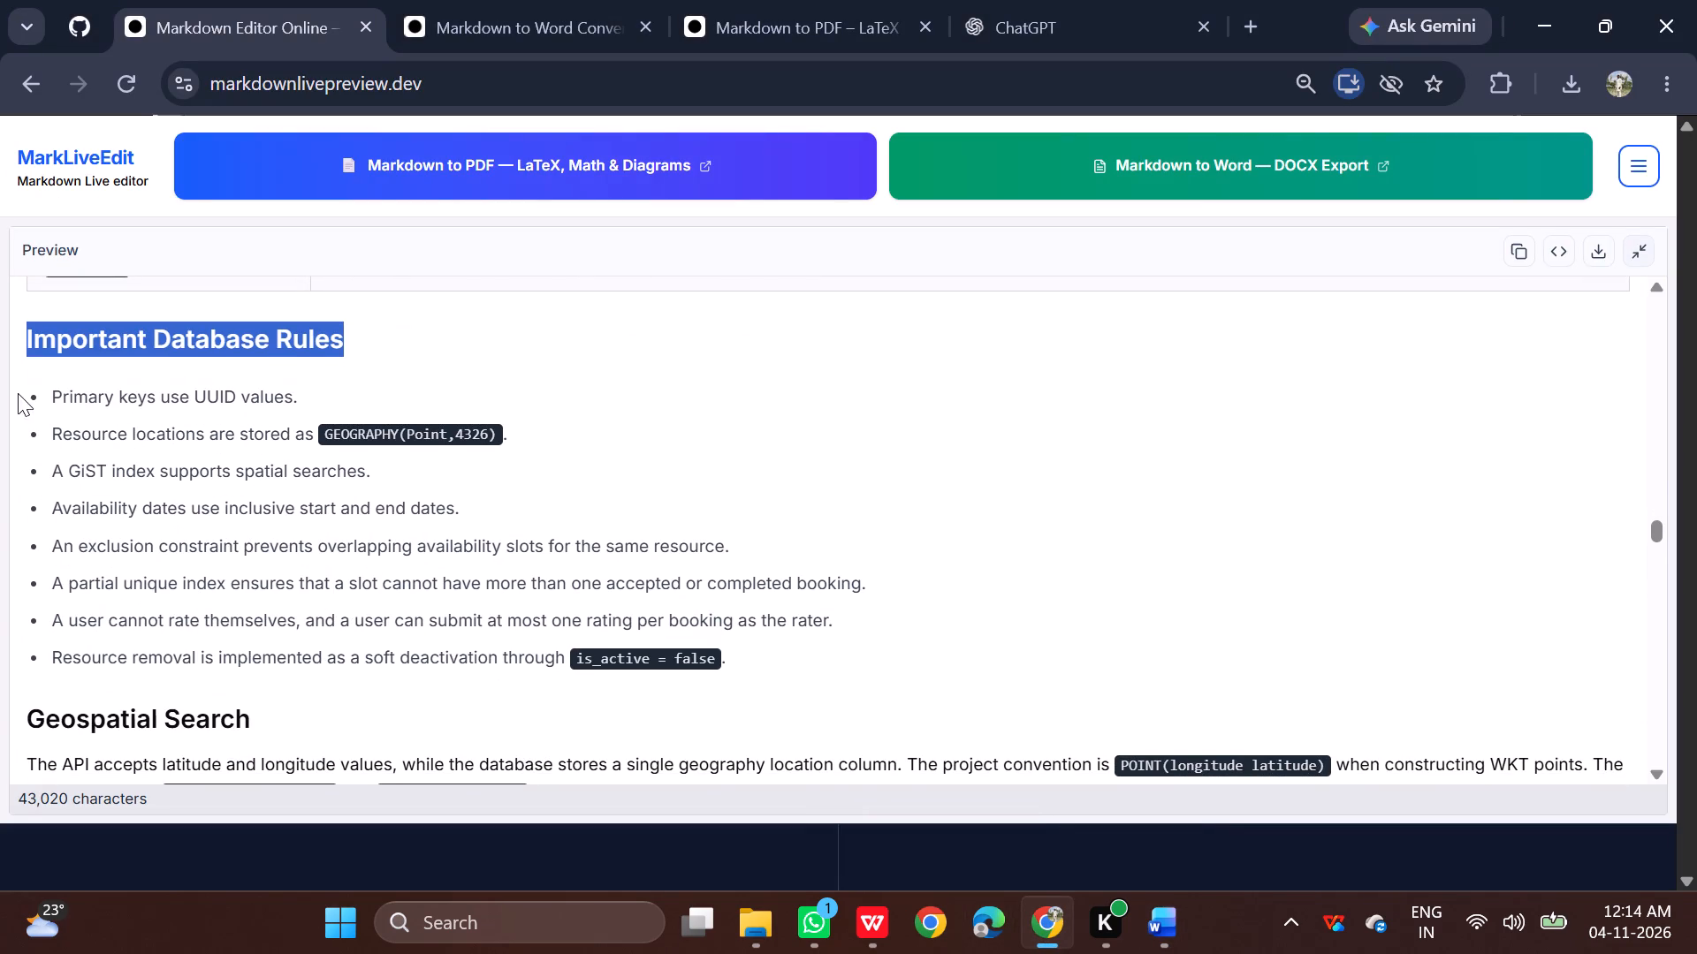
{"action": "left_click_drag", "start_coordinate": [14, 387], "coordinate": [733, 655]}
{"action": "key", "text": "ctrl+c"}
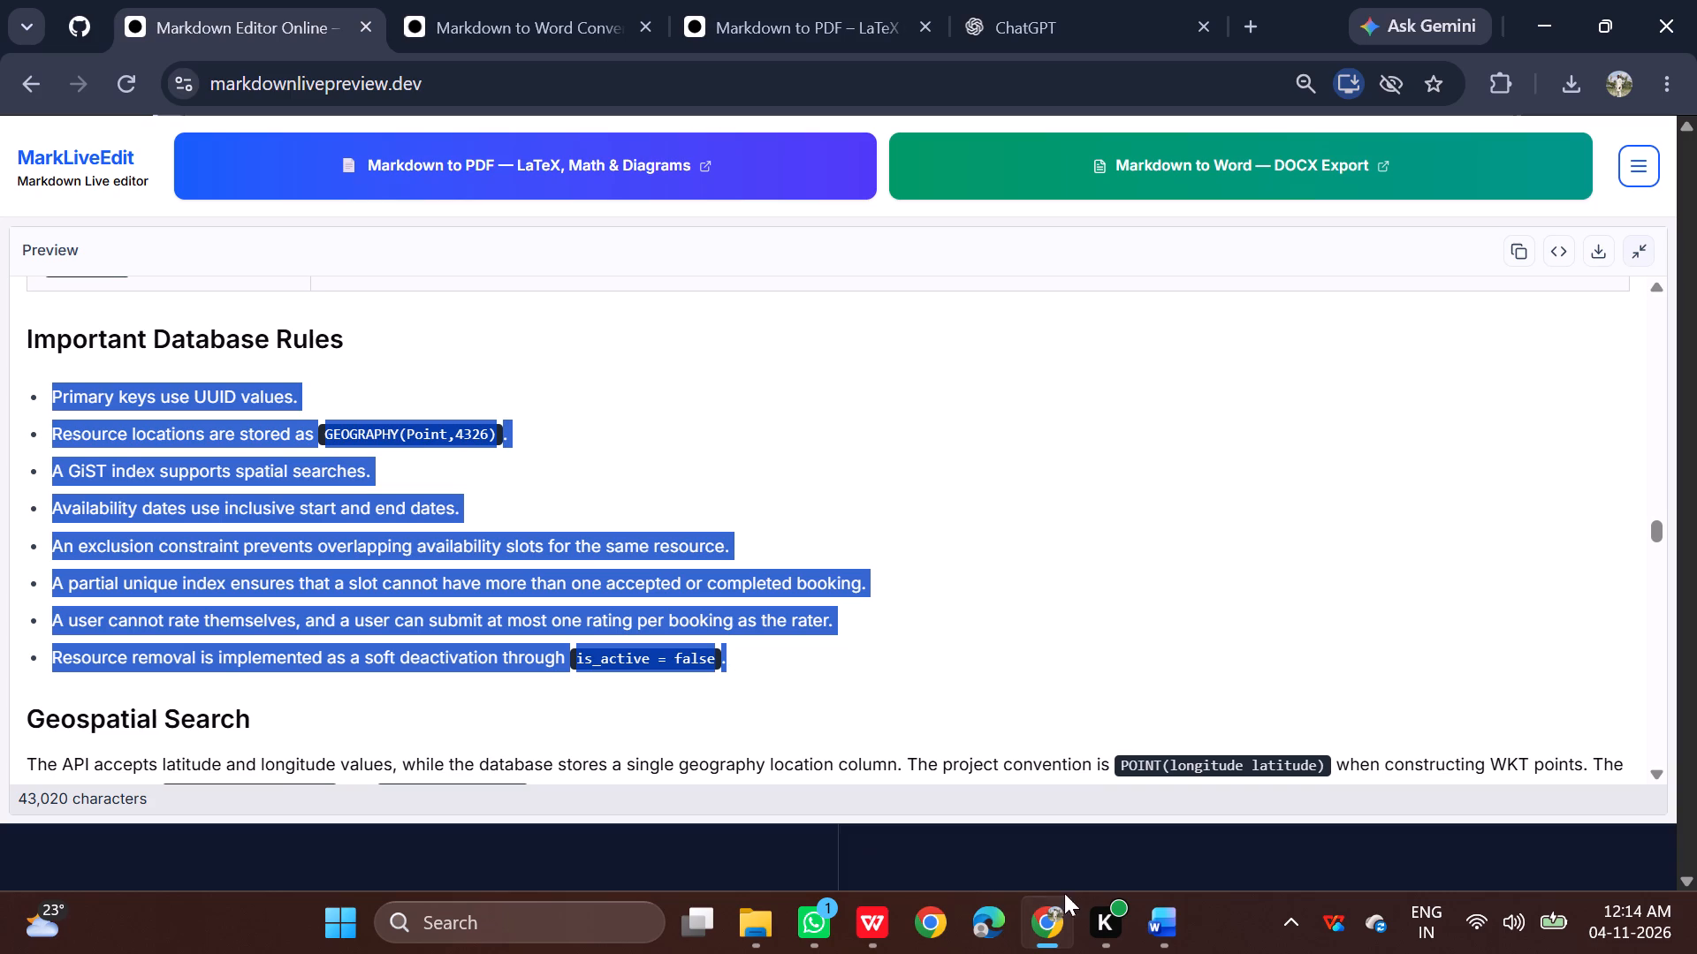
{"action": "left_click", "coordinate": [943, 828]}
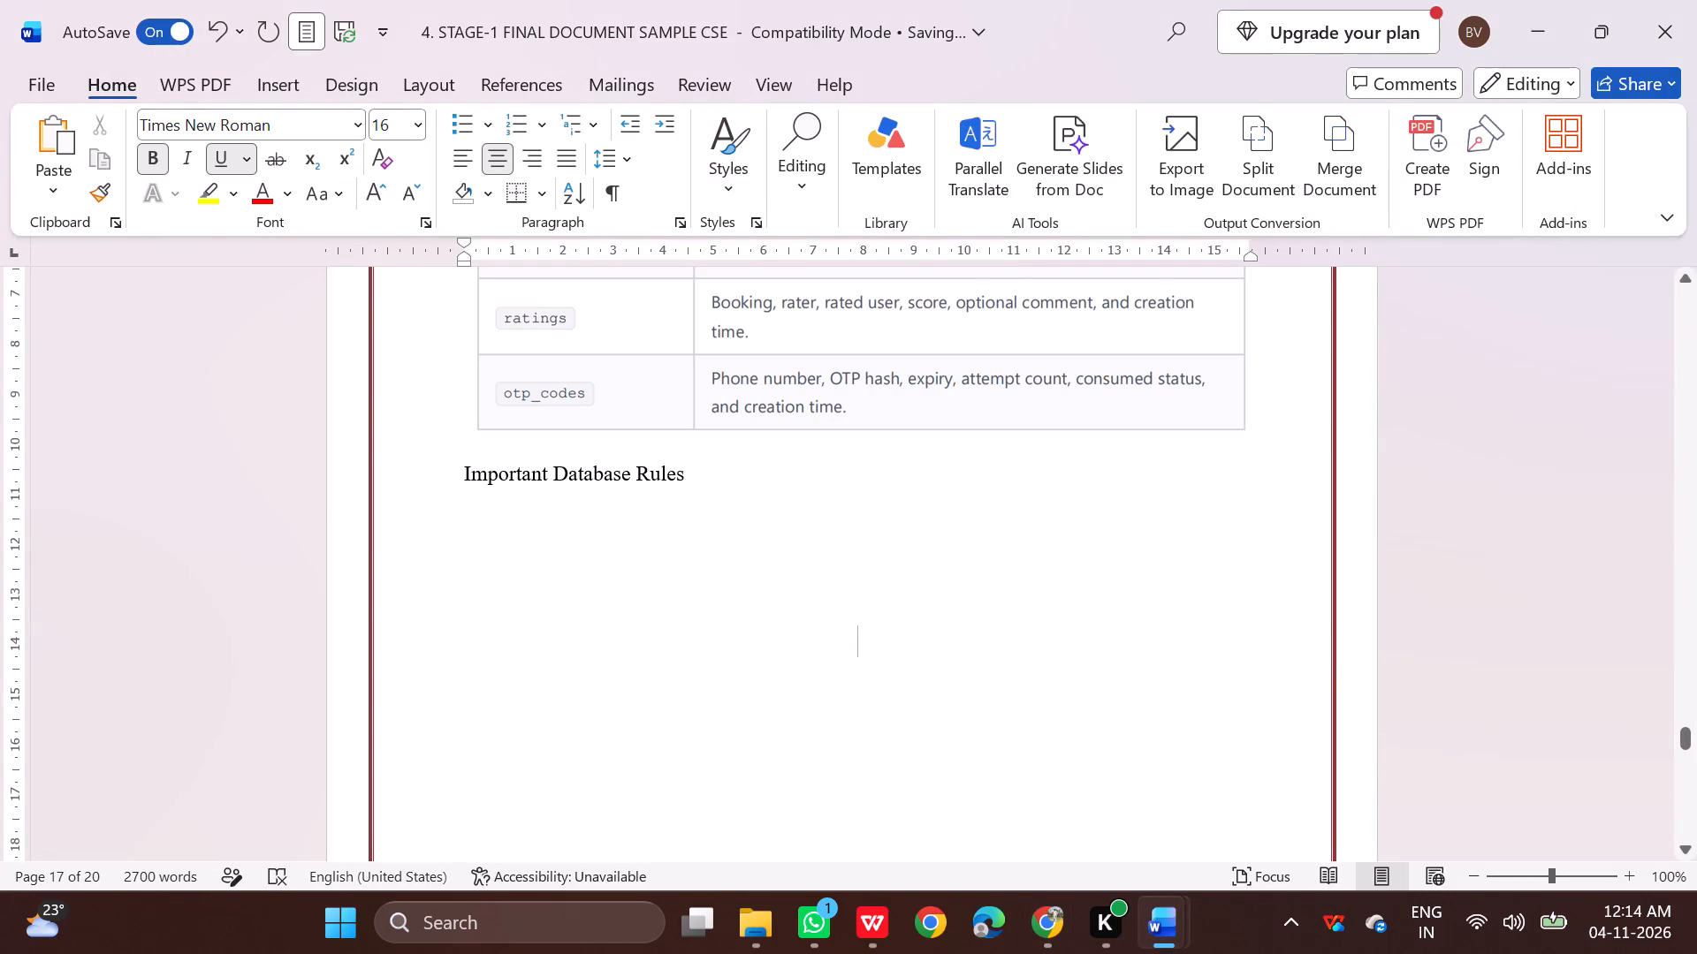
{"action": "left_click", "coordinate": [455, 529]}
{"action": "key", "text": "ctrl+v"}
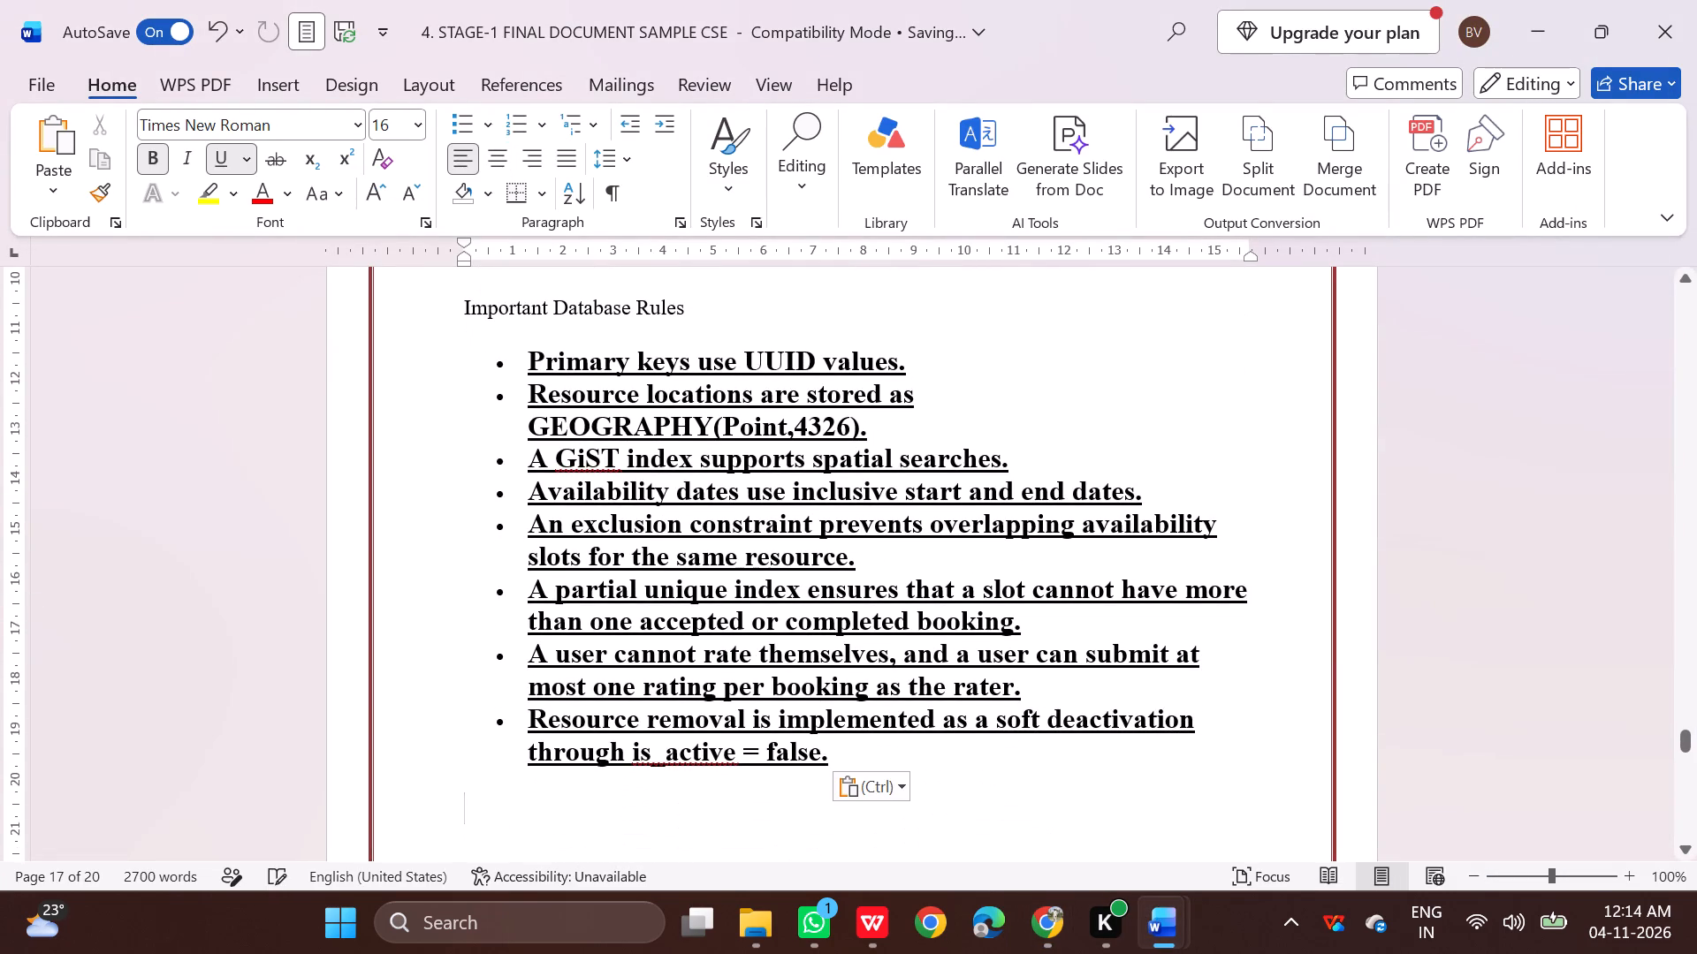
Remove the bold and underline from the pasted database rule bullets and set their font size to 12.
{"action": "left_click_drag", "start_coordinate": [847, 757], "coordinate": [492, 356]}
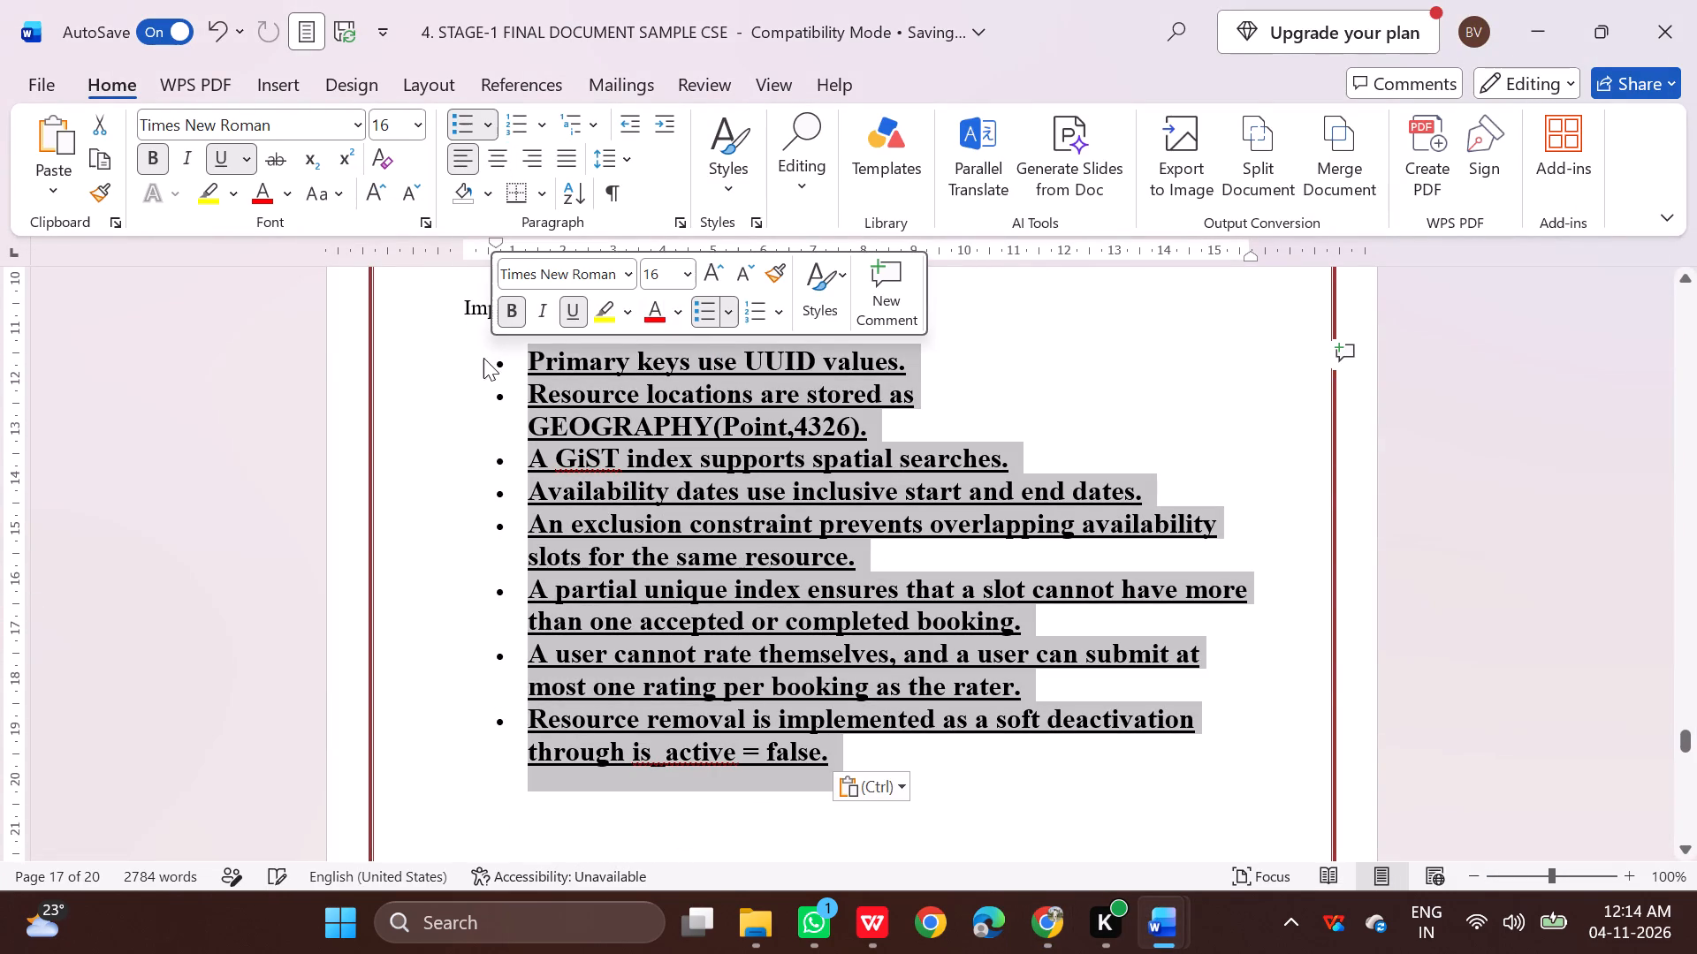
{"action": "left_click", "coordinate": [518, 313]}
{"action": "left_click", "coordinate": [567, 313]}
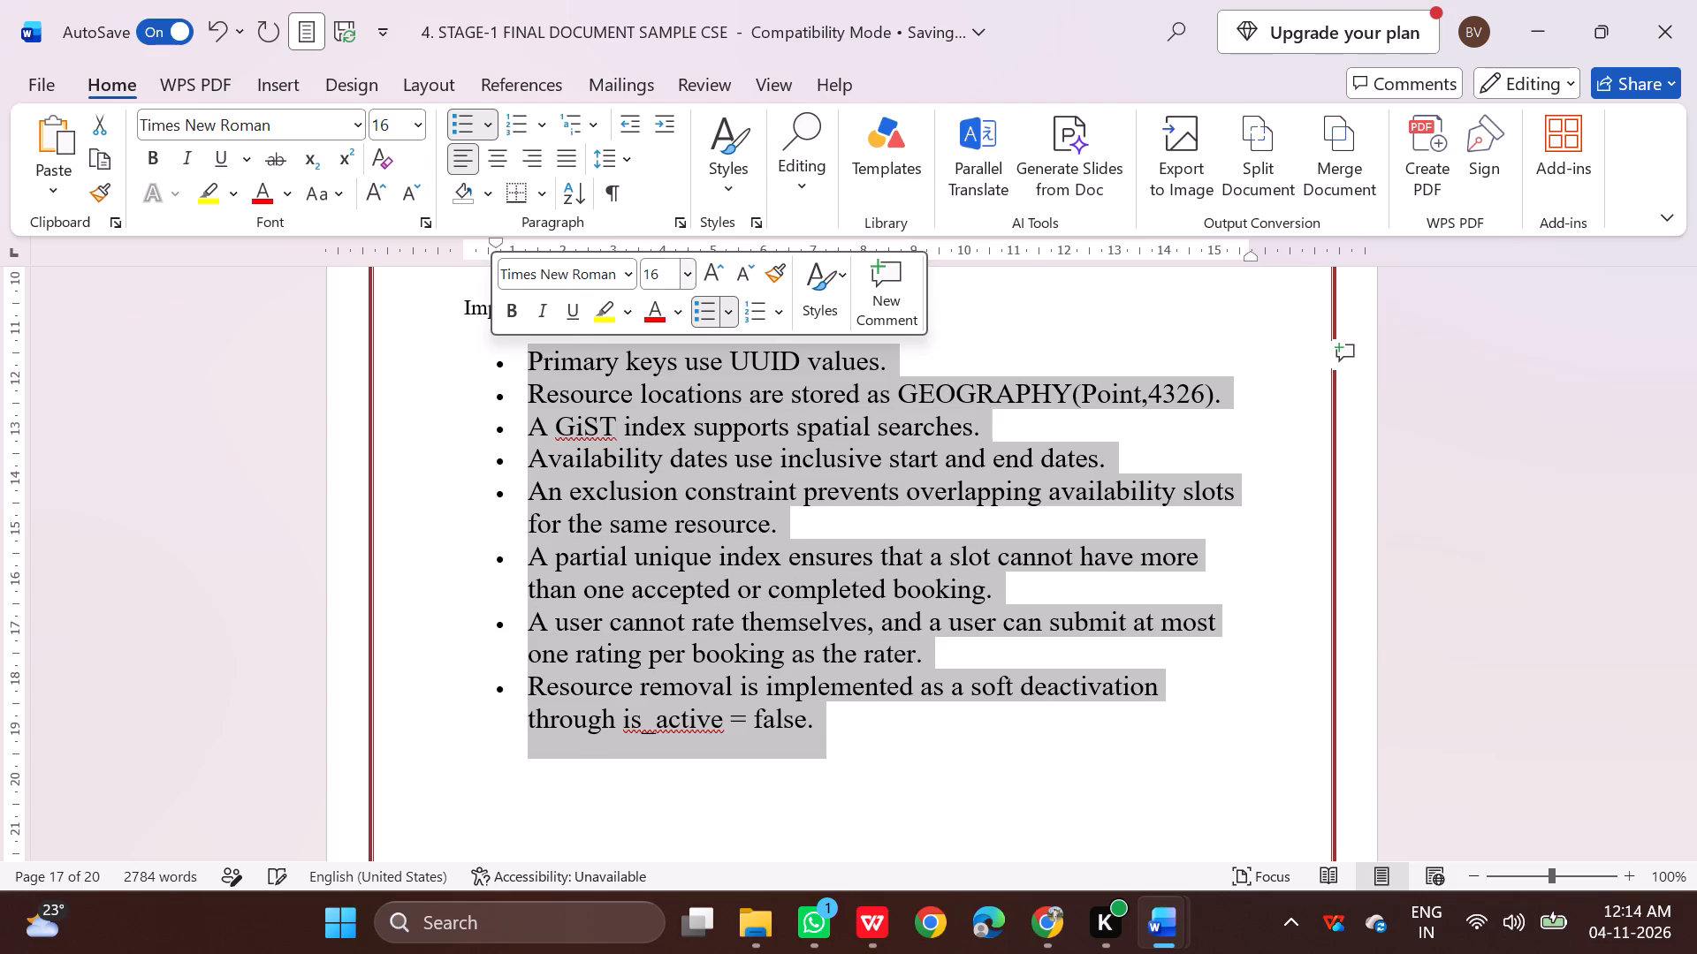
{"action": "left_click", "coordinate": [681, 276]}
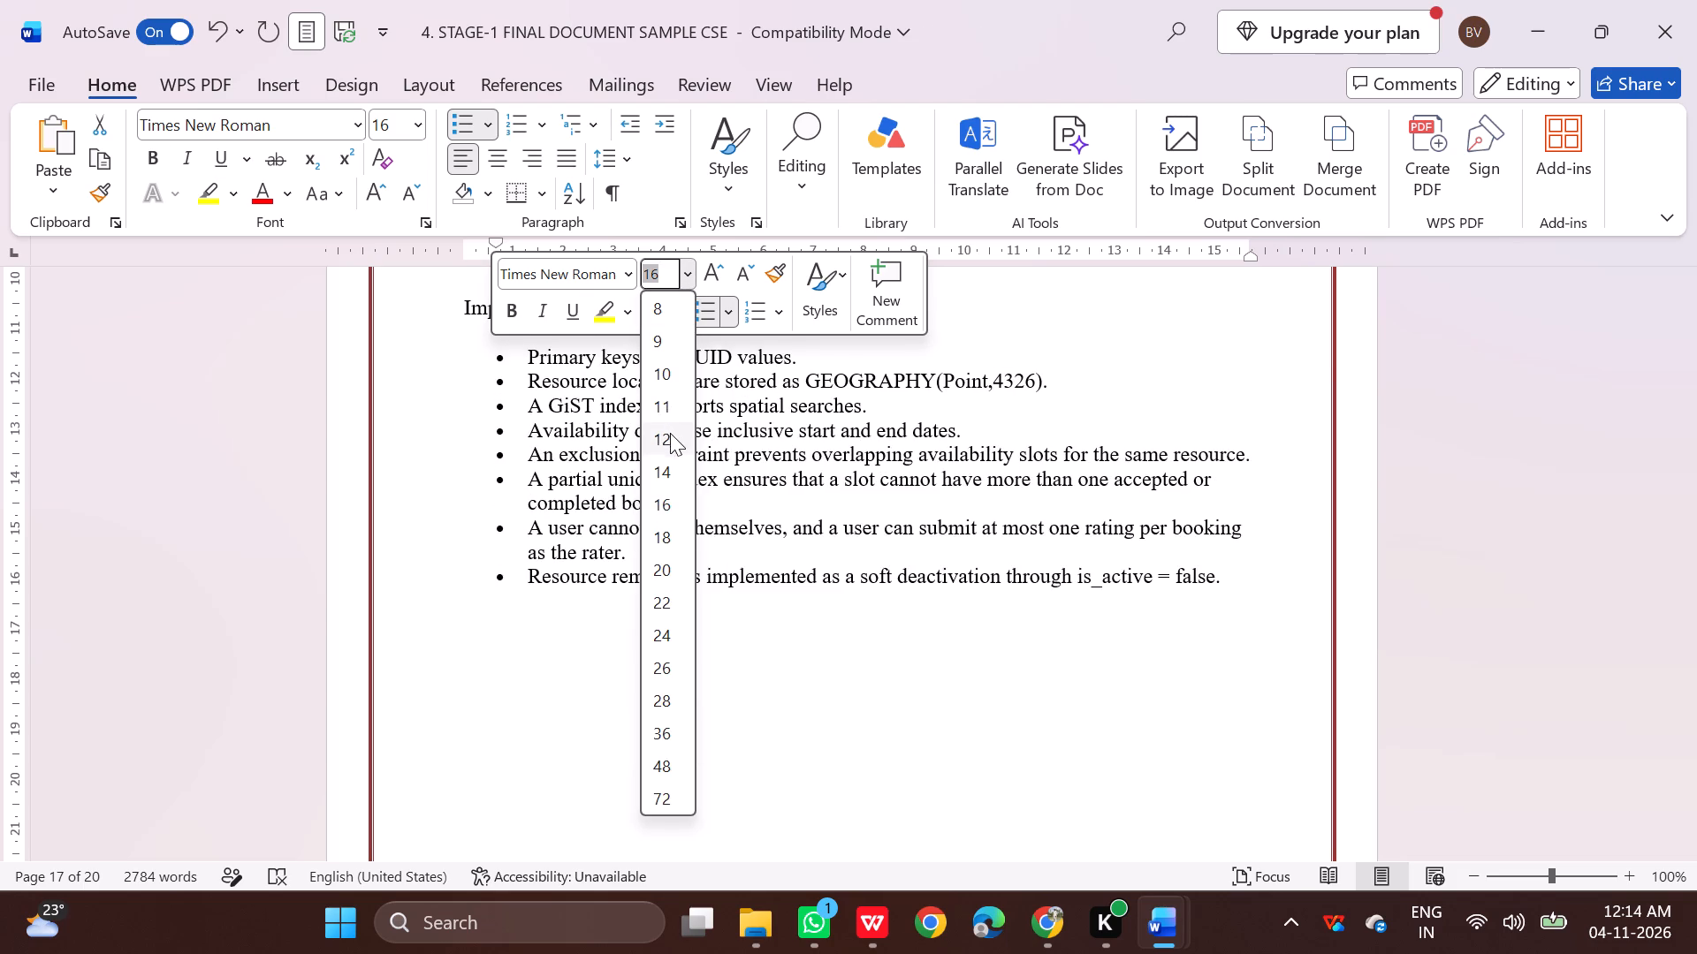
{"action": "left_click", "coordinate": [670, 433]}
{"action": "left_click", "coordinate": [744, 682]}
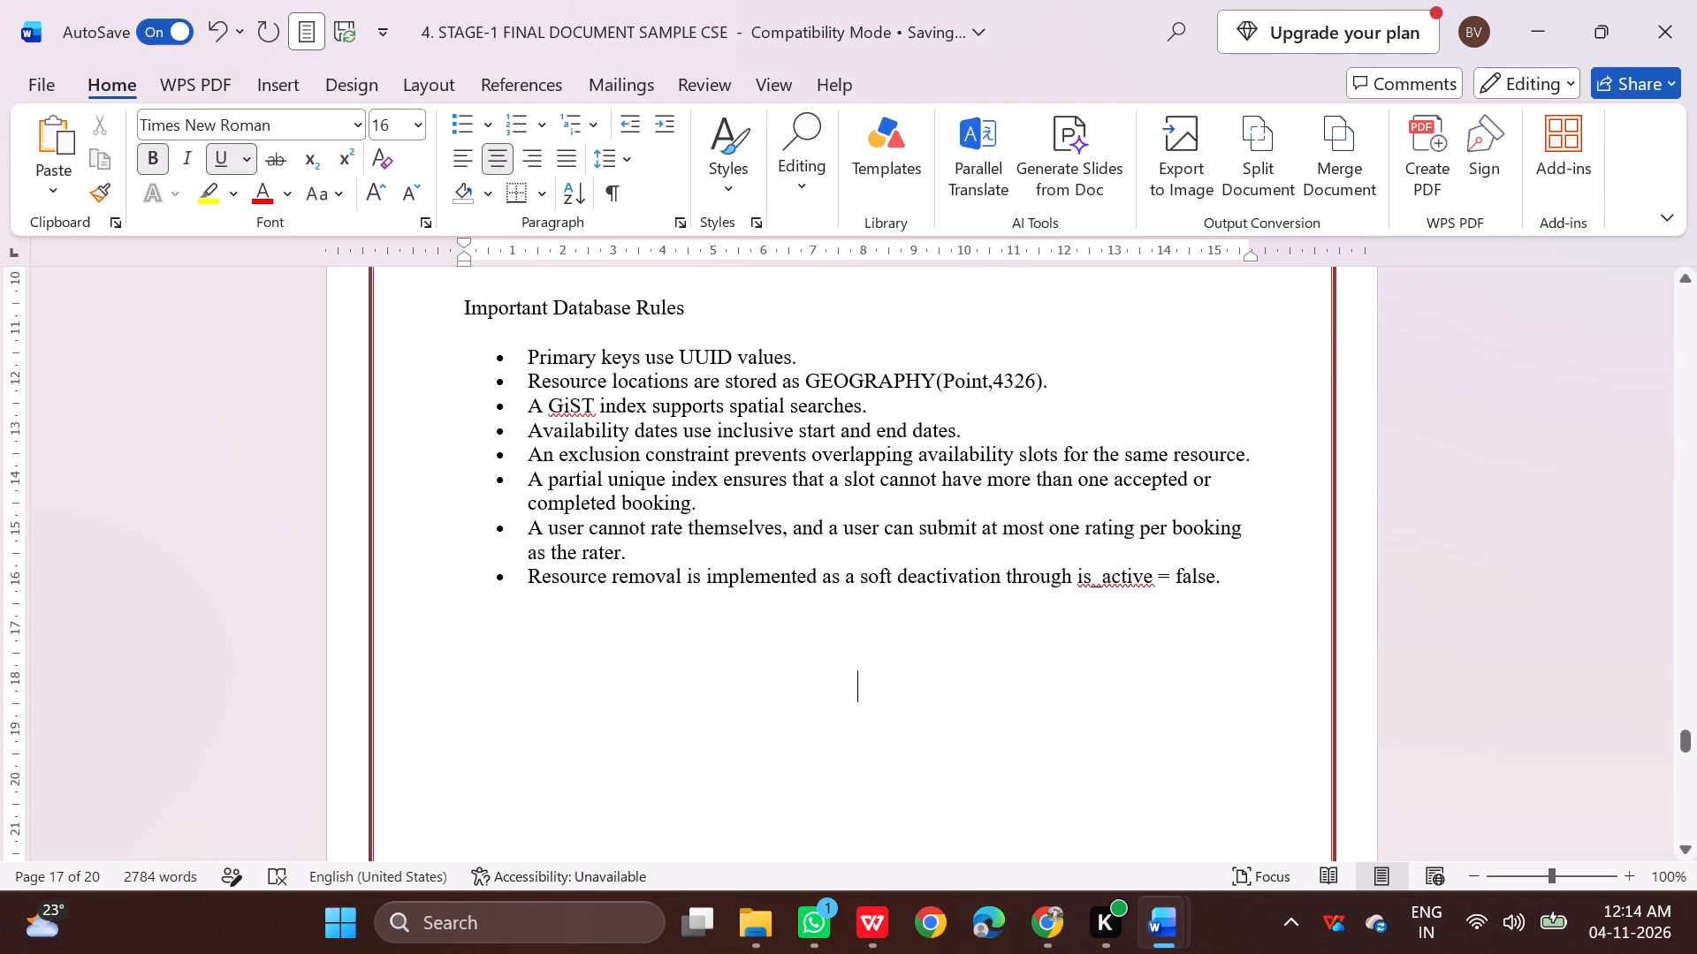
Return to the Chrome Markdown preview at the Geospatial Search section and clear the selection of the database rule bullets.
{"action": "left_click", "coordinate": [1061, 929]}
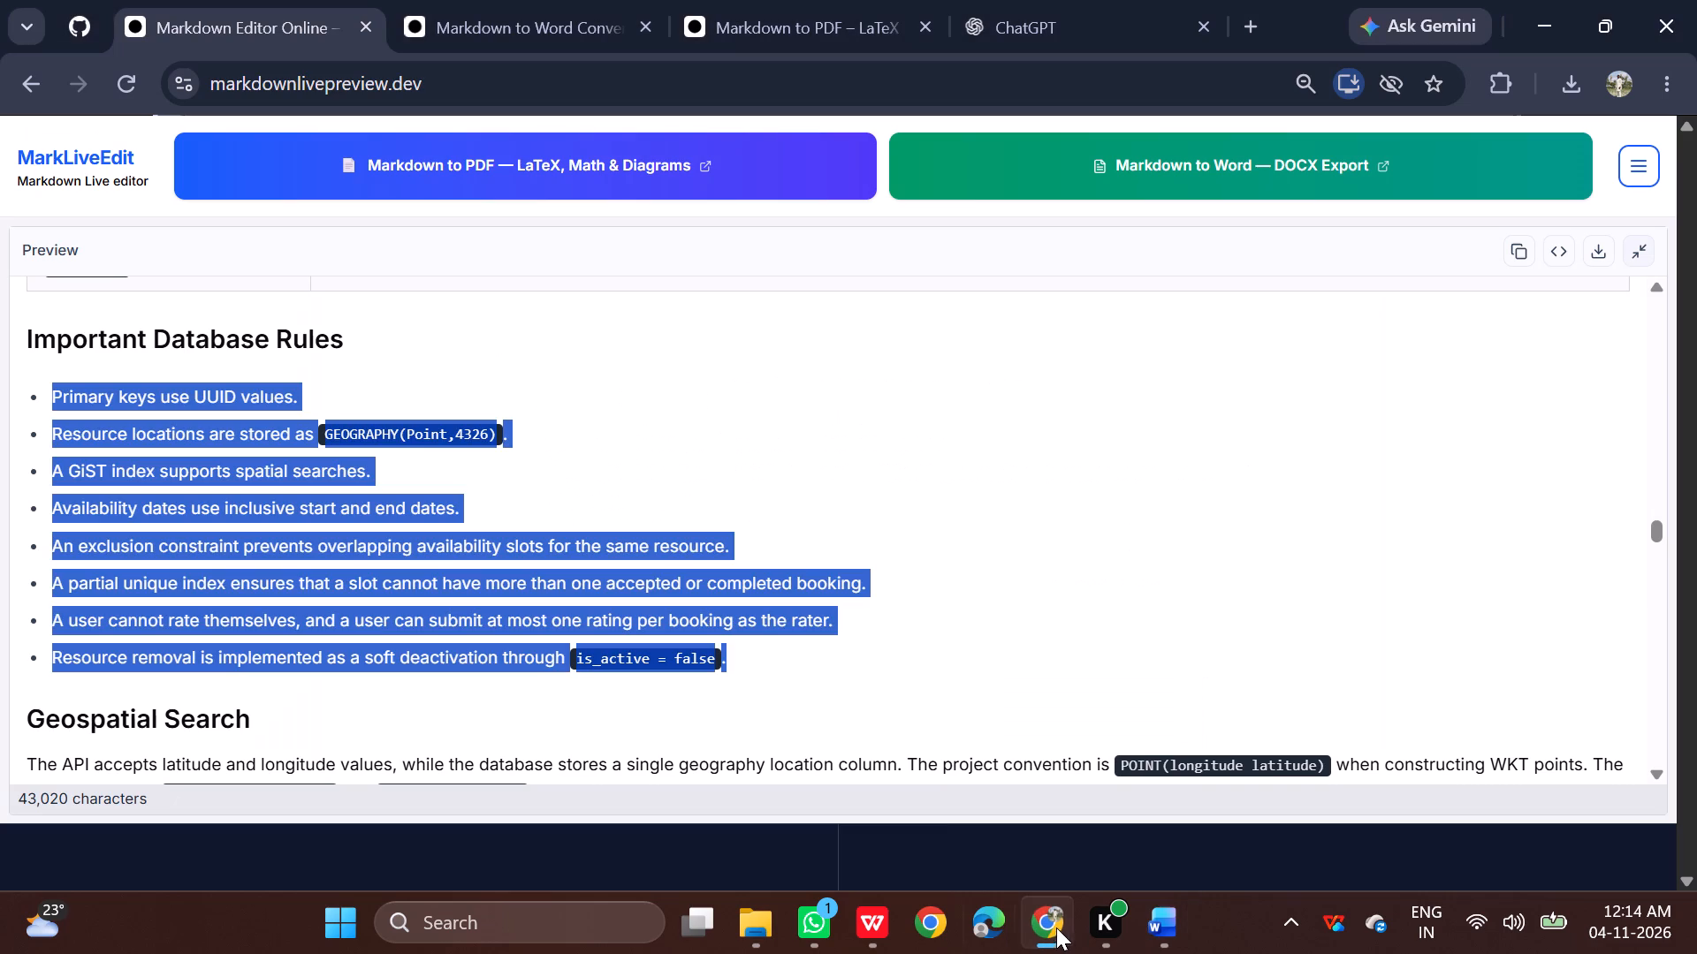
{"action": "left_click", "coordinate": [909, 676]}
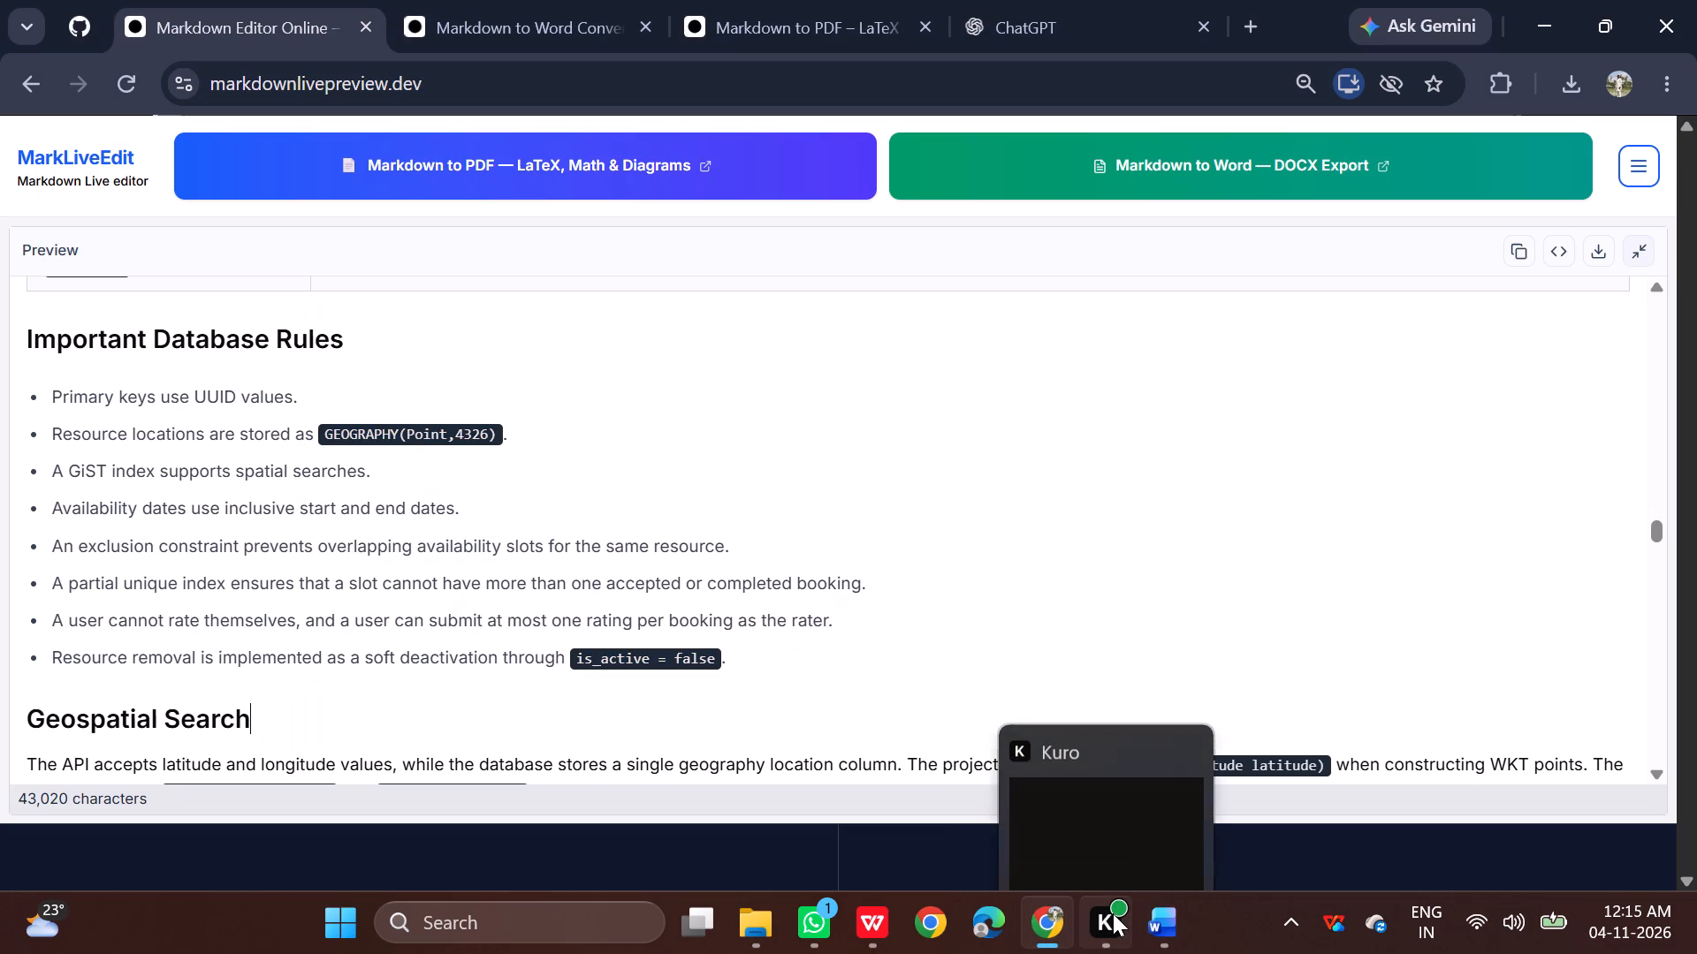
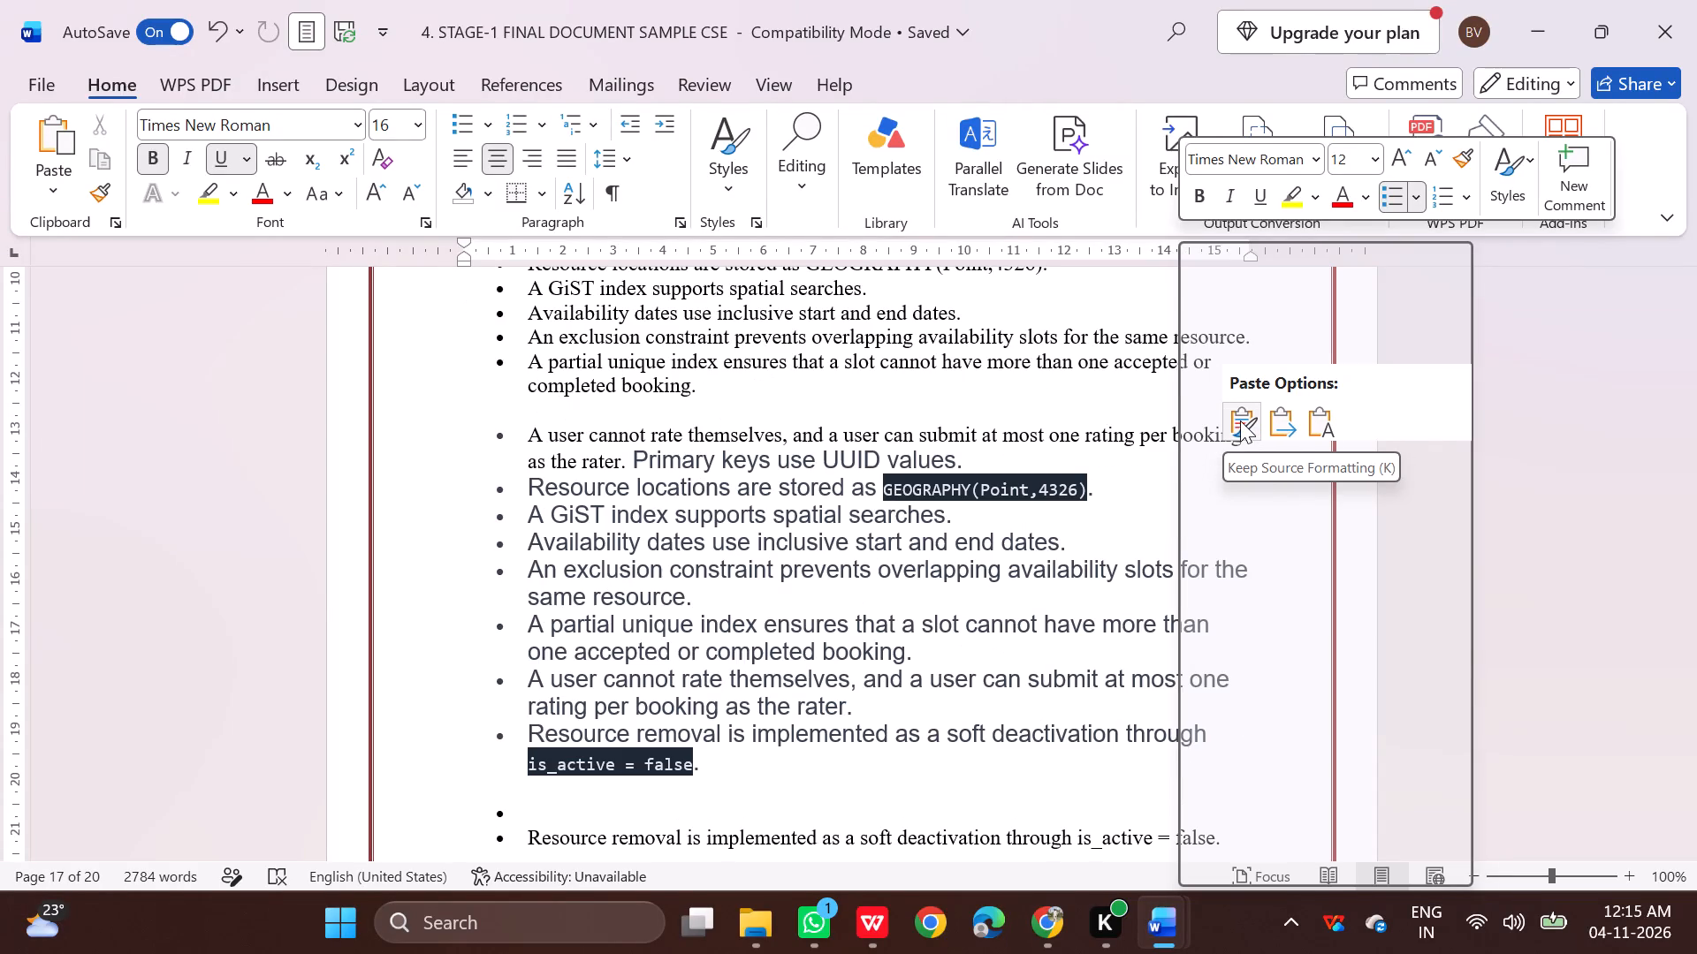
Paste the copied database rules into the bullet list under Important Database Rules, keeping the source formatting.
{"action": "left_click", "coordinate": [1240, 420]}
Format the whole bullet list under Important Database Rules in Times New Roman, size 12.
{"action": "scroll", "coordinate": [1110, 653], "scroll_direction": "up", "scroll_amount": 2}
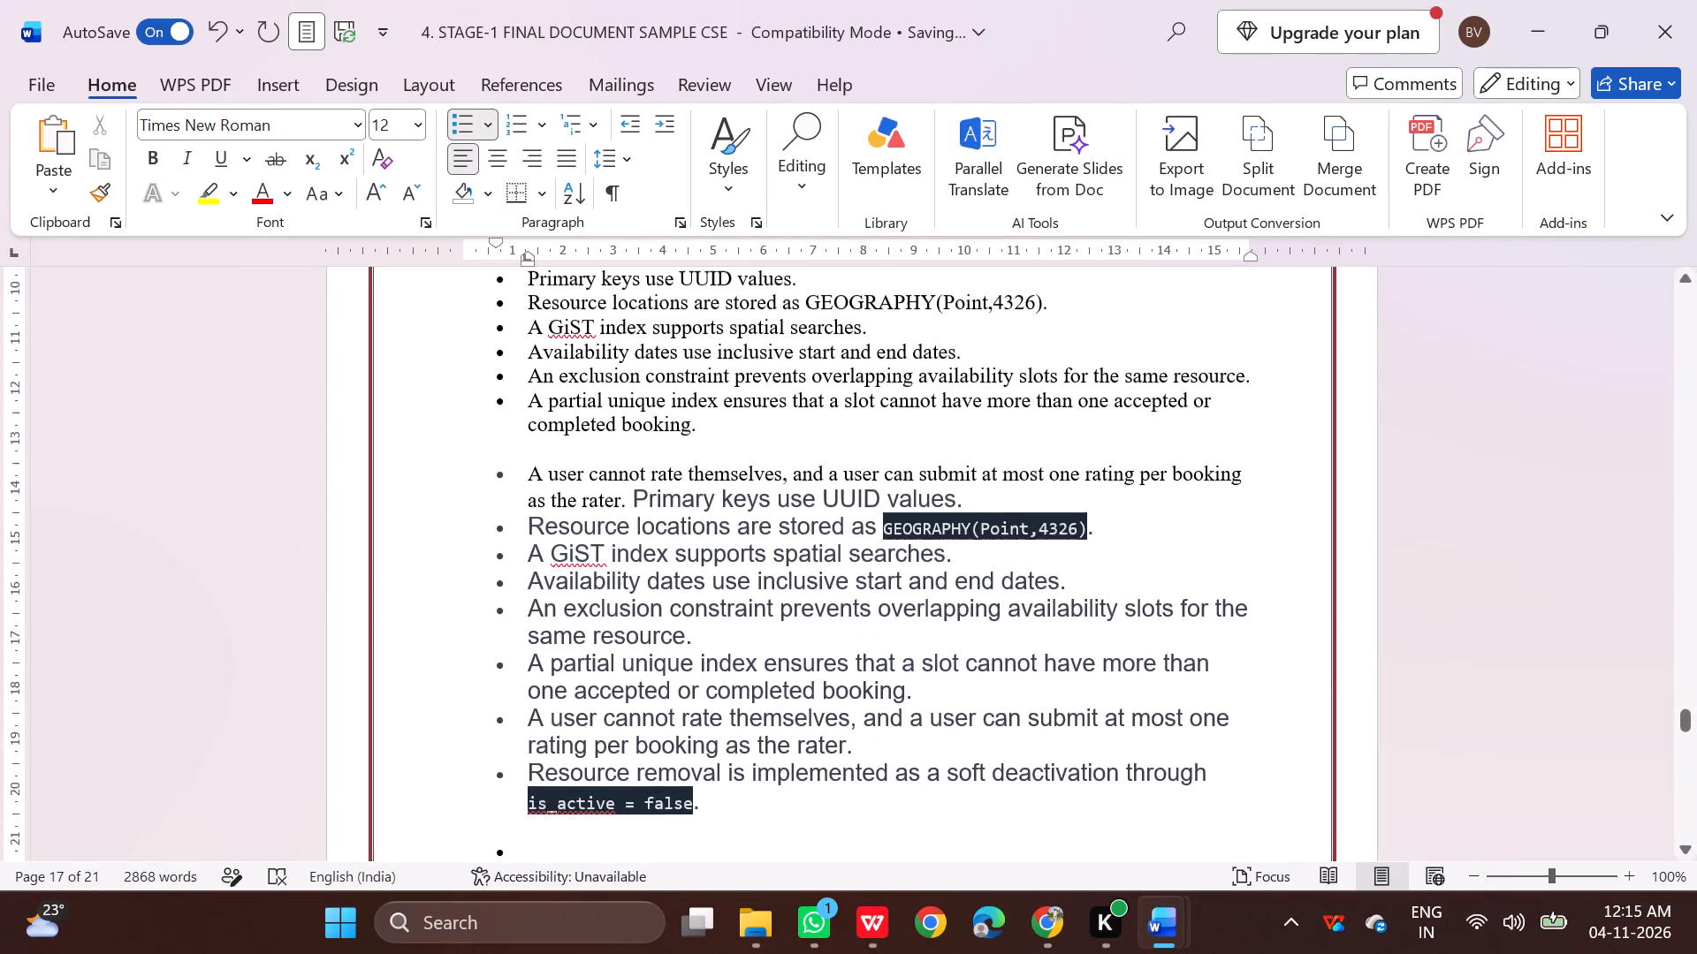
{"action": "scroll", "coordinate": [504, 387], "scroll_direction": "up", "scroll_amount": 2}
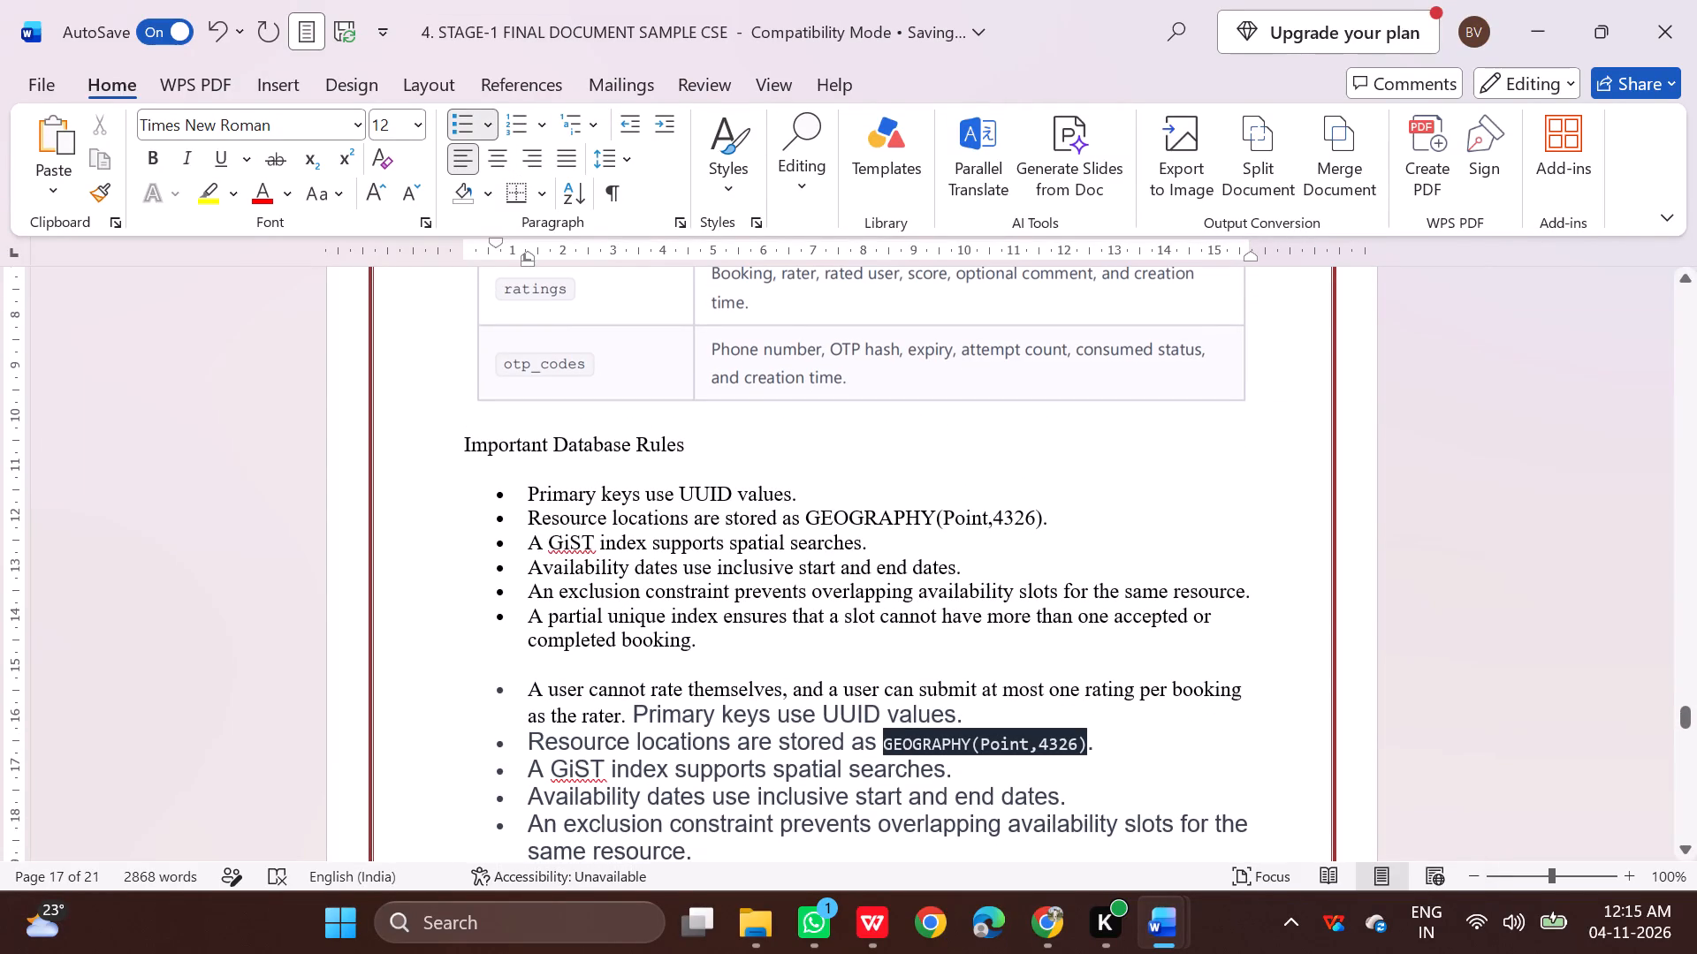
{"action": "left_click_drag", "start_coordinate": [491, 488], "coordinate": [844, 659]}
{"action": "scroll", "coordinate": [836, 640], "scroll_direction": "down", "scroll_amount": 4}
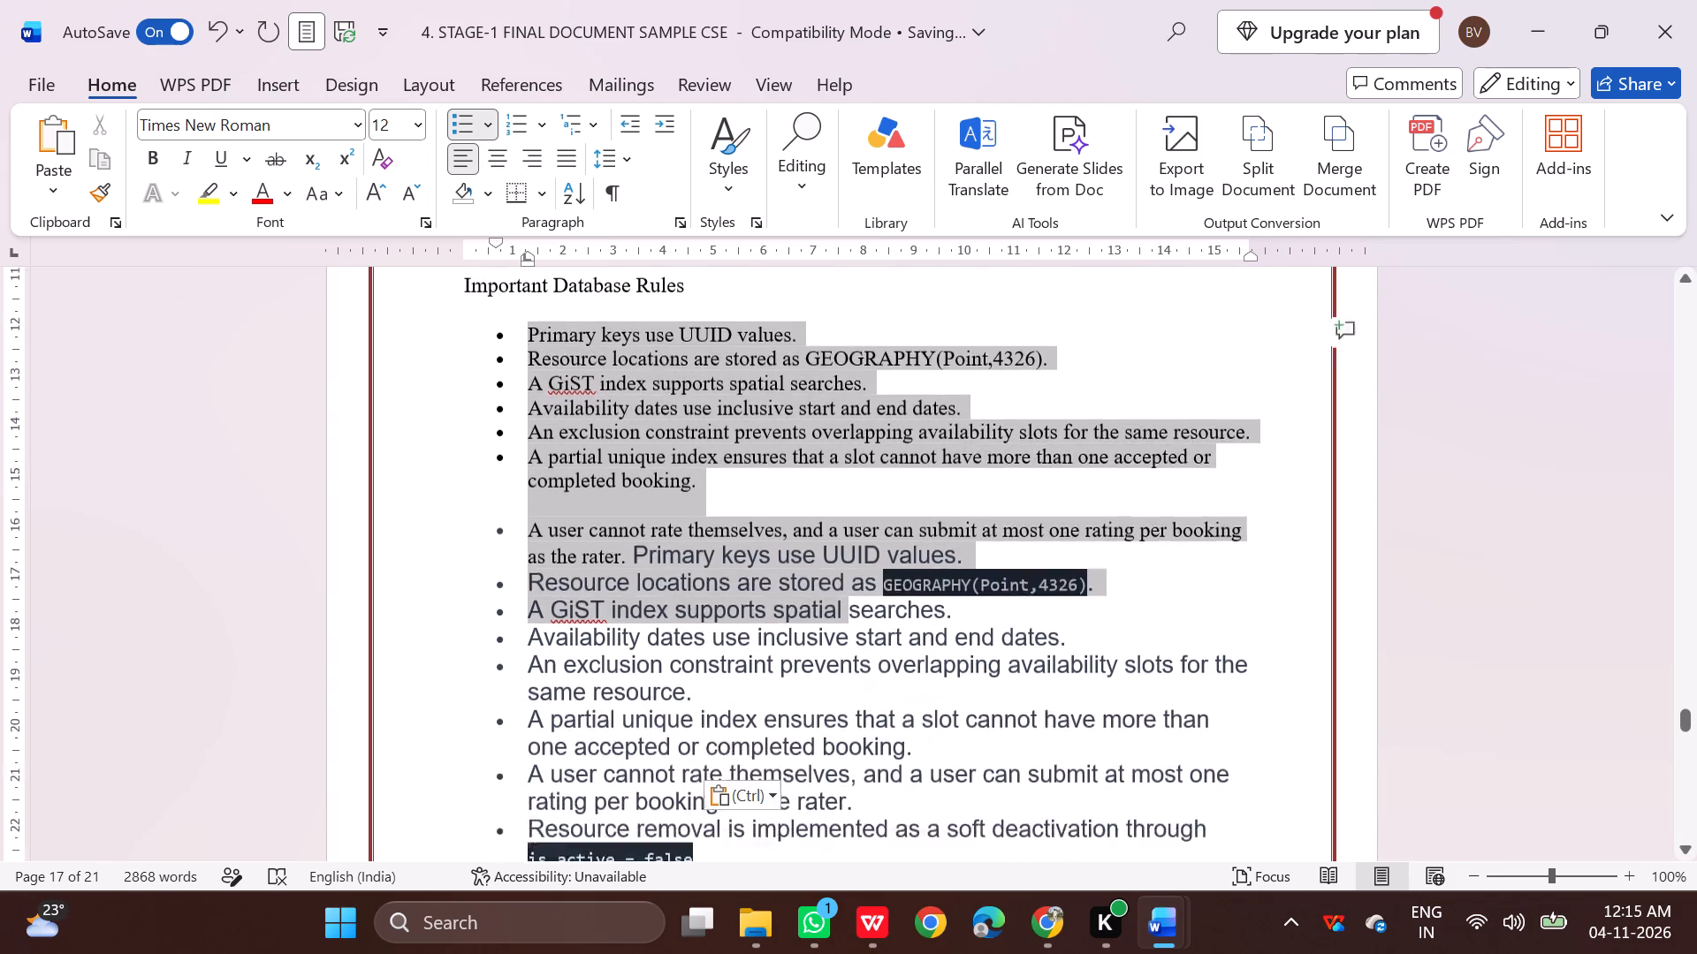
{"action": "scroll", "coordinate": [844, 659], "scroll_direction": "down", "scroll_amount": 1}
{"action": "left_click_drag", "start_coordinate": [844, 659], "coordinate": [1179, 772]}
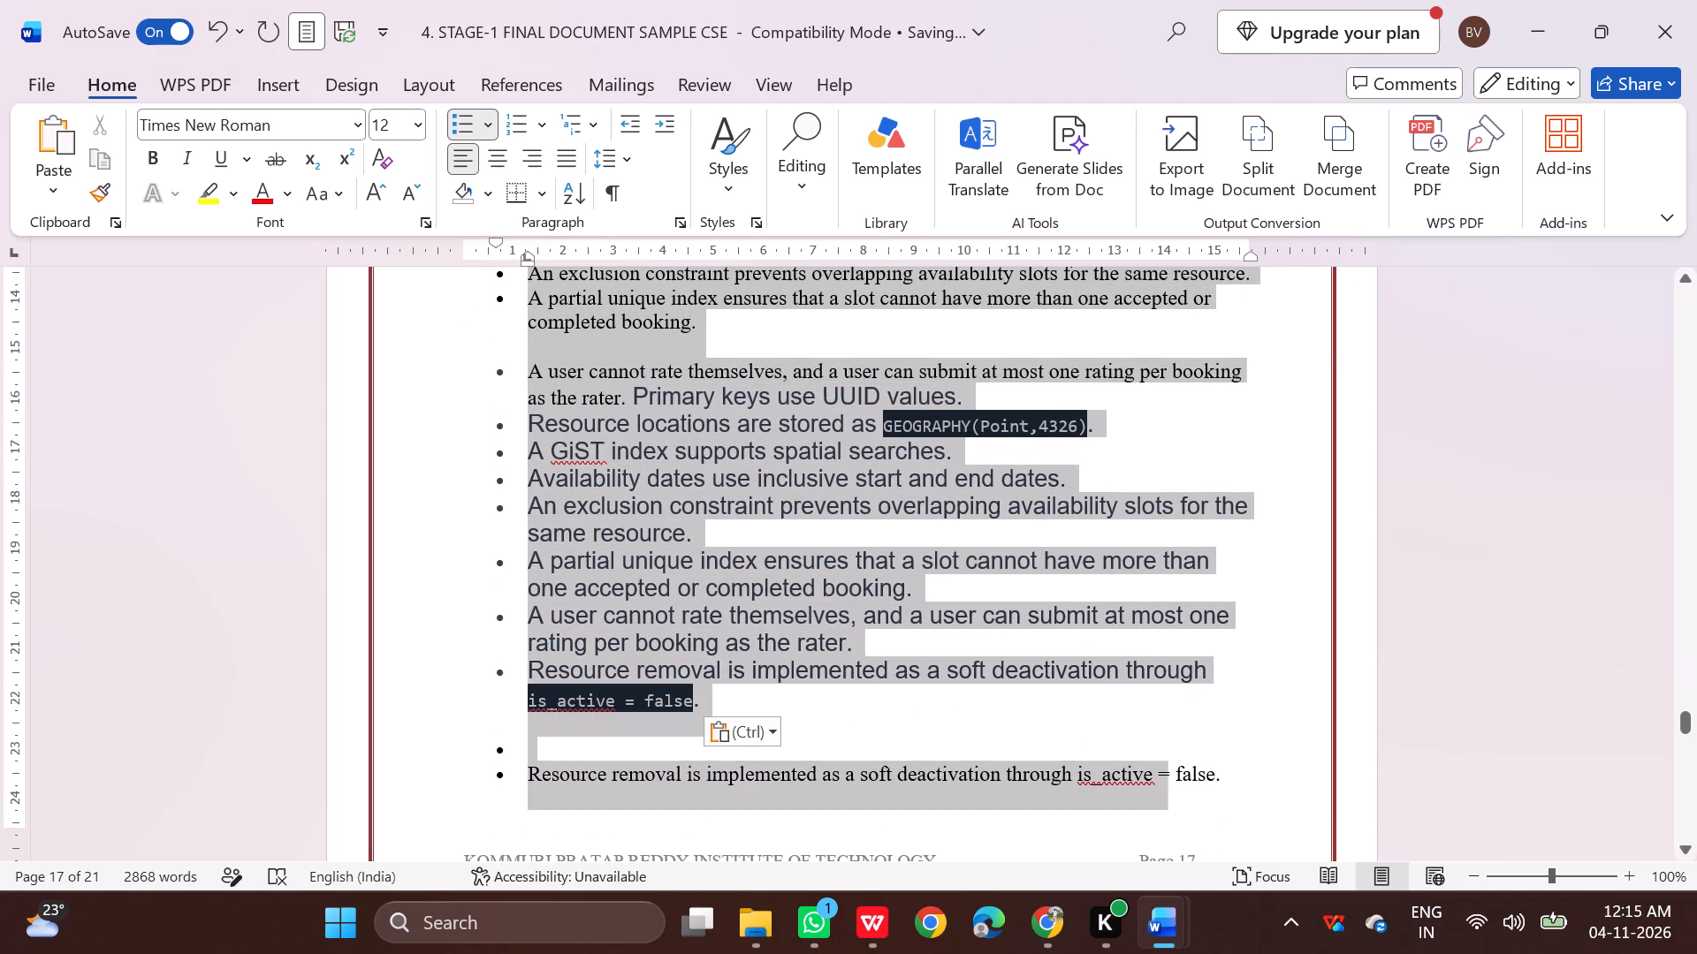
{"action": "left_click_drag", "start_coordinate": [1179, 772], "coordinate": [1232, 772]}
{"action": "left_click_drag", "start_coordinate": [1232, 772], "coordinate": [1219, 777]}
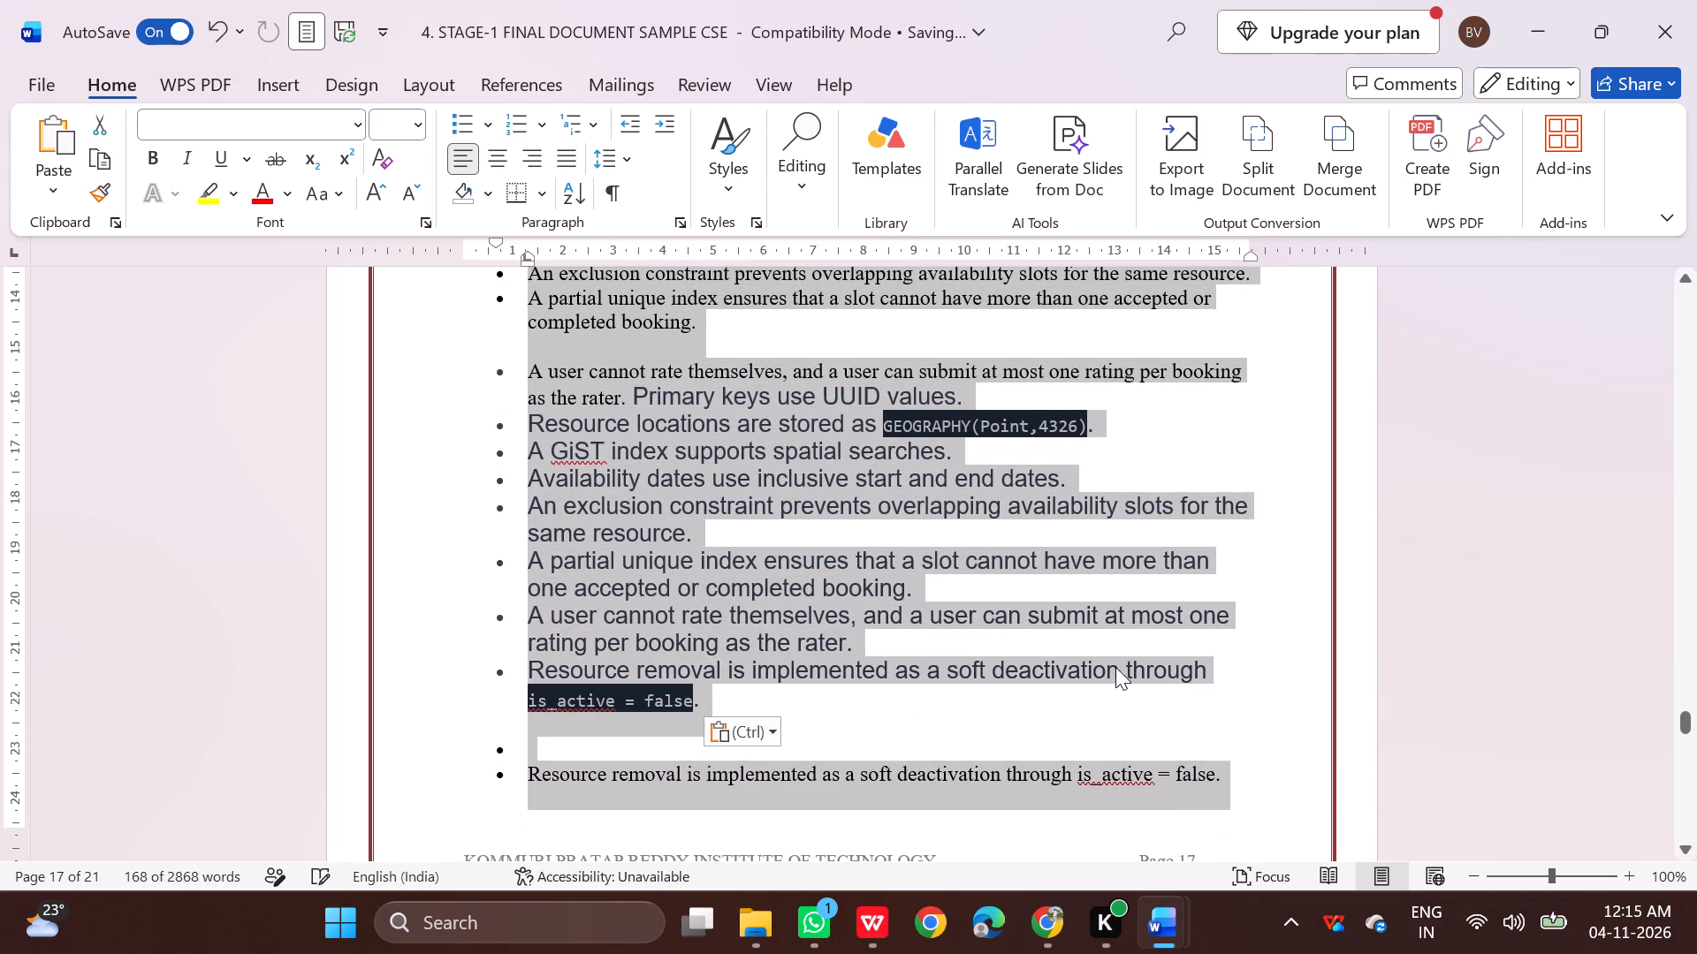
{"action": "left_click", "coordinate": [346, 132]}
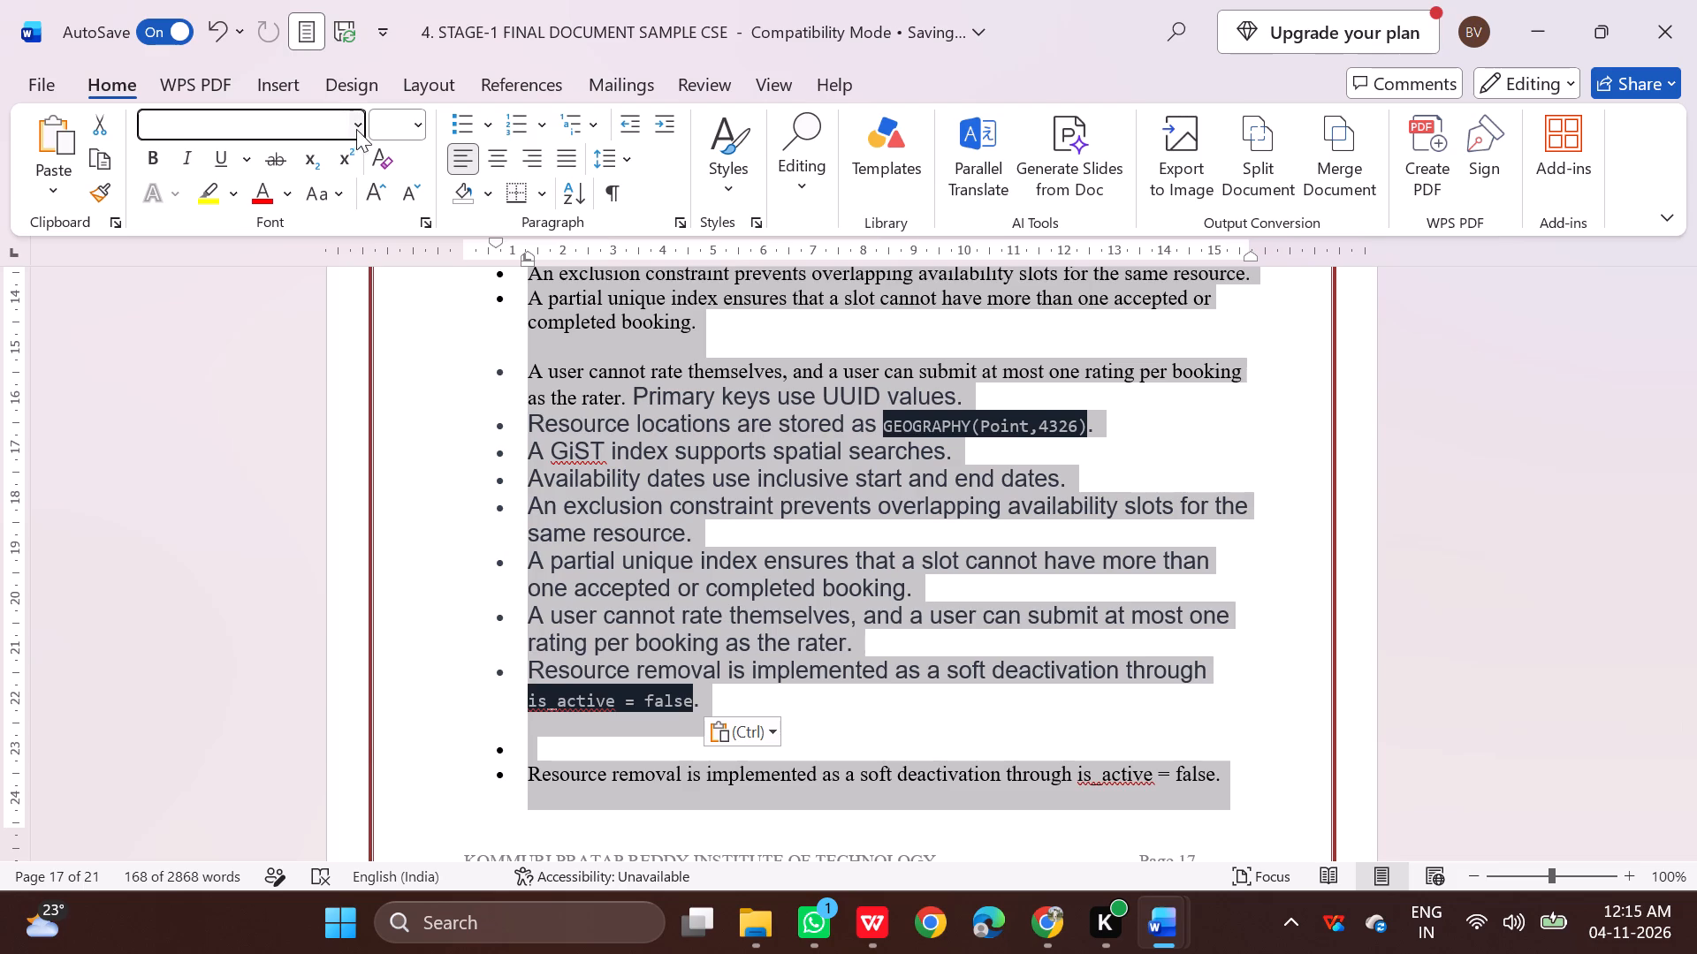
{"action": "left_click", "coordinate": [357, 129]}
{"action": "left_click", "coordinate": [343, 315]}
{"action": "left_click", "coordinate": [425, 129]}
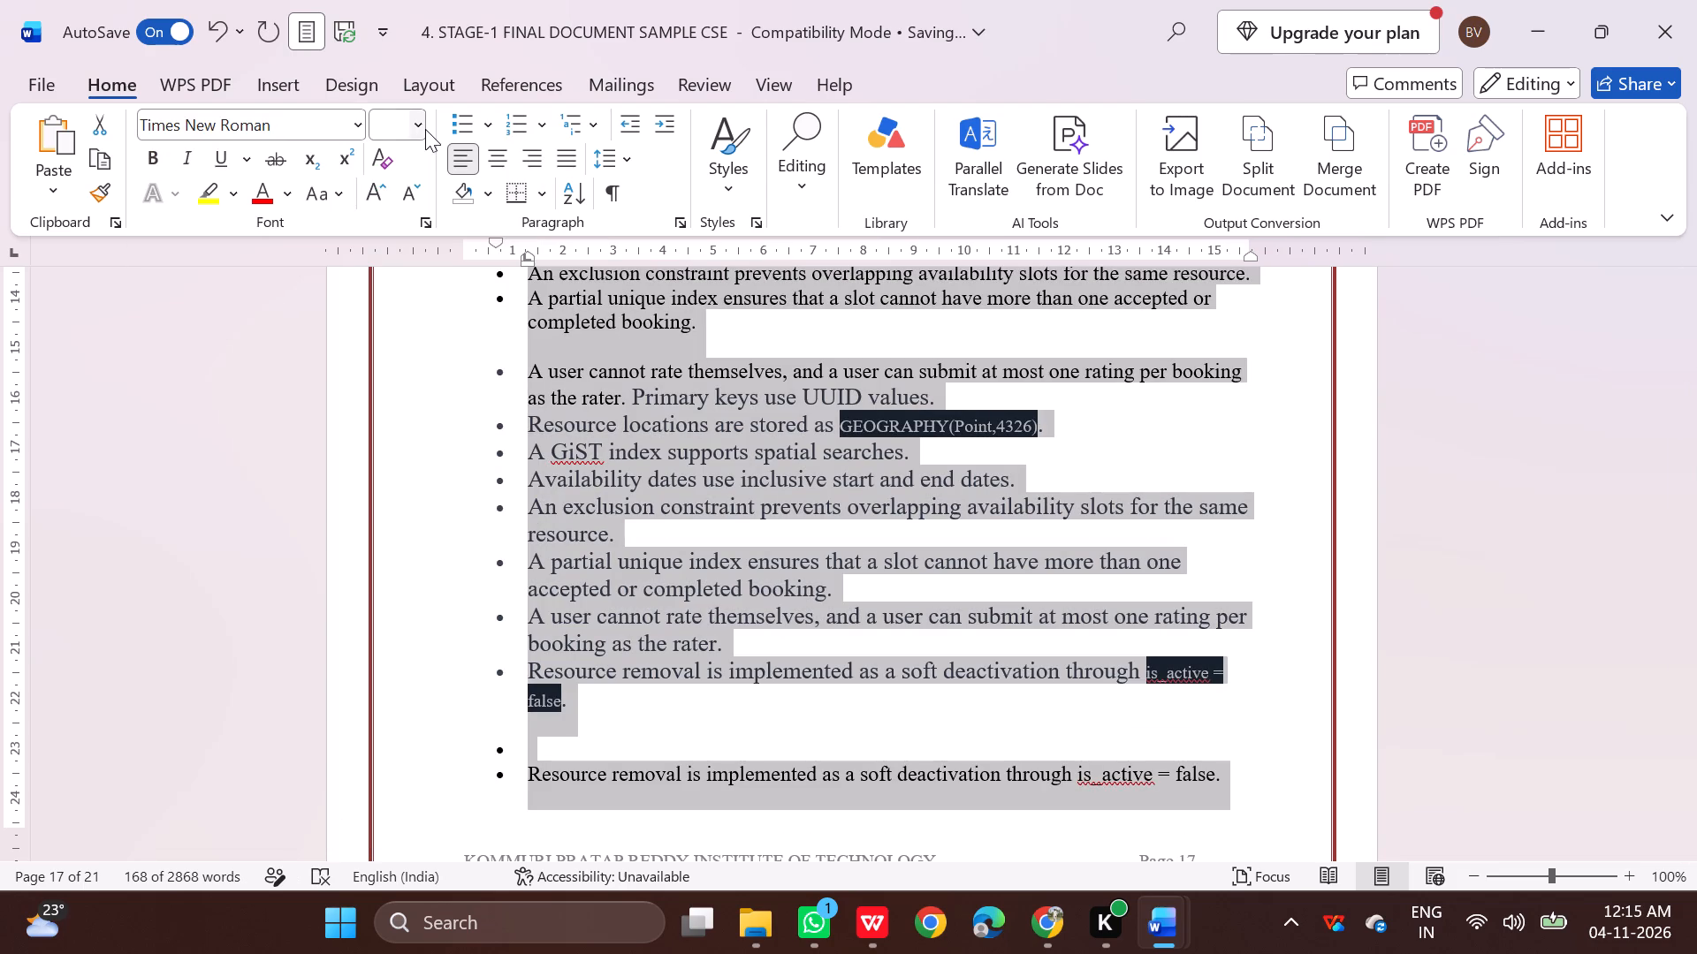
{"action": "left_click", "coordinate": [420, 117]}
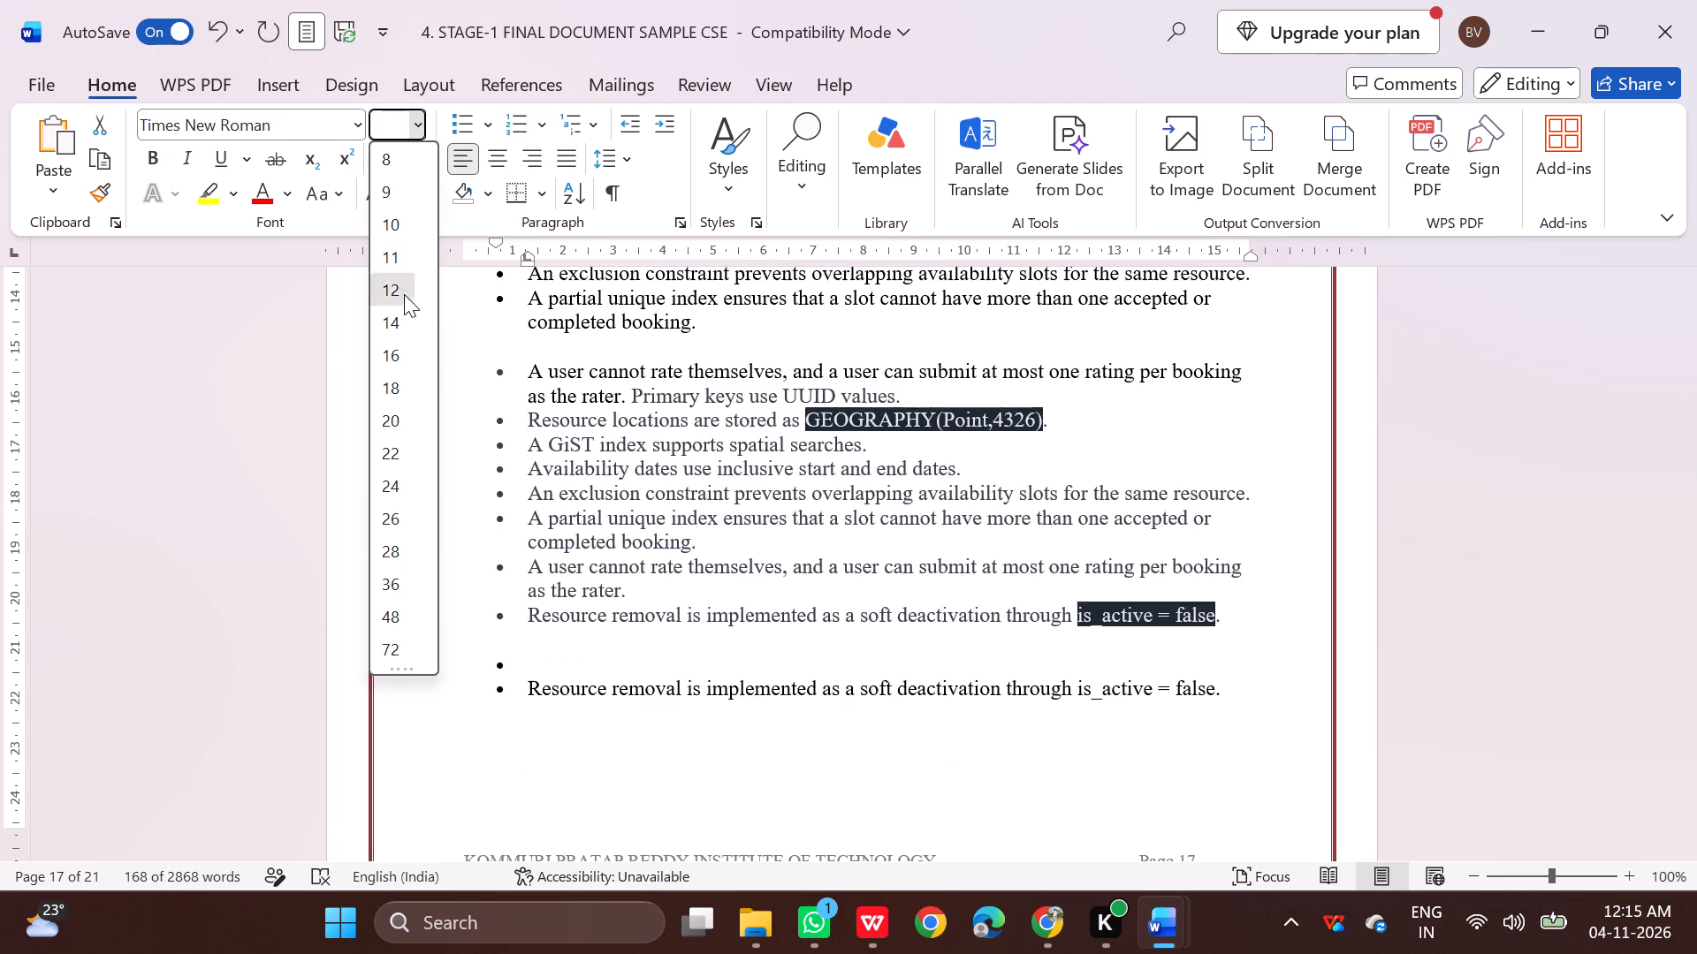
{"action": "left_click", "coordinate": [404, 294]}
{"action": "left_click", "coordinate": [825, 750]}
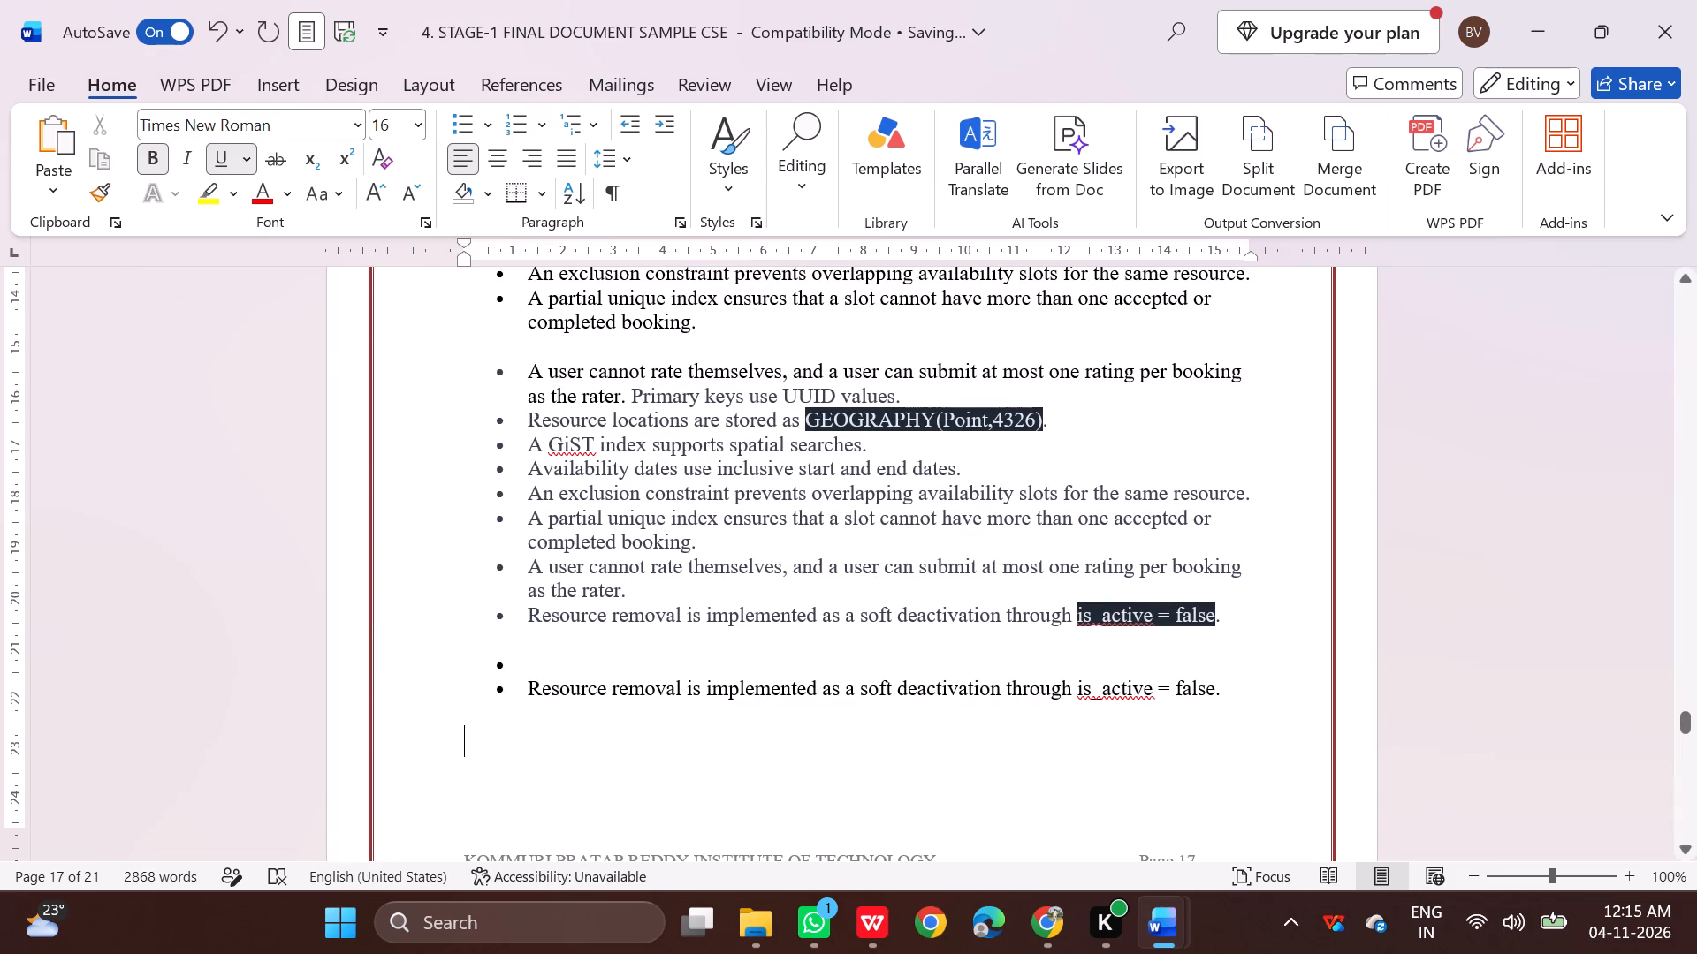
Remove the empty bullet and its extra blank lines before the last "Resource removal" bullet.
{"action": "left_click", "coordinate": [522, 663]}
{"action": "key", "text": "BackSpace"}
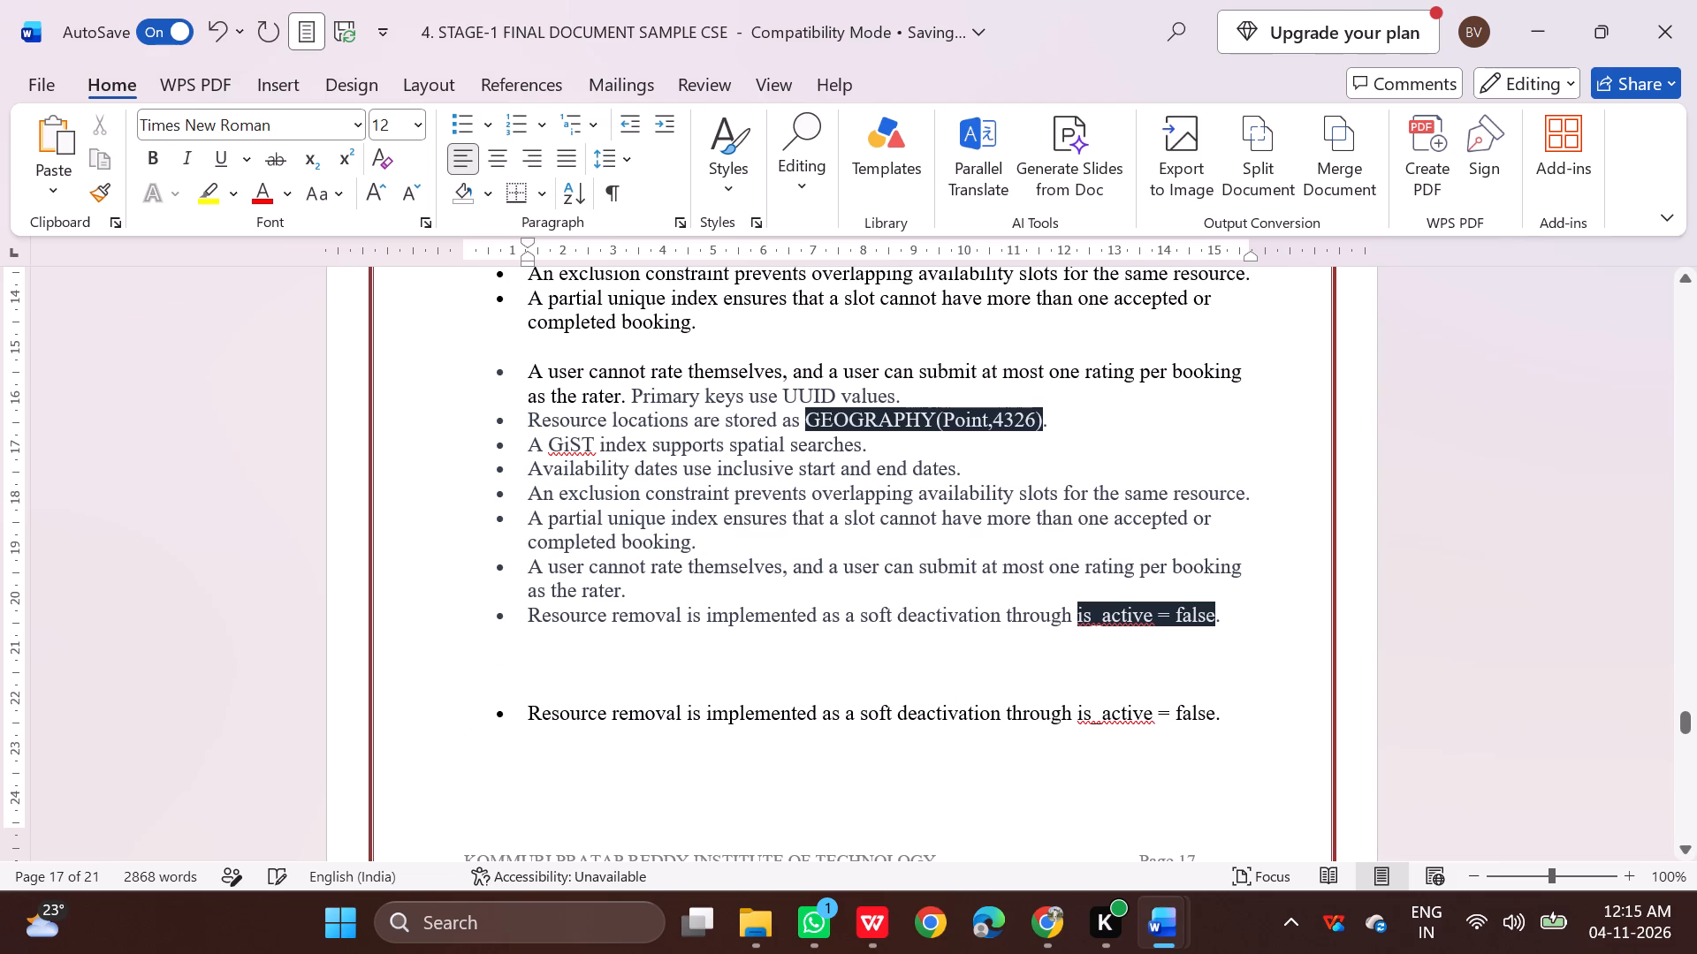
{"action": "key", "text": "BackSpace"}
{"action": "key", "text": "BackSpace"}
{"action": "key", "text": "BackSpace"}
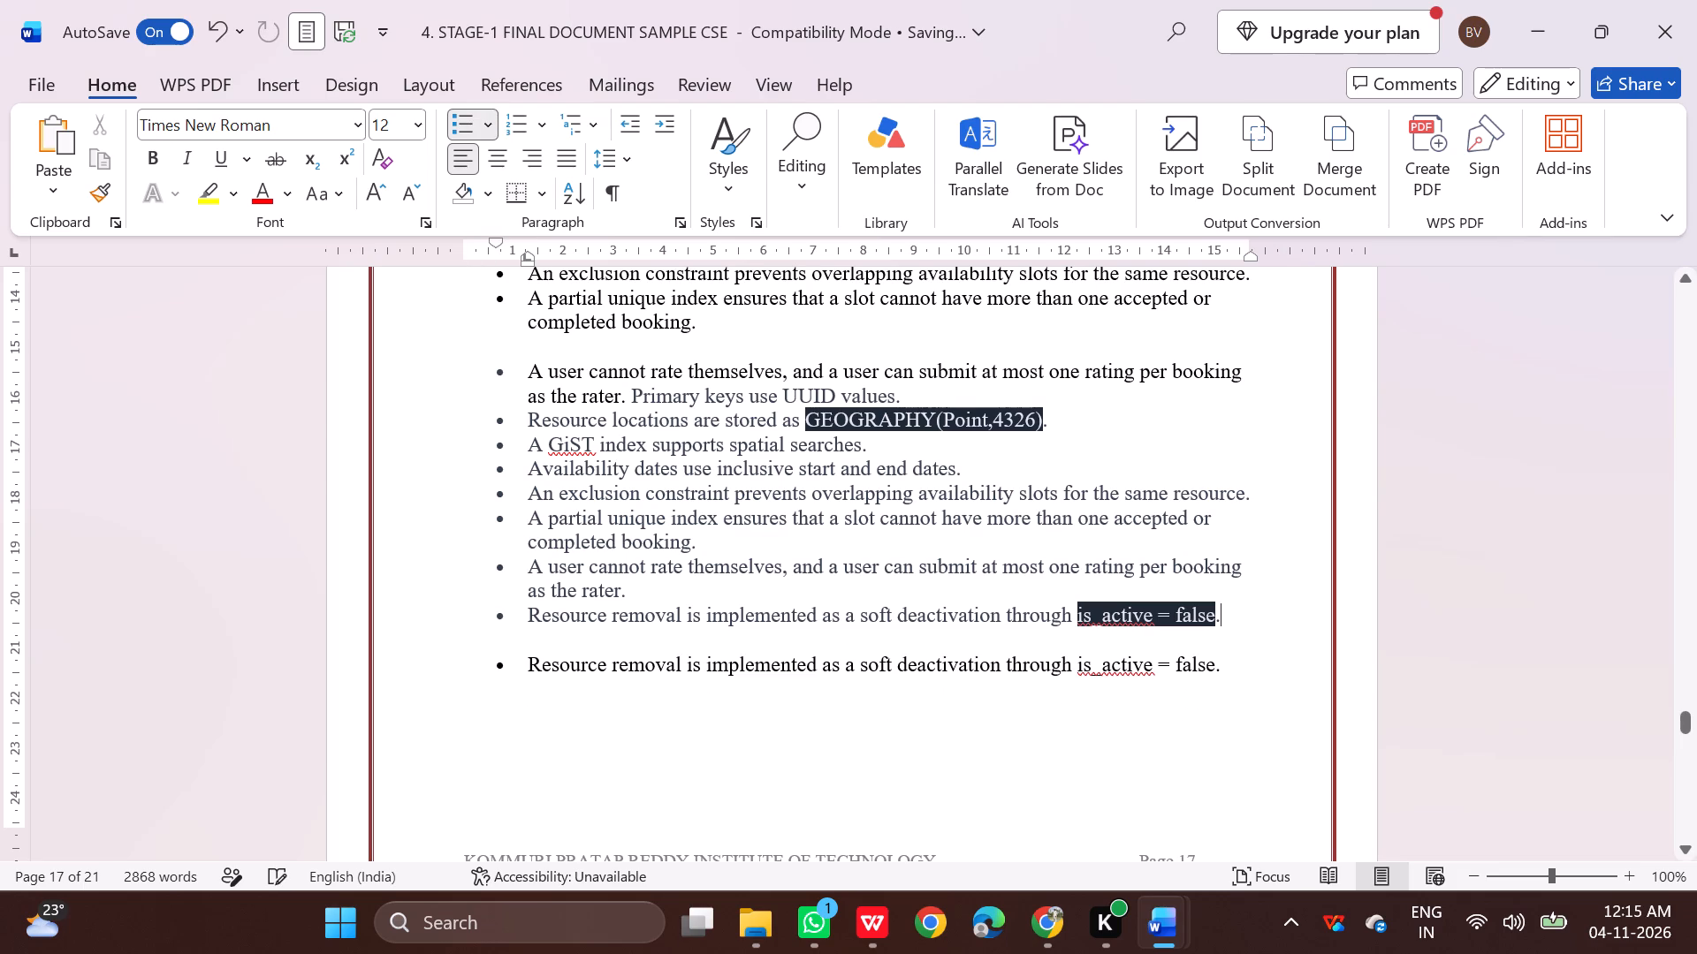
{"action": "left_click", "coordinate": [510, 638]}
Justify all the bullets under Important Database Rules, from "Primary keys" to the last "Resource removal" rule.
{"action": "scroll", "coordinate": [472, 605], "scroll_direction": "up", "scroll_amount": 4}
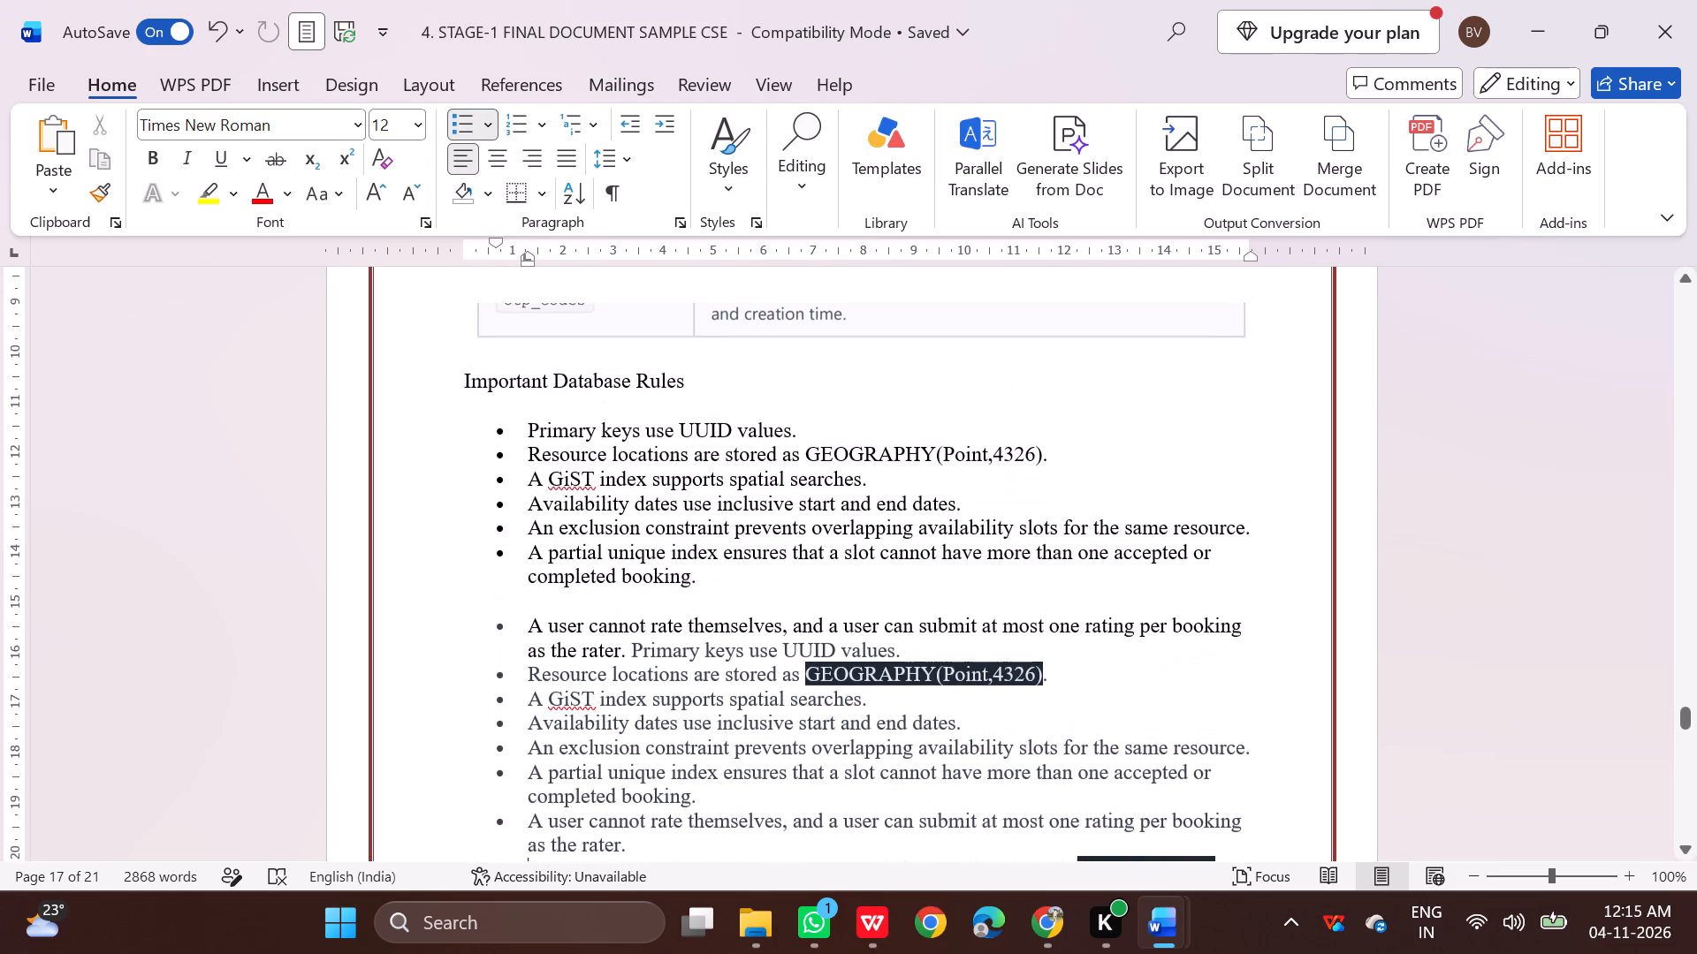
{"action": "scroll", "coordinate": [481, 577], "scroll_direction": "down", "scroll_amount": 1}
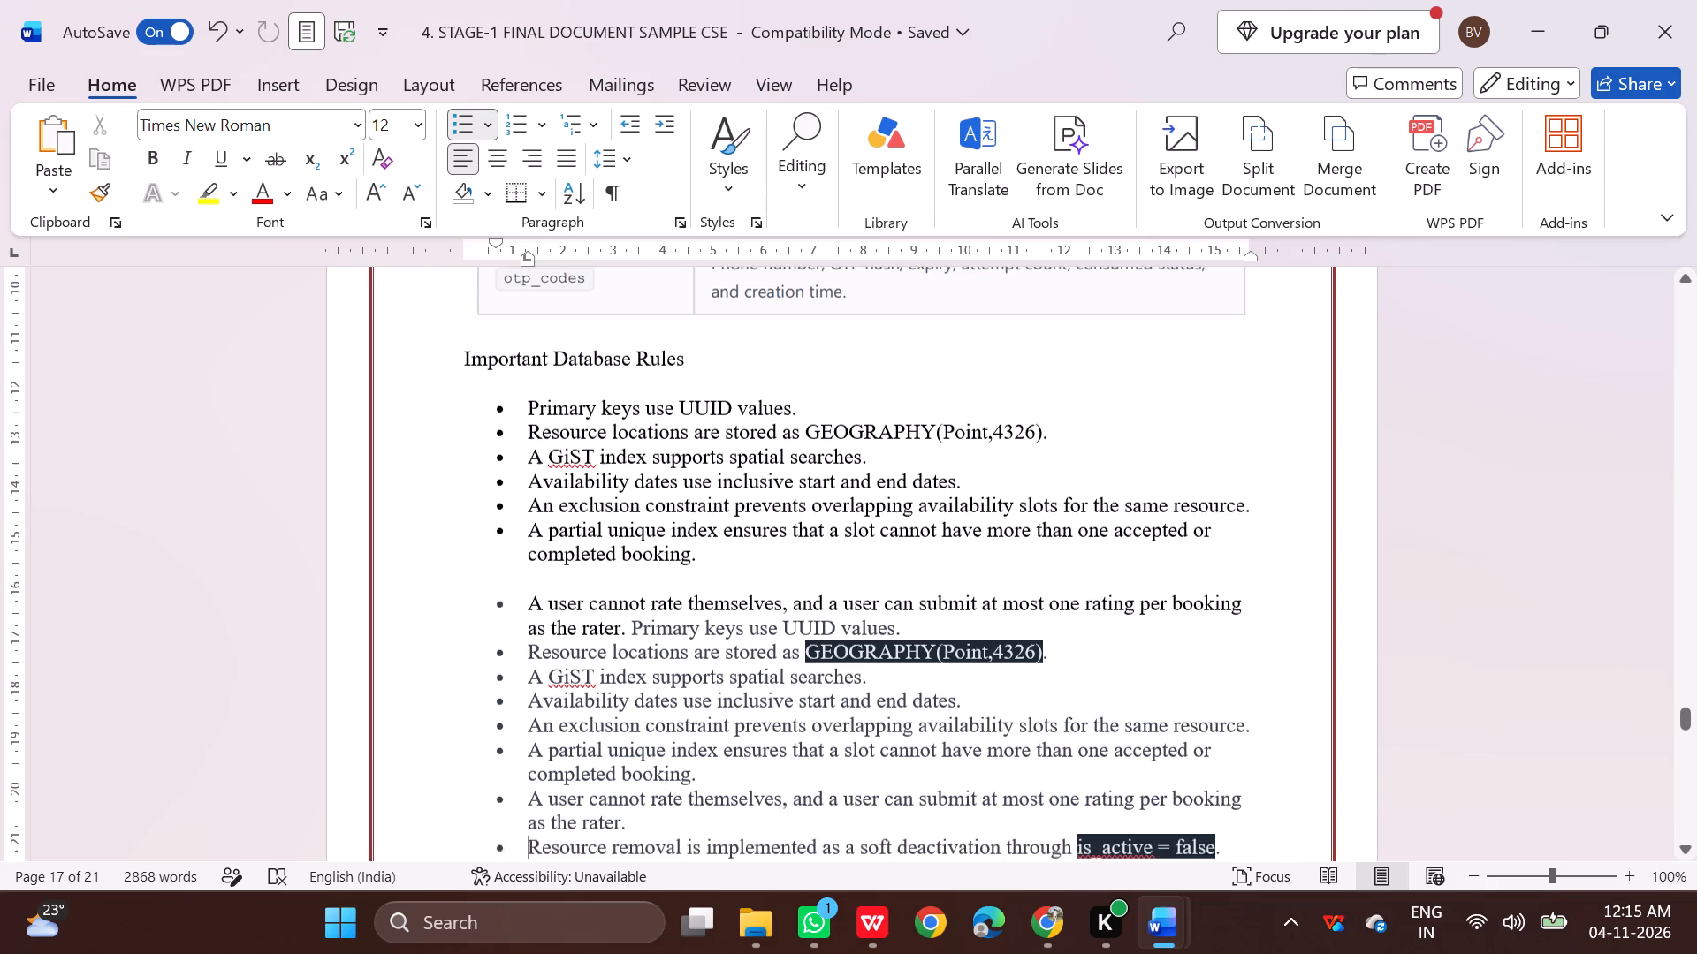
{"action": "left_click", "coordinate": [523, 544]}
{"action": "left_click", "coordinate": [524, 541]}
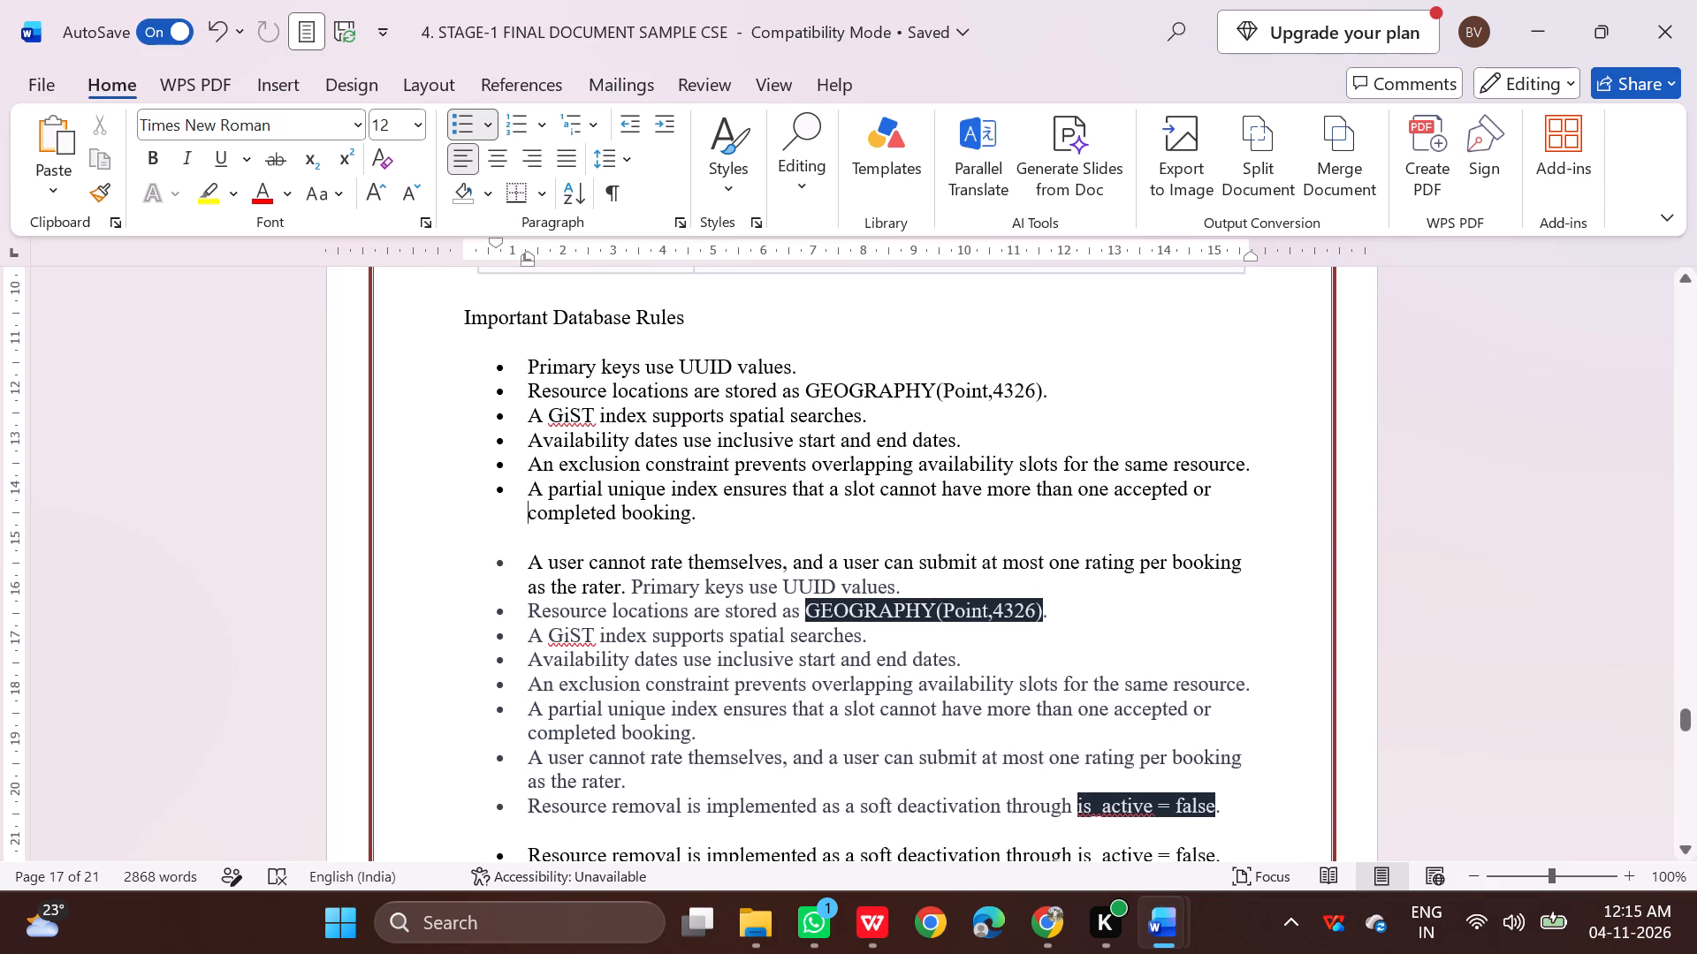
{"action": "left_click_drag", "start_coordinate": [480, 370], "coordinate": [1228, 714]}
{"action": "scroll", "coordinate": [772, 640], "scroll_direction": "down", "scroll_amount": 2}
{"action": "left_click", "coordinate": [1223, 736]}
{"action": "left_click_drag", "start_coordinate": [1224, 746], "coordinate": [662, 411]}
{"action": "scroll", "coordinate": [666, 414], "scroll_direction": "up", "scroll_amount": 2}
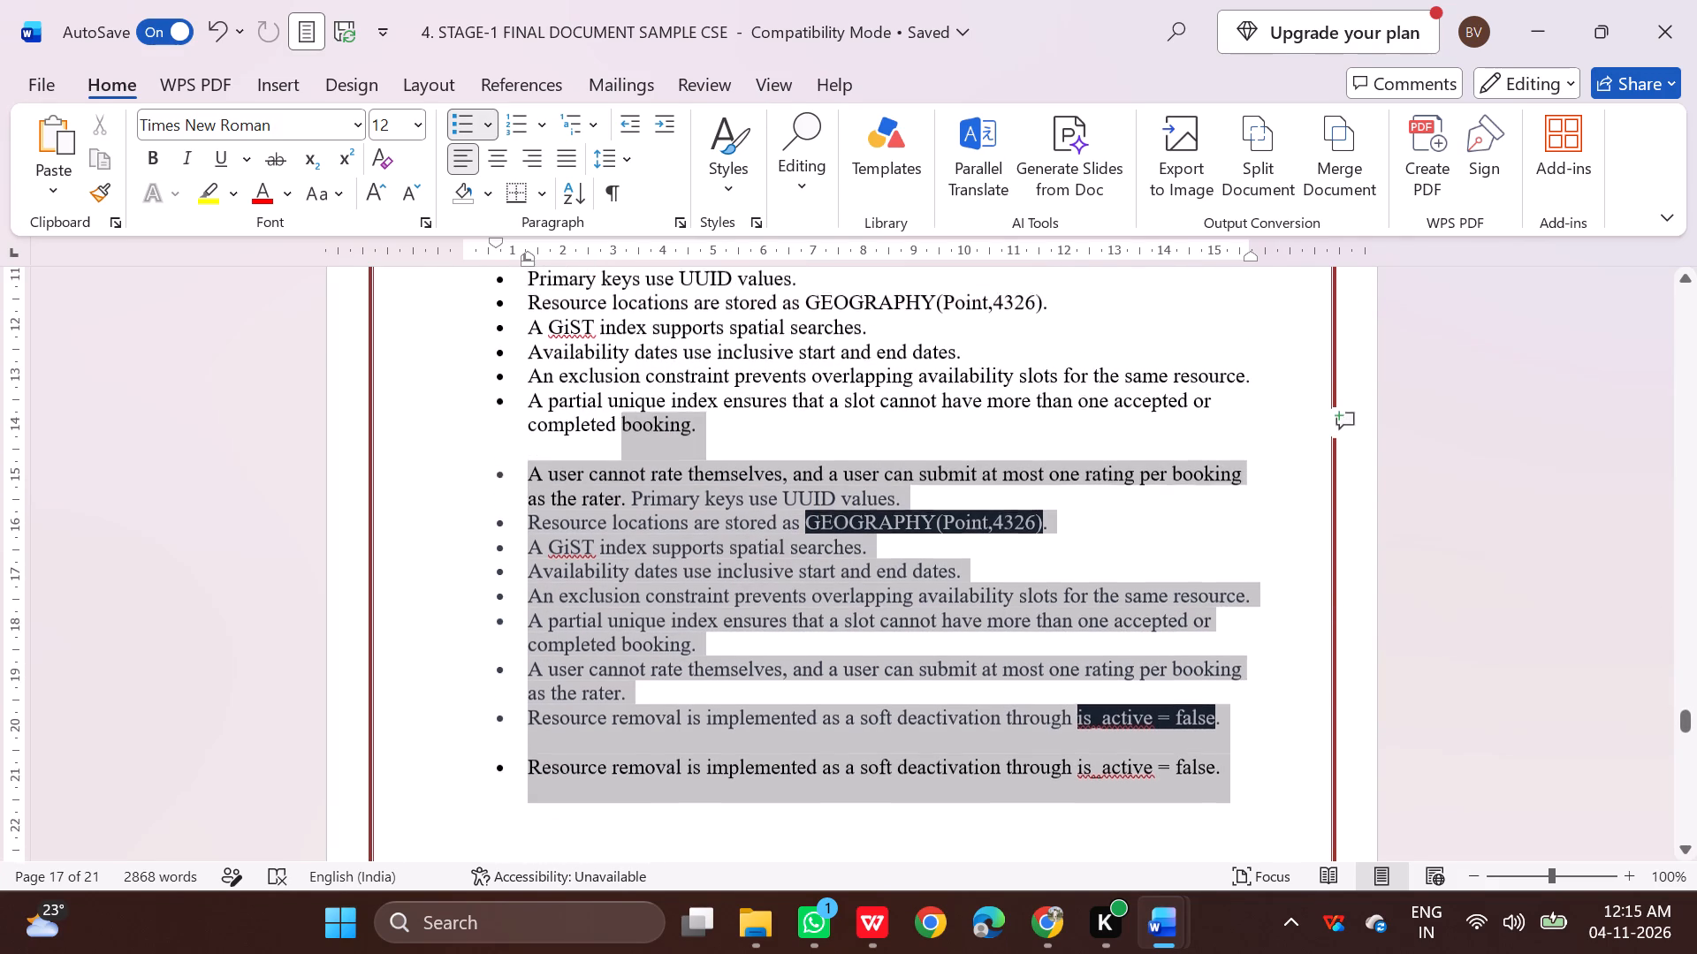
{"action": "left_click_drag", "start_coordinate": [662, 411], "coordinate": [526, 375]}
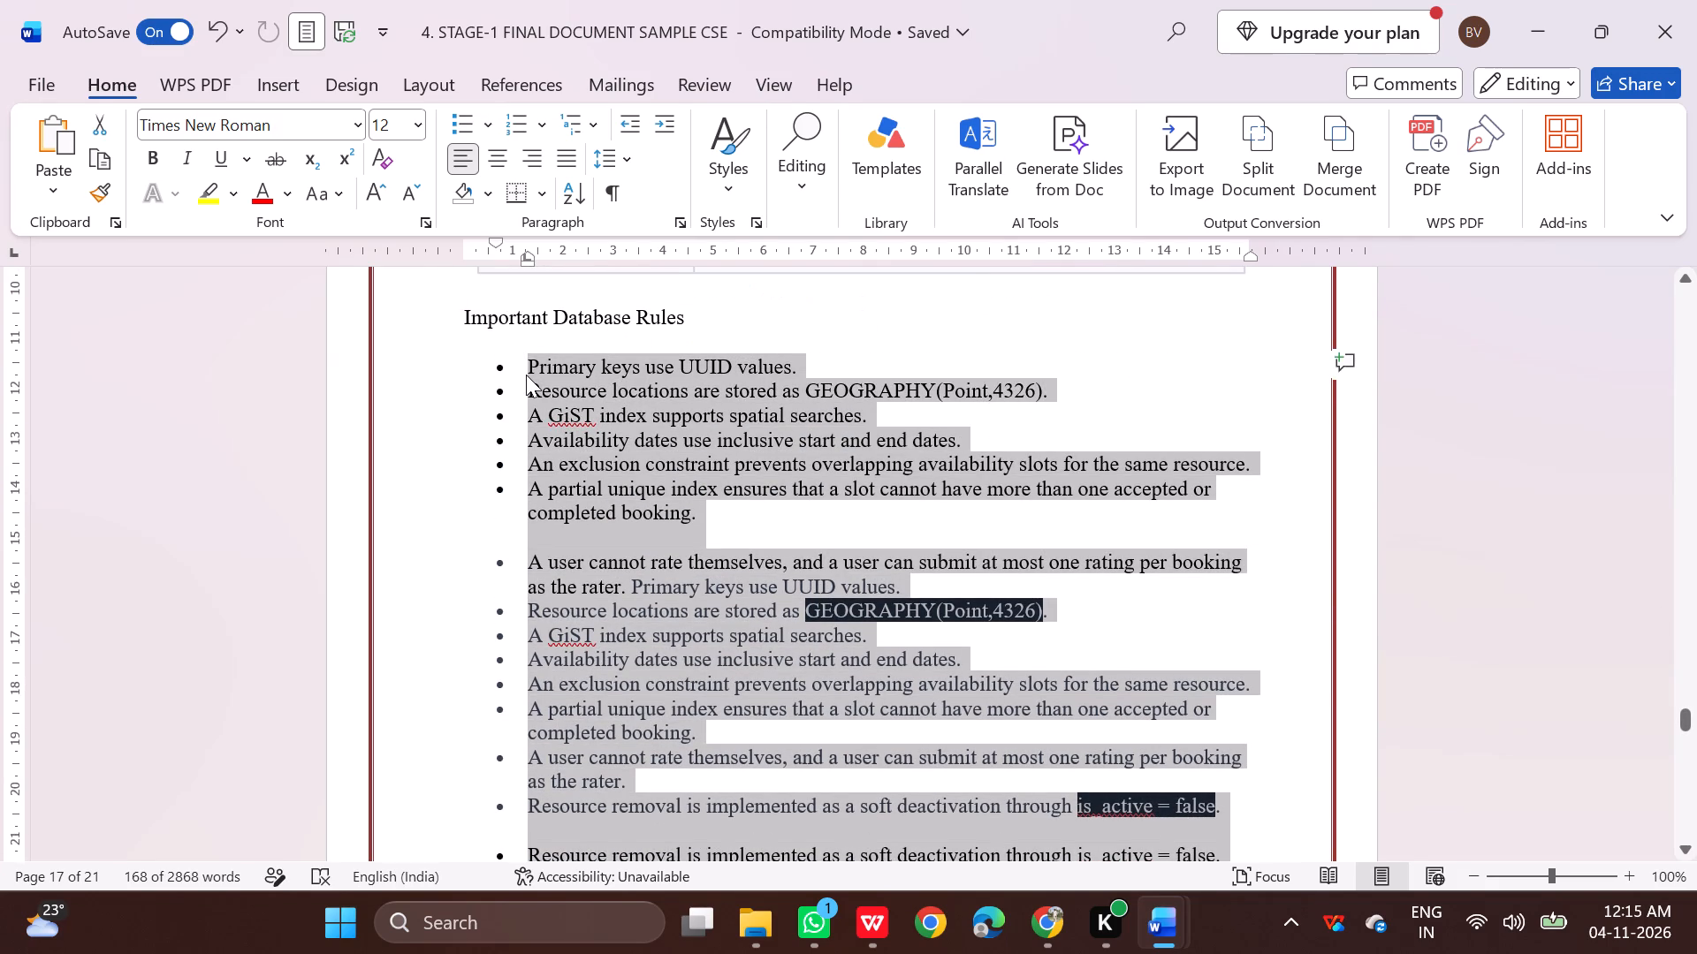
{"action": "key", "text": "ctrl+j"}
{"action": "key", "text": "ctrl+j"}
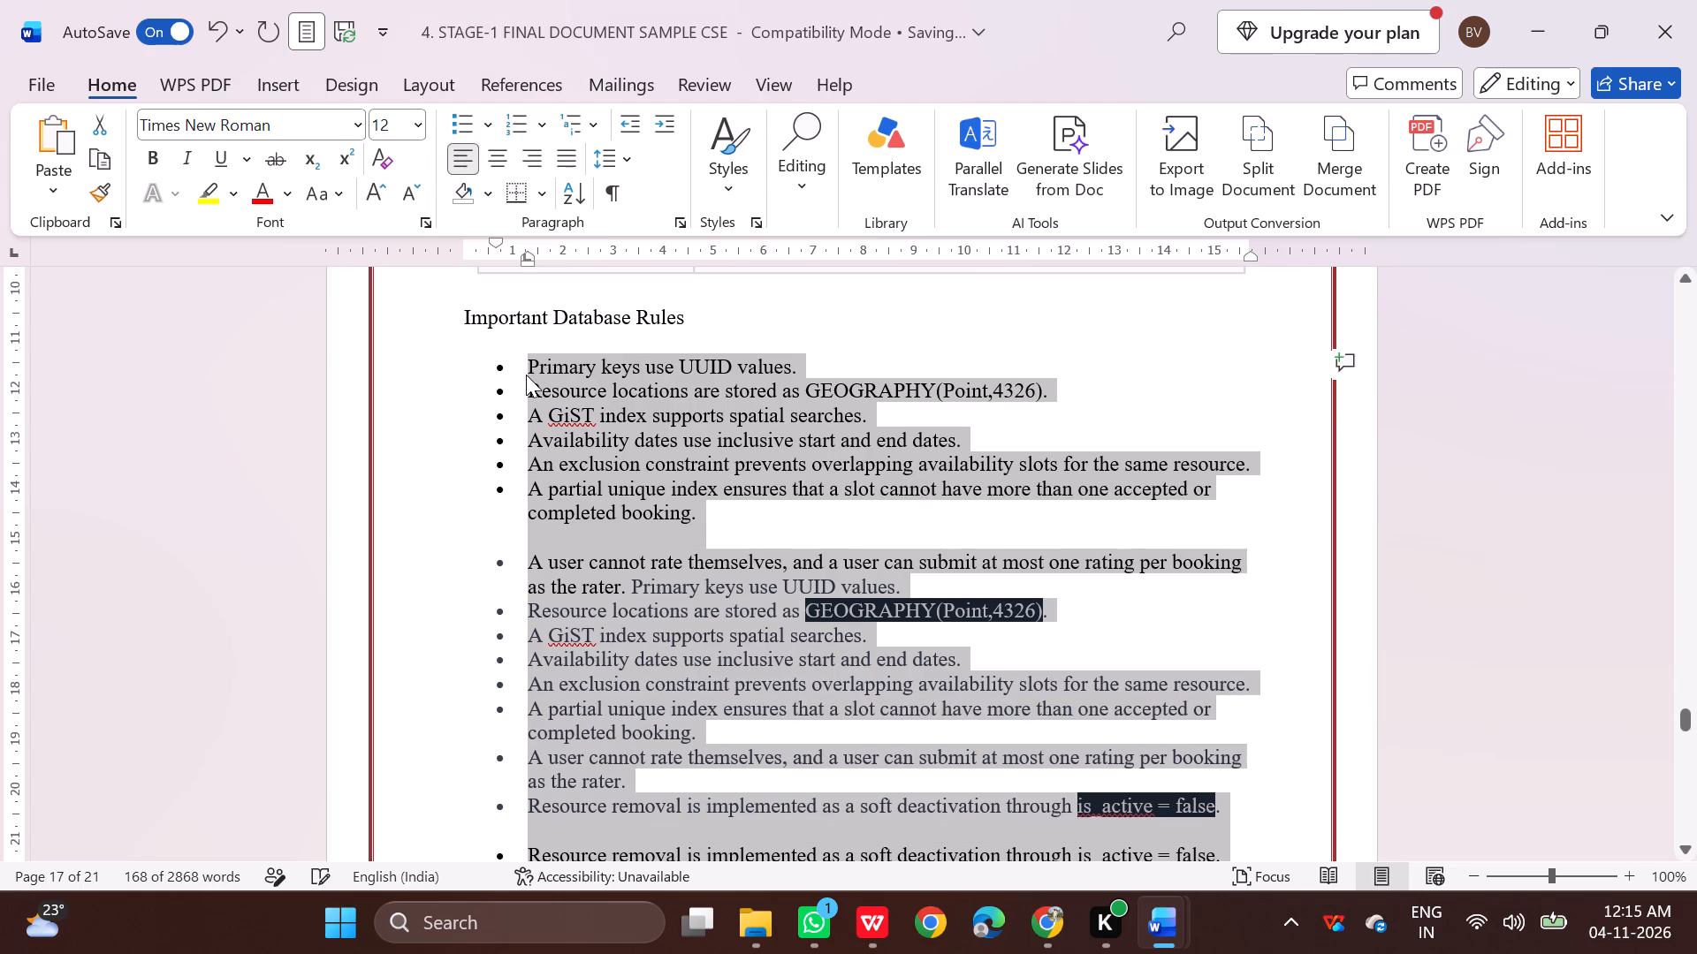
{"action": "key", "text": "ctrl+j"}
{"action": "left_click", "coordinate": [971, 507]}
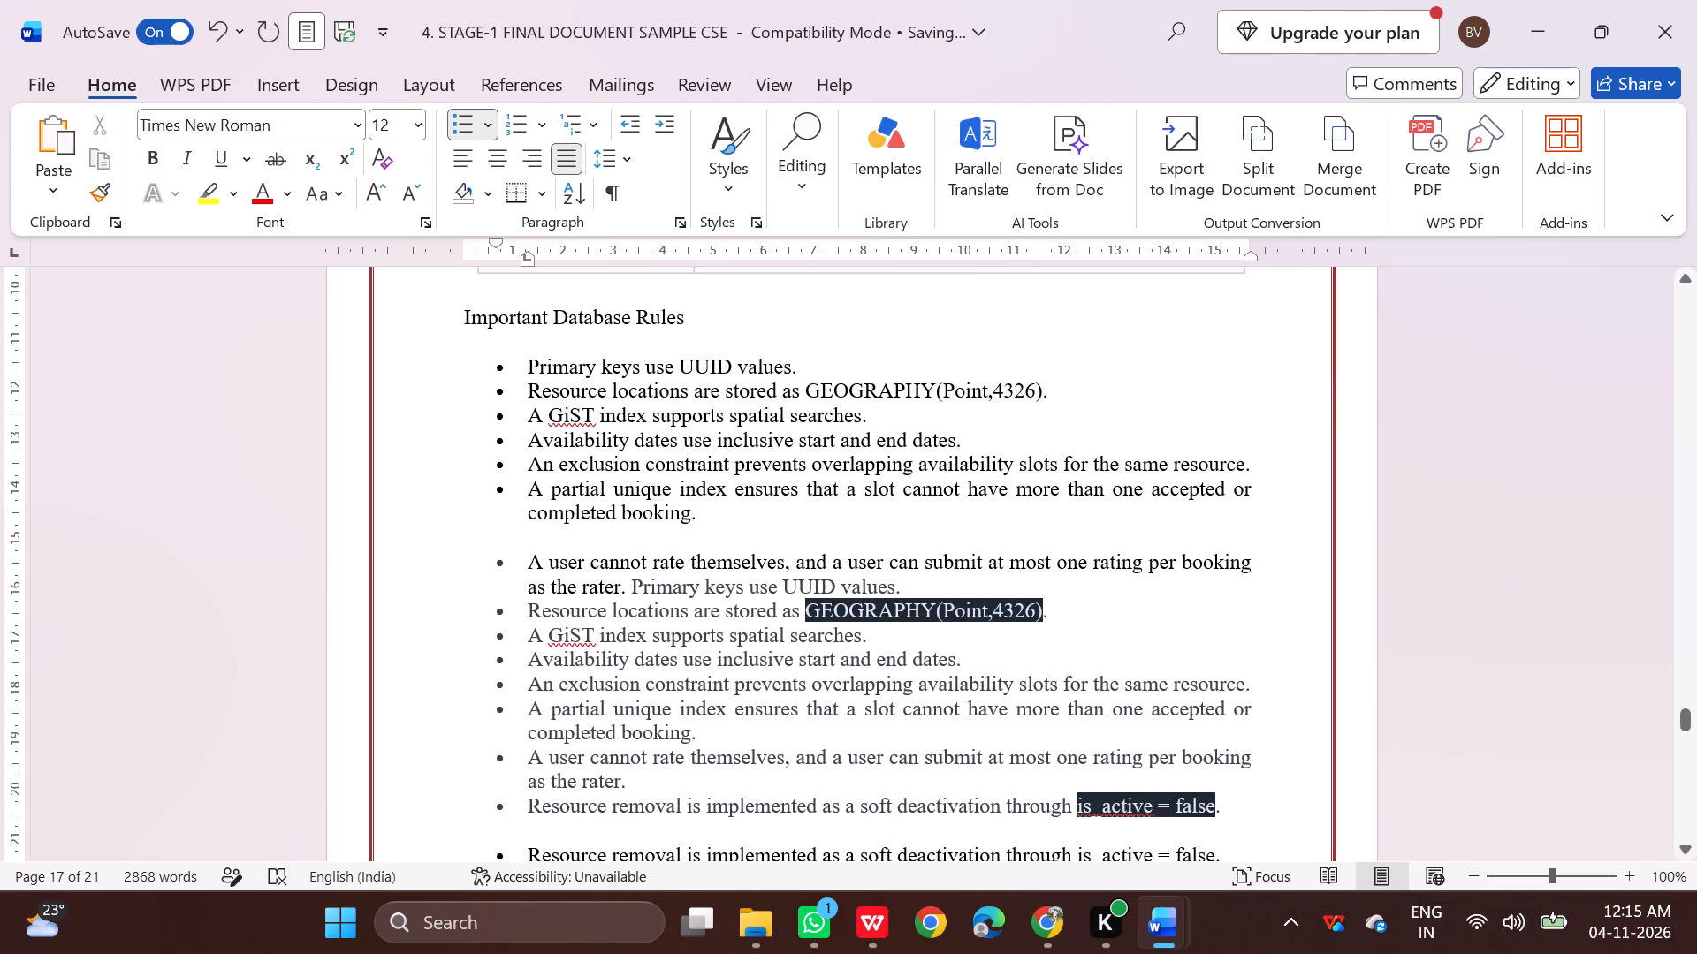
Set the line spacing of all the bullets under Important Database Rules to 1.15.
{"action": "left_click", "coordinate": [625, 158]}
{"action": "left_click", "coordinate": [632, 224]}
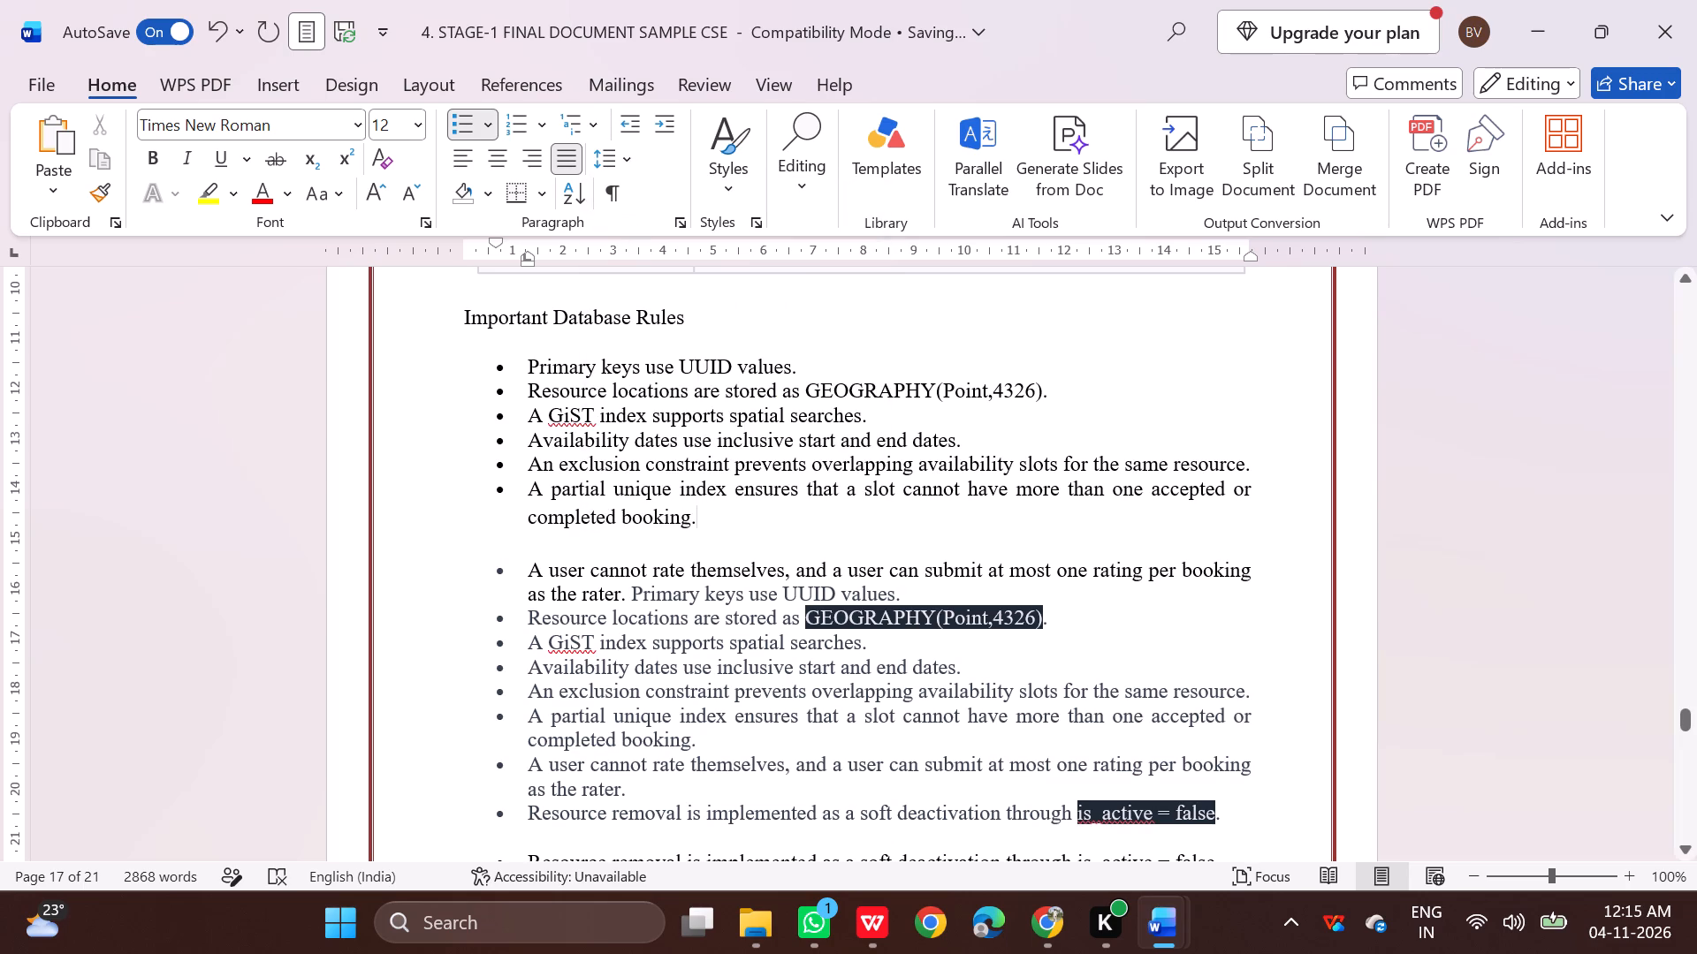
{"action": "scroll", "coordinate": [901, 549], "scroll_direction": "down", "scroll_amount": 2}
{"action": "scroll", "coordinate": [898, 549], "scroll_direction": "up", "scroll_amount": 1}
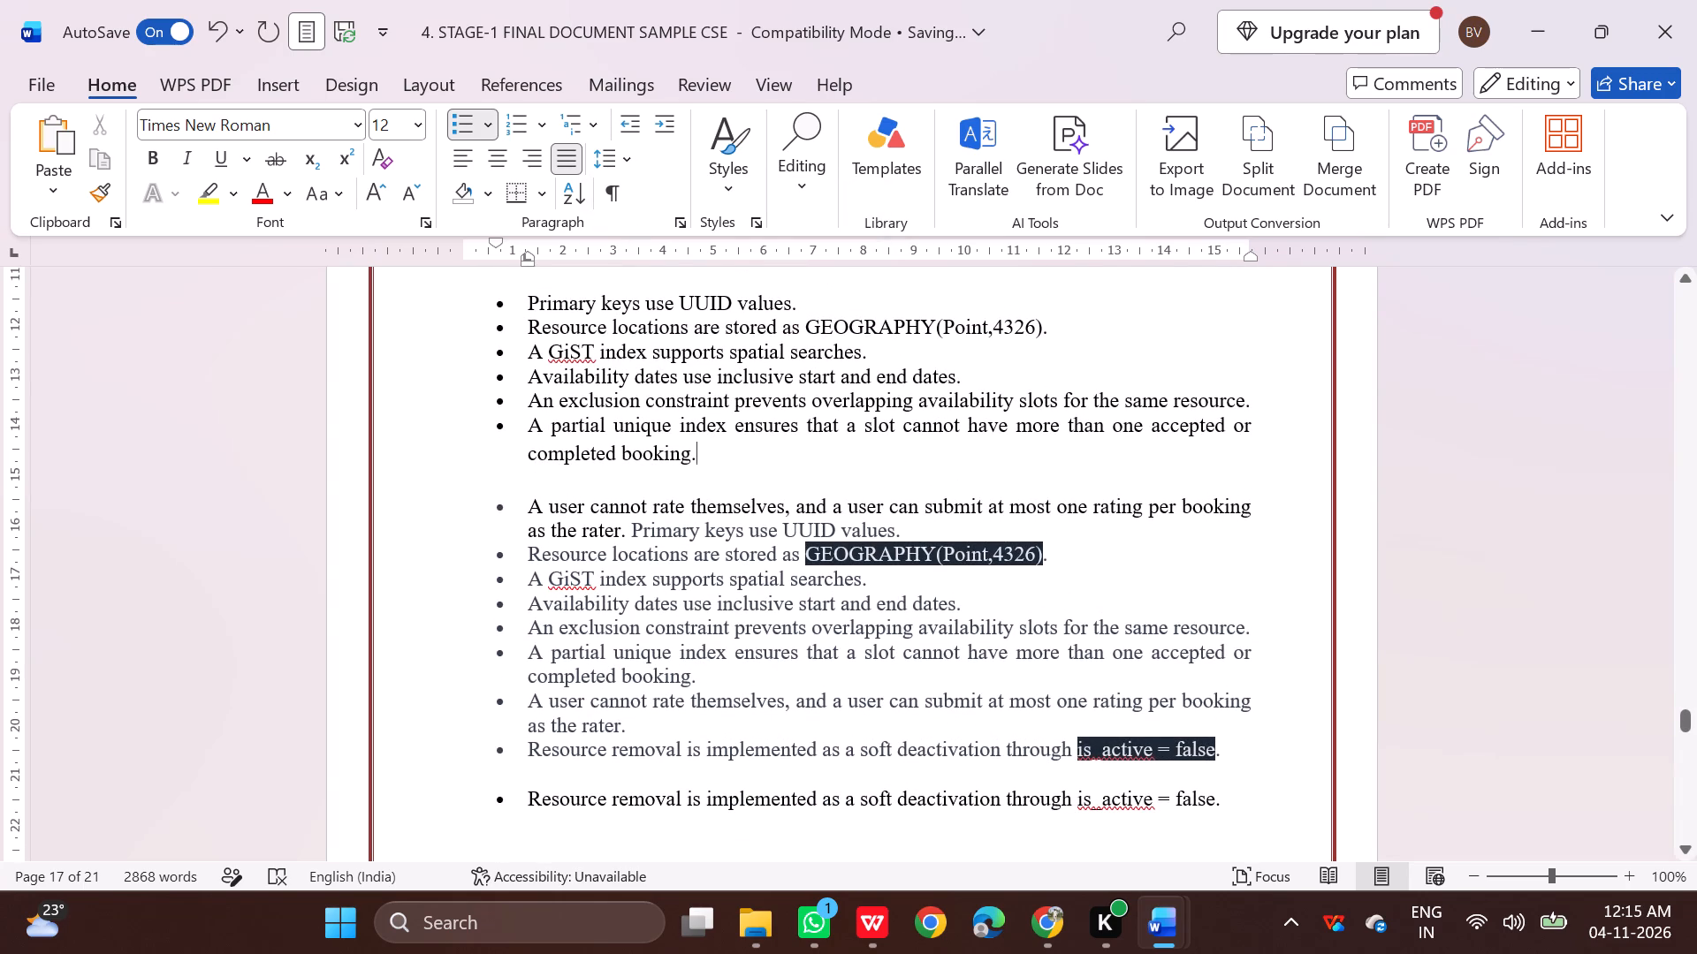
{"action": "left_click_drag", "start_coordinate": [1229, 804], "coordinate": [447, 373]}
{"action": "scroll", "coordinate": [447, 378], "scroll_direction": "up", "scroll_amount": 1}
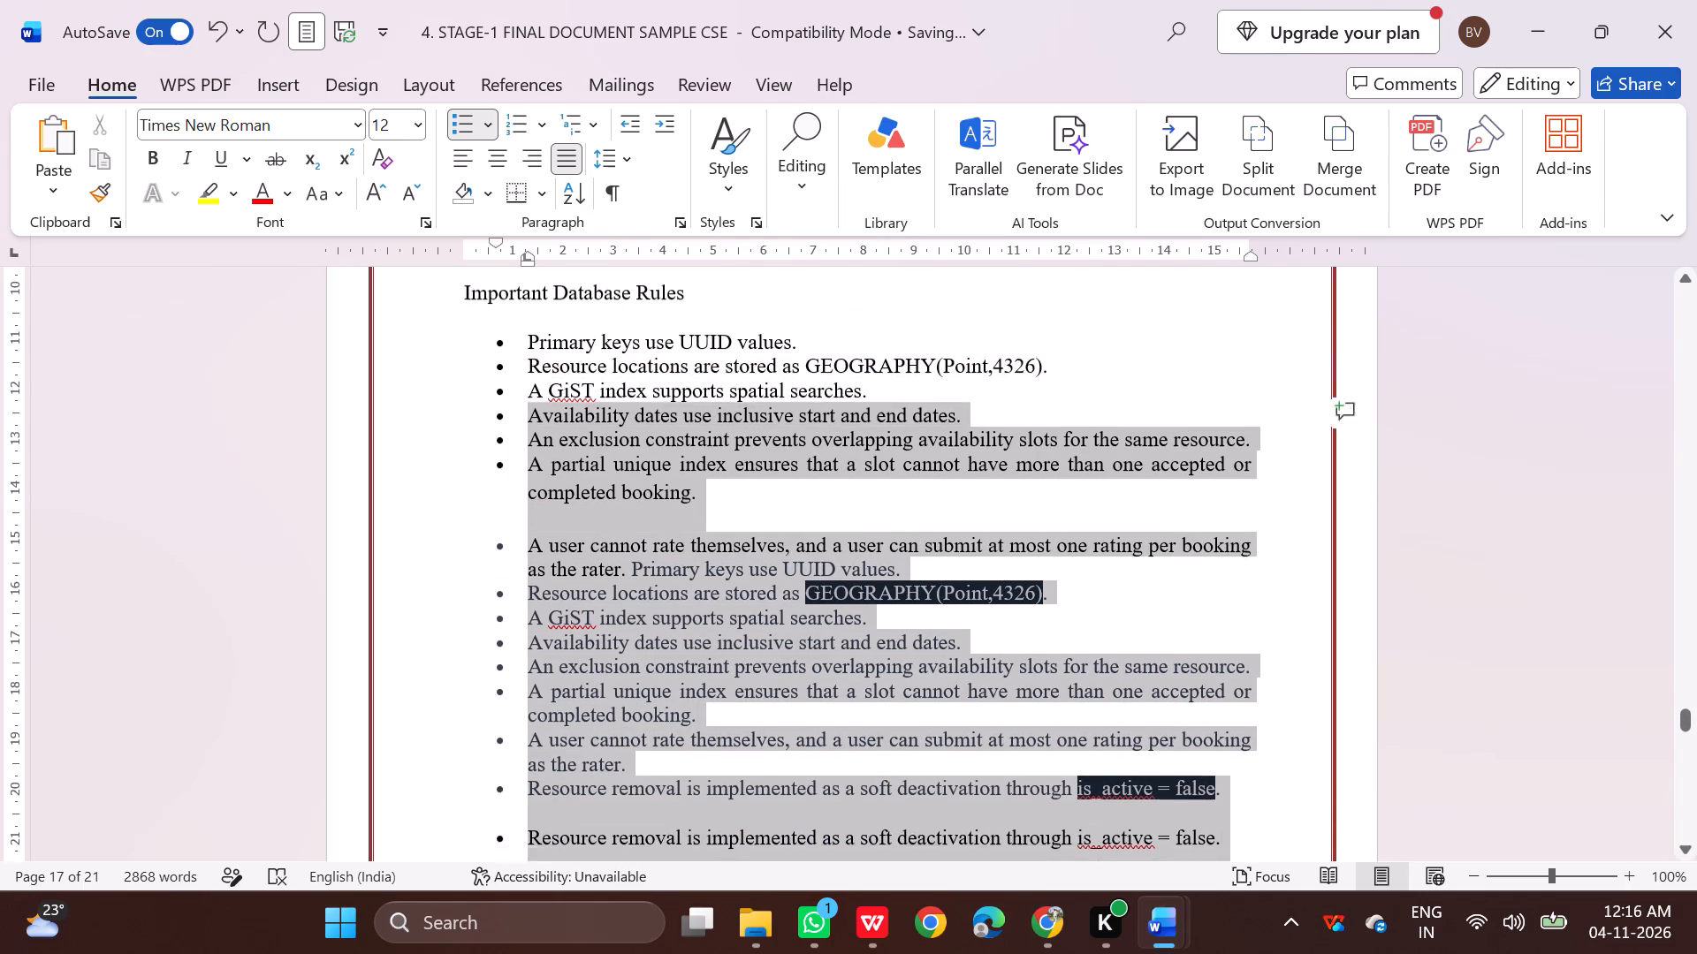
{"action": "left_click_drag", "start_coordinate": [447, 373], "coordinate": [447, 376]}
{"action": "left_click", "coordinate": [629, 156]}
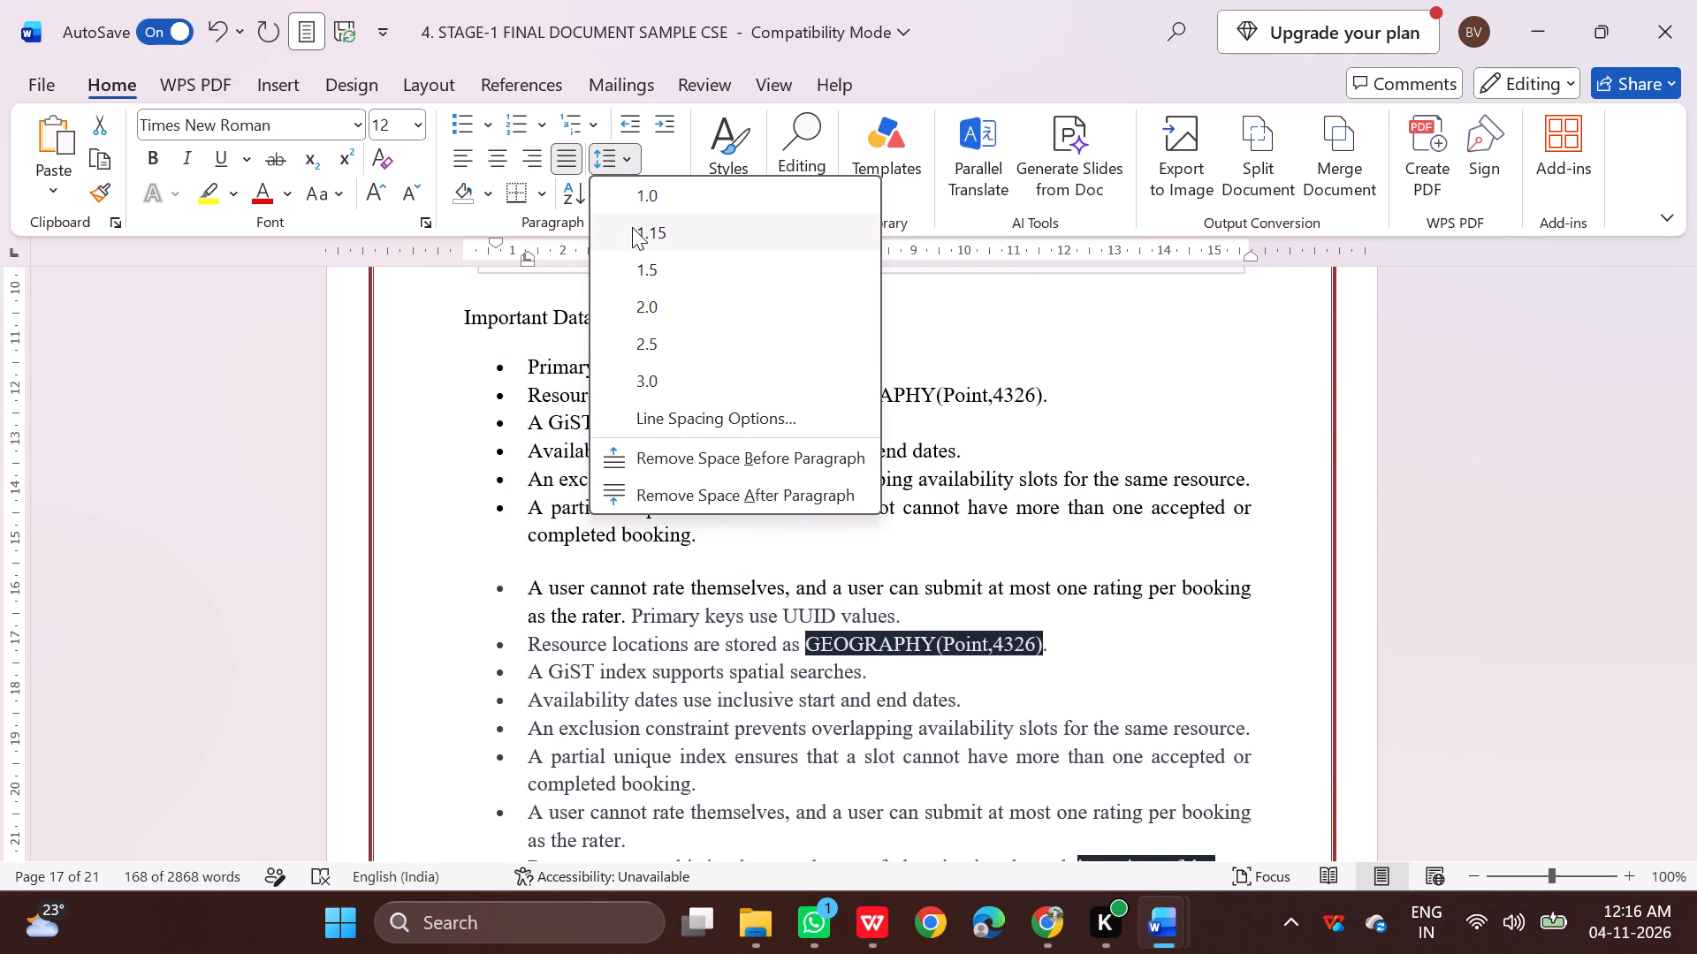
{"action": "left_click", "coordinate": [632, 227]}
{"action": "left_click", "coordinate": [872, 543]}
Switch to the project PDF in WPS Office and examine the content that follows the Important Database Rules.
{"action": "scroll", "coordinate": [1193, 535], "scroll_direction": "down", "scroll_amount": 3}
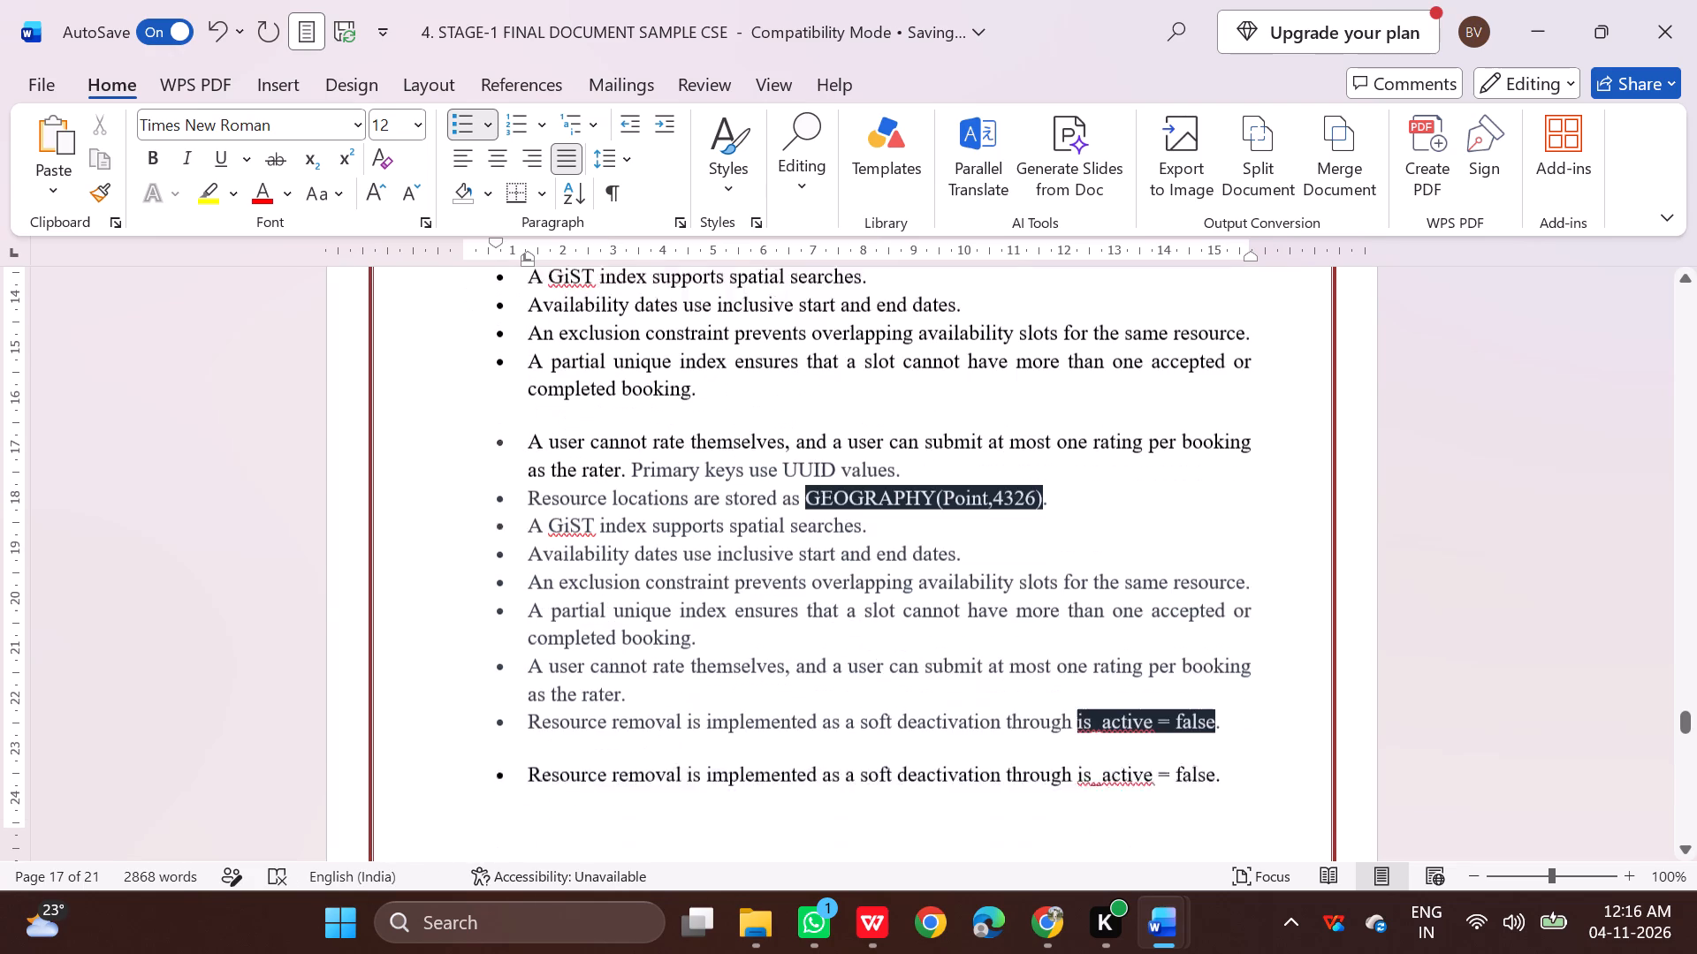
{"action": "scroll", "coordinate": [984, 518], "scroll_direction": "up", "scroll_amount": 2}
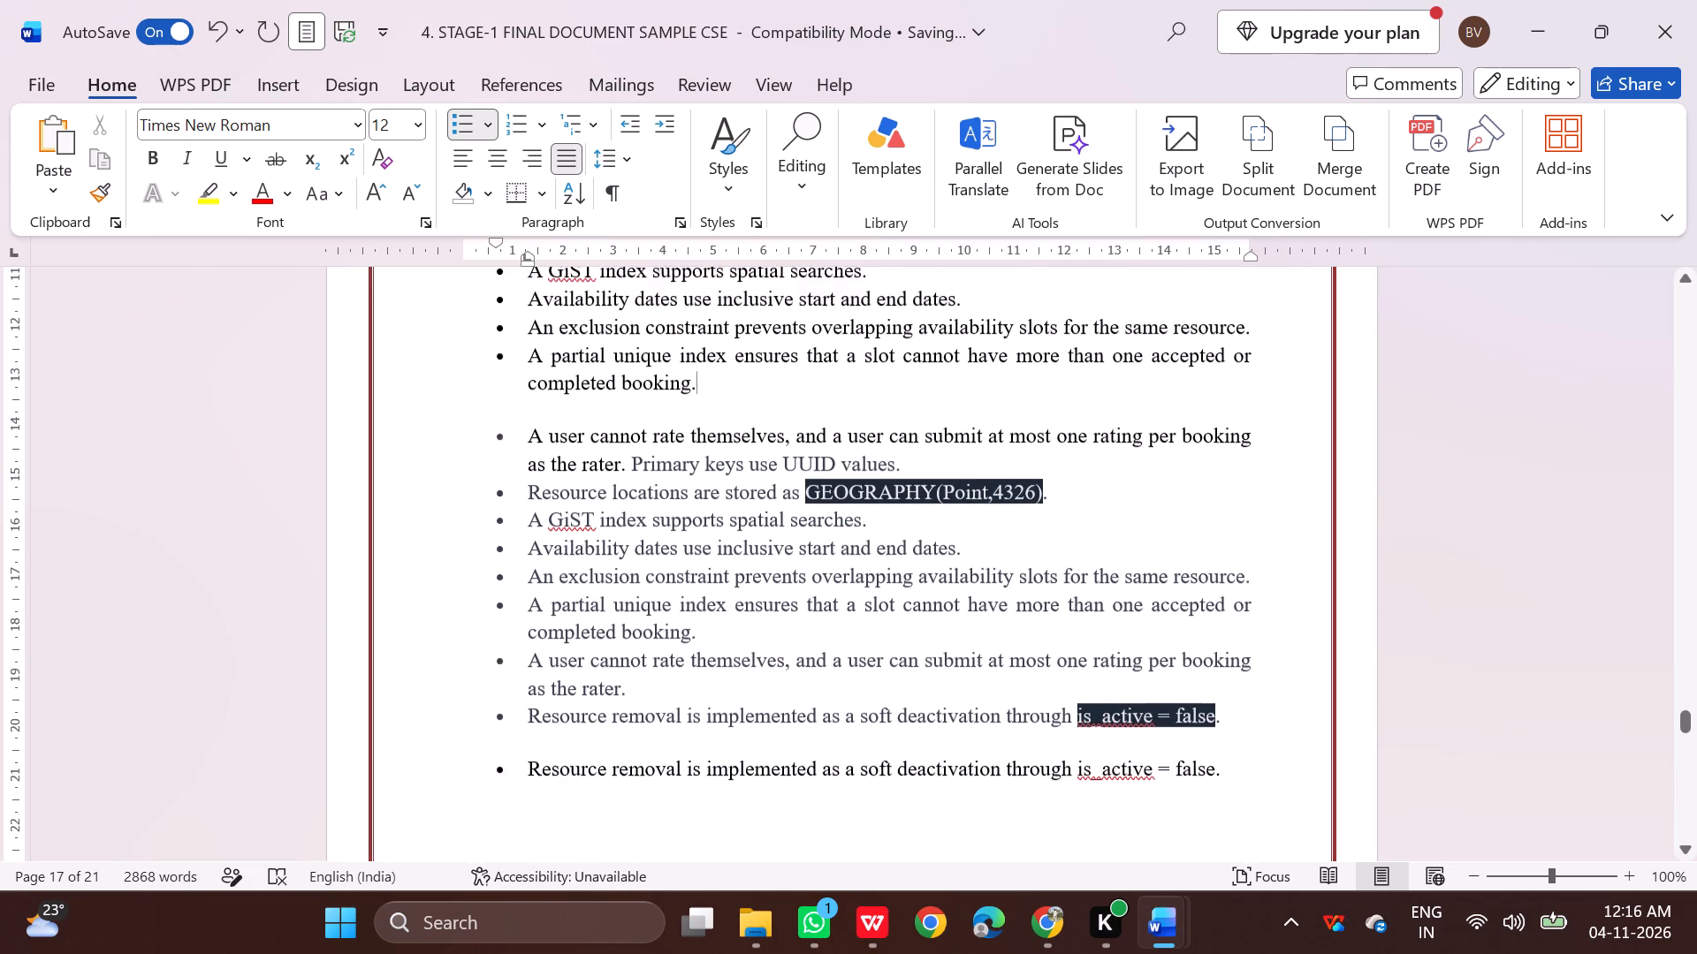
{"action": "scroll", "coordinate": [984, 518], "scroll_direction": "up", "scroll_amount": 2}
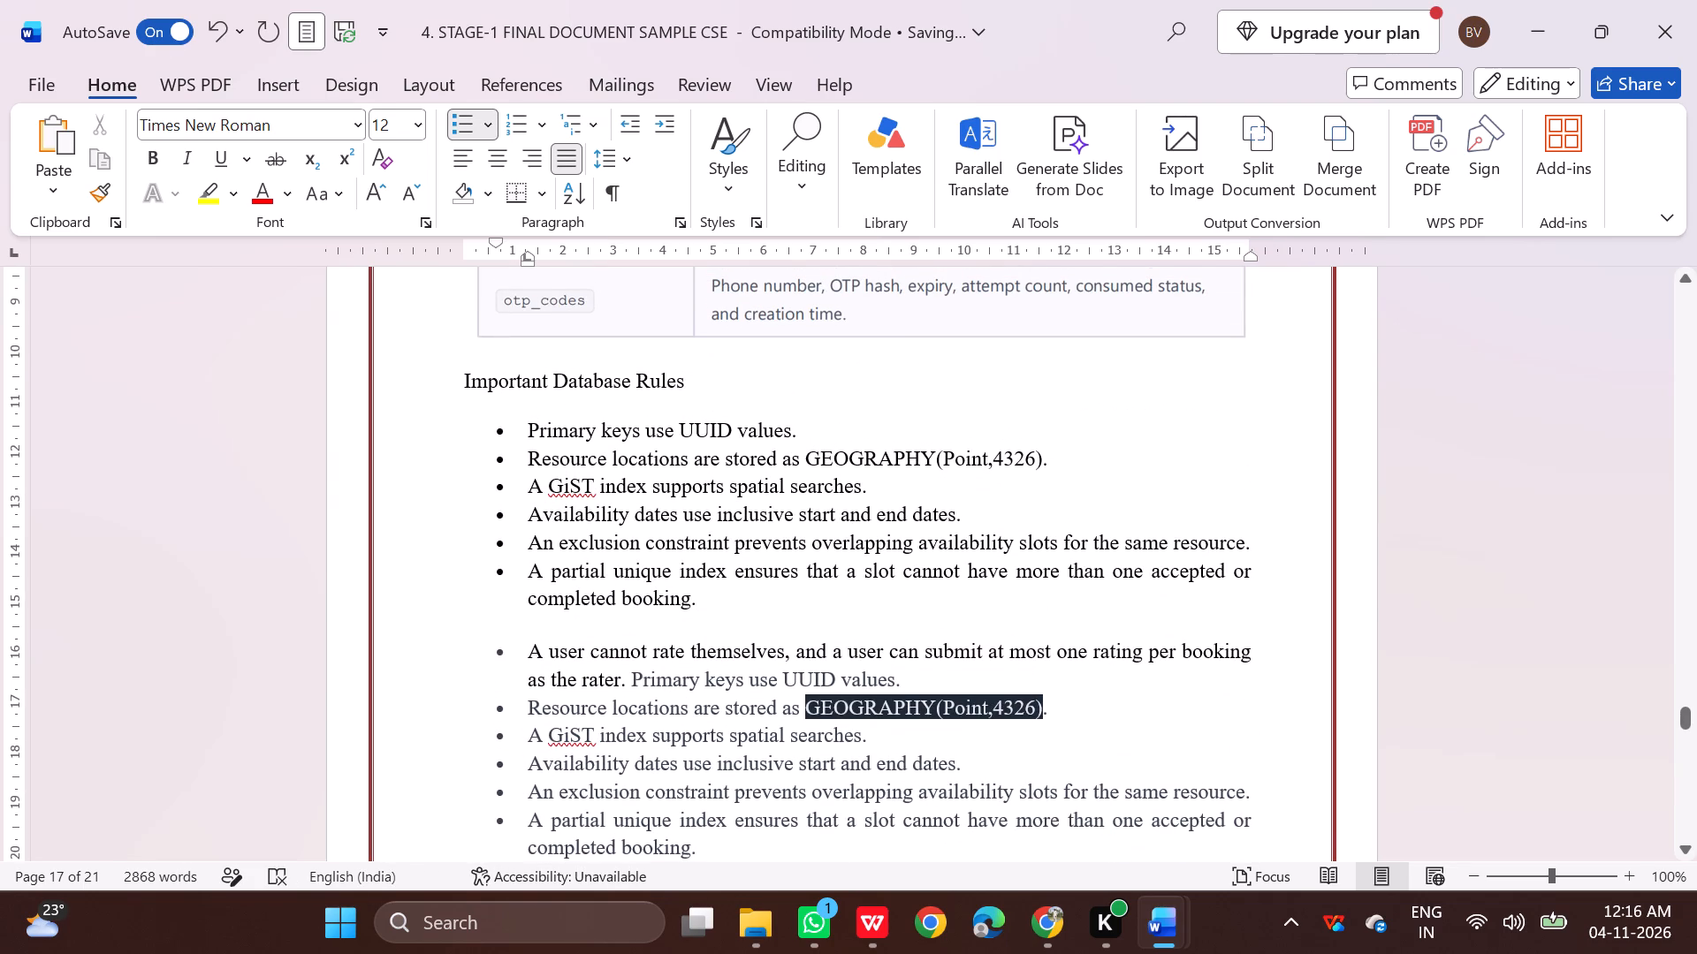
{"action": "scroll", "coordinate": [732, 423], "scroll_direction": "up", "scroll_amount": 2}
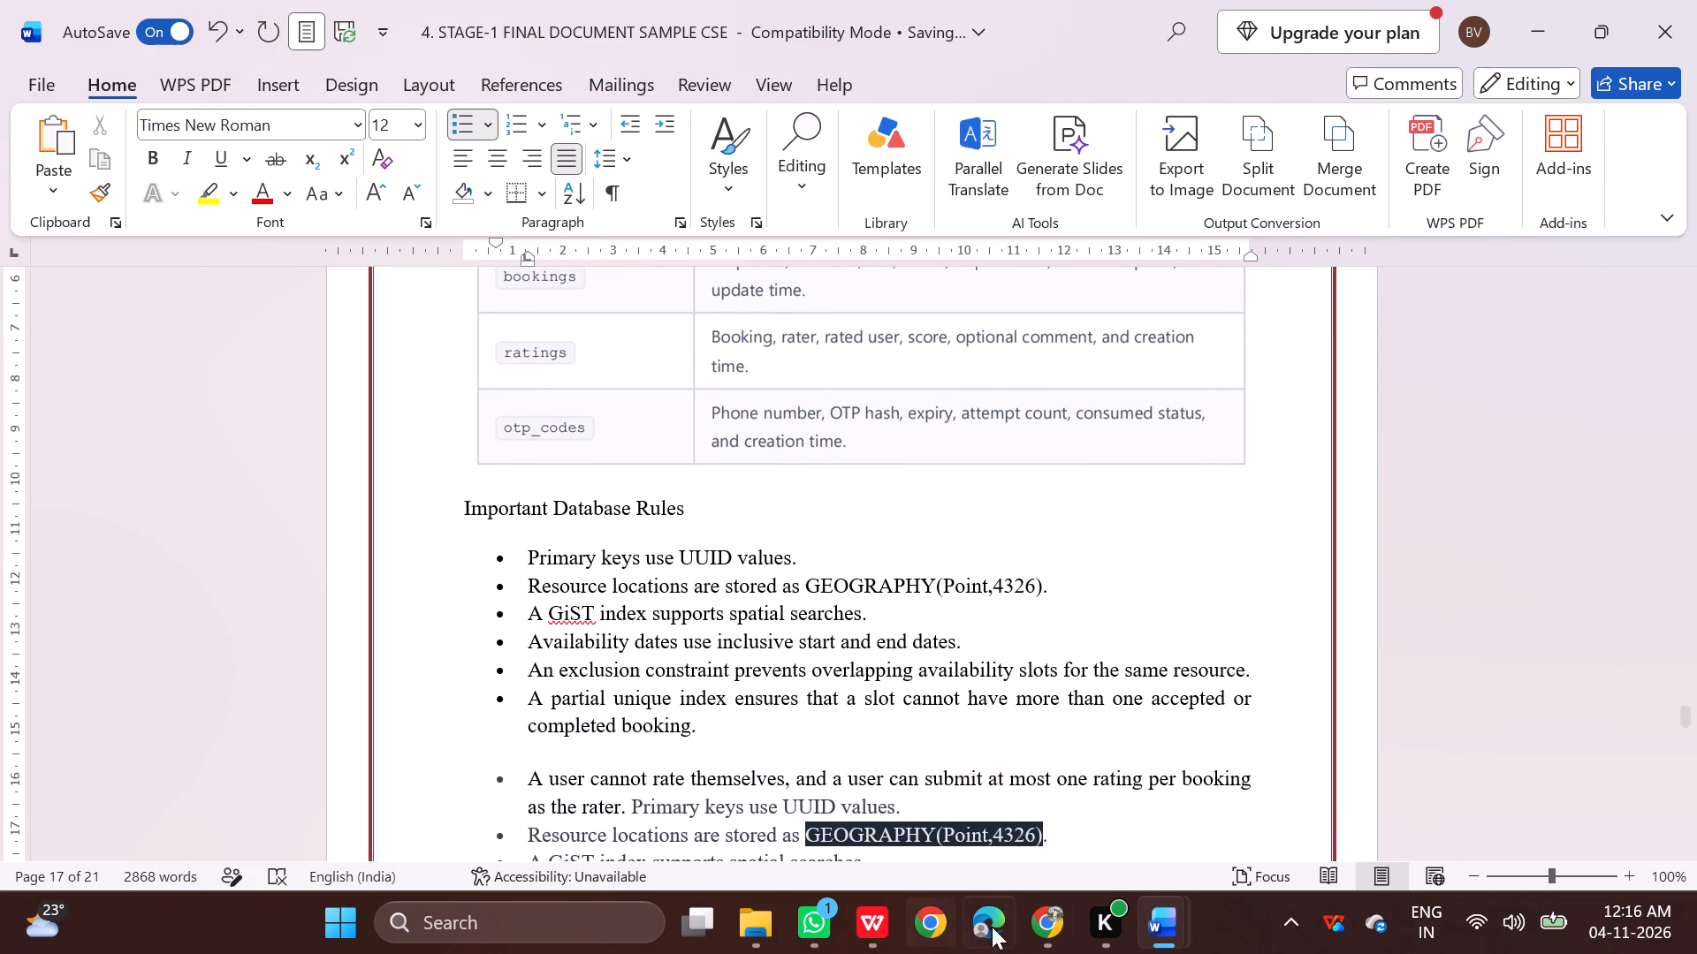
{"action": "left_click", "coordinate": [856, 924]}
{"action": "scroll", "coordinate": [738, 712], "scroll_direction": "down", "scroll_amount": 5}
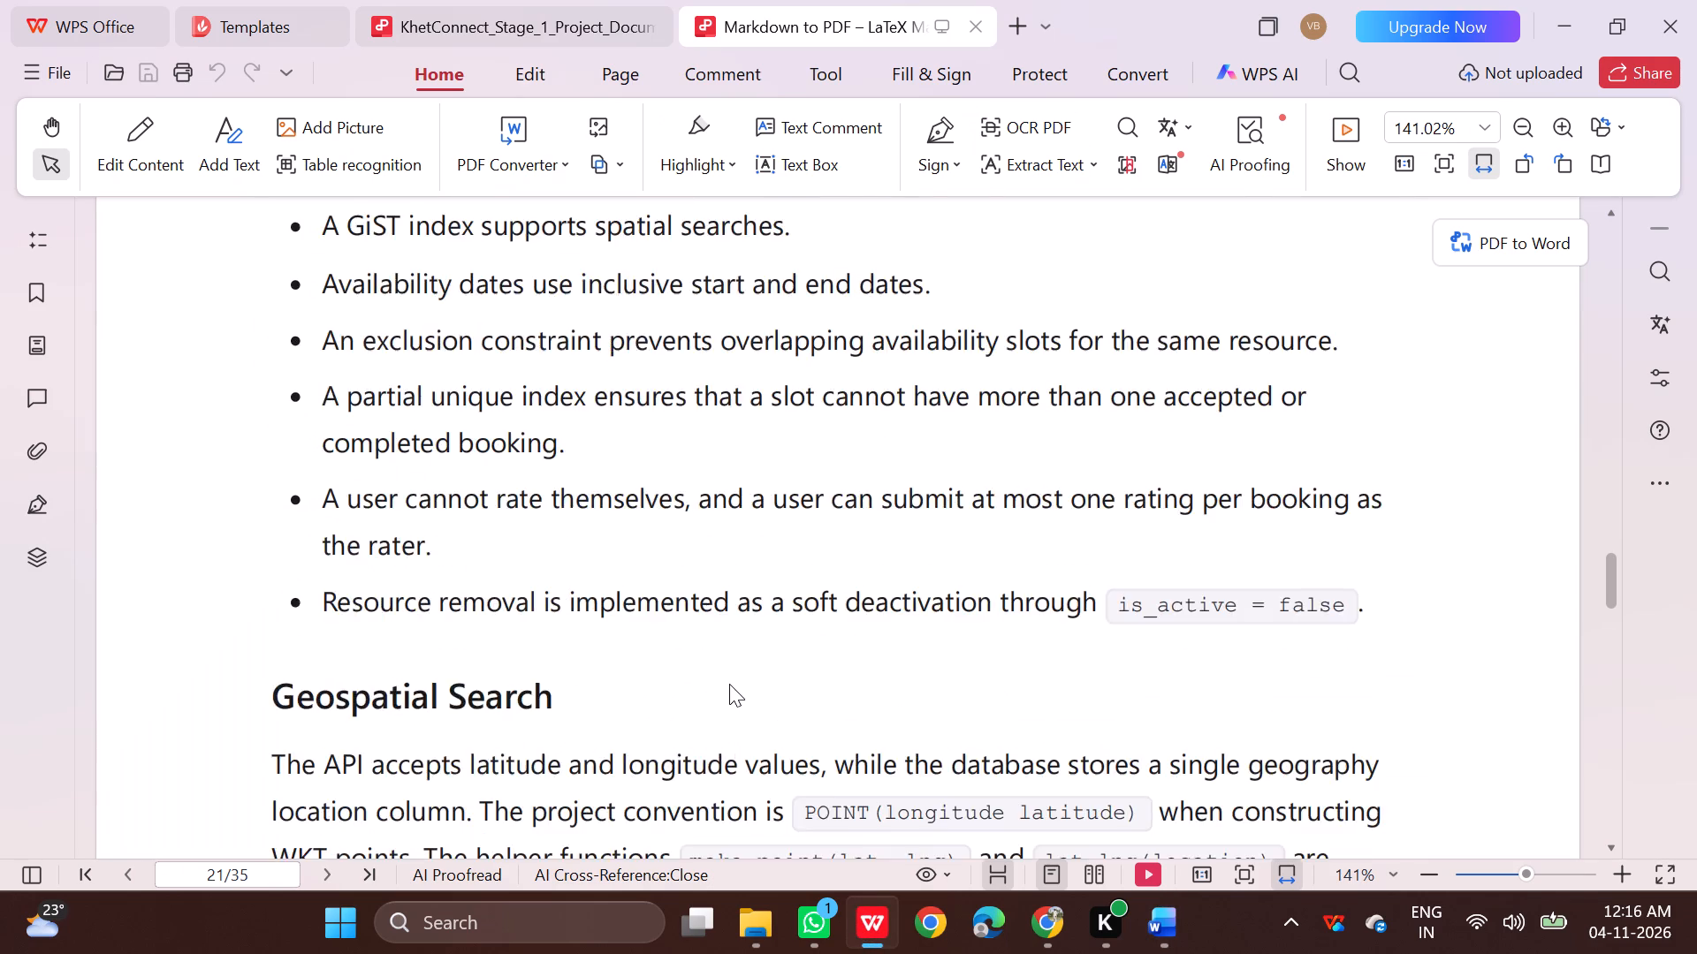
{"action": "scroll", "coordinate": [729, 684], "scroll_direction": "down", "scroll_amount": 7}
{"action": "scroll", "coordinate": [729, 684], "scroll_direction": "up", "scroll_amount": 4}
{"action": "scroll", "coordinate": [729, 684], "scroll_direction": "down", "scroll_amount": 4}
{"action": "scroll", "coordinate": [729, 684], "scroll_direction": "up", "scroll_amount": 3}
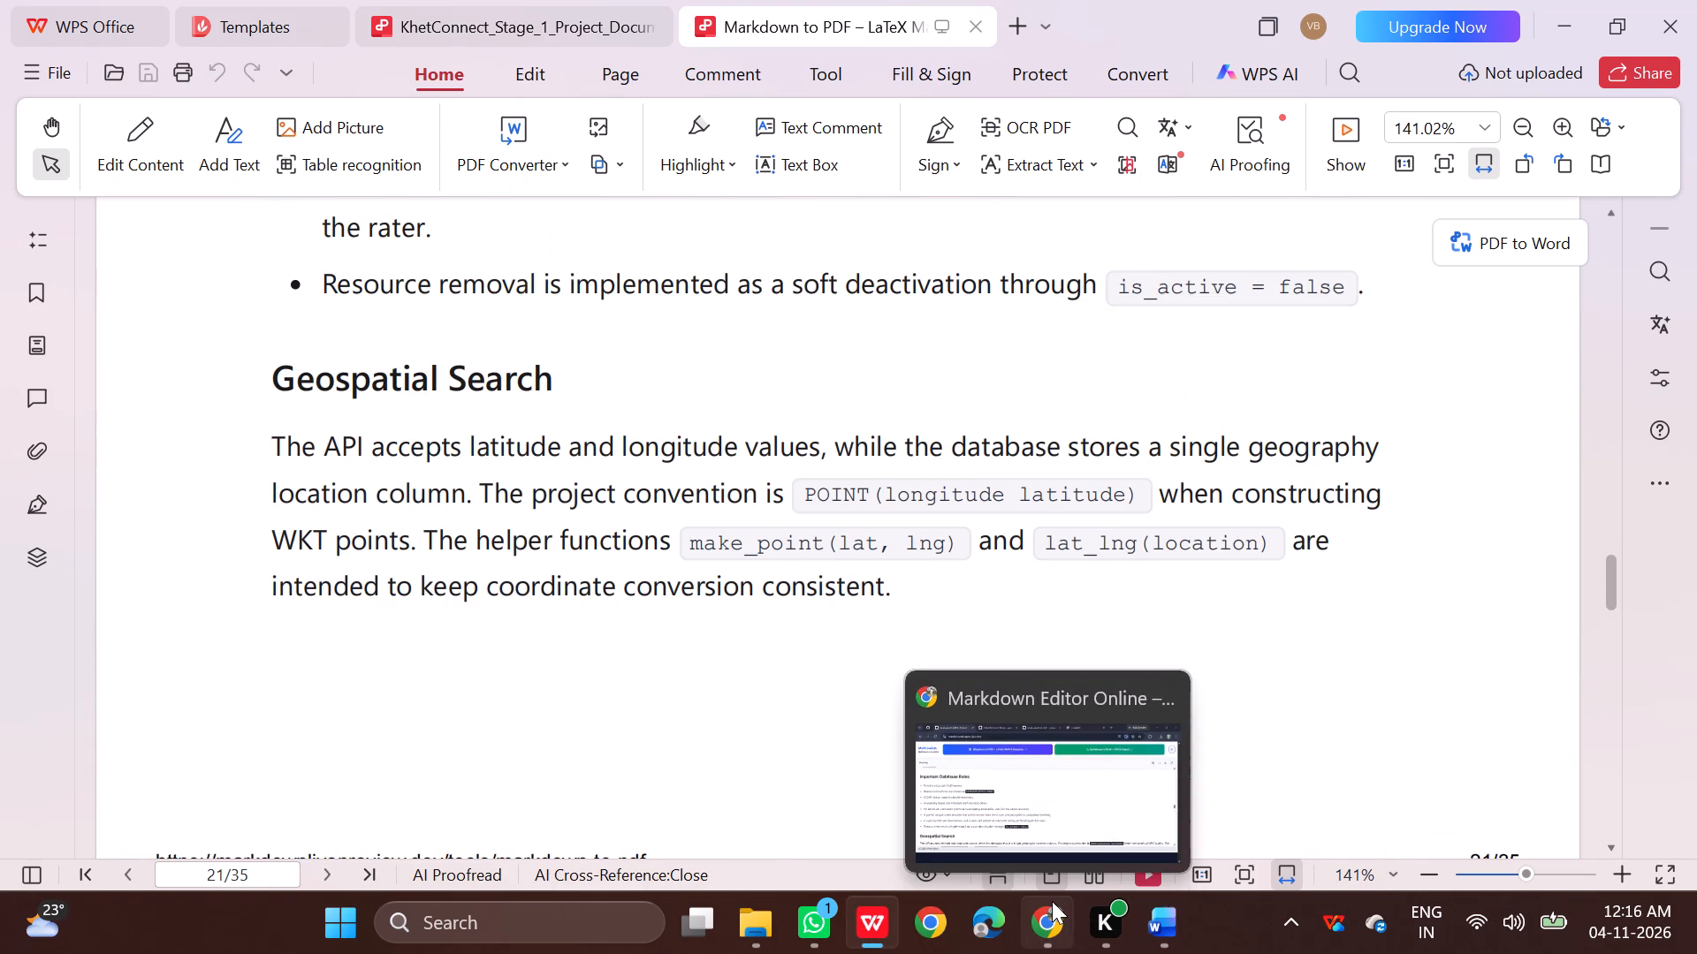
Switch to Chrome, open the Markdown to Word converter page and expand its preview to full width.
{"action": "left_click", "coordinate": [1042, 793]}
{"action": "left_click", "coordinate": [471, 14]}
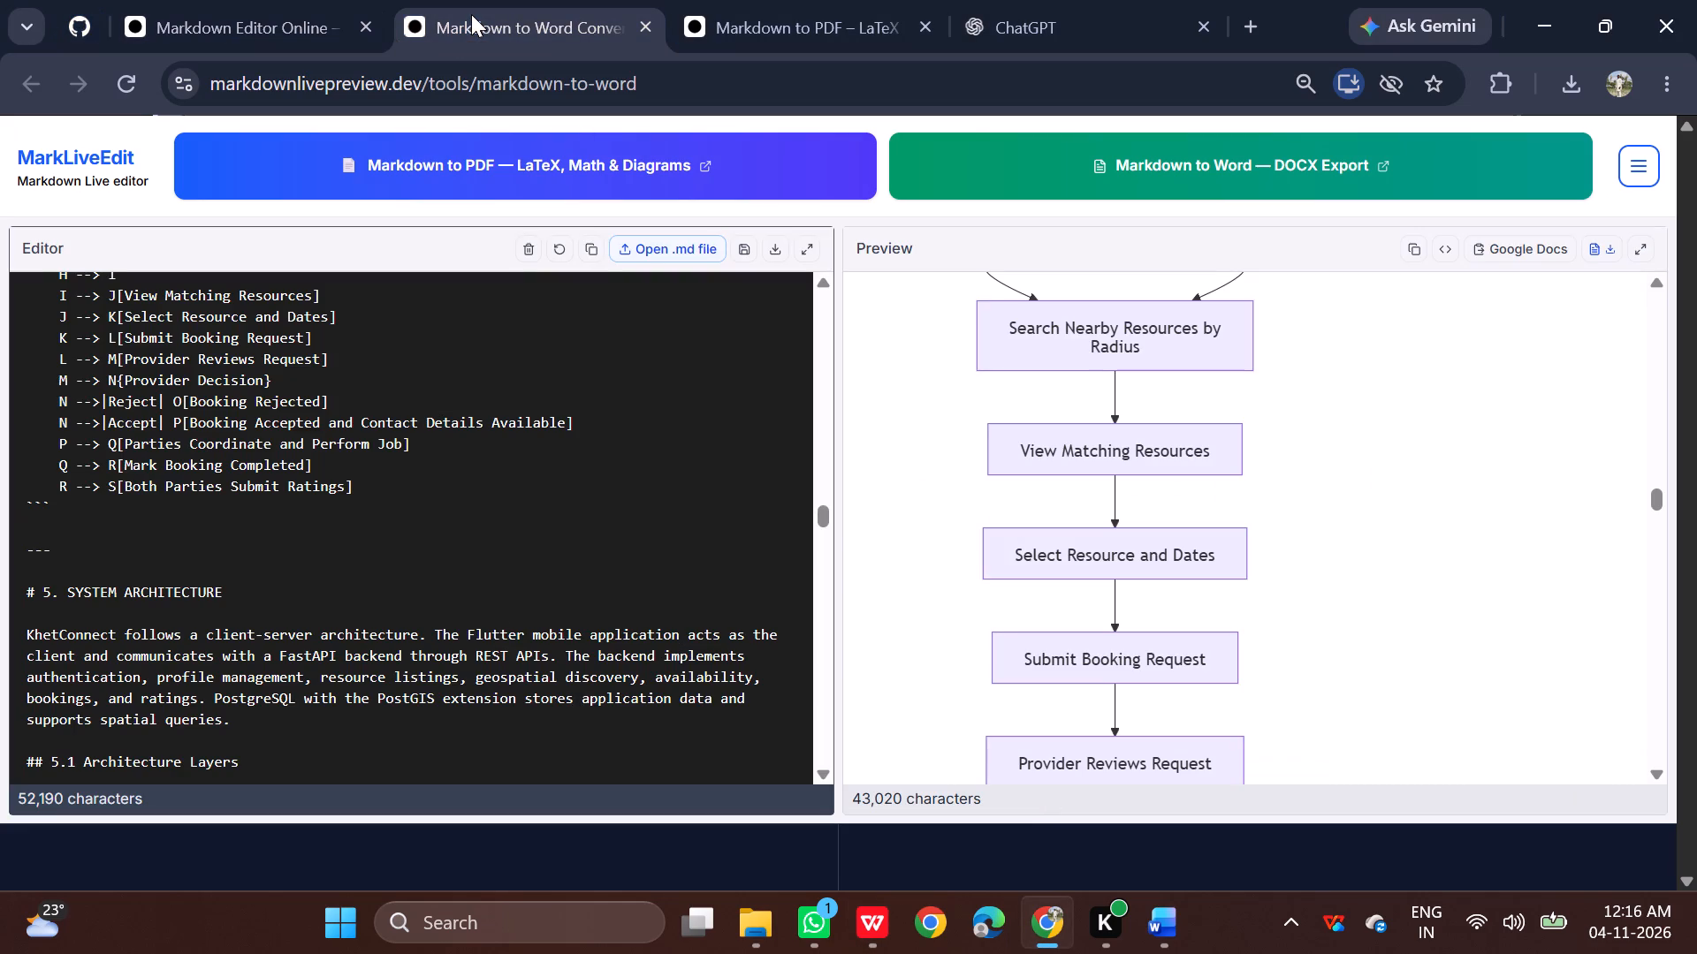
{"action": "left_click", "coordinate": [269, 0]}
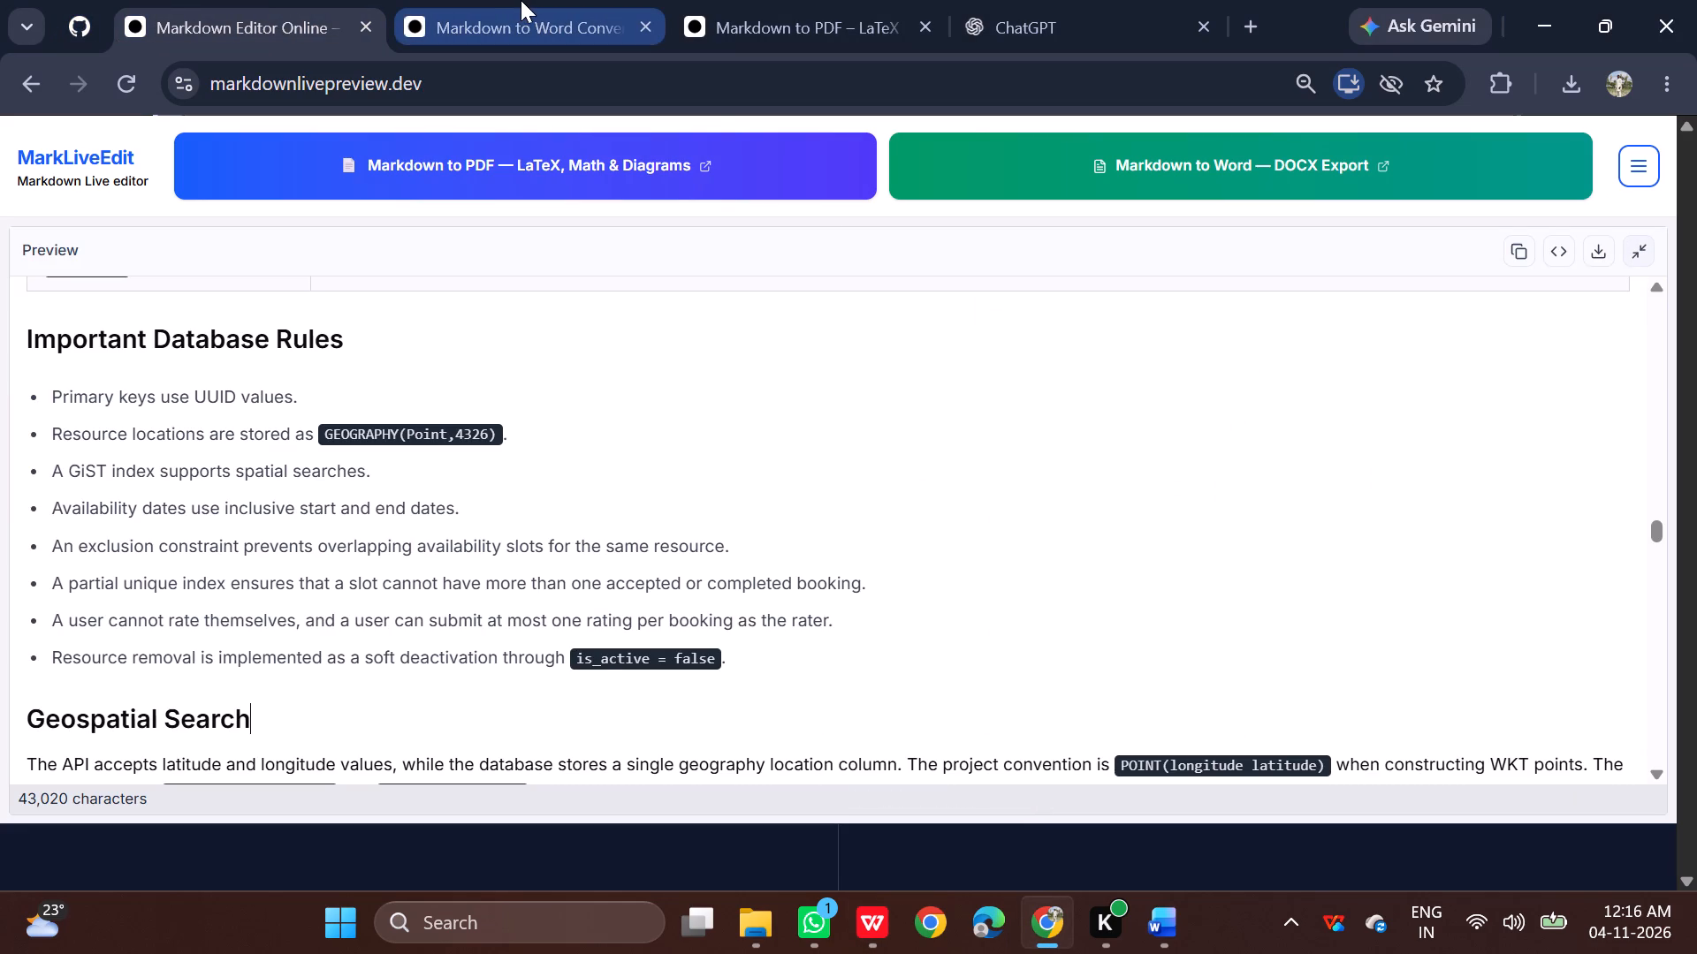
{"action": "left_click", "coordinate": [521, 0]}
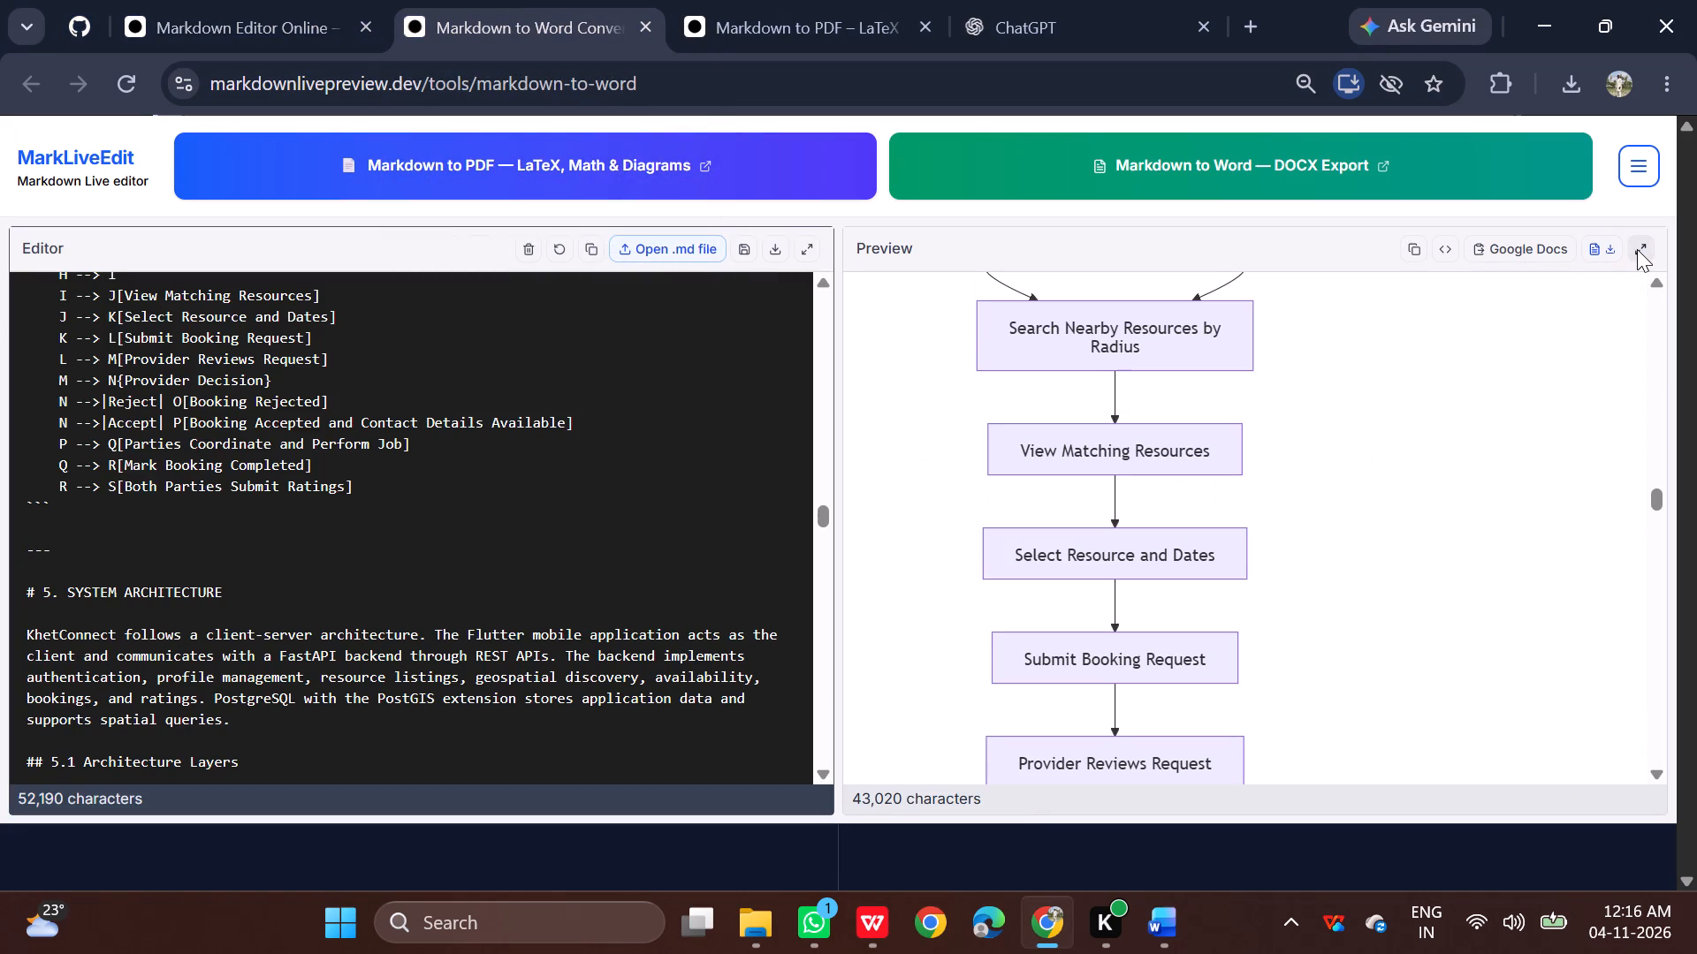
{"action": "left_click", "coordinate": [1637, 249]}
Copy the Geospatial Search heading and its two paragraphs from the Markdown preview.
{"action": "scroll", "coordinate": [875, 418], "scroll_direction": "down", "scroll_amount": 9}
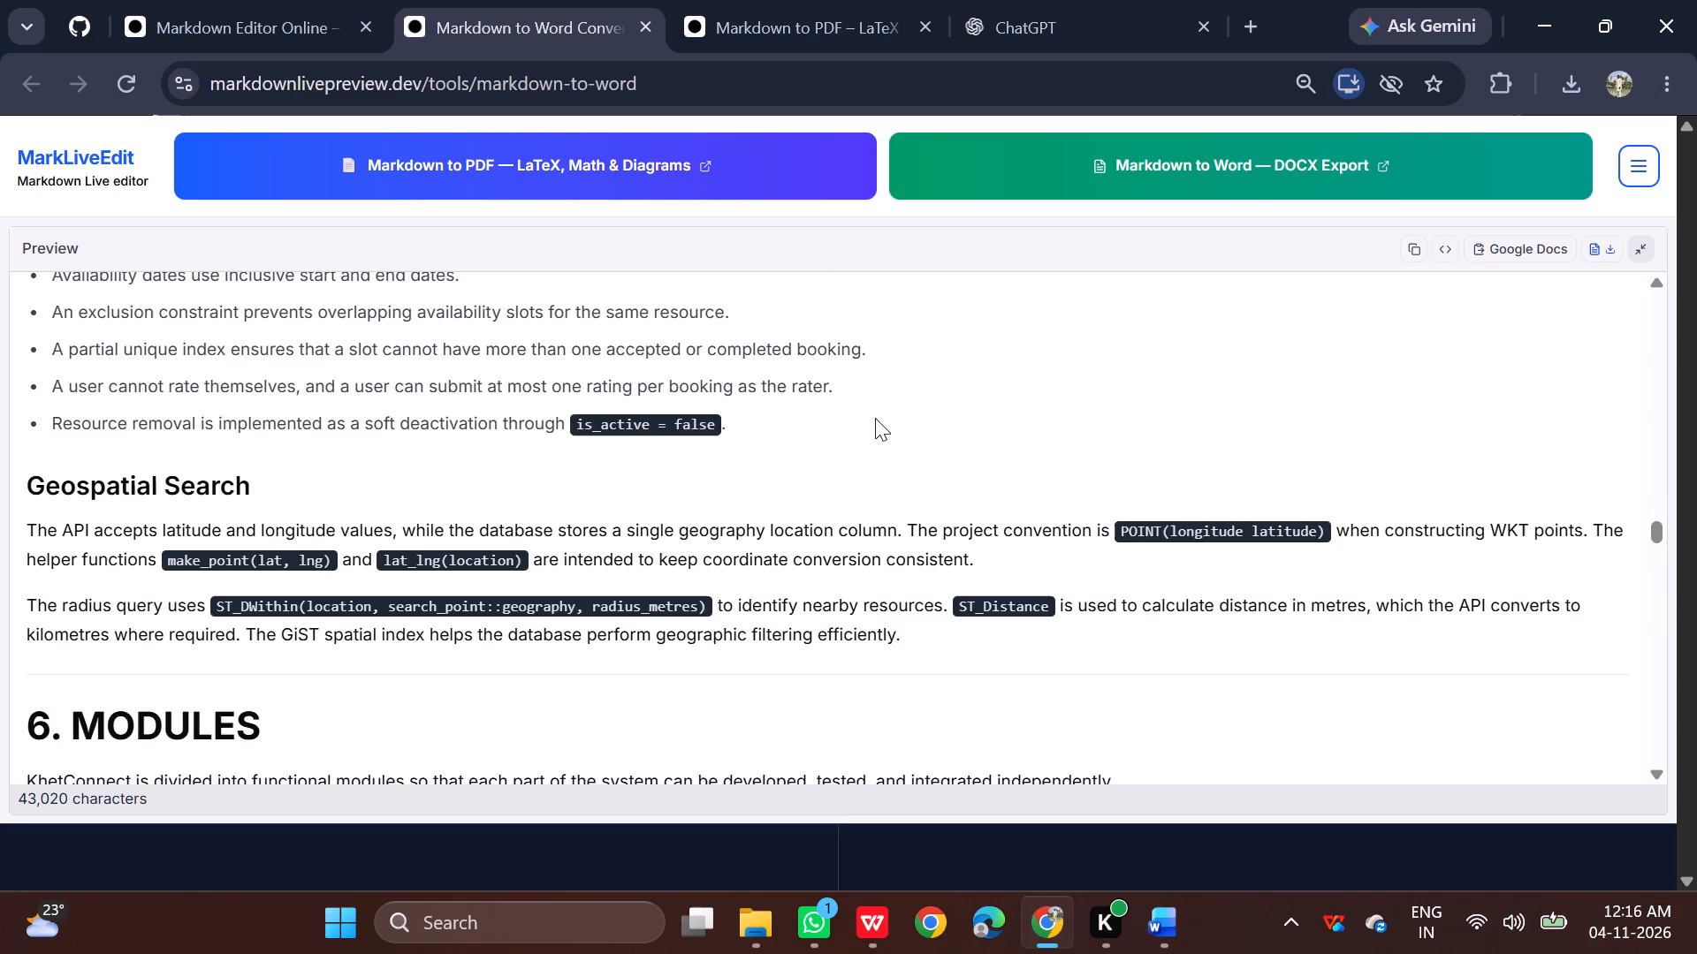
{"action": "scroll", "coordinate": [875, 418], "scroll_direction": "up", "scroll_amount": 2}
{"action": "scroll", "coordinate": [875, 418], "scroll_direction": "down", "scroll_amount": 4}
{"action": "scroll", "coordinate": [875, 418], "scroll_direction": "up", "scroll_amount": 2}
{"action": "left_click_drag", "start_coordinate": [31, 462], "coordinate": [890, 621]}
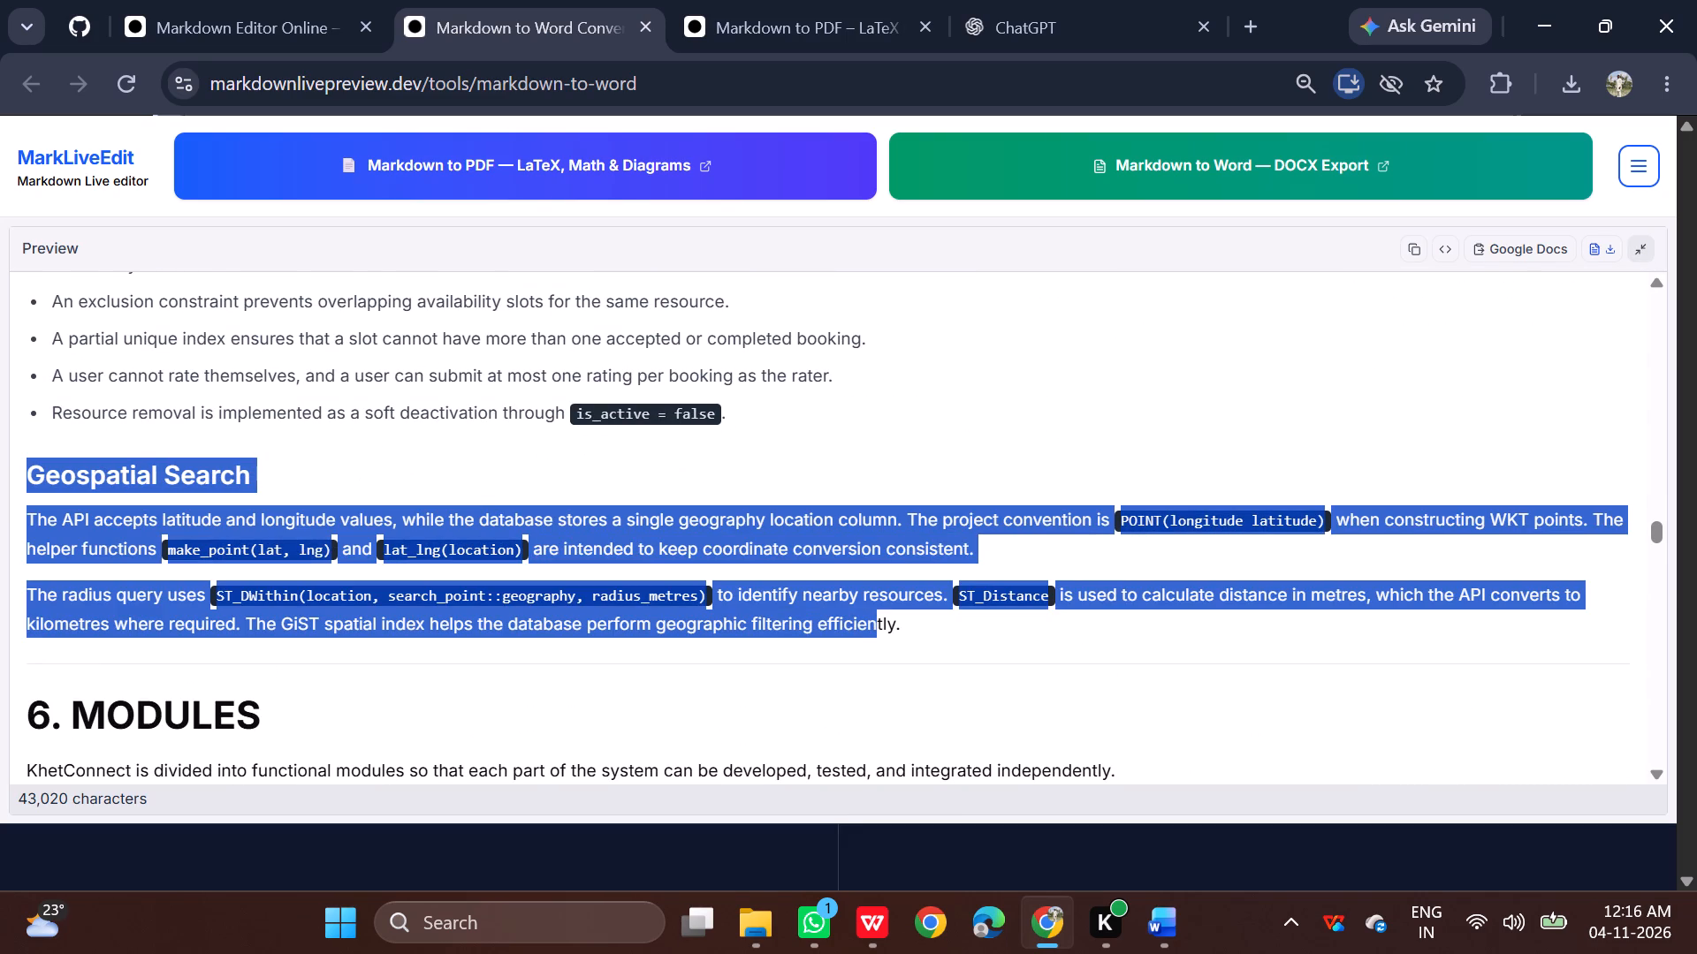
{"action": "left_click_drag", "start_coordinate": [890, 621], "coordinate": [906, 627]}
{"action": "key", "text": "ctrl+c"}
Switch to the Stage-1 Word document and paste the Geospatial Search section at the top of page 18, keeping source formatting.
{"action": "left_click", "coordinate": [969, 811]}
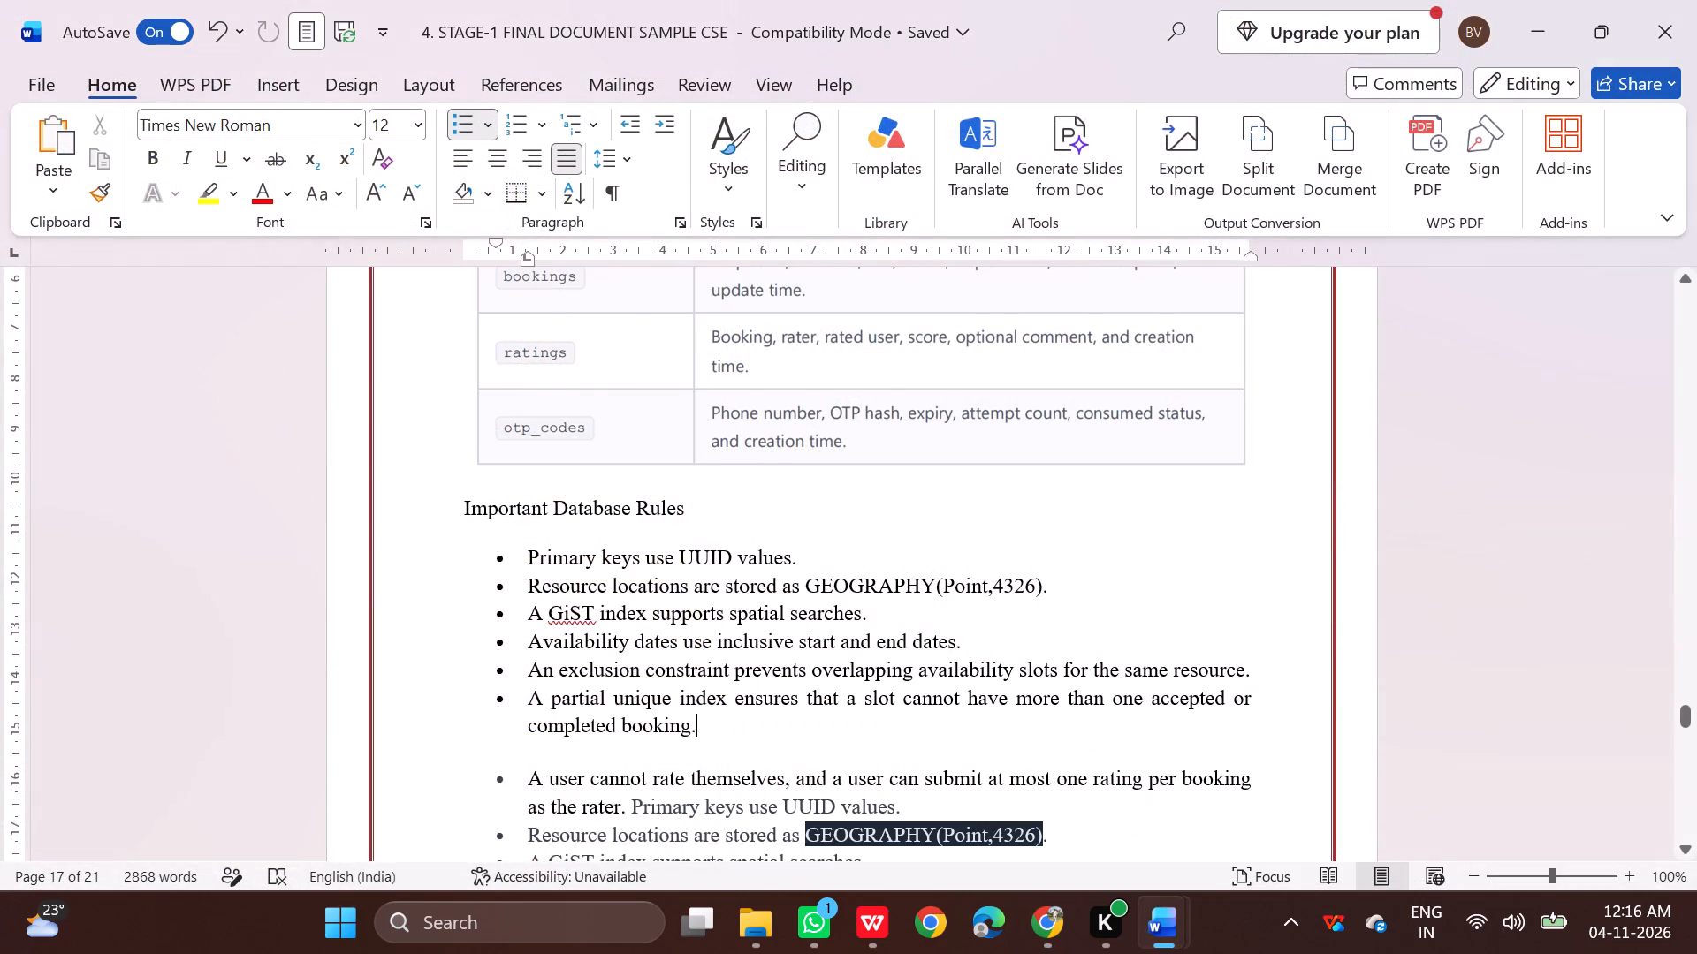
{"action": "scroll", "coordinate": [750, 681], "scroll_direction": "down", "scroll_amount": 14}
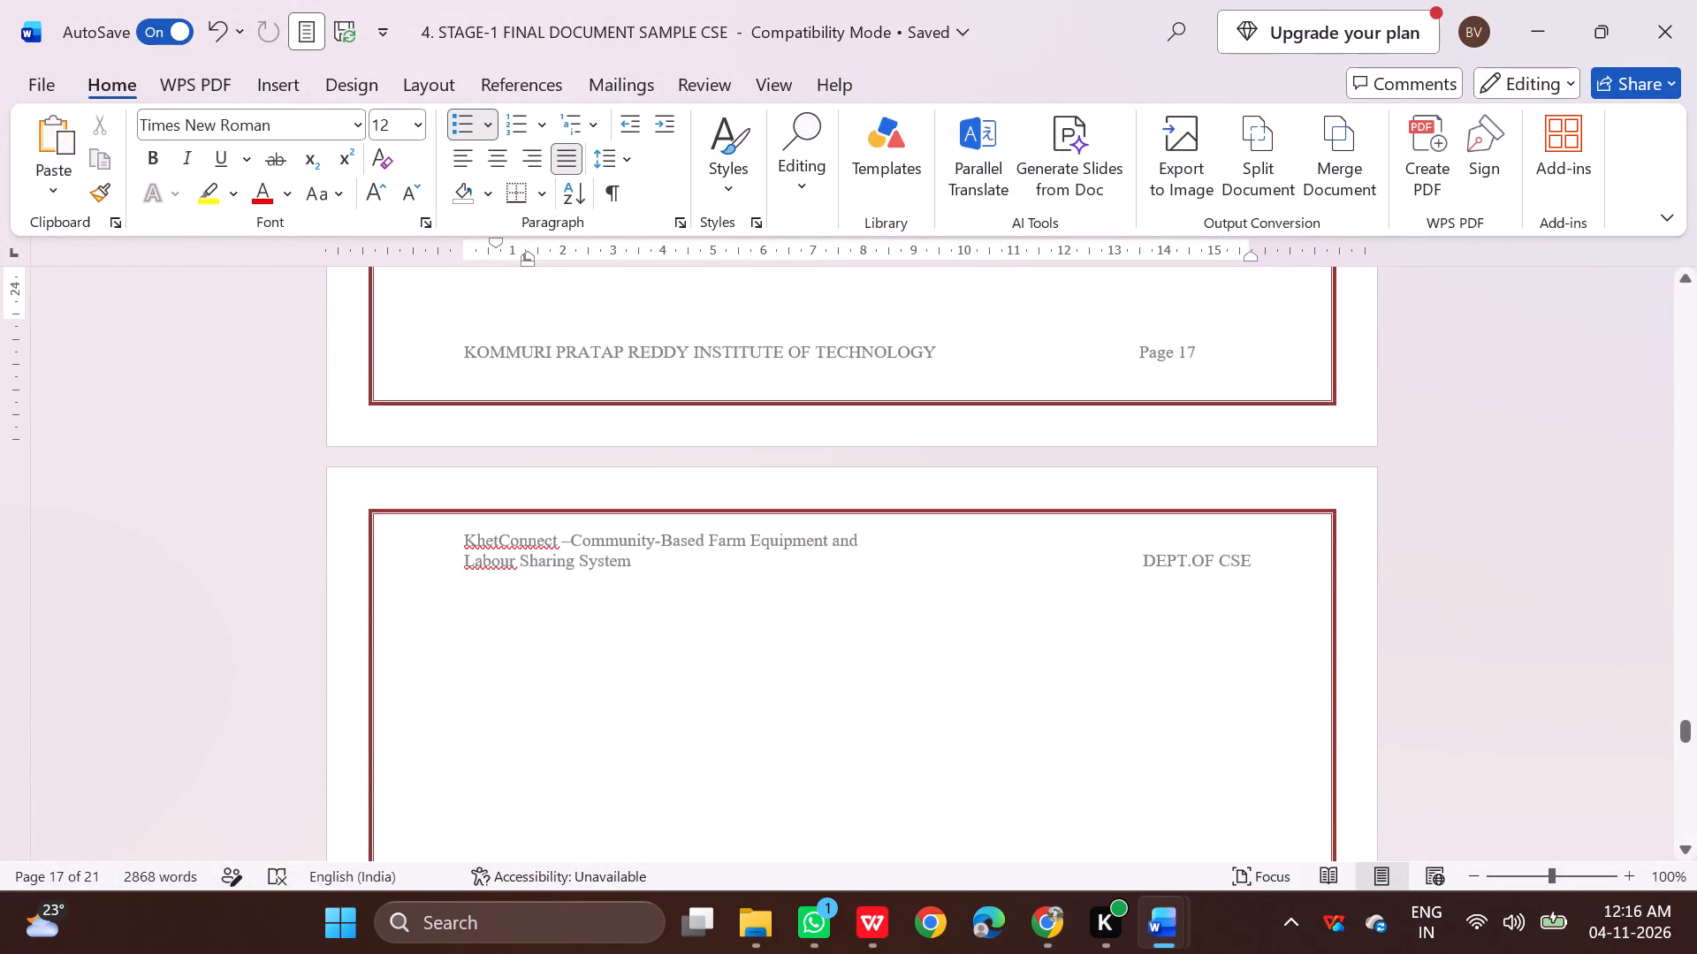
{"action": "left_click", "coordinate": [483, 622]}
{"action": "left_click", "coordinate": [461, 615]}
{"action": "key", "text": "BackSpace"}
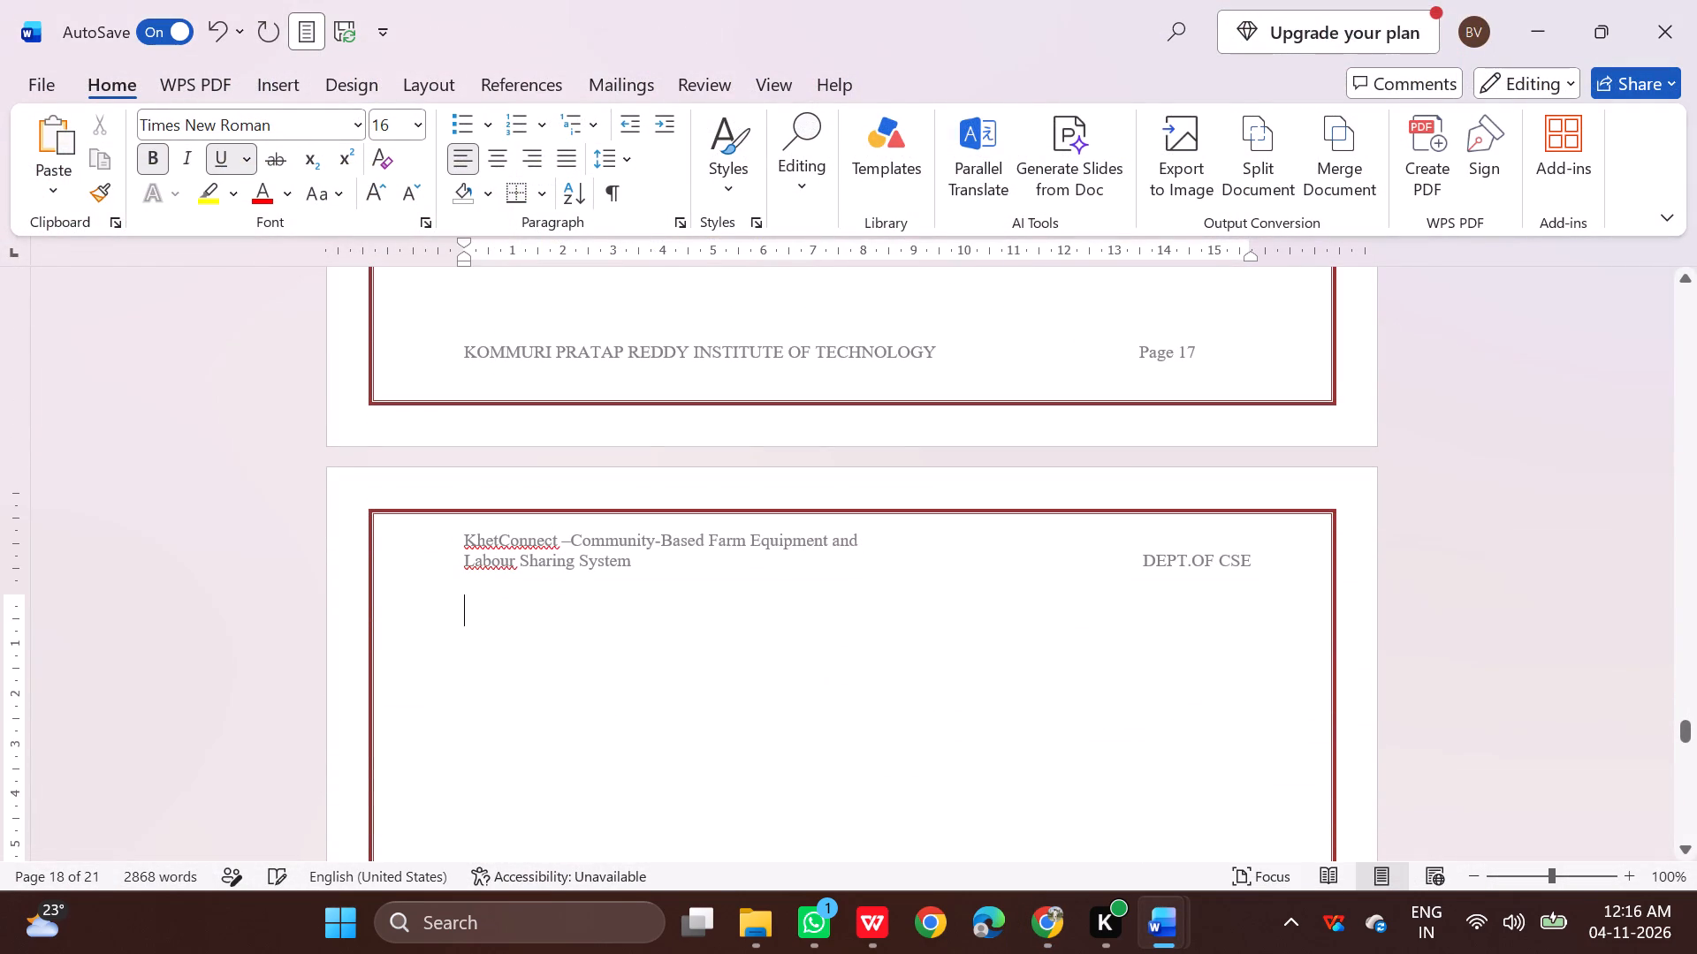
{"action": "key", "text": "ctrl+v"}
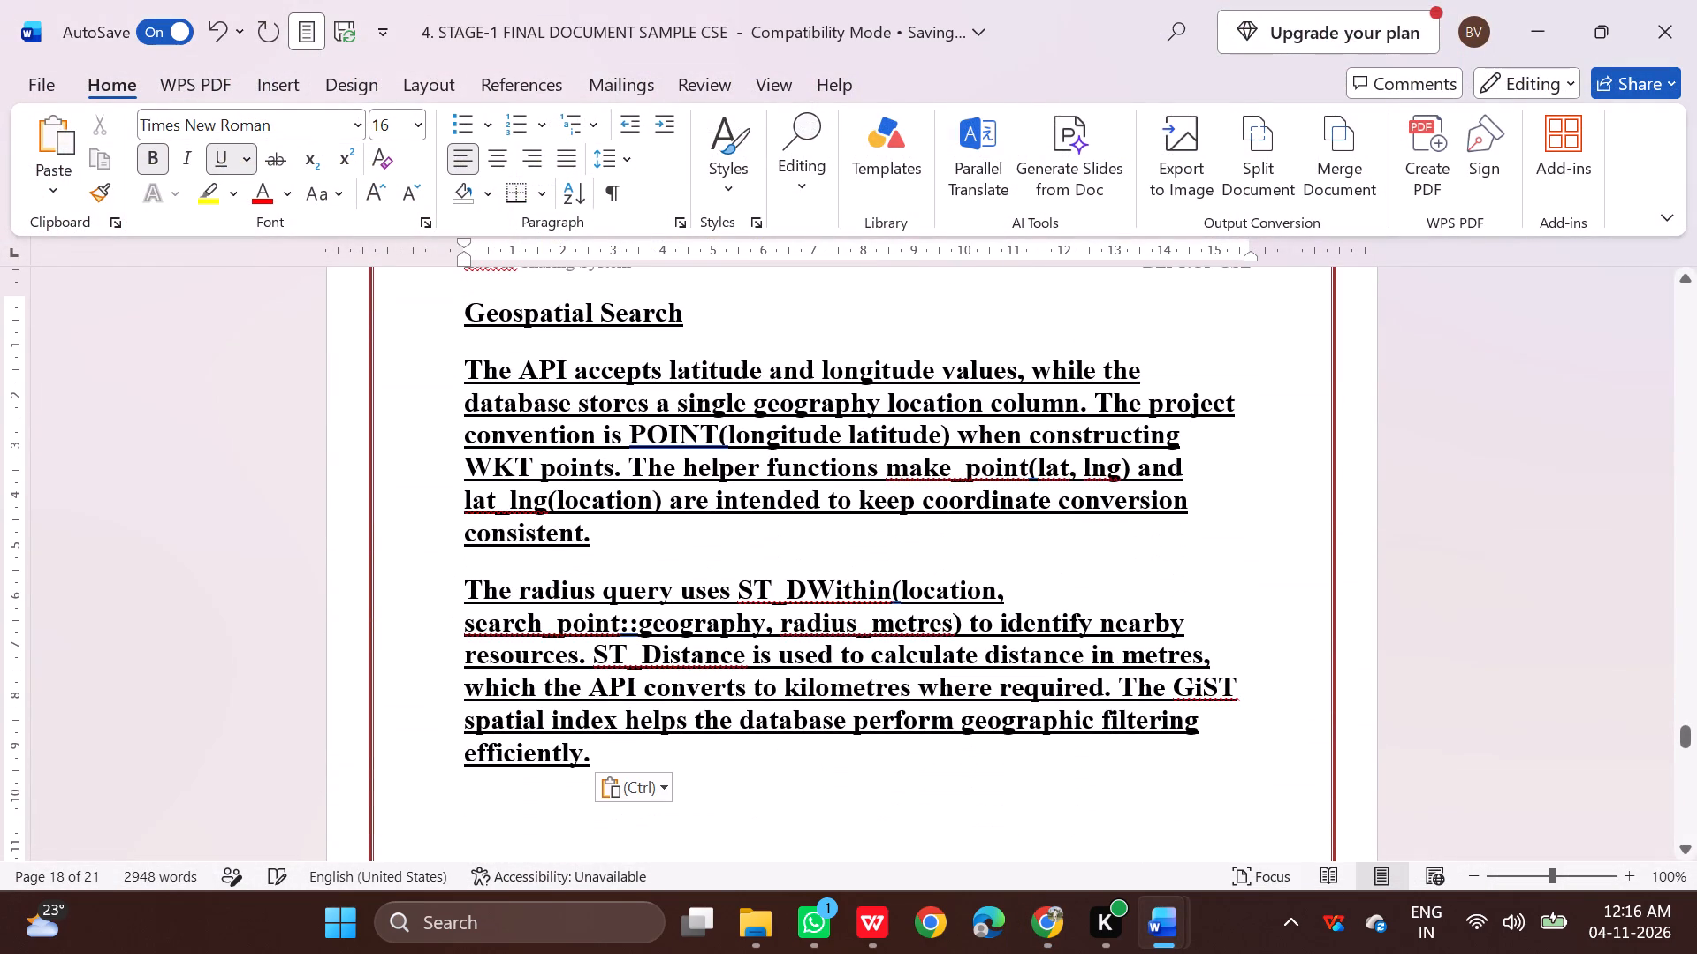
{"action": "left_click_drag", "start_coordinate": [591, 756], "coordinate": [485, 329]}
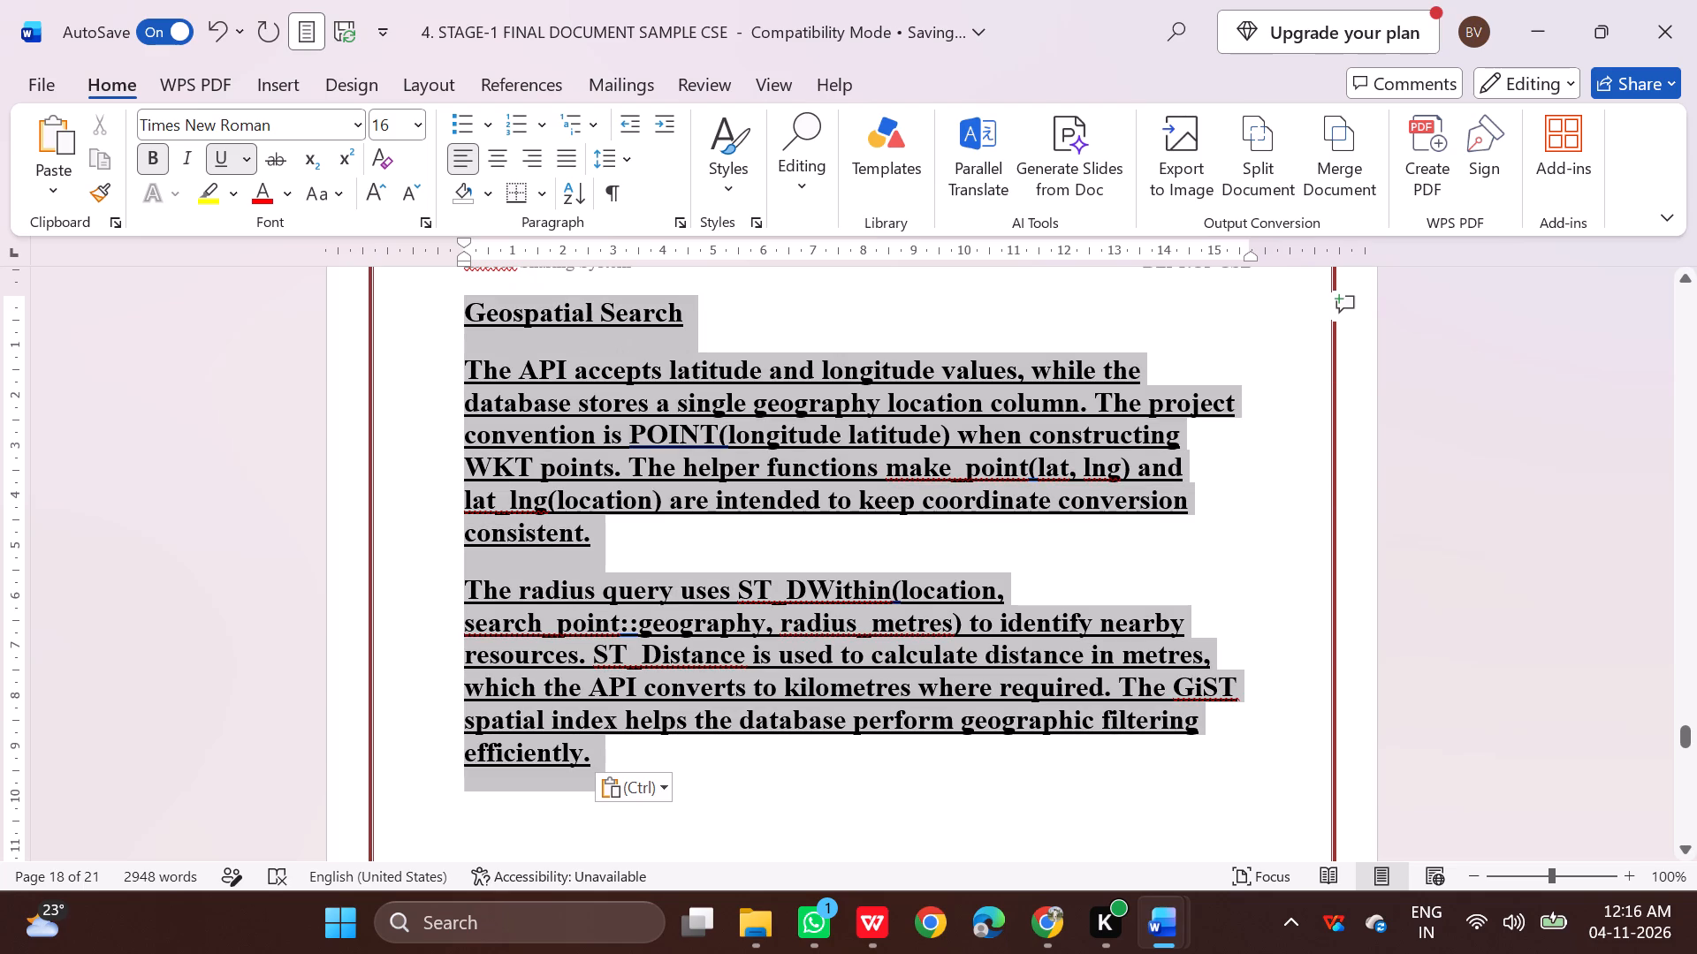
{"action": "left_click_drag", "start_coordinate": [485, 329], "coordinate": [483, 323]}
{"action": "left_click", "coordinate": [660, 774]}
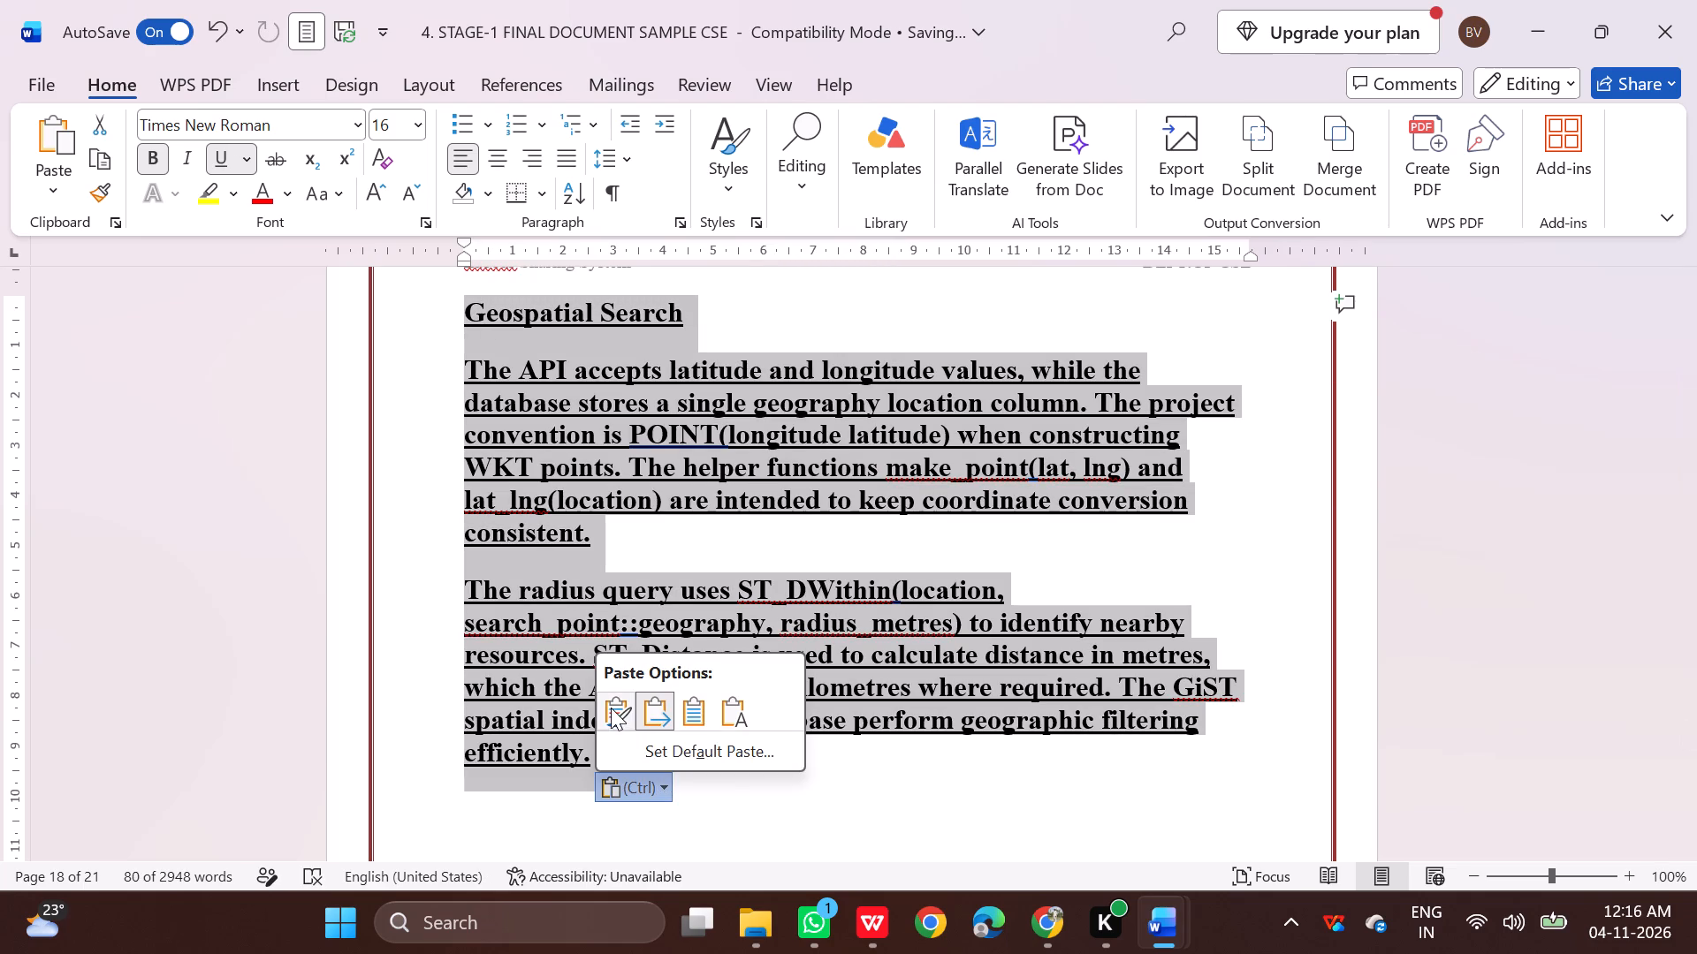
{"action": "left_click", "coordinate": [611, 708]}
Format the Geospatial Search heading in Times New Roman, size 12.
{"action": "scroll", "coordinate": [700, 647], "scroll_direction": "up", "scroll_amount": 2}
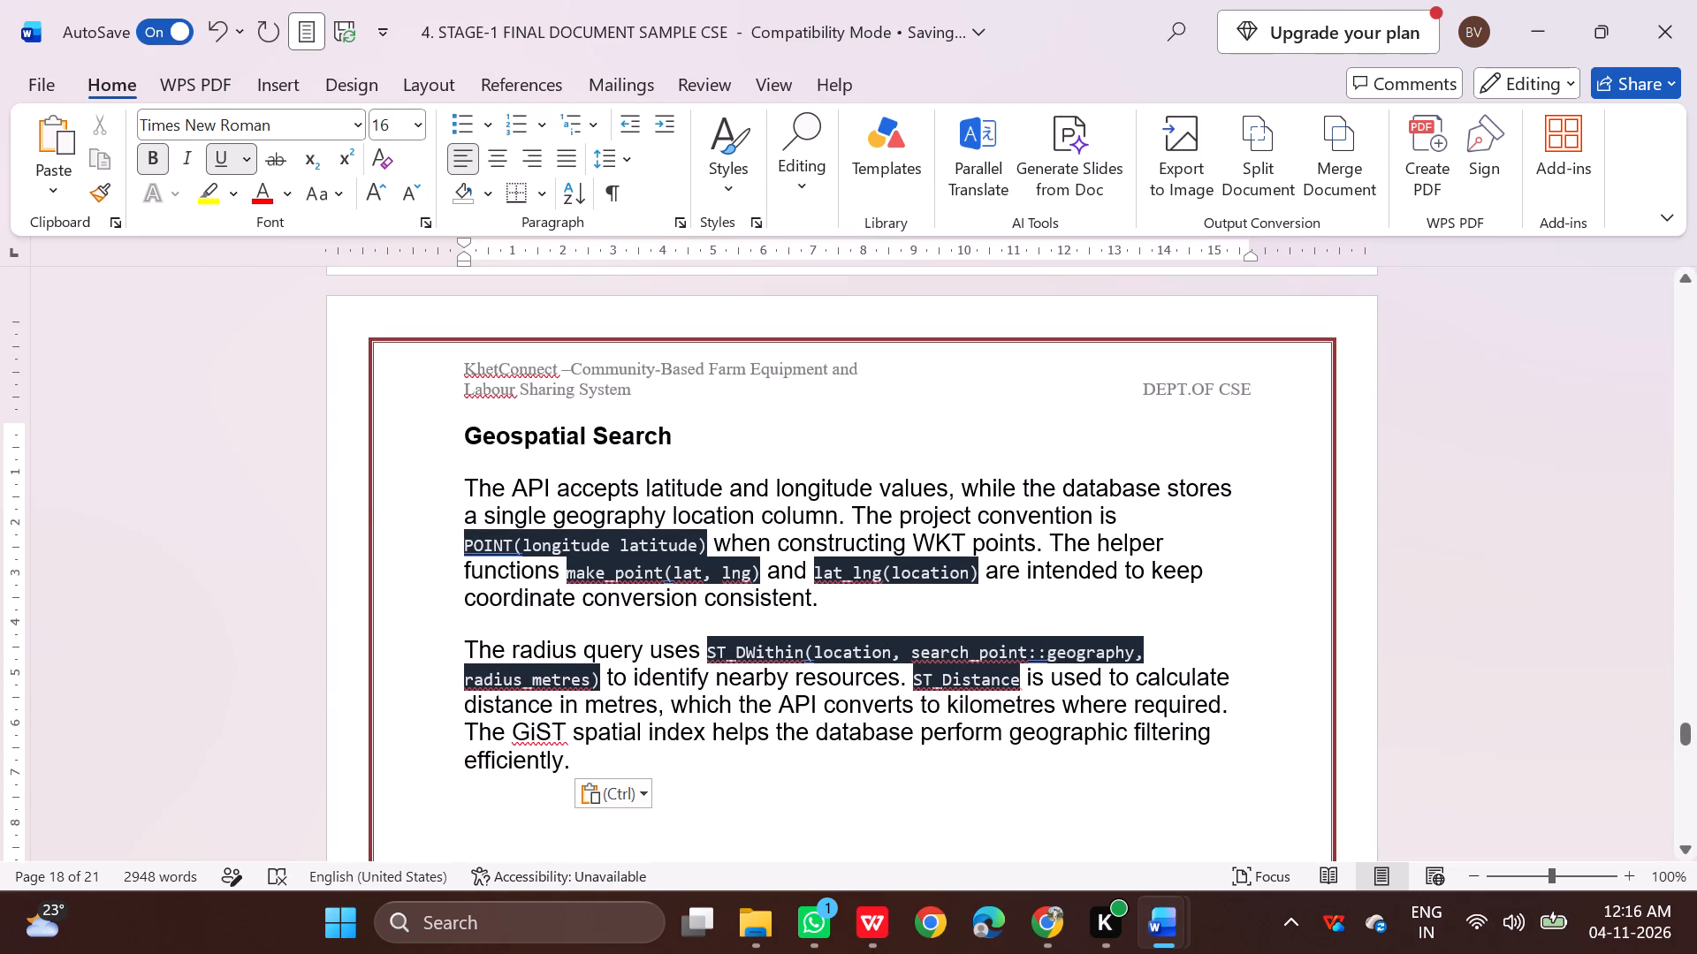
{"action": "scroll", "coordinate": [618, 549], "scroll_direction": "up", "scroll_amount": 8}
{"action": "scroll", "coordinate": [617, 543], "scroll_direction": "down", "scroll_amount": 5}
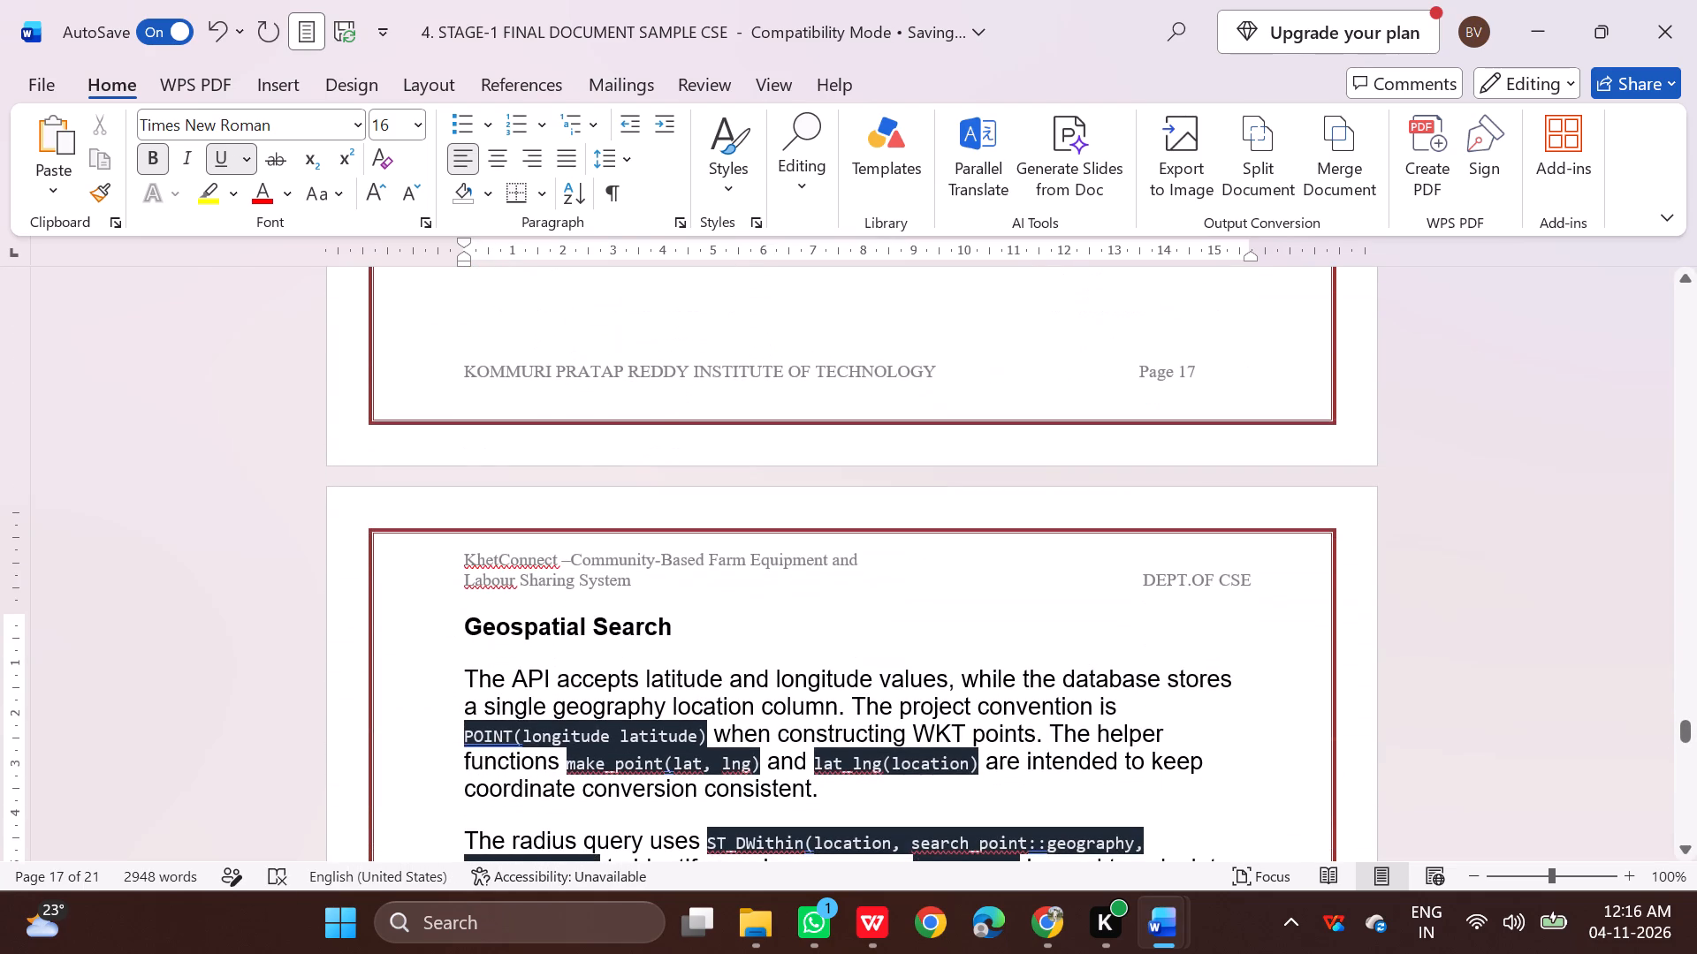
{"action": "left_click_drag", "start_coordinate": [463, 629], "coordinate": [656, 626]}
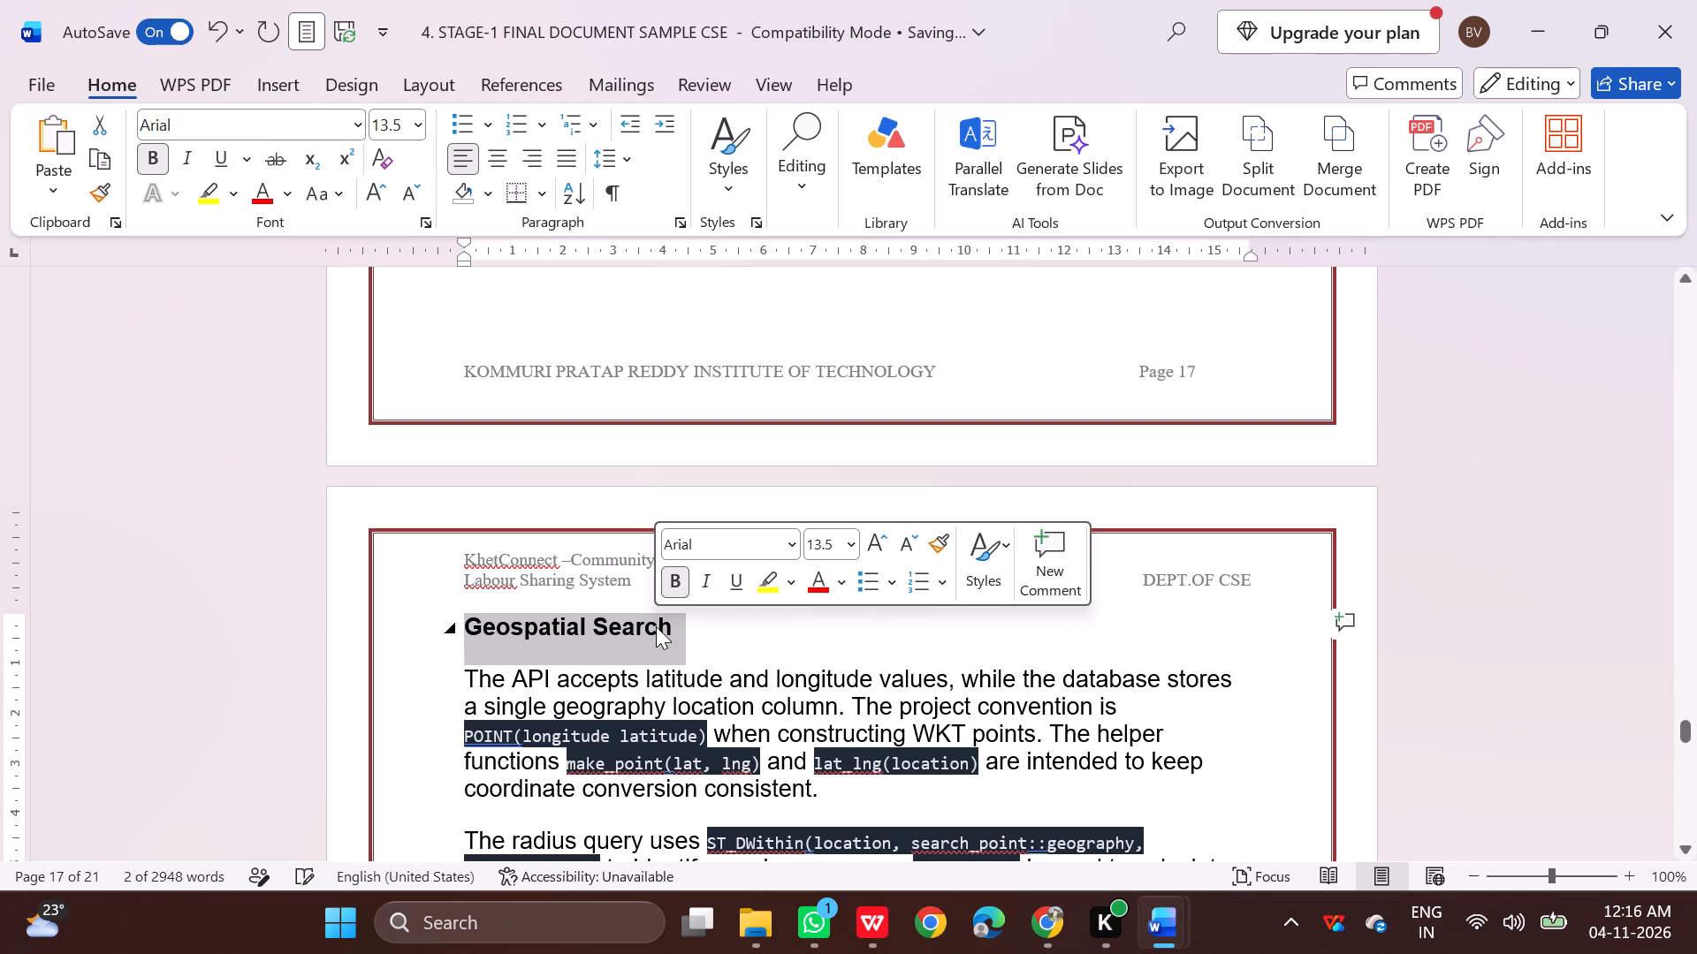
{"action": "left_click", "coordinate": [796, 549]}
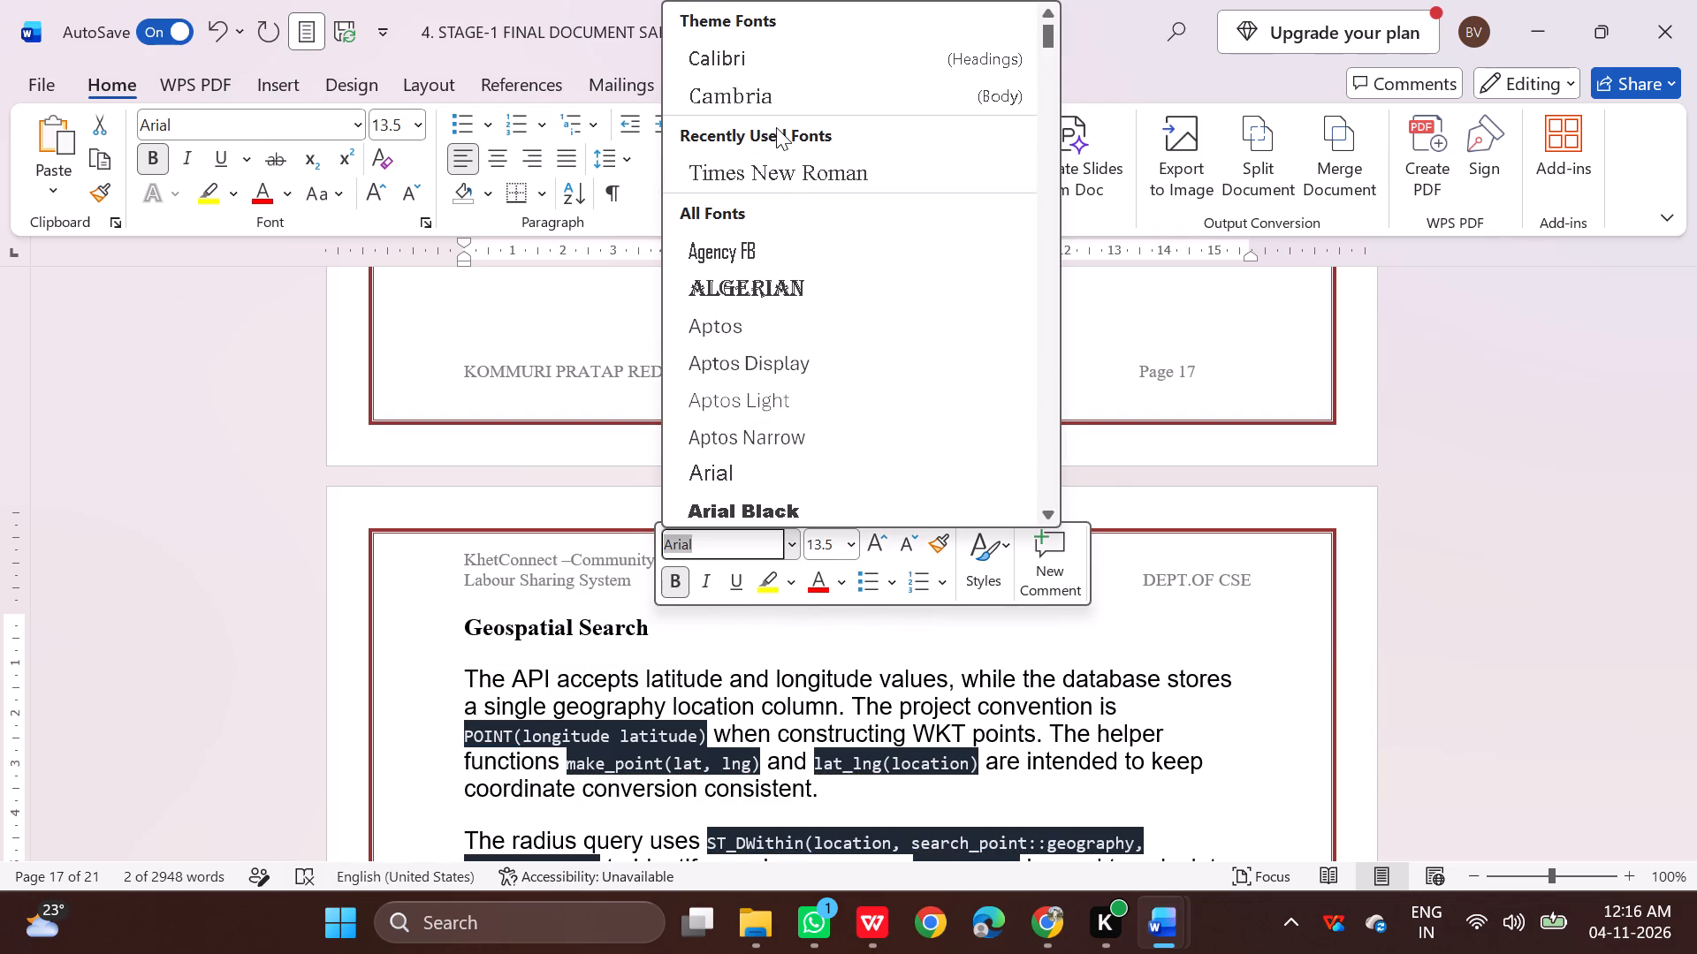
{"action": "left_click", "coordinate": [797, 171]}
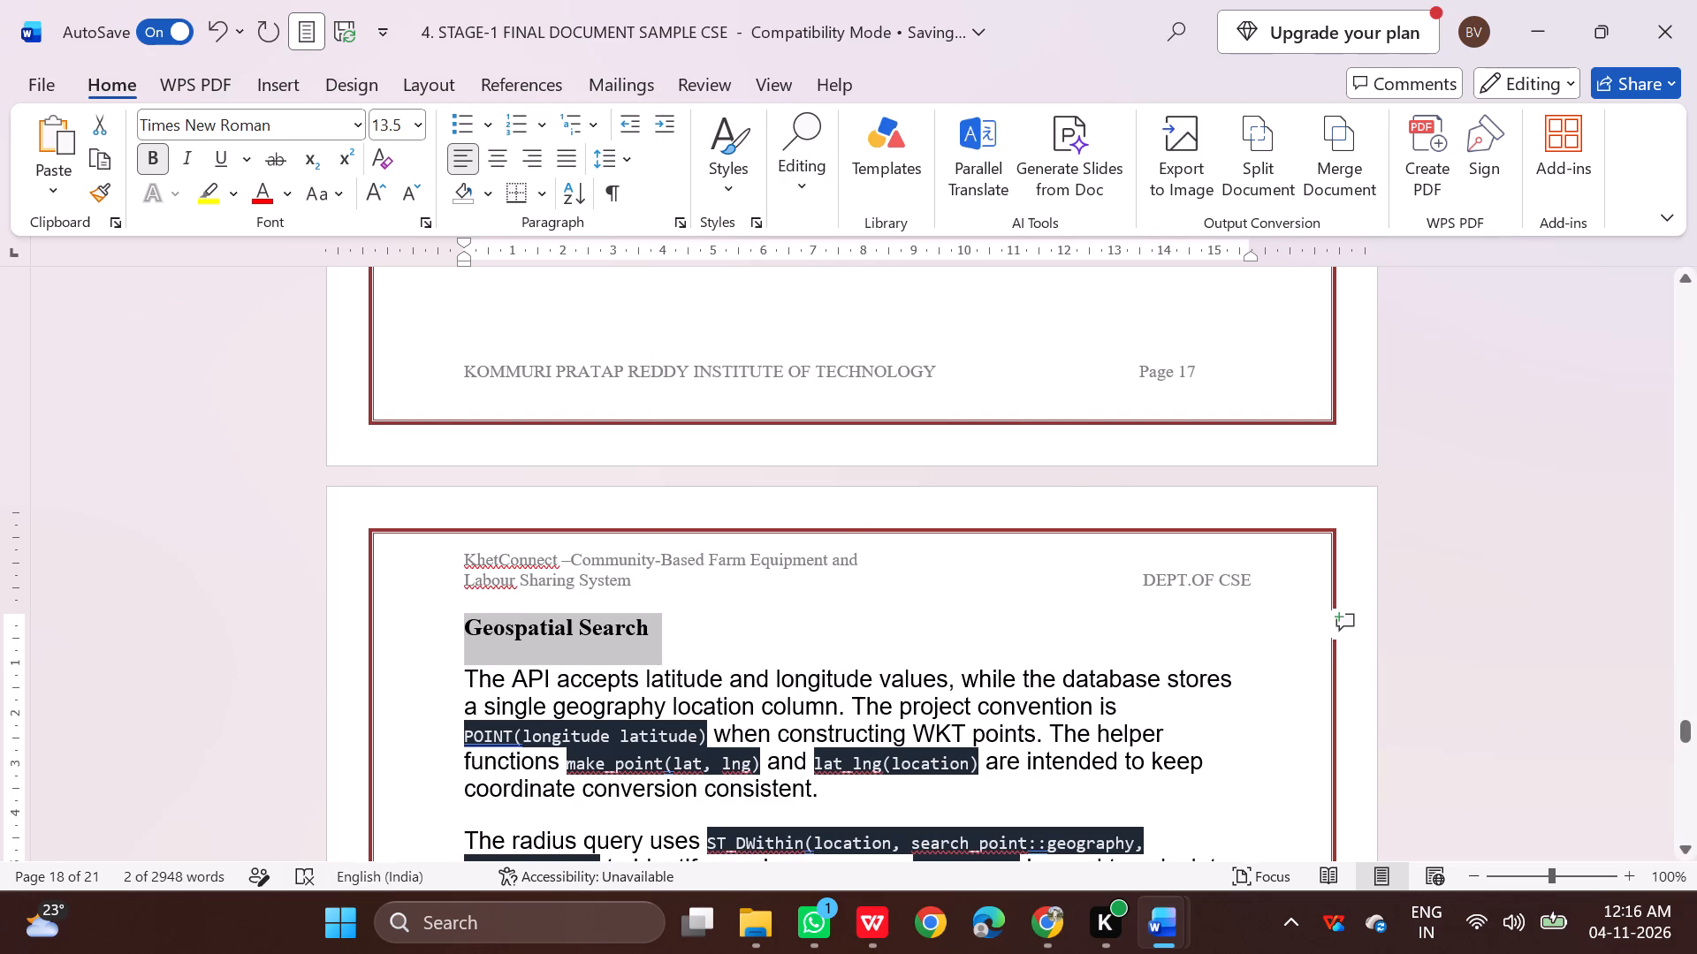
{"action": "left_click", "coordinate": [422, 114]}
{"action": "left_click", "coordinate": [413, 291]}
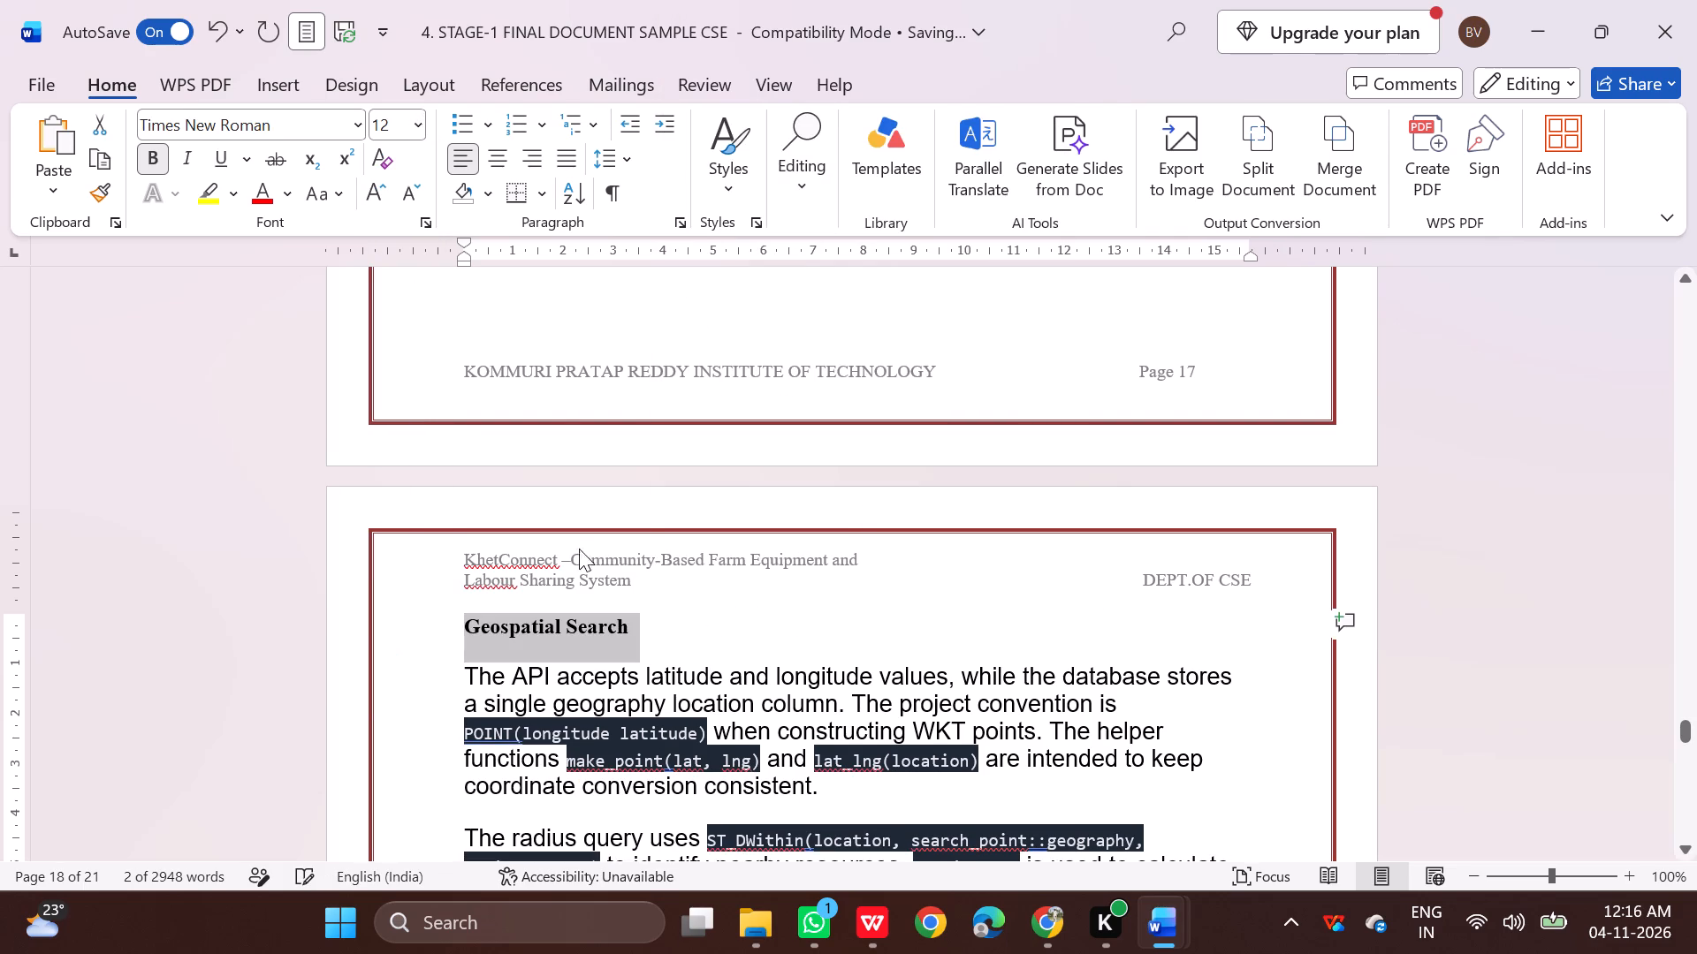
{"action": "left_click", "coordinate": [749, 642]}
Set both paragraphs under Geospatial Search to Times New Roman, size 12.
{"action": "left_click_drag", "start_coordinate": [465, 668], "coordinate": [534, 698]}
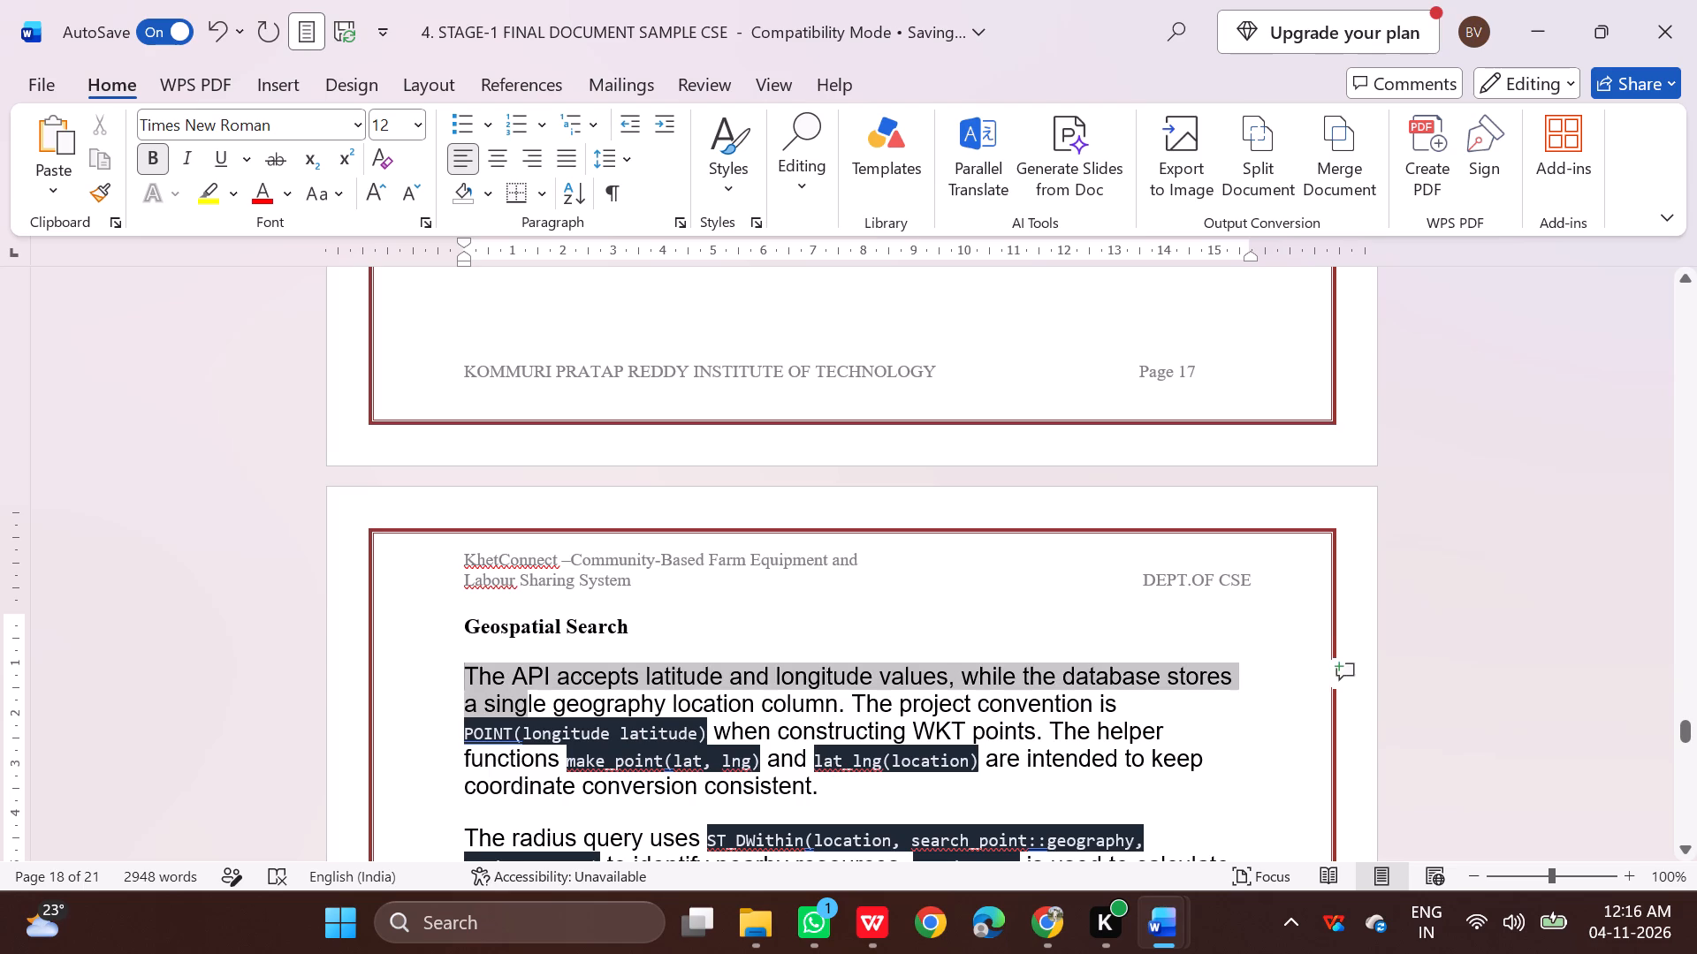
{"action": "left_click_drag", "start_coordinate": [534, 698], "coordinate": [570, 820]}
{"action": "scroll", "coordinate": [606, 740], "scroll_direction": "down", "scroll_amount": 2}
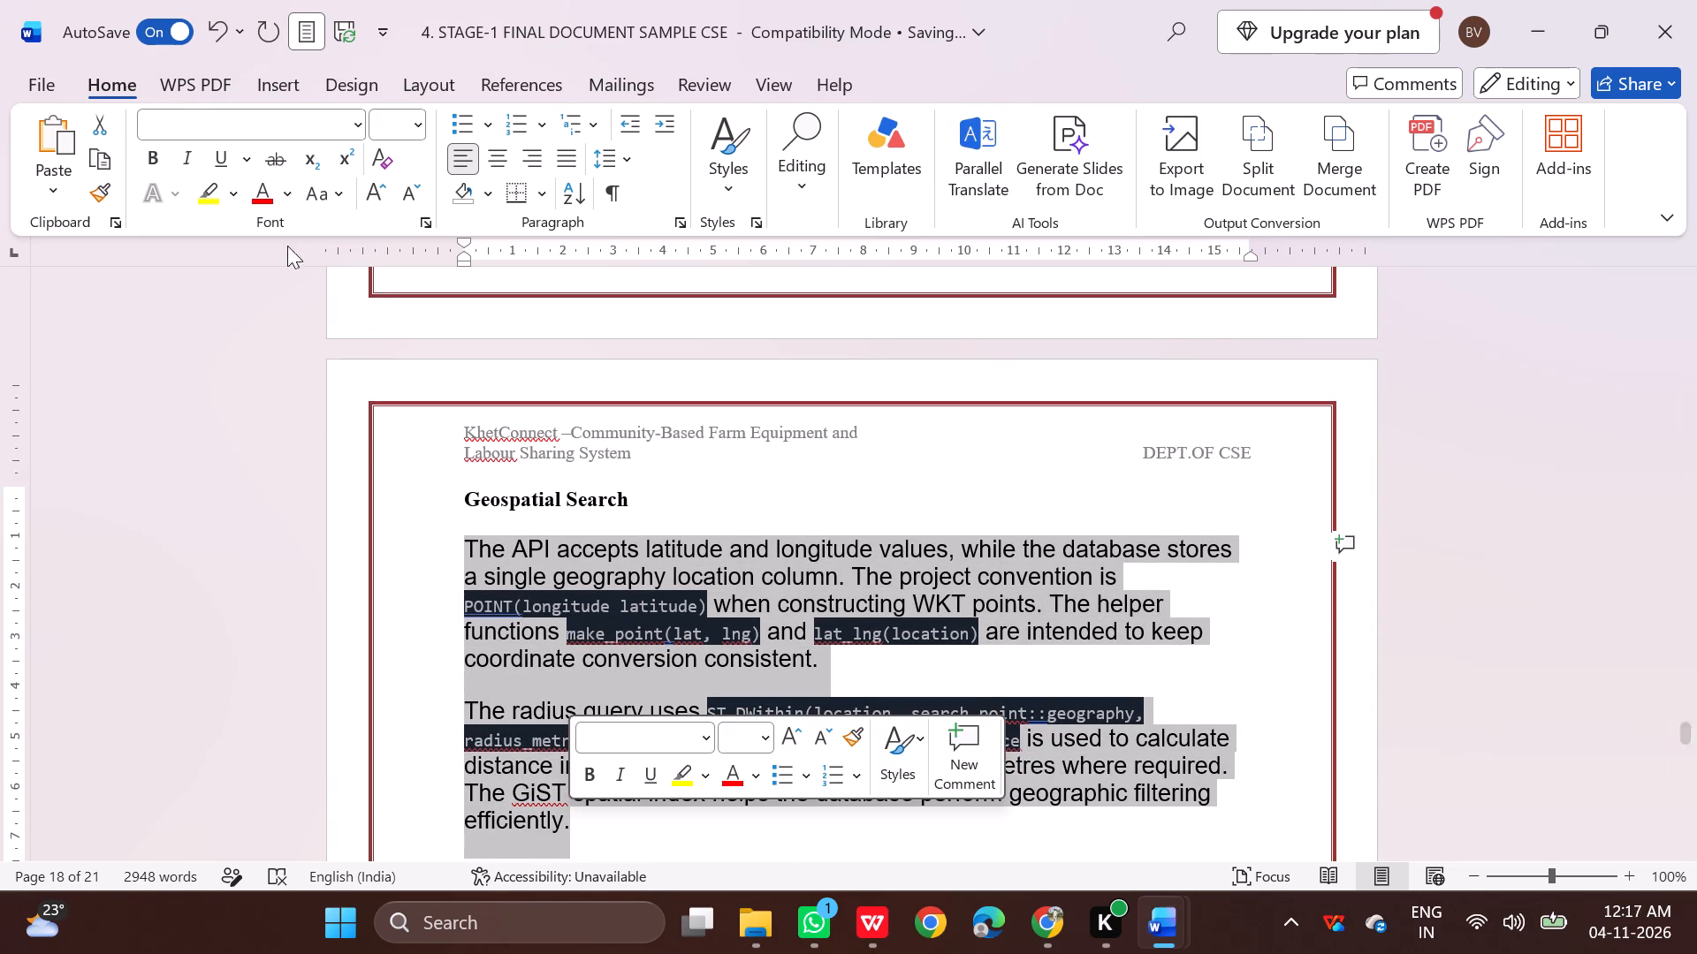
{"action": "left_click", "coordinate": [356, 124]}
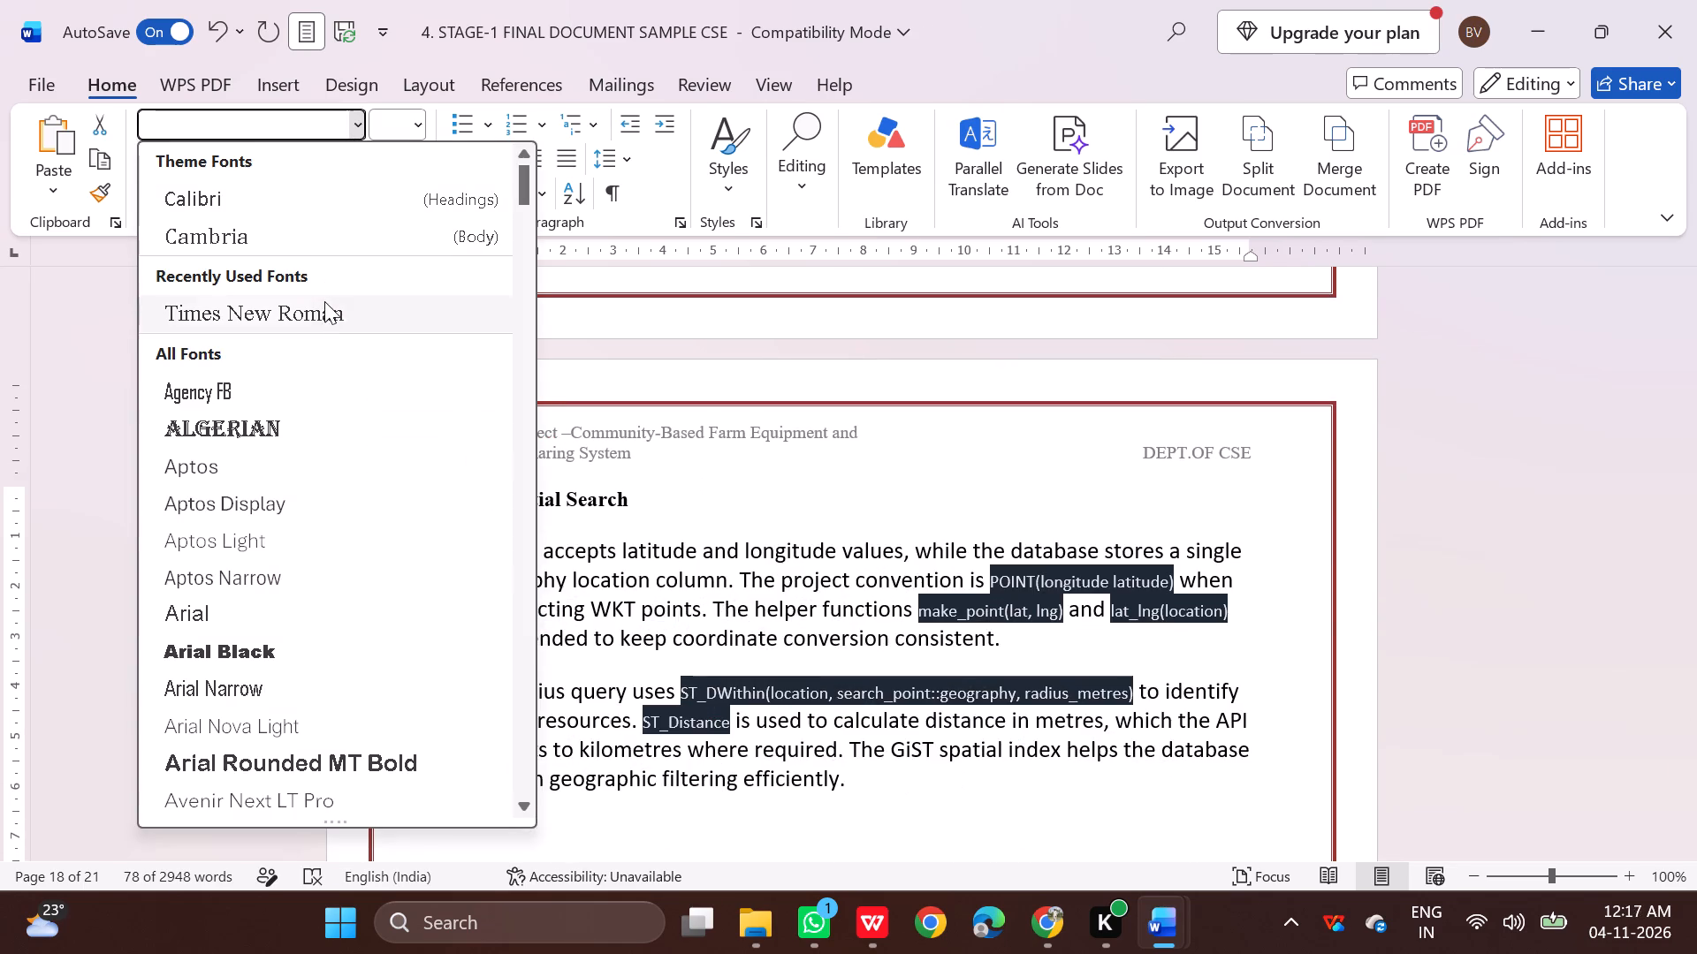
{"action": "left_click", "coordinate": [324, 304]}
{"action": "left_click", "coordinate": [415, 120]}
{"action": "left_click", "coordinate": [403, 279]}
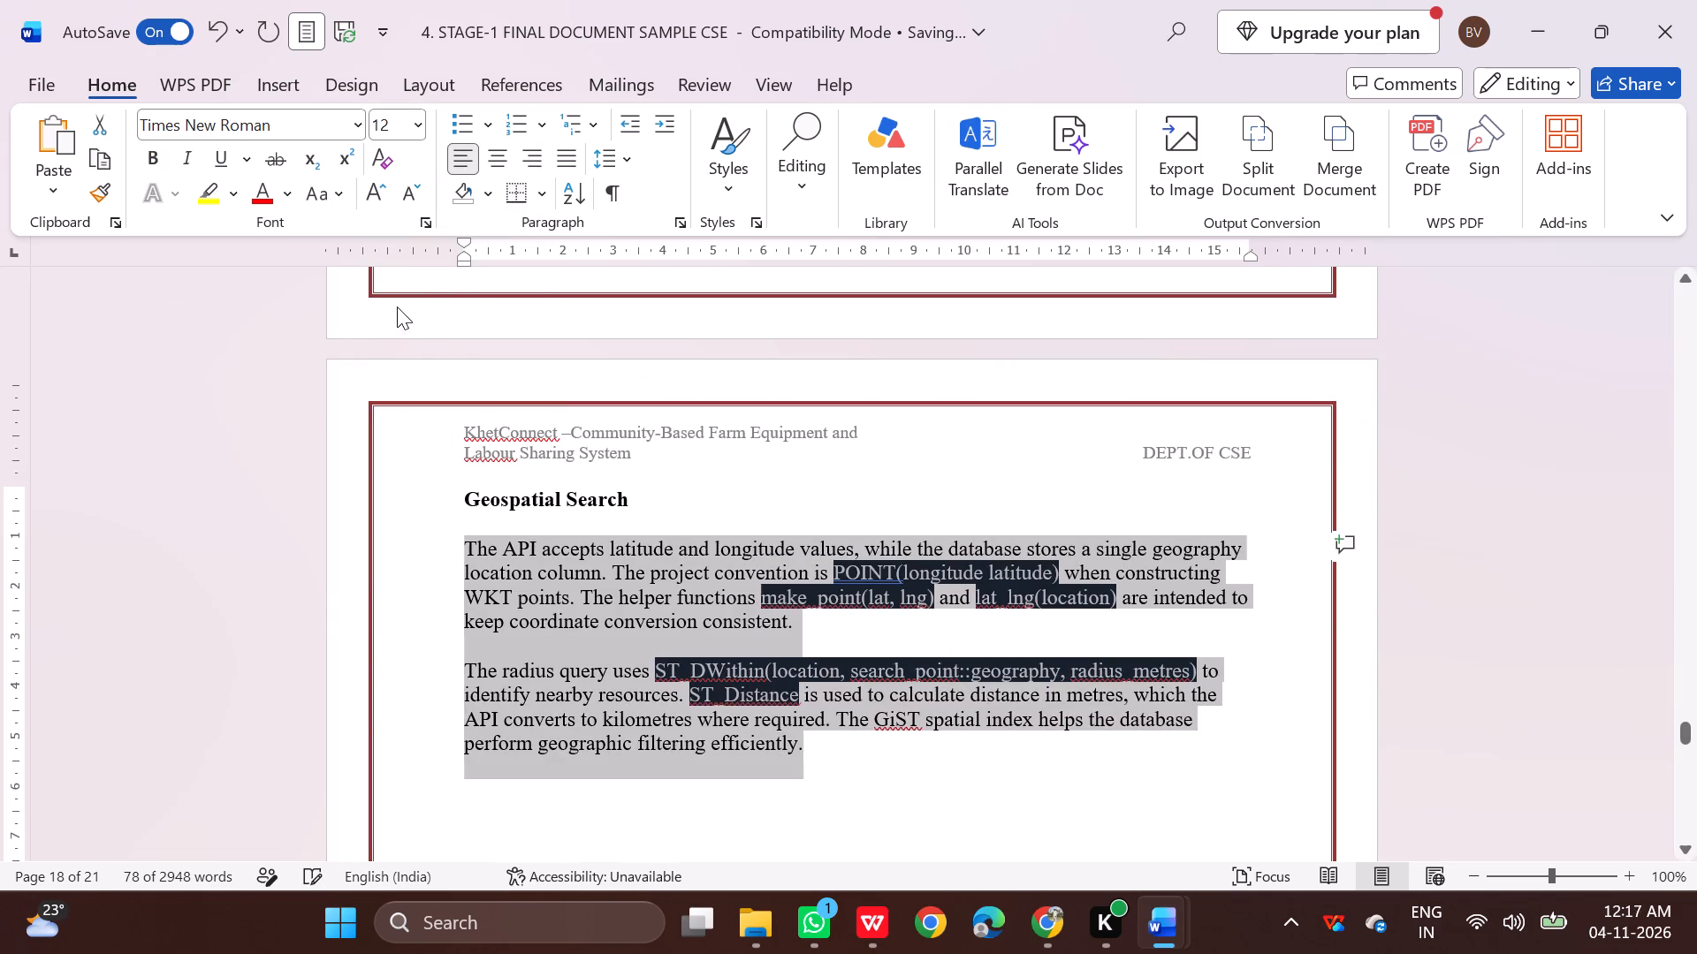
{"action": "left_click", "coordinate": [1054, 837]}
Justify the two paragraphs under the Geospatial Search heading.
{"action": "left_click_drag", "start_coordinate": [452, 503], "coordinate": [726, 636]}
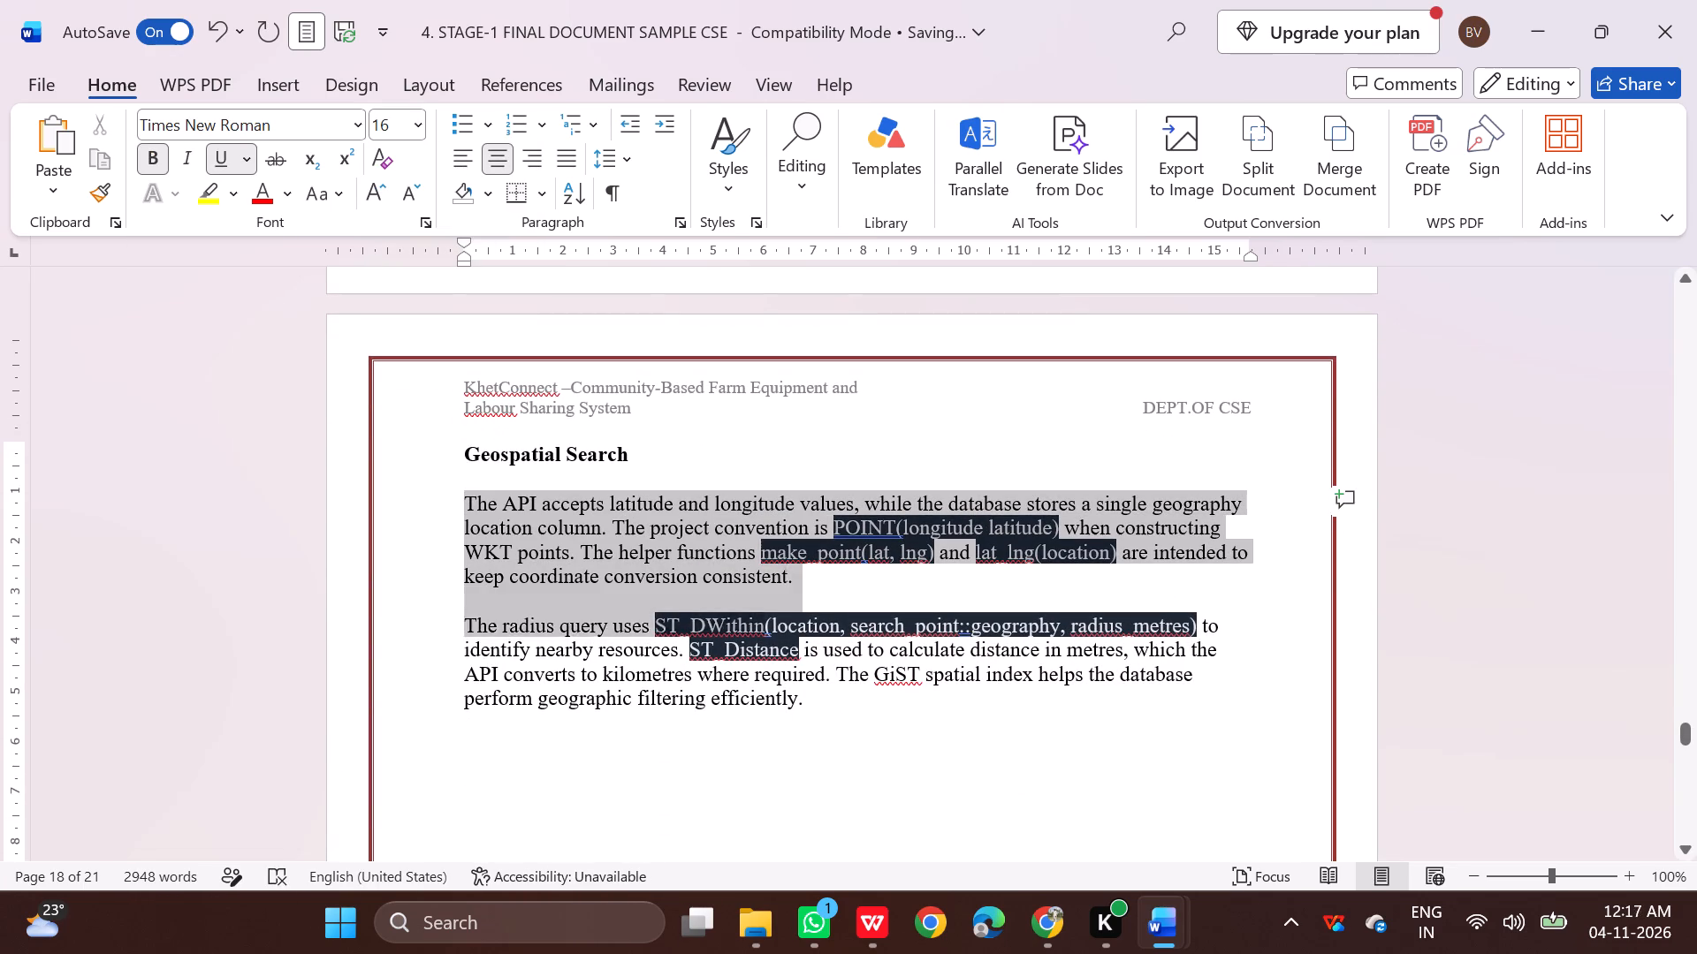
{"action": "left_click_drag", "start_coordinate": [726, 636], "coordinate": [801, 707]}
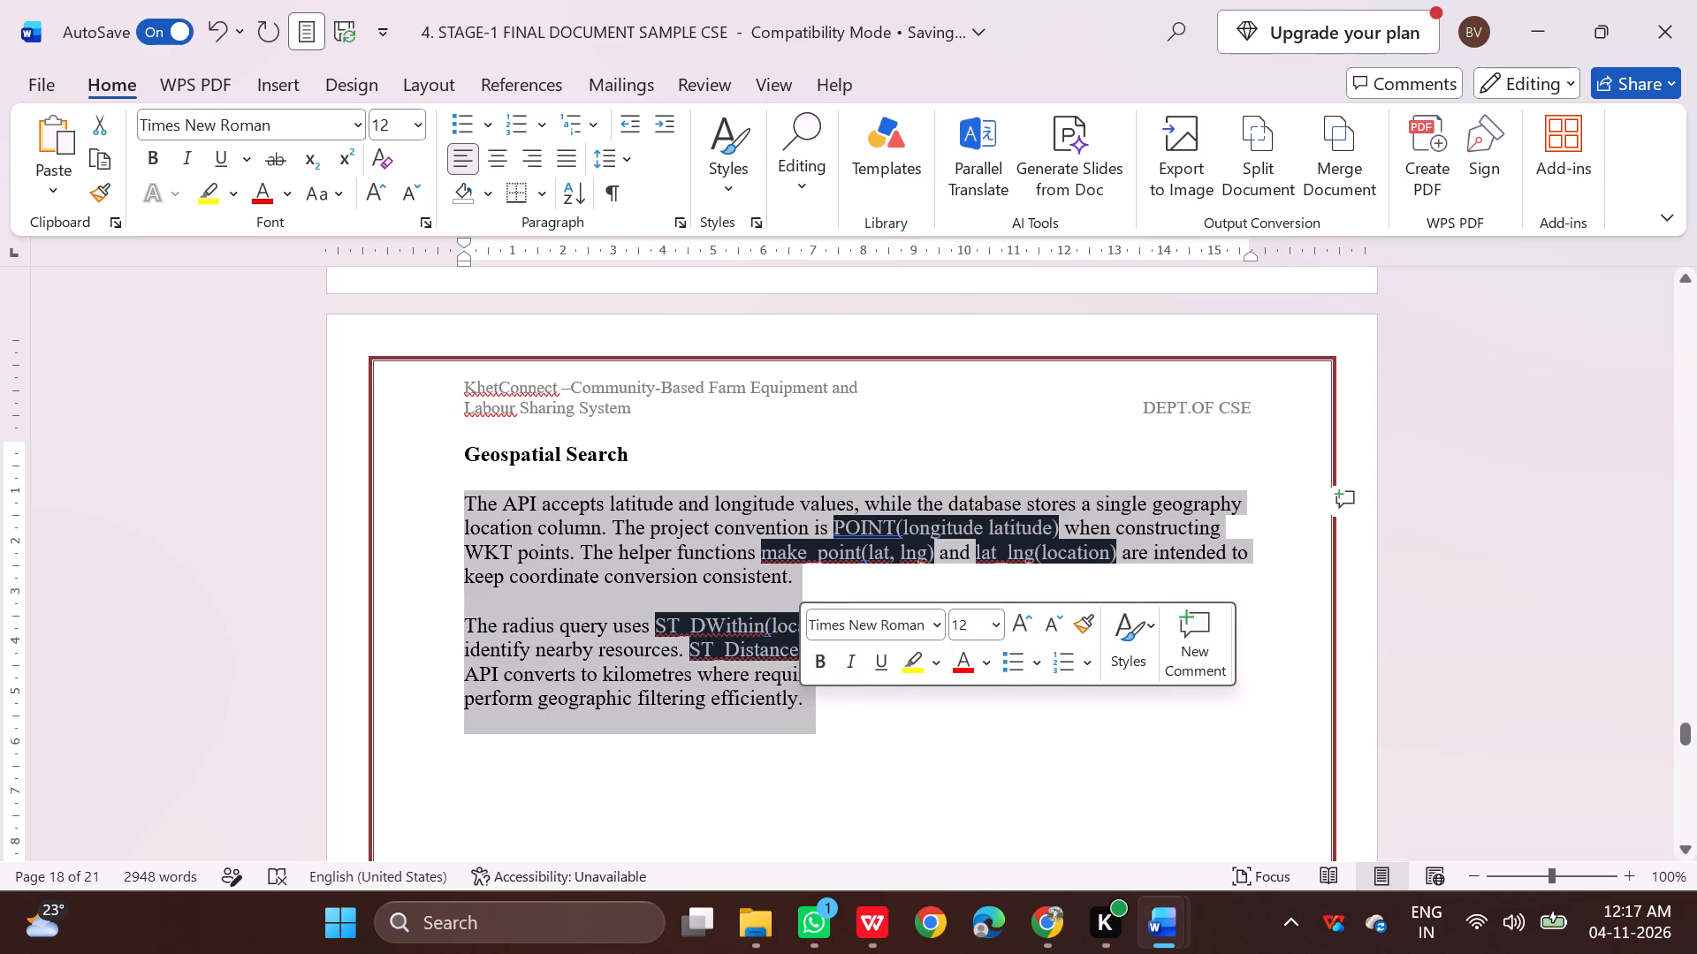
{"action": "key", "text": "ctrl+j"}
{"action": "left_click", "coordinate": [1086, 770], "text": "ctrl"}
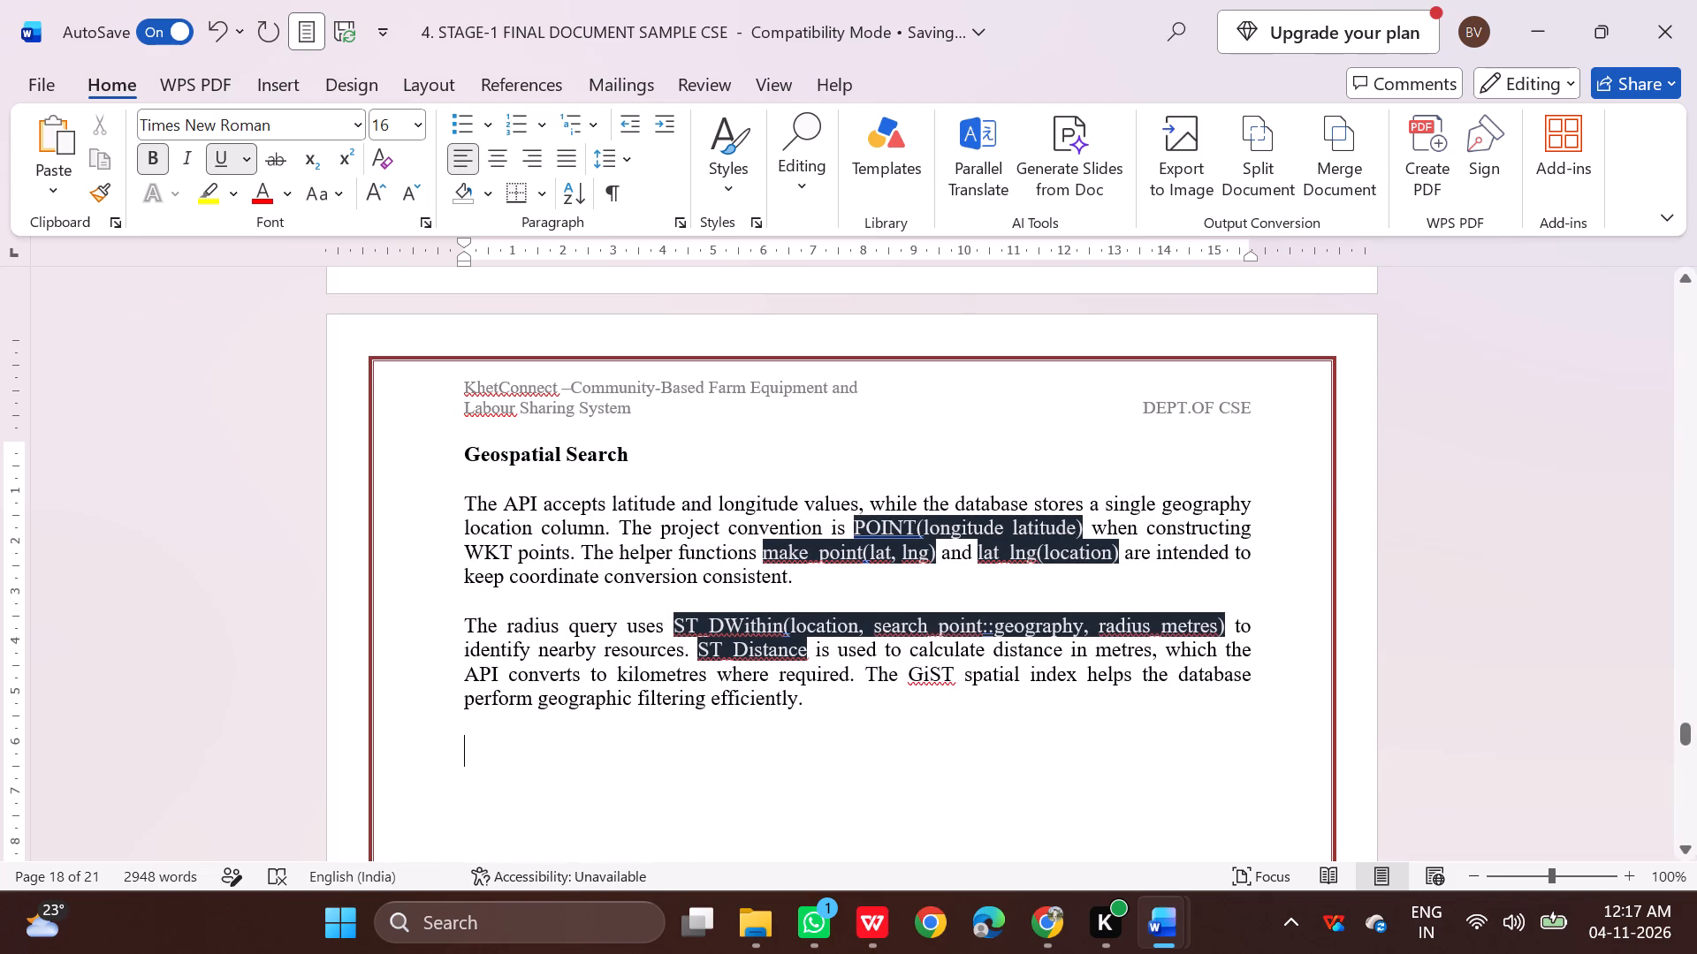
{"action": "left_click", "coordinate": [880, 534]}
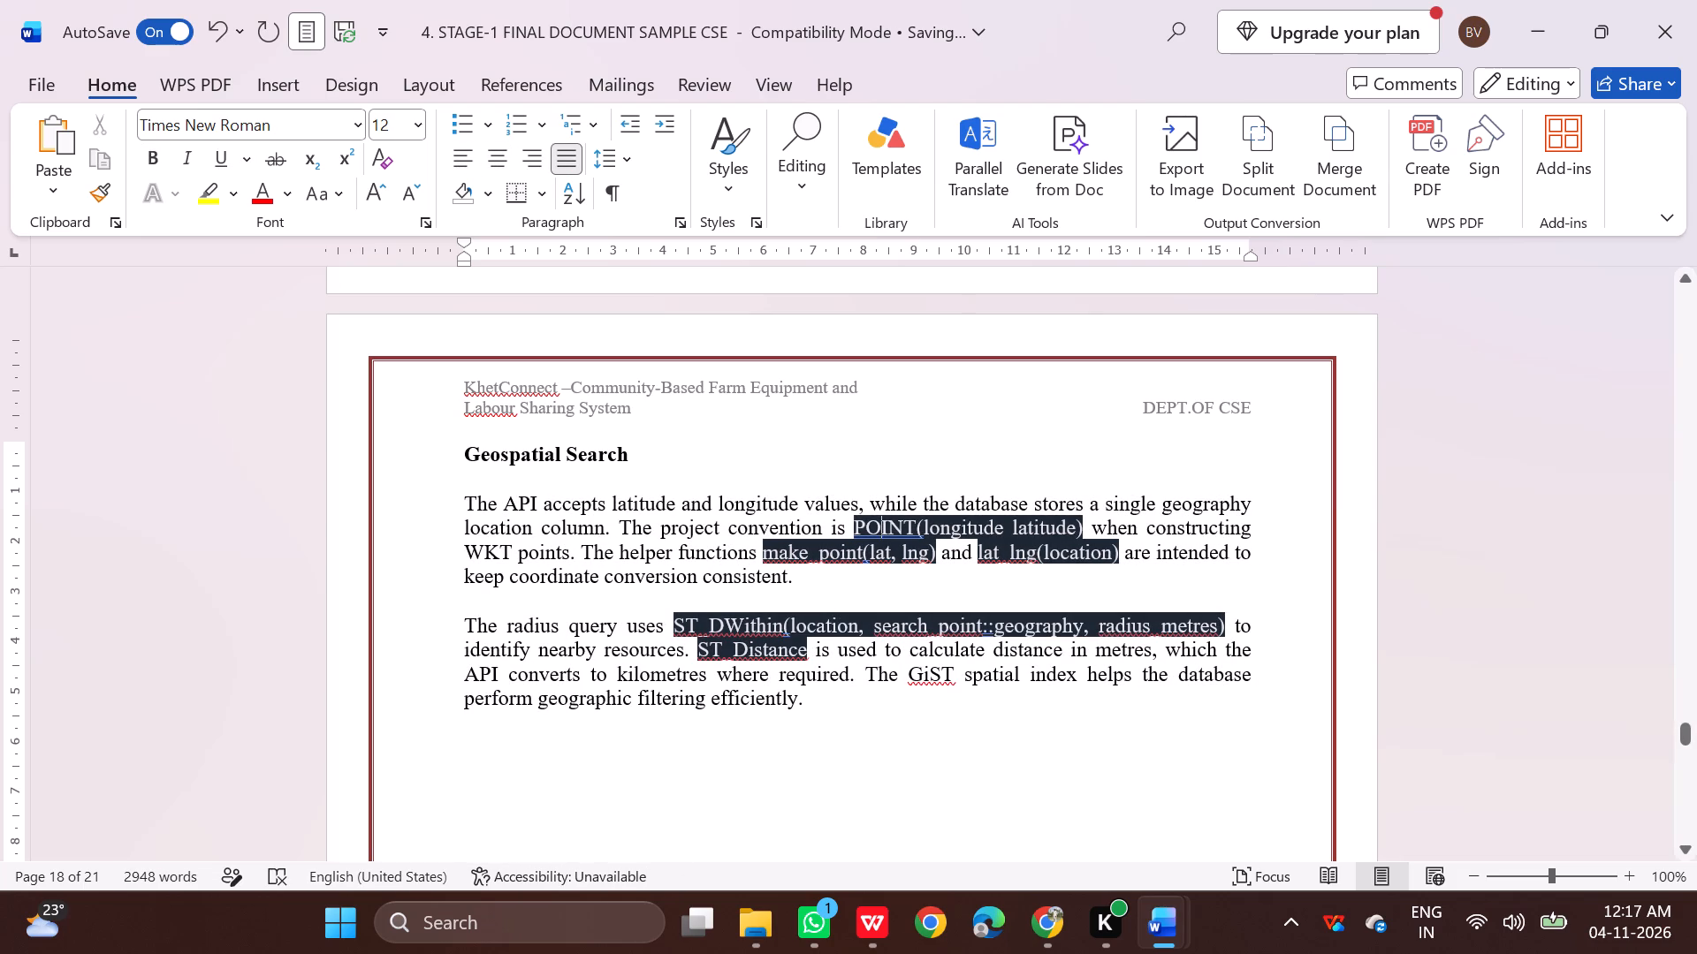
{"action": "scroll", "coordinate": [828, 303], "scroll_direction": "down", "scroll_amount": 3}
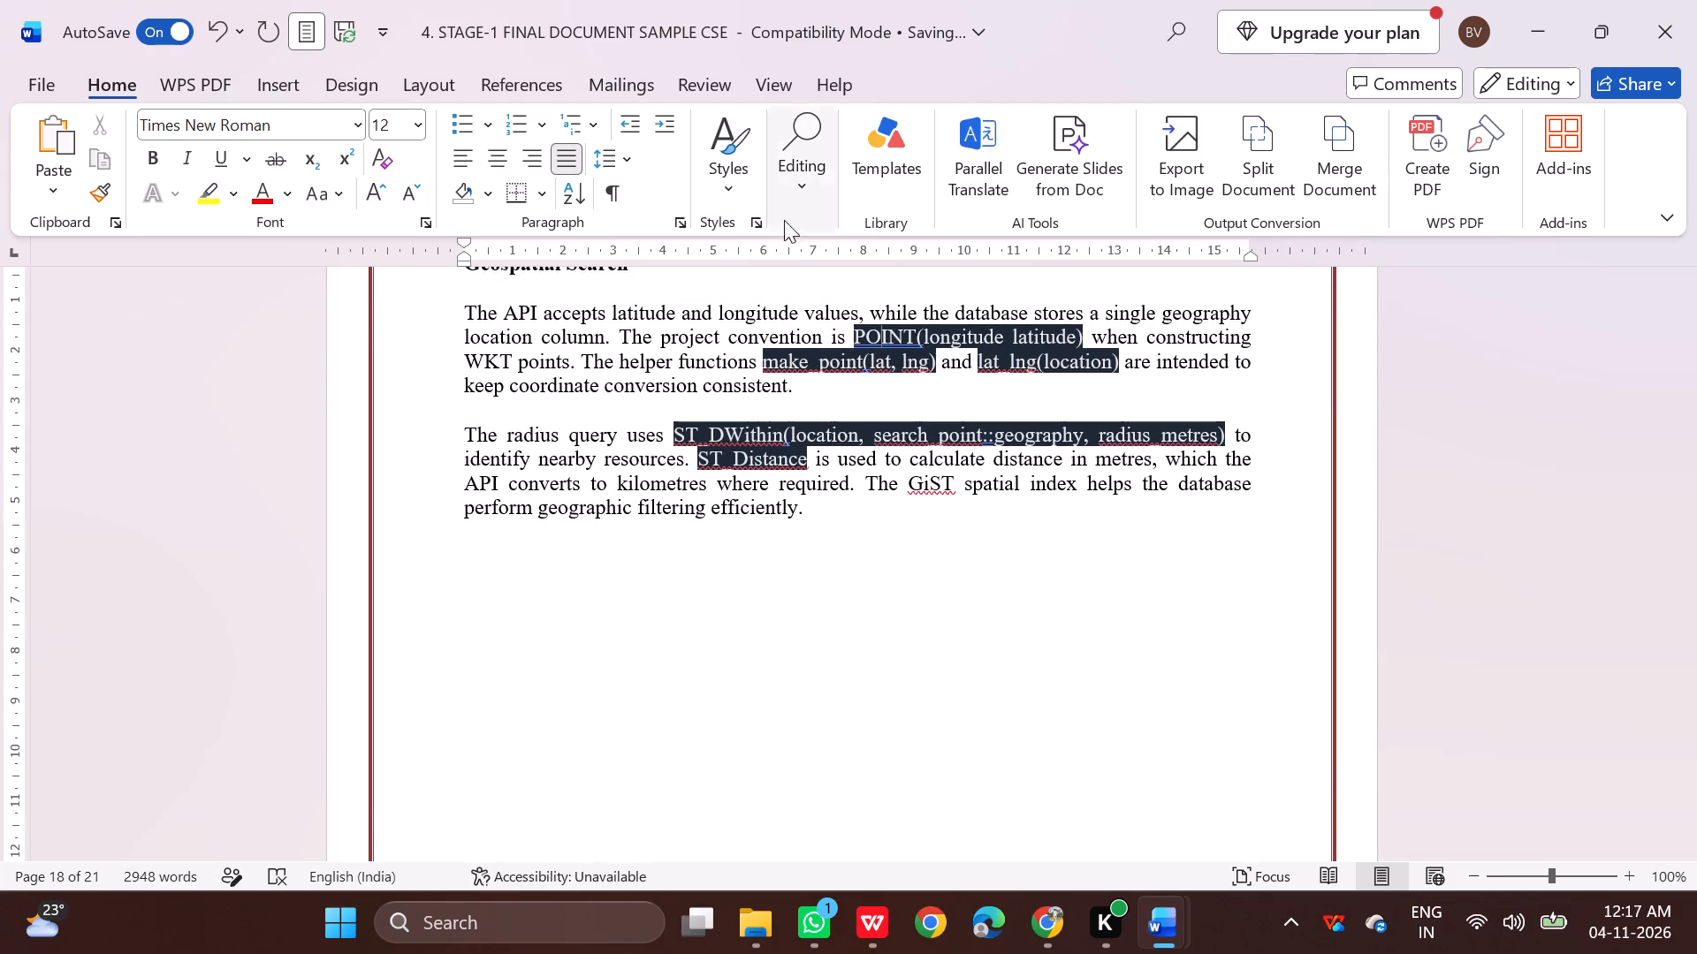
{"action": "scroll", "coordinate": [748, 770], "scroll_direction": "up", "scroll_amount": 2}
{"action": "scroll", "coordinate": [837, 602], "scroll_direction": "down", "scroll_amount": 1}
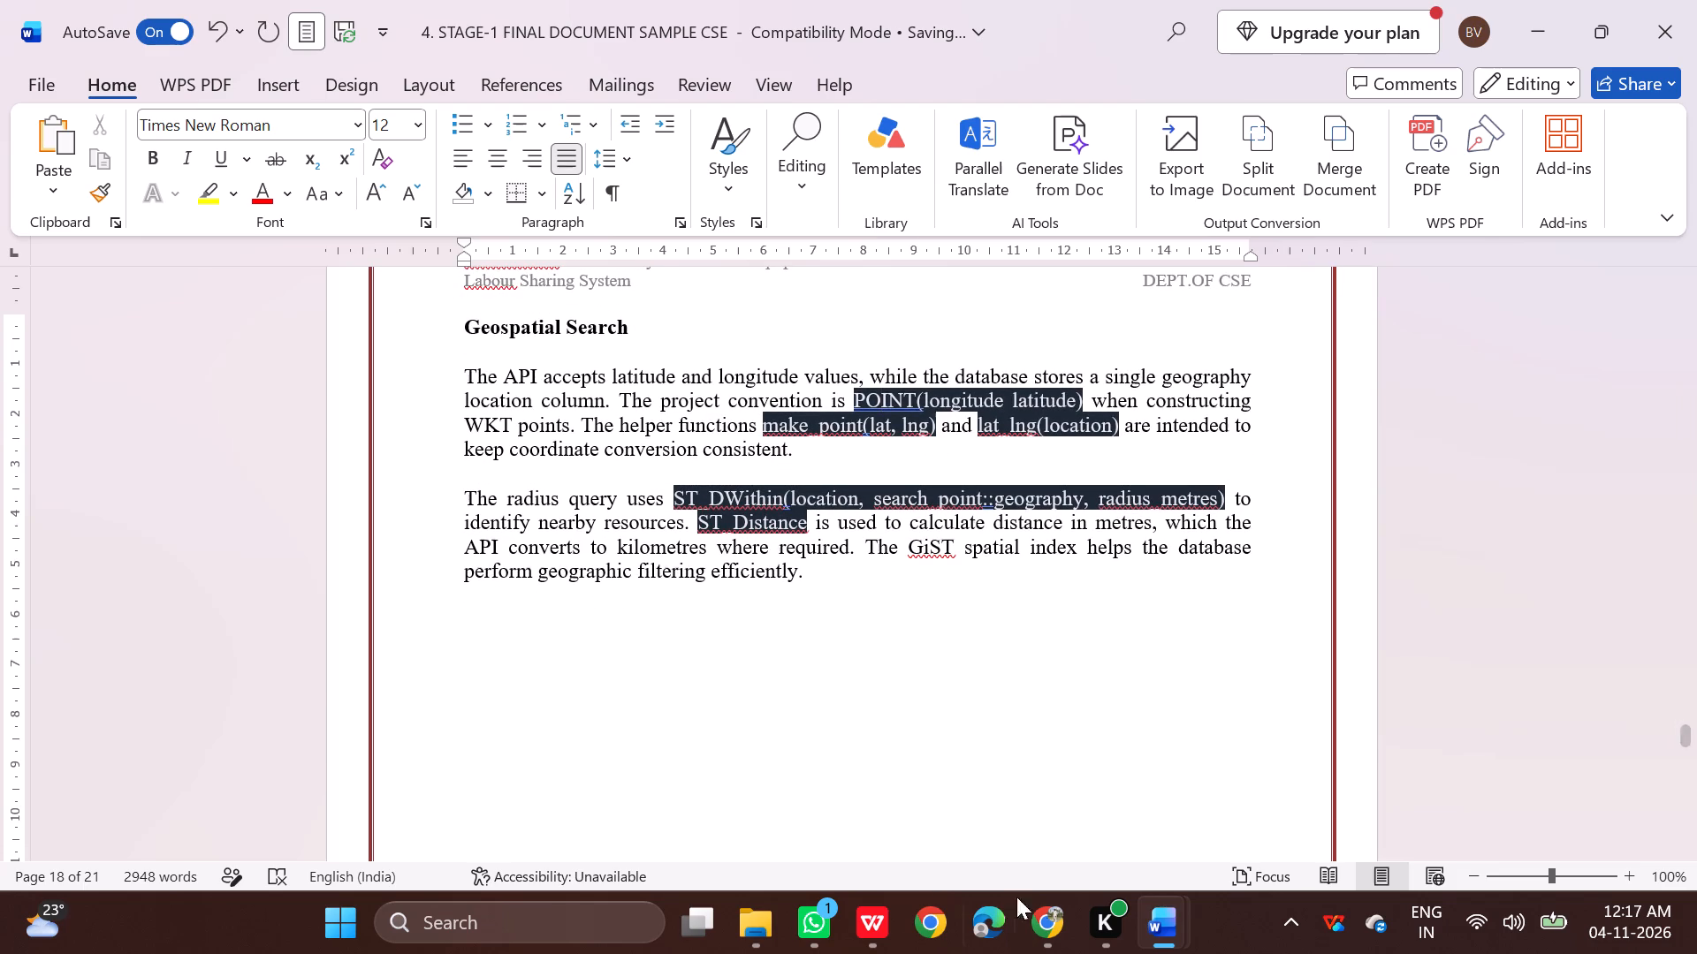
Switch to Chrome, expand the Markdown to PDF page's preview and examine the content that follows the Geospatial Search section.
{"action": "left_click", "coordinate": [992, 804]}
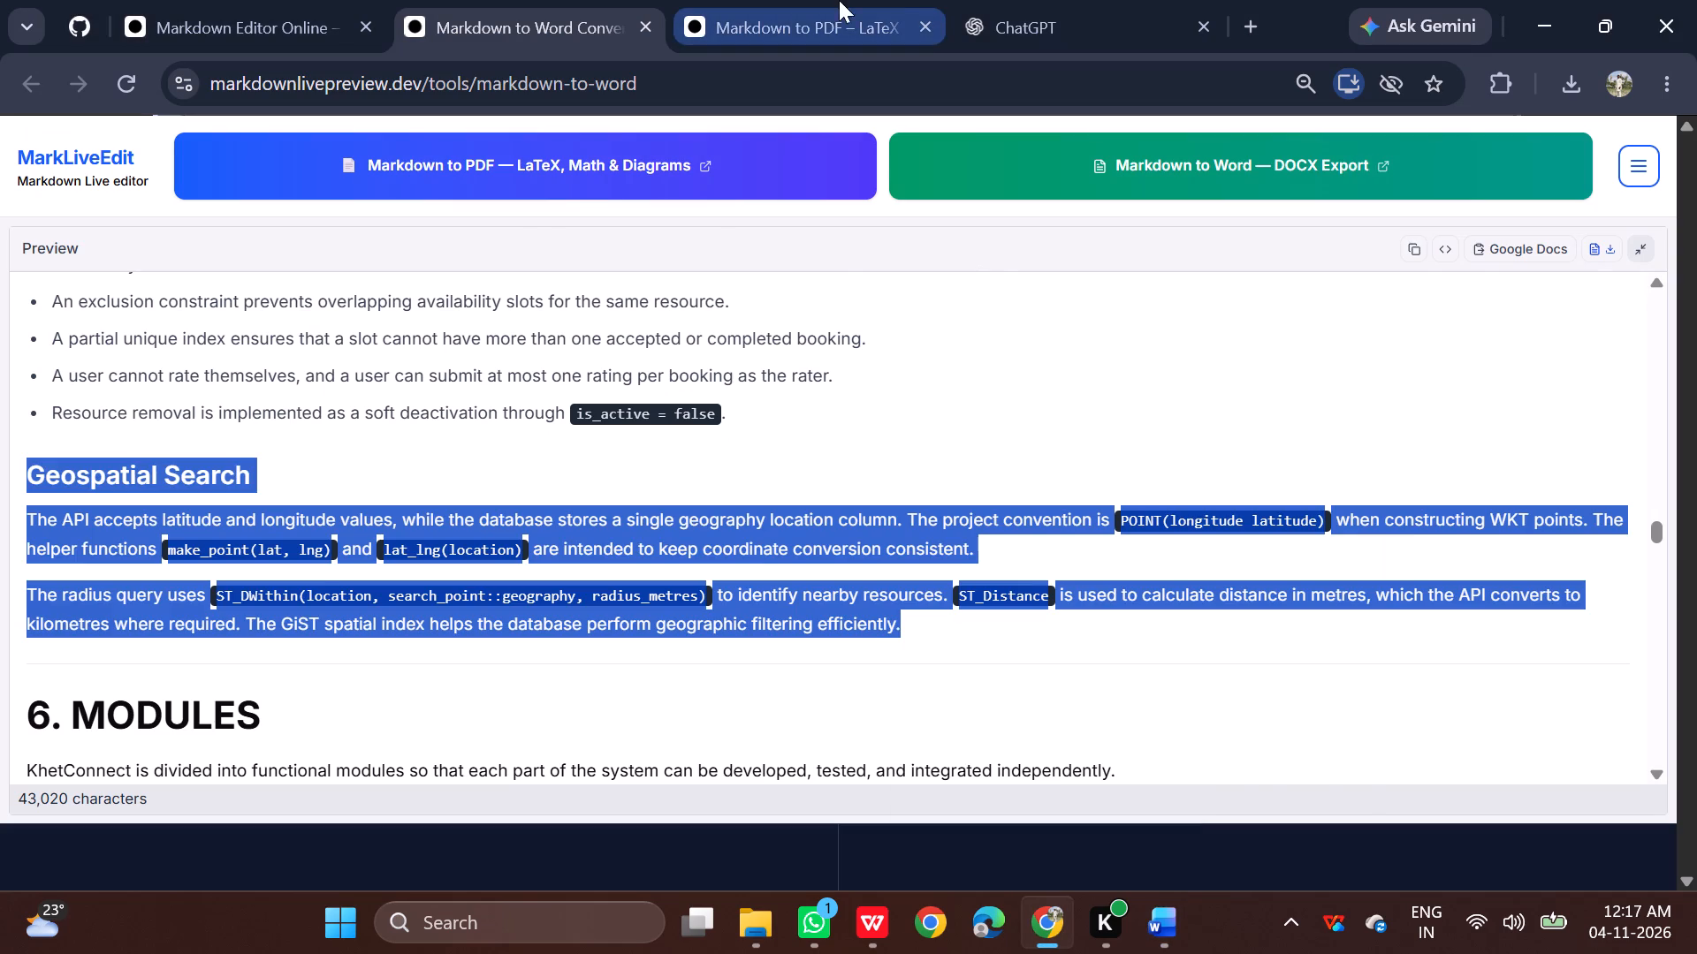
{"action": "left_click", "coordinate": [839, 0]}
{"action": "left_click", "coordinate": [1632, 252]}
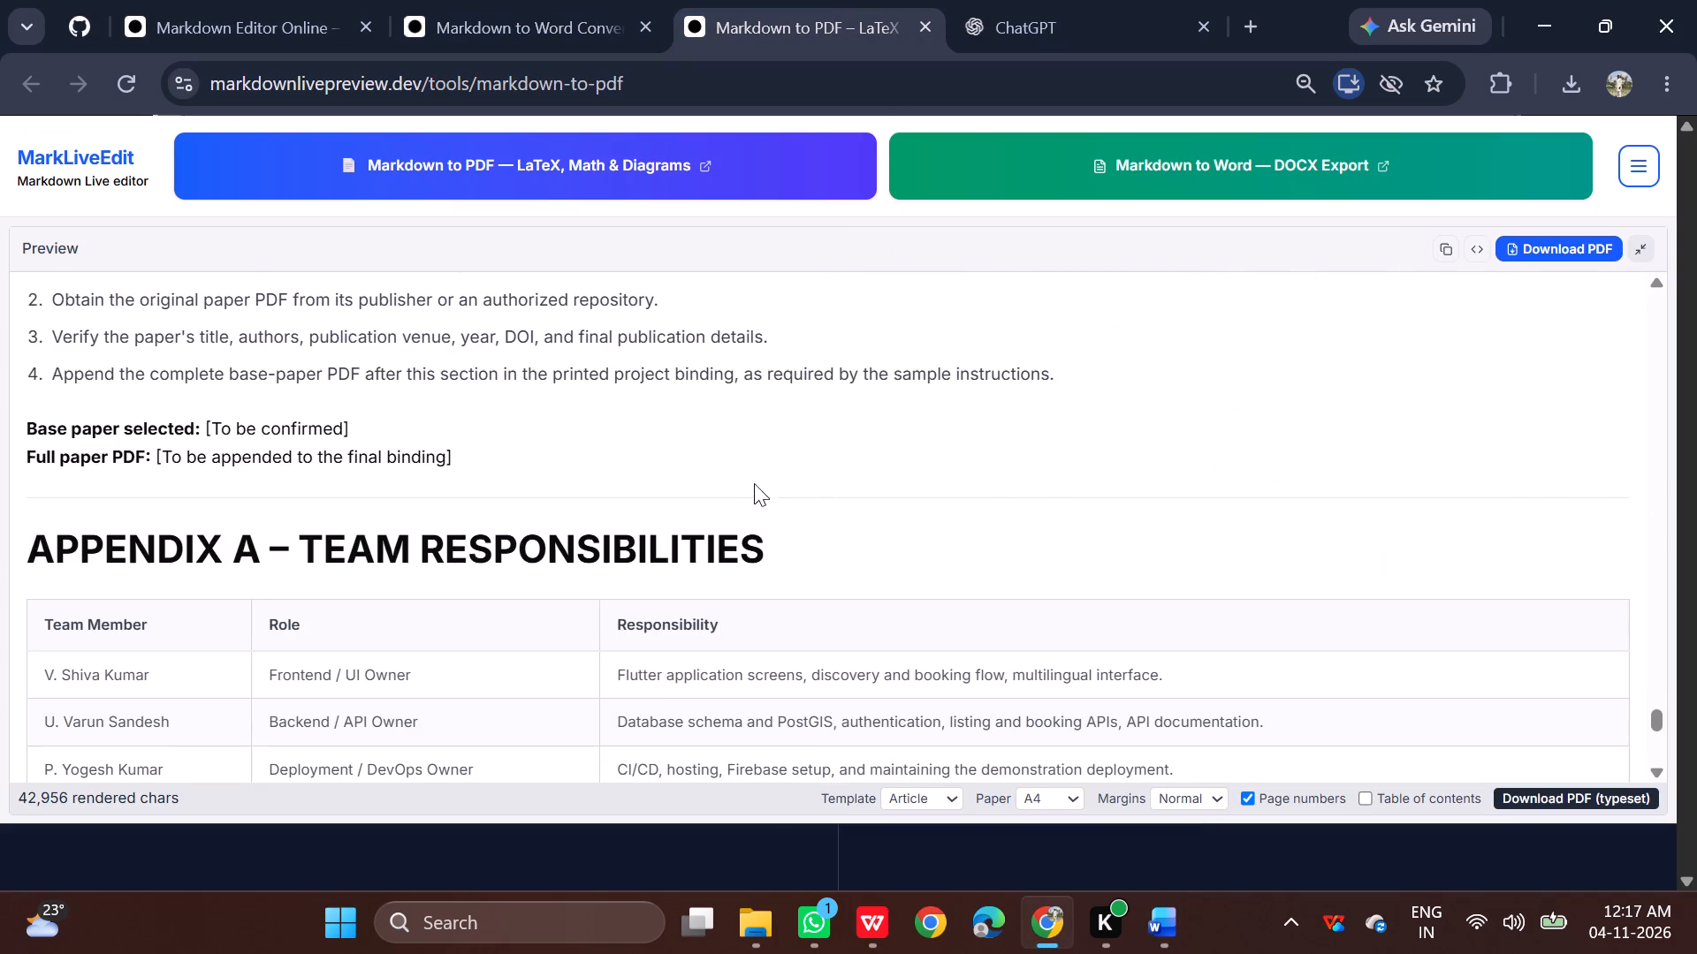
{"action": "scroll", "coordinate": [689, 483], "scroll_direction": "down", "scroll_amount": 19}
{"action": "scroll", "coordinate": [688, 482], "scroll_direction": "up", "scroll_amount": 5}
{"action": "scroll", "coordinate": [688, 482], "scroll_direction": "down", "scroll_amount": 3}
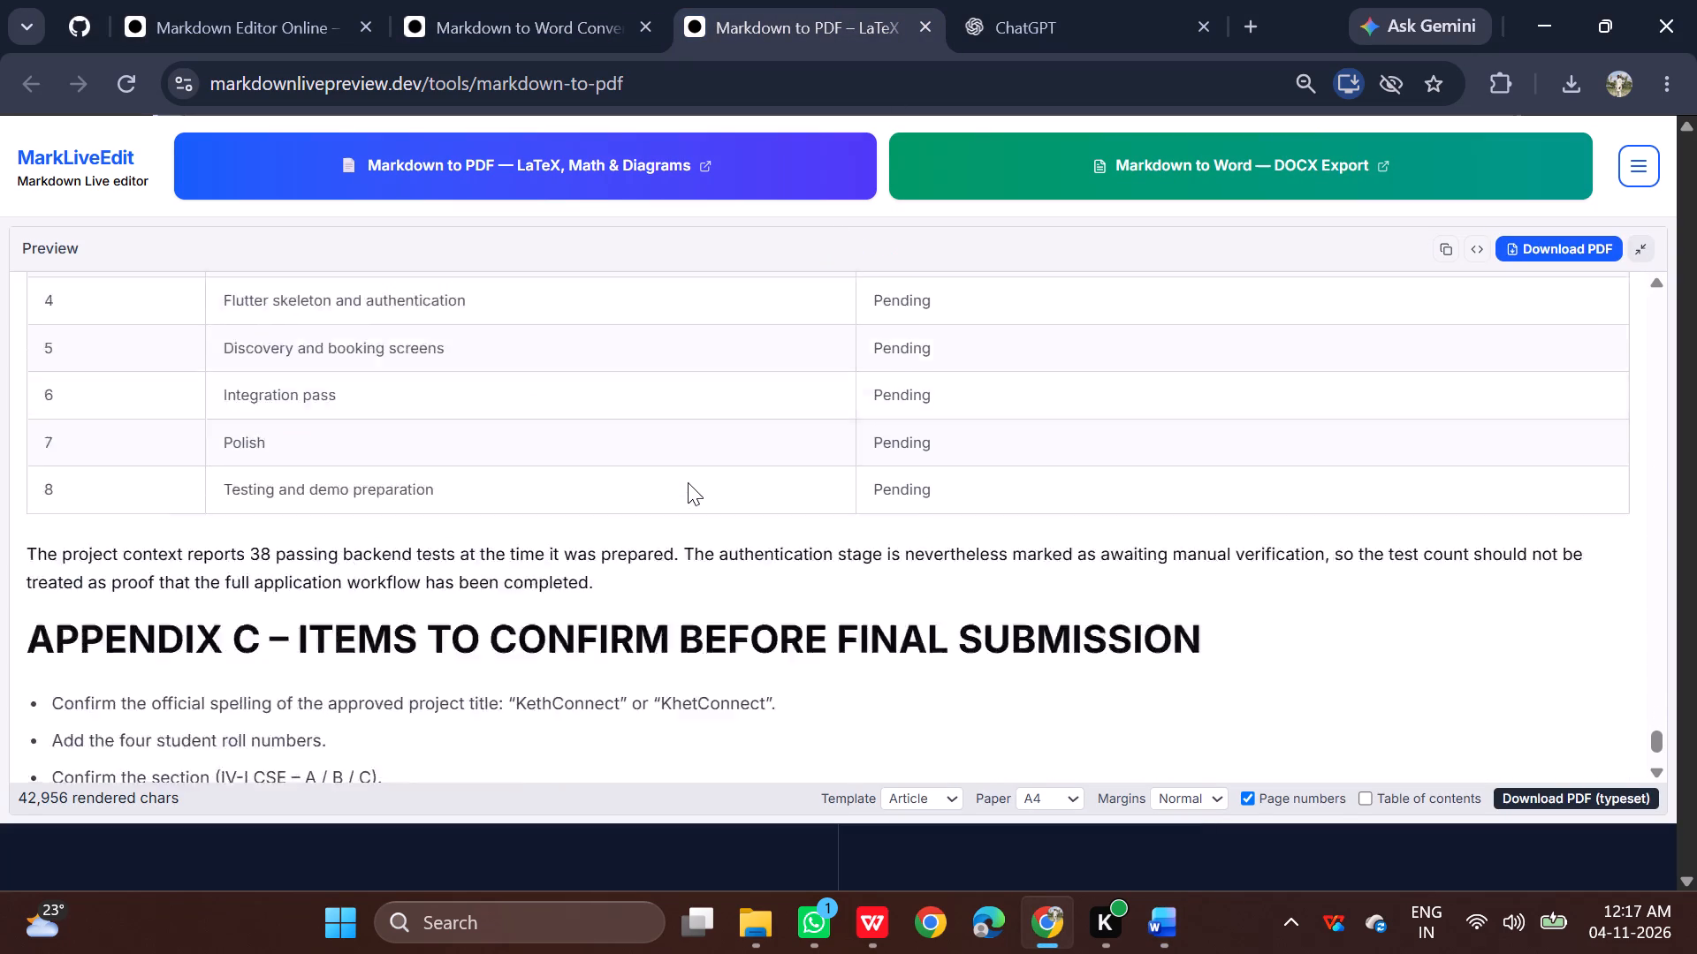
{"action": "scroll", "coordinate": [688, 482], "scroll_direction": "down", "scroll_amount": 7}
{"action": "scroll", "coordinate": [688, 482], "scroll_direction": "up", "scroll_amount": 12}
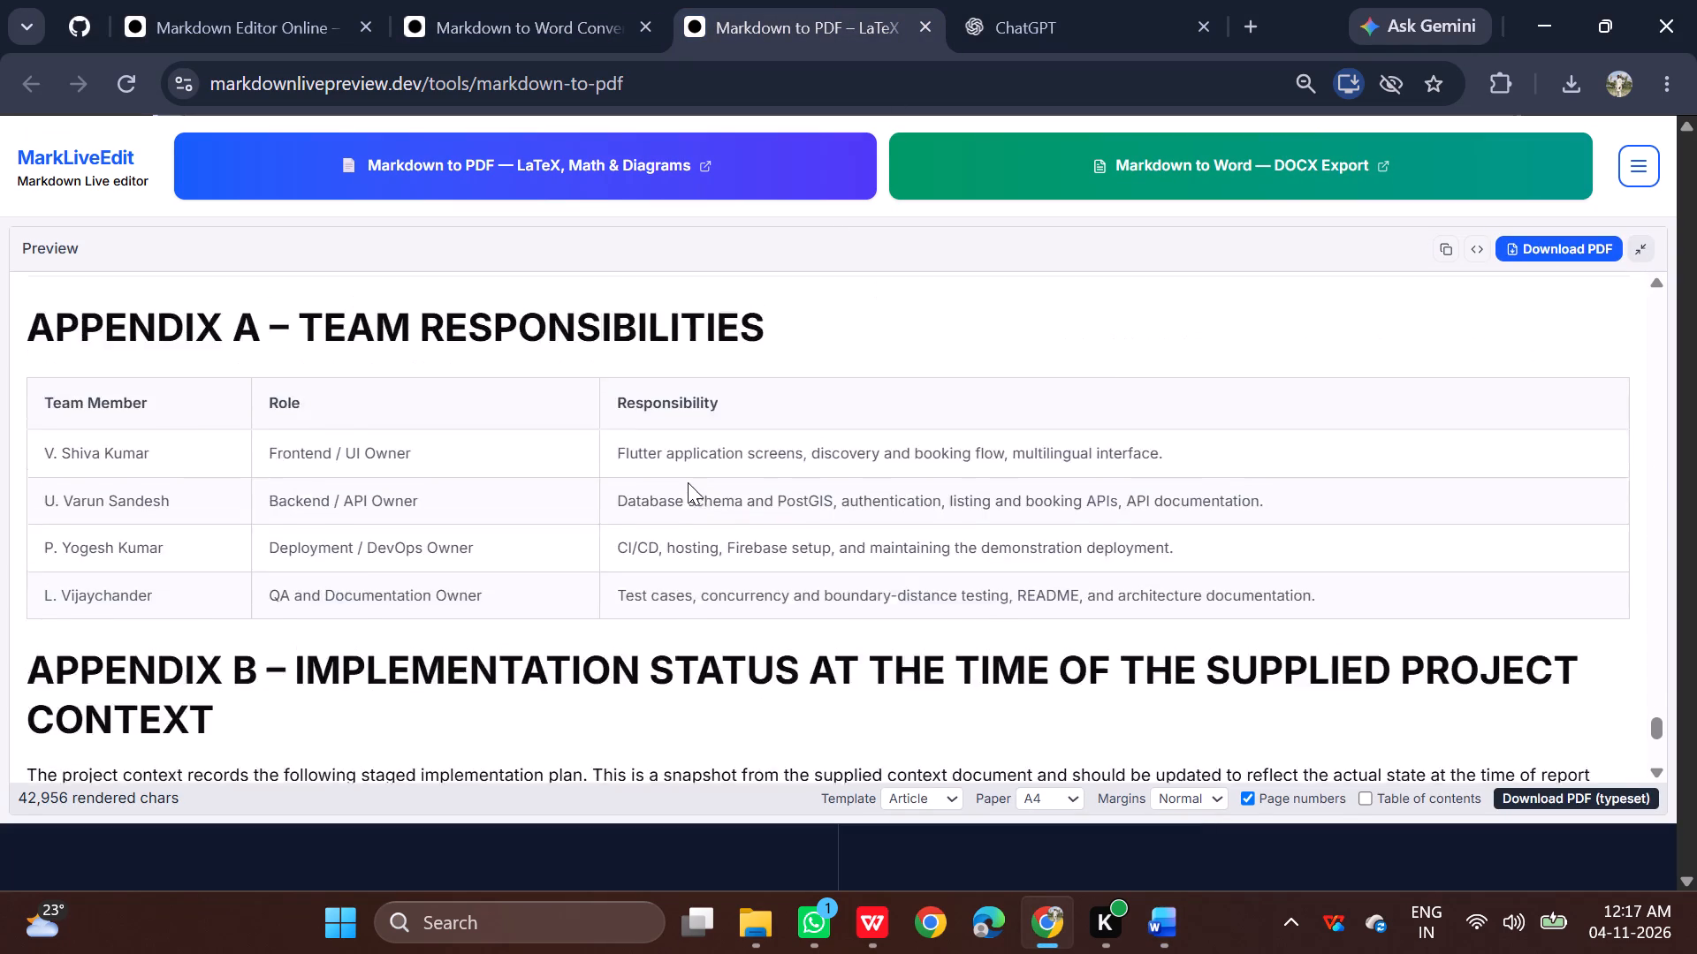
{"action": "scroll", "coordinate": [688, 482], "scroll_direction": "up", "scroll_amount": 20}
{"action": "scroll", "coordinate": [688, 482], "scroll_direction": "up", "scroll_amount": 17}
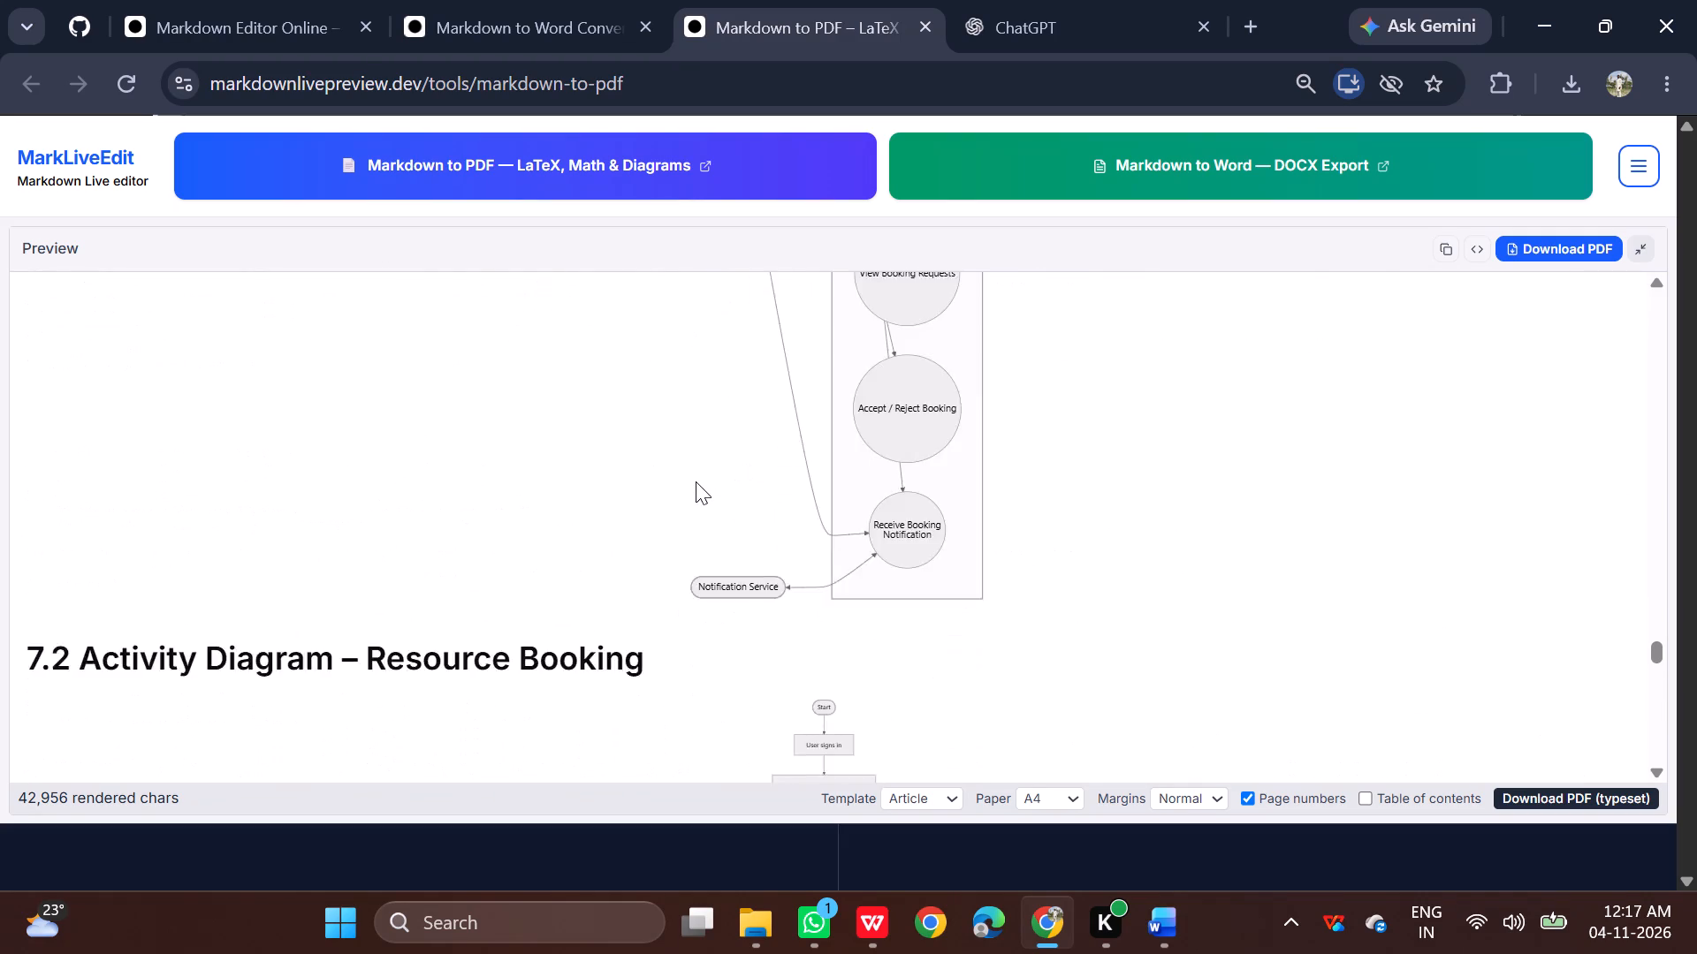
{"action": "scroll", "coordinate": [696, 481], "scroll_direction": "up", "scroll_amount": 19}
{"action": "scroll", "coordinate": [703, 481], "scroll_direction": "up", "scroll_amount": 5}
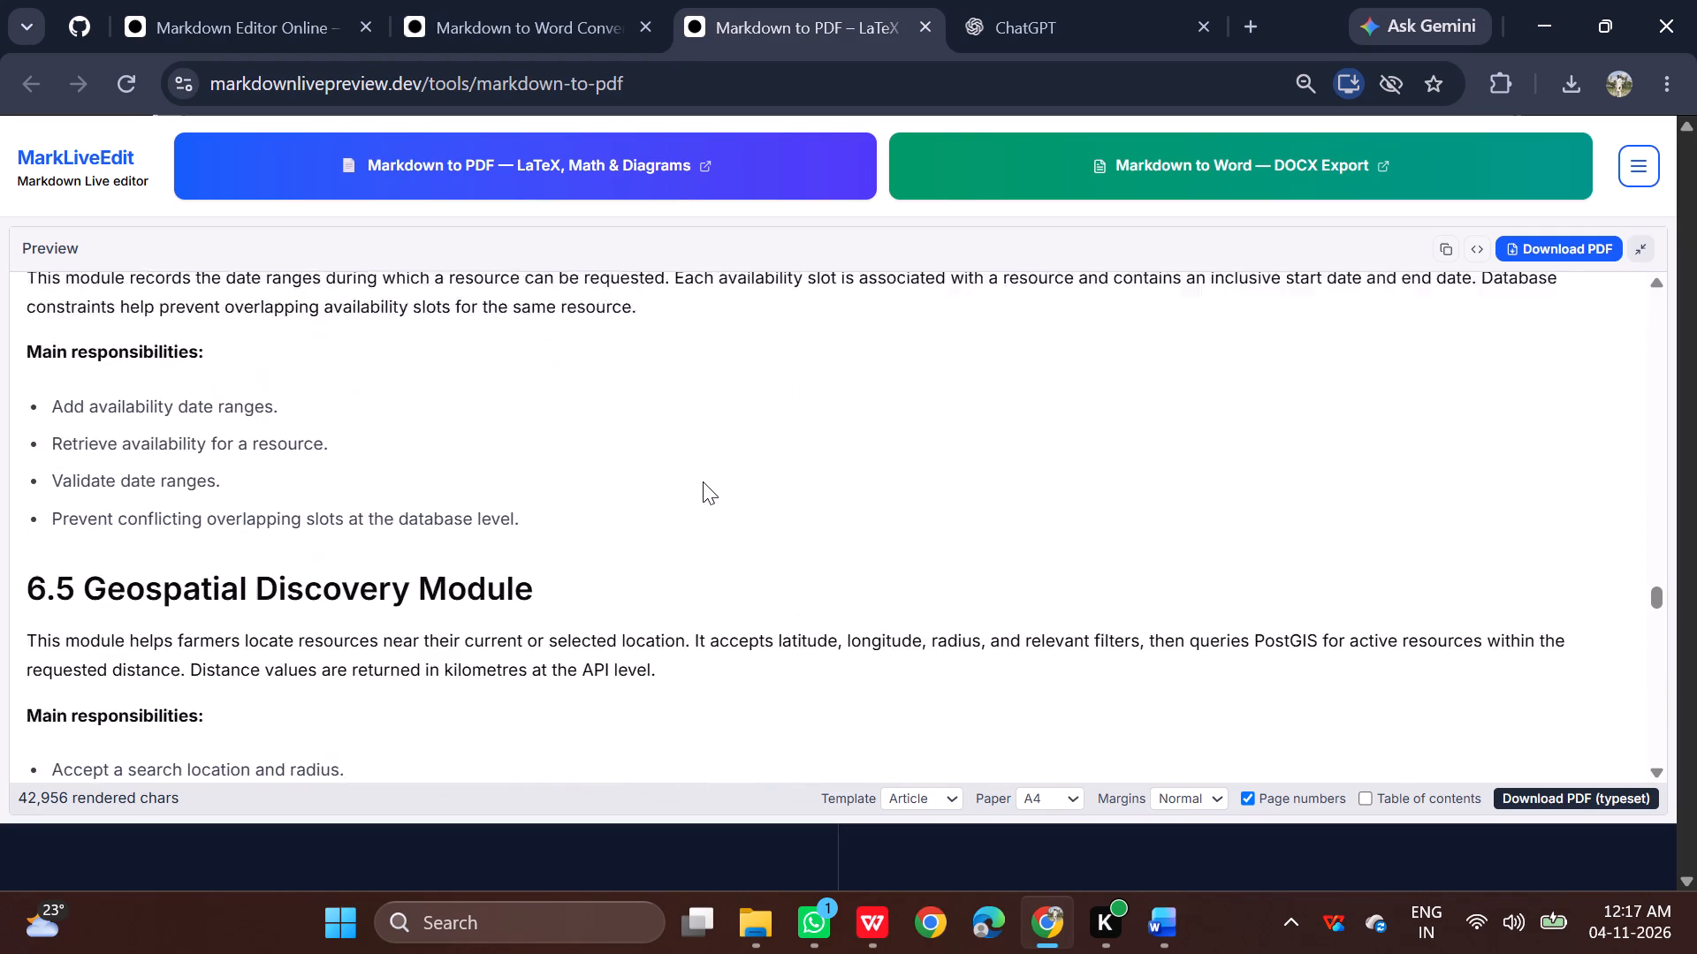
{"action": "scroll", "coordinate": [703, 481], "scroll_direction": "up", "scroll_amount": 20}
{"action": "scroll", "coordinate": [703, 481], "scroll_direction": "down", "scroll_amount": 7}
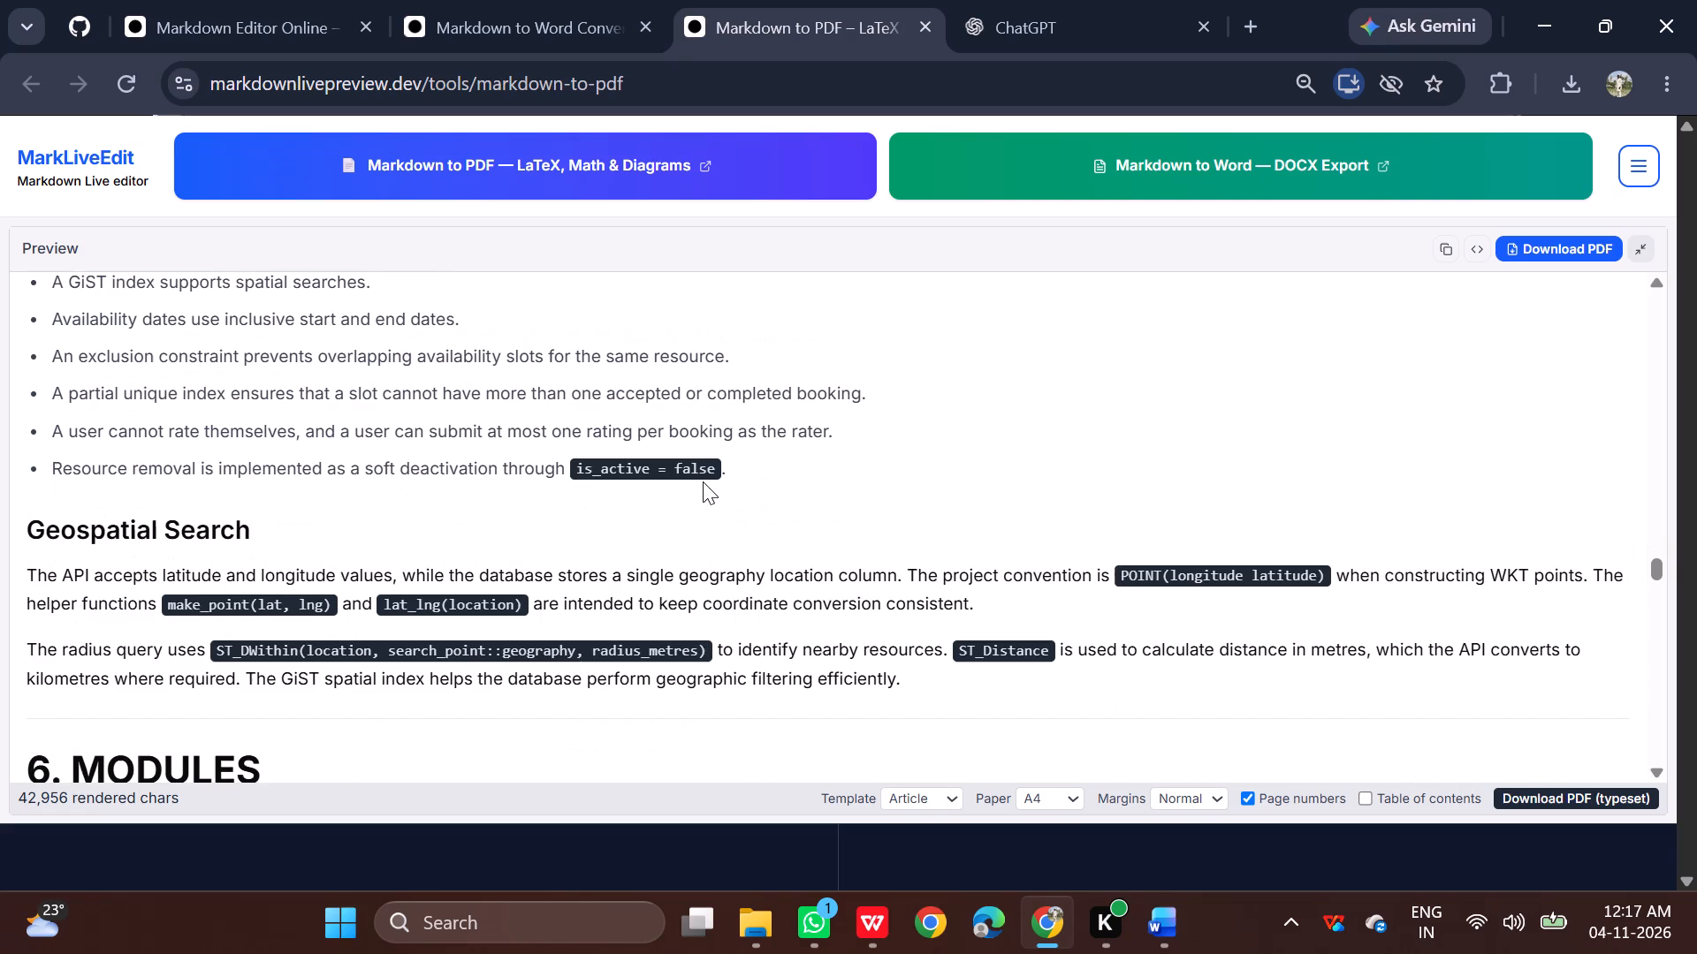
{"action": "scroll", "coordinate": [704, 481], "scroll_direction": "down", "scroll_amount": 3}
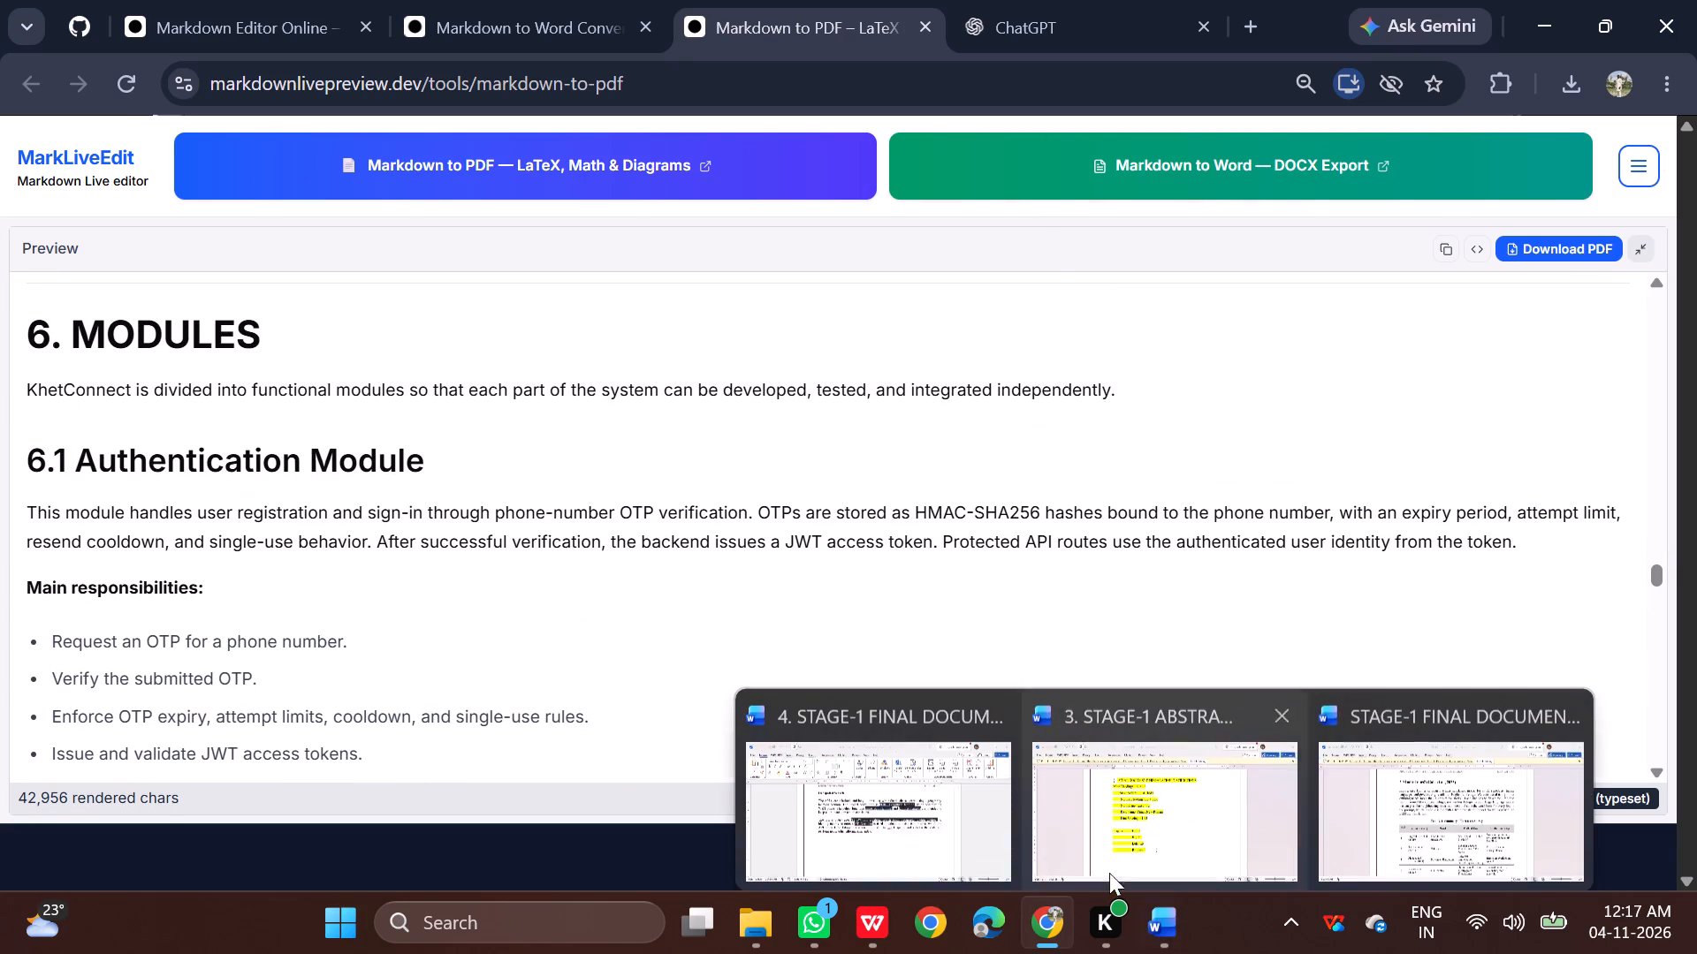
Switch back to the Stage-1 Word document, delete the existing centred heading on page 19 and place the cursor at the page's top.
{"action": "left_click", "coordinate": [955, 820]}
{"action": "scroll", "coordinate": [873, 648], "scroll_direction": "down", "scroll_amount": 19}
{"action": "scroll", "coordinate": [873, 646], "scroll_direction": "down", "scroll_amount": 6}
{"action": "scroll", "coordinate": [873, 646], "scroll_direction": "up", "scroll_amount": 2}
{"action": "left_click_drag", "start_coordinate": [982, 567], "coordinate": [757, 562]}
{"action": "key", "text": "BackSpace"}
{"action": "key", "text": "BackSpace"}
{"action": "scroll", "coordinate": [658, 564], "scroll_direction": "up", "scroll_amount": 4}
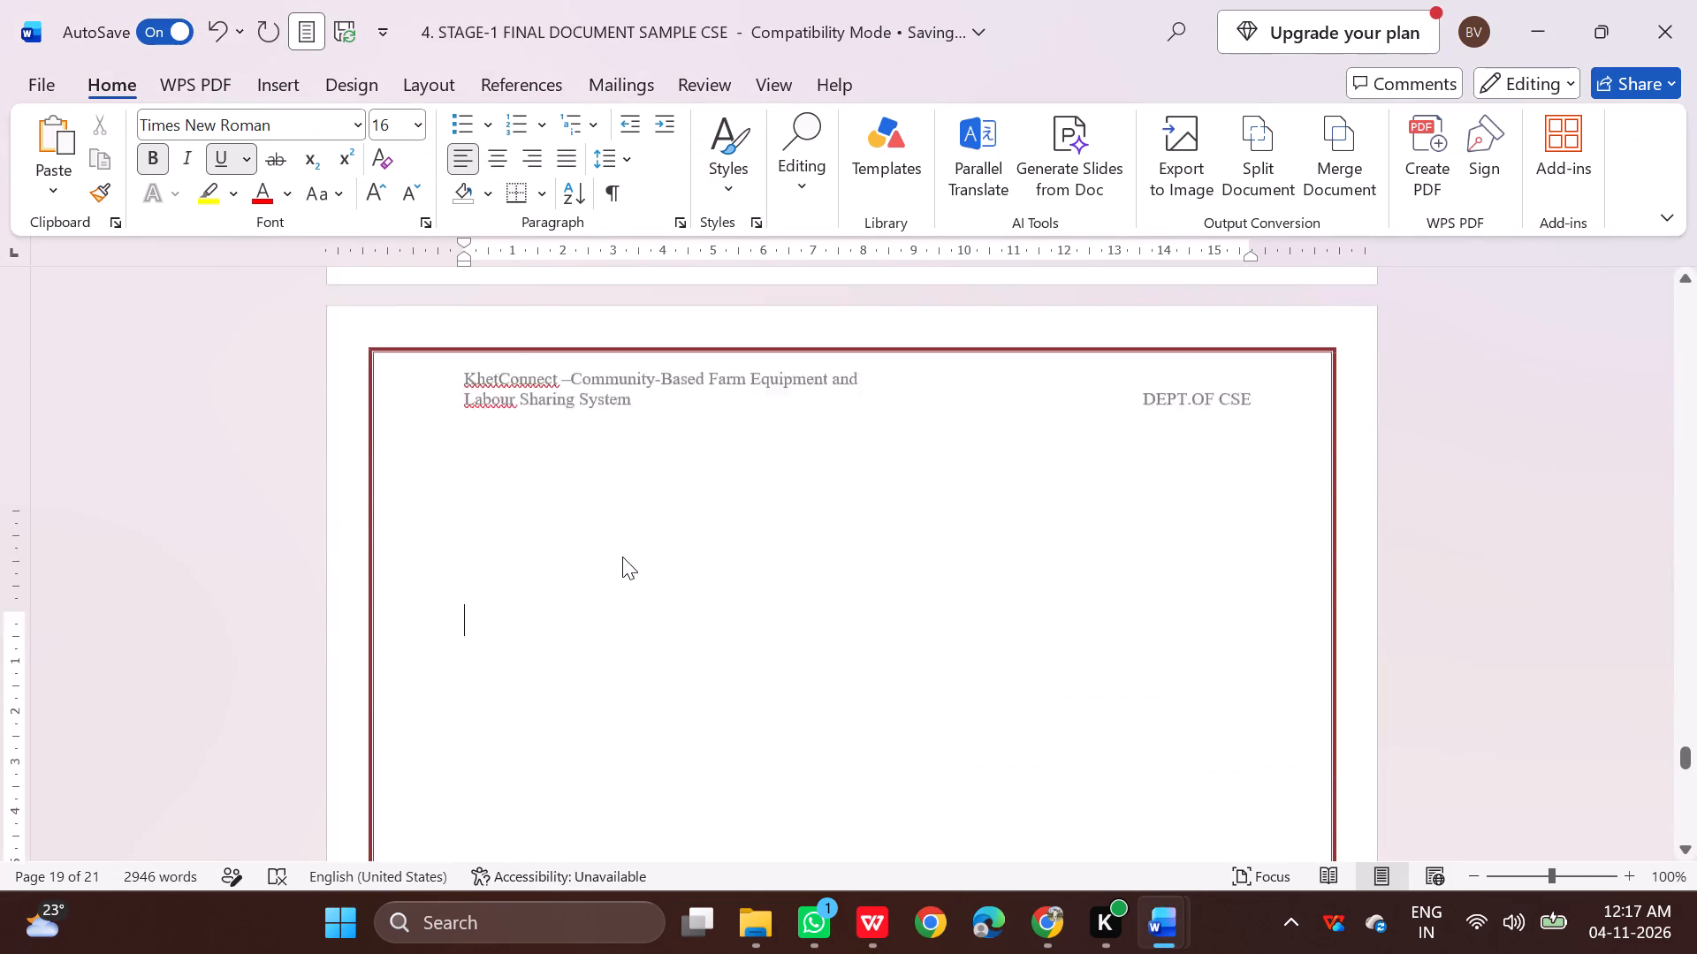
{"action": "scroll", "coordinate": [622, 556], "scroll_direction": "up", "scroll_amount": 1}
{"action": "left_click", "coordinate": [564, 717]}
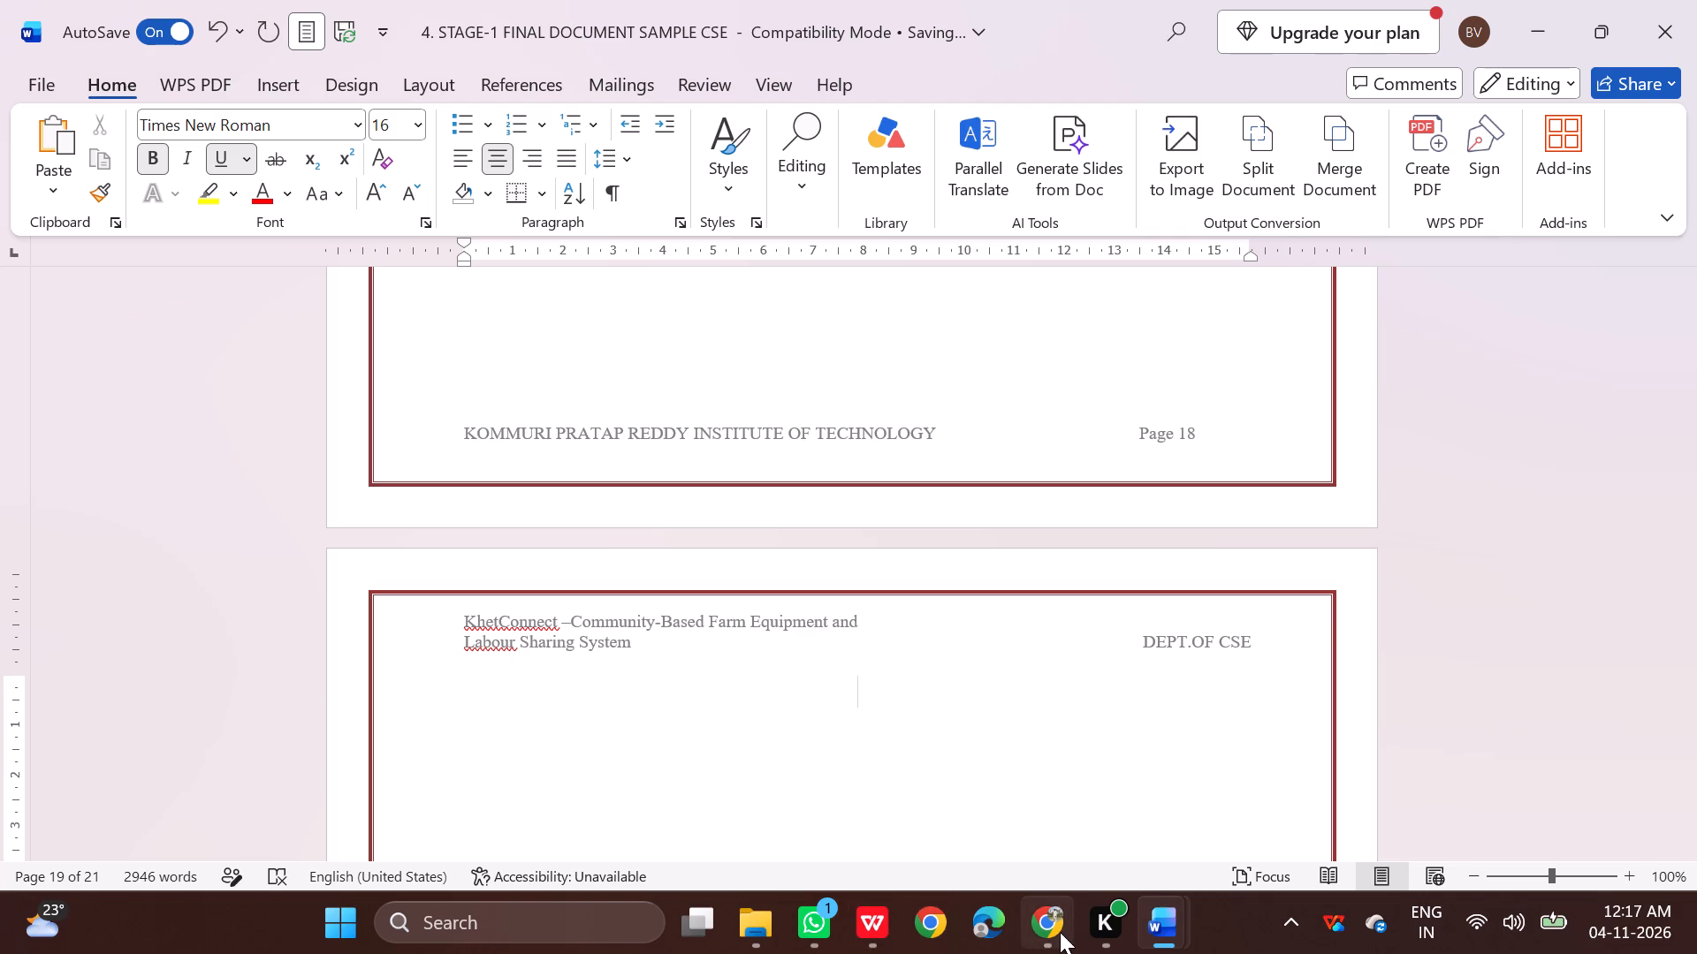
Copy the "6. MODULES" heading from the Markdown Editor Online preview in Chrome and paste it at the top of page 19 in the Stage-1 Word document.
{"action": "left_click", "coordinate": [1019, 861]}
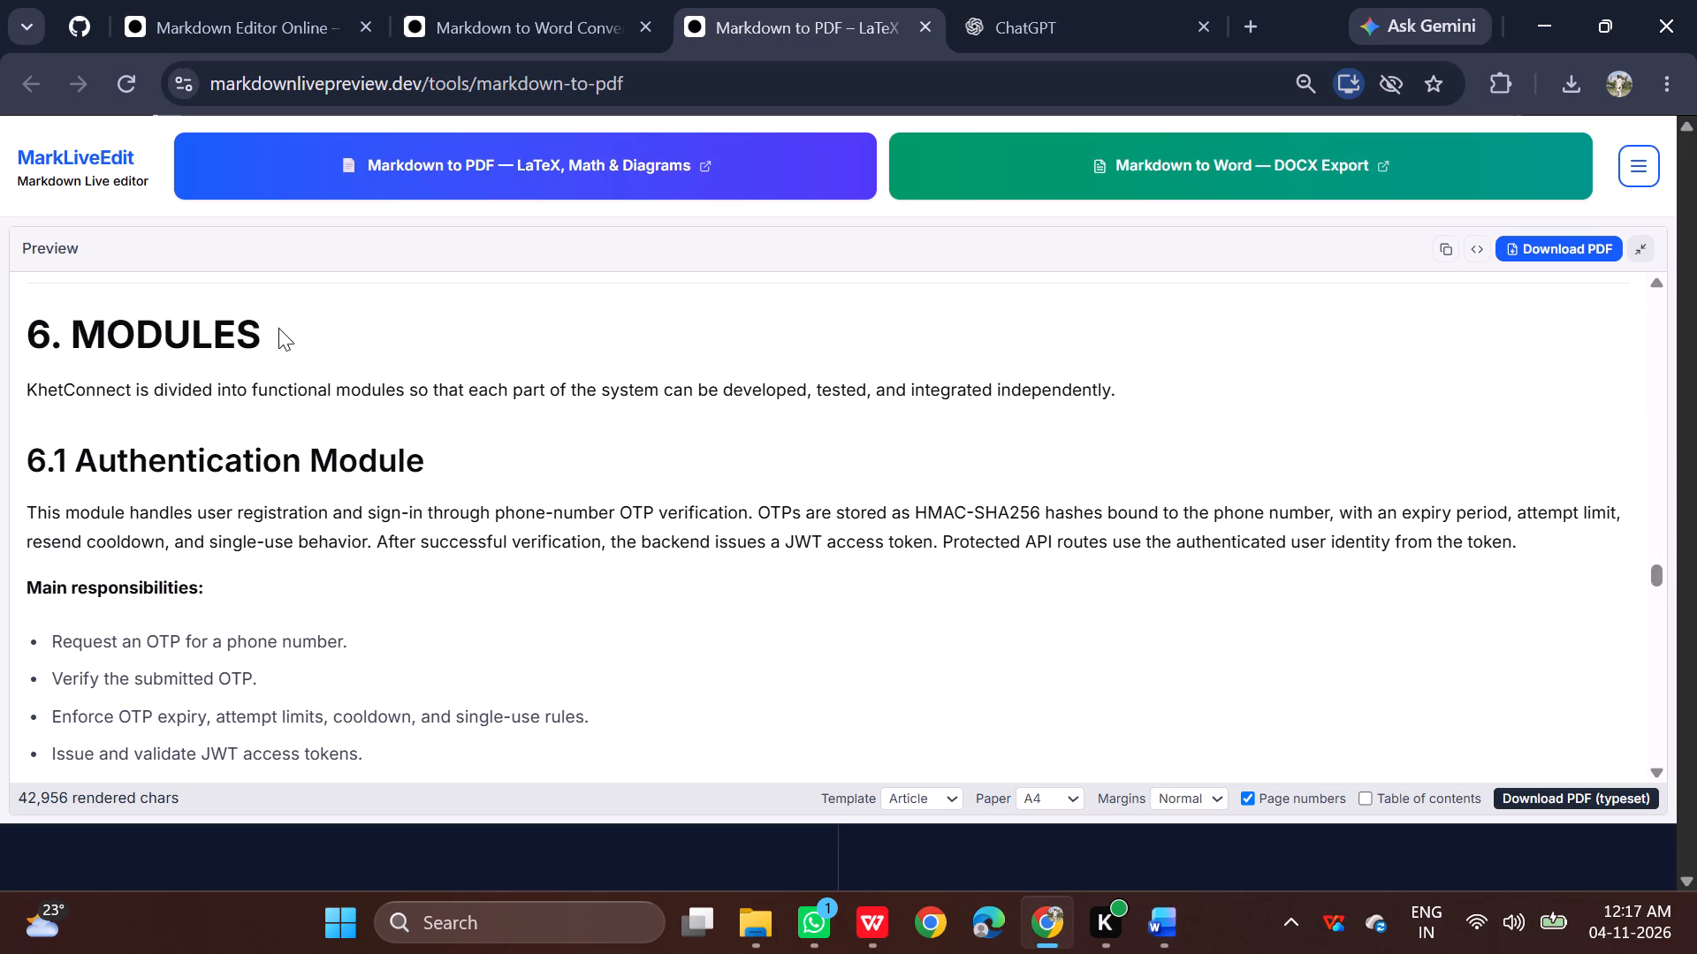
{"action": "left_click", "coordinate": [195, 0]}
{"action": "scroll", "coordinate": [360, 456], "scroll_direction": "down", "scroll_amount": 5}
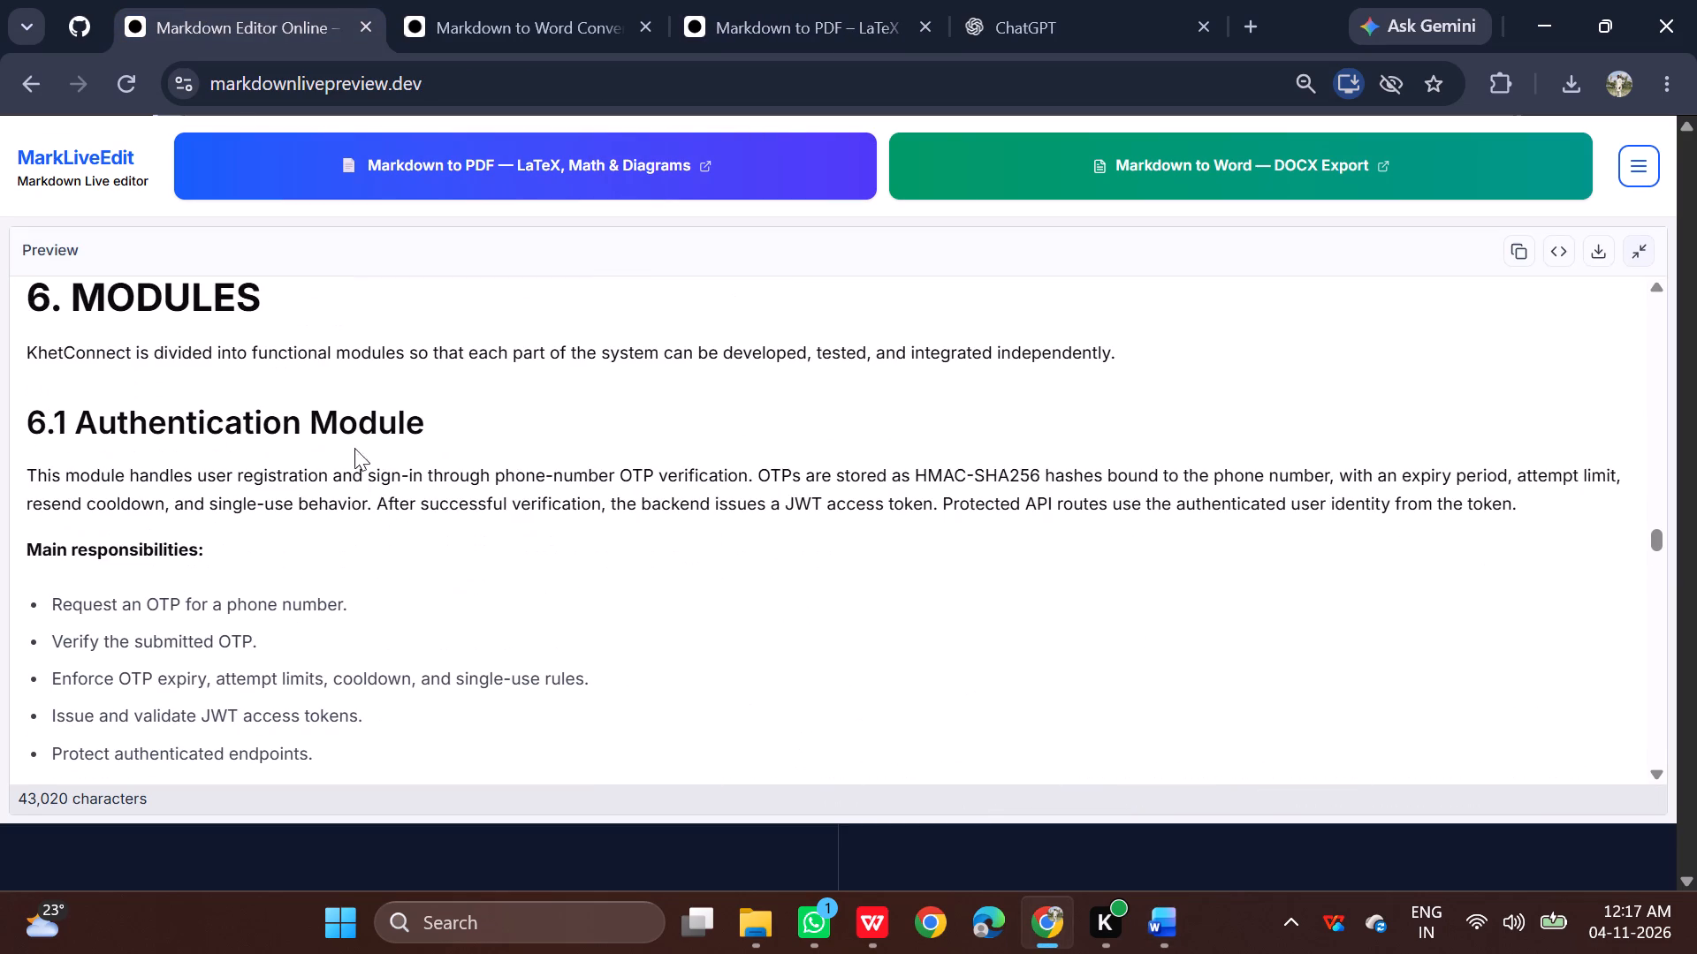
{"action": "scroll", "coordinate": [278, 297], "scroll_direction": "up", "scroll_amount": 1}
{"action": "left_click_drag", "start_coordinate": [281, 420], "coordinate": [27, 411]}
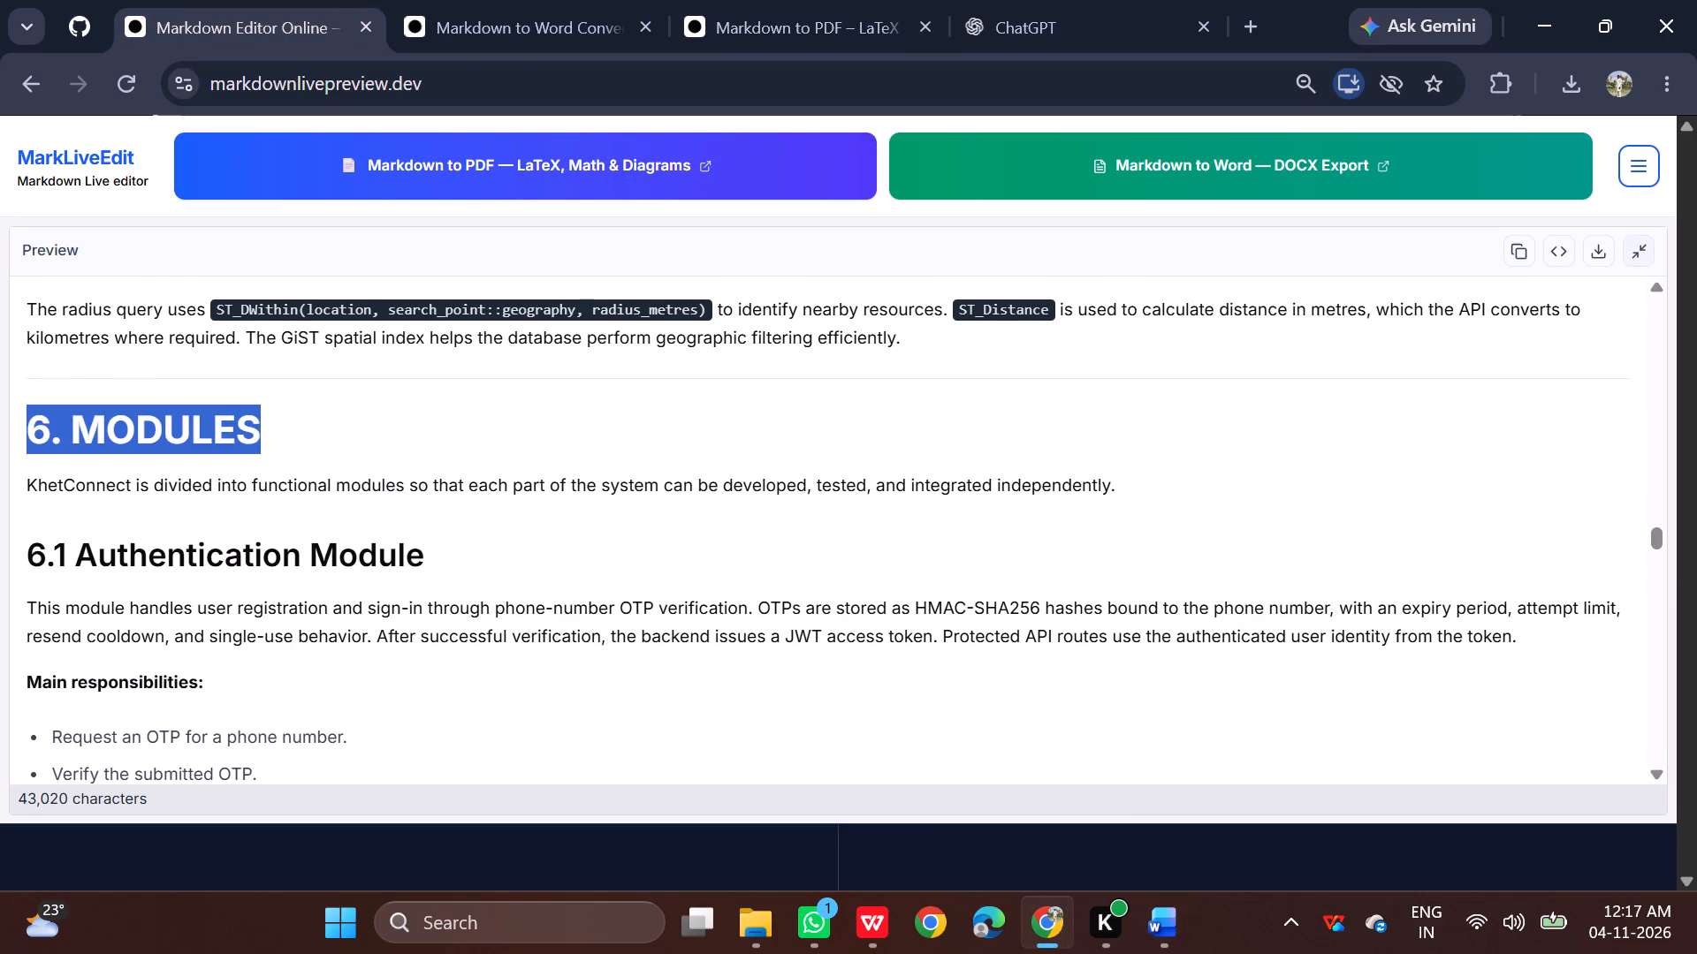
{"action": "left_click_drag", "start_coordinate": [27, 411], "coordinate": [21, 411]}
{"action": "key", "text": "ctrl+c"}
{"action": "left_click", "coordinate": [1008, 829]}
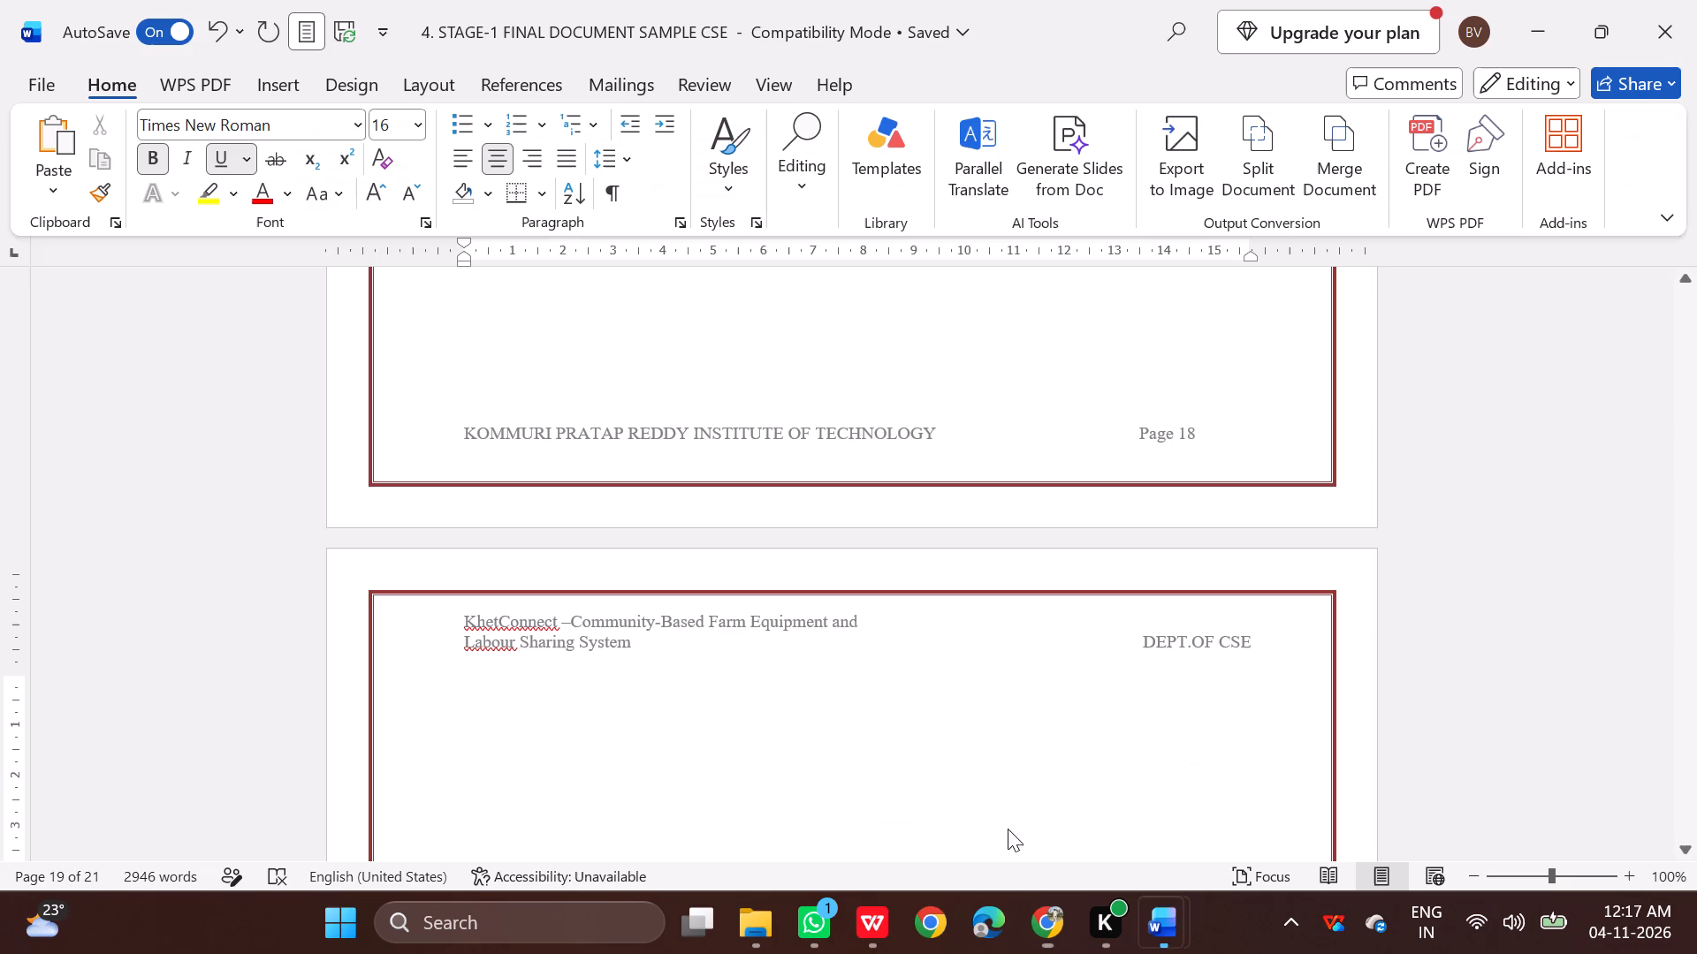
{"action": "key", "text": "ctrl+v"}
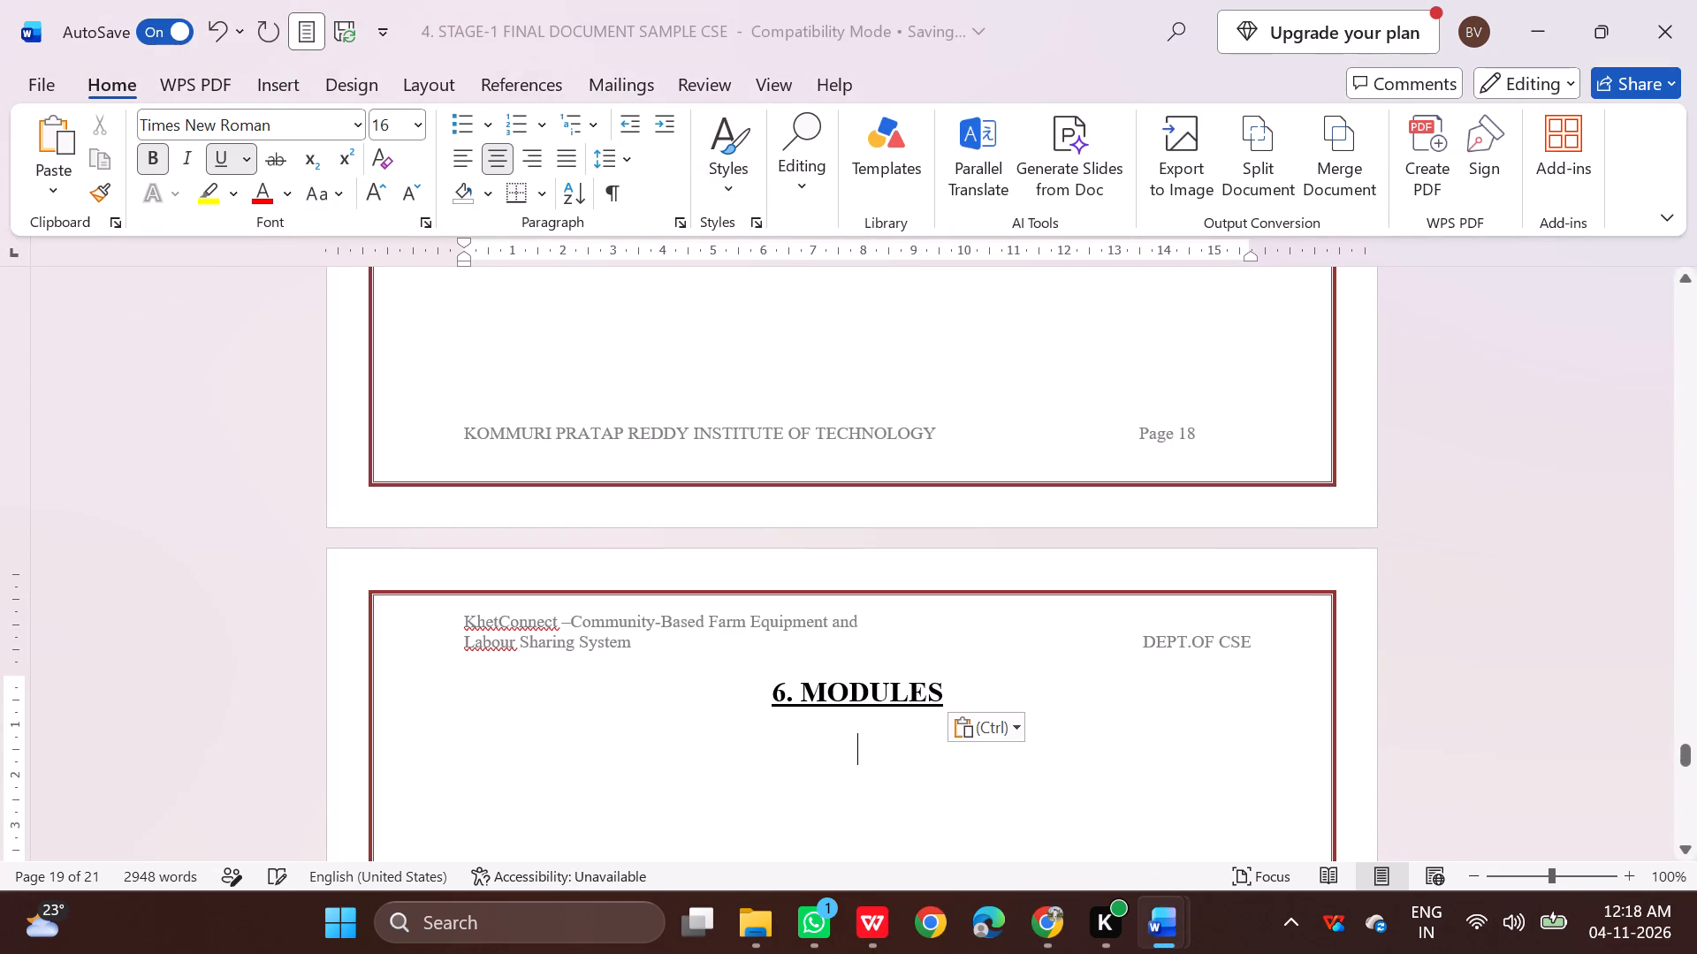
Start a left-aligned line beneath the 6. MODULES heading.
{"action": "left_click_drag", "start_coordinate": [957, 691], "coordinate": [767, 692]}
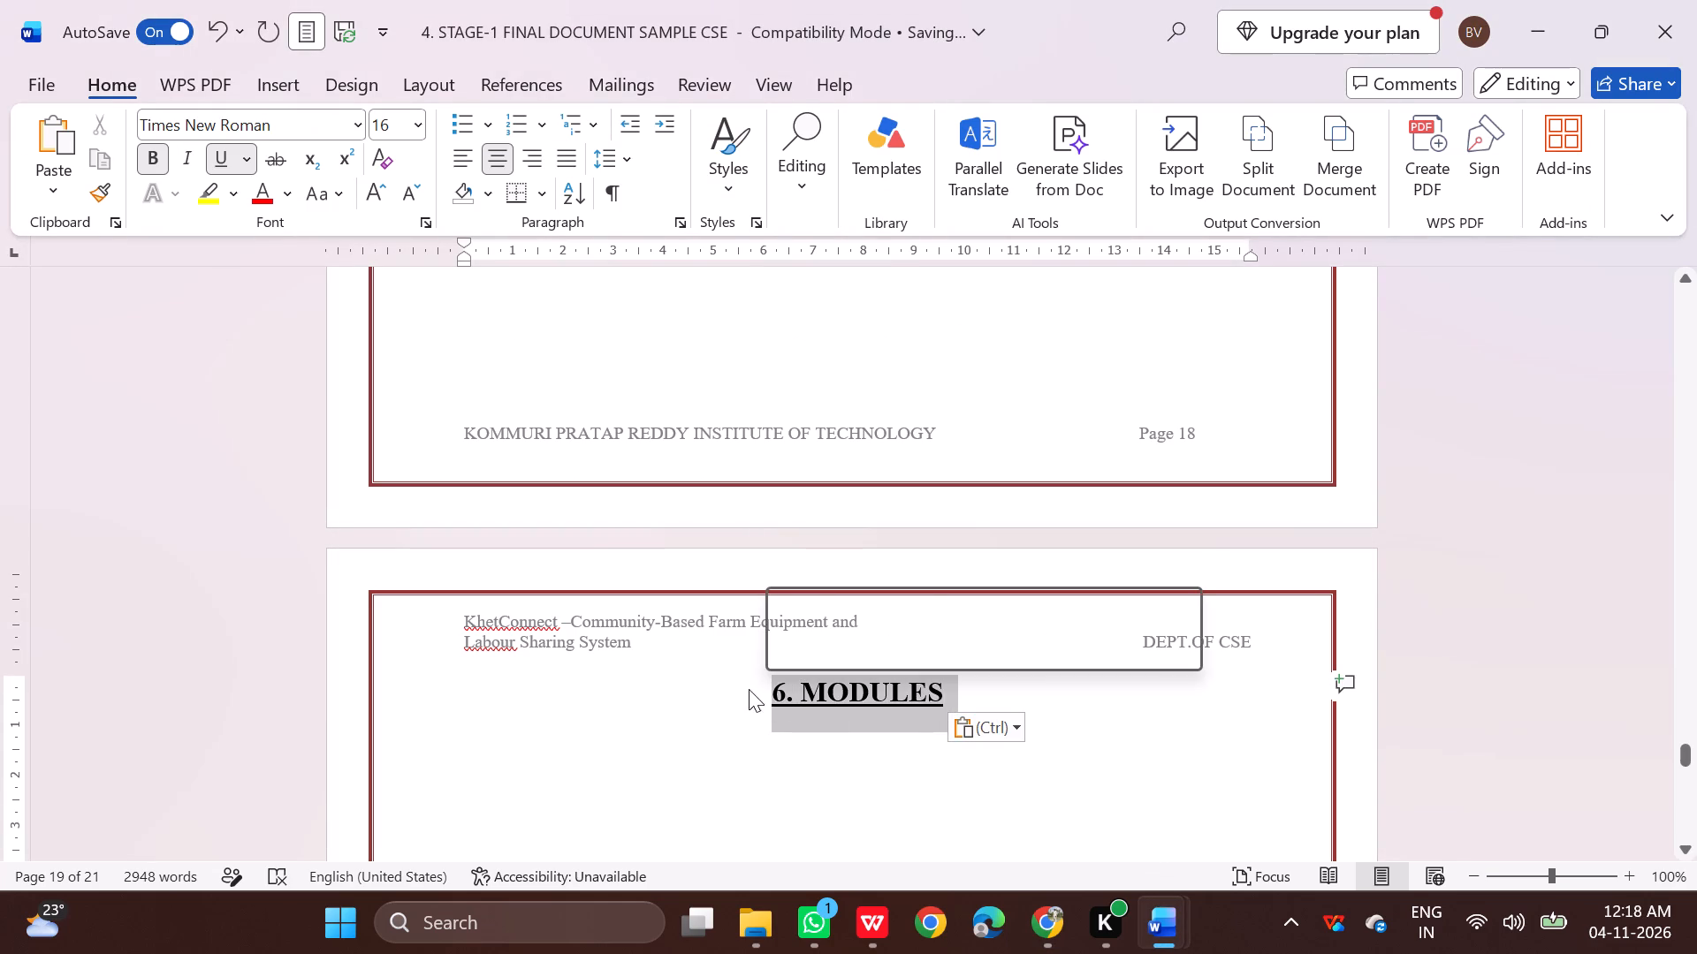
{"action": "left_click", "coordinate": [836, 776]}
{"action": "scroll", "coordinate": [431, 752], "scroll_direction": "down", "scroll_amount": 1}
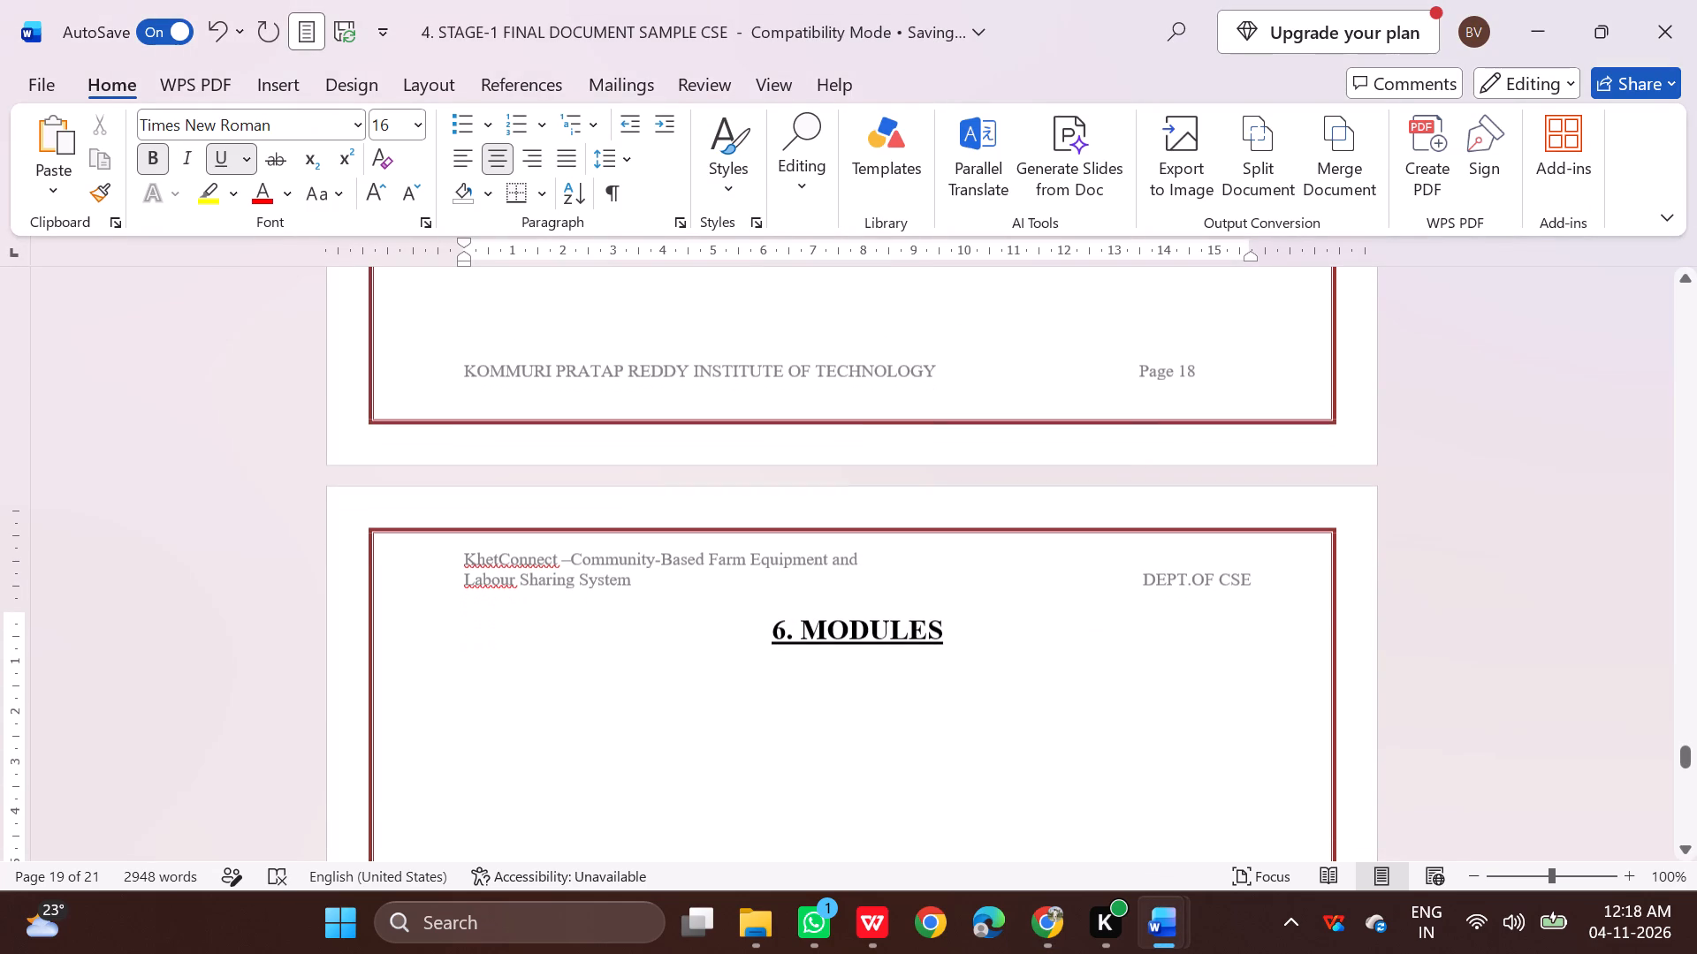
{"action": "left_click", "coordinate": [456, 677]}
{"action": "left_click", "coordinate": [465, 700]}
{"action": "key", "text": "BackSpace"}
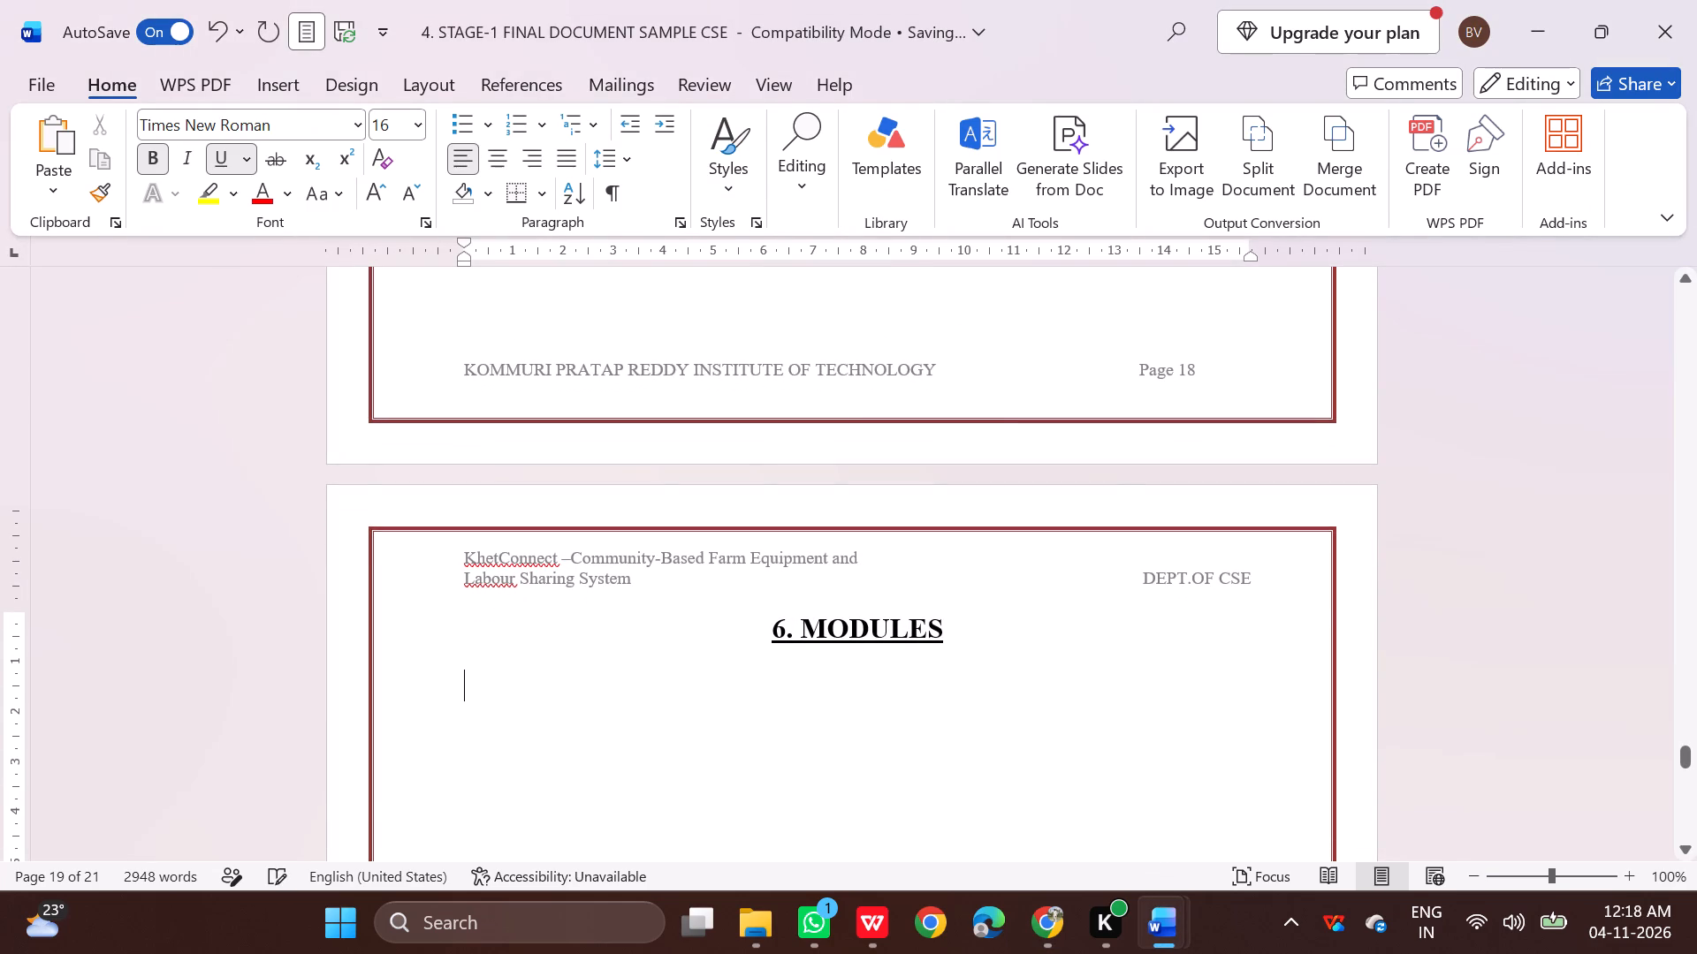
Switch to Chrome and copy the preview text from the Modules introduction through "This module stores and updates user information. The" in section 6.2.
{"action": "left_click", "coordinate": [1017, 935]}
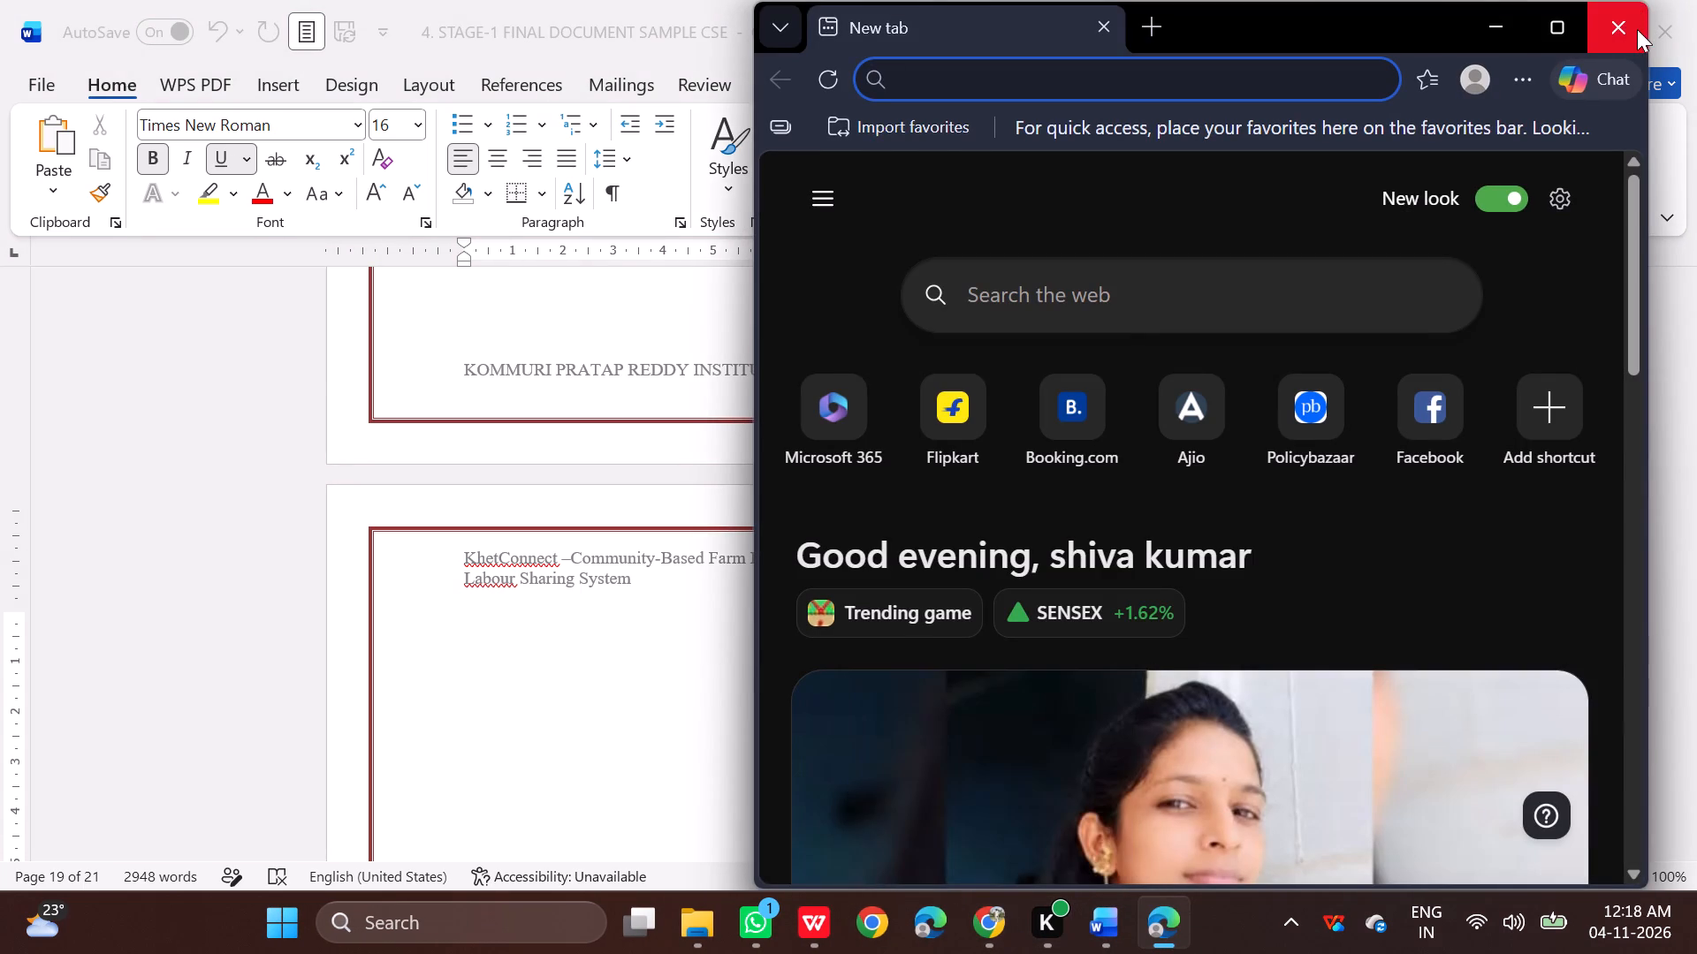
{"action": "left_click_drag", "start_coordinate": [1637, 29], "coordinate": [1634, 20]}
{"action": "left_click", "coordinate": [1052, 922]}
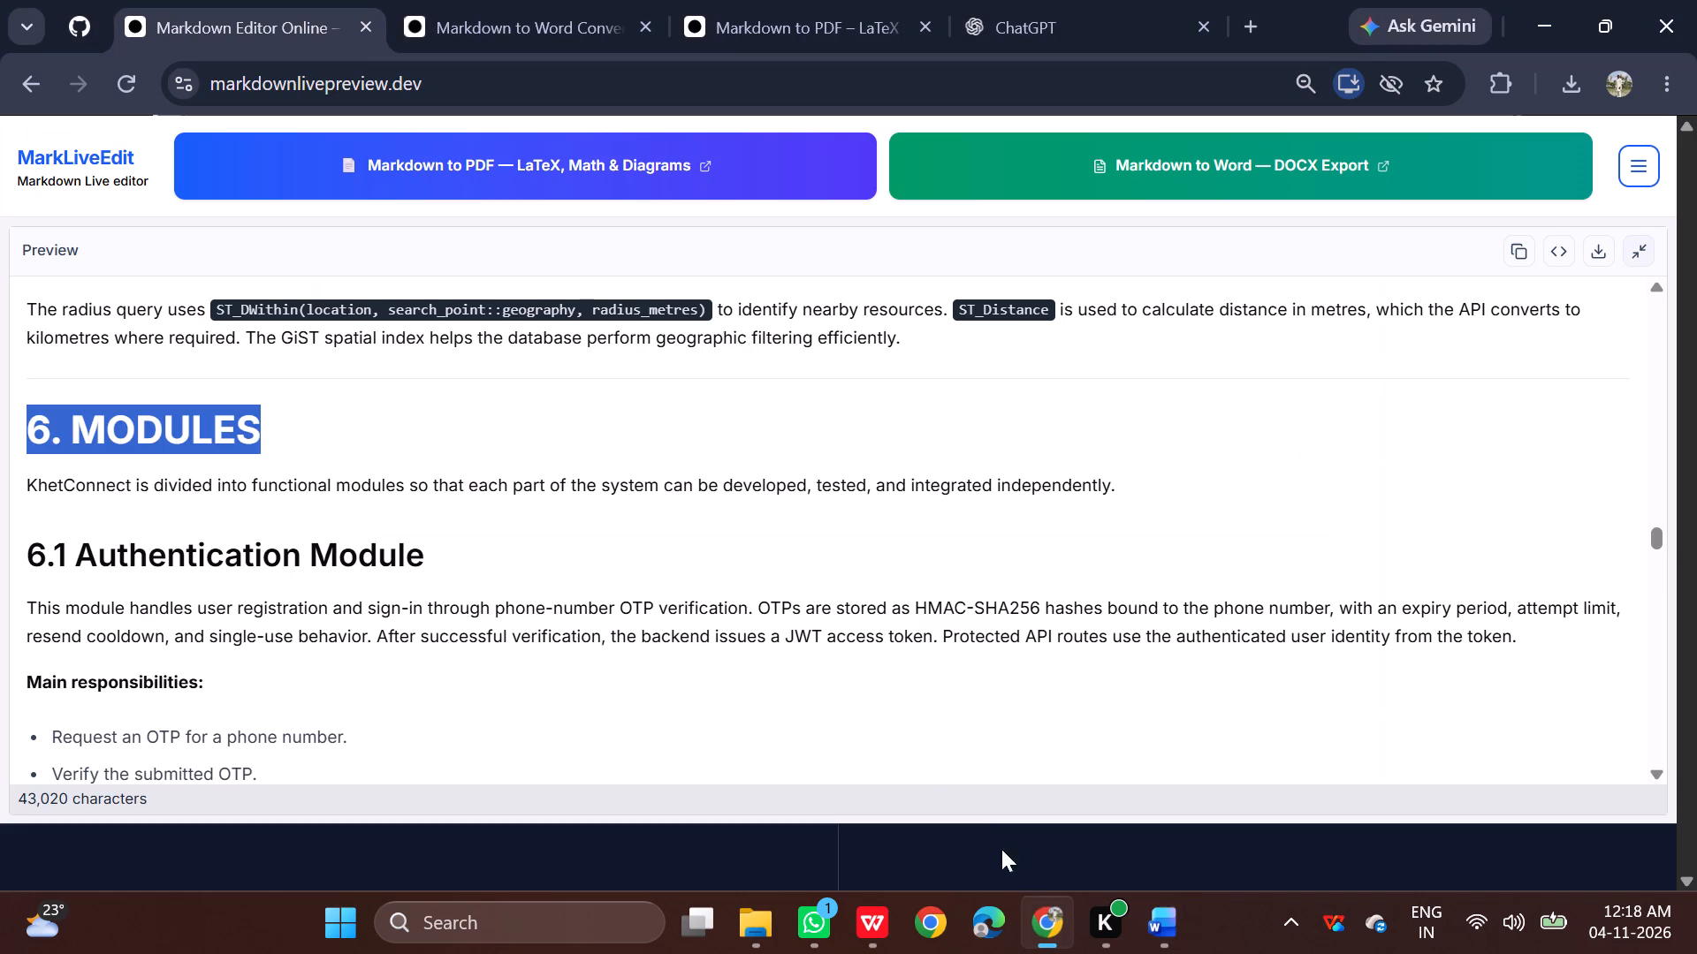
{"action": "left_click_drag", "start_coordinate": [26, 488], "coordinate": [627, 516]}
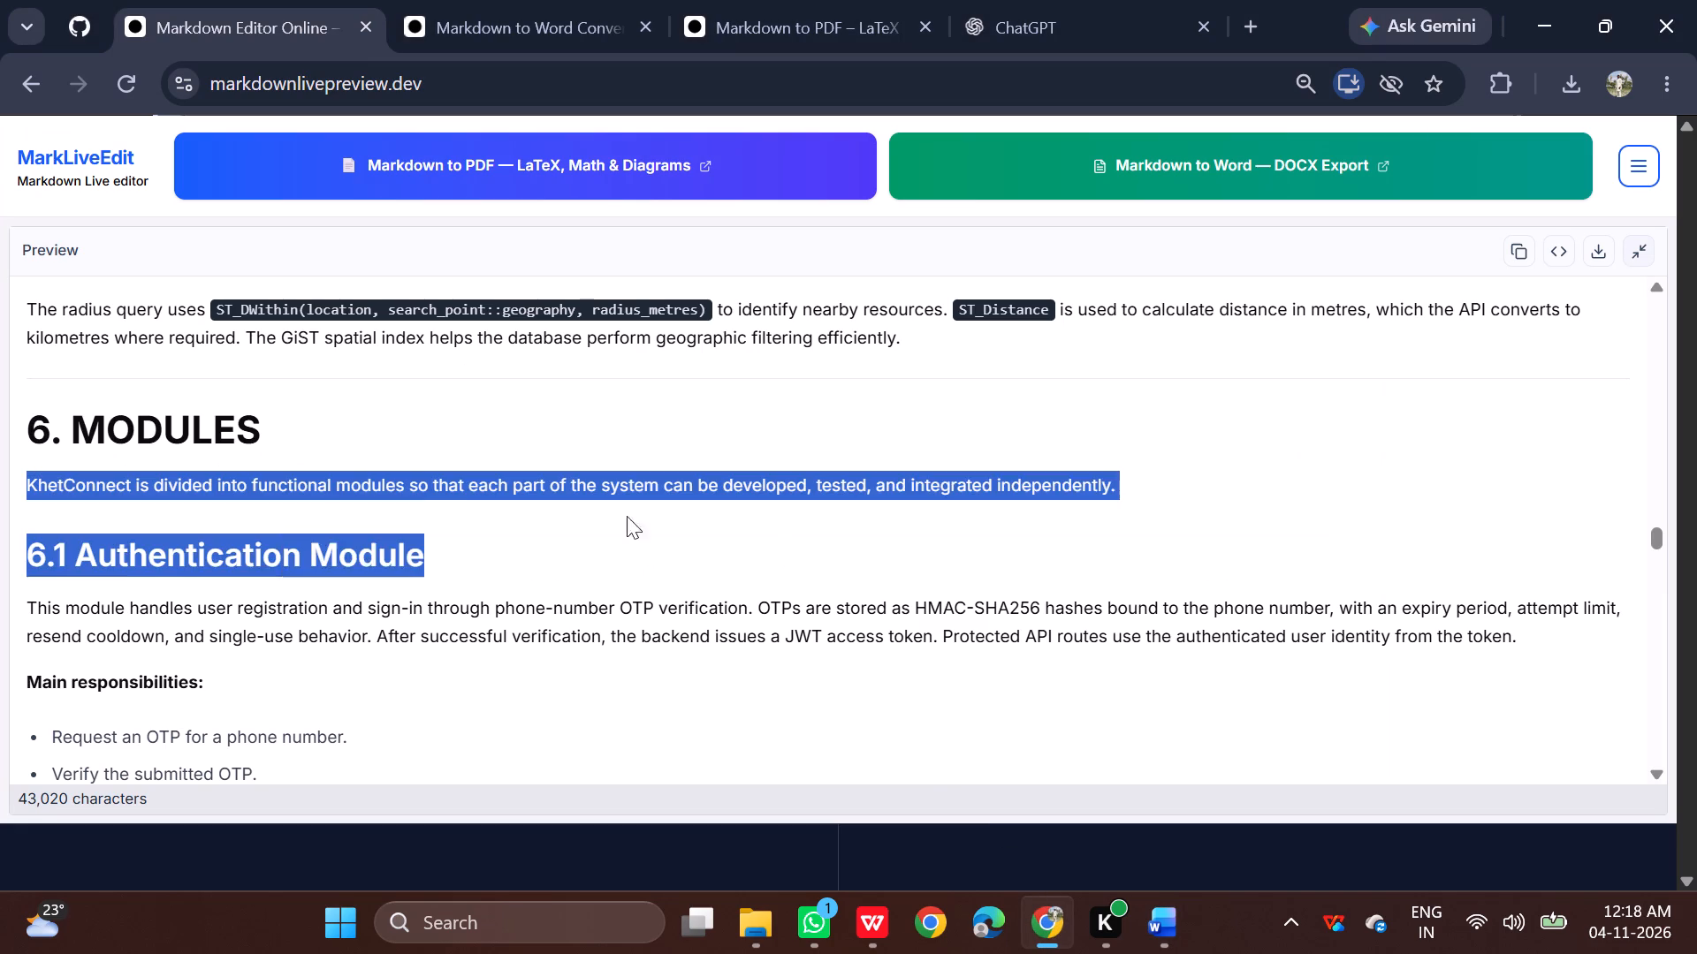
{"action": "left_click_drag", "start_coordinate": [627, 516], "coordinate": [1183, 580]}
{"action": "scroll", "coordinate": [1183, 580], "scroll_direction": "down", "scroll_amount": 1}
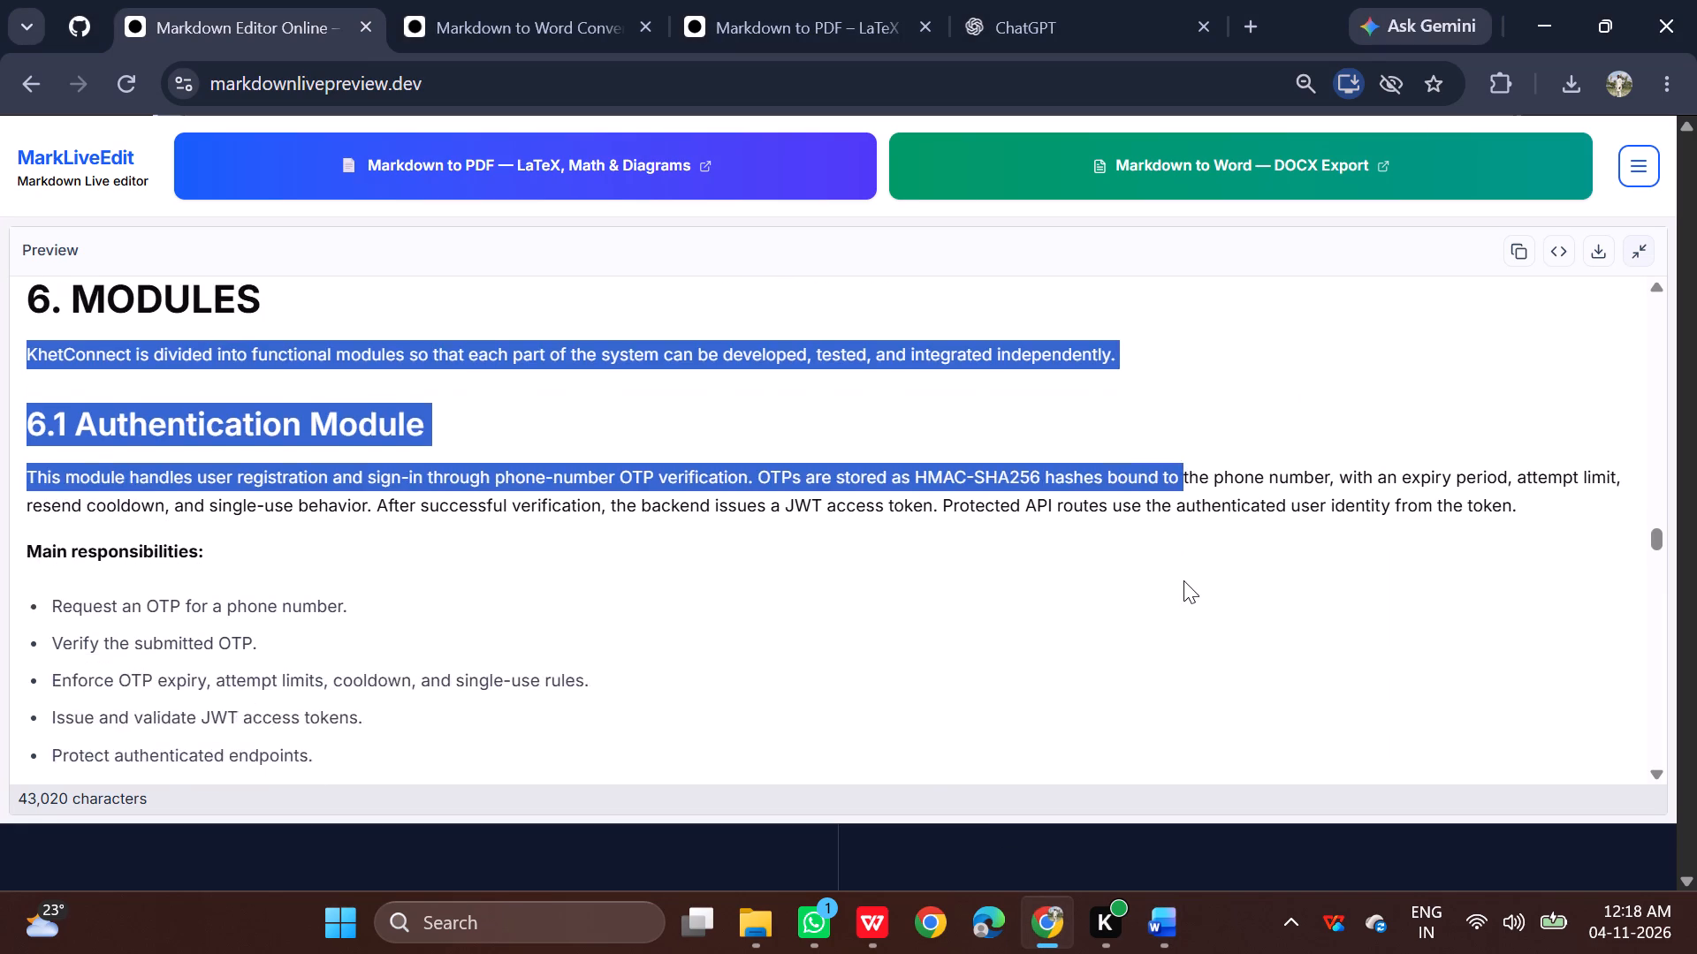
{"action": "left_click_drag", "start_coordinate": [1183, 580], "coordinate": [491, 526]}
{"action": "scroll", "coordinate": [1183, 580], "scroll_direction": "down", "scroll_amount": 2}
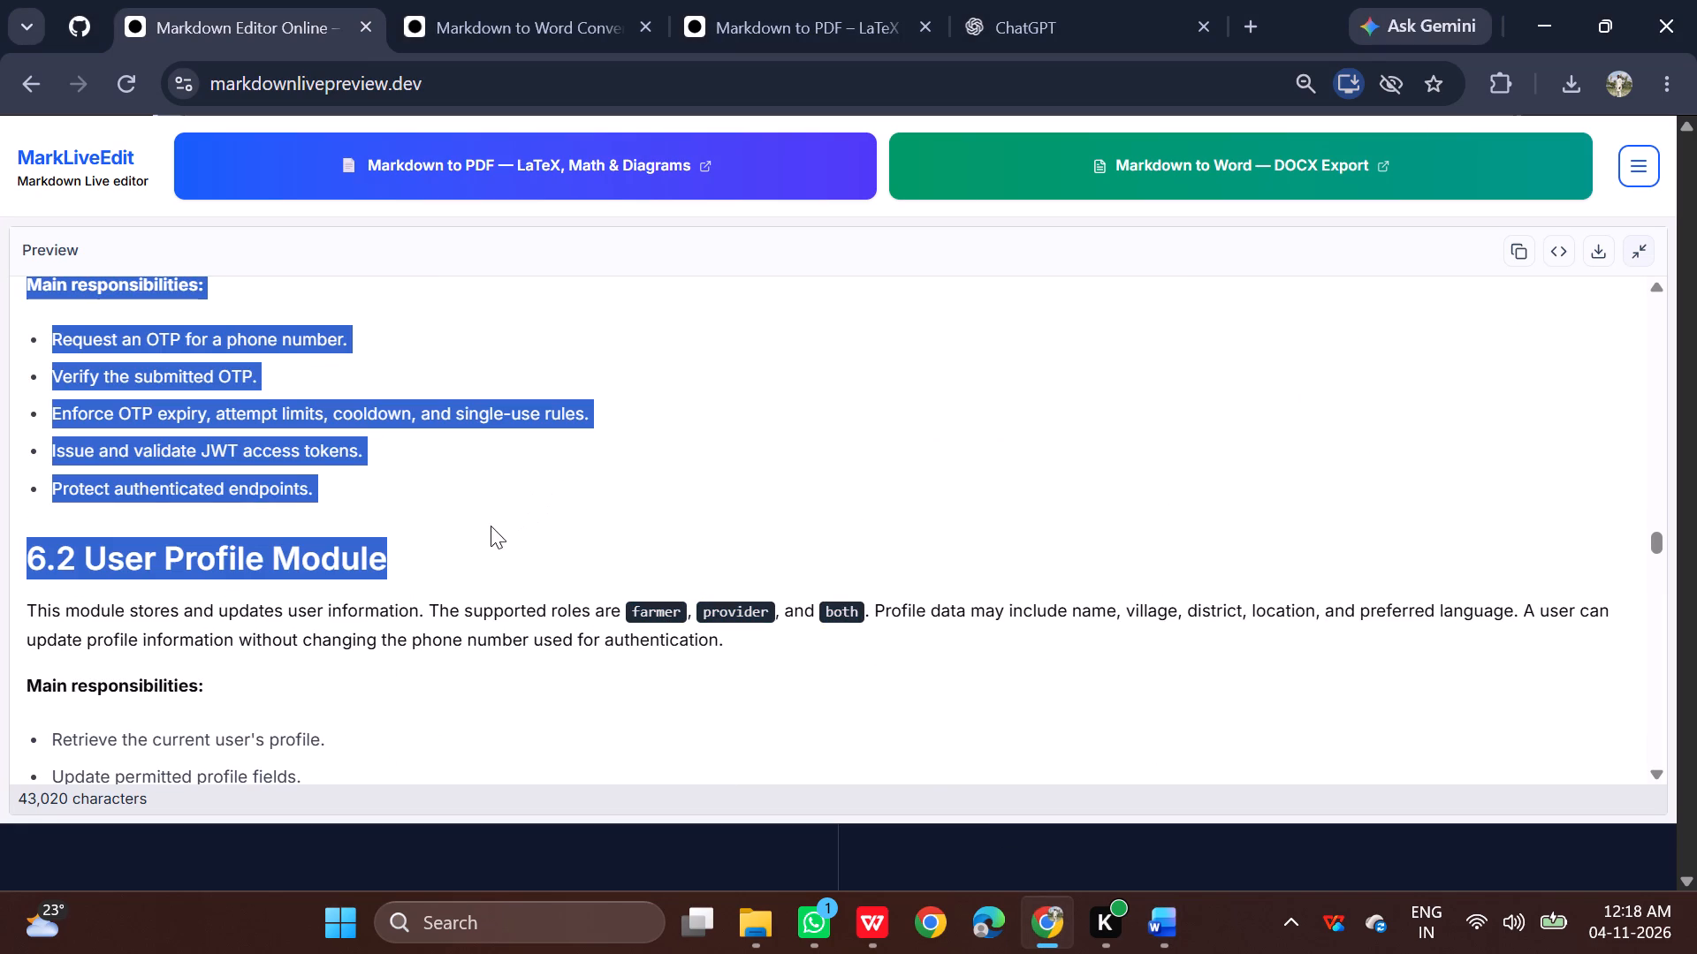
{"action": "left_click_drag", "start_coordinate": [491, 526], "coordinate": [455, 588]}
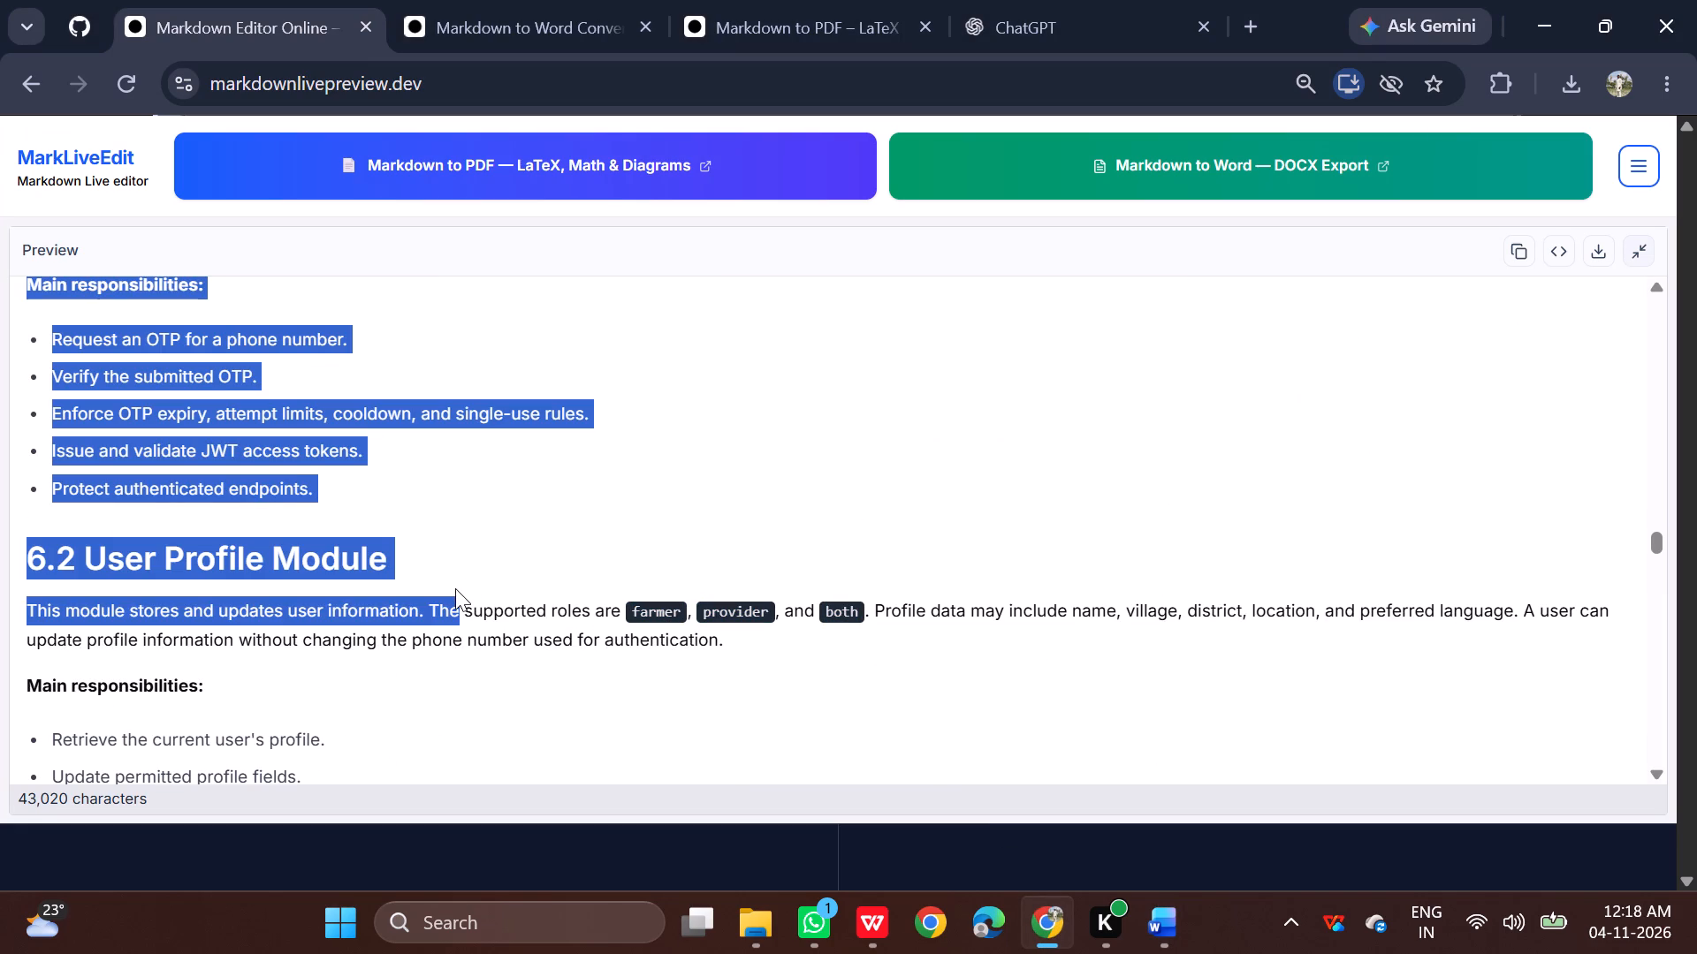
{"action": "key", "text": "ctrl+c"}
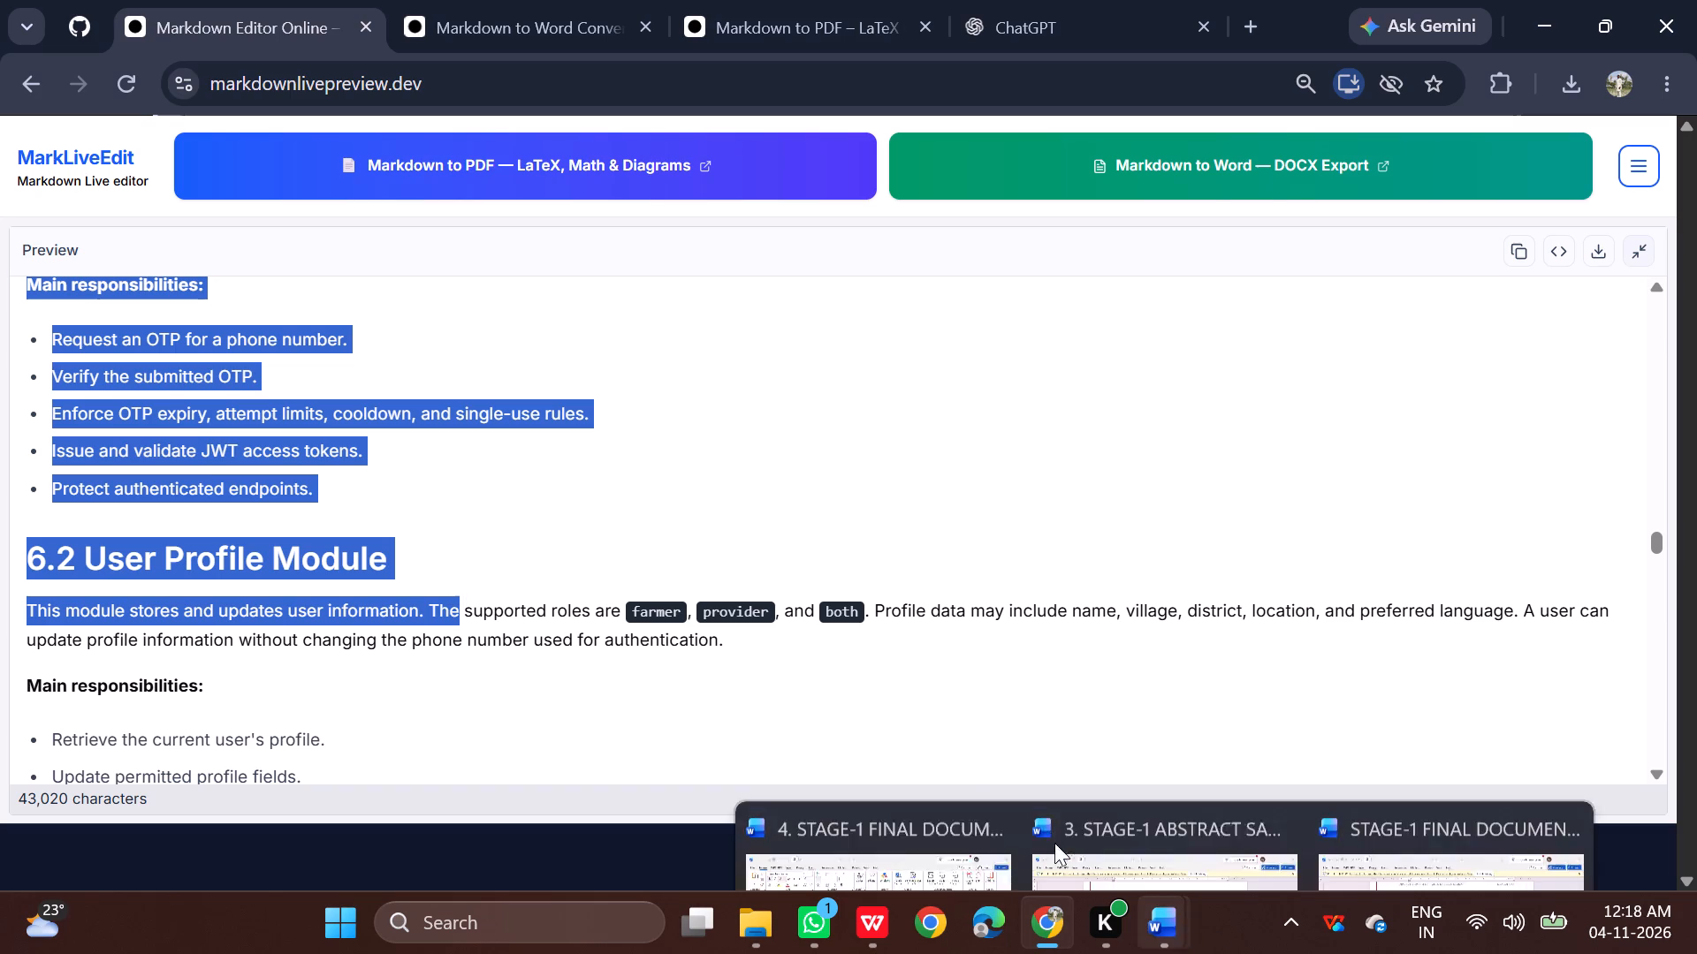
Switch back to the Stage-1 Word document and paste the copied Modules text on a left-aligned line below the 6. MODULES heading.
{"action": "left_click", "coordinate": [907, 821]}
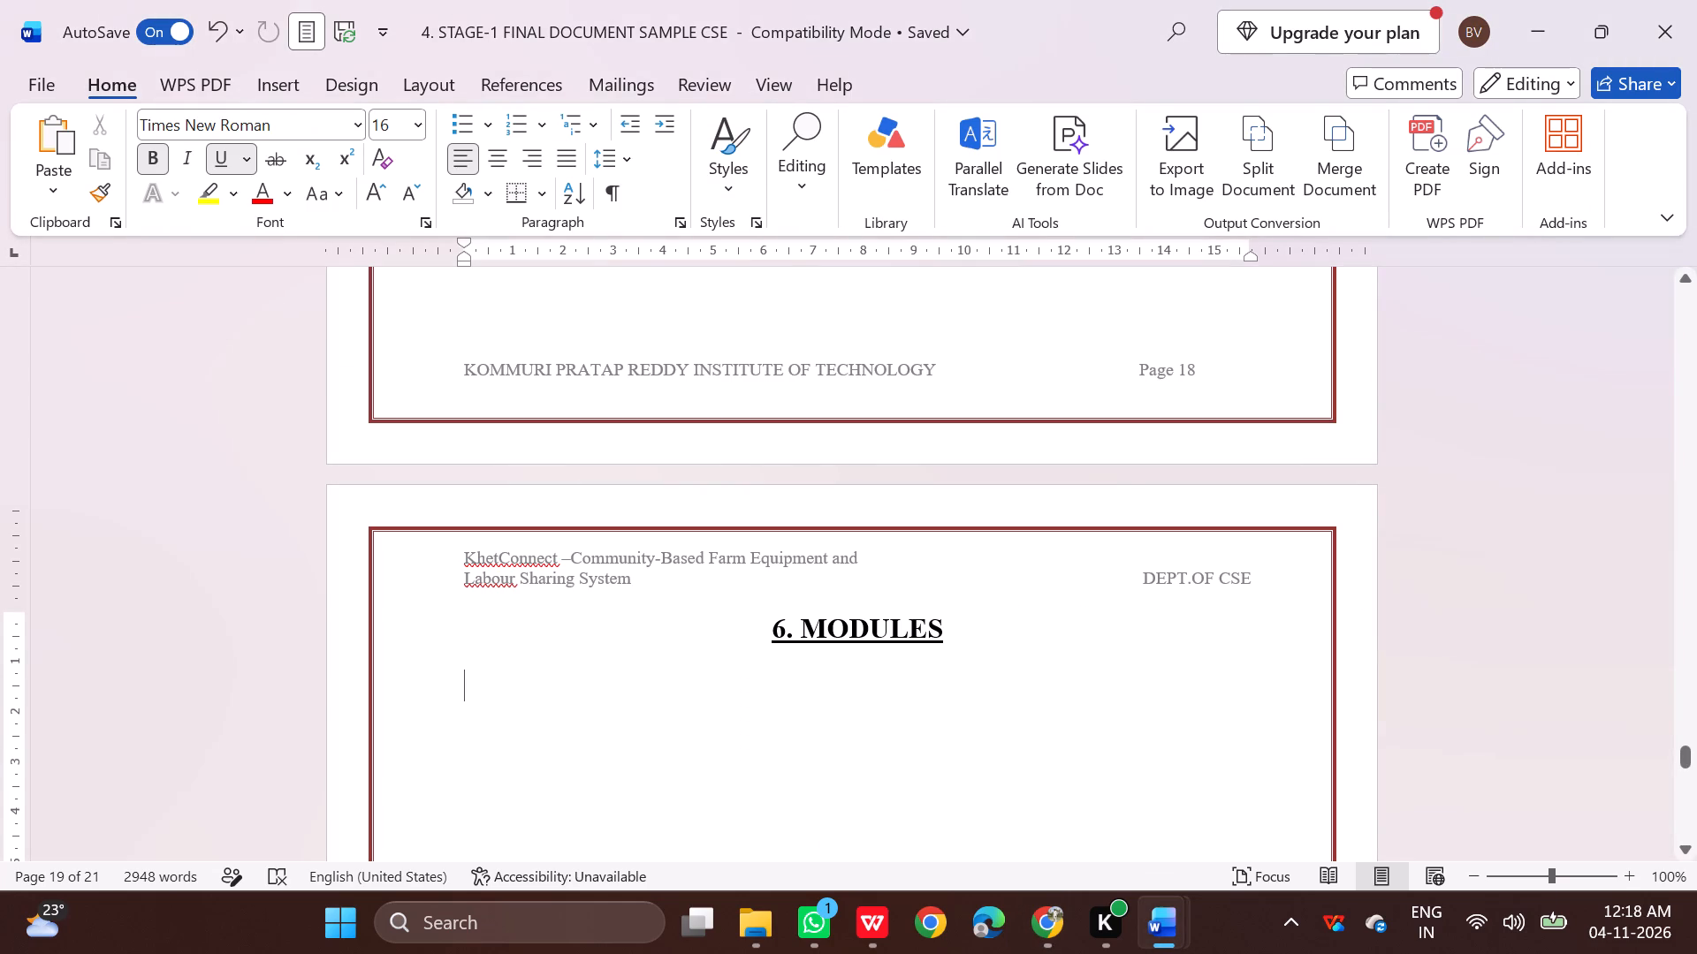
{"action": "left_click", "coordinate": [552, 642]}
{"action": "left_click", "coordinate": [1034, 705]}
{"action": "key", "text": "BackSpace"}
{"action": "left_click", "coordinate": [454, 694]}
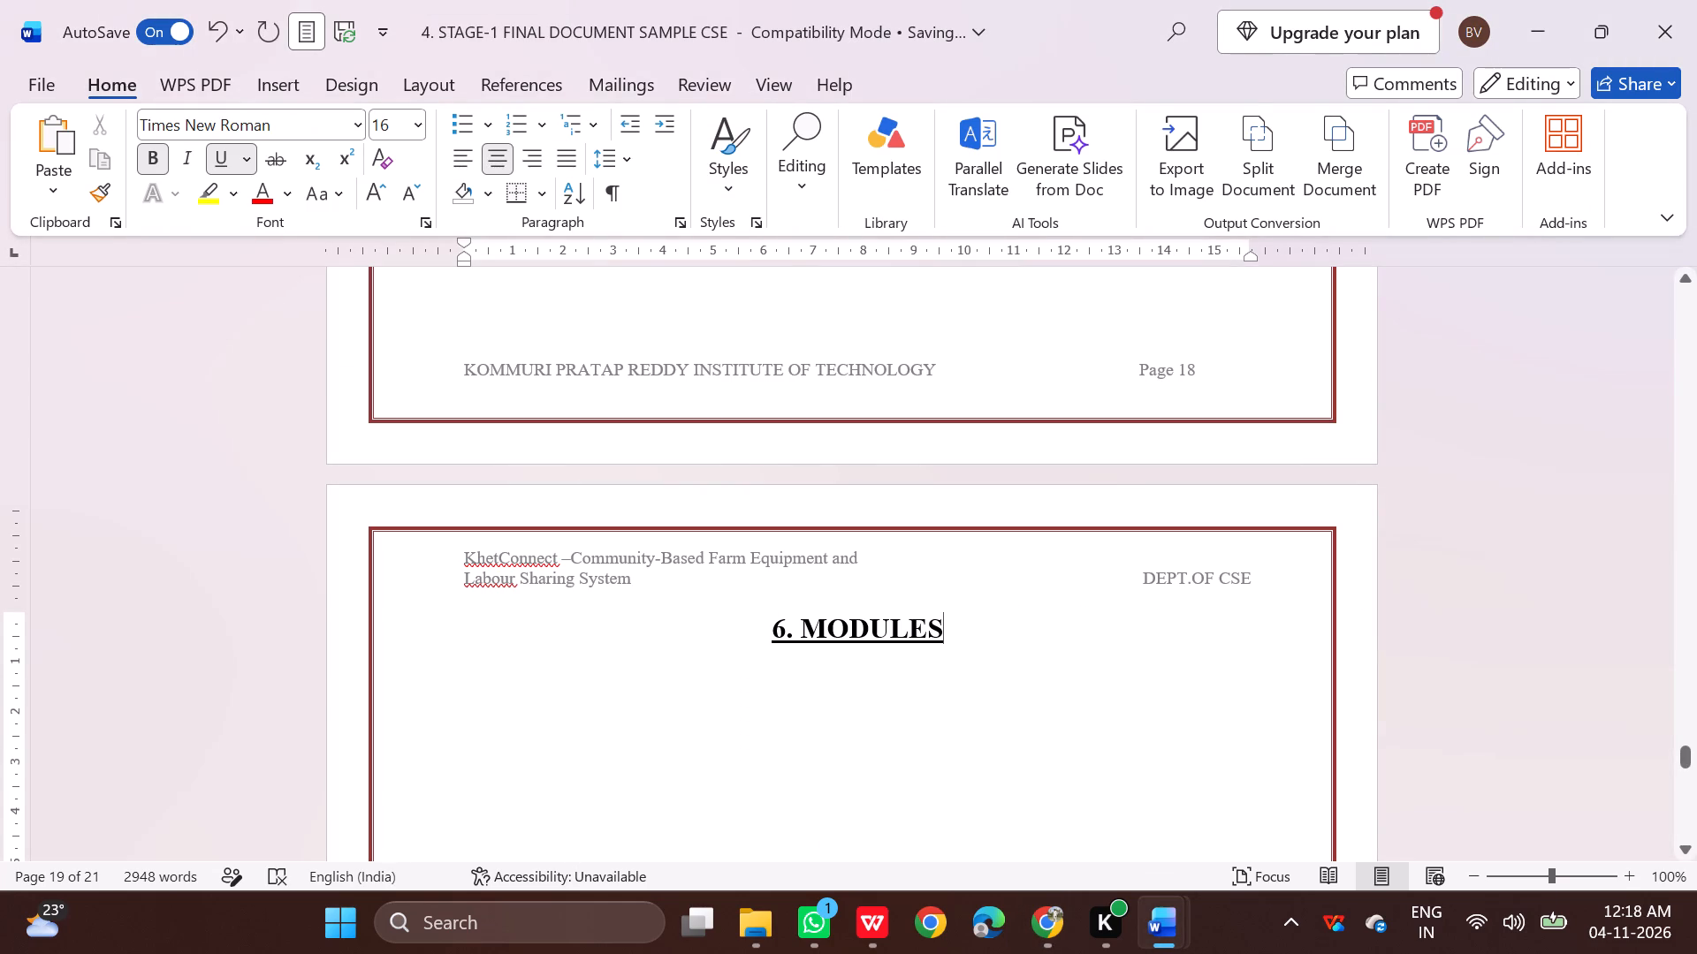
{"action": "left_click", "coordinate": [517, 705]}
{"action": "key", "text": "BackSpace"}
{"action": "key", "text": "ctrl+v"}
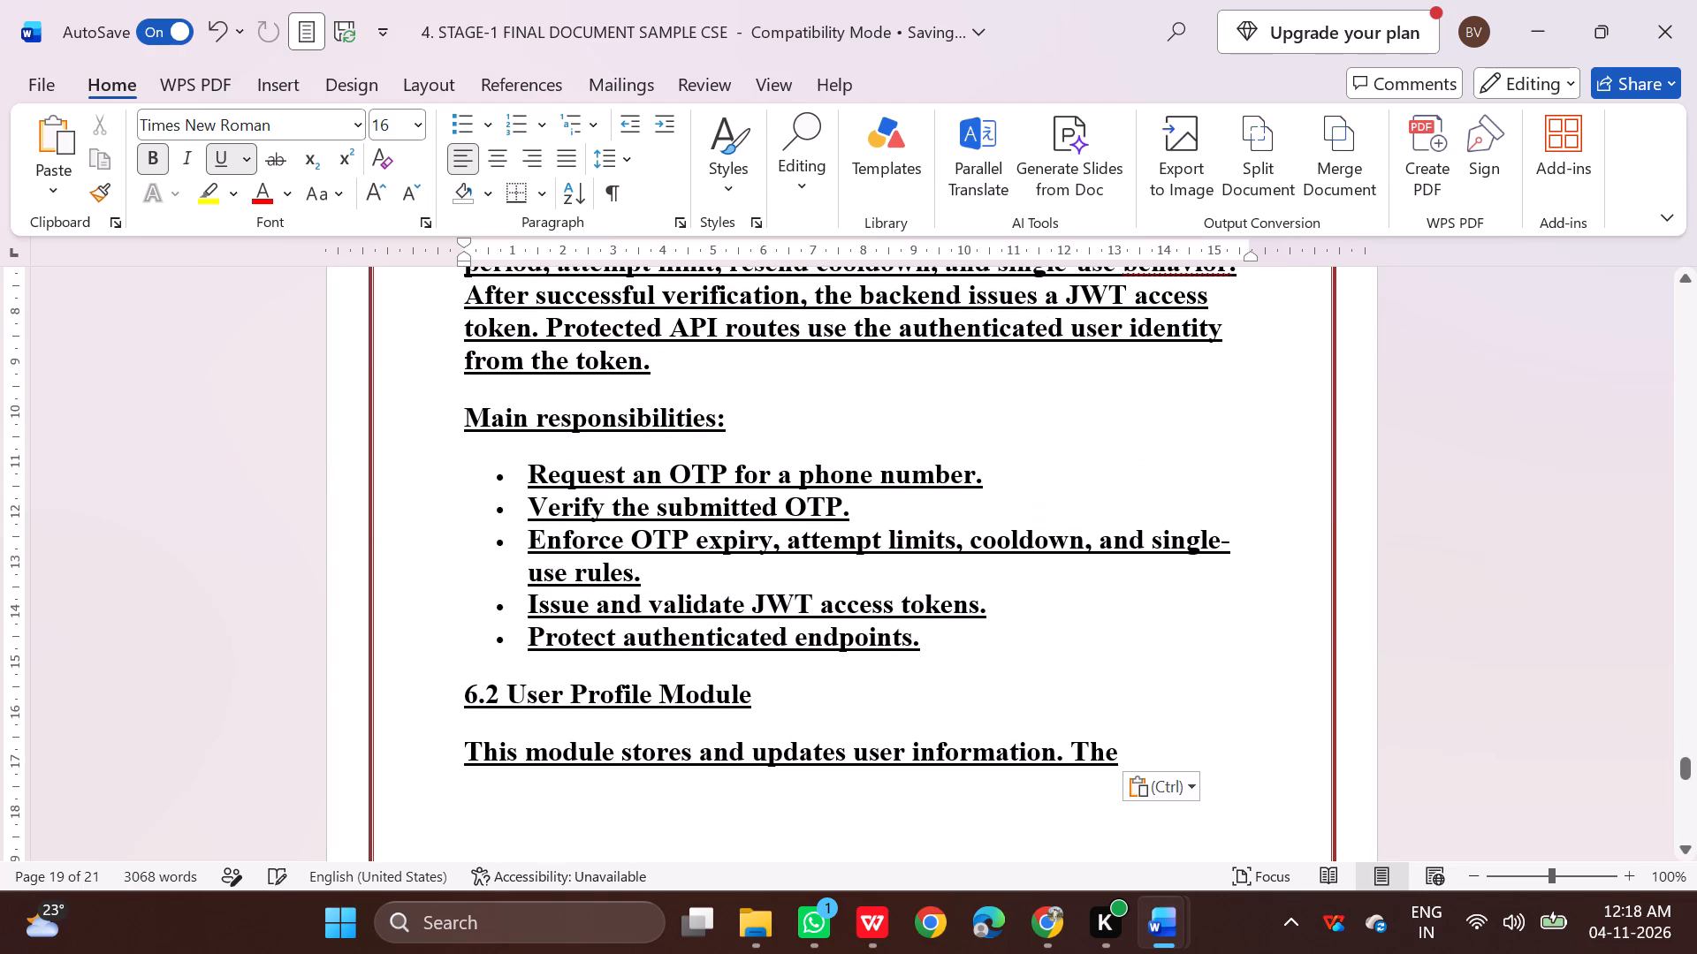
Set all the pasted text below the 6. MODULES heading to size 12, remove its bold and underline, and justify it.
{"action": "left_click_drag", "start_coordinate": [1115, 758], "coordinate": [670, 624]}
{"action": "scroll", "coordinate": [685, 657], "scroll_direction": "up", "scroll_amount": 2}
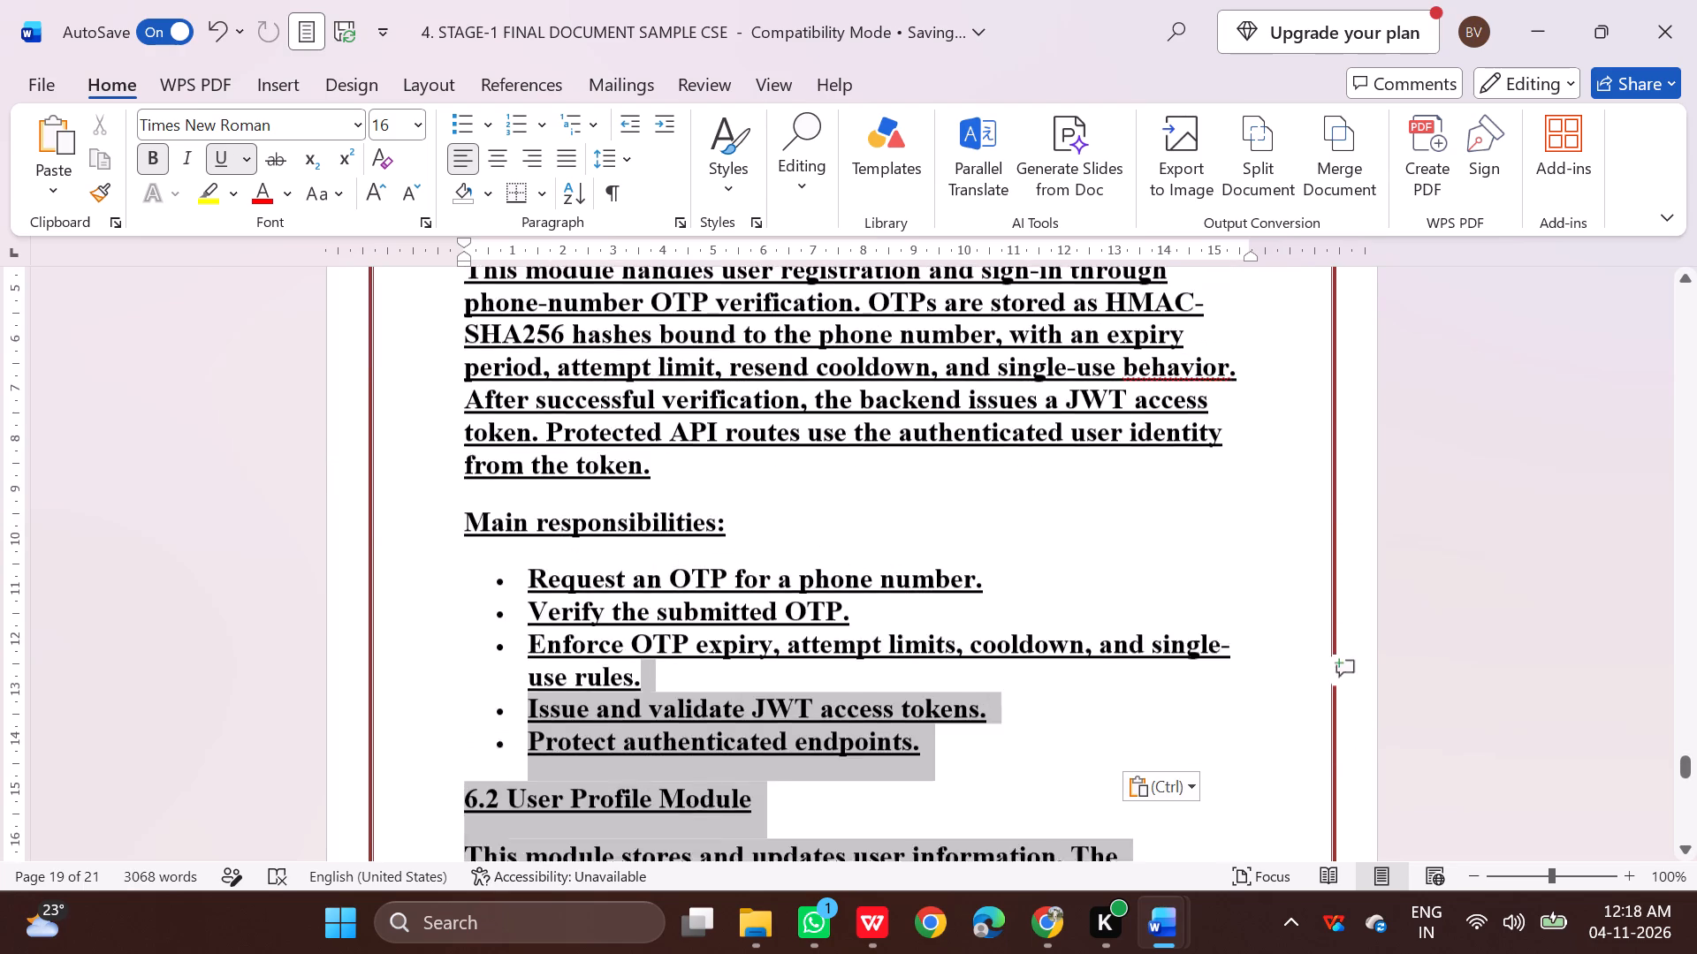
{"action": "left_click_drag", "start_coordinate": [670, 624], "coordinate": [469, 457]}
{"action": "scroll", "coordinate": [651, 607], "scroll_direction": "up", "scroll_amount": 2}
{"action": "scroll", "coordinate": [498, 539], "scroll_direction": "up", "scroll_amount": 3}
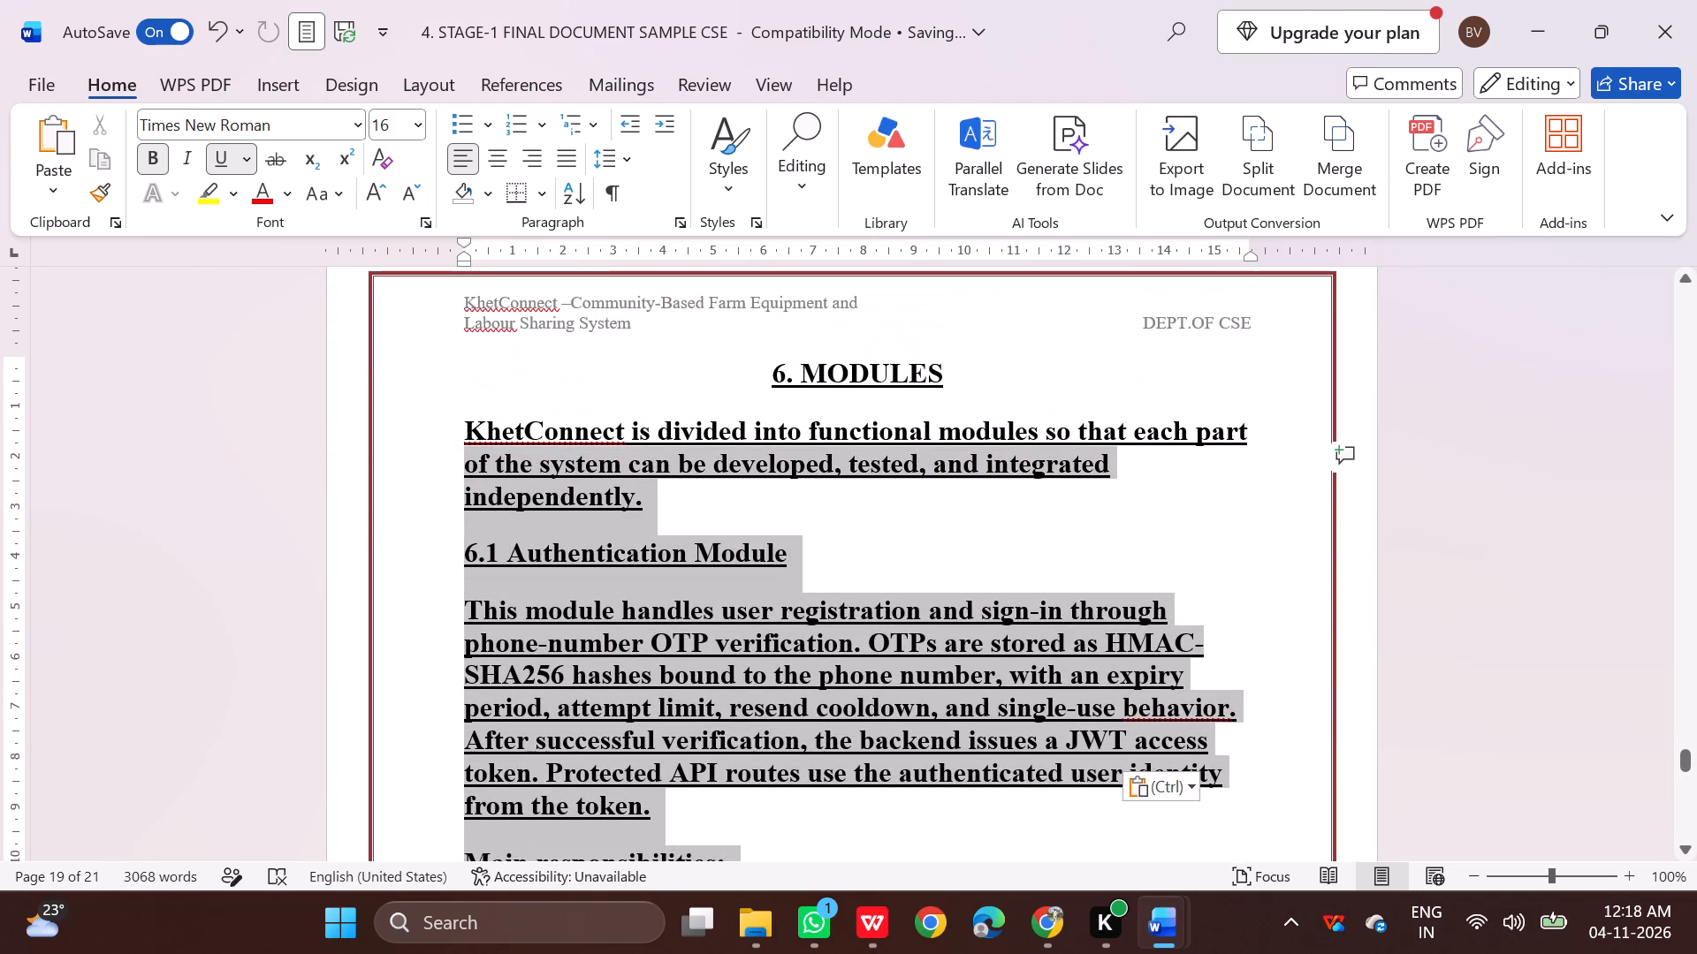
{"action": "left_click_drag", "start_coordinate": [469, 457], "coordinate": [467, 436]}
{"action": "left_click", "coordinate": [666, 354]}
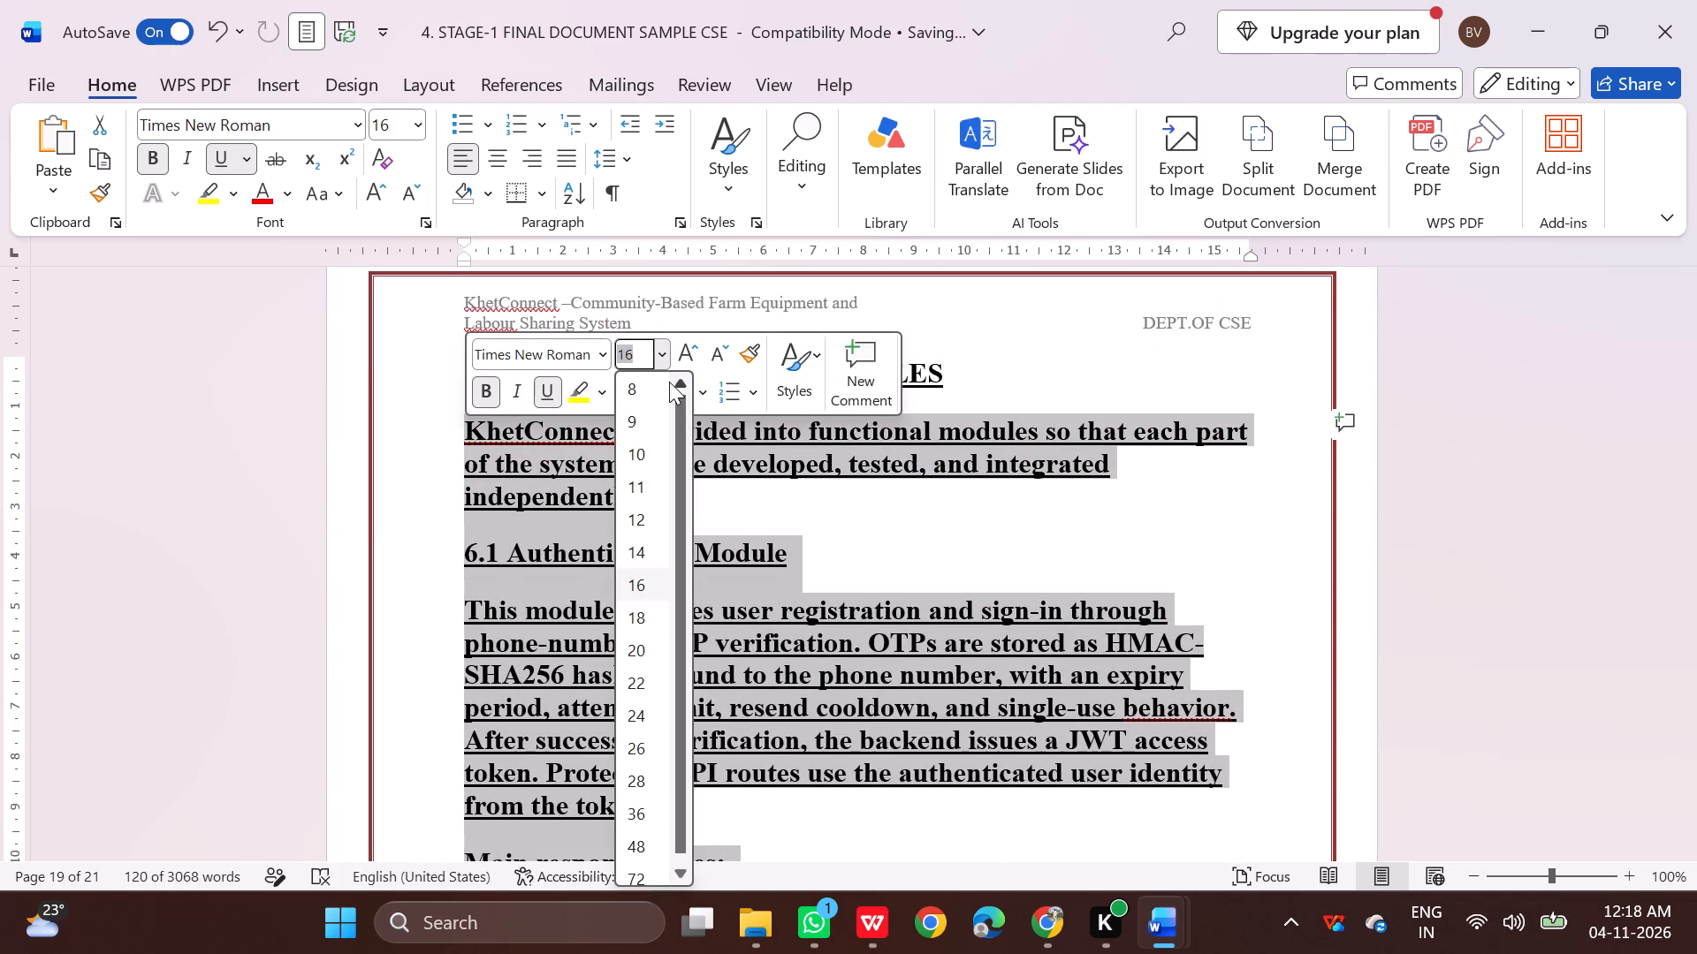
{"action": "left_click", "coordinate": [651, 521]}
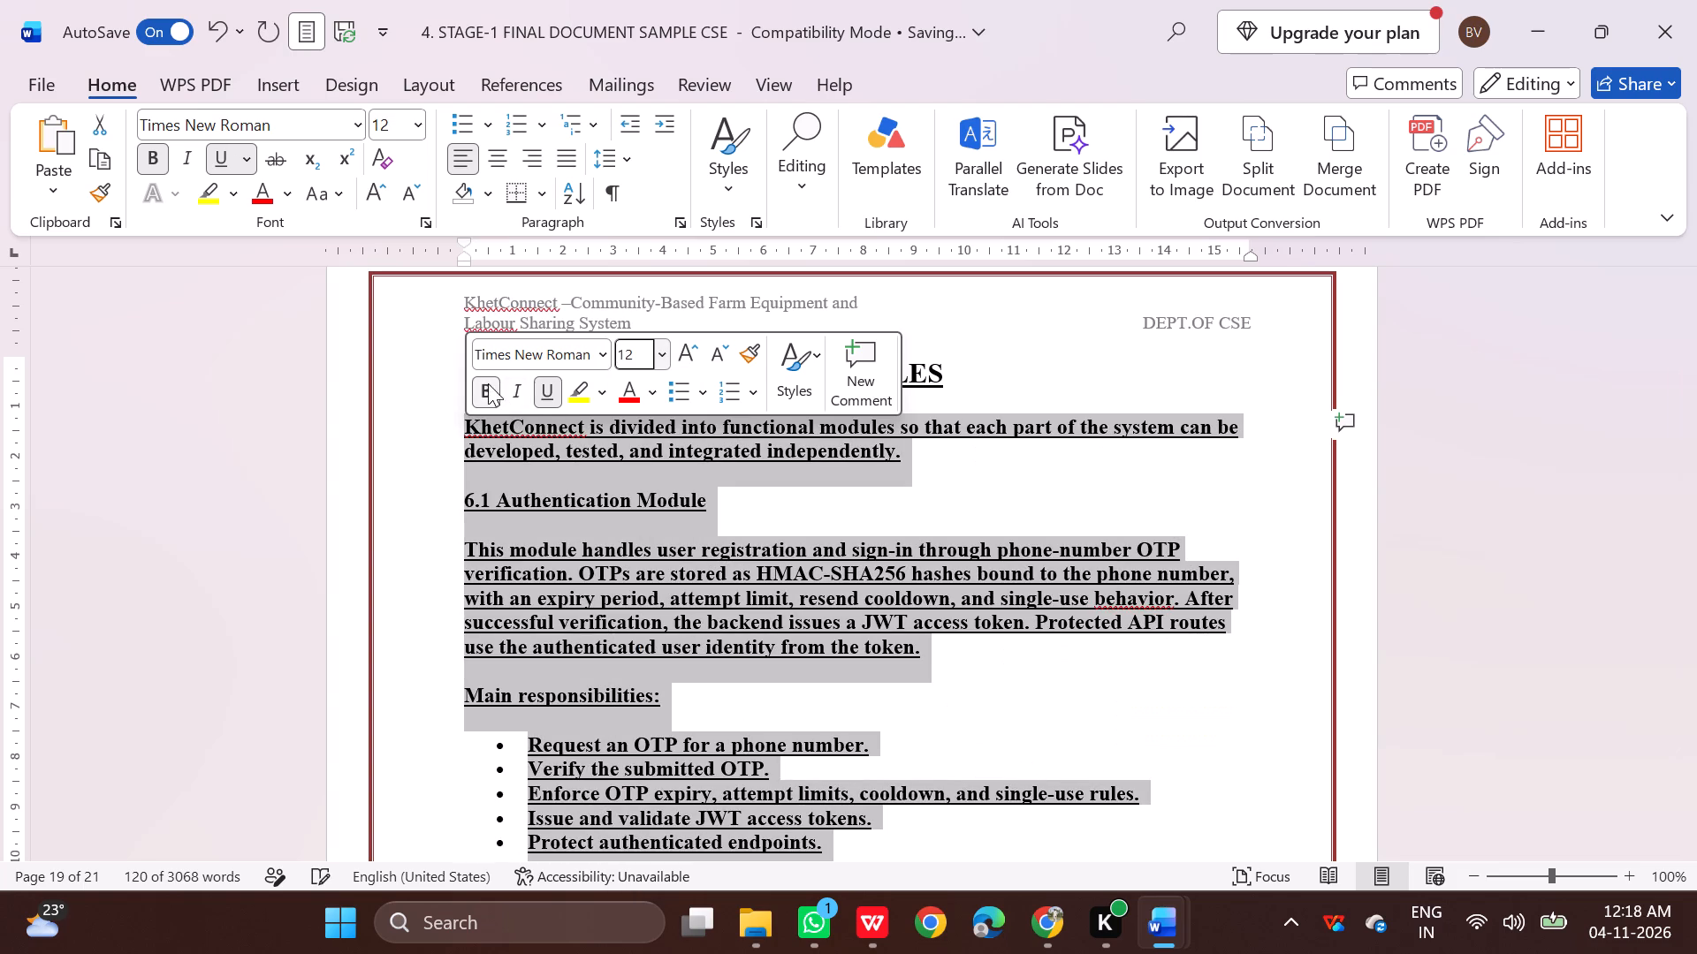
{"action": "left_click", "coordinate": [487, 383]}
{"action": "left_click", "coordinate": [539, 393]}
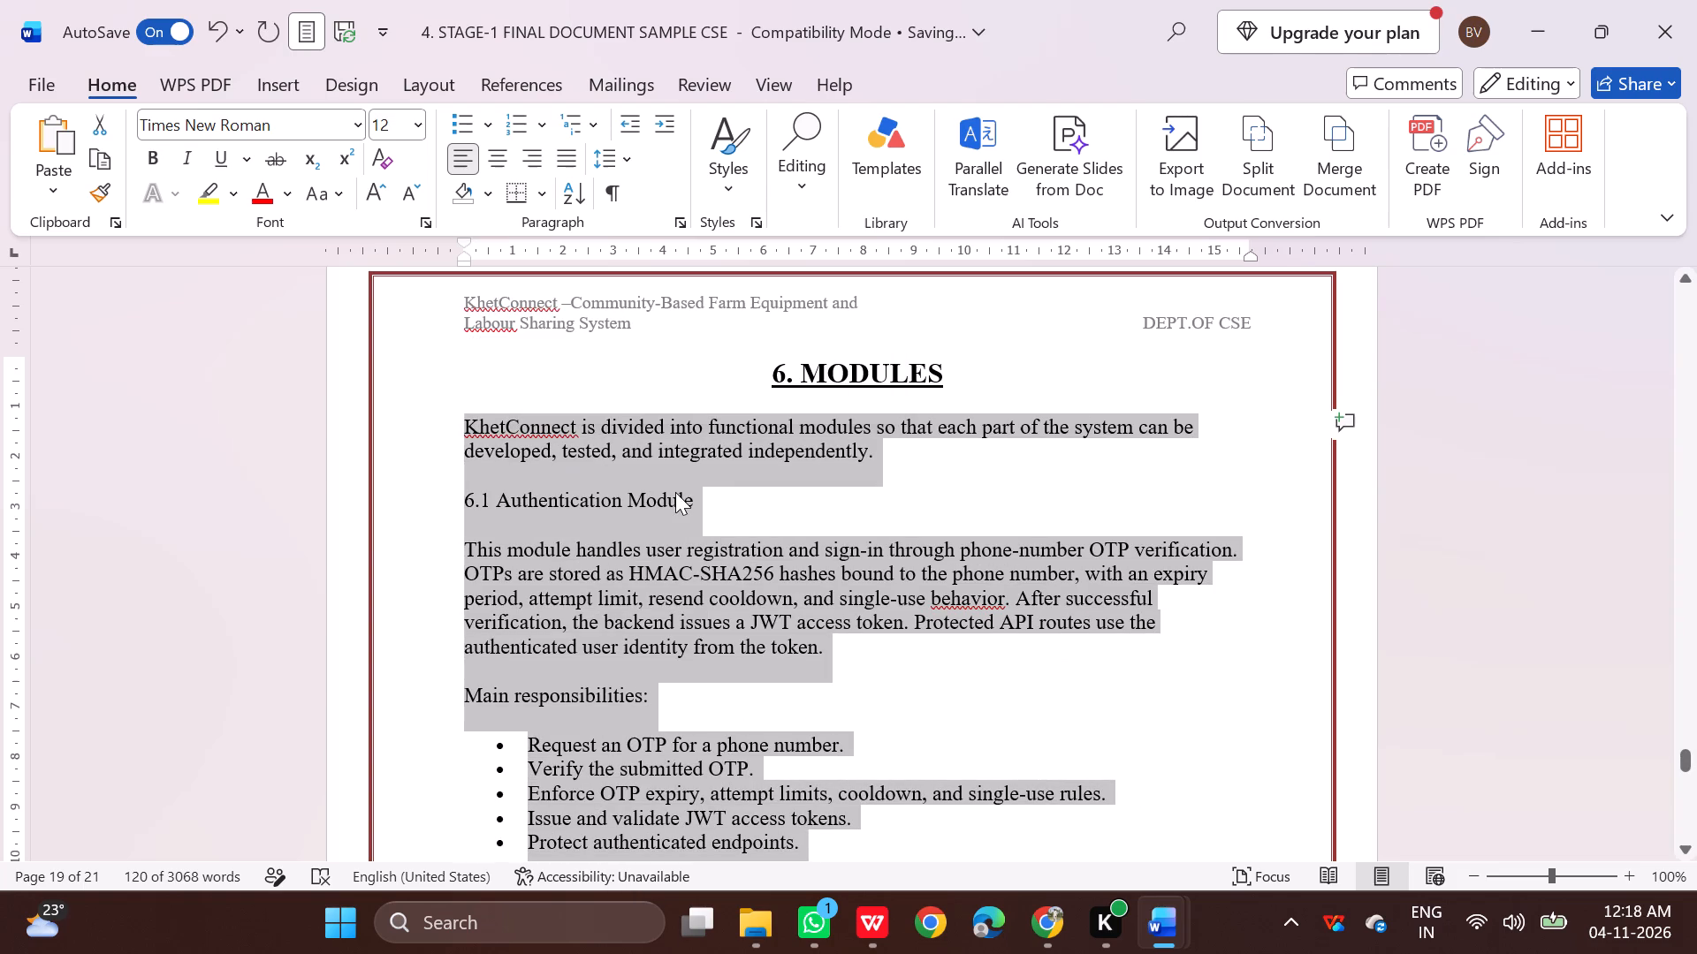
{"action": "key", "text": "ctrl+j"}
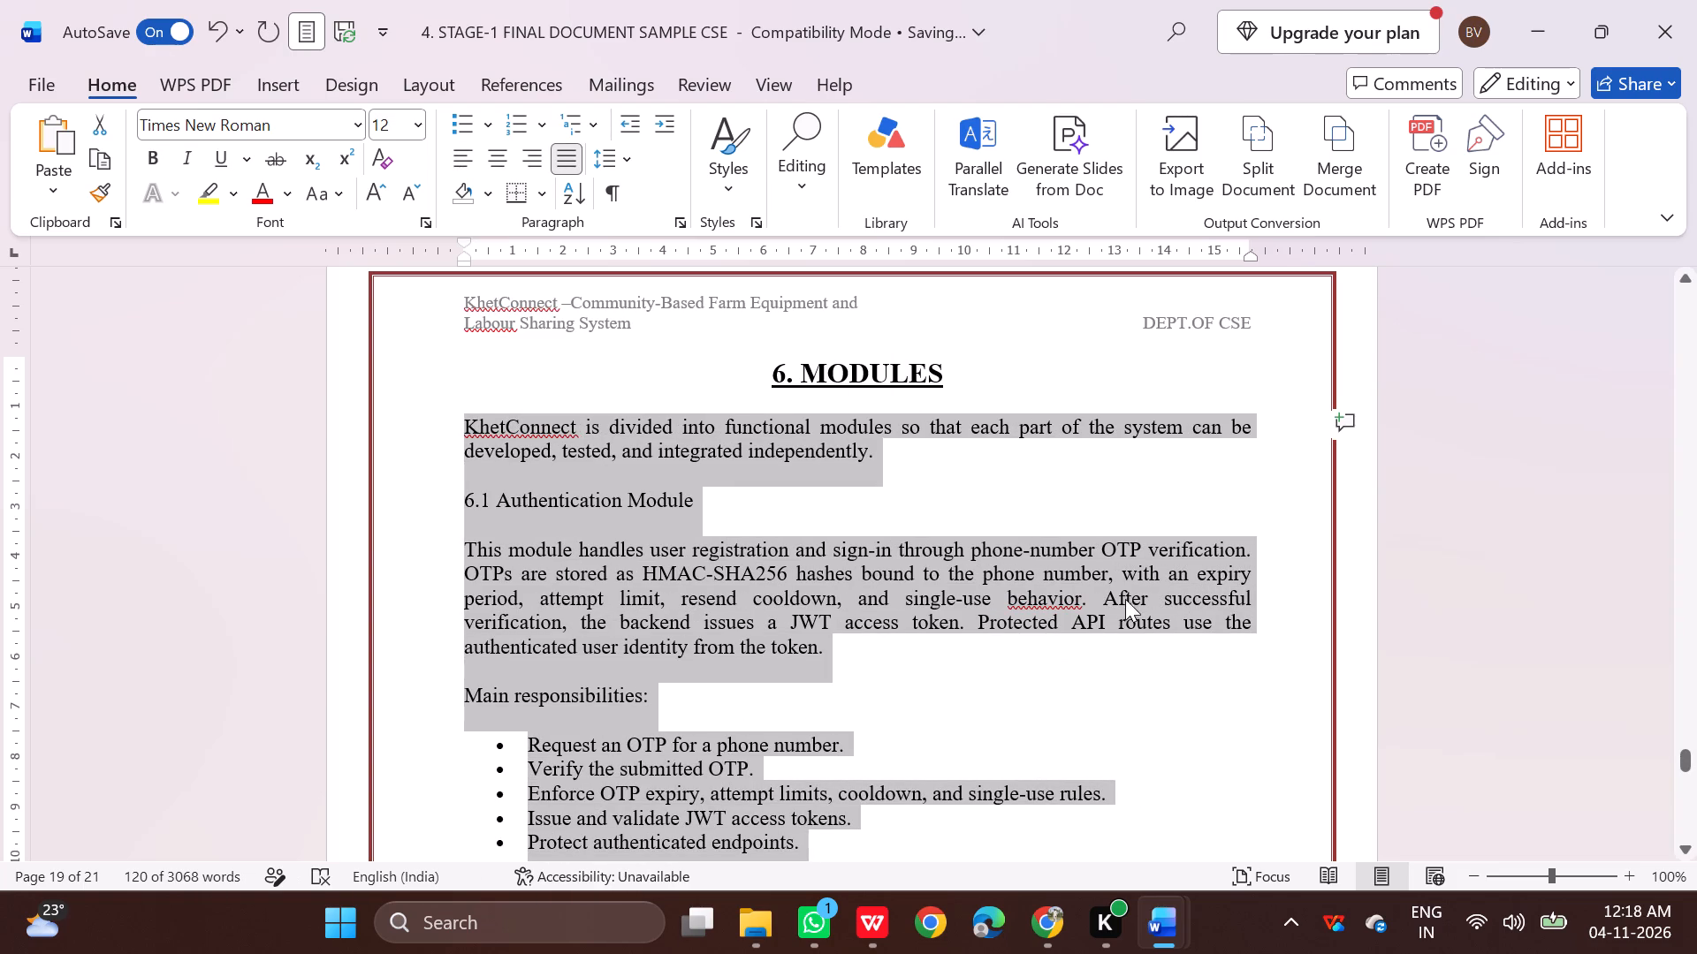
{"action": "left_click", "coordinate": [1120, 608]}
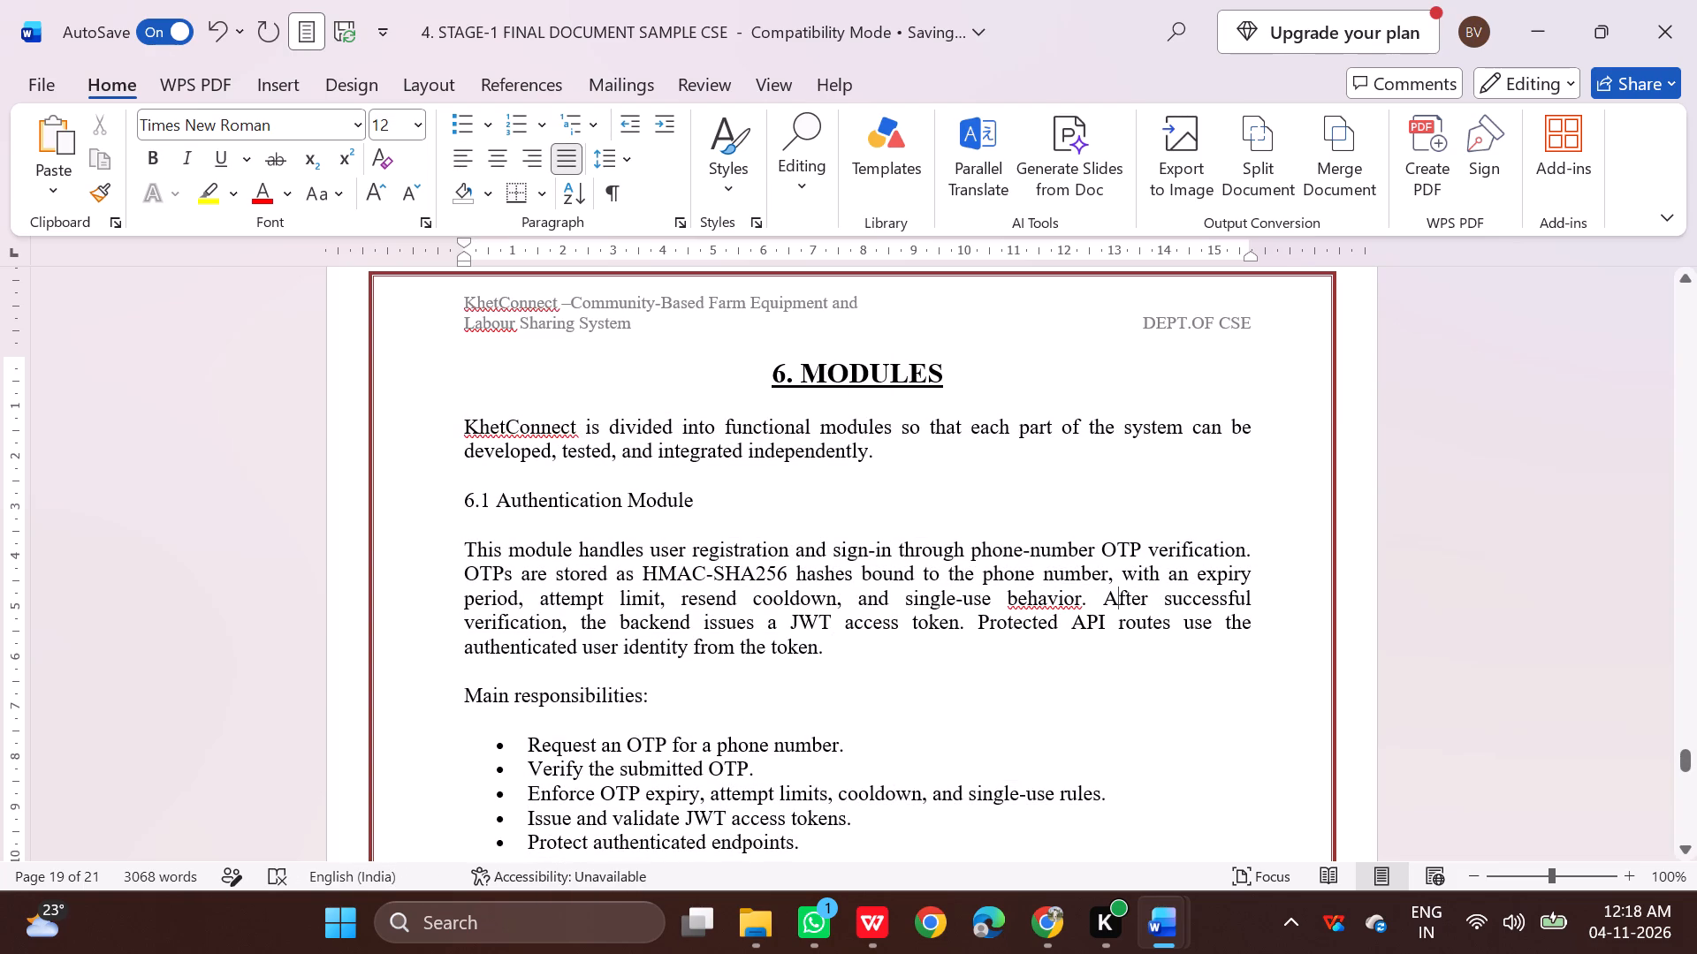
Format the 6.1 Authentication Module heading as bold, size 14 and underlined.
{"action": "left_click_drag", "start_coordinate": [454, 496], "coordinate": [681, 491]}
{"action": "left_click", "coordinate": [706, 450]}
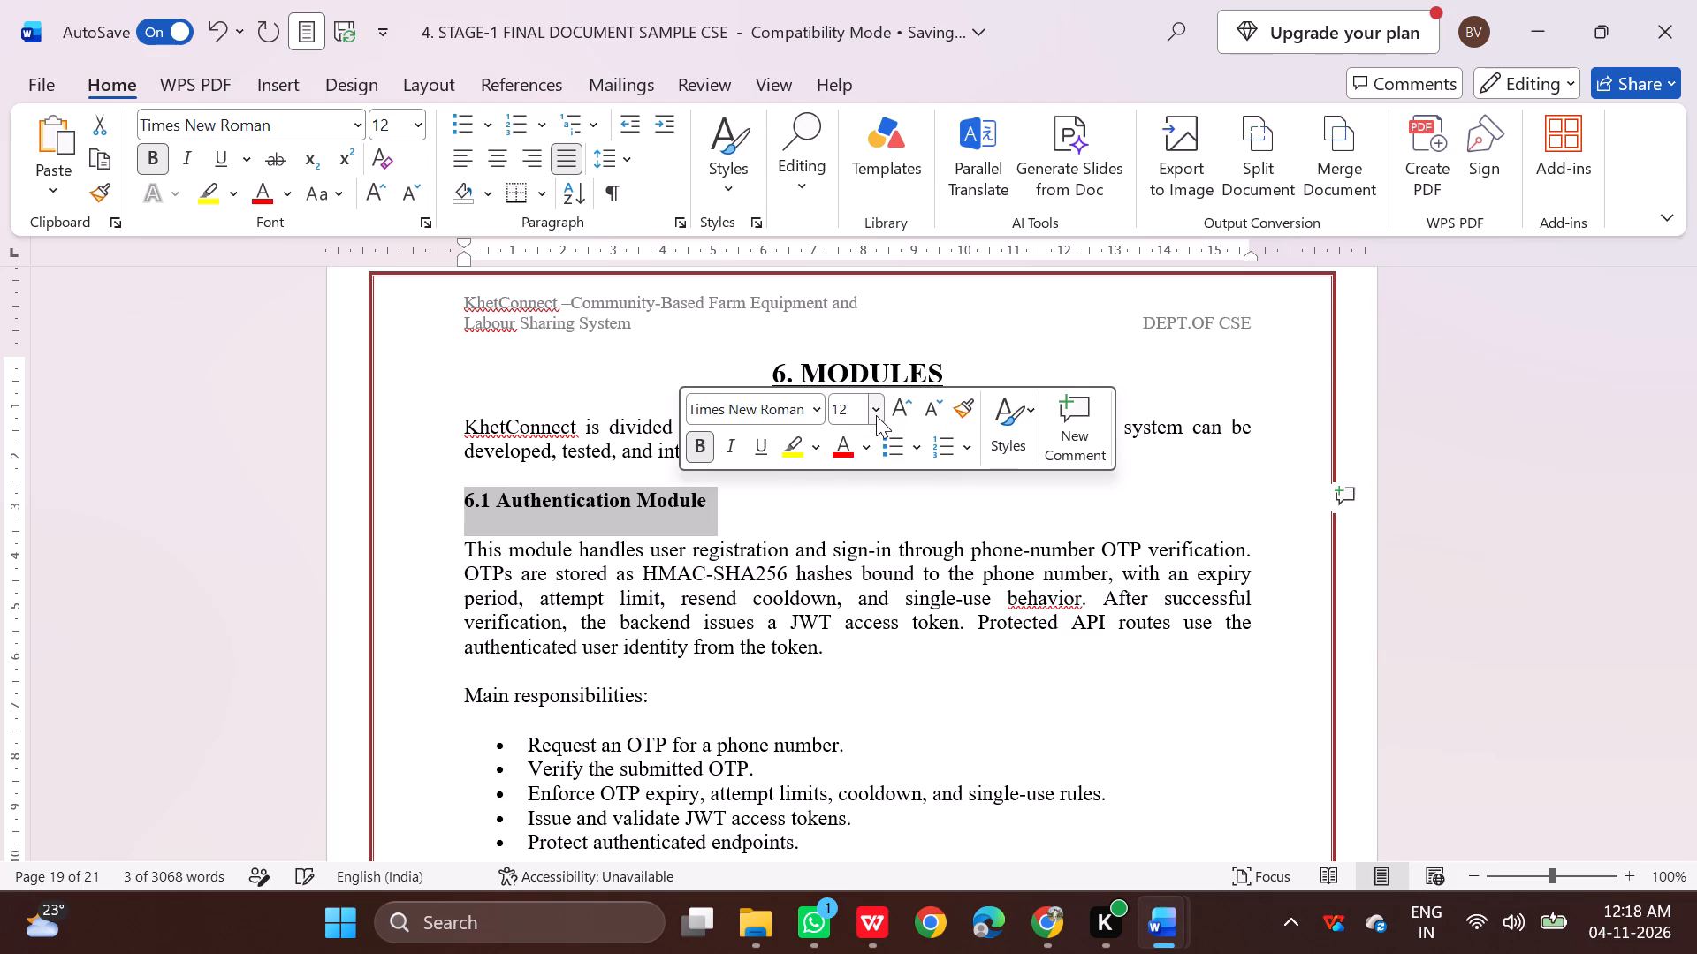
{"action": "left_click", "coordinate": [877, 414]}
{"action": "left_click", "coordinate": [858, 599]}
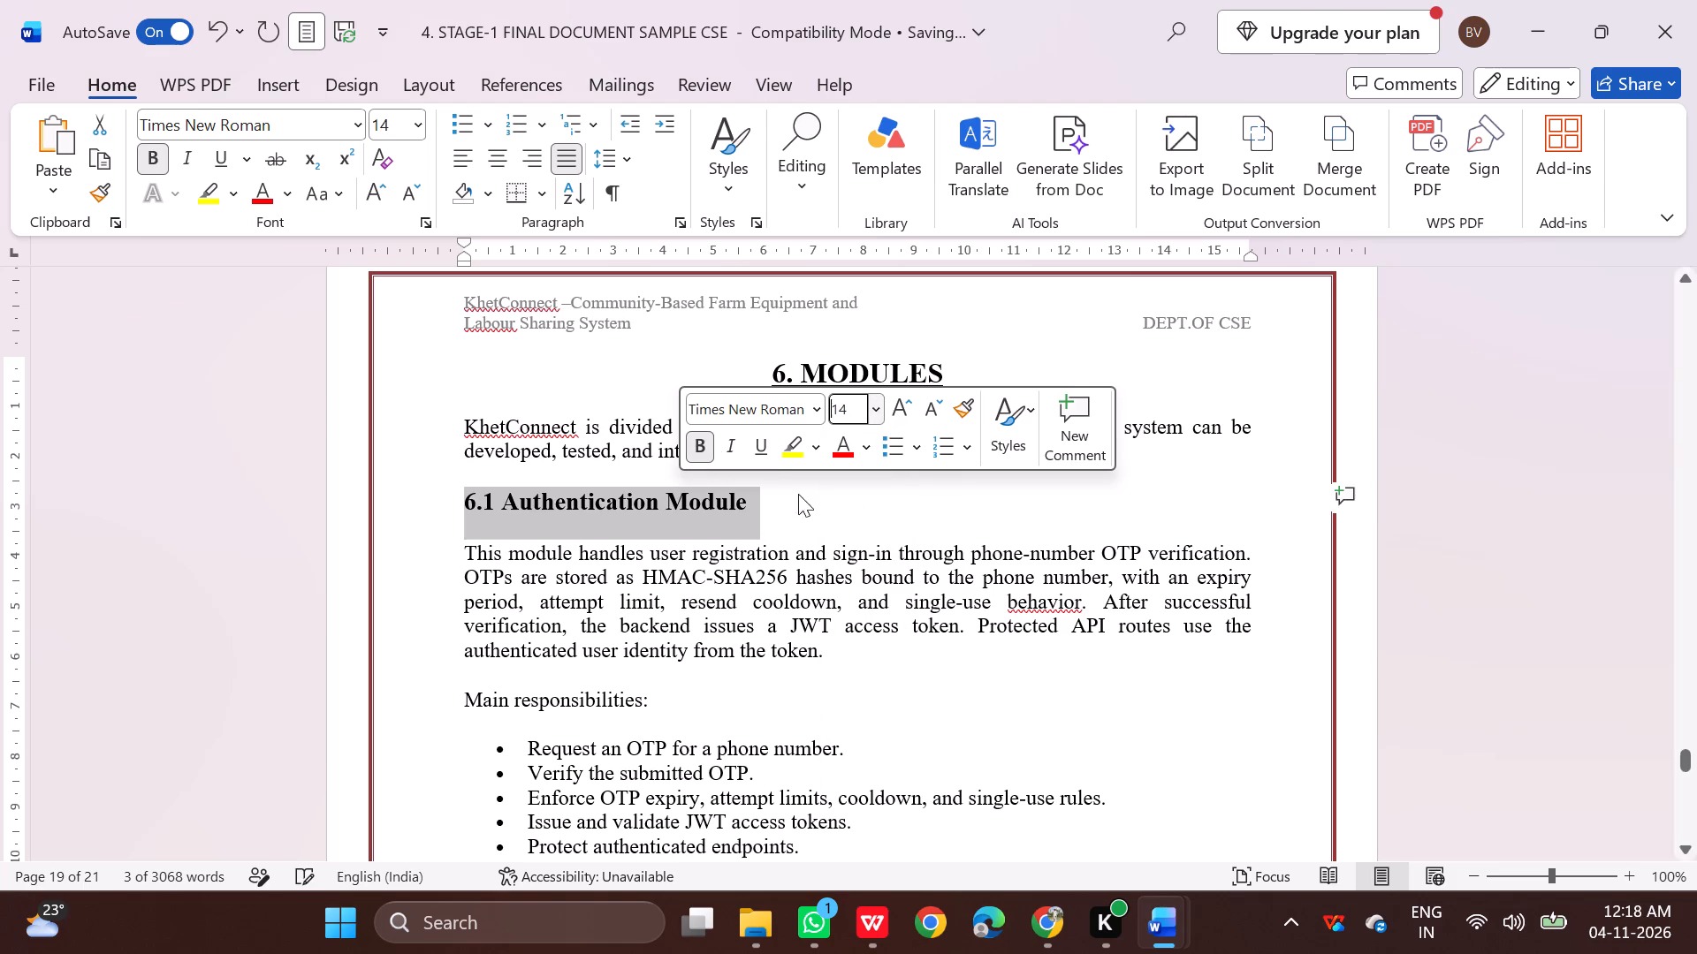
{"action": "left_click", "coordinate": [749, 449]}
{"action": "left_click", "coordinate": [820, 531]}
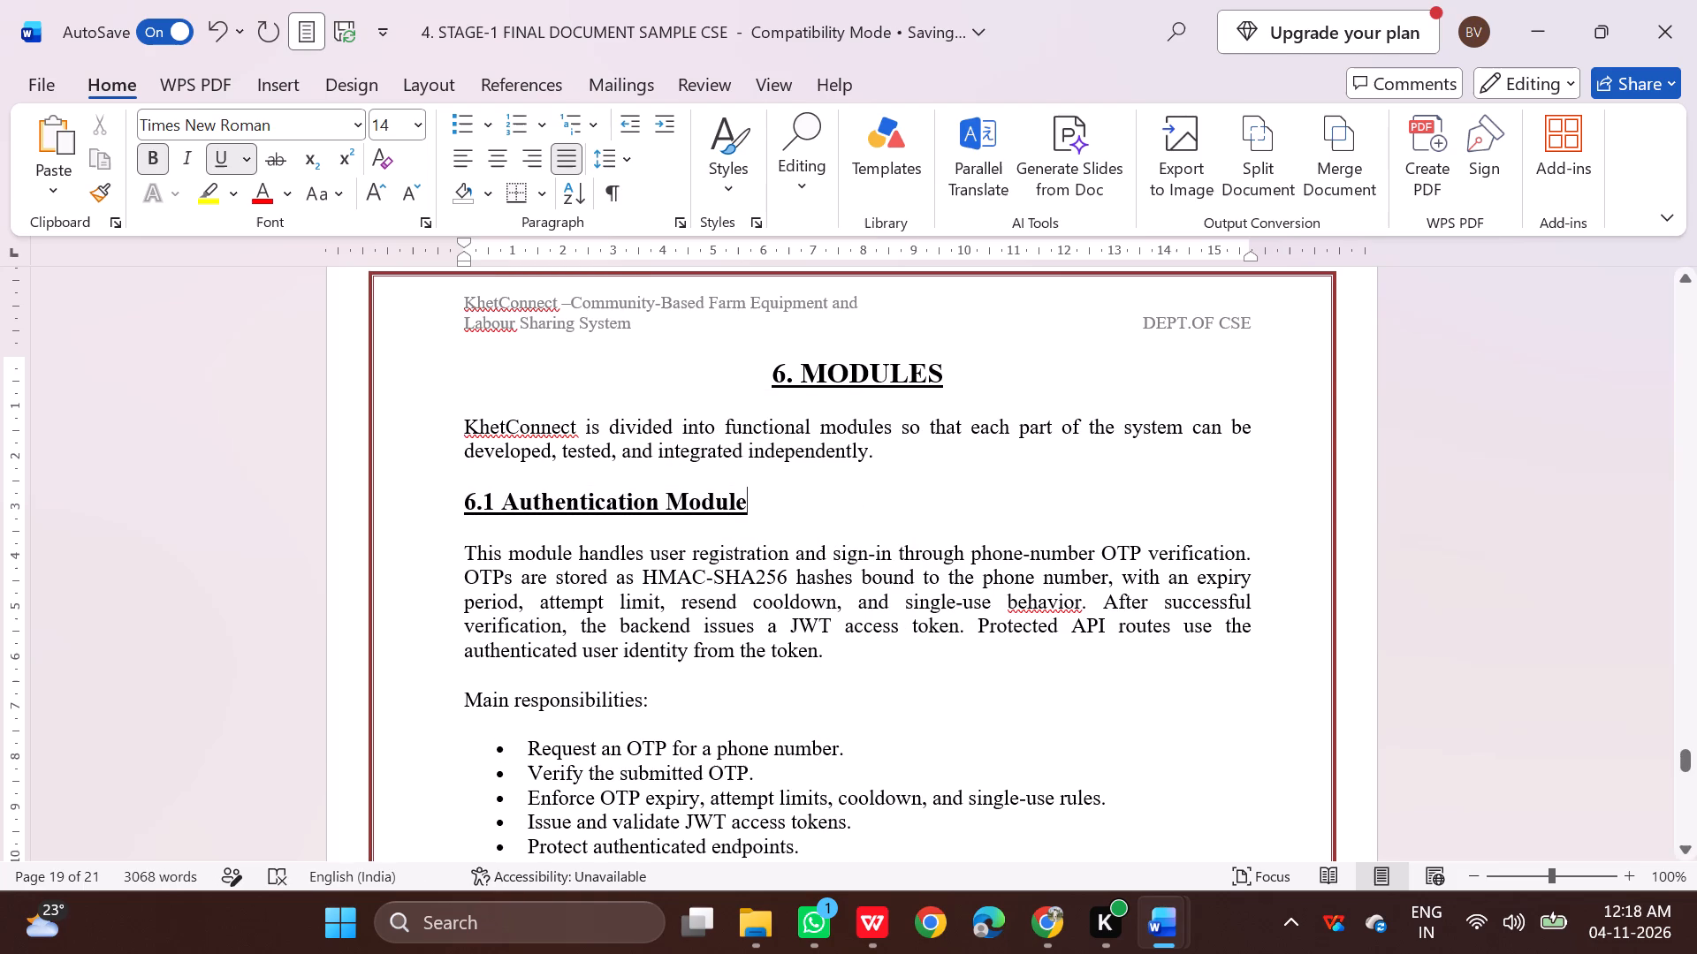
Increase the line spacing of all the text below the 6. MODULES heading, through the first line of section 6.2.
{"action": "left_click_drag", "start_coordinate": [453, 418], "coordinate": [690, 828]}
{"action": "scroll", "coordinate": [688, 732], "scroll_direction": "down", "scroll_amount": 1}
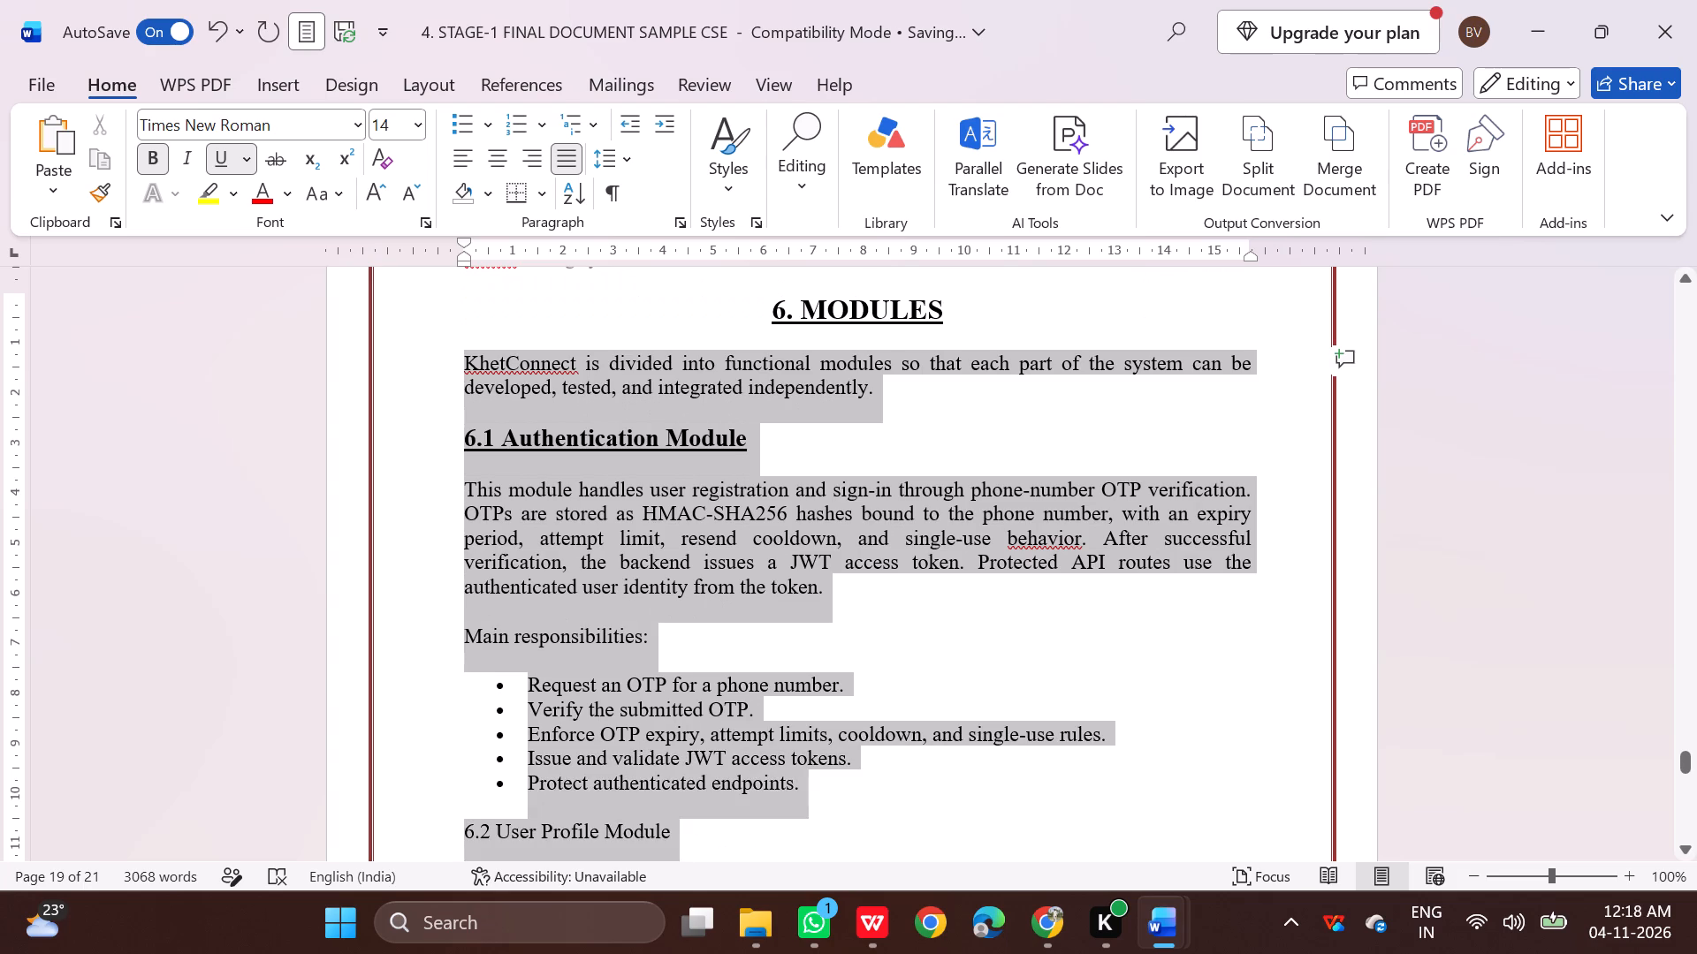
{"action": "left_click_drag", "start_coordinate": [690, 828], "coordinate": [926, 810]}
{"action": "scroll", "coordinate": [690, 828], "scroll_direction": "down", "scroll_amount": 1}
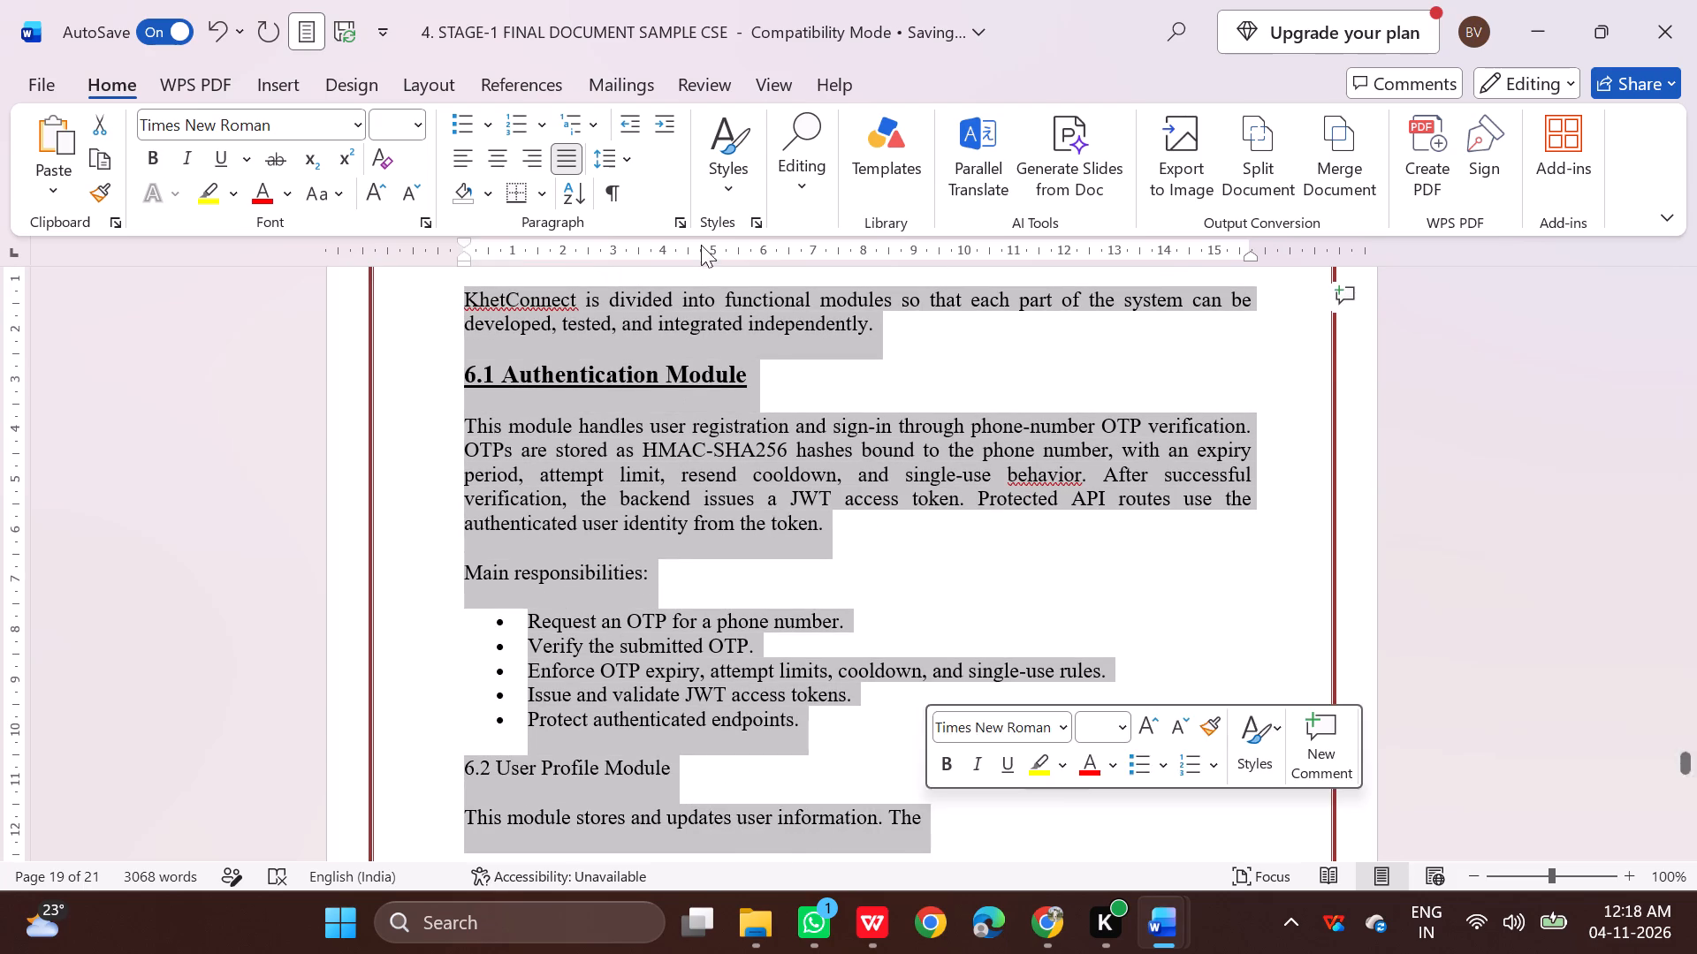
{"action": "left_click", "coordinate": [622, 170]}
{"action": "left_click", "coordinate": [662, 242]}
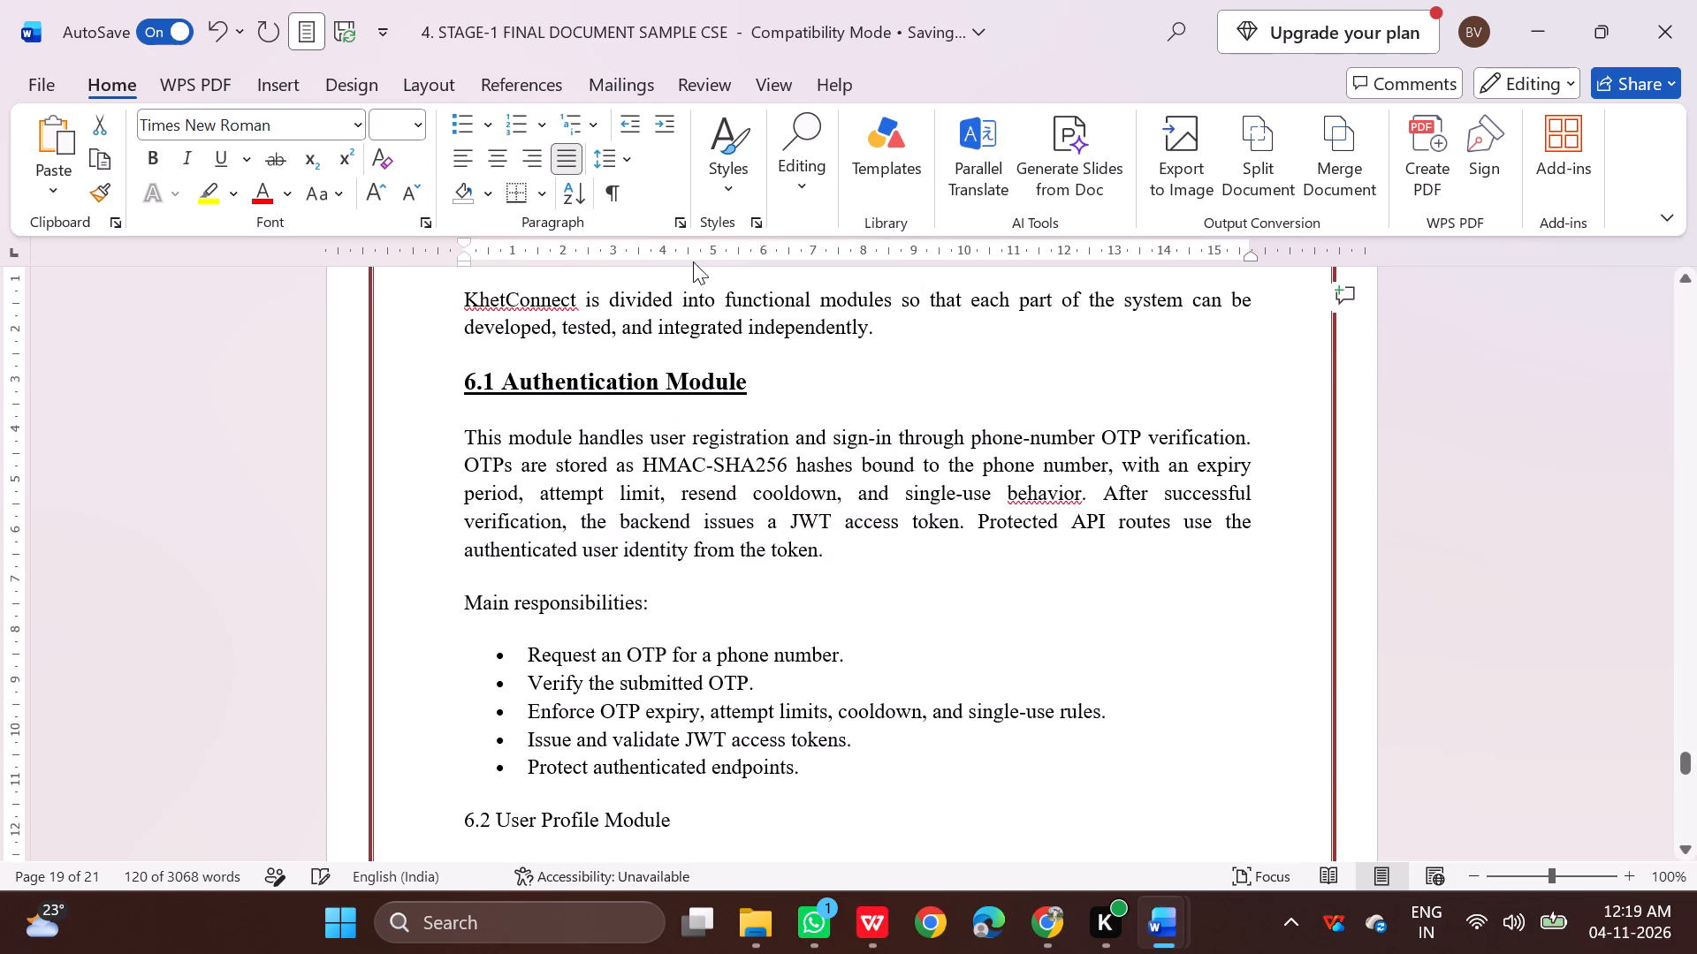
Format the 6.2 User Profile Module heading as size 14, bold and underlined.
{"action": "left_click", "coordinate": [828, 594]}
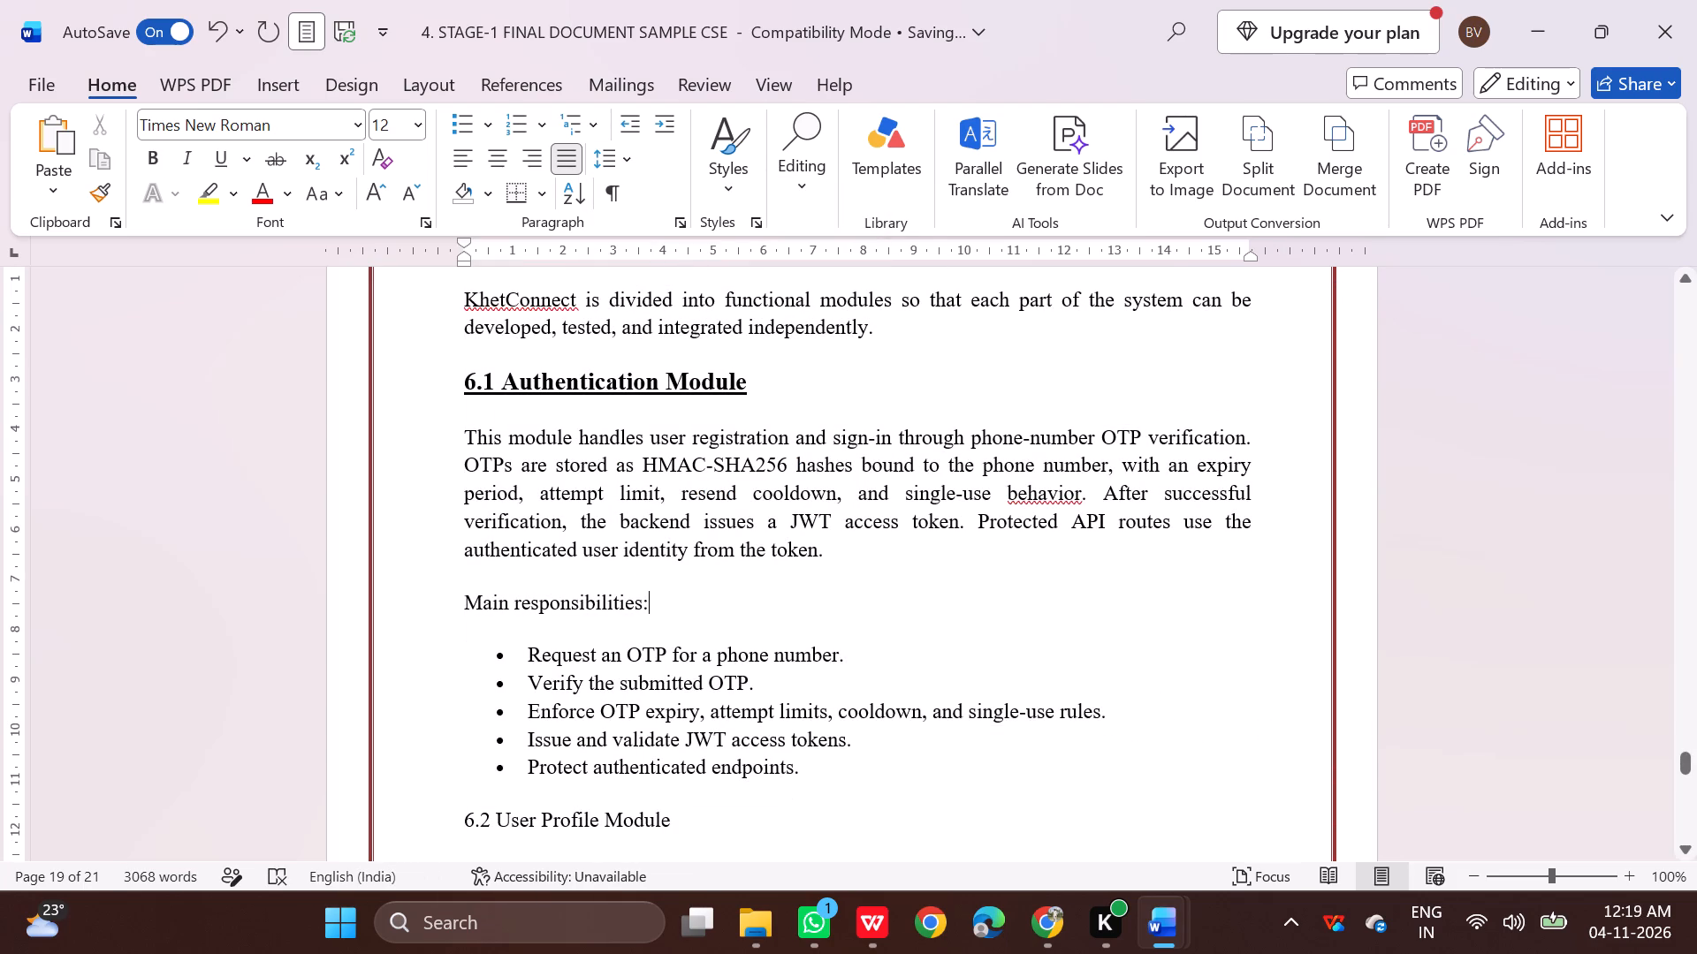
{"action": "scroll", "coordinate": [489, 516], "scroll_direction": "down", "scroll_amount": 2}
{"action": "left_click_drag", "start_coordinate": [464, 683], "coordinate": [634, 685]}
{"action": "left_click", "coordinate": [822, 609]}
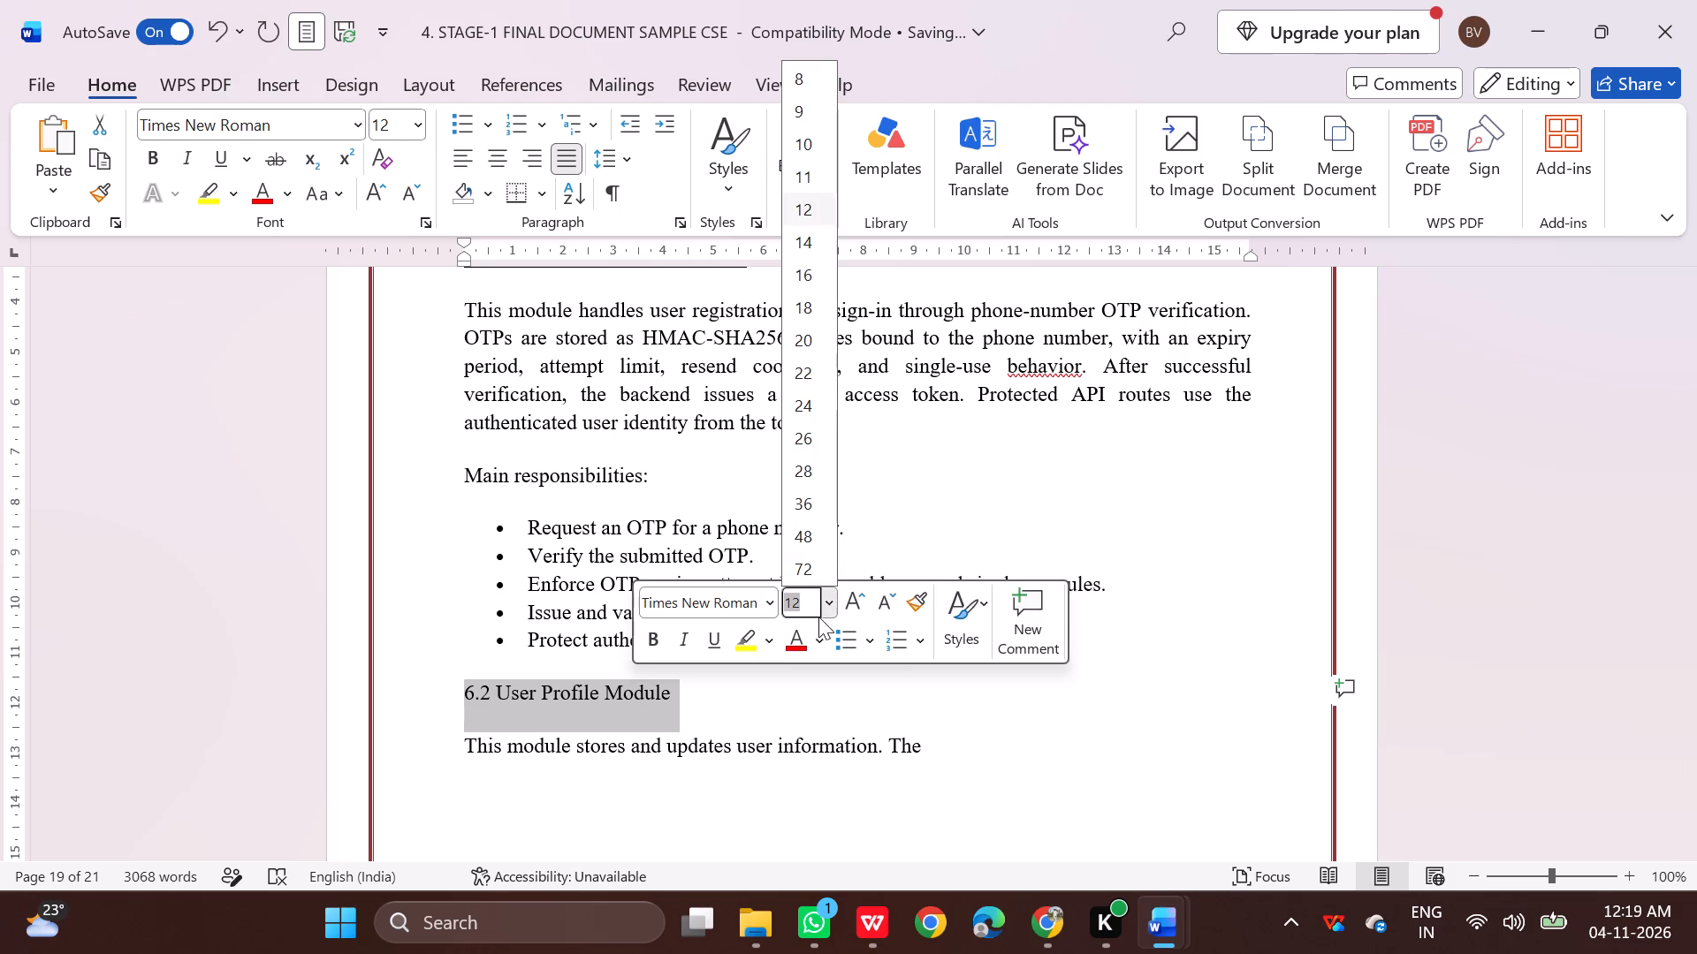
{"action": "left_click", "coordinate": [800, 252]}
{"action": "left_click", "coordinate": [658, 634]}
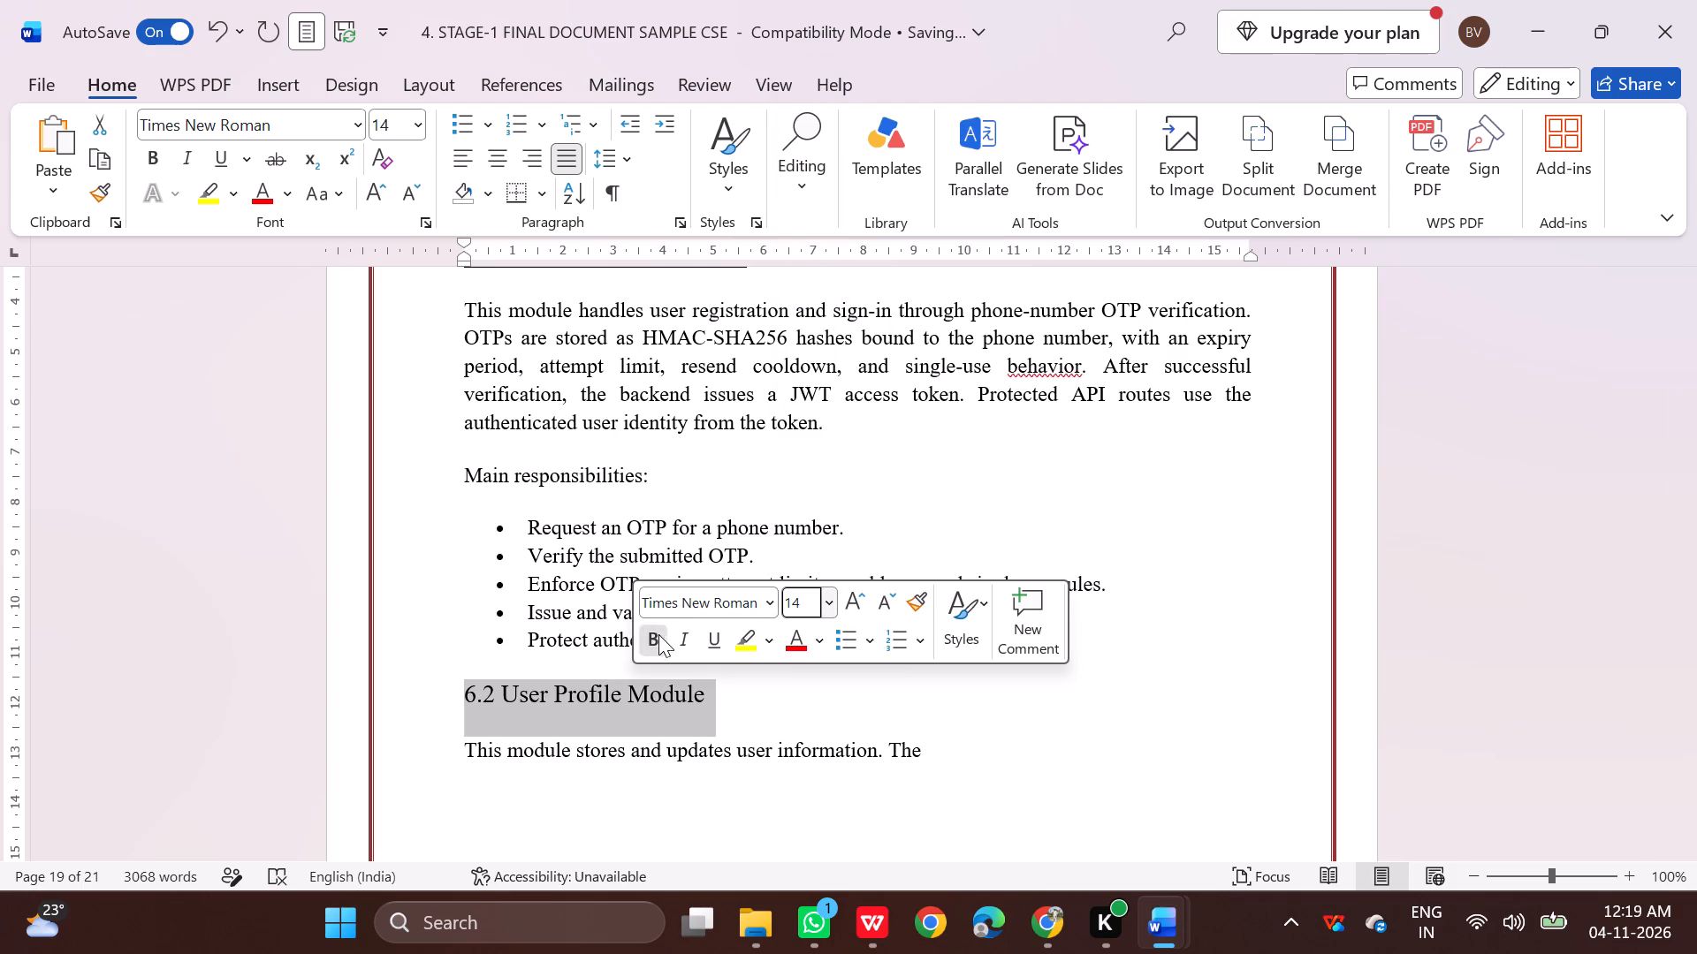
{"action": "left_click", "coordinate": [713, 641]}
{"action": "left_click", "coordinate": [906, 723]}
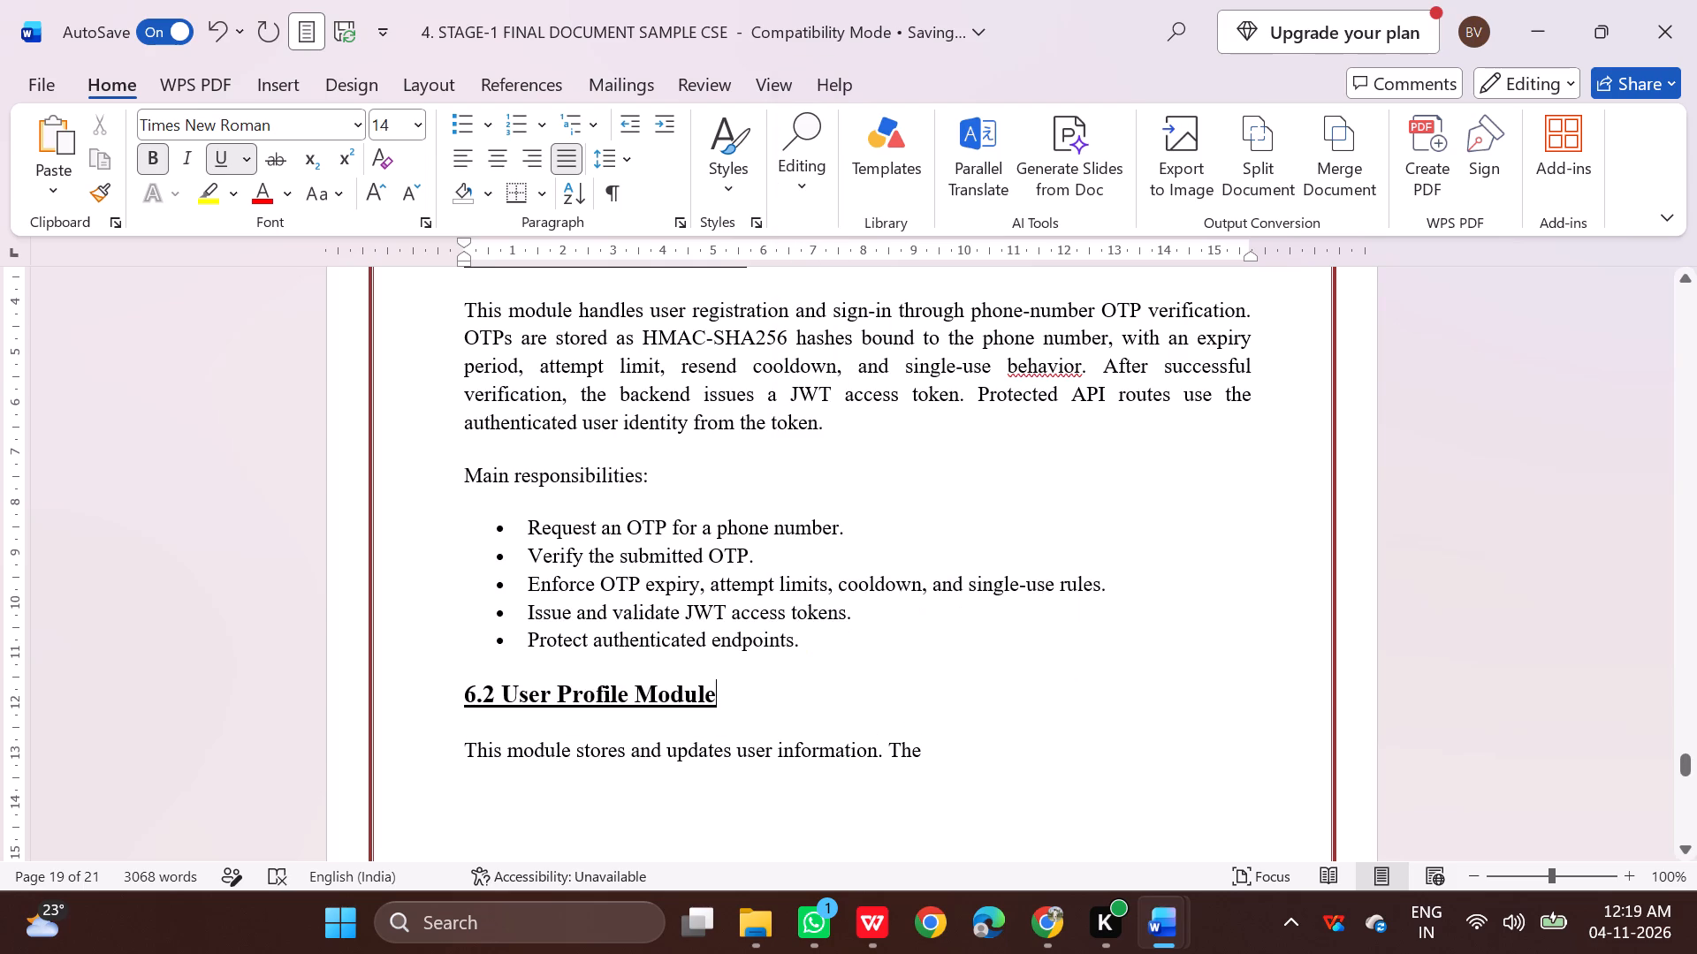
Switch to the Markdown preview in Chrome and copy the rest of the 6.2 introductory paragraph, from "The supported roles are" through "authentication.".
{"action": "scroll", "coordinate": [947, 658], "scroll_direction": "up", "scroll_amount": 3}
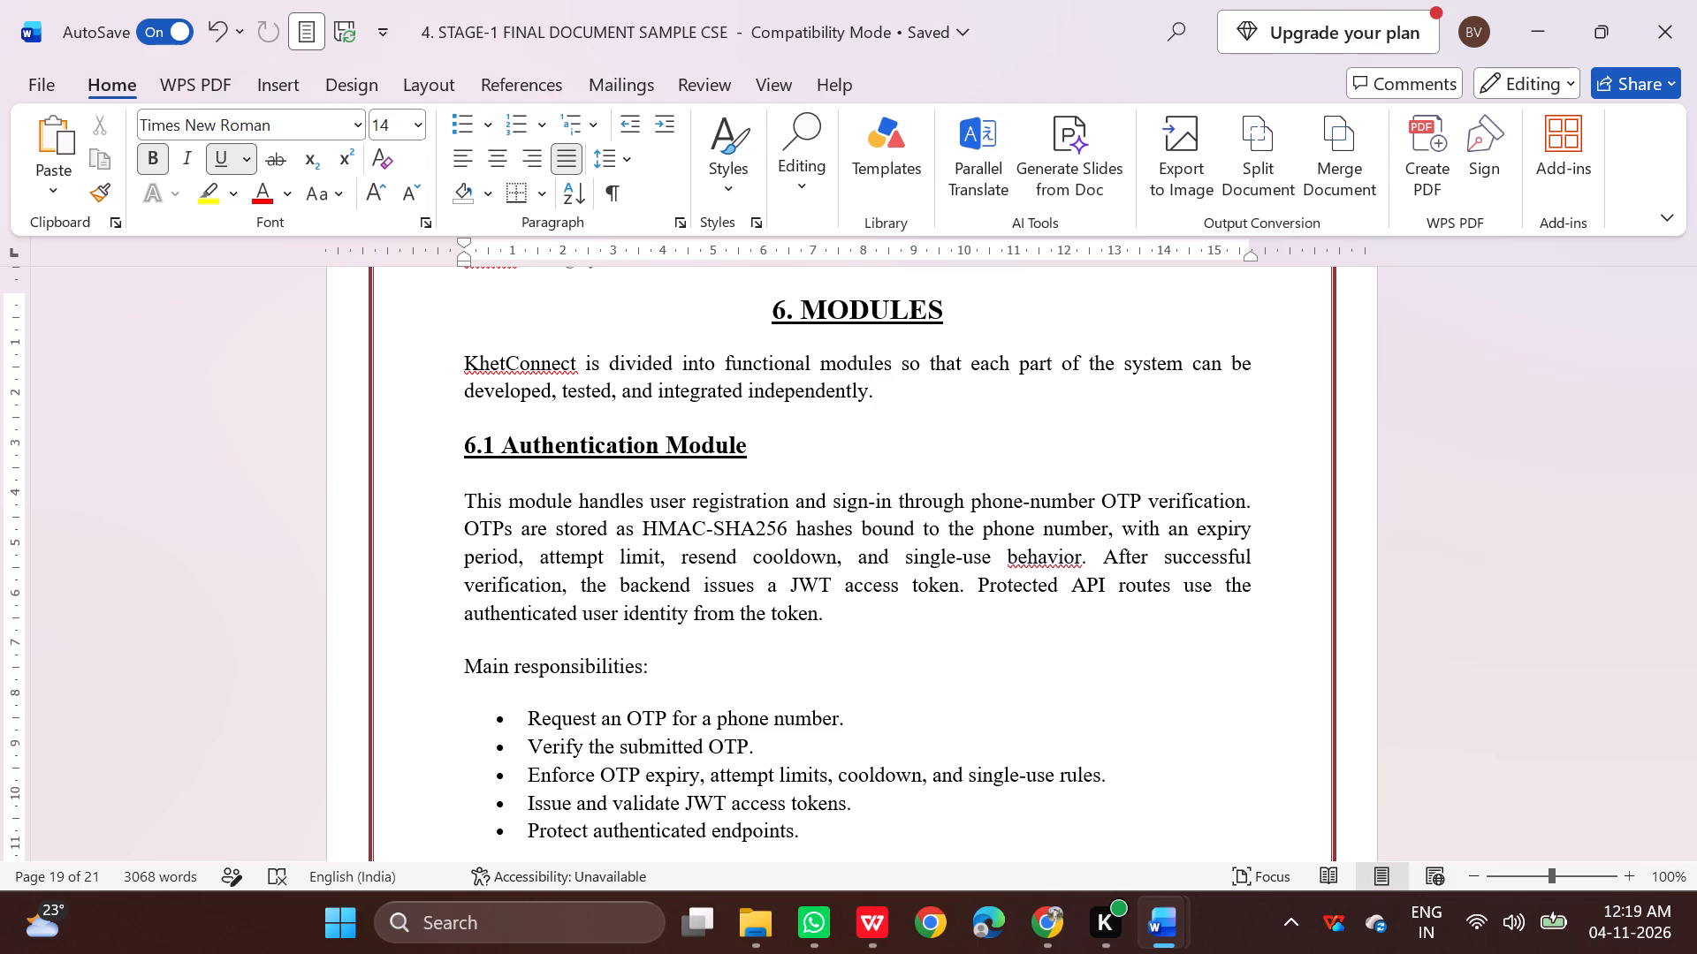
{"action": "scroll", "coordinate": [1230, 723], "scroll_direction": "down", "scroll_amount": 10}
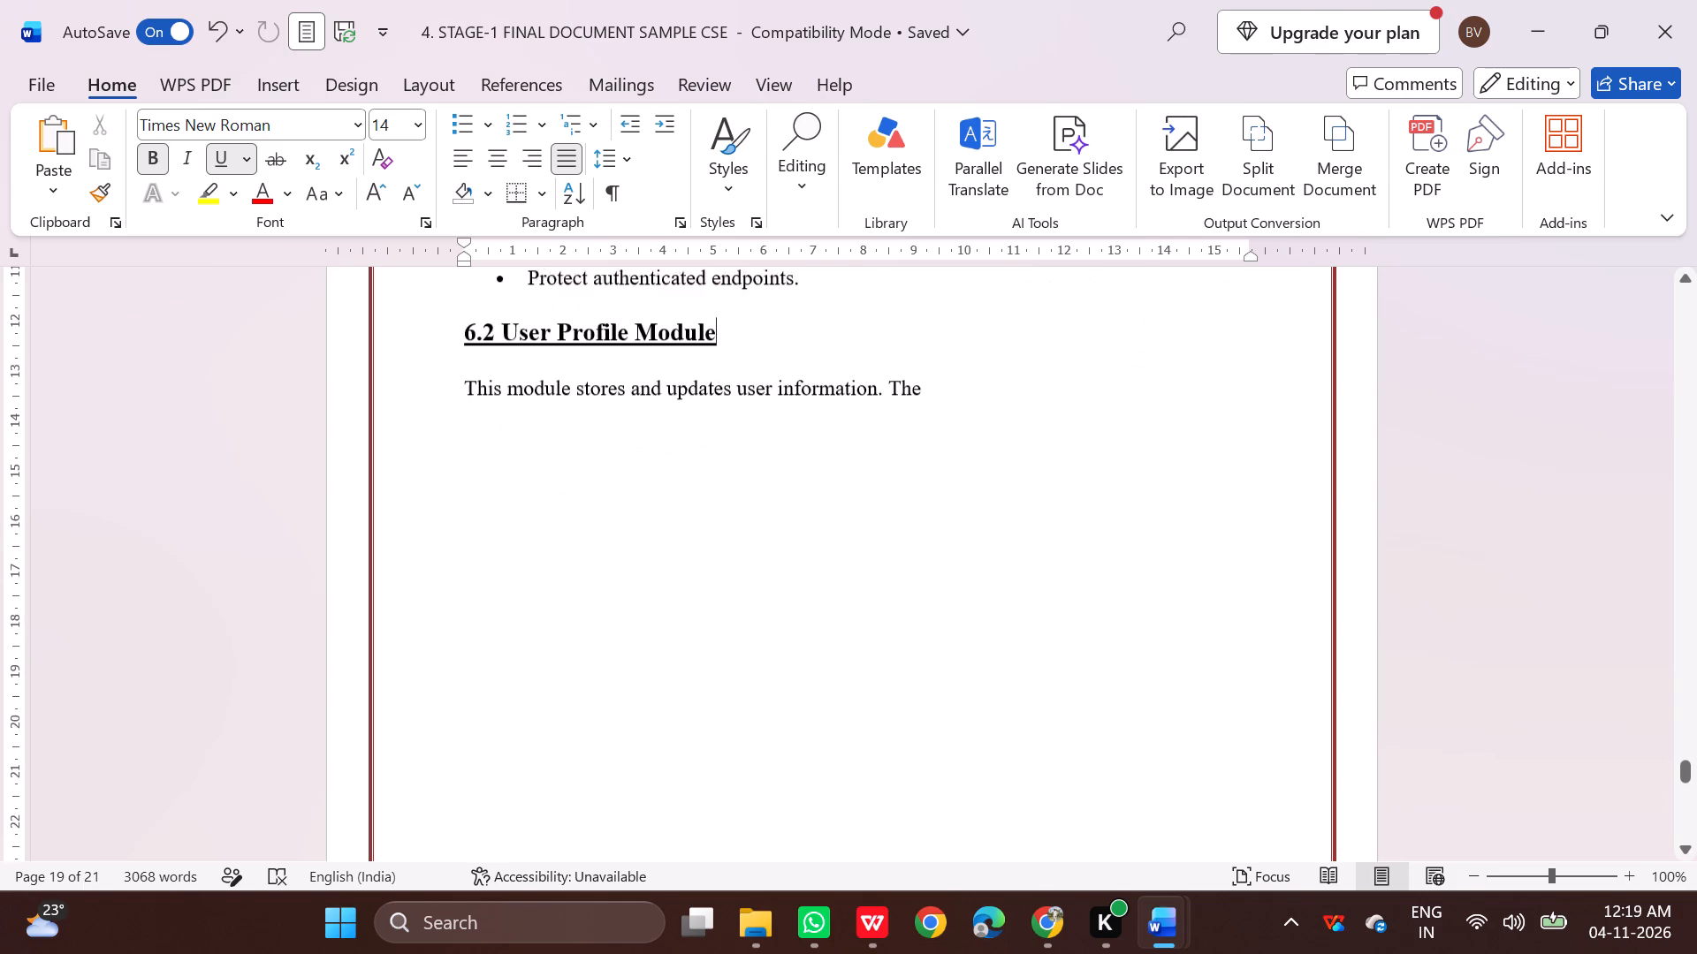
{"action": "scroll", "coordinate": [1229, 721], "scroll_direction": "down", "scroll_amount": 3}
{"action": "scroll", "coordinate": [1237, 718], "scroll_direction": "up", "scroll_amount": 6}
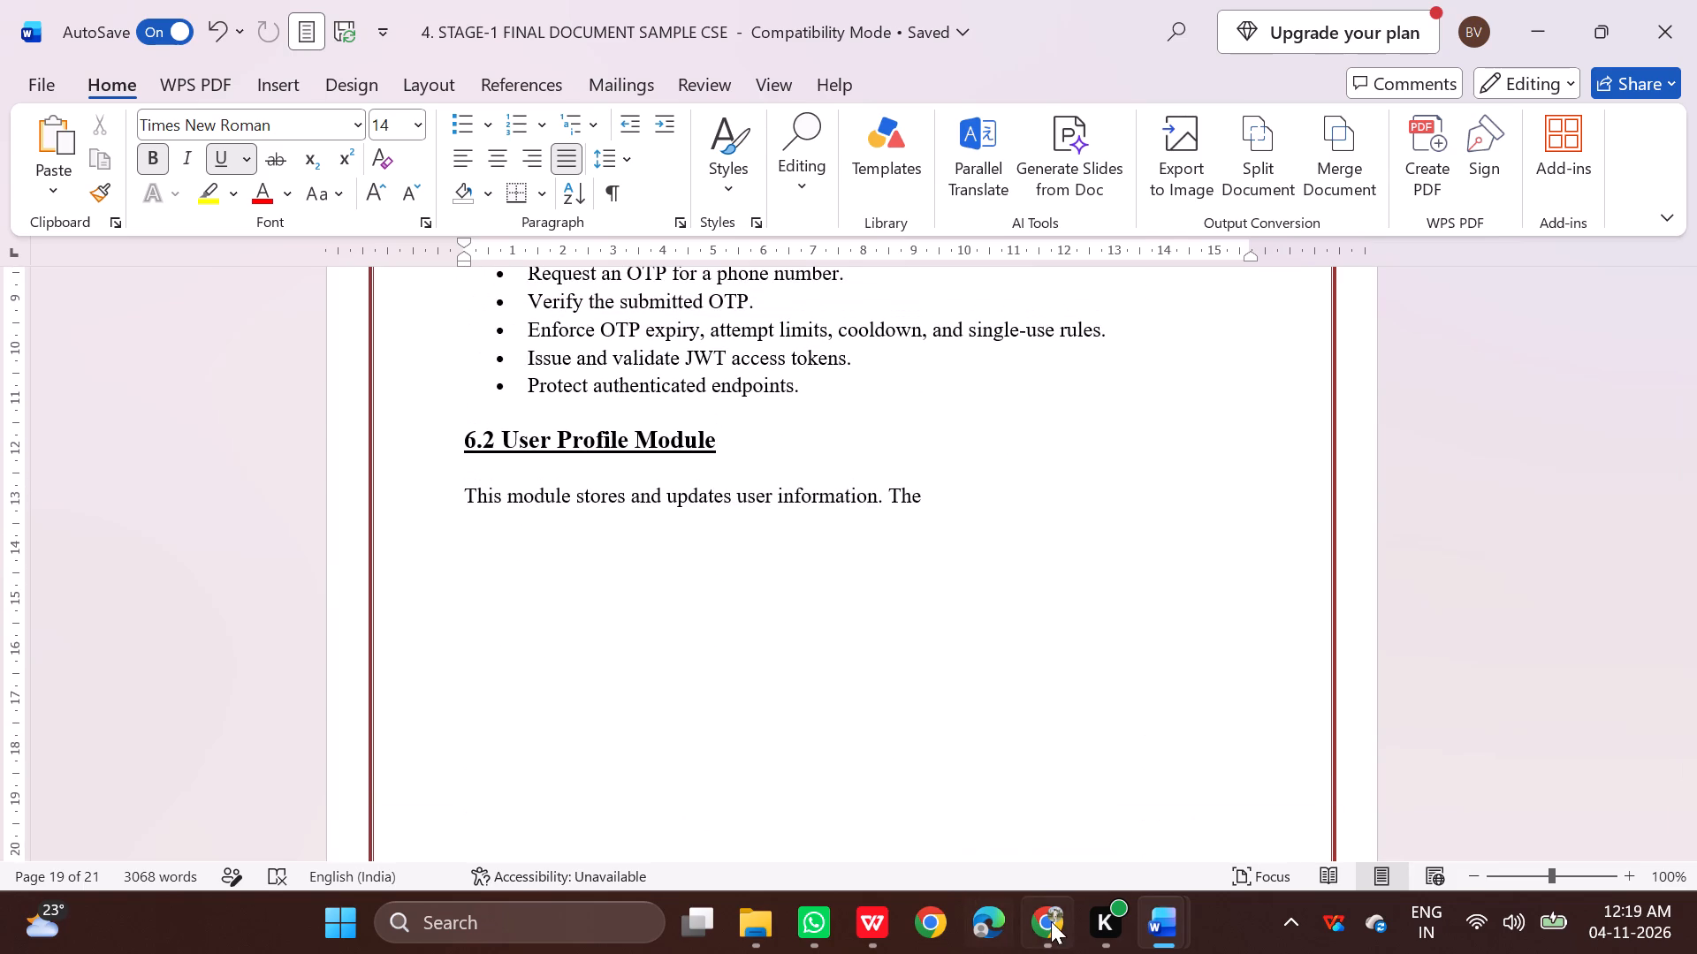
{"action": "left_click", "coordinate": [1051, 921]}
{"action": "left_click", "coordinate": [516, 602]}
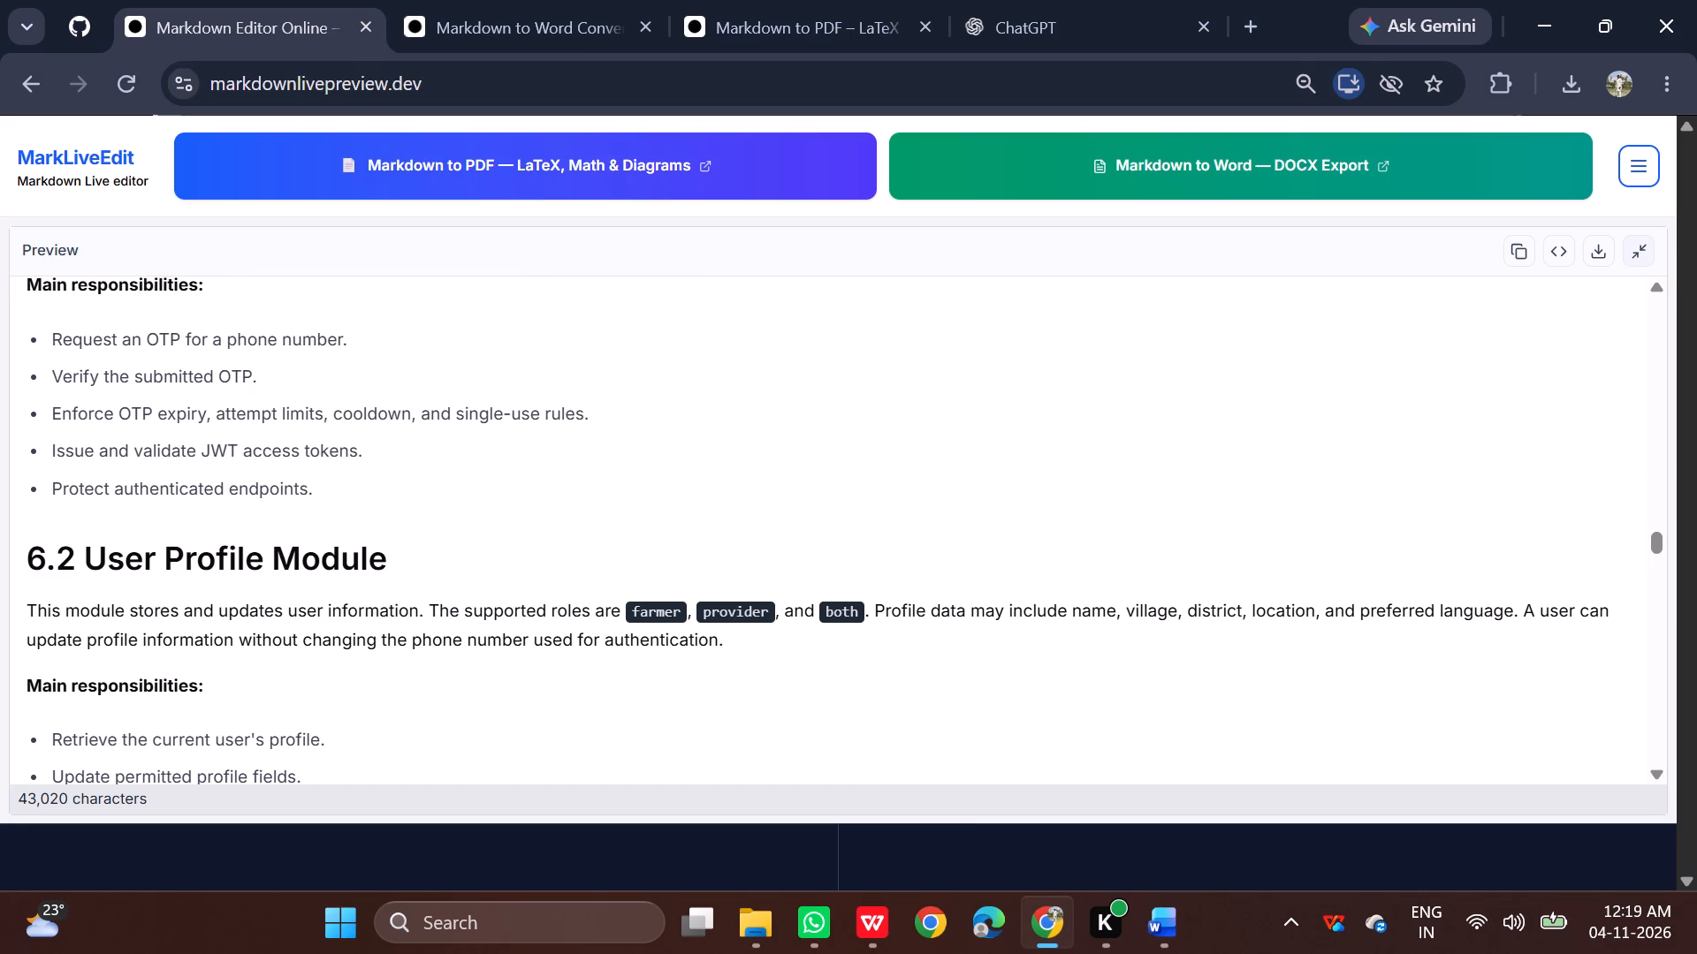
{"action": "left_click_drag", "start_coordinate": [463, 609], "coordinate": [709, 654]}
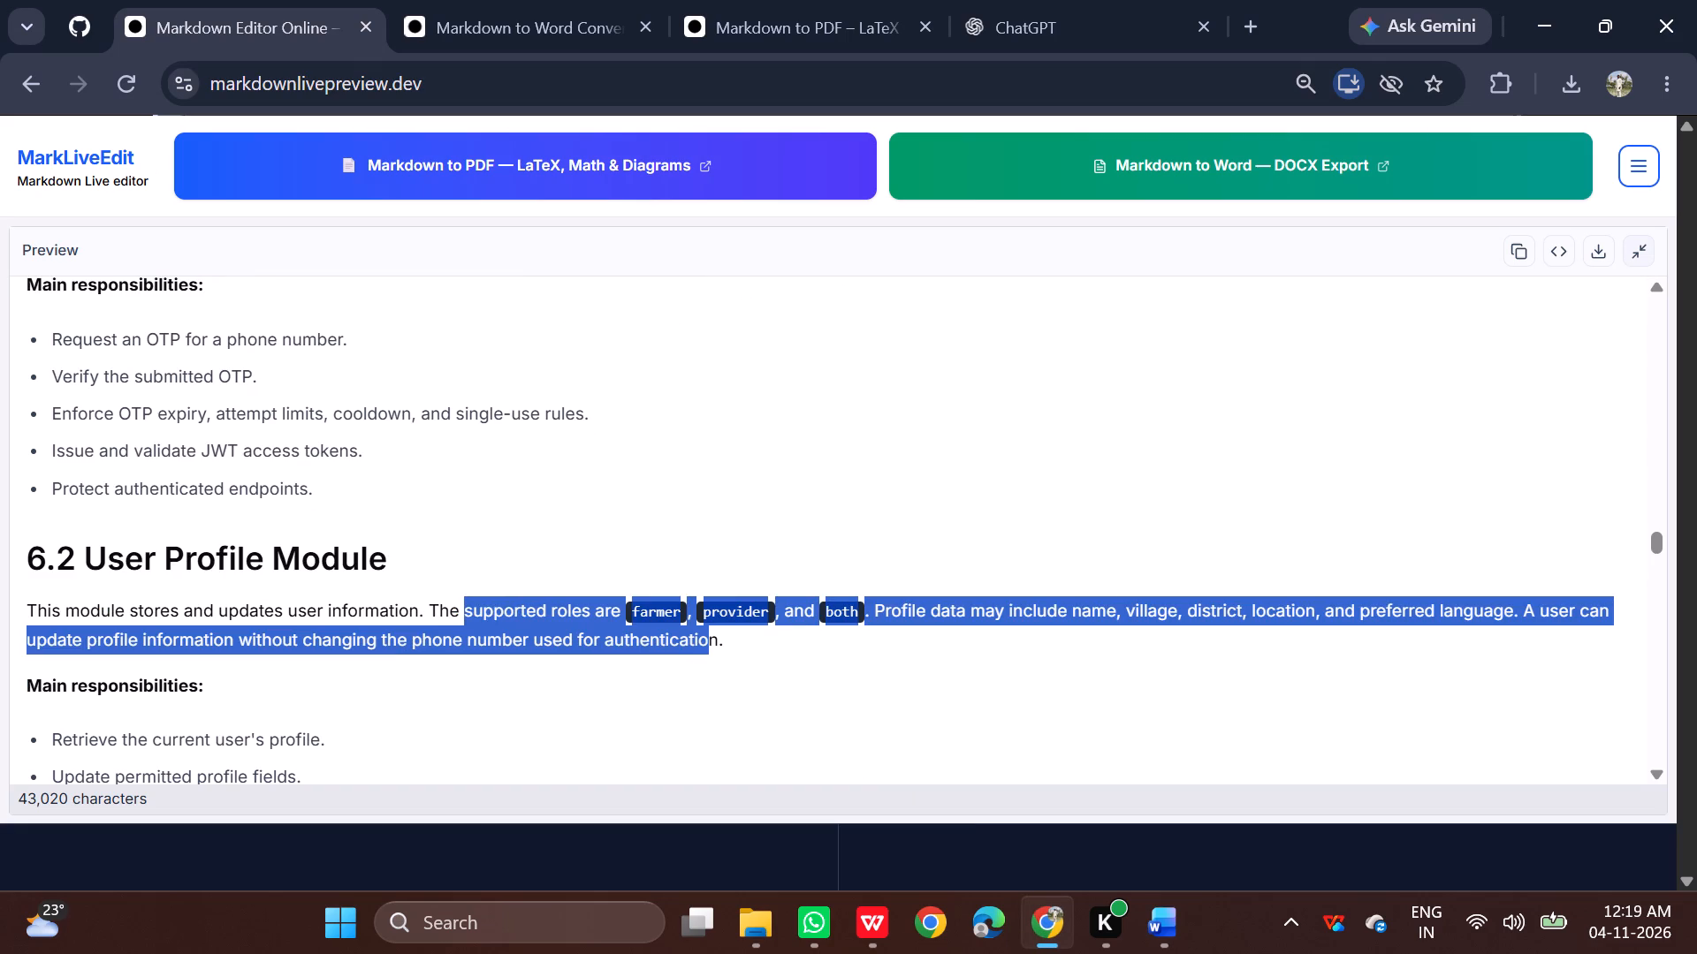
{"action": "left_click", "coordinate": [763, 648]}
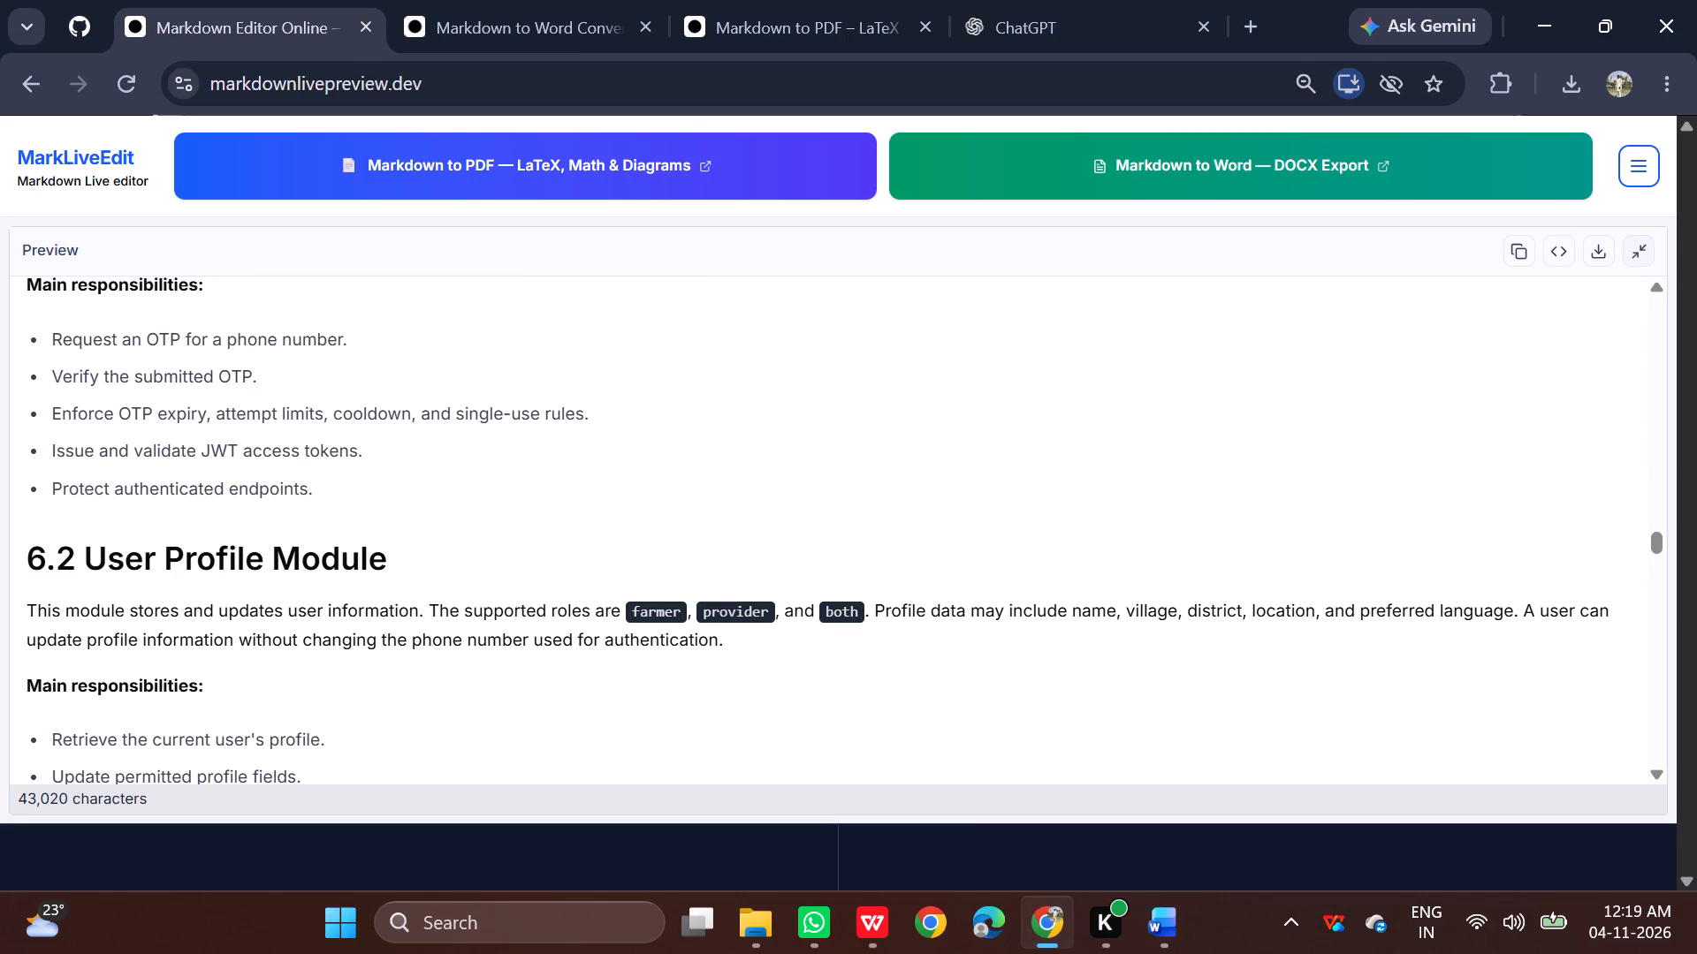
{"action": "left_click_drag", "start_coordinate": [422, 608], "coordinate": [733, 637]}
{"action": "key", "text": "ctrl+c"}
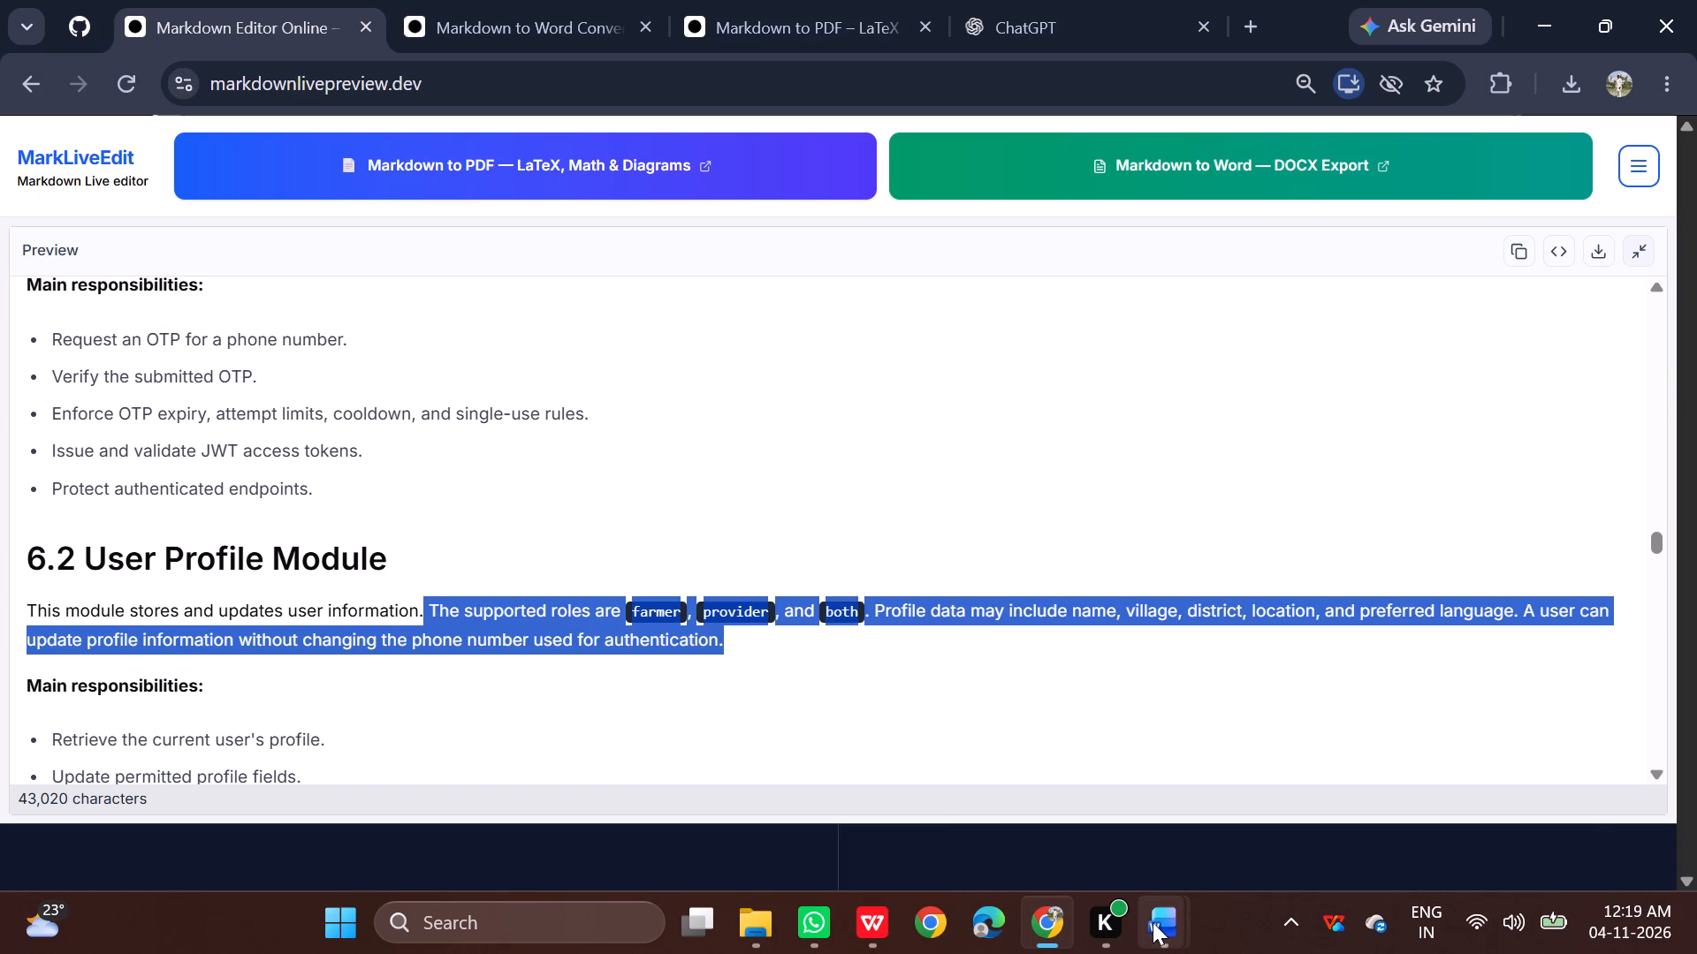
Switch back to the Stage-1 Word document and paste the copied text after the unfinished sentence in section 6.2.
{"action": "left_click", "coordinate": [970, 823]}
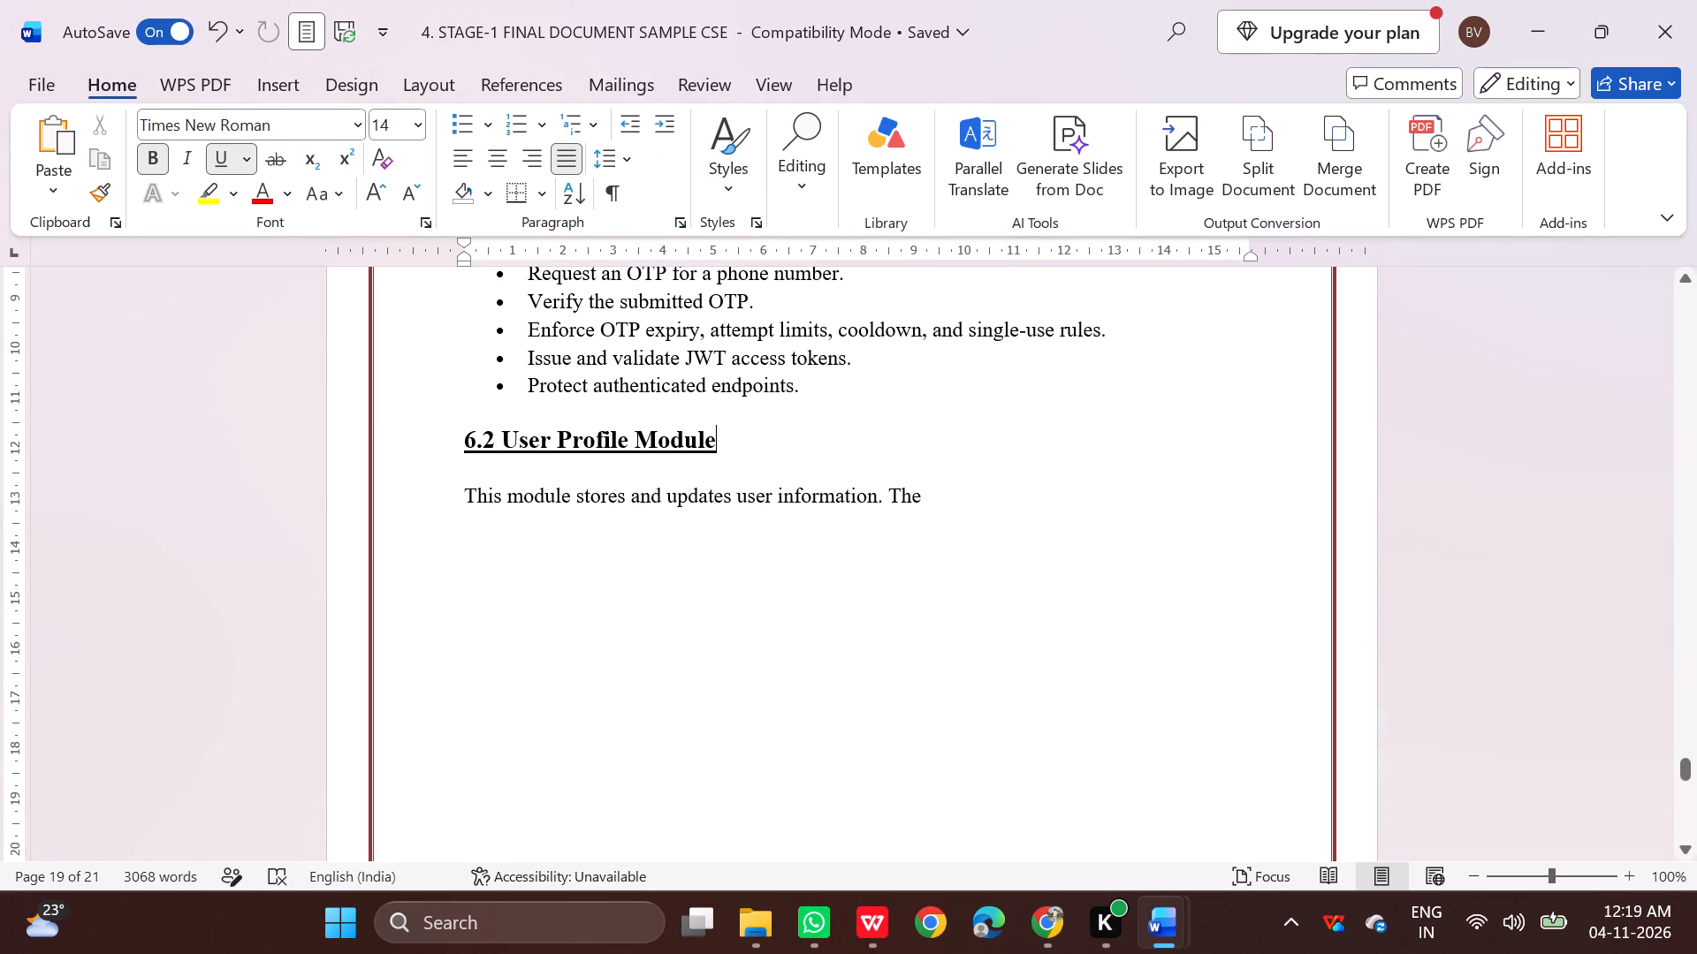
{"action": "left_click", "coordinate": [926, 502]}
{"action": "key", "text": "space"}
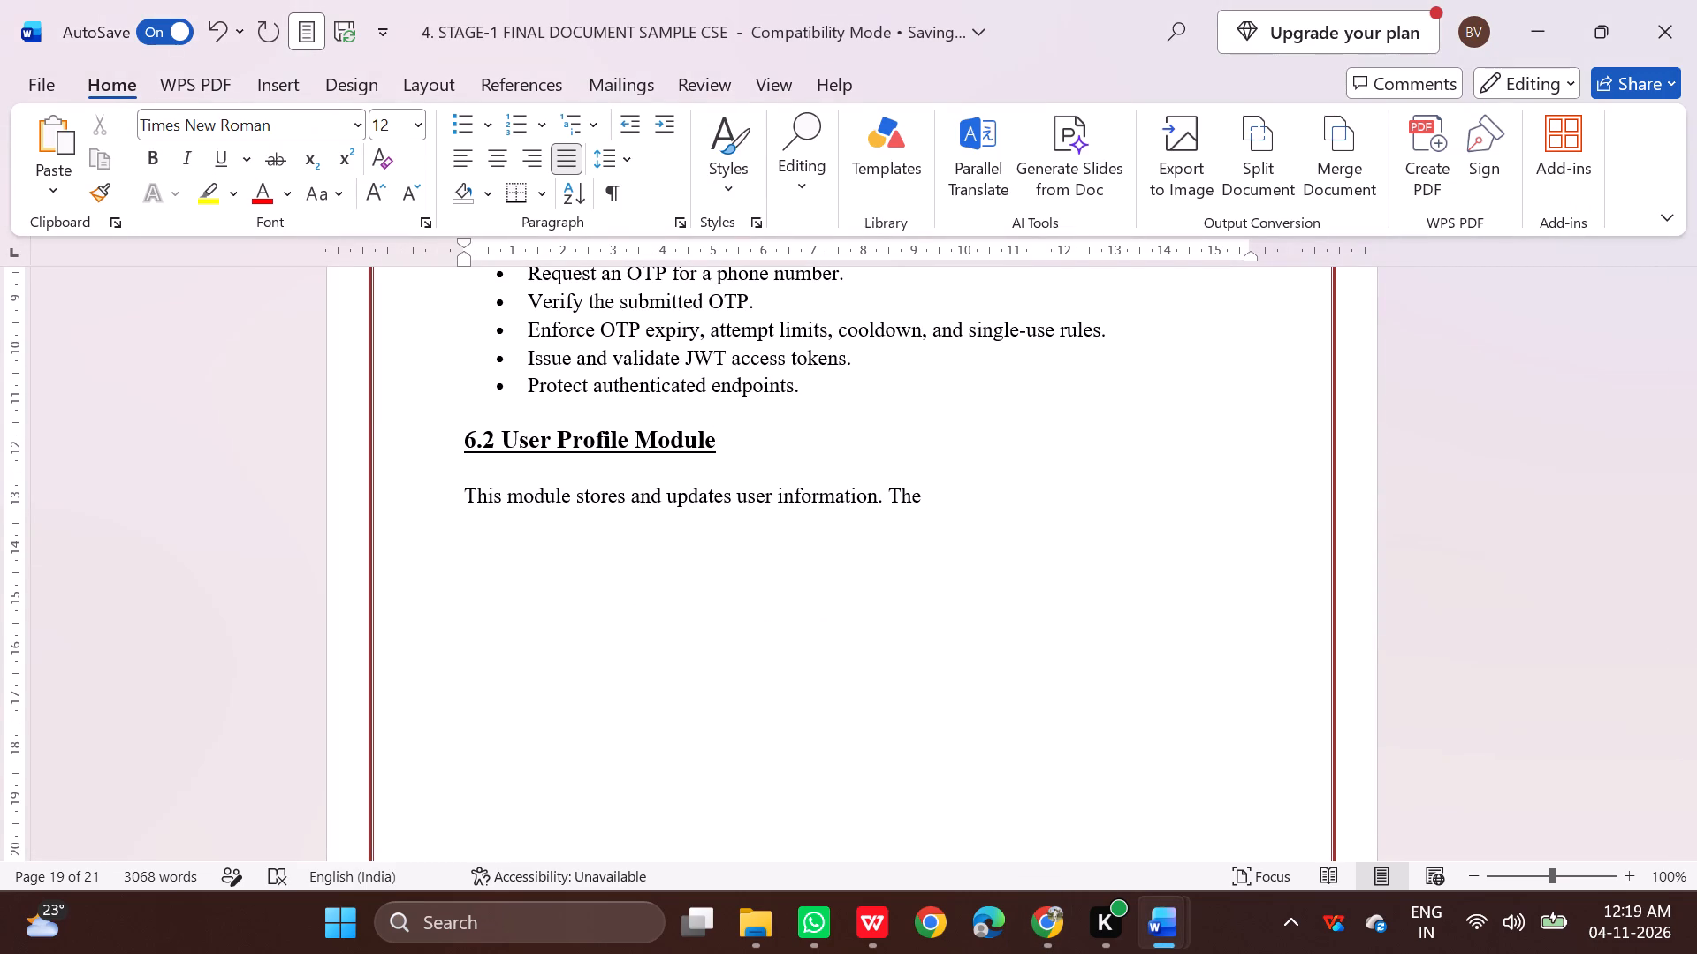
{"action": "key", "text": "ctrl+v"}
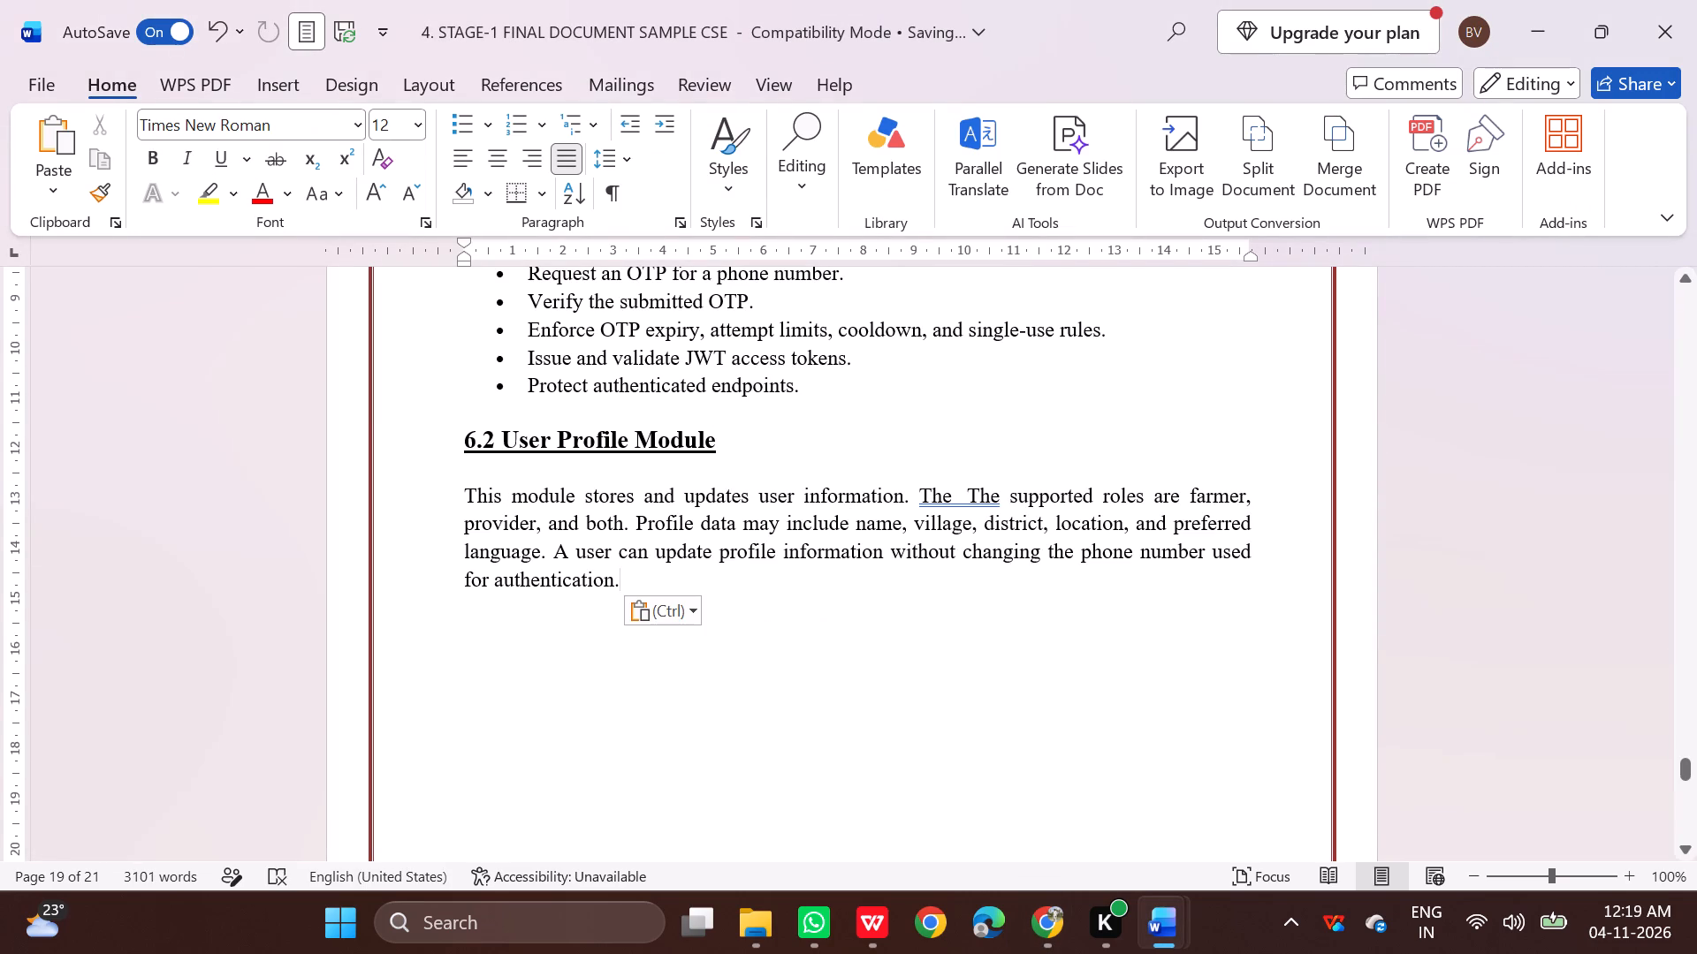
Delete the duplicate "The" in the 6.2 paragraph and leave single spaces around the remaining one.
{"action": "left_click", "coordinate": [958, 502]}
{"action": "key", "text": "Right"}
{"action": "key", "text": "BackSpace"}
{"action": "key", "text": "BackSpace"}
{"action": "key", "text": "BackSpace"}
{"action": "key", "text": "BackSpace"}
{"action": "key", "text": "BackSpace"}
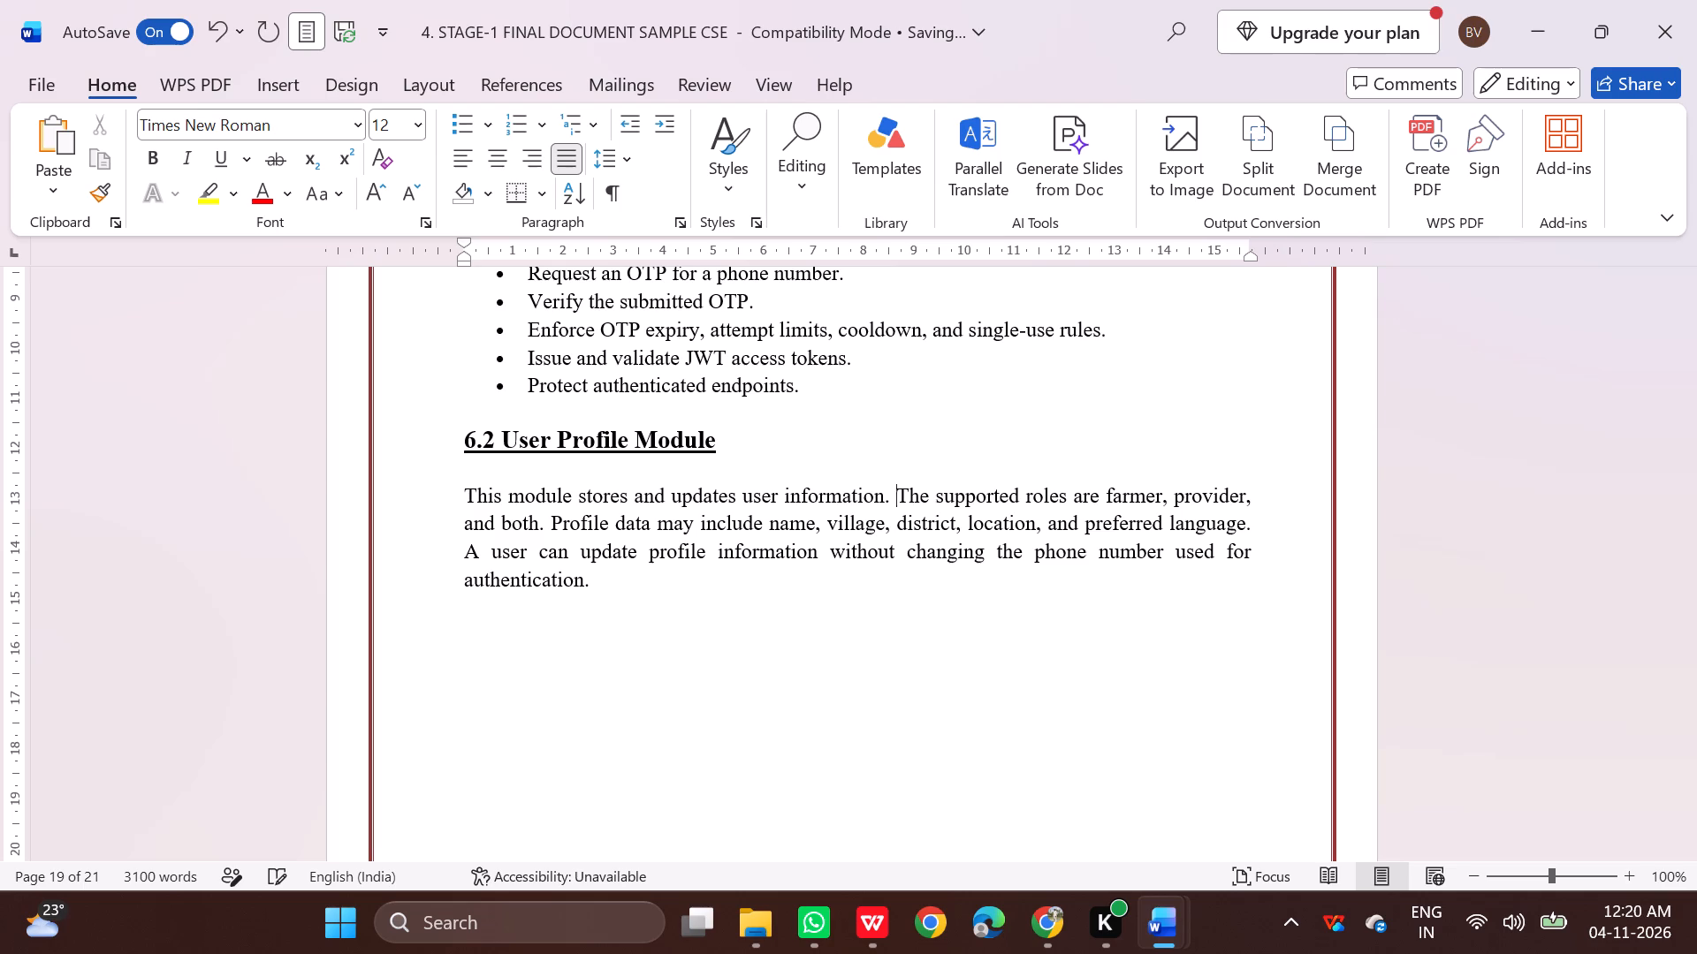
{"action": "key", "text": "BackSpace"}
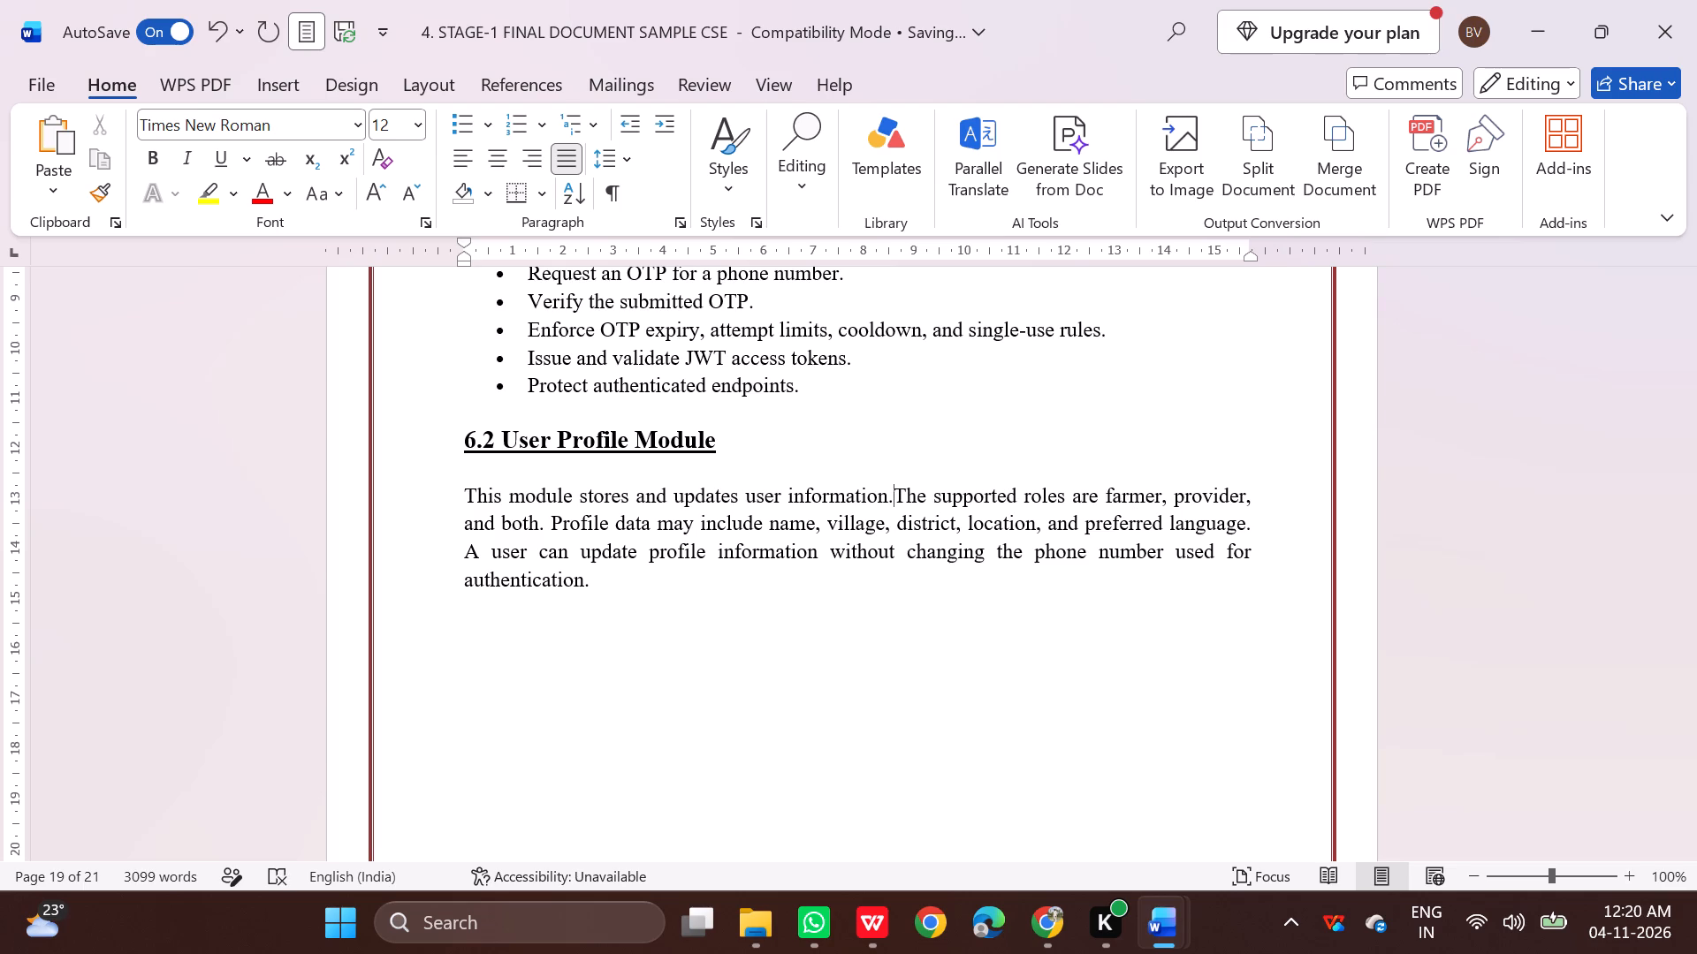
{"action": "left_click", "coordinate": [1058, 575]}
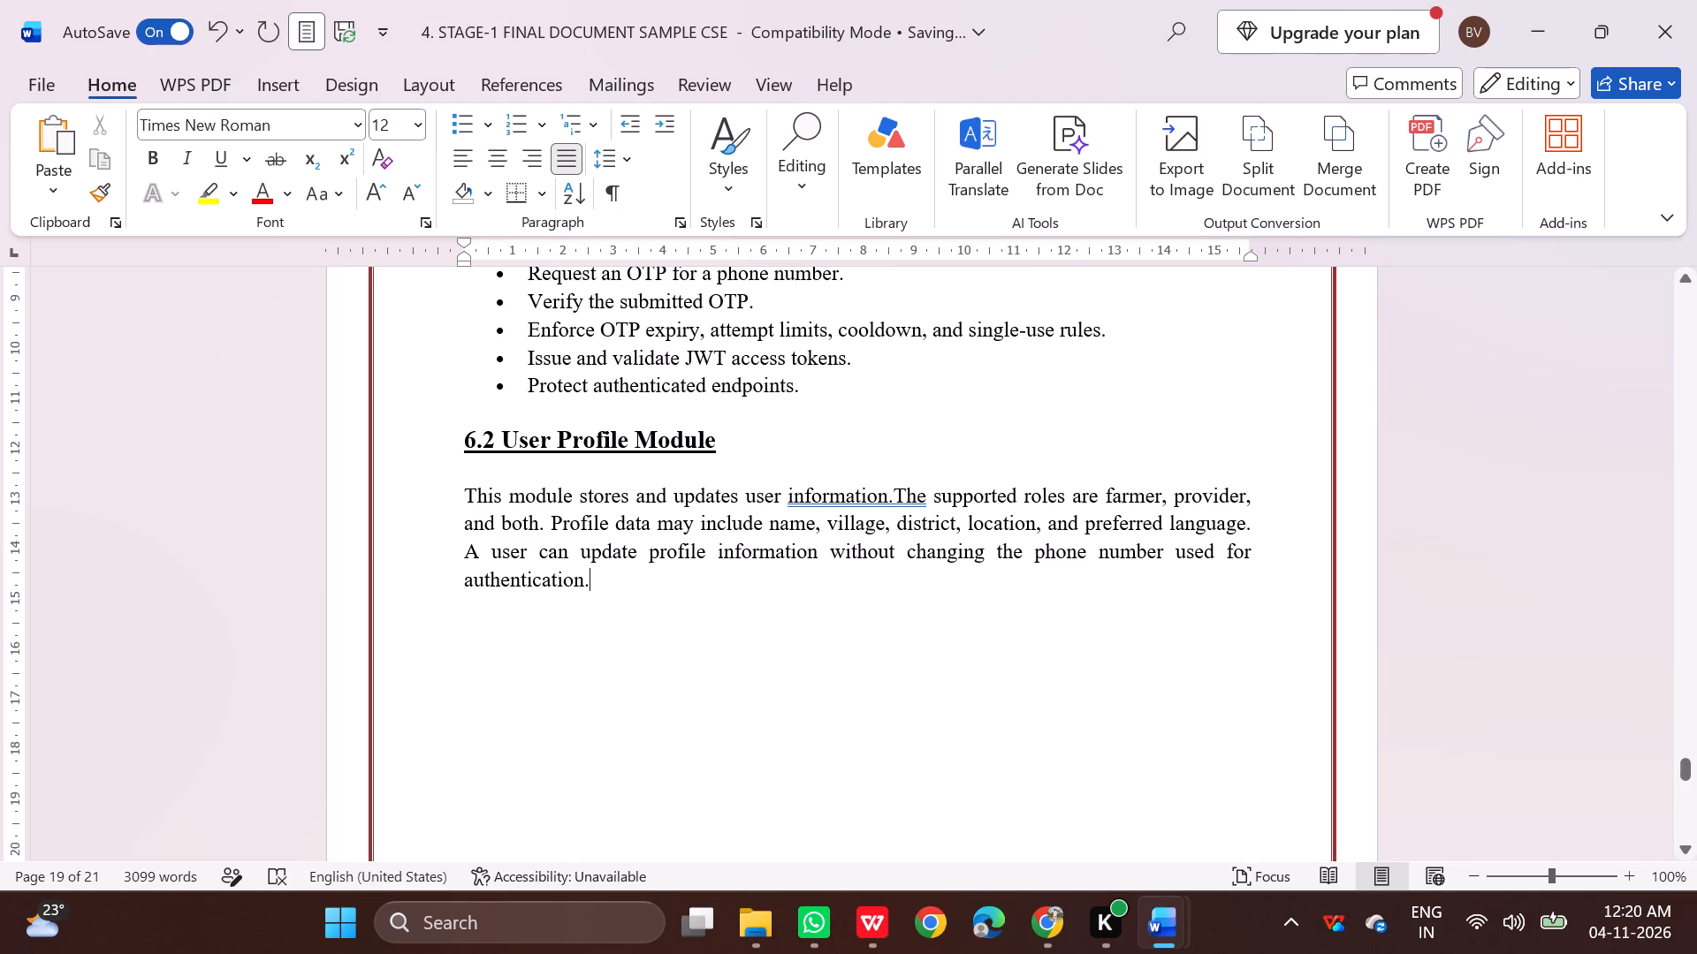
{"action": "left_click", "coordinate": [895, 498]}
{"action": "key", "text": "space"}
{"action": "left_click", "coordinate": [898, 578]}
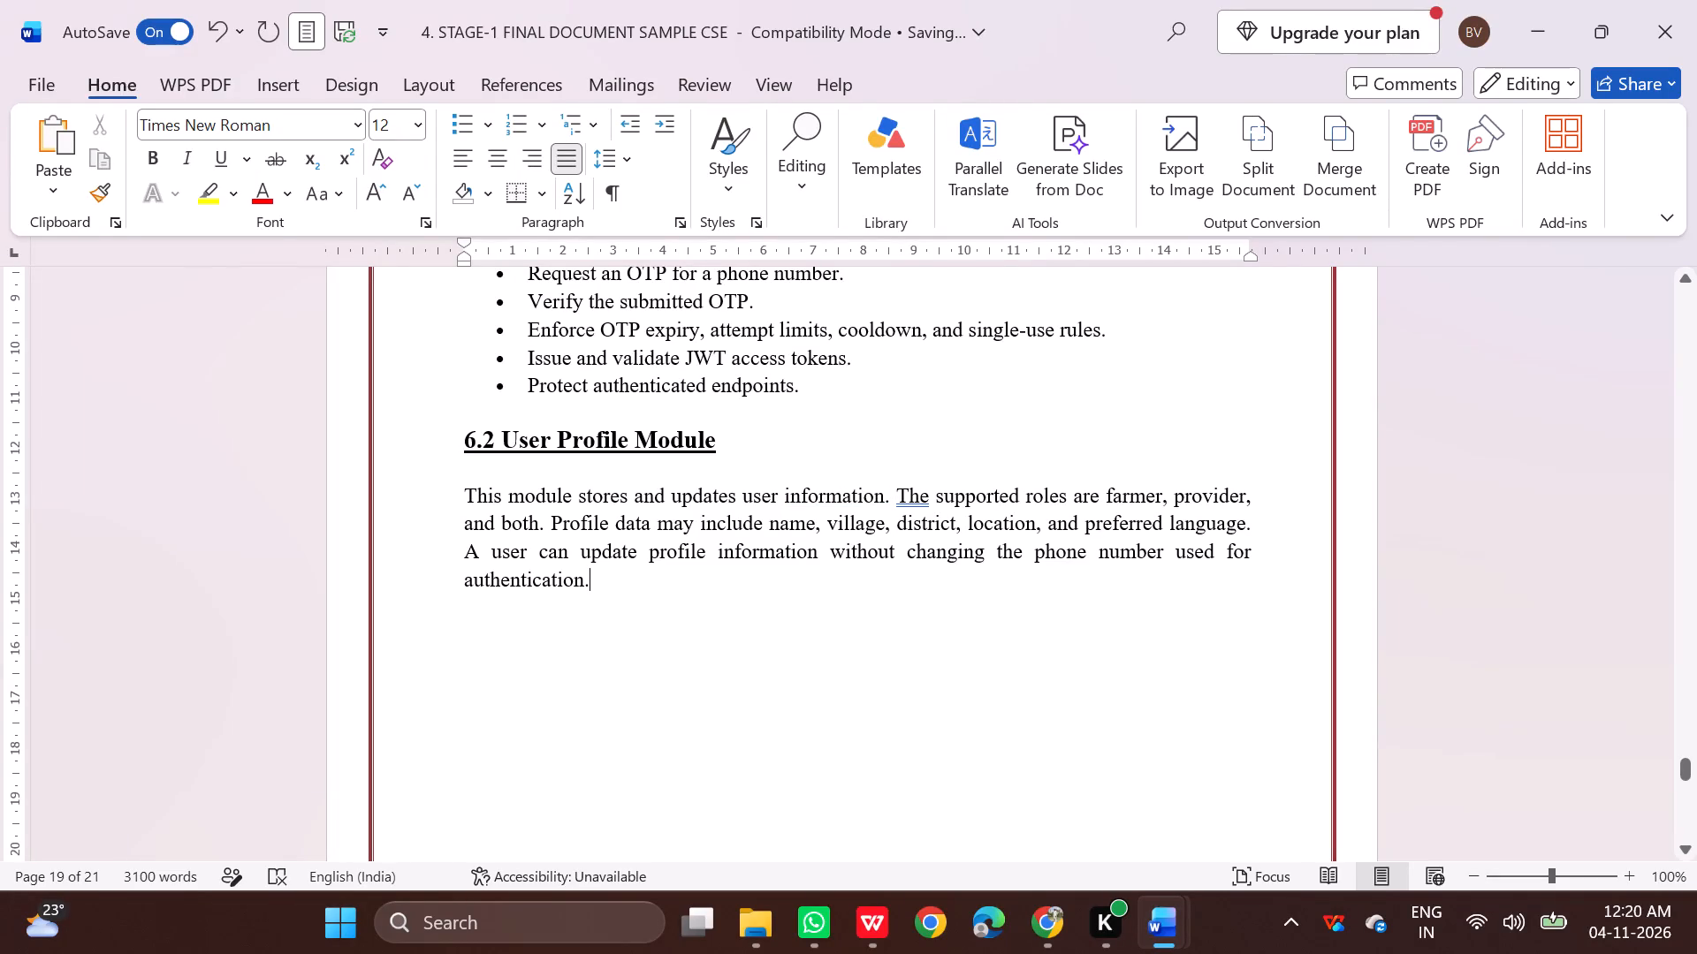
{"action": "left_click", "coordinate": [932, 495]}
{"action": "key", "text": "BackSpace"}
{"action": "key", "text": "space"}
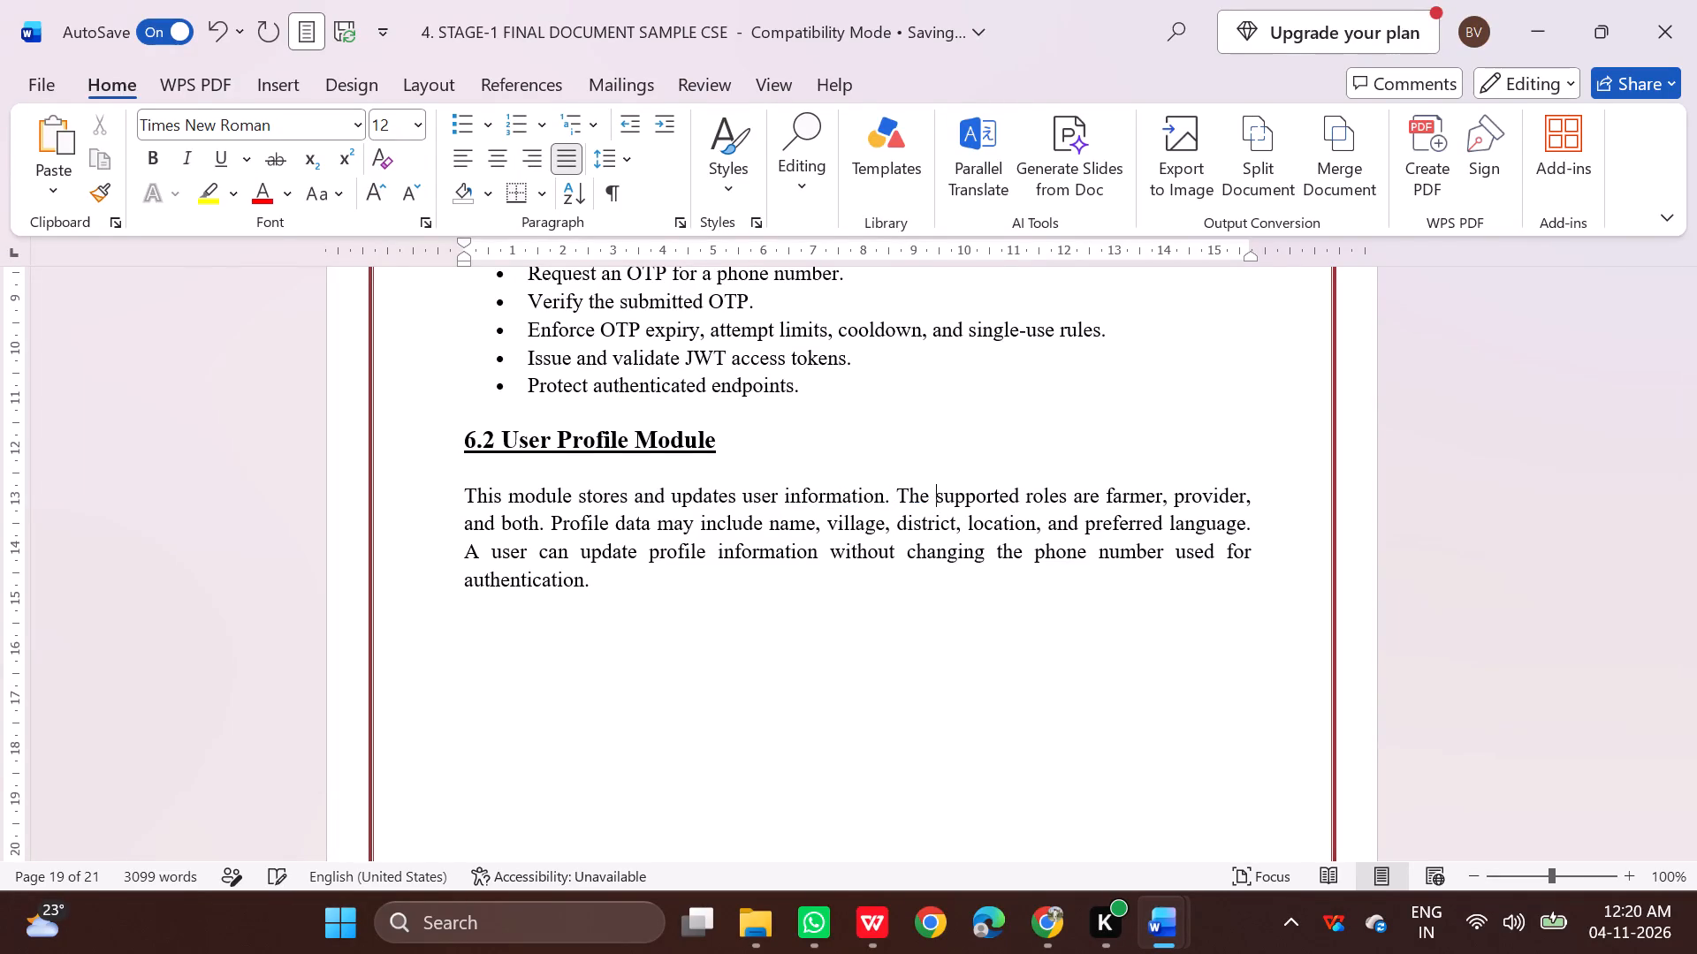
Switch to the Markdown preview and copy everything from the 6.2 "Main responsibilities:" line through "Booking statuses:" in section 6.6.
{"action": "scroll", "coordinate": [960, 677], "scroll_direction": "down", "scroll_amount": 1}
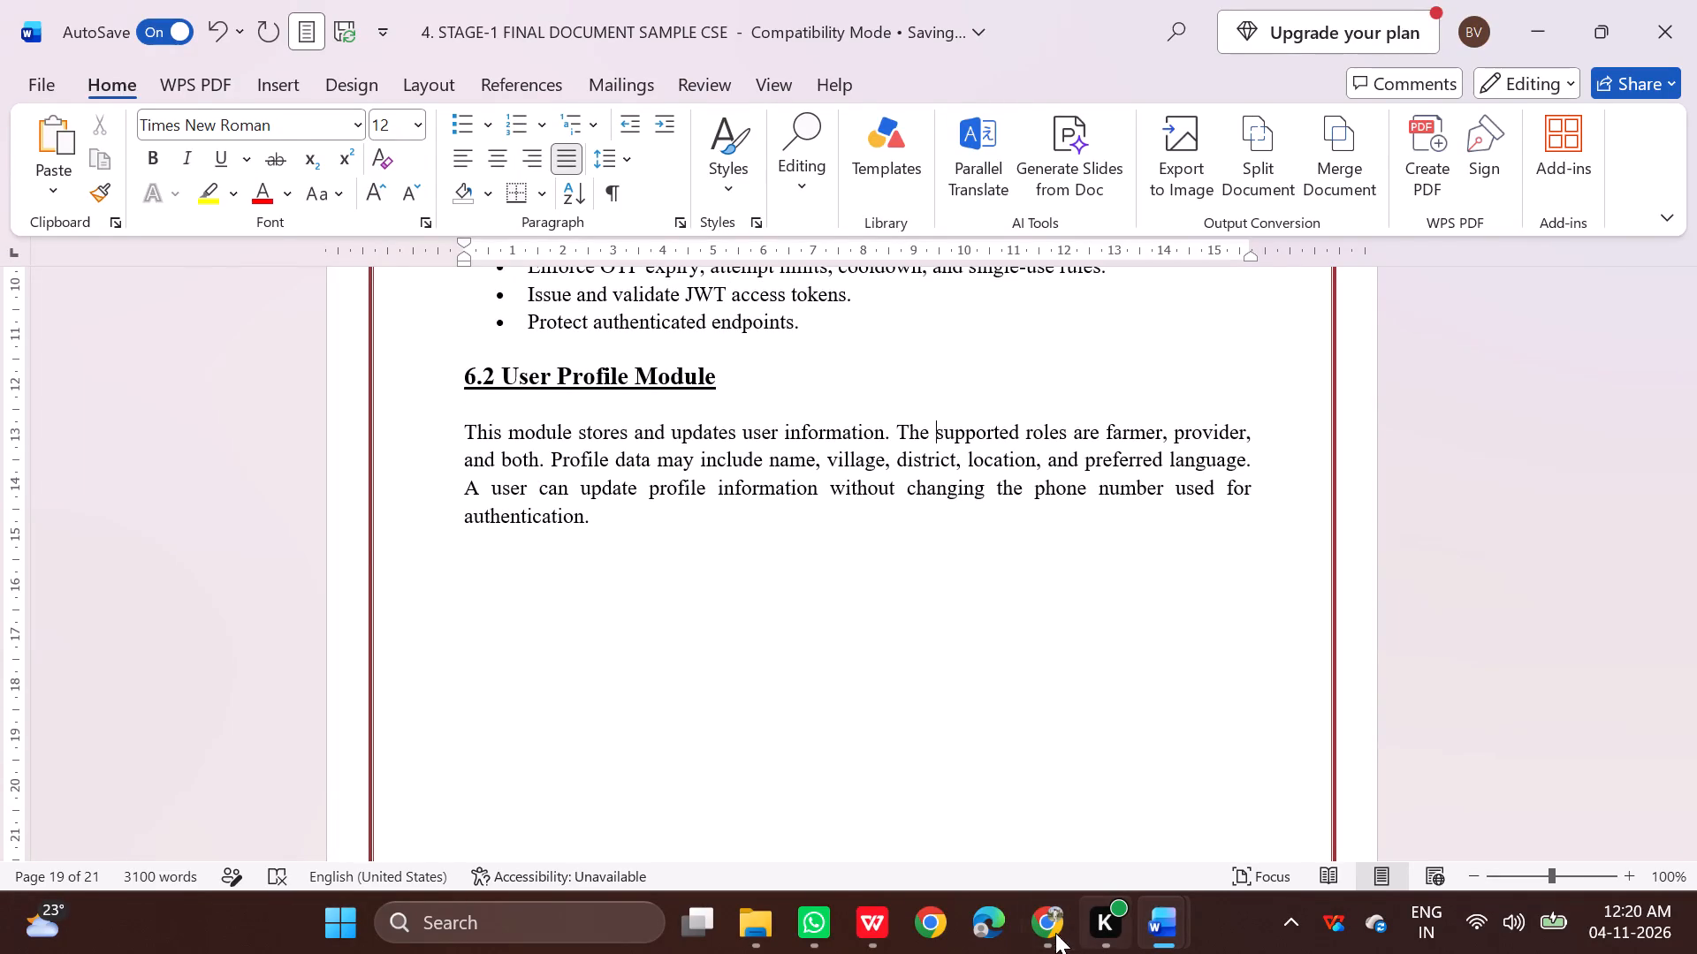
{"action": "left_click", "coordinate": [1043, 931]}
{"action": "scroll", "coordinate": [638, 700], "scroll_direction": "down", "scroll_amount": 3}
{"action": "scroll", "coordinate": [561, 621], "scroll_direction": "up", "scroll_amount": 1}
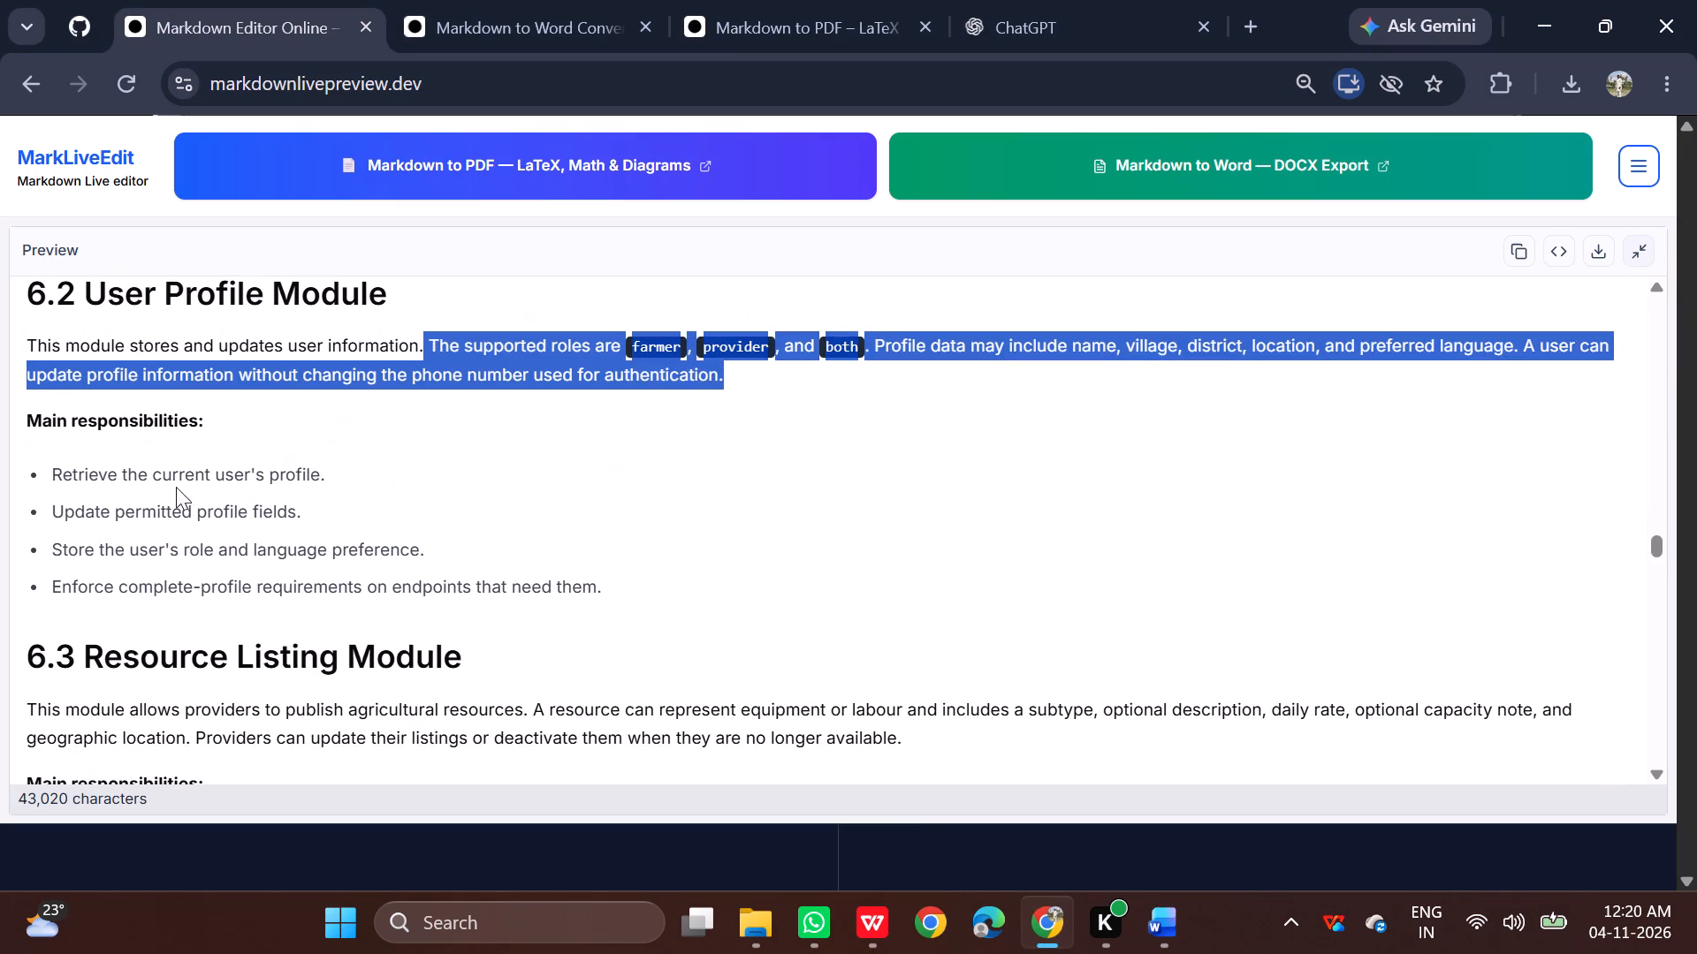
{"action": "left_click_drag", "start_coordinate": [17, 413], "coordinate": [549, 623]}
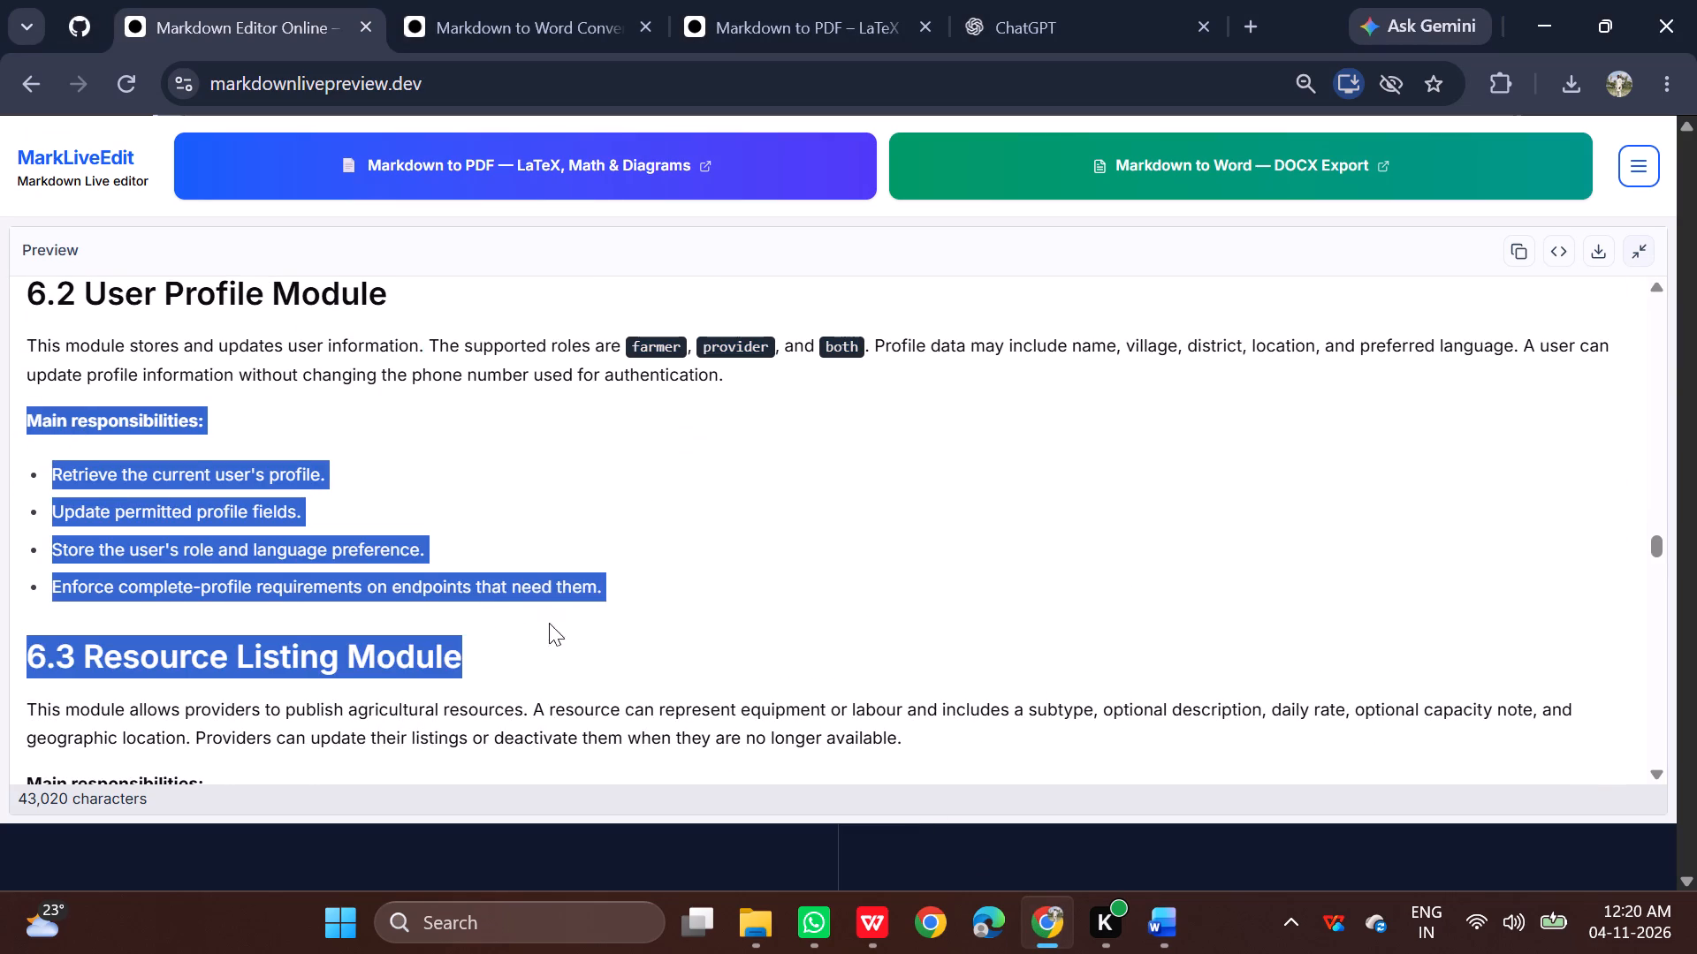
{"action": "left_click_drag", "start_coordinate": [549, 623], "coordinate": [508, 604]}
{"action": "scroll", "coordinate": [553, 639], "scroll_direction": "down", "scroll_amount": 6}
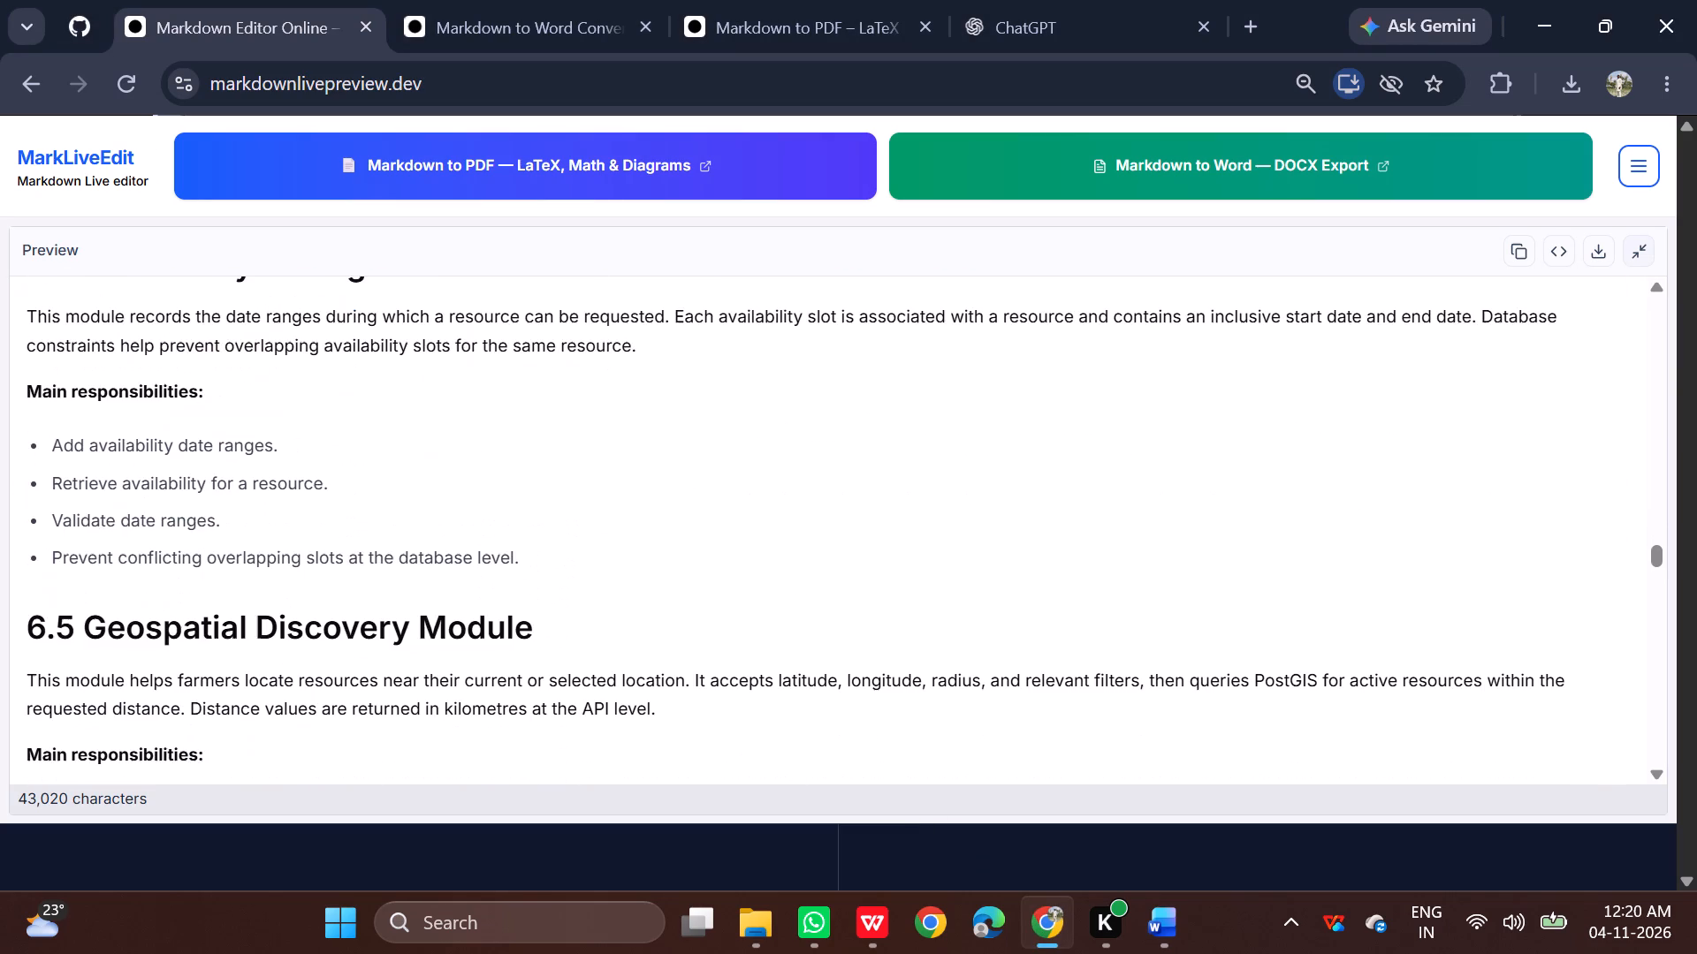
{"action": "left_click_drag", "start_coordinate": [508, 604], "coordinate": [559, 616]}
{"action": "scroll", "coordinate": [556, 612], "scroll_direction": "down", "scroll_amount": 4}
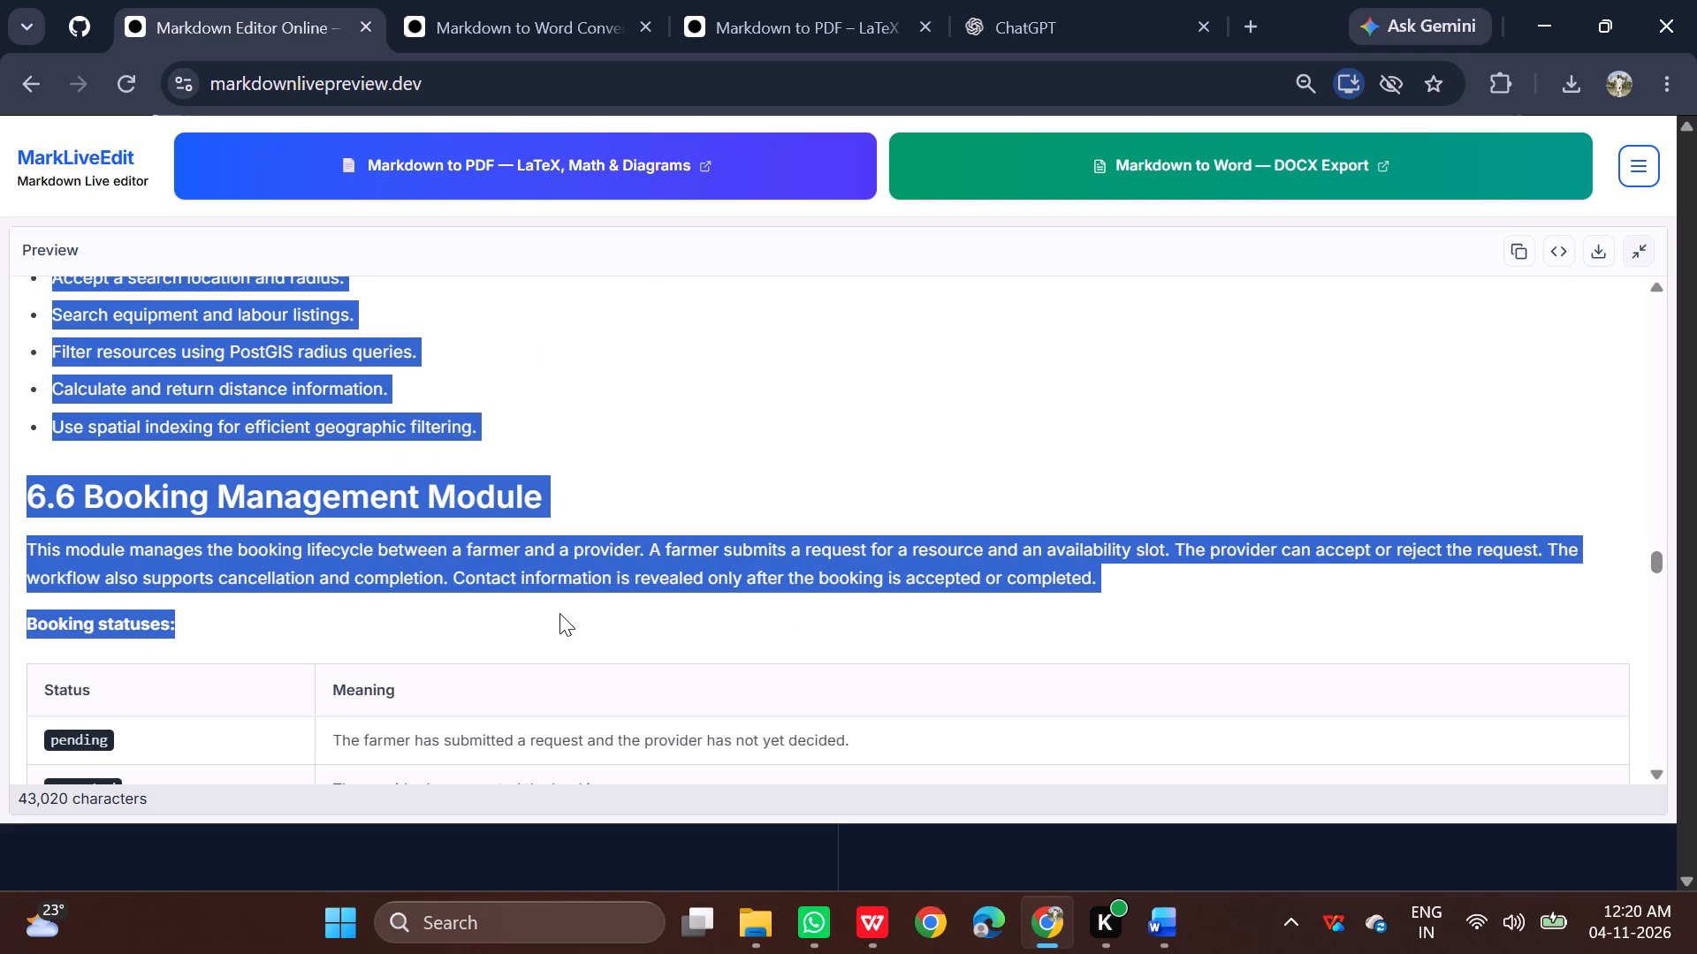
{"action": "key", "text": "ctrl+c"}
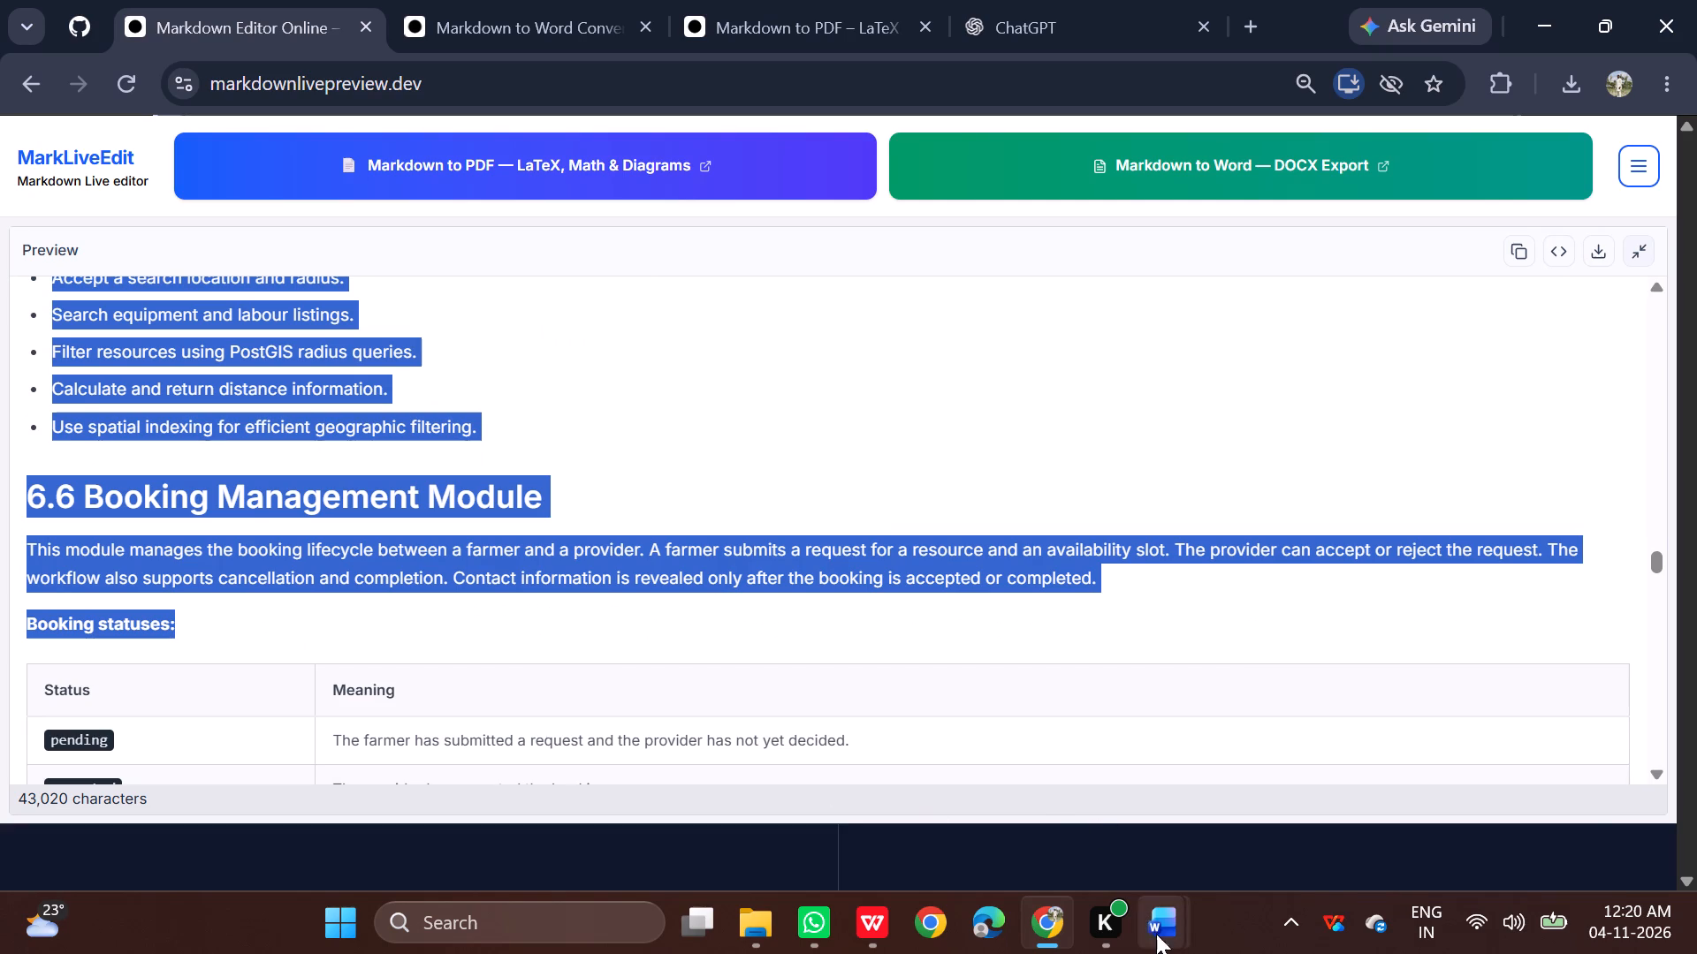
Check where the copied selection starts, and paste it into the Word document on a new line below the 6.2 paragraph.
{"action": "left_click", "coordinate": [881, 778]}
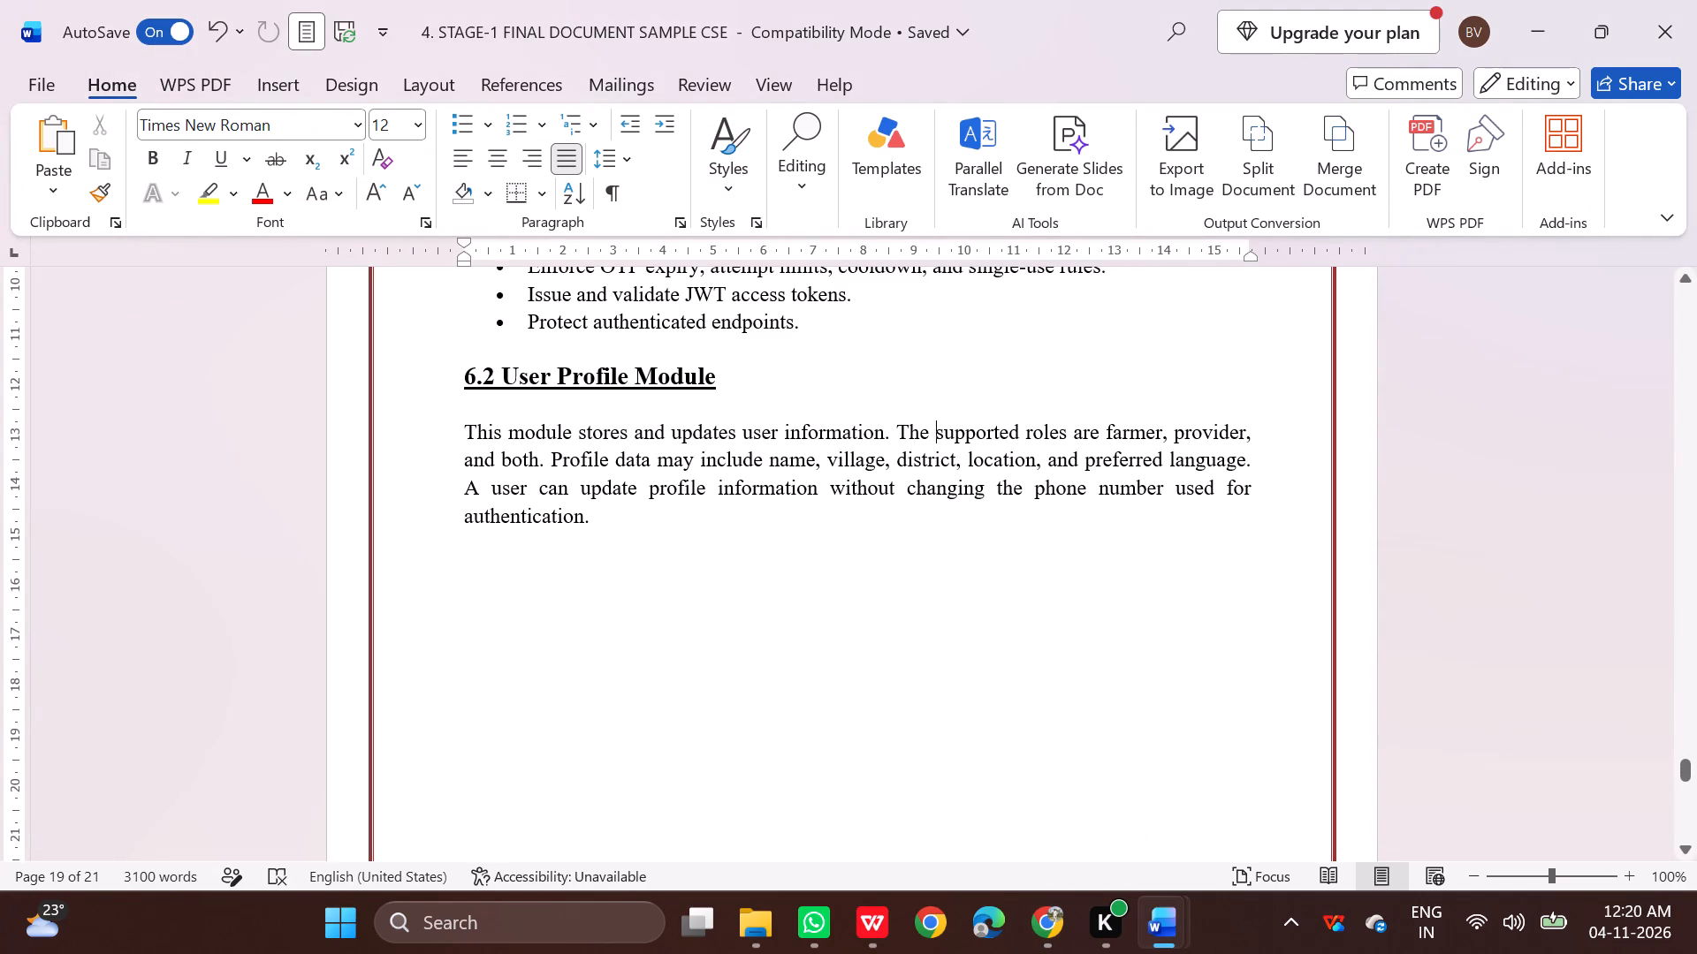
{"action": "left_click", "coordinate": [1055, 920]}
{"action": "scroll", "coordinate": [767, 673], "scroll_direction": "up", "scroll_amount": 9}
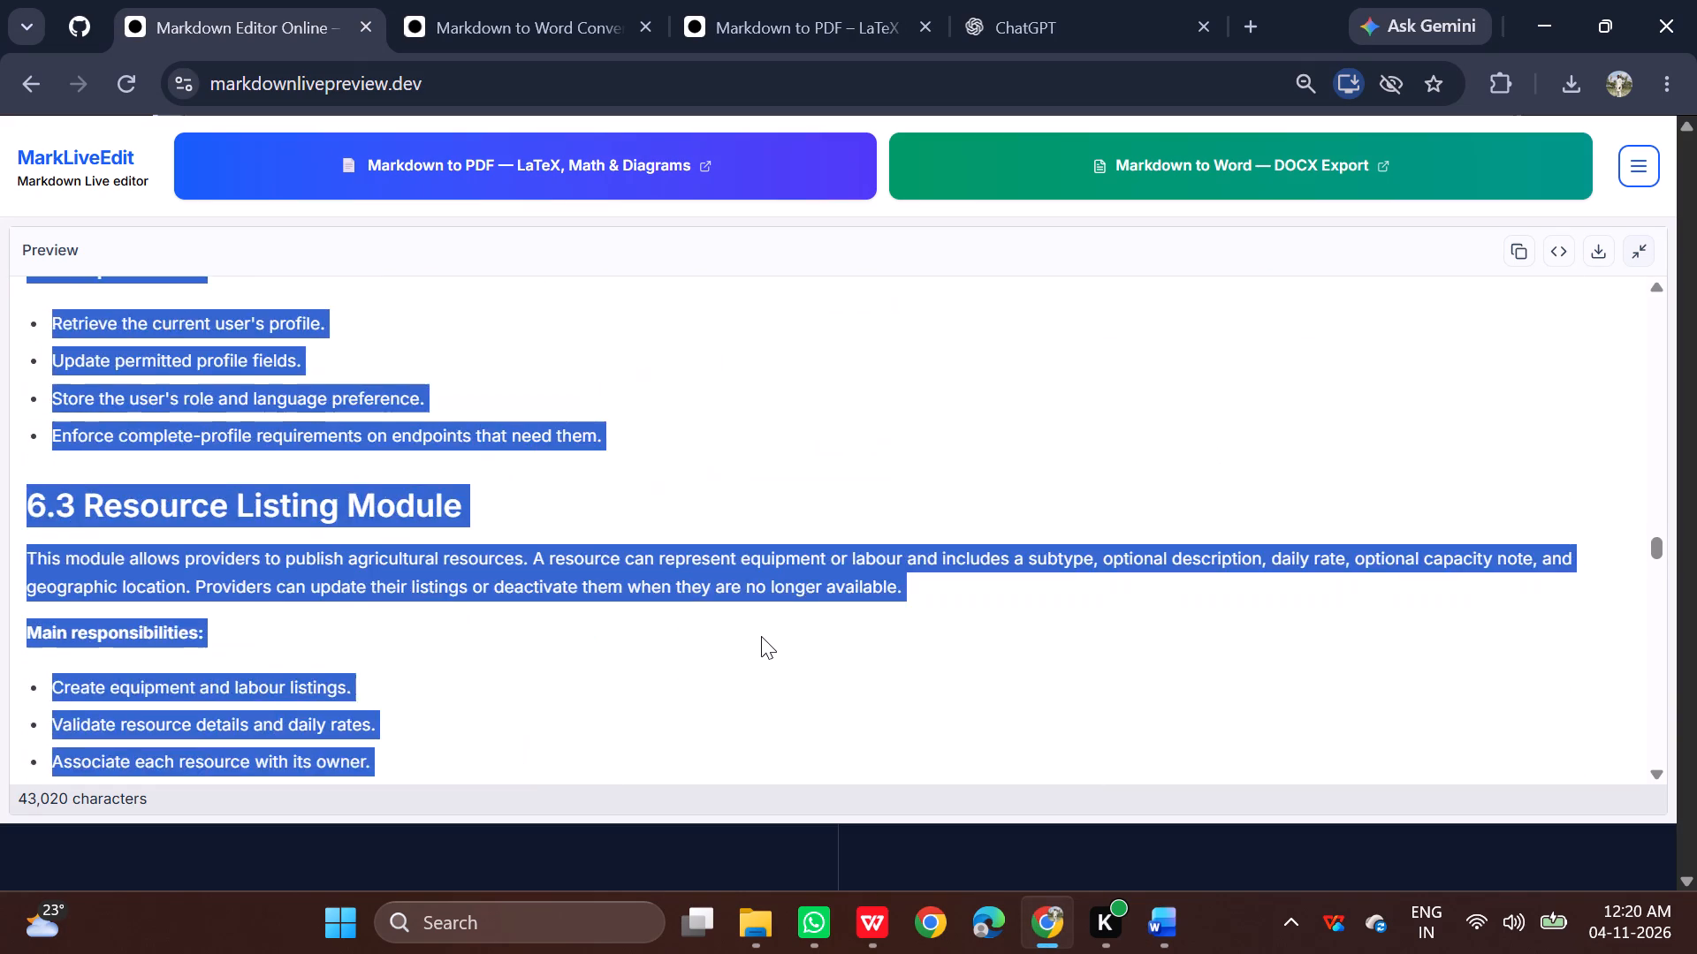
{"action": "scroll", "coordinate": [761, 636], "scroll_direction": "up", "scroll_amount": 4}
{"action": "scroll", "coordinate": [761, 636], "scroll_direction": "down", "scroll_amount": 3}
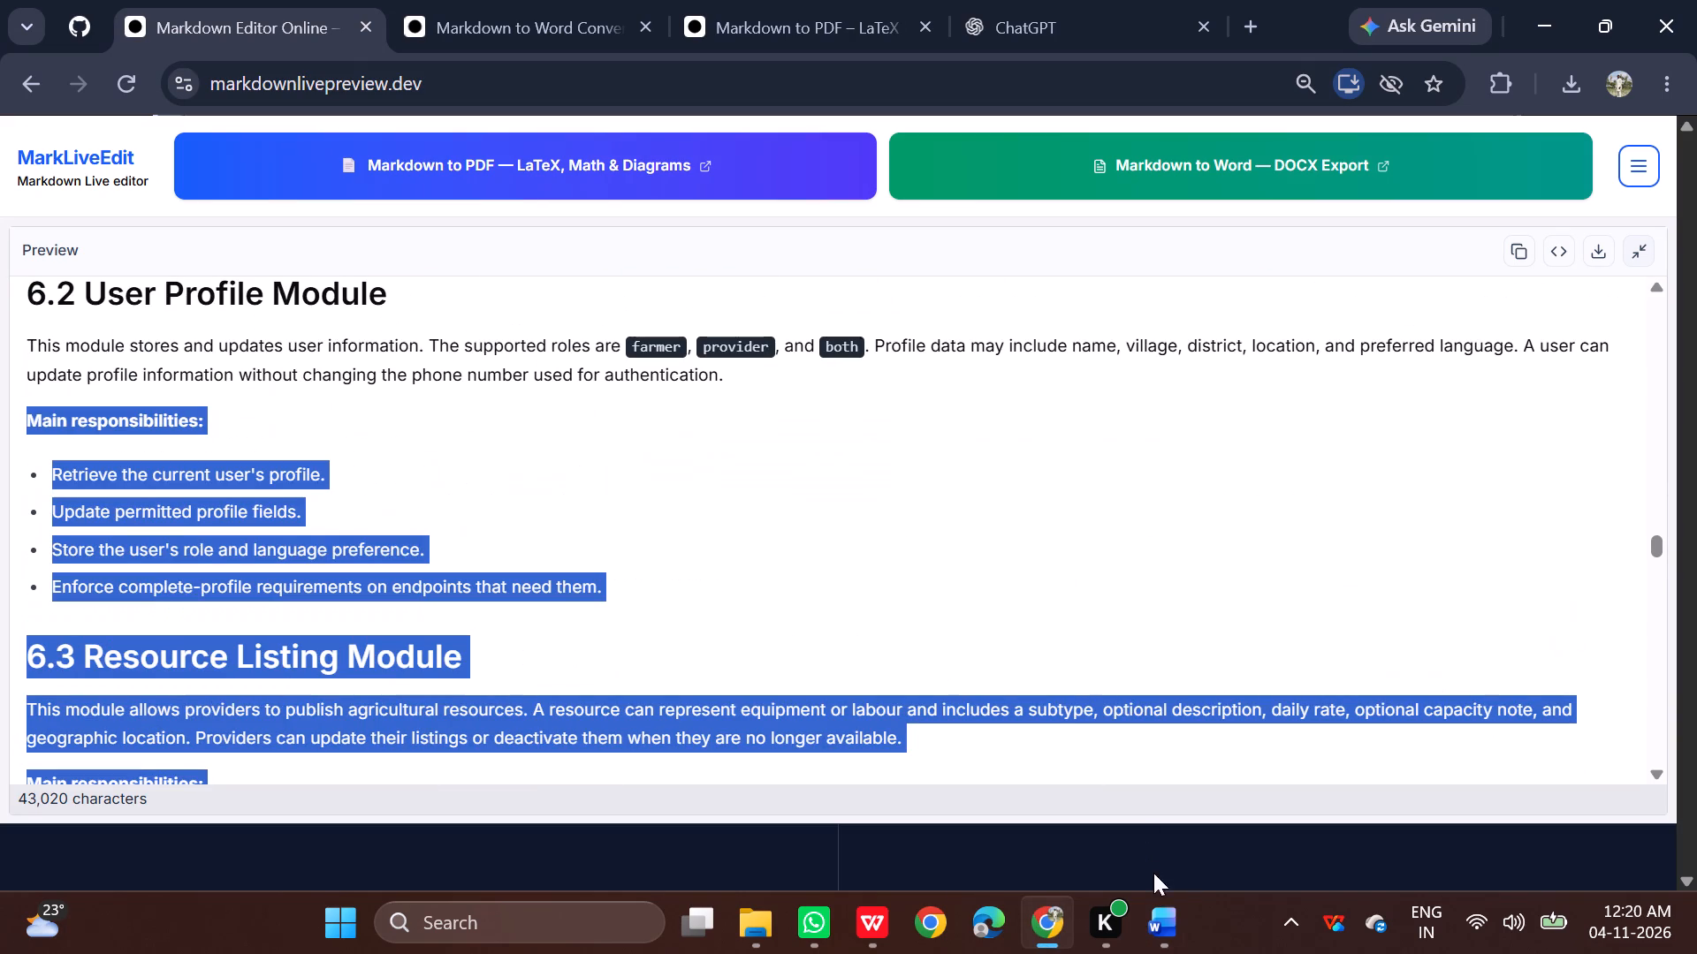
{"action": "left_click", "coordinate": [920, 810]}
{"action": "left_click", "coordinate": [641, 529]}
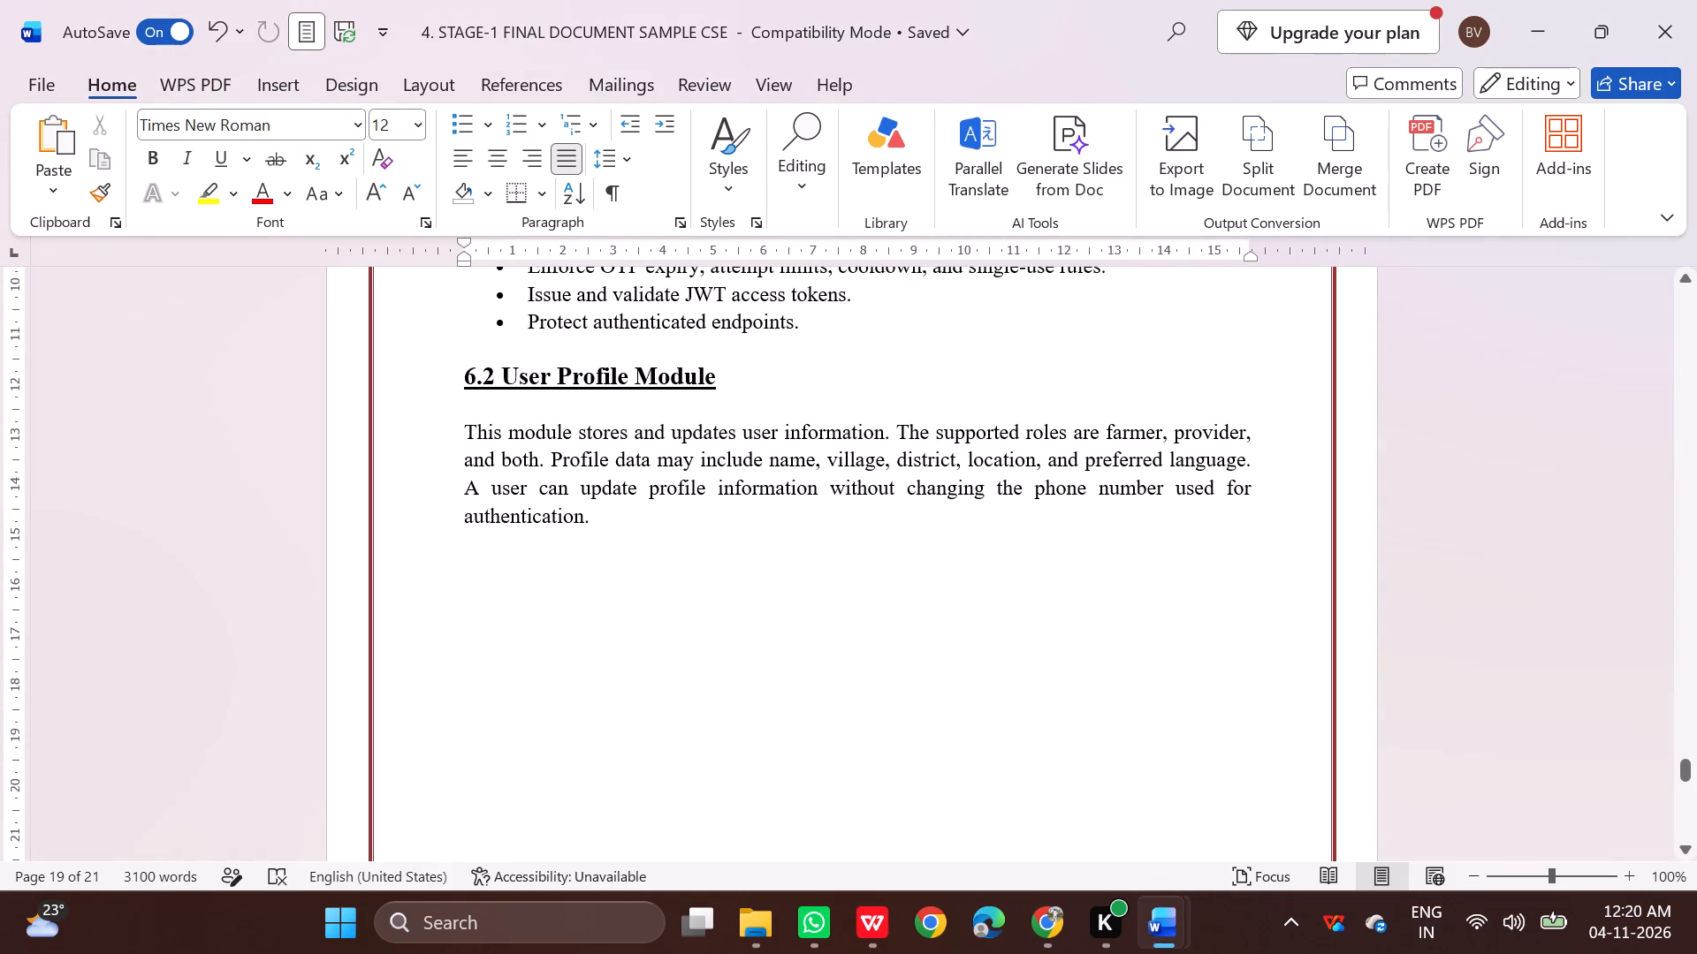
{"action": "key", "text": "Return"}
{"action": "key", "text": "ctrl+v"}
Look back through the pasted module sections up to the 6.2 main responsibilities to check their content and formatting.
{"action": "scroll", "coordinate": [641, 524], "scroll_direction": "up", "scroll_amount": 7}
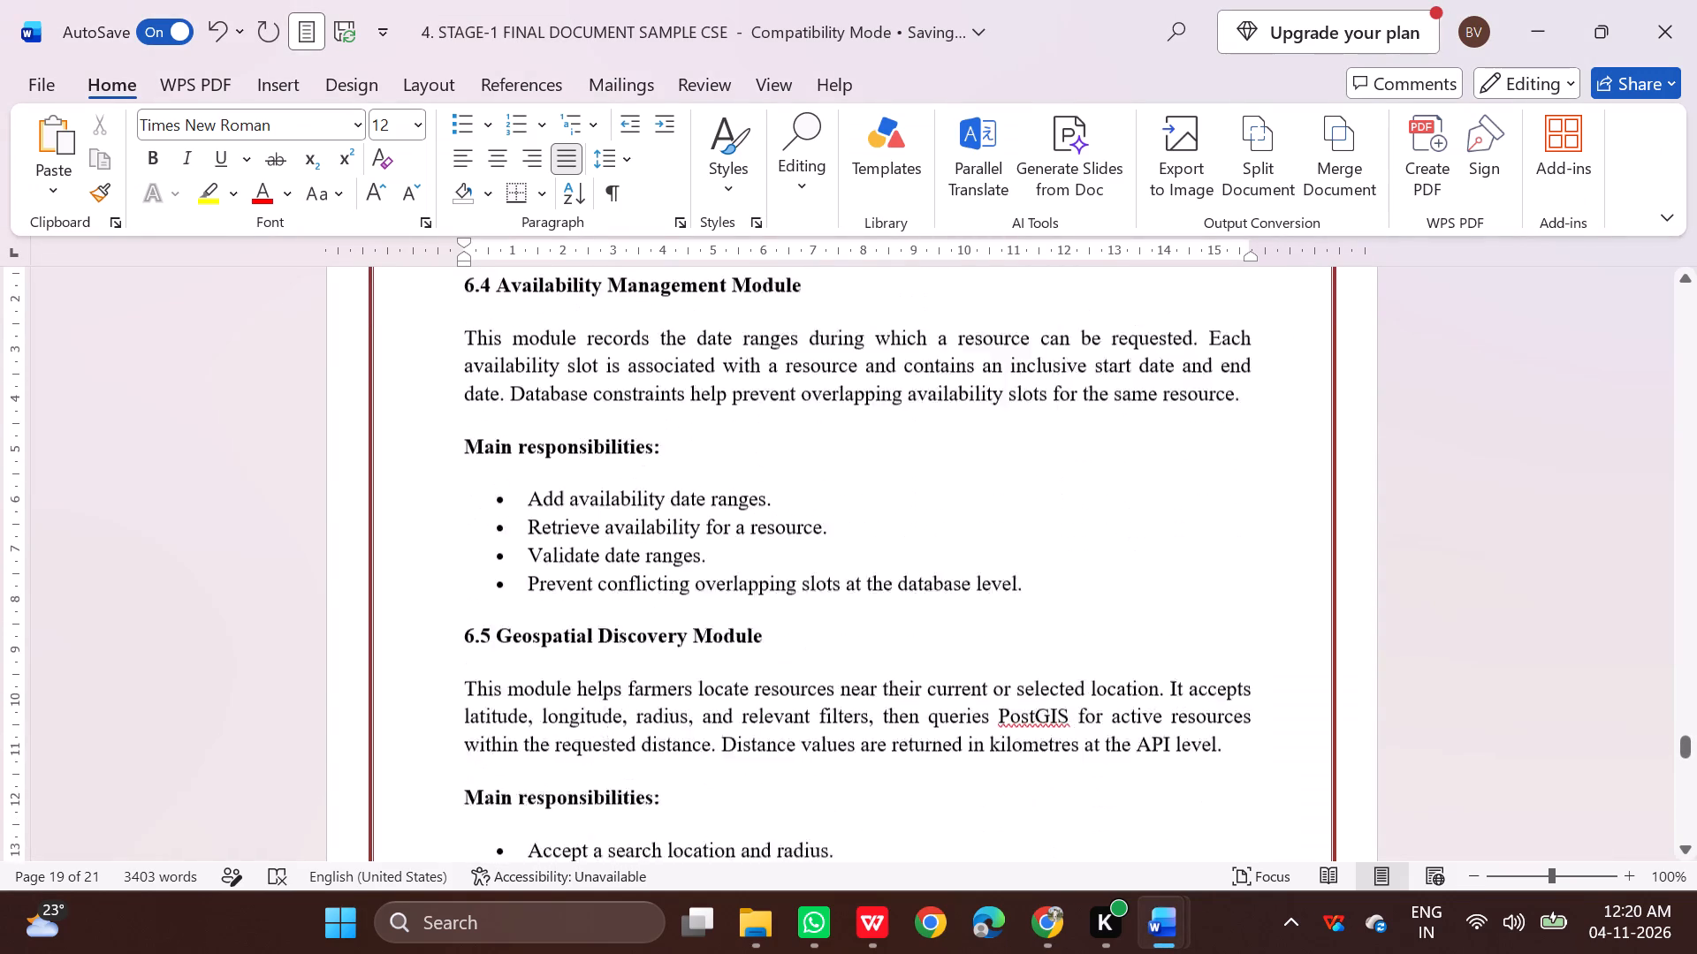
{"action": "scroll", "coordinate": [641, 524], "scroll_direction": "up", "scroll_amount": 12}
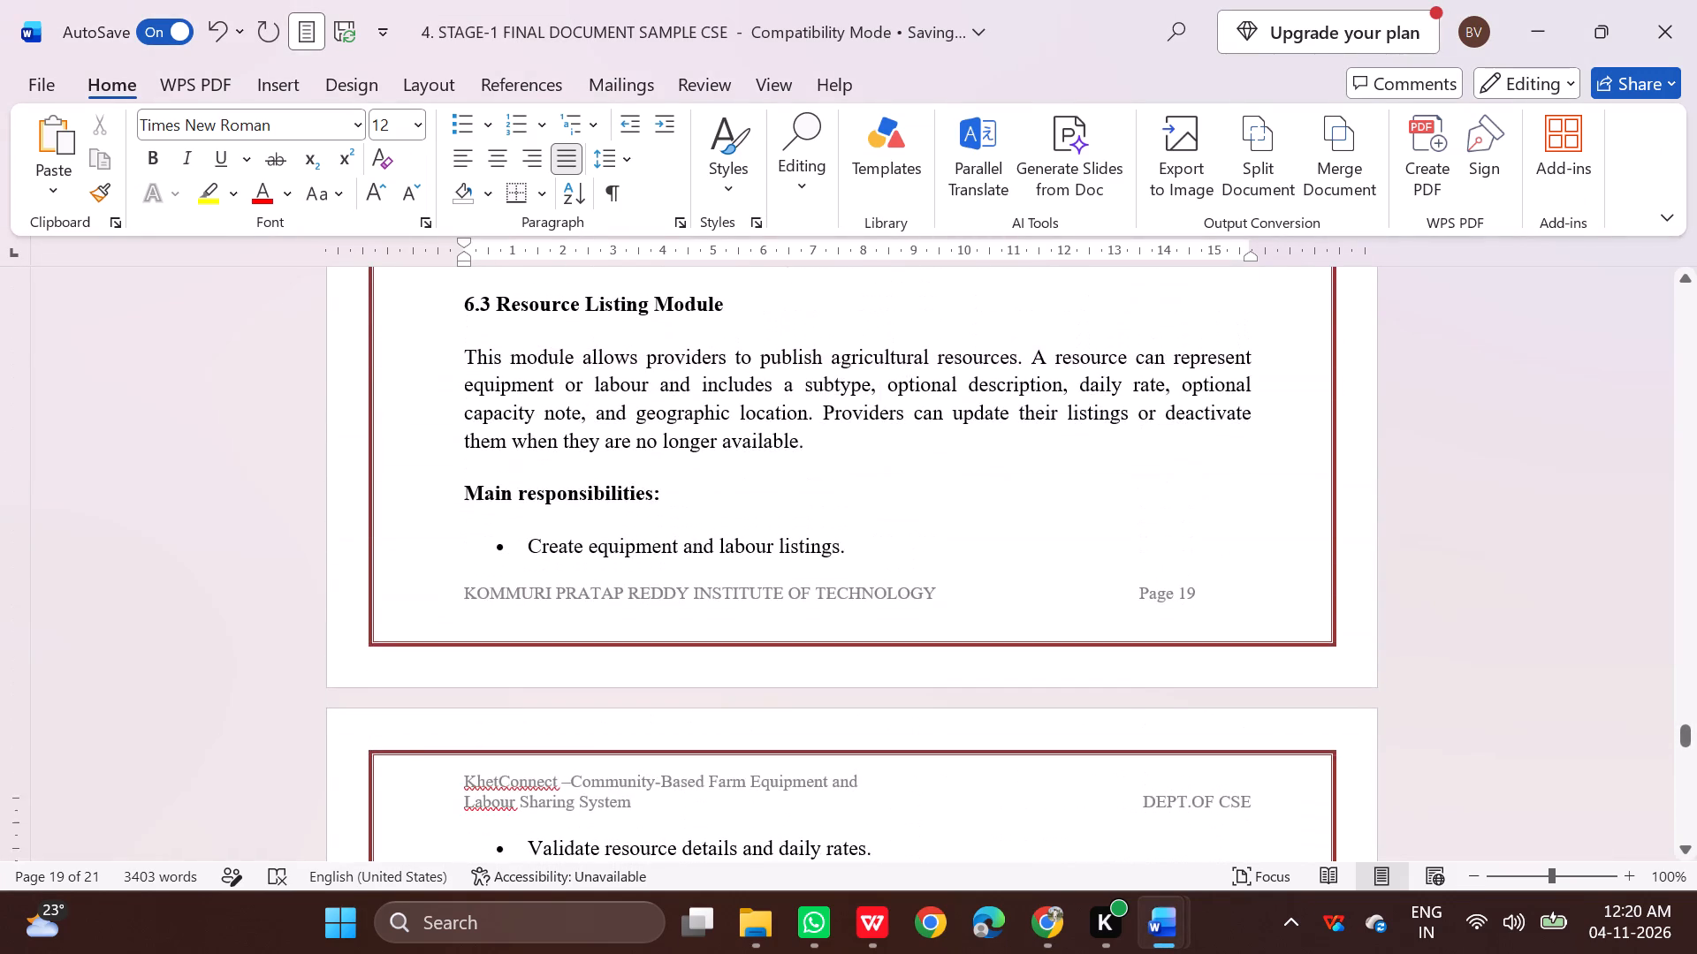
{"action": "scroll", "coordinate": [638, 524], "scroll_direction": "up", "scroll_amount": 7}
{"action": "scroll", "coordinate": [638, 524], "scroll_direction": "down", "scroll_amount": 4}
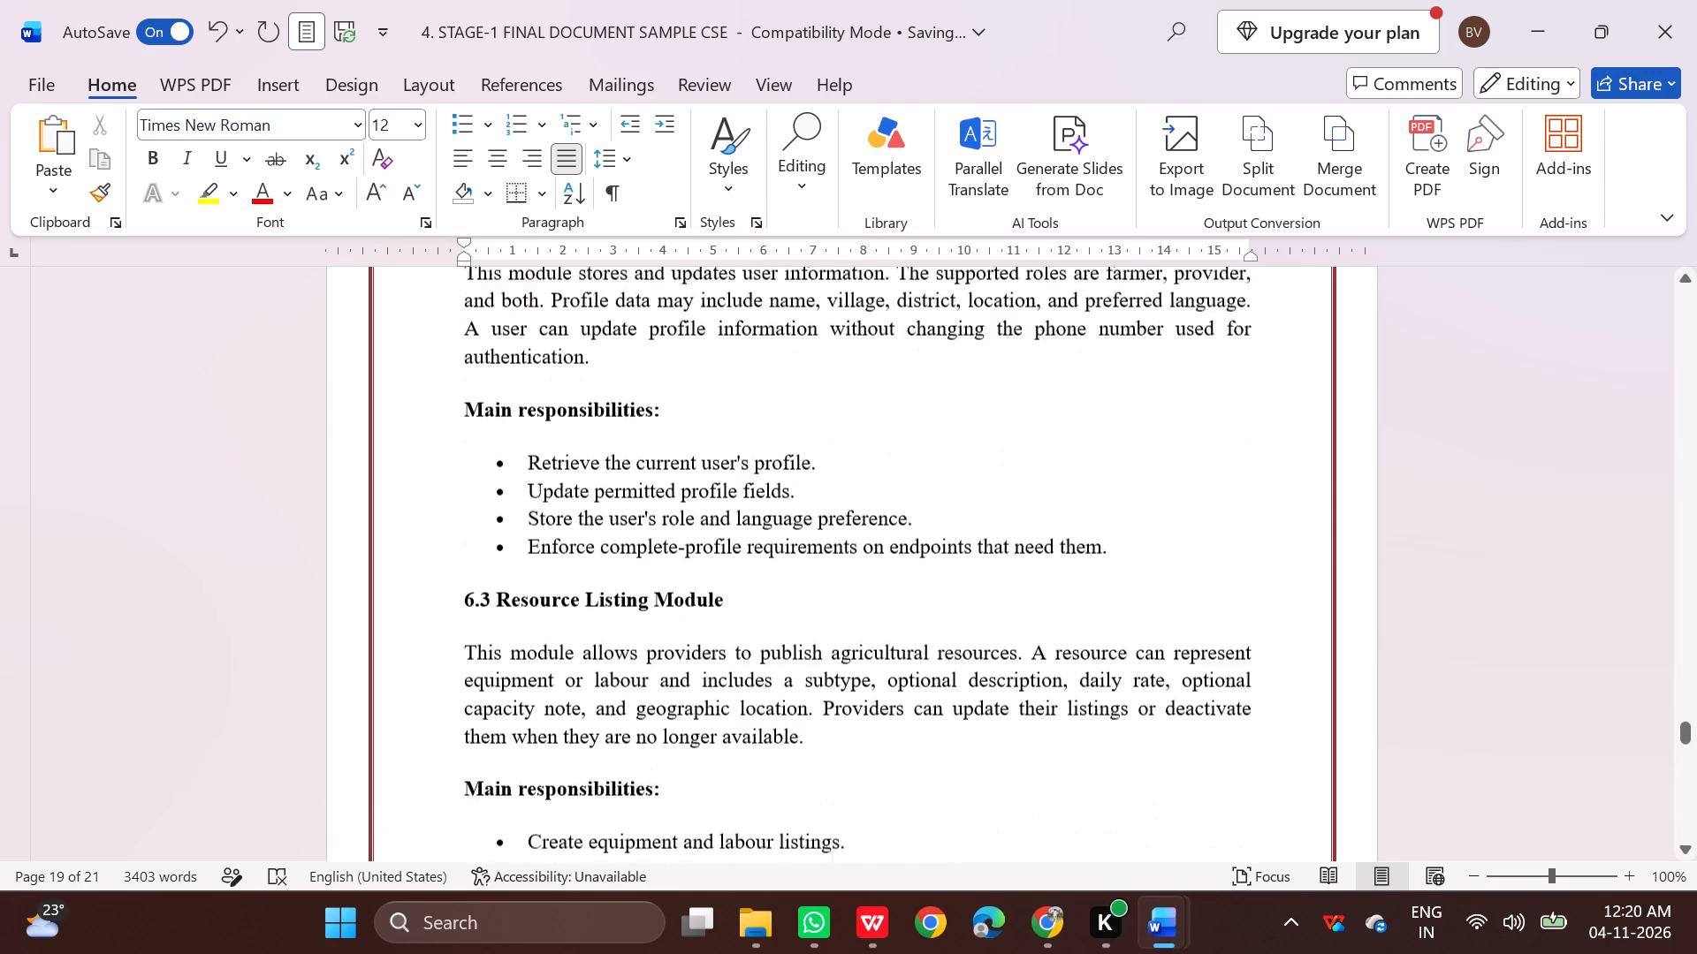
Underline the "6.3 Resource Listing Module" heading and set its font size to 14.
{"action": "scroll", "coordinate": [637, 524], "scroll_direction": "down", "scroll_amount": 20}
{"action": "scroll", "coordinate": [637, 524], "scroll_direction": "up", "scroll_amount": 3}
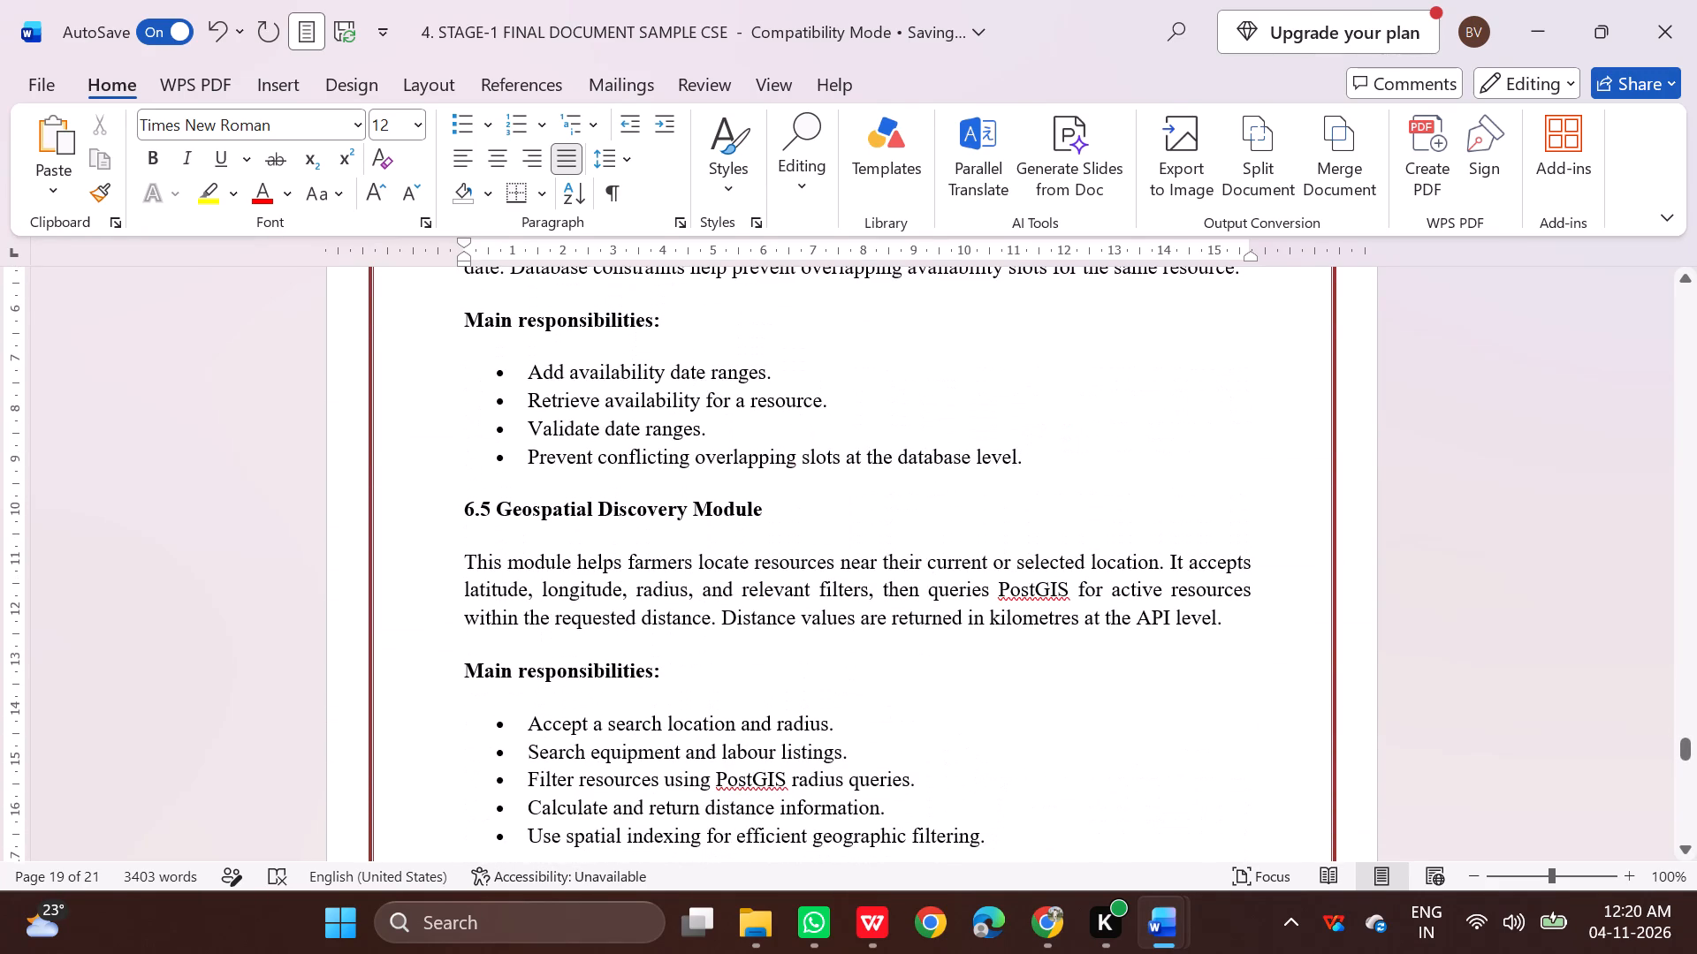
{"action": "scroll", "coordinate": [691, 518], "scroll_direction": "up", "scroll_amount": 17}
{"action": "scroll", "coordinate": [669, 541], "scroll_direction": "up", "scroll_amount": 5}
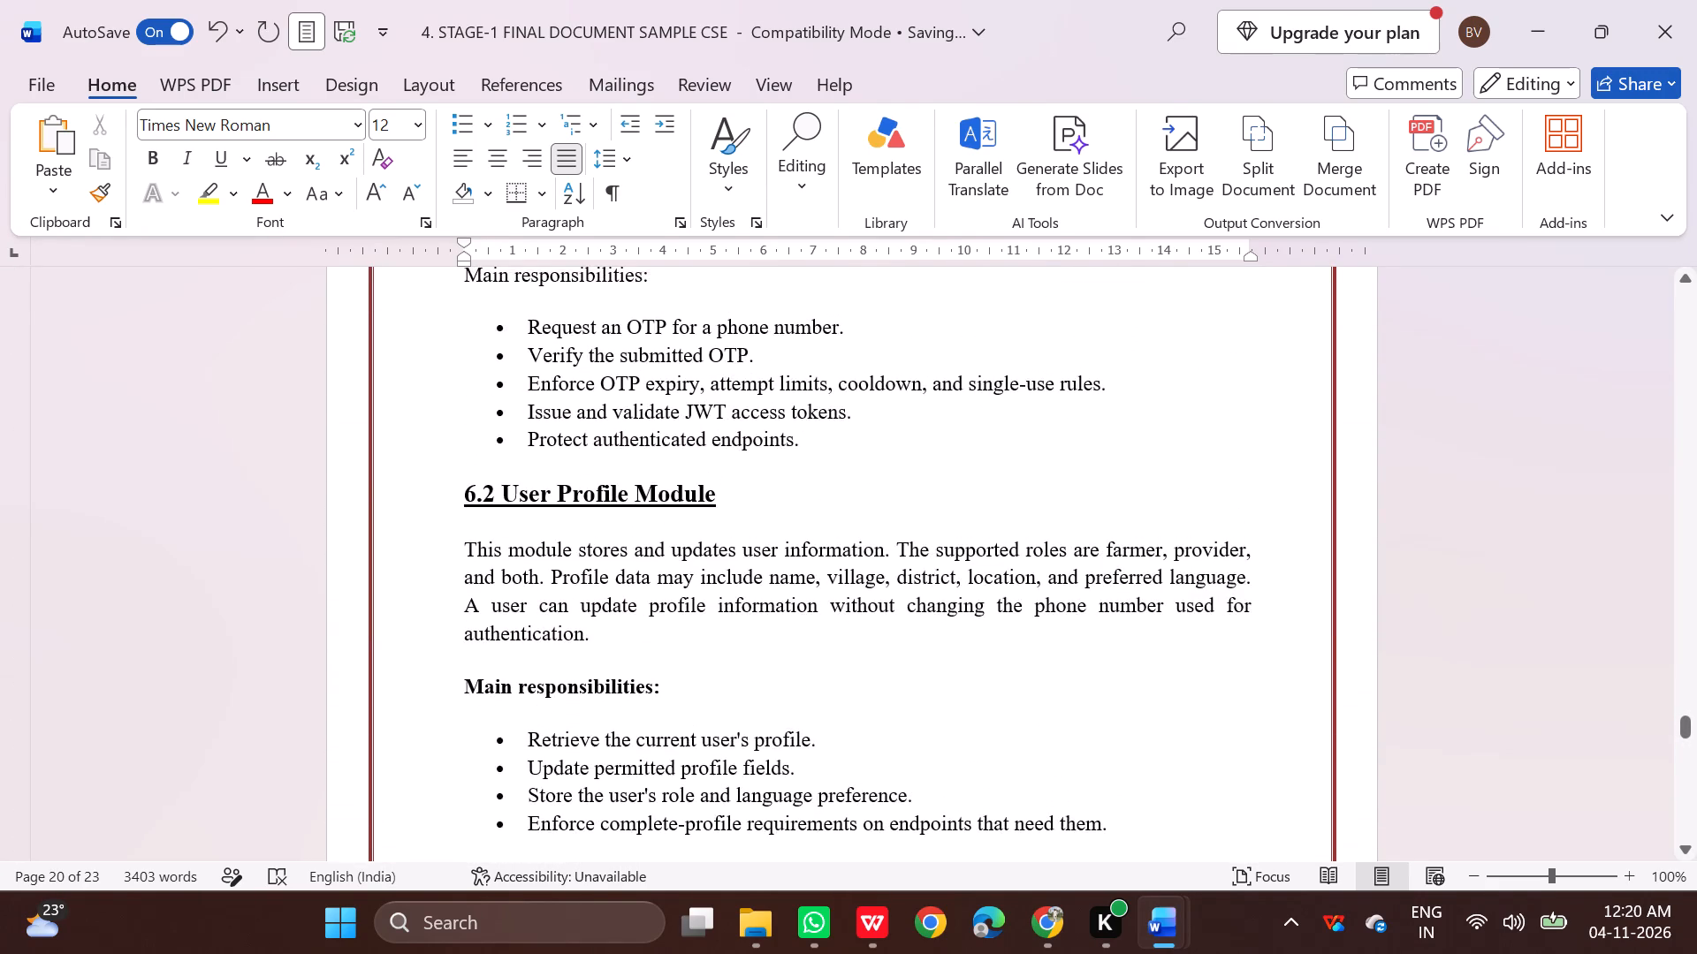
{"action": "scroll", "coordinate": [669, 541], "scroll_direction": "up", "scroll_amount": 3}
{"action": "scroll", "coordinate": [633, 570], "scroll_direction": "down", "scroll_amount": 5}
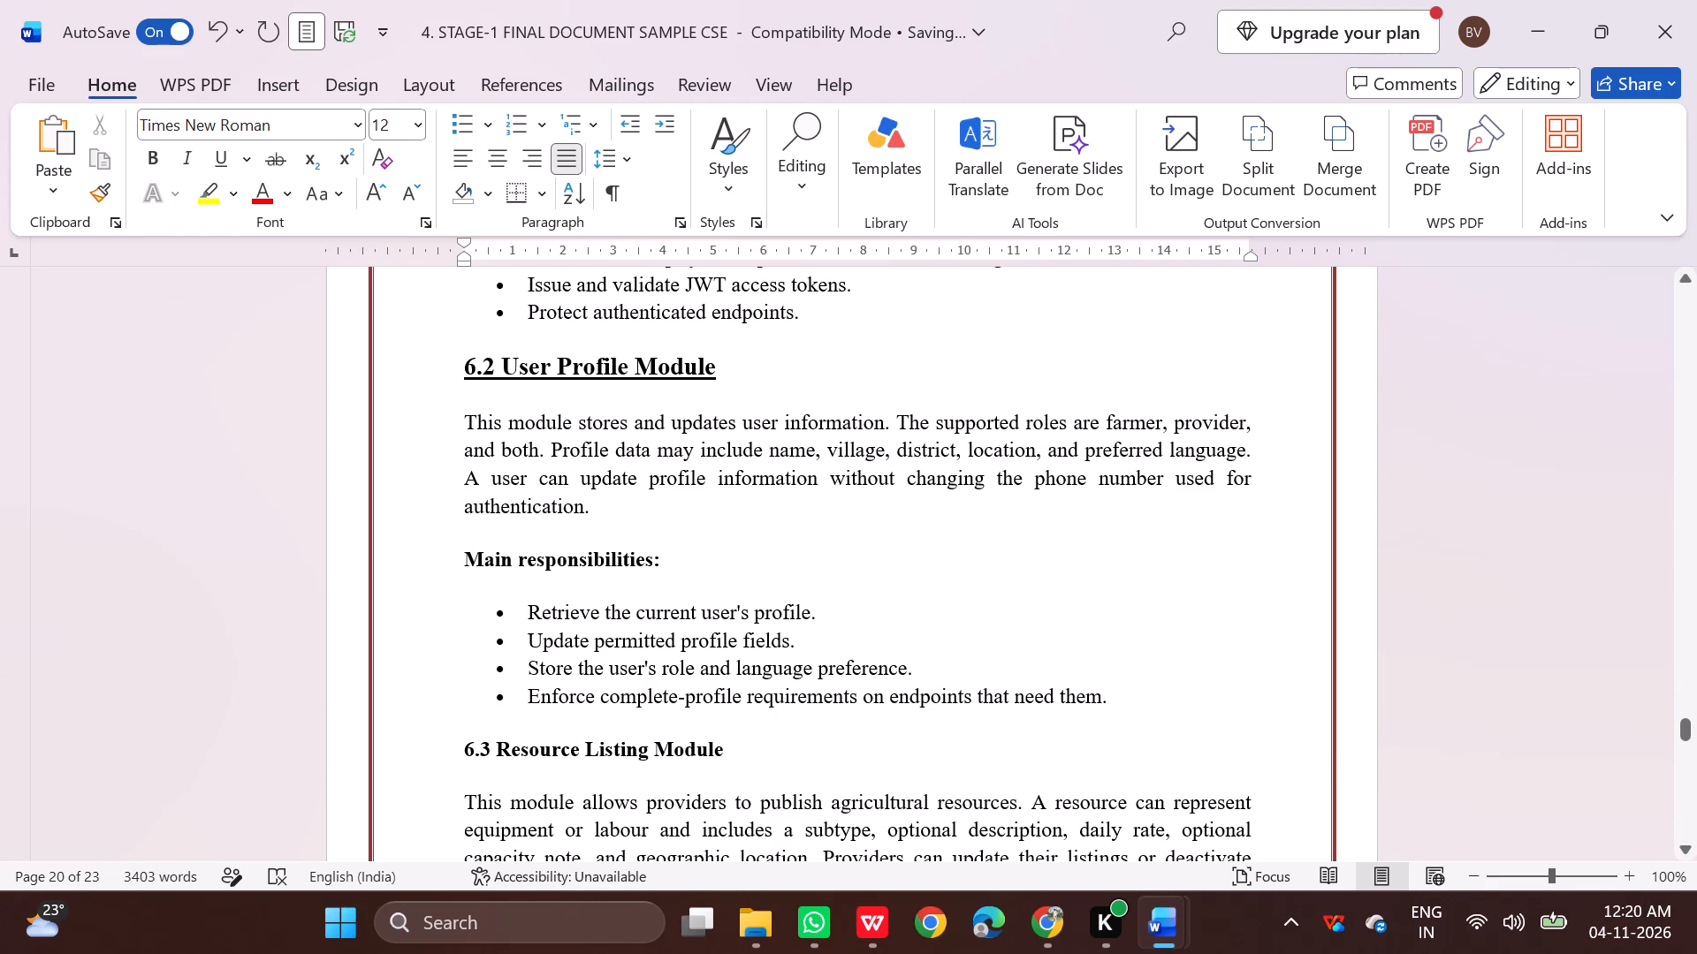
{"action": "left_click_drag", "start_coordinate": [463, 749], "coordinate": [689, 755]}
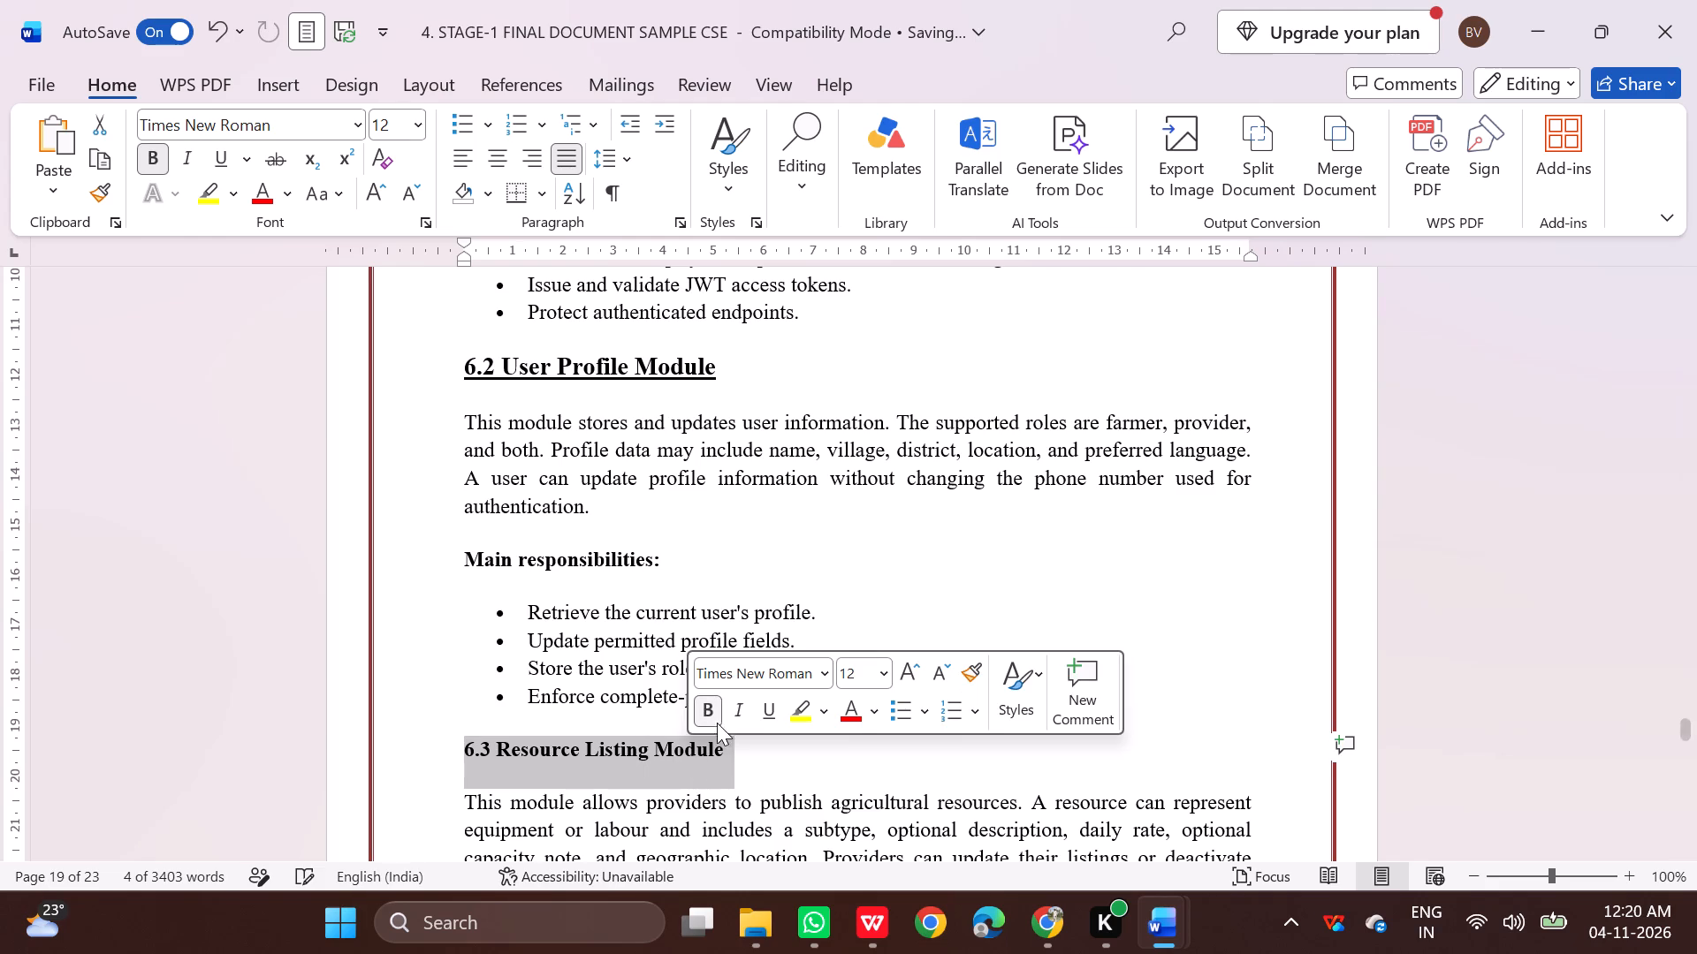
{"action": "left_click", "coordinate": [761, 713]}
{"action": "left_click", "coordinate": [877, 678]}
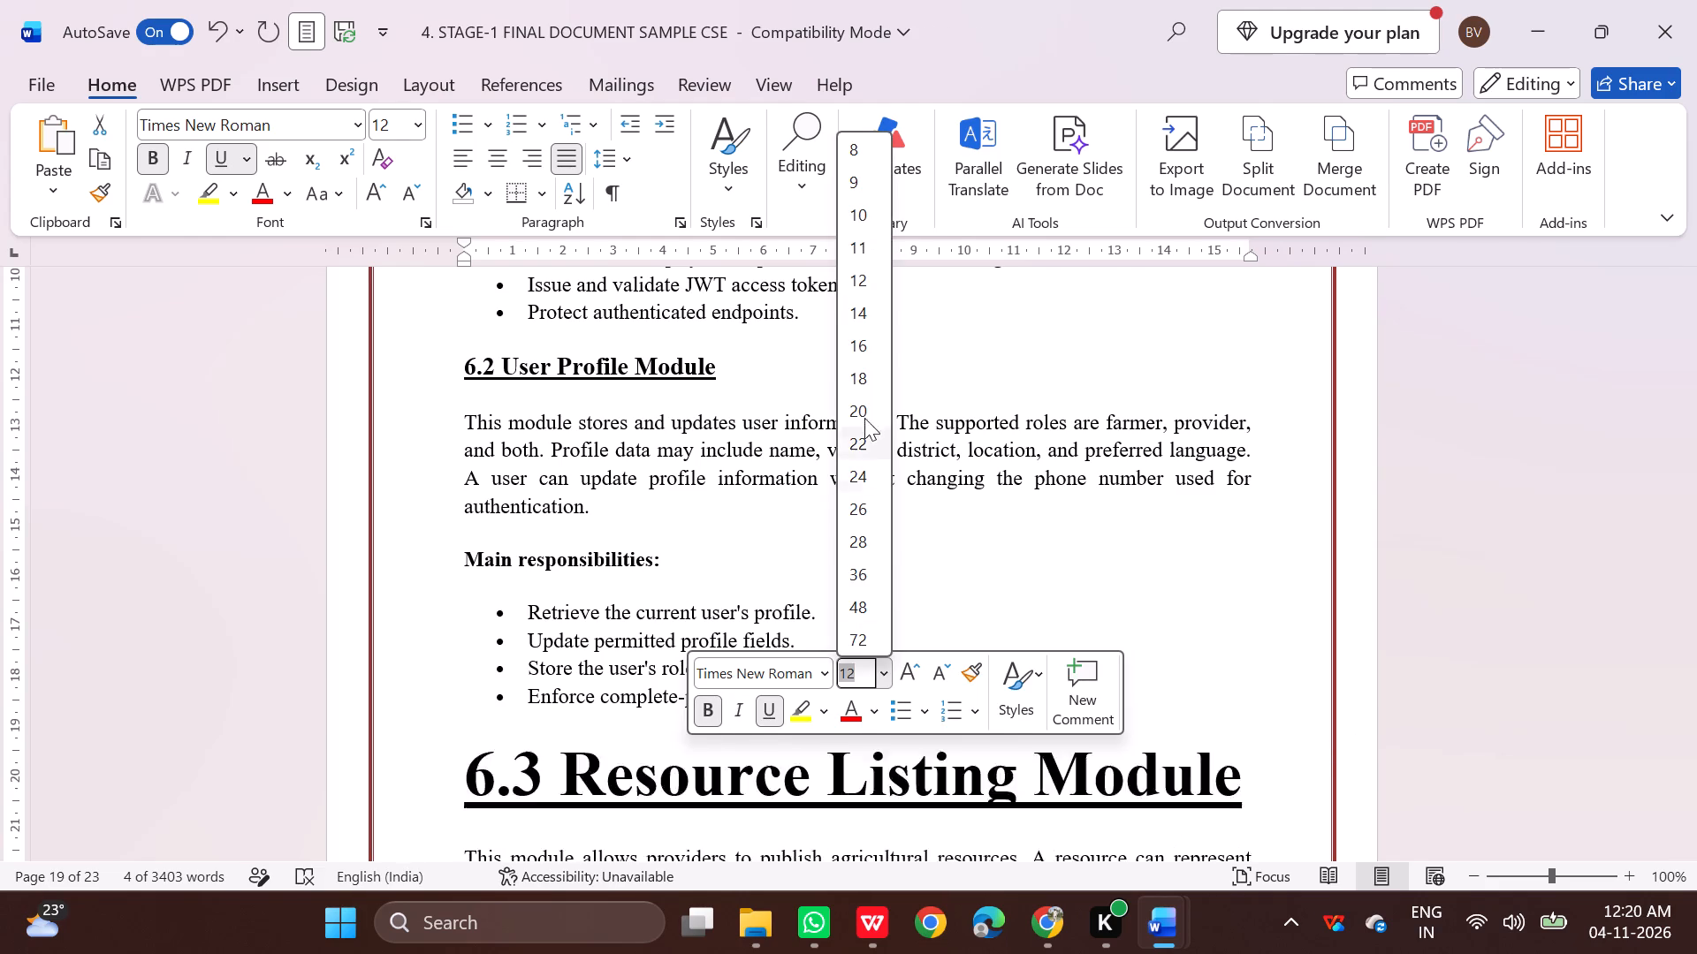
{"action": "left_click", "coordinate": [859, 321]}
Underline the "6.4 Availability Management Module" heading and set its font size to 14.
{"action": "scroll", "coordinate": [693, 684], "scroll_direction": "down", "scroll_amount": 2}
{"action": "scroll", "coordinate": [570, 664], "scroll_direction": "down", "scroll_amount": 3}
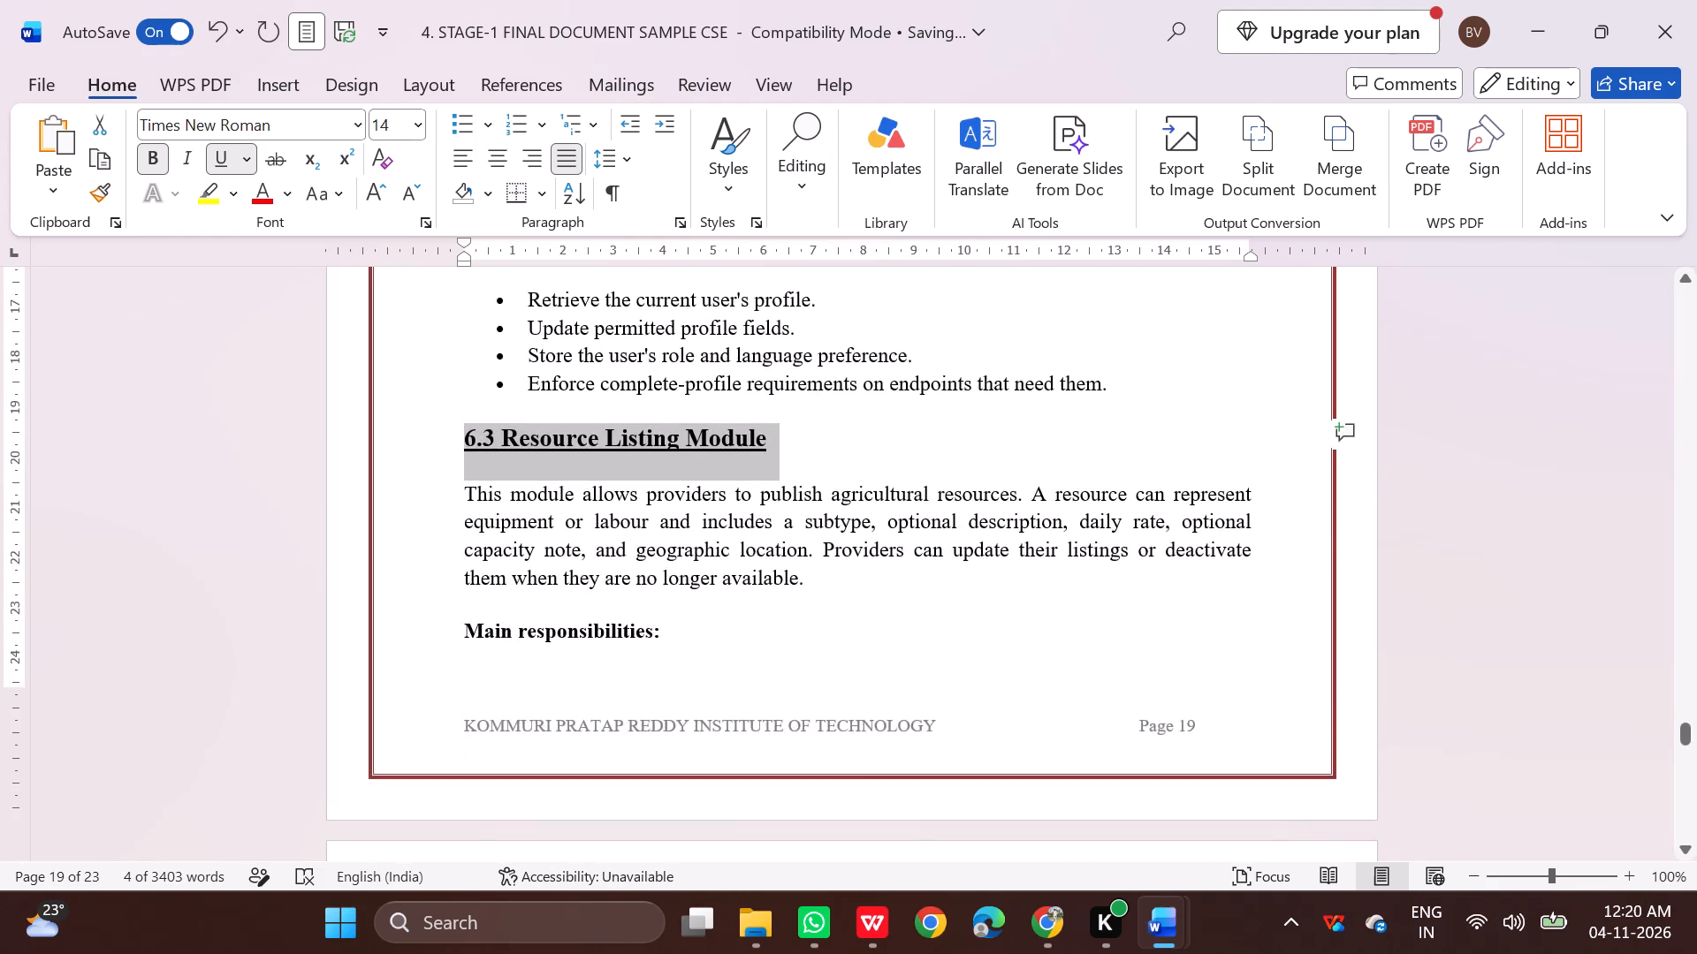
{"action": "scroll", "coordinate": [570, 664], "scroll_direction": "down", "scroll_amount": 6}
{"action": "scroll", "coordinate": [570, 664], "scroll_direction": "up", "scroll_amount": 3}
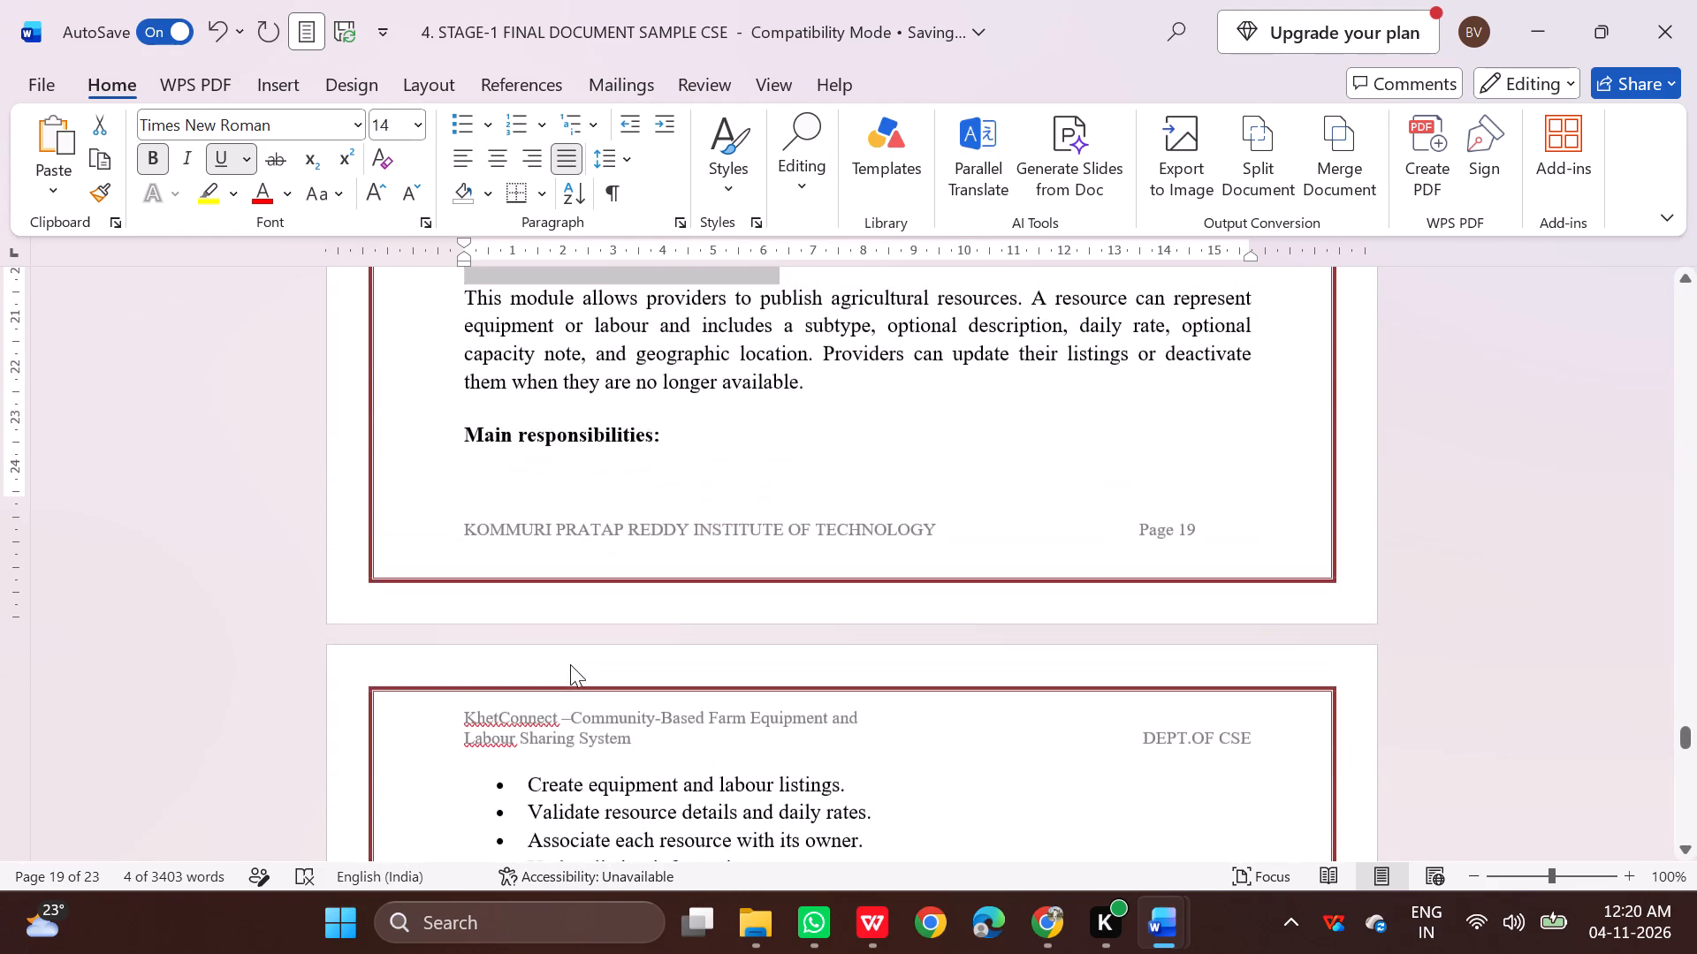
{"action": "scroll", "coordinate": [570, 664], "scroll_direction": "down", "scroll_amount": 12}
{"action": "scroll", "coordinate": [570, 664], "scroll_direction": "up", "scroll_amount": 4}
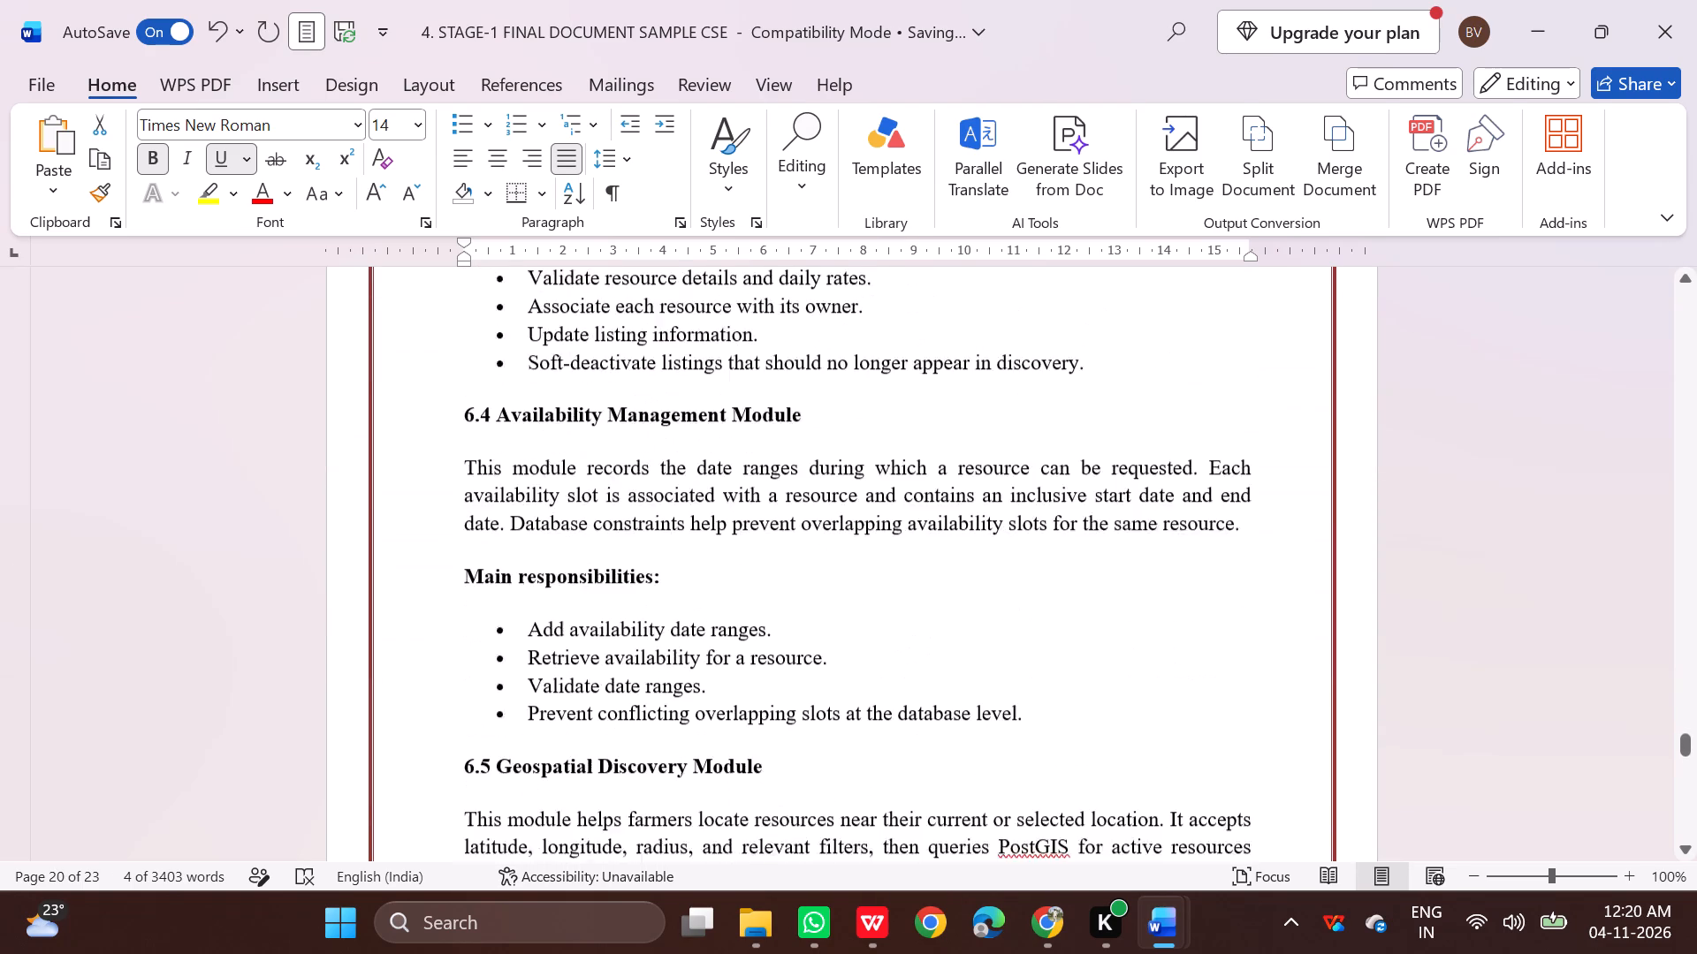
{"action": "scroll", "coordinate": [570, 662], "scroll_direction": "up", "scroll_amount": 10}
{"action": "scroll", "coordinate": [570, 662], "scroll_direction": "down", "scroll_amount": 6}
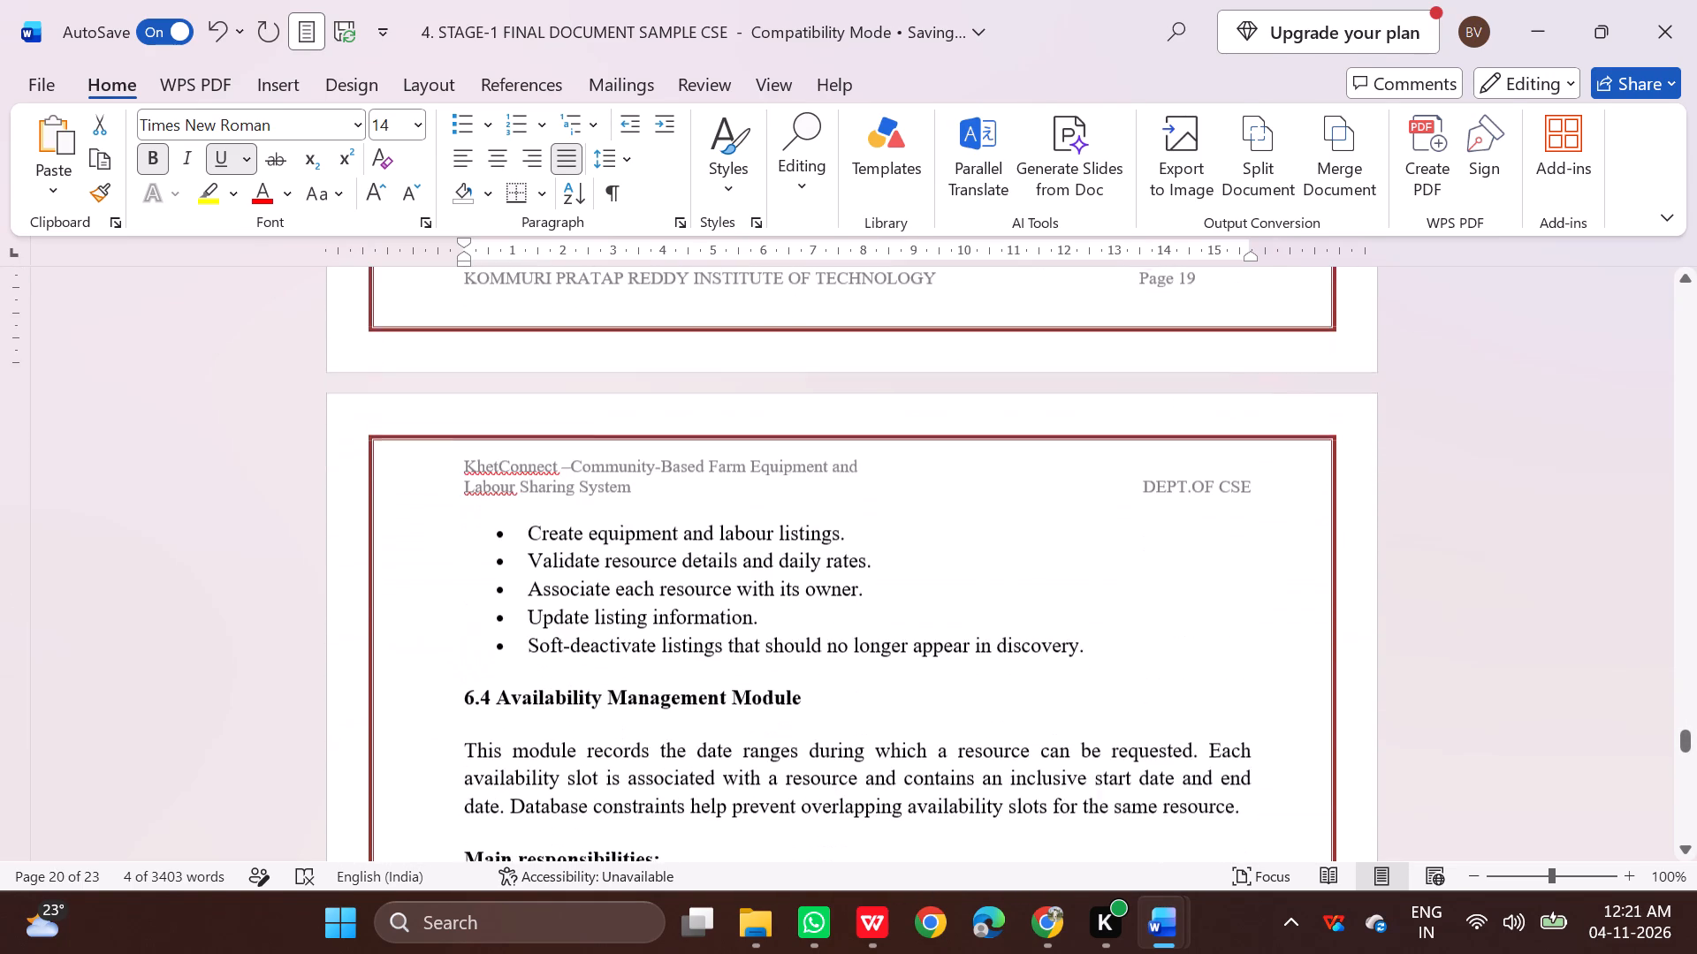
{"action": "scroll", "coordinate": [569, 662], "scroll_direction": "down", "scroll_amount": 1}
{"action": "left_click_drag", "start_coordinate": [464, 636], "coordinate": [777, 630]}
{"action": "left_click", "coordinate": [842, 587]}
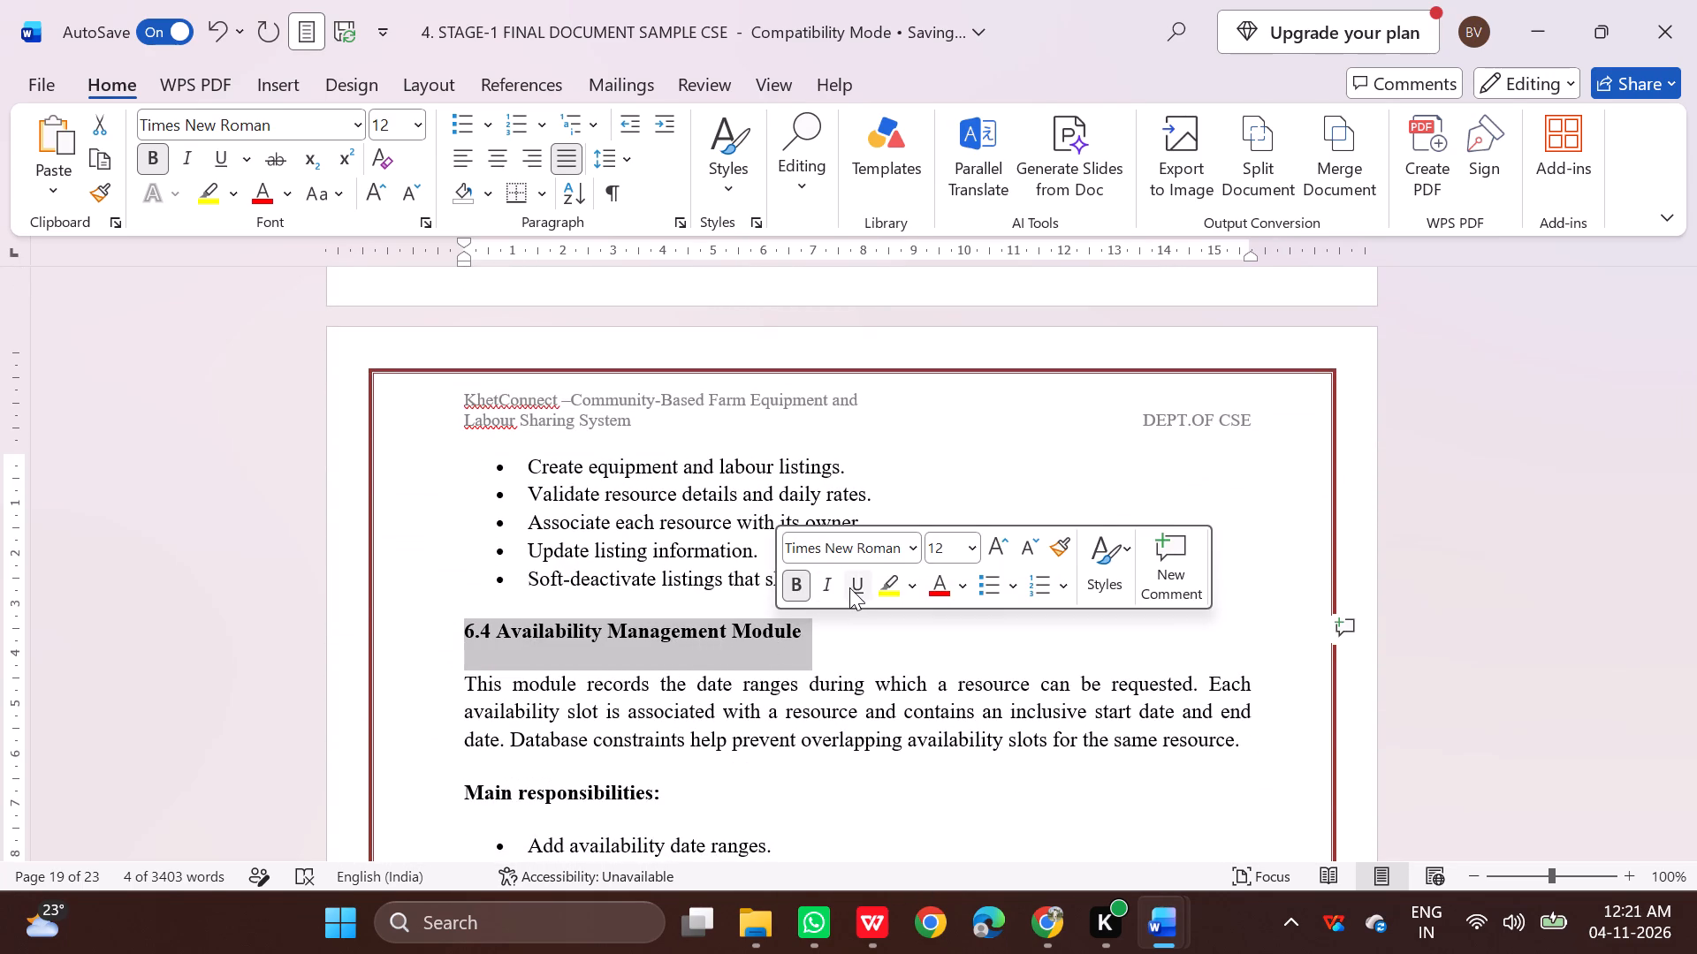
{"action": "left_click", "coordinate": [849, 587]}
{"action": "left_click", "coordinate": [963, 557]}
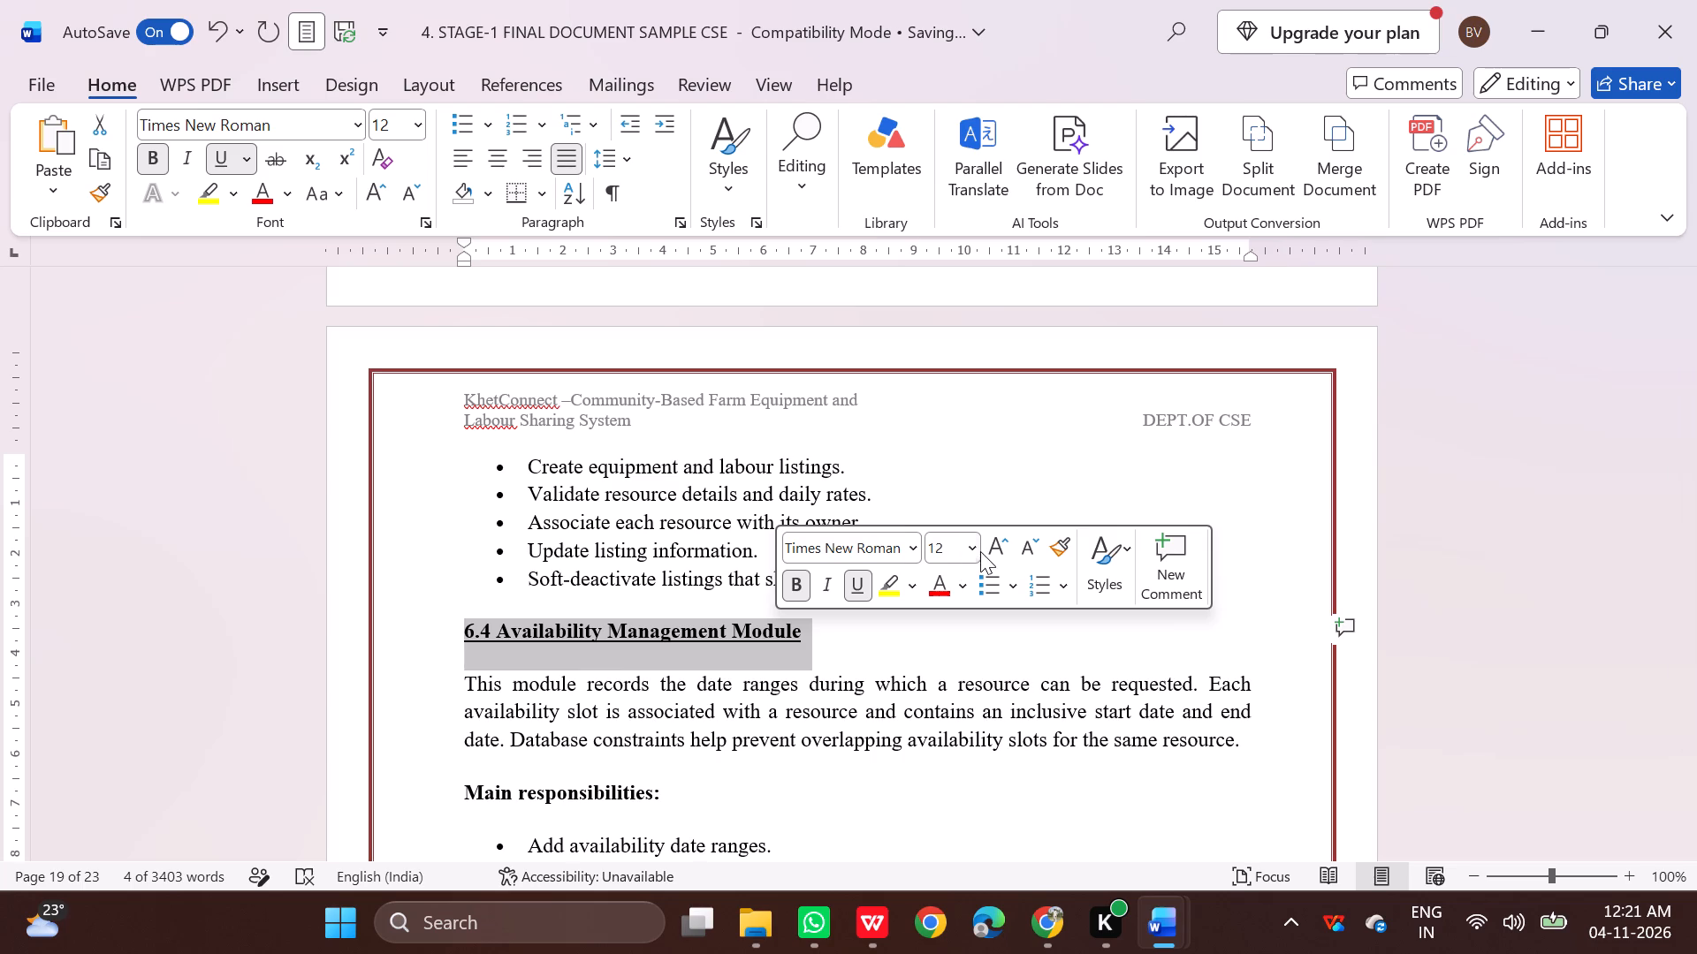
{"action": "left_click", "coordinate": [980, 551]}
{"action": "left_click", "coordinate": [955, 192]}
Underline the "6.5 Geospatial Discovery Module" heading and set its font size to 14.
{"action": "scroll", "coordinate": [598, 674], "scroll_direction": "down", "scroll_amount": 2}
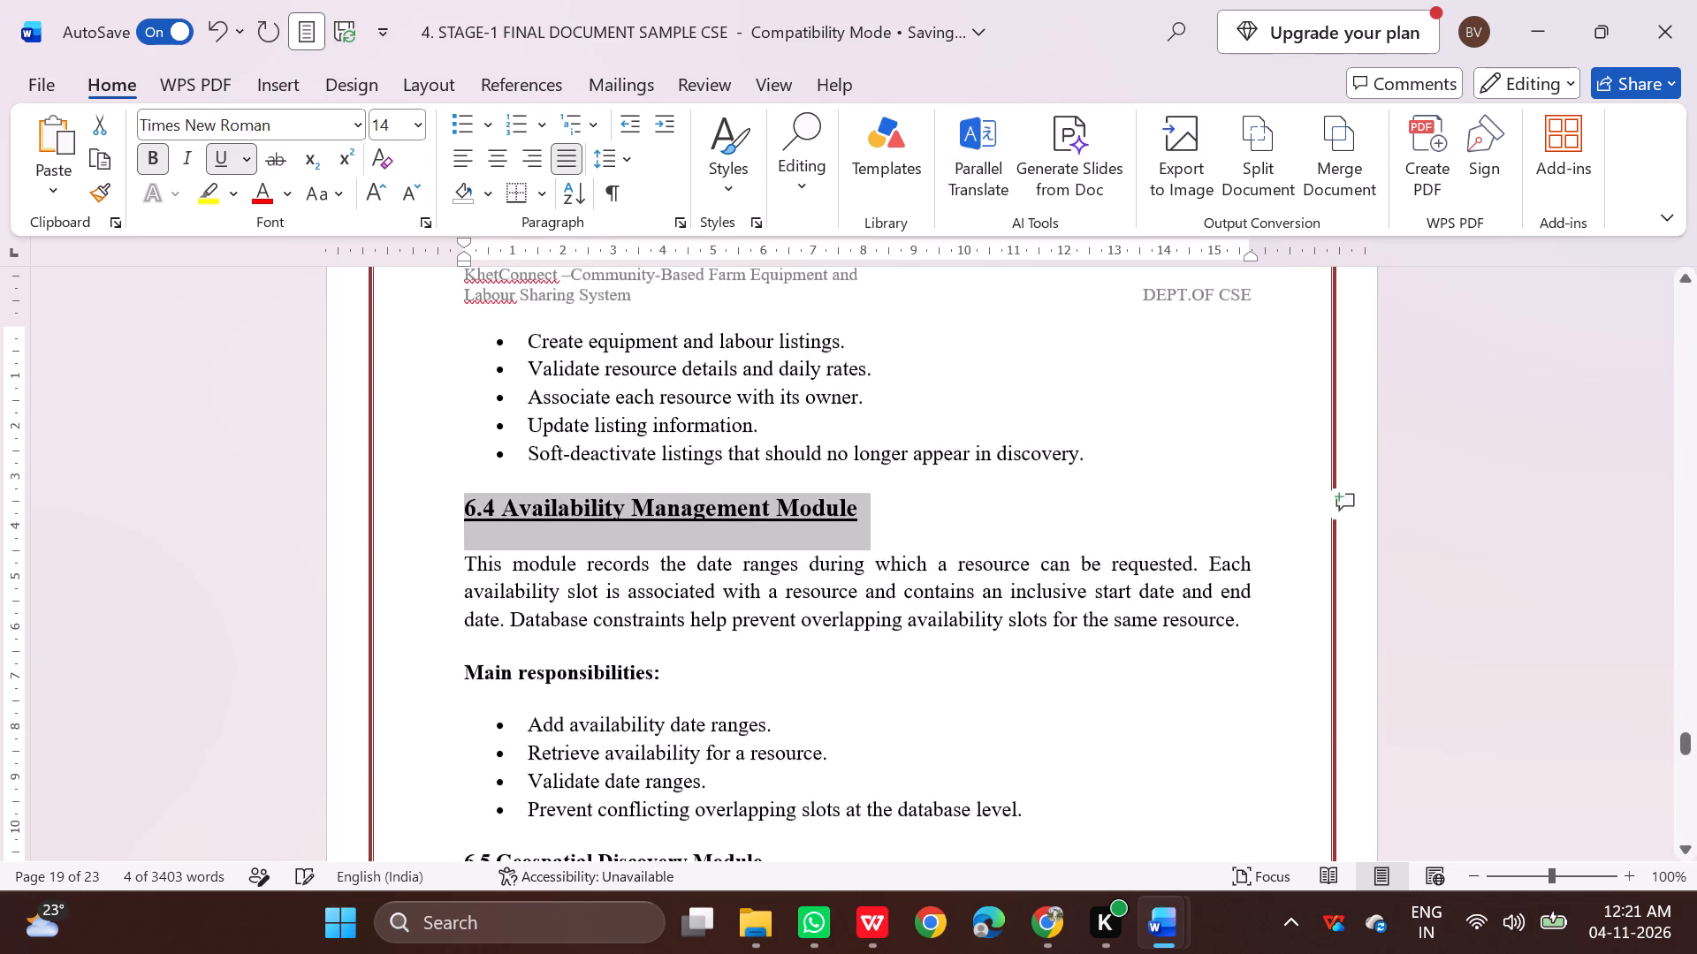
{"action": "scroll", "coordinate": [593, 685], "scroll_direction": "down", "scroll_amount": 3}
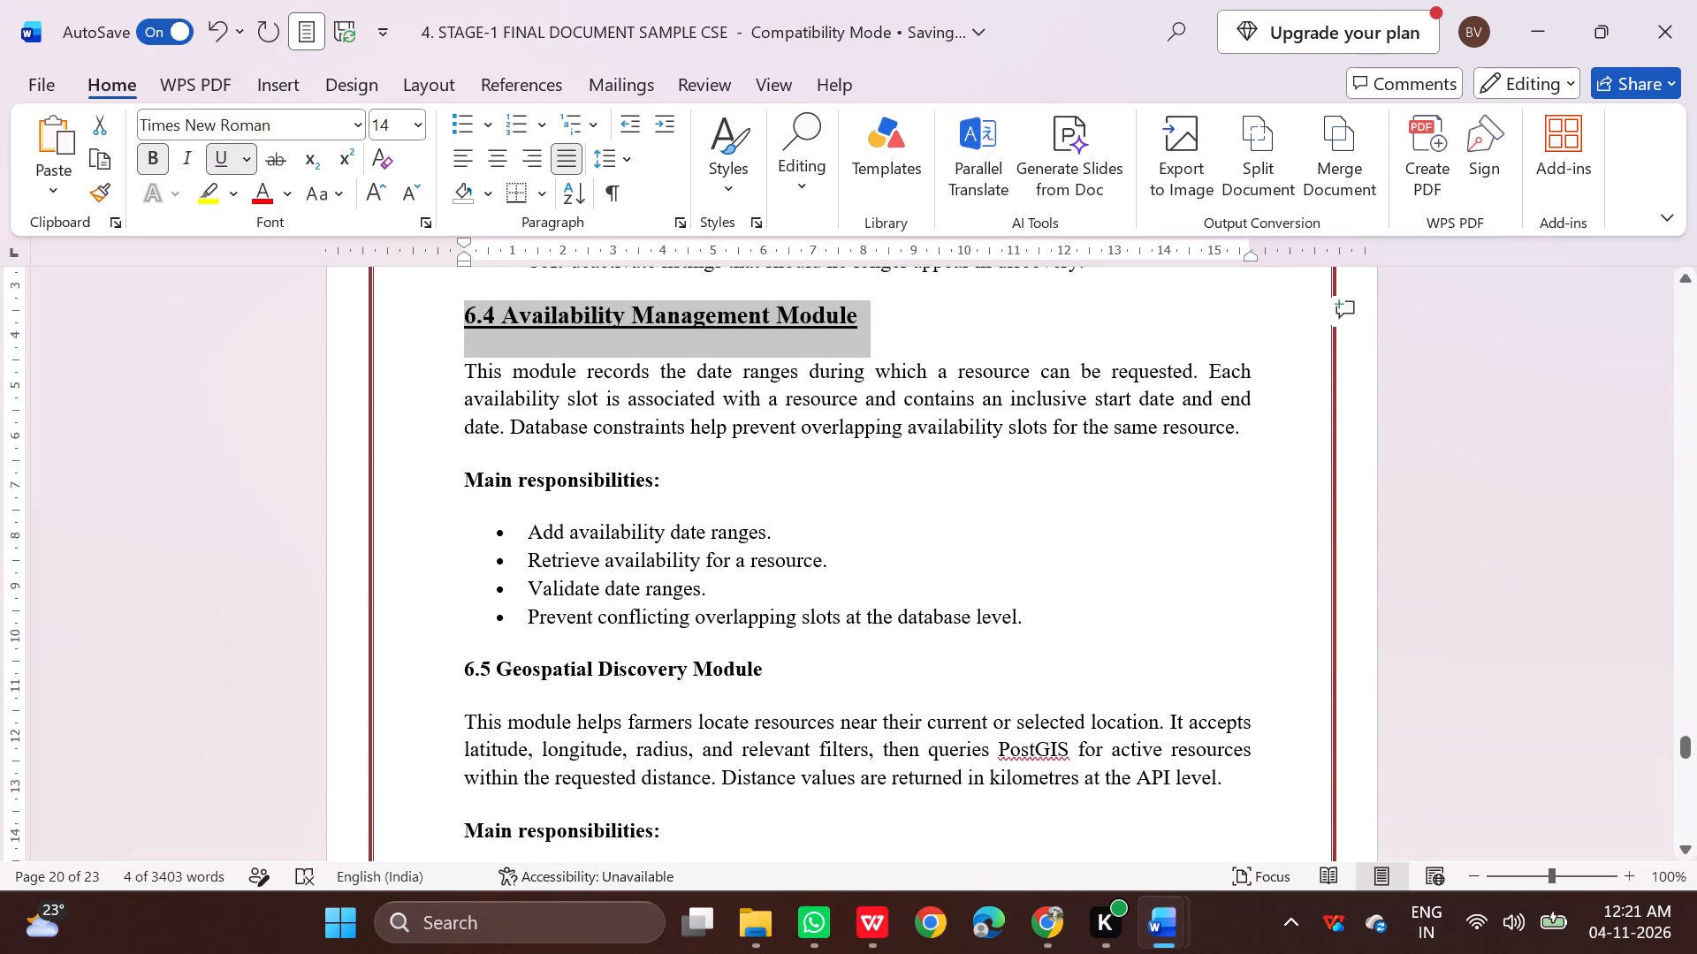
{"action": "left_click_drag", "start_coordinate": [458, 667], "coordinate": [750, 665]}
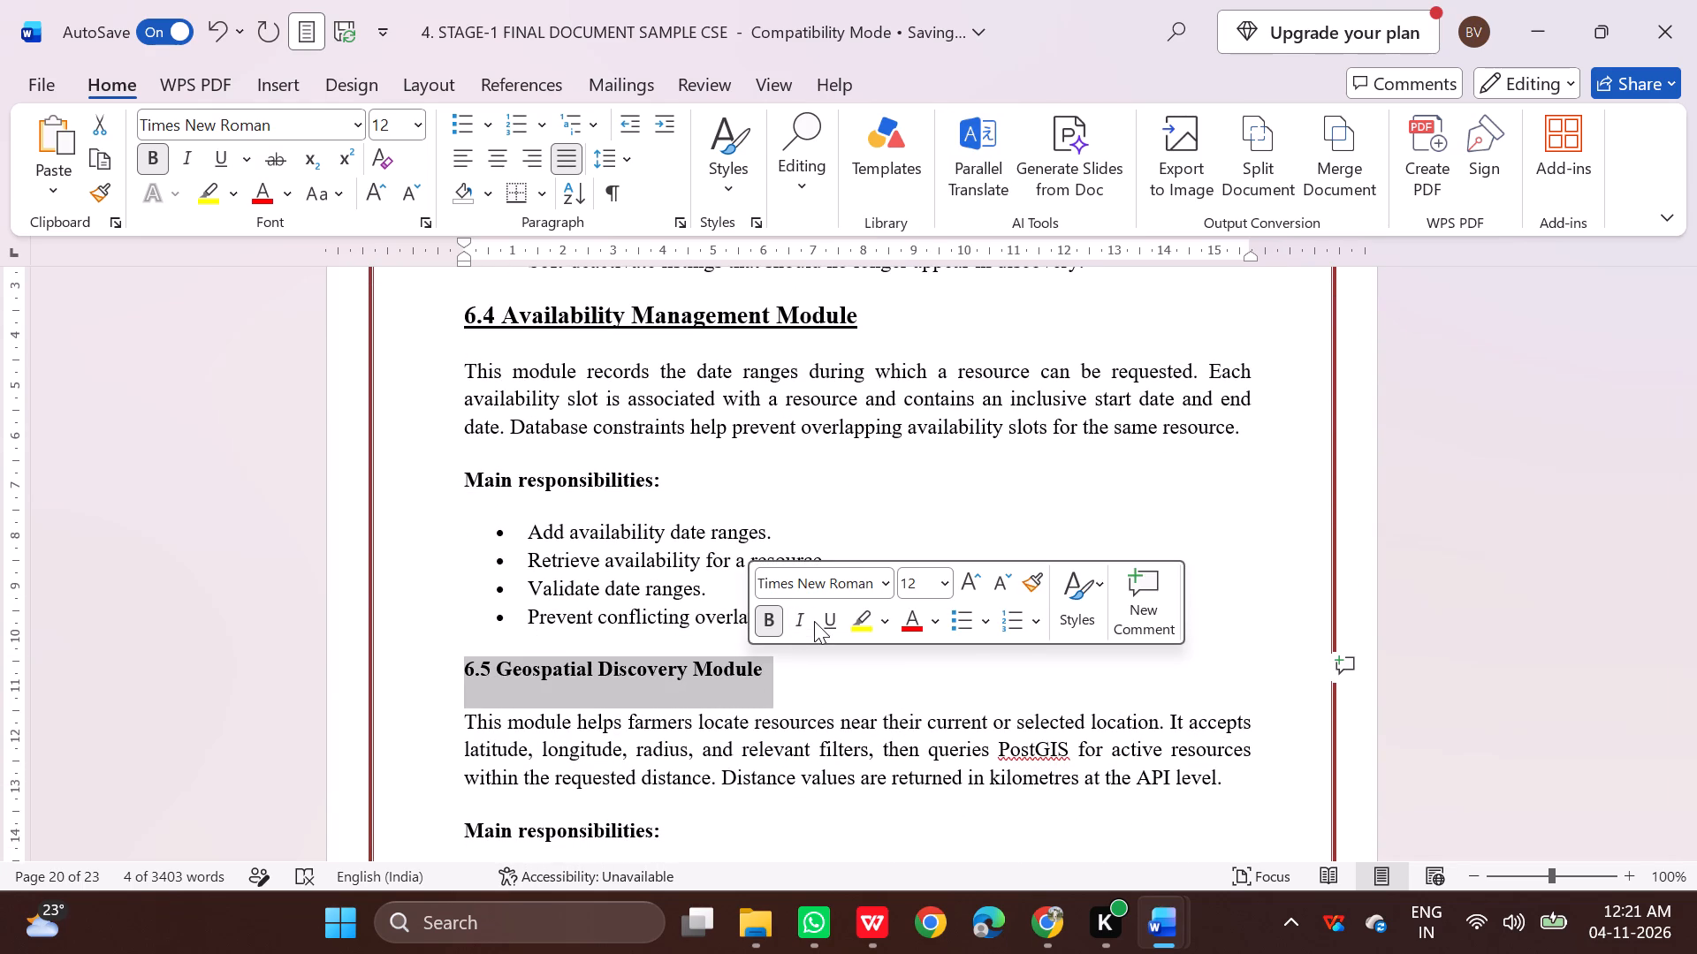
{"action": "left_click", "coordinate": [818, 620]}
{"action": "left_click", "coordinate": [934, 584]}
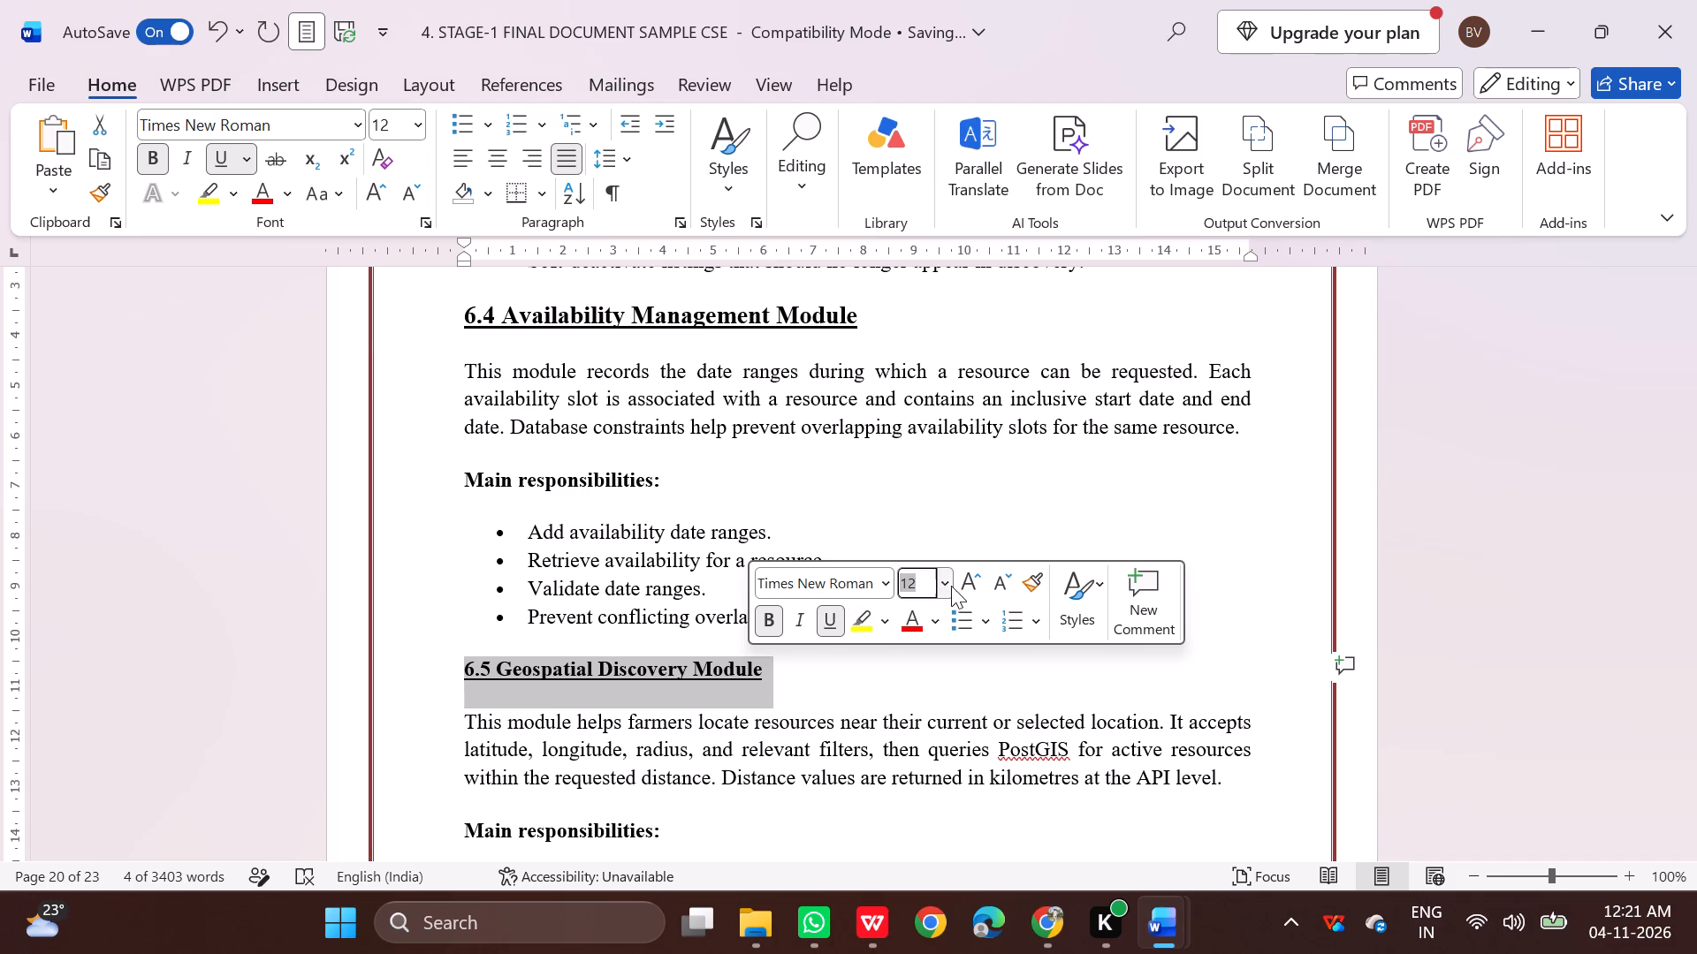
{"action": "left_click", "coordinate": [953, 586]}
{"action": "left_click", "coordinate": [939, 226]}
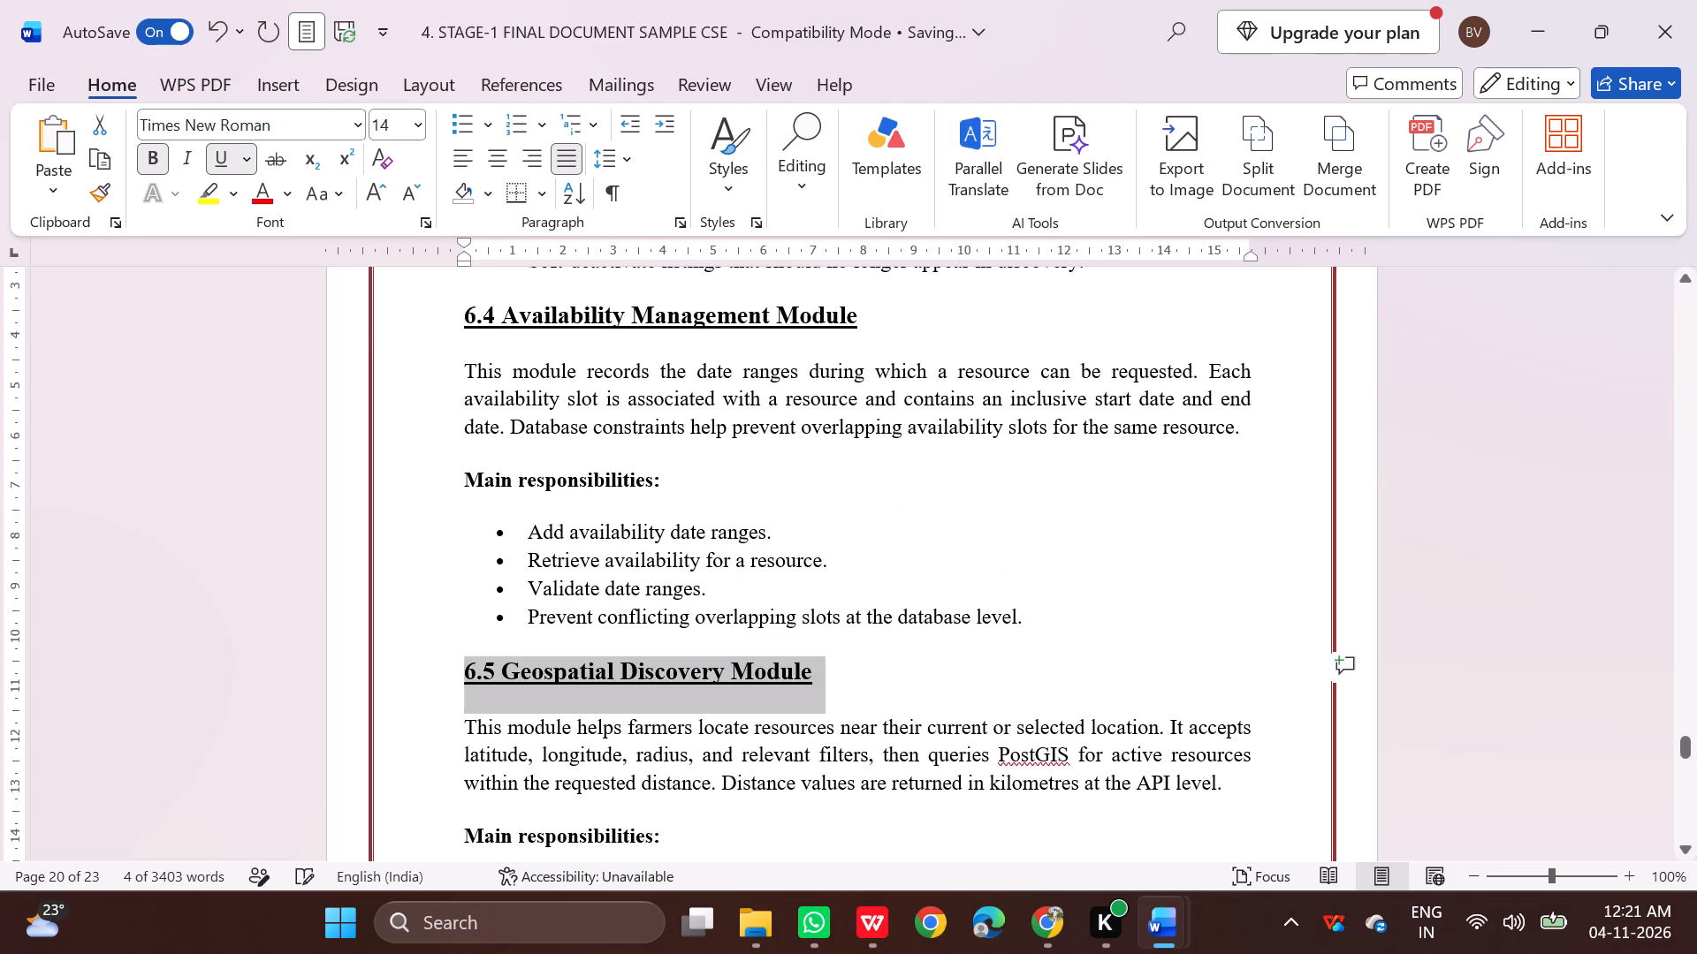
Underline the "6.6 Booking Management Module" heading, set its font size to 14, and deselect it.
{"action": "scroll", "coordinate": [618, 564], "scroll_direction": "down", "scroll_amount": 9}
{"action": "left_click_drag", "start_coordinate": [785, 481], "coordinate": [467, 478]}
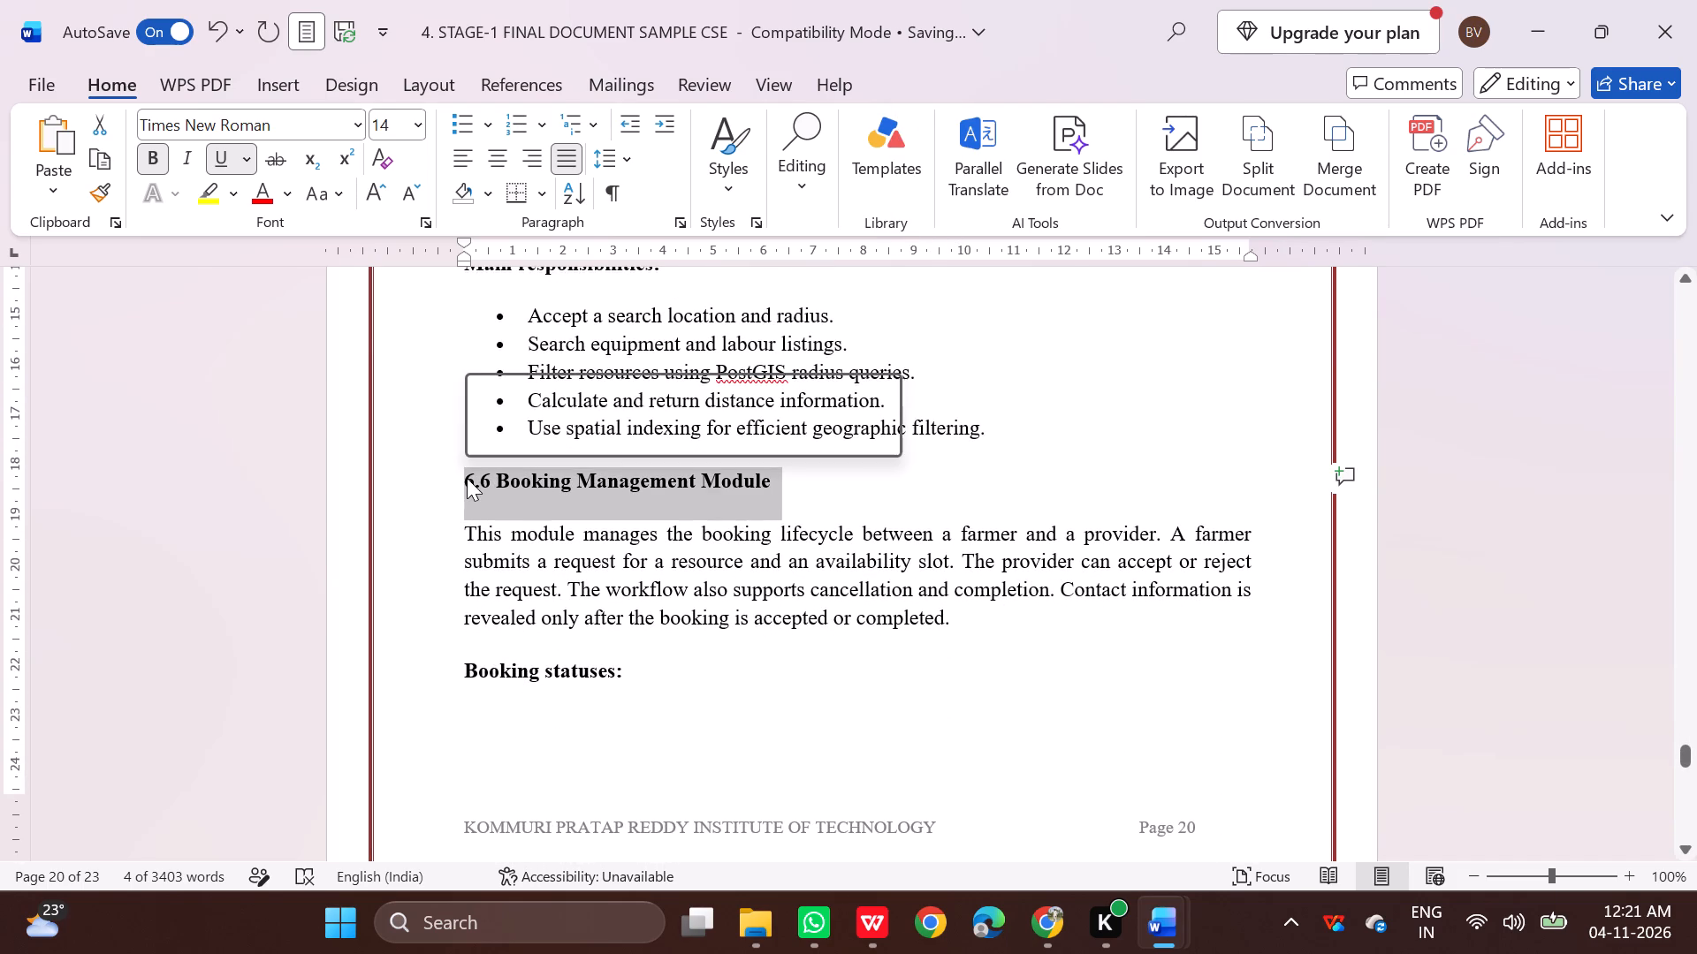
{"action": "left_click", "coordinate": [538, 432]}
{"action": "left_click", "coordinate": [666, 394]}
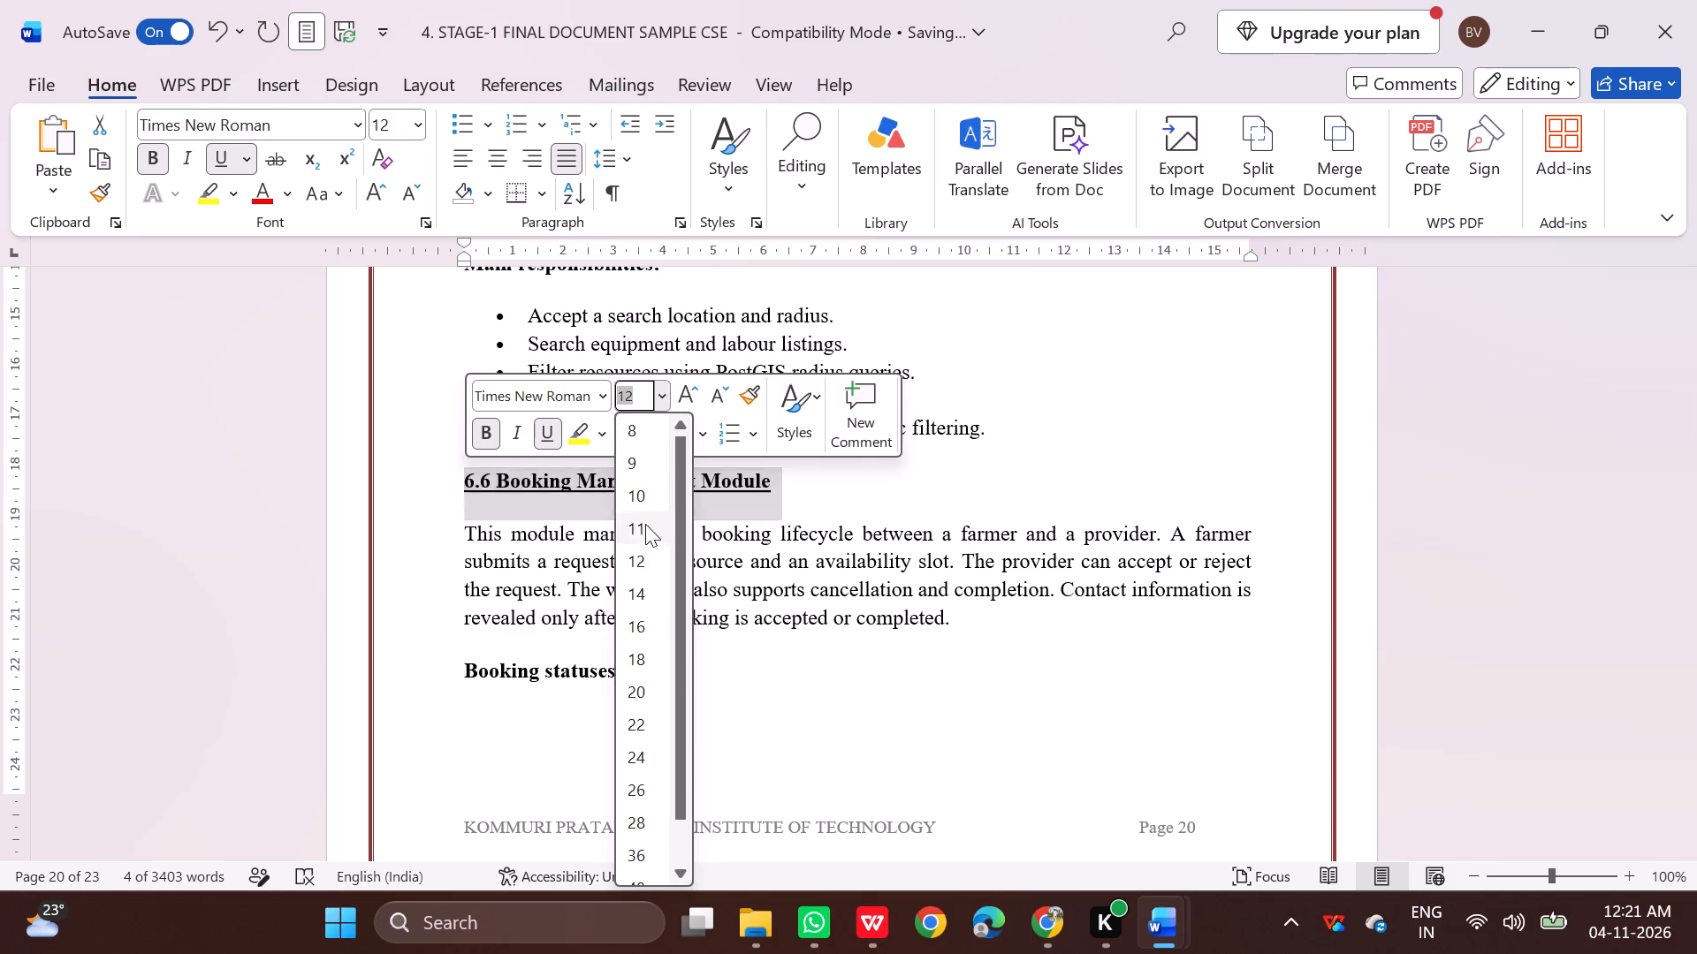
{"action": "left_click", "coordinate": [644, 585]}
{"action": "scroll", "coordinate": [802, 583], "scroll_direction": "down", "scroll_amount": 6}
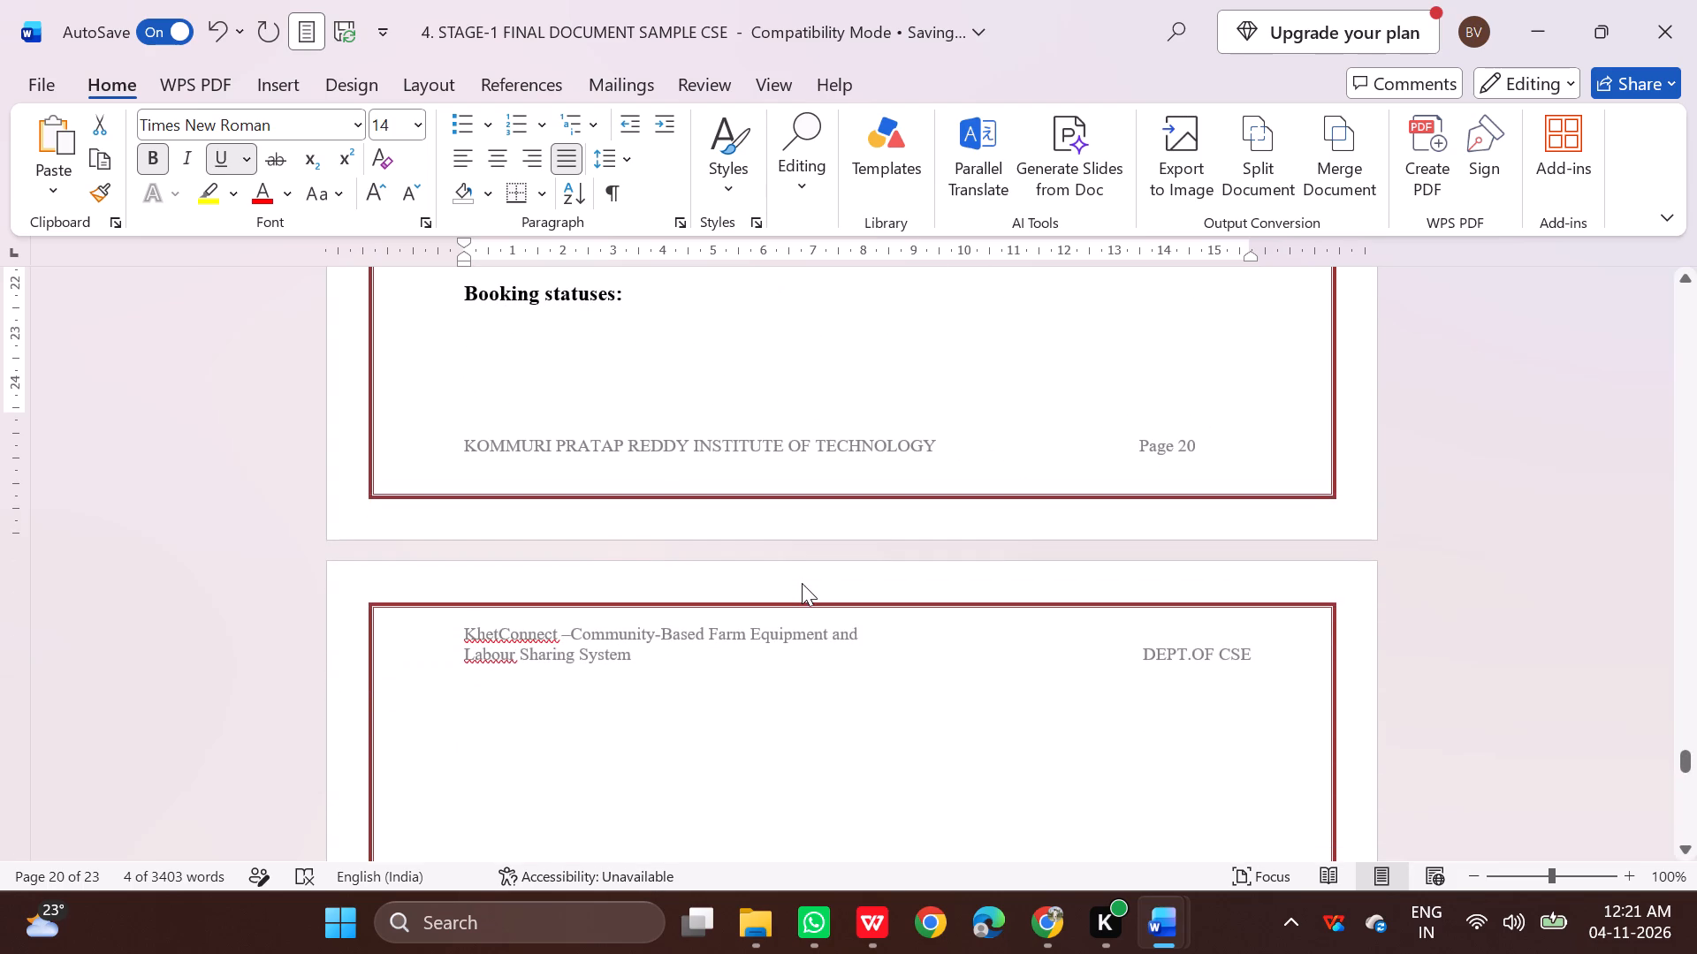
{"action": "scroll", "coordinate": [802, 583], "scroll_direction": "down", "scroll_amount": 4}
{"action": "scroll", "coordinate": [802, 583], "scroll_direction": "up", "scroll_amount": 8}
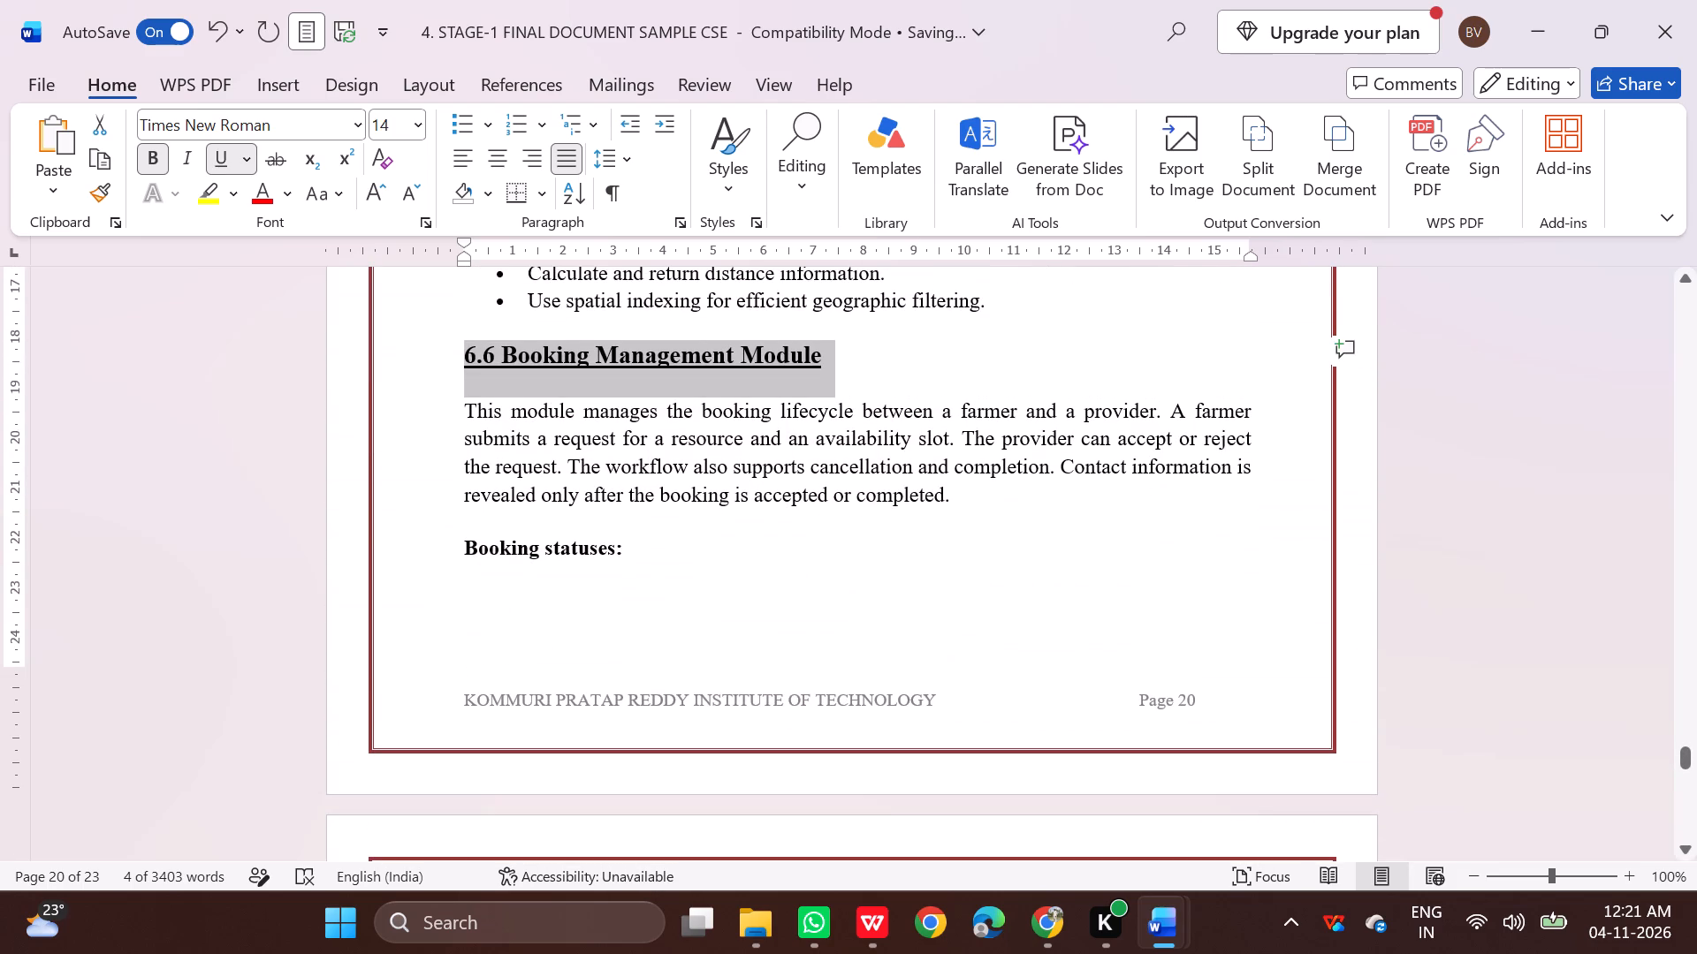
{"action": "left_click", "coordinate": [992, 647]}
Switch to the PDF in WPS Office, frame the whole Booking statuses table in section 6.6, and extract it as an image.
{"action": "left_click", "coordinate": [882, 929]}
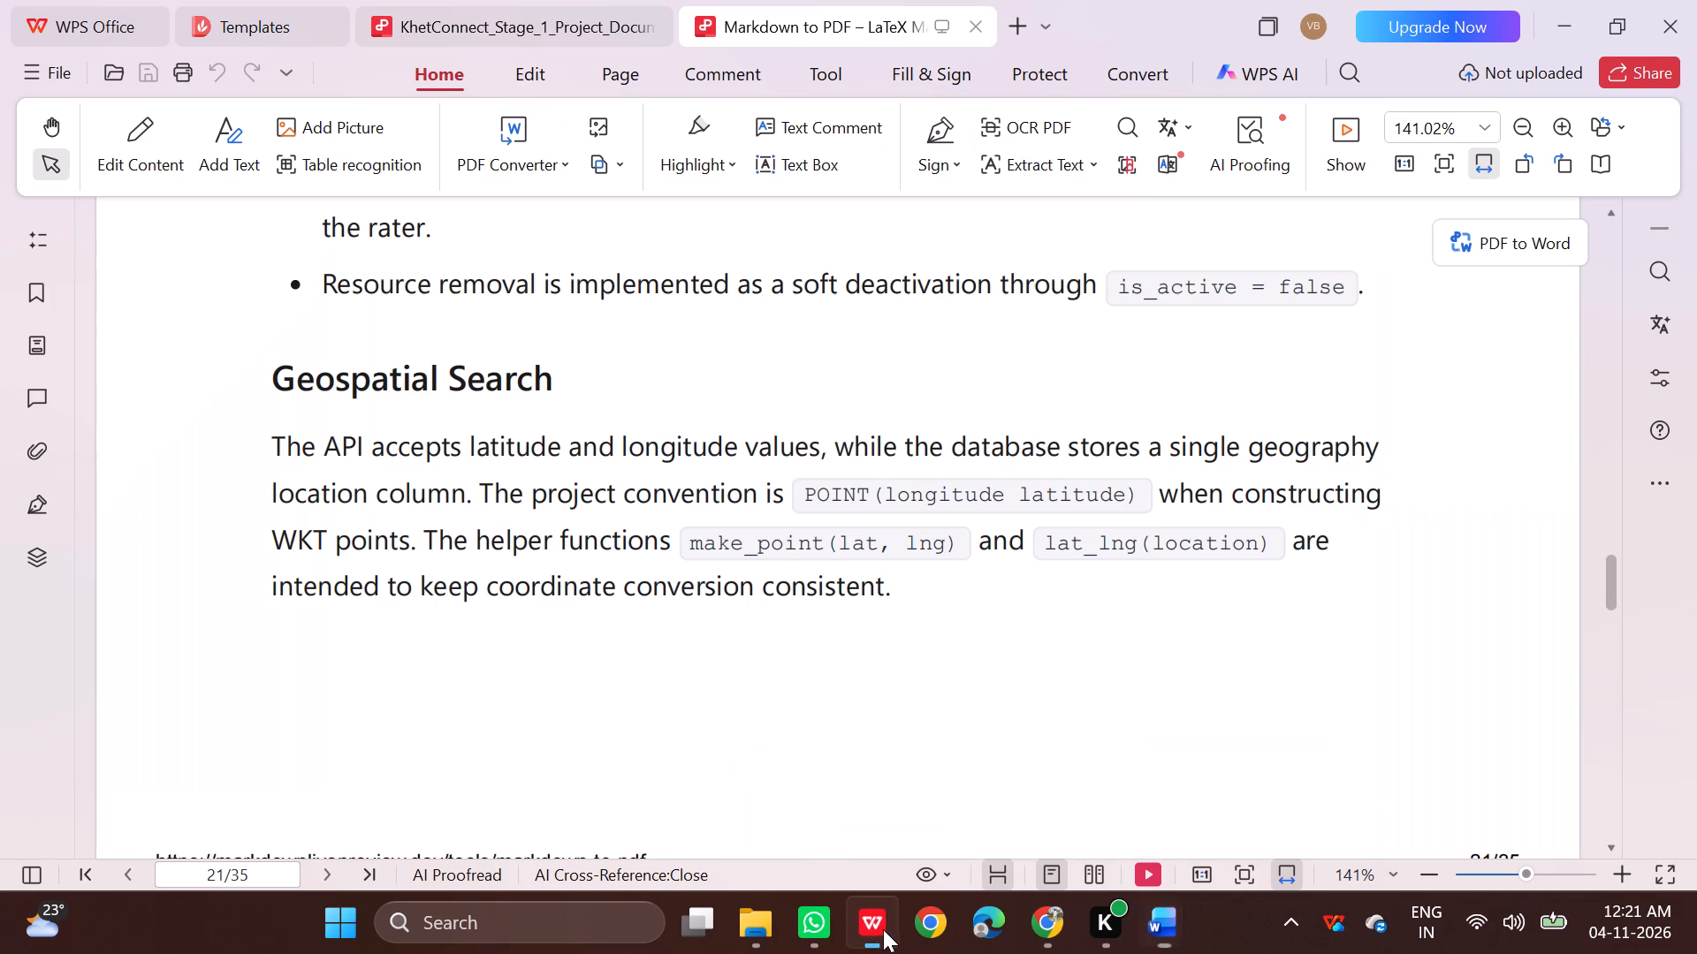
{"action": "scroll", "coordinate": [697, 669], "scroll_direction": "down", "scroll_amount": 18}
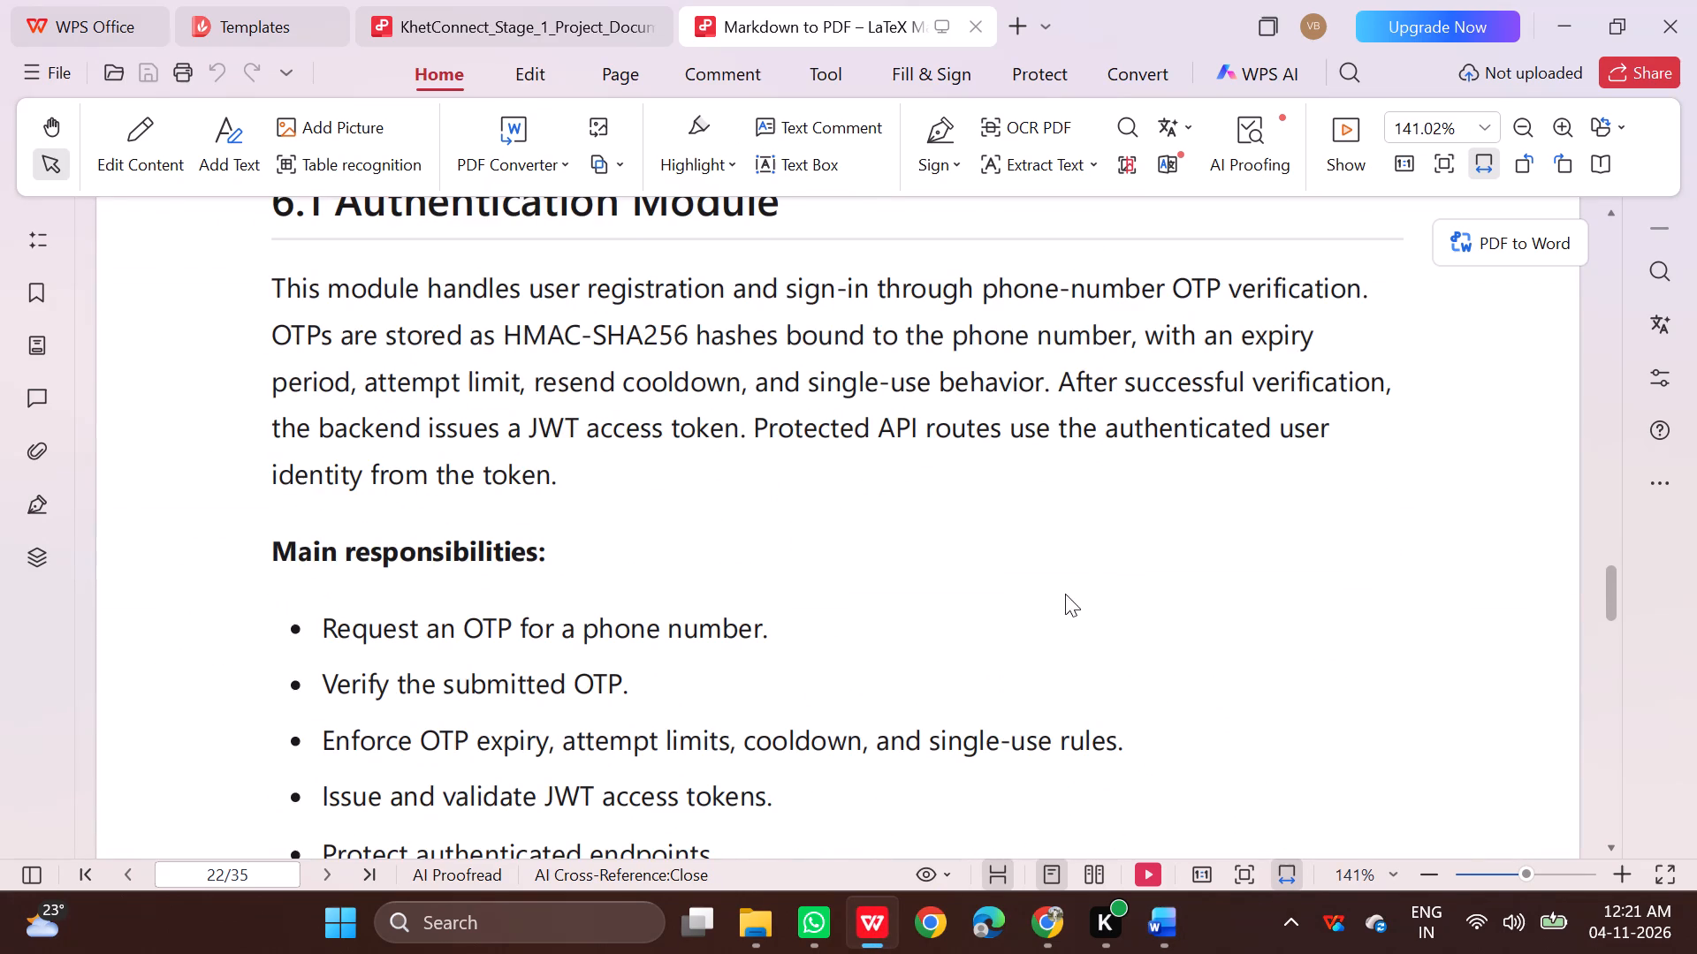
{"action": "key", "text": "ctrl+minus"}
{"action": "key", "text": "ctrl+minus"}
{"action": "scroll", "coordinate": [1222, 549], "scroll_direction": "down", "scroll_amount": 2}
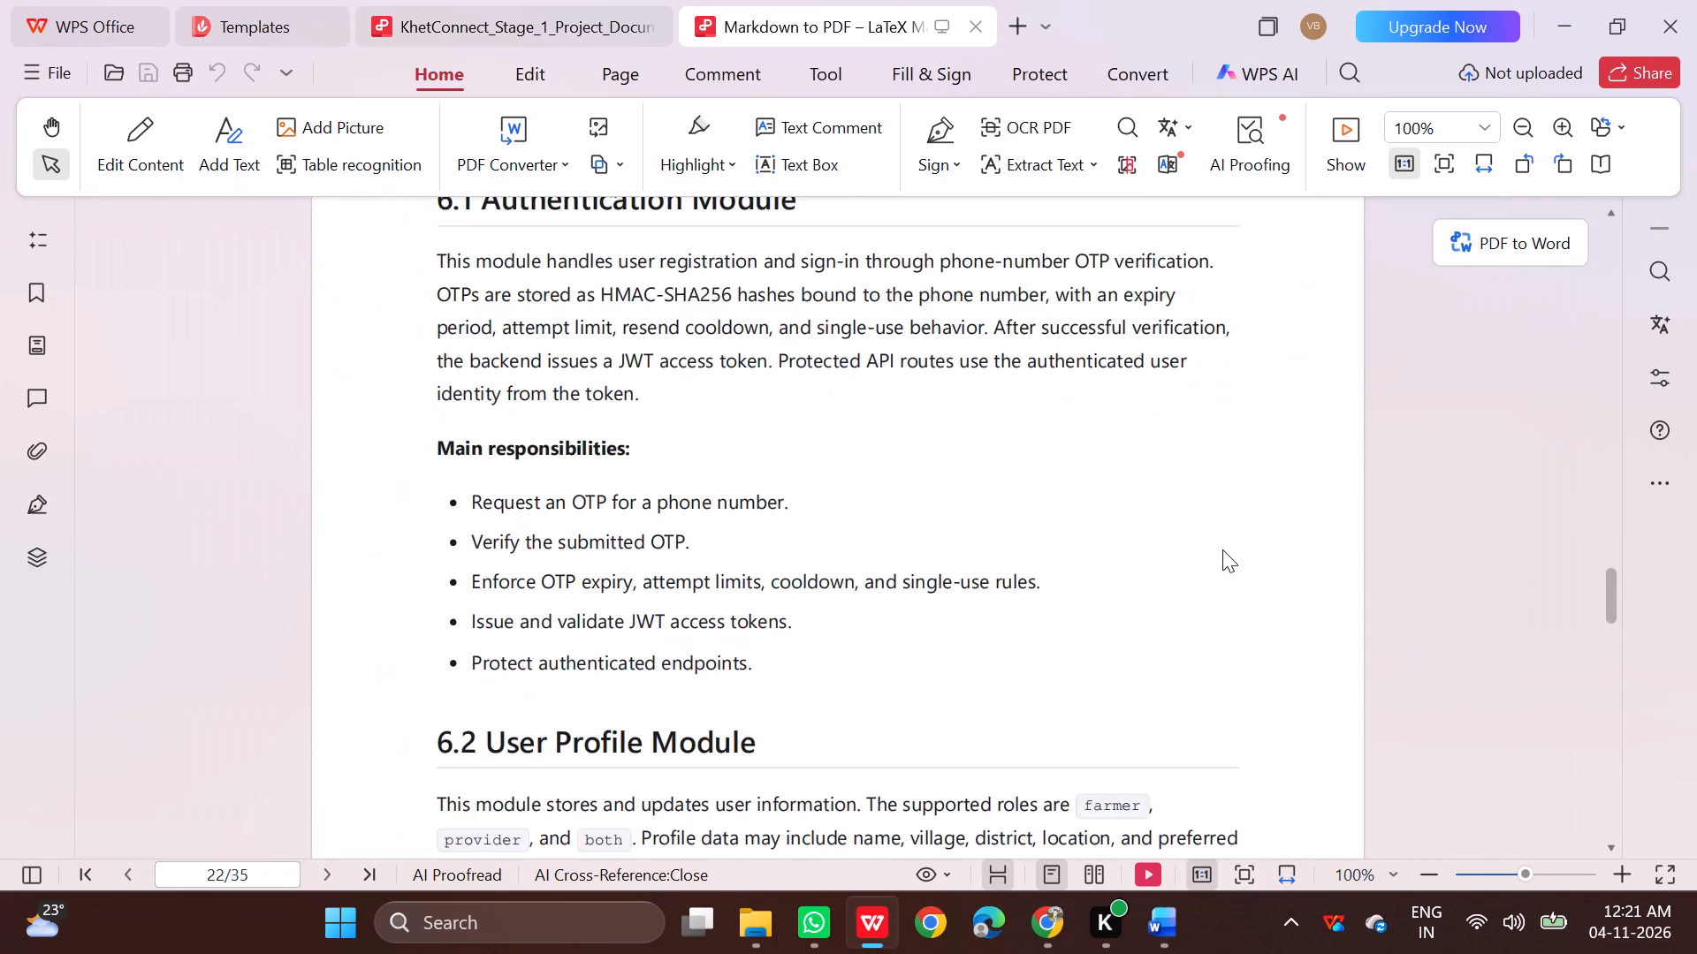
{"action": "scroll", "coordinate": [1222, 549], "scroll_direction": "down", "scroll_amount": 16}
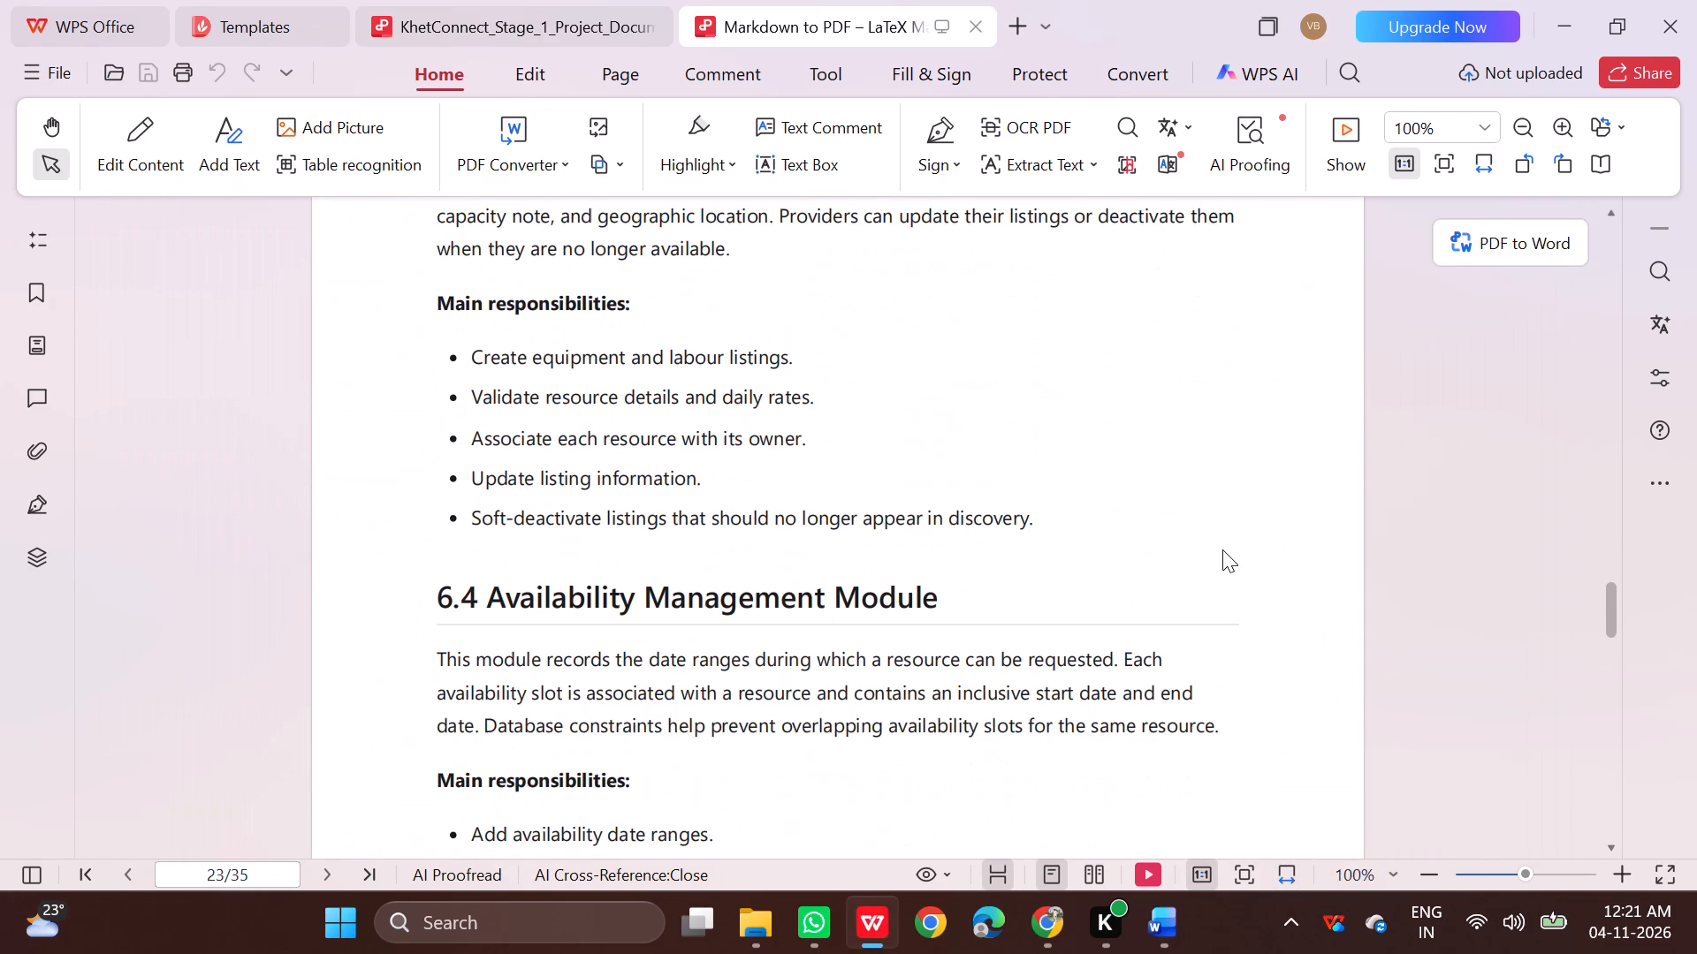
{"action": "scroll", "coordinate": [1222, 549], "scroll_direction": "down", "scroll_amount": 15}
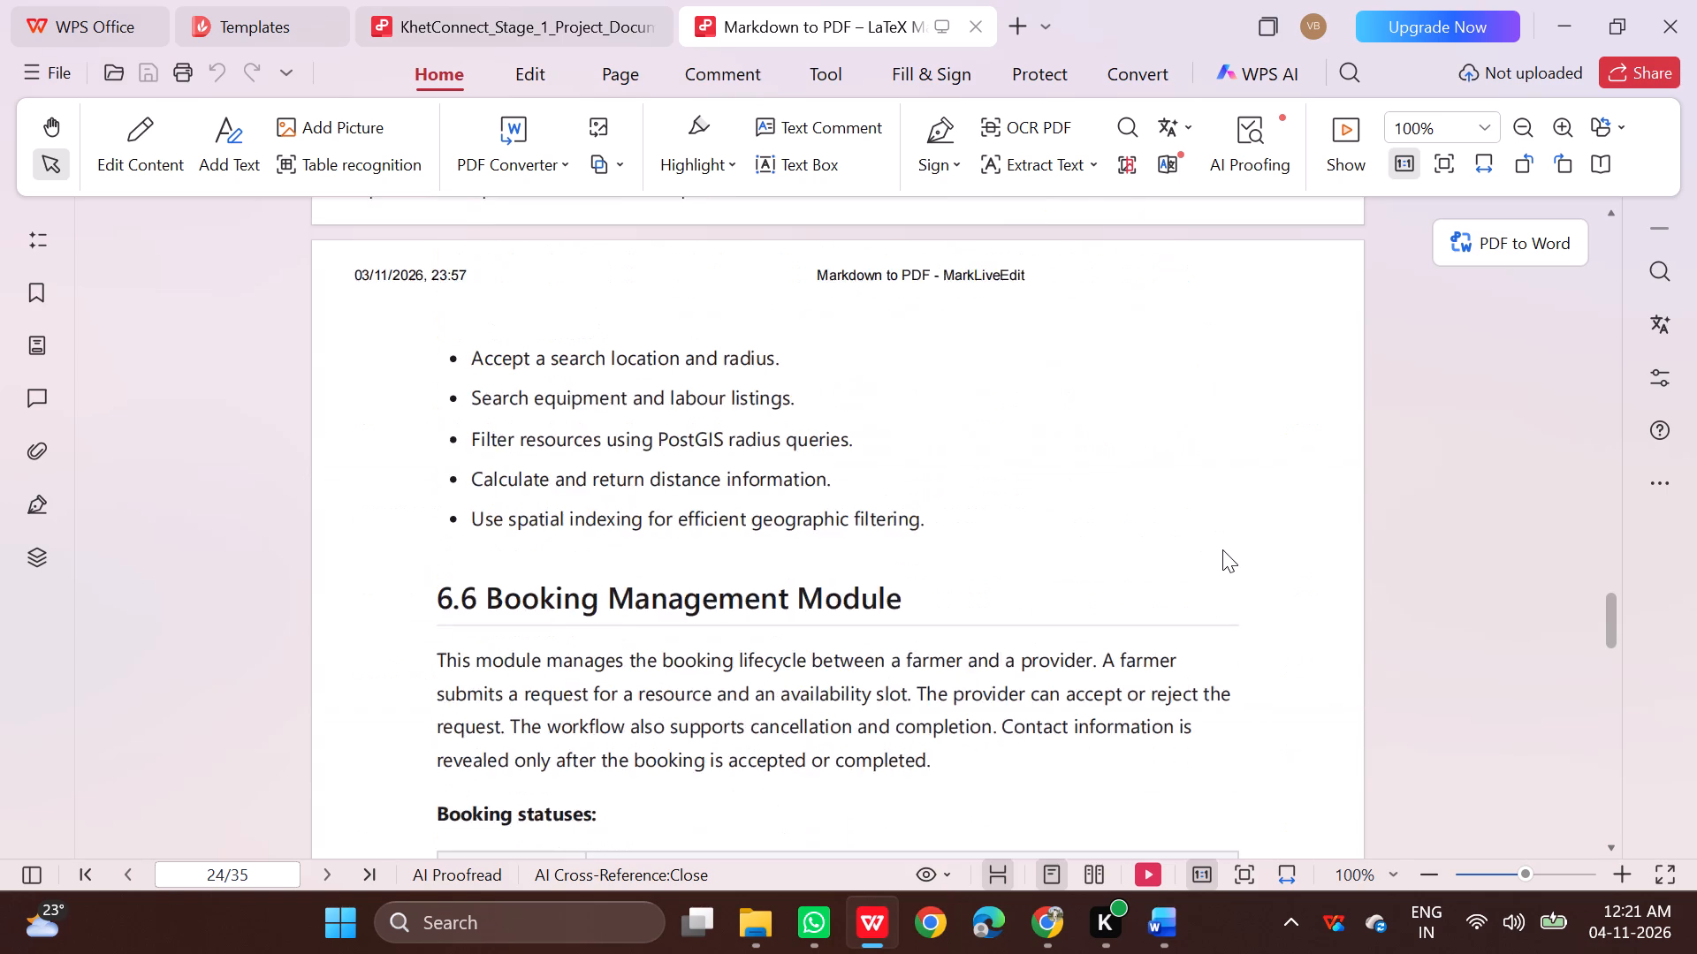
{"action": "scroll", "coordinate": [1222, 549], "scroll_direction": "down", "scroll_amount": 3}
{"action": "scroll", "coordinate": [1222, 549], "scroll_direction": "up", "scroll_amount": 1}
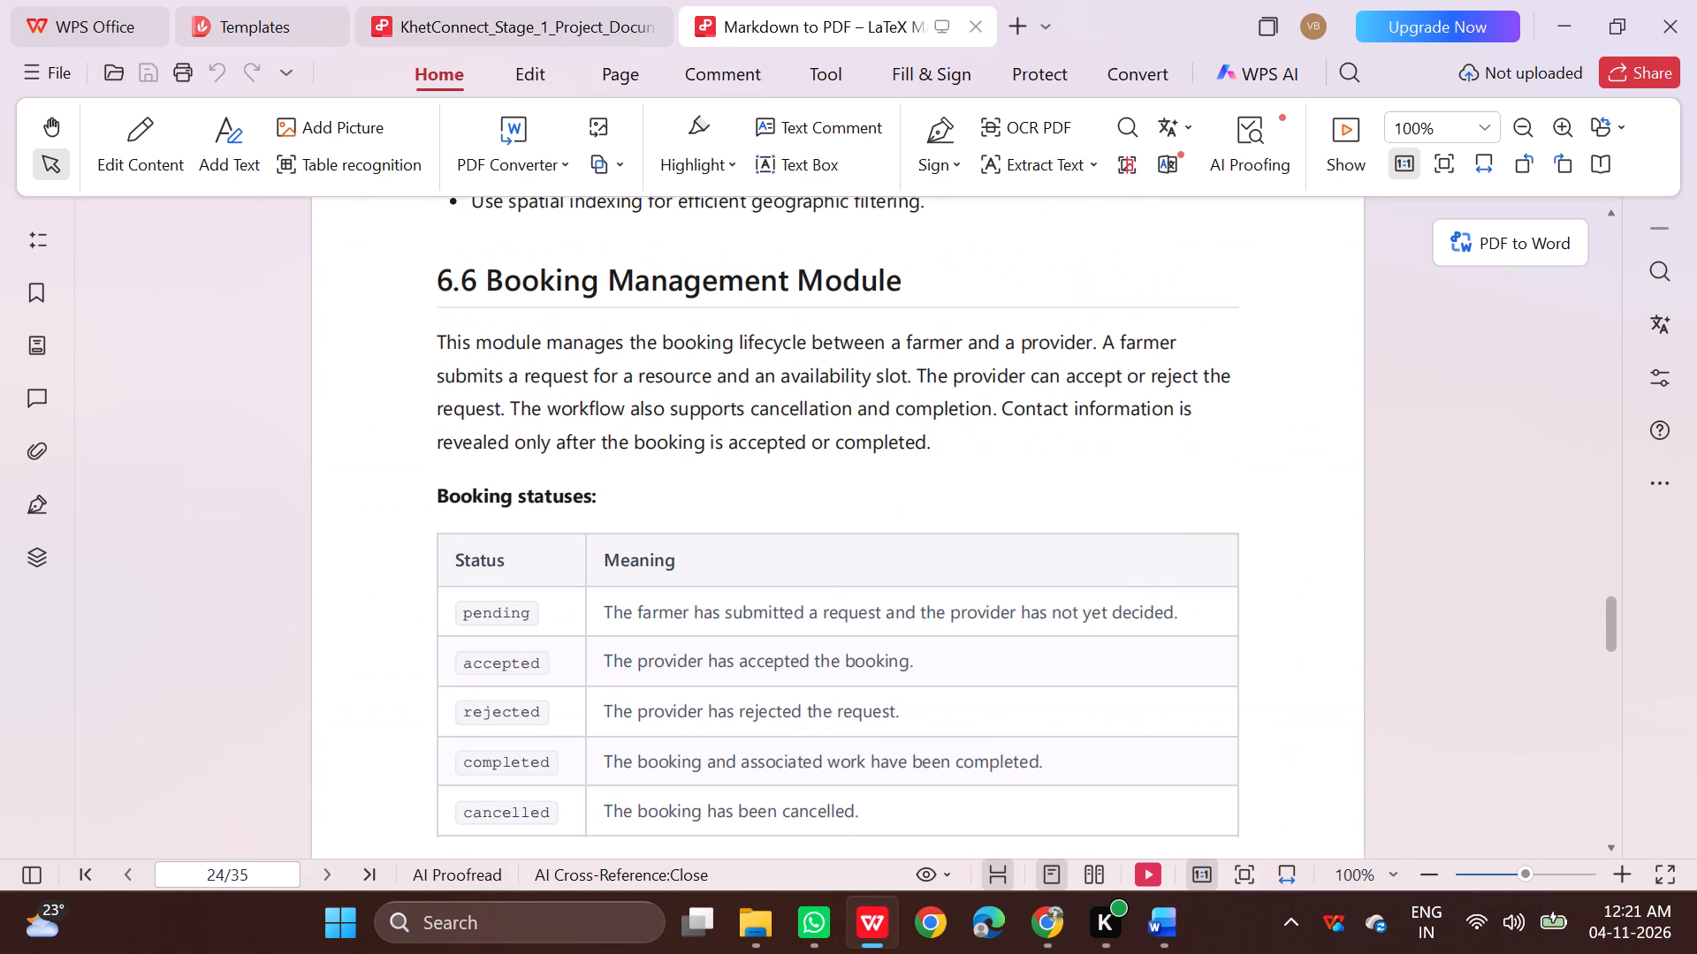
{"action": "left_click_drag", "start_coordinate": [421, 526], "coordinate": [1174, 605]}
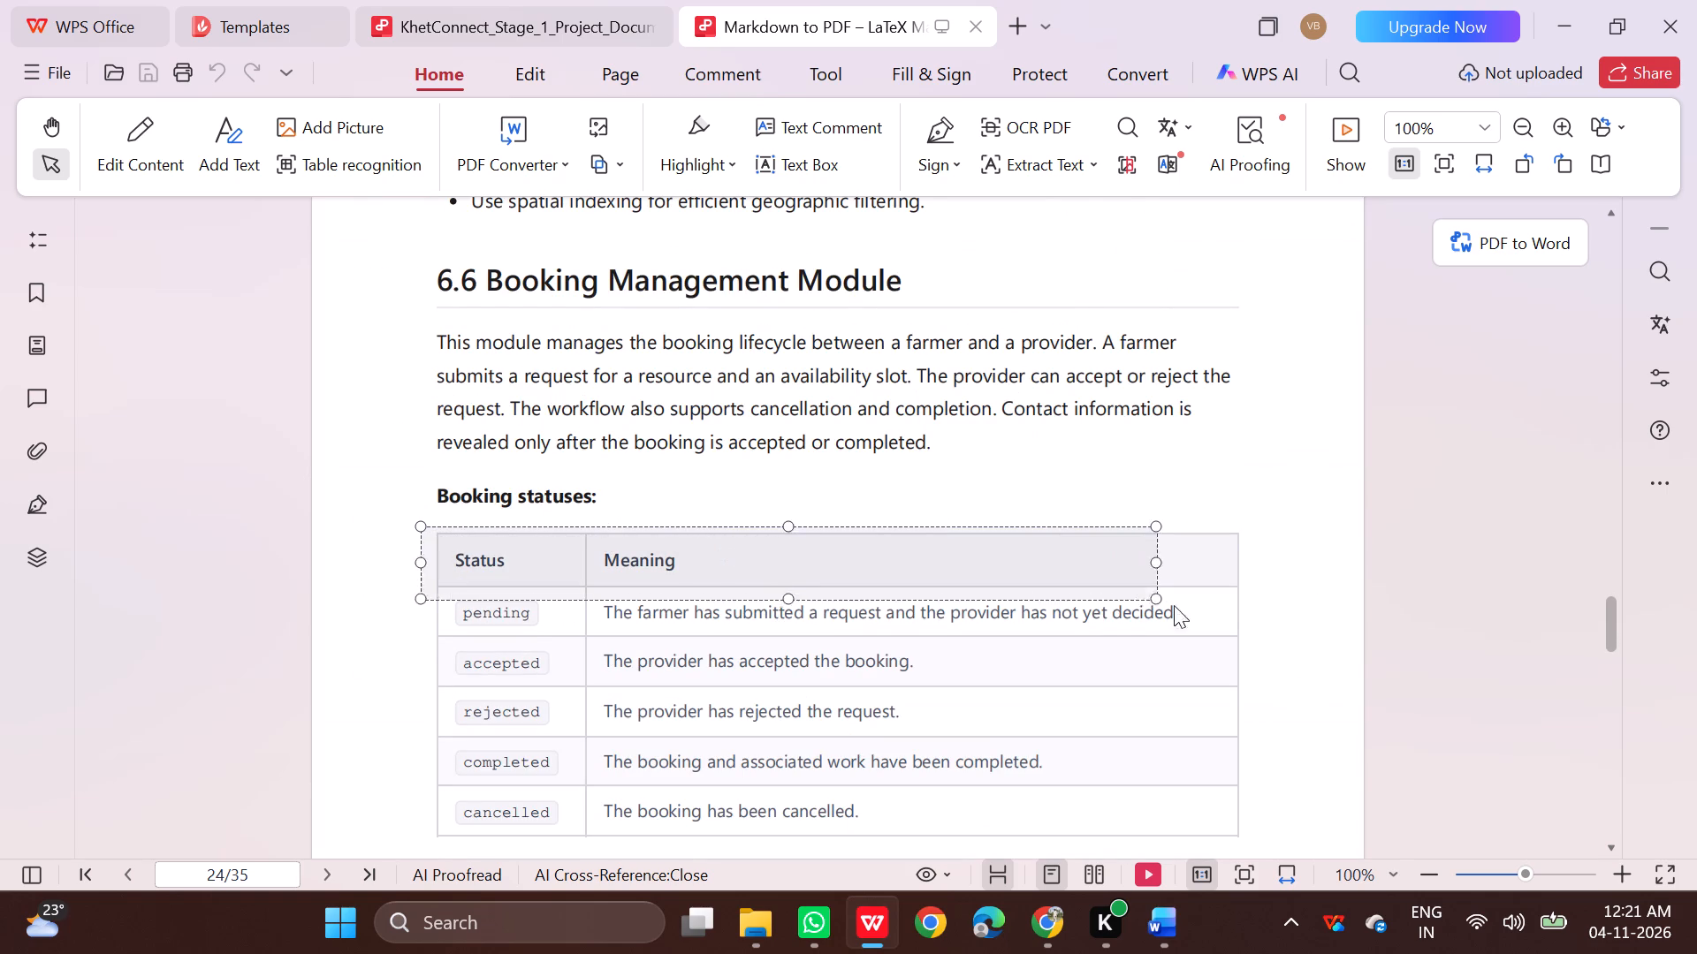
{"action": "left_click_drag", "start_coordinate": [1174, 605], "coordinate": [1246, 829]}
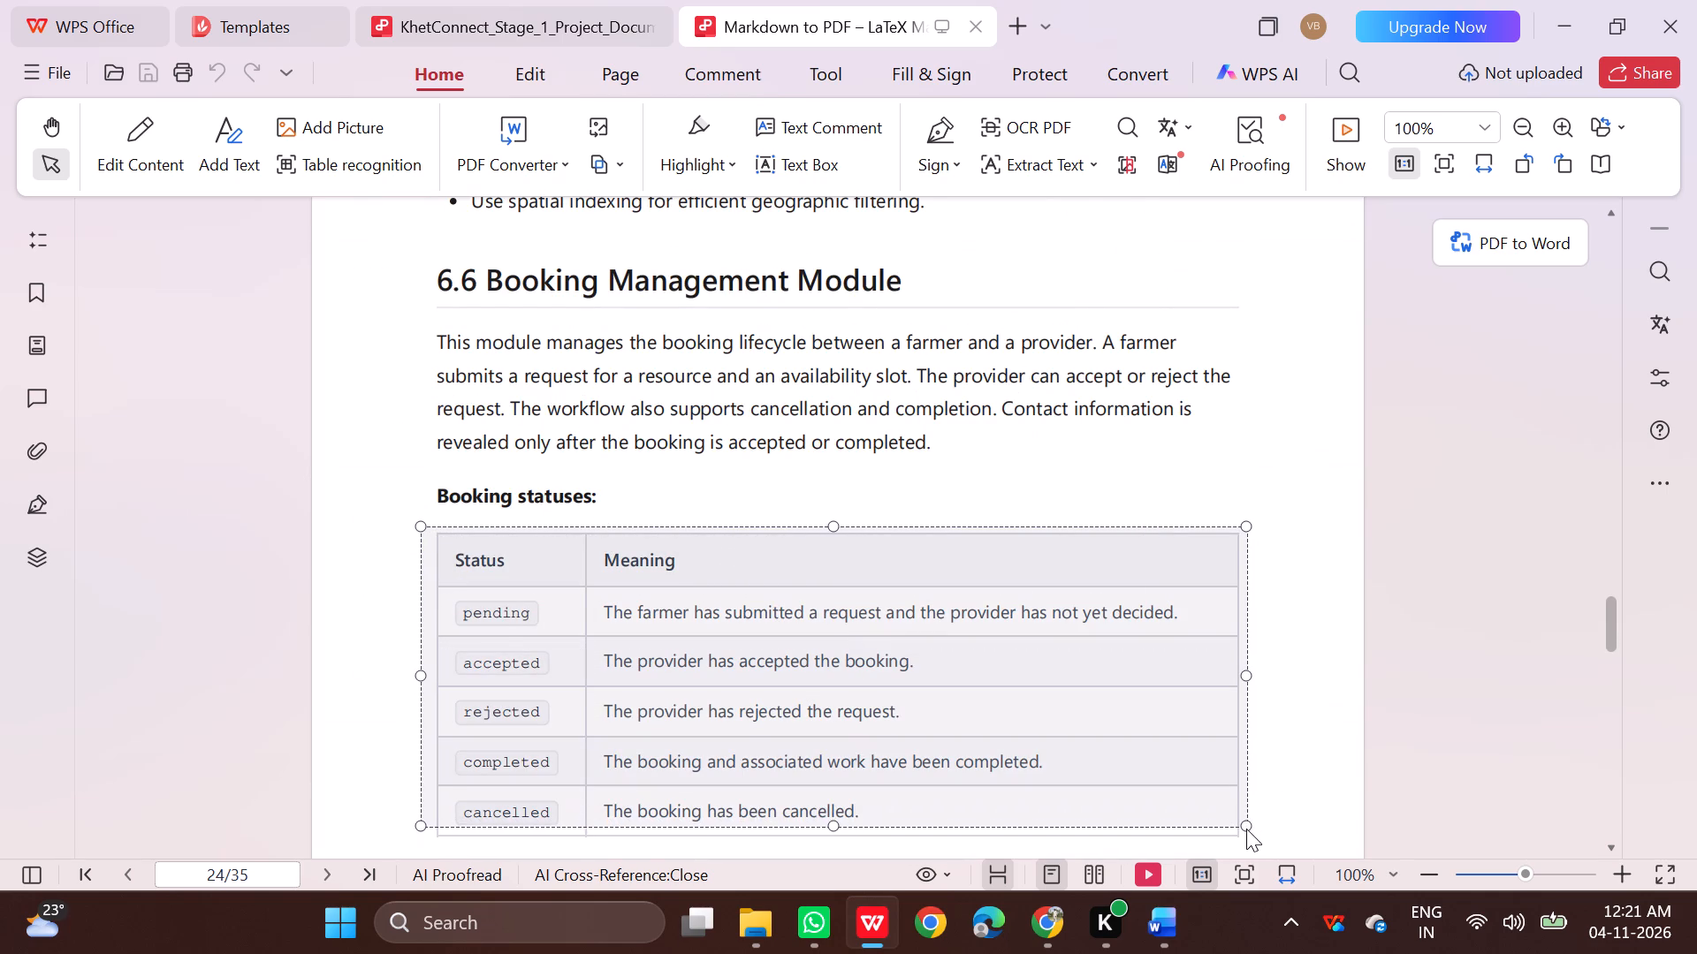
{"action": "left_click_drag", "start_coordinate": [1246, 829], "coordinate": [1249, 761]}
{"action": "scroll", "coordinate": [1246, 829], "scroll_direction": "down", "scroll_amount": 1}
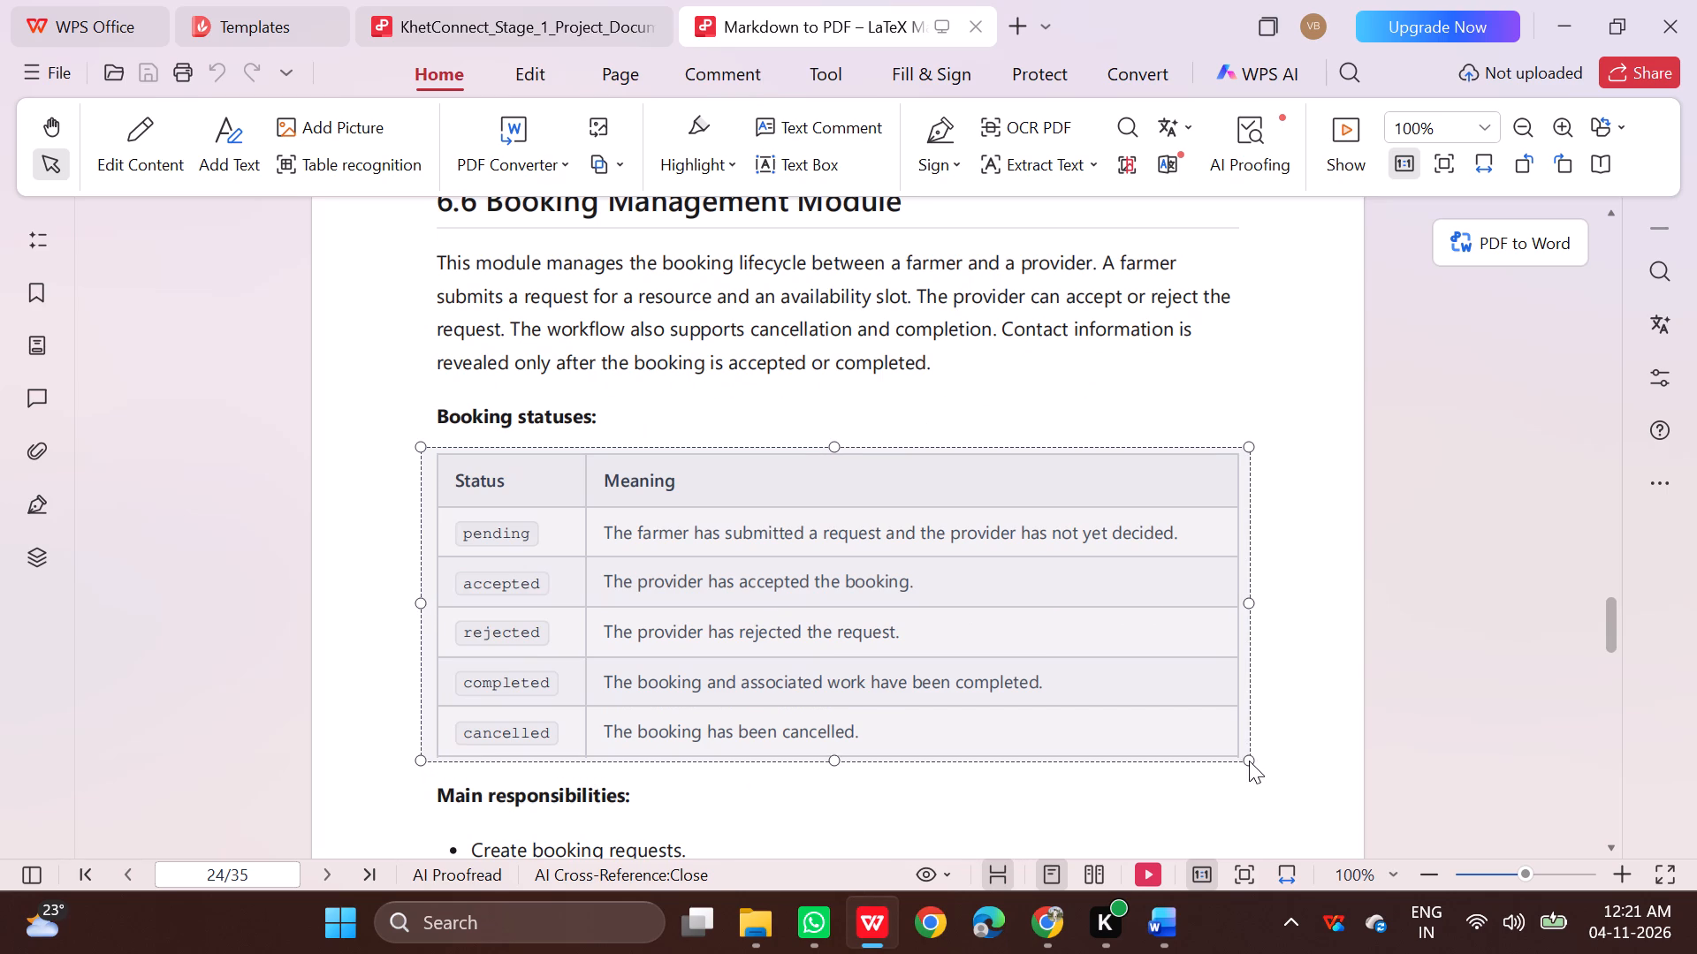
{"action": "left_click_drag", "start_coordinate": [1249, 761], "coordinate": [1246, 769]}
{"action": "right_click", "coordinate": [1012, 475]}
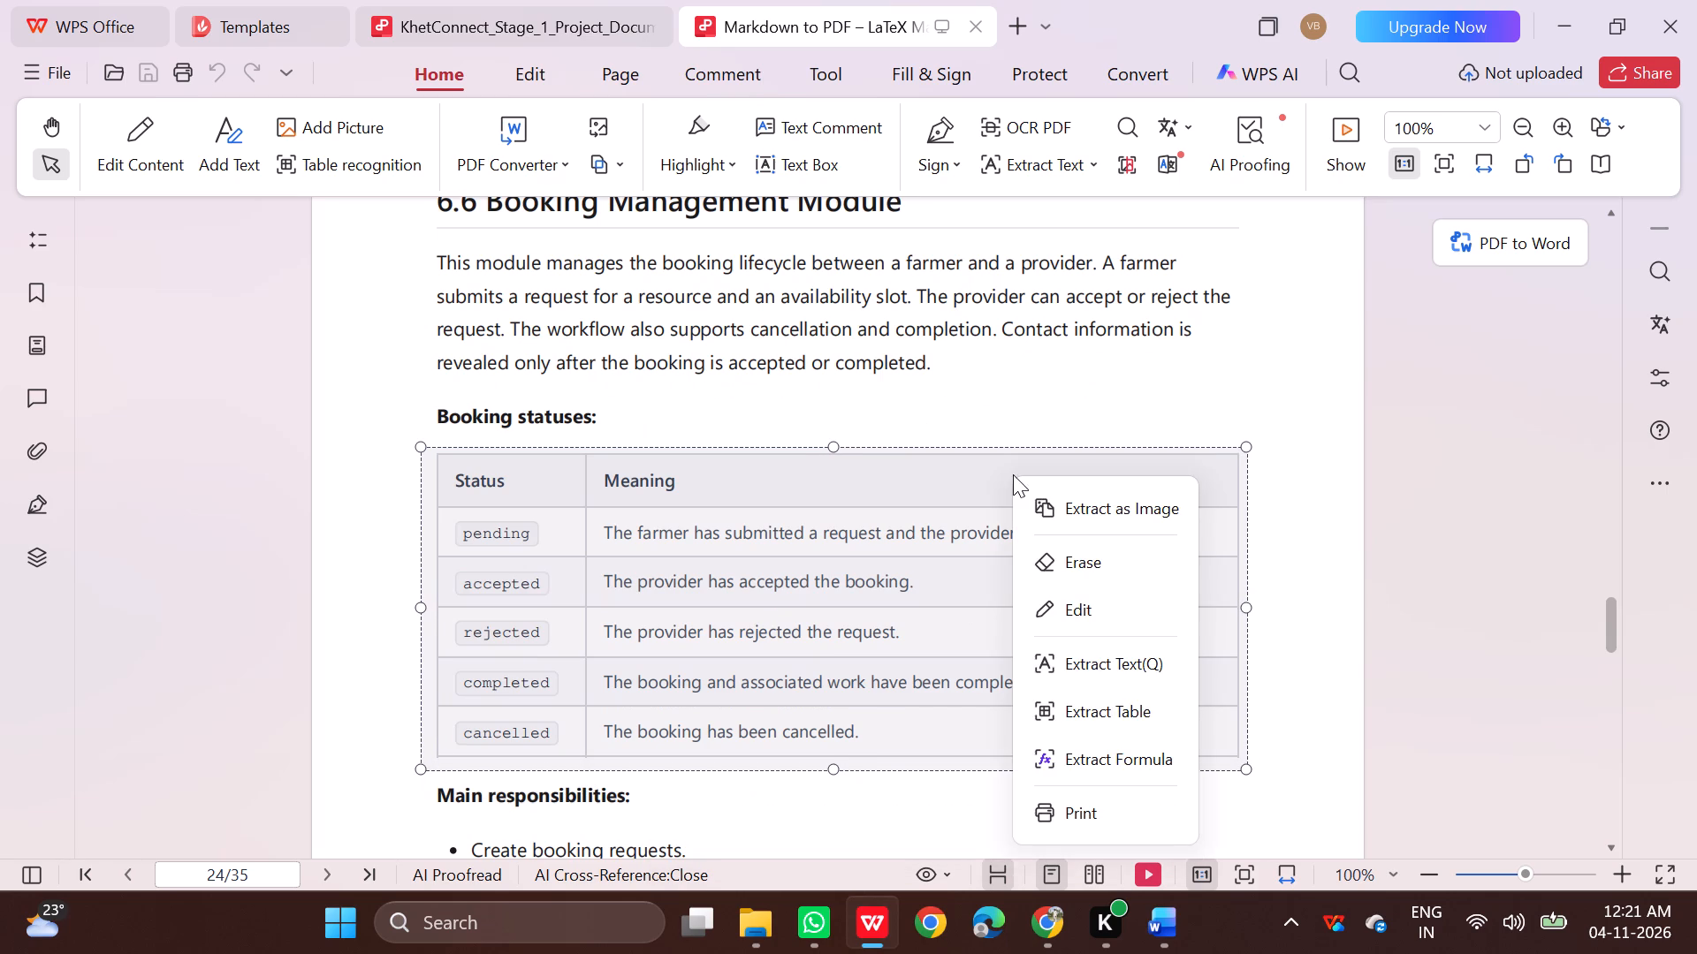
{"action": "left_click", "coordinate": [1059, 497]}
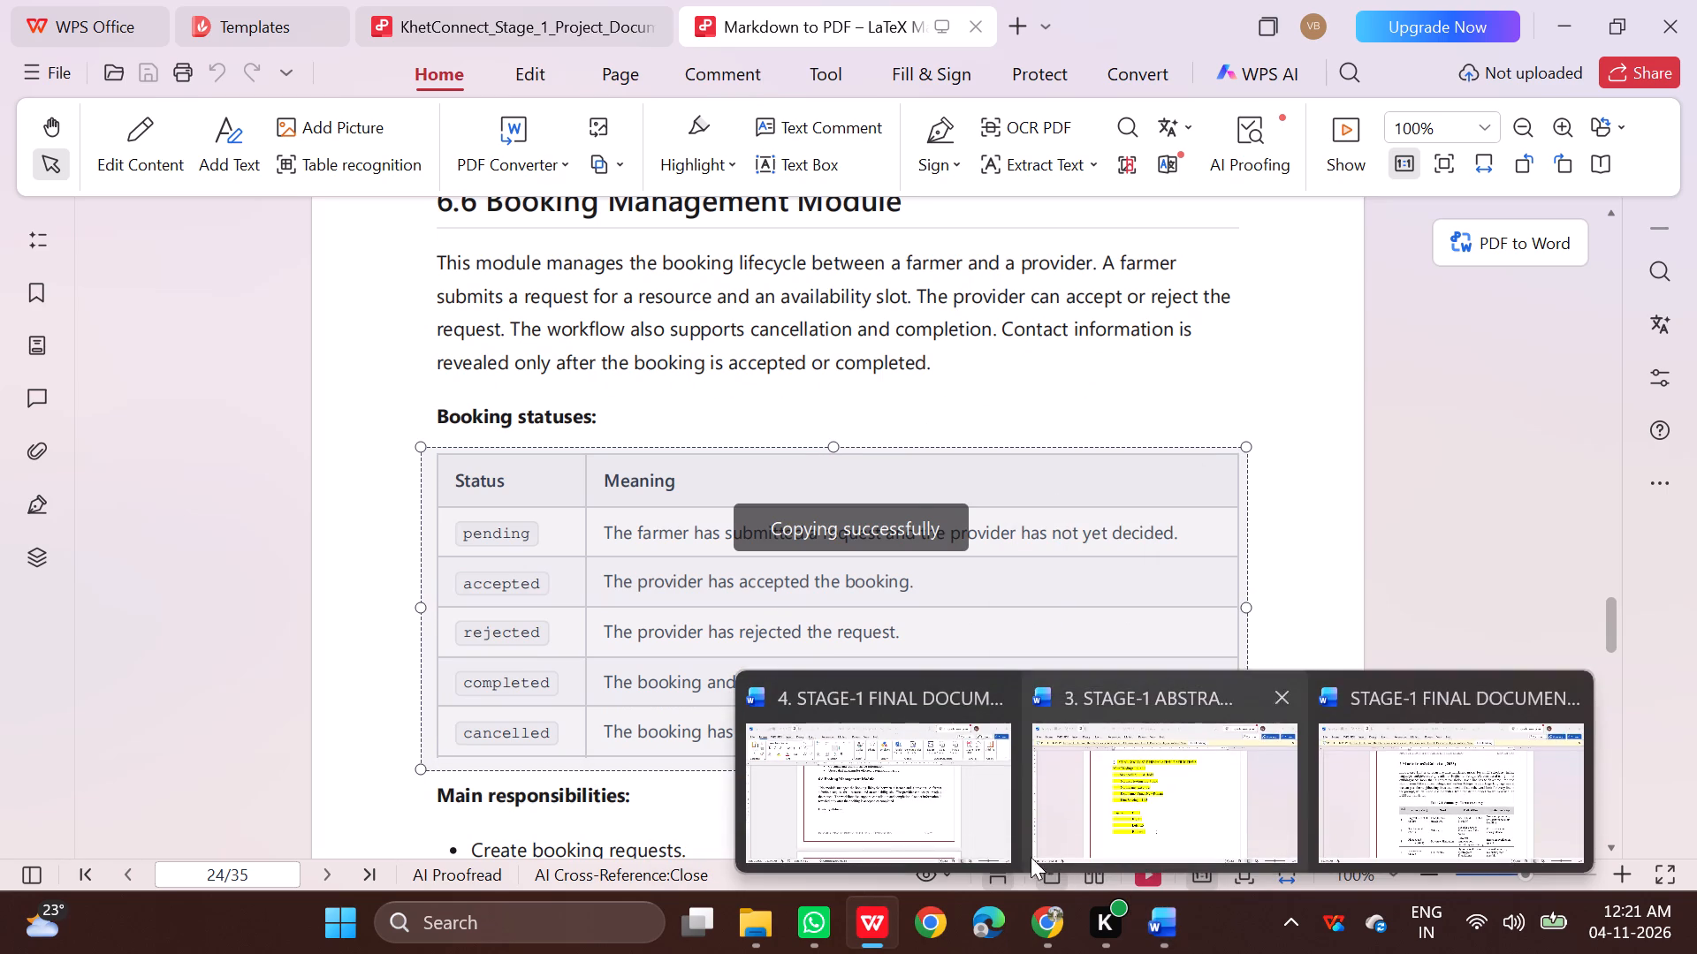
Return to the Stage-1 Word document and paste the table image on the empty line below "Booking statuses:".
{"action": "left_click", "coordinate": [957, 824]}
{"action": "scroll", "coordinate": [636, 646], "scroll_direction": "down", "scroll_amount": 3}
{"action": "left_click", "coordinate": [478, 759]}
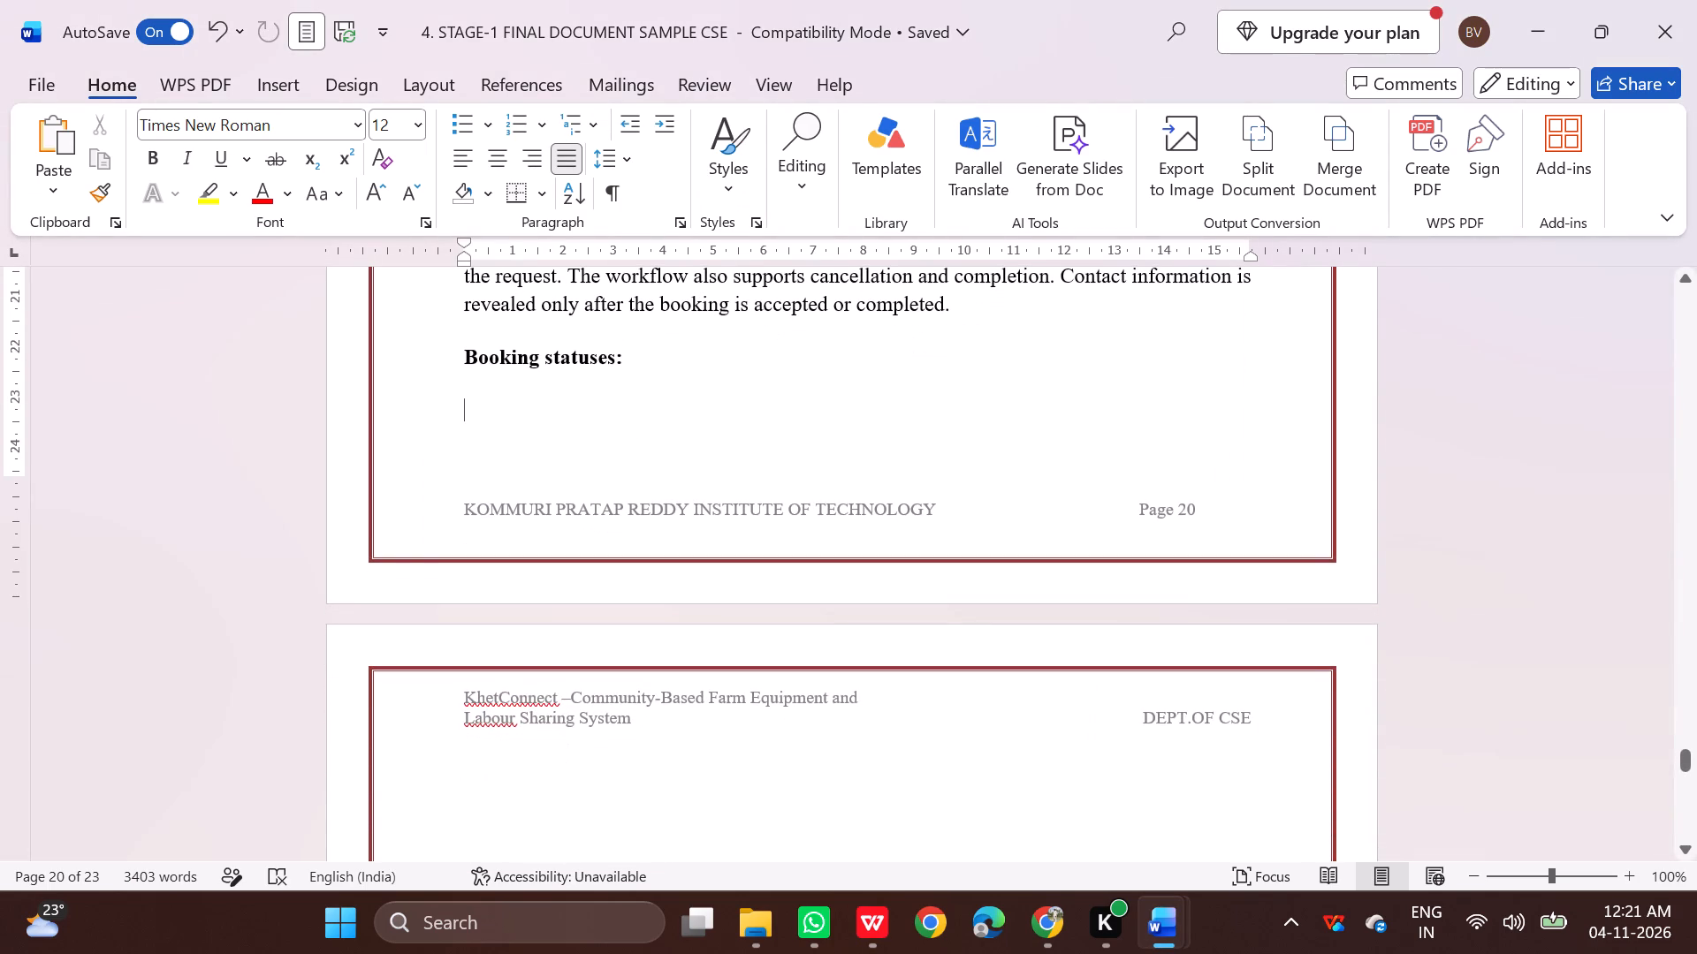
{"action": "key", "text": "ctrl+v"}
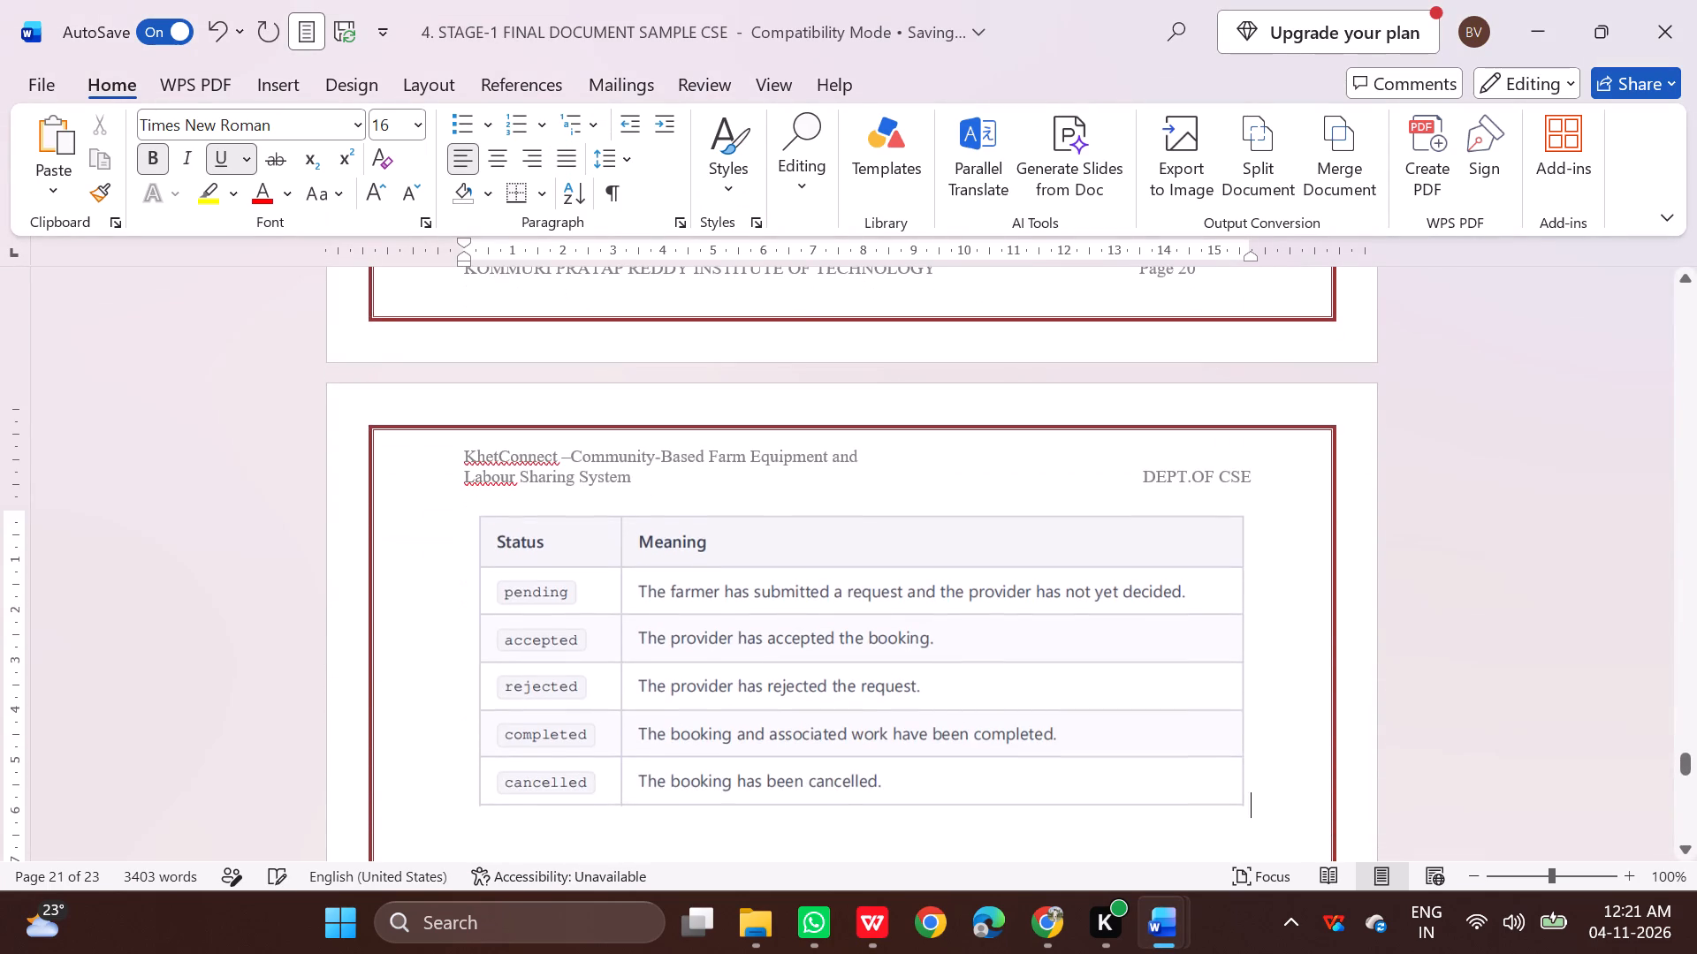
{"action": "scroll", "coordinate": [665, 740], "scroll_direction": "down", "scroll_amount": 2}
Copy the Markdown preview text from the 6.6 "Main responsibilities:" through the end of section 6.8, and return to the Stage-1 Word document.
{"action": "left_click", "coordinate": [1058, 935]}
{"action": "scroll", "coordinate": [626, 662], "scroll_direction": "down", "scroll_amount": 3}
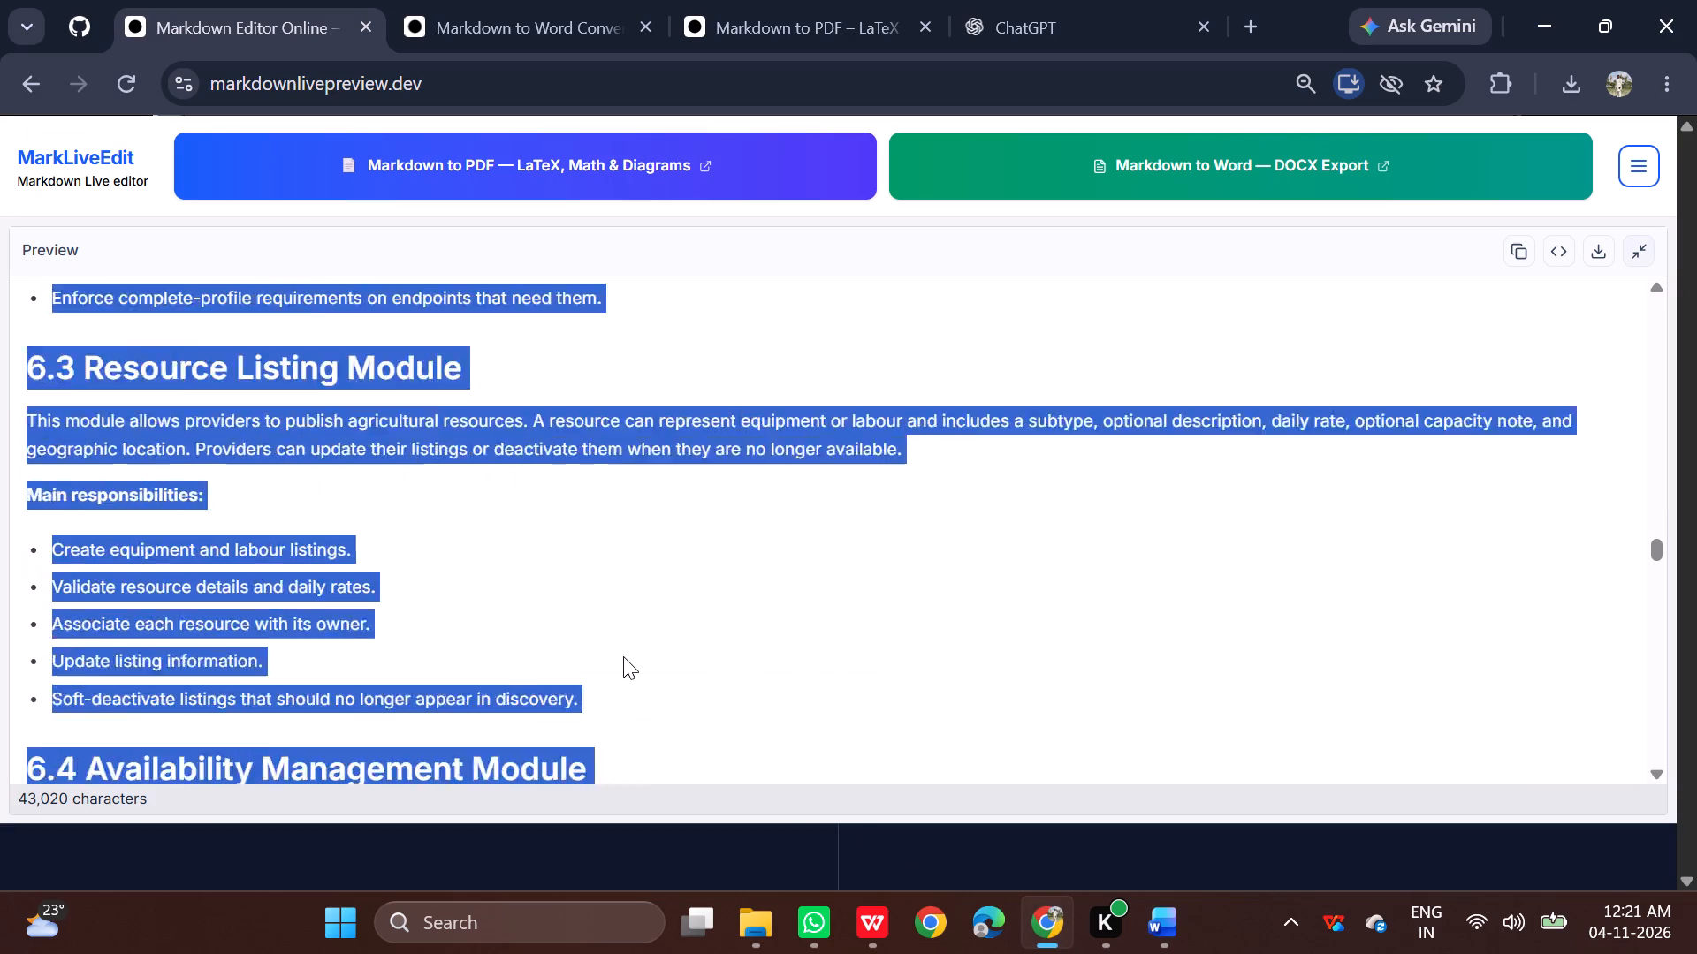
{"action": "scroll", "coordinate": [619, 648], "scroll_direction": "down", "scroll_amount": 10}
{"action": "scroll", "coordinate": [619, 635], "scroll_direction": "up", "scroll_amount": 2}
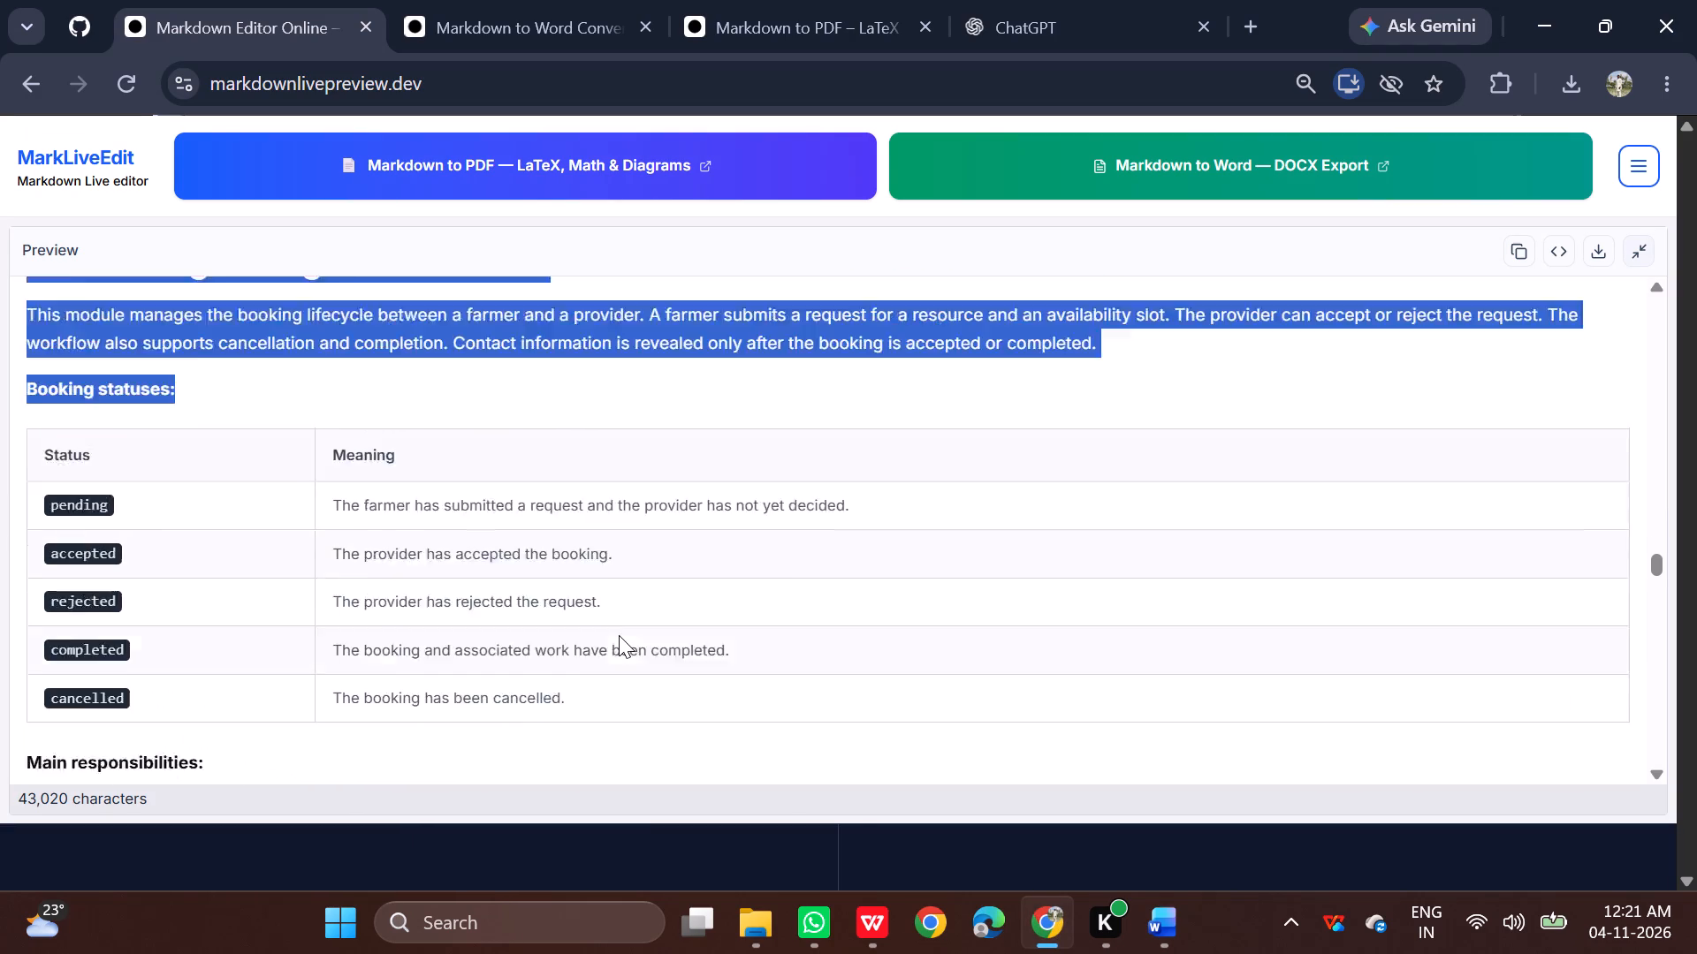
{"action": "scroll", "coordinate": [619, 635], "scroll_direction": "down", "scroll_amount": 4}
{"action": "scroll", "coordinate": [619, 635], "scroll_direction": "up", "scroll_amount": 2}
{"action": "left_click", "coordinate": [619, 635]}
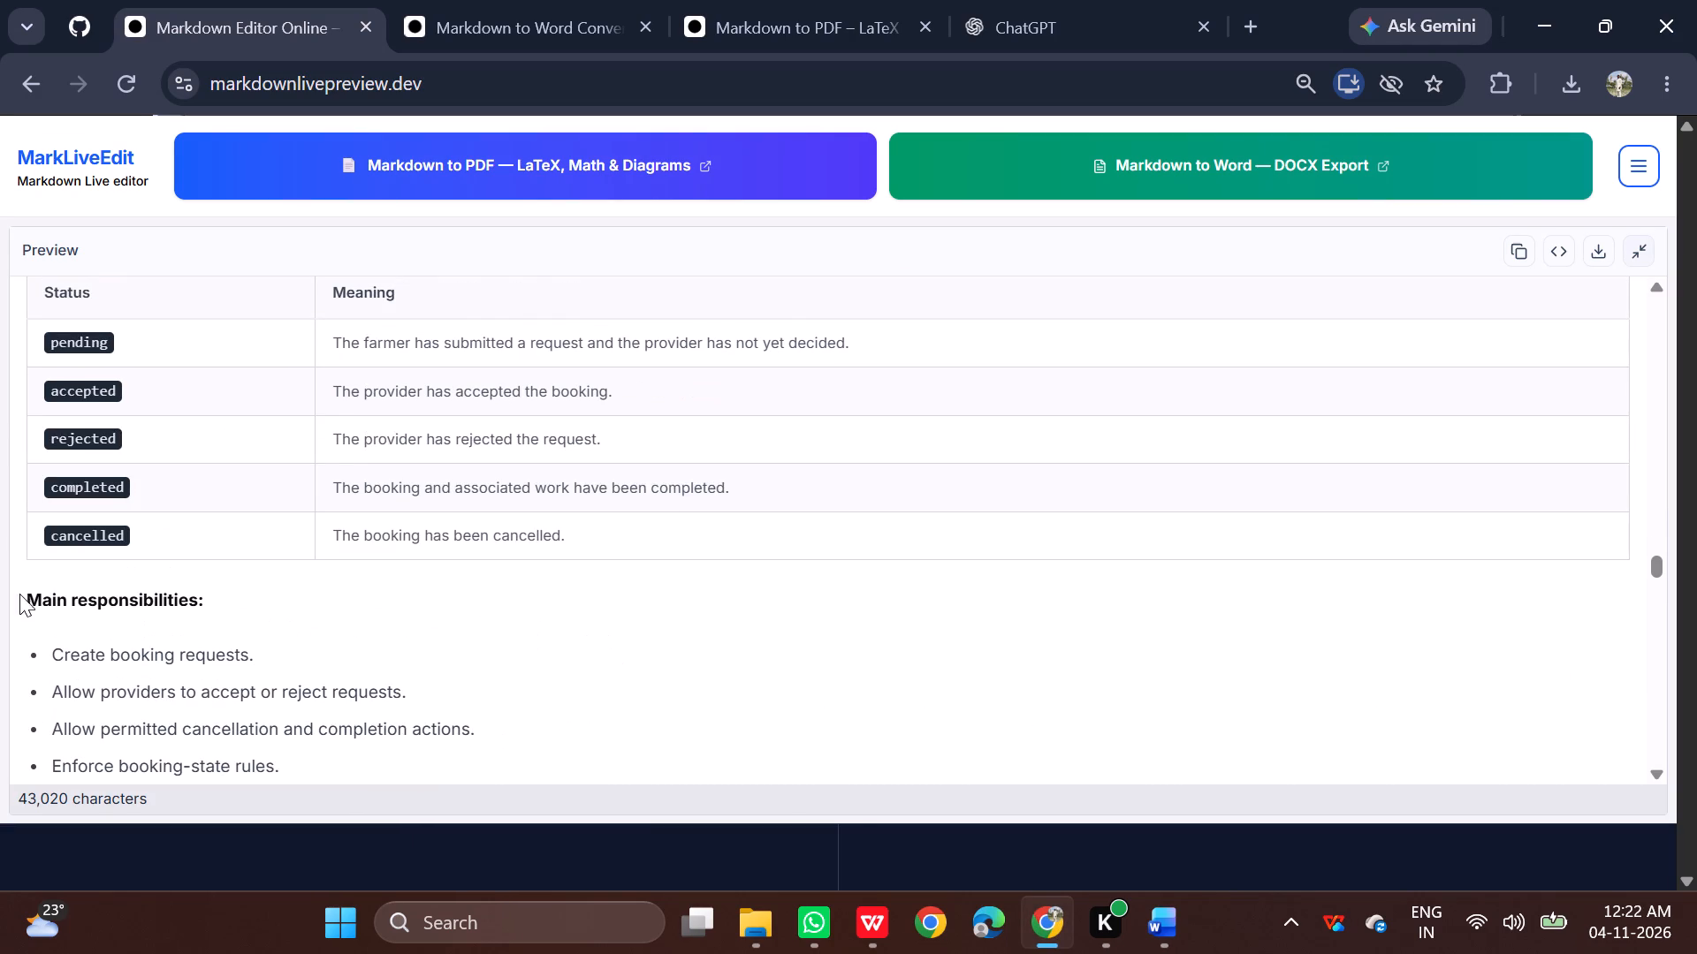
{"action": "left_click_drag", "start_coordinate": [12, 594], "coordinate": [572, 594]}
{"action": "scroll", "coordinate": [217, 653], "scroll_direction": "down", "scroll_amount": 2}
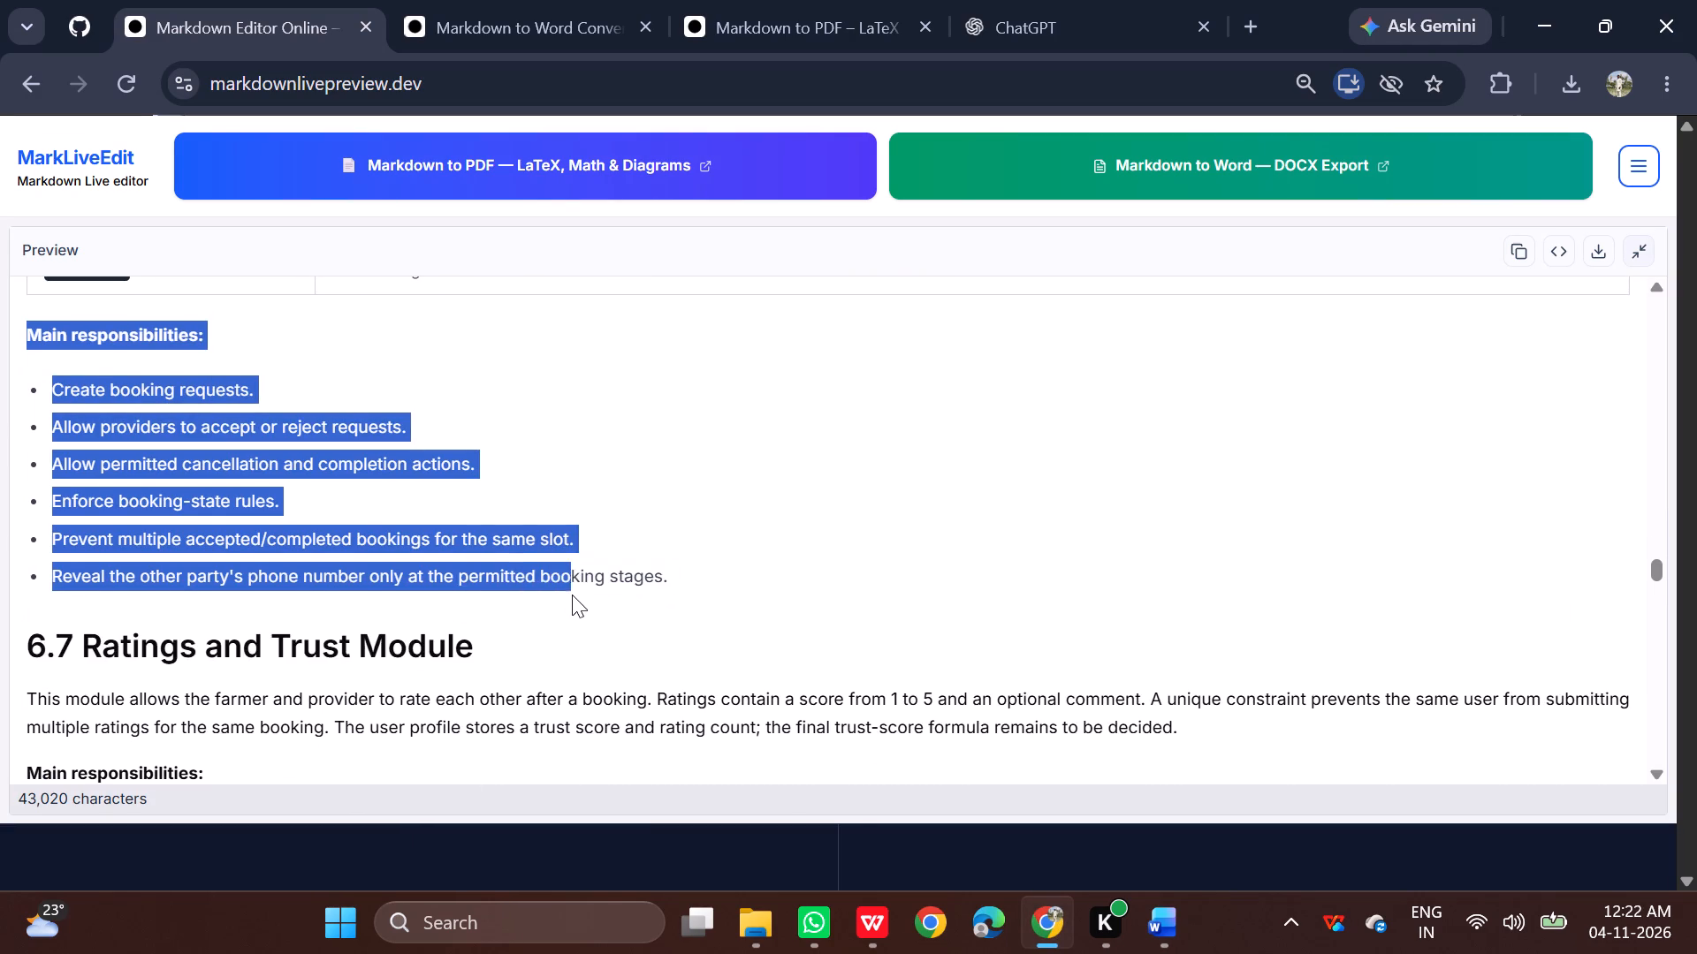
{"action": "left_click_drag", "start_coordinate": [572, 594], "coordinate": [572, 589]}
{"action": "scroll", "coordinate": [572, 604], "scroll_direction": "down", "scroll_amount": 5}
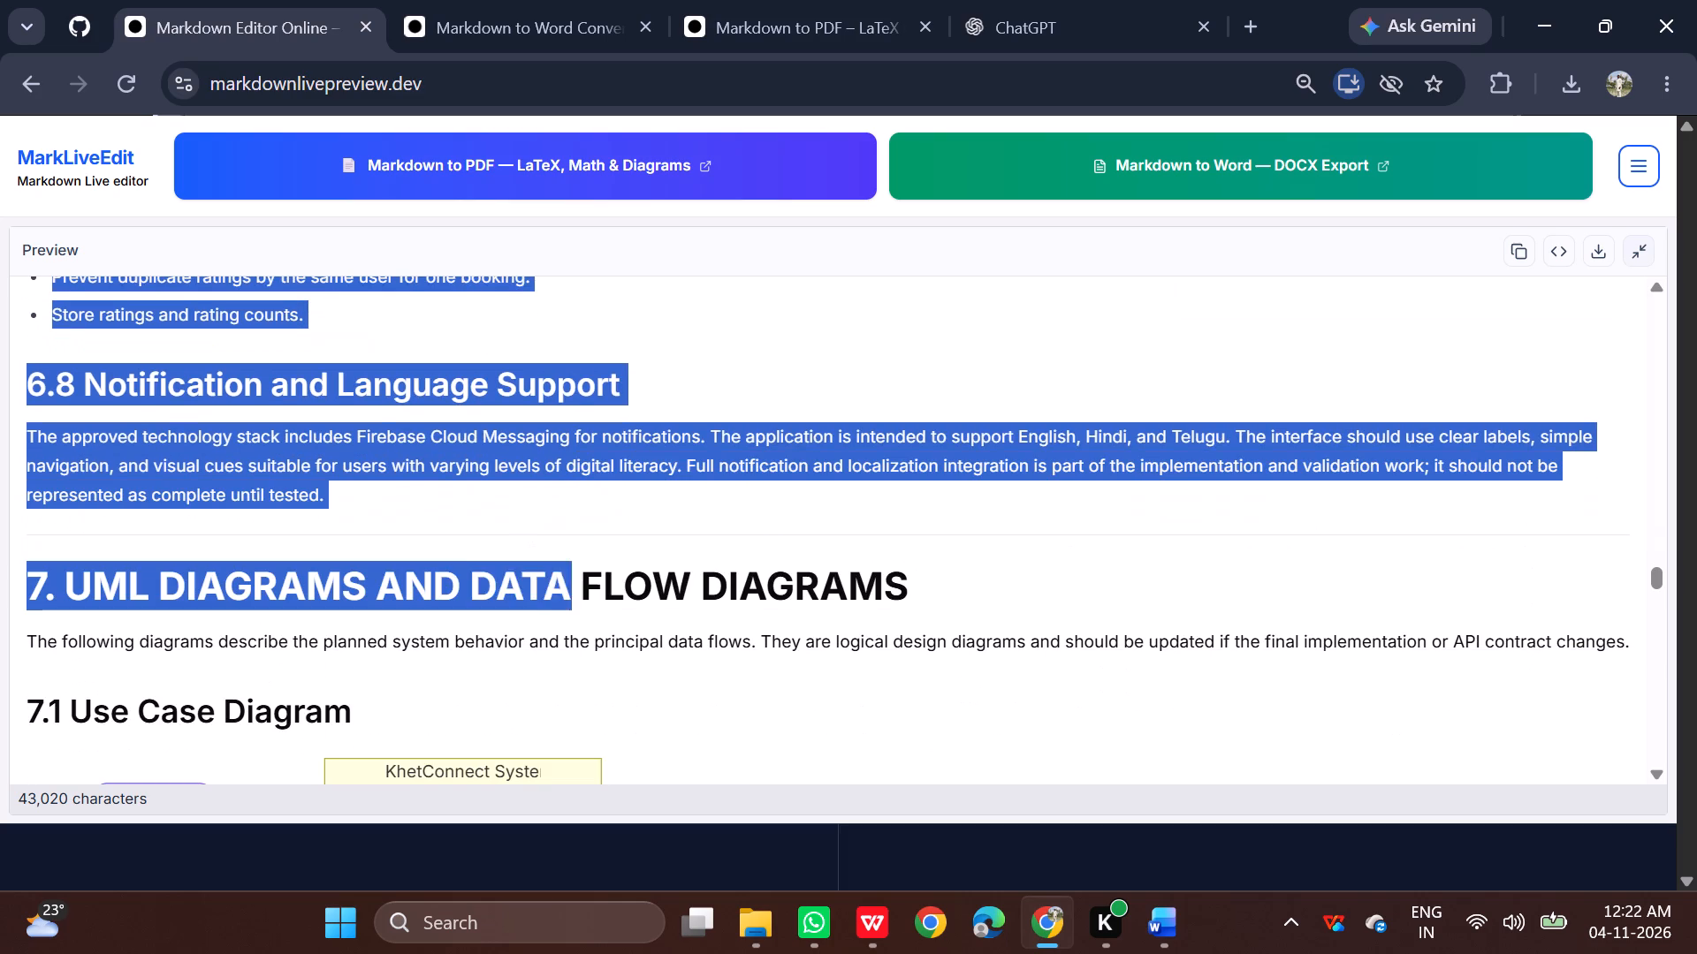
{"action": "left_click_drag", "start_coordinate": [572, 589], "coordinate": [361, 500]}
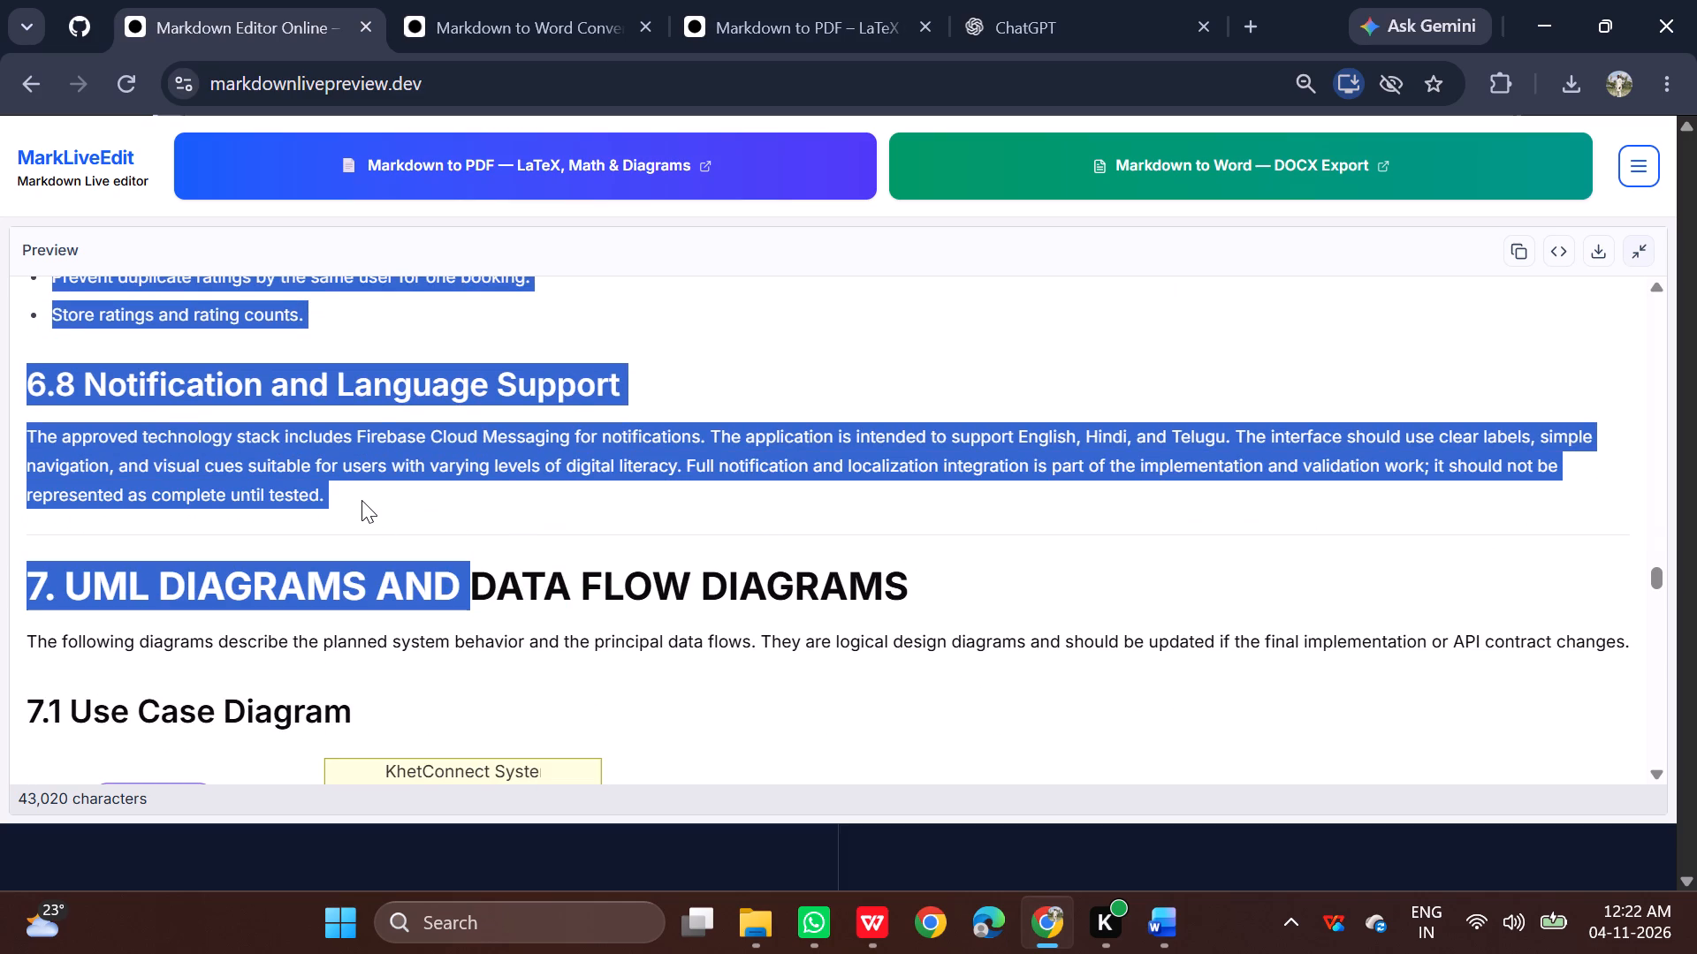
{"action": "key", "text": "ctrl+c"}
{"action": "left_click", "coordinate": [868, 802]}
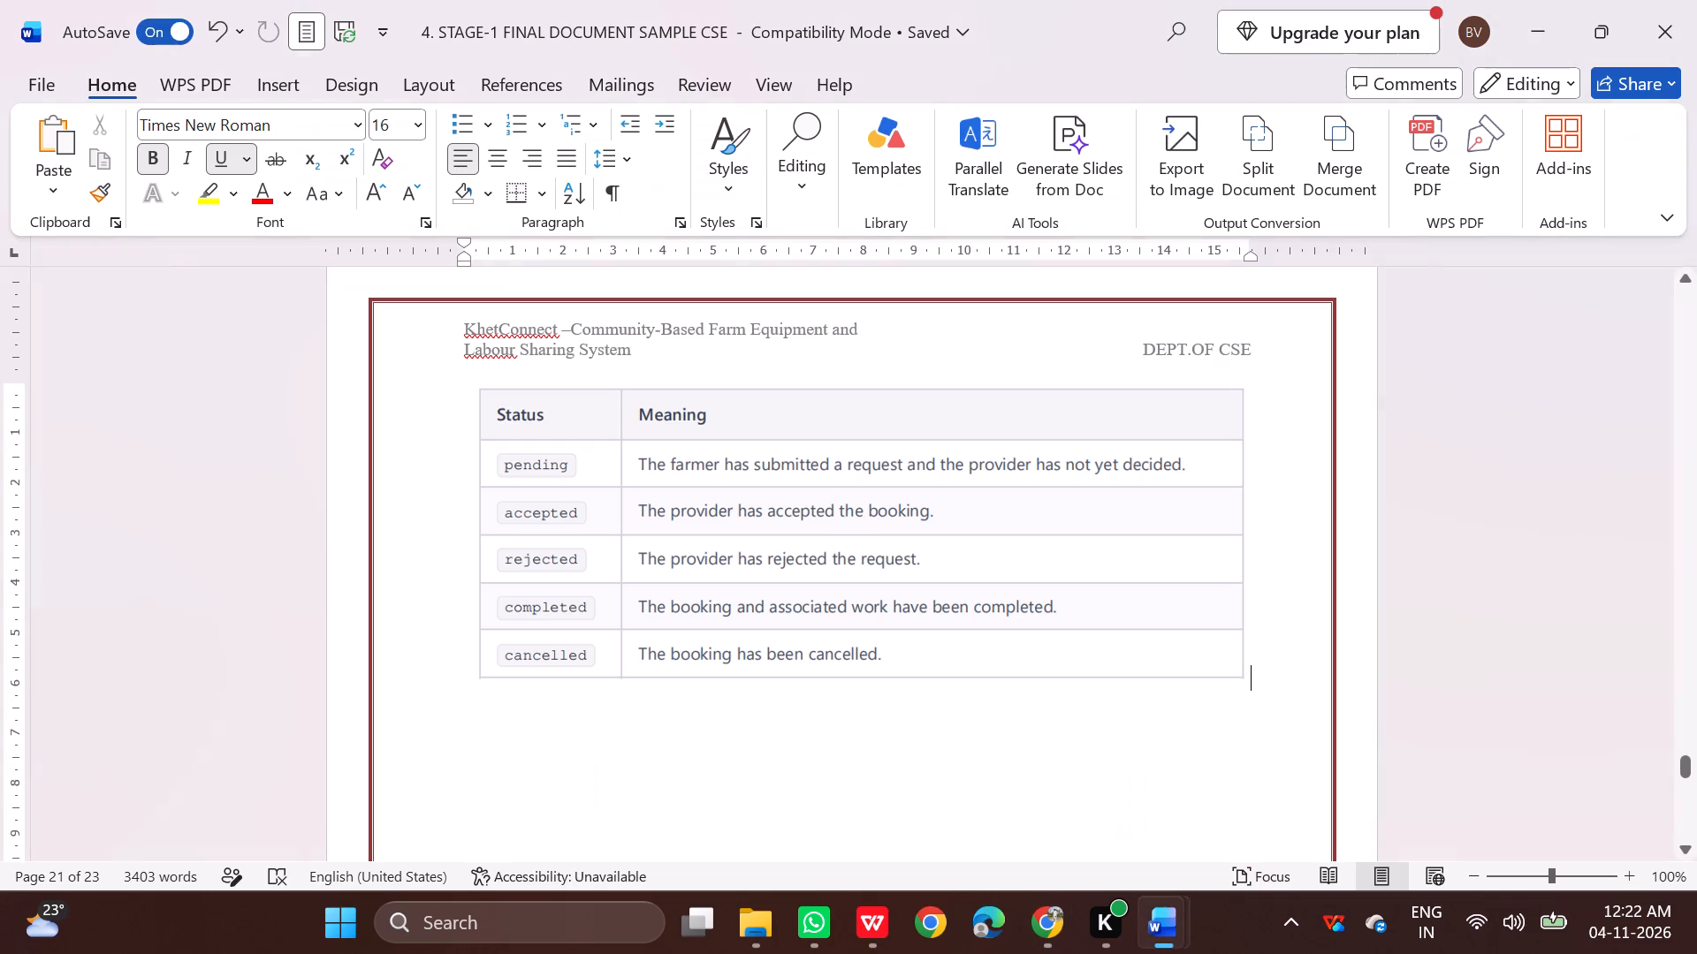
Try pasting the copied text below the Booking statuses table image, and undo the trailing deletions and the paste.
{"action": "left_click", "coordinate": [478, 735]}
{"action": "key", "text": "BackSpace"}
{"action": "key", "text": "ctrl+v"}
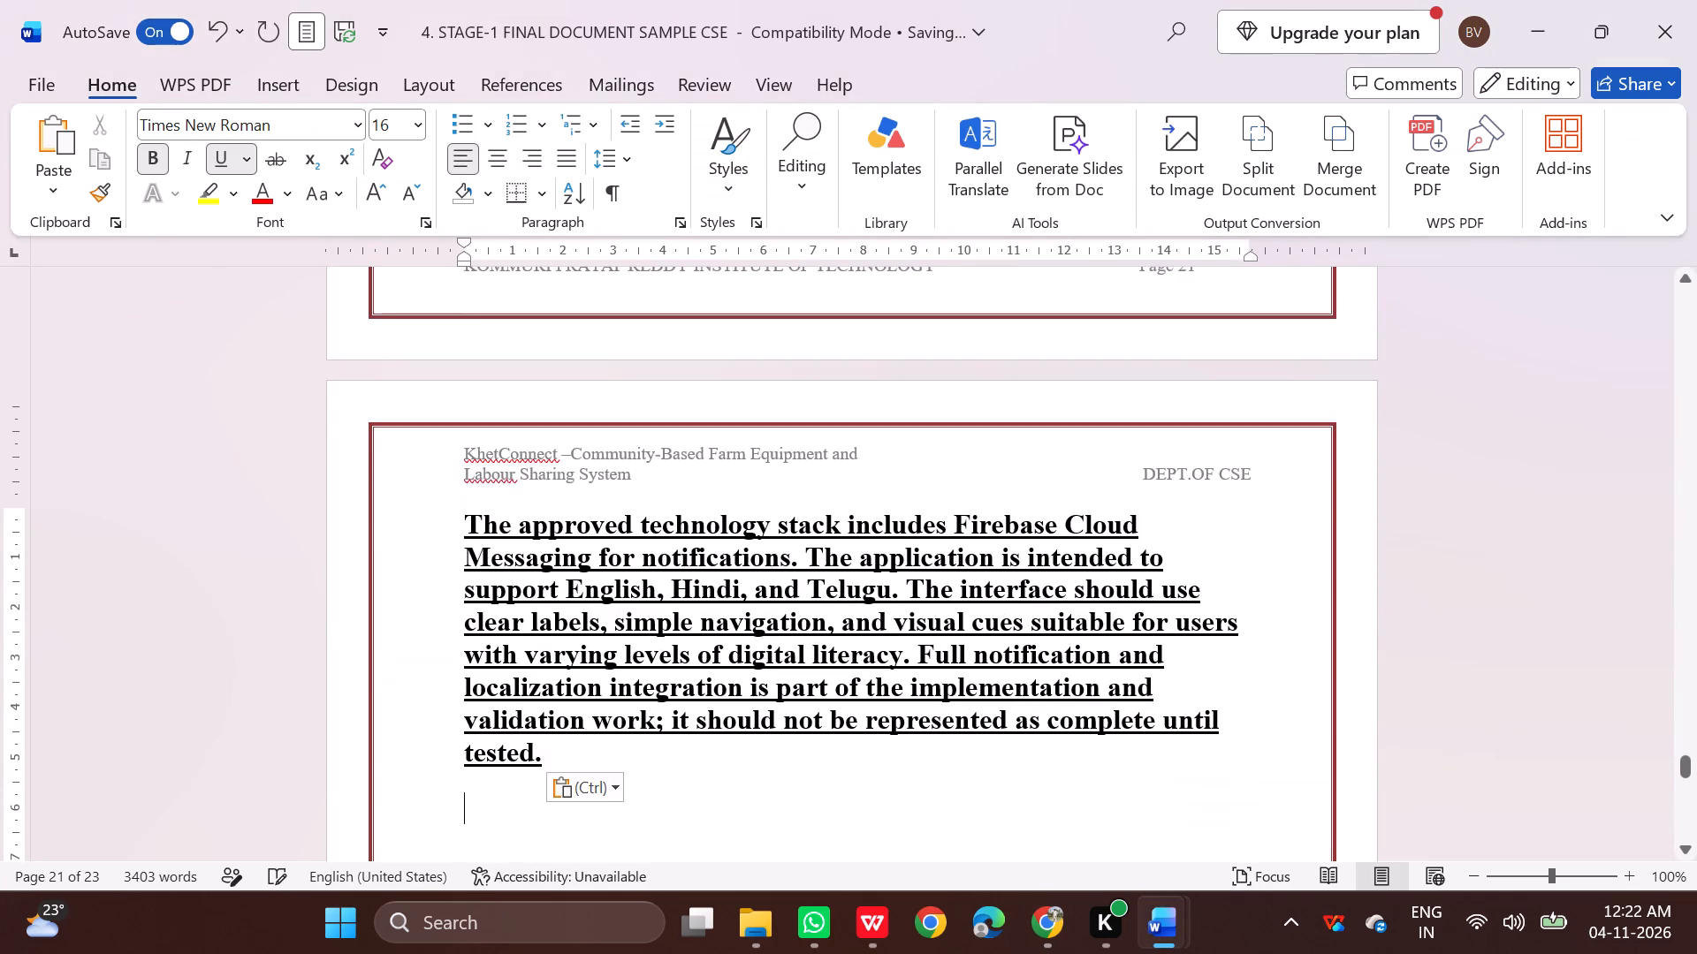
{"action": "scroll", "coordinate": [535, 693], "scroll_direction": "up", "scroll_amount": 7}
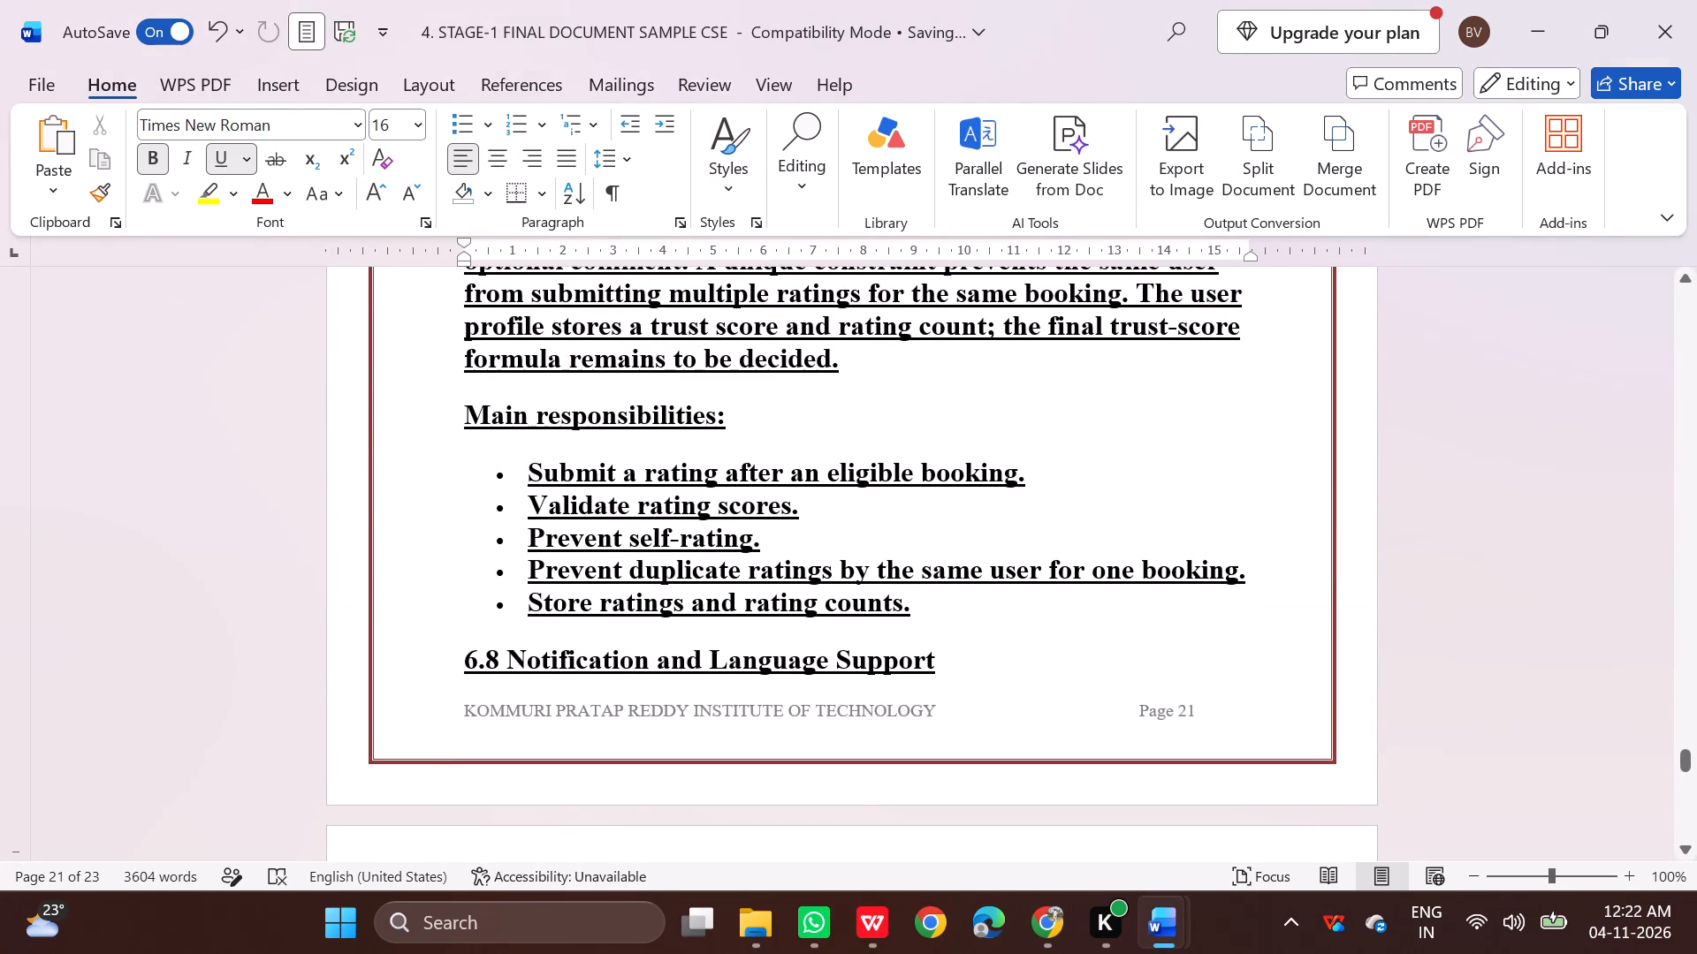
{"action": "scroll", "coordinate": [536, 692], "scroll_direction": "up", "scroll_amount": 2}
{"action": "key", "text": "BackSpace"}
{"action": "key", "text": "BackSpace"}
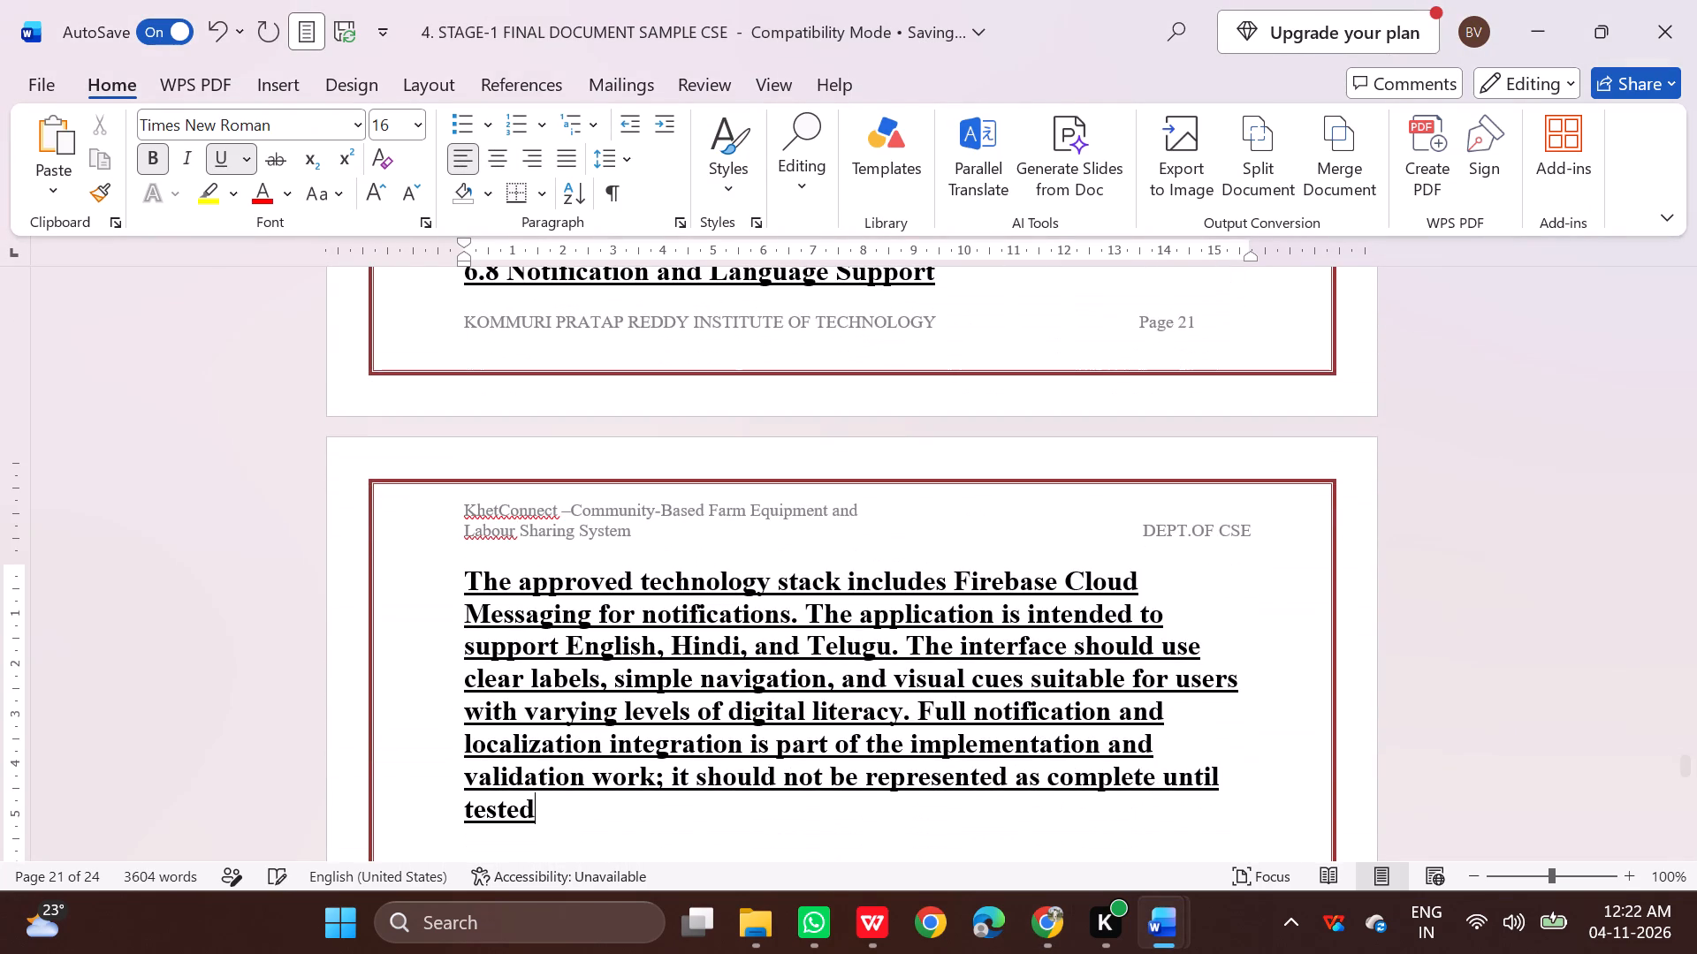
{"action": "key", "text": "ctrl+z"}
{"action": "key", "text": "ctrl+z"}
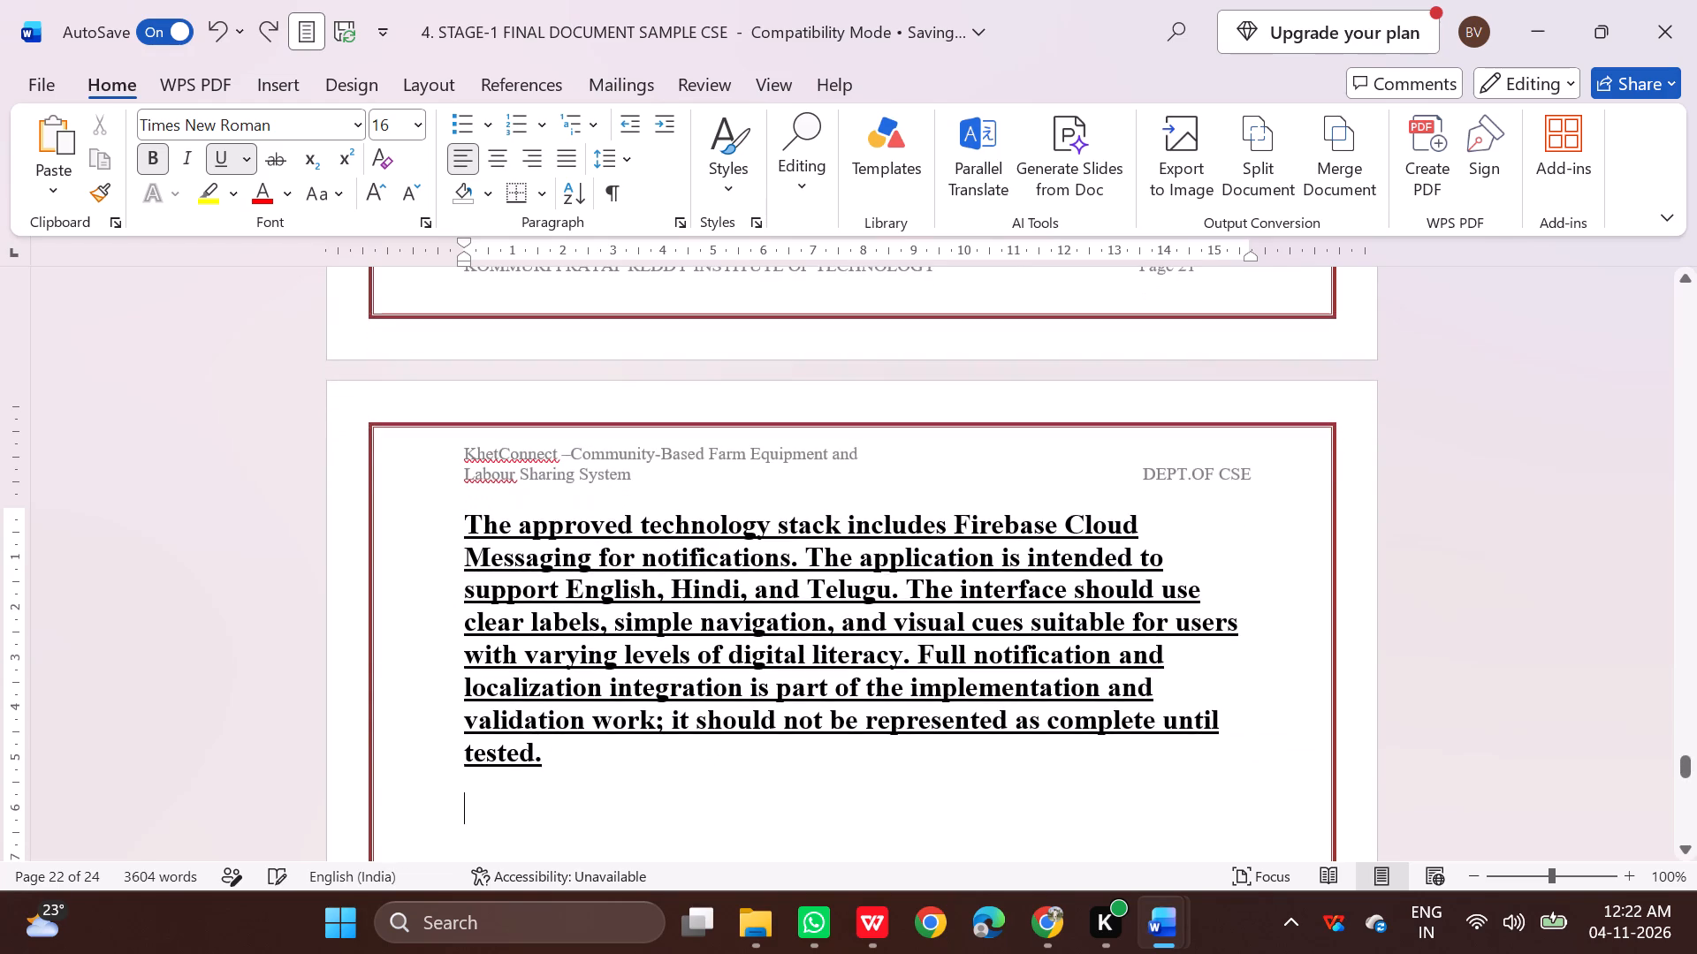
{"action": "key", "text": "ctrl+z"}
Using temporary text "gg", remove bold and underline and set size 12 on the line below the table image, and delete the text.
{"action": "scroll", "coordinate": [553, 685], "scroll_direction": "up", "scroll_amount": 5}
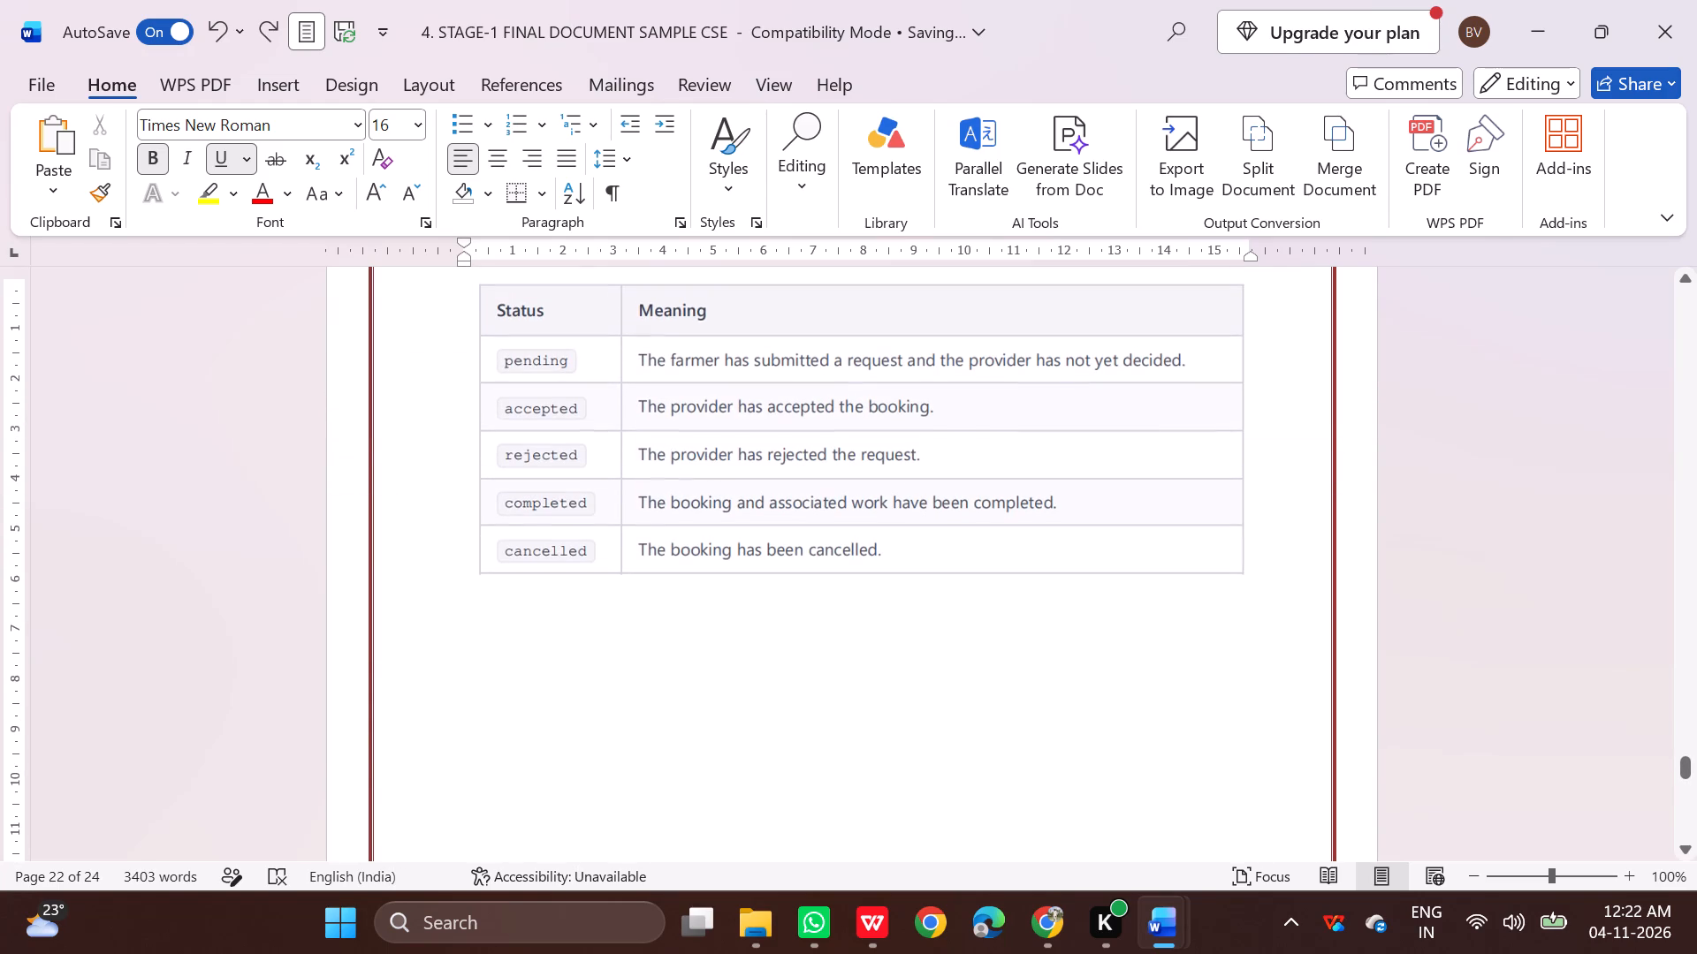
{"action": "type", "text": "gg"}
{"action": "left_click_drag", "start_coordinate": [517, 685], "coordinate": [484, 673]}
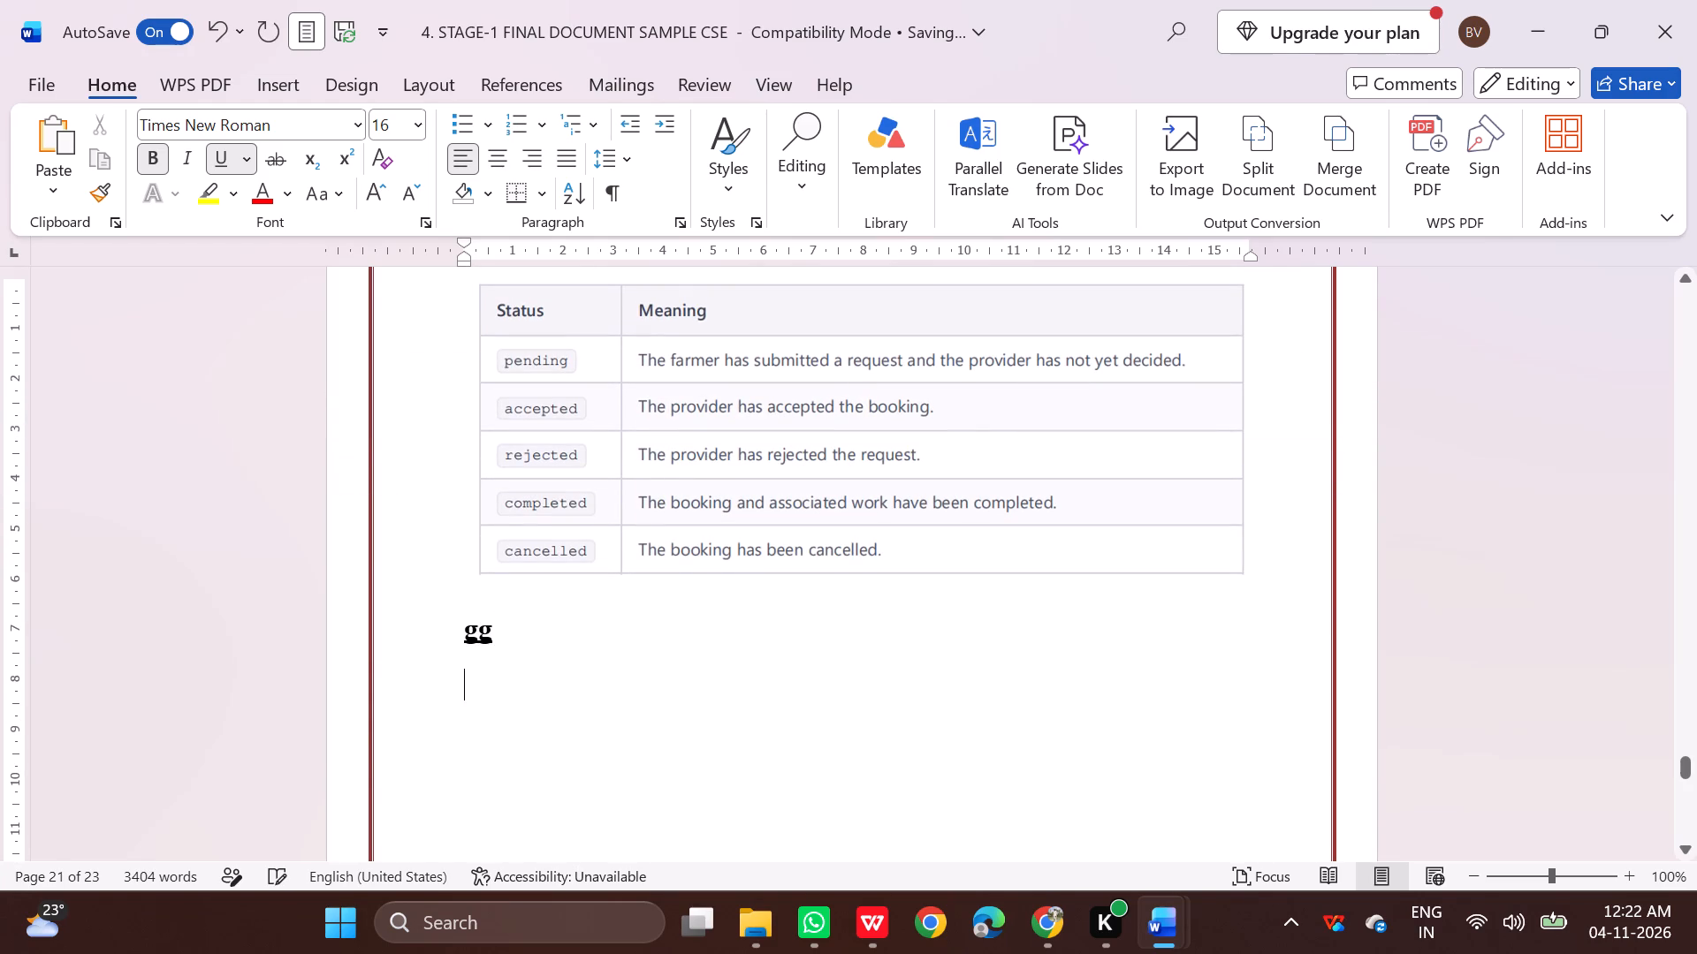
{"action": "left_click_drag", "start_coordinate": [484, 673], "coordinate": [459, 654]}
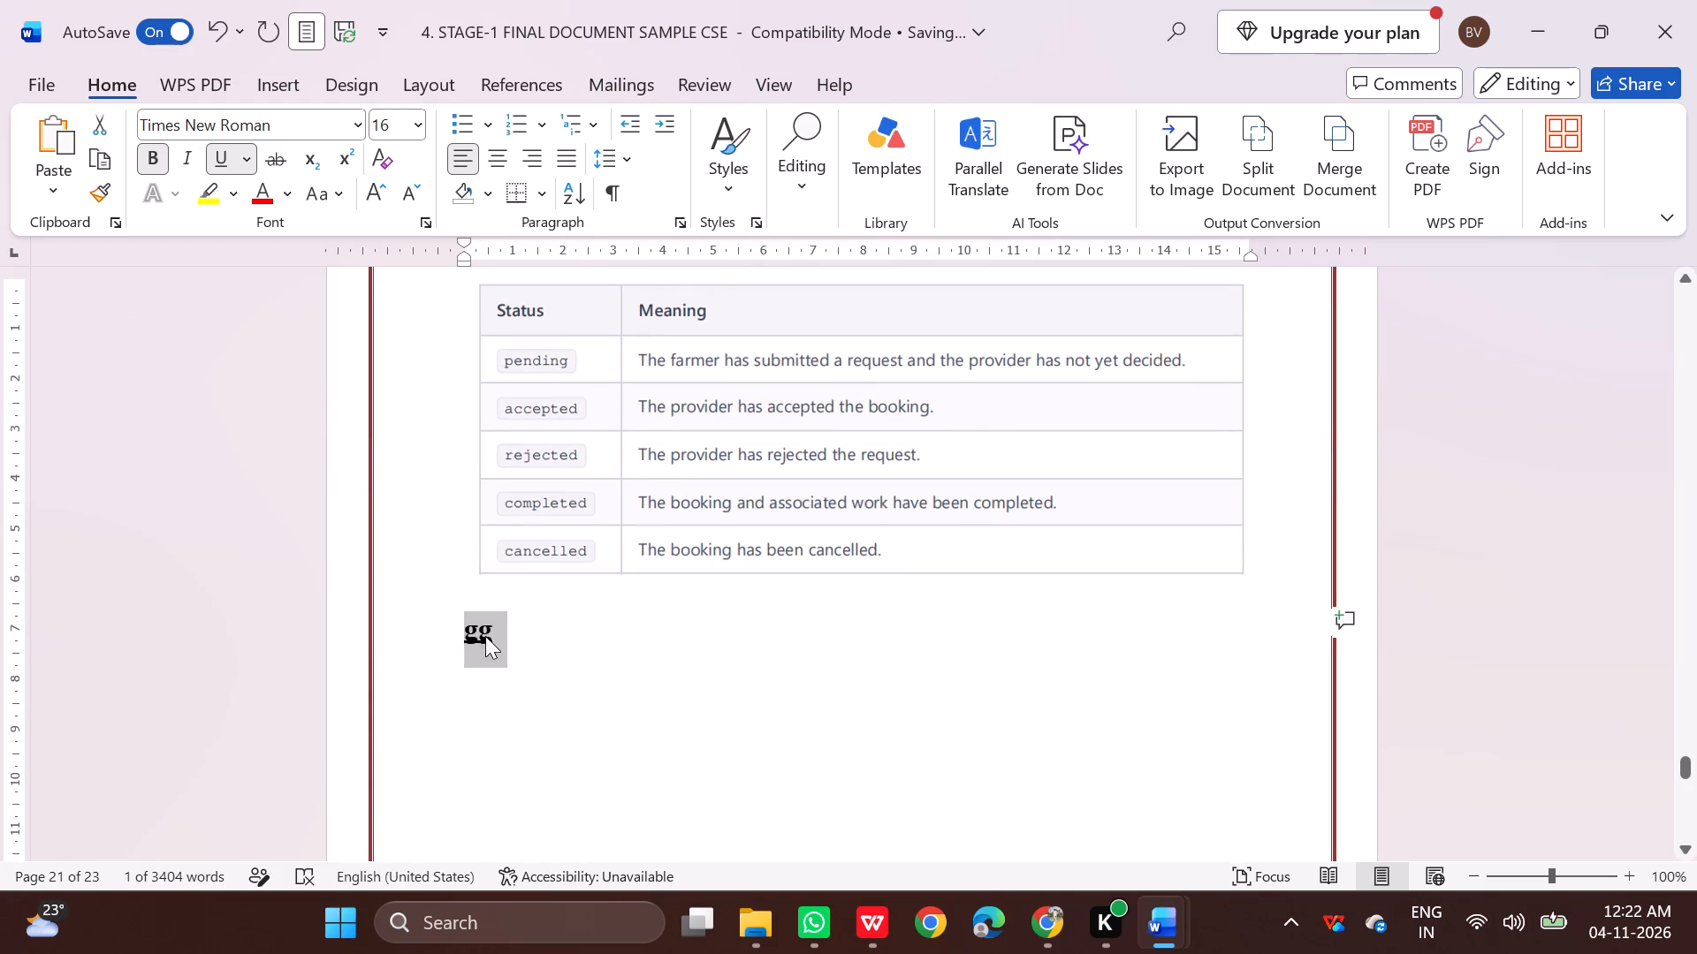
{"action": "left_click", "coordinate": [143, 167]}
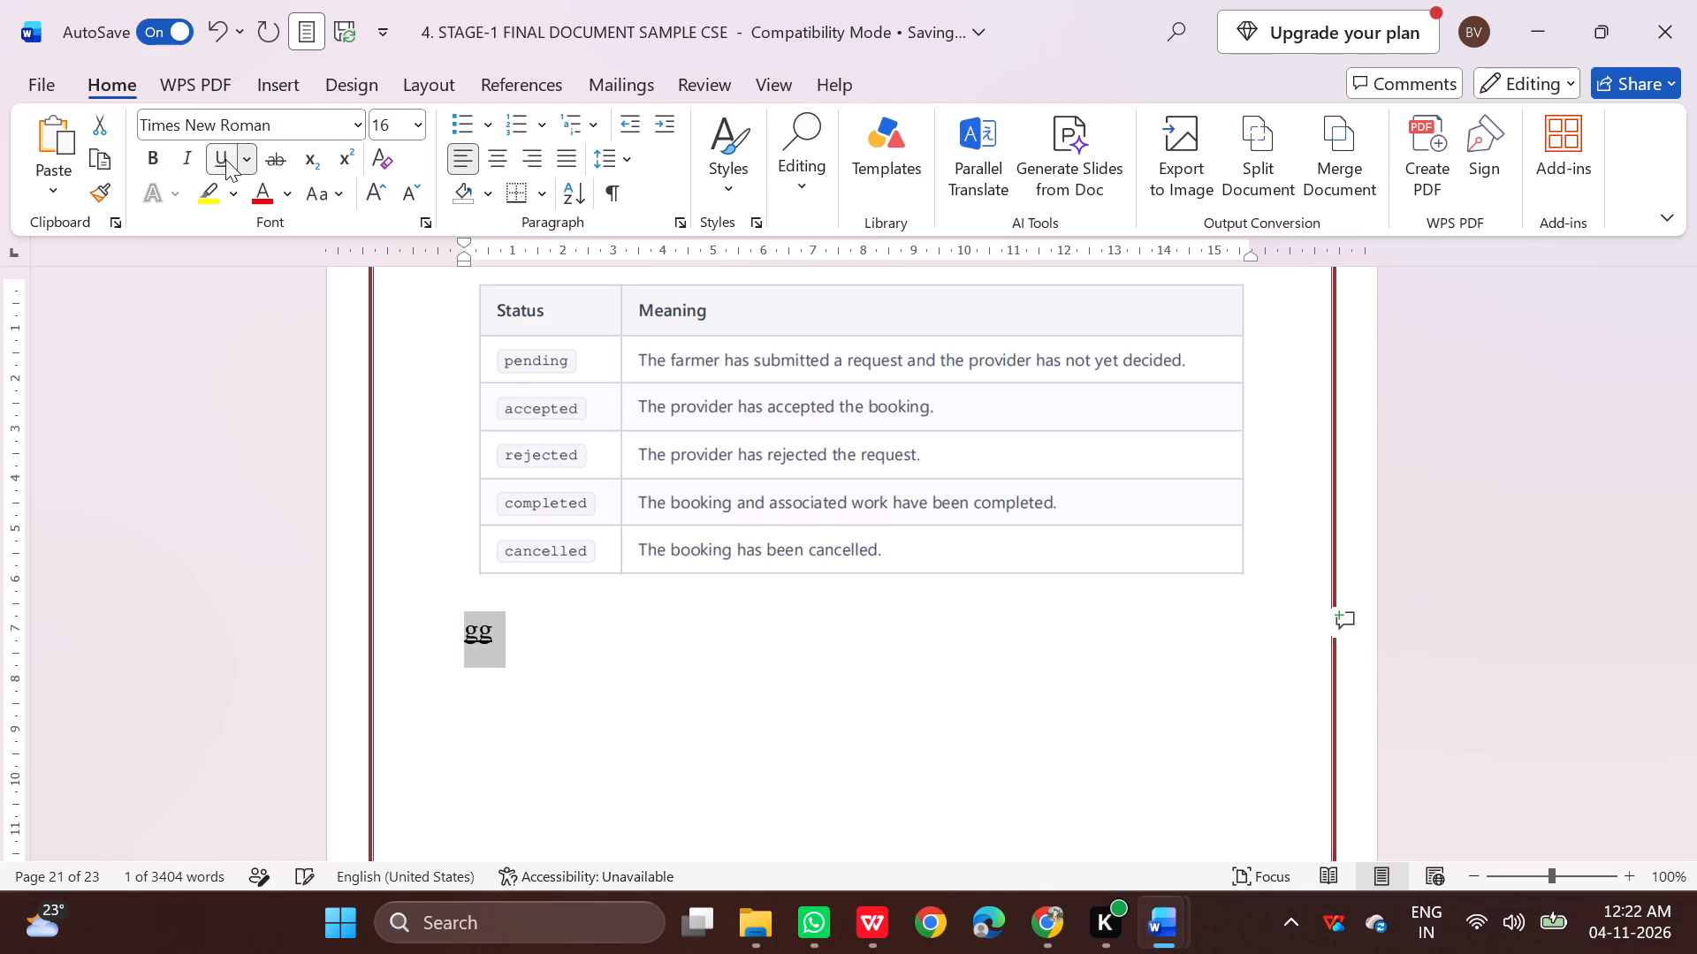
{"action": "left_click", "coordinate": [225, 159]}
{"action": "left_click", "coordinate": [411, 125]}
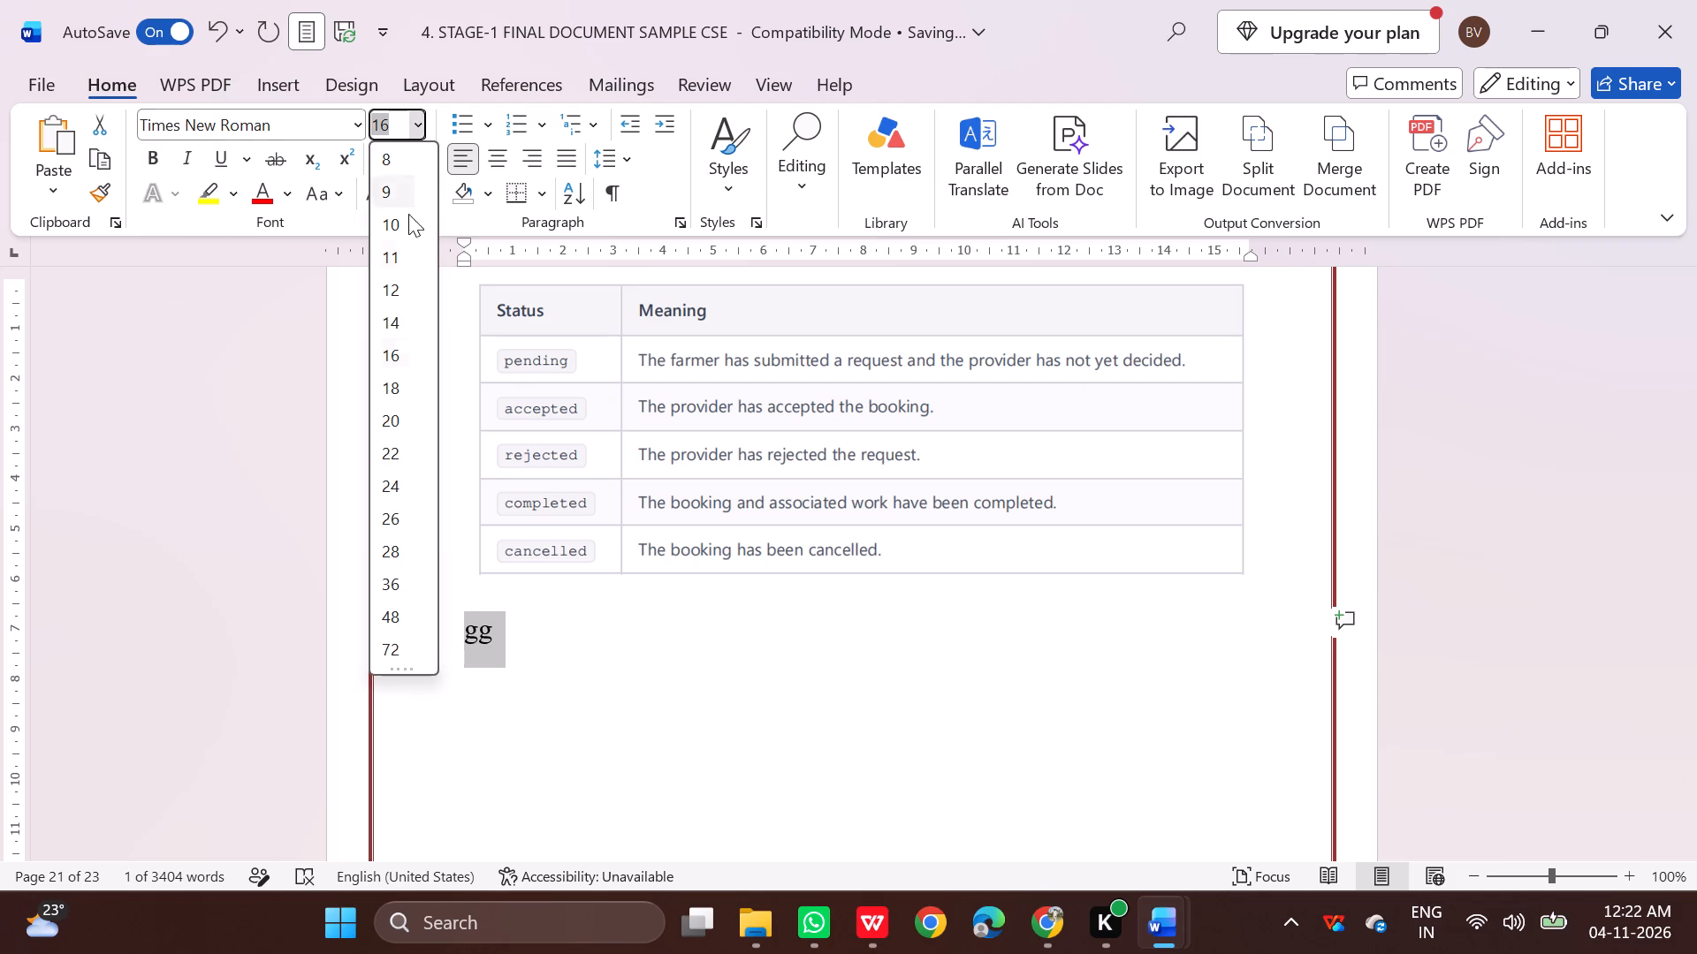
{"action": "left_click", "coordinate": [393, 288]}
{"action": "left_click", "coordinate": [544, 652]}
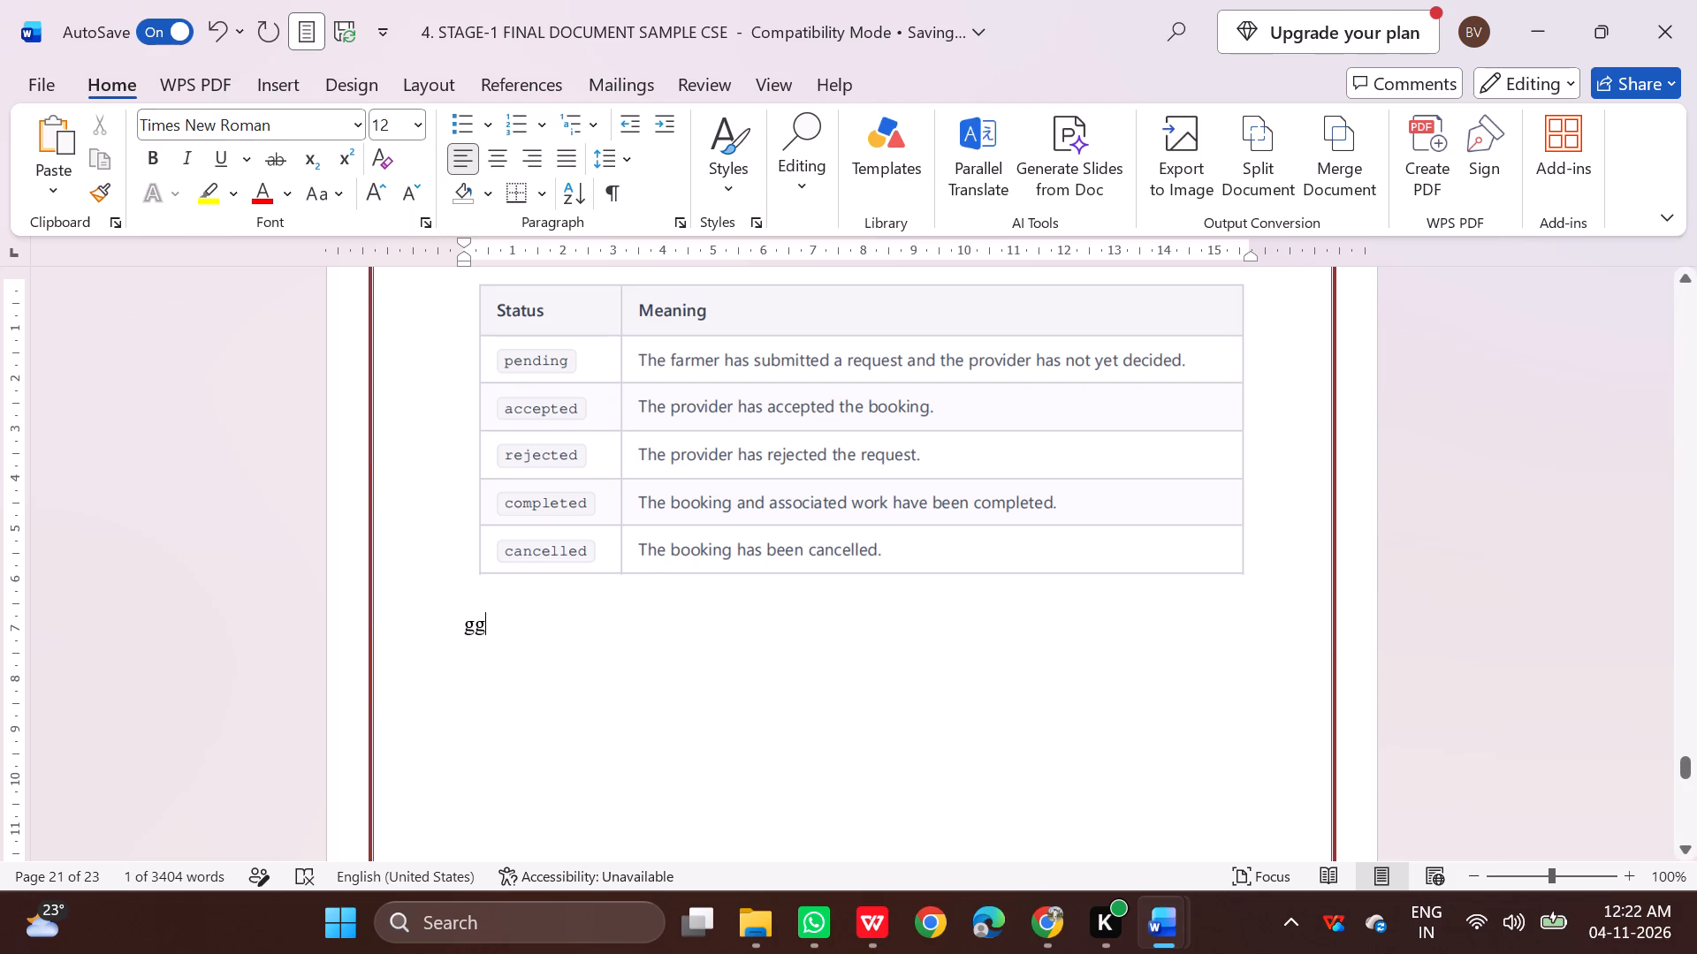
{"action": "key", "text": "BackSpace"}
{"action": "key", "text": "BackSpace"}
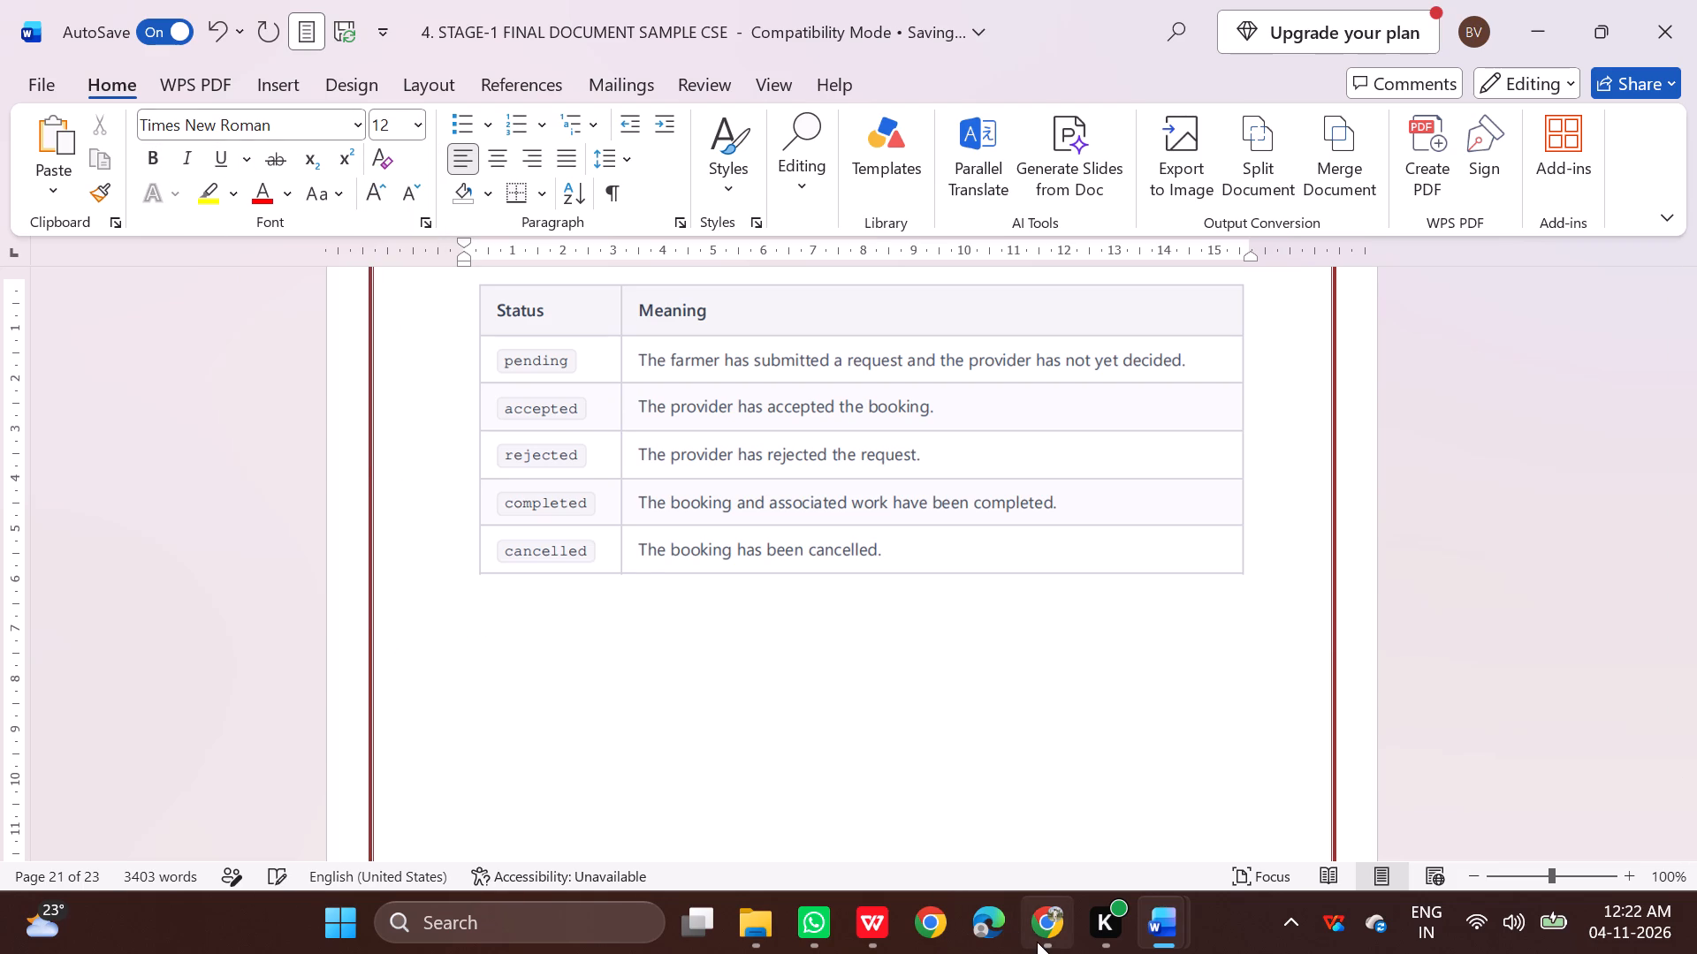
Paste the copied text, from "Main responsibilities:" through section 6.8, below the Booking statuses table image.
{"action": "key", "text": "ctrl+v"}
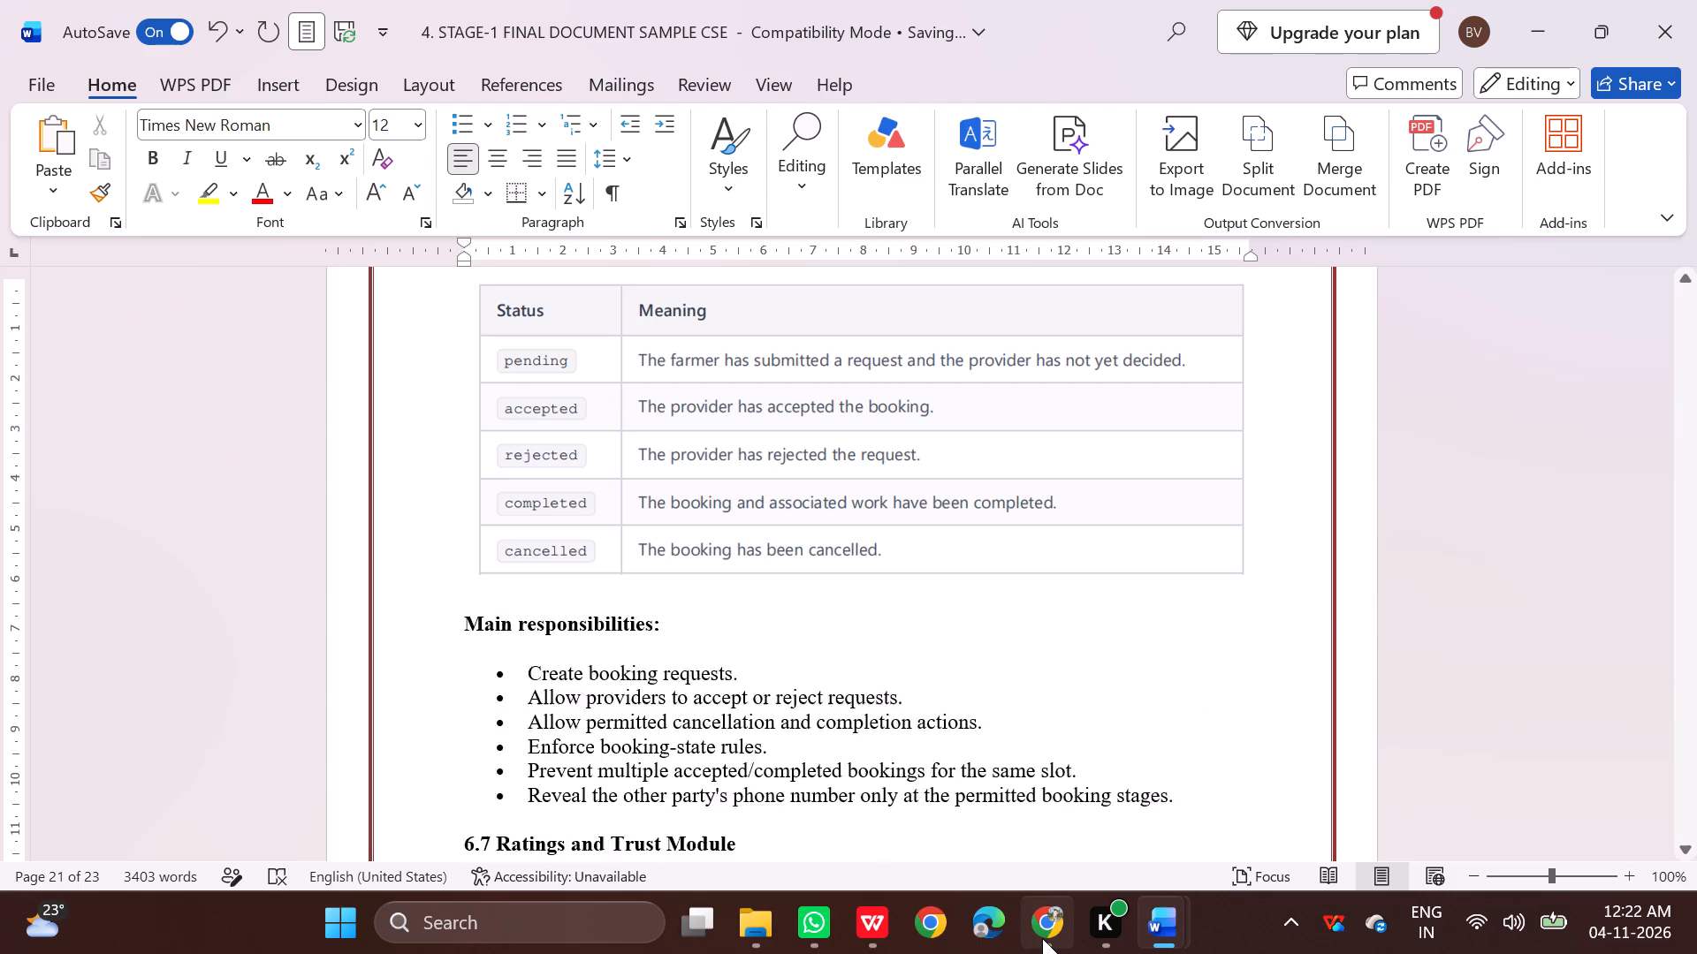
Underline the "6.7 Ratings and Trust Module" heading and set its font size to 14.
{"action": "scroll", "coordinate": [1036, 914], "scroll_direction": "up", "scroll_amount": 4}
{"action": "scroll", "coordinate": [750, 785], "scroll_direction": "up", "scroll_amount": 4}
{"action": "scroll", "coordinate": [707, 620], "scroll_direction": "down", "scroll_amount": 4}
{"action": "scroll", "coordinate": [707, 620], "scroll_direction": "up", "scroll_amount": 10}
{"action": "scroll", "coordinate": [707, 620], "scroll_direction": "down", "scroll_amount": 3}
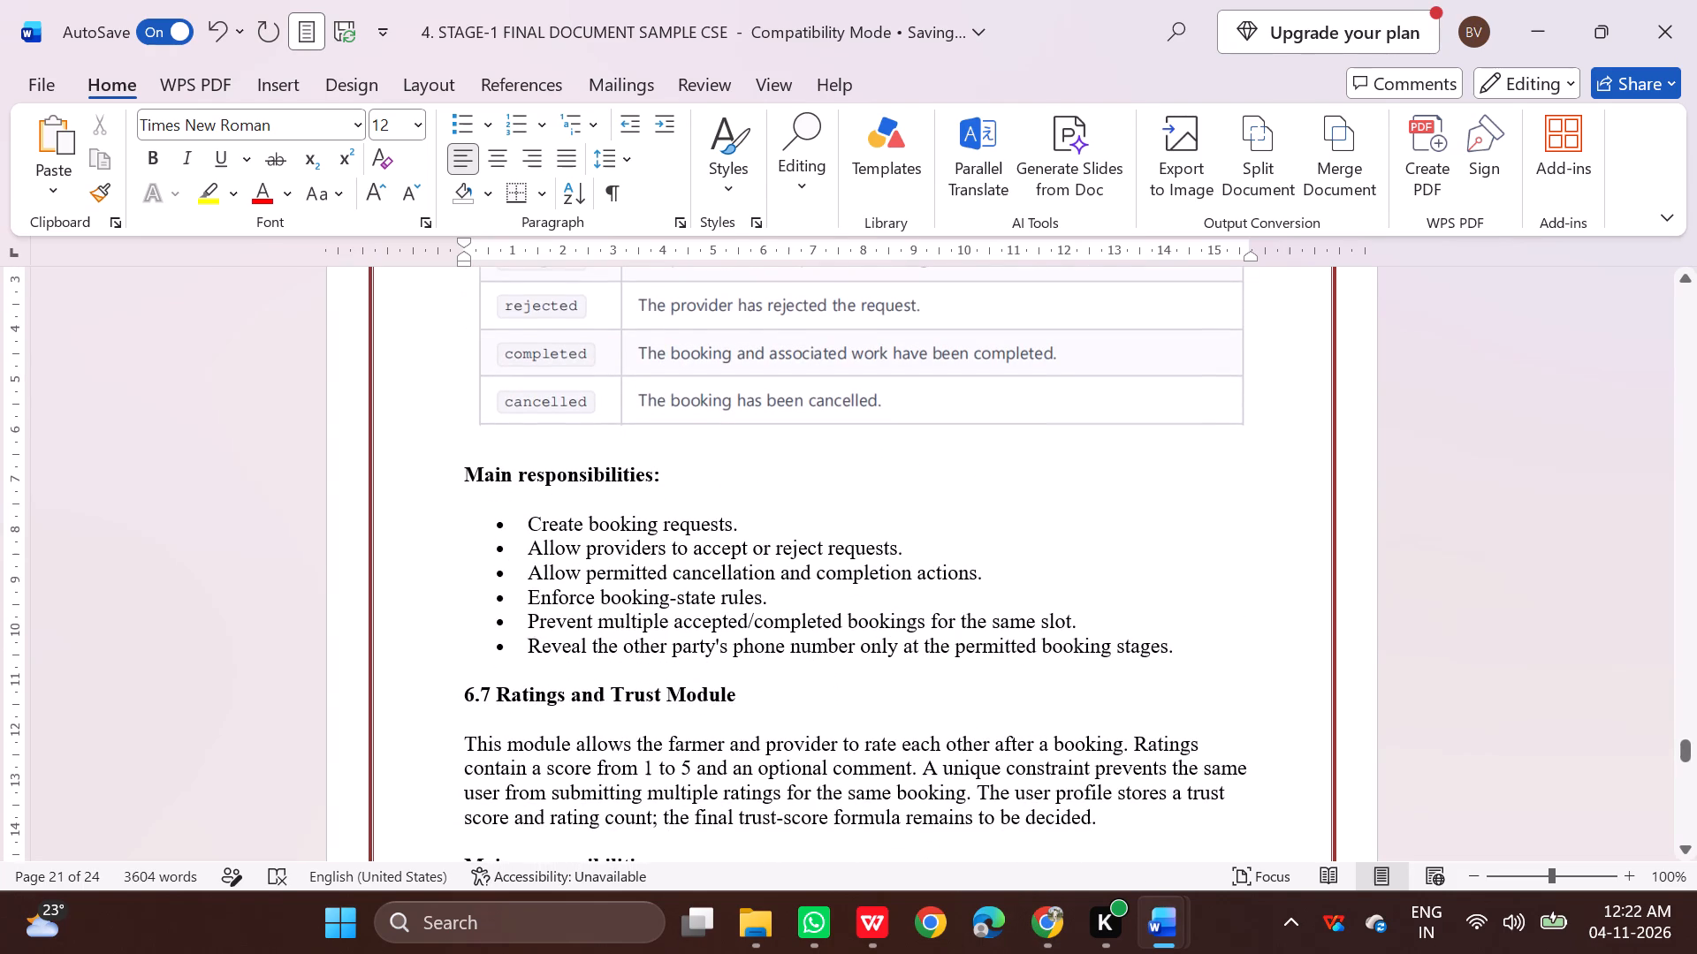
{"action": "left_click_drag", "start_coordinate": [736, 695], "coordinate": [469, 698]}
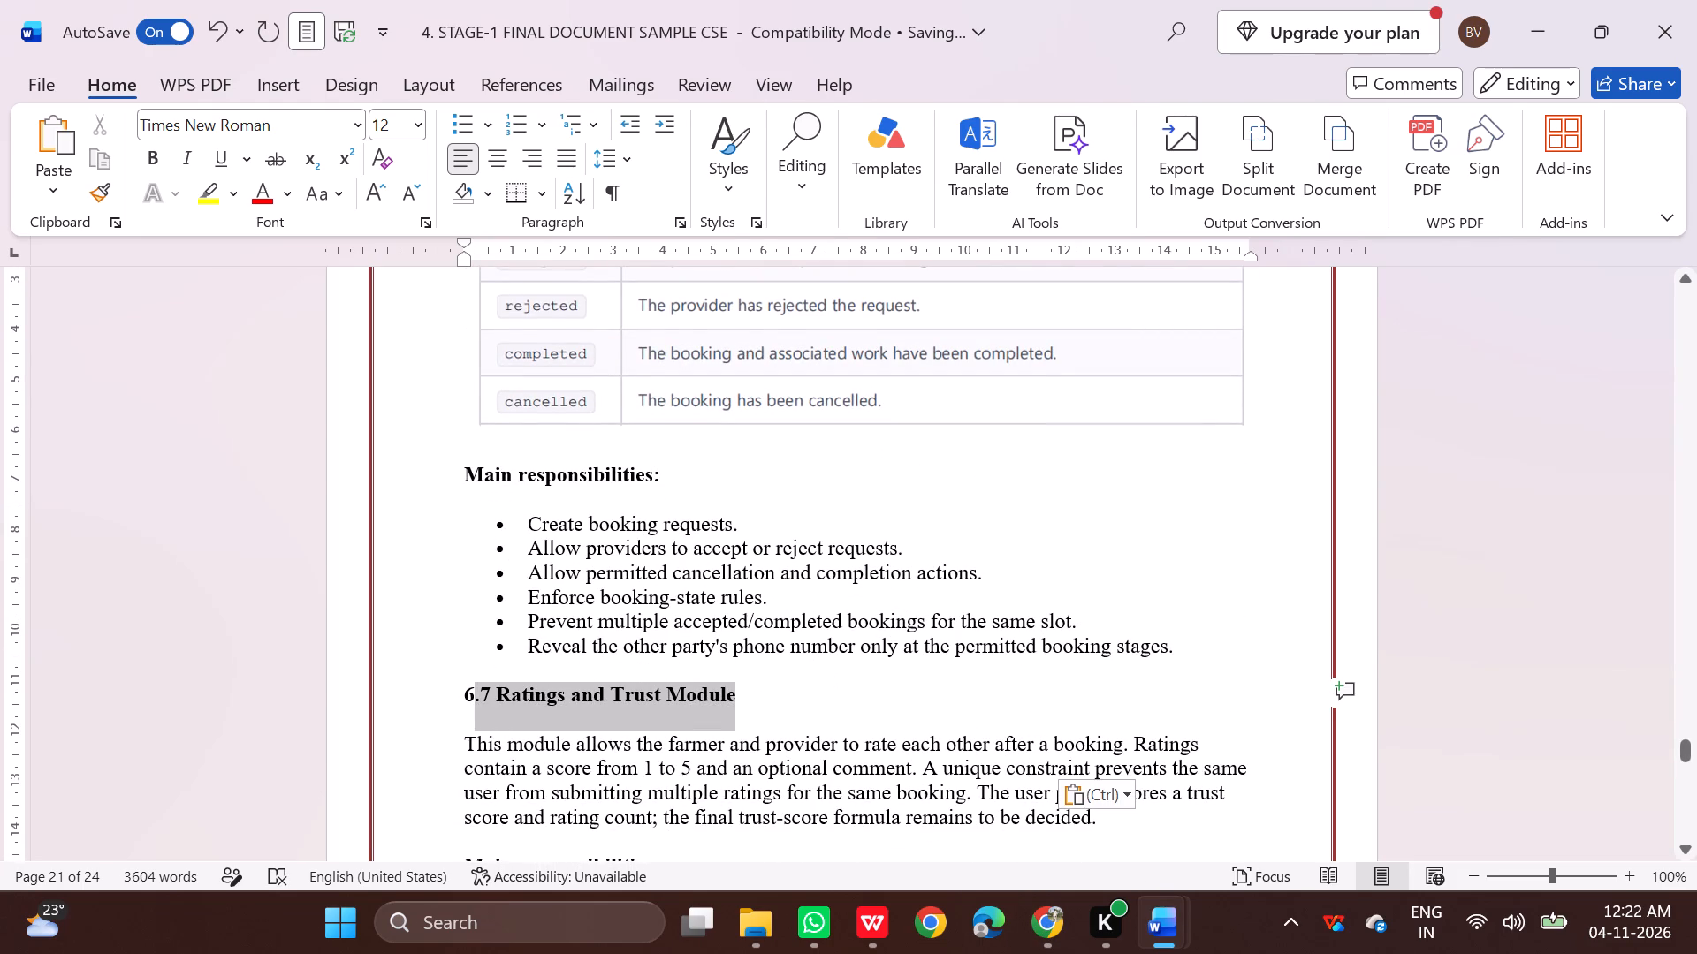
{"action": "left_click_drag", "start_coordinate": [469, 698], "coordinate": [468, 699]}
{"action": "left_click", "coordinate": [550, 654]}
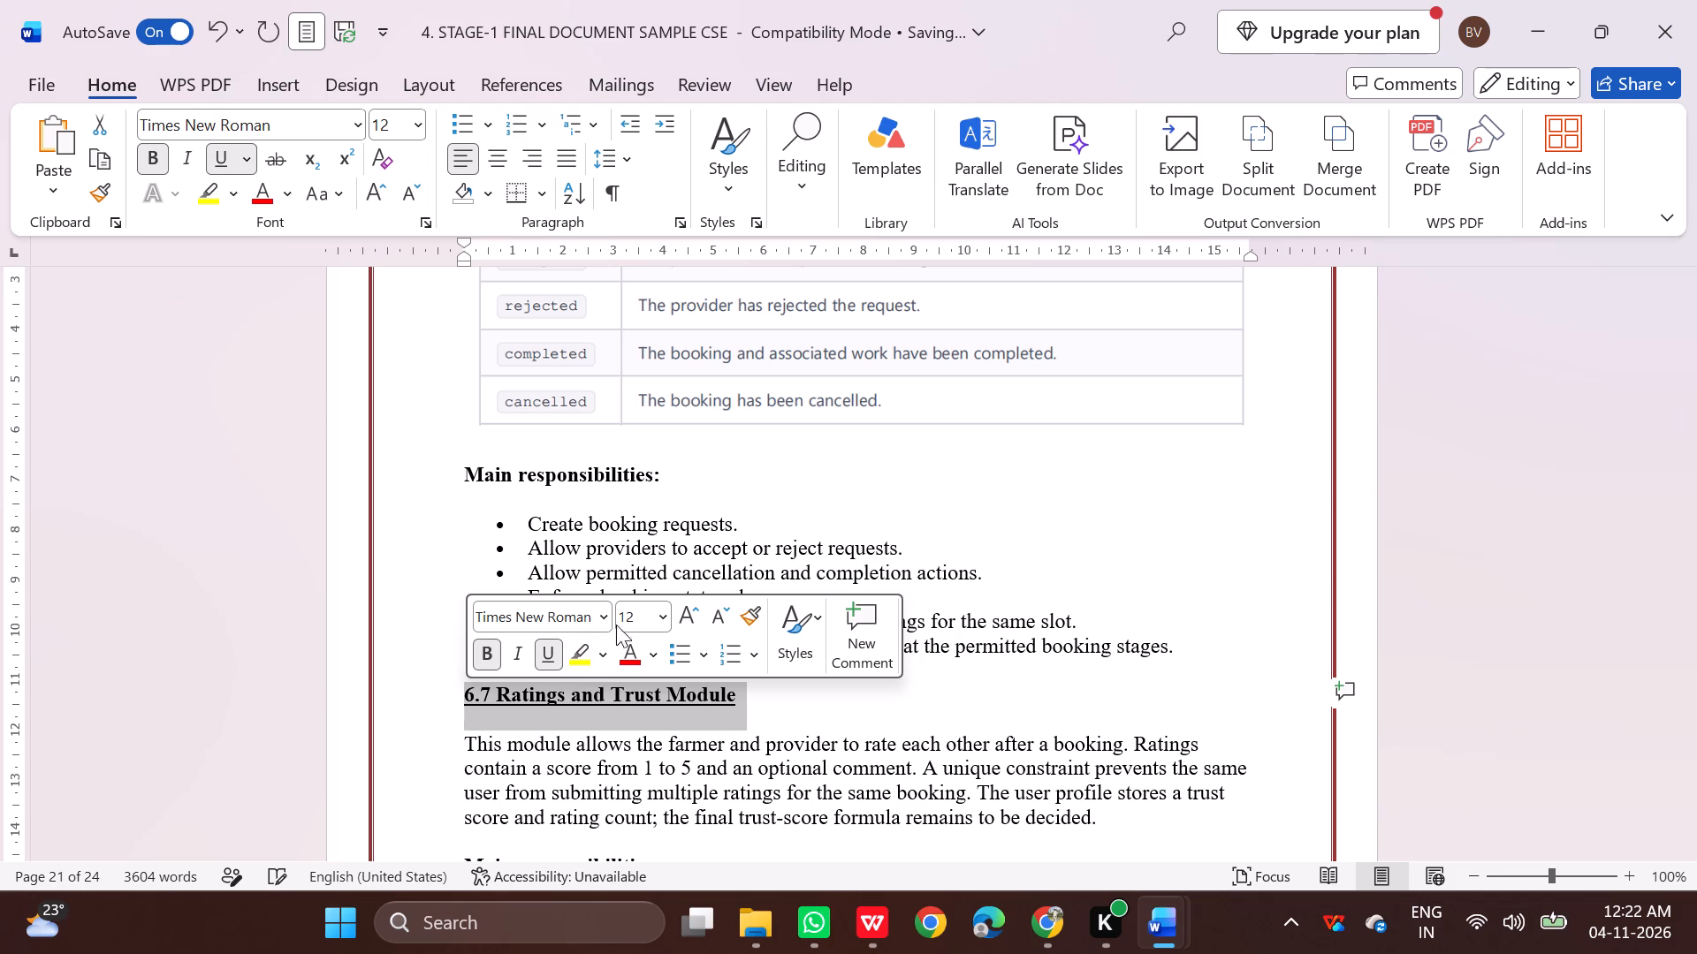
{"action": "left_click", "coordinate": [661, 619]}
{"action": "left_click", "coordinate": [641, 253]}
Underline the "6.8 Notification and Language Support" heading and set its font size to 14.
{"action": "scroll", "coordinate": [671, 499], "scroll_direction": "down", "scroll_amount": 2}
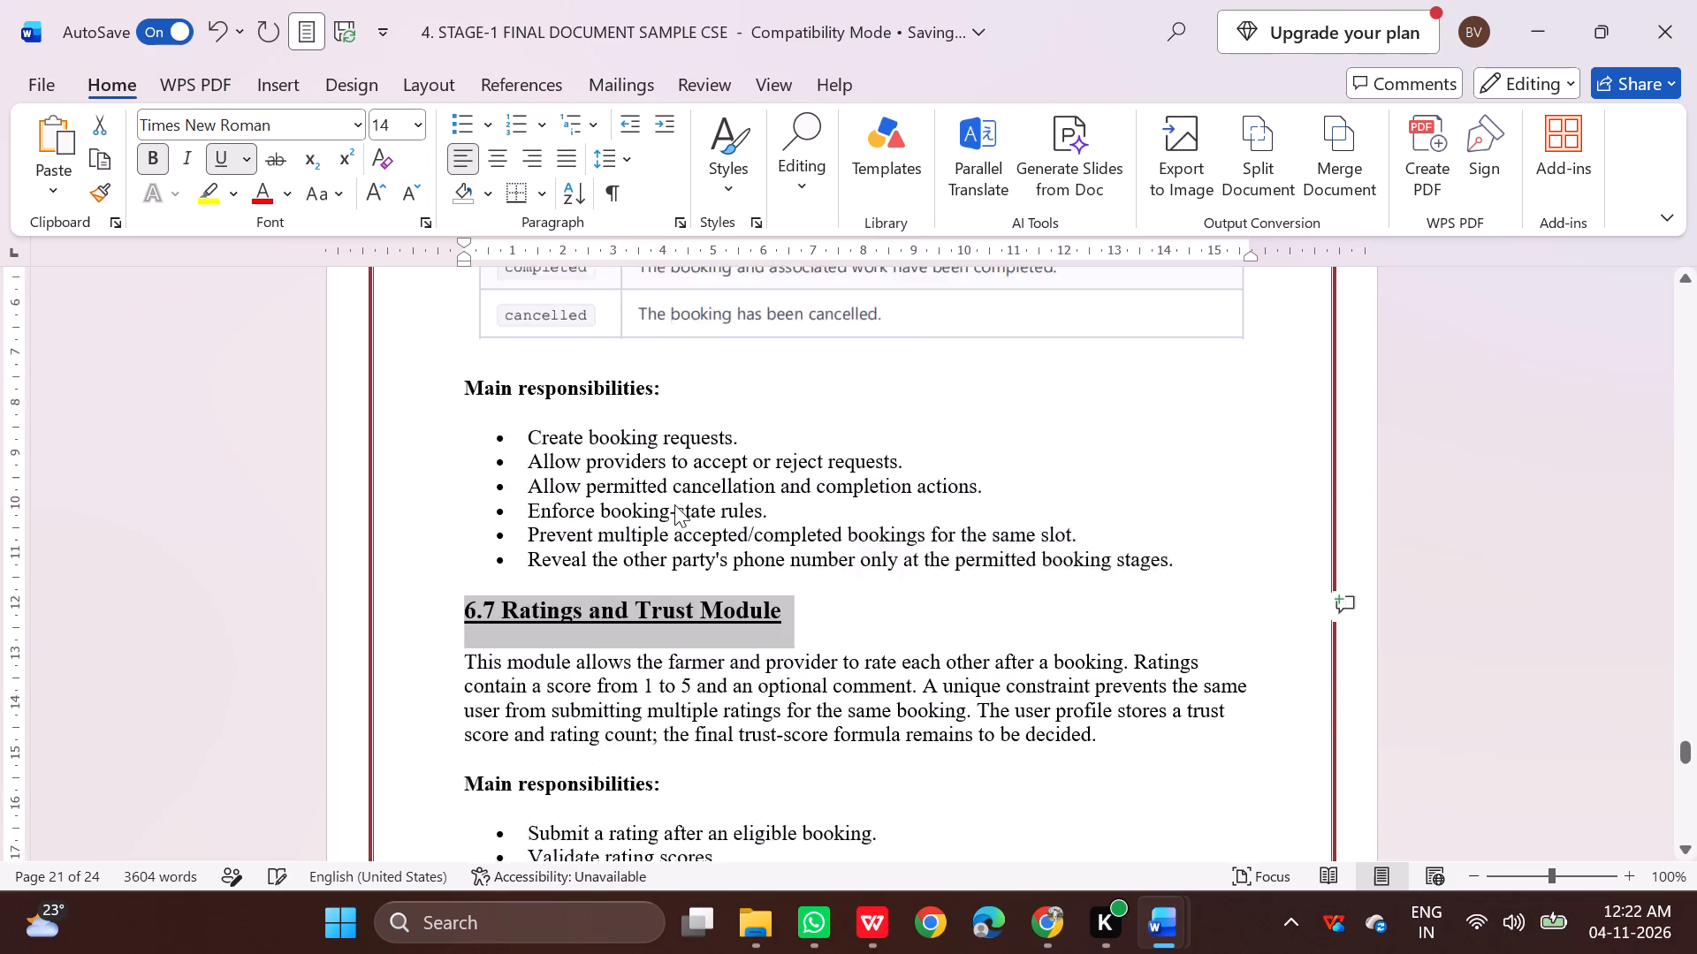
{"action": "scroll", "coordinate": [674, 504], "scroll_direction": "down", "scroll_amount": 7}
{"action": "left_click_drag", "start_coordinate": [466, 489], "coordinate": [476, 490]}
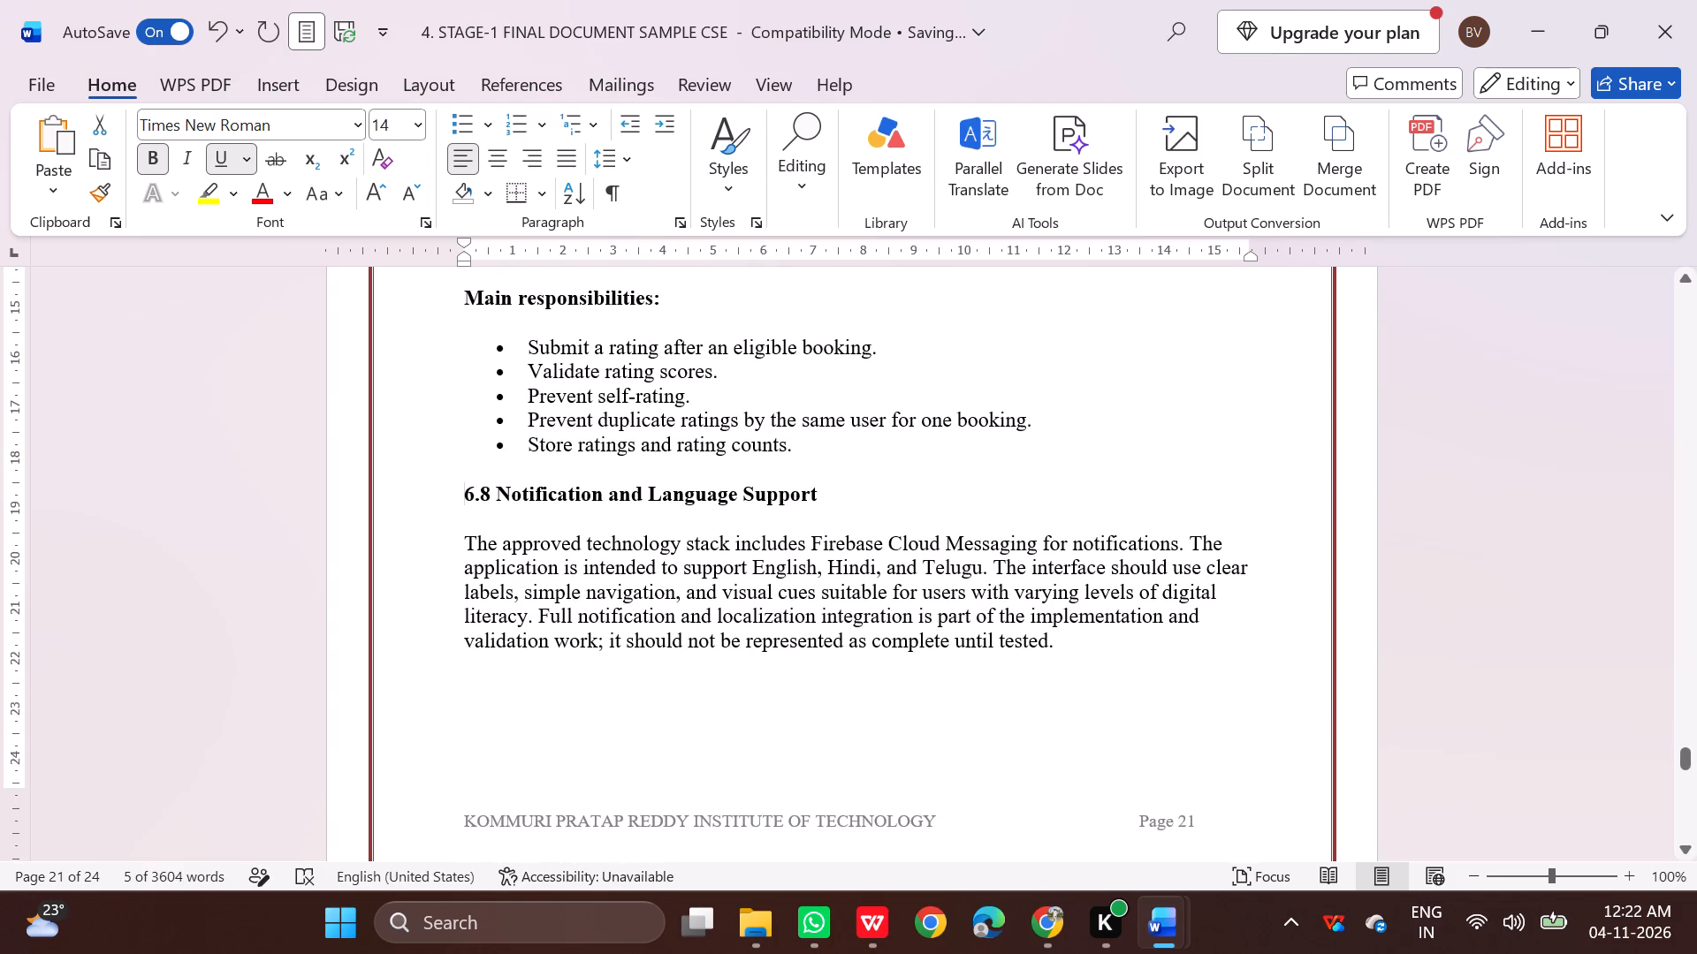
{"action": "left_click_drag", "start_coordinate": [476, 490], "coordinate": [801, 492]}
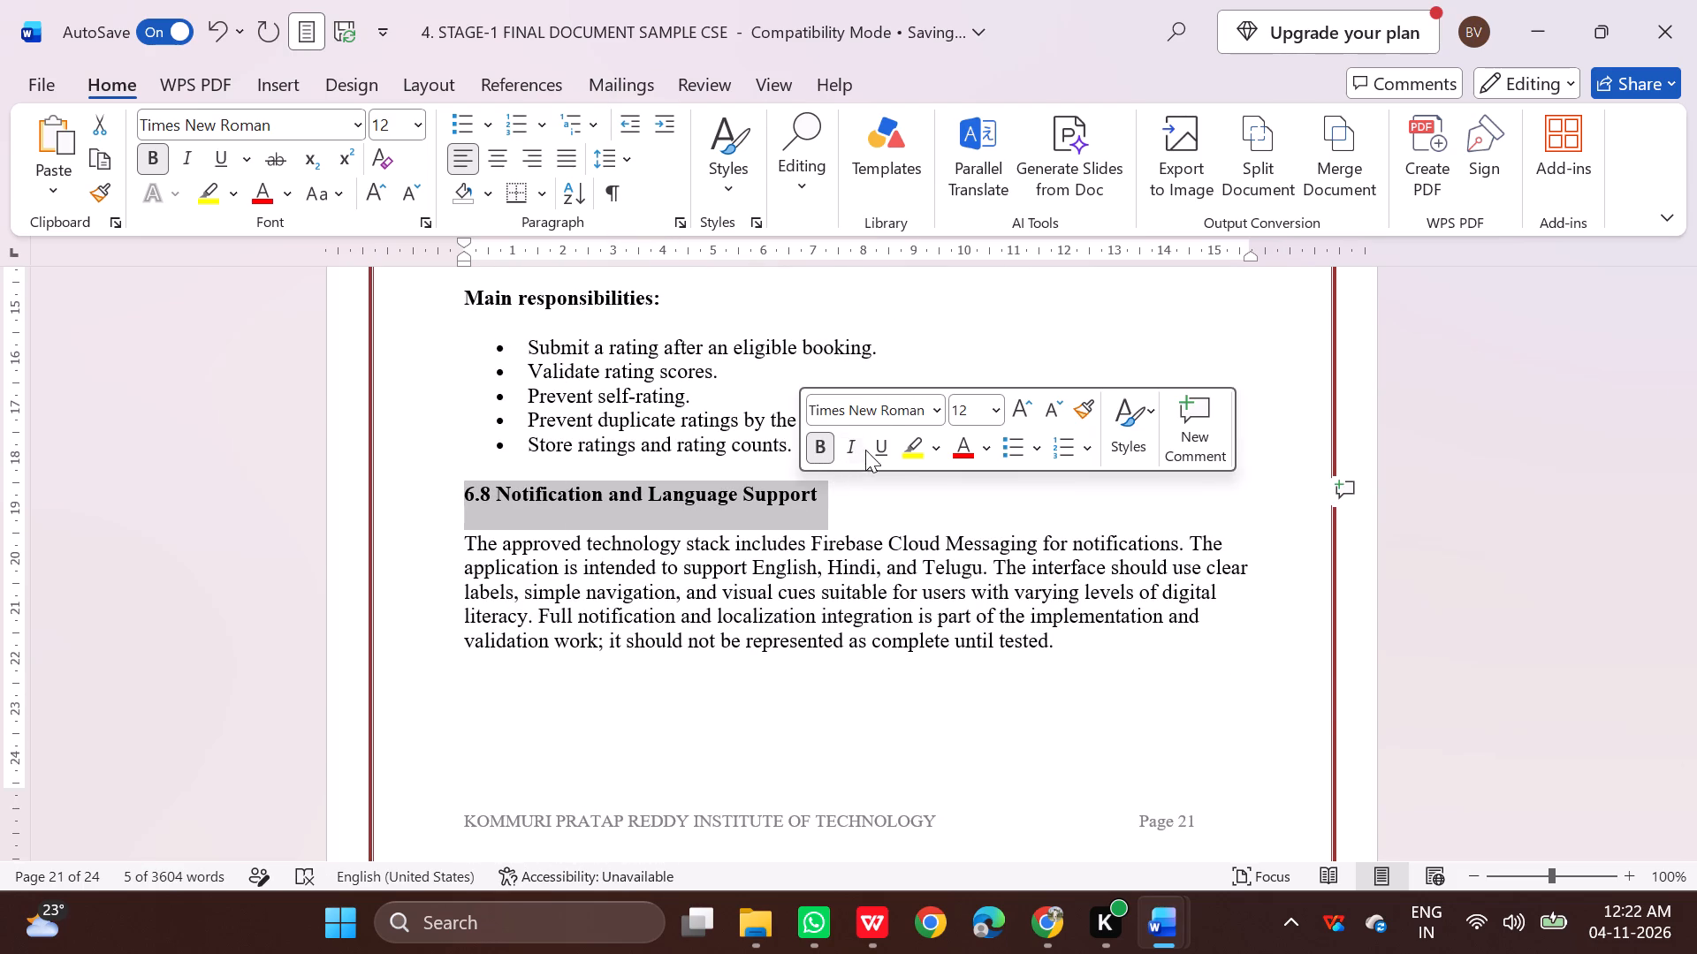
{"action": "left_click", "coordinate": [870, 448]}
{"action": "left_click", "coordinate": [994, 414]}
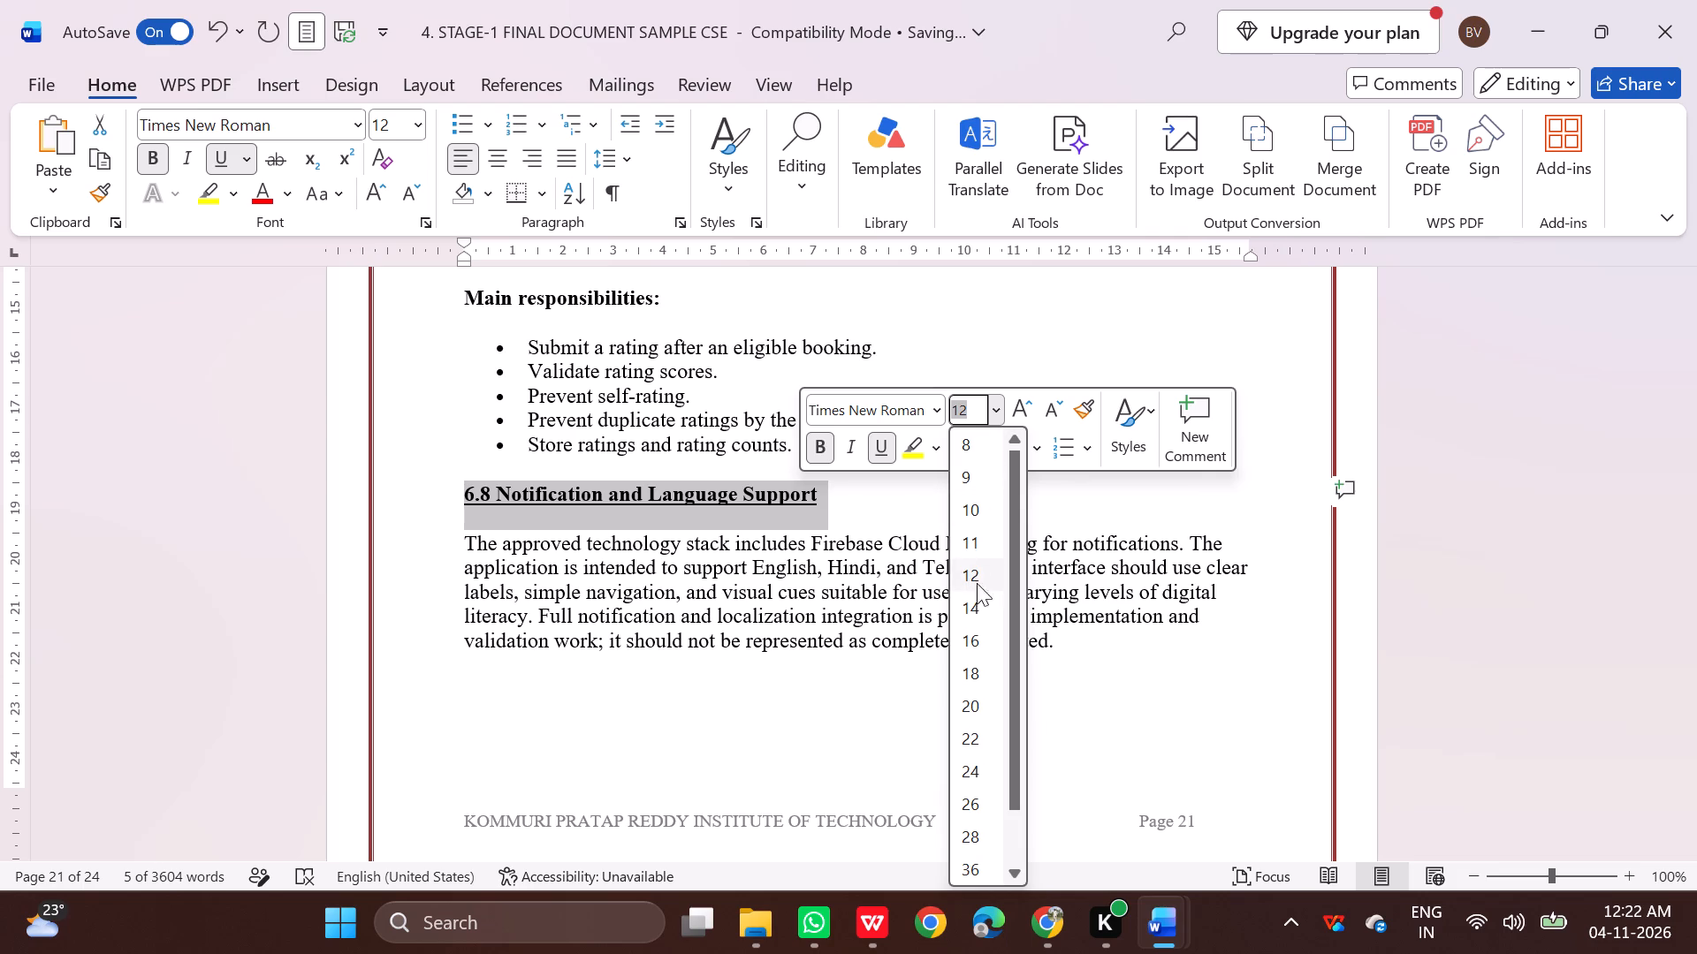
{"action": "left_click", "coordinate": [980, 609]}
Justify the description paragraph under the "6.5 Geospatial Discovery Module" heading and deselect it.
{"action": "scroll", "coordinate": [729, 626], "scroll_direction": "down", "scroll_amount": 11}
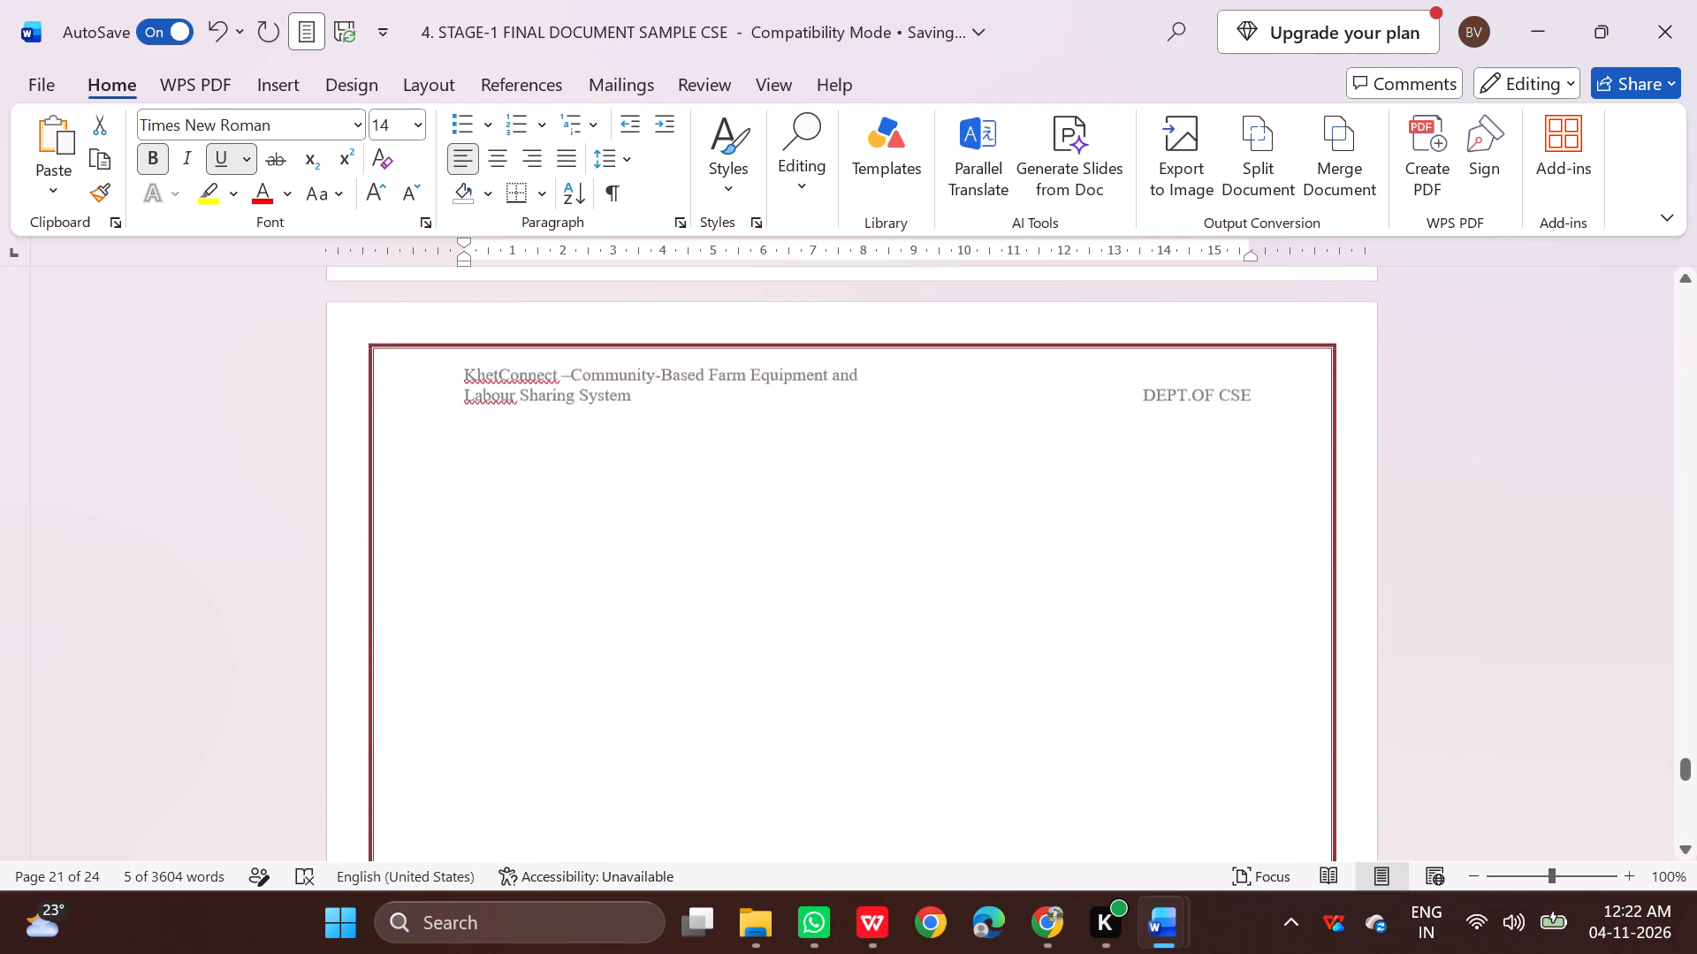
{"action": "scroll", "coordinate": [712, 623], "scroll_direction": "up", "scroll_amount": 19}
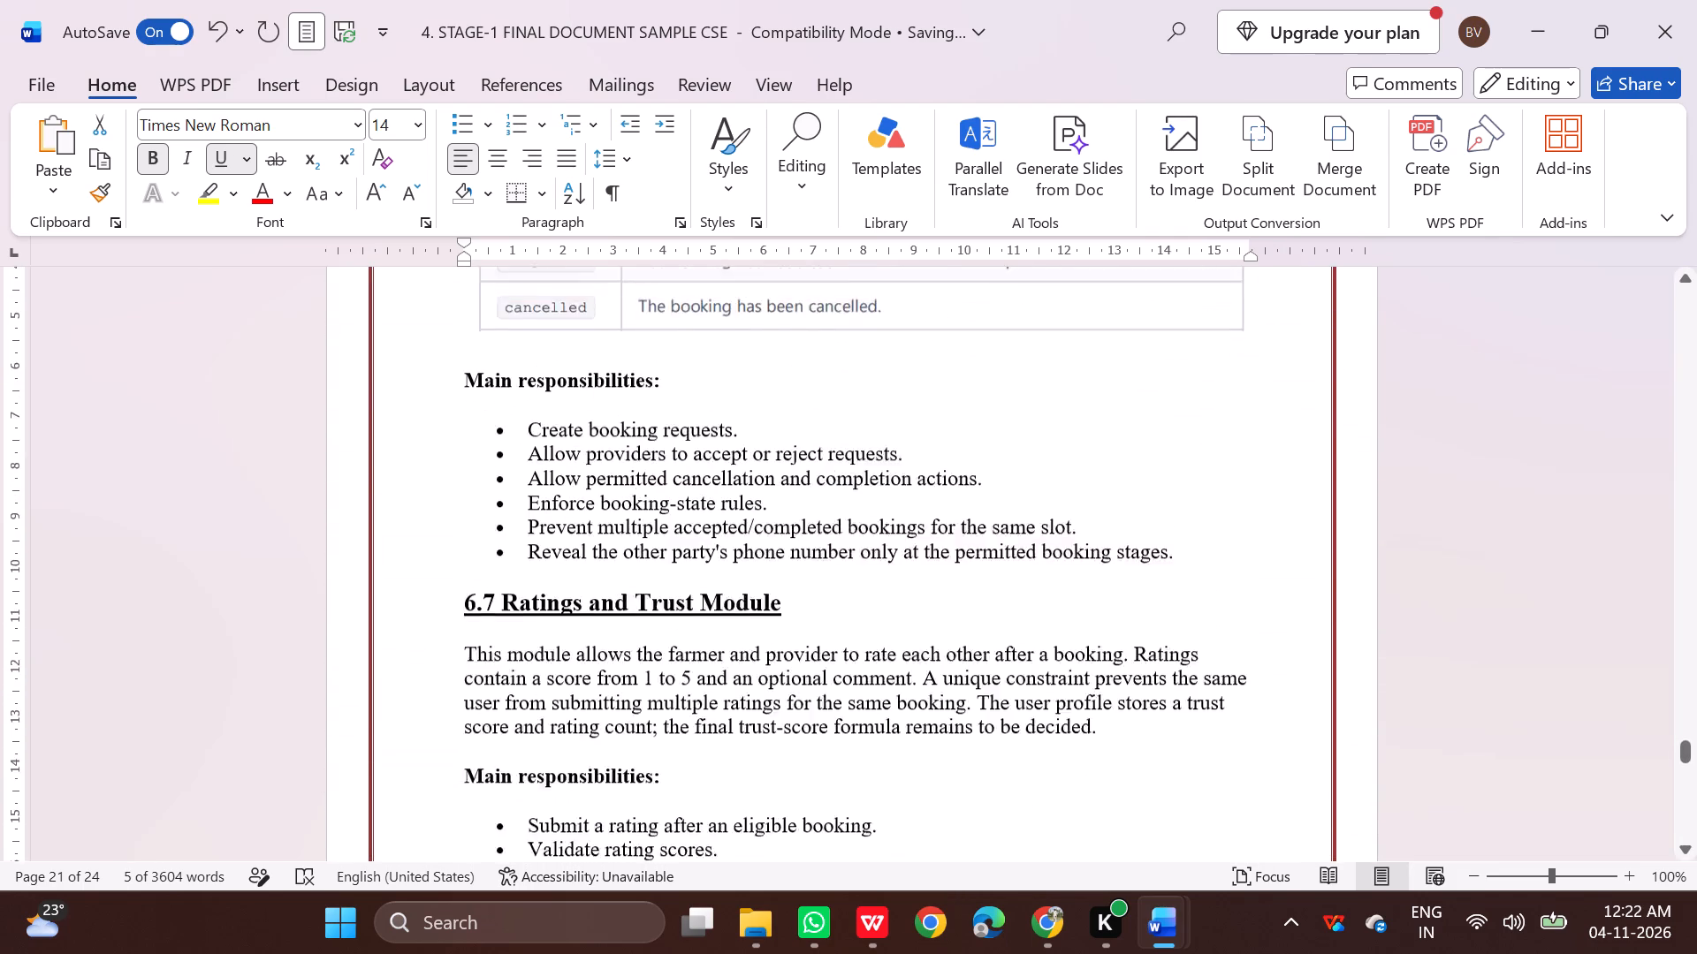
{"action": "scroll", "coordinate": [712, 621], "scroll_direction": "up", "scroll_amount": 18}
{"action": "scroll", "coordinate": [712, 621], "scroll_direction": "up", "scroll_amount": 5}
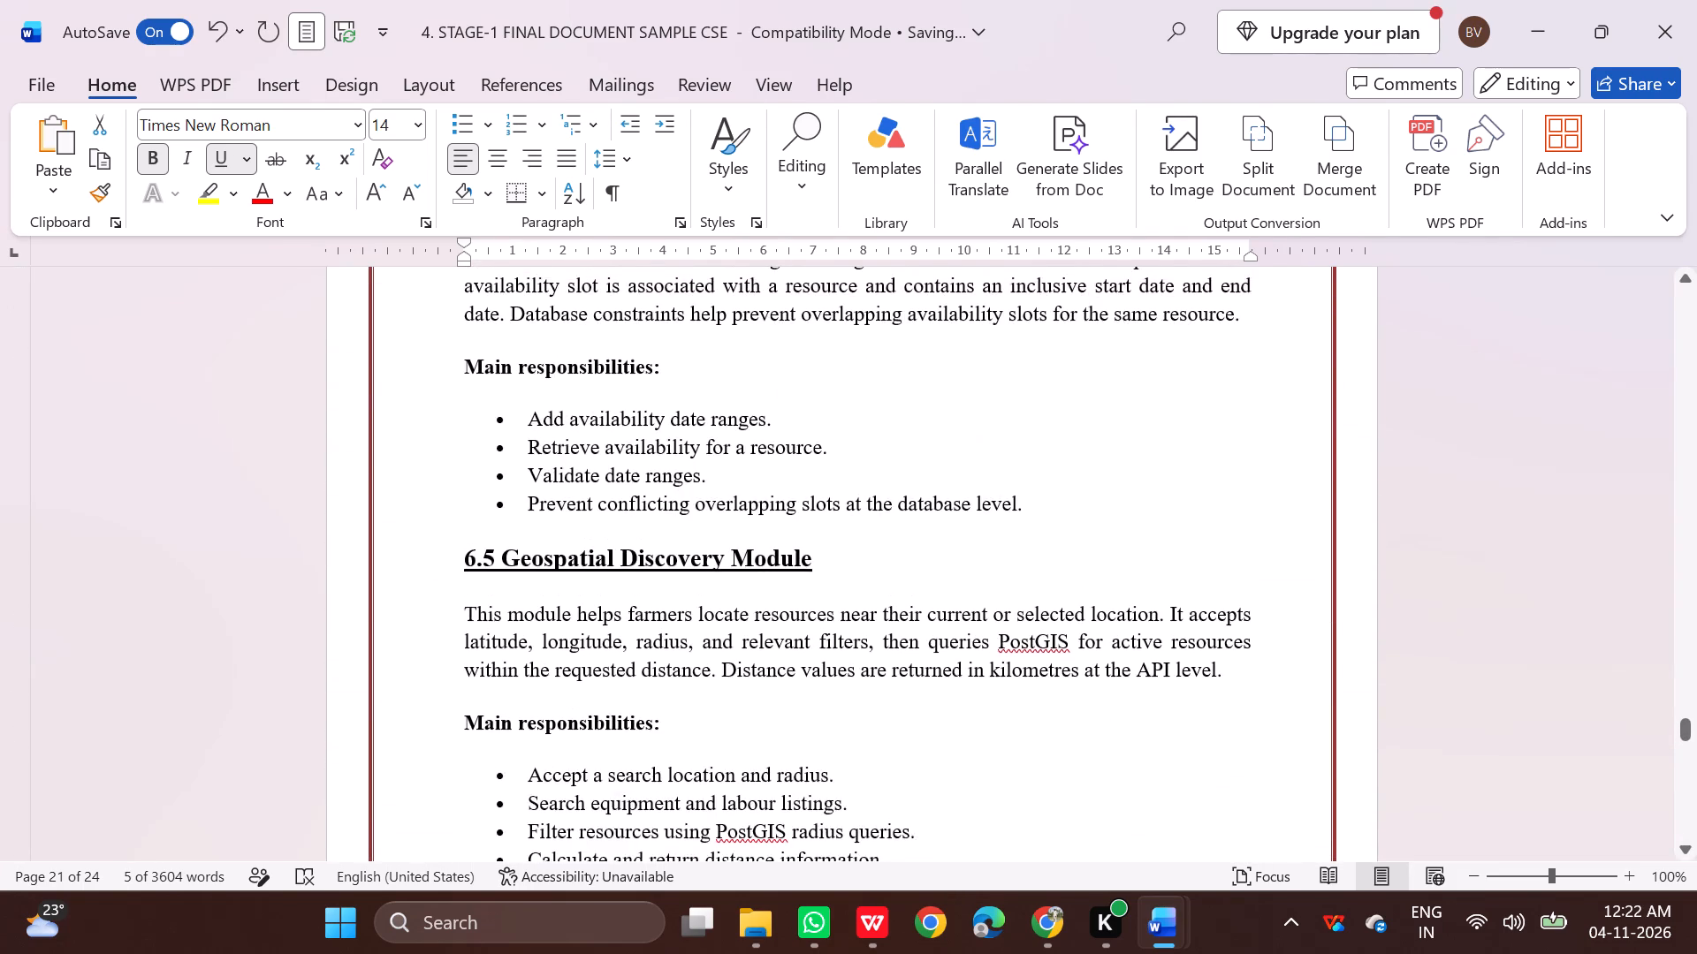
{"action": "scroll", "coordinate": [712, 621], "scroll_direction": "up", "scroll_amount": 1}
{"action": "left_click_drag", "start_coordinate": [467, 675], "coordinate": [664, 715]}
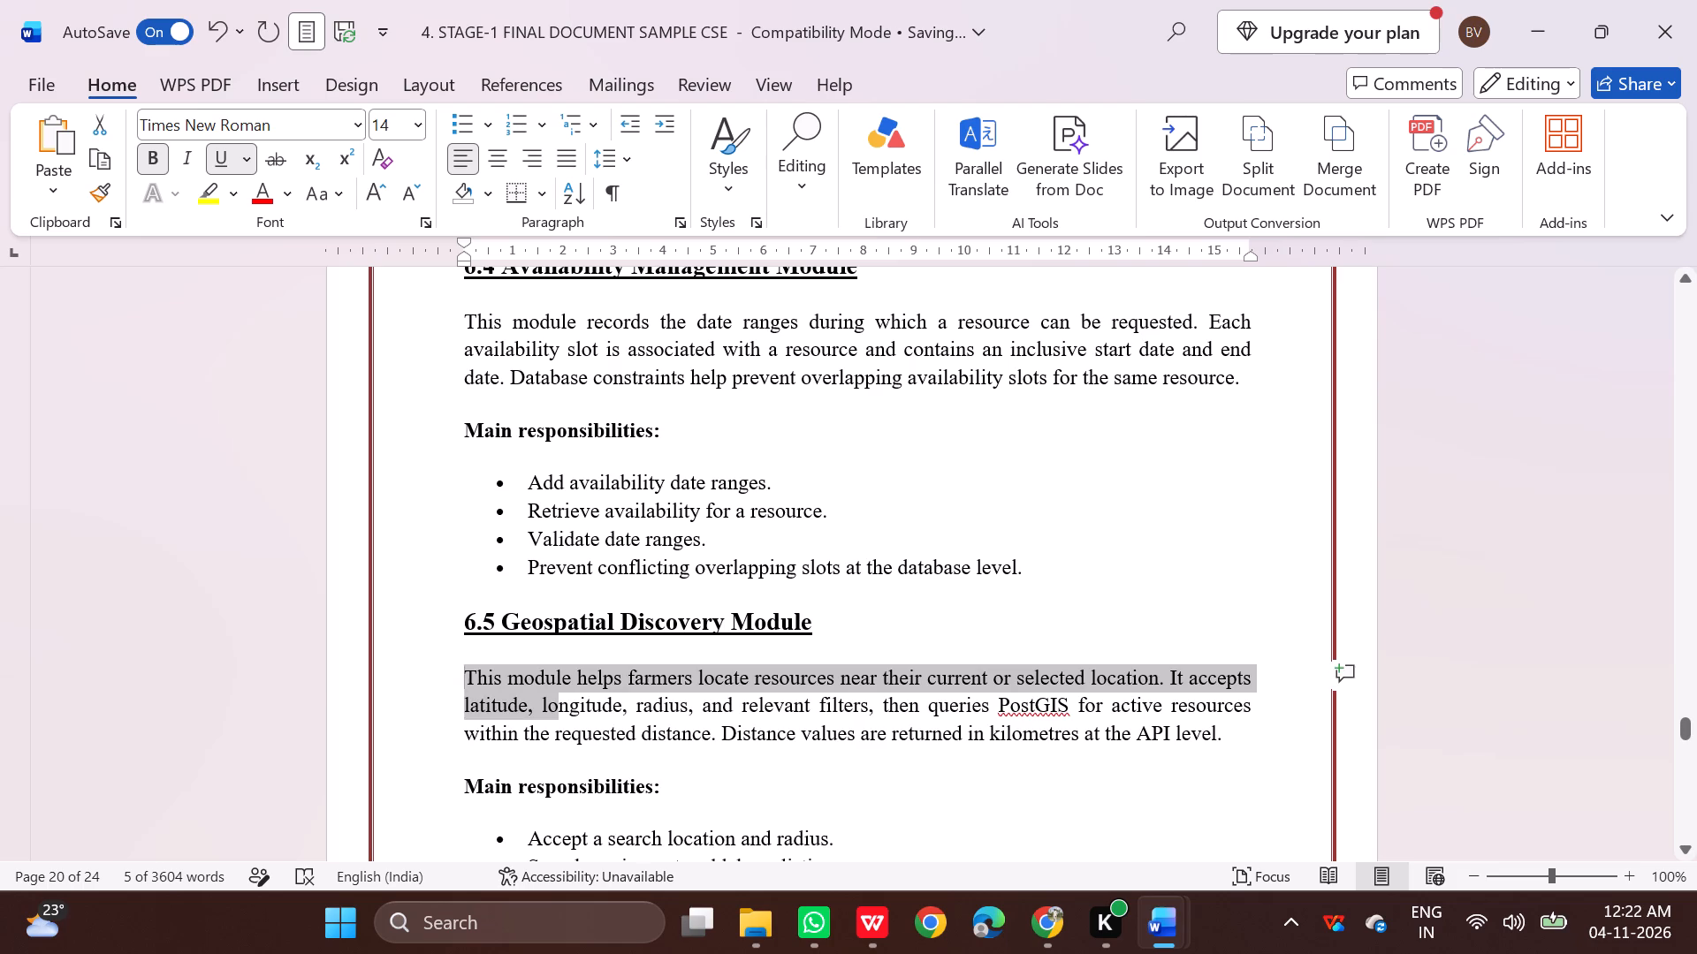
{"action": "left_click_drag", "start_coordinate": [664, 715], "coordinate": [1218, 738]}
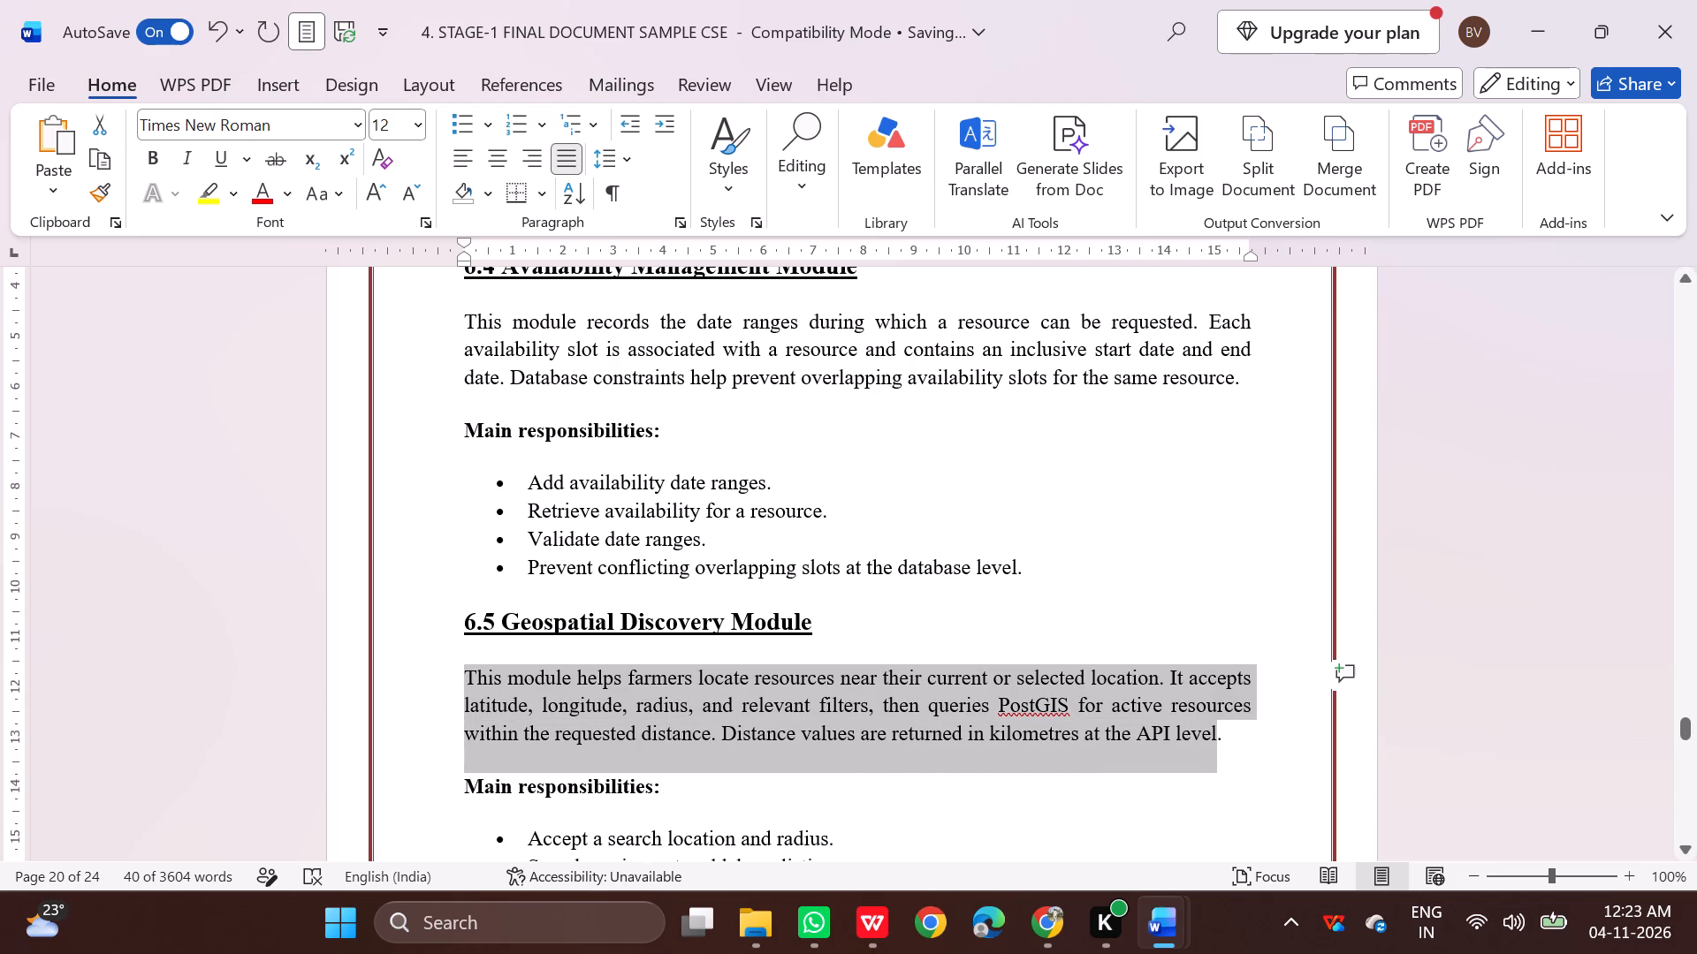
{"action": "key", "text": "ctrl+j"}
{"action": "key", "text": "ctrl+j"}
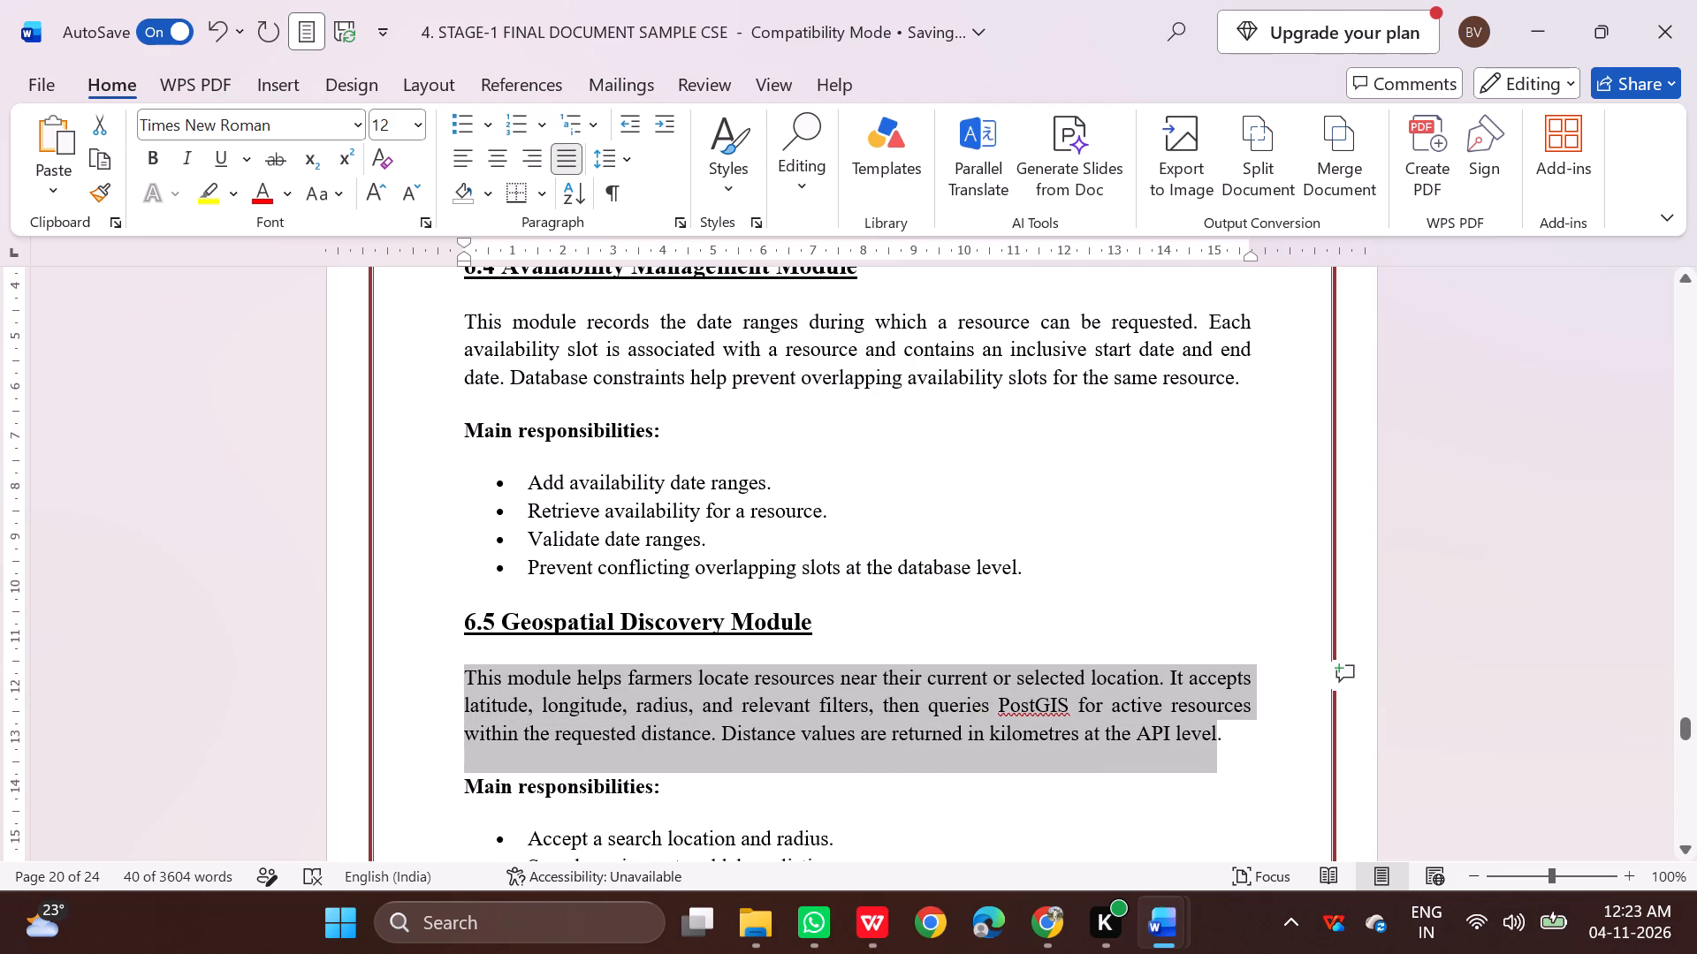
{"action": "left_click", "coordinate": [1229, 730]}
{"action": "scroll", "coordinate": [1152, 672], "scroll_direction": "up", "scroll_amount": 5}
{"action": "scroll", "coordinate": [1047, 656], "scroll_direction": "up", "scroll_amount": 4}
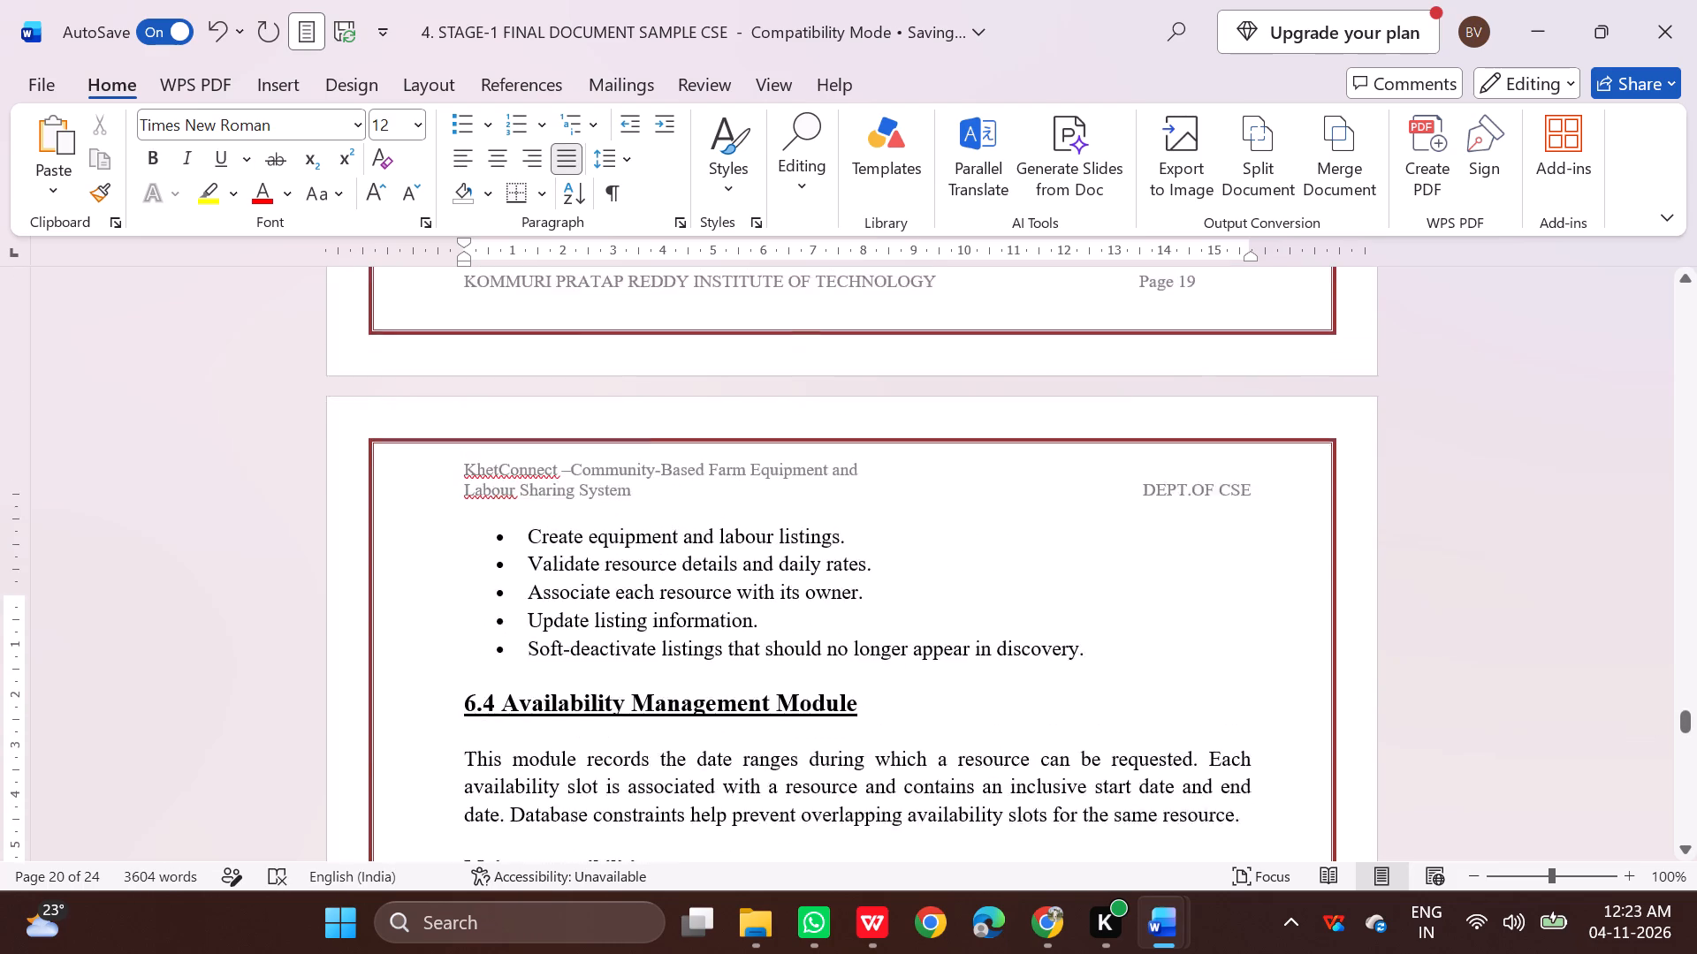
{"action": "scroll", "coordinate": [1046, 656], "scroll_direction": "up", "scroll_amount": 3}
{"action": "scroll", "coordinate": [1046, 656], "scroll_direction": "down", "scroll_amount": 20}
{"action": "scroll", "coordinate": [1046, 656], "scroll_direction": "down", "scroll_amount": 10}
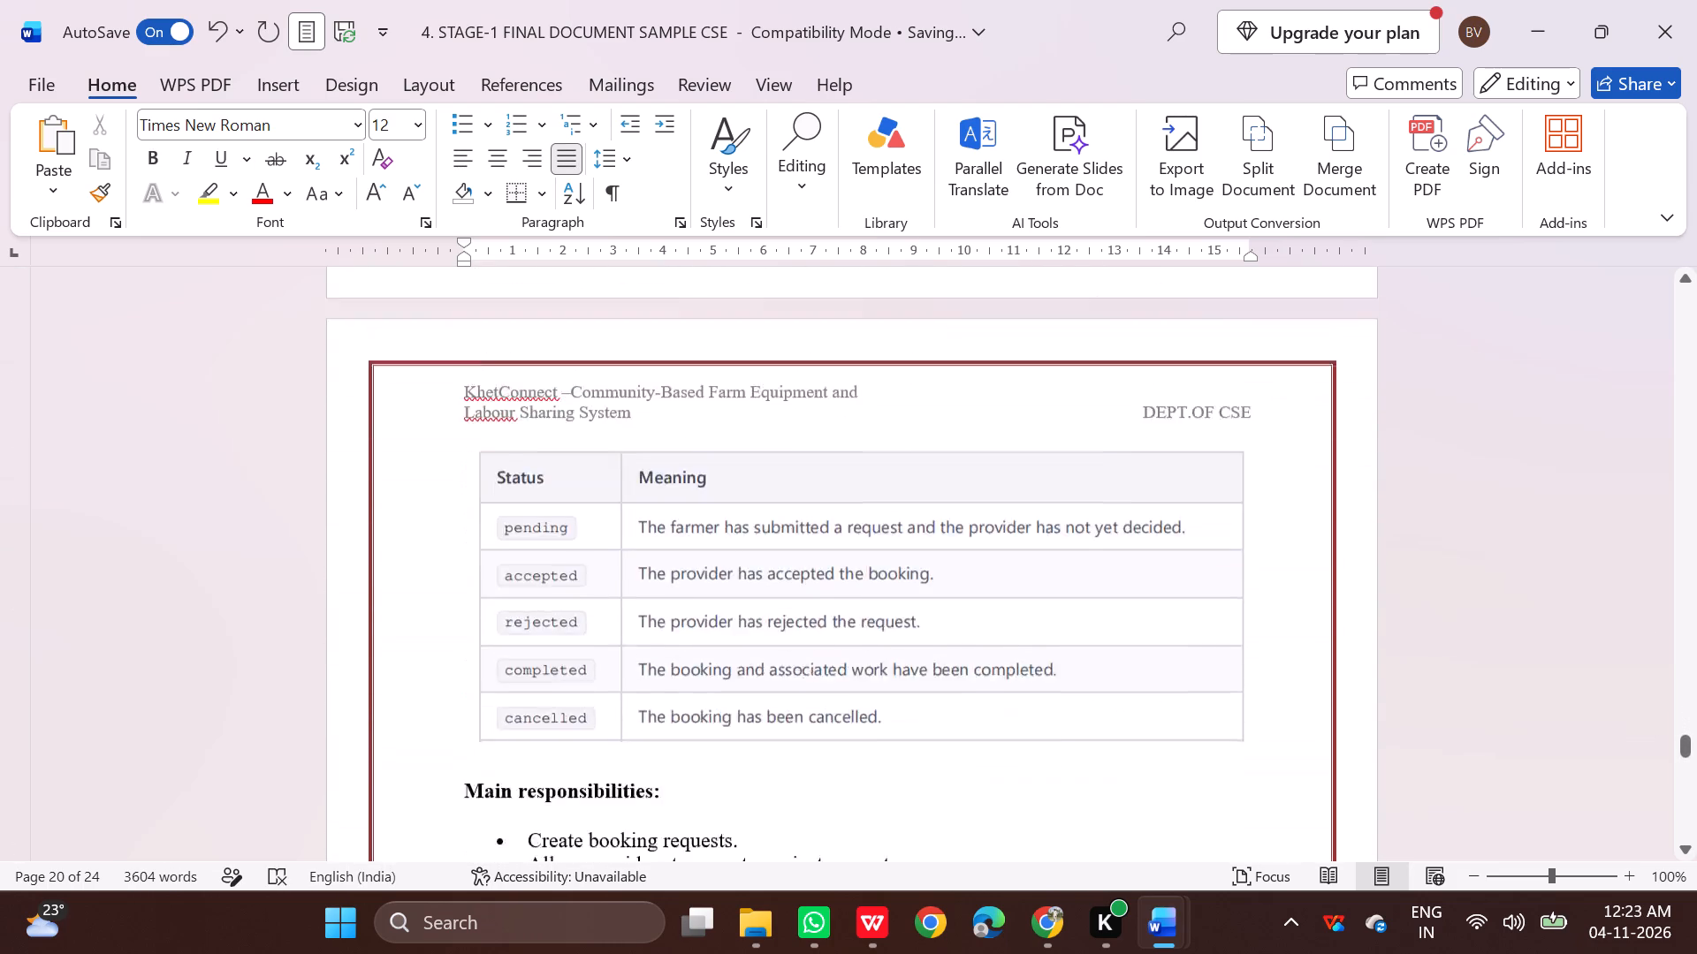
Justify the description paragraph under the "6.7 Ratings and Trust Module" heading and deselect it.
{"action": "scroll", "coordinate": [1052, 642], "scroll_direction": "down", "scroll_amount": 9}
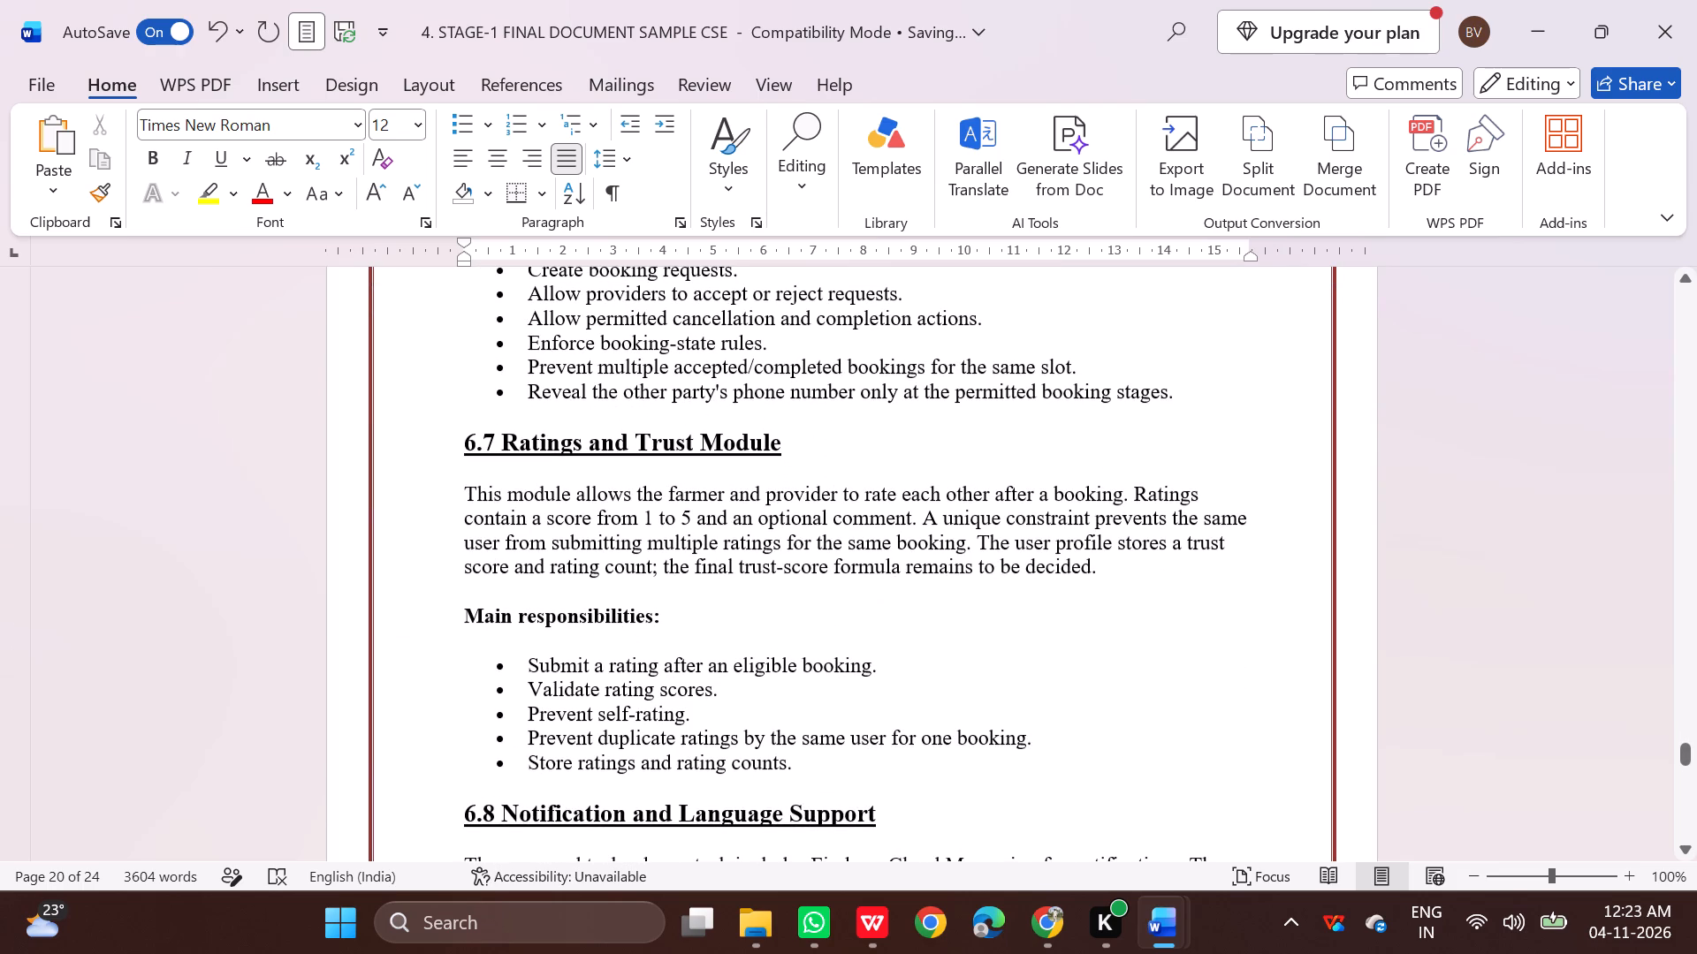
{"action": "left_click_drag", "start_coordinate": [446, 494], "coordinate": [1067, 583]}
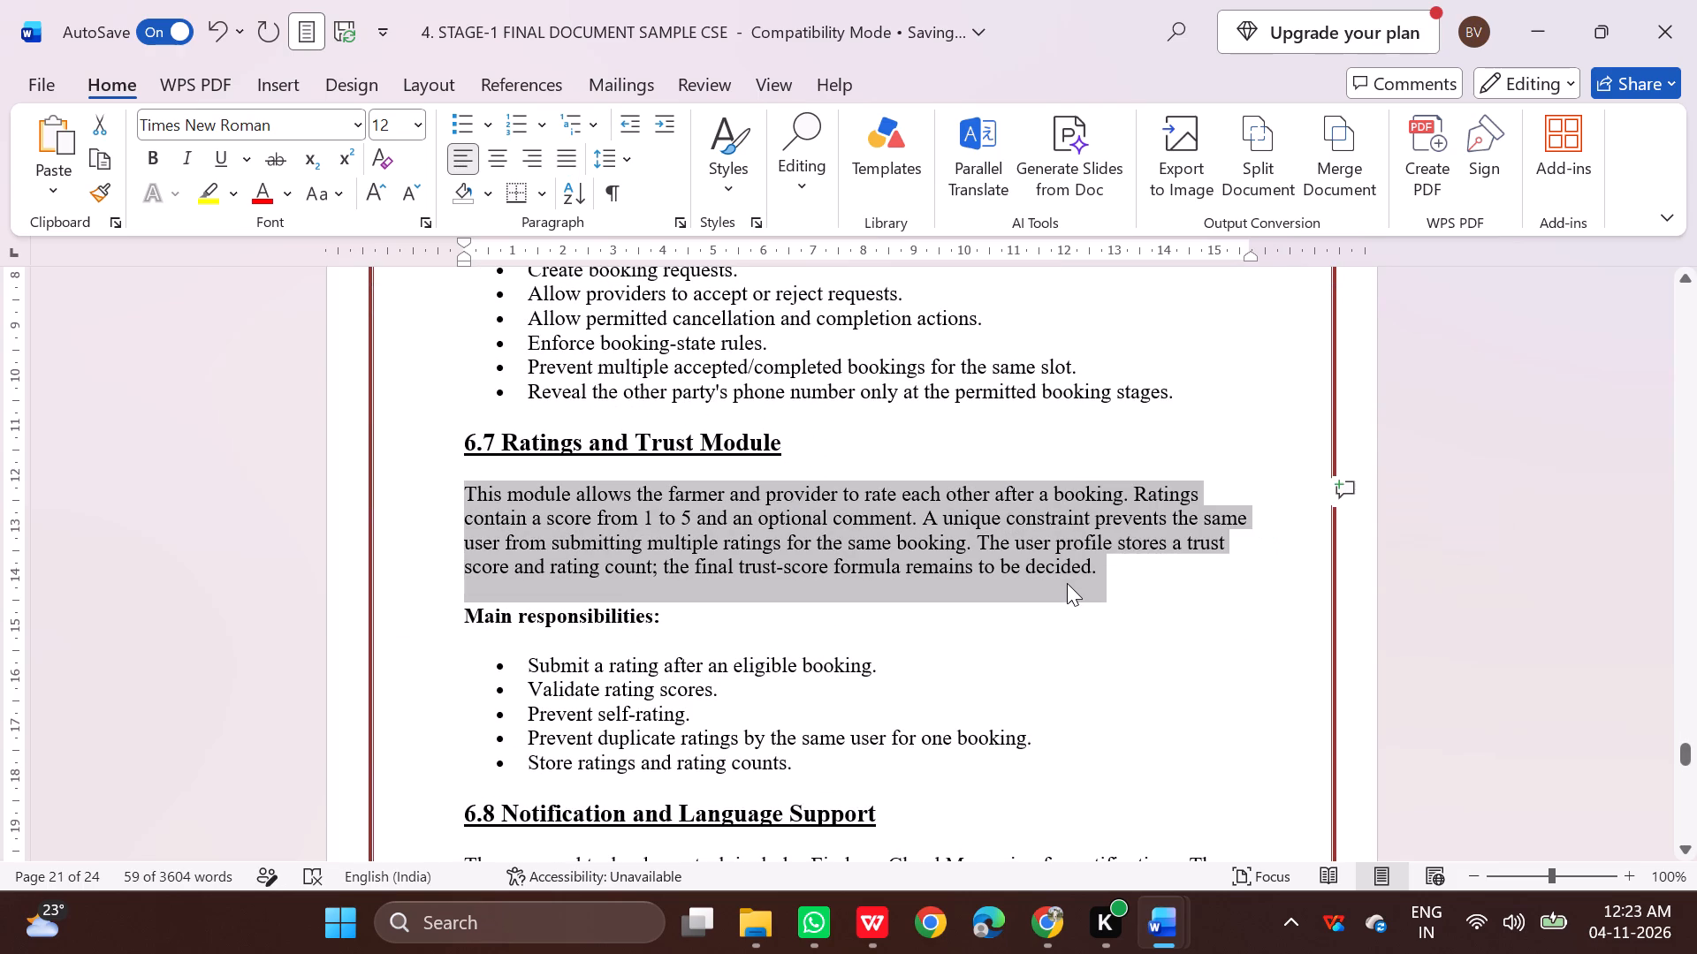
{"action": "key", "text": "ctrl+j"}
{"action": "left_click", "coordinate": [1115, 597]}
Justify the description paragraph under the "6.8 Notification and Language Support" heading and deselect it.
{"action": "scroll", "coordinate": [1118, 597], "scroll_direction": "up", "scroll_amount": 7}
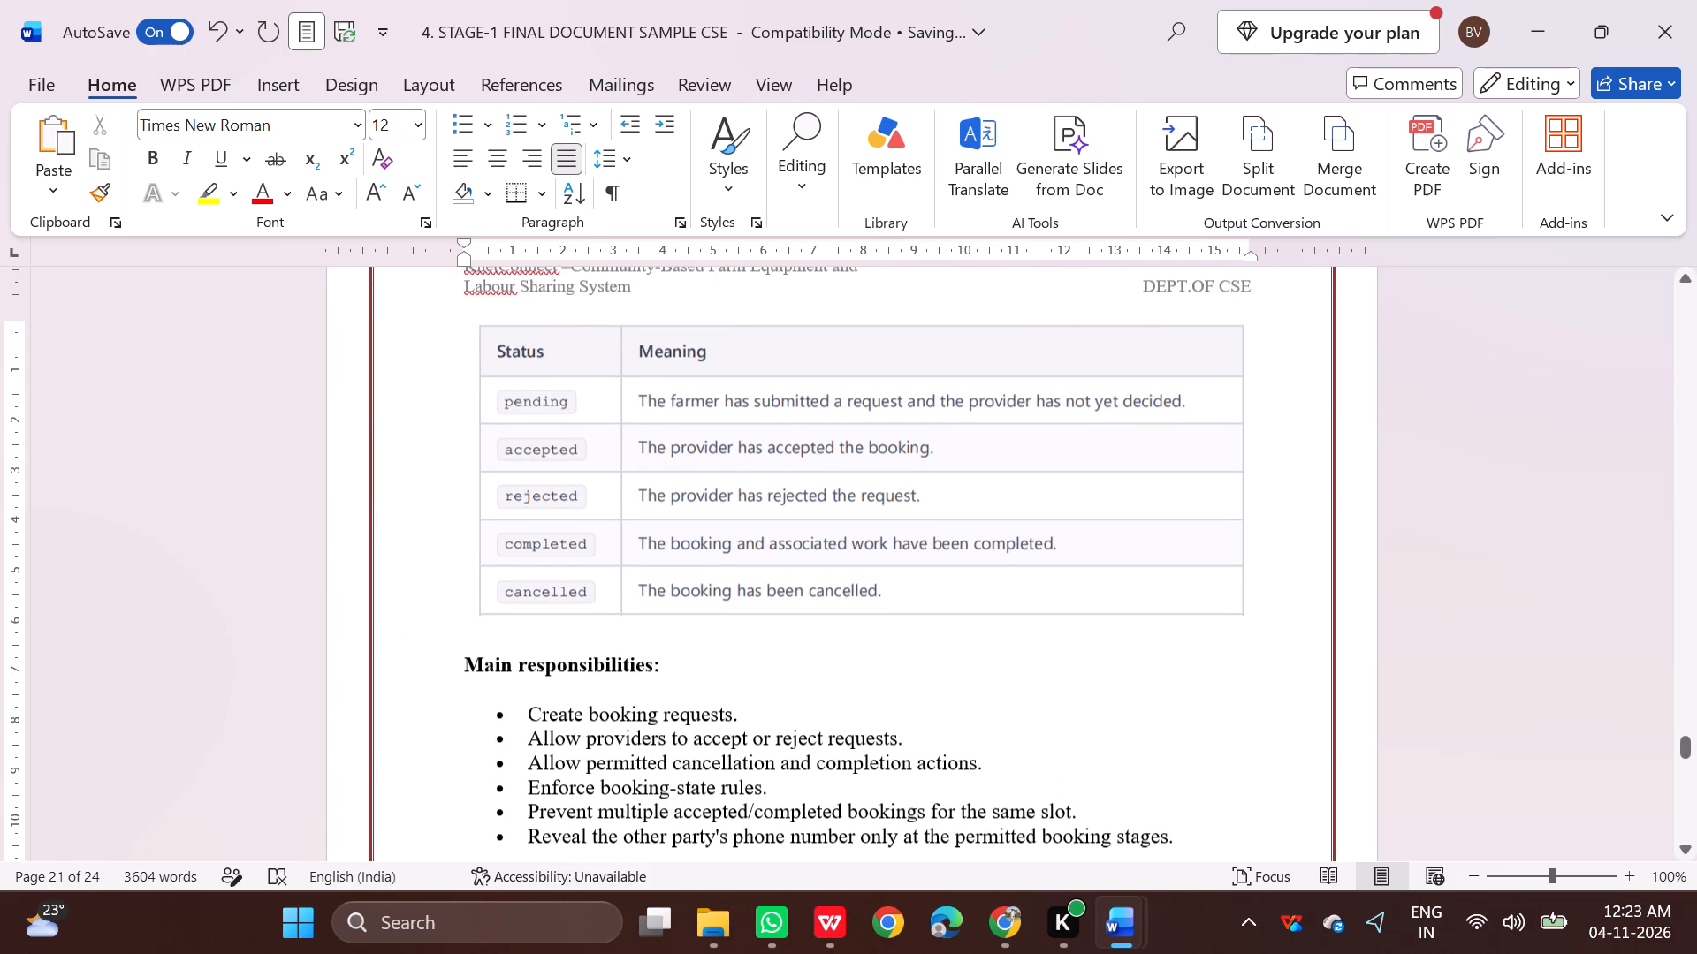
{"action": "scroll", "coordinate": [1118, 597], "scroll_direction": "up", "scroll_amount": 4}
{"action": "scroll", "coordinate": [1121, 591], "scroll_direction": "down", "scroll_amount": 10}
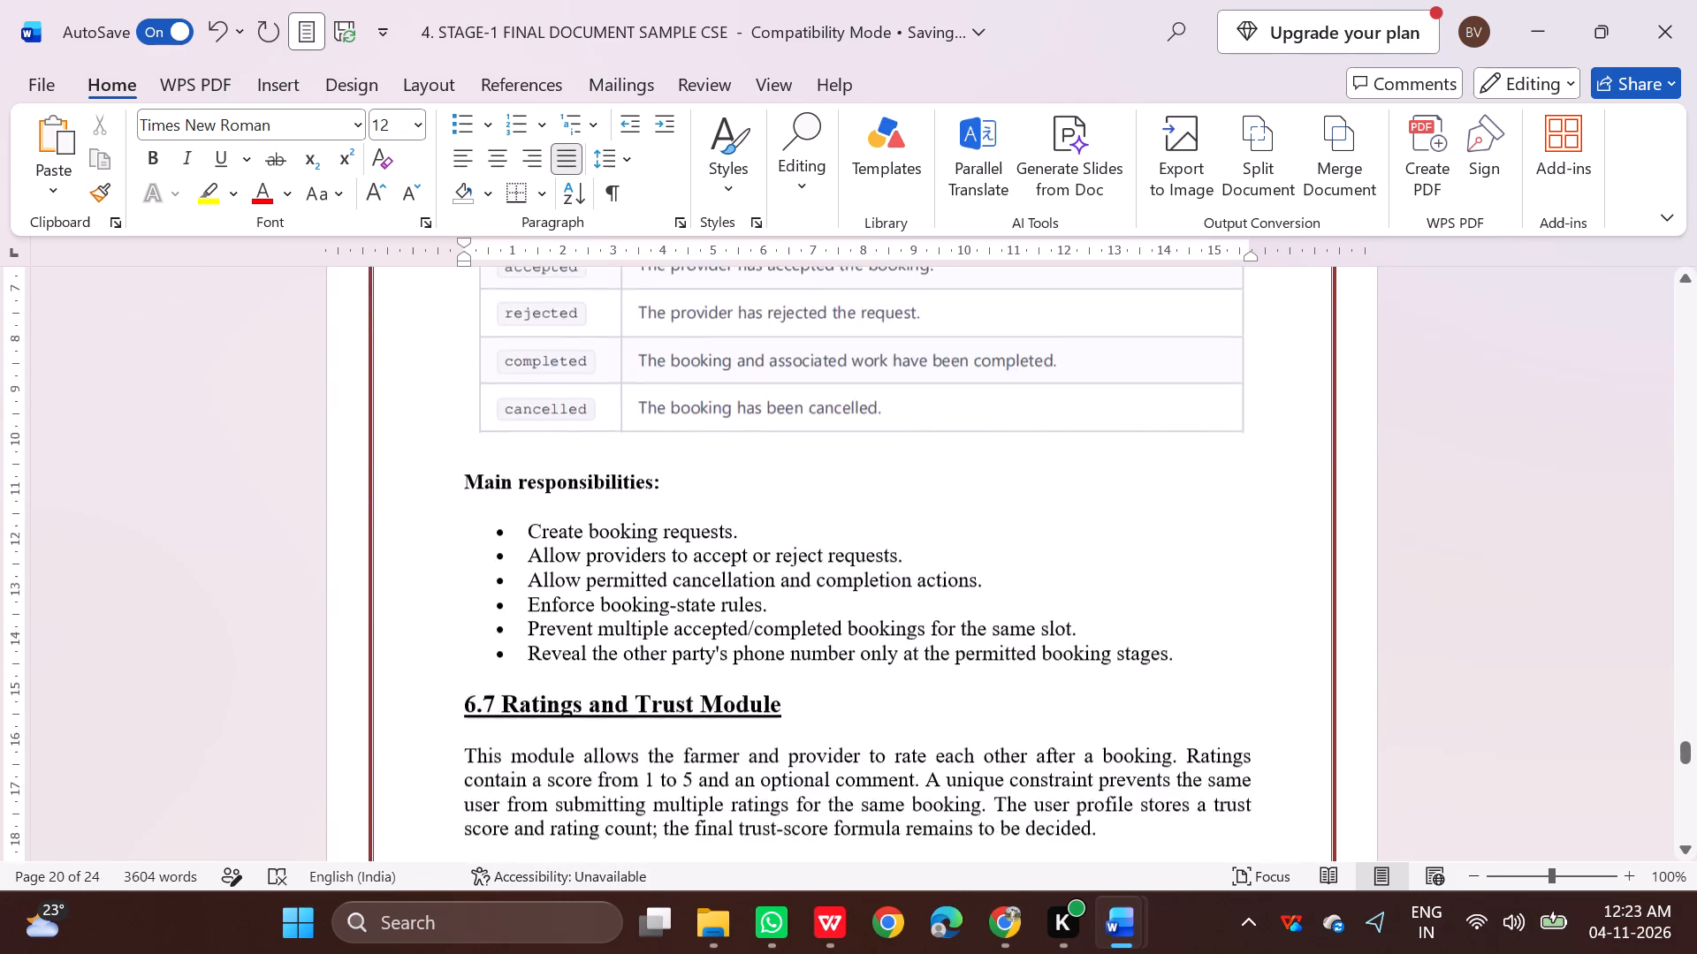
{"action": "scroll", "coordinate": [1121, 591], "scroll_direction": "down", "scroll_amount": 8}
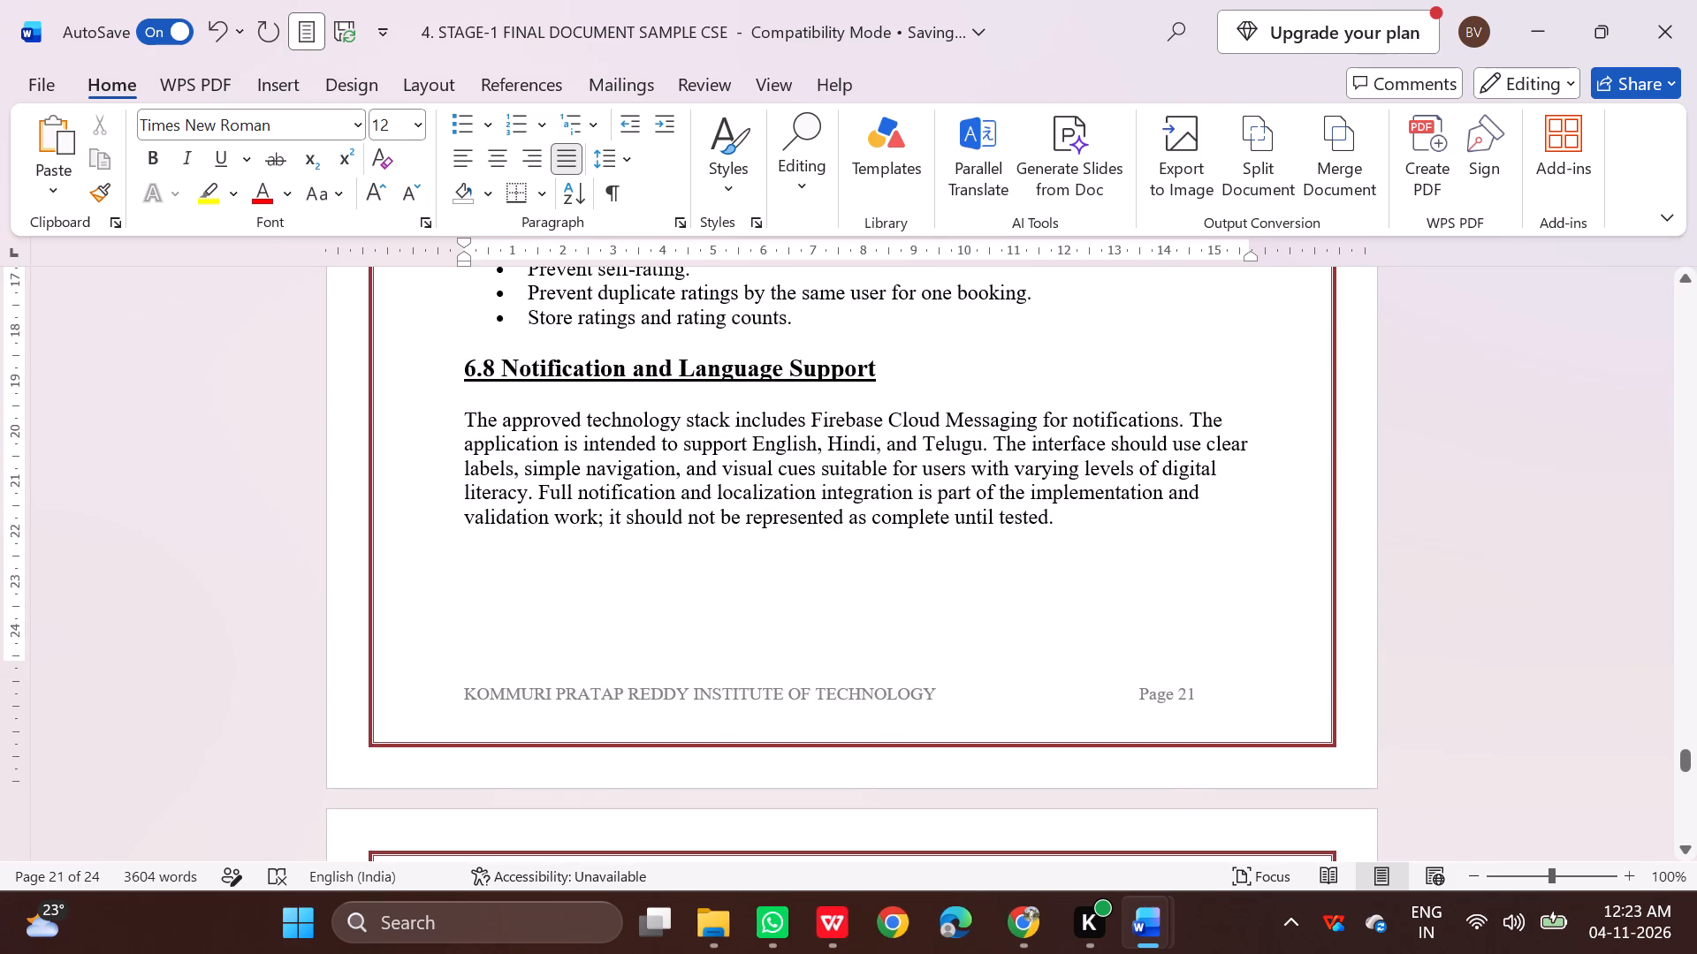
{"action": "left_click_drag", "start_coordinate": [447, 414], "coordinate": [1036, 507]}
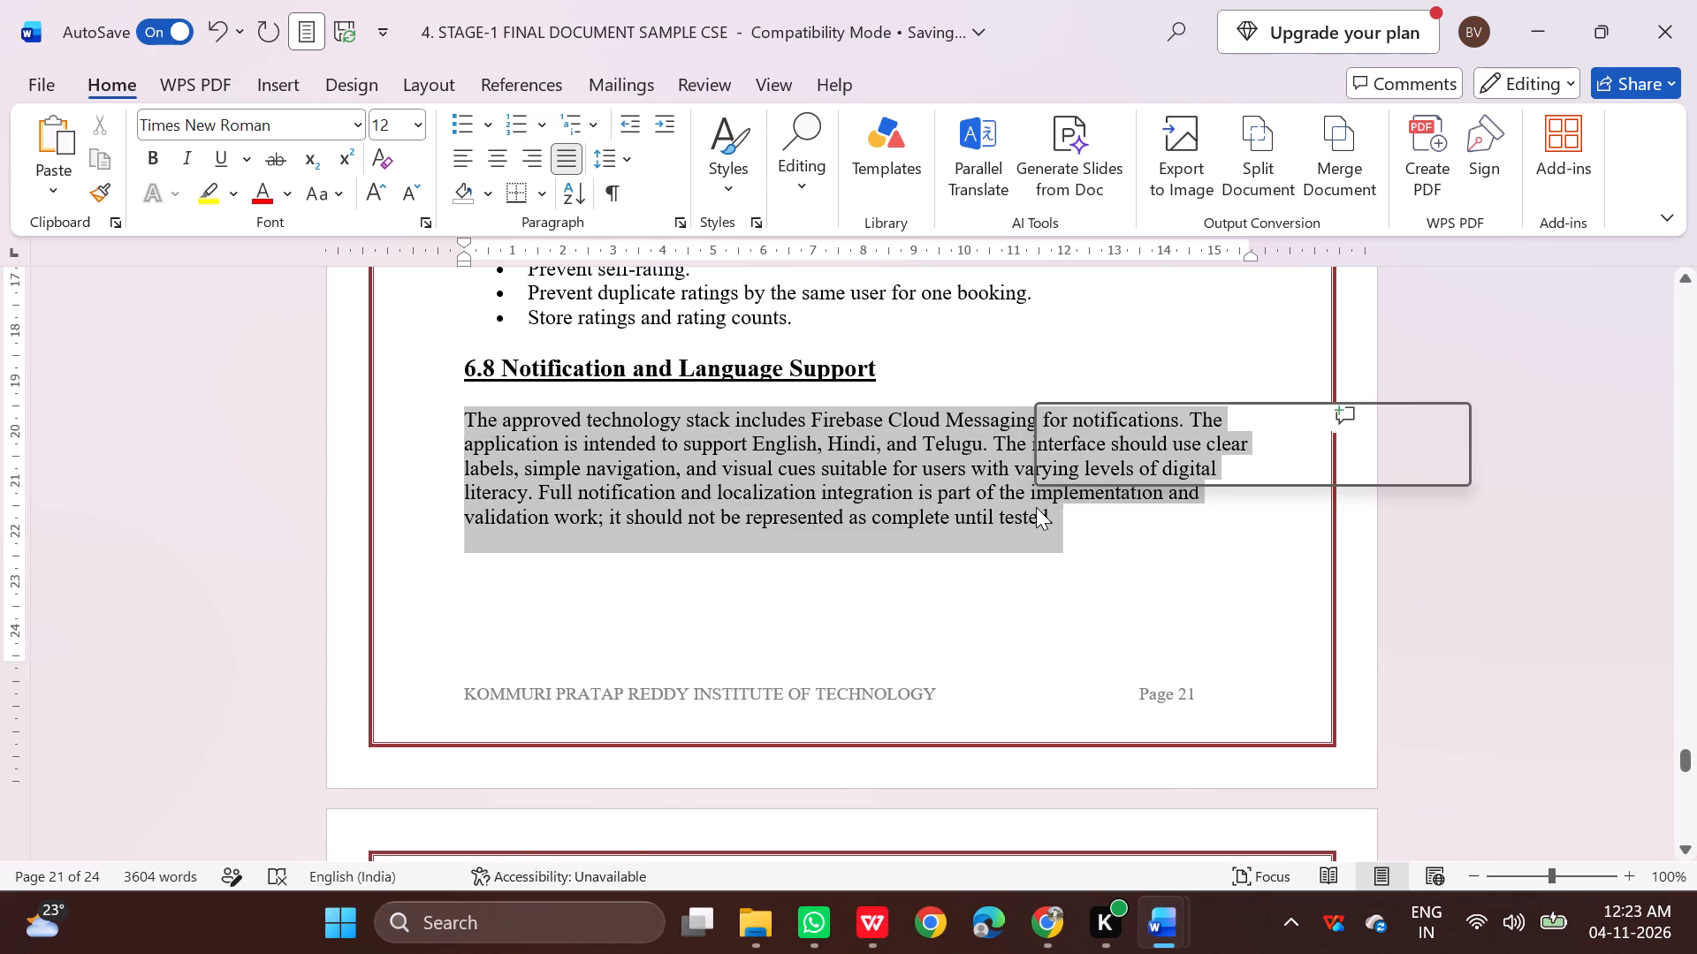
{"action": "key", "text": "ctrl+j"}
{"action": "left_click", "coordinate": [1111, 602]}
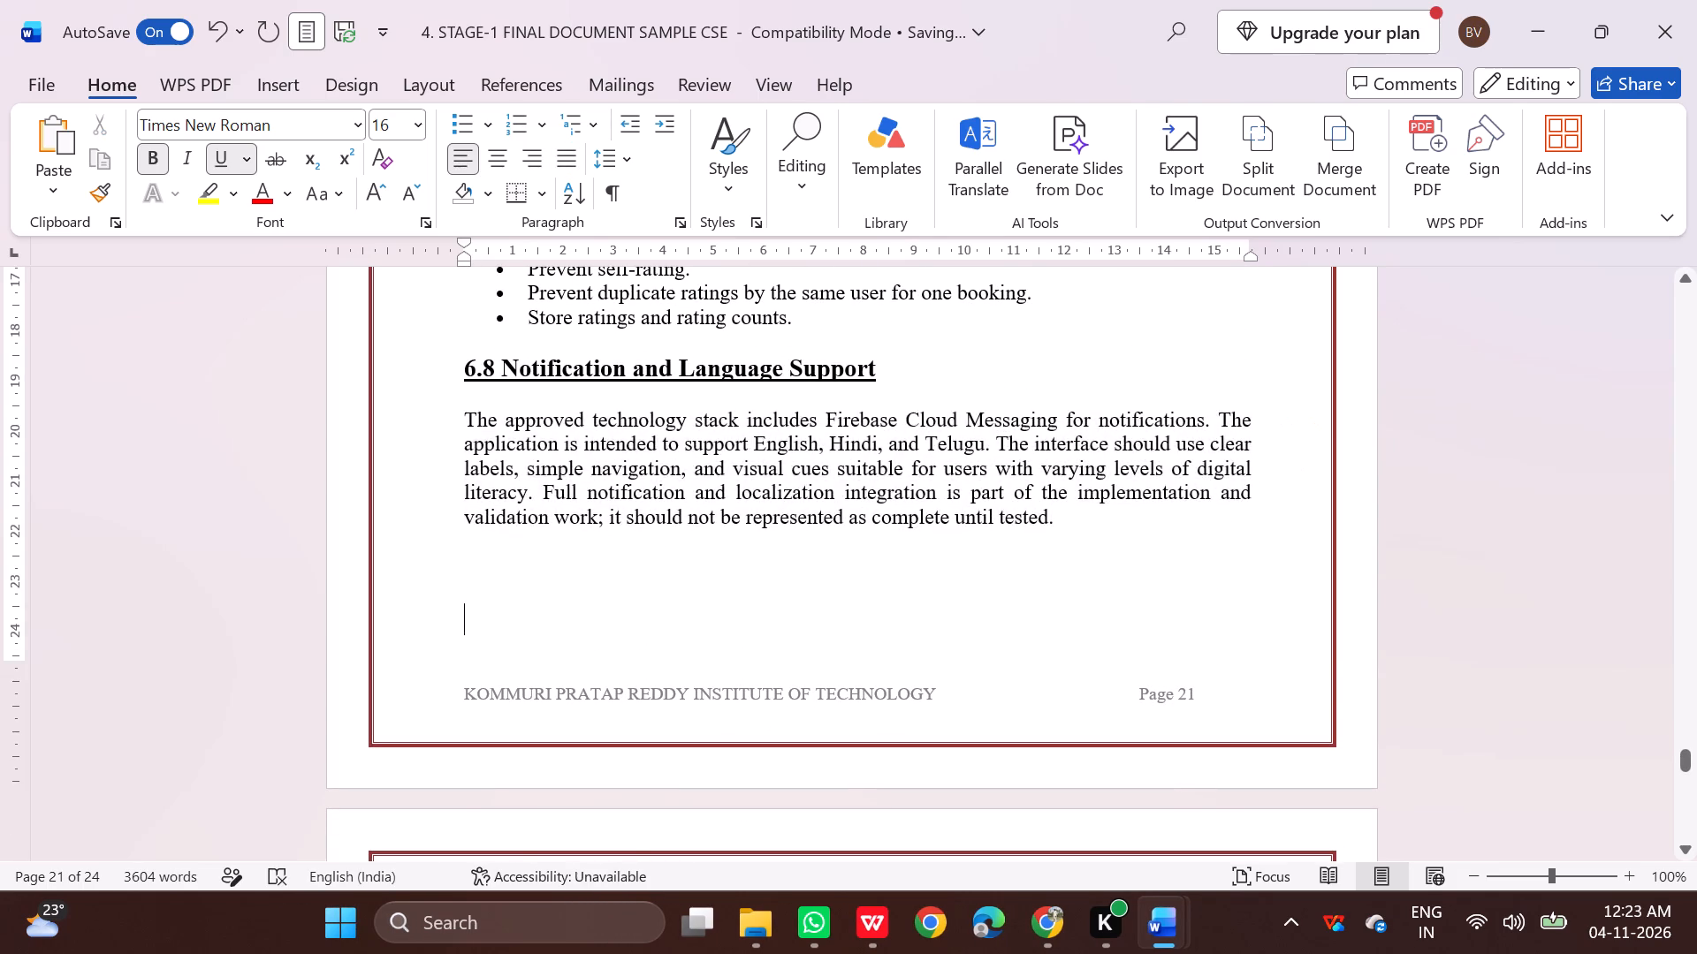
Delete the blank lines between section 6.8 and the "UML DIAGRAMS" heading so the heading starts at the top of its page.
{"action": "scroll", "coordinate": [1012, 589], "scroll_direction": "down", "scroll_amount": 5}
{"action": "scroll", "coordinate": [1001, 589], "scroll_direction": "up", "scroll_amount": 3}
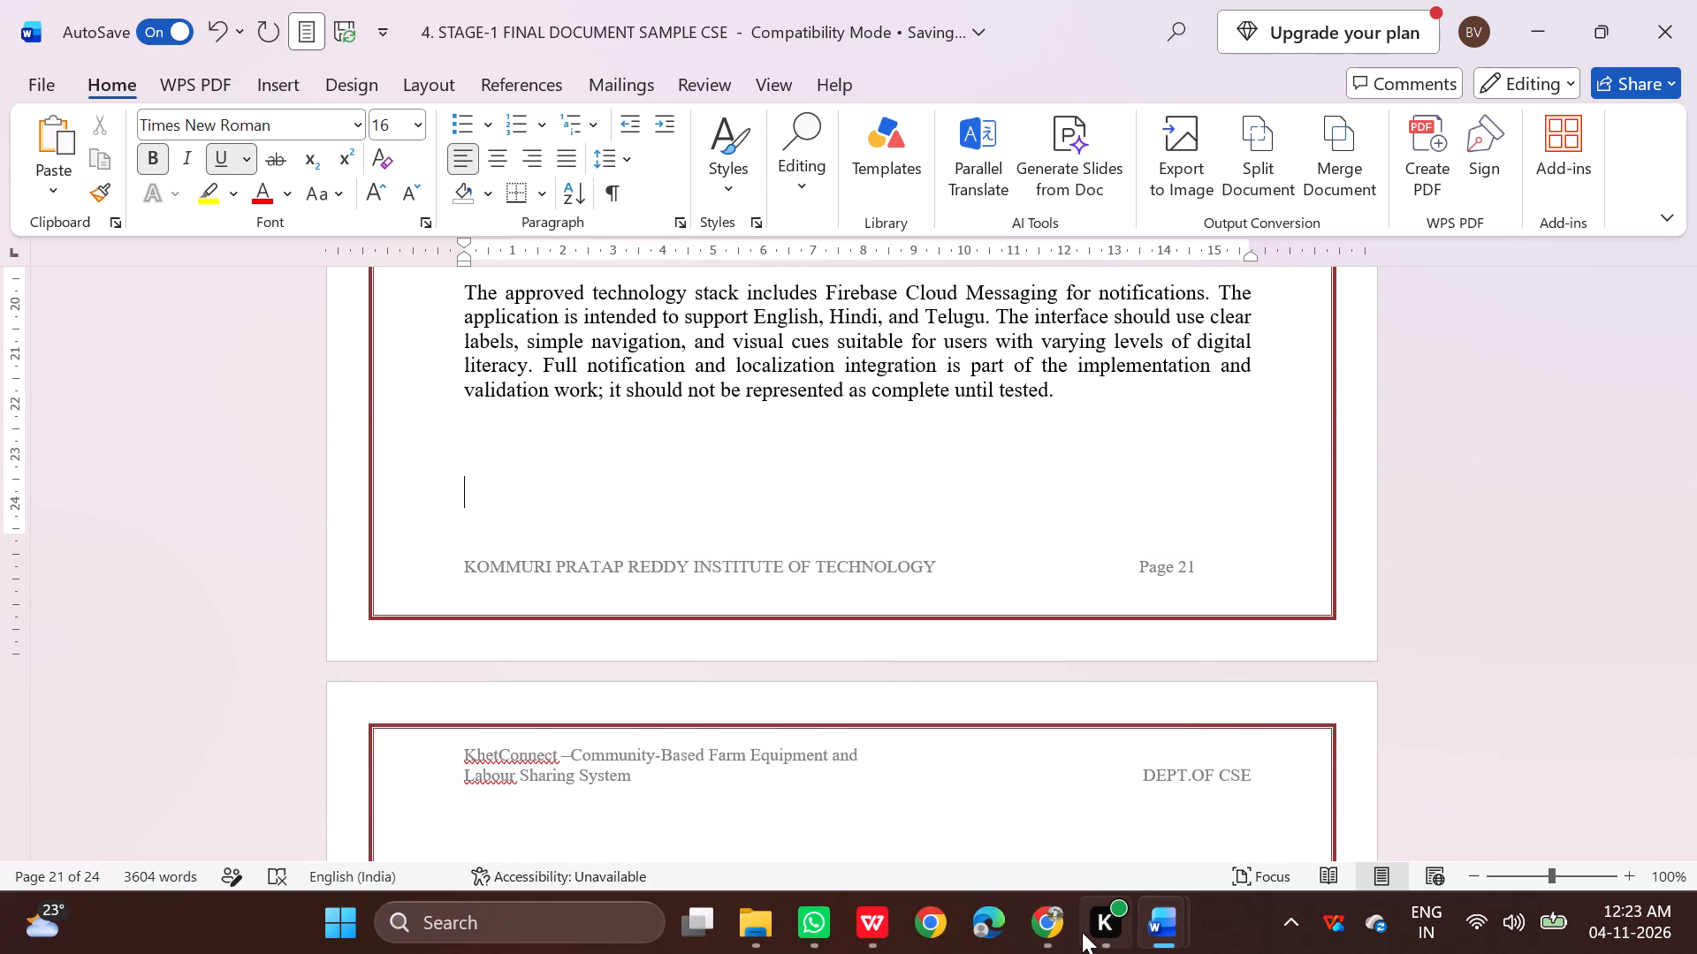
{"action": "left_click", "coordinate": [975, 846]}
{"action": "scroll", "coordinate": [528, 589], "scroll_direction": "down", "scroll_amount": 1}
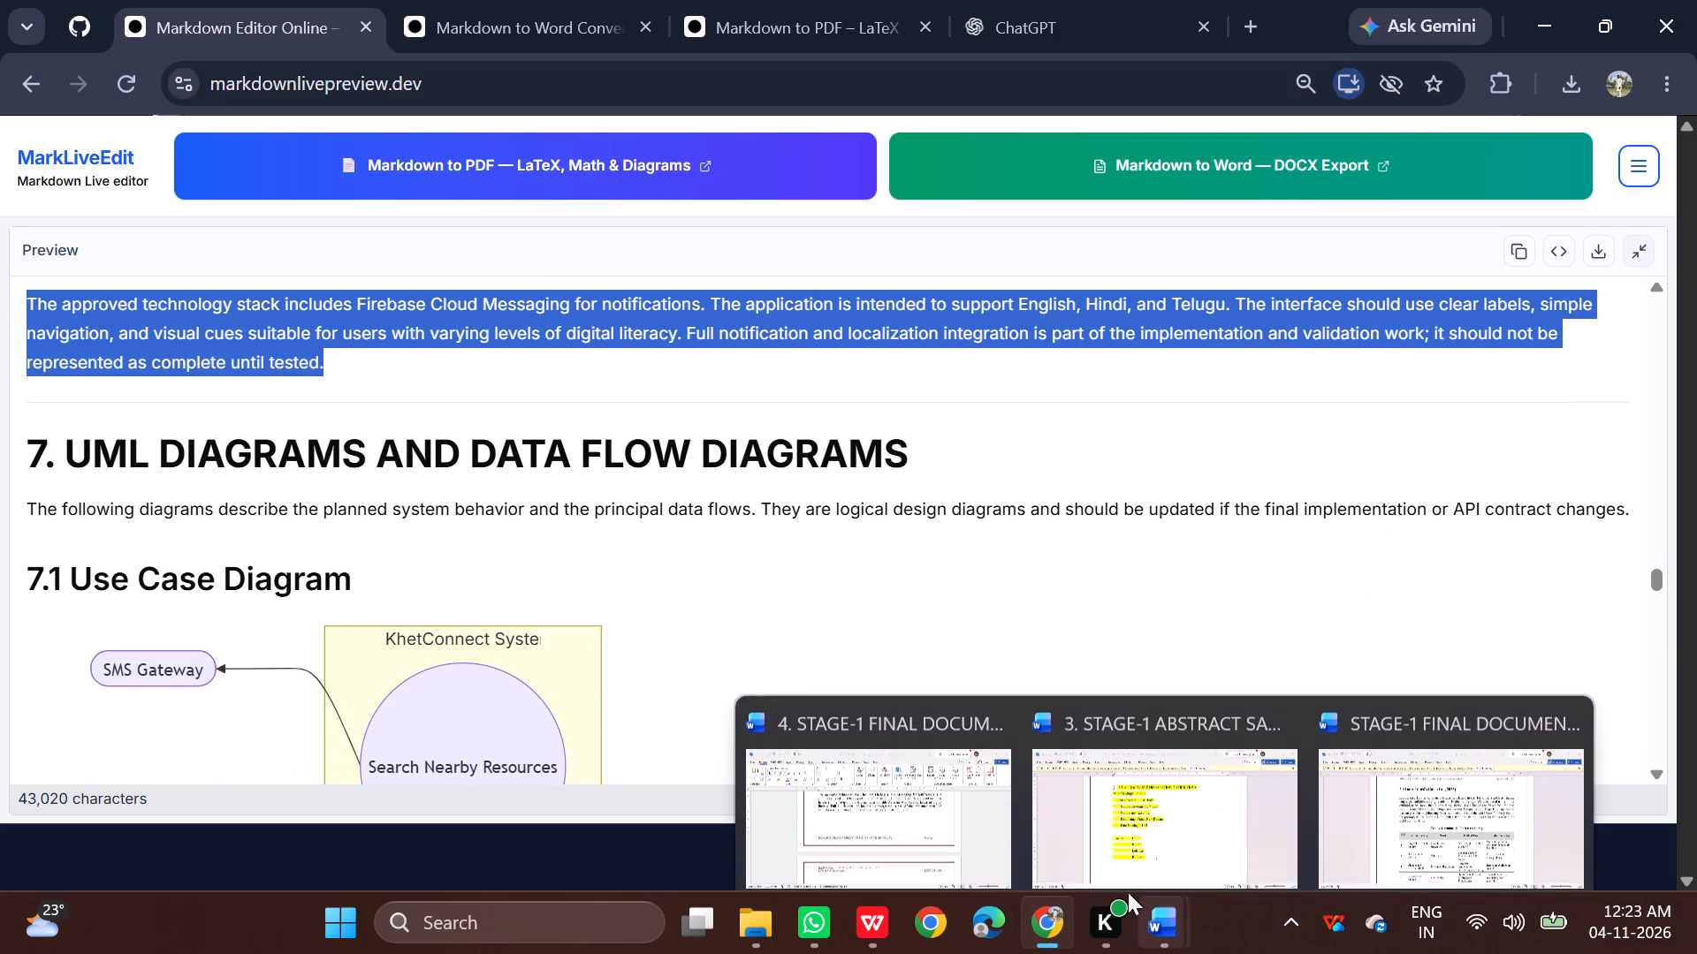
{"action": "left_click", "coordinate": [887, 808]}
{"action": "scroll", "coordinate": [897, 615], "scroll_direction": "down", "scroll_amount": 10}
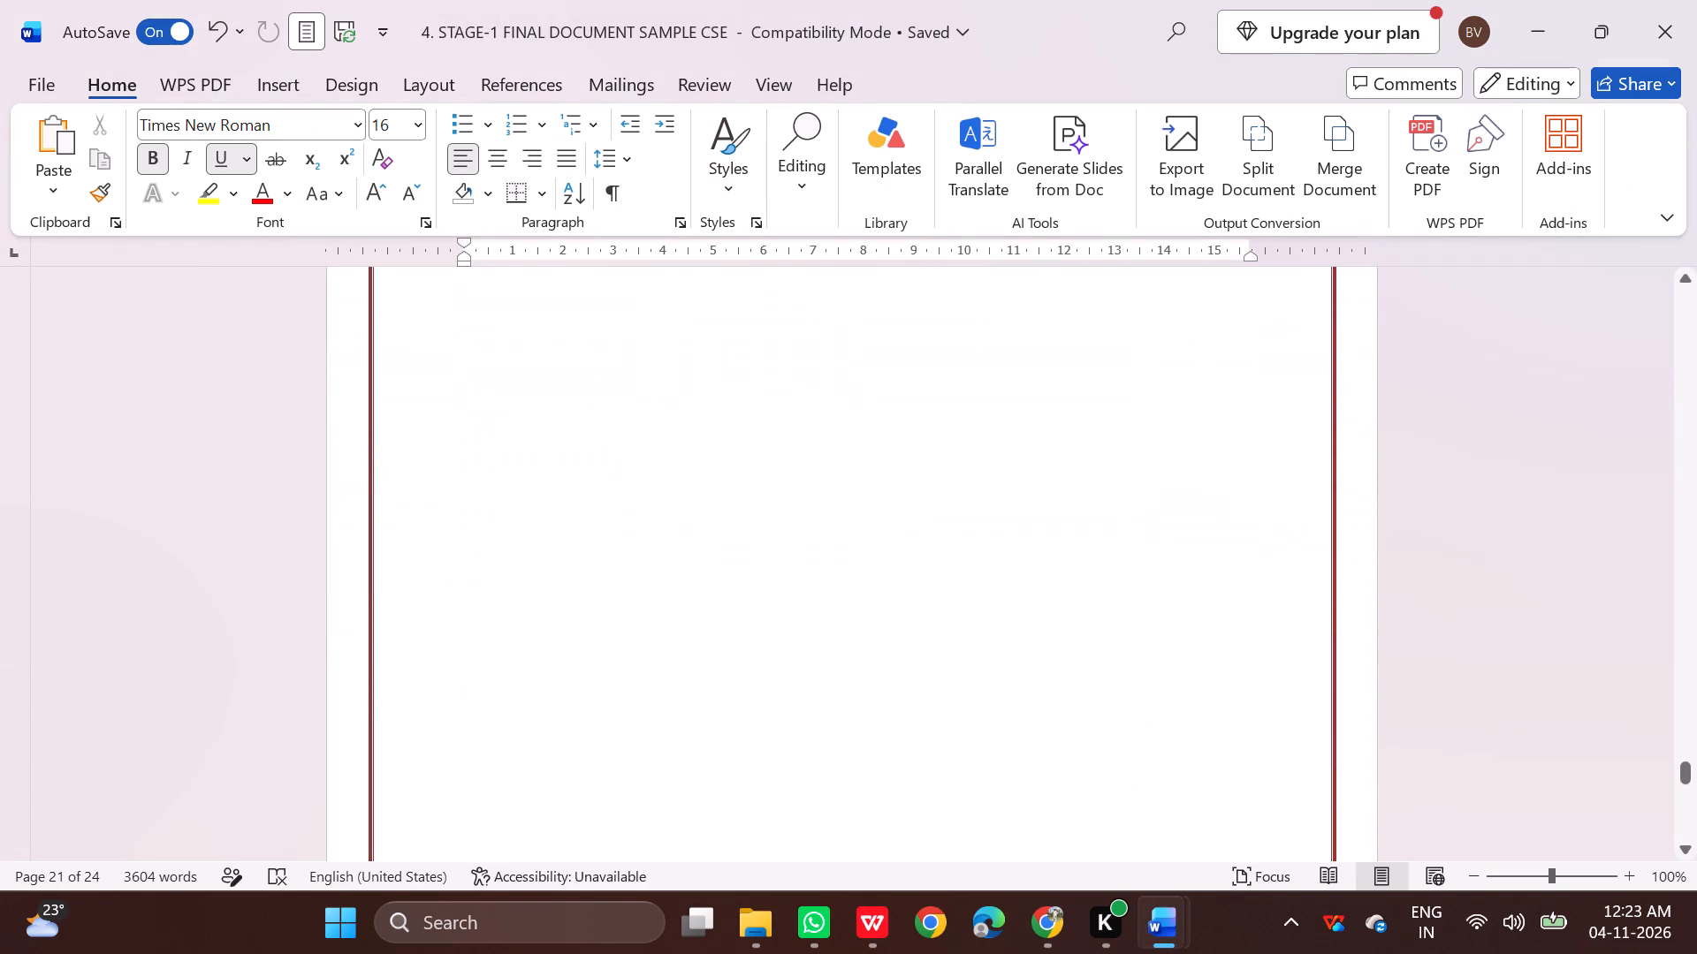
{"action": "scroll", "coordinate": [902, 553], "scroll_direction": "down", "scroll_amount": 13}
{"action": "scroll", "coordinate": [909, 572], "scroll_direction": "up", "scroll_amount": 8}
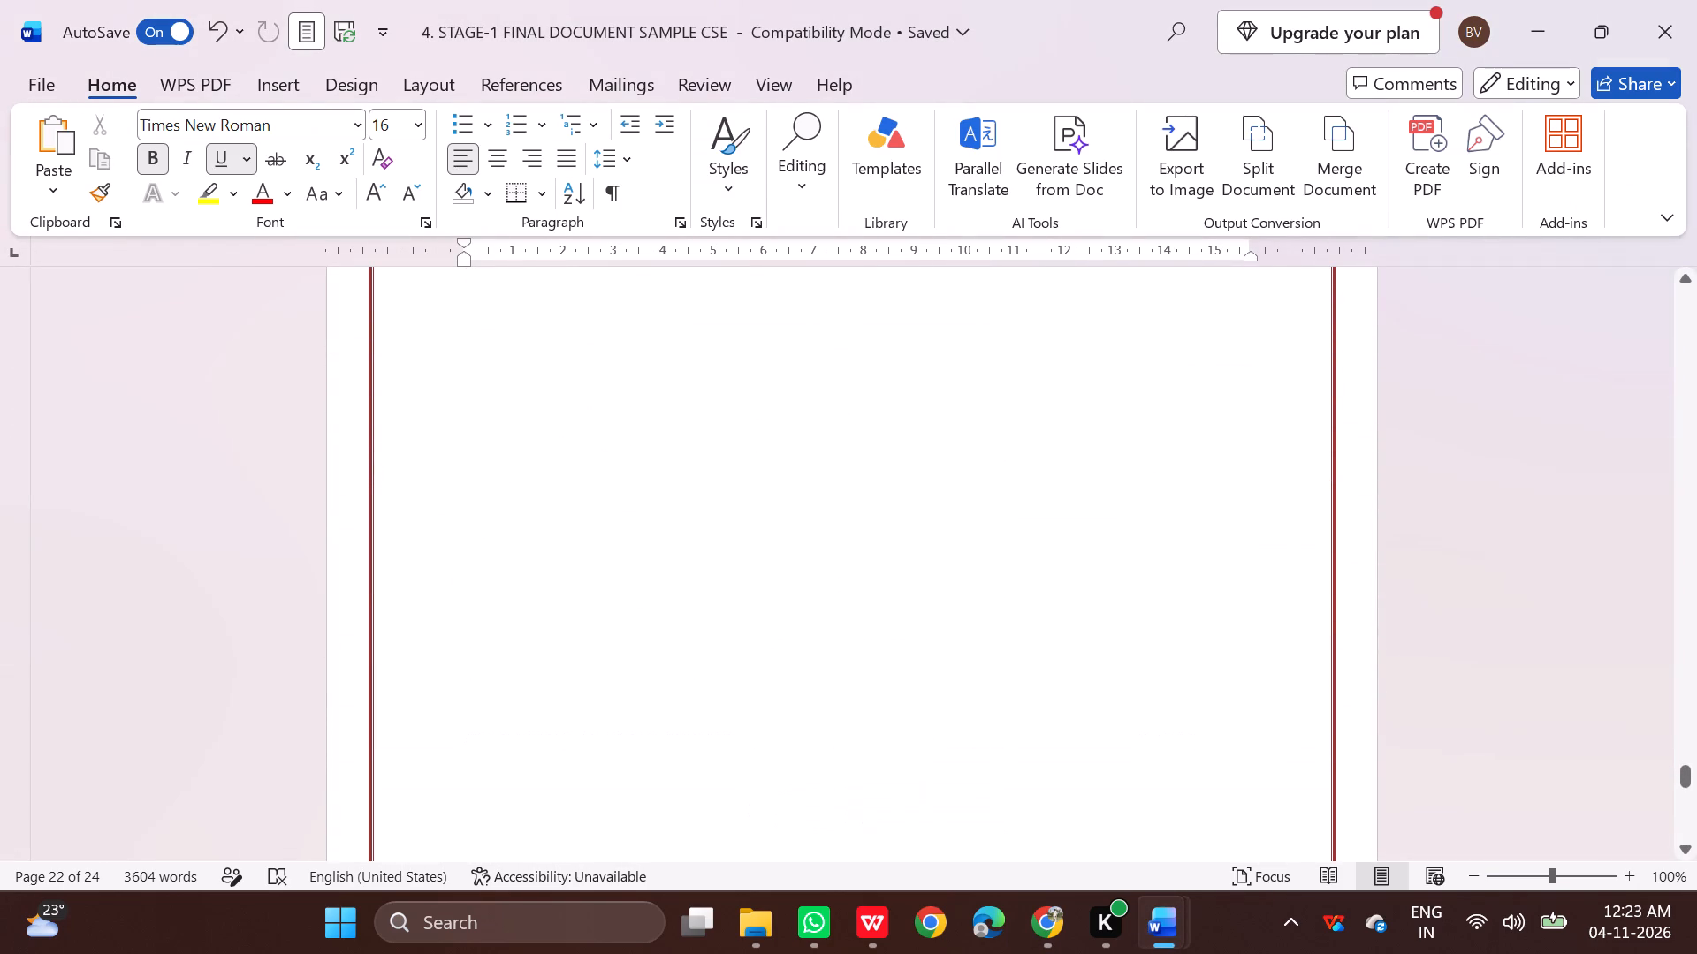
{"action": "left_click", "coordinate": [719, 583]}
{"action": "key", "text": "BackSpace"}
{"action": "key", "text": "BackSpace"}
{"action": "key", "text": "BackSpace"}
{"action": "key", "text": "BackSpace"}
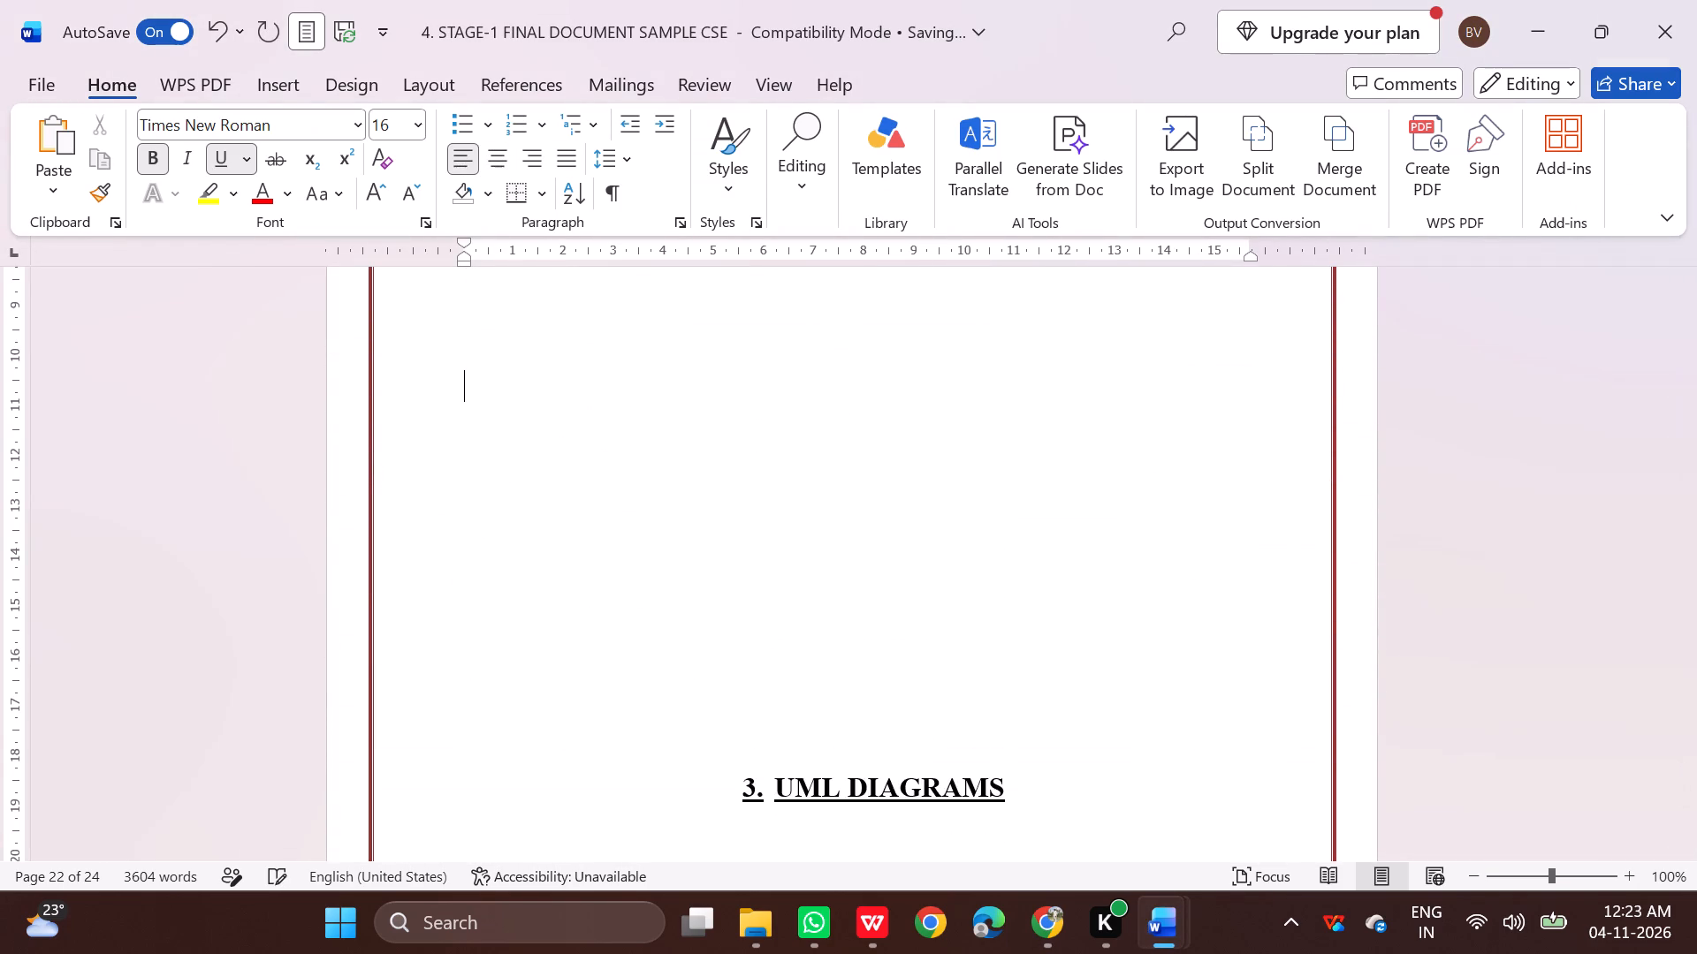
{"action": "key", "text": "BackSpace"}
{"action": "key", "text": "BackSpace"}
{"action": "key", "text": "BackSpace"}
{"action": "left_click", "coordinate": [590, 652]}
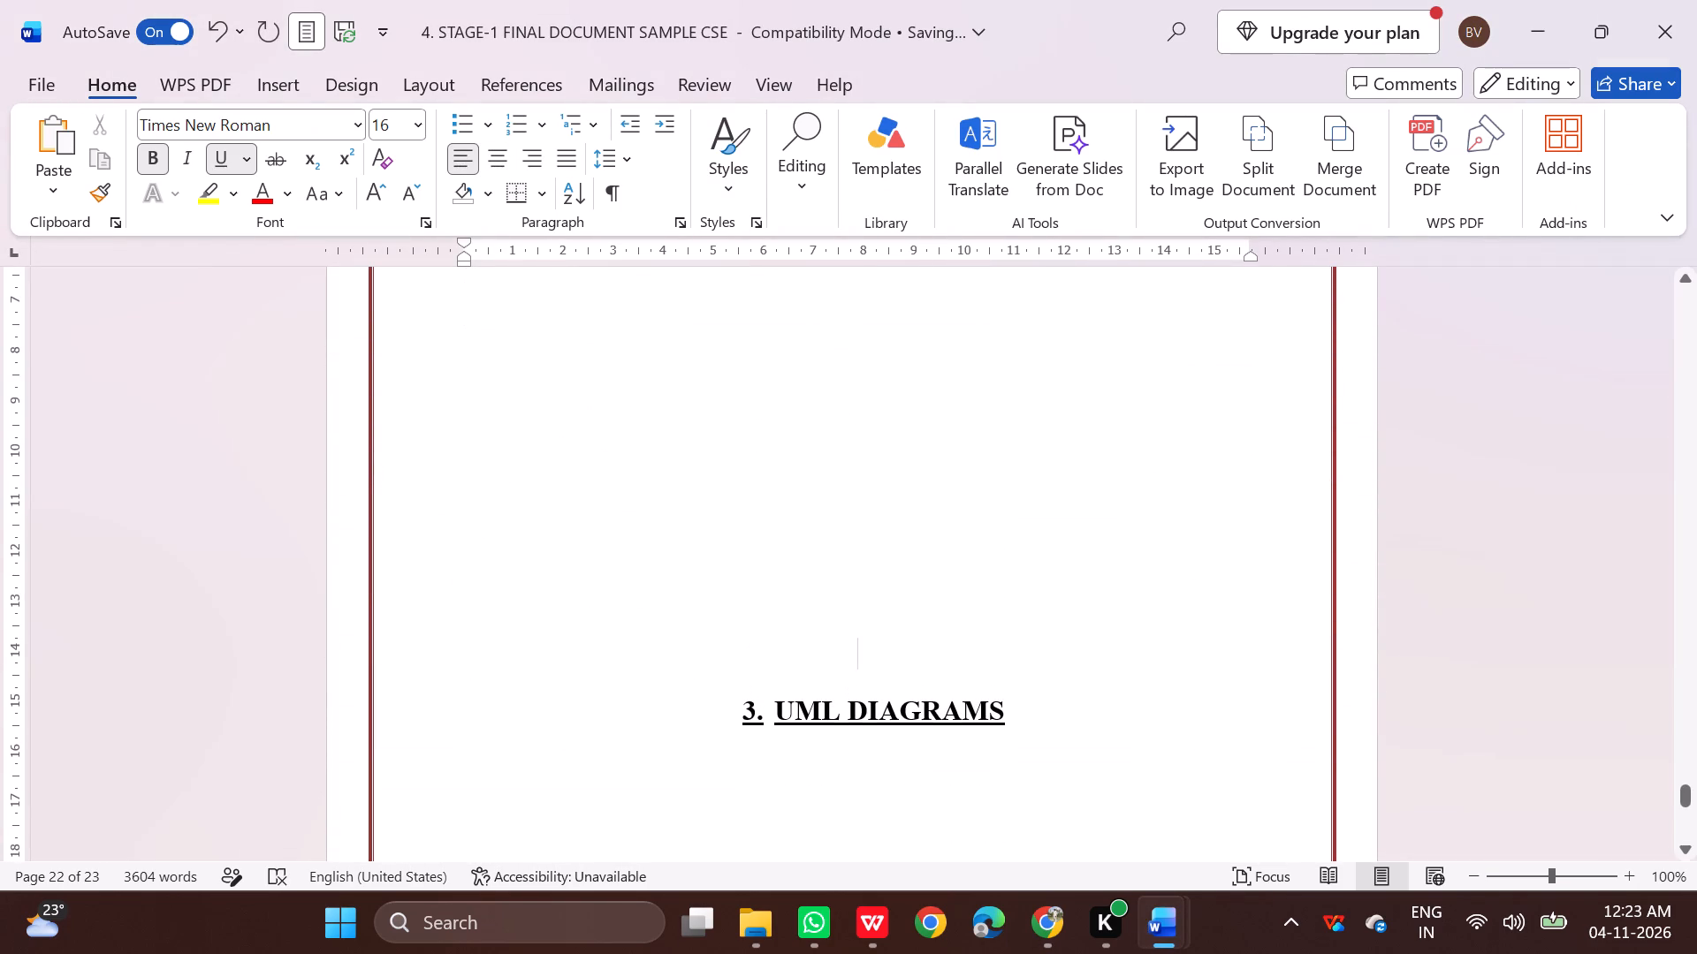
{"action": "key", "text": "BackSpace"}
{"action": "key", "text": "BackSpace"}
{"action": "key", "text": "BackSpace"}
{"action": "key", "text": "BackSpace"}
{"action": "key", "text": "BackSpace"}
{"action": "key", "text": "BackSpace"}
{"action": "key", "text": "BackSpace"}
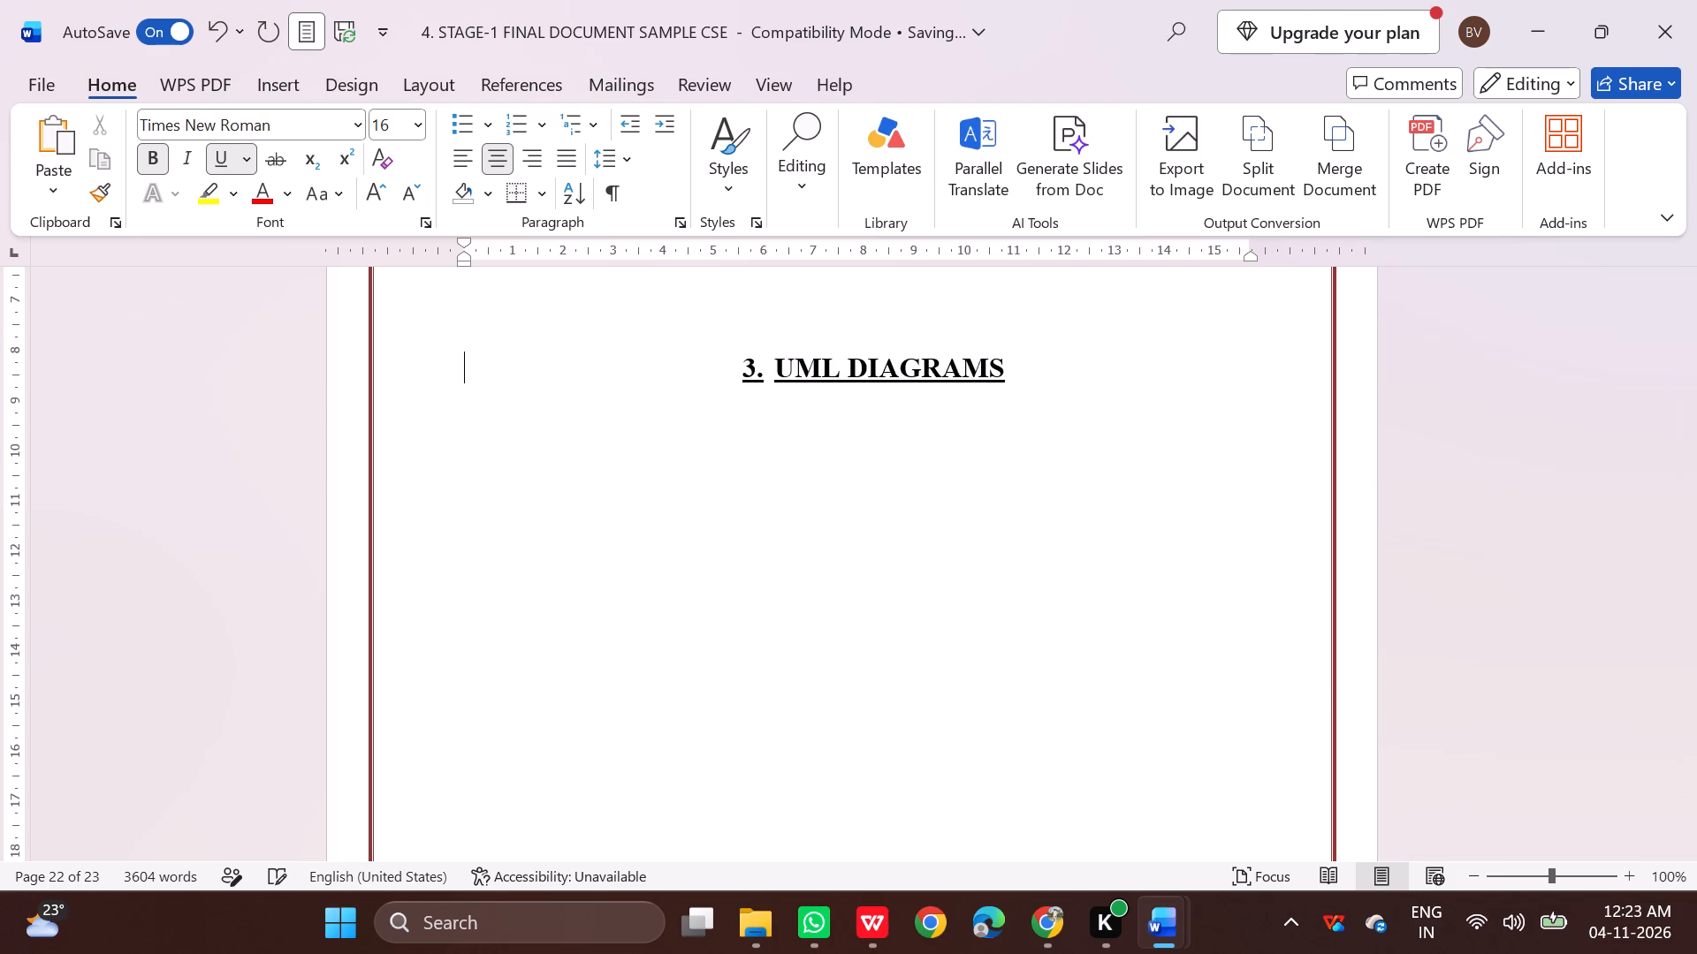
{"action": "key", "text": "BackSpace"}
{"action": "key", "text": "BackSpace"}
{"action": "key", "text": "BackSpace"}
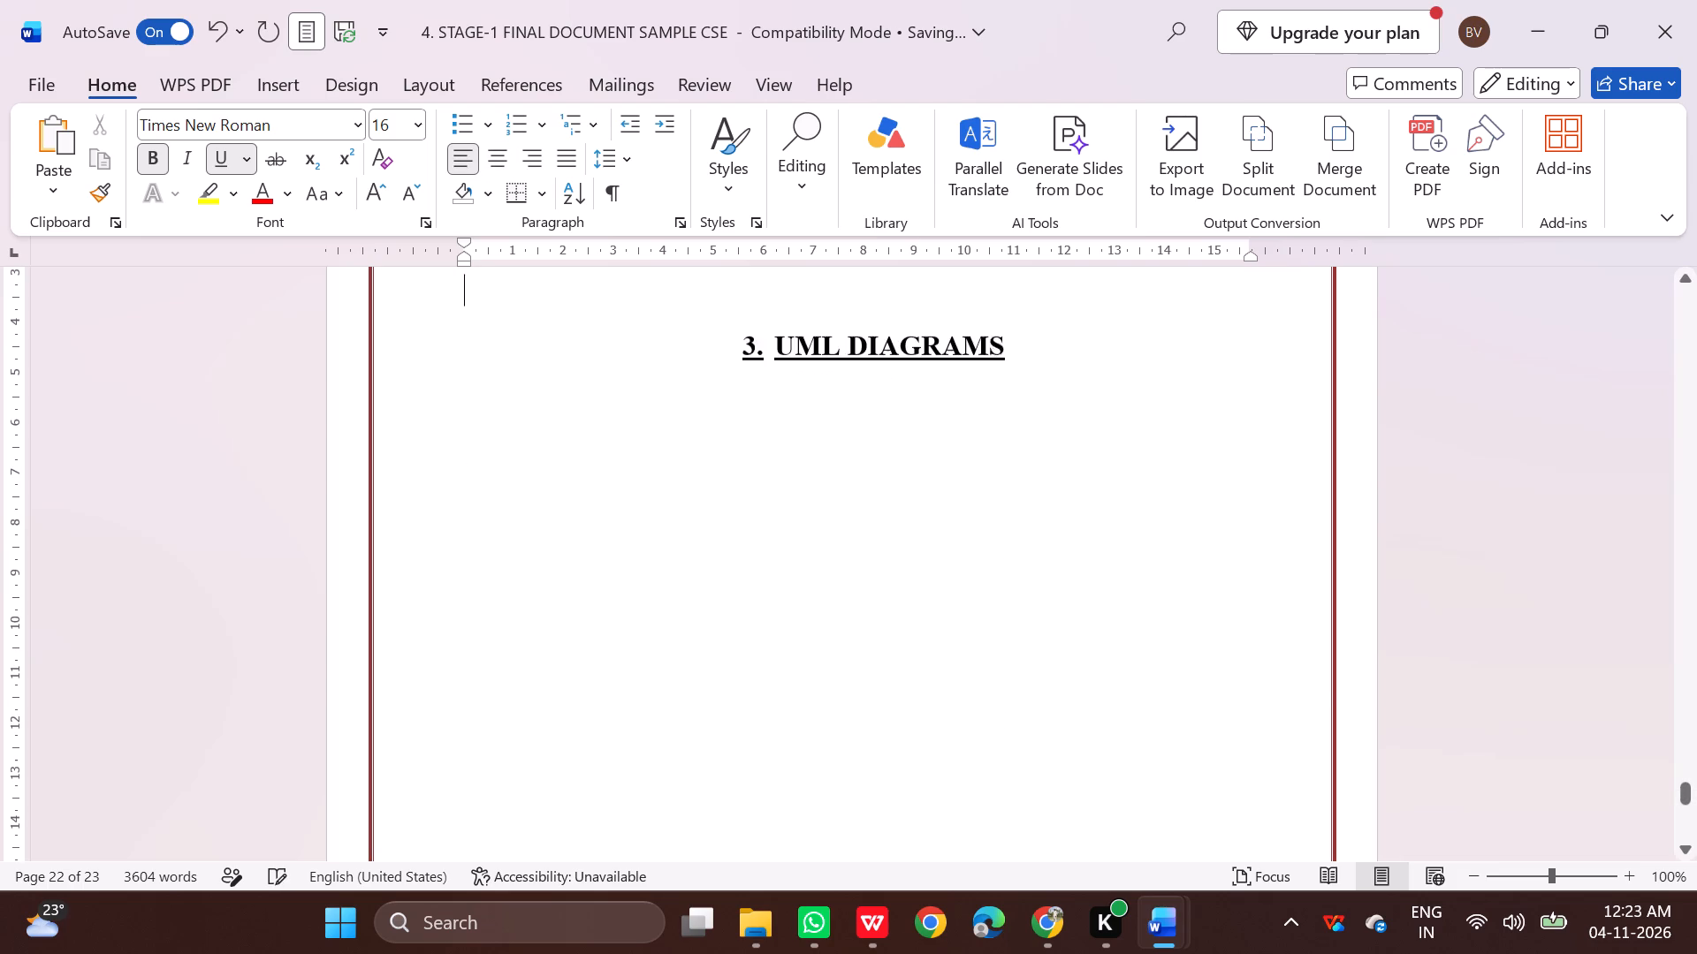
{"action": "scroll", "coordinate": [610, 678], "scroll_direction": "up", "scroll_amount": 6}
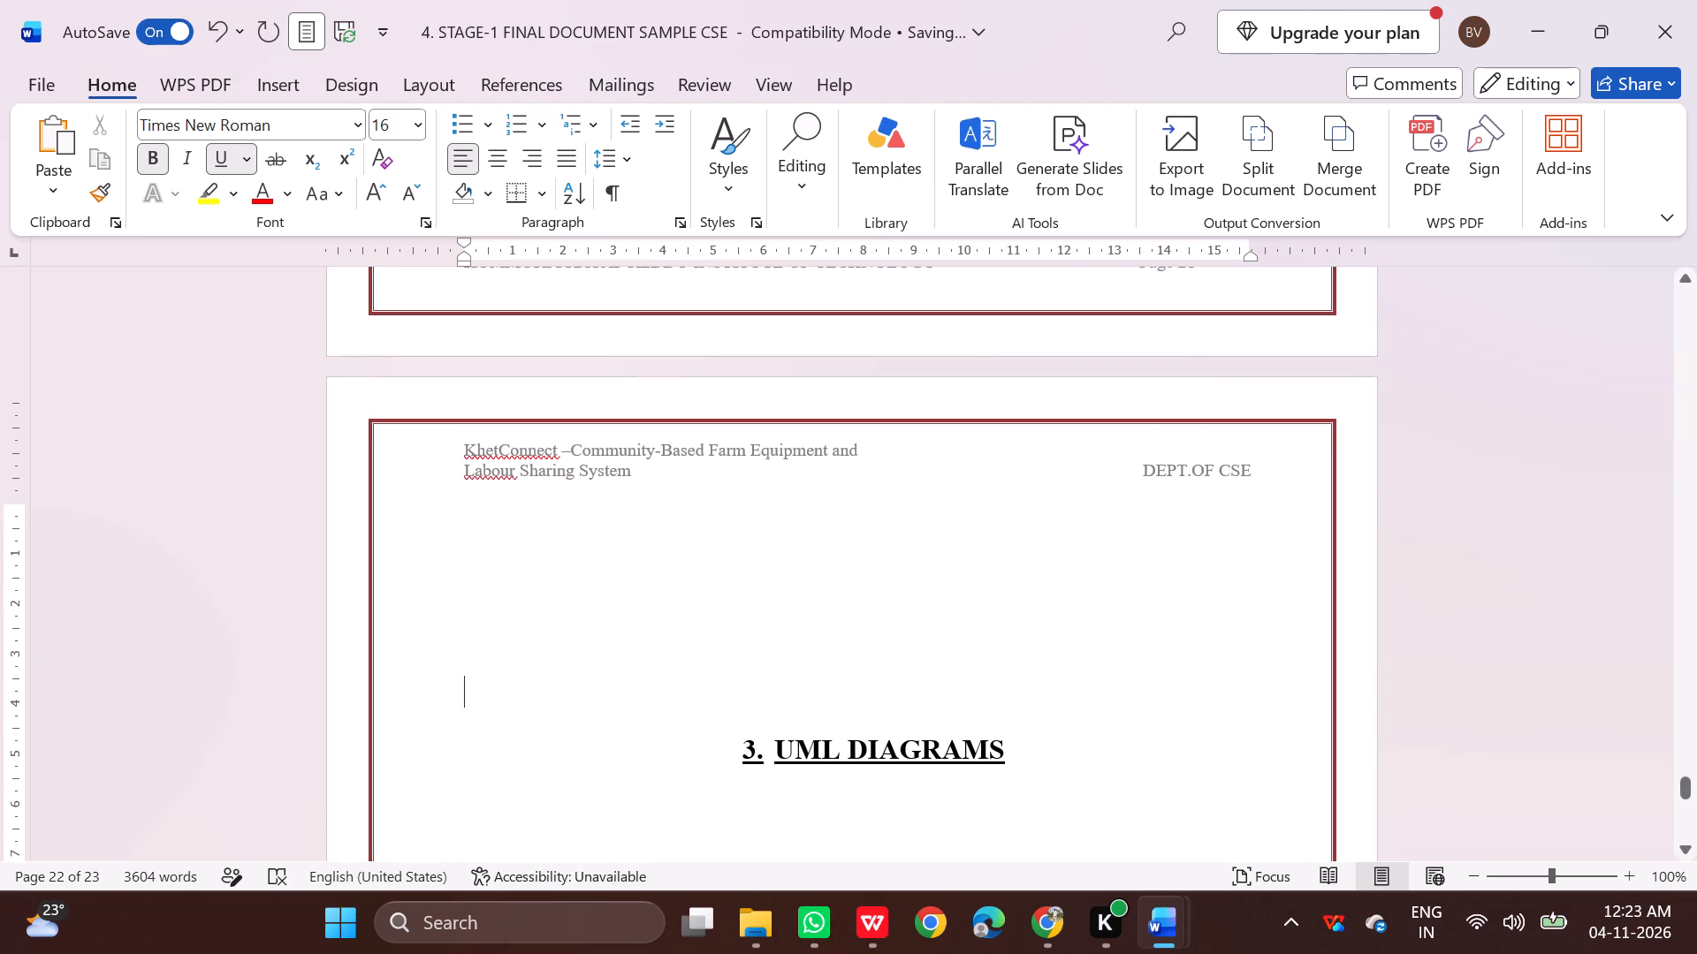
{"action": "key", "text": "BackSpace"}
{"action": "key", "text": "BackSpace"}
{"action": "key", "text": "BackSpace"}
{"action": "key", "text": "BackSpace"}
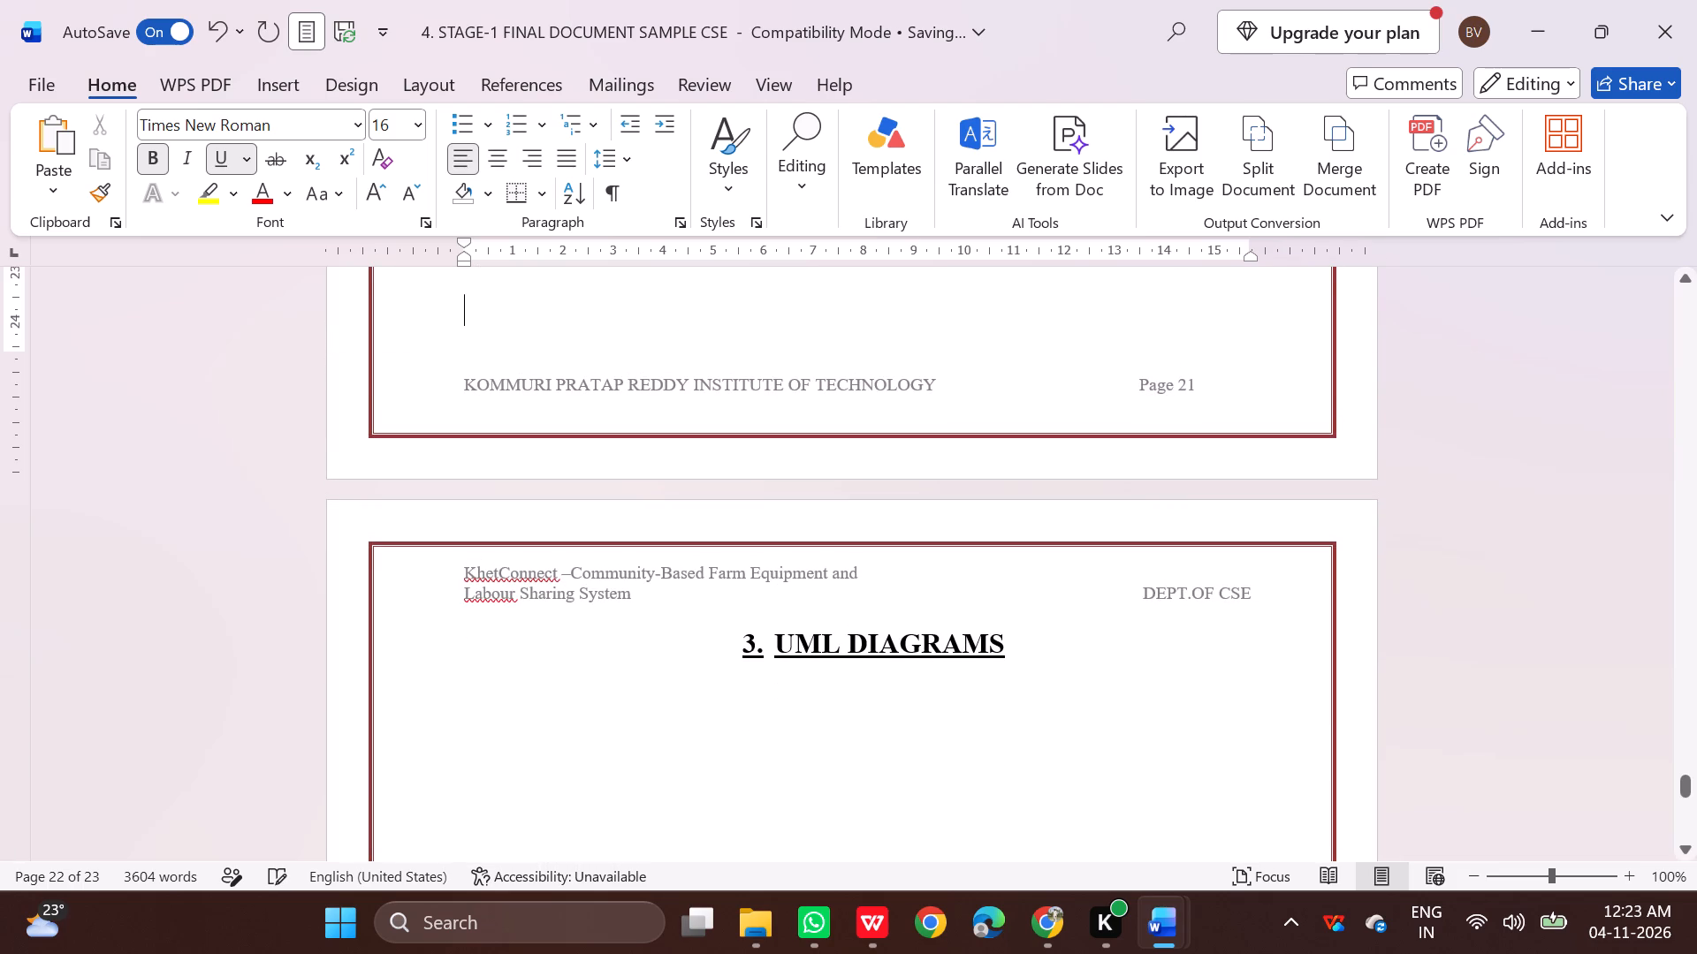
Switch to Chrome and copy the "7. UML DIAGRAMS" part of the section 7 heading in the Markdown preview.
{"action": "left_click", "coordinate": [1050, 931]}
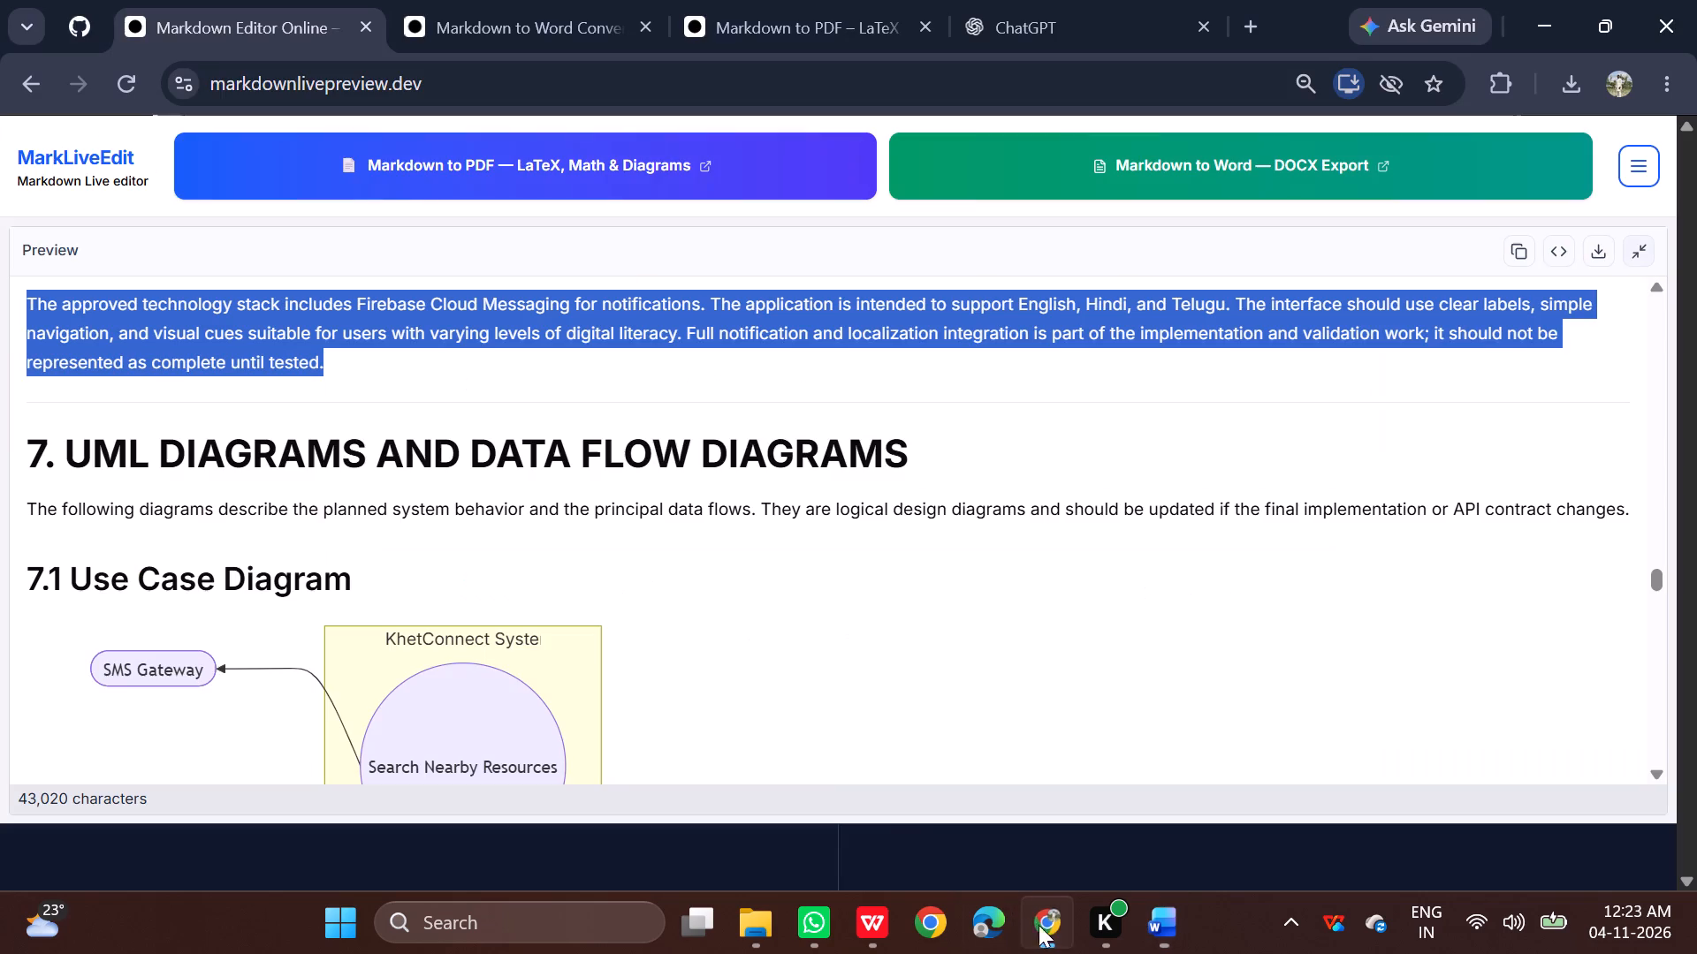
{"action": "left_click_drag", "start_coordinate": [7, 446], "coordinate": [212, 446]}
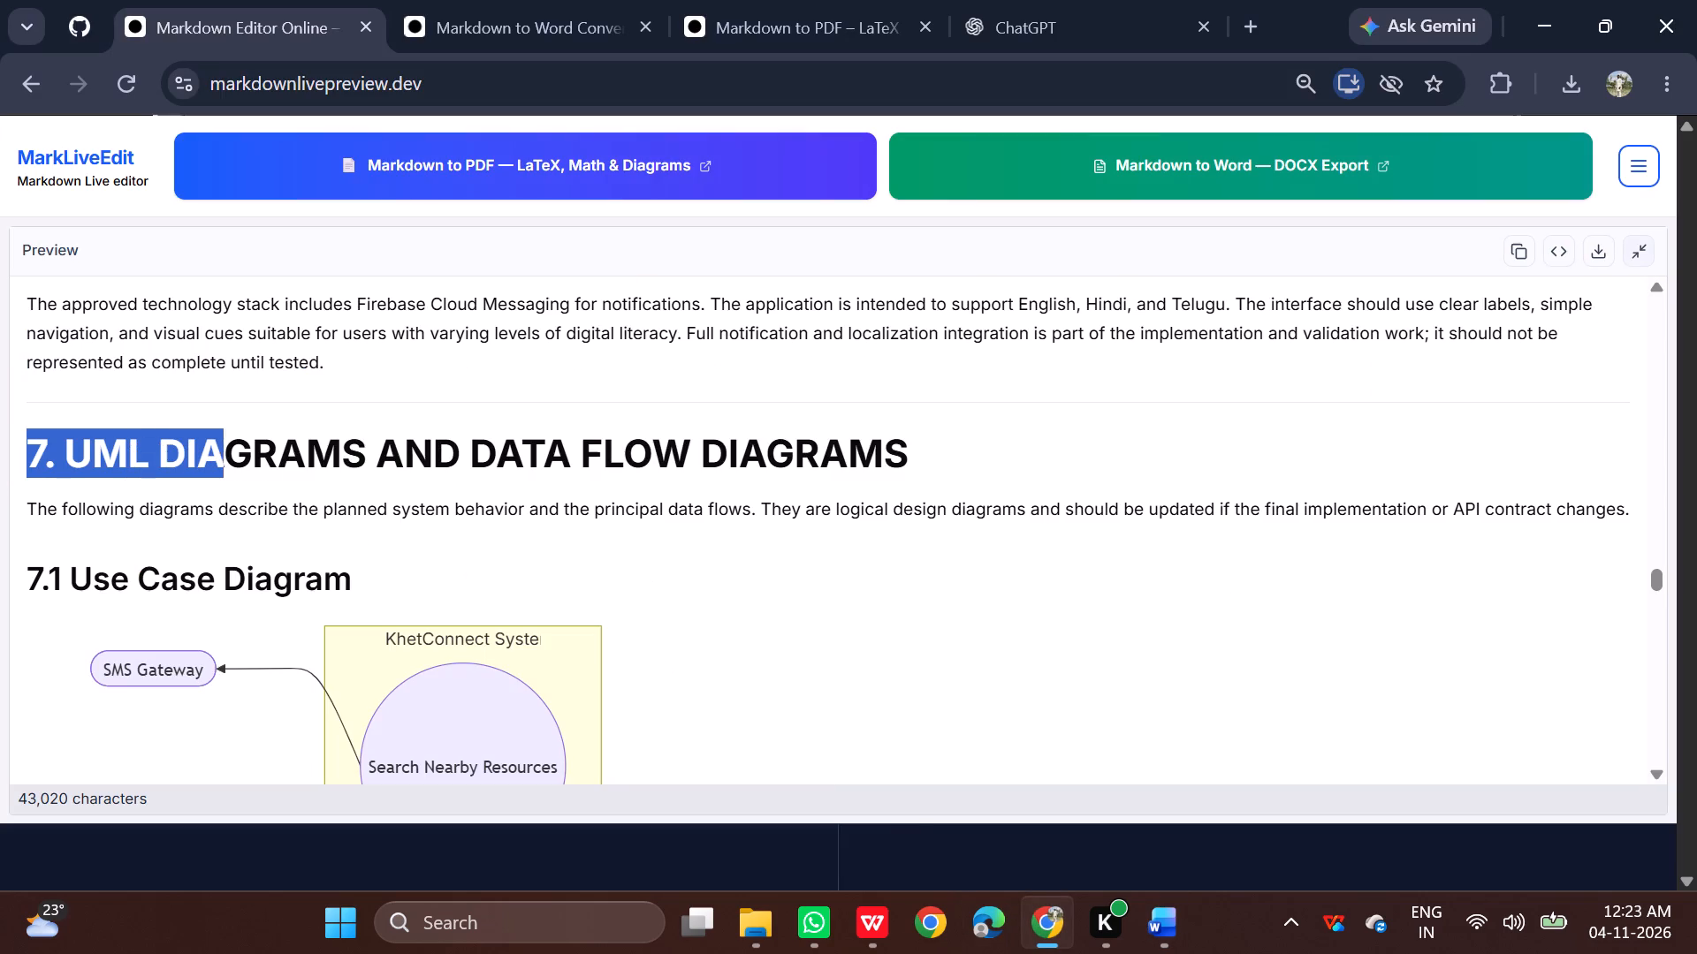
{"action": "left_click_drag", "start_coordinate": [212, 446], "coordinate": [357, 446]}
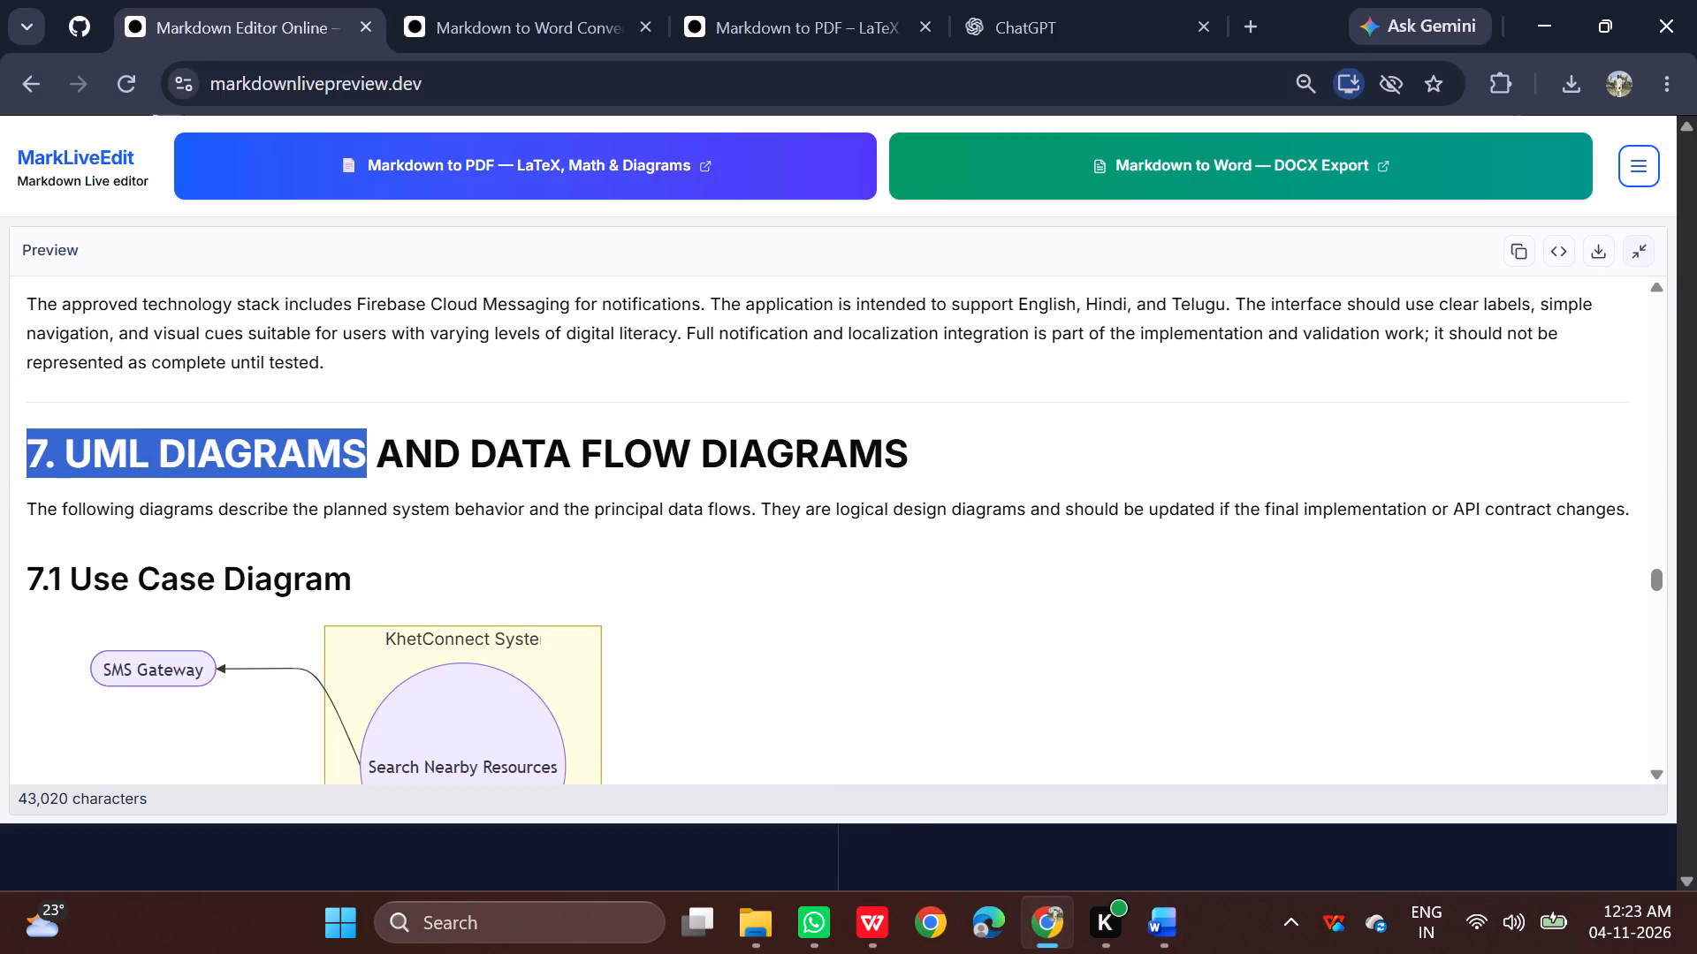
{"action": "key", "text": "ctrl+c"}
Switch to the Telugu AI Dubbing Studio sample document in Word and examine how its UML Diagrams section is laid out.
{"action": "left_click", "coordinate": [937, 814]}
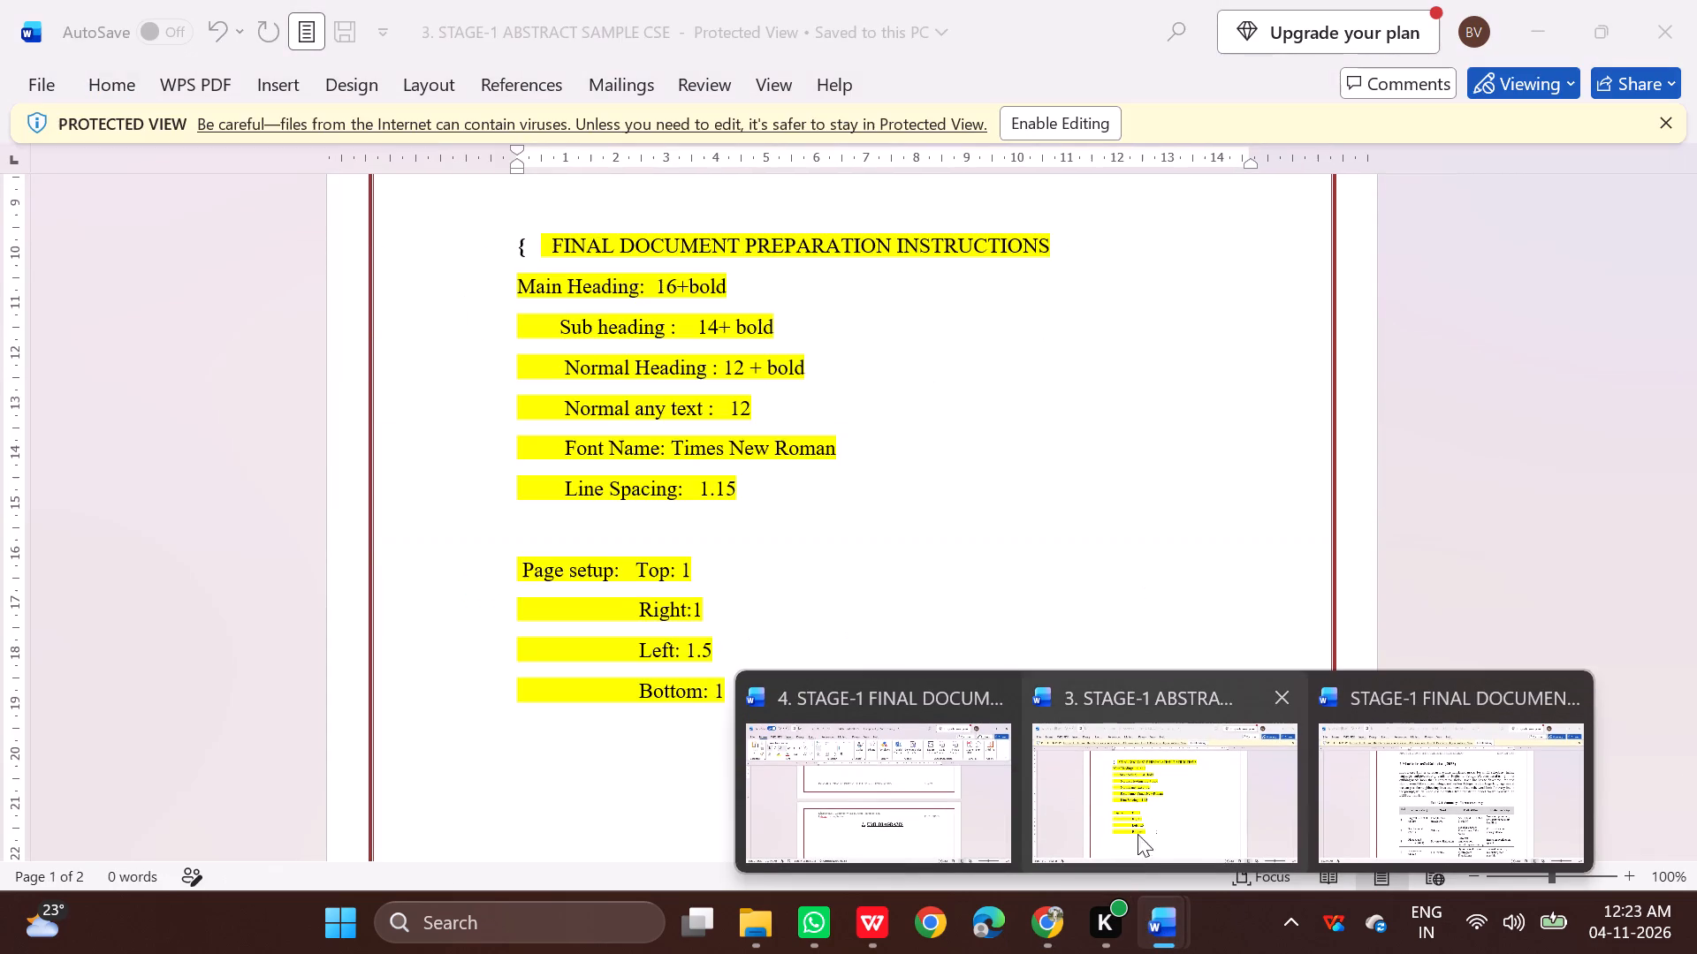
{"action": "left_click", "coordinate": [1414, 793]}
{"action": "scroll", "coordinate": [1094, 526], "scroll_direction": "down", "scroll_amount": 3}
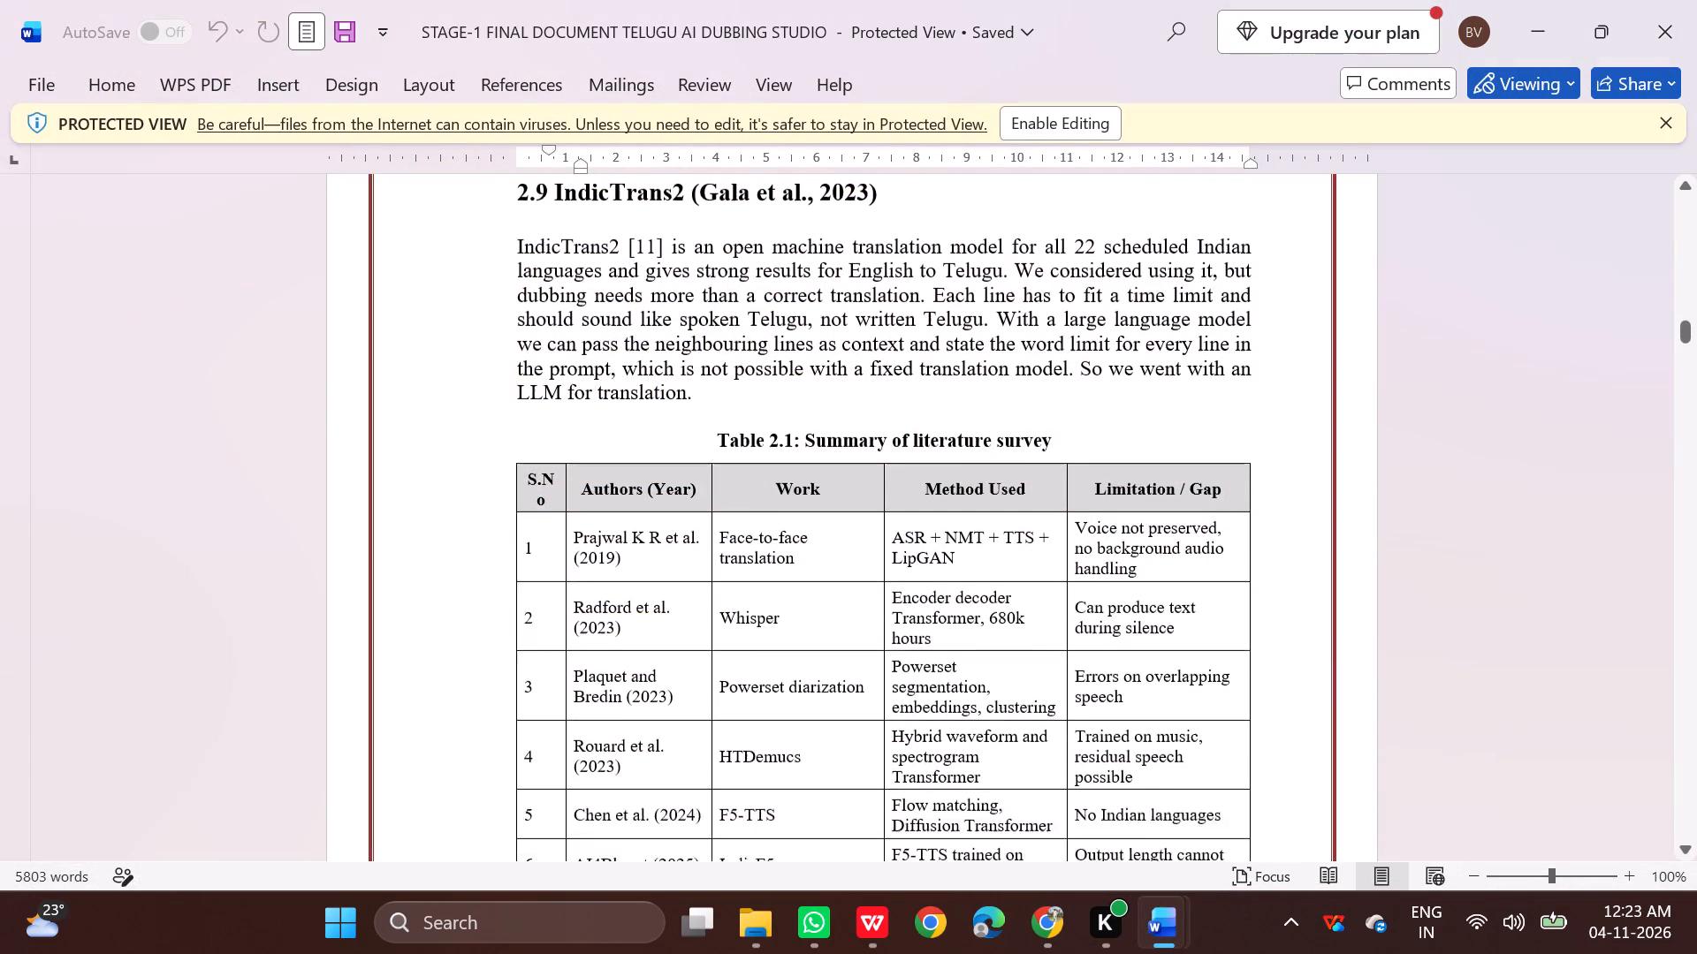
{"action": "scroll", "coordinate": [1094, 526], "scroll_direction": "down", "scroll_amount": 13}
{"action": "scroll", "coordinate": [1093, 519], "scroll_direction": "down", "scroll_amount": 20}
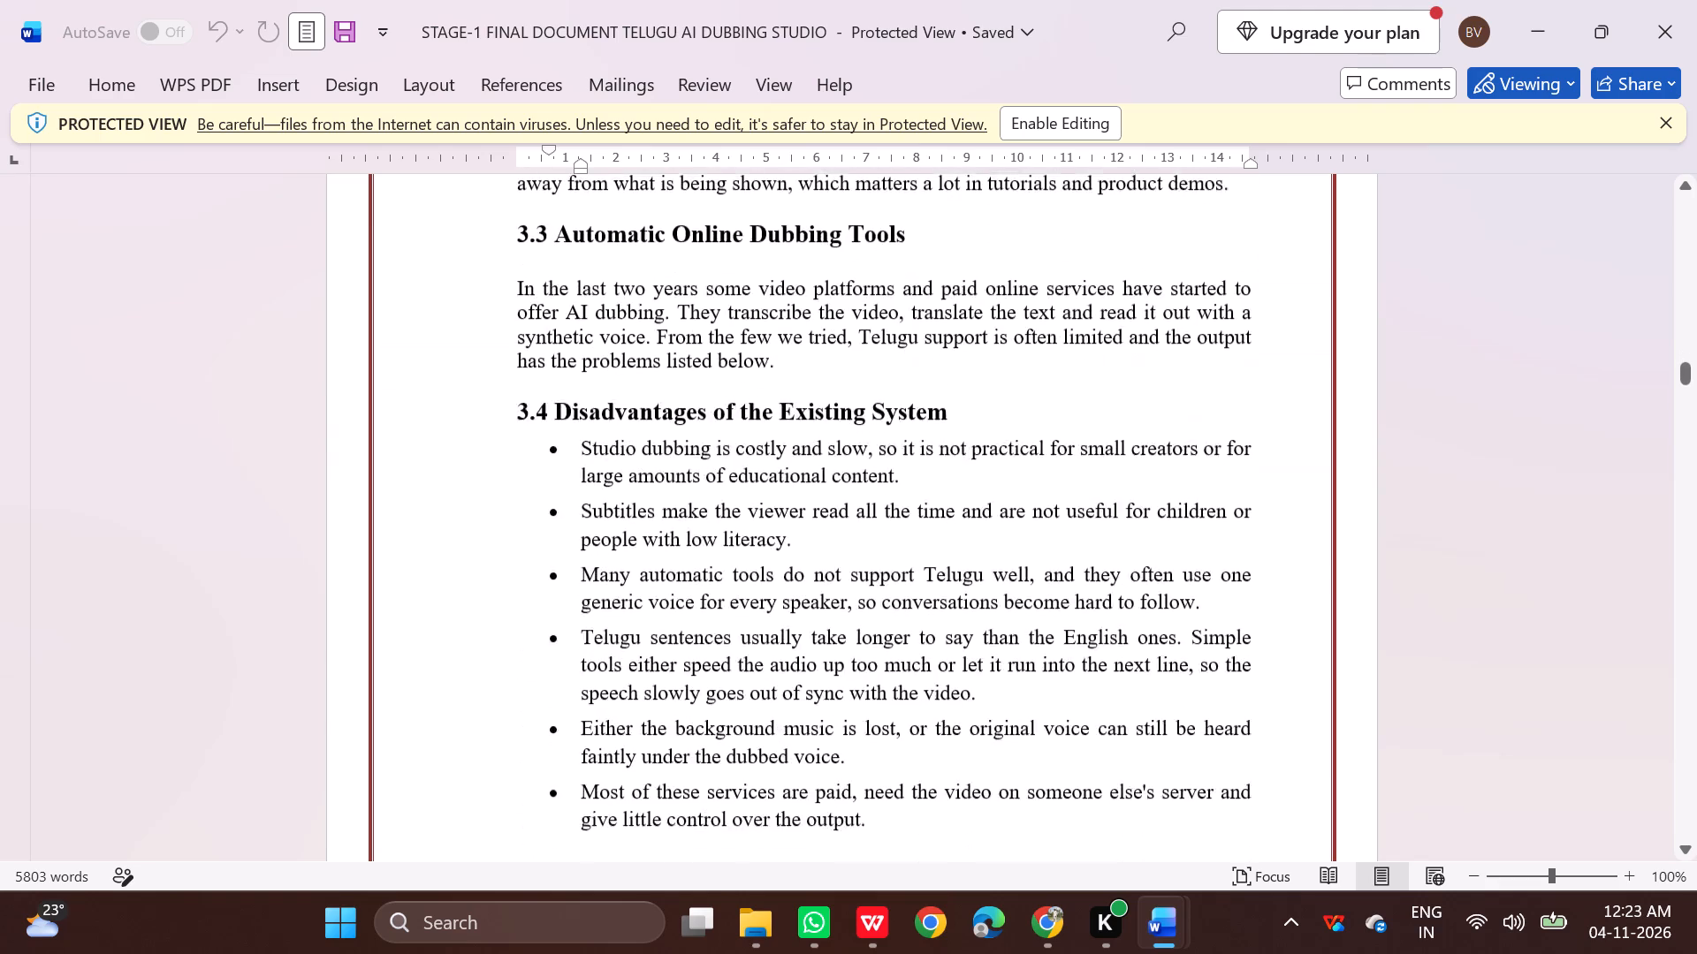
{"action": "scroll", "coordinate": [1093, 519], "scroll_direction": "down", "scroll_amount": 20}
{"action": "scroll", "coordinate": [1093, 519], "scroll_direction": "down", "scroll_amount": 14}
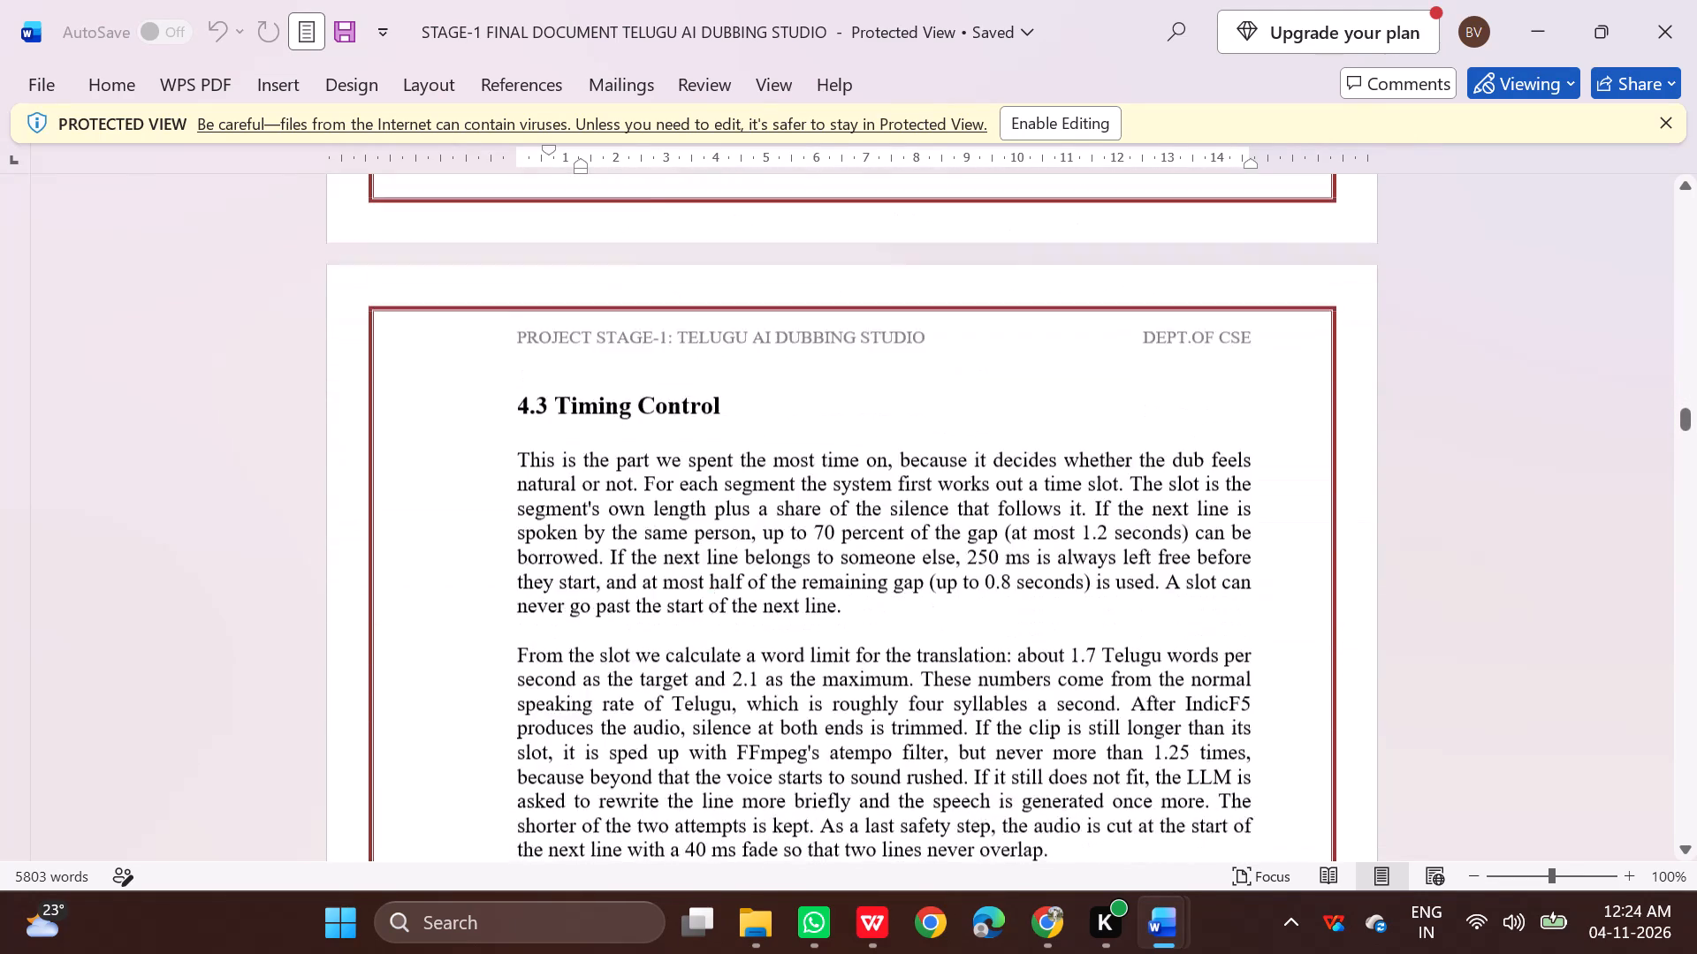
{"action": "scroll", "coordinate": [1093, 519], "scroll_direction": "down", "scroll_amount": 5}
{"action": "scroll", "coordinate": [1093, 519], "scroll_direction": "down", "scroll_amount": 20}
{"action": "scroll", "coordinate": [1093, 519], "scroll_direction": "down", "scroll_amount": 3}
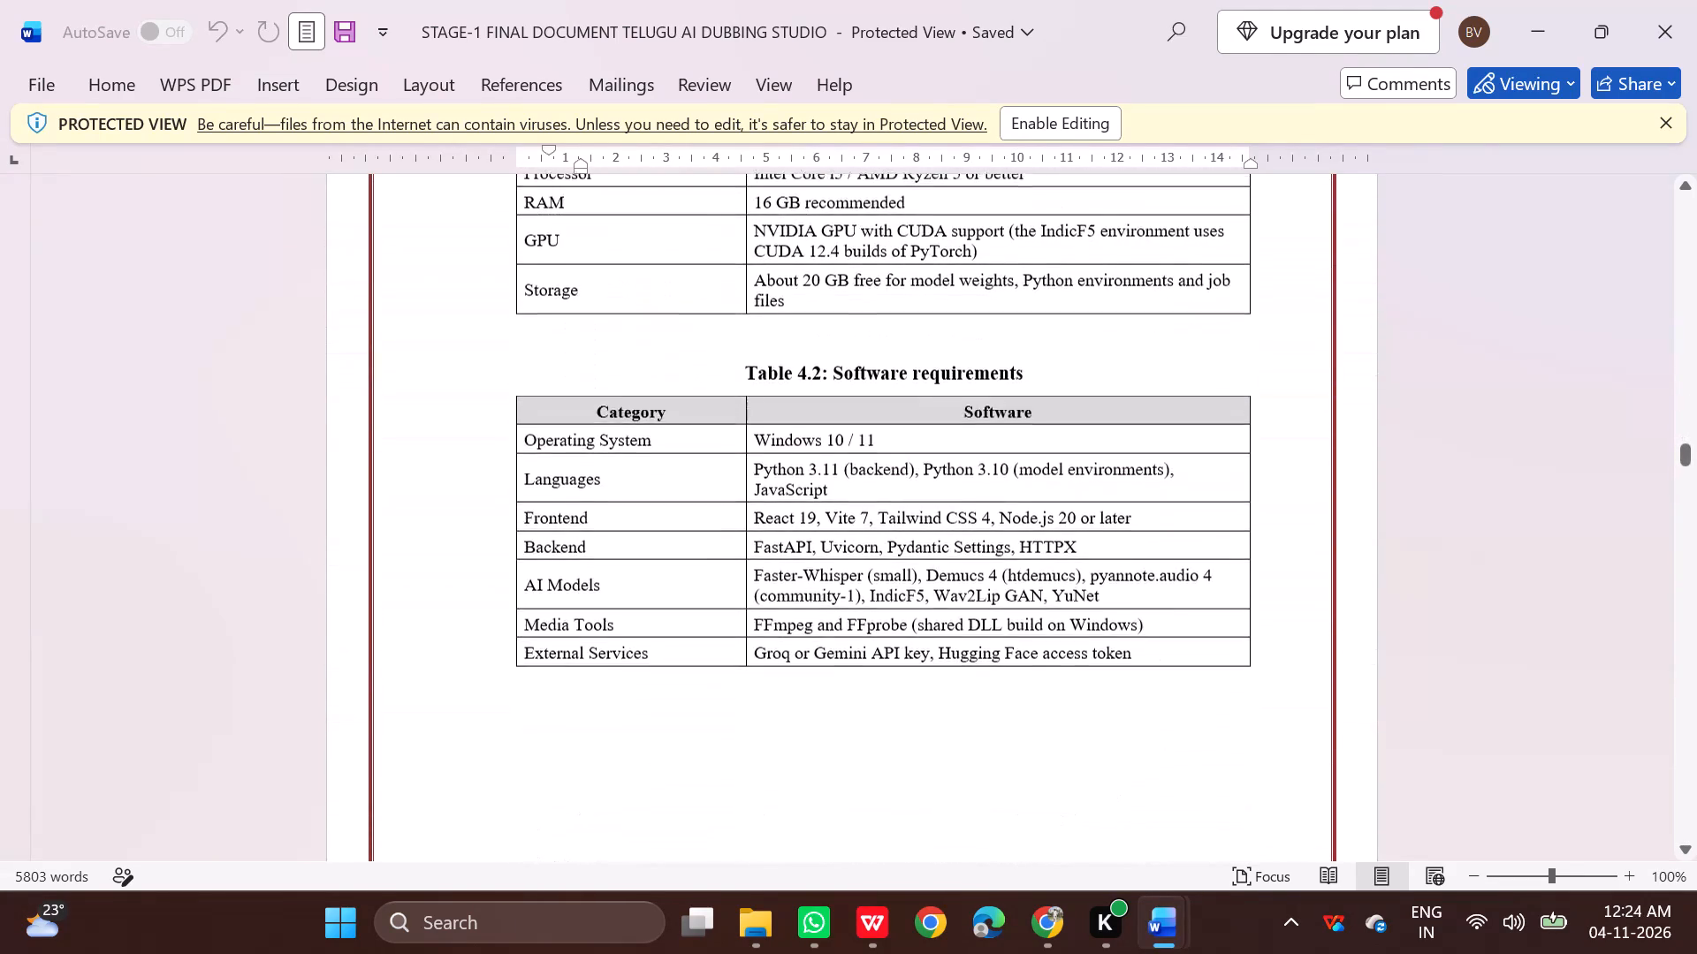
{"action": "scroll", "coordinate": [1093, 519], "scroll_direction": "down", "scroll_amount": 20}
{"action": "scroll", "coordinate": [1093, 519], "scroll_direction": "down", "scroll_amount": 11}
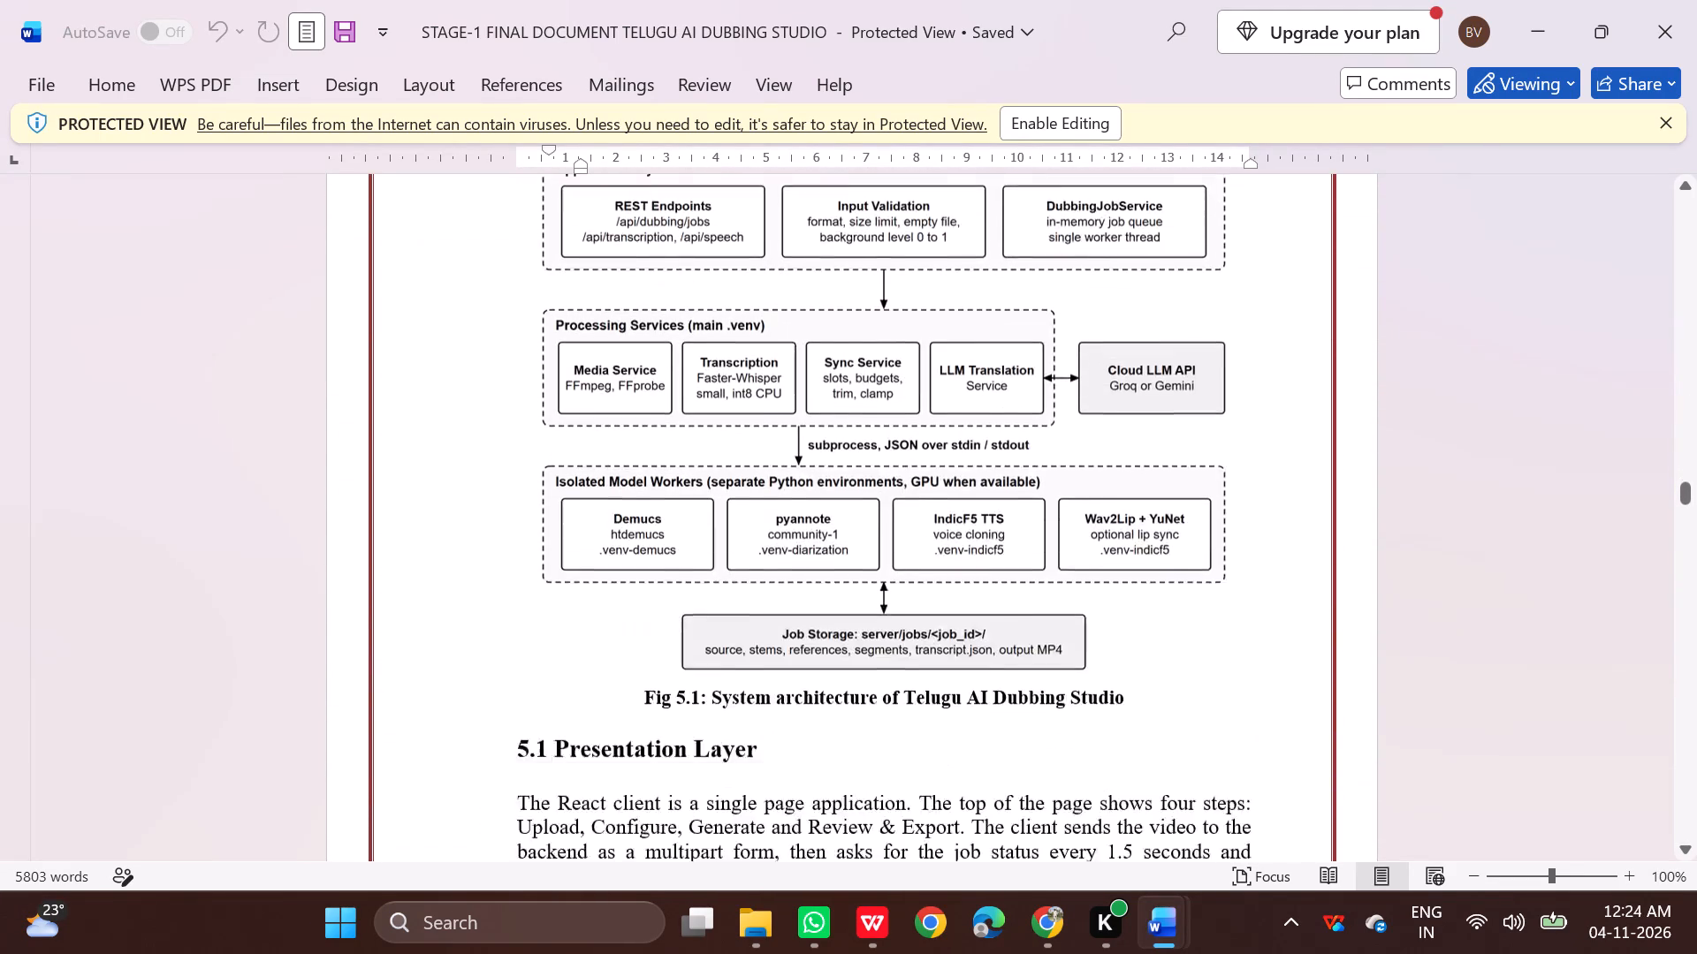
{"action": "scroll", "coordinate": [1093, 519], "scroll_direction": "down", "scroll_amount": 16}
{"action": "scroll", "coordinate": [1093, 519], "scroll_direction": "down", "scroll_amount": 6}
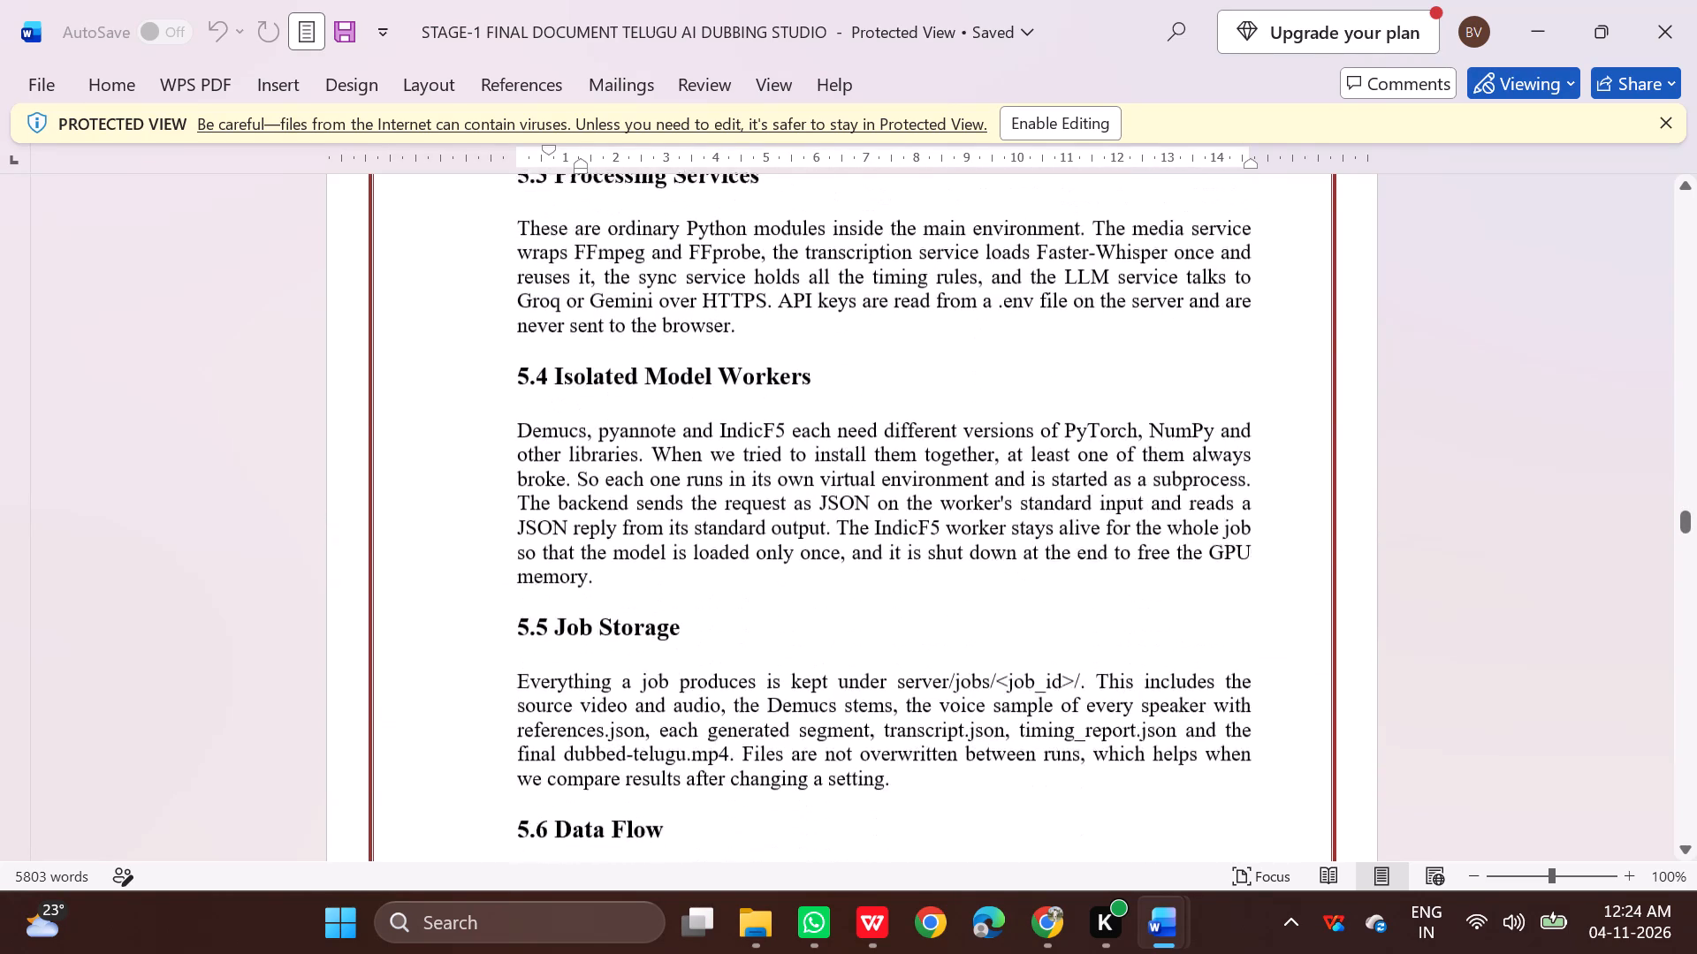
{"action": "scroll", "coordinate": [1093, 519], "scroll_direction": "down", "scroll_amount": 20}
{"action": "scroll", "coordinate": [1093, 519], "scroll_direction": "down", "scroll_amount": 16}
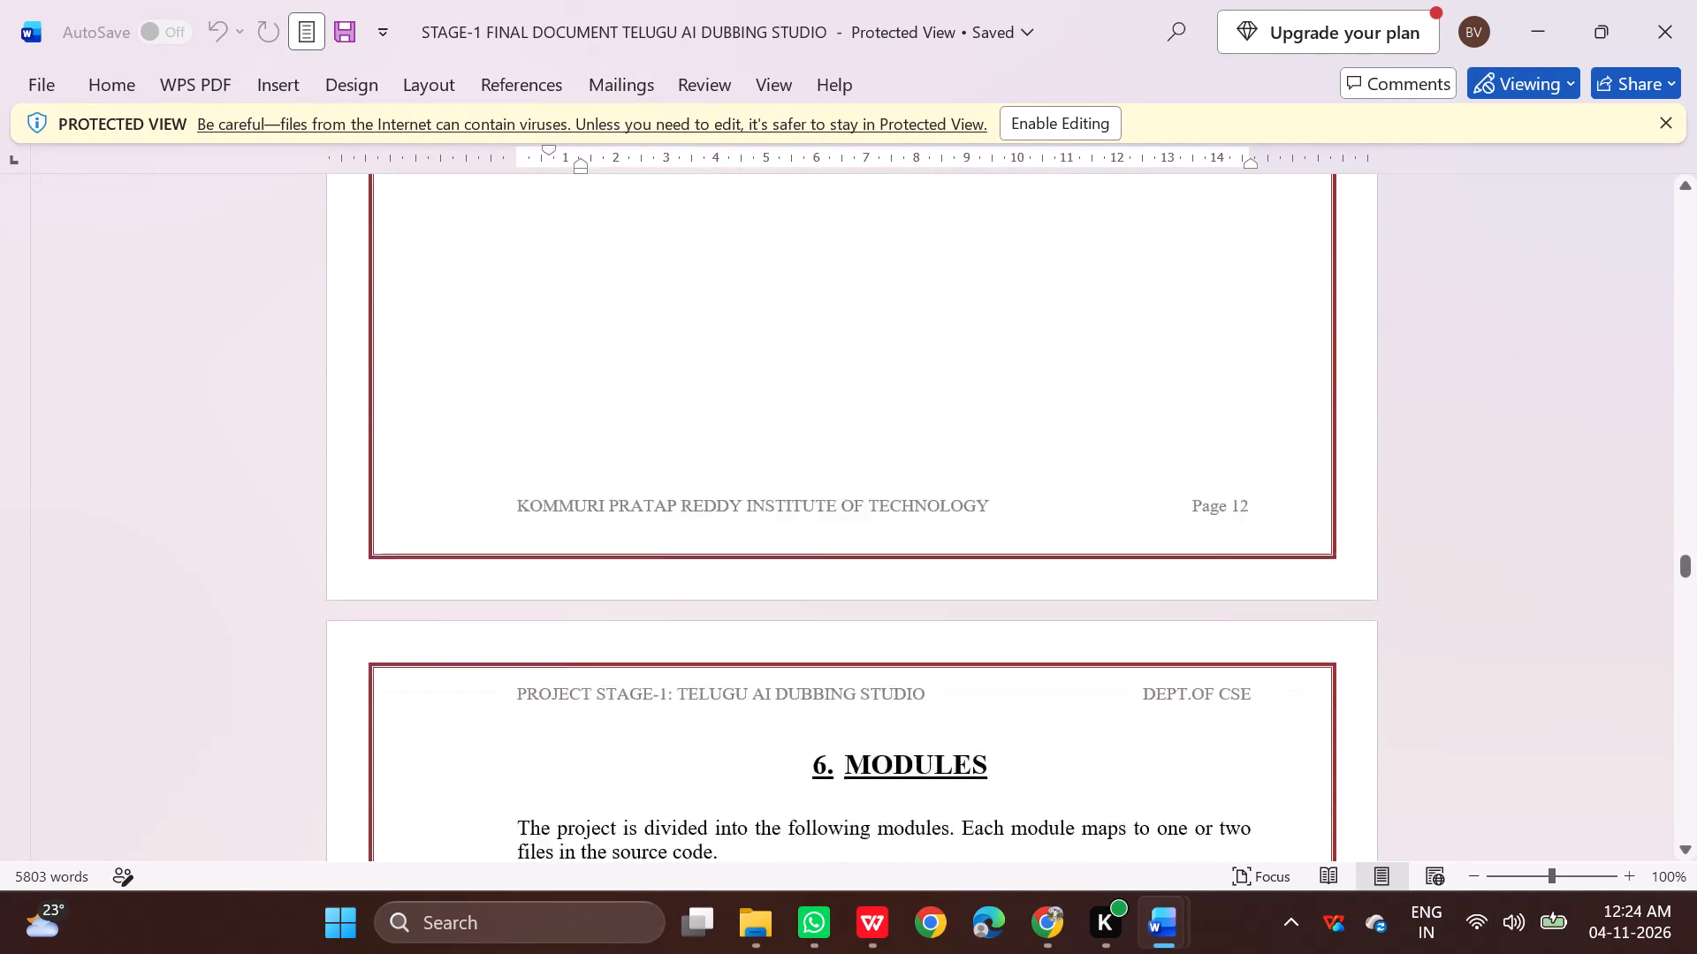
{"action": "scroll", "coordinate": [1093, 519], "scroll_direction": "down", "scroll_amount": 19}
{"action": "scroll", "coordinate": [1093, 519], "scroll_direction": "down", "scroll_amount": 6}
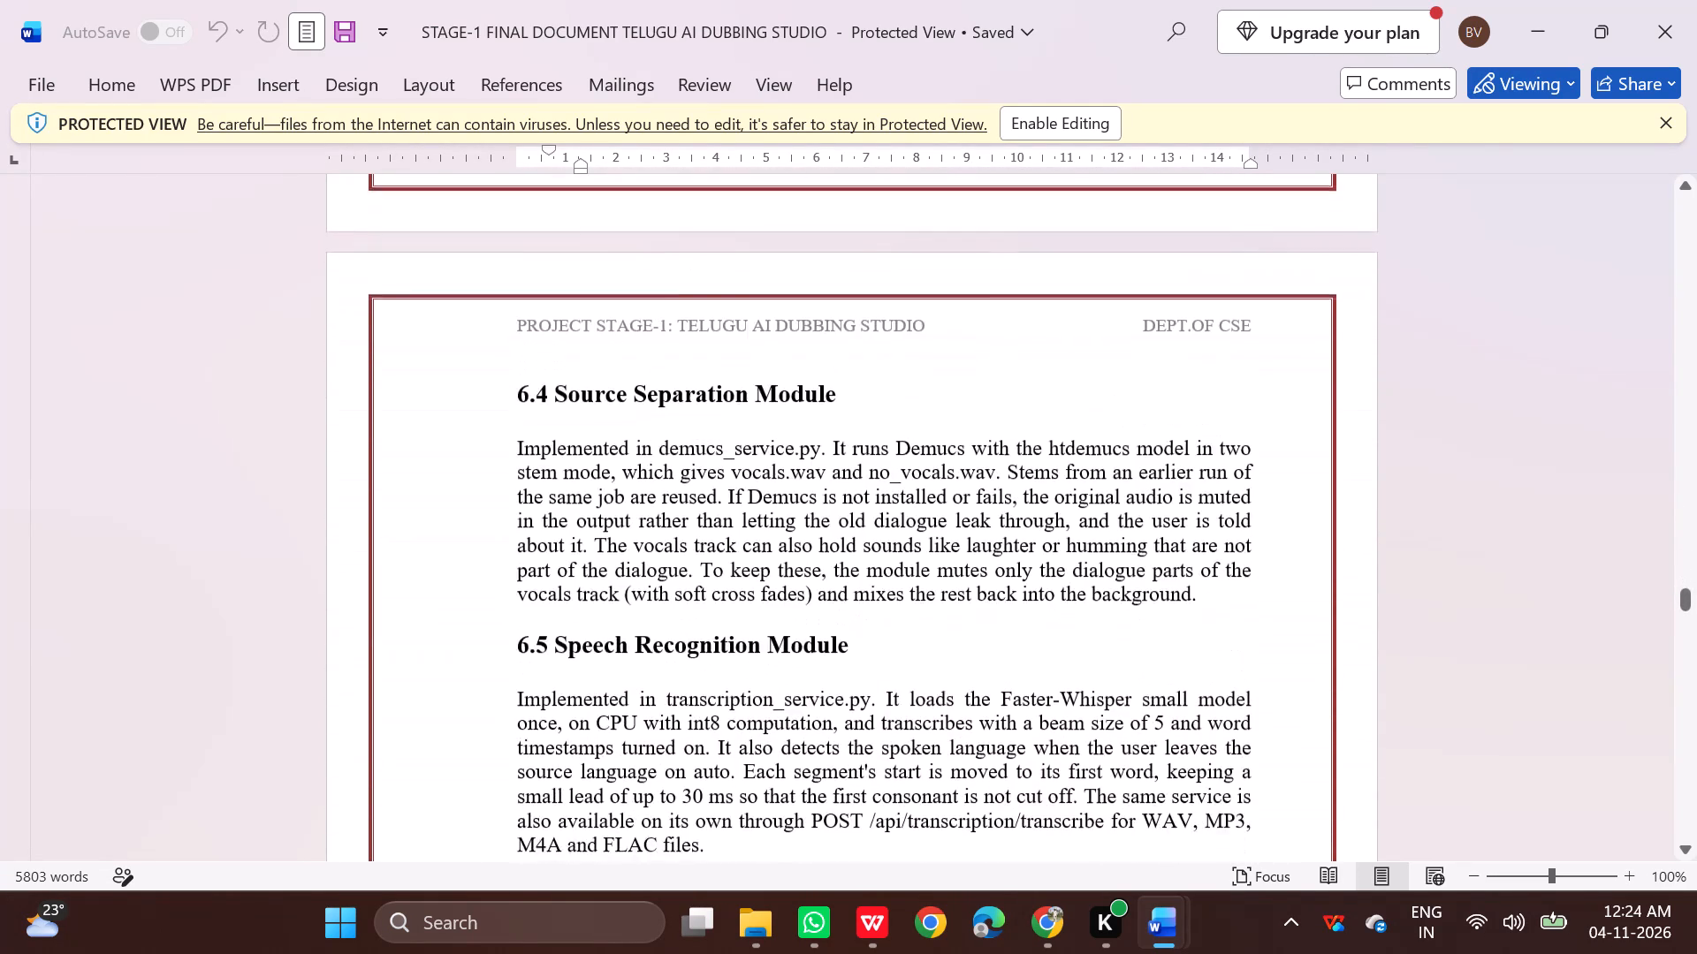
{"action": "scroll", "coordinate": [1093, 519], "scroll_direction": "down", "scroll_amount": 20}
{"action": "scroll", "coordinate": [1093, 519], "scroll_direction": "down", "scroll_amount": 17}
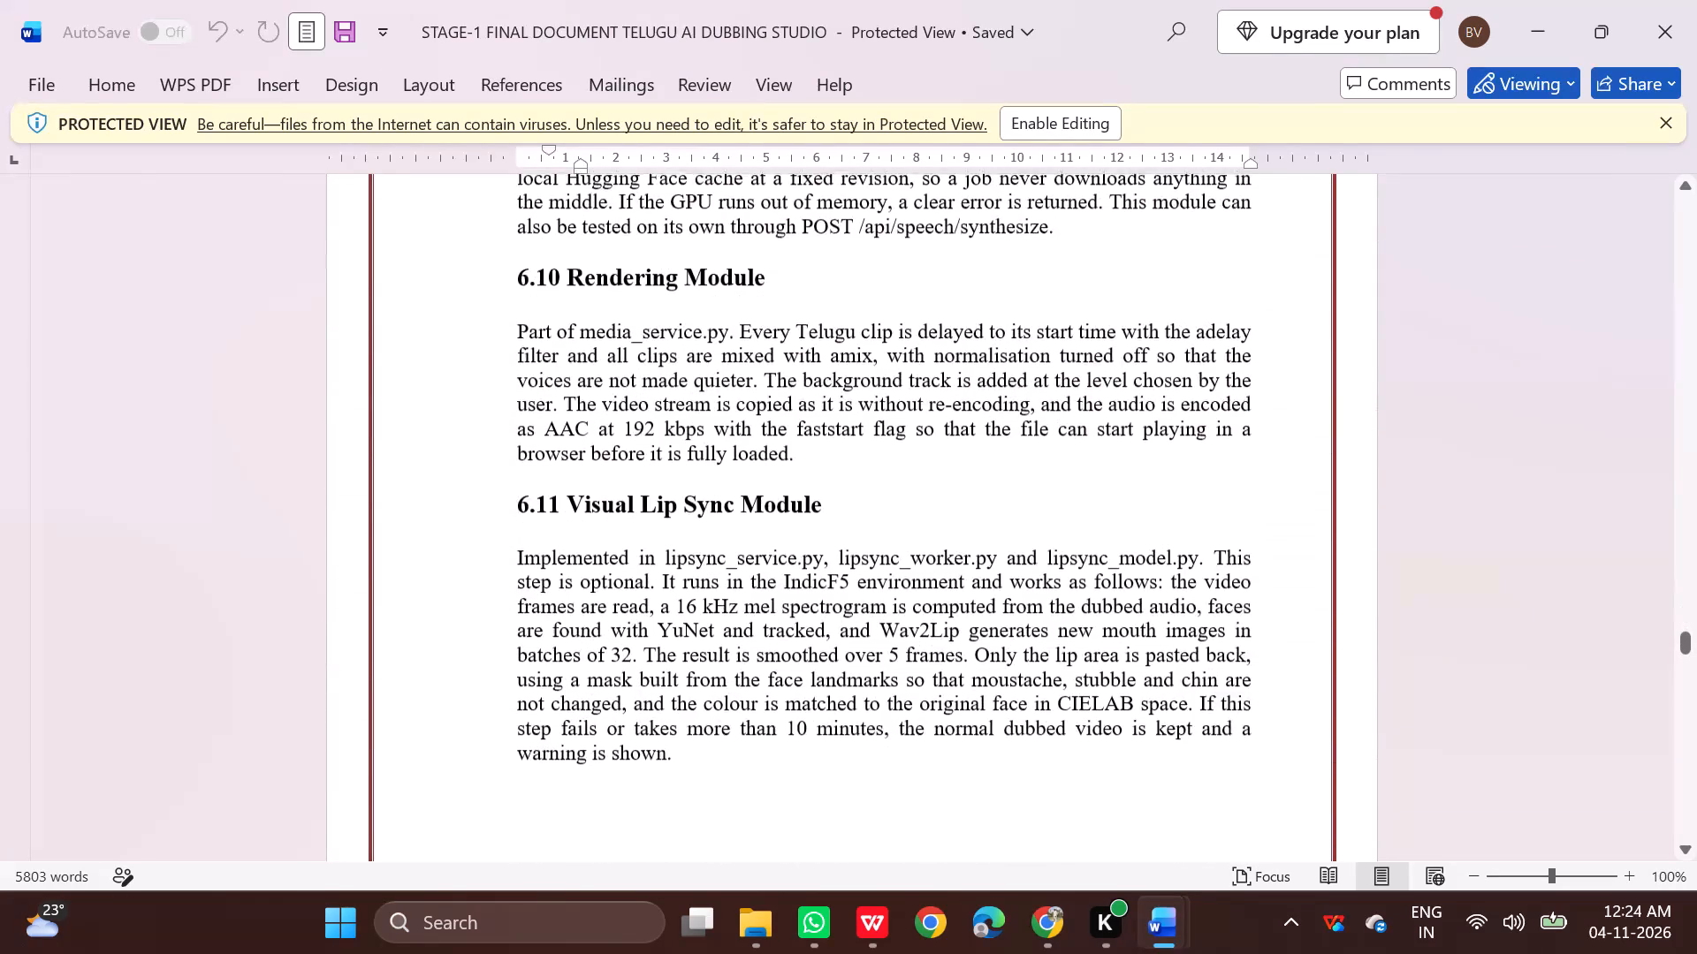
{"action": "scroll", "coordinate": [1093, 519], "scroll_direction": "down", "scroll_amount": 13}
{"action": "scroll", "coordinate": [1093, 519], "scroll_direction": "up", "scroll_amount": 3}
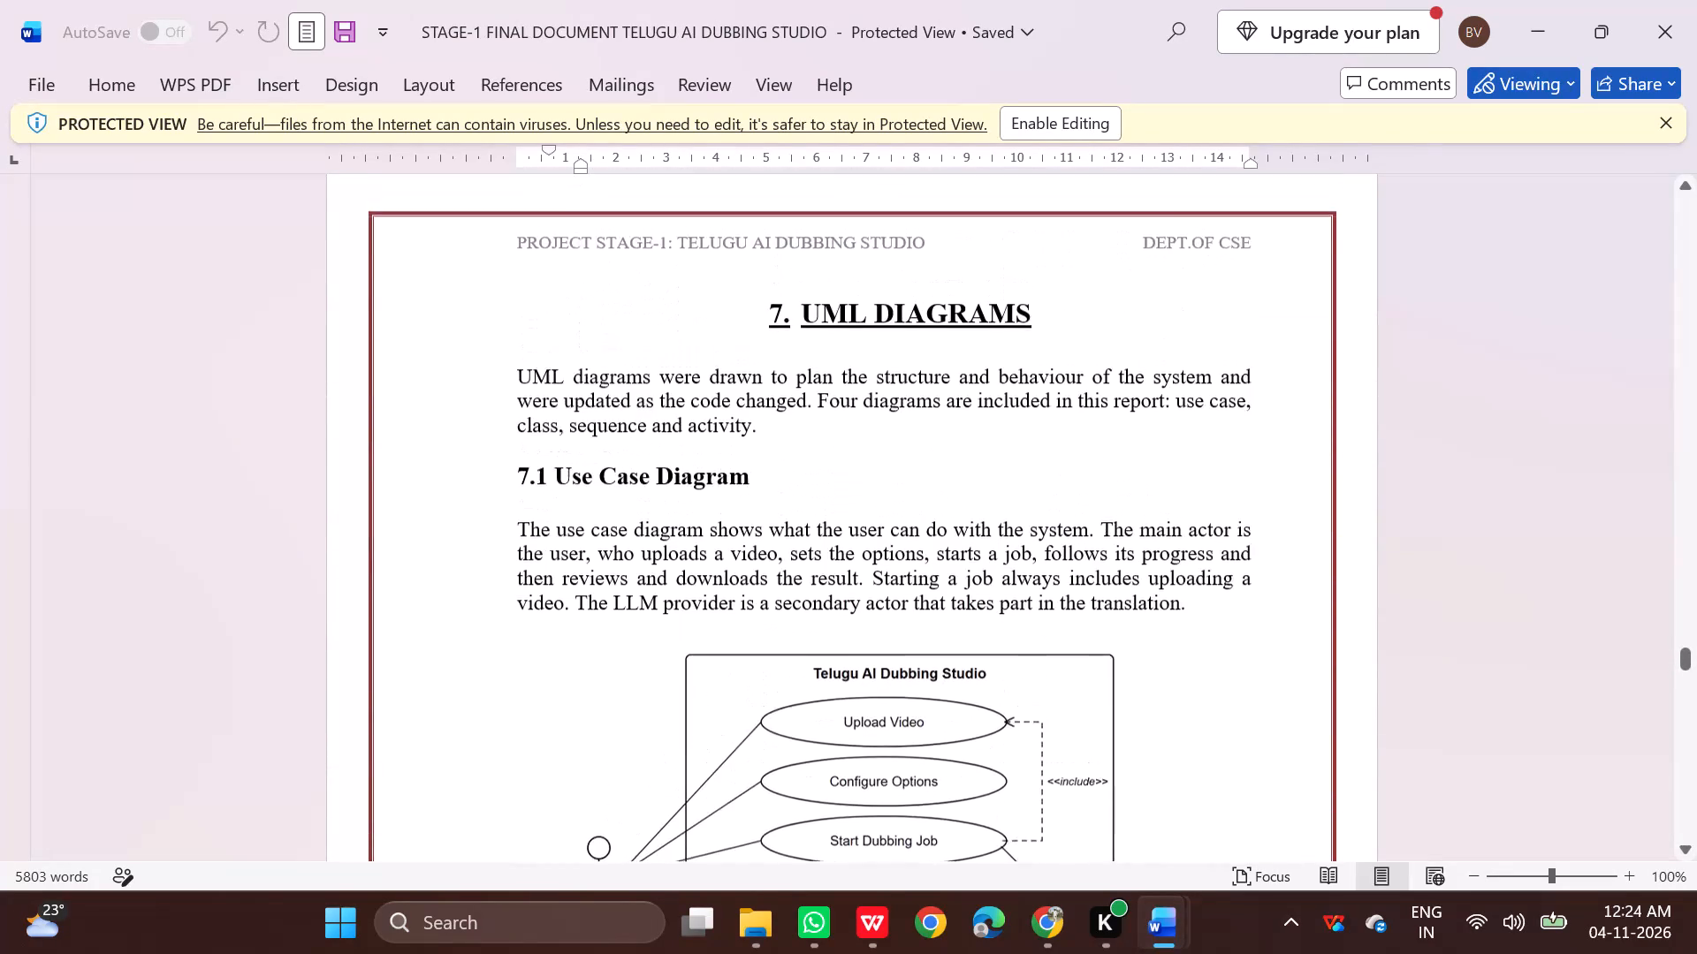
{"action": "scroll", "coordinate": [1093, 519], "scroll_direction": "down", "scroll_amount": 3}
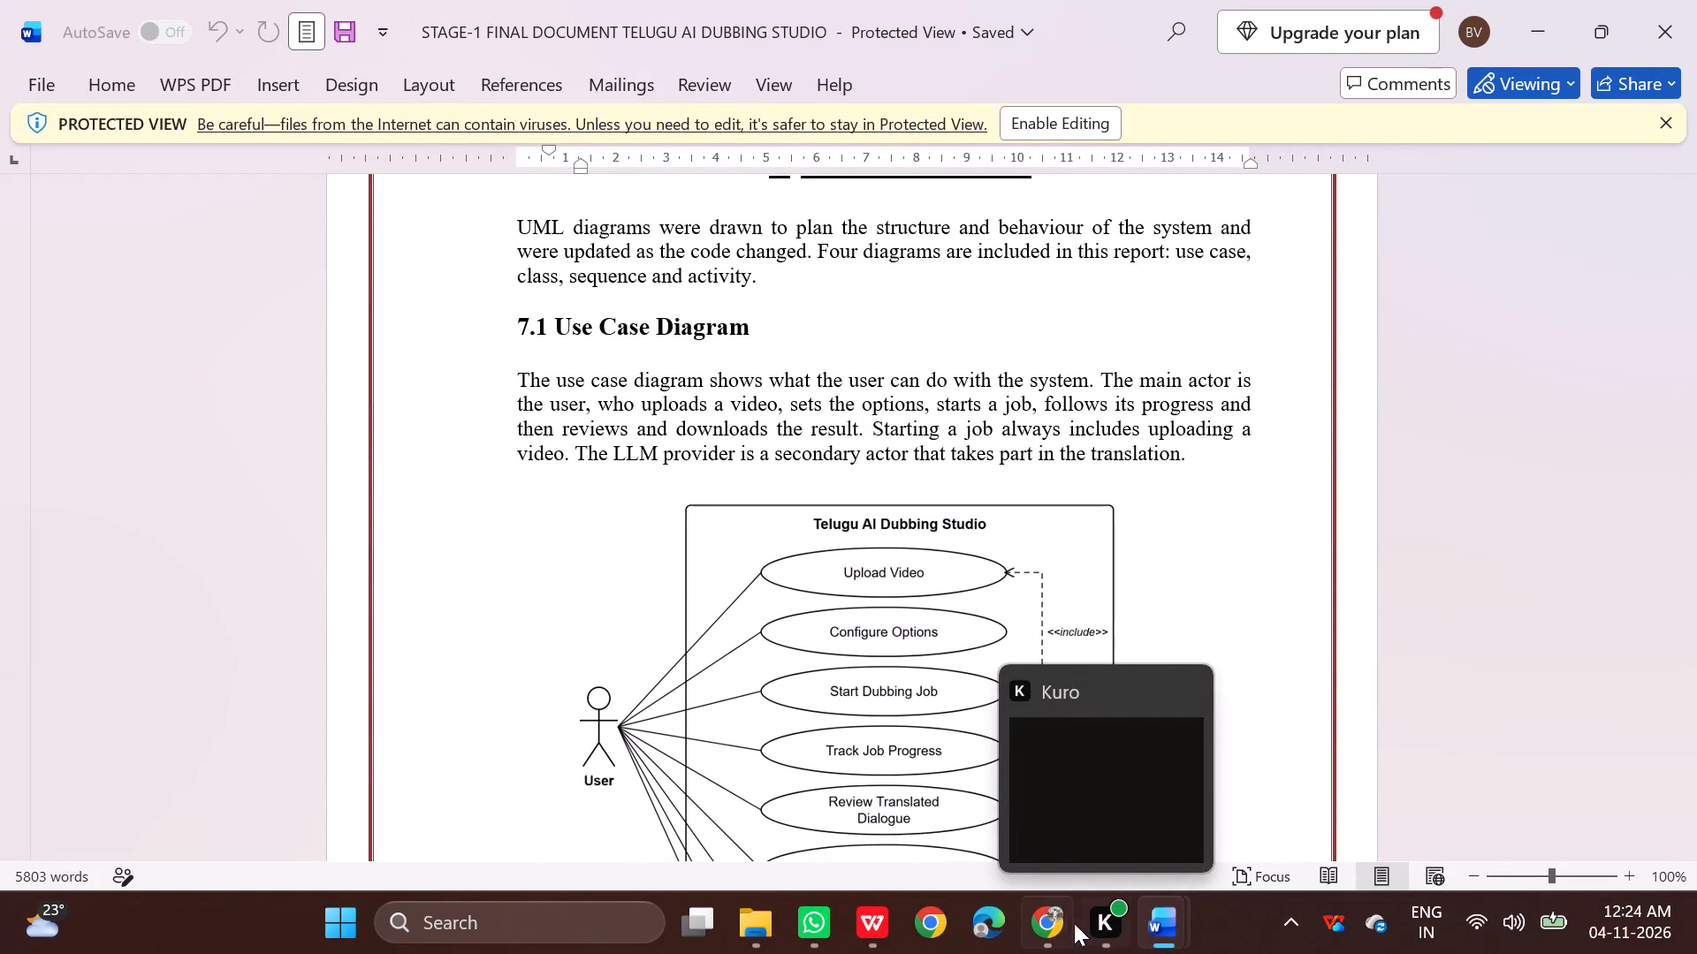
{"action": "scroll", "coordinate": [1310, 642], "scroll_direction": "down", "scroll_amount": 7}
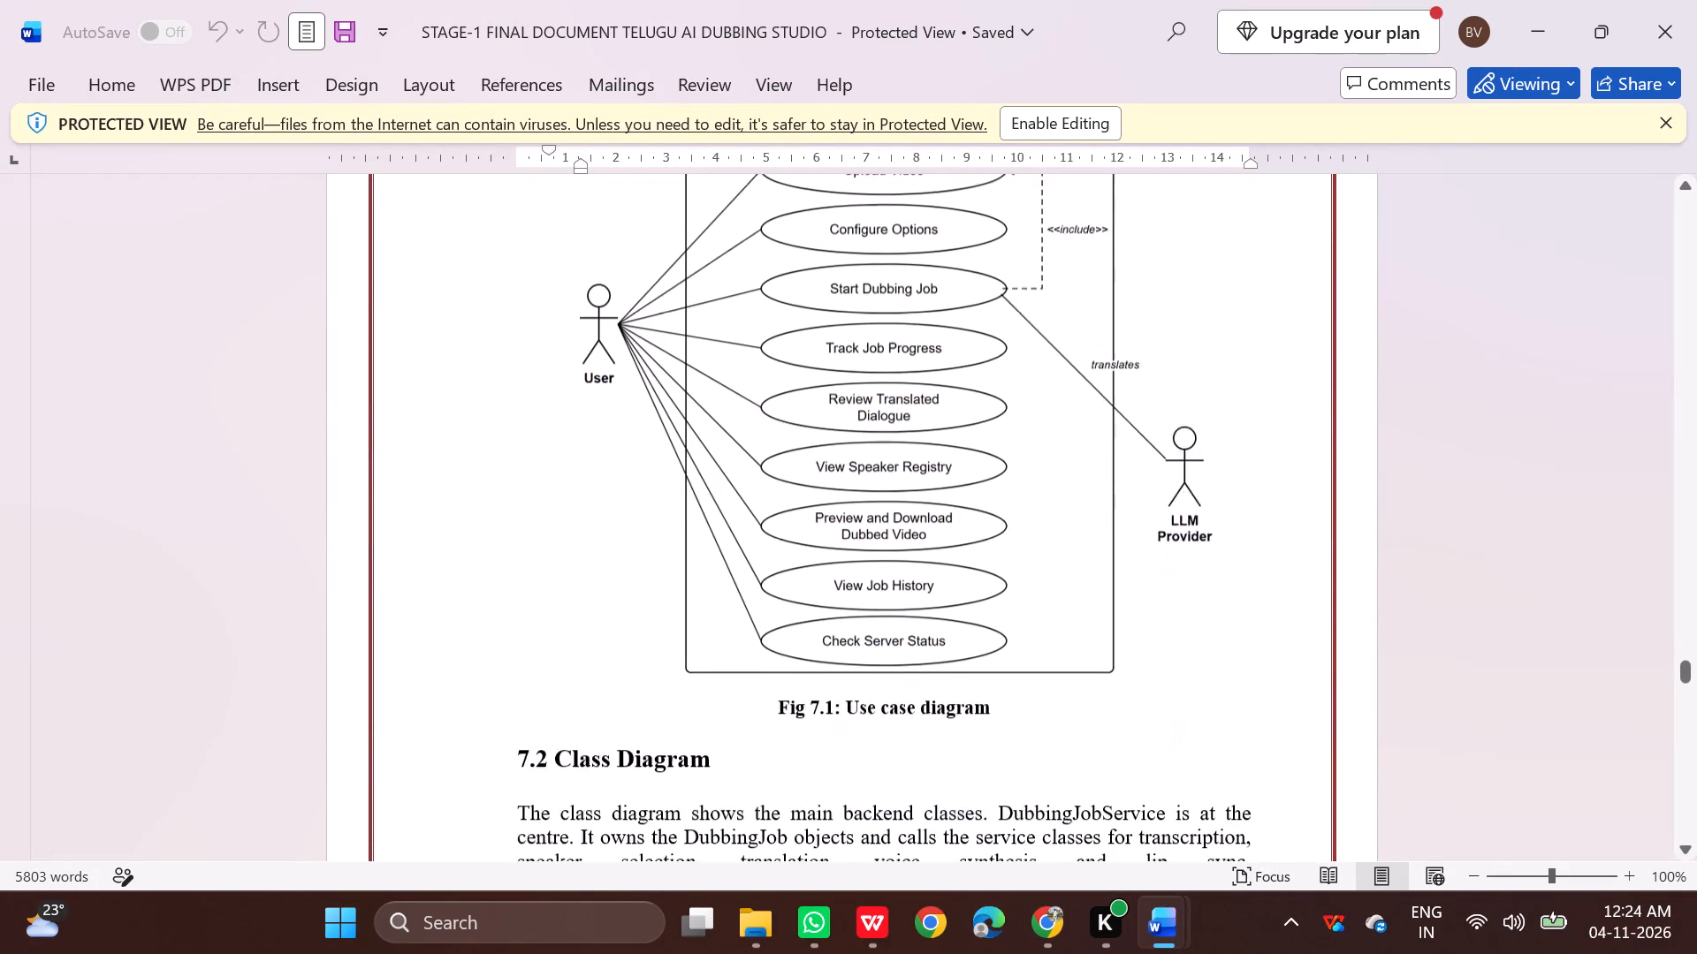
{"action": "scroll", "coordinate": [1307, 641], "scroll_direction": "down", "scroll_amount": 4}
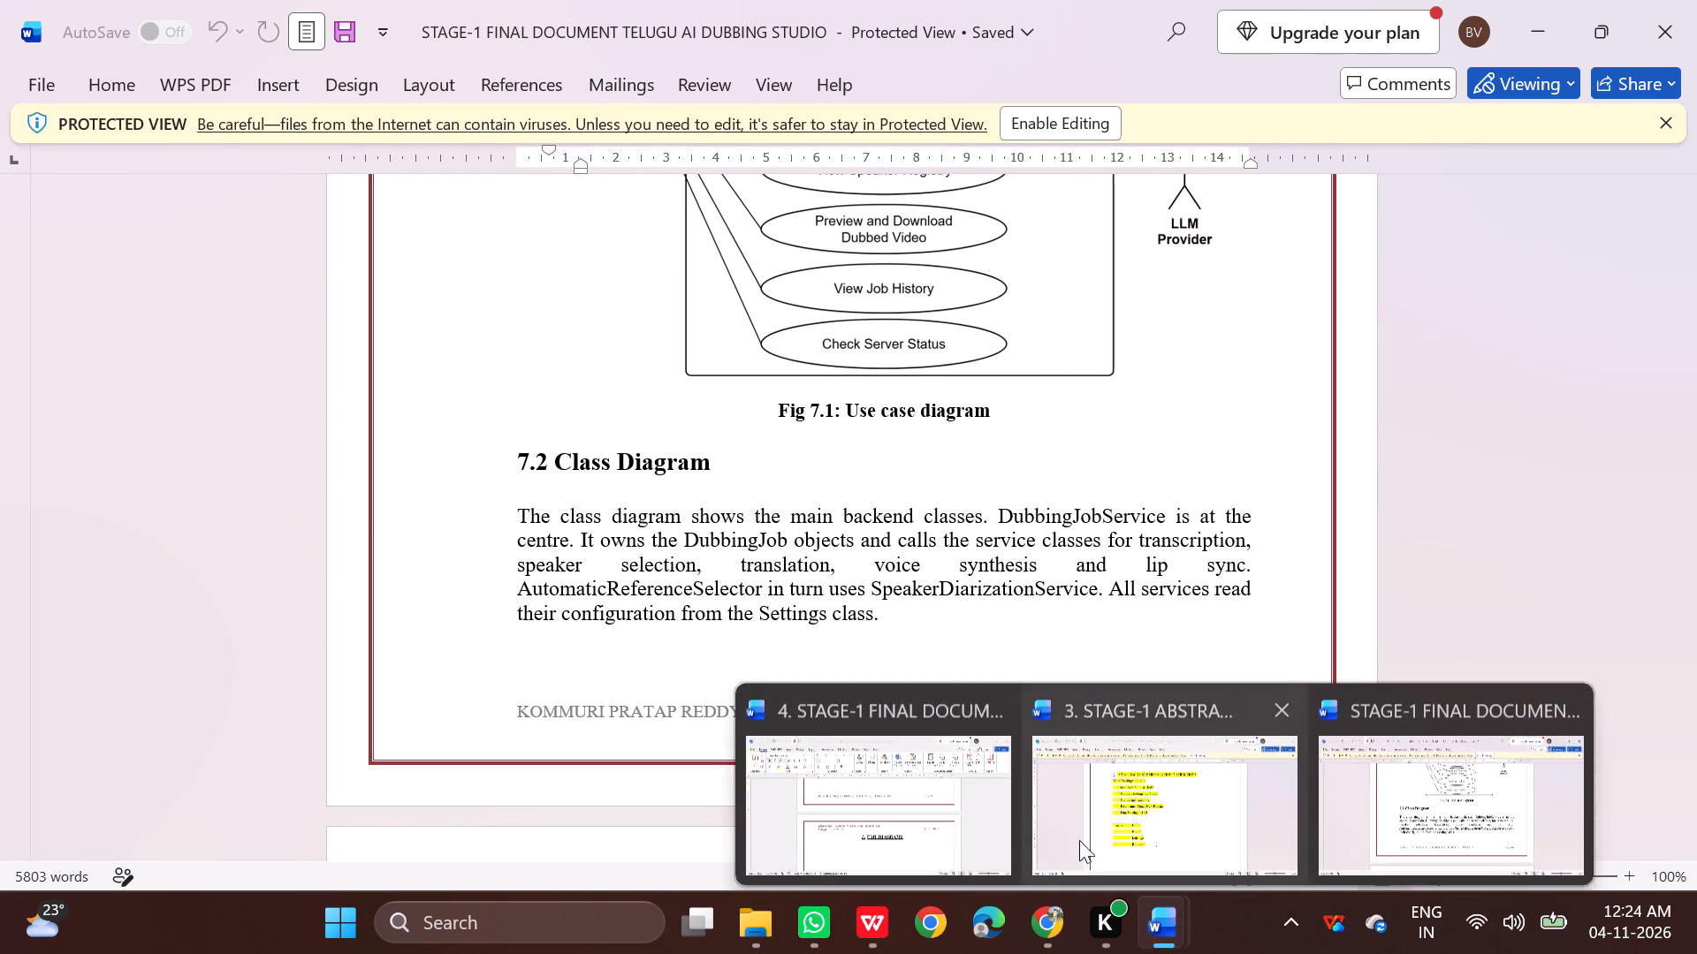
Switch to the KhetConnect Stage-1 document in Word and replace the "3. UML DIAGRAMS" heading with the copied "7. UML DIAGRAMS".
{"action": "left_click", "coordinate": [925, 801]}
{"action": "scroll", "coordinate": [947, 731], "scroll_direction": "down", "scroll_amount": 12}
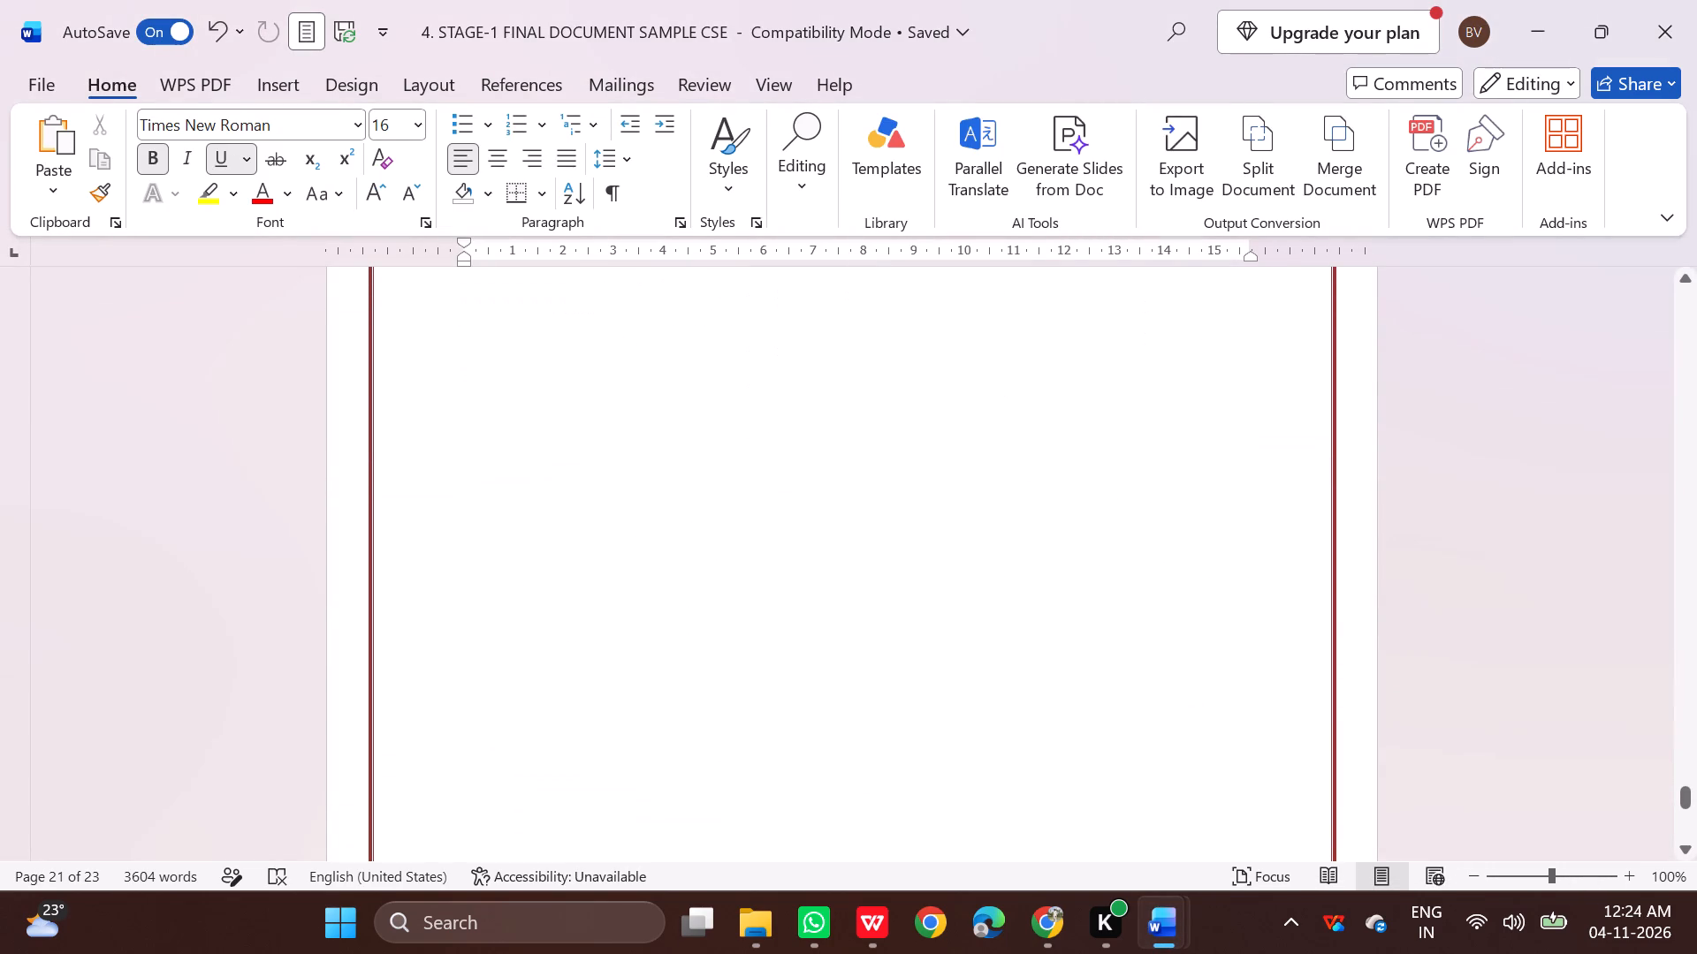
{"action": "scroll", "coordinate": [947, 730], "scroll_direction": "down", "scroll_amount": 9}
{"action": "scroll", "coordinate": [947, 730], "scroll_direction": "up", "scroll_amount": 14}
{"action": "scroll", "coordinate": [947, 730], "scroll_direction": "up", "scroll_amount": 9}
{"action": "scroll", "coordinate": [947, 730], "scroll_direction": "down", "scroll_amount": 6}
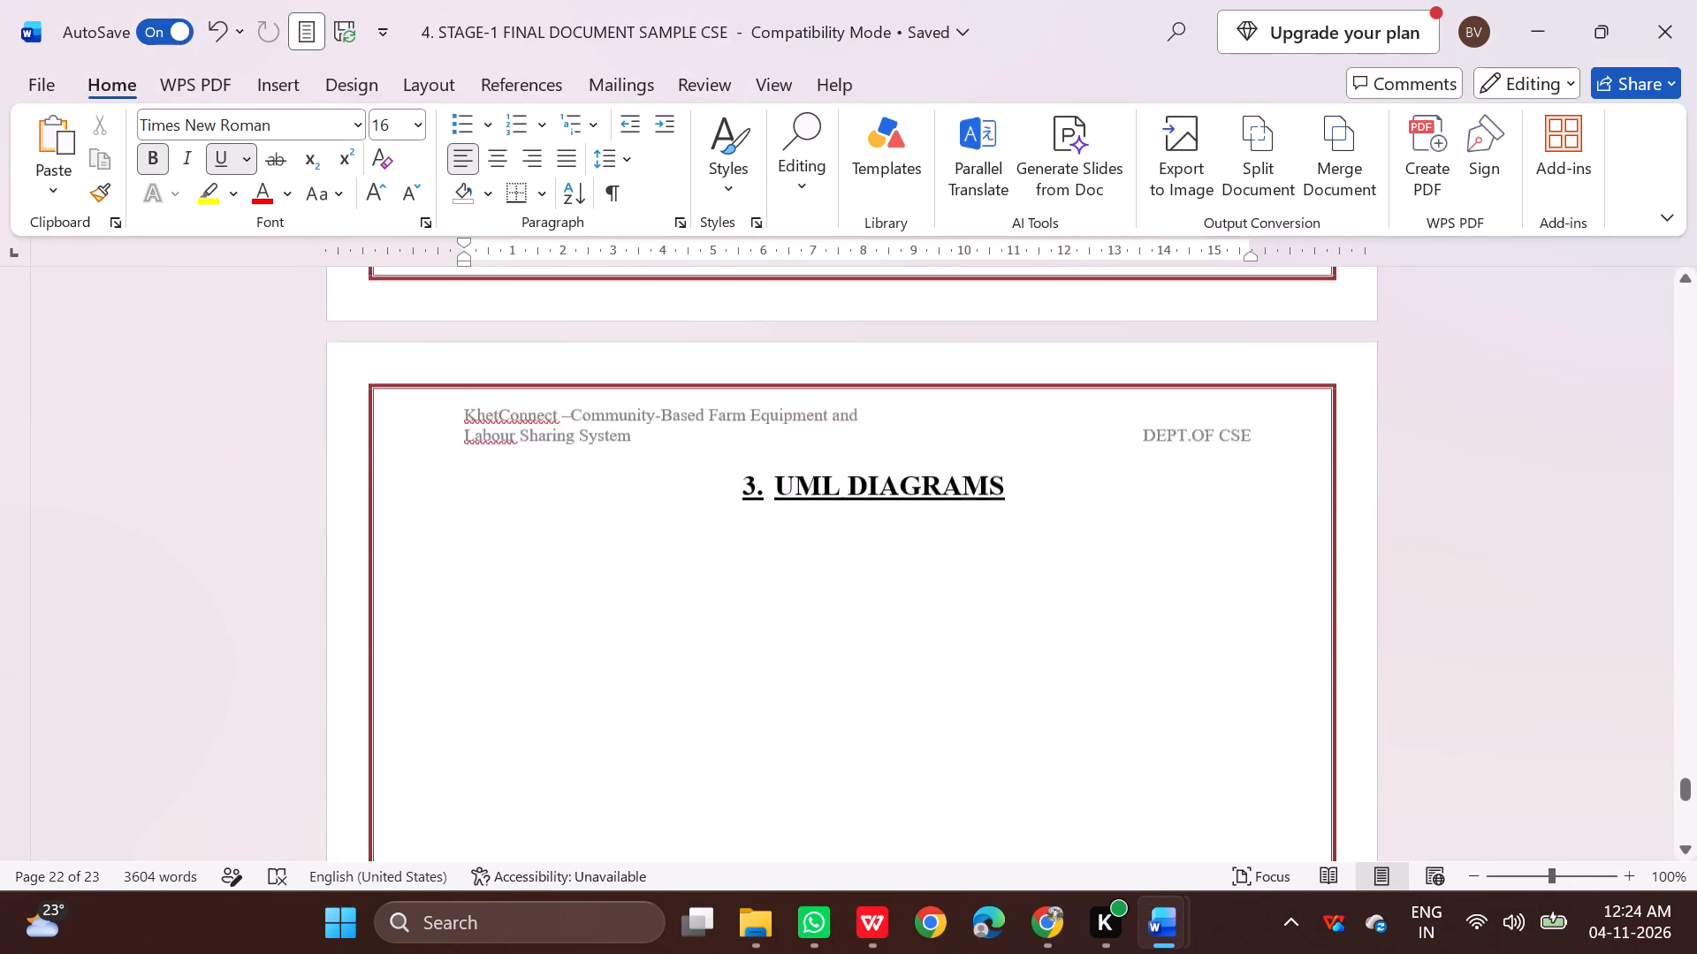
{"action": "scroll", "coordinate": [947, 730], "scroll_direction": "down", "scroll_amount": 18}
{"action": "scroll", "coordinate": [947, 730], "scroll_direction": "down", "scroll_amount": 3}
{"action": "scroll", "coordinate": [947, 730], "scroll_direction": "up", "scroll_amount": 5}
{"action": "scroll", "coordinate": [947, 730], "scroll_direction": "down", "scroll_amount": 1}
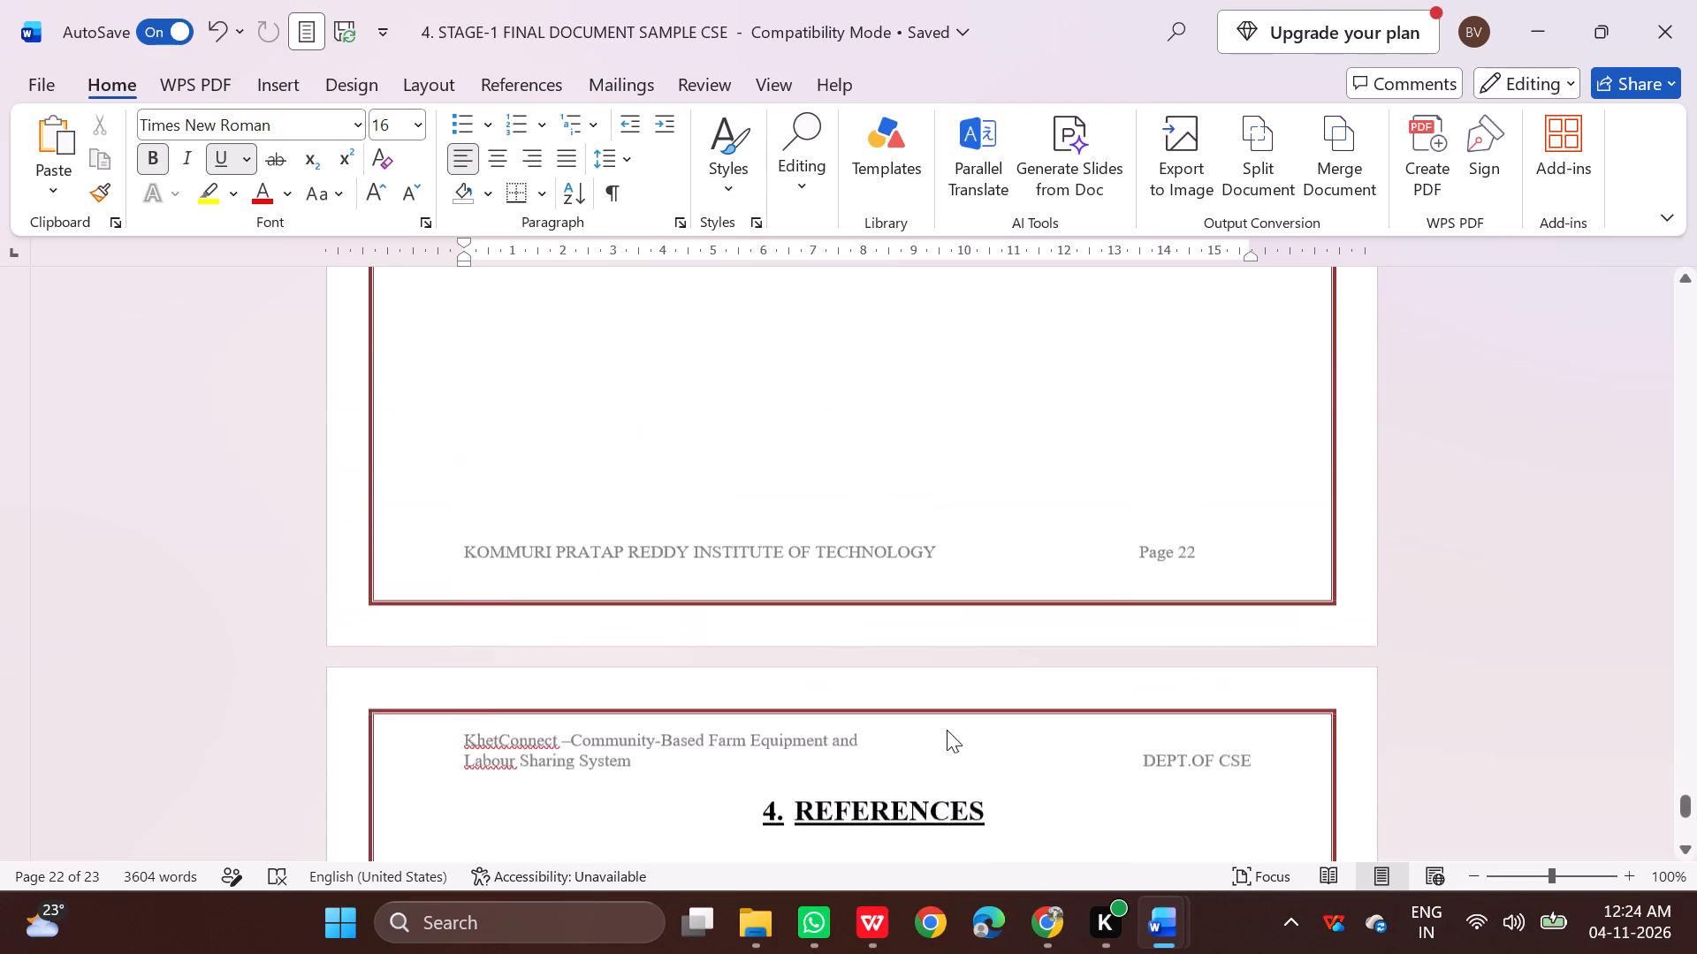
{"action": "scroll", "coordinate": [947, 730], "scroll_direction": "up", "scroll_amount": 20}
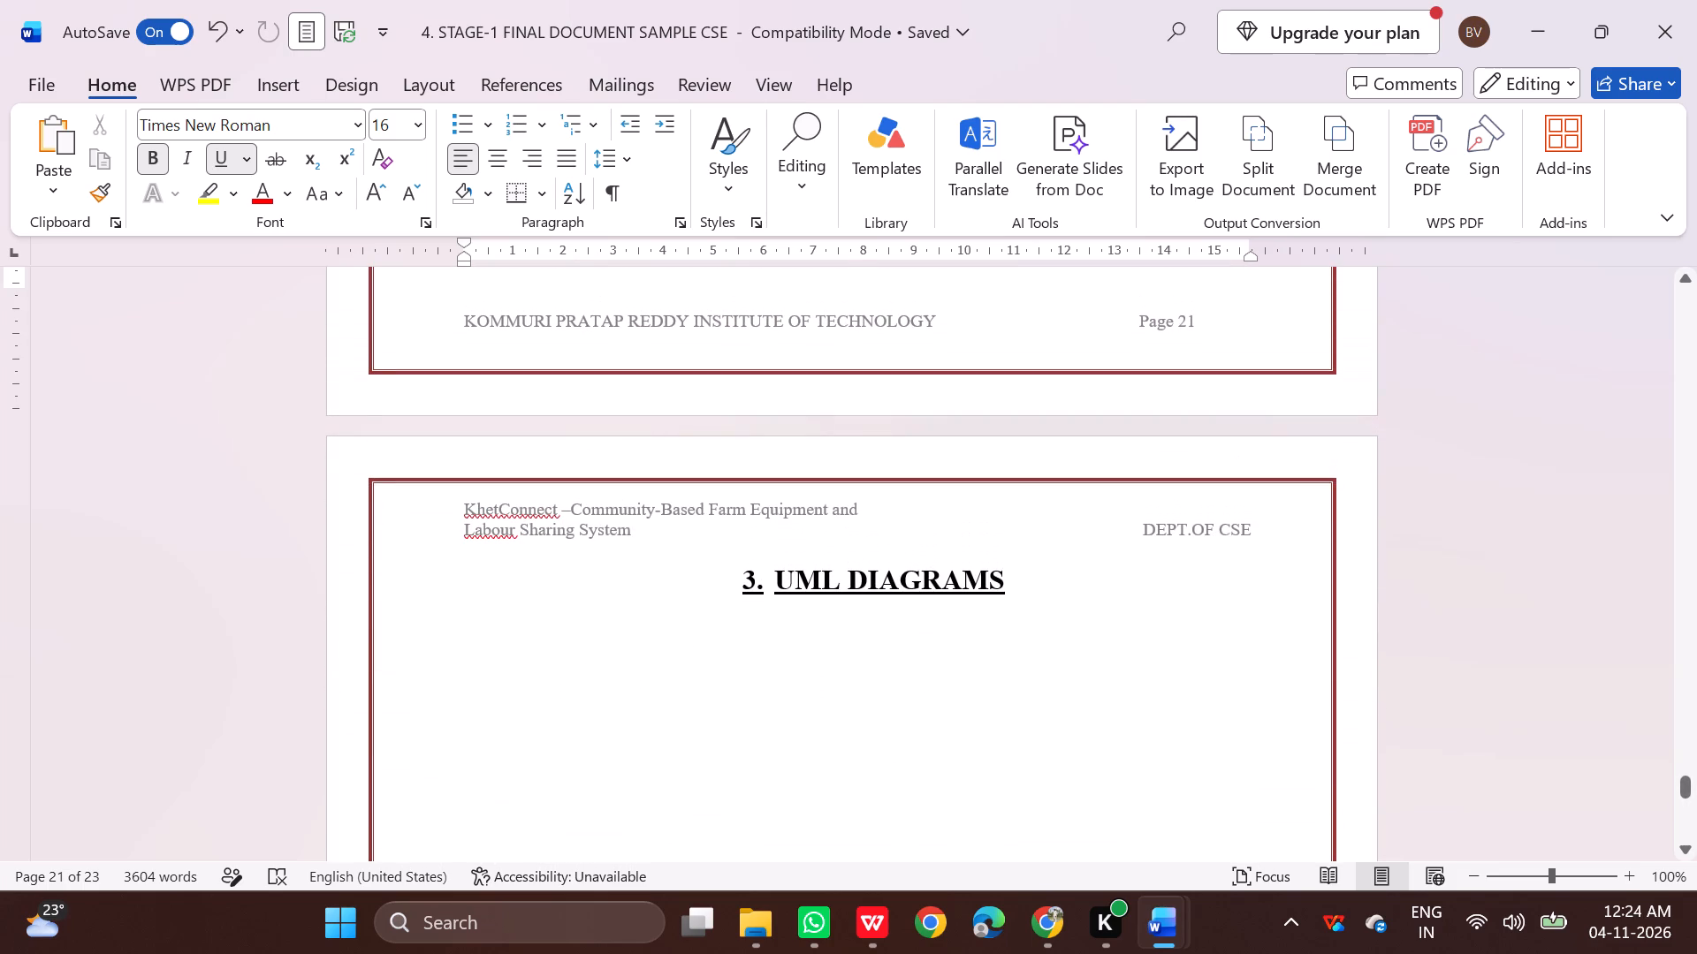
{"action": "left_click_drag", "start_coordinate": [1006, 585], "coordinate": [705, 579]}
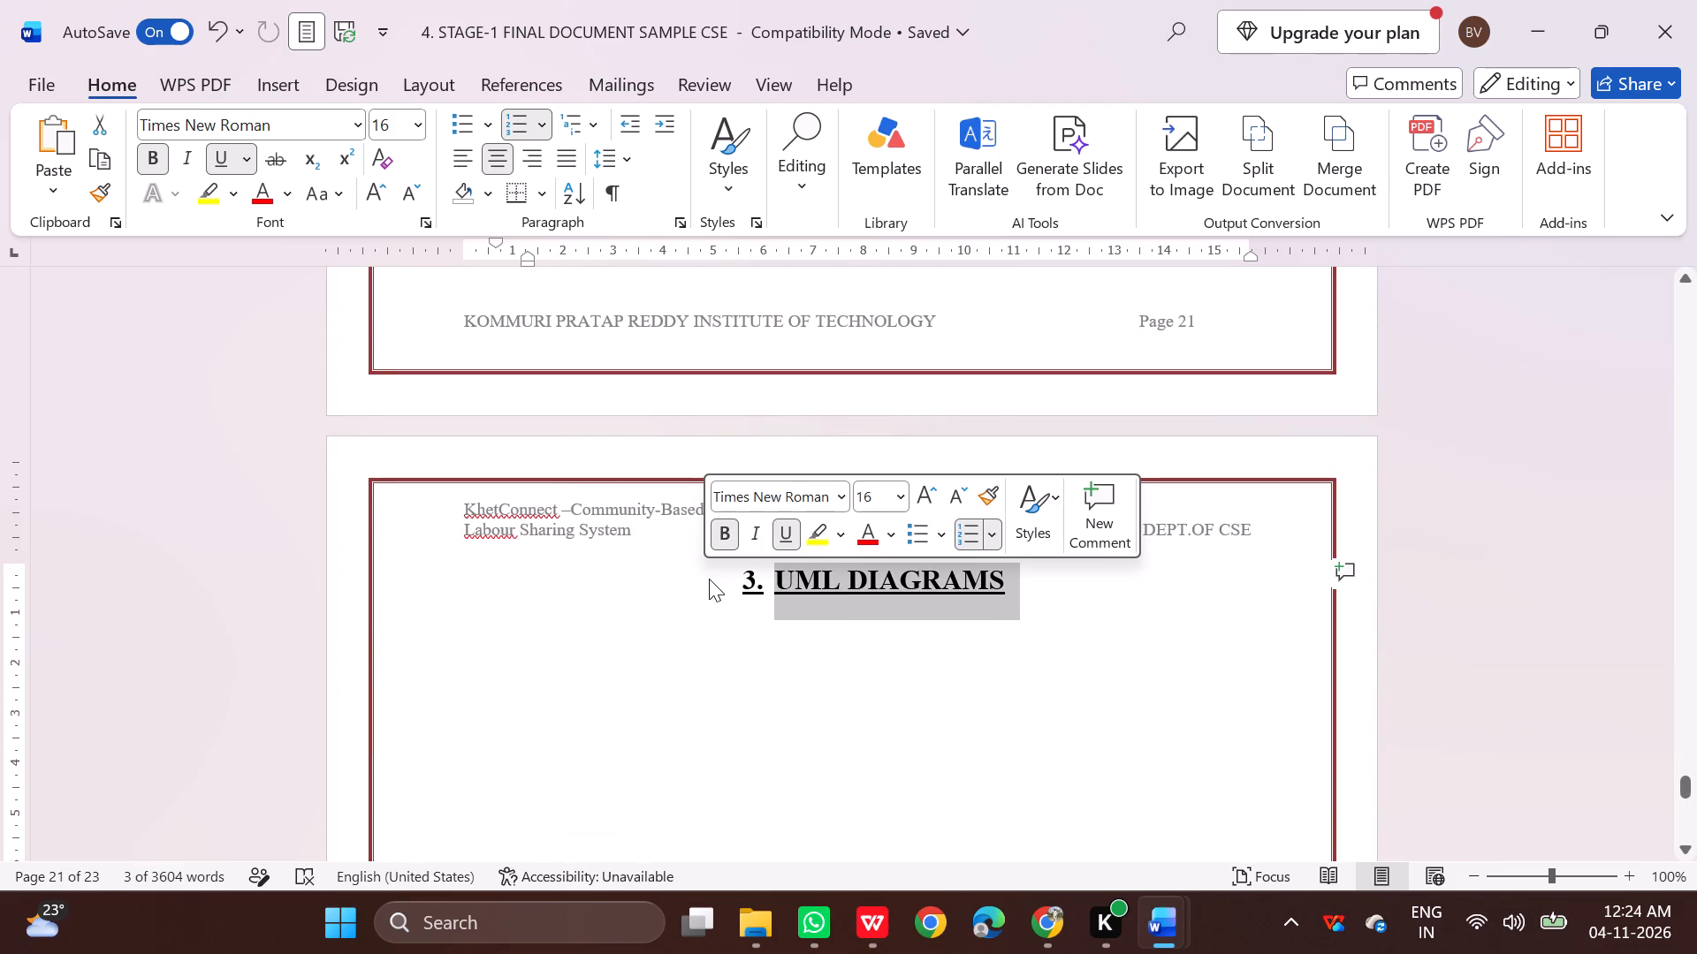
{"action": "key", "text": "BackSpace"}
{"action": "key", "text": "BackSpace"}
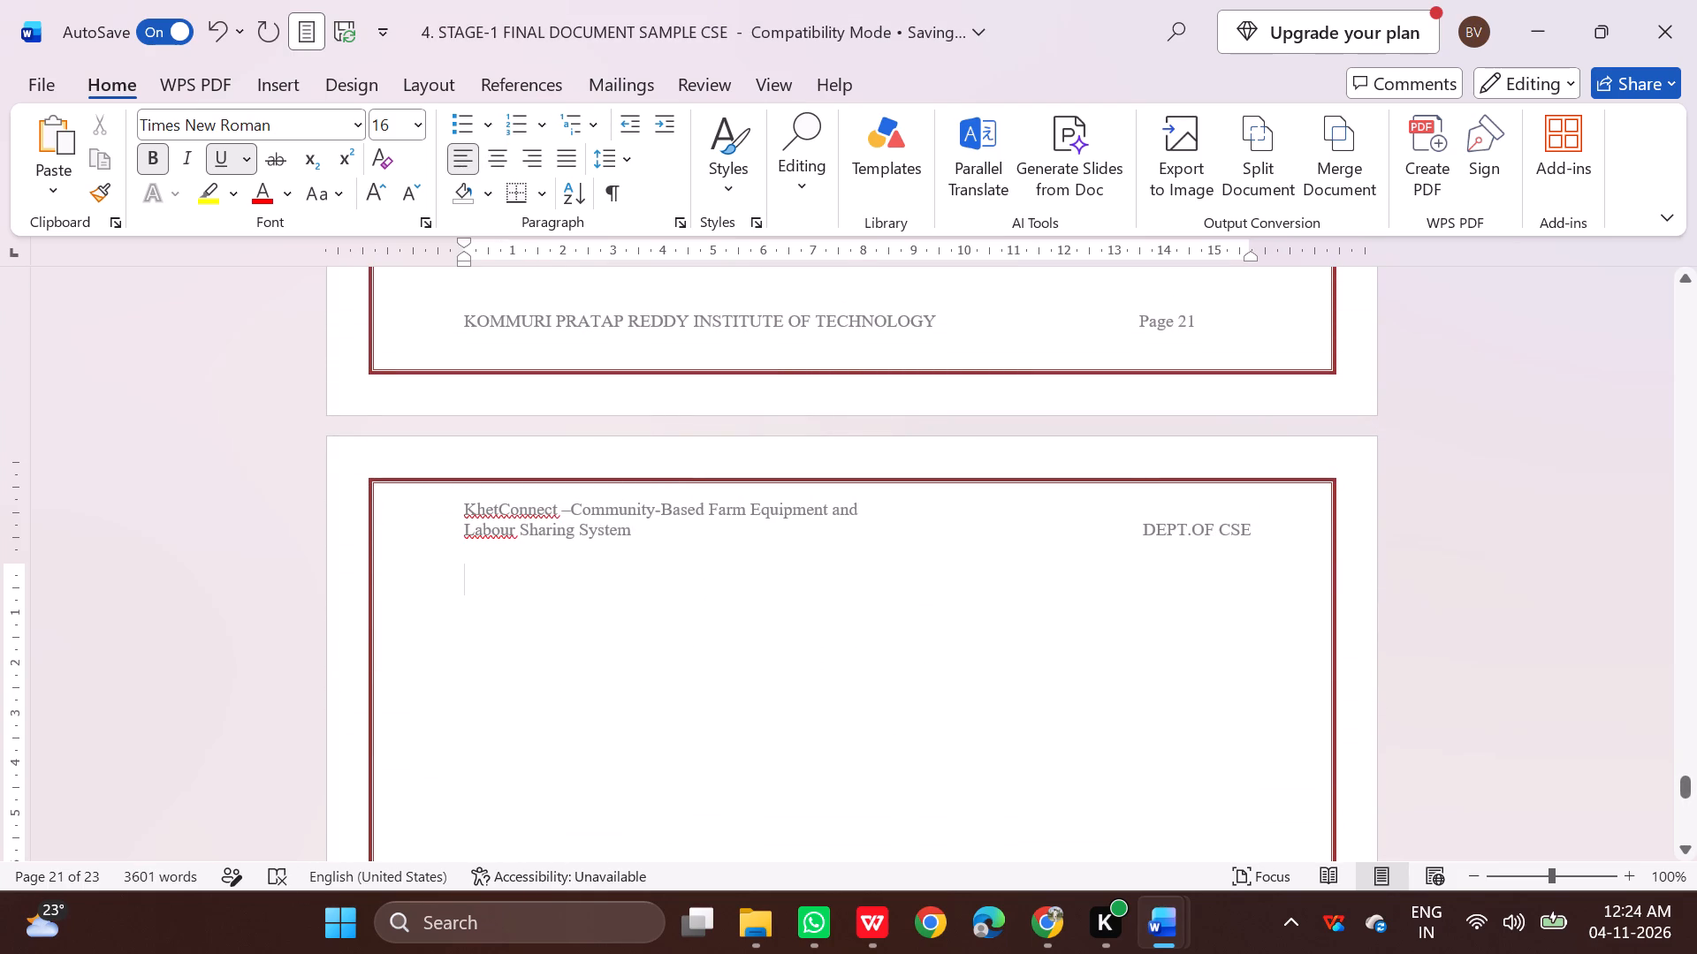
{"action": "key", "text": "ctrl+v"}
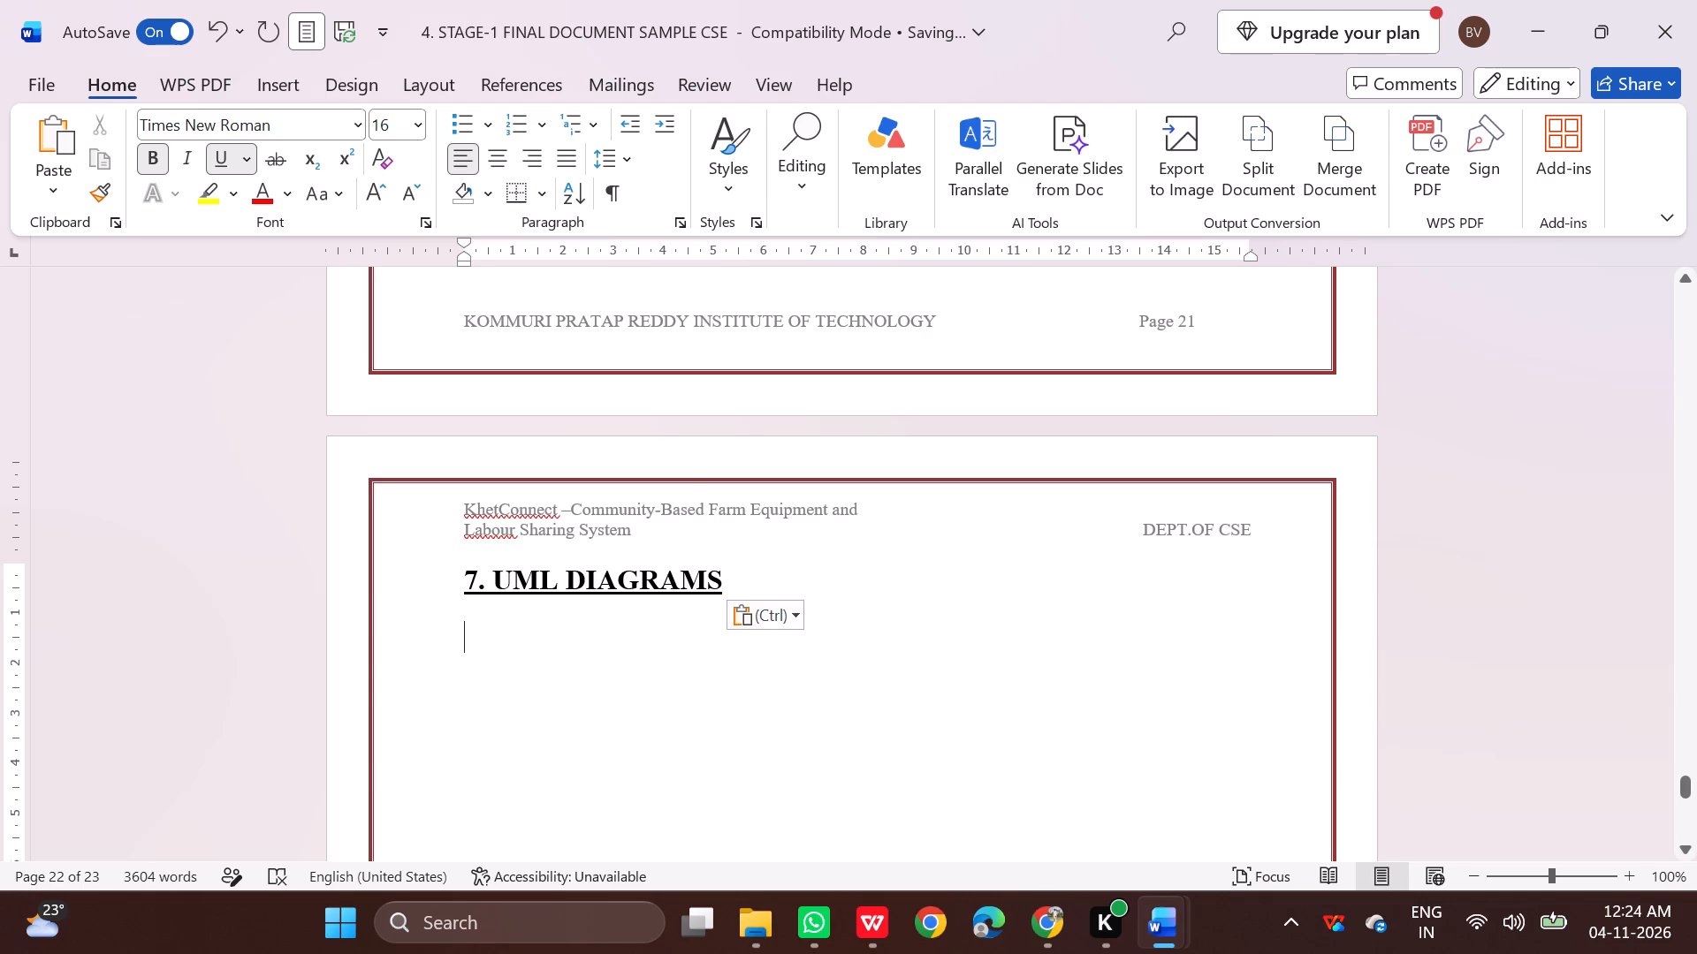
Centre the "7. UML DIAGRAMS" heading on its page.
{"action": "left_click", "coordinate": [493, 157]}
{"action": "left_click_drag", "start_coordinate": [737, 580], "coordinate": [450, 581]}
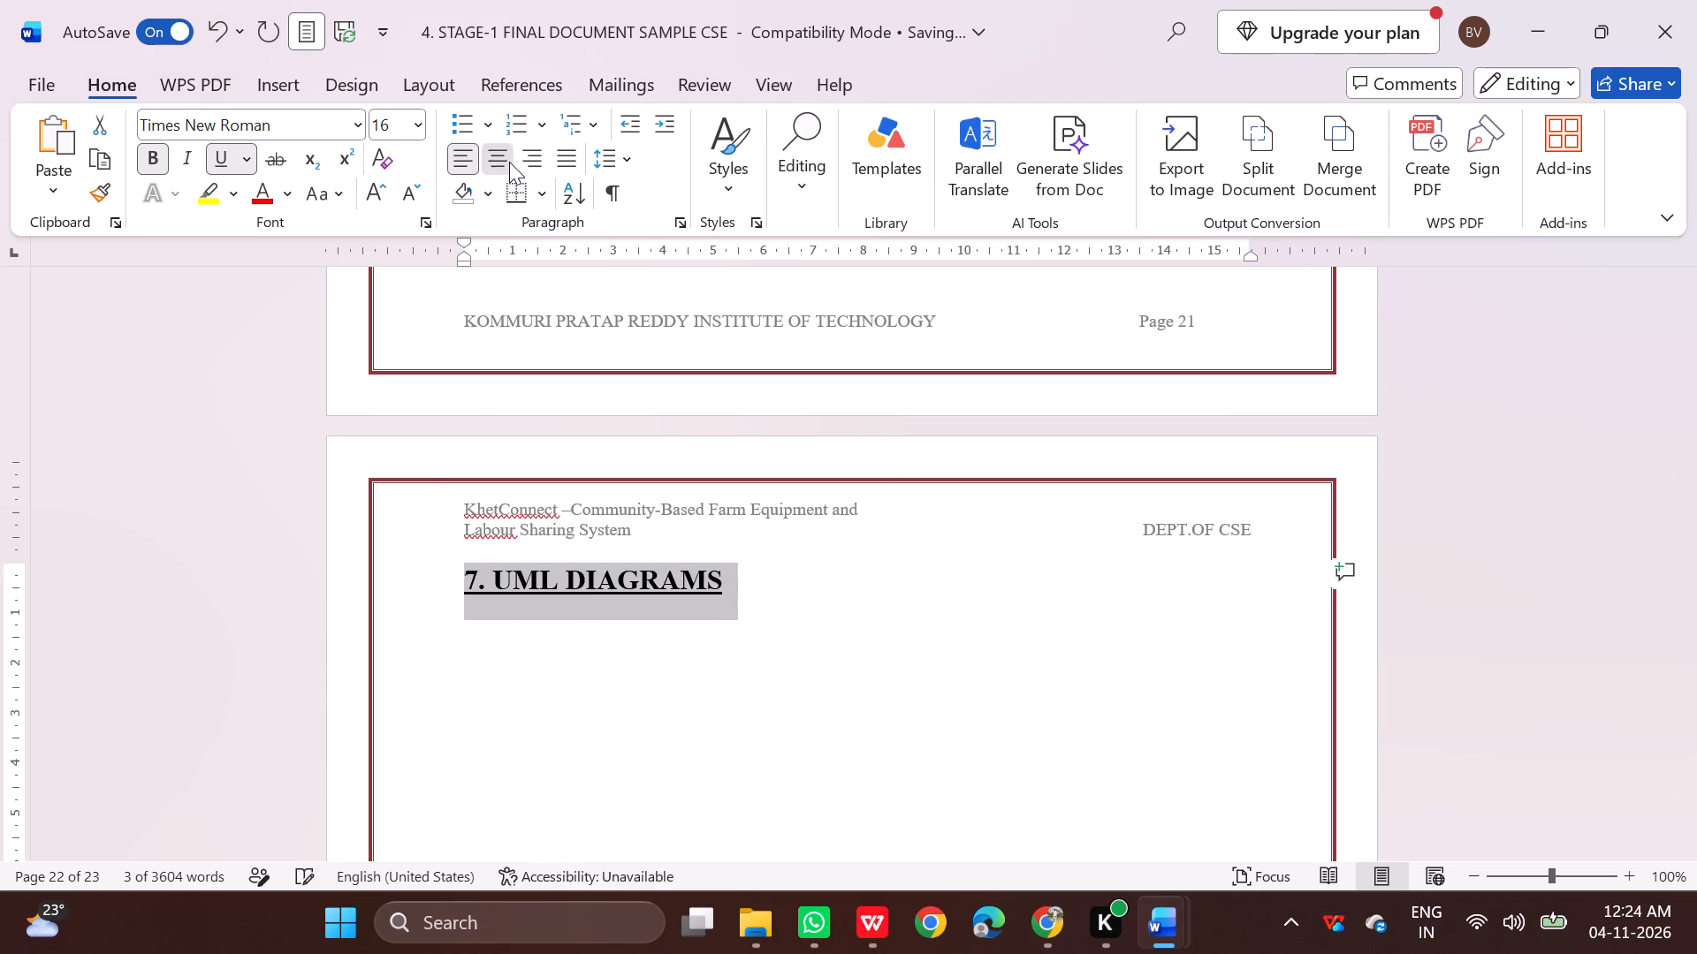
{"action": "left_click", "coordinate": [509, 162]}
{"action": "left_click", "coordinate": [591, 527]}
{"action": "left_click_drag", "start_coordinate": [975, 551], "coordinate": [991, 557]}
{"action": "left_click", "coordinate": [1001, 581]}
Left-align the blank line below the "7. UML DIAGRAMS" heading and set it to 12 pt without bold or underline.
{"action": "left_click", "coordinate": [1055, 927]}
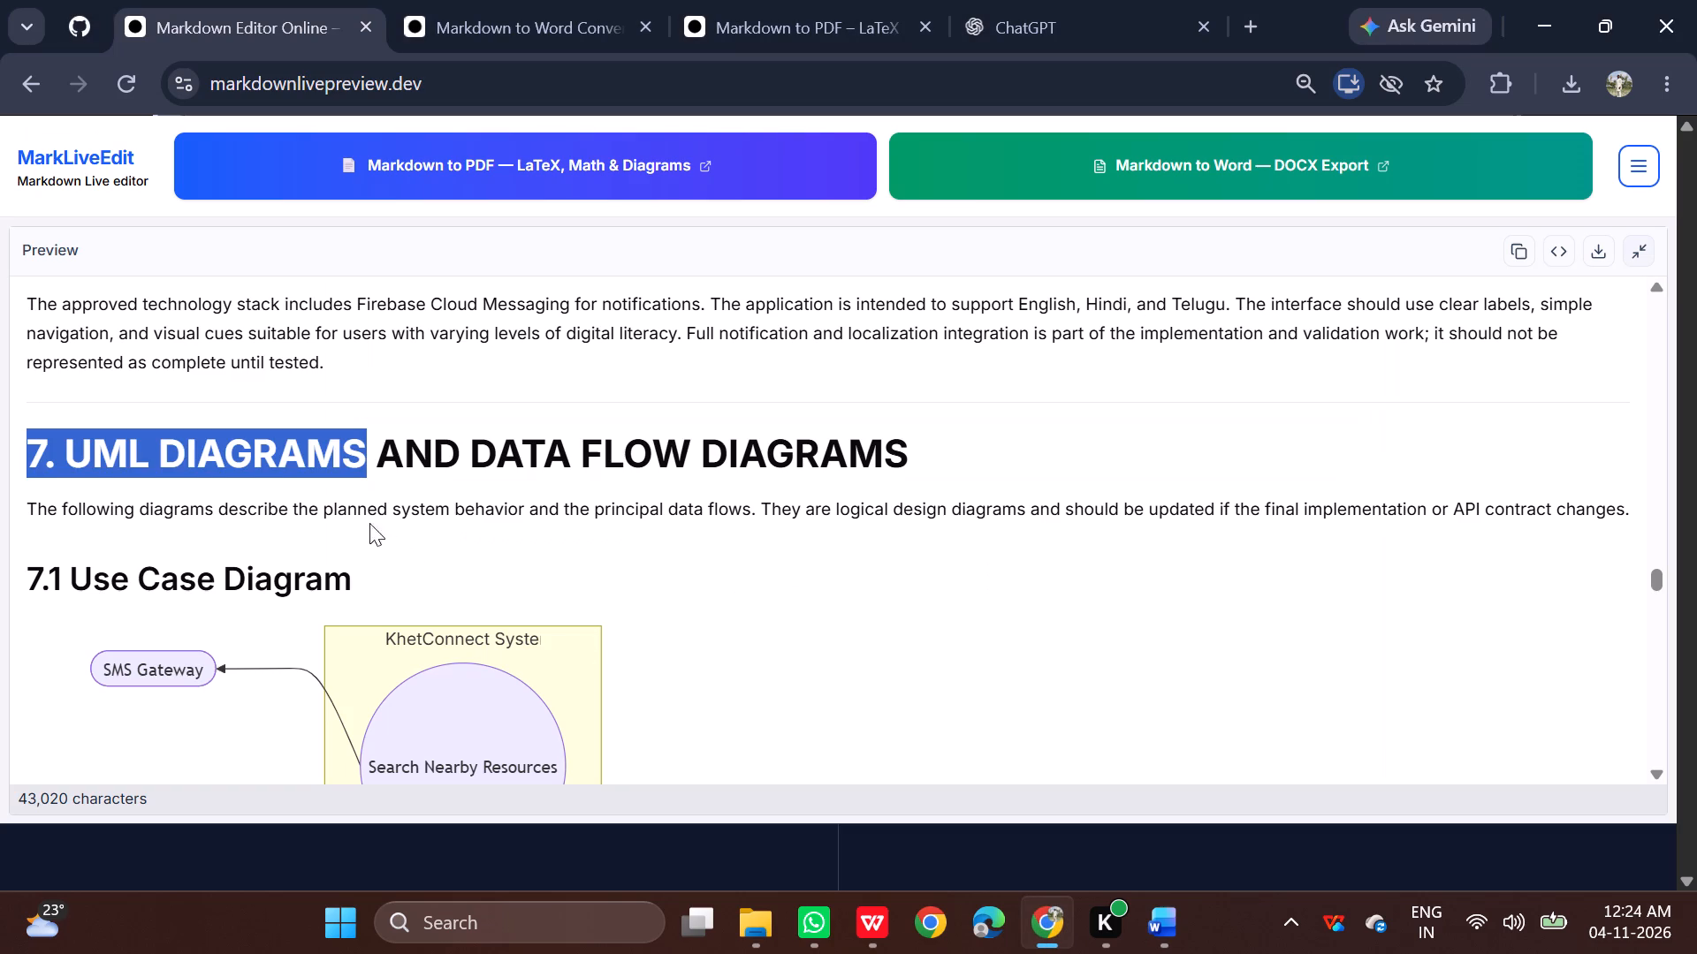
{"action": "left_click", "coordinate": [901, 829]}
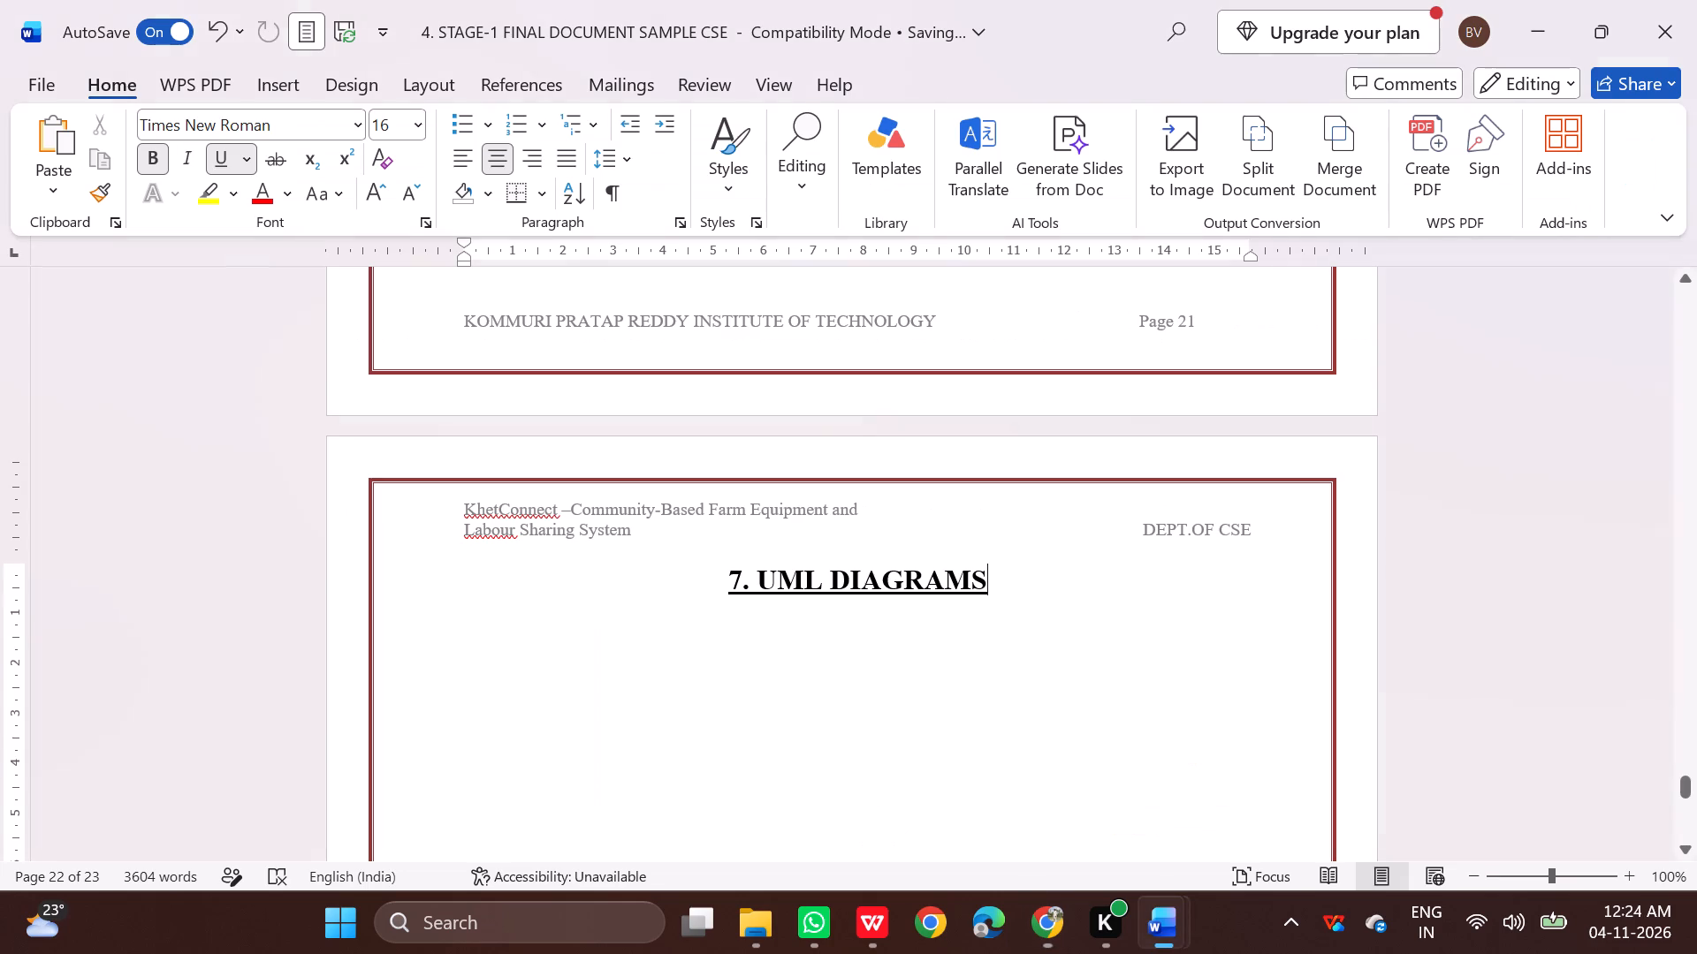
{"action": "left_click", "coordinate": [472, 608]}
{"action": "left_click", "coordinate": [491, 646]}
{"action": "key", "text": "BackSpace"}
{"action": "type", "text": "yy"}
{"action": "left_click_drag", "start_coordinate": [501, 640], "coordinate": [459, 642]}
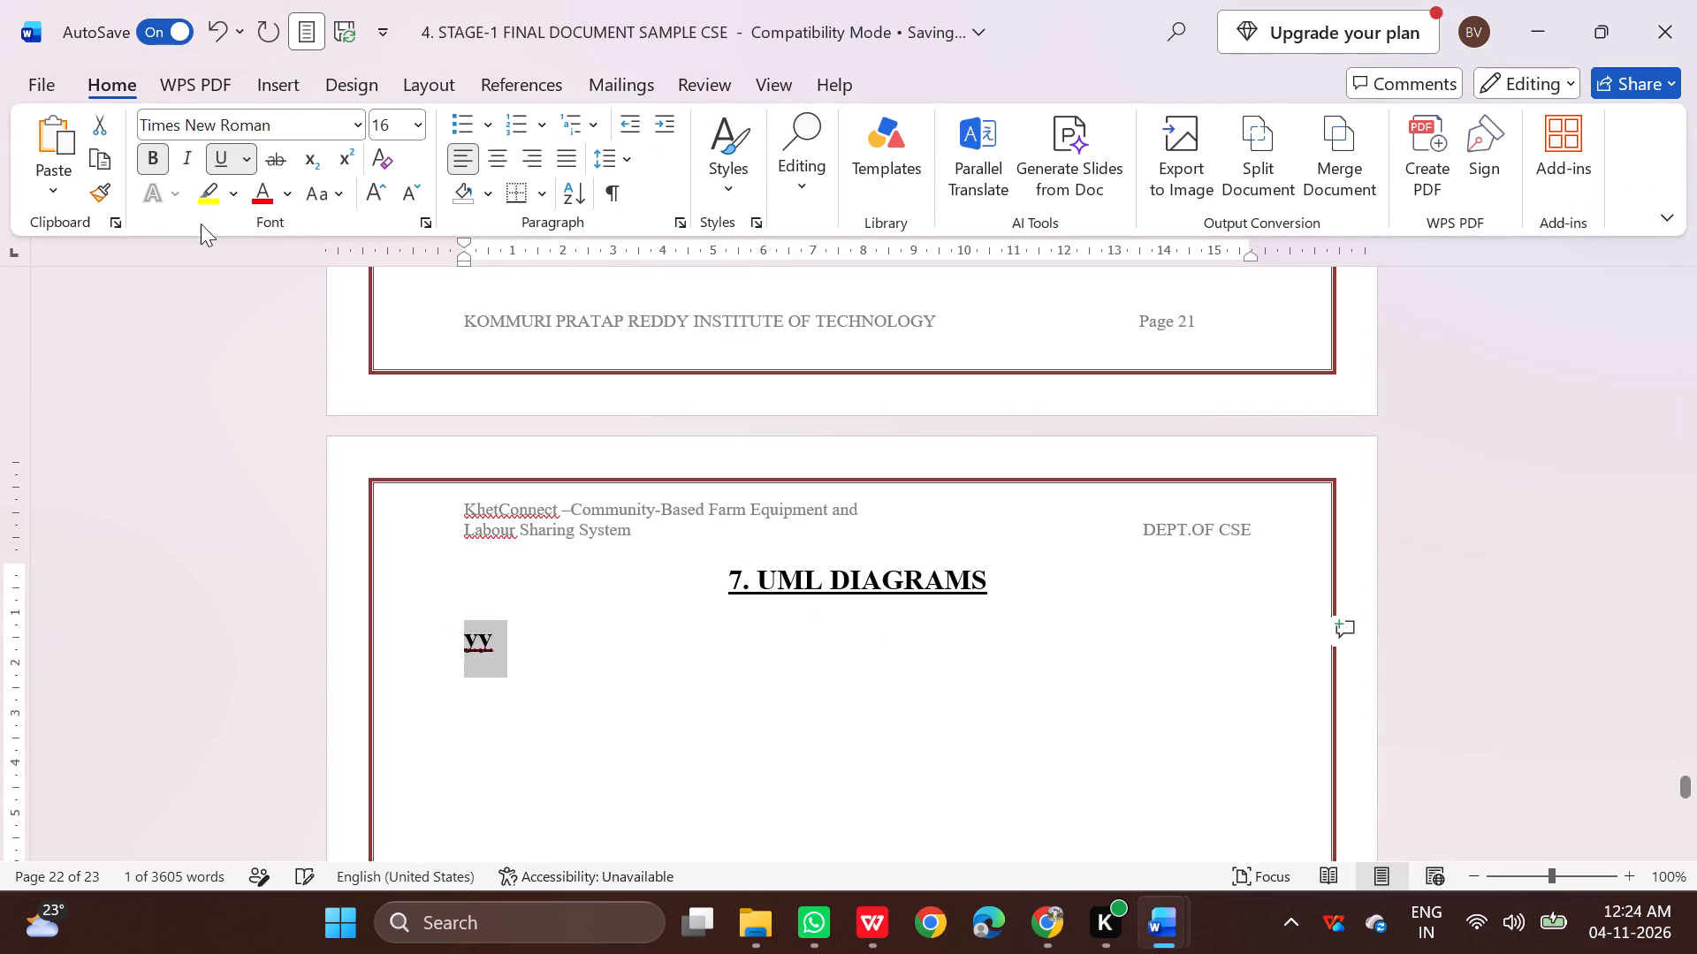
{"action": "left_click", "coordinate": [217, 164]}
{"action": "left_click", "coordinate": [153, 158]}
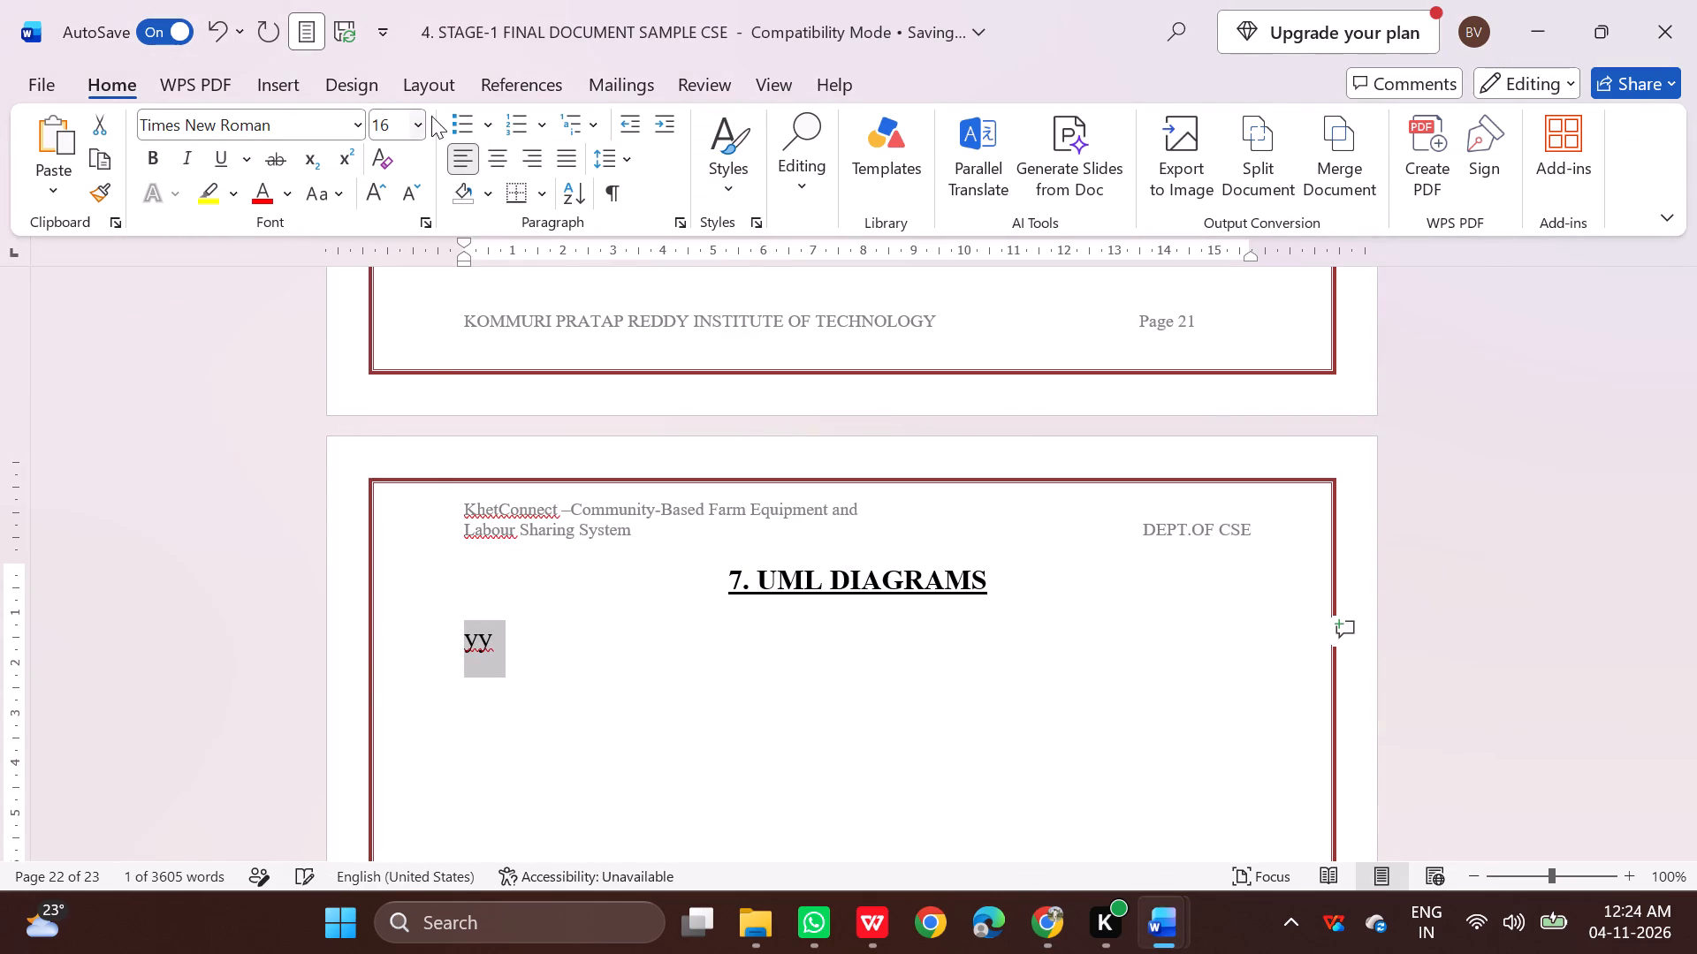
{"action": "left_click", "coordinate": [412, 125]}
{"action": "left_click", "coordinate": [398, 287]}
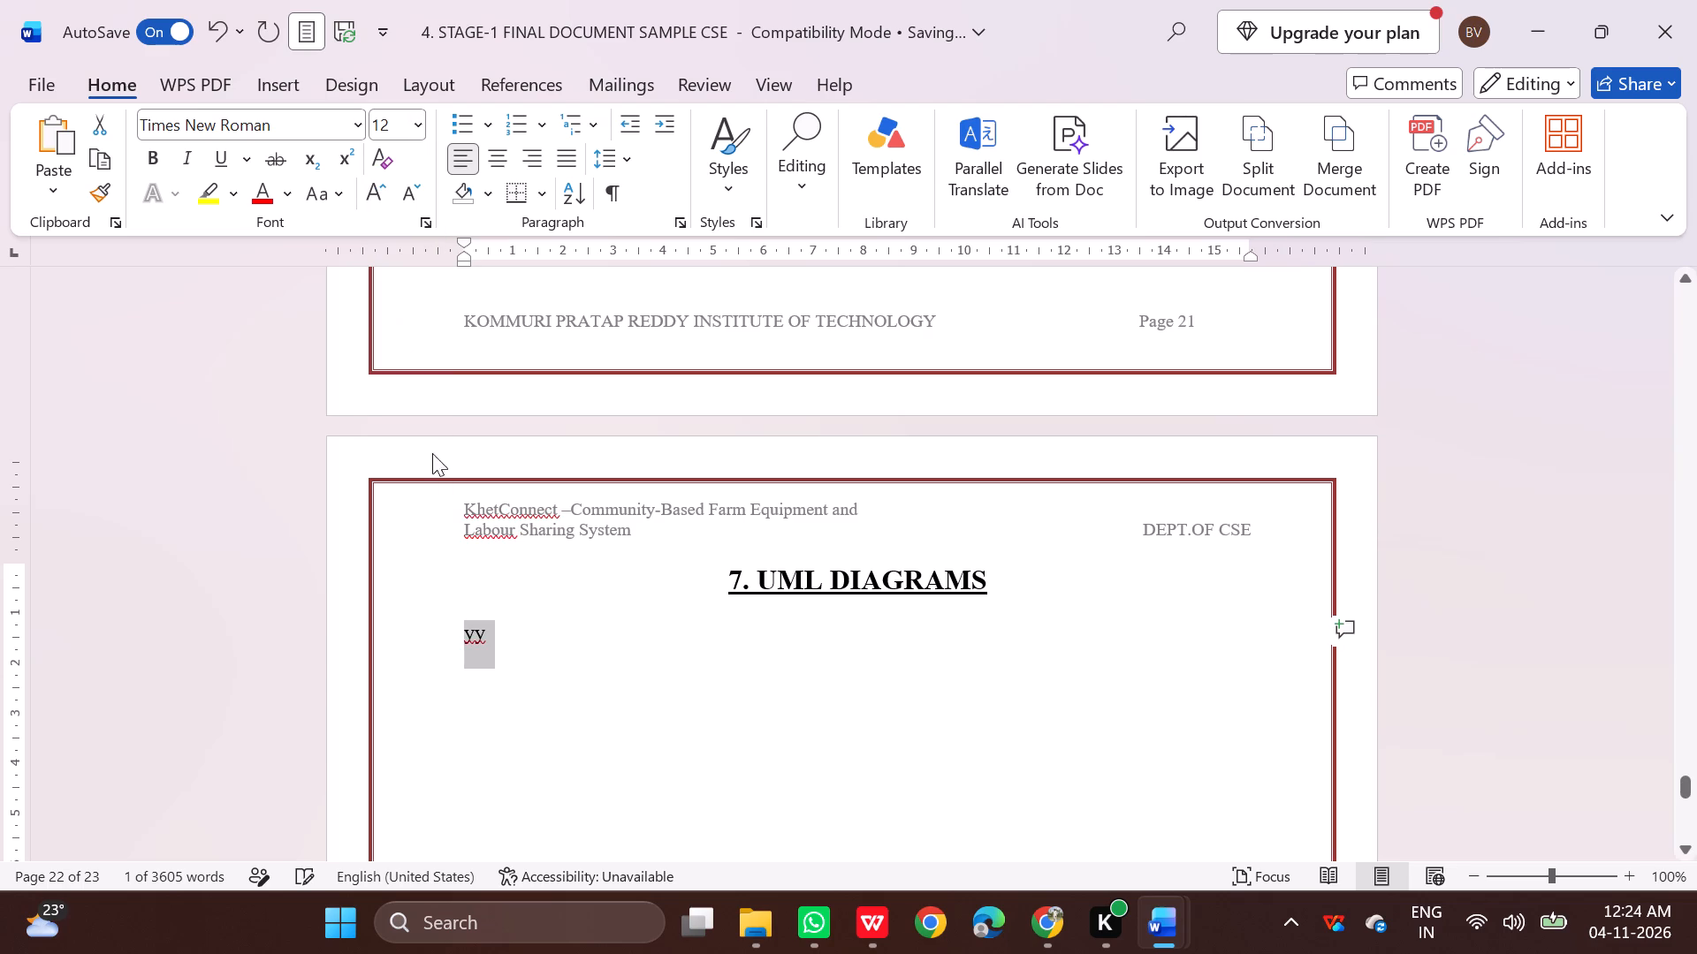
{"action": "key", "text": "BackSpace"}
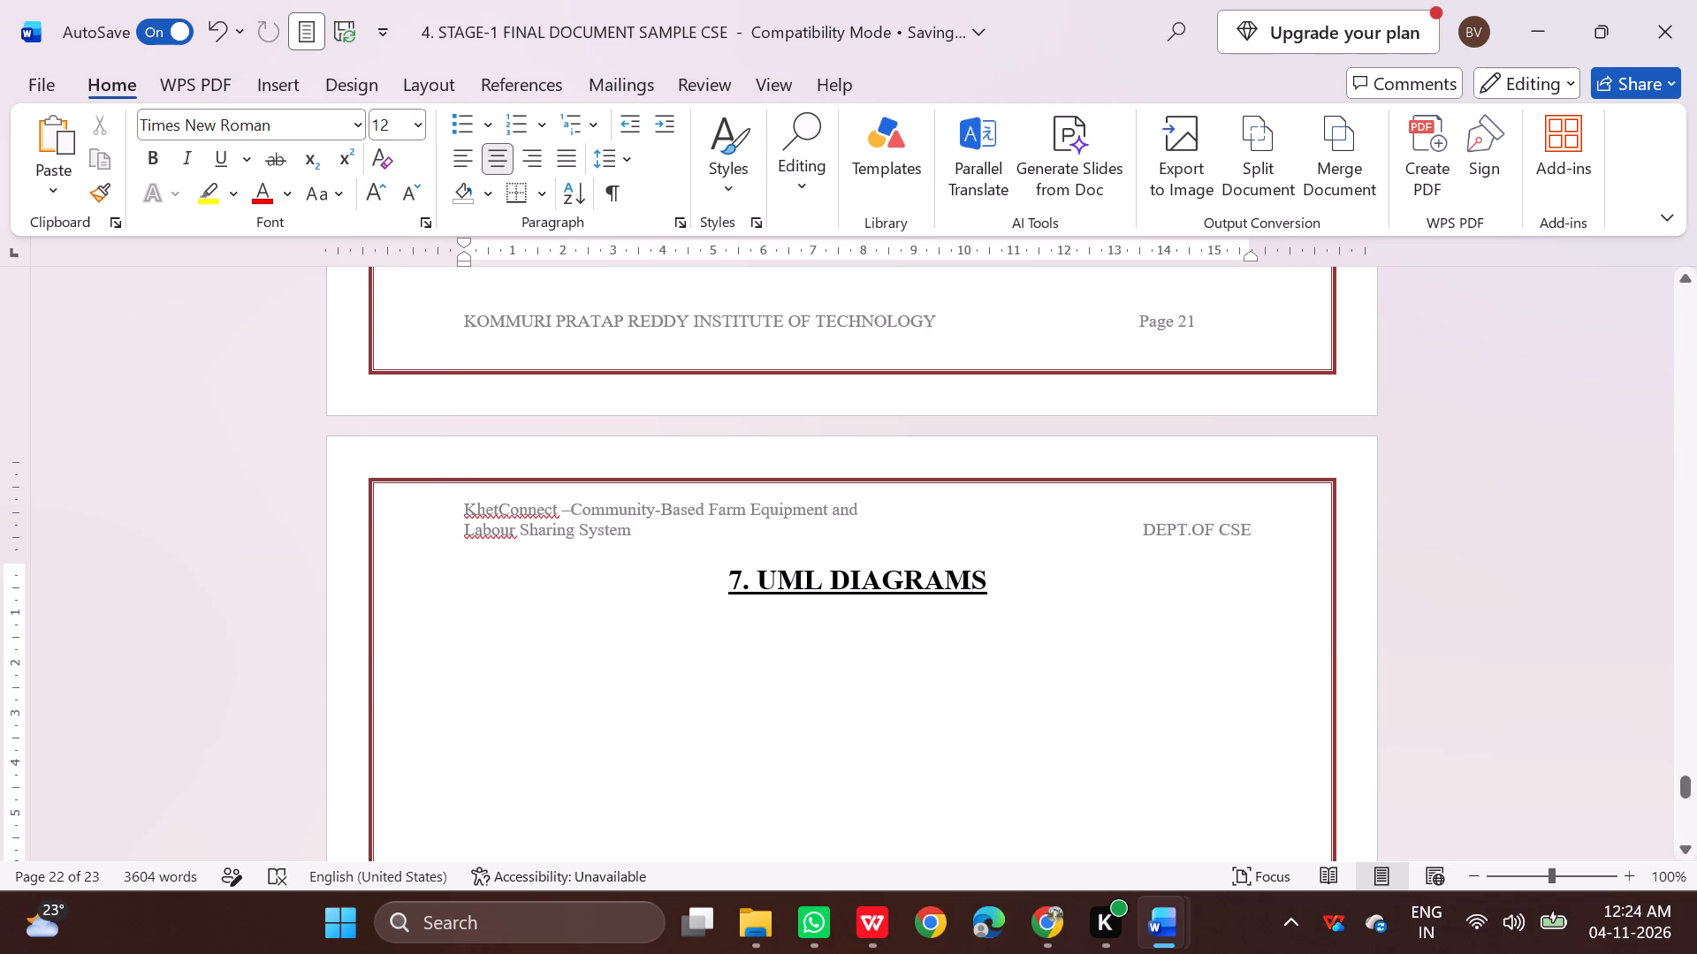
{"action": "key", "text": "BackSpace"}
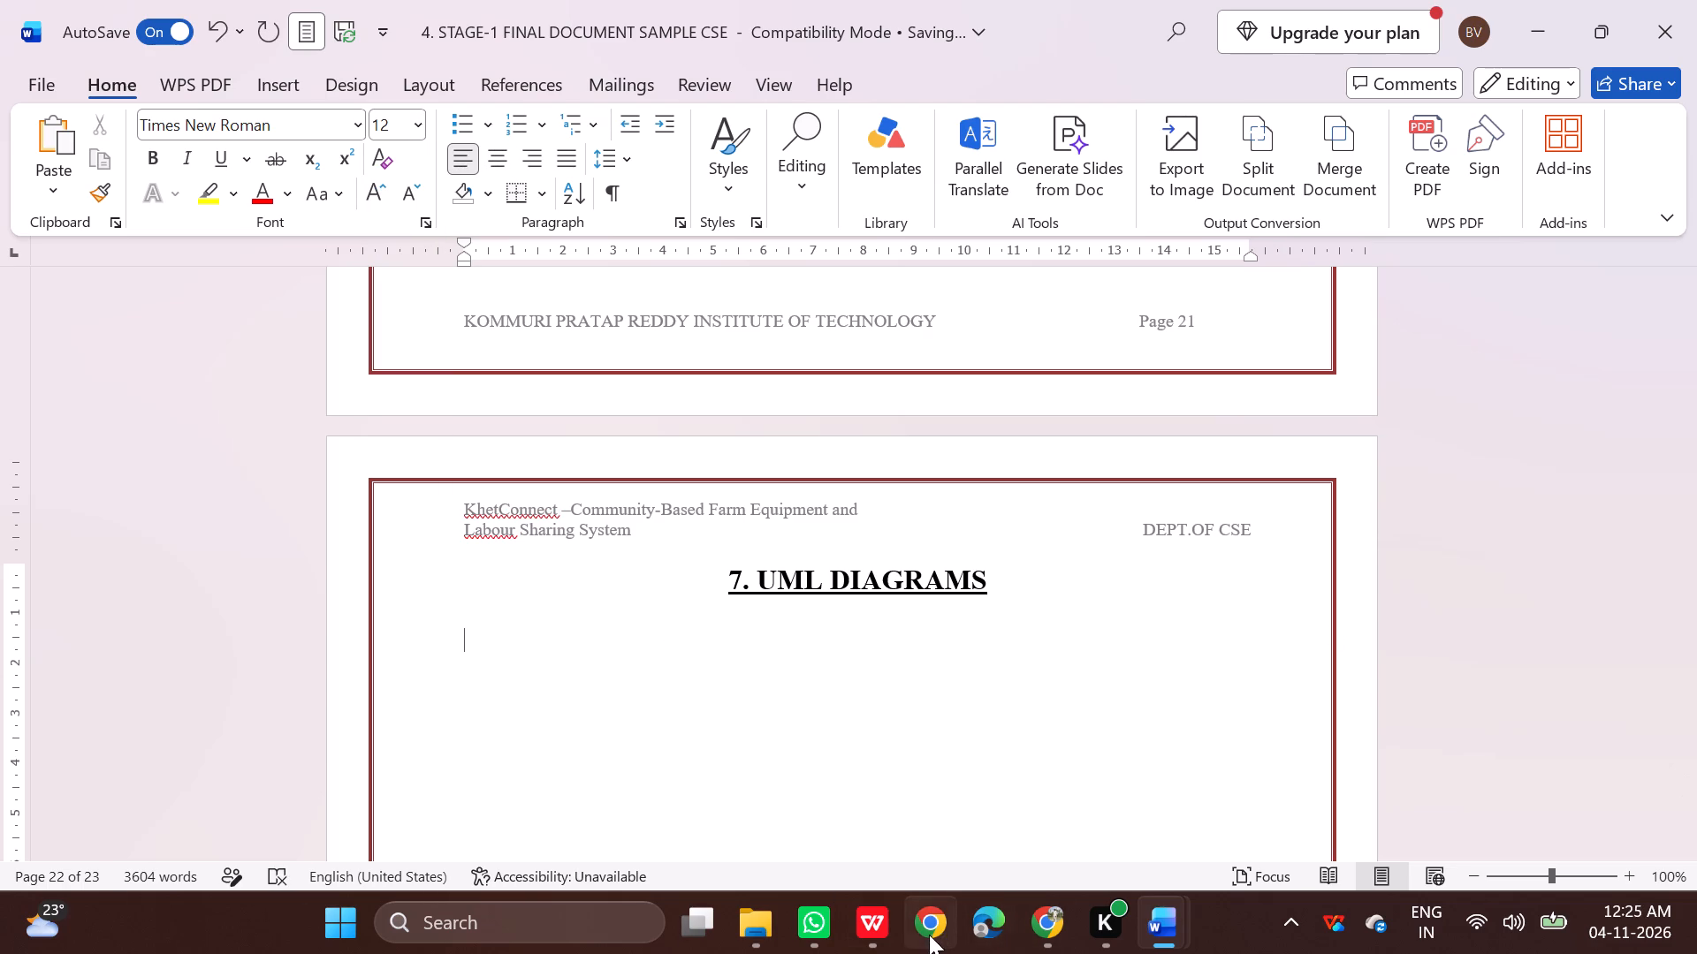
Switch to Chrome and copy the introductory paragraph under the section 7 heading in the Markdown preview.
{"action": "left_click", "coordinate": [1045, 927]}
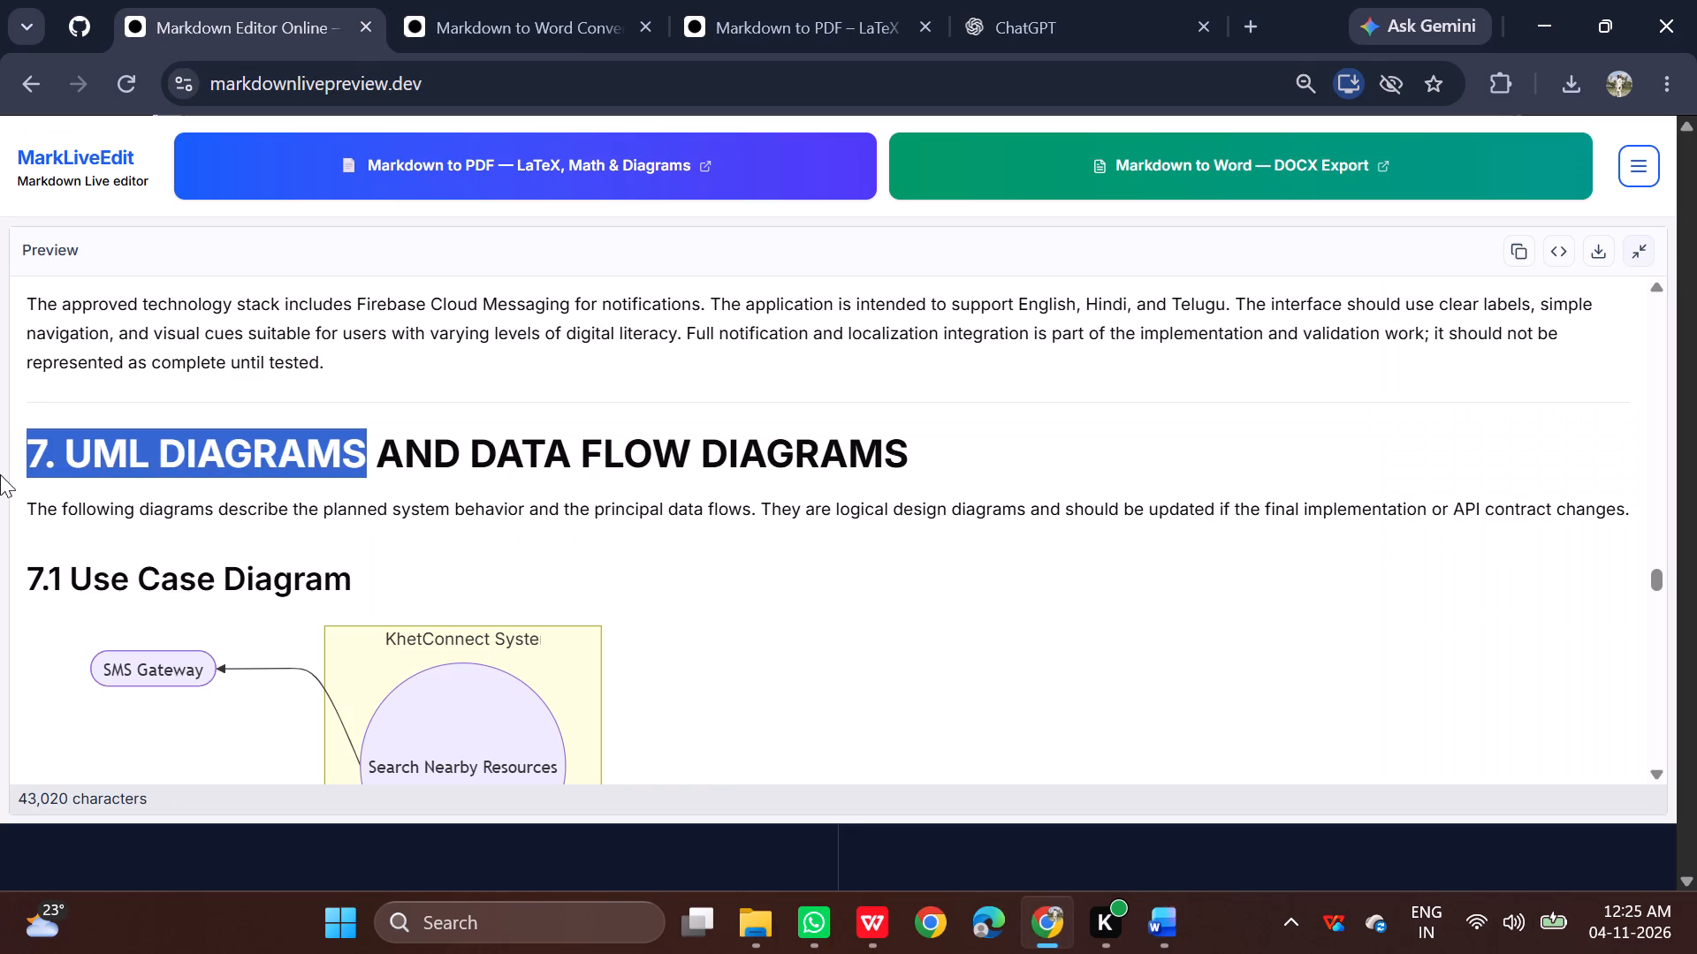
{"action": "left_click_drag", "start_coordinate": [29, 508], "coordinate": [1615, 504]}
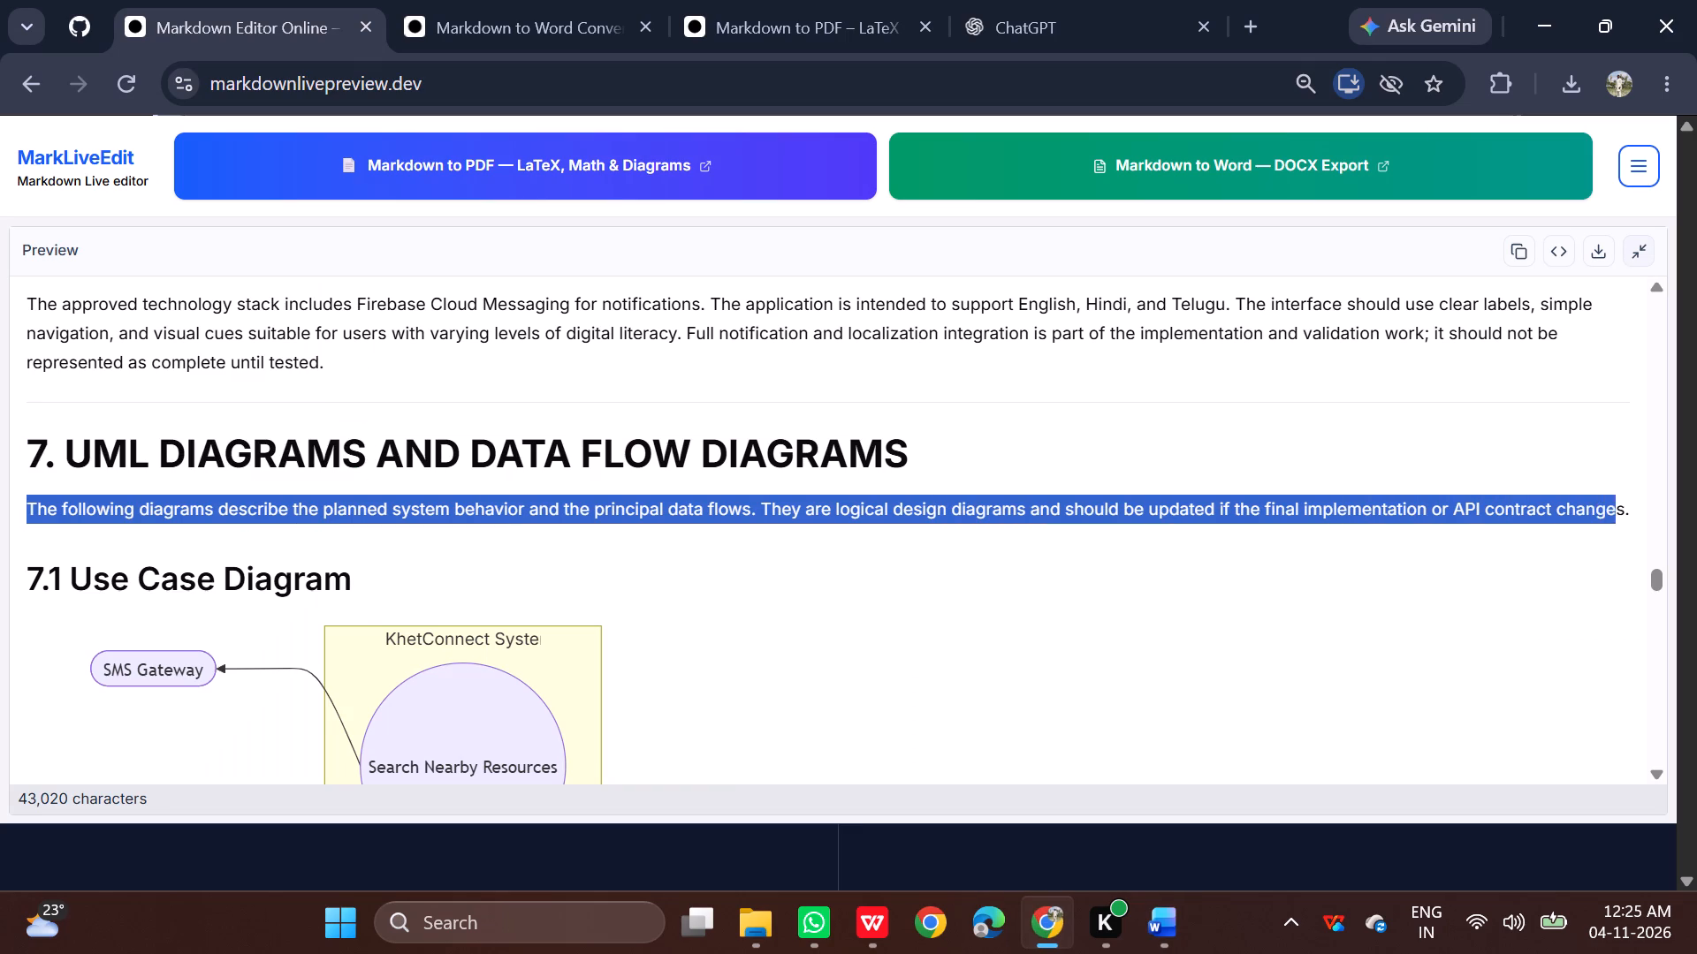
{"action": "left_click_drag", "start_coordinate": [1615, 504], "coordinate": [1631, 504]}
{"action": "key", "text": "ctrl+c"}
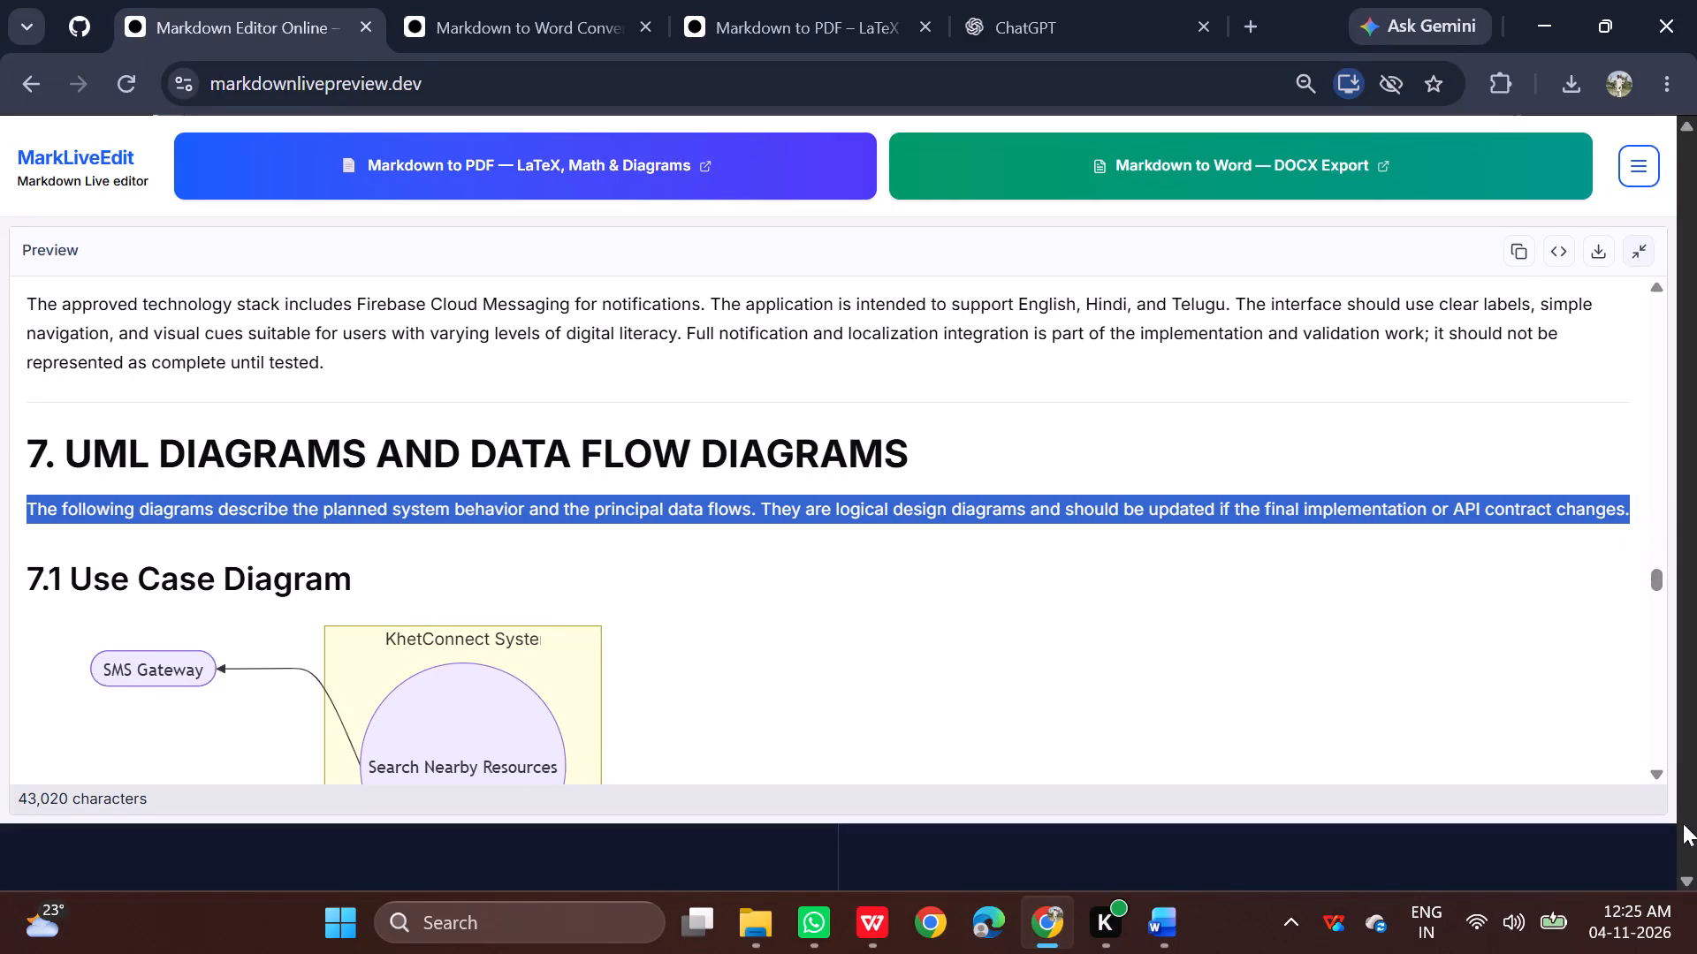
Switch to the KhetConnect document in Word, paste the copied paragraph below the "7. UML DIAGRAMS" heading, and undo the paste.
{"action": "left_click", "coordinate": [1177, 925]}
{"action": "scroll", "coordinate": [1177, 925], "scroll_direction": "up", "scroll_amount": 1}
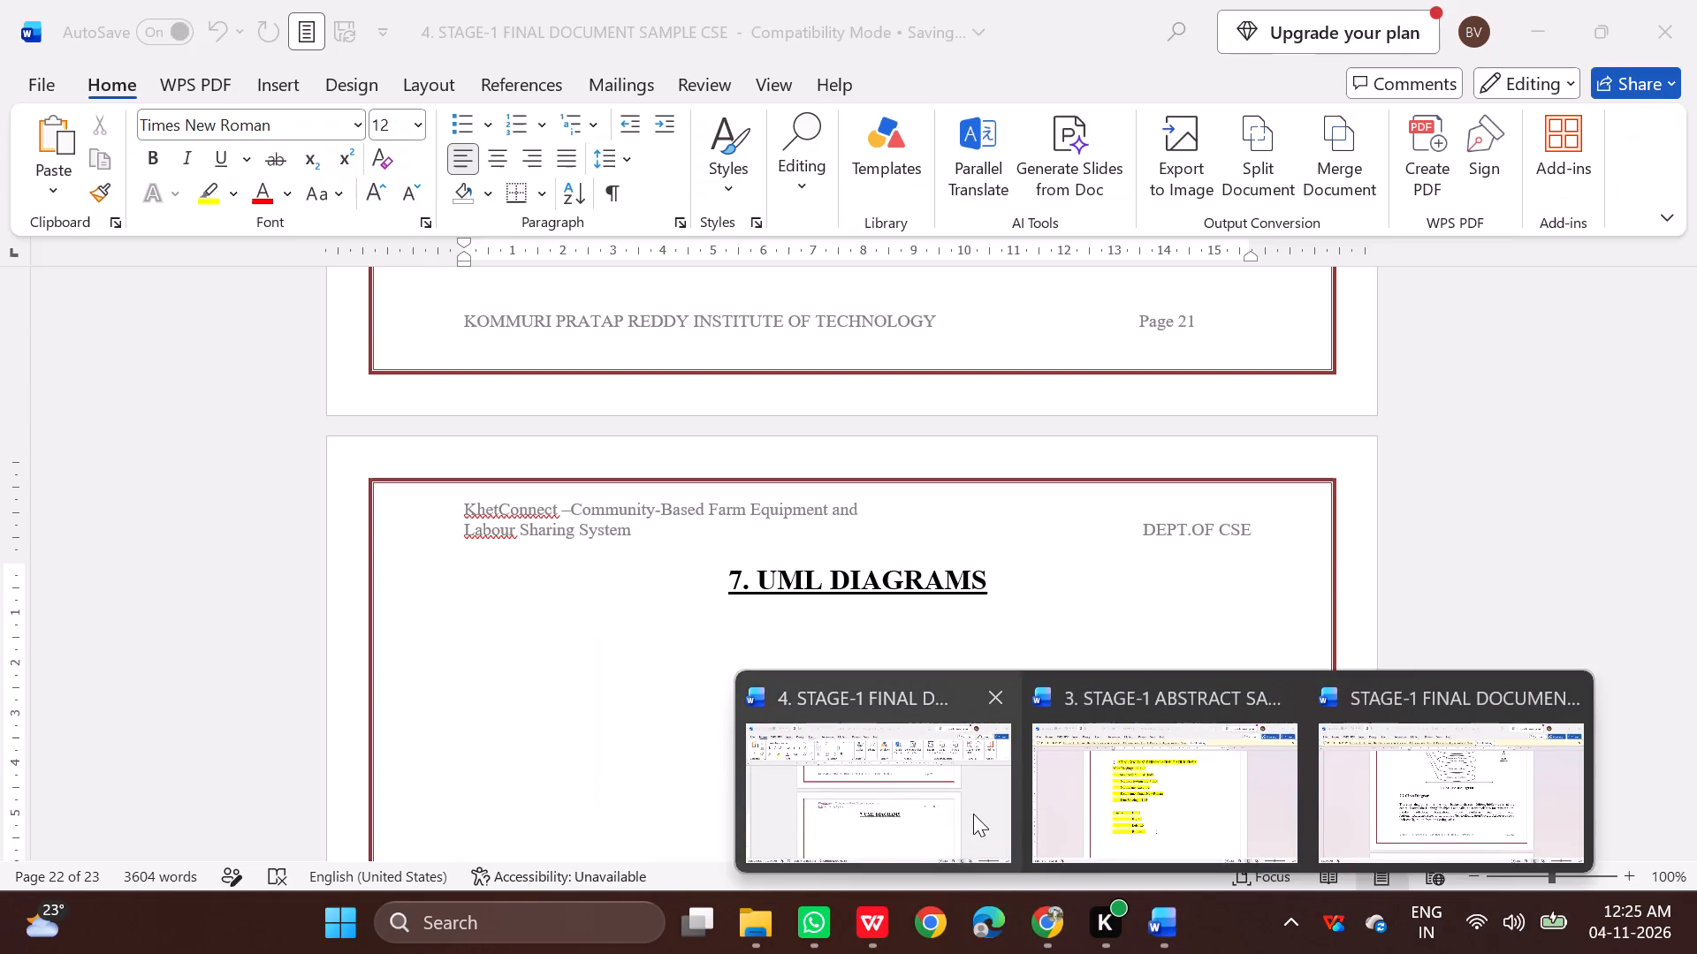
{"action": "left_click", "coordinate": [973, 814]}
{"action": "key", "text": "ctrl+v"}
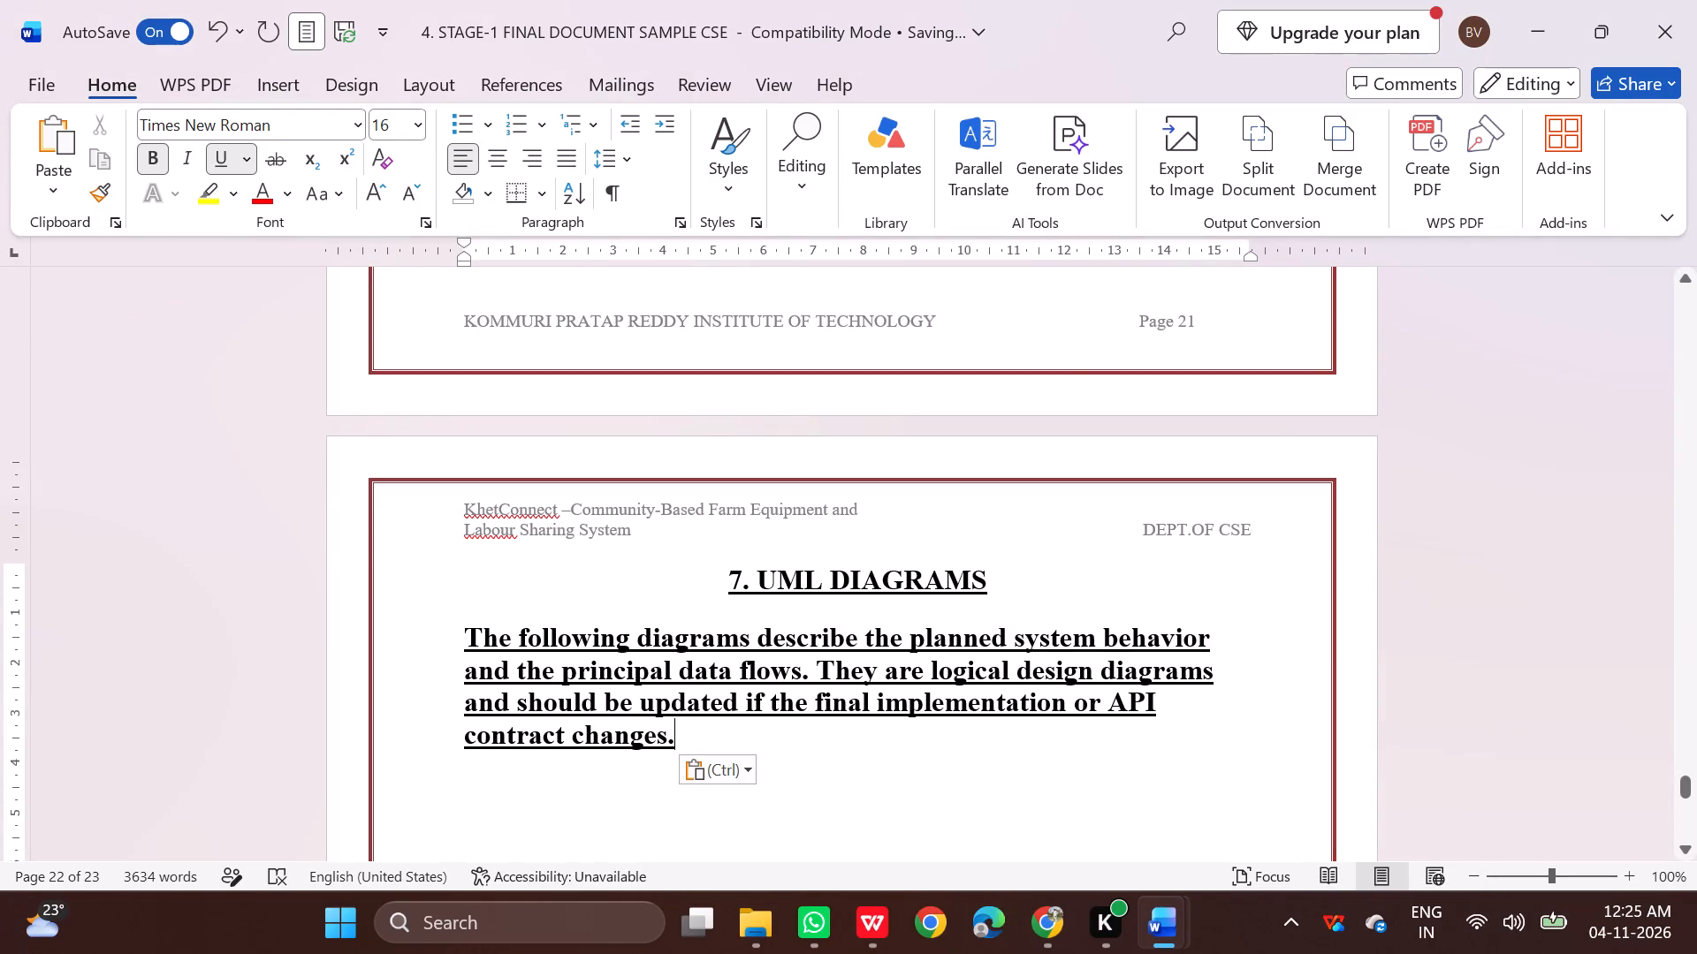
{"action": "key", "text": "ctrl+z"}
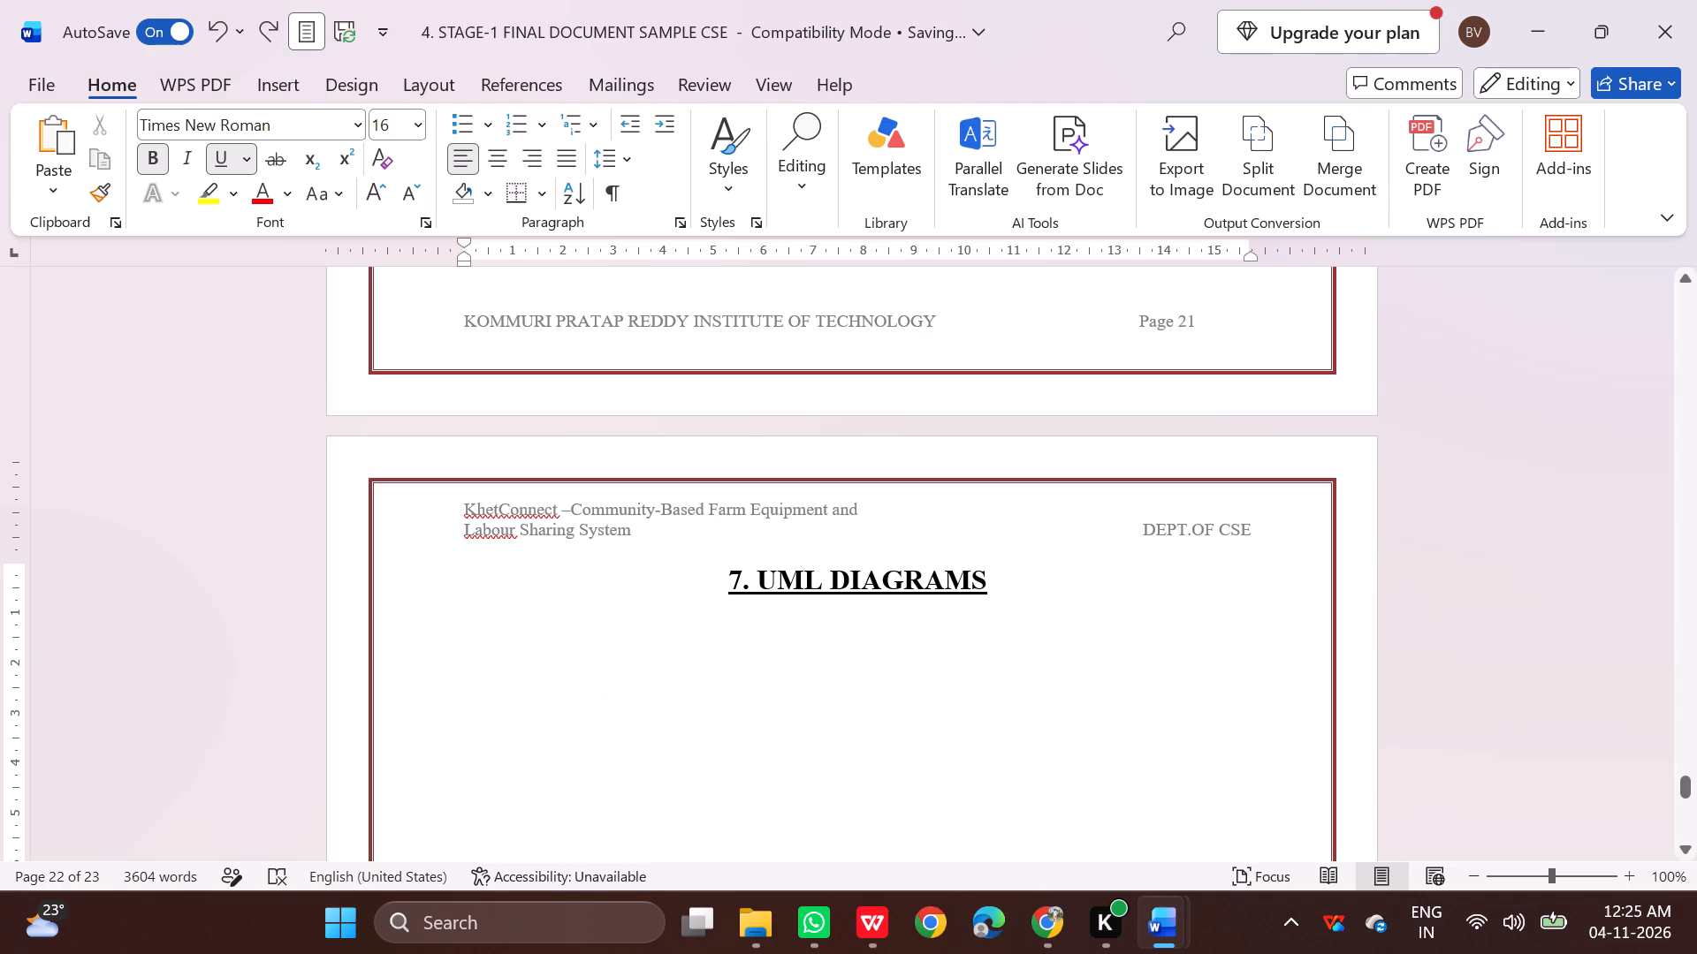
Paste the copied introductory paragraph below the "7. UML DIAGRAMS" heading as 12 pt text without bold or underline.
{"action": "left_click", "coordinate": [154, 148]}
{"action": "left_click", "coordinate": [211, 163]}
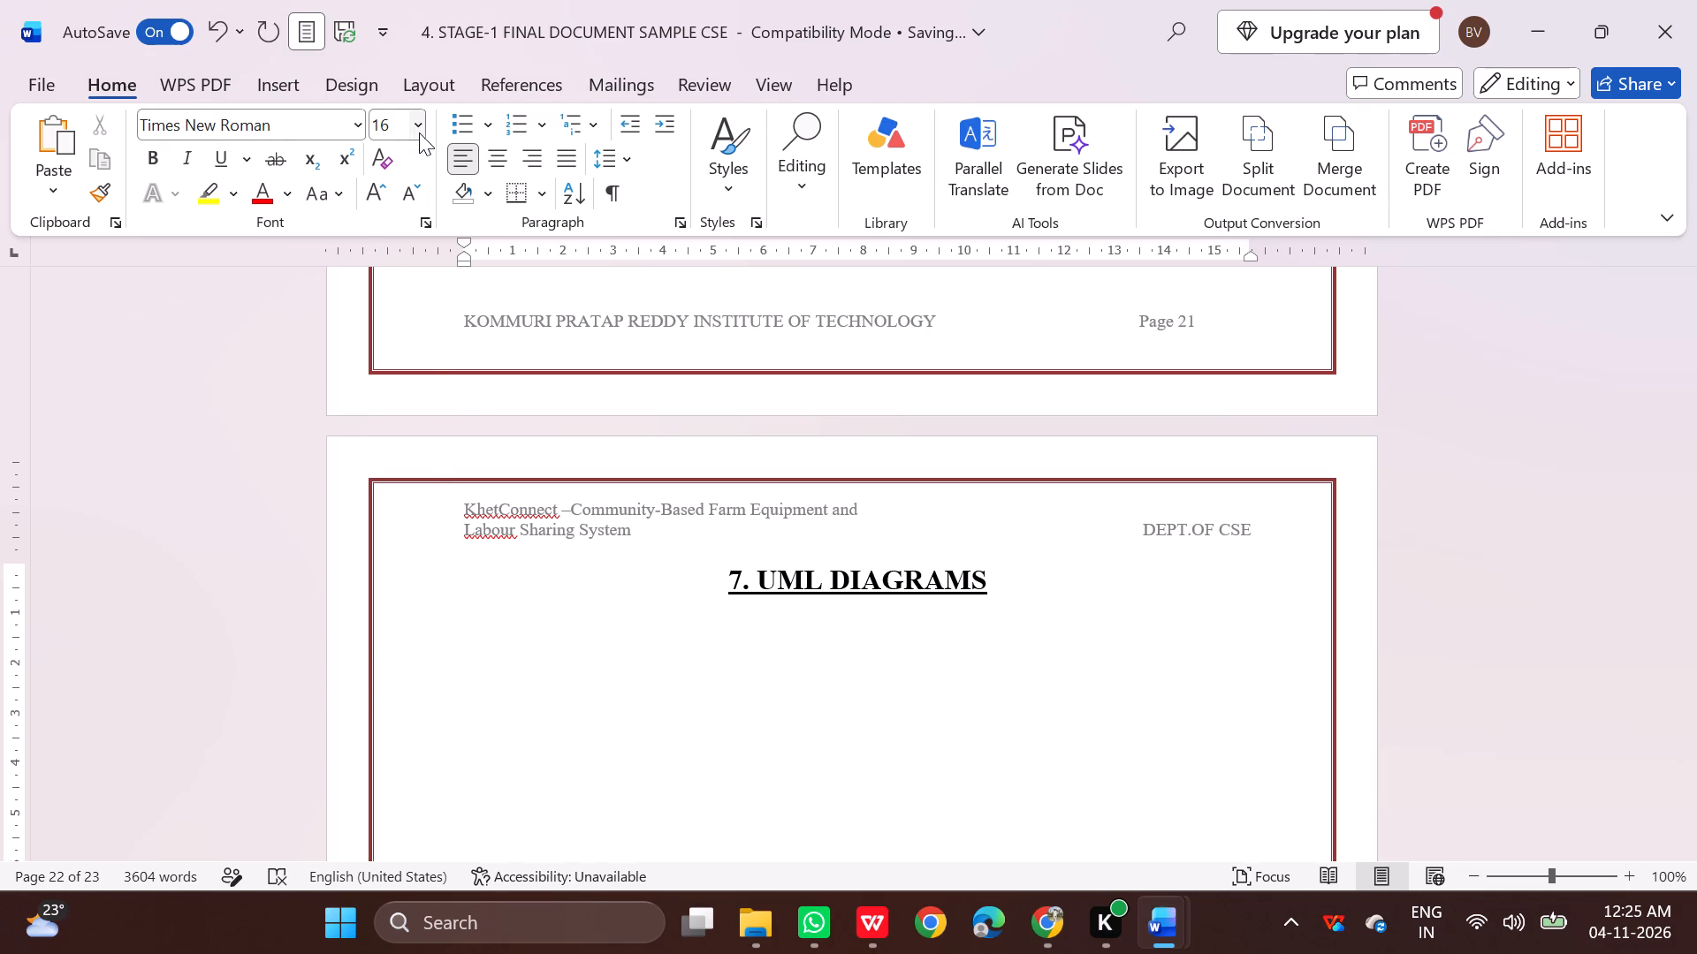
{"action": "left_click", "coordinate": [419, 132]}
{"action": "left_click", "coordinate": [416, 296]}
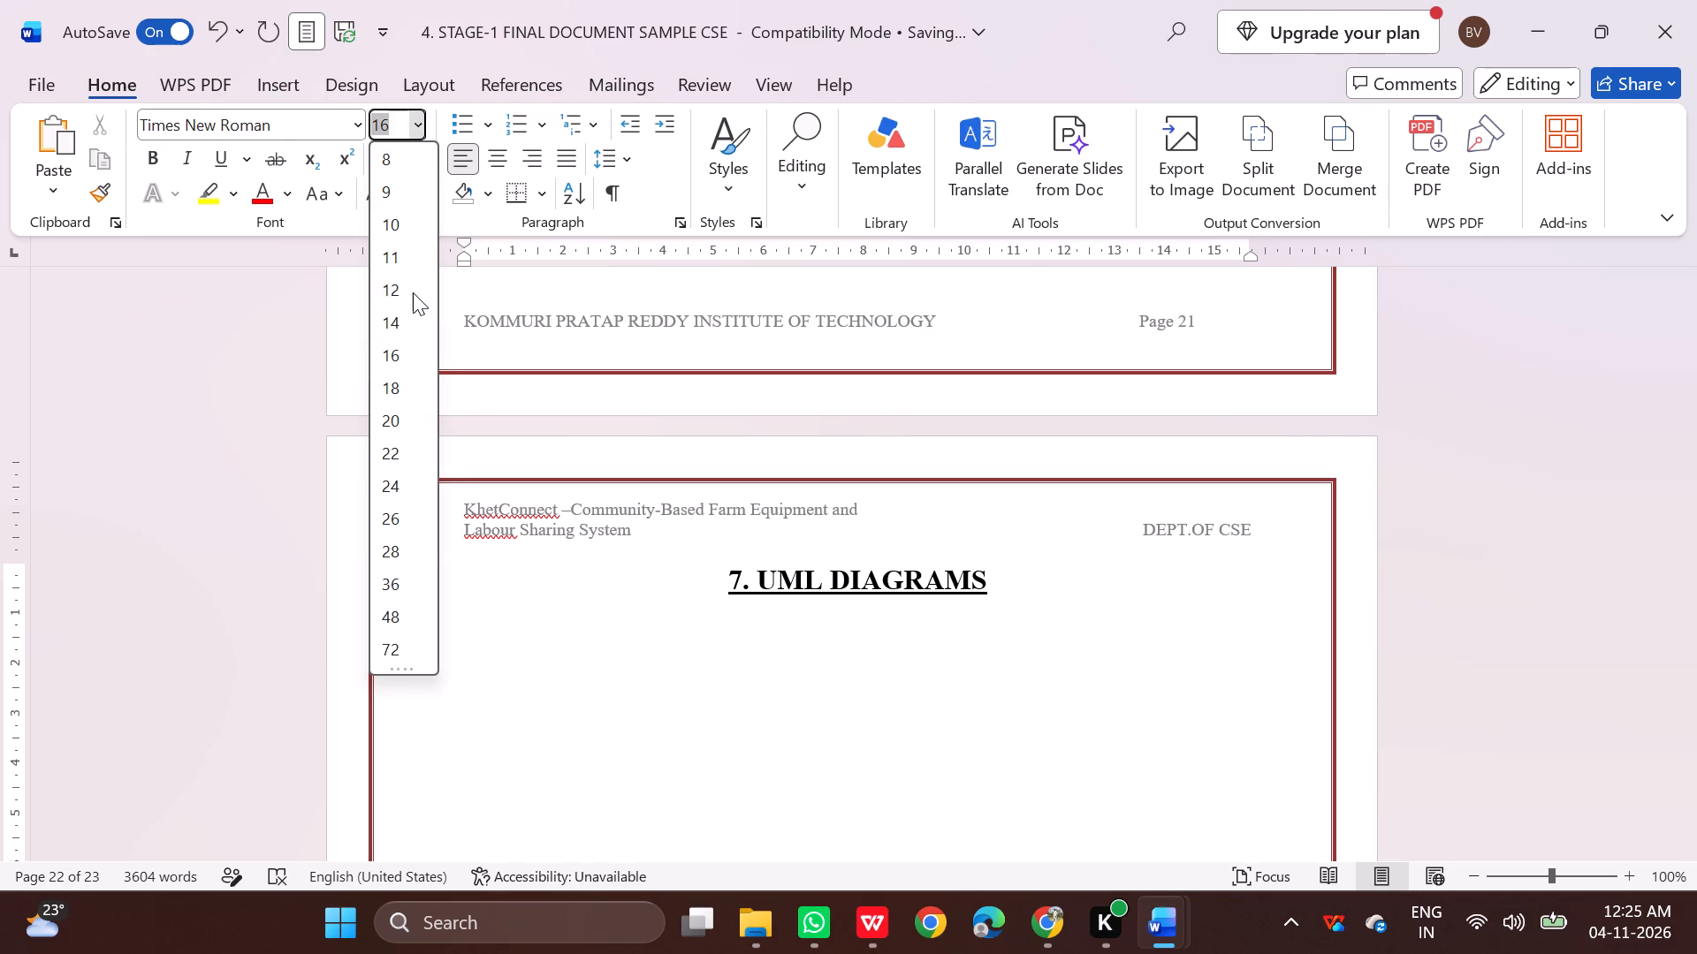
{"action": "left_click", "coordinate": [392, 284]}
{"action": "key", "text": "ctrl+v"}
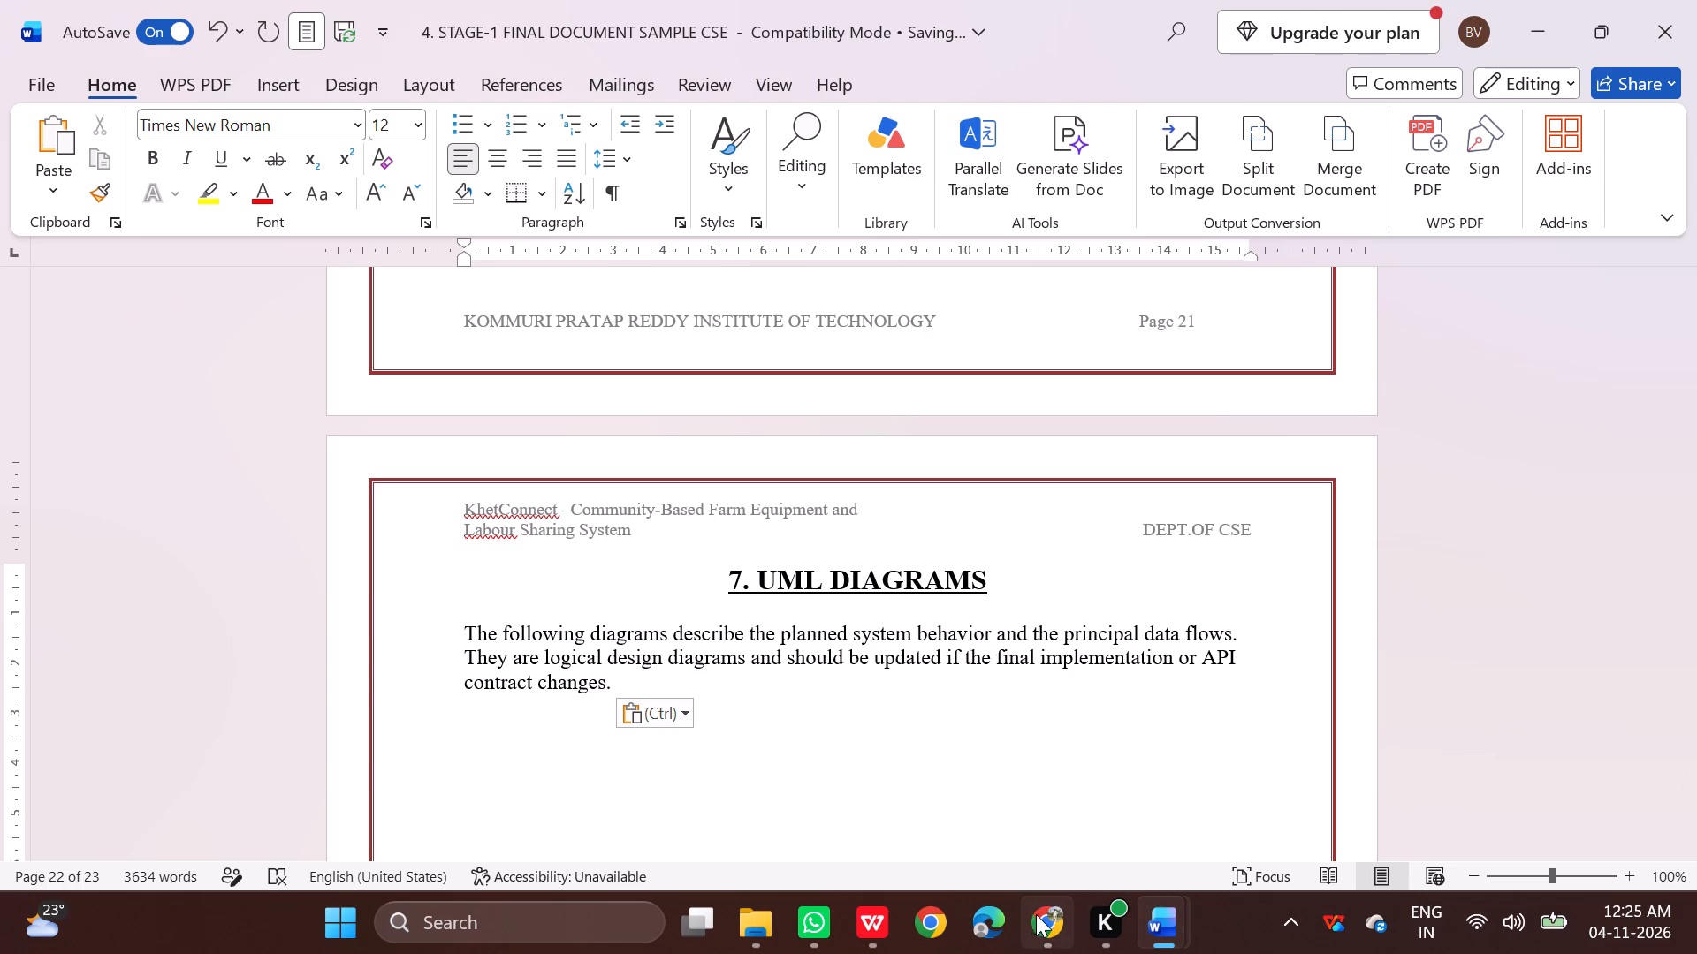
Copy the "7.1 Use Case Diagram" heading from the Markdown preview in Chrome and paste it on a new line below Word's section 7 paragraph.
{"action": "left_click", "coordinate": [1028, 833]}
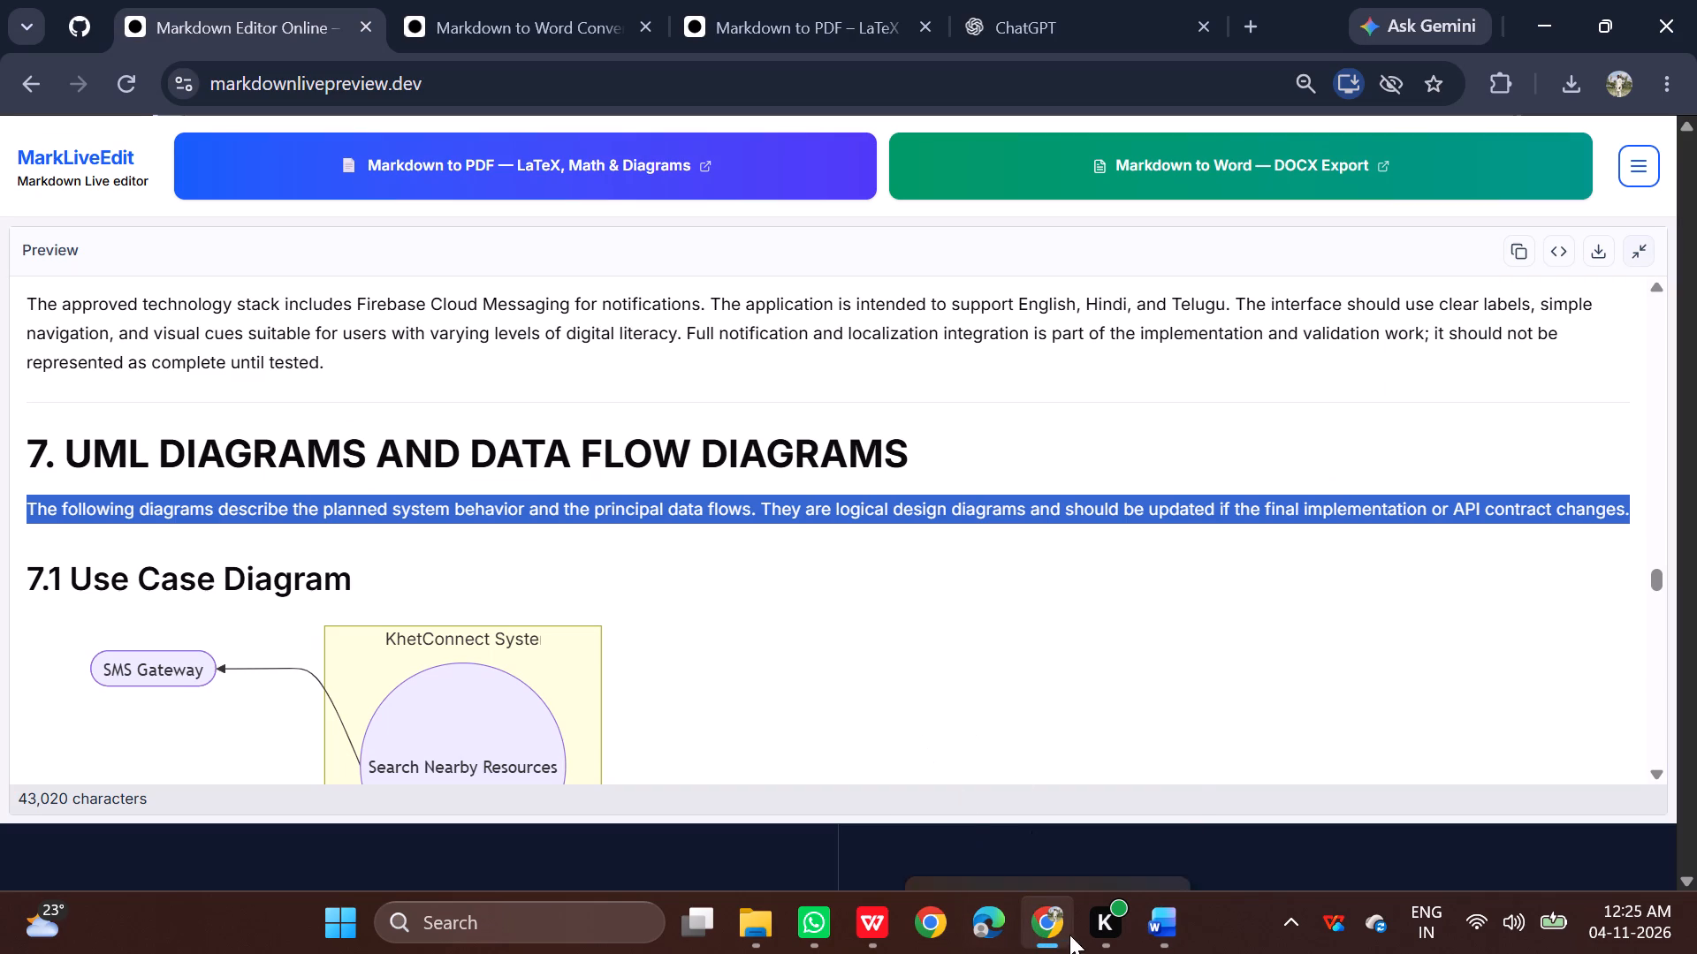
{"action": "left_click_drag", "start_coordinate": [355, 579], "coordinate": [34, 568]}
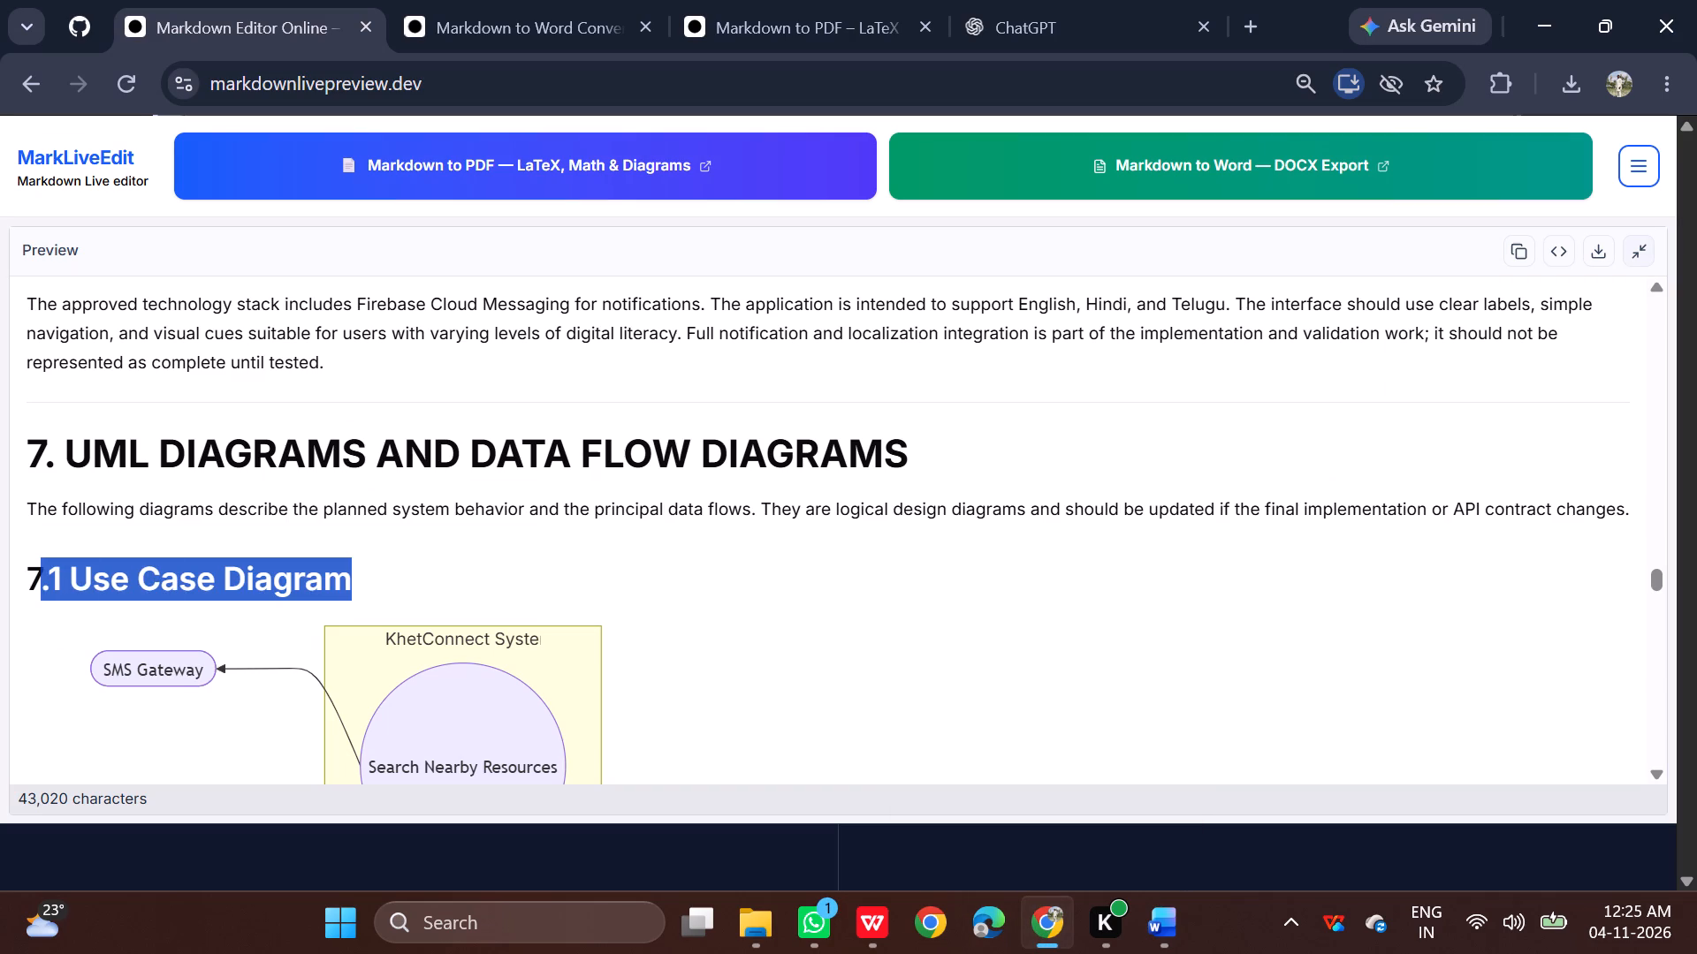
{"action": "left_click_drag", "start_coordinate": [34, 568], "coordinate": [31, 568]}
{"action": "key", "text": "ctrl+c"}
{"action": "left_click", "coordinate": [935, 812]}
{"action": "scroll", "coordinate": [673, 672], "scroll_direction": "down", "scroll_amount": 2}
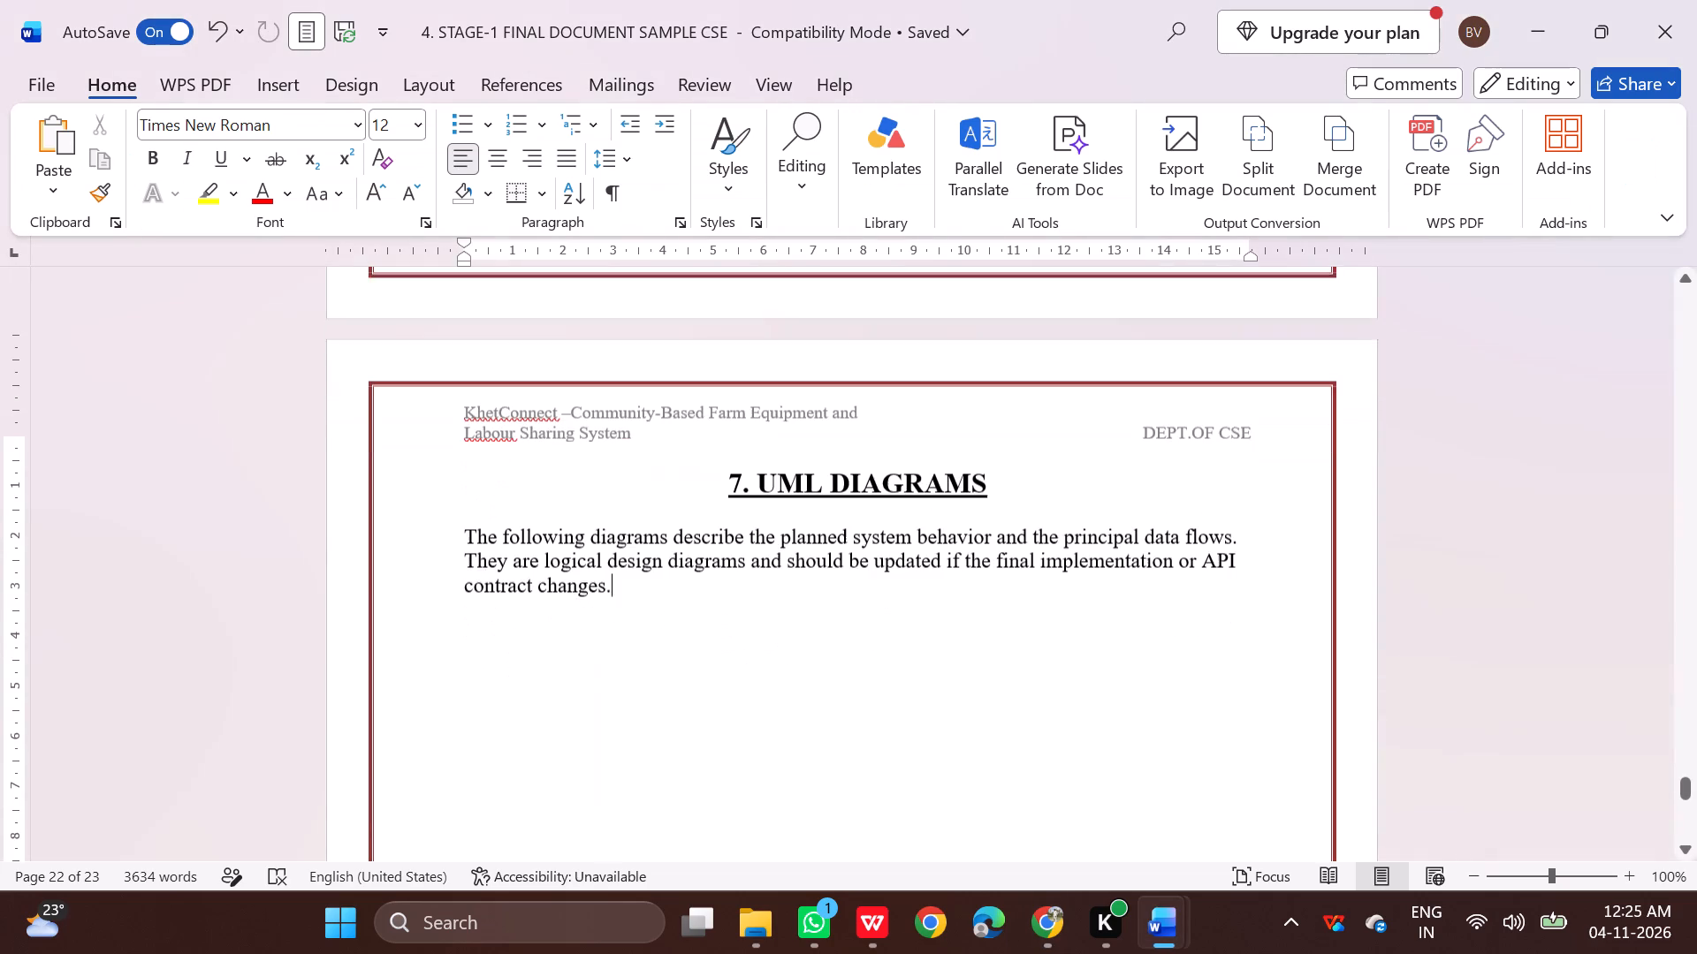
{"action": "key", "text": "Return"}
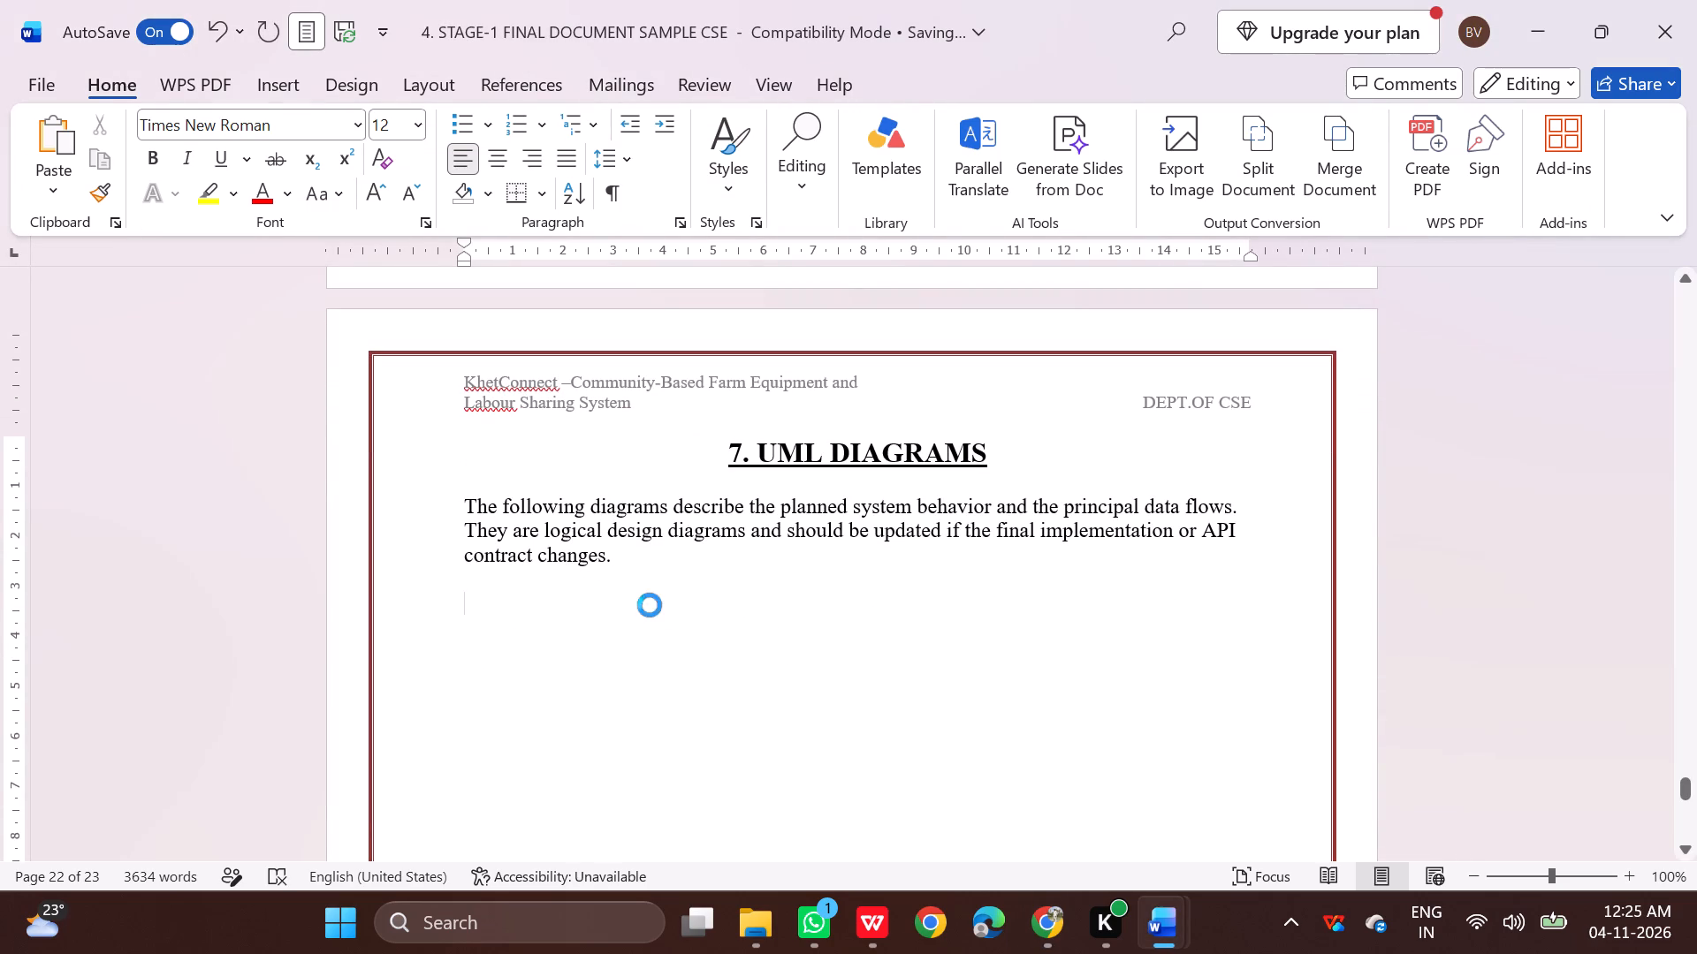
{"action": "key", "text": "ctrl+v"}
Set the font size of the "7.1 Use Case Diagram" heading to 14 pt.
{"action": "left_click_drag", "start_coordinate": [662, 605], "coordinate": [456, 602]}
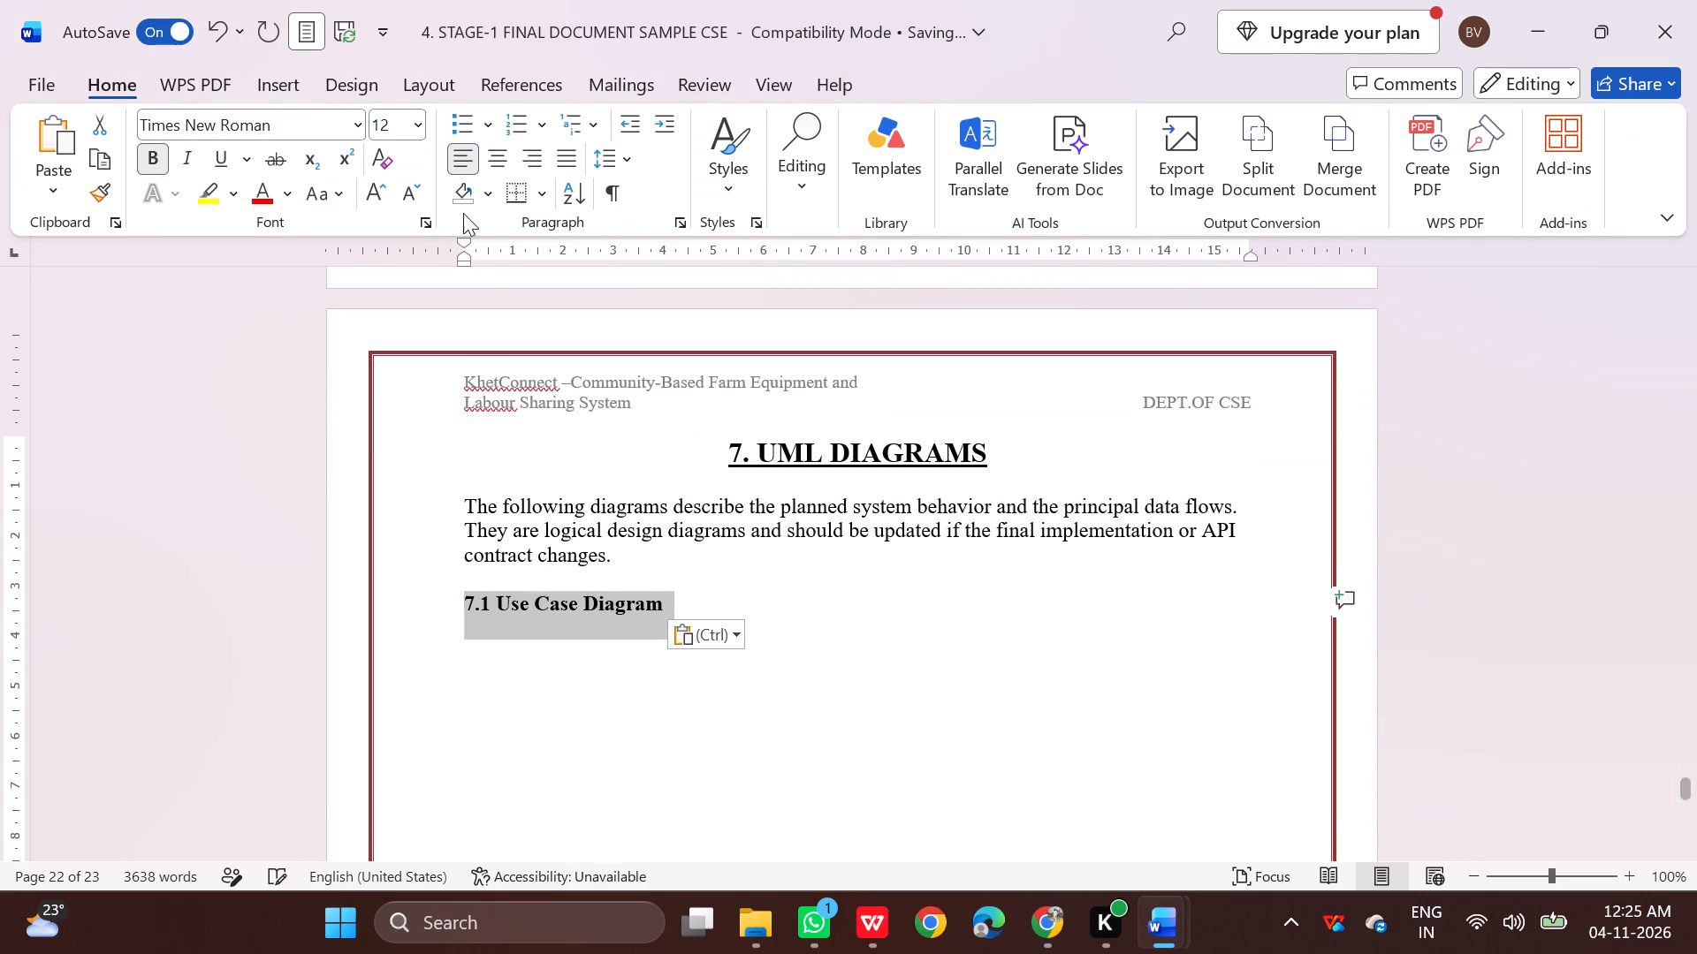
{"action": "left_click", "coordinate": [409, 131]}
{"action": "left_click", "coordinate": [400, 331]}
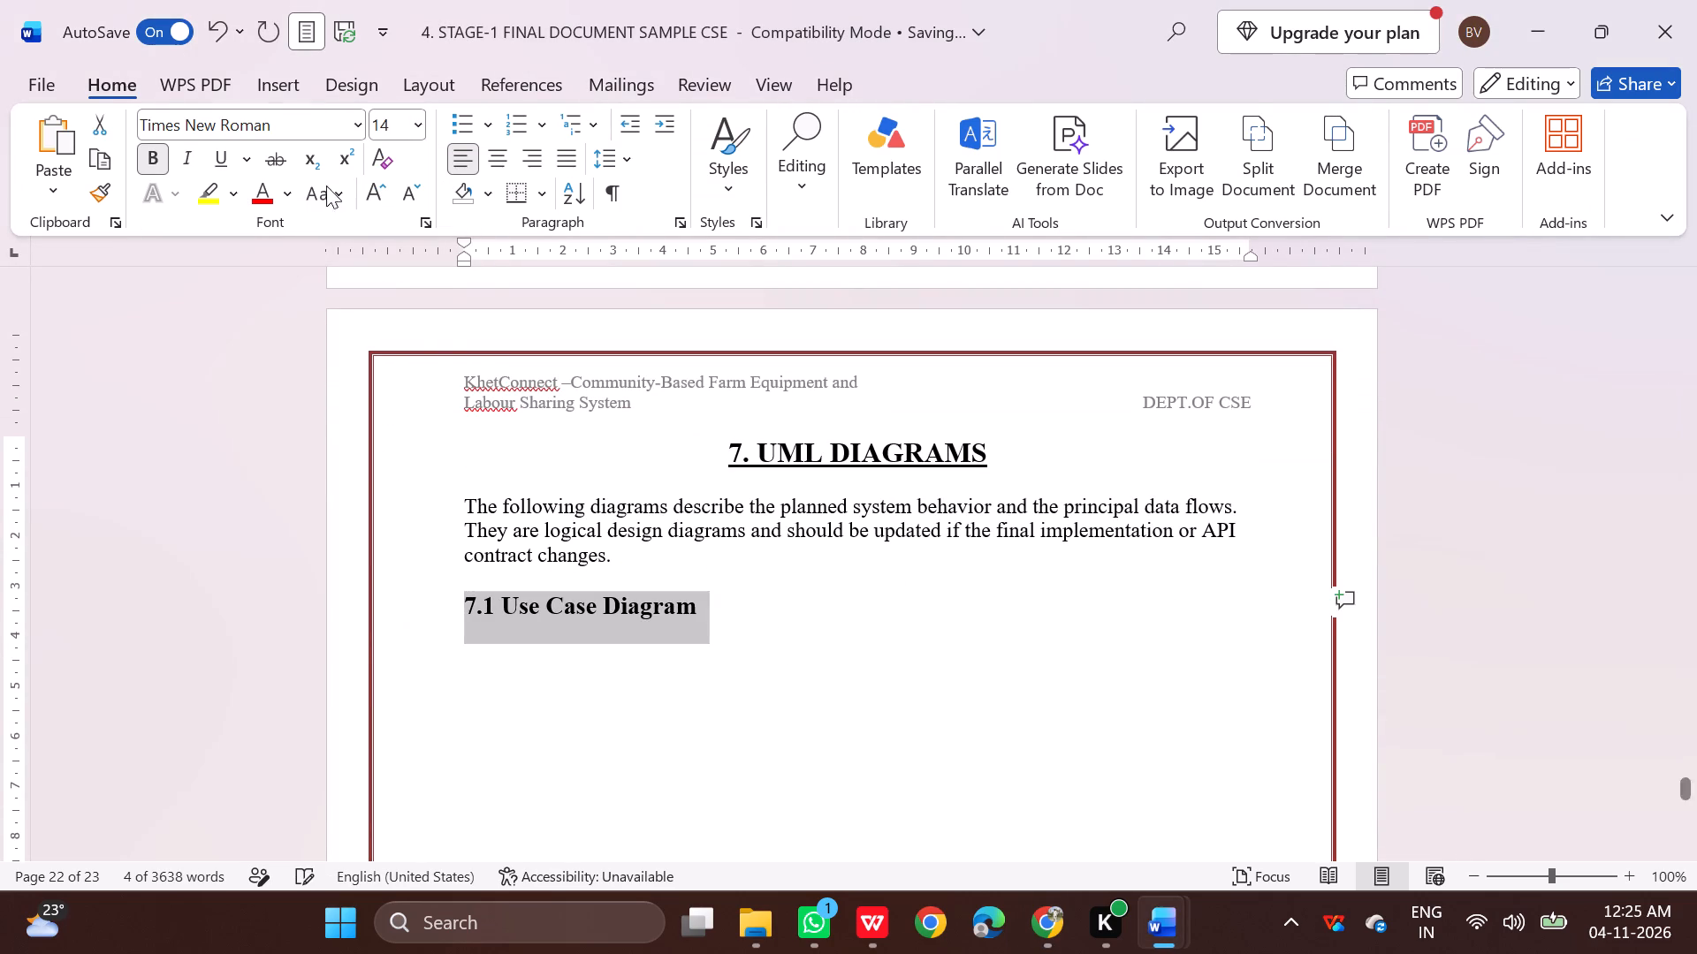
Switch to the Telugu AI Dubbing Studio Word document, enable editing, and select a subsection heading to examine its formatting.
{"action": "left_click", "coordinate": [1046, 700]}
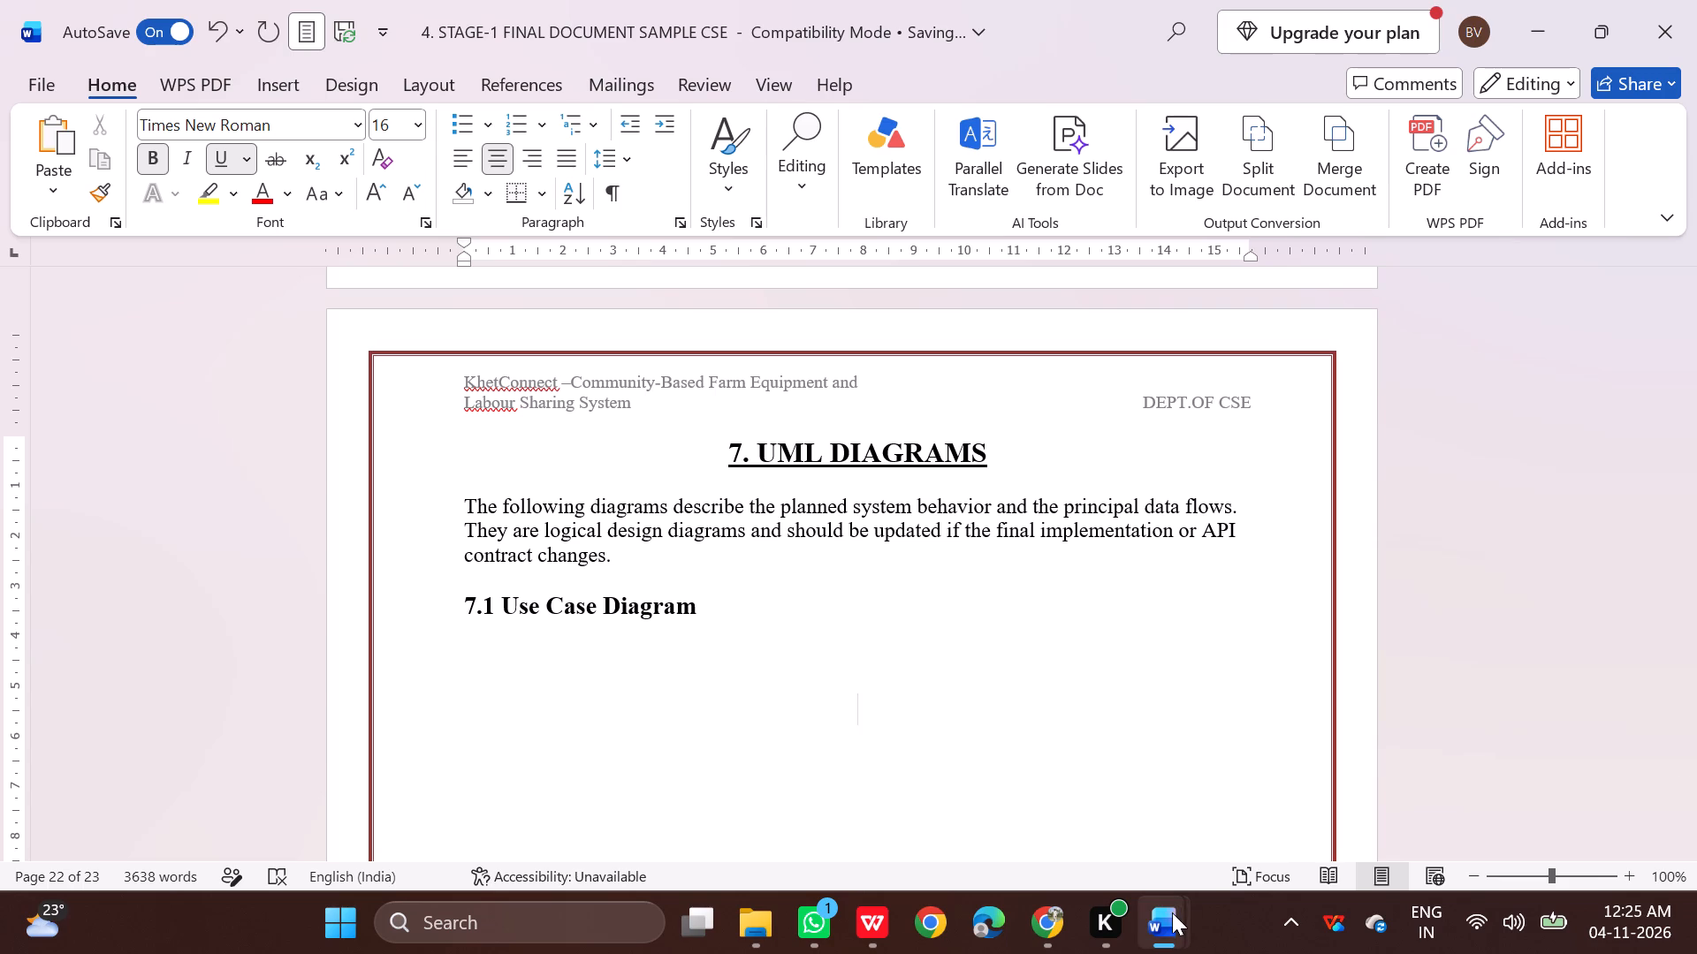
{"action": "left_click", "coordinate": [1388, 793]}
{"action": "left_click_drag", "start_coordinate": [687, 467], "coordinate": [517, 452]}
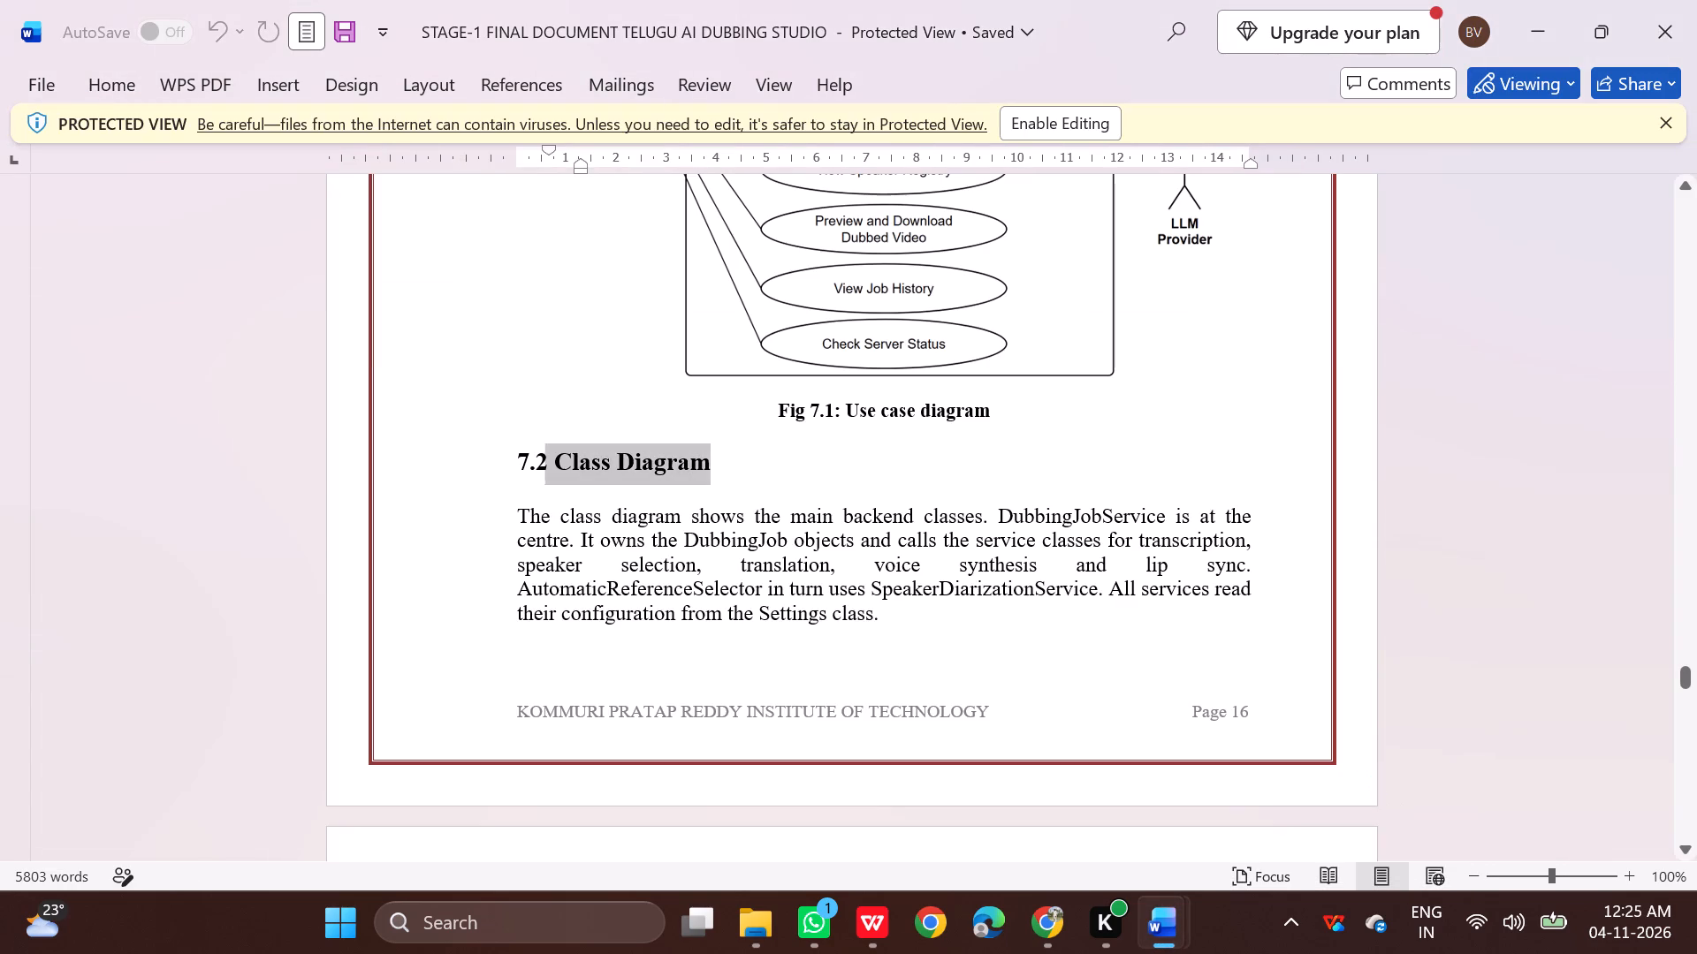
{"action": "left_click_drag", "start_coordinate": [517, 452], "coordinate": [502, 452]}
{"action": "left_click", "coordinate": [1077, 114]}
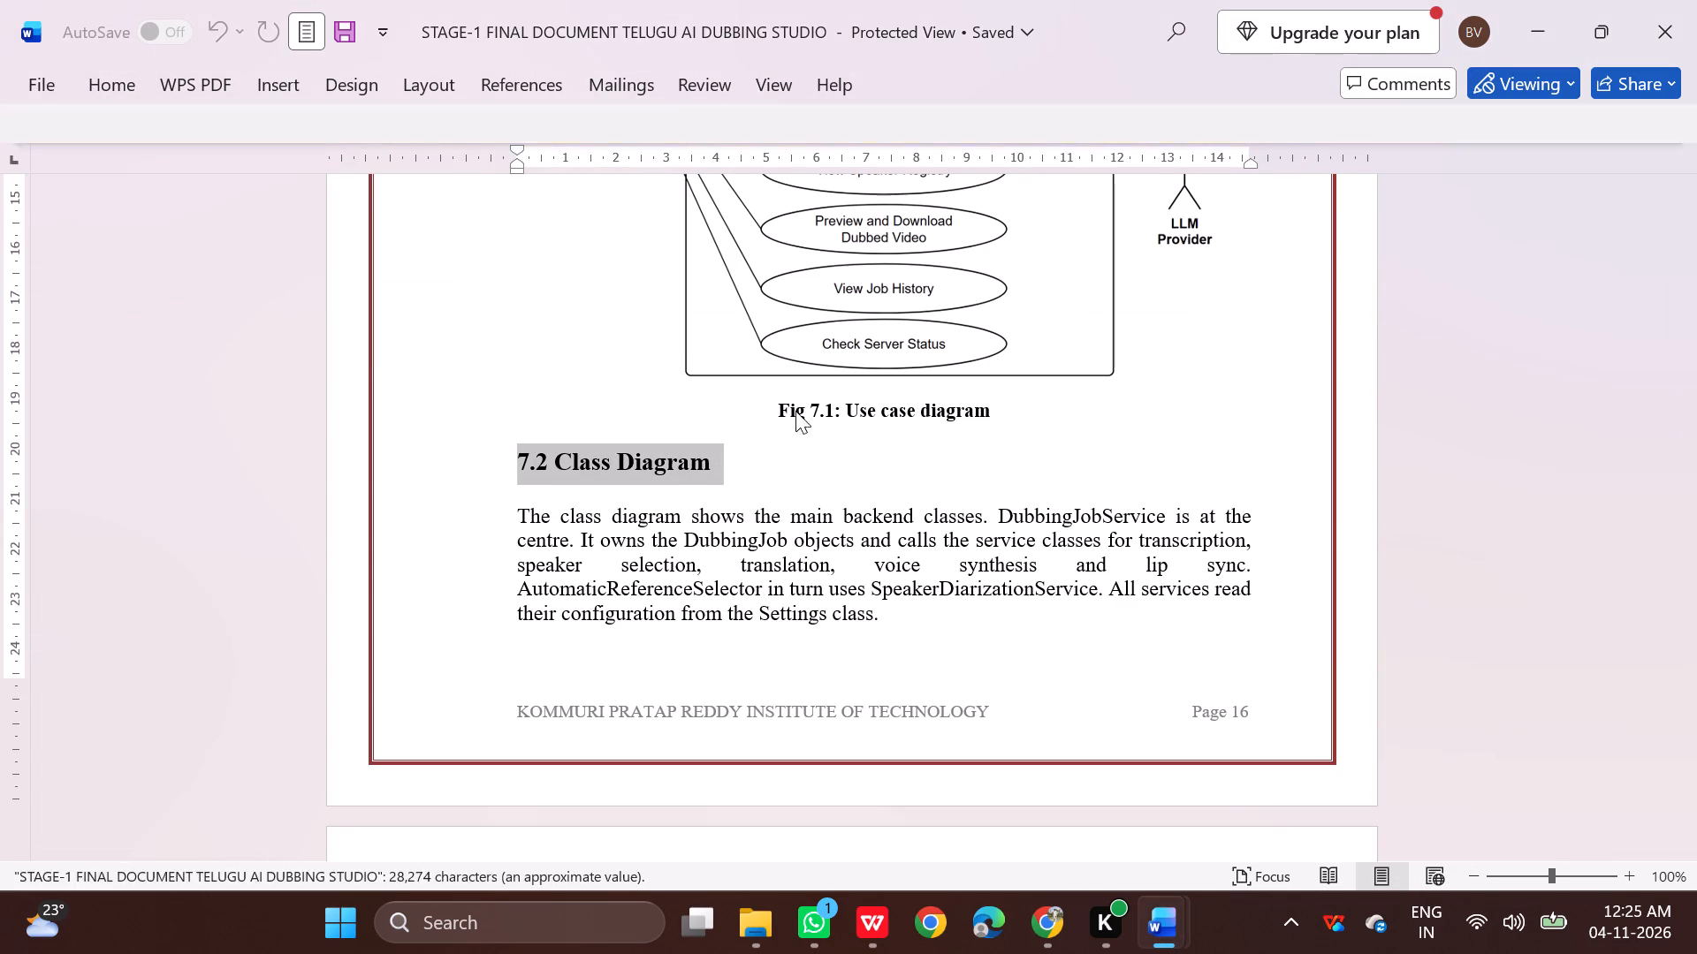
{"action": "left_click_drag", "start_coordinate": [701, 484], "coordinate": [479, 504]}
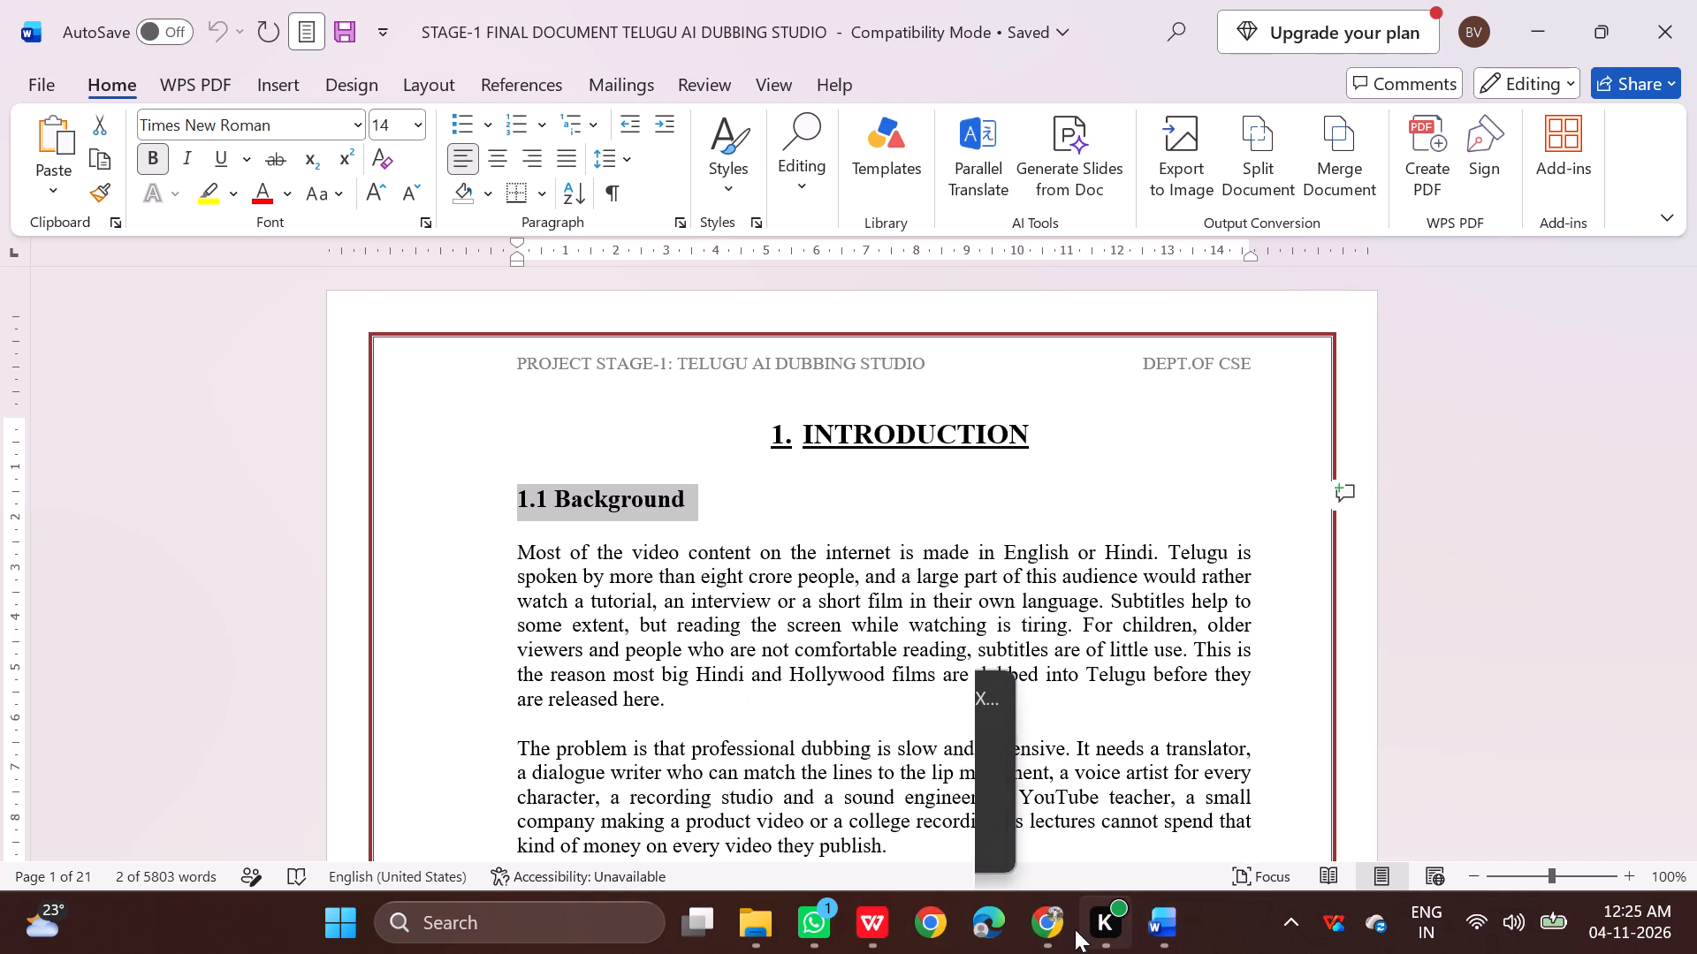
Switch to the Markdown PDF in WPS Office, frame the entire 7.1 Use Case Diagram on page 26, and copy it.
{"action": "left_click", "coordinate": [1045, 929]}
{"action": "scroll", "coordinate": [805, 651], "scroll_direction": "down", "scroll_amount": 2}
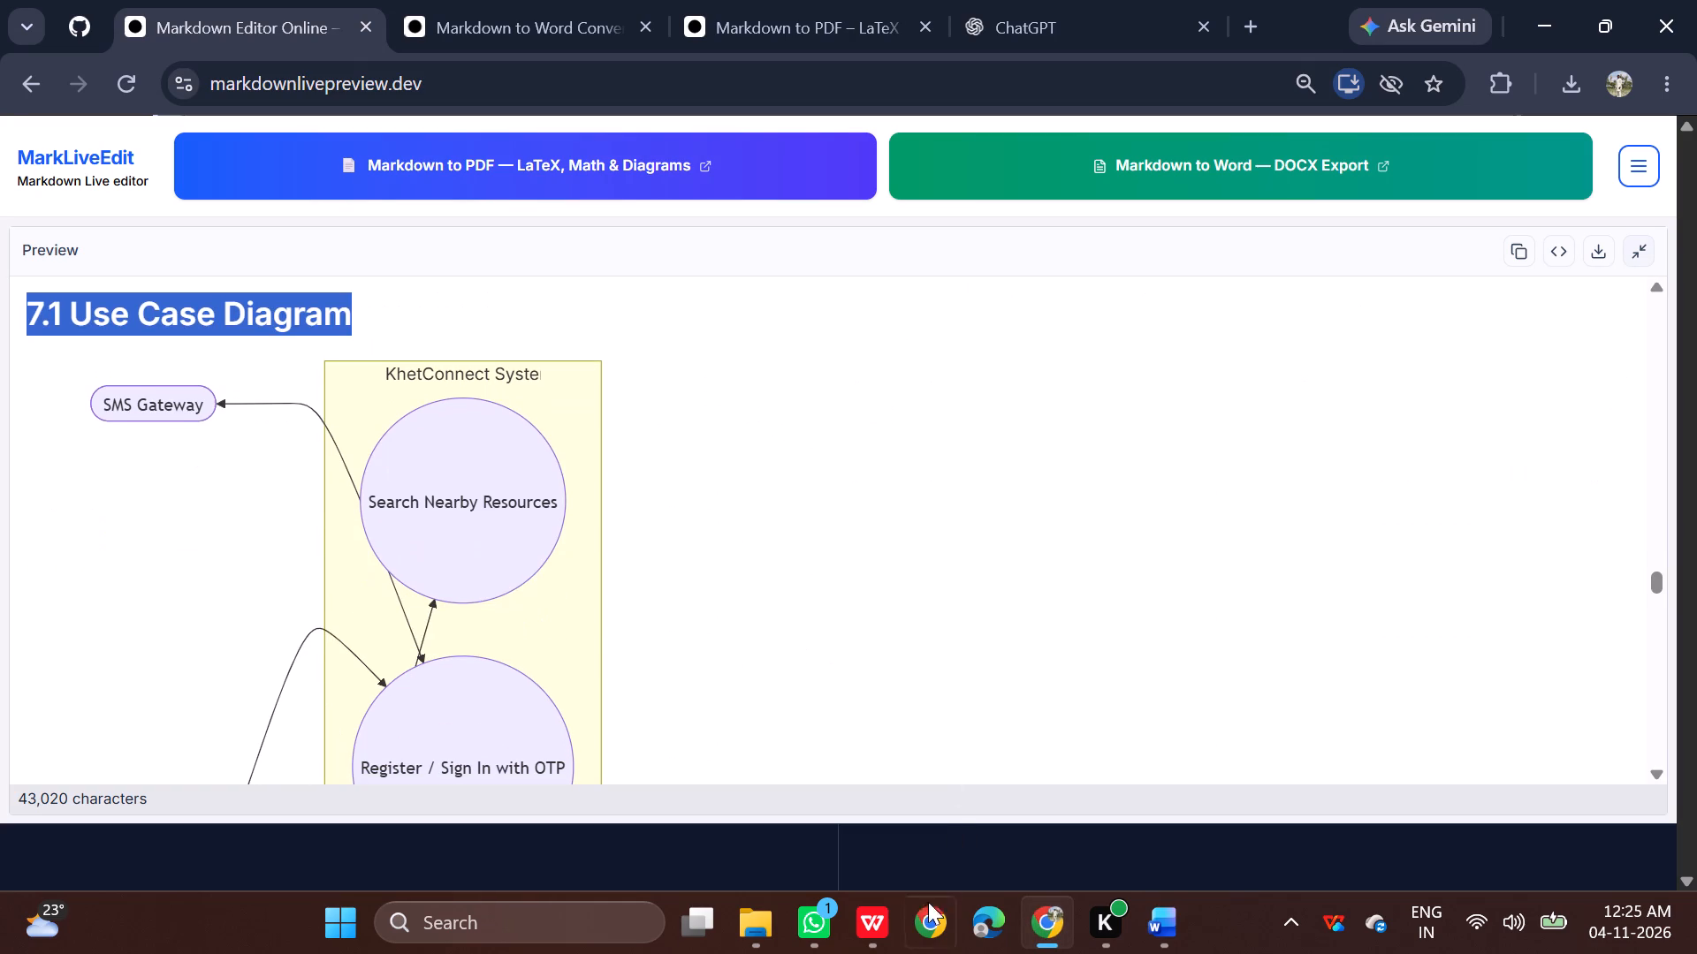
{"action": "left_click", "coordinate": [871, 921]}
{"action": "scroll", "coordinate": [821, 715], "scroll_direction": "down", "scroll_amount": 12}
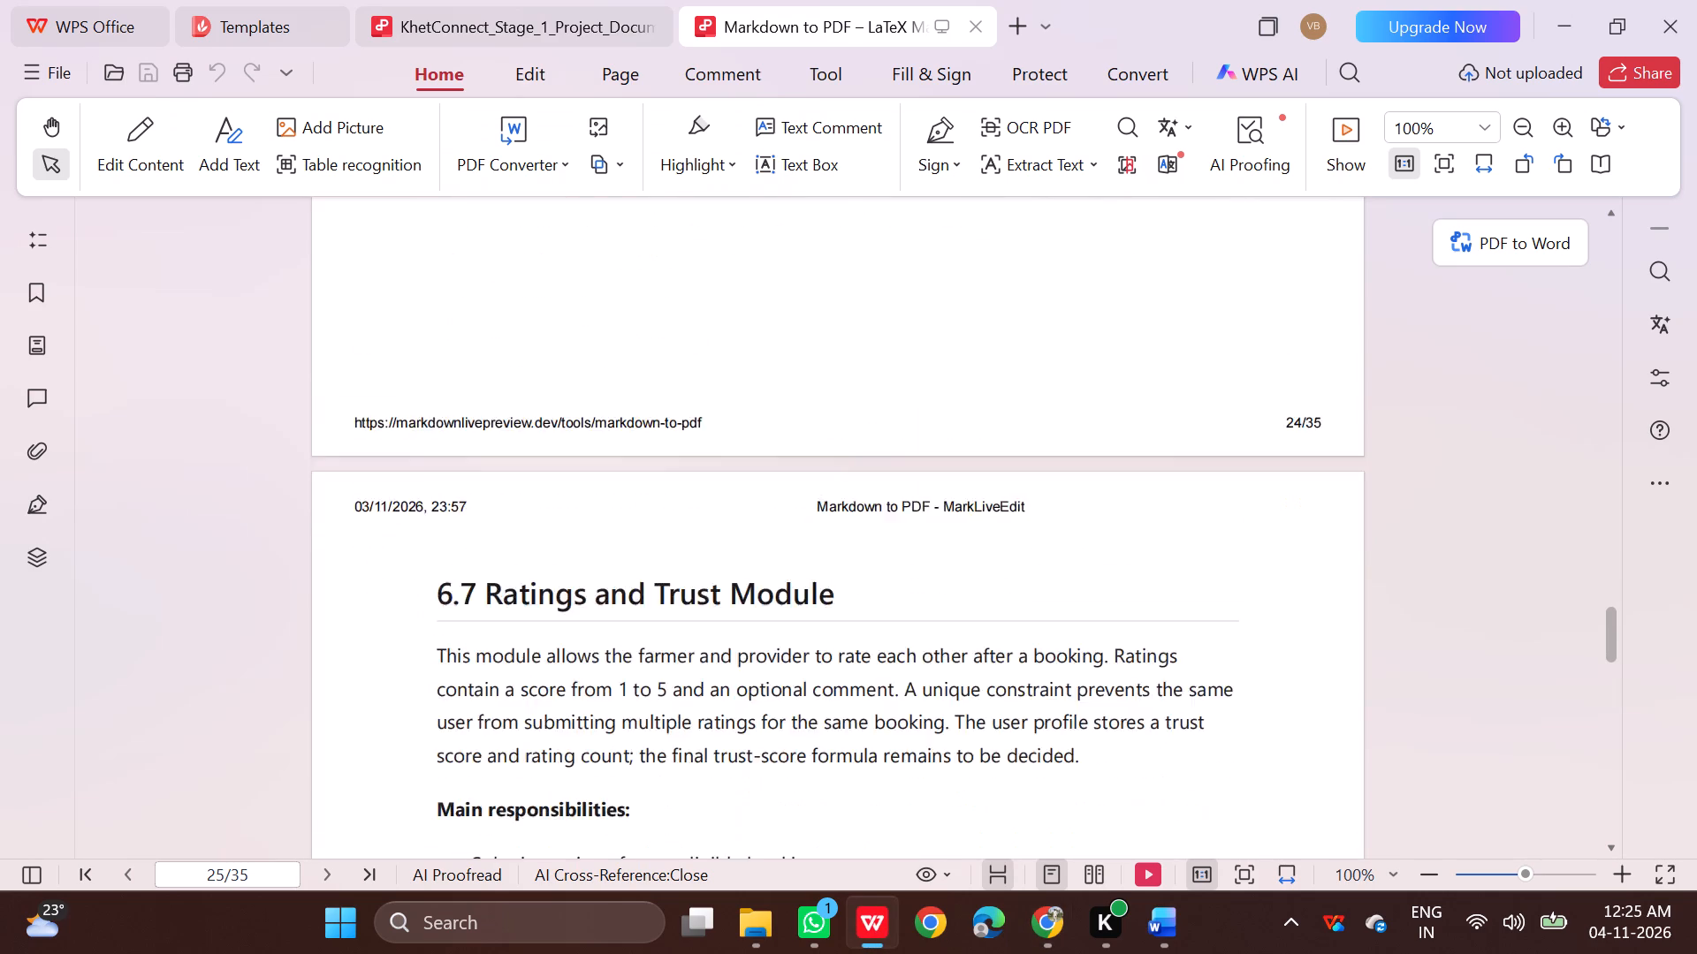
{"action": "scroll", "coordinate": [832, 708], "scroll_direction": "down", "scroll_amount": 19}
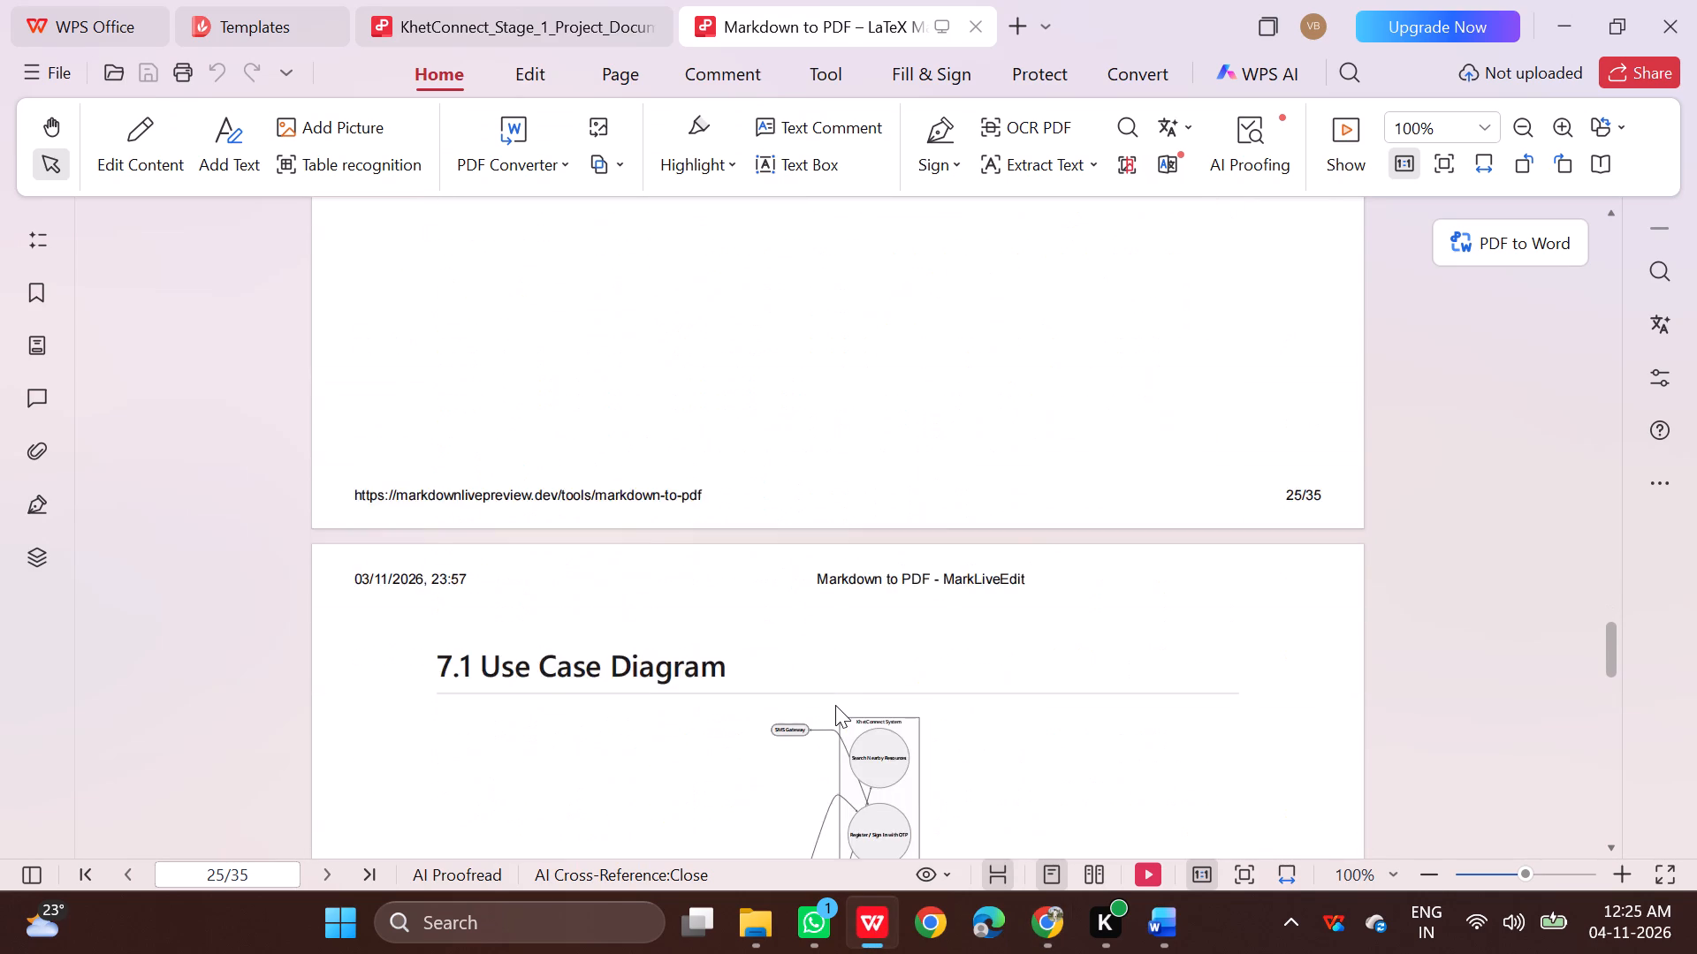
{"action": "scroll", "coordinate": [835, 705], "scroll_direction": "down", "scroll_amount": 11}
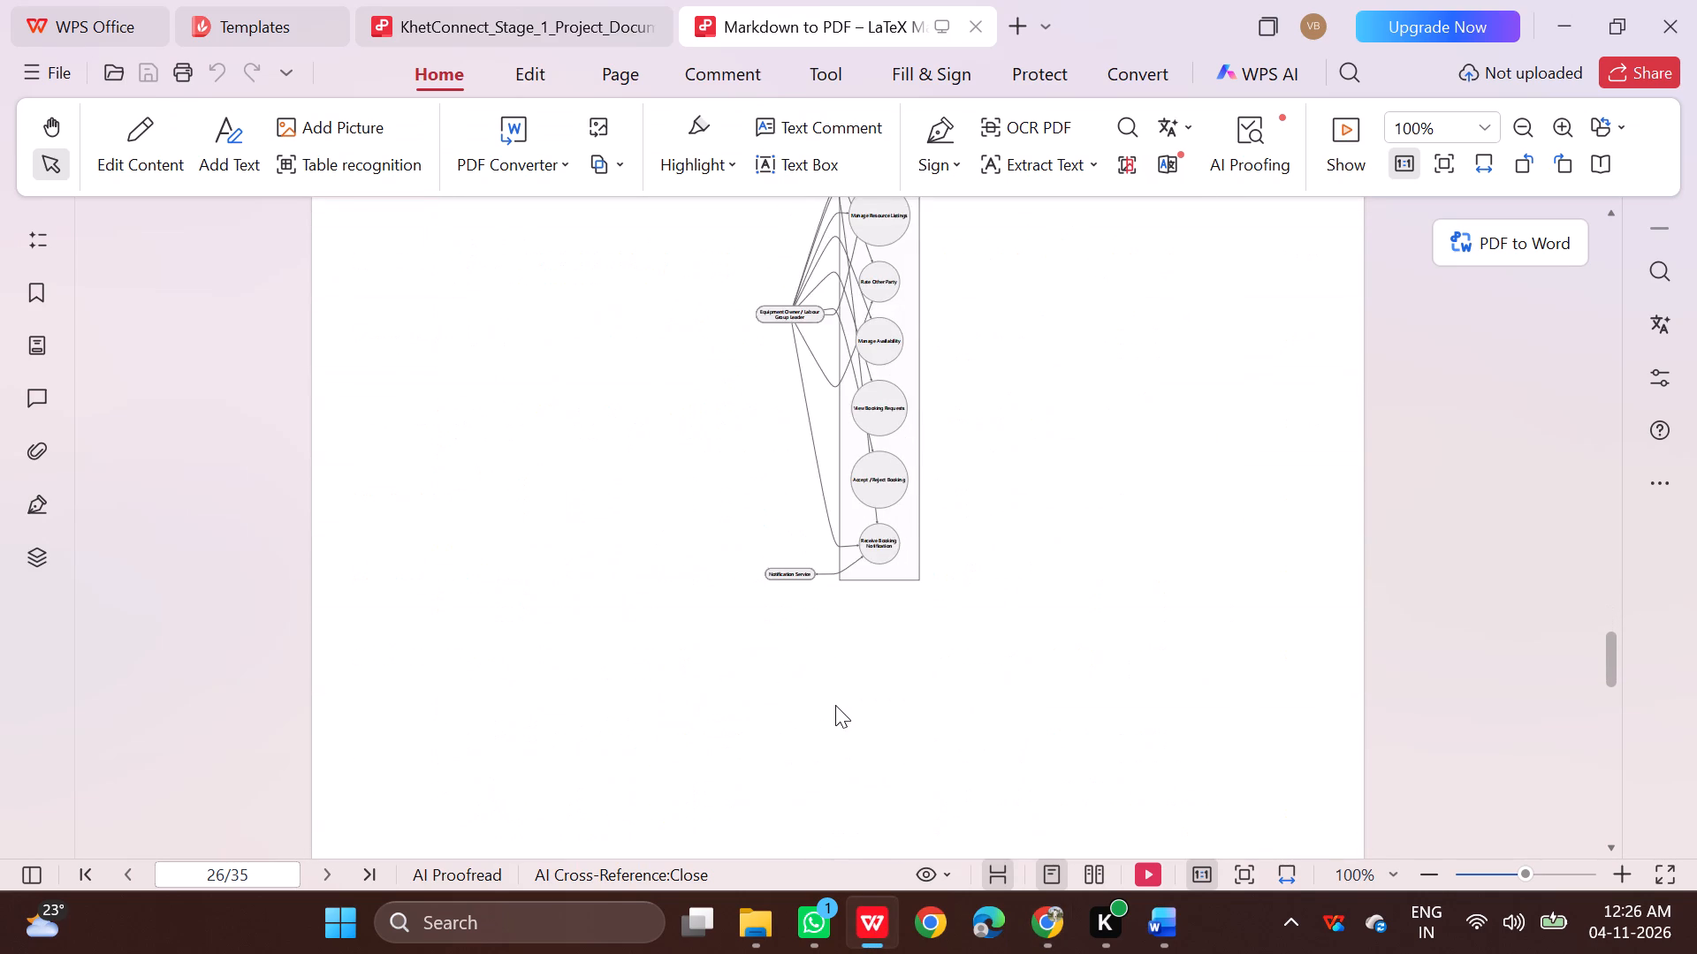
{"action": "scroll", "coordinate": [835, 705], "scroll_direction": "up", "scroll_amount": 5}
{"action": "scroll", "coordinate": [1069, 632], "scroll_direction": "up", "scroll_amount": 2}
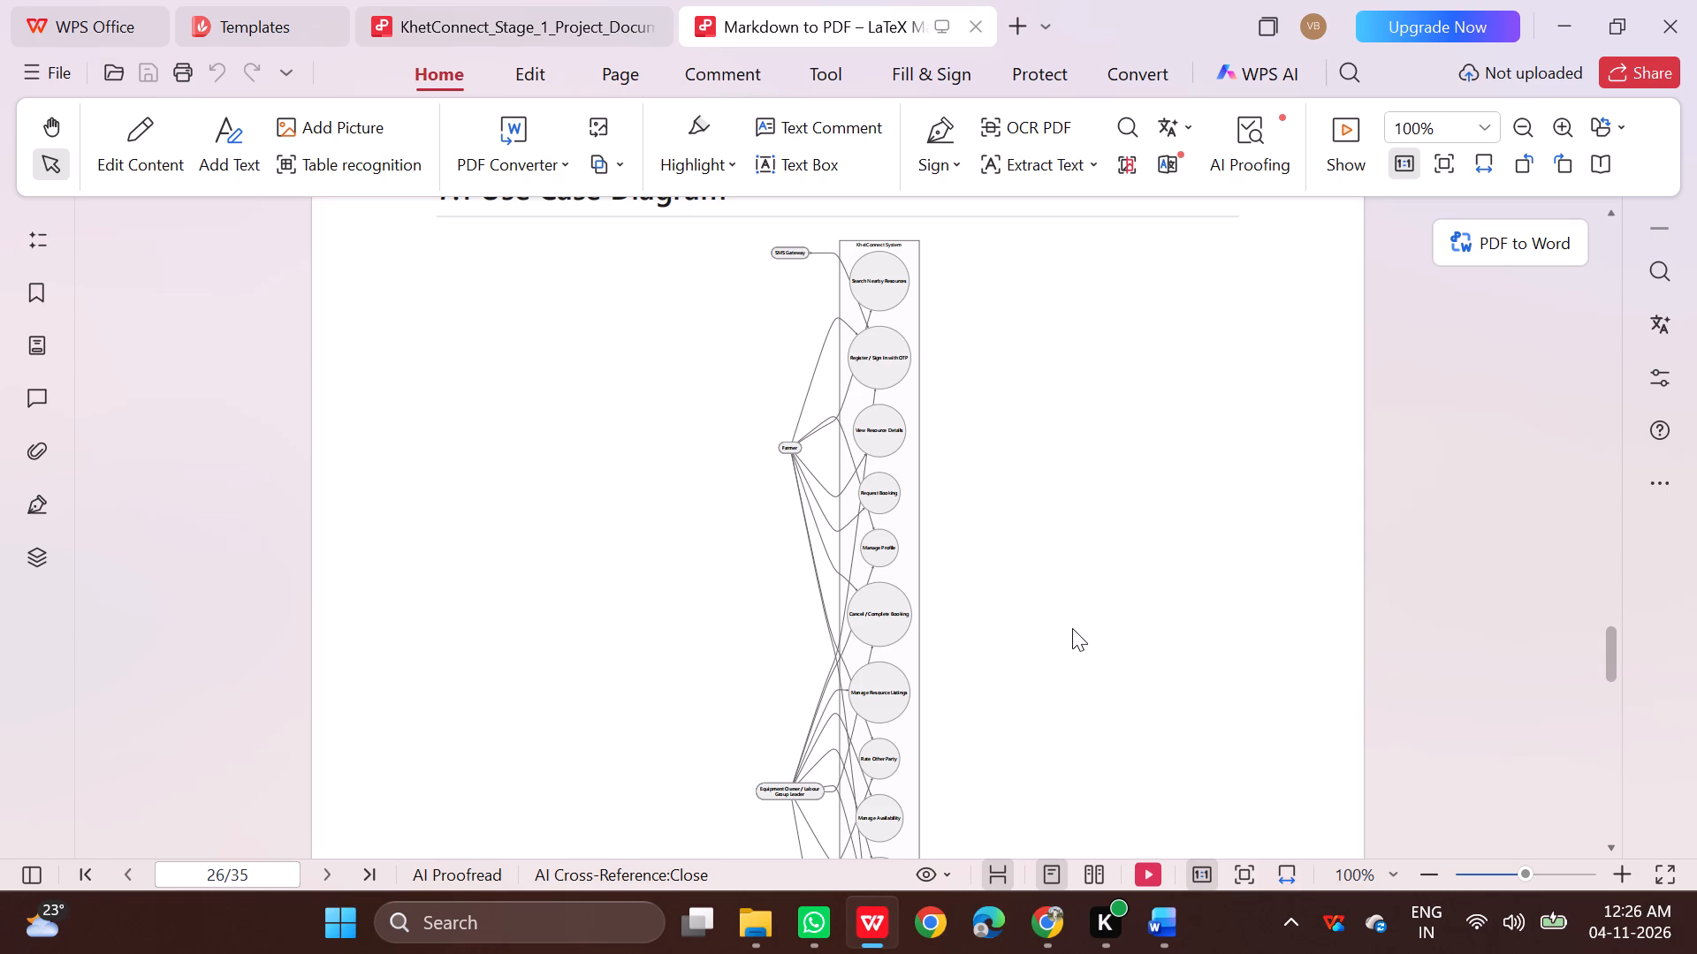
{"action": "scroll", "coordinate": [1072, 628], "scroll_direction": "up", "scroll_amount": 1}
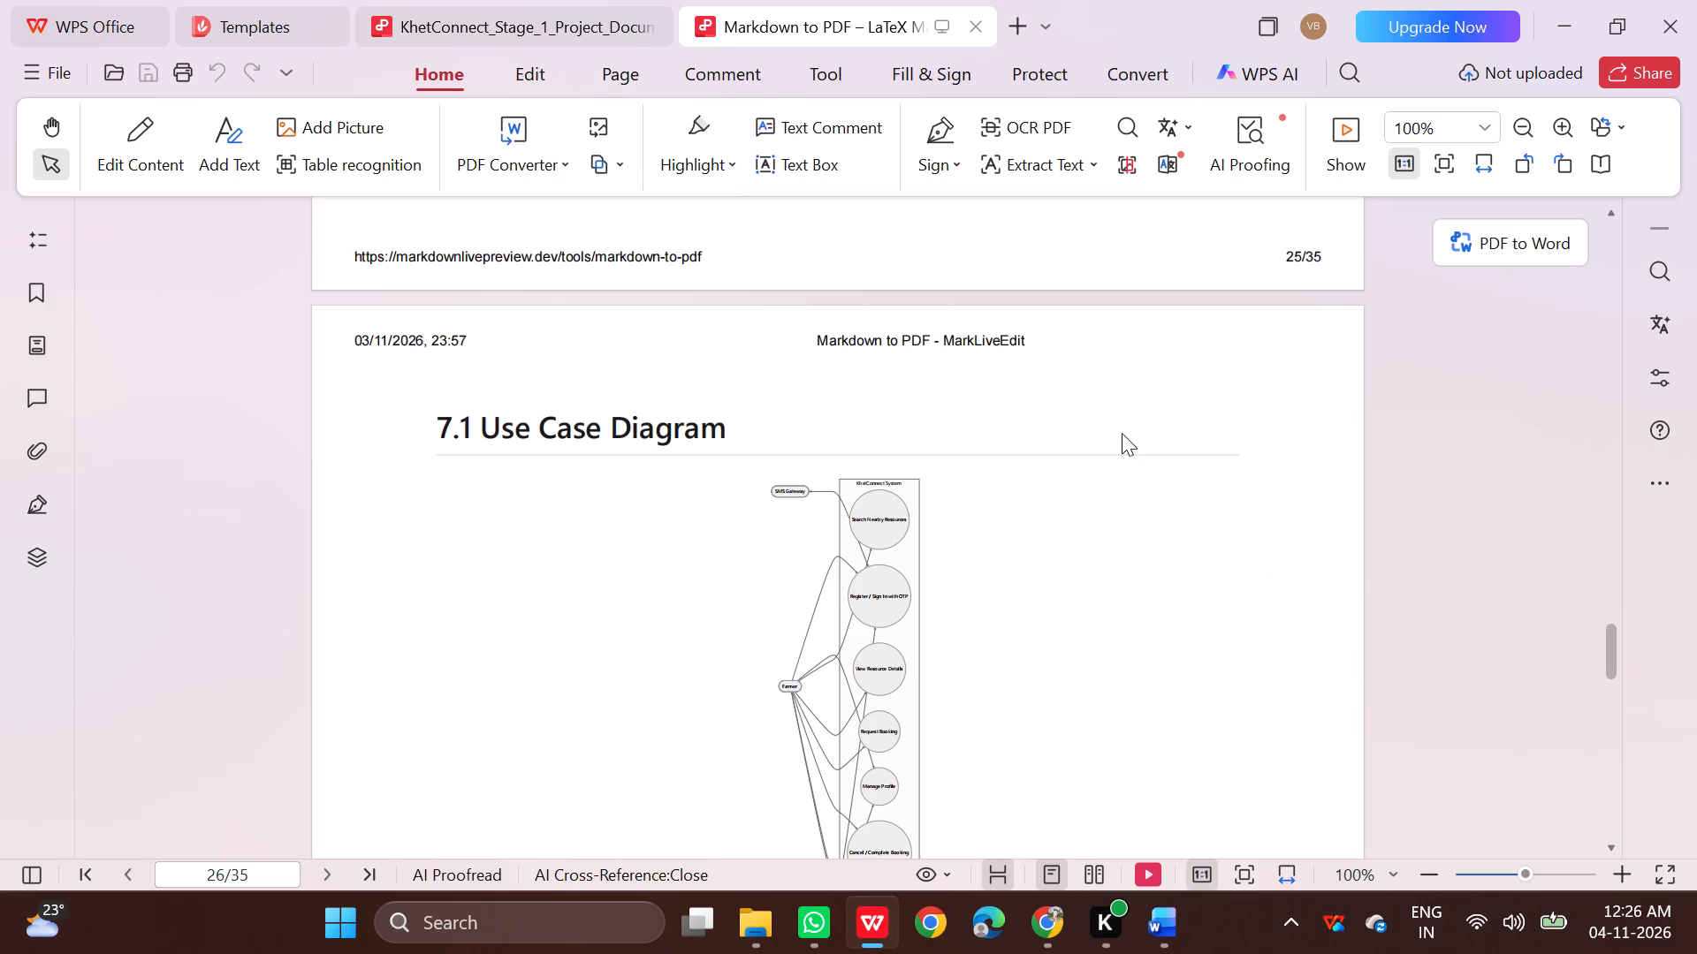
{"action": "left_click_drag", "start_coordinate": [734, 465], "coordinate": [999, 509]}
{"action": "left_click_drag", "start_coordinate": [999, 509], "coordinate": [967, 745]}
{"action": "scroll", "coordinate": [1002, 600], "scroll_direction": "down", "scroll_amount": 5}
{"action": "scroll", "coordinate": [973, 718], "scroll_direction": "down", "scroll_amount": 2}
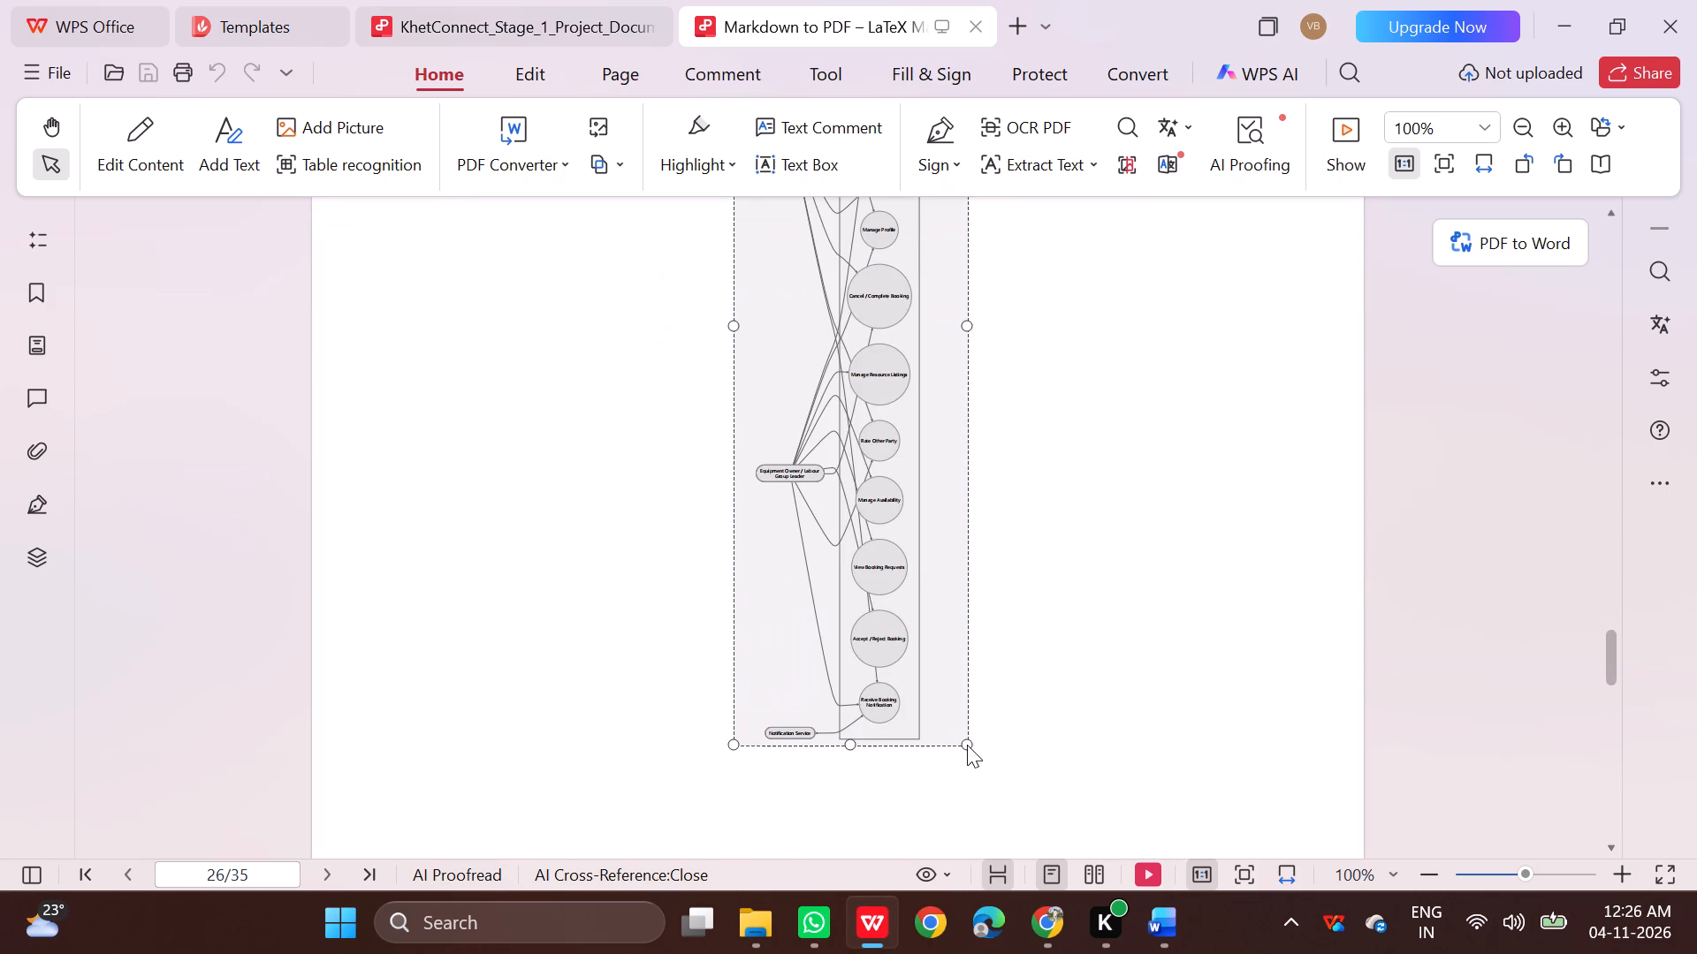
{"action": "left_click_drag", "start_coordinate": [967, 745], "coordinate": [961, 757]}
{"action": "right_click", "coordinate": [879, 646]}
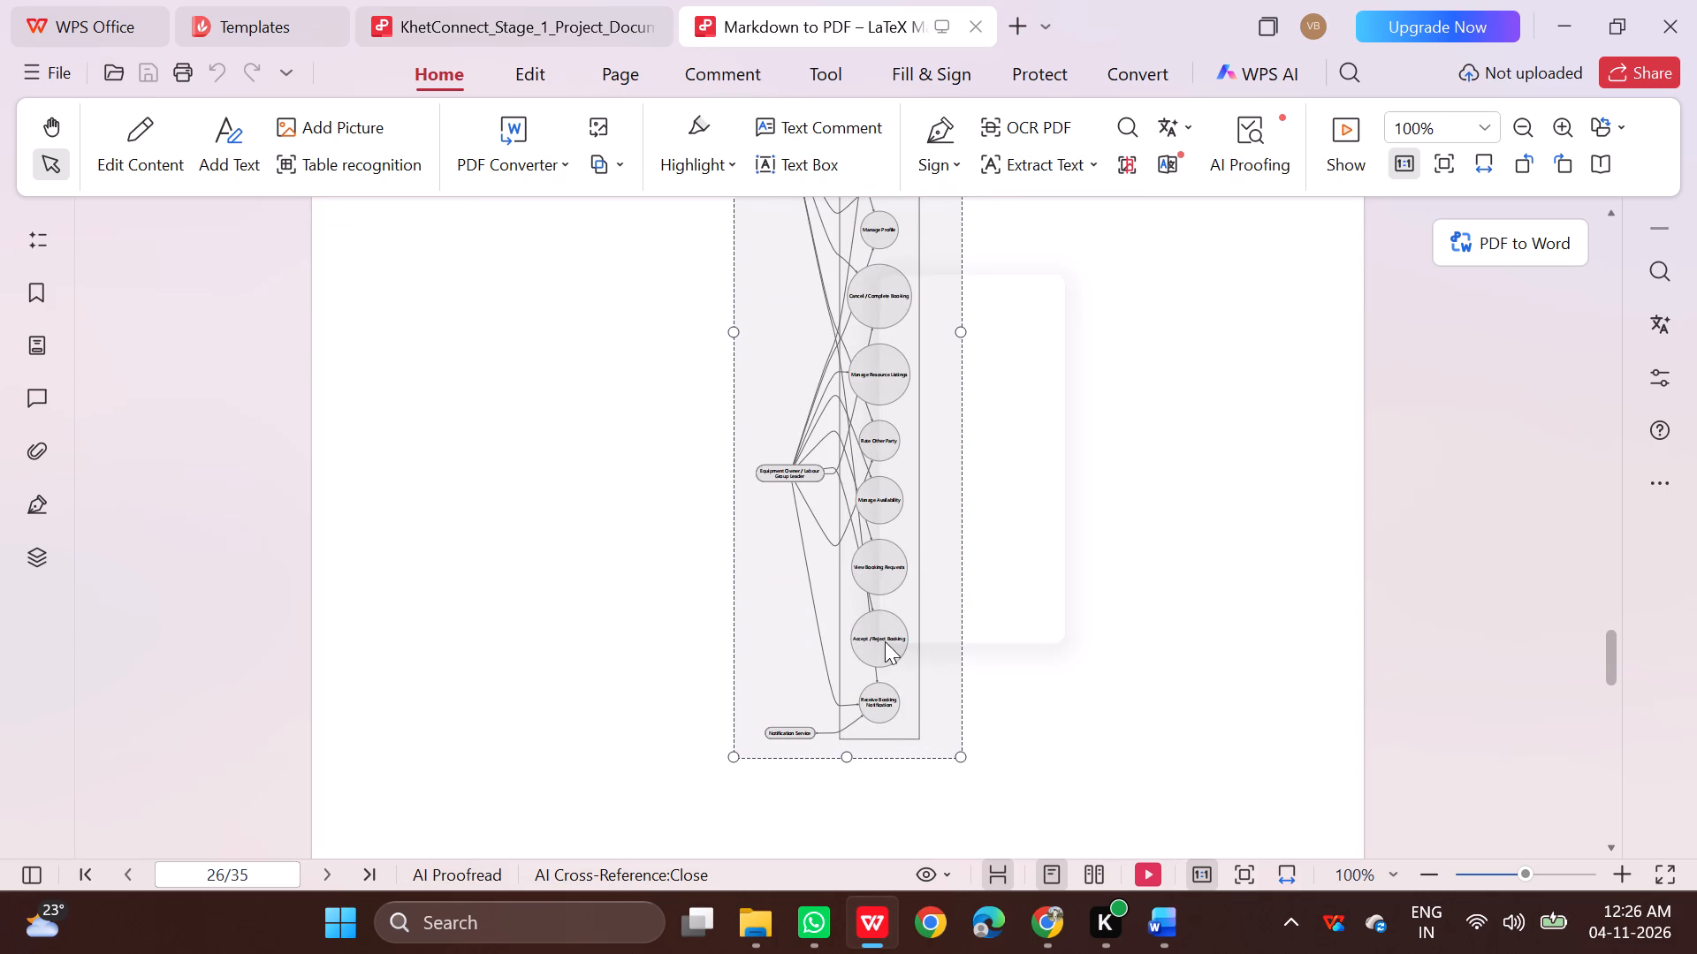
{"action": "left_click", "coordinate": [982, 291]}
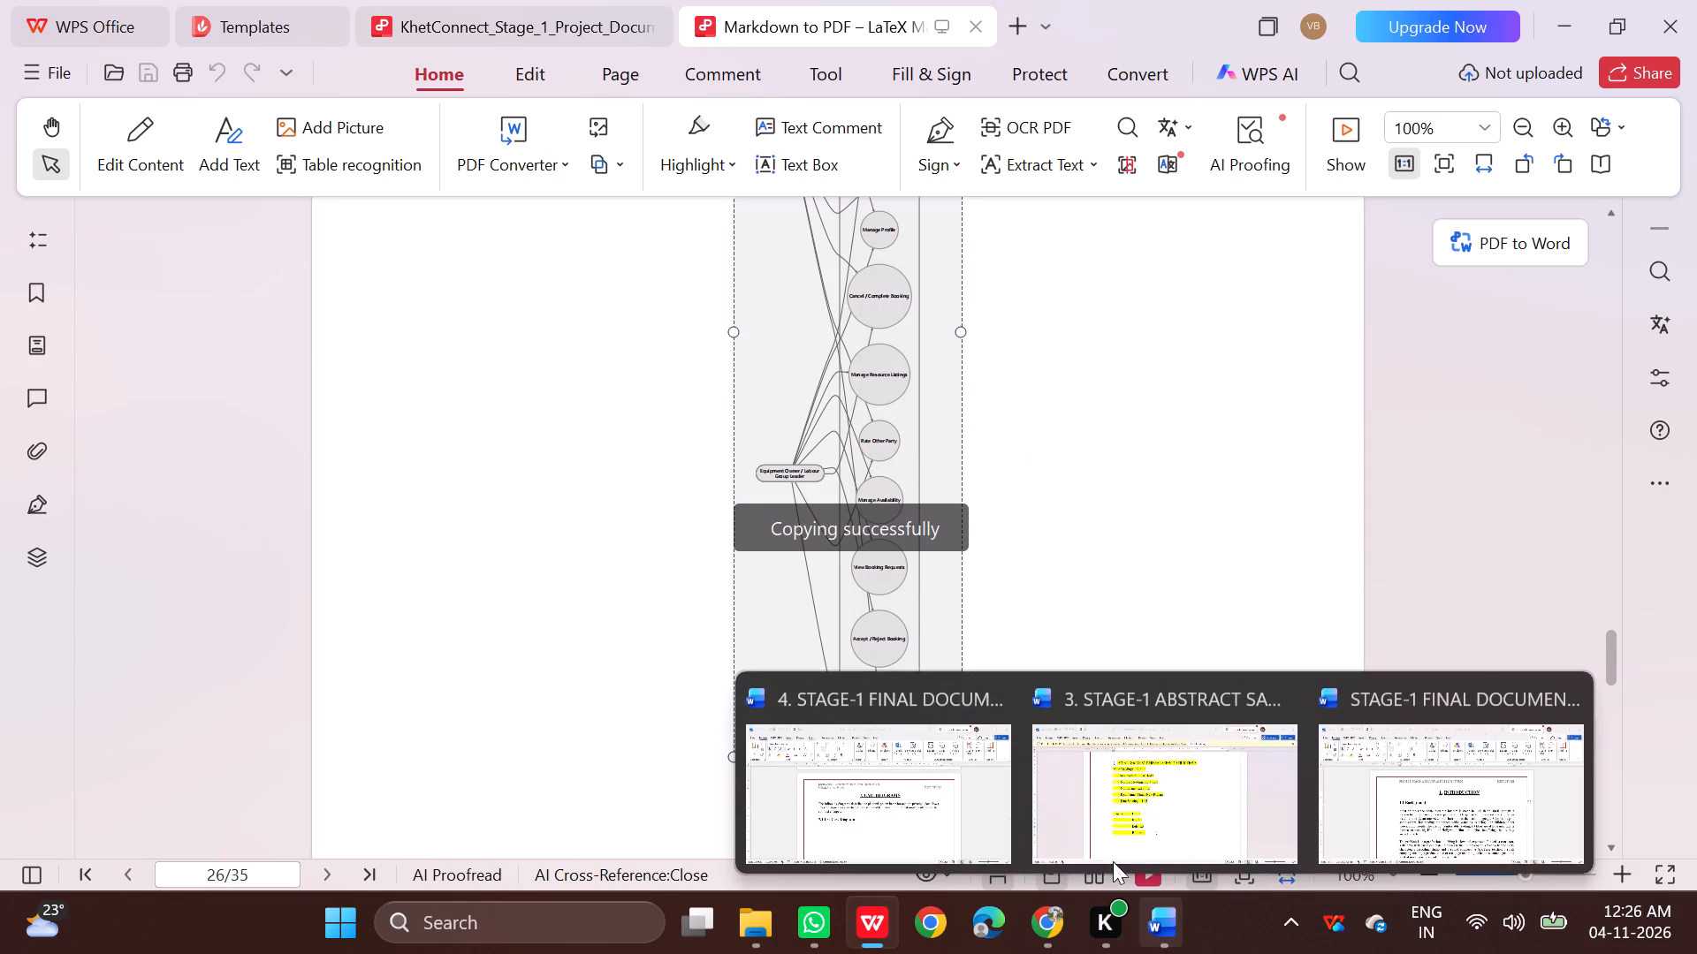
Switch to the KhetConnect Word document, paste the copied diagram below the "7.1 Use Case Diagram" heading, and center it.
{"action": "left_click", "coordinate": [890, 798]}
{"action": "left_click", "coordinate": [643, 670]}
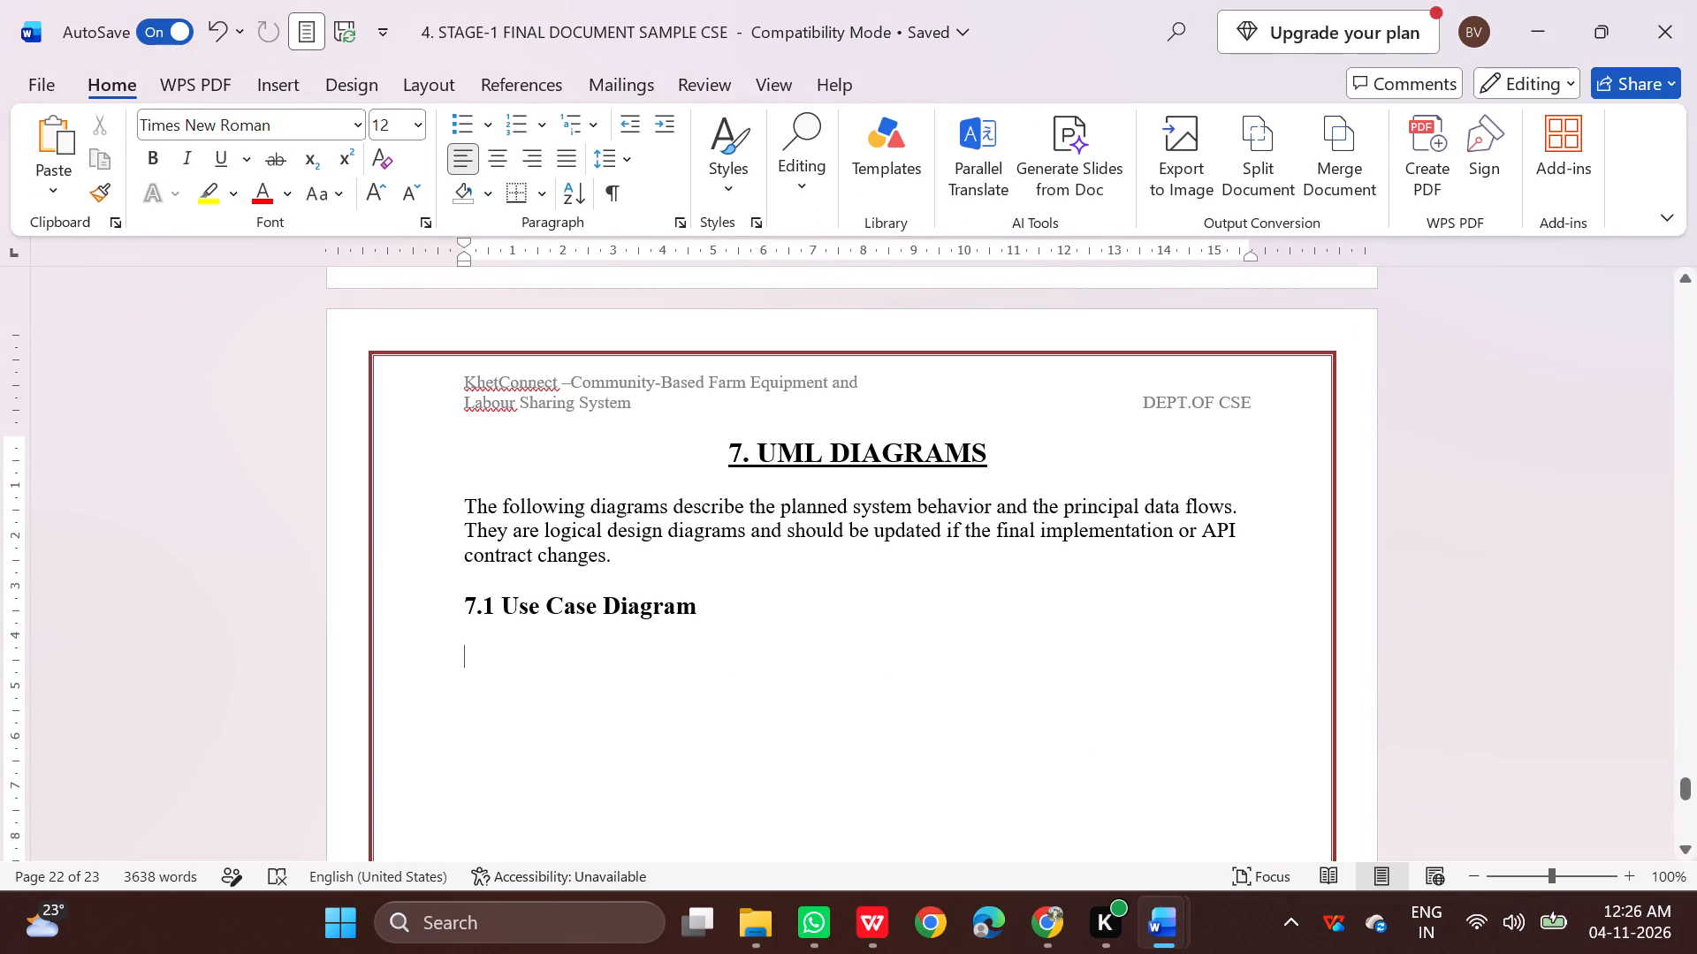
{"action": "key", "text": "ctrl+v"}
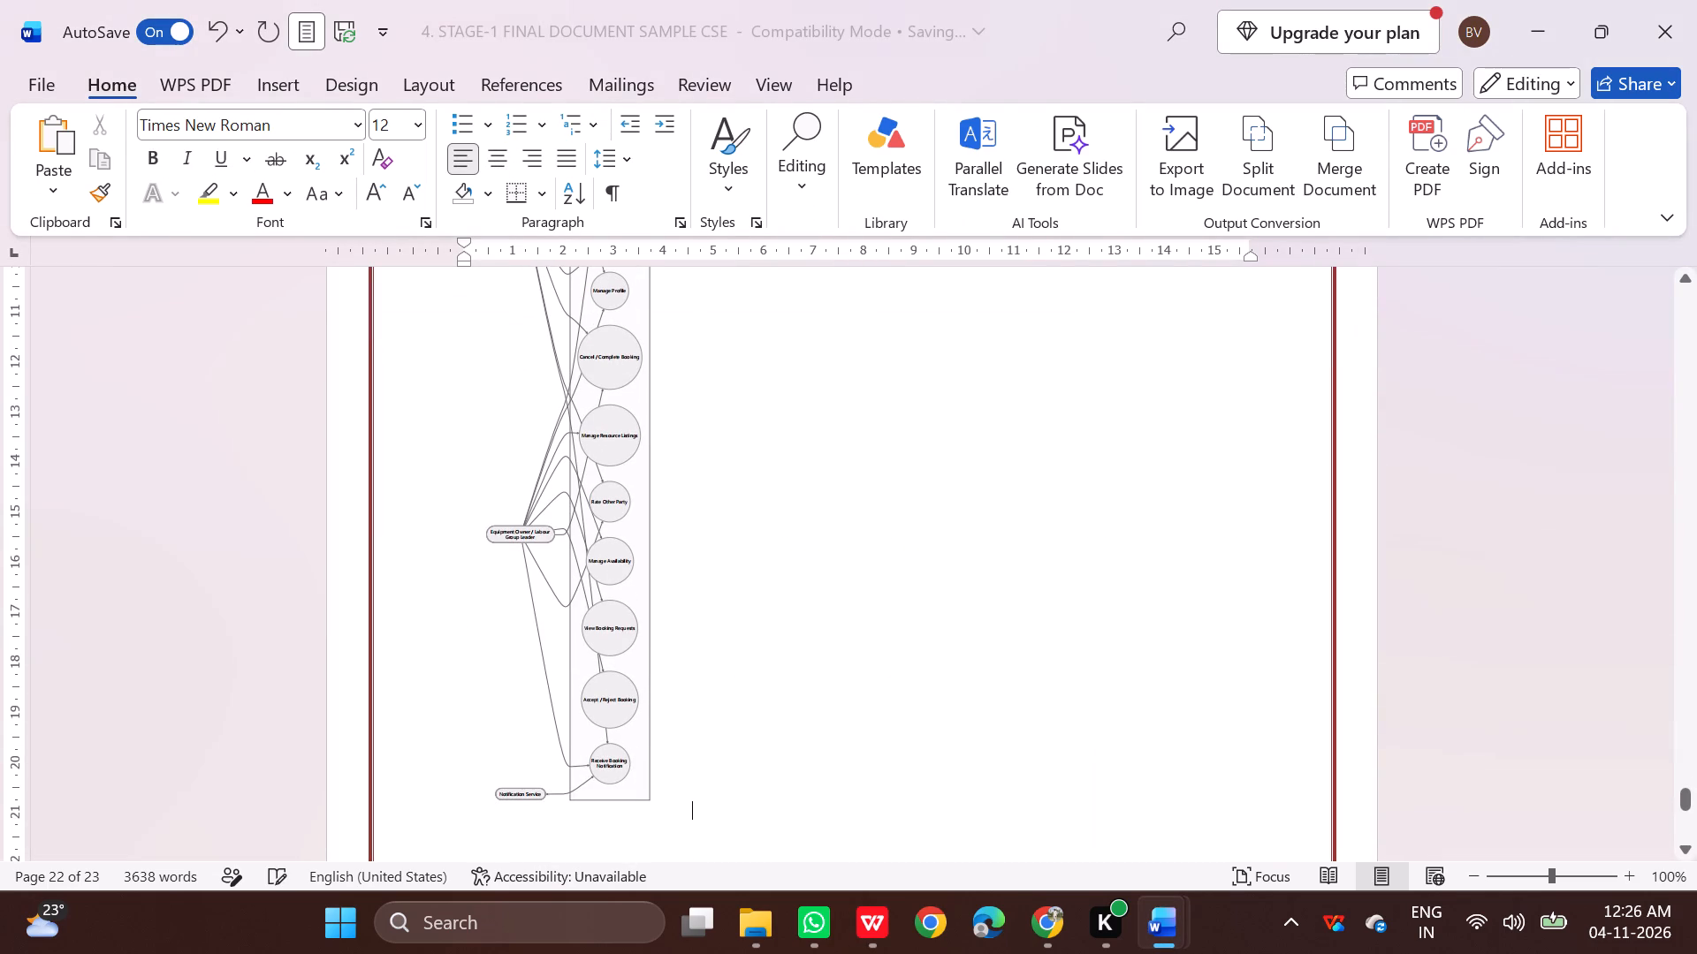
{"action": "scroll", "coordinate": [638, 669], "scroll_direction": "up", "scroll_amount": 4}
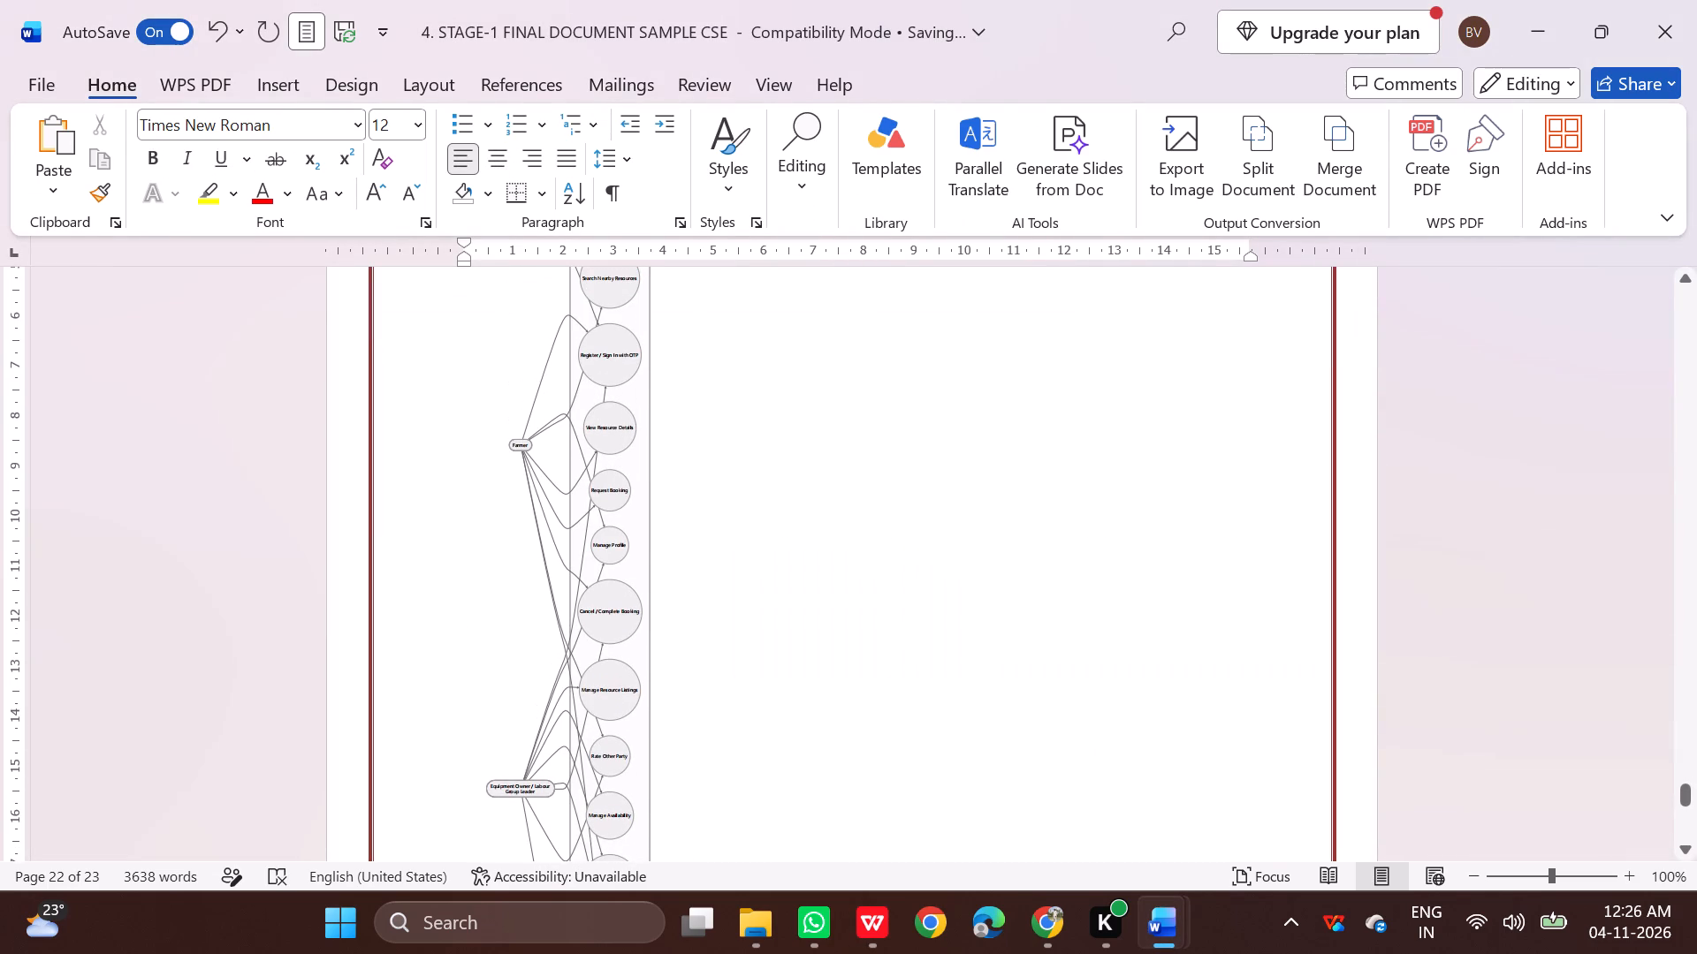
{"action": "left_click", "coordinate": [499, 162]}
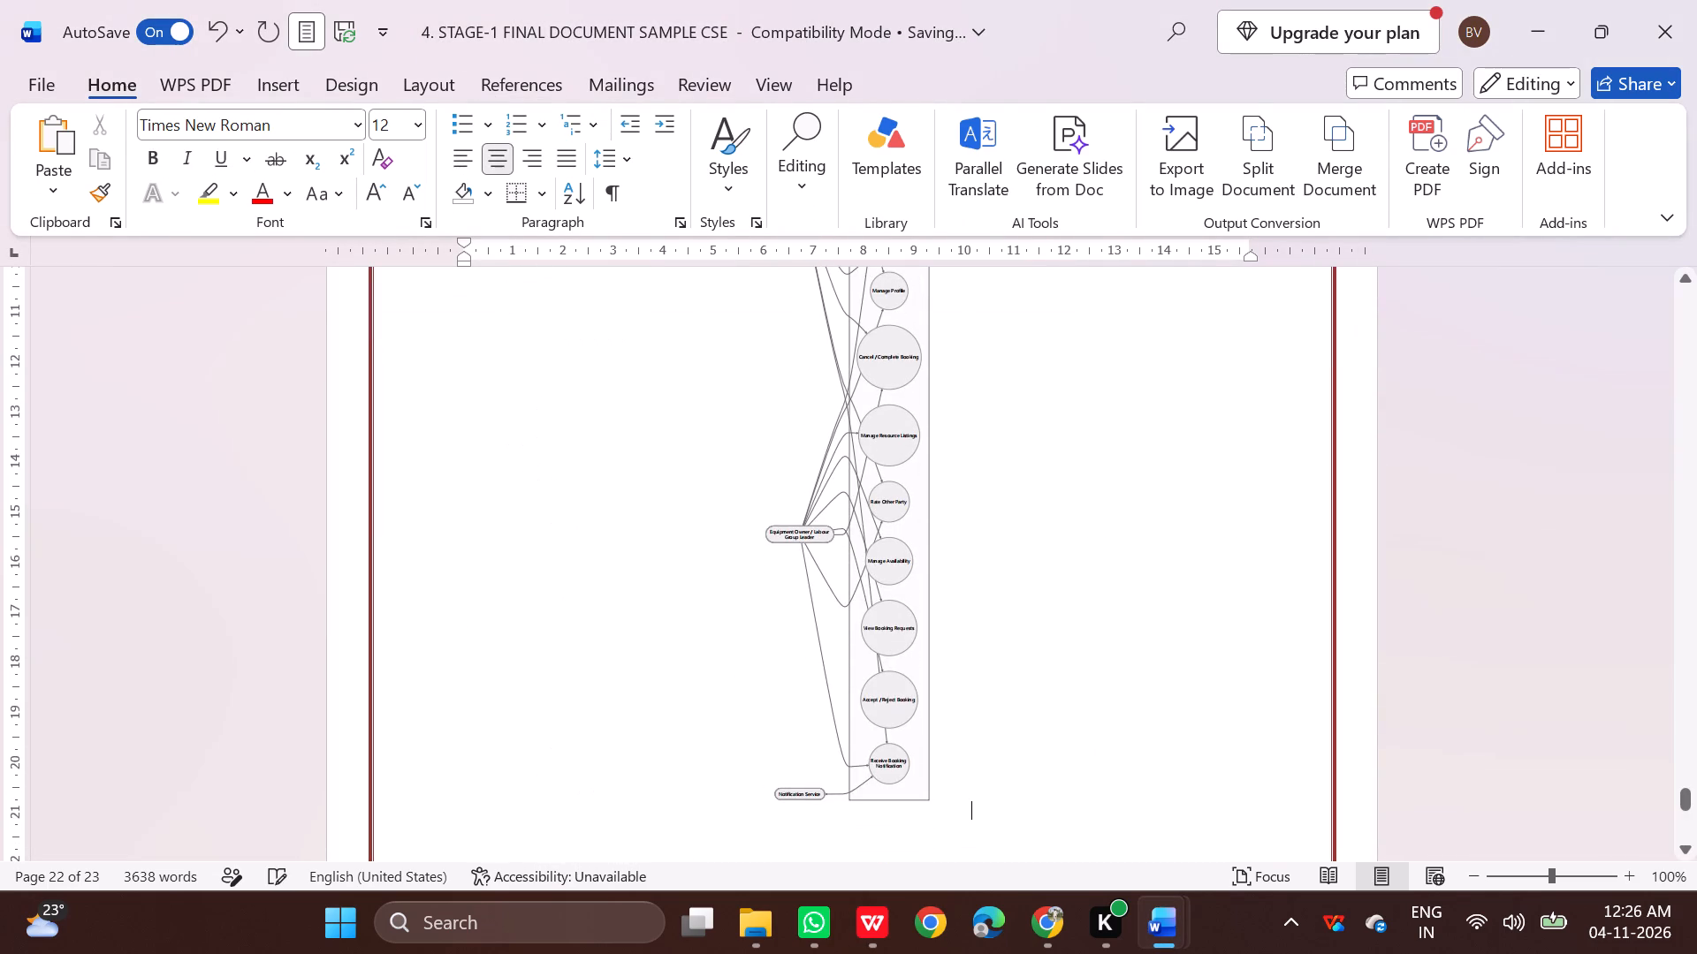
Enlarge the pasted use case diagram proportionally to about 5.4 cm wide, keeping it on page 22.
{"action": "scroll", "coordinate": [874, 446], "scroll_direction": "up", "scroll_amount": 6}
{"action": "left_click", "coordinate": [876, 453]}
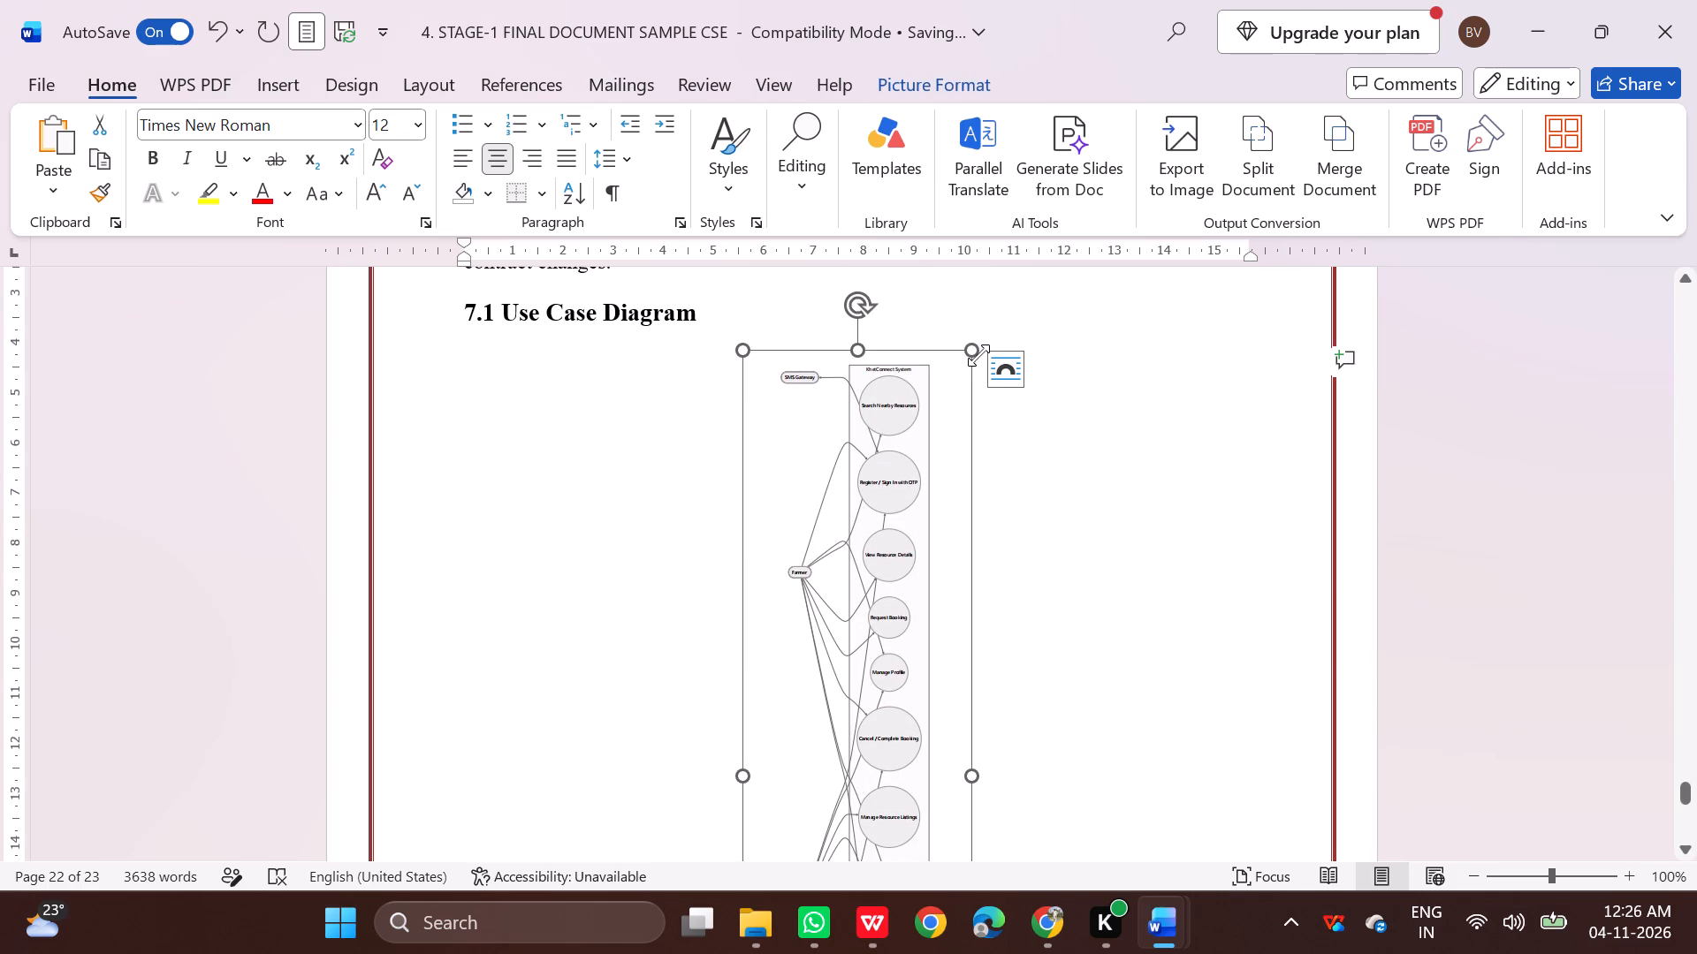
{"action": "left_click_drag", "start_coordinate": [978, 347], "coordinate": [999, 346]}
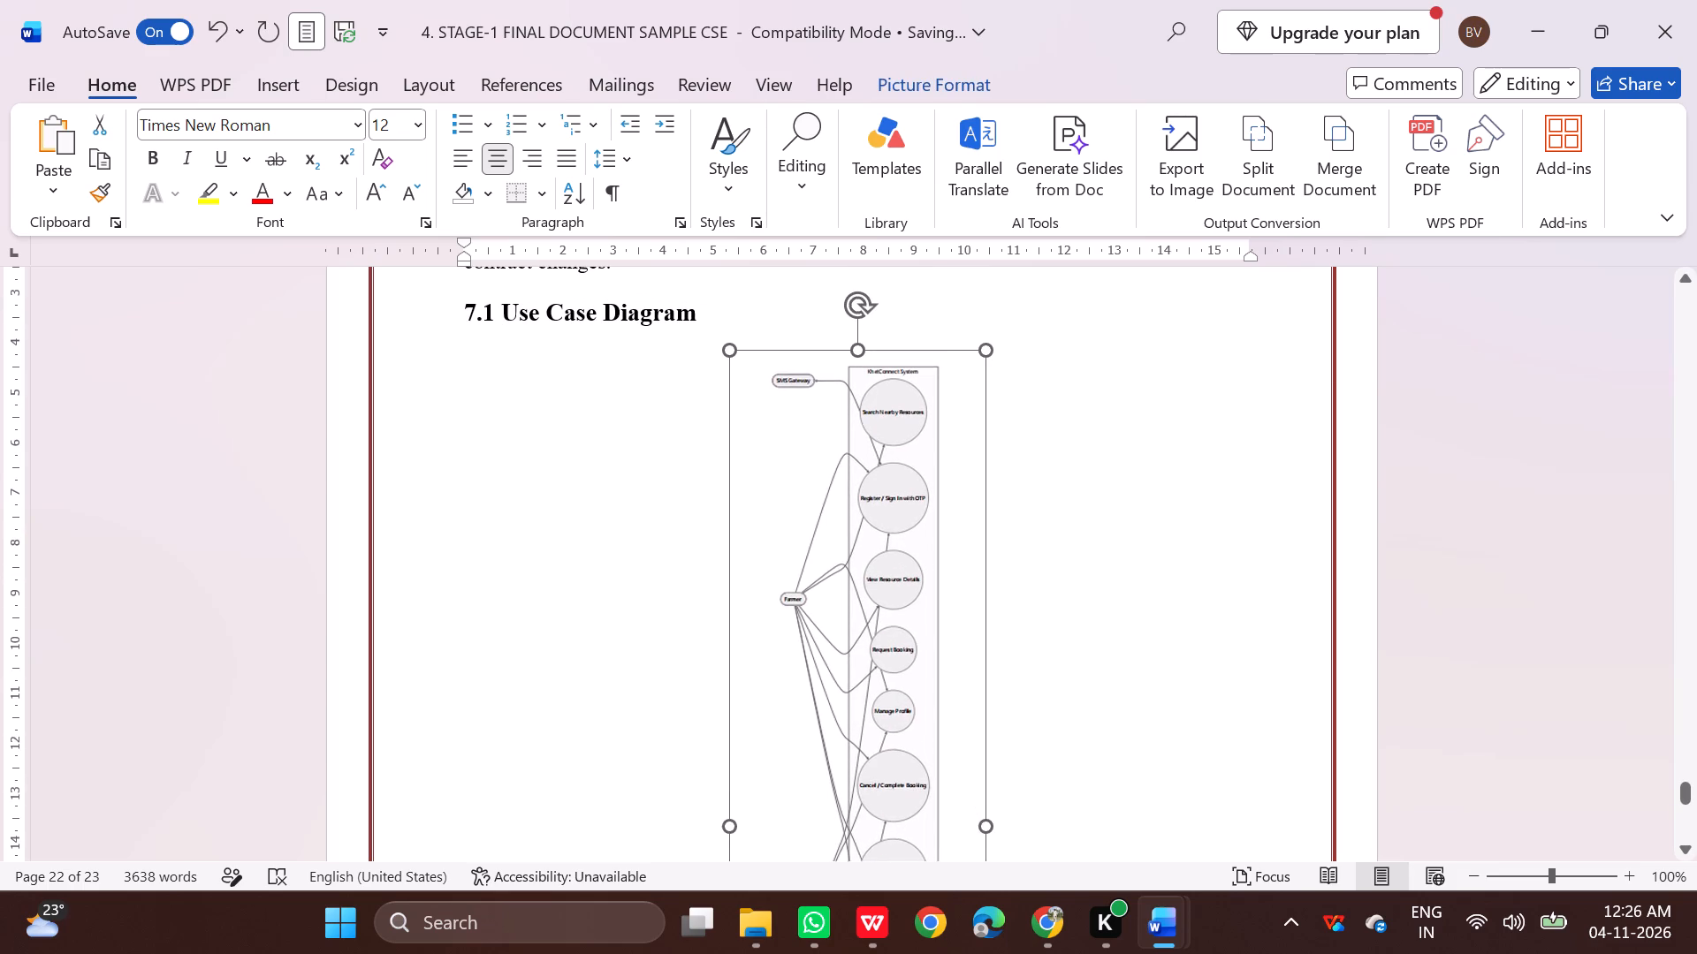
{"action": "left_click_drag", "start_coordinate": [999, 346], "coordinate": [1022, 346]}
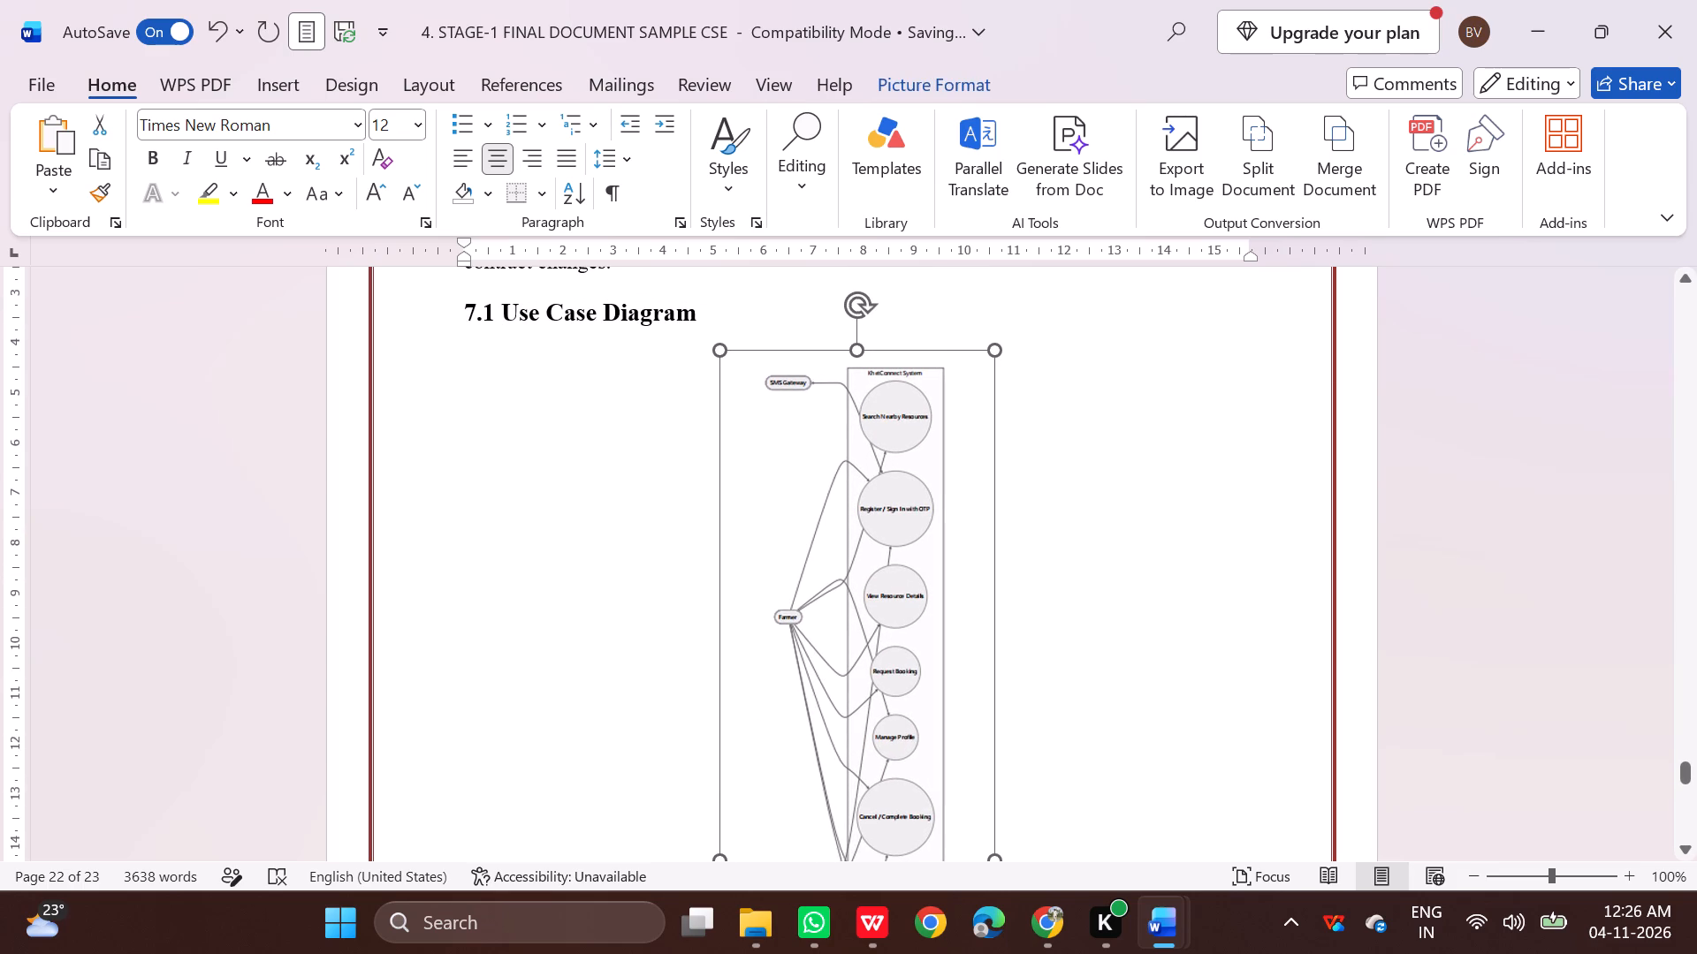
{"action": "left_click_drag", "start_coordinate": [1022, 346], "coordinate": [1012, 352]}
{"action": "scroll", "coordinate": [1012, 352], "scroll_direction": "down", "scroll_amount": 5}
{"action": "scroll", "coordinate": [1016, 572], "scroll_direction": "down", "scroll_amount": 2}
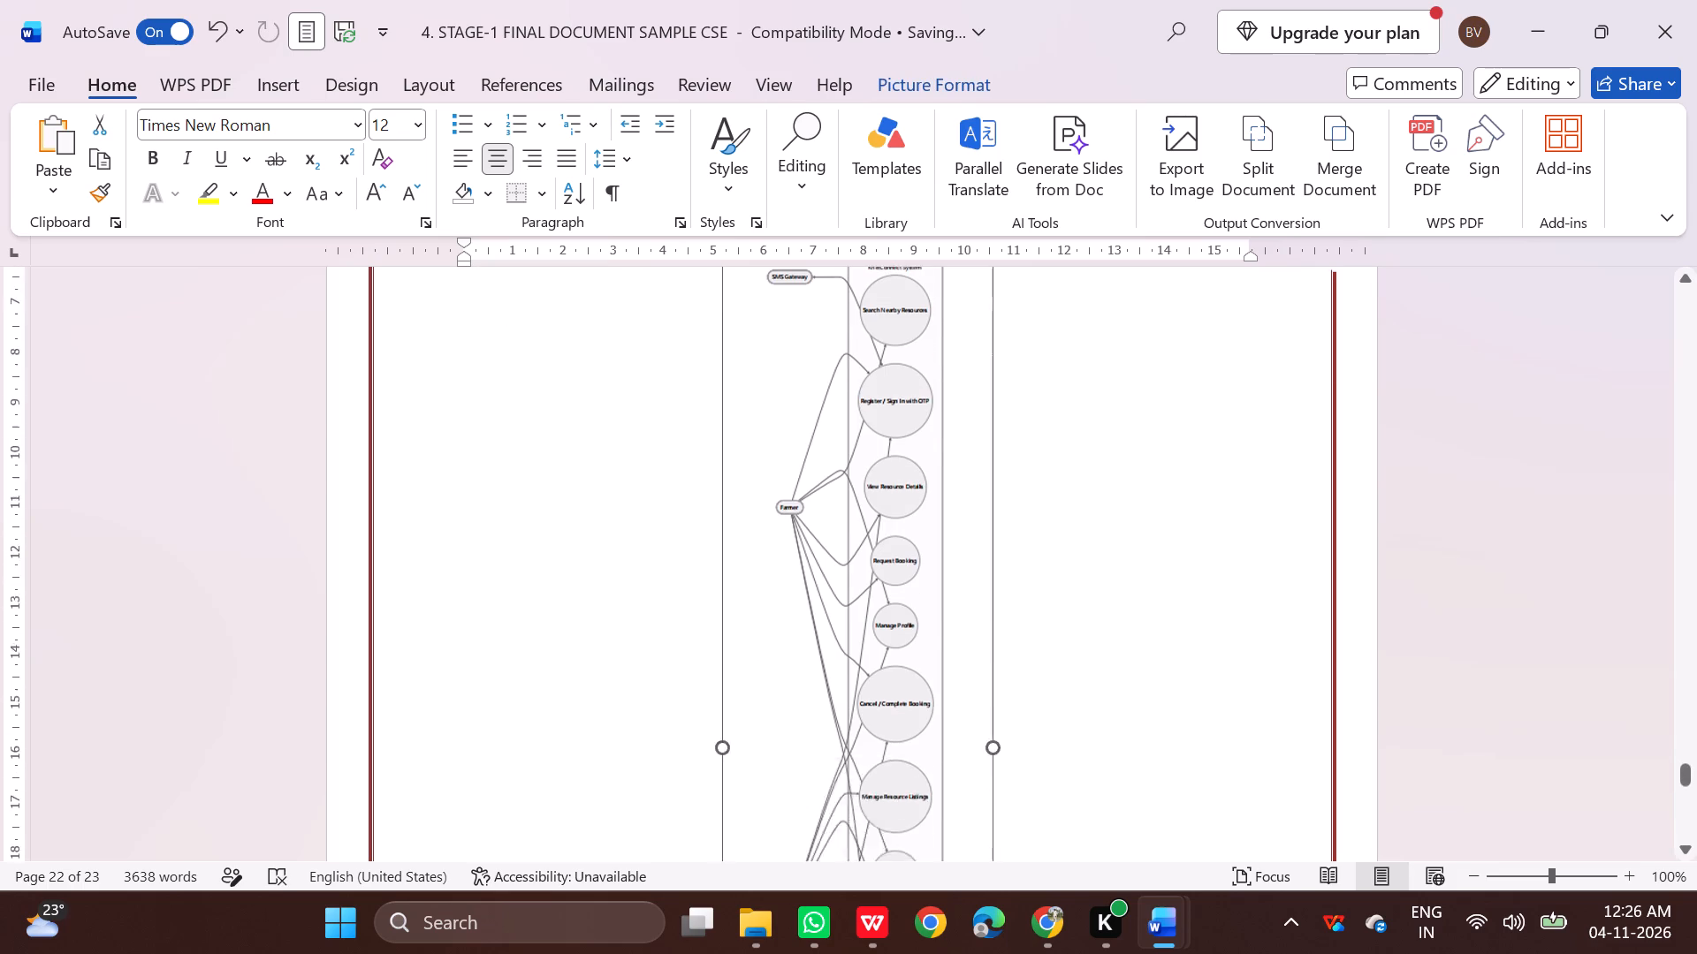
{"action": "scroll", "coordinate": [1016, 572], "scroll_direction": "down", "scroll_amount": 11}
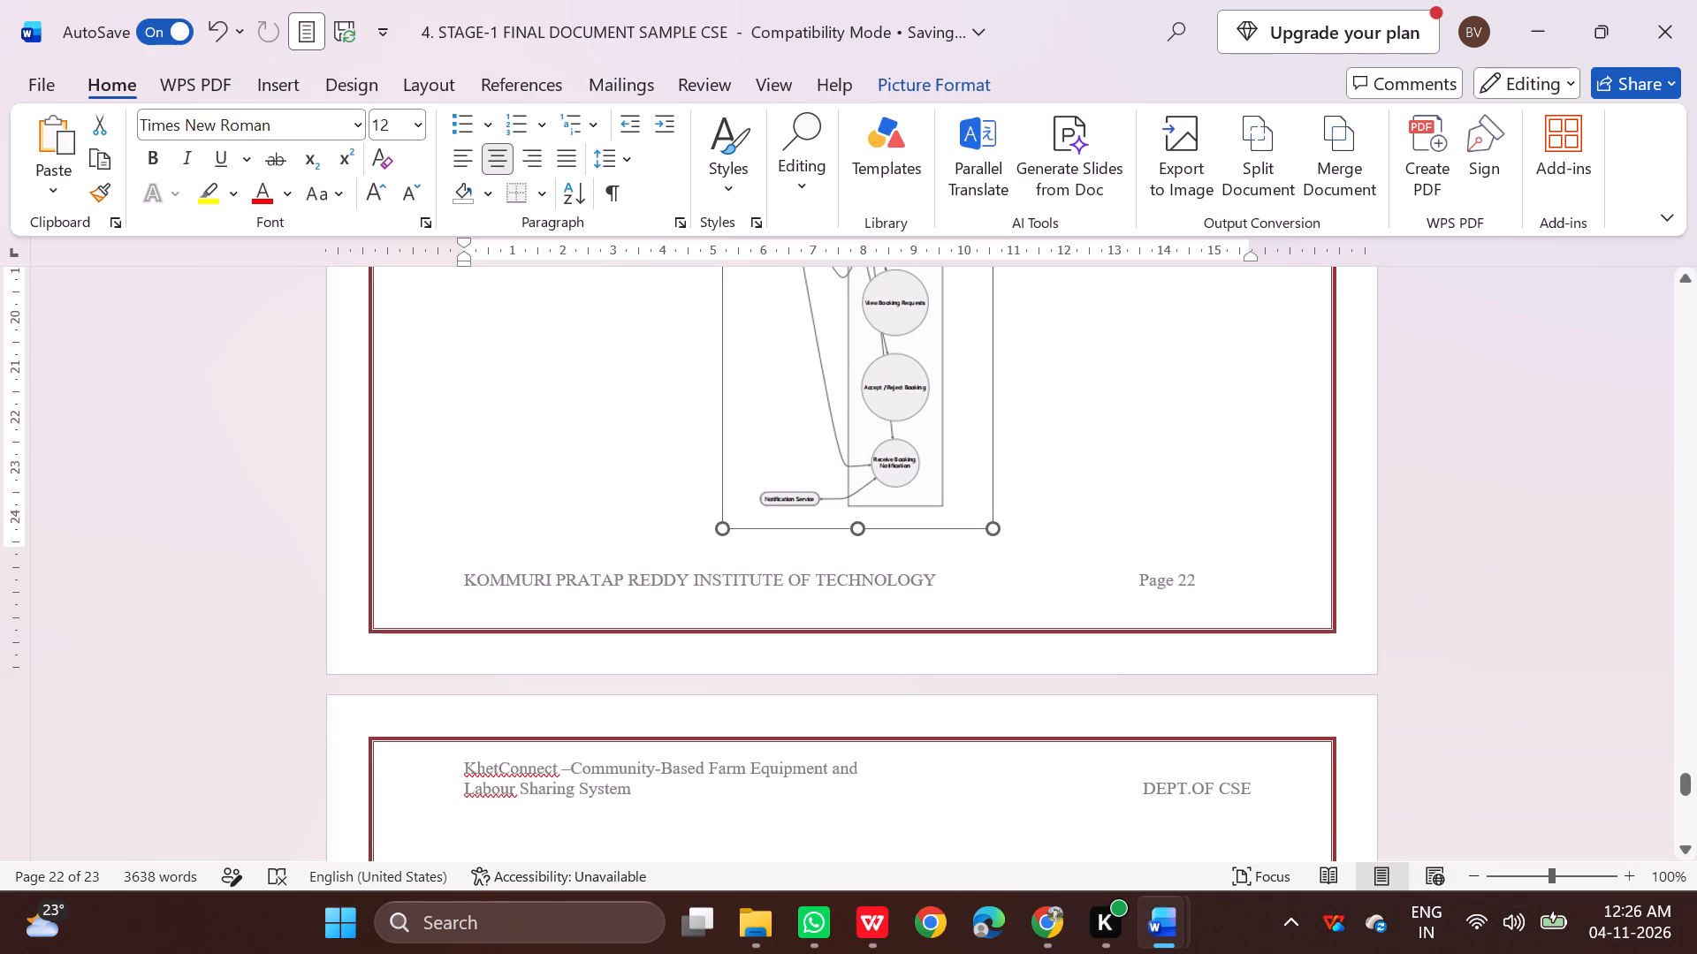
{"action": "left_click", "coordinate": [1072, 532]}
{"action": "scroll", "coordinate": [892, 670], "scroll_direction": "down", "scroll_amount": 3}
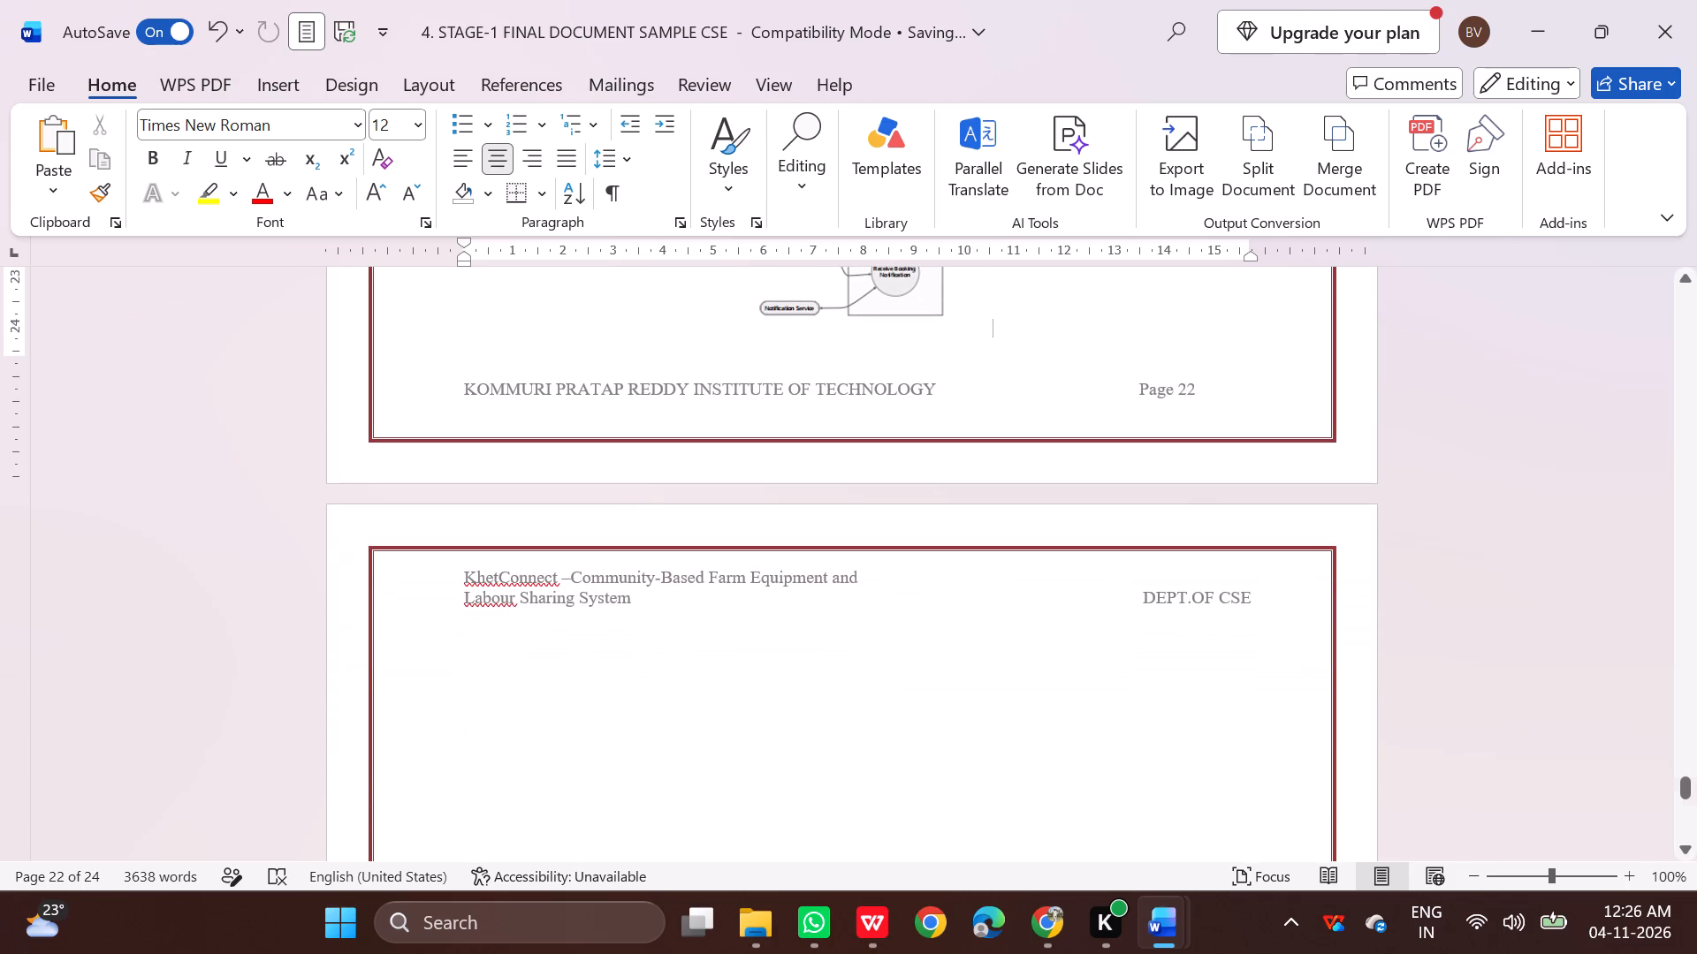
Switch to the Markdown preview in Chrome and copy the "7.2 Activity Diagram – Resource Booking" heading.
{"action": "left_click", "coordinate": [1044, 806]}
{"action": "scroll", "coordinate": [817, 662], "scroll_direction": "down", "scroll_amount": 4}
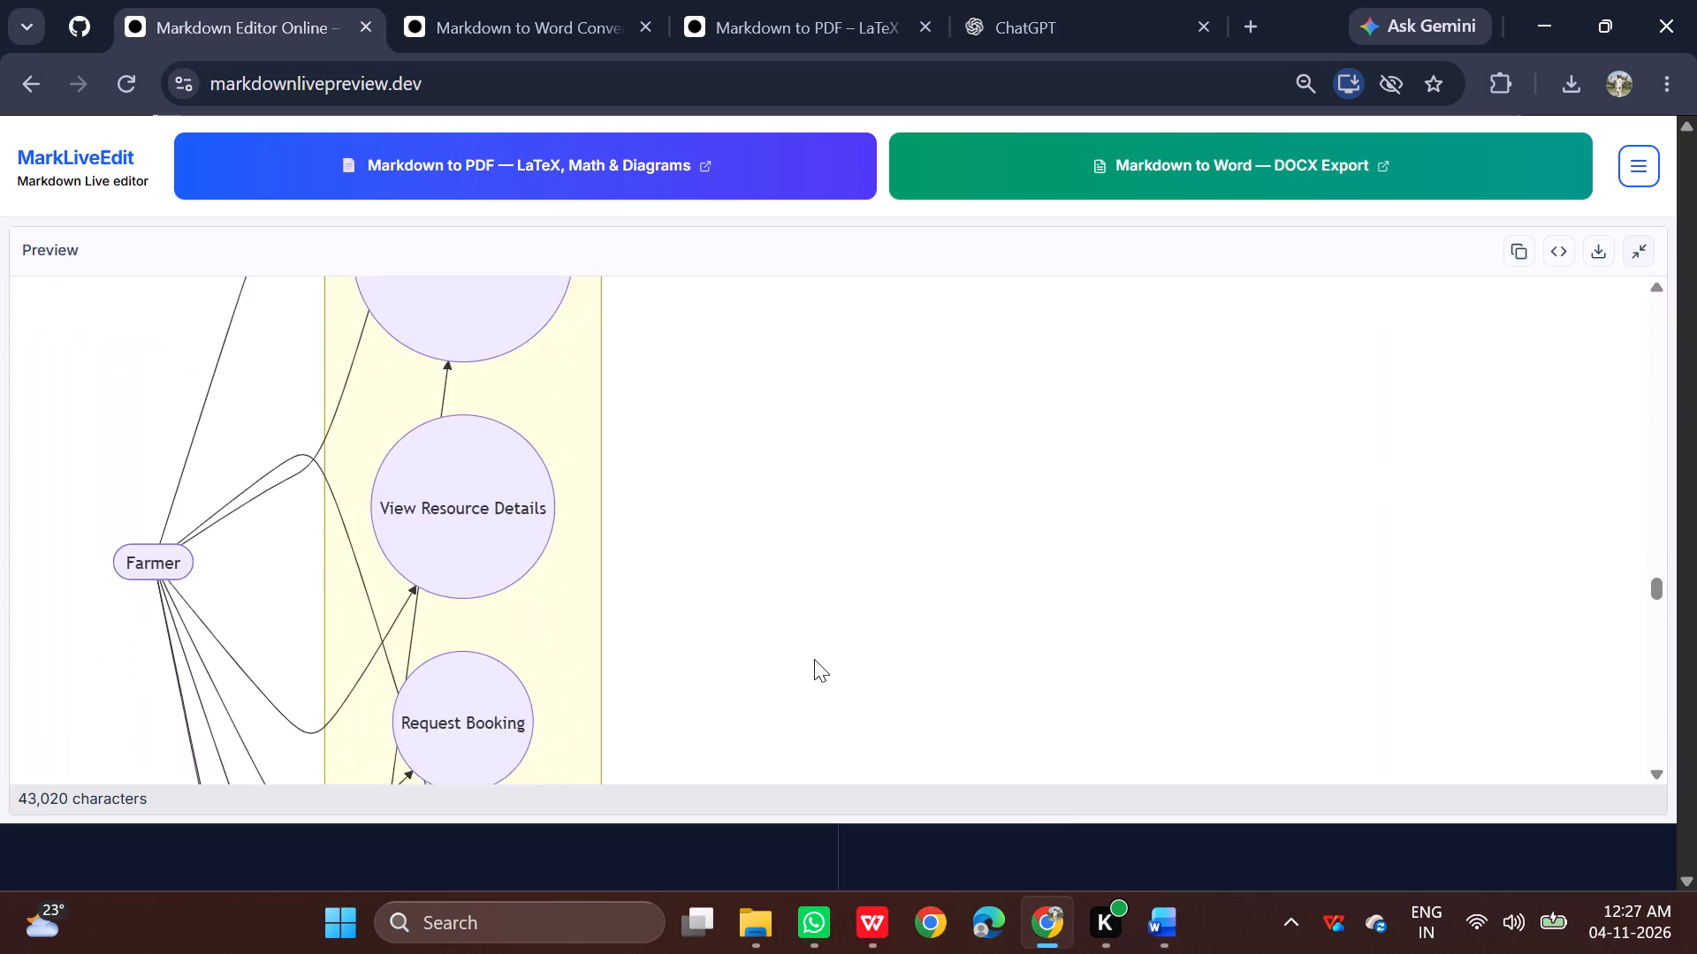
{"action": "scroll", "coordinate": [814, 659], "scroll_direction": "down", "scroll_amount": 20}
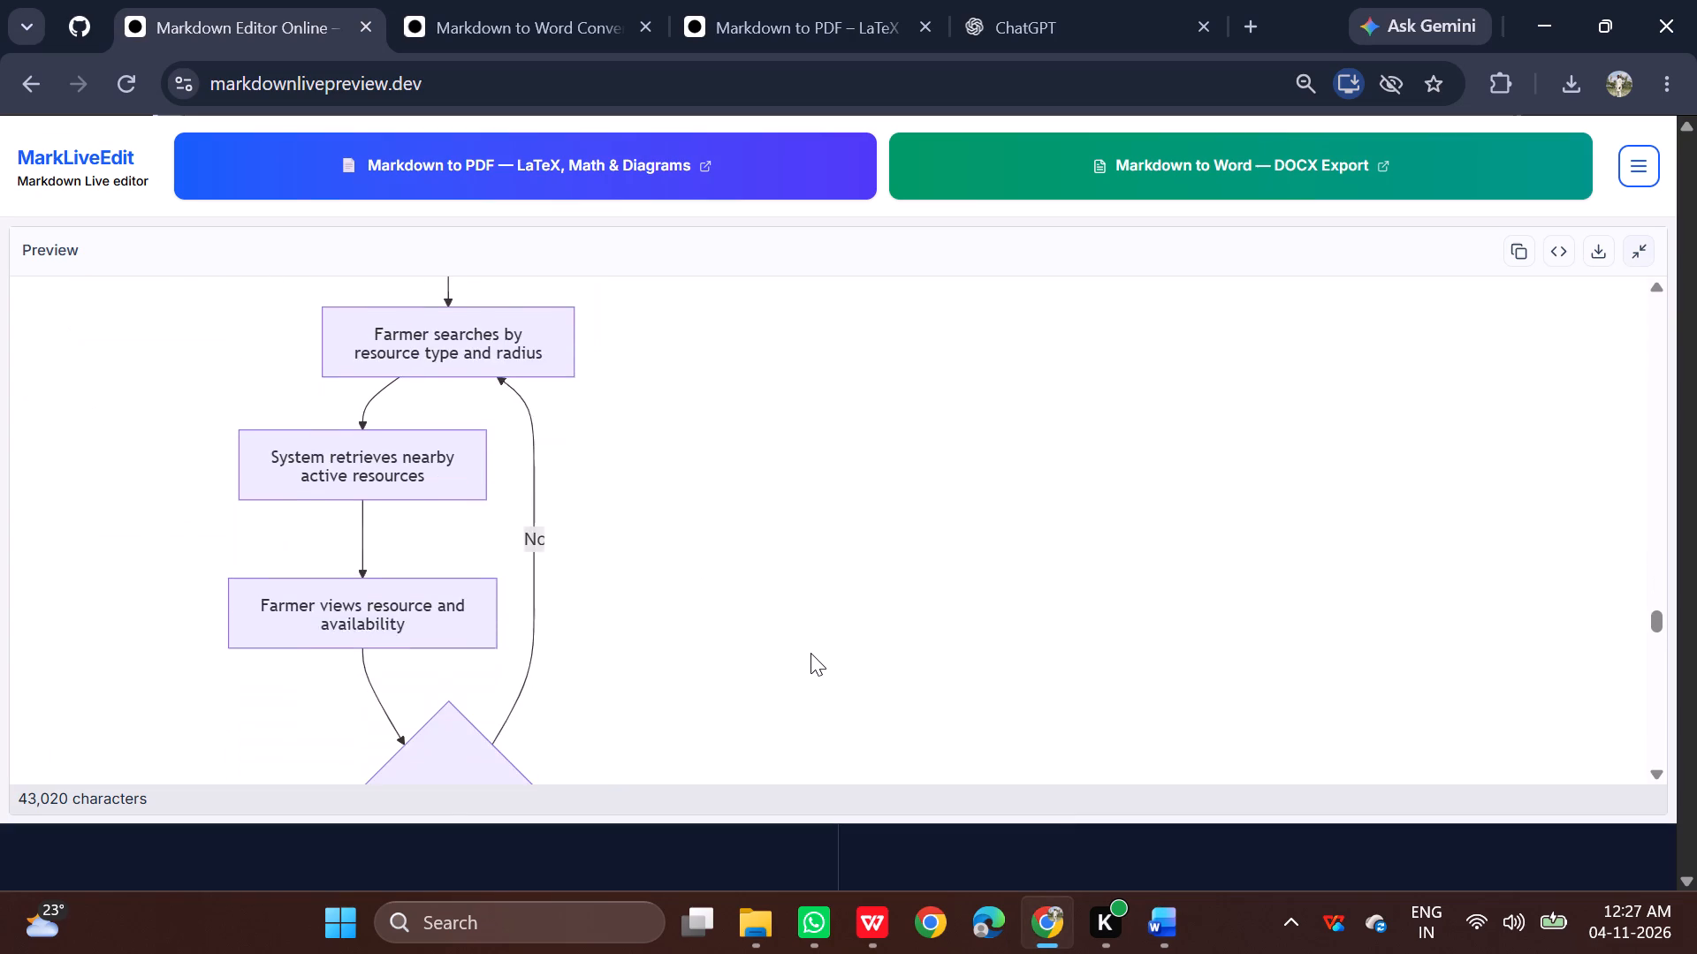
{"action": "scroll", "coordinate": [810, 653], "scroll_direction": "down", "scroll_amount": 1}
{"action": "scroll", "coordinate": [810, 653], "scroll_direction": "up", "scroll_amount": 6}
{"action": "scroll", "coordinate": [810, 653], "scroll_direction": "down", "scroll_amount": 2}
{"action": "scroll", "coordinate": [810, 653], "scroll_direction": "up", "scroll_amount": 1}
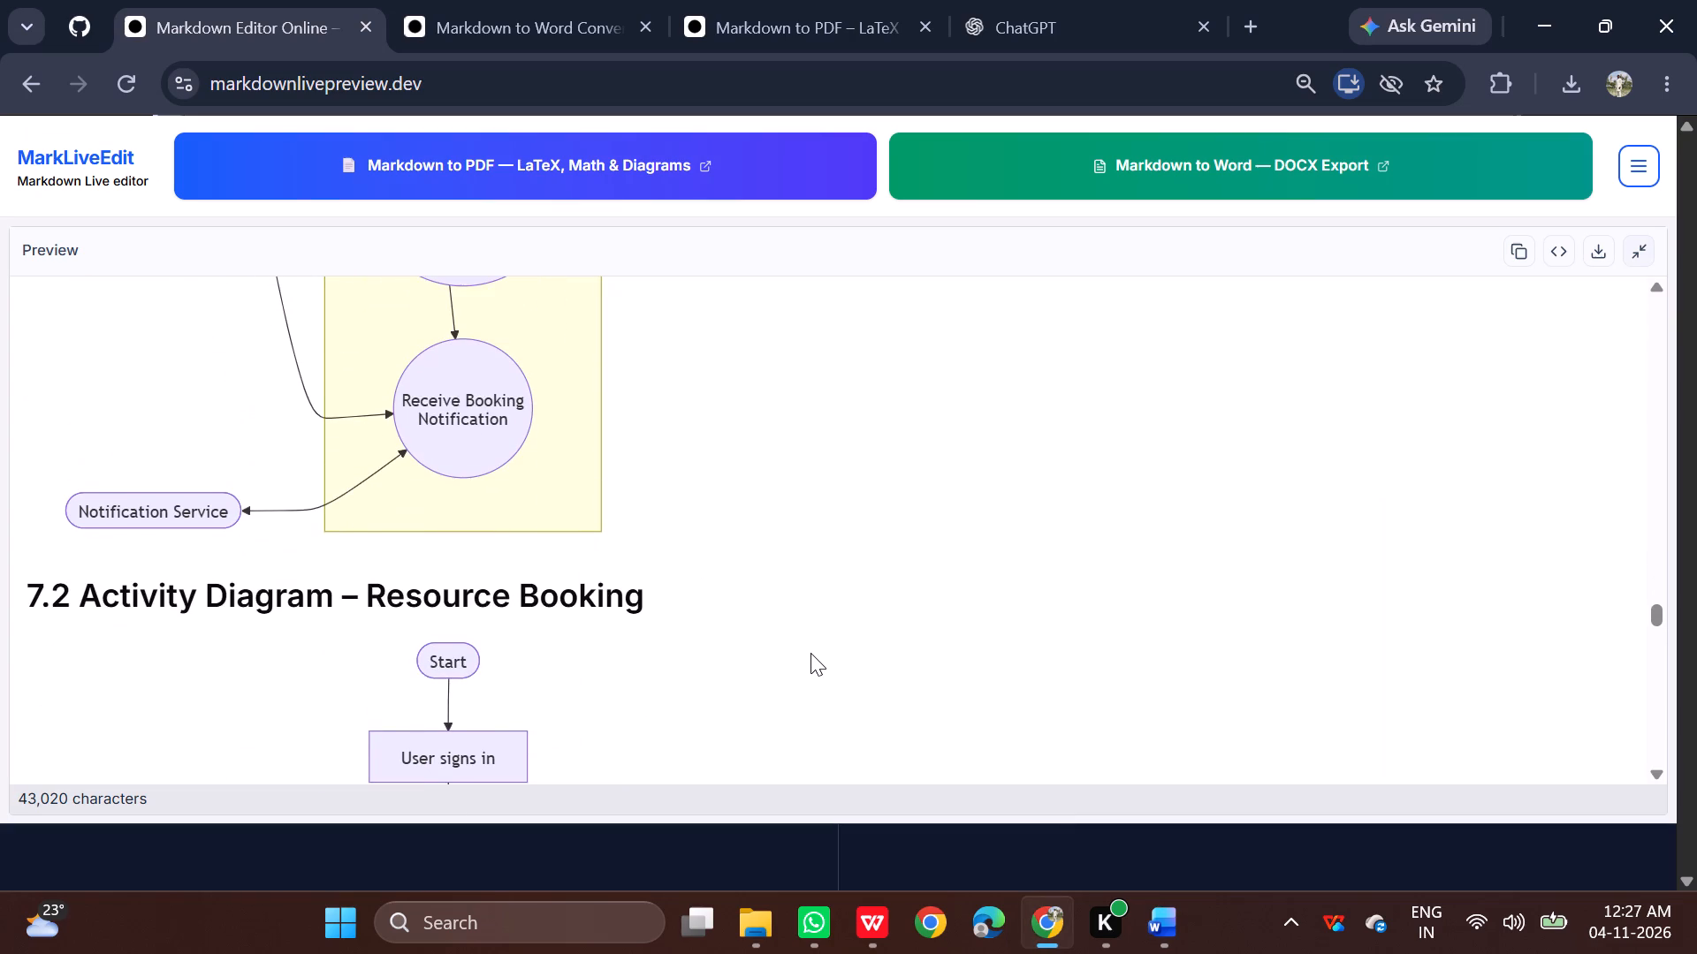
{"action": "left_click_drag", "start_coordinate": [25, 593], "coordinate": [118, 602]}
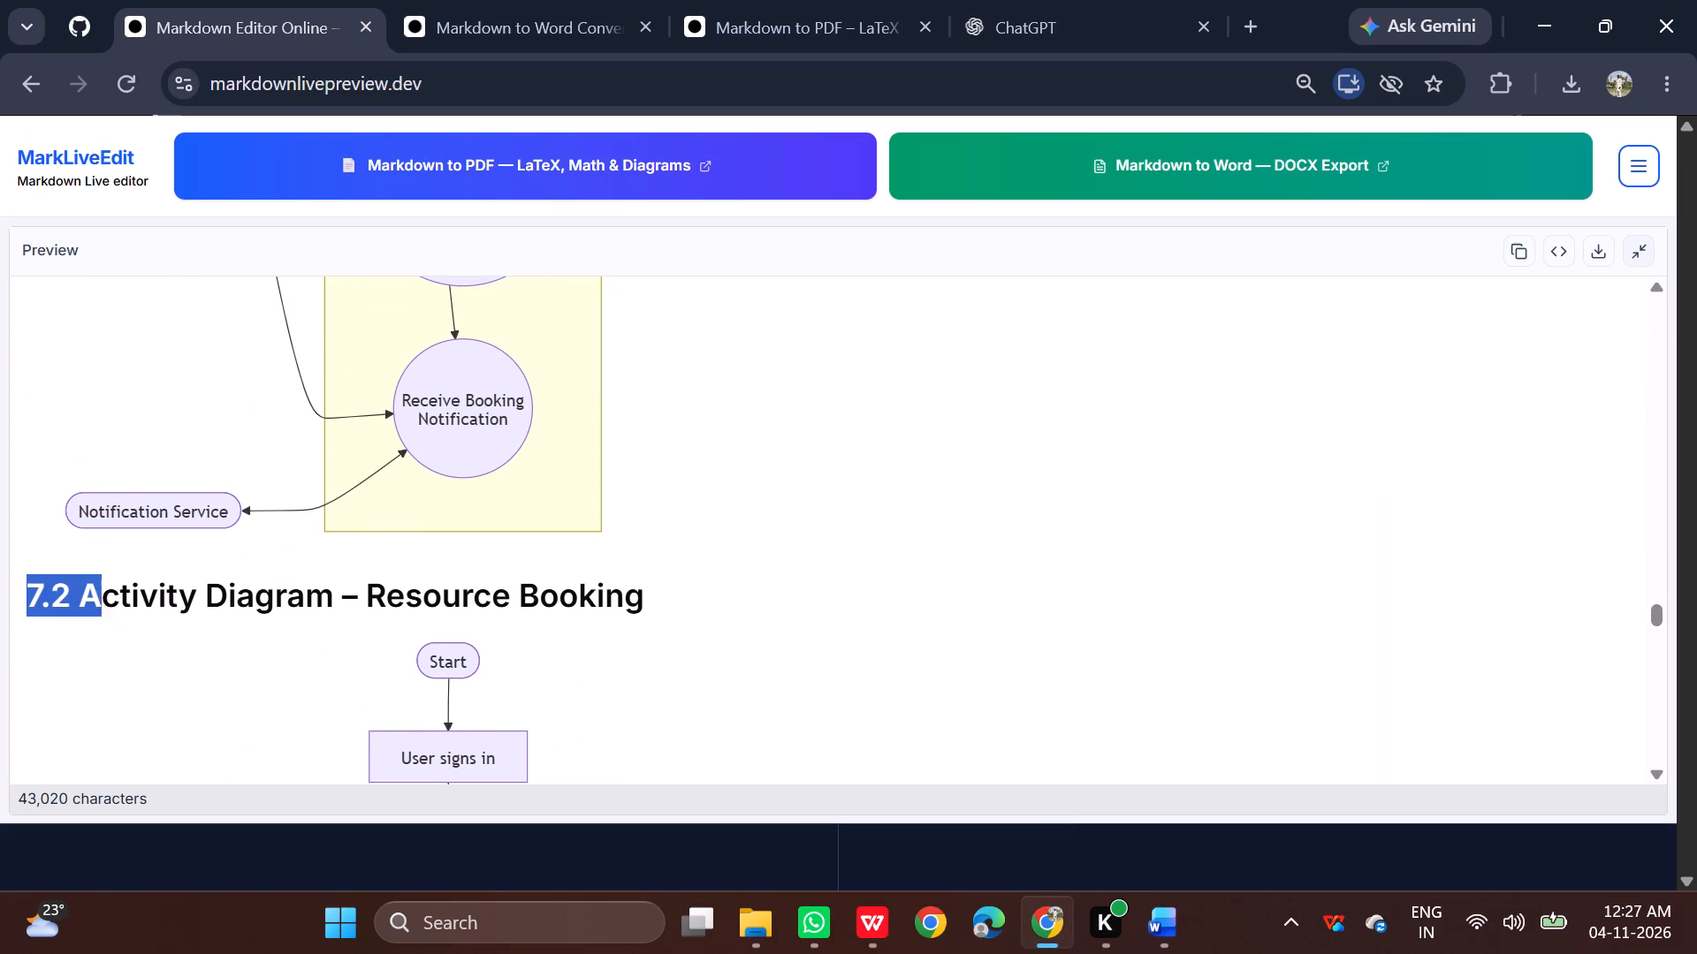
{"action": "left_click_drag", "start_coordinate": [118, 602], "coordinate": [643, 613]}
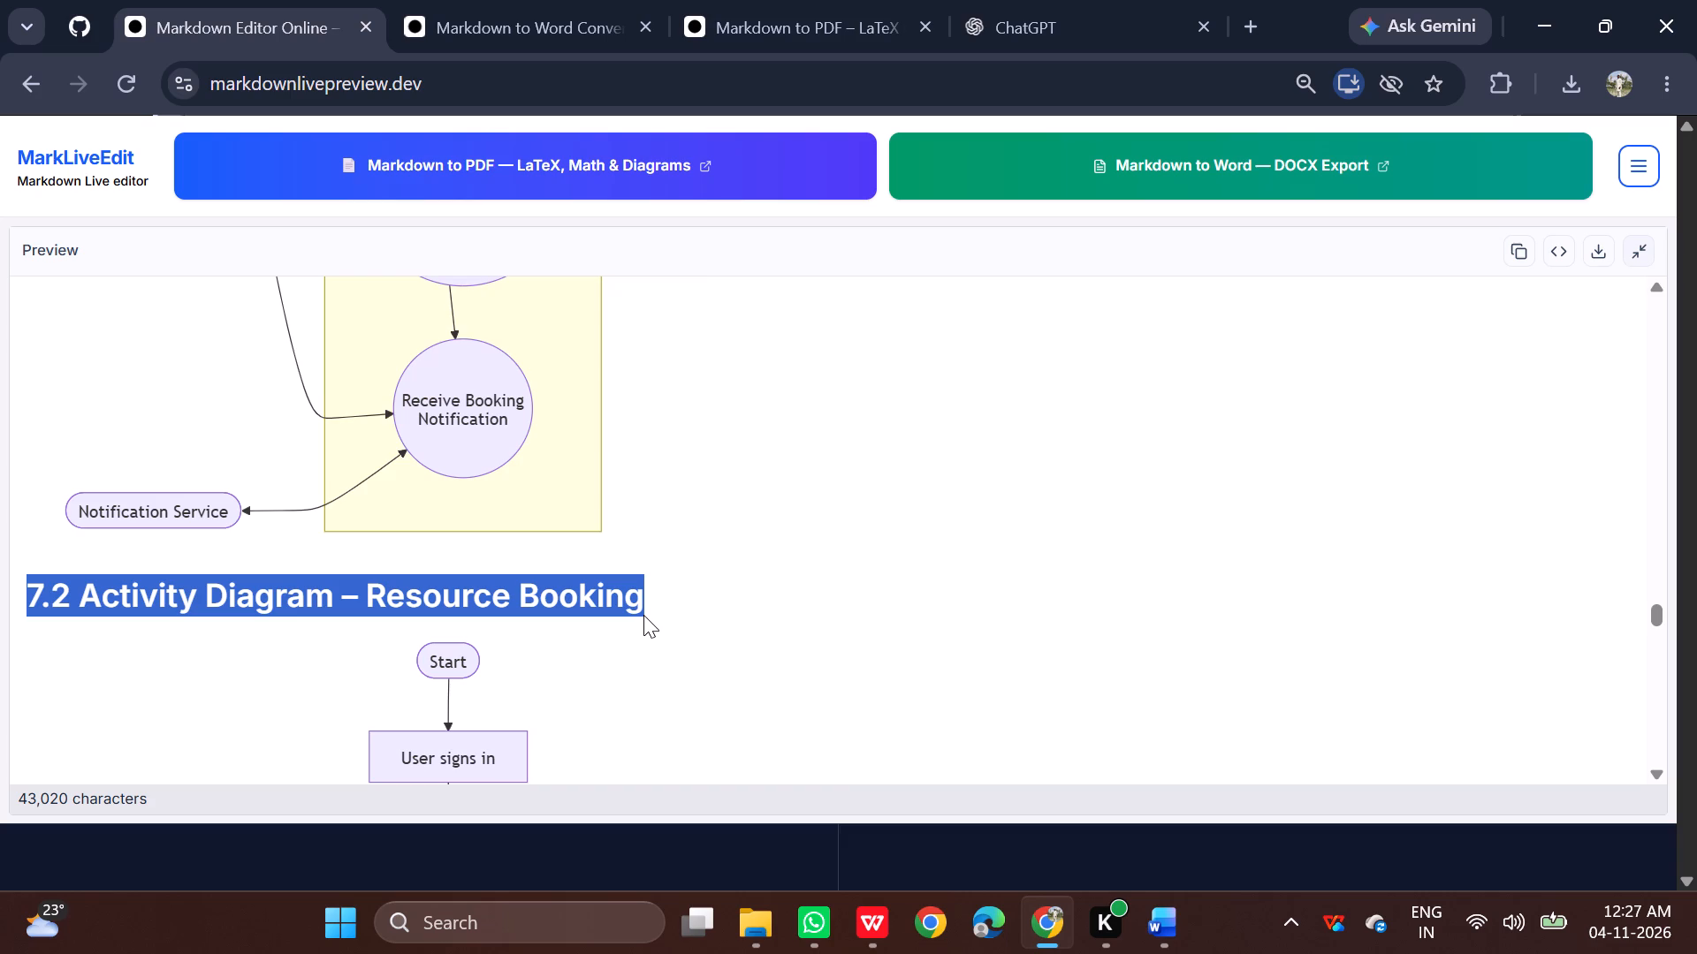
{"action": "key", "text": "ctrl+c"}
Return to the KhetConnect Word document and place the insertion point on page 23, following the use case diagram.
{"action": "left_click", "coordinate": [939, 785]}
{"action": "scroll", "coordinate": [887, 736], "scroll_direction": "down", "scroll_amount": 3}
{"action": "scroll", "coordinate": [882, 729], "scroll_direction": "up", "scroll_amount": 4}
{"action": "scroll", "coordinate": [777, 671], "scroll_direction": "up", "scroll_amount": 5}
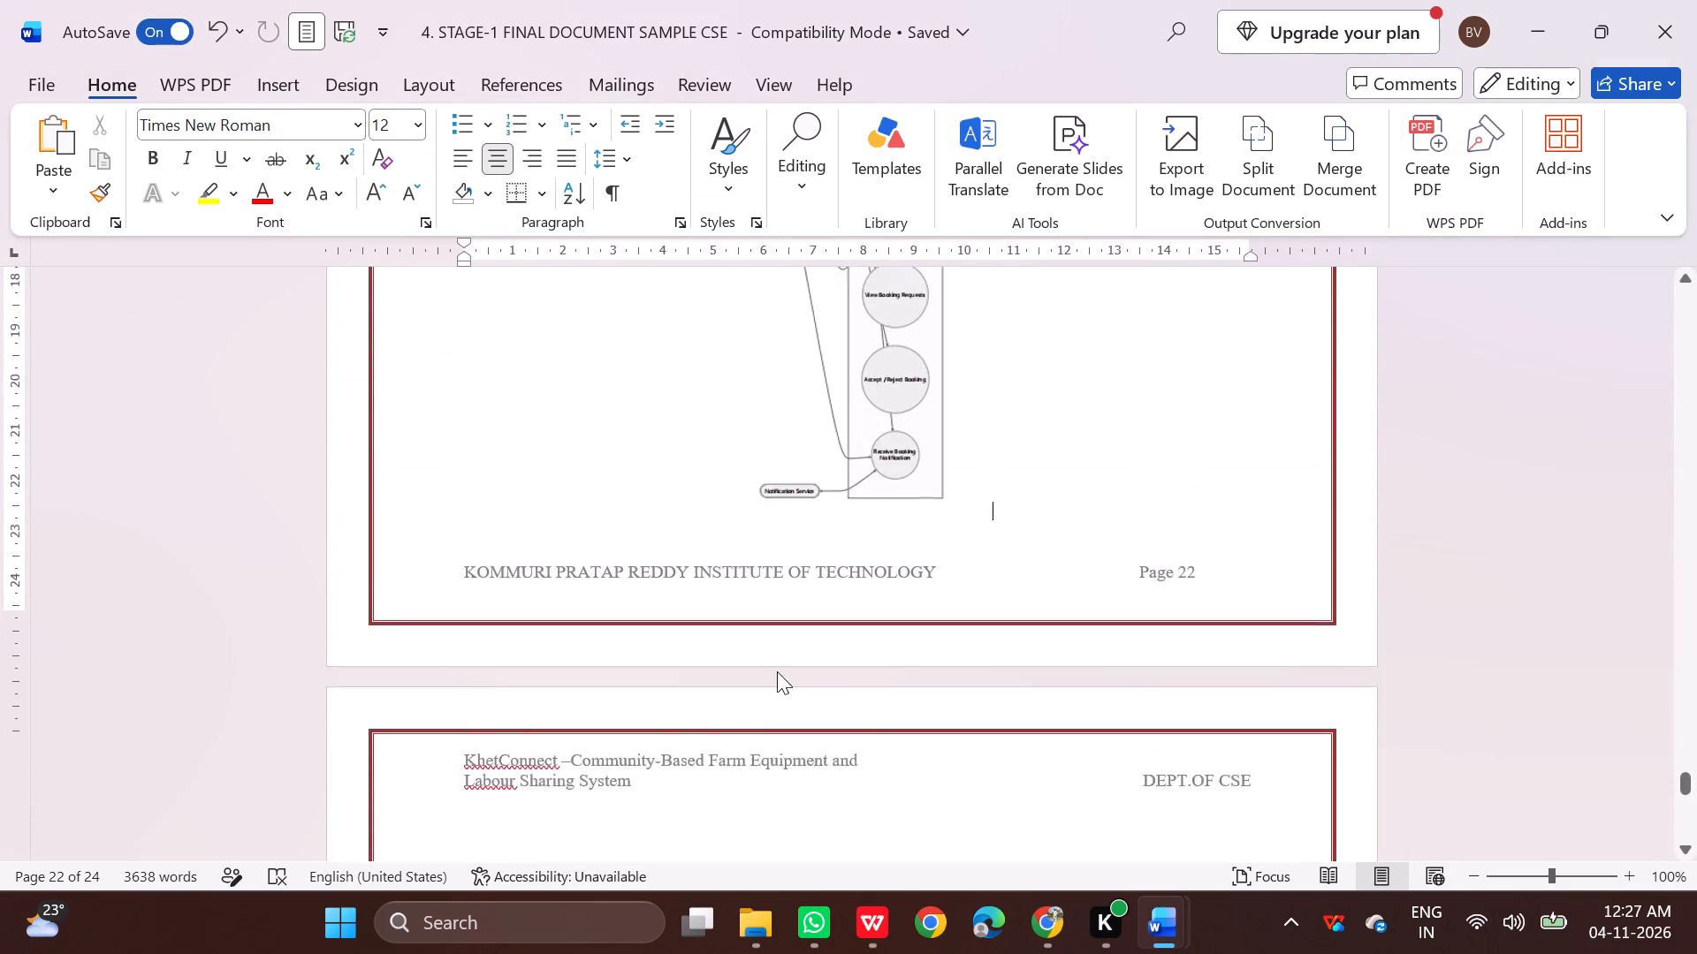
{"action": "scroll", "coordinate": [777, 671], "scroll_direction": "up", "scroll_amount": 18}
{"action": "scroll", "coordinate": [766, 682], "scroll_direction": "down", "scroll_amount": 16}
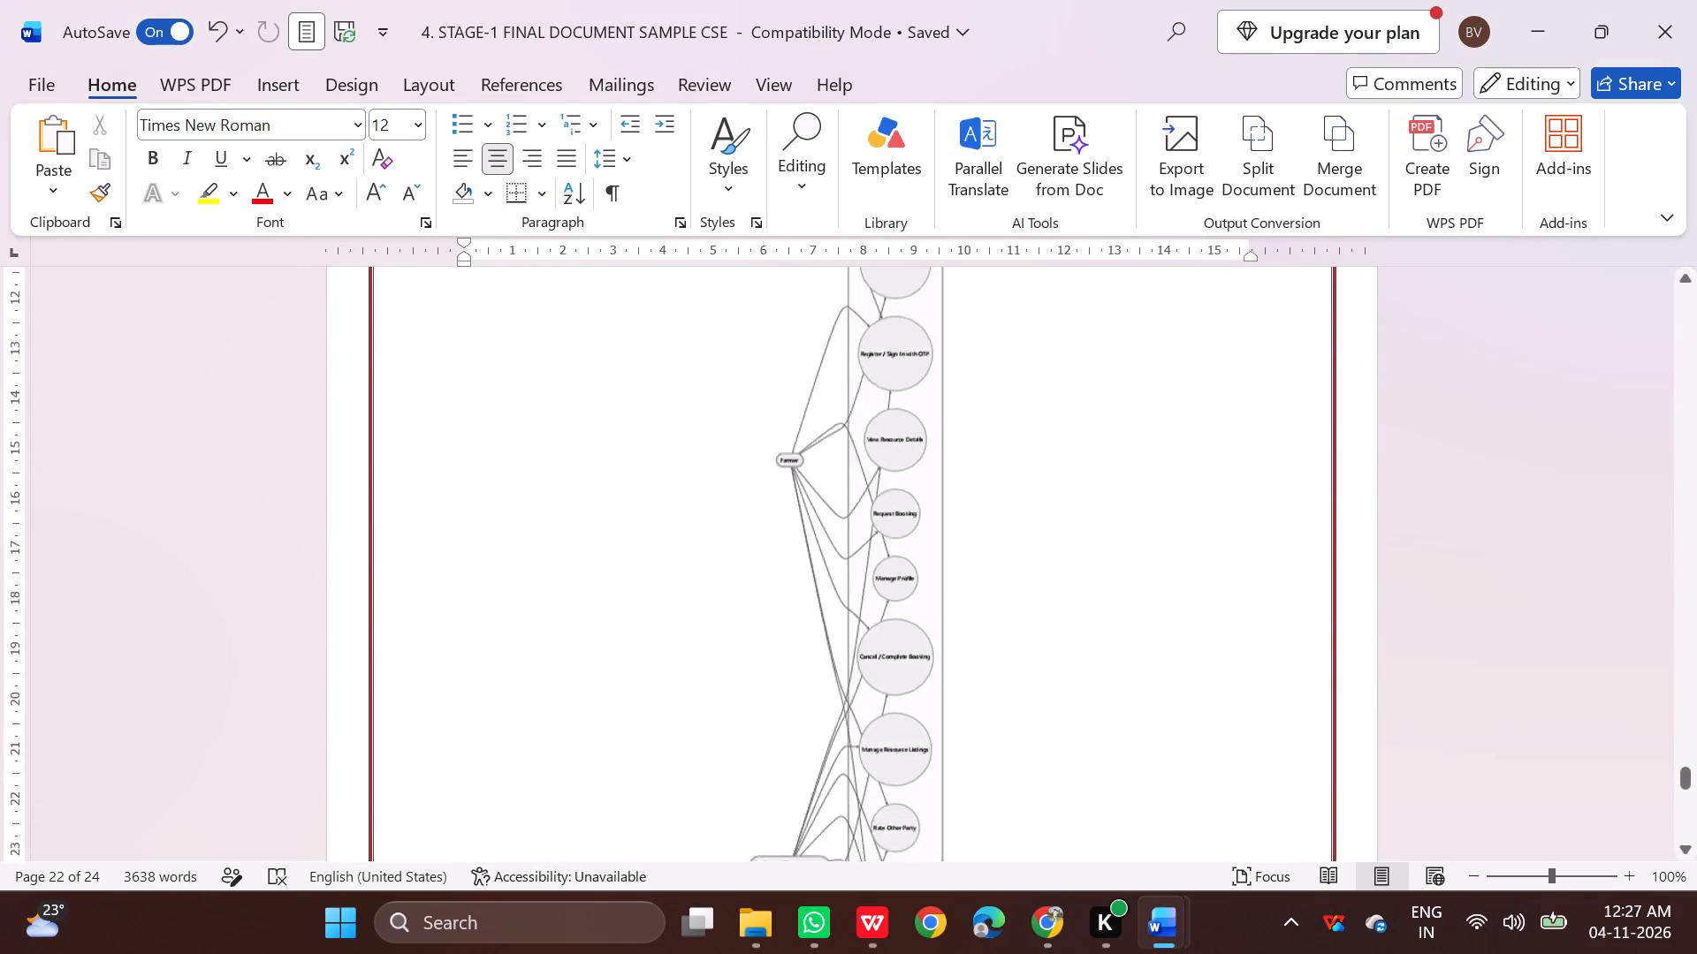
{"action": "scroll", "coordinate": [783, 687], "scroll_direction": "down", "scroll_amount": 7}
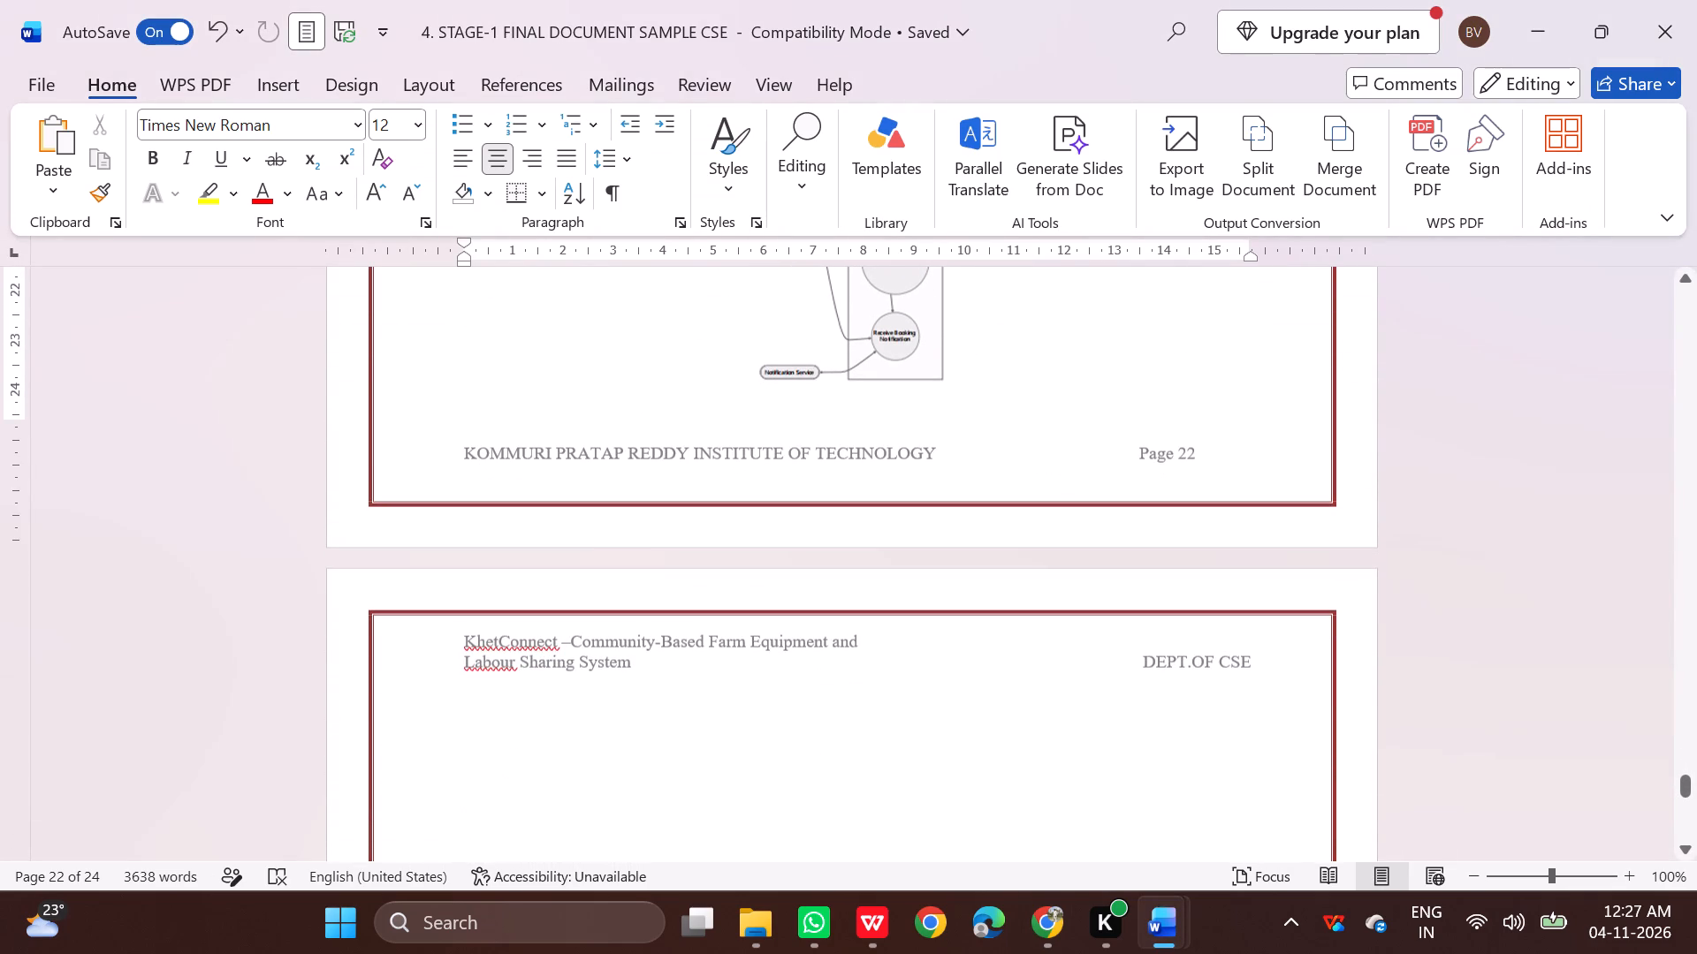
{"action": "left_click", "coordinate": [498, 729]}
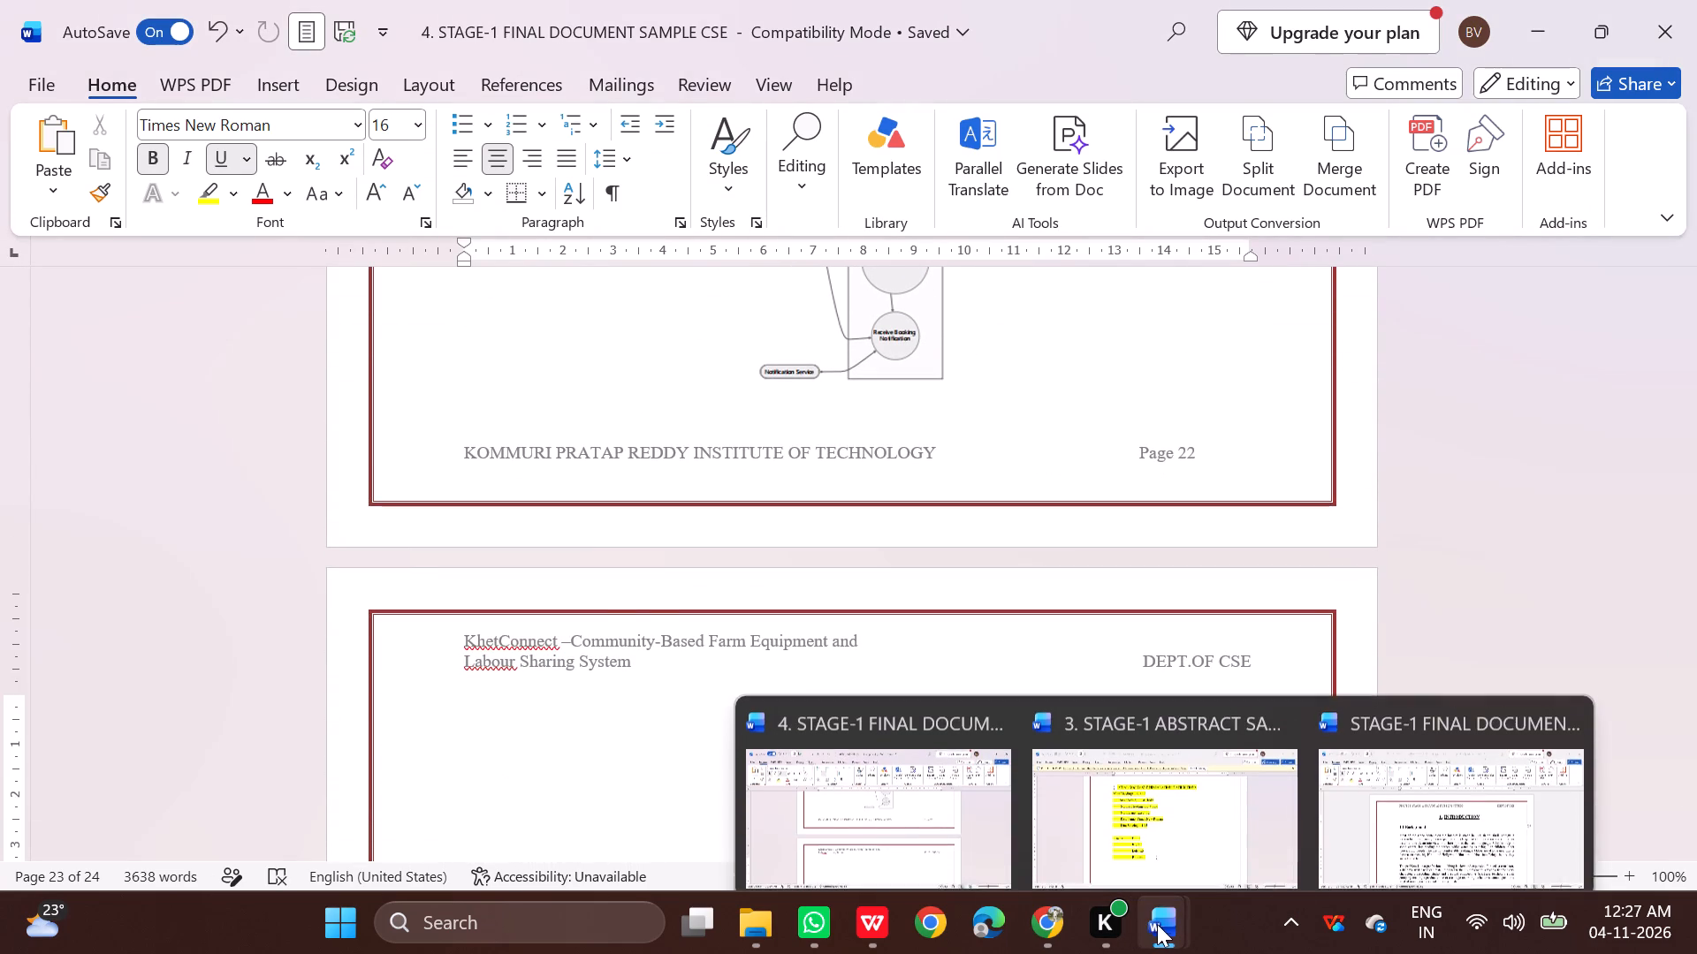
Switch to the Telugu AI Dubbing Studio Word document and examine how section 7 lays out its use case and class diagrams.
{"action": "left_click", "coordinate": [1429, 790]}
{"action": "scroll", "coordinate": [996, 649], "scroll_direction": "down", "scroll_amount": 6}
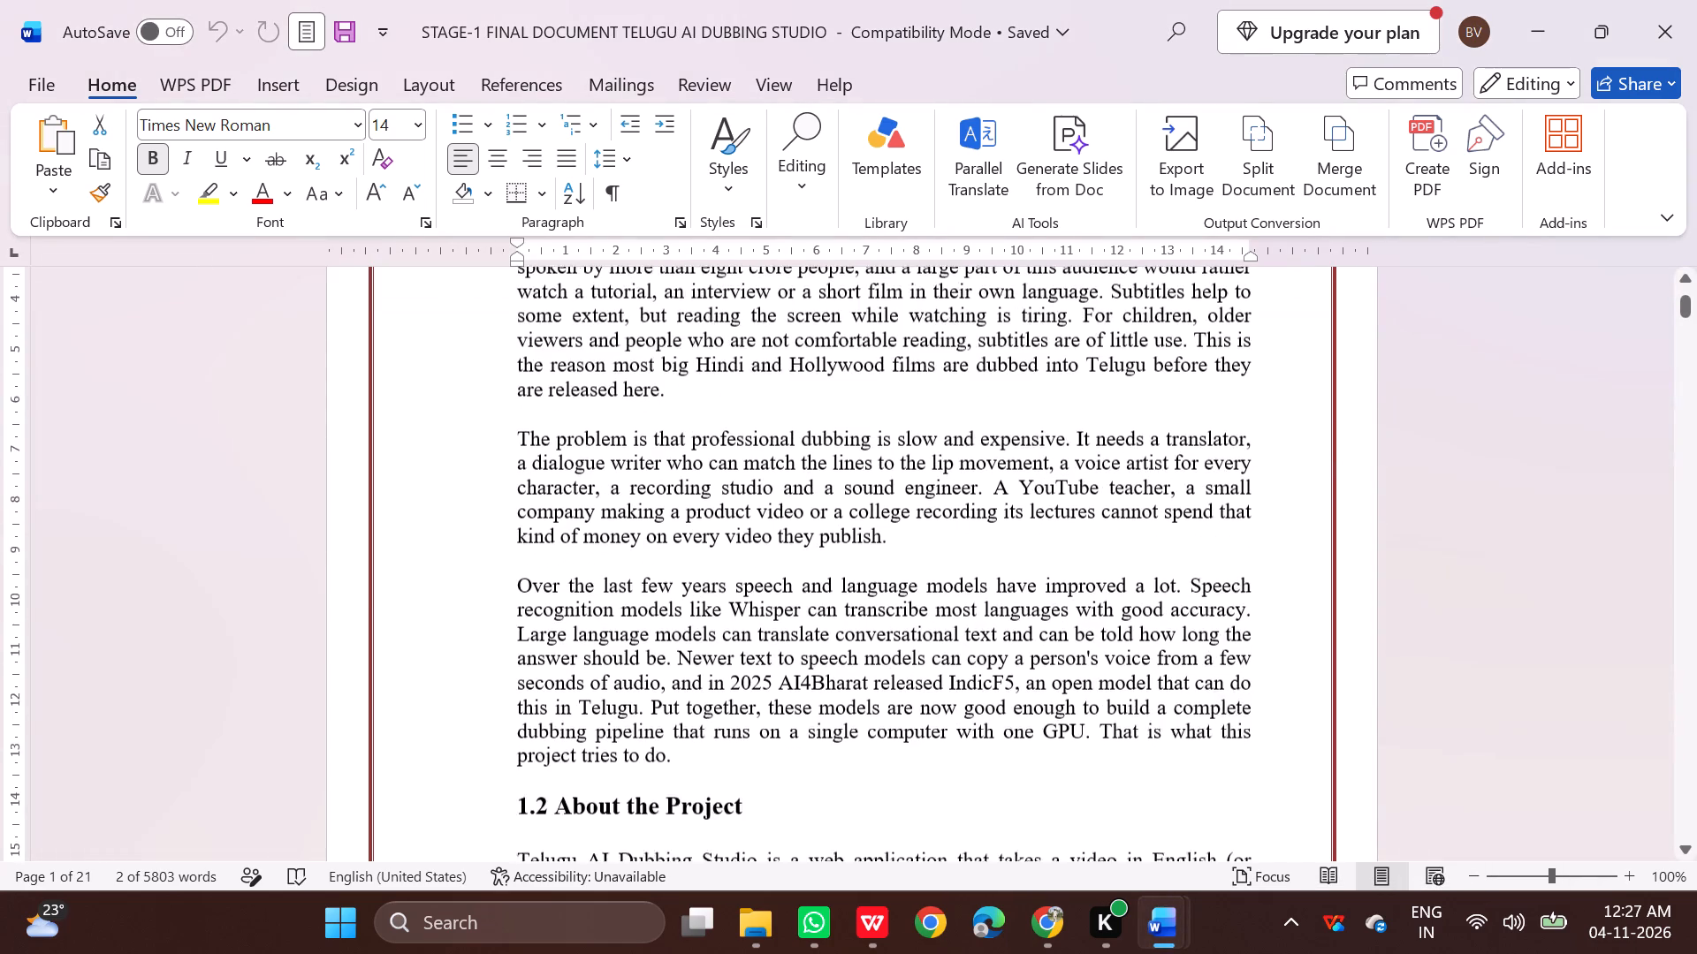
{"action": "scroll", "coordinate": [993, 644], "scroll_direction": "down", "scroll_amount": 4}
{"action": "left_click_drag", "start_coordinate": [1685, 311], "coordinate": [1696, 485]}
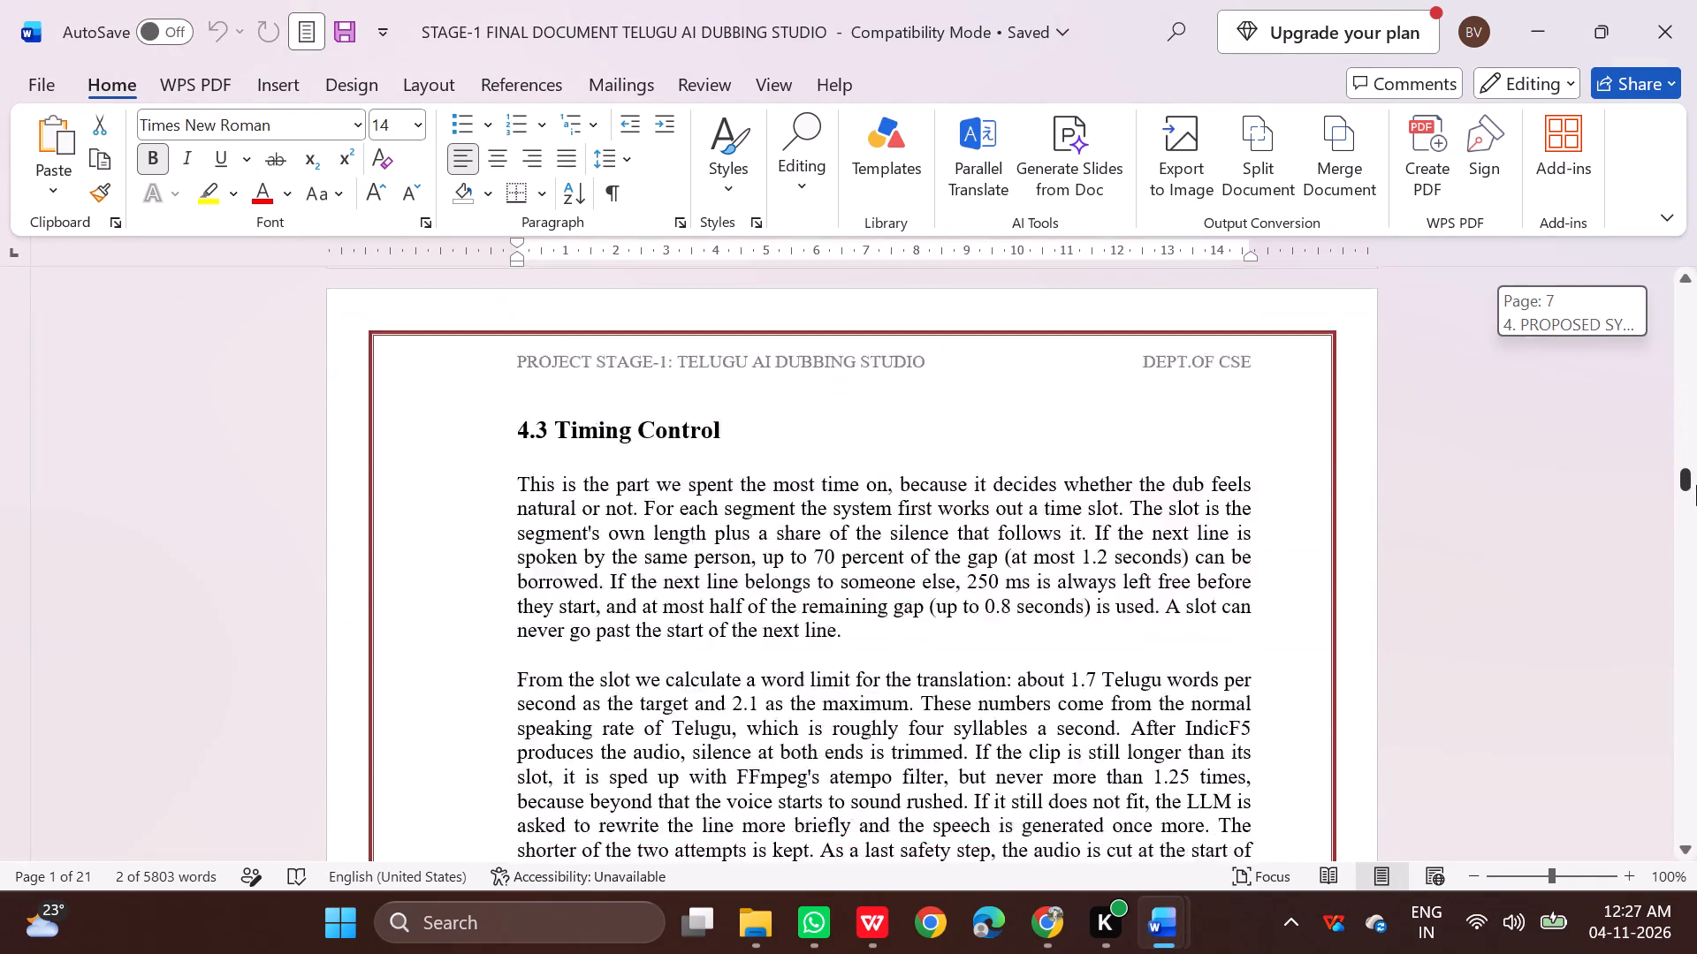
{"action": "left_click_drag", "start_coordinate": [1696, 485], "coordinate": [1696, 617]}
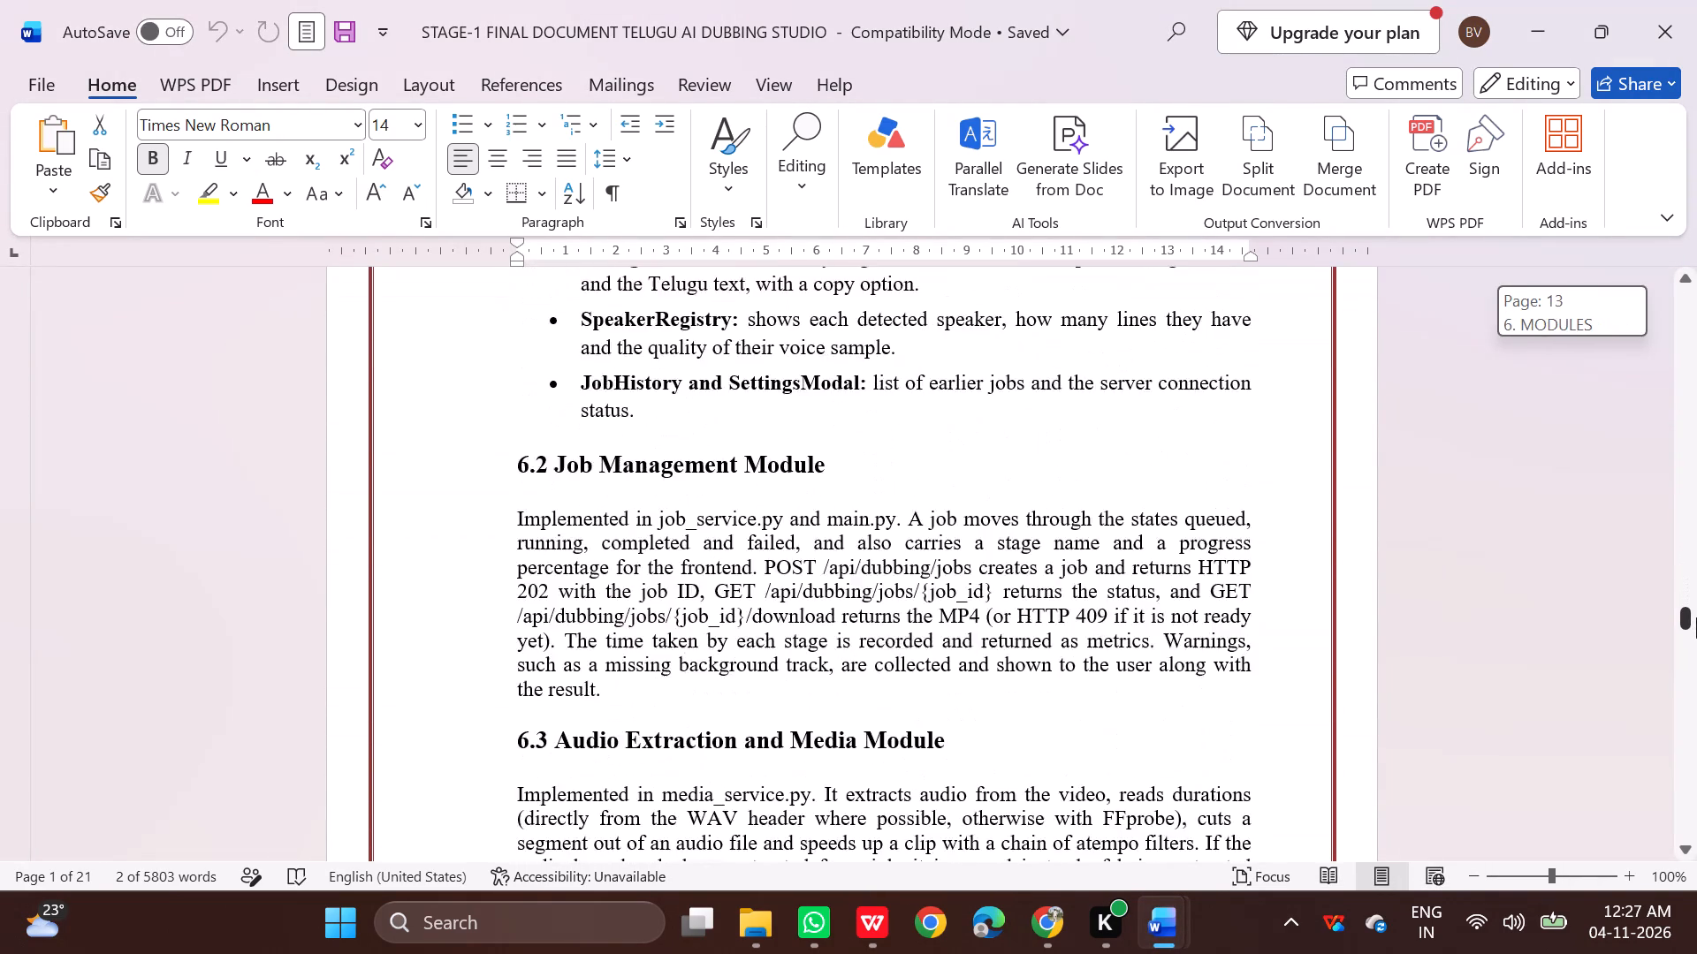
{"action": "left_click_drag", "start_coordinate": [1696, 617], "coordinate": [1696, 654]}
{"action": "scroll", "coordinate": [1212, 613], "scroll_direction": "down", "scroll_amount": 12}
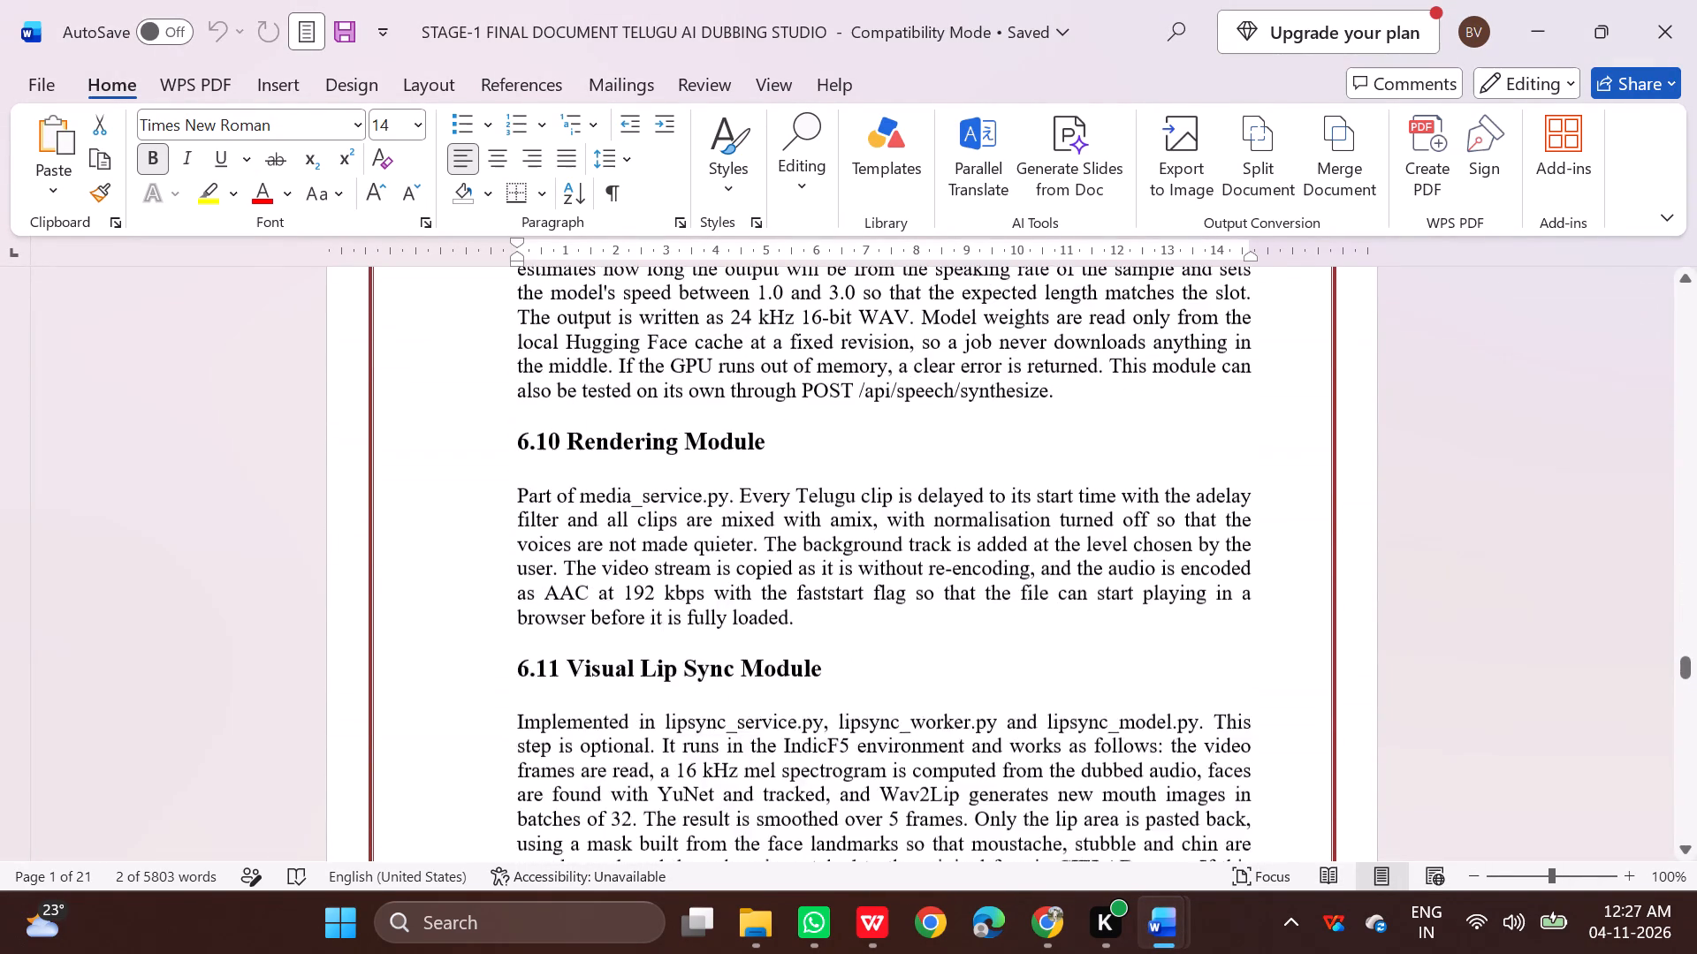
{"action": "scroll", "coordinate": [1183, 615], "scroll_direction": "down", "scroll_amount": 18}
{"action": "scroll", "coordinate": [1183, 615], "scroll_direction": "down", "scroll_amount": 10}
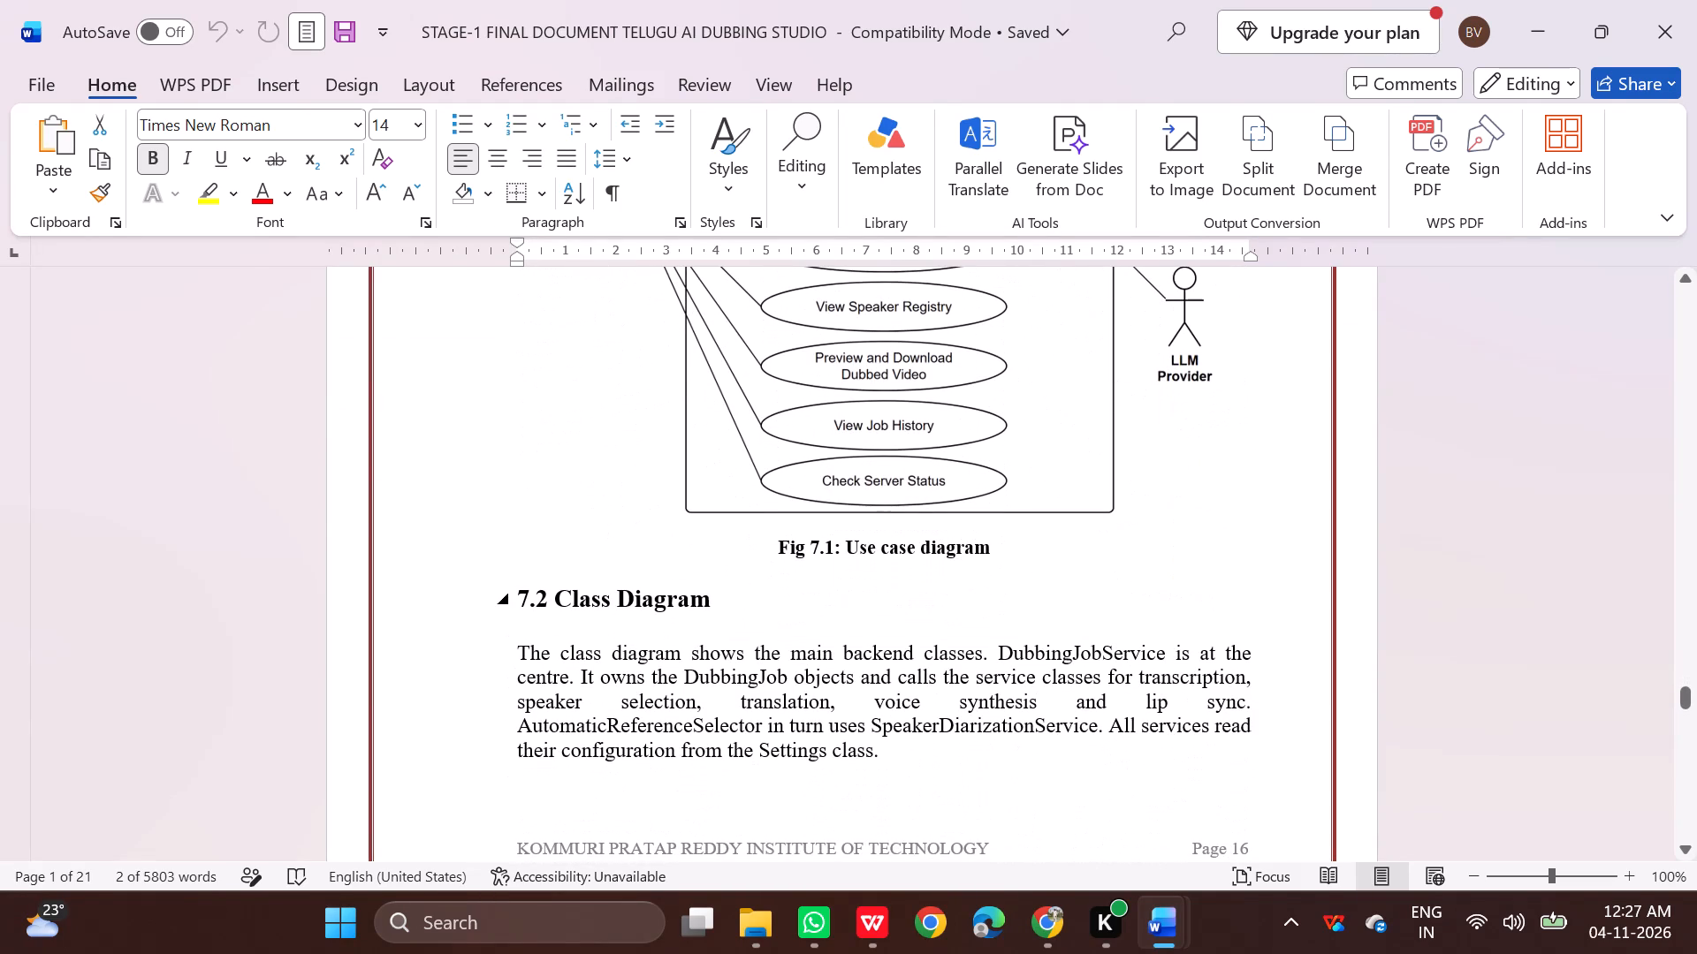
{"action": "scroll", "coordinate": [1183, 615], "scroll_direction": "down", "scroll_amount": 4}
{"action": "scroll", "coordinate": [1183, 615], "scroll_direction": "up", "scroll_amount": 7}
{"action": "scroll", "coordinate": [1183, 614], "scroll_direction": "down", "scroll_amount": 13}
{"action": "scroll", "coordinate": [1183, 614], "scroll_direction": "up", "scroll_amount": 11}
{"action": "scroll", "coordinate": [1183, 614], "scroll_direction": "down", "scroll_amount": 3}
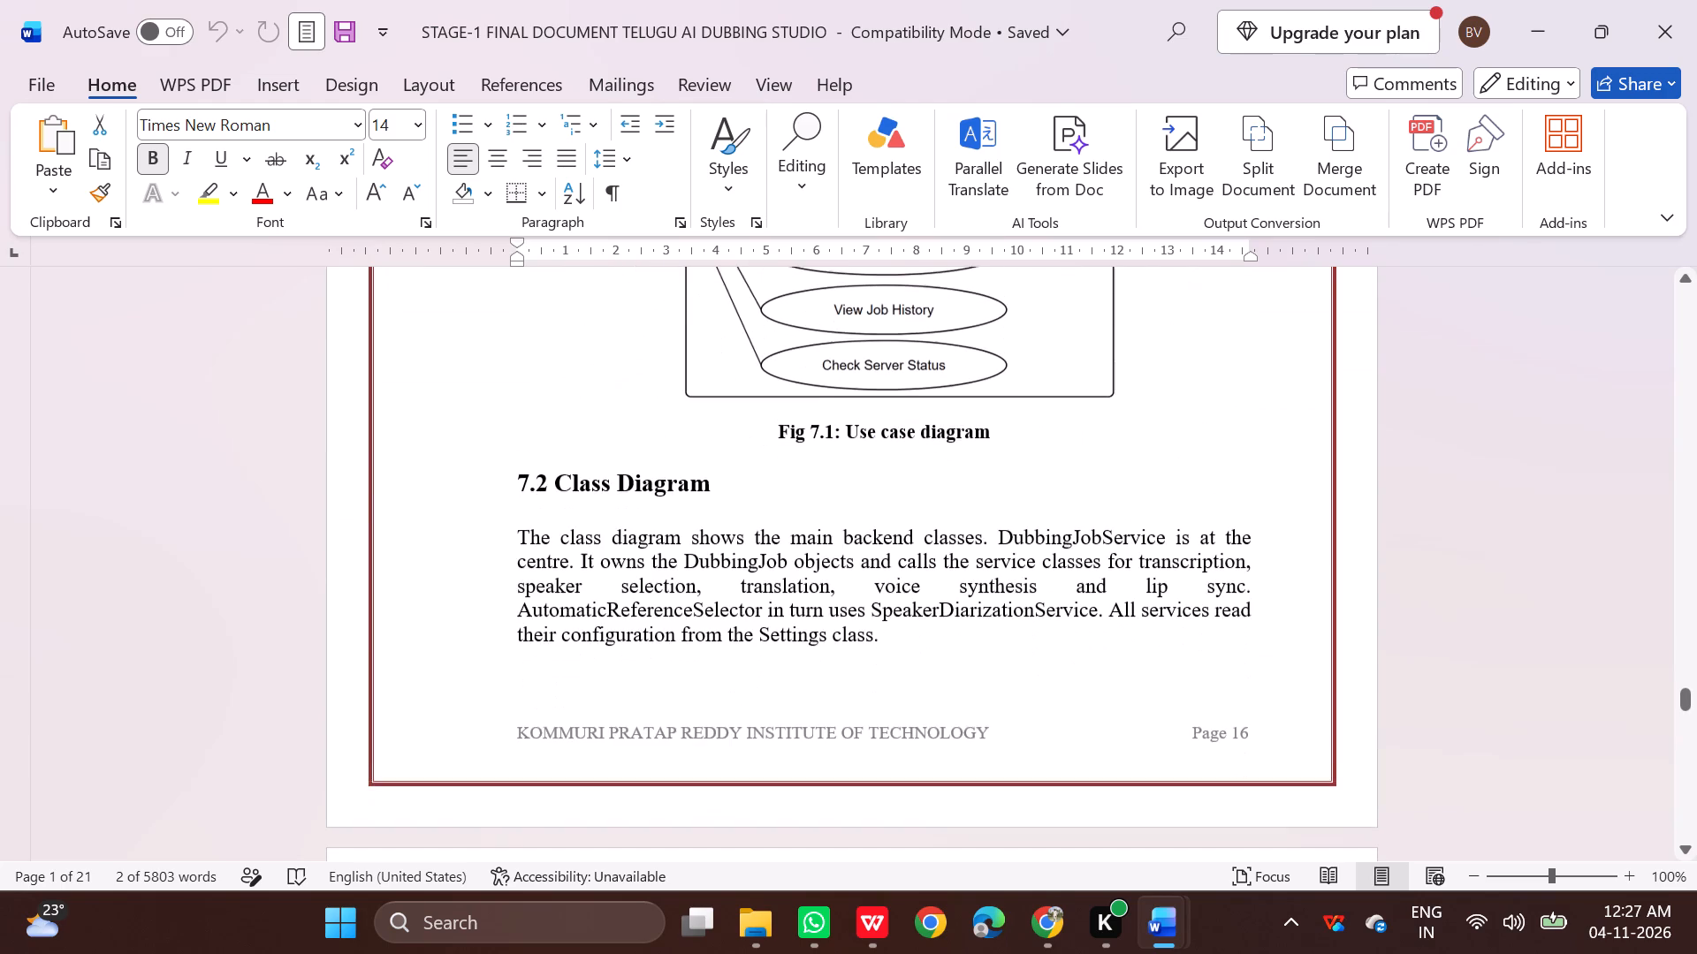
{"action": "scroll", "coordinate": [1183, 614], "scroll_direction": "up", "scroll_amount": 14}
{"action": "scroll", "coordinate": [1180, 613], "scroll_direction": "down", "scroll_amount": 5}
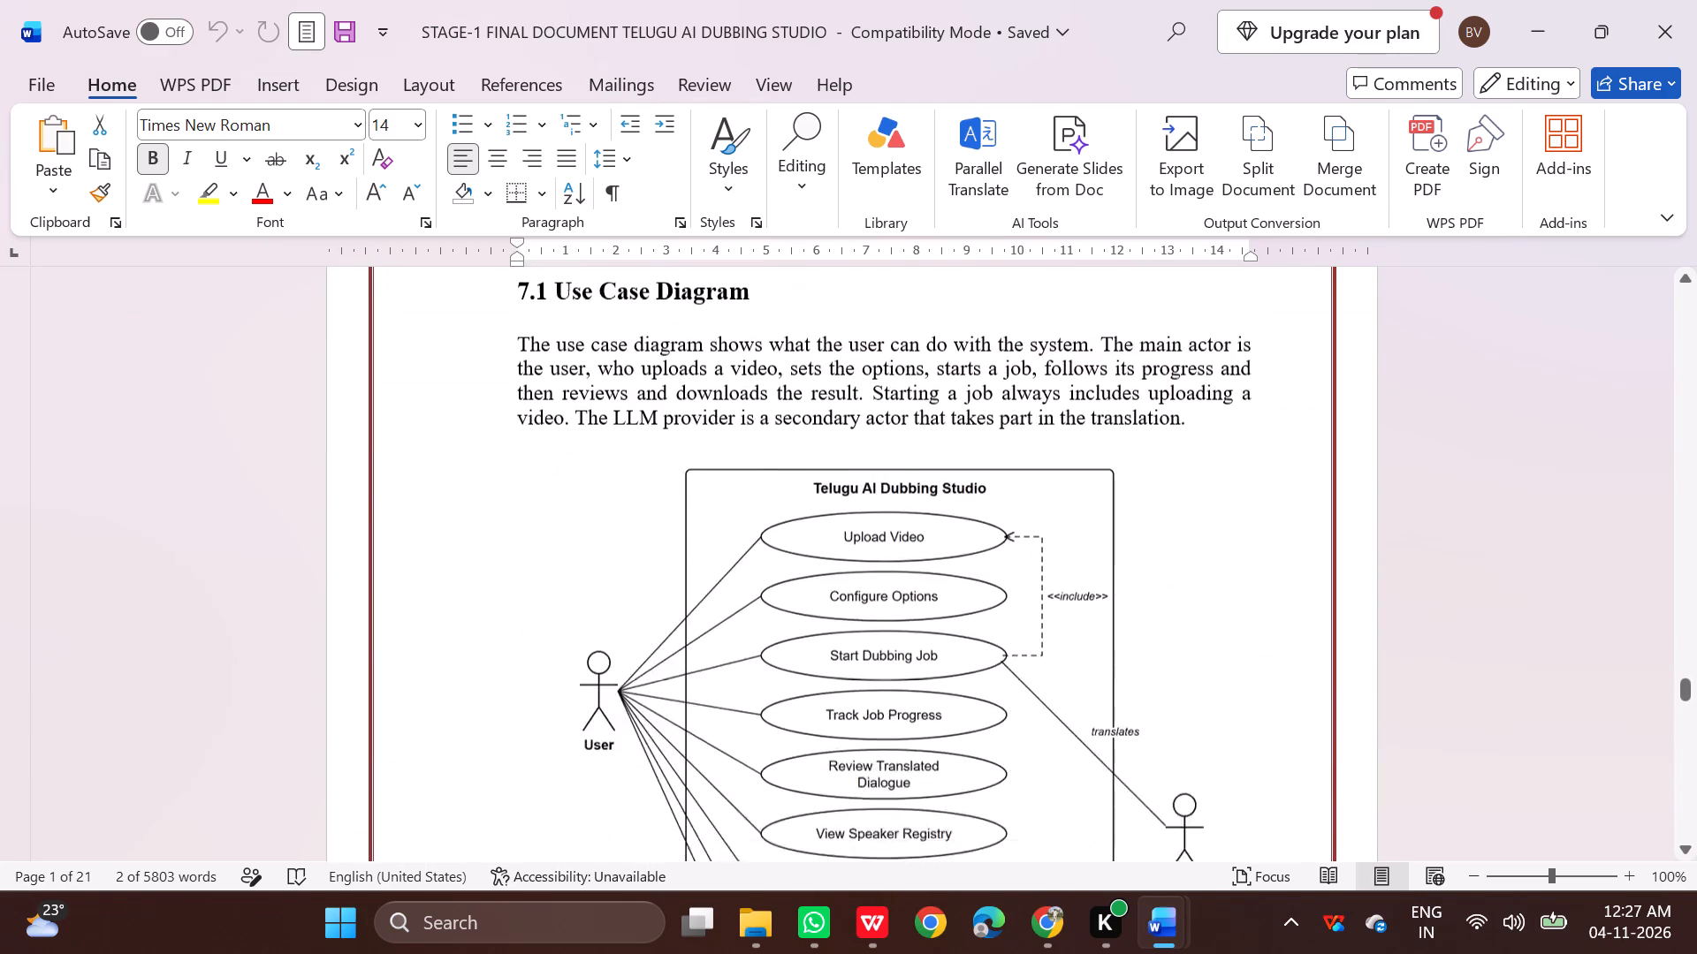
{"action": "scroll", "coordinate": [1168, 617], "scroll_direction": "down", "scroll_amount": 10}
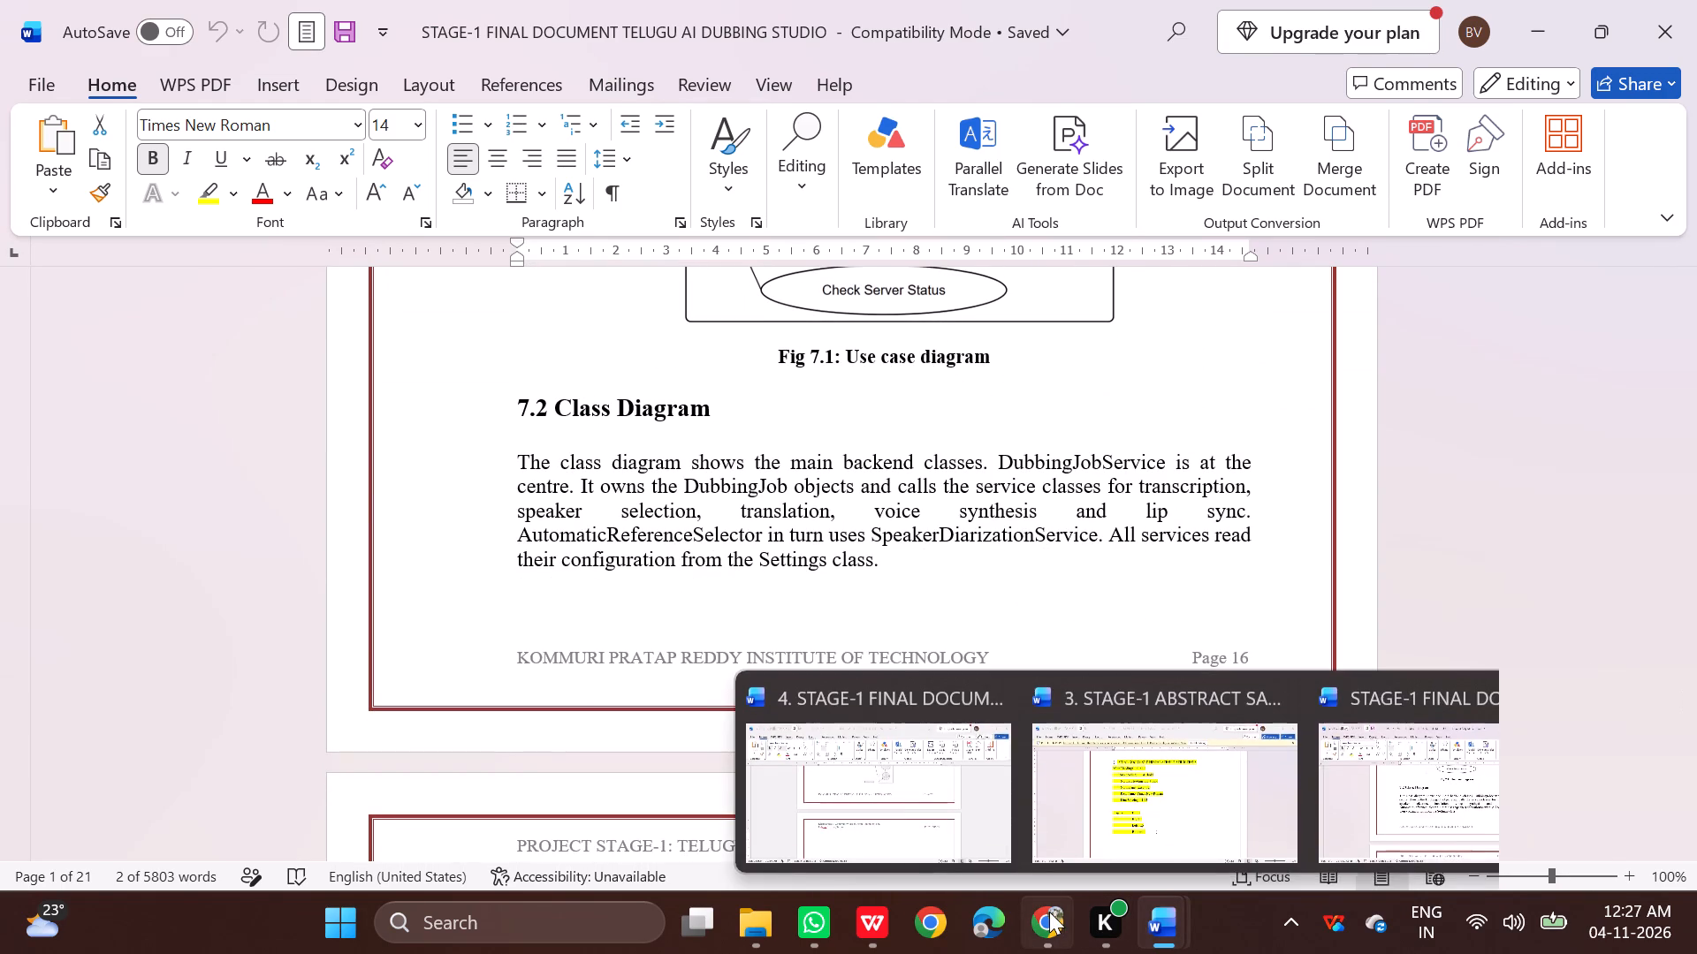
Switch to Chrome and compare how the section 7 diagrams render in the Markdown editor, Markdown to Word and Markdown to PDF previews.
{"action": "left_click", "coordinate": [1048, 789]}
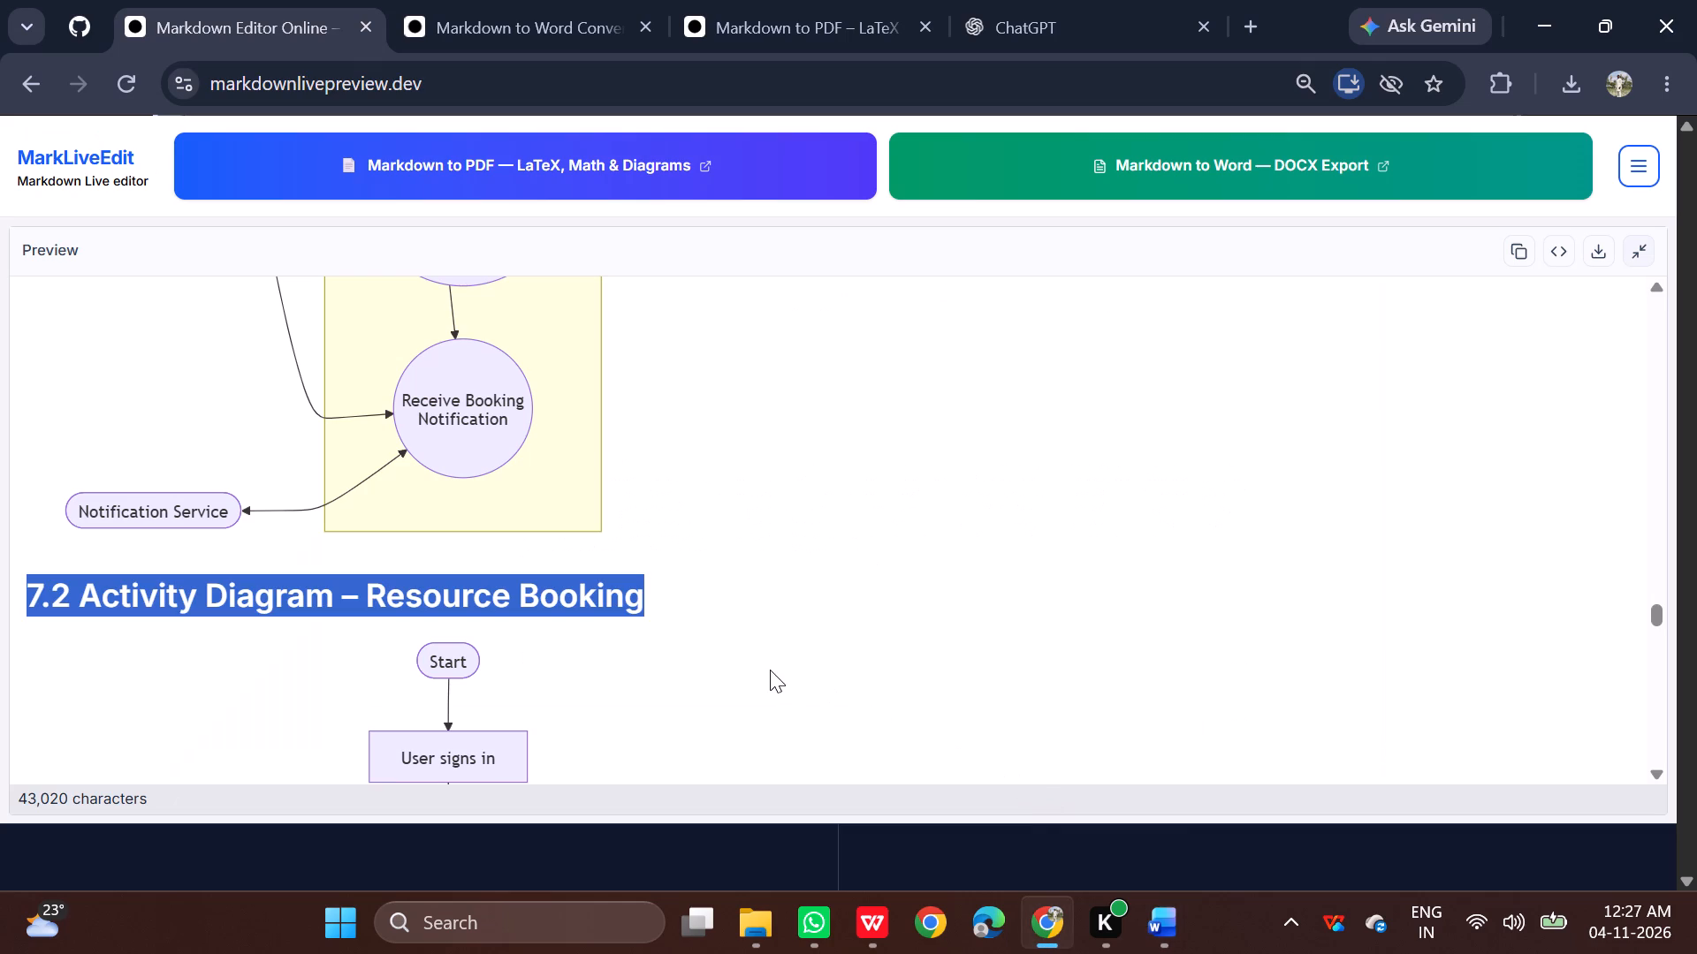
{"action": "scroll", "coordinate": [770, 670], "scroll_direction": "up", "scroll_amount": 18}
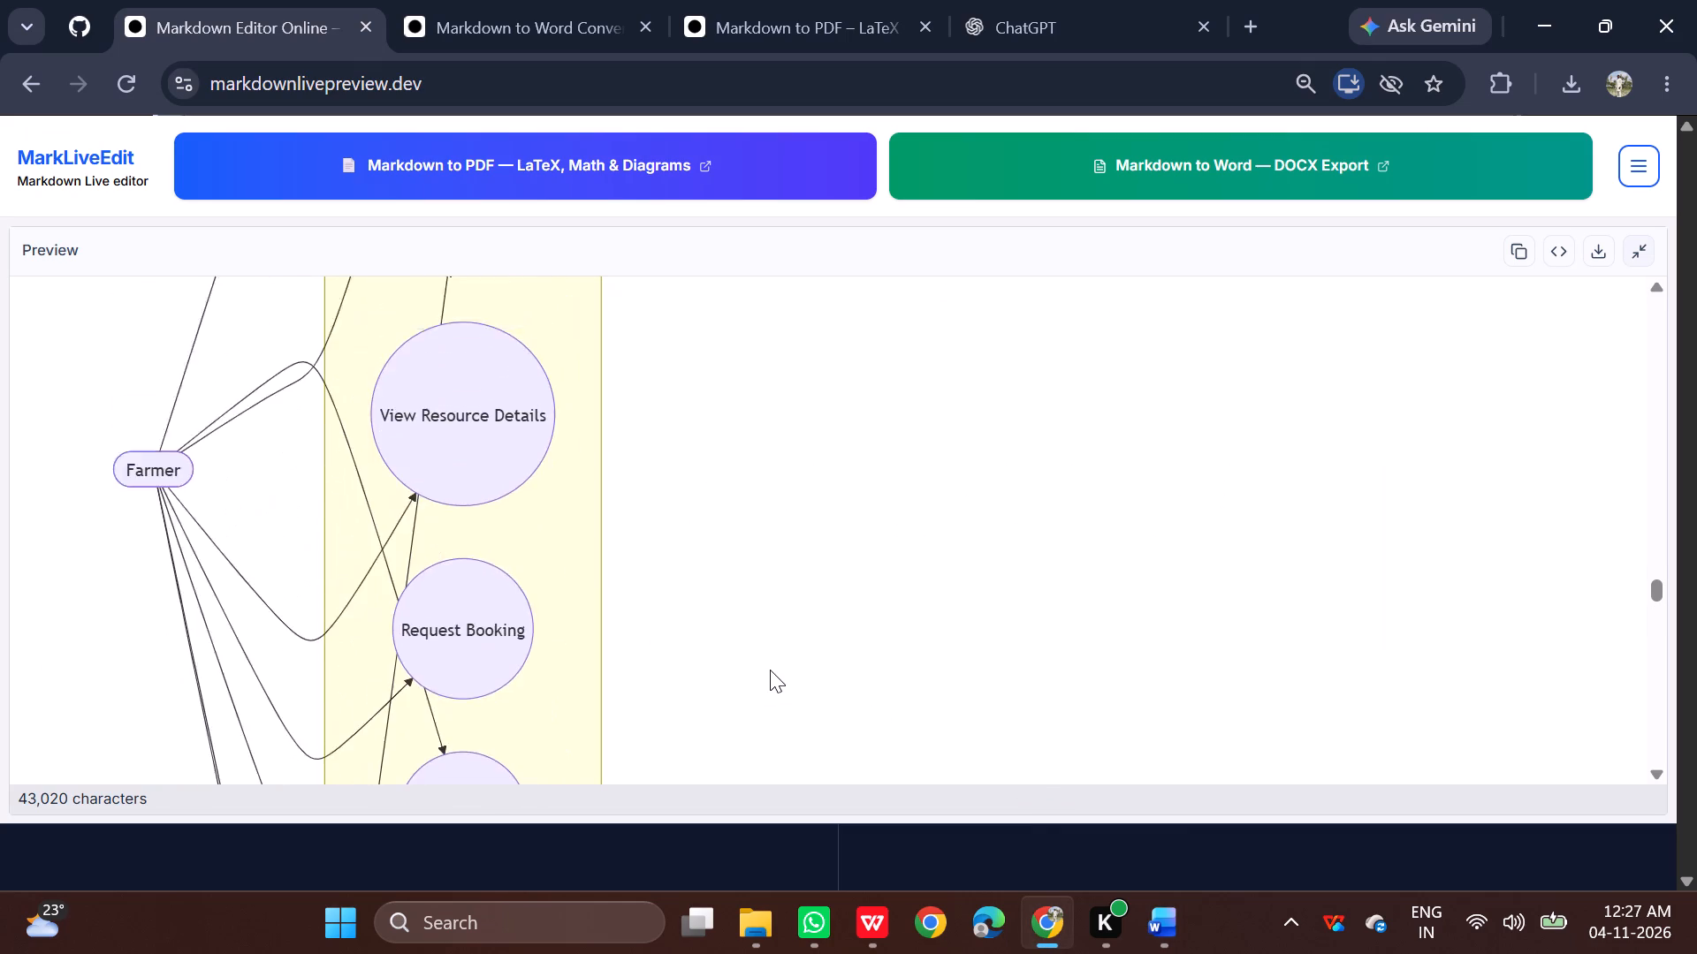
{"action": "scroll", "coordinate": [770, 670], "scroll_direction": "up", "scroll_amount": 2}
{"action": "left_click", "coordinate": [546, 29]}
{"action": "scroll", "coordinate": [809, 445], "scroll_direction": "down", "scroll_amount": 4}
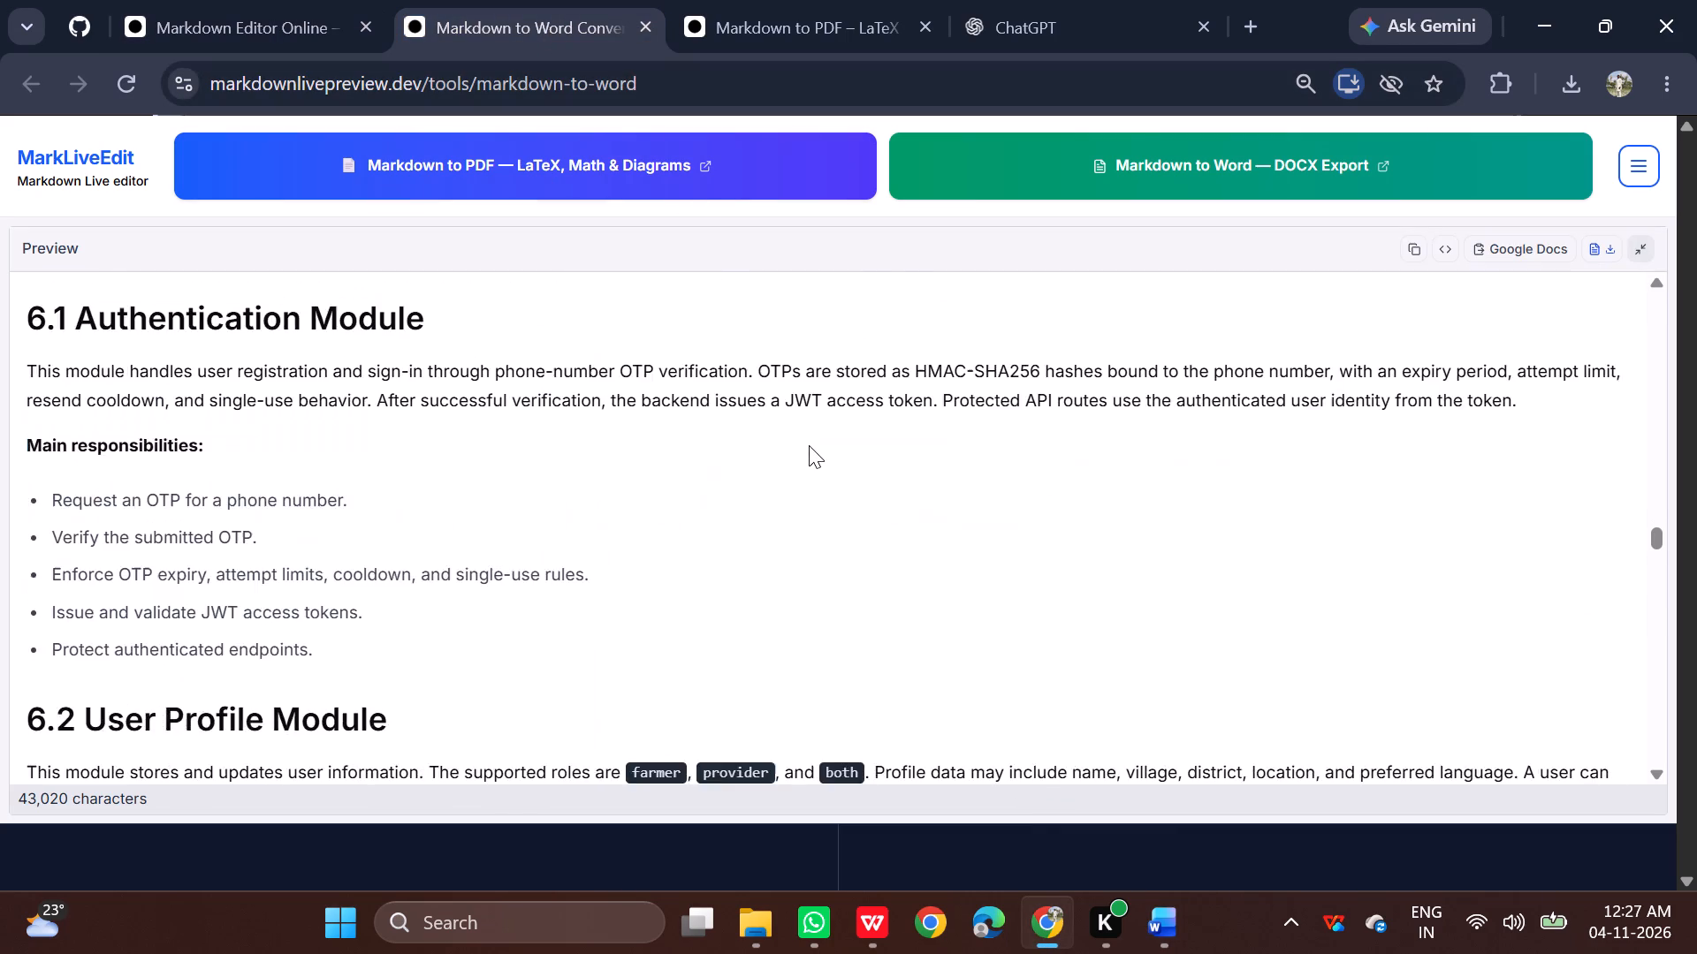
{"action": "scroll", "coordinate": [809, 445], "scroll_direction": "down", "scroll_amount": 20}
{"action": "scroll", "coordinate": [809, 445], "scroll_direction": "down", "scroll_amount": 20}
{"action": "scroll", "coordinate": [811, 445], "scroll_direction": "down", "scroll_amount": 7}
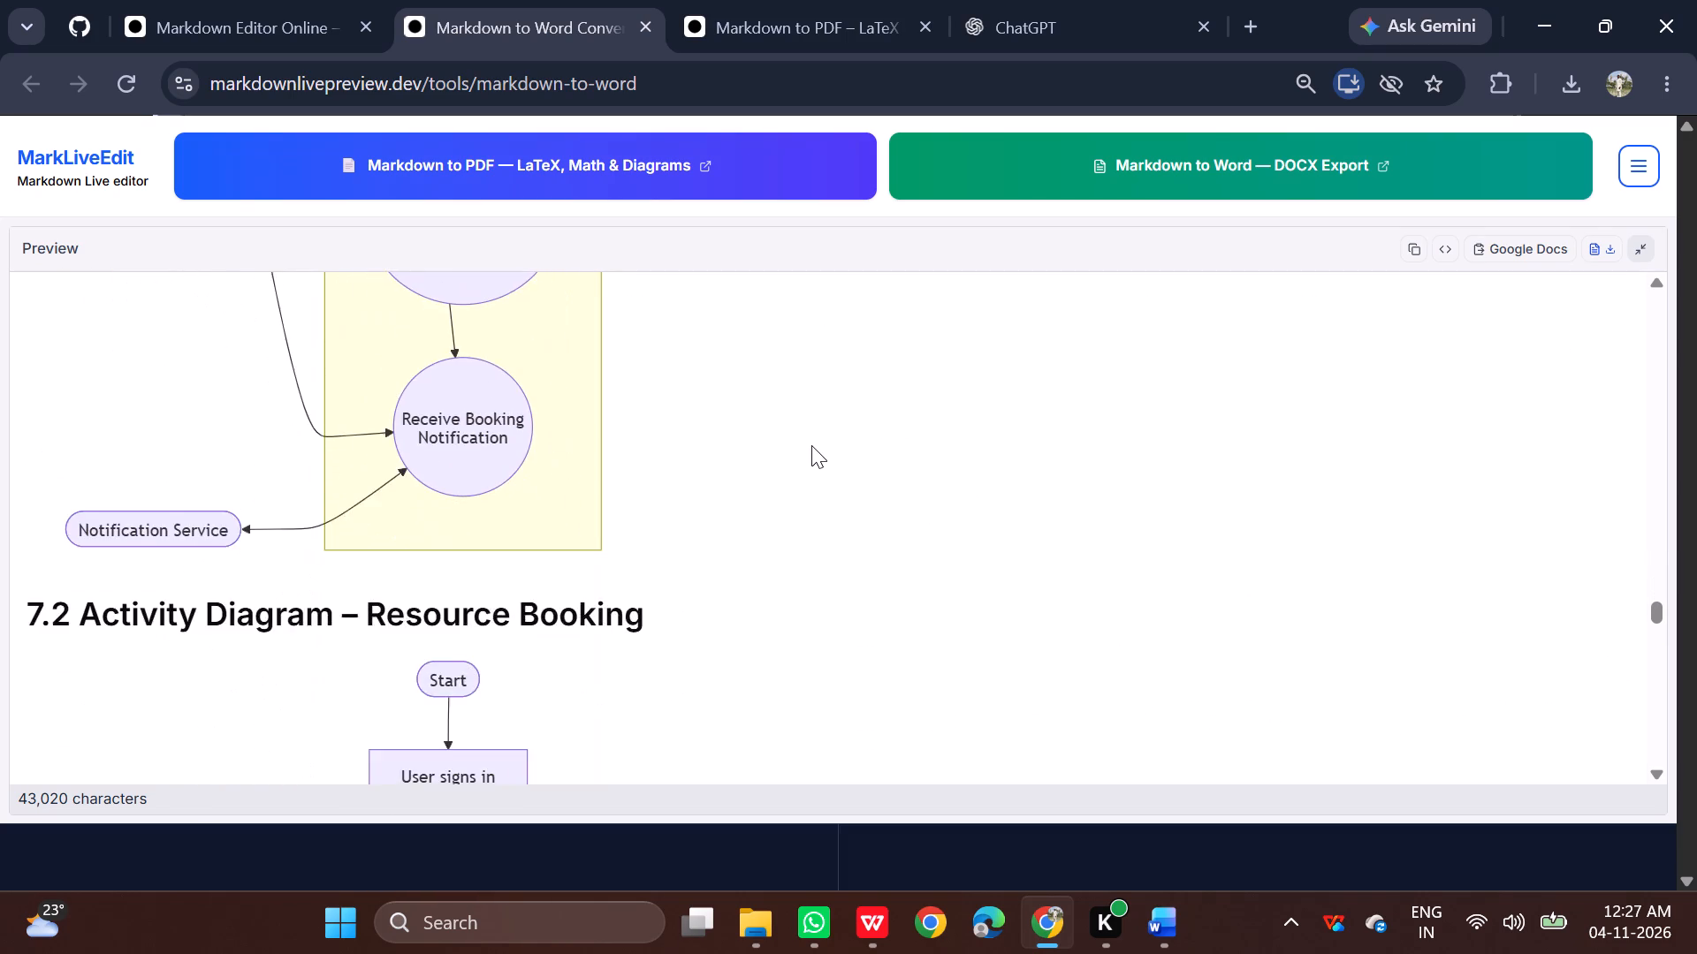
{"action": "scroll", "coordinate": [811, 445], "scroll_direction": "down", "scroll_amount": 1}
{"action": "left_click", "coordinate": [848, 0]}
{"action": "scroll", "coordinate": [862, 296], "scroll_direction": "down", "scroll_amount": 5}
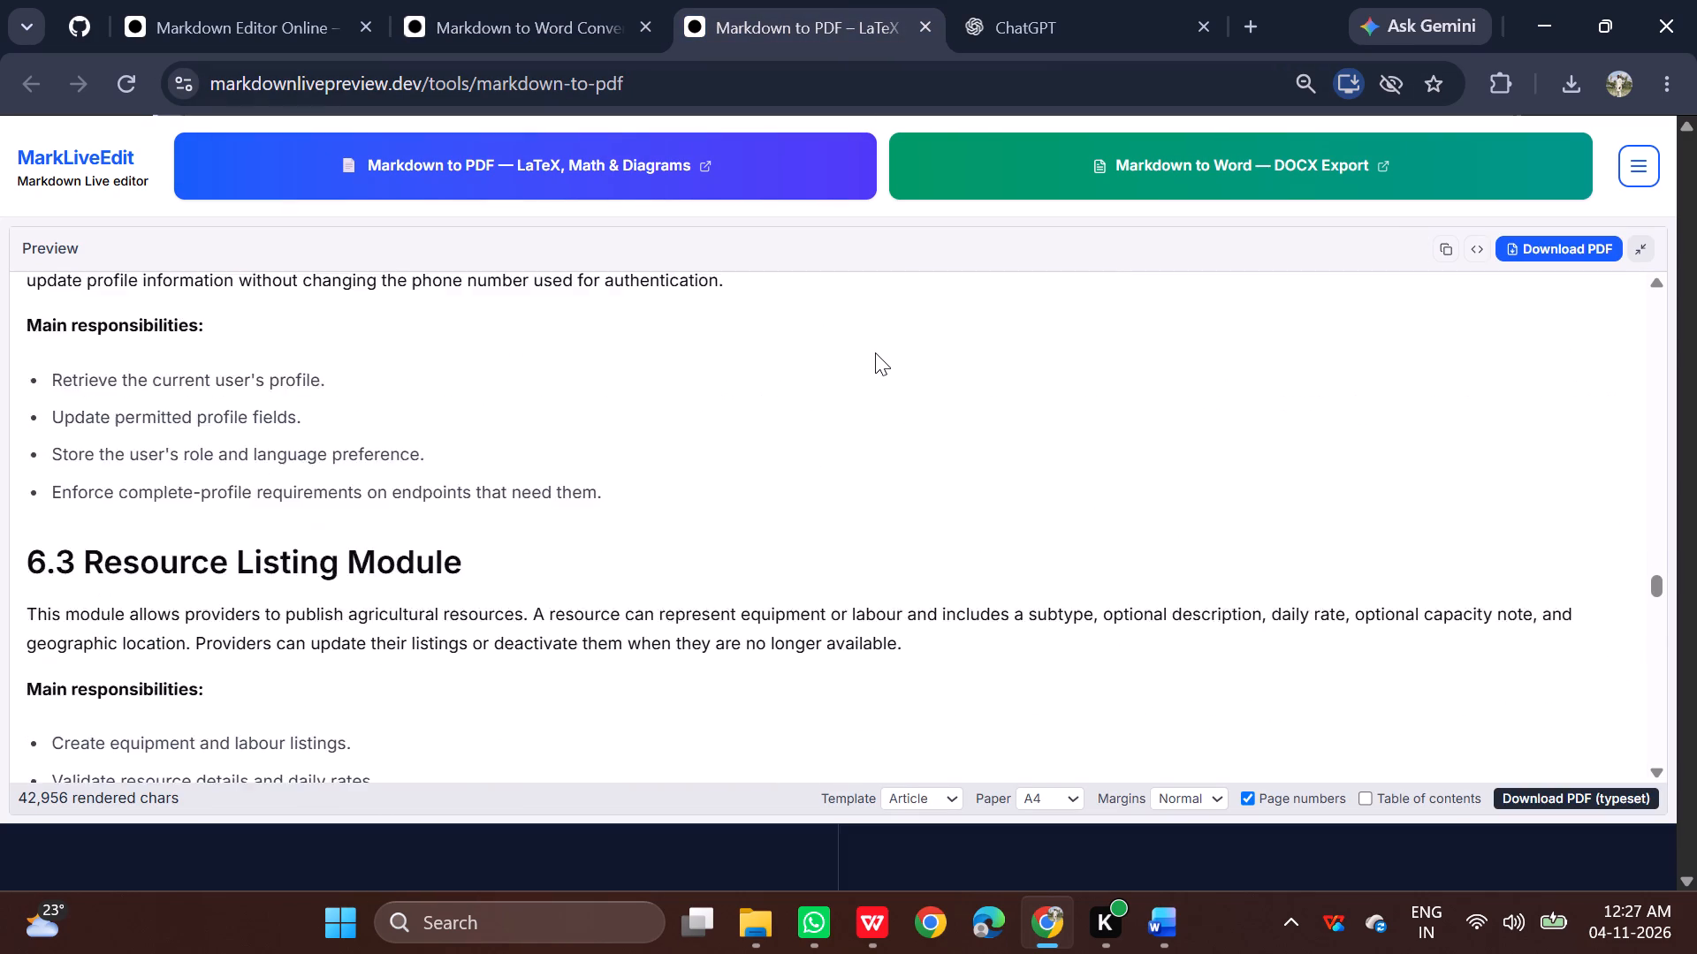
{"action": "scroll", "coordinate": [875, 352], "scroll_direction": "down", "scroll_amount": 20}
{"action": "scroll", "coordinate": [875, 352], "scroll_direction": "down", "scroll_amount": 19}
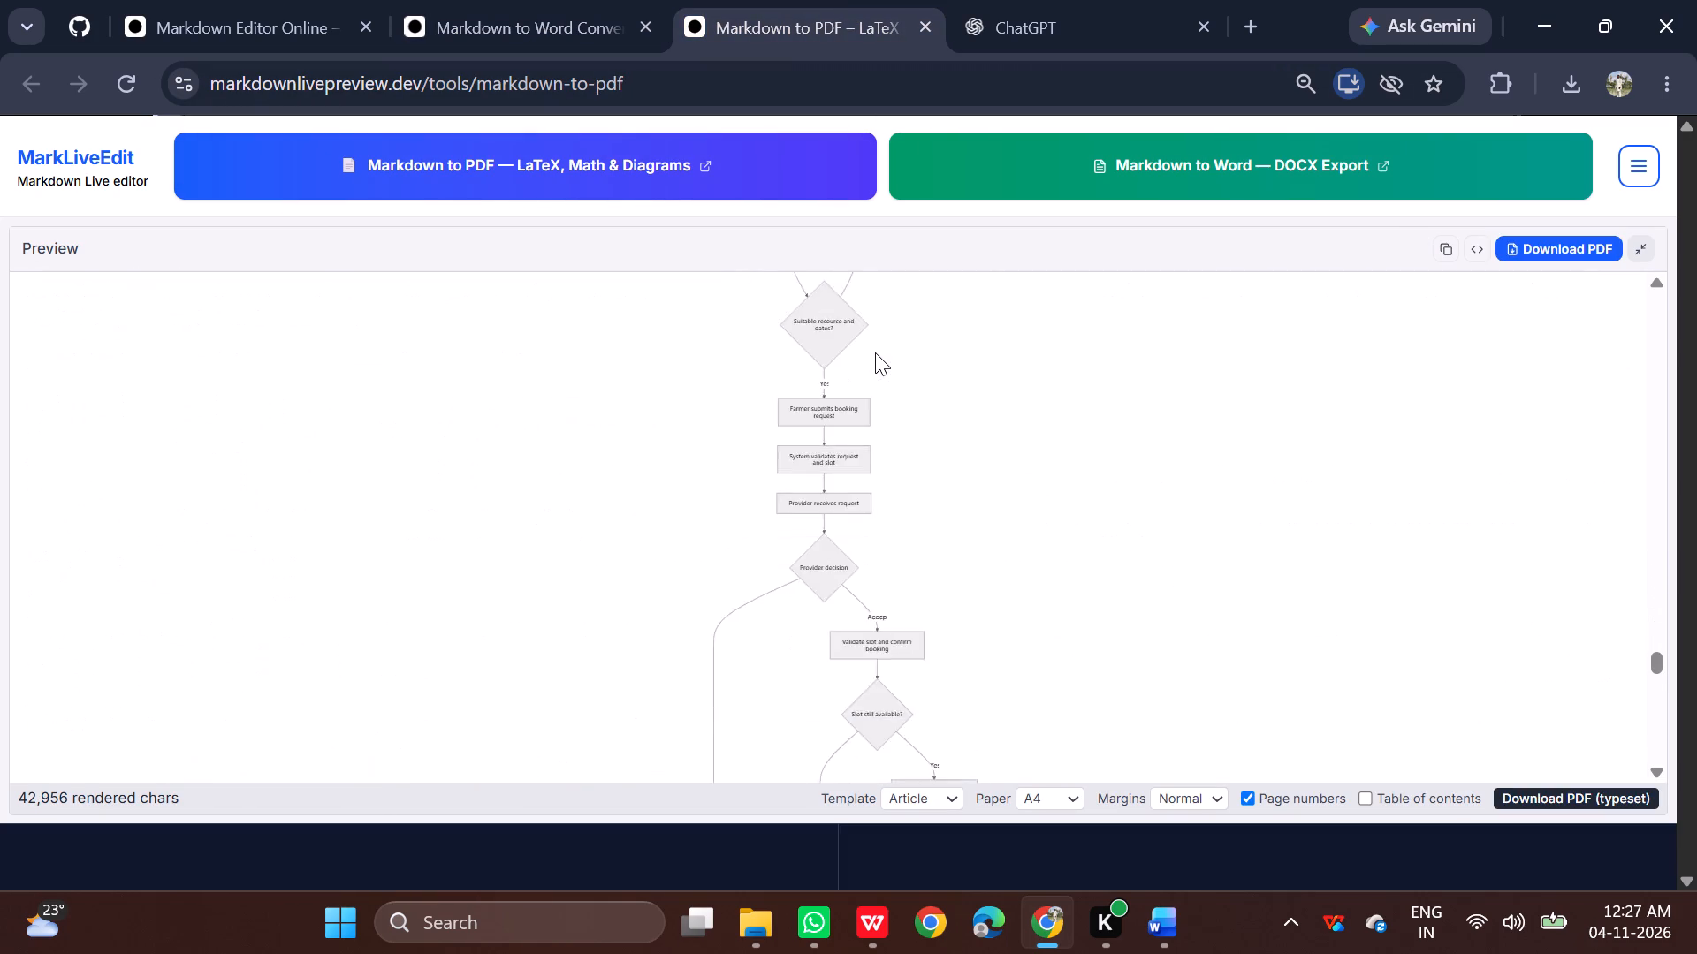
{"action": "scroll", "coordinate": [875, 352], "scroll_direction": "down", "scroll_amount": 17}
{"action": "scroll", "coordinate": [875, 352], "scroll_direction": "up", "scroll_amount": 11}
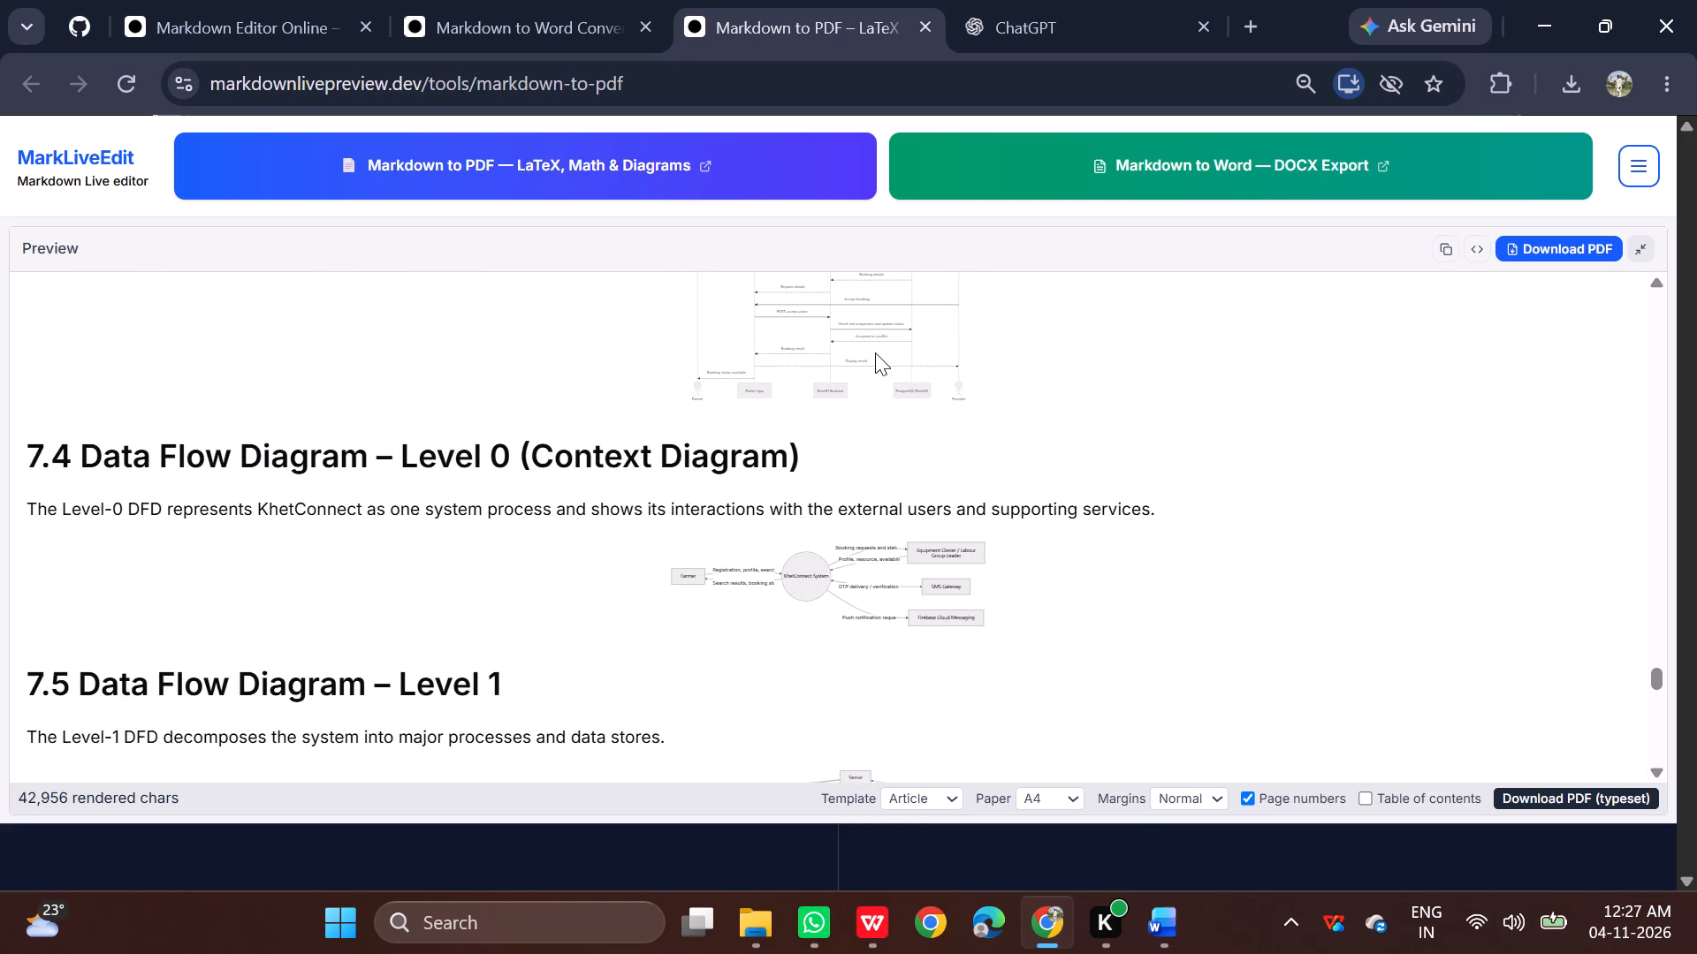
{"action": "scroll", "coordinate": [875, 352], "scroll_direction": "up", "scroll_amount": 13}
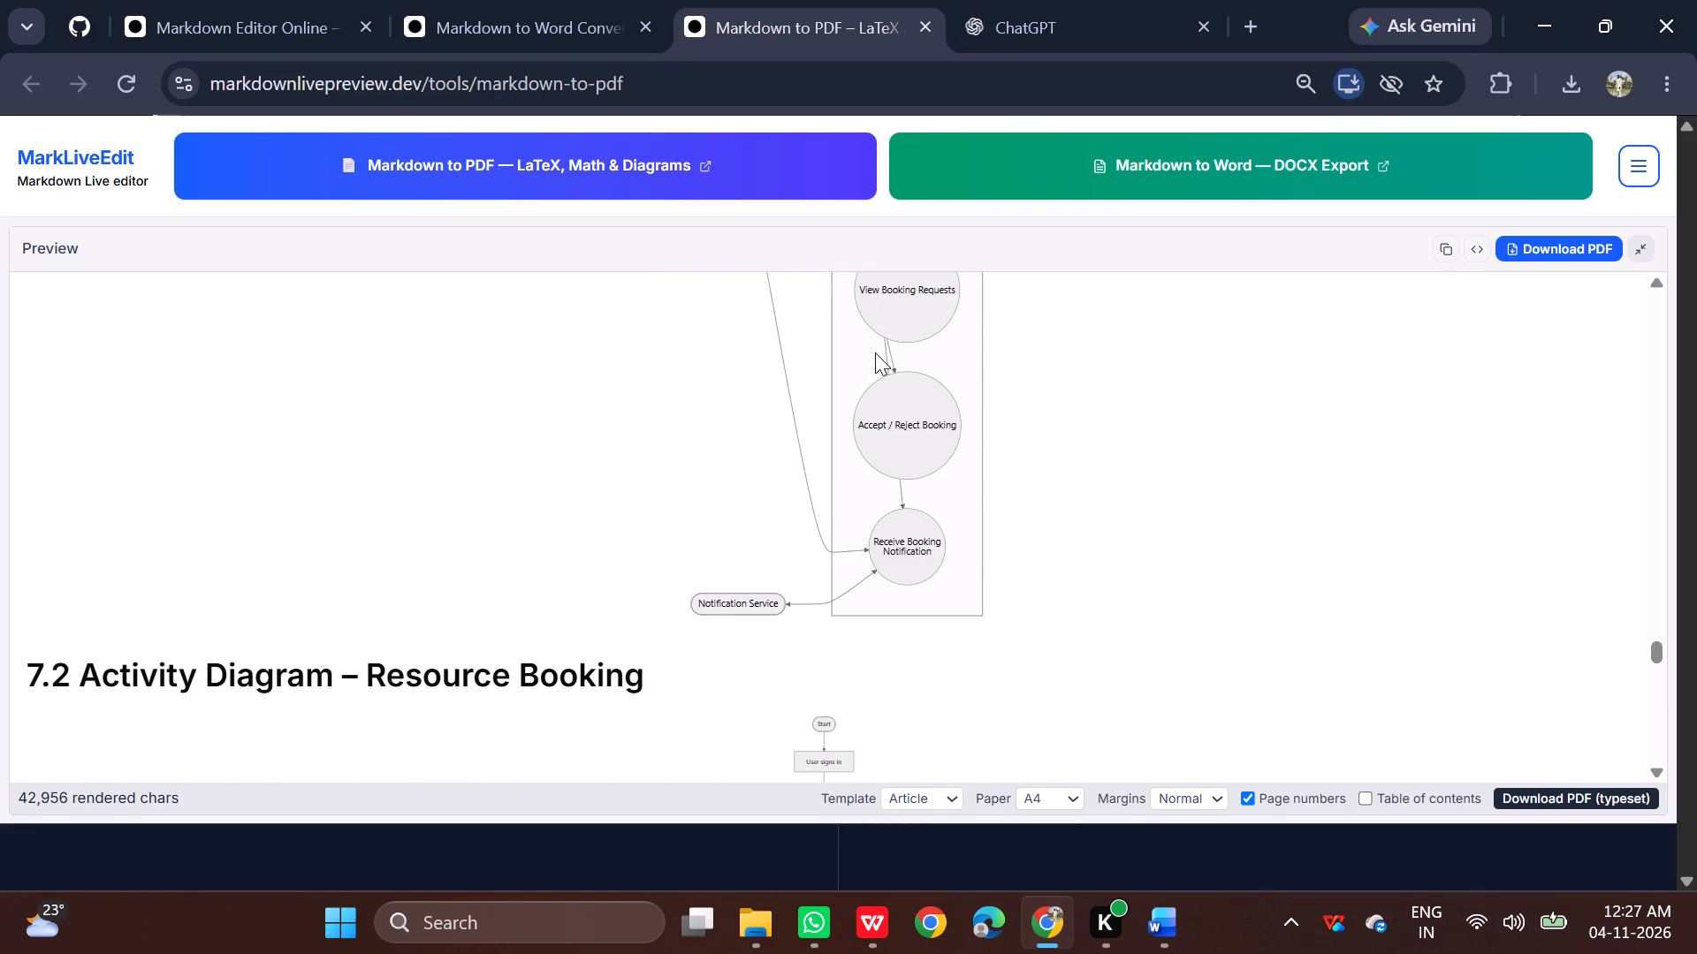
{"action": "scroll", "coordinate": [875, 352], "scroll_direction": "up", "scroll_amount": 2}
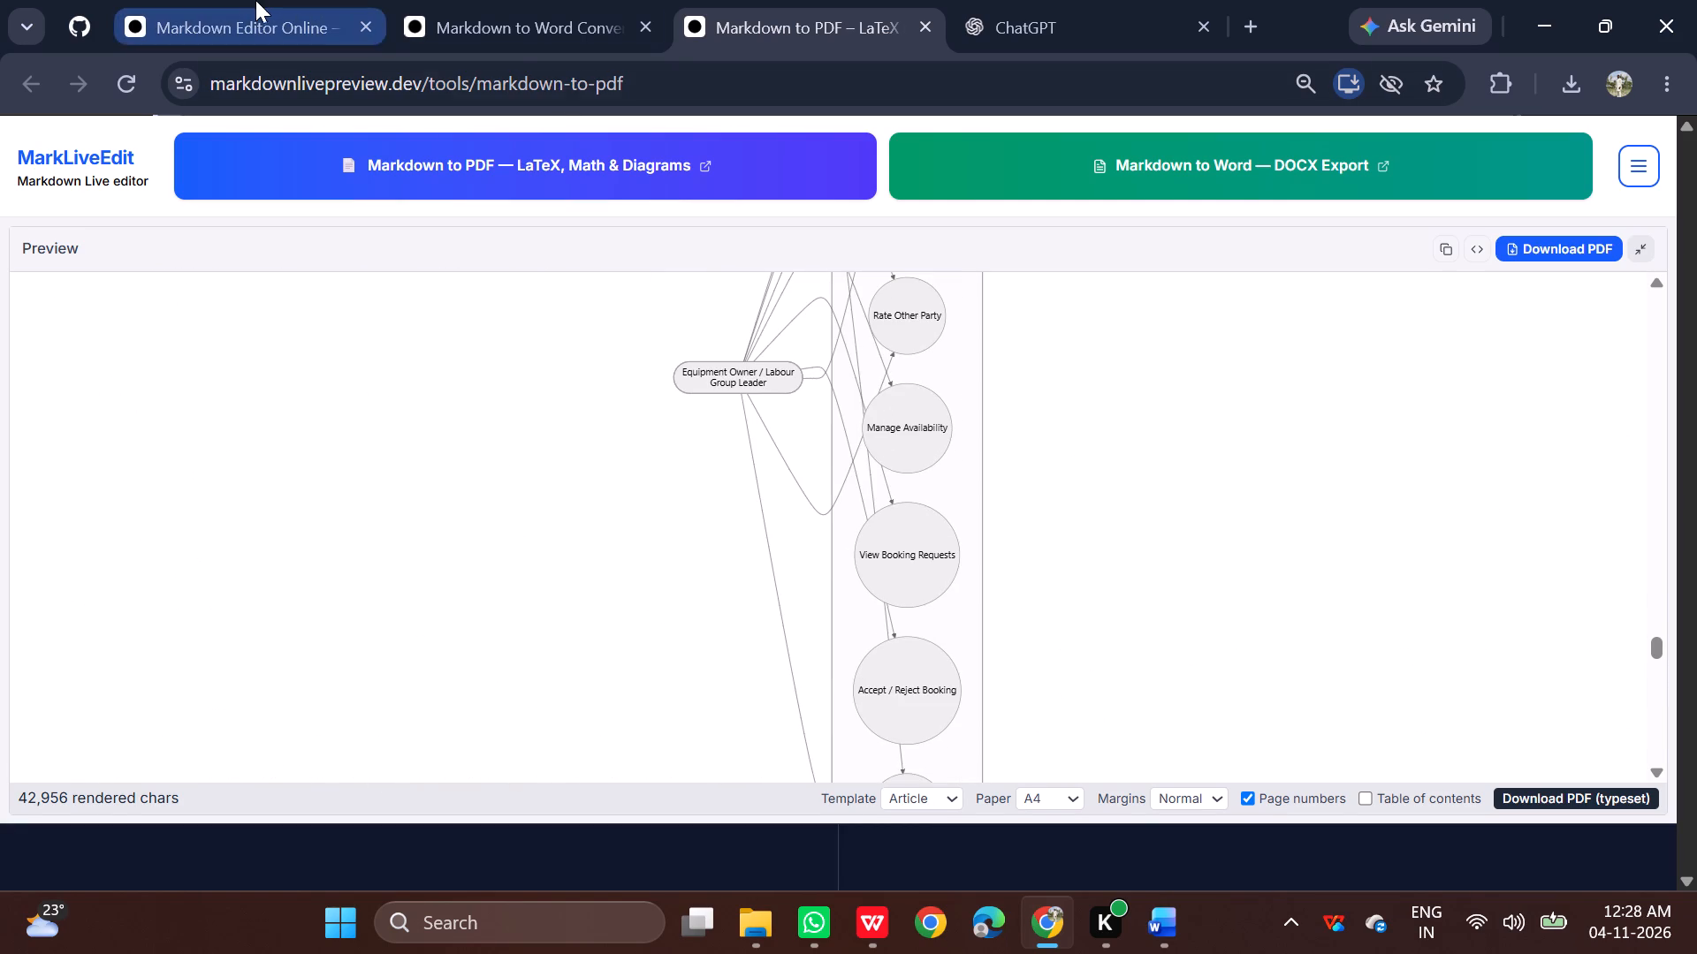
Return to the Markdown editor preview and copy the "7.2 Activity Diagram – Resource Booking" heading.
{"action": "left_click", "coordinate": [245, 0]}
{"action": "scroll", "coordinate": [387, 427], "scroll_direction": "down", "scroll_amount": 4}
{"action": "scroll", "coordinate": [519, 455], "scroll_direction": "down", "scroll_amount": 4}
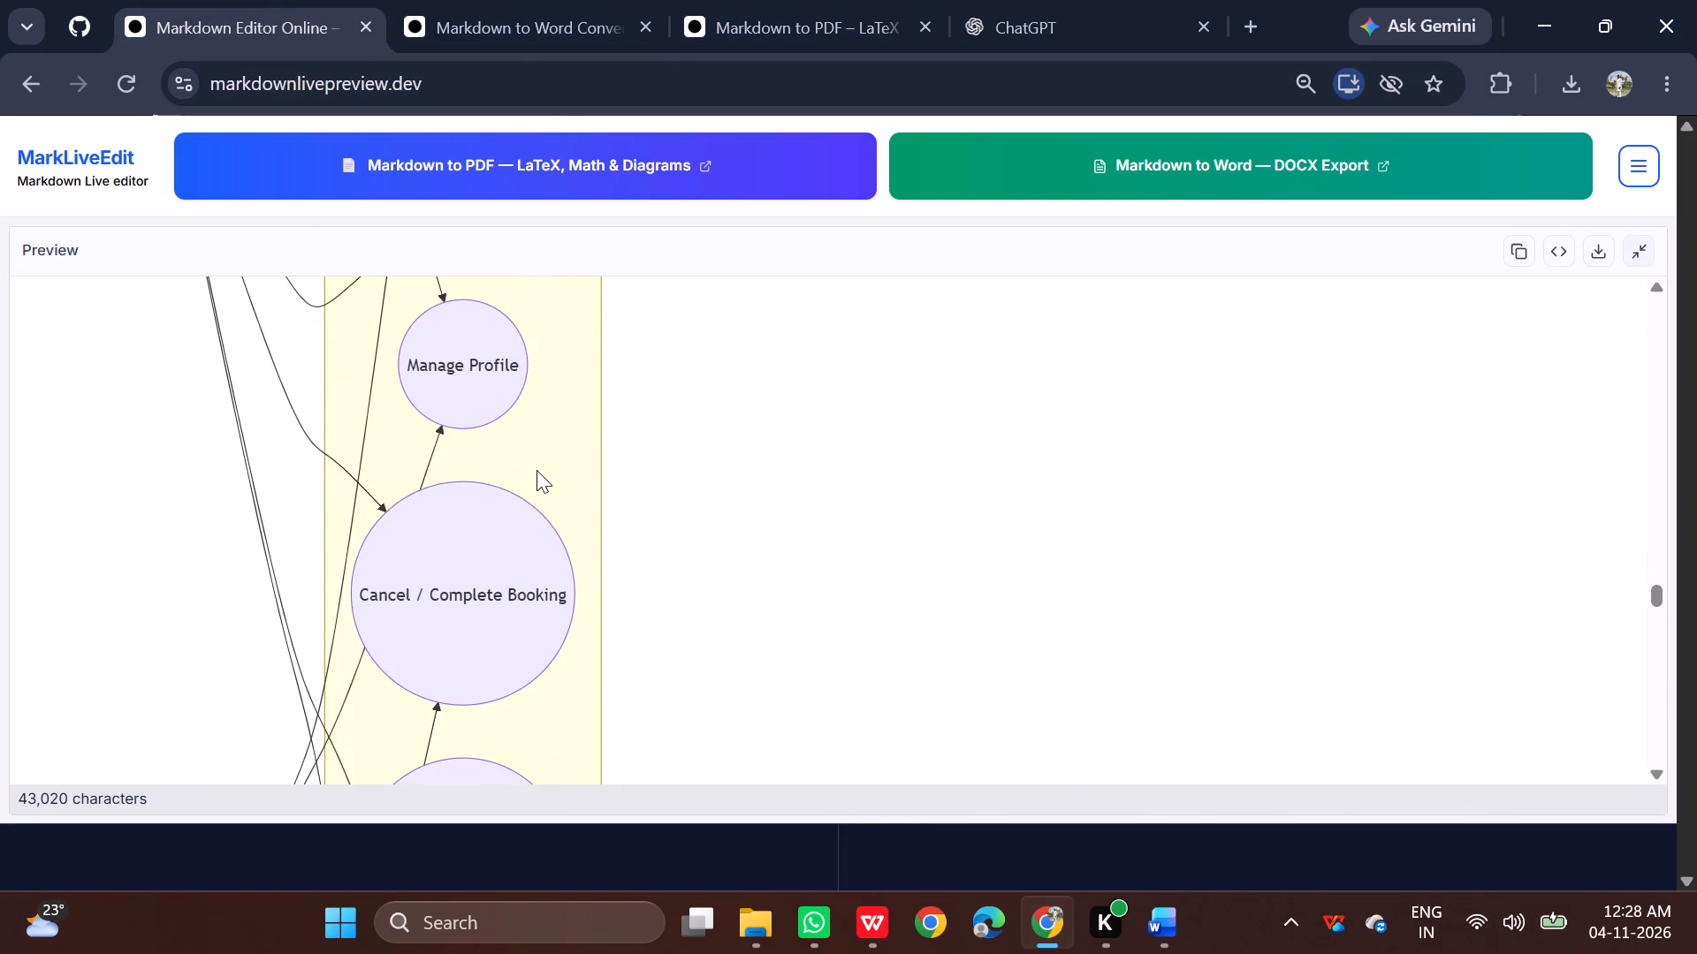
{"action": "scroll", "coordinate": [536, 470], "scroll_direction": "down", "scroll_amount": 13}
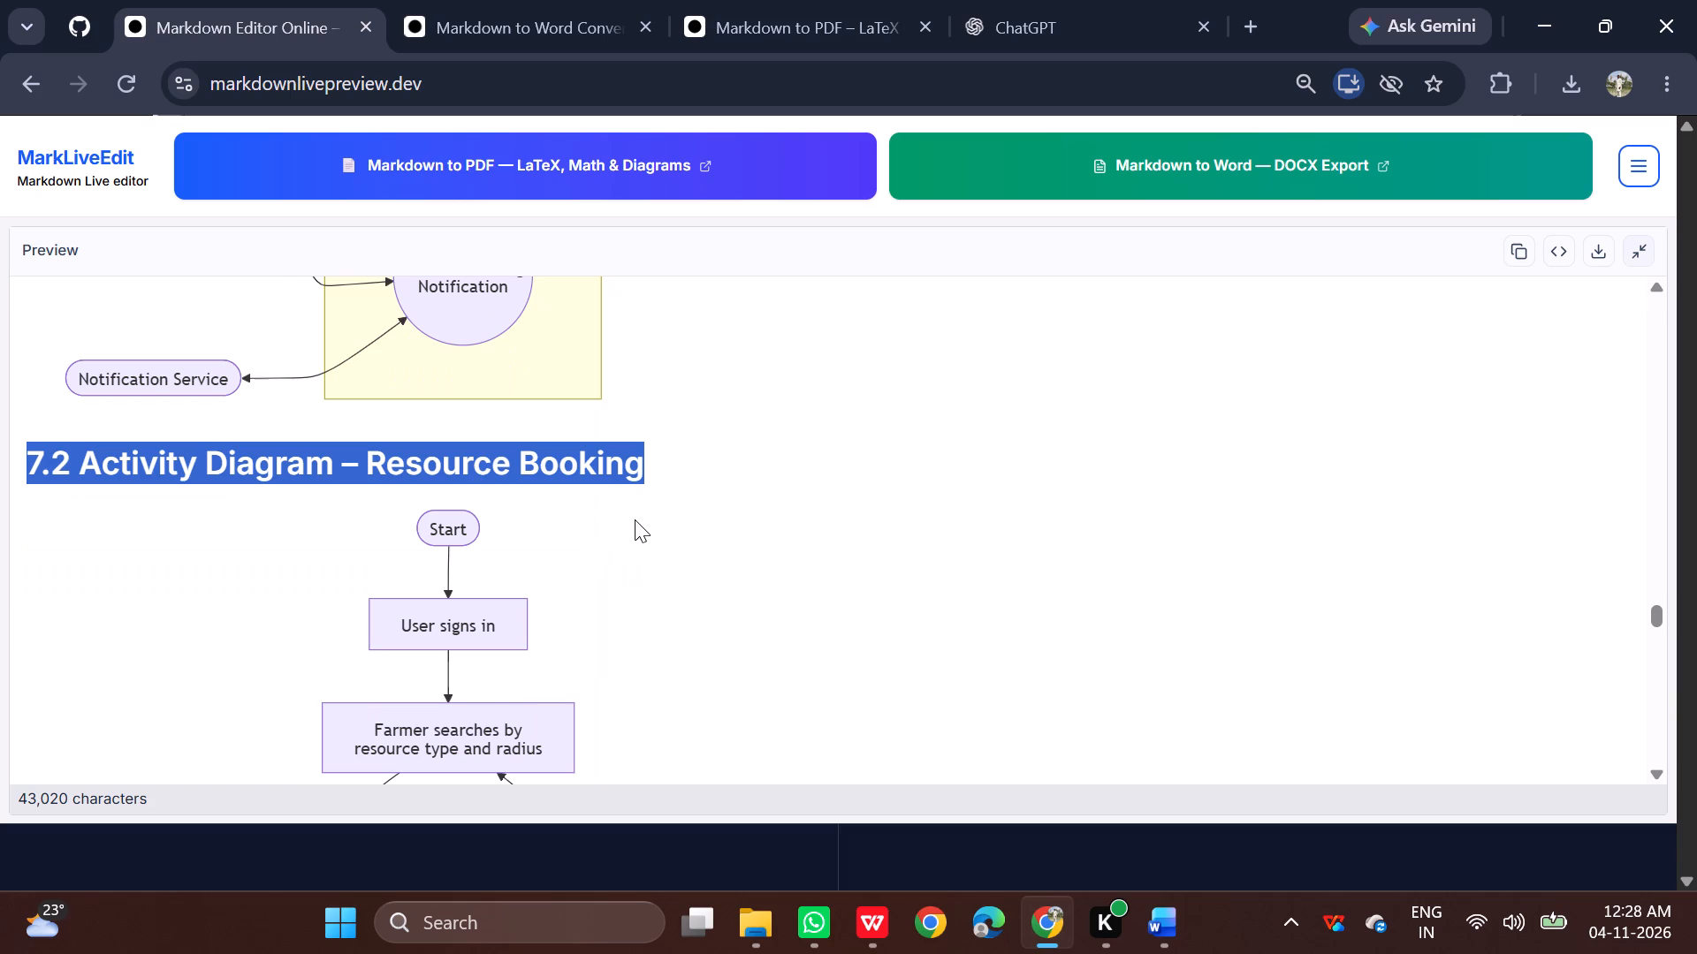
{"action": "key", "text": "ctrl+c"}
Switch to the KhetConnect Word document and paste the 7.2 heading on page 23 as 14 pt bold, underlined, left-aligned text.
{"action": "left_click", "coordinate": [901, 818]}
{"action": "scroll", "coordinate": [632, 696], "scroll_direction": "up", "scroll_amount": 17}
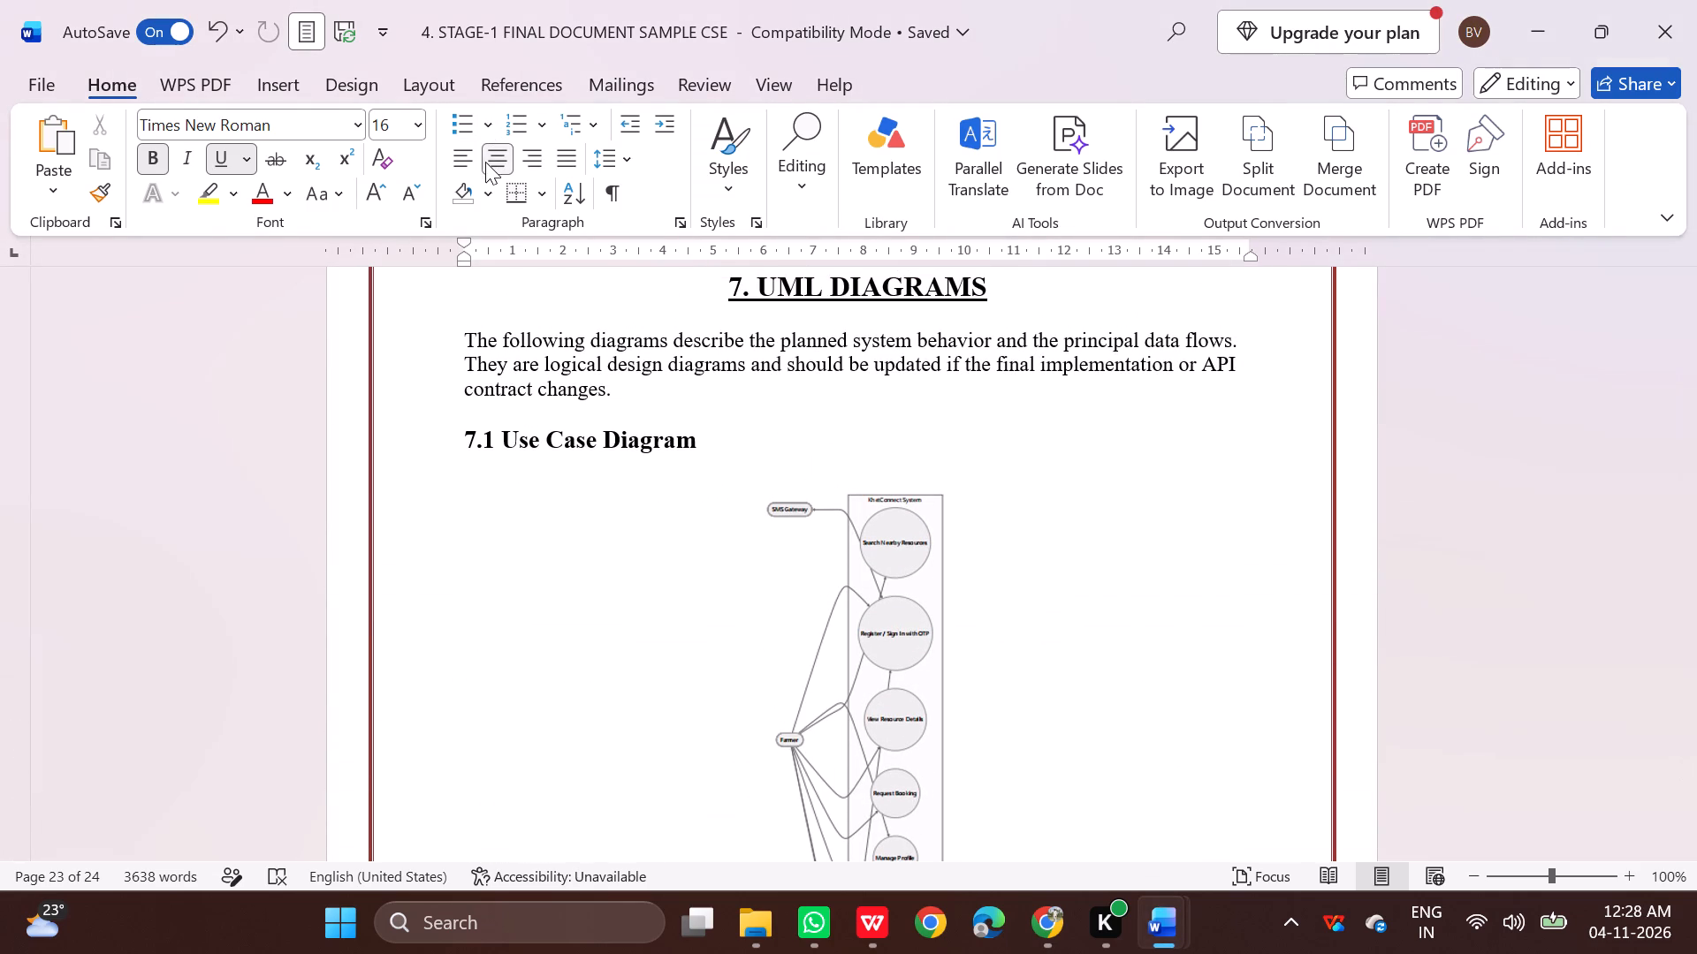
{"action": "left_click", "coordinate": [224, 164]}
{"action": "left_click", "coordinate": [144, 157]}
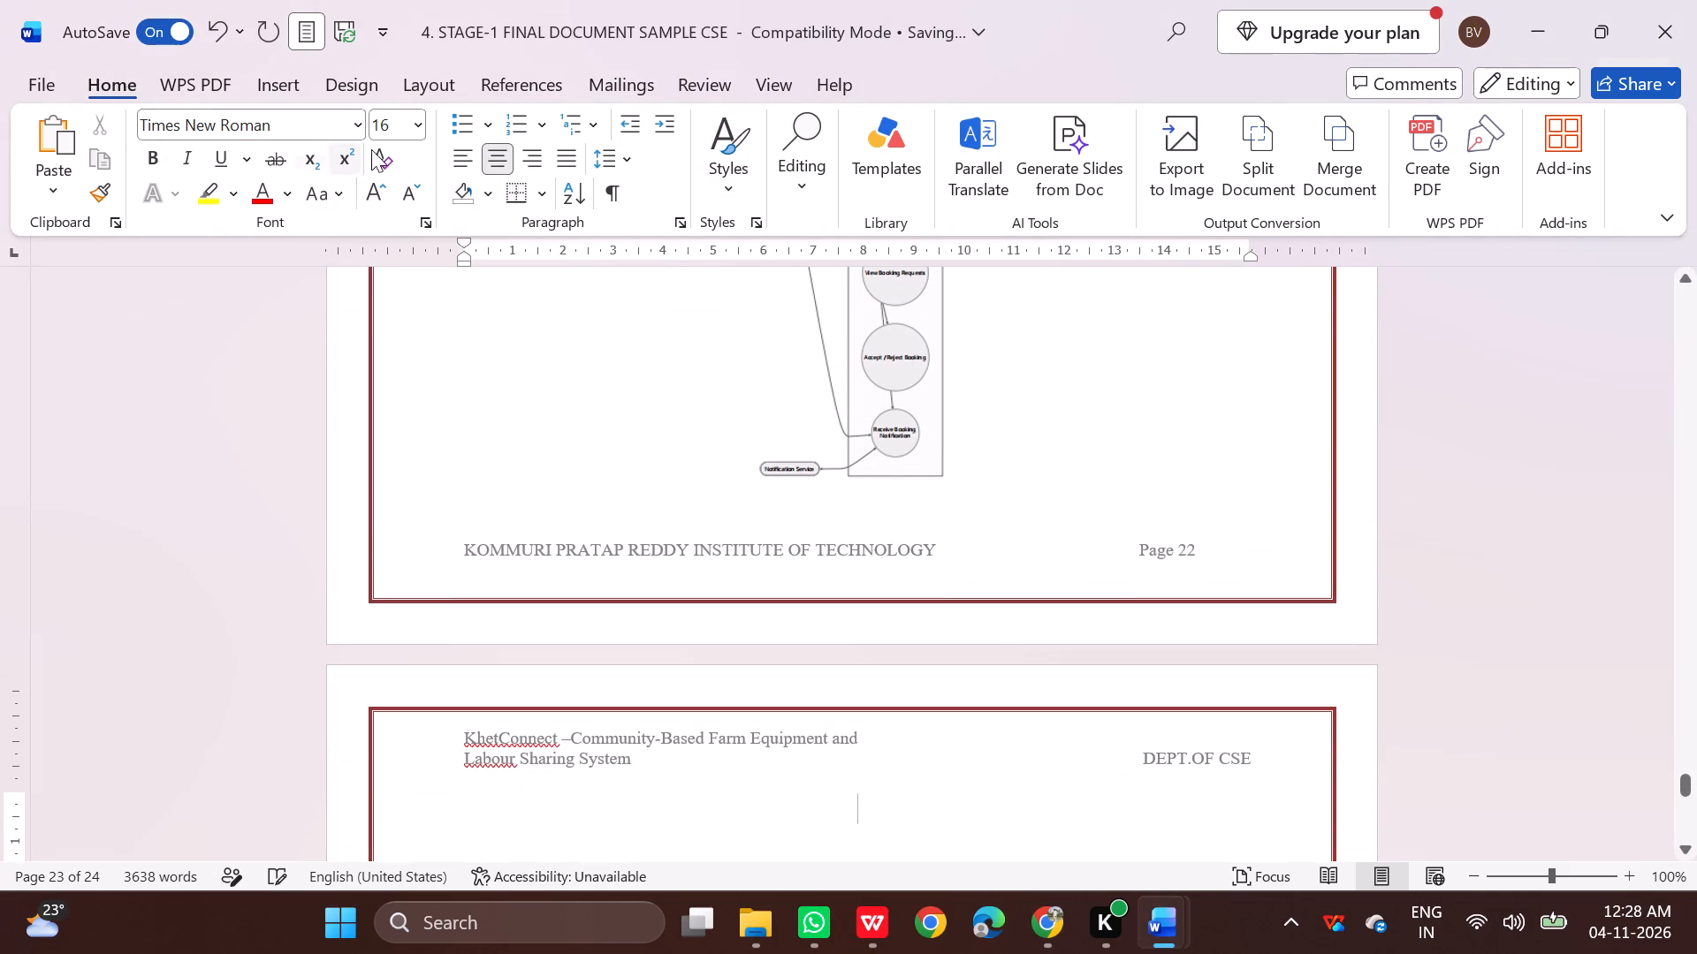
{"action": "left_click", "coordinate": [424, 129]}
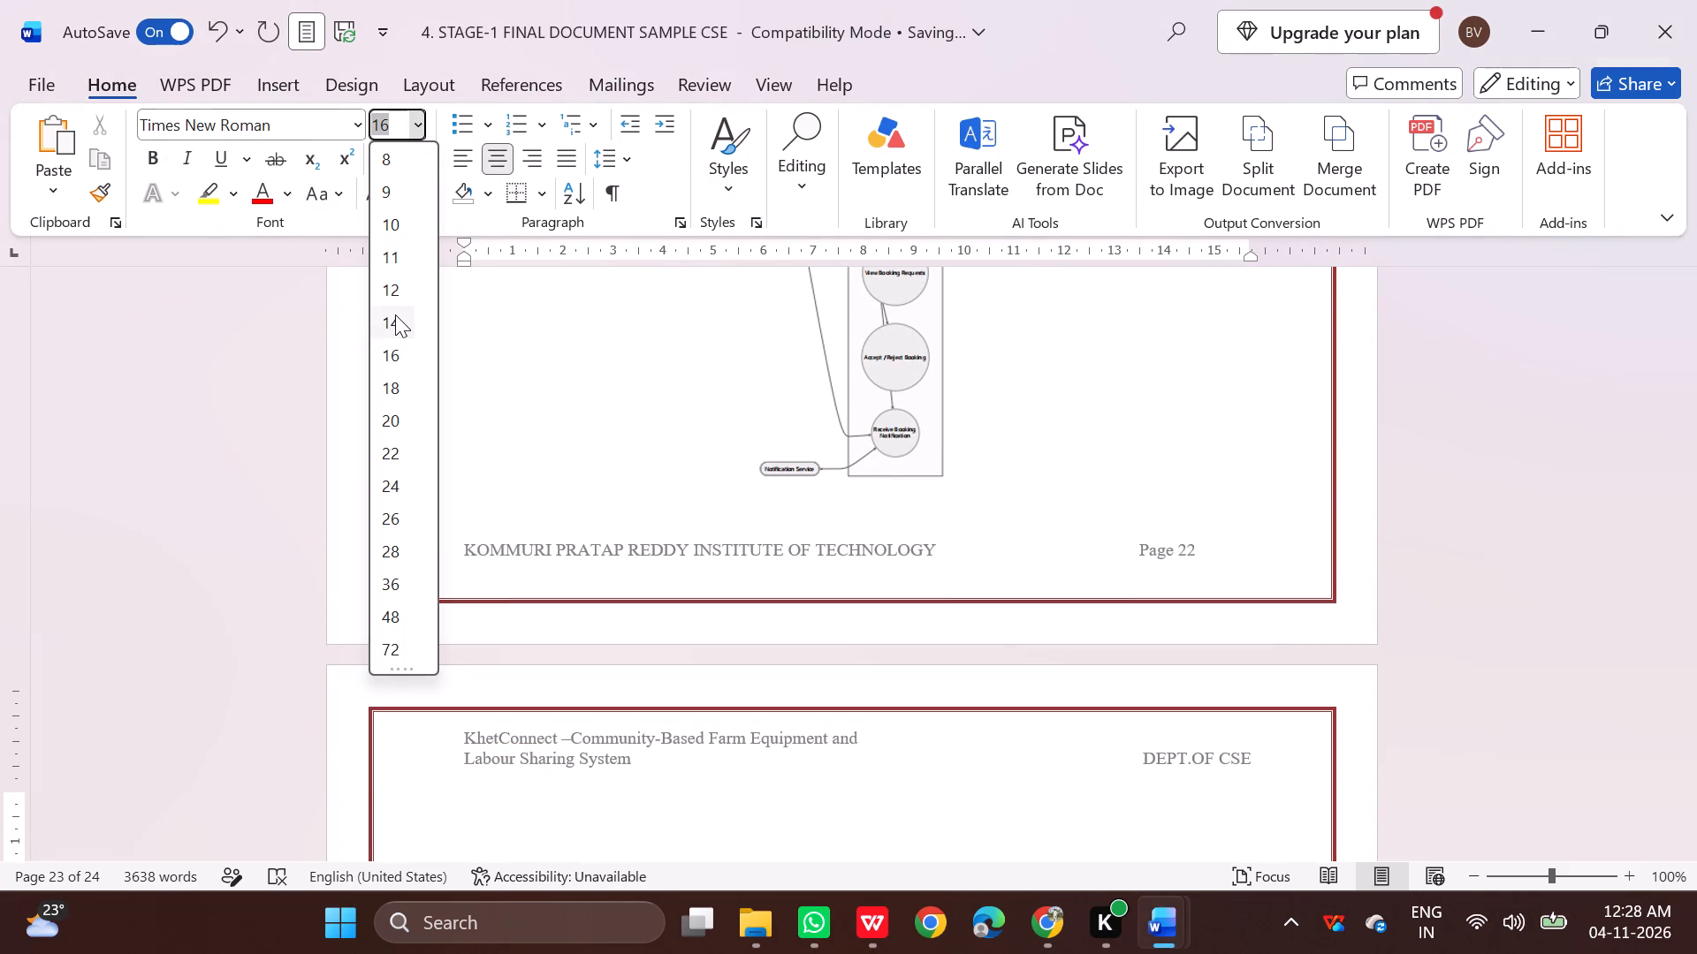
{"action": "left_click", "coordinate": [395, 314]}
{"action": "left_click", "coordinate": [155, 155]}
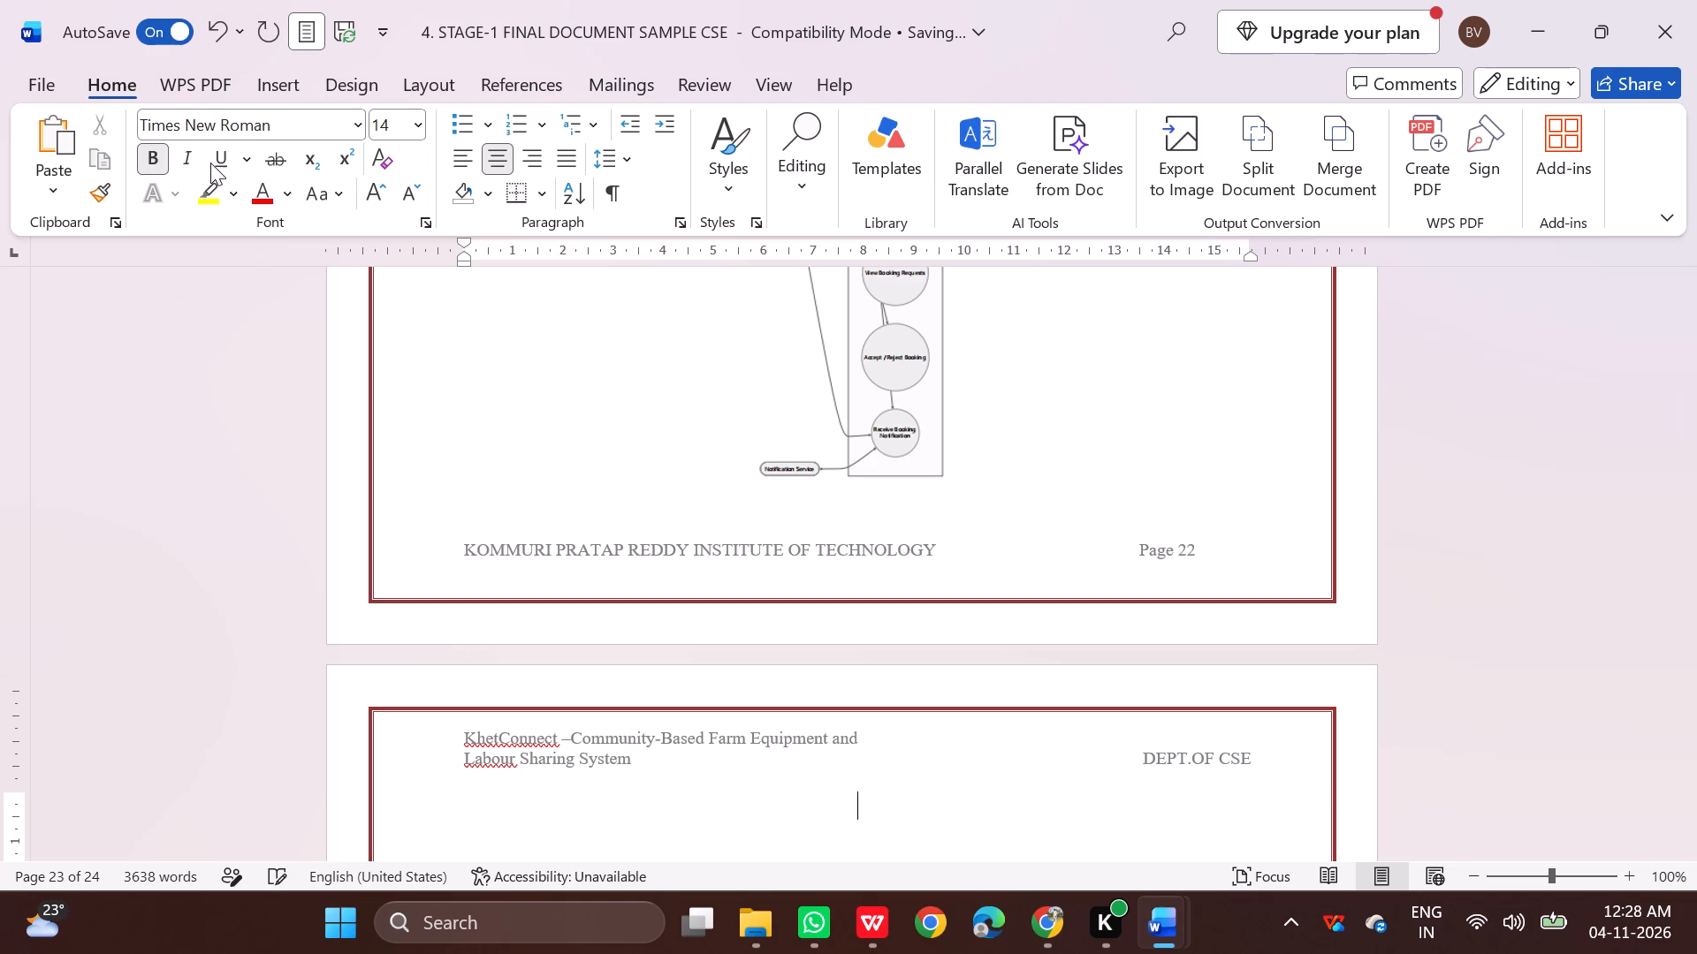
{"action": "left_click", "coordinate": [211, 163]}
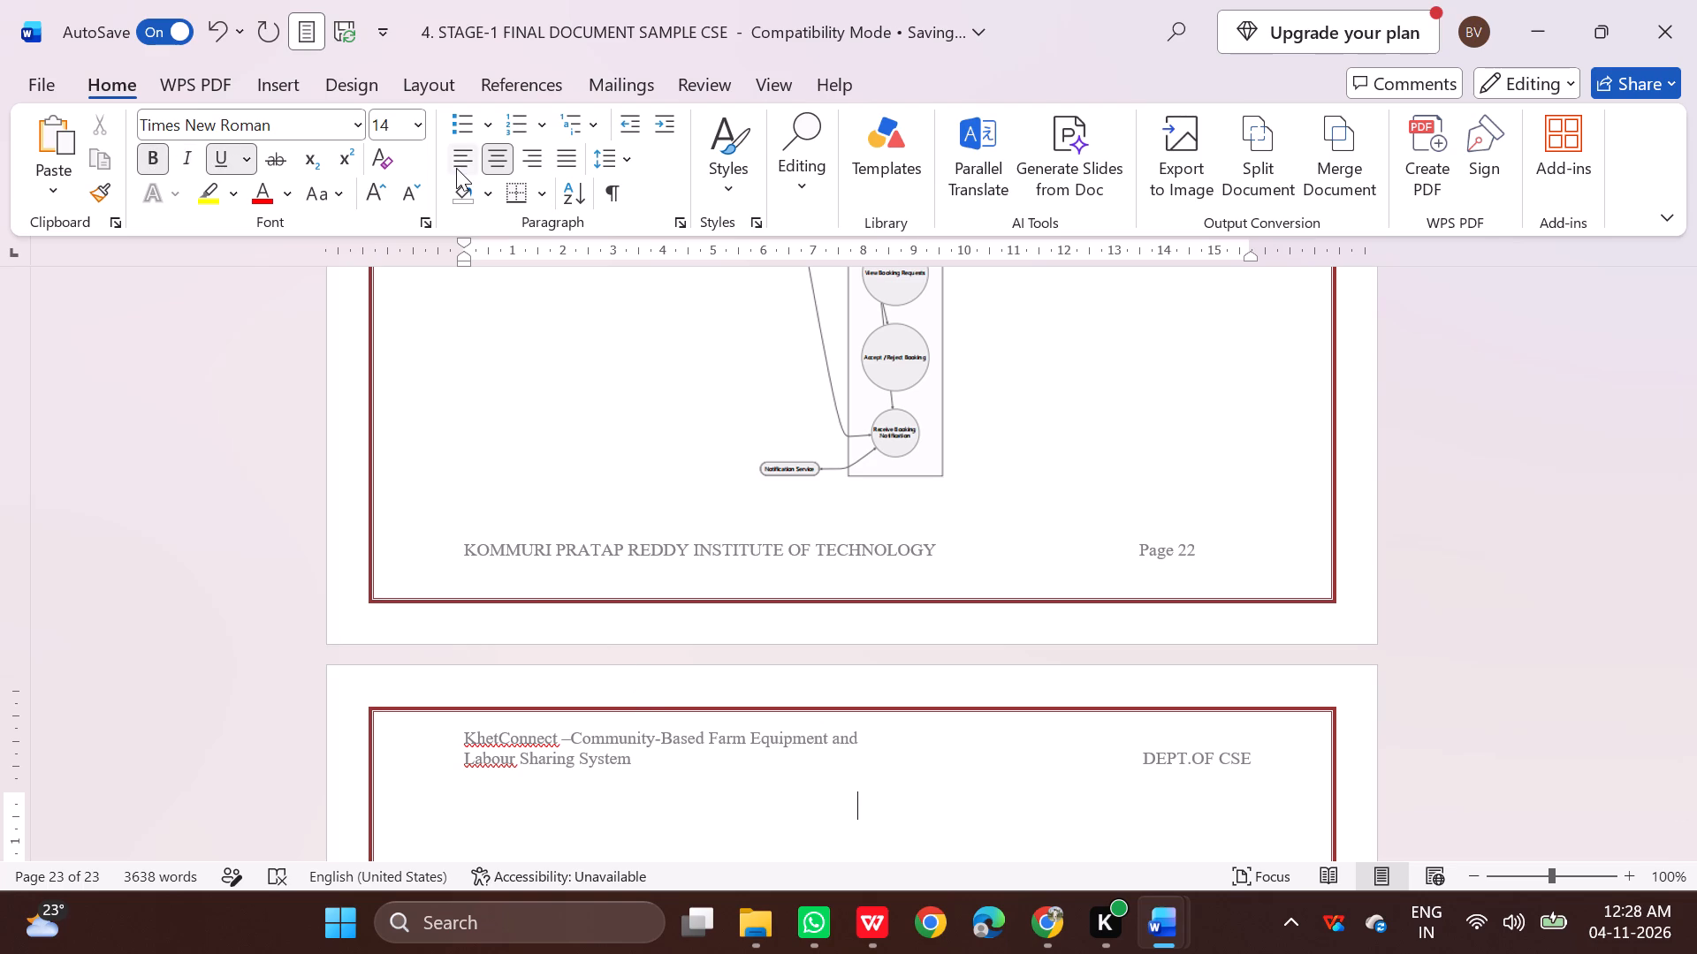
{"action": "left_click", "coordinate": [456, 165]}
{"action": "key", "text": "ctrl+v"}
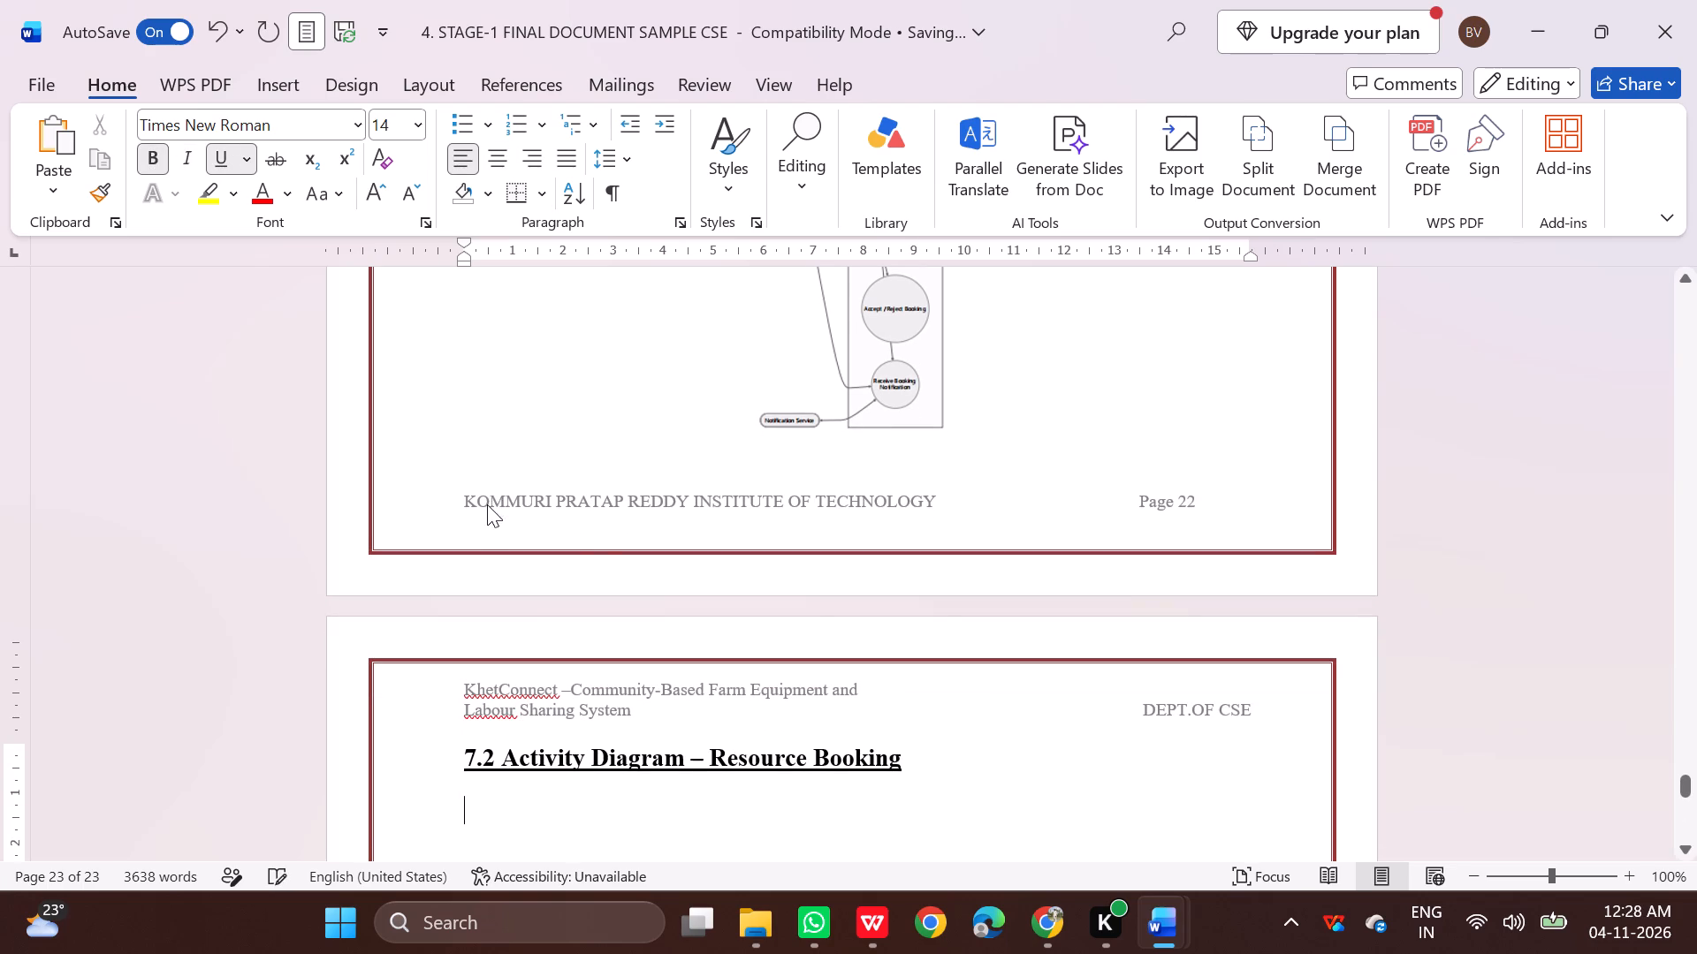
Switch to the Markdown PDF in WPS Office, select the entire 7.2 activity diagram on page 27 and copy it.
{"action": "left_click", "coordinate": [877, 922]}
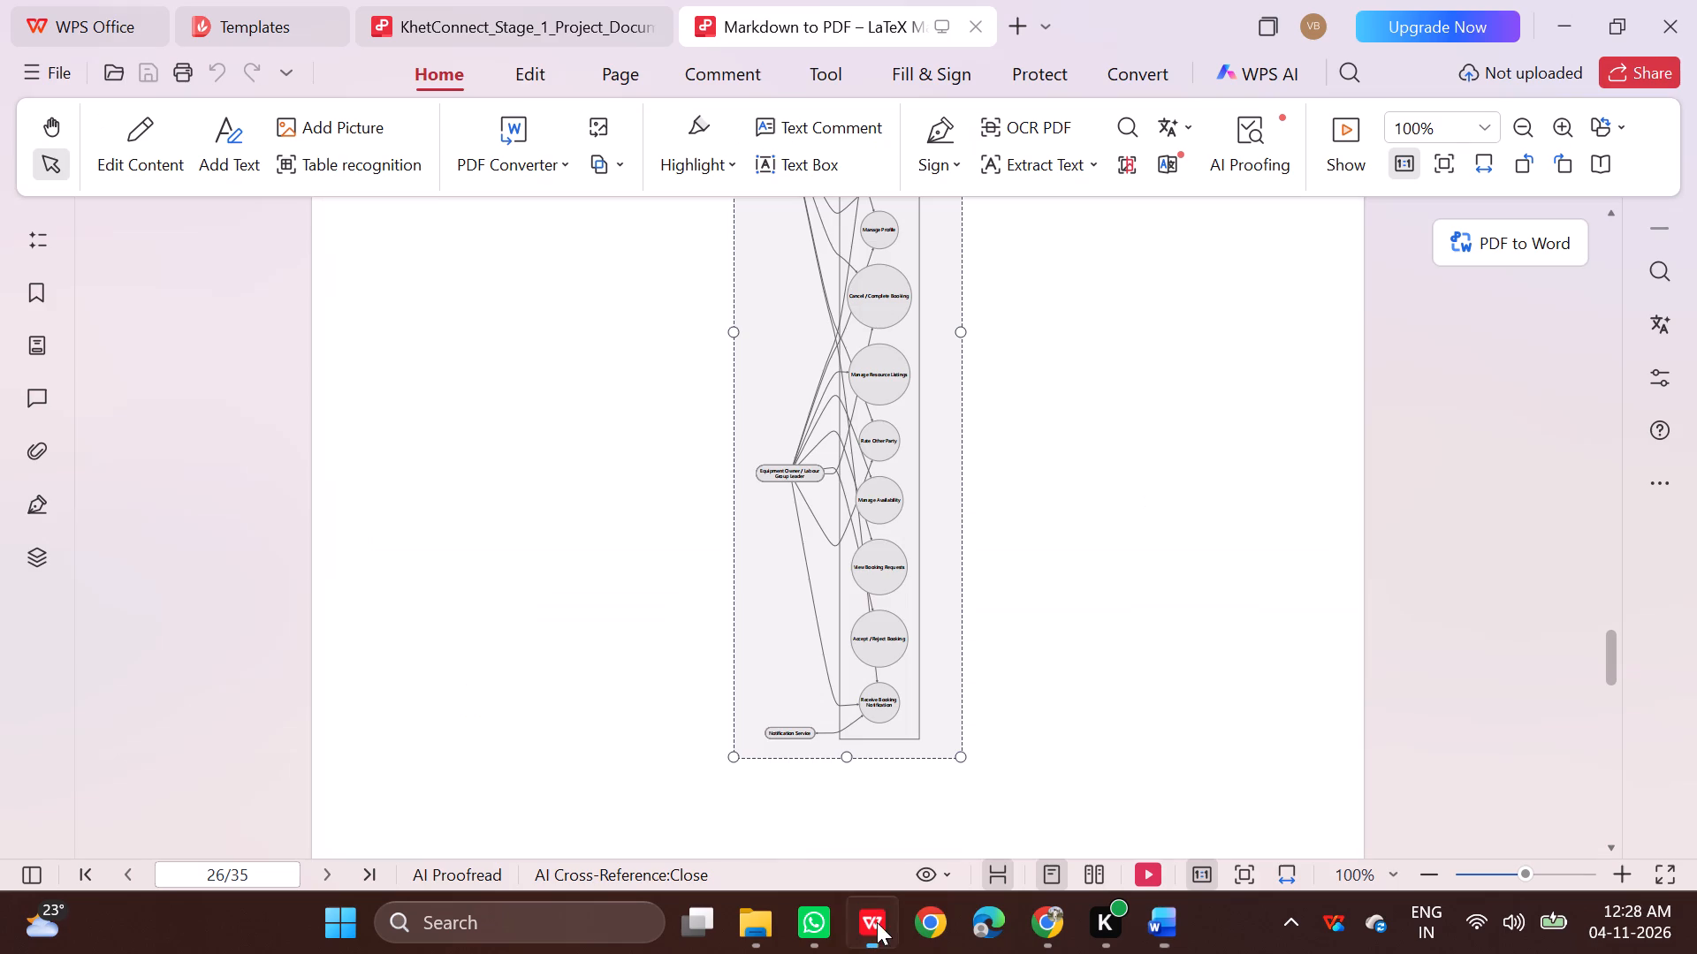
{"action": "scroll", "coordinate": [583, 621], "scroll_direction": "up", "scroll_amount": 1}
{"action": "scroll", "coordinate": [583, 621], "scroll_direction": "down", "scroll_amount": 14}
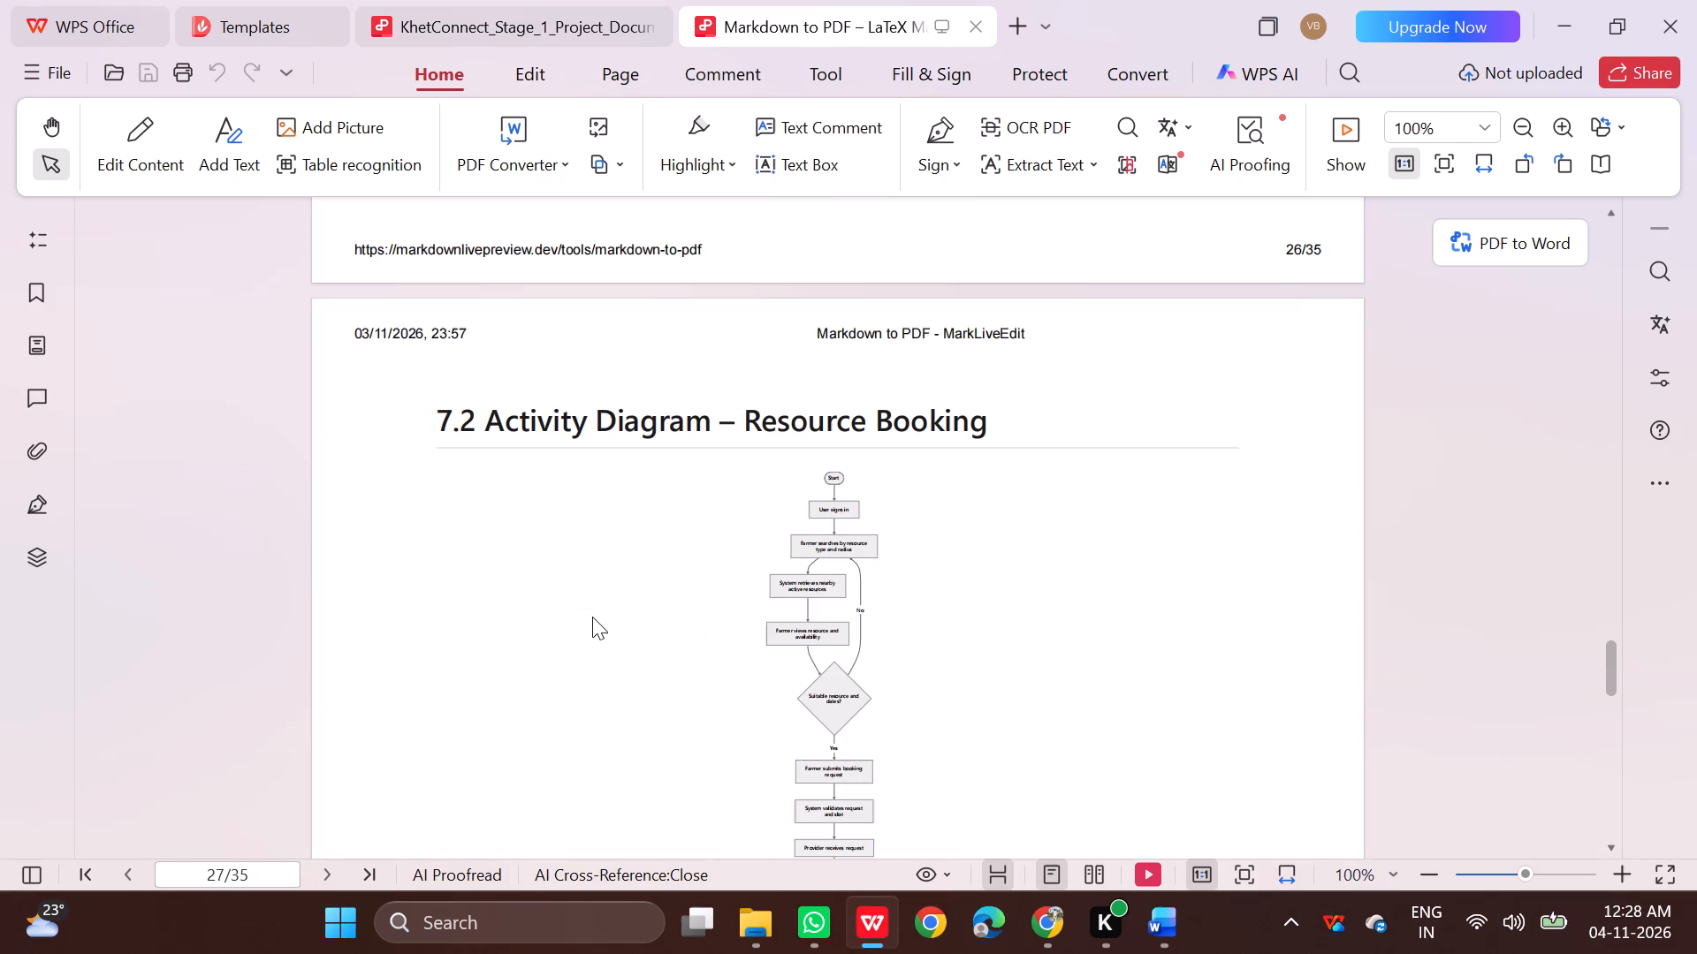
{"action": "scroll", "coordinate": [593, 616], "scroll_direction": "down", "scroll_amount": 6}
{"action": "scroll", "coordinate": [595, 613], "scroll_direction": "up", "scroll_amount": 3}
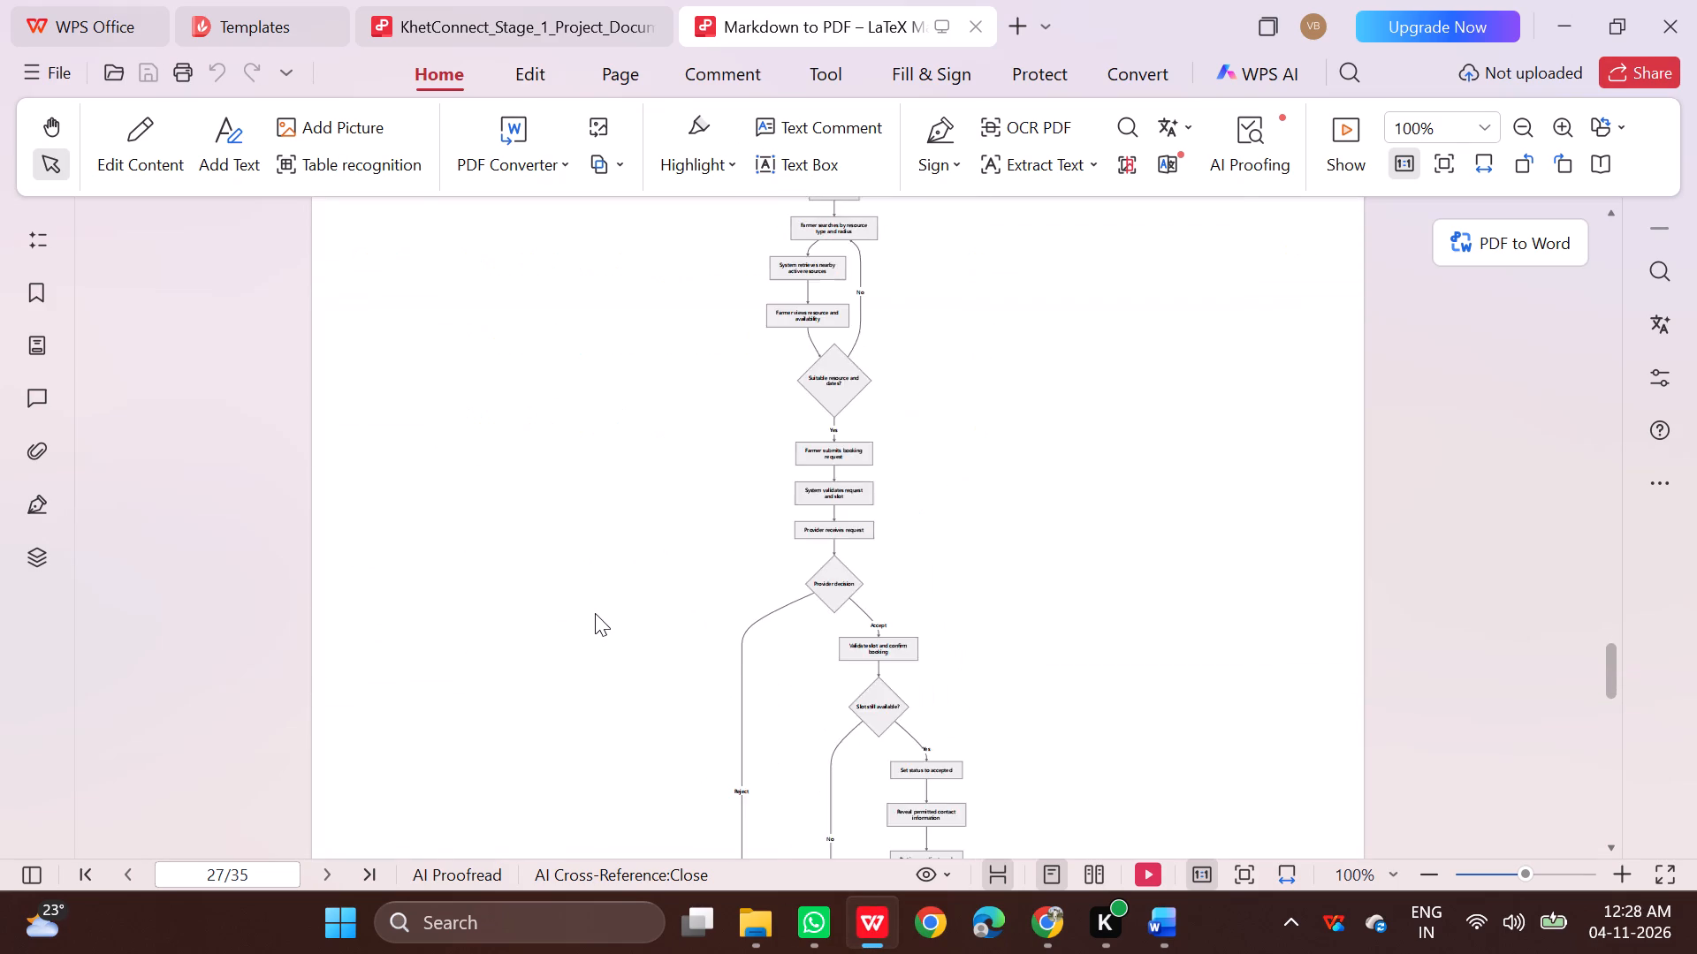
{"action": "scroll", "coordinate": [595, 613], "scroll_direction": "up", "scroll_amount": 3}
{"action": "left_click_drag", "start_coordinate": [683, 383], "coordinate": [1039, 681]}
{"action": "scroll", "coordinate": [1112, 618], "scroll_direction": "down", "scroll_amount": 3}
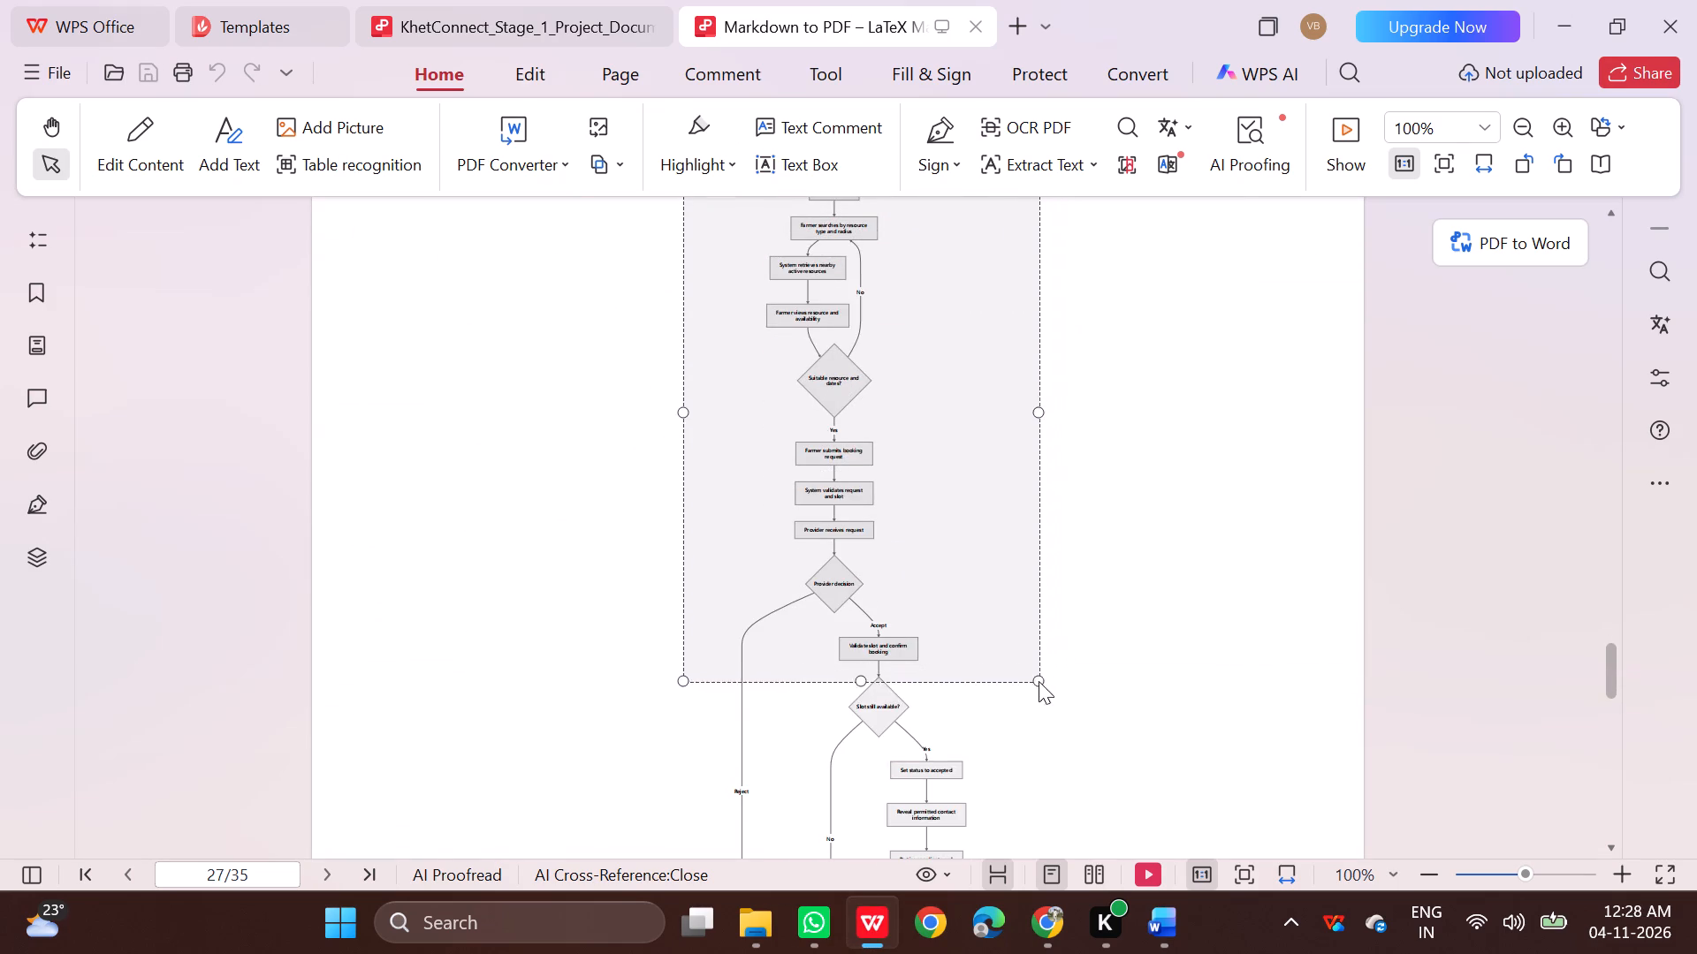
{"action": "left_click_drag", "start_coordinate": [1039, 681], "coordinate": [1038, 755]}
{"action": "scroll", "coordinate": [1038, 751], "scroll_direction": "down", "scroll_amount": 5}
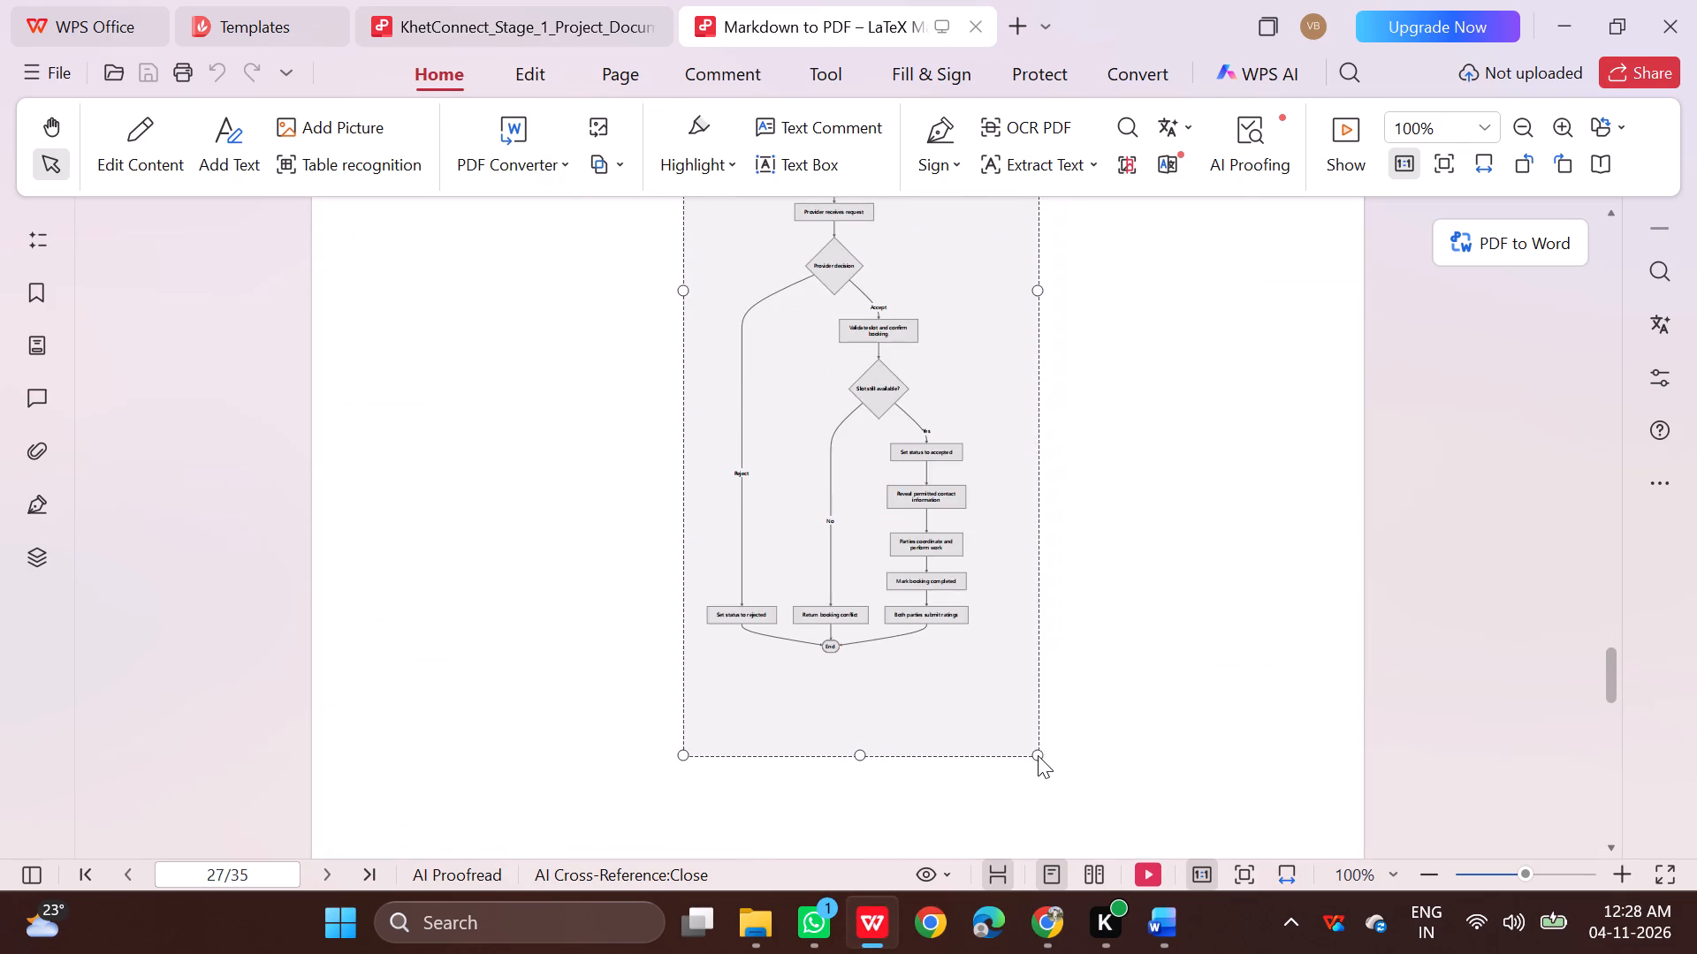
{"action": "left_click_drag", "start_coordinate": [1038, 755], "coordinate": [988, 589]}
{"action": "right_click", "coordinate": [885, 440]}
{"action": "left_click", "coordinate": [991, 487]}
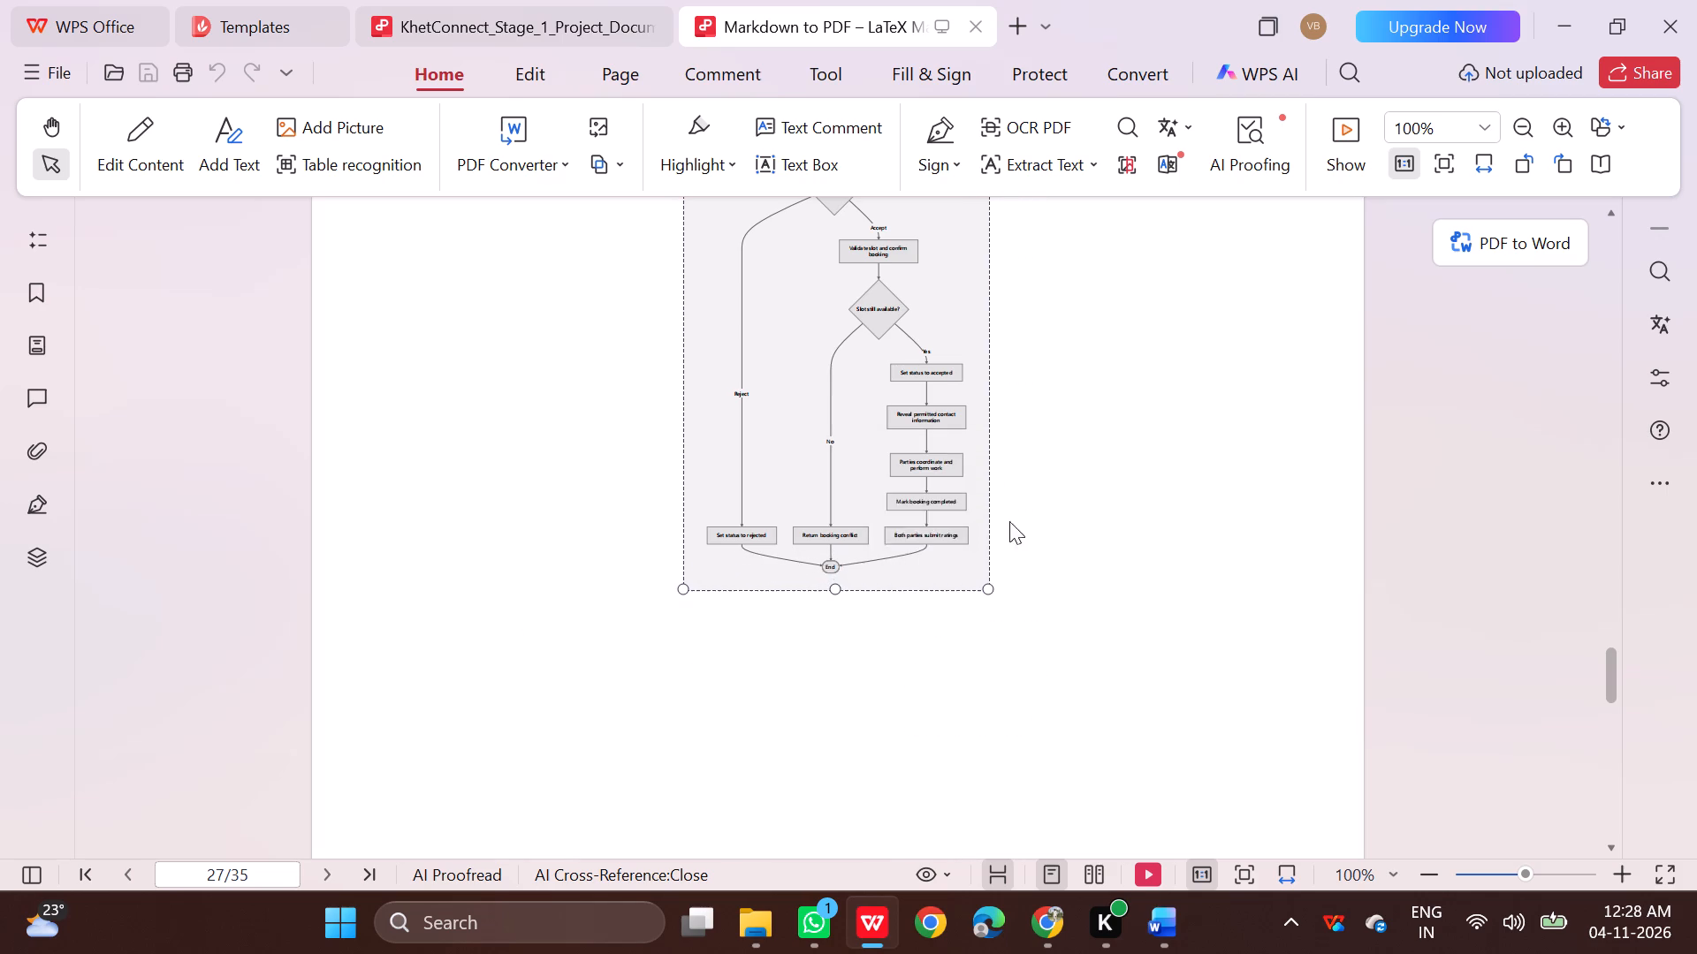
Return to the KhetConnect Word document and paste the activity diagram below the "7.2 Activity Diagram – Resource Booking" heading.
{"action": "left_click", "coordinate": [911, 808]}
{"action": "scroll", "coordinate": [845, 691], "scroll_direction": "up", "scroll_amount": 1}
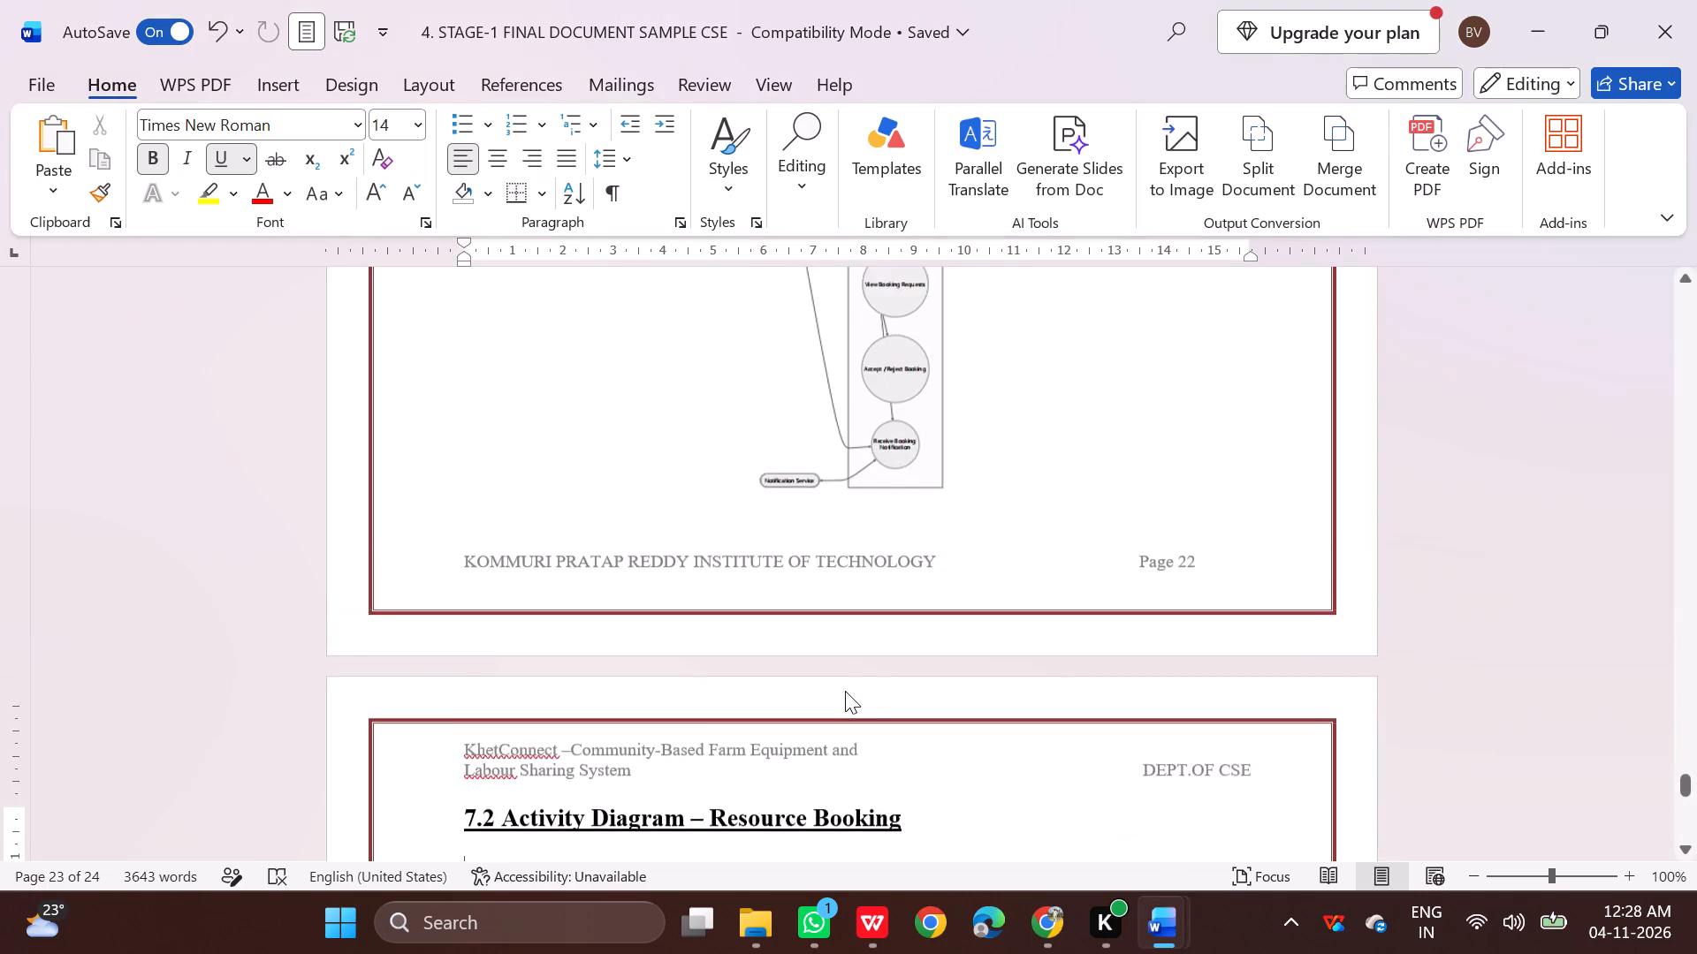
{"action": "scroll", "coordinate": [845, 691], "scroll_direction": "down", "scroll_amount": 4}
{"action": "left_click", "coordinate": [587, 655]}
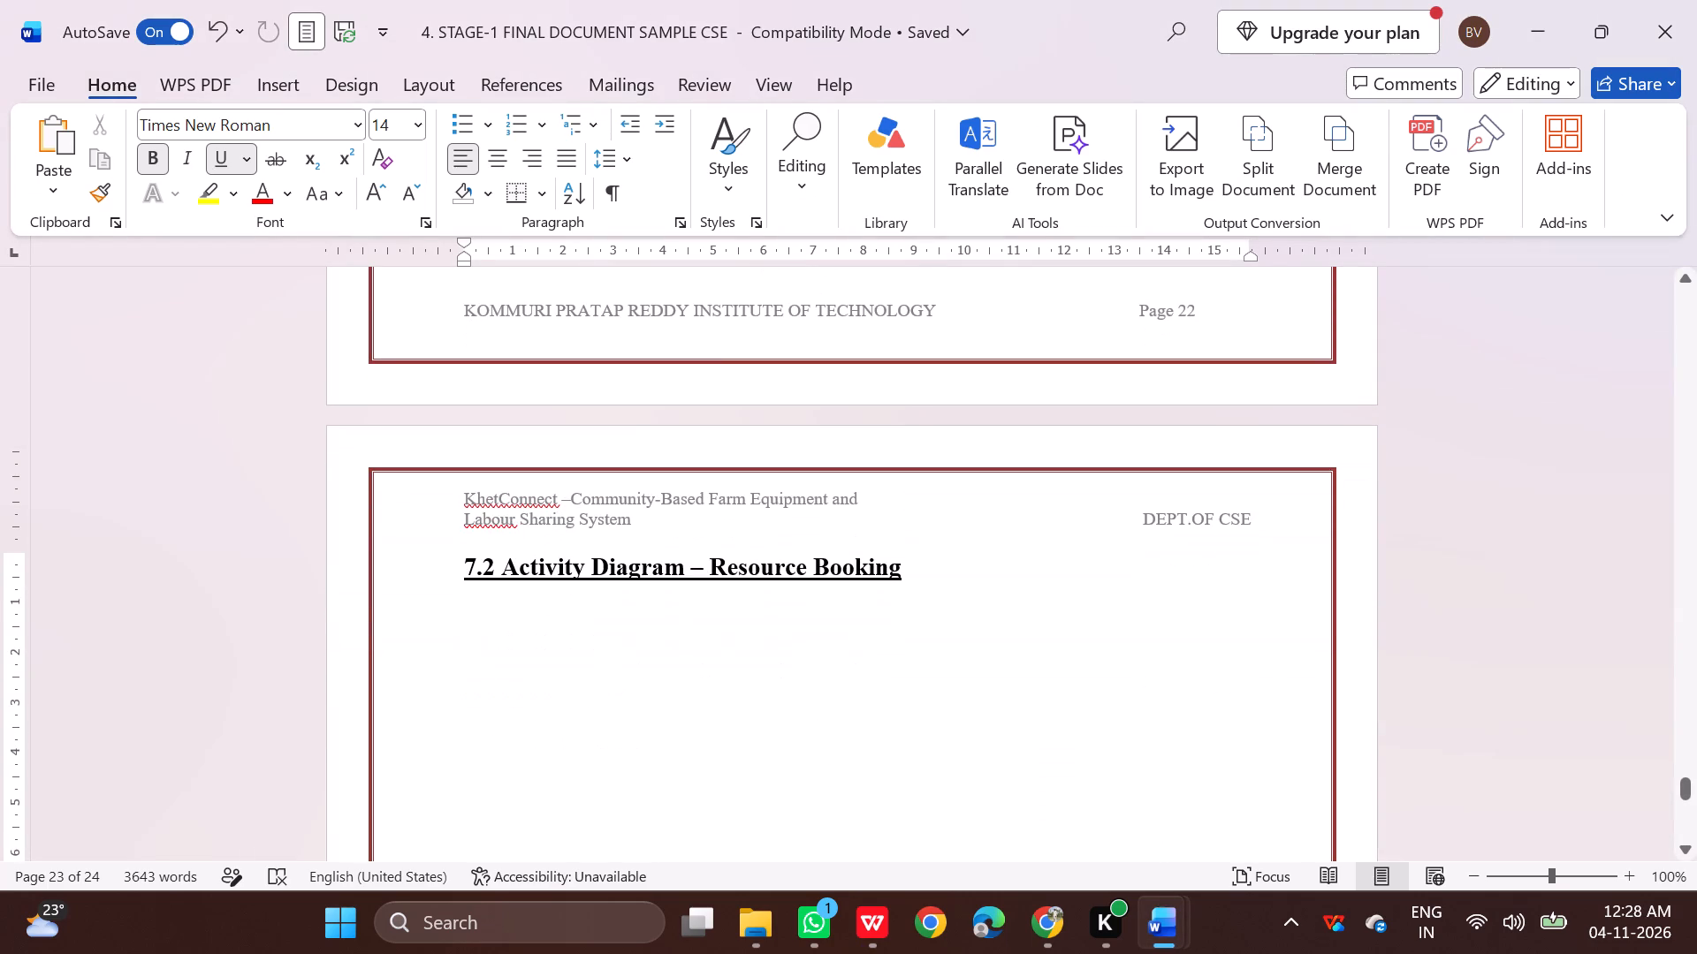
{"action": "key", "text": "ctrl+v"}
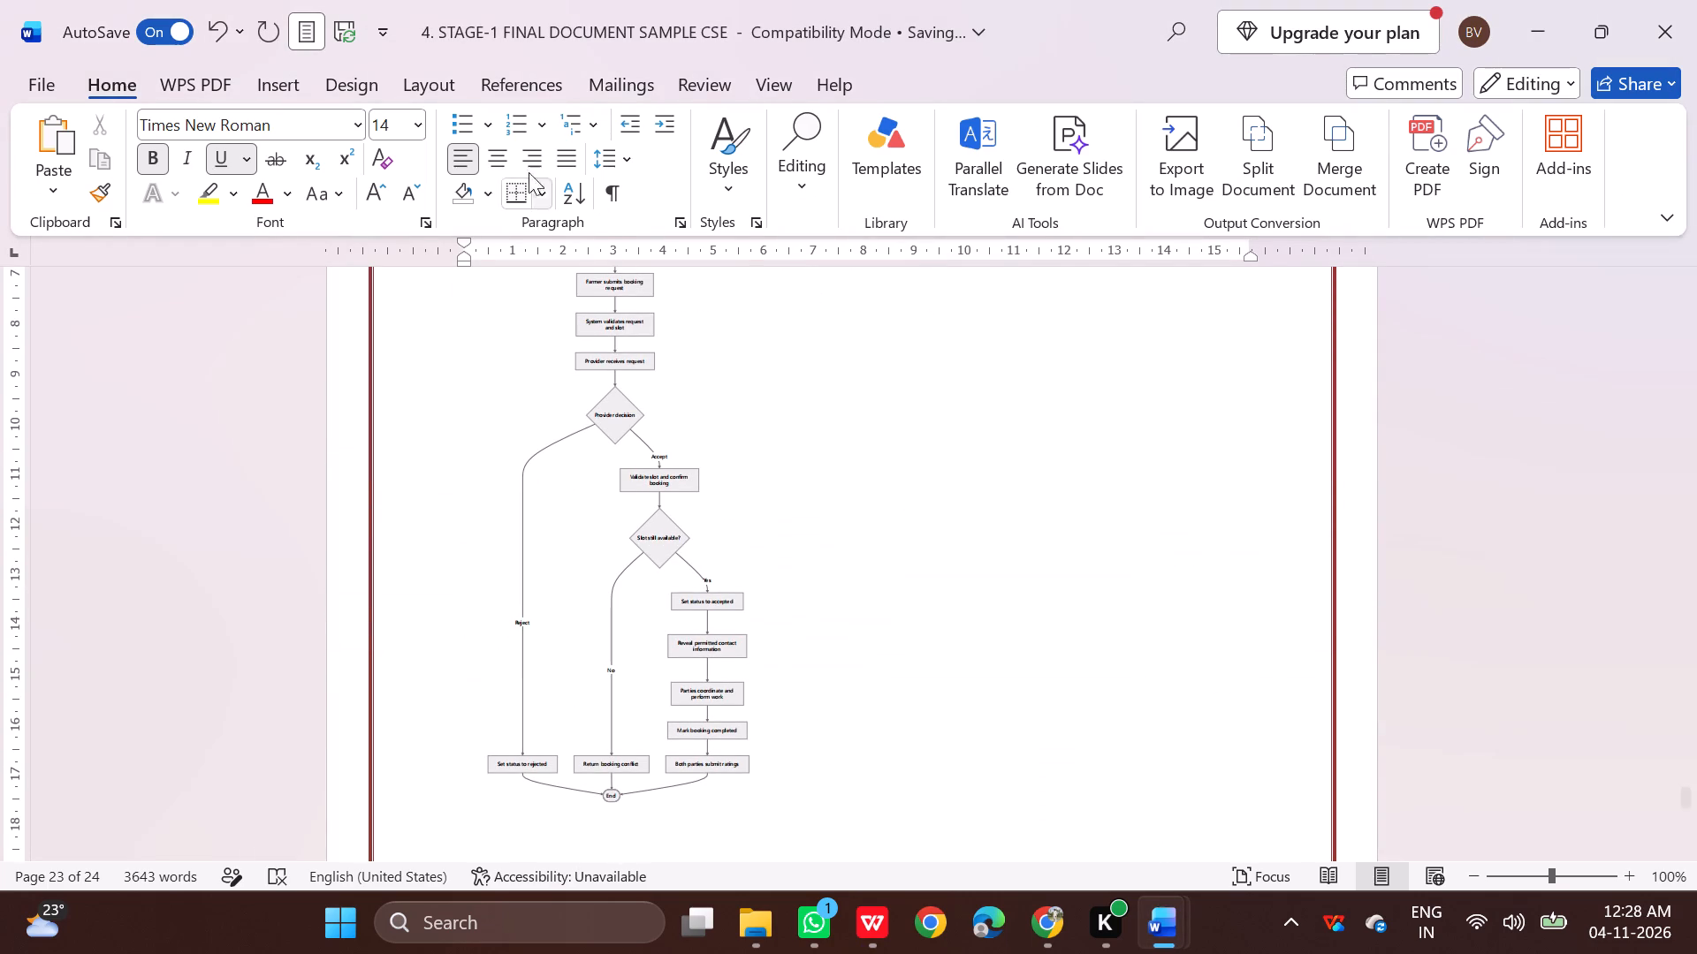
Centre the activity diagram on page 23 and make the empty line below it left-aligned.
{"action": "left_click", "coordinate": [485, 149]}
{"action": "scroll", "coordinate": [578, 499], "scroll_direction": "down", "scroll_amount": 4}
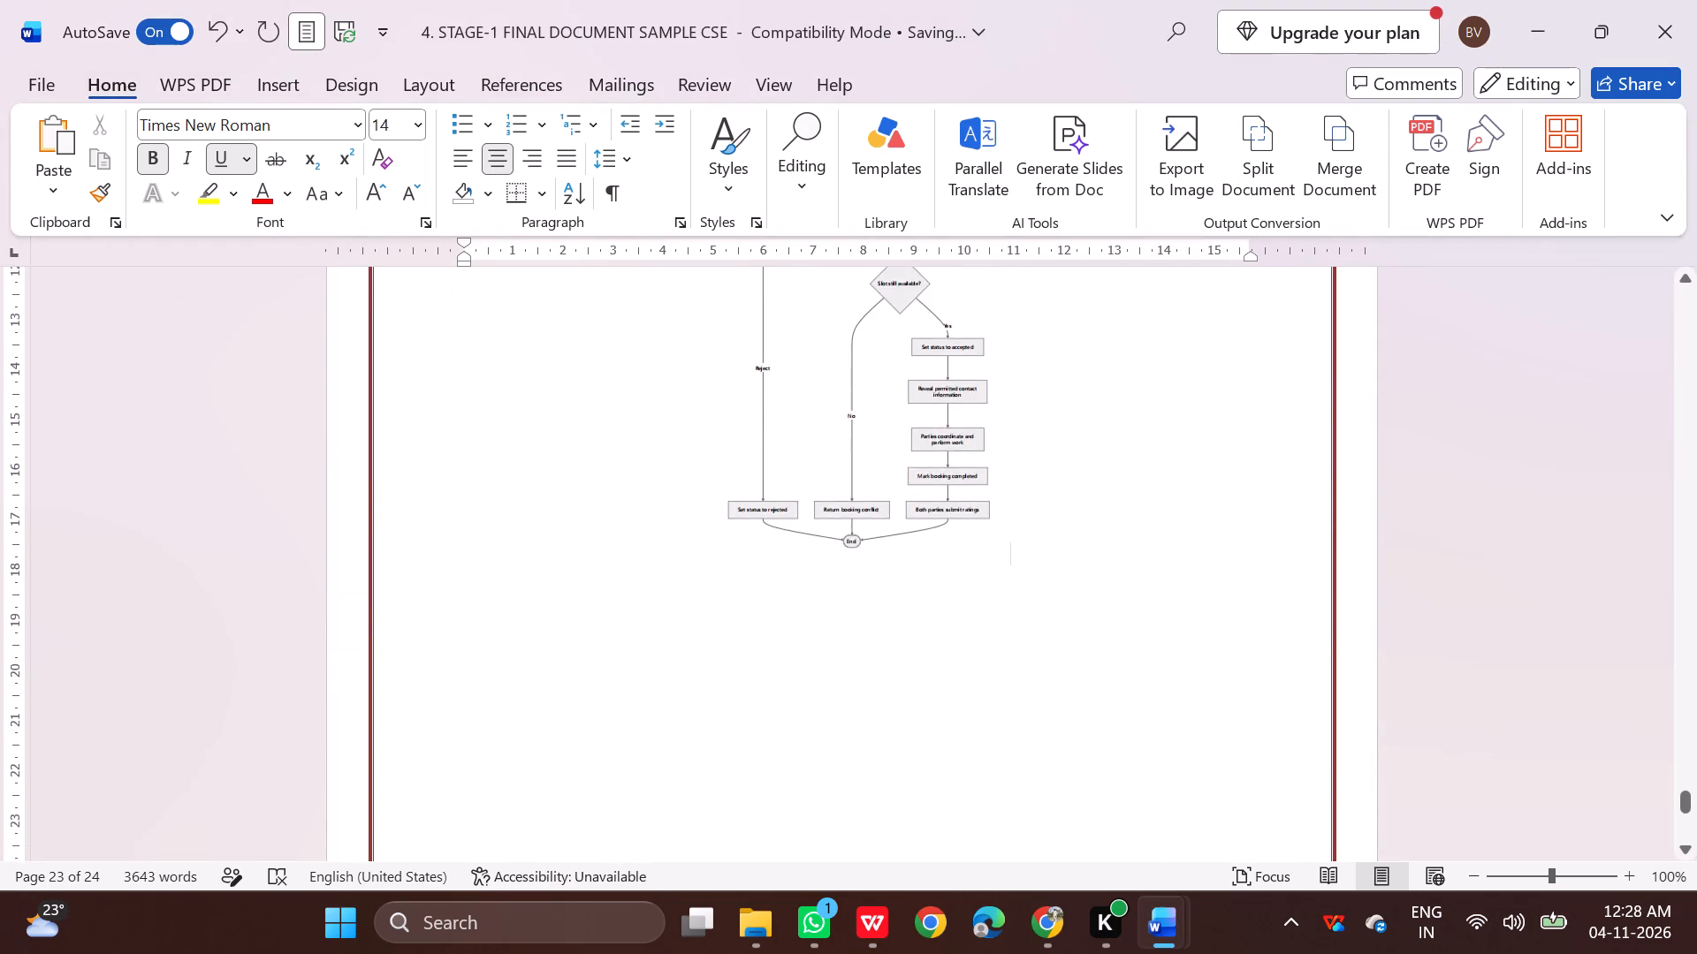
{"action": "scroll", "coordinate": [593, 500], "scroll_direction": "down", "scroll_amount": 3}
{"action": "left_click", "coordinate": [544, 455]}
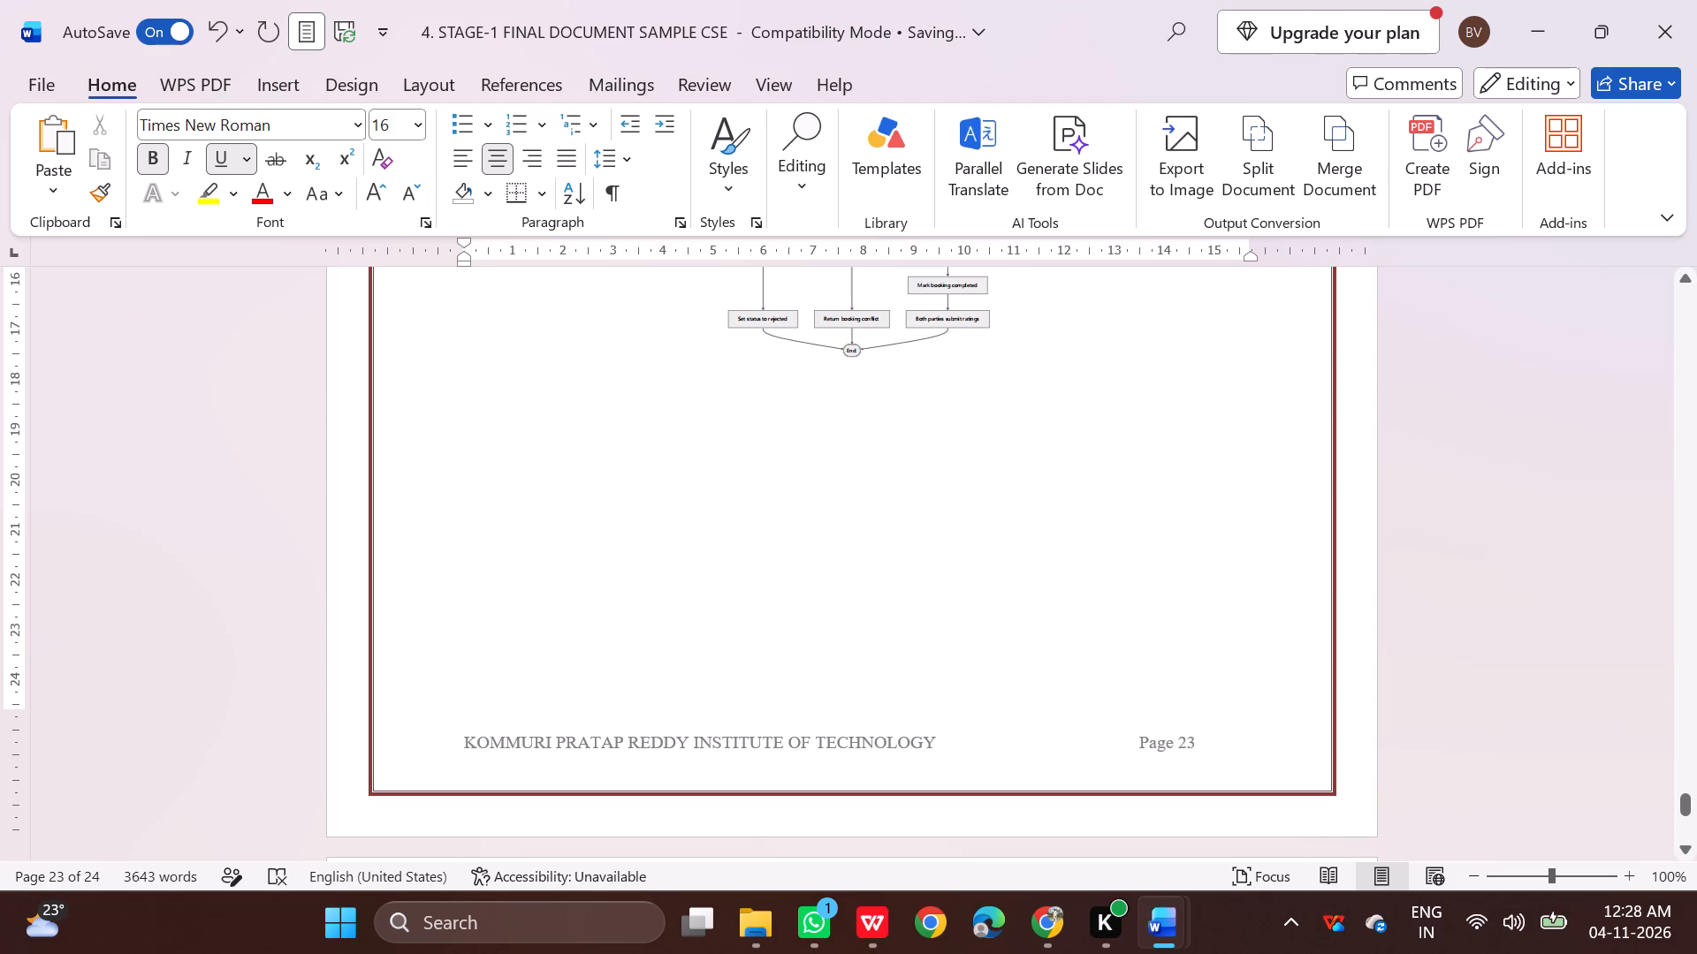
{"action": "key", "text": "BackSpace"}
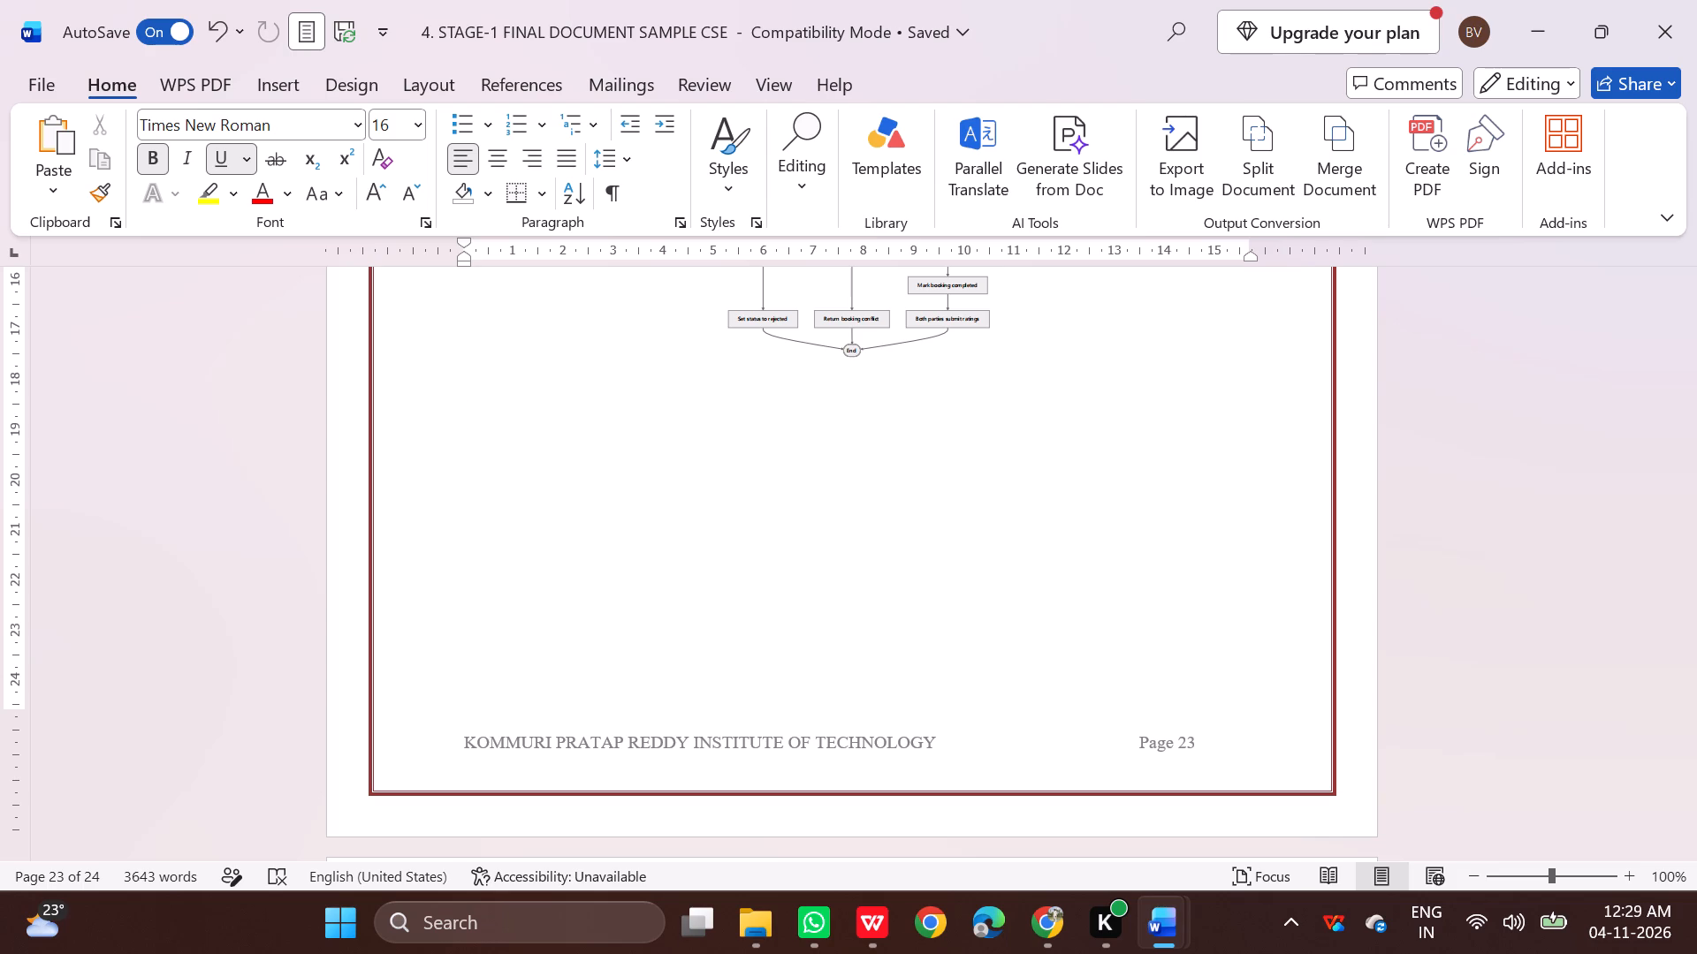
{"action": "scroll", "coordinate": [1046, 551], "scroll_direction": "up", "scroll_amount": 10}
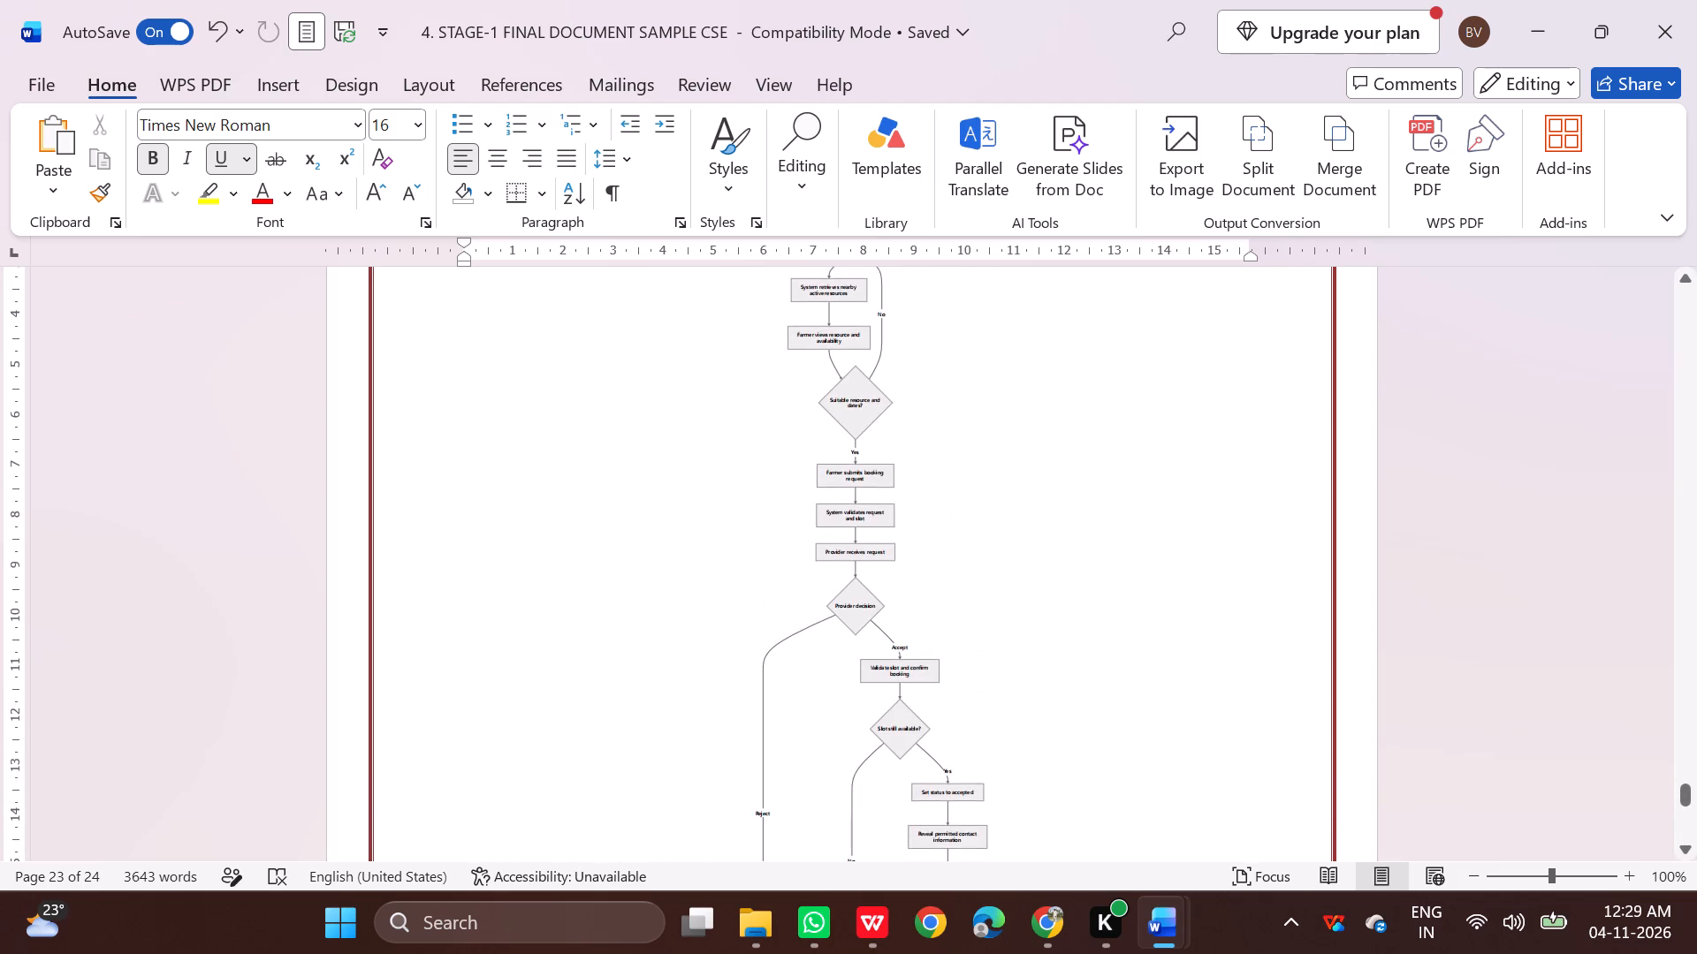
{"action": "scroll", "coordinate": [1042, 556], "scroll_direction": "up", "scroll_amount": 4}
{"action": "scroll", "coordinate": [1039, 556], "scroll_direction": "down", "scroll_amount": 12}
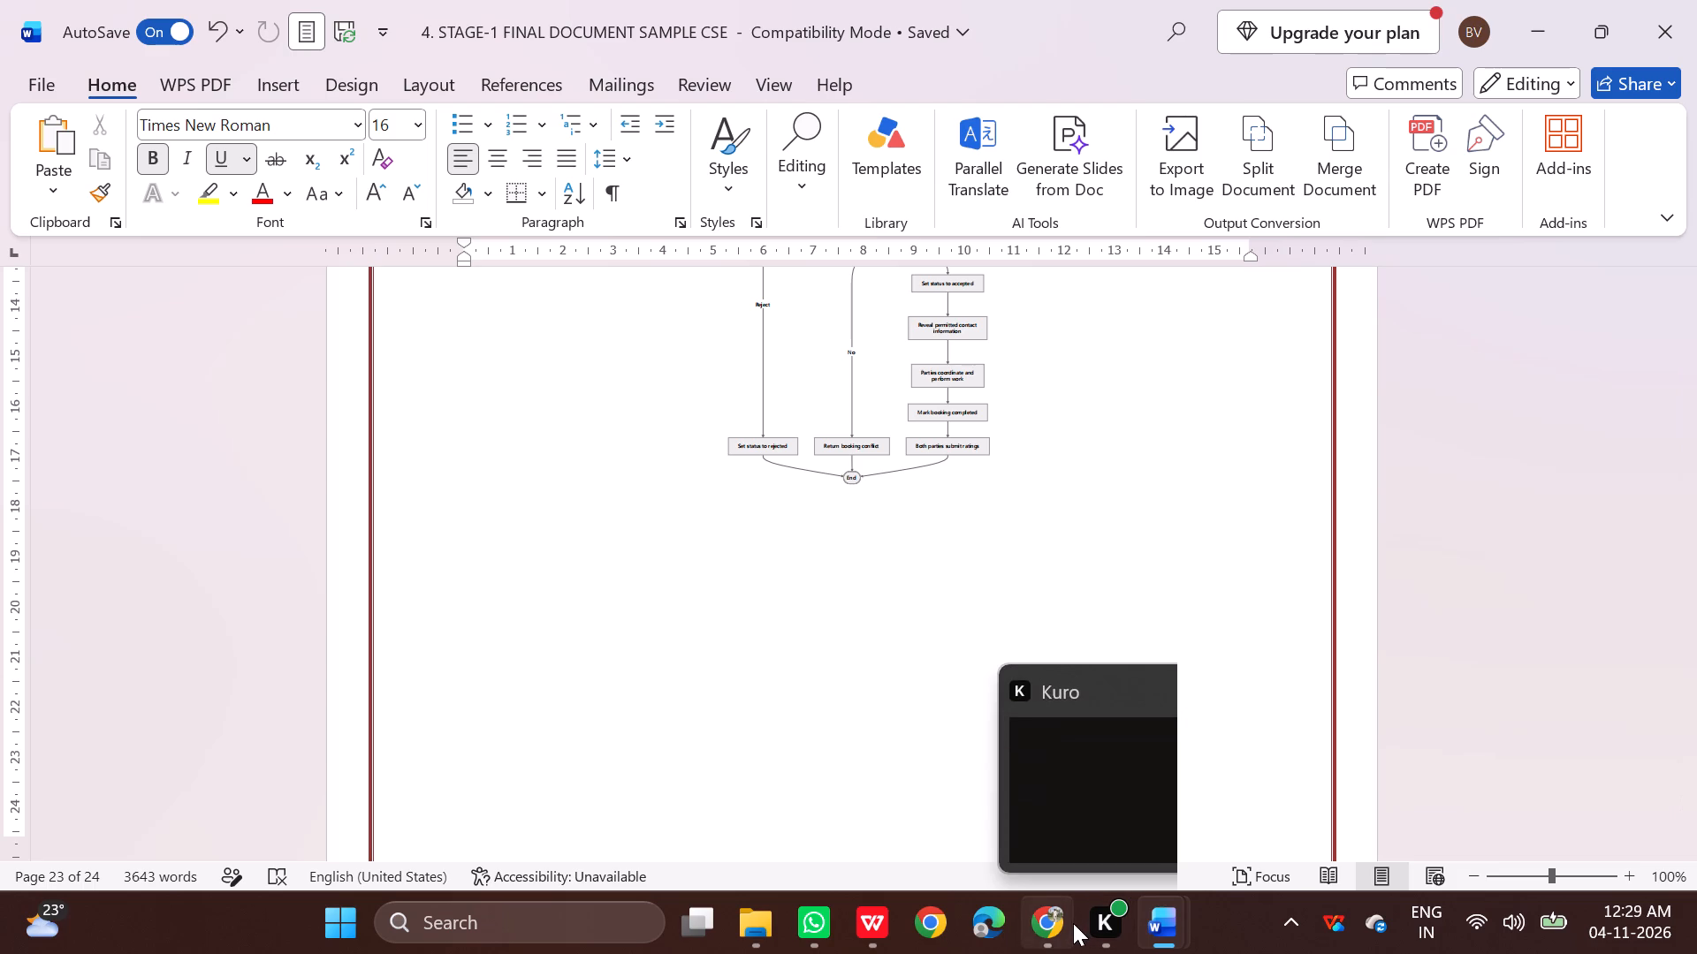
Switch to the Markdown editor preview and copy the "7.3 Sequence Diagram – Booking Request and Acceptance" heading.
{"action": "left_click", "coordinate": [1039, 796]}
{"action": "scroll", "coordinate": [725, 573], "scroll_direction": "up", "scroll_amount": 2}
{"action": "scroll", "coordinate": [725, 570], "scroll_direction": "down", "scroll_amount": 8}
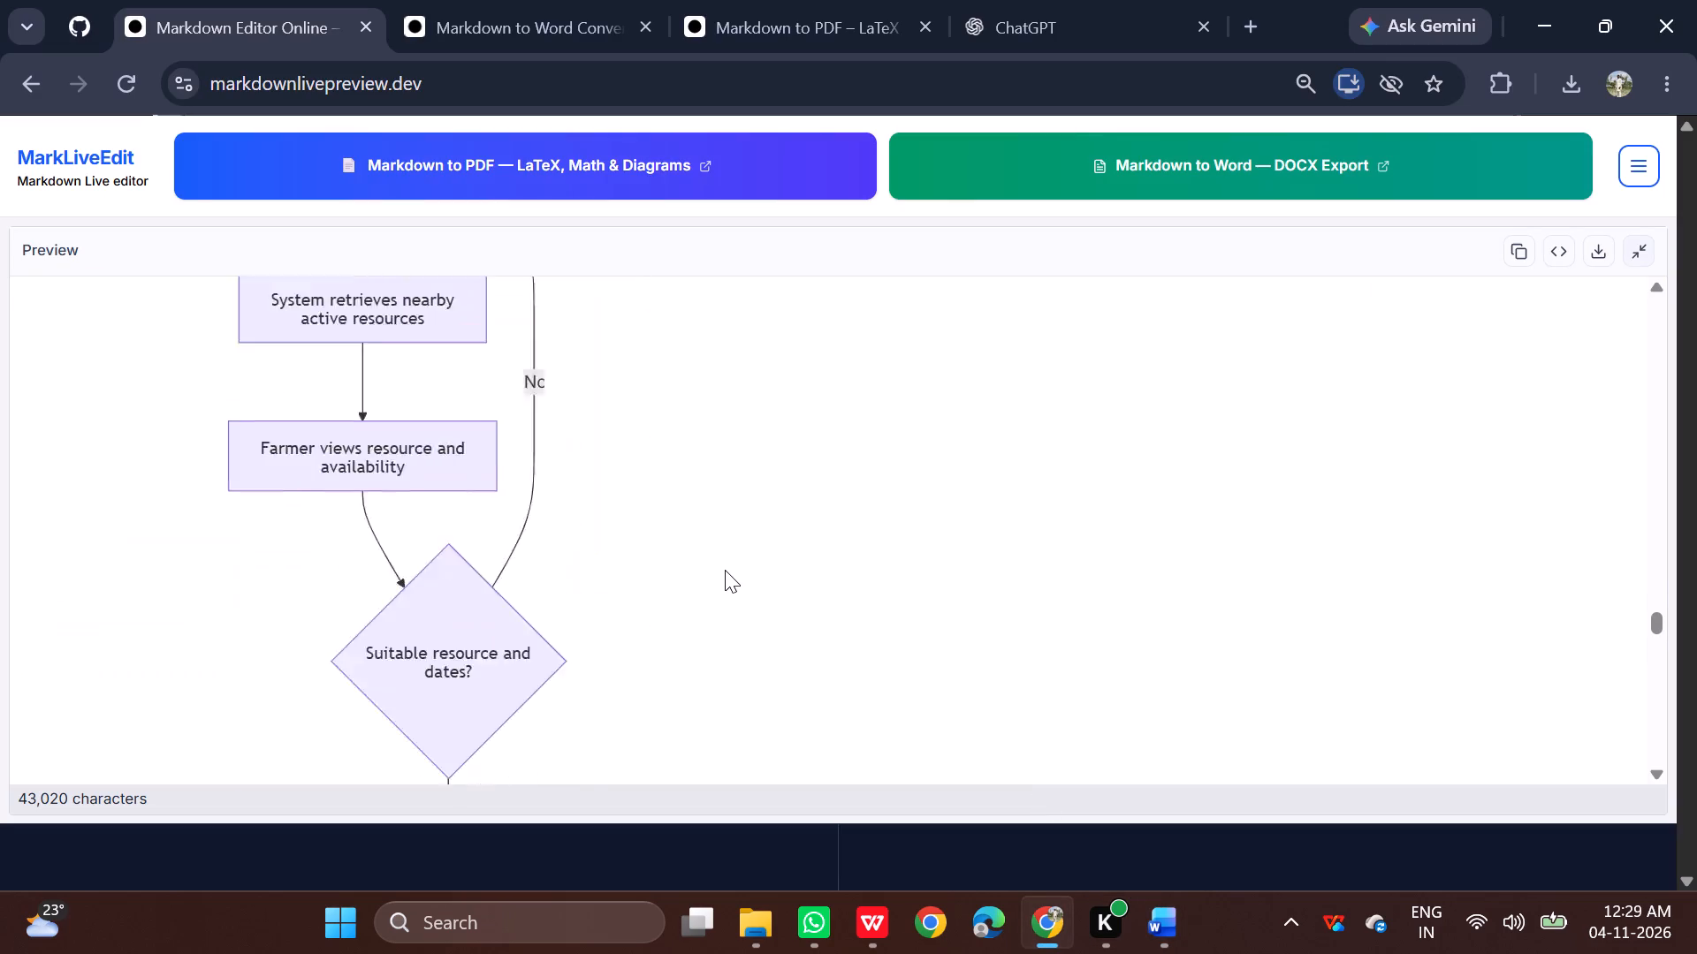
{"action": "scroll", "coordinate": [725, 570], "scroll_direction": "down", "scroll_amount": 19}
{"action": "scroll", "coordinate": [725, 570], "scroll_direction": "up", "scroll_amount": 7}
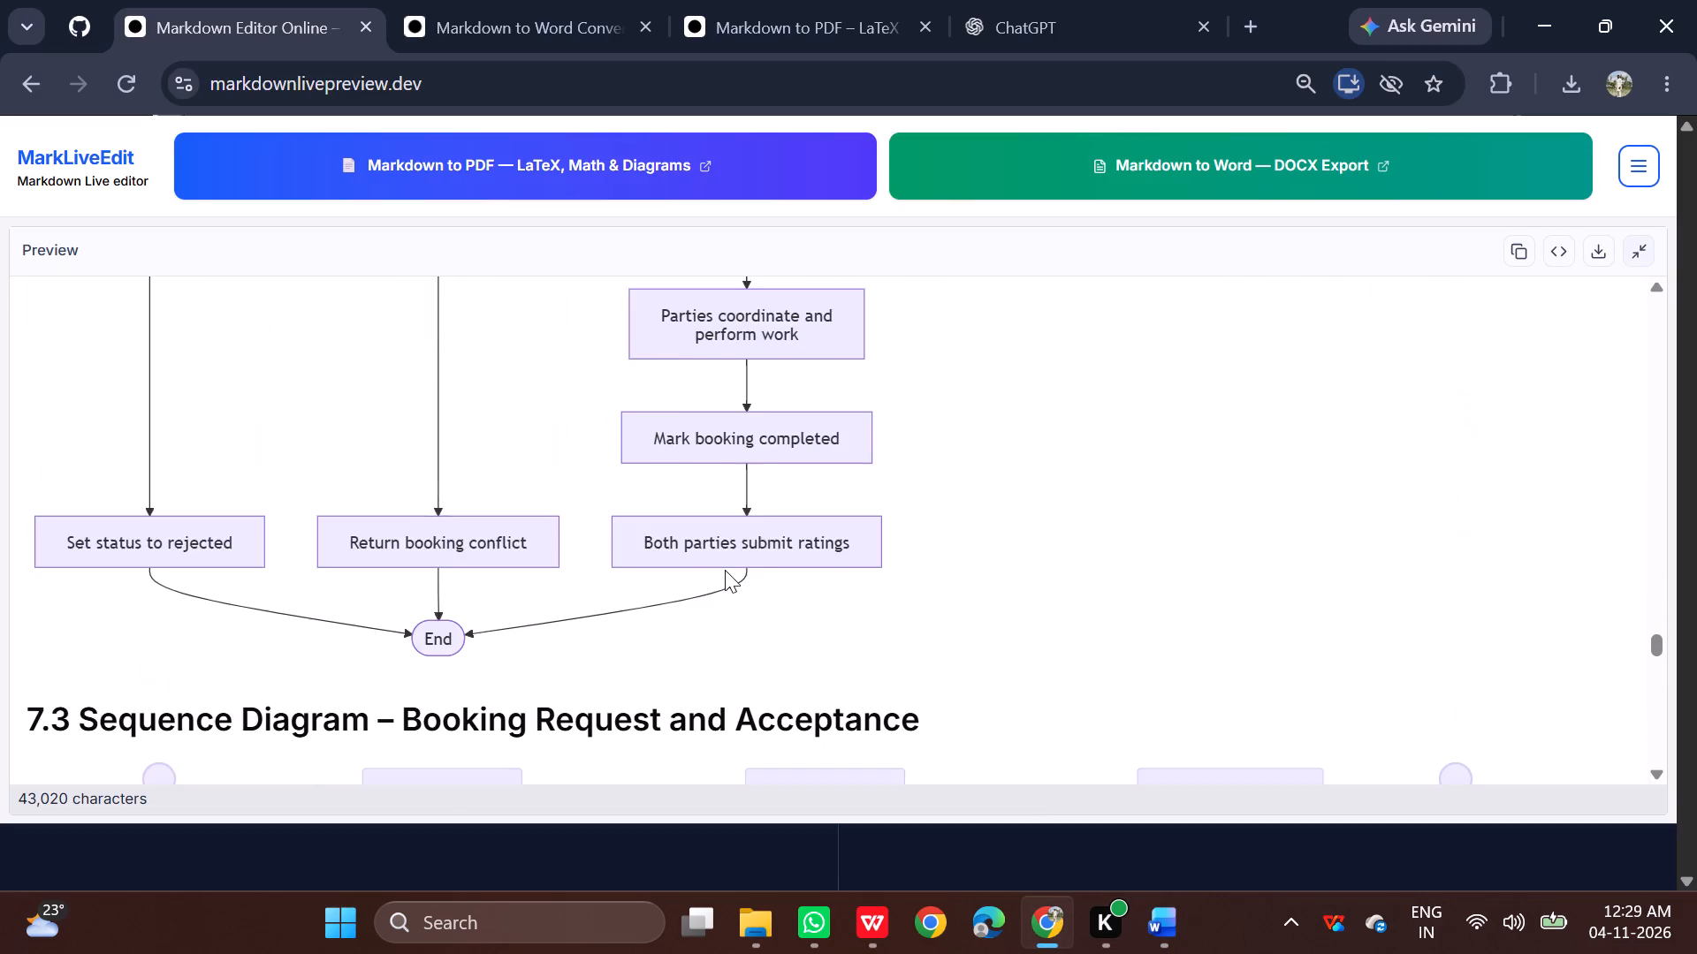
{"action": "scroll", "coordinate": [705, 592], "scroll_direction": "down", "scroll_amount": 3}
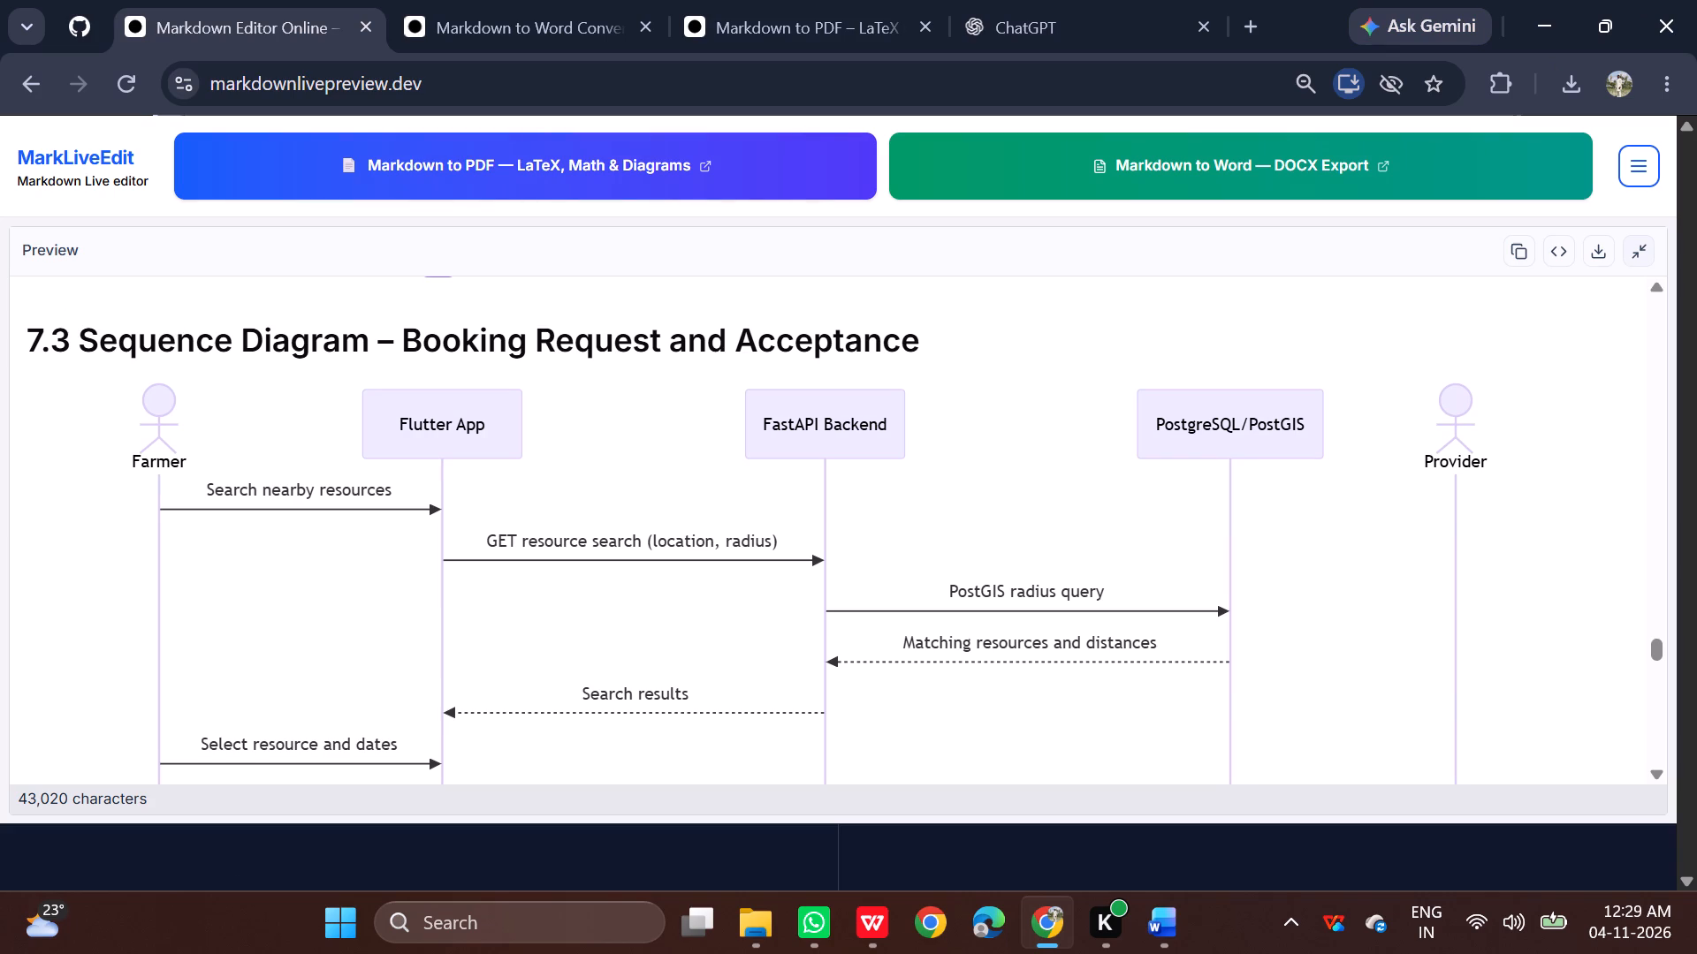
{"action": "left_click_drag", "start_coordinate": [19, 336], "coordinate": [922, 347]}
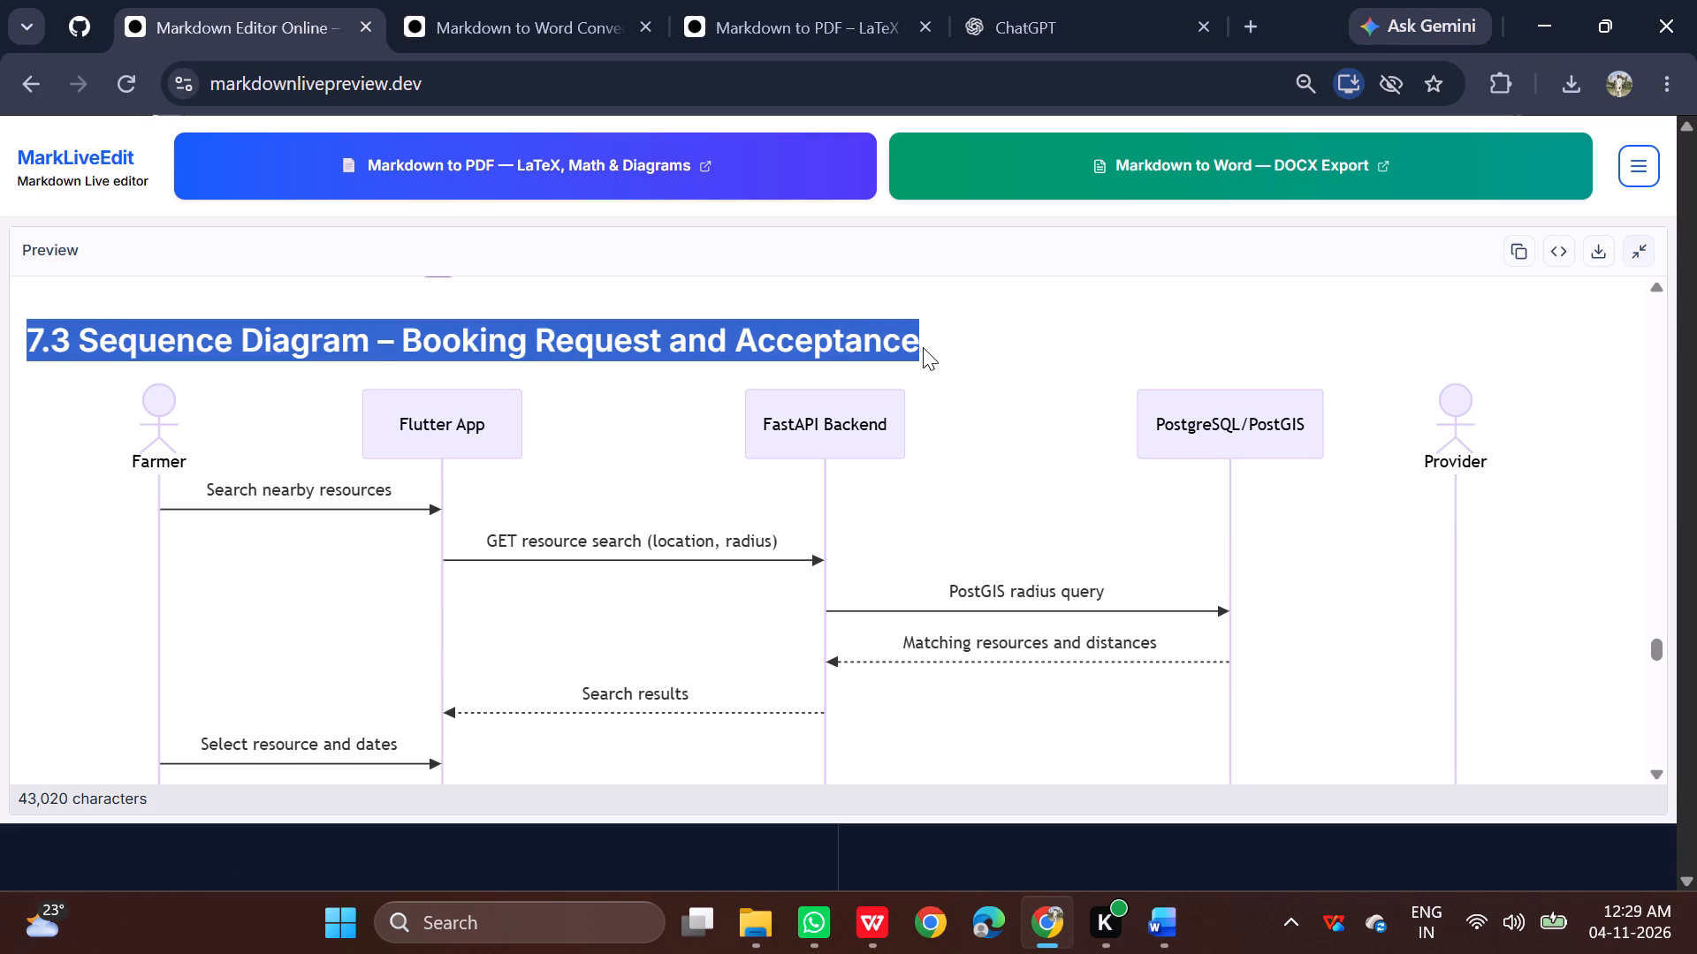
{"action": "key", "text": "ctrl+c"}
Return to the KhetConnect Word document and paste the 7.3 heading below the activity diagram in 16 pt bold, underlined text.
{"action": "left_click", "coordinate": [947, 809]}
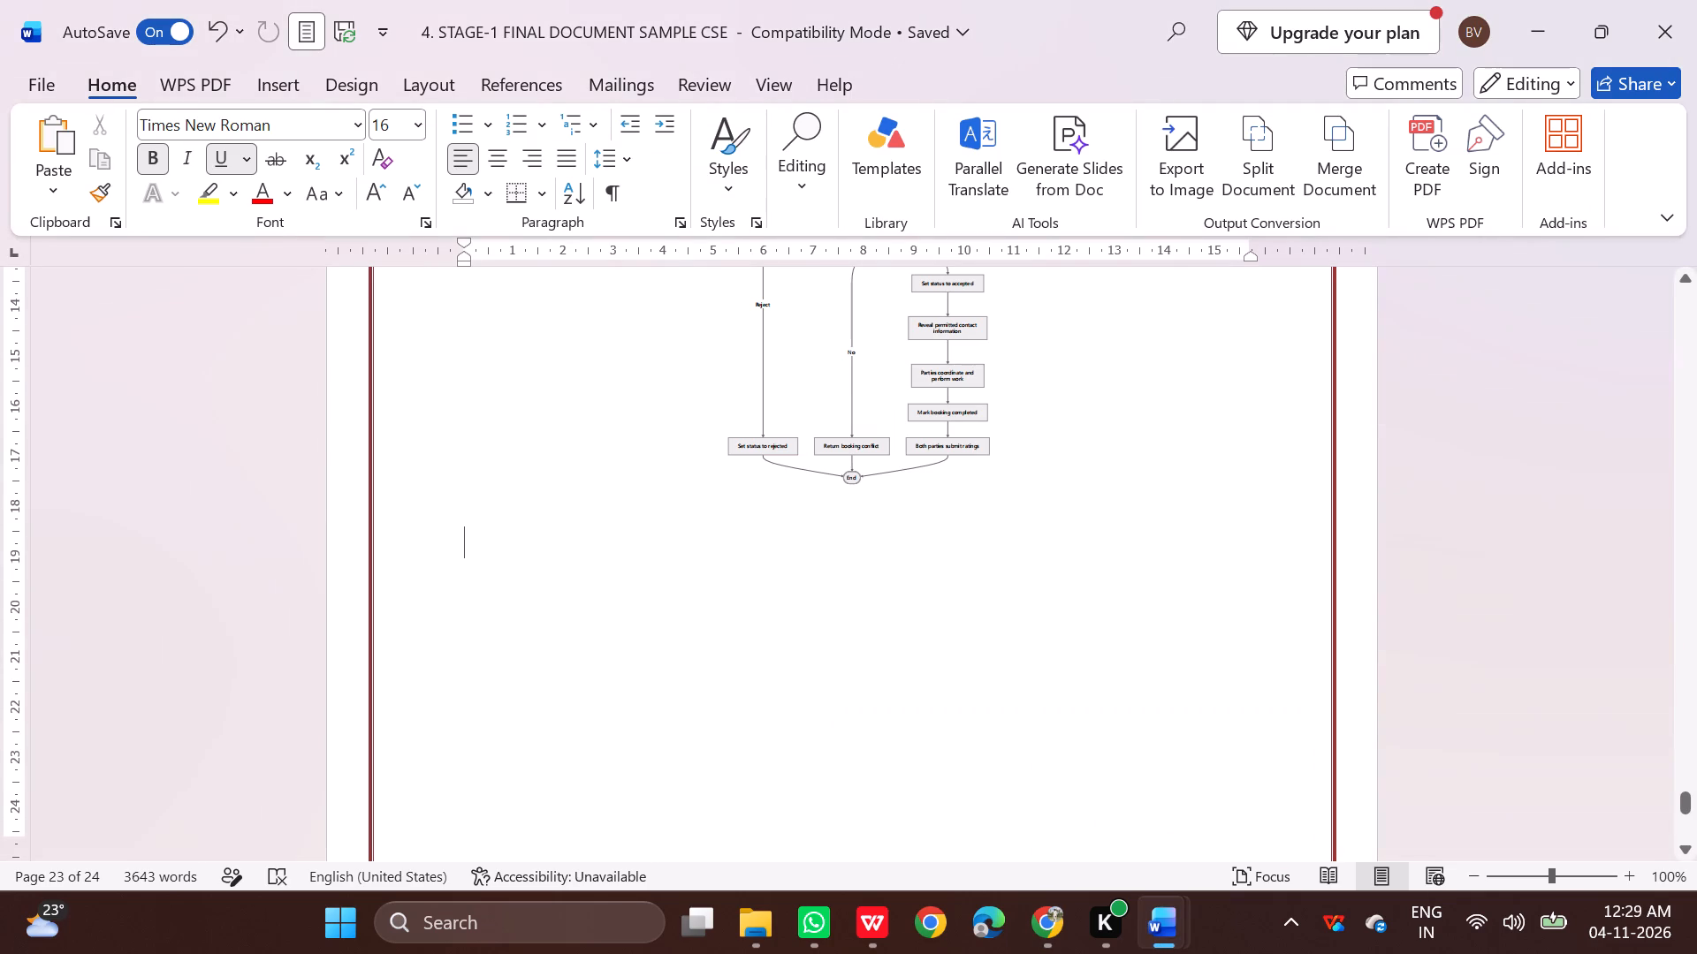
{"action": "key", "text": "ctrl+v"}
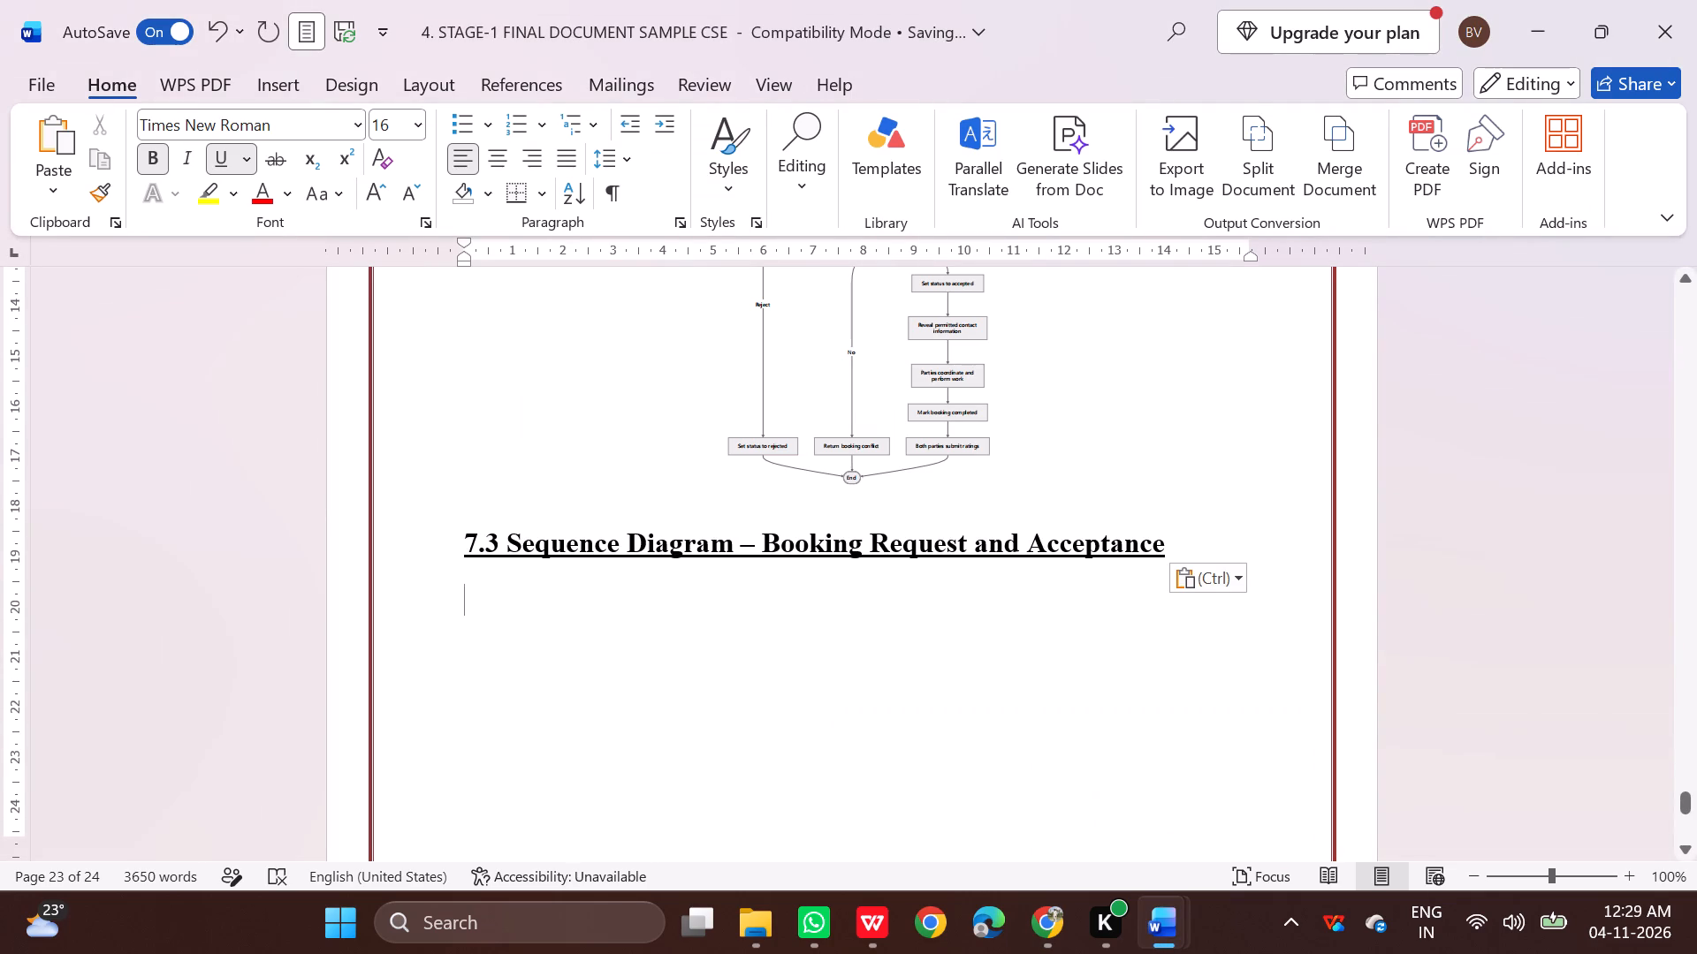
Switch to the Markdown PDF in WPS Office, select the entire 7.3 sequence diagram on page 28 and copy it.
{"action": "left_click", "coordinate": [870, 920]}
{"action": "scroll", "coordinate": [708, 602], "scroll_direction": "down", "scroll_amount": 7}
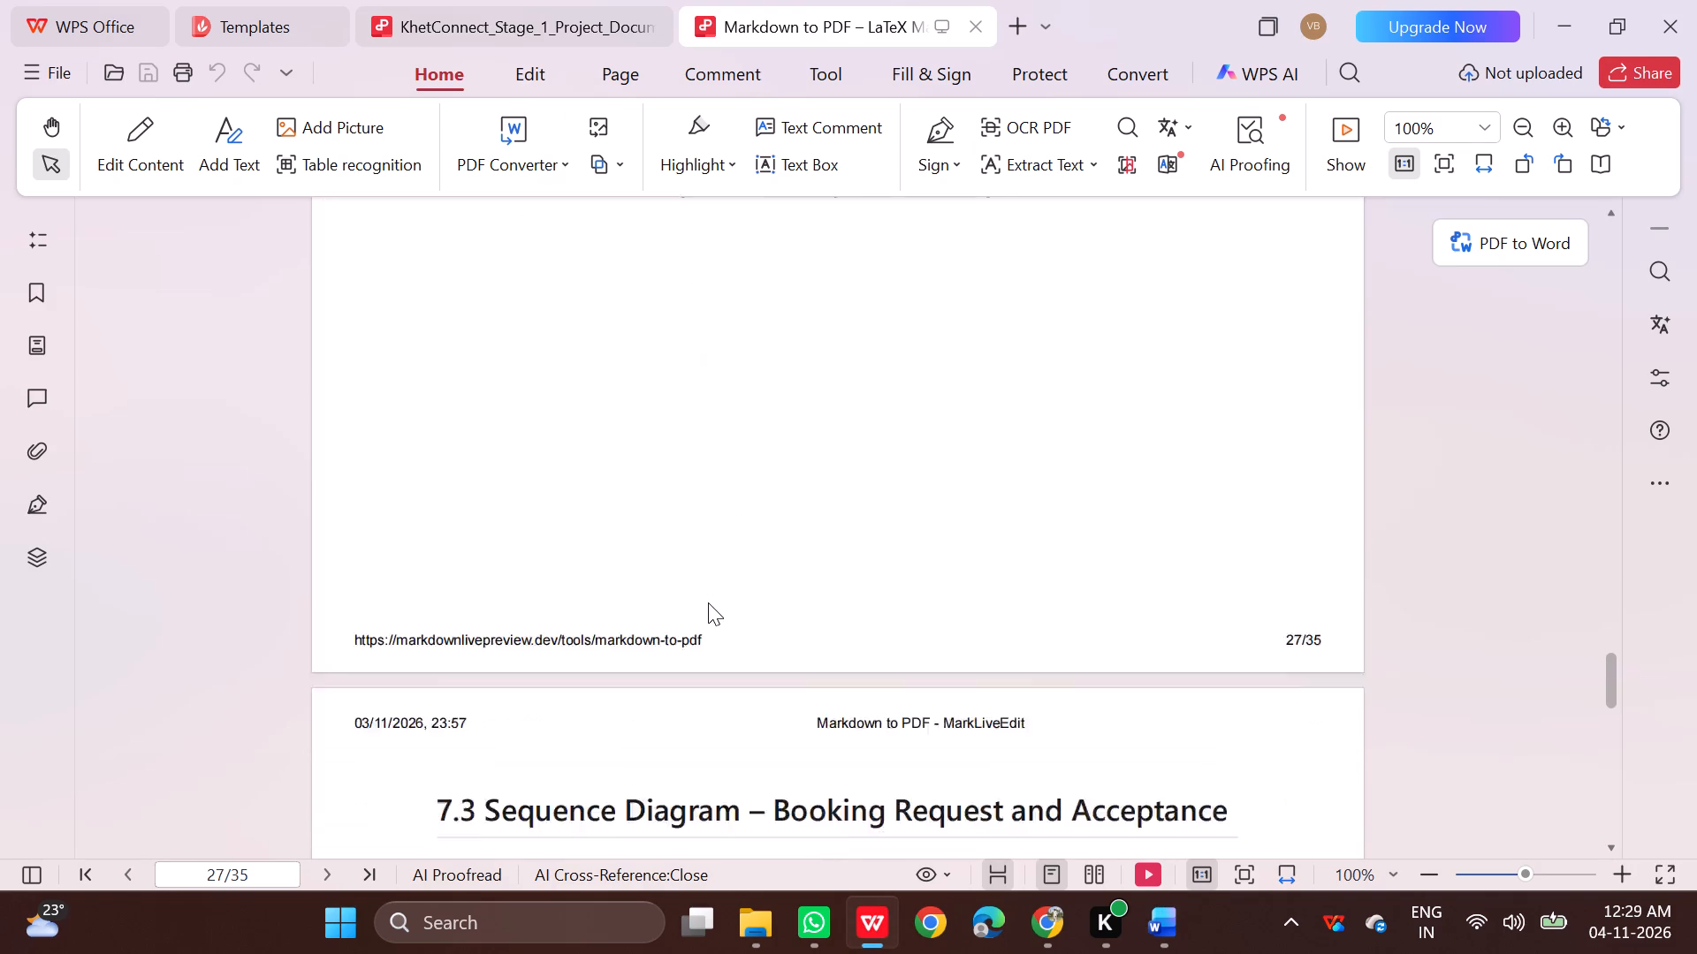
{"action": "scroll", "coordinate": [708, 602], "scroll_direction": "down", "scroll_amount": 2}
{"action": "scroll", "coordinate": [513, 595], "scroll_direction": "down", "scroll_amount": 2}
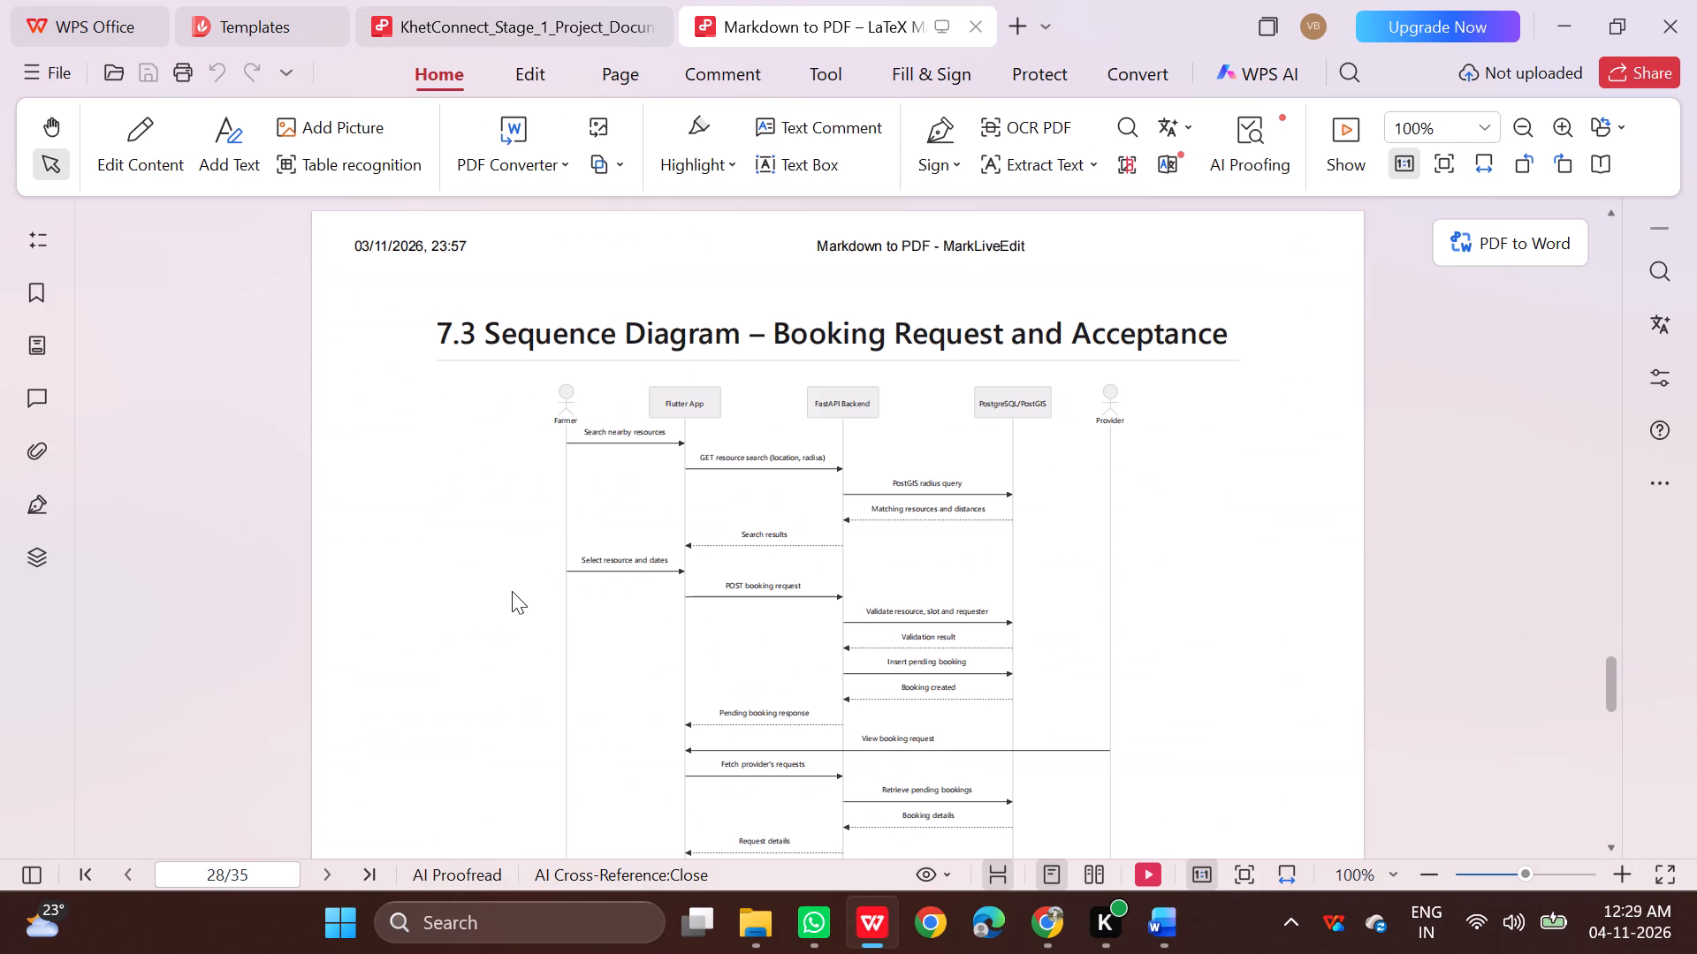
{"action": "left_click_drag", "start_coordinate": [471, 386], "coordinate": [1175, 432]}
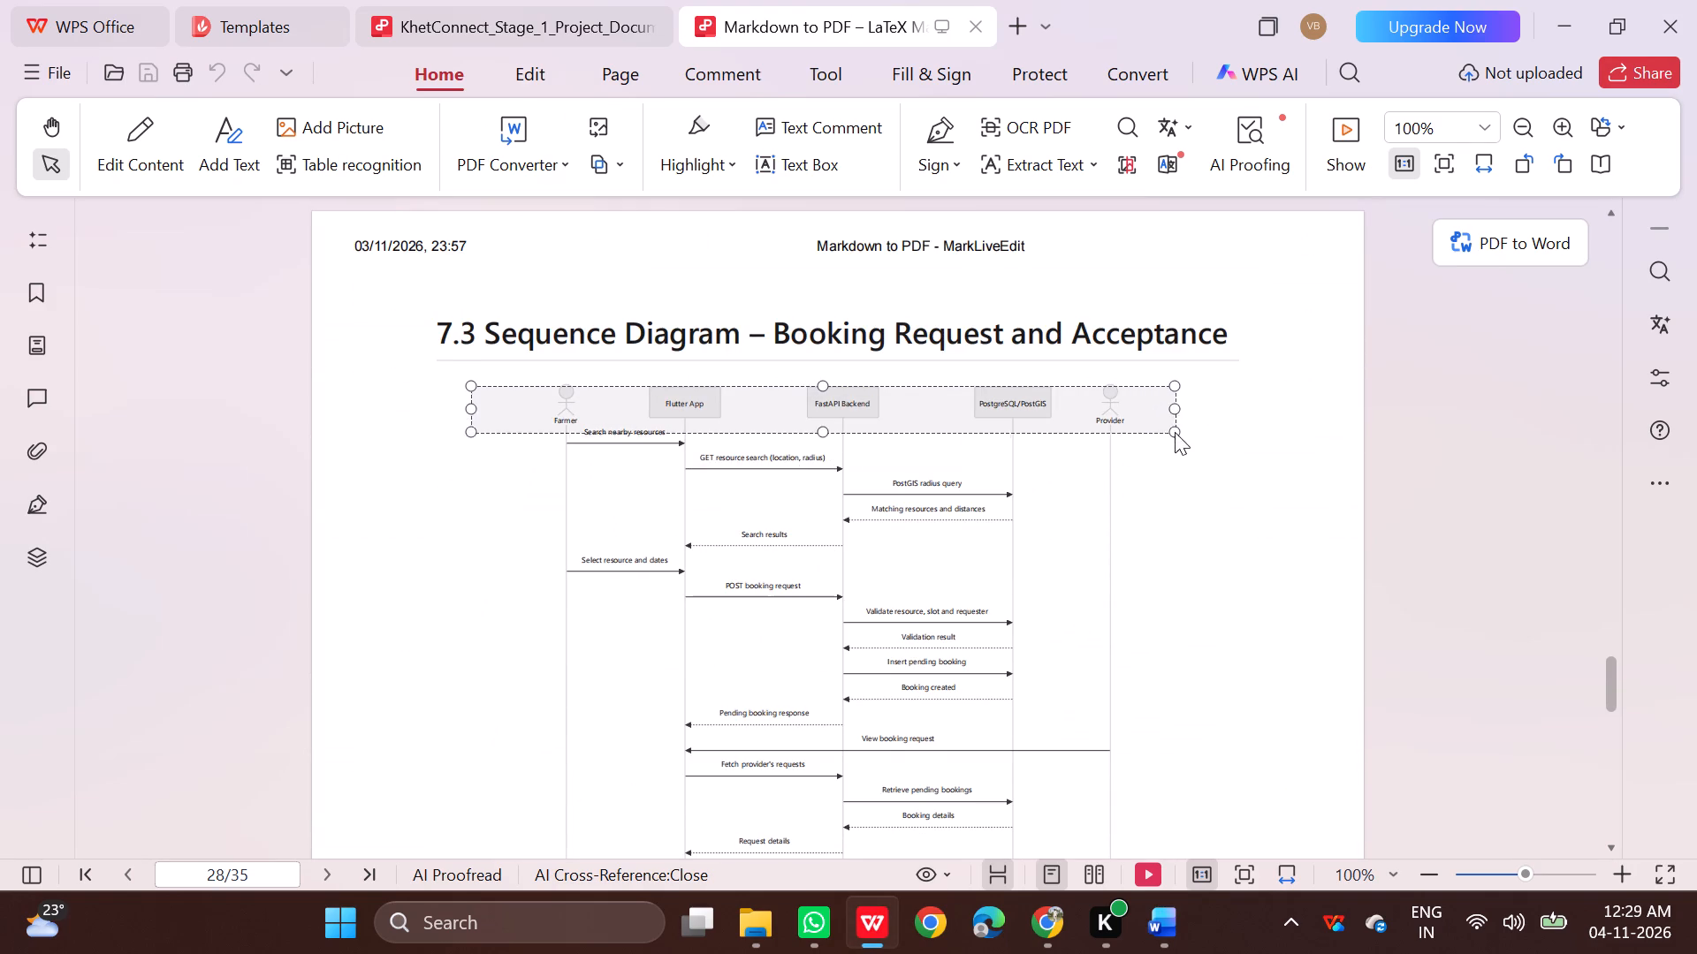
{"action": "left_click_drag", "start_coordinate": [1175, 432], "coordinate": [1178, 473]}
{"action": "left_click", "coordinate": [1282, 493]}
{"action": "left_click_drag", "start_coordinate": [482, 369], "coordinate": [646, 373]}
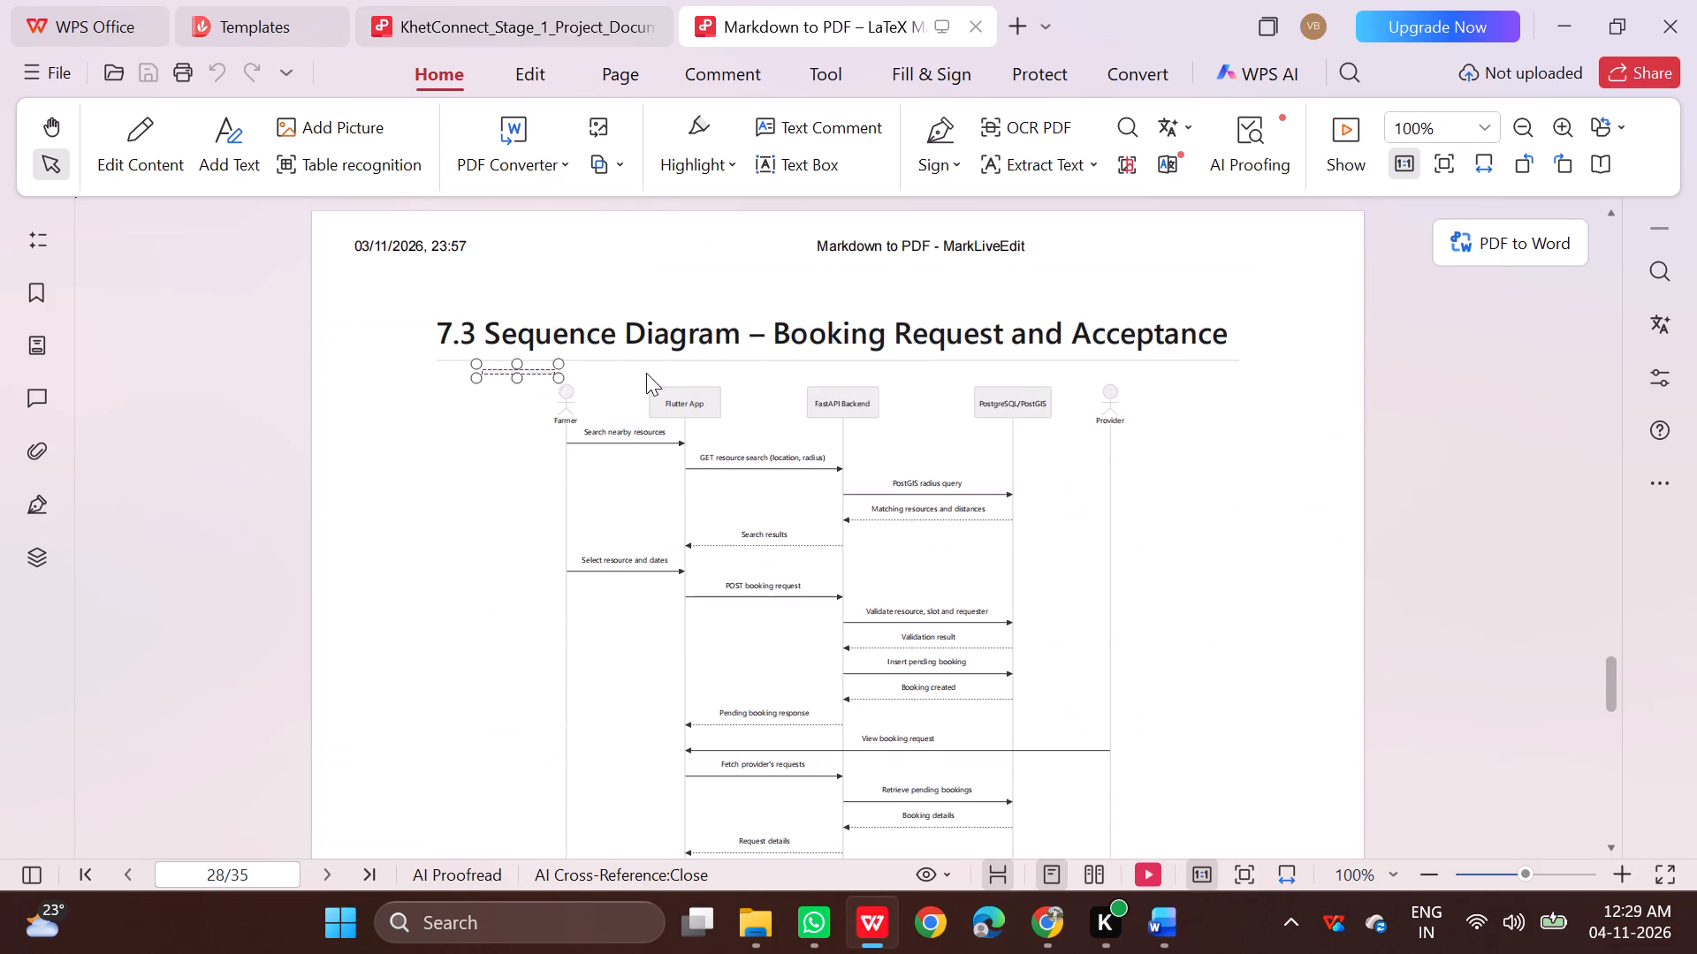
{"action": "left_click_drag", "start_coordinate": [646, 373], "coordinate": [1161, 641]}
{"action": "scroll", "coordinate": [1186, 550], "scroll_direction": "down", "scroll_amount": 5}
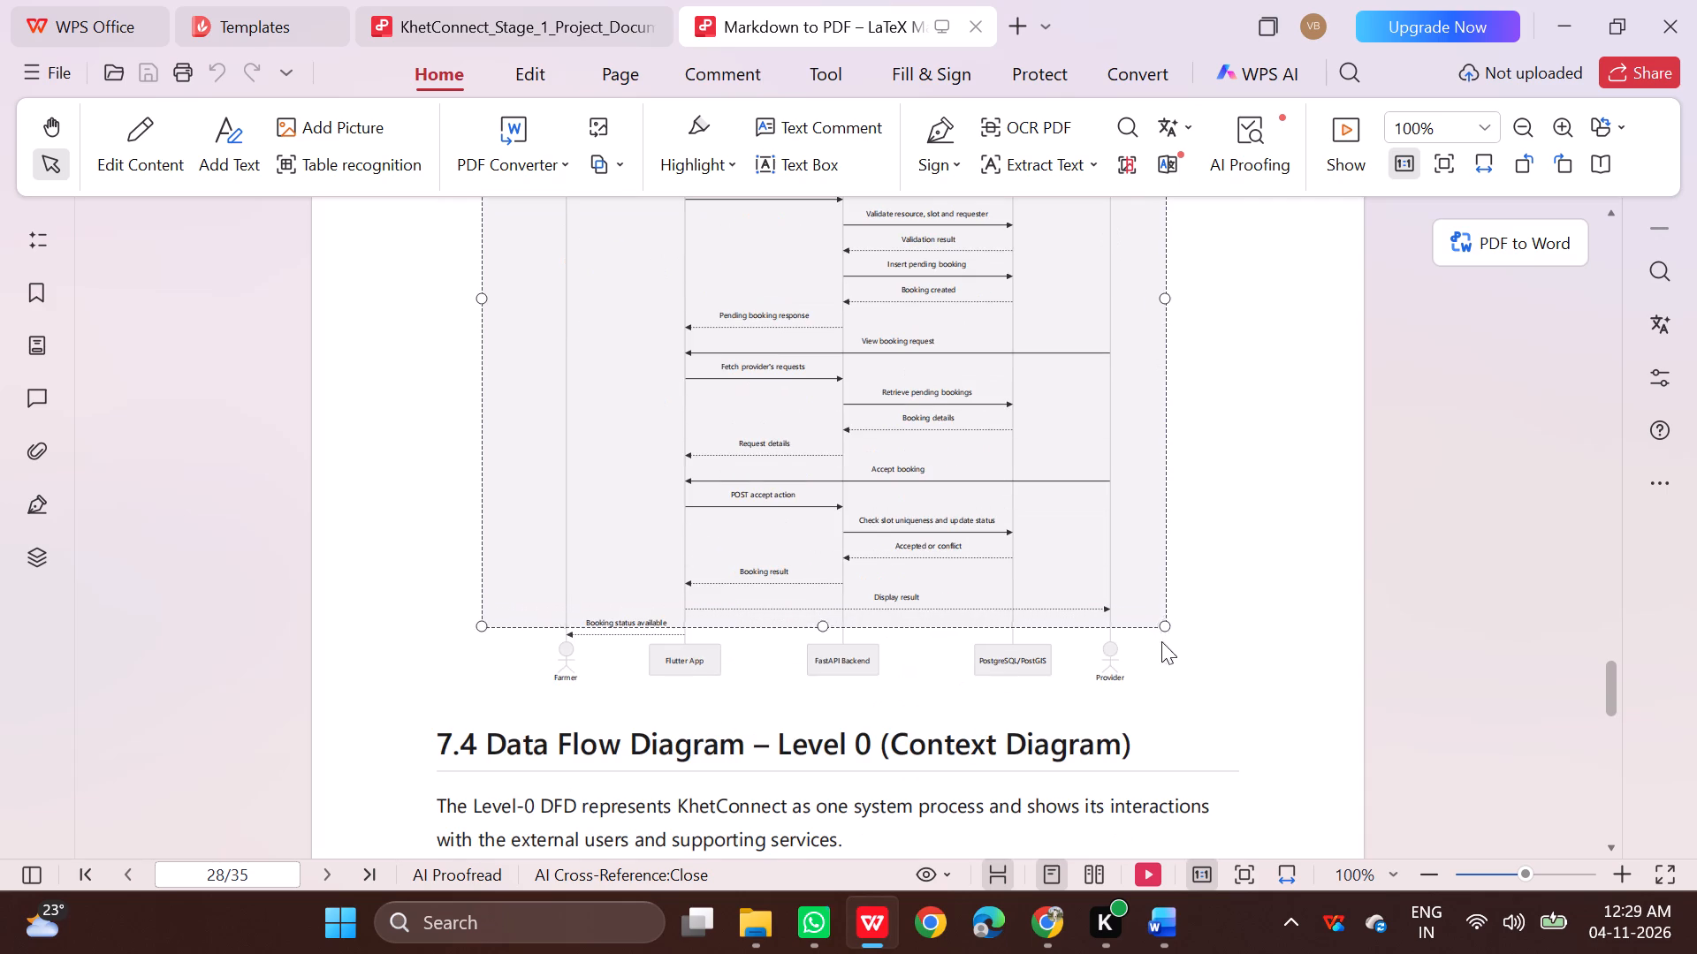
{"action": "left_click_drag", "start_coordinate": [1161, 641], "coordinate": [1159, 693]}
{"action": "right_click", "coordinate": [1083, 617]}
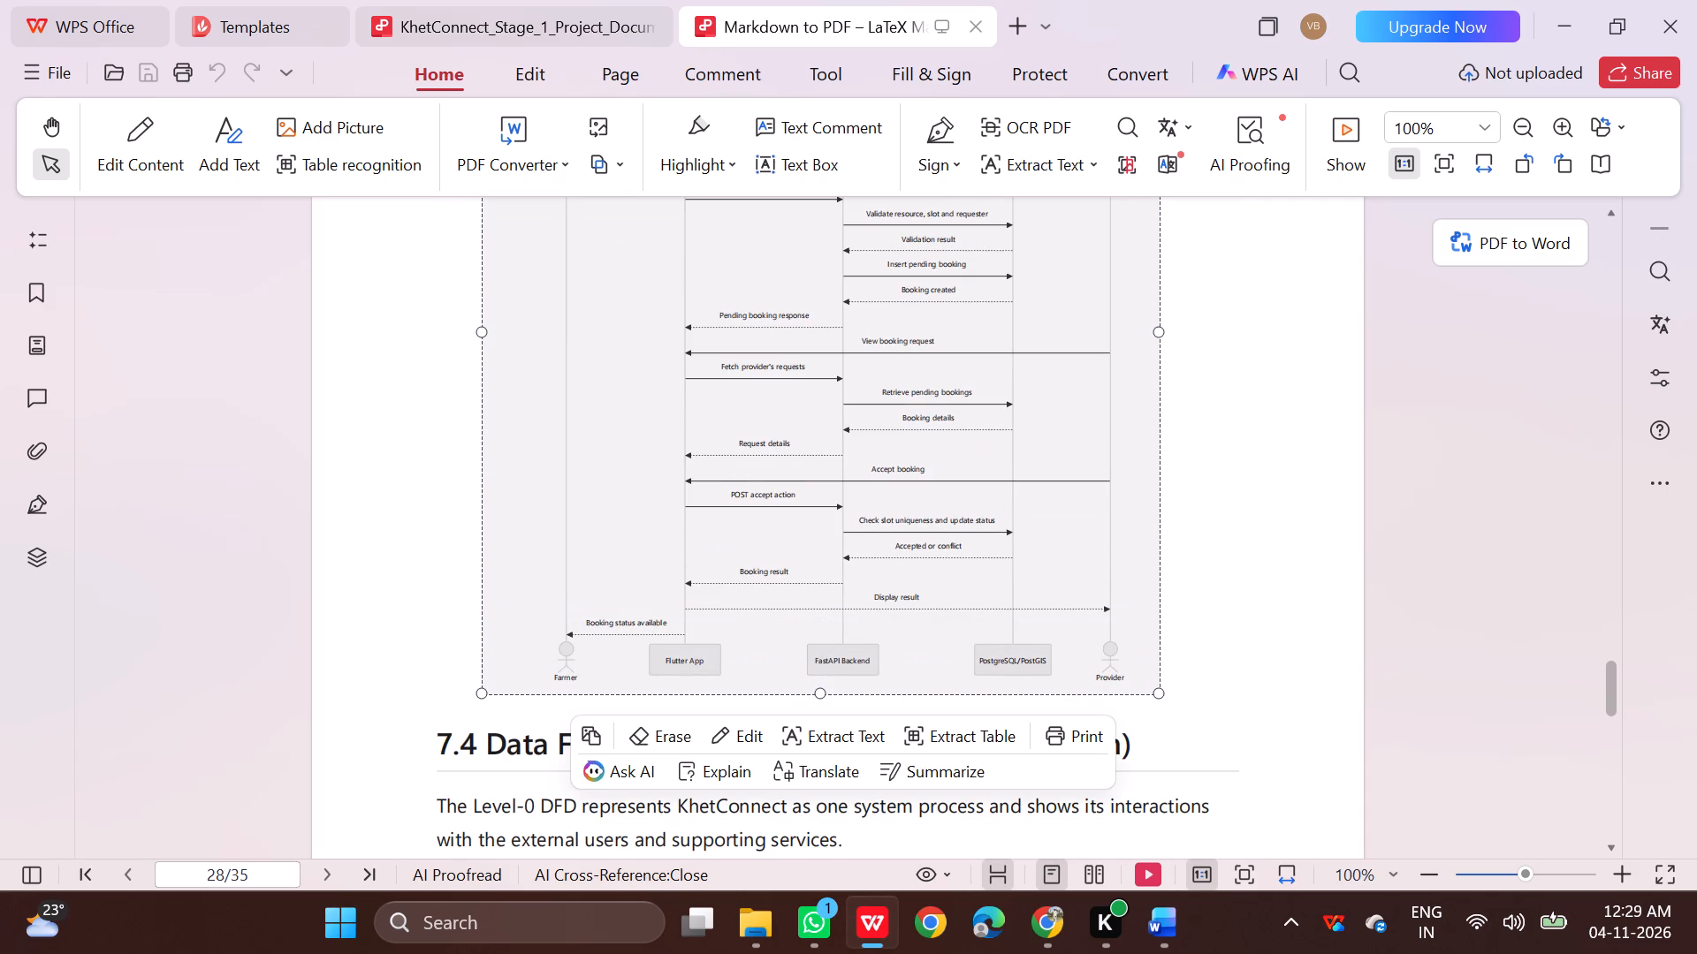
{"action": "left_click", "coordinate": [1176, 269]}
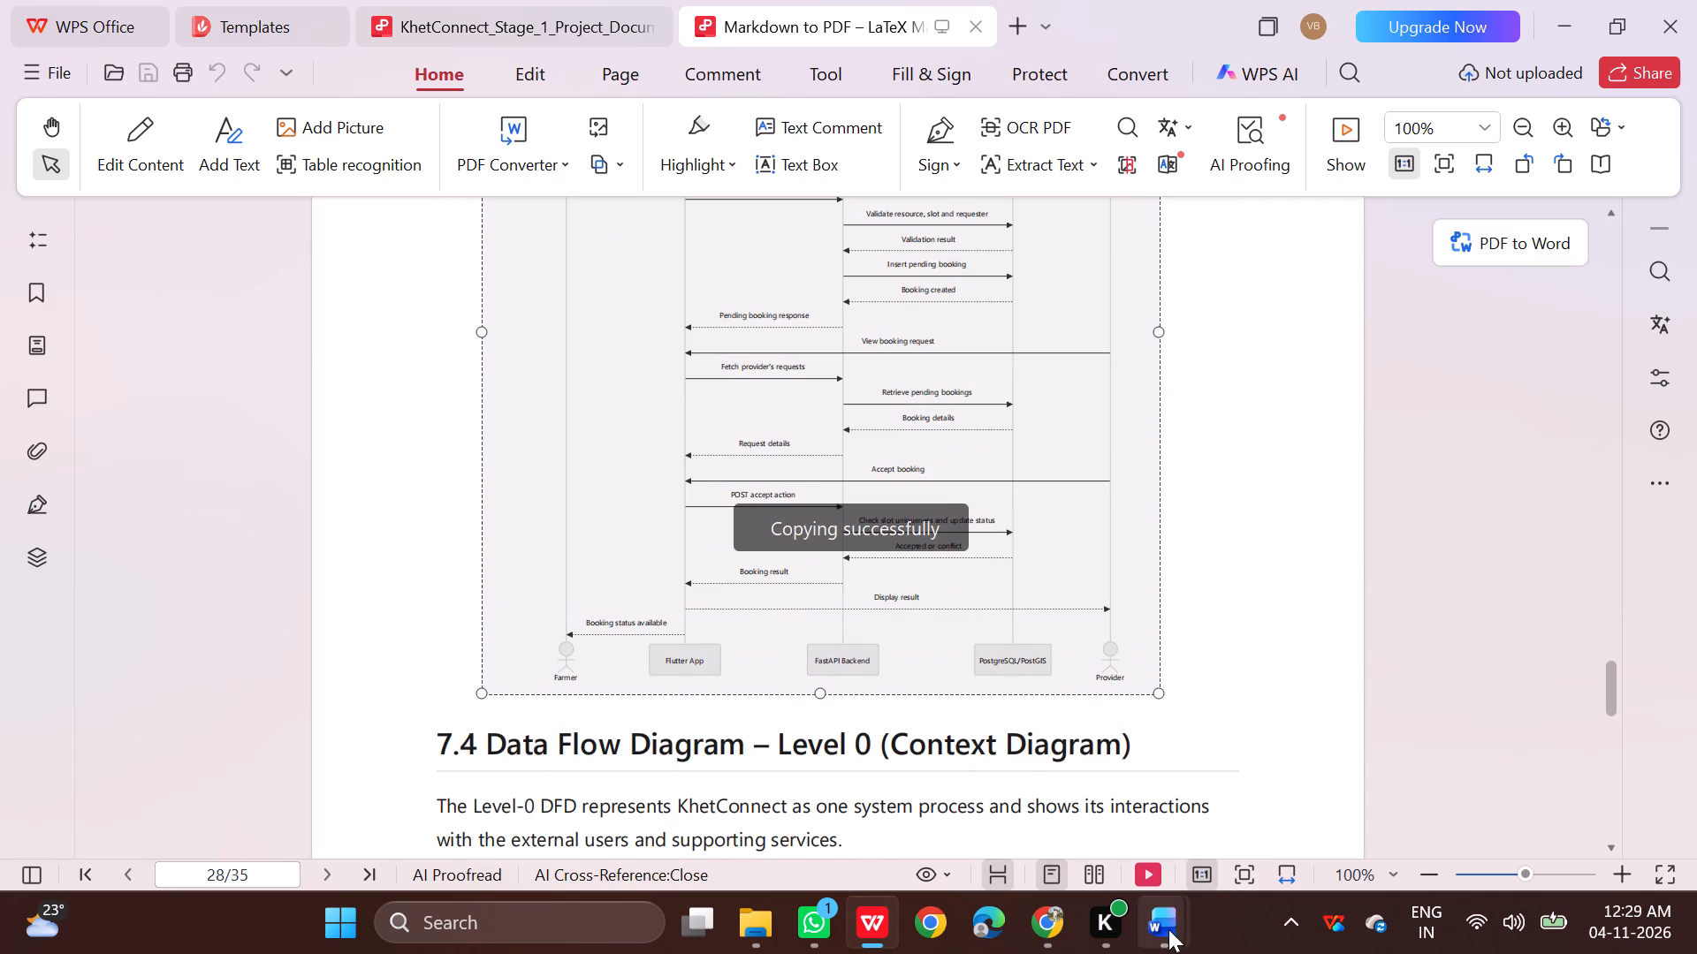
Return to the KhetConnect Word document, paste the sequence diagram below the 7.3 heading and left-align the empty line beneath it.
{"action": "left_click", "coordinate": [956, 801]}
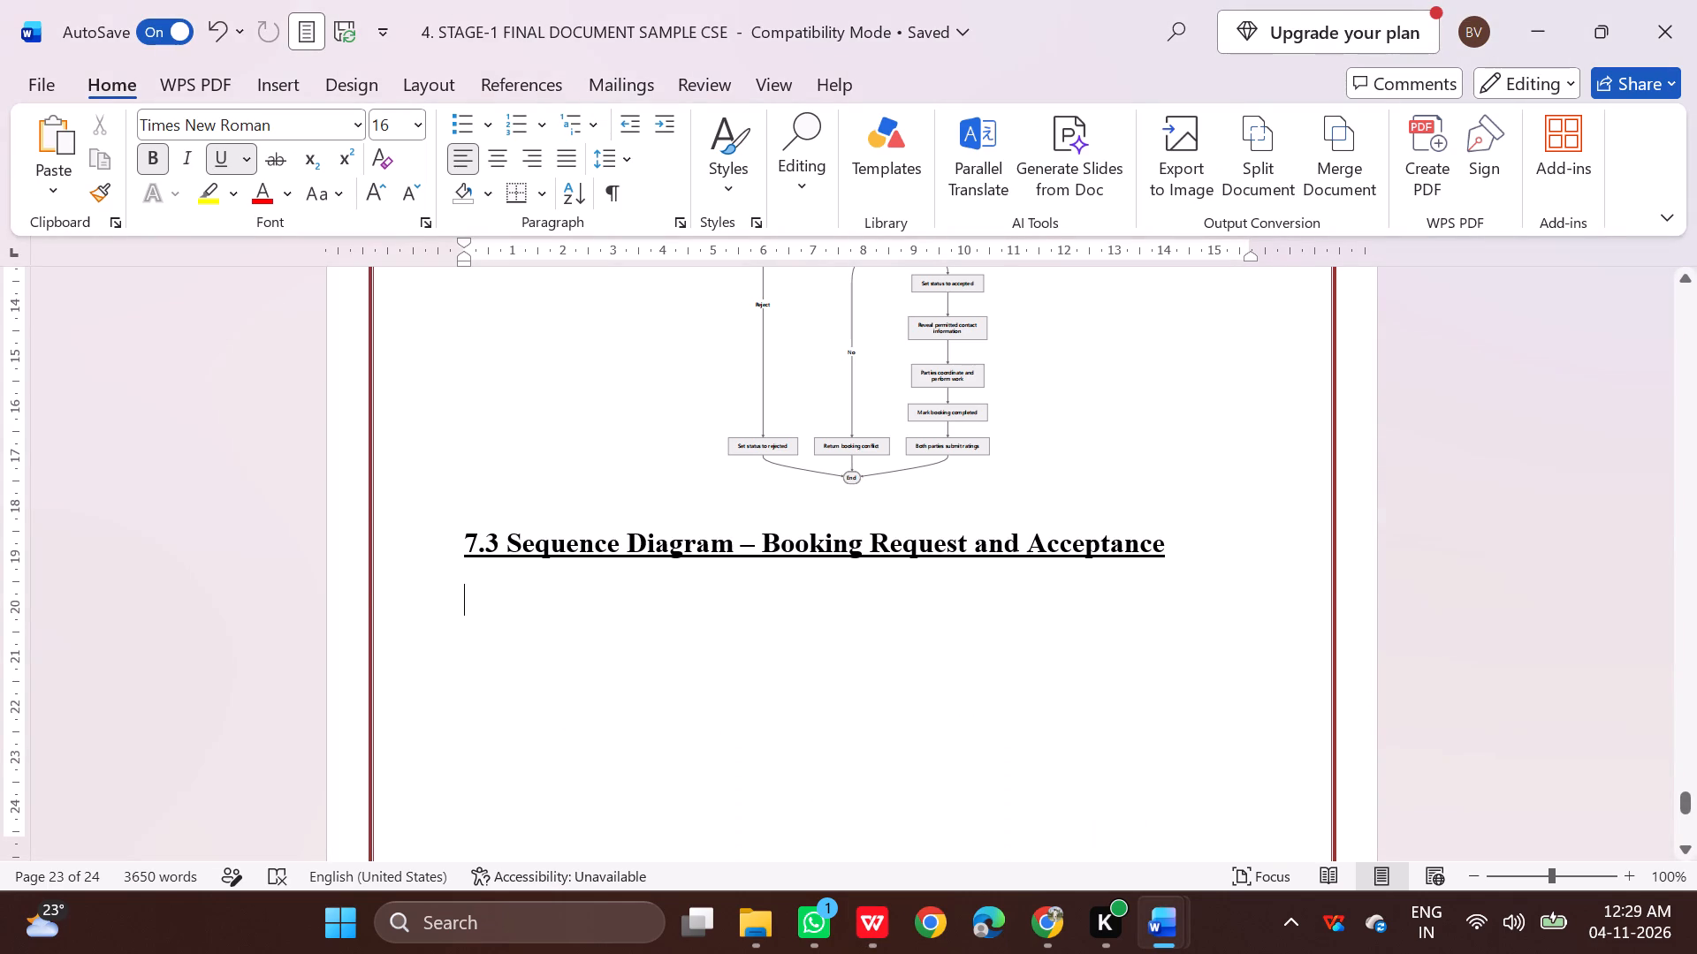
{"action": "key", "text": "ctrl+v"}
{"action": "scroll", "coordinate": [824, 653], "scroll_direction": "down", "scroll_amount": 4}
{"action": "scroll", "coordinate": [834, 649], "scroll_direction": "up", "scroll_amount": 10}
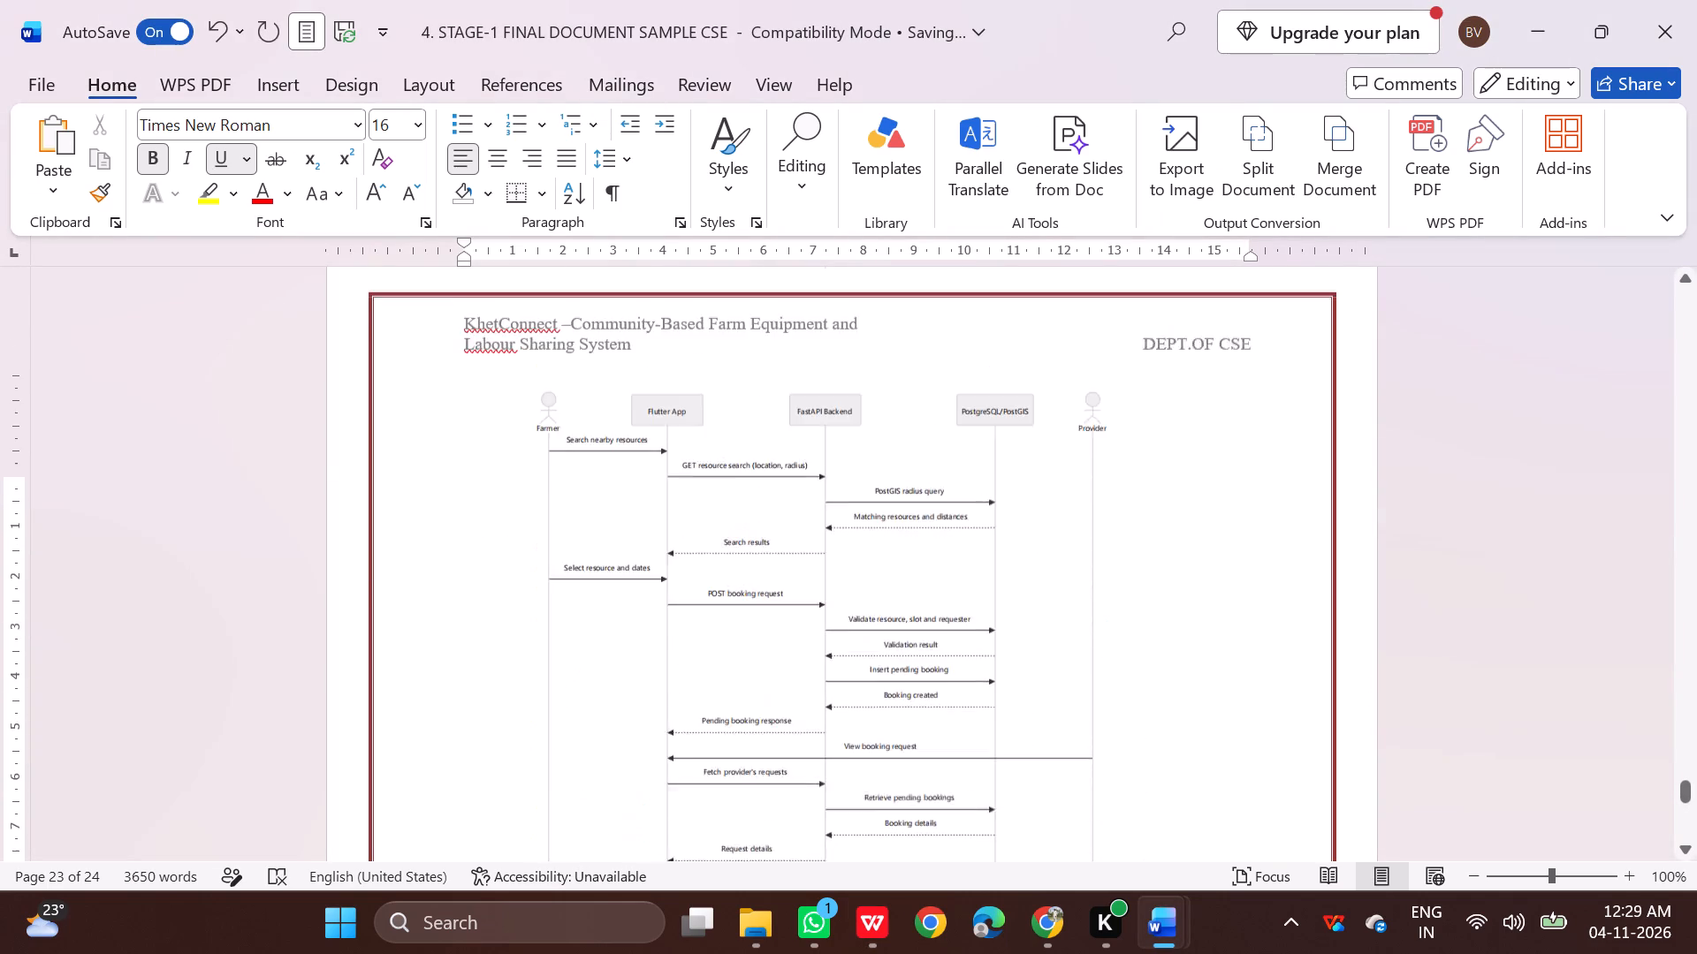
{"action": "scroll", "coordinate": [840, 654], "scroll_direction": "up", "scroll_amount": 2}
{"action": "scroll", "coordinate": [840, 654], "scroll_direction": "down", "scroll_amount": 17}
{"action": "scroll", "coordinate": [840, 654], "scroll_direction": "down", "scroll_amount": 6}
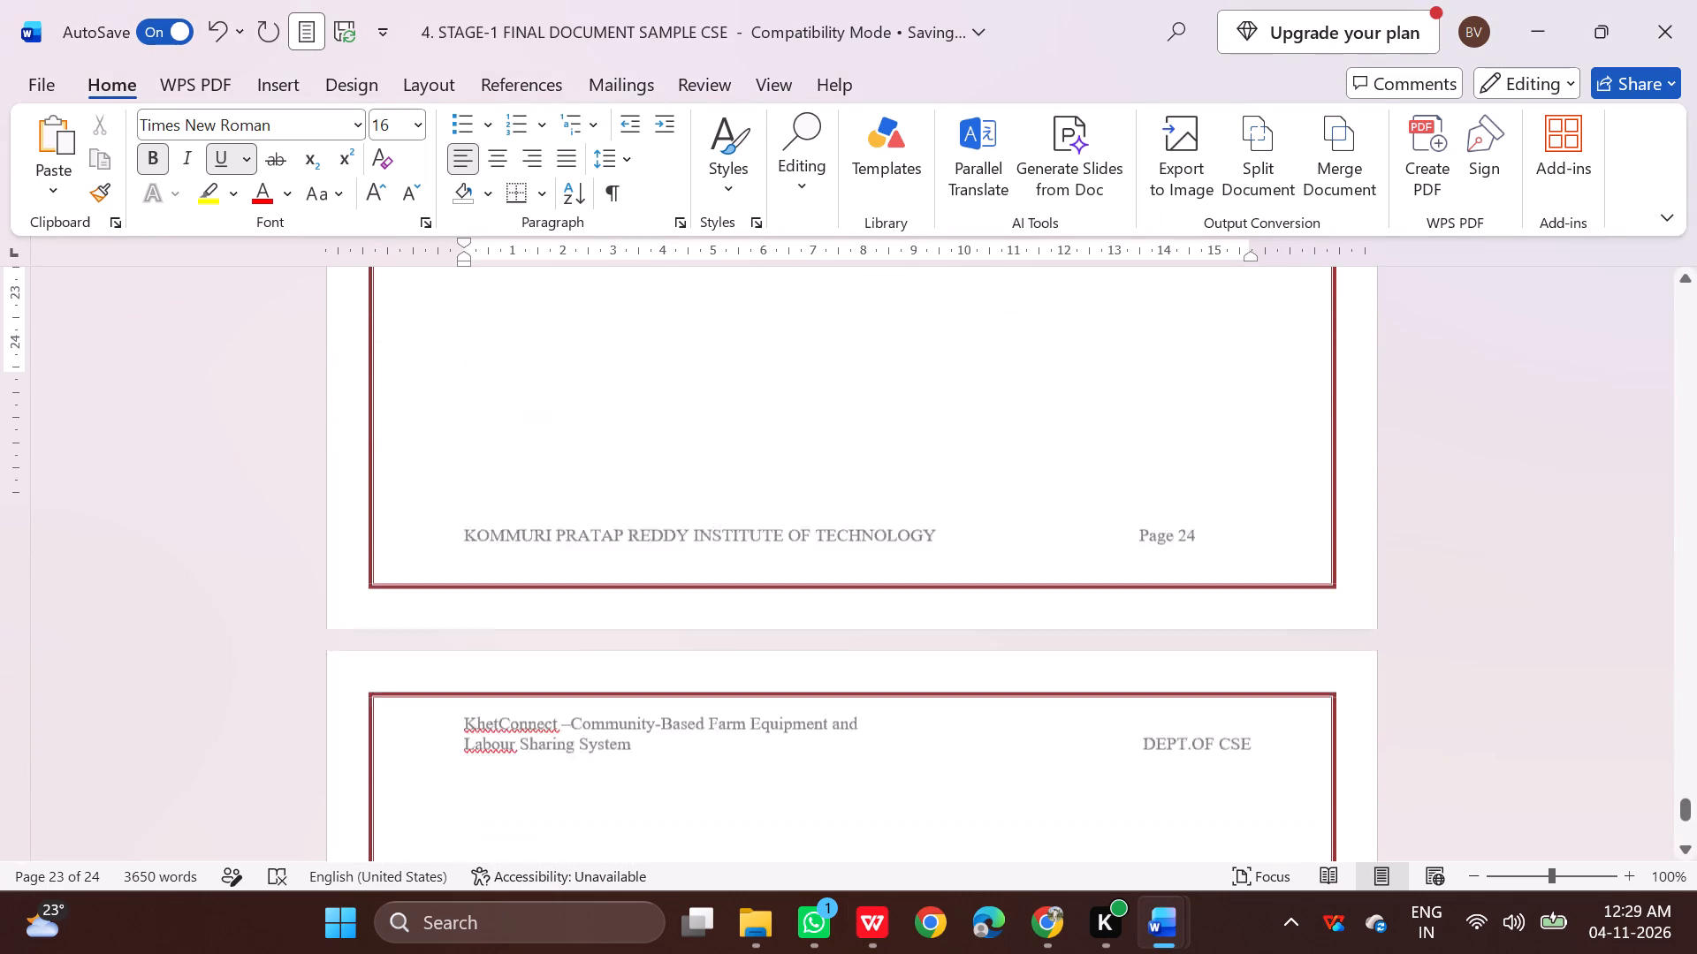
{"action": "scroll", "coordinate": [840, 654], "scroll_direction": "up", "scroll_amount": 4}
{"action": "scroll", "coordinate": [658, 511], "scroll_direction": "up", "scroll_amount": 4}
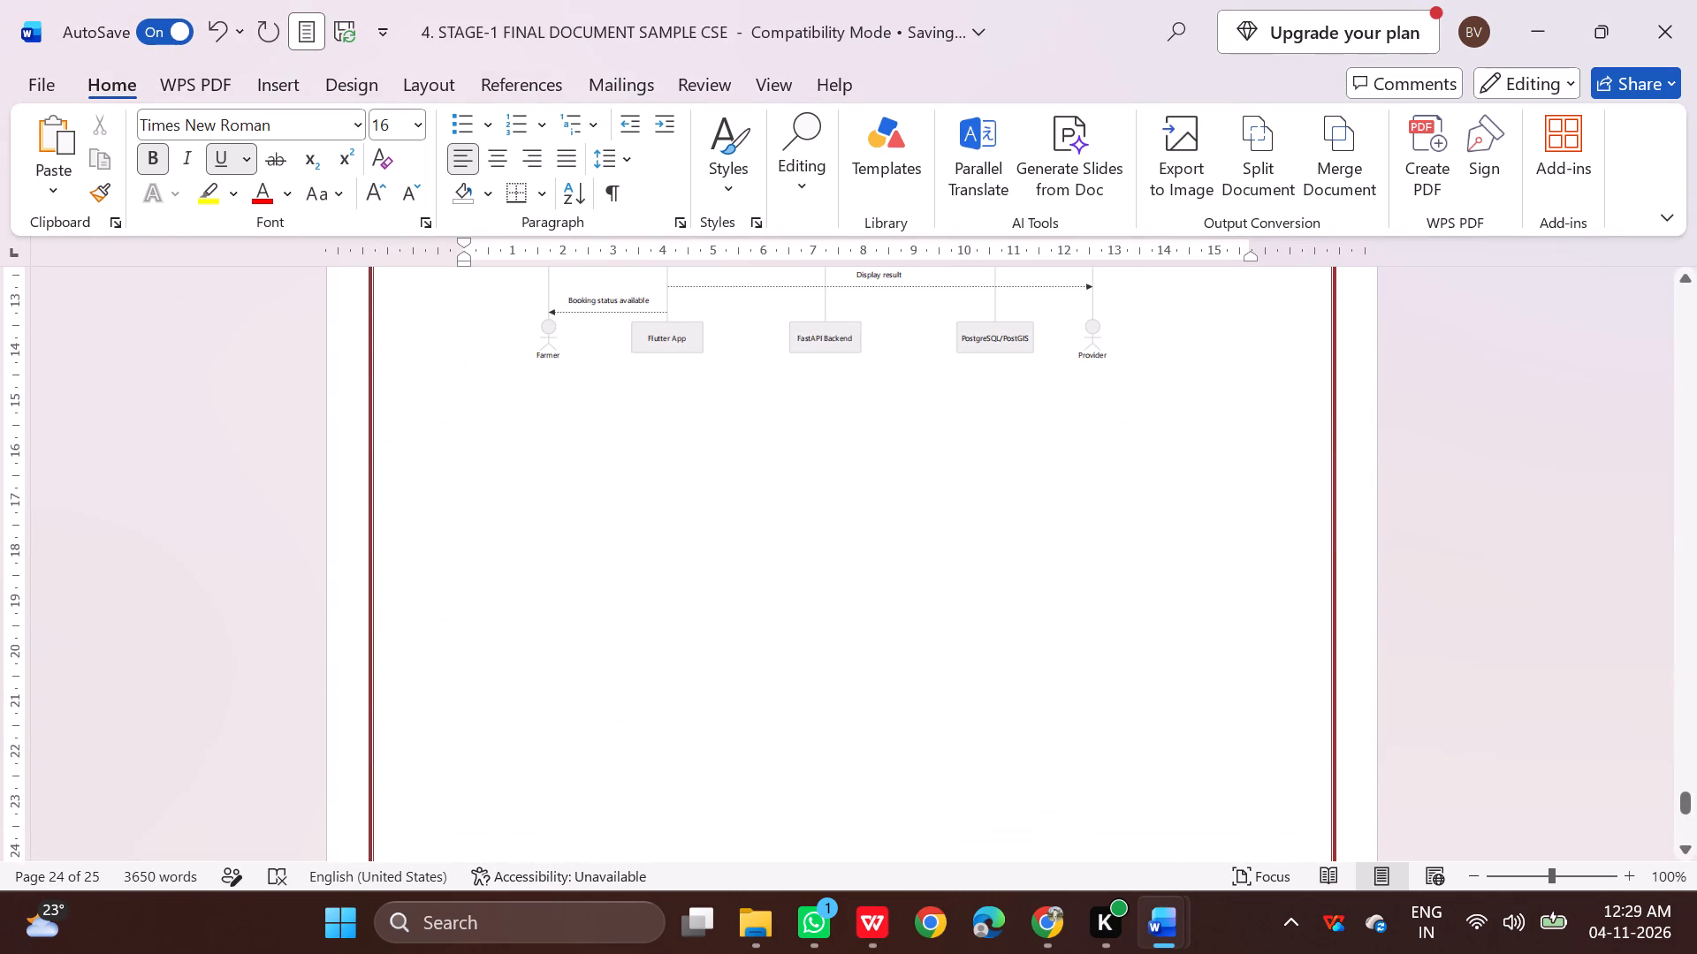
{"action": "left_click", "coordinate": [490, 452]}
{"action": "left_click", "coordinate": [457, 162]}
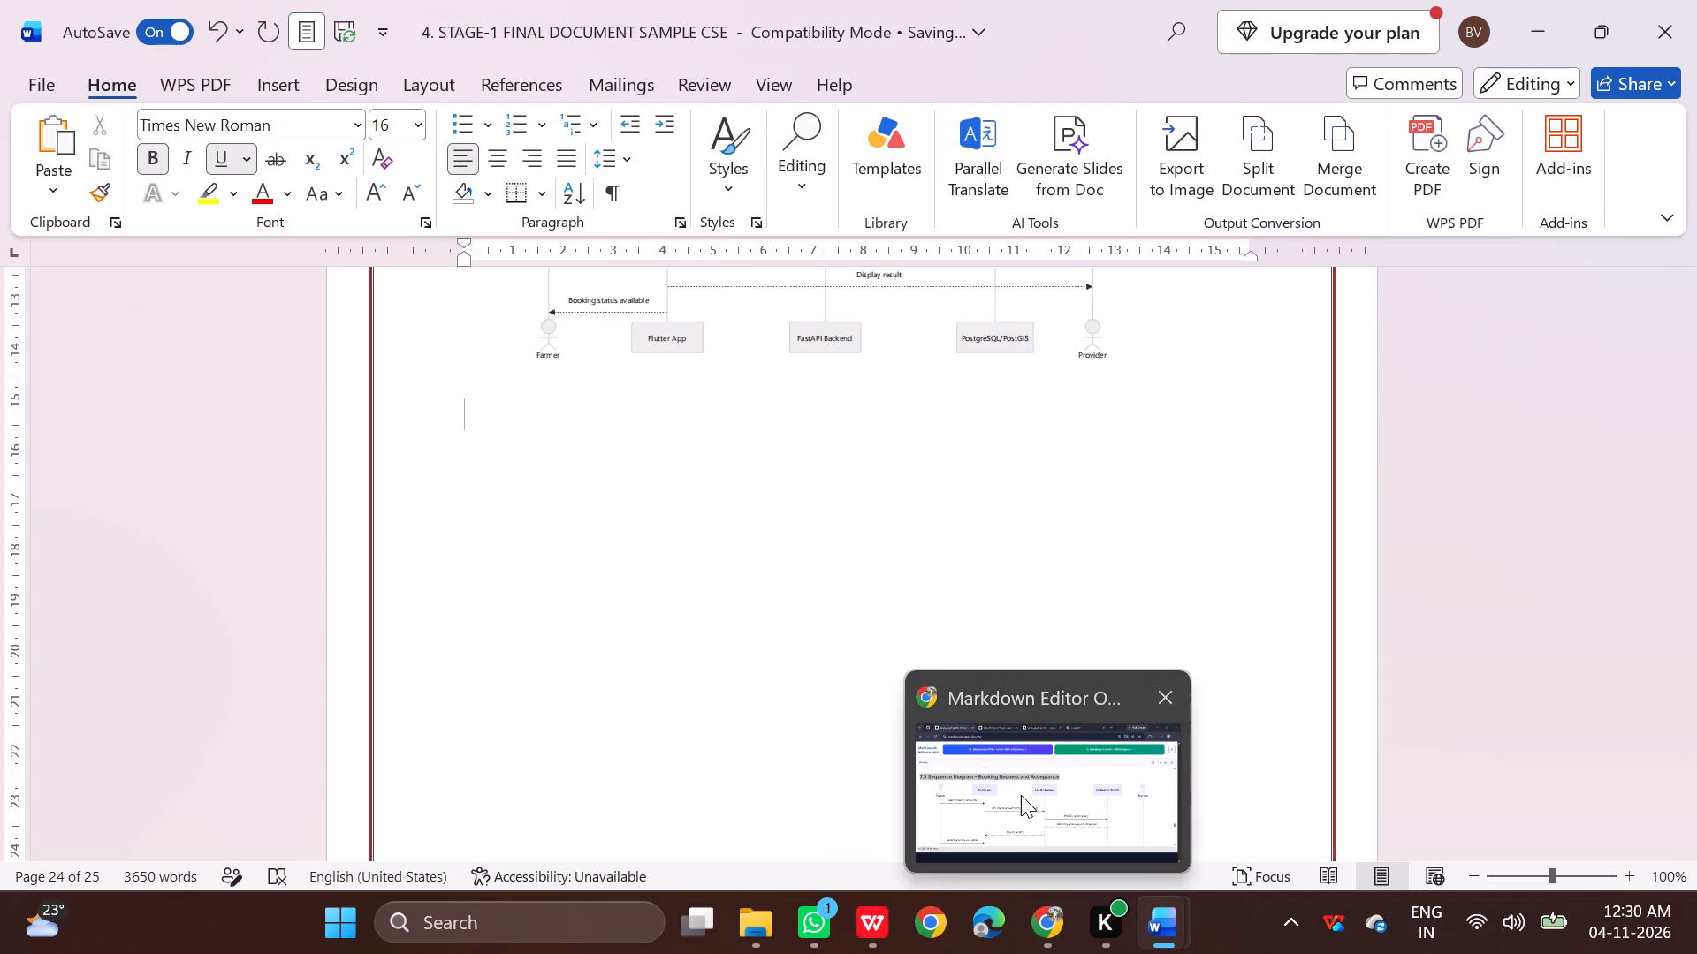
Switch to the Markdown editor preview and copy the "7.4 Data Flow Diagram – Level 0 (Context Diagram)" heading.
{"action": "left_click", "coordinate": [1021, 795]}
{"action": "scroll", "coordinate": [251, 458], "scroll_direction": "down", "scroll_amount": 13}
{"action": "scroll", "coordinate": [253, 451], "scroll_direction": "up", "scroll_amount": 3}
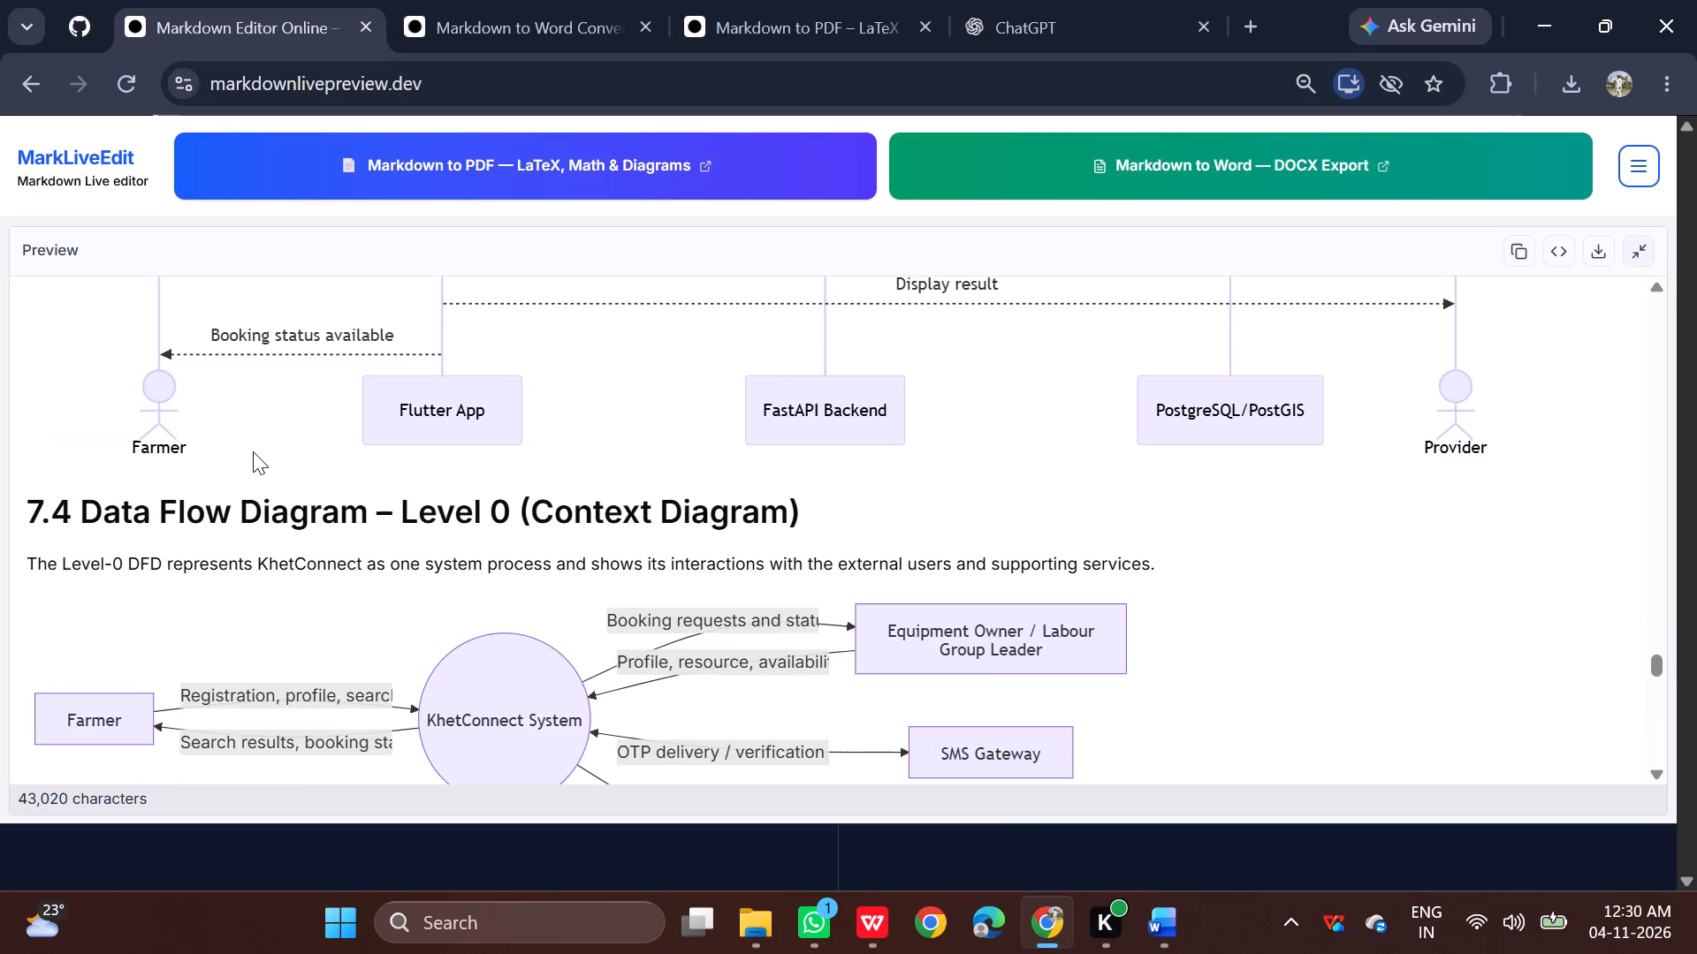
{"action": "left_click_drag", "start_coordinate": [17, 496], "coordinate": [796, 515]}
{"action": "key", "text": "ctrl+c"}
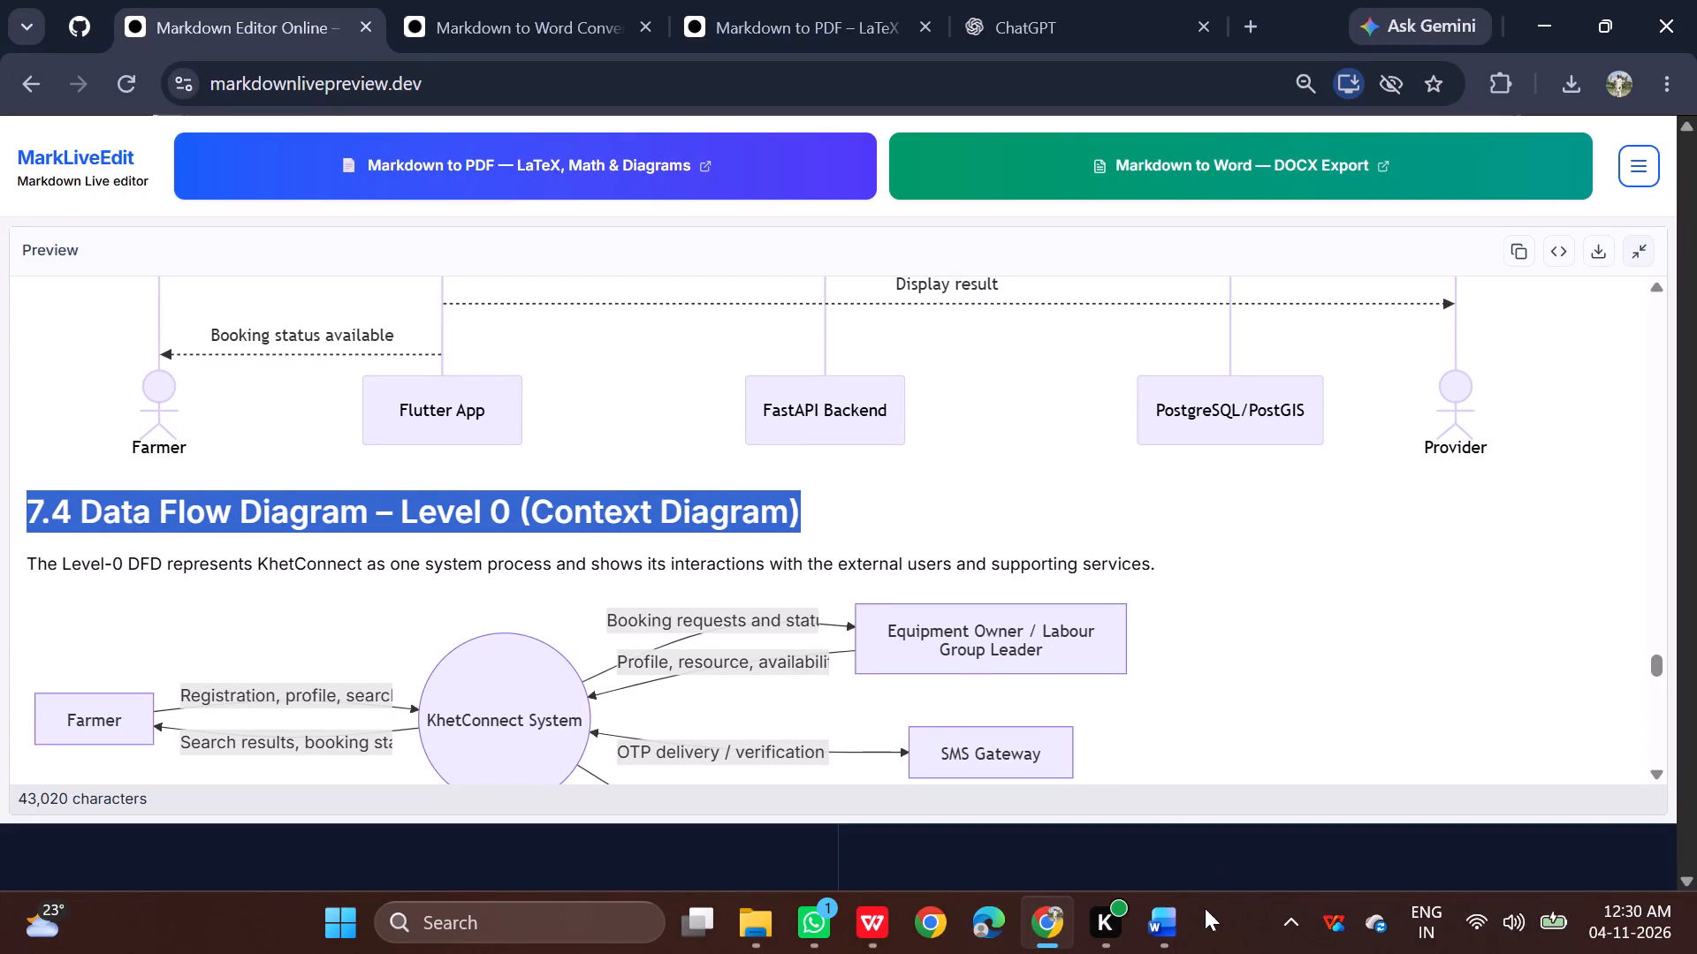
Return to the KhetConnect Word document and paste the 7.4 heading below the sequence diagram on page 24.
{"action": "left_click", "coordinate": [947, 807]}
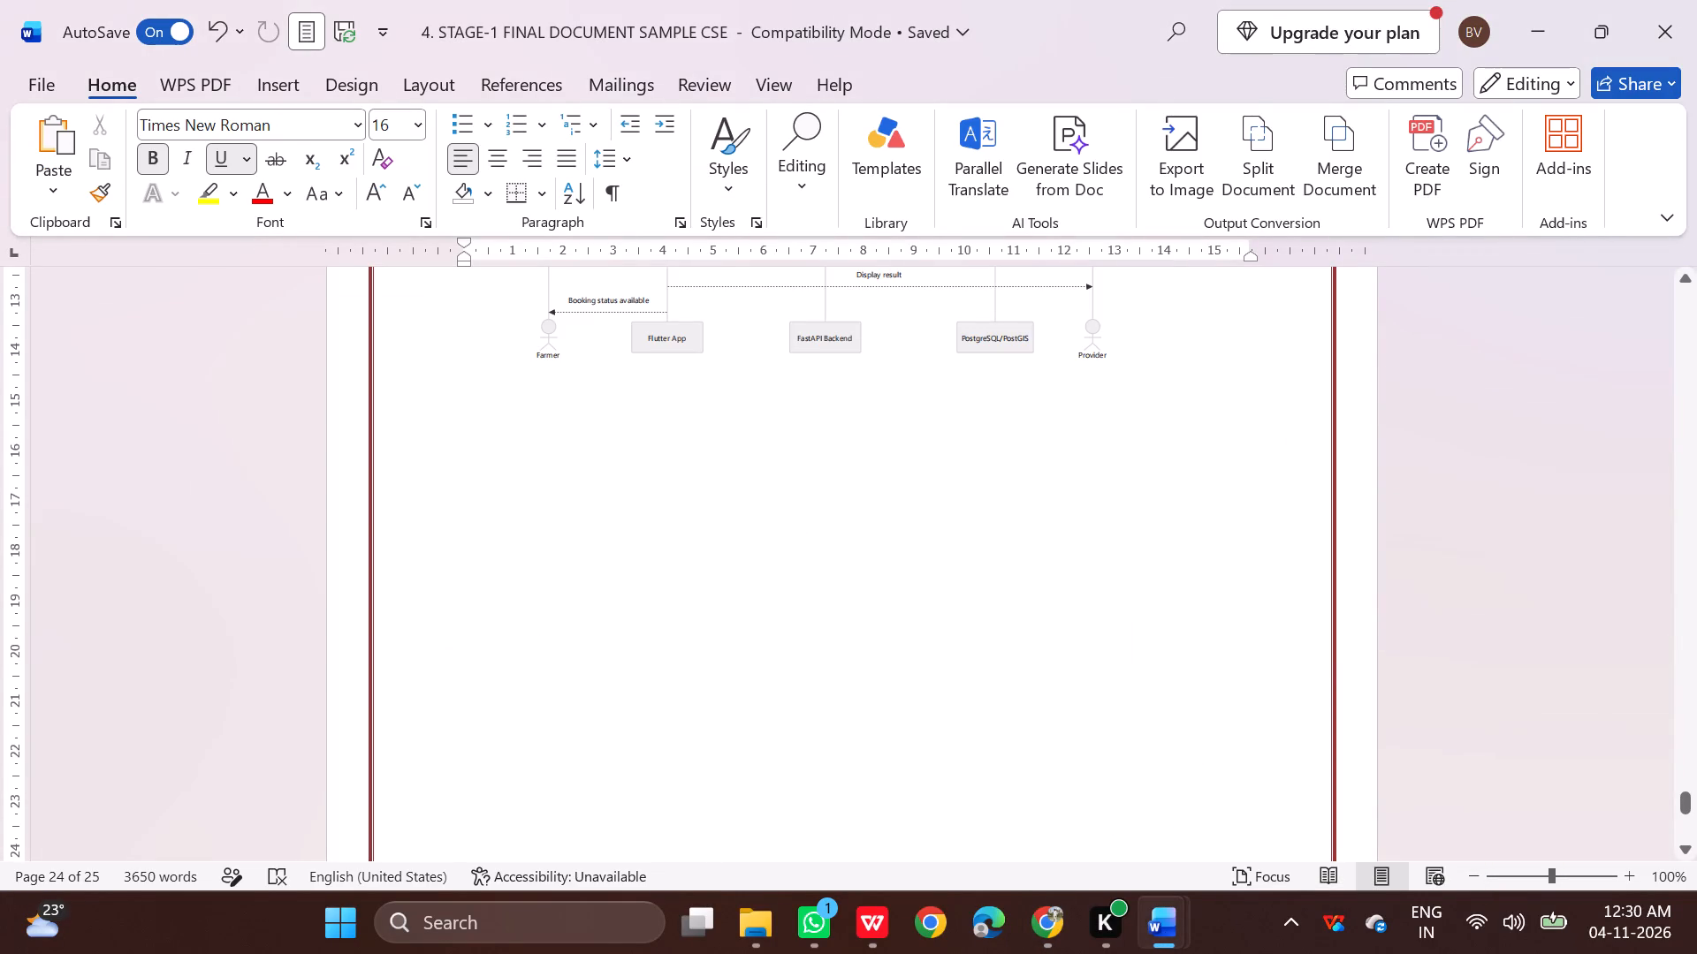
{"action": "key", "text": "ctrl+v"}
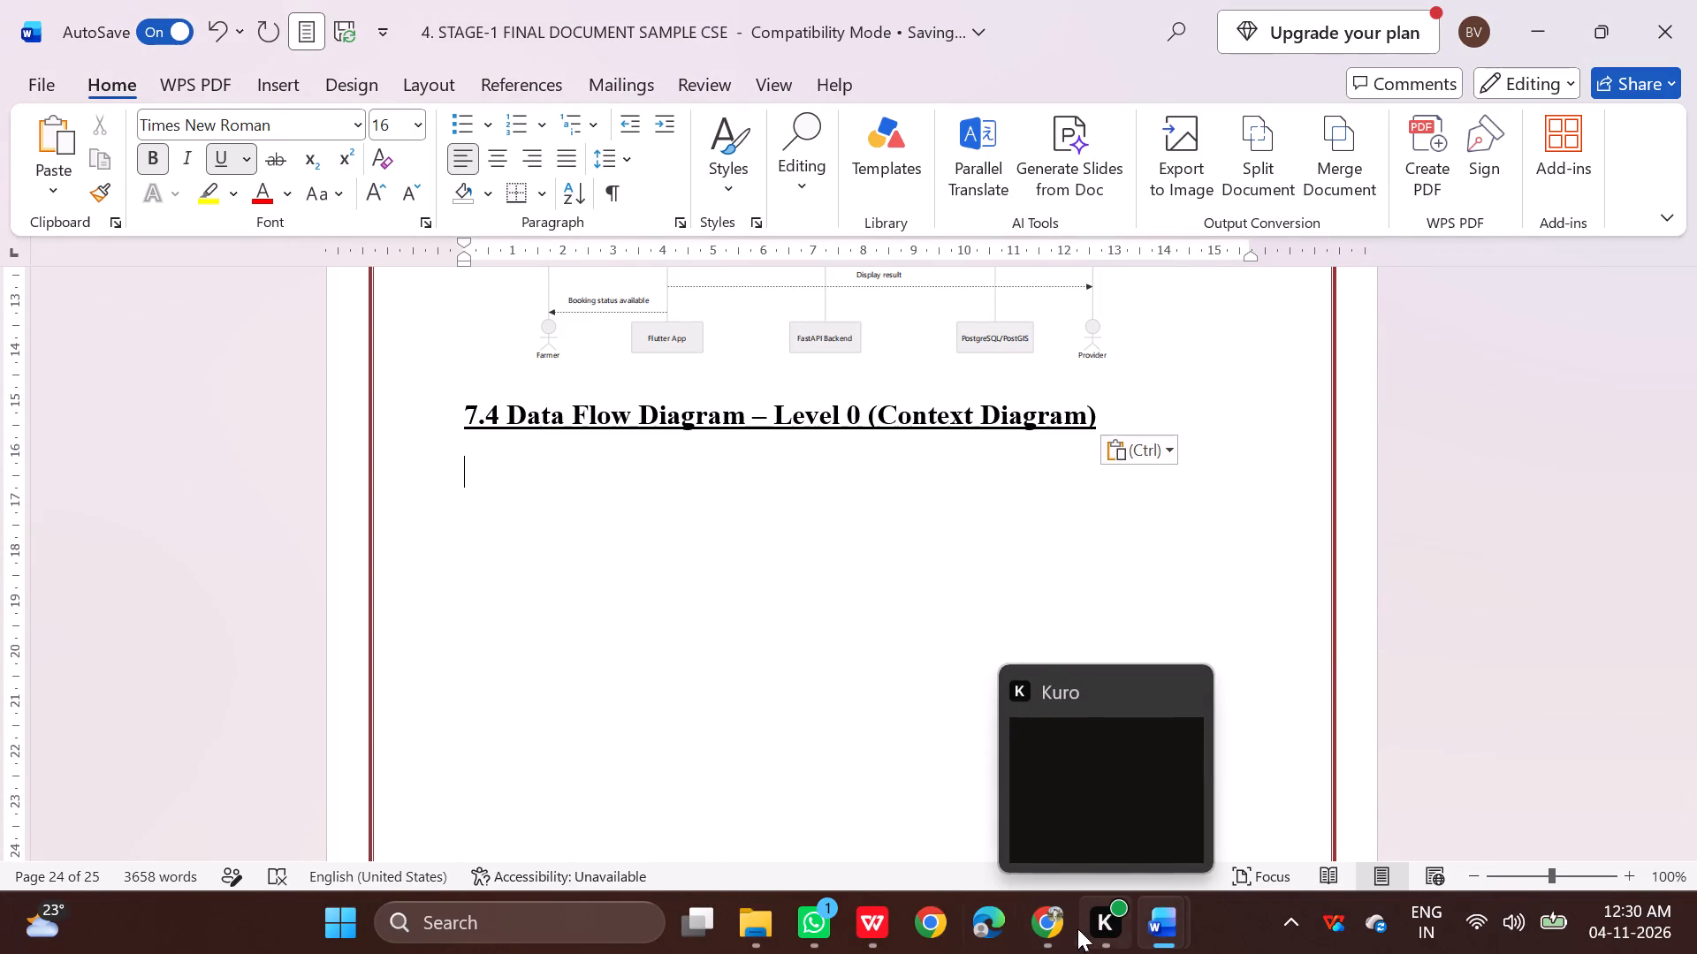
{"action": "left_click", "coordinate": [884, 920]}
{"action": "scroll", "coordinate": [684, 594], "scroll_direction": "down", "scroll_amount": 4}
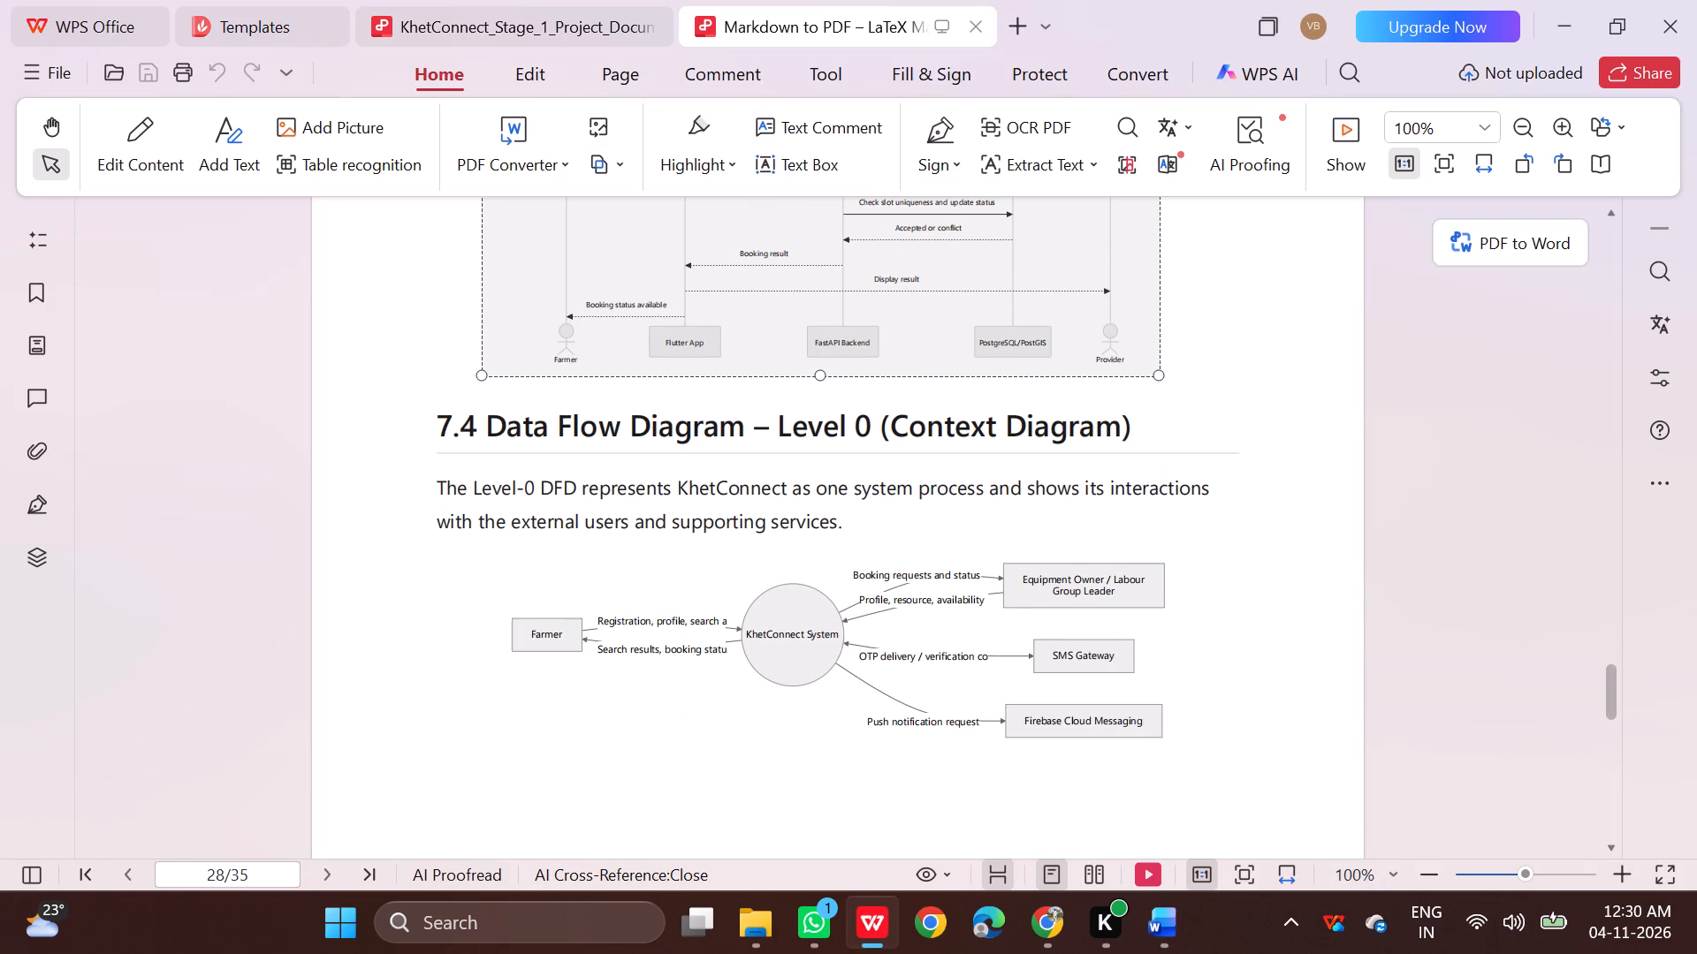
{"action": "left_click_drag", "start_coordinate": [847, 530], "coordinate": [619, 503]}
Switch to the Markdown editor preview and copy the Level-0 DFD introductory sentence under the 7.4 heading.
{"action": "left_click", "coordinate": [1057, 920]}
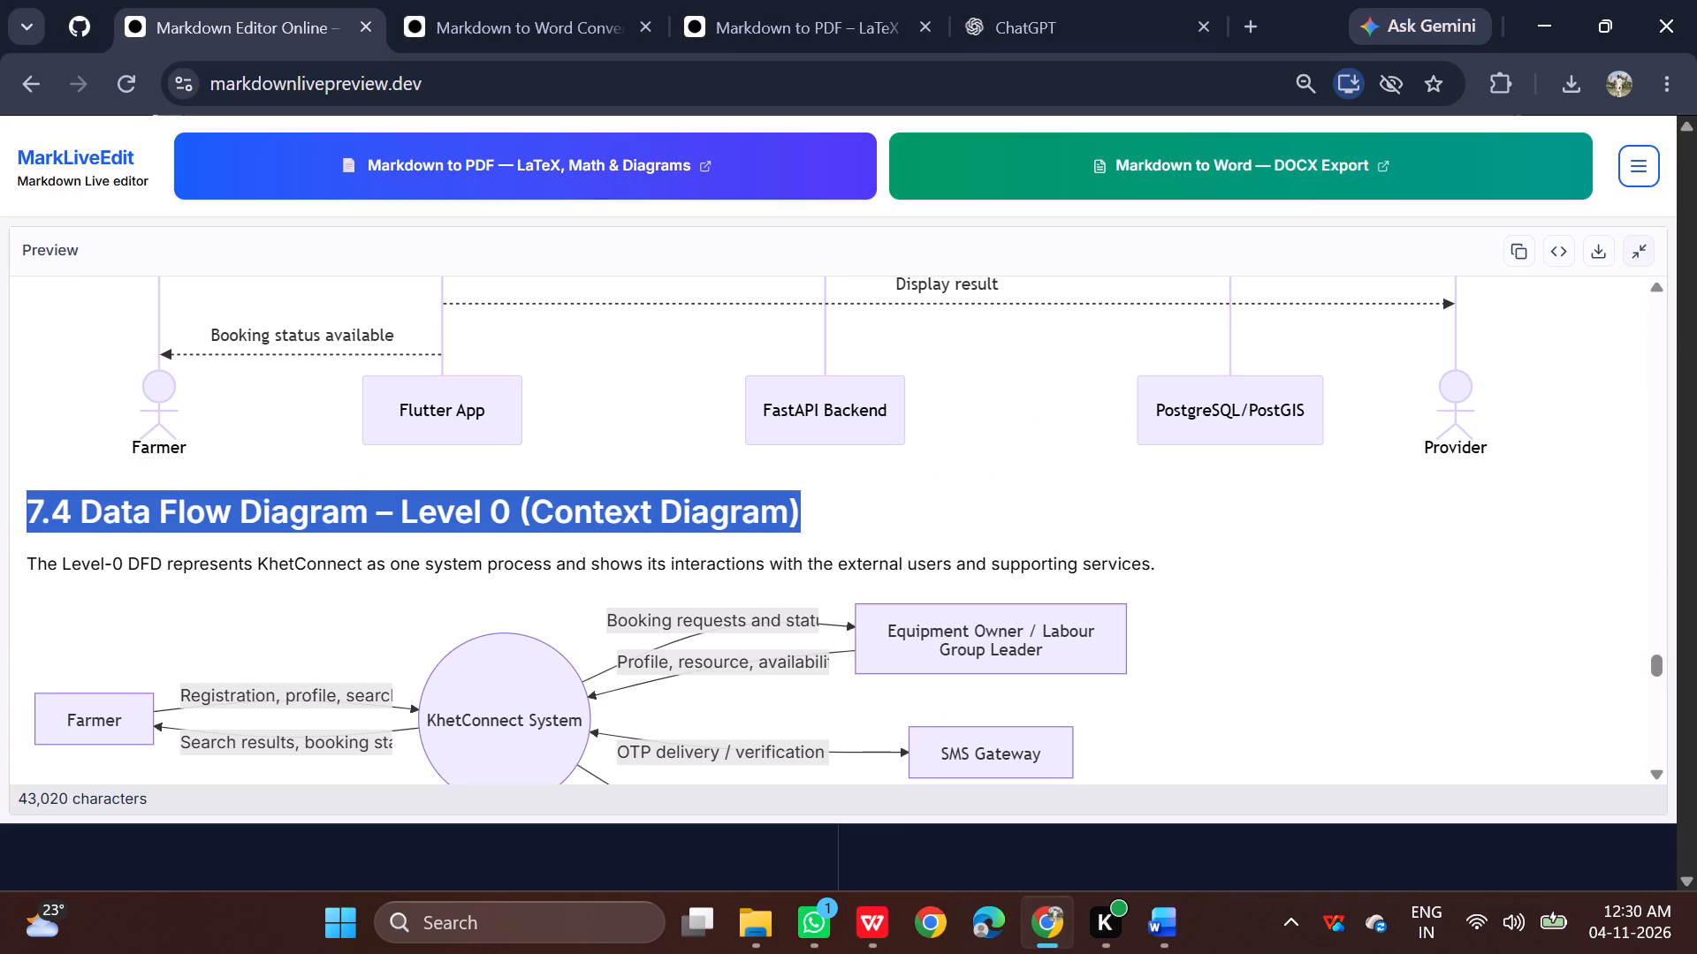
{"action": "left_click_drag", "start_coordinate": [26, 557], "coordinate": [1142, 564]}
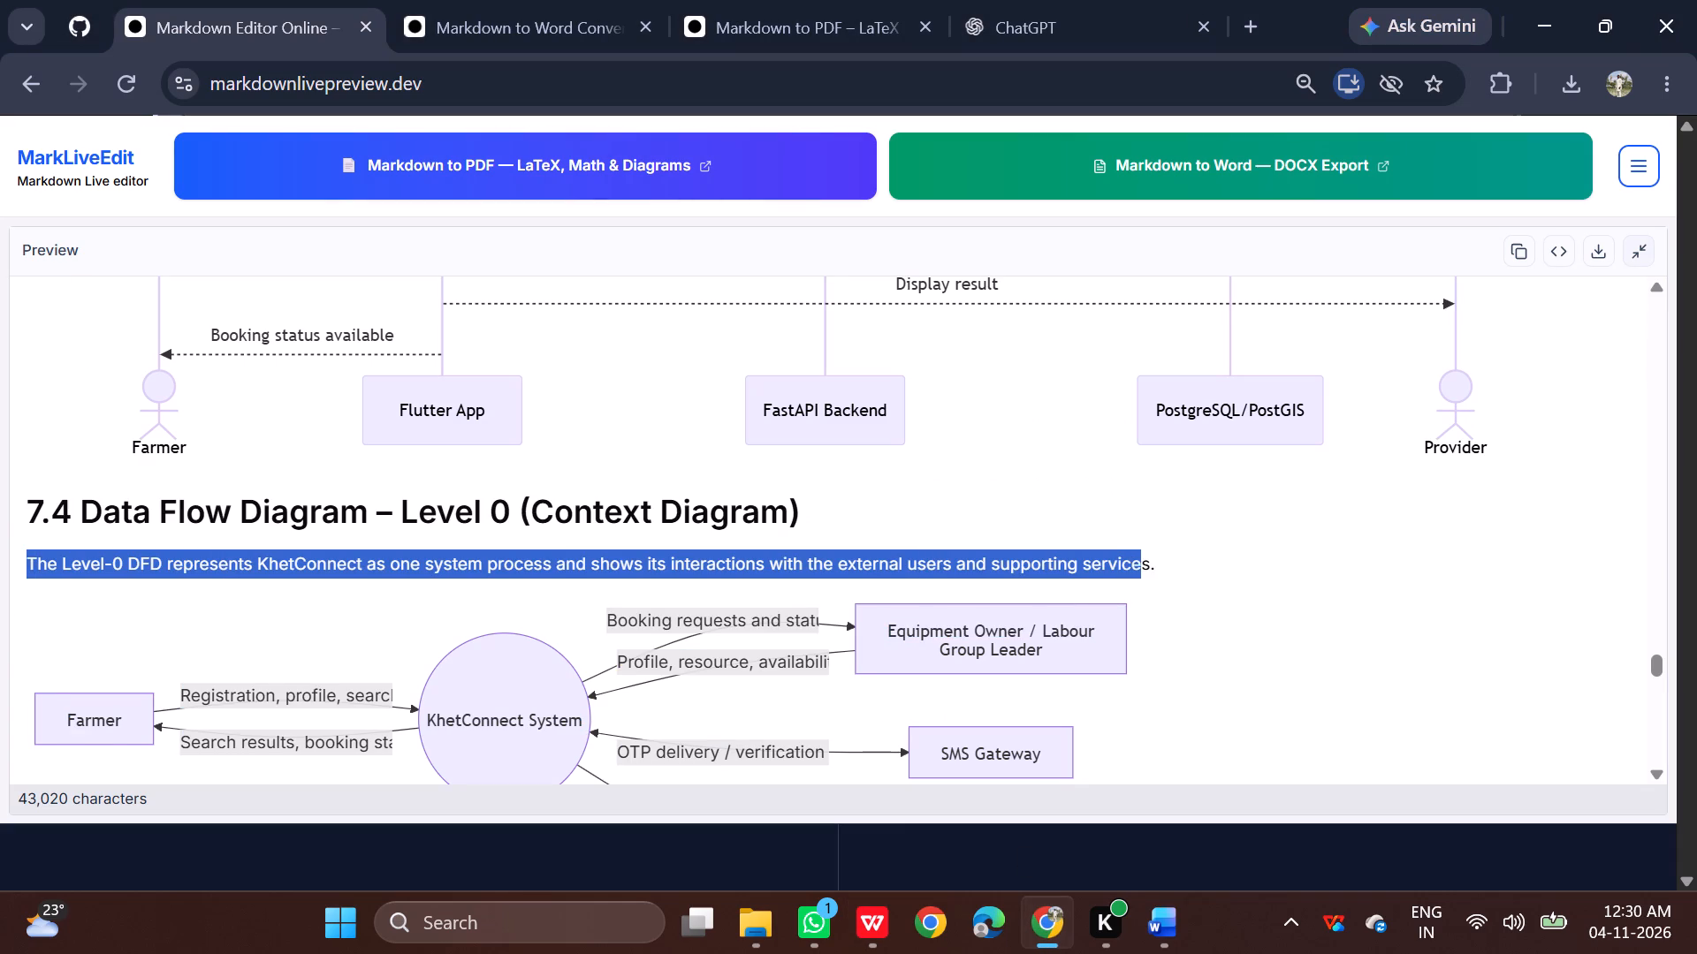
{"action": "left_click_drag", "start_coordinate": [1142, 564], "coordinate": [1156, 564]}
{"action": "key", "text": "ctrl+c"}
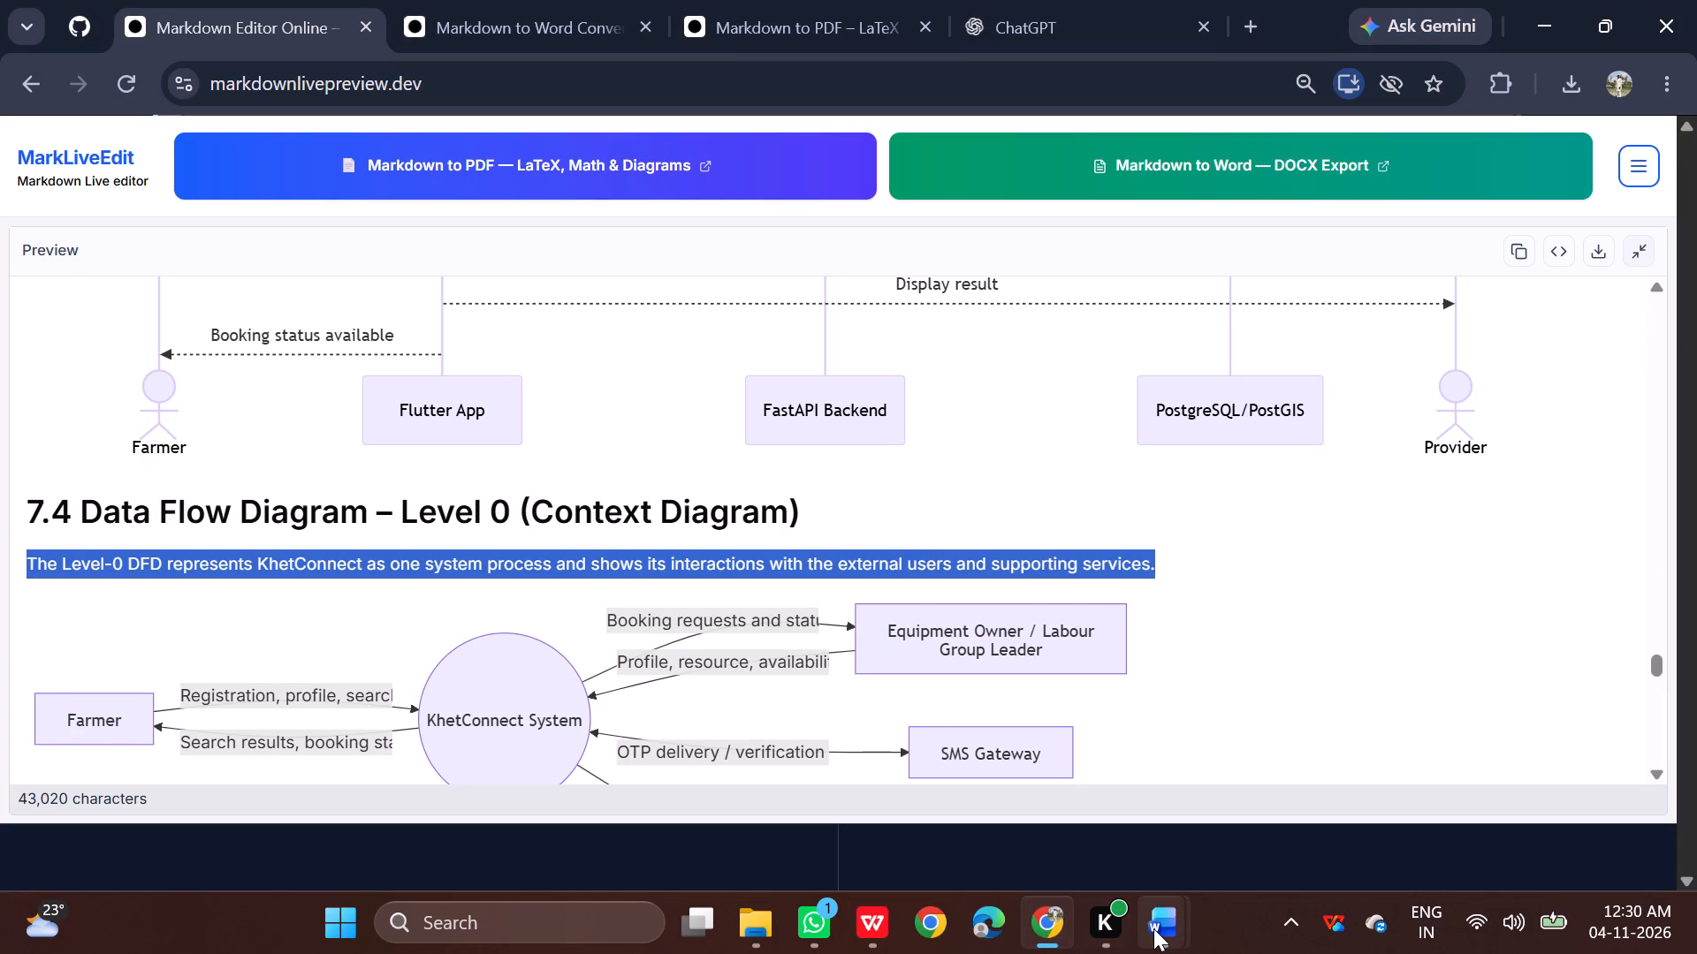
Return to the KhetConnect Word document and paste the Level-0 DFD sentence below the 7.4 heading as 12 pt text without bold or underline.
{"action": "left_click", "coordinate": [1159, 928]}
{"action": "left_click", "coordinate": [901, 802]}
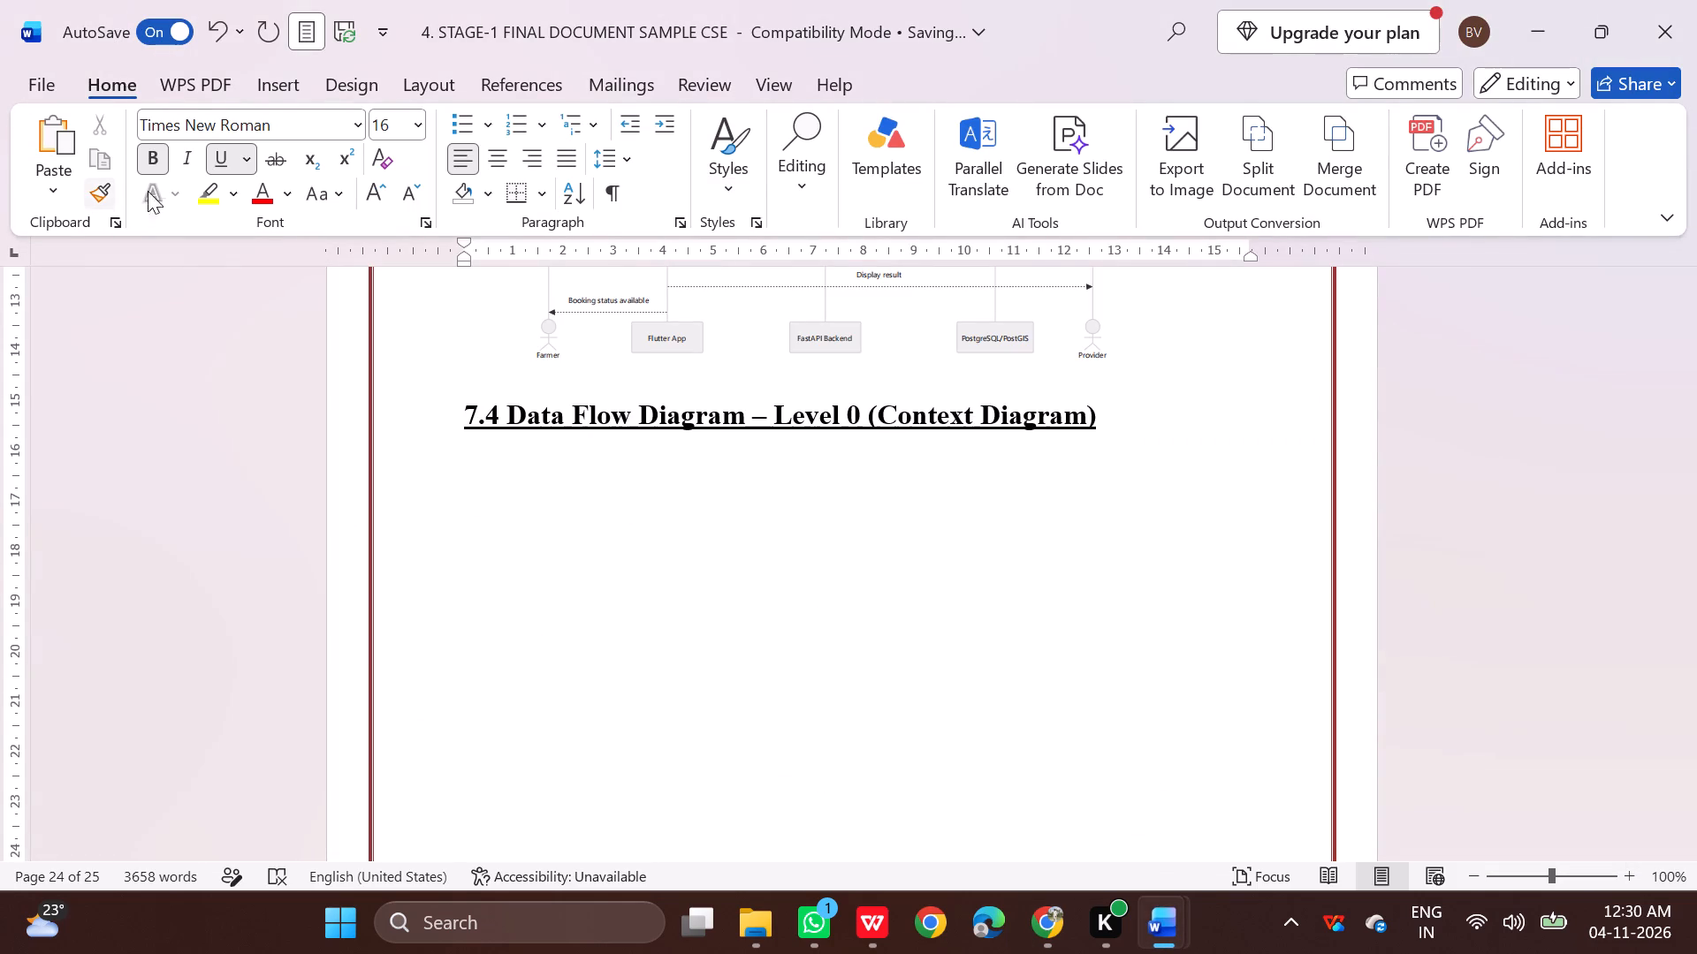
{"action": "left_click", "coordinate": [151, 163]}
{"action": "left_click", "coordinate": [222, 163]}
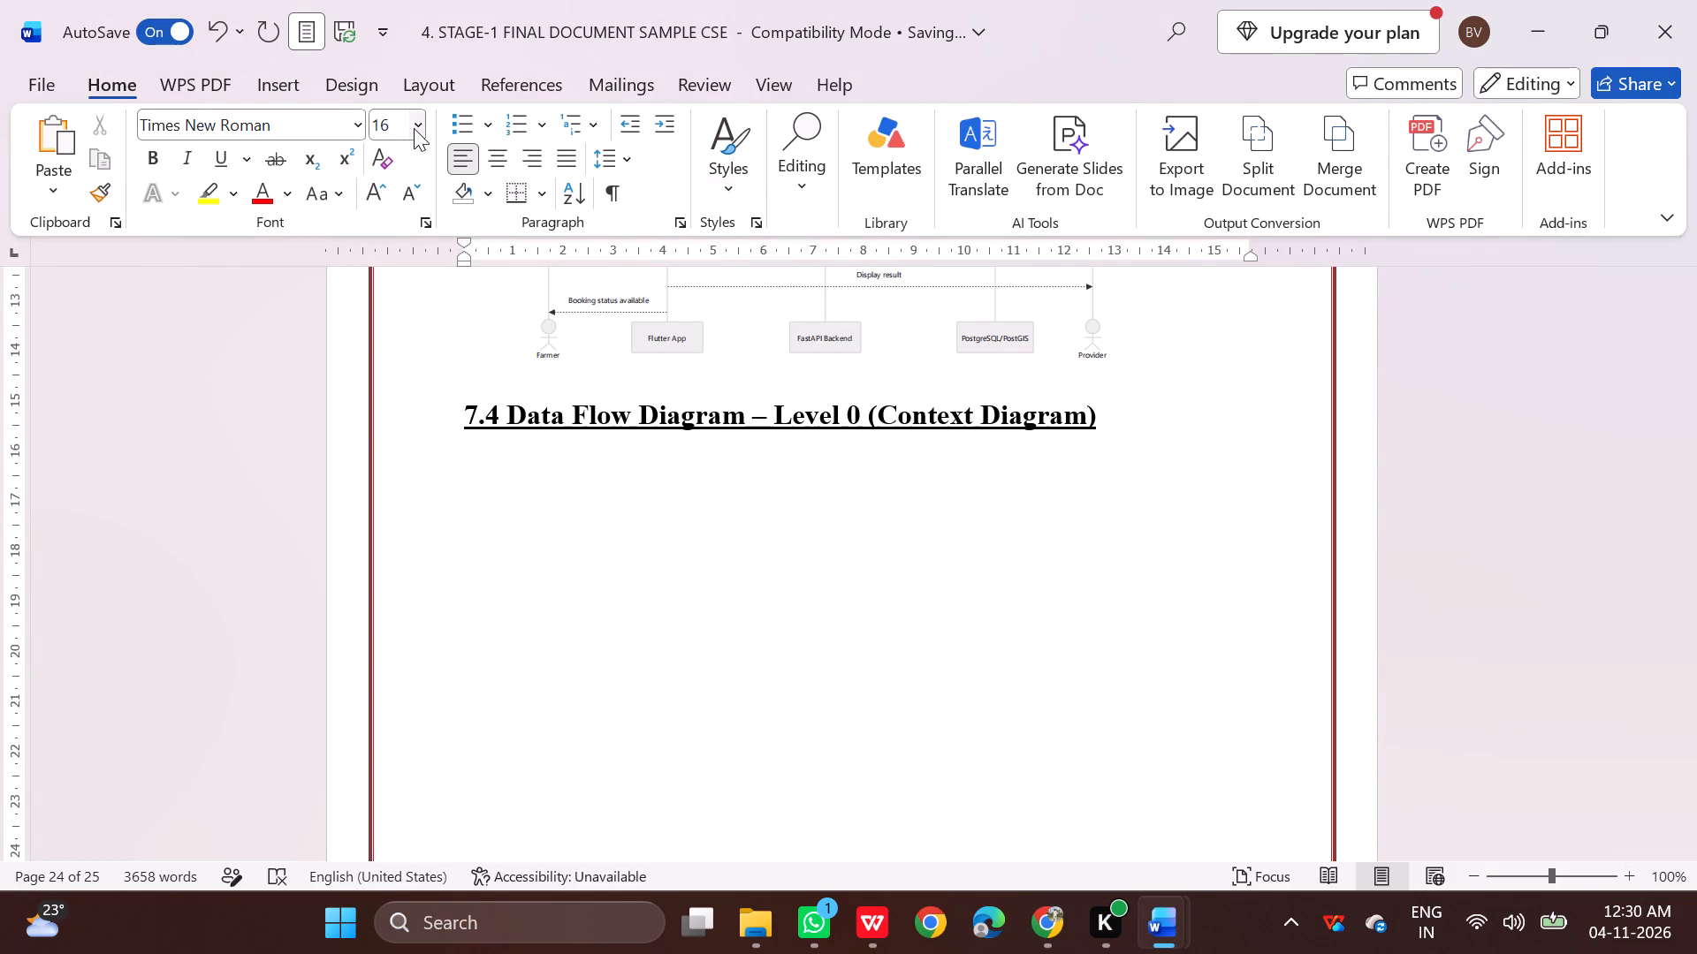
{"action": "left_click", "coordinate": [414, 128]}
{"action": "left_click", "coordinate": [412, 283]}
{"action": "key", "text": "ctrl+v"}
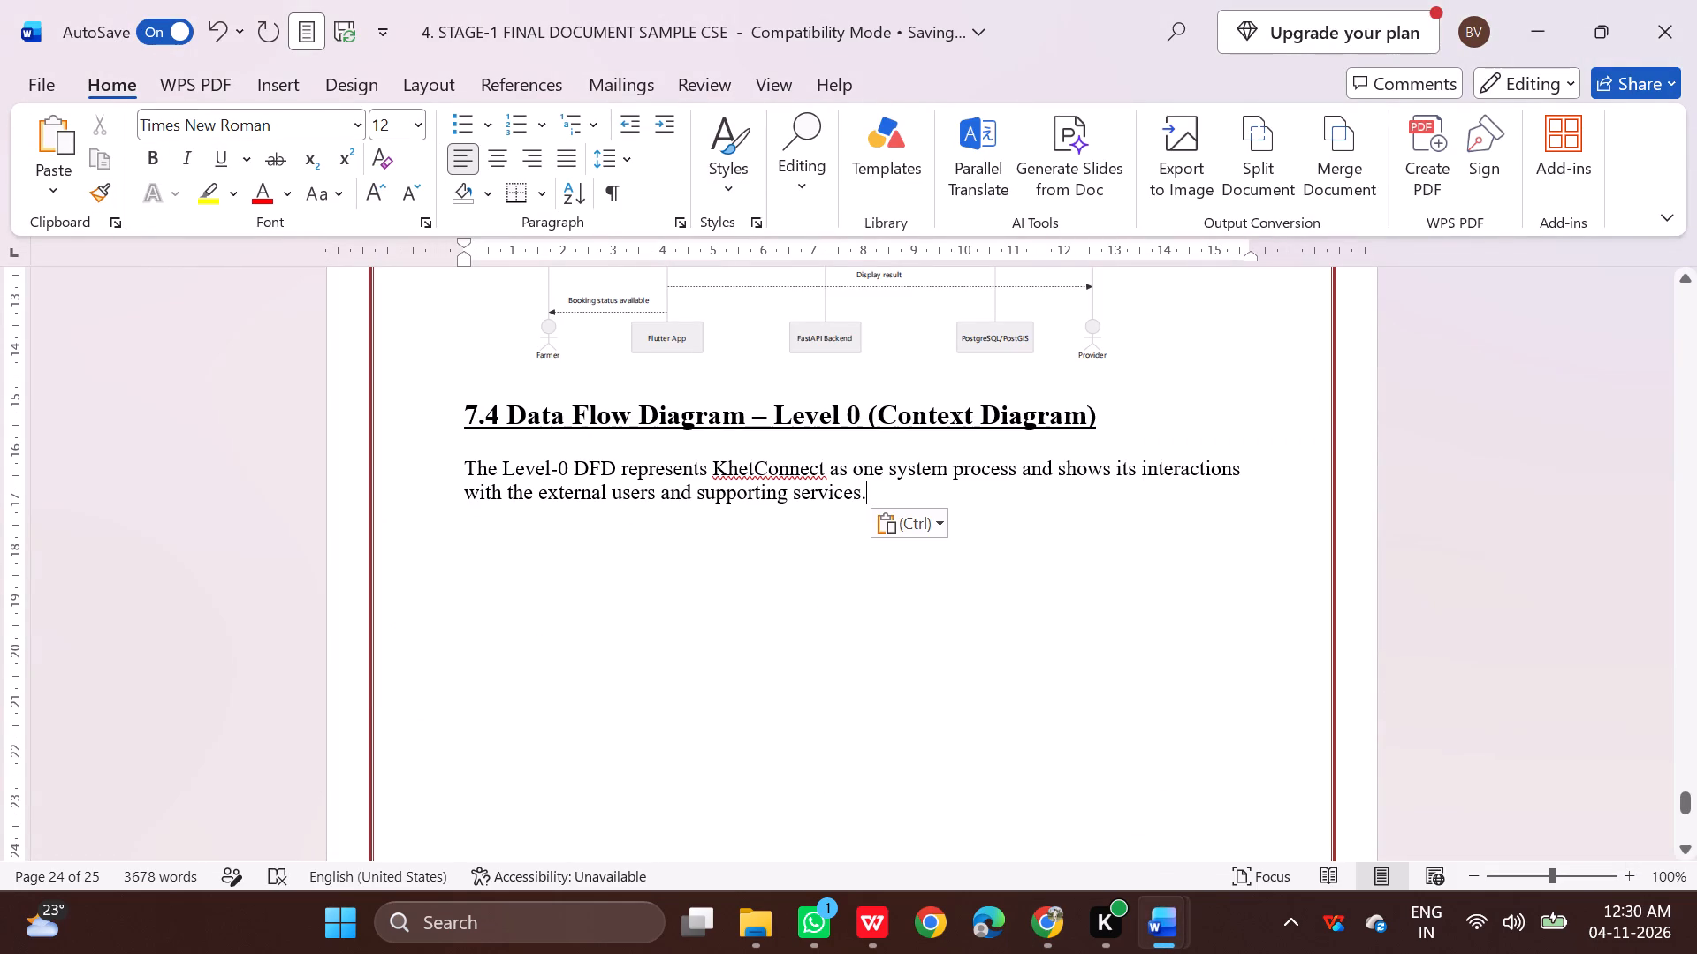
Switch to the Markdown-to-PDF document in WPS and copy the Level-0 context diagram in section 7.4 as an area selection.
{"action": "left_click", "coordinate": [871, 922]}
{"action": "scroll", "coordinate": [683, 635], "scroll_direction": "down", "scroll_amount": 2}
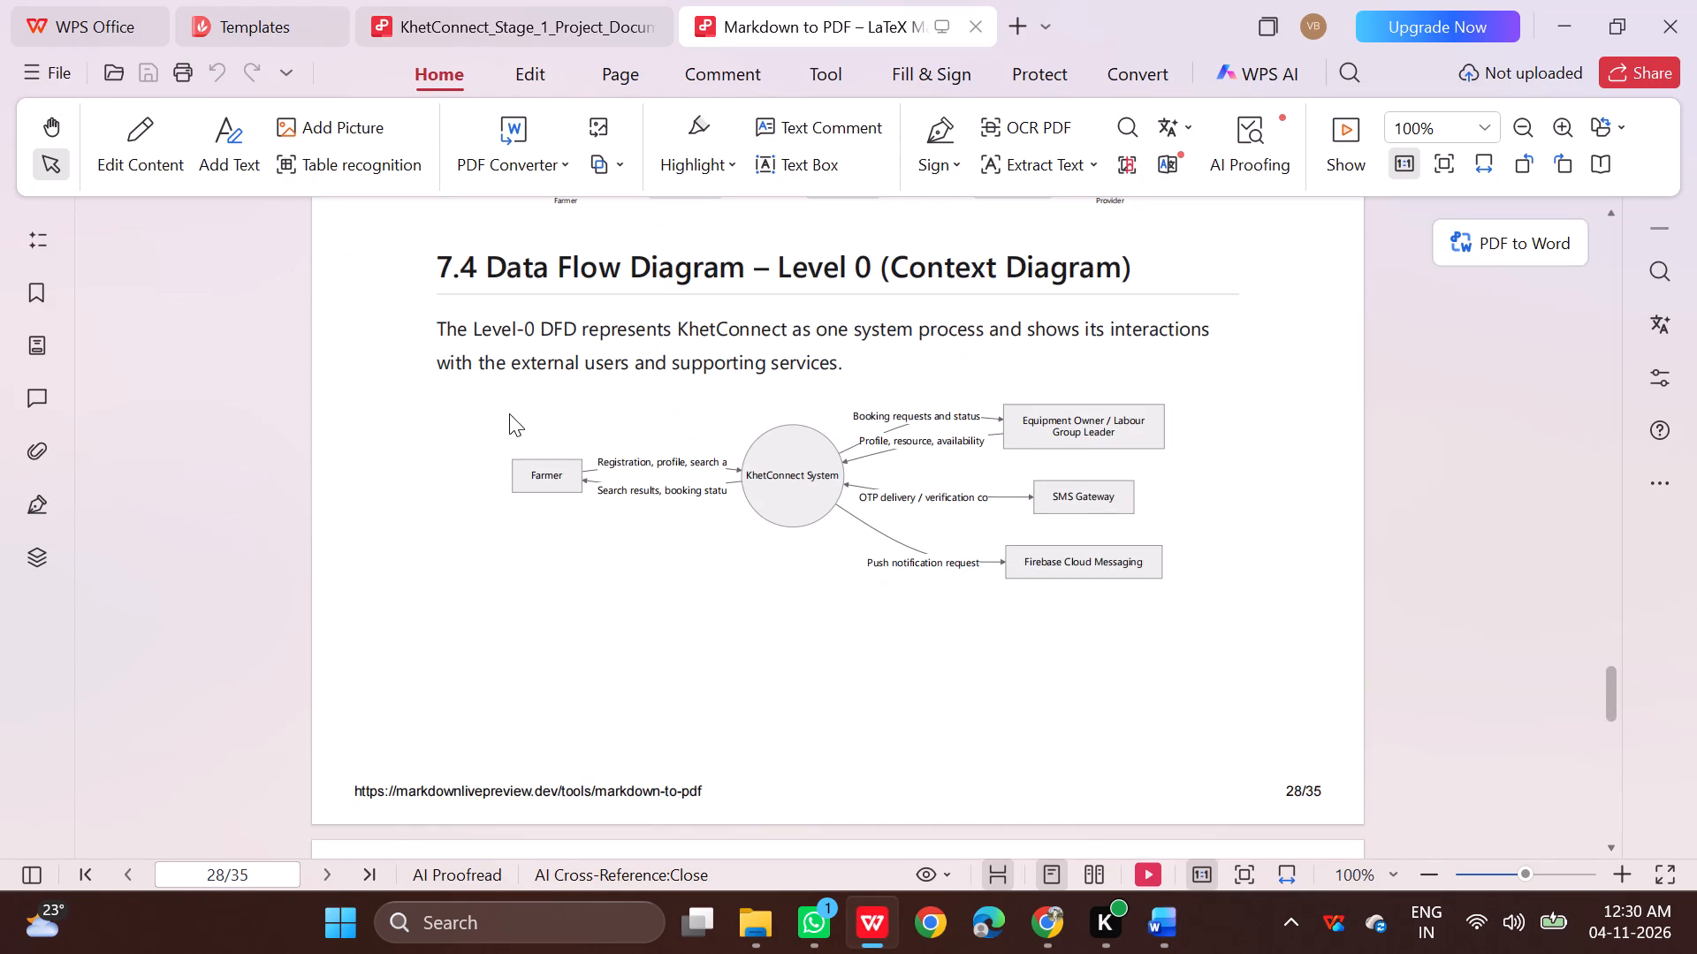
{"action": "left_click_drag", "start_coordinate": [460, 390], "coordinate": [1145, 419]}
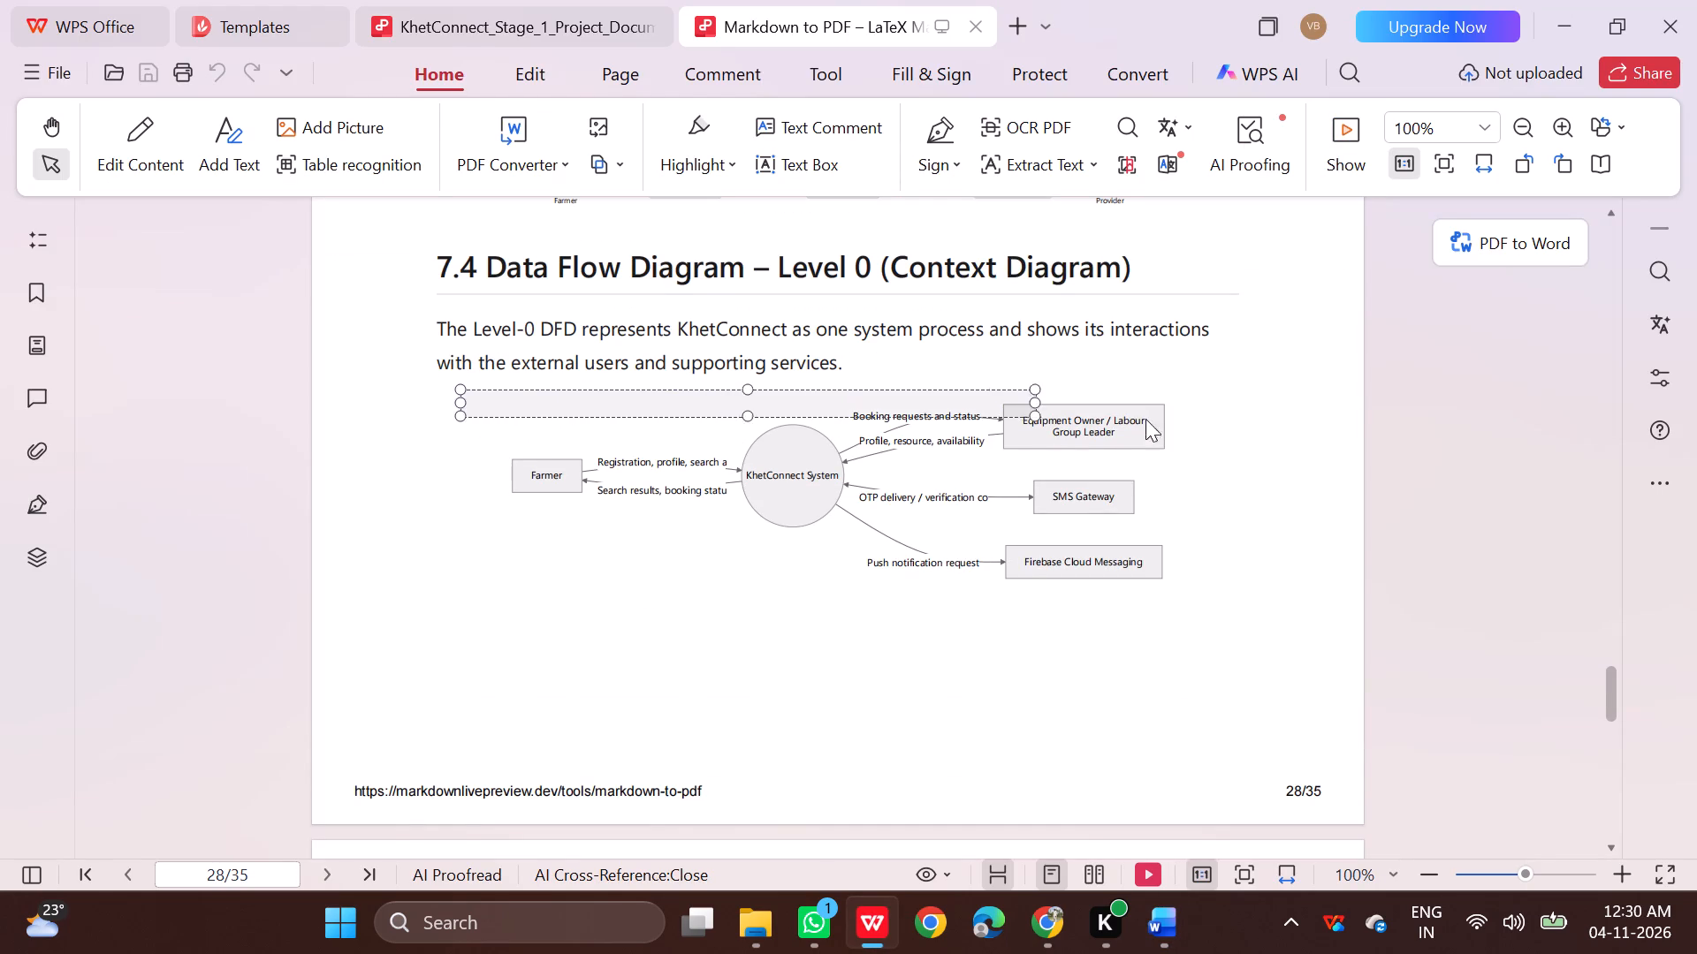
{"action": "left_click_drag", "start_coordinate": [1145, 419], "coordinate": [1201, 601]}
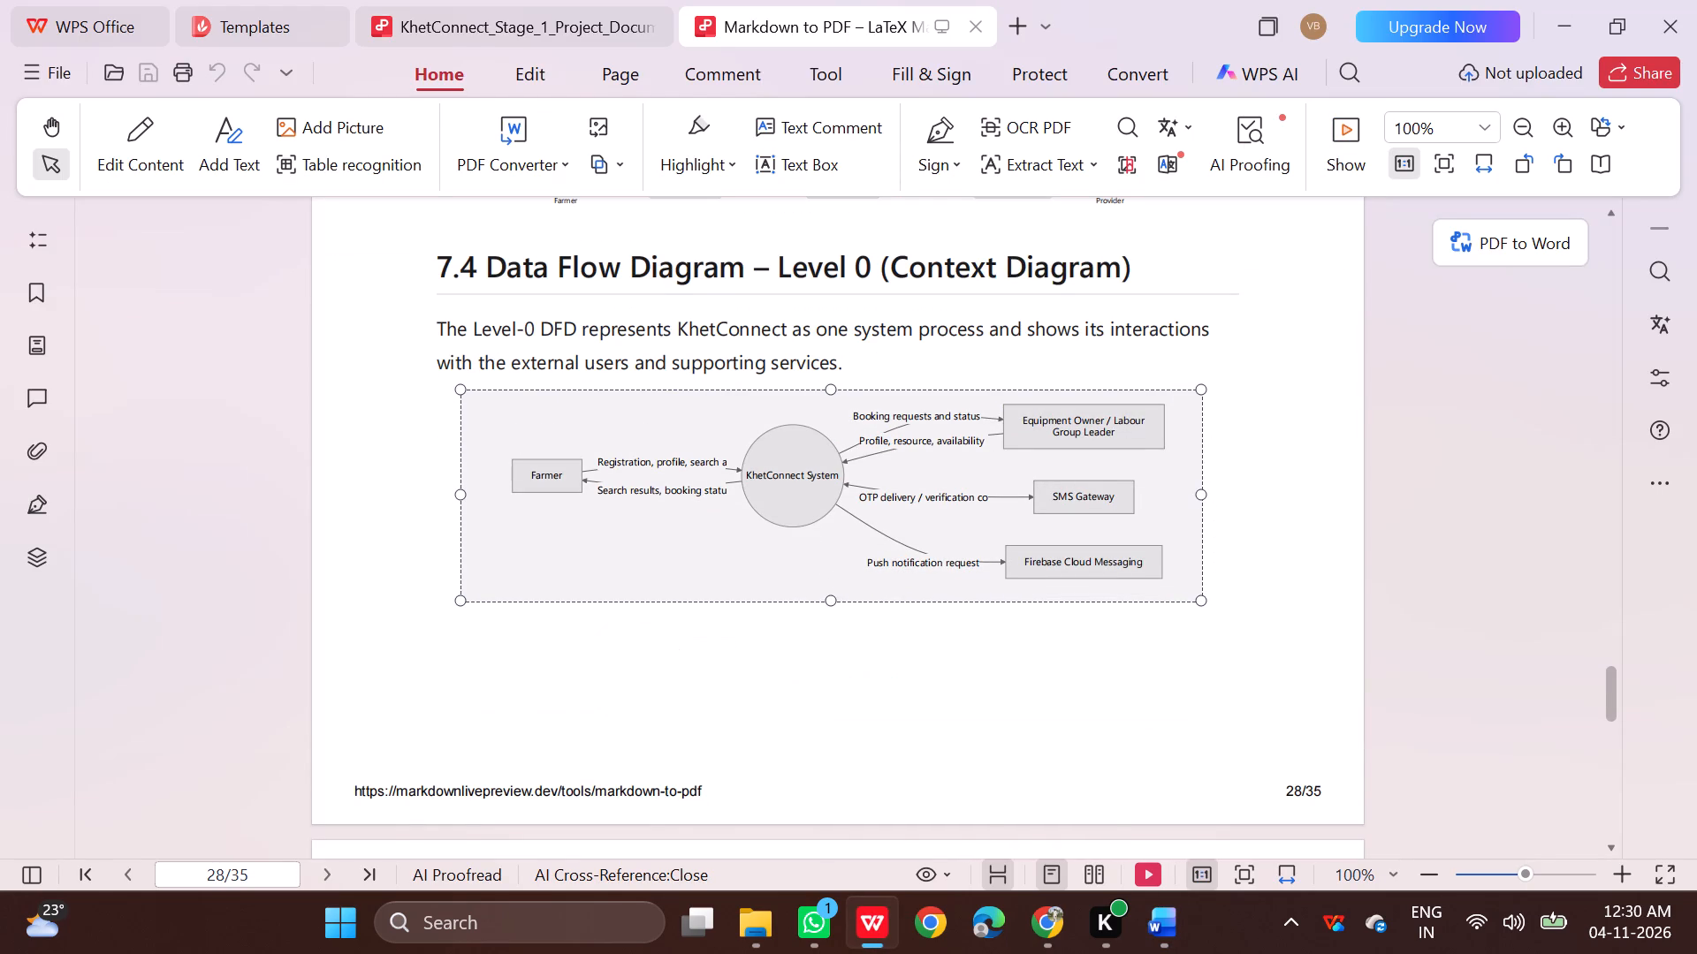
{"action": "right_click", "coordinate": [934, 491]}
{"action": "left_click", "coordinate": [998, 527]}
Return to the KhetConnect Word document and paste the Level-0 diagram on a new line below the introductory sentence.
{"action": "left_click", "coordinate": [1155, 923]}
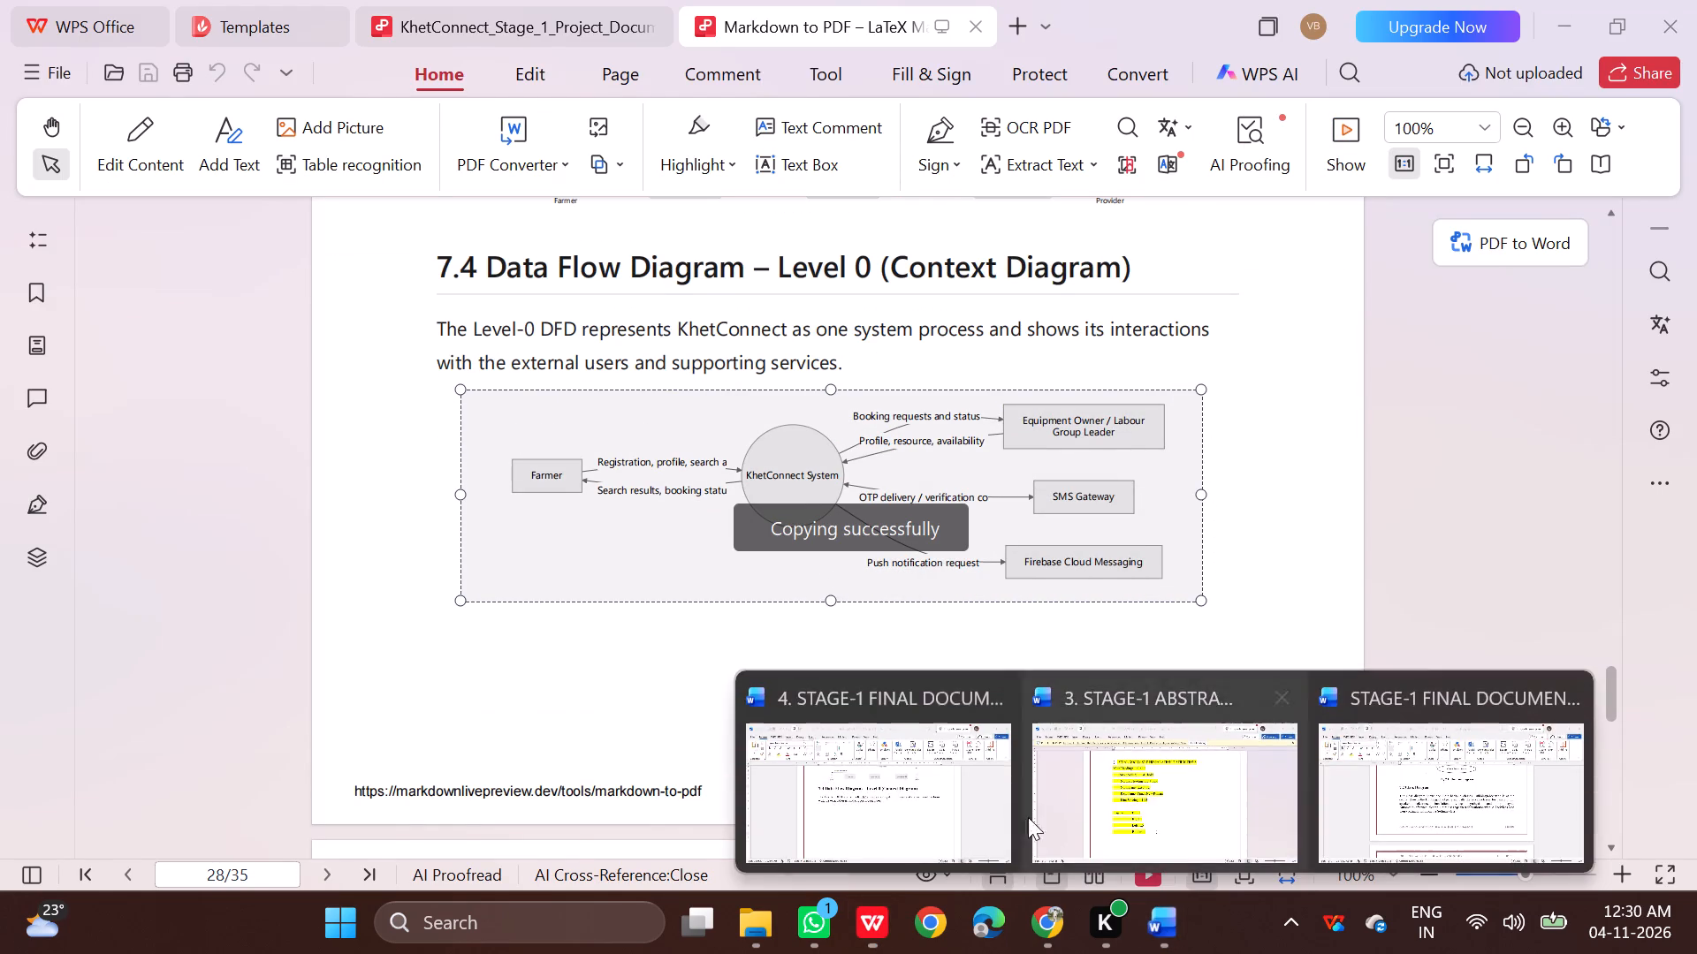
{"action": "left_click", "coordinate": [945, 799]}
{"action": "key", "text": "Return"}
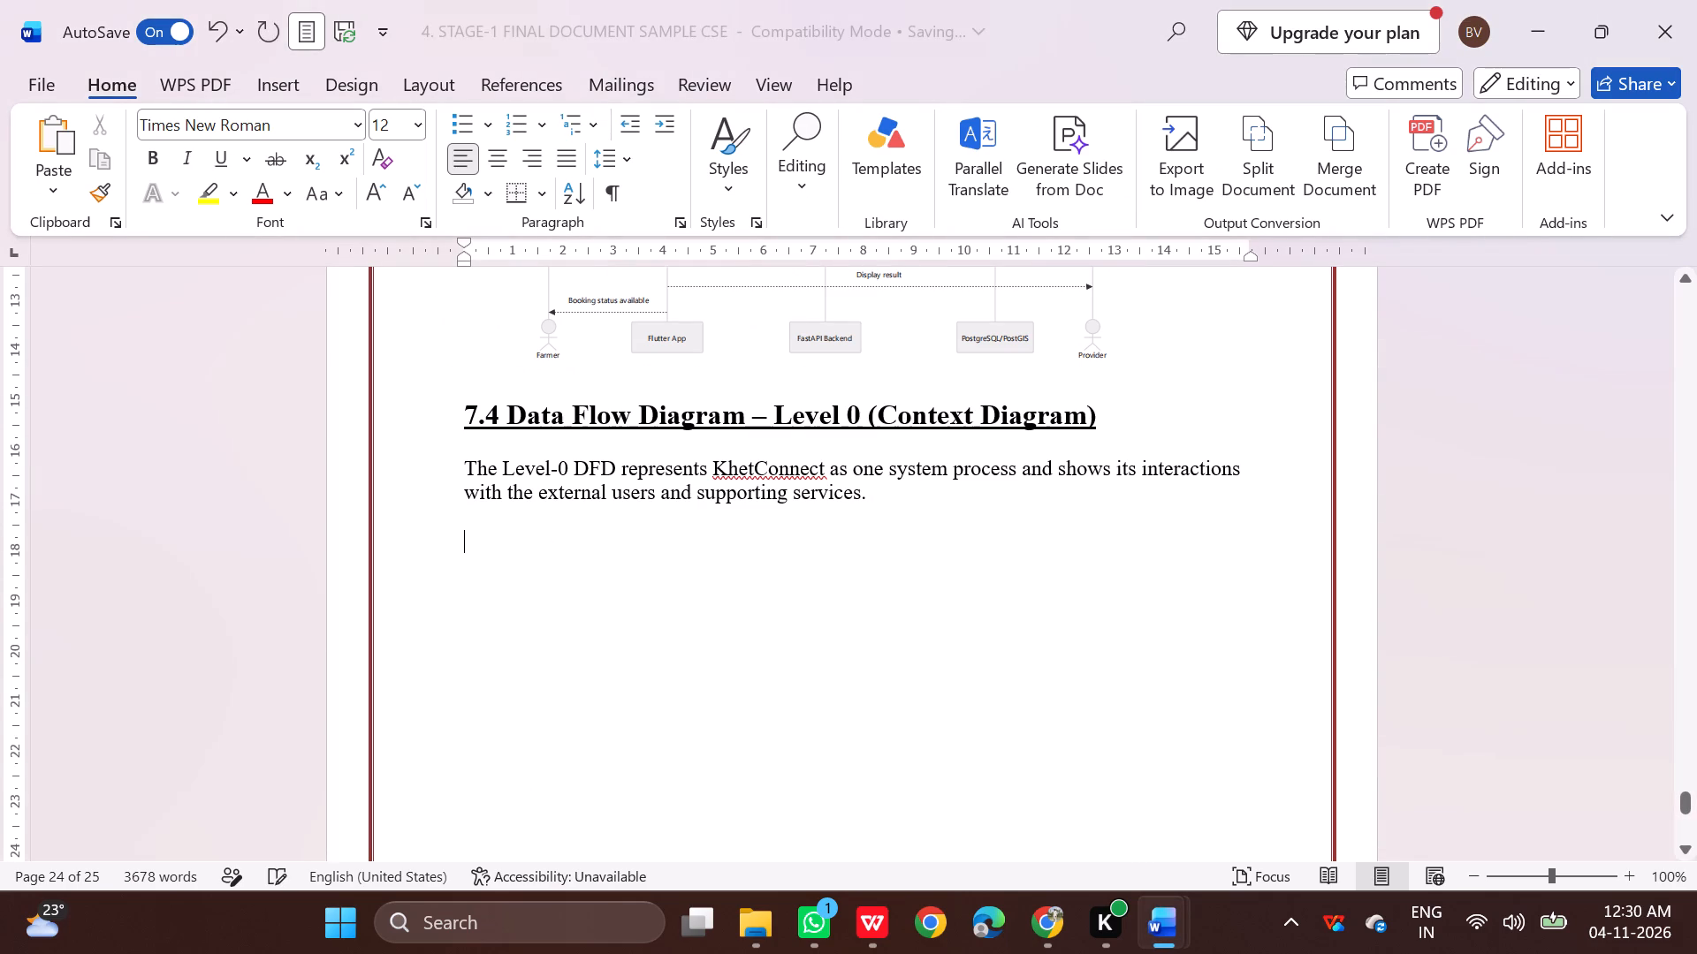
{"action": "key", "text": "ctrl+v"}
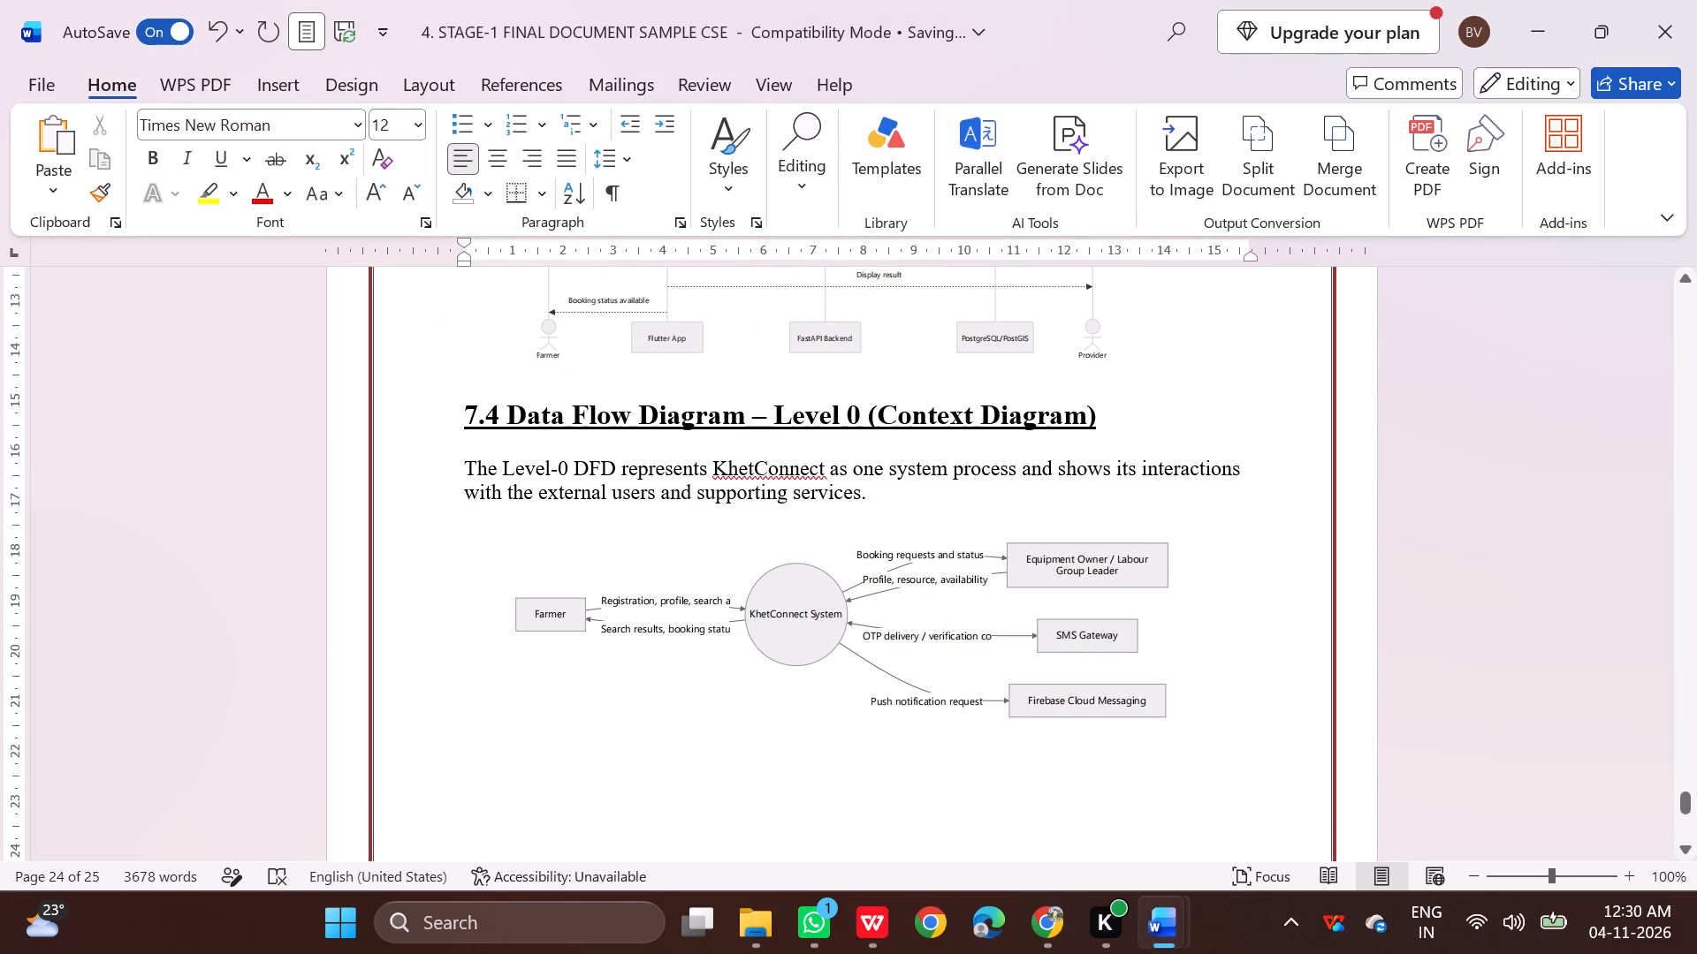
{"action": "scroll", "coordinate": [874, 752], "scroll_direction": "down", "scroll_amount": 6}
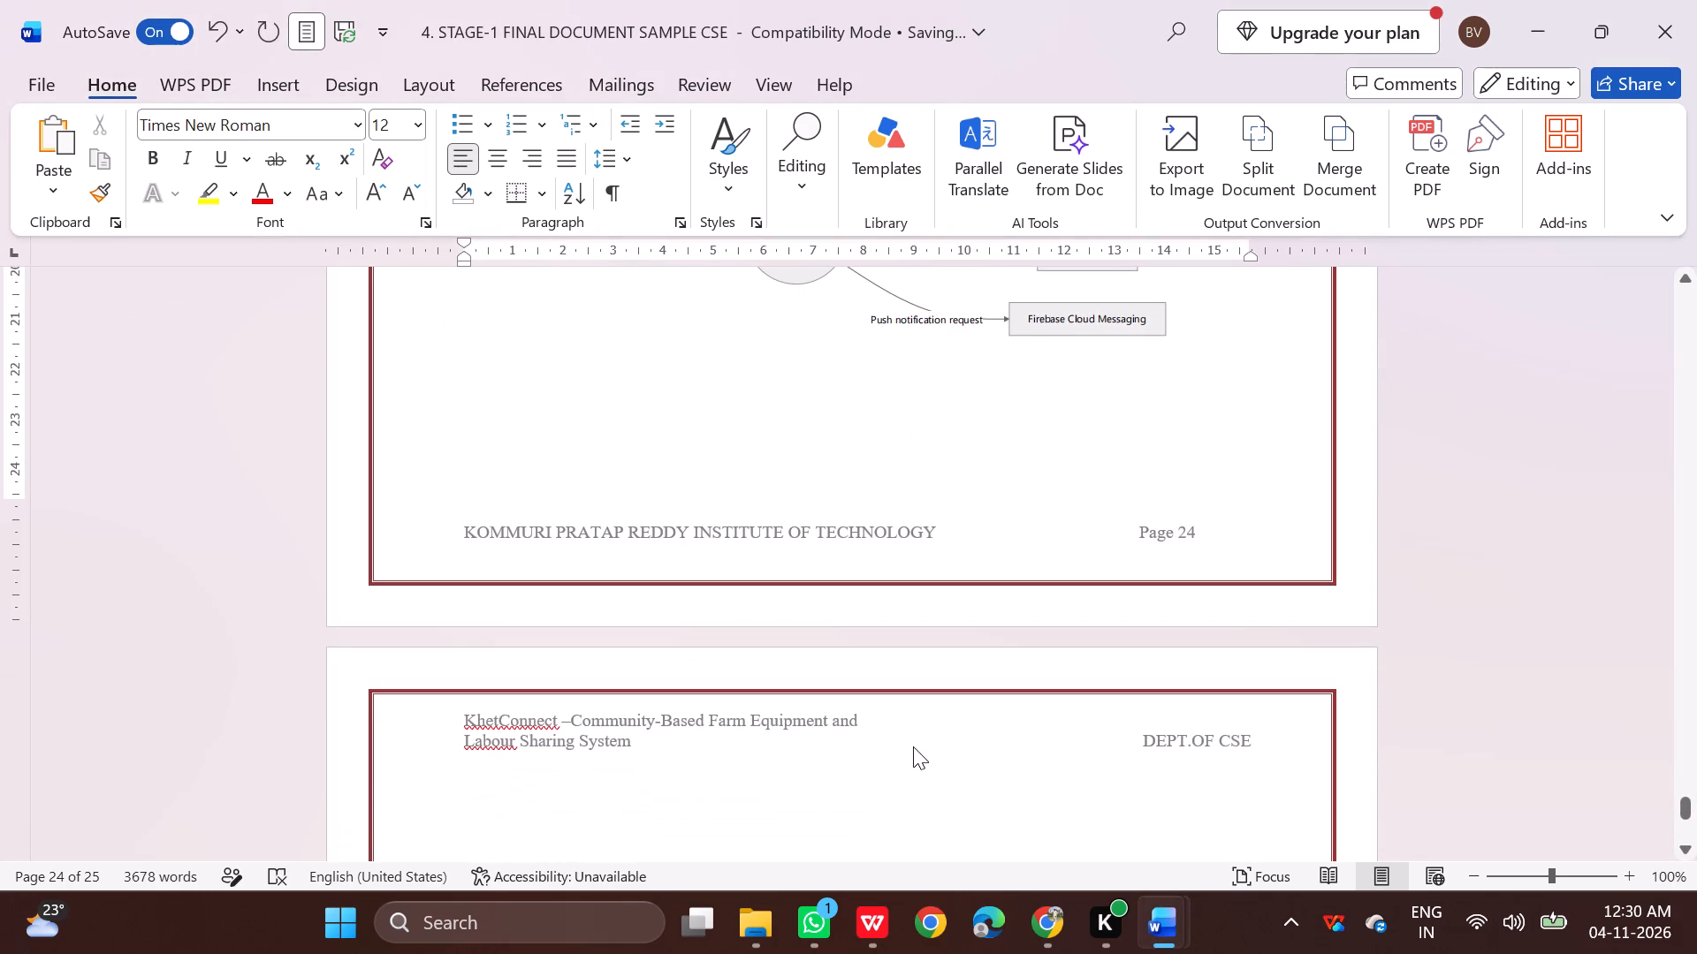
Switch to the Markdown editor preview and copy the "7.5 Data Flow Diagram – Level 1" heading.
{"action": "left_click", "coordinate": [1061, 929]}
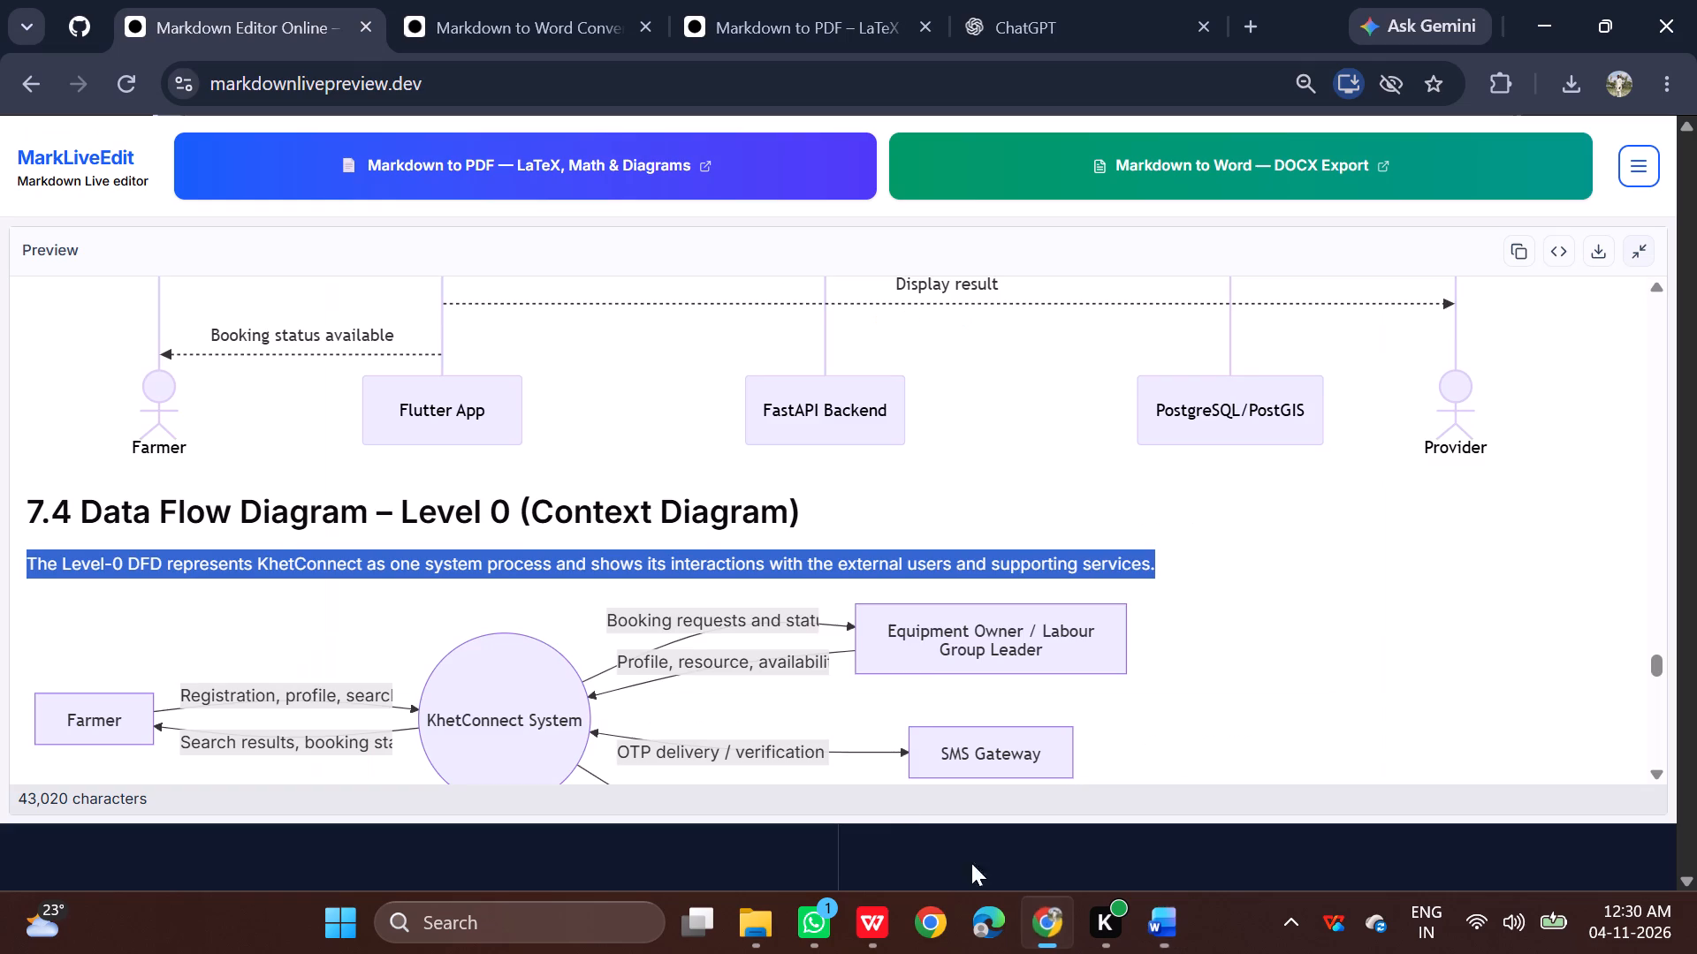
{"action": "scroll", "coordinate": [582, 588], "scroll_direction": "down", "scroll_amount": 5}
{"action": "scroll", "coordinate": [447, 322], "scroll_direction": "up", "scroll_amount": 2}
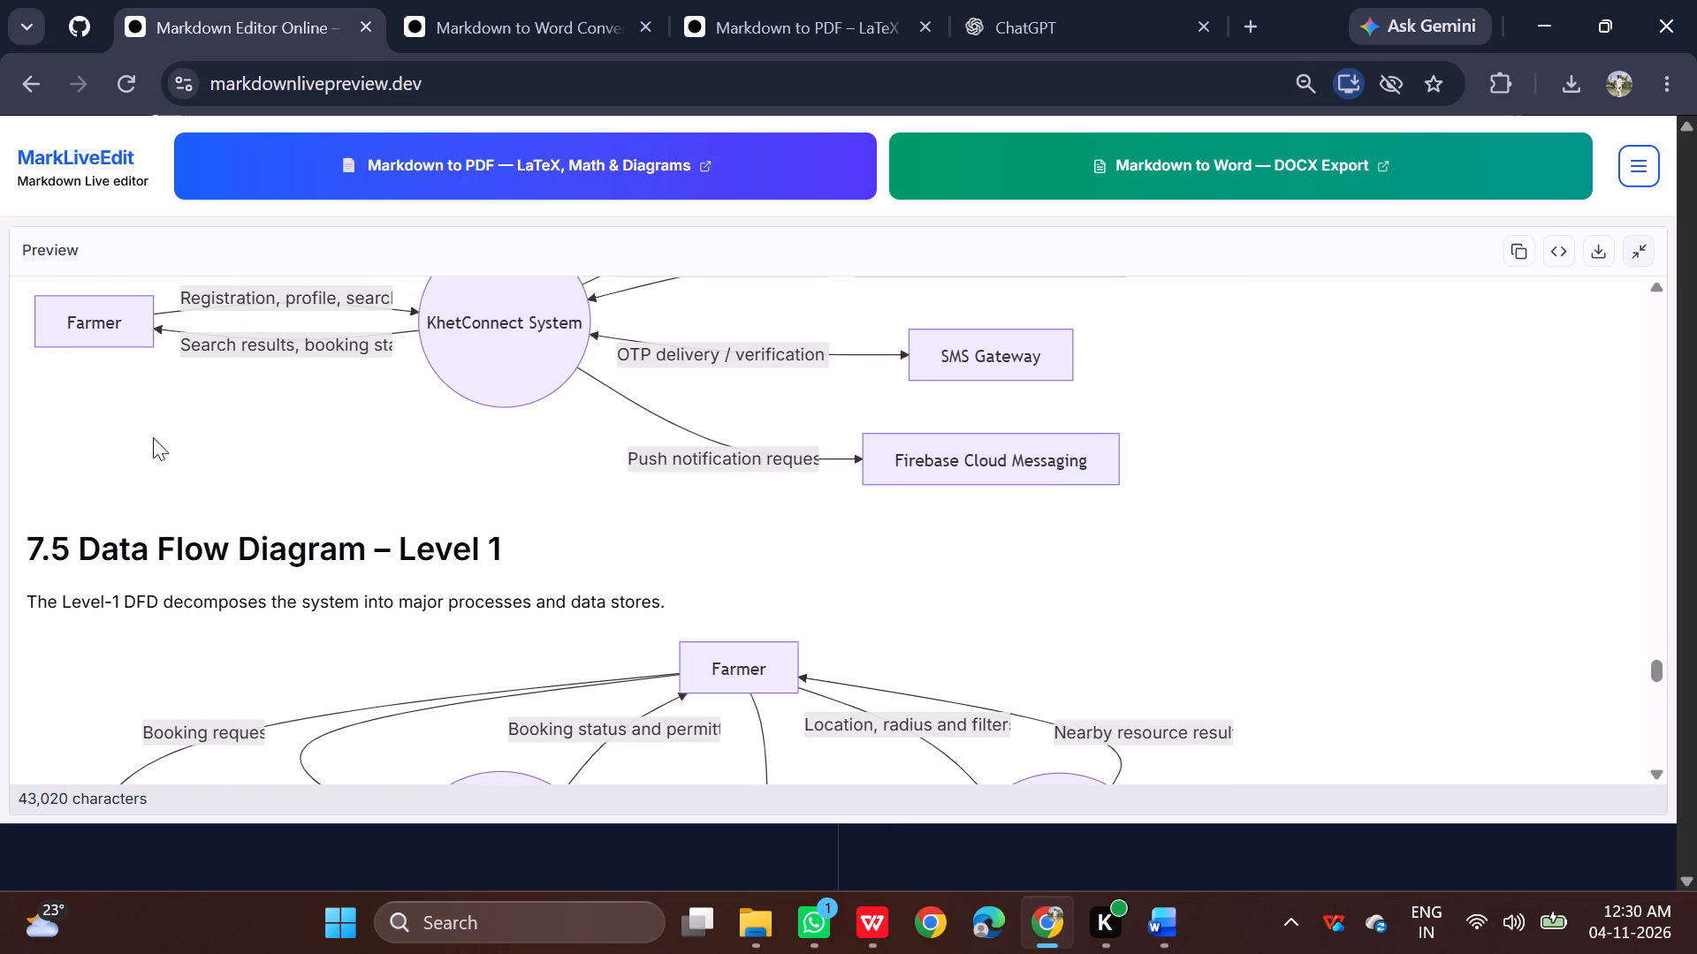
{"action": "left_click_drag", "start_coordinate": [12, 530], "coordinate": [514, 554]}
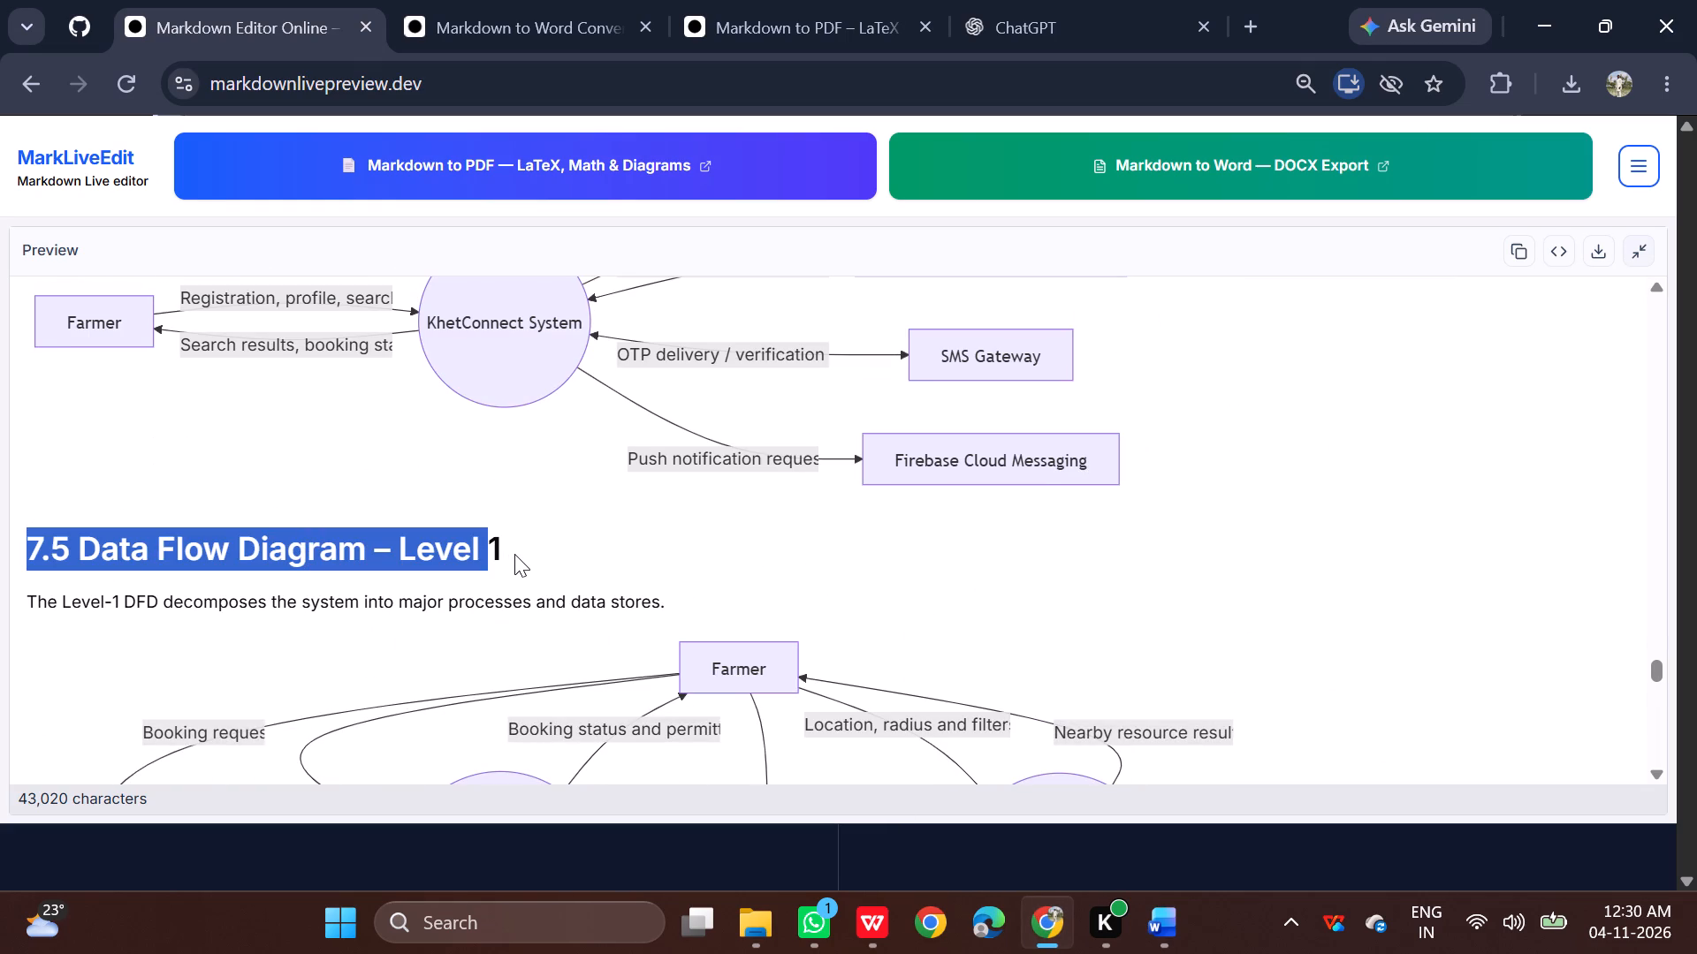
{"action": "key", "text": "ctrl+c"}
Return to the KhetConnect Word document and set bold, underlined 14 pt text at the insertion point after the Level-0 diagram.
{"action": "left_click", "coordinate": [1144, 928]}
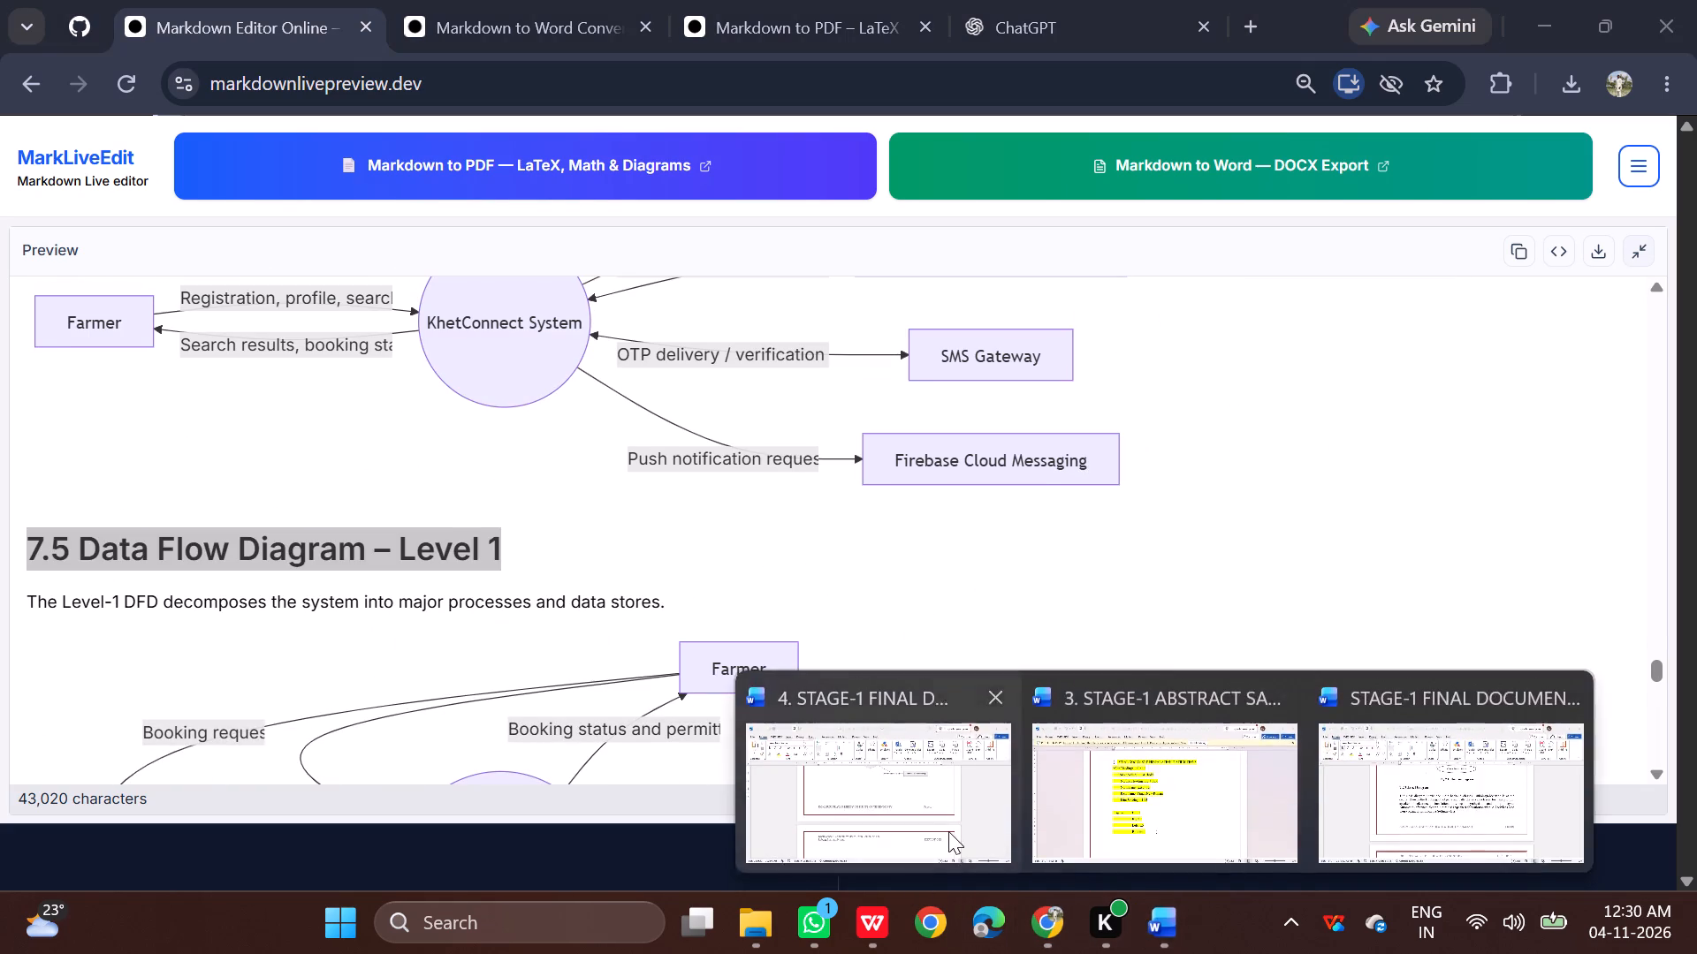
{"action": "left_click", "coordinate": [948, 831]}
{"action": "left_click", "coordinate": [156, 140]}
{"action": "left_click", "coordinate": [159, 155]}
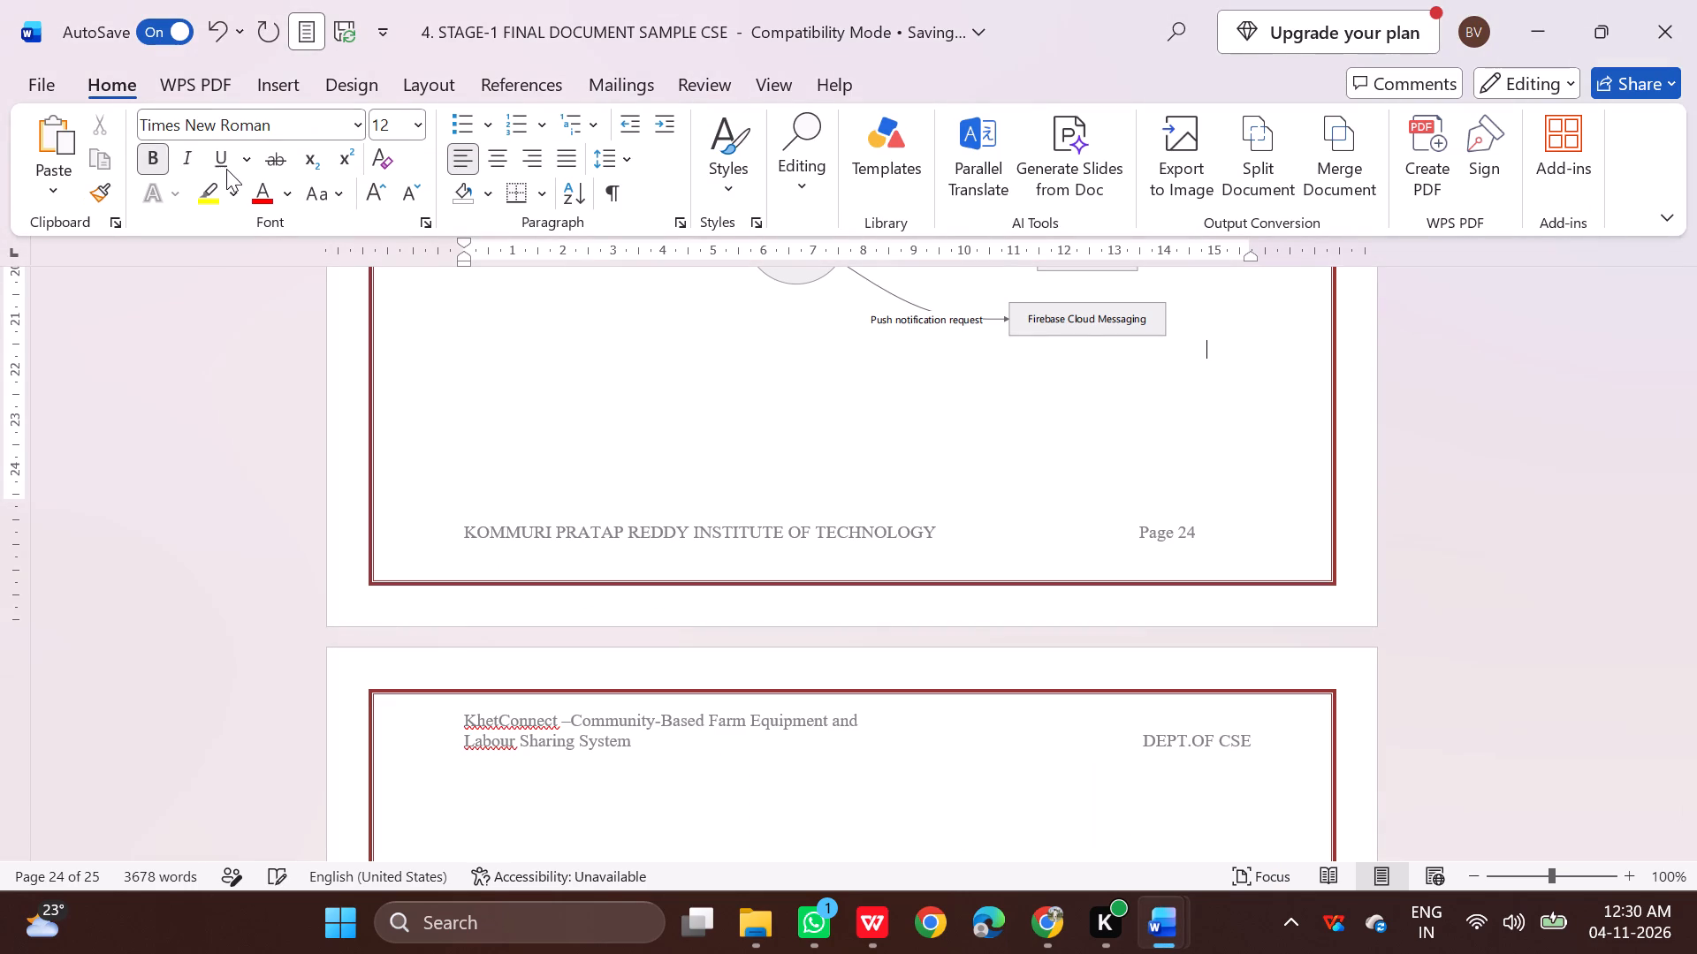
{"action": "left_click", "coordinate": [226, 169]}
{"action": "left_click", "coordinate": [422, 128]}
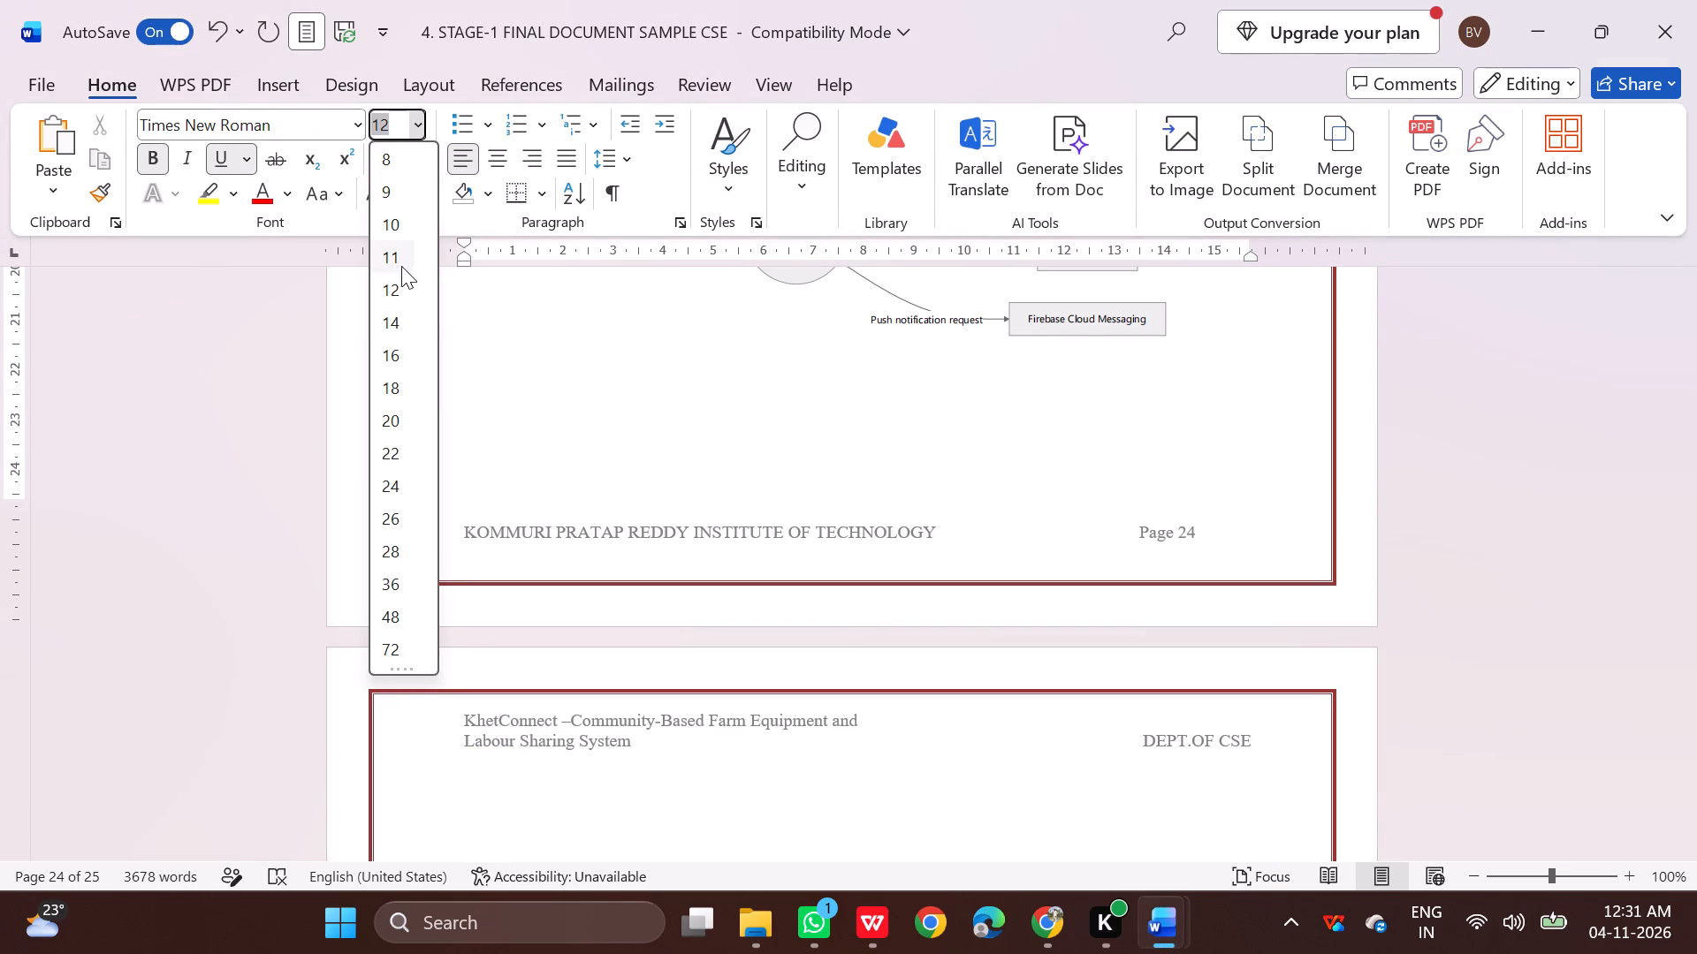
{"action": "left_click", "coordinate": [395, 313]}
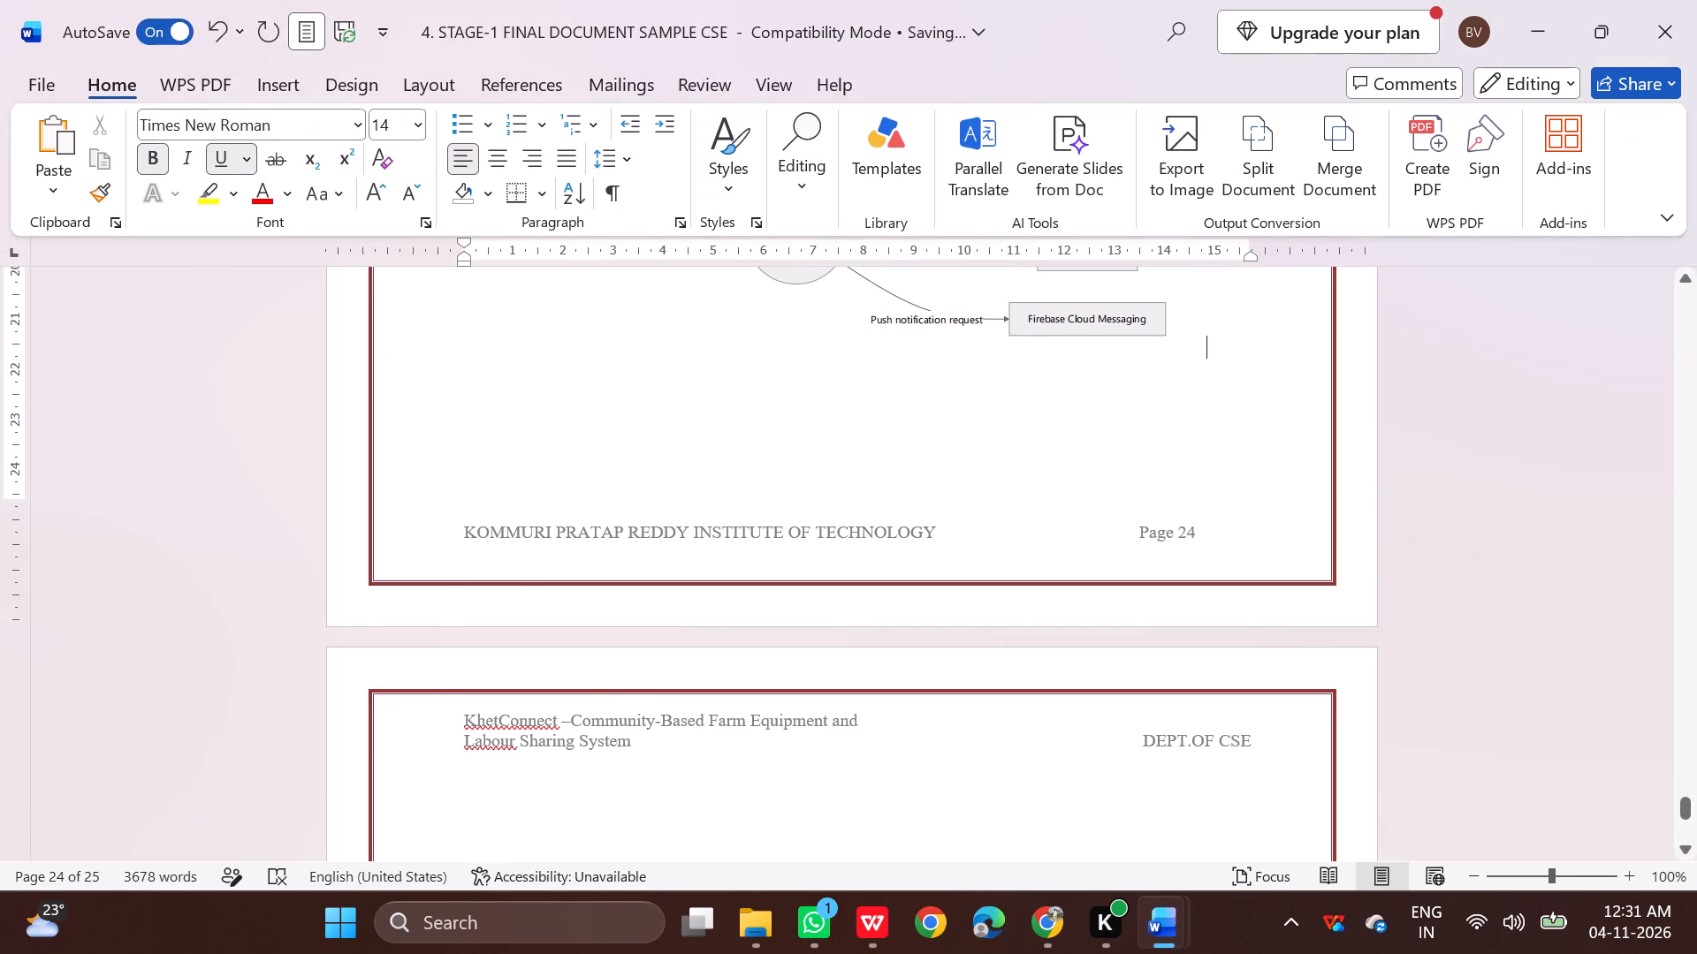
Paste the 7.5 heading at the top of page 25, below the page header.
{"action": "left_click", "coordinate": [499, 762]}
{"action": "key", "text": "BackSpace"}
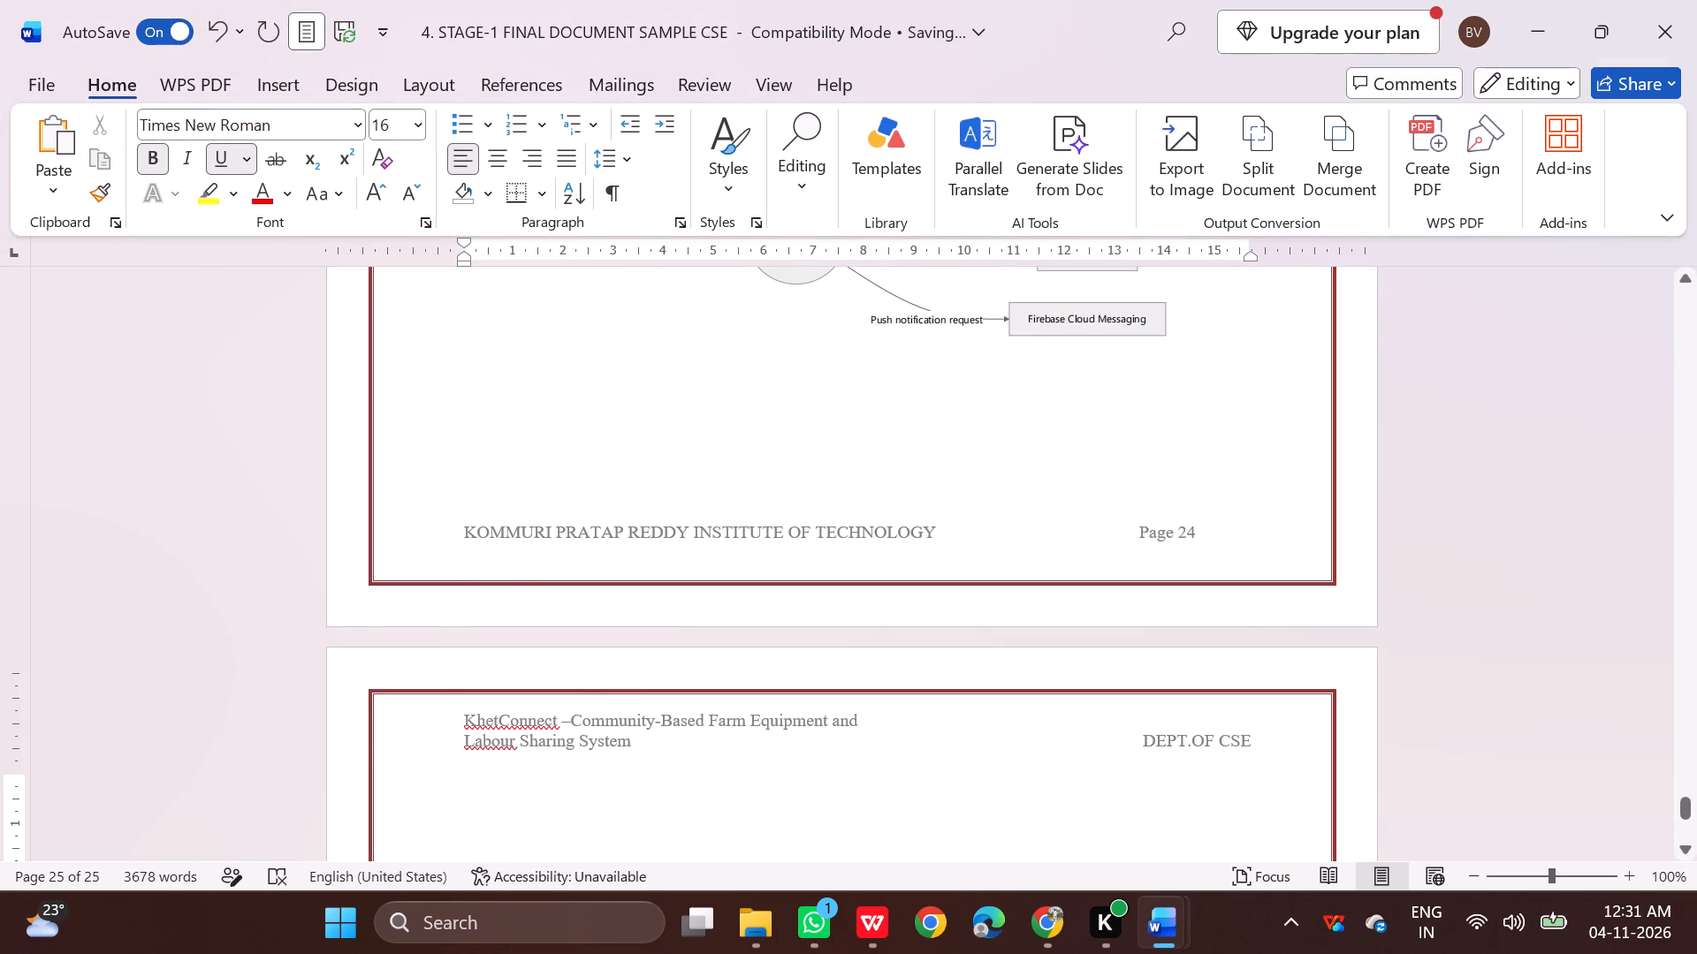
{"action": "key", "text": "ctrl+v"}
{"action": "scroll", "coordinate": [510, 766], "scroll_direction": "down", "scroll_amount": 2}
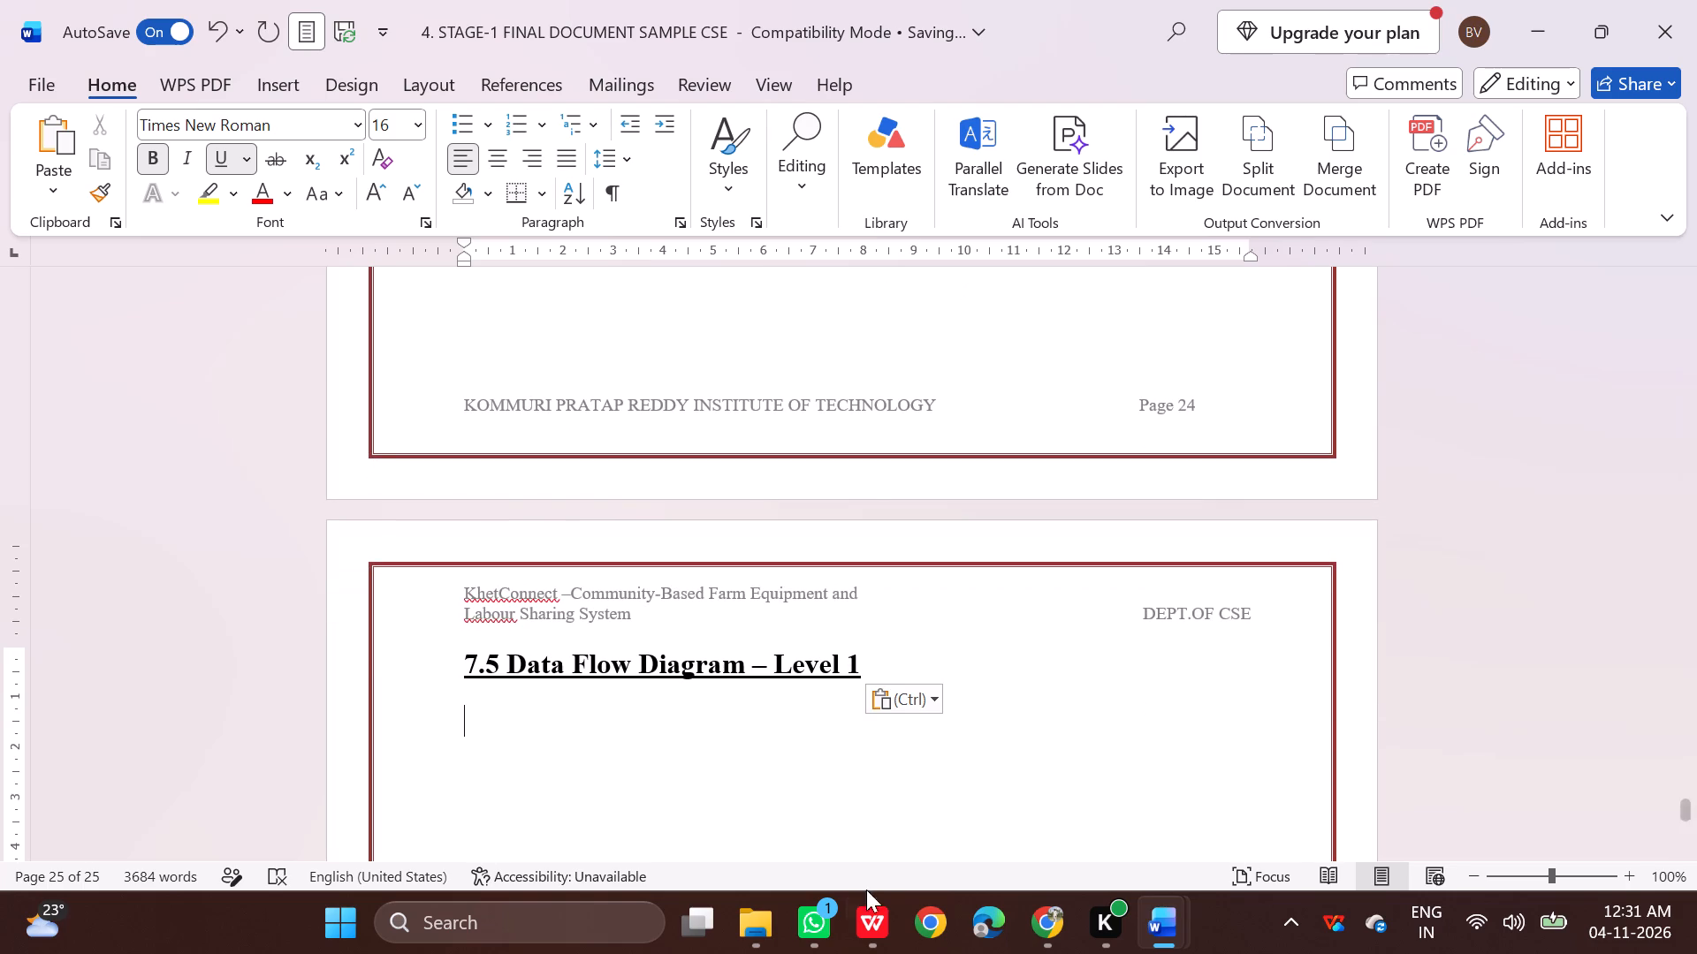
Locate section 7.5 in the WPS PDF, and copy the Level-1 DFD introductory sentence from the Markdown editor preview.
{"action": "left_click", "coordinate": [870, 914]}
{"action": "scroll", "coordinate": [585, 697], "scroll_direction": "down", "scroll_amount": 6}
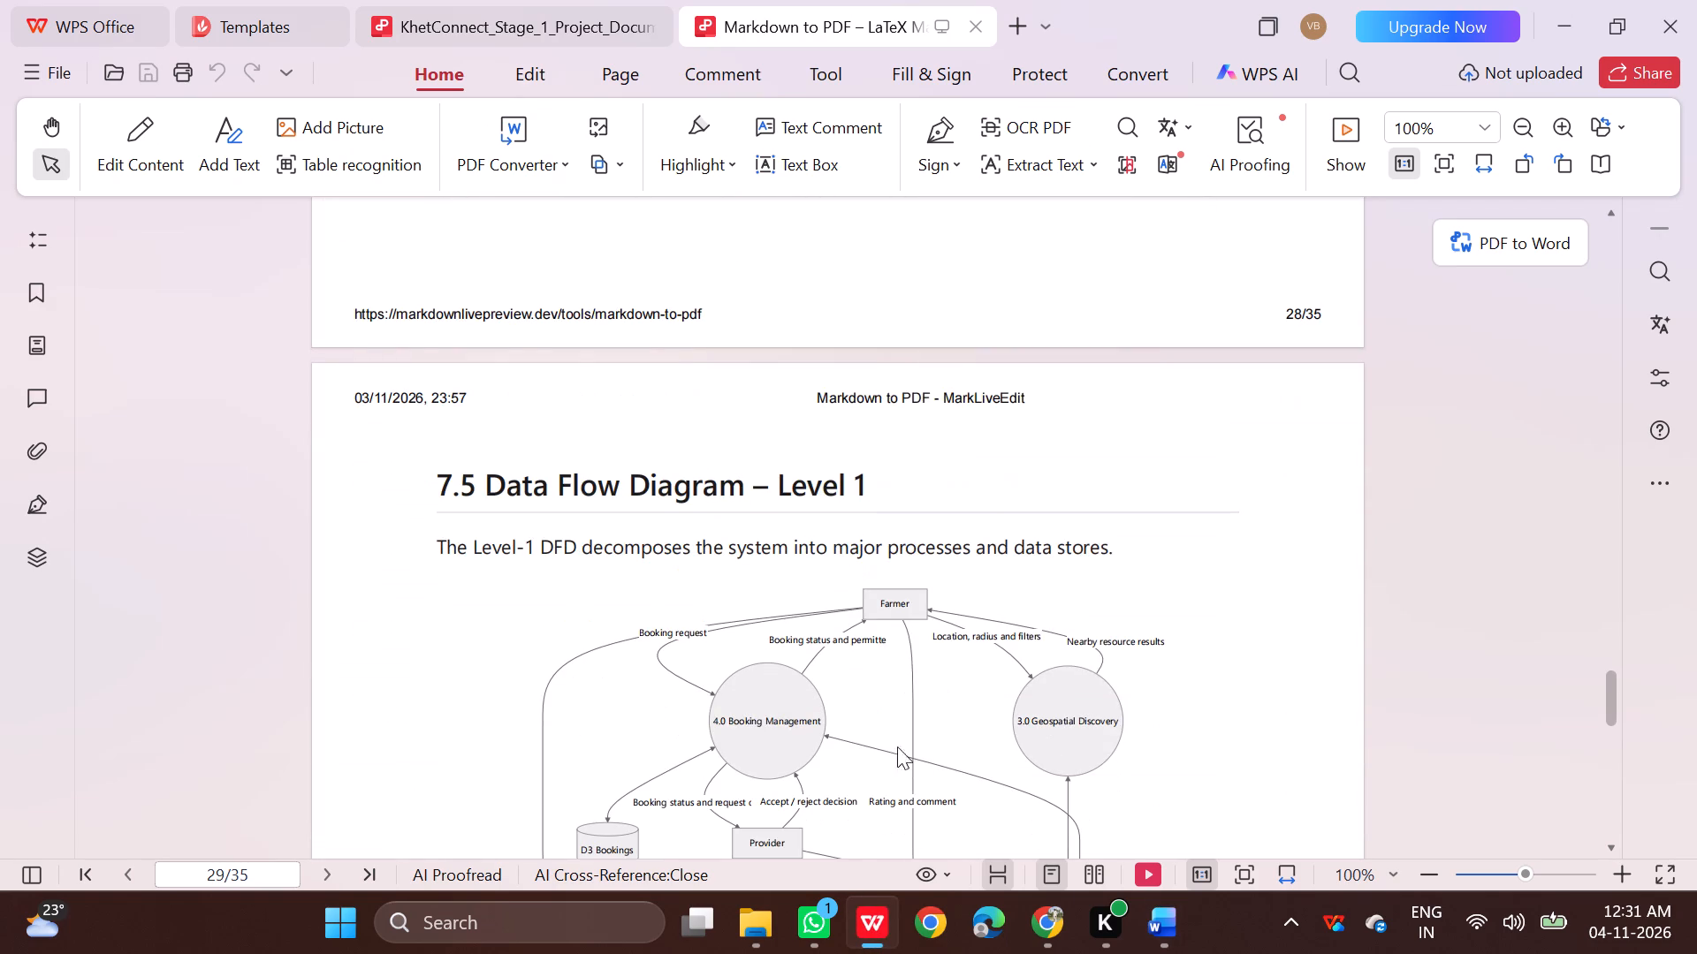
{"action": "left_click", "coordinate": [1034, 912]}
{"action": "scroll", "coordinate": [259, 530], "scroll_direction": "down", "scroll_amount": 1}
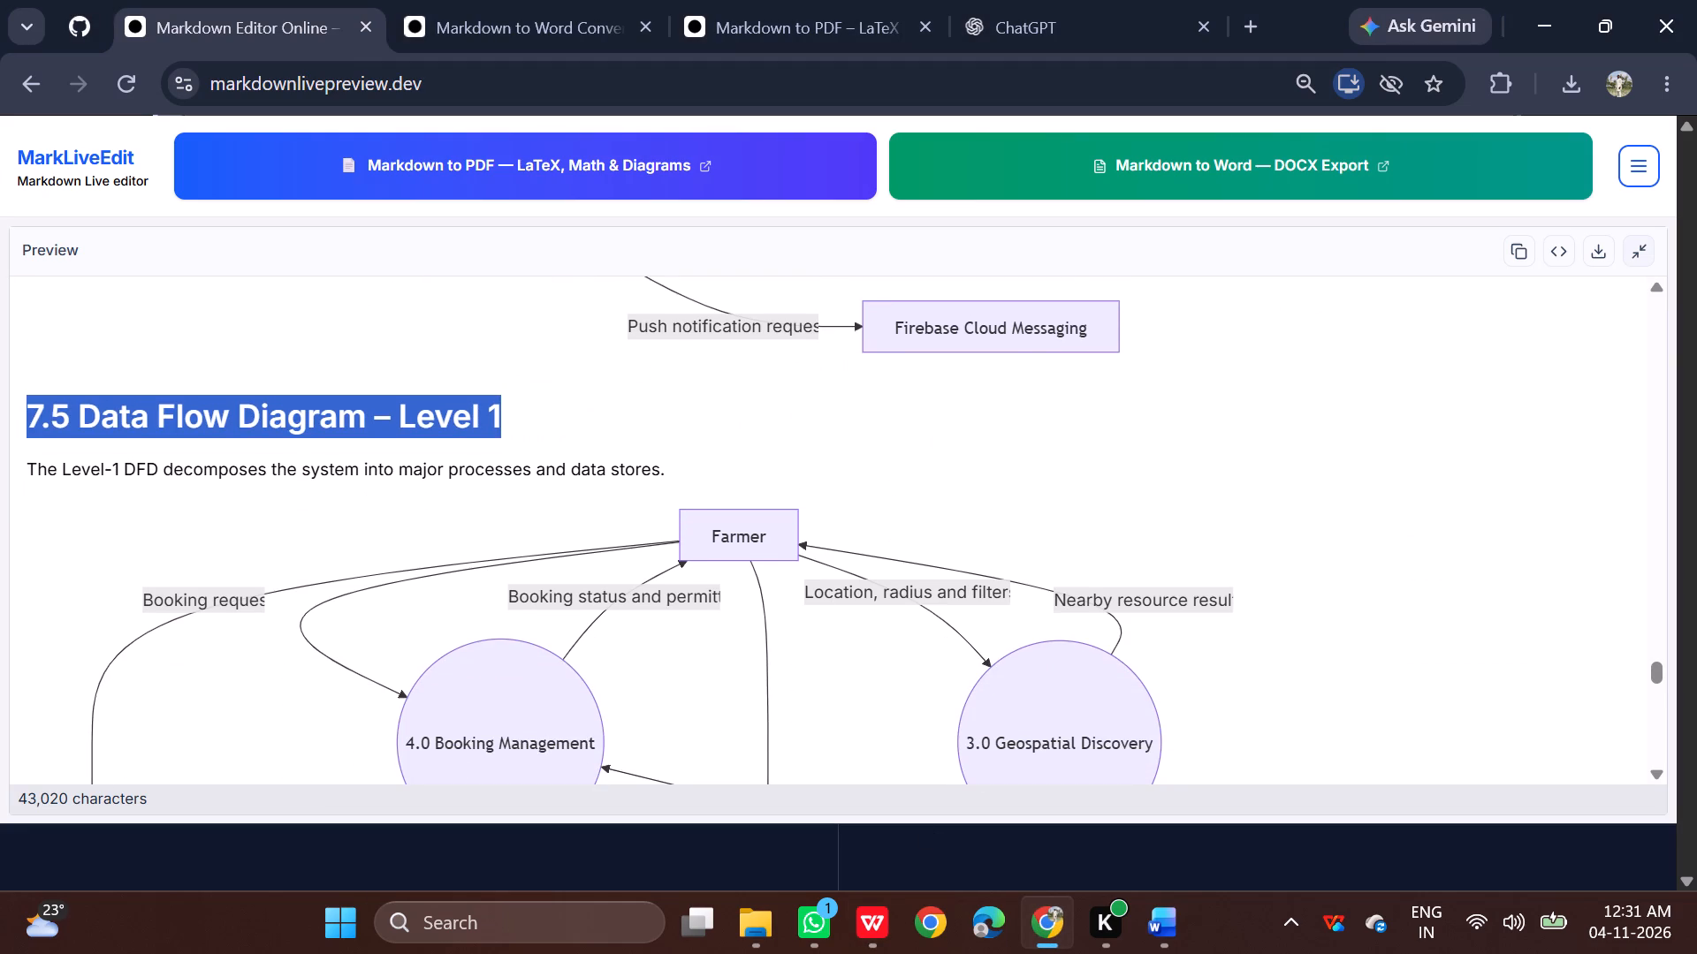
{"action": "left_click_drag", "start_coordinate": [31, 468], "coordinate": [674, 462]}
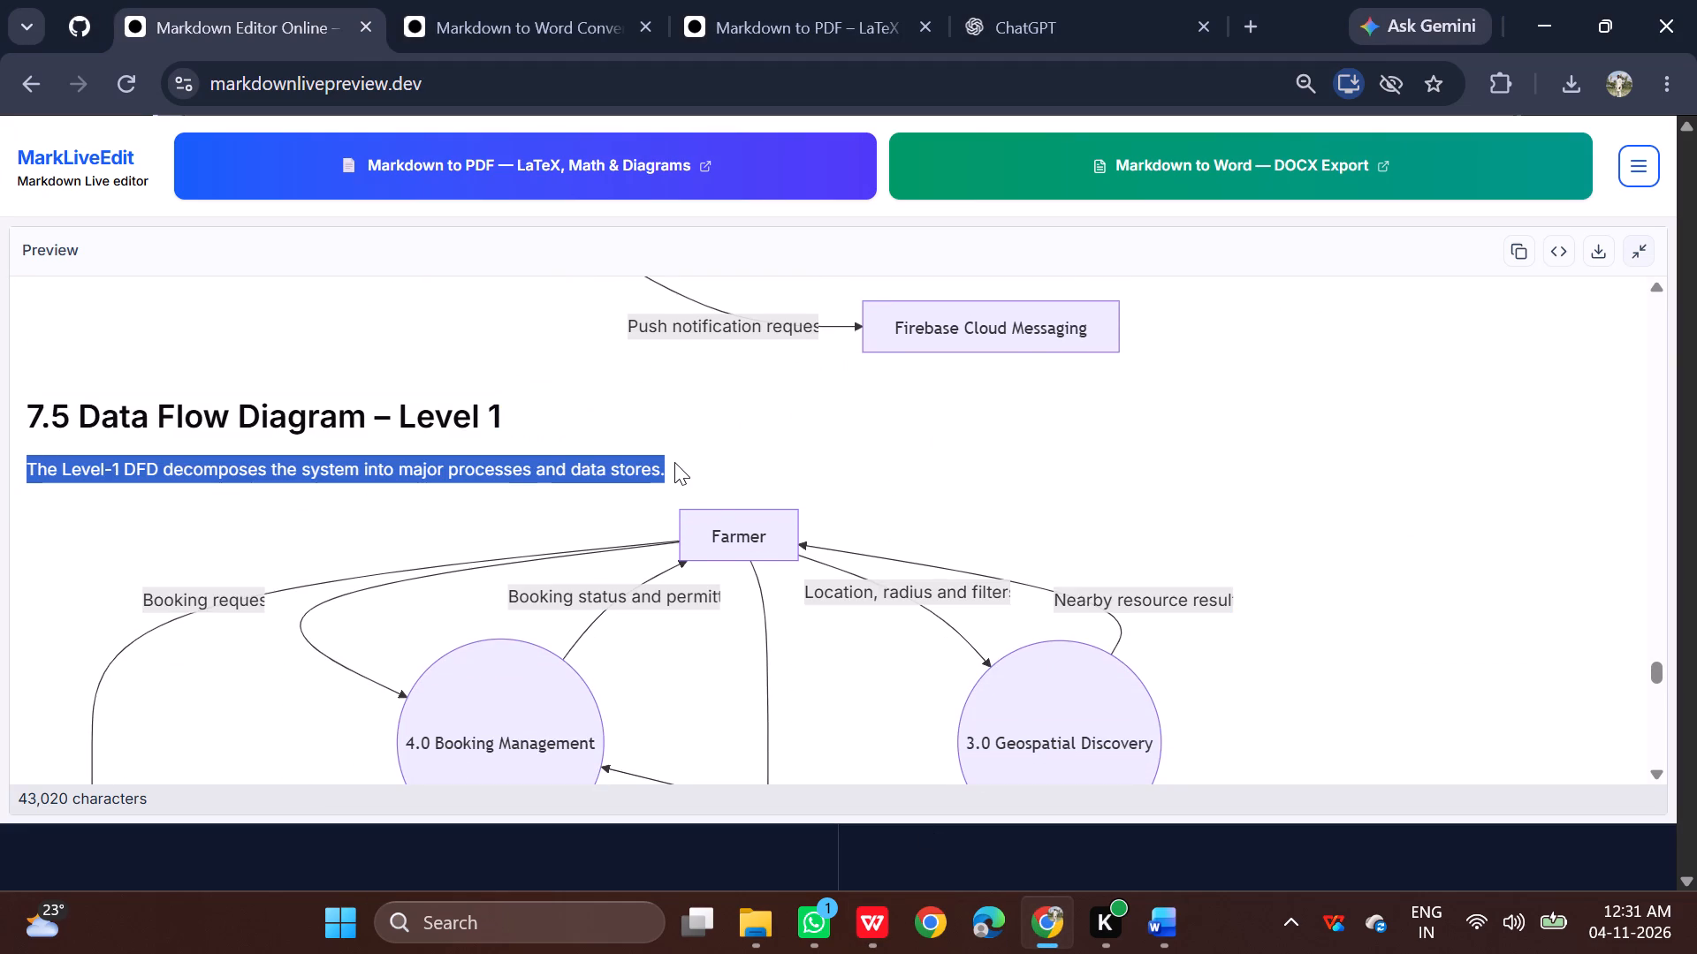
{"action": "key", "text": "ctrl+c"}
Return to the KhetConnect Word document and paste the Level-1 DFD sentence below the 7.5 heading as 12 pt text without bold or underline.
{"action": "left_click", "coordinate": [959, 835]}
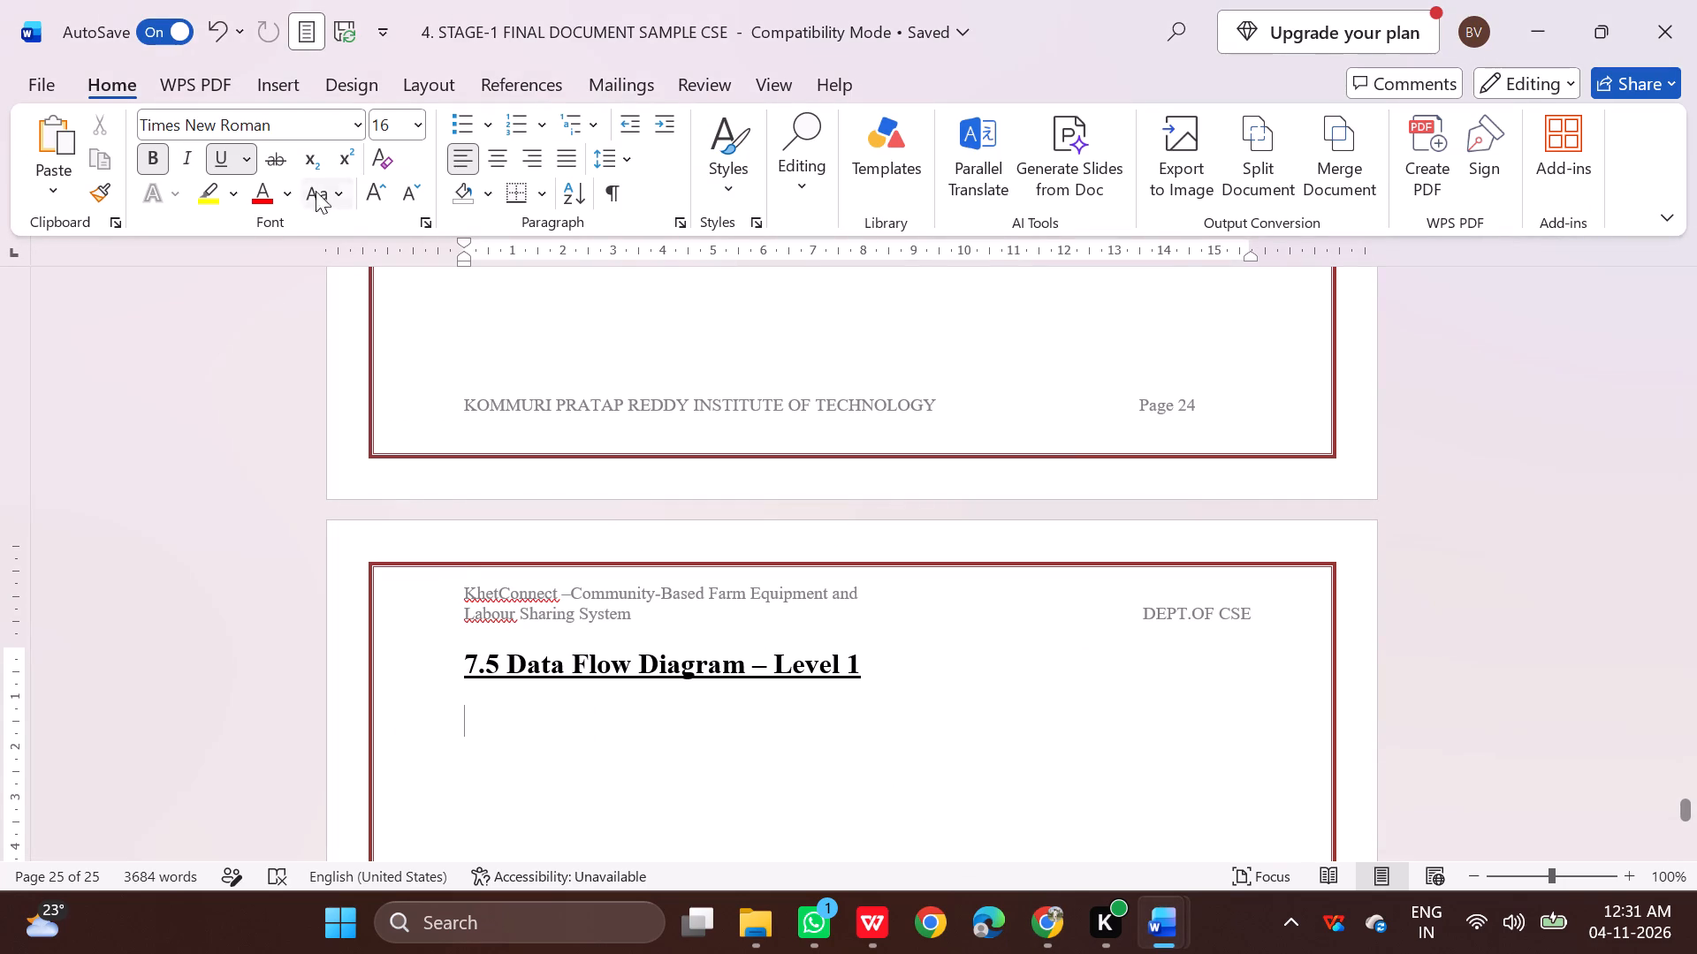
{"action": "left_click", "coordinate": [224, 155]}
{"action": "left_click", "coordinate": [146, 159]}
{"action": "left_click", "coordinate": [422, 128]}
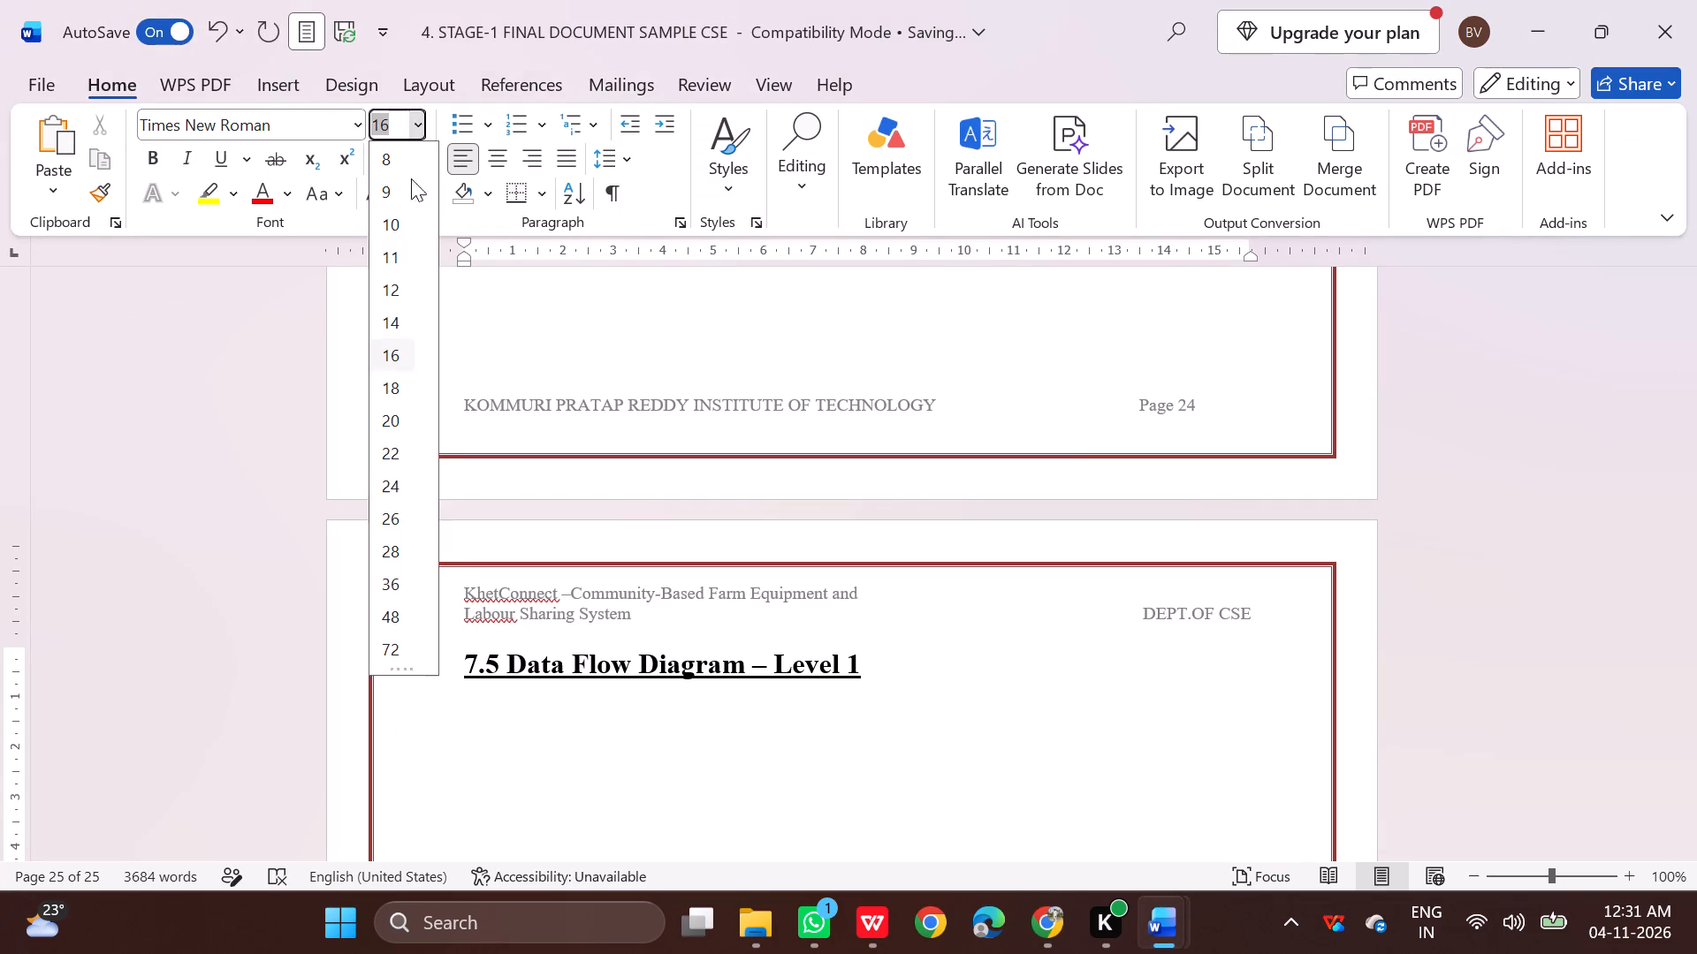
{"action": "left_click", "coordinate": [403, 290]}
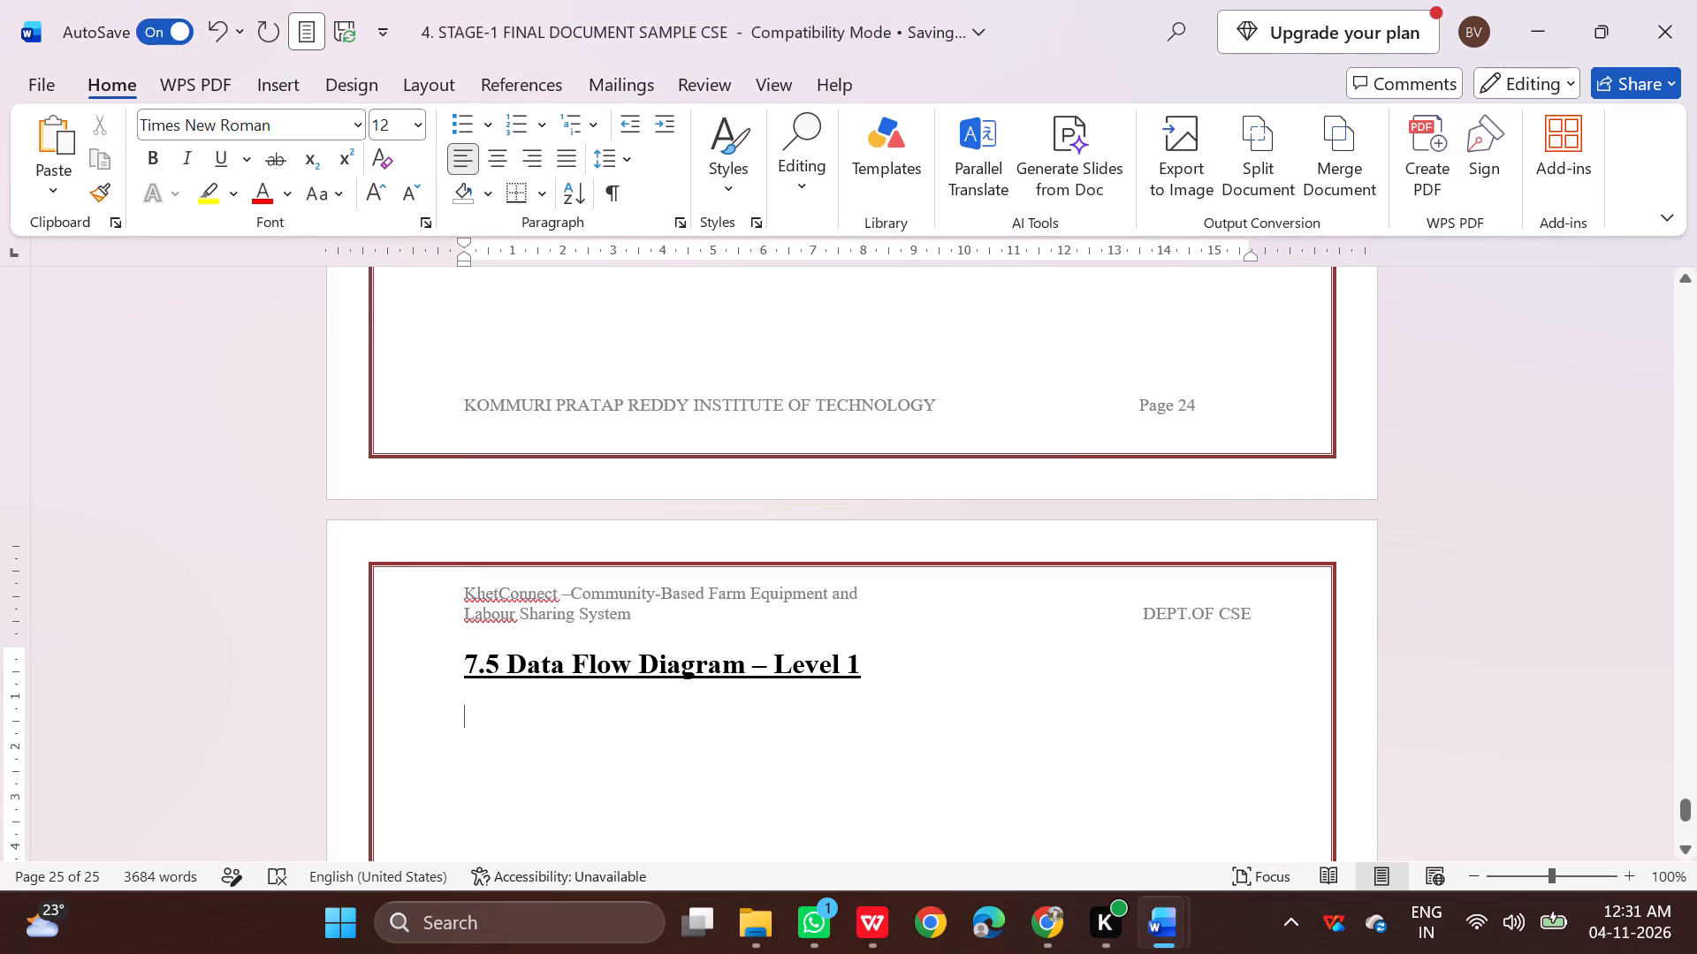
{"action": "key", "text": "ctrl+v"}
Switch to the WPS PDF and copy the complete Level-1 data flow diagram in section 7.5, from Farmer to D2 Resources and Availability Slots.
{"action": "left_click", "coordinate": [887, 911]}
{"action": "scroll", "coordinate": [514, 627], "scroll_direction": "down", "scroll_amount": 2}
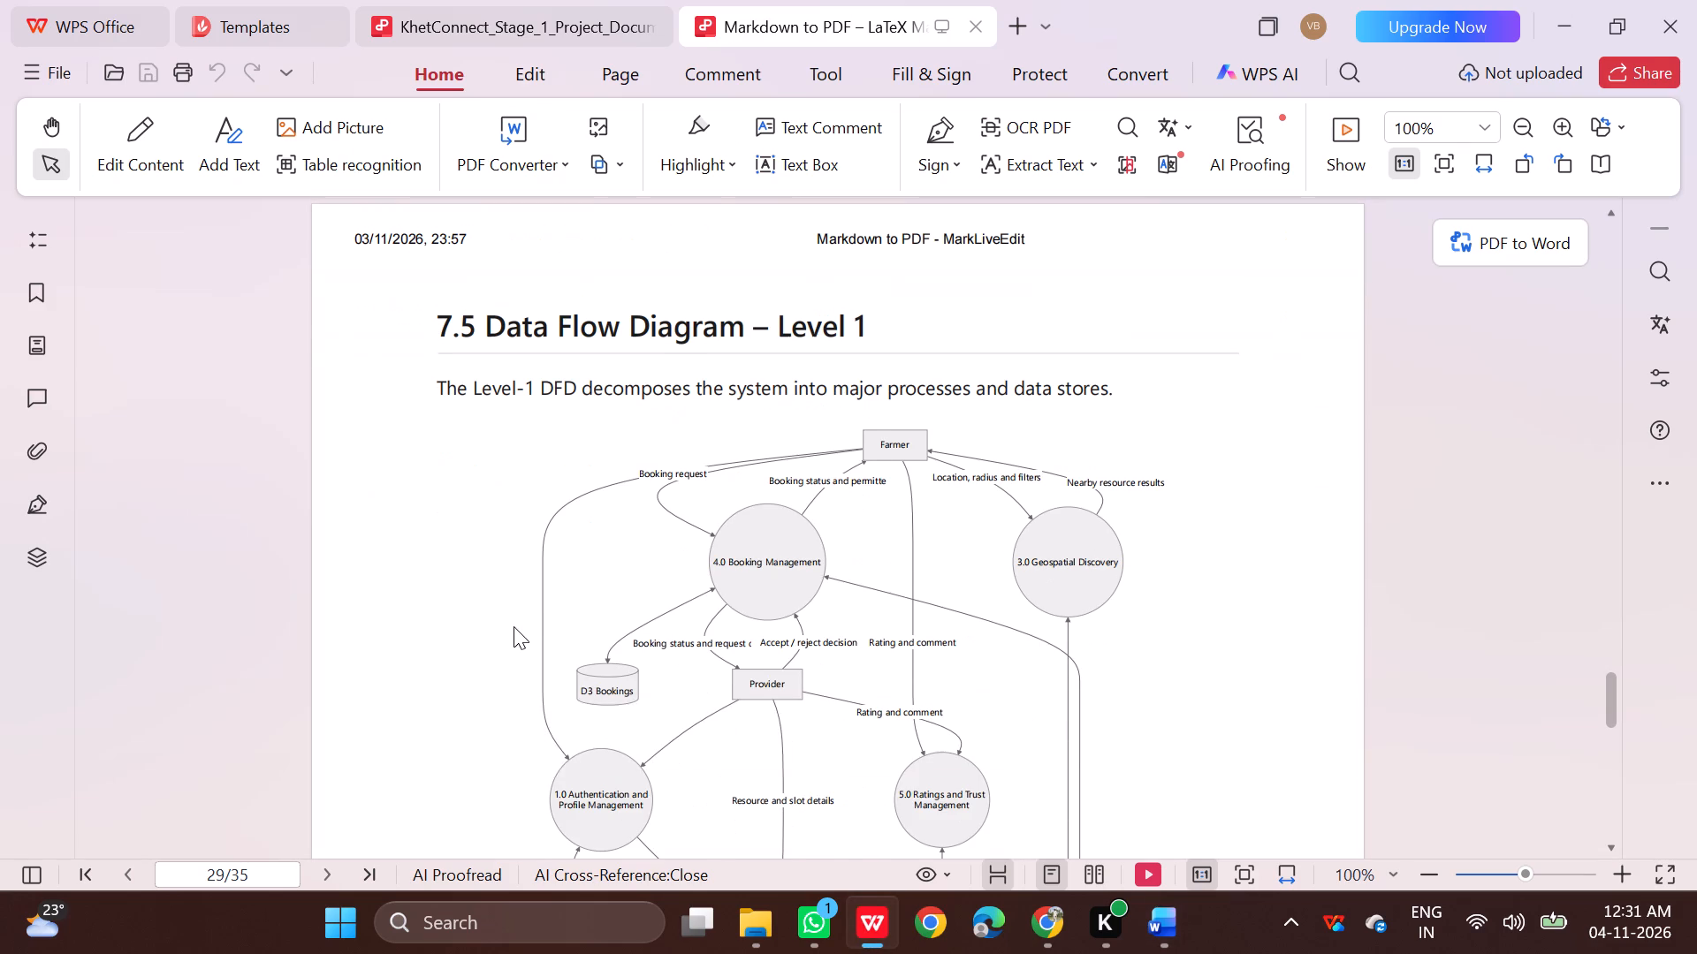
{"action": "left_click_drag", "start_coordinate": [423, 434], "coordinate": [808, 433]}
{"action": "left_click", "coordinate": [543, 415]}
{"action": "left_click_drag", "start_coordinate": [498, 426], "coordinate": [1026, 469]}
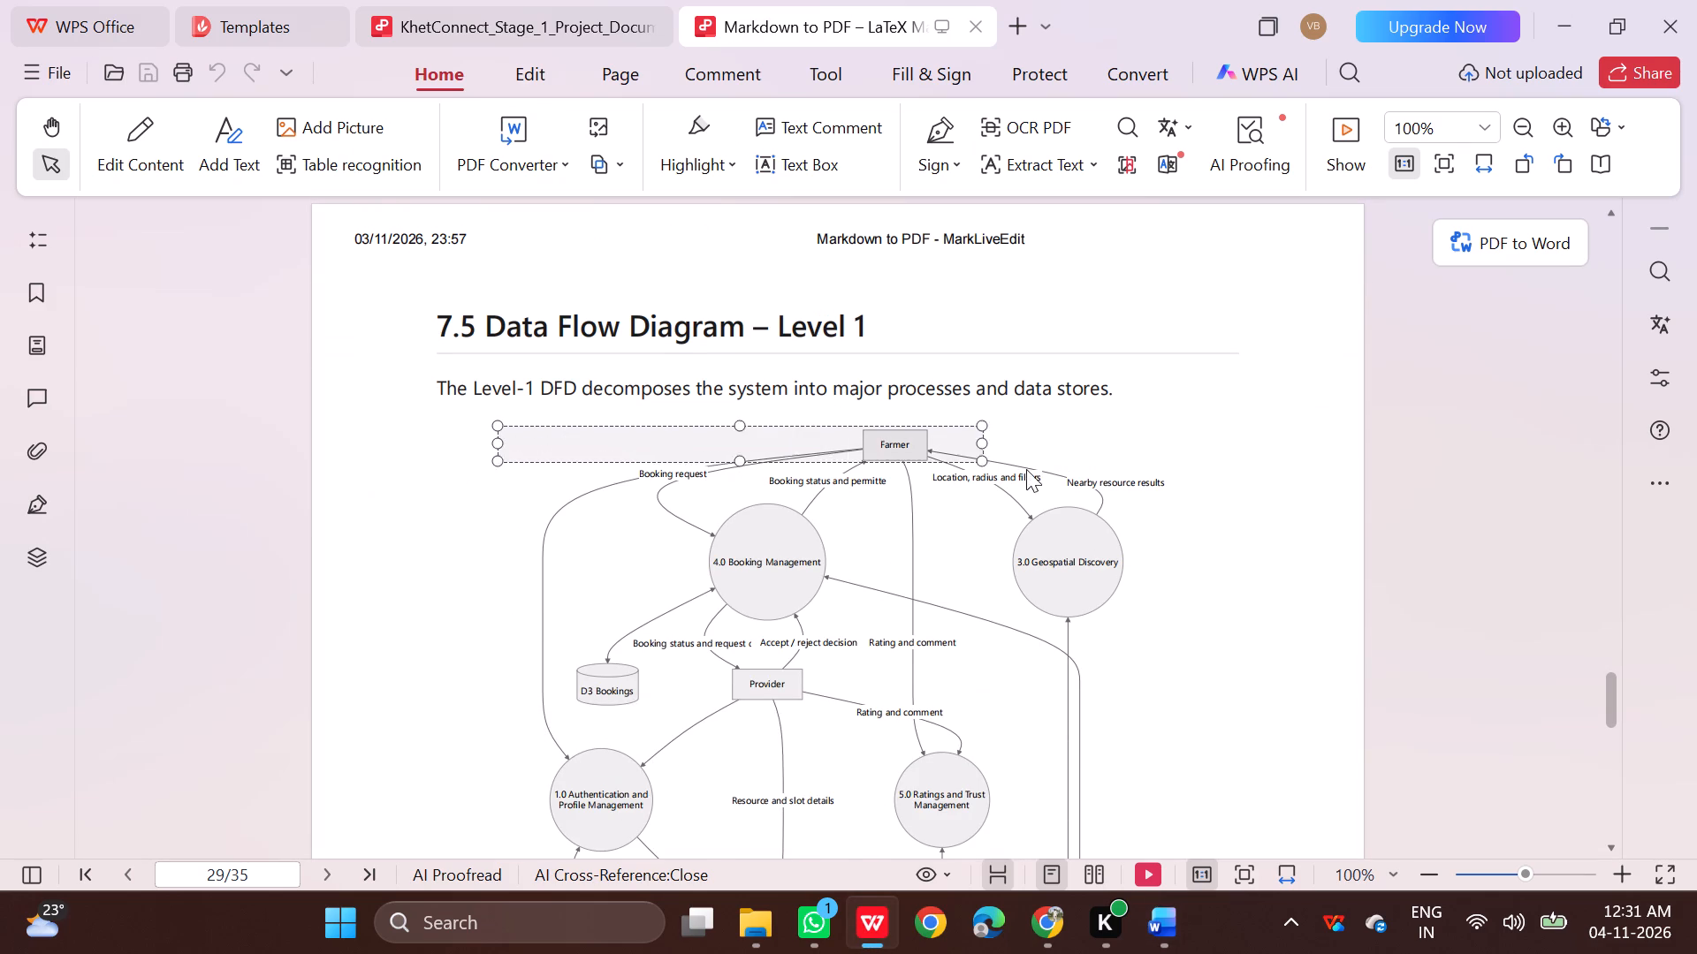
{"action": "left_click_drag", "start_coordinate": [1026, 469], "coordinate": [1171, 770]}
{"action": "scroll", "coordinate": [1178, 662], "scroll_direction": "down", "scroll_amount": 2}
{"action": "scroll", "coordinate": [1171, 759], "scroll_direction": "down", "scroll_amount": 3}
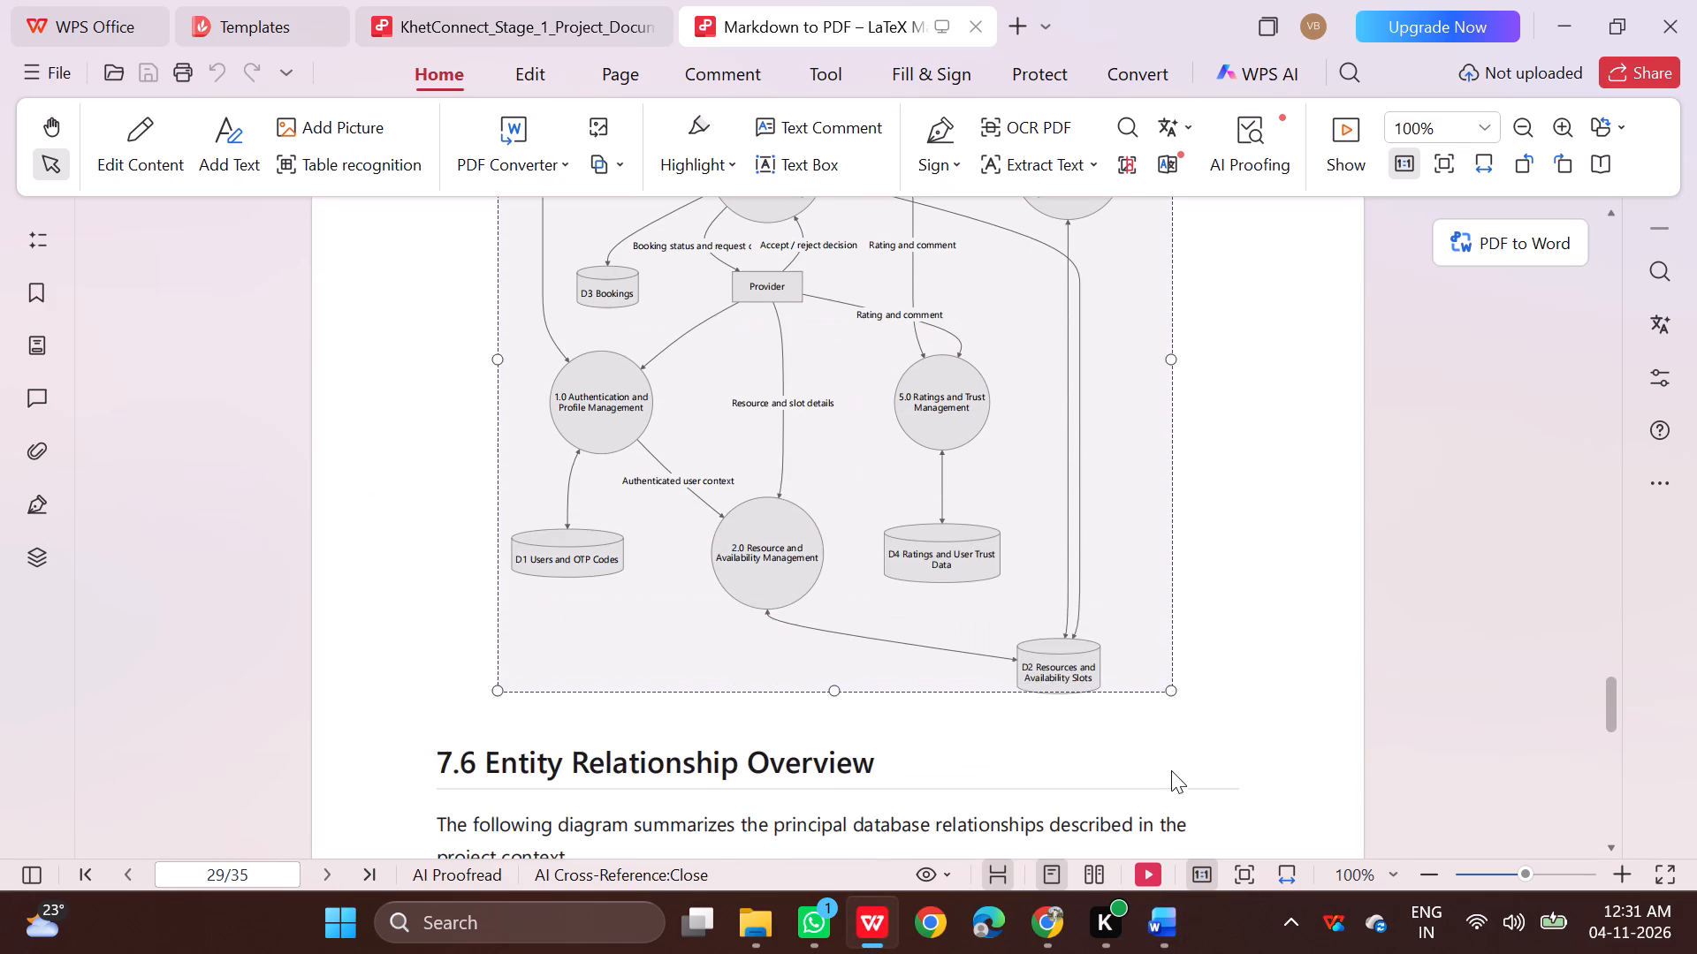
{"action": "left_click_drag", "start_coordinate": [1171, 770], "coordinate": [1165, 724]}
{"action": "right_click", "coordinate": [1028, 474]}
{"action": "left_click", "coordinate": [1057, 500]}
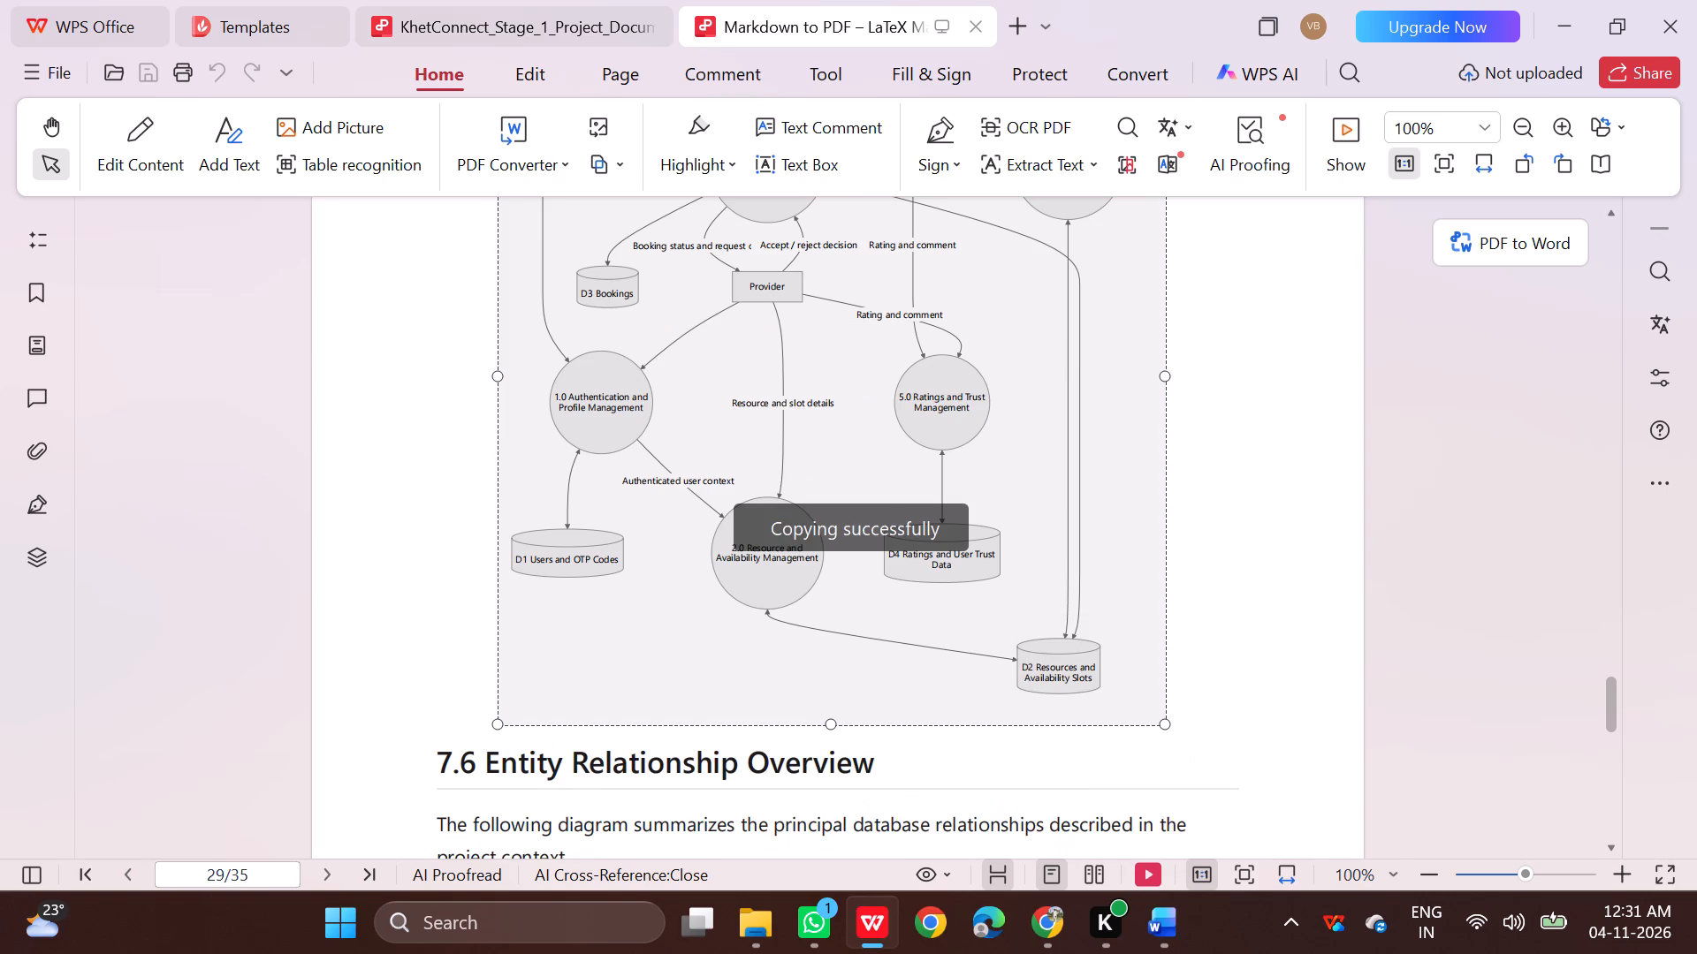
Return to the KhetConnect Word document and paste the Level-1 diagram below the introductory sentence on page 25.
{"action": "left_click", "coordinate": [922, 817]}
{"action": "scroll", "coordinate": [831, 699], "scroll_direction": "down", "scroll_amount": 2}
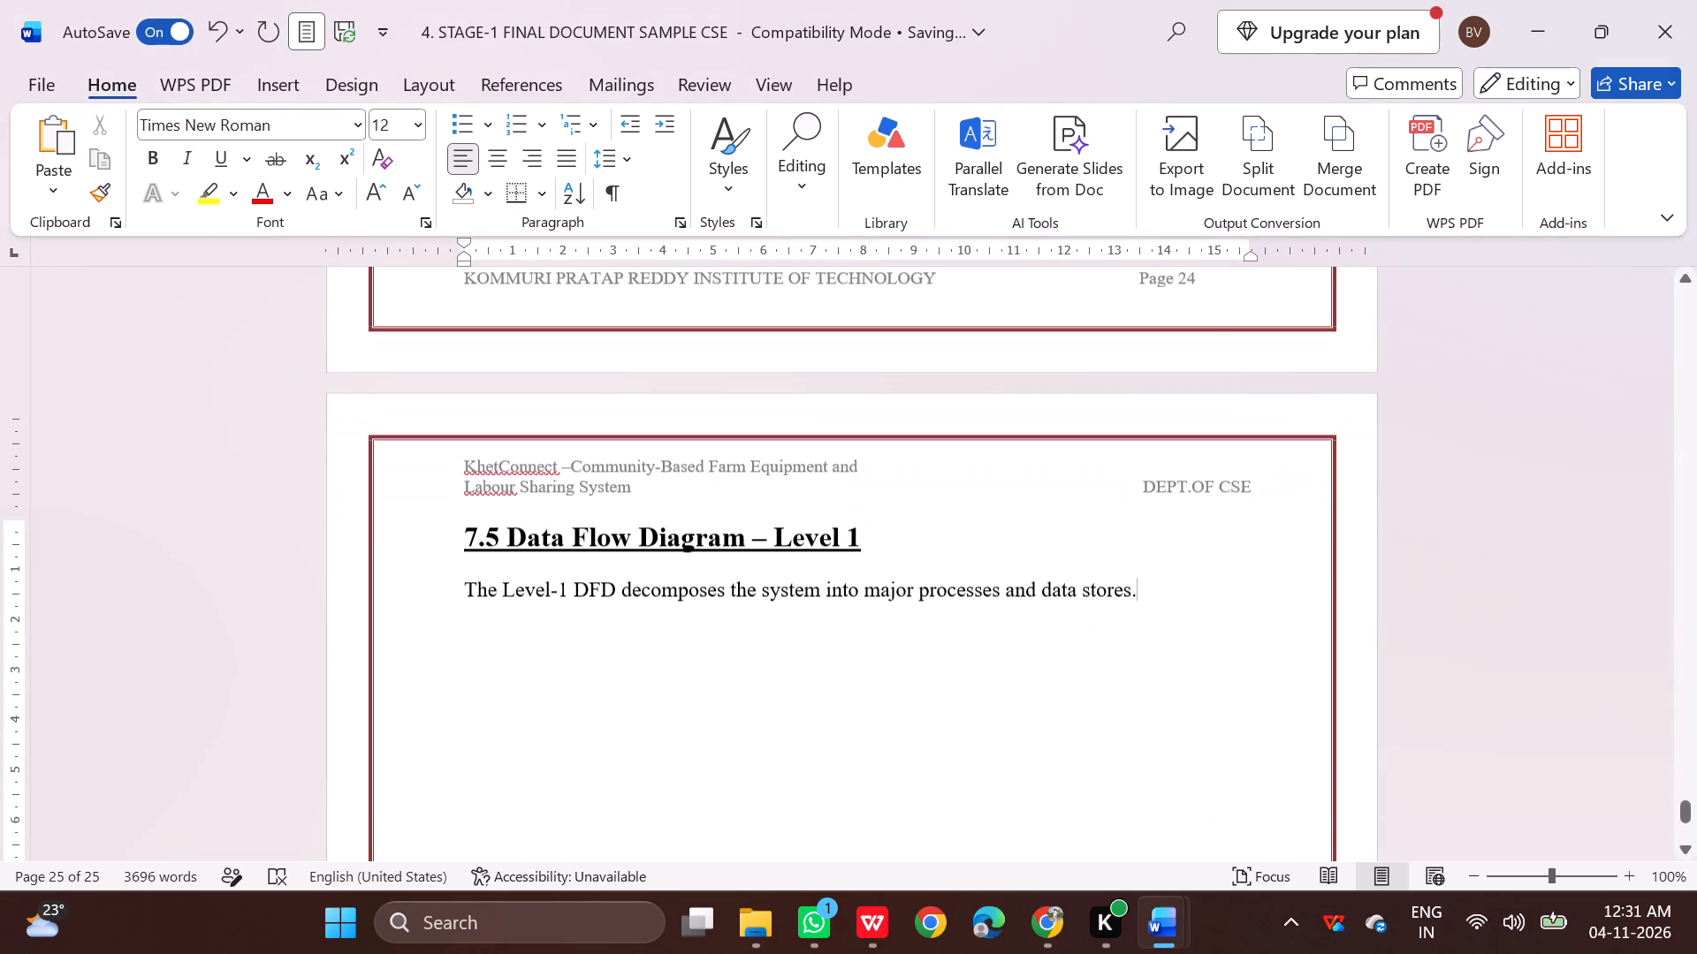
{"action": "left_click", "coordinate": [523, 629]}
{"action": "key", "text": "BackSpace"}
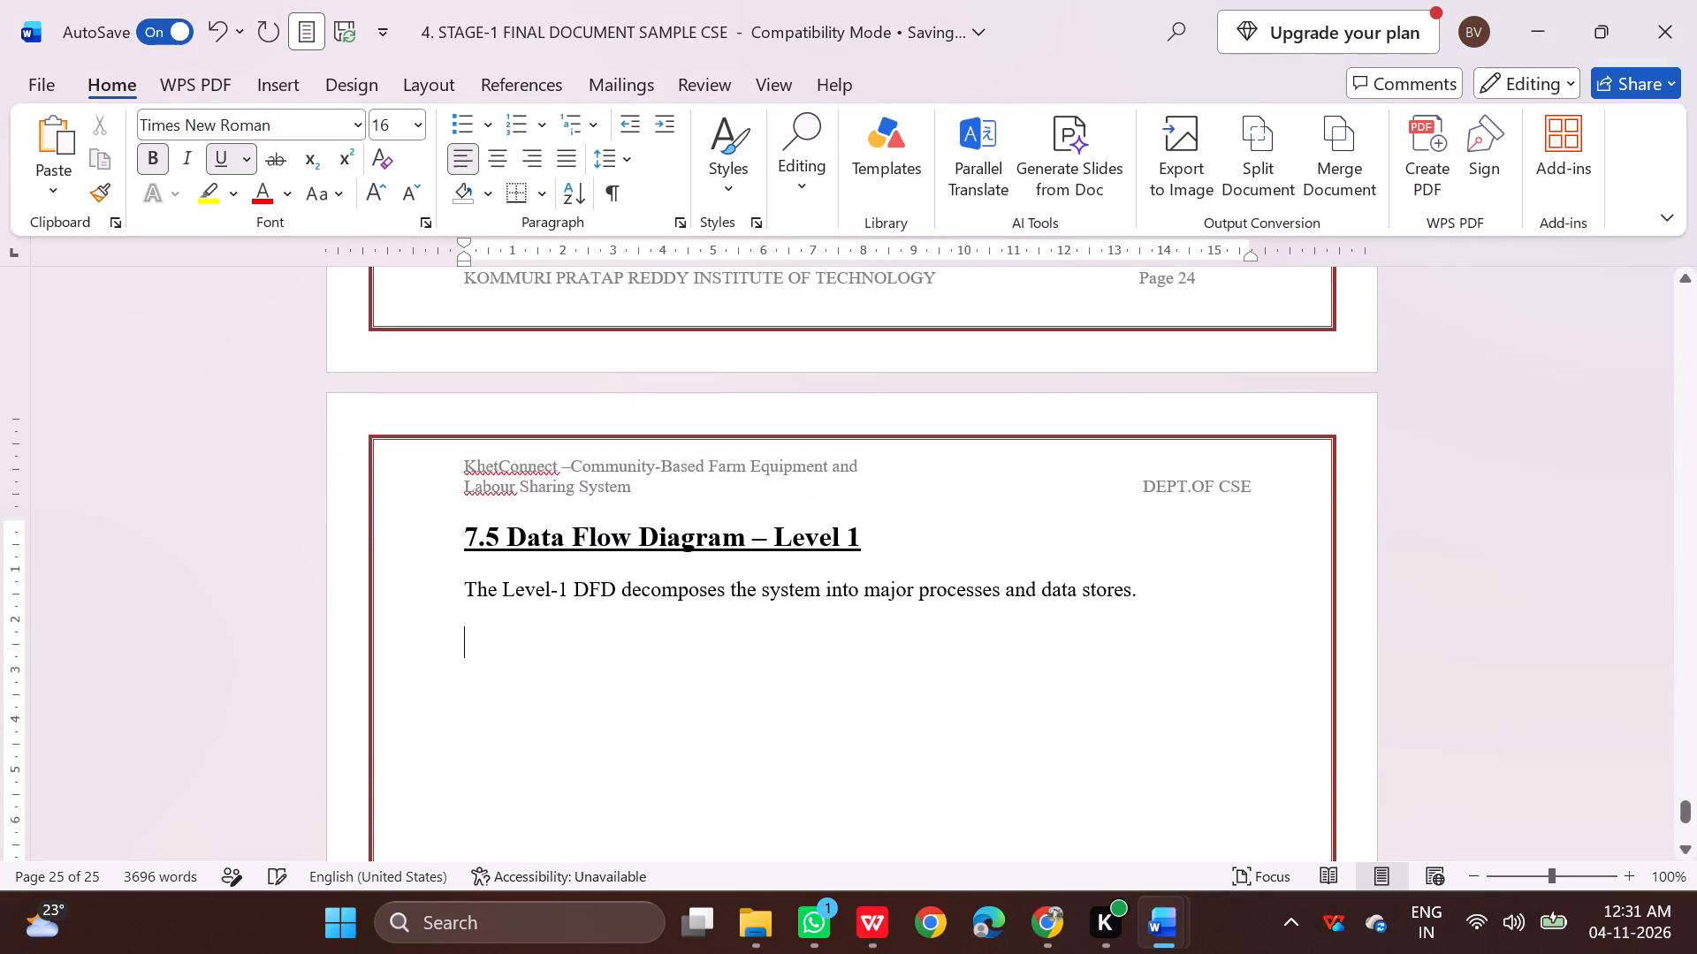
{"action": "key", "text": "ctrl+v"}
{"action": "scroll", "coordinate": [765, 667], "scroll_direction": "down", "scroll_amount": 1}
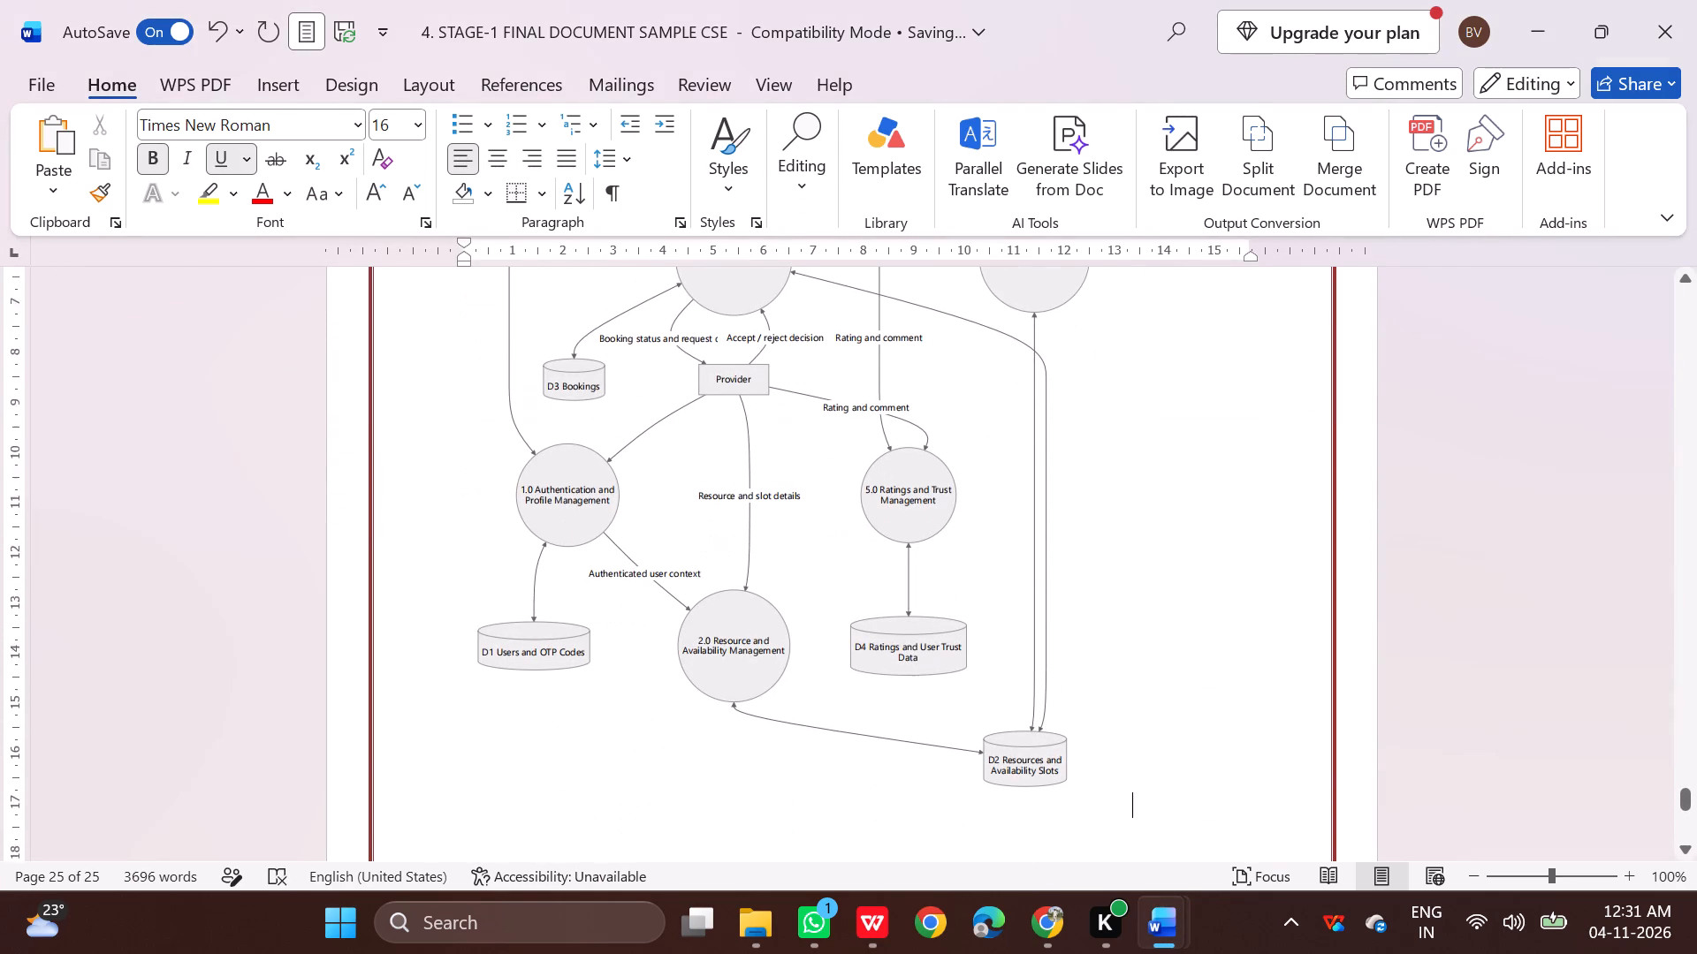
{"action": "scroll", "coordinate": [765, 667], "scroll_direction": "down", "scroll_amount": 2}
{"action": "scroll", "coordinate": [765, 666], "scroll_direction": "up", "scroll_amount": 5}
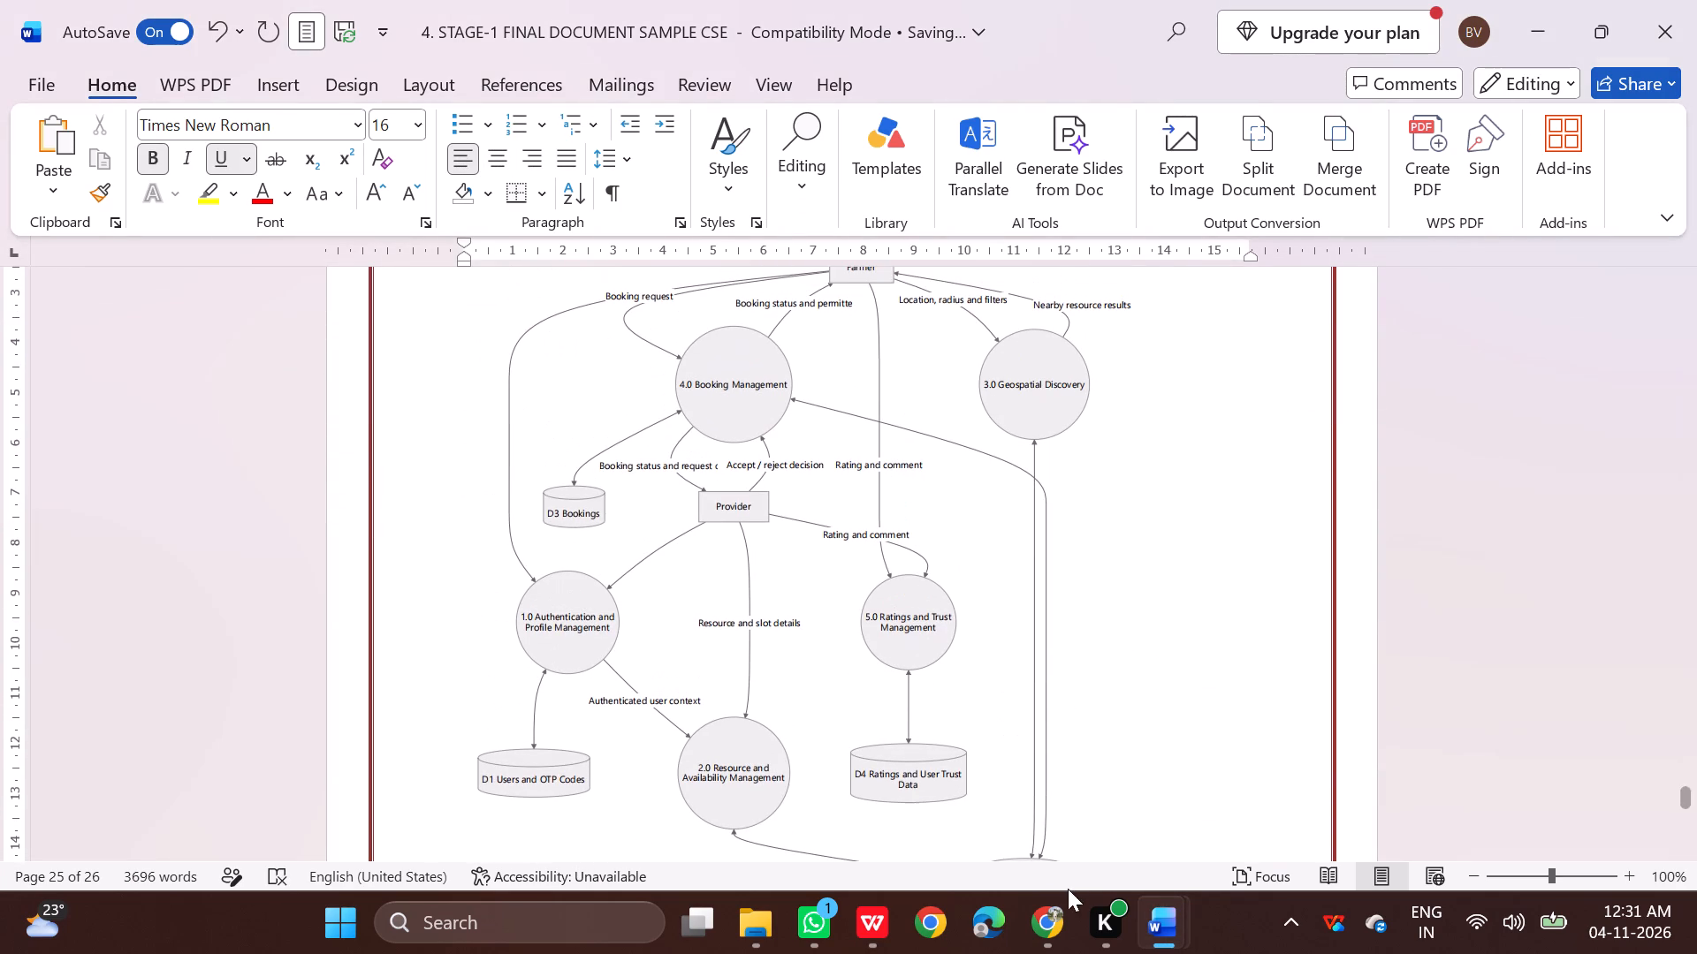
Switch to the Markdown editor preview and copy the heading "7.6 Entity Relationship Overview".
{"action": "left_click", "coordinate": [946, 837]}
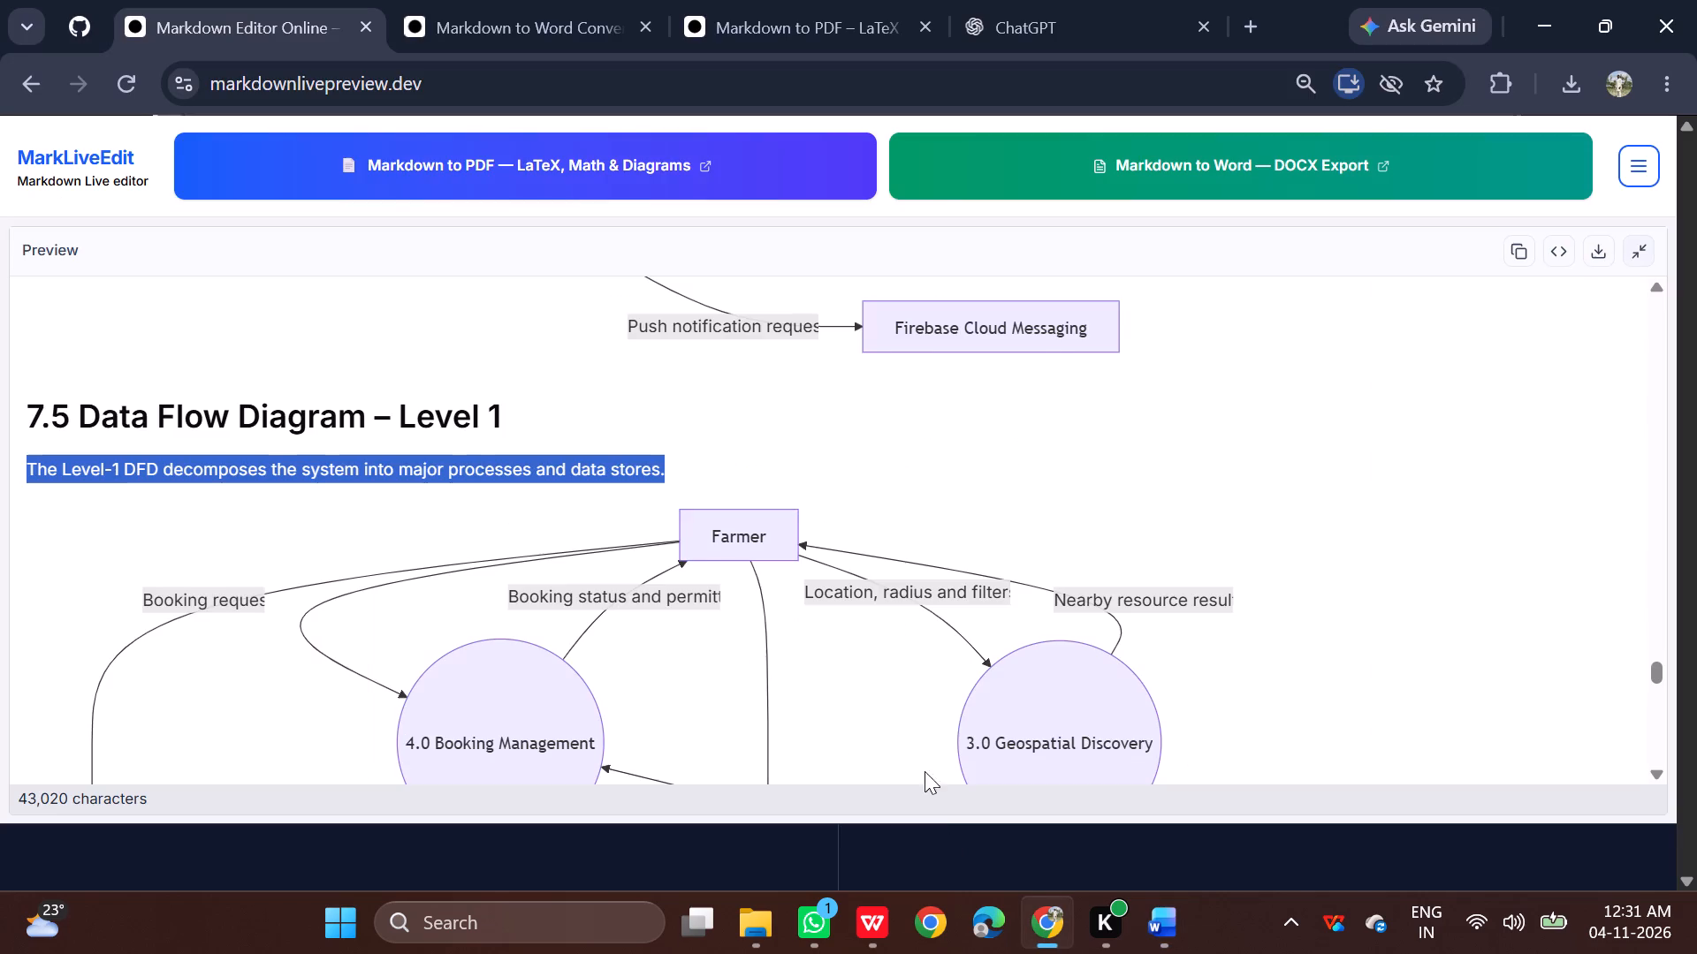
{"action": "scroll", "coordinate": [830, 467], "scroll_direction": "down", "scroll_amount": 10}
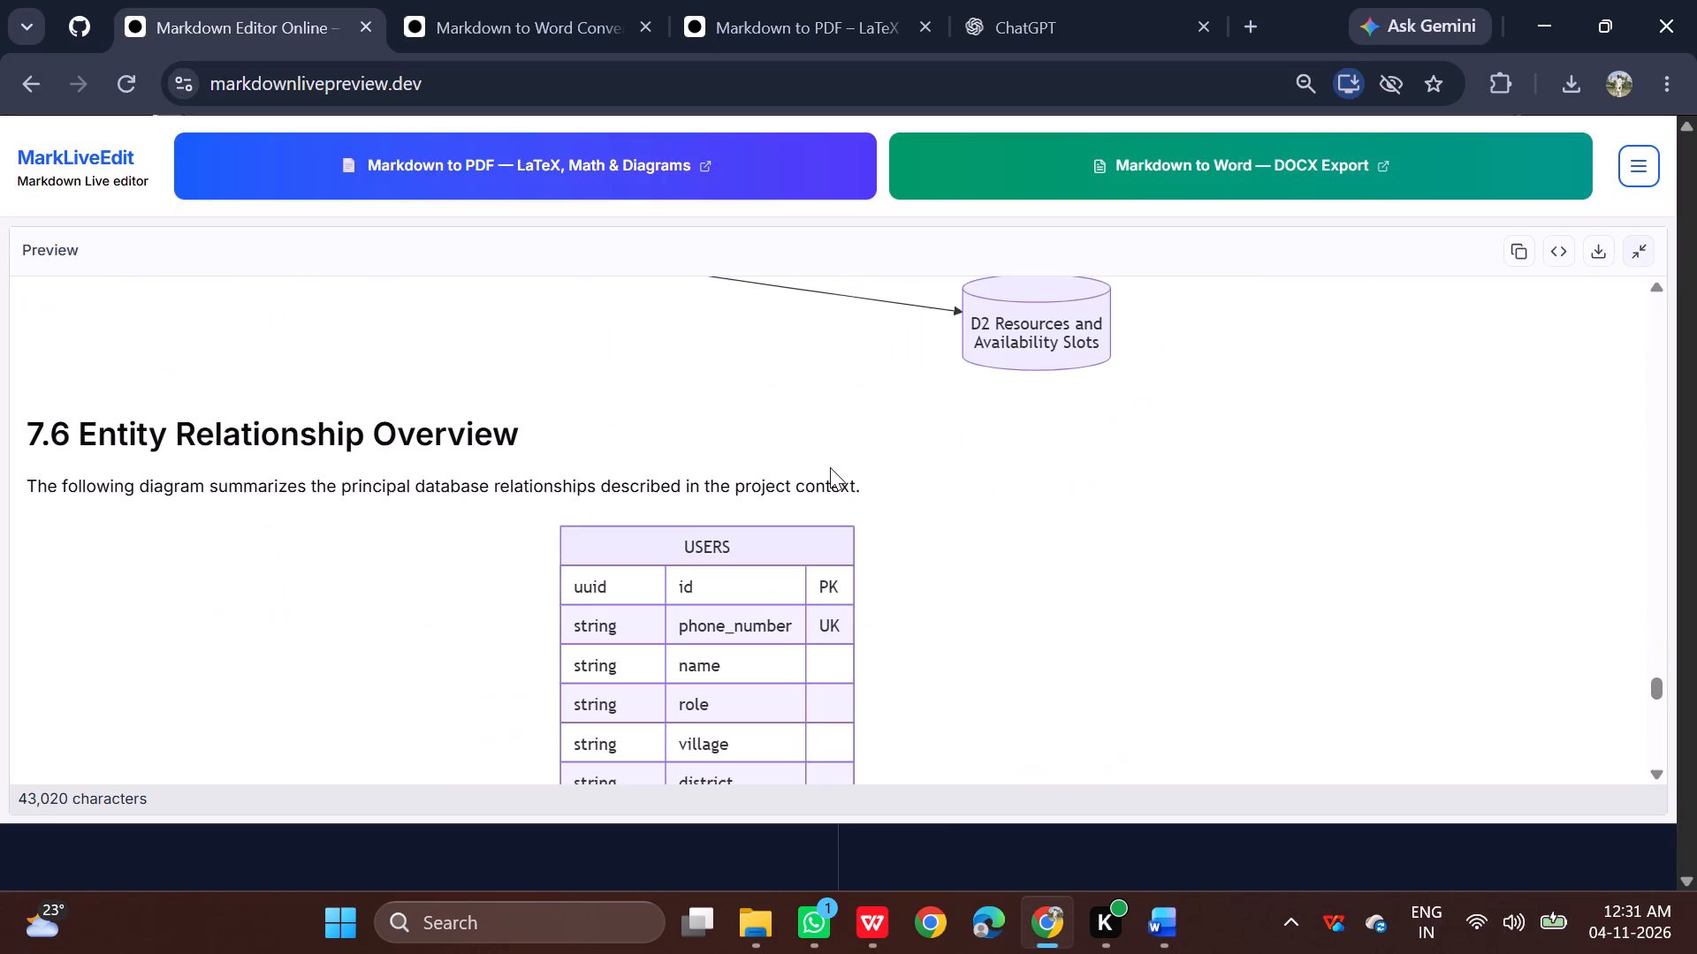
{"action": "scroll", "coordinate": [830, 467], "scroll_direction": "up", "scroll_amount": 2}
{"action": "scroll", "coordinate": [830, 467], "scroll_direction": "down", "scroll_amount": 2}
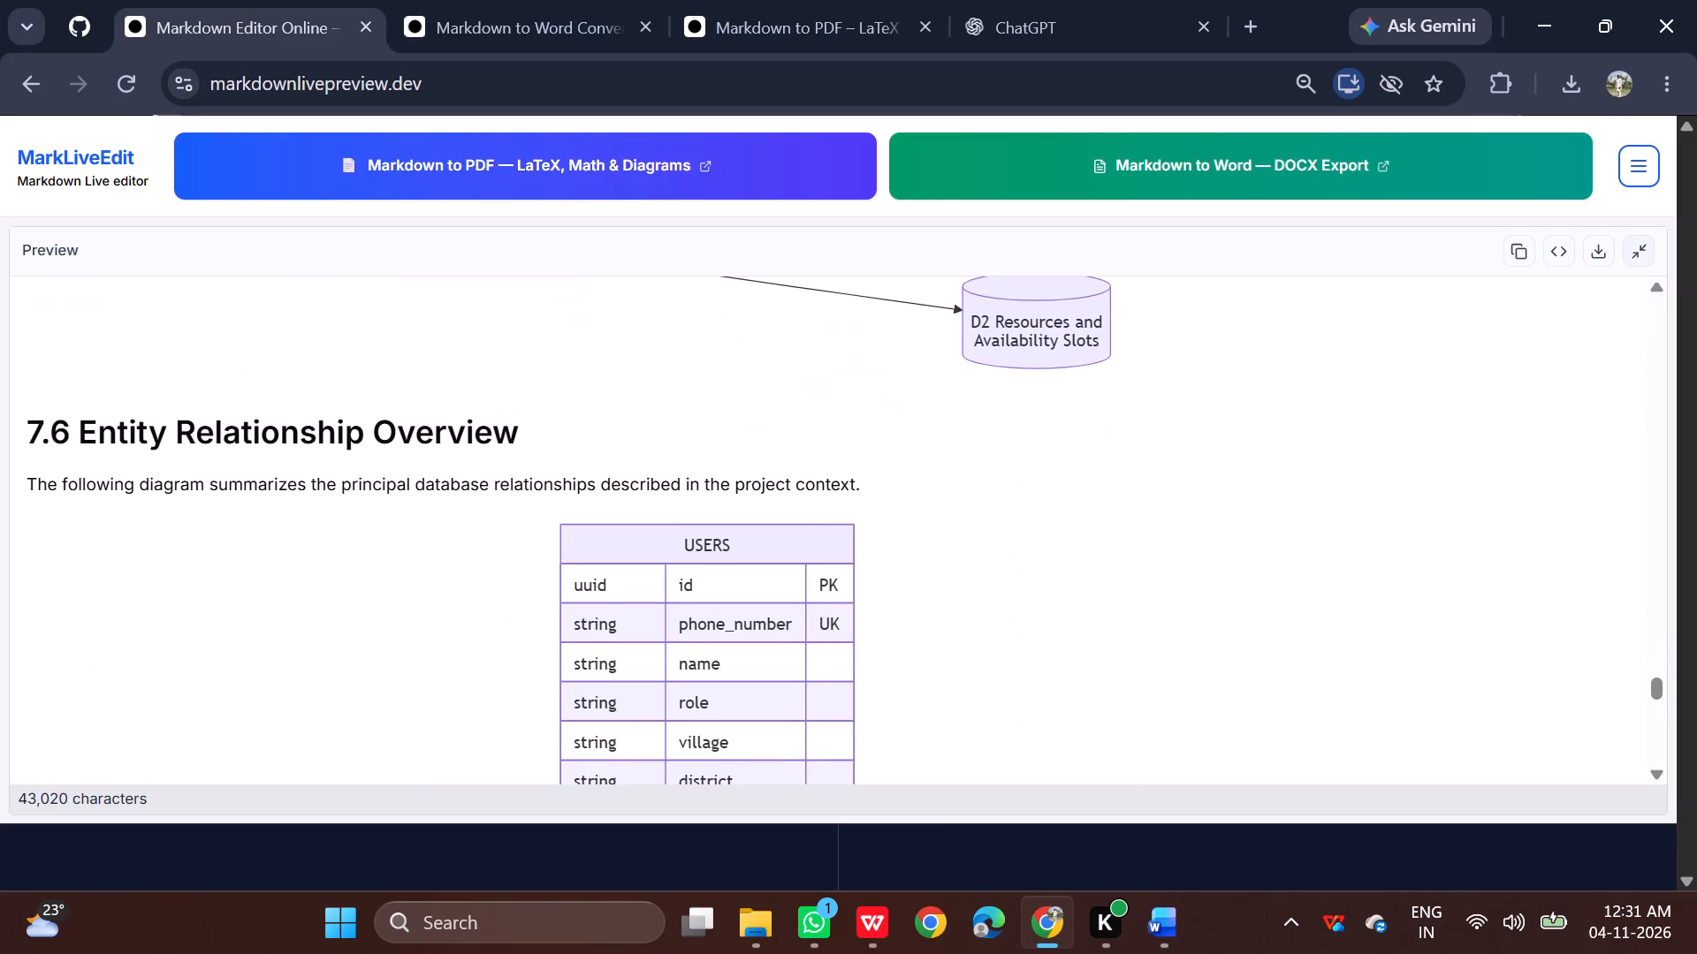
{"action": "left_click_drag", "start_coordinate": [20, 420], "coordinate": [585, 434]}
{"action": "key", "text": "ctrl+c"}
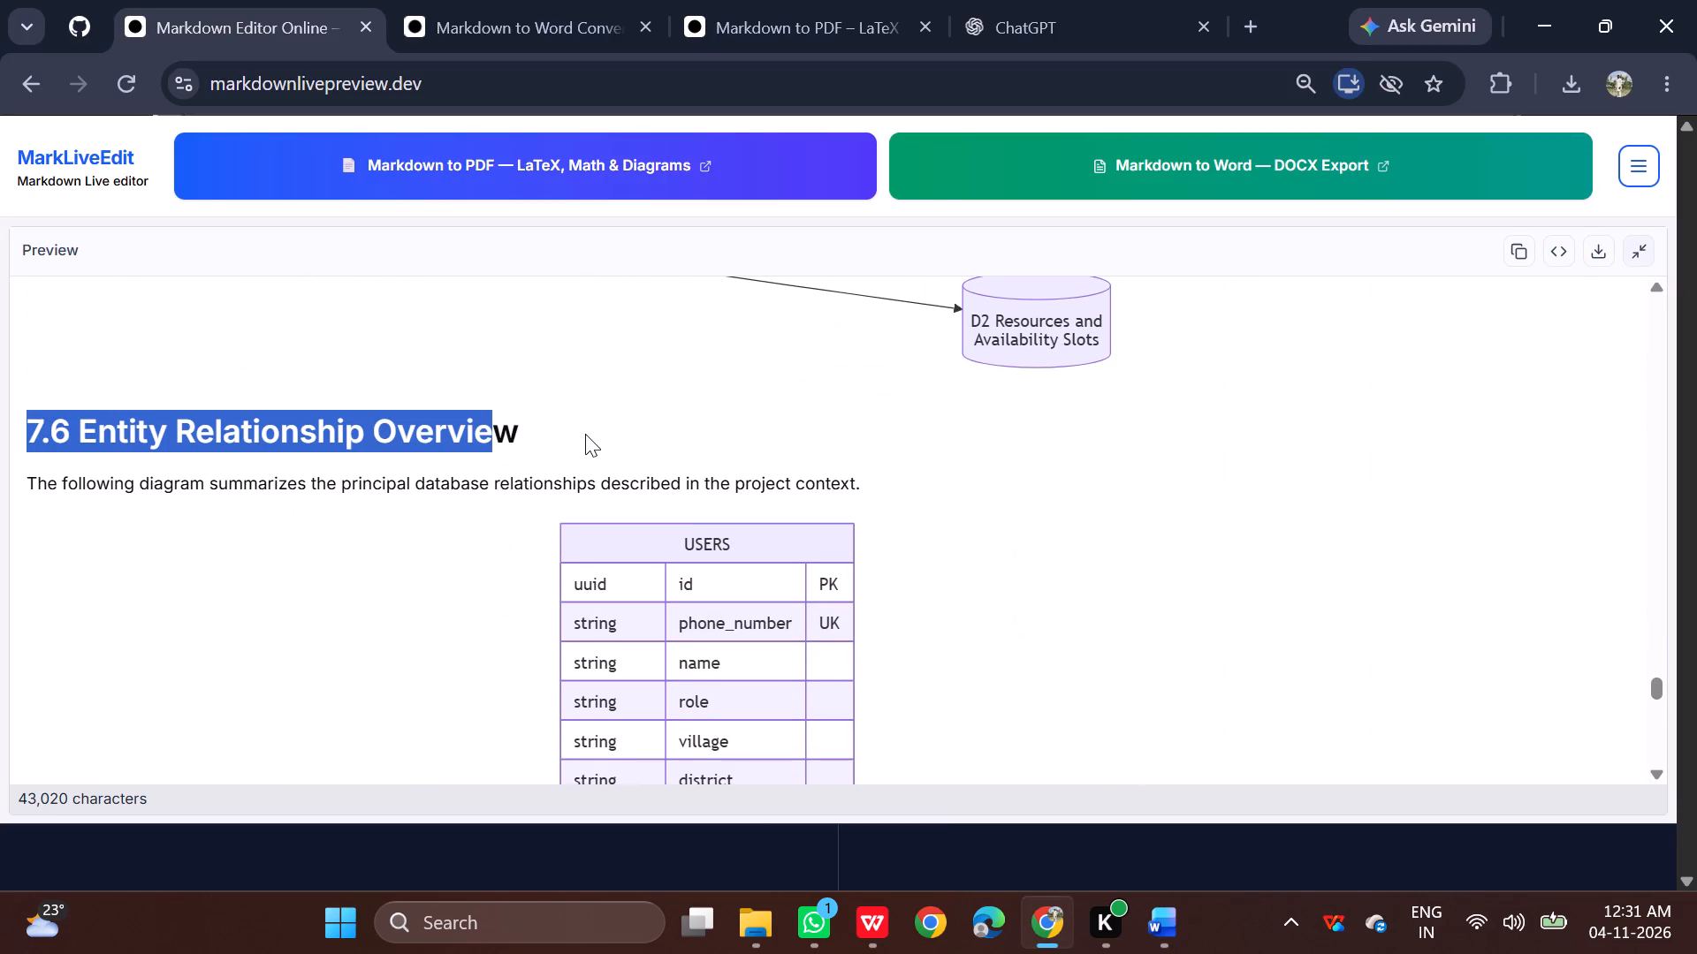
{"action": "key", "text": "ctrl+v"}
{"action": "key", "text": "ctrl+v"}
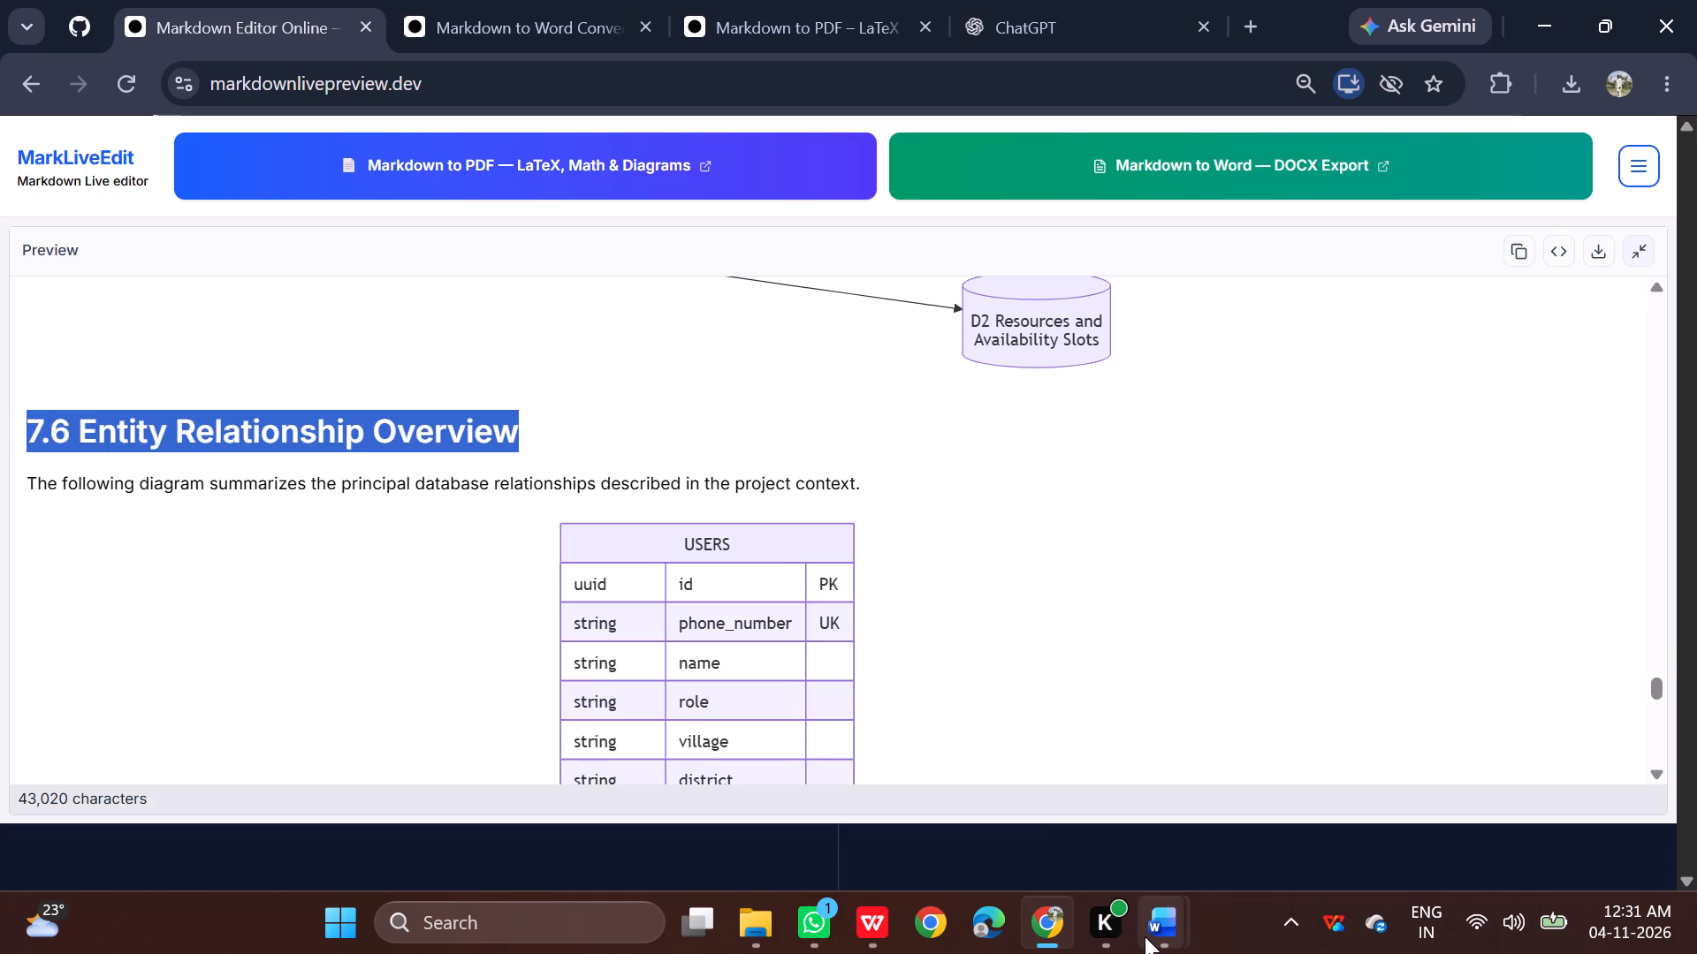
Return to the KhetConnect Word document and paste the 7.6 heading, left-aligned, below the Level-1 diagram on page 25.
{"action": "left_click", "coordinate": [809, 820]}
{"action": "scroll", "coordinate": [833, 669], "scroll_direction": "down", "scroll_amount": 10}
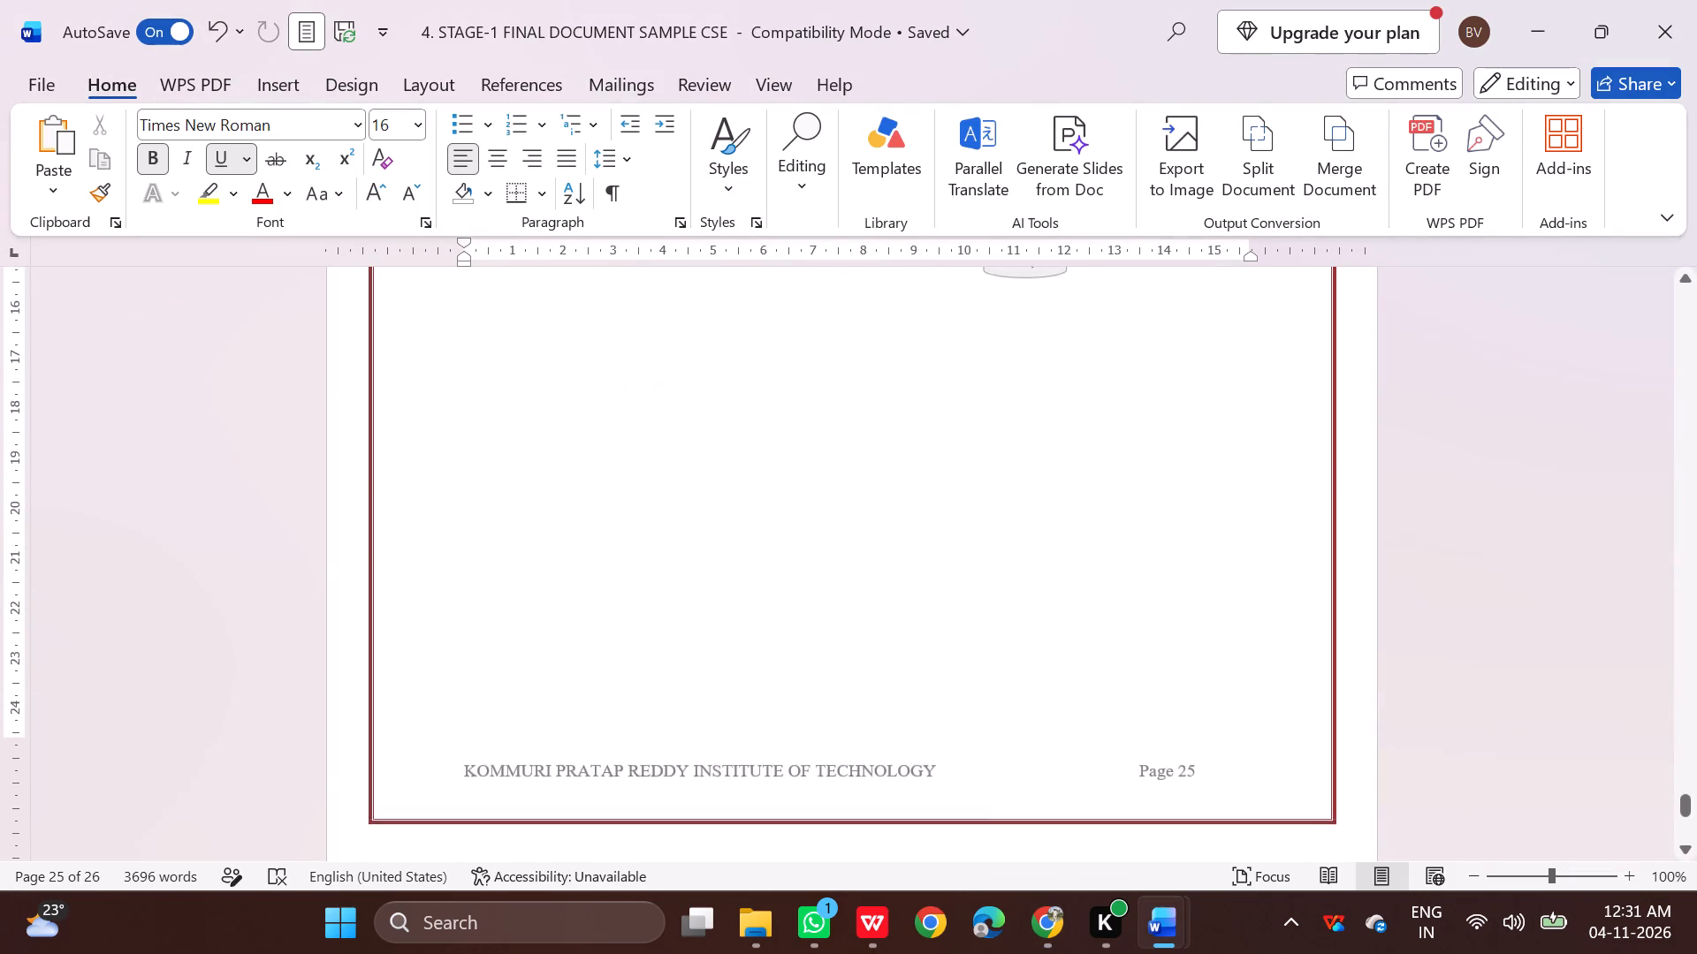
{"action": "scroll", "coordinate": [833, 669], "scroll_direction": "up", "scroll_amount": 3}
{"action": "left_click", "coordinate": [495, 587]}
{"action": "key", "text": "BackSpace"}
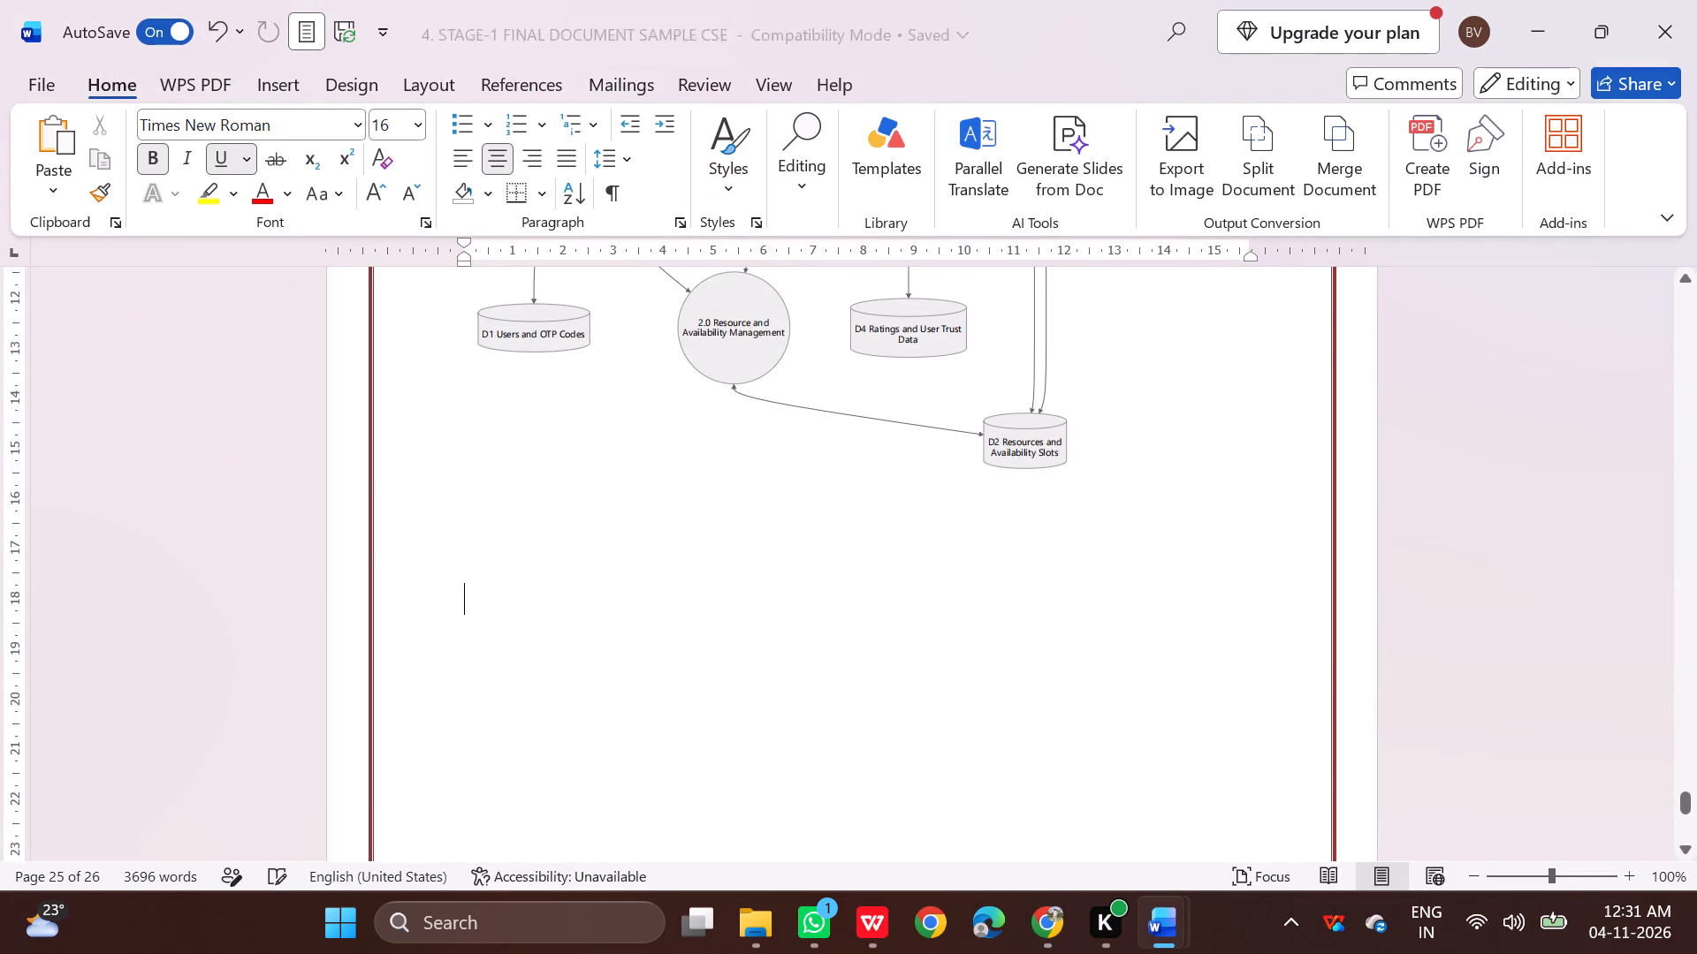
{"action": "key", "text": "ctrl+v"}
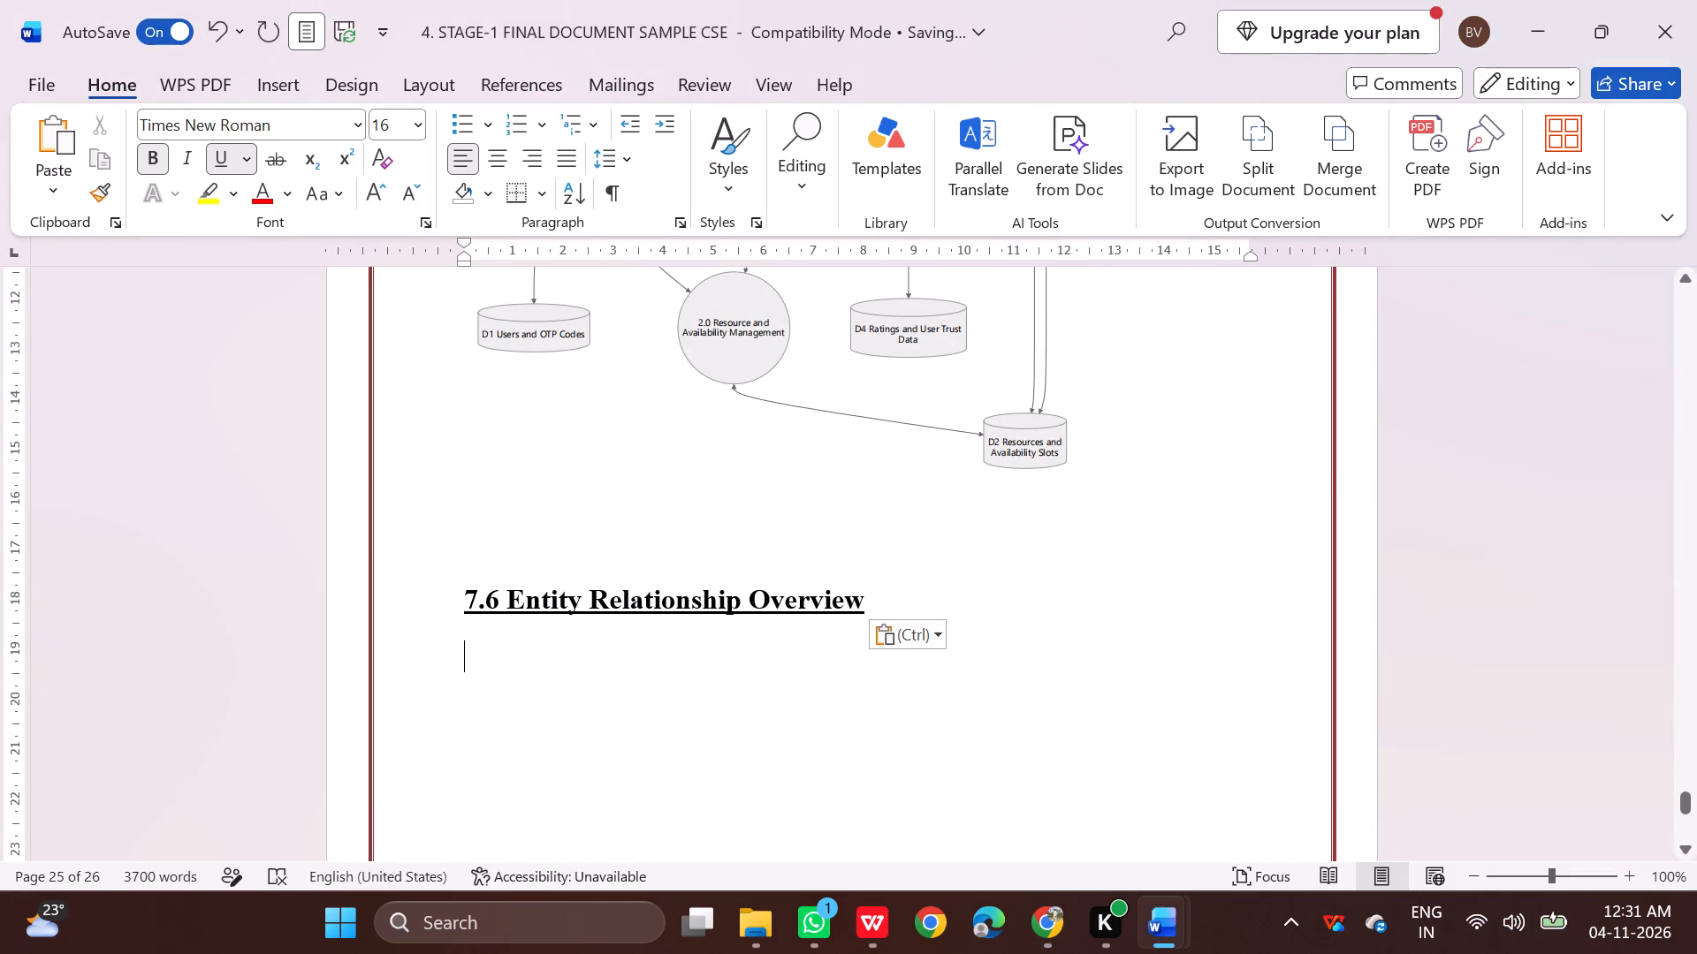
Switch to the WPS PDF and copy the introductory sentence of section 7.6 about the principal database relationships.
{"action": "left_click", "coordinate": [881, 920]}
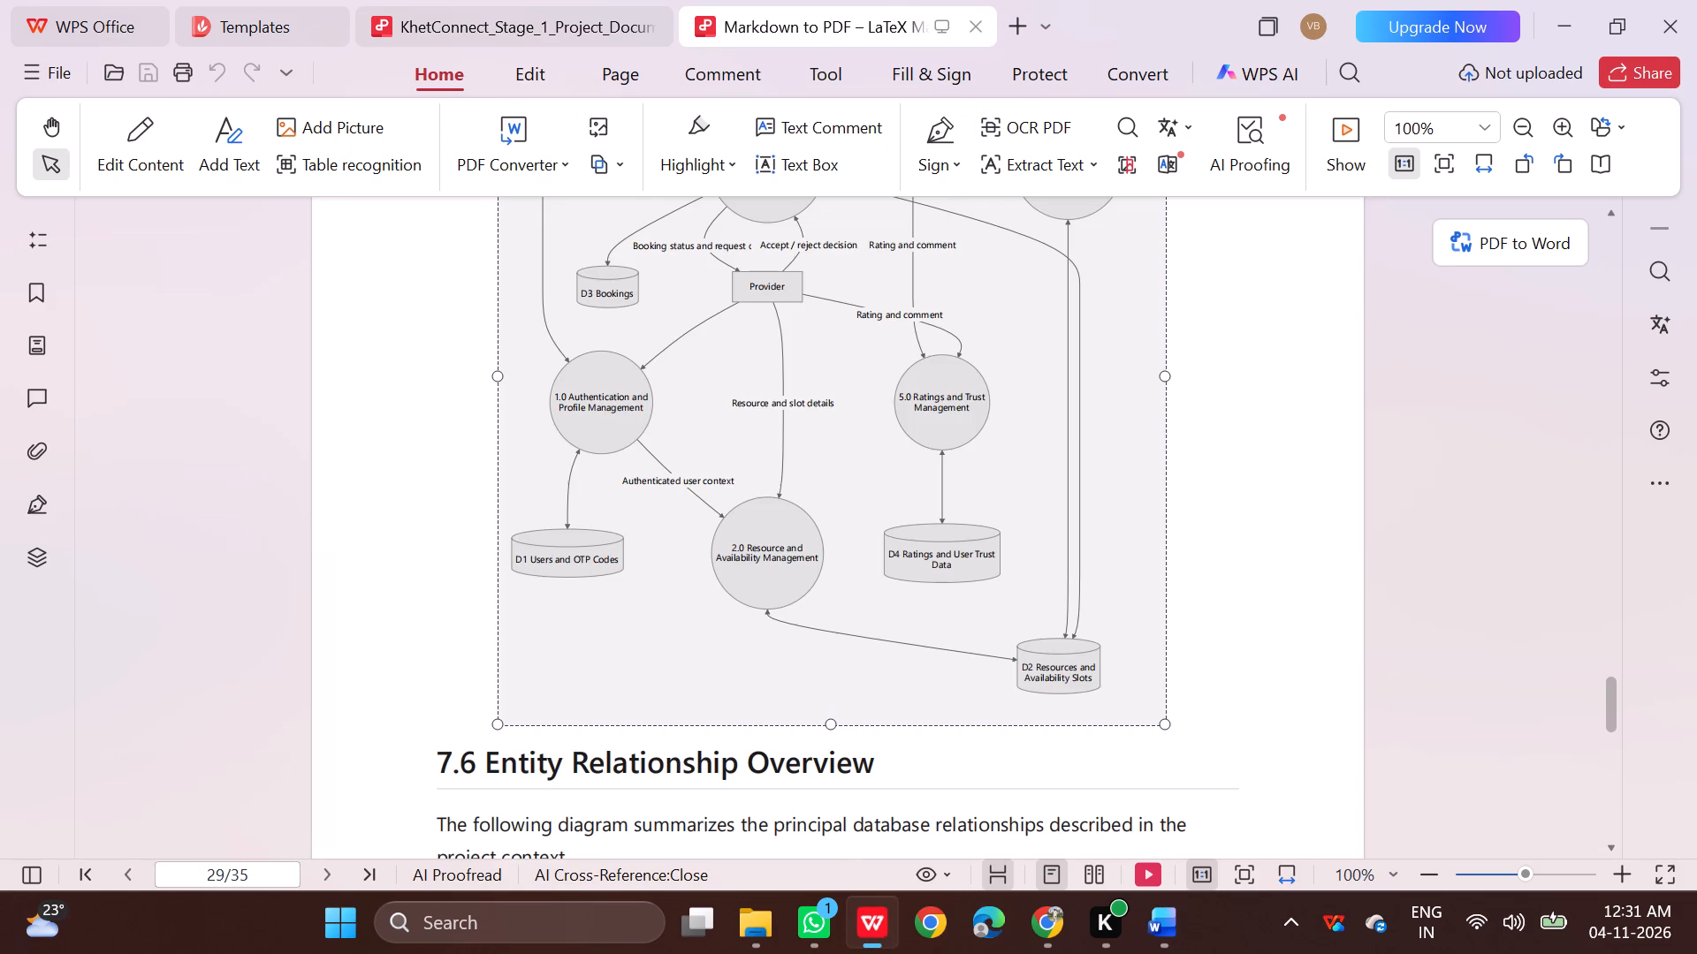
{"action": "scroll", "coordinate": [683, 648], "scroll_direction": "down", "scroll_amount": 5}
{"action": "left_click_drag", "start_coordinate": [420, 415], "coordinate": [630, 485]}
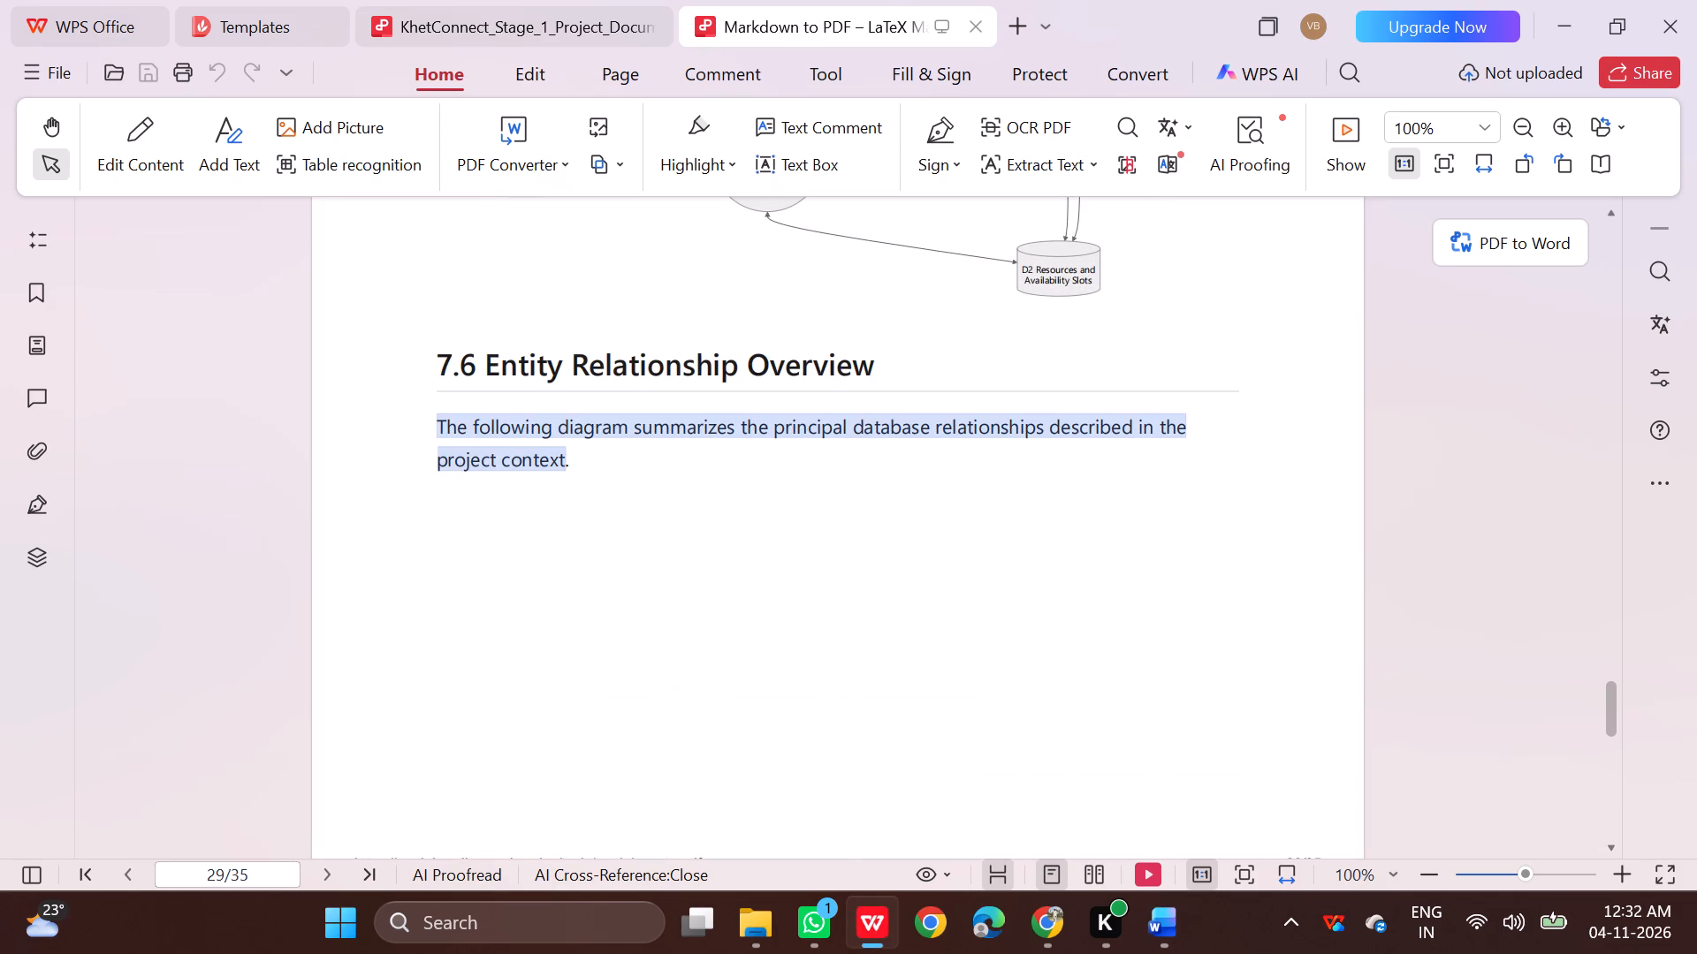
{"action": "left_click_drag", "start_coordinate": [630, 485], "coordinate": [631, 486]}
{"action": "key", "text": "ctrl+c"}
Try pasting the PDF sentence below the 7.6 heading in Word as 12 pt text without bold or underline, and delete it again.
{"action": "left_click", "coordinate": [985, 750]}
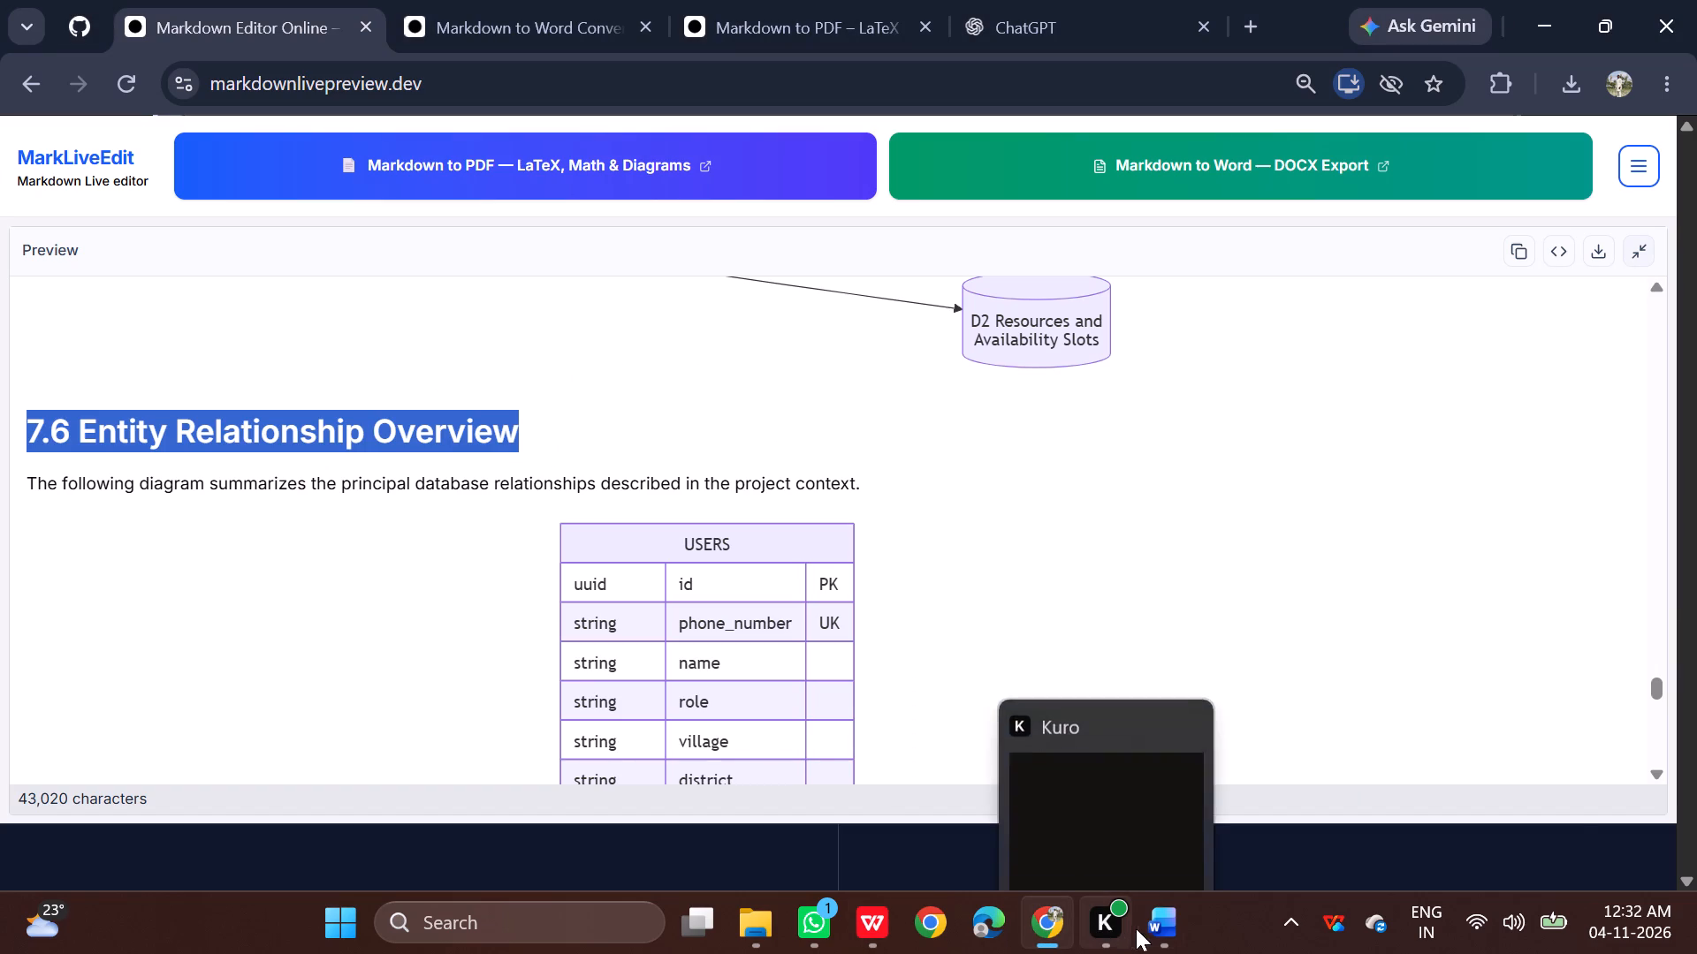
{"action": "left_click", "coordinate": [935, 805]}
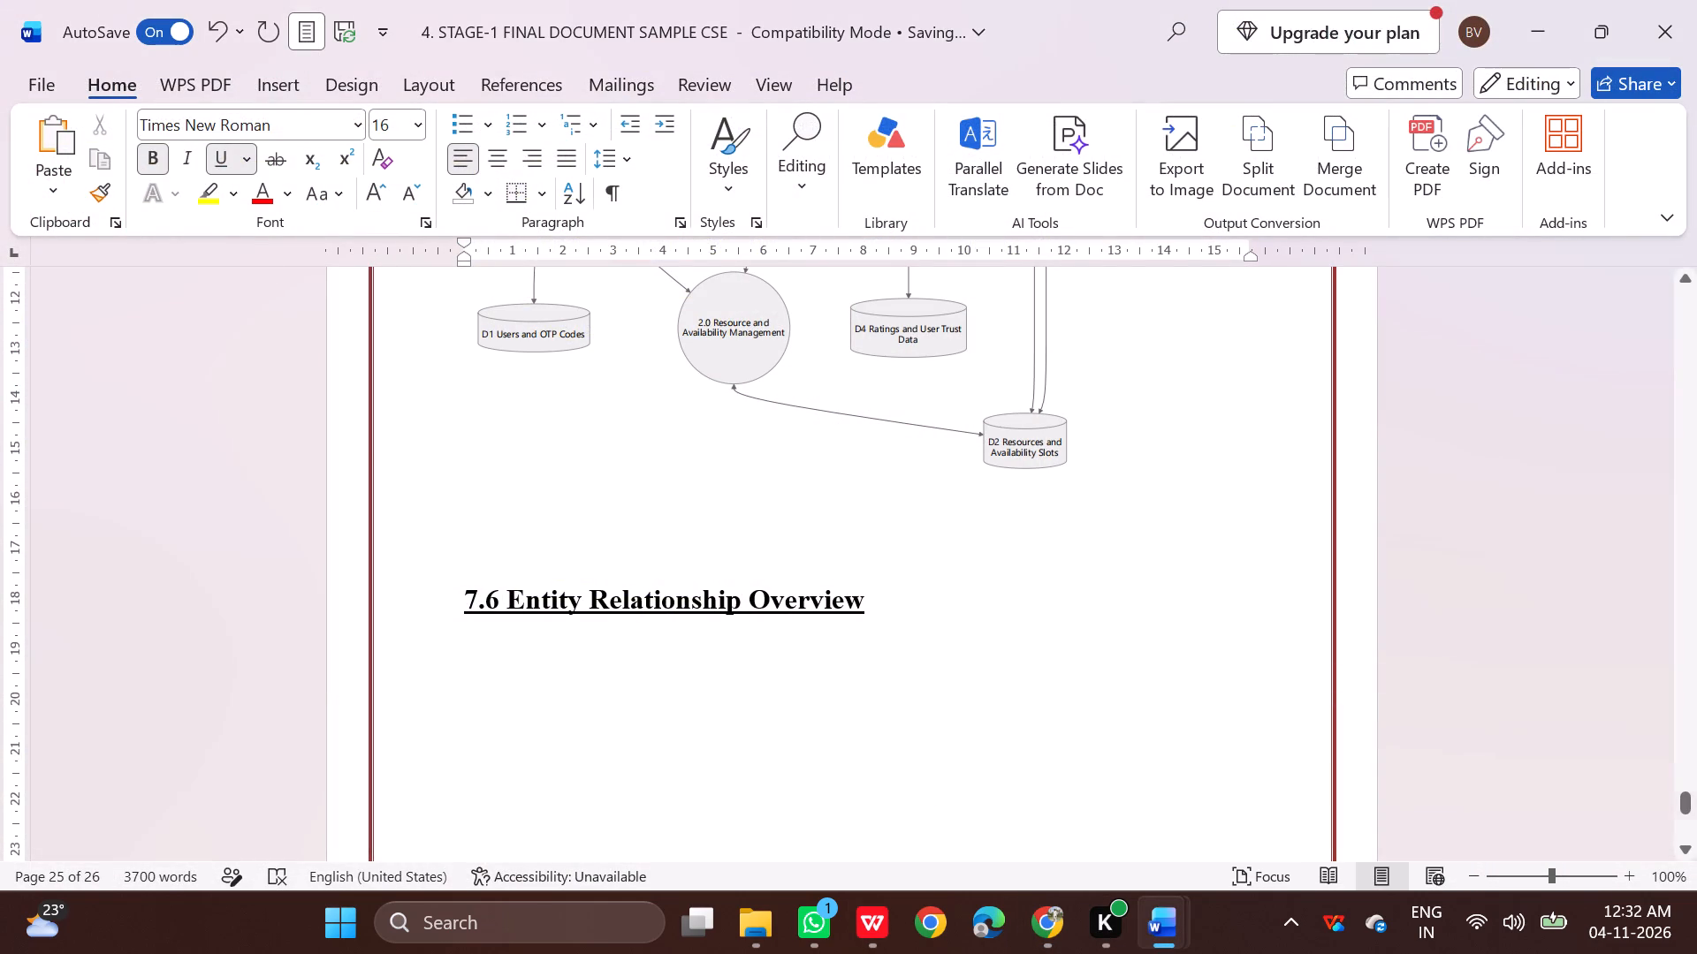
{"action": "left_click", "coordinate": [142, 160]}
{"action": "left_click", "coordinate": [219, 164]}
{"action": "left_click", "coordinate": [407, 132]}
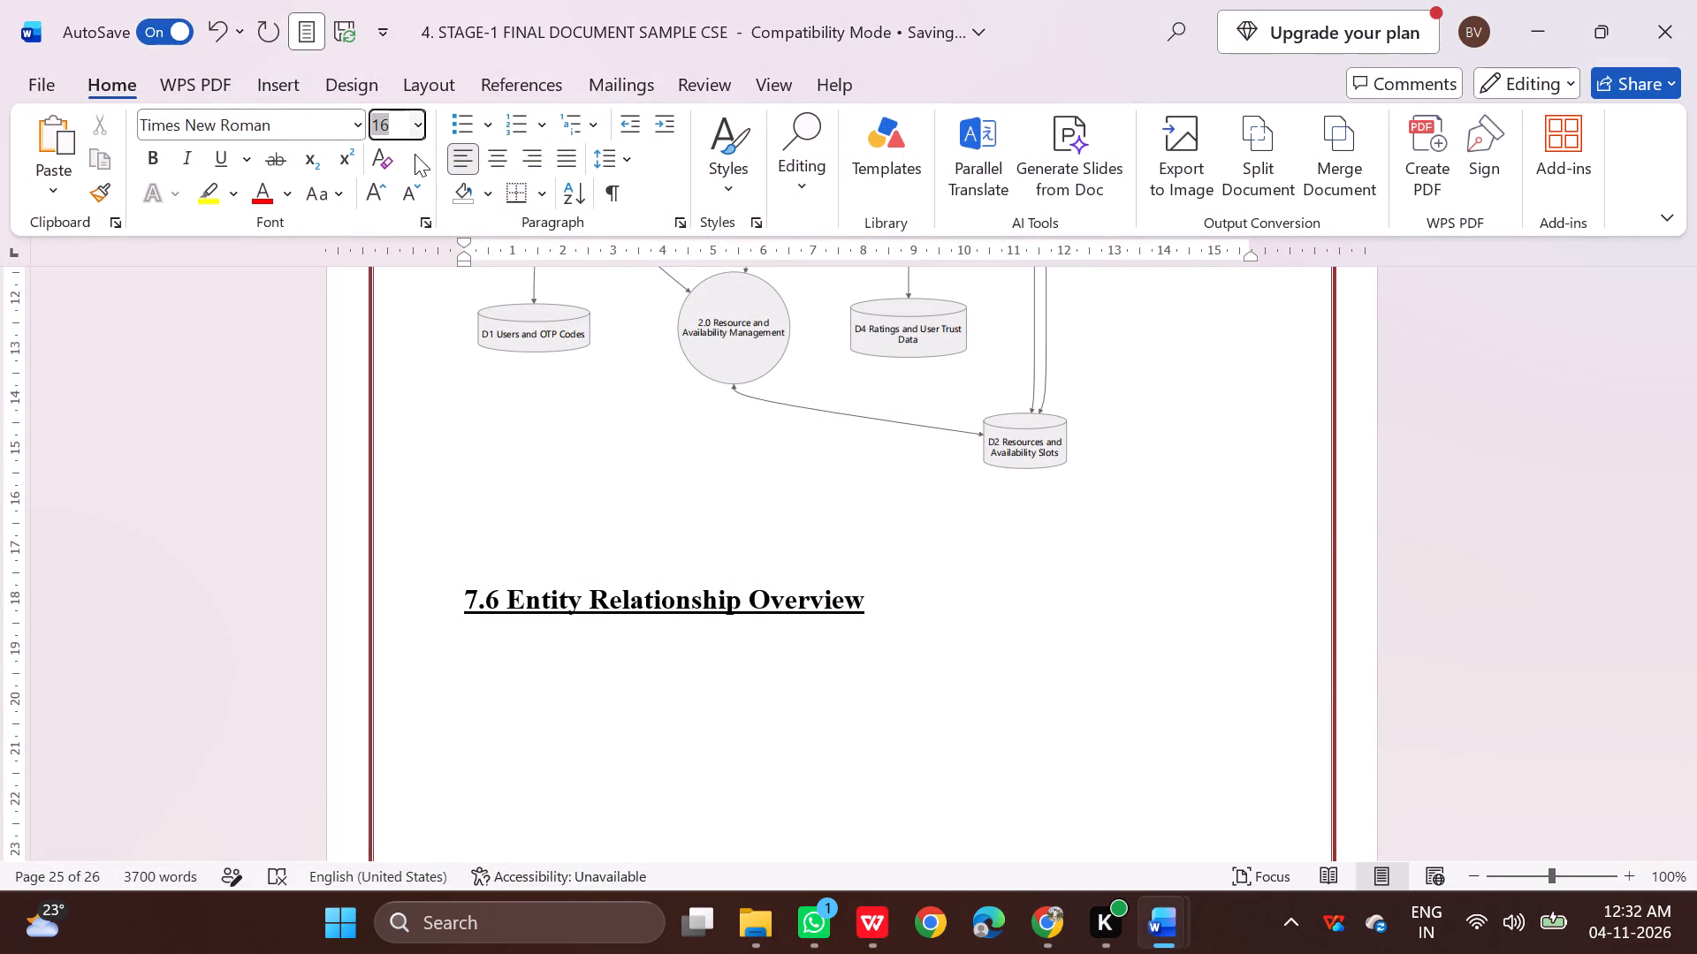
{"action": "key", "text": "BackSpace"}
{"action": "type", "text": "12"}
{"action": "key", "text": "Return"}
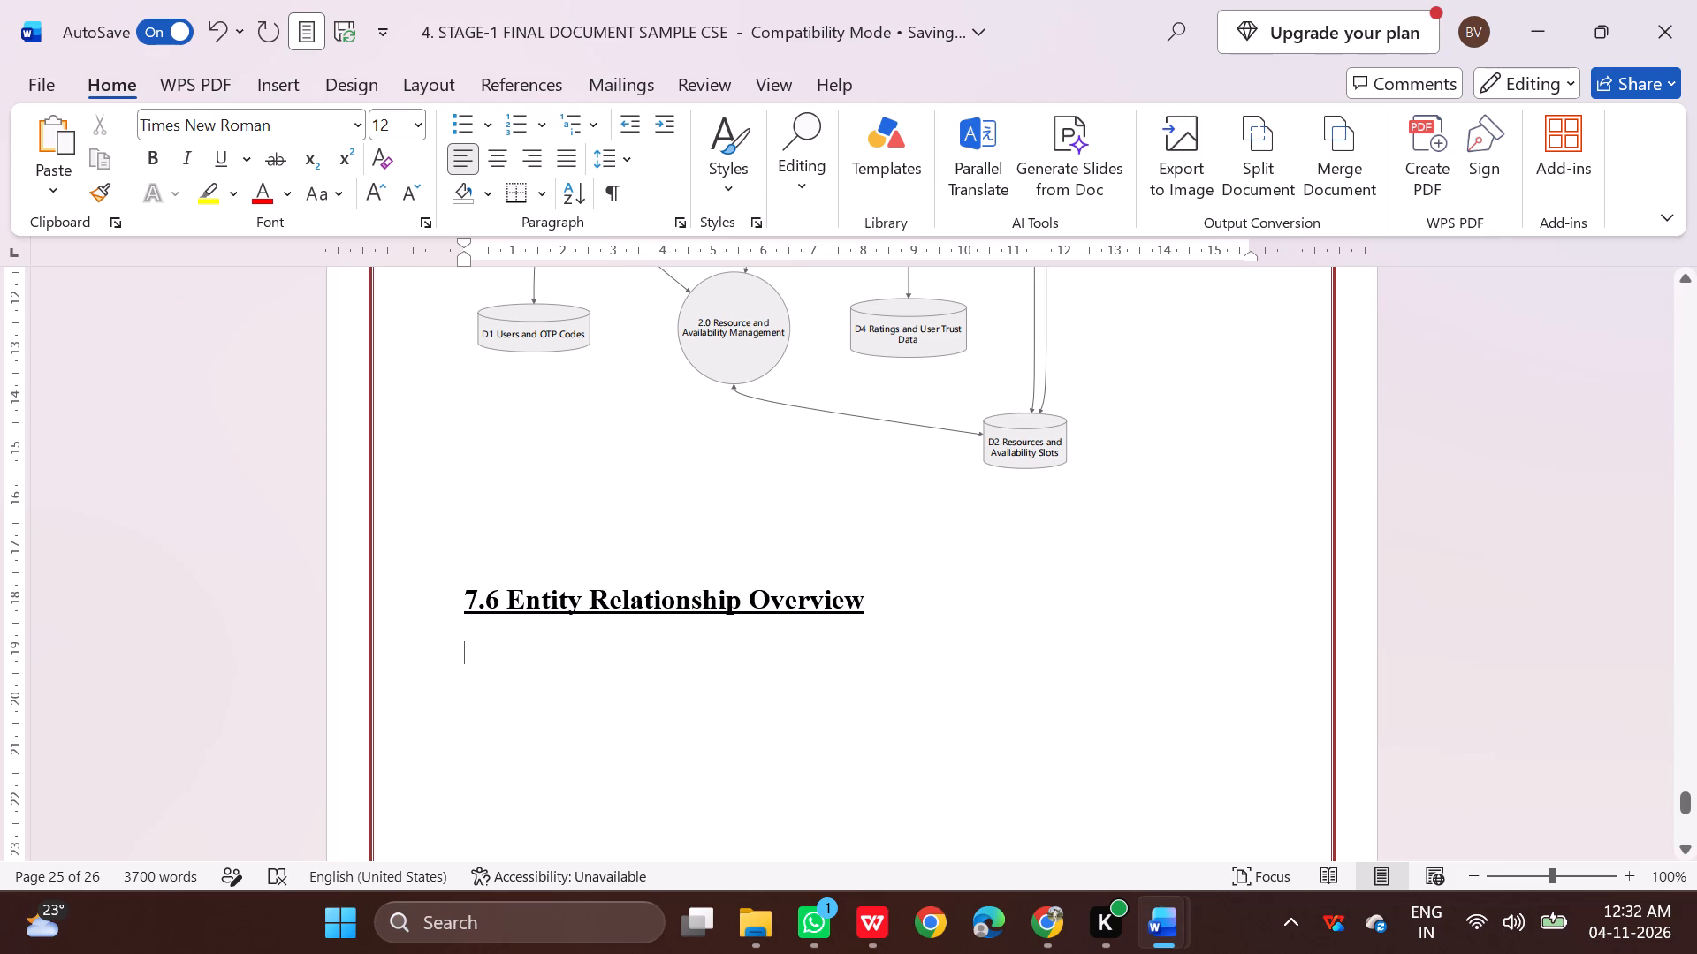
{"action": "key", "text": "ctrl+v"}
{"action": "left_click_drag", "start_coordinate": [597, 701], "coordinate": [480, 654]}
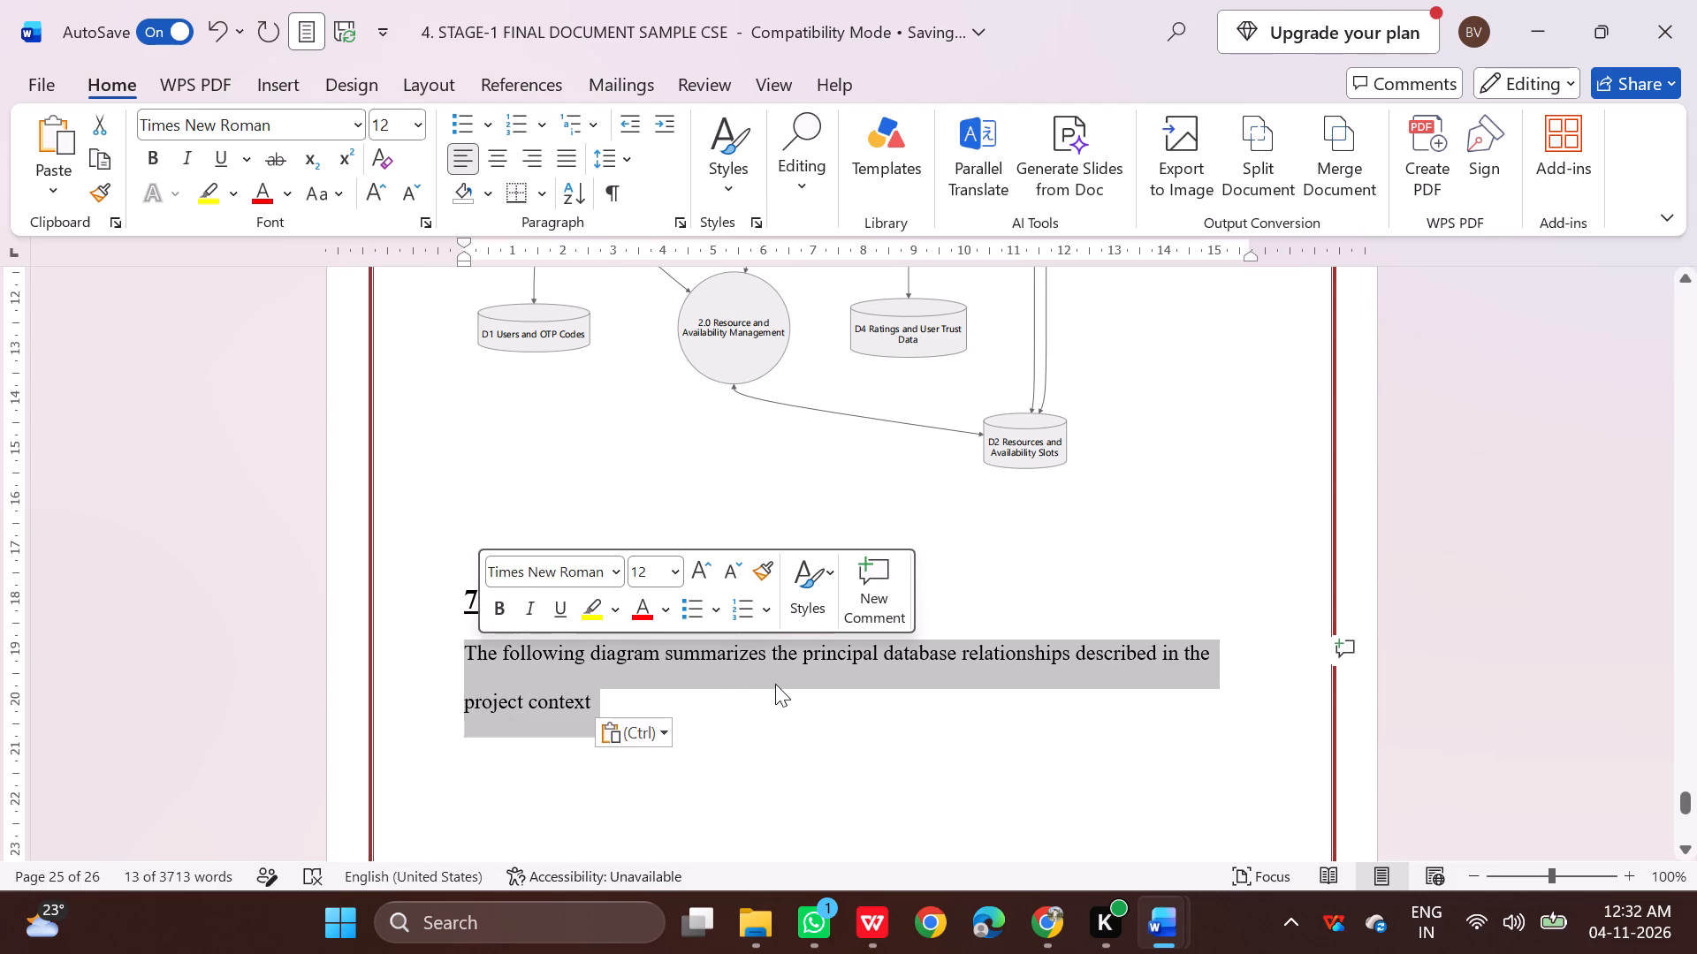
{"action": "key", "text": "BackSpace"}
Switch to the Markdown editor preview and copy the full section 7.6 introductory sentence, including its final period.
{"action": "left_click", "coordinate": [1054, 939]}
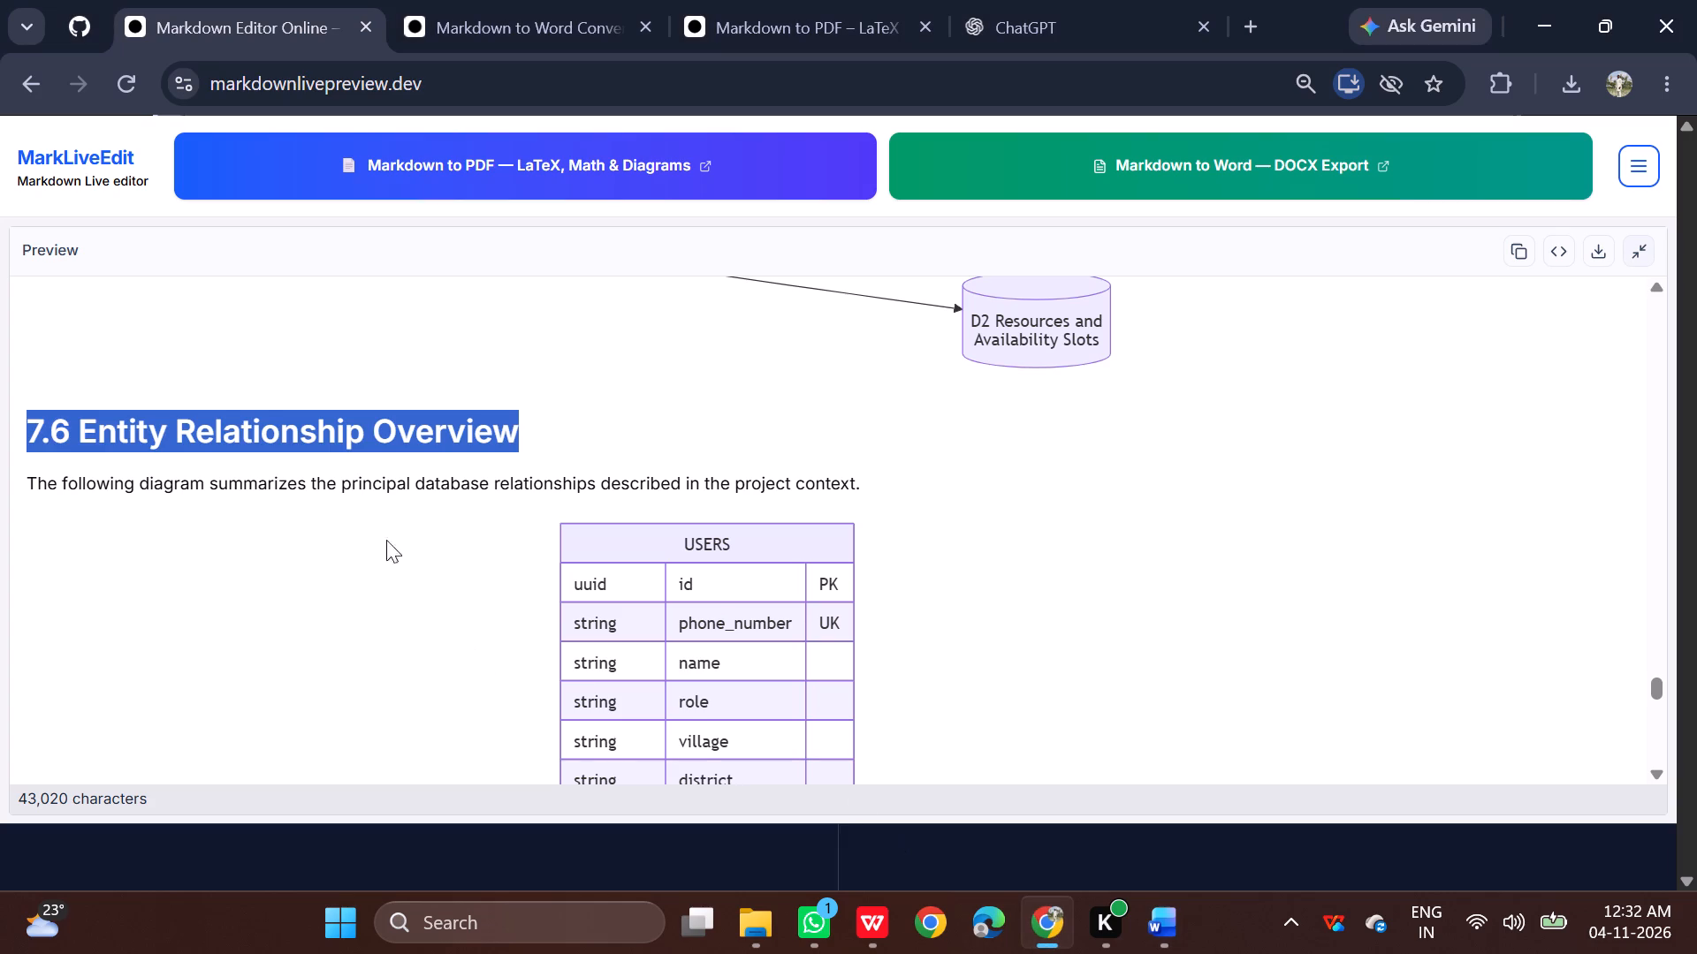
{"action": "left_click_drag", "start_coordinate": [27, 479], "coordinate": [822, 506]}
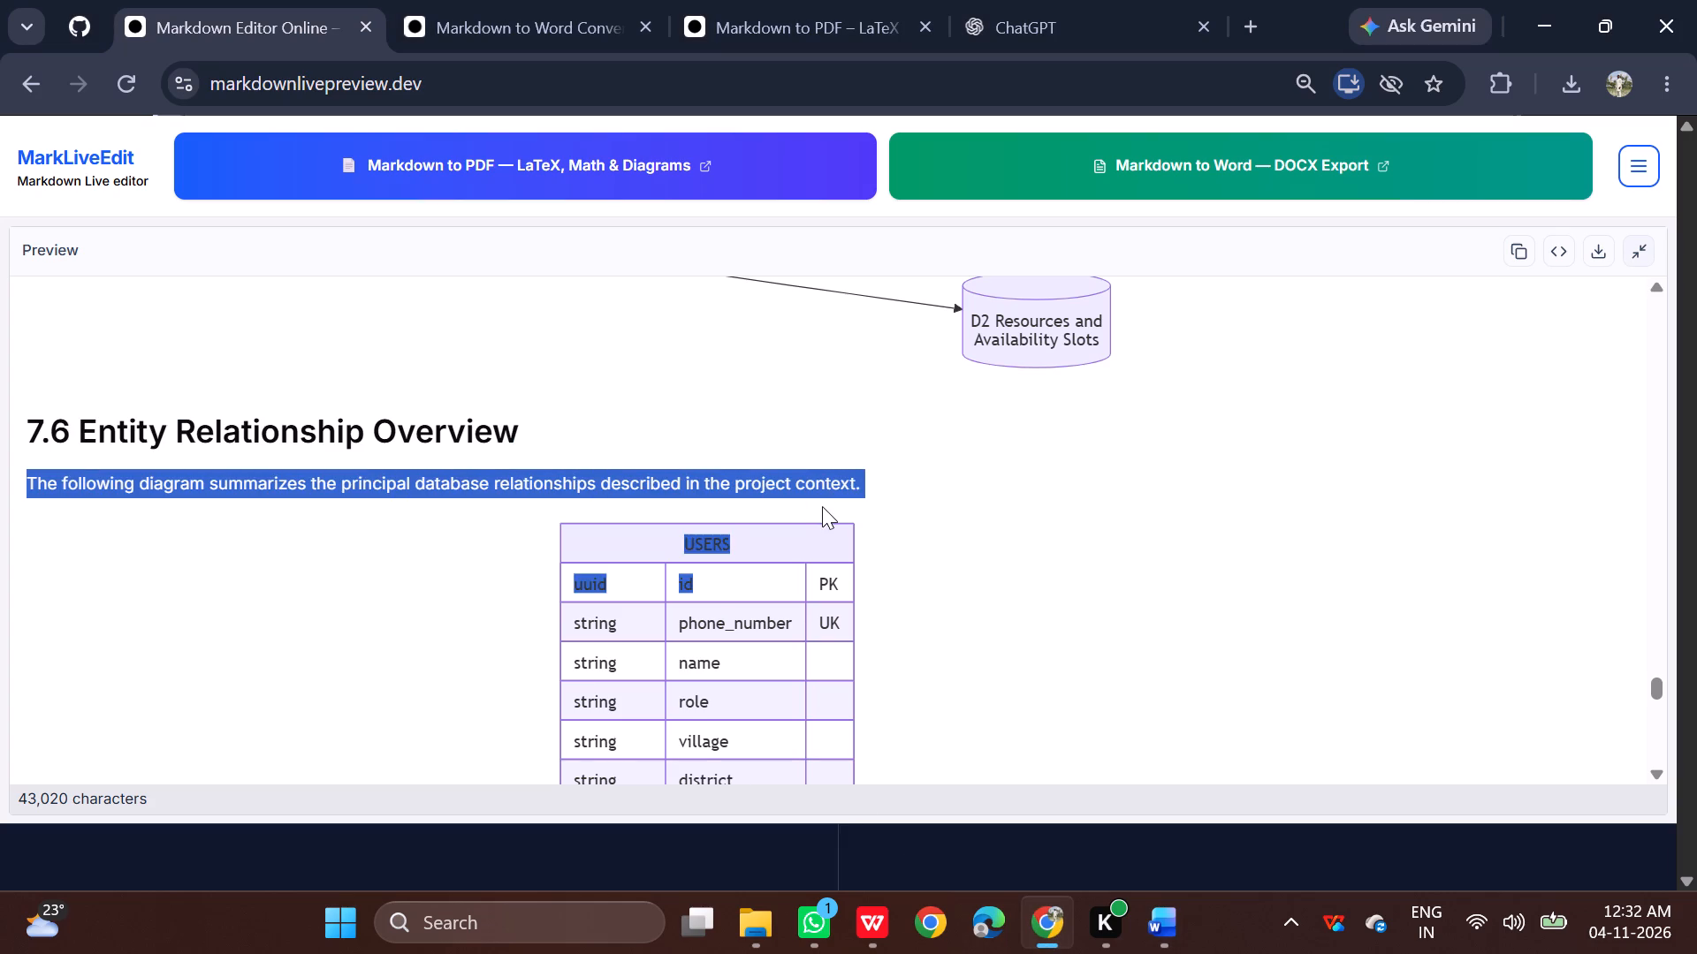
{"action": "left_click_drag", "start_coordinate": [822, 506], "coordinate": [861, 487]}
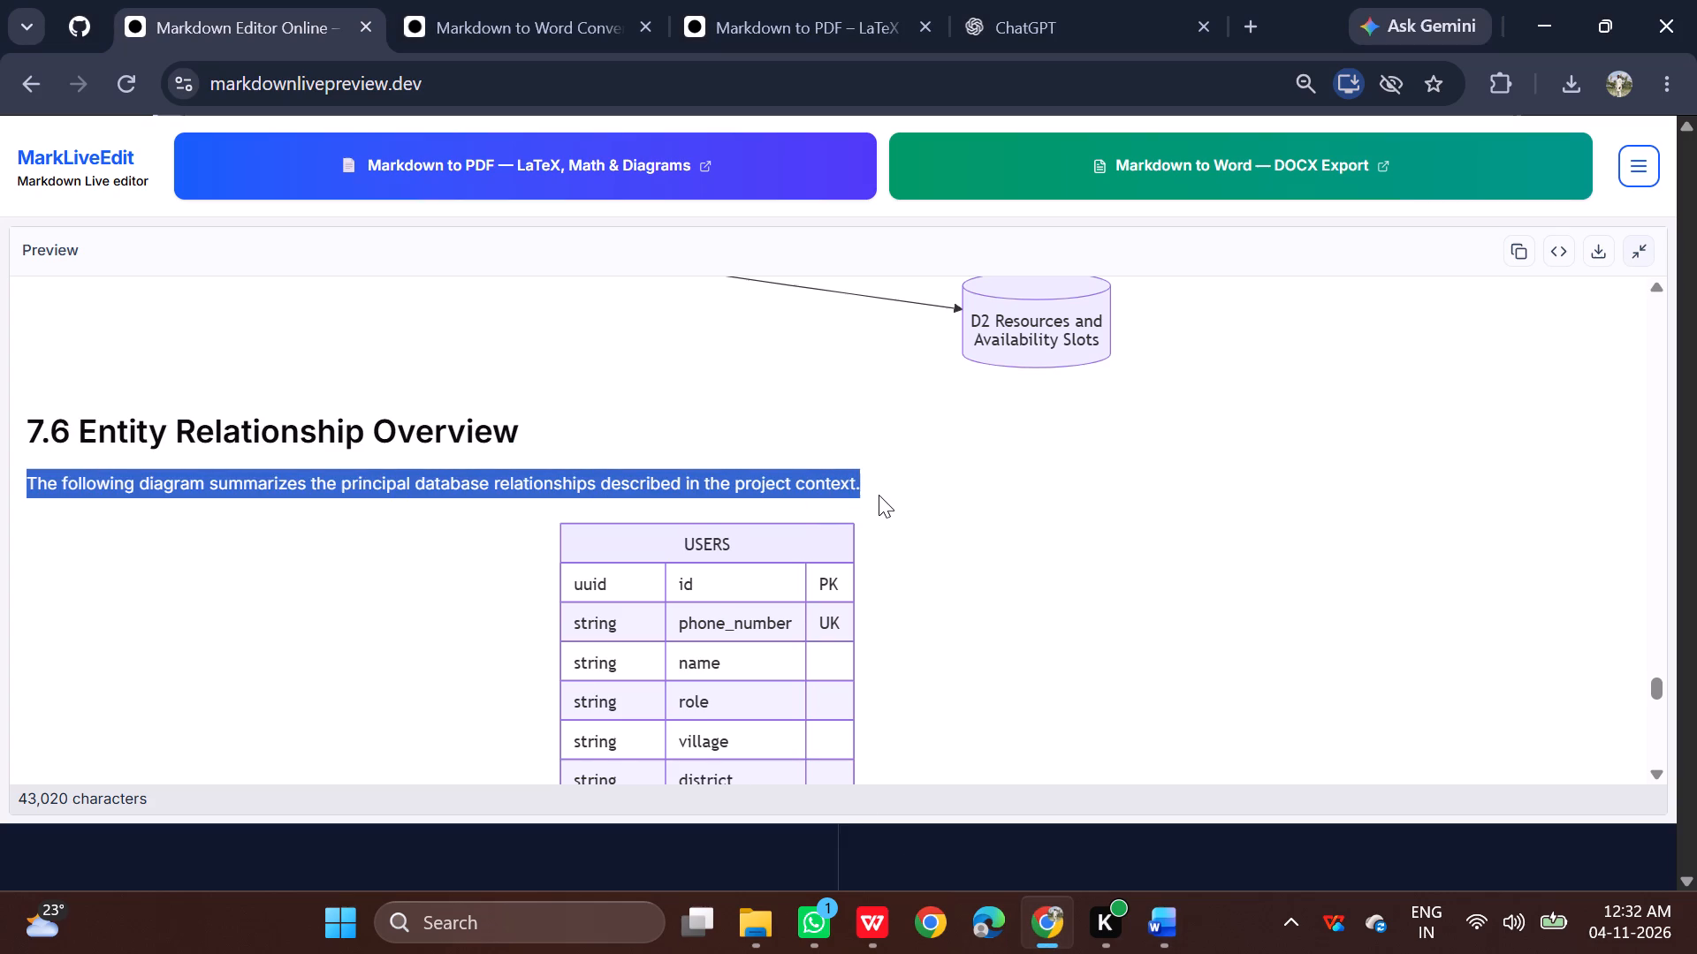
{"action": "key", "text": "ctrl+c"}
Return to the KhetConnect Word document and paste the sentence below the 7.6 heading as left-aligned 12 pt text without bold or underline.
{"action": "left_click", "coordinate": [895, 816]}
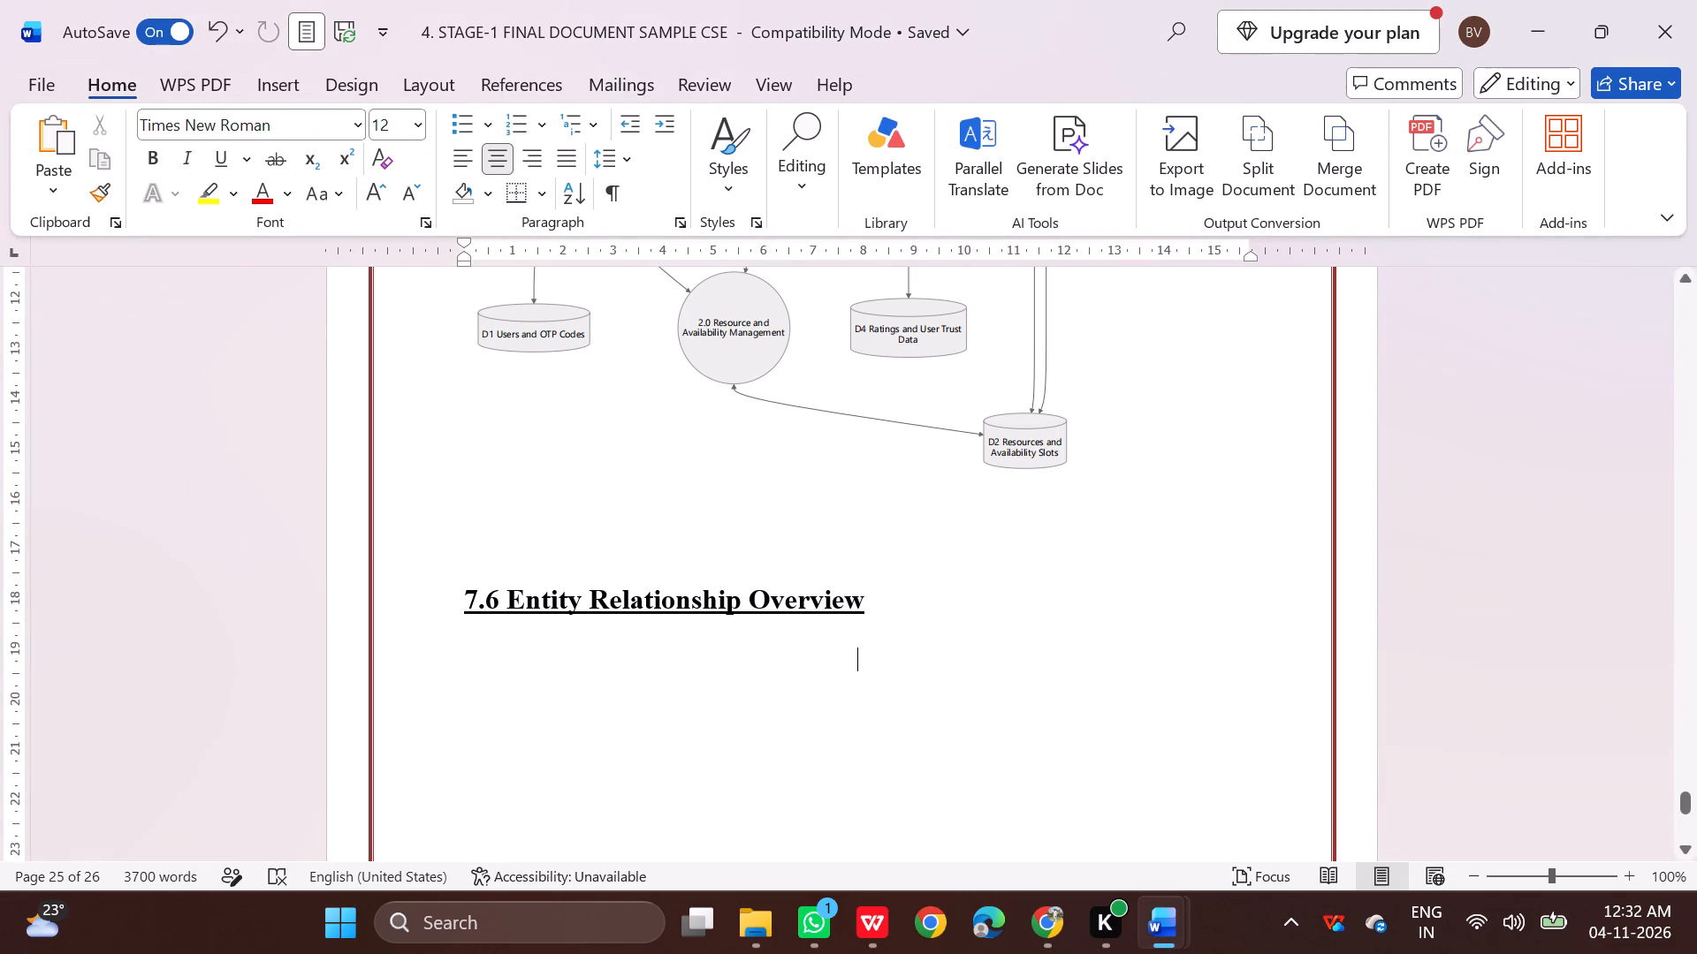
{"action": "key", "text": "BackSpace"}
{"action": "key", "text": "ctrl+v"}
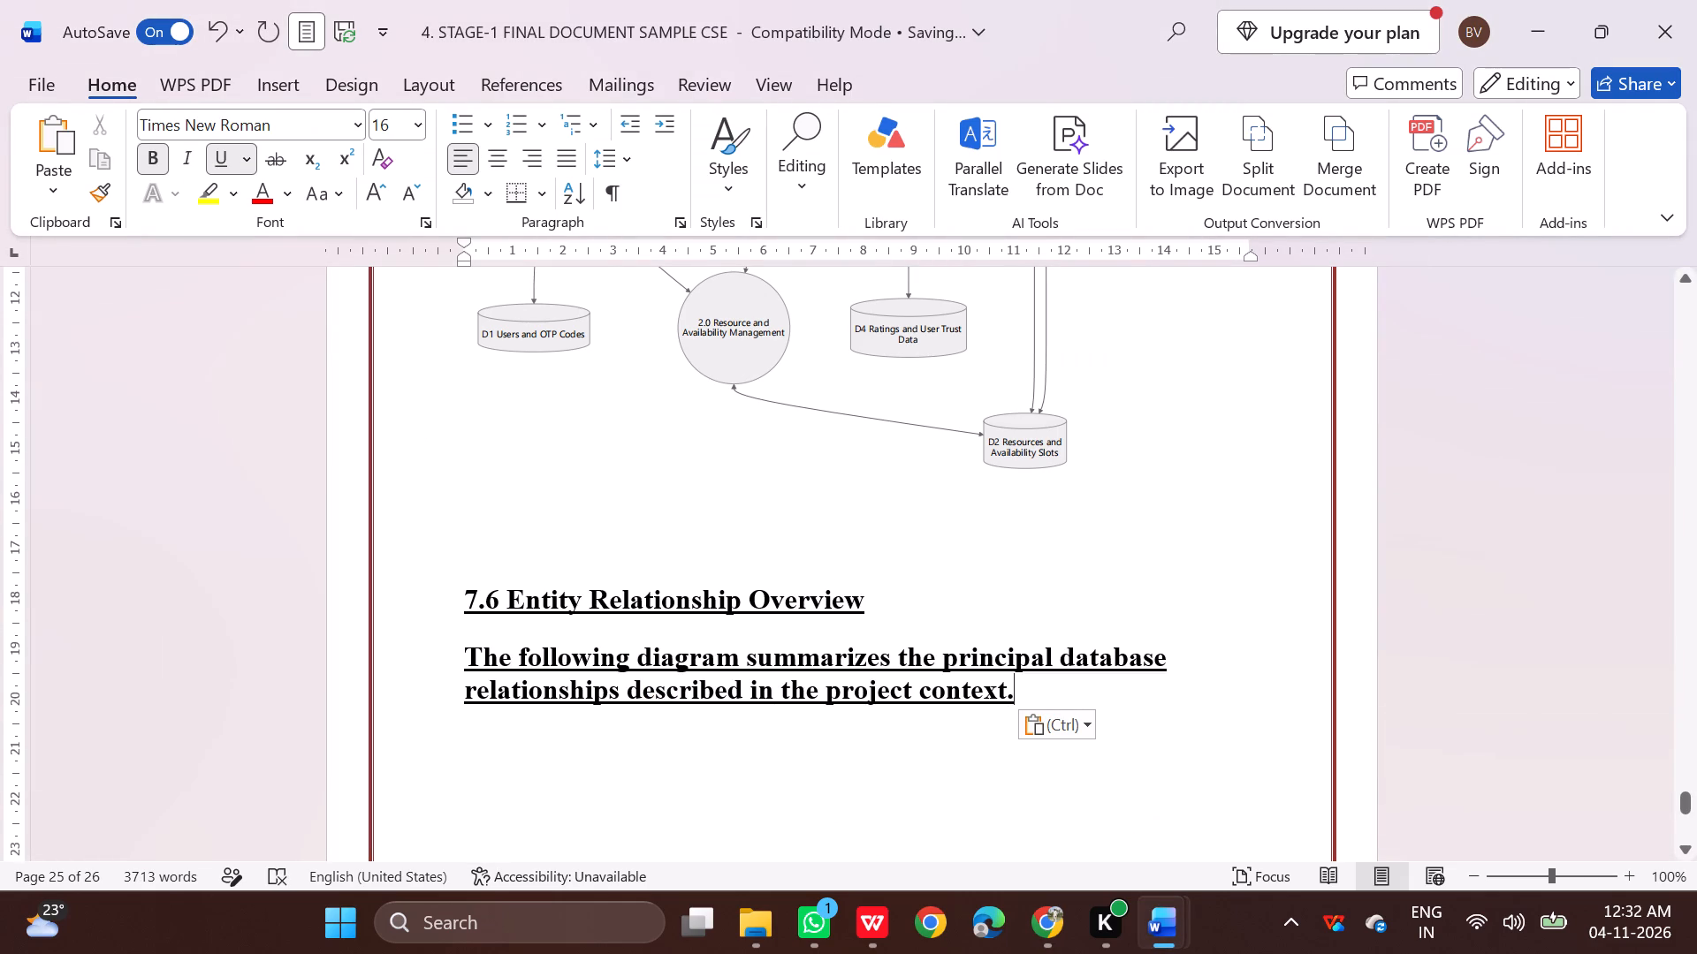
{"action": "key", "text": "ctrl+z"}
{"action": "left_click", "coordinate": [153, 164]}
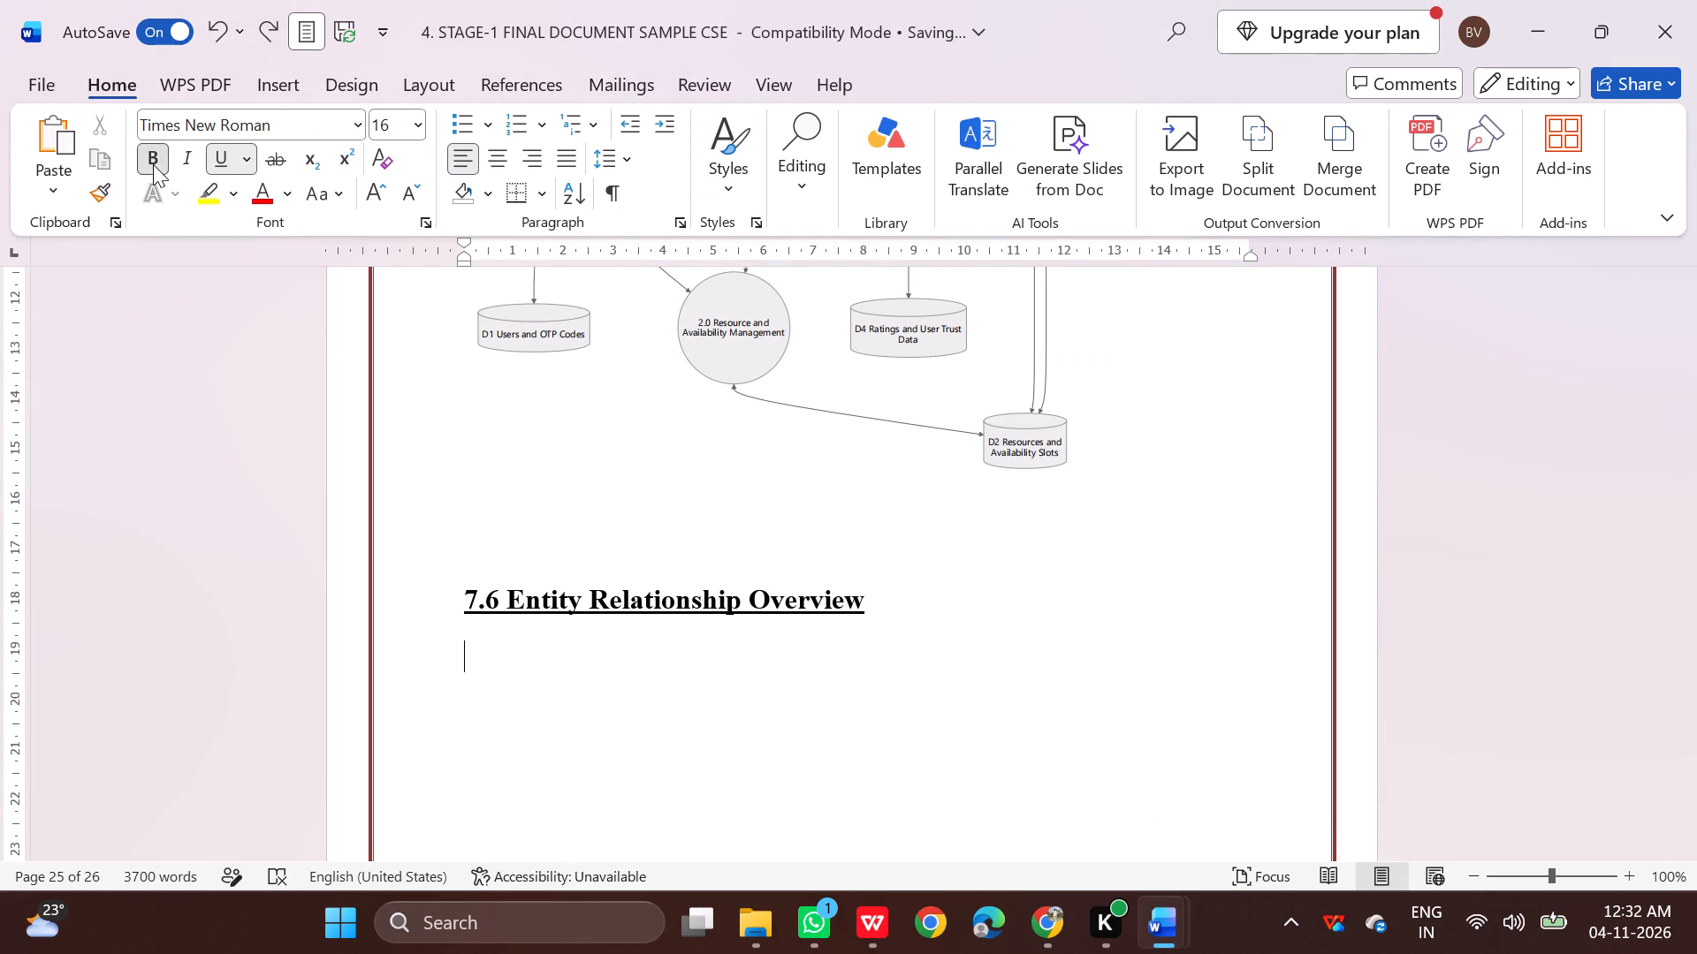
{"action": "left_click", "coordinate": [226, 155]}
{"action": "left_click", "coordinate": [421, 116]}
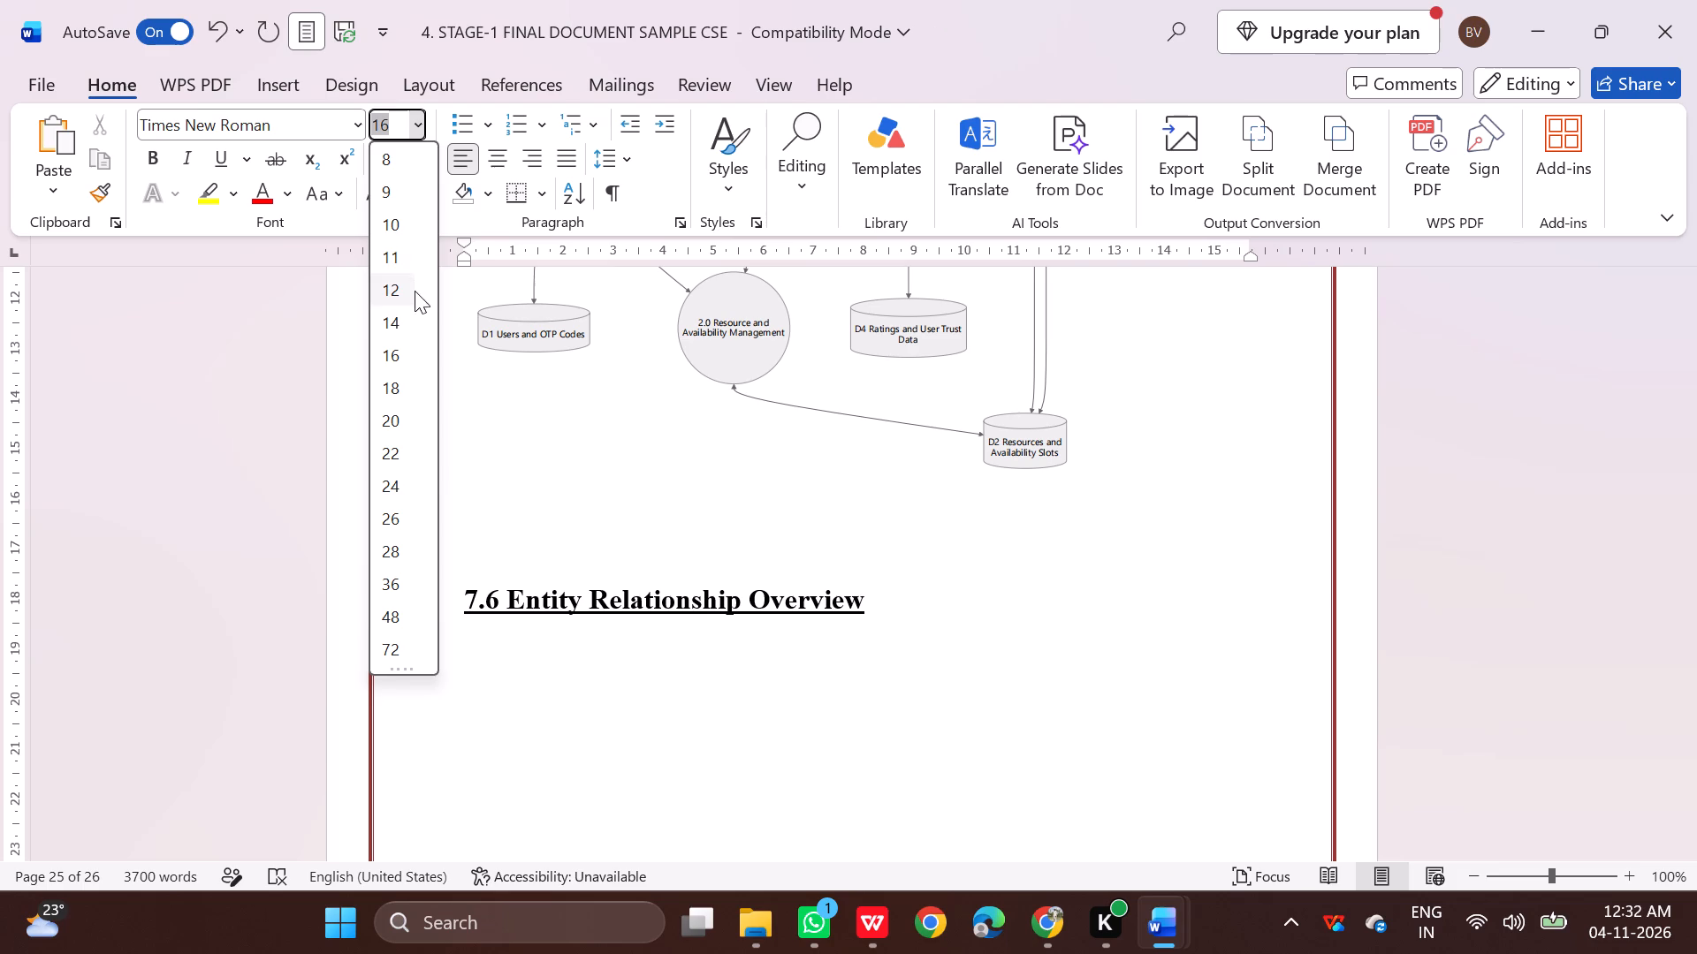
{"action": "left_click", "coordinate": [415, 291]}
{"action": "left_click", "coordinate": [377, 298]}
{"action": "key", "text": "ctrl+v"}
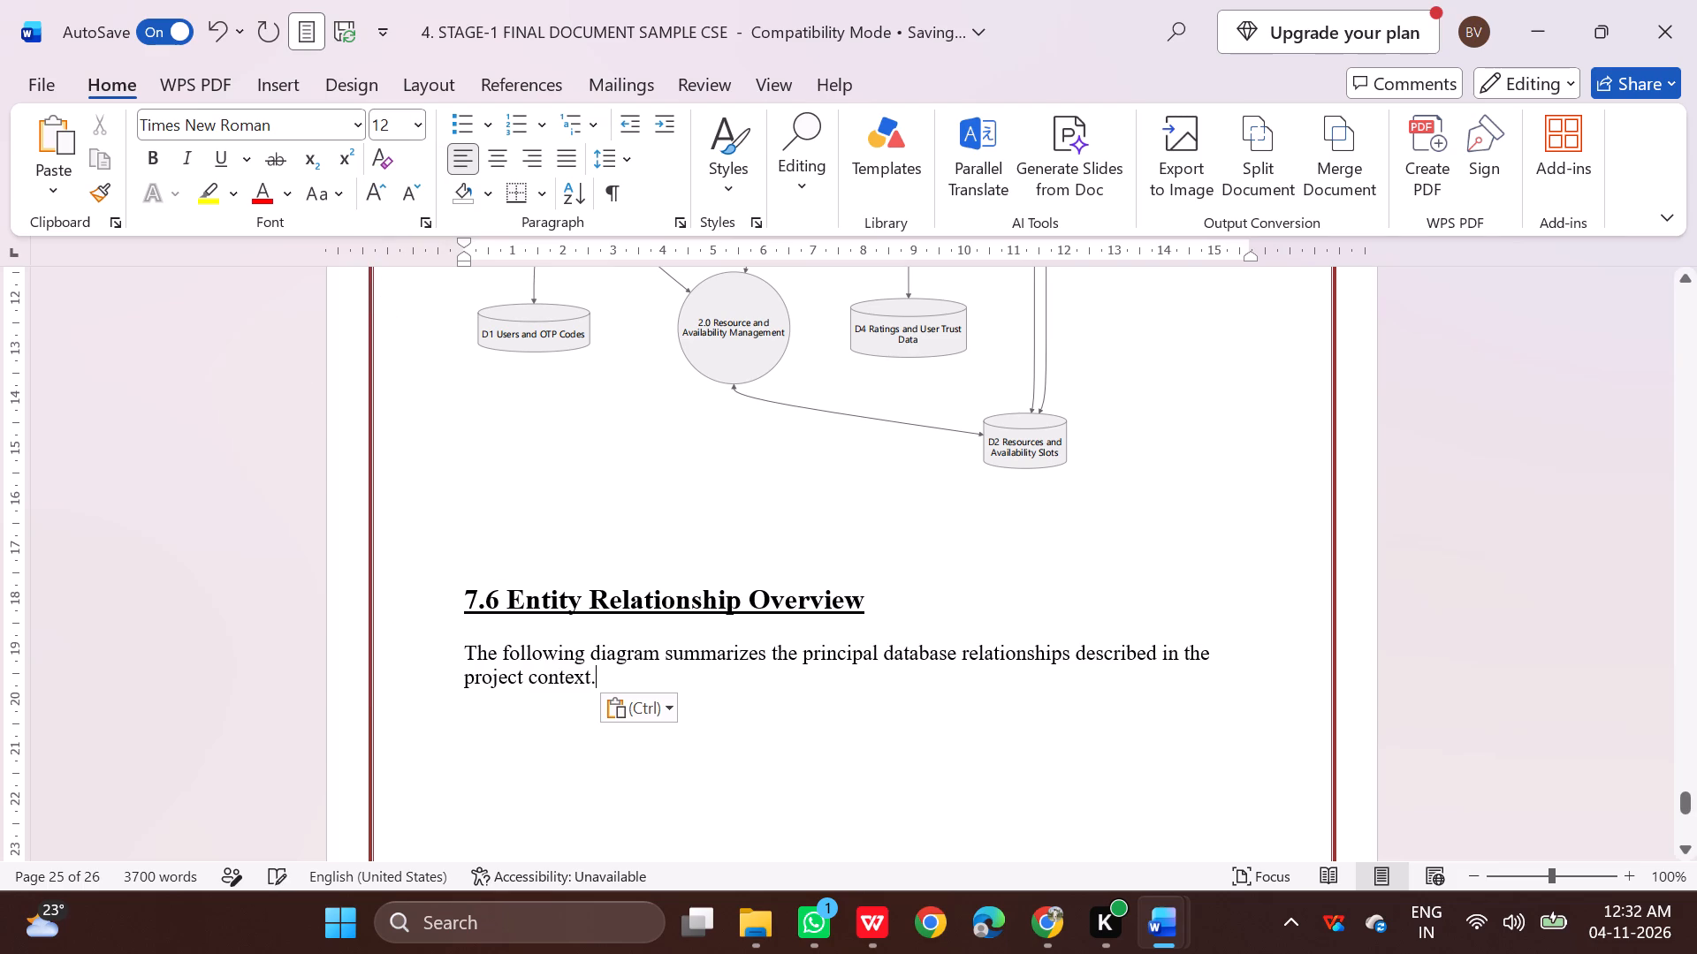
Switch to the WPS PDF and copy the complete entity relationship diagram on page 30, from the USERS table to the RATINGS table.
{"action": "left_click", "coordinate": [883, 913]}
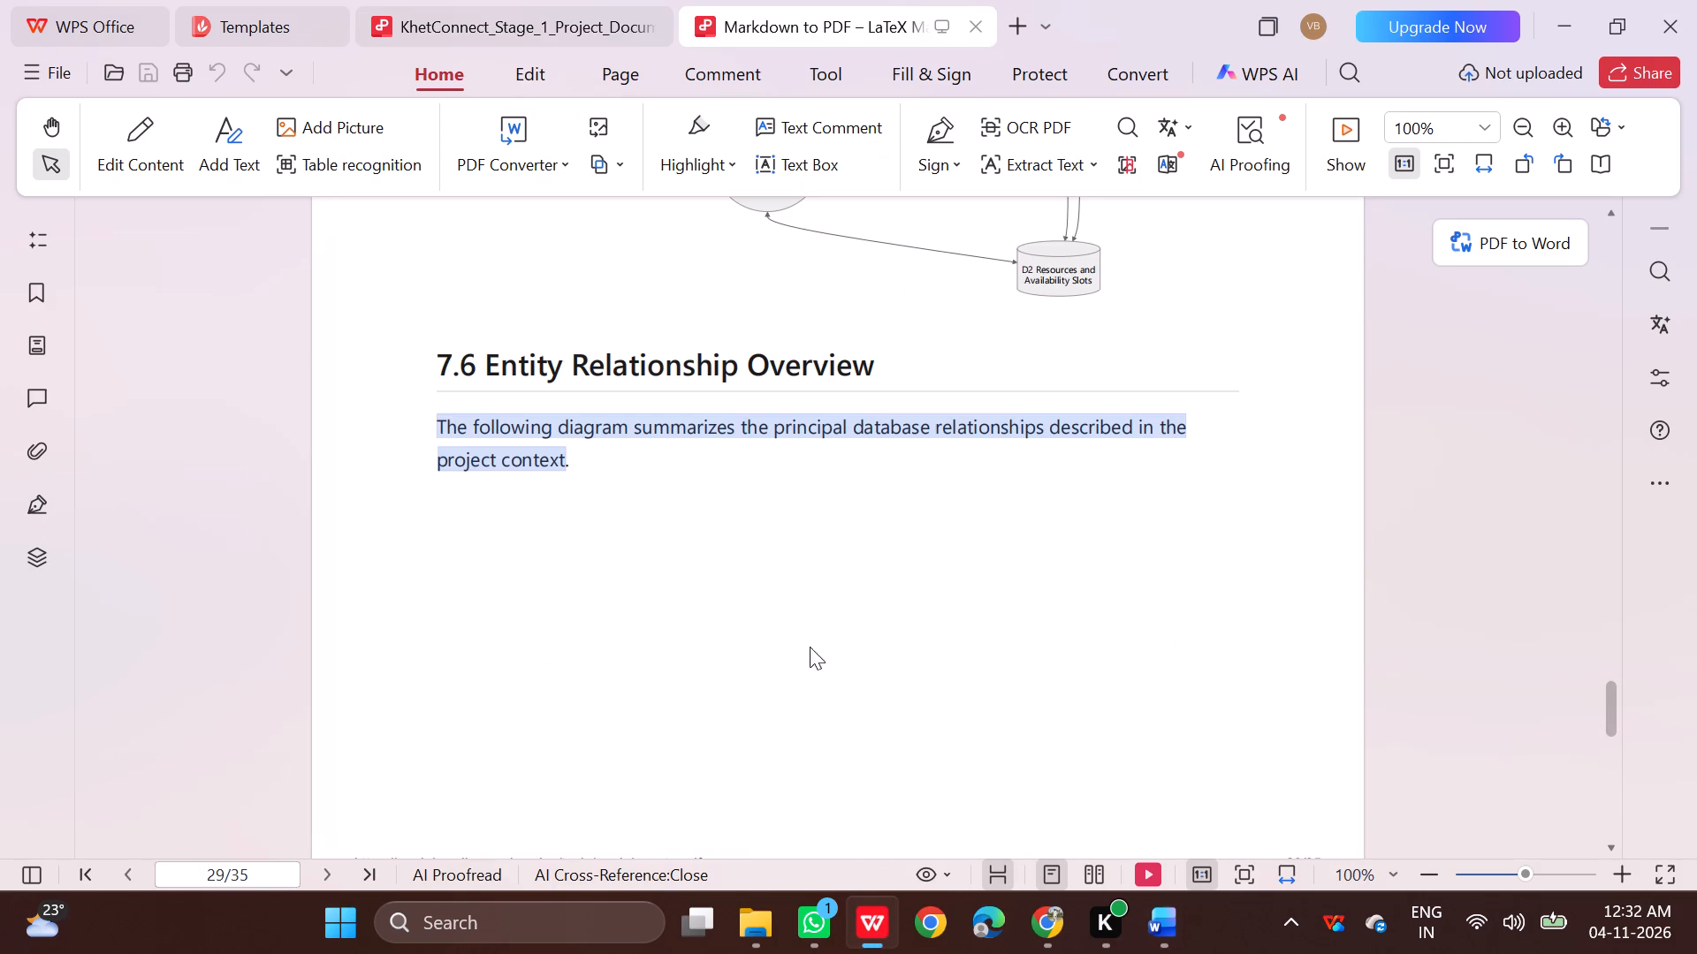
{"action": "scroll", "coordinate": [781, 592], "scroll_direction": "down", "scroll_amount": 9}
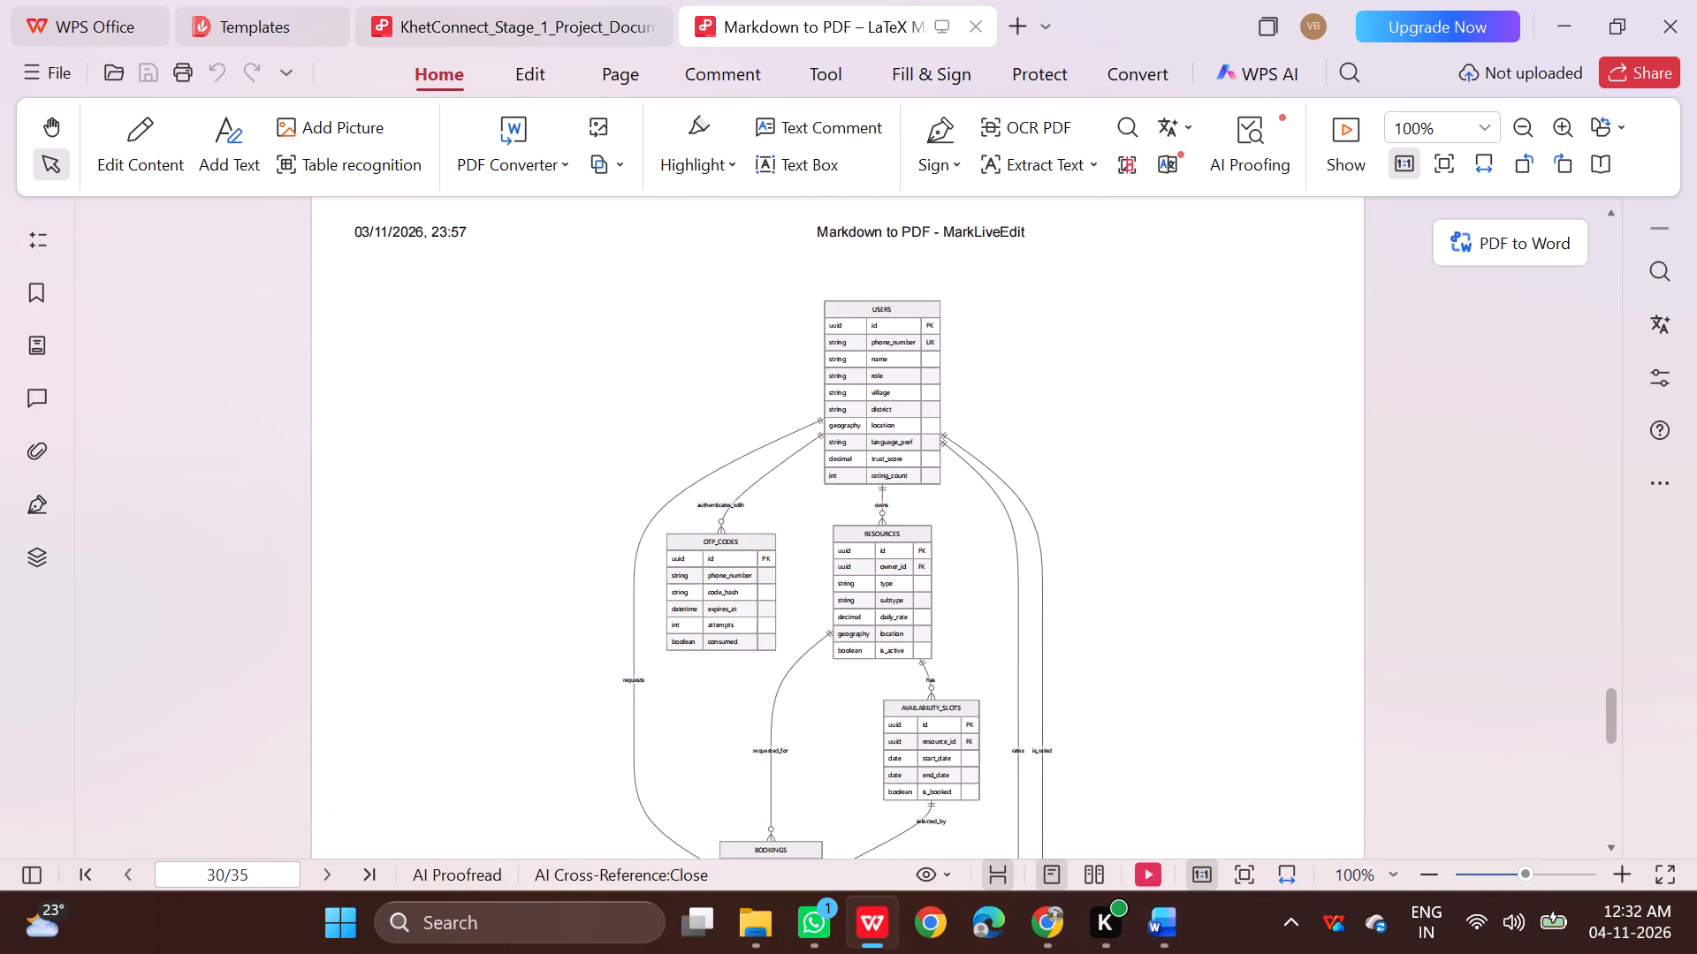
{"action": "scroll", "coordinate": [782, 543], "scroll_direction": "down", "scroll_amount": 4}
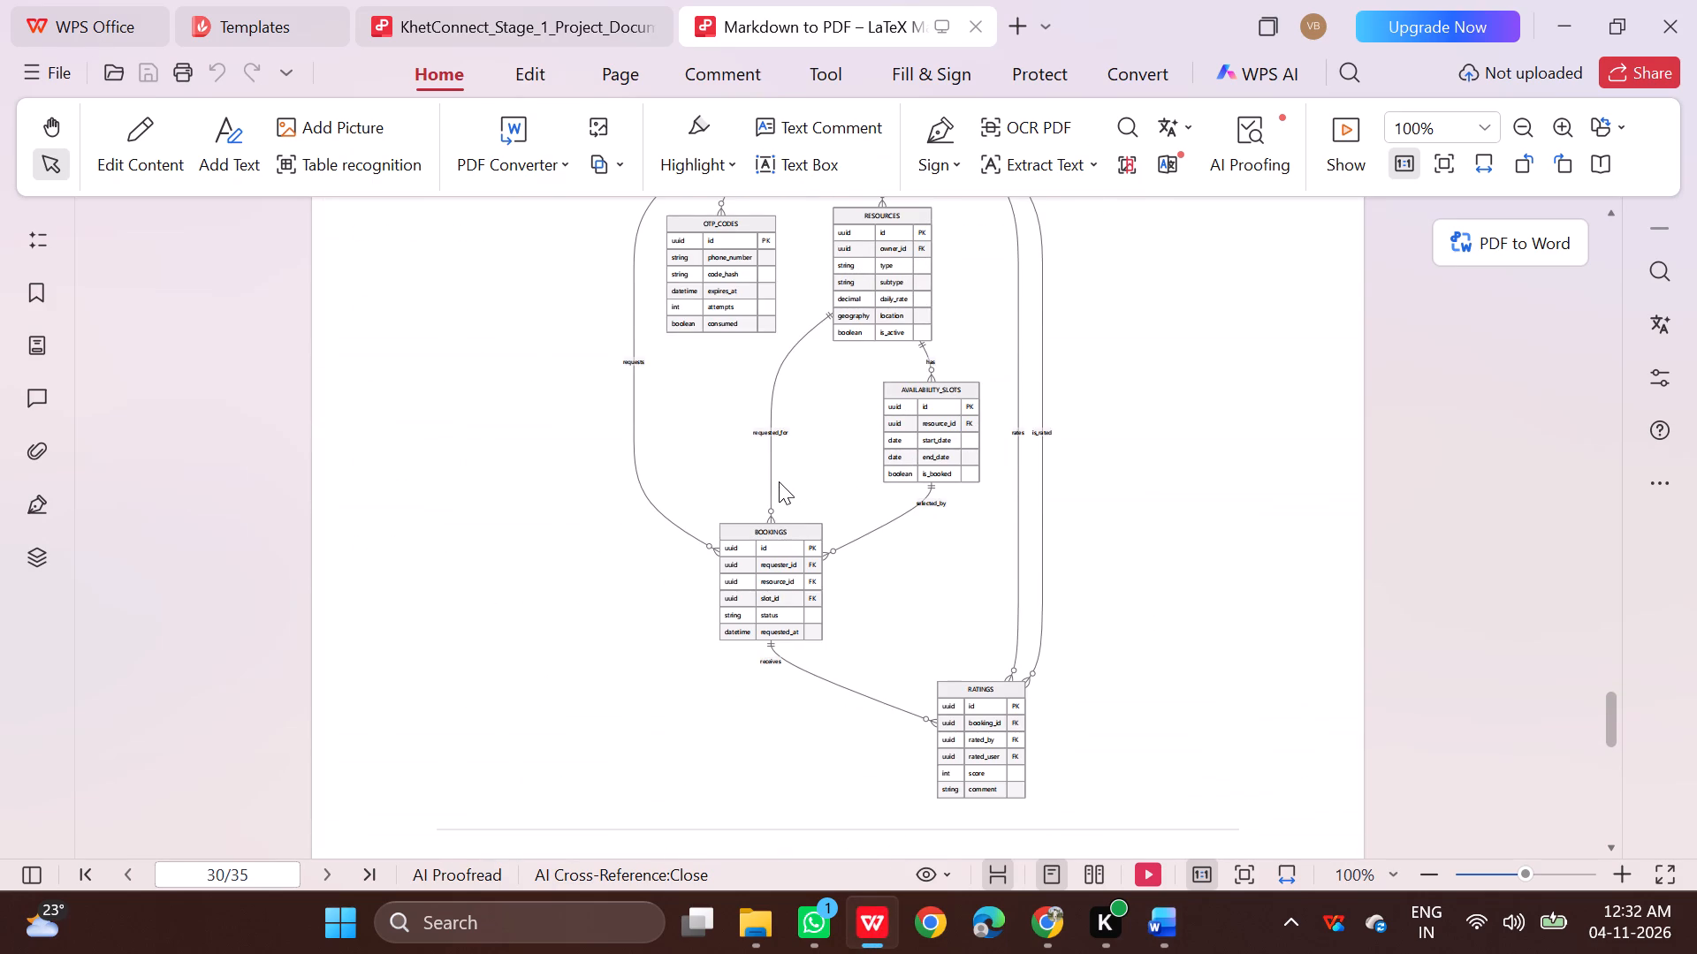
{"action": "scroll", "coordinate": [771, 484], "scroll_direction": "up", "scroll_amount": 4}
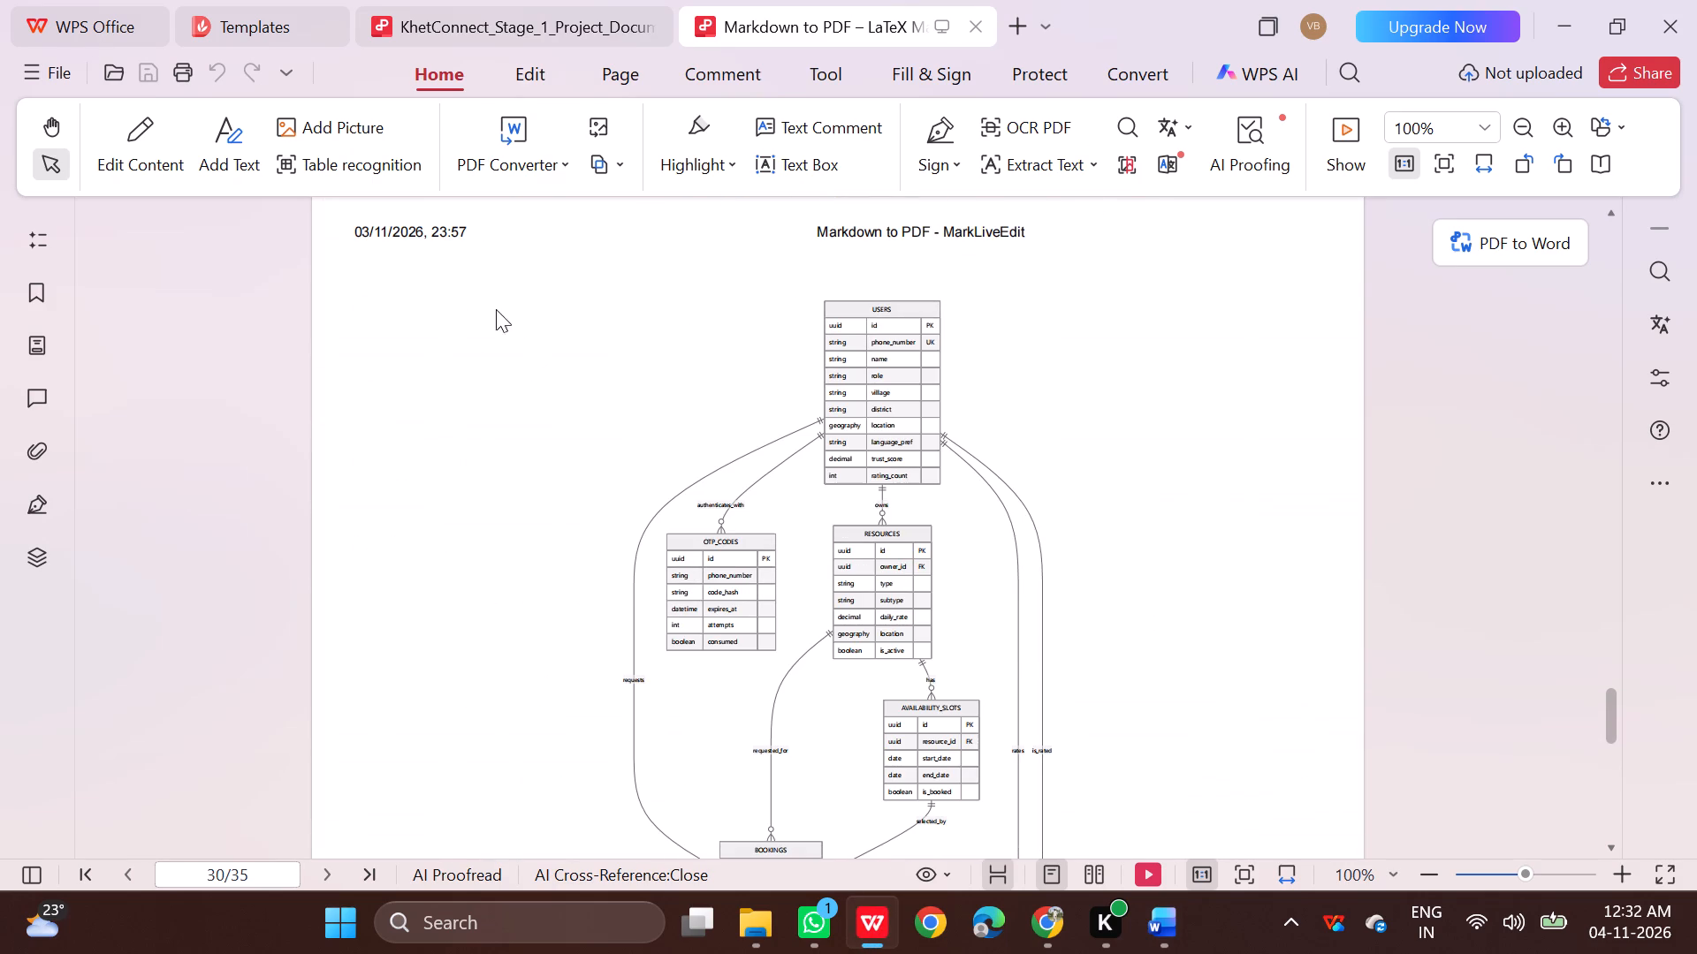
{"action": "left_click_drag", "start_coordinate": [483, 270], "coordinate": [1142, 568]}
{"action": "scroll", "coordinate": [1122, 539], "scroll_direction": "down", "scroll_amount": 1}
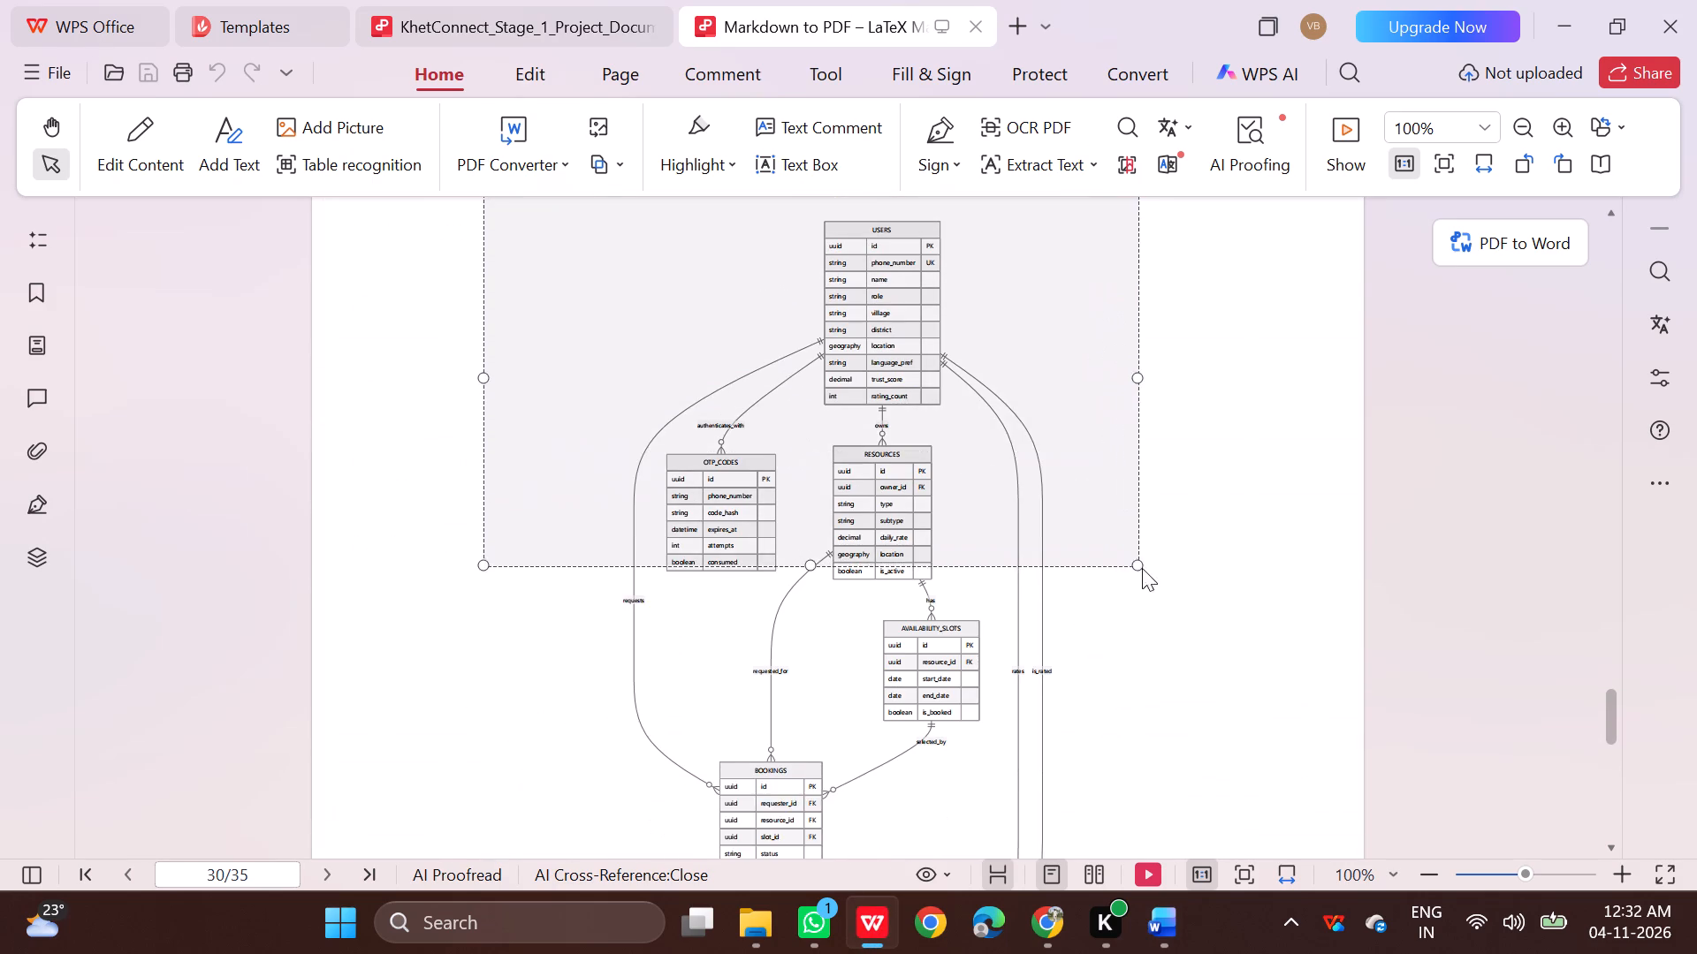
{"action": "left_click_drag", "start_coordinate": [1142, 568], "coordinate": [1180, 742]}
{"action": "scroll", "coordinate": [1167, 589], "scroll_direction": "down", "scroll_amount": 2}
{"action": "scroll", "coordinate": [1176, 664], "scroll_direction": "down", "scroll_amount": 2}
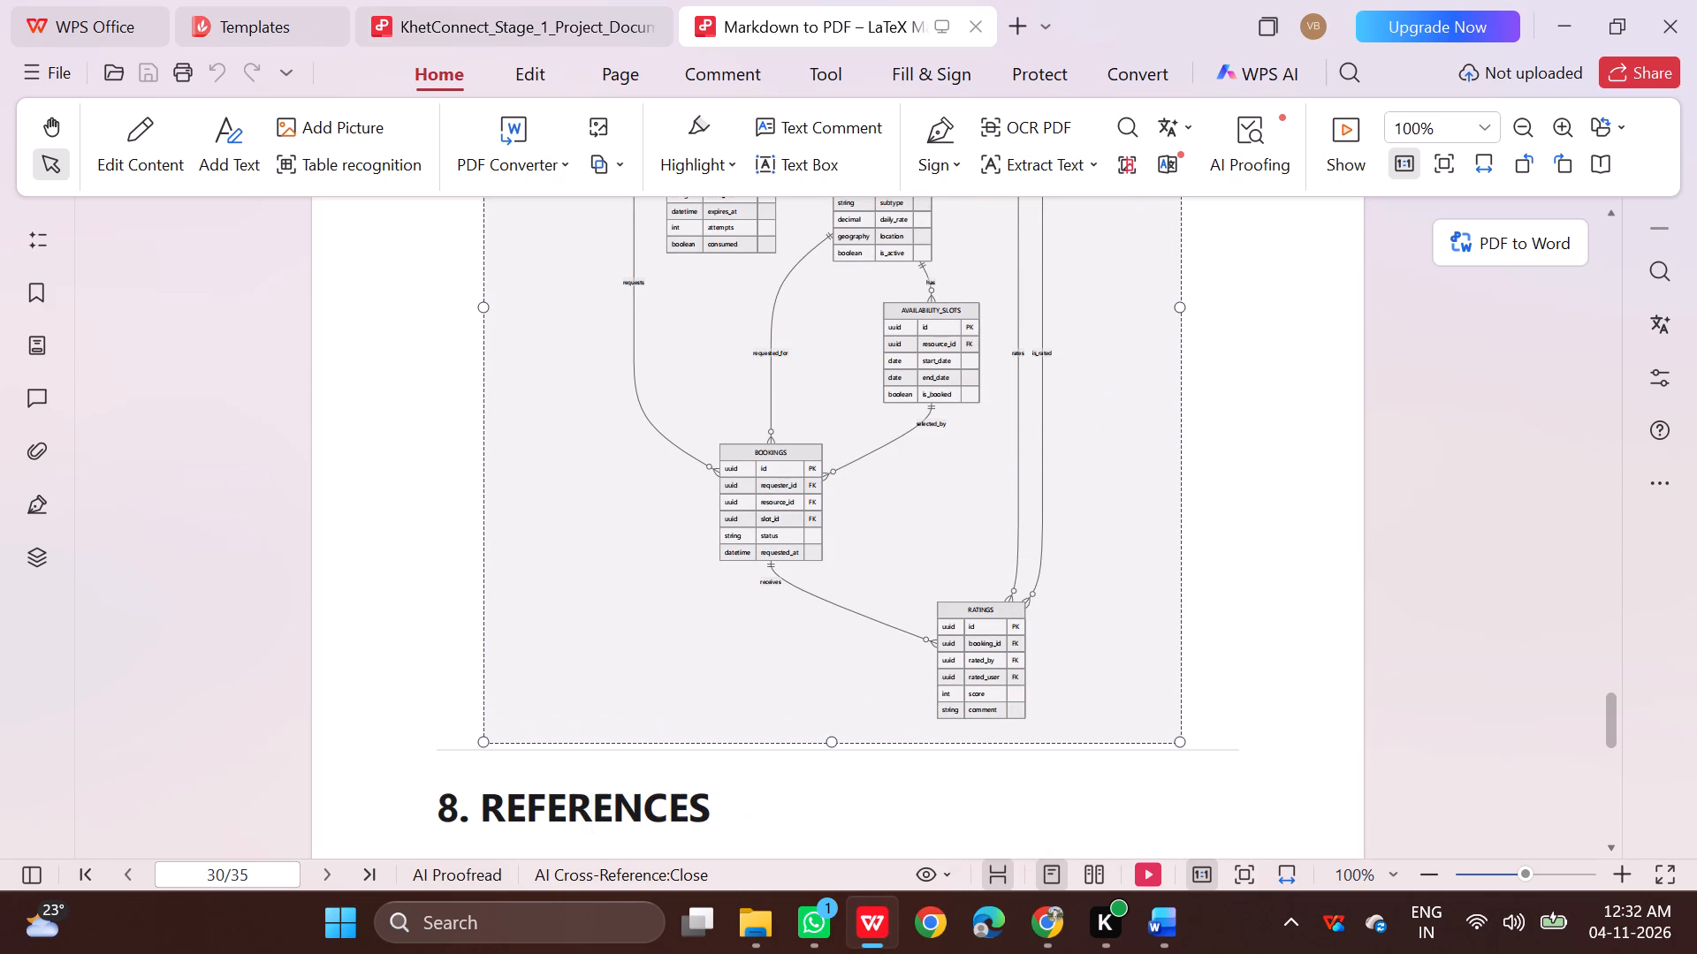
{"action": "right_click", "coordinate": [1127, 655]}
{"action": "left_click", "coordinate": [1206, 332]}
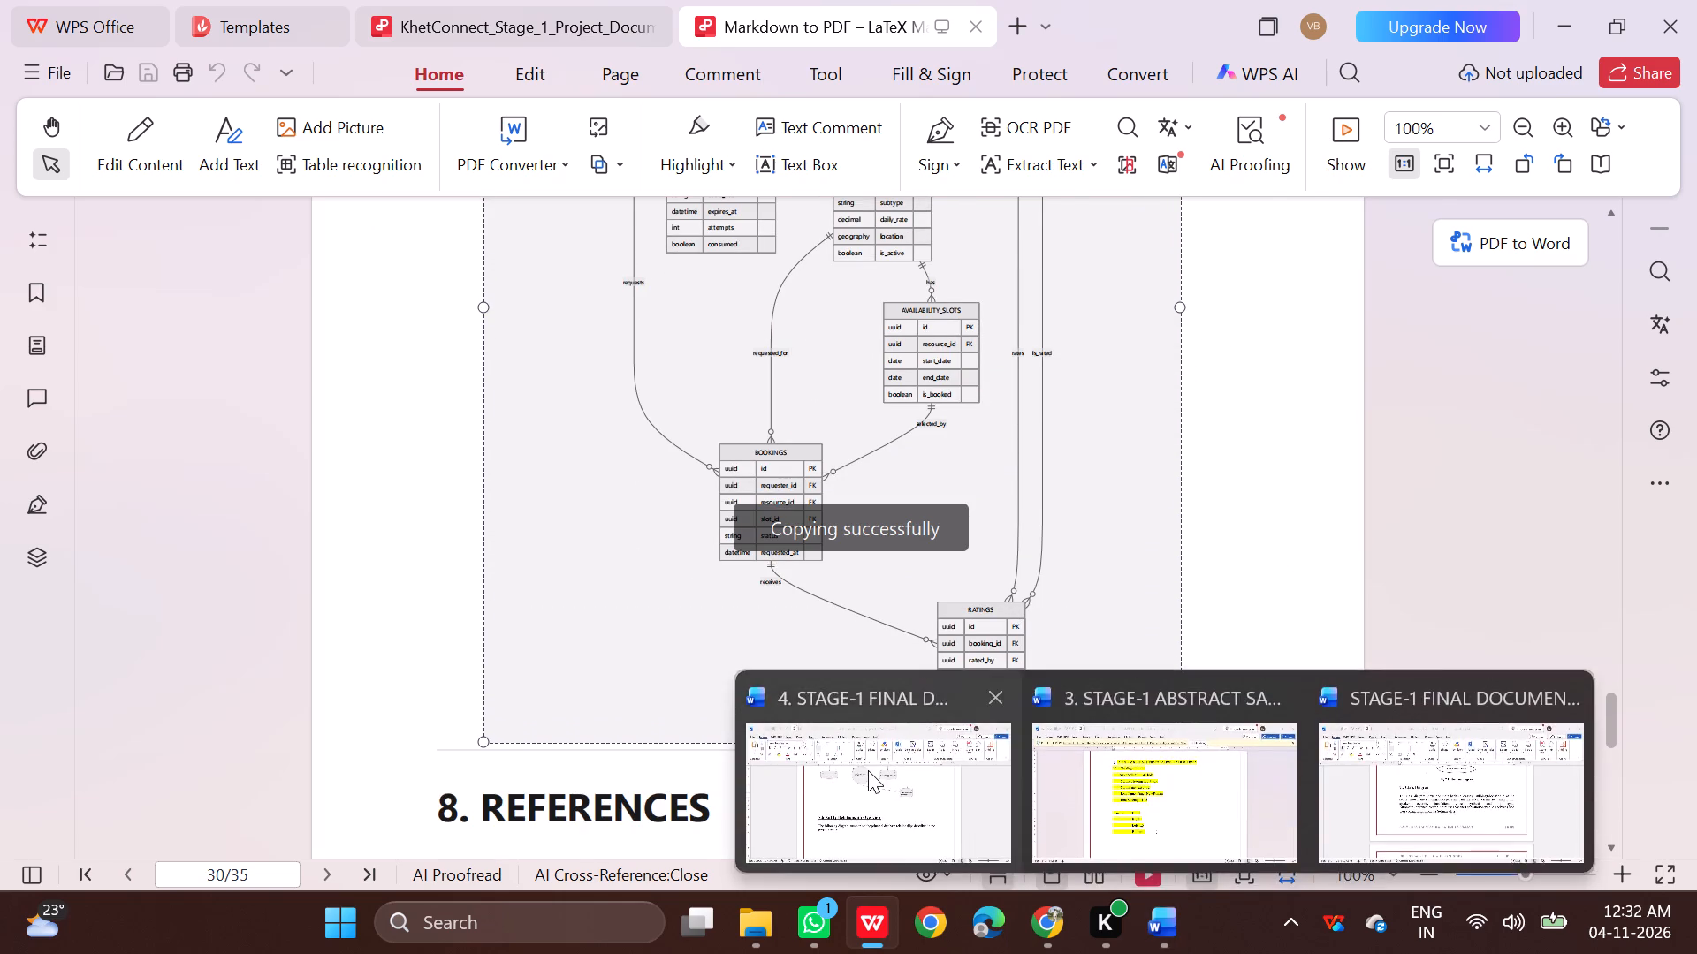
Return to the KhetConnect Word document and paste the entity relationship diagram at the start of the page following the 7.6 sentence.
{"action": "left_click", "coordinate": [868, 770]}
{"action": "scroll", "coordinate": [896, 746], "scroll_direction": "down", "scroll_amount": 10}
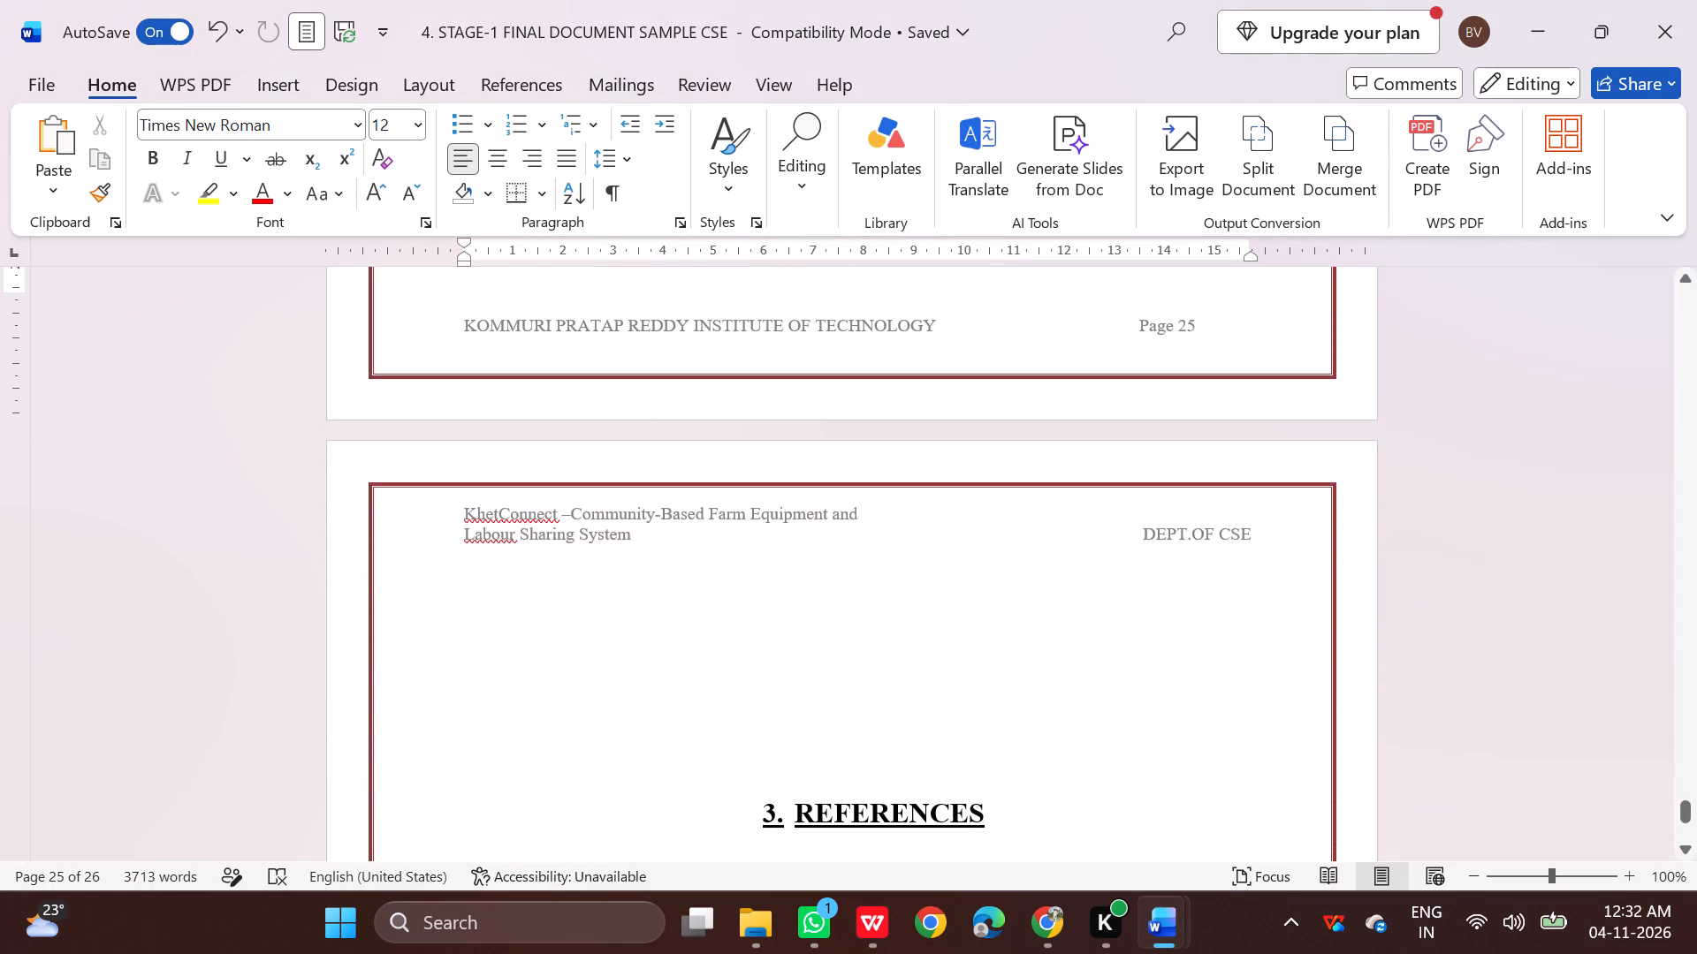
{"action": "left_click", "coordinate": [497, 578]}
{"action": "key", "text": "BackSpace"}
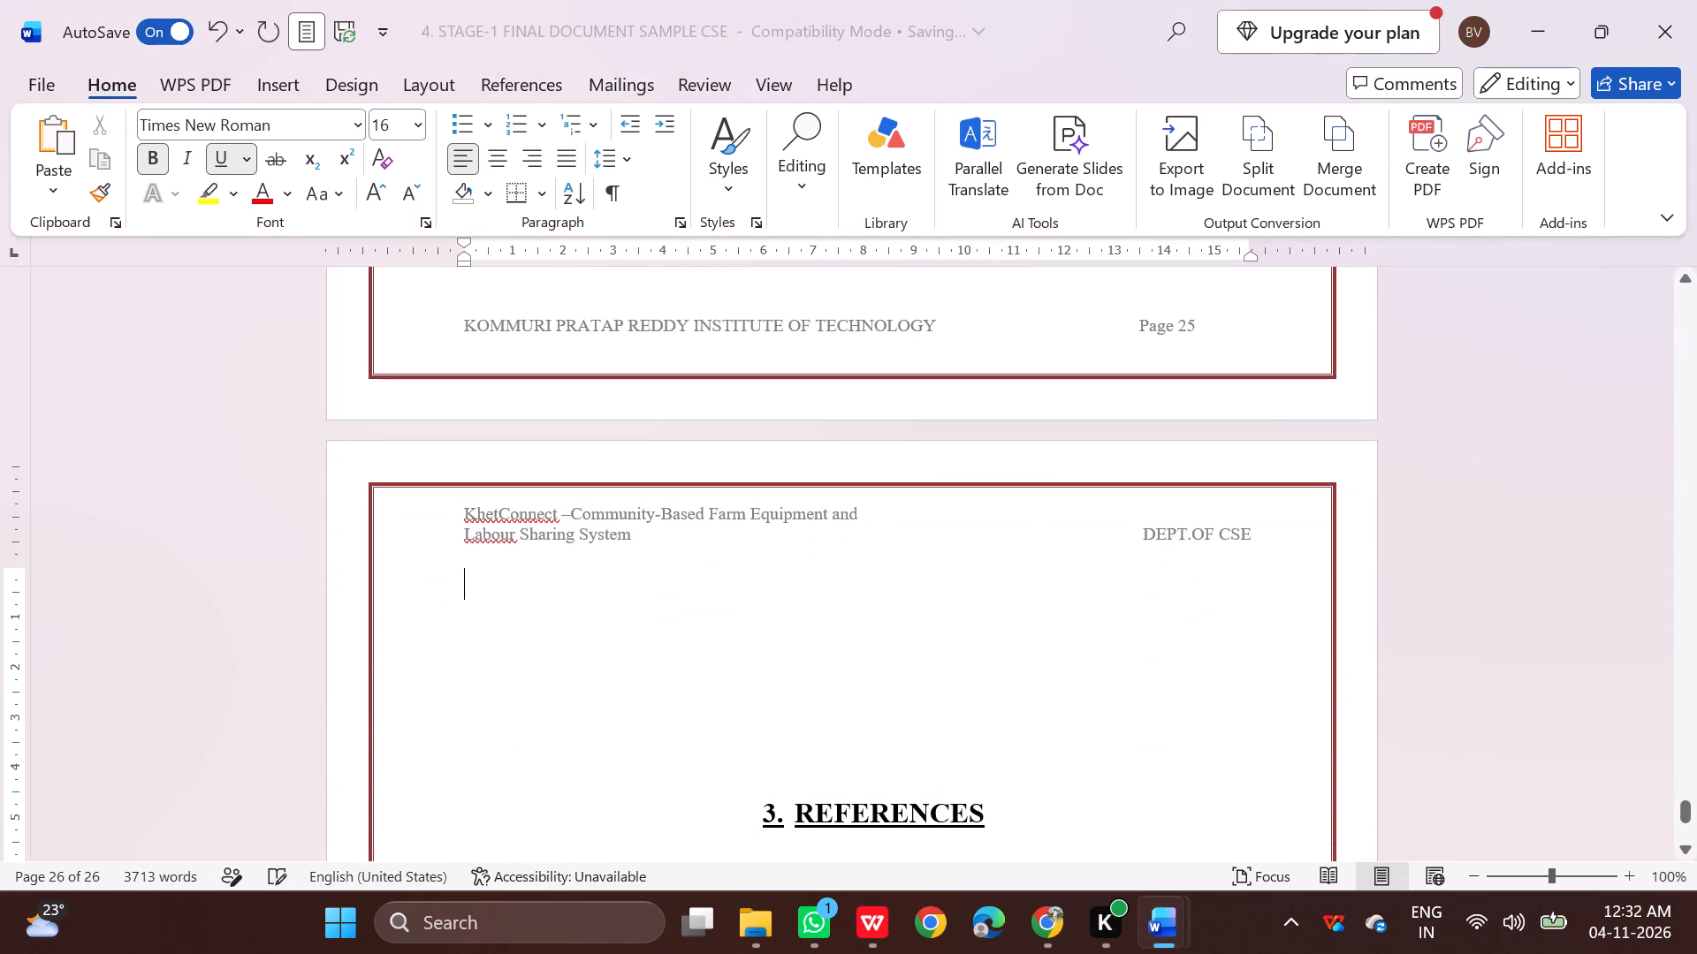
{"action": "key", "text": "ctrl+v"}
{"action": "scroll", "coordinate": [844, 578], "scroll_direction": "down", "scroll_amount": 5}
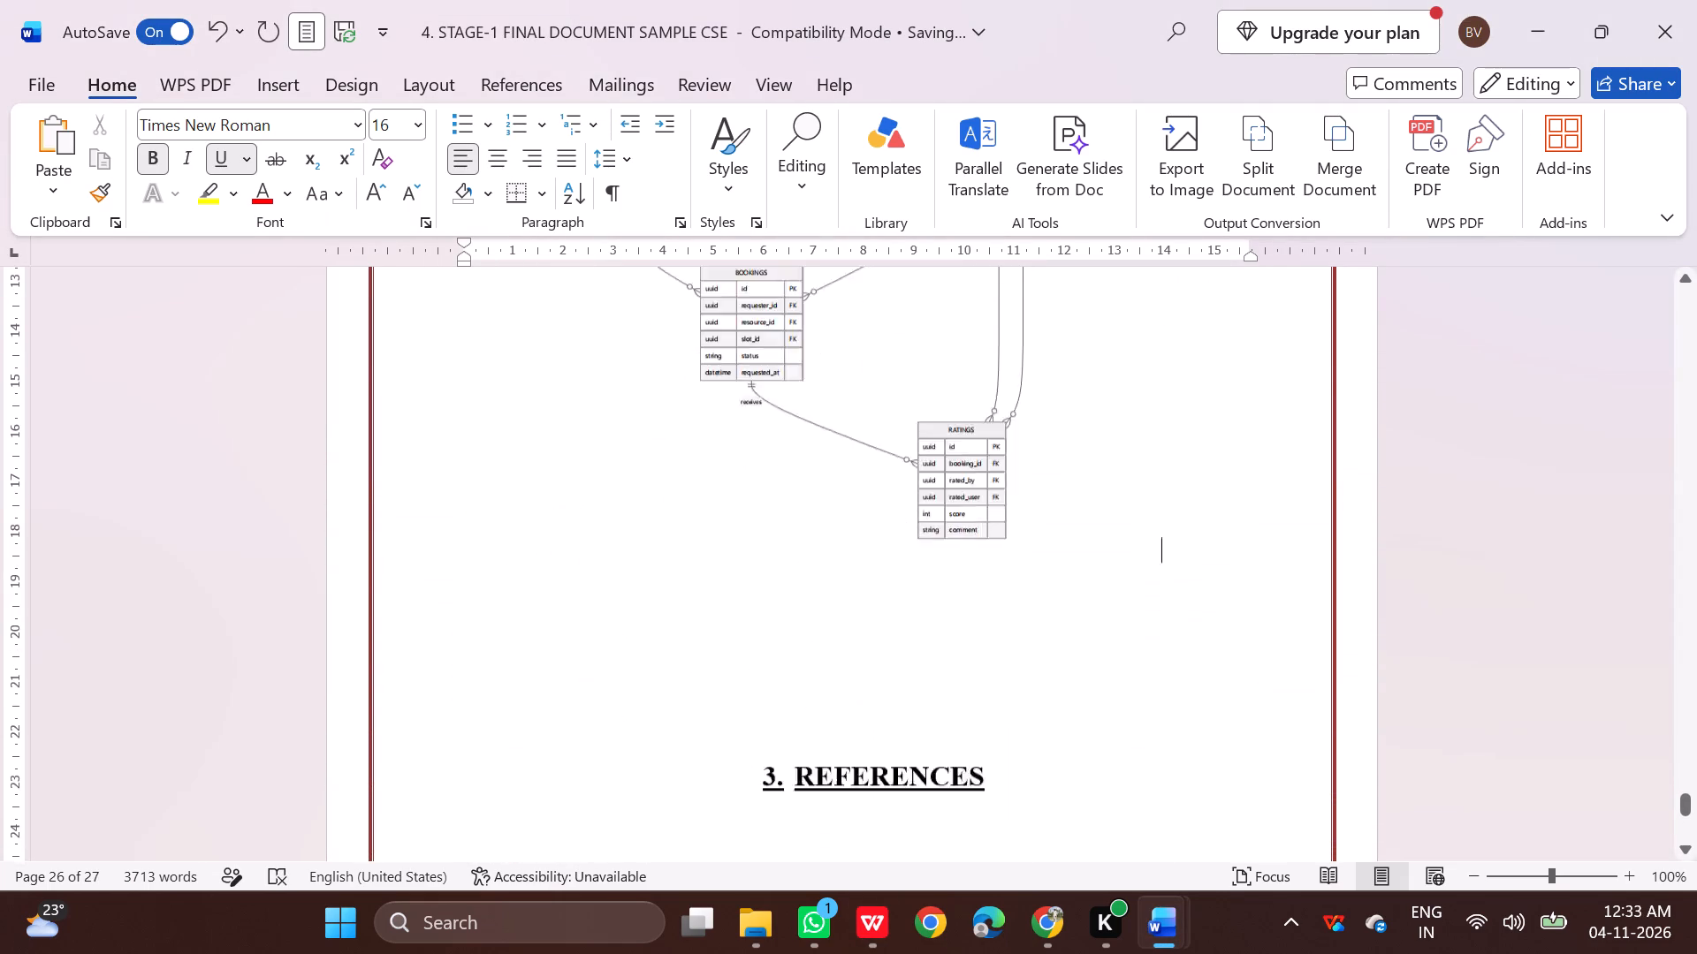
Insert three blank lines below the diagram to push the 3. REFERENCES heading onto a new page.
{"action": "scroll", "coordinate": [847, 577], "scroll_direction": "down", "scroll_amount": 4}
{"action": "left_click", "coordinate": [711, 361]}
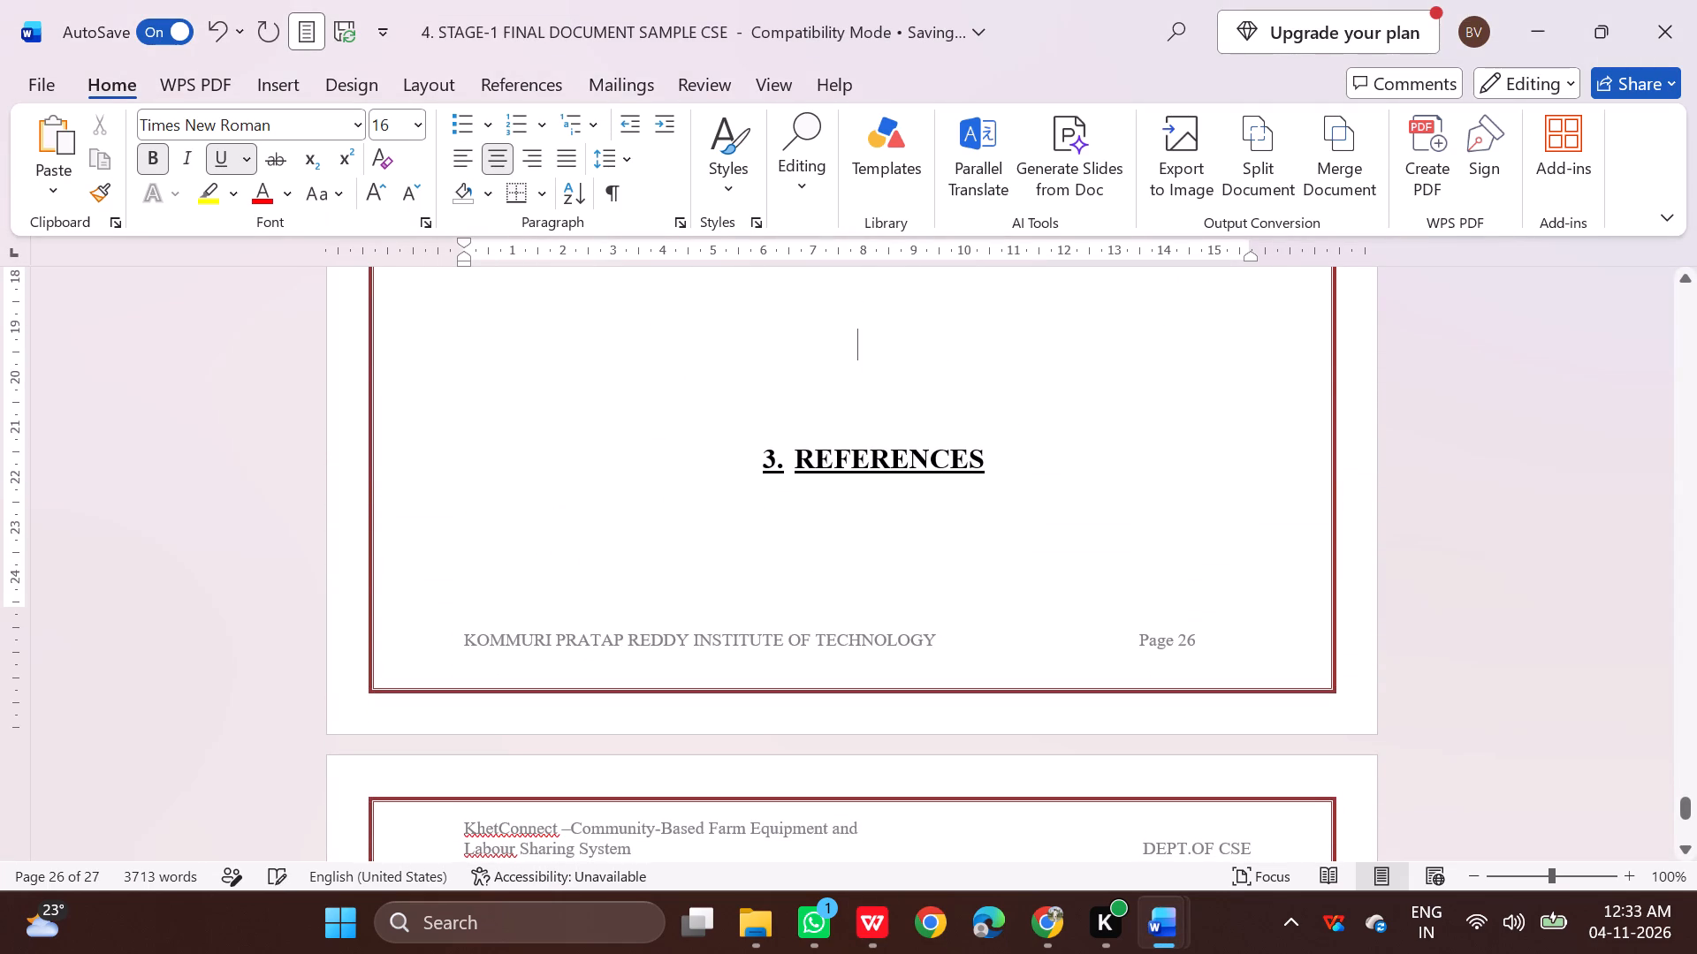
{"action": "key", "text": "Return"}
{"action": "key", "text": "Return"}
{"action": "key", "text": "Return"}
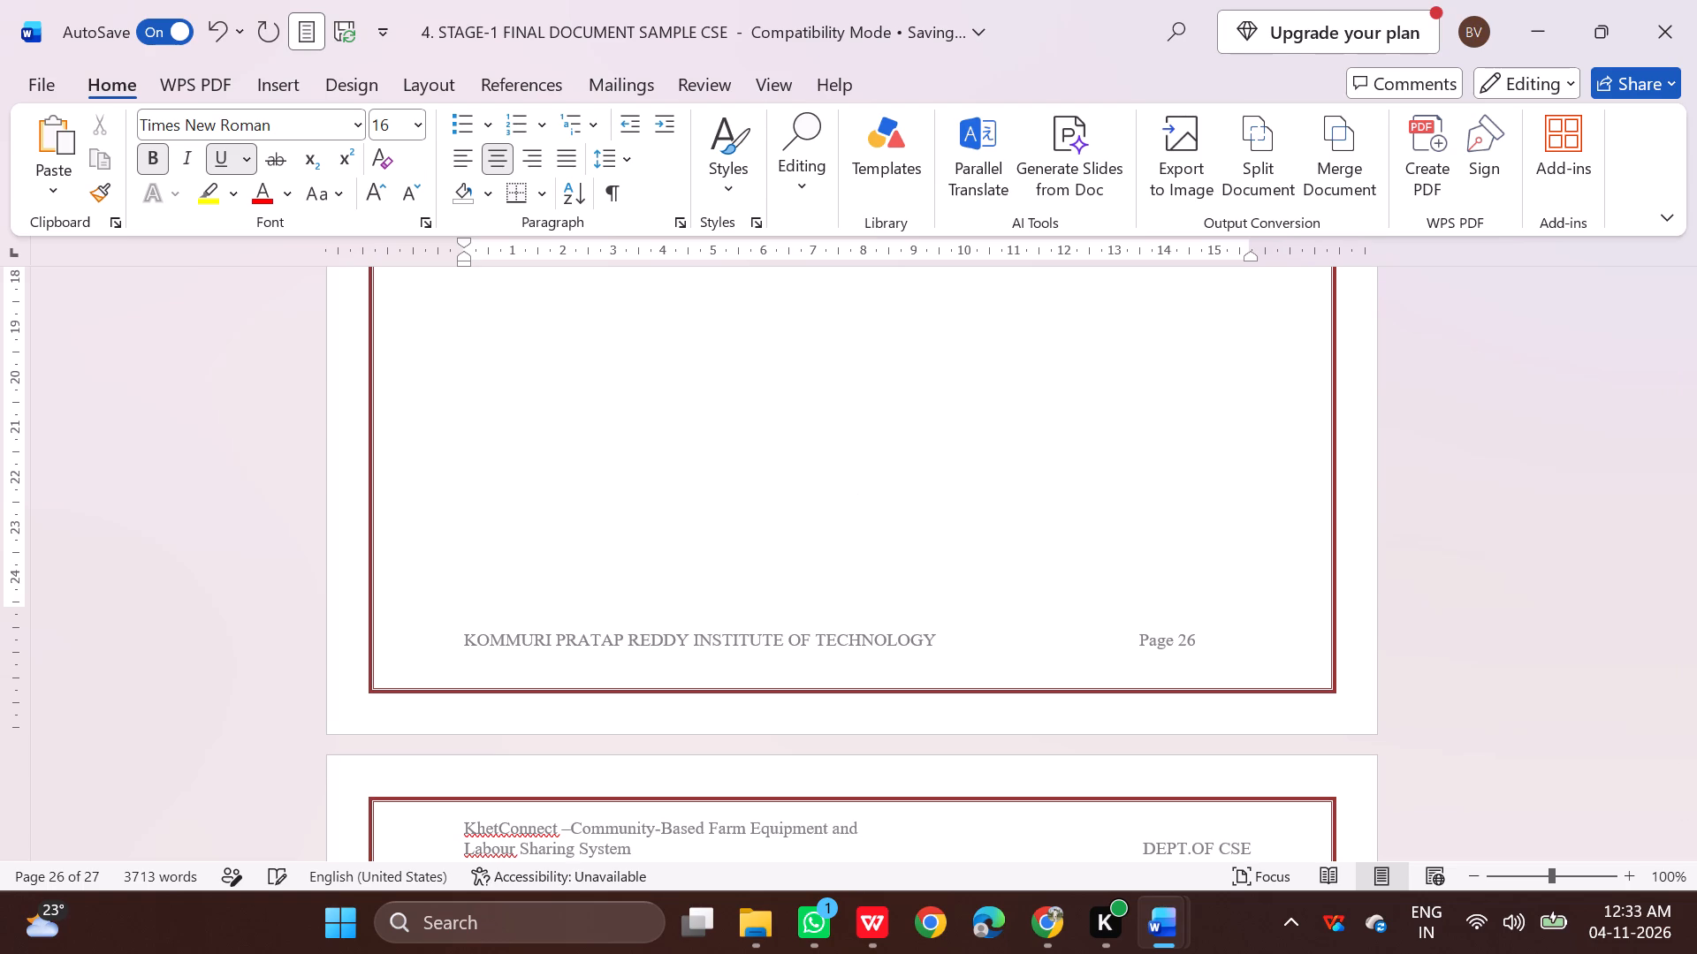
Delete the old 3. REFERENCES heading at the top of the last page.
{"action": "scroll", "coordinate": [709, 361], "scroll_direction": "down", "scroll_amount": 4}
{"action": "left_click_drag", "start_coordinate": [998, 621], "coordinate": [696, 649]}
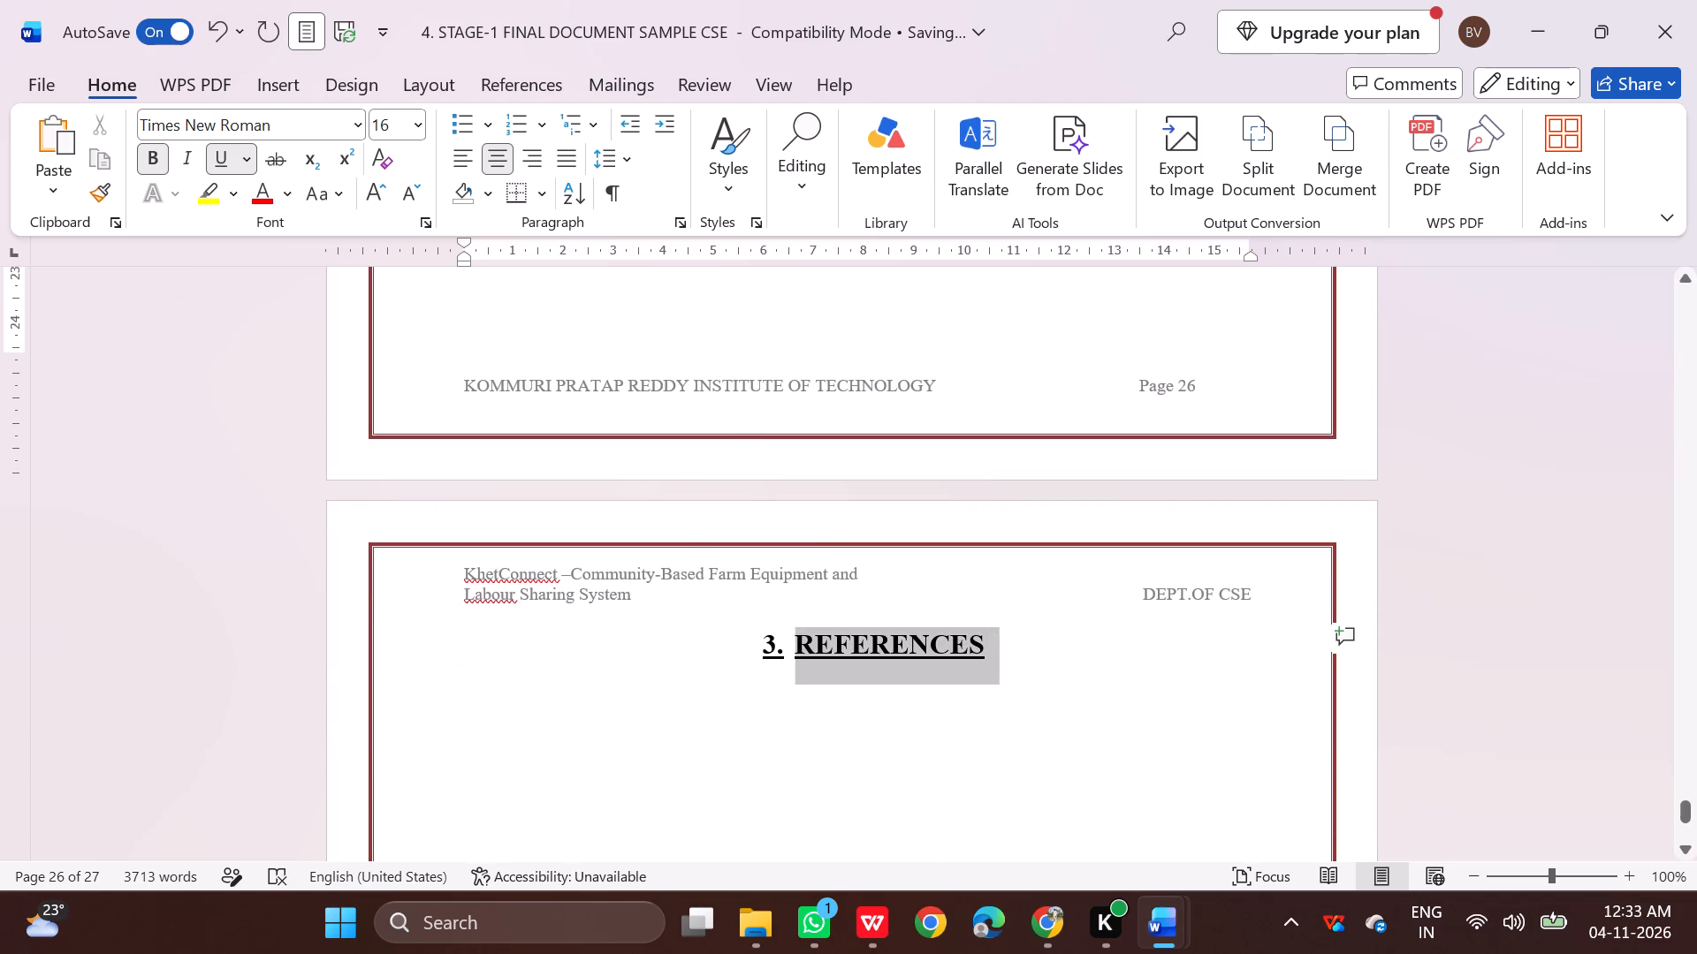
{"action": "left_click_drag", "start_coordinate": [696, 649], "coordinate": [694, 649]}
{"action": "key", "text": "BackSpace"}
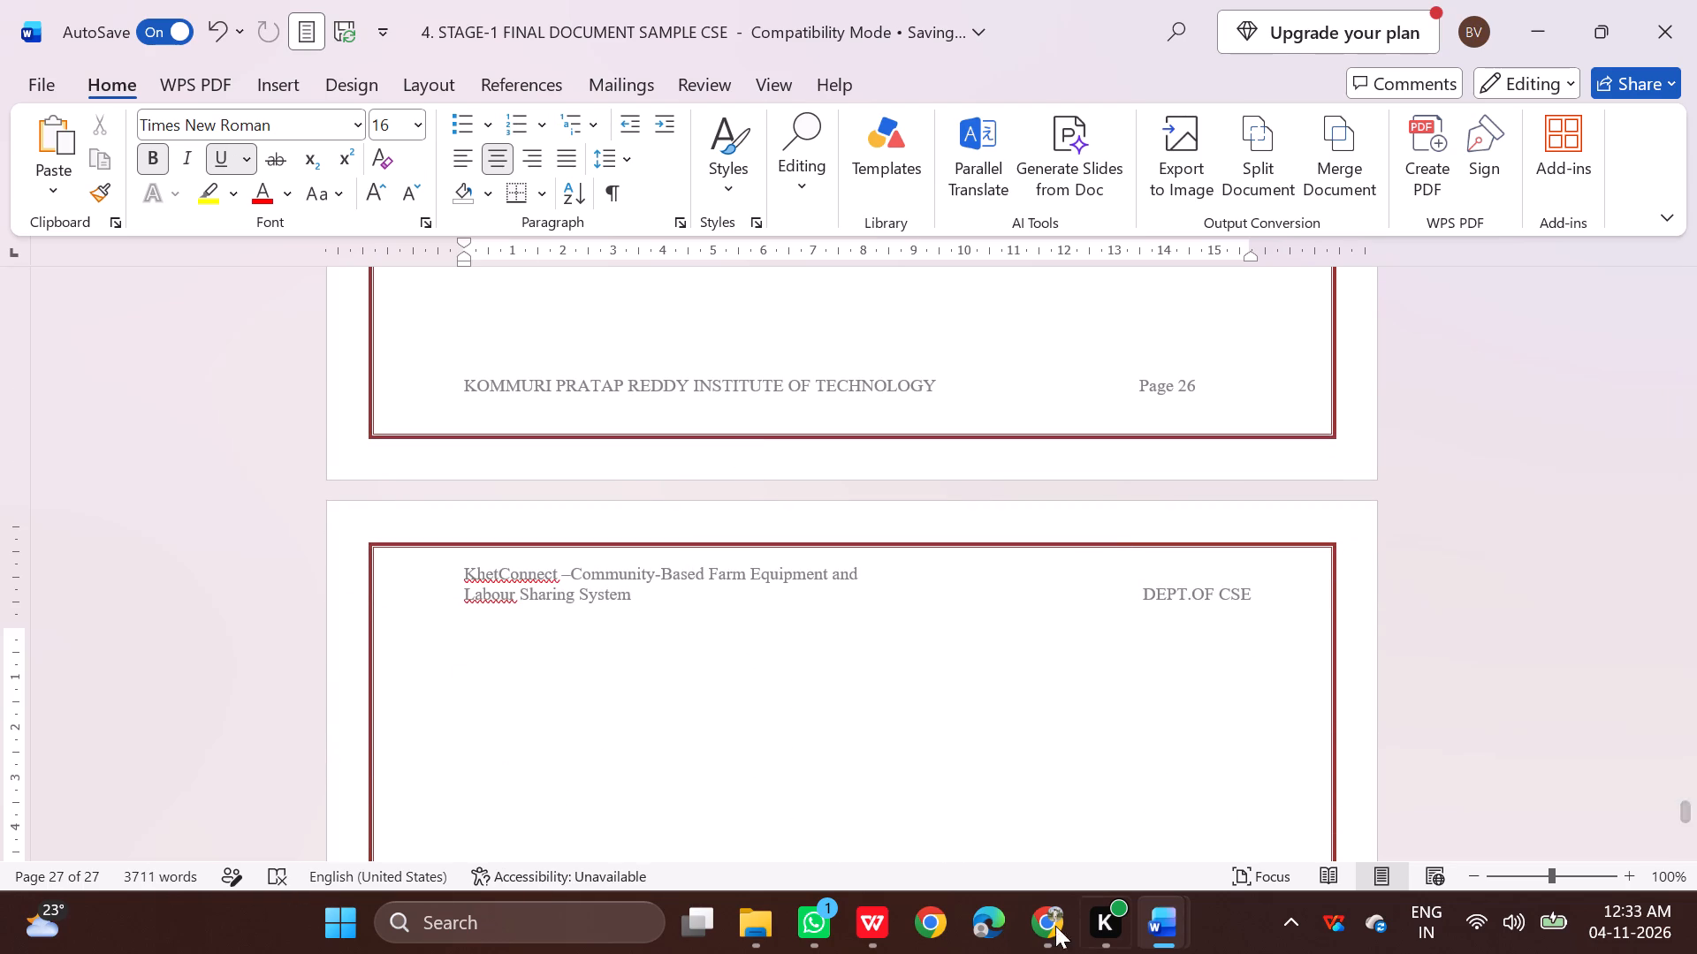
Copy the heading "8. REFERENCES" from the Markdown editor preview and paste it at the top of the Word document's last page.
{"action": "left_click", "coordinate": [1024, 919]}
{"action": "scroll", "coordinate": [665, 605], "scroll_direction": "down", "scroll_amount": 2}
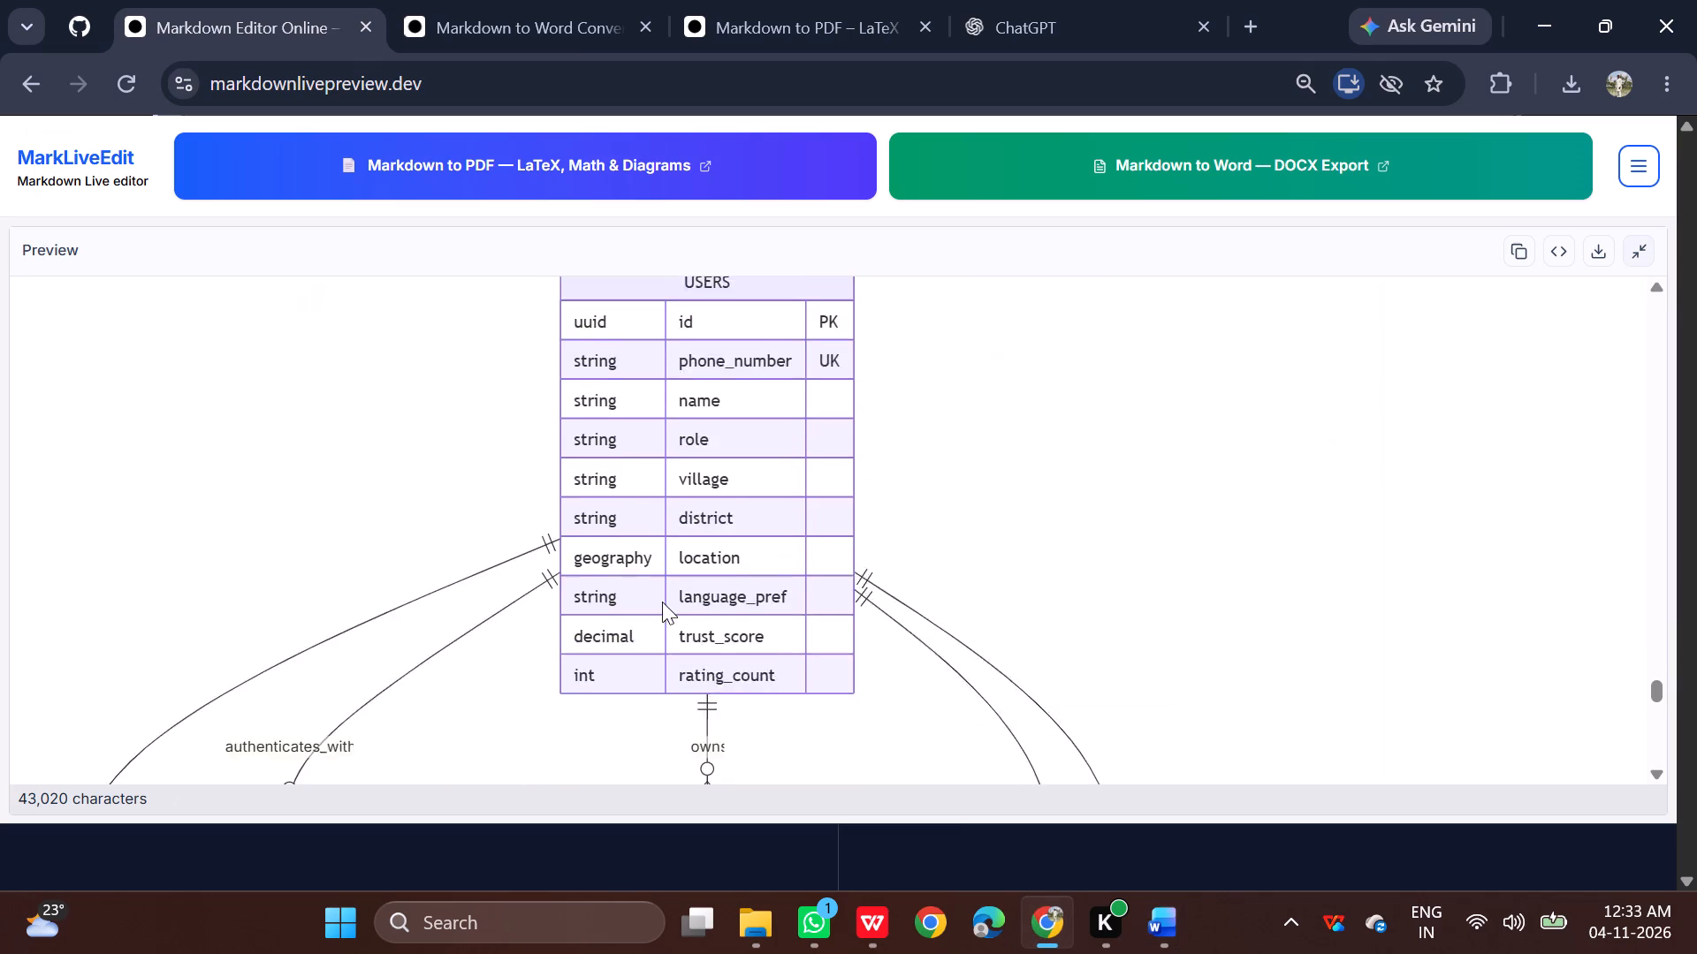
{"action": "scroll", "coordinate": [658, 594], "scroll_direction": "down", "scroll_amount": 18}
{"action": "scroll", "coordinate": [658, 589], "scroll_direction": "up", "scroll_amount": 4}
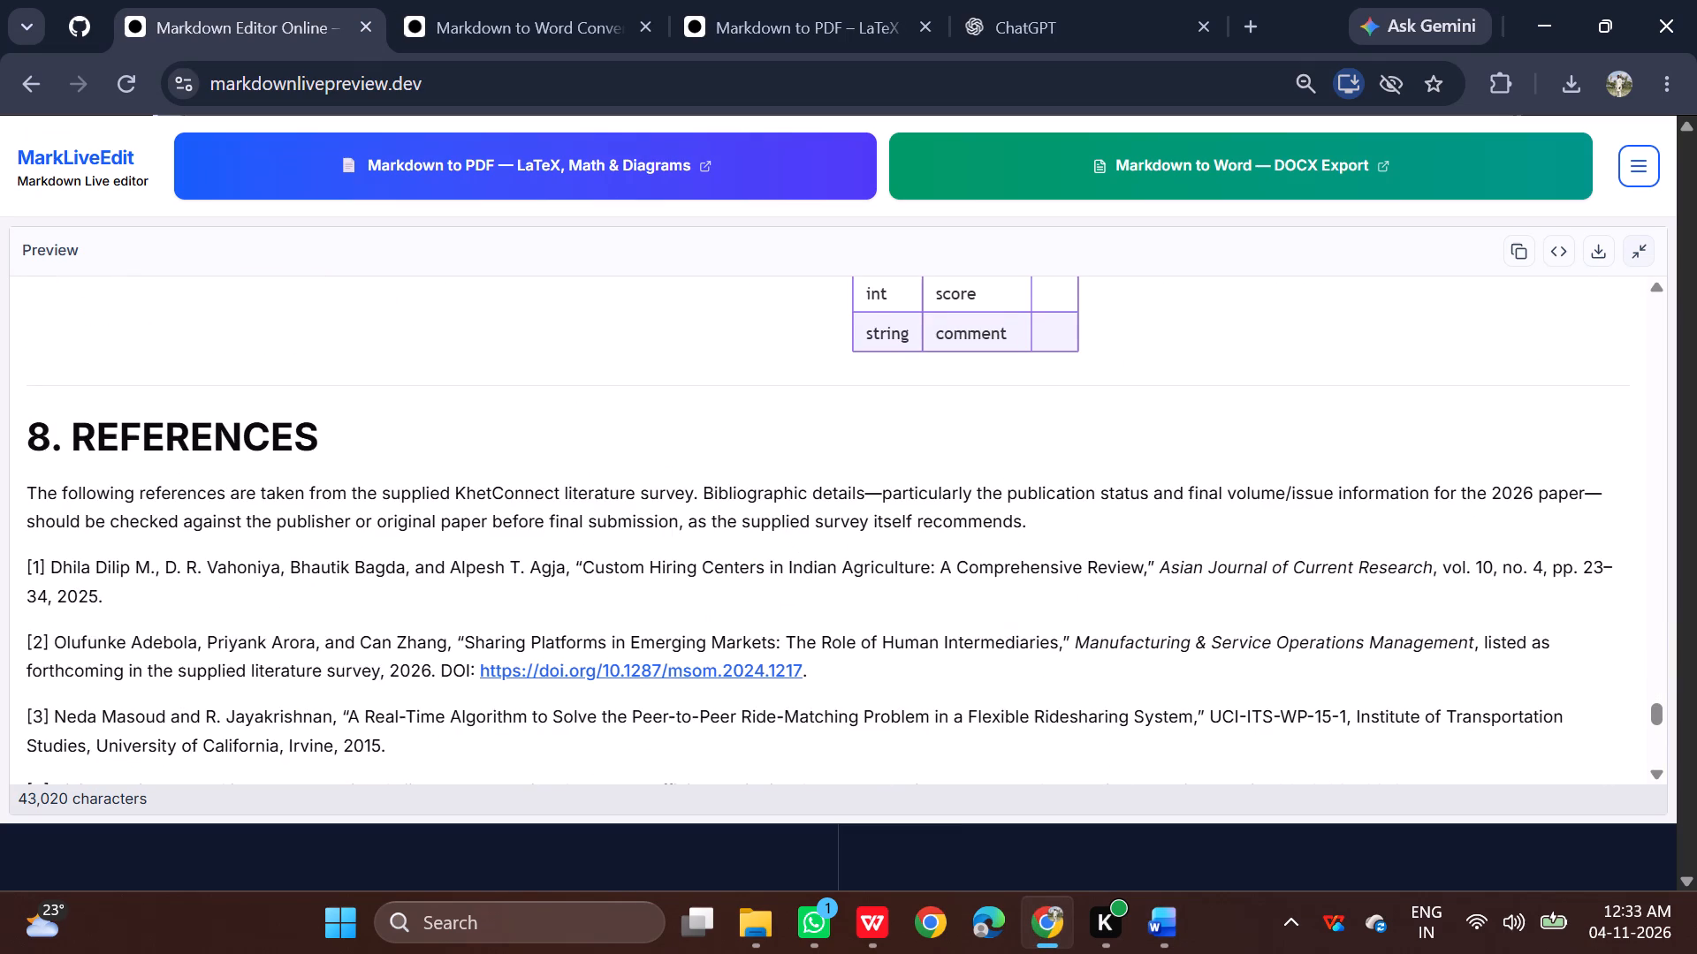
{"action": "left_click_drag", "start_coordinate": [5, 445], "coordinate": [313, 441]}
{"action": "key", "text": "ctrl+c"}
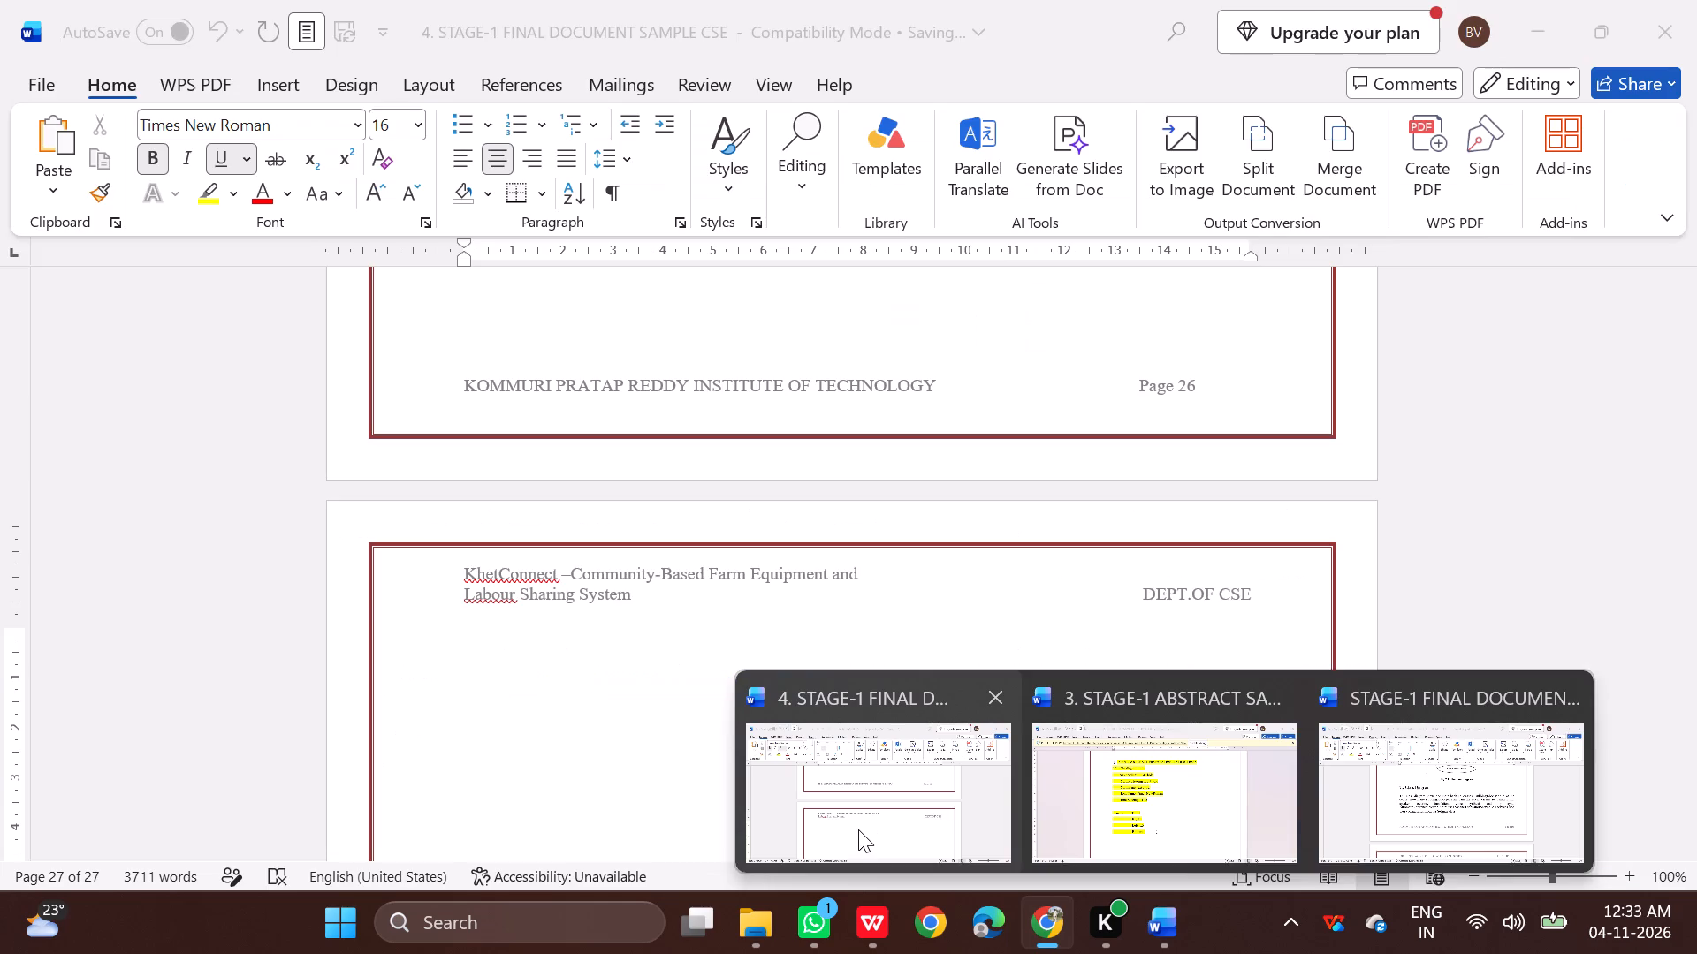
{"action": "left_click", "coordinate": [858, 829]}
{"action": "key", "text": "ctrl+v"}
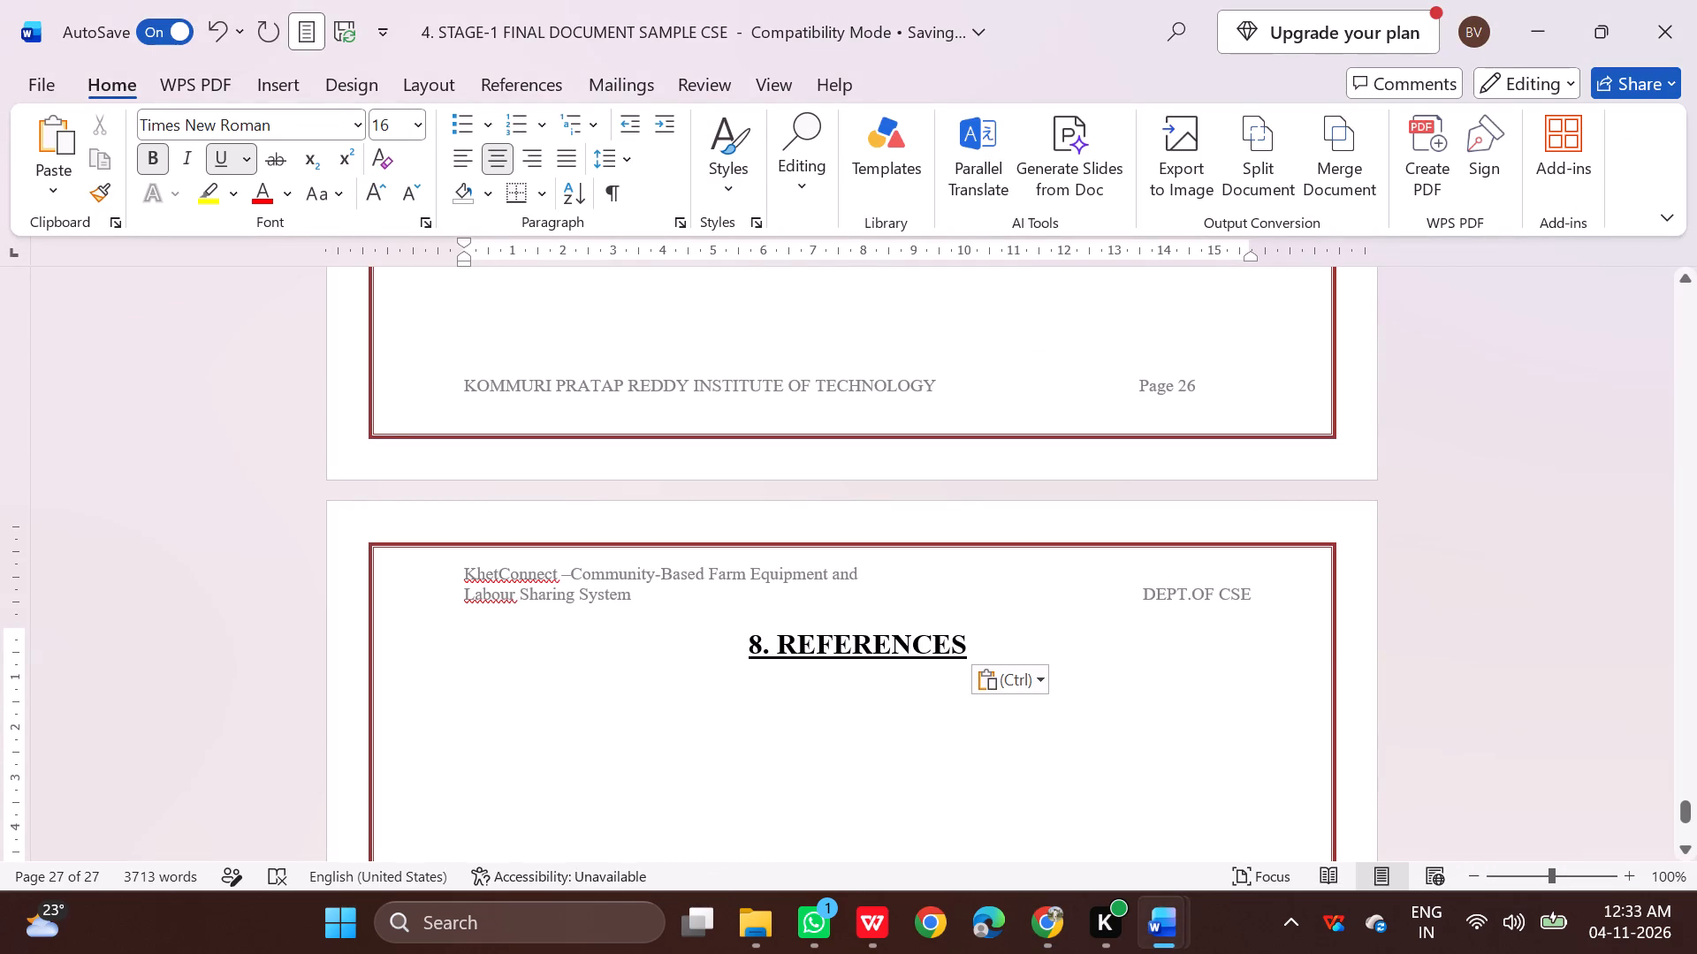
Set the empty line below the 8. REFERENCES heading to left-aligned 12 pt text without bold or underline.
{"action": "left_click", "coordinate": [147, 165]}
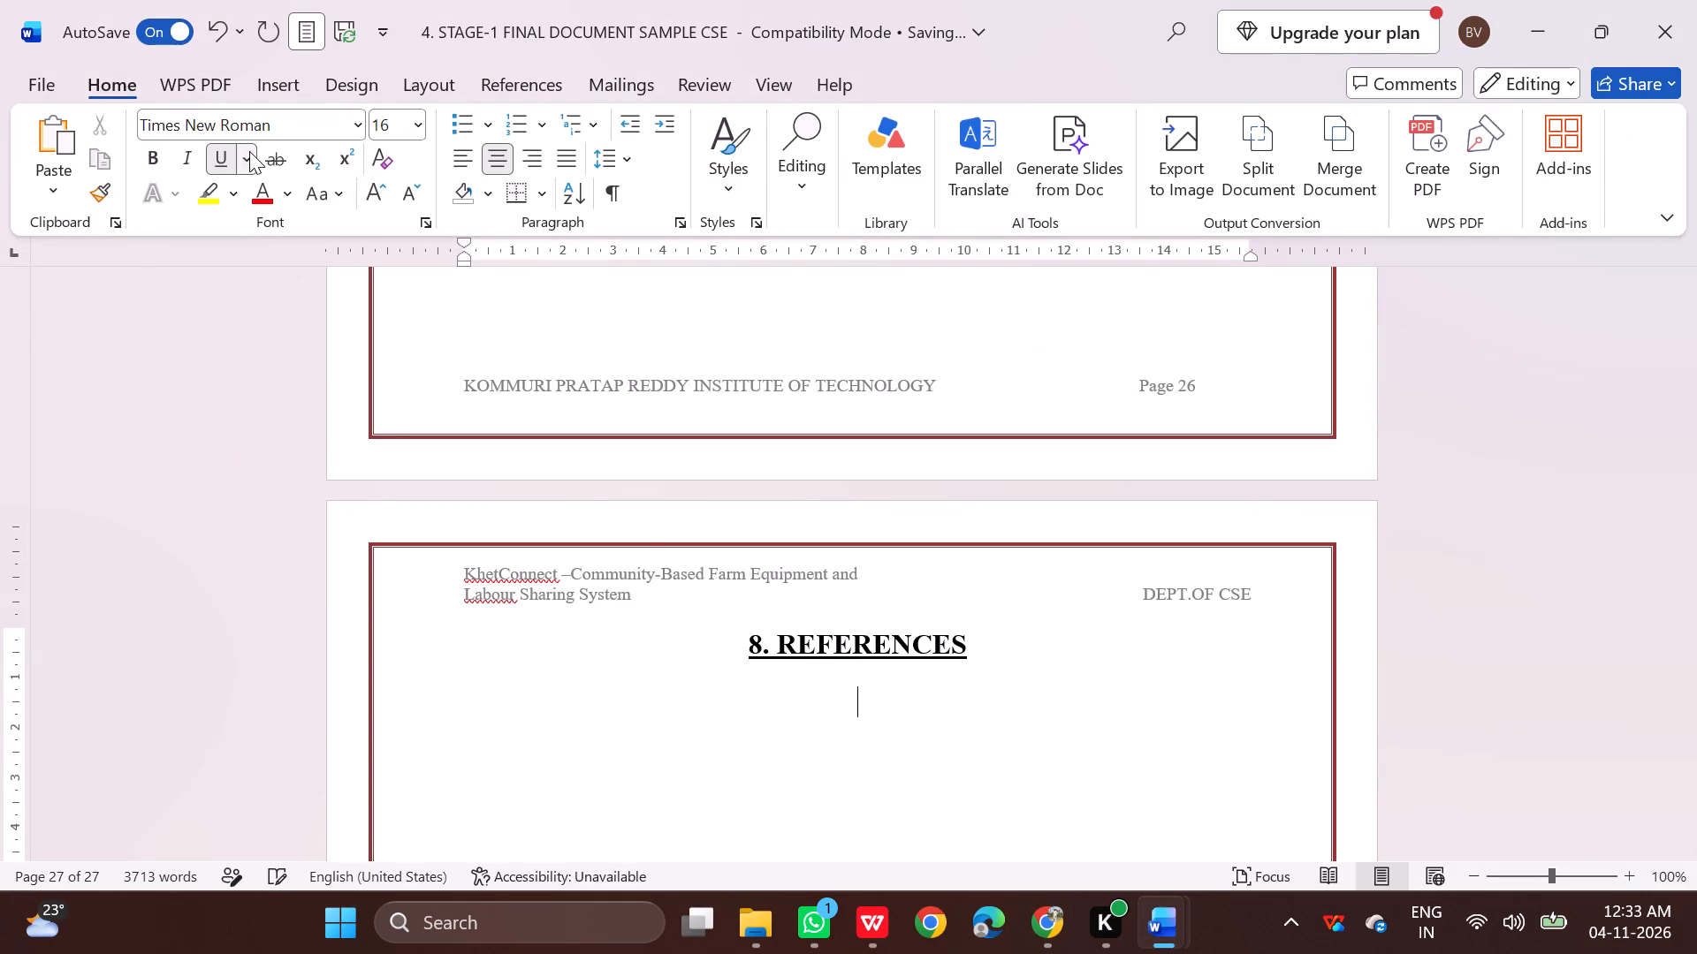
{"action": "left_click", "coordinate": [215, 159]}
{"action": "left_click", "coordinate": [419, 125]}
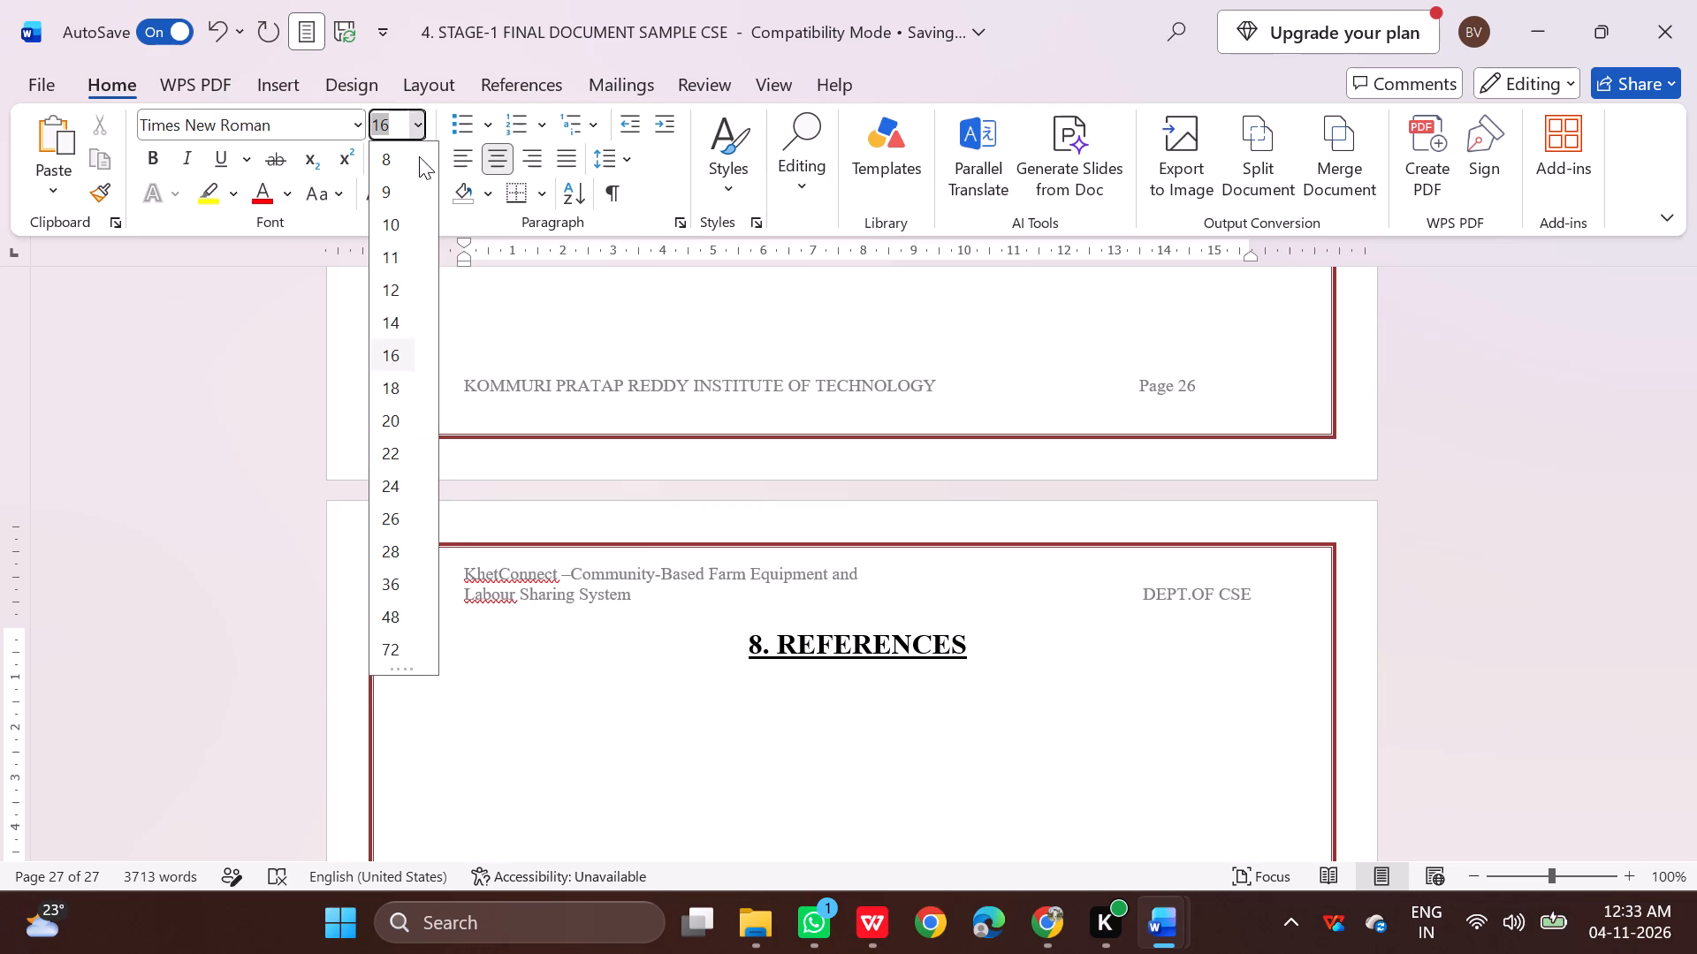
{"action": "left_click", "coordinate": [386, 285]}
{"action": "key", "text": "BackSpace"}
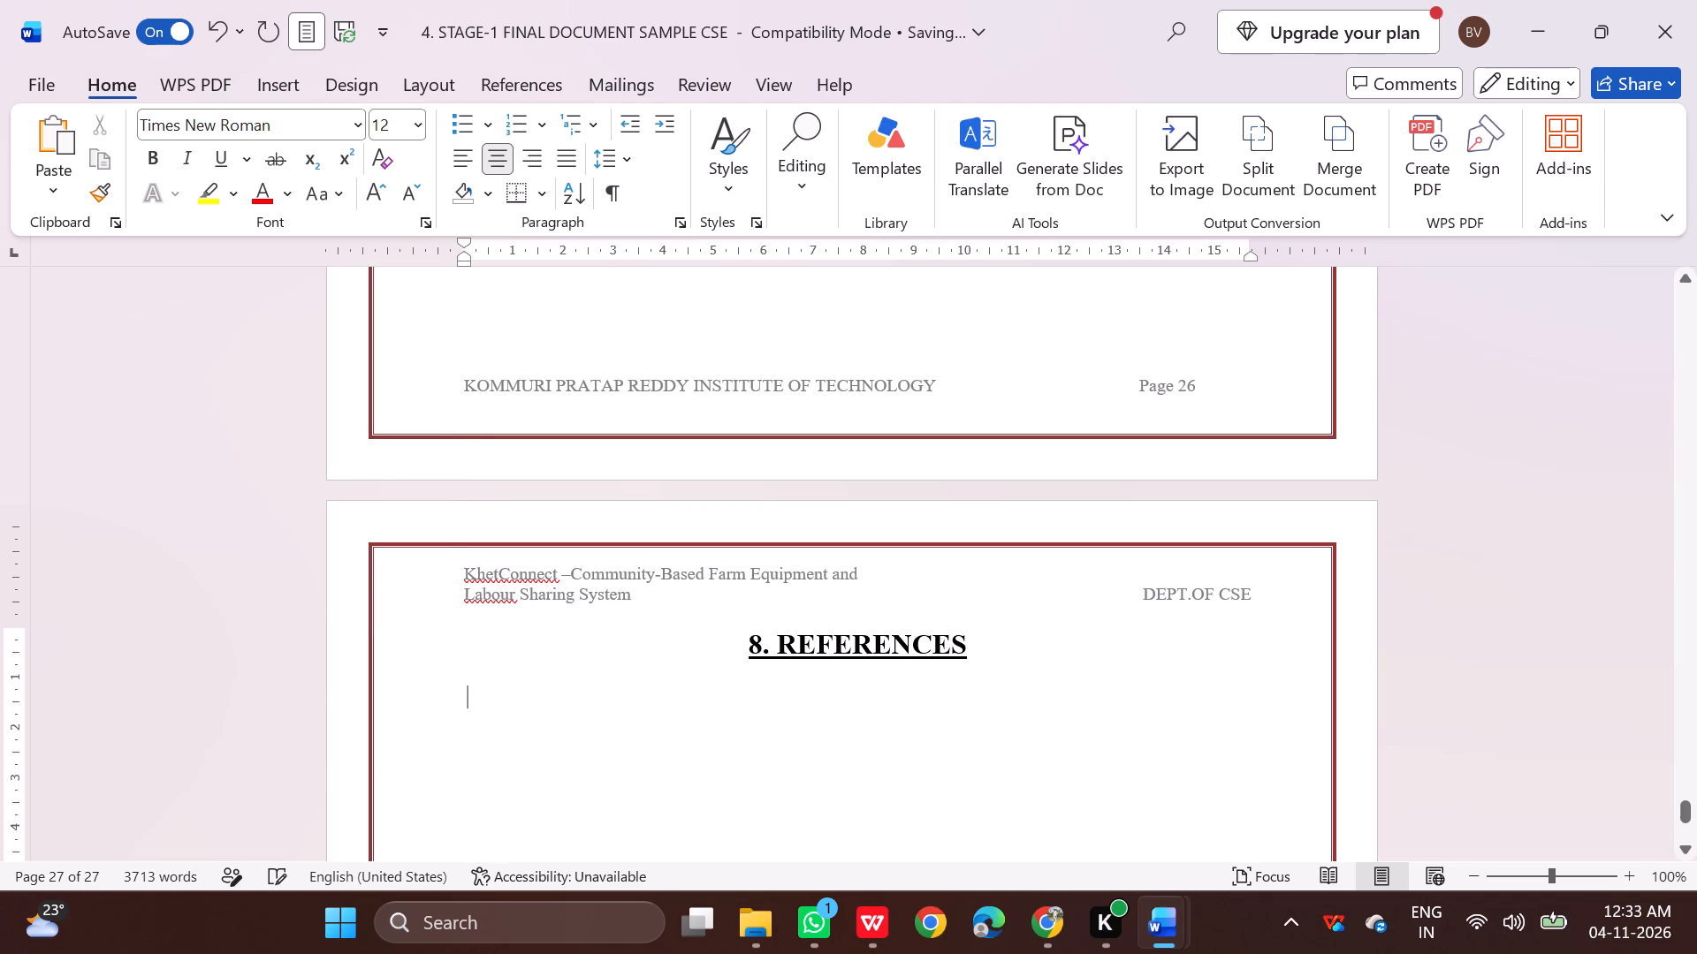
Switch through the Markdown preview to the WPS PDF and review its sections 8 References and 8.1 Technical Documentation.
{"action": "left_click", "coordinate": [1052, 927]}
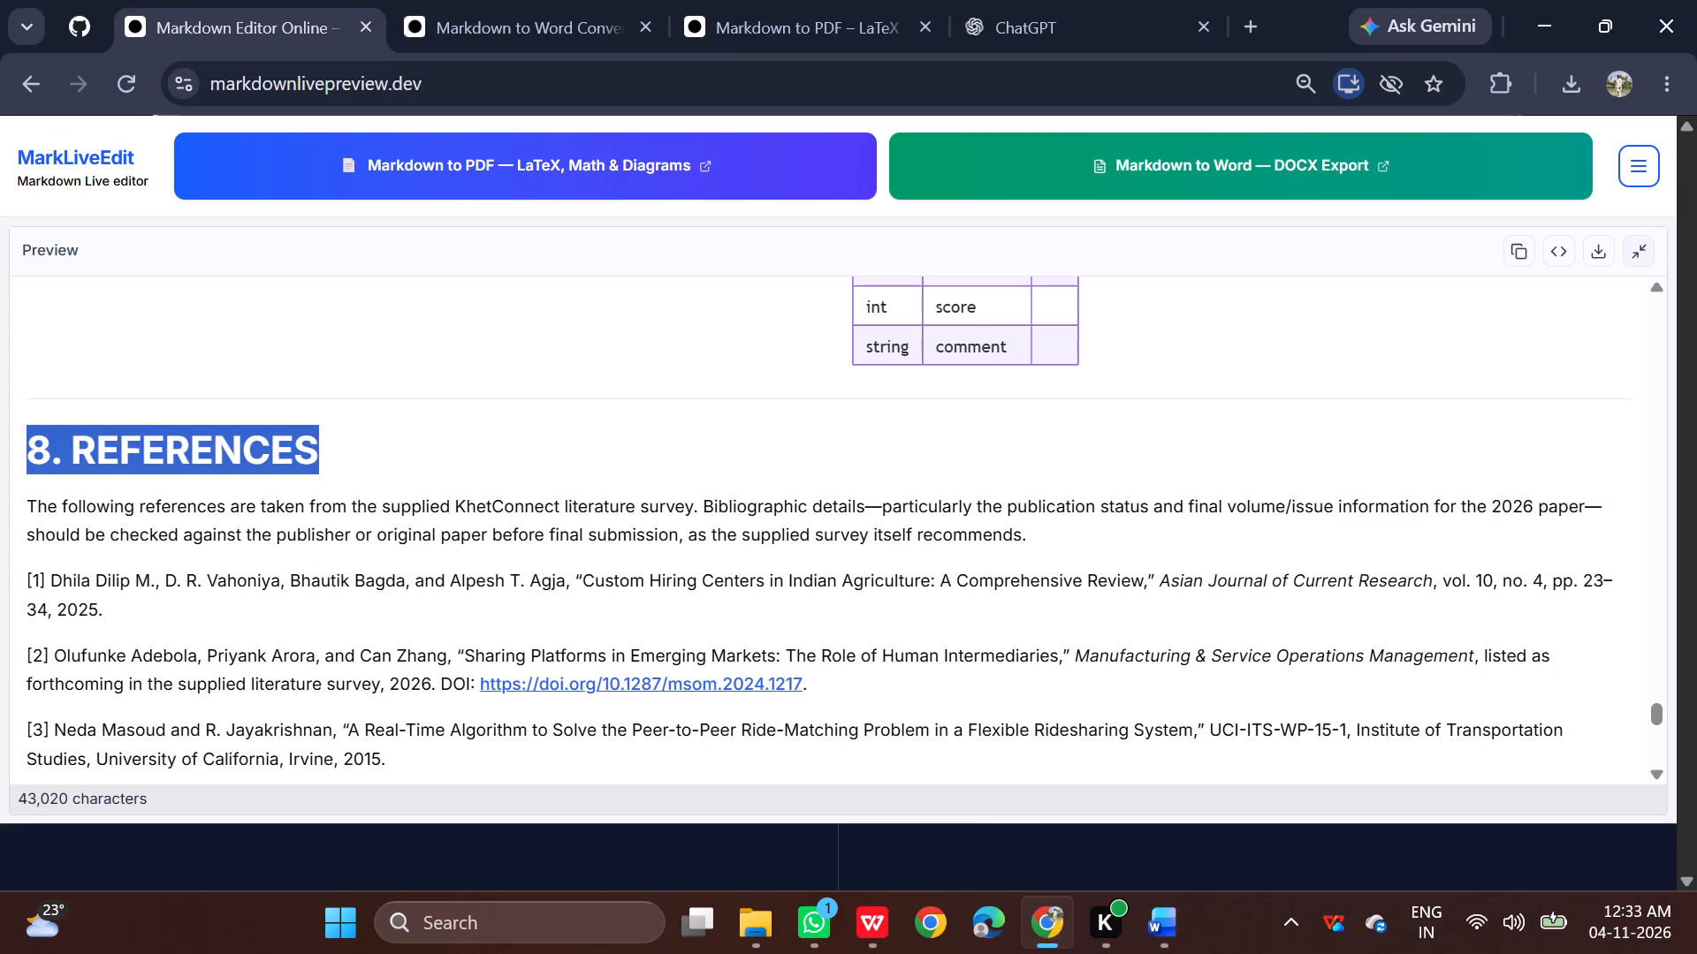
{"action": "left_click", "coordinate": [878, 926]}
{"action": "scroll", "coordinate": [838, 559], "scroll_direction": "down", "scroll_amount": 11}
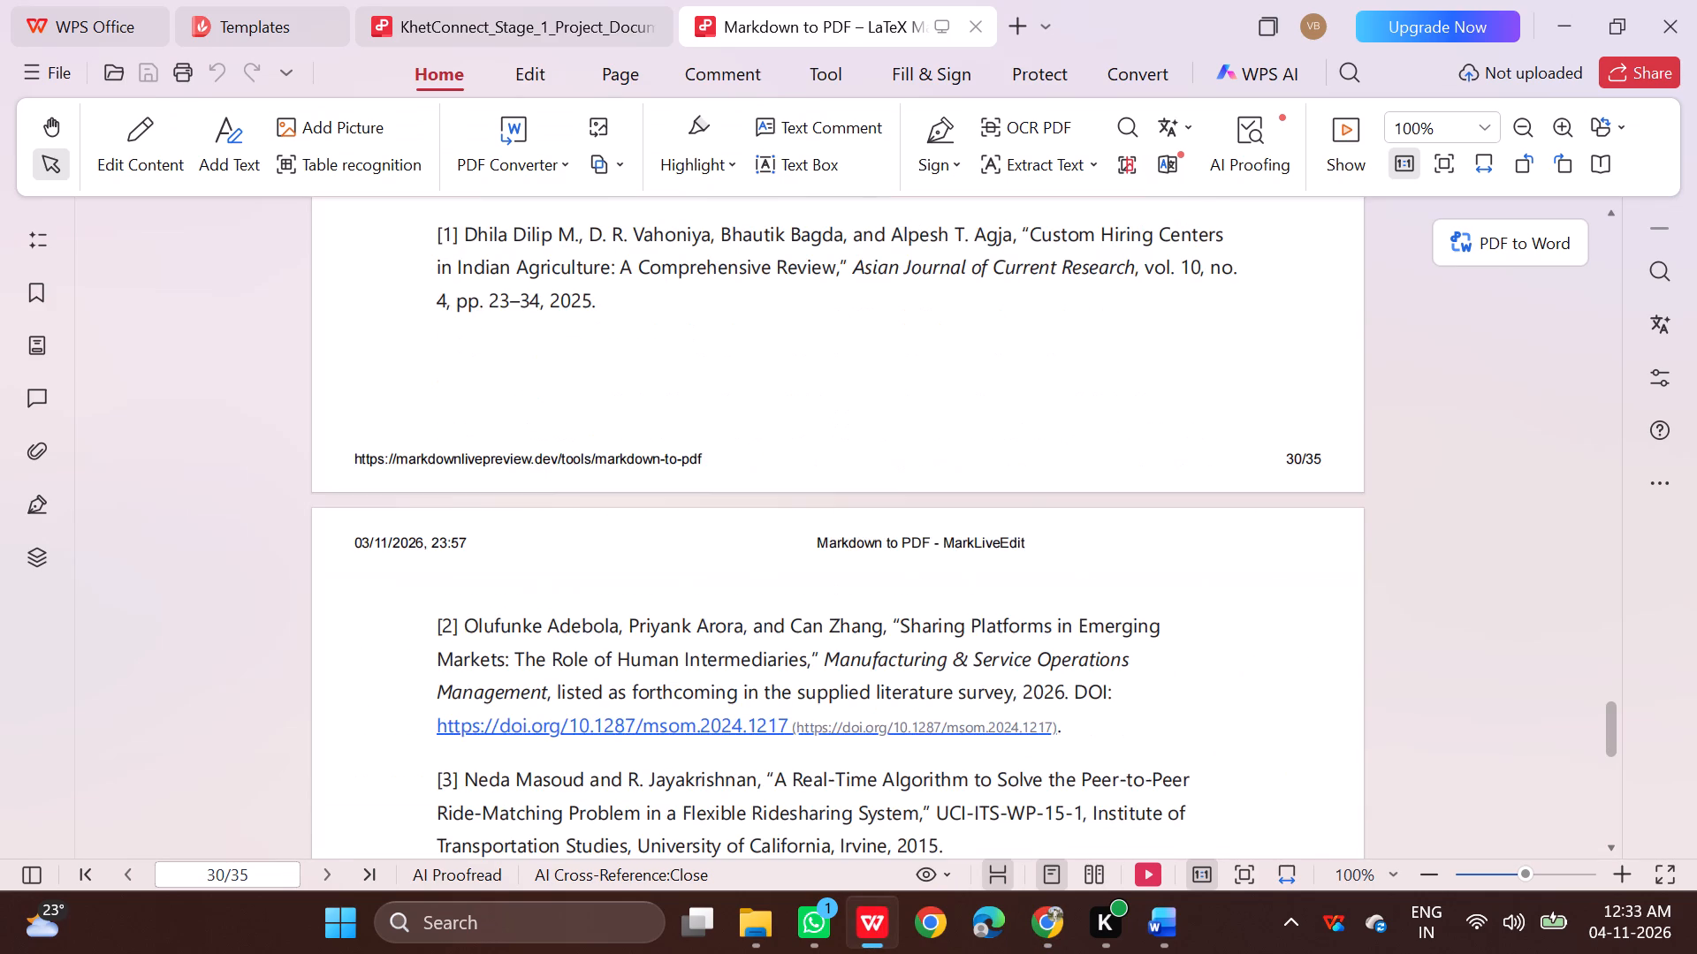
{"action": "scroll", "coordinate": [849, 550], "scroll_direction": "down", "scroll_amount": 16}
{"action": "scroll", "coordinate": [851, 549], "scroll_direction": "up", "scroll_amount": 3}
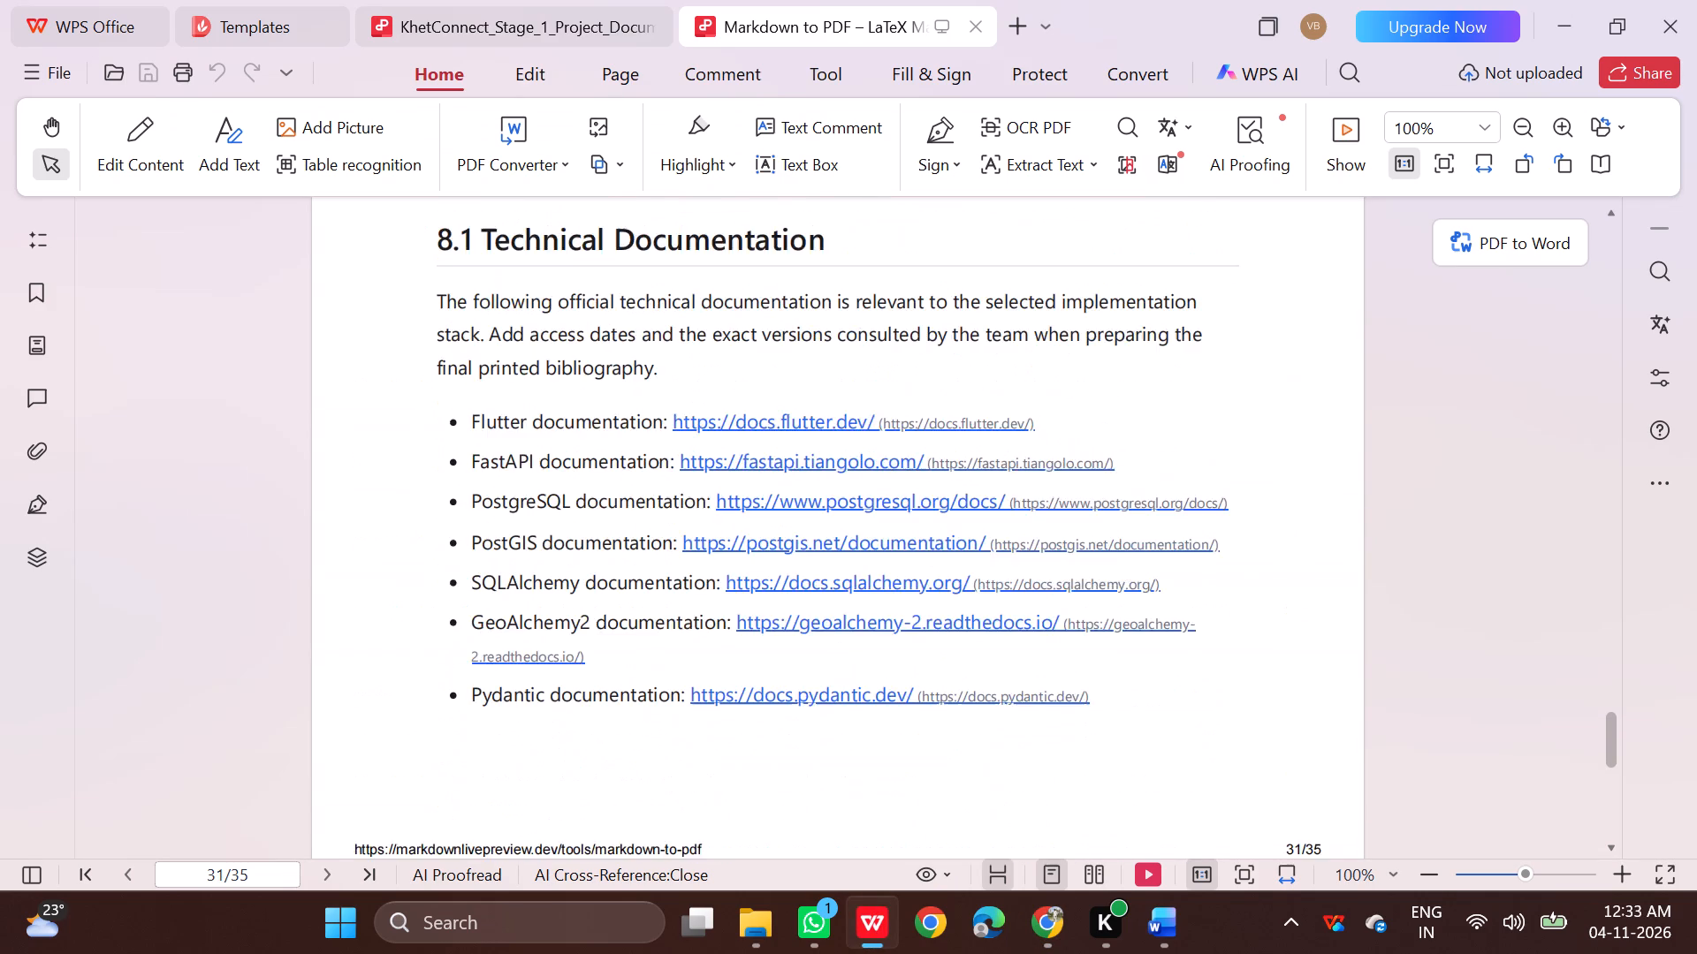
{"action": "scroll", "coordinate": [851, 549], "scroll_direction": "up", "scroll_amount": 15}
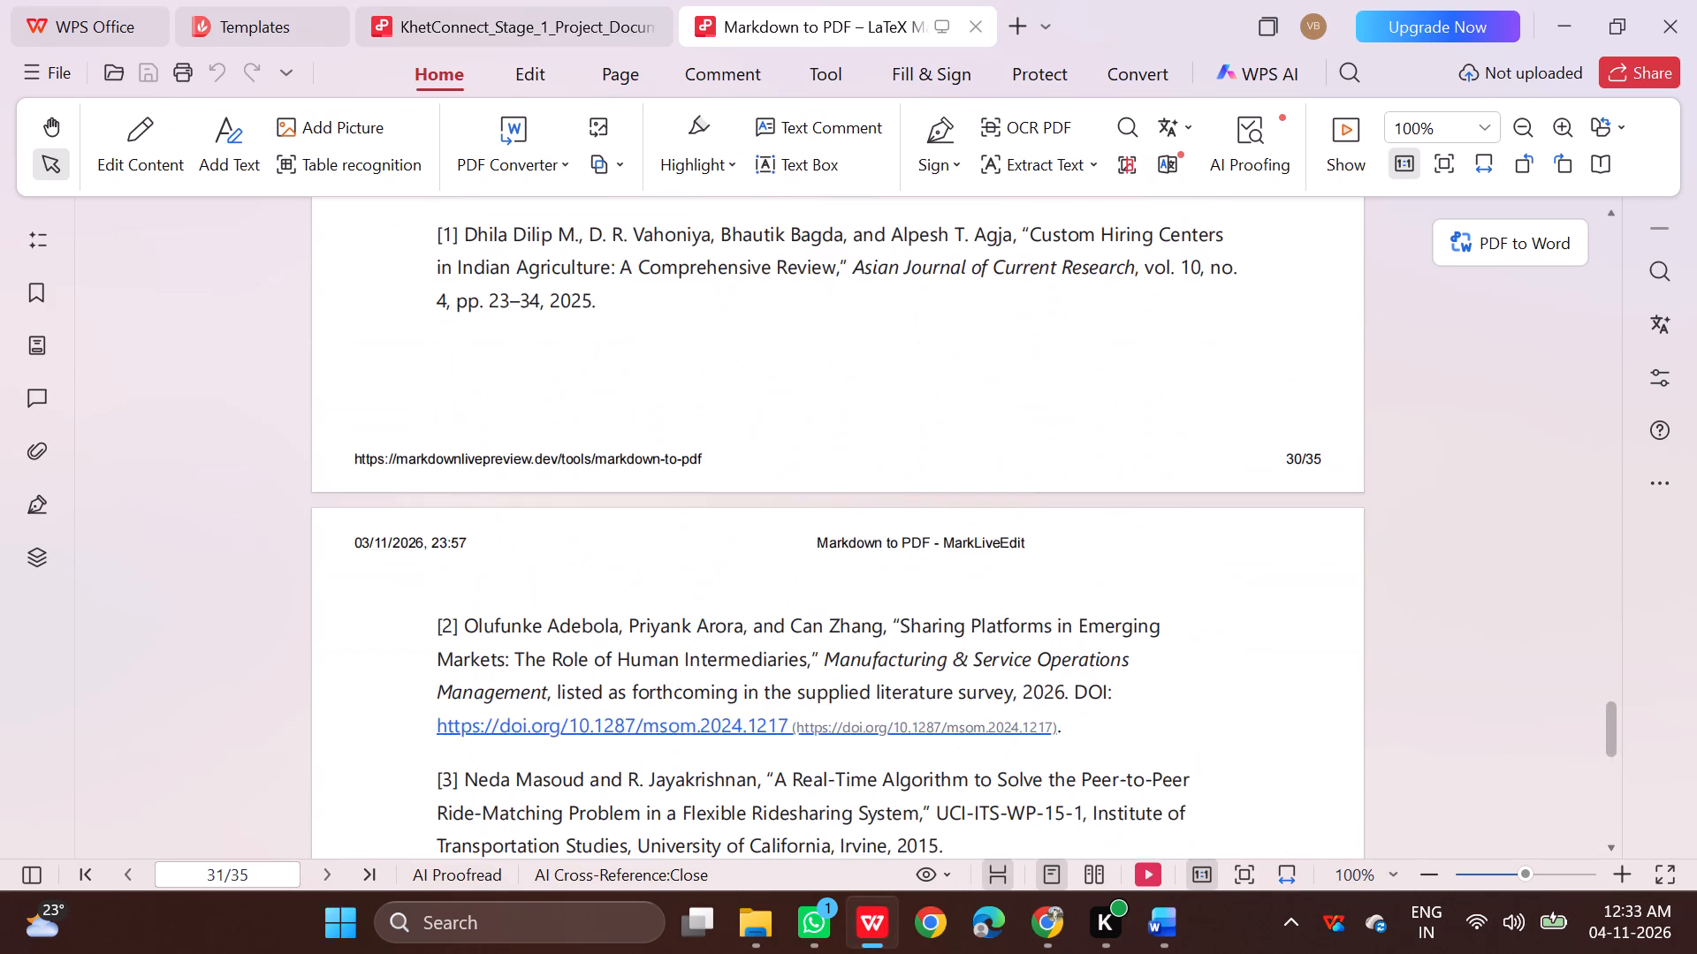
{"action": "scroll", "coordinate": [851, 549], "scroll_direction": "up", "scroll_amount": 2}
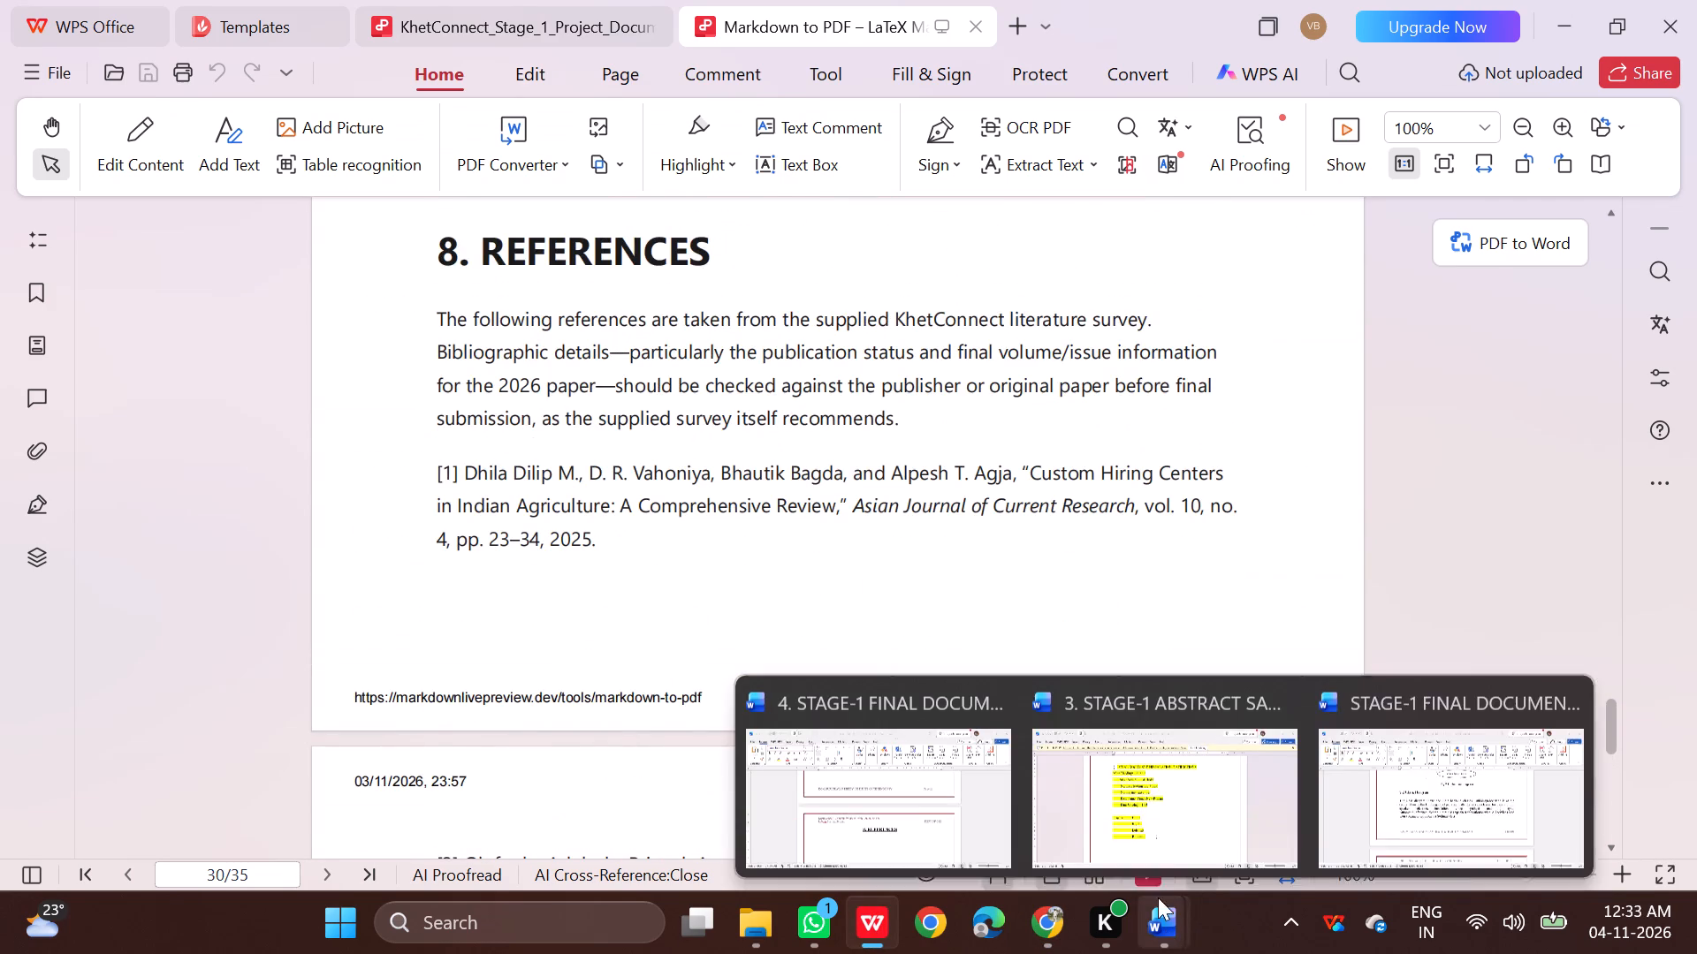
Switch to the Telugu AI Dubbing Studio Word document and look through the diagram layout in its section 7.
{"action": "left_click", "coordinate": [1390, 811]}
{"action": "scroll", "coordinate": [1282, 568], "scroll_direction": "down", "scroll_amount": 15}
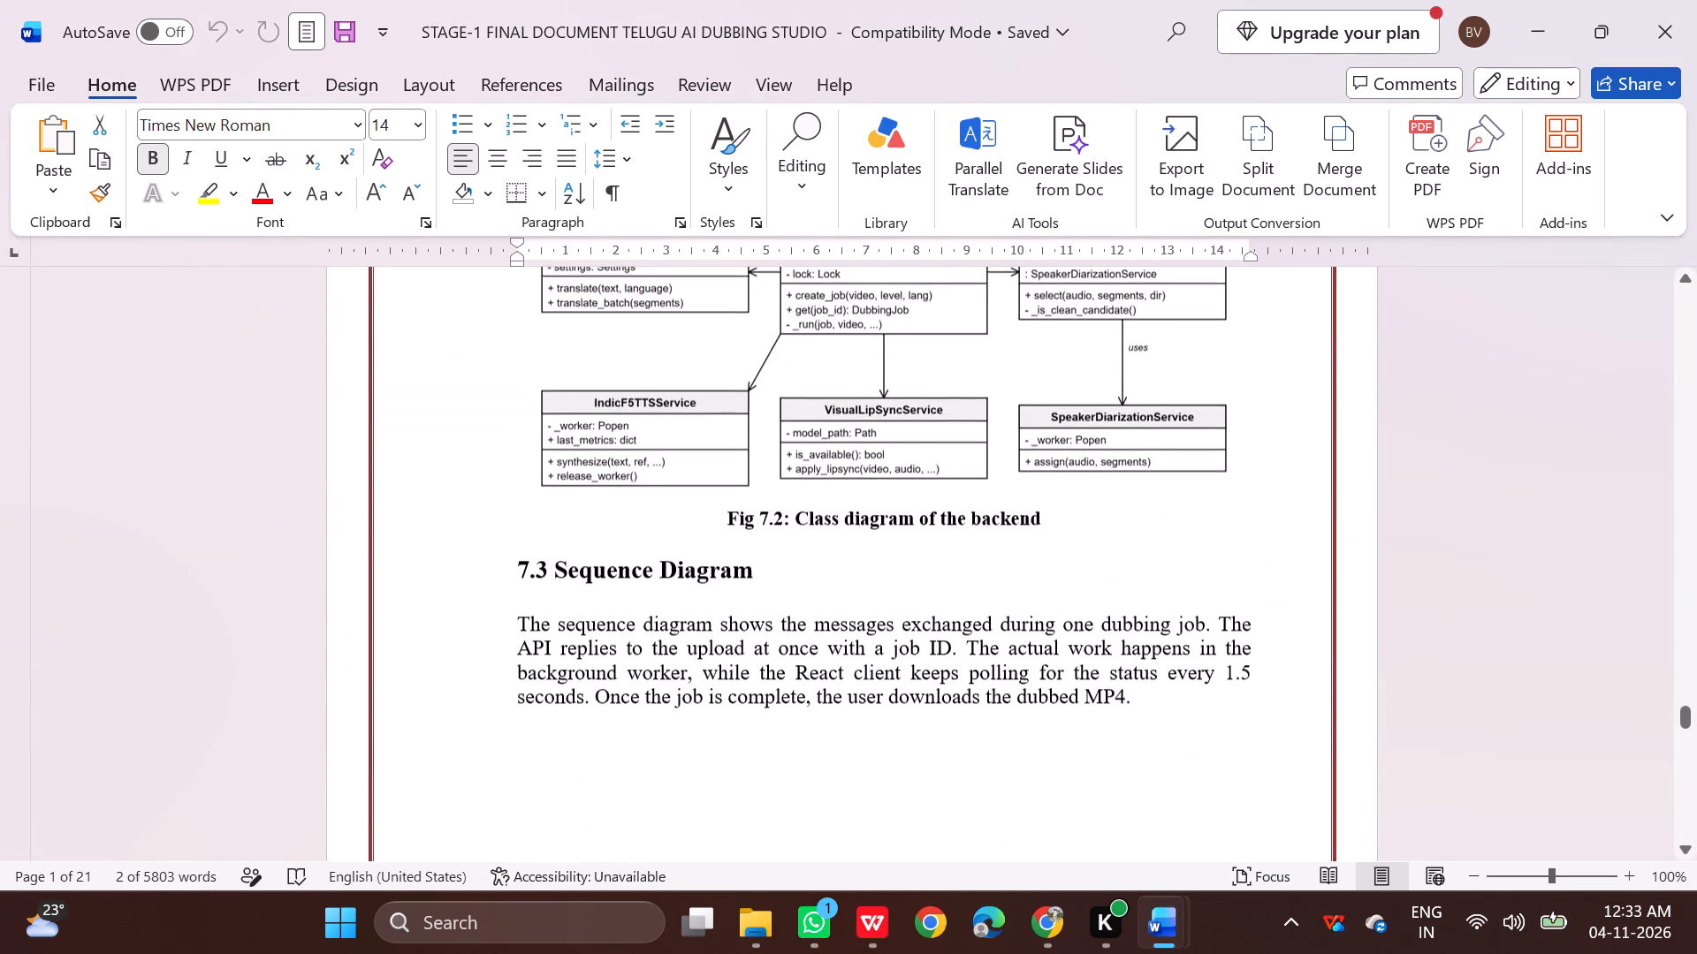
{"action": "scroll", "coordinate": [1648, 711], "scroll_direction": "down", "scroll_amount": 5}
{"action": "scroll", "coordinate": [1471, 647], "scroll_direction": "down", "scroll_amount": 10}
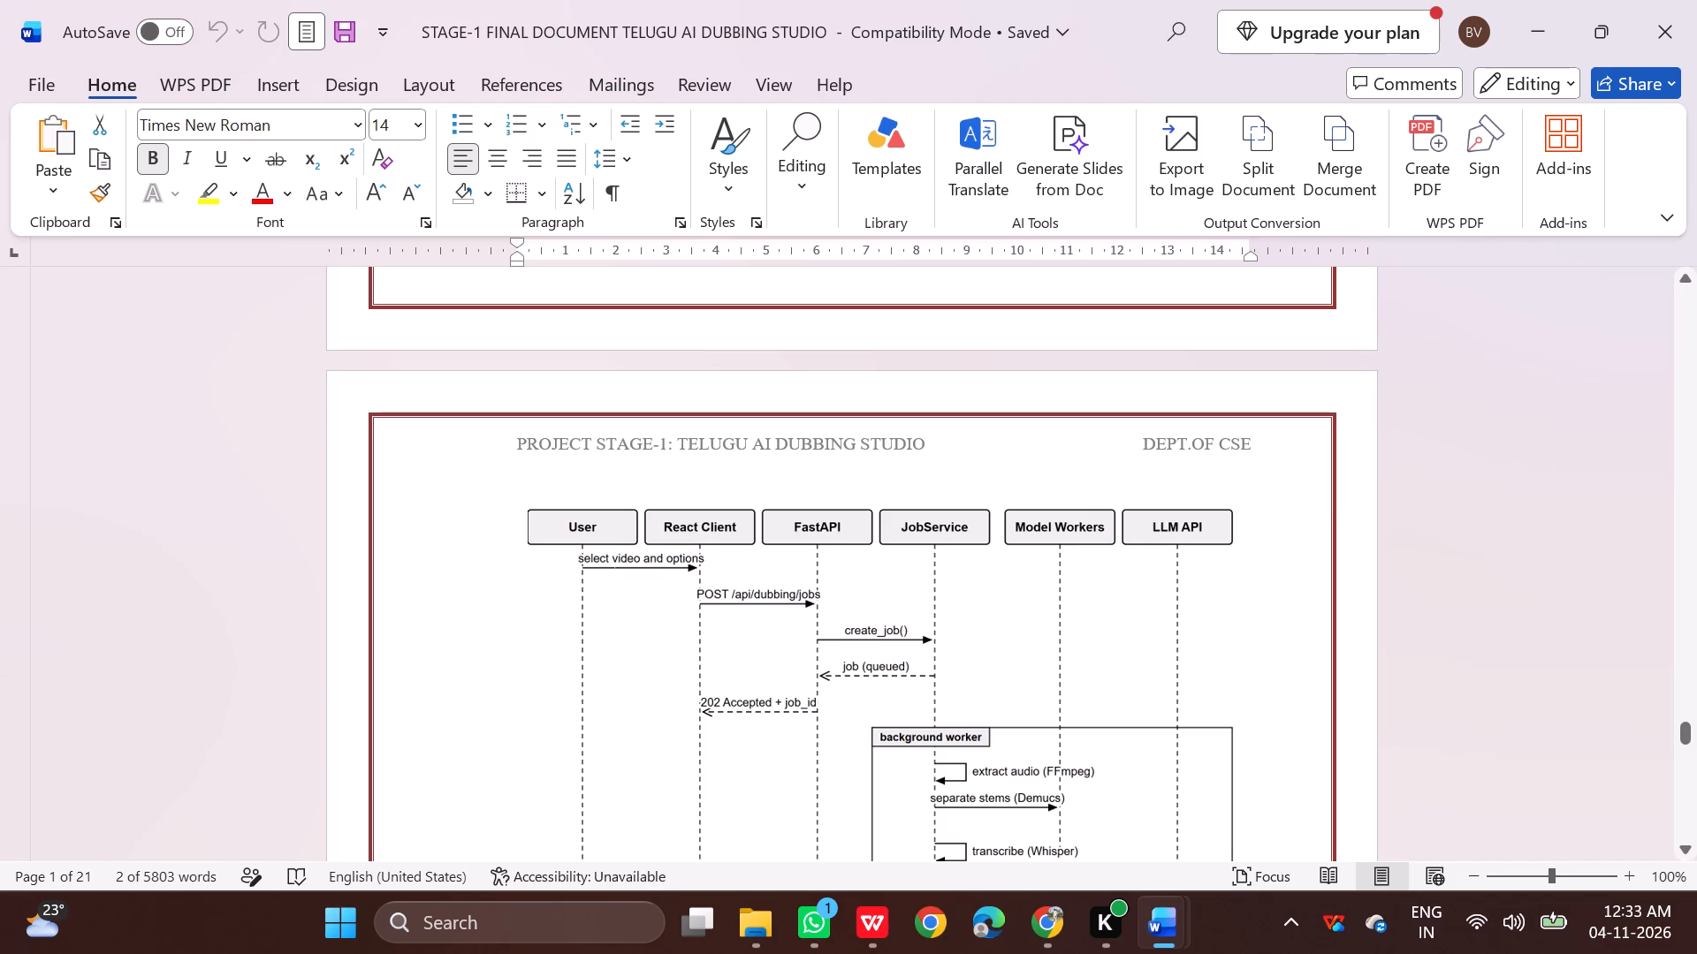
{"action": "scroll", "coordinate": [1431, 623], "scroll_direction": "down", "scroll_amount": 3}
{"action": "scroll", "coordinate": [1431, 623], "scroll_direction": "up", "scroll_amount": 10}
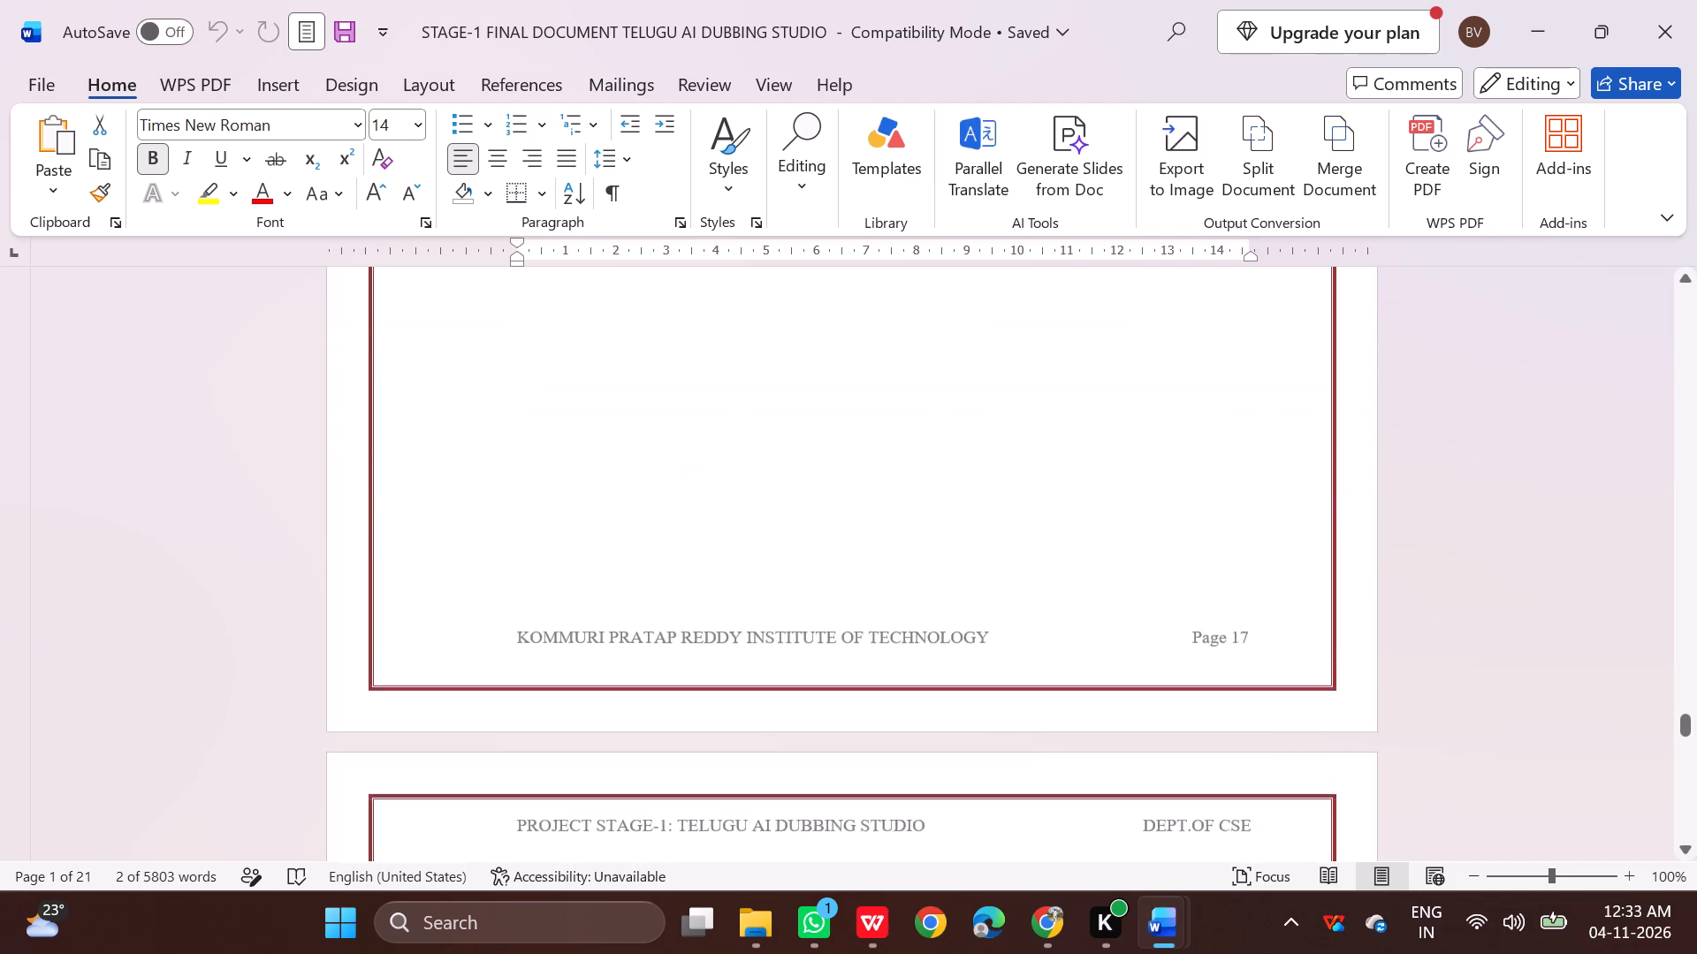
{"action": "scroll", "coordinate": [1439, 619], "scroll_direction": "up", "scroll_amount": 5}
{"action": "scroll", "coordinate": [1439, 619], "scroll_direction": "down", "scroll_amount": 17}
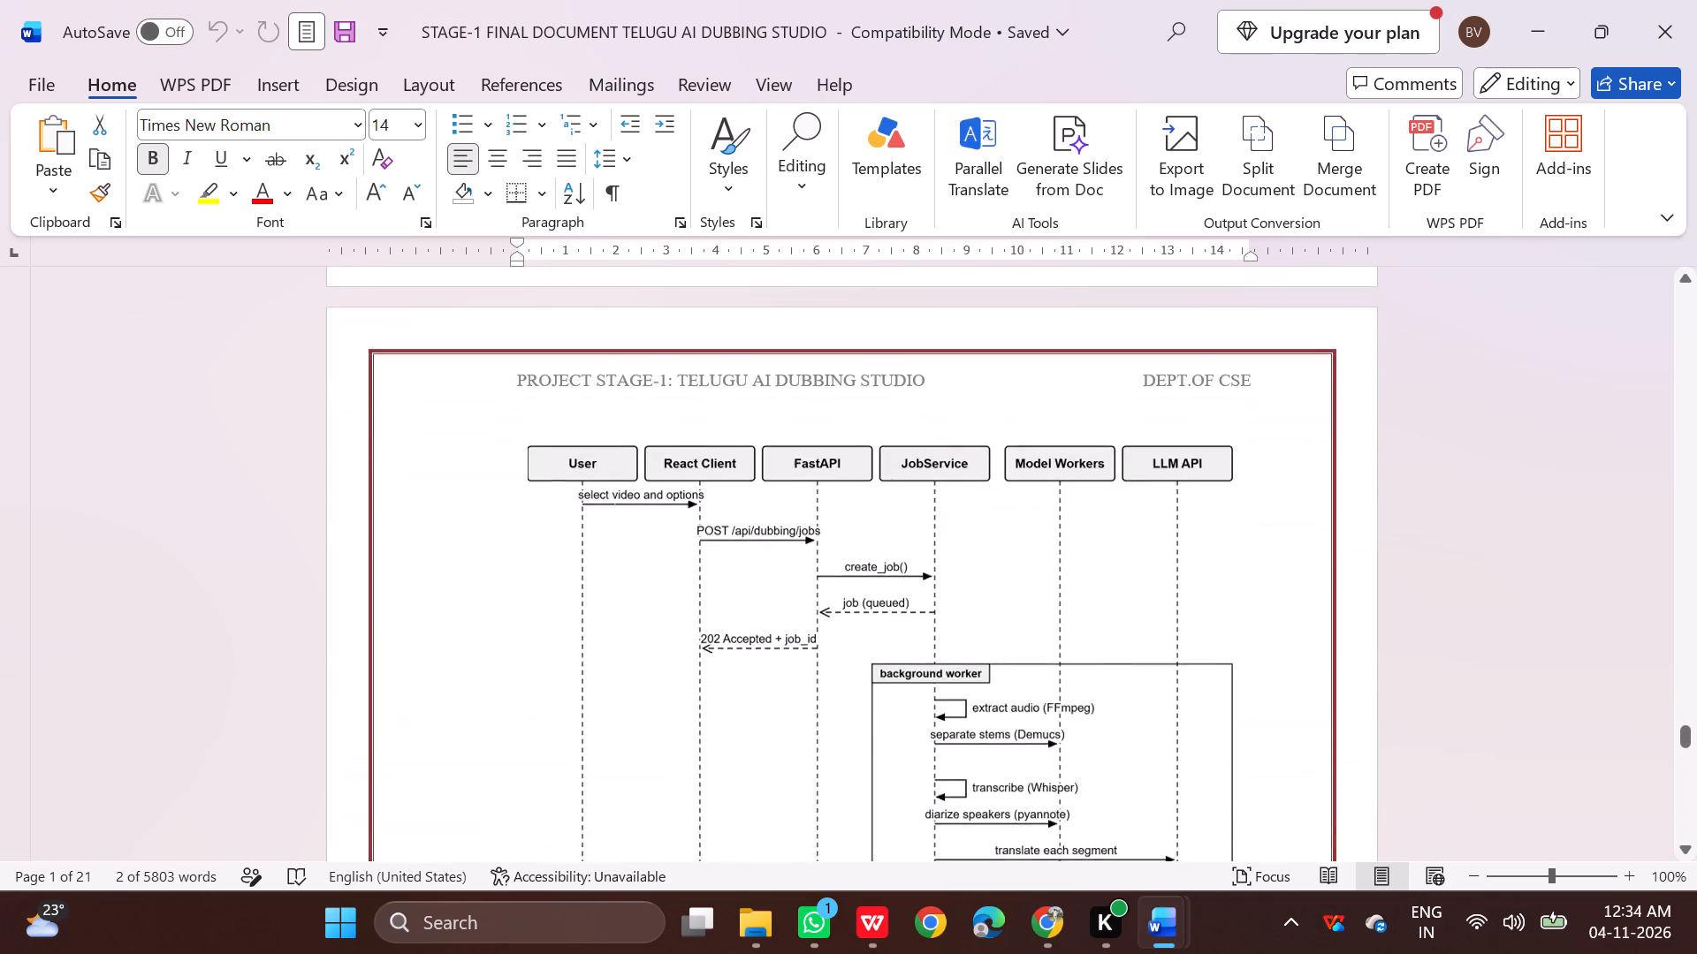
{"action": "scroll", "coordinate": [1446, 619], "scroll_direction": "down", "scroll_amount": 16}
{"action": "scroll", "coordinate": [1446, 619], "scroll_direction": "up", "scroll_amount": 4}
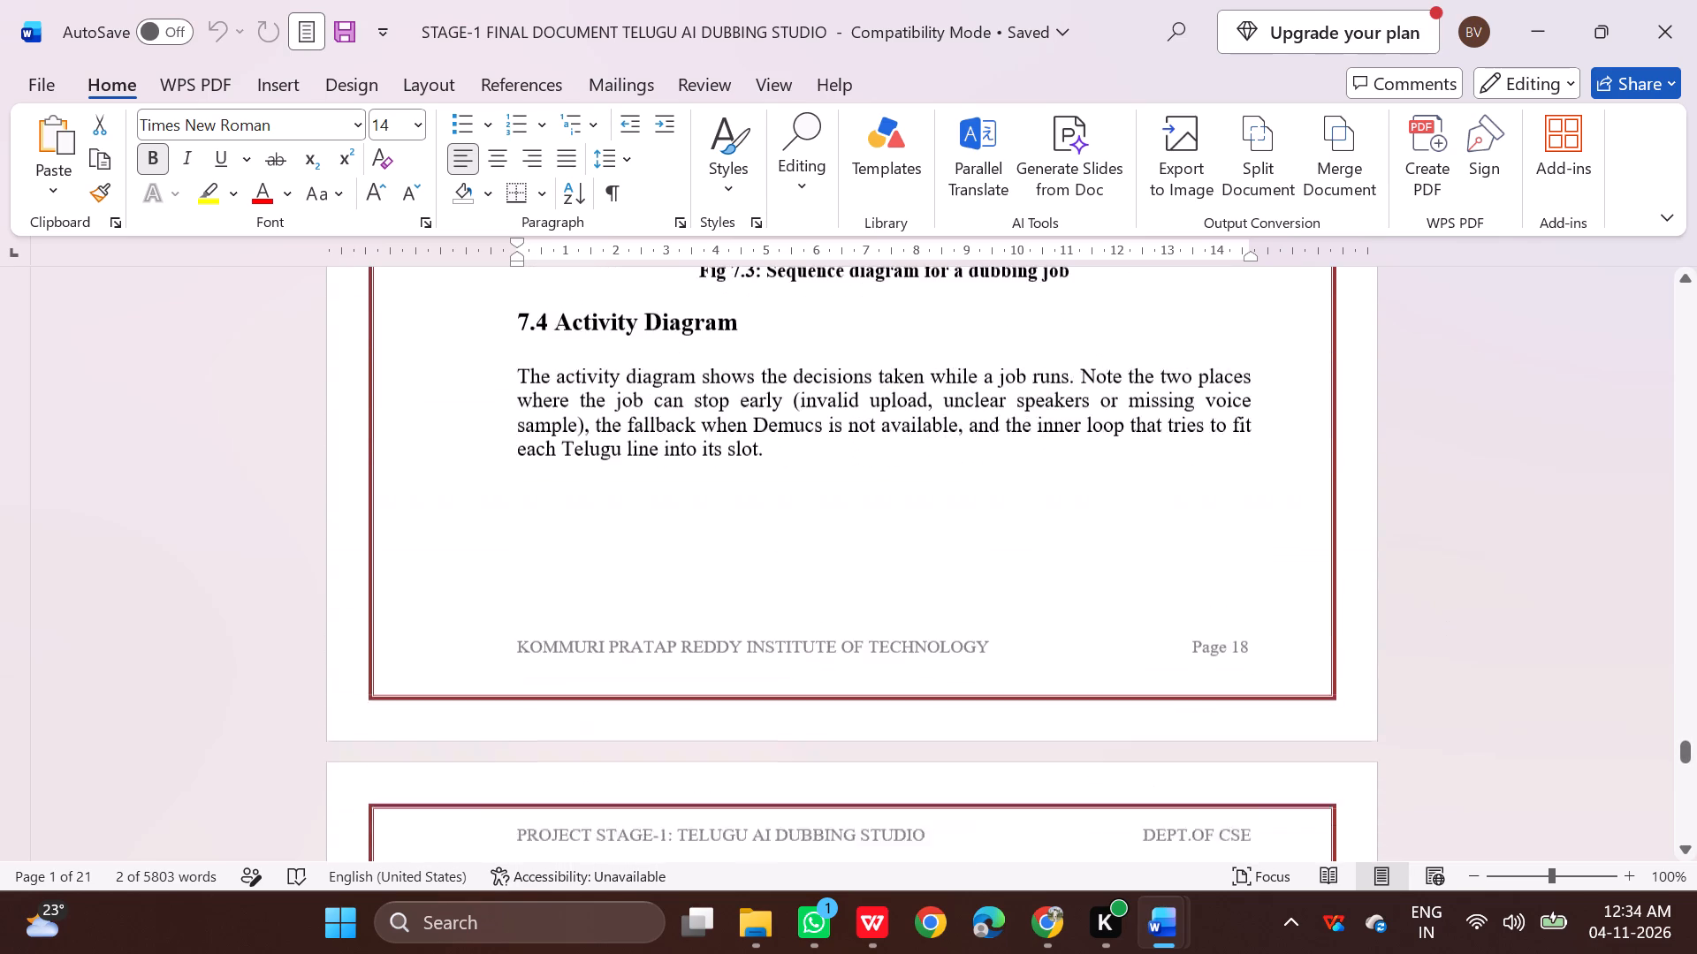
Examine how the Telugu AI Dubbing Studio document lays out its numbered reference list, through to the last page.
{"action": "scroll", "coordinate": [1446, 619], "scroll_direction": "down", "scroll_amount": 20}
{"action": "scroll", "coordinate": [1446, 619], "scroll_direction": "down", "scroll_amount": 16}
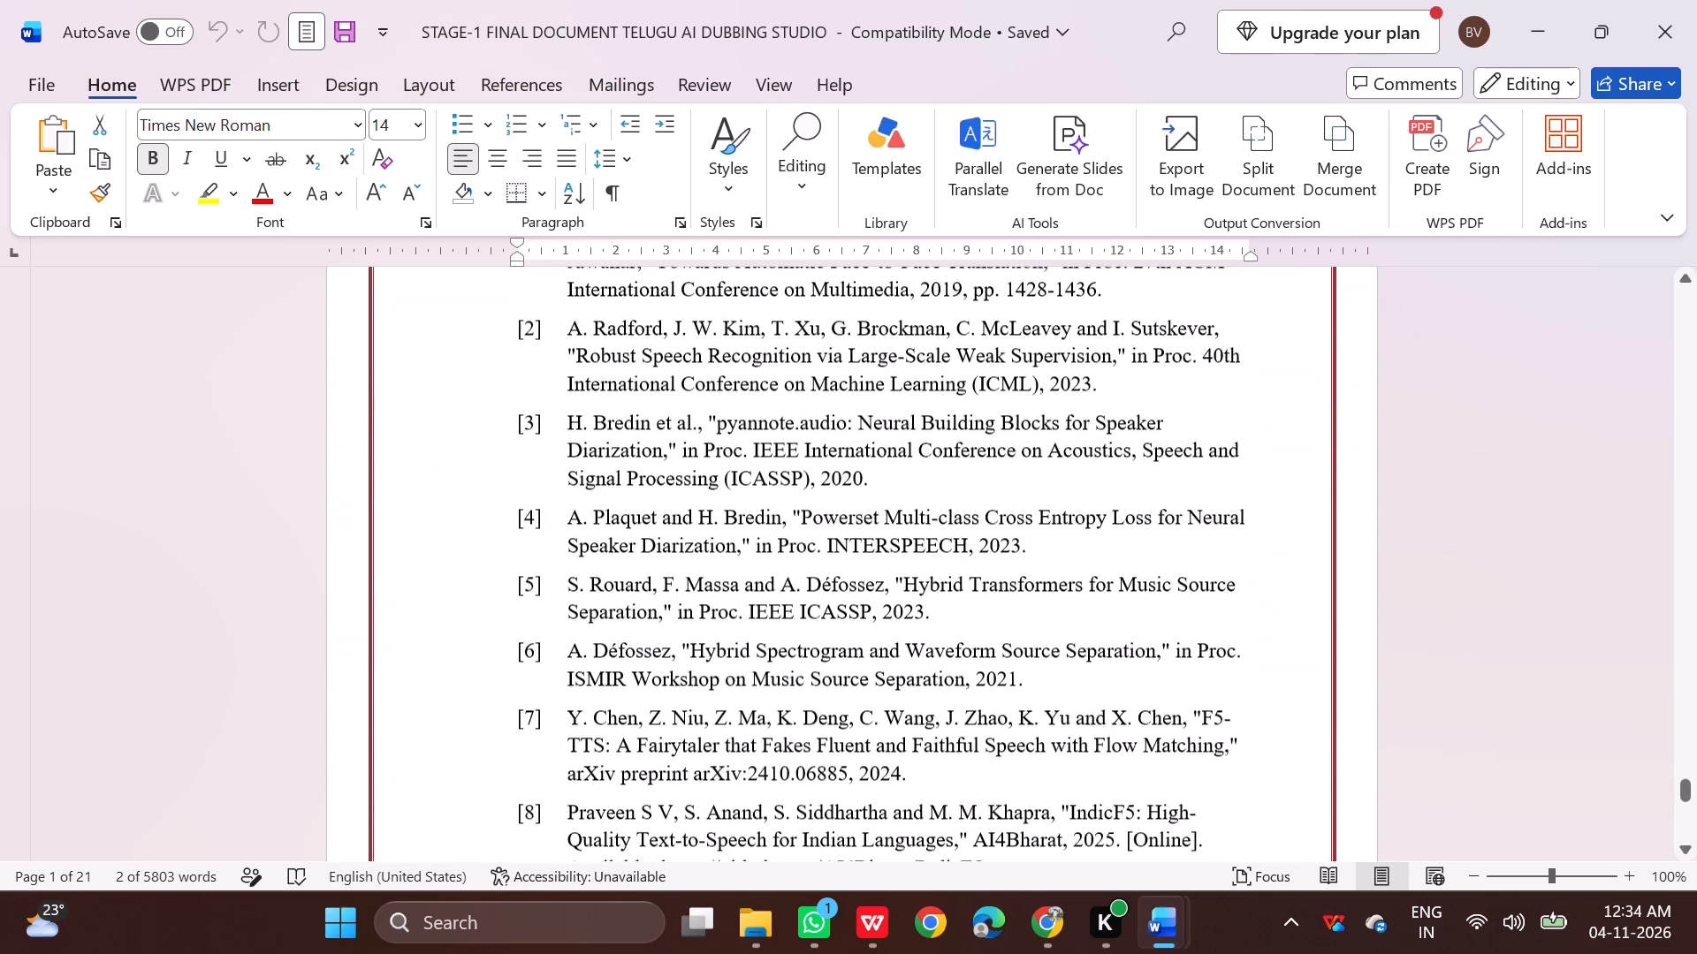
{"action": "scroll", "coordinate": [1448, 619], "scroll_direction": "down", "scroll_amount": 17}
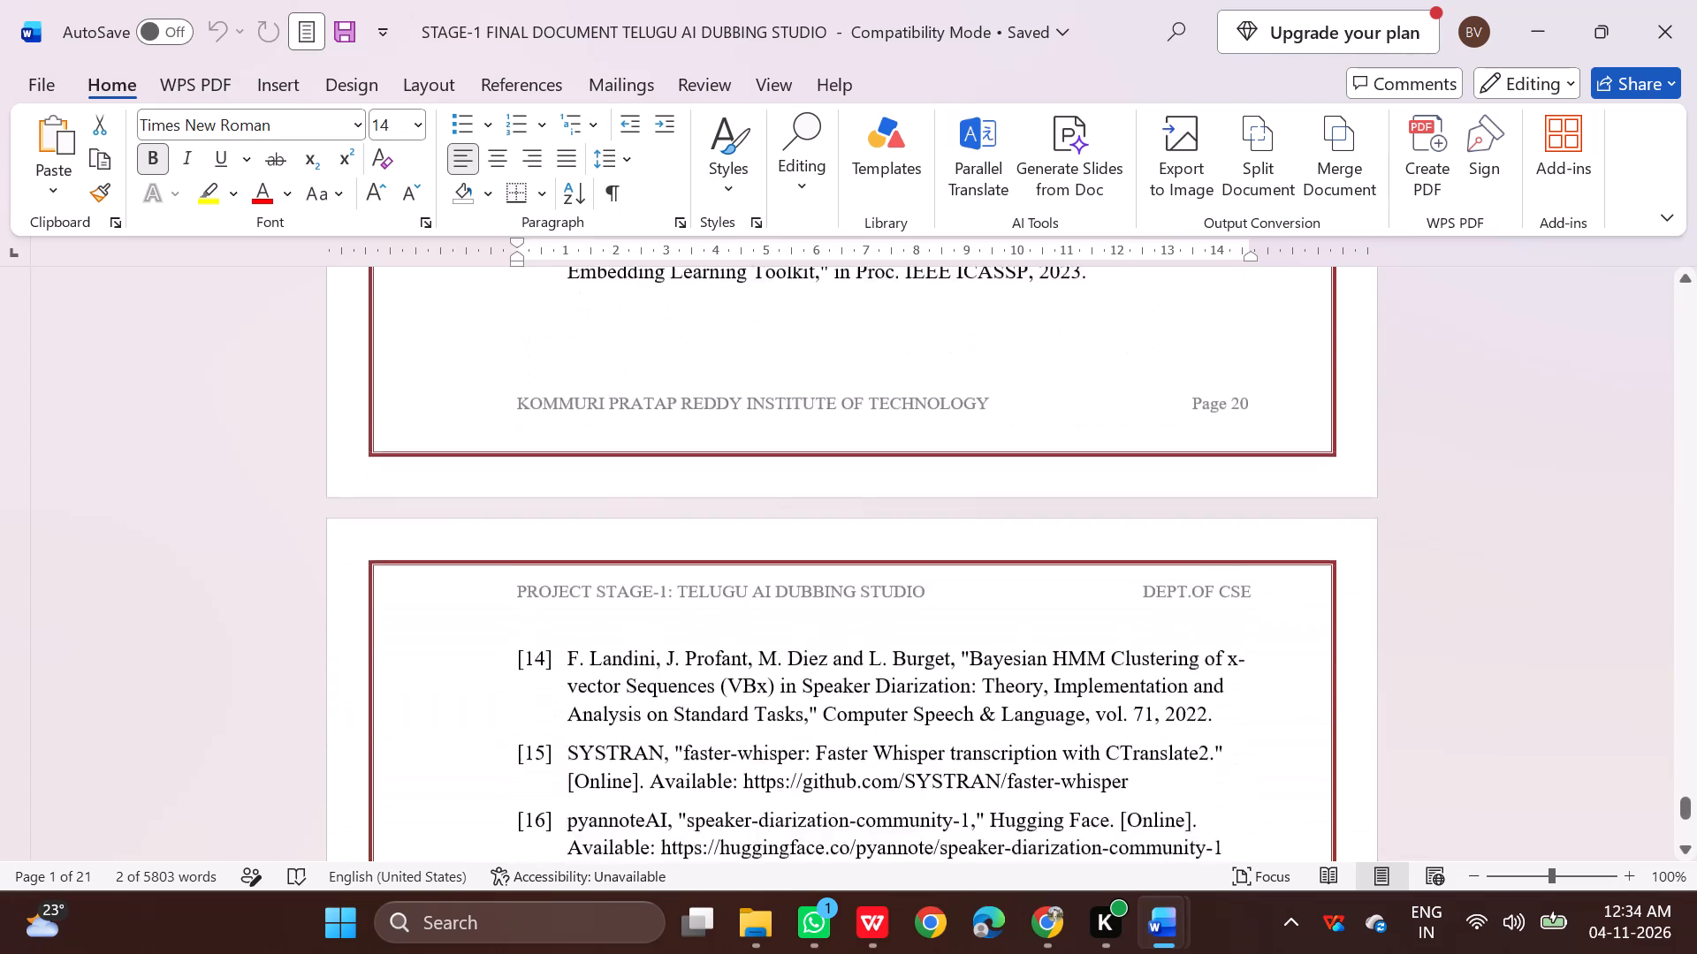
{"action": "scroll", "coordinate": [1448, 619], "scroll_direction": "down", "scroll_amount": 9}
{"action": "scroll", "coordinate": [1448, 619], "scroll_direction": "down", "scroll_amount": 17}
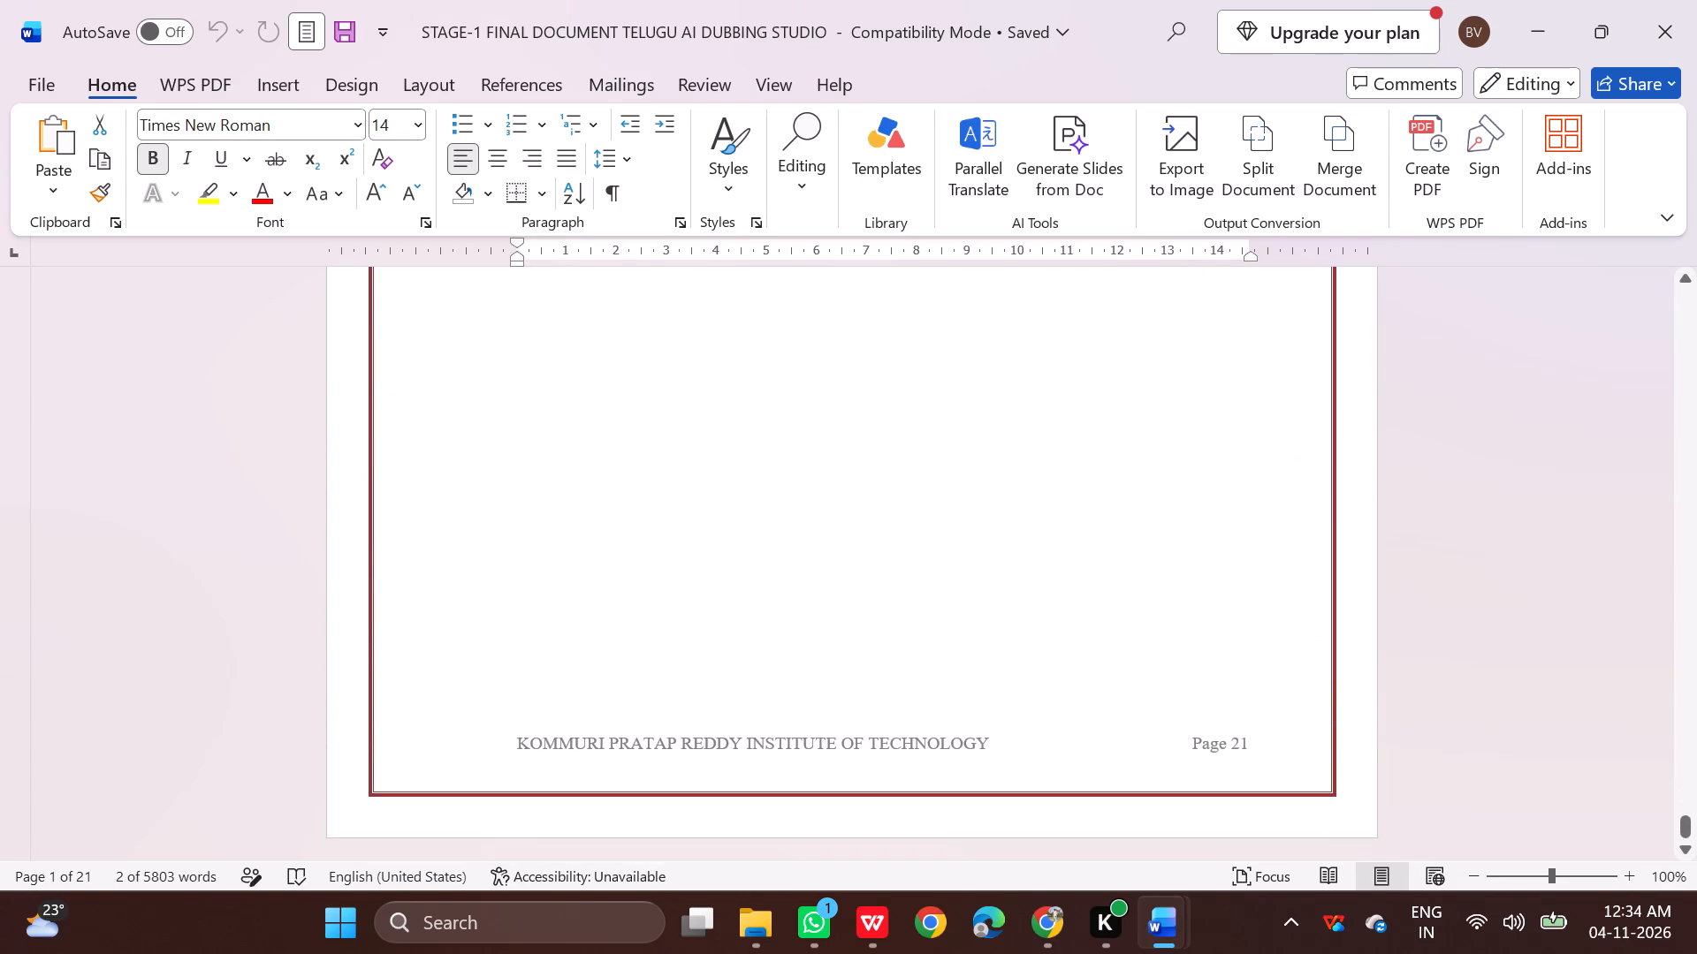
{"action": "scroll", "coordinate": [1448, 619], "scroll_direction": "down", "scroll_amount": 5}
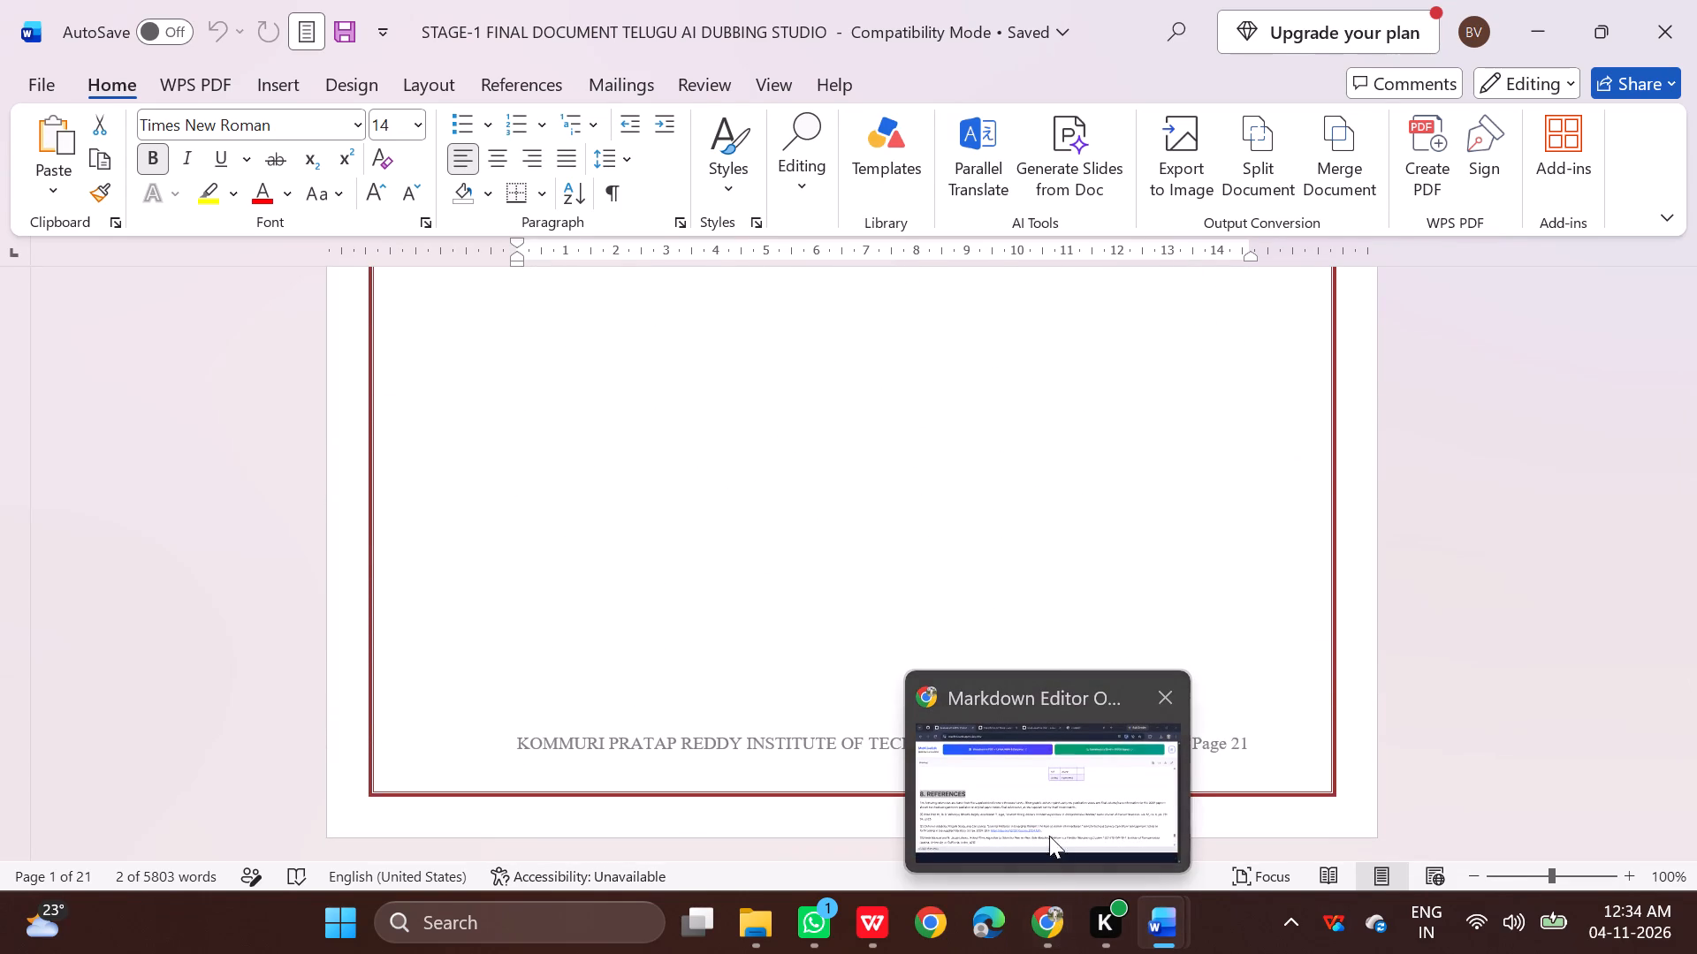
Switch to the Markdown editor preview and review the content from section 8 References through 9 Base Paper and Appendix A.
{"action": "left_click", "coordinate": [1049, 813]}
{"action": "scroll", "coordinate": [496, 544], "scroll_direction": "down", "scroll_amount": 8}
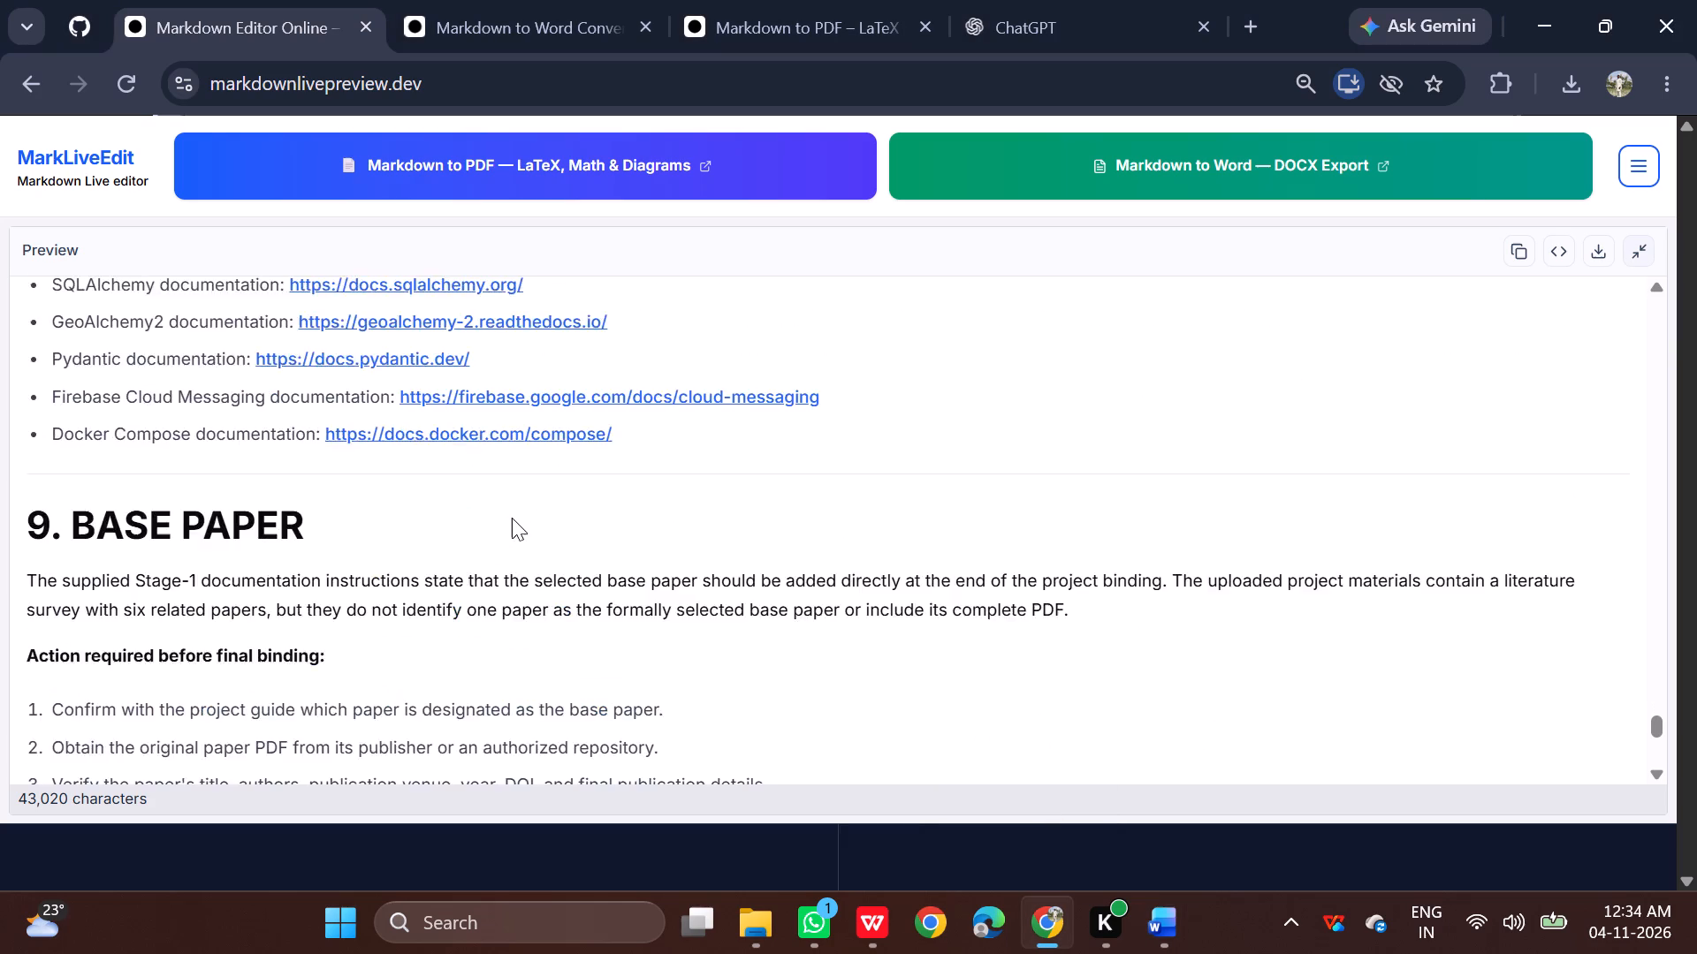
{"action": "scroll", "coordinate": [514, 516], "scroll_direction": "up", "scroll_amount": 4}
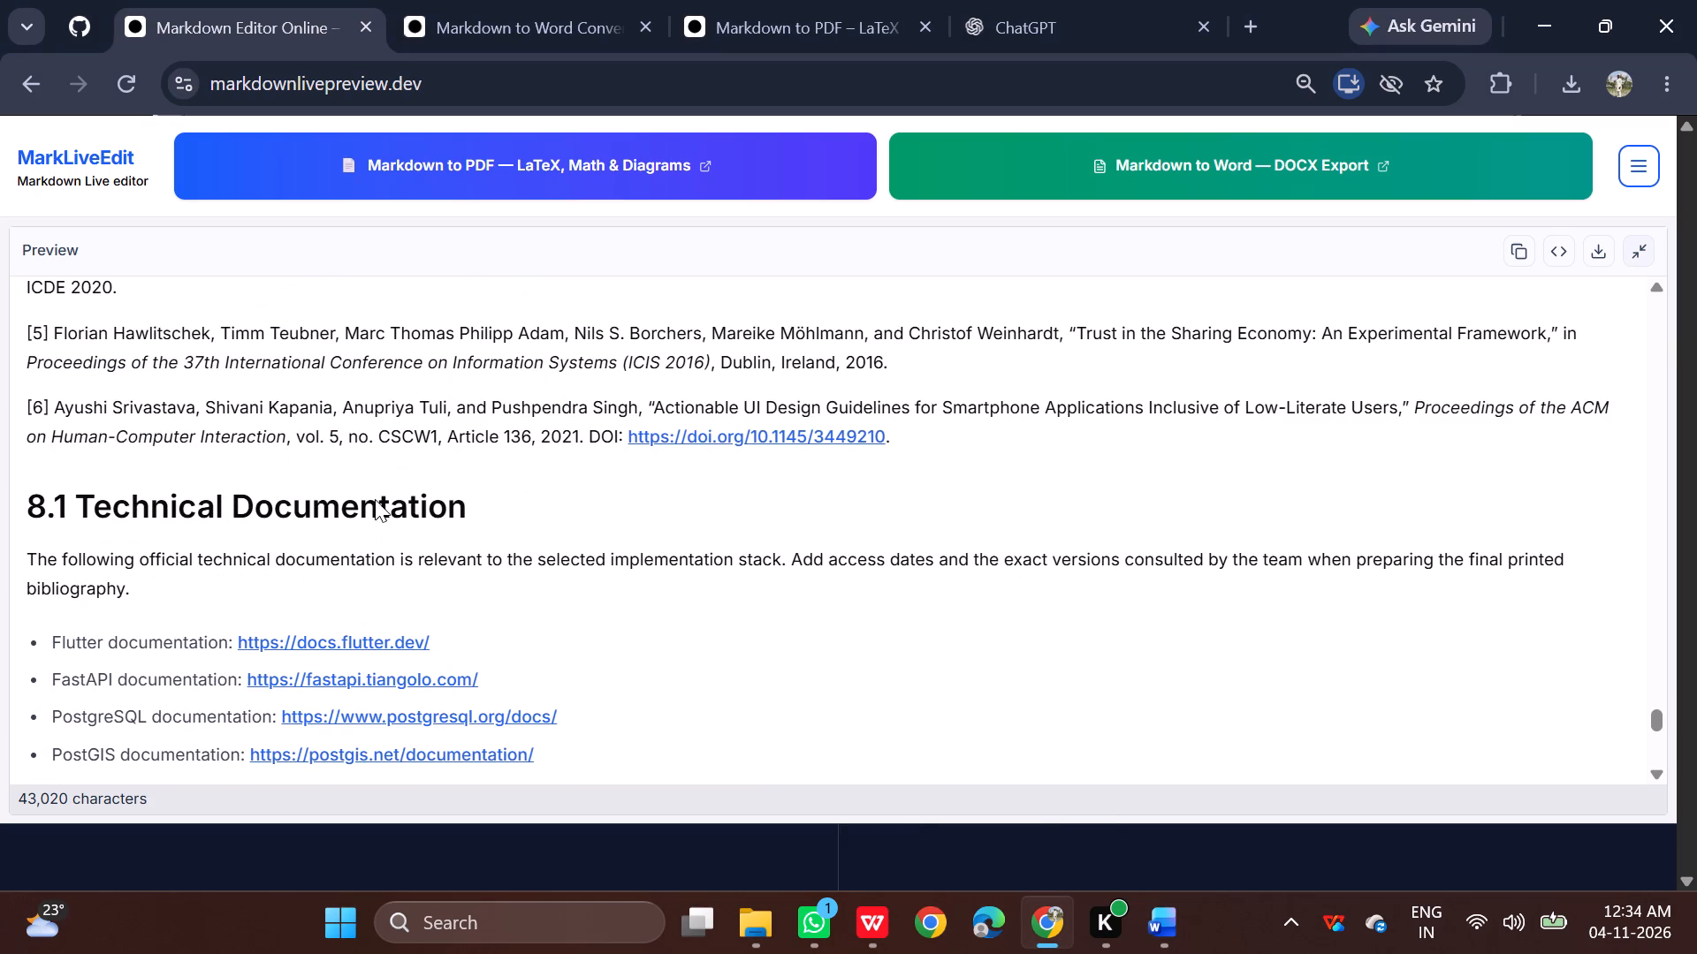
{"action": "scroll", "coordinate": [409, 488], "scroll_direction": "up", "scroll_amount": 4}
{"action": "scroll", "coordinate": [413, 488], "scroll_direction": "down", "scroll_amount": 7}
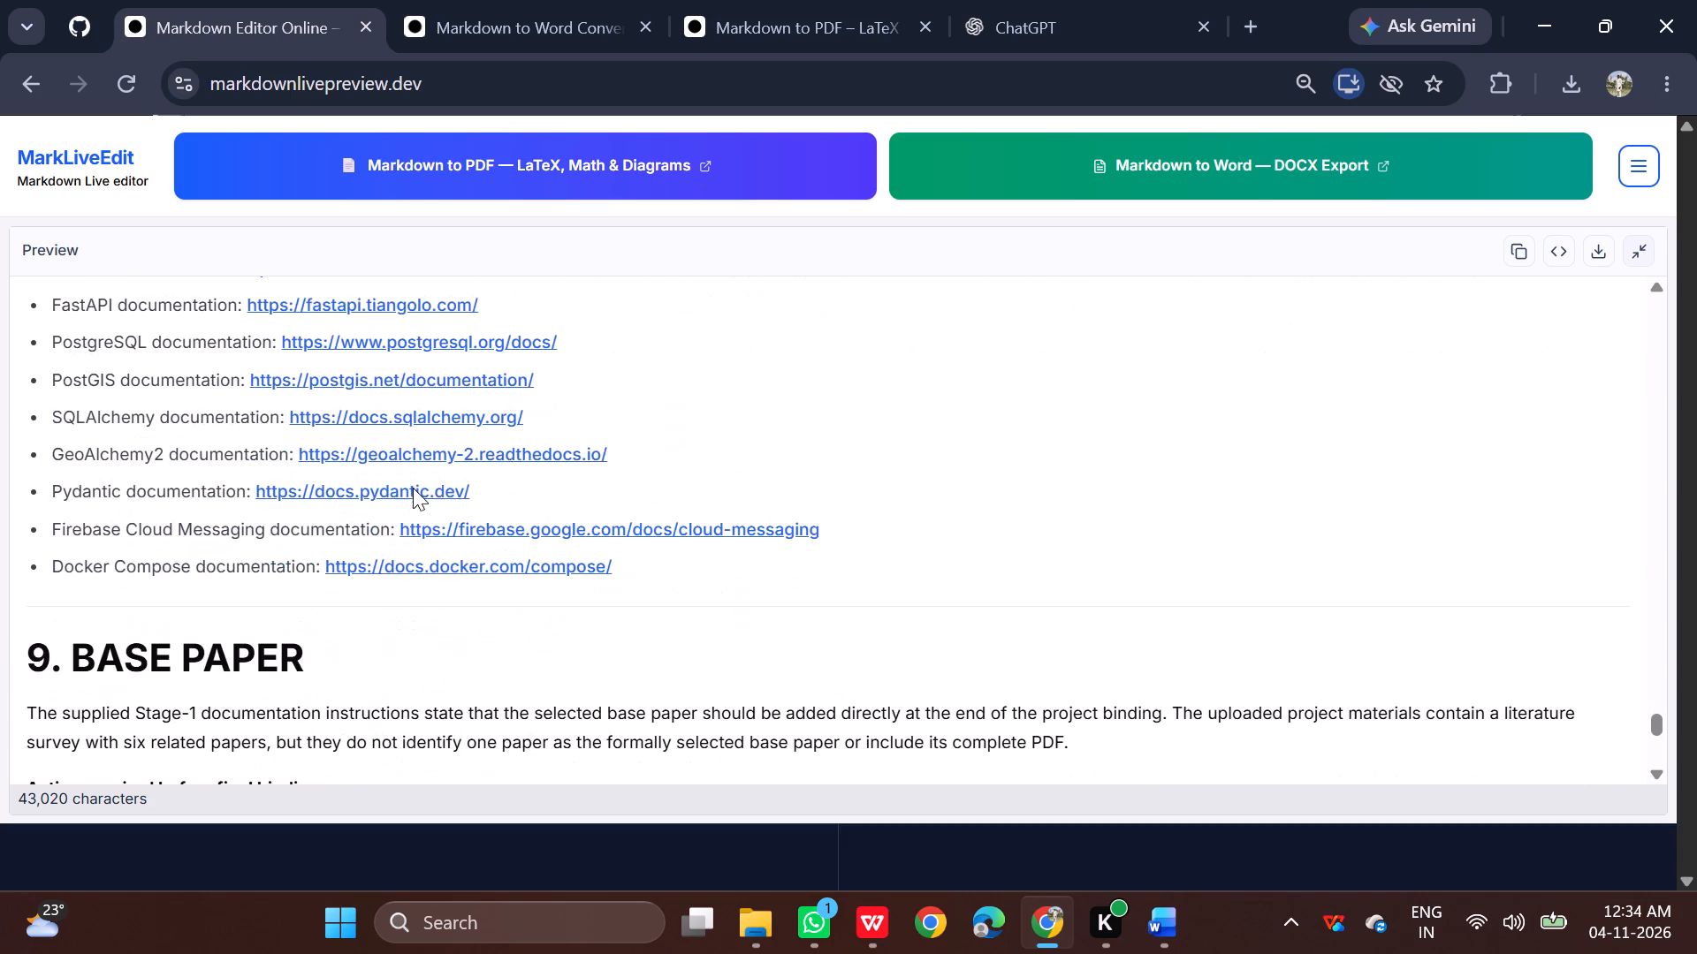
{"action": "scroll", "coordinate": [411, 497], "scroll_direction": "down", "scroll_amount": 6}
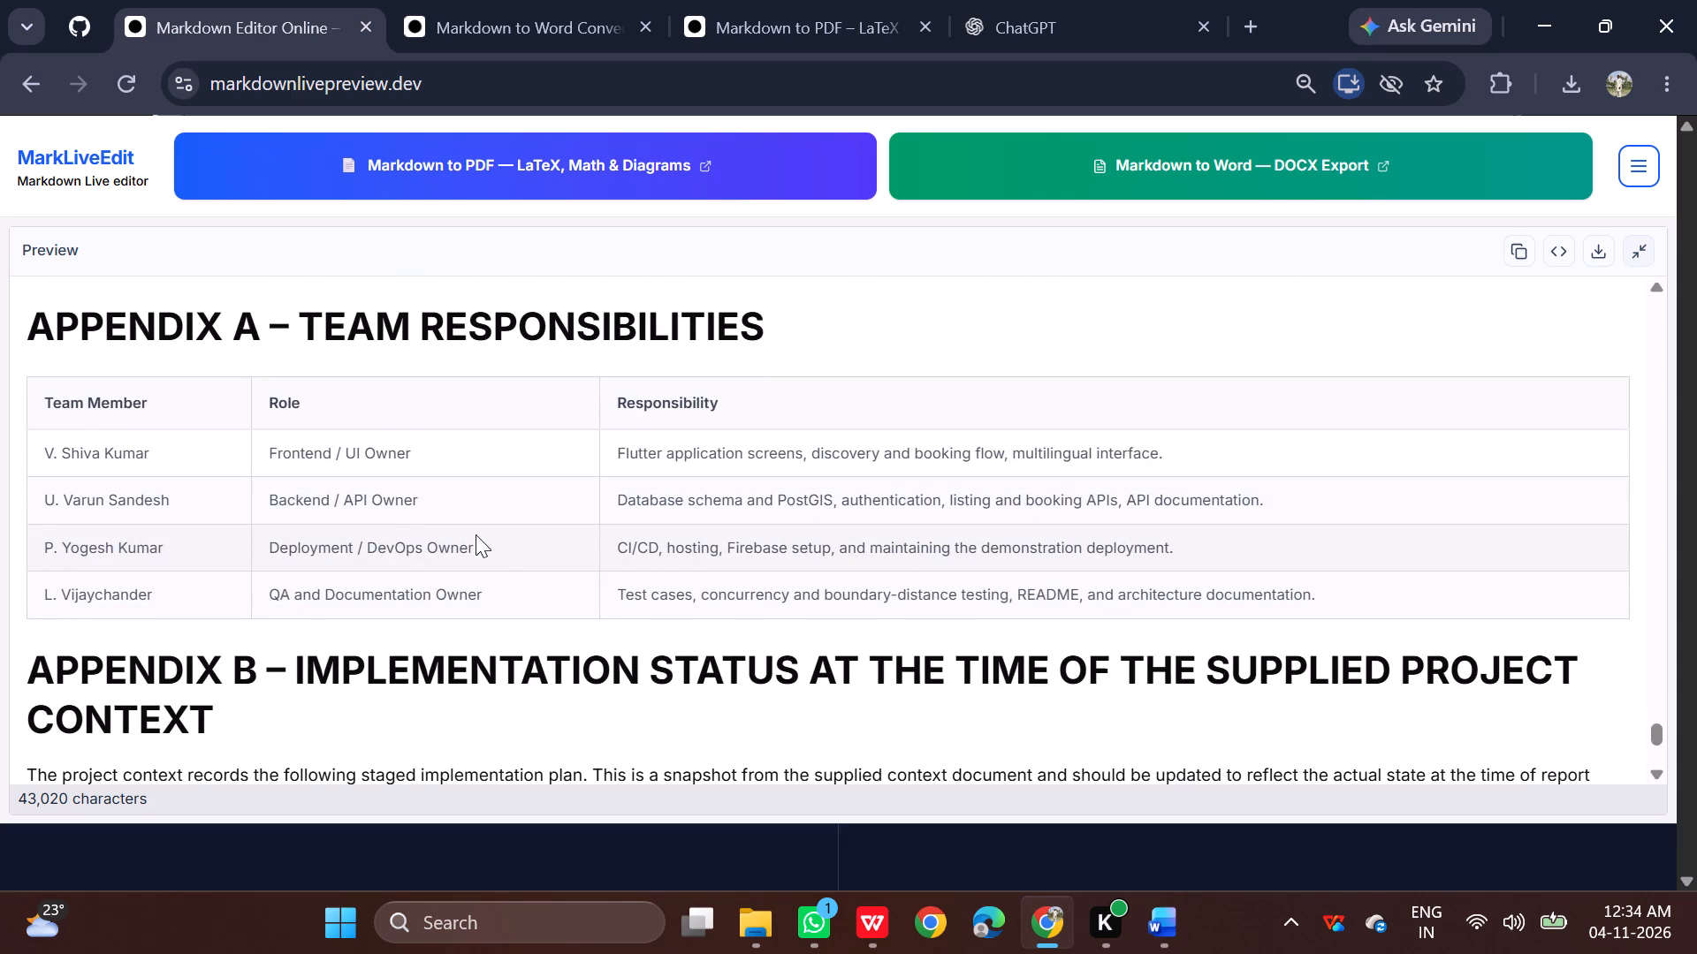
{"action": "scroll", "coordinate": [518, 534], "scroll_direction": "up", "scroll_amount": 12}
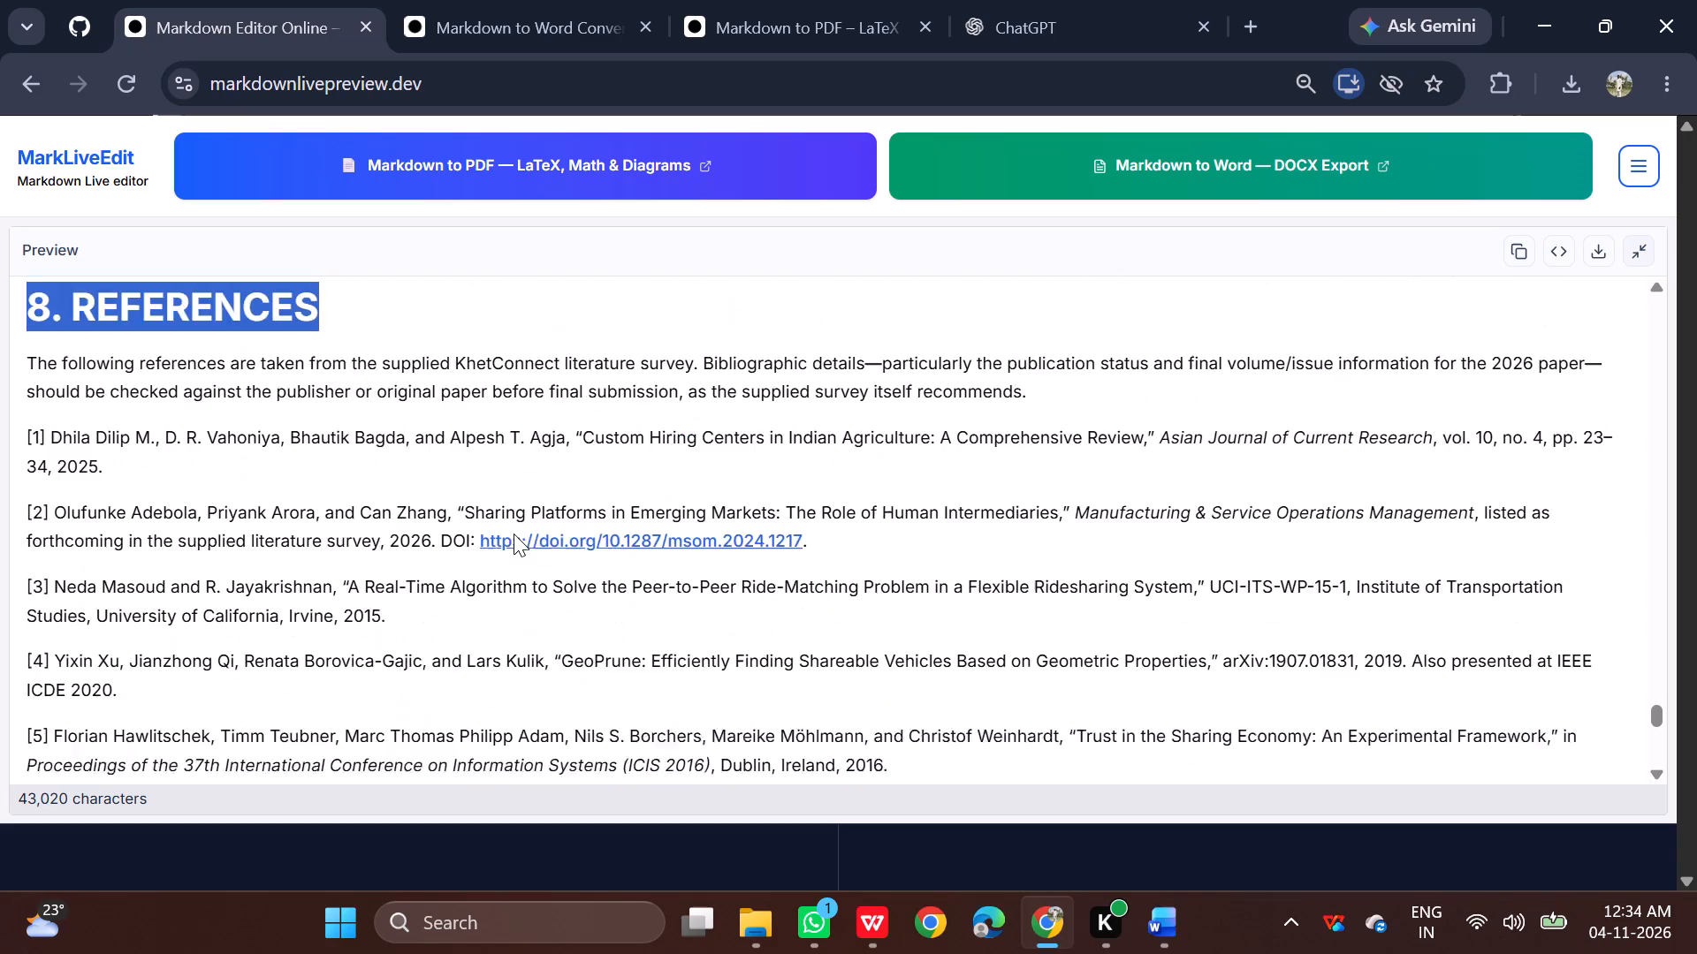
{"action": "scroll", "coordinate": [513, 534], "scroll_direction": "down", "scroll_amount": 2}
{"action": "scroll", "coordinate": [498, 556], "scroll_direction": "up", "scroll_amount": 2}
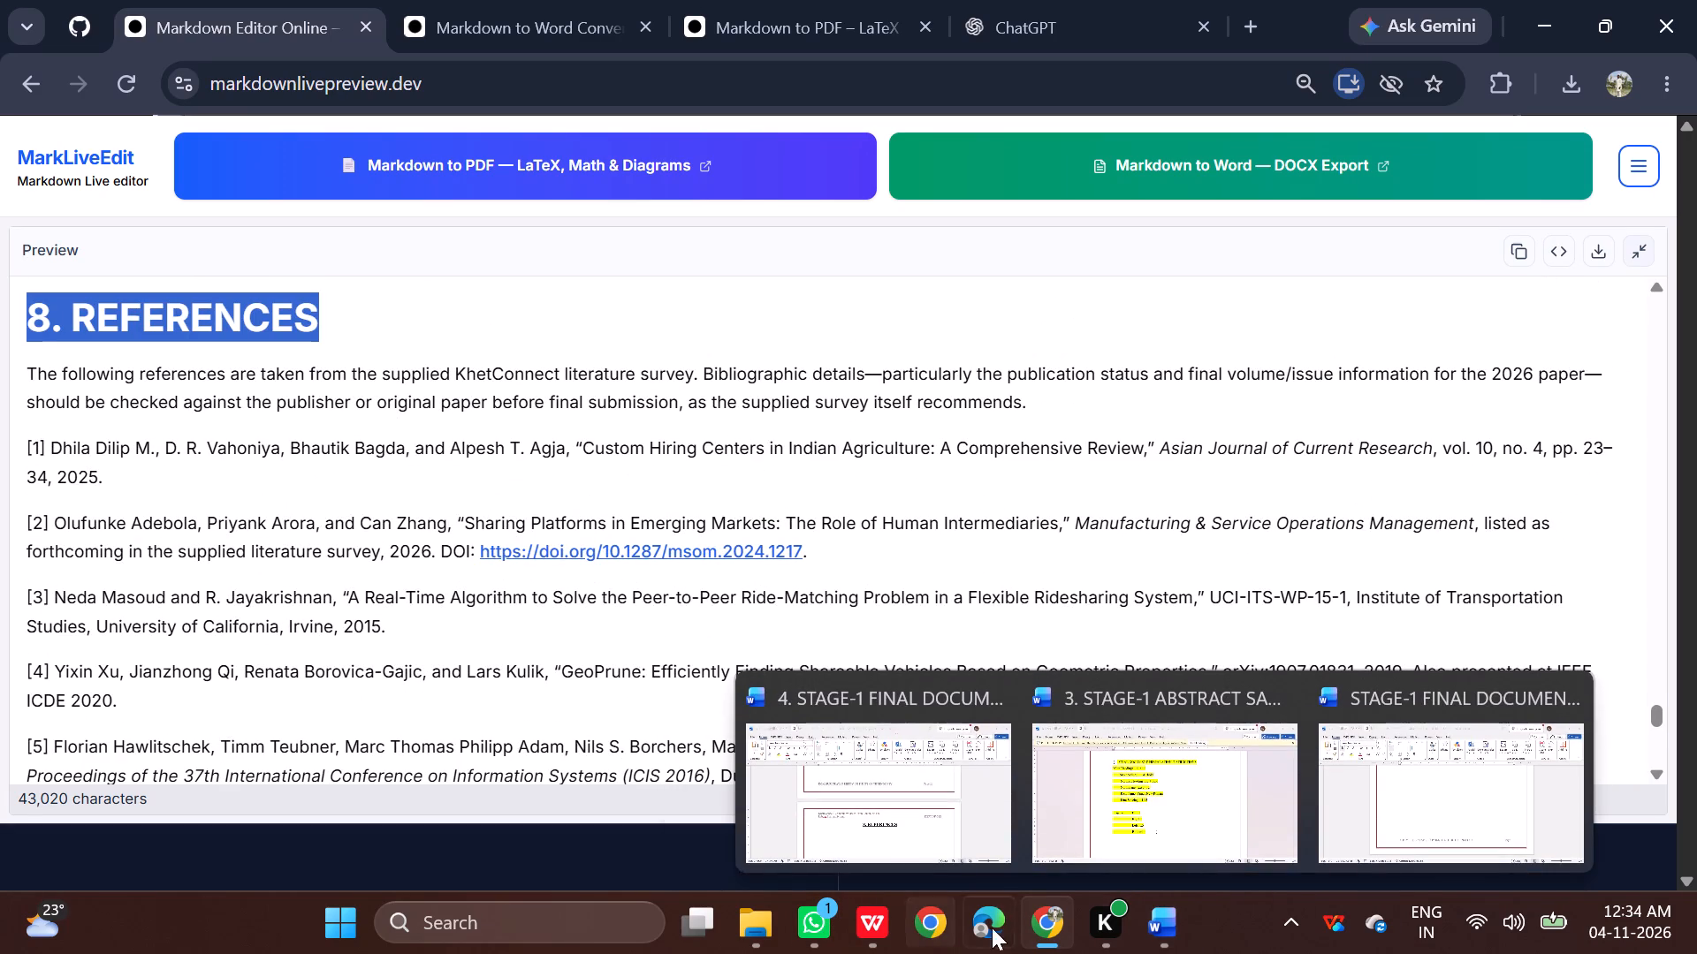
Switch to the WPS PDF and review references [1] to [6] up to section 8.1 Technical Documentation.
{"action": "left_click", "coordinate": [871, 916]}
{"action": "scroll", "coordinate": [729, 529], "scroll_direction": "down", "scroll_amount": 5}
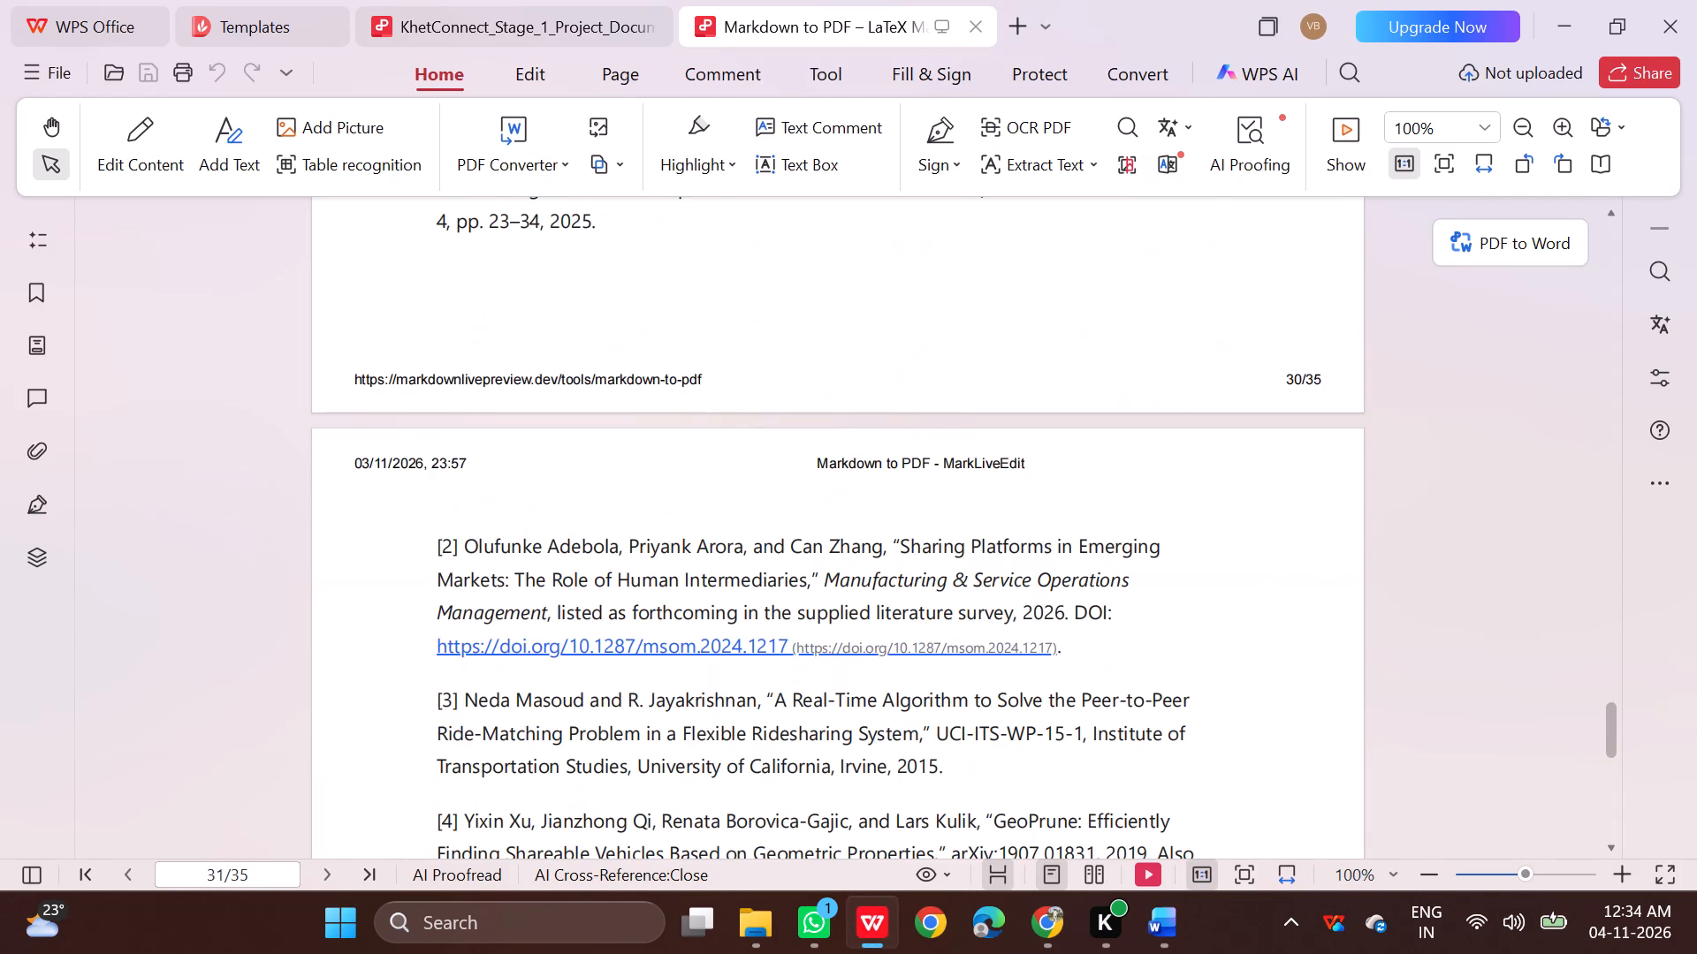
{"action": "scroll", "coordinate": [729, 529], "scroll_direction": "down", "scroll_amount": 8}
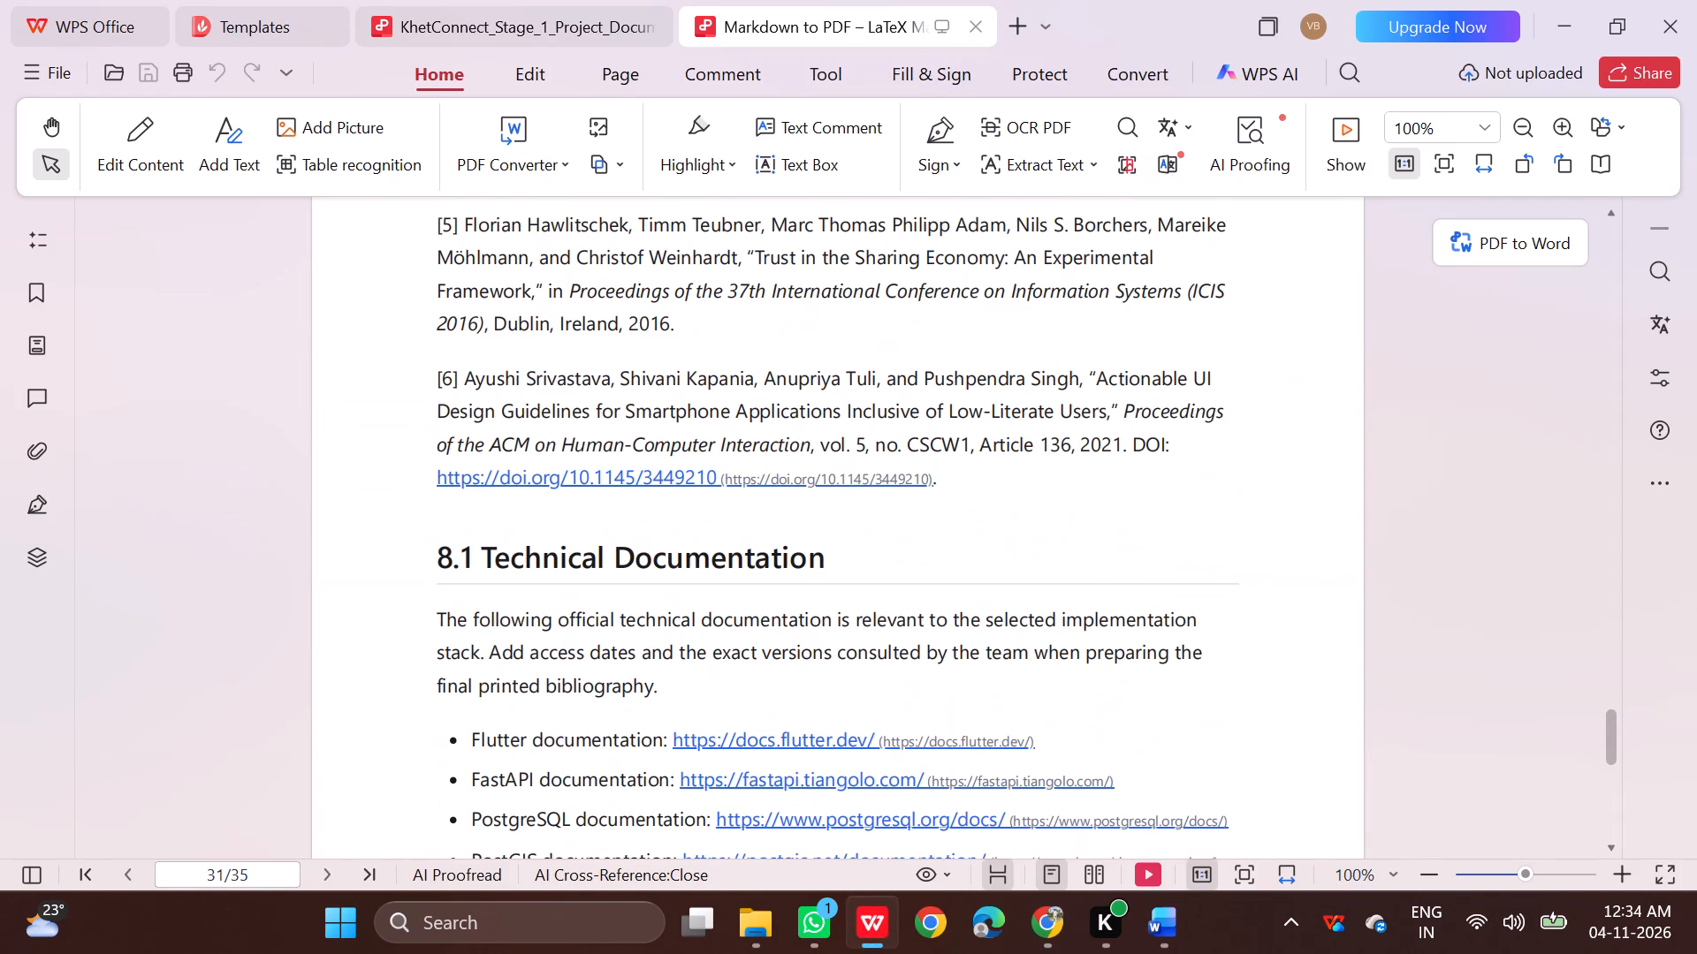
Copy the introductory paragraph and references [1] to [6] from the Markdown preview and paste them under 8. REFERENCES in the Stage-1 Word document.
{"action": "left_click", "coordinate": [1046, 924]}
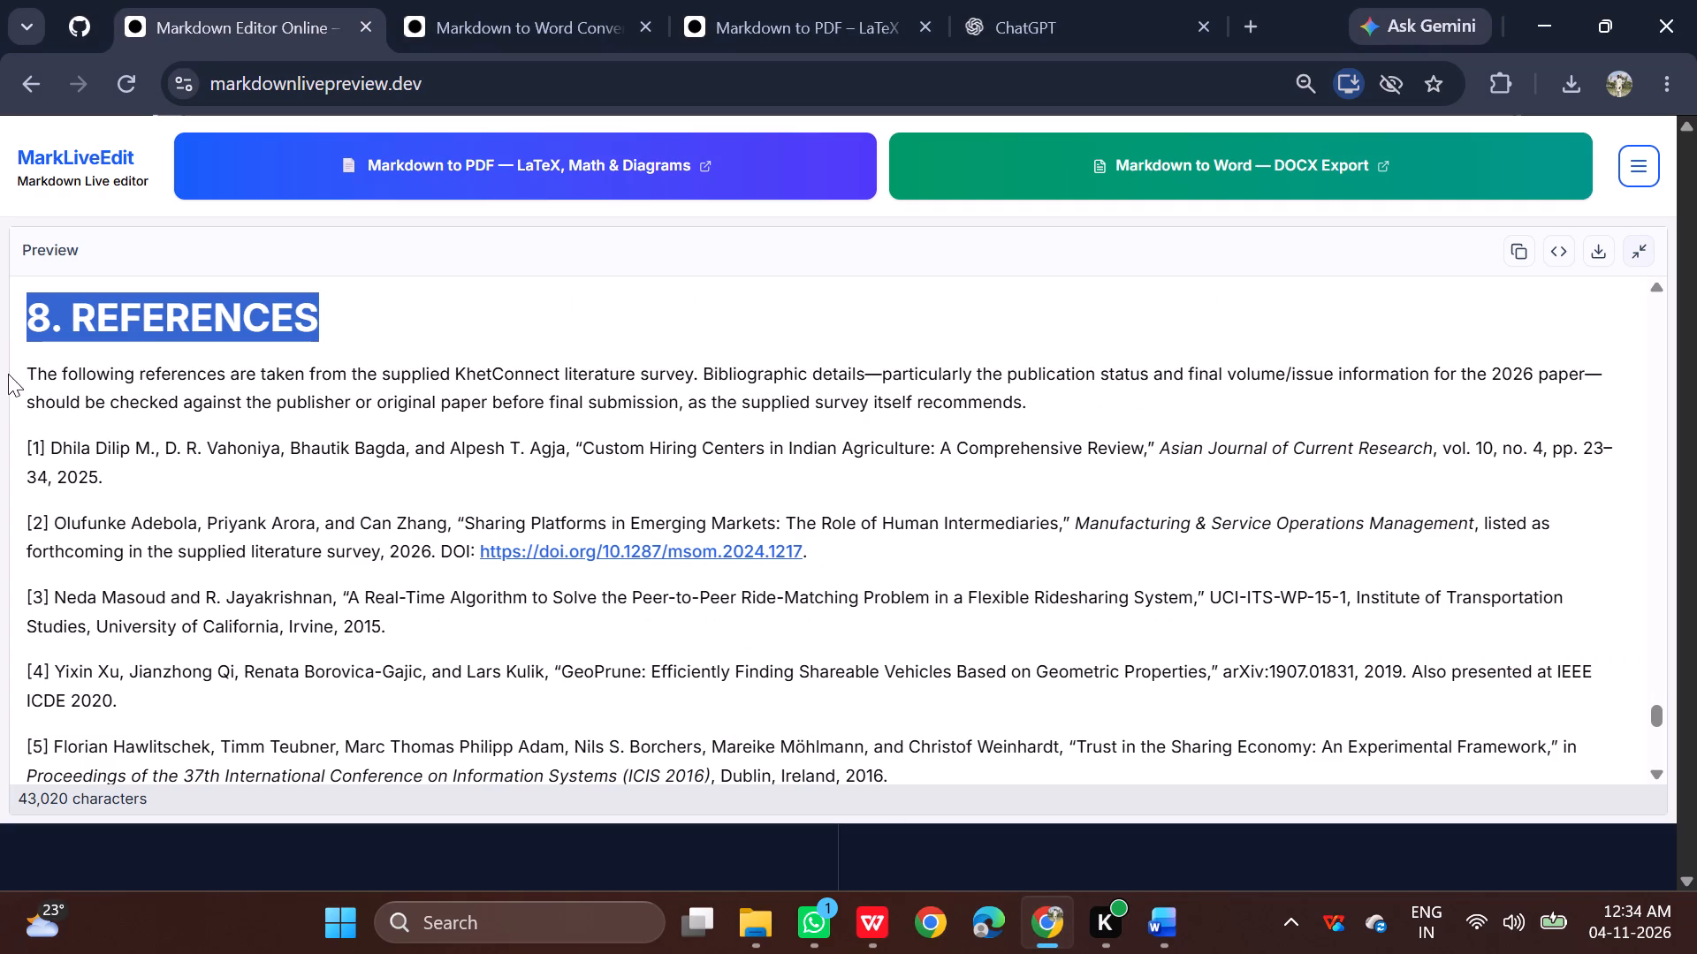
{"action": "left_click_drag", "start_coordinate": [25, 370], "coordinate": [628, 544]}
{"action": "scroll", "coordinate": [575, 519], "scroll_direction": "down", "scroll_amount": 2}
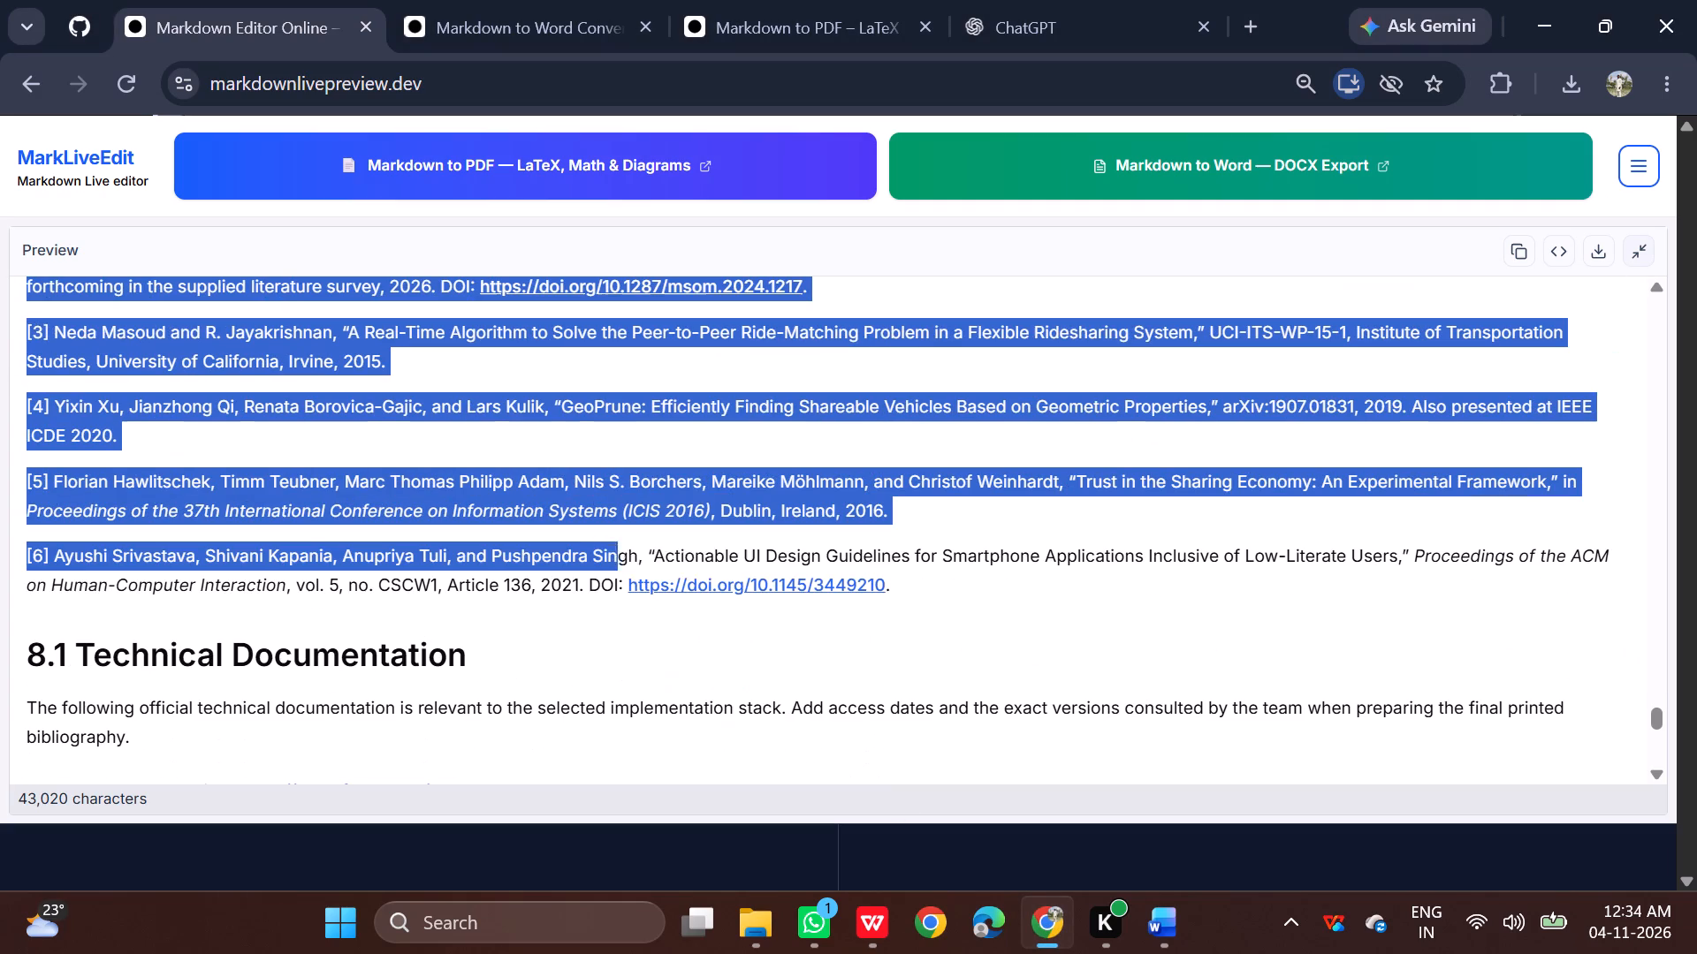
{"action": "left_click_drag", "start_coordinate": [628, 544], "coordinate": [894, 580]}
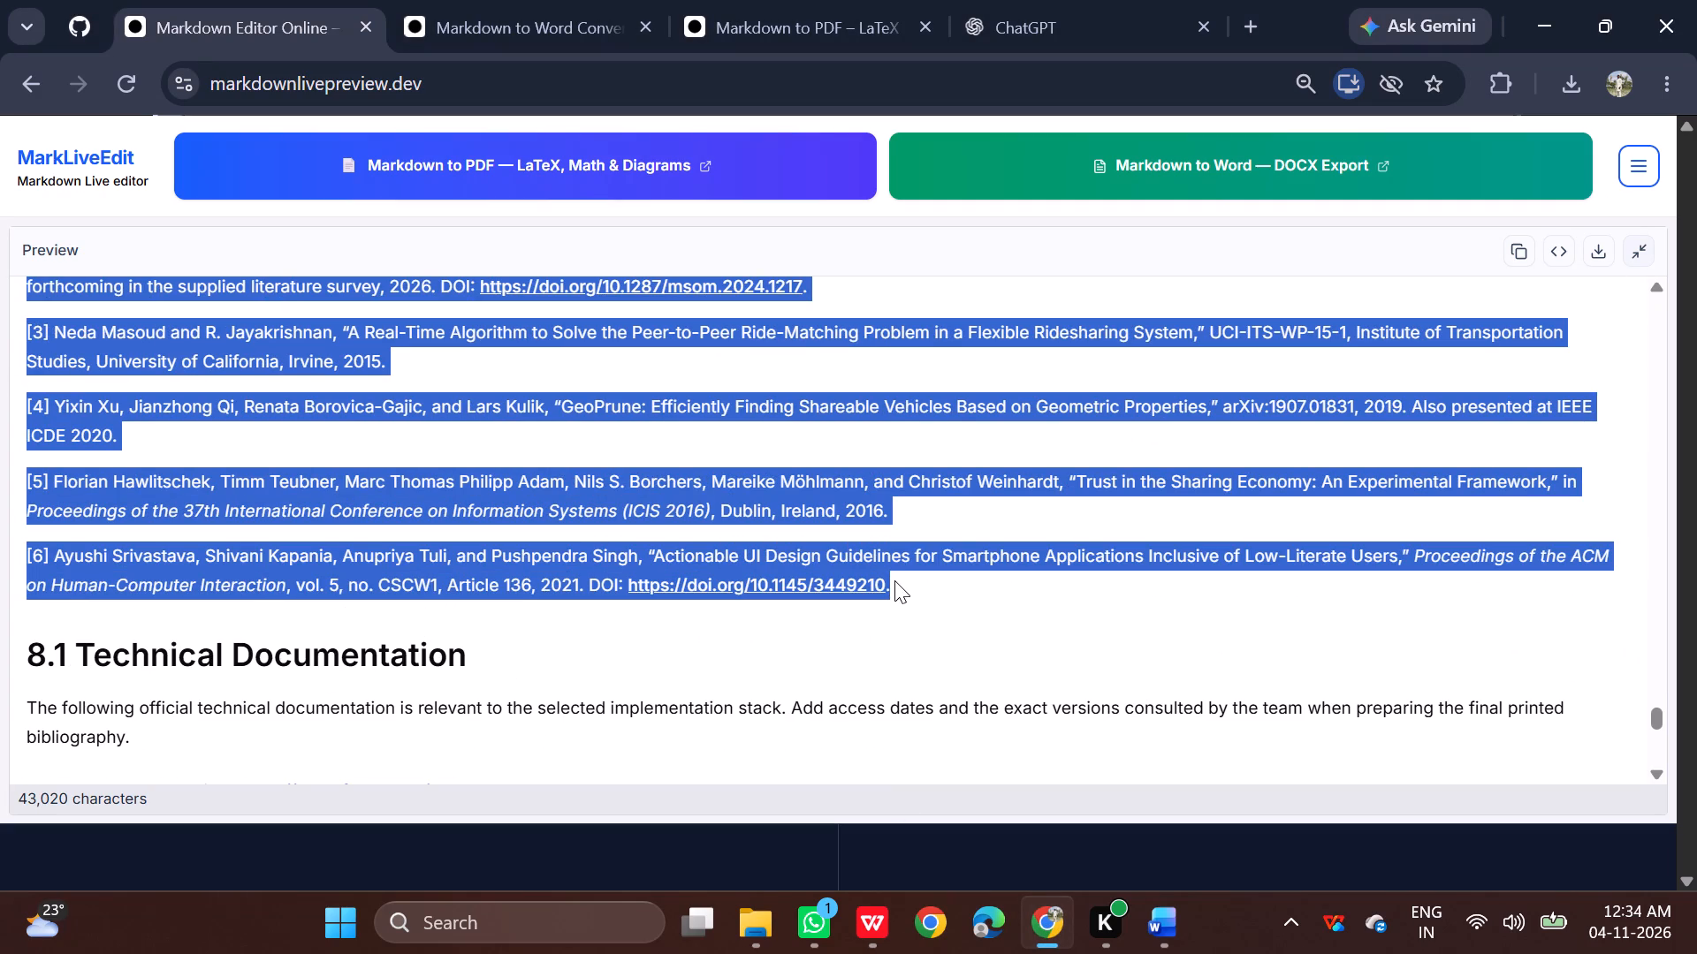
{"action": "key", "text": "ctrl+c"}
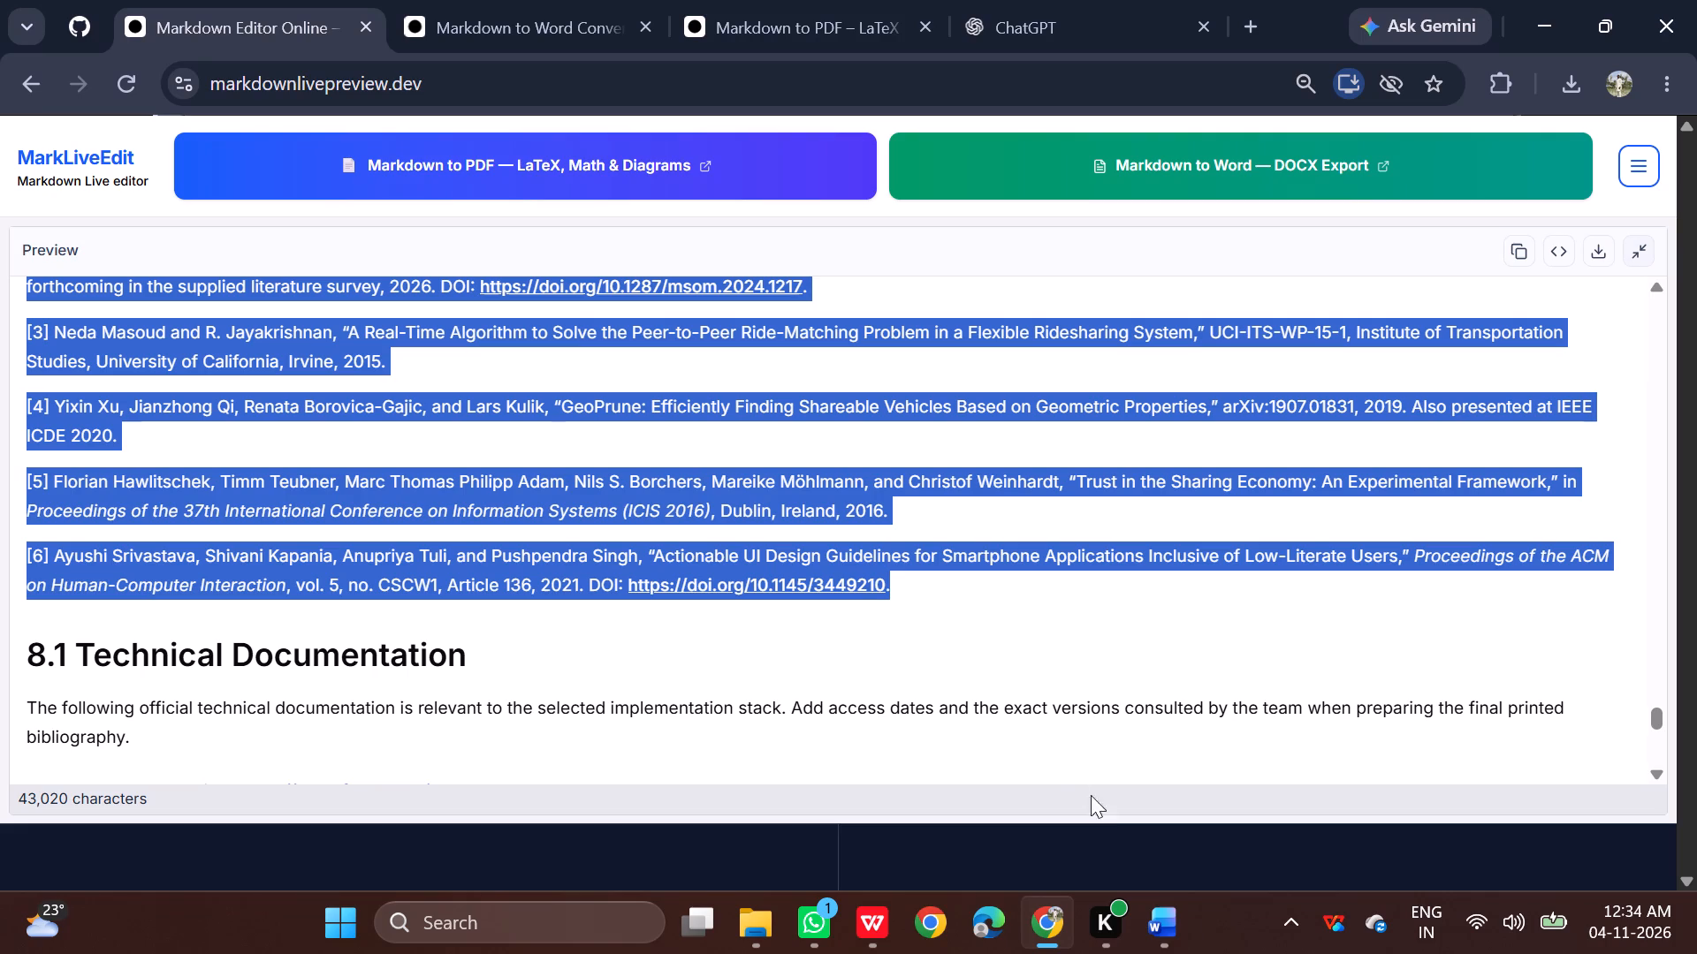
{"action": "left_click", "coordinate": [918, 822]}
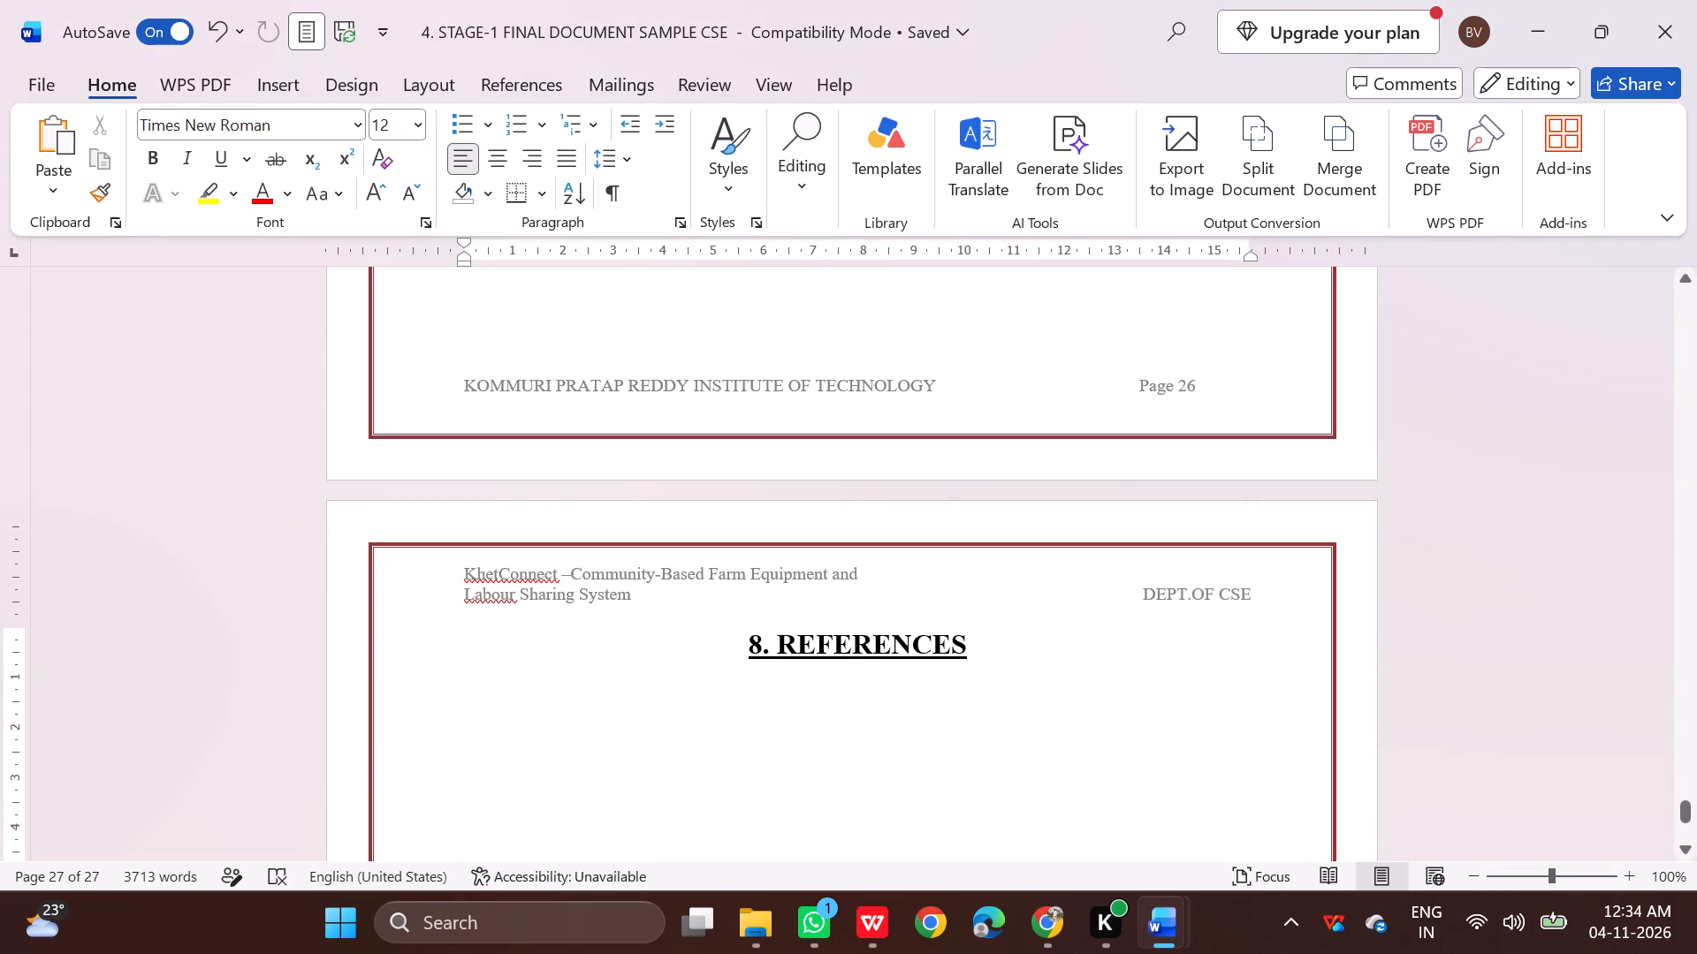
{"action": "key", "text": "ctrl+v"}
Check the layout of the pasted introduction and reference list on the 8. REFERENCES page, through to the page end.
{"action": "scroll", "coordinate": [692, 708], "scroll_direction": "up", "scroll_amount": 3}
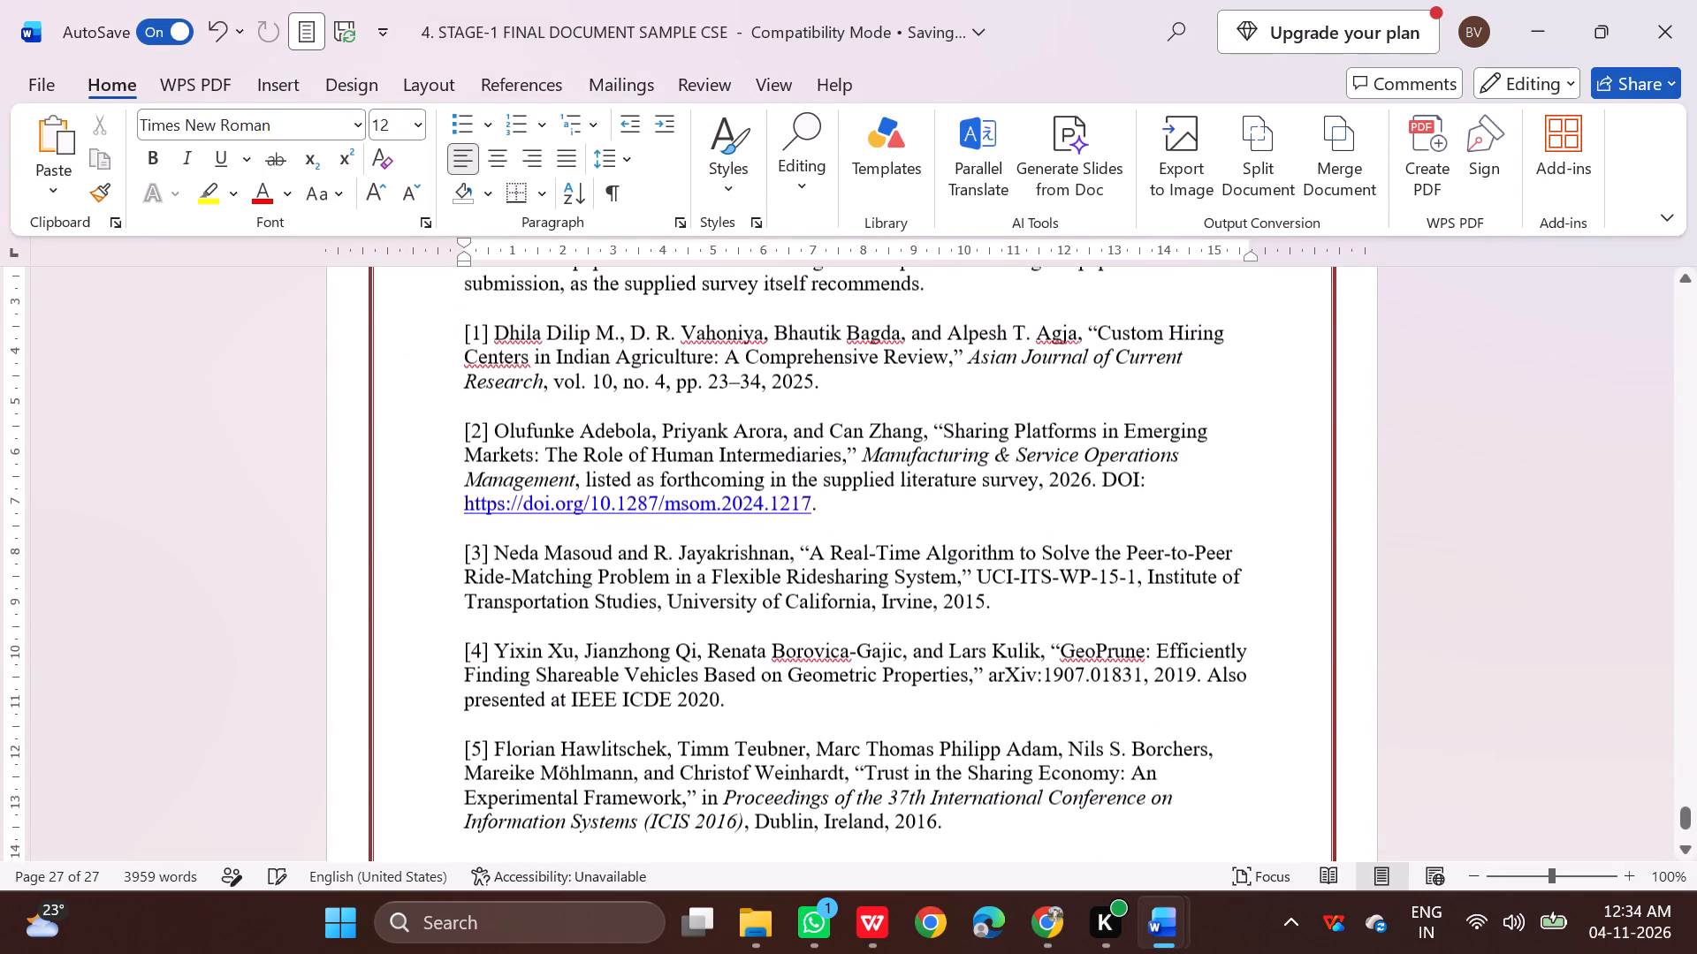
{"action": "scroll", "coordinate": [693, 709], "scroll_direction": "up", "scroll_amount": 3}
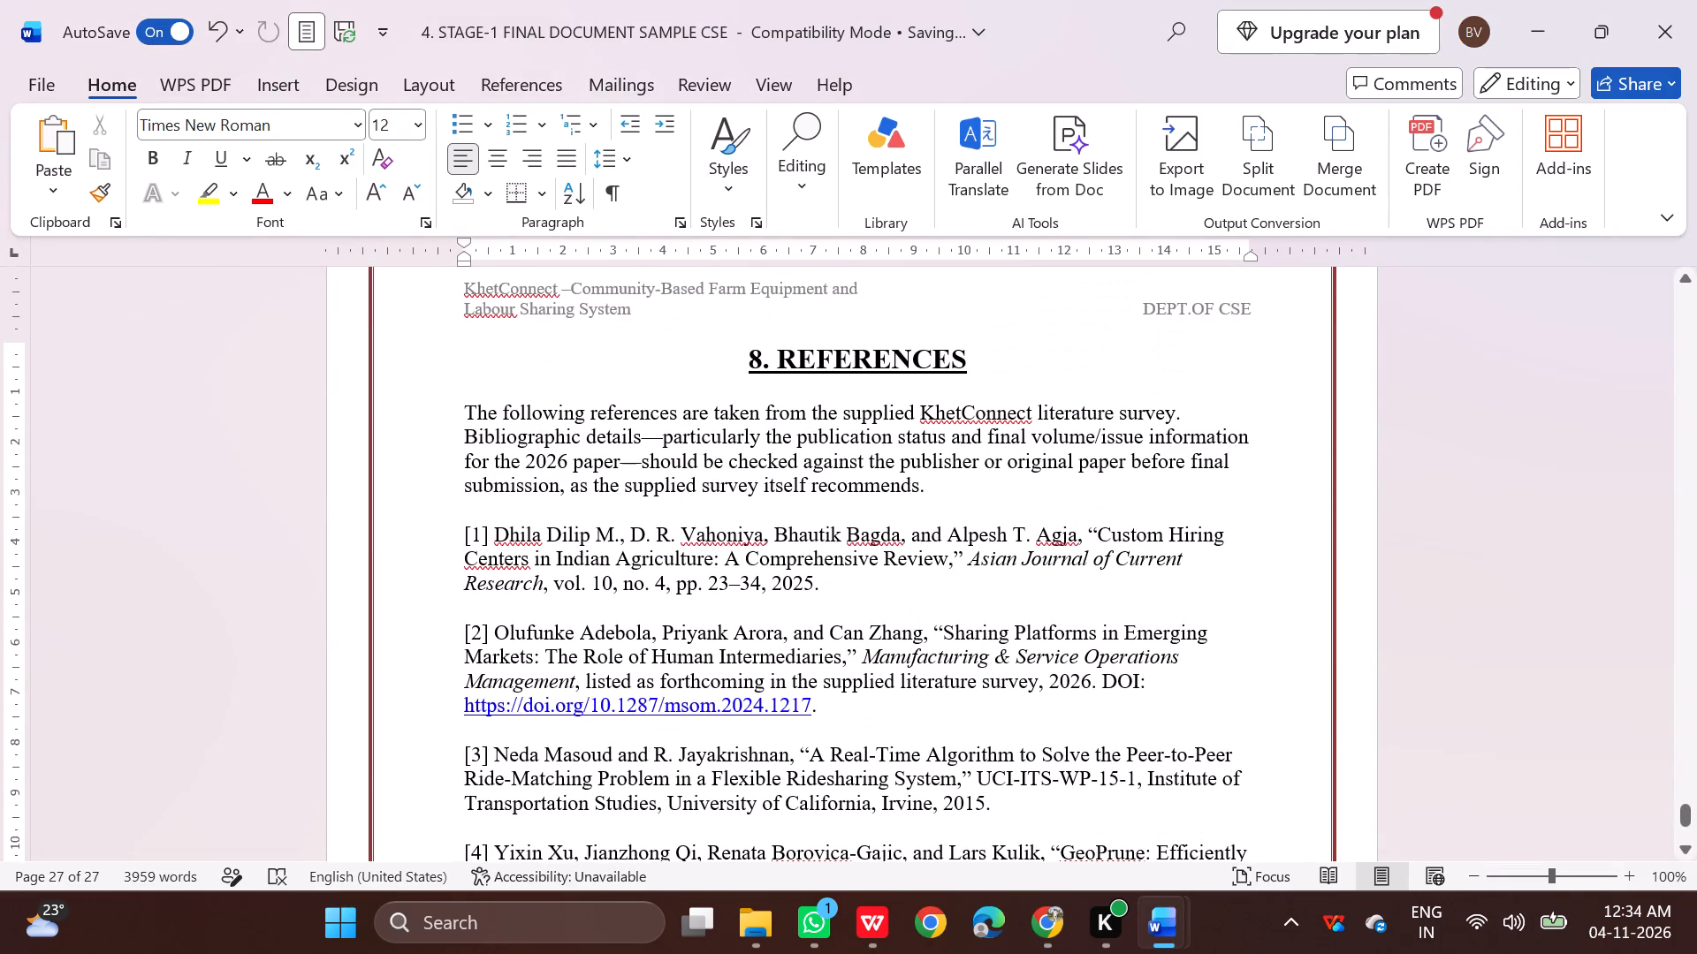
{"action": "scroll", "coordinate": [932, 554], "scroll_direction": "down", "scroll_amount": 4}
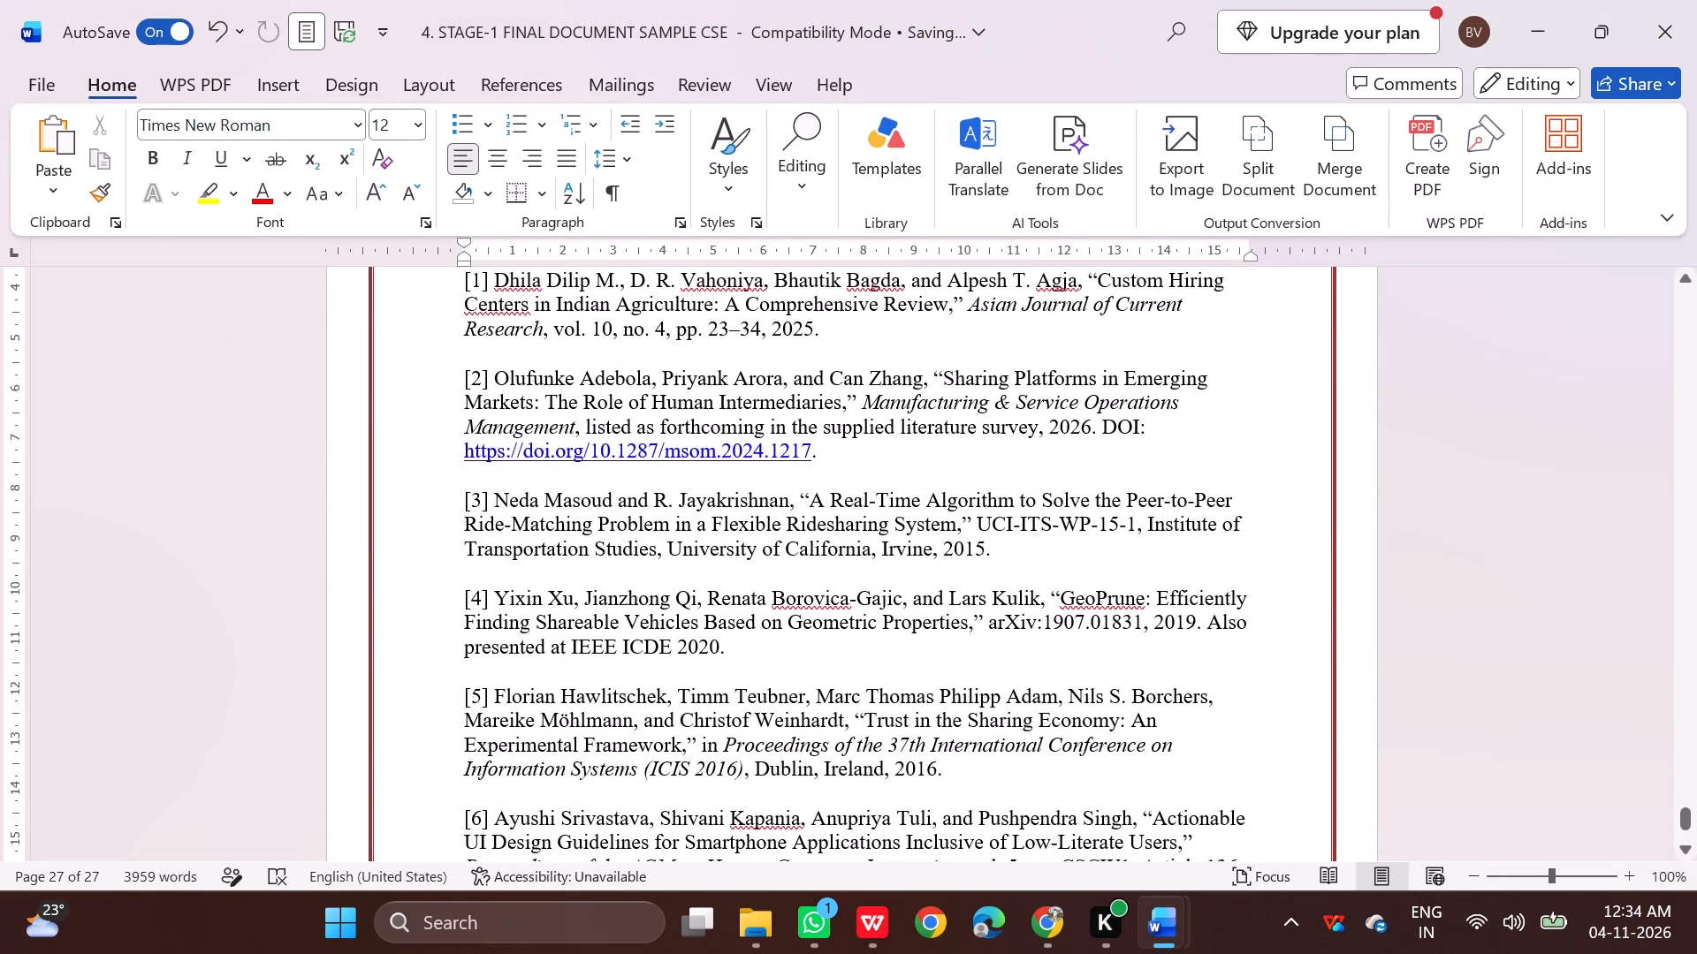
{"action": "scroll", "coordinate": [962, 511], "scroll_direction": "down", "scroll_amount": 5}
{"action": "scroll", "coordinate": [1039, 471], "scroll_direction": "down", "scroll_amount": 4}
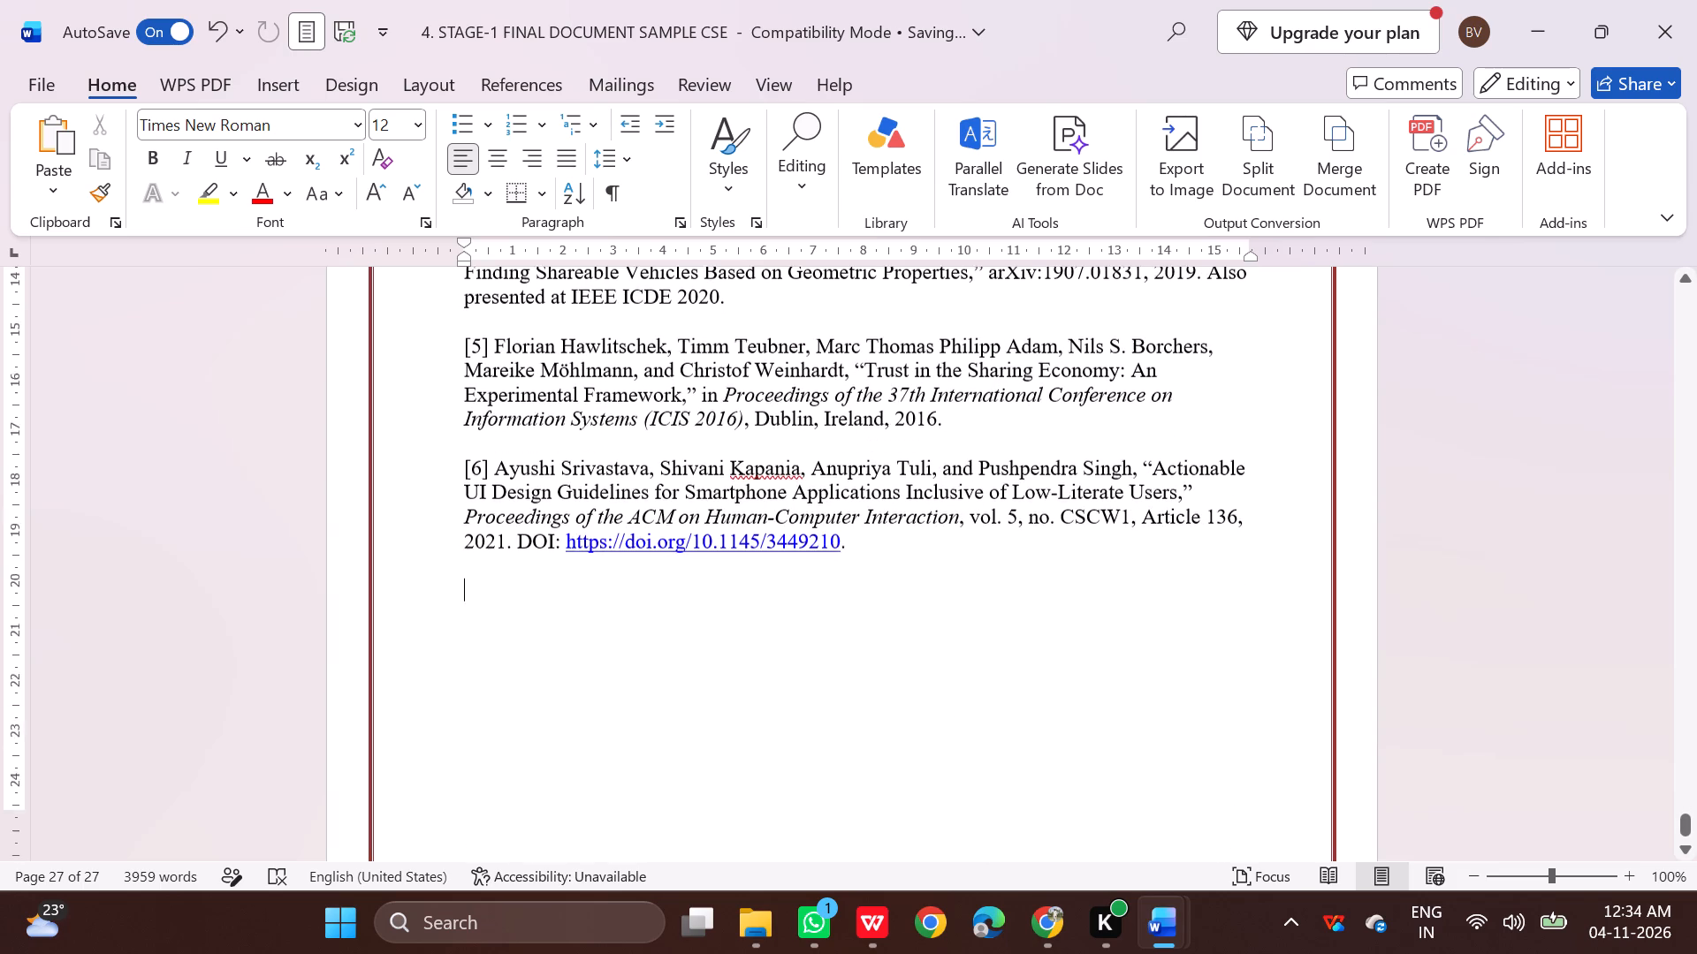
{"action": "scroll", "coordinate": [1039, 471], "scroll_direction": "down", "scroll_amount": 1}
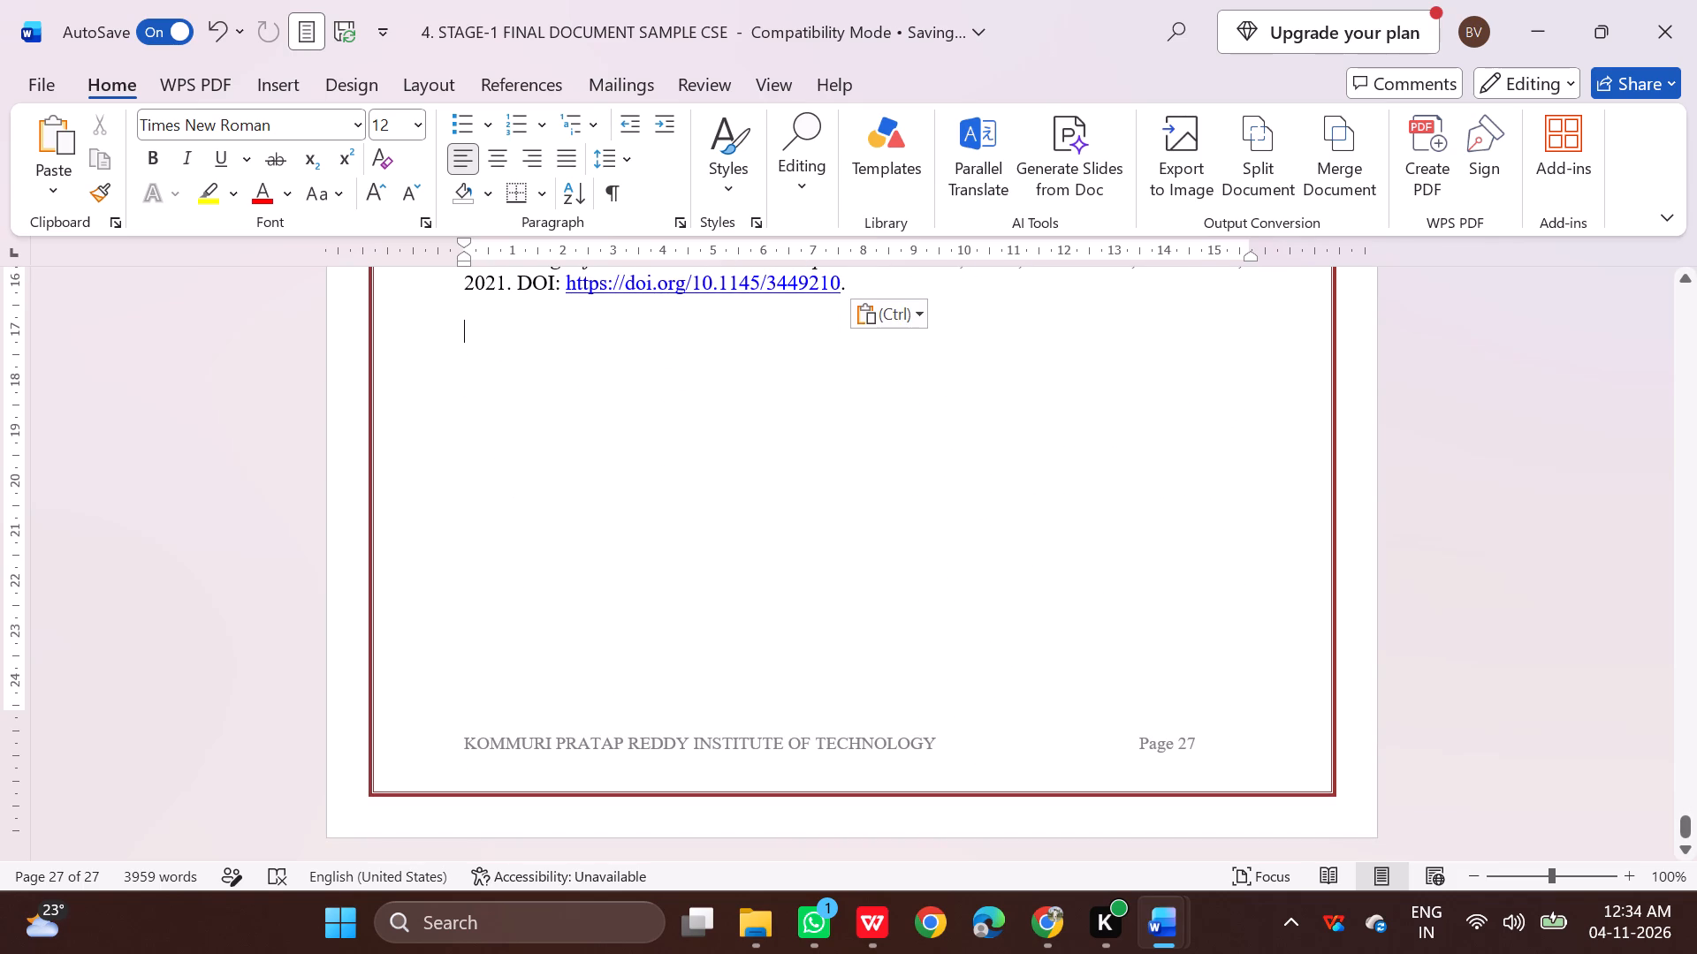
{"action": "scroll", "coordinate": [1091, 463], "scroll_direction": "down", "scroll_amount": 9}
{"action": "scroll", "coordinate": [1082, 470], "scroll_direction": "up", "scroll_amount": 10}
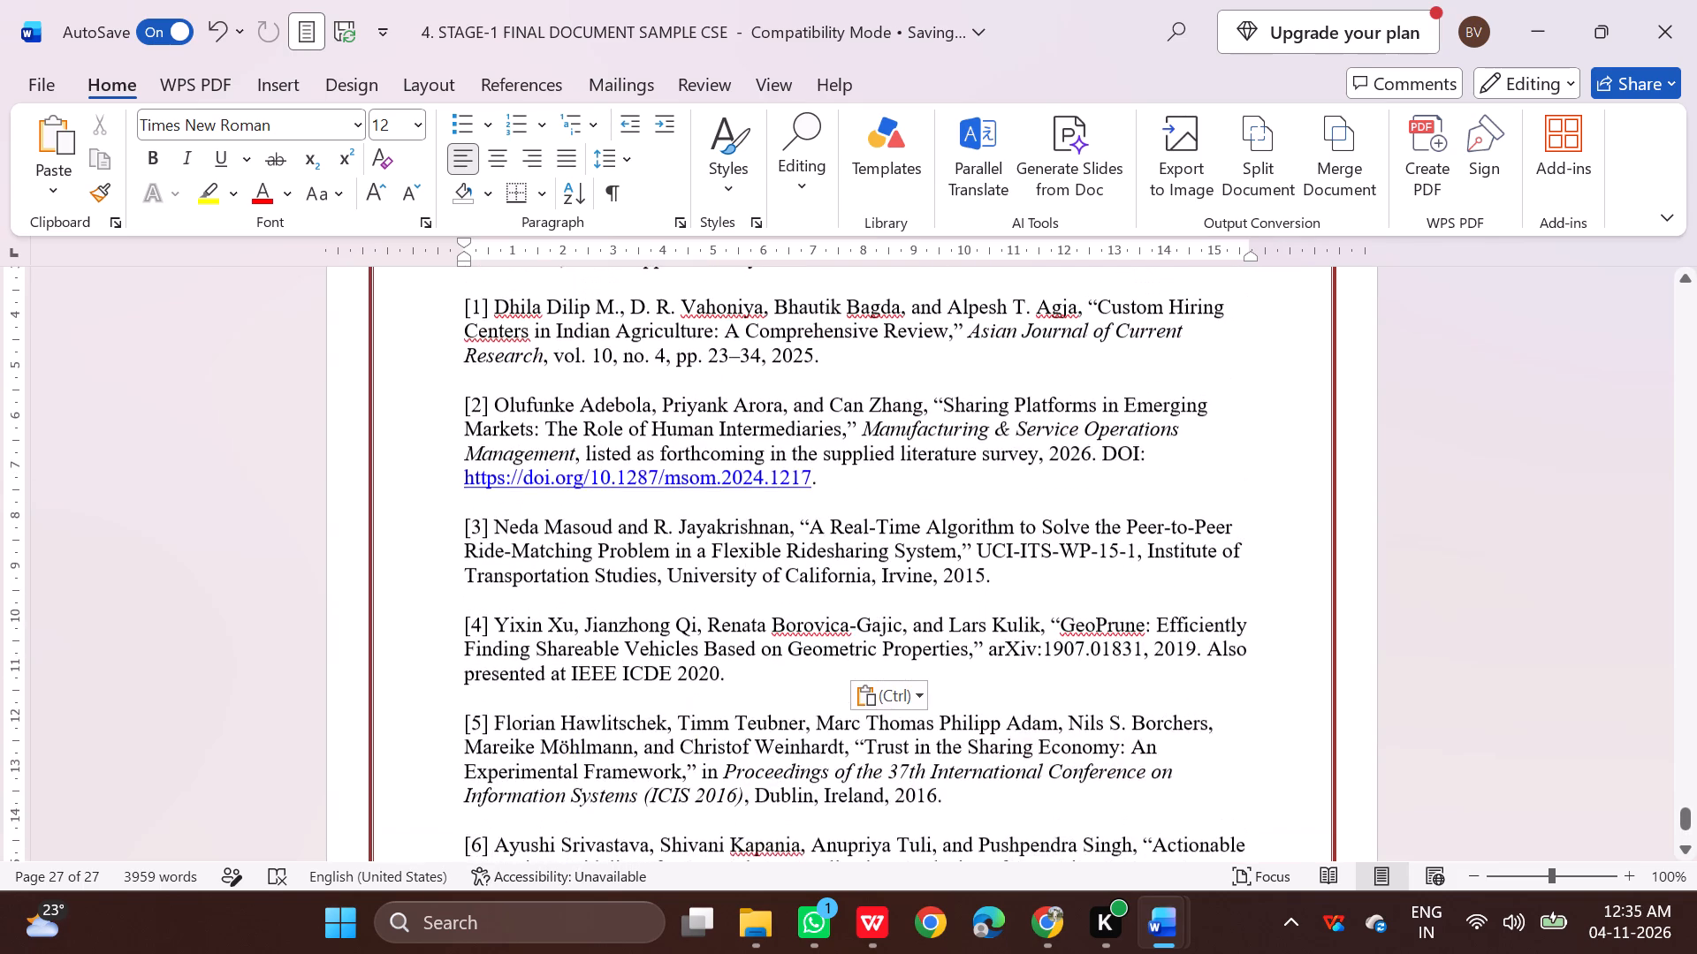
{"action": "scroll", "coordinate": [1074, 471], "scroll_direction": "up", "scroll_amount": 6}
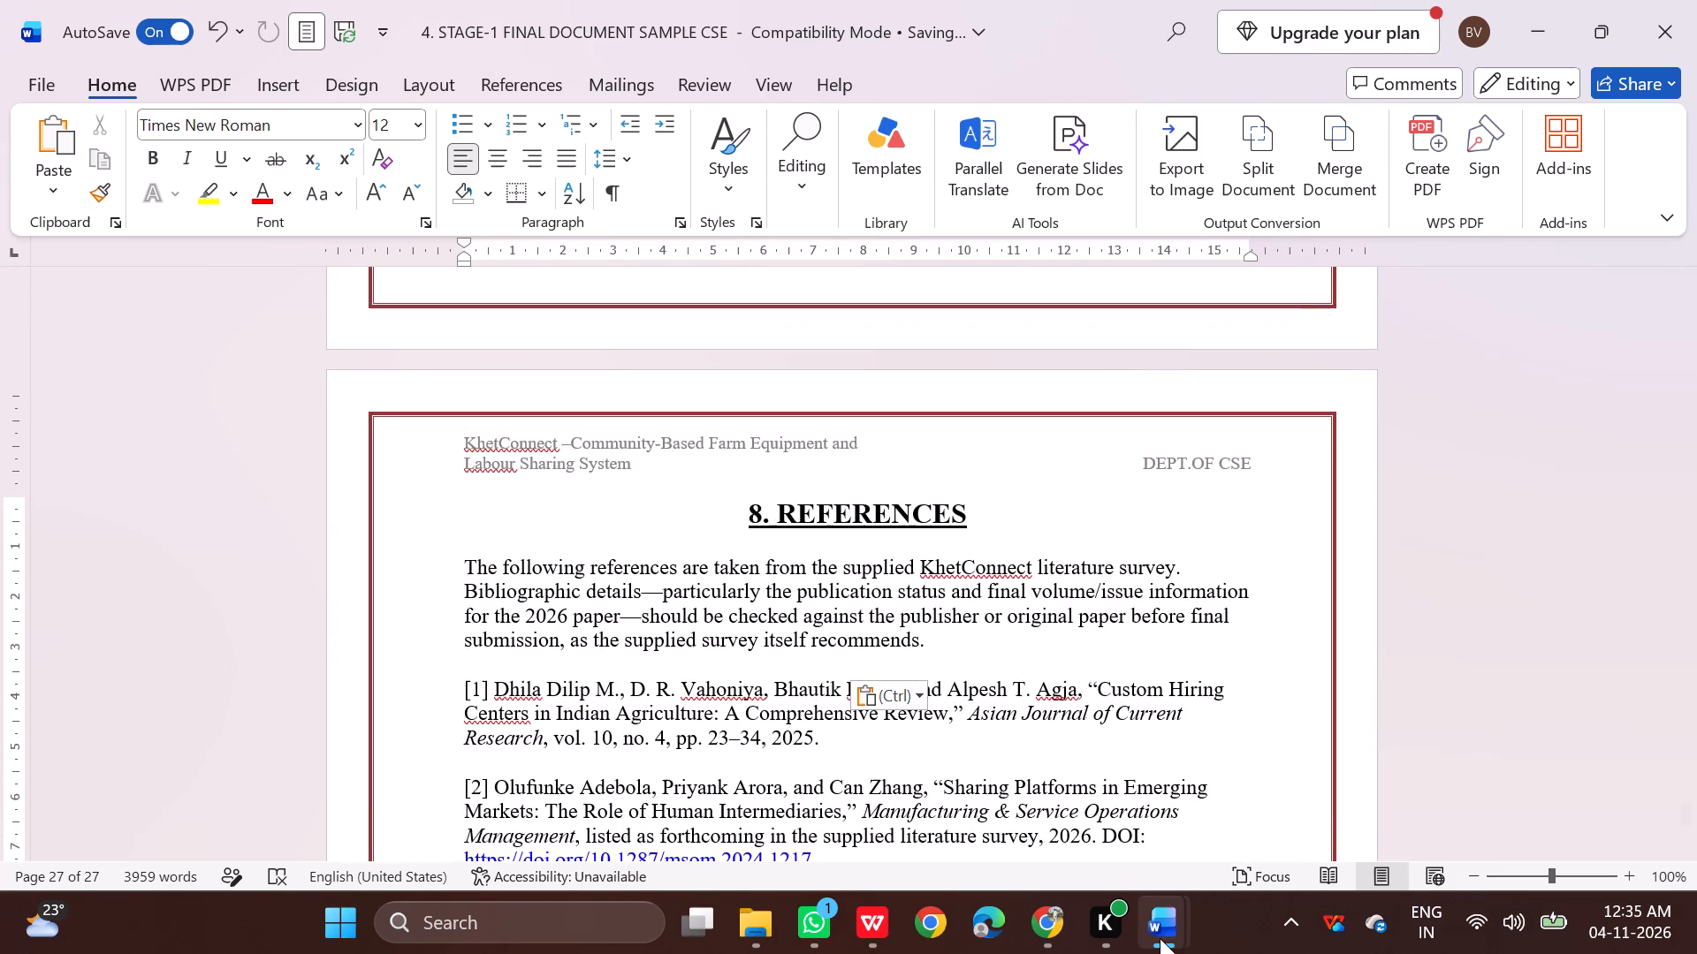
{"action": "left_click", "coordinate": [933, 840]}
{"action": "scroll", "coordinate": [716, 608], "scroll_direction": "down", "scroll_amount": 4}
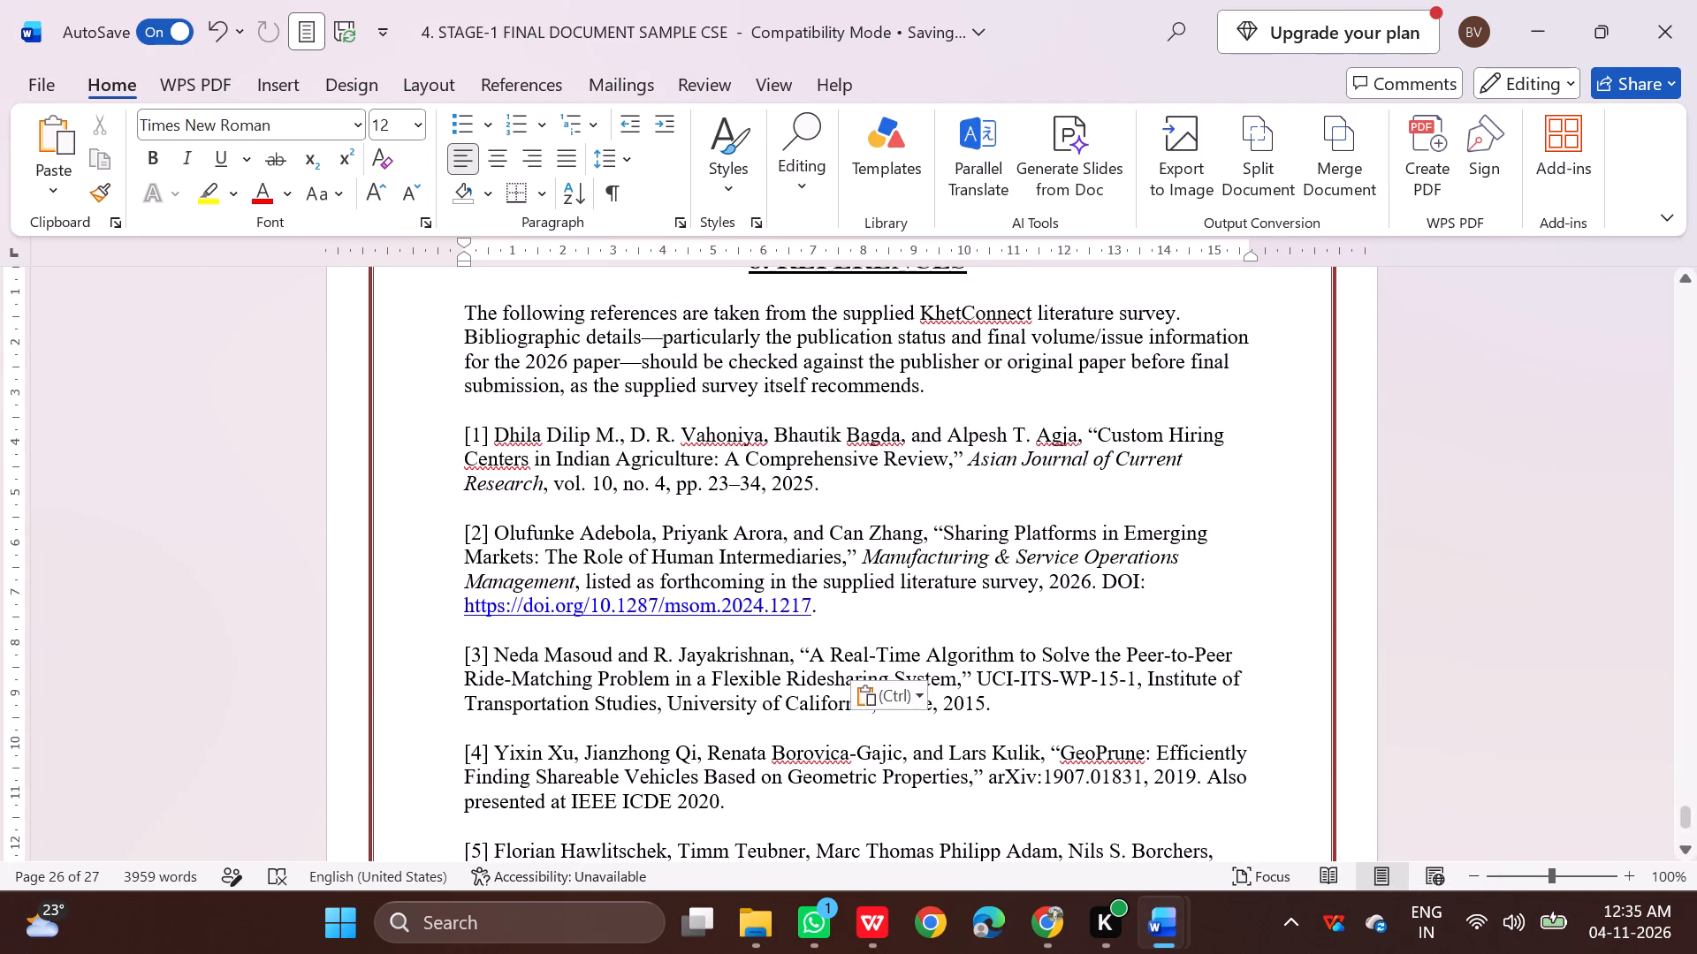
Switch to the WPS PDF and read through sections 8.1 Technical Documentation and 9 Base Paper.
{"action": "left_click", "coordinate": [875, 919]}
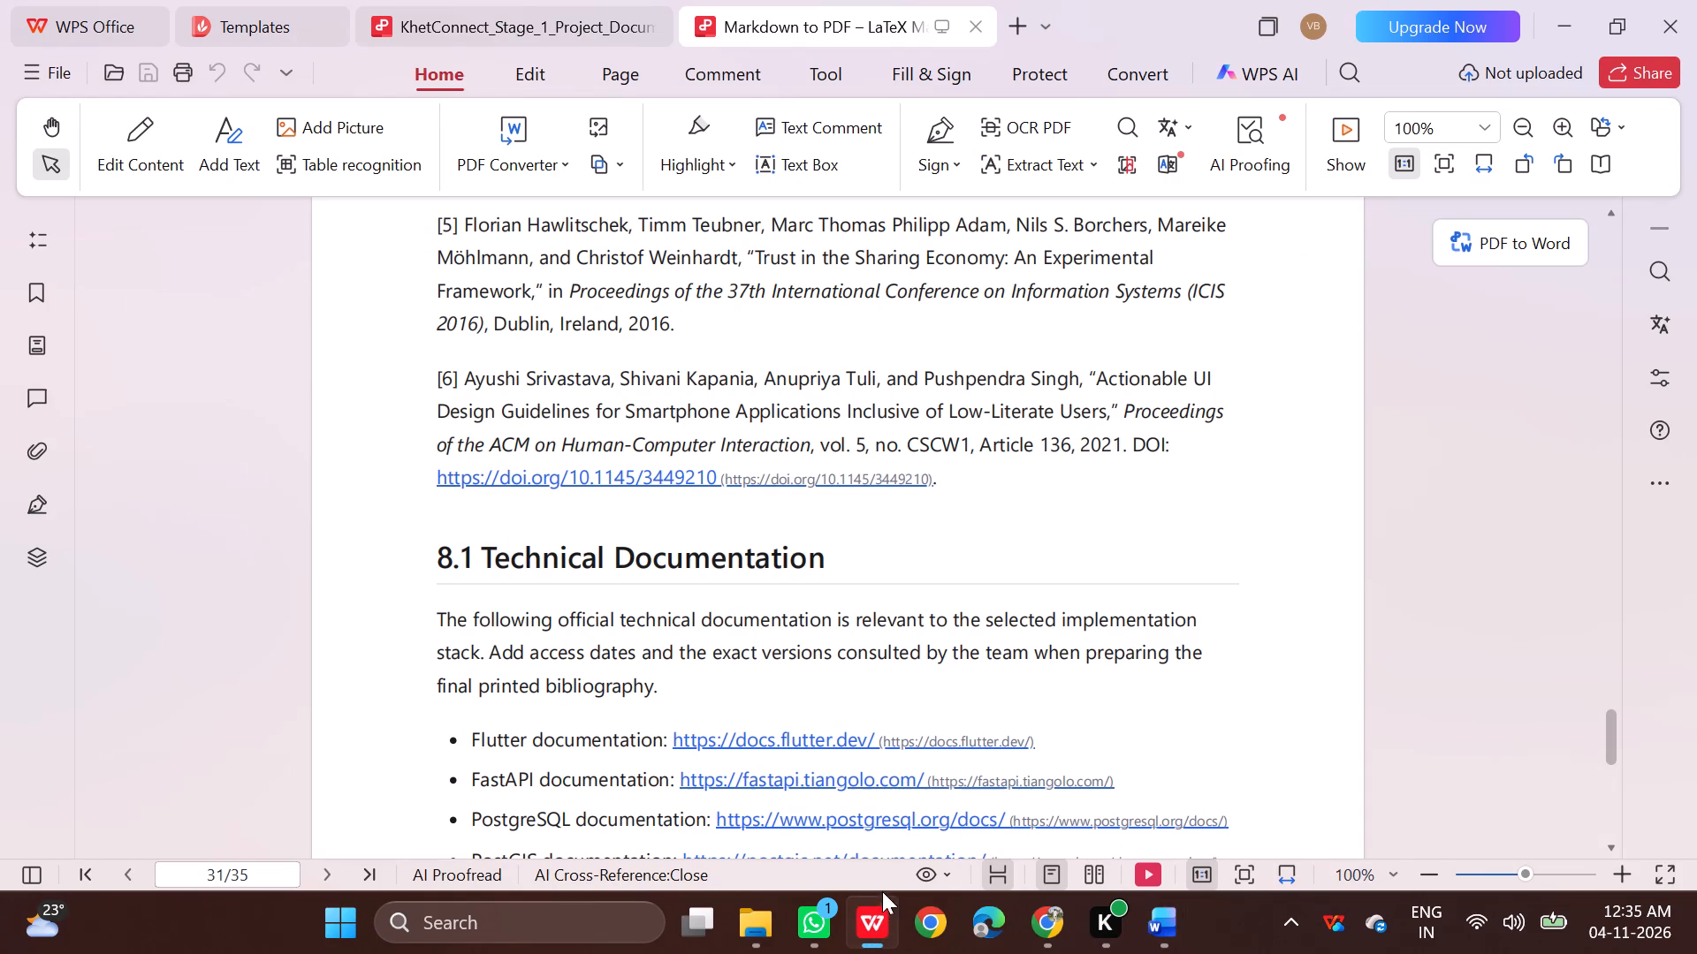
{"action": "scroll", "coordinate": [833, 596], "scroll_direction": "down", "scroll_amount": 1}
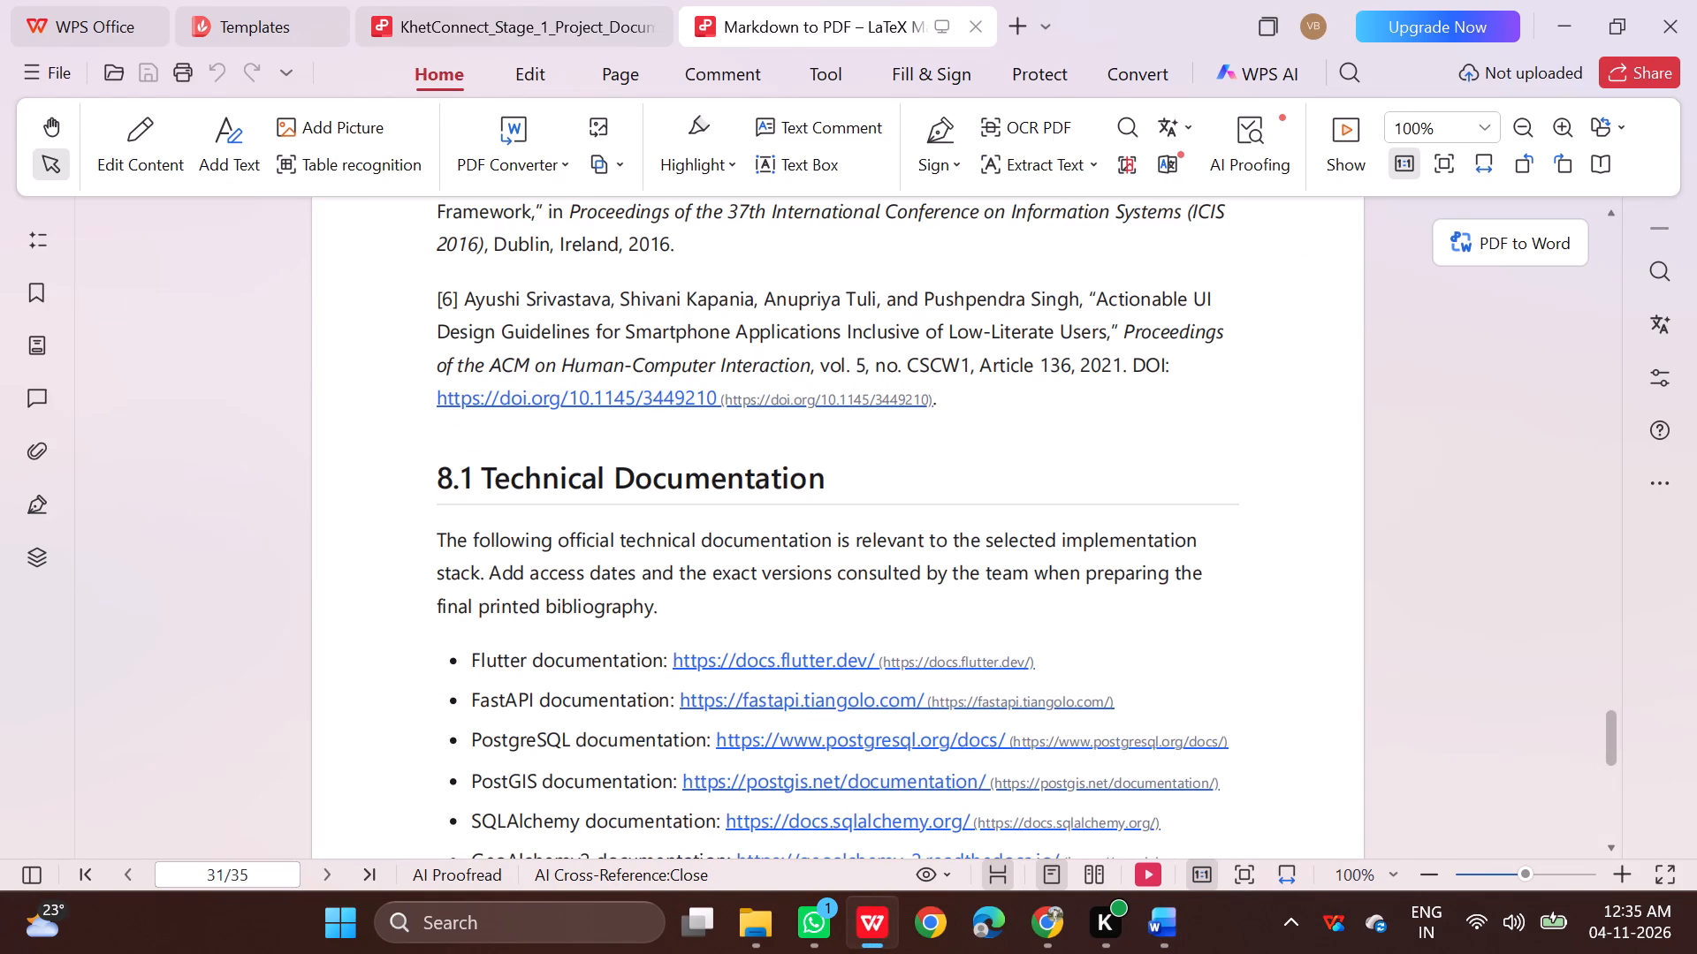
{"action": "scroll", "coordinate": [864, 588], "scroll_direction": "down", "scroll_amount": 5}
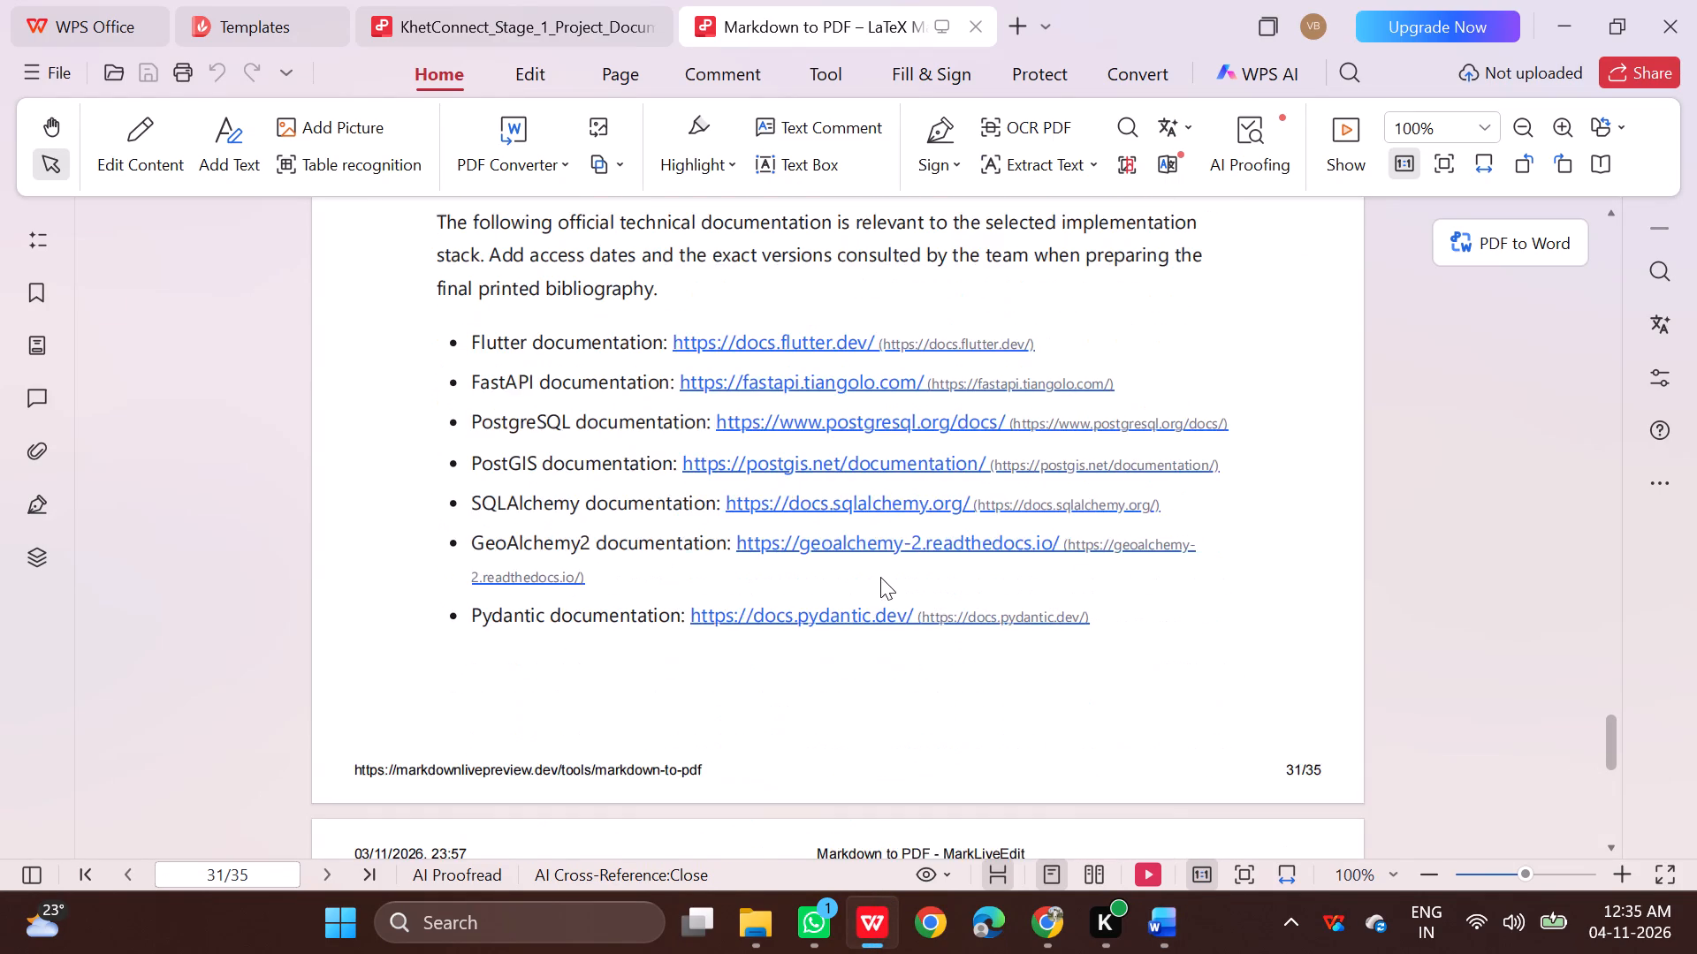
{"action": "scroll", "coordinate": [1185, 541], "scroll_direction": "down", "scroll_amount": 5}
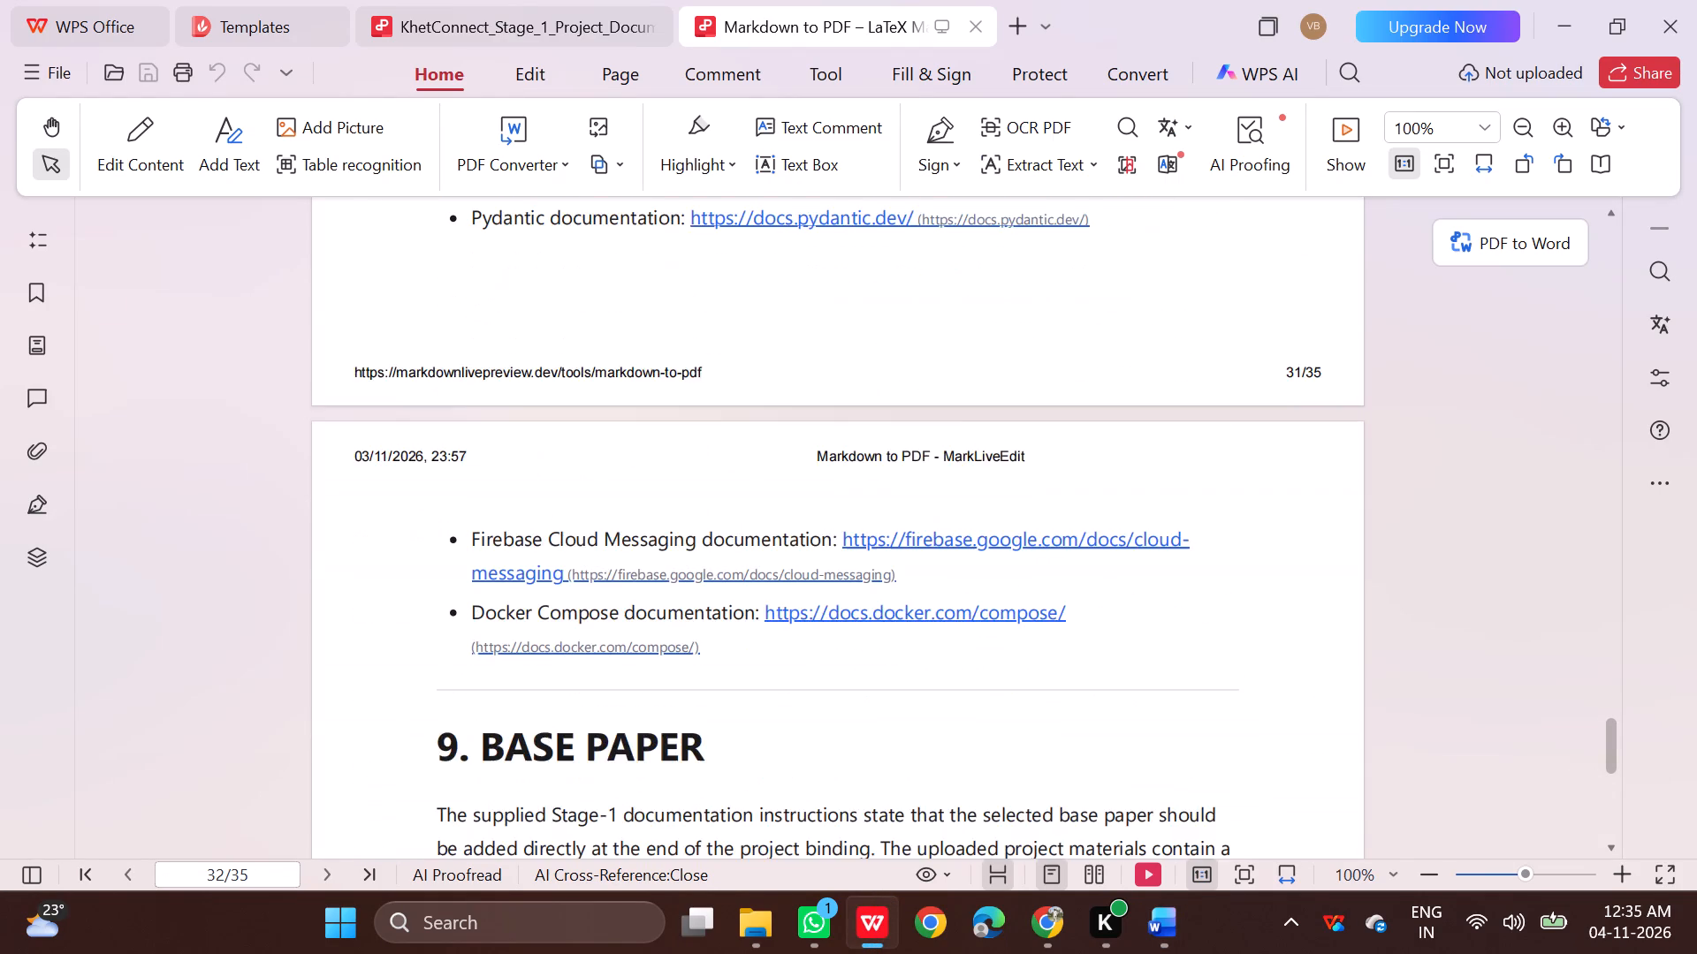
{"action": "scroll", "coordinate": [1188, 531], "scroll_direction": "down", "scroll_amount": 3}
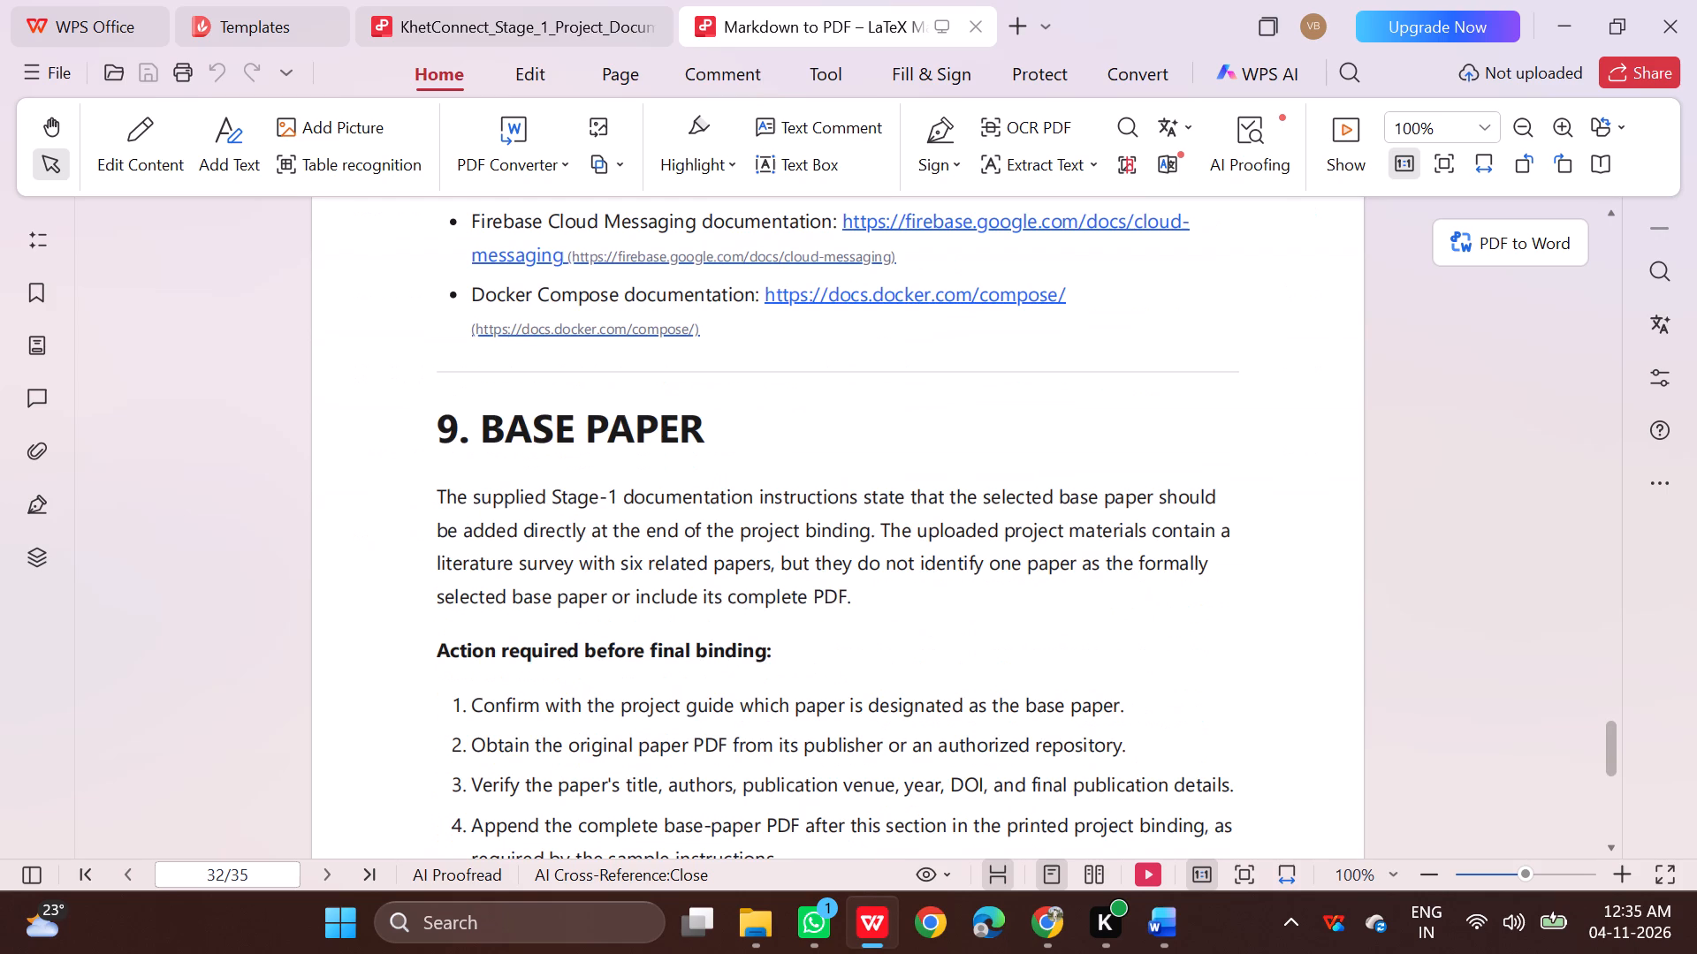
{"action": "scroll", "coordinate": [1191, 522], "scroll_direction": "down", "scroll_amount": 2}
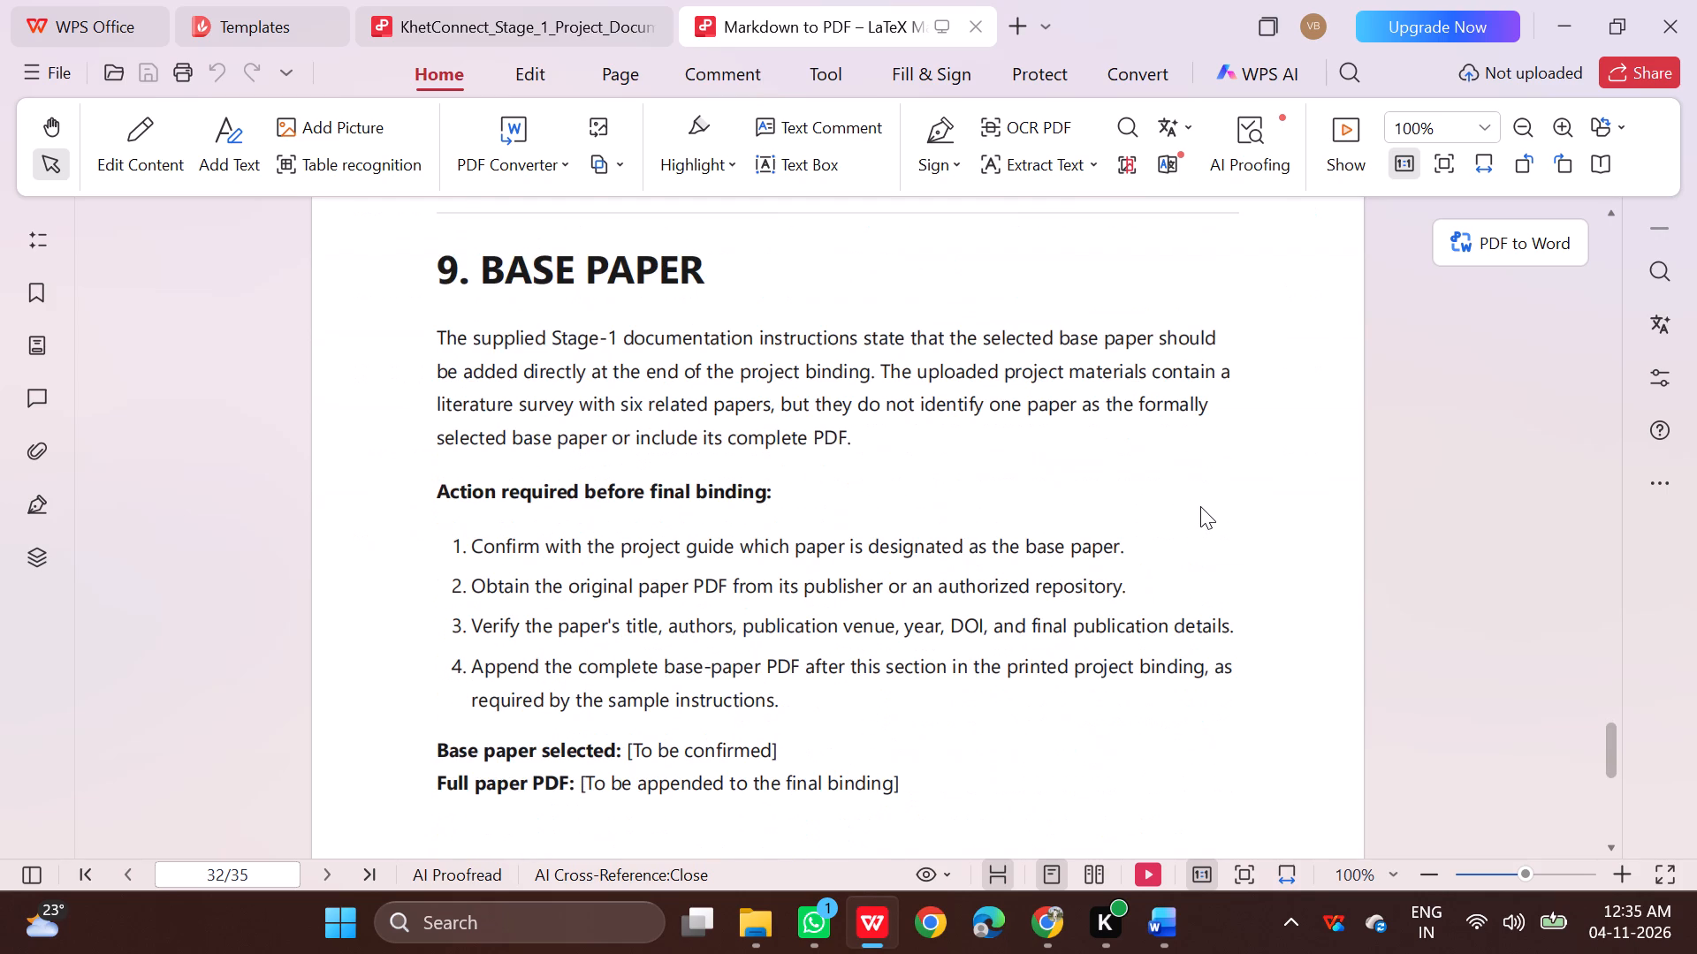
{"action": "scroll", "coordinate": [1201, 506], "scroll_direction": "down", "scroll_amount": 3}
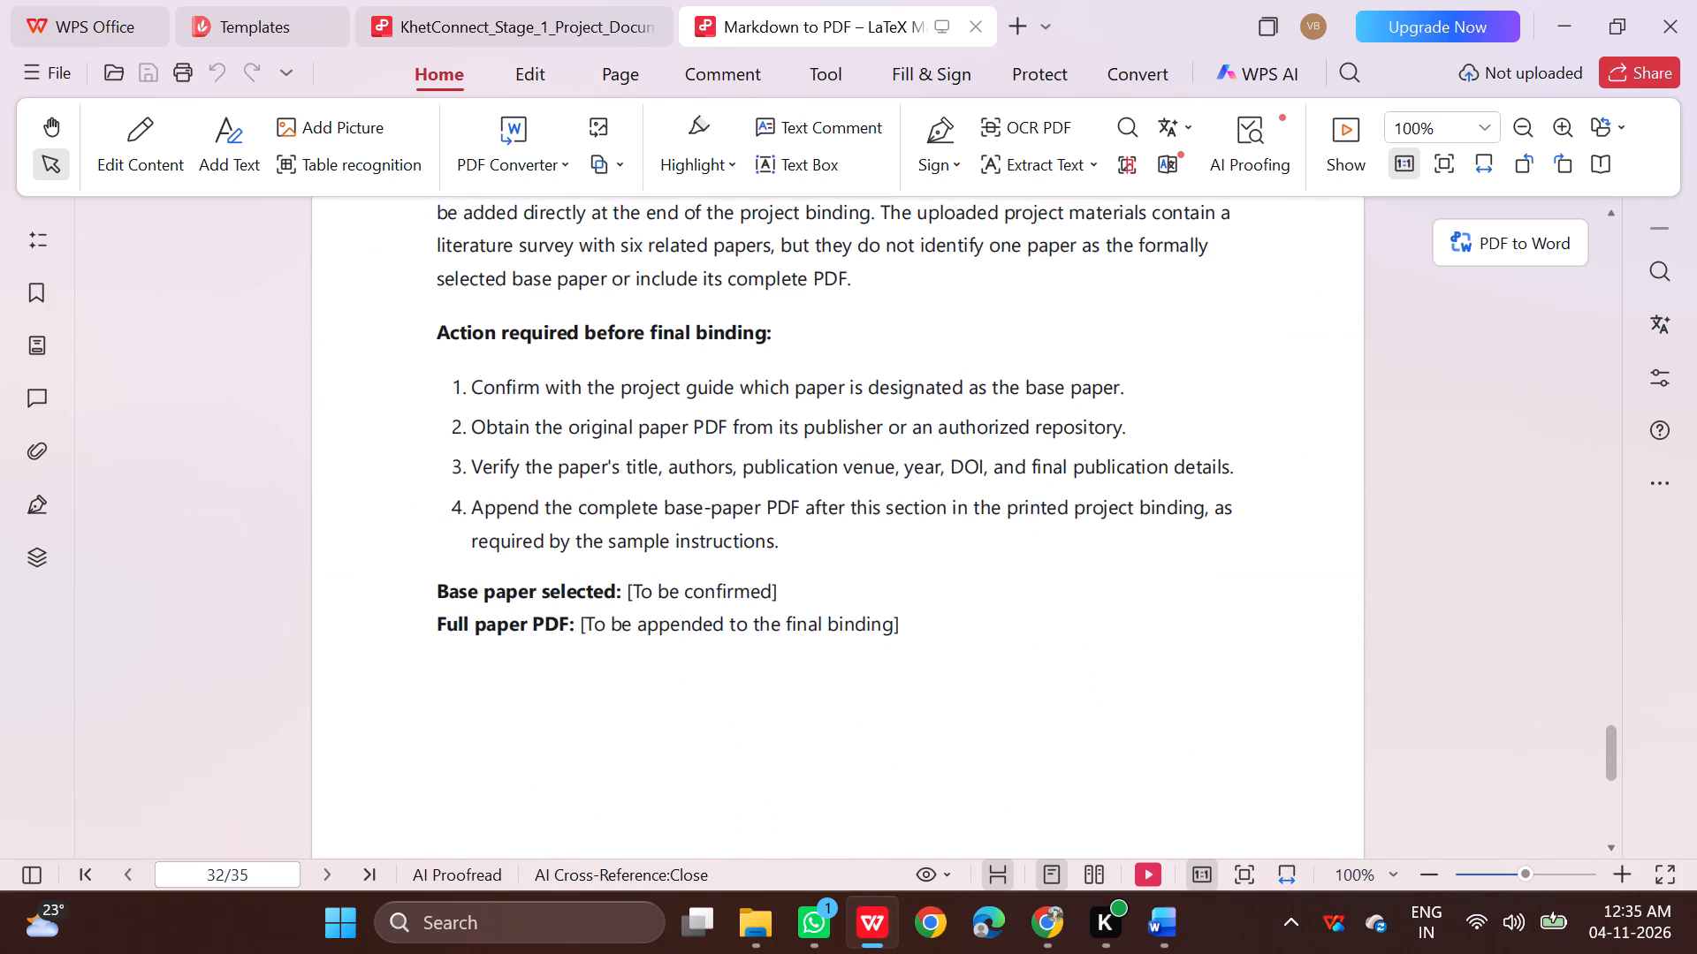
{"action": "scroll", "coordinate": [1201, 506], "scroll_direction": "down", "scroll_amount": 7}
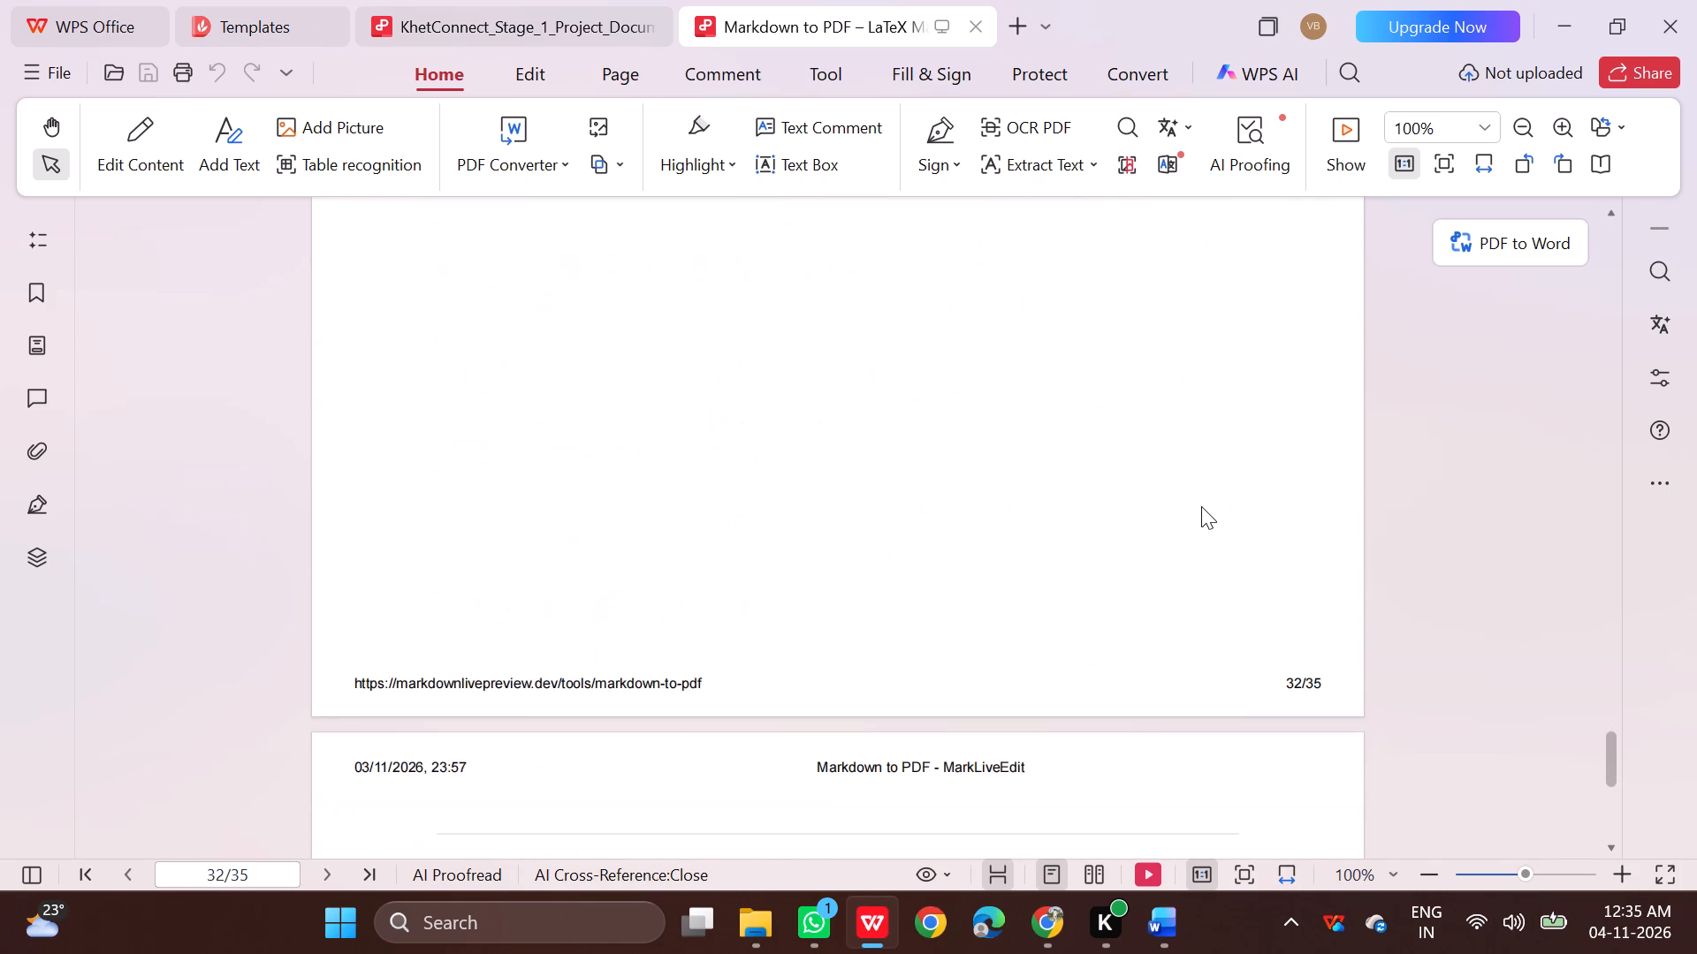
{"action": "scroll", "coordinate": [1201, 506], "scroll_direction": "up", "scroll_amount": 5}
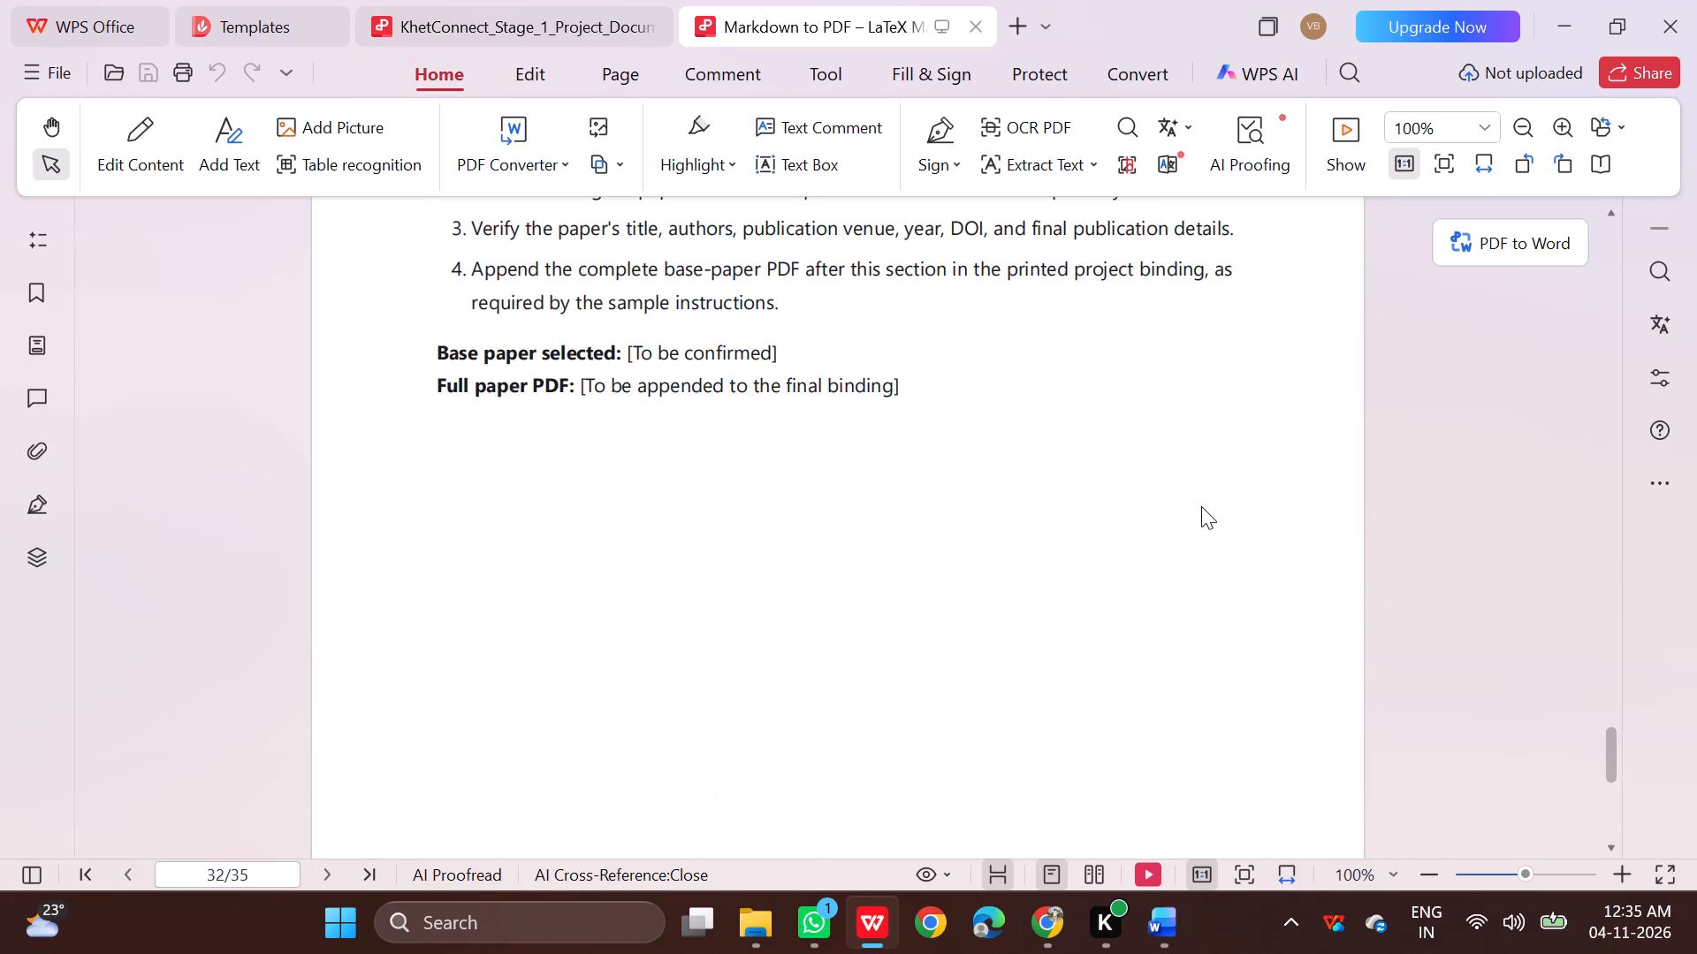
{"action": "scroll", "coordinate": [1164, 558], "scroll_direction": "down", "scroll_amount": 4}
{"action": "scroll", "coordinate": [1156, 567], "scroll_direction": "up", "scroll_amount": 3}
{"action": "scroll", "coordinate": [1156, 567], "scroll_direction": "down", "scroll_amount": 4}
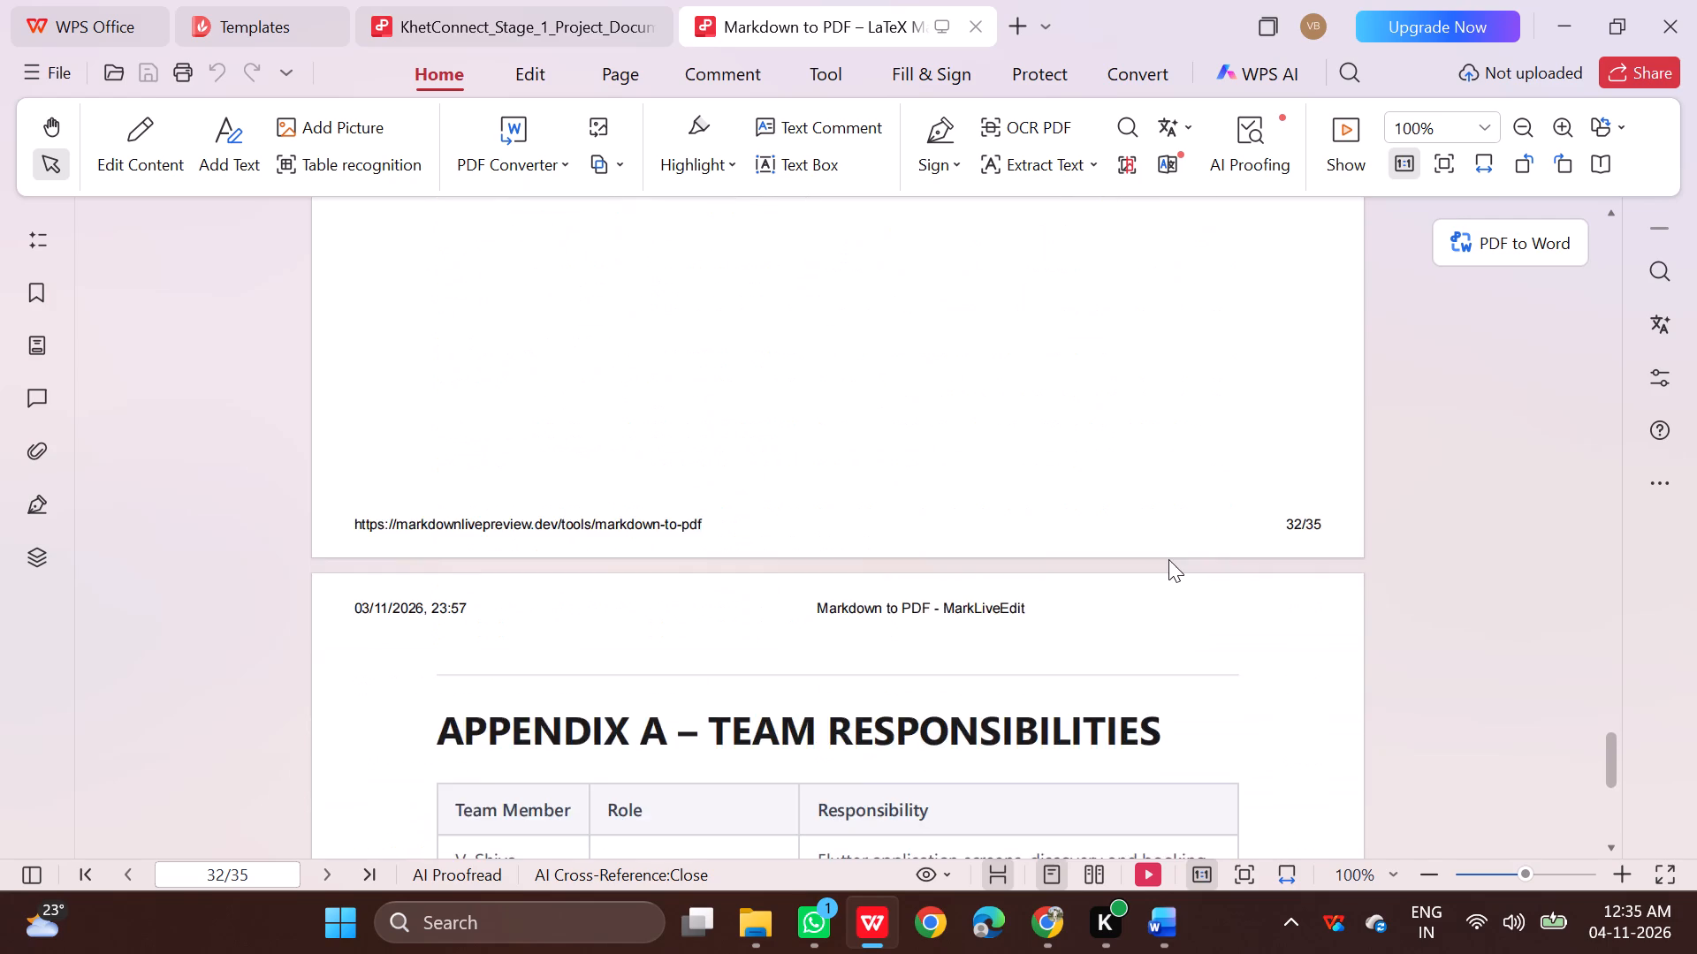
Examine the PDF's Appendix A team responsibilities, Appendix B implementation status and the start of Appendix C.
{"action": "scroll", "coordinate": [1168, 559], "scroll_direction": "down", "scroll_amount": 9}
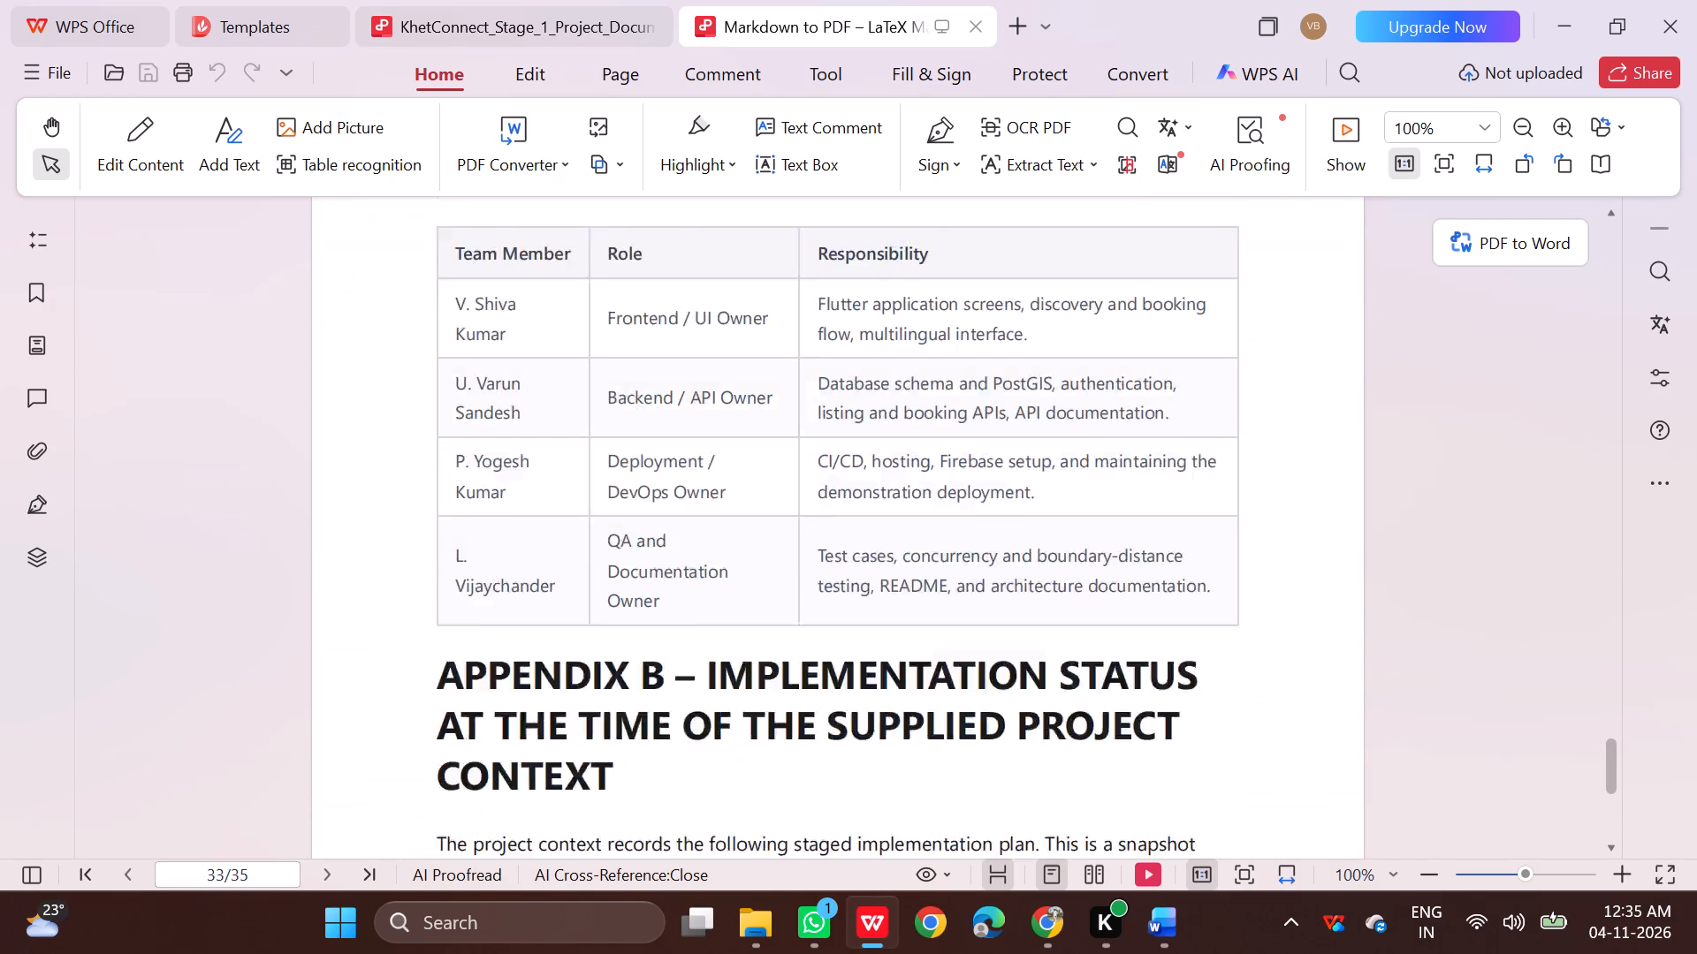
{"action": "scroll", "coordinate": [1168, 559], "scroll_direction": "down", "scroll_amount": 13}
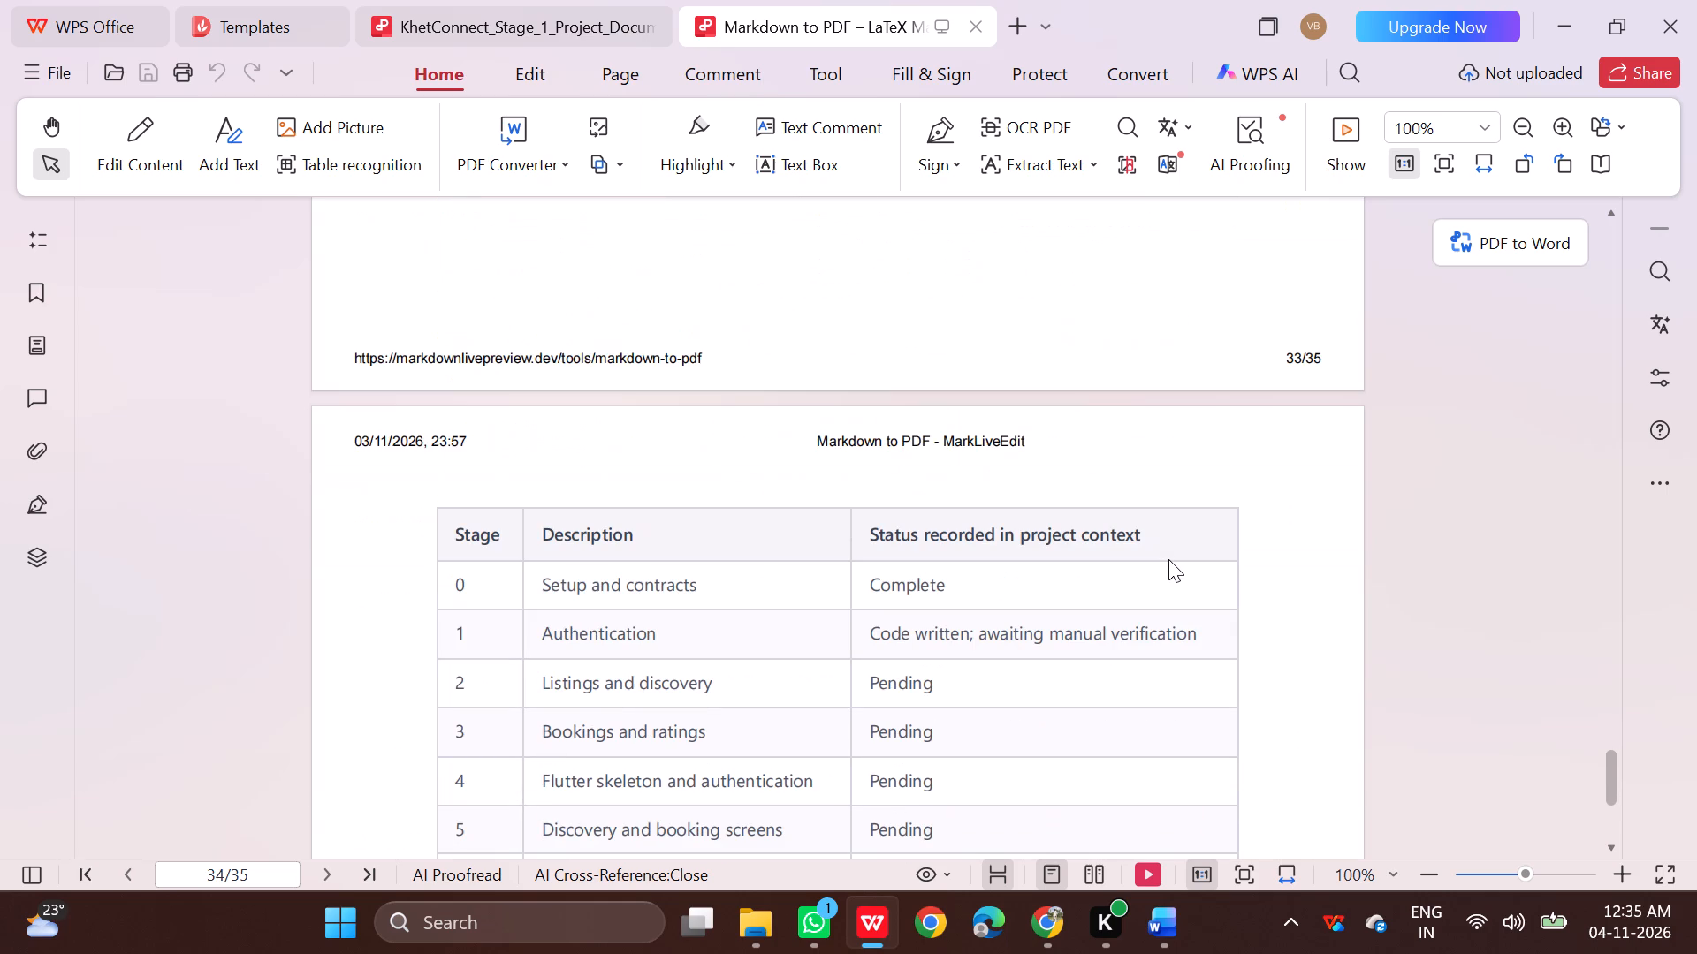
{"action": "scroll", "coordinate": [1168, 559], "scroll_direction": "down", "scroll_amount": 7}
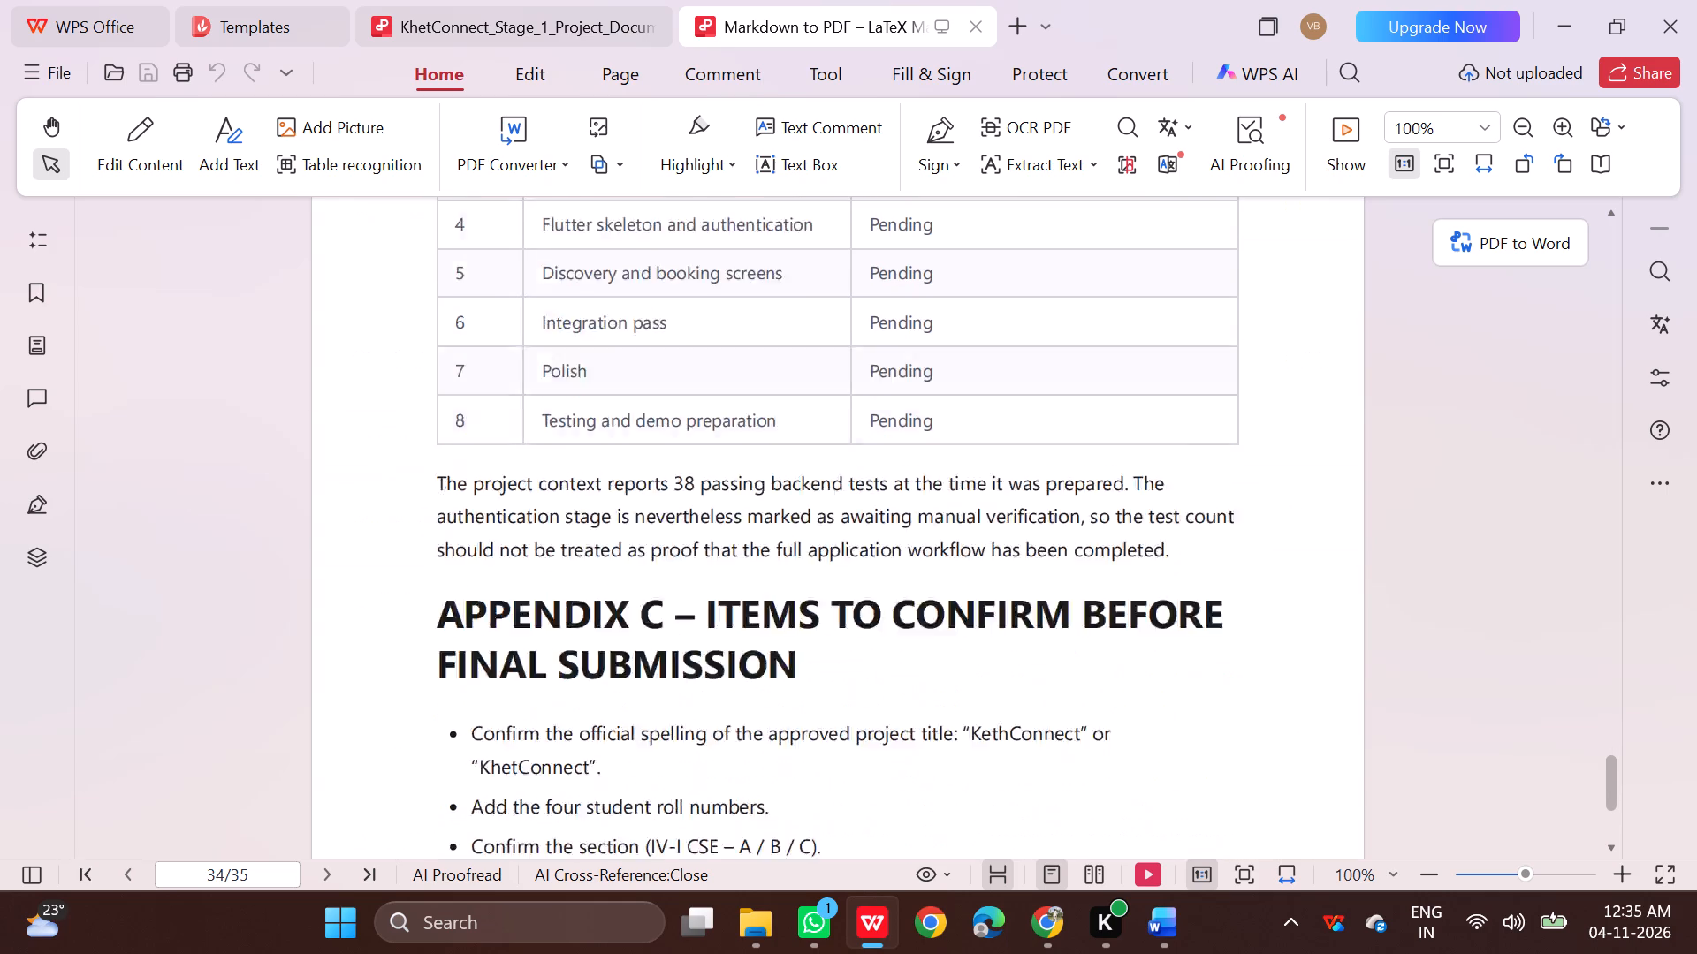
{"action": "scroll", "coordinate": [1168, 559], "scroll_direction": "down", "scroll_amount": 2}
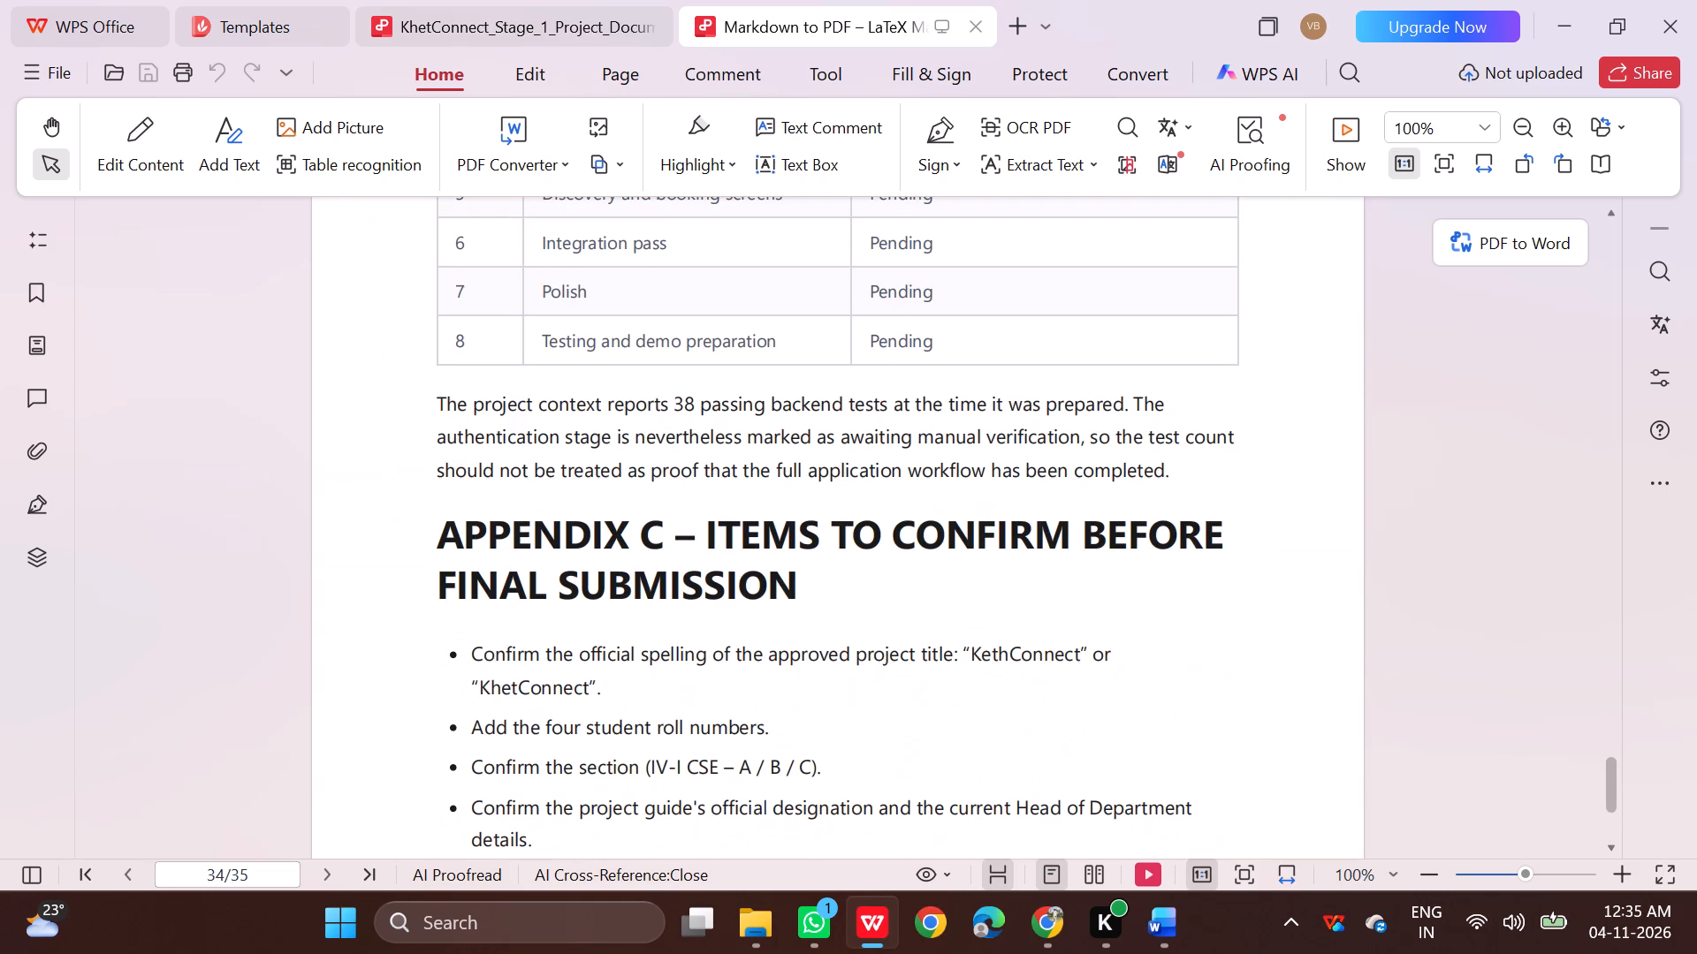
{"action": "scroll", "coordinate": [1256, 679], "scroll_direction": "up", "scroll_amount": 7}
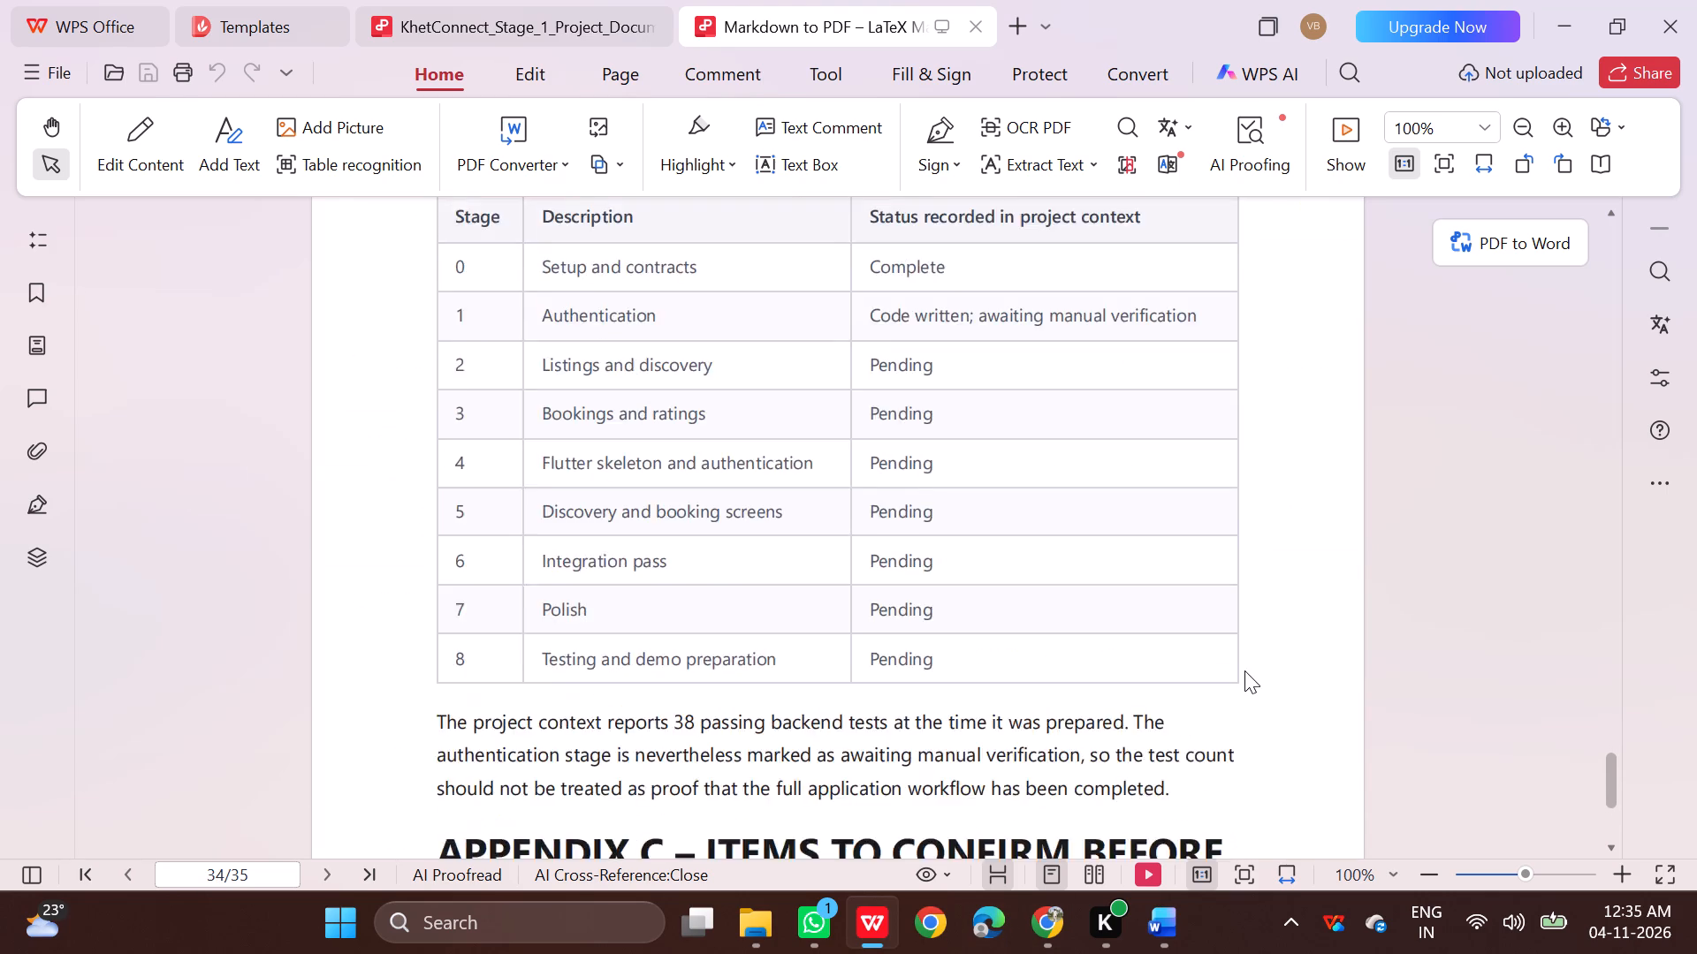
{"action": "scroll", "coordinate": [1244, 670], "scroll_direction": "up", "scroll_amount": 9}
Switch back to the Stage-1 Word document and set the ribbon to show tabs only, keeping the References page in view.
{"action": "left_click", "coordinate": [924, 824]}
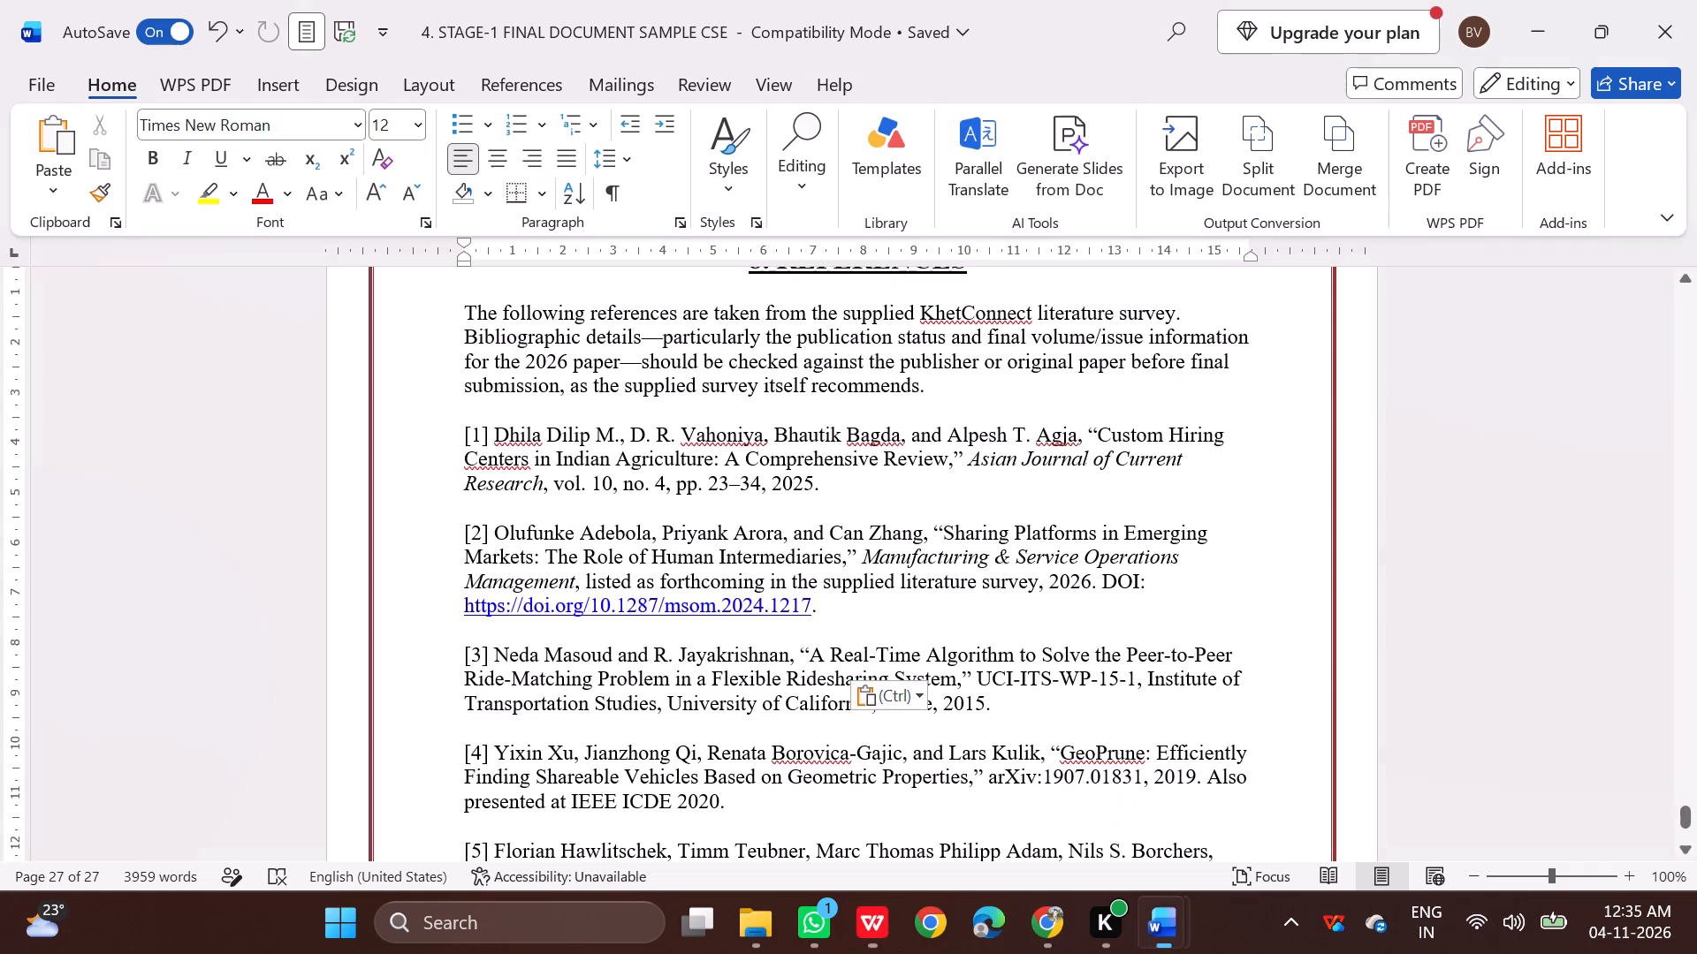
{"action": "scroll", "coordinate": [864, 657], "scroll_direction": "up", "scroll_amount": 4}
{"action": "scroll", "coordinate": [989, 609], "scroll_direction": "down", "scroll_amount": 4}
{"action": "scroll", "coordinate": [1264, 594], "scroll_direction": "up", "scroll_amount": 1}
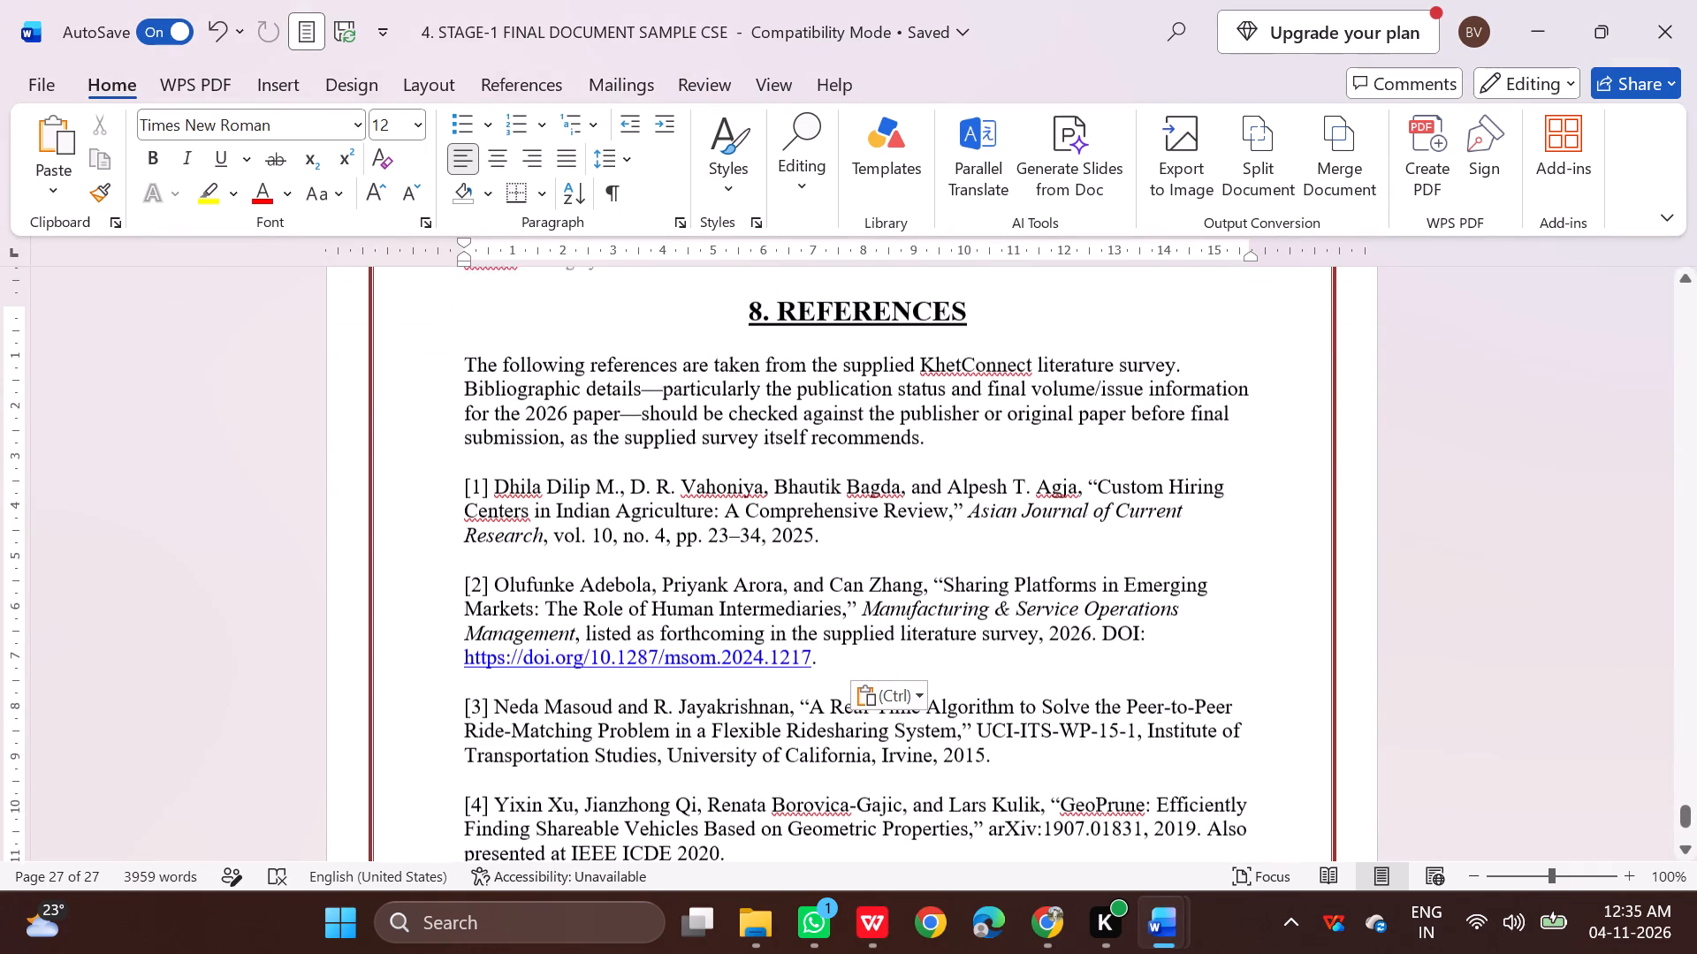
{"action": "left_click", "coordinate": [1669, 210]}
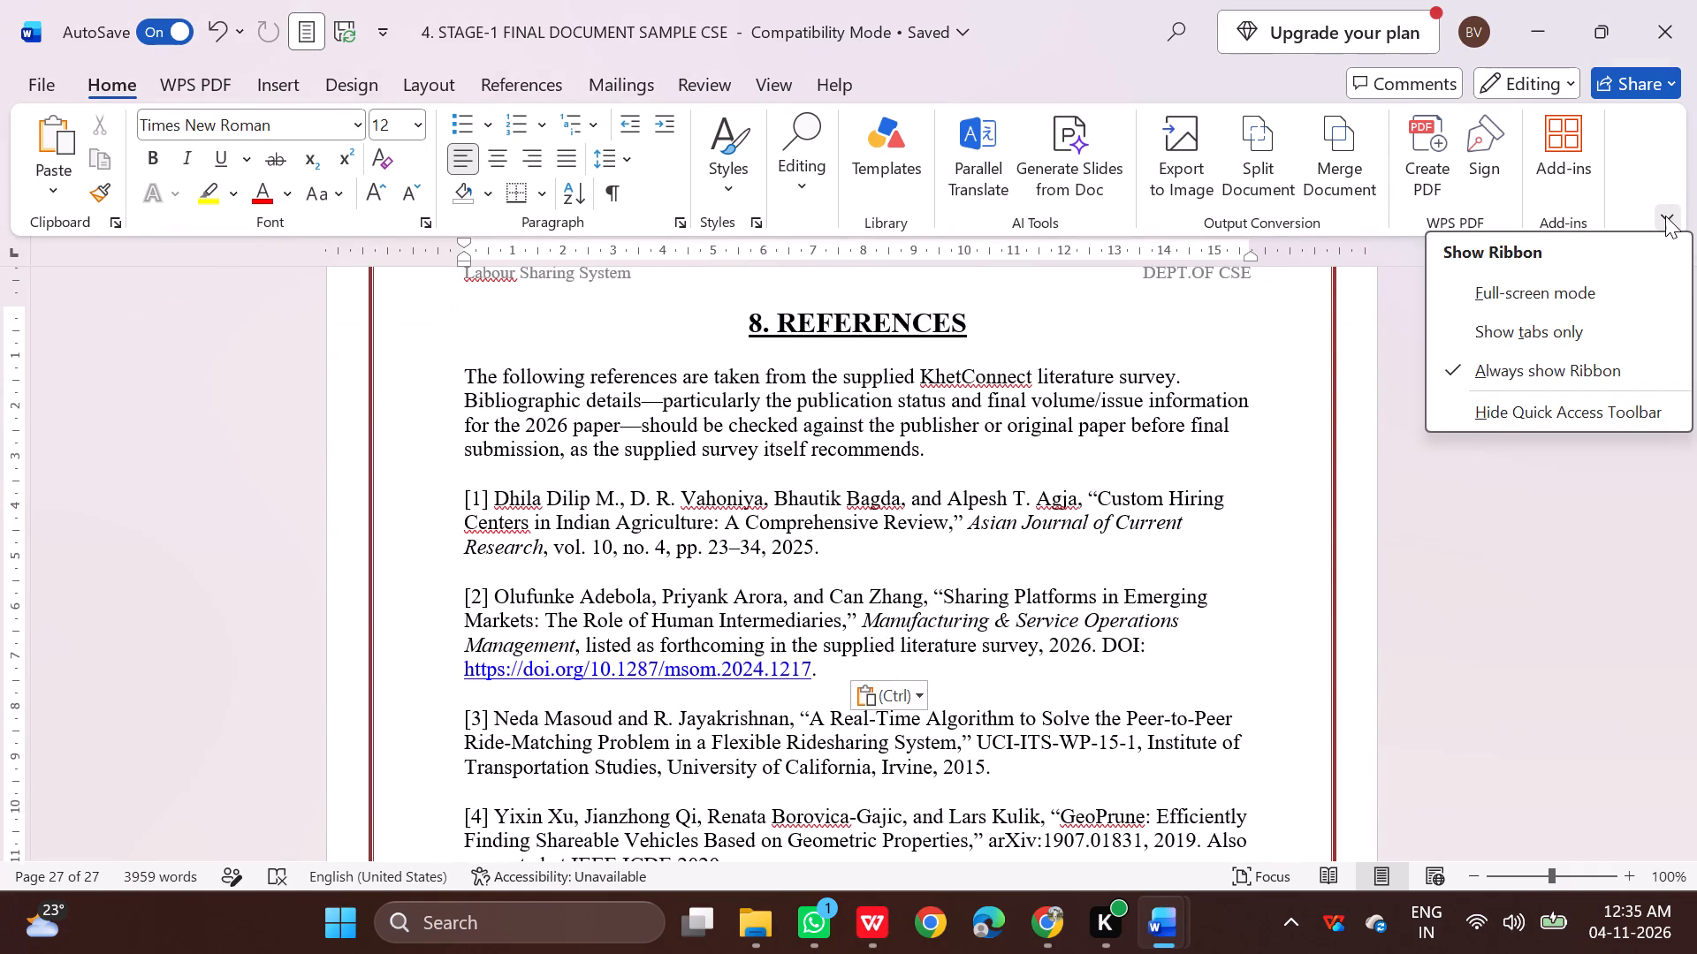
{"action": "left_click", "coordinate": [1665, 216]}
{"action": "left_click_drag", "start_coordinate": [1665, 216], "coordinate": [1652, 135]}
{"action": "left_click", "coordinate": [1609, 329]}
{"action": "scroll", "coordinate": [1230, 433], "scroll_direction": "up", "scroll_amount": 3}
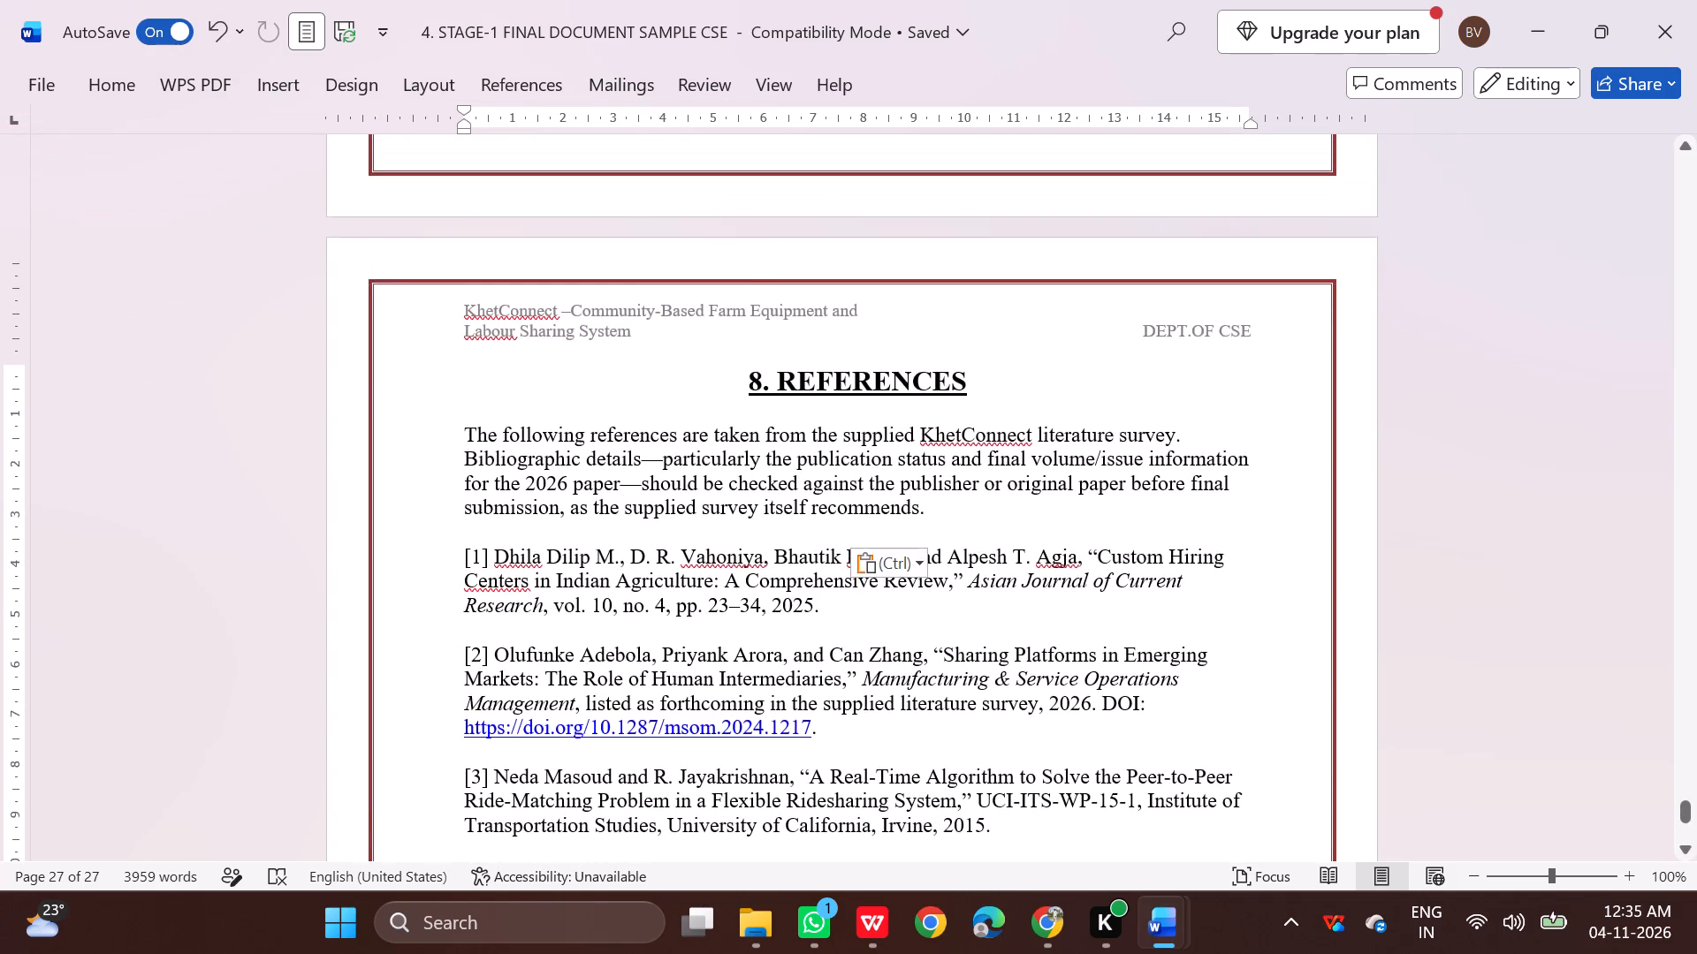
{"action": "scroll", "coordinate": [1230, 433], "scroll_direction": "down", "scroll_amount": 2}
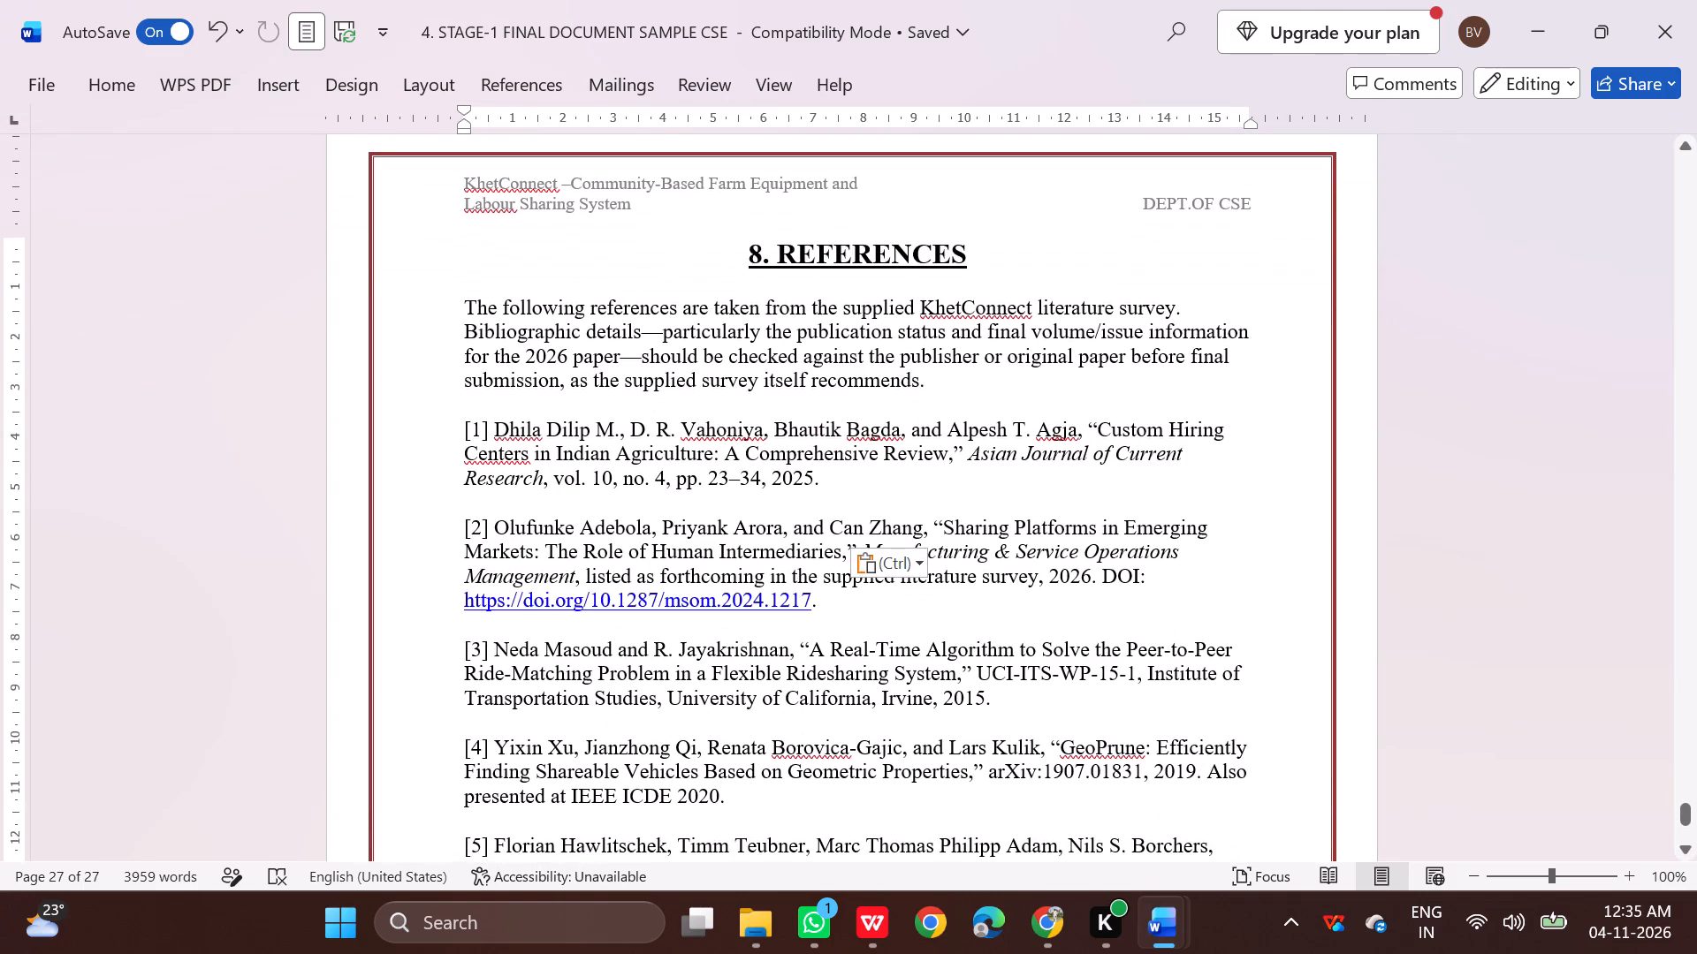
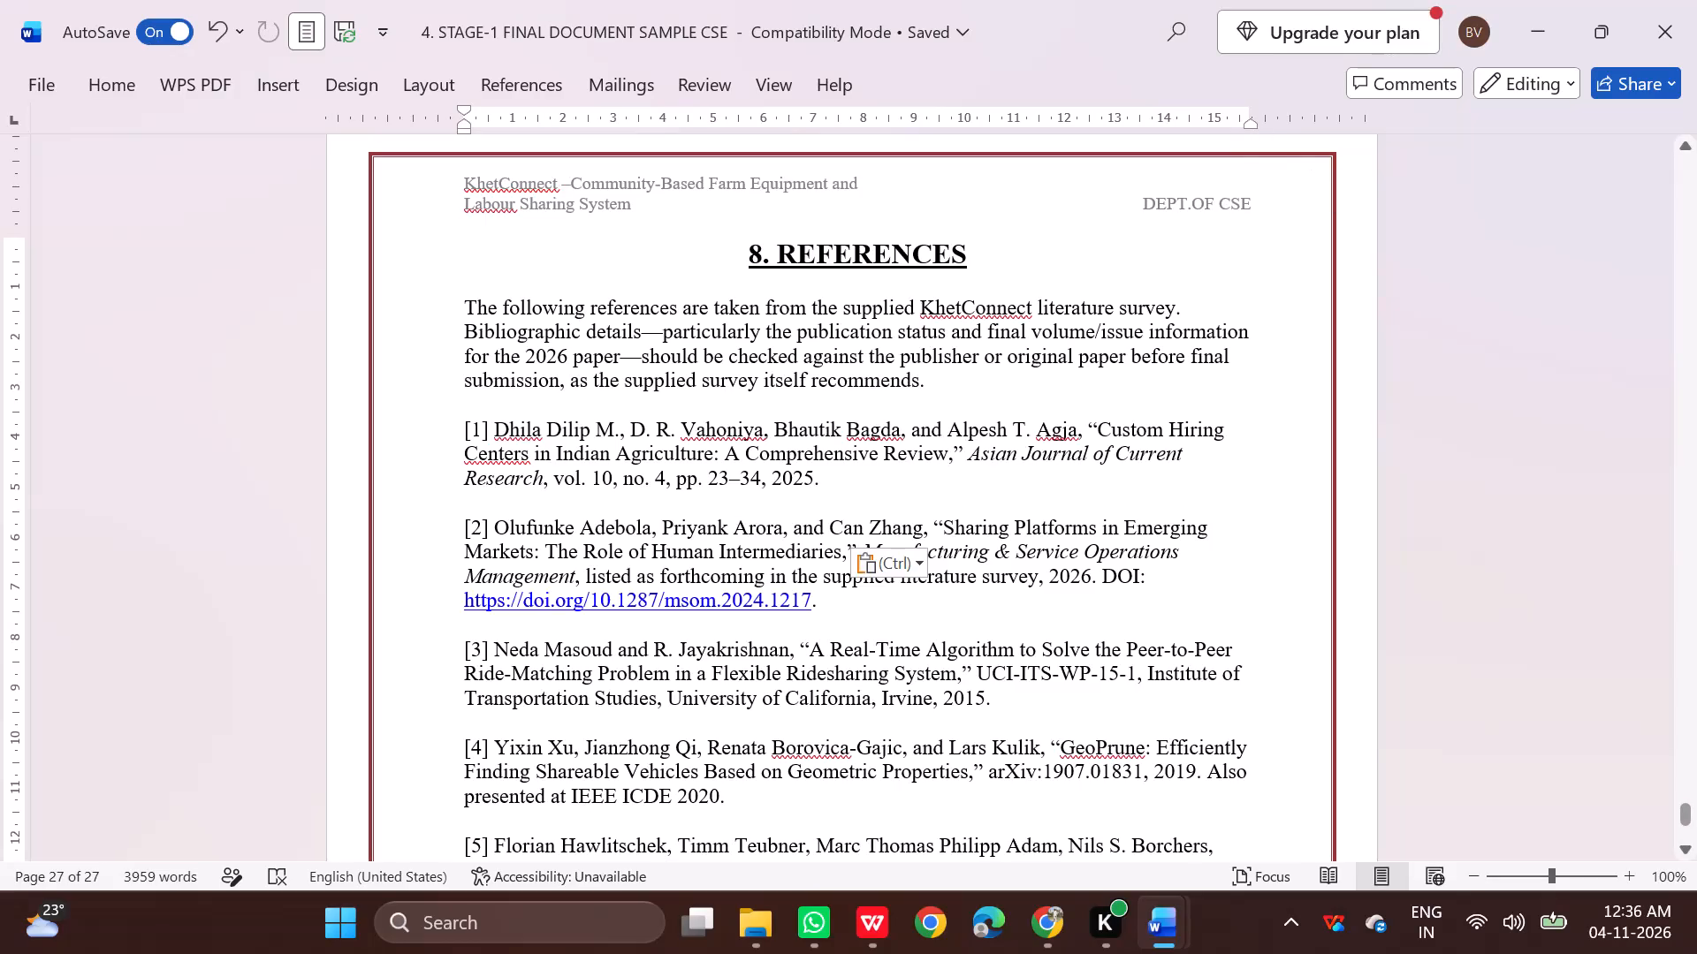
Go back through the document from 8. REFERENCES and review the opening paragraphs of 1. INTRODUCTION on page 1.
{"action": "scroll", "coordinate": [1102, 502], "scroll_direction": "up", "scroll_amount": 2}
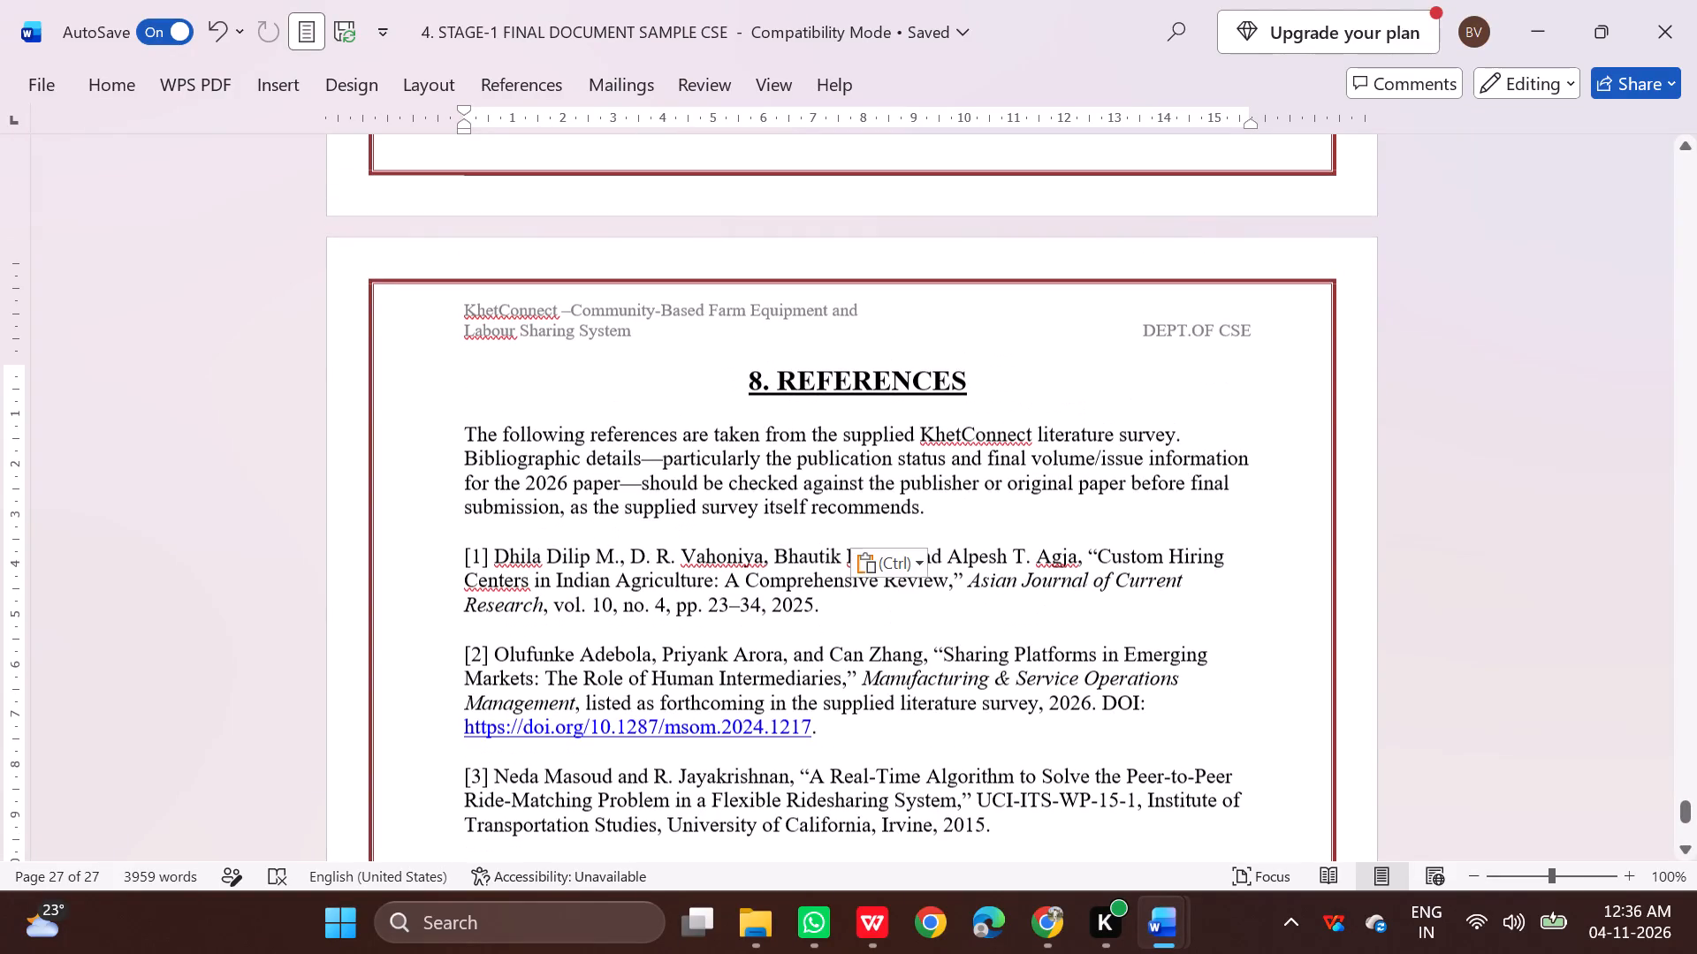
{"action": "scroll", "coordinate": [1102, 502], "scroll_direction": "up", "scroll_amount": 19}
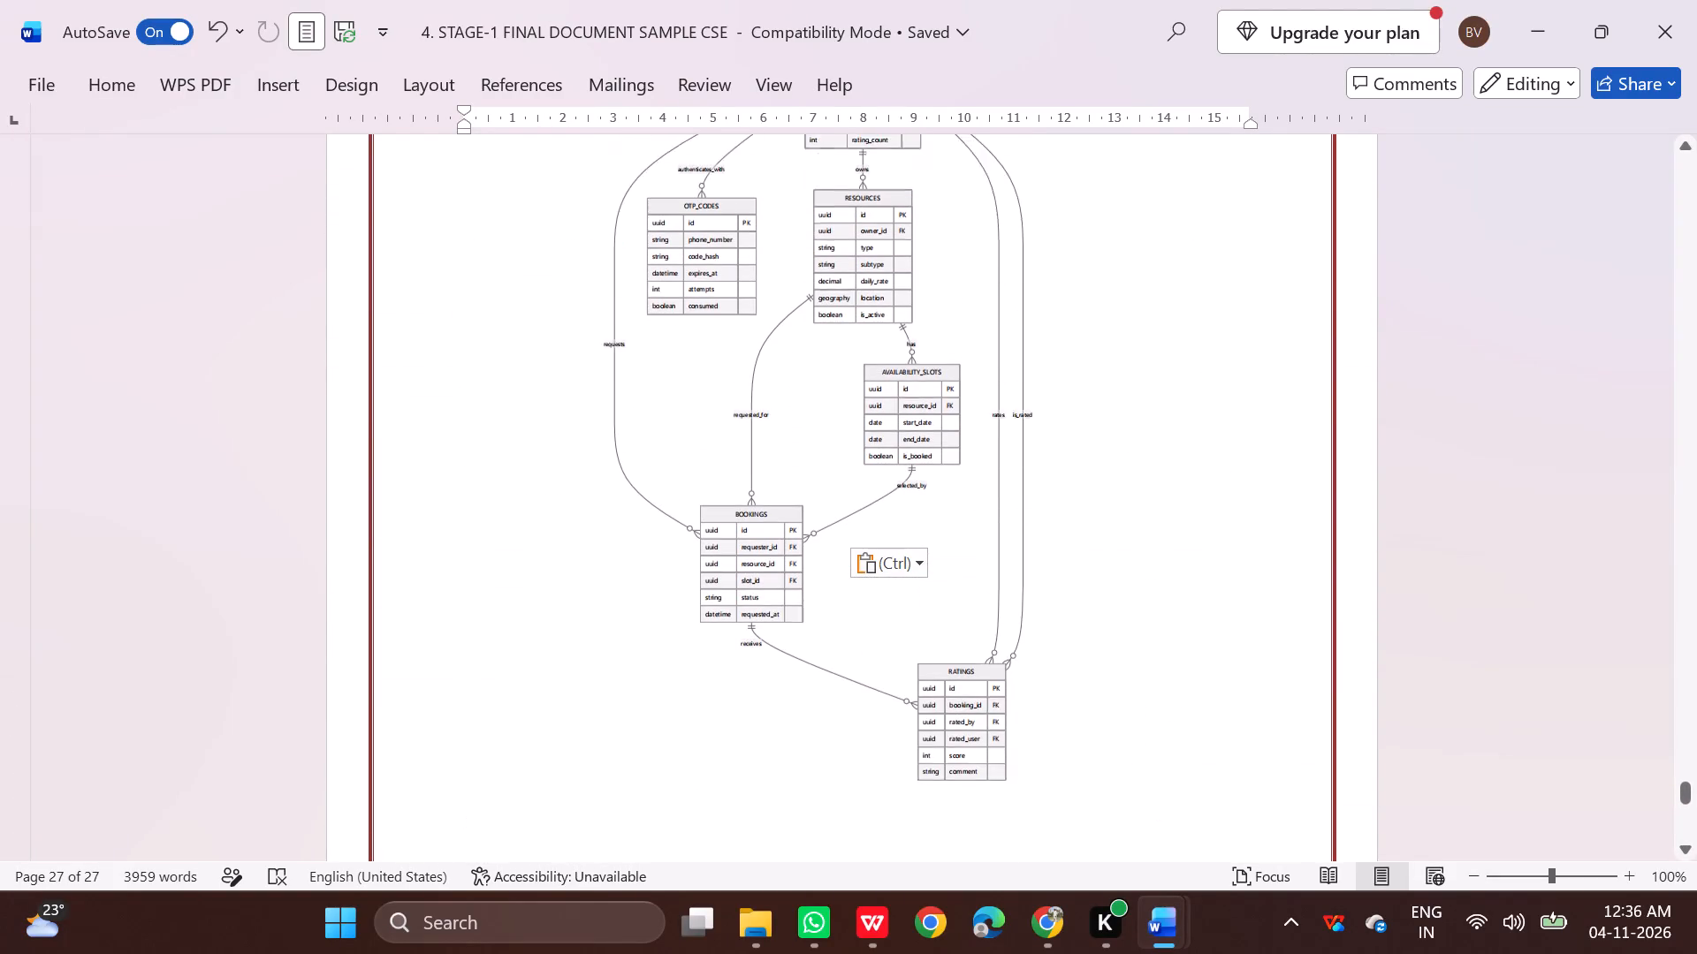
{"action": "scroll", "coordinate": [1085, 491], "scroll_direction": "up", "scroll_amount": 11}
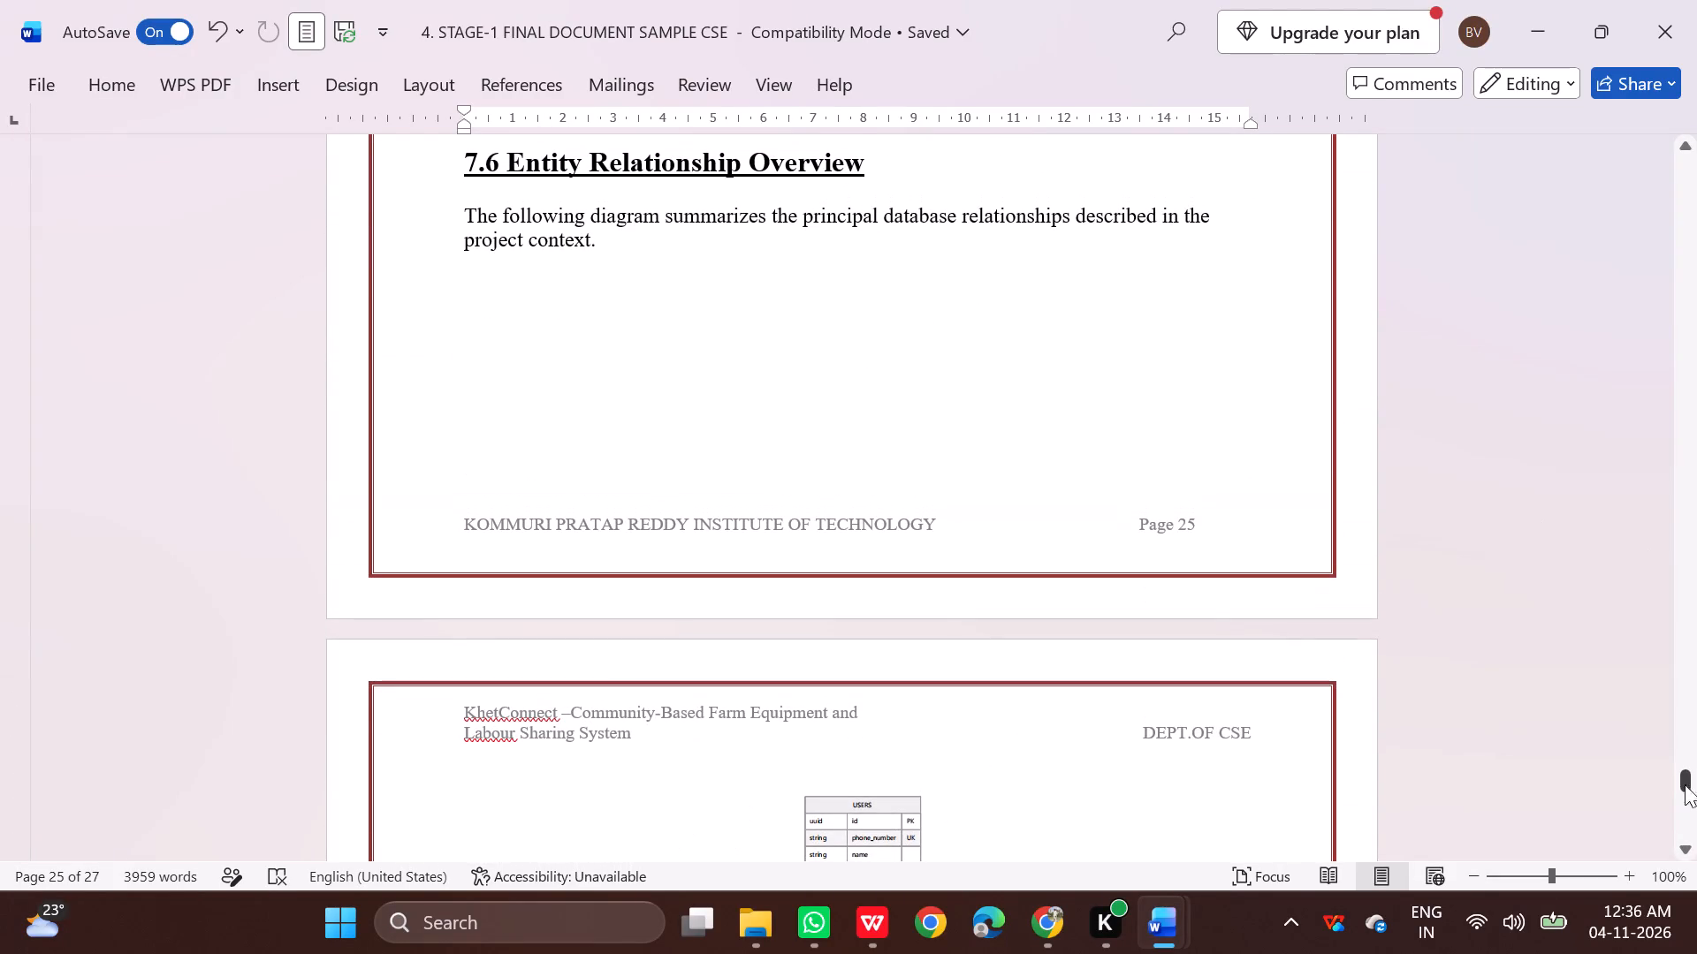
{"action": "left_click_drag", "start_coordinate": [1686, 788], "coordinate": [1678, 170]}
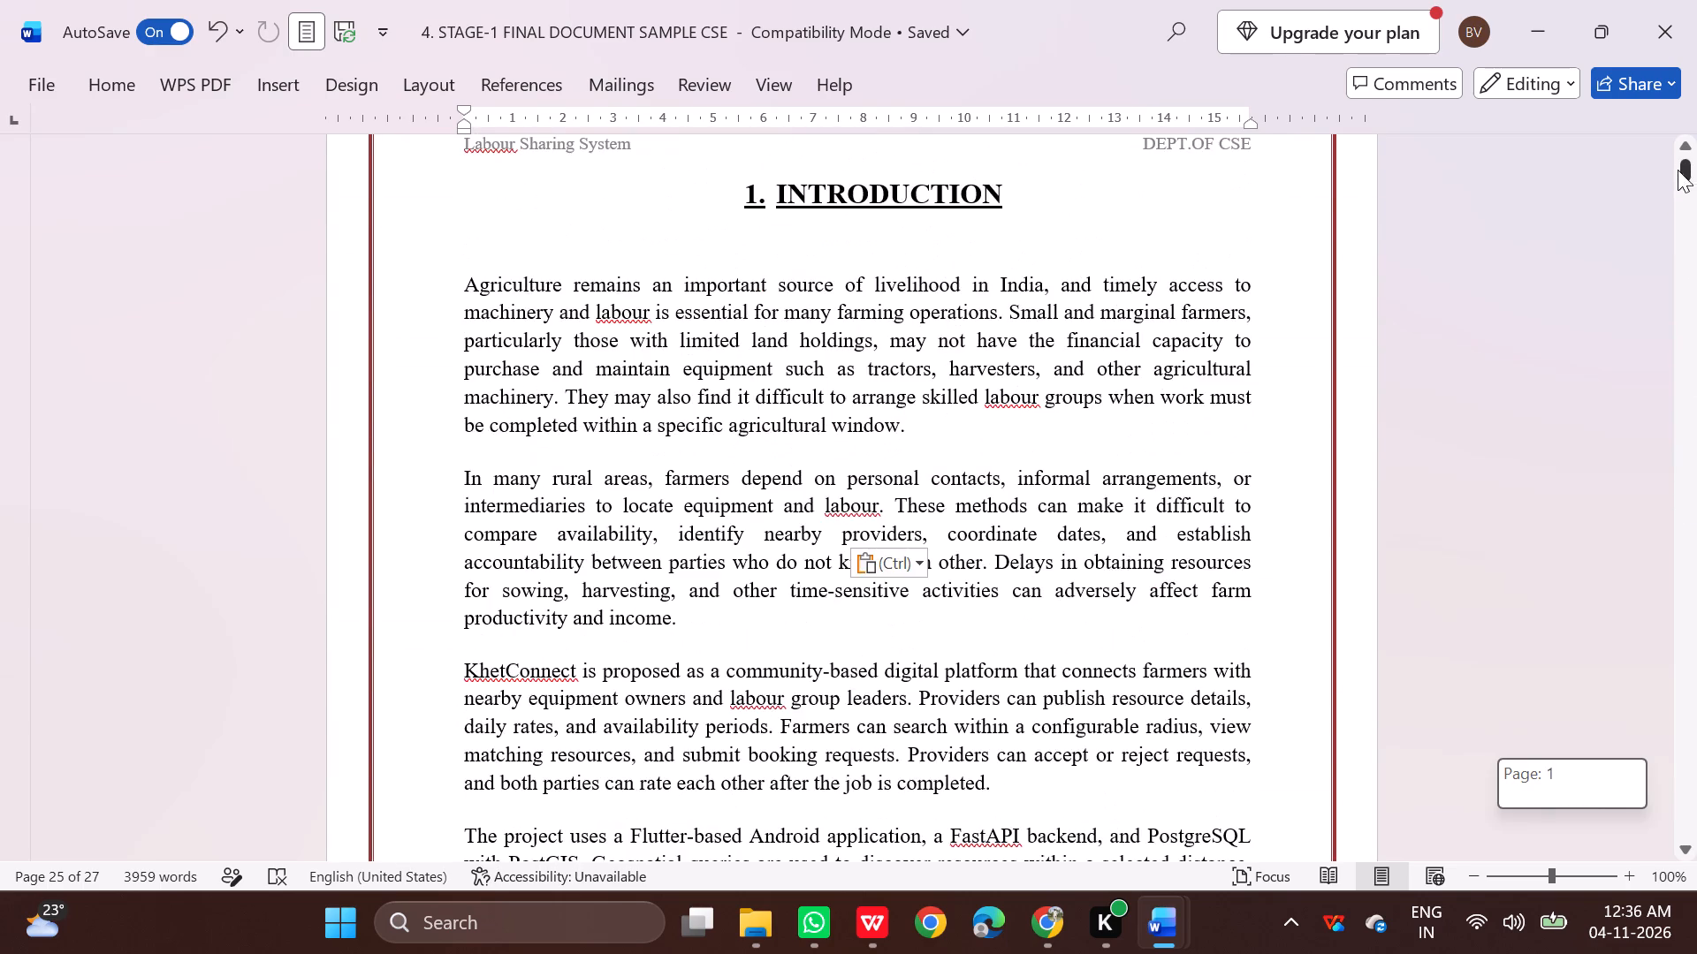
{"action": "left_click_drag", "start_coordinate": [1678, 170], "coordinate": [1676, 142]}
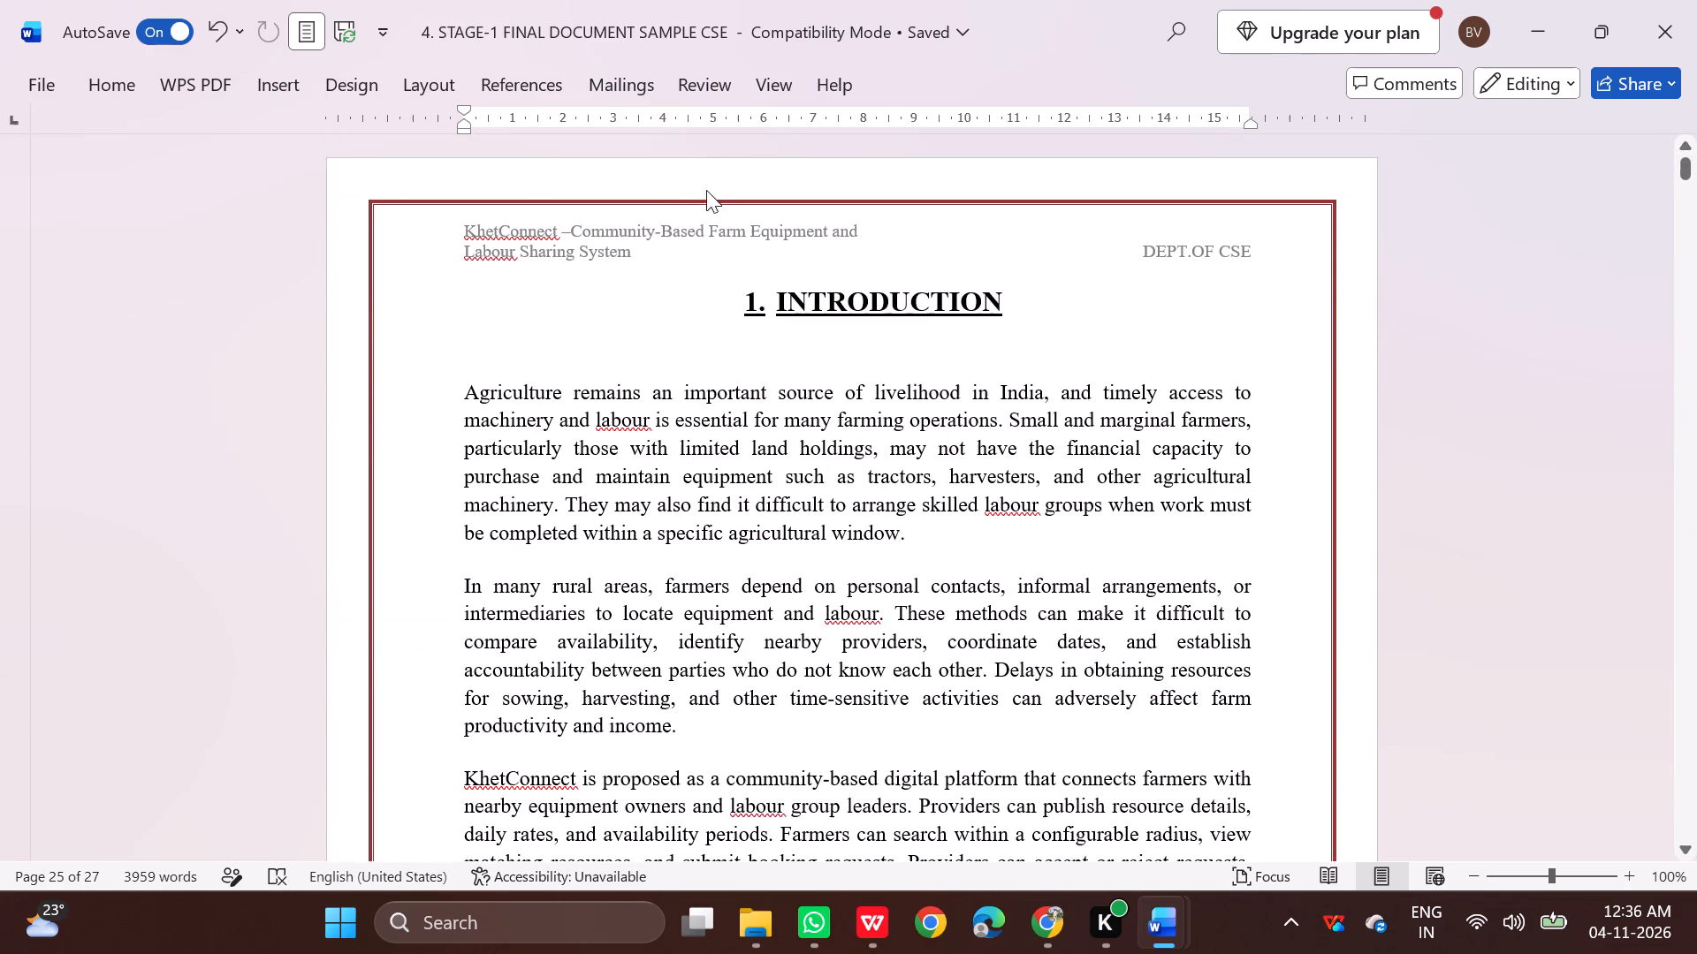
{"action": "scroll", "coordinate": [702, 300], "scroll_direction": "down", "scroll_amount": 4}
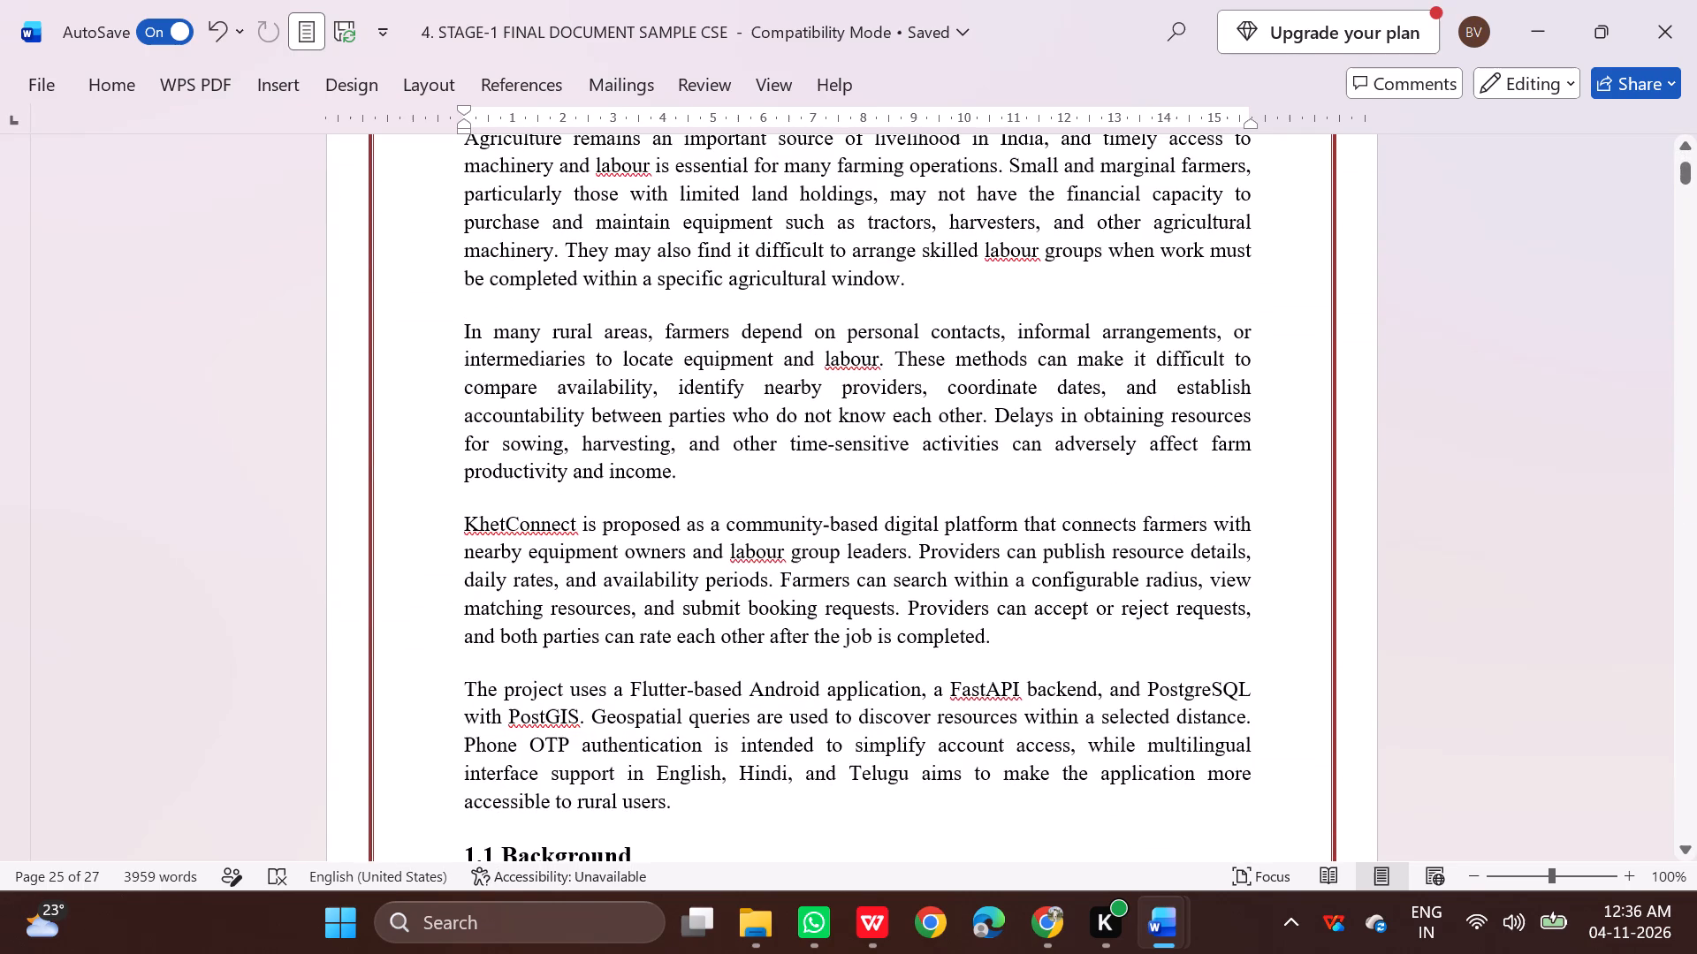
{"action": "scroll", "coordinate": [701, 322], "scroll_direction": "down", "scroll_amount": 1}
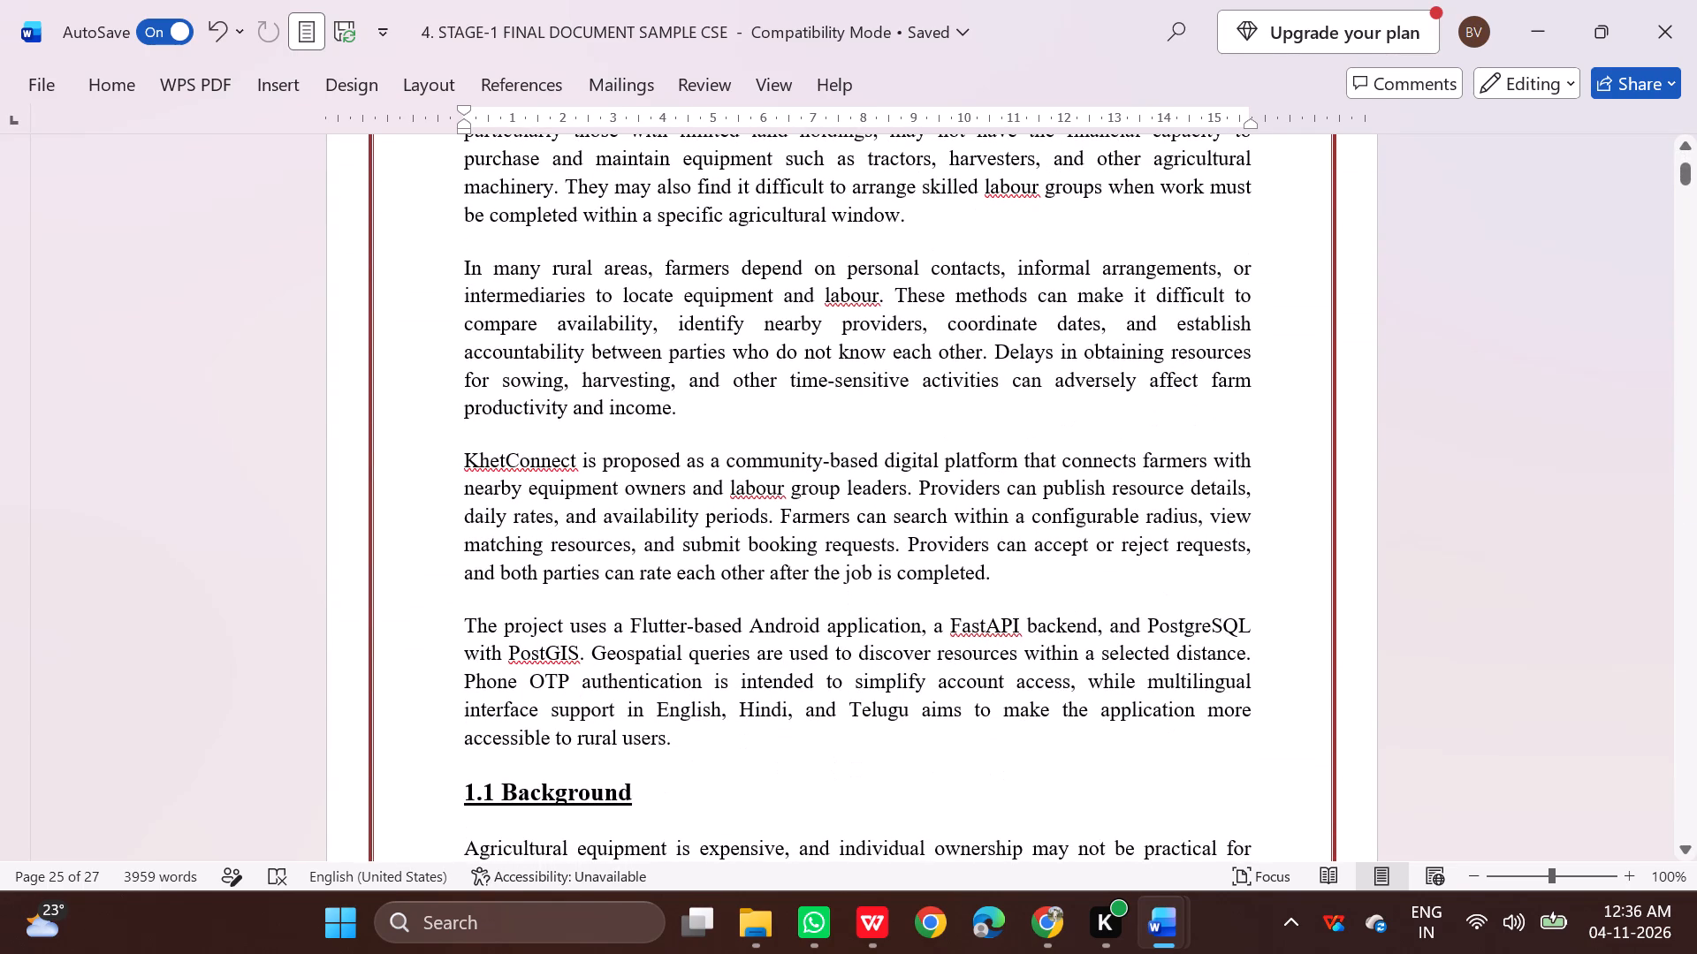
{"action": "scroll", "coordinate": [701, 322], "scroll_direction": "up", "scroll_amount": 2}
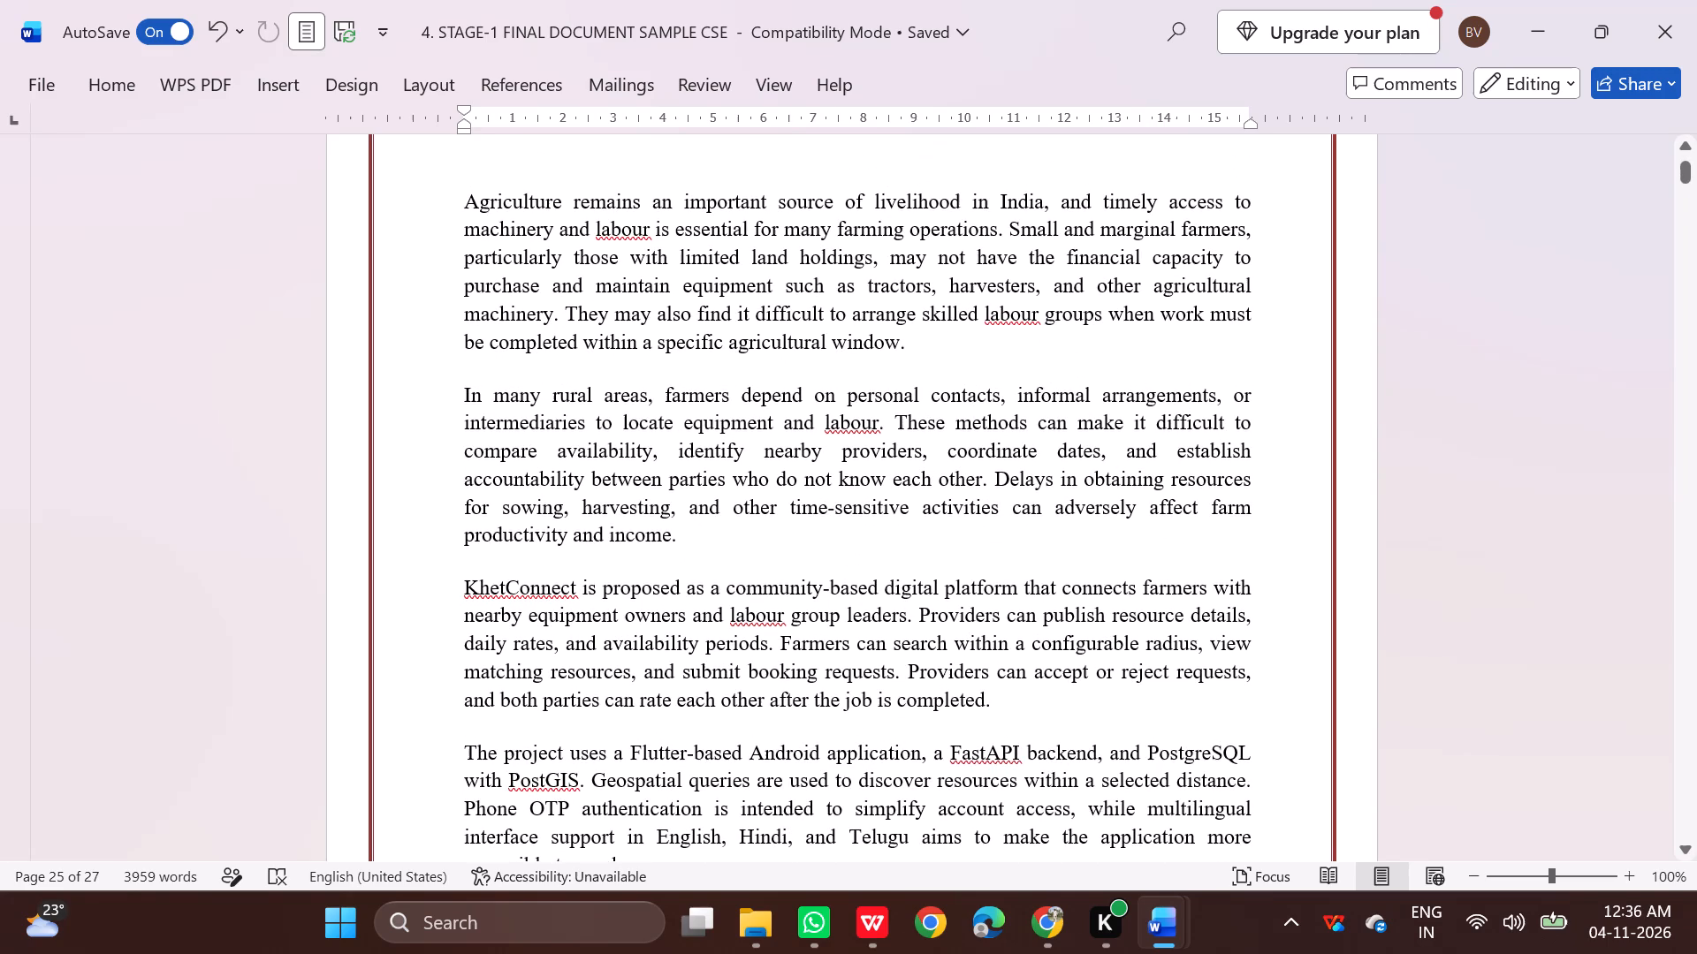
{"action": "scroll", "coordinate": [451, 199], "scroll_direction": "up", "scroll_amount": 1}
Set the page 1 text, from the first Introduction paragraph through the Custom Hiring Centers paragraph of 1.1 Background, to font size 12.
{"action": "left_click_drag", "start_coordinate": [457, 256], "coordinate": [558, 319]}
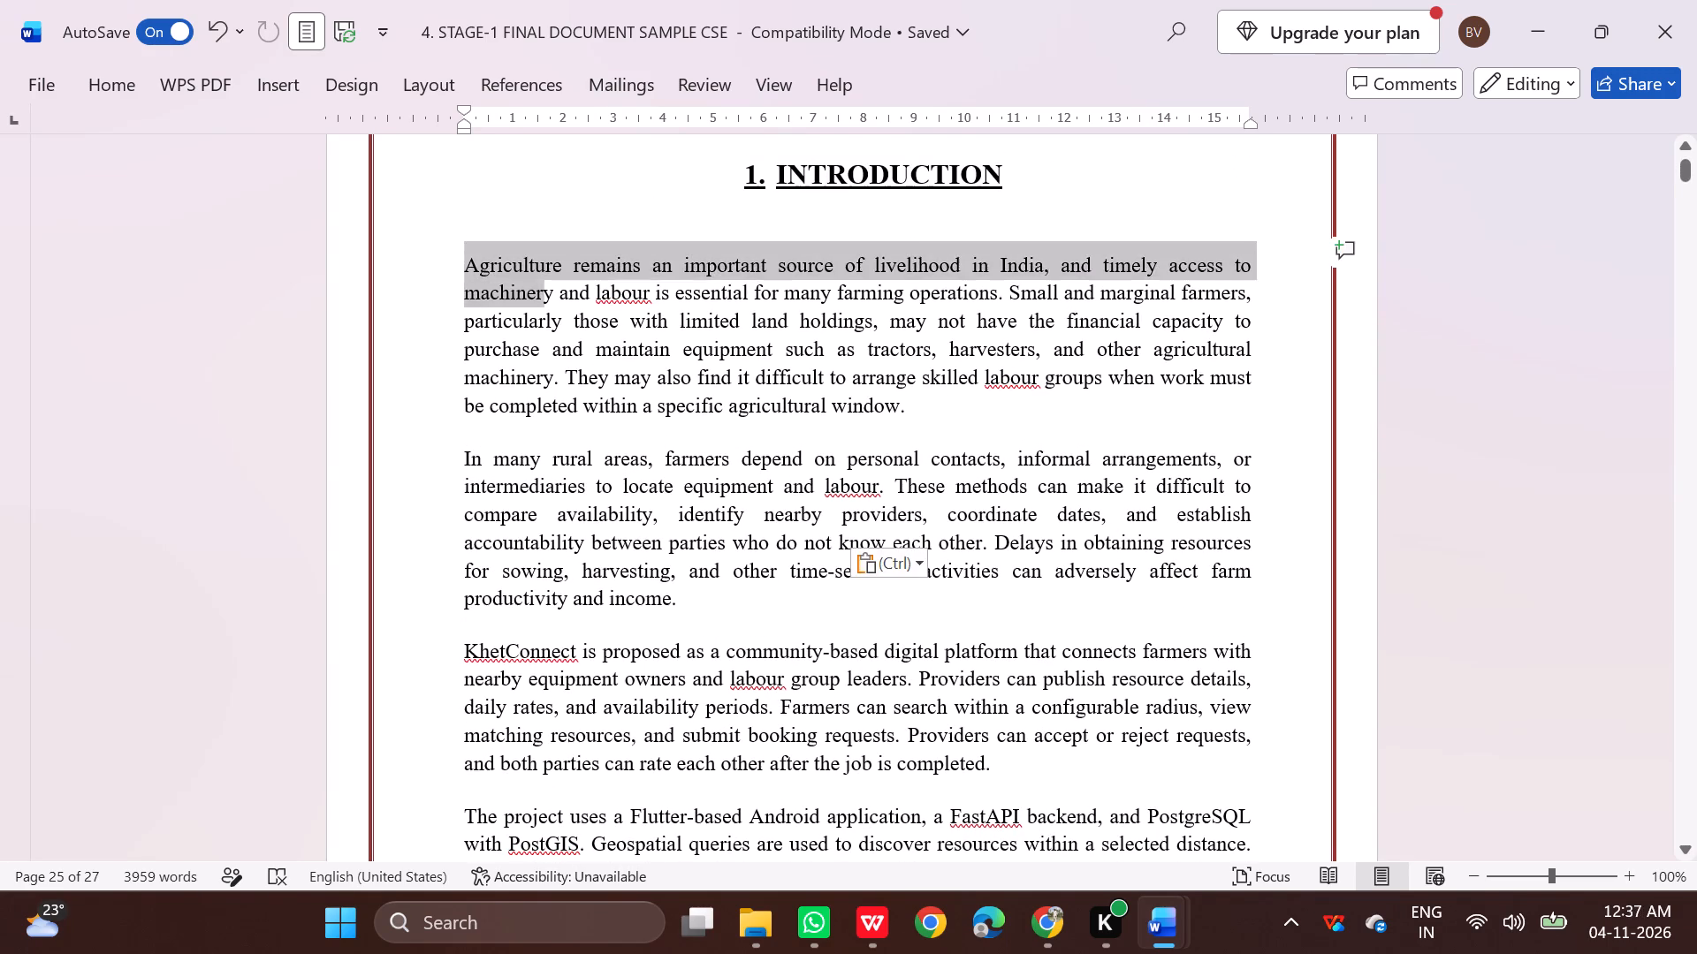
{"action": "left_click_drag", "start_coordinate": [558, 319], "coordinate": [702, 642]}
{"action": "scroll", "coordinate": [712, 347], "scroll_direction": "down", "scroll_amount": 3}
{"action": "scroll", "coordinate": [857, 413], "scroll_direction": "down", "scroll_amount": 2}
{"action": "scroll", "coordinate": [702, 635], "scroll_direction": "down", "scroll_amount": 4}
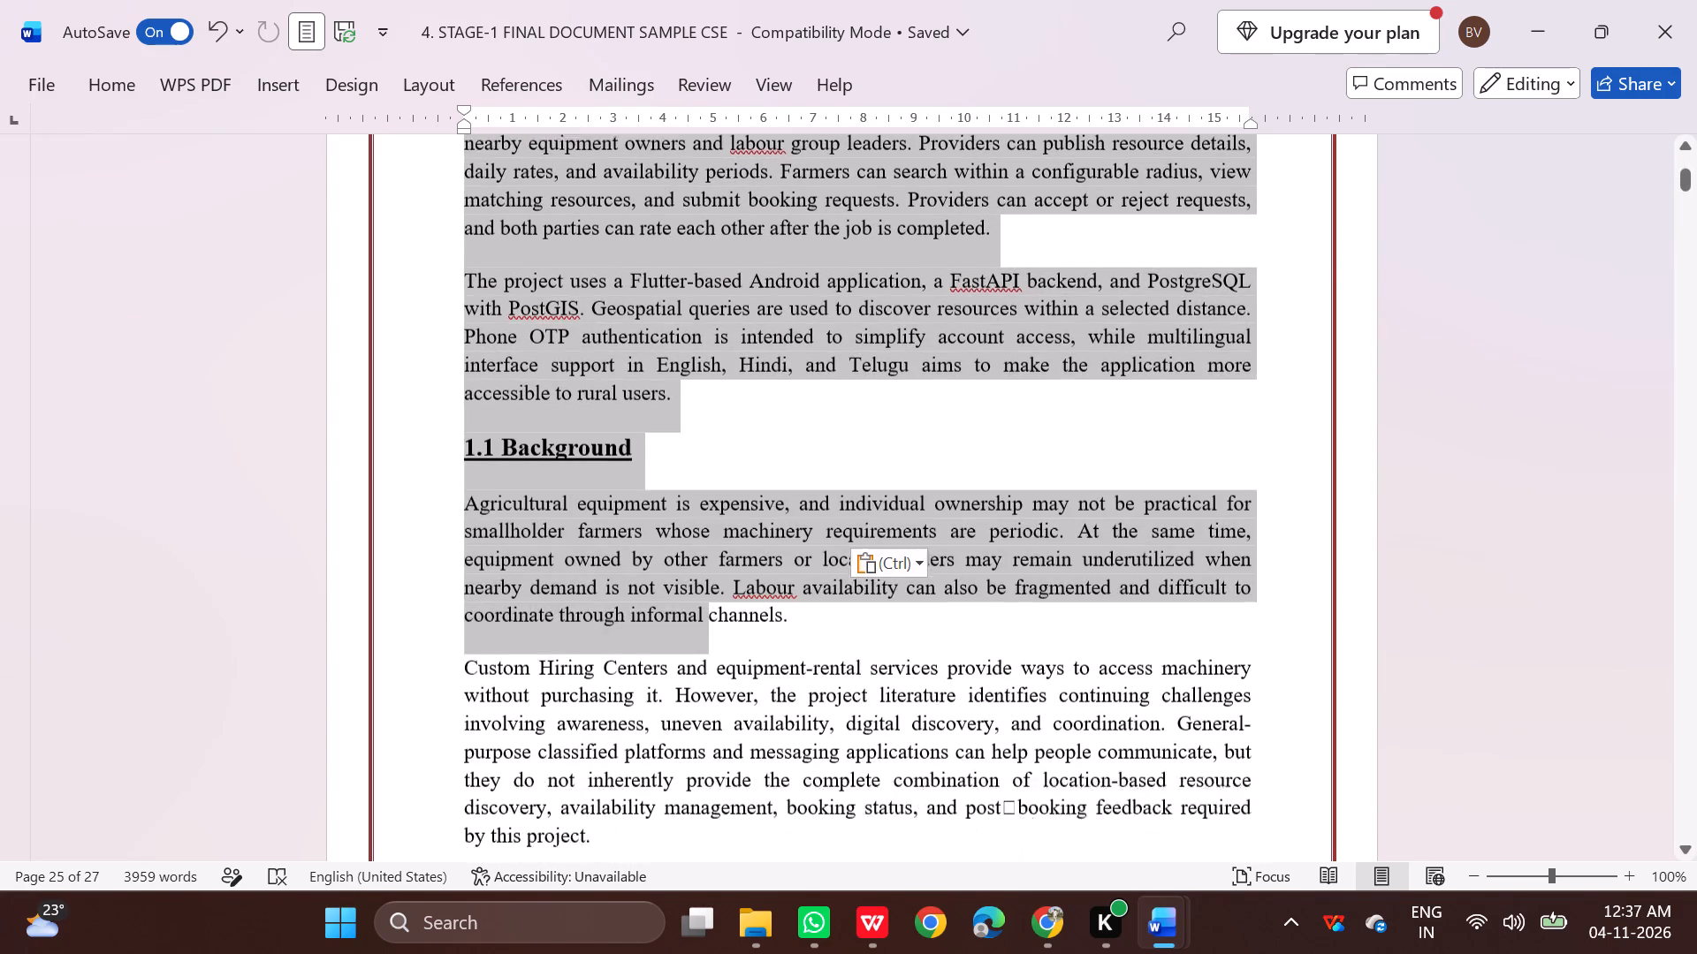
{"action": "left_click_drag", "start_coordinate": [702, 642], "coordinate": [616, 669]}
{"action": "scroll", "coordinate": [702, 642], "scroll_direction": "down", "scroll_amount": 2}
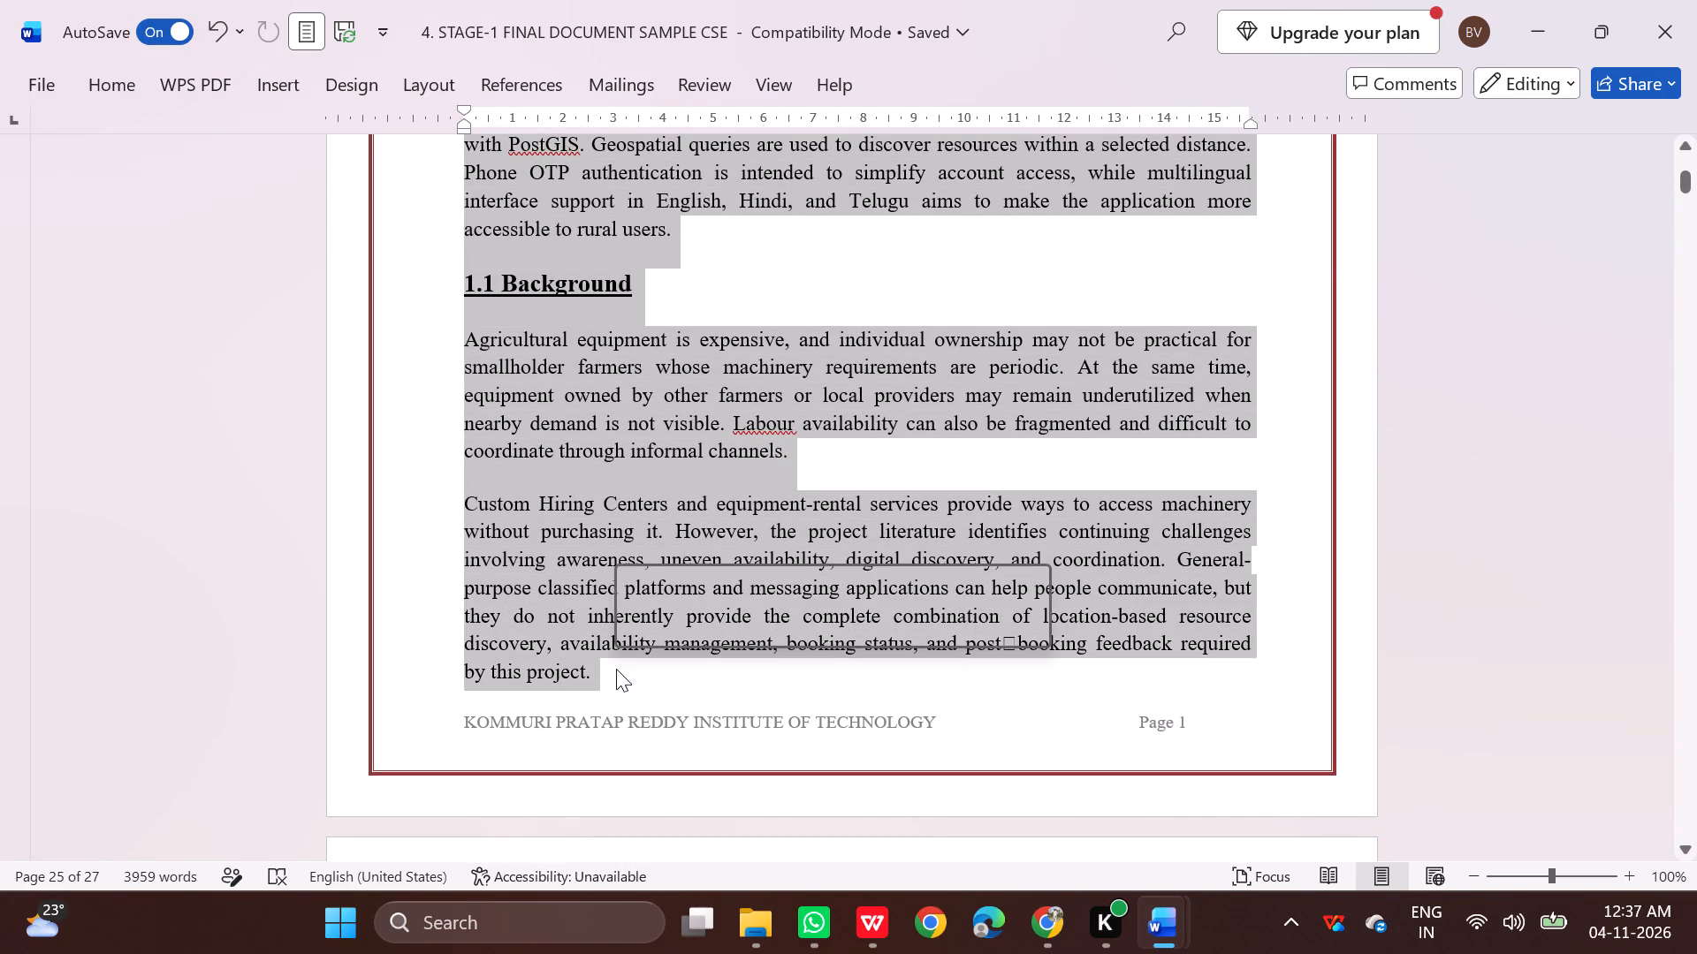
{"action": "left_click", "coordinate": [815, 584]}
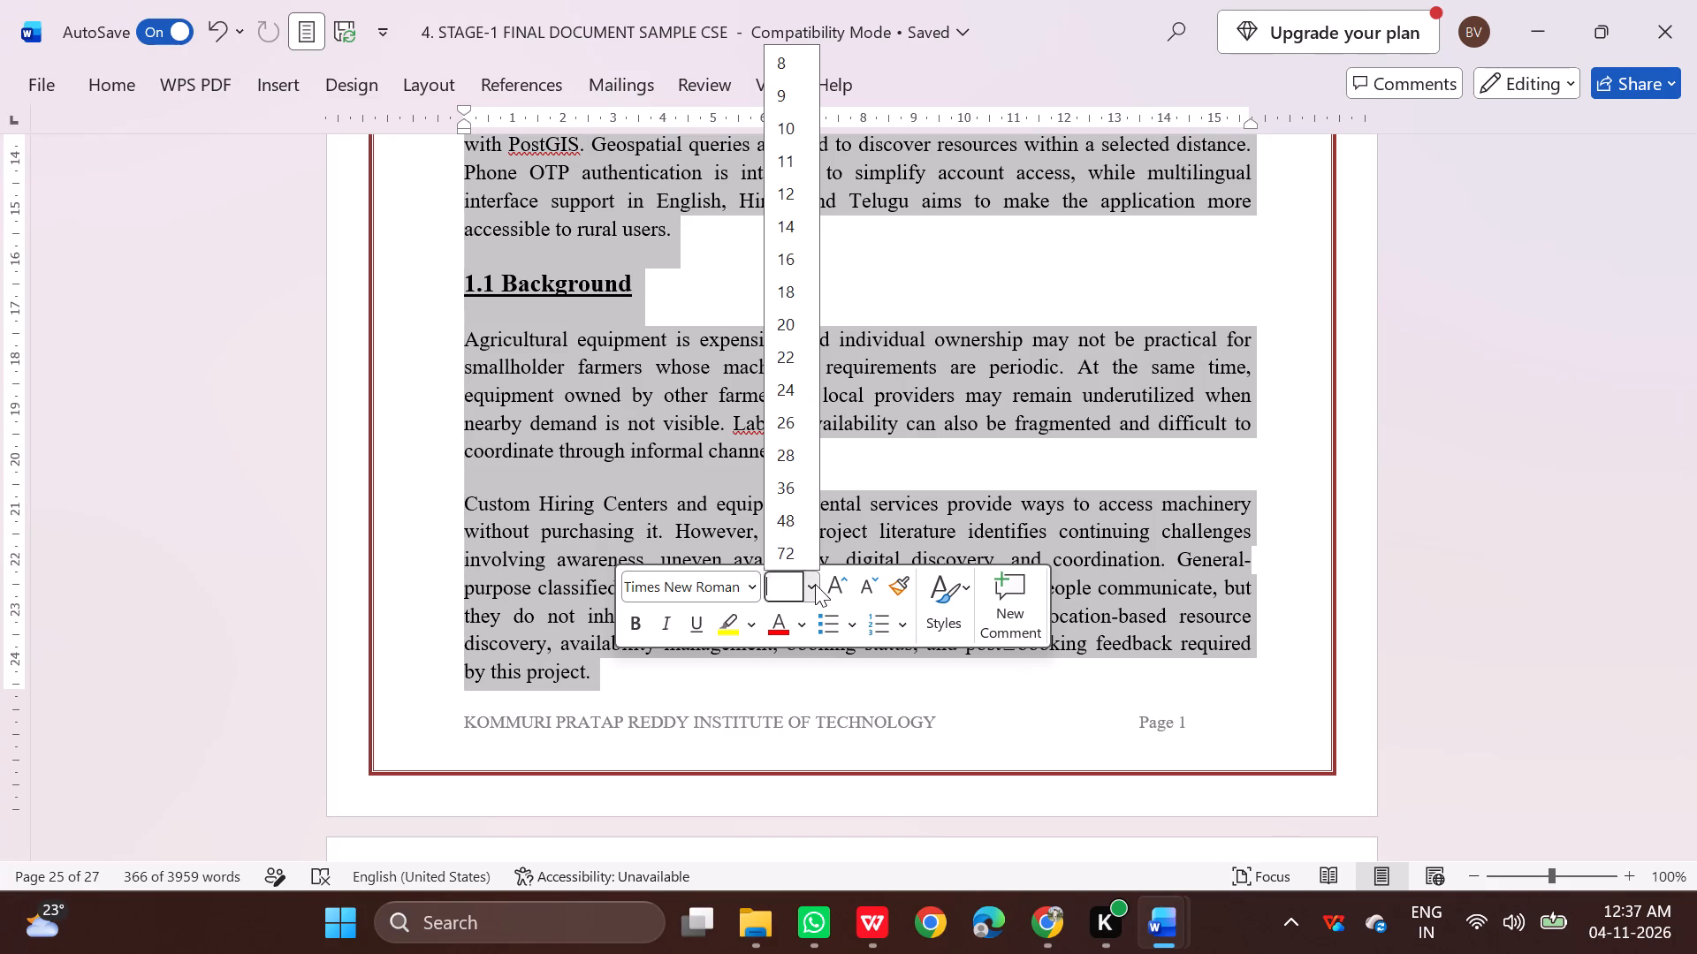
{"action": "left_click", "coordinate": [793, 192]}
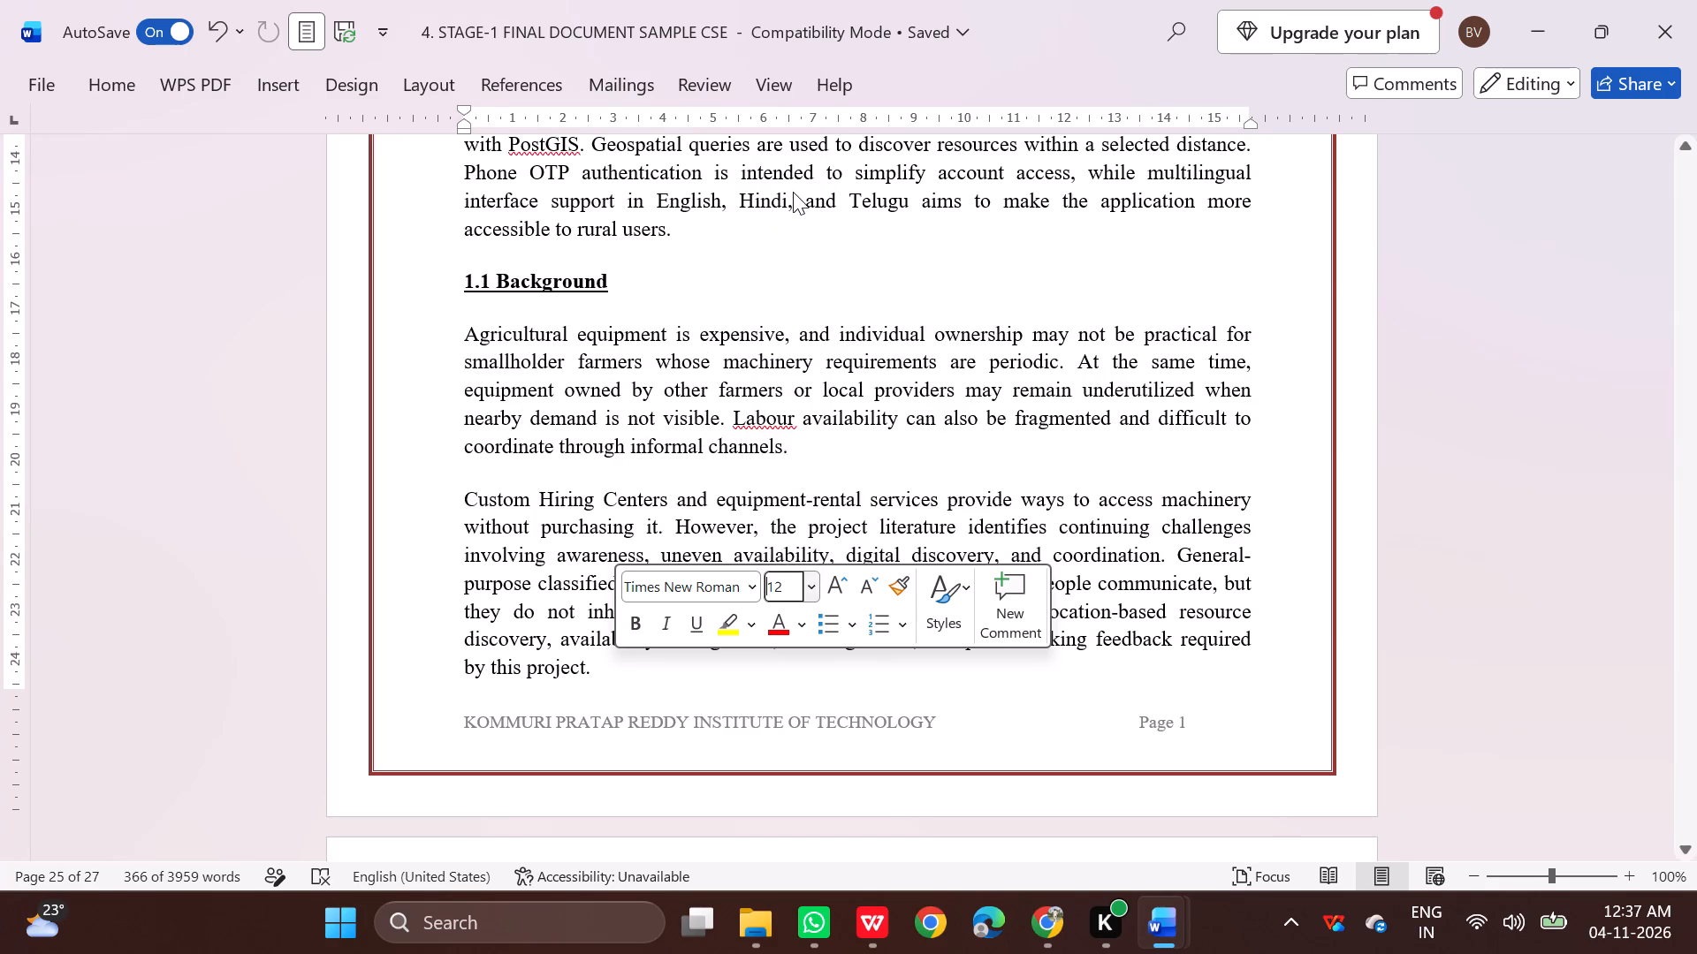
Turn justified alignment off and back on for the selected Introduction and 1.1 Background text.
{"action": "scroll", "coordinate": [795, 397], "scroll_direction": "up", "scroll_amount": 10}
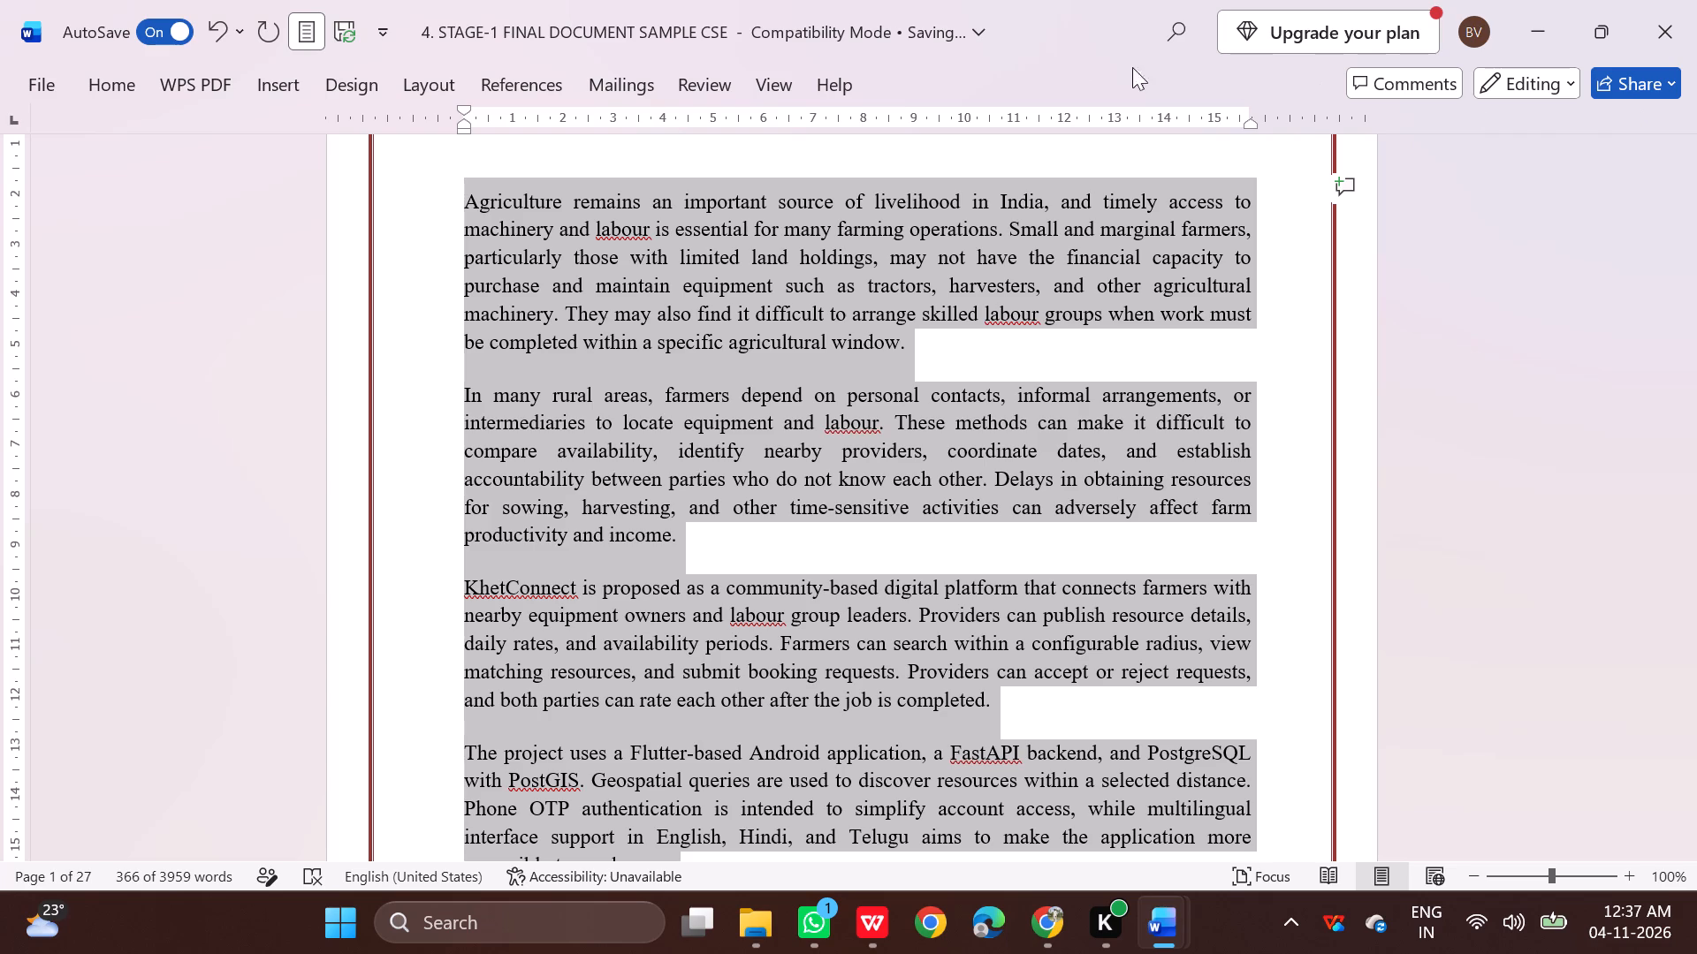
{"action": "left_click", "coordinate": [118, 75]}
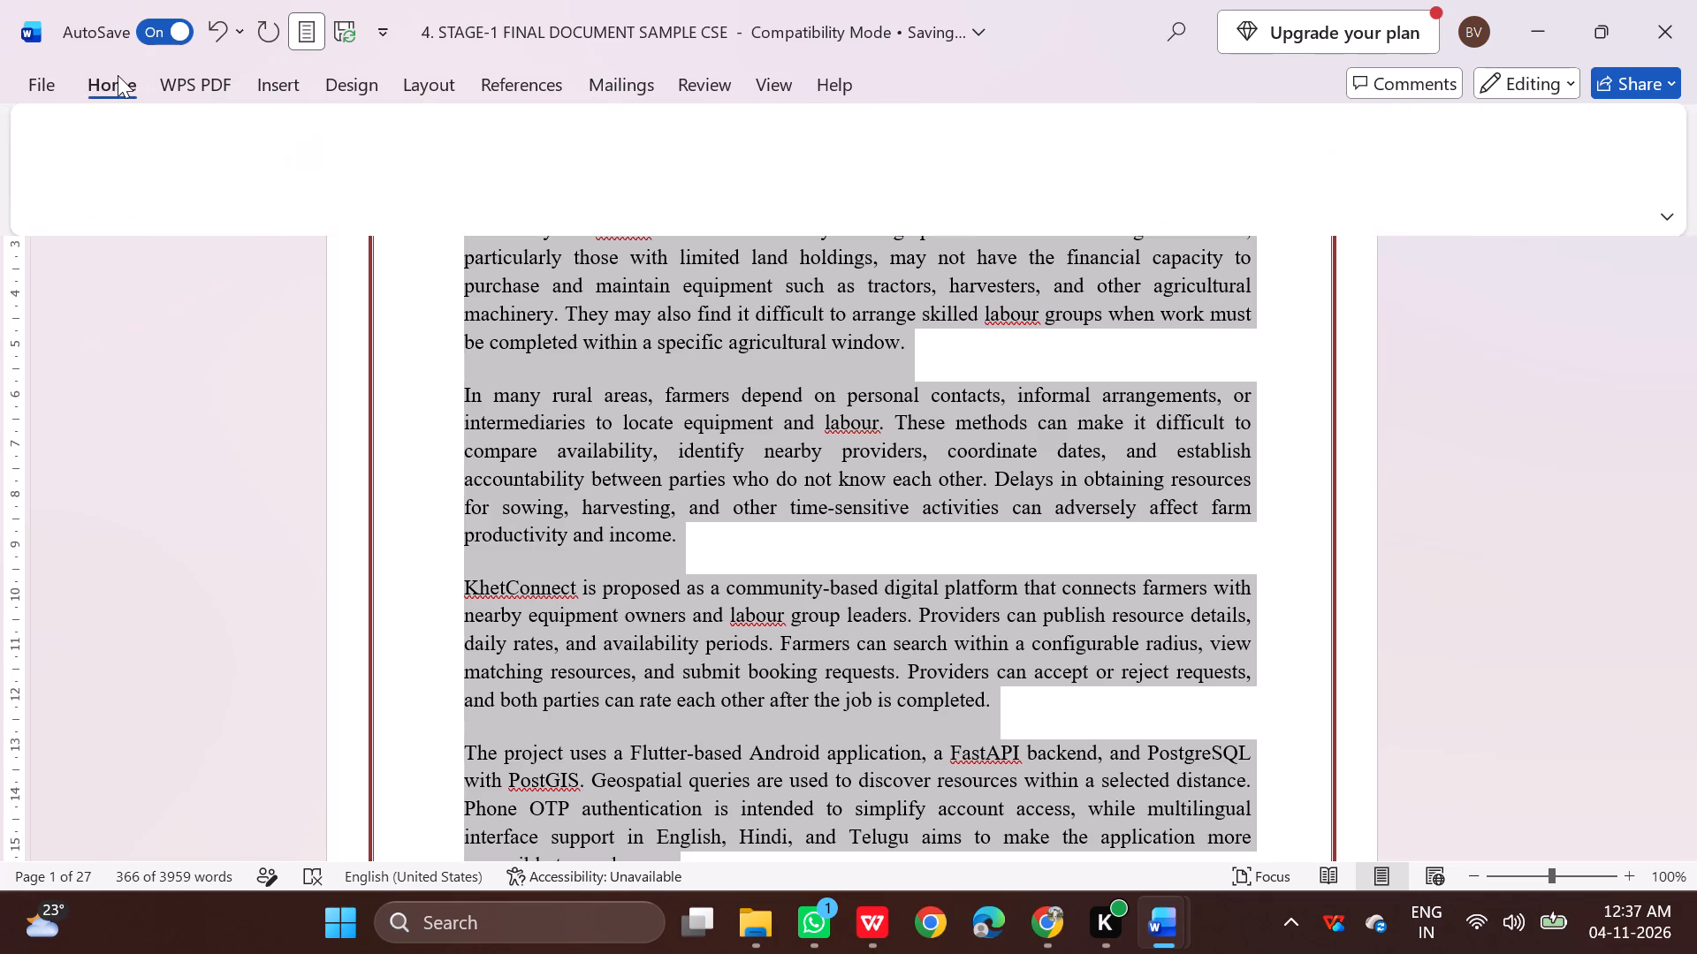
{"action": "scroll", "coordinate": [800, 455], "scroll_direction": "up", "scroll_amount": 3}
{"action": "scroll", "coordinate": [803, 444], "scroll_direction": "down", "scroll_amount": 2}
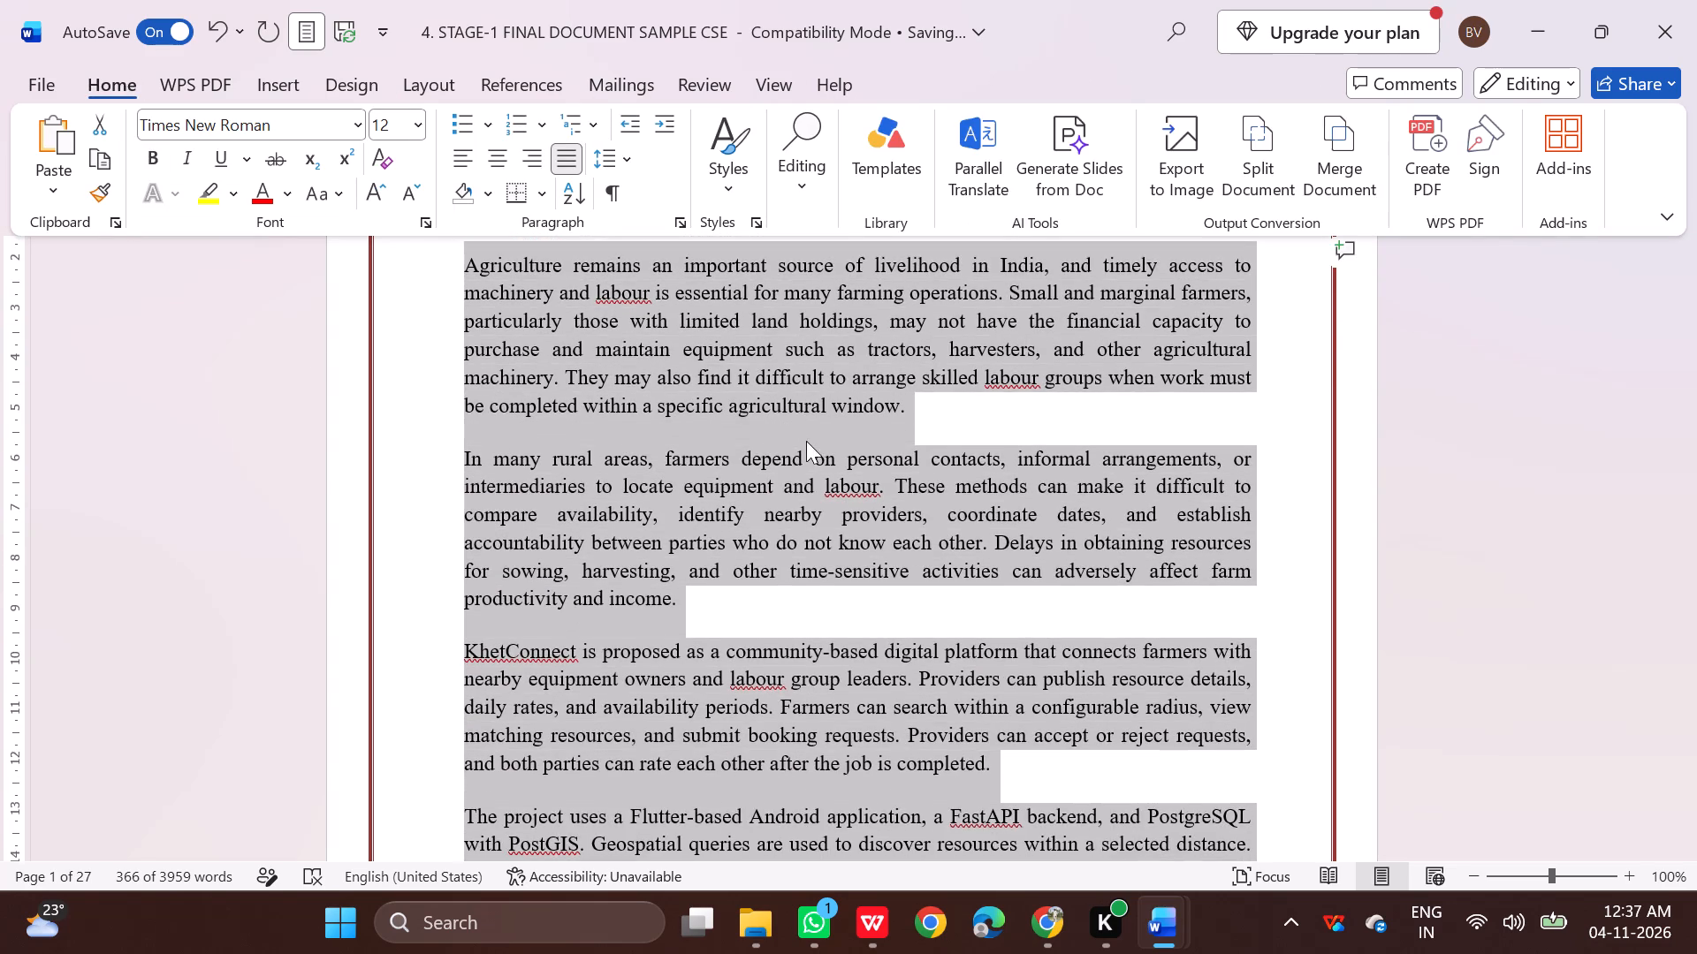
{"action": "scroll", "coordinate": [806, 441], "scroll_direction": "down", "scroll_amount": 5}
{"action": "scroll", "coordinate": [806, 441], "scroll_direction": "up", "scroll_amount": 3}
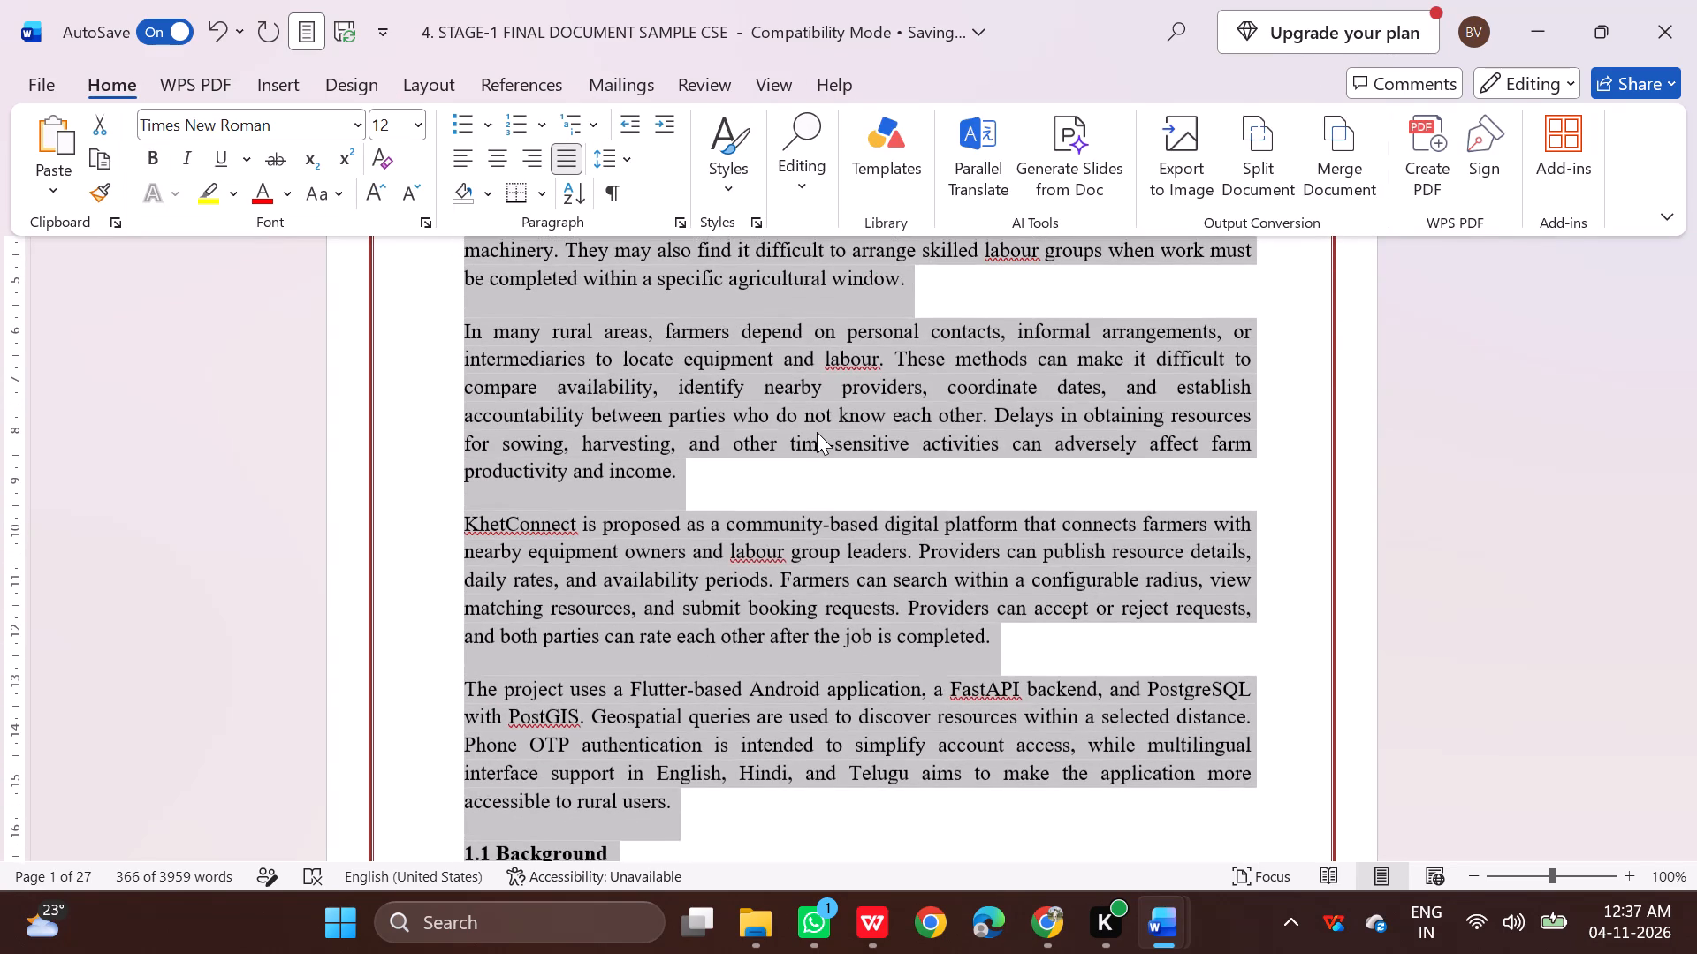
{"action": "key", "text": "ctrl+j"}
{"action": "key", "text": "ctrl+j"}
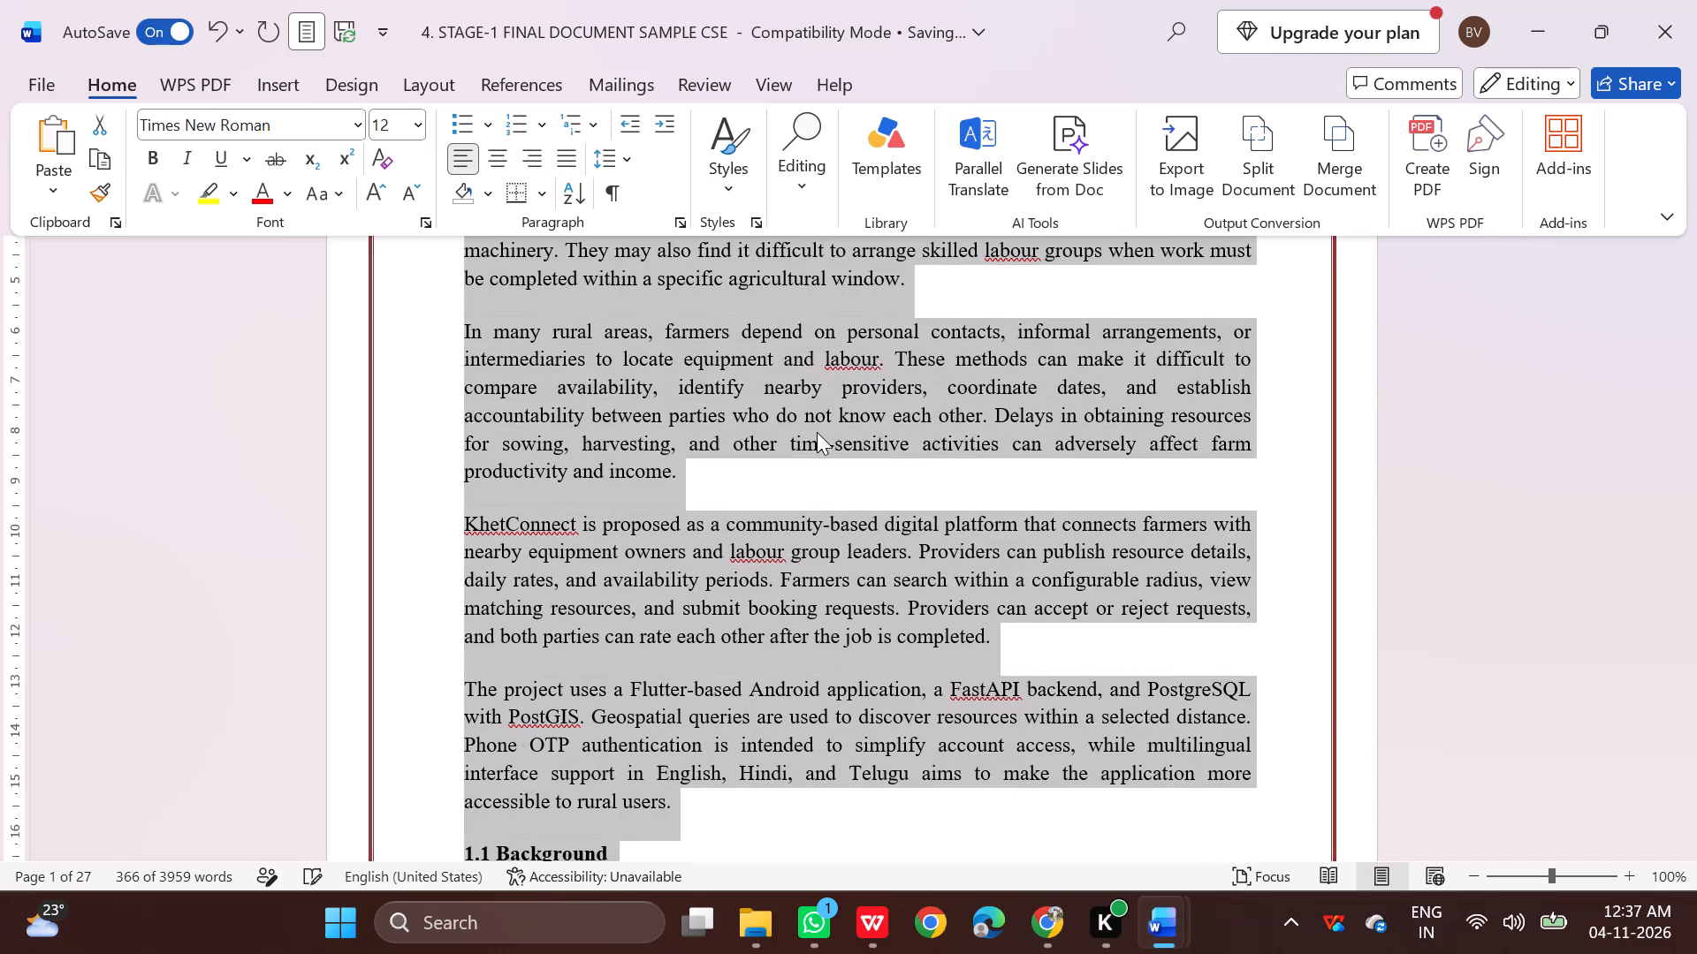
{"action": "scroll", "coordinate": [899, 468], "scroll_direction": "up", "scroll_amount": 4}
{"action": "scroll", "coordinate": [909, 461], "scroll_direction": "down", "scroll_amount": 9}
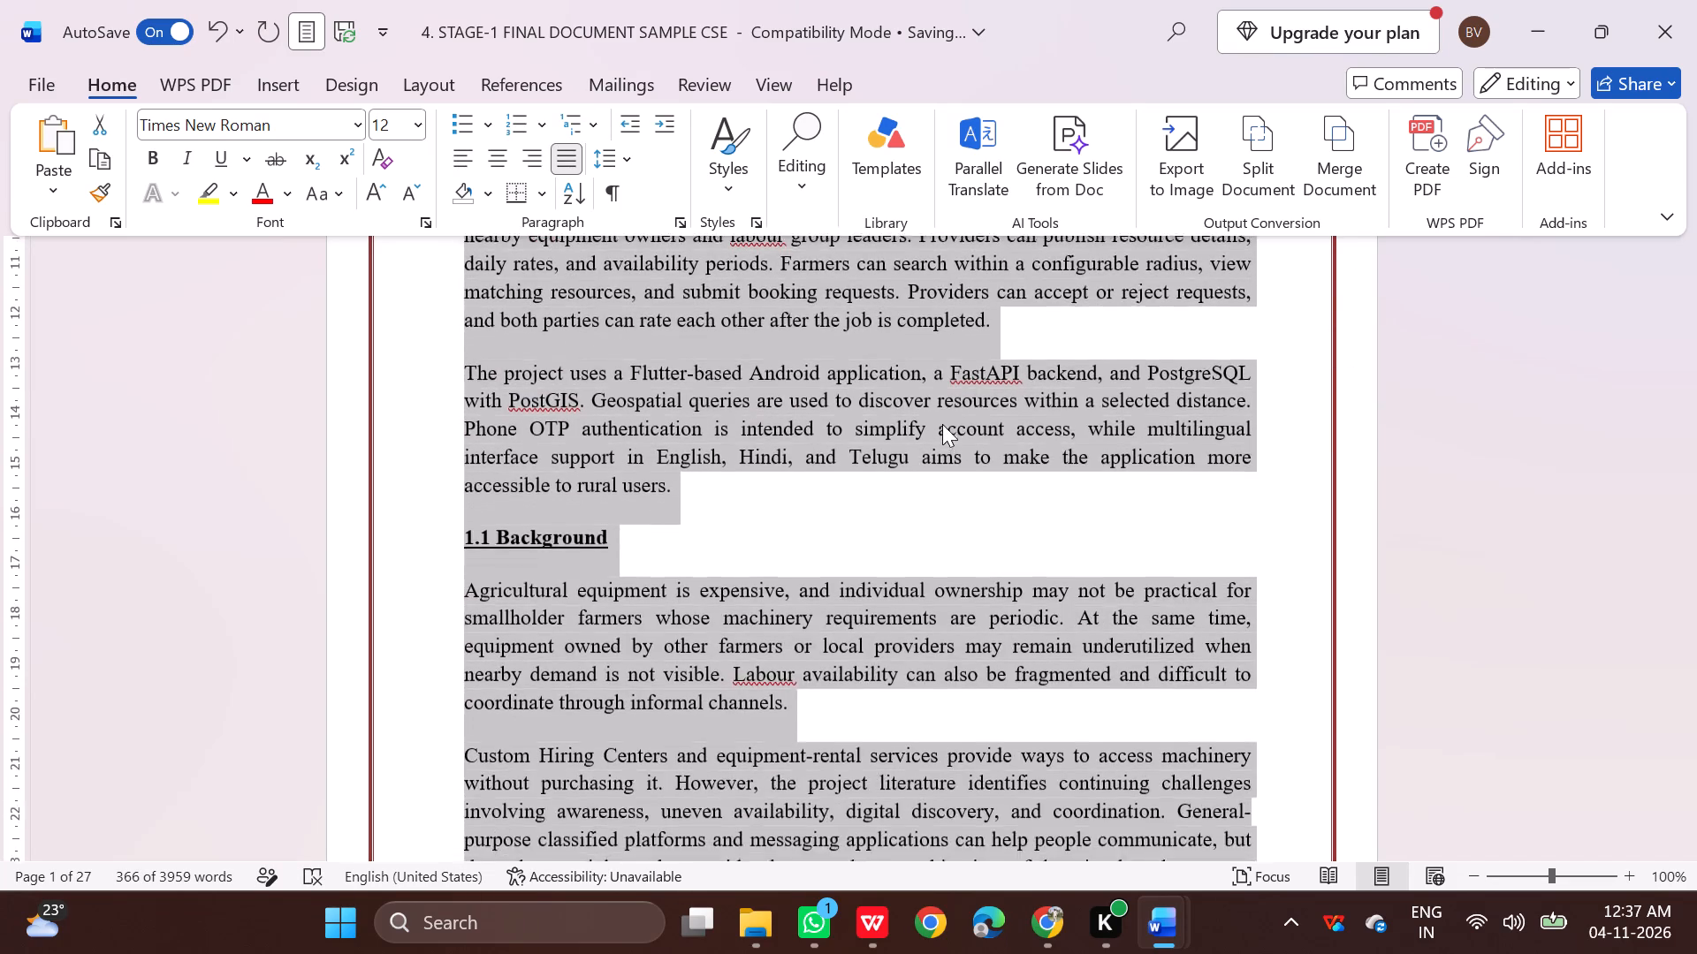
Check the break between pages 1 and 2, the closing paragraph of 1.1 Background and the 1.2 Motivation and Need text.
{"action": "scroll", "coordinate": [942, 424], "scroll_direction": "down", "scroll_amount": 12}
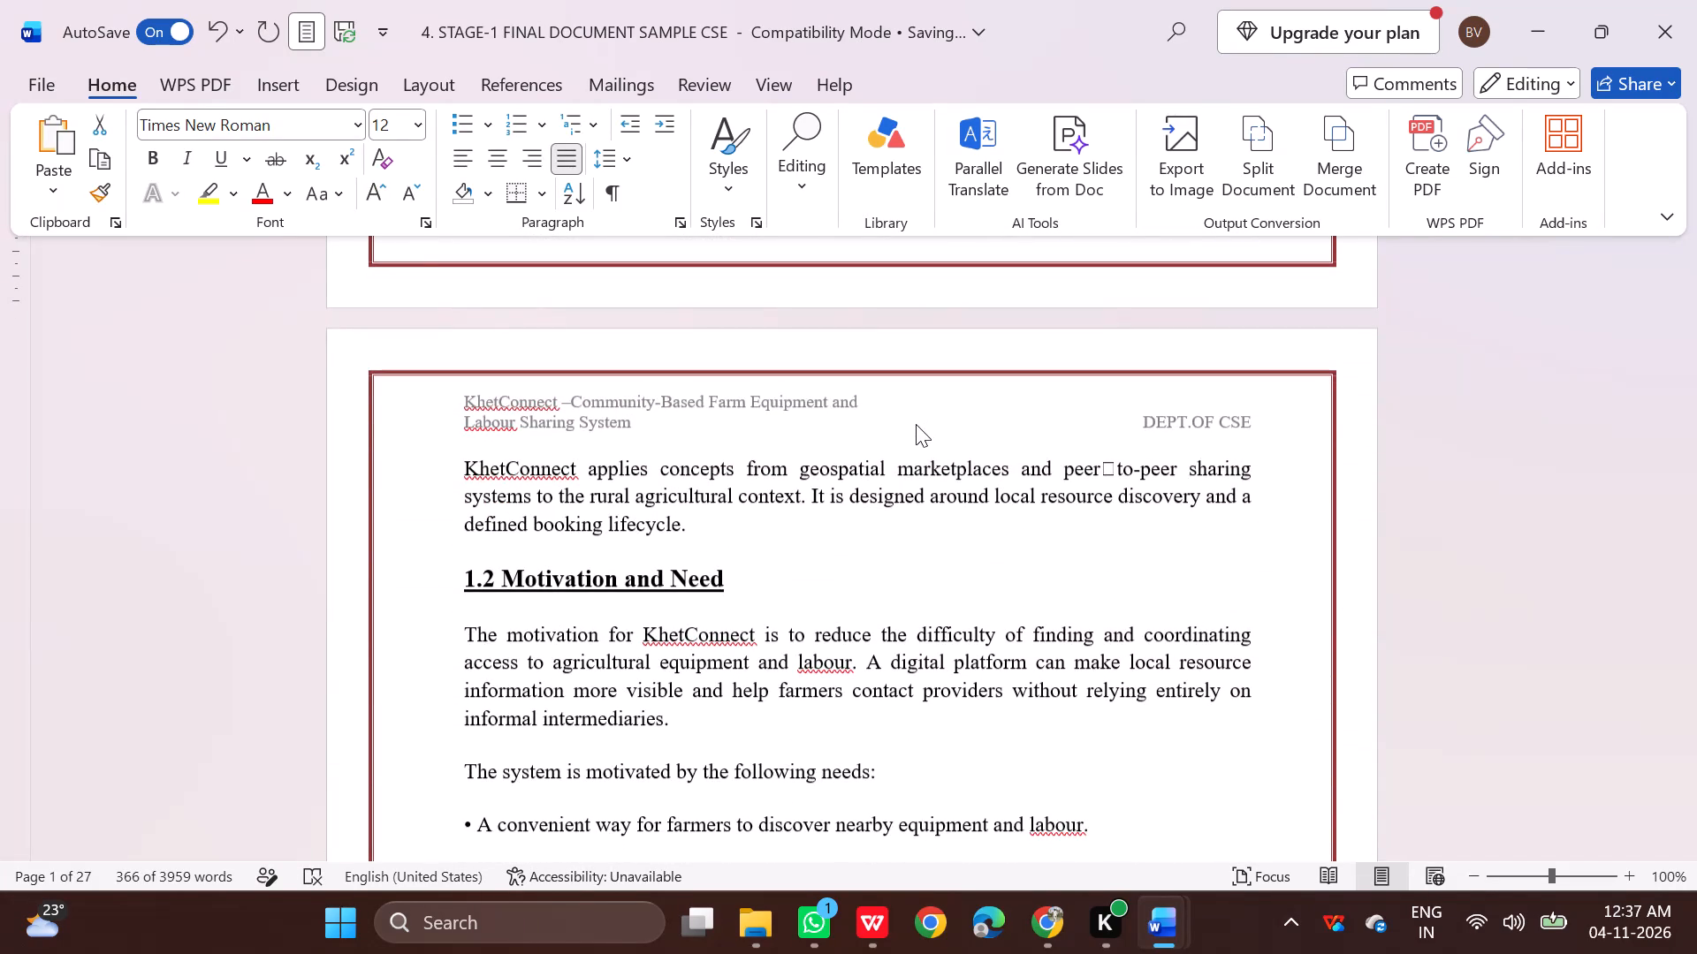
{"action": "scroll", "coordinate": [916, 422], "scroll_direction": "up", "scroll_amount": 4}
{"action": "scroll", "coordinate": [915, 451], "scroll_direction": "down", "scroll_amount": 3}
{"action": "left_click", "coordinate": [882, 581]}
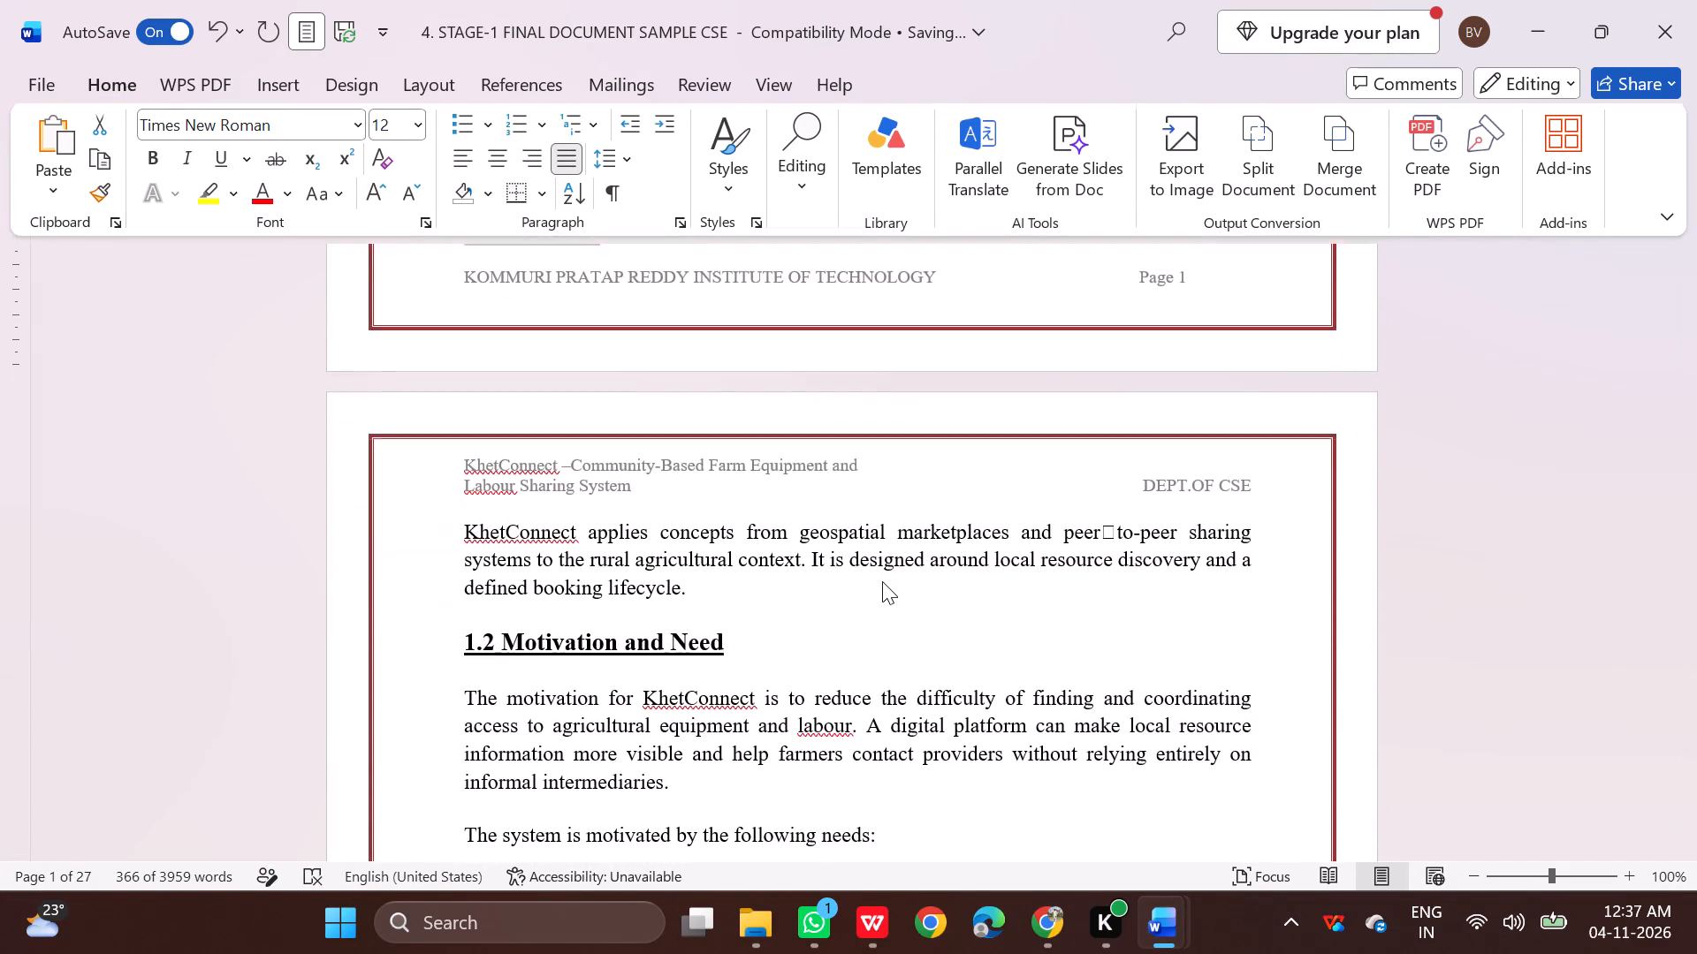
{"action": "scroll", "coordinate": [787, 566], "scroll_direction": "up", "scroll_amount": 1}
{"action": "left_click", "coordinate": [1060, 489]}
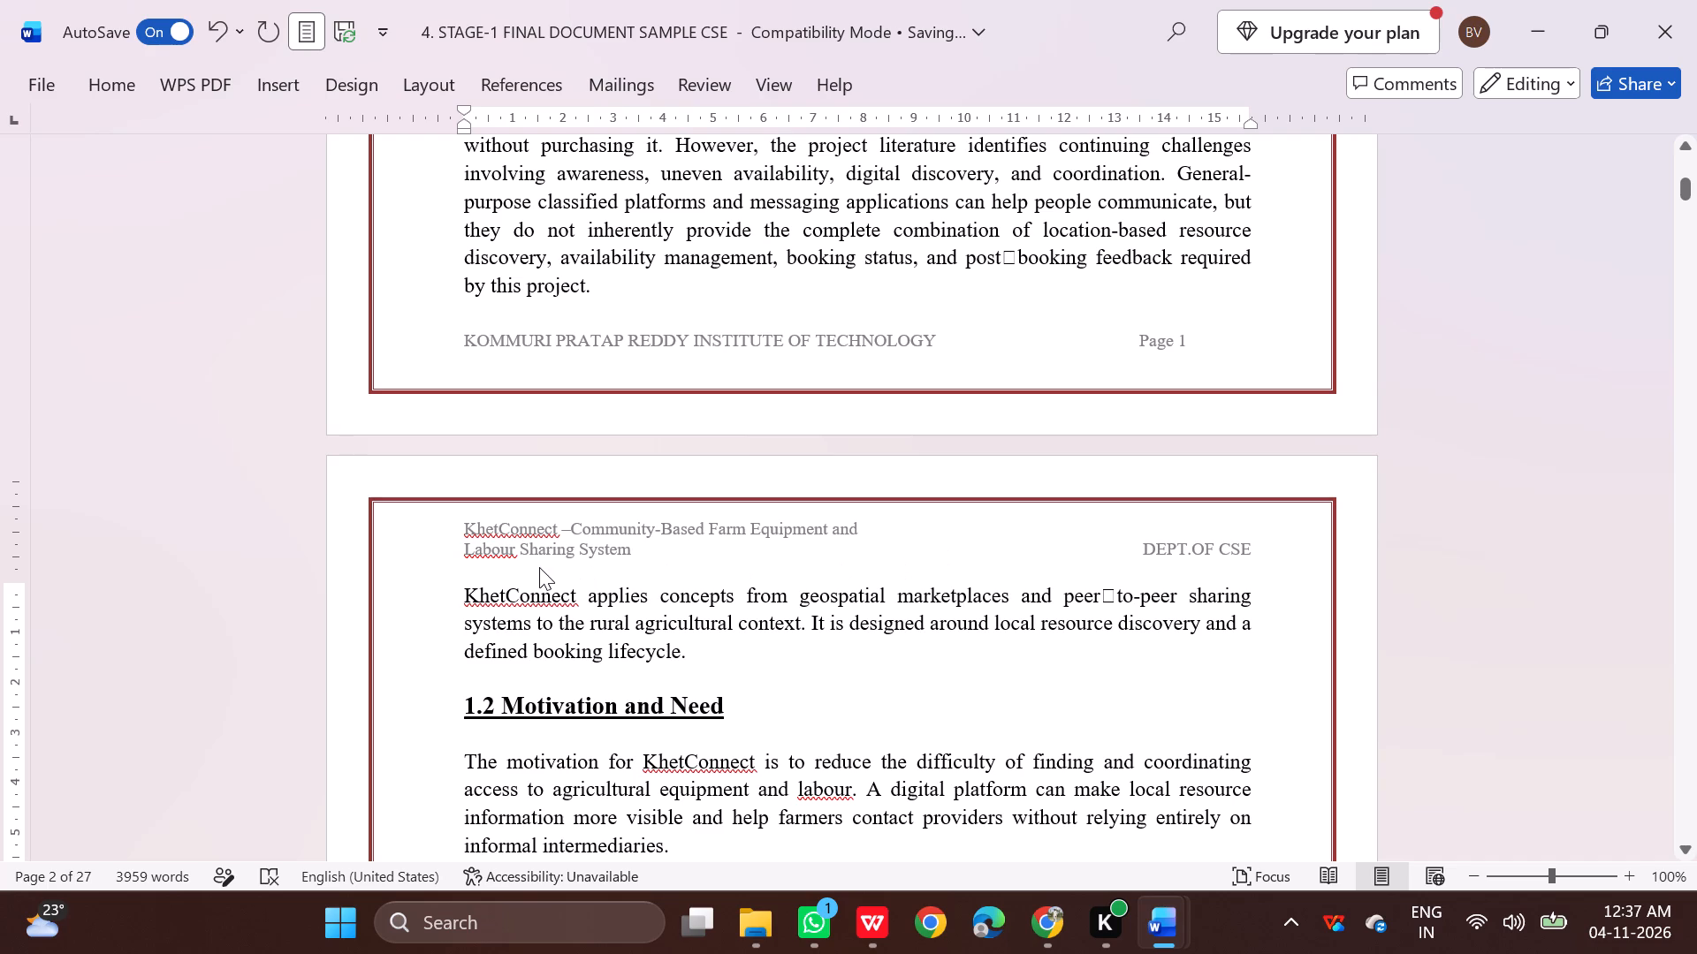
{"action": "left_click_drag", "start_coordinate": [454, 596], "coordinate": [712, 661]}
{"action": "left_click", "coordinate": [728, 662]}
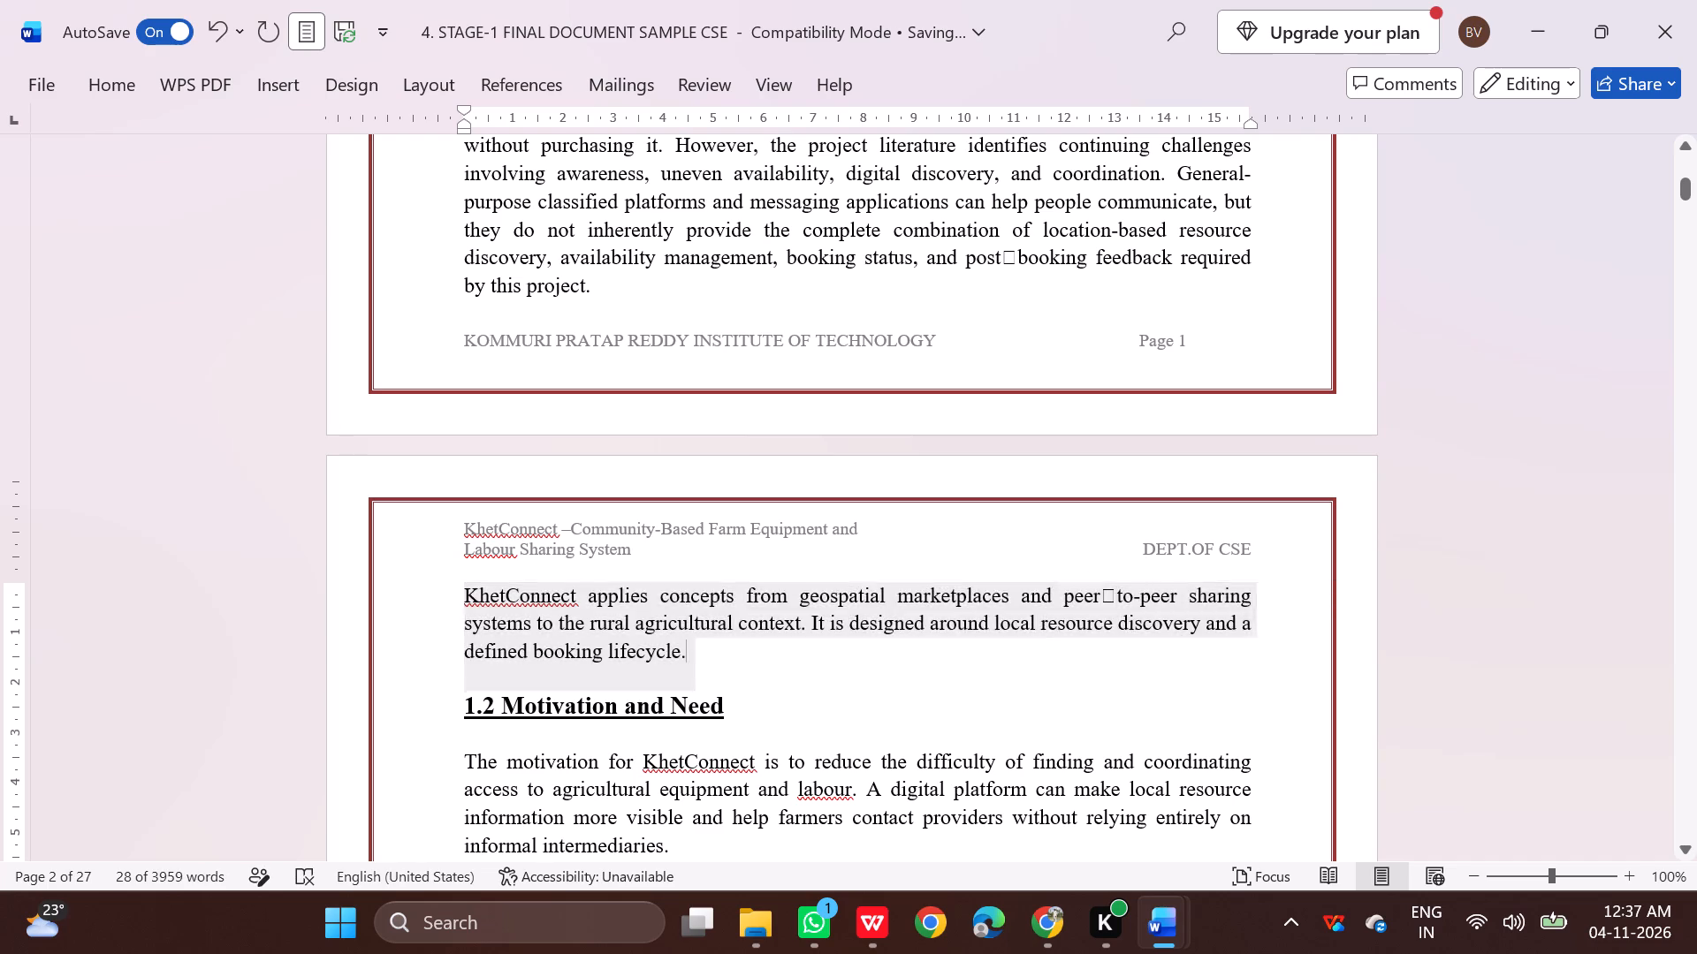
{"action": "scroll", "coordinate": [731, 662], "scroll_direction": "down", "scroll_amount": 5}
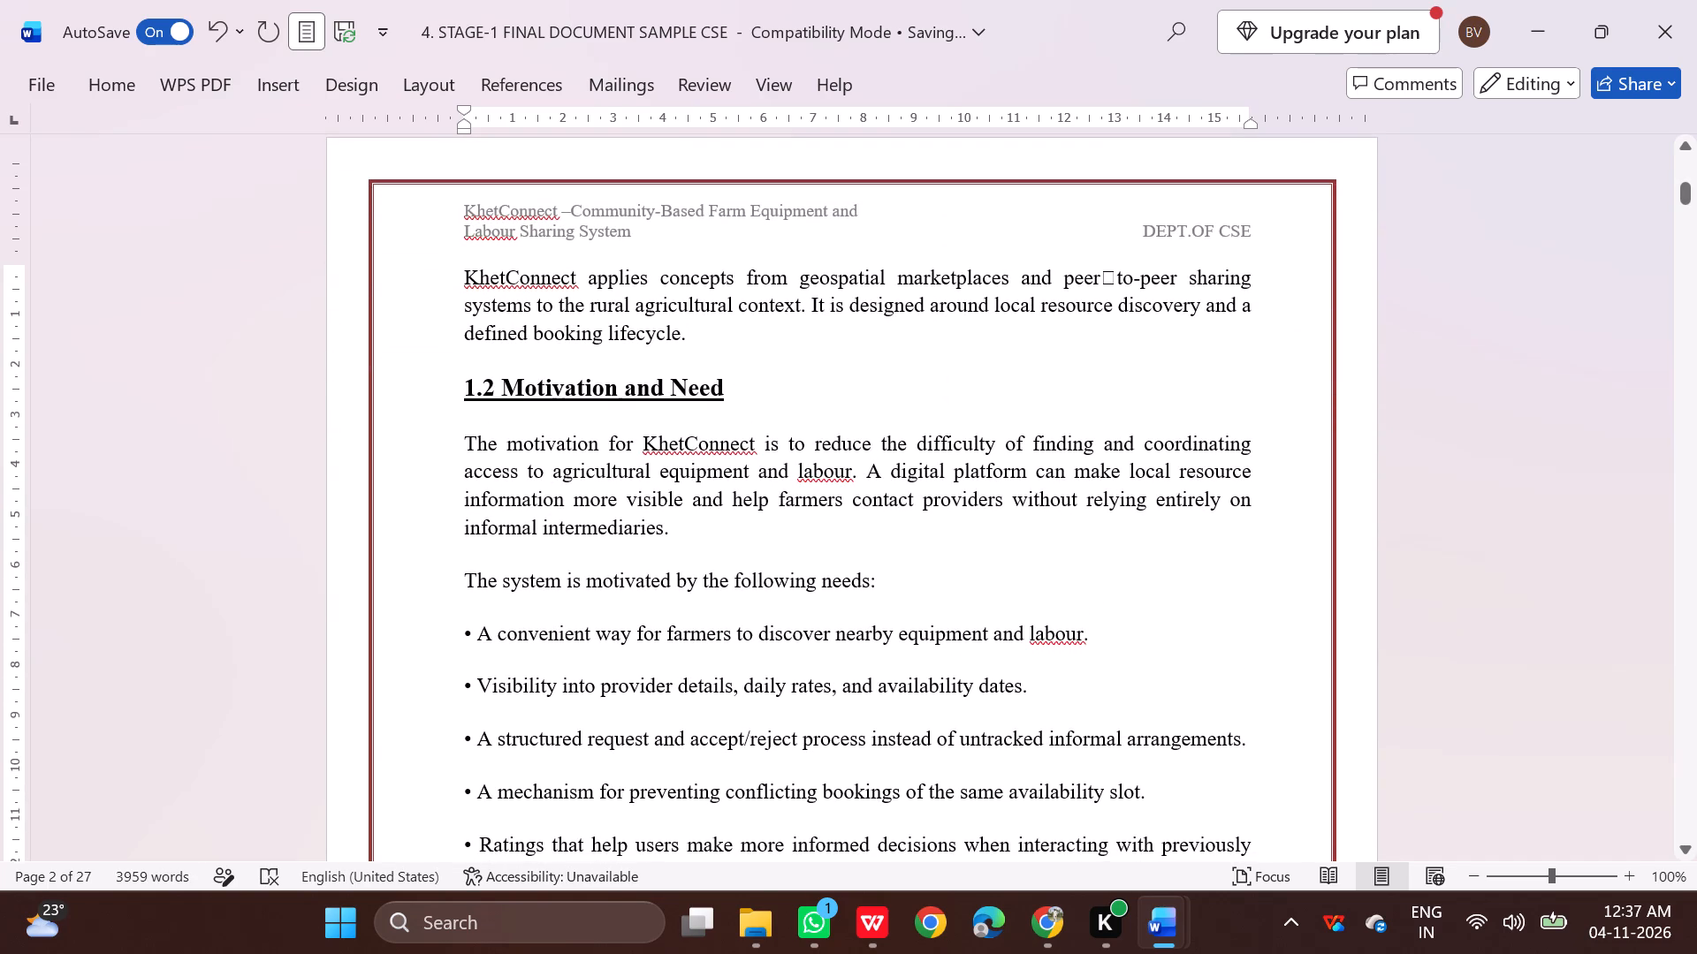
Switch to the Markdown preview in Chrome and examine sections 1.1 Background and 1.2 Motivation and Need with its bulleted needs.
{"action": "left_click", "coordinate": [1038, 946]}
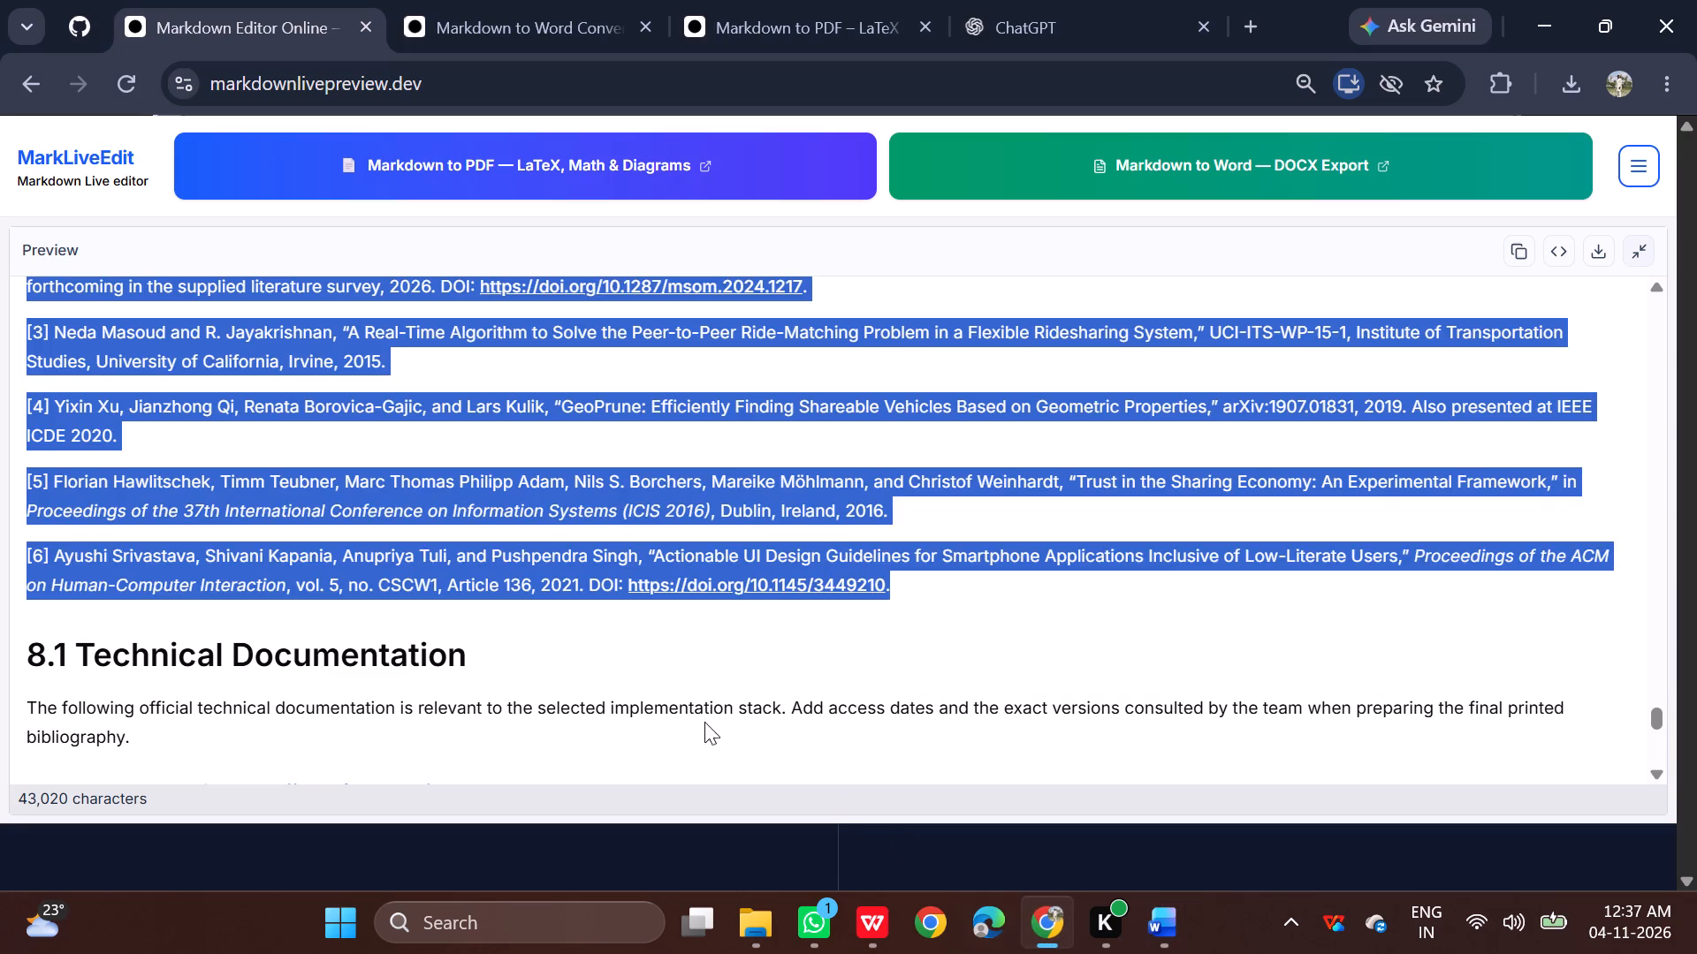
{"action": "scroll", "coordinate": [582, 639], "scroll_direction": "up", "scroll_amount": 3}
{"action": "left_click_drag", "start_coordinate": [1656, 718], "coordinate": [1642, 154]}
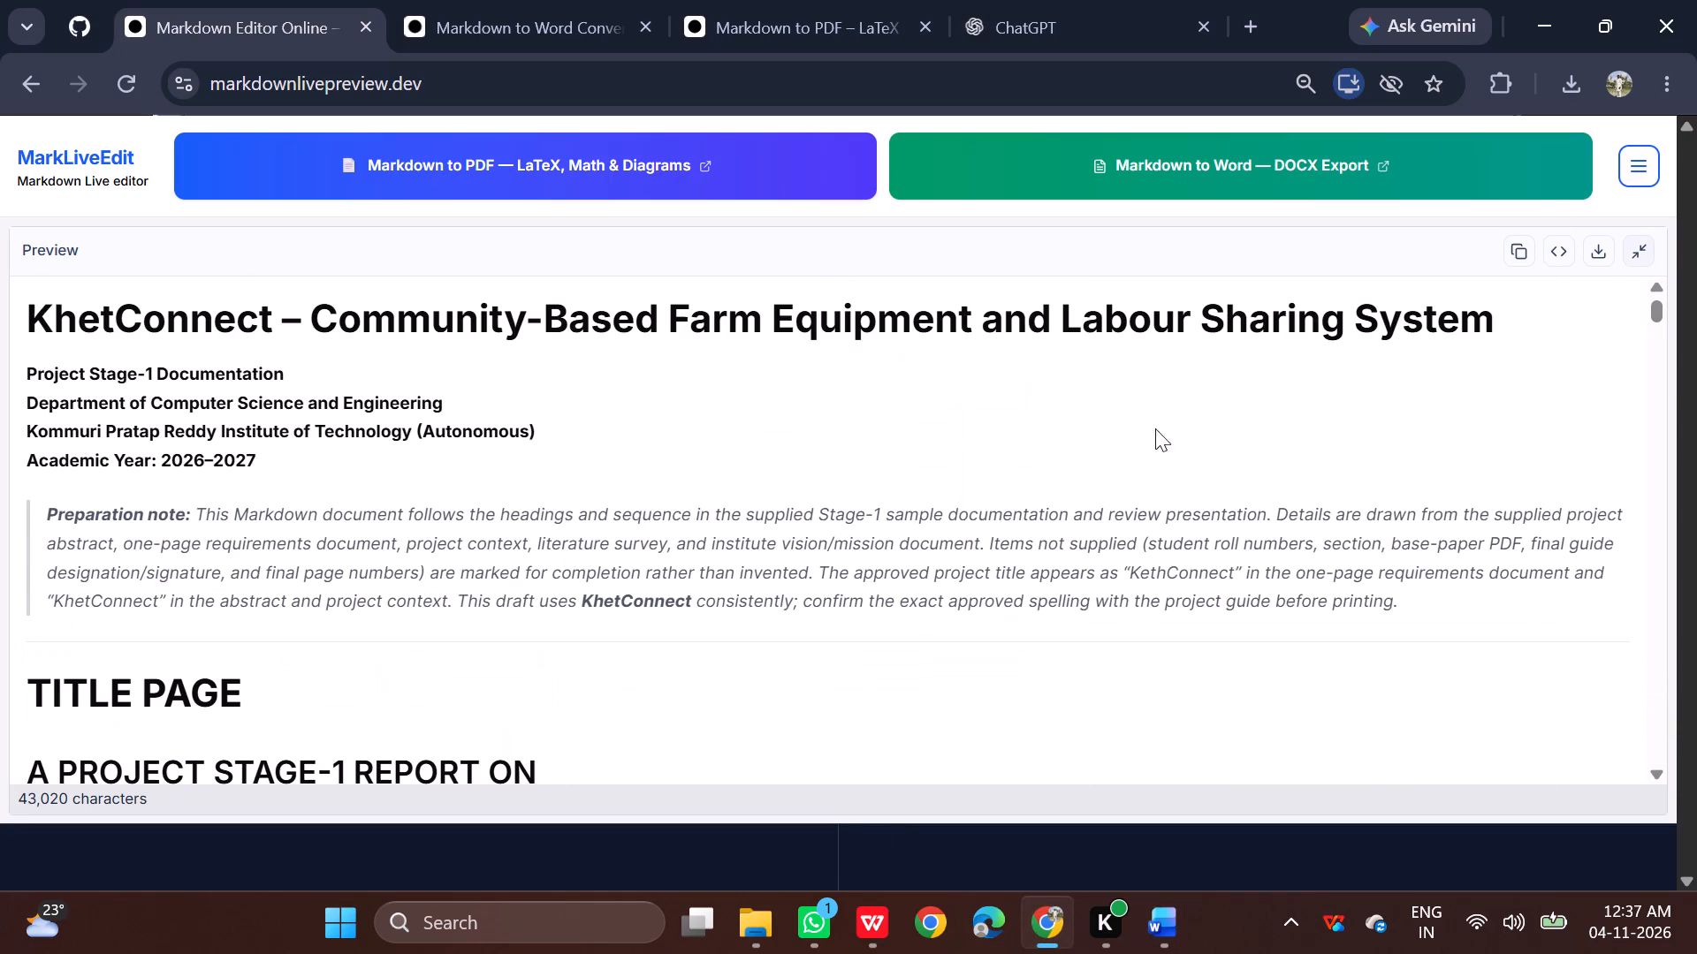
{"action": "scroll", "coordinate": [605, 530], "scroll_direction": "down", "scroll_amount": 17}
{"action": "scroll", "coordinate": [605, 530], "scroll_direction": "down", "scroll_amount": 4}
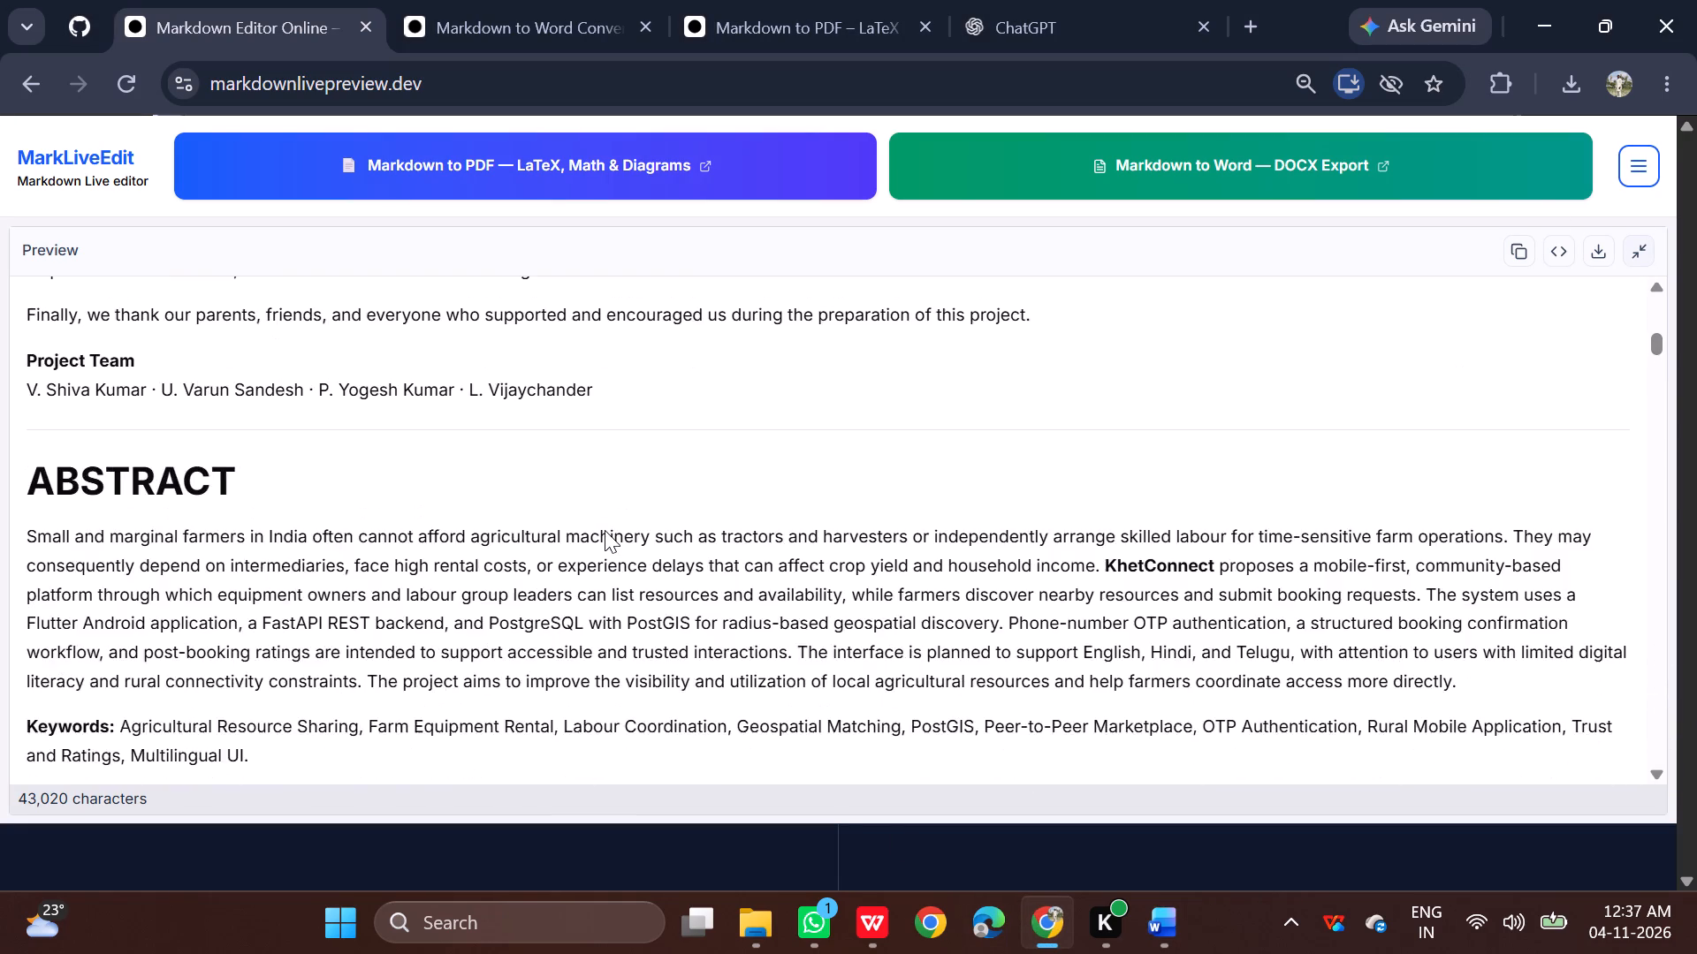
{"action": "scroll", "coordinate": [605, 530], "scroll_direction": "down", "scroll_amount": 18}
{"action": "scroll", "coordinate": [604, 523], "scroll_direction": "up", "scroll_amount": 3}
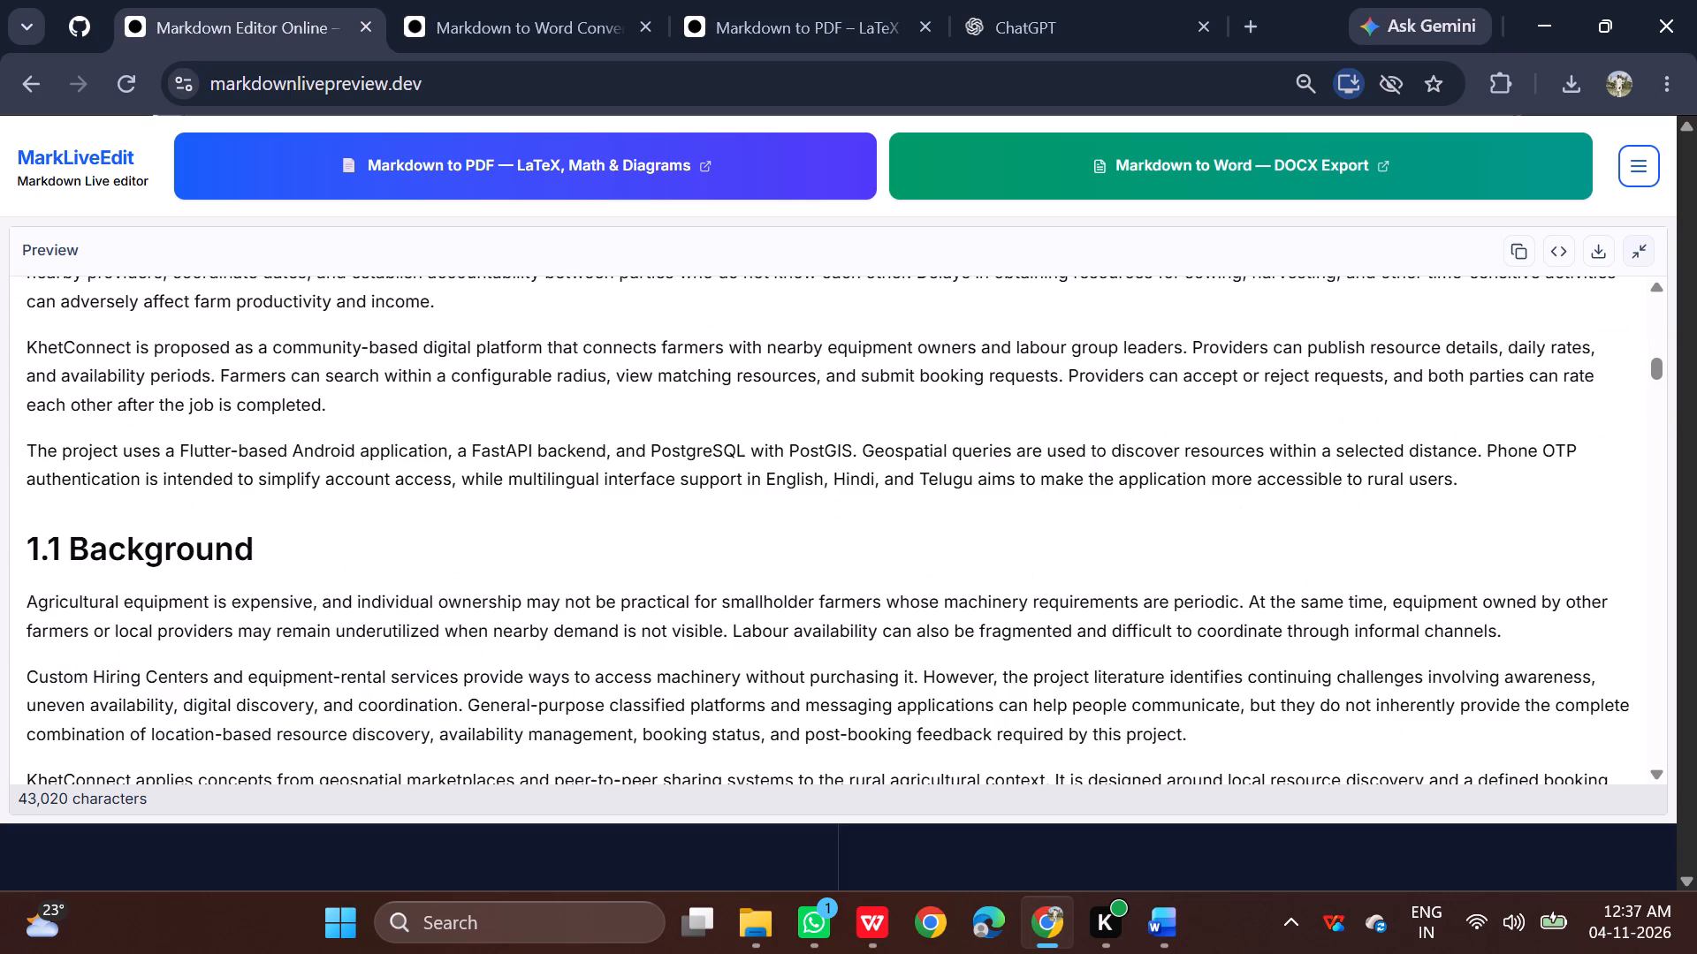
{"action": "scroll", "coordinate": [604, 523], "scroll_direction": "up", "scroll_amount": 2}
{"action": "scroll", "coordinate": [604, 523], "scroll_direction": "down", "scroll_amount": 15}
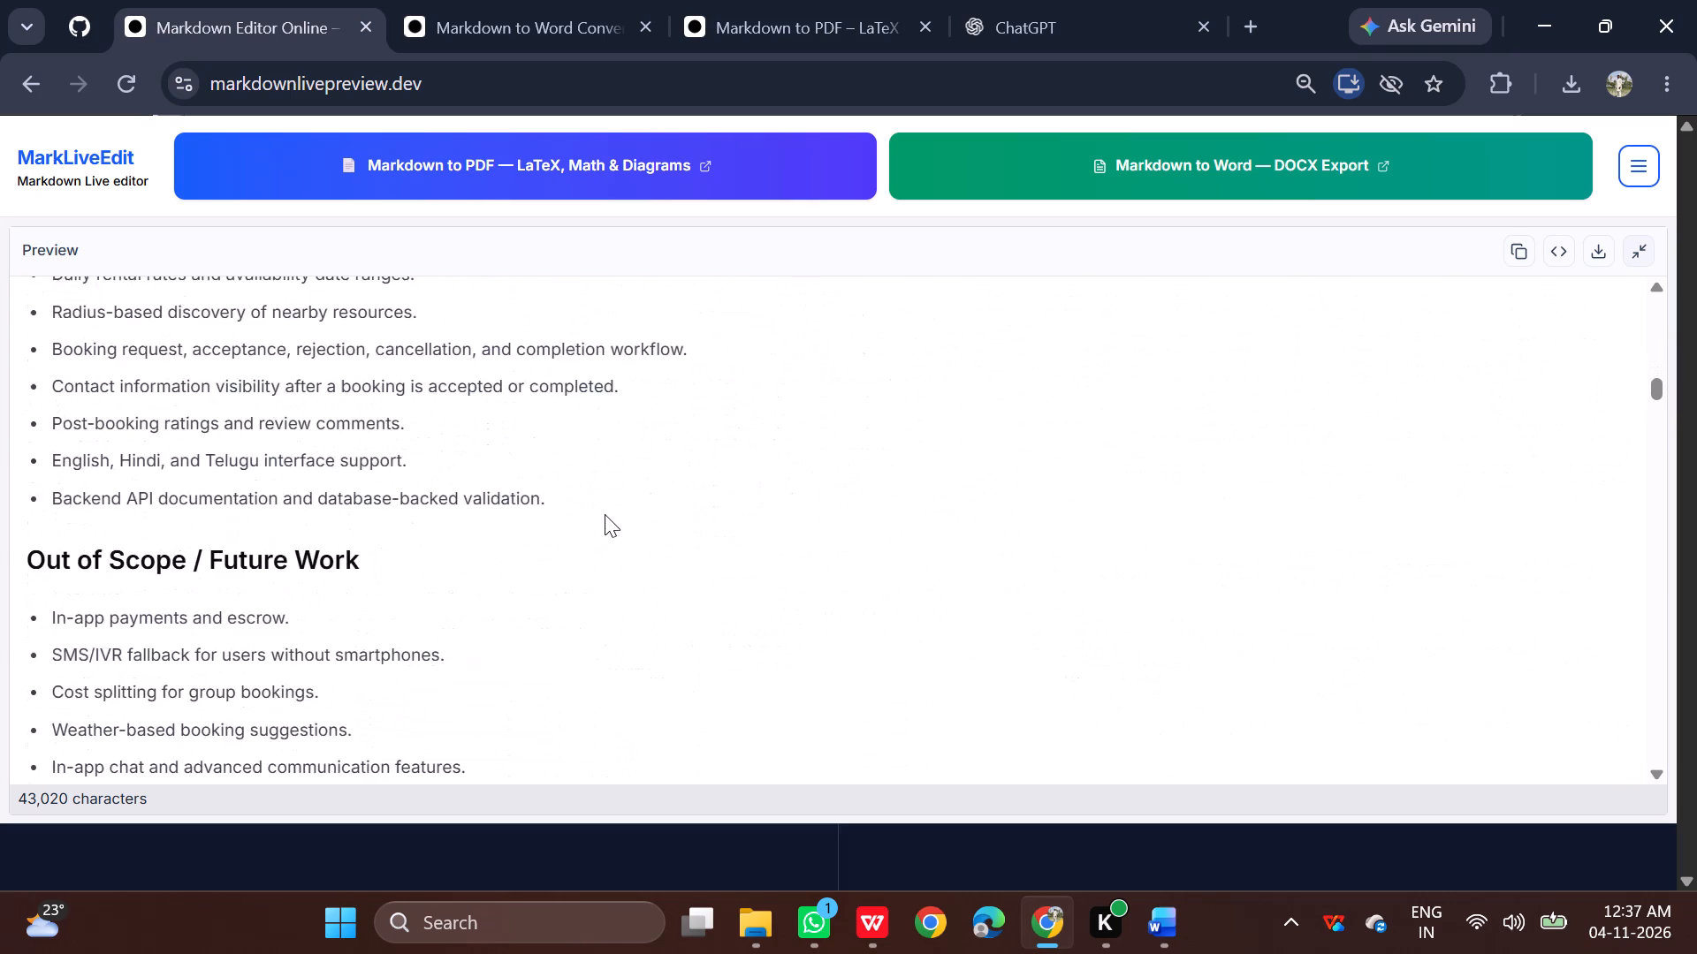
{"action": "scroll", "coordinate": [605, 514], "scroll_direction": "up", "scroll_amount": 13}
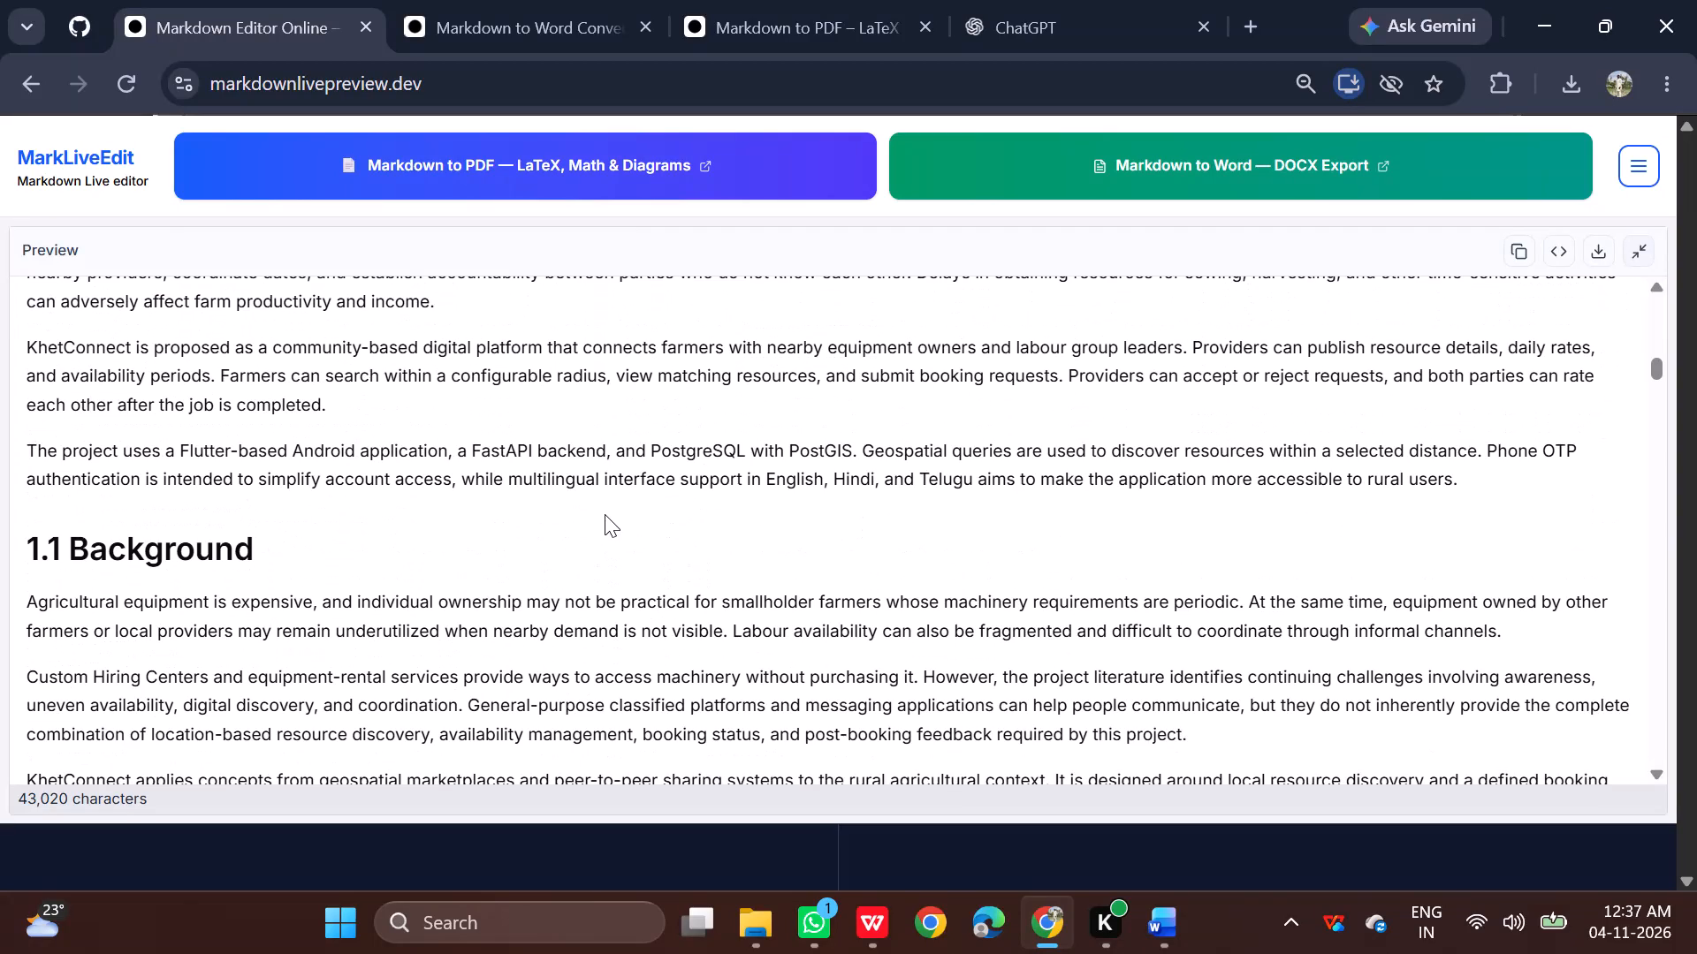
{"action": "scroll", "coordinate": [605, 514], "scroll_direction": "down", "scroll_amount": 5}
{"action": "scroll", "coordinate": [605, 514], "scroll_direction": "up", "scroll_amount": 1}
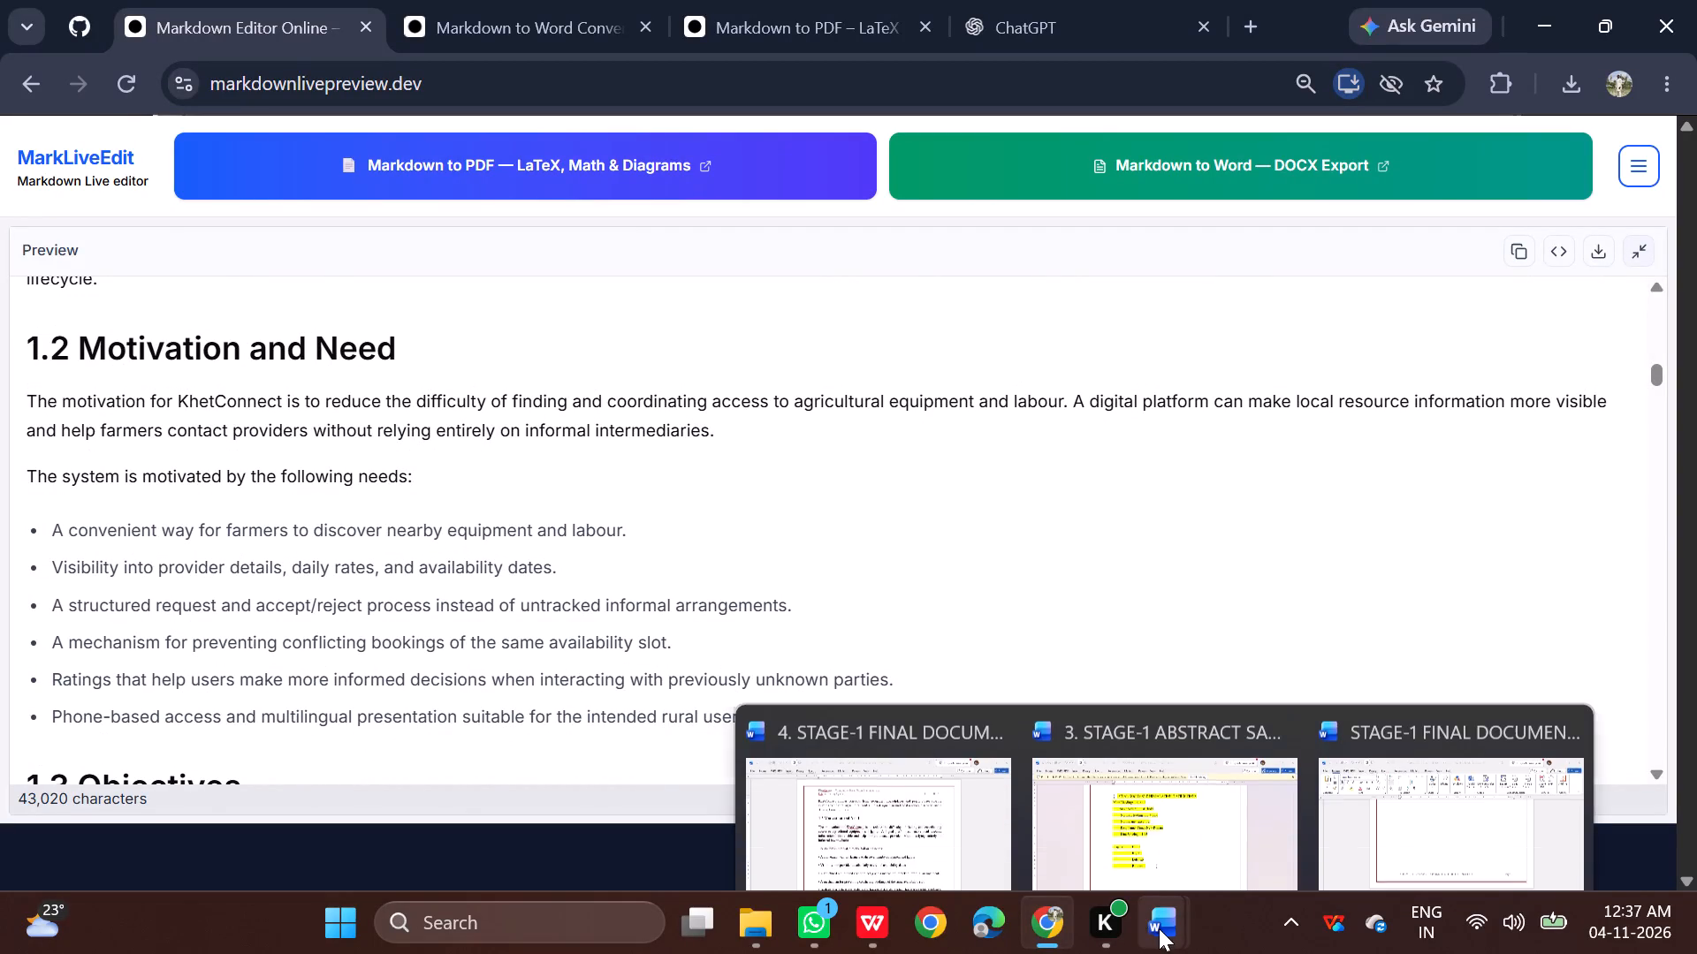
Back in the Stage-1 Word document, delete the needs list in 1.2, from "The system is motivated by the following needs:" through its last bullet.
{"action": "left_click", "coordinate": [983, 834]}
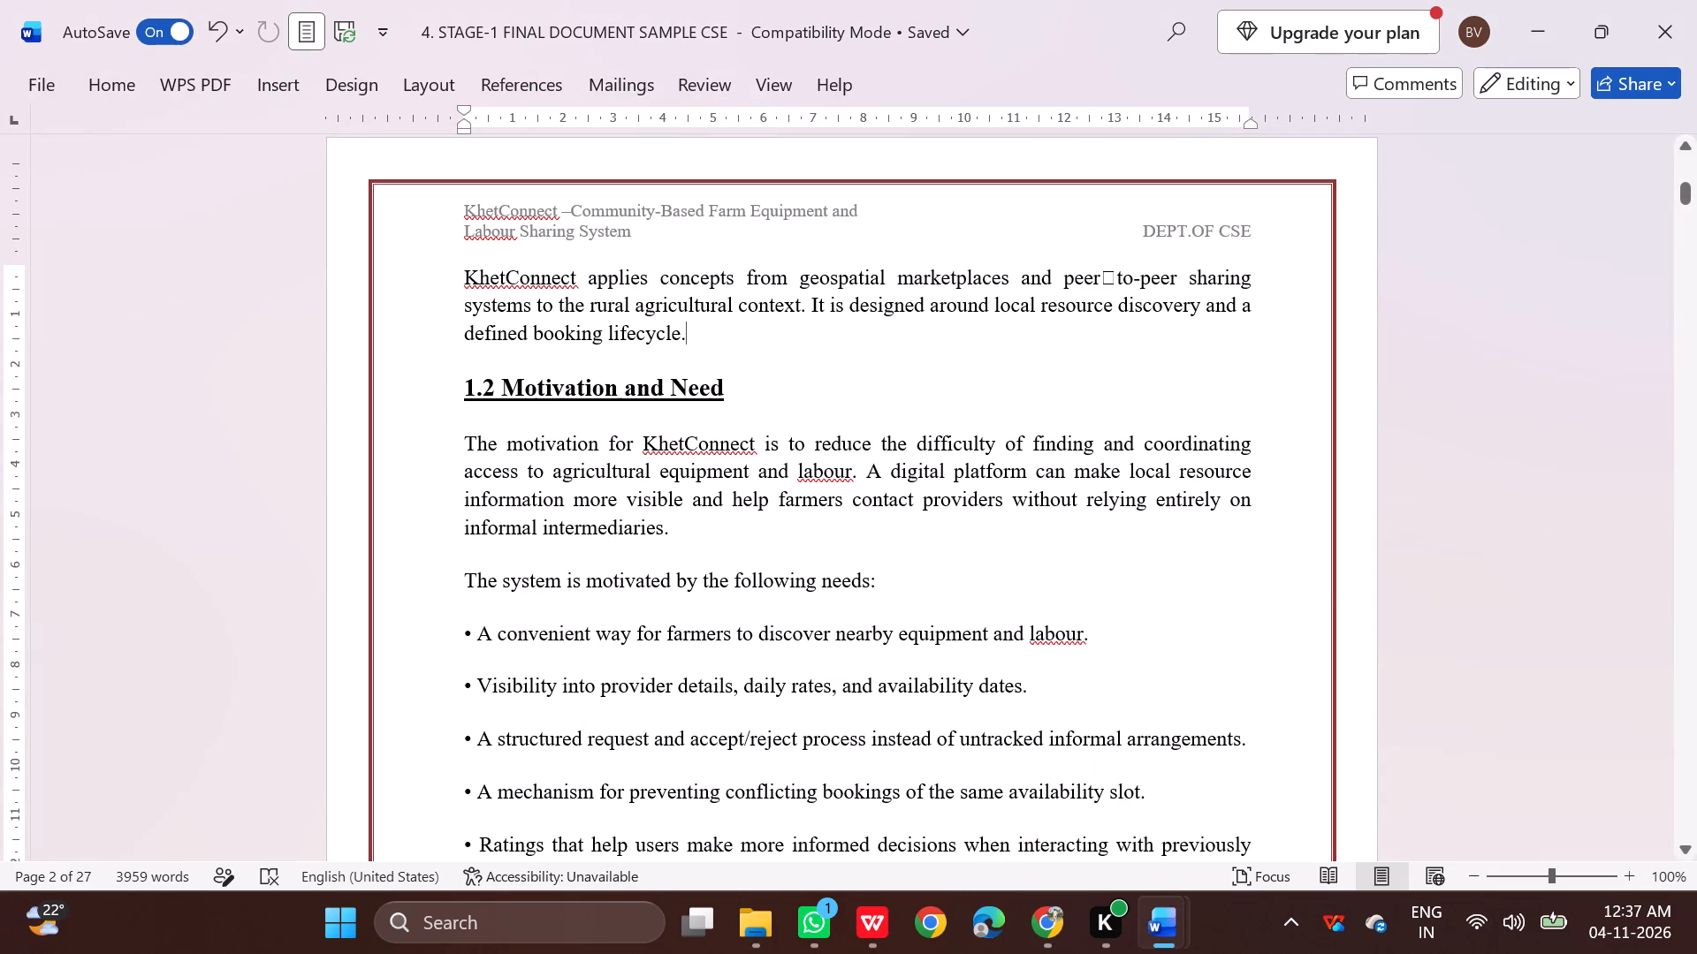
{"action": "left_click_drag", "start_coordinate": [462, 578], "coordinate": [647, 665]}
{"action": "scroll", "coordinate": [641, 656], "scroll_direction": "down", "scroll_amount": 4}
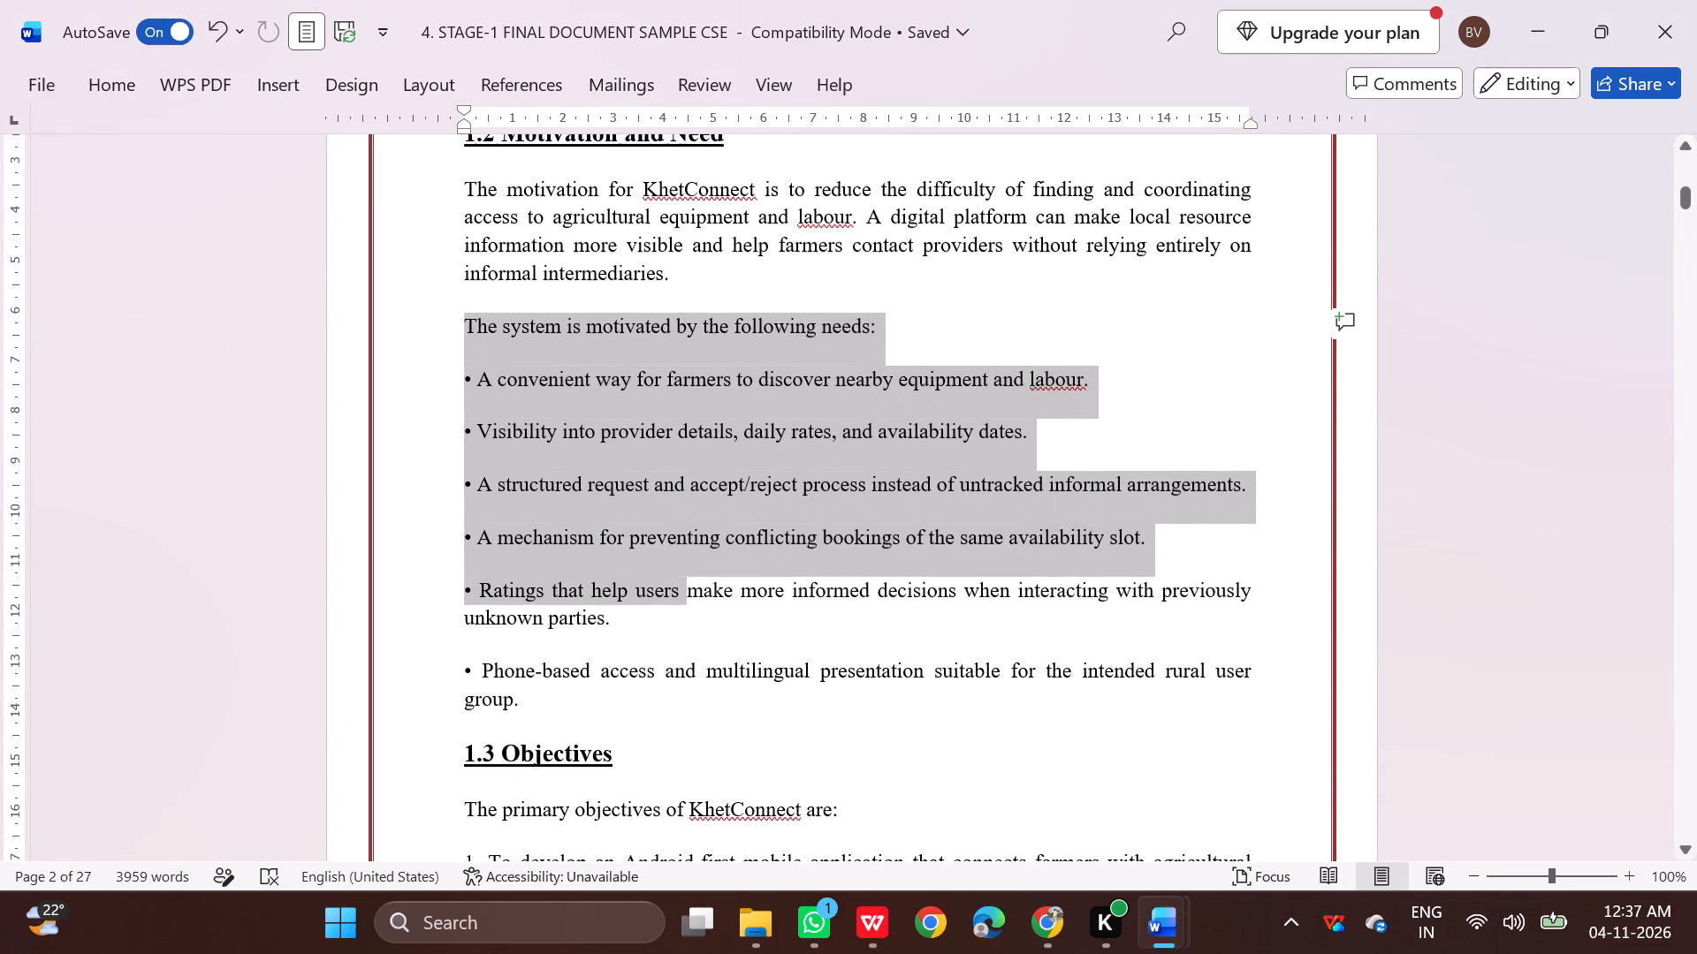
{"action": "left_click_drag", "start_coordinate": [647, 665], "coordinate": [532, 695]}
{"action": "key", "text": "BackSpace"}
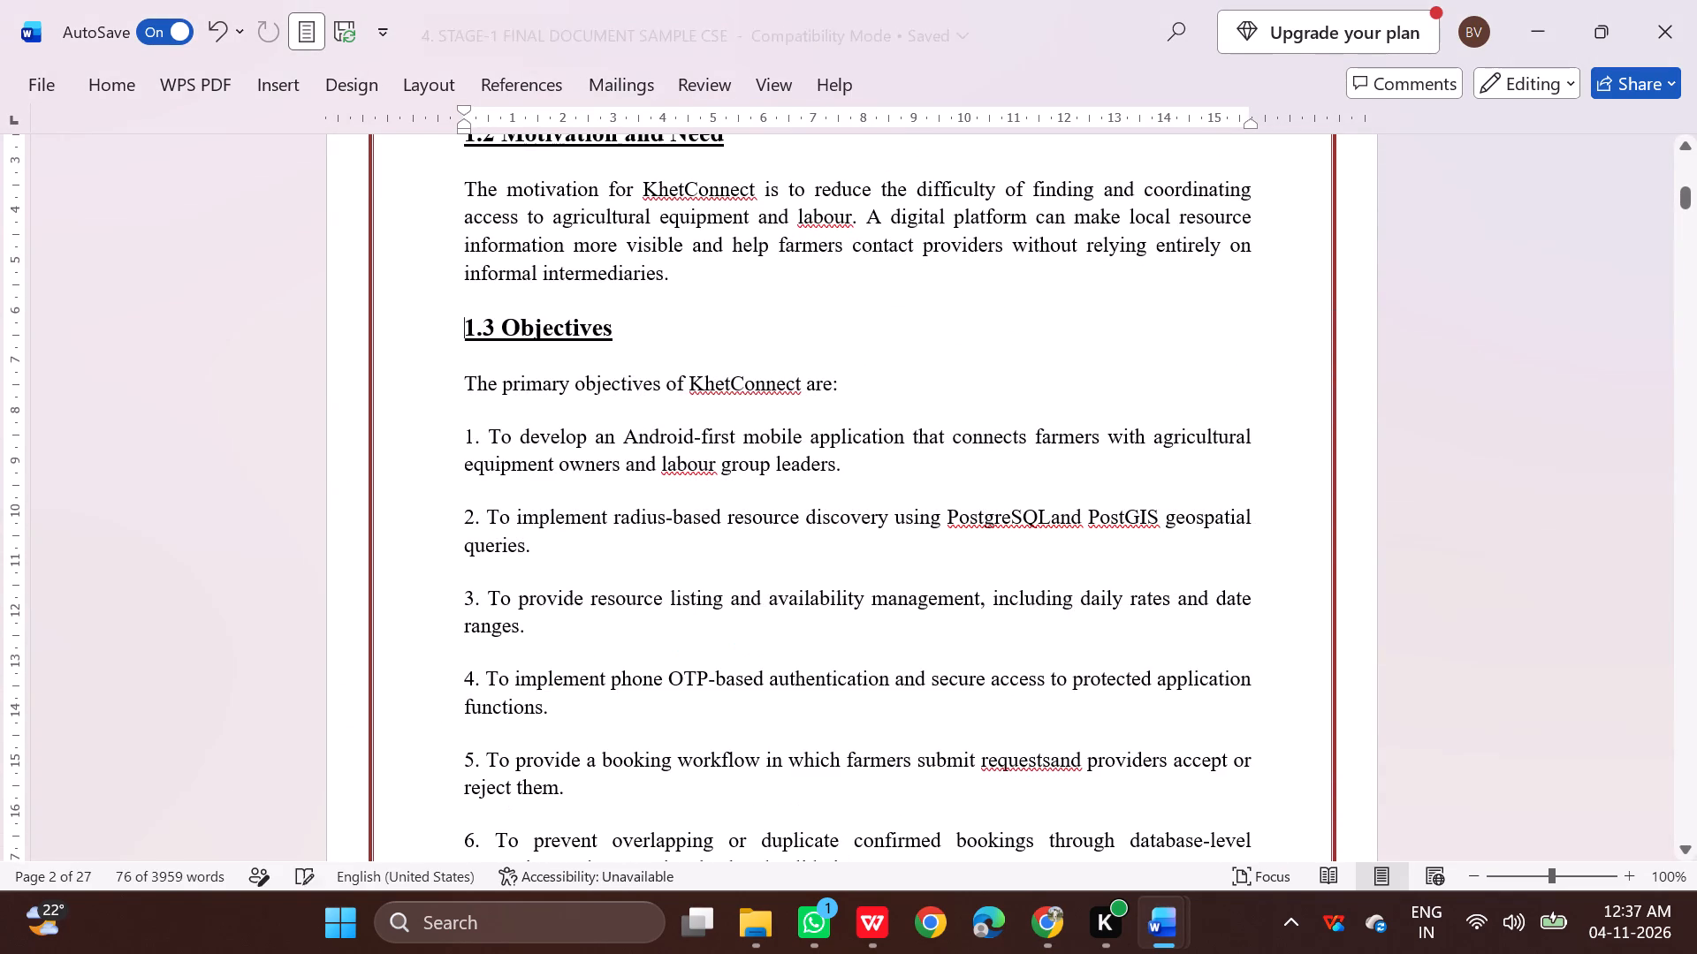
{"action": "left_click", "coordinate": [722, 270]}
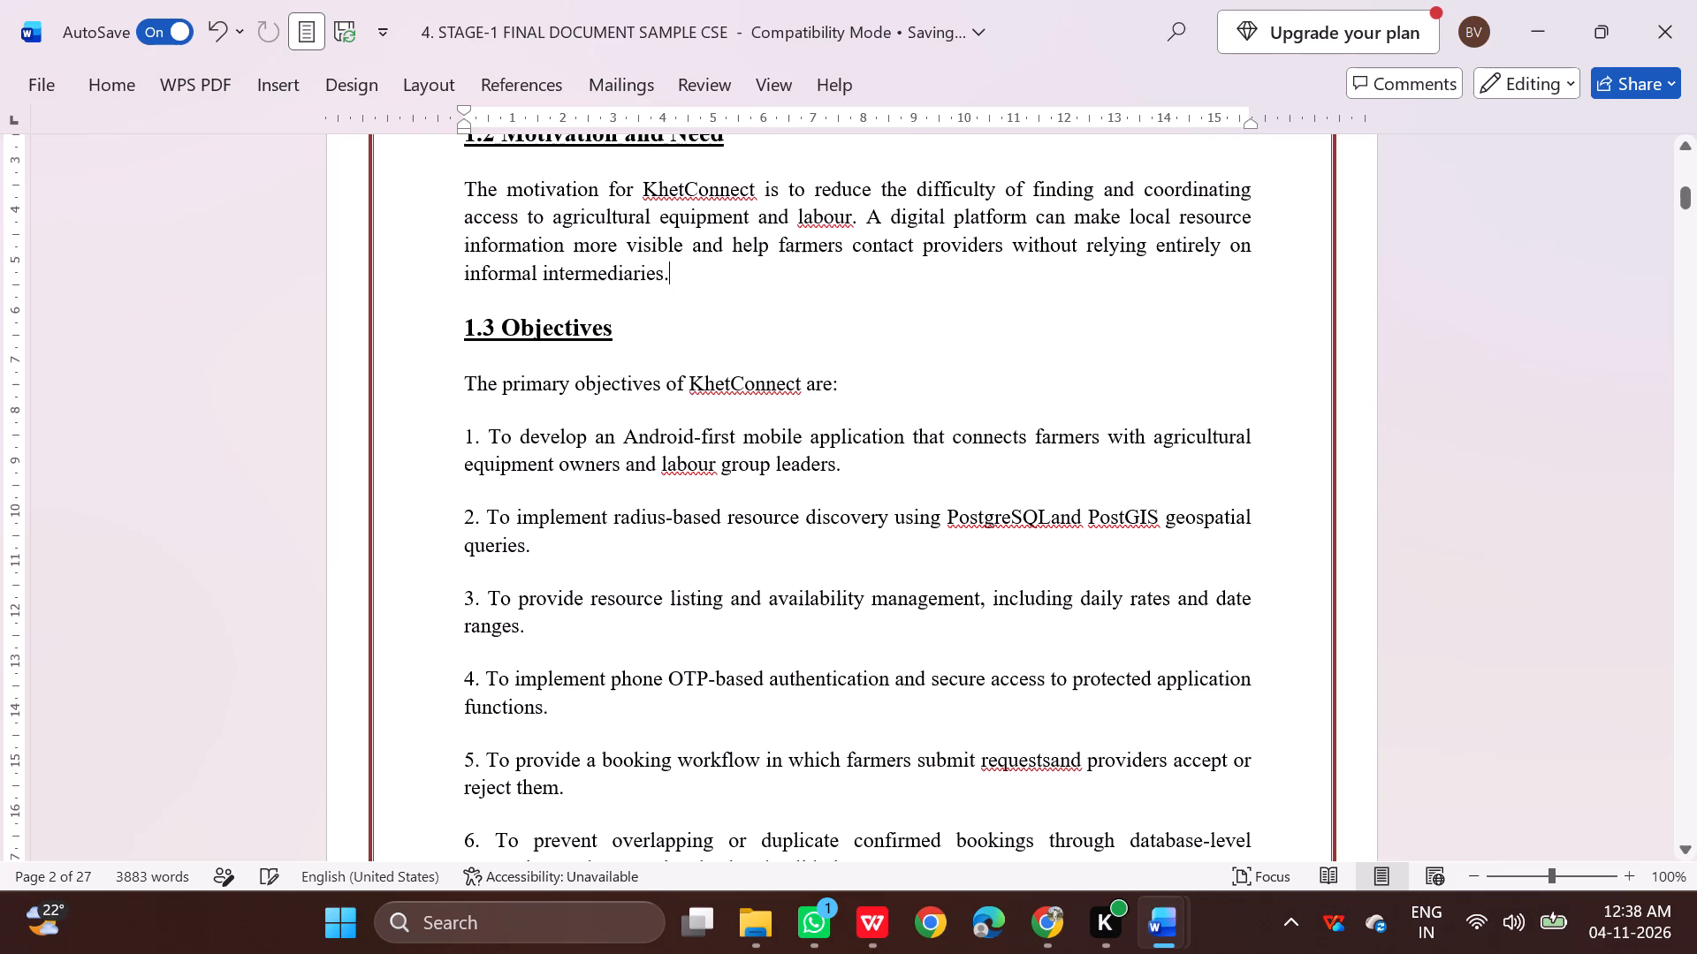
Copy the needs intro line and bulleted list of 1.2 from the Markdown preview in Chrome and paste them below the Word document's 1.2 paragraph.
{"action": "key", "text": "Return"}
{"action": "scroll", "coordinate": [721, 261], "scroll_direction": "up", "scroll_amount": 1}
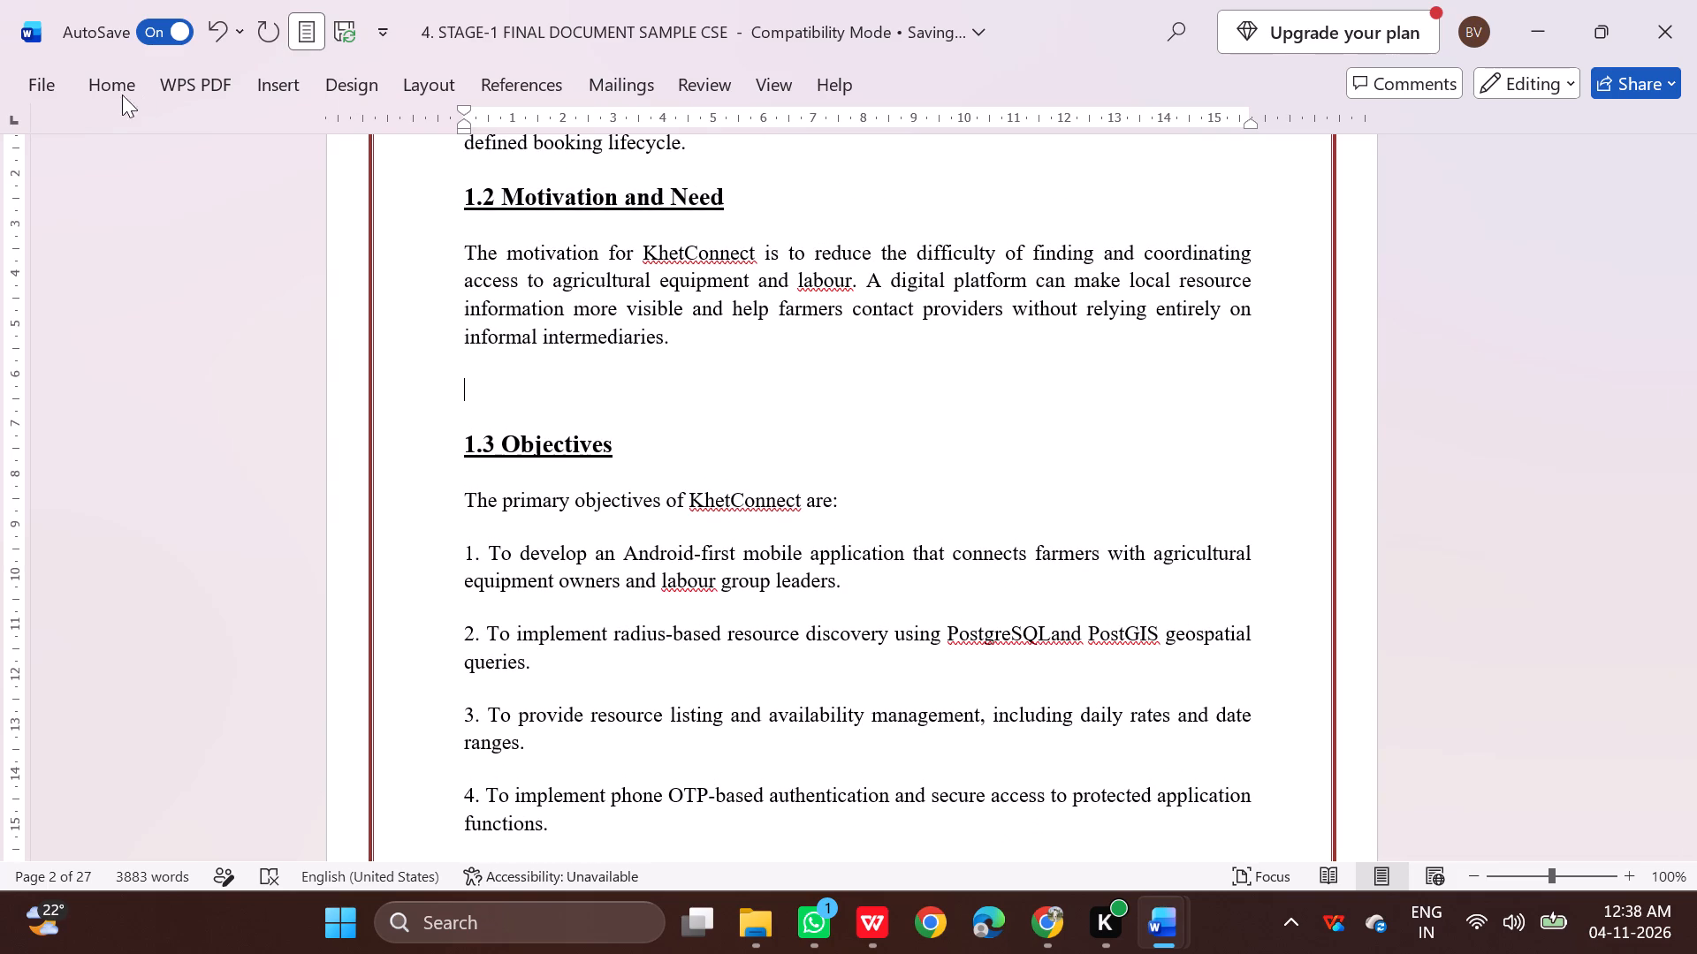
{"action": "left_click", "coordinate": [106, 100]}
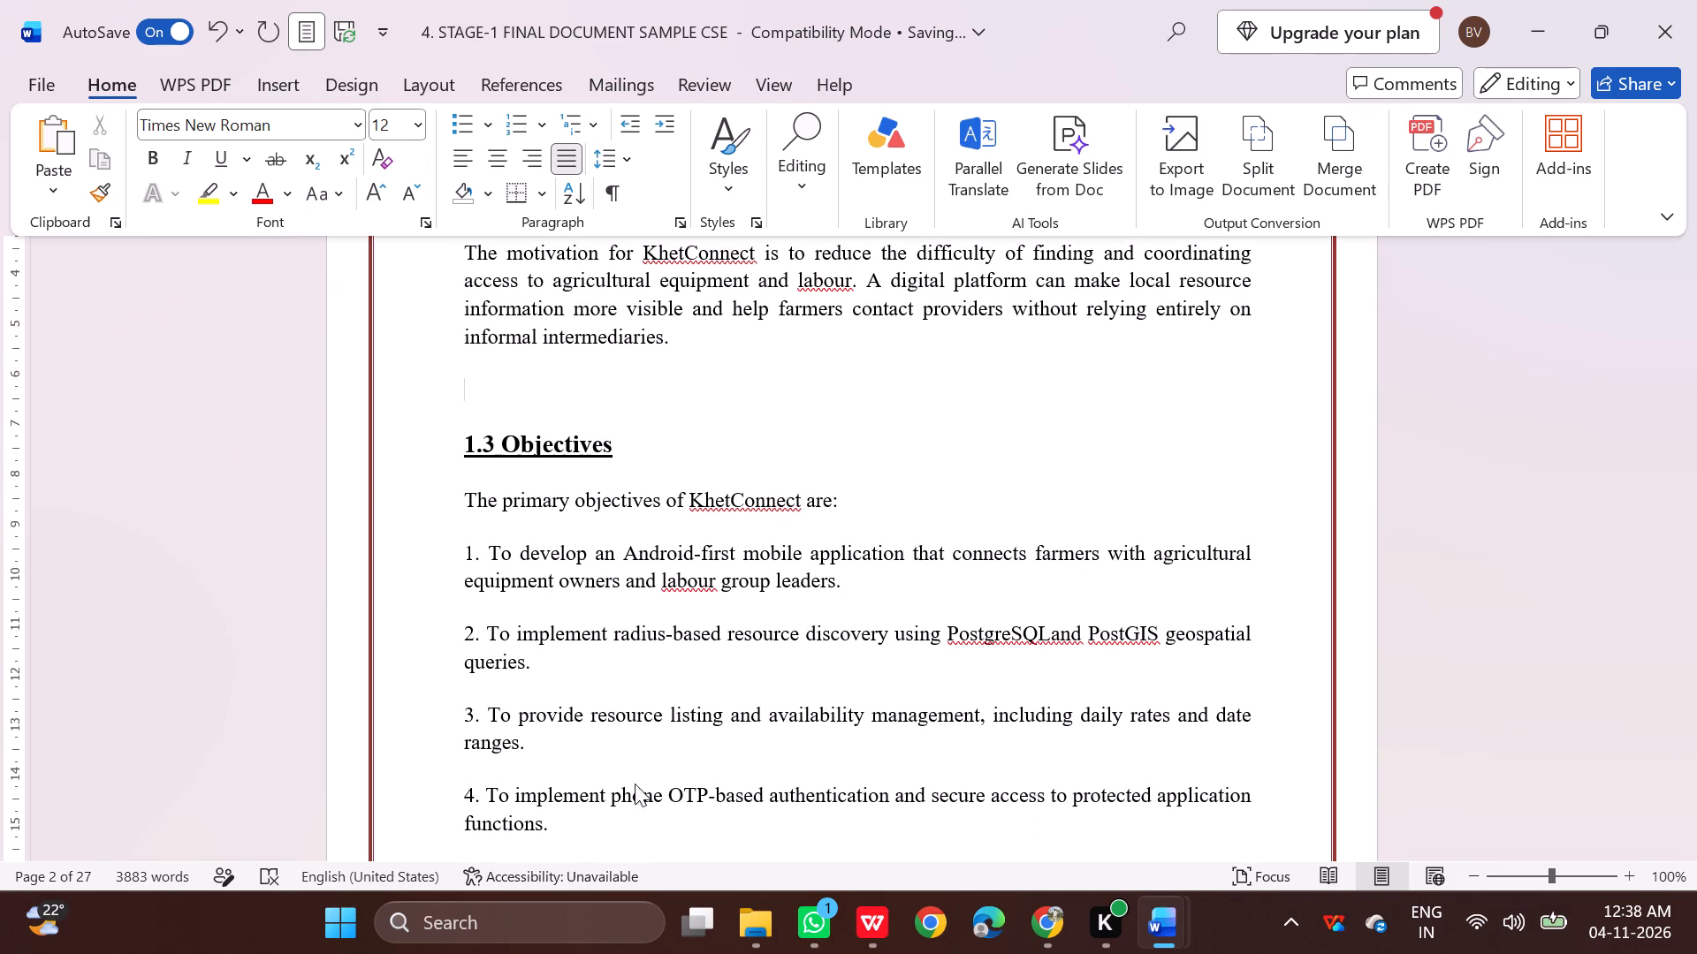
{"action": "left_click", "coordinate": [1044, 935]}
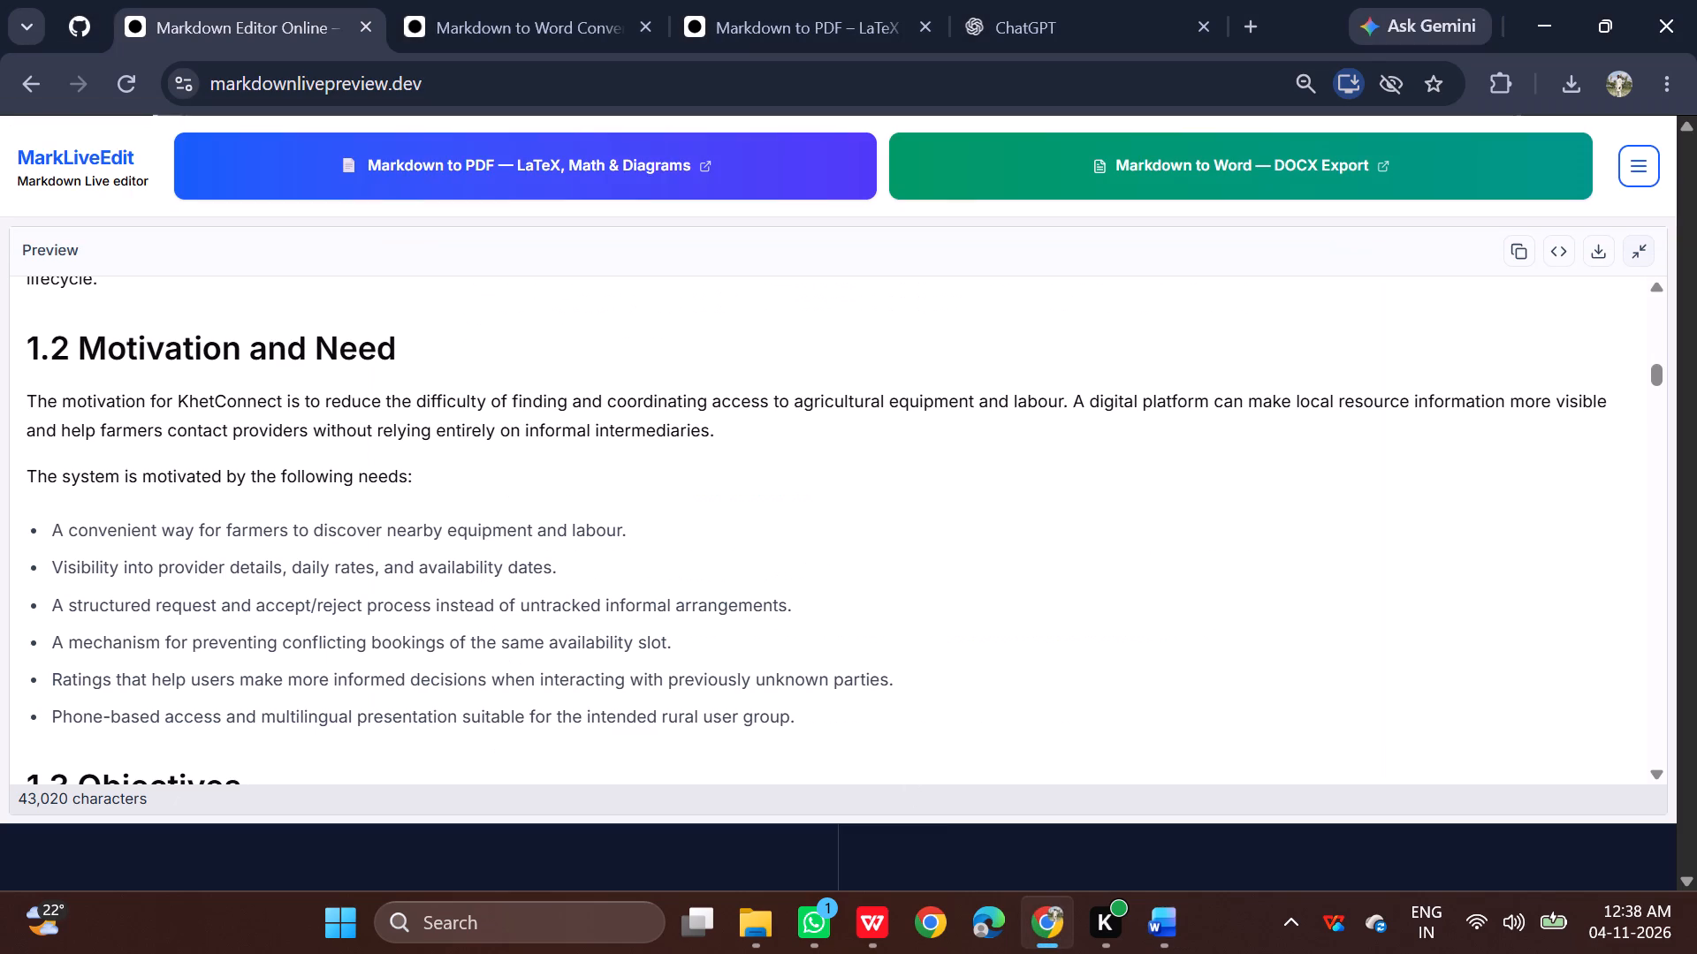
{"action": "left_click_drag", "start_coordinate": [26, 472], "coordinate": [463, 659]}
{"action": "scroll", "coordinate": [434, 665], "scroll_direction": "down", "scroll_amount": 1}
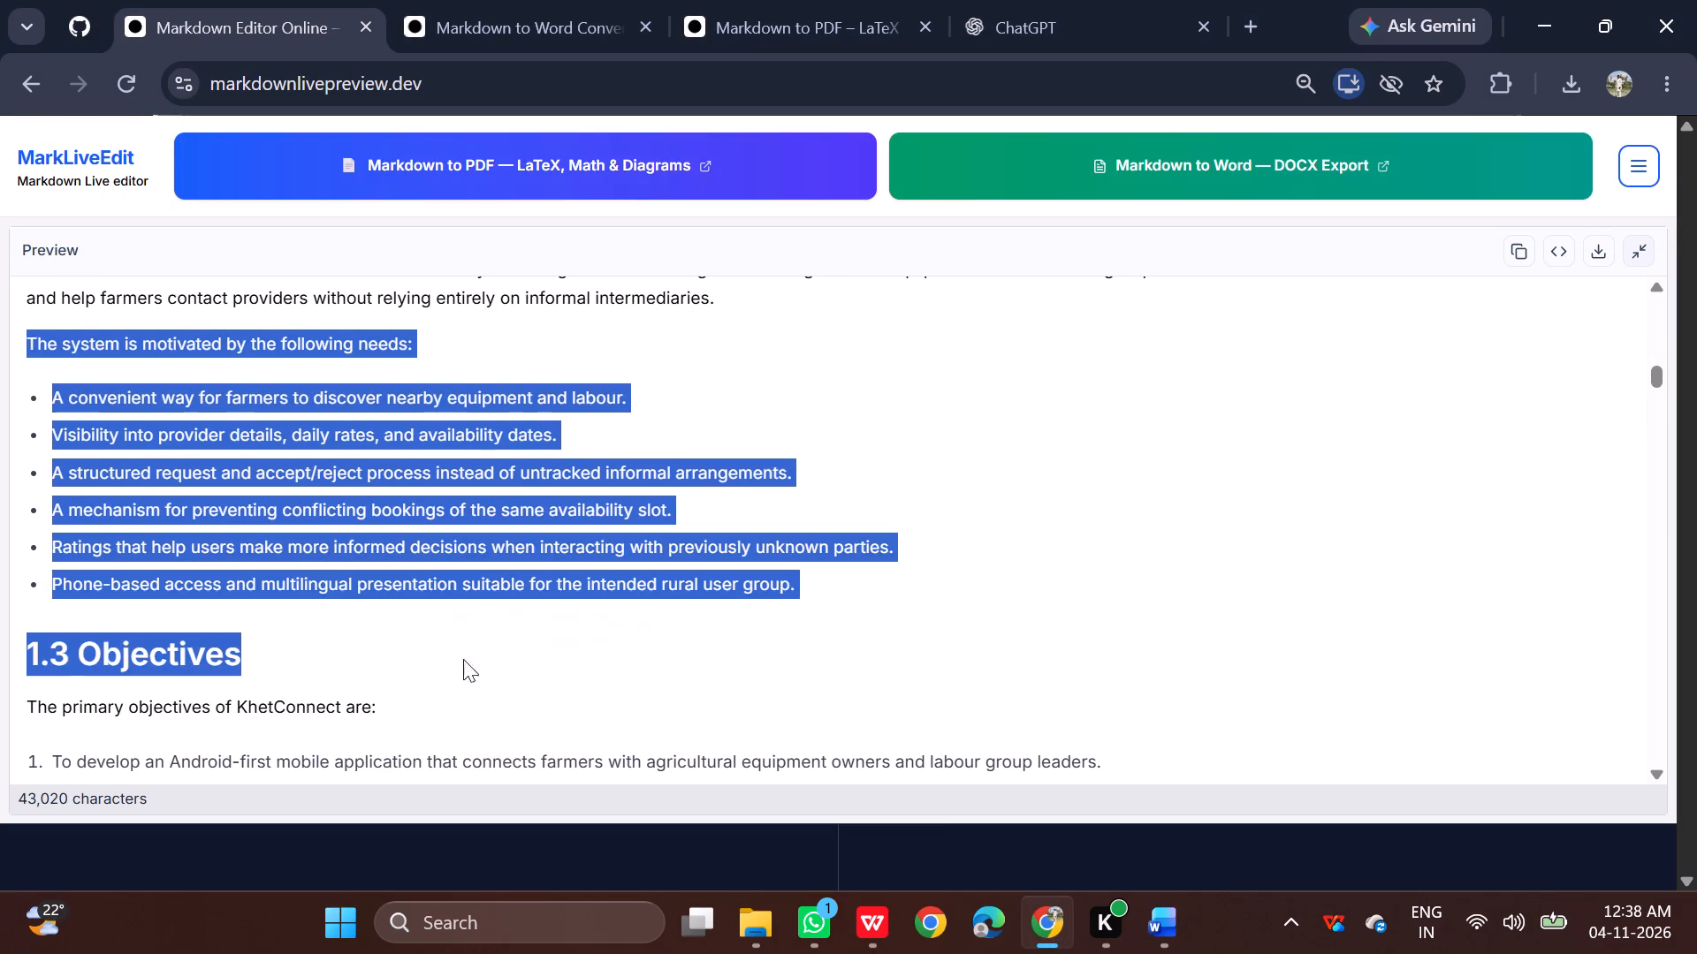
{"action": "left_click_drag", "start_coordinate": [463, 659], "coordinate": [797, 584]}
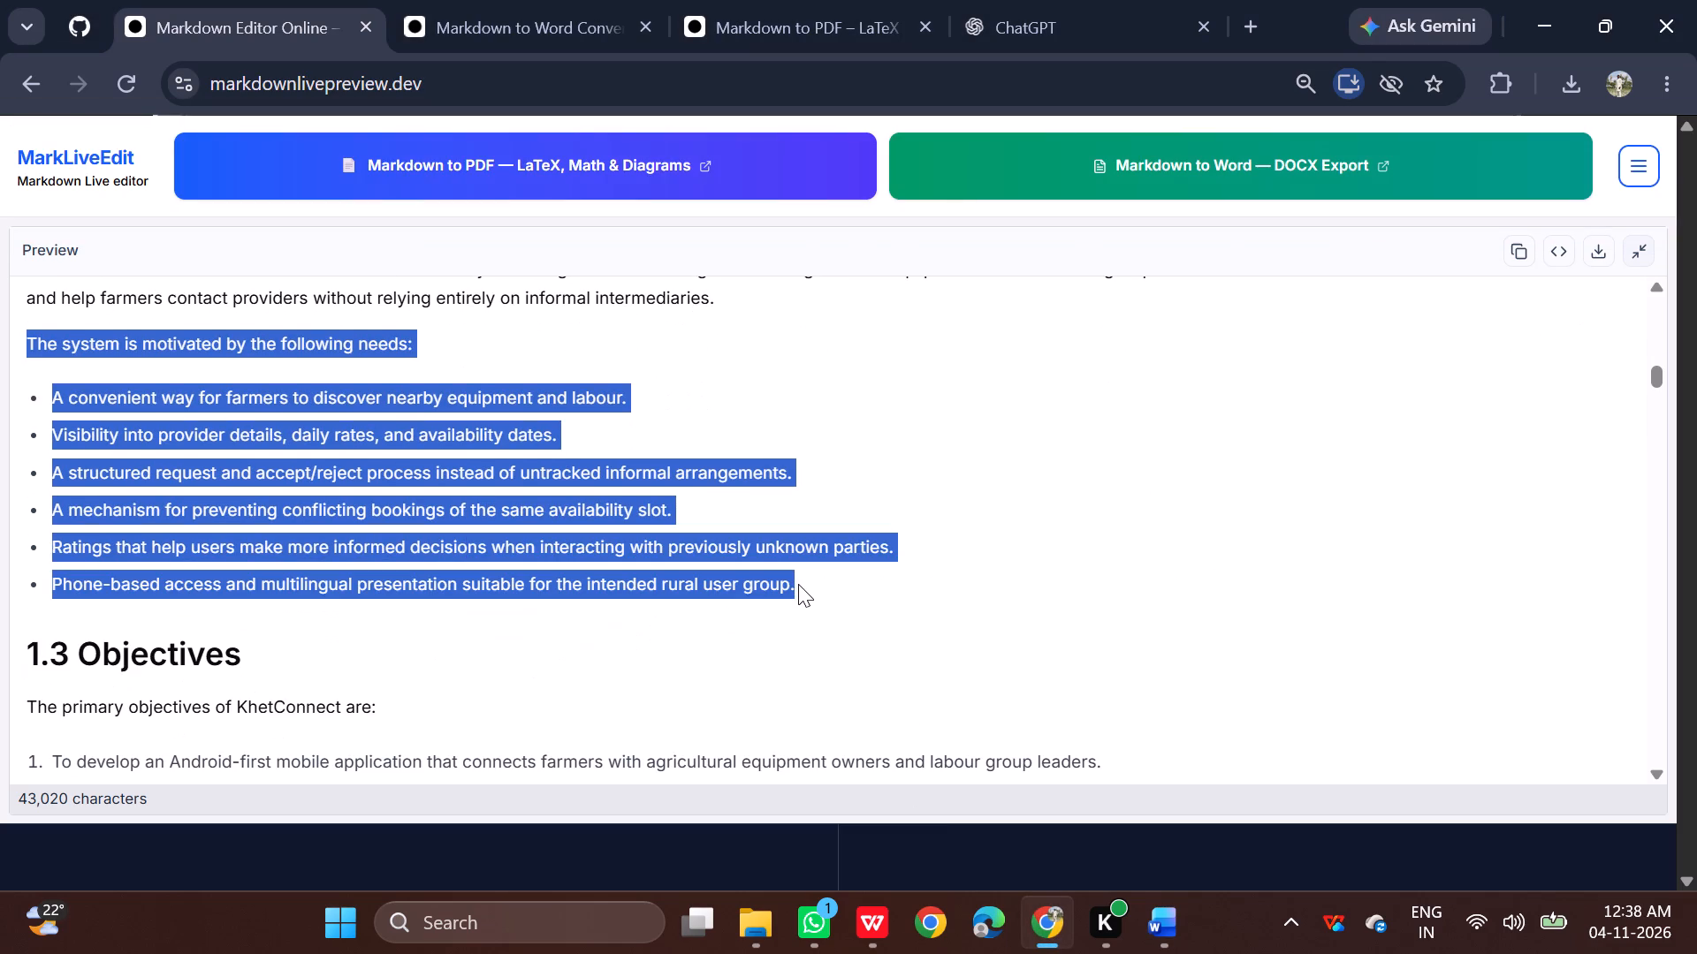
{"action": "key", "text": "ctrl+c"}
{"action": "left_click", "coordinate": [917, 805]}
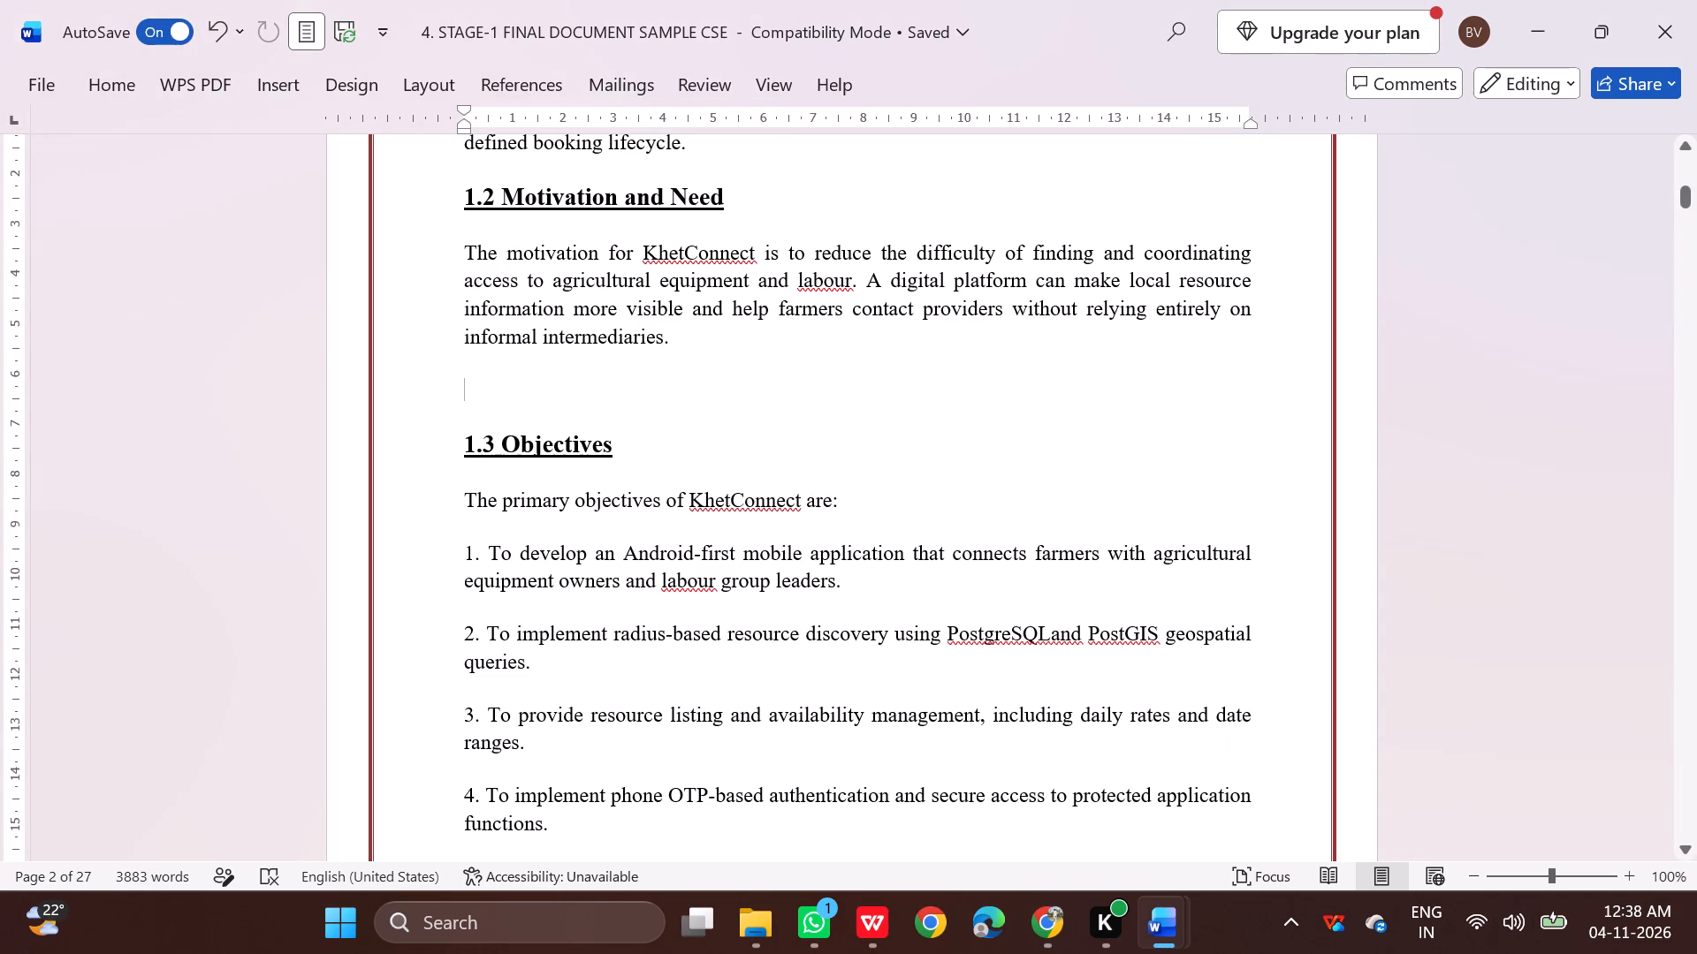
{"action": "key", "text": "ctrl+v"}
{"action": "scroll", "coordinate": [699, 478], "scroll_direction": "down", "scroll_amount": 4}
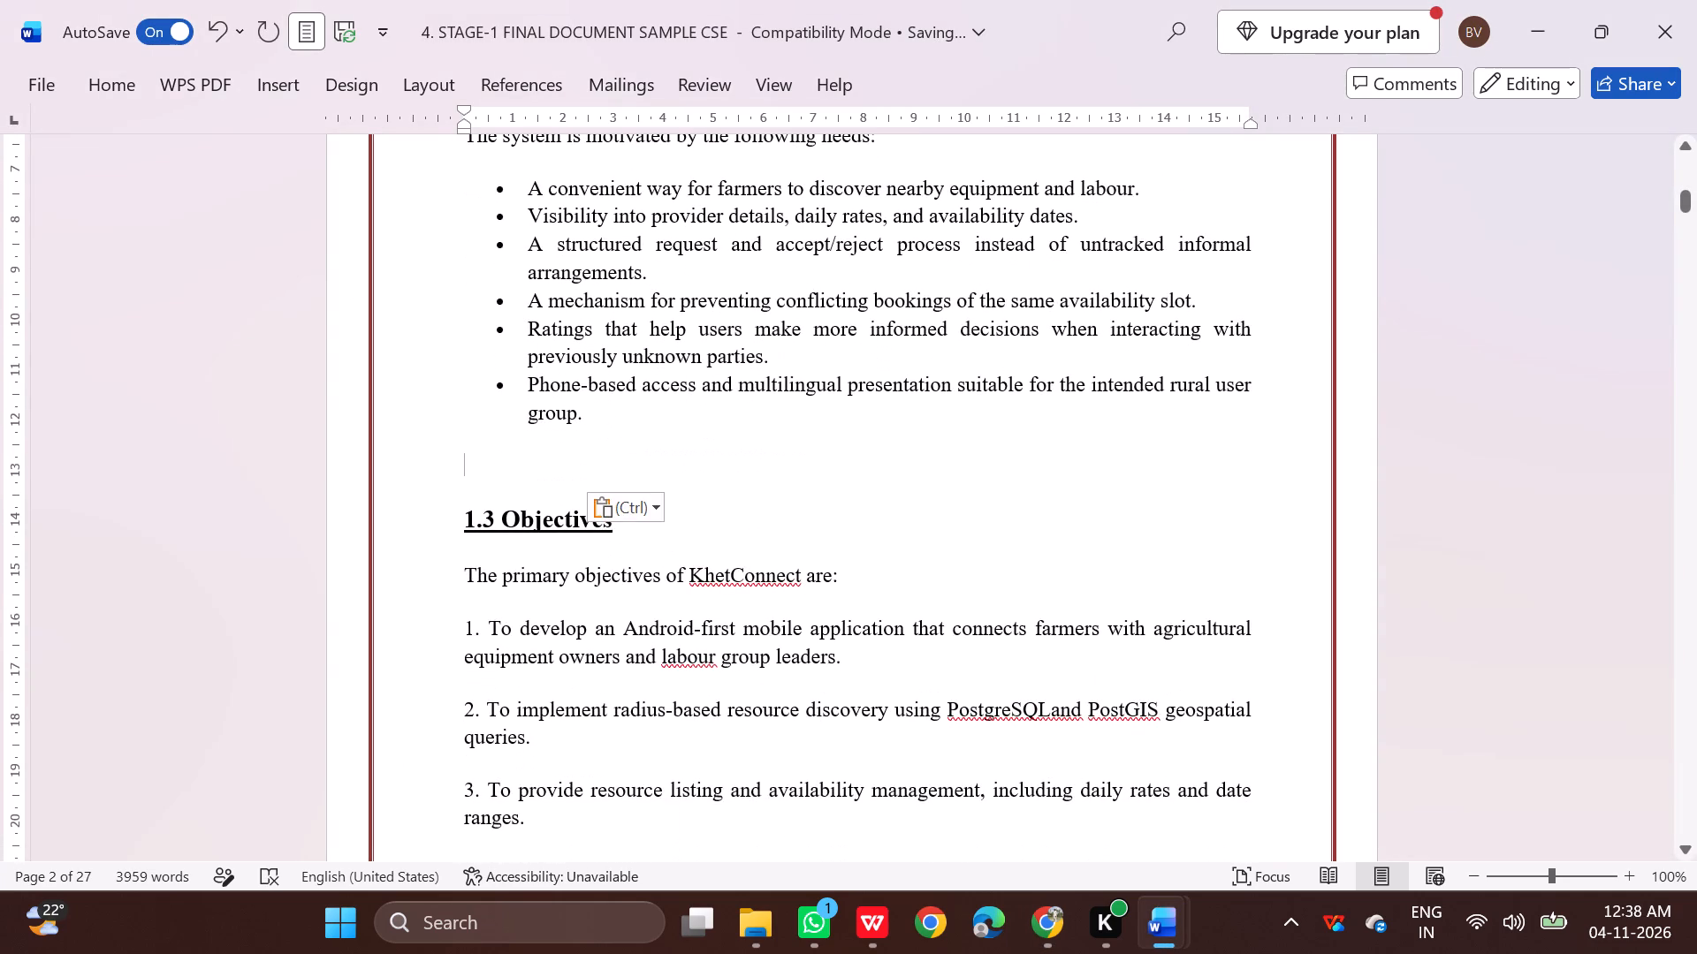
{"action": "scroll", "coordinate": [692, 501], "scroll_direction": "up", "scroll_amount": 1}
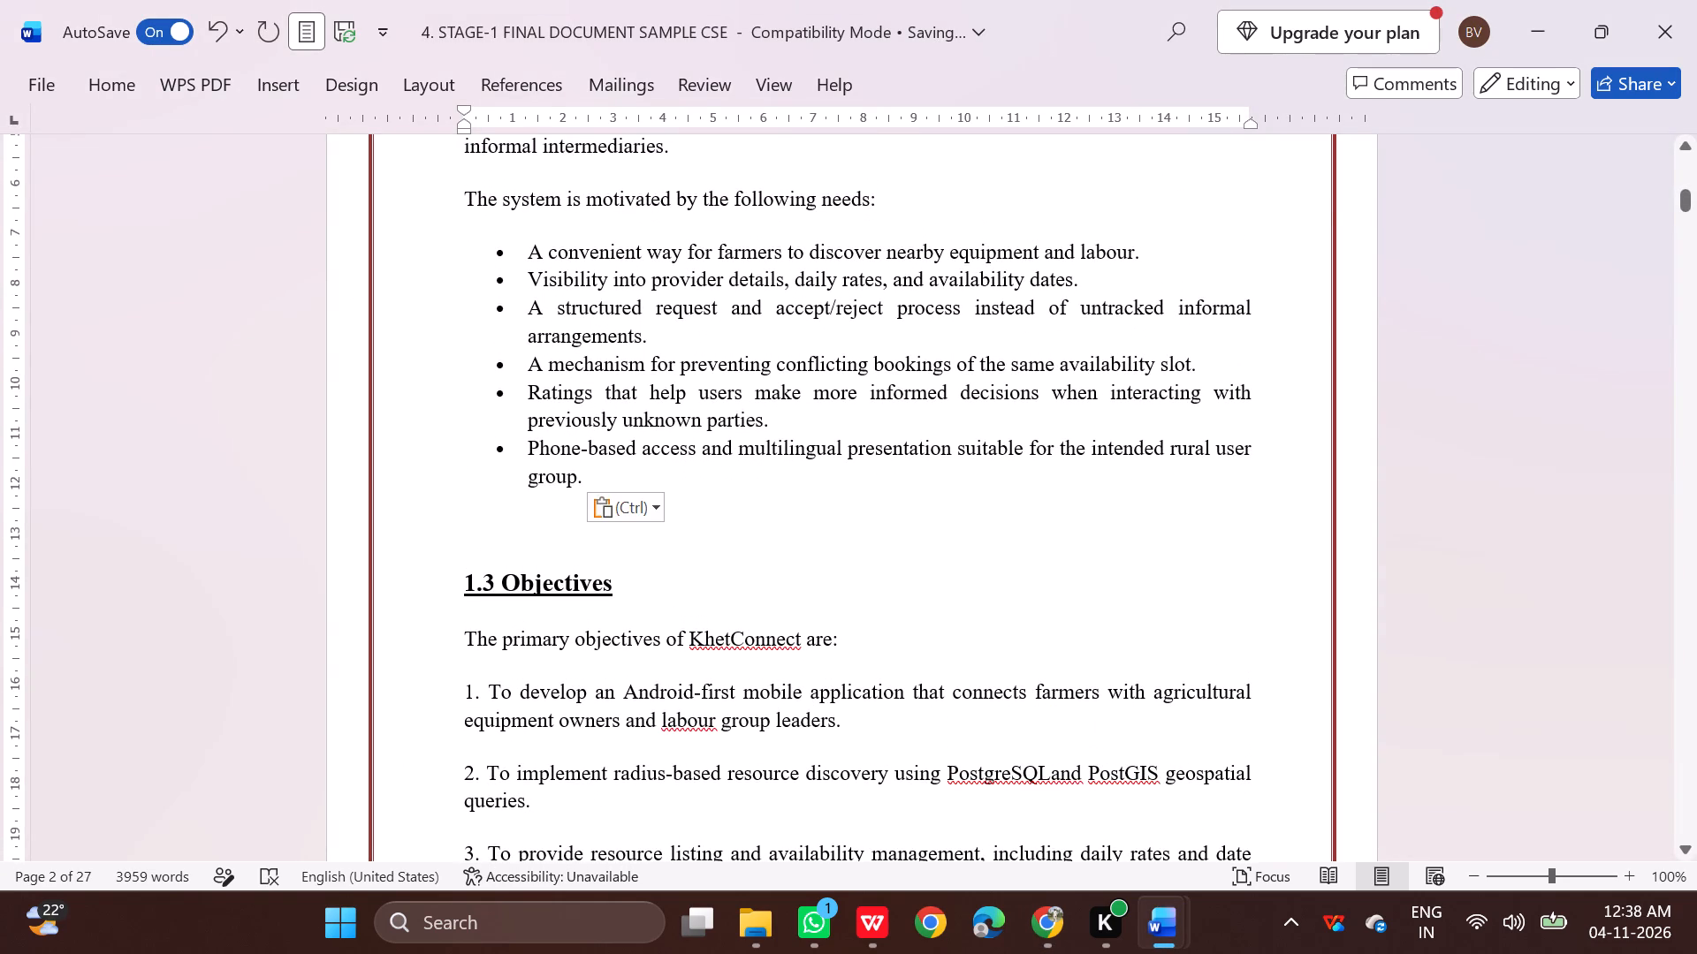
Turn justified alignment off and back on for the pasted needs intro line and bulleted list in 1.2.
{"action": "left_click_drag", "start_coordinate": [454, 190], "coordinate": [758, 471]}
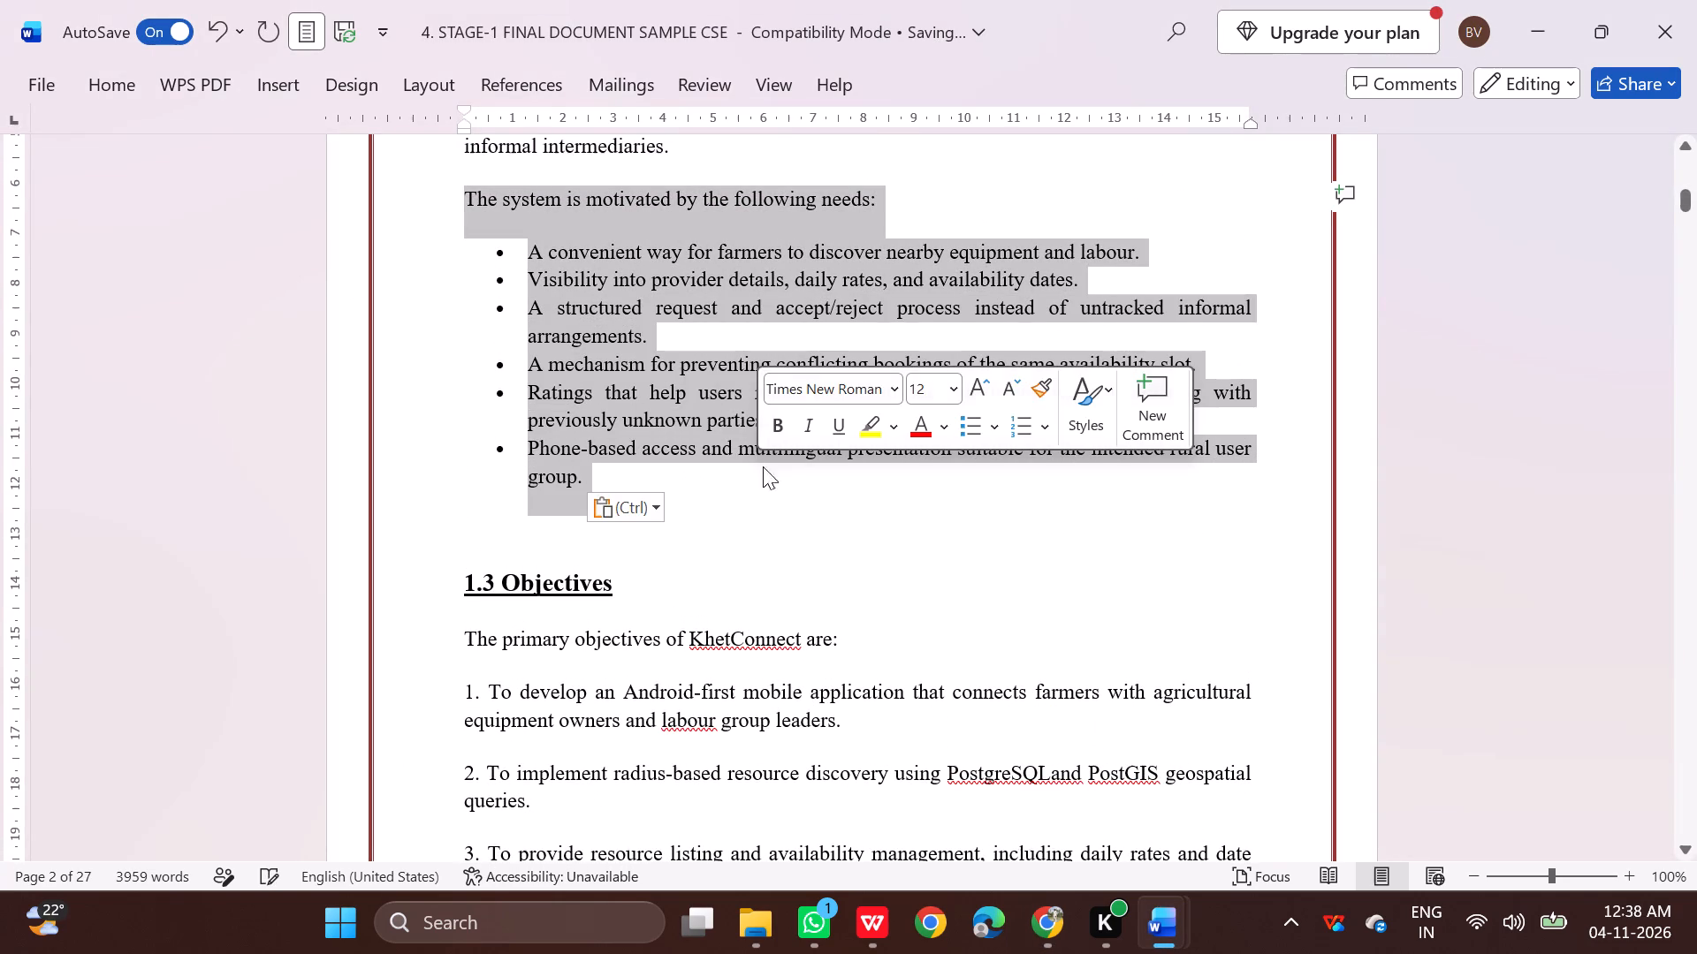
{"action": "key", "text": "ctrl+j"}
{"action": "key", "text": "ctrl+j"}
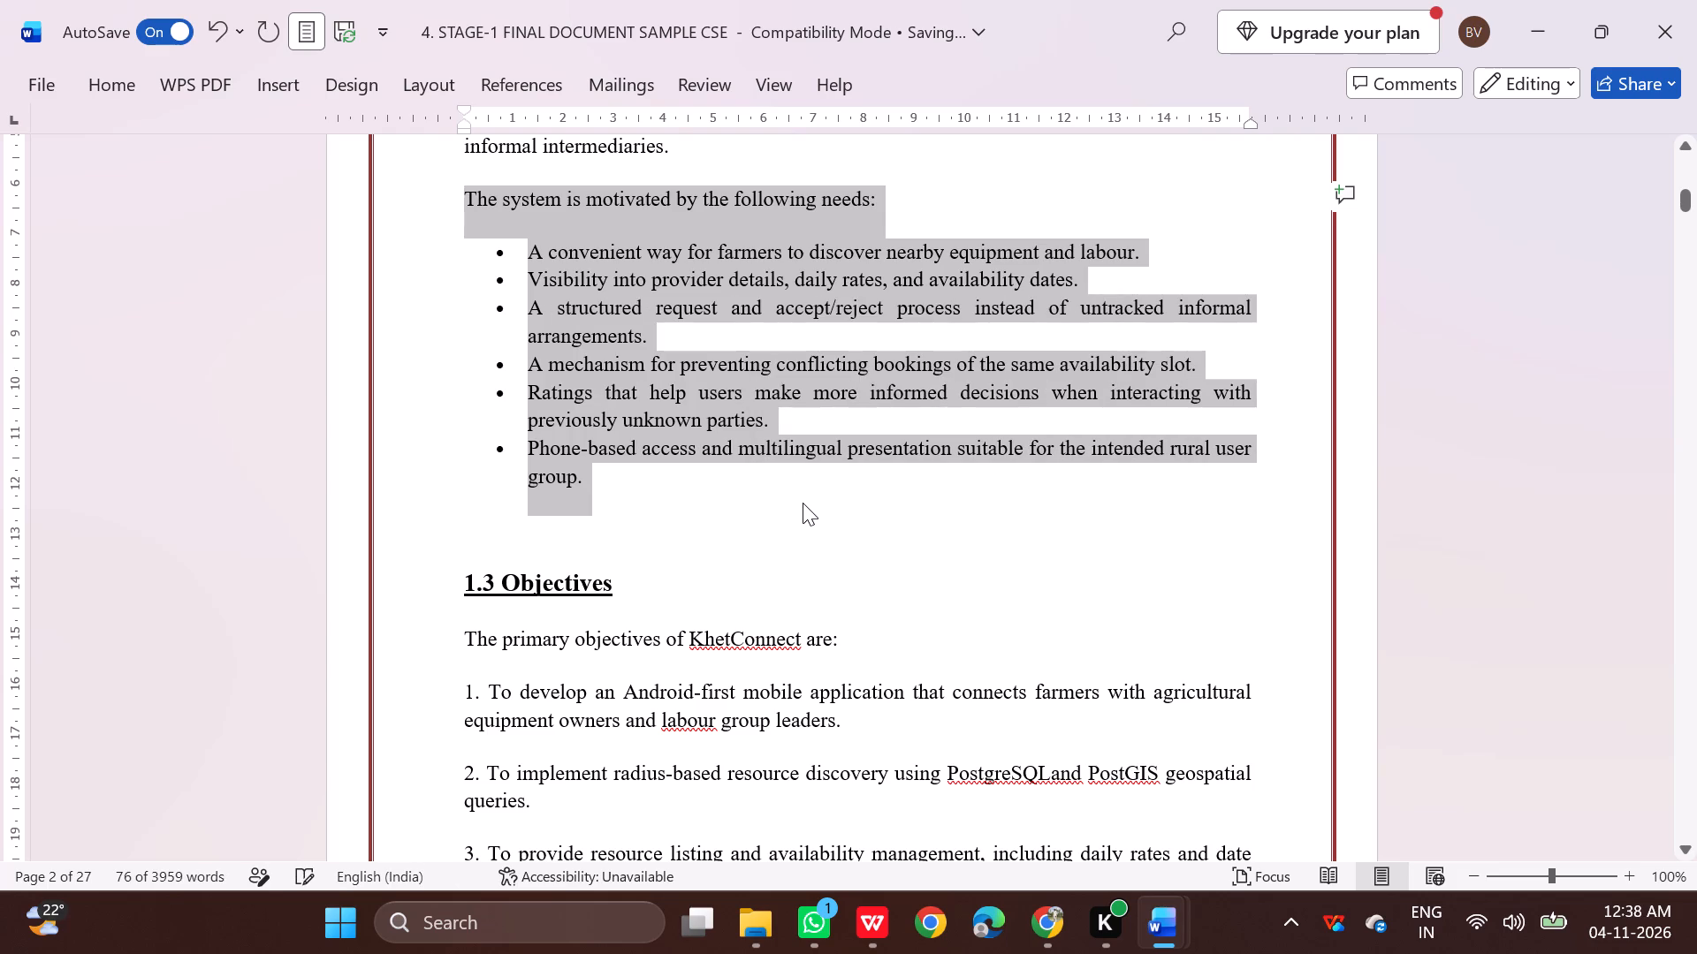
Delete the intro line and all eight numbered objectives under the 1.3 Objectives heading.
{"action": "scroll", "coordinate": [778, 583], "scroll_direction": "down", "scroll_amount": 4}
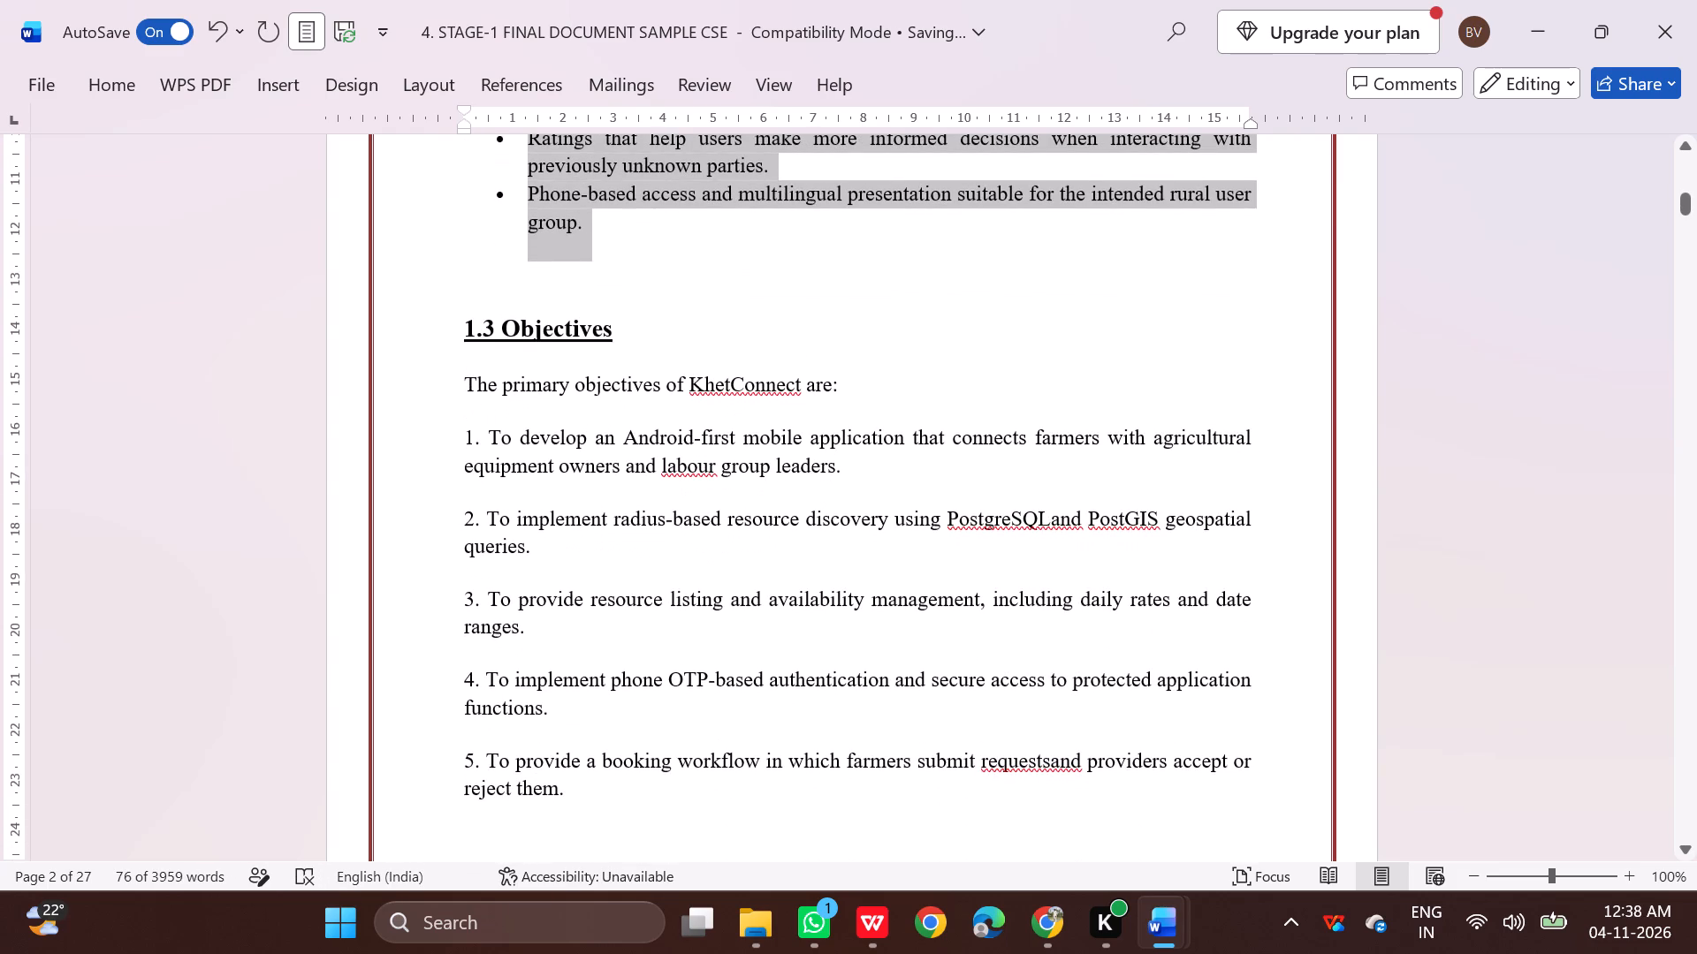
{"action": "left_click", "coordinate": [794, 537]}
{"action": "left_click_drag", "start_coordinate": [456, 382], "coordinate": [595, 787]}
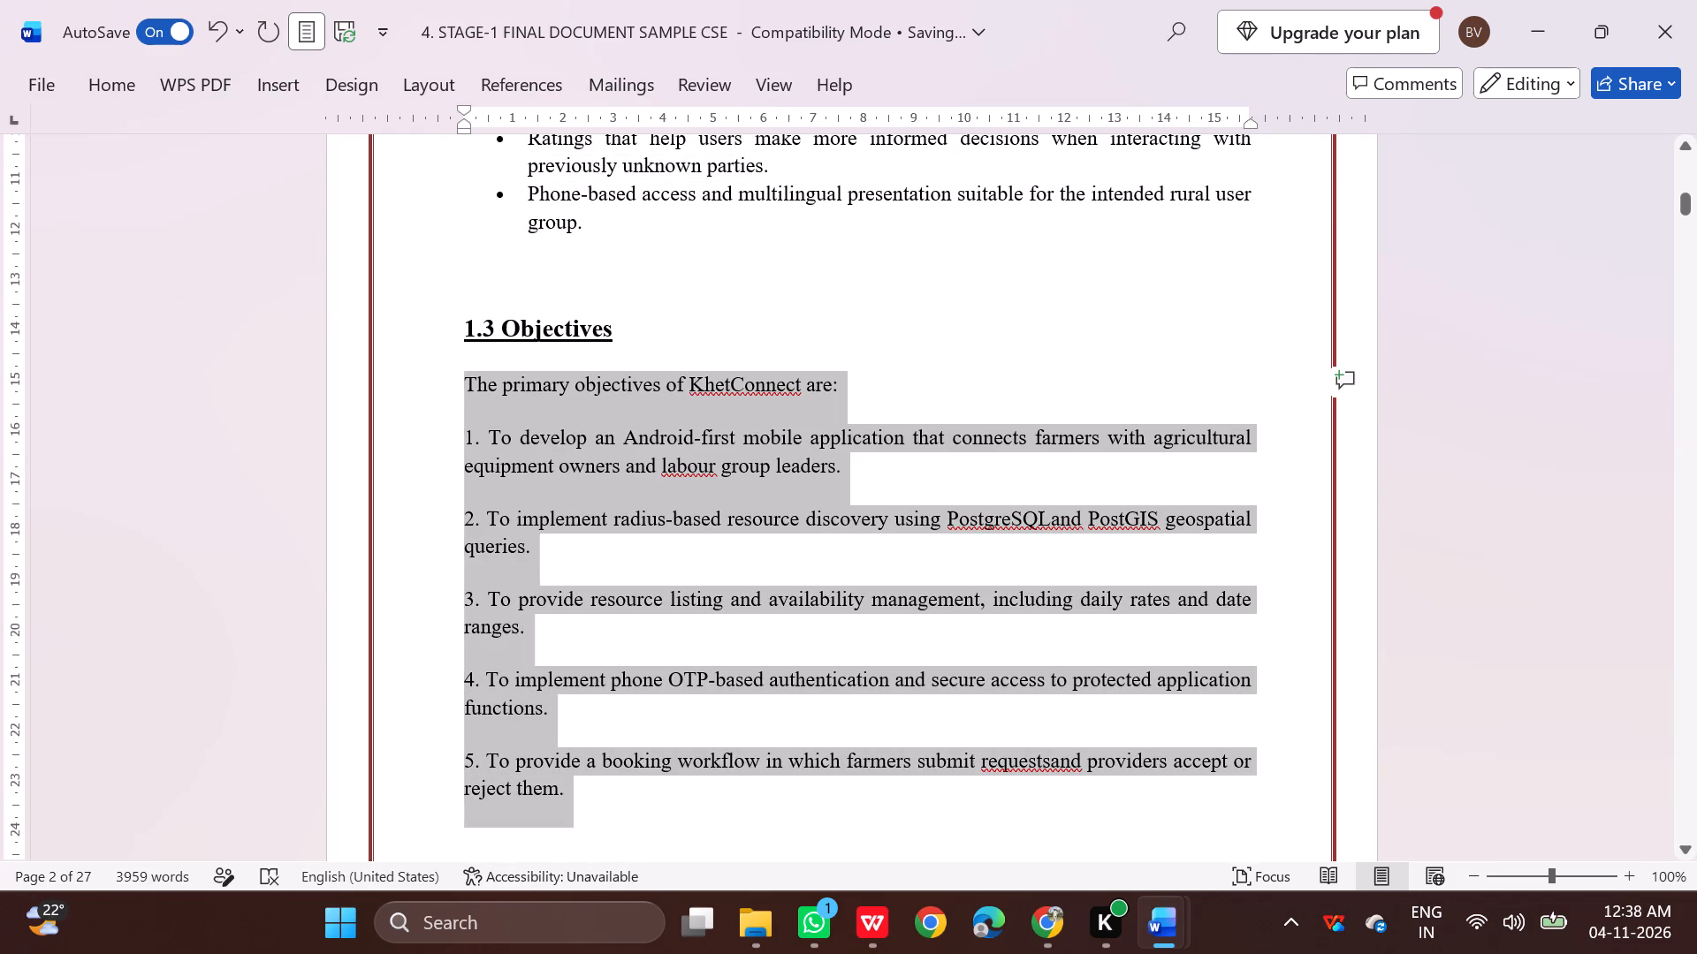
{"action": "left_click_drag", "start_coordinate": [595, 787], "coordinate": [596, 790]}
{"action": "key", "text": "BackSpace"}
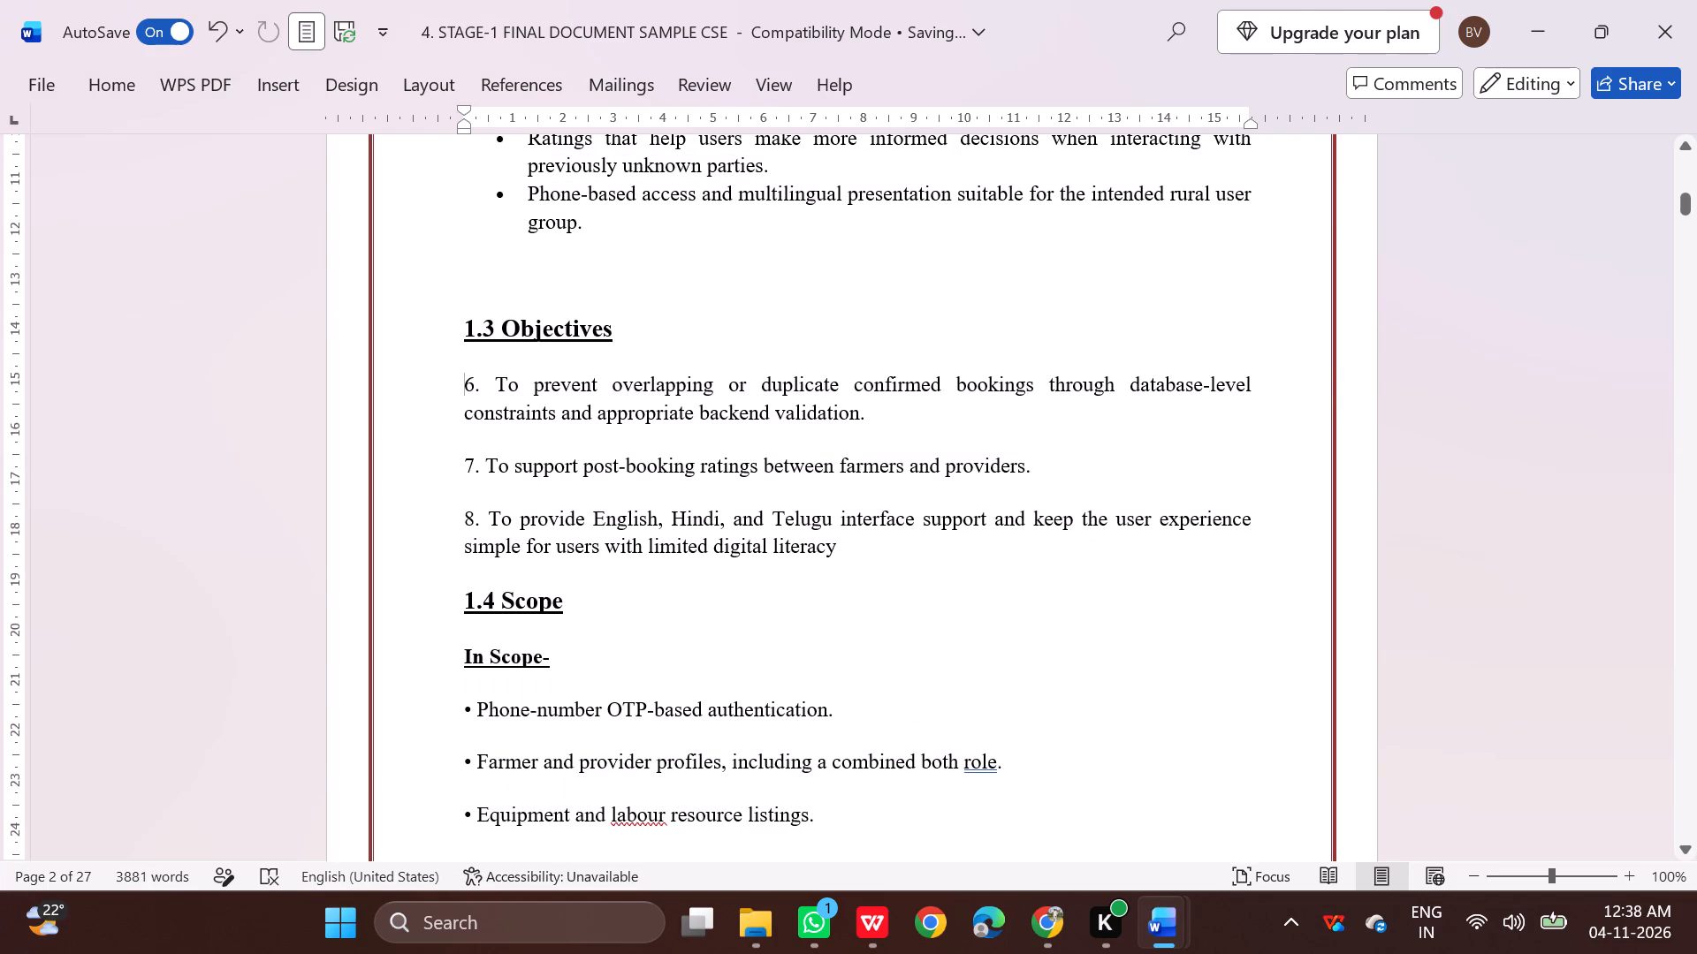
{"action": "left_click_drag", "start_coordinate": [859, 536], "coordinate": [468, 382]}
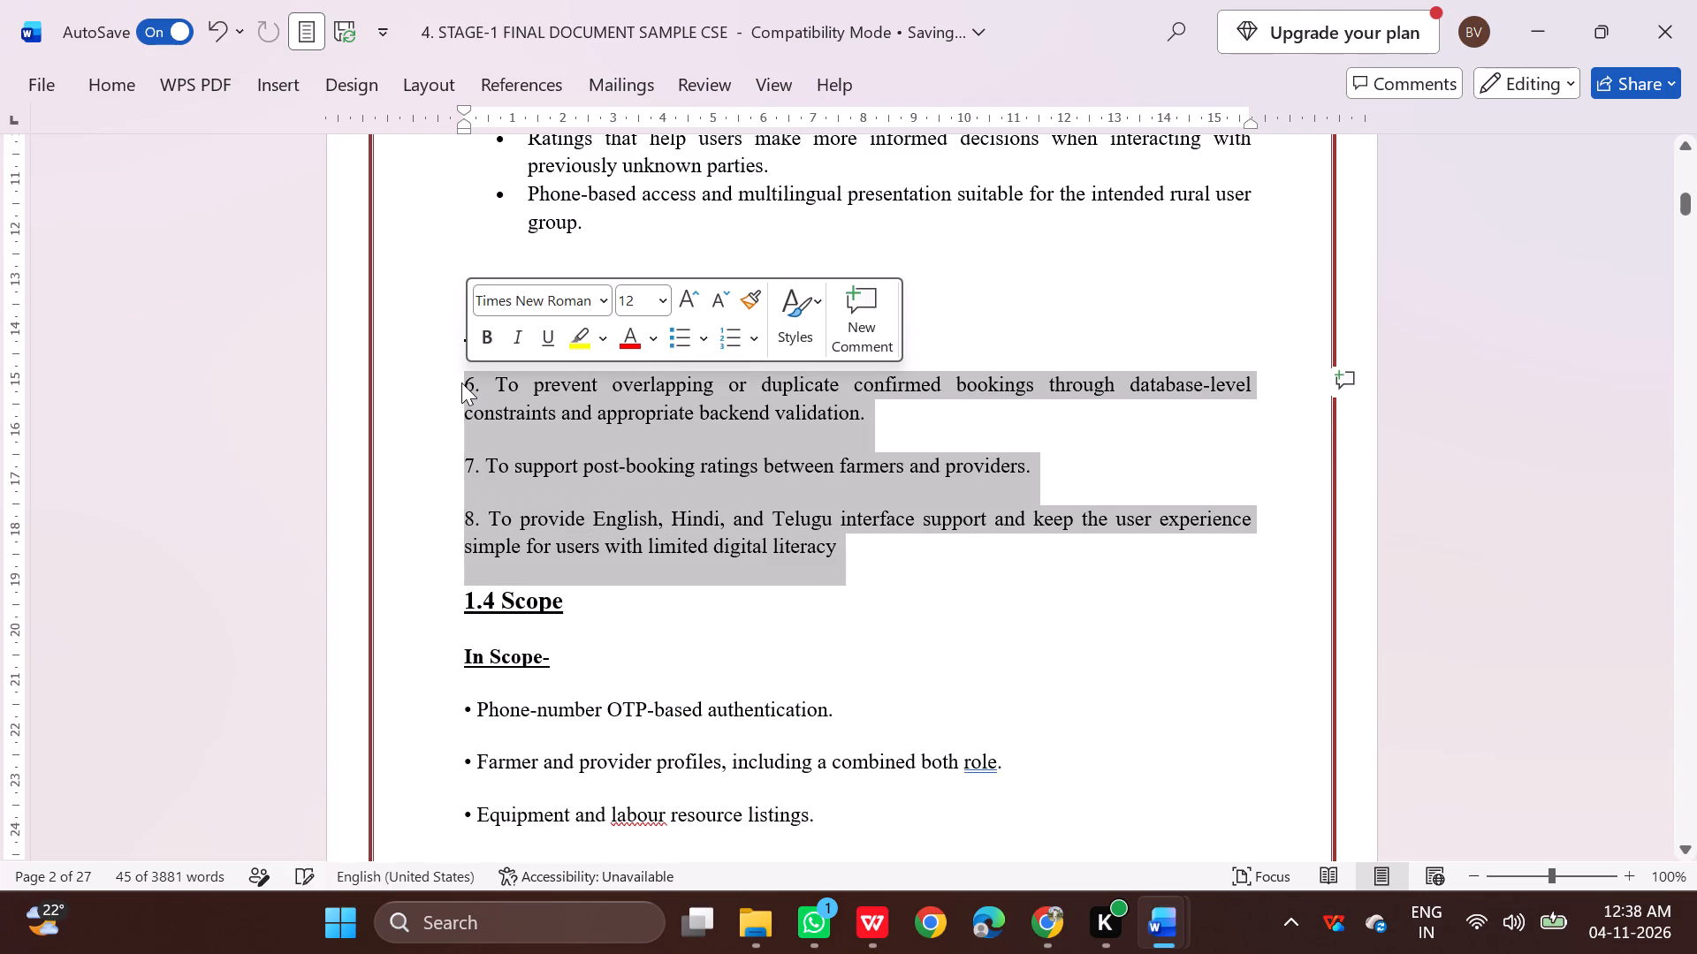
{"action": "key", "text": "BackSpace"}
Add an empty paragraph below the 1.3 Objectives heading, without bold or underline and at font size 12.
{"action": "left_click", "coordinate": [639, 323]}
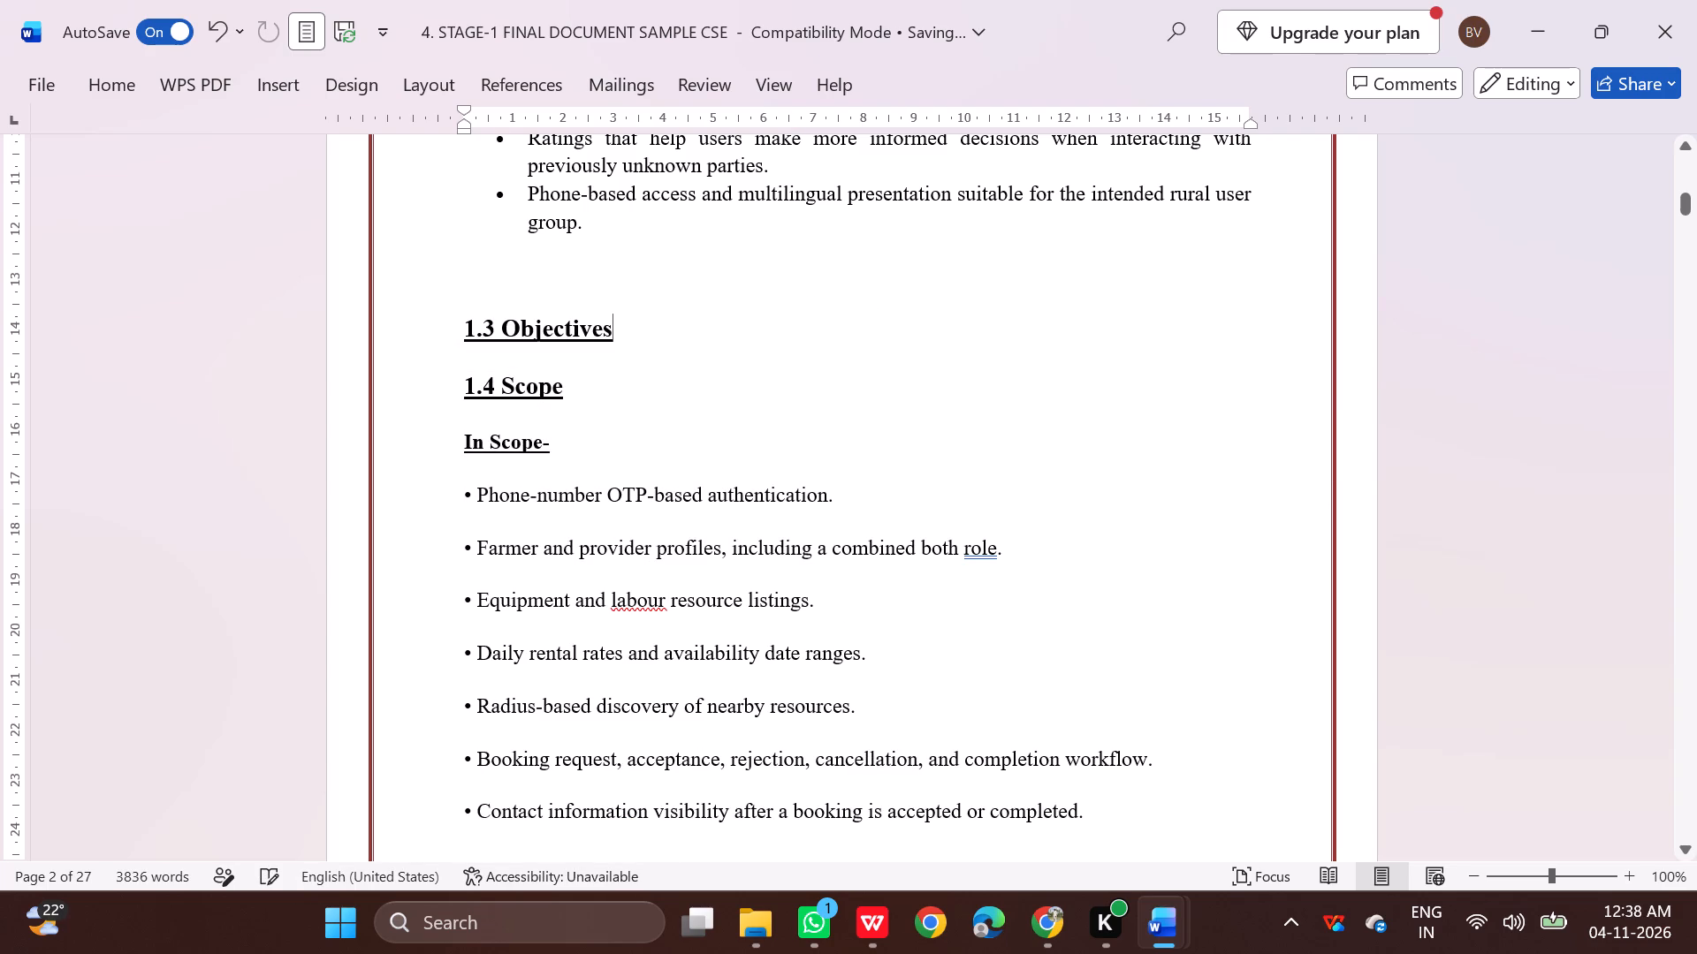
{"action": "key", "text": "Return"}
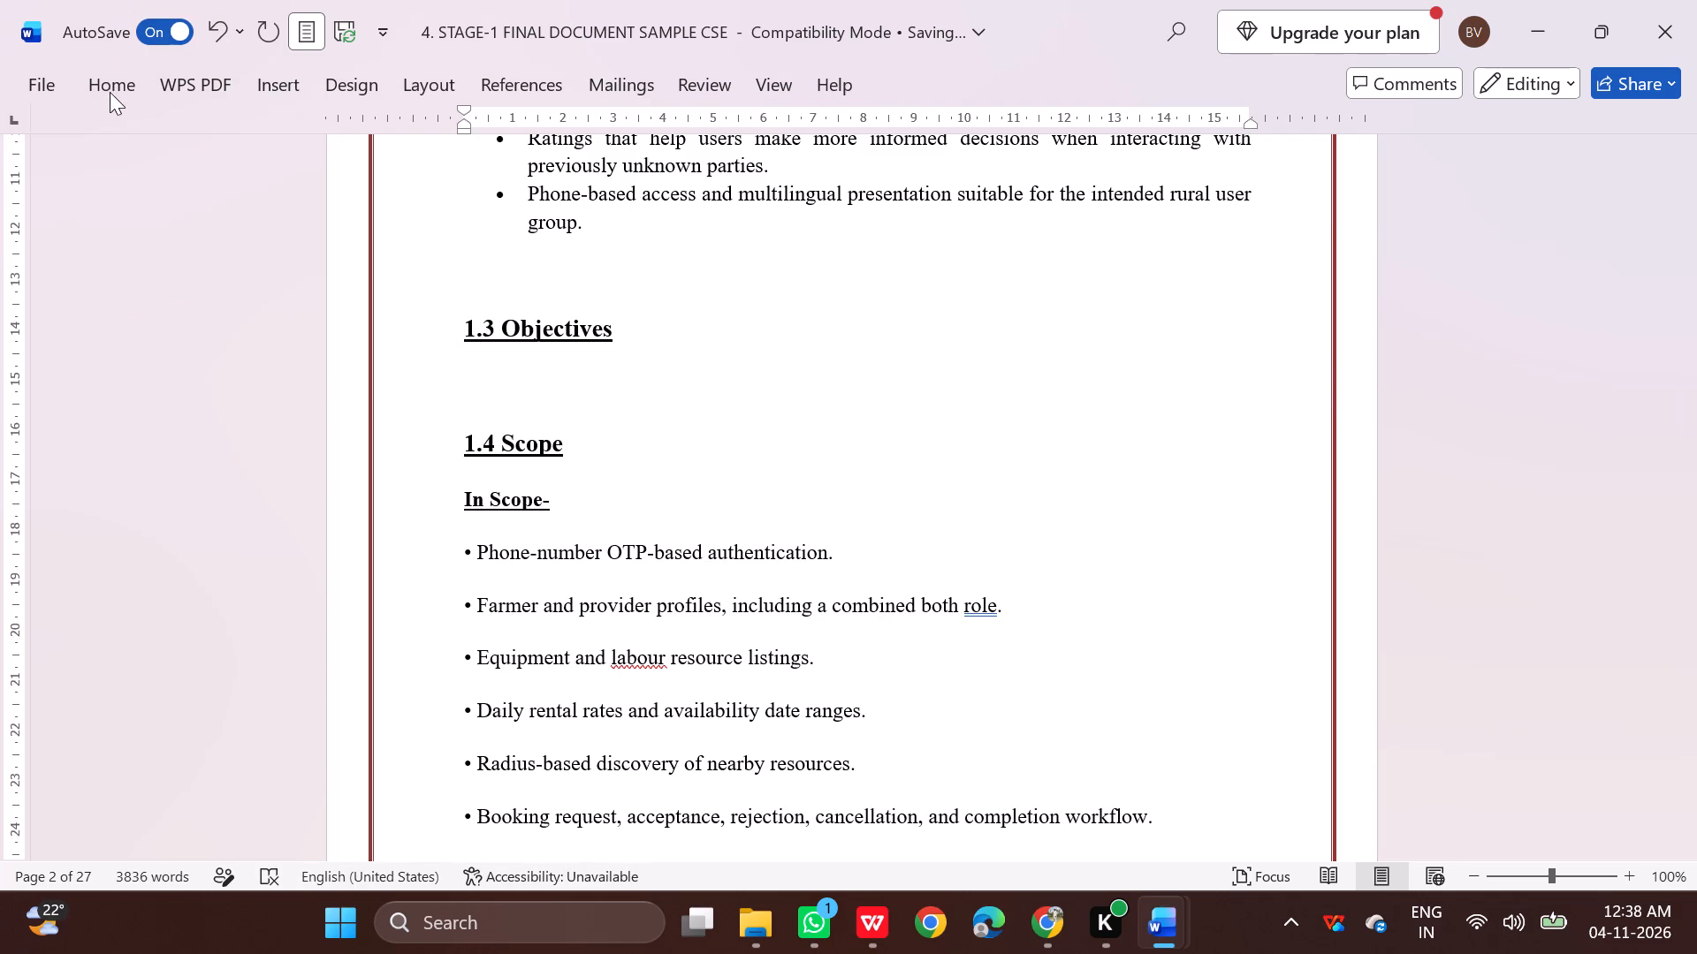
{"action": "left_click", "coordinate": [110, 92]}
{"action": "left_click", "coordinate": [164, 153]}
{"action": "left_click", "coordinate": [225, 159]}
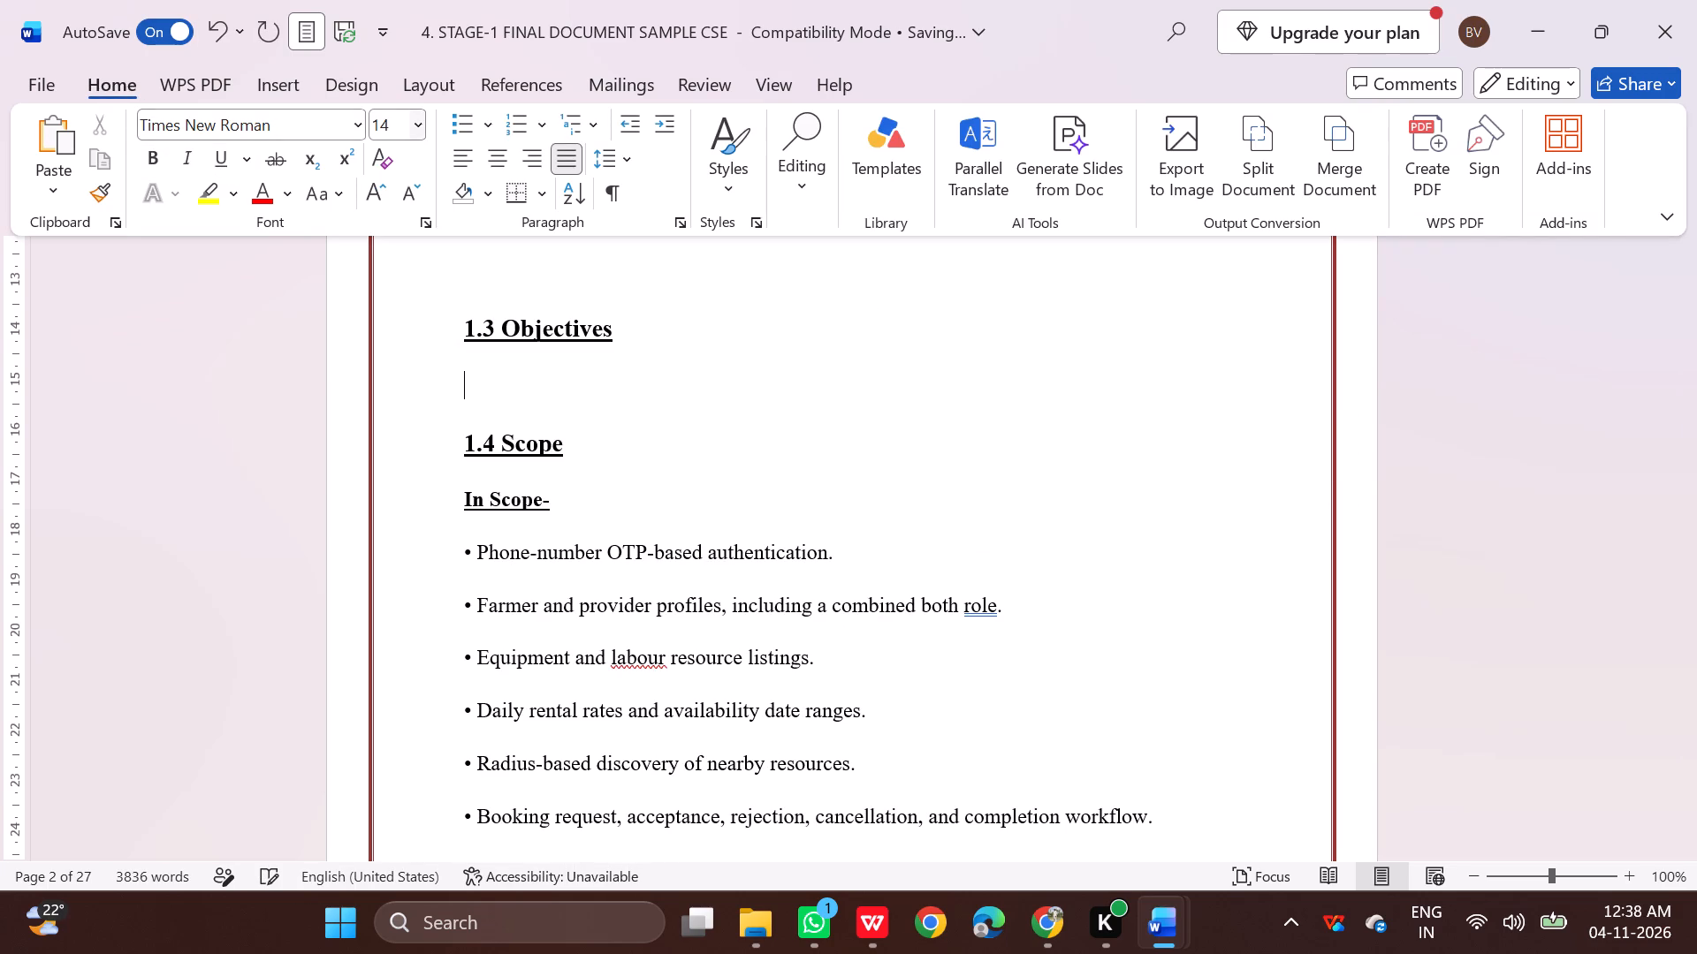
{"action": "left_click", "coordinate": [422, 123]}
{"action": "left_click", "coordinate": [396, 285]}
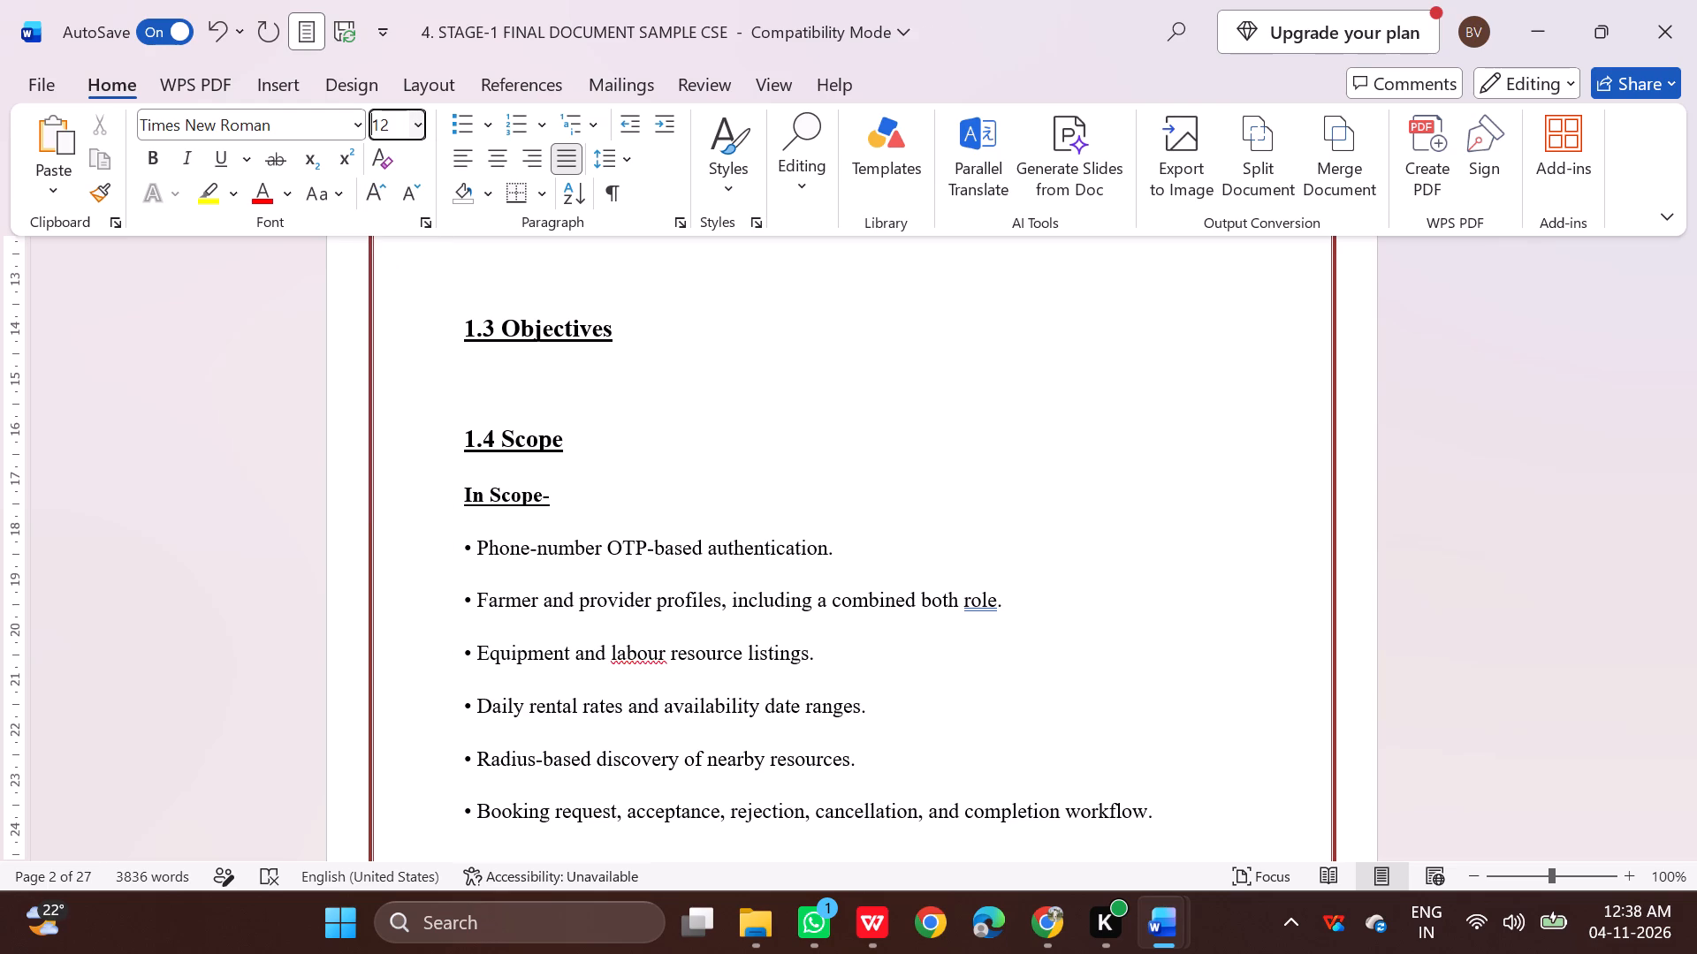
Copy the objectives intro line and eight numbered items from the Markdown preview in Chrome and paste them under 1.3 Objectives in Word.
{"action": "left_click", "coordinate": [1049, 918]}
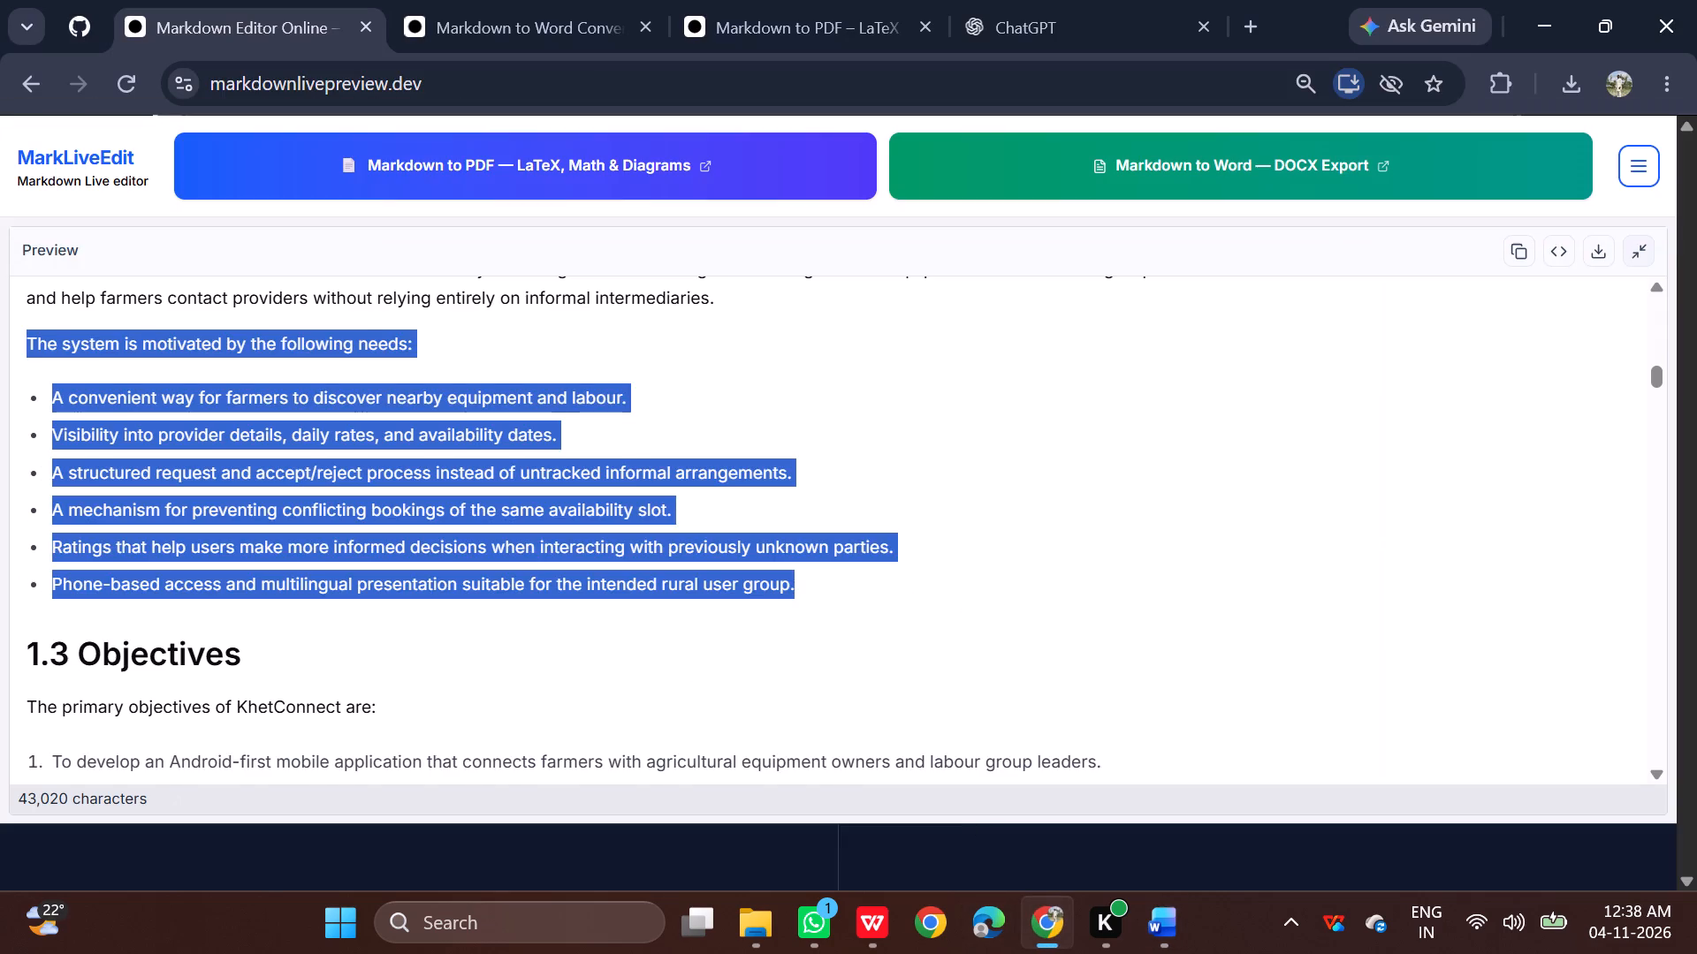
{"action": "scroll", "coordinate": [257, 588], "scroll_direction": "down", "scroll_amount": 1}
{"action": "left_click_drag", "start_coordinate": [21, 577], "coordinate": [209, 656]}
{"action": "scroll", "coordinate": [197, 642], "scroll_direction": "down", "scroll_amount": 3}
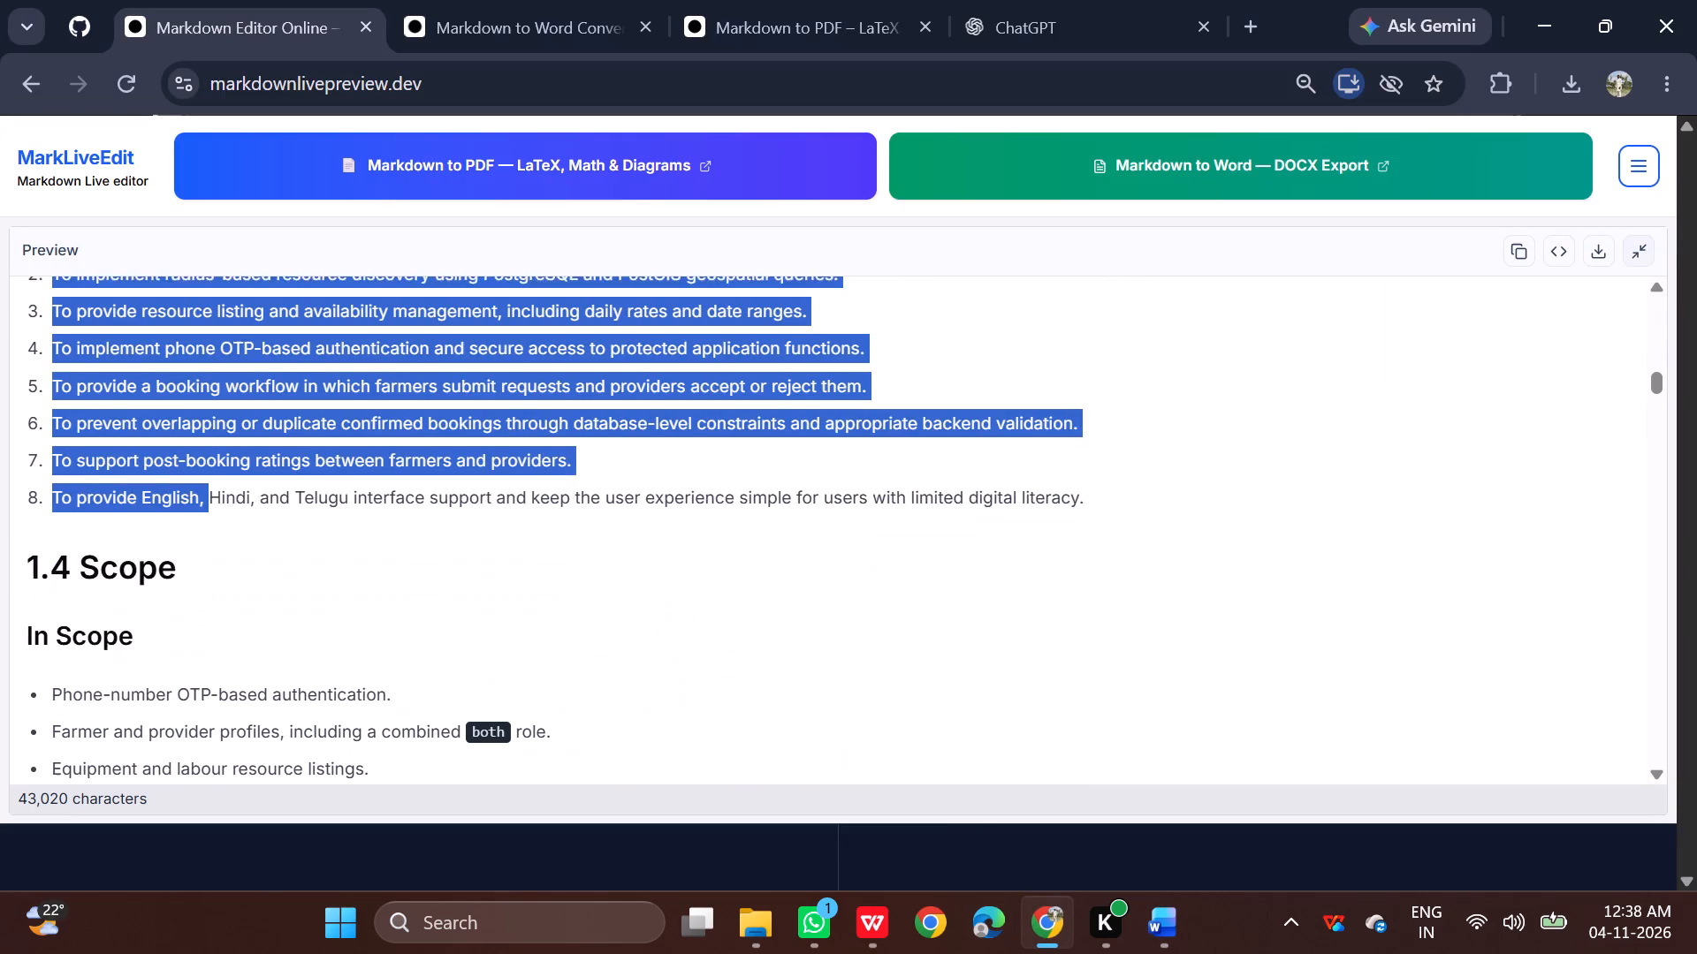
{"action": "left_click_drag", "start_coordinate": [209, 656], "coordinate": [1084, 496]}
{"action": "key", "text": "ctrl+c"}
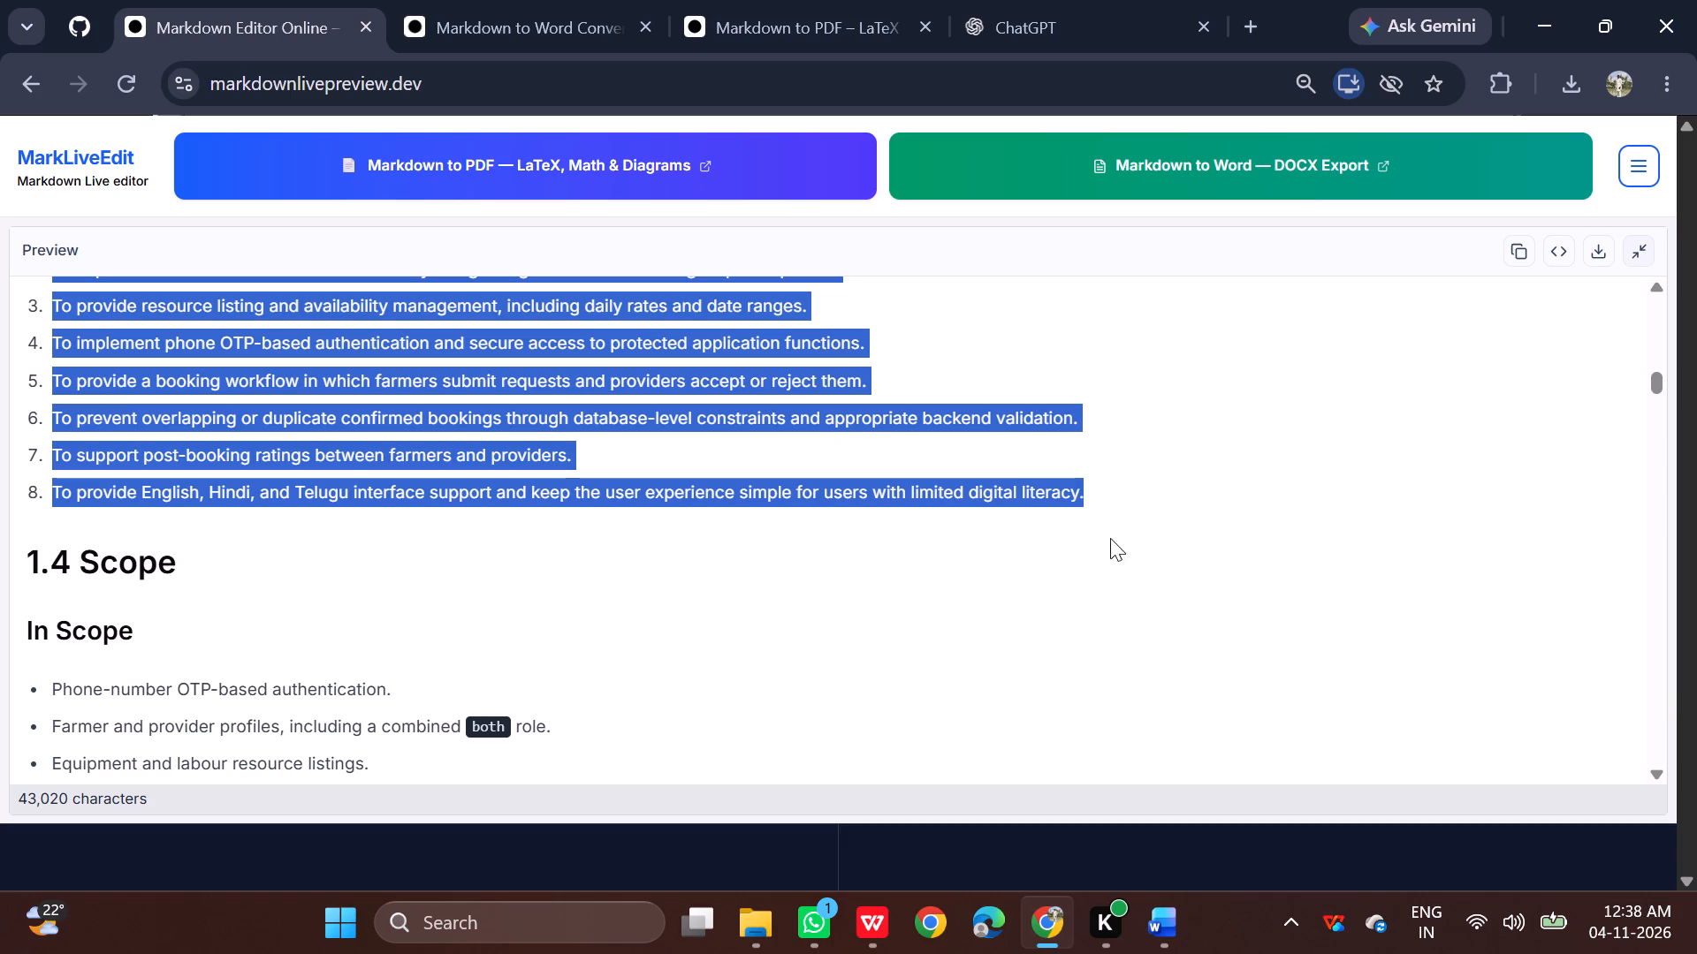
{"action": "left_click", "coordinate": [968, 814]}
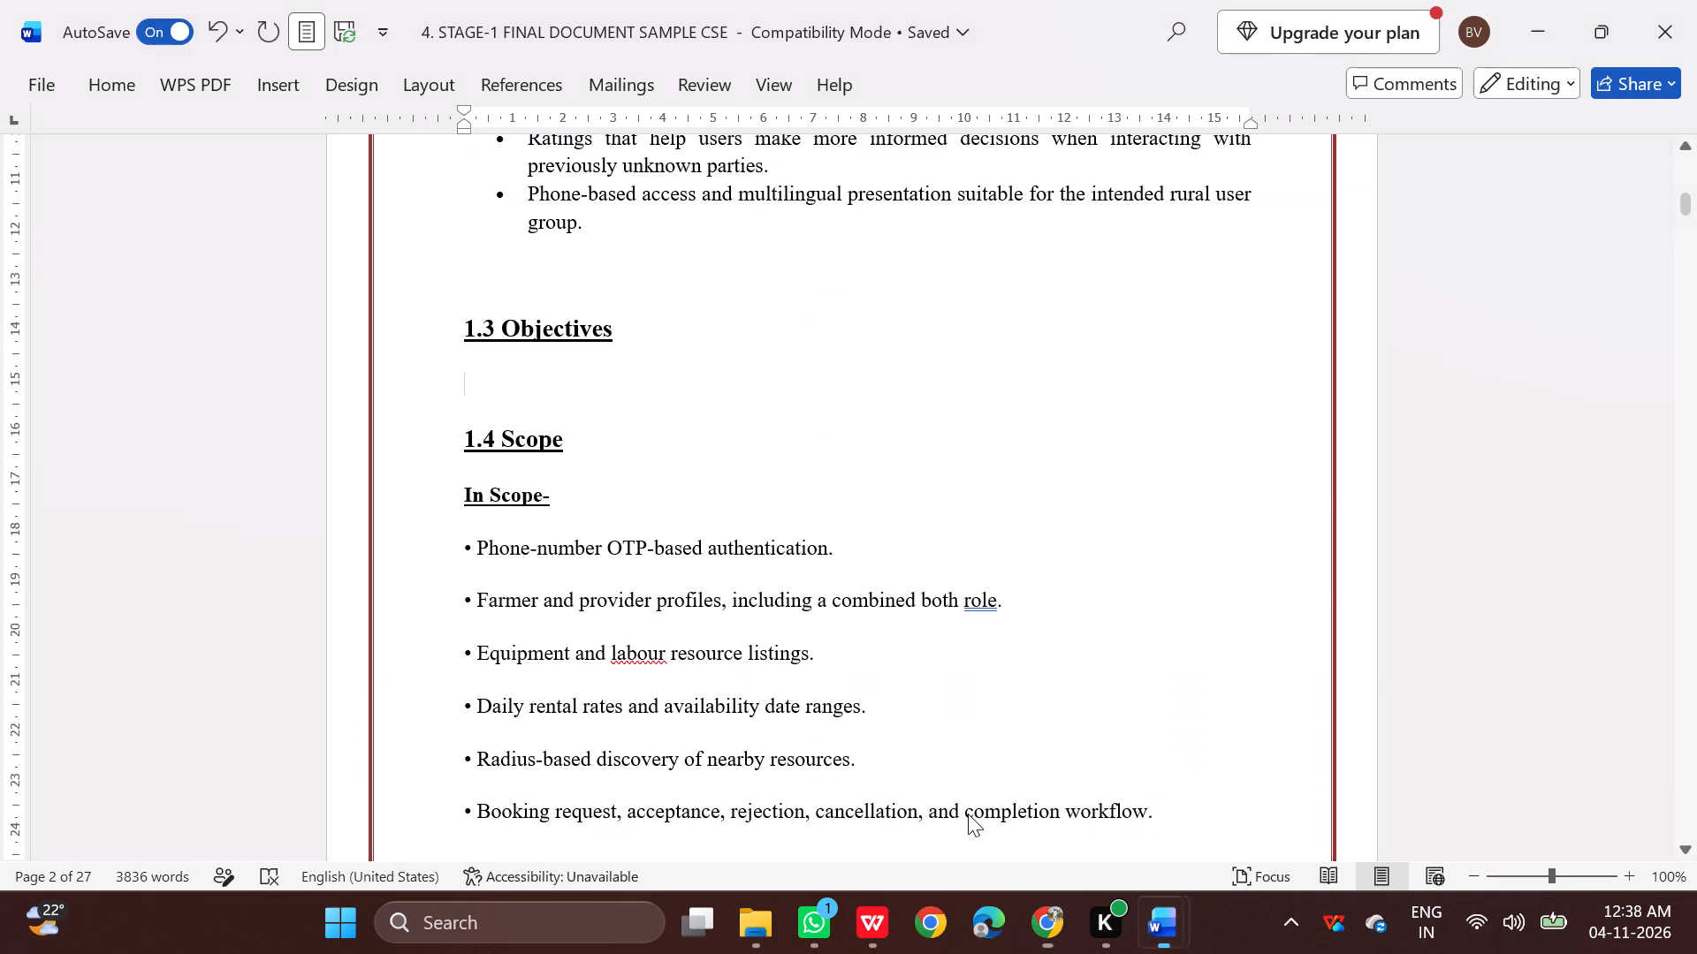
{"action": "key", "text": "ctrl+v"}
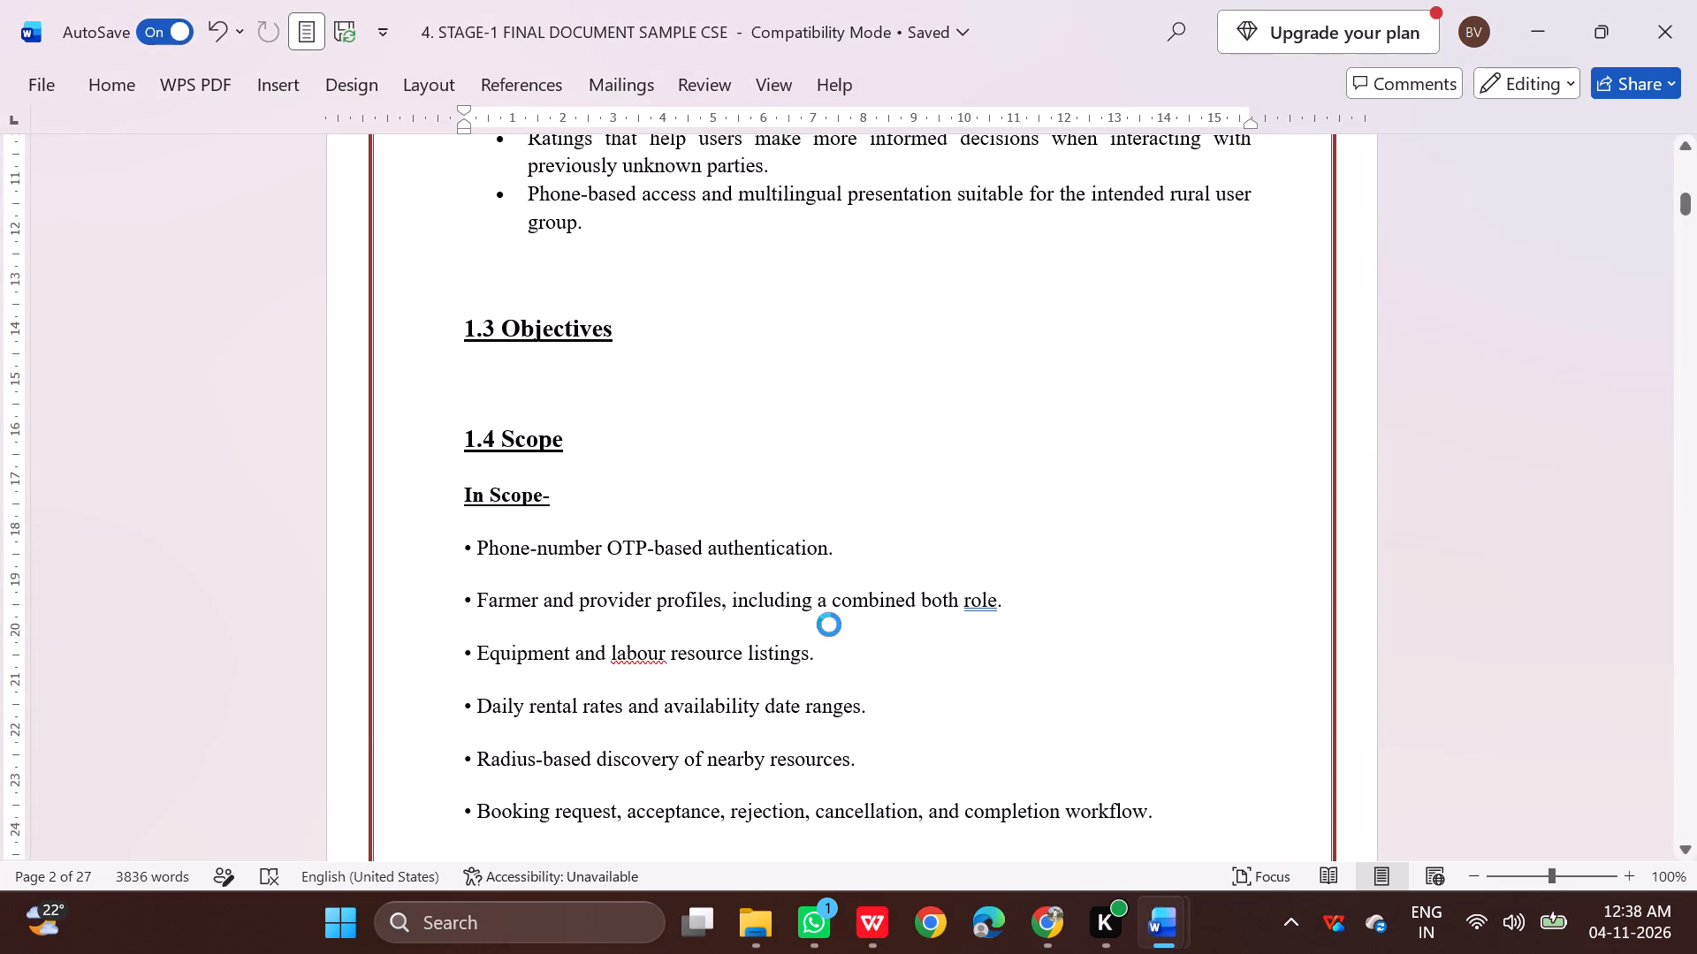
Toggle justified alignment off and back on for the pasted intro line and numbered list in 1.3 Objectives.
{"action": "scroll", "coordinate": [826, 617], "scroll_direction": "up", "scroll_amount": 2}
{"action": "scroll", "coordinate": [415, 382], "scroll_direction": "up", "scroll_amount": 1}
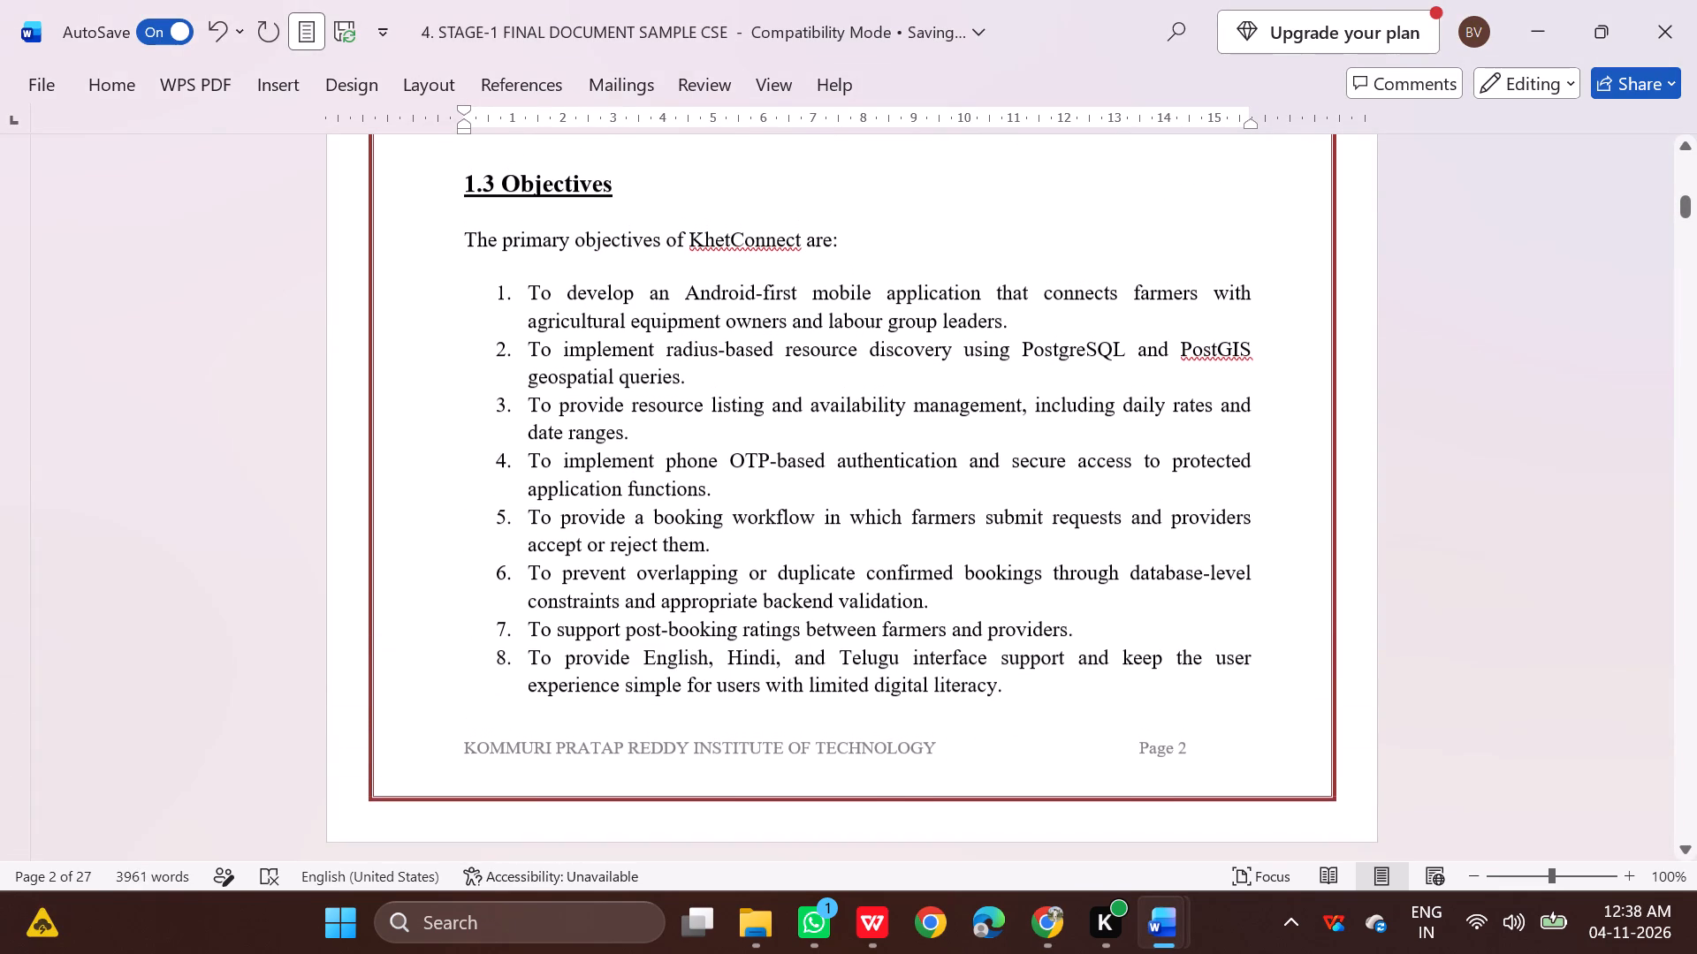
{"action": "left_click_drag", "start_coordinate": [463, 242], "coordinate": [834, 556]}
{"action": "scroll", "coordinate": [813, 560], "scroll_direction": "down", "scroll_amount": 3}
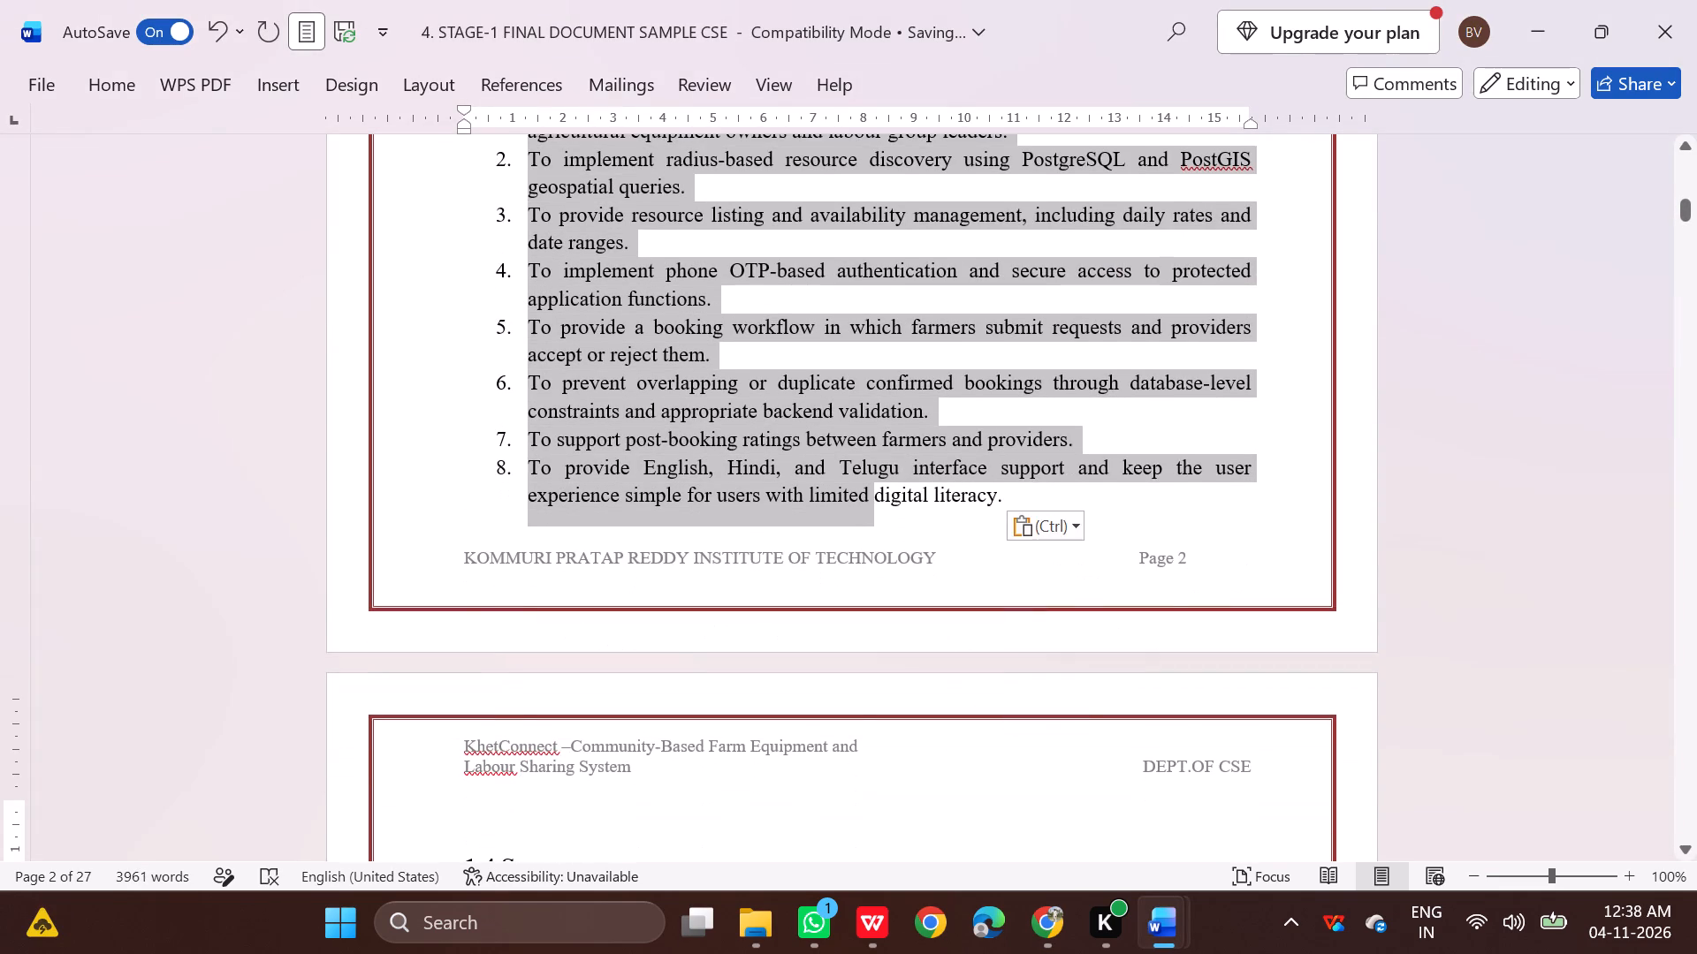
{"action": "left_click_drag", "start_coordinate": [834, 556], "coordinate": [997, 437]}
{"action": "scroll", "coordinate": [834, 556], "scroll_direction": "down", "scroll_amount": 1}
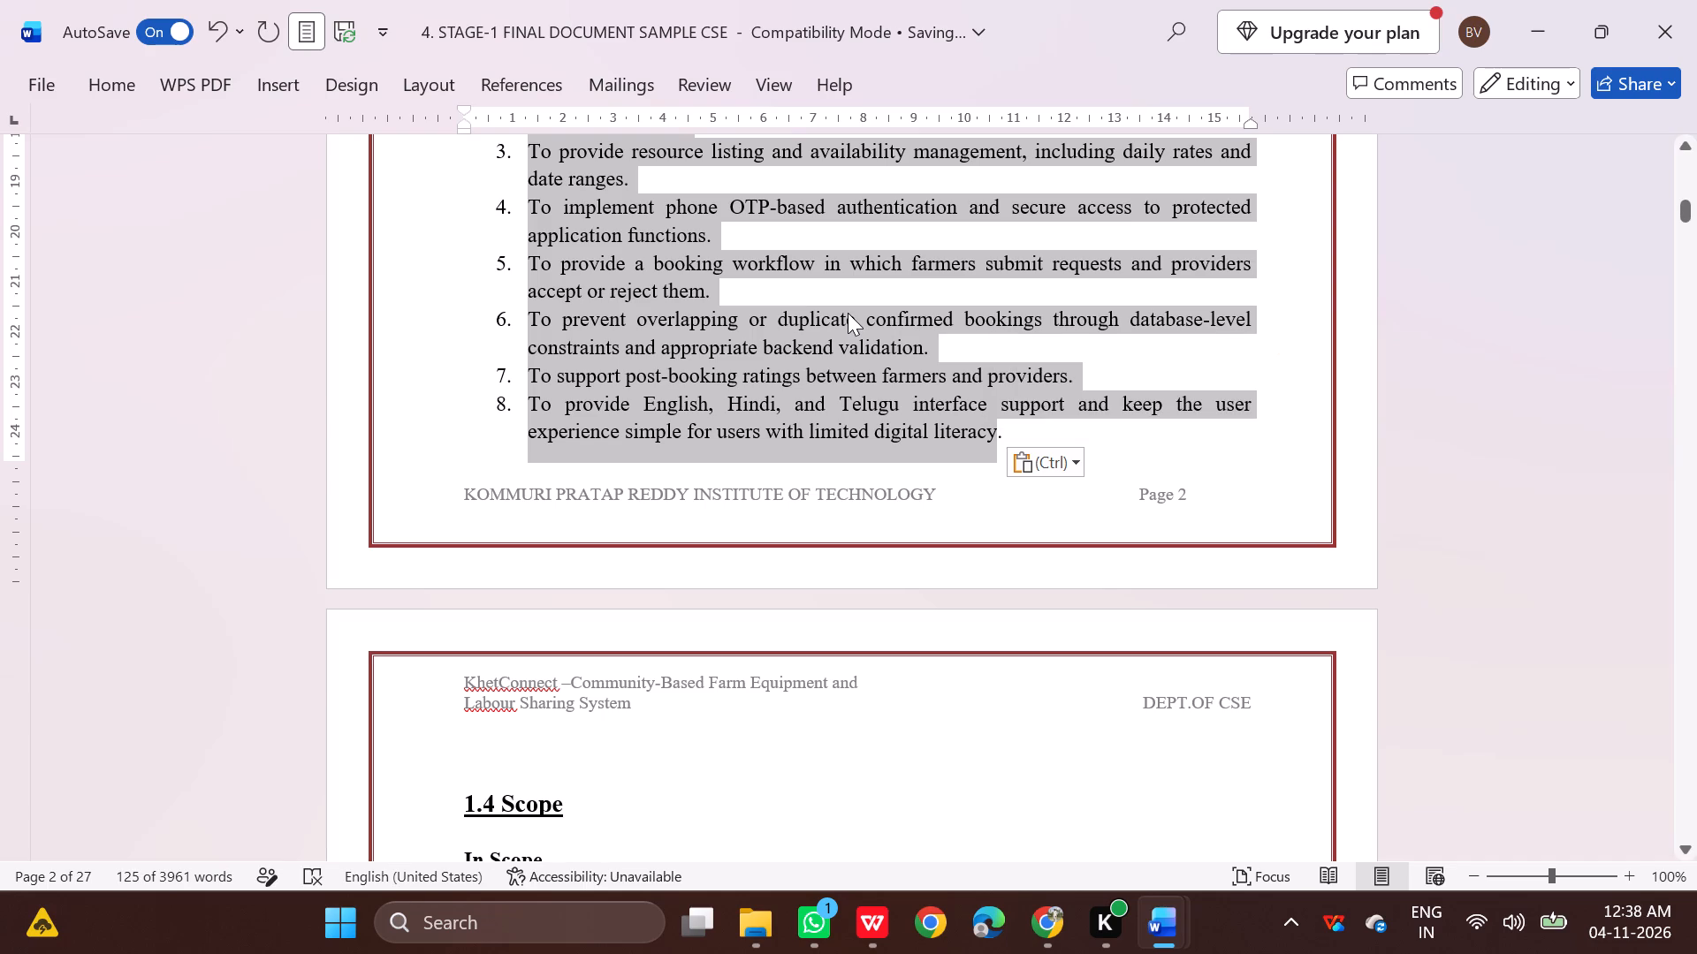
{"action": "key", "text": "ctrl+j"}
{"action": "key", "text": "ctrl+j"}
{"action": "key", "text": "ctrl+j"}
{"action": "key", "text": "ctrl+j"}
Apply a line spacing option to the intro line and all eight numbered items in 1.3 Objectives.
{"action": "scroll", "coordinate": [850, 314], "scroll_direction": "up", "scroll_amount": 4}
{"action": "left_click", "coordinate": [820, 331]}
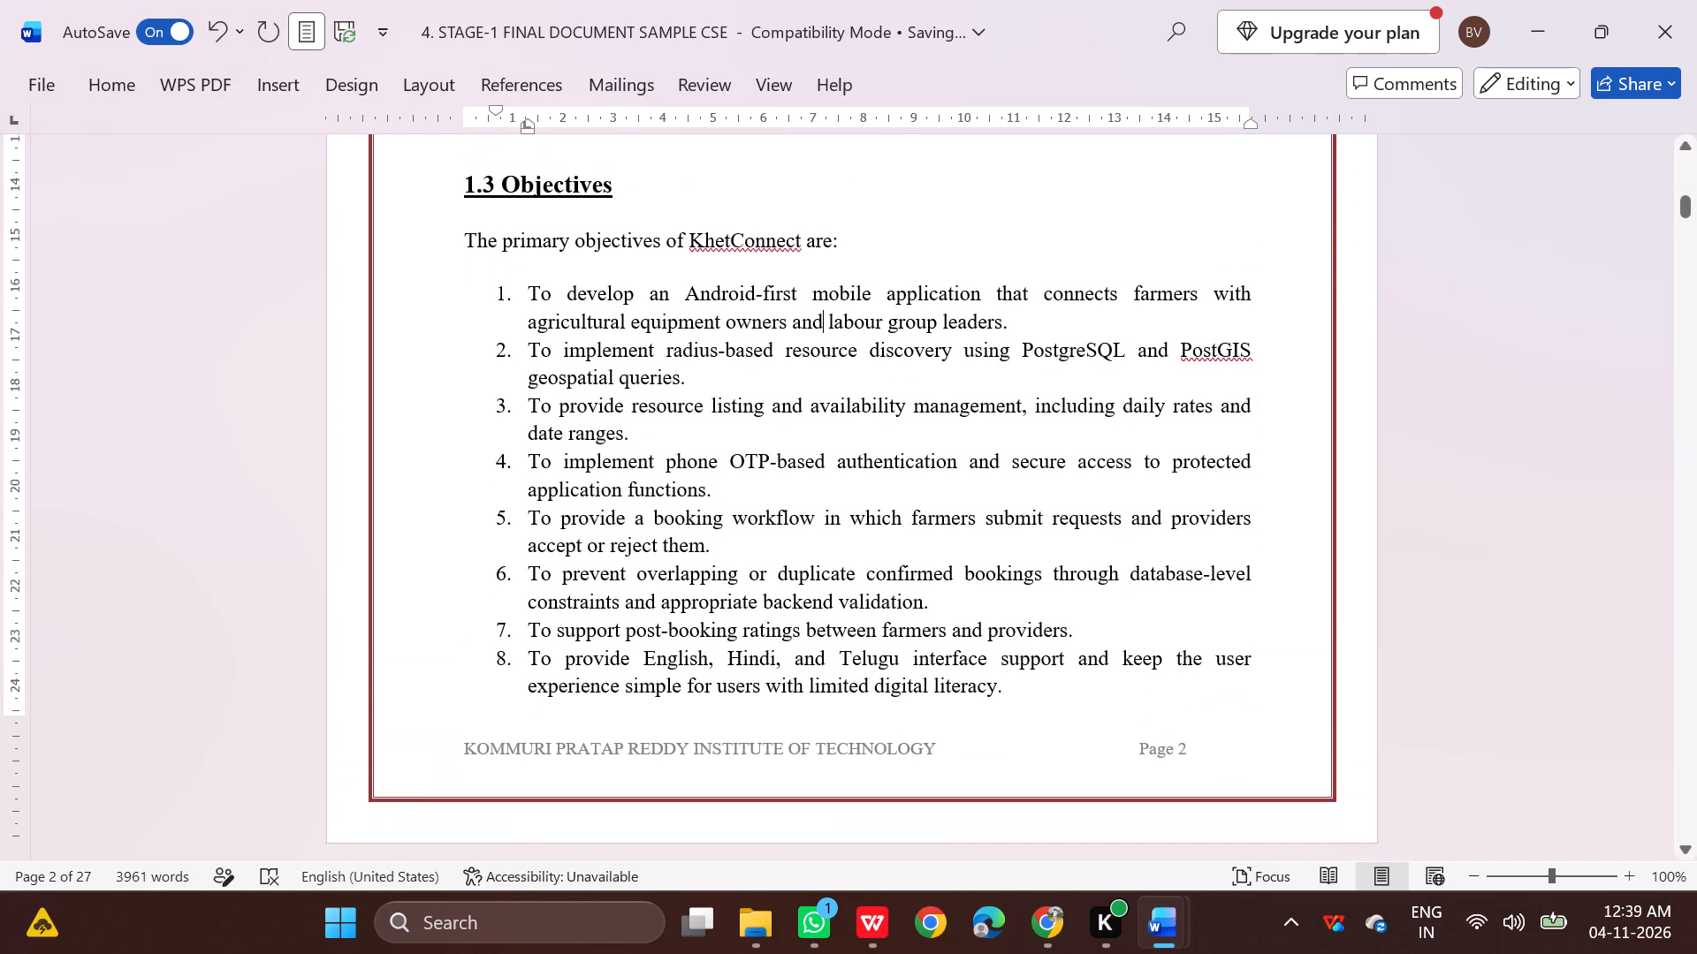
{"action": "left_click_drag", "start_coordinate": [474, 238], "coordinate": [987, 708]}
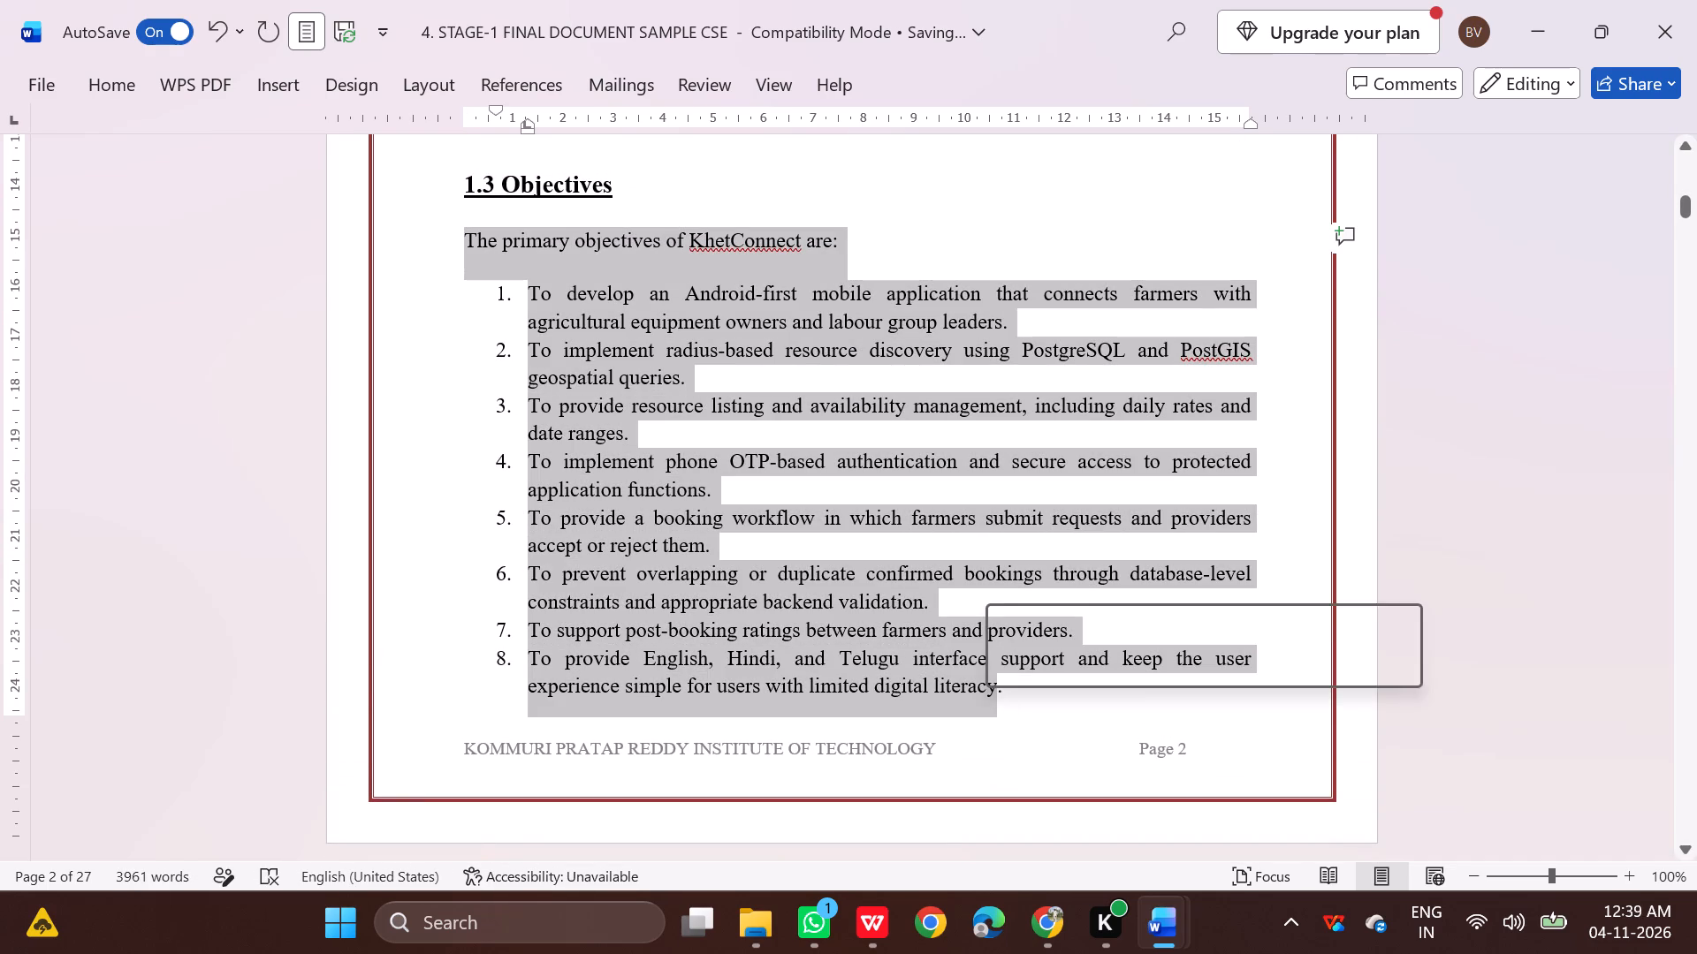
{"action": "left_click", "coordinate": [86, 82]}
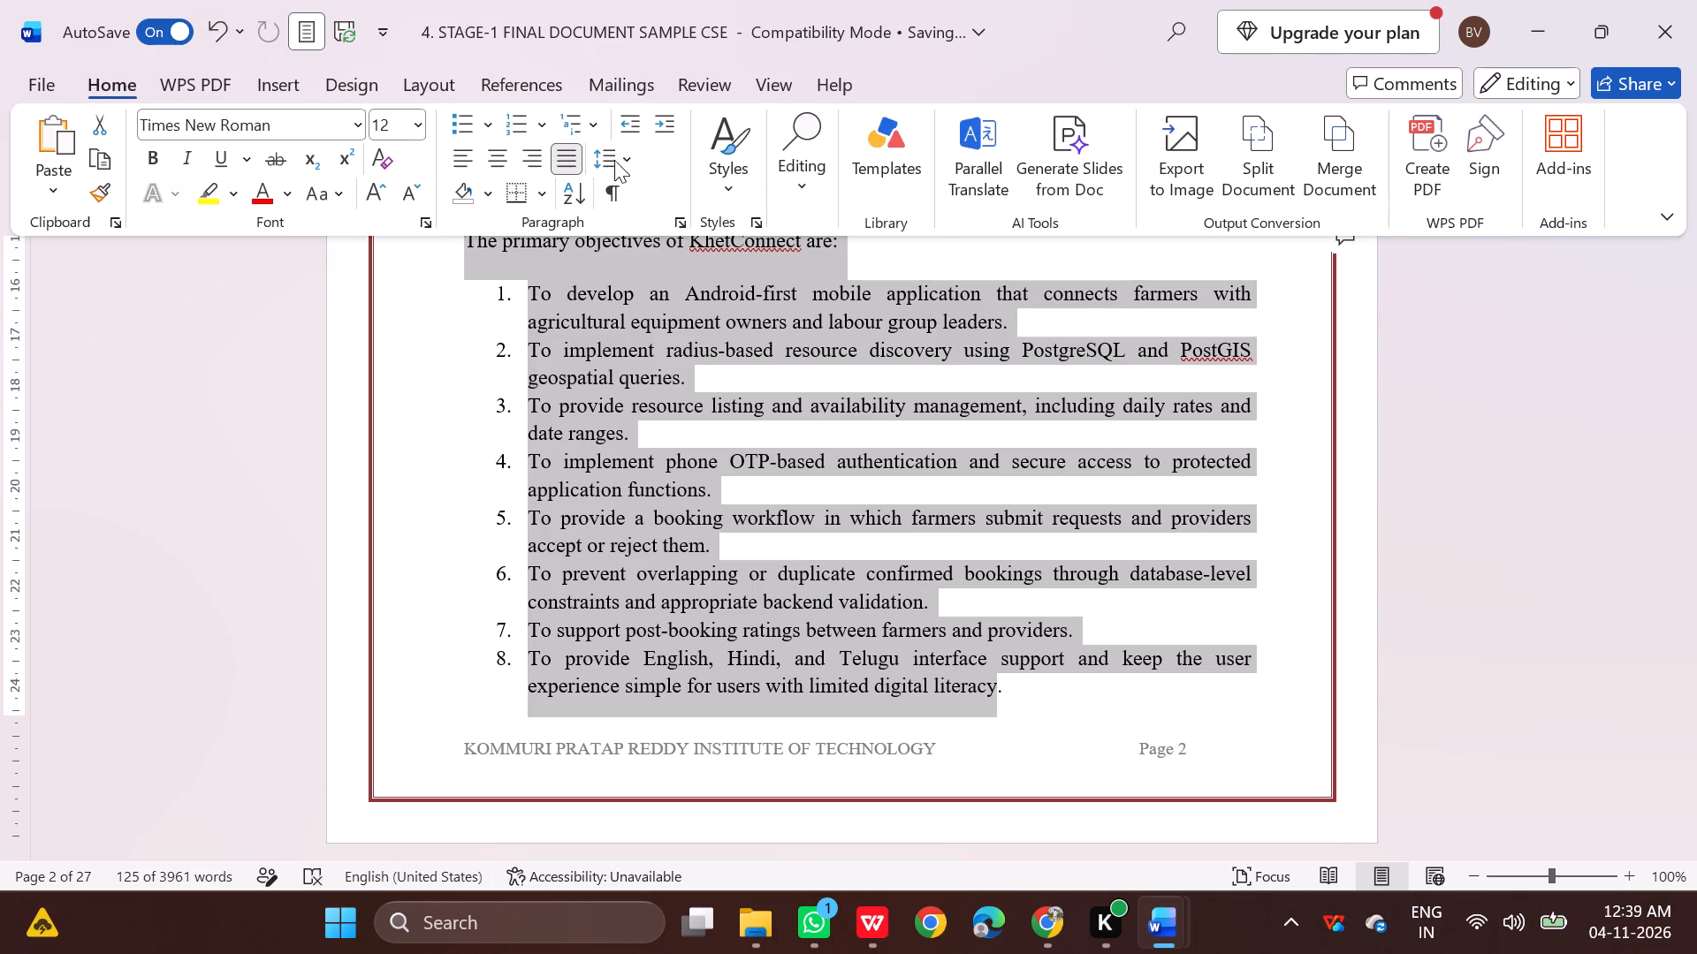
{"action": "left_click", "coordinate": [619, 160]}
{"action": "left_click", "coordinate": [649, 229]}
{"action": "left_click", "coordinate": [298, 527]}
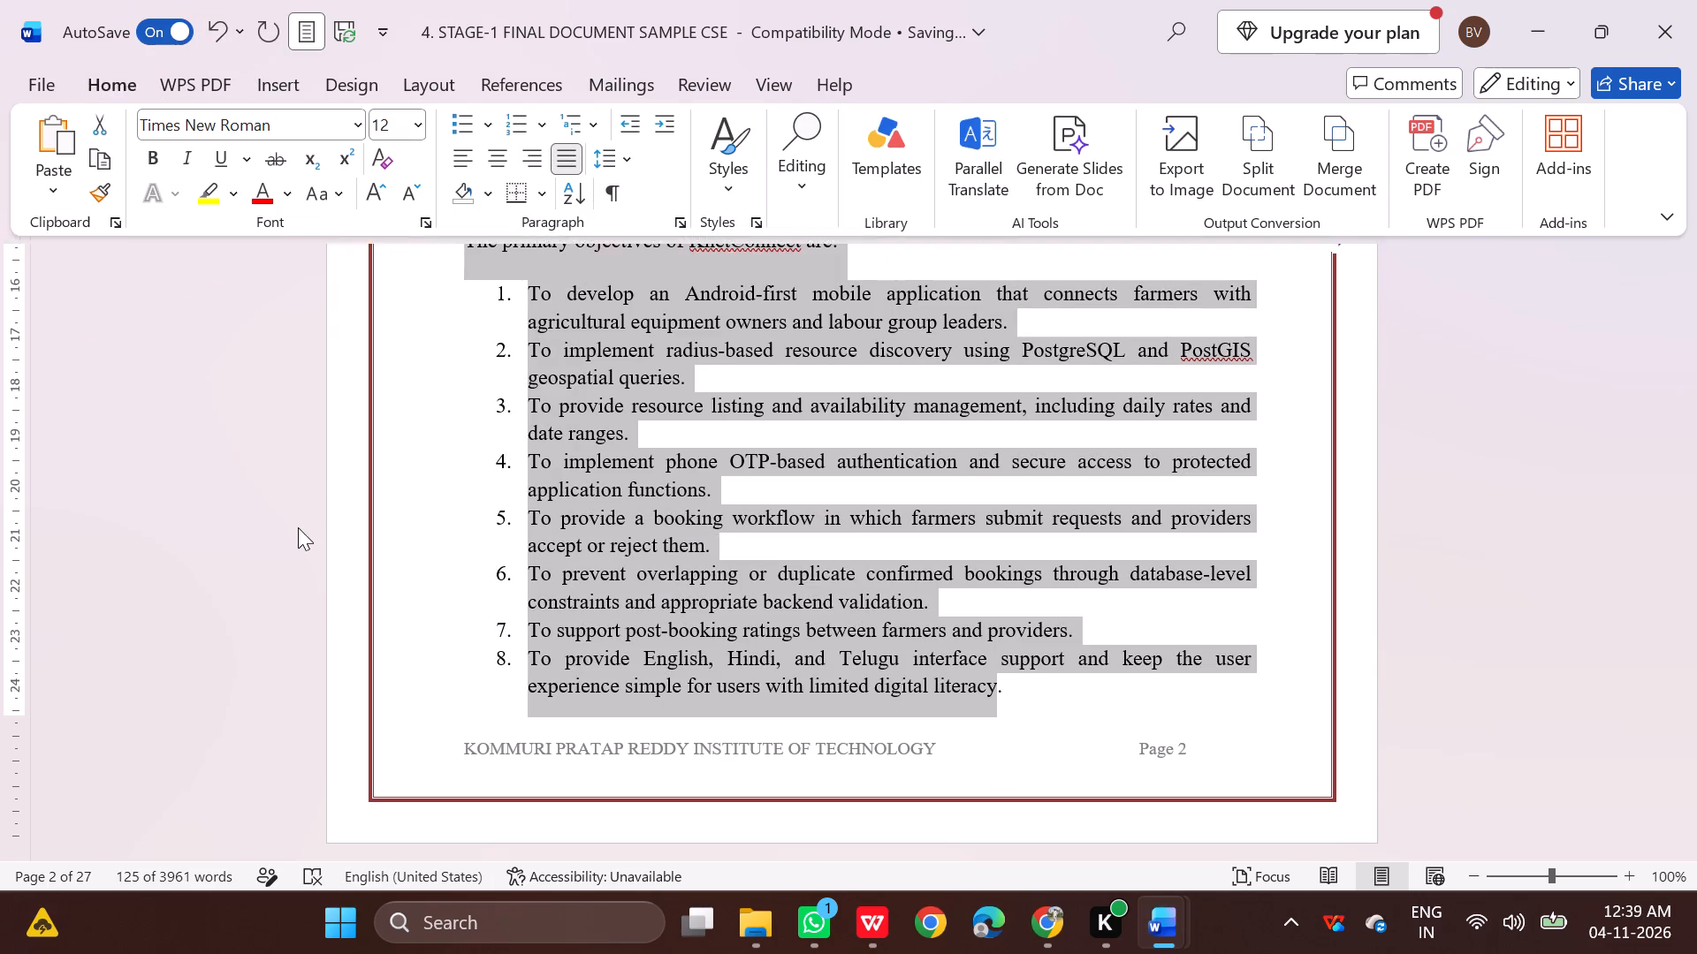
{"action": "left_click", "coordinate": [1366, 477]}
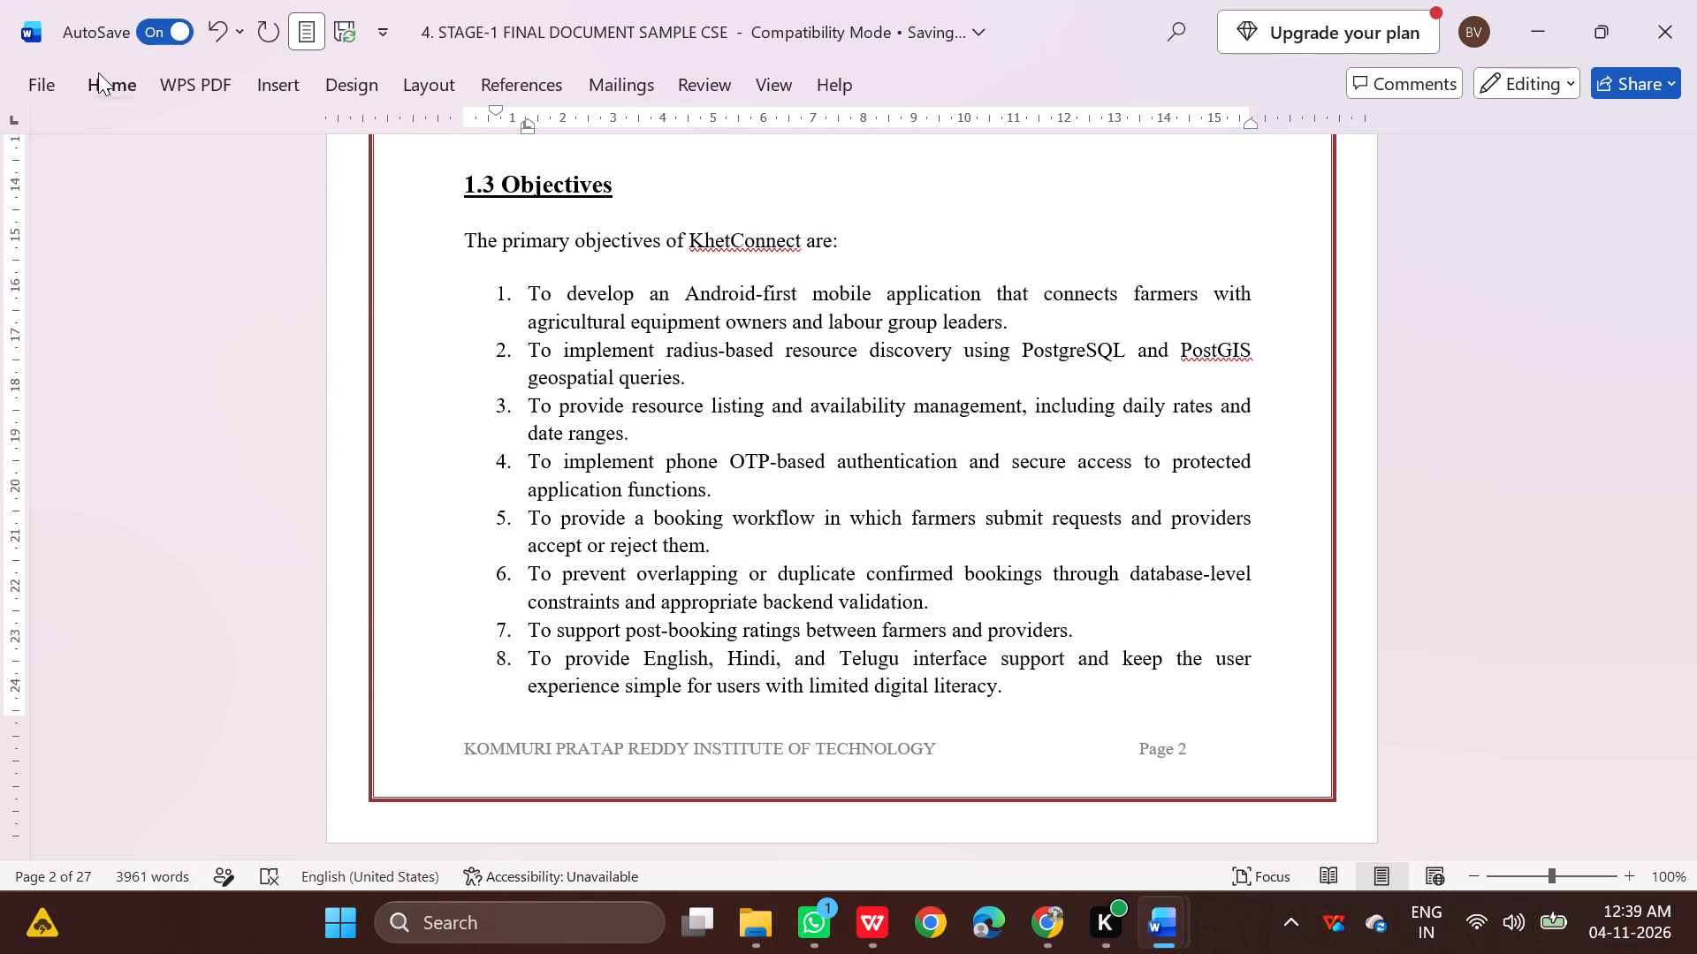
Remove the empty paragraph between the last bullet of the needs list and the 1.3 Objectives heading.
{"action": "left_click", "coordinate": [98, 72]}
{"action": "scroll", "coordinate": [772, 406], "scroll_direction": "down", "scroll_amount": 2}
{"action": "scroll", "coordinate": [772, 406], "scroll_direction": "up", "scroll_amount": 6}
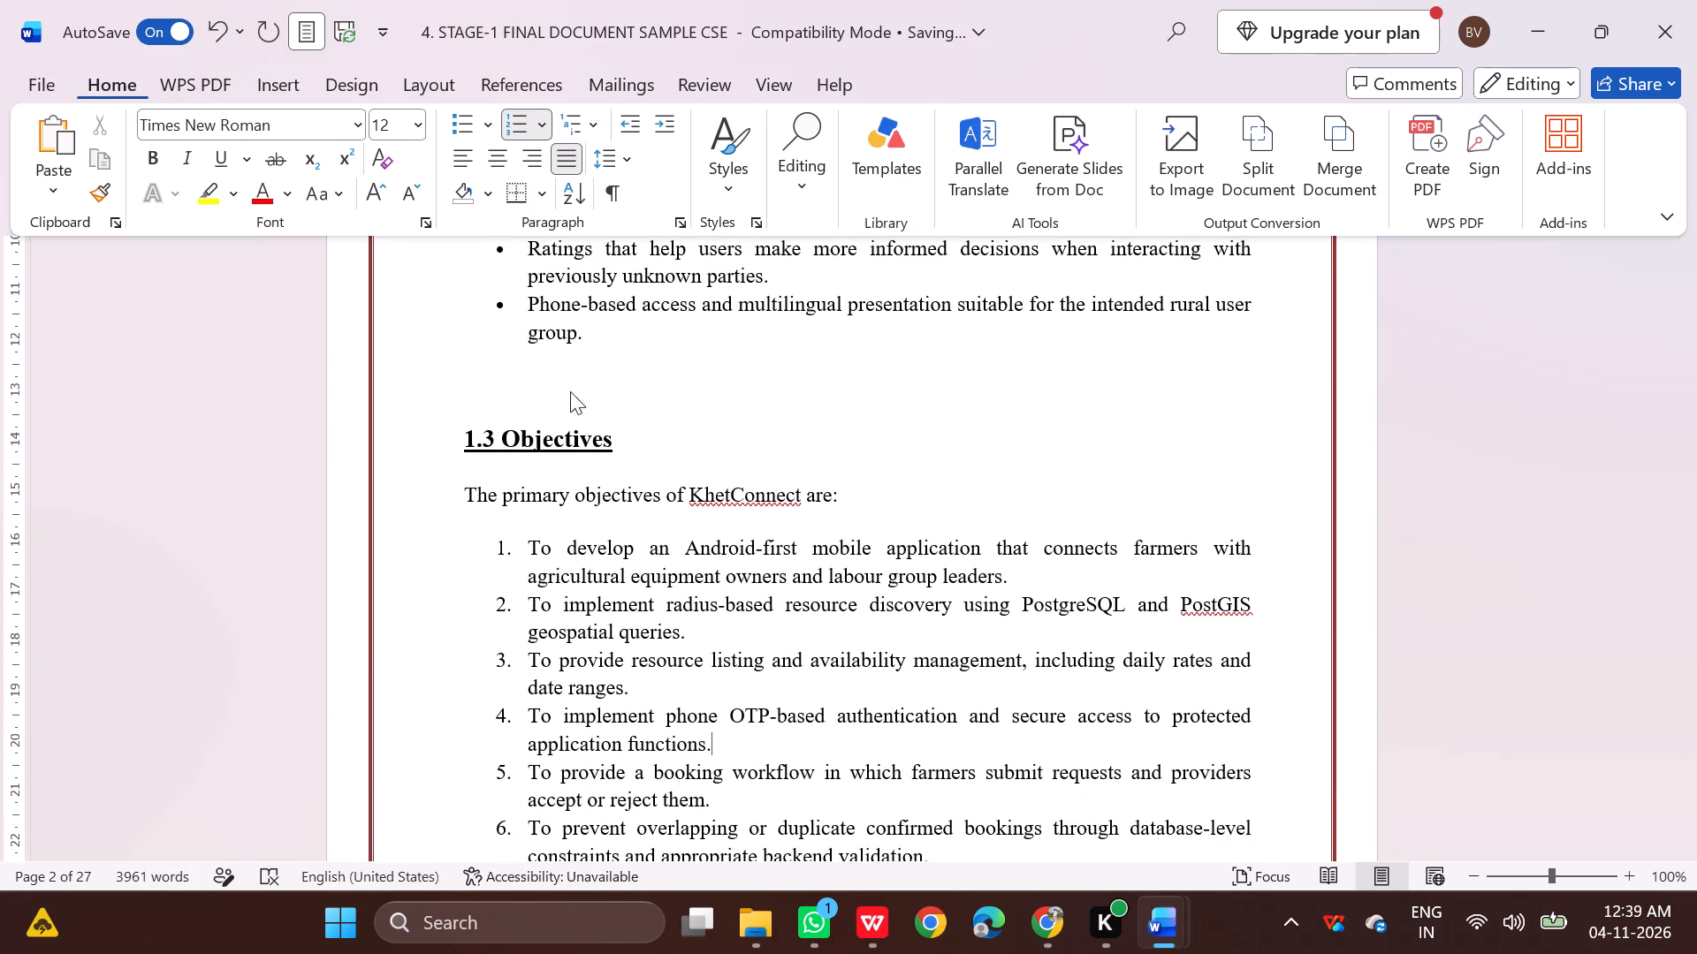
{"action": "scroll", "coordinate": [673, 530], "scroll_direction": "down", "scroll_amount": 1}
{"action": "scroll", "coordinate": [673, 530], "scroll_direction": "up", "scroll_amount": 2}
{"action": "left_click", "coordinate": [520, 461]}
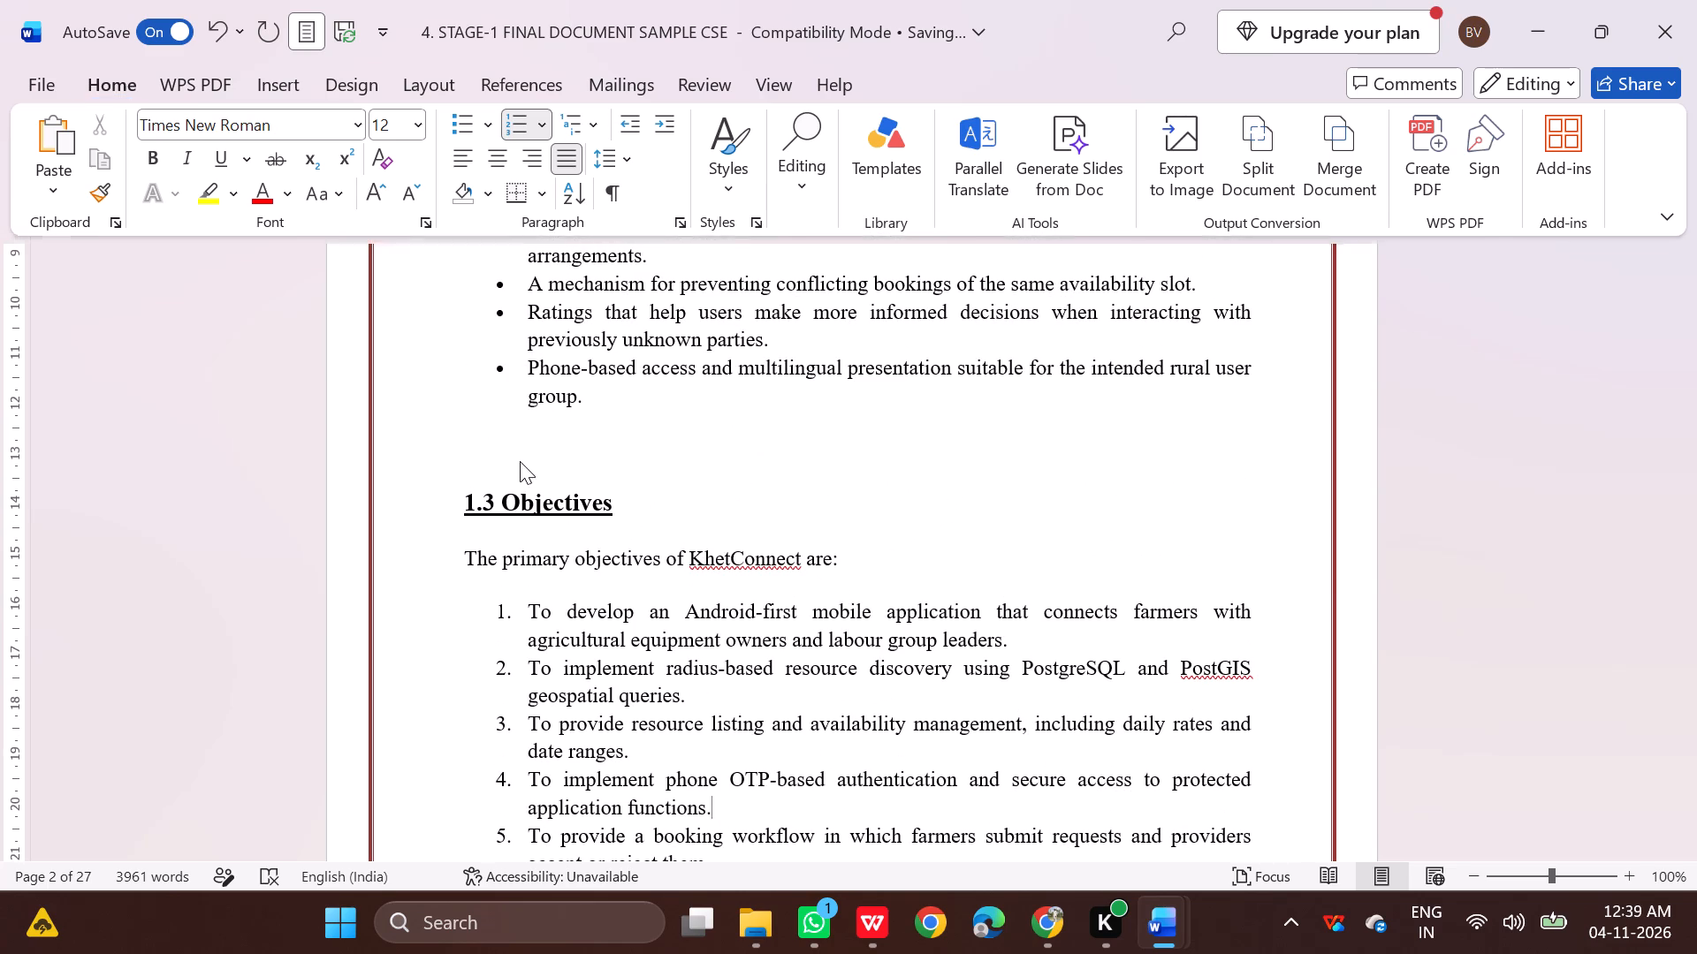
{"action": "left_click", "coordinate": [507, 448]}
{"action": "key", "text": "BackSpace"}
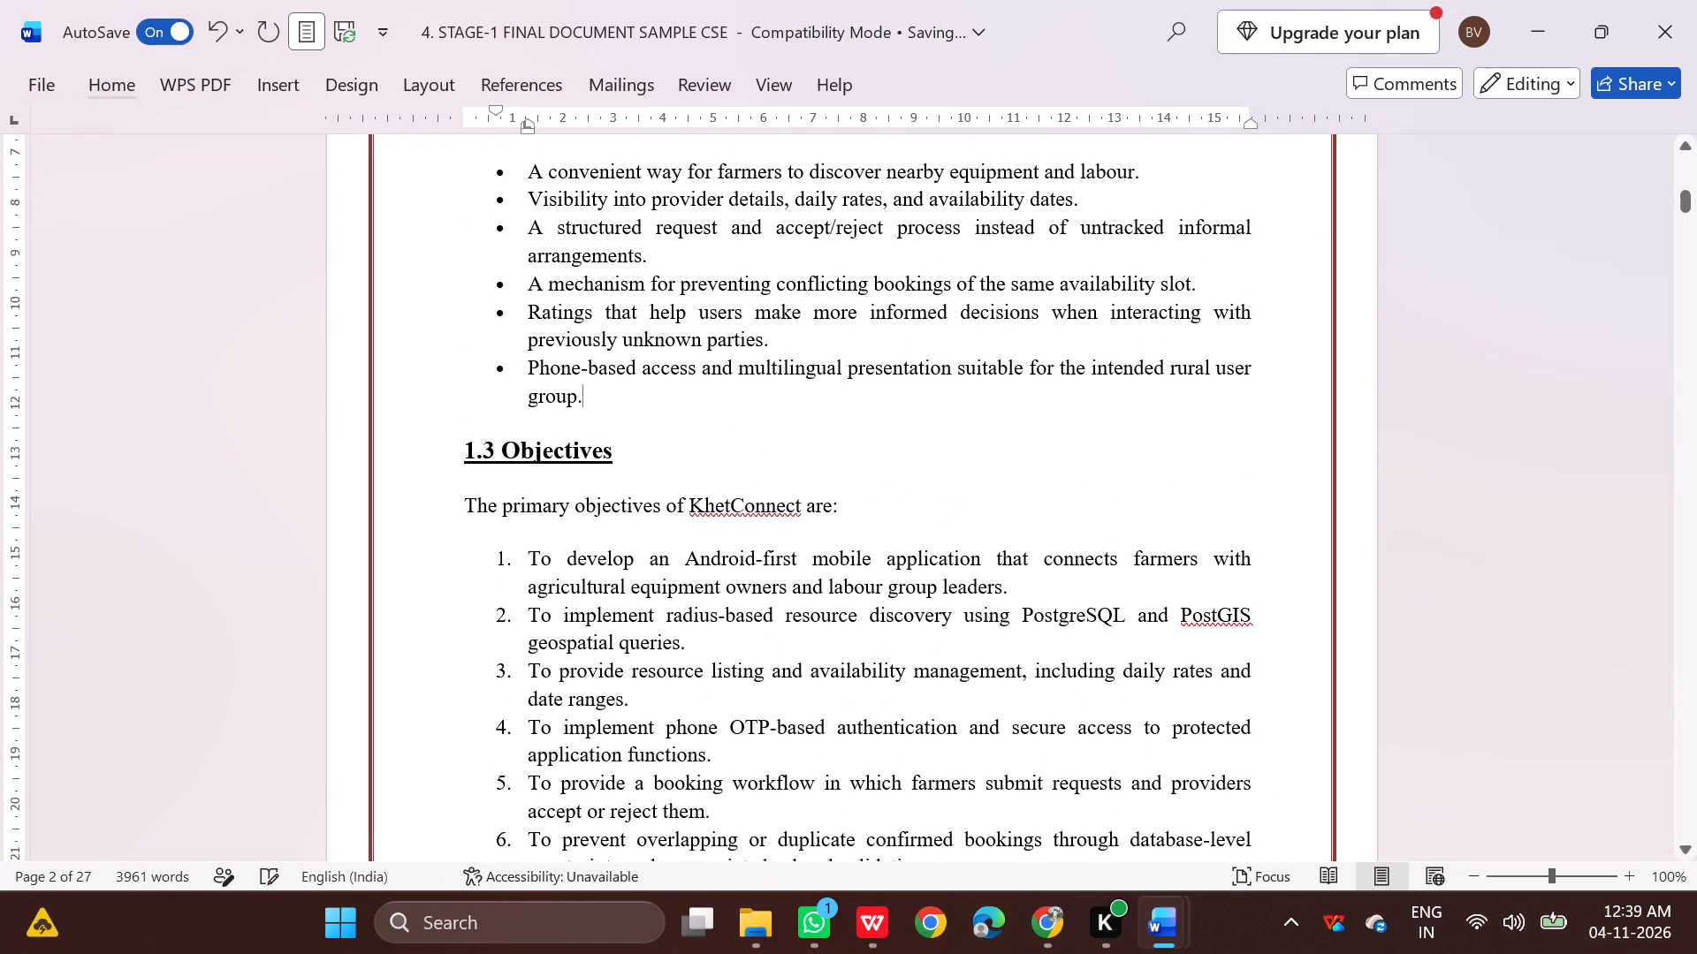
Delete the In Scope and Out of Scope / Future Work headings and their bullet lists under 1.4 Scope, keeping the closing paragraph.
{"action": "scroll", "coordinate": [562, 461], "scroll_direction": "up", "scroll_amount": 1}
{"action": "scroll", "coordinate": [563, 463], "scroll_direction": "down", "scroll_amount": 14}
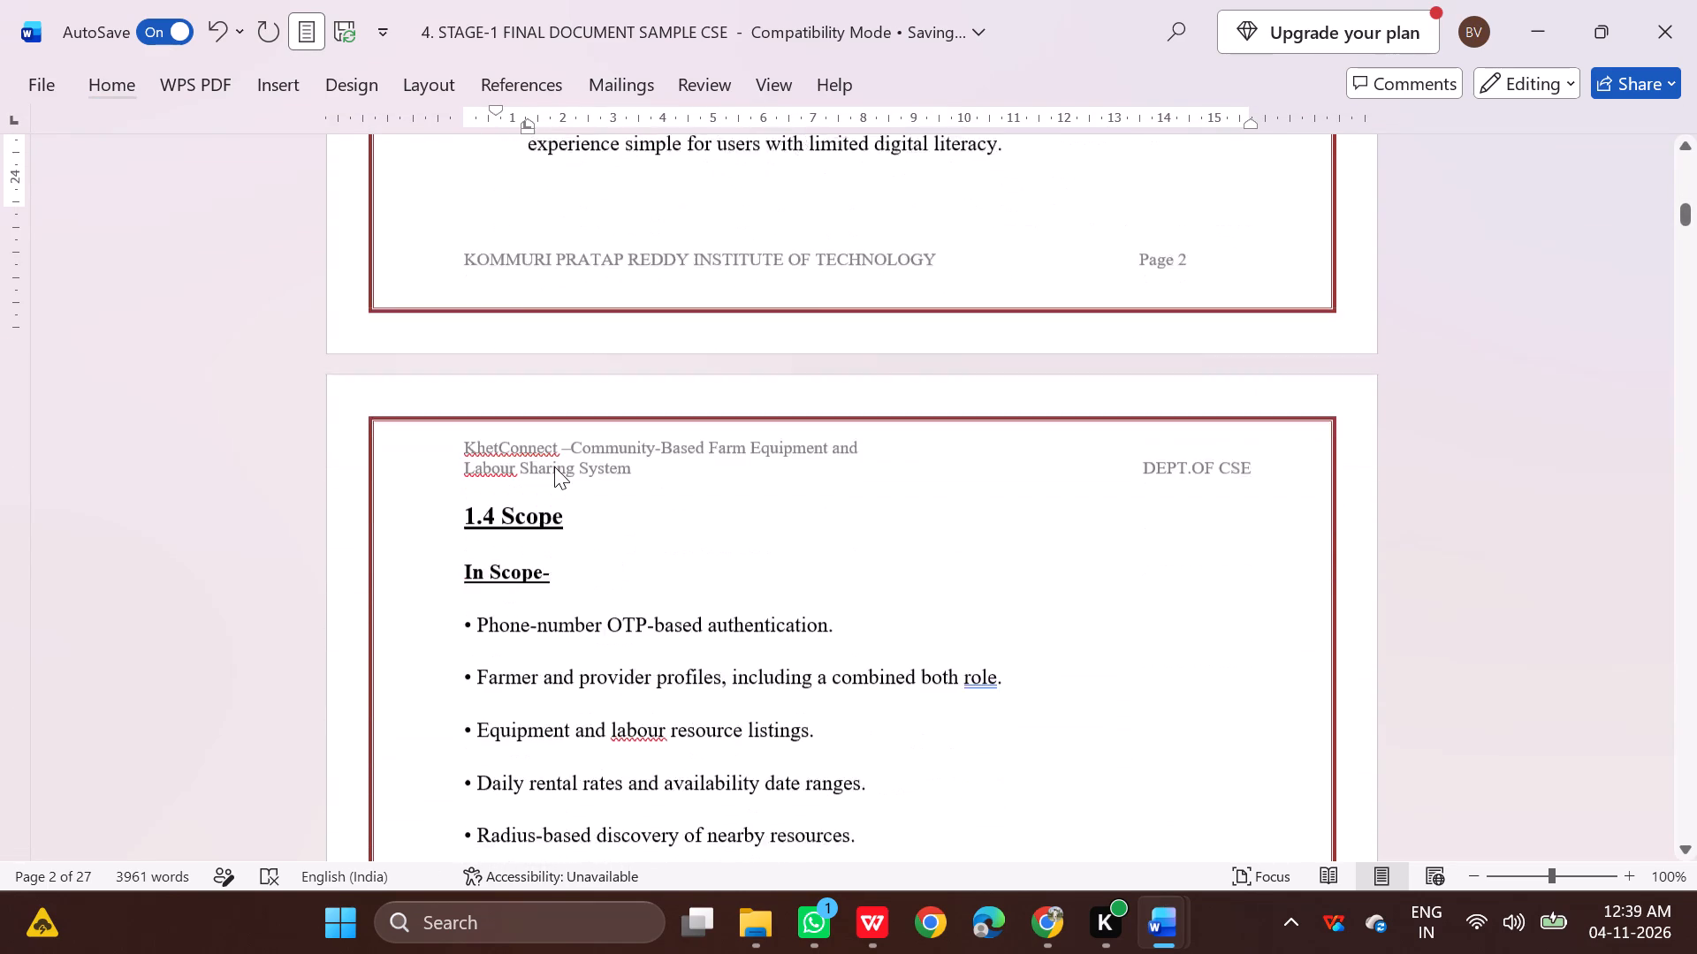
{"action": "scroll", "coordinate": [554, 466], "scroll_direction": "down", "scroll_amount": 4}
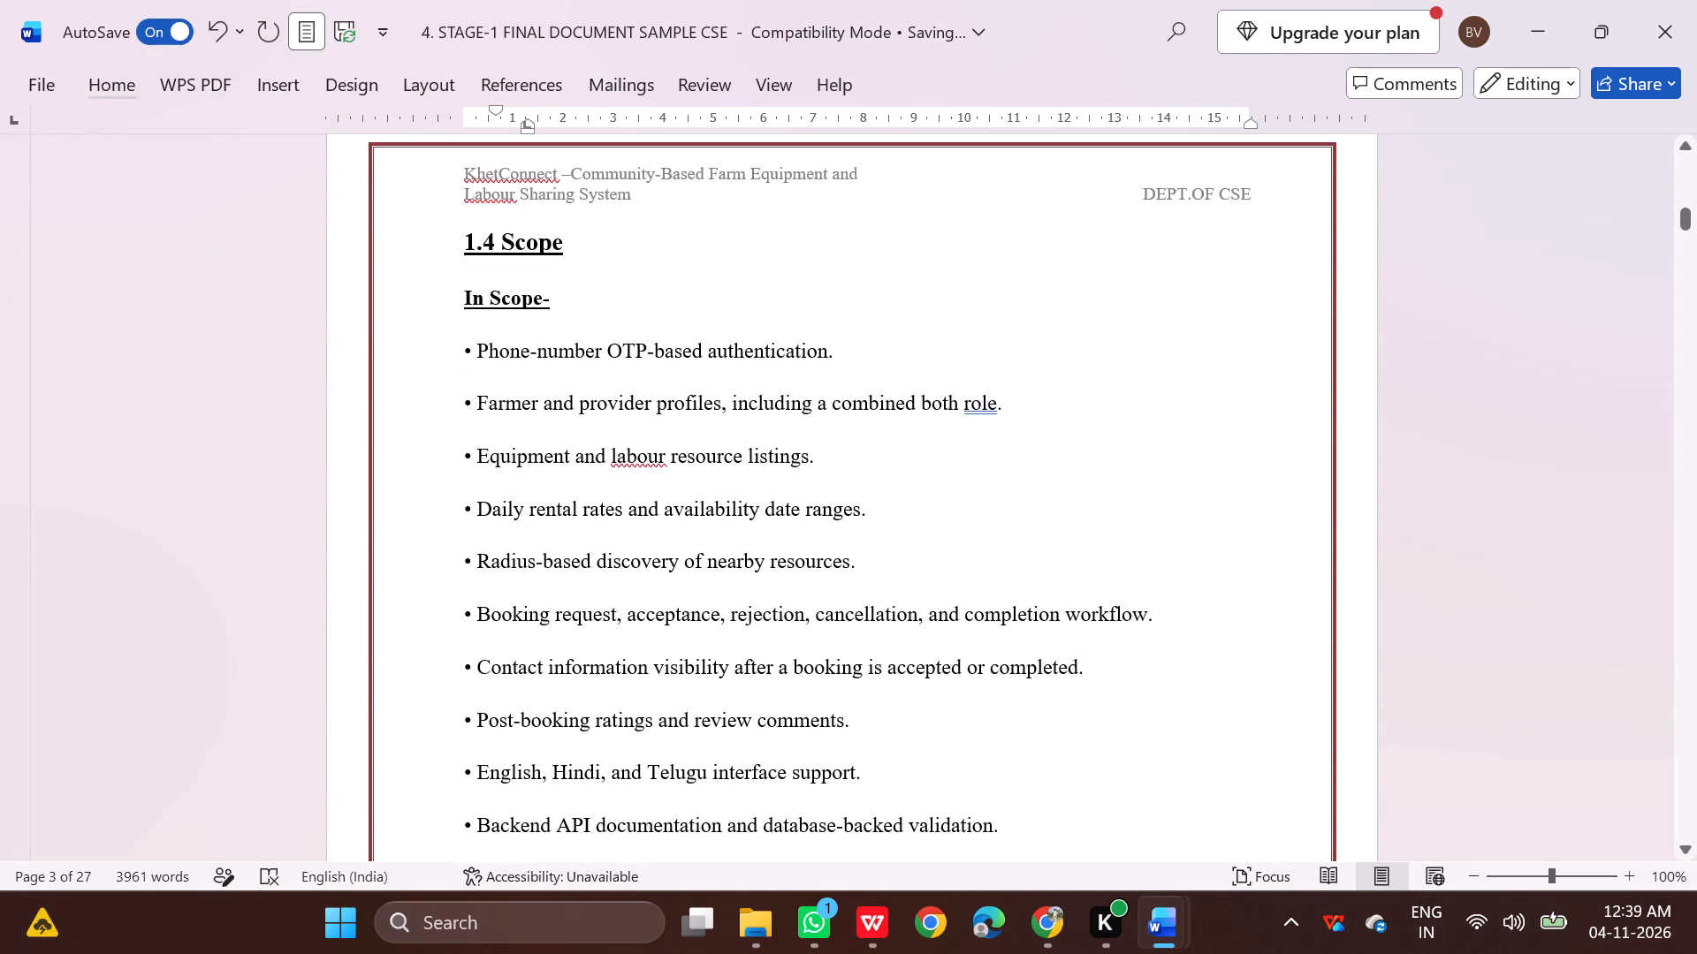
{"action": "left_click", "coordinate": [453, 344]}
{"action": "left_click_drag", "start_coordinate": [460, 289], "coordinate": [575, 524]}
{"action": "scroll", "coordinate": [552, 473], "scroll_direction": "down", "scroll_amount": 9}
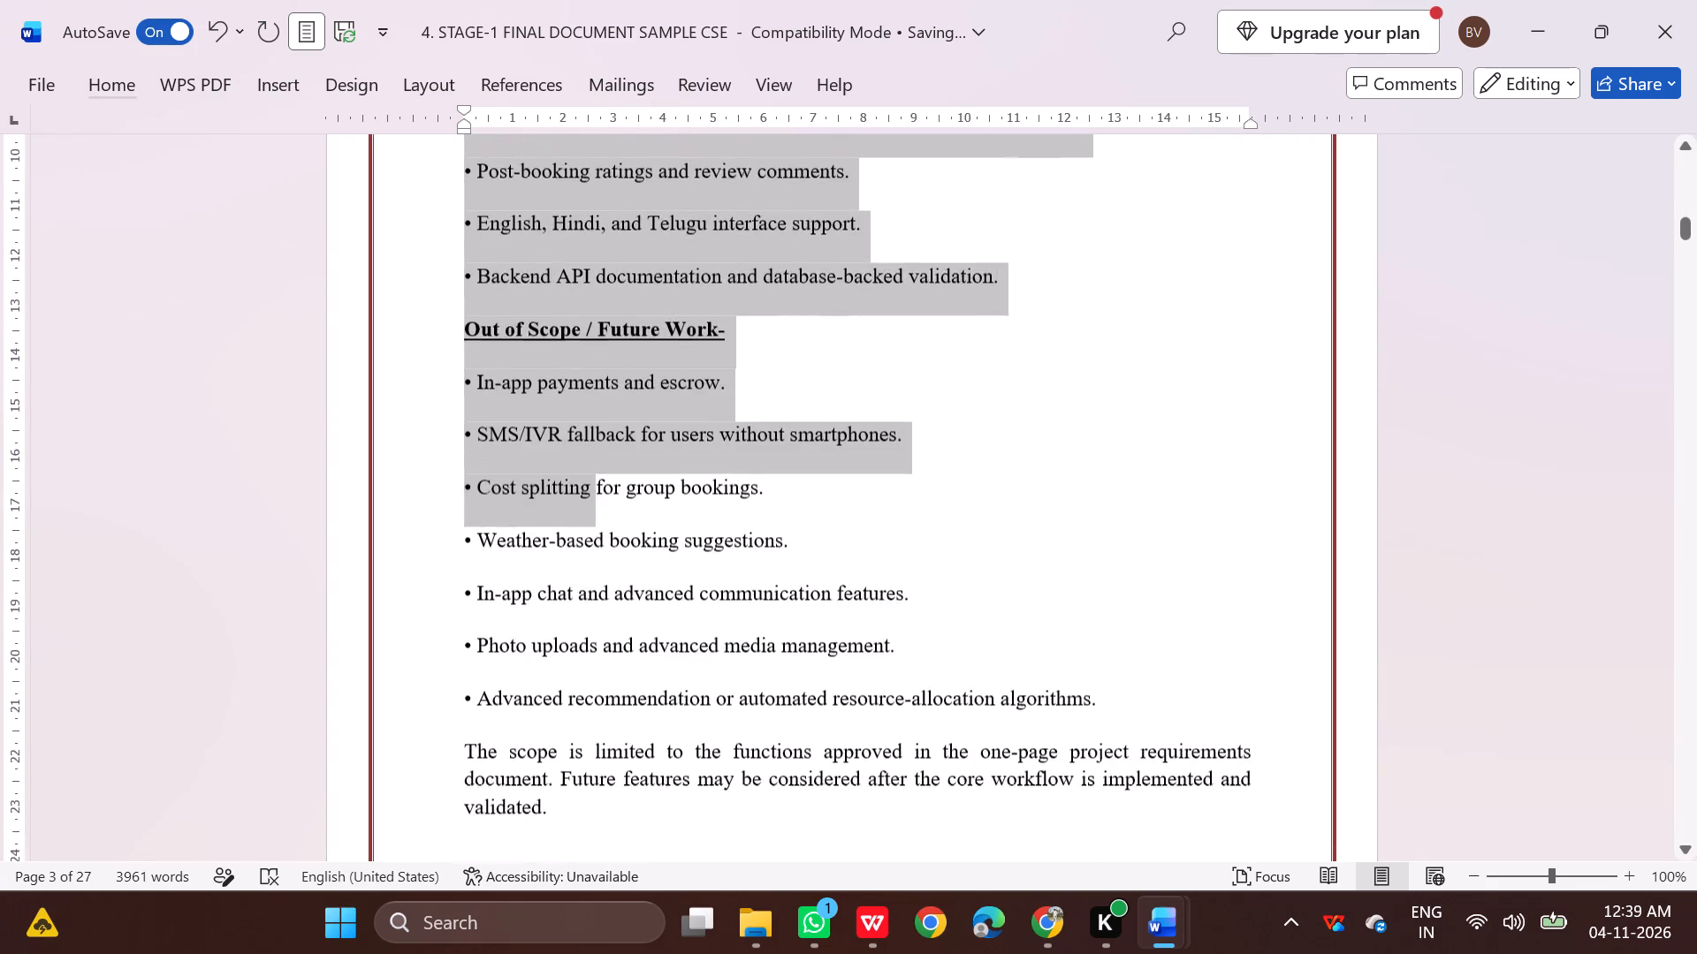
{"action": "scroll", "coordinate": [575, 524], "scroll_direction": "down", "scroll_amount": 2}
{"action": "left_click_drag", "start_coordinate": [575, 524], "coordinate": [1142, 547]}
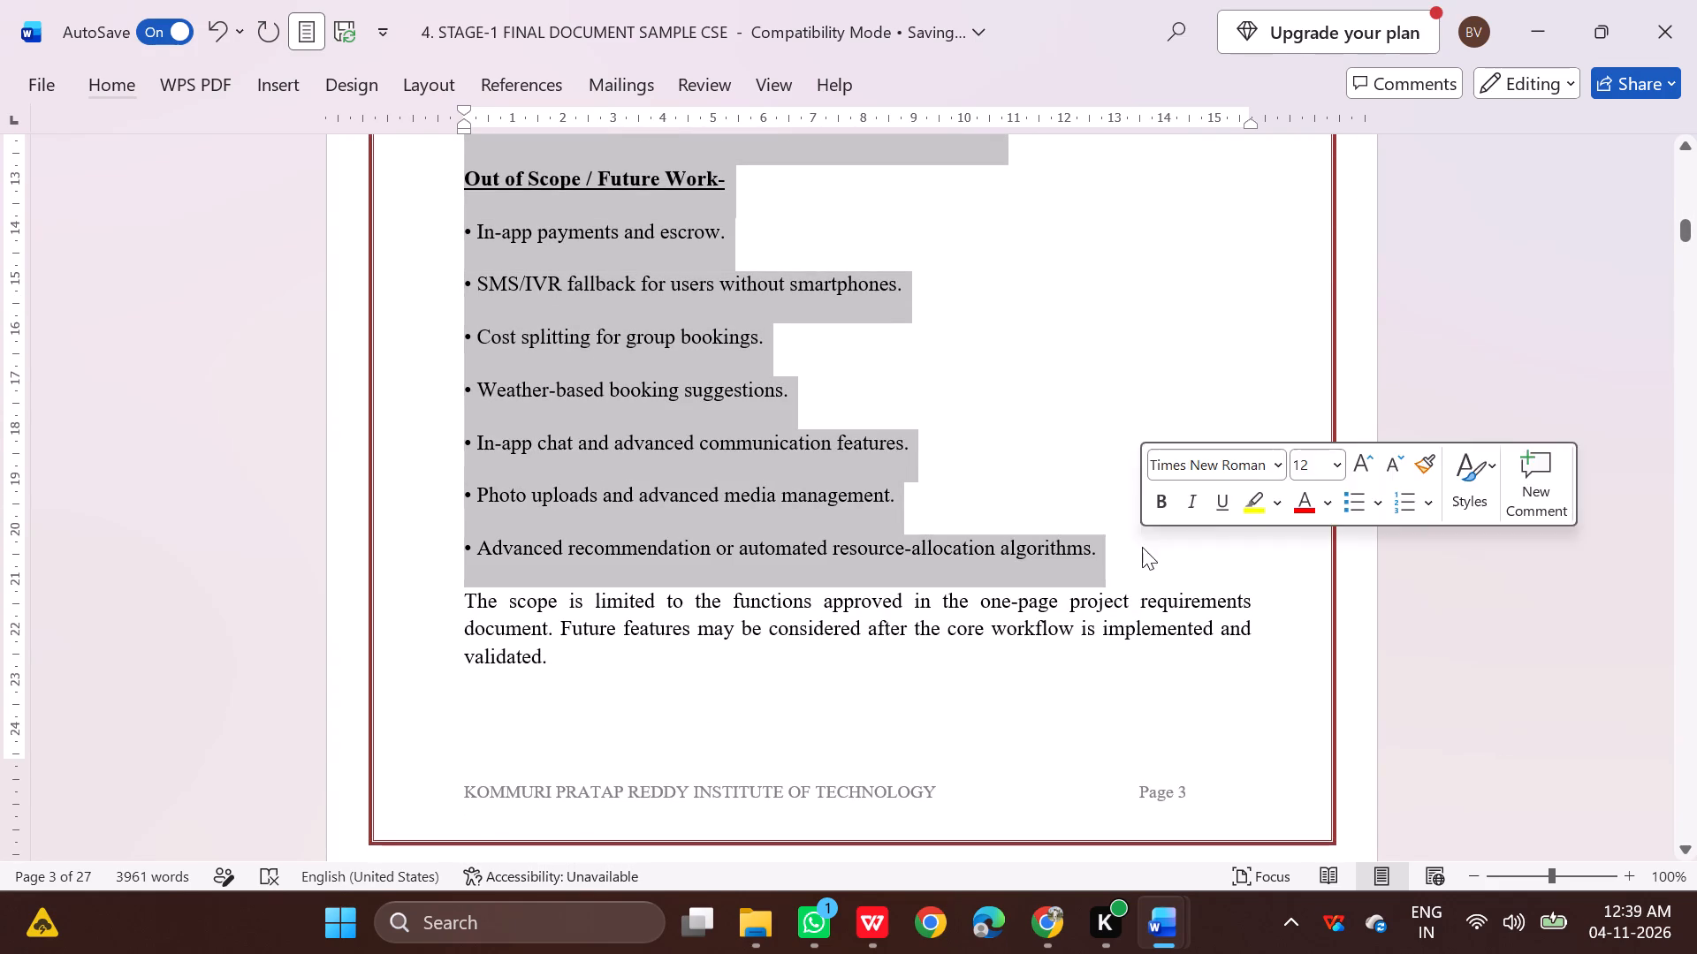
{"action": "key", "text": "BackSpace"}
{"action": "scroll", "coordinate": [1063, 550], "scroll_direction": "up", "scroll_amount": 3}
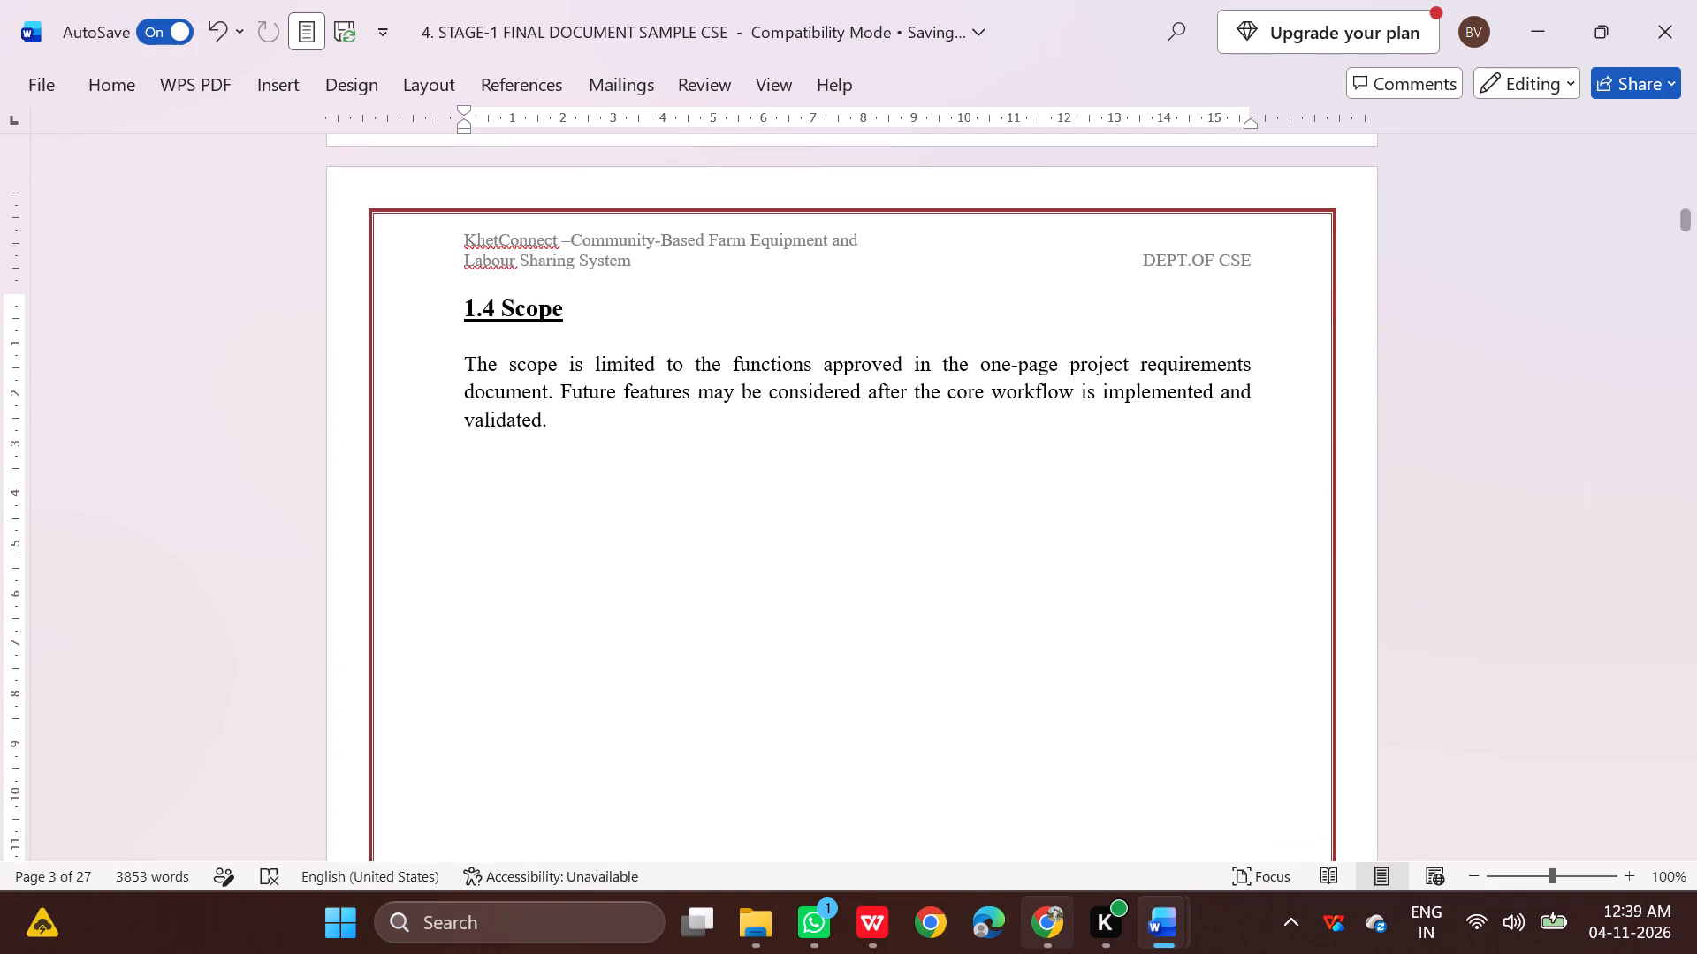
In the Chrome Markdown preview, copy section 1.4 from the In Scope heading through the last Out of Scope / Future Work bullet.
{"action": "left_click", "coordinate": [1065, 918]}
{"action": "scroll", "coordinate": [147, 549], "scroll_direction": "down", "scroll_amount": 1}
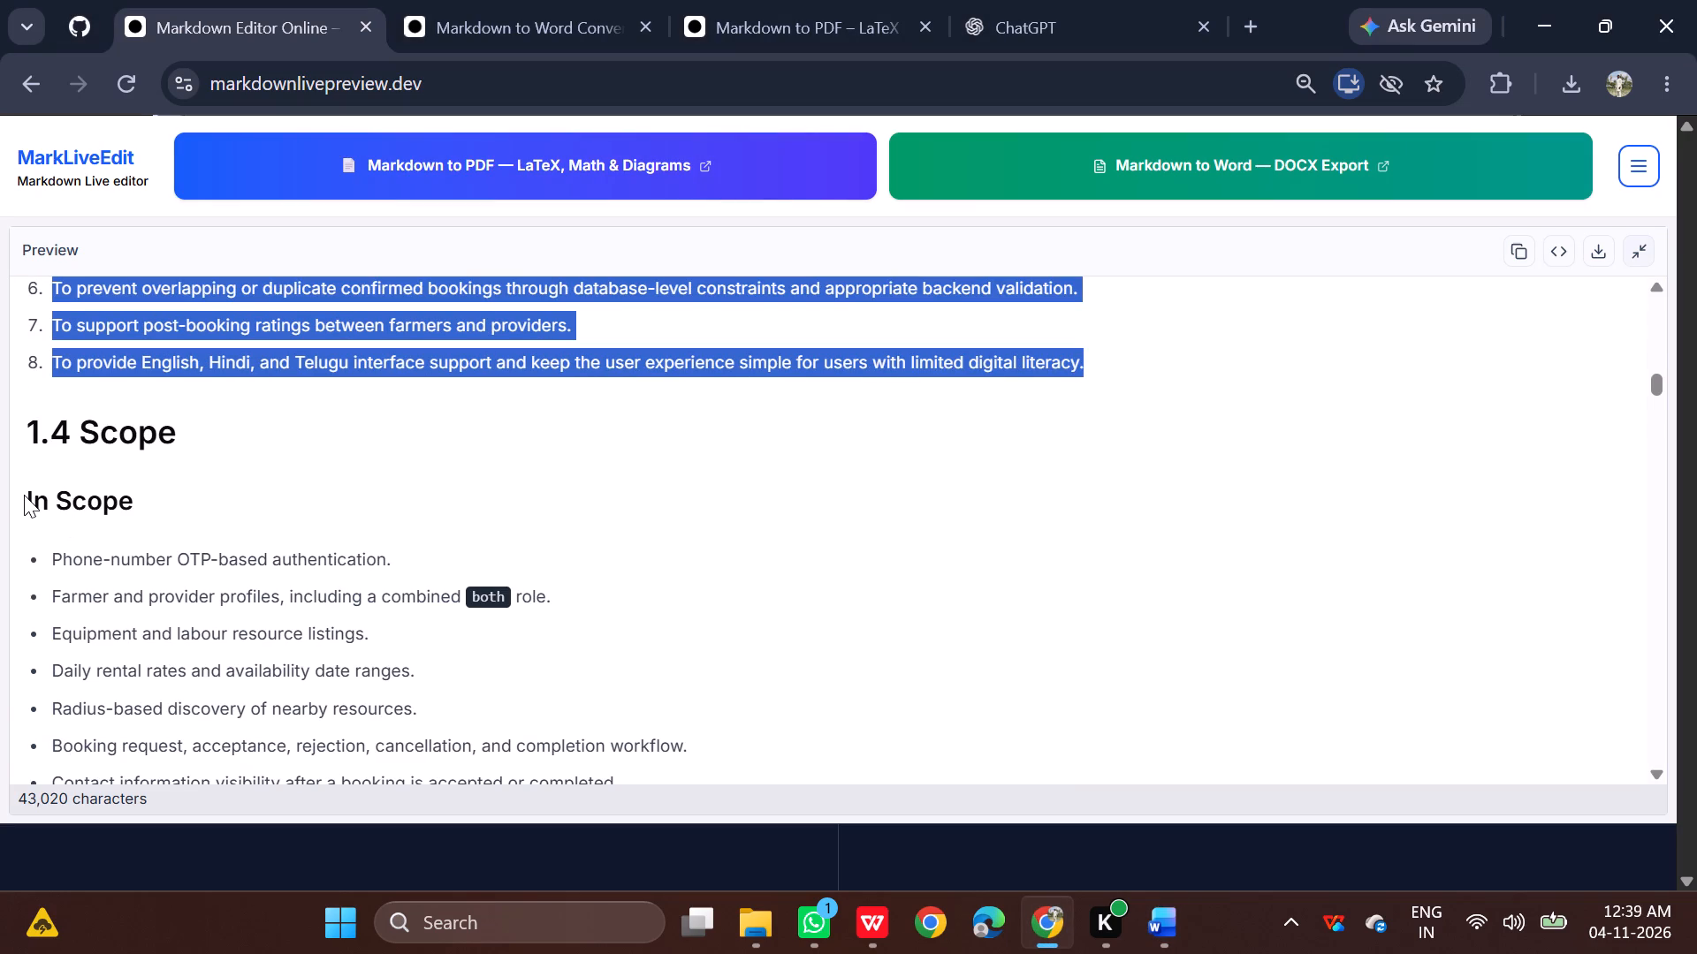
{"action": "left_click_drag", "start_coordinate": [24, 495], "coordinate": [439, 674]}
{"action": "scroll", "coordinate": [403, 678], "scroll_direction": "down", "scroll_amount": 2}
{"action": "left_click", "coordinate": [440, 673]}
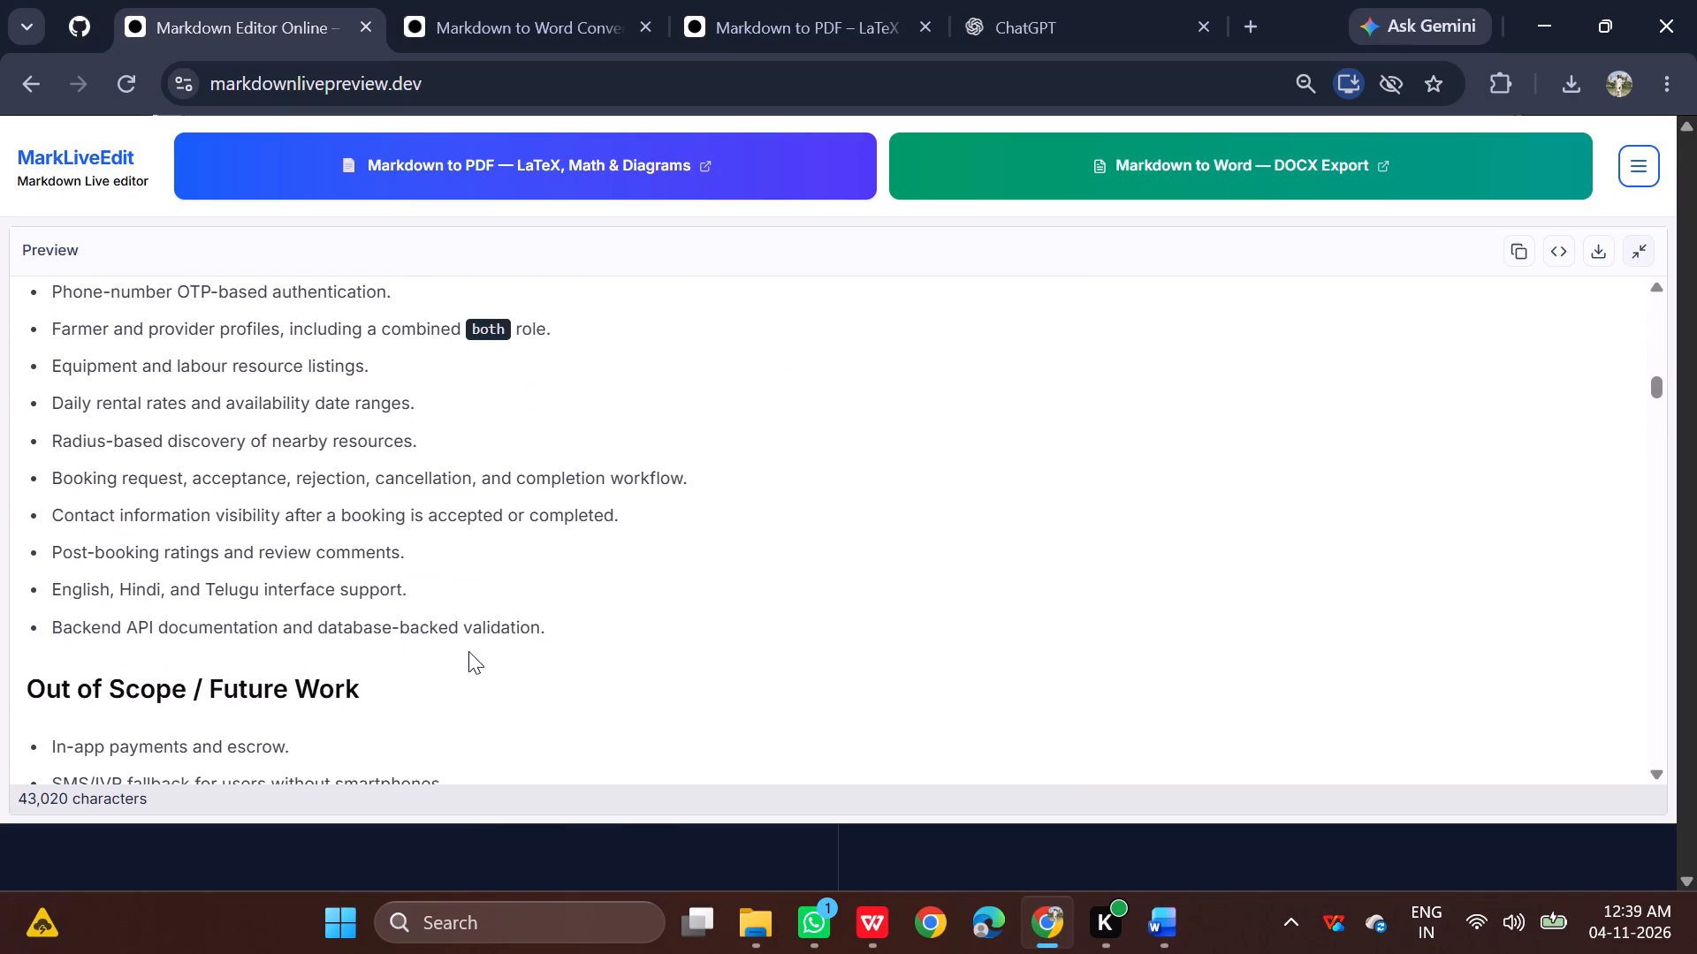
{"action": "scroll", "coordinate": [470, 632], "scroll_direction": "up", "scroll_amount": 3}
{"action": "left_click_drag", "start_coordinate": [21, 616], "coordinate": [392, 722]}
{"action": "scroll", "coordinate": [387, 715], "scroll_direction": "down", "scroll_amount": 5}
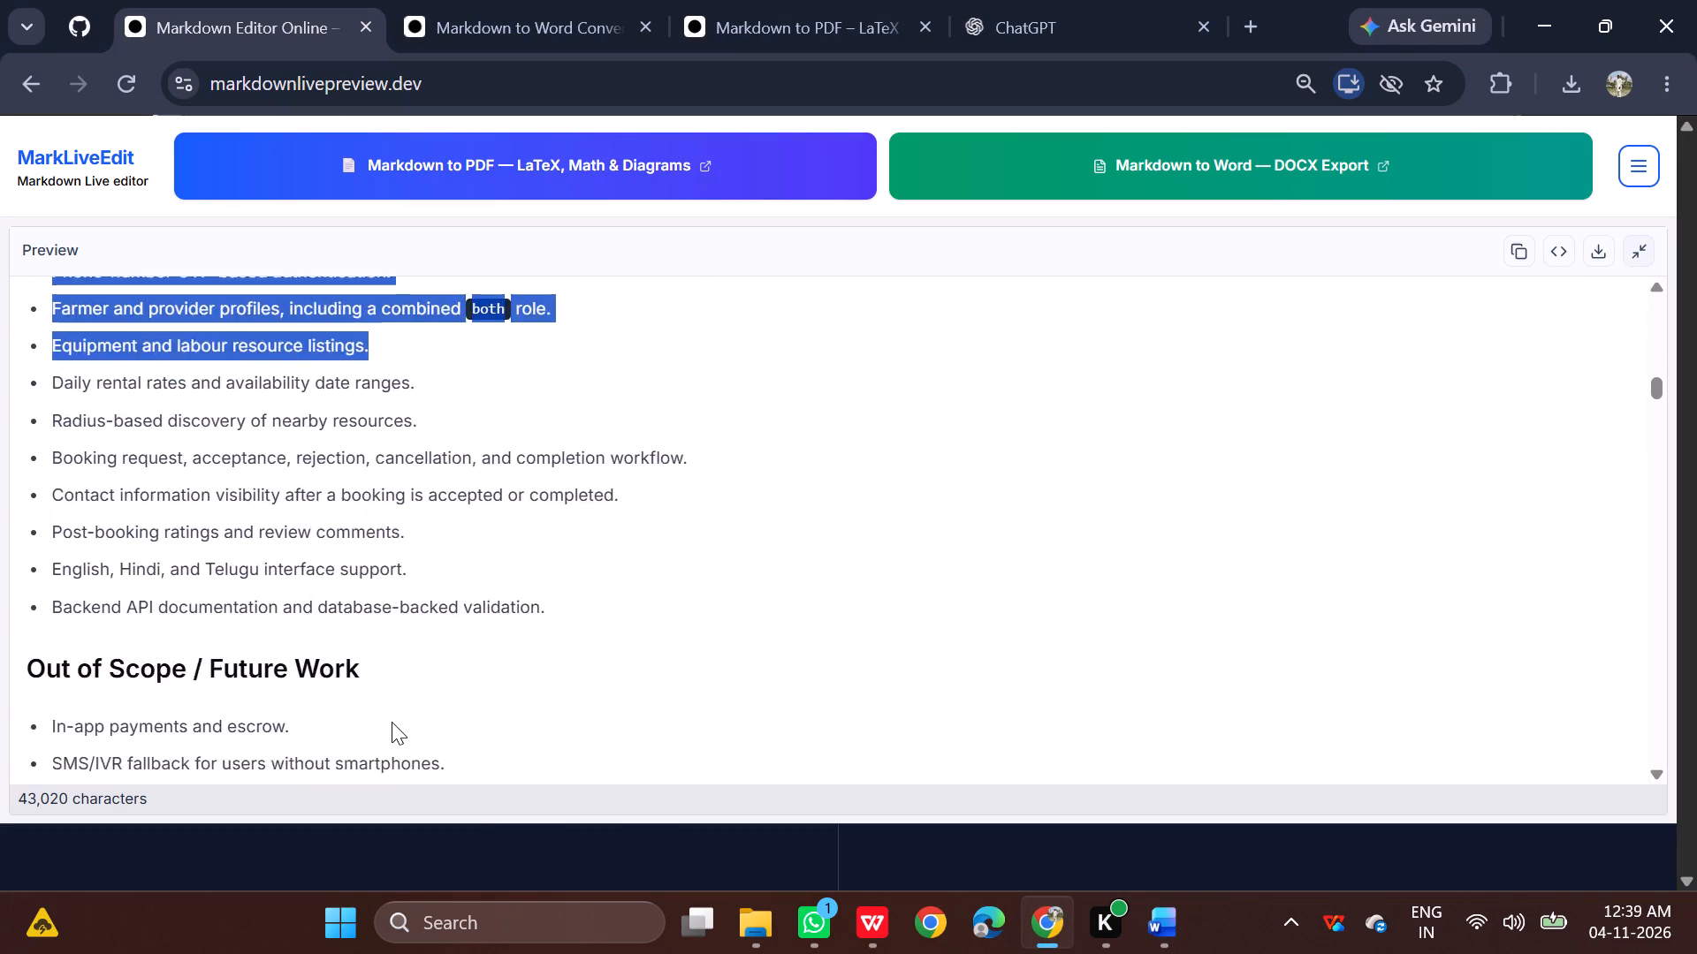
{"action": "left_click_drag", "start_coordinate": [392, 722], "coordinate": [651, 428]}
{"action": "scroll", "coordinate": [392, 722], "scroll_direction": "down", "scroll_amount": 2}
{"action": "key", "text": "ctrl+c"}
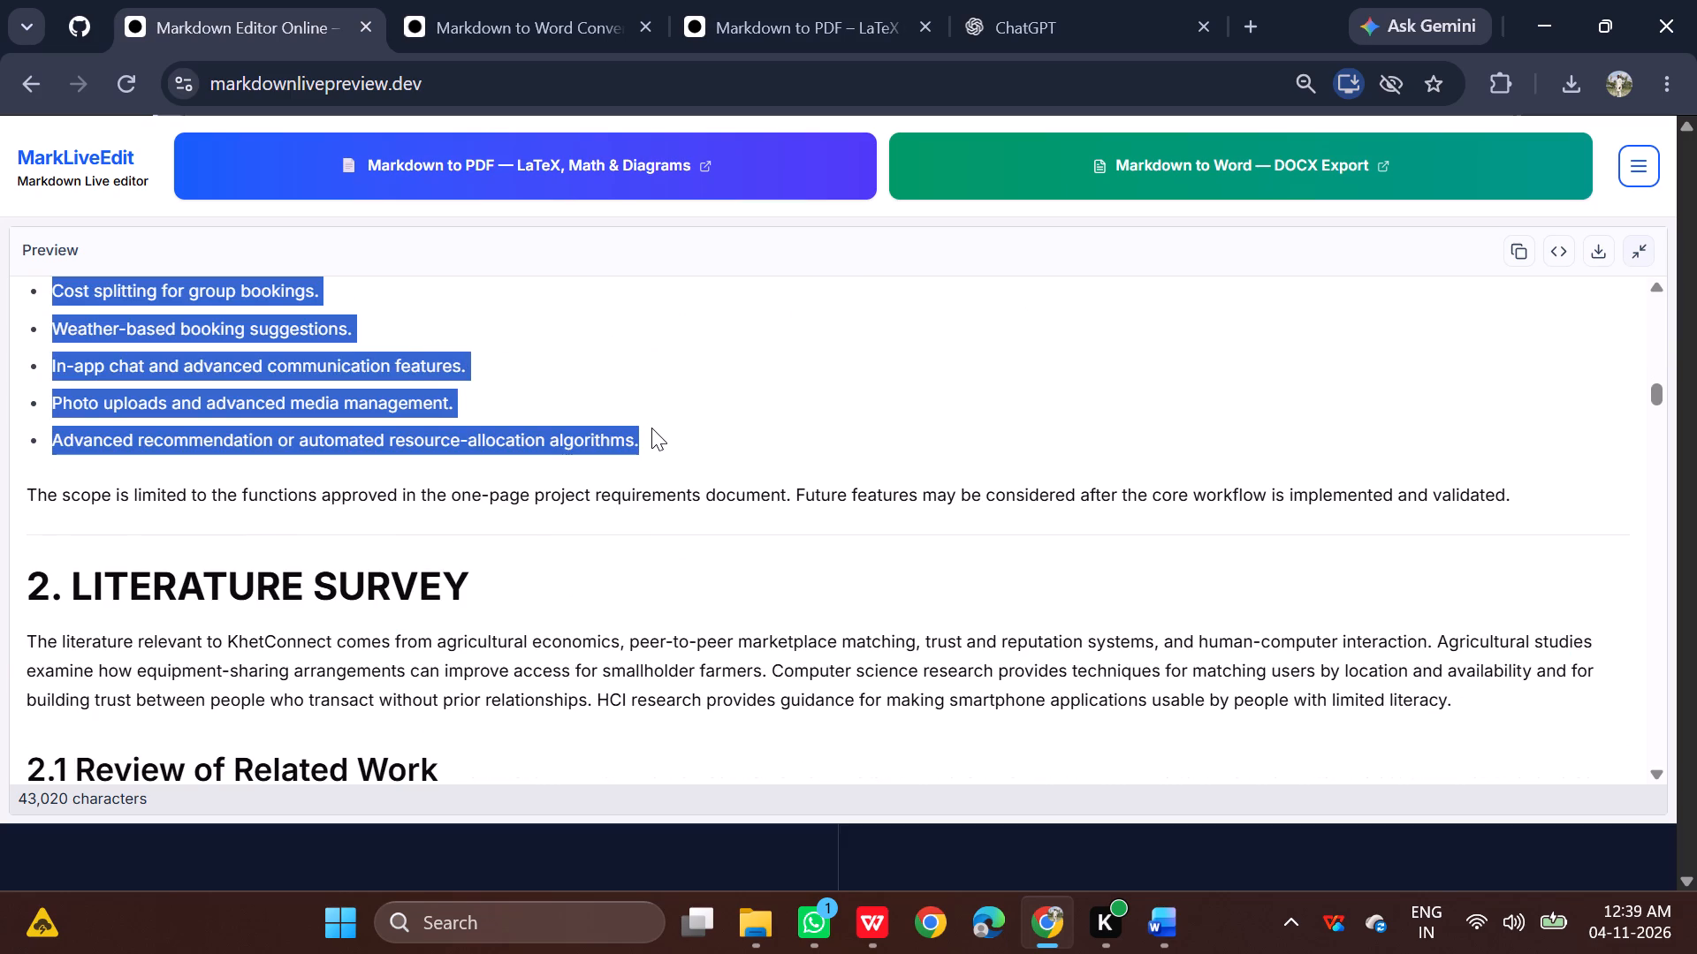
Back in Word, insert an empty paragraph below the 1.4 Scope heading, formatted without bold or underline at size 12.
{"action": "left_click", "coordinate": [974, 825]}
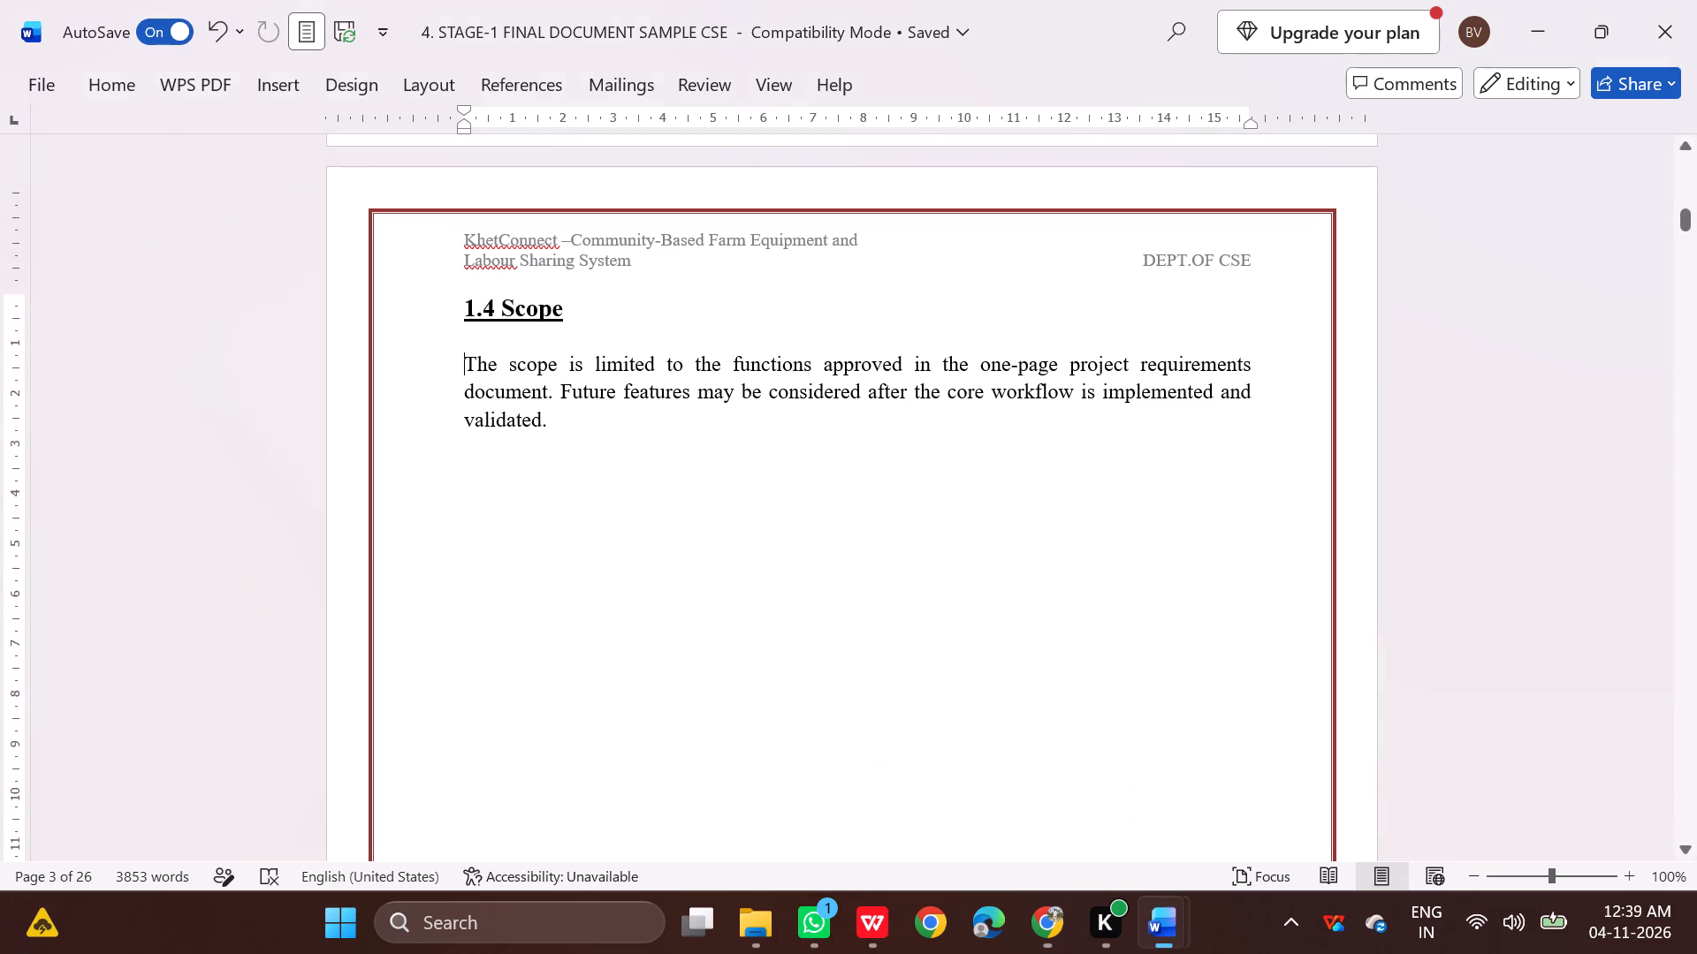
{"action": "left_click", "coordinate": [590, 289]}
{"action": "key", "text": "Return"}
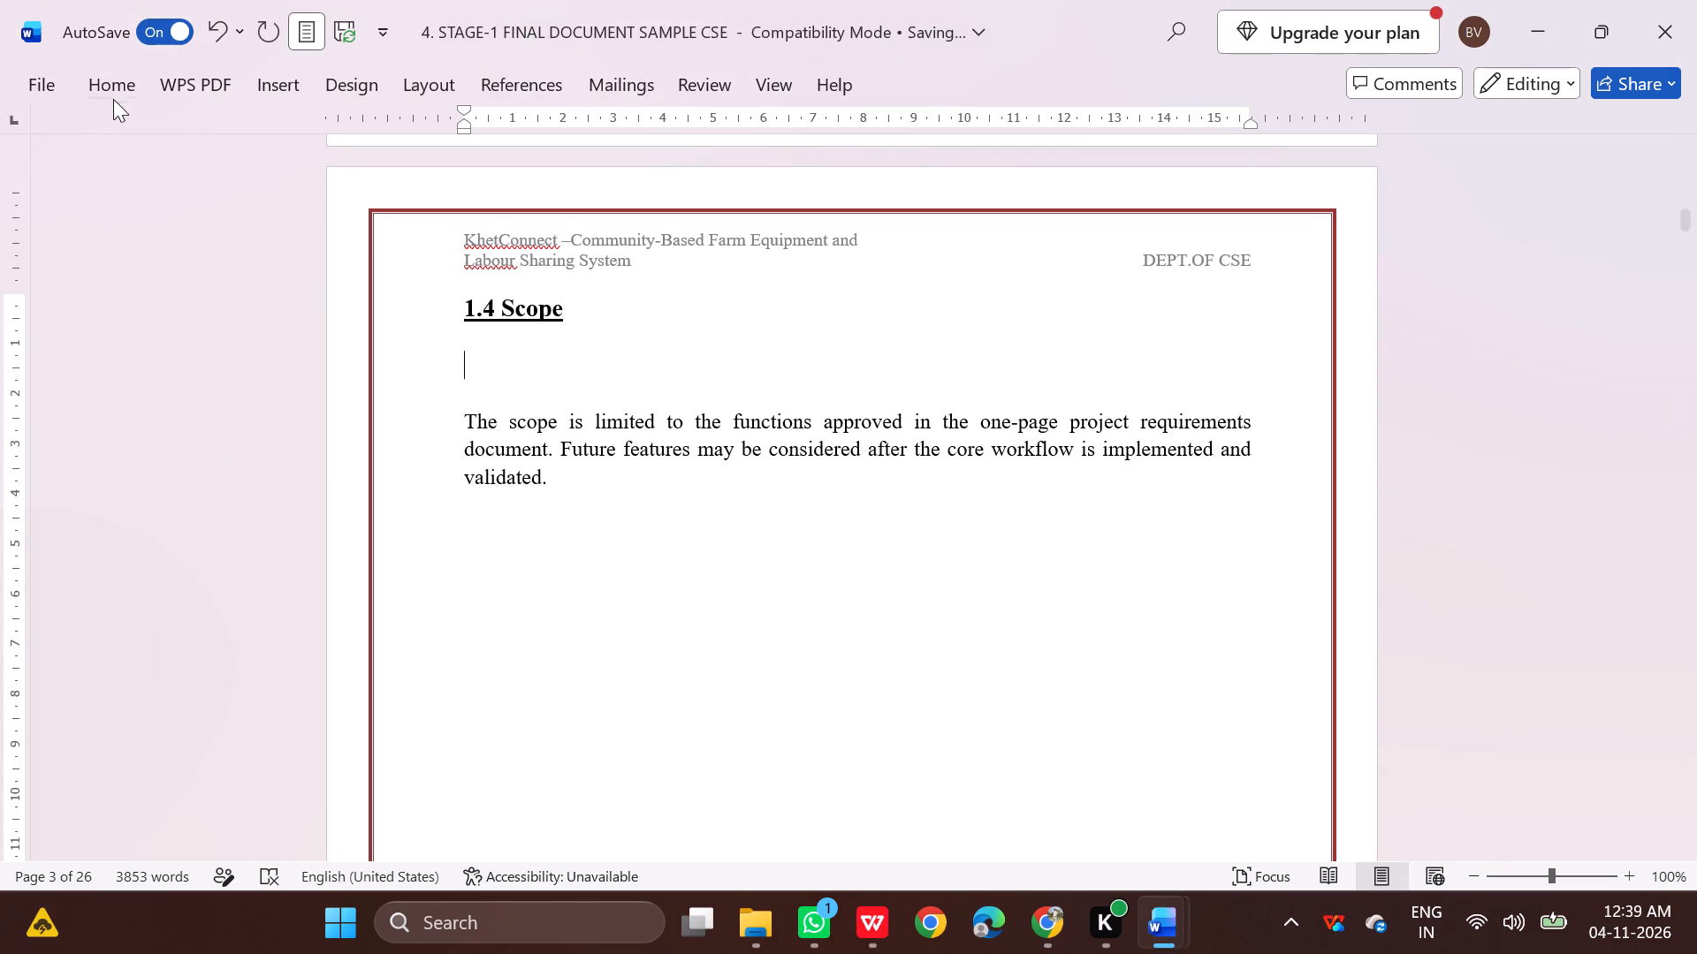
{"action": "left_click", "coordinate": [117, 91]}
{"action": "left_click", "coordinate": [130, 154]}
{"action": "left_click", "coordinate": [141, 156]}
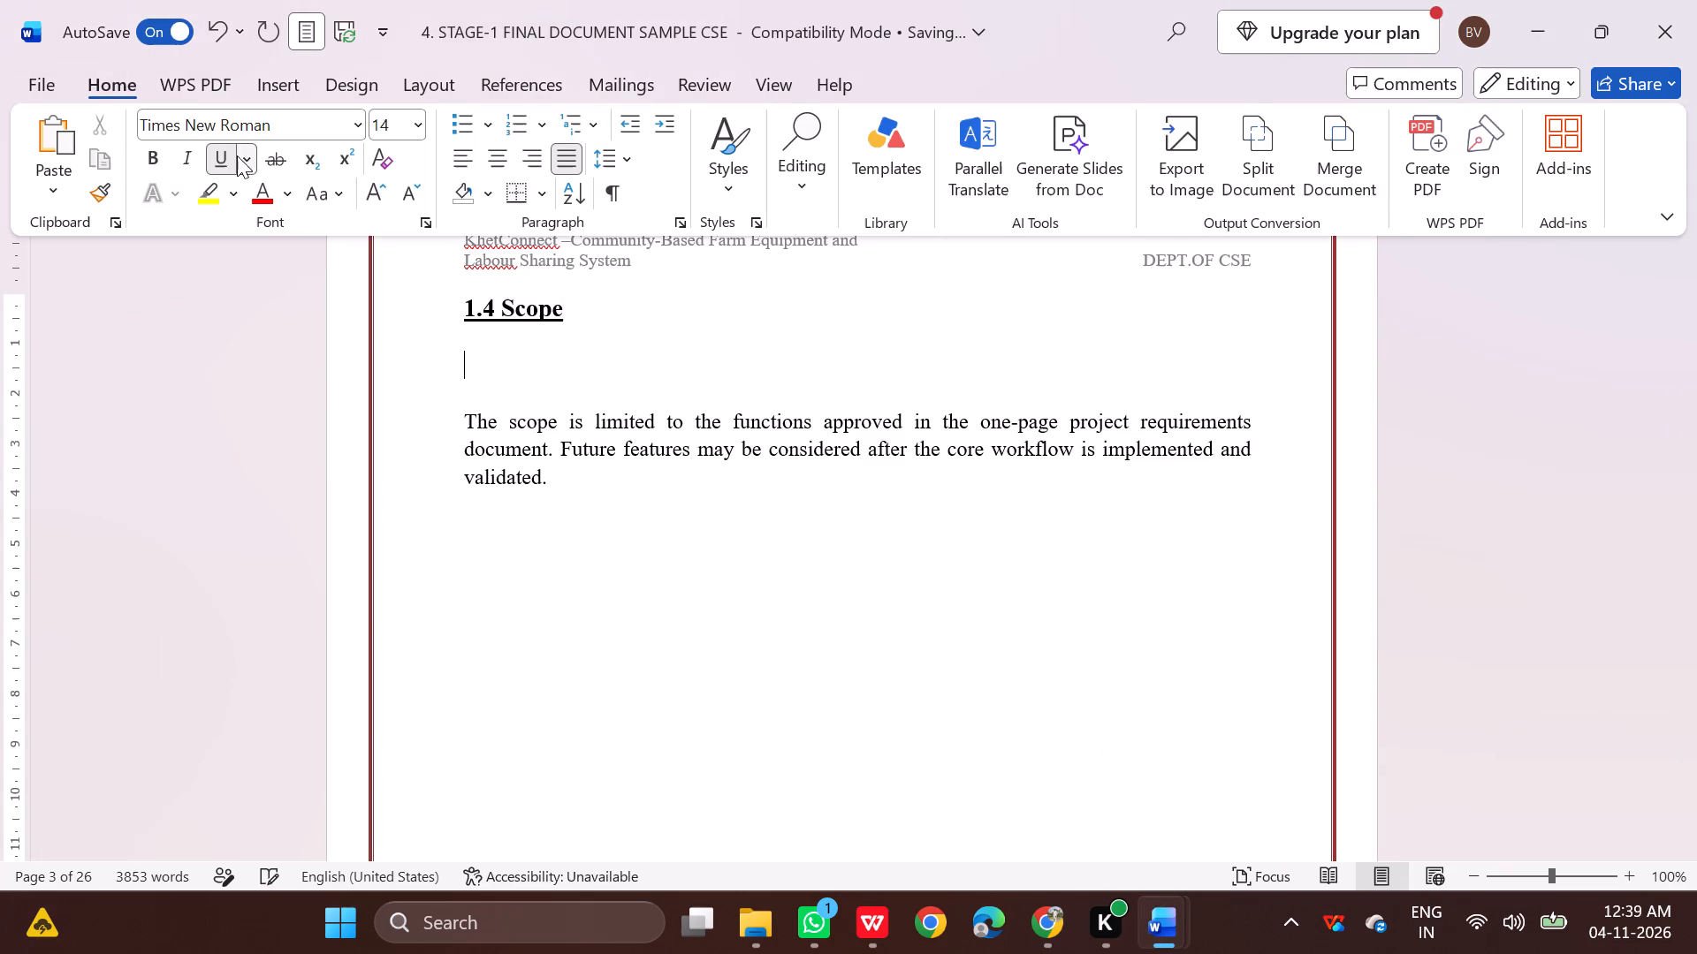
{"action": "left_click", "coordinate": [224, 157]}
{"action": "left_click", "coordinate": [415, 122]}
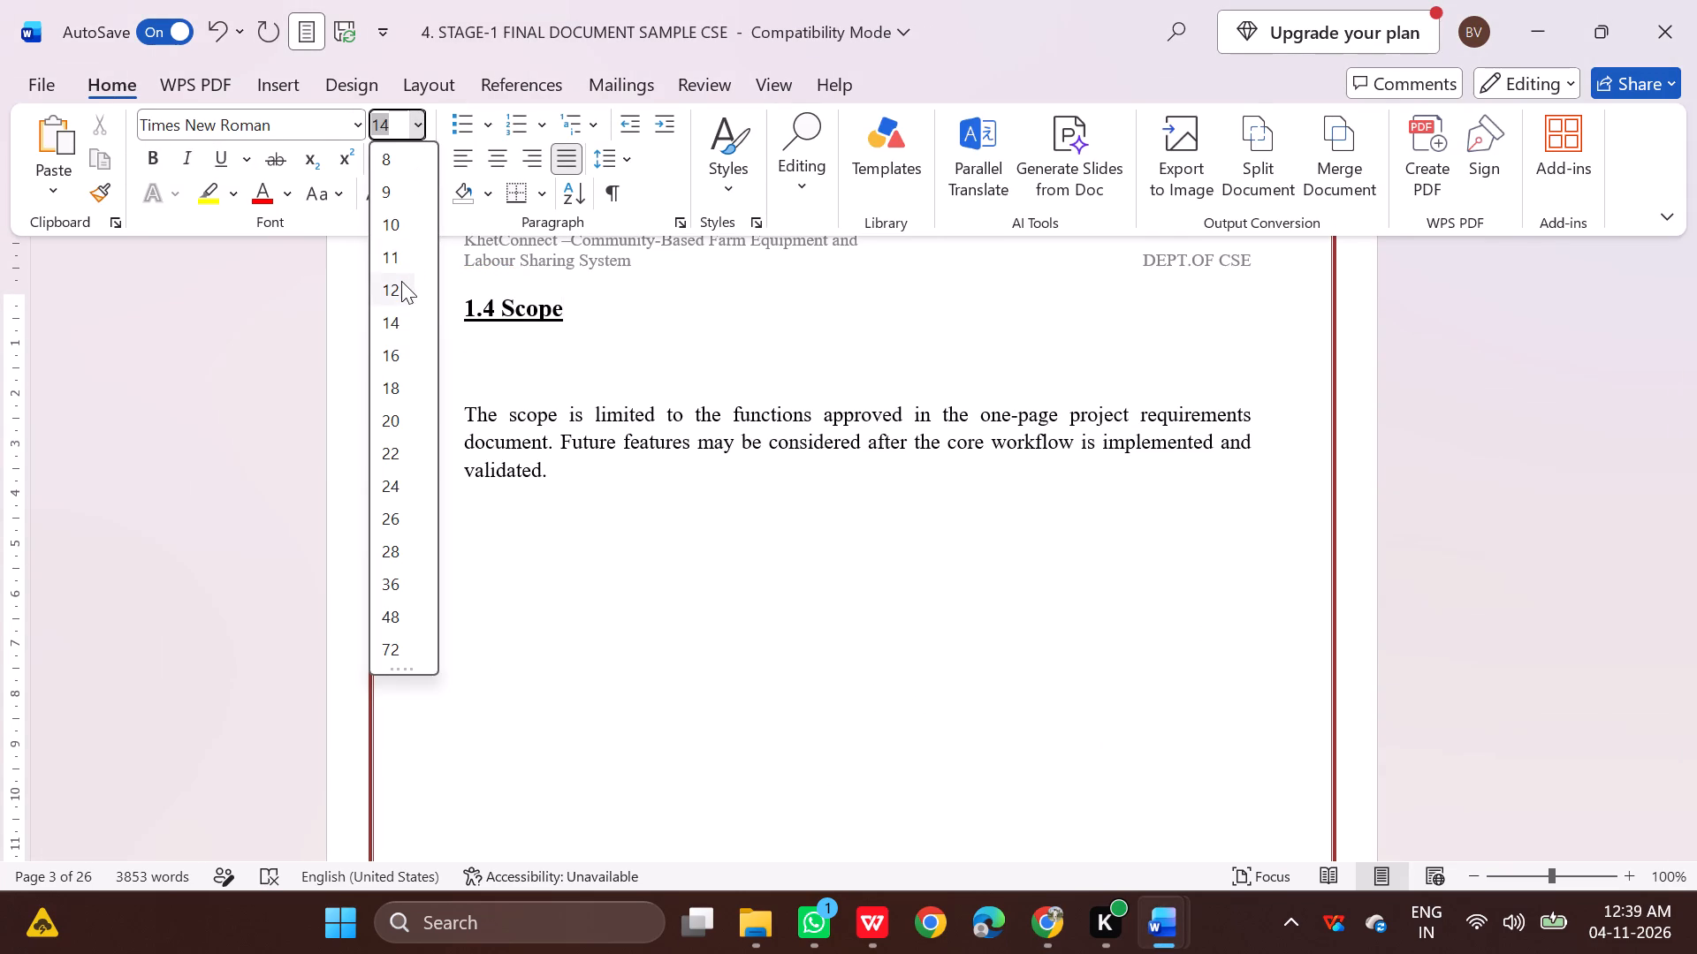
{"action": "left_click", "coordinate": [401, 281]}
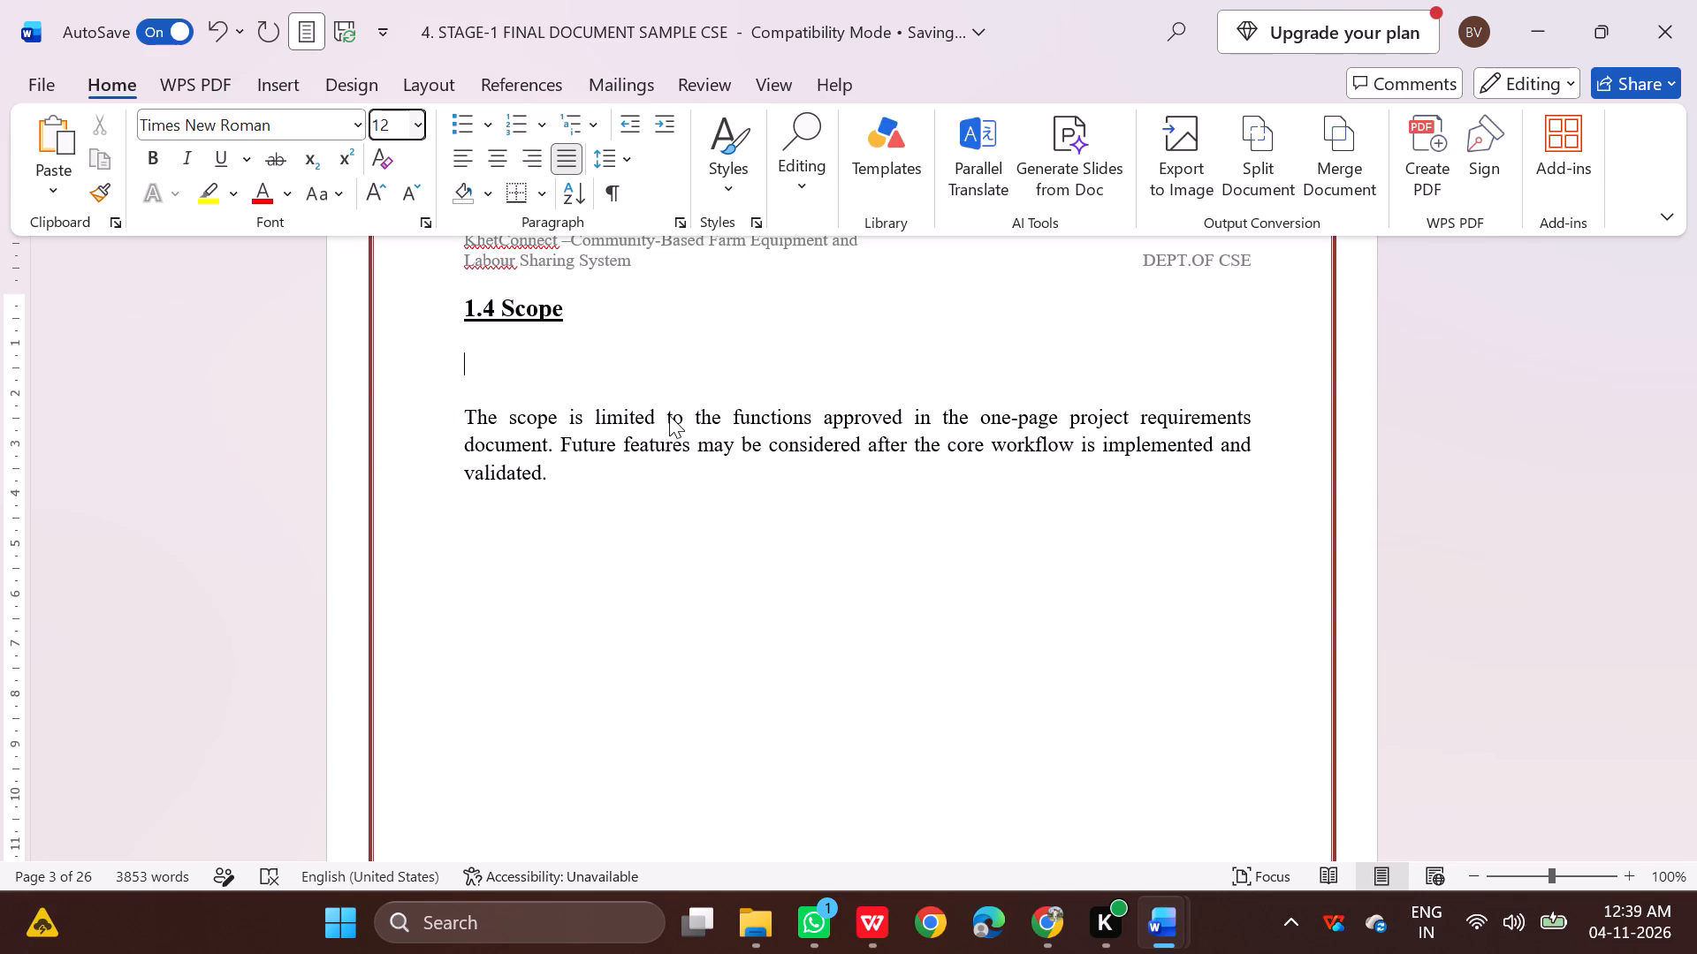
Paste the copied In Scope and Out of Scope / Future Work content into the empty paragraph under 1.4 Scope.
{"action": "key", "text": "ctrl+v"}
{"action": "key", "text": "ctrl+v"}
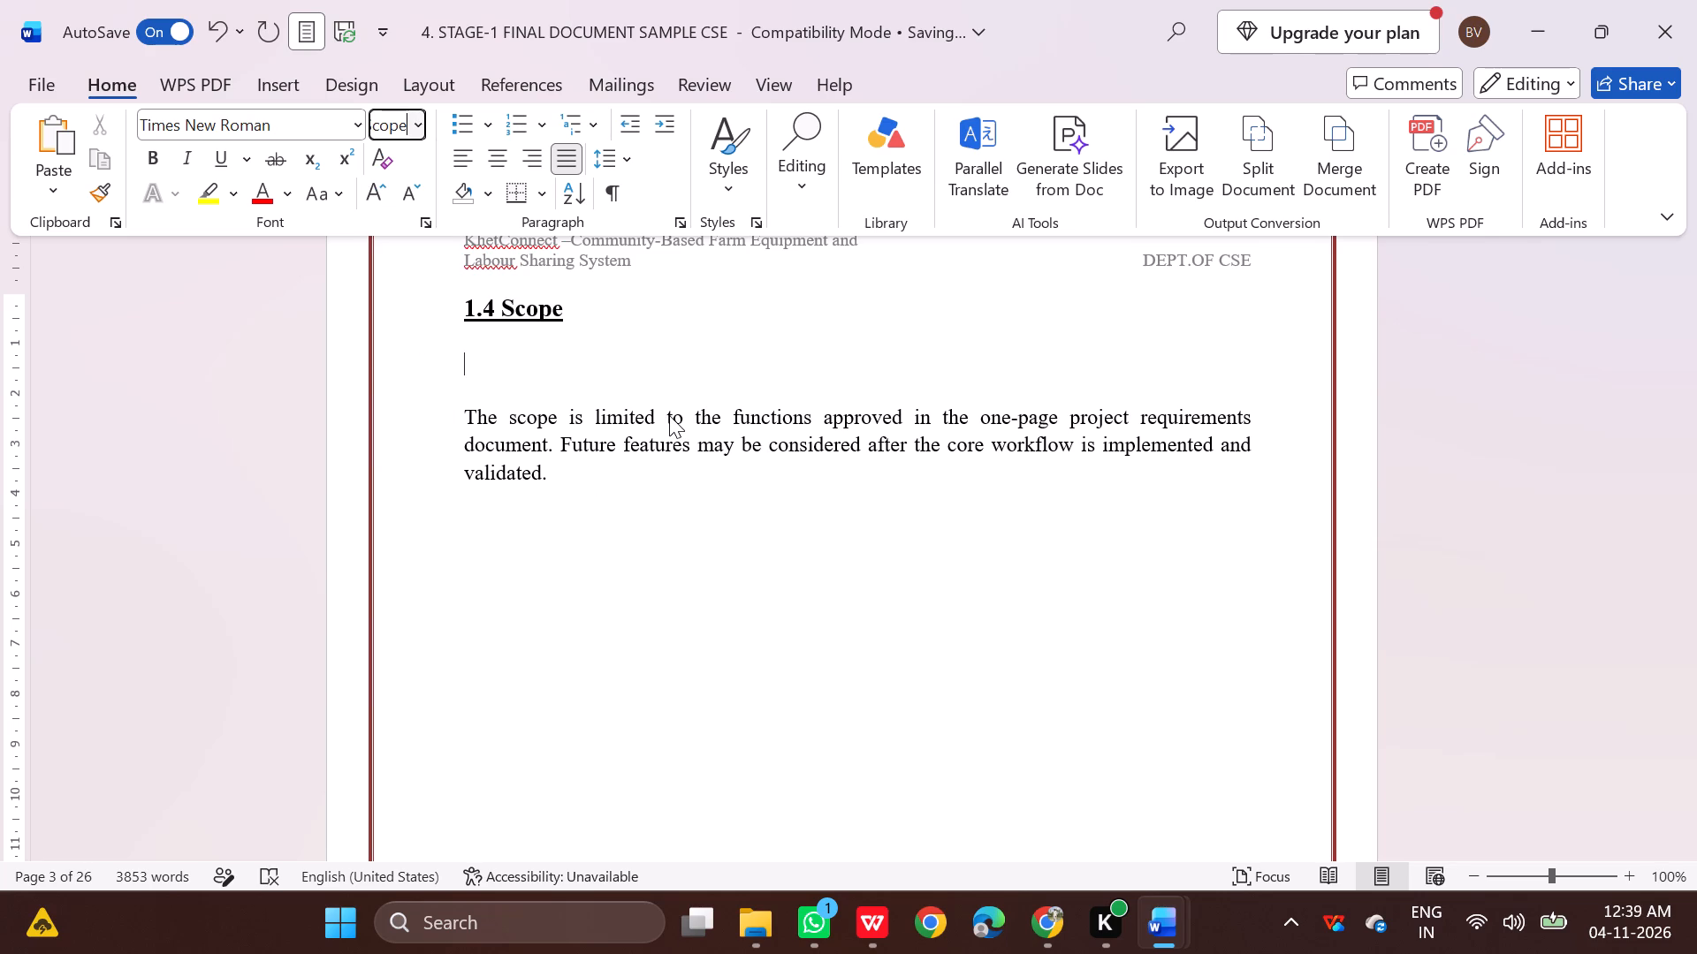
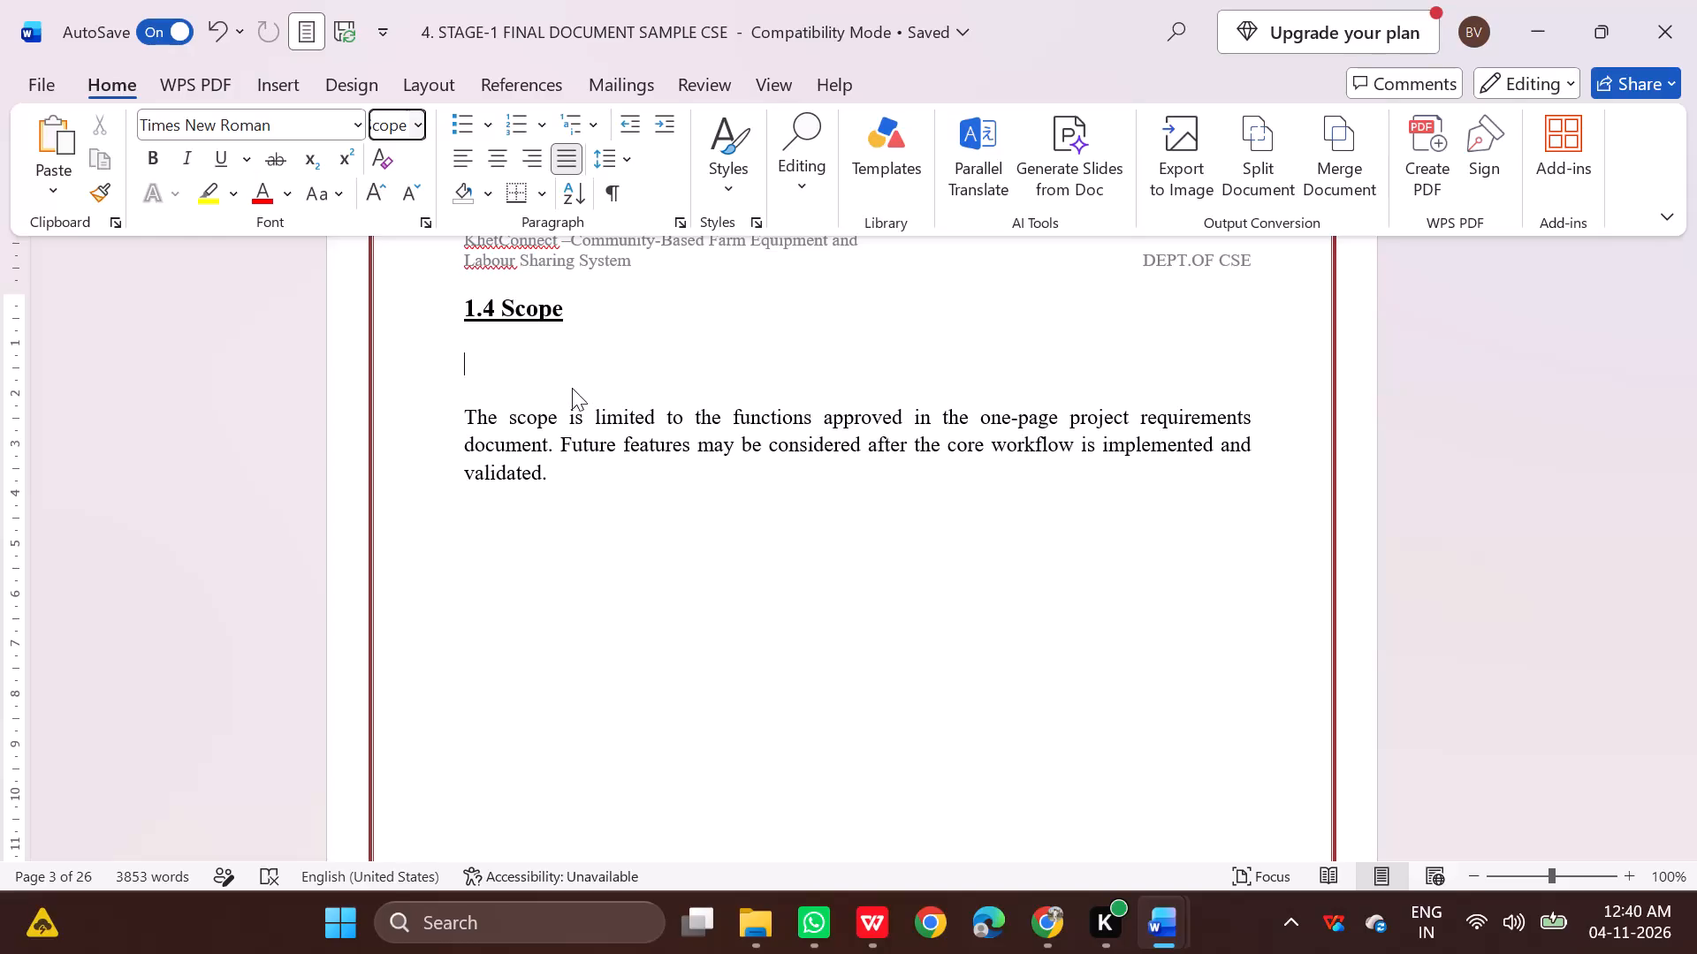
Copy the selected In Scope and Out of Scope / Future Work content from the Chrome Markdown preview into Word's empty paragraph under 1.4 Scope.
{"action": "left_click", "coordinate": [1062, 918]}
{"action": "right_click", "coordinate": [508, 412]}
{"action": "left_click", "coordinate": [638, 443]}
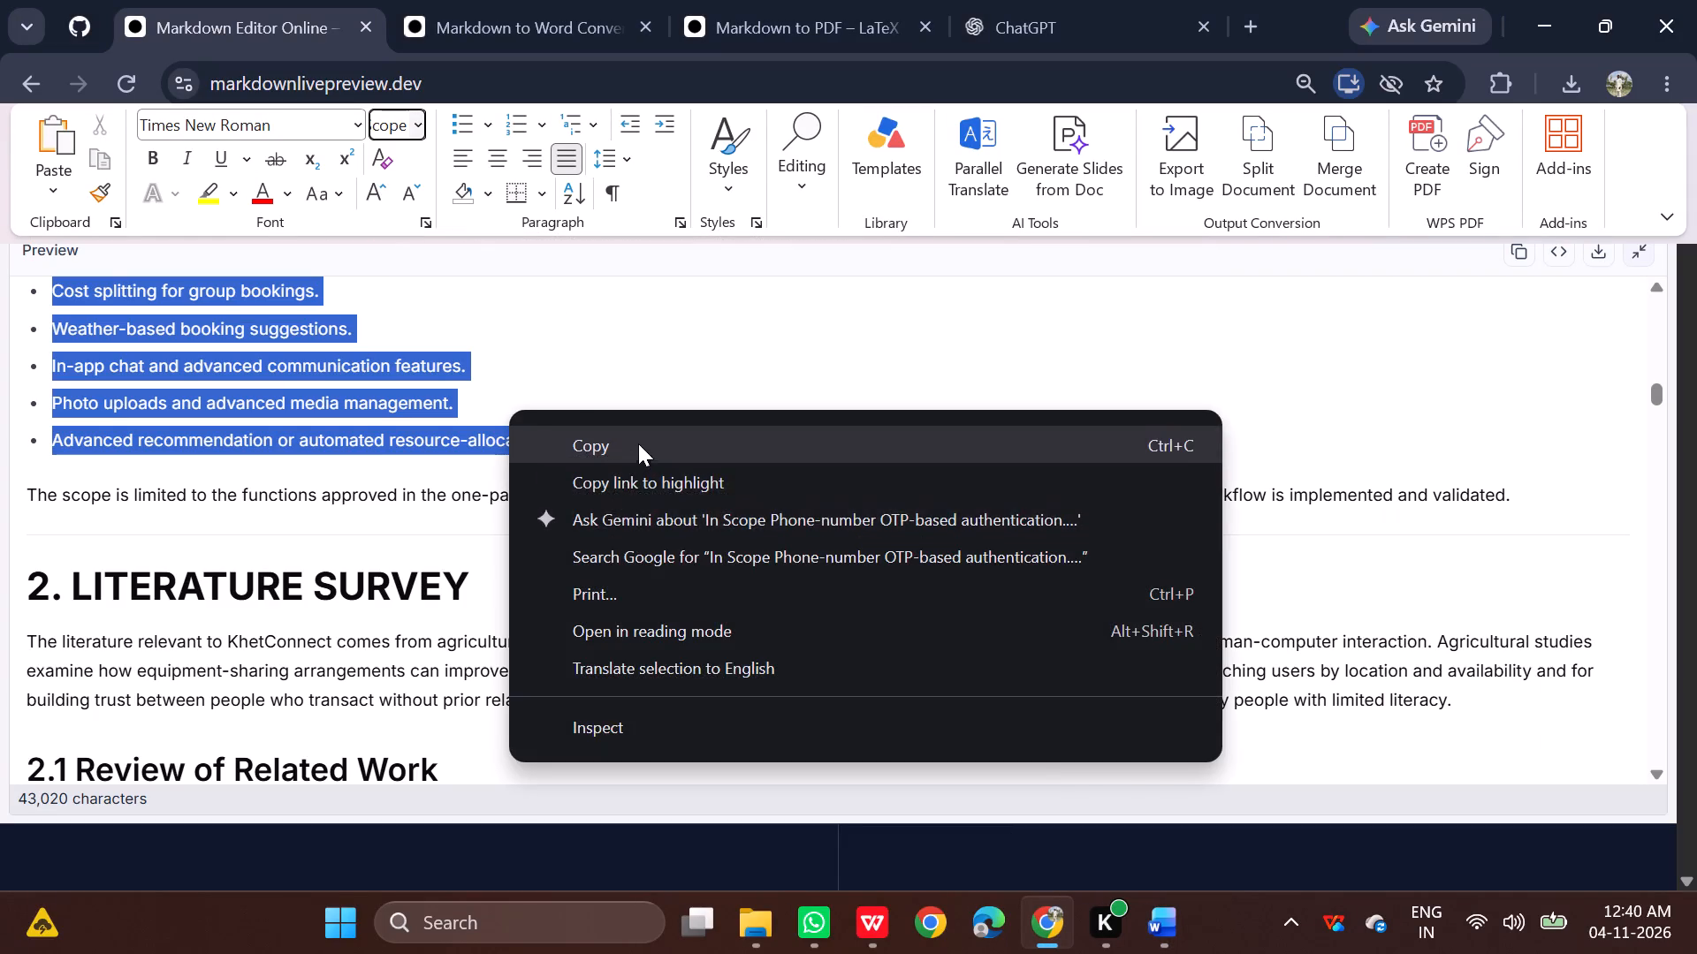
{"action": "left_click", "coordinate": [910, 808]}
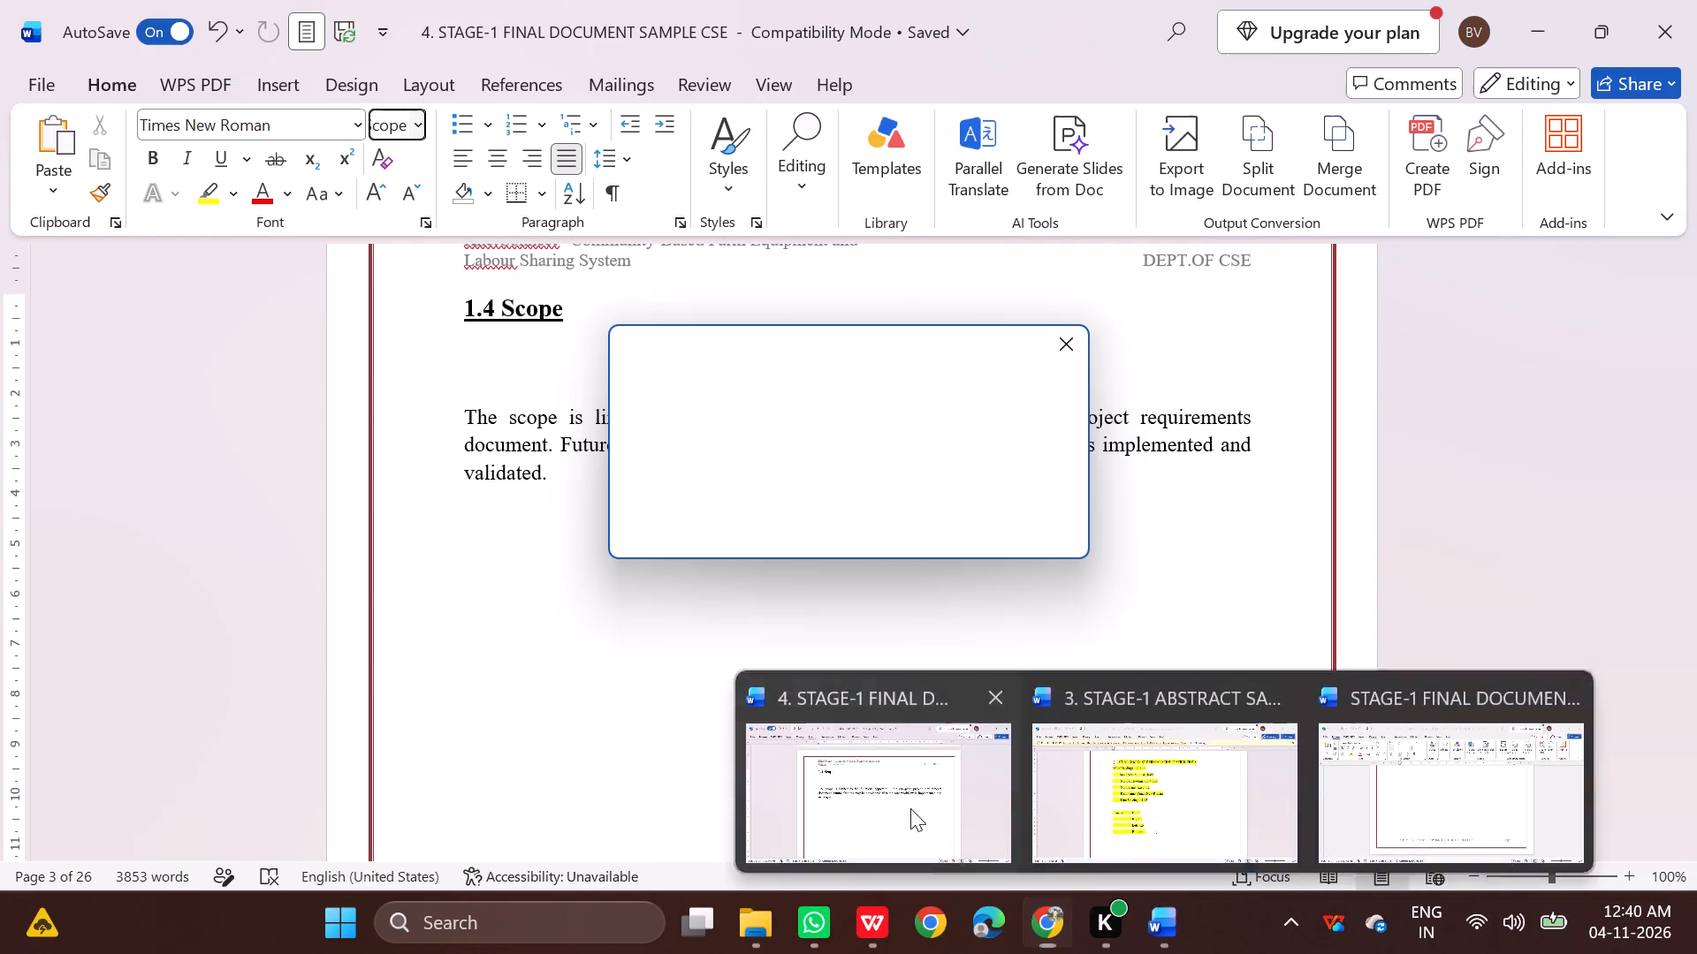
{"action": "left_click", "coordinate": [1072, 347]}
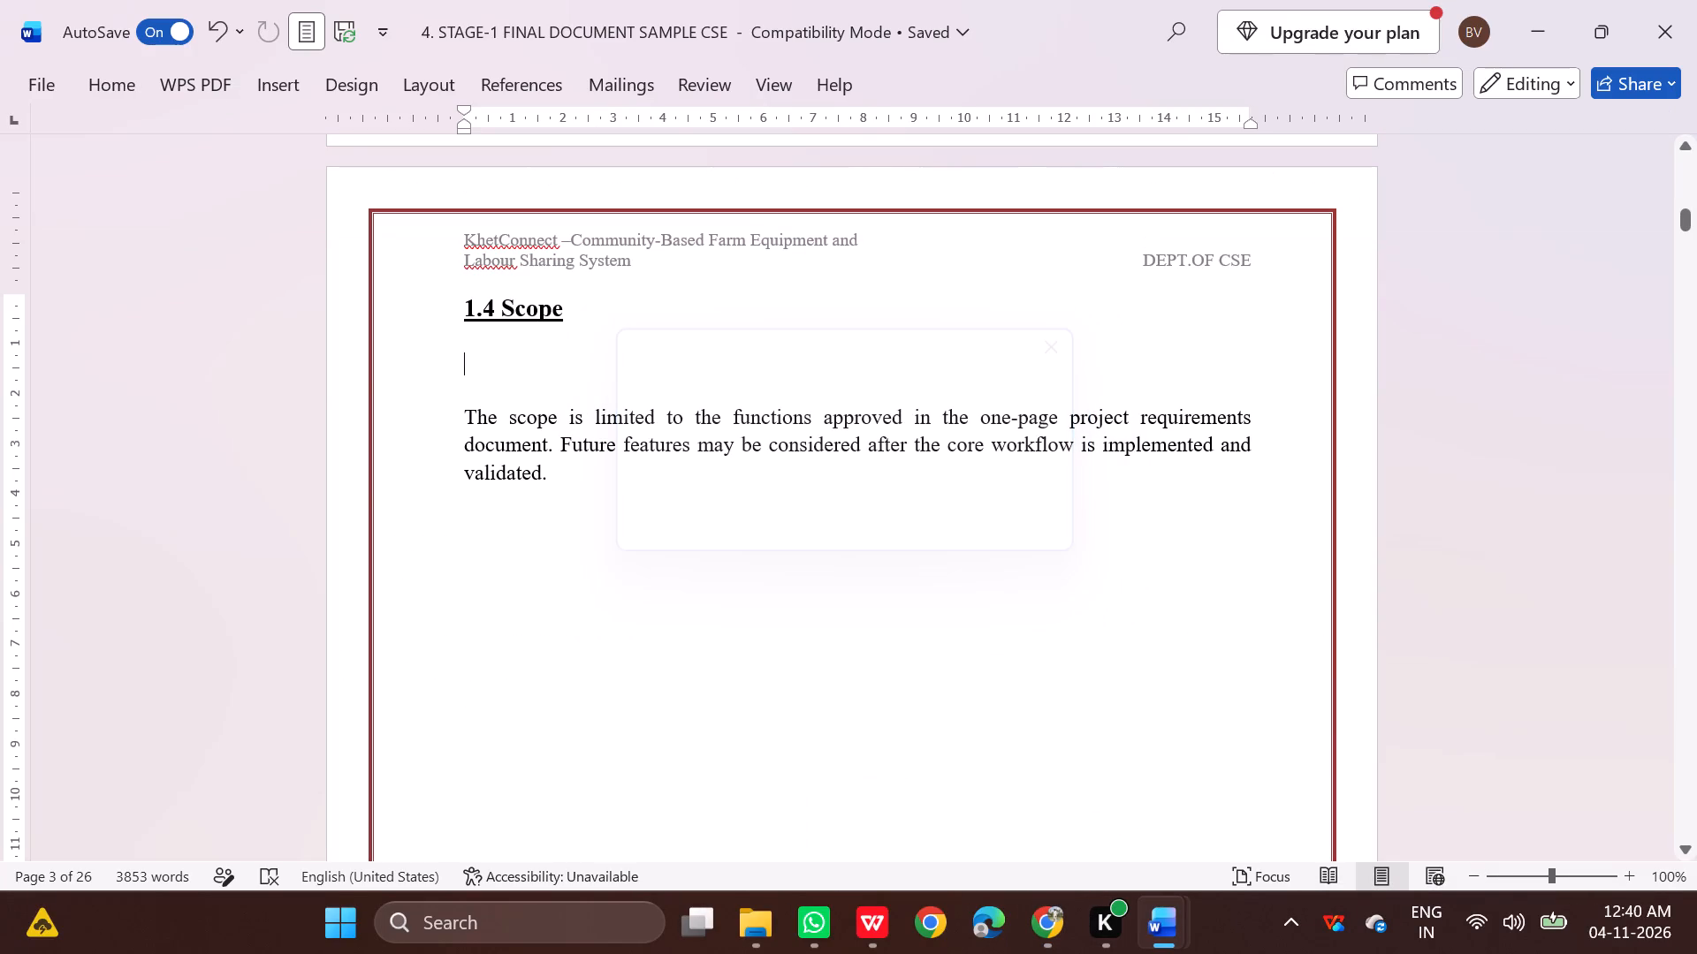
{"action": "key", "text": "ctrl+v"}
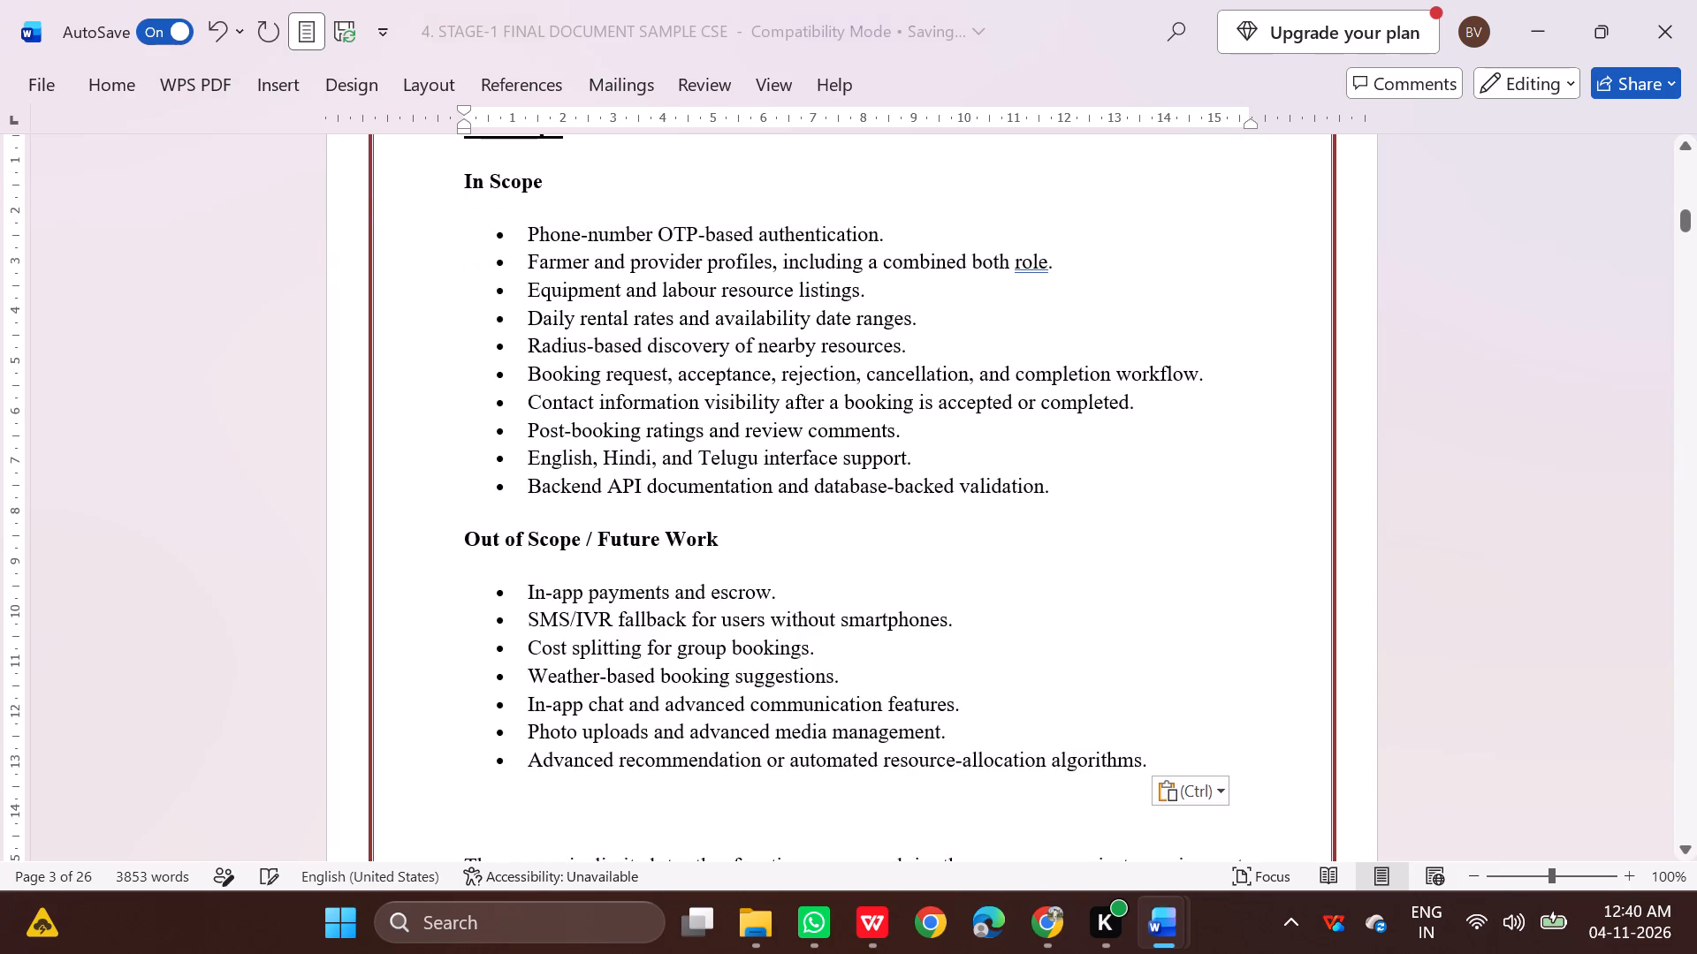
Justify the pasted 1.4 Scope content from the In Scope heading through the last Out of Scope / Future Work bullet.
{"action": "scroll", "coordinate": [739, 464], "scroll_direction": "up", "scroll_amount": 3}
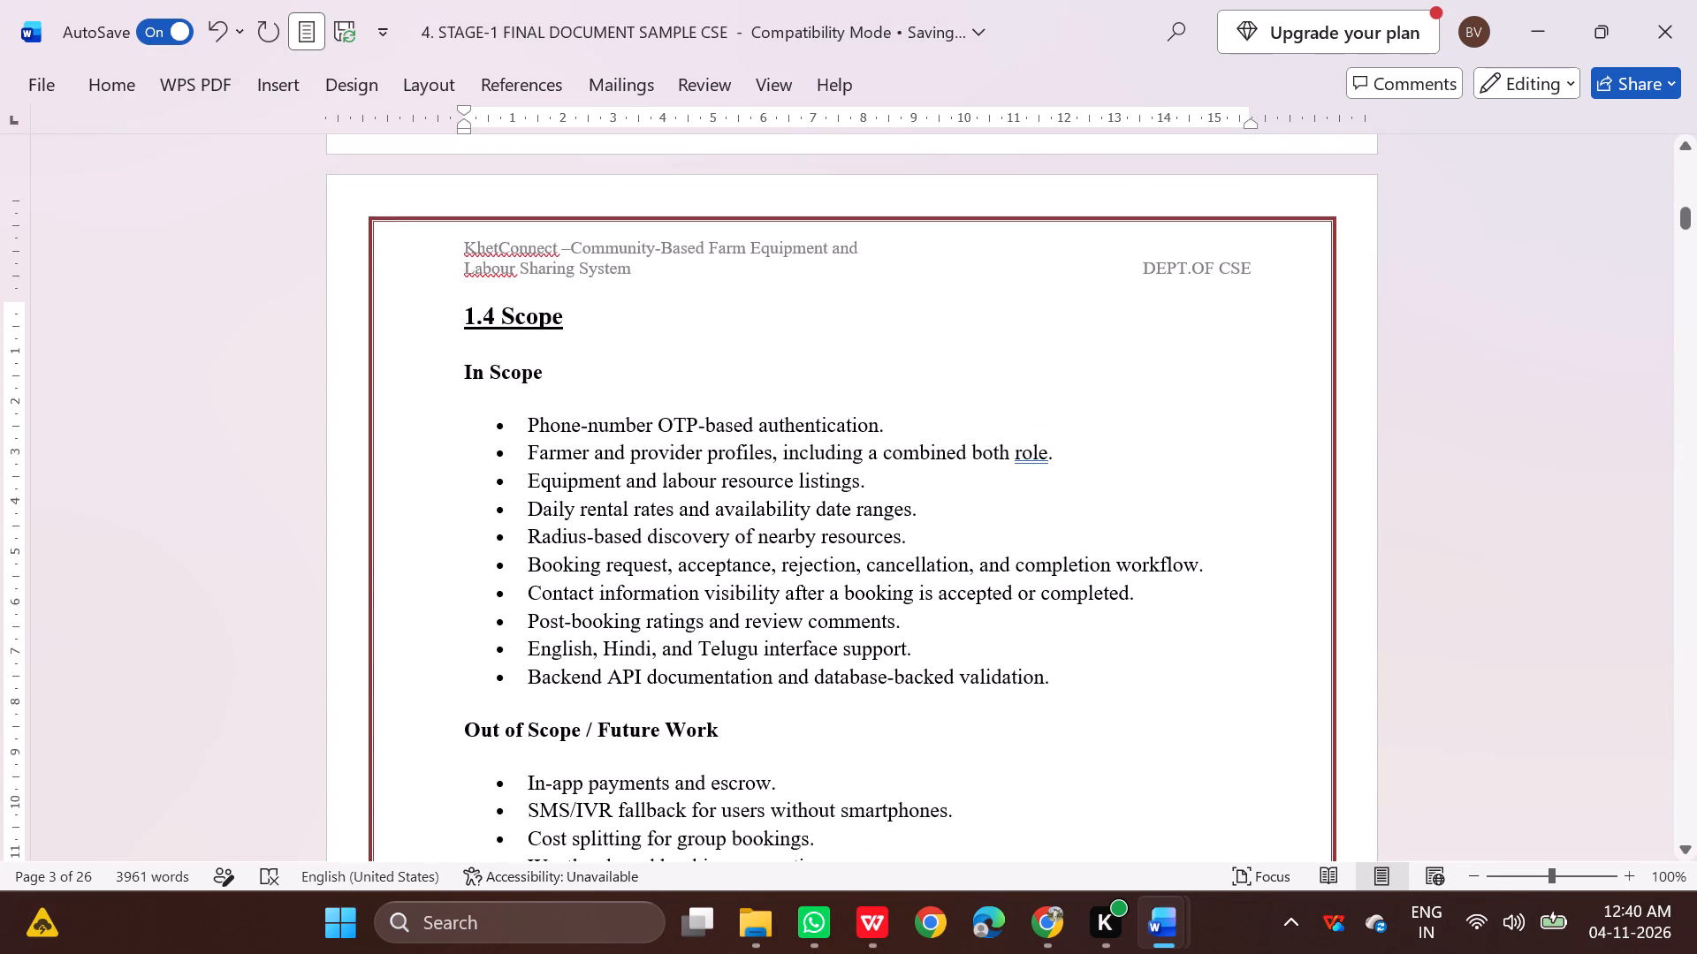
{"action": "left_click_drag", "start_coordinate": [545, 368], "coordinate": [476, 360]}
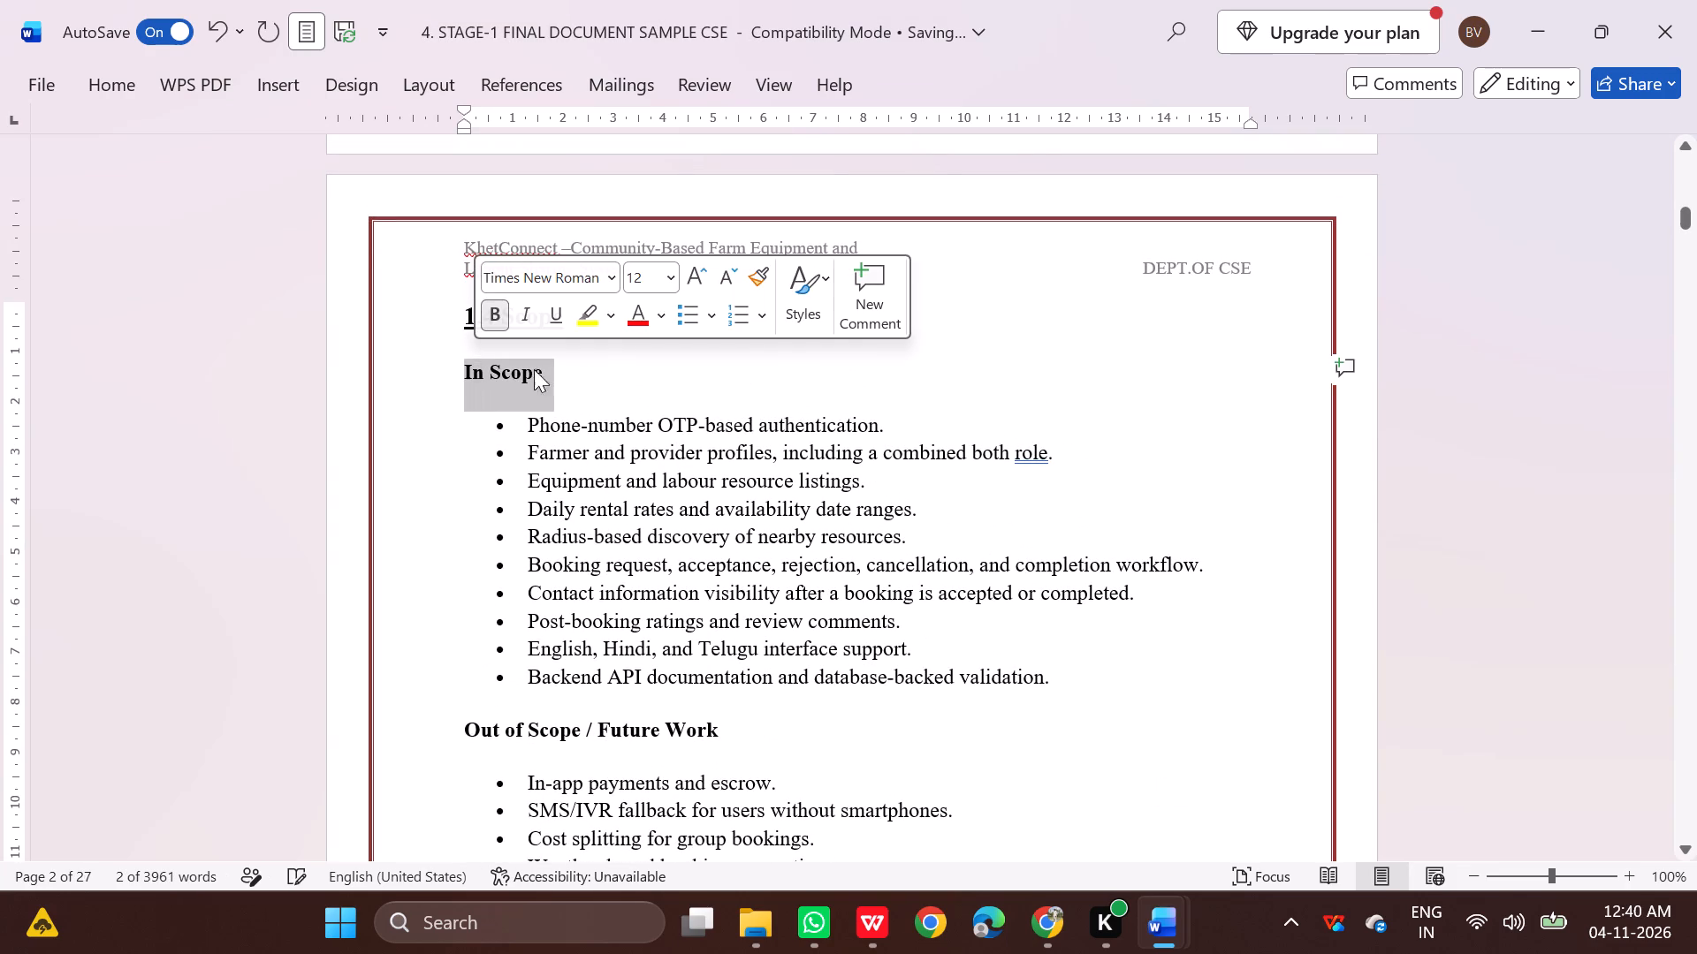
{"action": "left_click", "coordinate": [620, 370]}
{"action": "scroll", "coordinate": [636, 394], "scroll_direction": "down", "scroll_amount": 4}
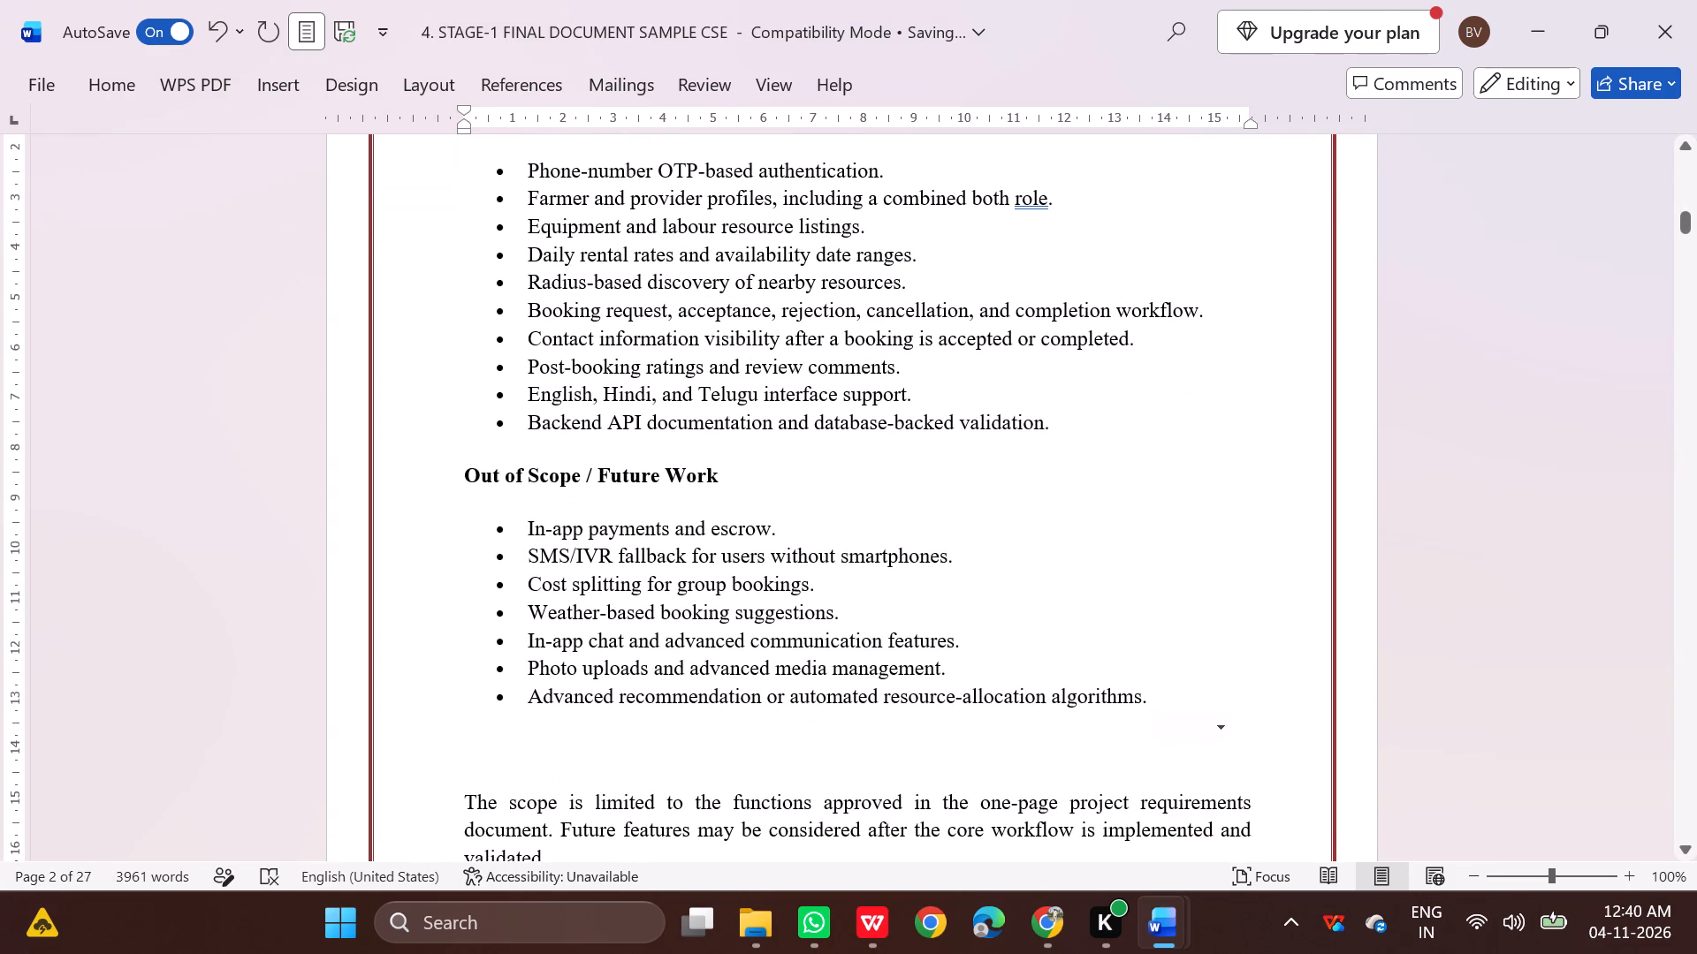
{"action": "scroll", "coordinate": [504, 312], "scroll_direction": "up", "scroll_amount": 2}
{"action": "left_click_drag", "start_coordinate": [453, 244], "coordinate": [807, 638]}
{"action": "scroll", "coordinate": [799, 622], "scroll_direction": "down", "scroll_amount": 2}
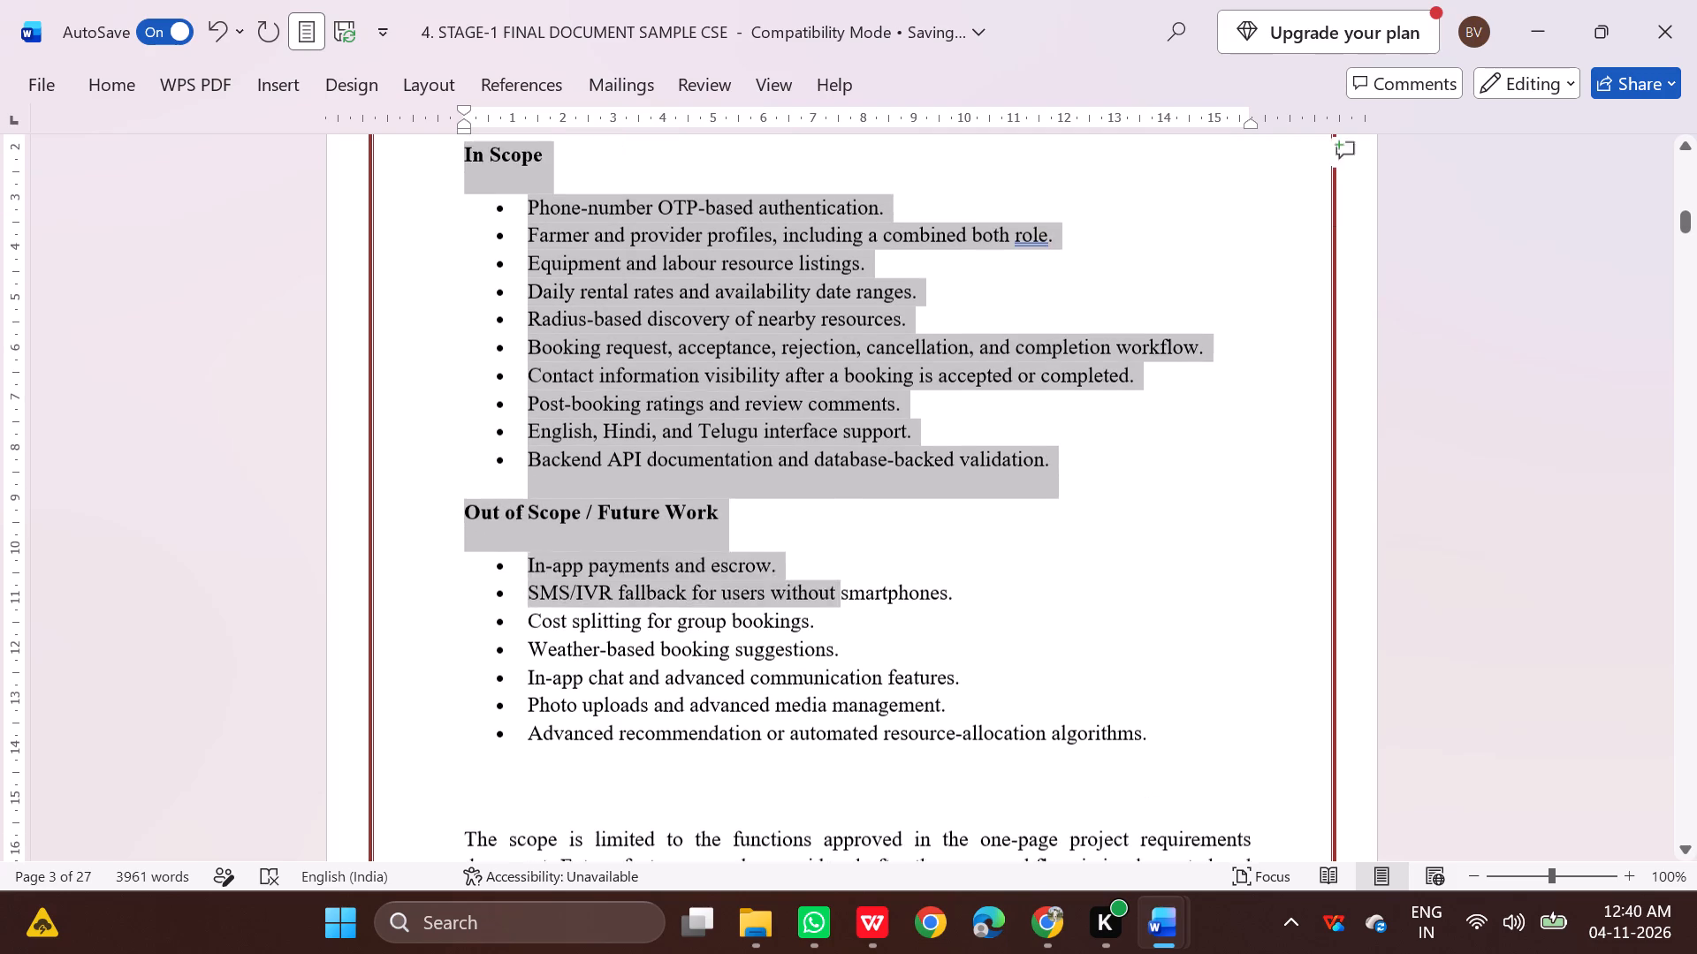
{"action": "left_click_drag", "start_coordinate": [807, 638], "coordinate": [1144, 689]}
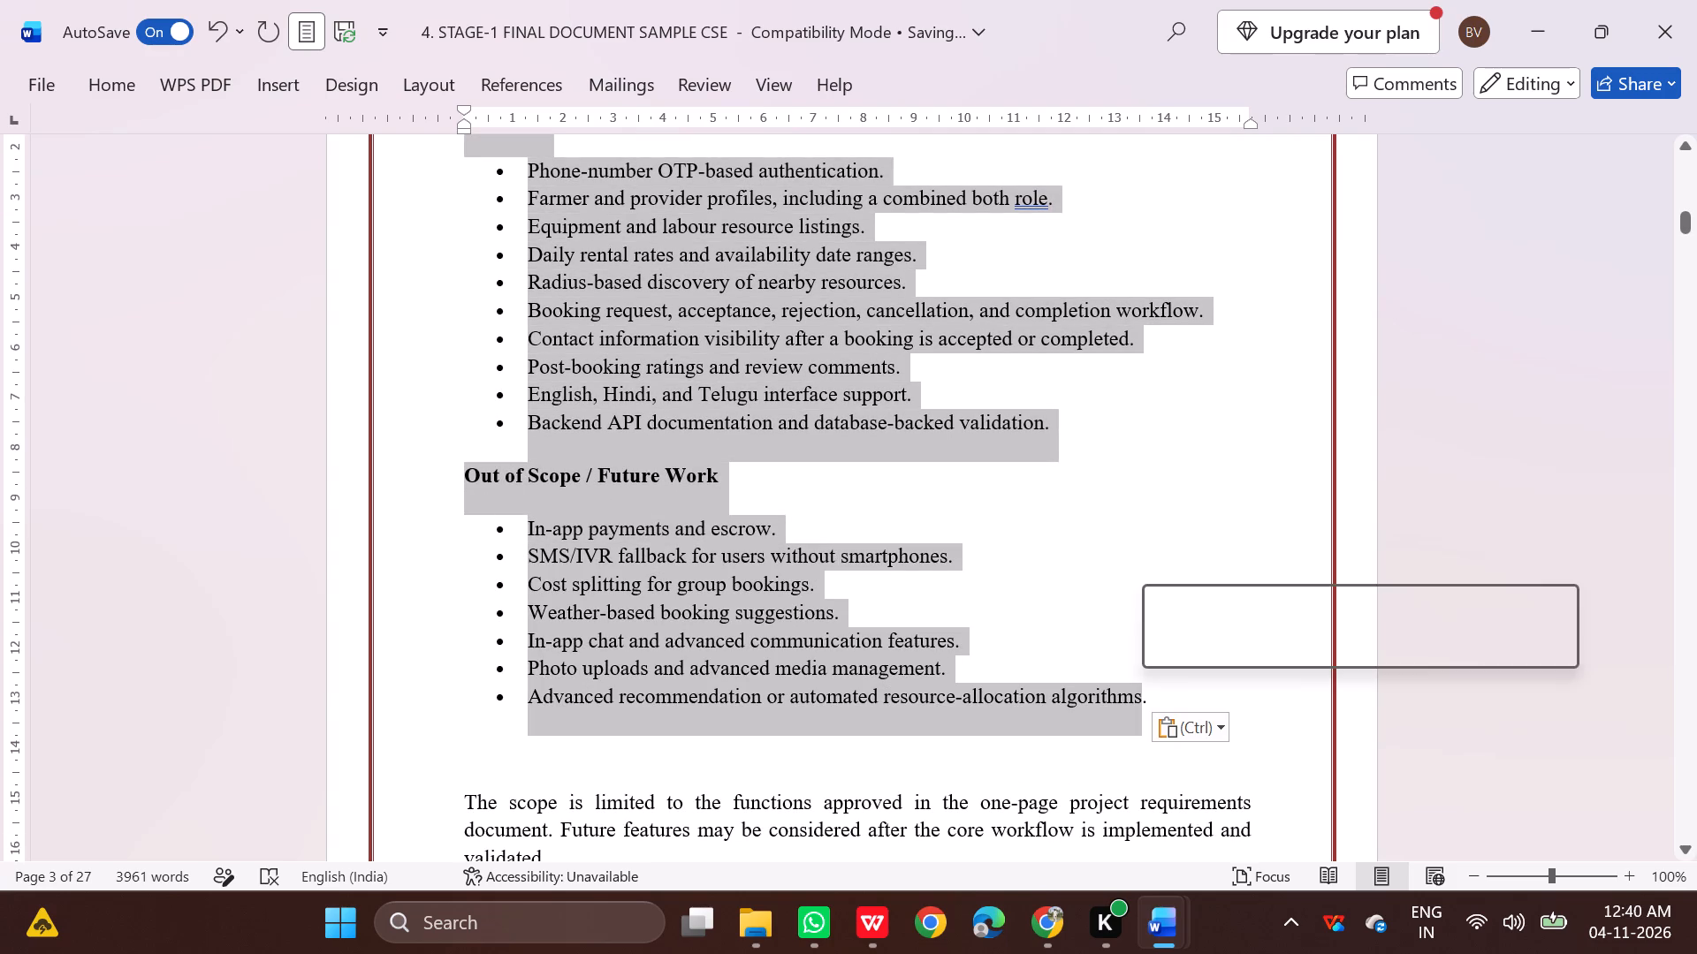
{"action": "key", "text": "ctrl+j"}
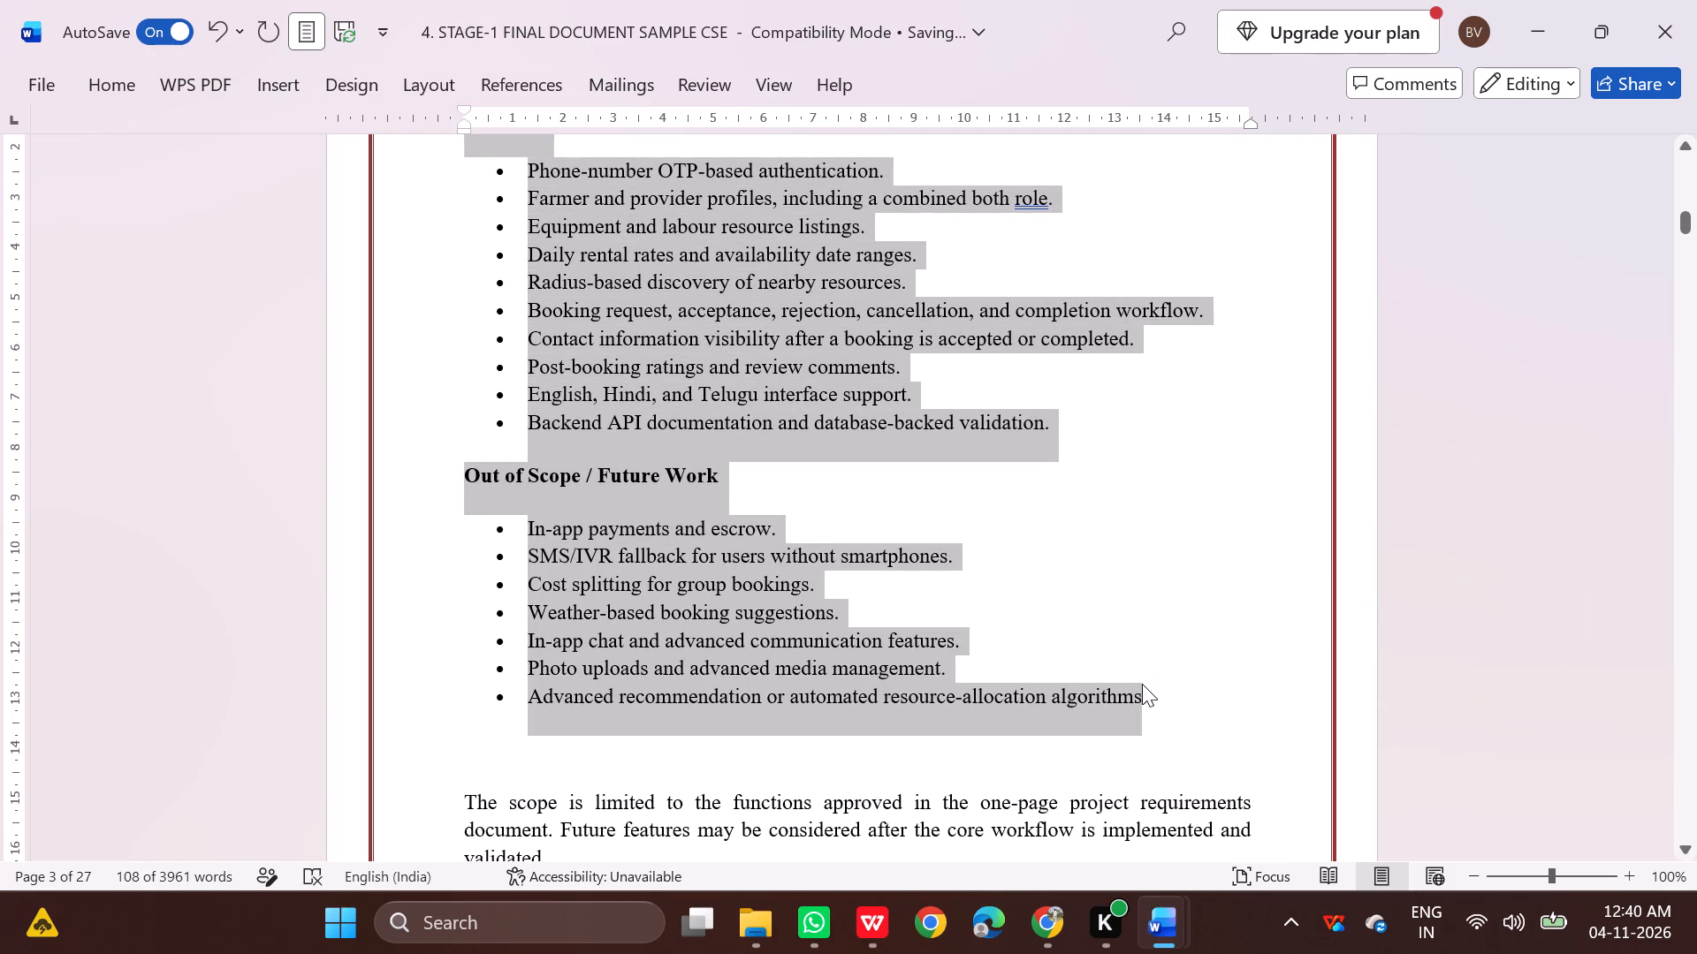
{"action": "key", "text": "ctrl+j"}
{"action": "key", "text": "ctrl+j"}
{"action": "key", "text": "ctrl+j"}
{"action": "key", "text": "ctrl+j"}
Remove the empty paragraph between the last Out of Scope / Future Work bullet and the closing scope paragraph.
{"action": "scroll", "coordinate": [1138, 674], "scroll_direction": "down", "scroll_amount": 2}
{"action": "left_click", "coordinate": [688, 657]}
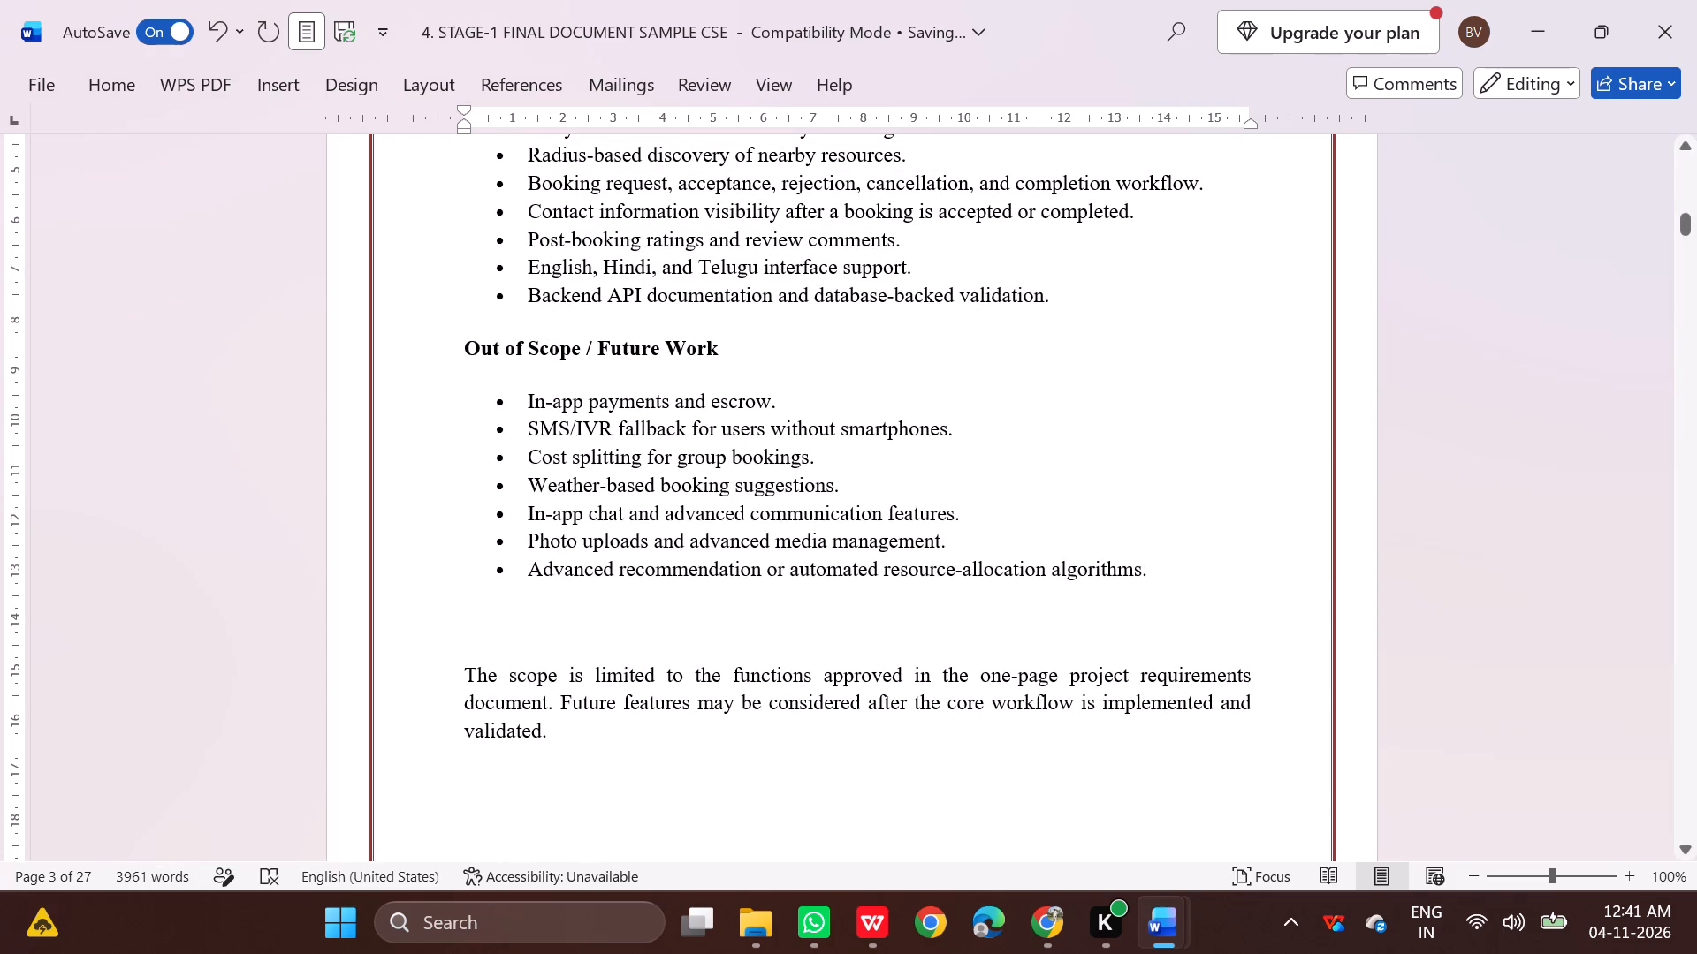
{"action": "key", "text": "BackSpace"}
{"action": "scroll", "coordinate": [843, 602], "scroll_direction": "up", "scroll_amount": 7}
{"action": "scroll", "coordinate": [842, 602], "scroll_direction": "down", "scroll_amount": 9}
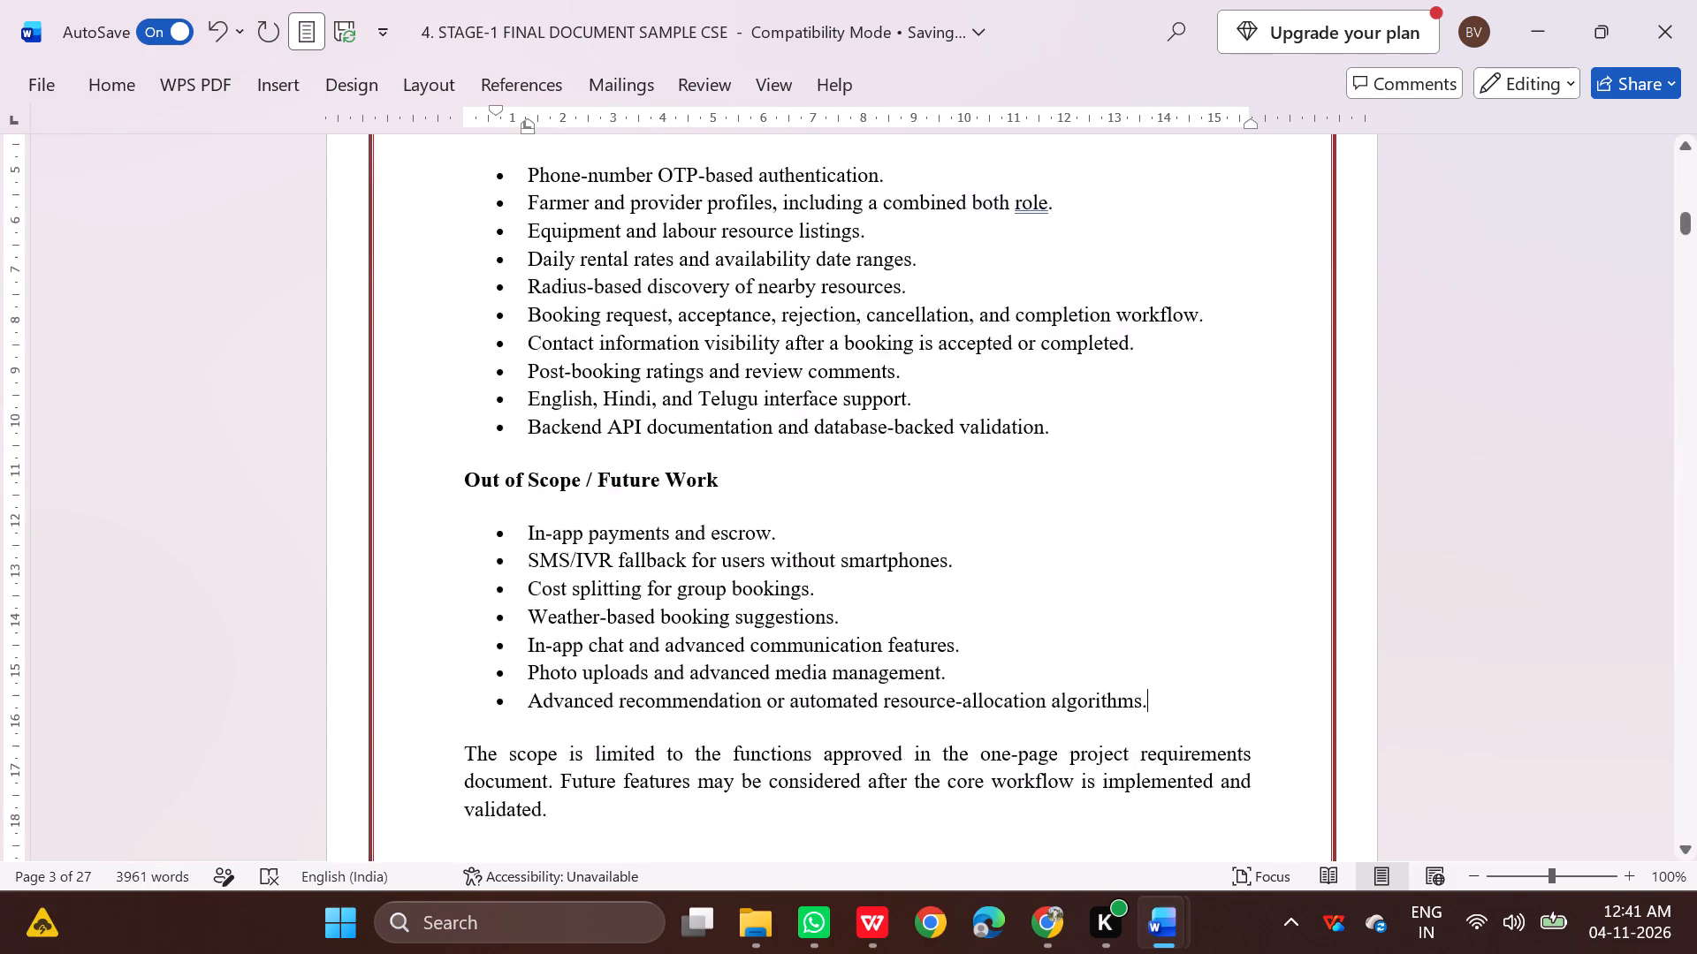
Delete the empty paragraphs above the 2. LITERATURE SURVEY heading so it starts at the top of its page.
{"action": "scroll", "coordinate": [842, 602], "scroll_direction": "down", "scroll_amount": 2}
{"action": "scroll", "coordinate": [842, 602], "scroll_direction": "up", "scroll_amount": 20}
{"action": "scroll", "coordinate": [842, 602], "scroll_direction": "up", "scroll_amount": 1}
{"action": "scroll", "coordinate": [841, 601], "scroll_direction": "down", "scroll_amount": 2}
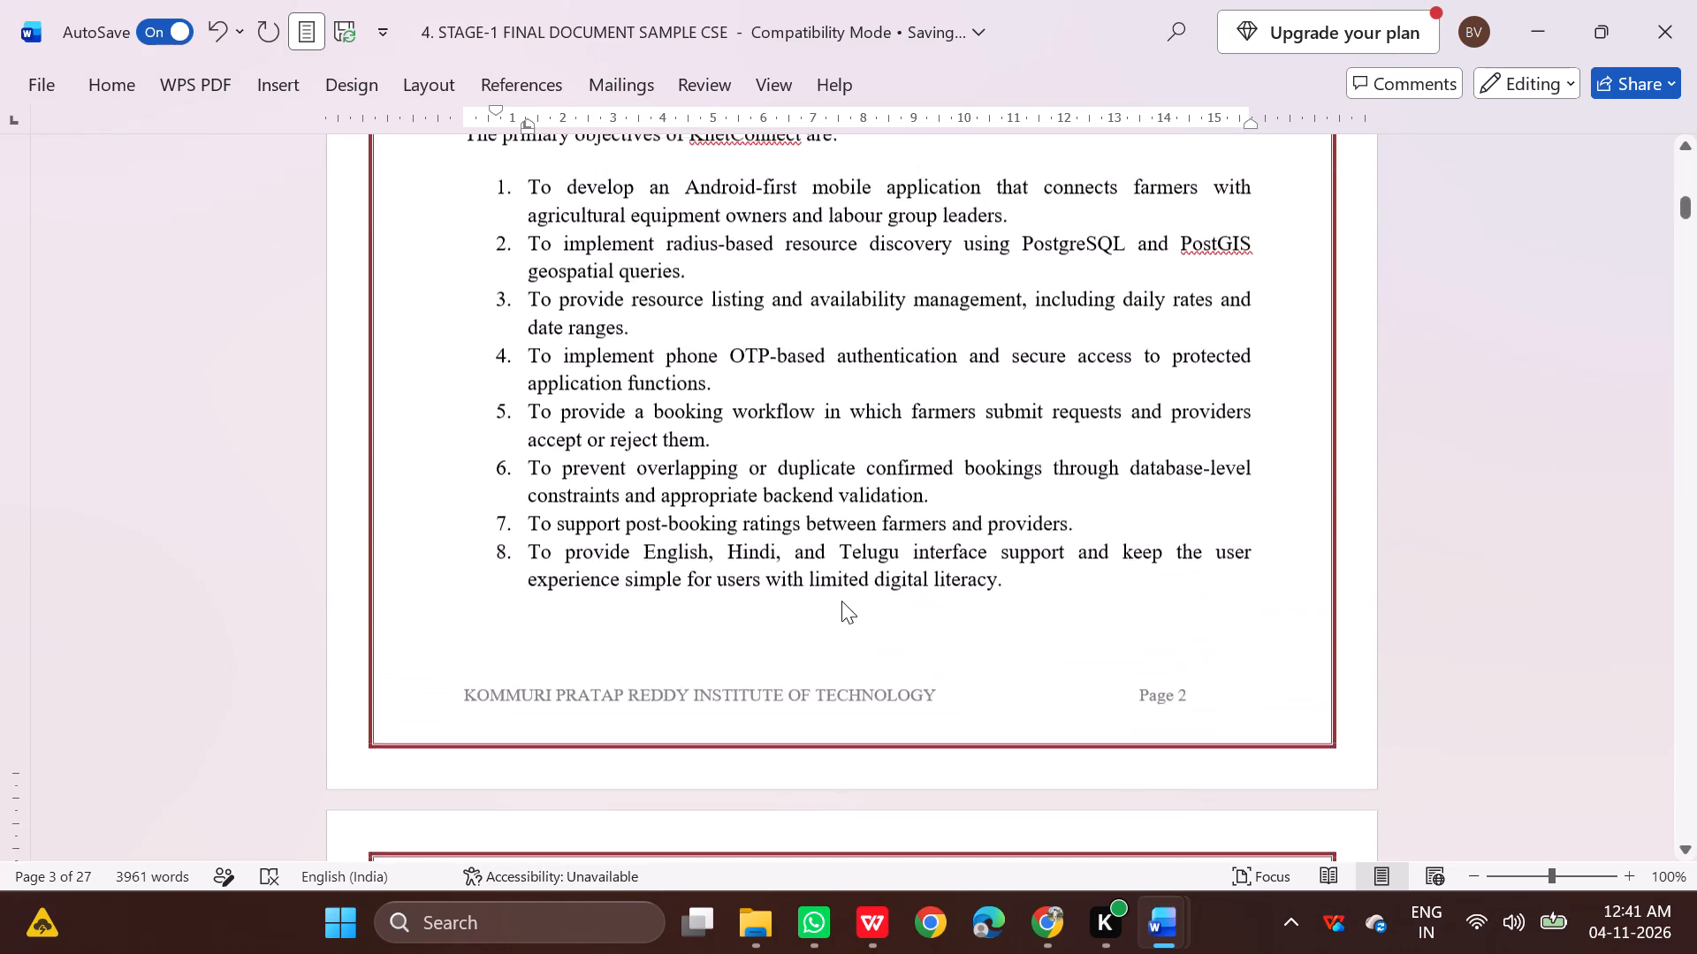
{"action": "scroll", "coordinate": [841, 601], "scroll_direction": "down", "scroll_amount": 19}
{"action": "scroll", "coordinate": [841, 601], "scroll_direction": "down", "scroll_amount": 10}
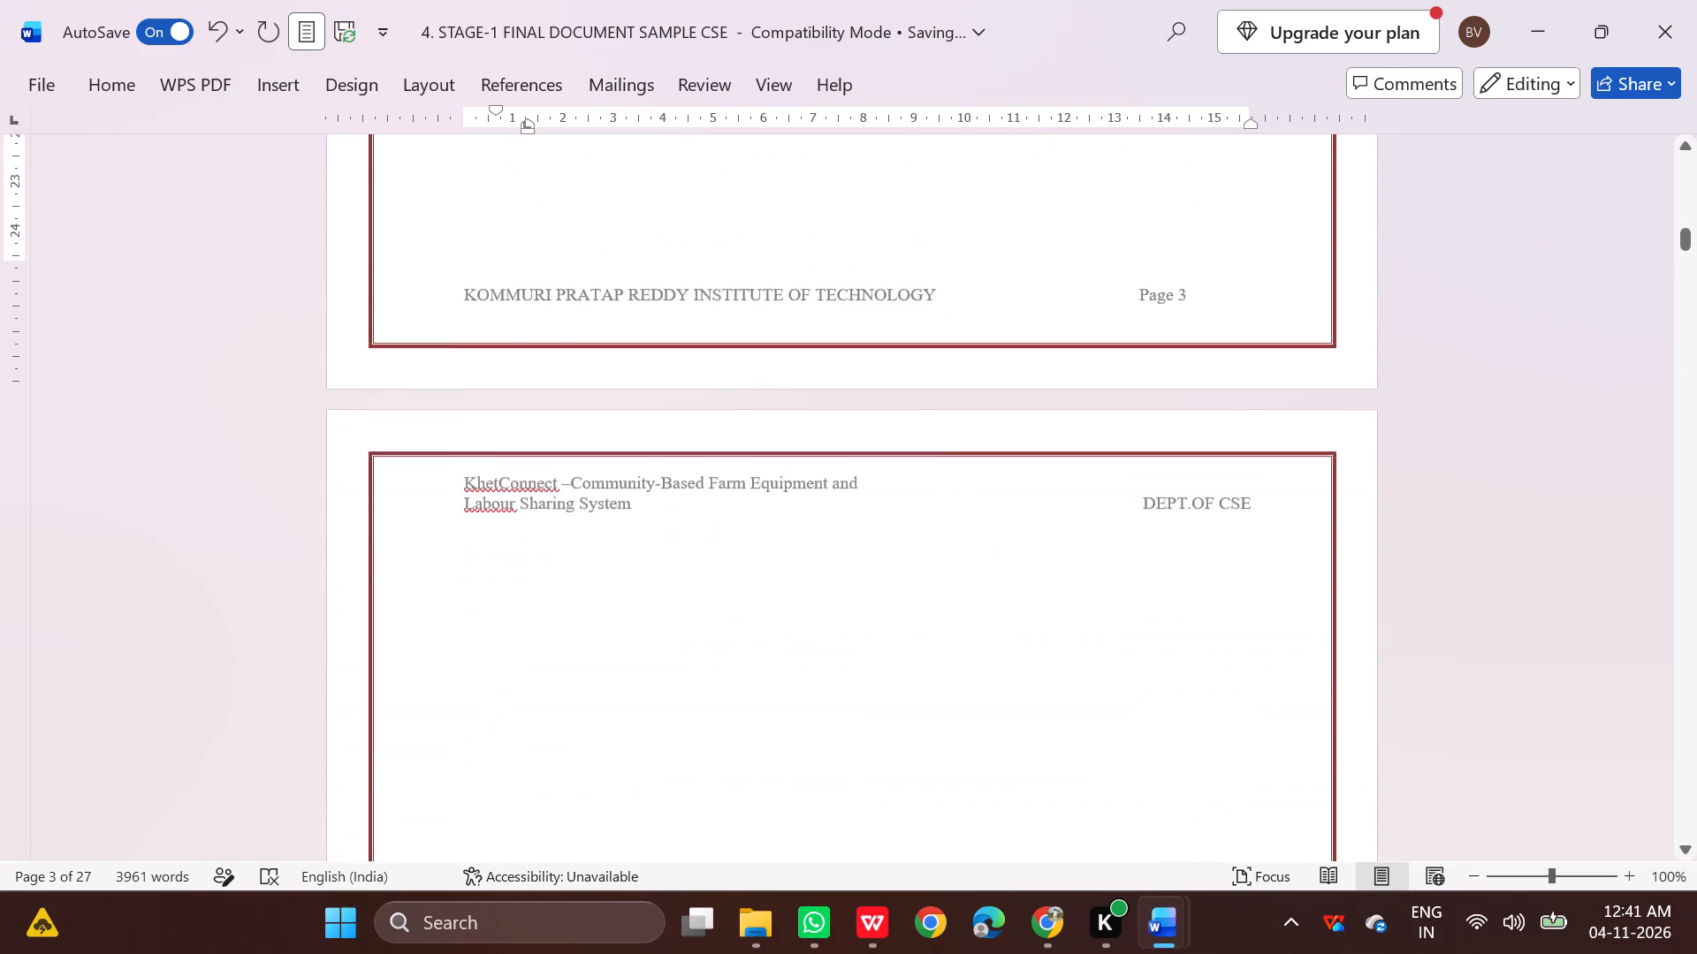
{"action": "scroll", "coordinate": [841, 601], "scroll_direction": "down", "scroll_amount": 10}
{"action": "left_click", "coordinate": [590, 431]}
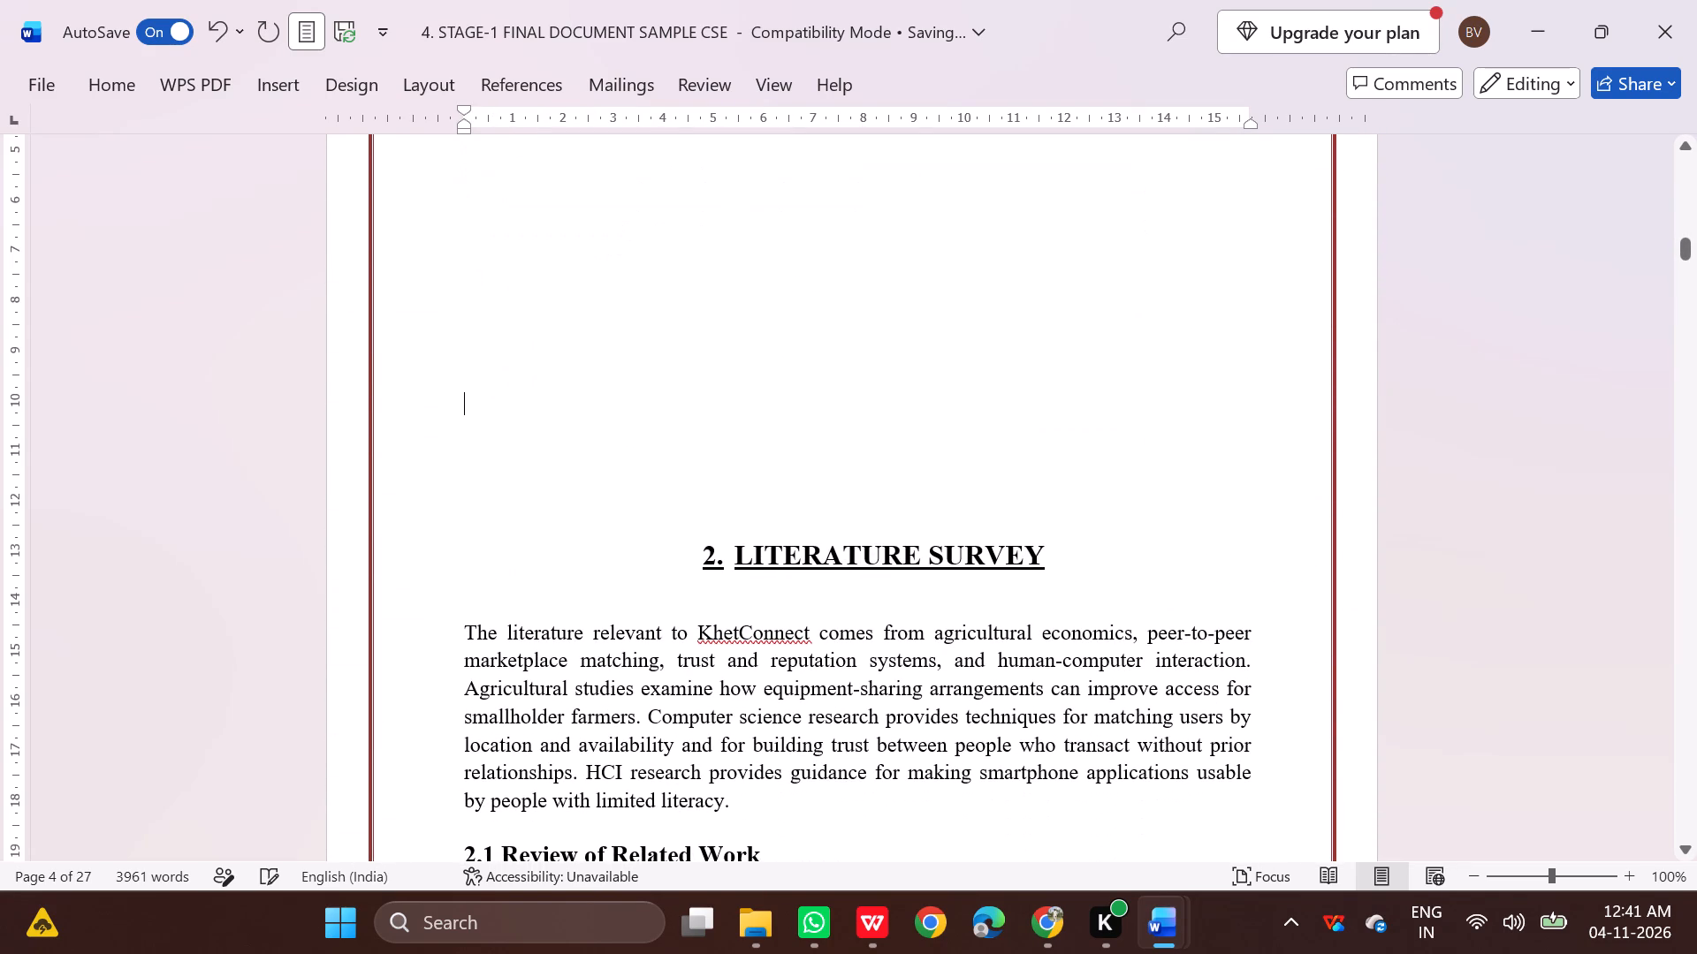
{"action": "key", "text": "BackSpace"}
{"action": "key", "text": "BackSpace"}
{"action": "key", "text": "BackSpace"}
{"action": "key", "text": "BackSpace"}
{"action": "key", "text": "BackSpace"}
{"action": "scroll", "coordinate": [617, 430], "scroll_direction": "up", "scroll_amount": 2}
{"action": "key", "text": "BackSpace"}
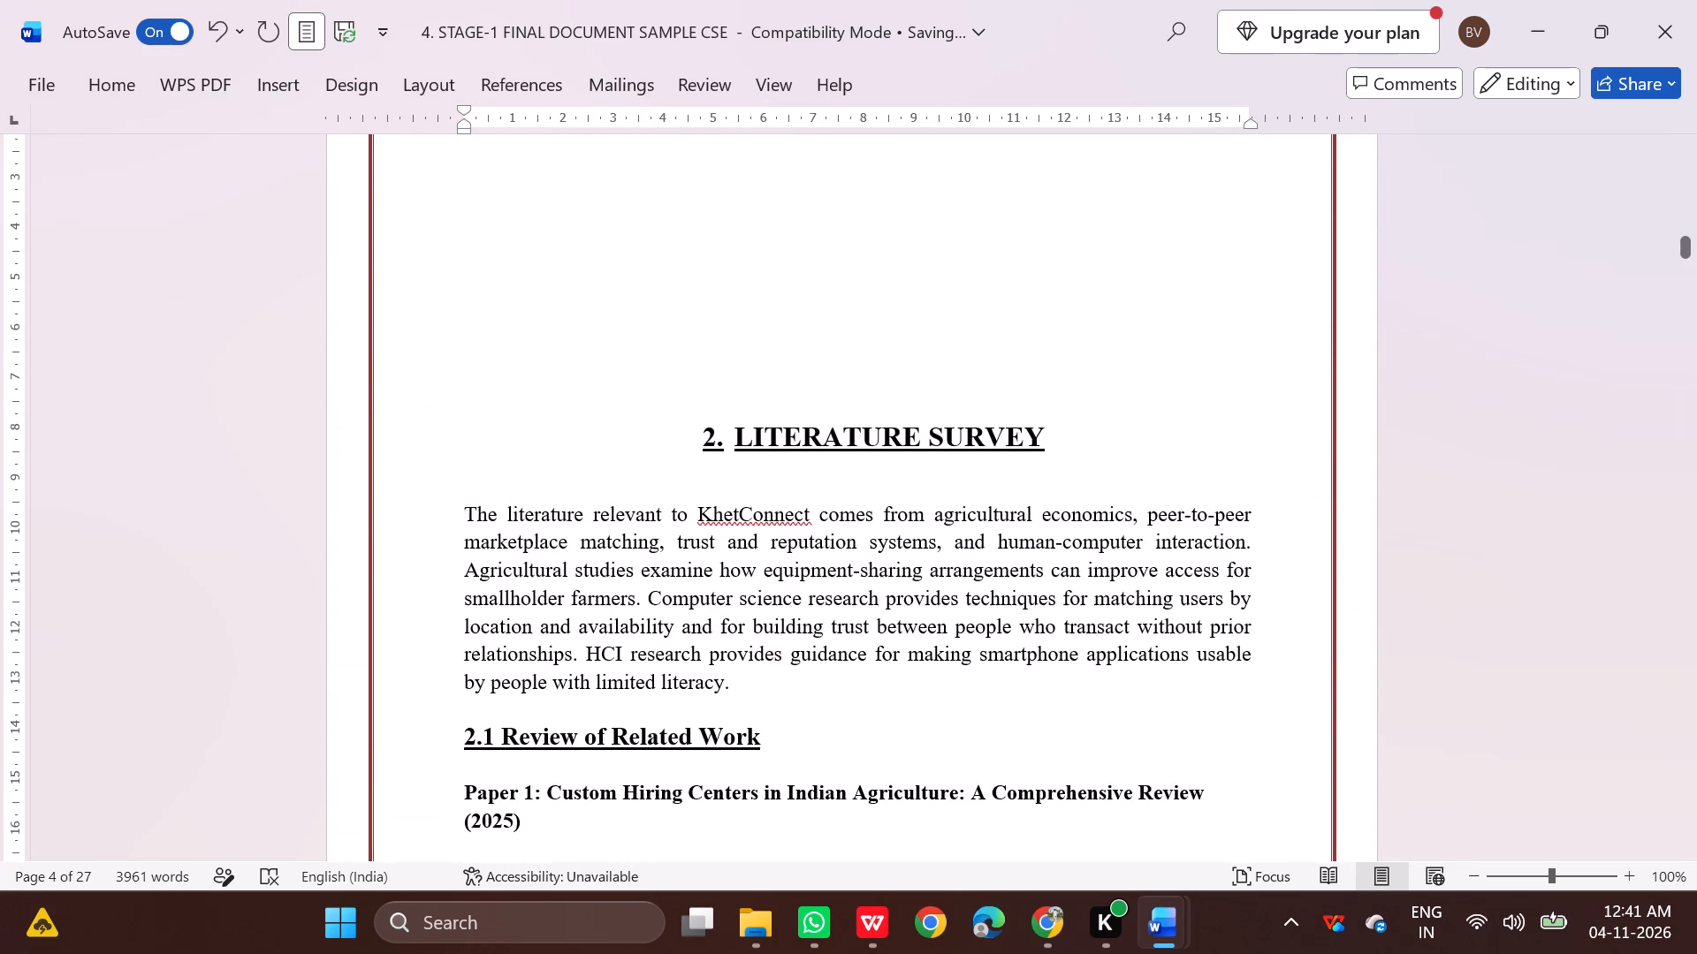
{"action": "key", "text": "BackSpace"}
{"action": "key", "text": "BackSpace"}
{"action": "scroll", "coordinate": [597, 367], "scroll_direction": "up", "scroll_amount": 3}
{"action": "left_click", "coordinate": [582, 399]}
{"action": "key", "text": "BackSpace"}
{"action": "key", "text": "BackSpace"}
{"action": "key", "text": "BackSpace"}
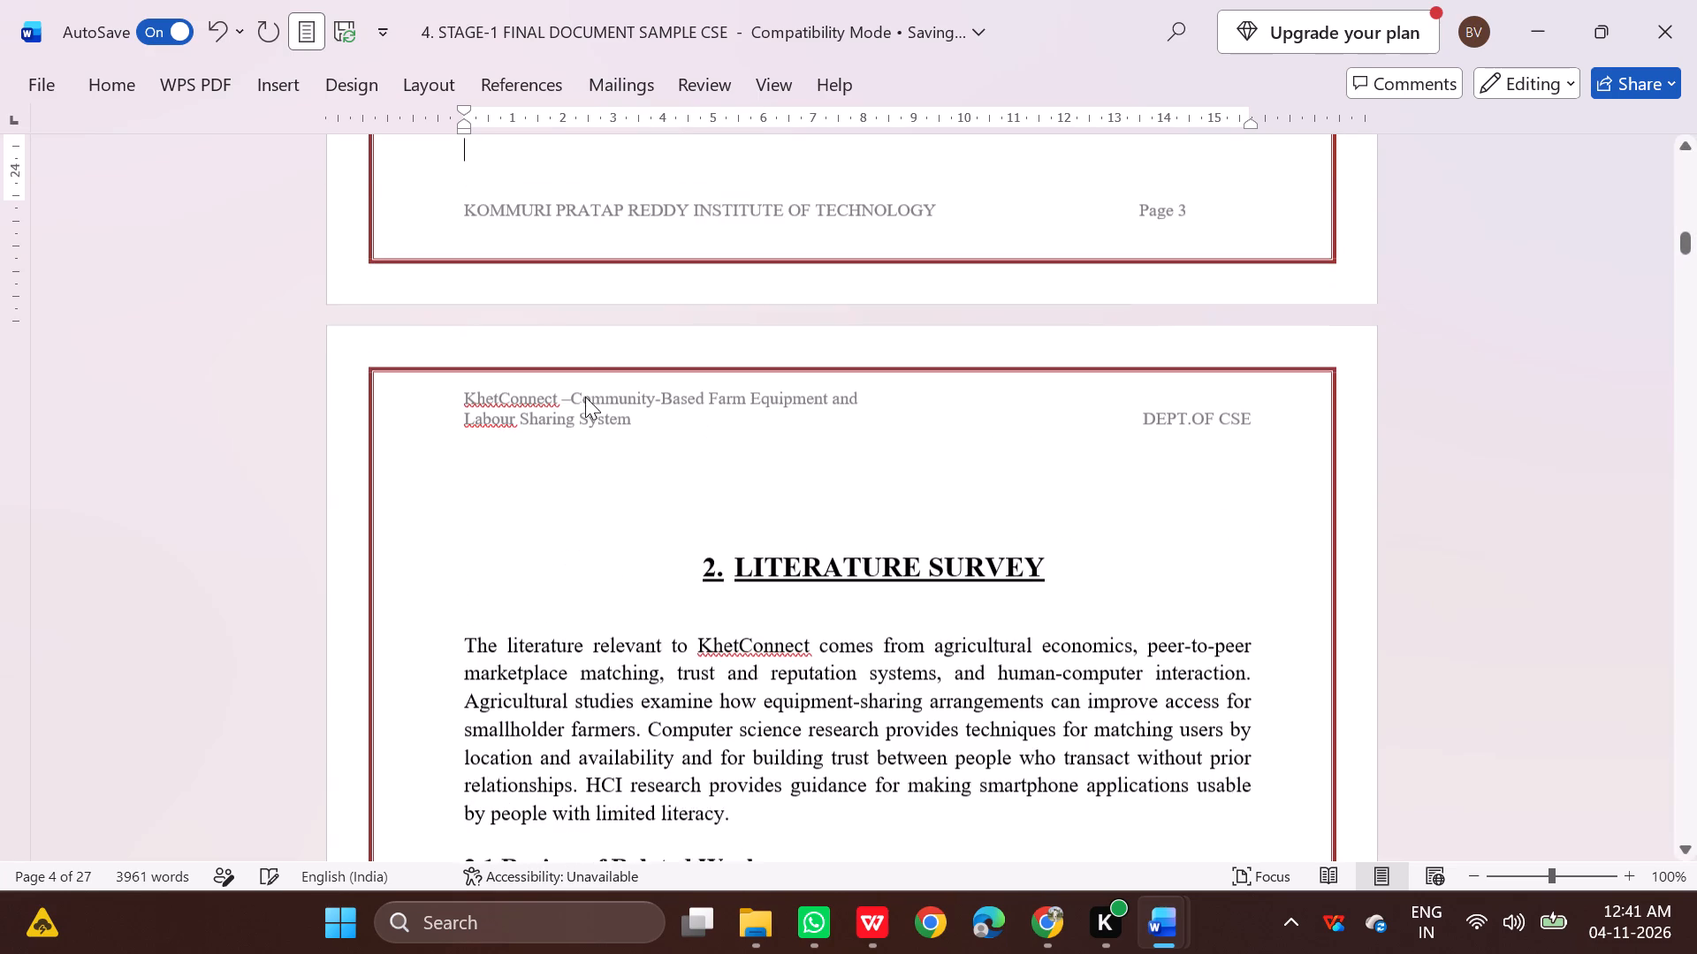
{"action": "left_click", "coordinate": [578, 490]}
{"action": "key", "text": "BackSpace"}
{"action": "left_click", "coordinate": [586, 510]}
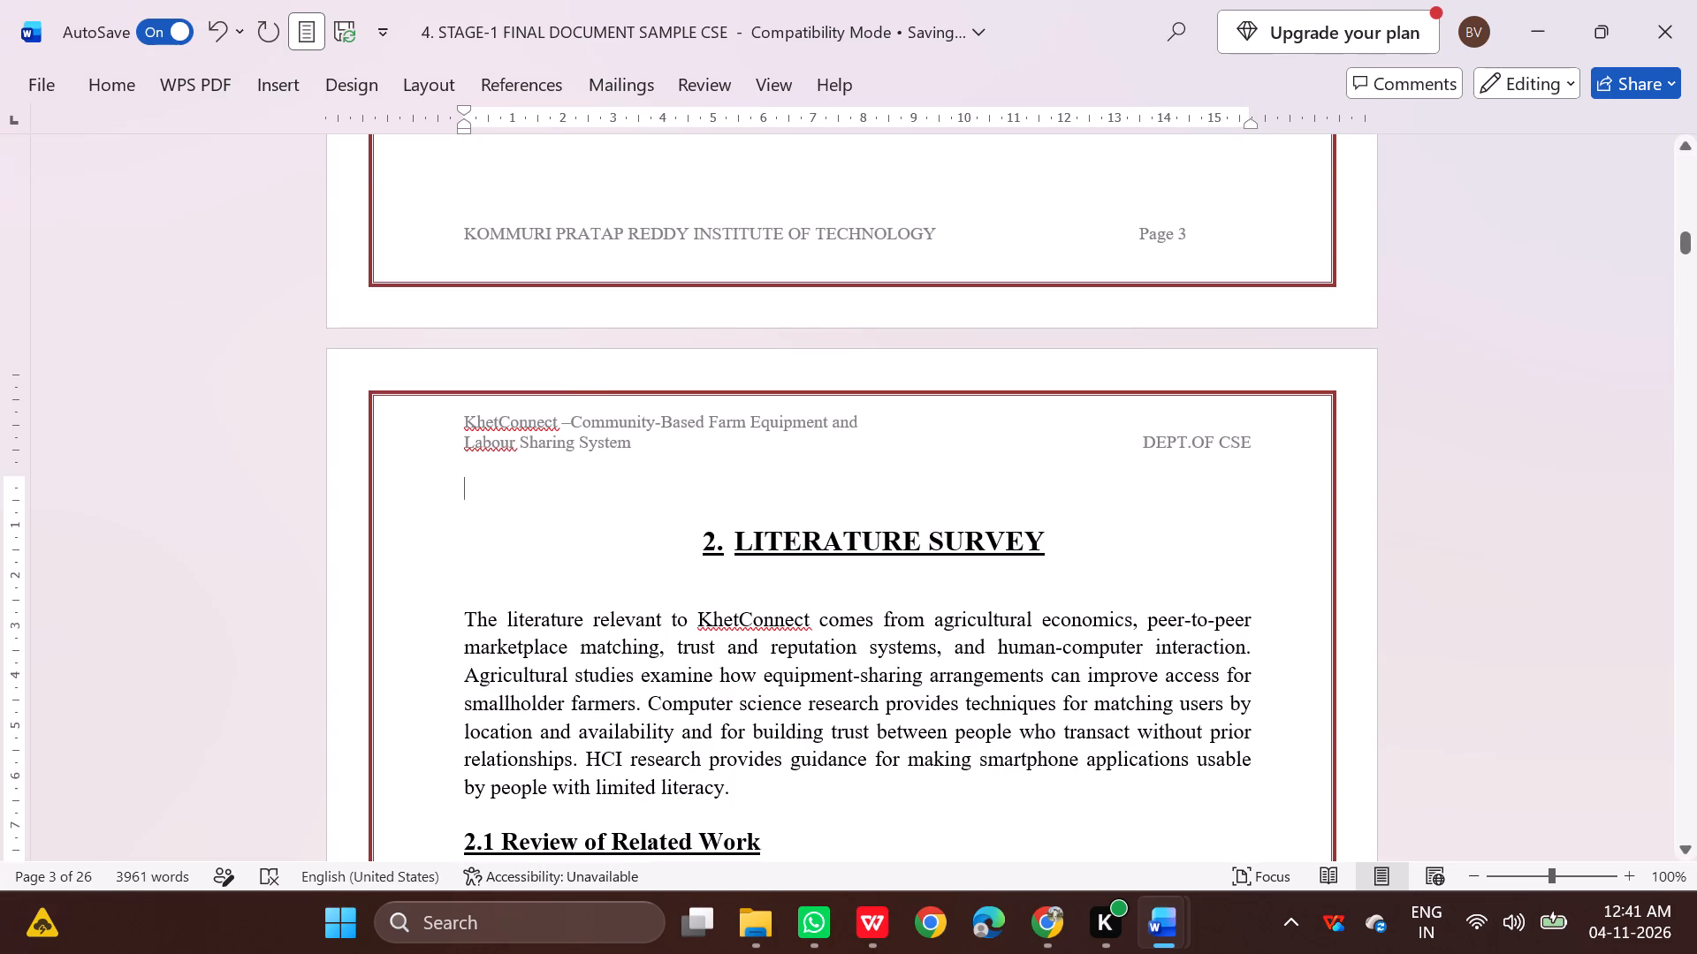
{"action": "key", "text": "BackSpace"}
Review the layout of section 2 Literature Survey through the start of section 3 Existing System.
{"action": "scroll", "coordinate": [597, 505], "scroll_direction": "up", "scroll_amount": 11}
{"action": "scroll", "coordinate": [597, 505], "scroll_direction": "down", "scroll_amount": 4}
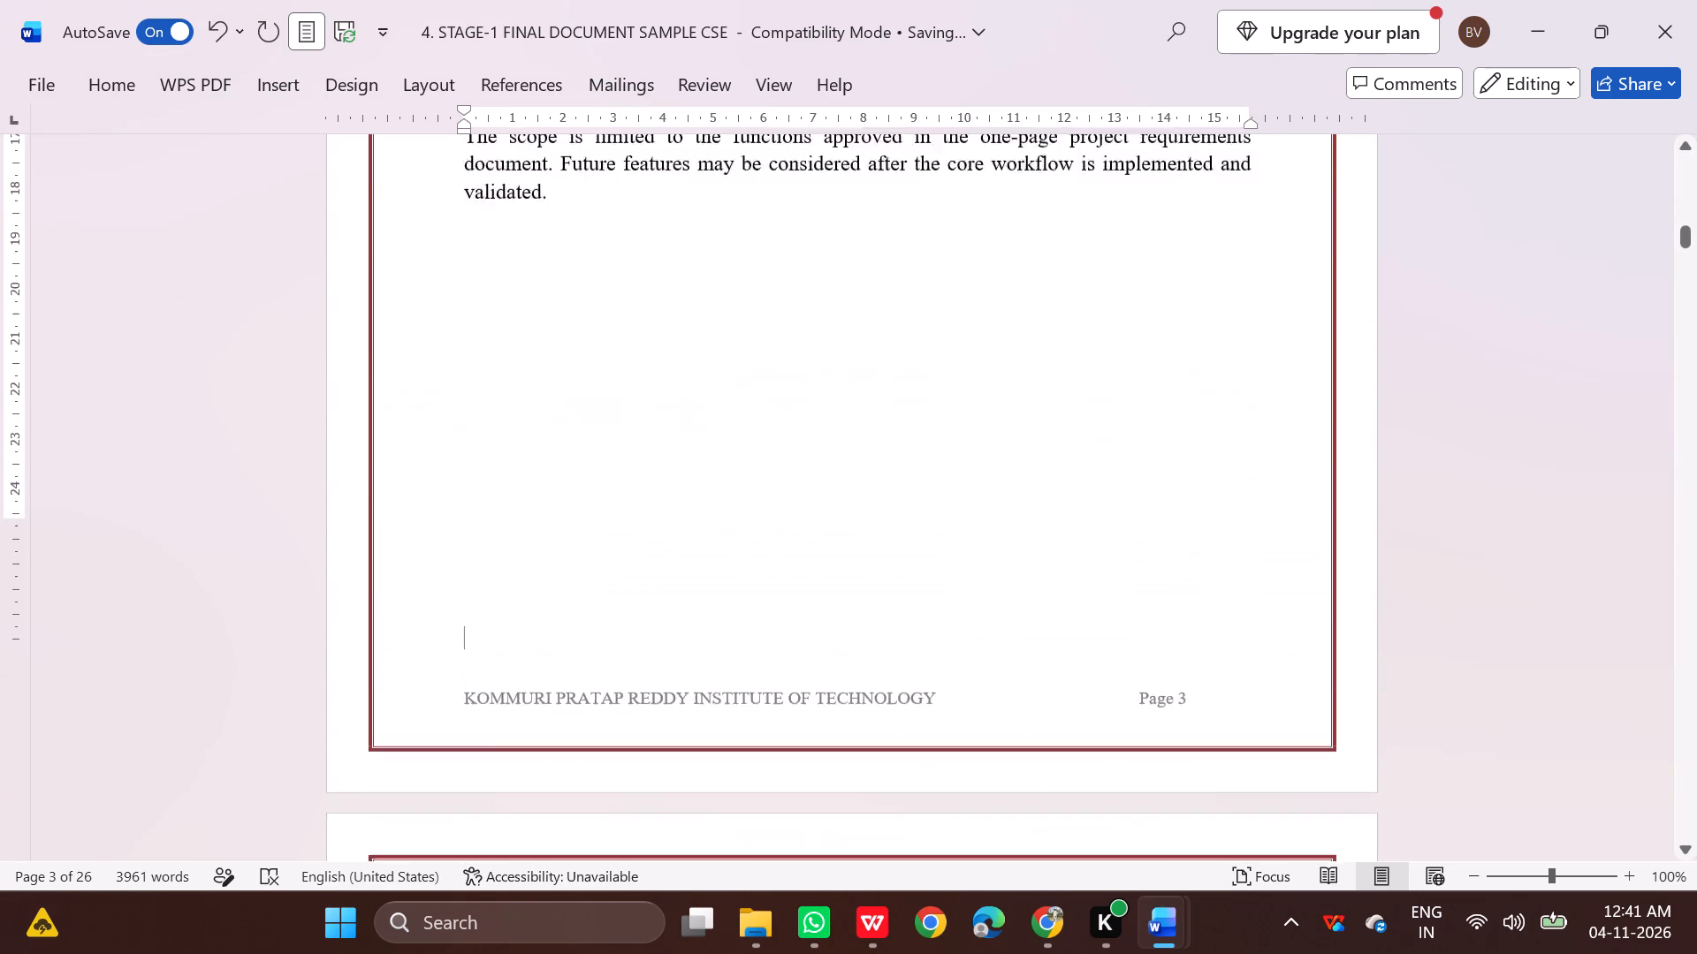
{"action": "scroll", "coordinate": [597, 505], "scroll_direction": "down", "scroll_amount": 15}
{"action": "scroll", "coordinate": [601, 496], "scroll_direction": "down", "scroll_amount": 7}
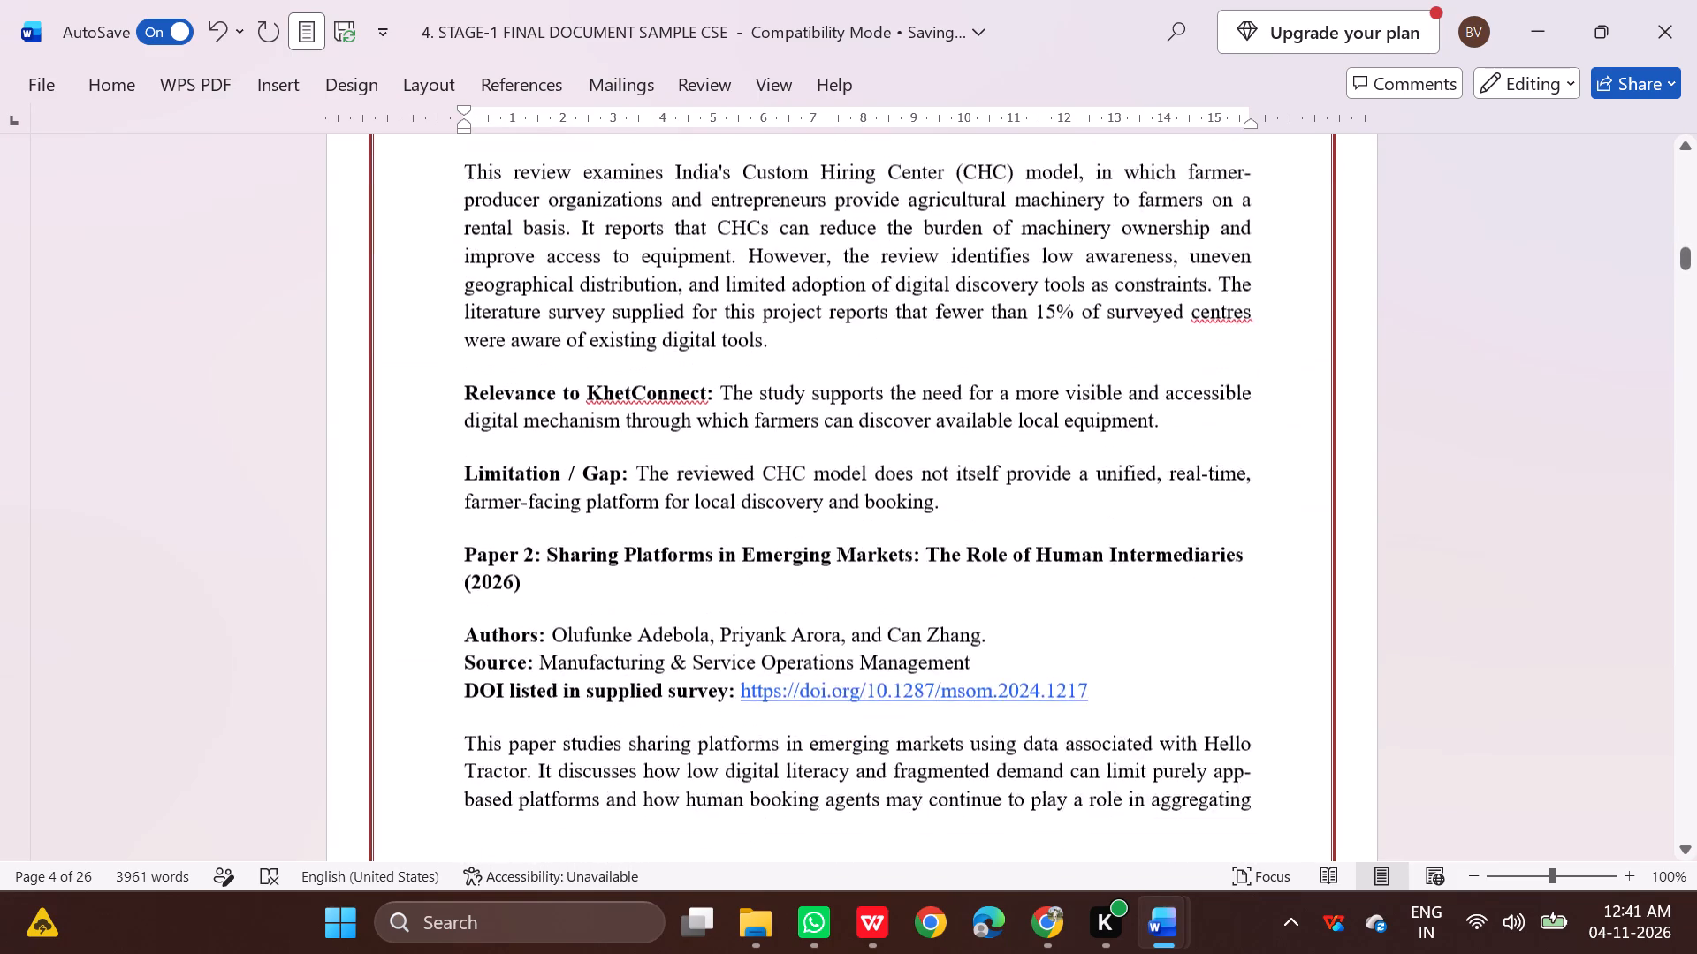
{"action": "scroll", "coordinate": [601, 496], "scroll_direction": "down", "scroll_amount": 20}
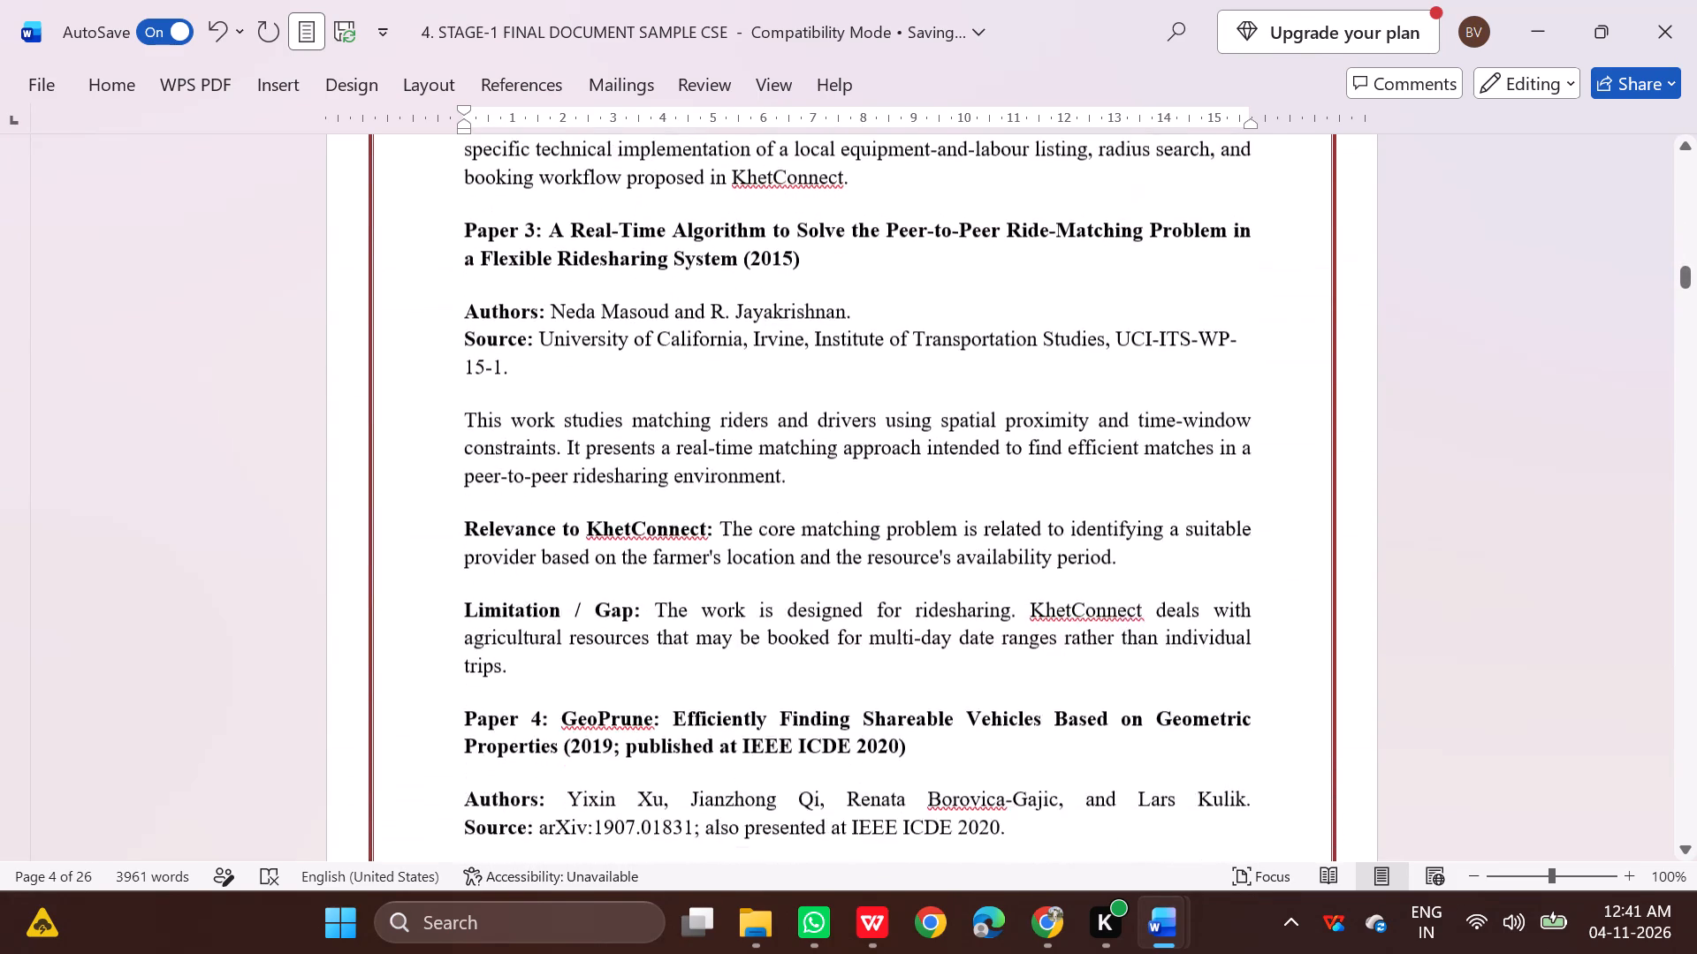
{"action": "scroll", "coordinate": [601, 496], "scroll_direction": "down", "scroll_amount": 11}
{"action": "scroll", "coordinate": [601, 496], "scroll_direction": "down", "scroll_amount": 10}
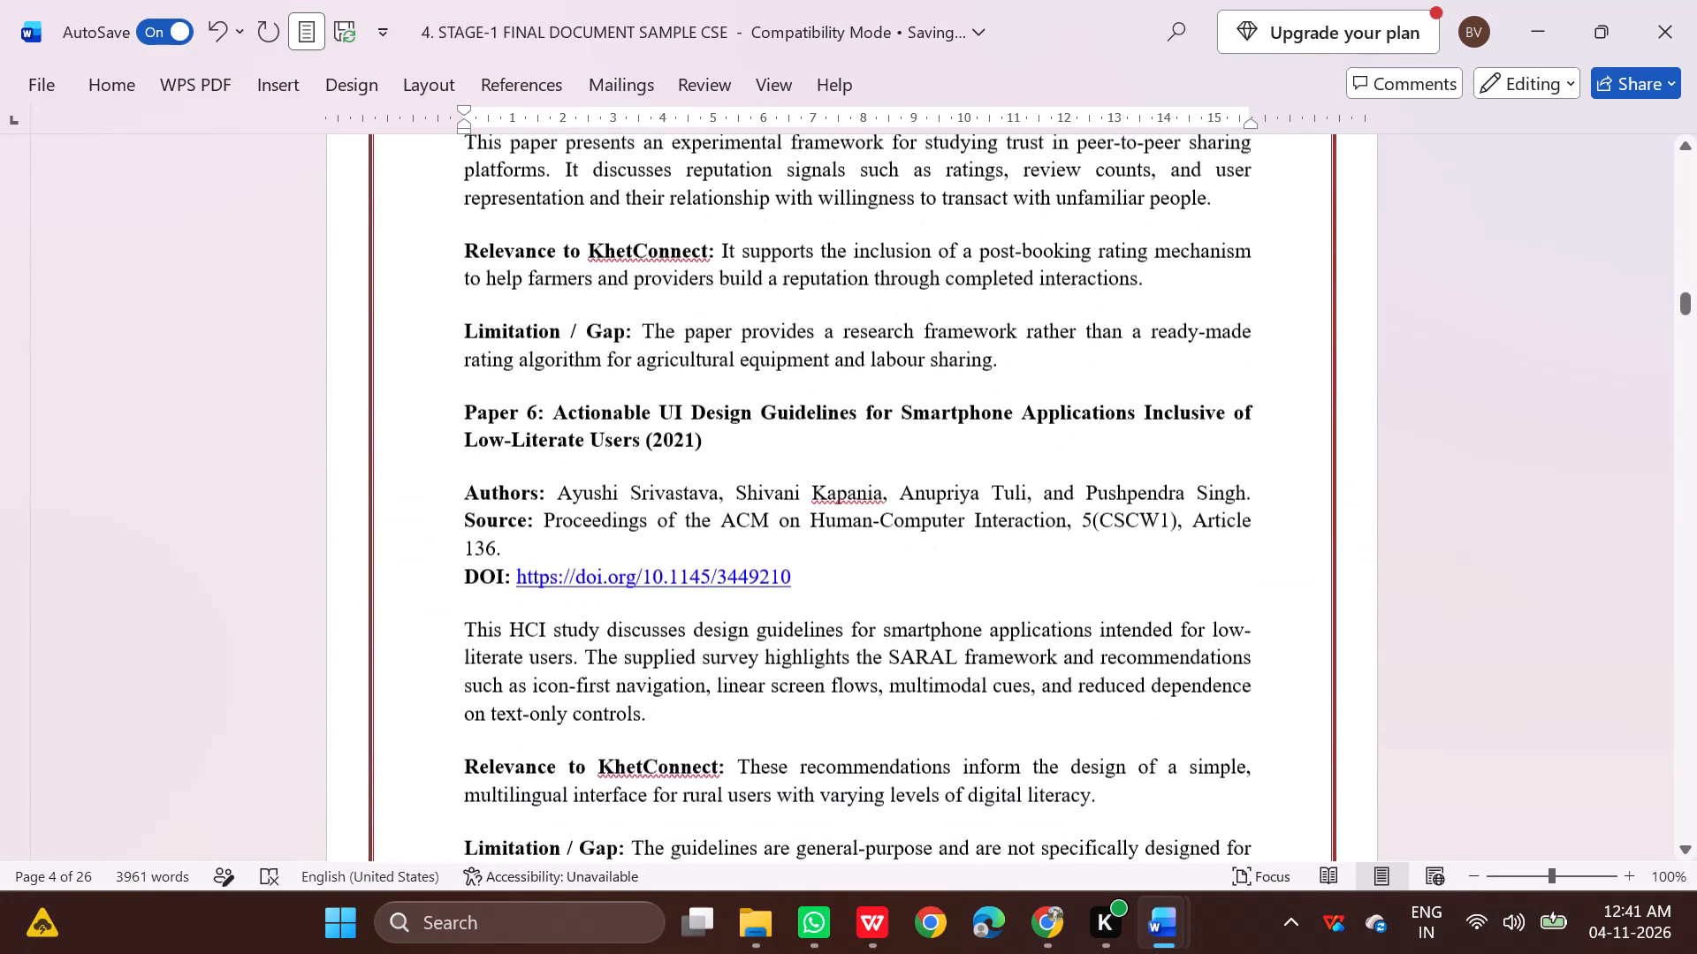
{"action": "scroll", "coordinate": [601, 496], "scroll_direction": "down", "scroll_amount": 19}
{"action": "scroll", "coordinate": [601, 496], "scroll_direction": "down", "scroll_amount": 9}
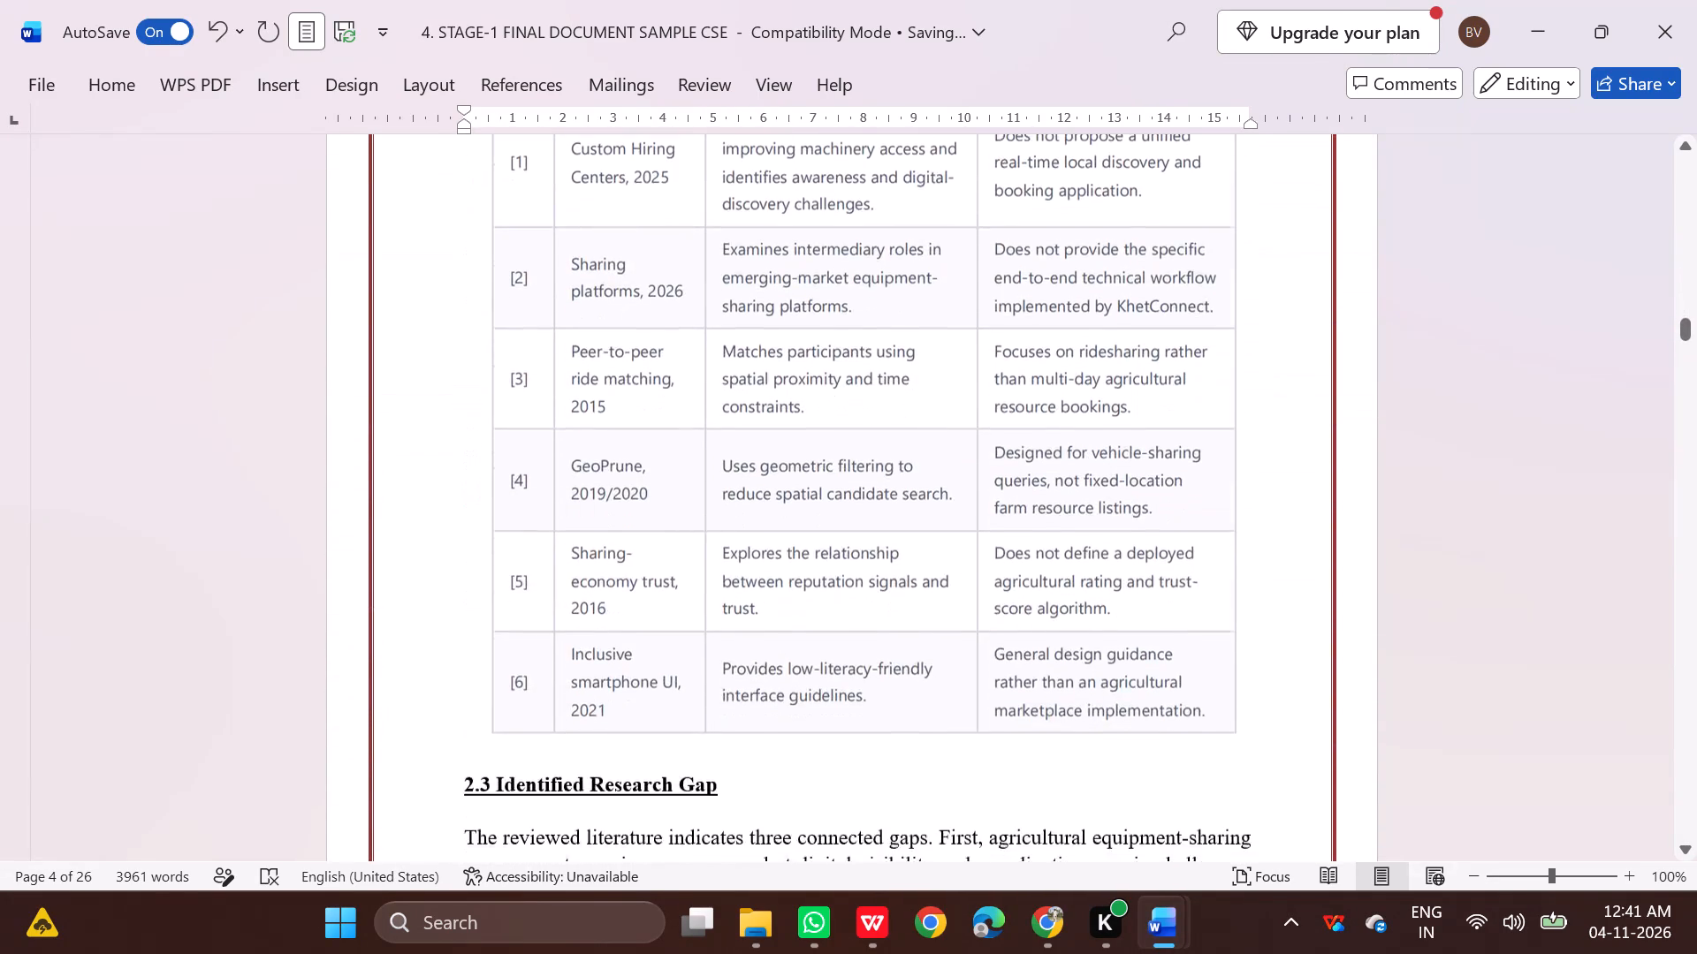
{"action": "scroll", "coordinate": [601, 496], "scroll_direction": "down", "scroll_amount": 14}
{"action": "scroll", "coordinate": [601, 496], "scroll_direction": "down", "scroll_amount": 8}
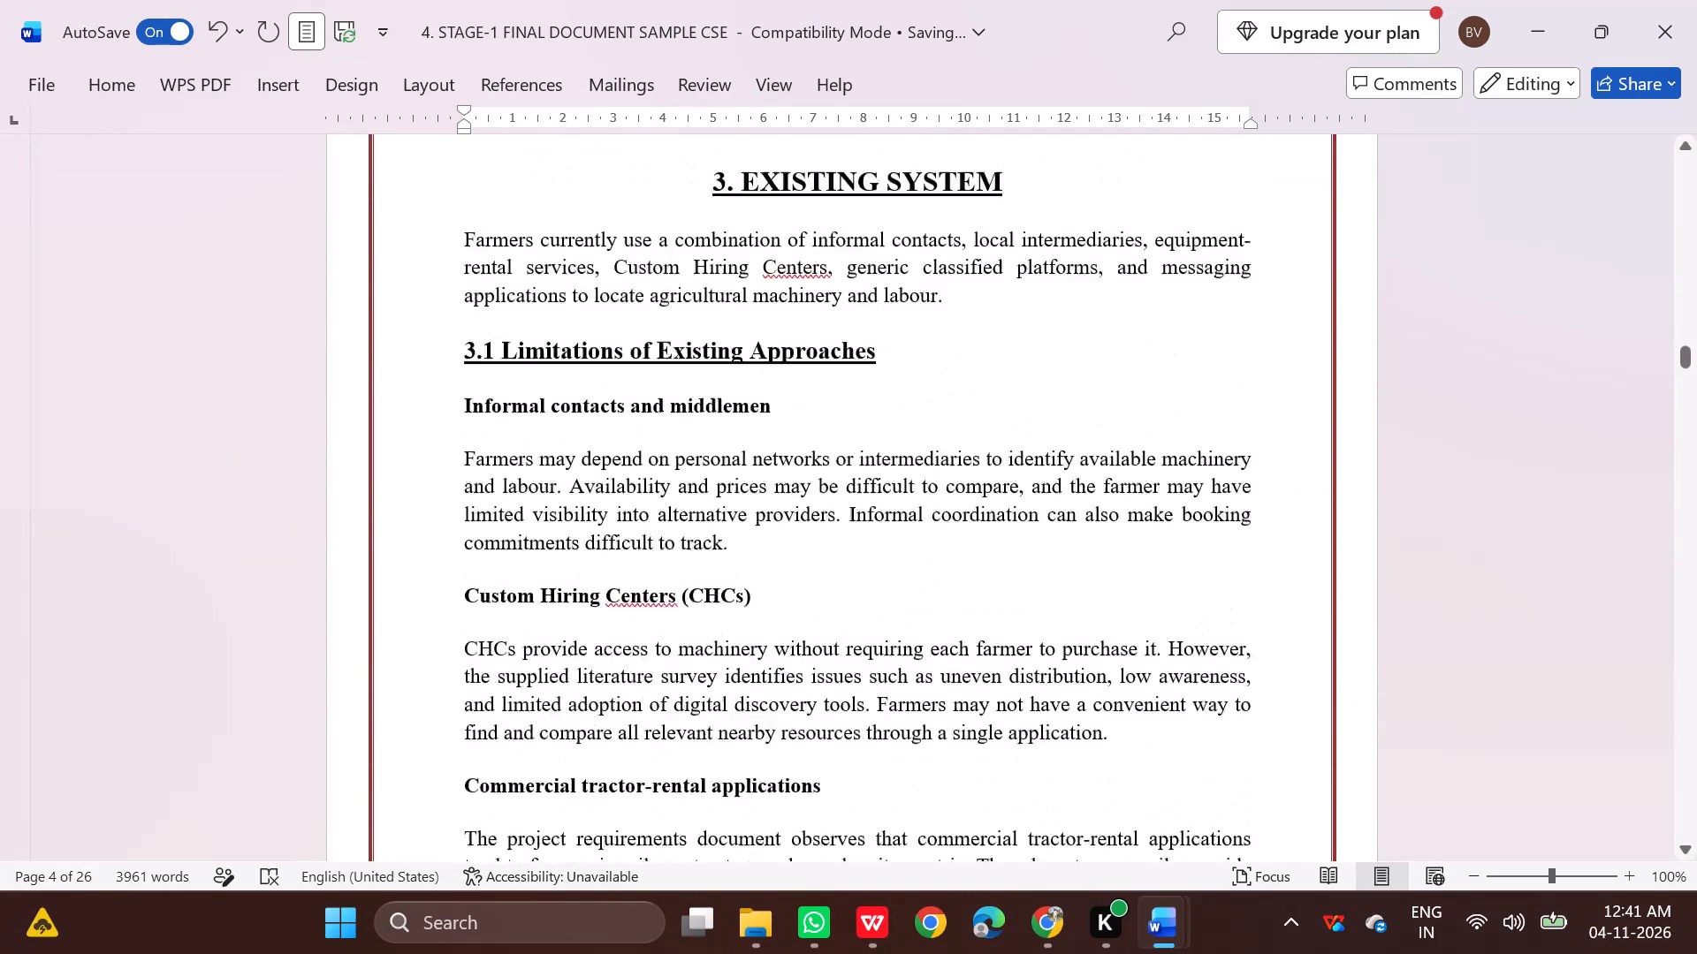
Delete the empty paragraphs above the 4. PROPOSED SYSTEM heading so it starts at the top of its page.
{"action": "scroll", "coordinate": [601, 496], "scroll_direction": "down", "scroll_amount": 20}
{"action": "scroll", "coordinate": [601, 496], "scroll_direction": "down", "scroll_amount": 13}
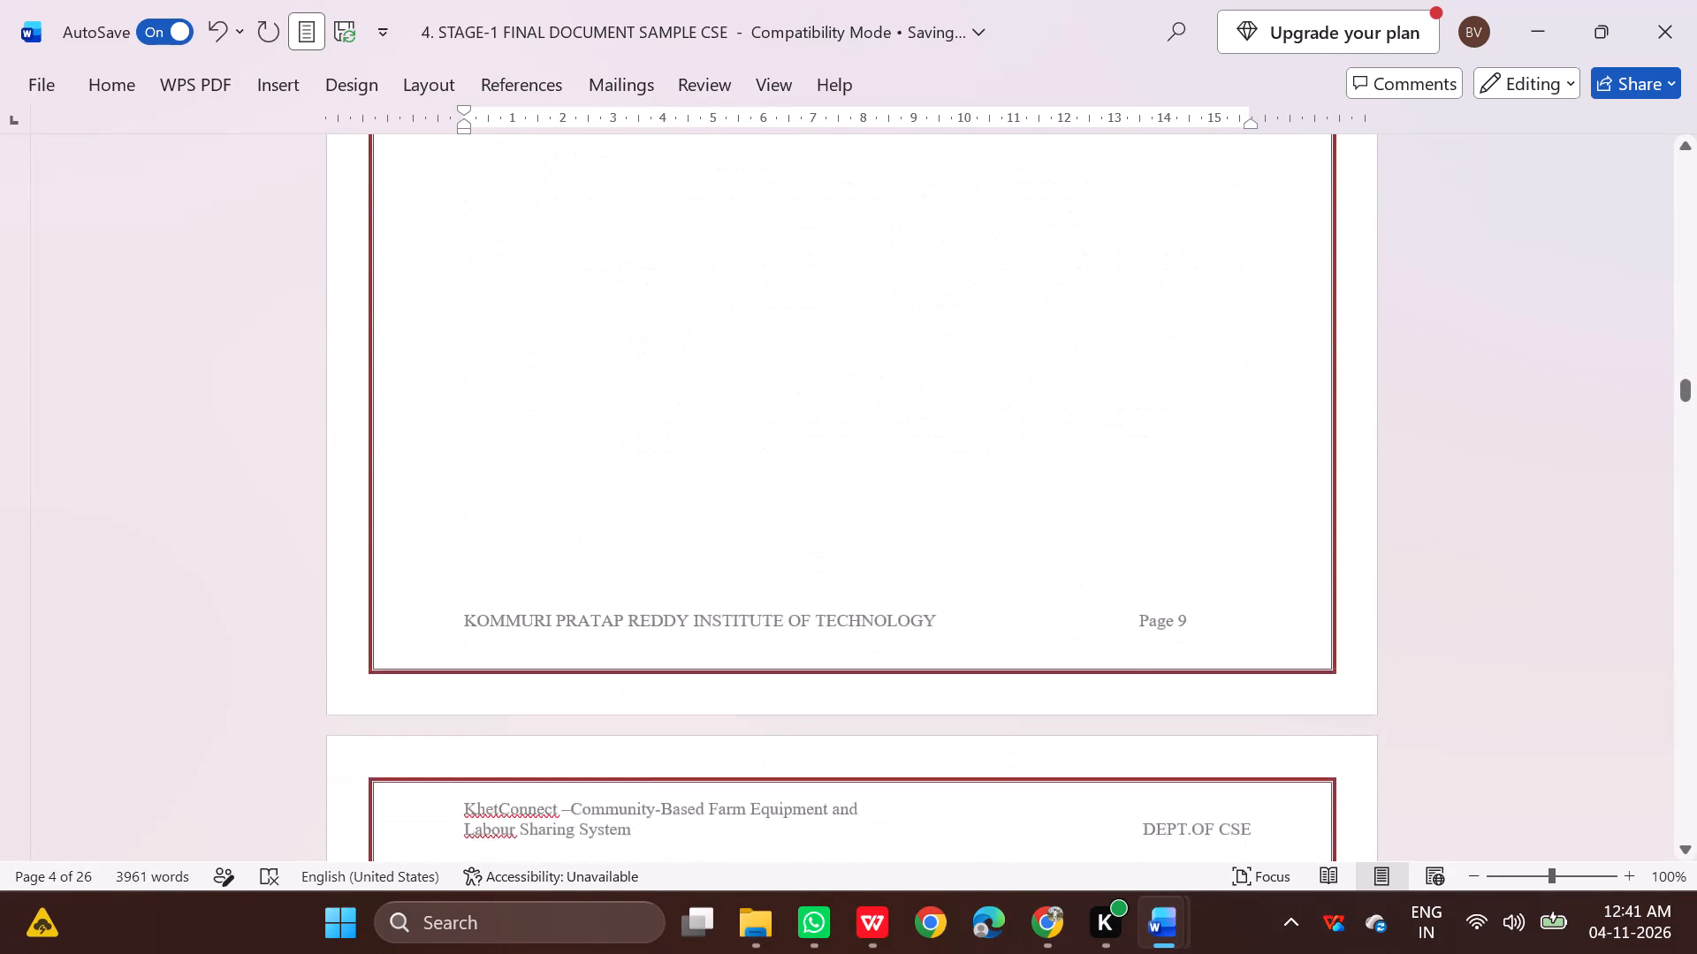
{"action": "scroll", "coordinate": [601, 496], "scroll_direction": "down", "scroll_amount": 9}
{"action": "scroll", "coordinate": [601, 496], "scroll_direction": "up", "scroll_amount": 7}
{"action": "left_click", "coordinate": [613, 503]}
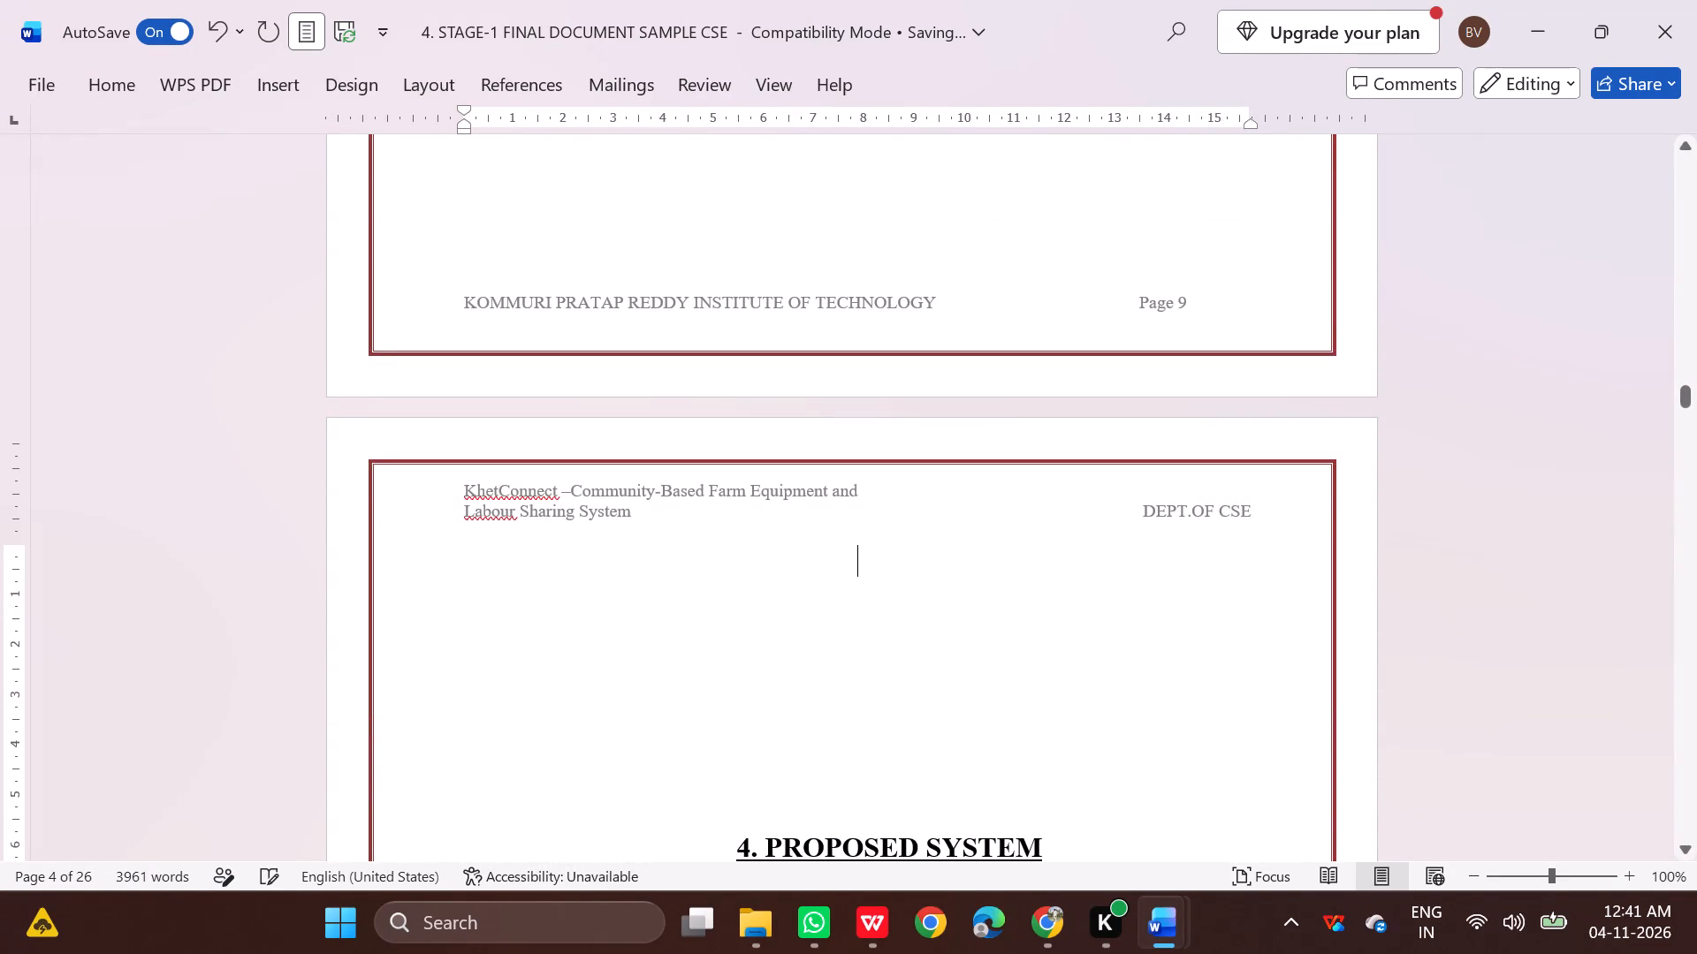
{"action": "left_click", "coordinate": [585, 698]}
{"action": "left_click_drag", "start_coordinate": [599, 765], "coordinate": [601, 776]}
{"action": "key", "text": "BackSpace"}
{"action": "key", "text": "BackSpace"}
{"action": "key", "text": "BackSpace"}
{"action": "key", "text": "BackSpace"}
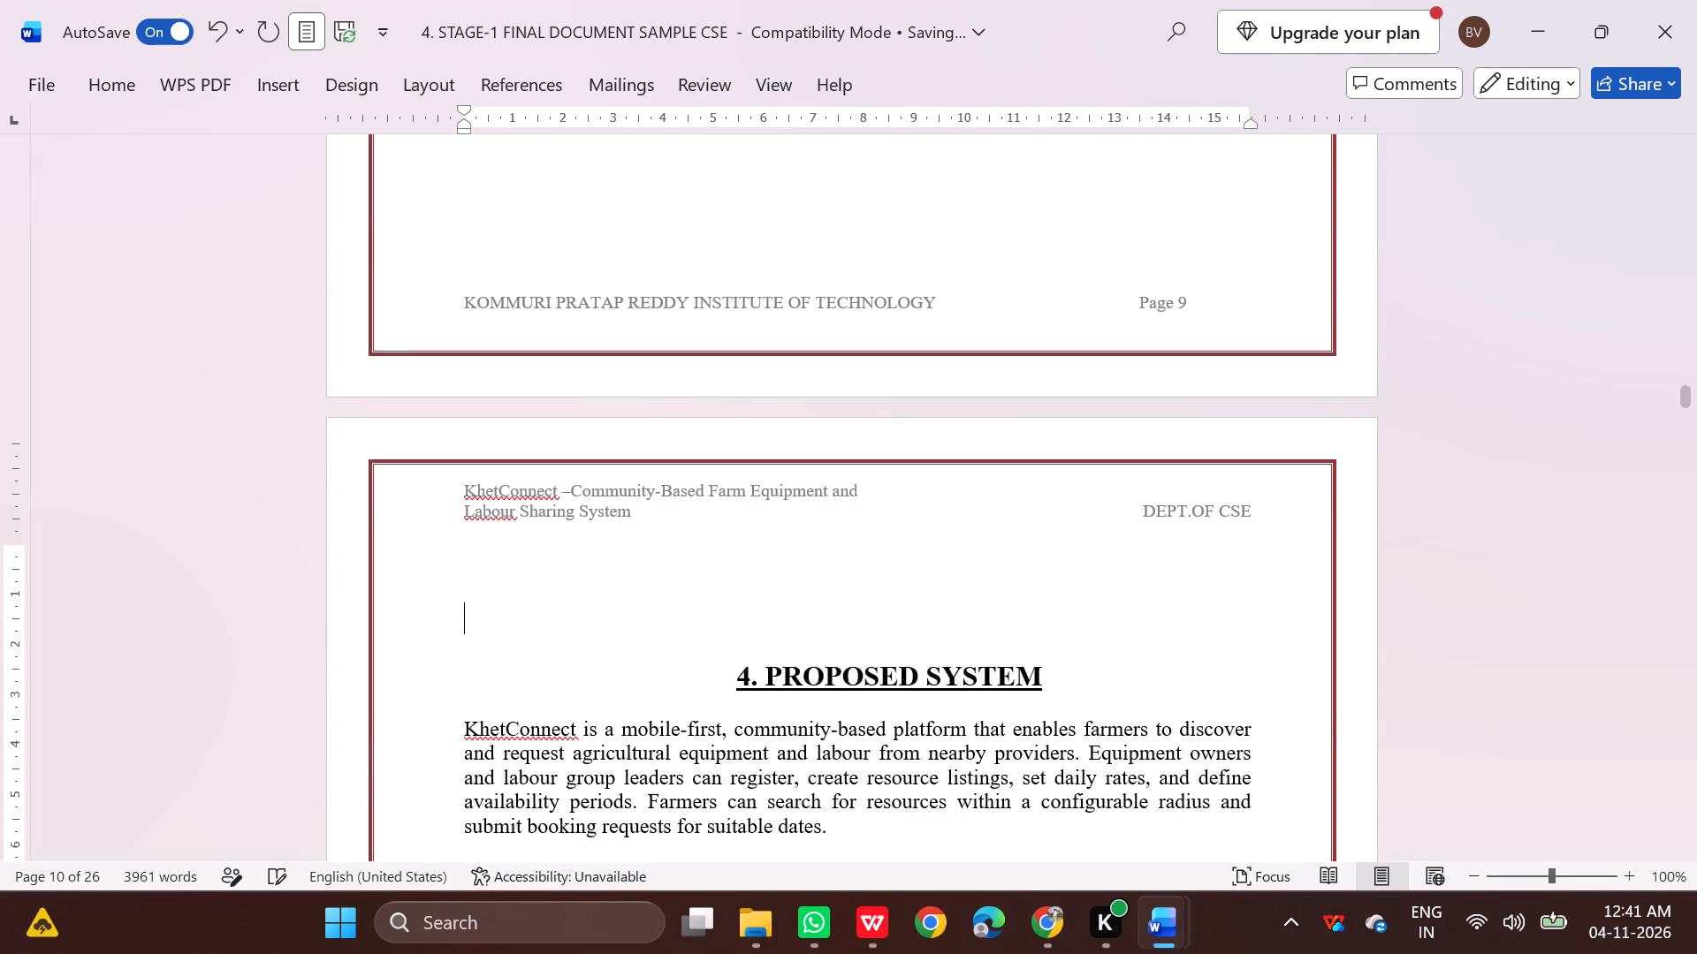
{"action": "key", "text": "BackSpace"}
{"action": "scroll", "coordinate": [603, 761], "scroll_direction": "up", "scroll_amount": 13}
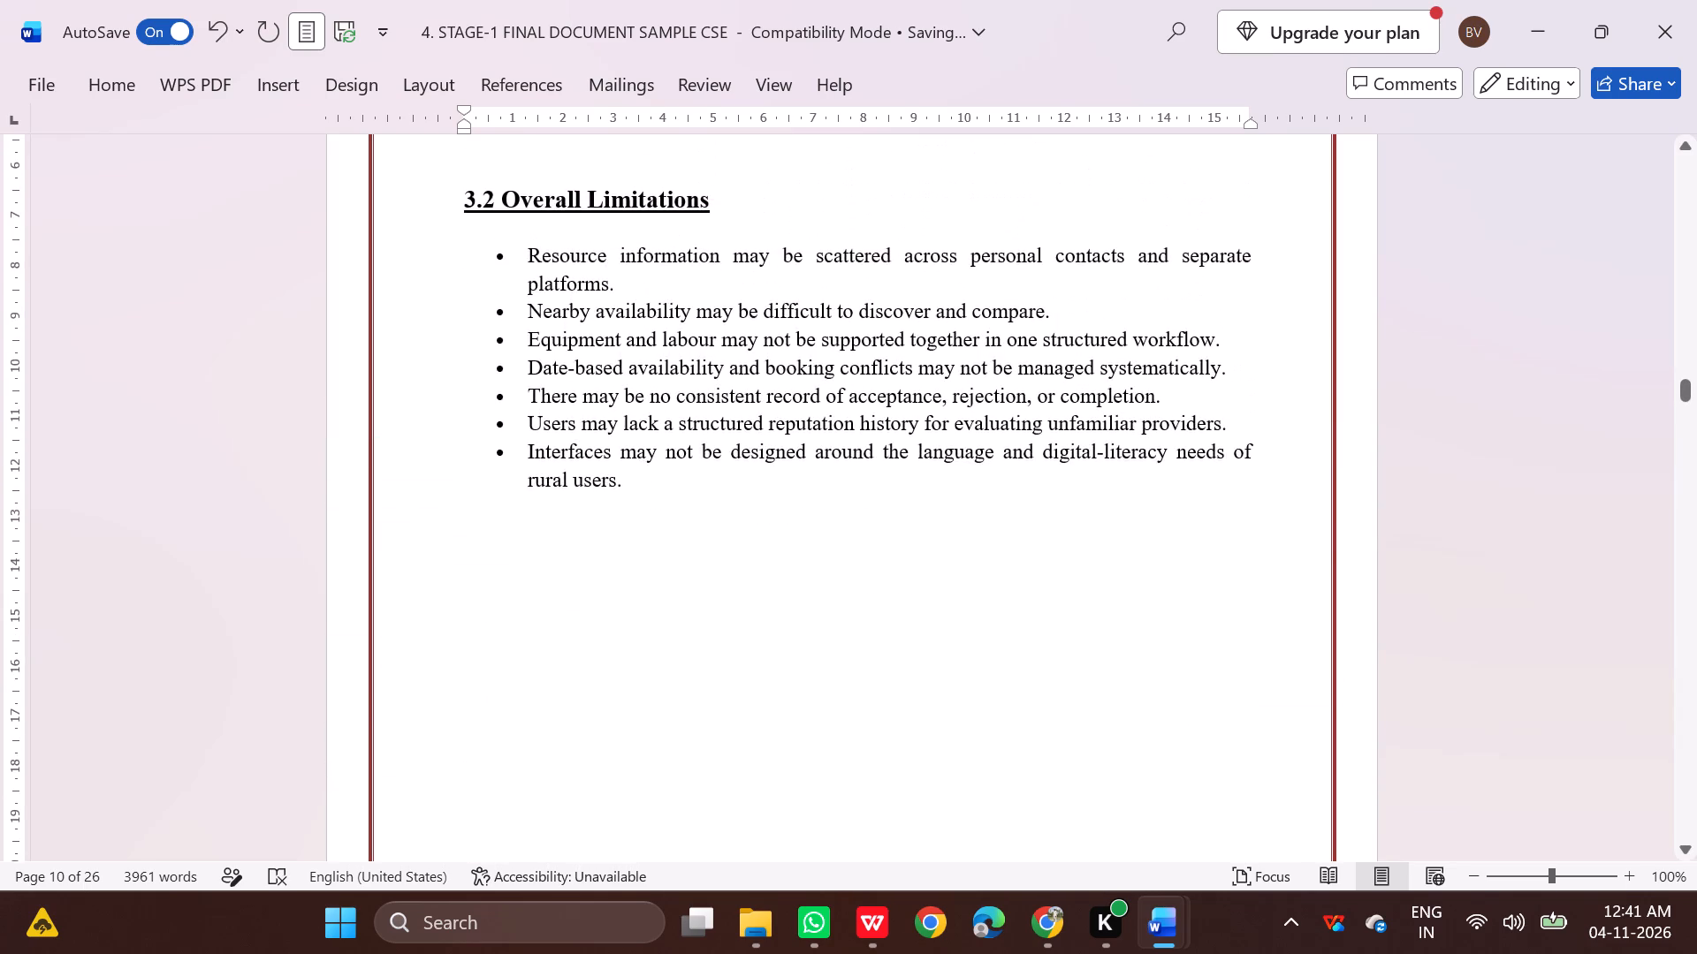
{"action": "scroll", "coordinate": [603, 758], "scroll_direction": "up", "scroll_amount": 6}
Review the layout and code-text shading from section 4 Proposed System through the start of section 6 Modules.
{"action": "scroll", "coordinate": [603, 758], "scroll_direction": "down", "scroll_amount": 20}
{"action": "scroll", "coordinate": [603, 758], "scroll_direction": "down", "scroll_amount": 3}
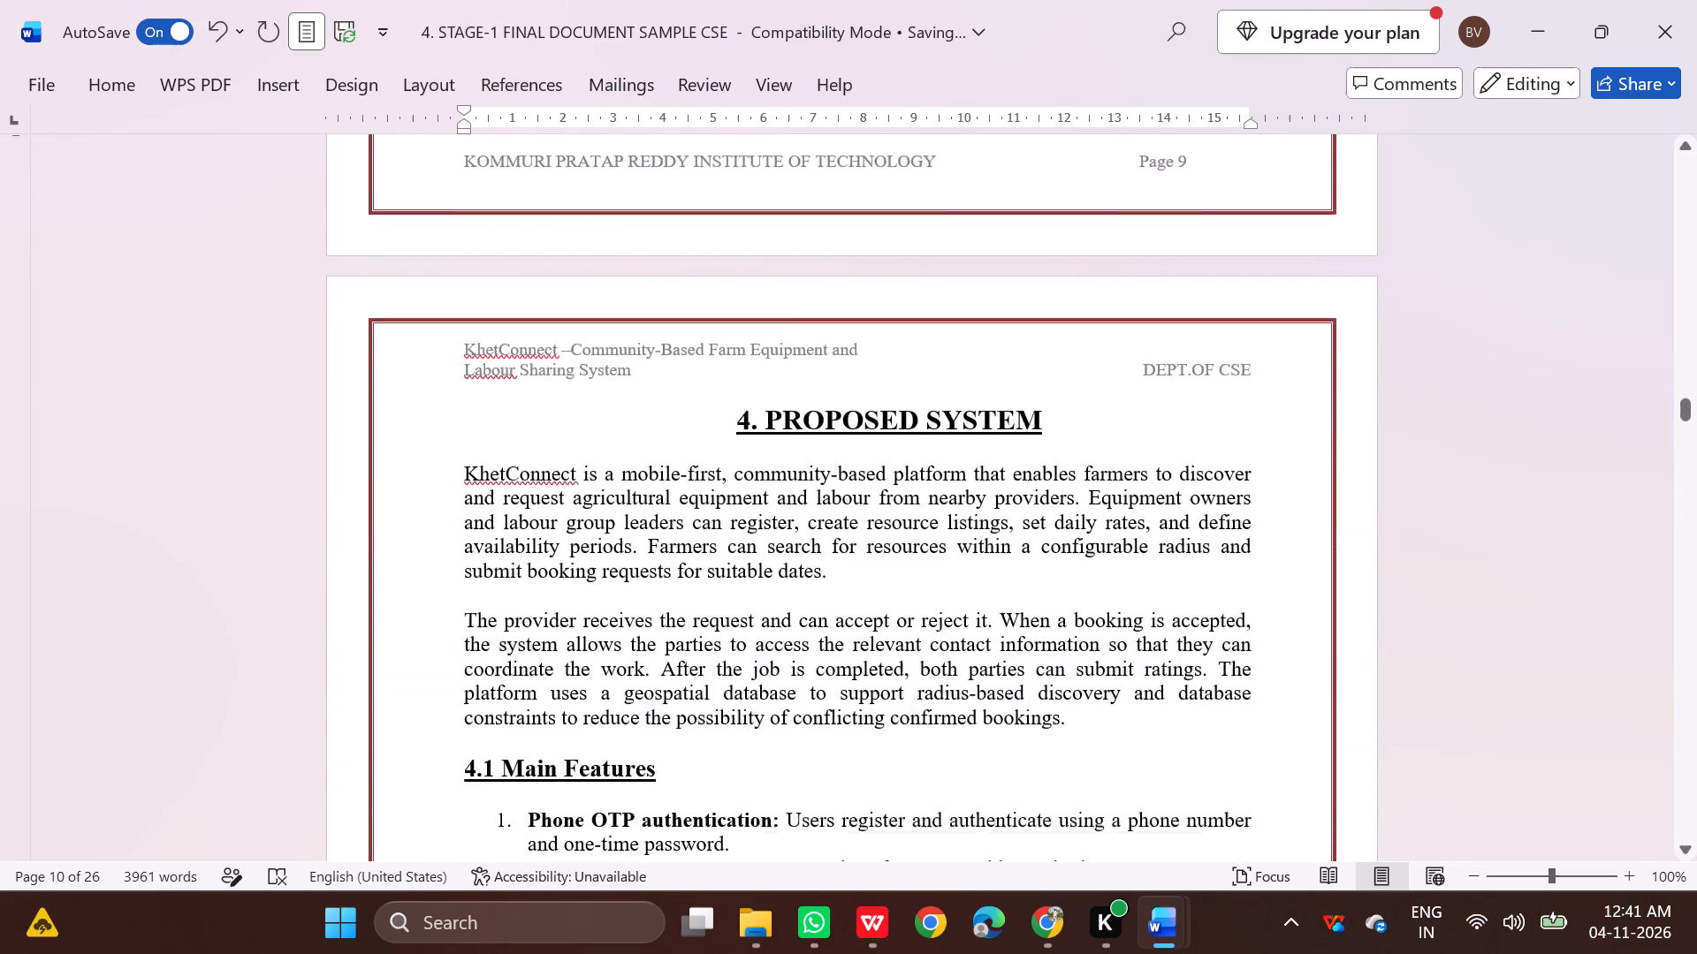
{"action": "scroll", "coordinate": [608, 753], "scroll_direction": "down", "scroll_amount": 5}
{"action": "scroll", "coordinate": [611, 741], "scroll_direction": "down", "scroll_amount": 19}
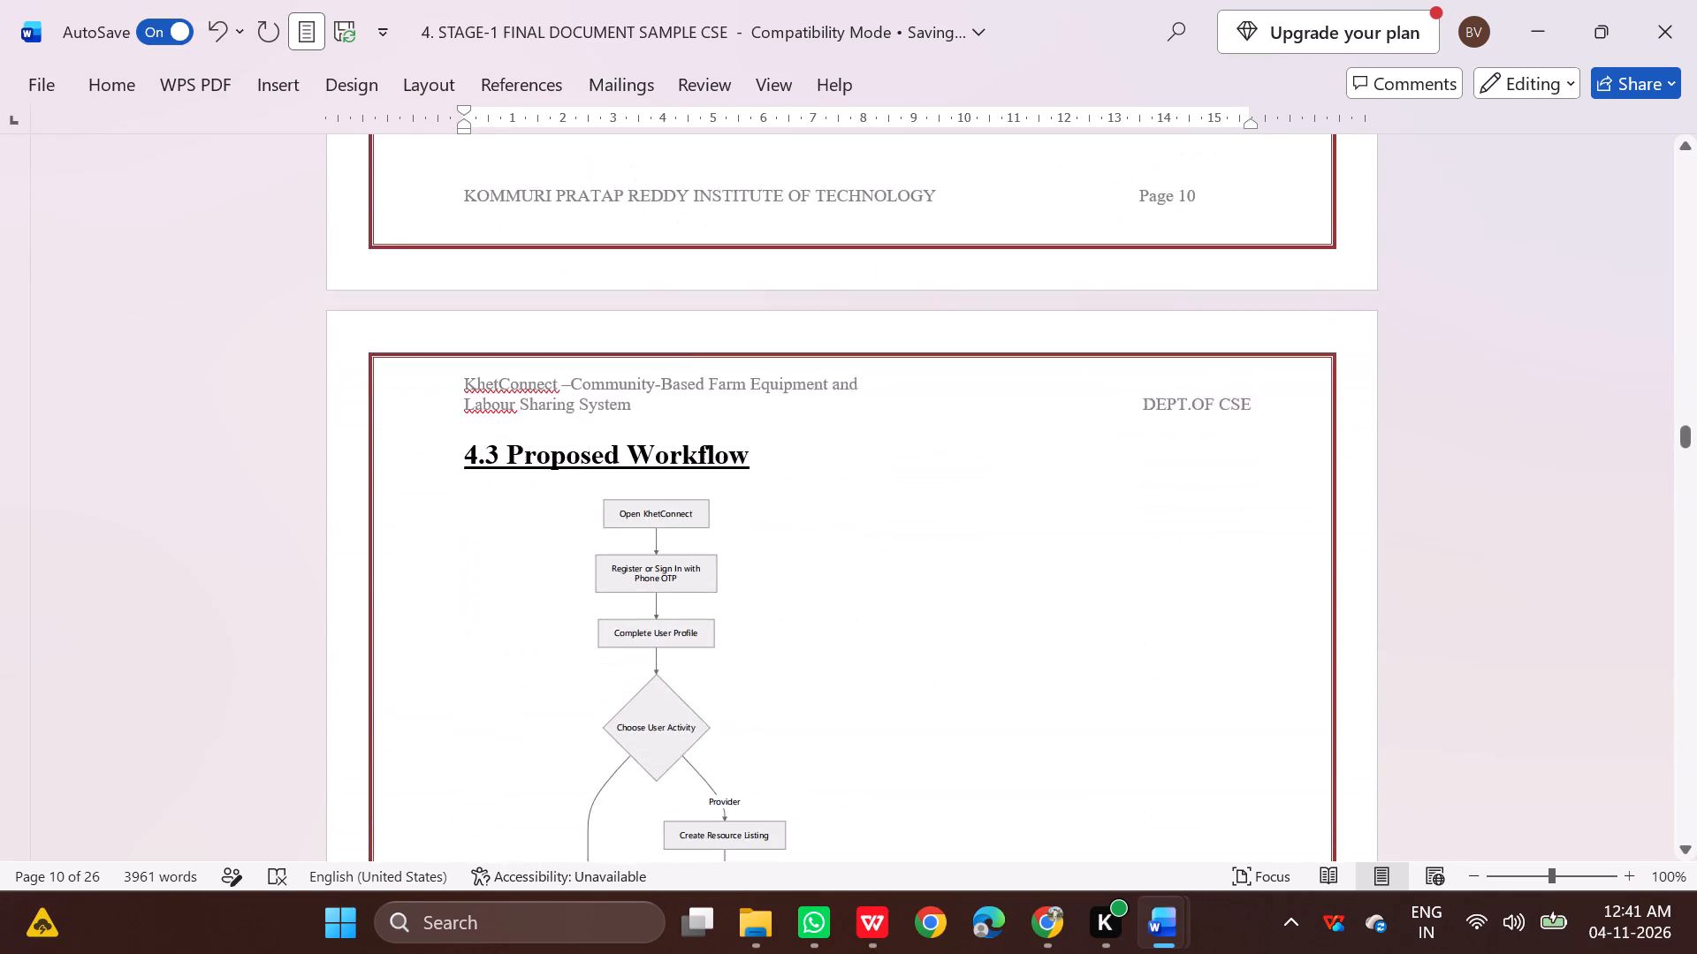
{"action": "scroll", "coordinate": [614, 738], "scroll_direction": "down", "scroll_amount": 20}
{"action": "scroll", "coordinate": [614, 738], "scroll_direction": "down", "scroll_amount": 11}
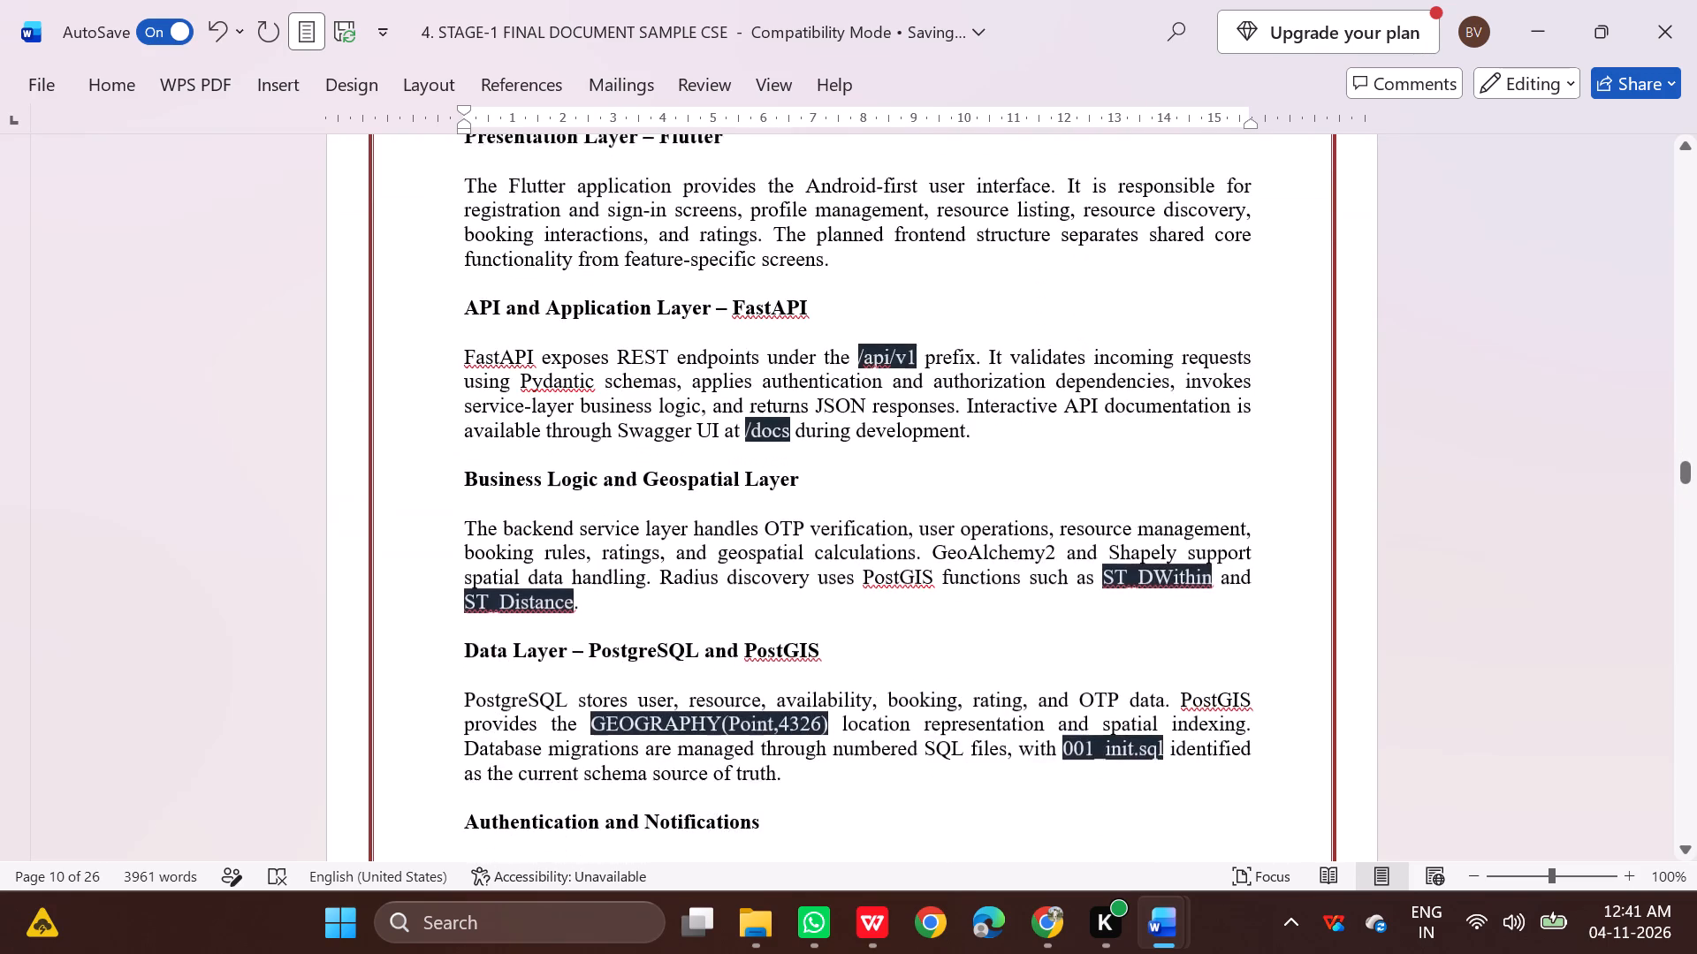
{"action": "scroll", "coordinate": [614, 738], "scroll_direction": "down", "scroll_amount": 6}
{"action": "scroll", "coordinate": [614, 738], "scroll_direction": "up", "scroll_amount": 4}
{"action": "scroll", "coordinate": [614, 738], "scroll_direction": "down", "scroll_amount": 14}
{"action": "scroll", "coordinate": [614, 738], "scroll_direction": "down", "scroll_amount": 12}
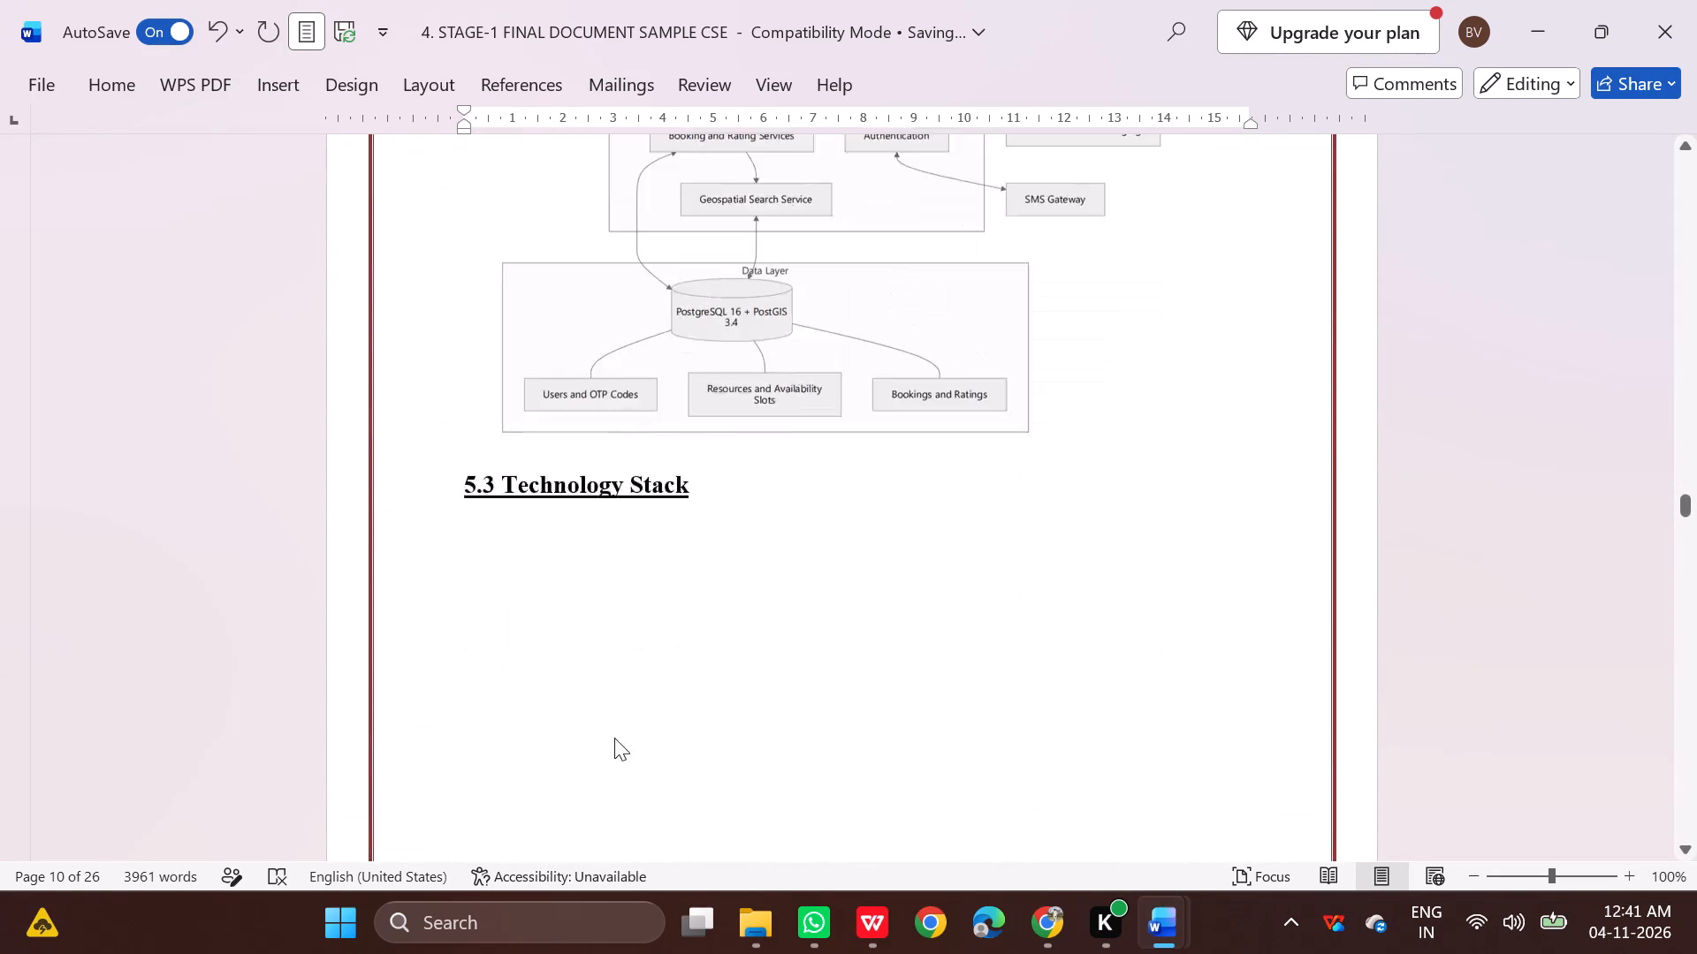
{"action": "scroll", "coordinate": [614, 738], "scroll_direction": "down", "scroll_amount": 20}
{"action": "scroll", "coordinate": [615, 735], "scroll_direction": "down", "scroll_amount": 8}
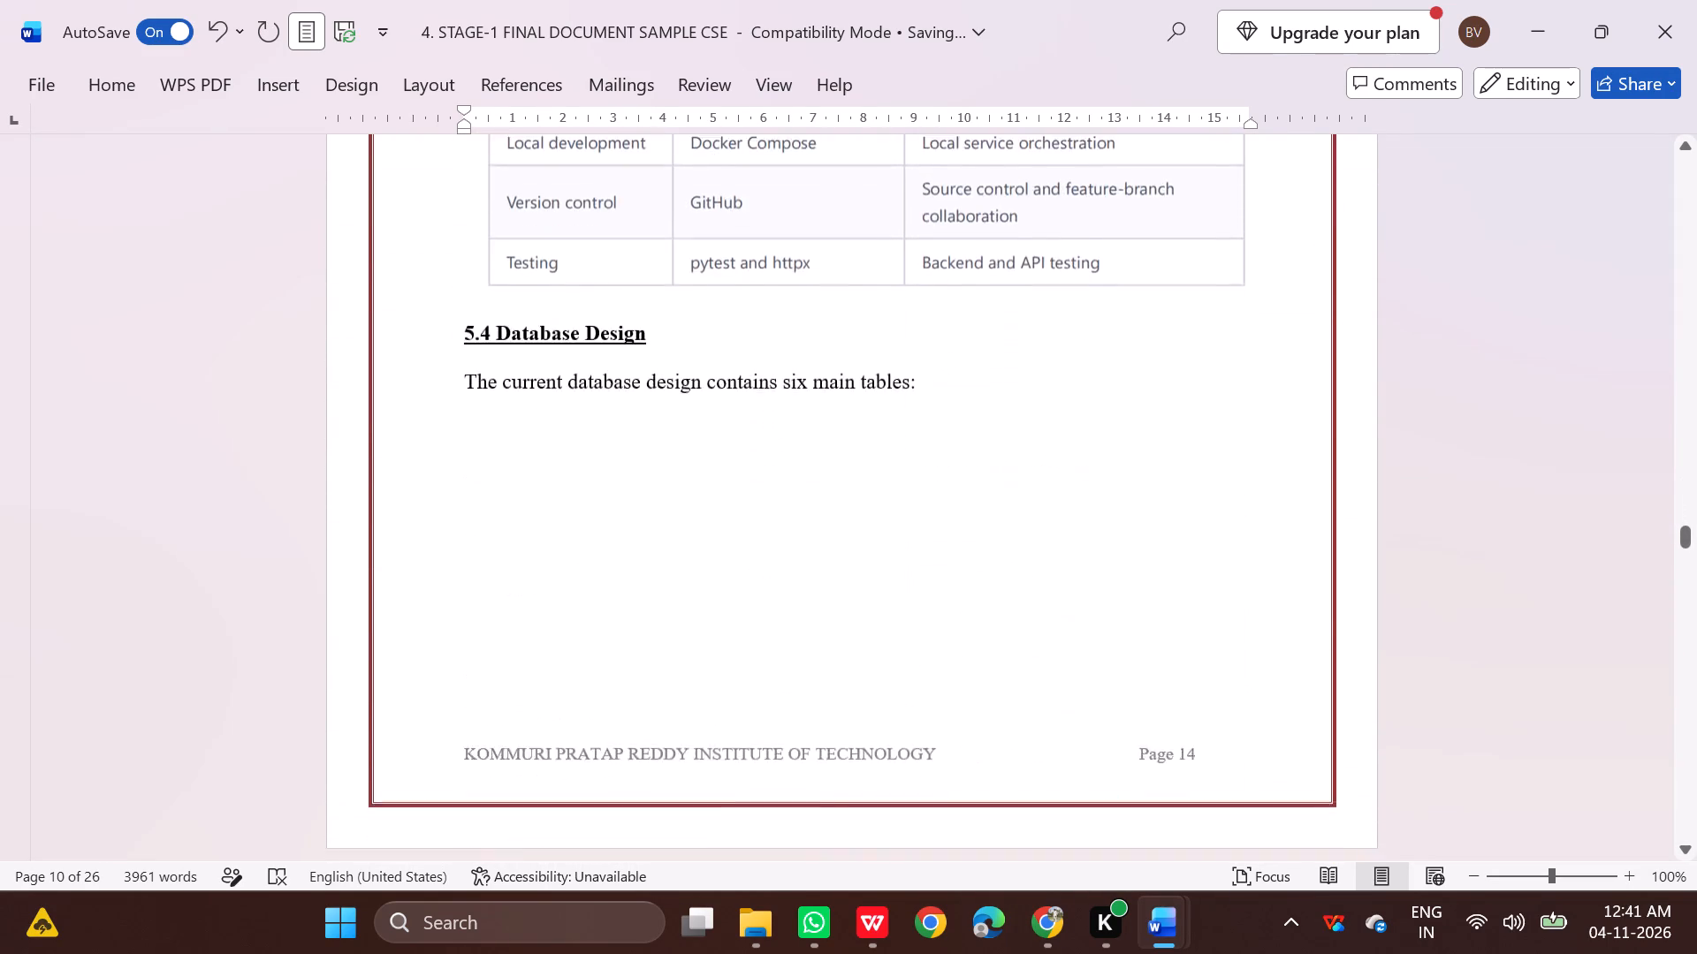
{"action": "scroll", "coordinate": [615, 735], "scroll_direction": "down", "scroll_amount": 15}
{"action": "scroll", "coordinate": [618, 731], "scroll_direction": "down", "scroll_amount": 6}
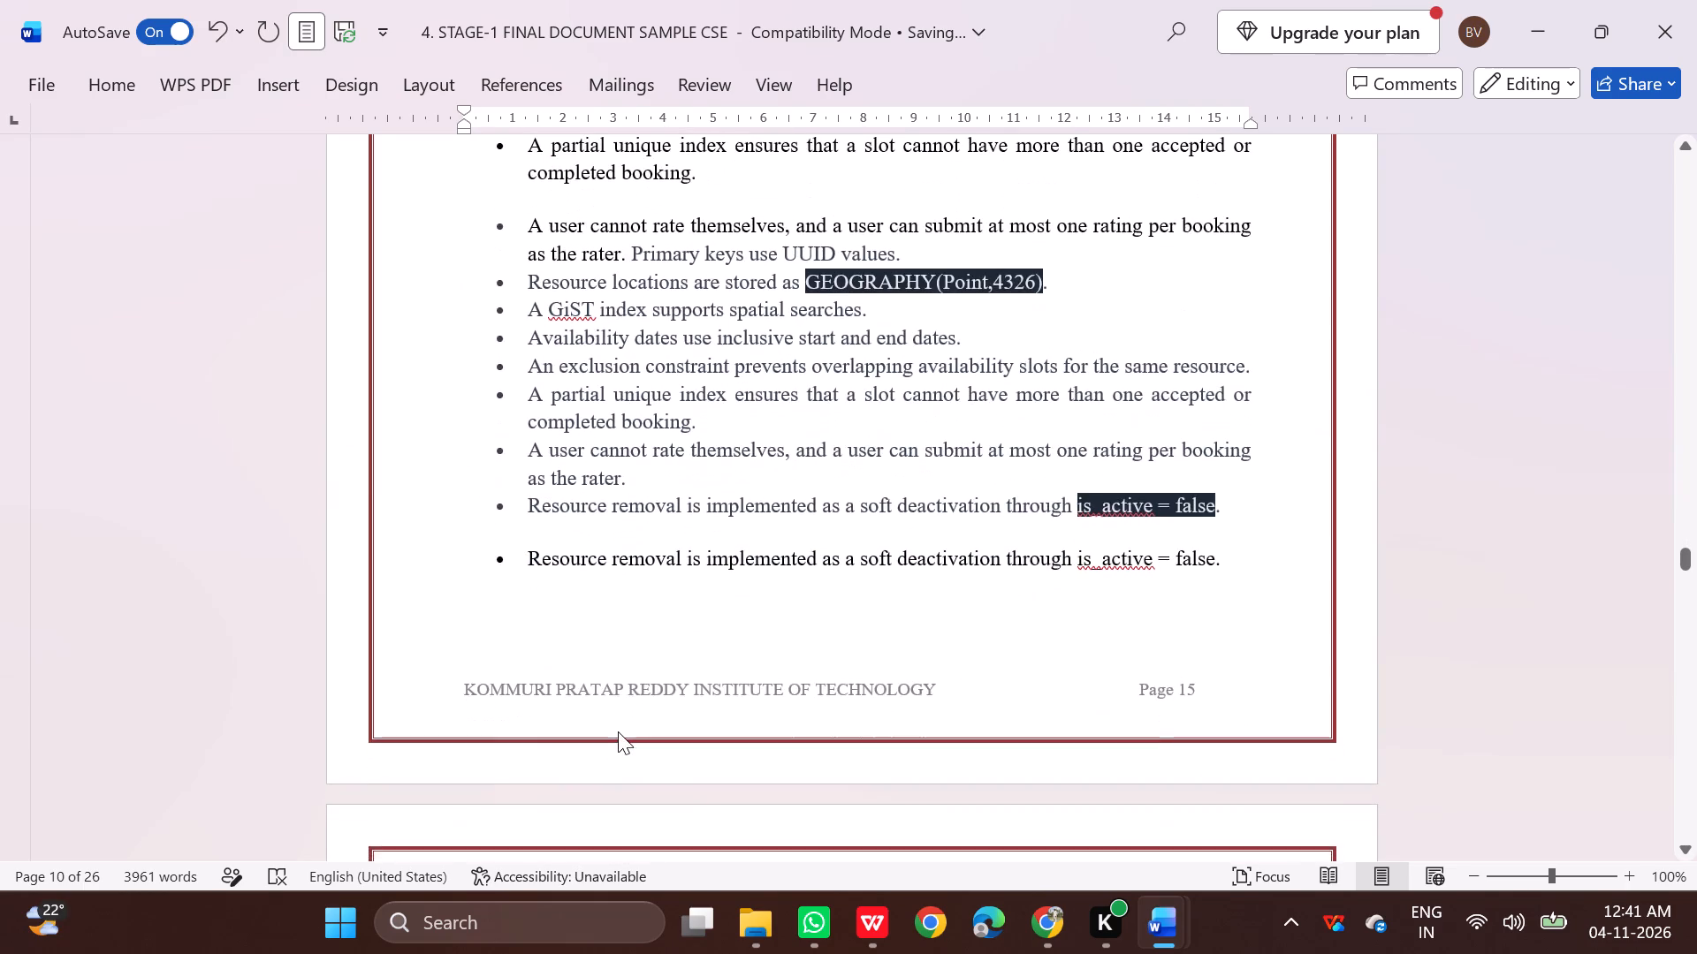
{"action": "scroll", "coordinate": [618, 731], "scroll_direction": "down", "scroll_amount": 18}
{"action": "scroll", "coordinate": [618, 731], "scroll_direction": "down", "scroll_amount": 19}
{"action": "scroll", "coordinate": [618, 731], "scroll_direction": "up", "scroll_amount": 7}
{"action": "scroll", "coordinate": [618, 731], "scroll_direction": "down", "scroll_amount": 2}
{"action": "scroll", "coordinate": [618, 731], "scroll_direction": "up", "scroll_amount": 4}
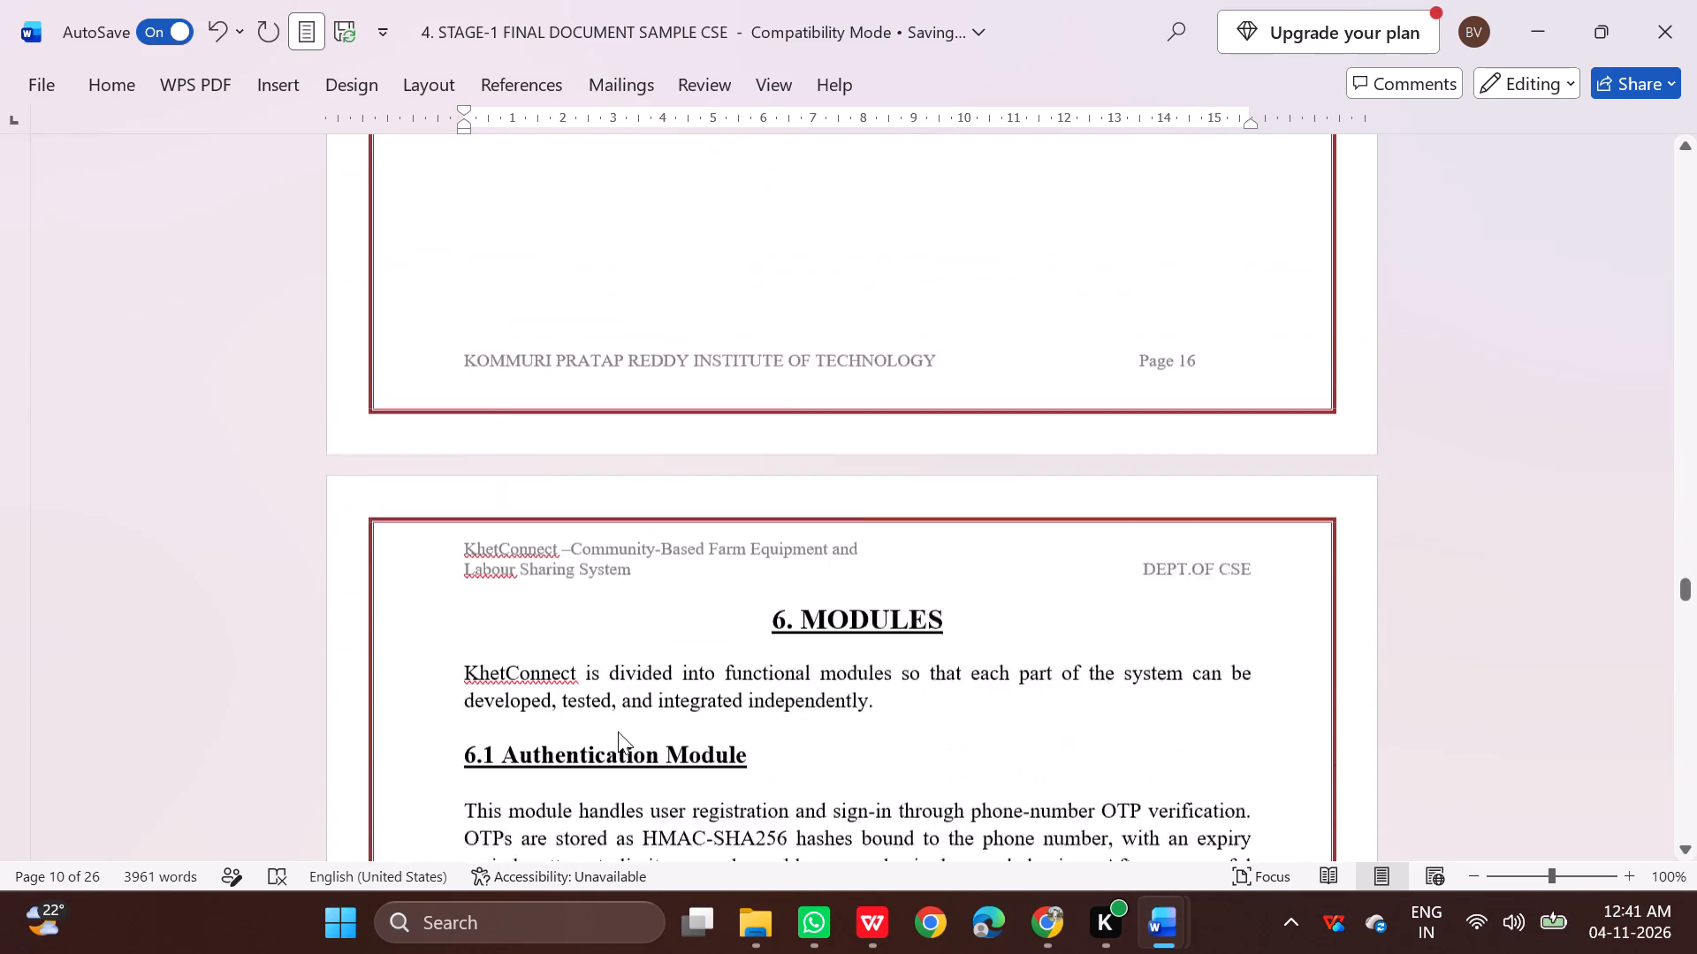
{"action": "scroll", "coordinate": [618, 731], "scroll_direction": "up", "scroll_amount": 16}
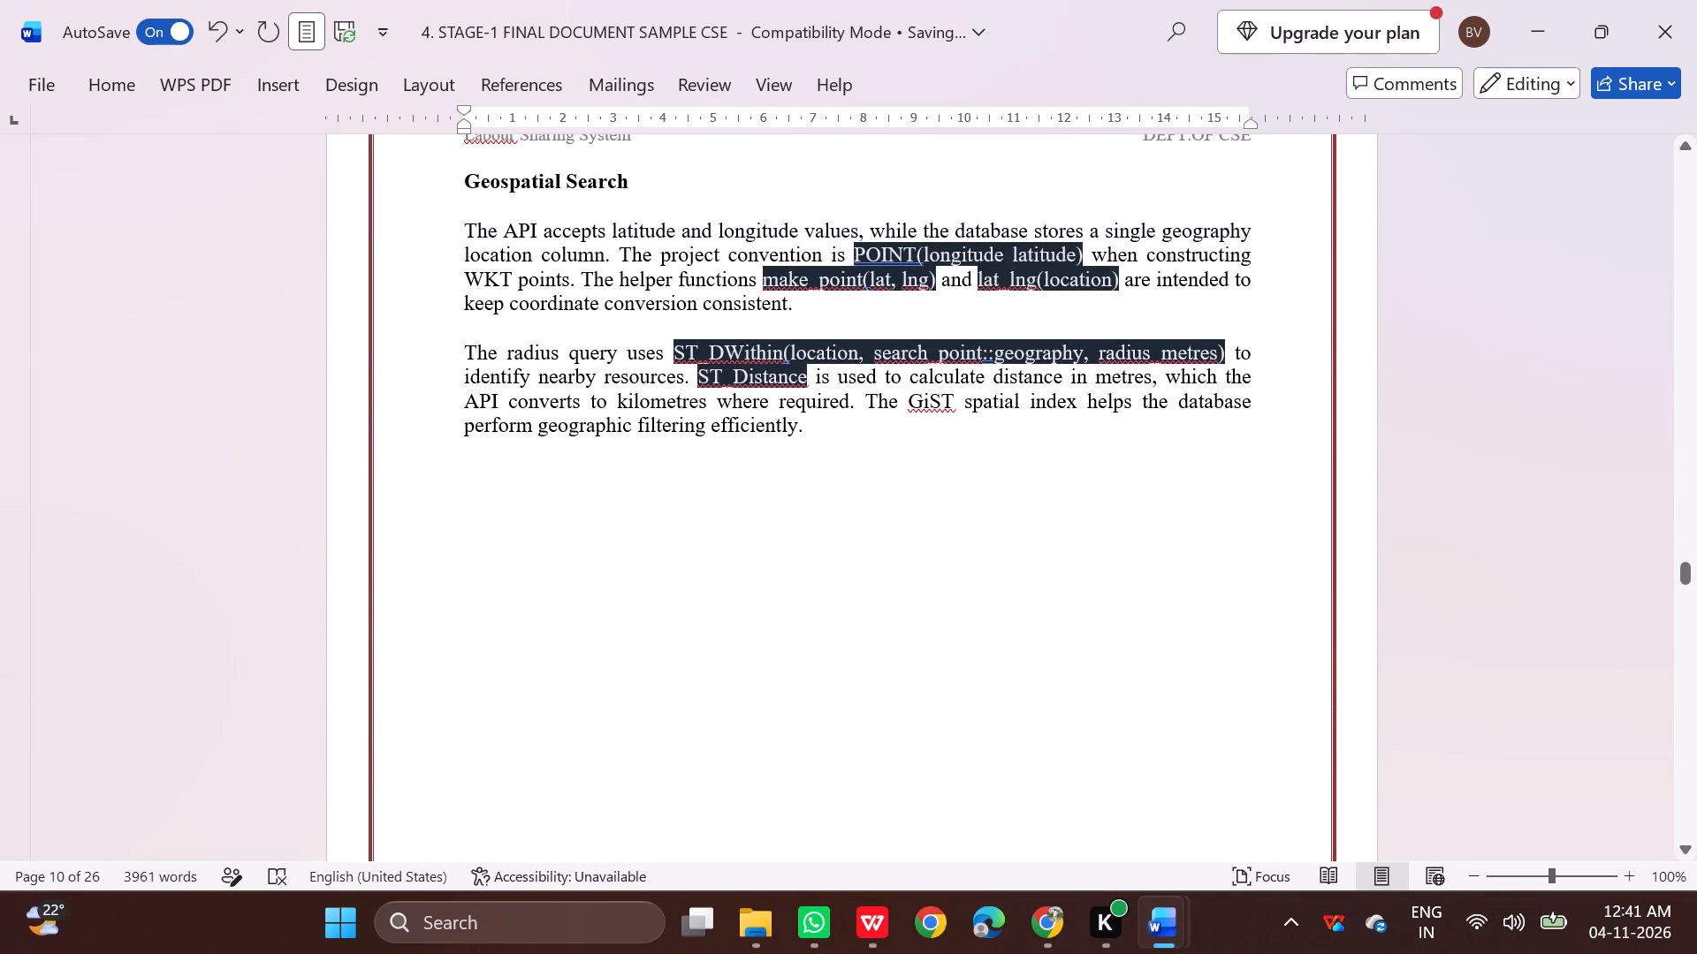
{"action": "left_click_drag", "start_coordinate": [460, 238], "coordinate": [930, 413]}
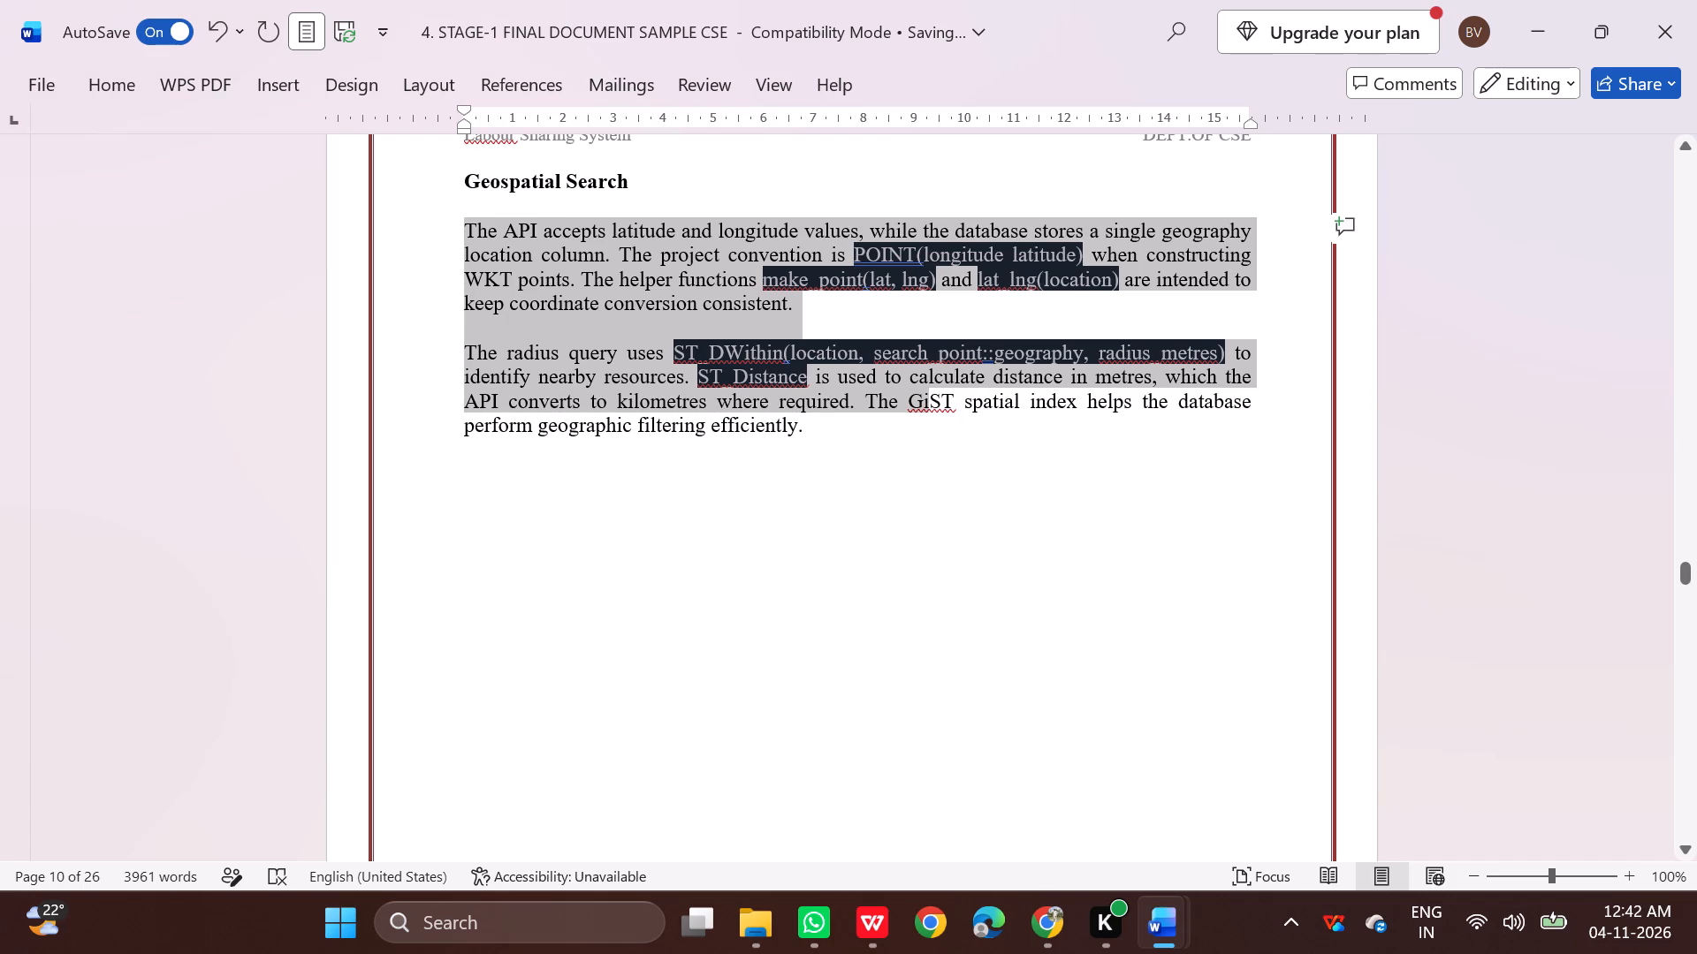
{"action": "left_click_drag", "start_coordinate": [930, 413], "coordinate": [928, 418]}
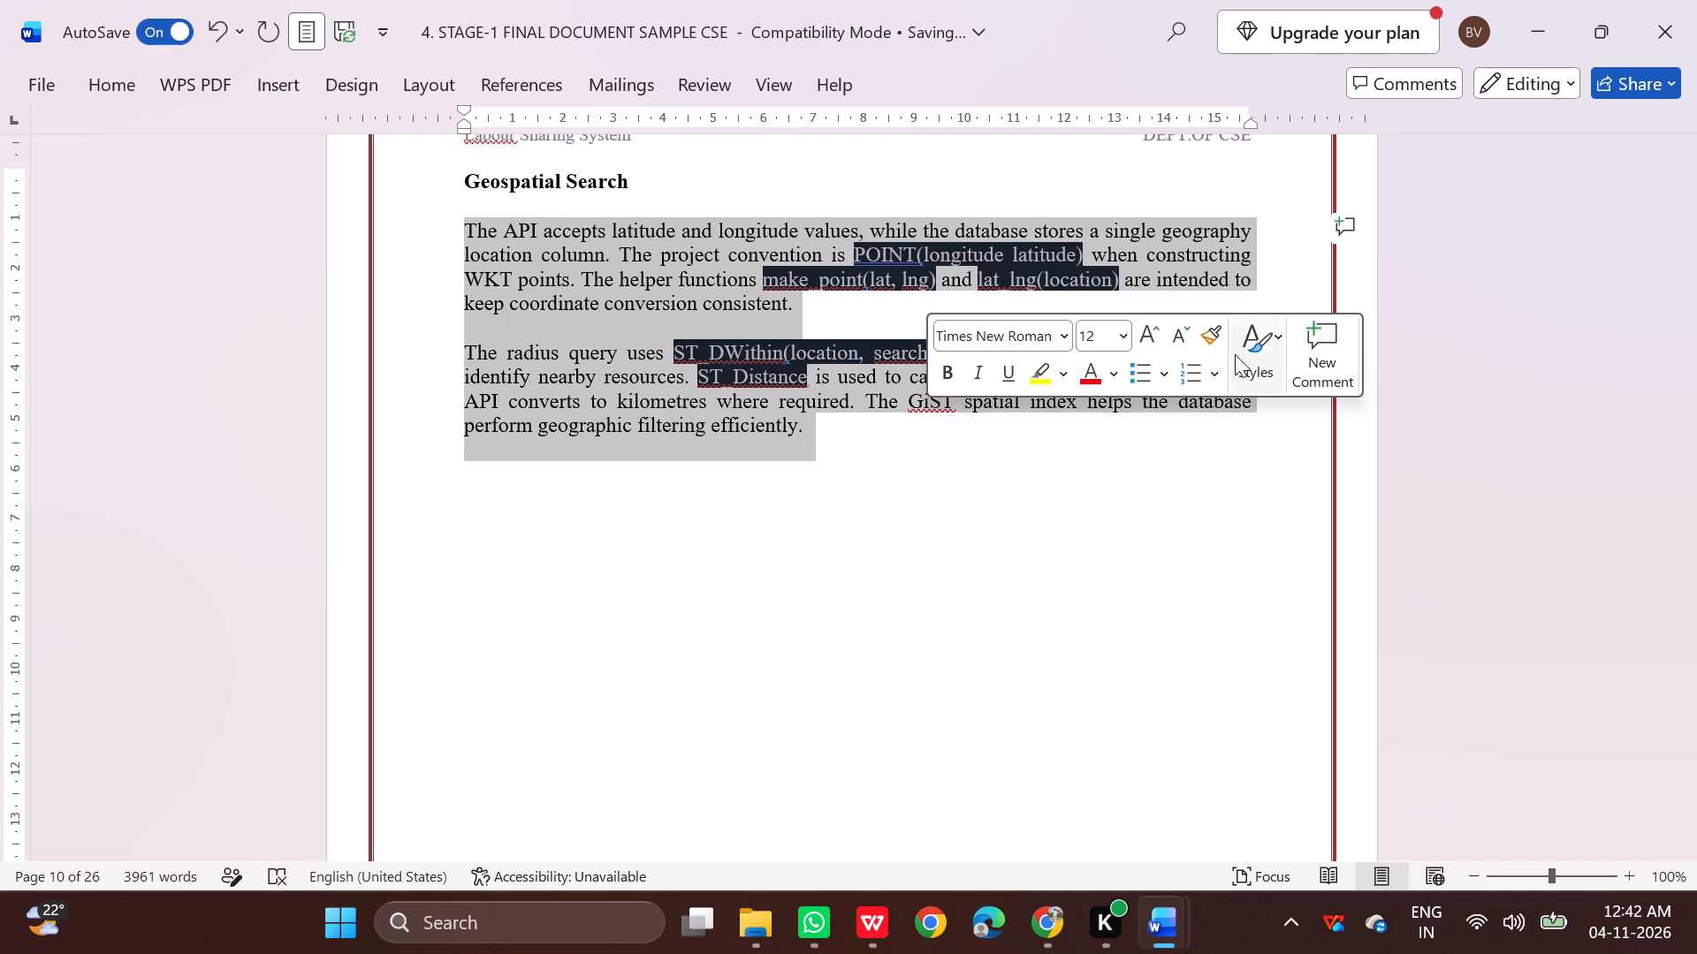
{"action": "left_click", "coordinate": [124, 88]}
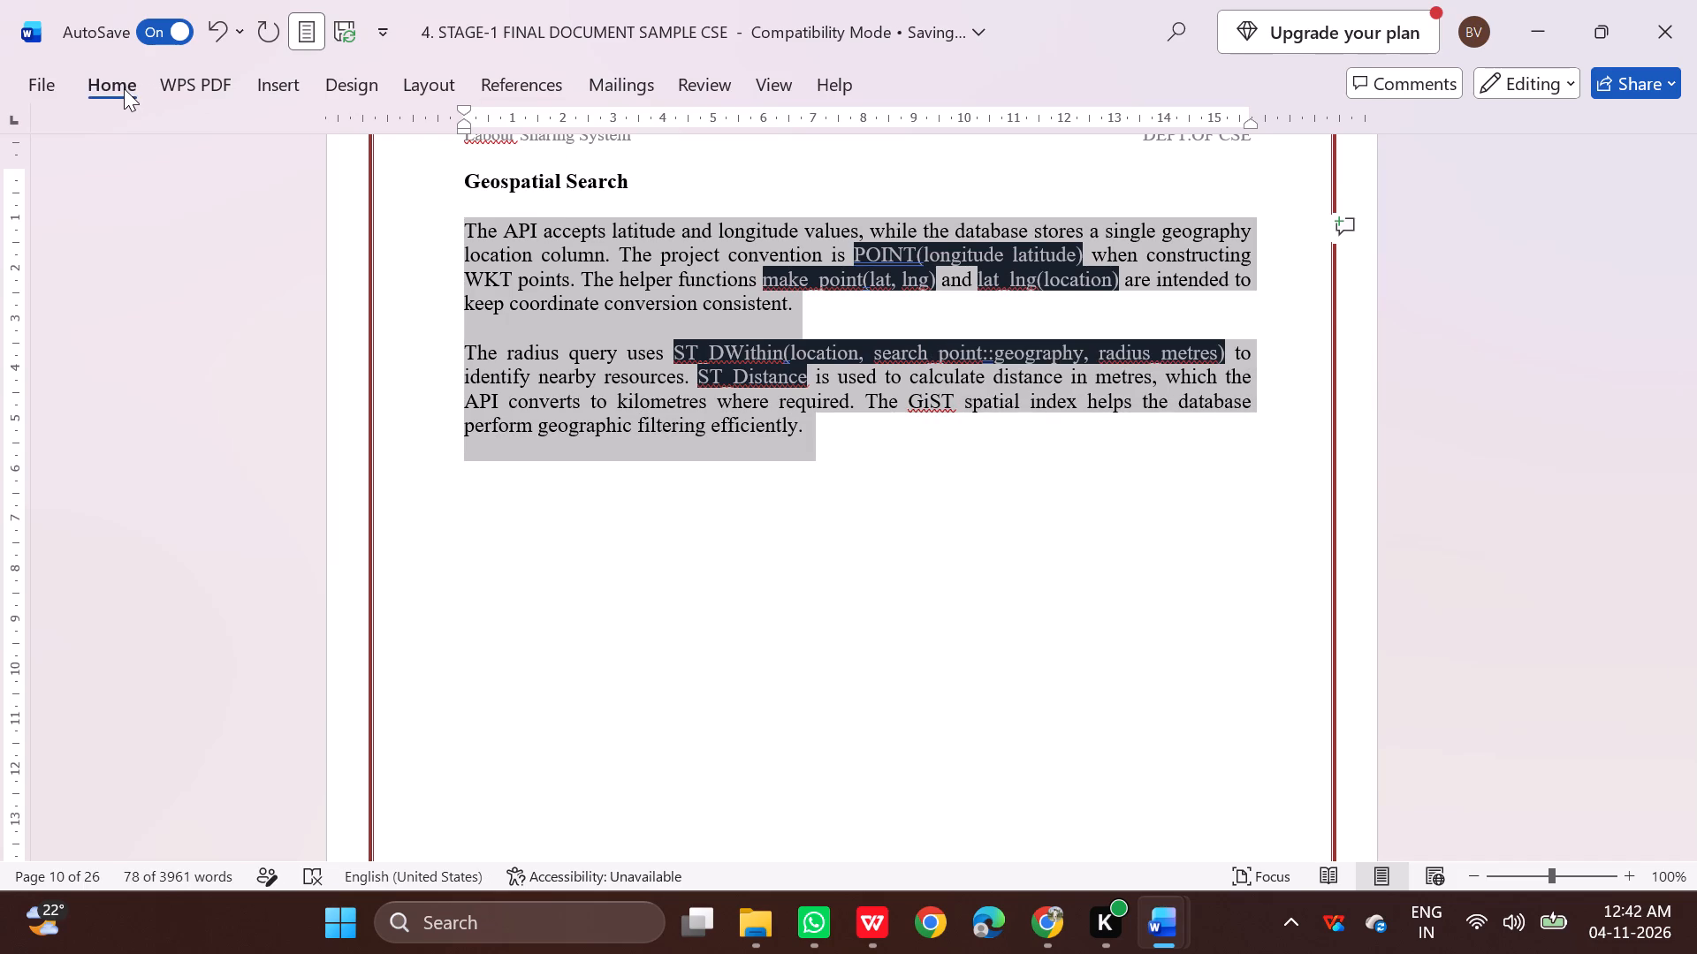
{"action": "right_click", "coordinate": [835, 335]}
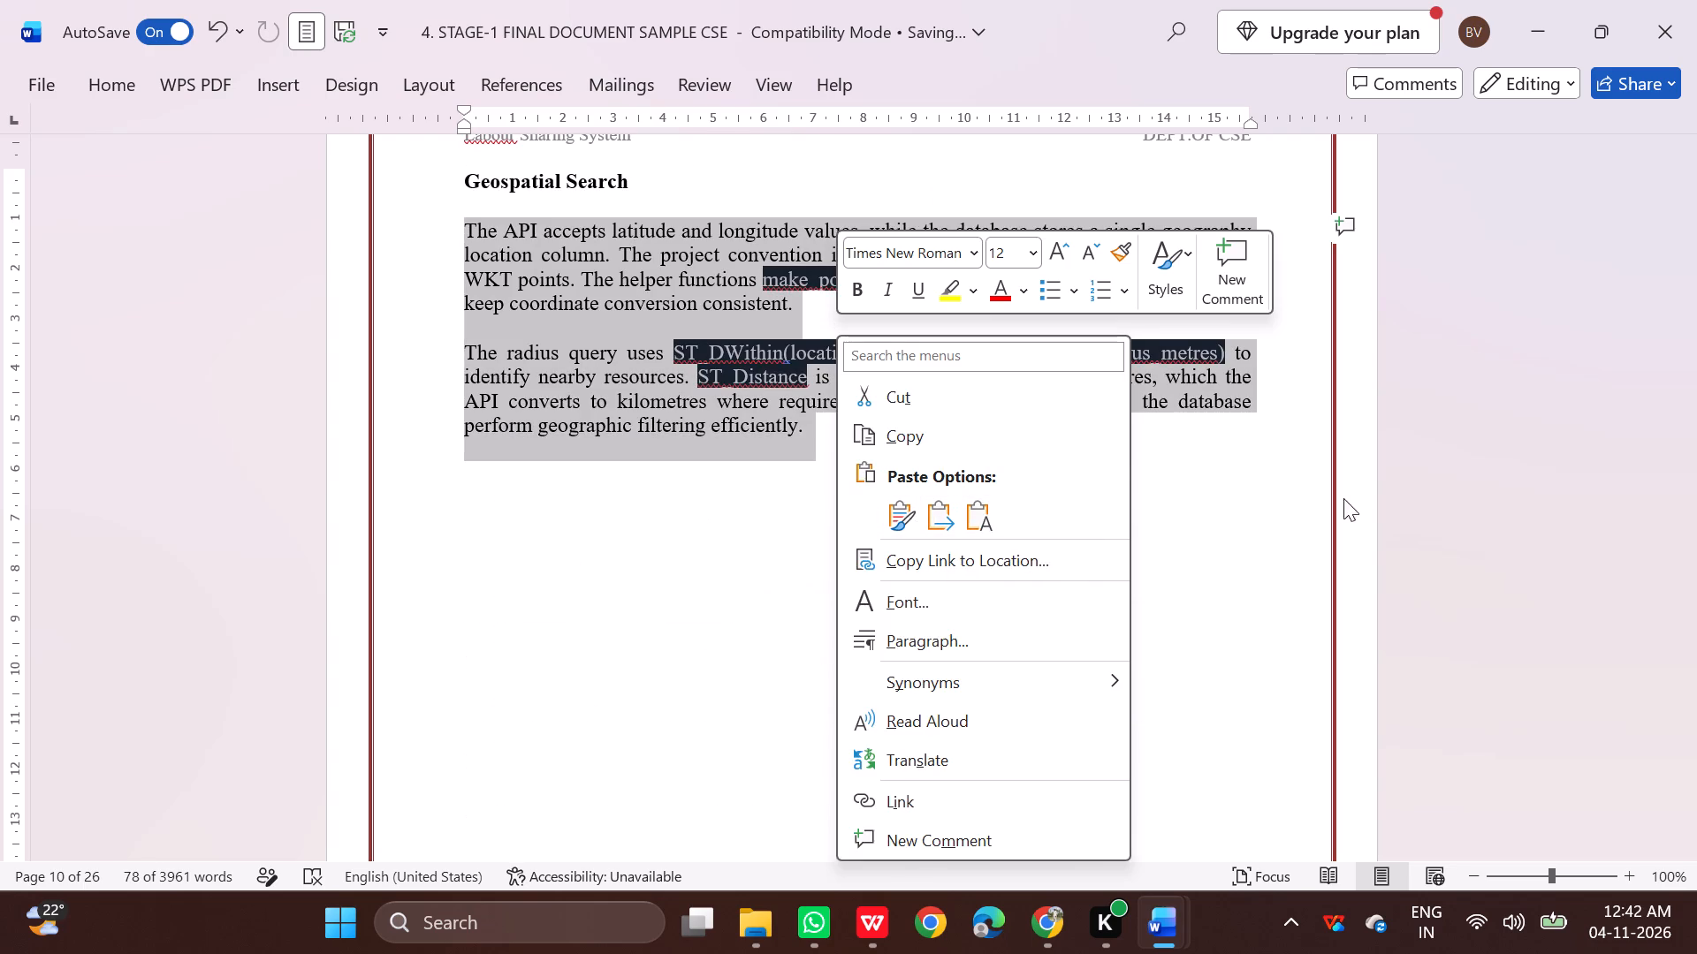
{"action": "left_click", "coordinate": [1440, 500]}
Delete the empty paragraphs between the messaging applications paragraph and the 3.2 Overall Limitations heading.
{"action": "left_click_drag", "start_coordinate": [1686, 576], "coordinate": [1663, 526]}
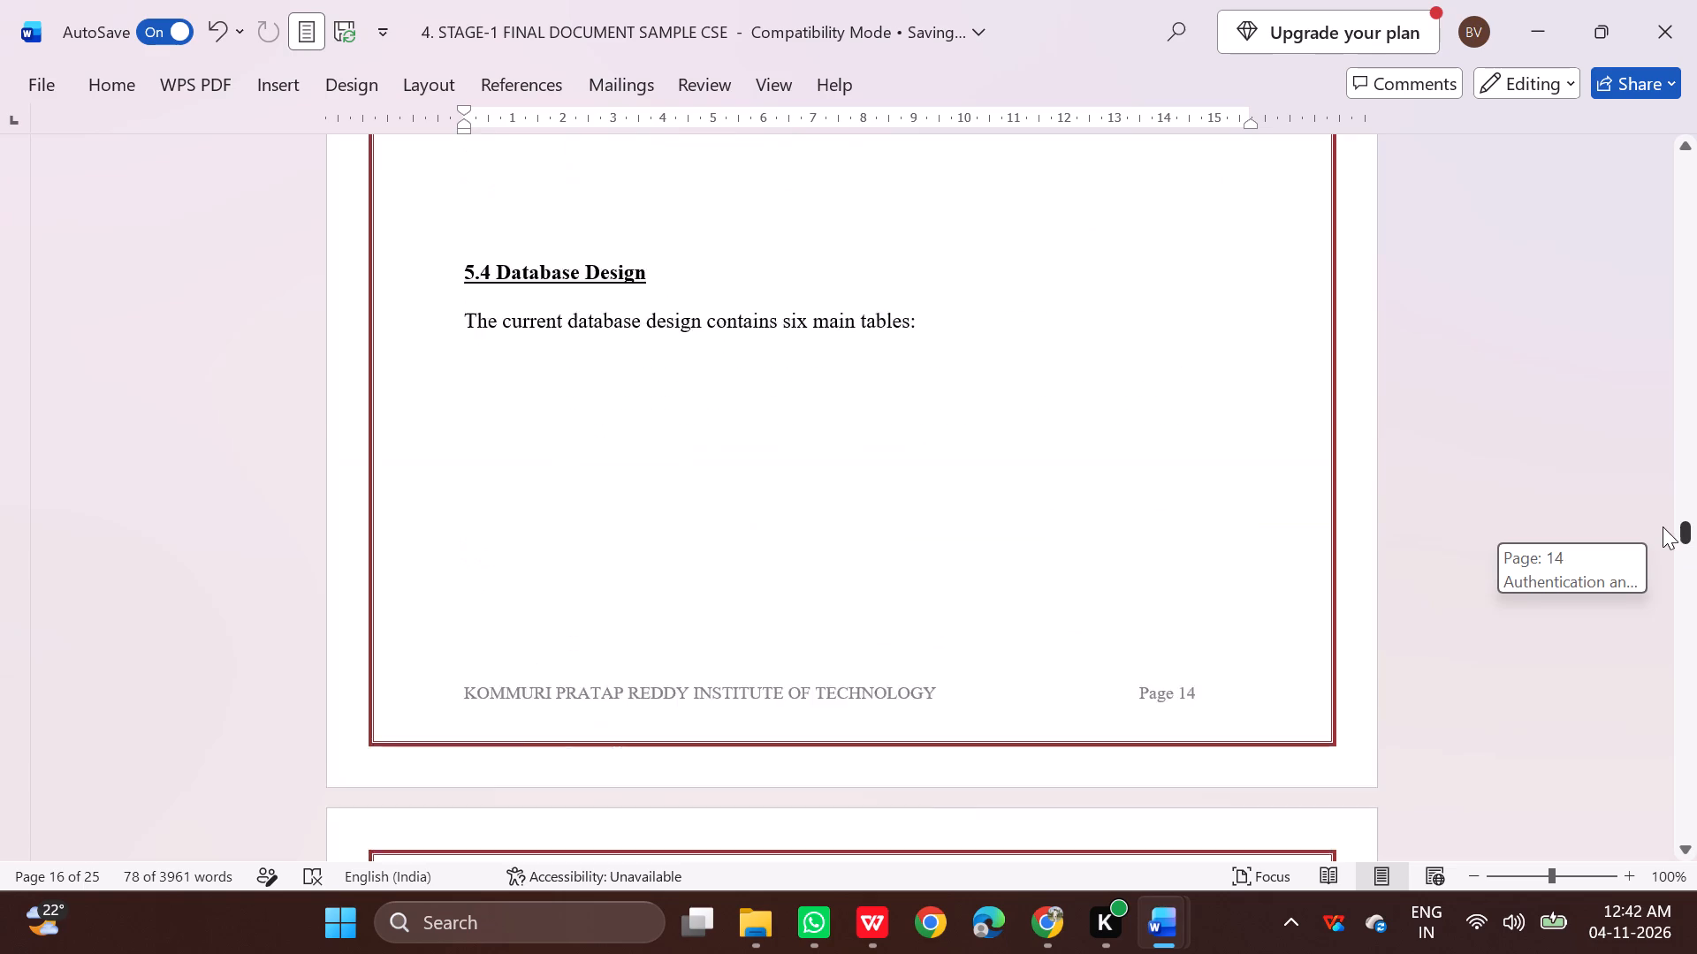
{"action": "left_click_drag", "start_coordinate": [1663, 526], "coordinate": [1659, 511]}
{"action": "scroll", "coordinate": [948, 530], "scroll_direction": "up", "scroll_amount": 18}
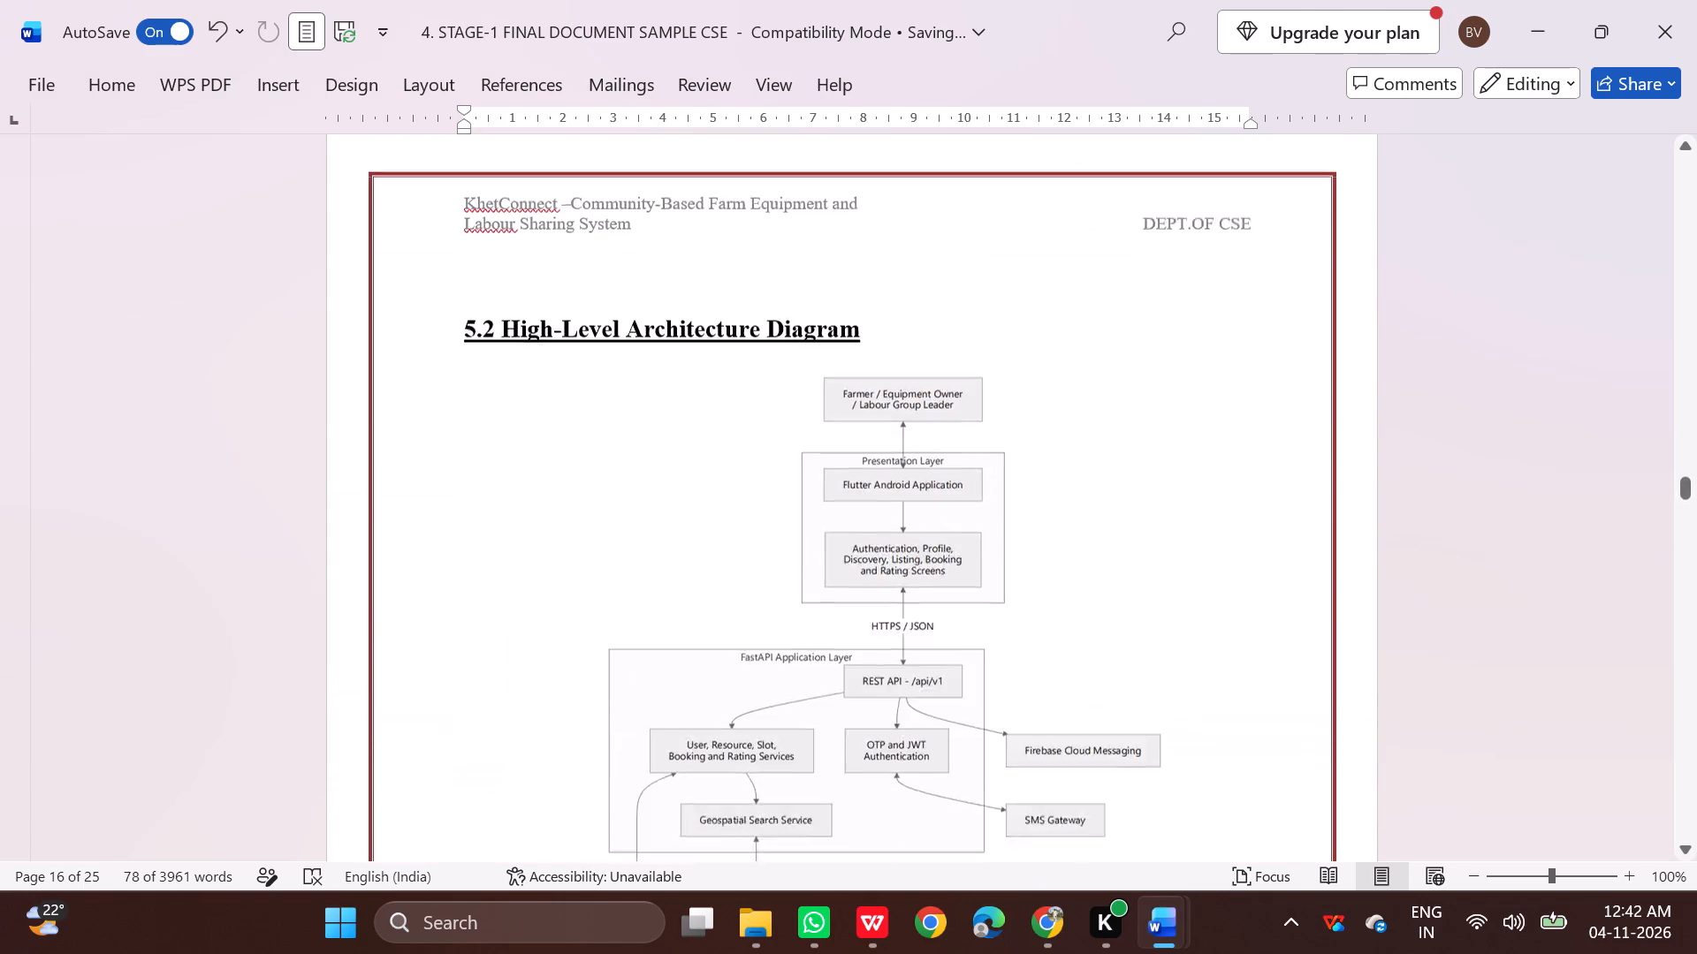
{"action": "scroll", "coordinate": [947, 519], "scroll_direction": "up", "scroll_amount": 10}
{"action": "scroll", "coordinate": [947, 519], "scroll_direction": "up", "scroll_amount": 16}
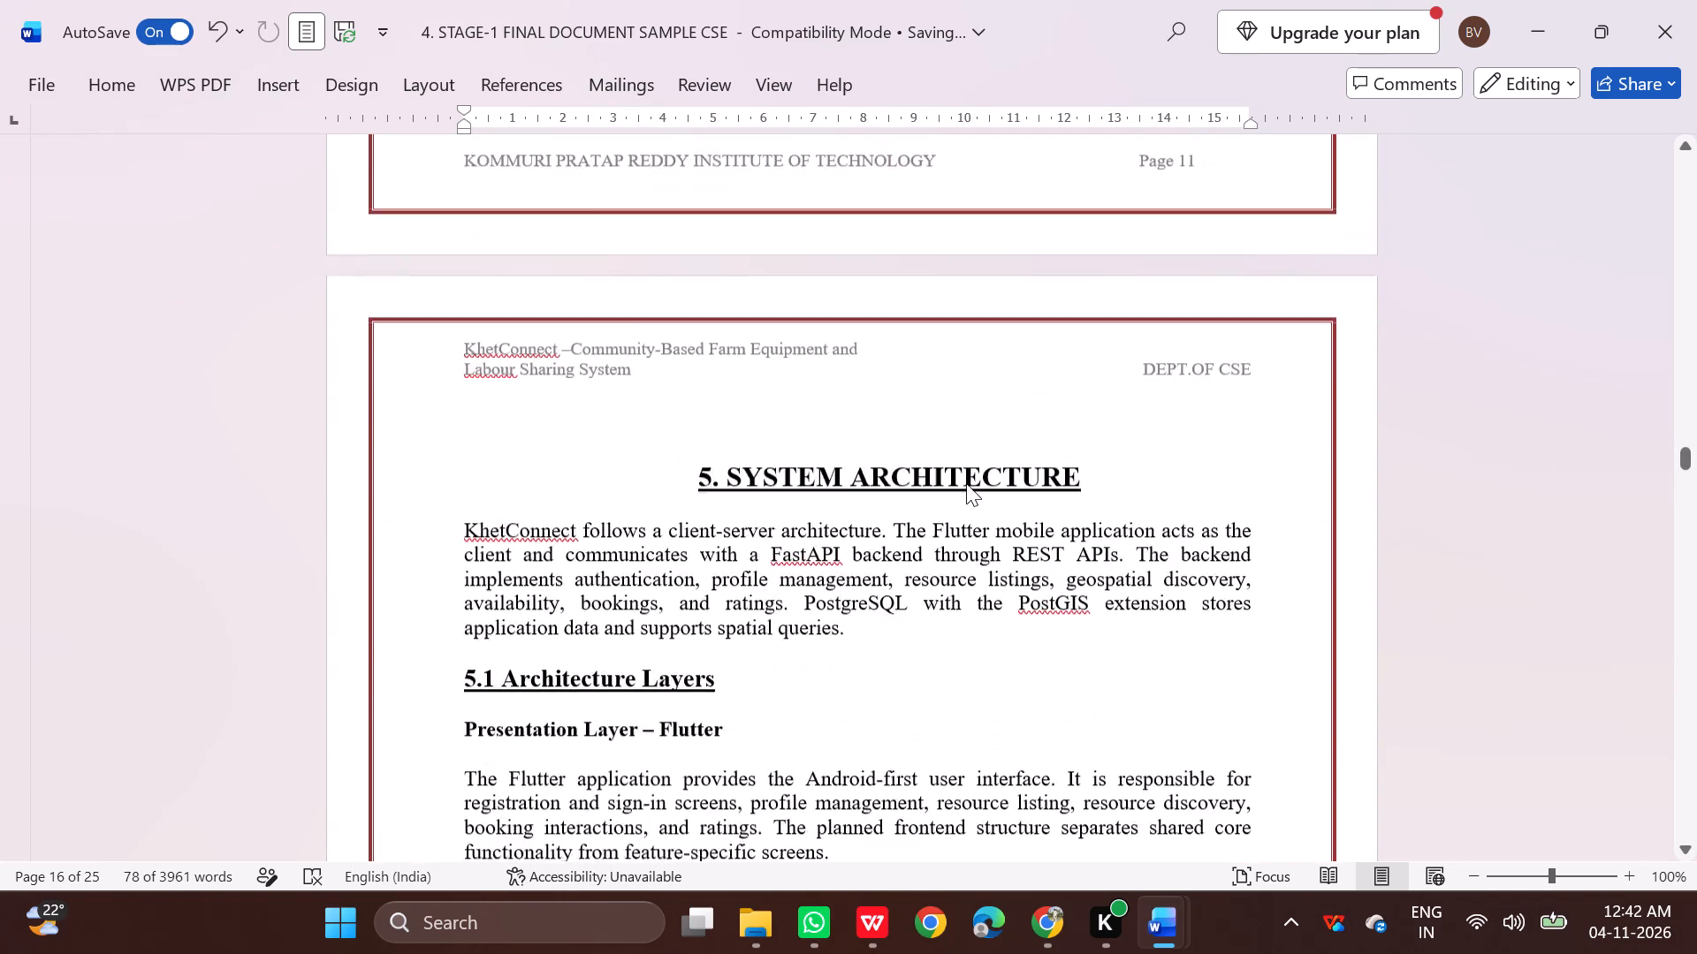
{"action": "scroll", "coordinate": [966, 483], "scroll_direction": "up", "scroll_amount": 20}
{"action": "scroll", "coordinate": [966, 483], "scroll_direction": "up", "scroll_amount": 13}
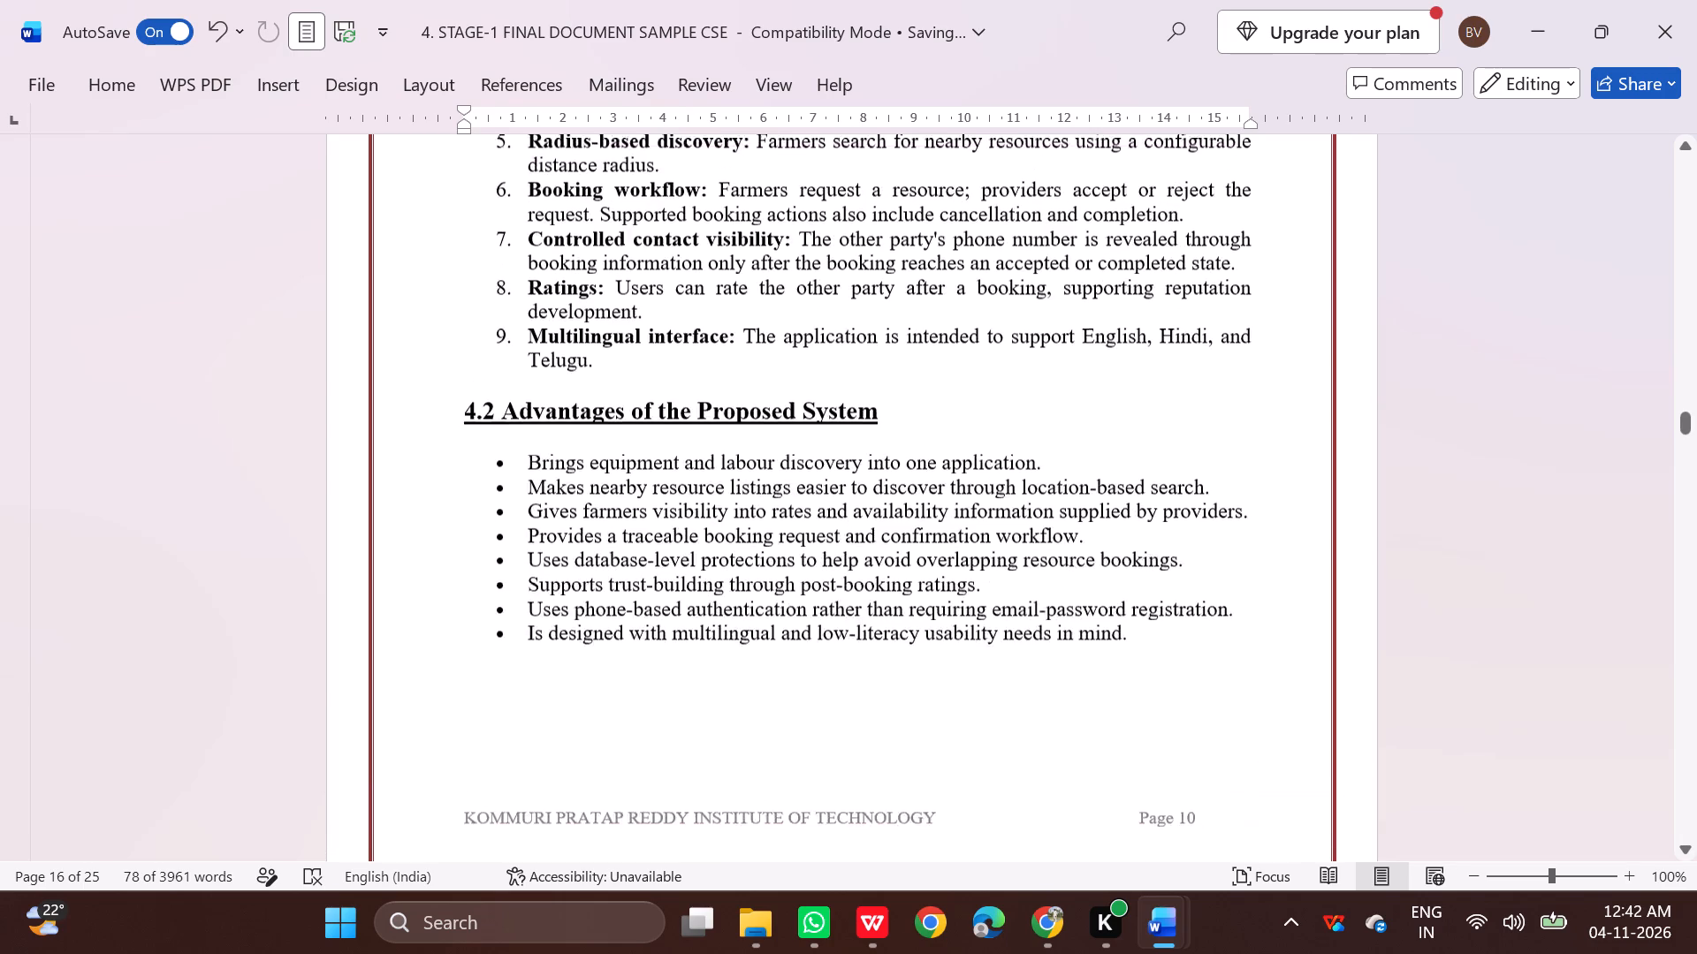
{"action": "scroll", "coordinate": [973, 475], "scroll_direction": "up", "scroll_amount": 15}
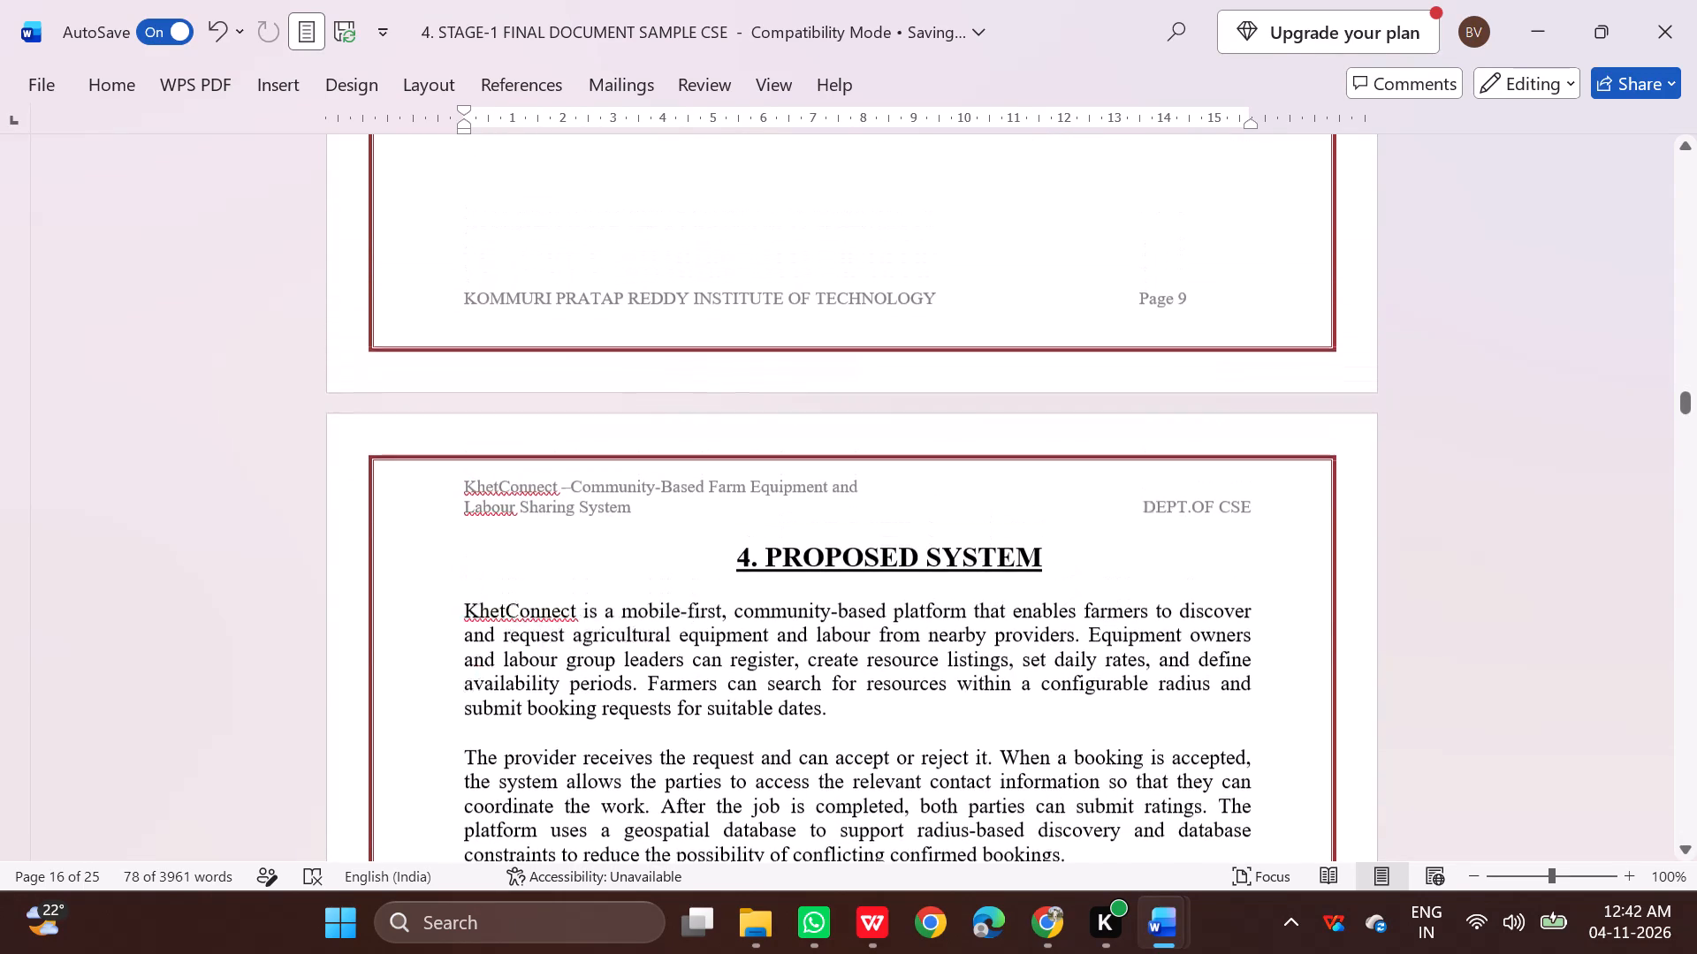
{"action": "scroll", "coordinate": [980, 538], "scroll_direction": "up", "scroll_amount": 13}
{"action": "scroll", "coordinate": [896, 487], "scroll_direction": "up", "scroll_amount": 4}
{"action": "scroll", "coordinate": [896, 487], "scroll_direction": "down", "scroll_amount": 5}
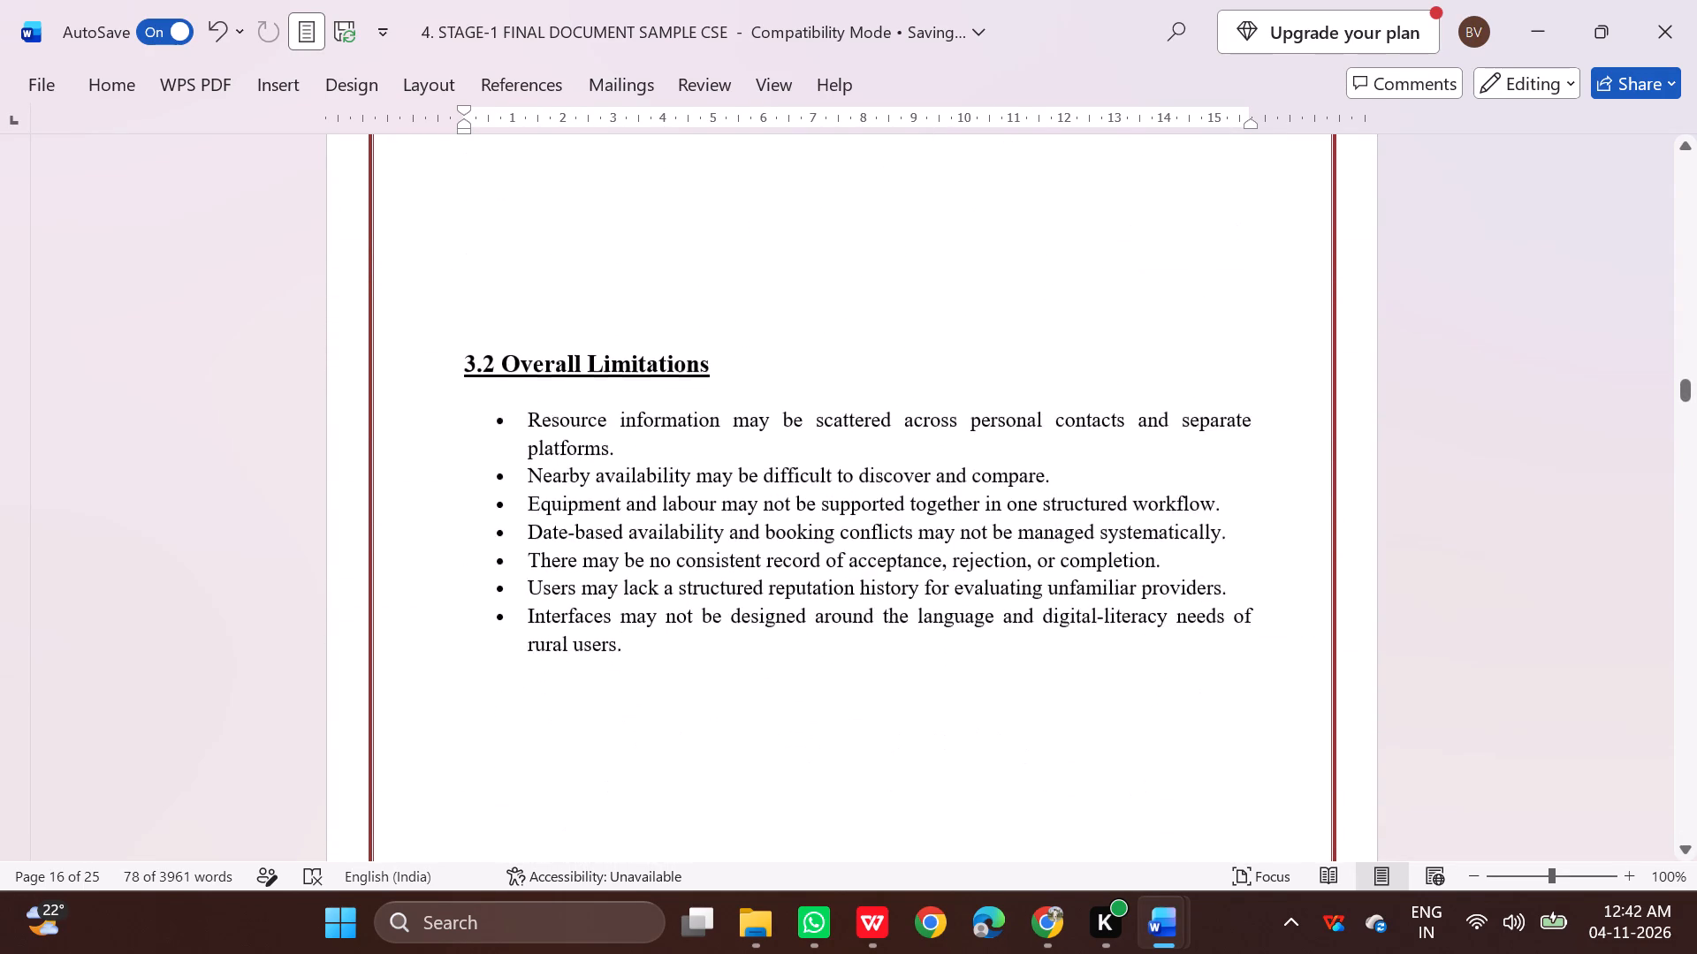
{"action": "scroll", "coordinate": [896, 487], "scroll_direction": "up", "scroll_amount": 9}
{"action": "left_click", "coordinate": [523, 670]}
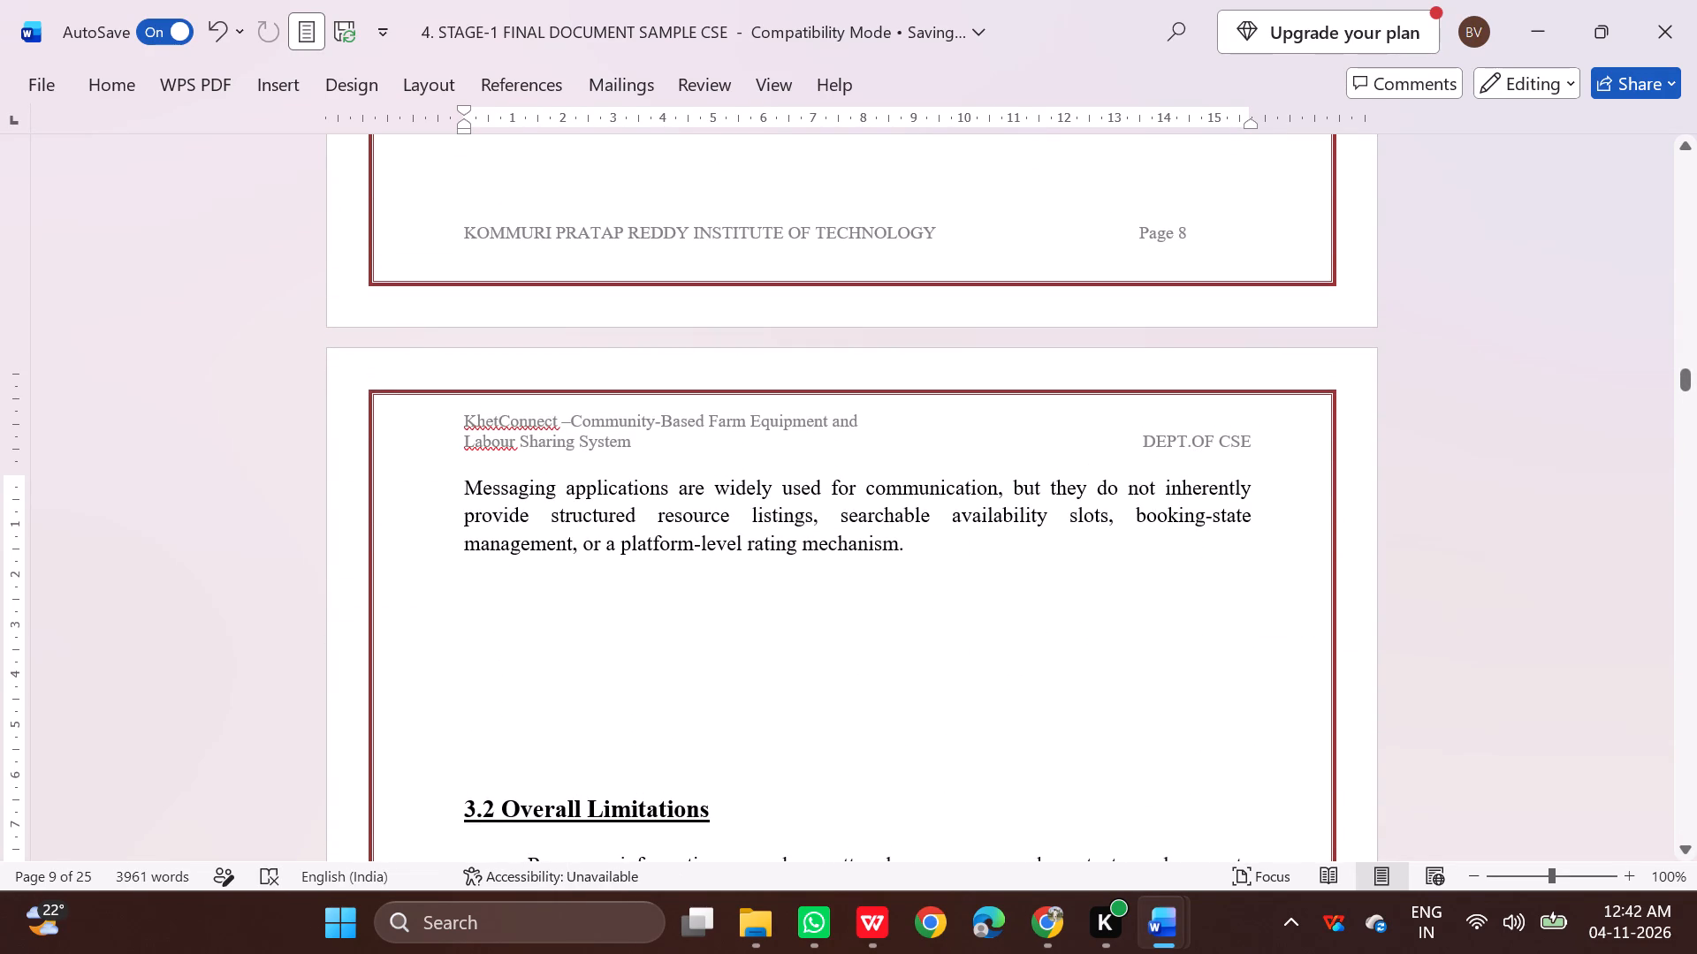
{"action": "left_click", "coordinate": [552, 746]}
{"action": "key", "text": "BackSpace"}
{"action": "key", "text": "BackSpace"}
{"action": "key", "text": "BackSpace"}
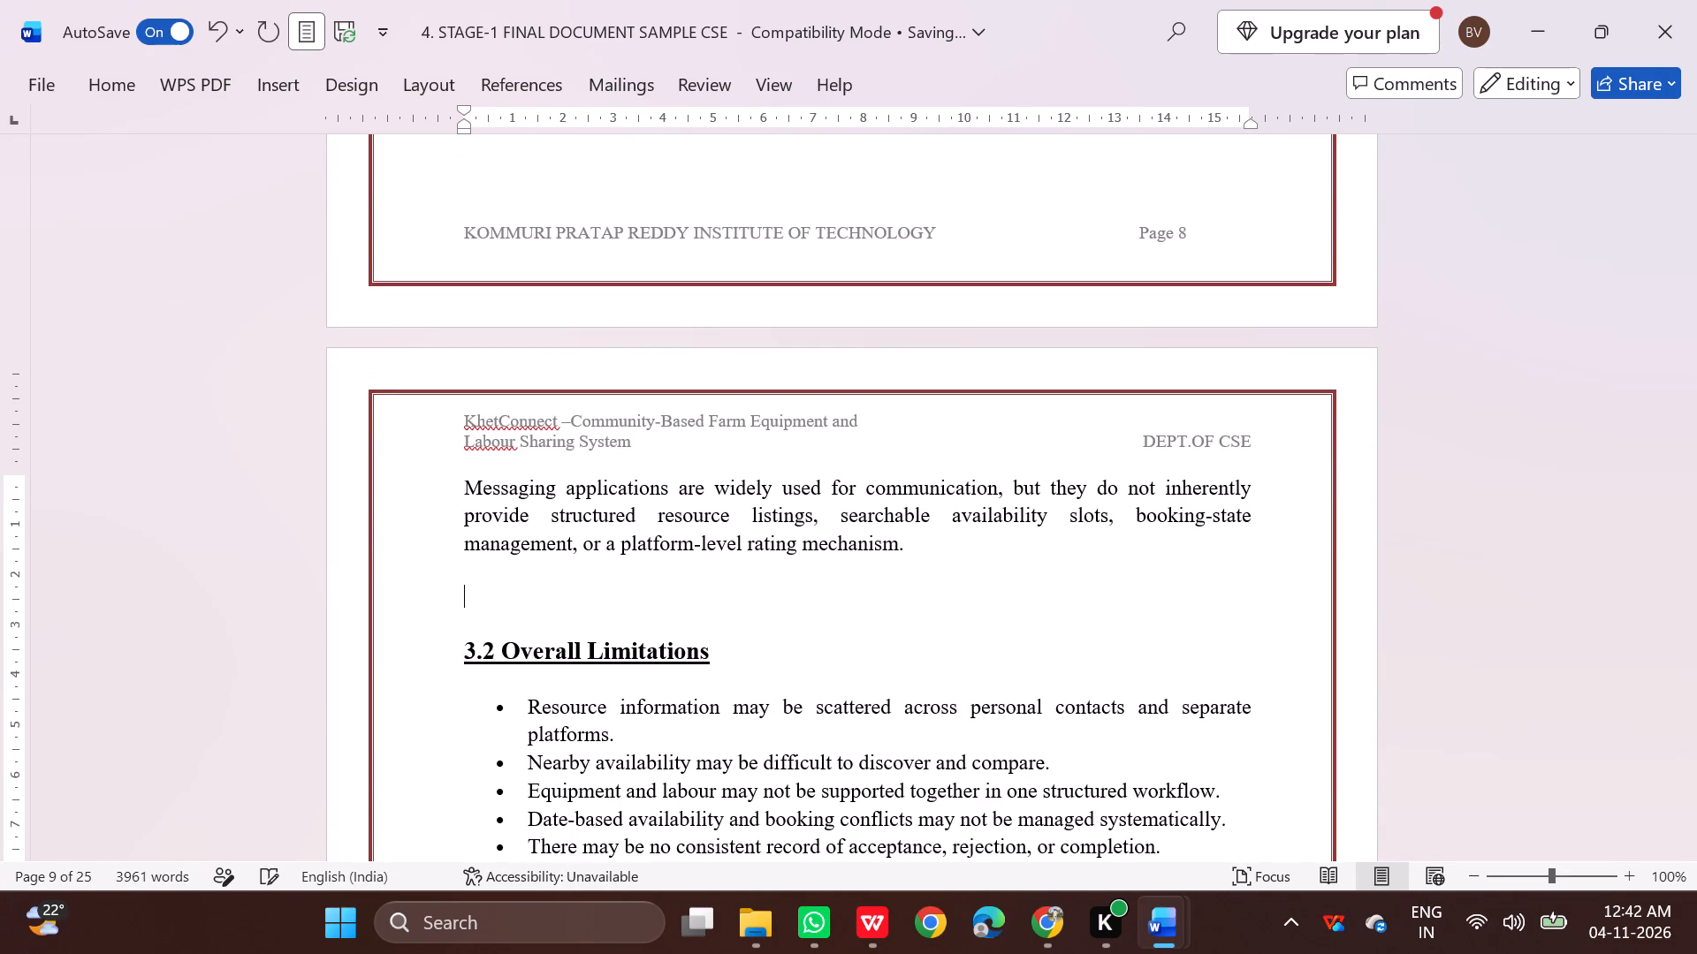
{"action": "key", "text": "BackSpace"}
Insert two empty paragraphs after the Generic classified platforms text so the WhatsApp and other messaging applications heading moves to the next page.
{"action": "scroll", "coordinate": [552, 746], "scroll_direction": "up", "scroll_amount": 17}
{"action": "scroll", "coordinate": [662, 723], "scroll_direction": "down", "scroll_amount": 16}
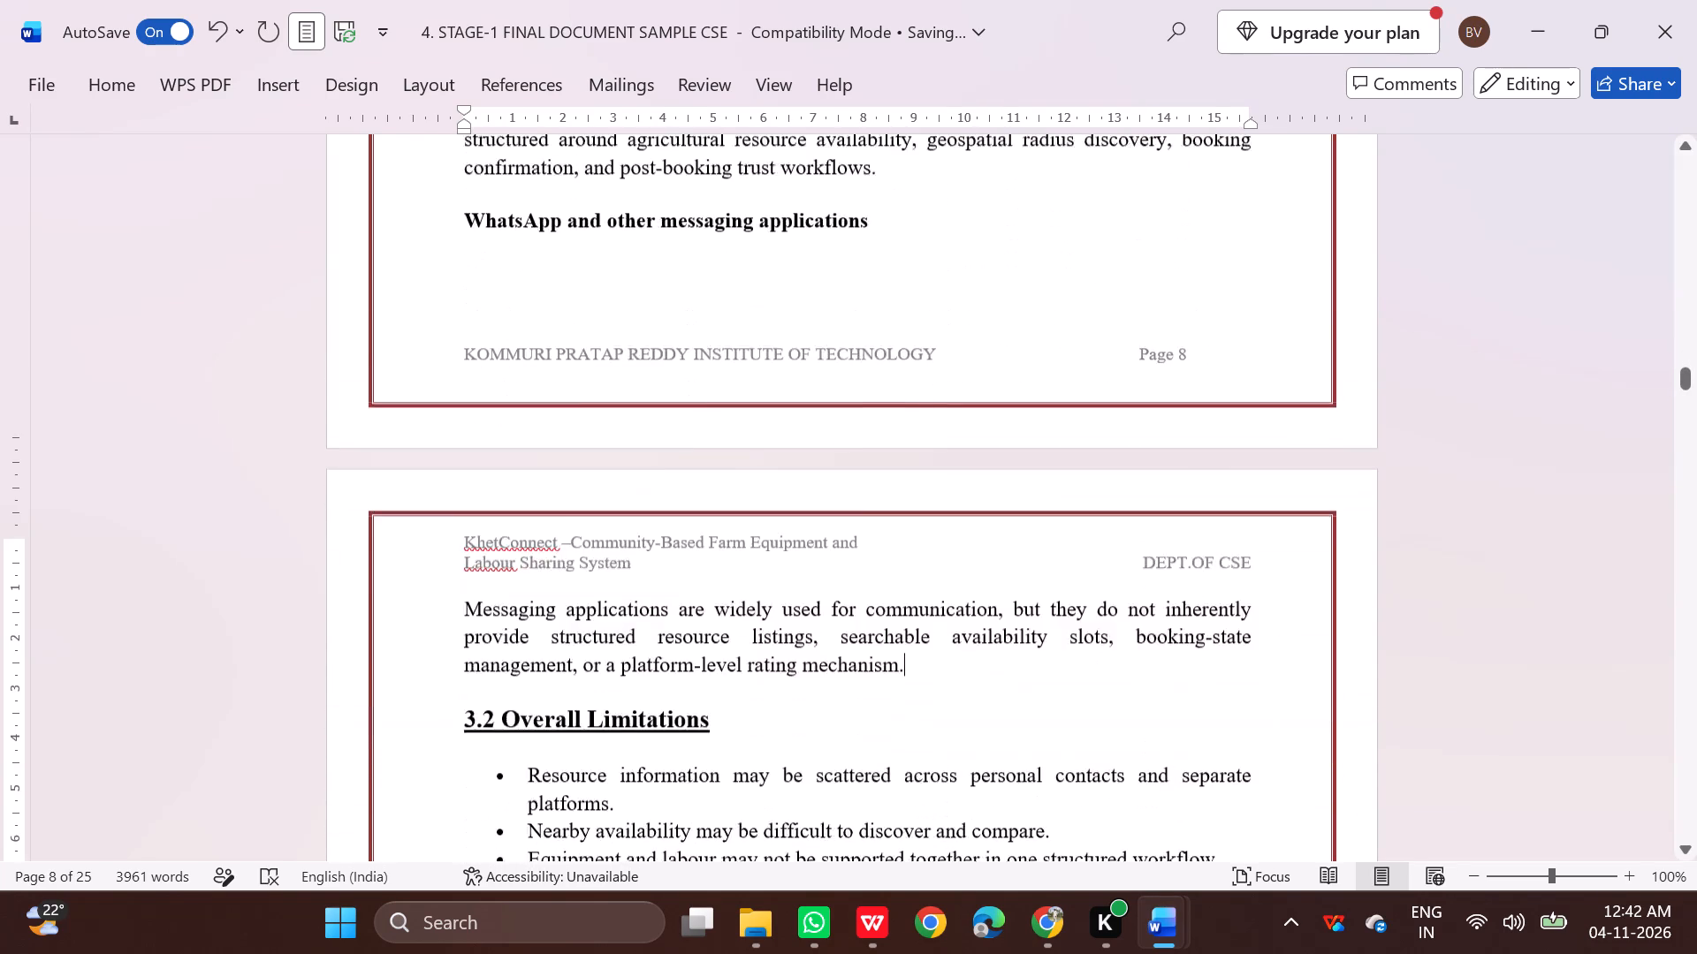
{"action": "scroll", "coordinate": [675, 718], "scroll_direction": "up", "scroll_amount": 5}
{"action": "left_click", "coordinate": [896, 443]}
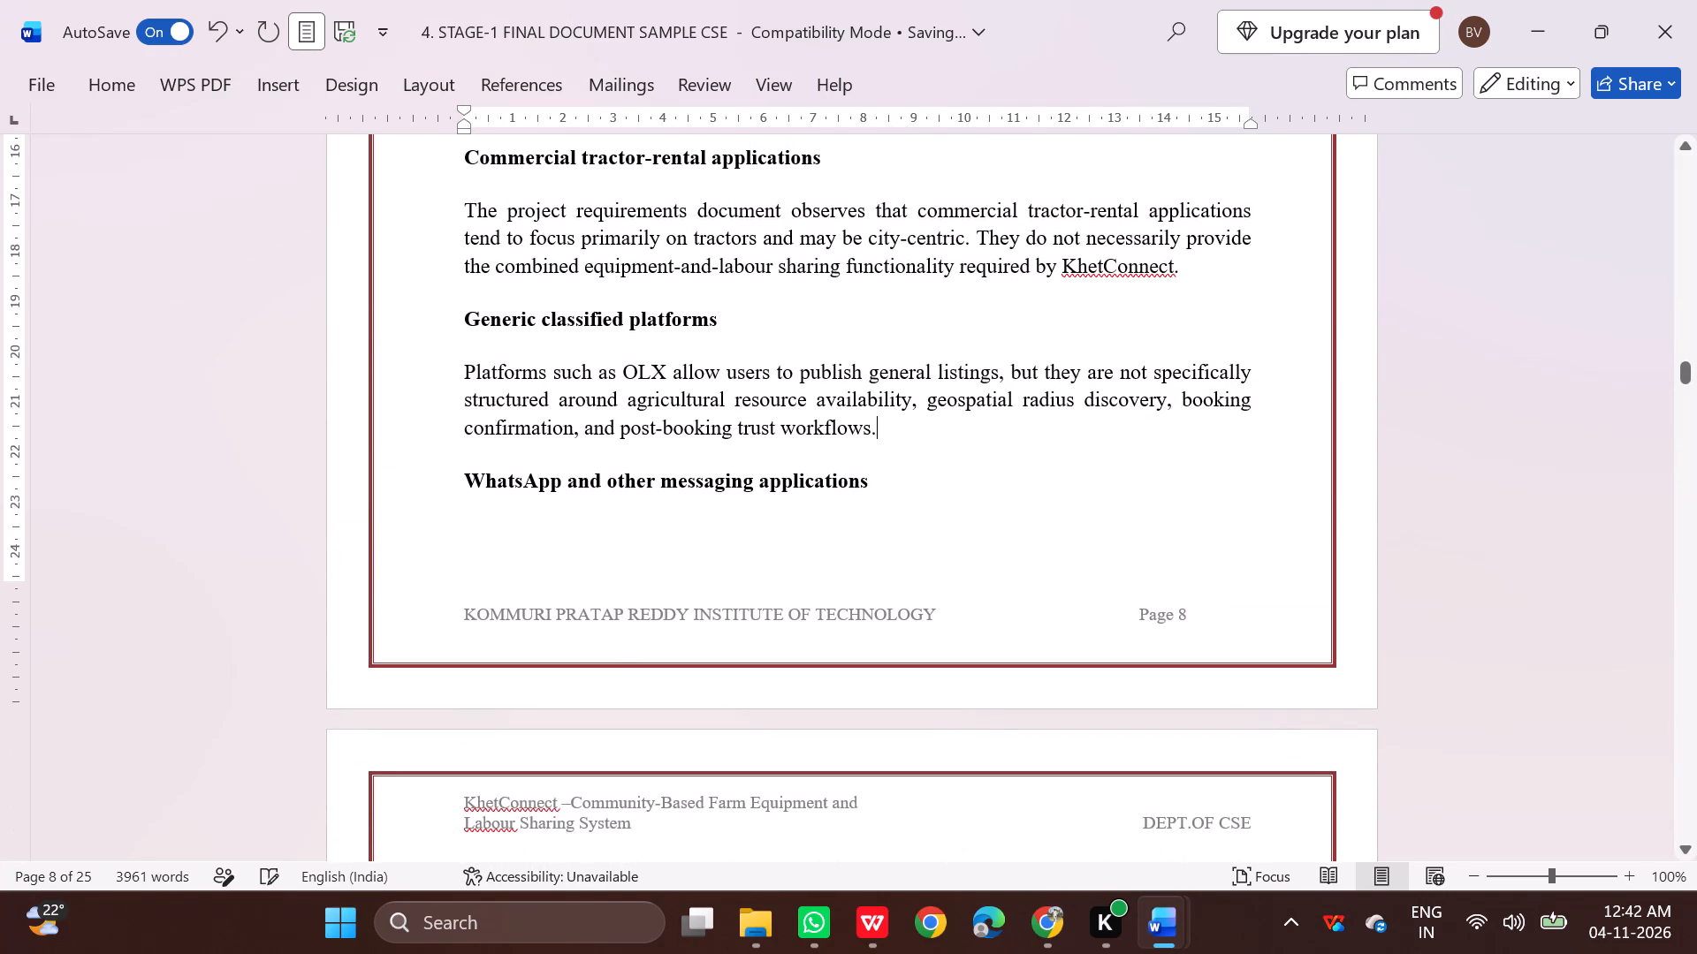
{"action": "key", "text": "Return"}
{"action": "key", "text": "Return"}
{"action": "scroll", "coordinate": [897, 442], "scroll_direction": "down", "scroll_amount": 5}
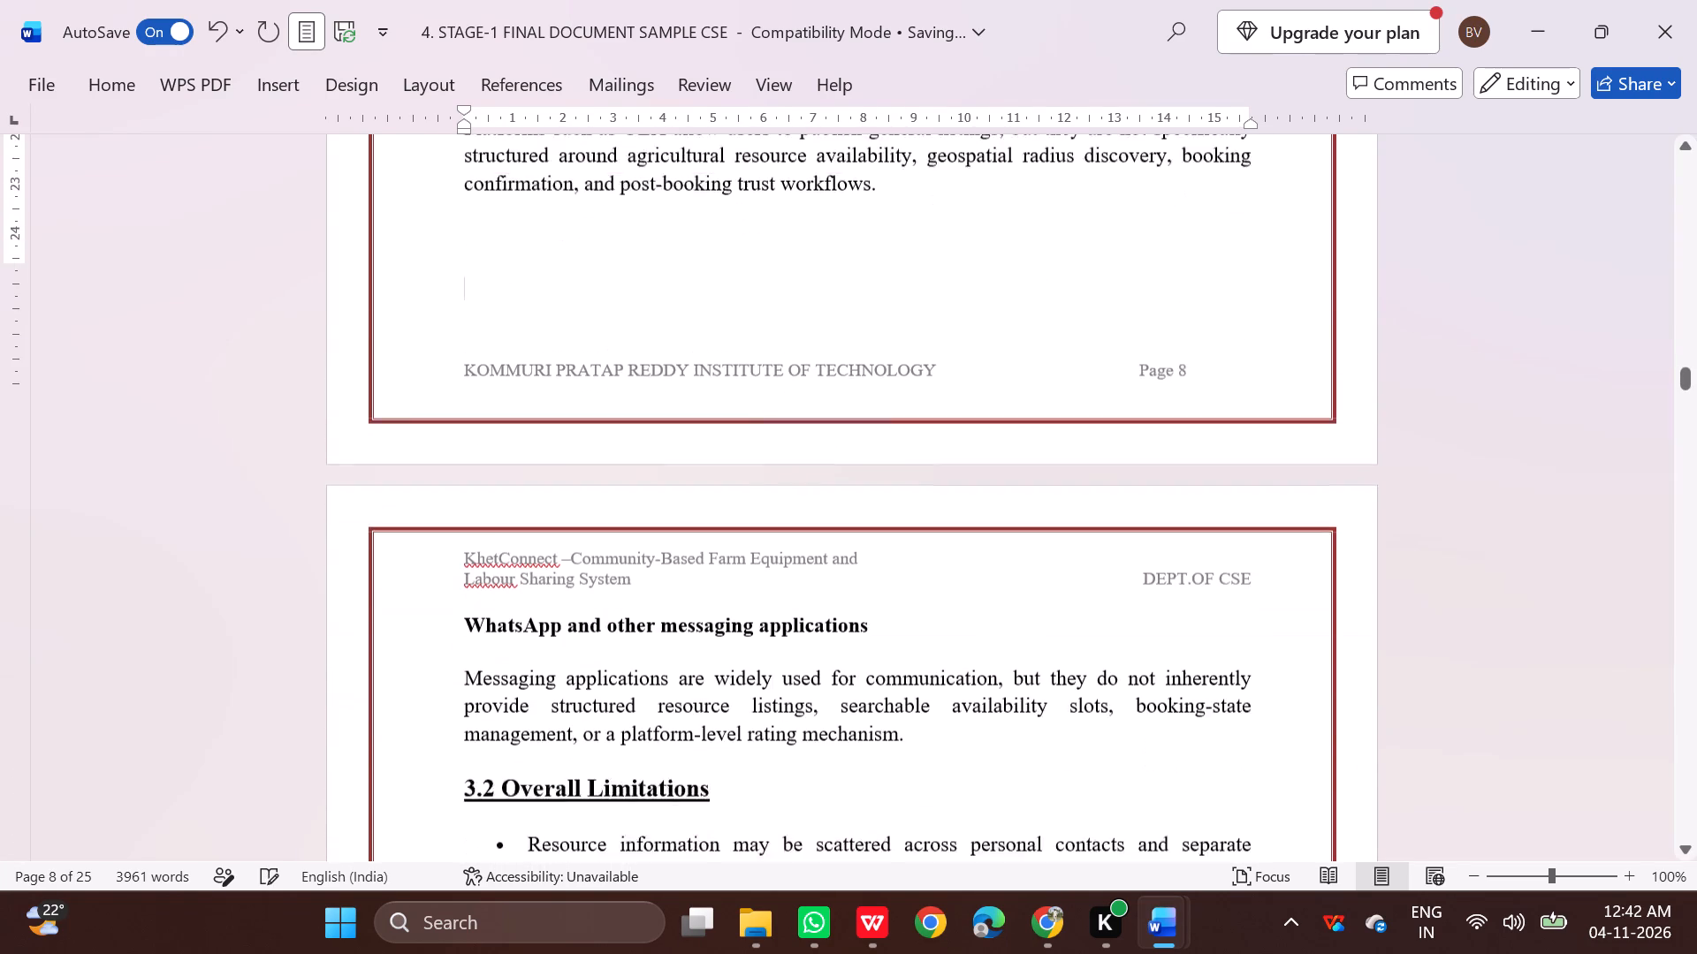
Insert three empty paragraphs below the 3.2 Overall Limitations list so the 4. PROPOSED SYSTEM heading starts at the top of the next page.
{"action": "scroll", "coordinate": [897, 442], "scroll_direction": "up", "scroll_amount": 10}
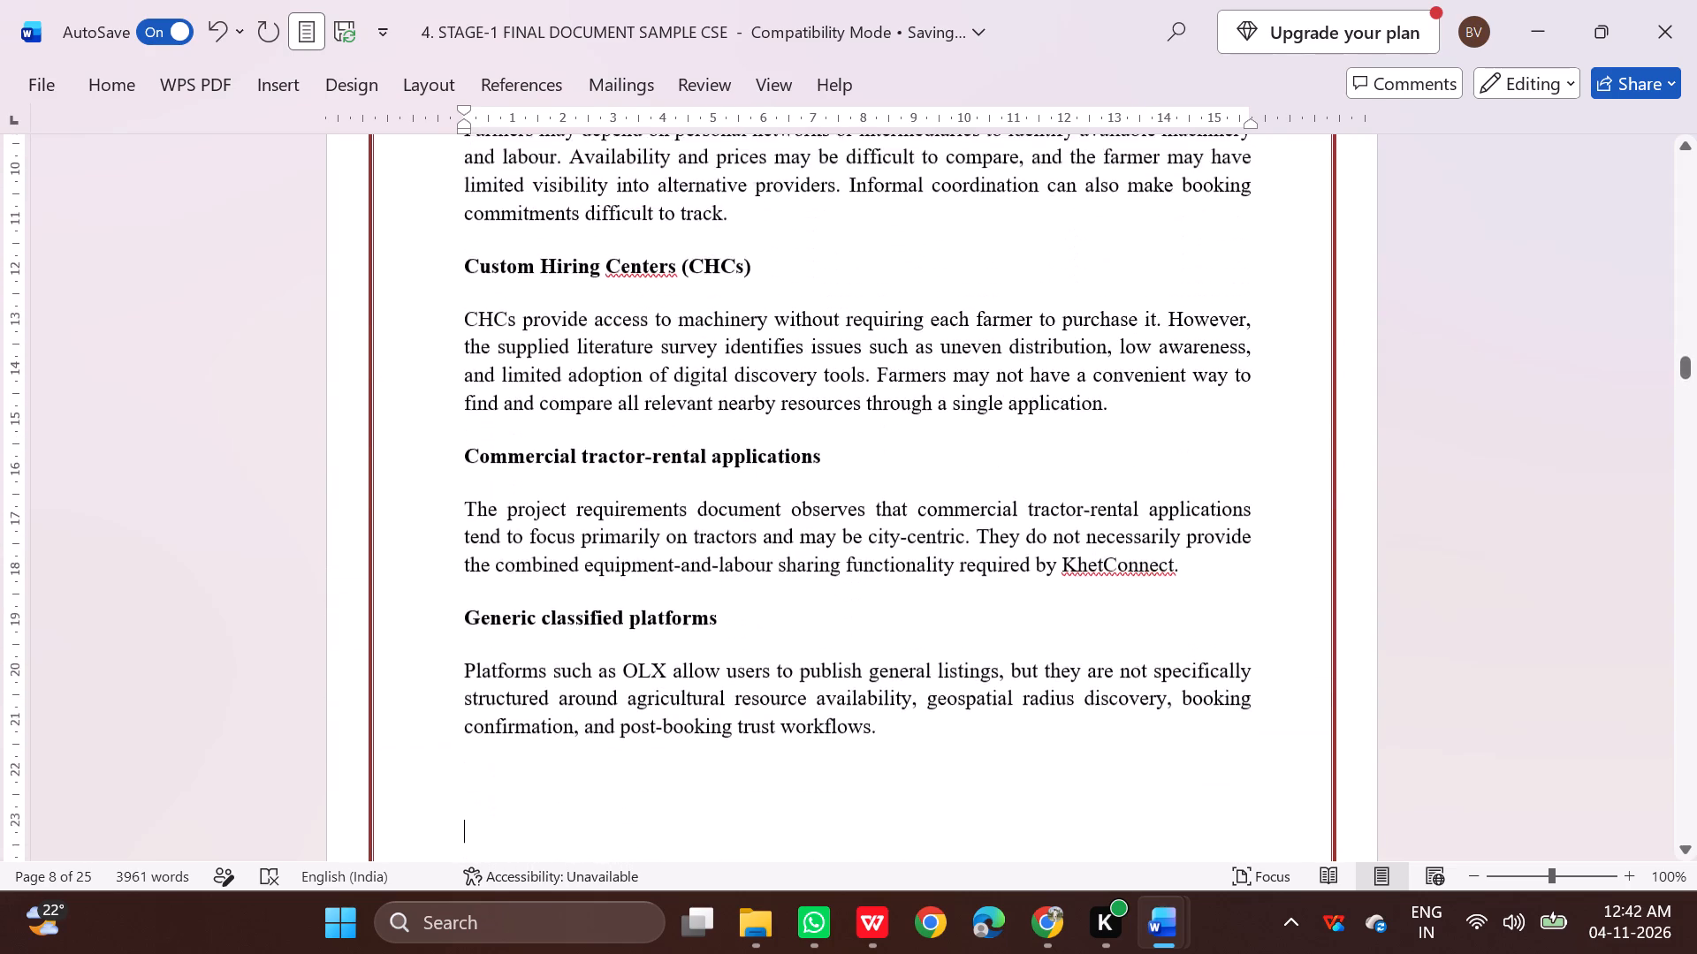
{"action": "scroll", "coordinate": [897, 442], "scroll_direction": "up", "scroll_amount": 2}
{"action": "scroll", "coordinate": [897, 442], "scroll_direction": "down", "scroll_amount": 20}
{"action": "scroll", "coordinate": [897, 442], "scroll_direction": "down", "scroll_amount": 8}
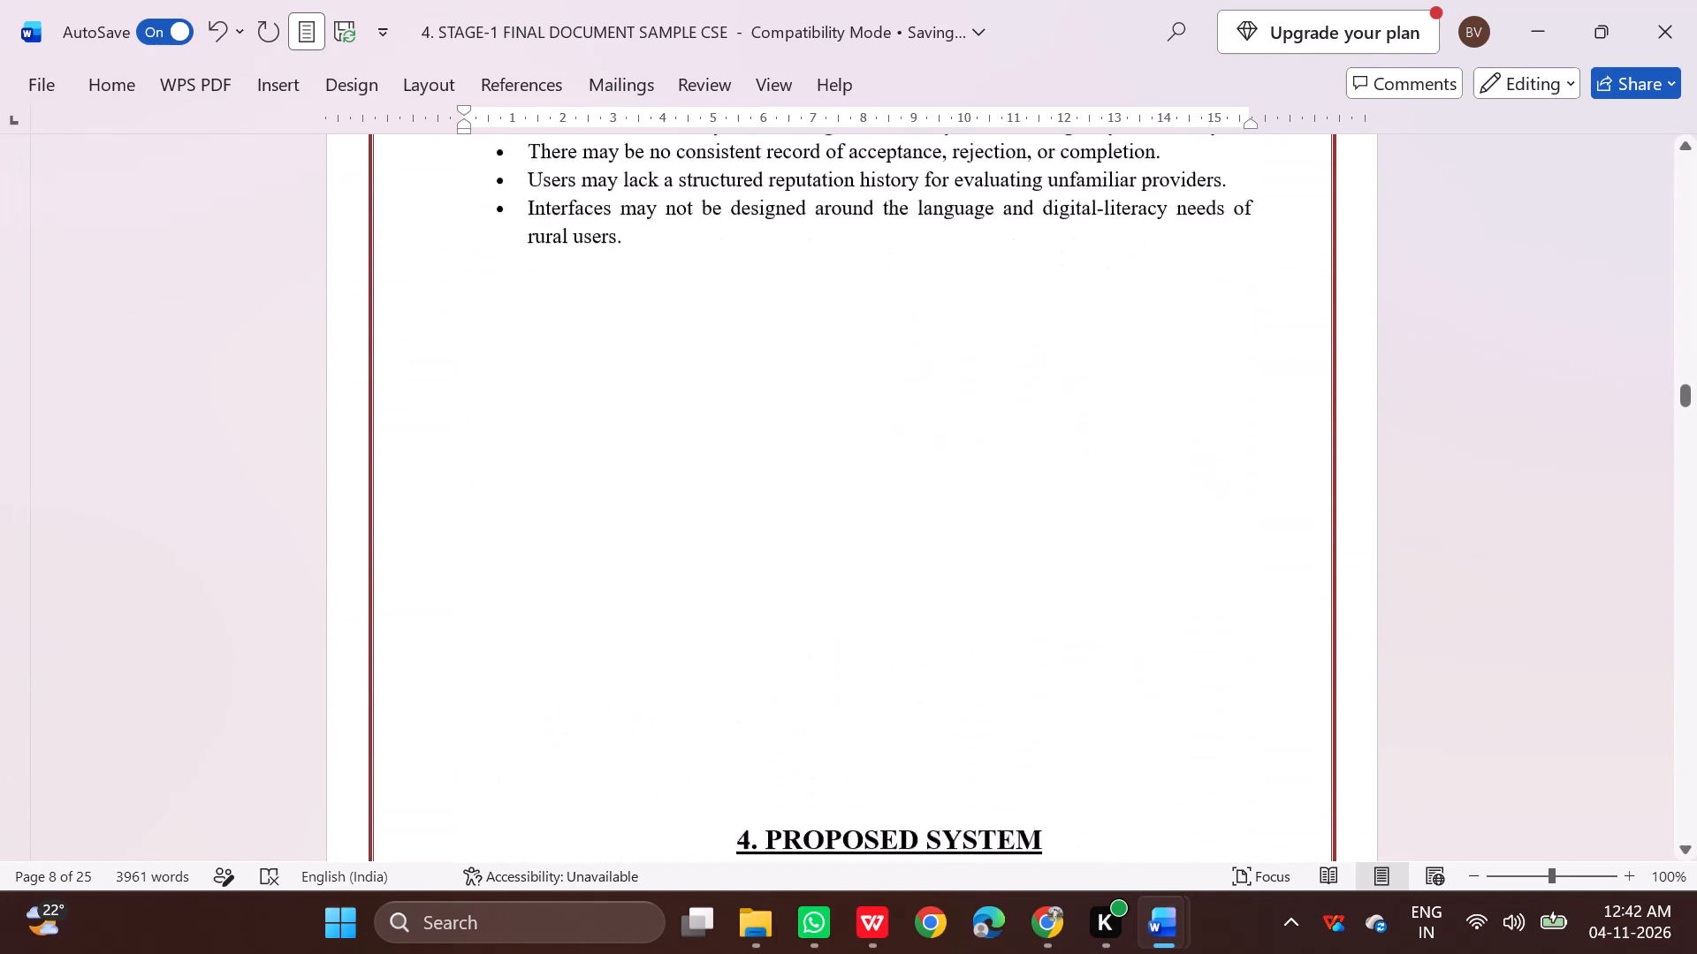
{"action": "scroll", "coordinate": [897, 442], "scroll_direction": "down", "scroll_amount": 6}
{"action": "scroll", "coordinate": [897, 442], "scroll_direction": "up", "scroll_amount": 14}
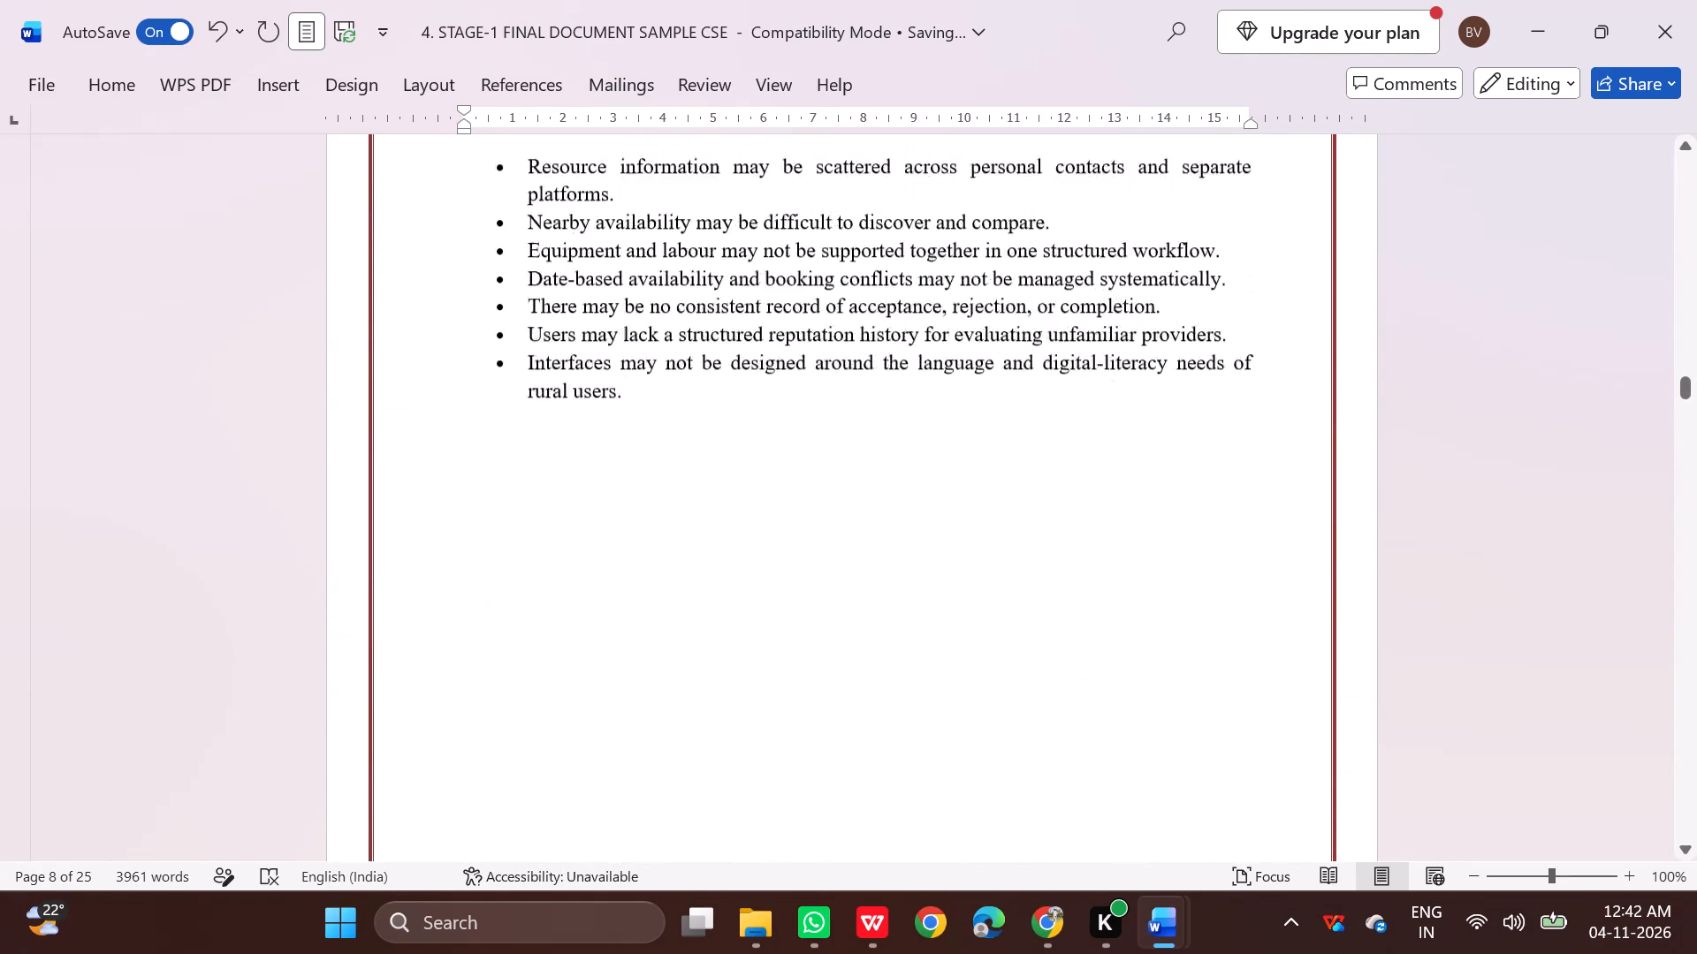
{"action": "scroll", "coordinate": [911, 442], "scroll_direction": "up", "scroll_amount": 2}
{"action": "scroll", "coordinate": [911, 442], "scroll_direction": "down", "scroll_amount": 6}
{"action": "left_click", "coordinate": [667, 579]}
{"action": "key", "text": "Return"}
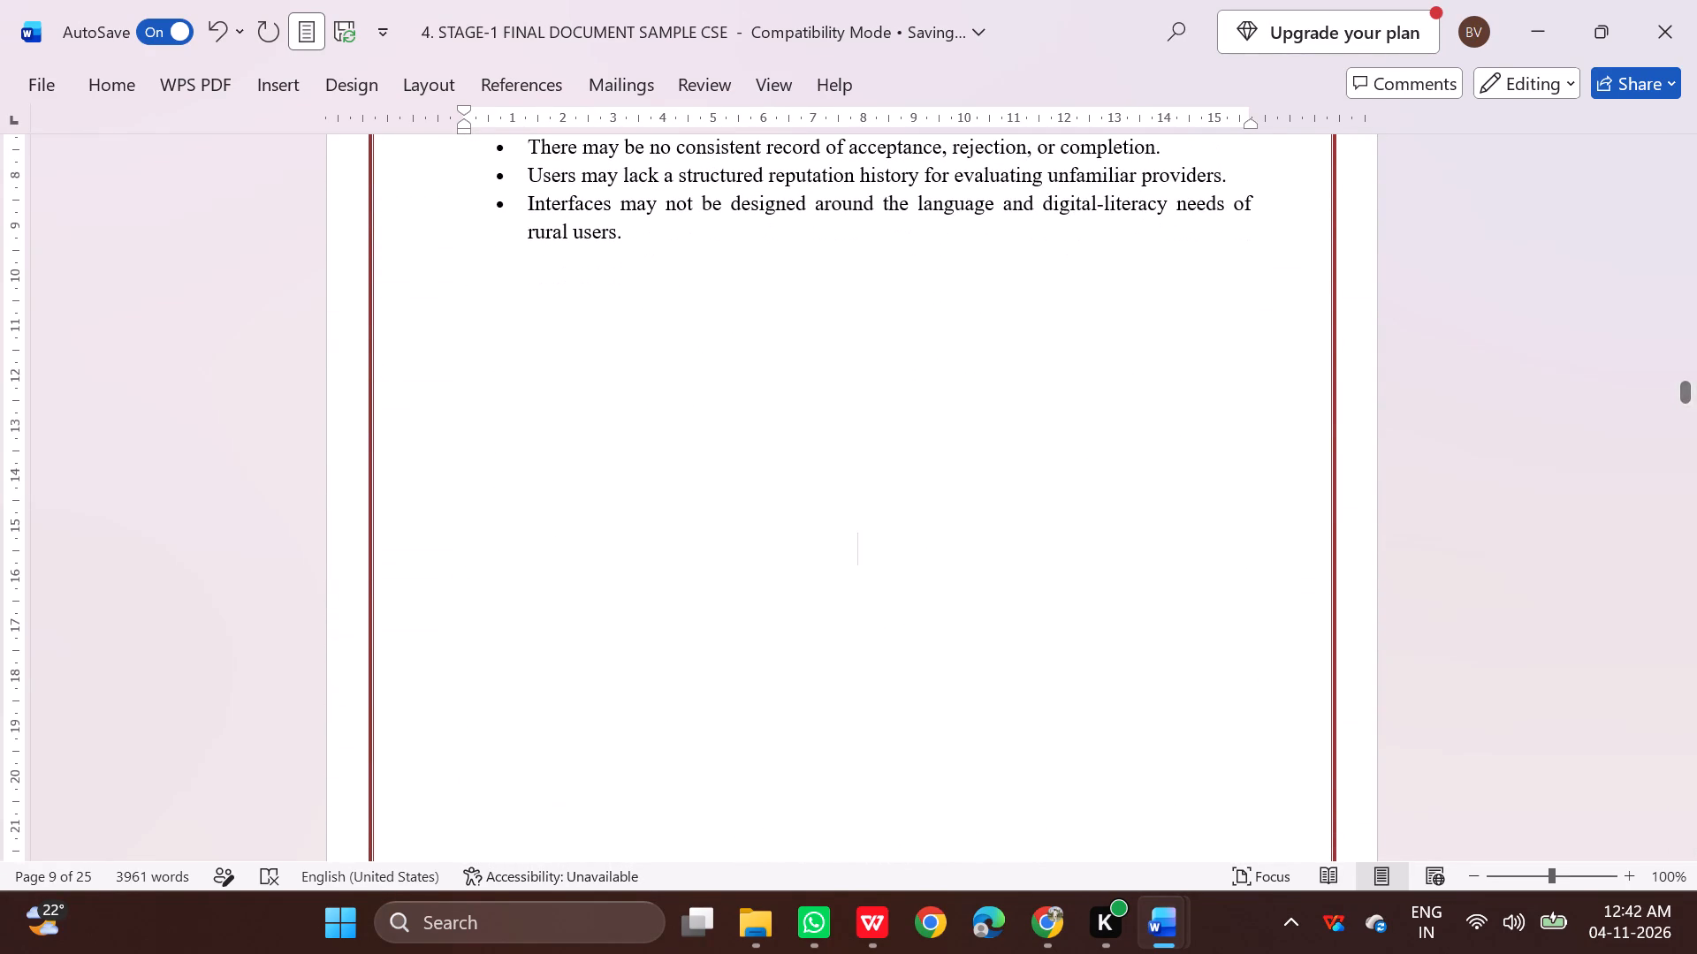
{"action": "key", "text": "Return"}
{"action": "scroll", "coordinate": [667, 579], "scroll_direction": "down", "scroll_amount": 5}
{"action": "key", "text": "Return"}
{"action": "scroll", "coordinate": [667, 579], "scroll_direction": "down", "scroll_amount": 9}
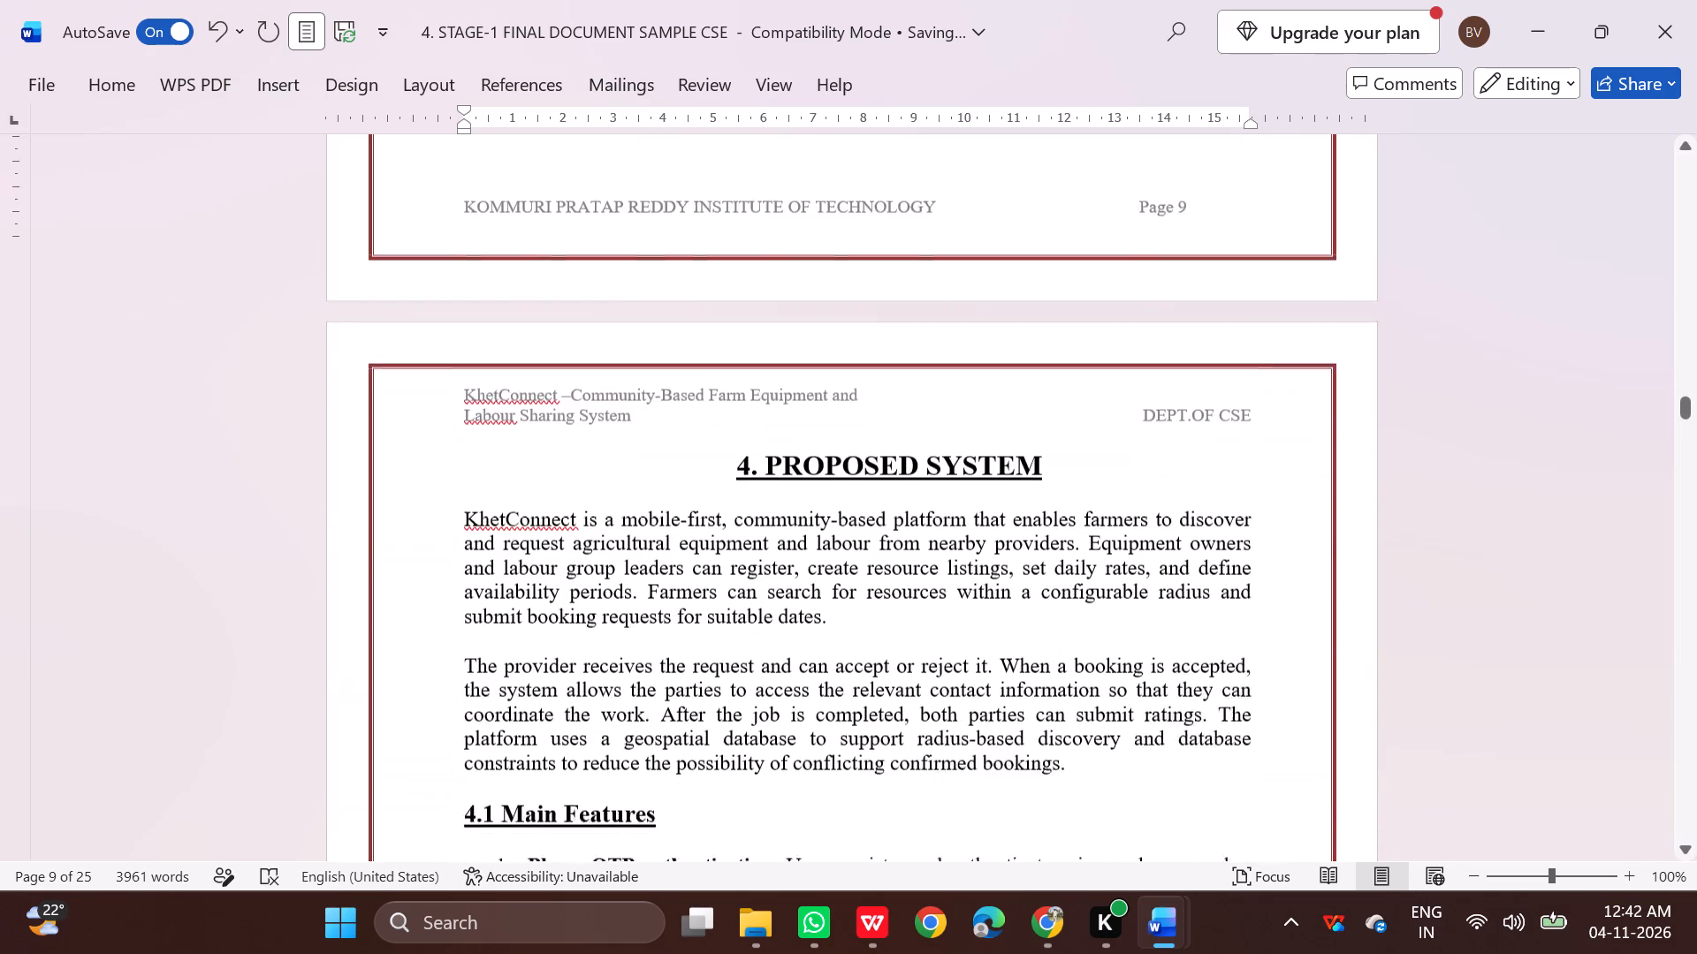
Review the layout from section 4 Proposed System through 5.1 Architecture Layers.
{"action": "scroll", "coordinate": [667, 579], "scroll_direction": "down", "scroll_amount": 14}
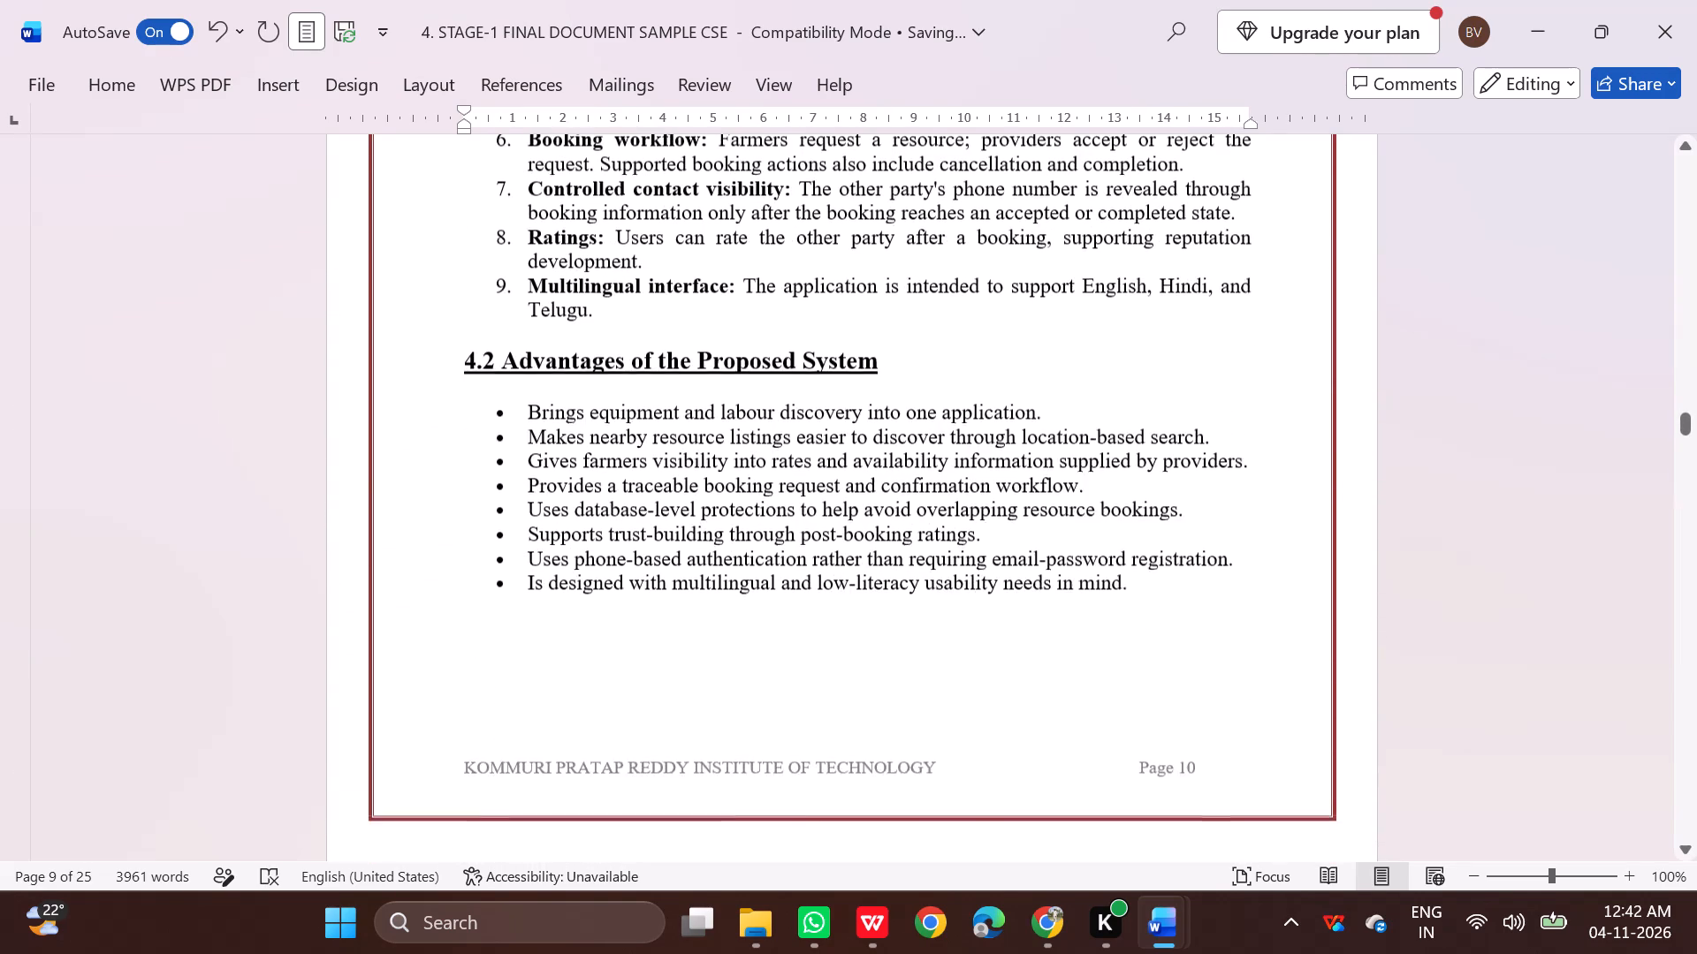
{"action": "scroll", "coordinate": [667, 579], "scroll_direction": "down", "scroll_amount": 20}
{"action": "scroll", "coordinate": [667, 579], "scroll_direction": "down", "scroll_amount": 12}
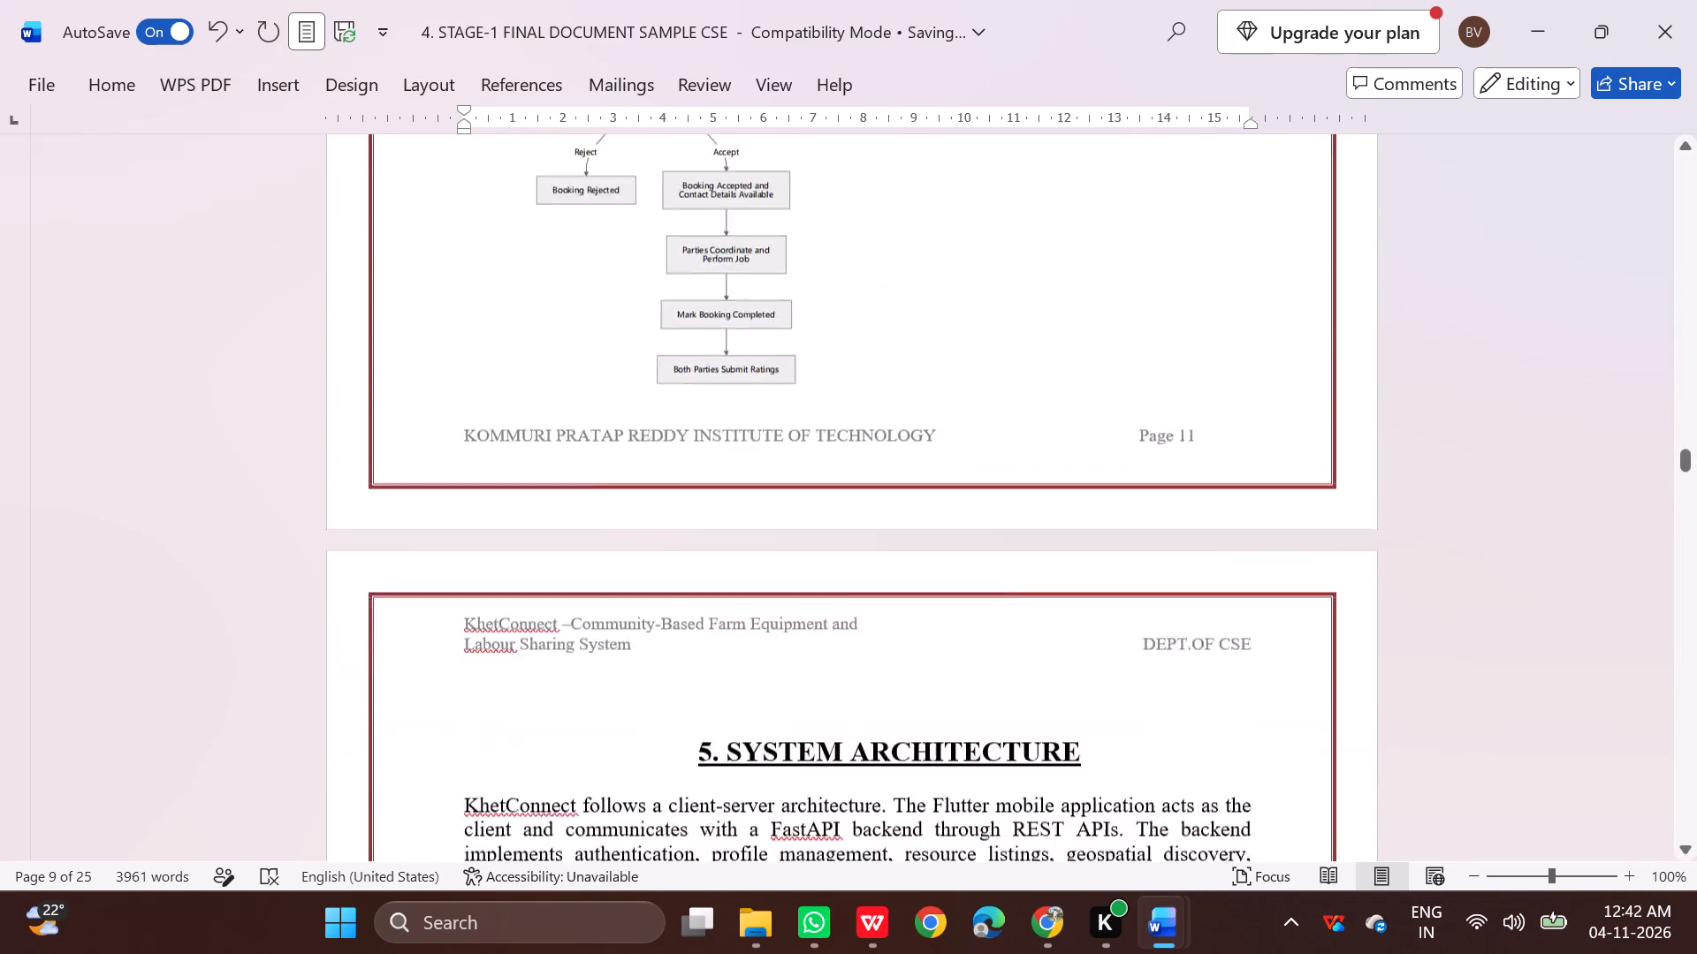
{"action": "scroll", "coordinate": [667, 579], "scroll_direction": "down", "scroll_amount": 7}
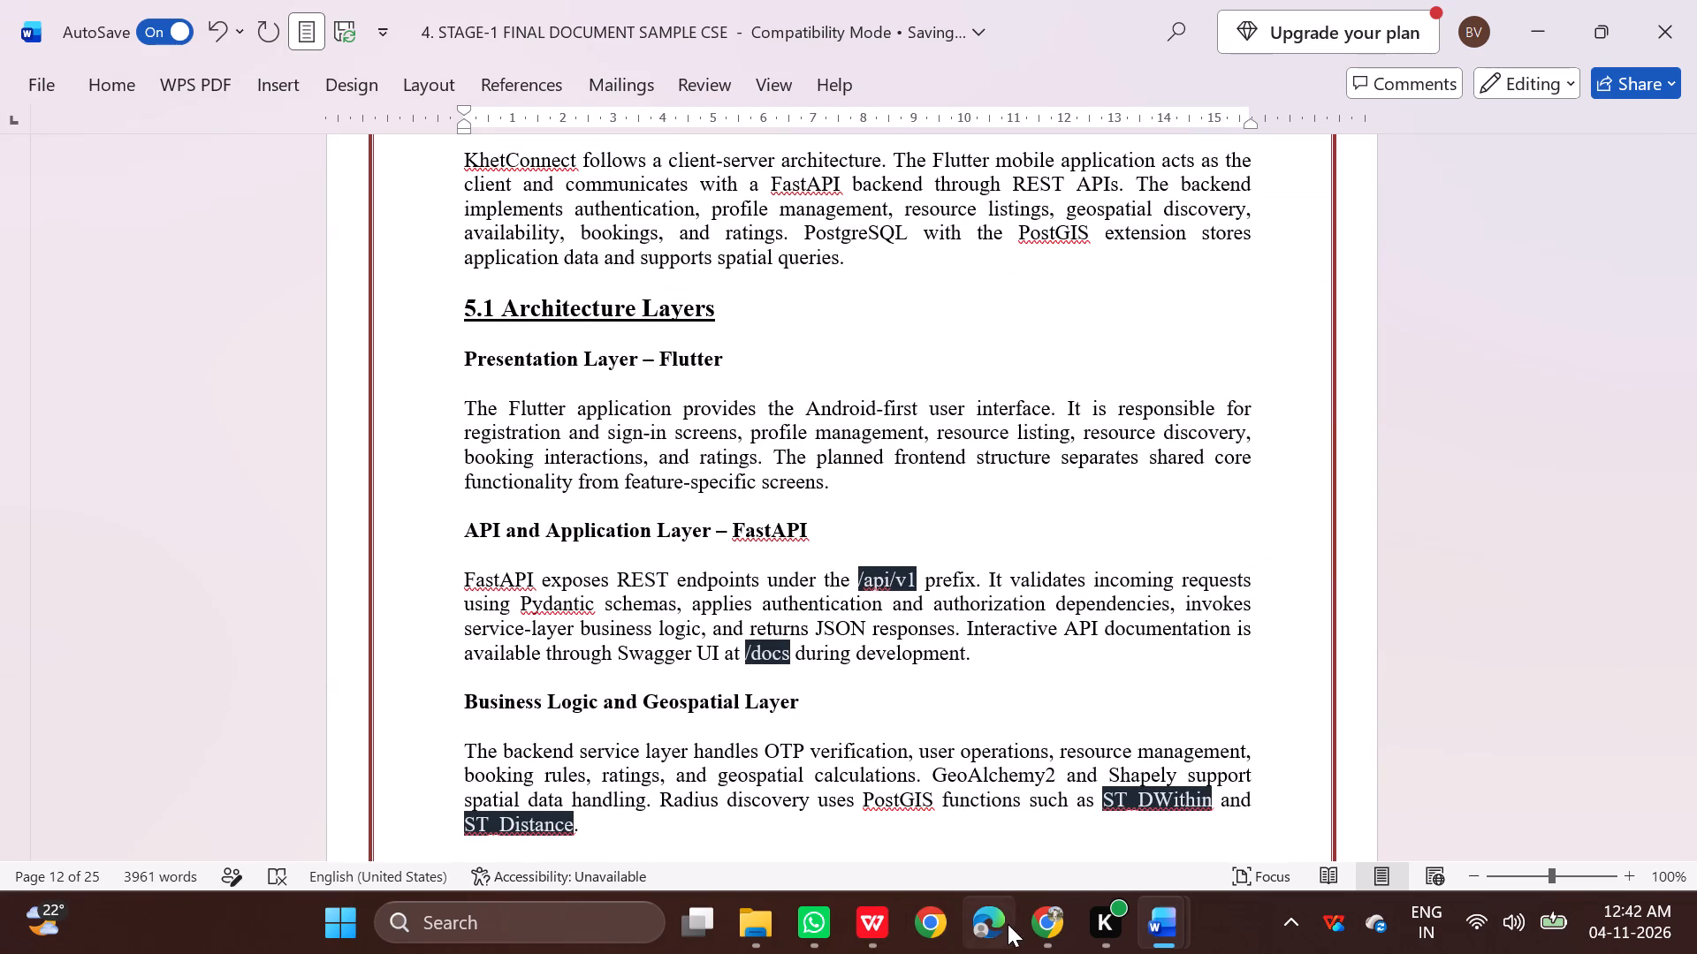
Switch to Chrome and examine section 5.1 Architecture Layers in the Markdown preview for comparison with the document.
{"action": "left_click", "coordinate": [1027, 922]}
{"action": "scroll", "coordinate": [563, 606], "scroll_direction": "down", "scroll_amount": 7}
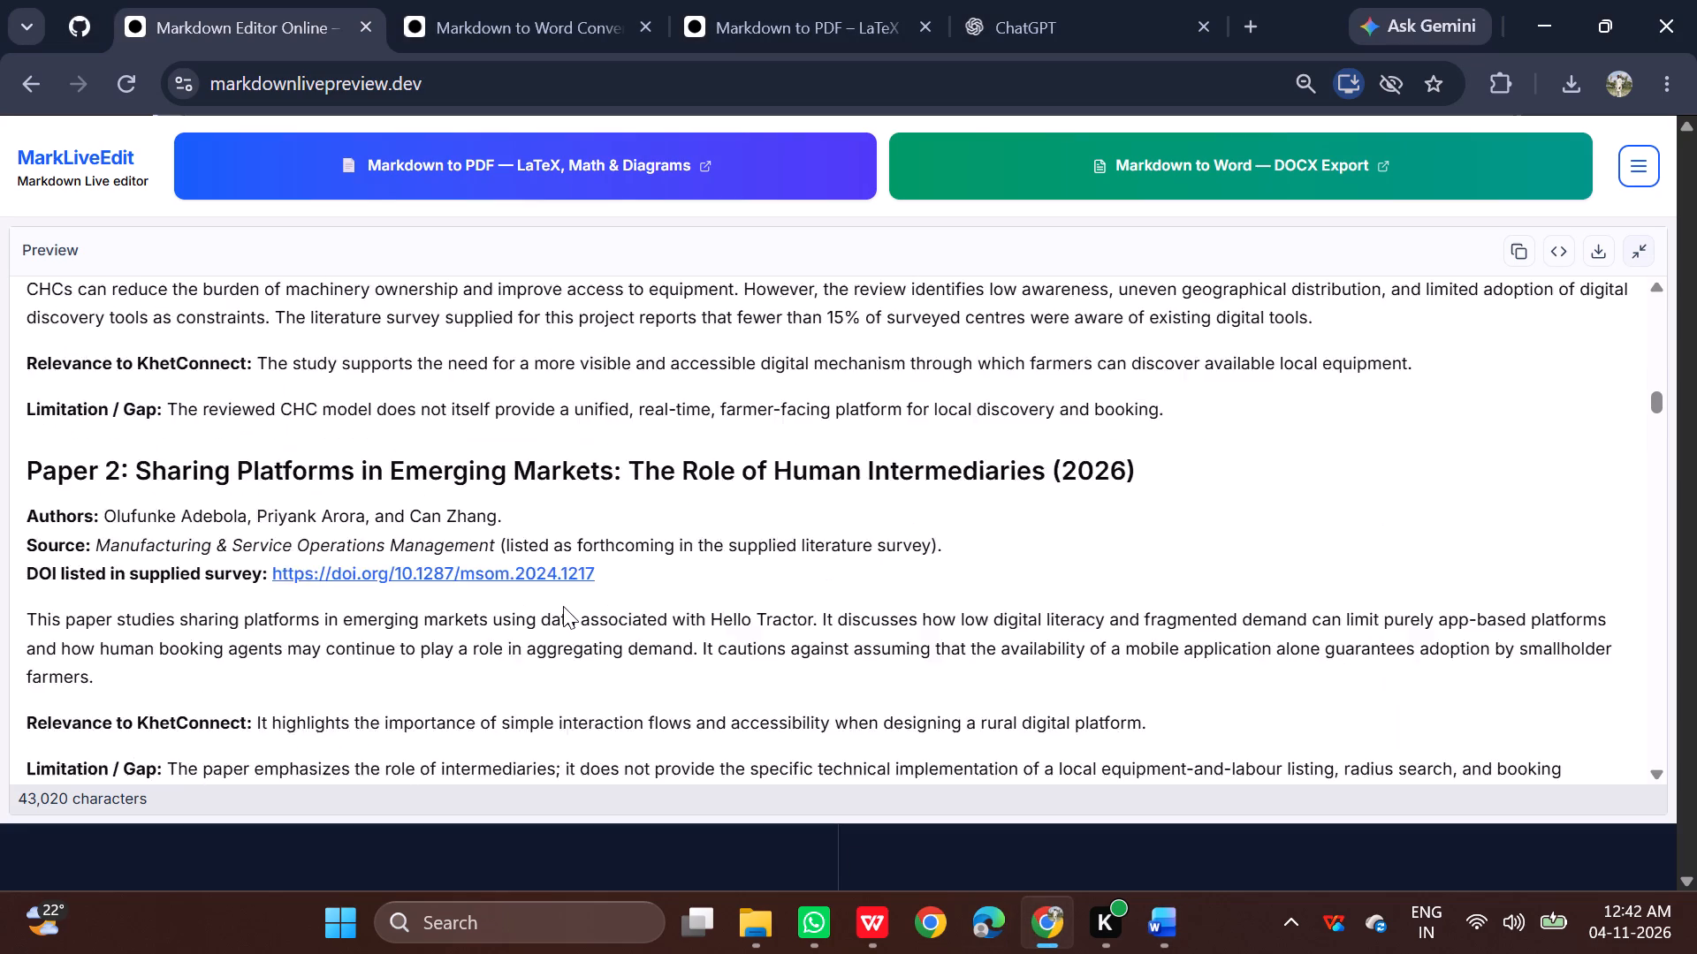
{"action": "scroll", "coordinate": [563, 606], "scroll_direction": "down", "scroll_amount": 10}
{"action": "scroll", "coordinate": [563, 604], "scroll_direction": "down", "scroll_amount": 17}
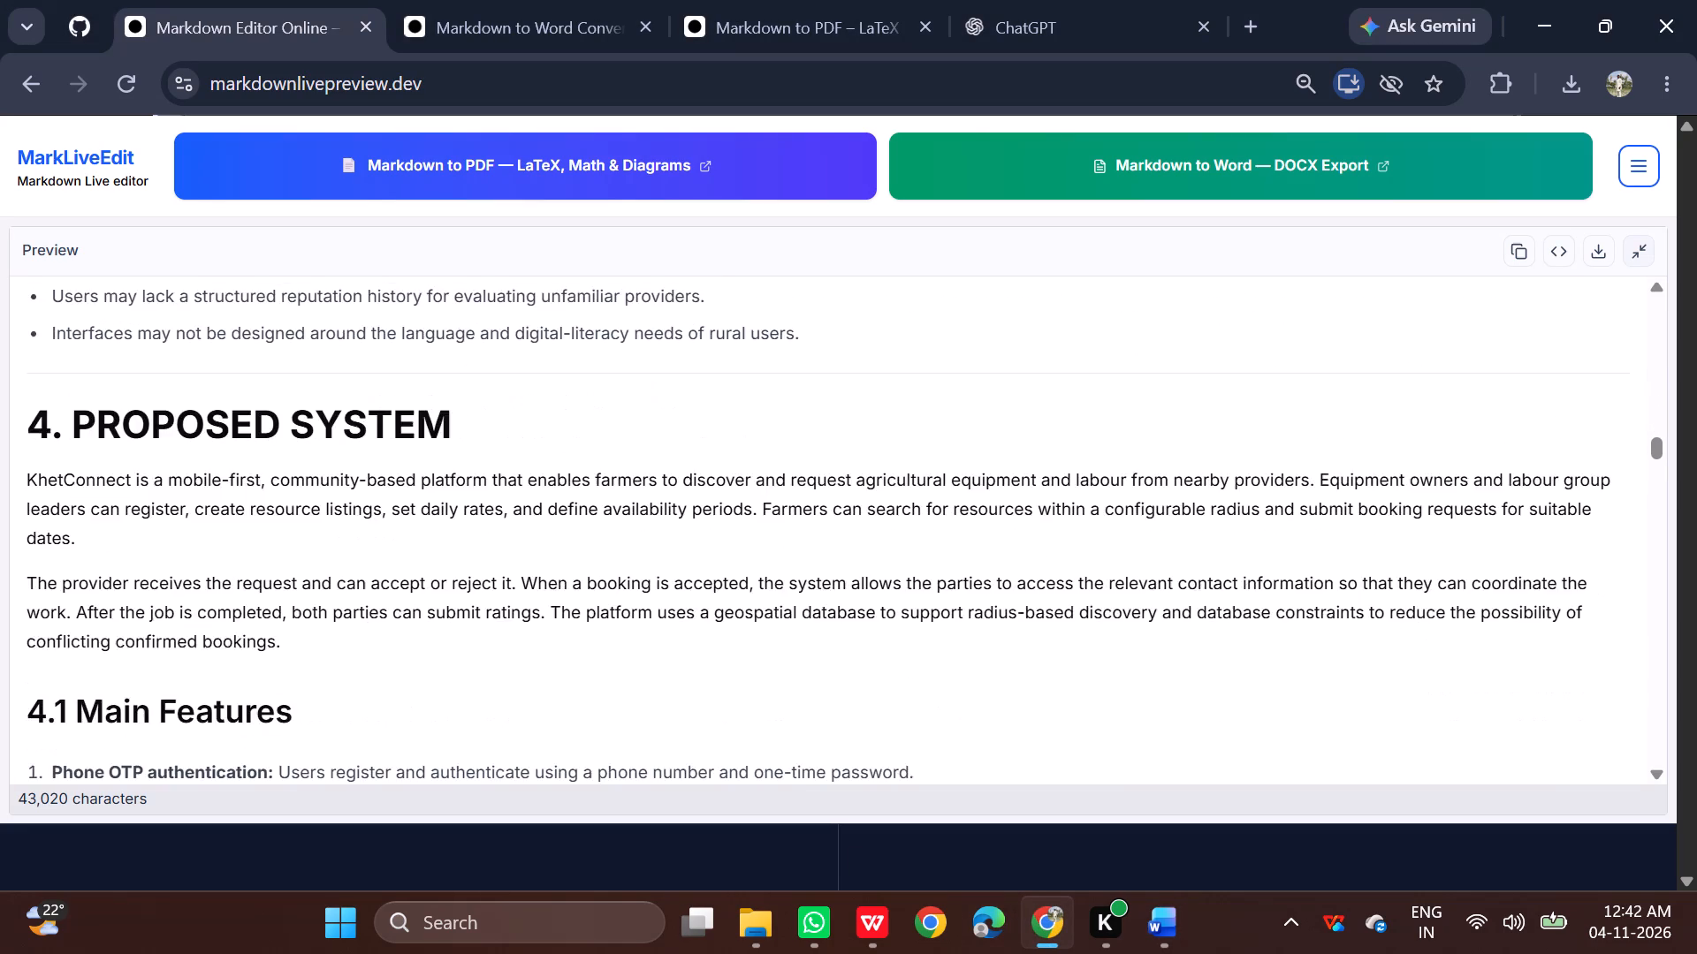
{"action": "scroll", "coordinate": [563, 602], "scroll_direction": "down", "scroll_amount": 19}
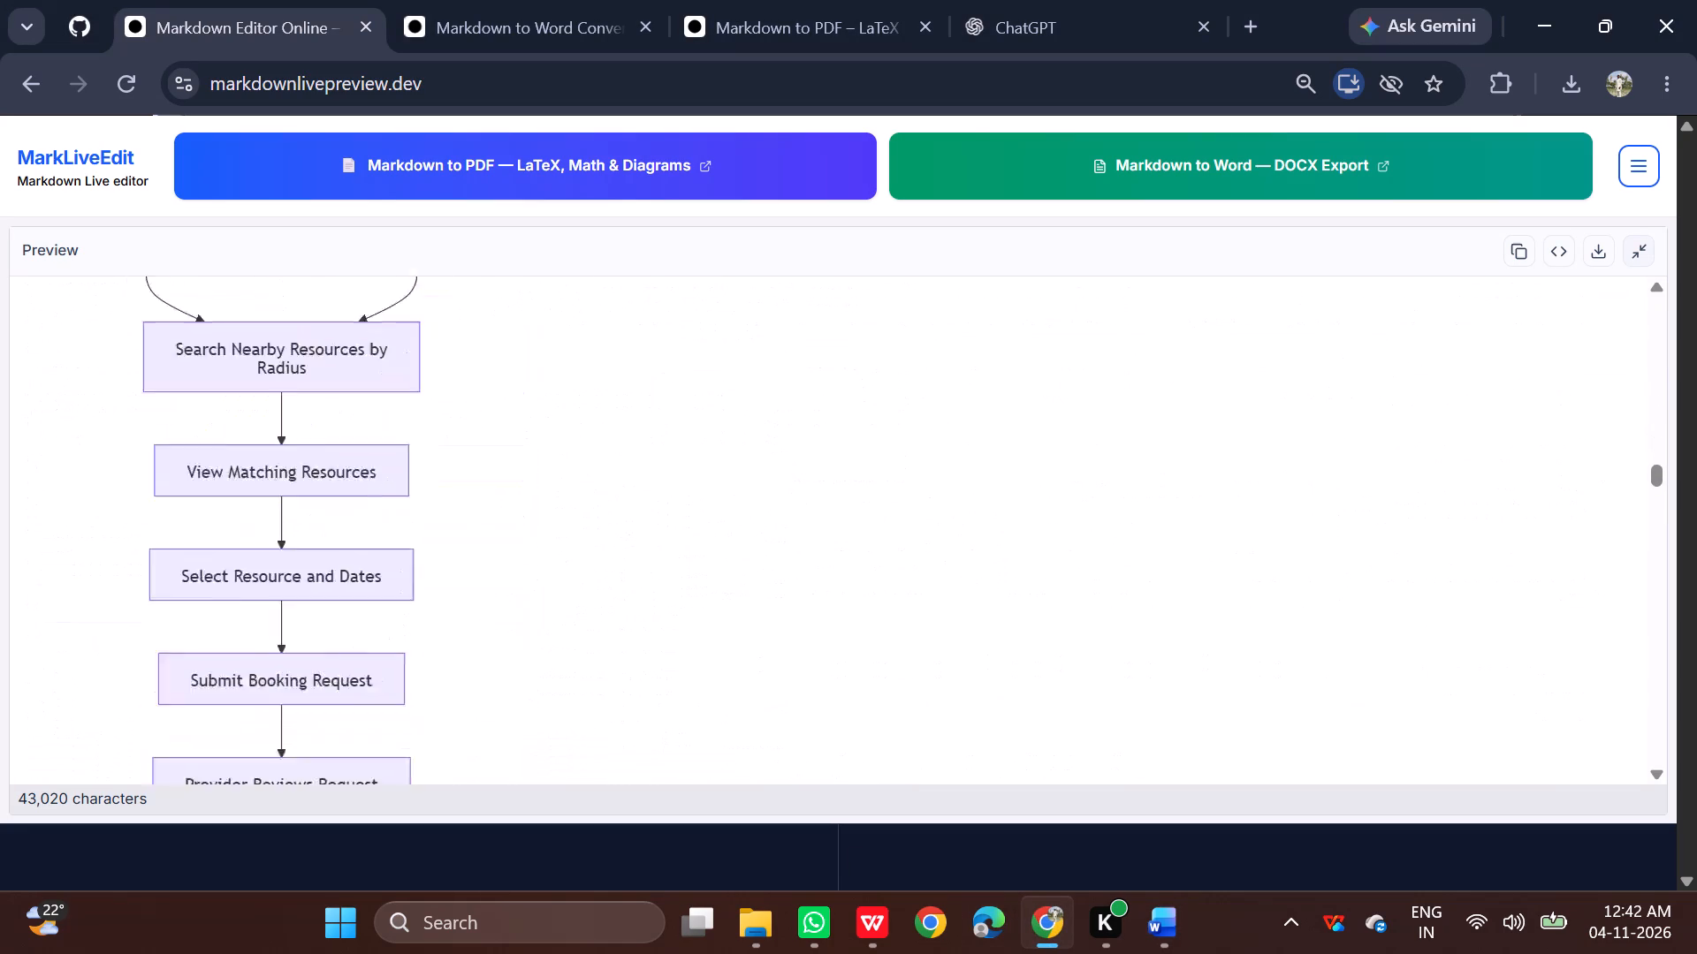
{"action": "scroll", "coordinate": [563, 602], "scroll_direction": "down", "scroll_amount": 11}
{"action": "scroll", "coordinate": [569, 588], "scroll_direction": "up", "scroll_amount": 2}
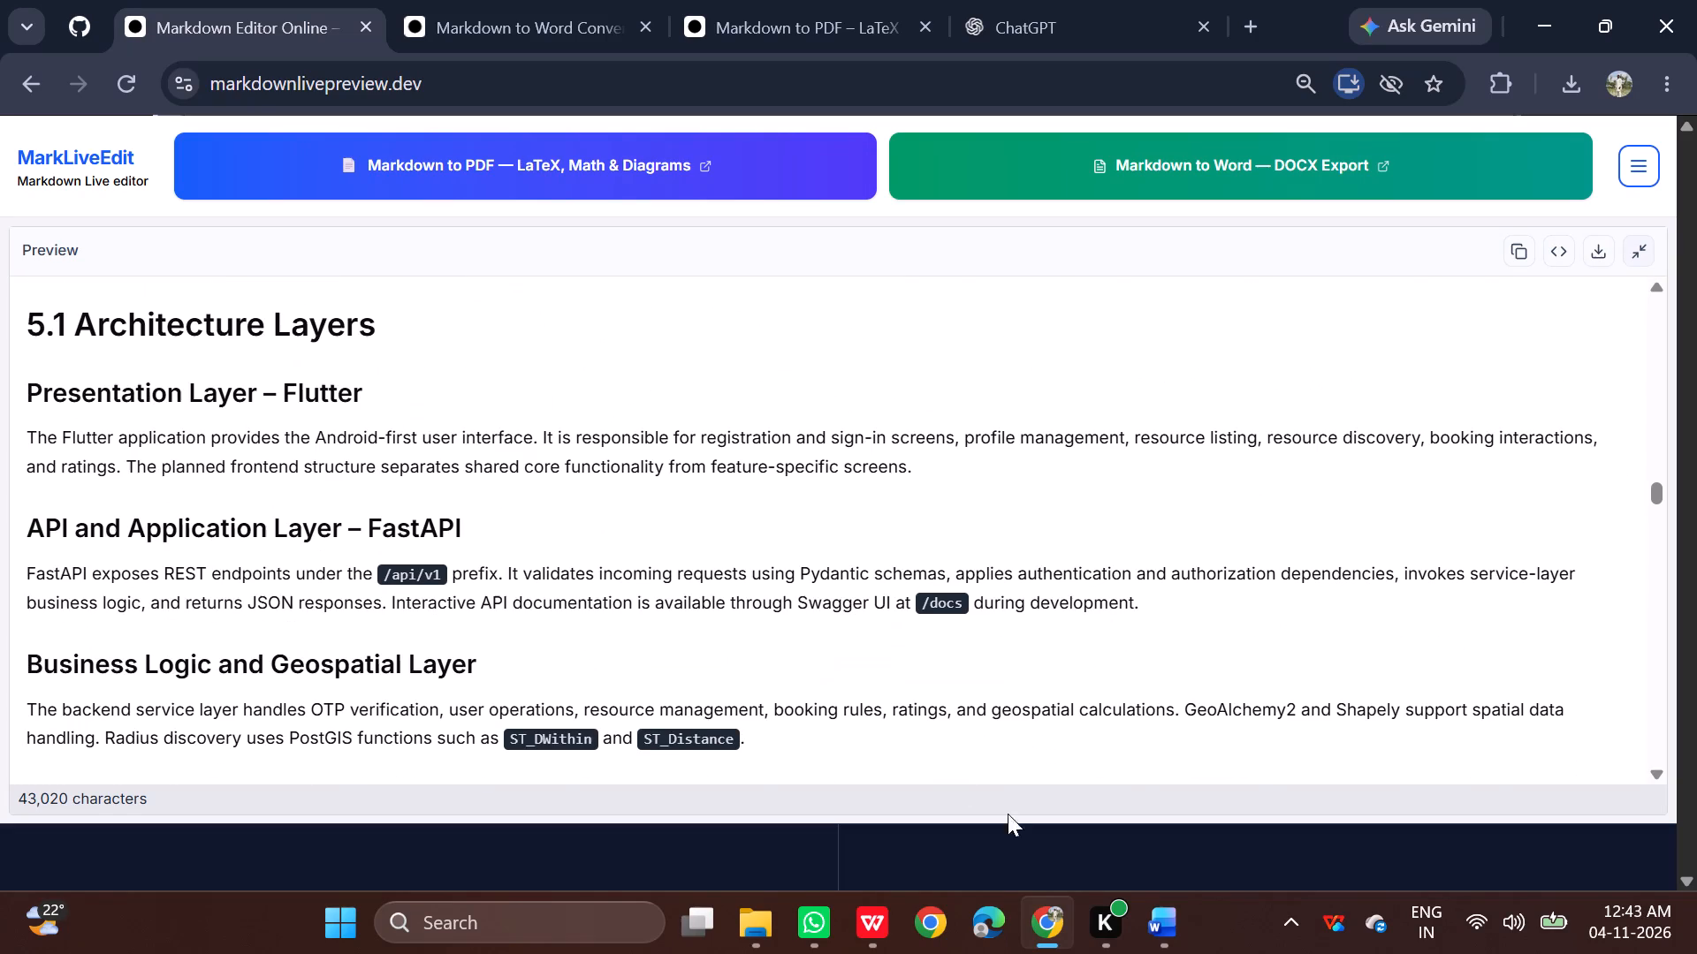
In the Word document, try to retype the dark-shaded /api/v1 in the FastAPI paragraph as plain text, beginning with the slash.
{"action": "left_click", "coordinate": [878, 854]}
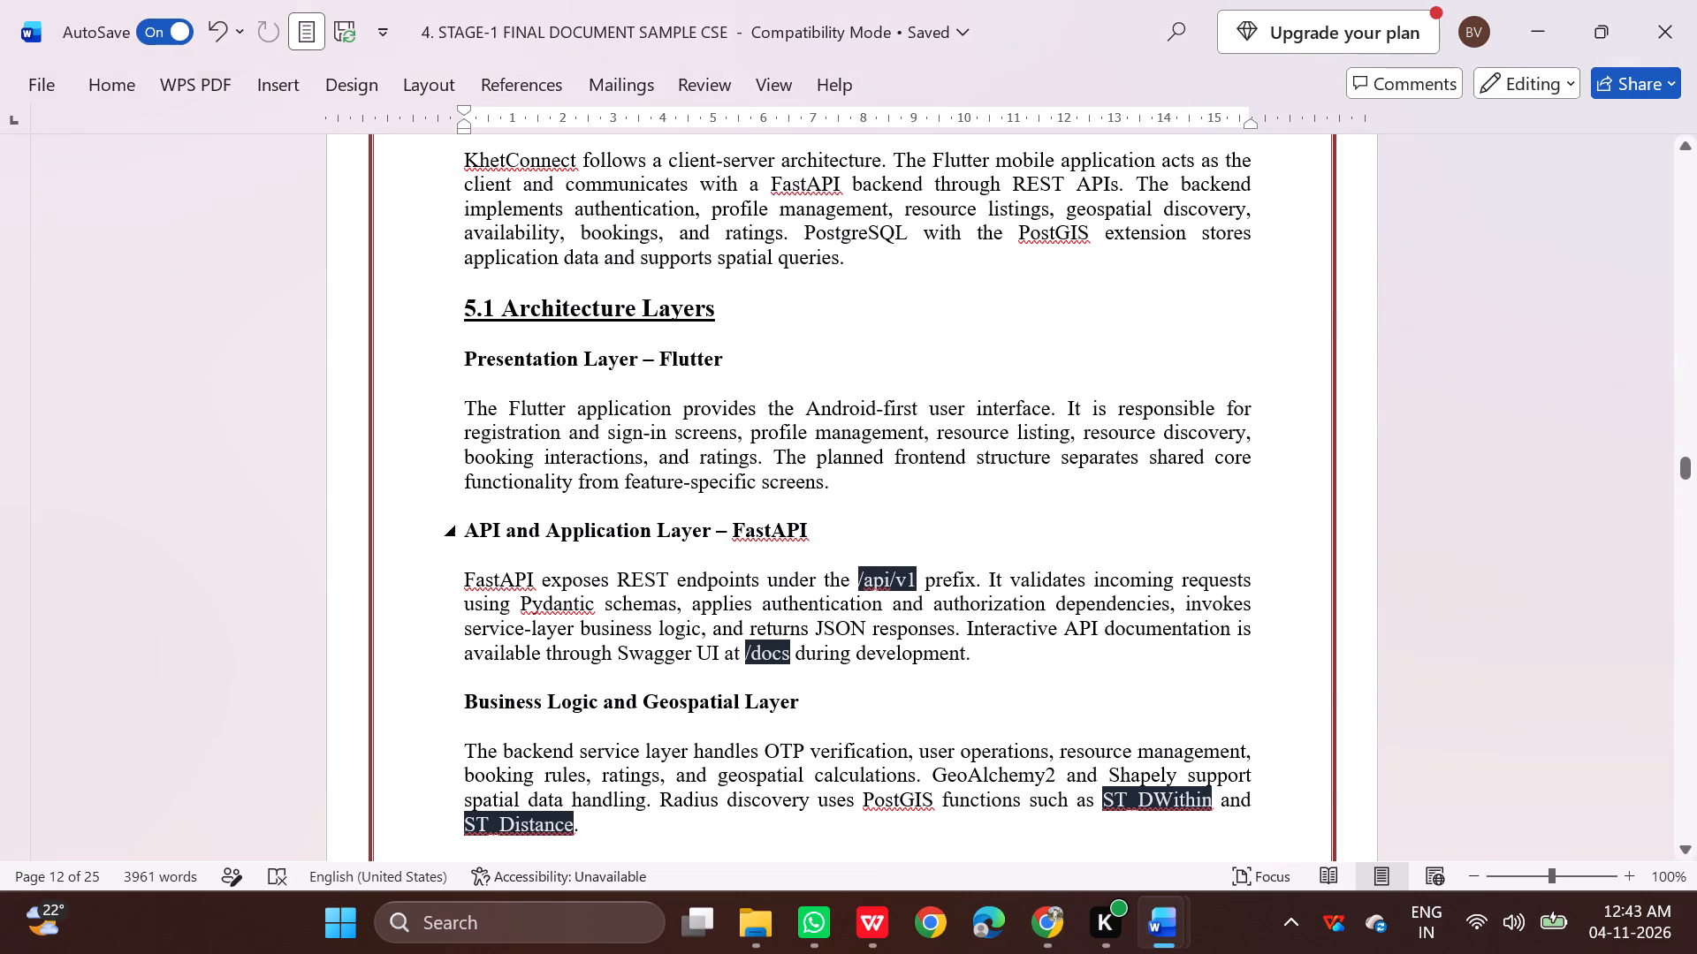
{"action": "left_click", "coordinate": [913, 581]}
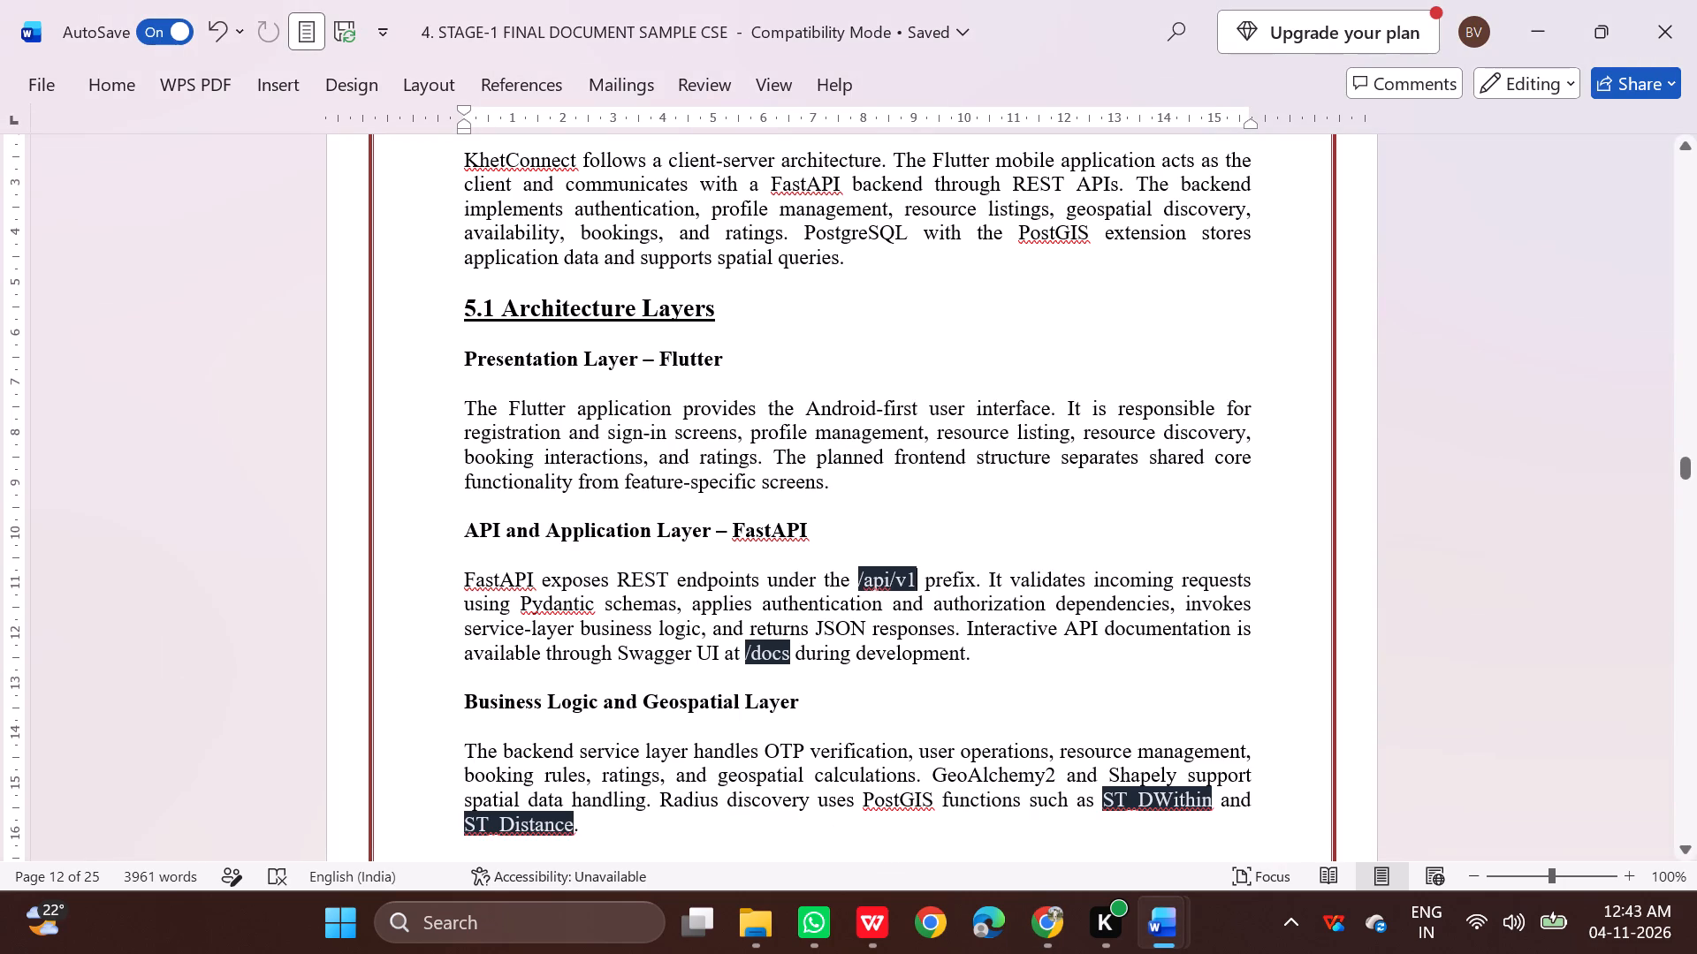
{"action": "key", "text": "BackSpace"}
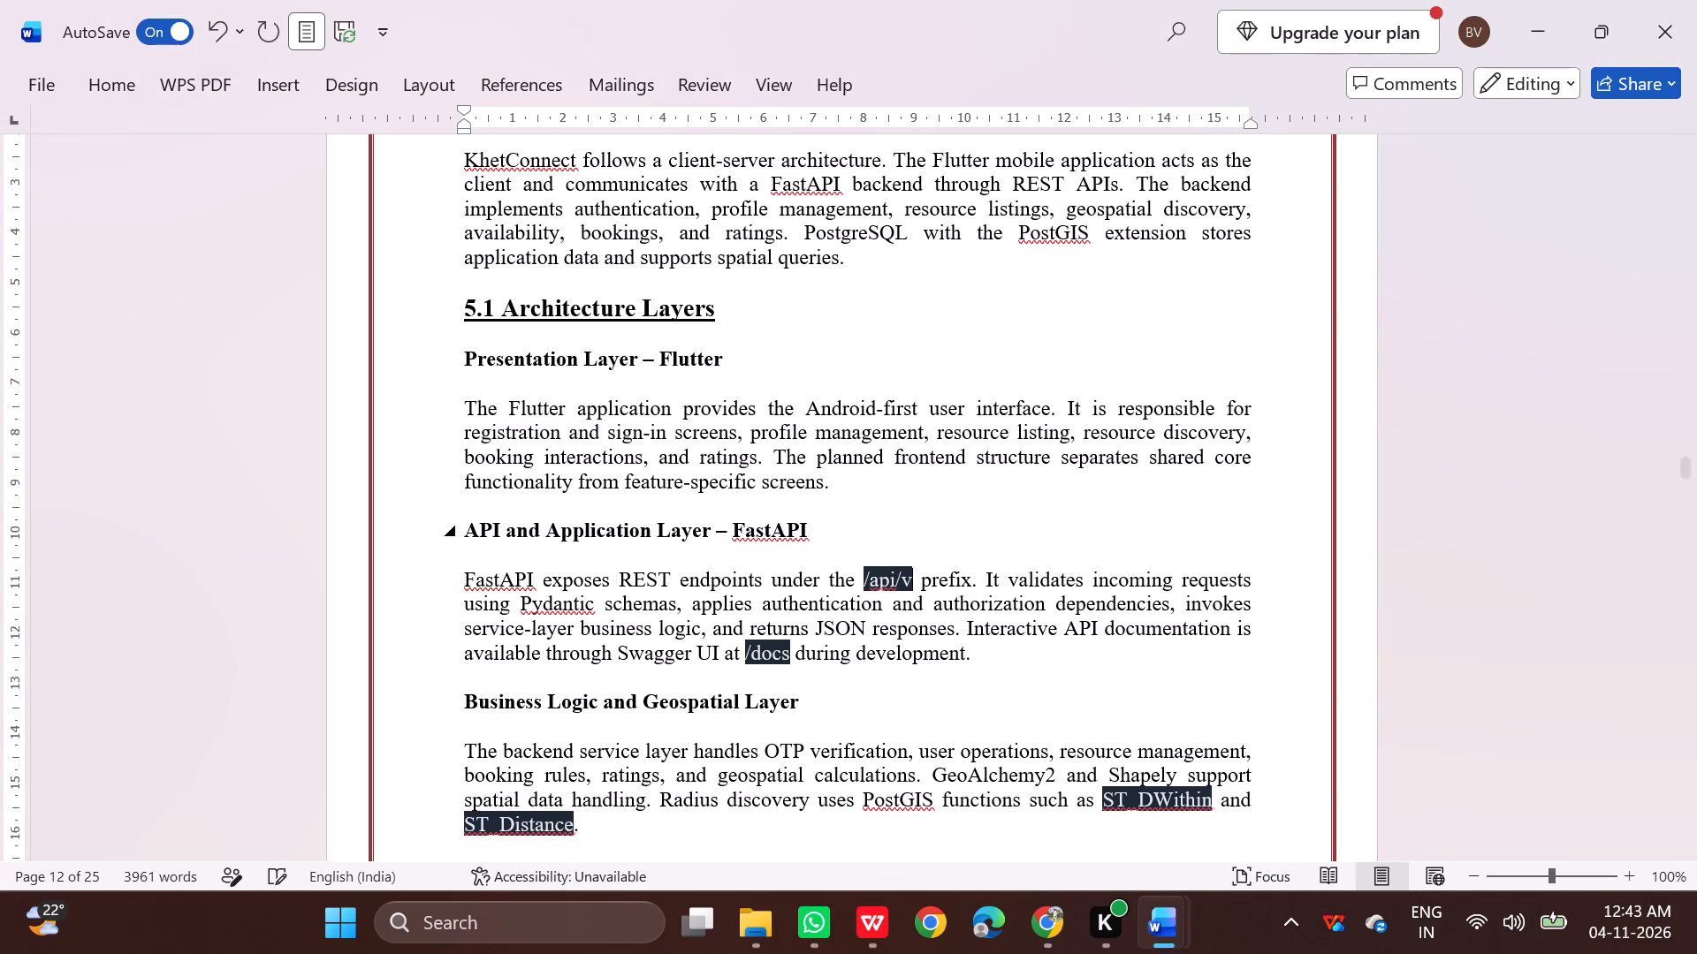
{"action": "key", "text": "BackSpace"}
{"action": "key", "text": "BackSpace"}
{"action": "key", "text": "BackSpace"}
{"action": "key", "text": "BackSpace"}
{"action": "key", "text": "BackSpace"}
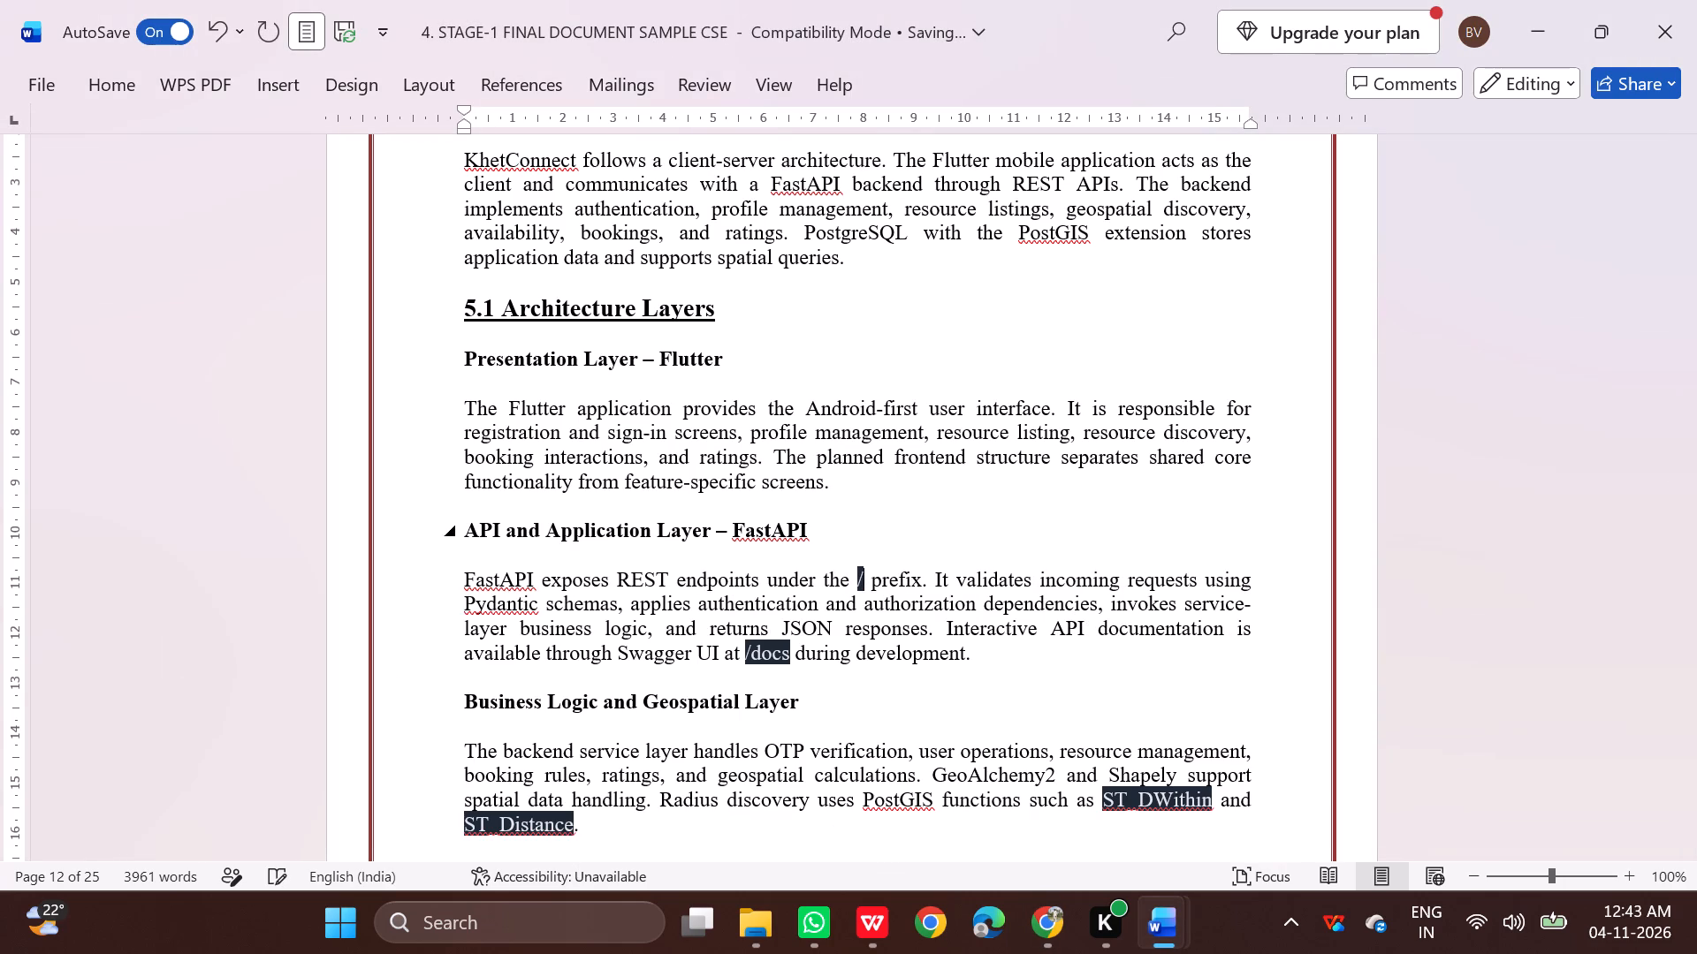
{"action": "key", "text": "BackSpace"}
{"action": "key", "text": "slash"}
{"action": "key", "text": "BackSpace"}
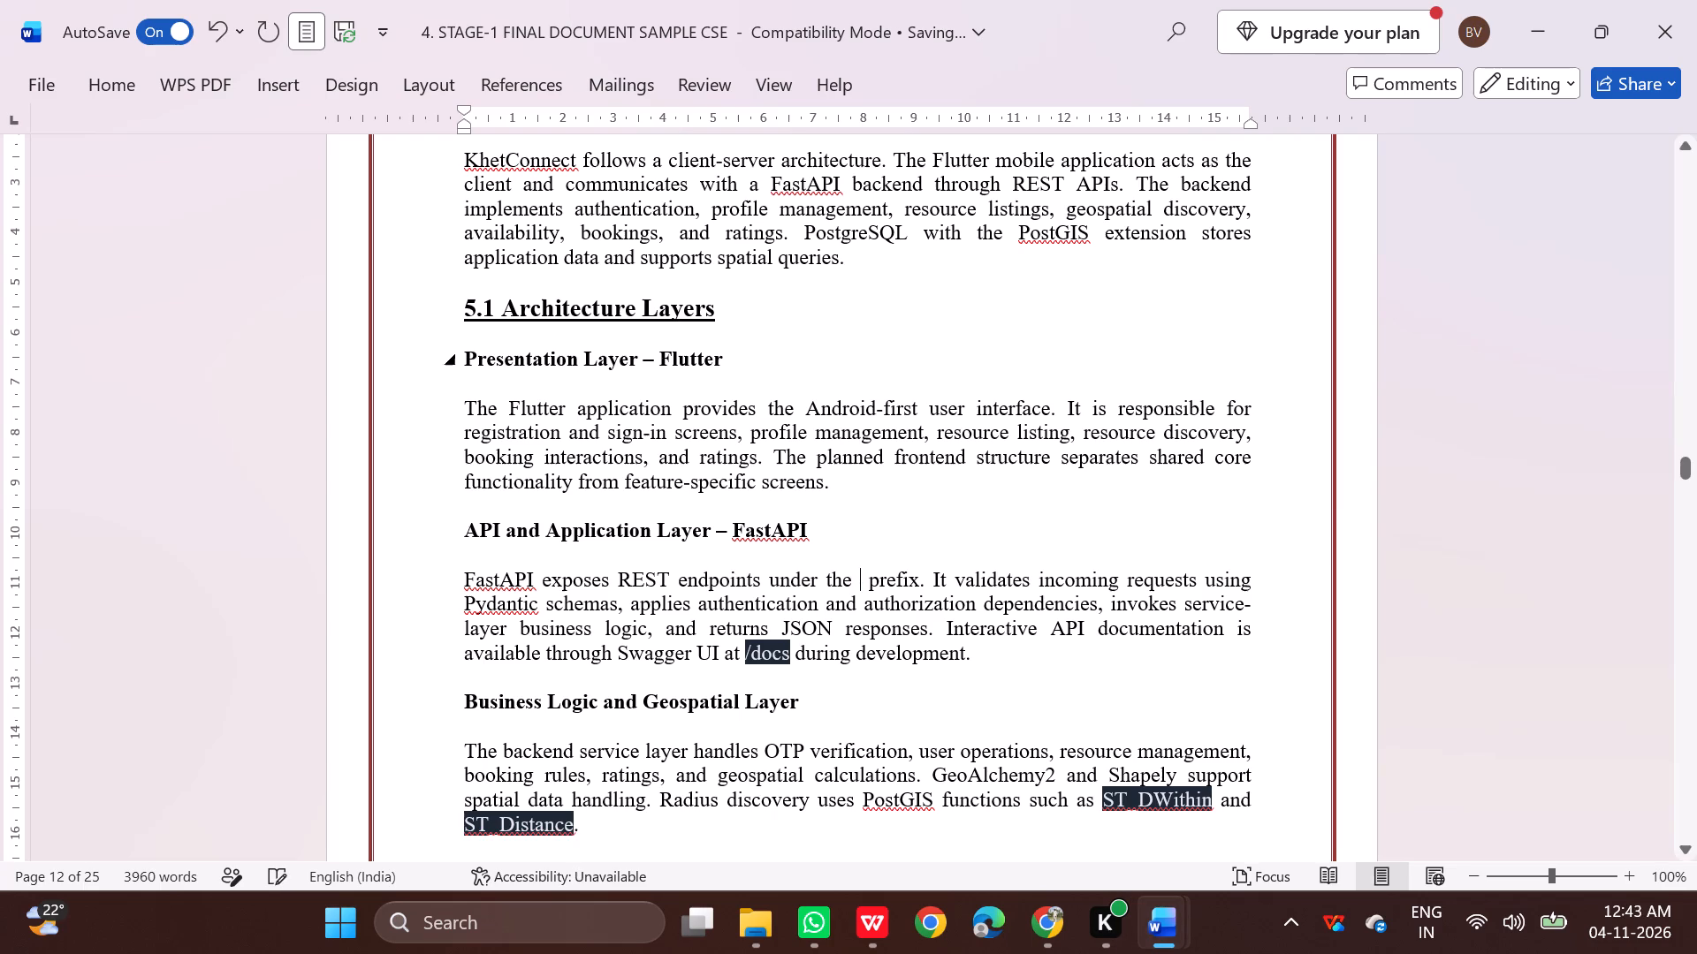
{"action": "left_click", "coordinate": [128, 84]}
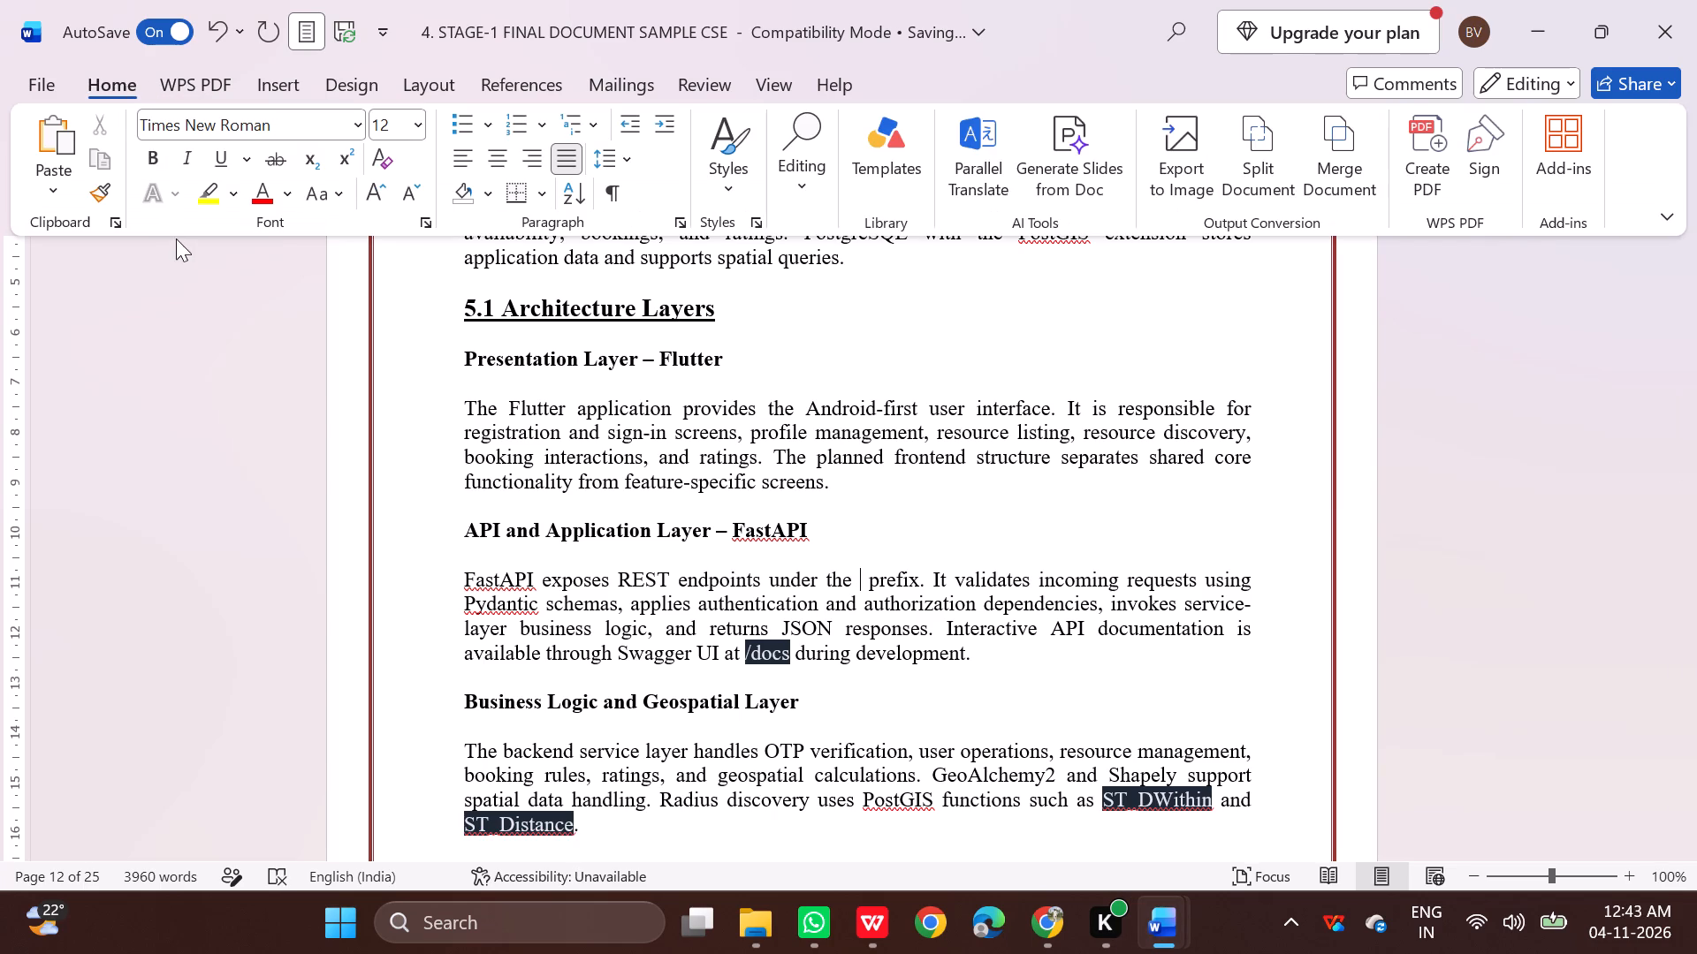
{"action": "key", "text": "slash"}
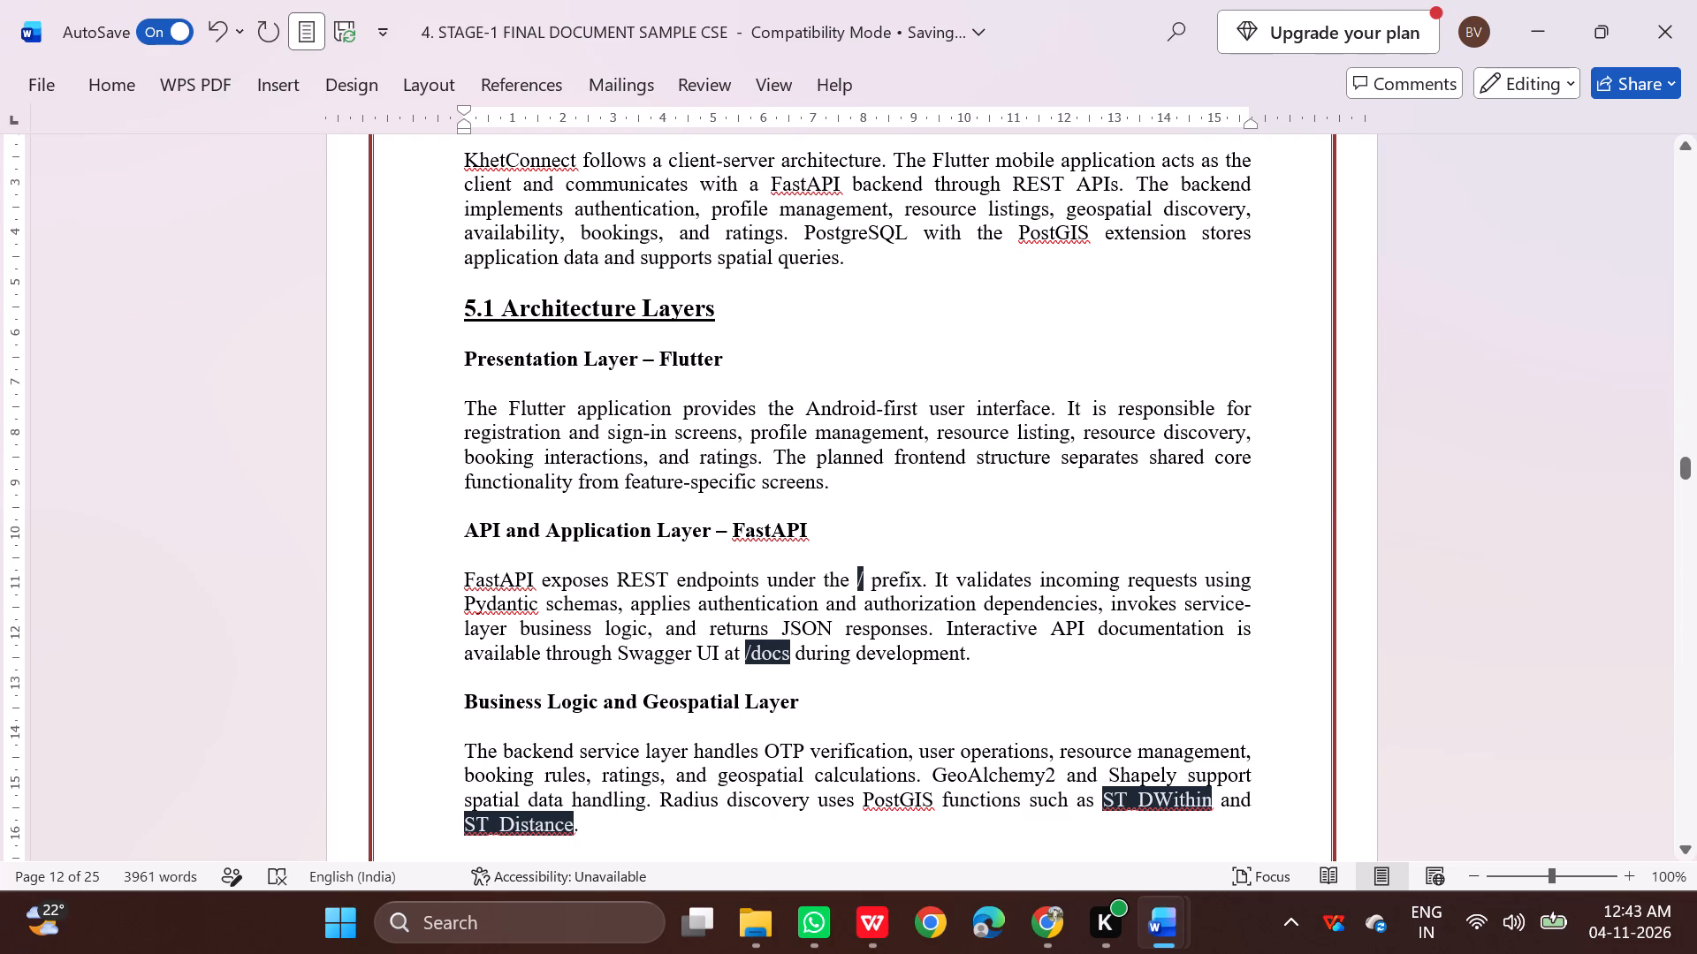
Replace the paragraph under API and Application Layer – FastAPI with the same paragraph copied from the Markdown preview in Chrome.
{"action": "left_click_drag", "start_coordinate": [973, 657], "coordinate": [487, 576]}
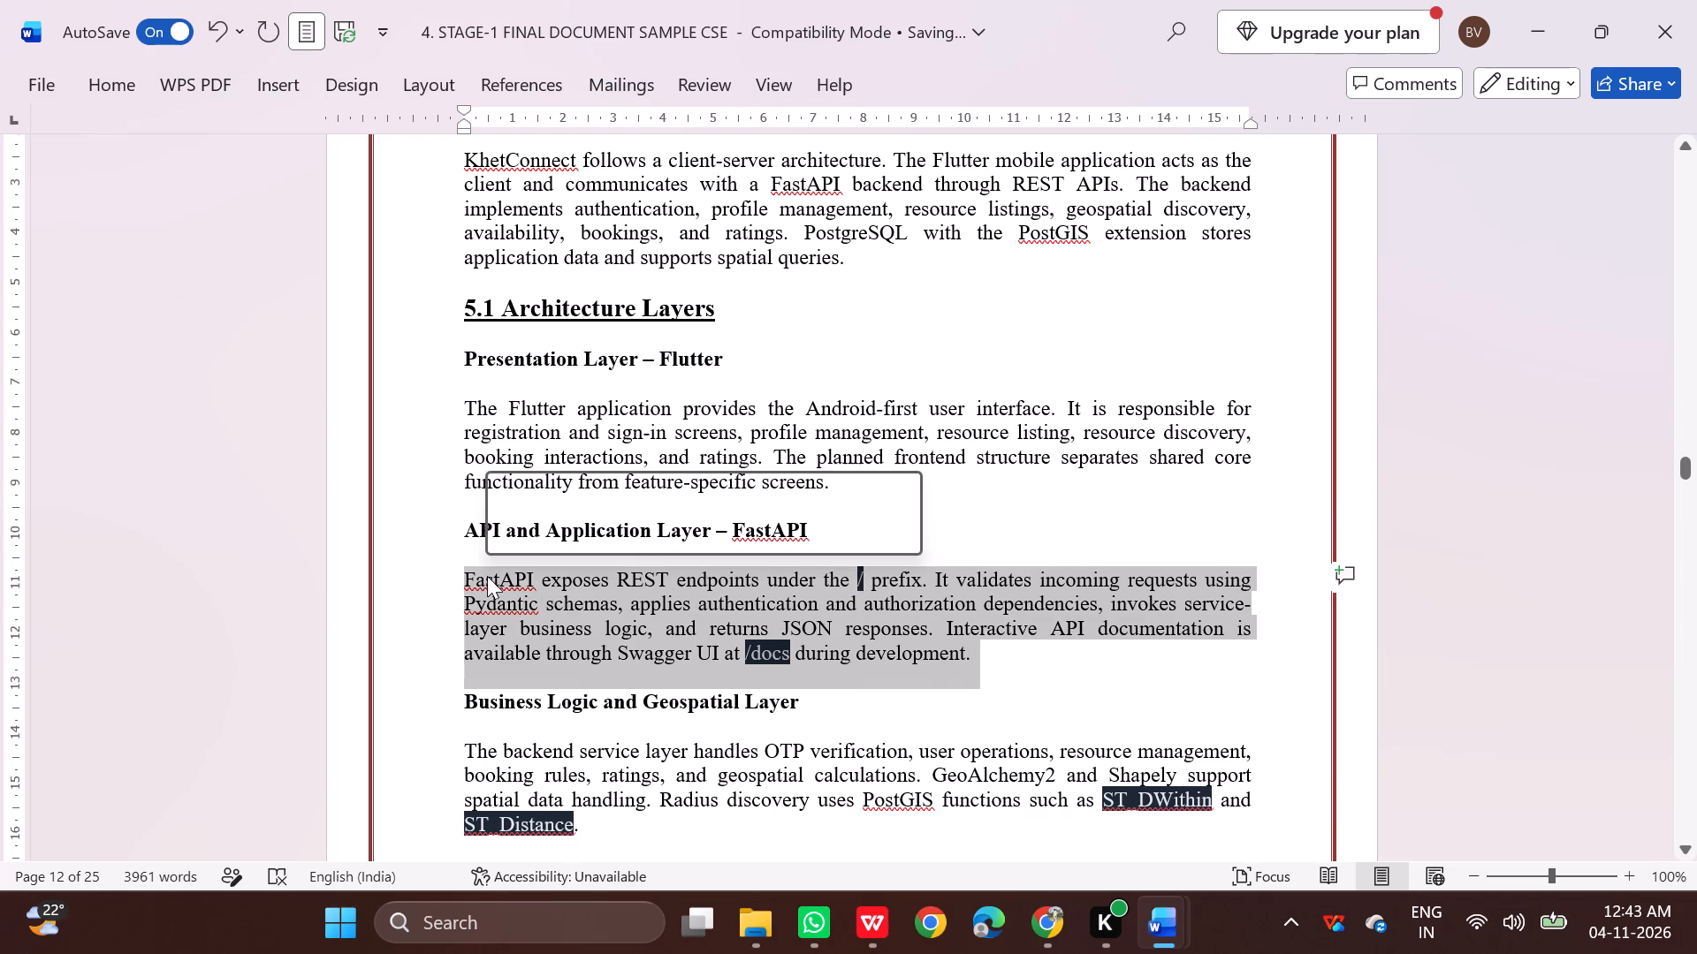
{"action": "key", "text": "BackSpace"}
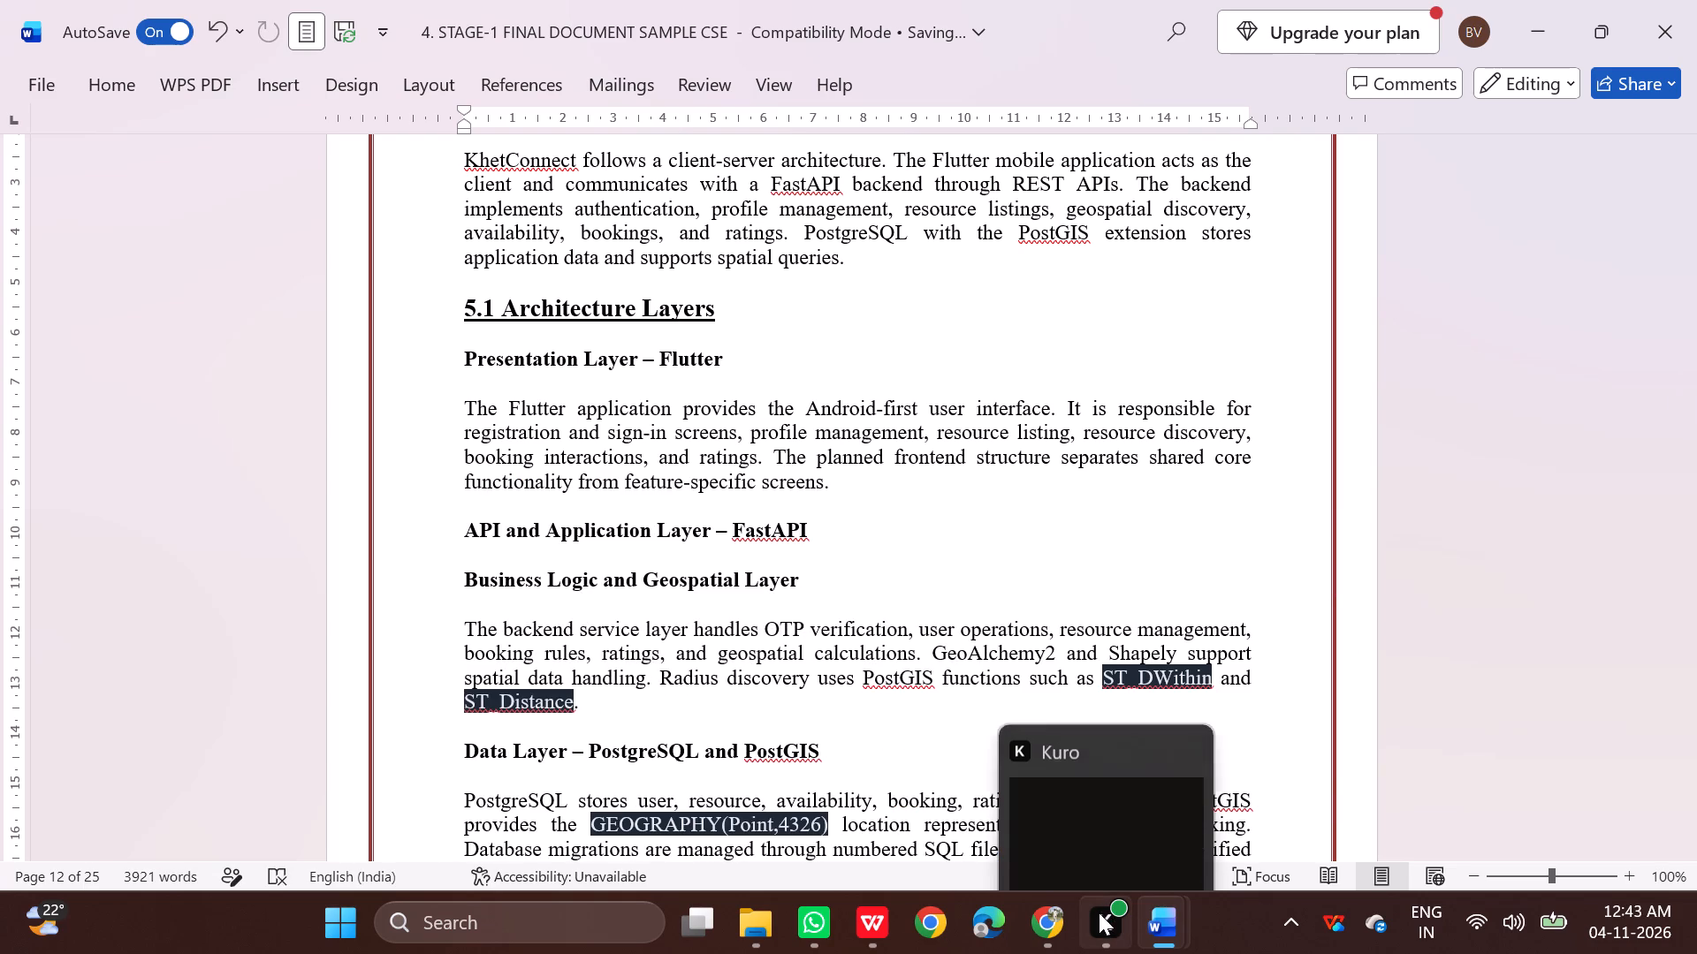
{"action": "left_click", "coordinate": [963, 829]}
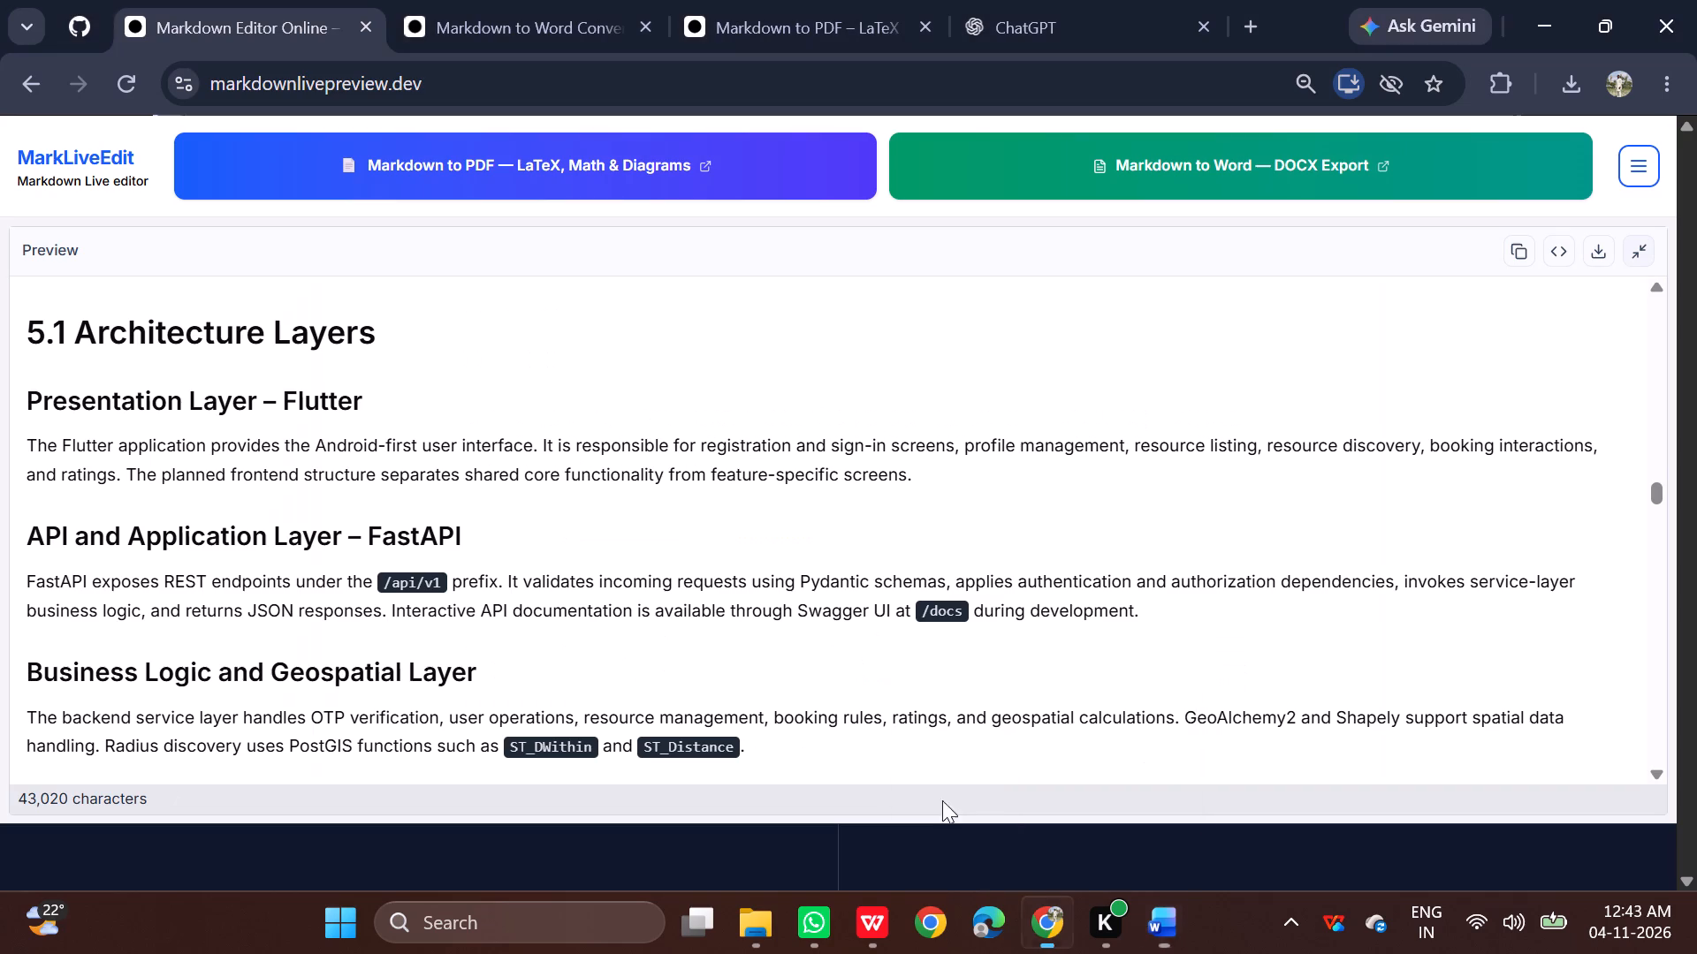
{"action": "left_click_drag", "start_coordinate": [29, 572], "coordinate": [955, 599]}
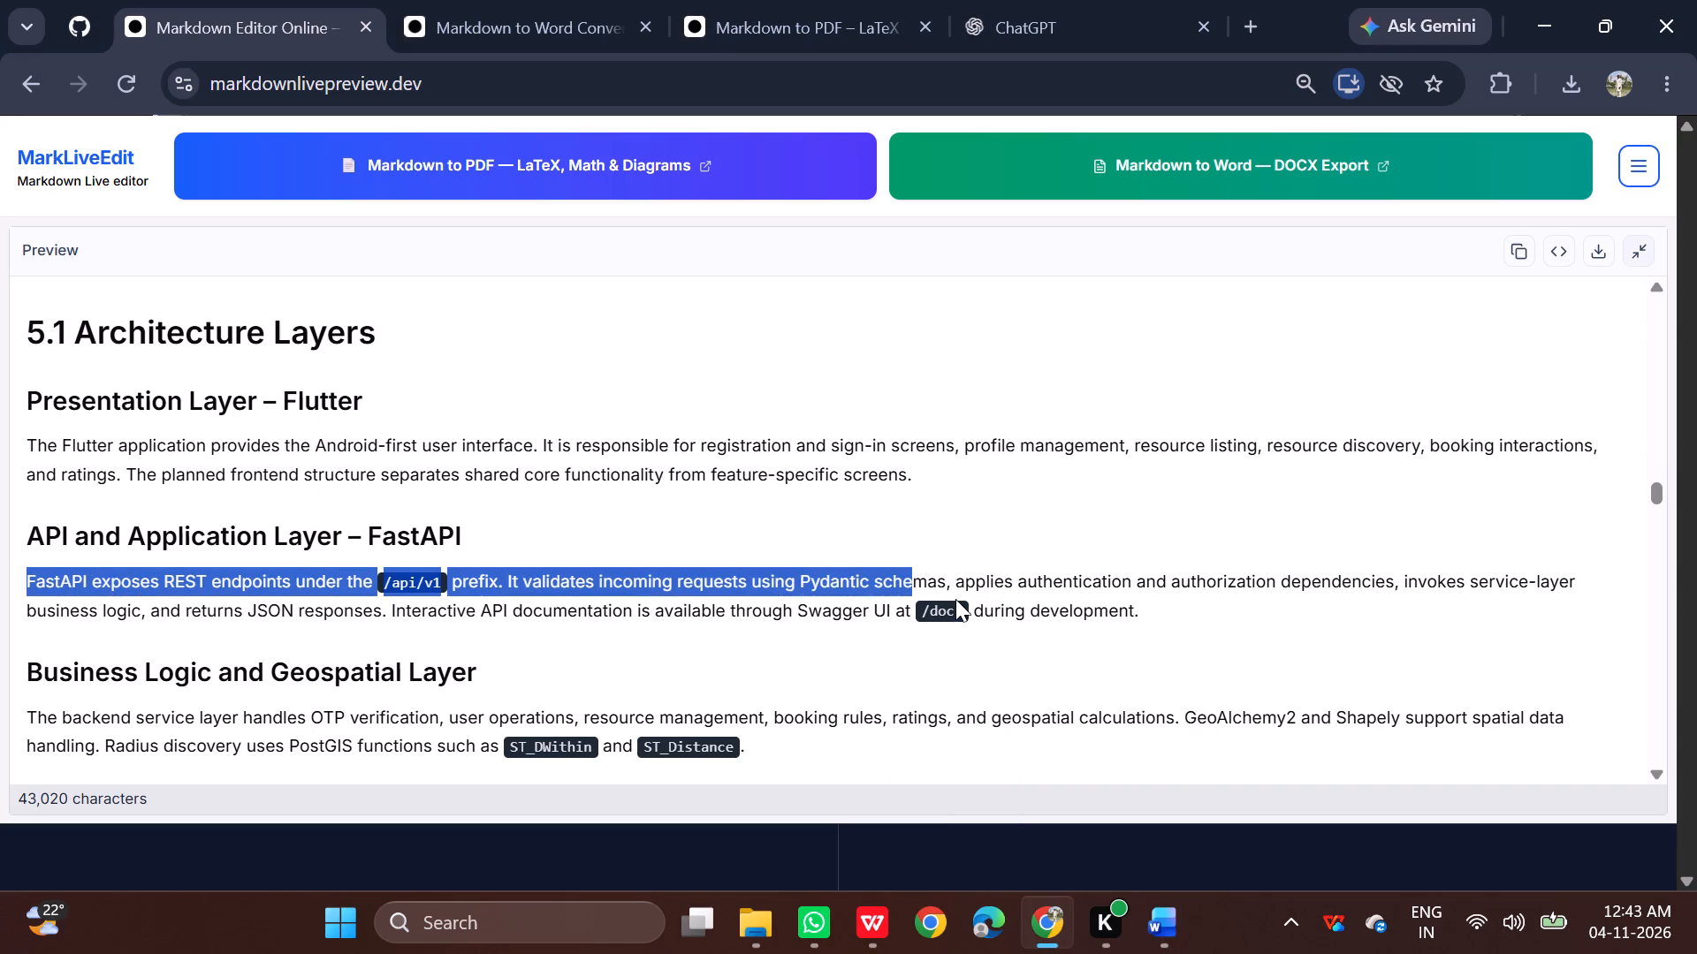
{"action": "left_click_drag", "start_coordinate": [955, 599], "coordinate": [1141, 608]}
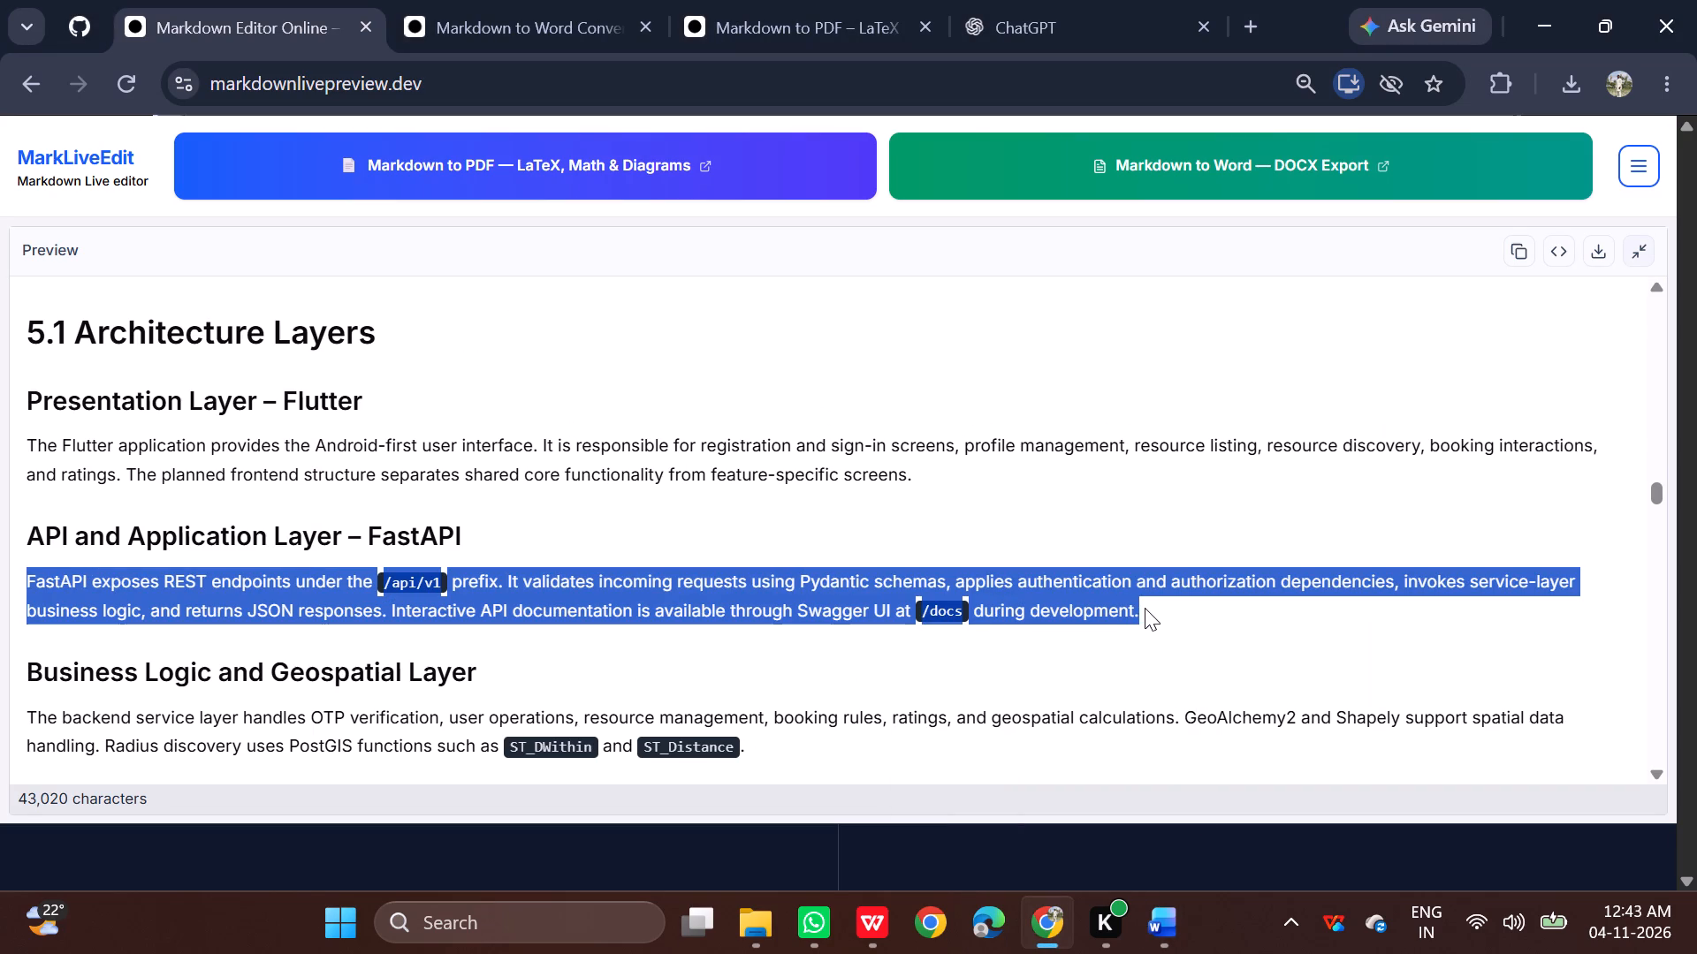
{"action": "key", "text": "ctrl+c"}
{"action": "left_click", "coordinate": [901, 777]}
{"action": "left_click", "coordinate": [832, 549]}
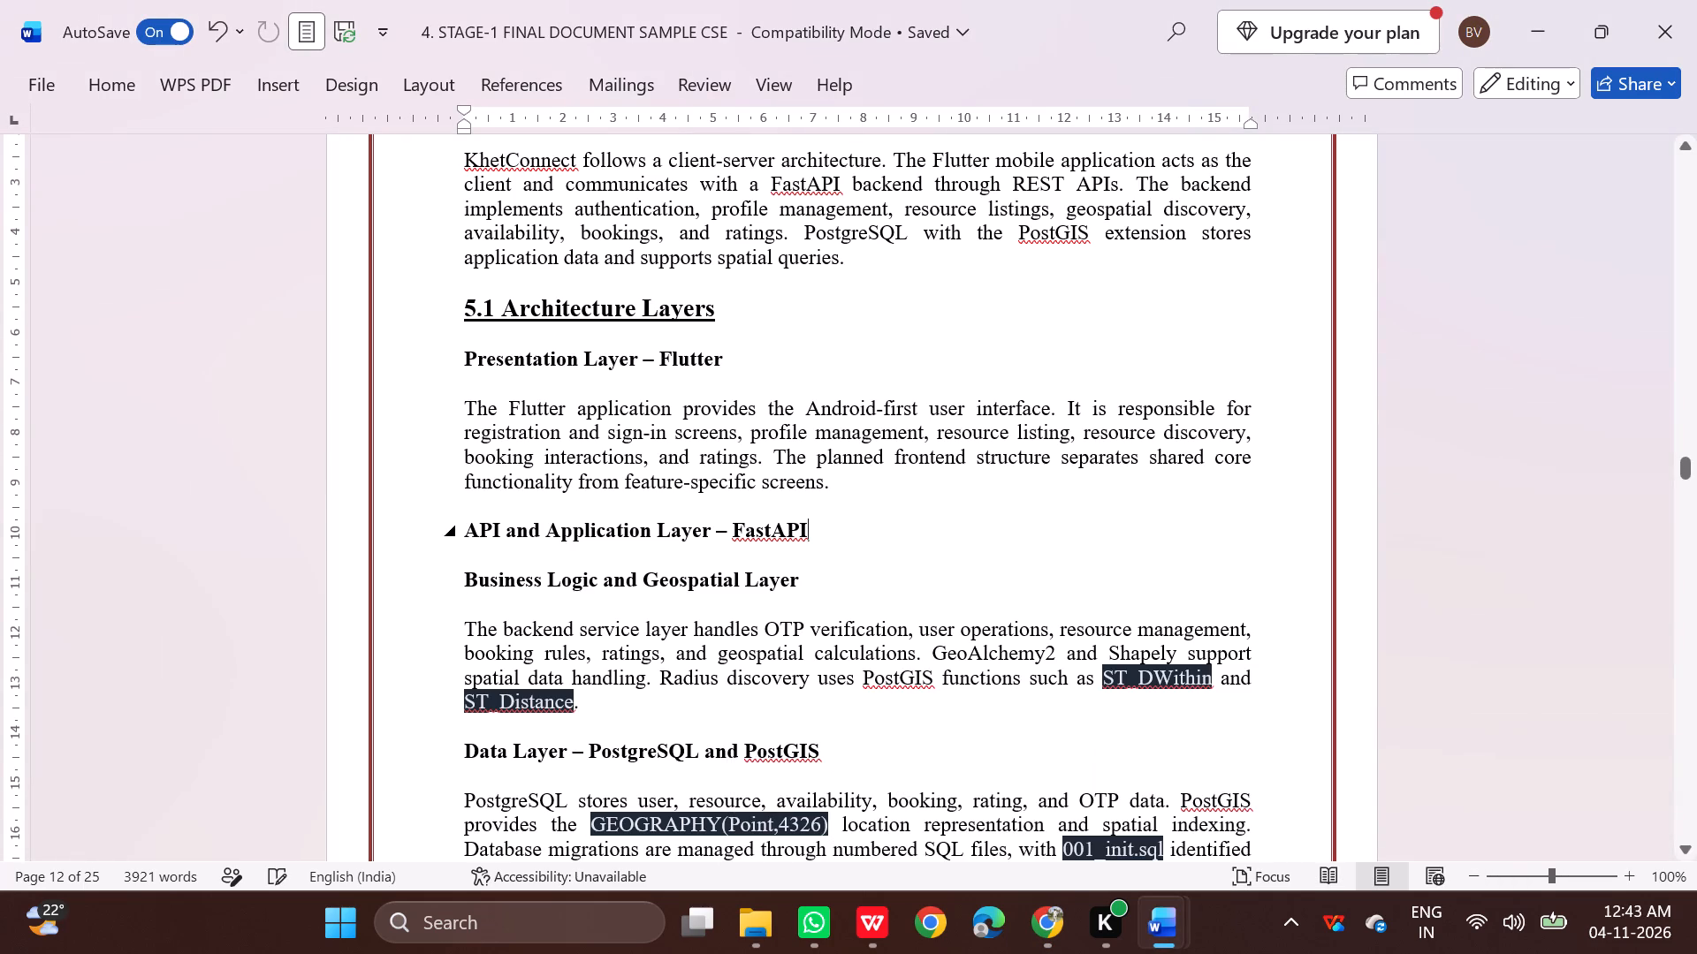
{"action": "key", "text": "Return"}
{"action": "key", "text": "ctrl+v"}
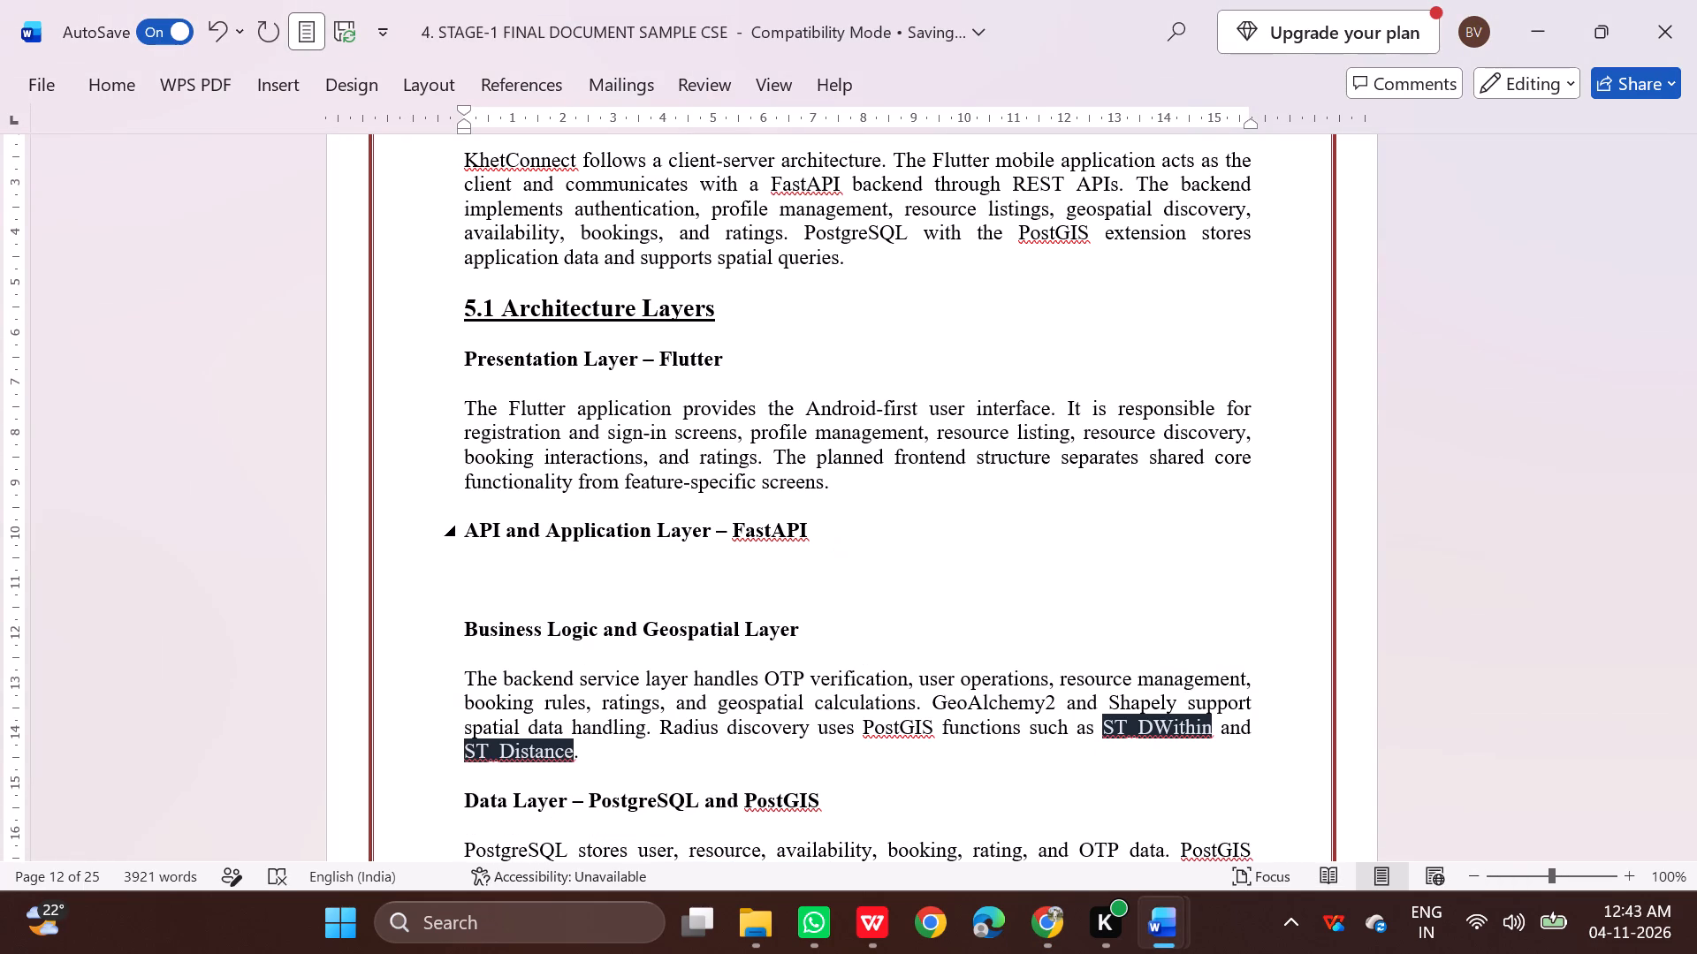
Remove the bold formatting from the FastAPI paragraph under API and Application Layer – FastAPI.
{"action": "left_click_drag", "start_coordinate": [458, 578], "coordinate": [538, 643]}
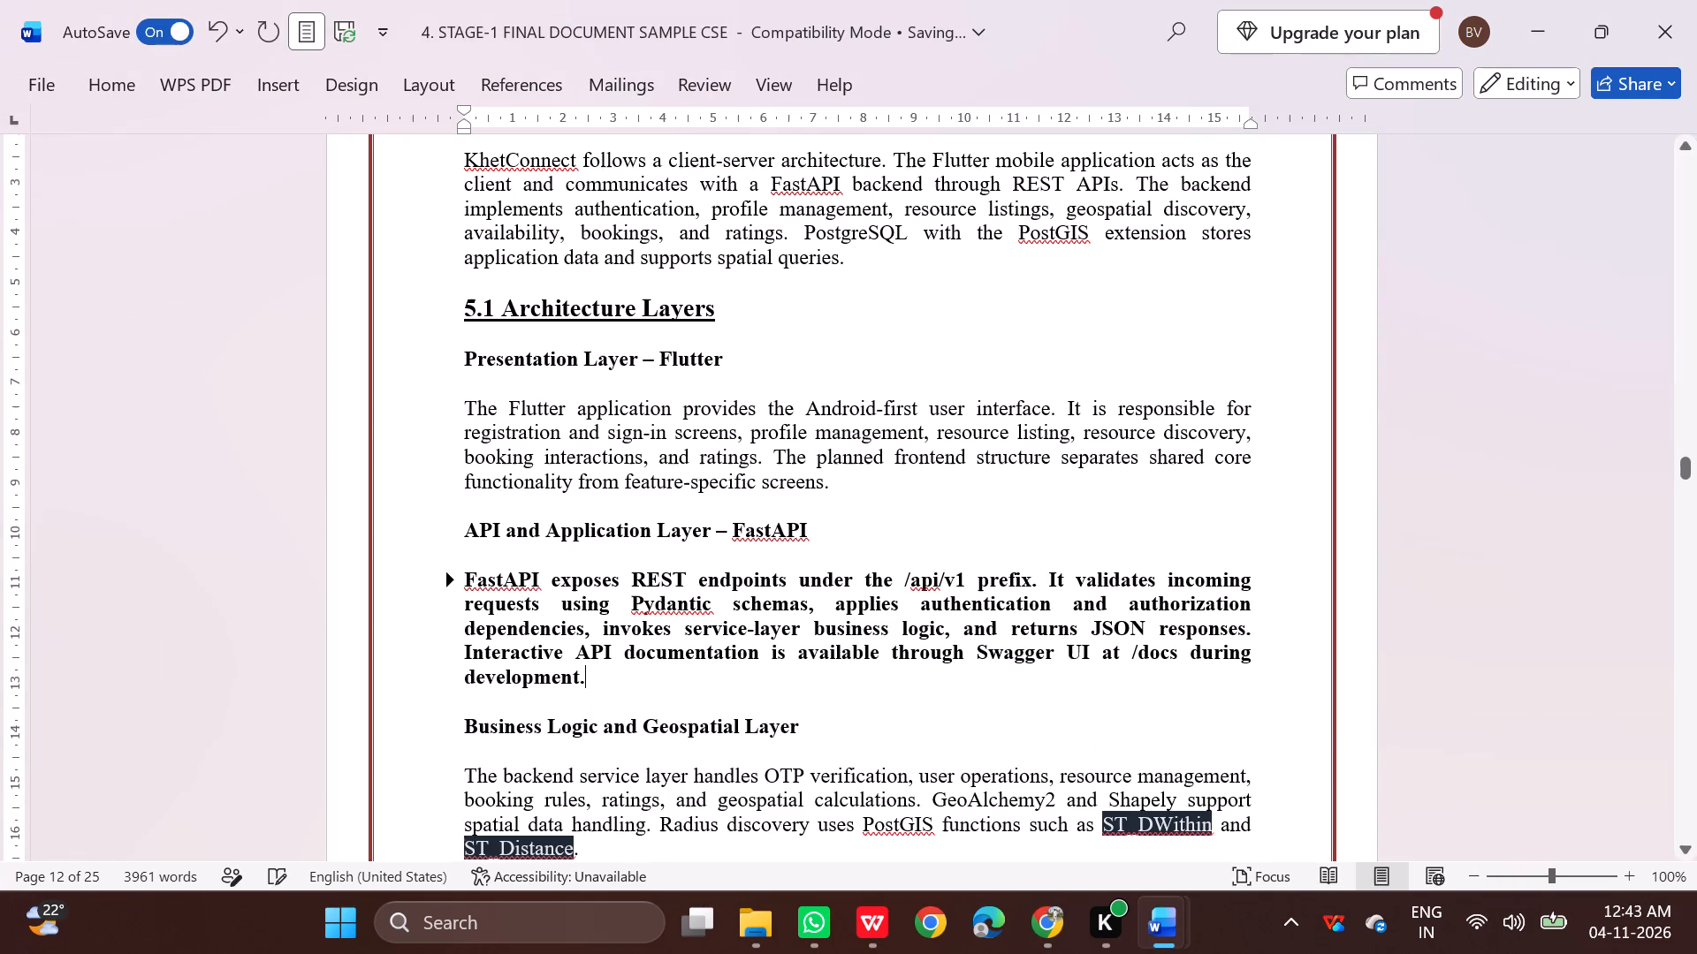
{"action": "left_click_drag", "start_coordinate": [538, 643], "coordinate": [580, 670]}
{"action": "left_click_drag", "start_coordinate": [590, 678], "coordinate": [482, 577]}
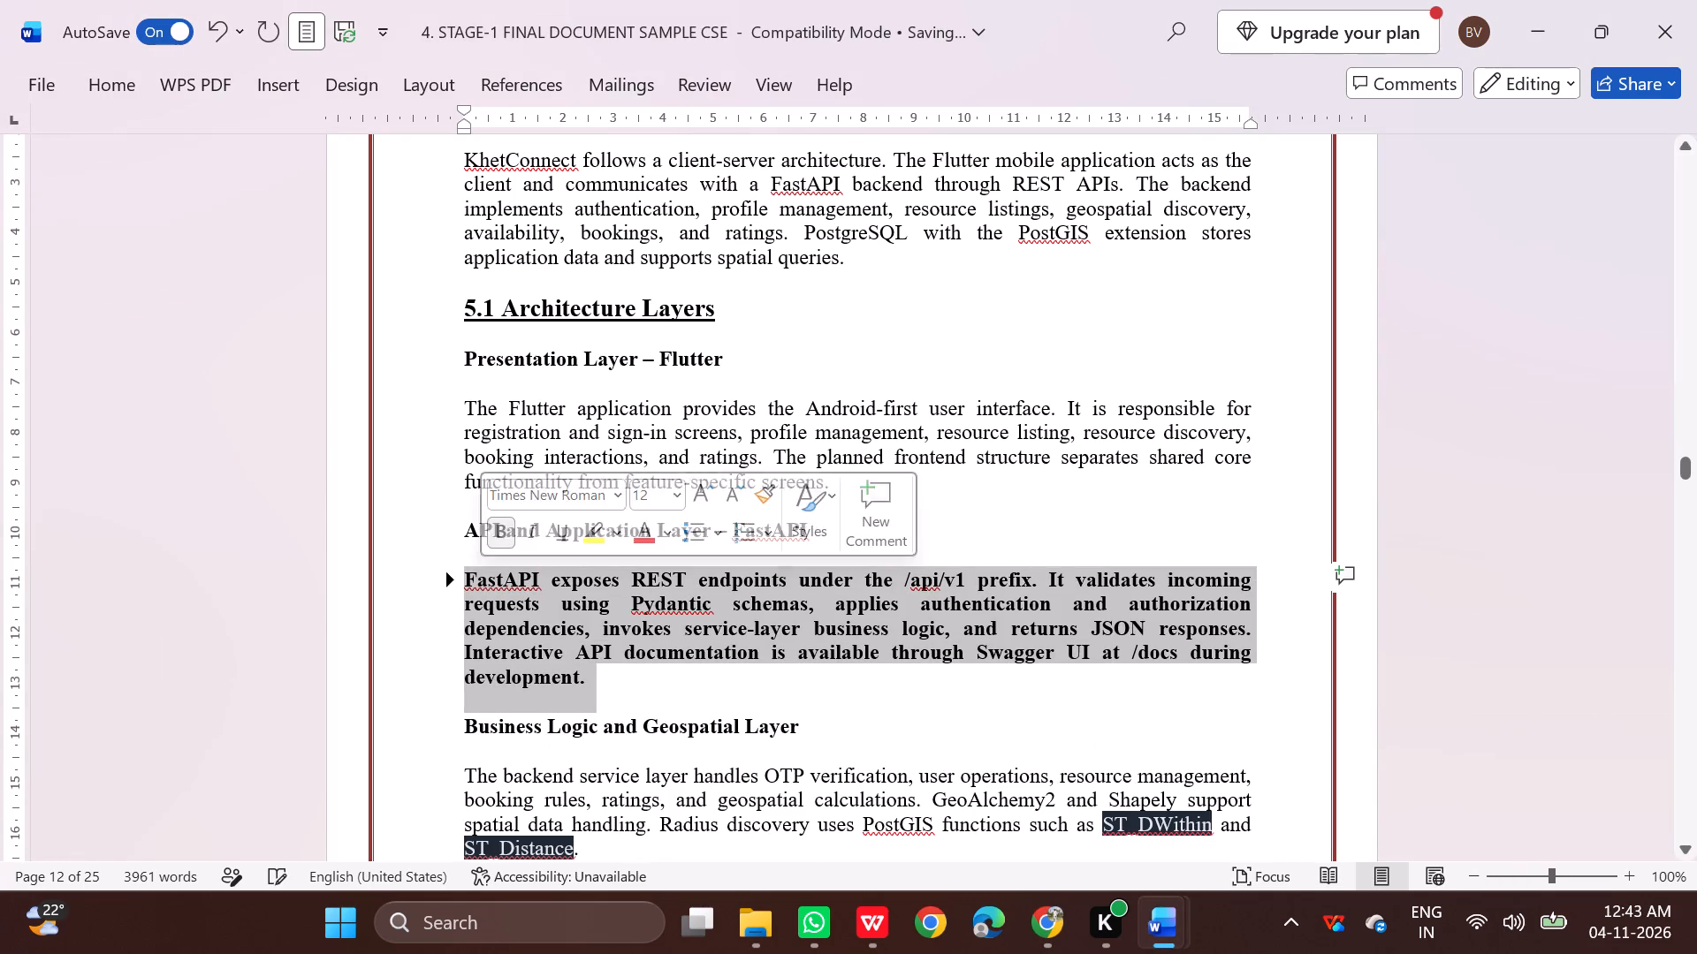
{"action": "left_click", "coordinate": [114, 88]}
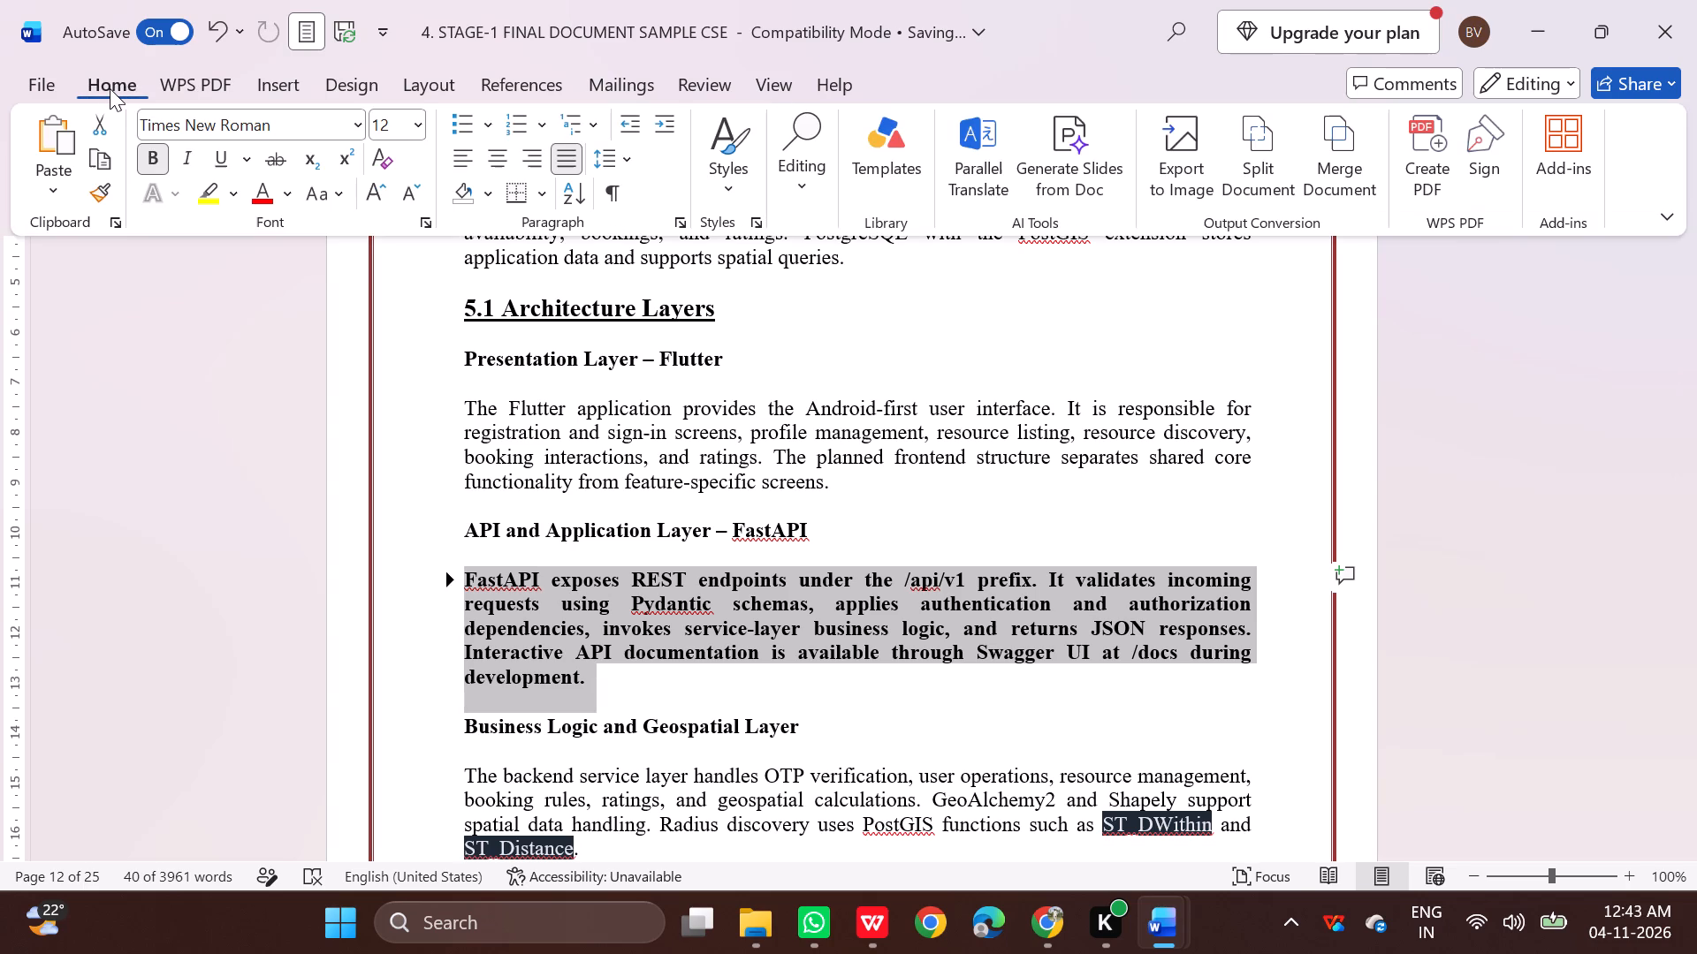
{"action": "left_click", "coordinate": [153, 152]}
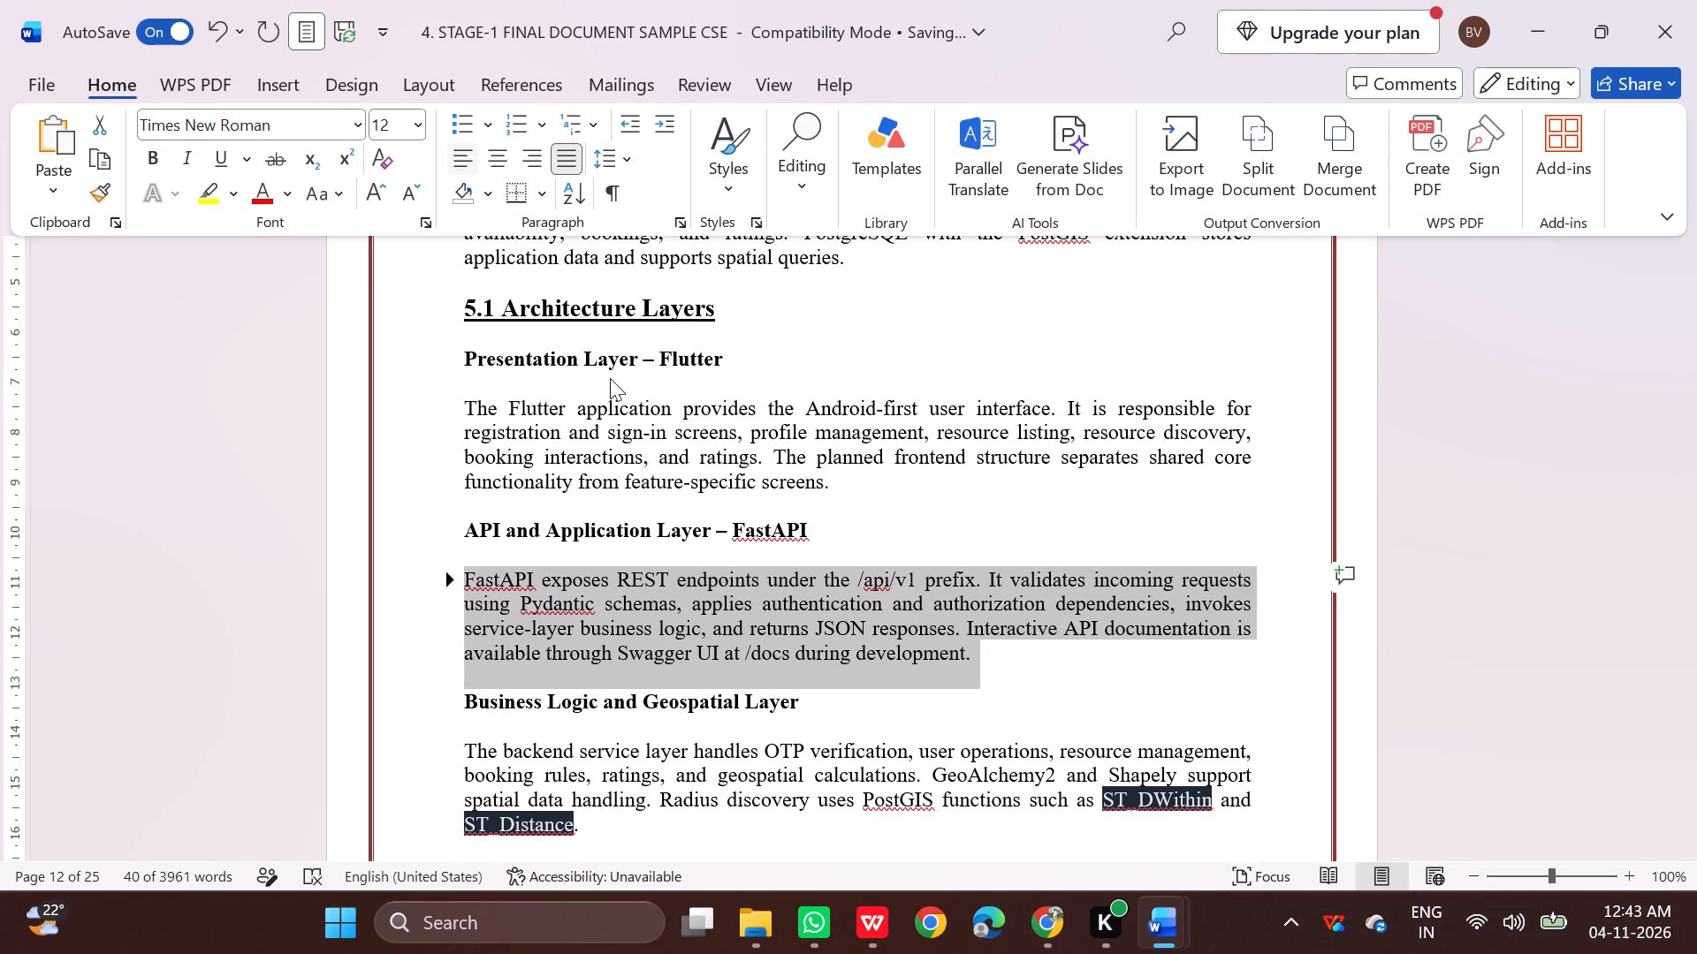
{"action": "left_click", "coordinate": [1074, 645]}
{"action": "left_click", "coordinate": [1040, 662]}
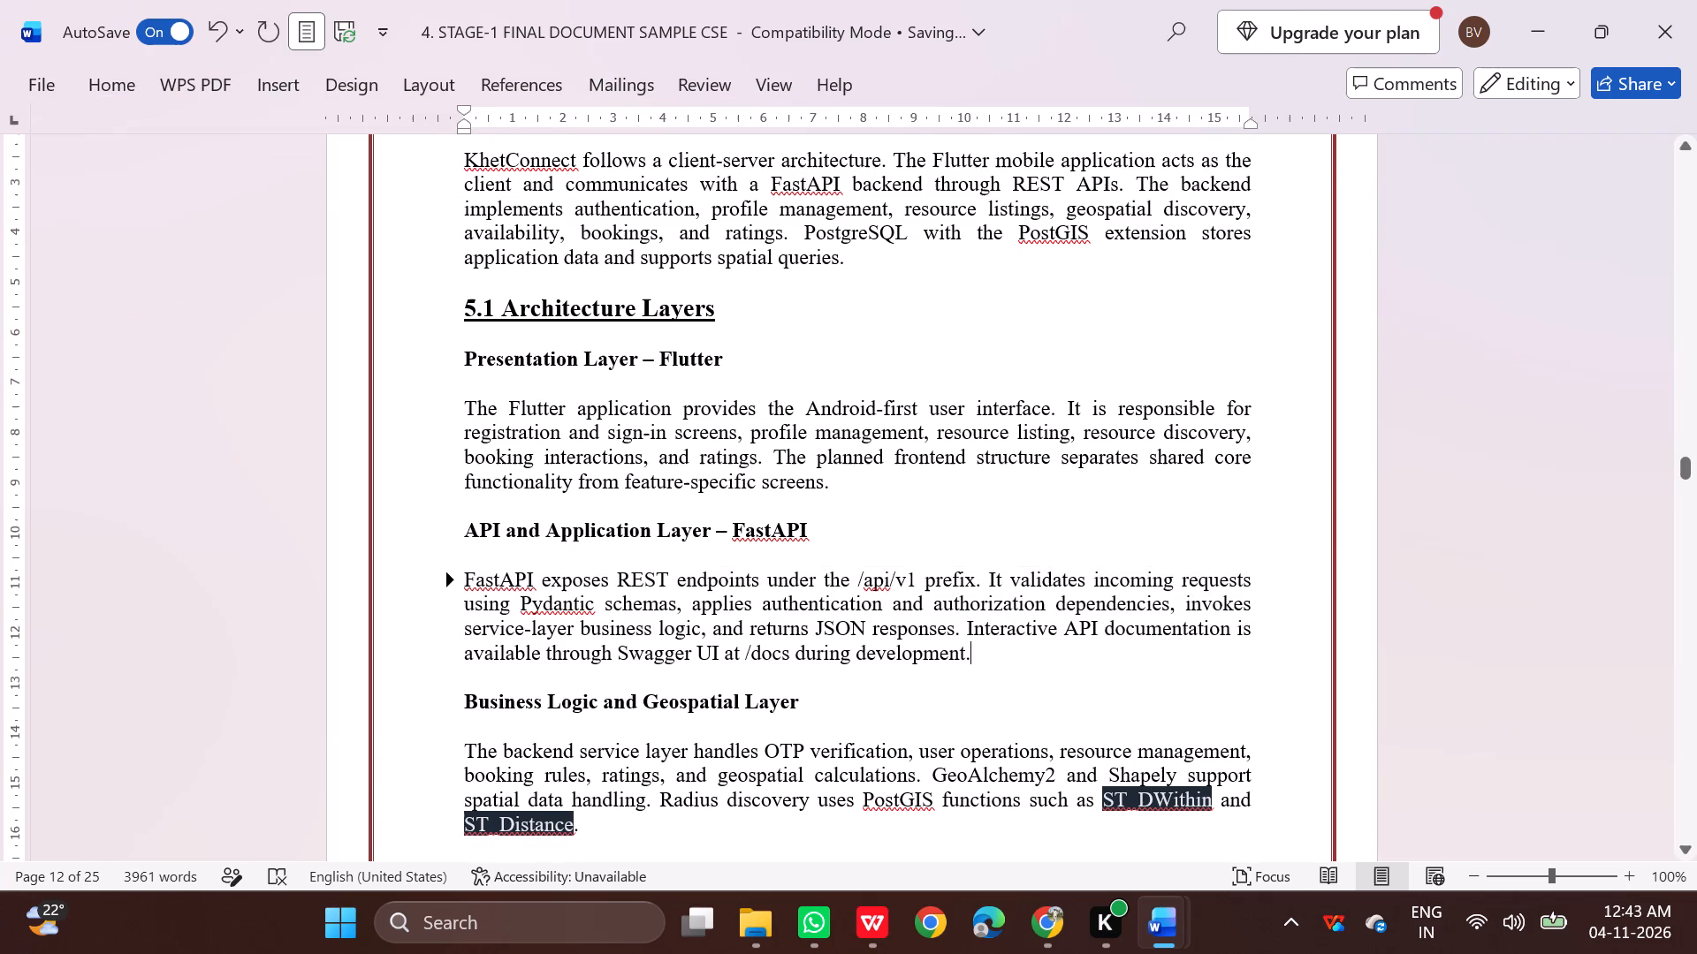
Delete the paragraph with dark-shaded code text under Business Logic and Geospatial Layer and add an unbolded empty line in its place.
{"action": "scroll", "coordinate": [1040, 662], "scroll_direction": "down", "scroll_amount": 2}
{"action": "left_click_drag", "start_coordinate": [459, 624], "coordinate": [581, 701]}
{"action": "key", "text": "BackSpace"}
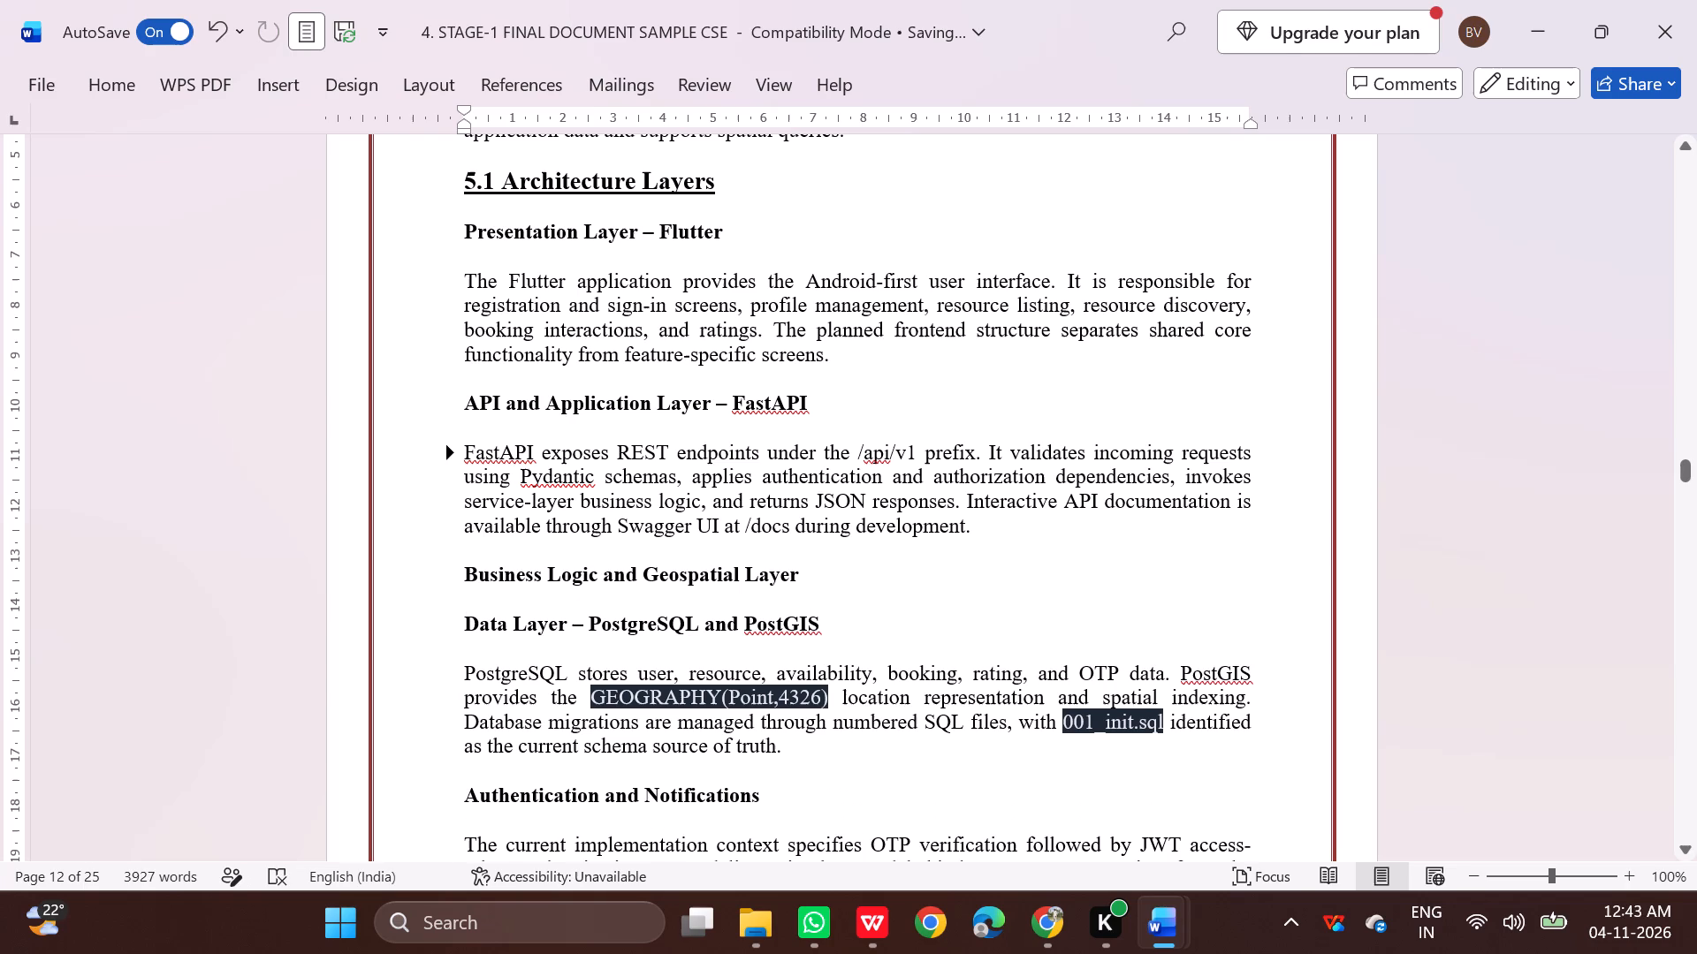
{"action": "left_click", "coordinate": [817, 584]}
{"action": "key", "text": "Return"}
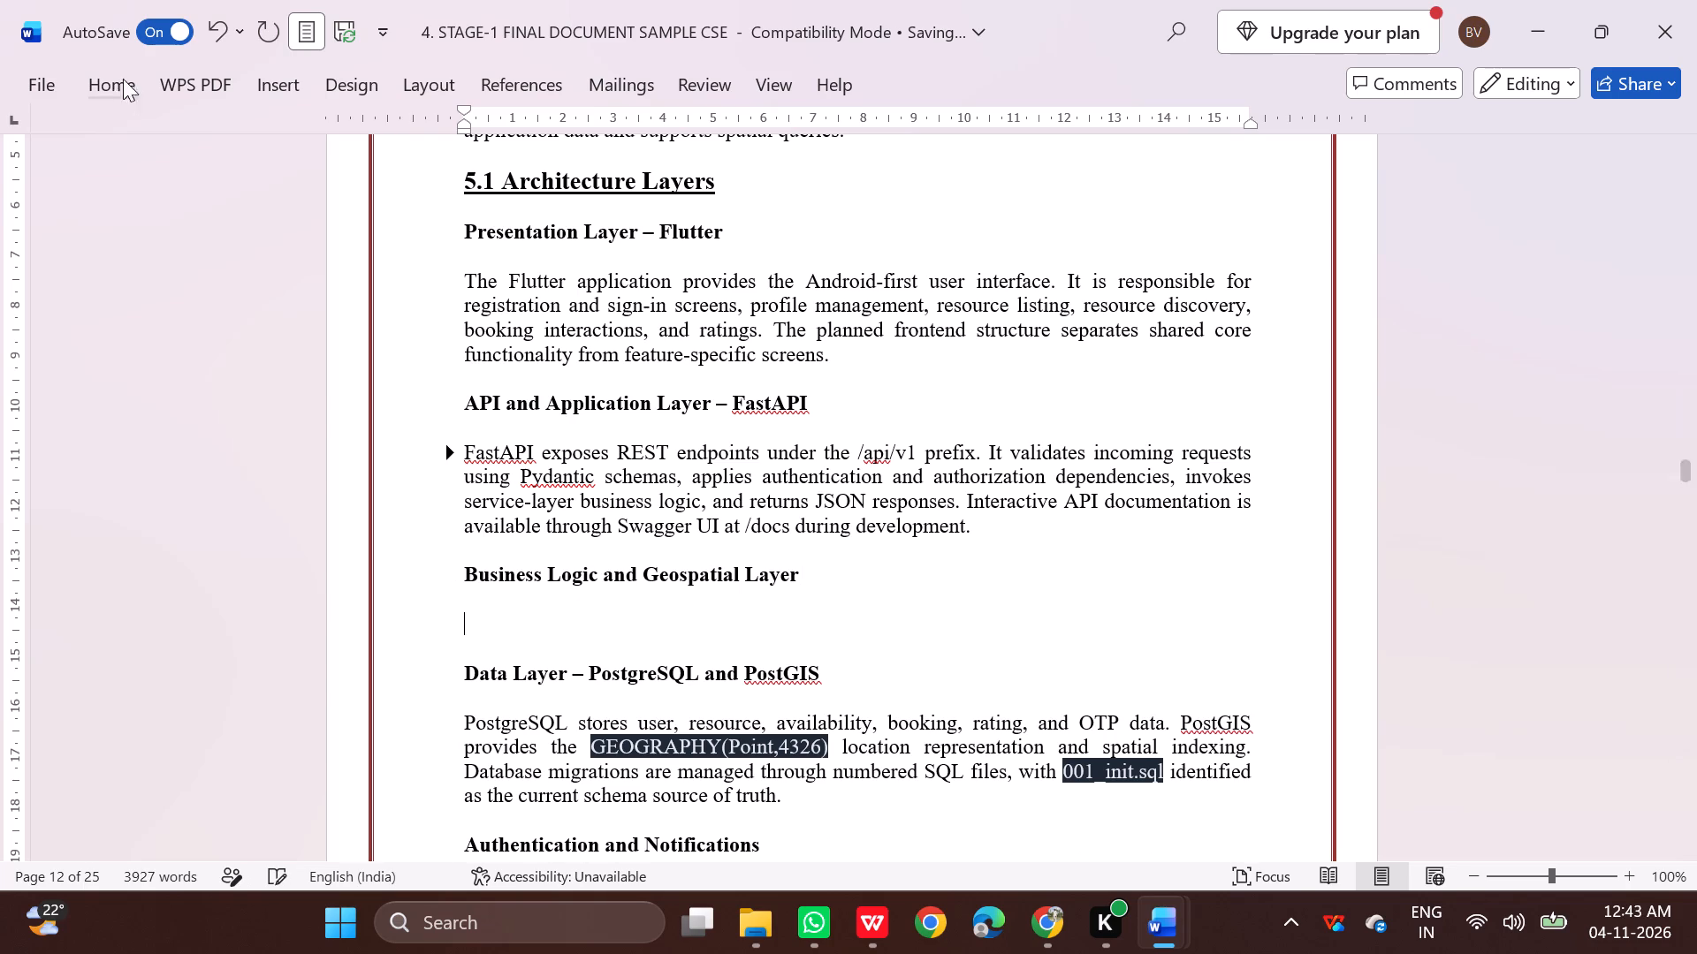
{"action": "left_click", "coordinate": [114, 64]}
{"action": "left_click", "coordinate": [110, 74]}
{"action": "left_click", "coordinate": [143, 155]}
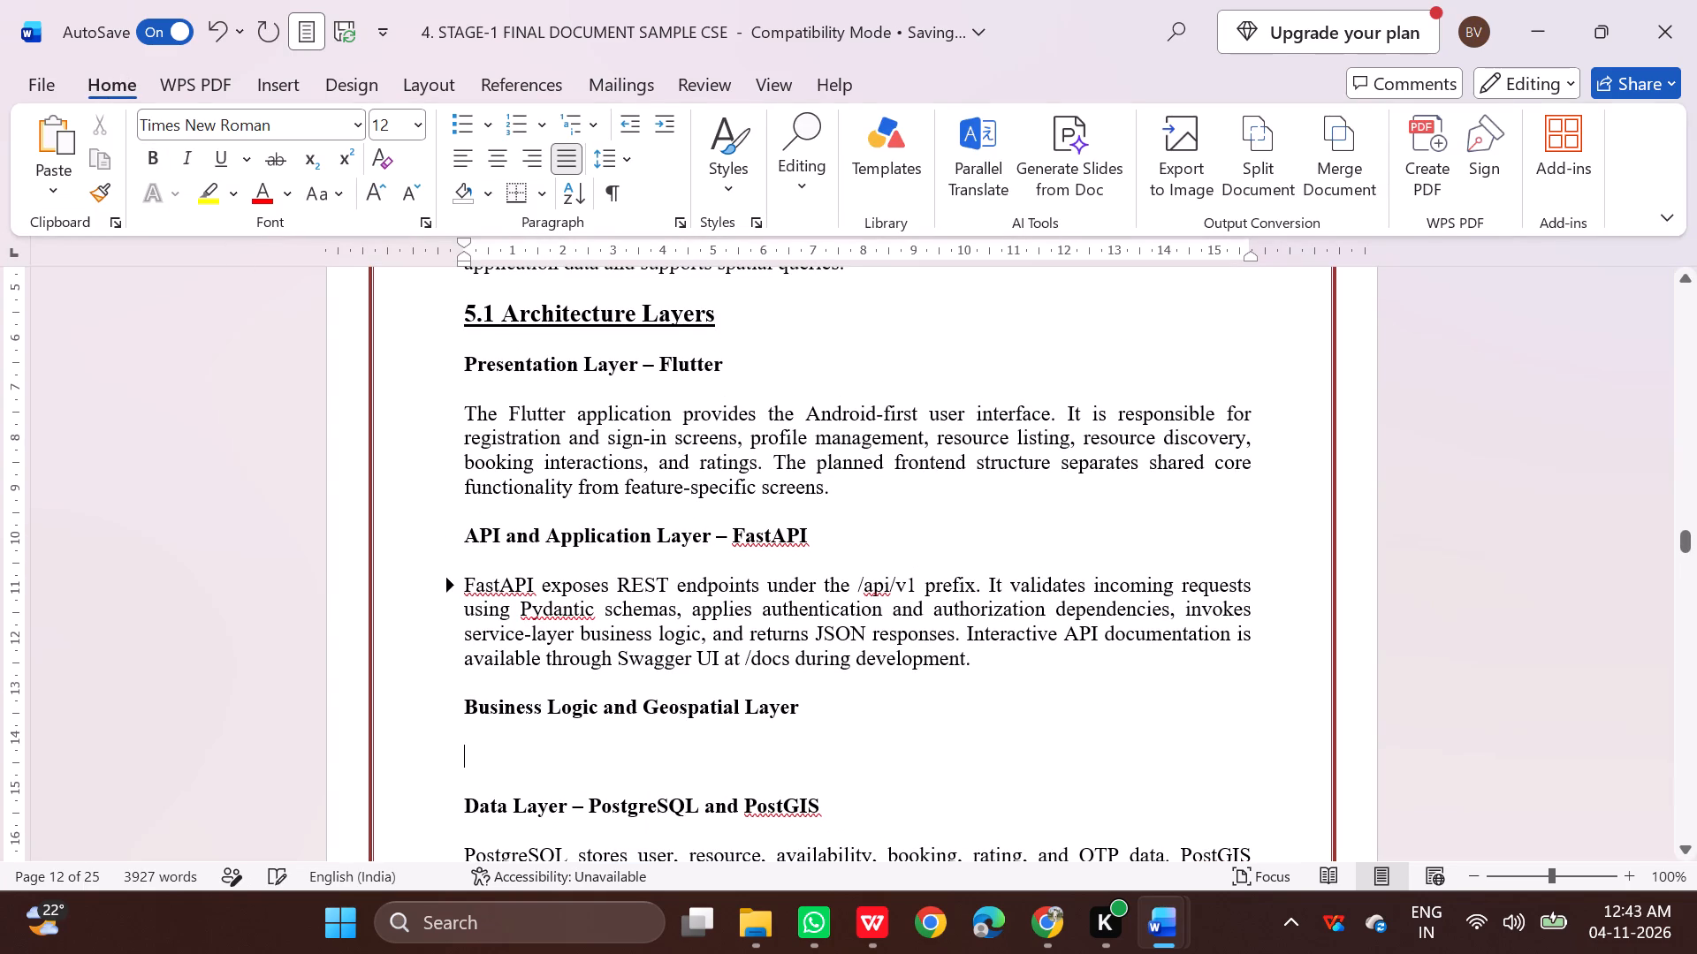
Copy the Business Logic and Geospatial Layer paragraph from the Markdown preview in Chrome into the empty line under that heading in Word.
{"action": "scroll", "coordinate": [394, 389], "scroll_direction": "down", "scroll_amount": 4}
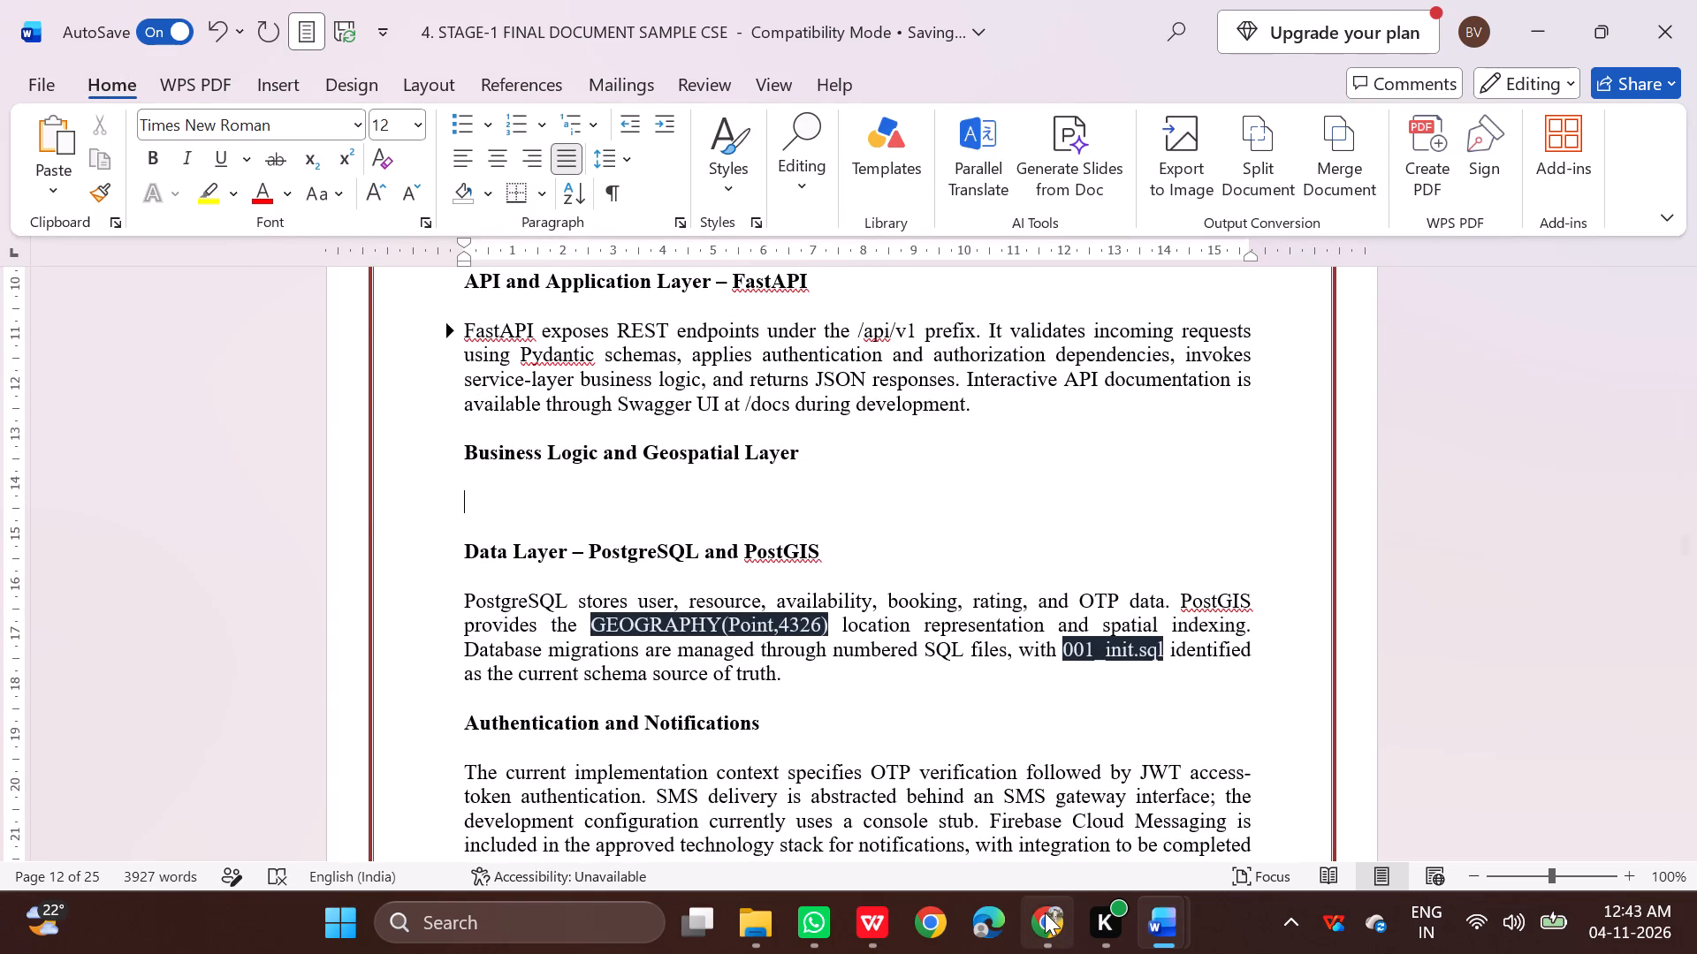
{"action": "left_click", "coordinate": [1045, 912]}
{"action": "scroll", "coordinate": [152, 549], "scroll_direction": "down", "scroll_amount": 2}
{"action": "left_click_drag", "start_coordinate": [29, 441], "coordinate": [753, 480]}
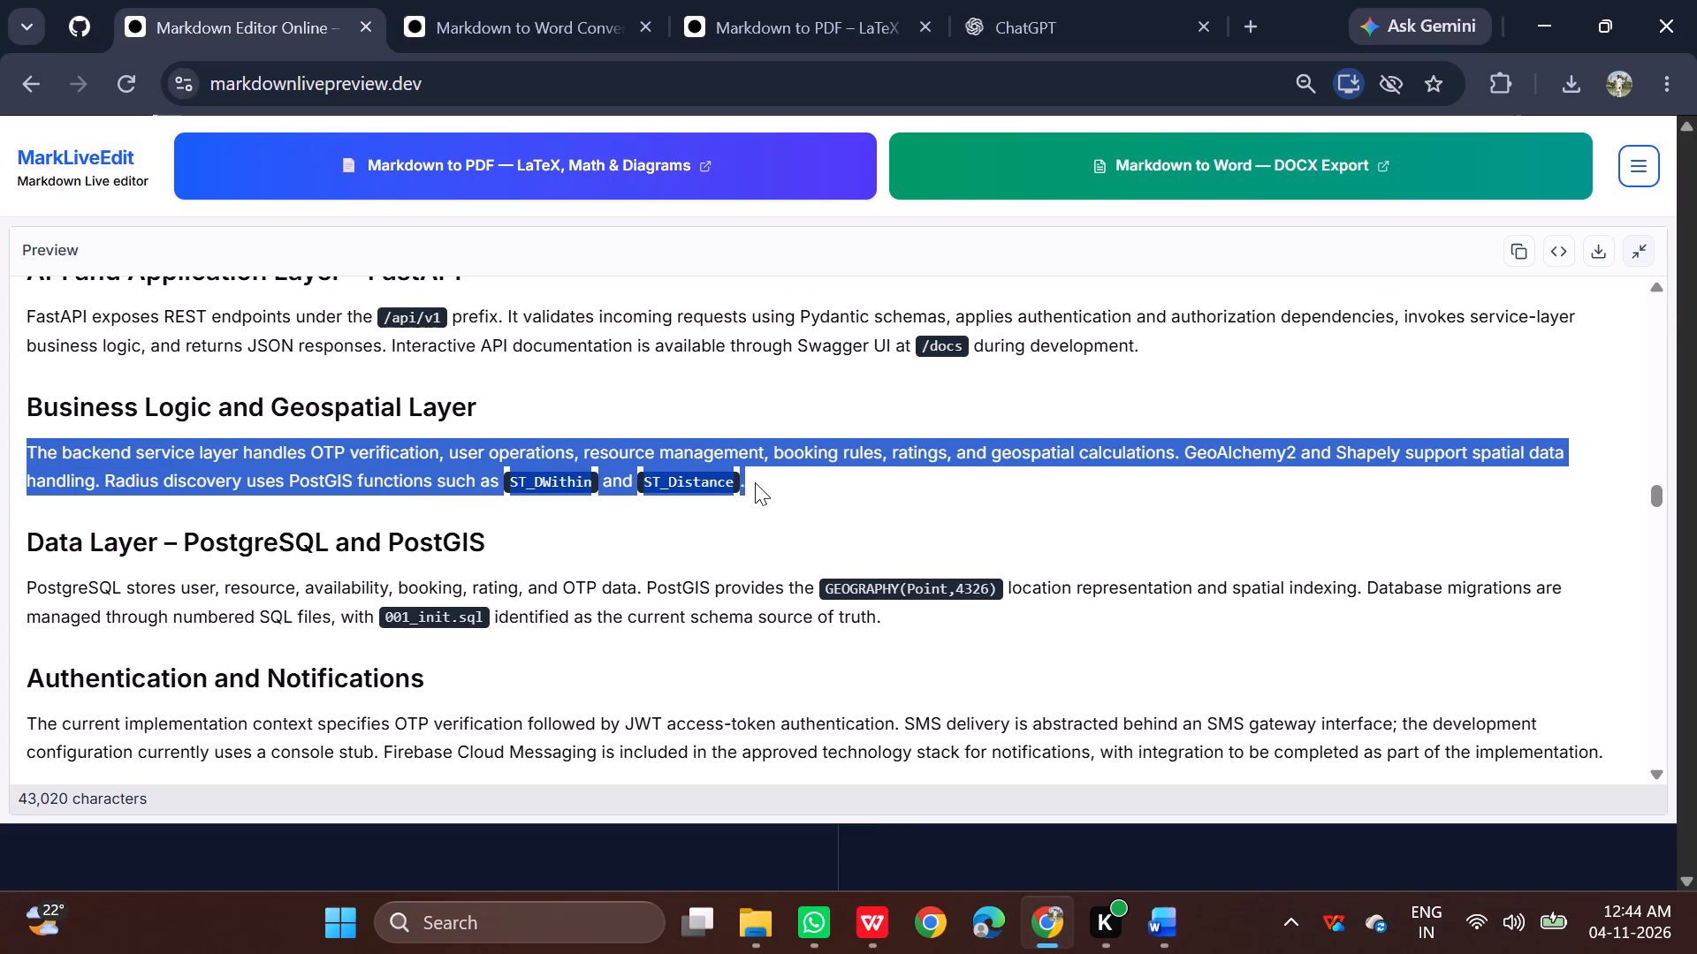
{"action": "key", "text": "ctrl+c"}
{"action": "left_click", "coordinate": [960, 829]}
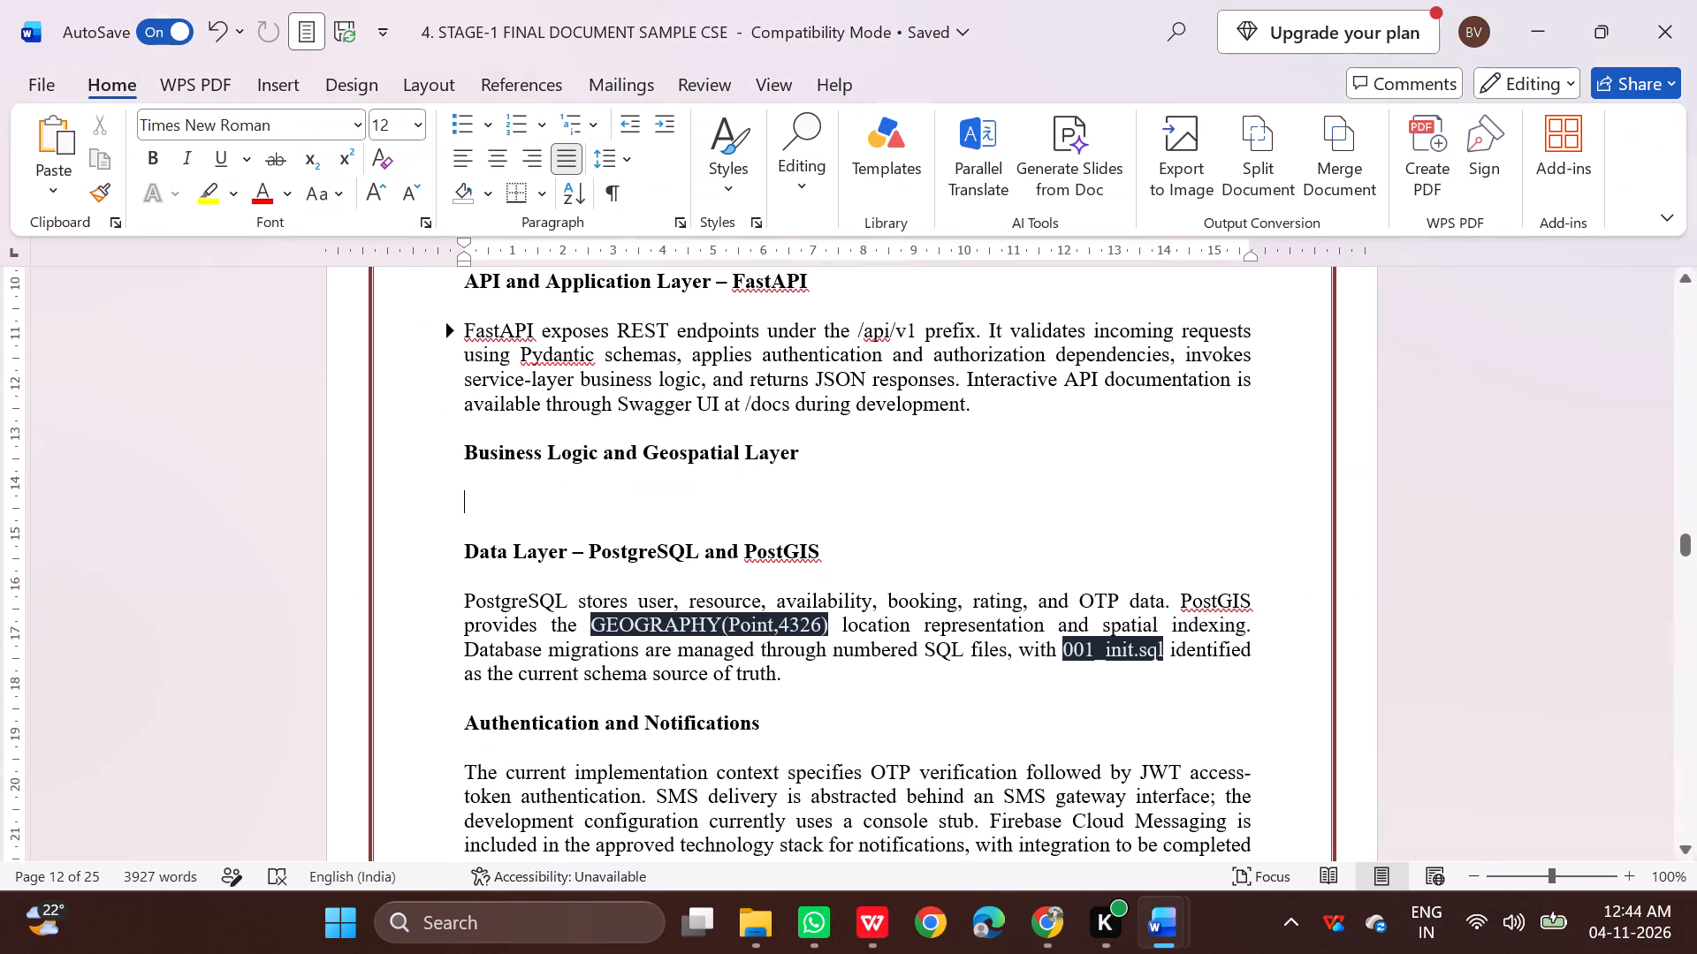
{"action": "key", "text": "ctrl+v"}
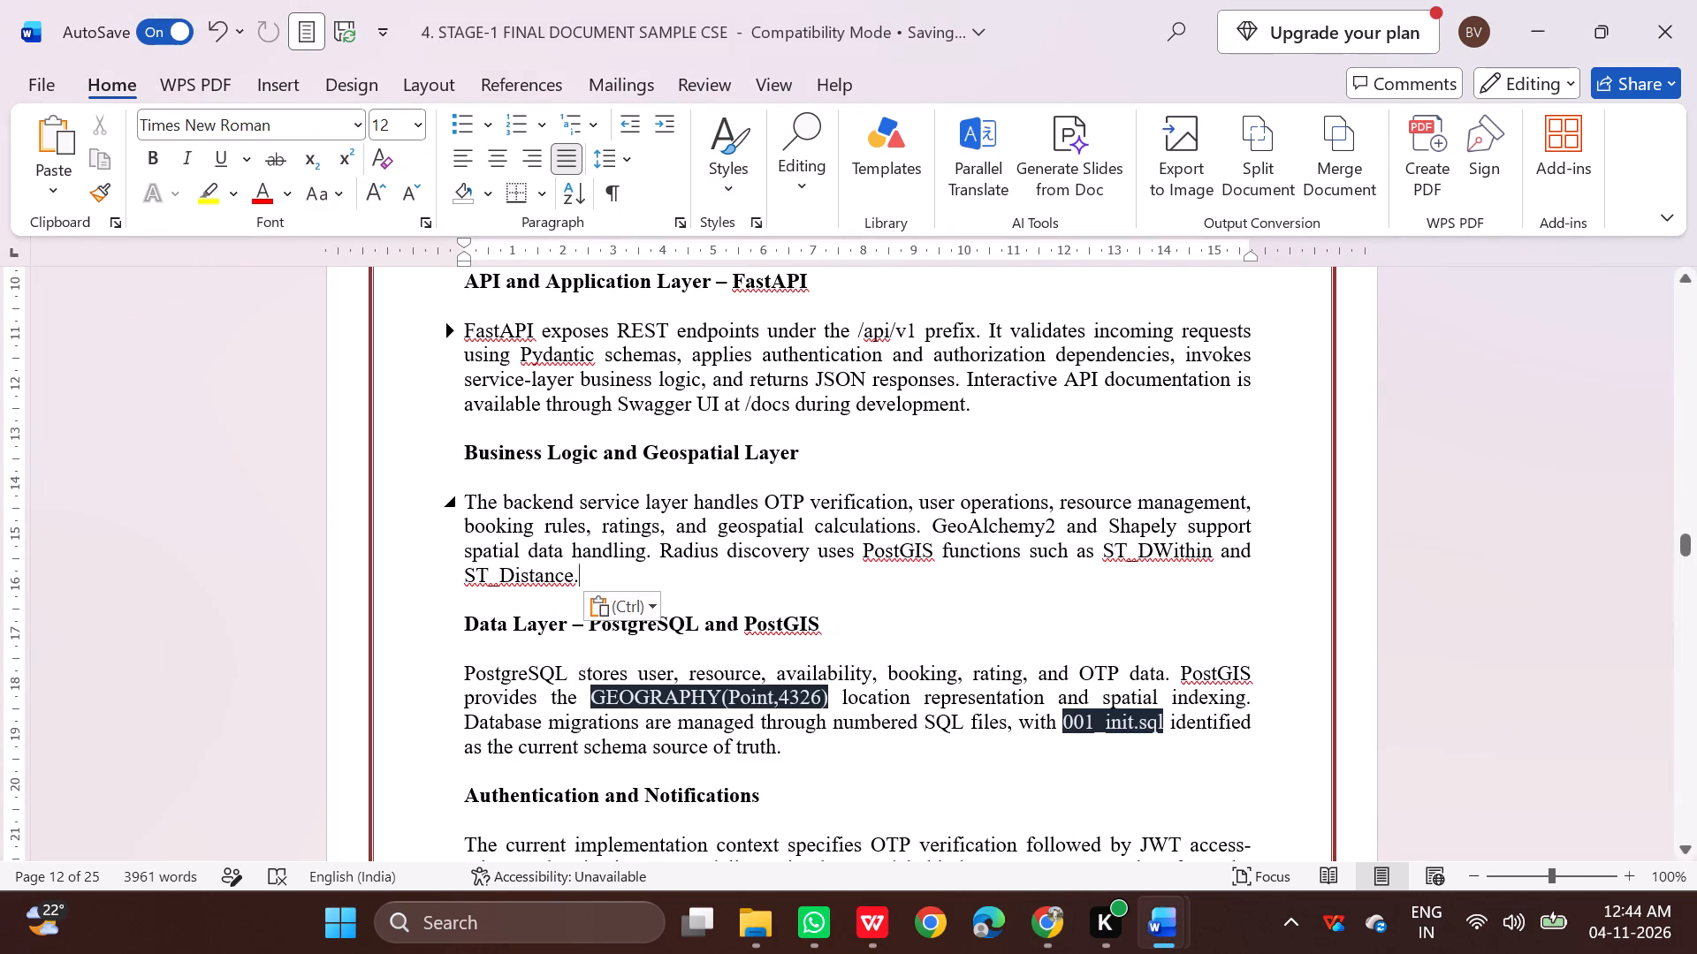
{"action": "left_click", "coordinate": [1151, 616]}
Replace the paragraph under Data Layer – PostgreSQL and PostGIS with the same paragraph copied from the Markdown preview in Chrome.
{"action": "scroll", "coordinate": [1164, 550], "scroll_direction": "down", "scroll_amount": 2}
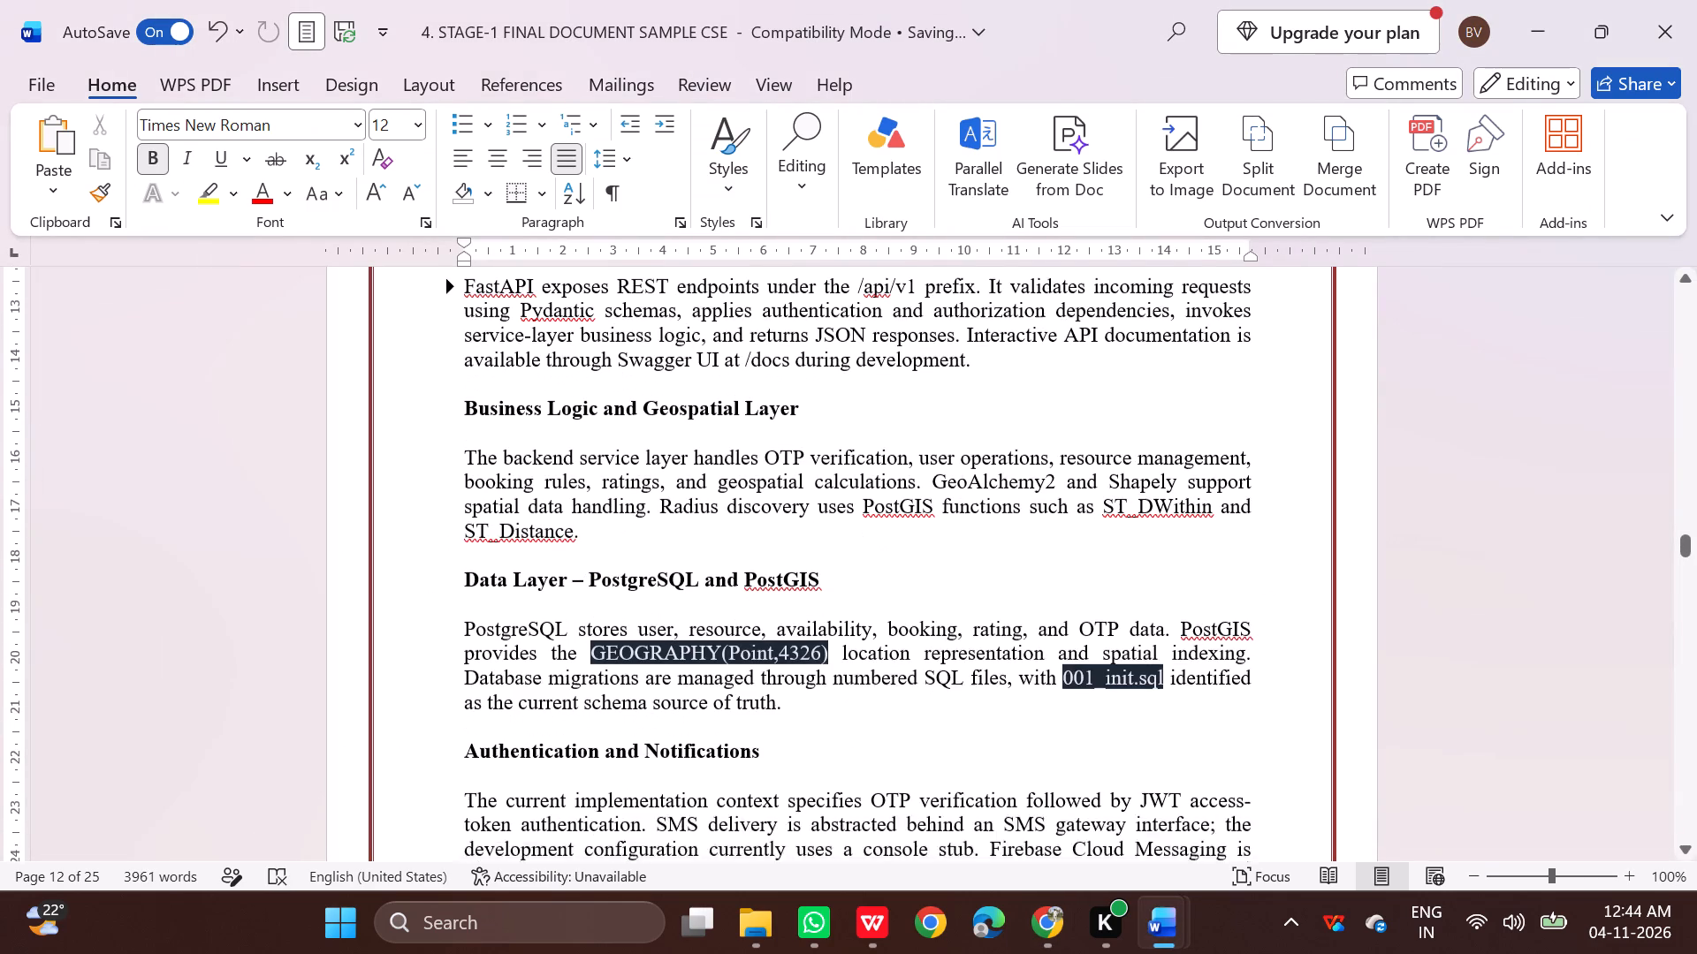
{"action": "left_click_drag", "start_coordinate": [471, 548], "coordinate": [725, 610]}
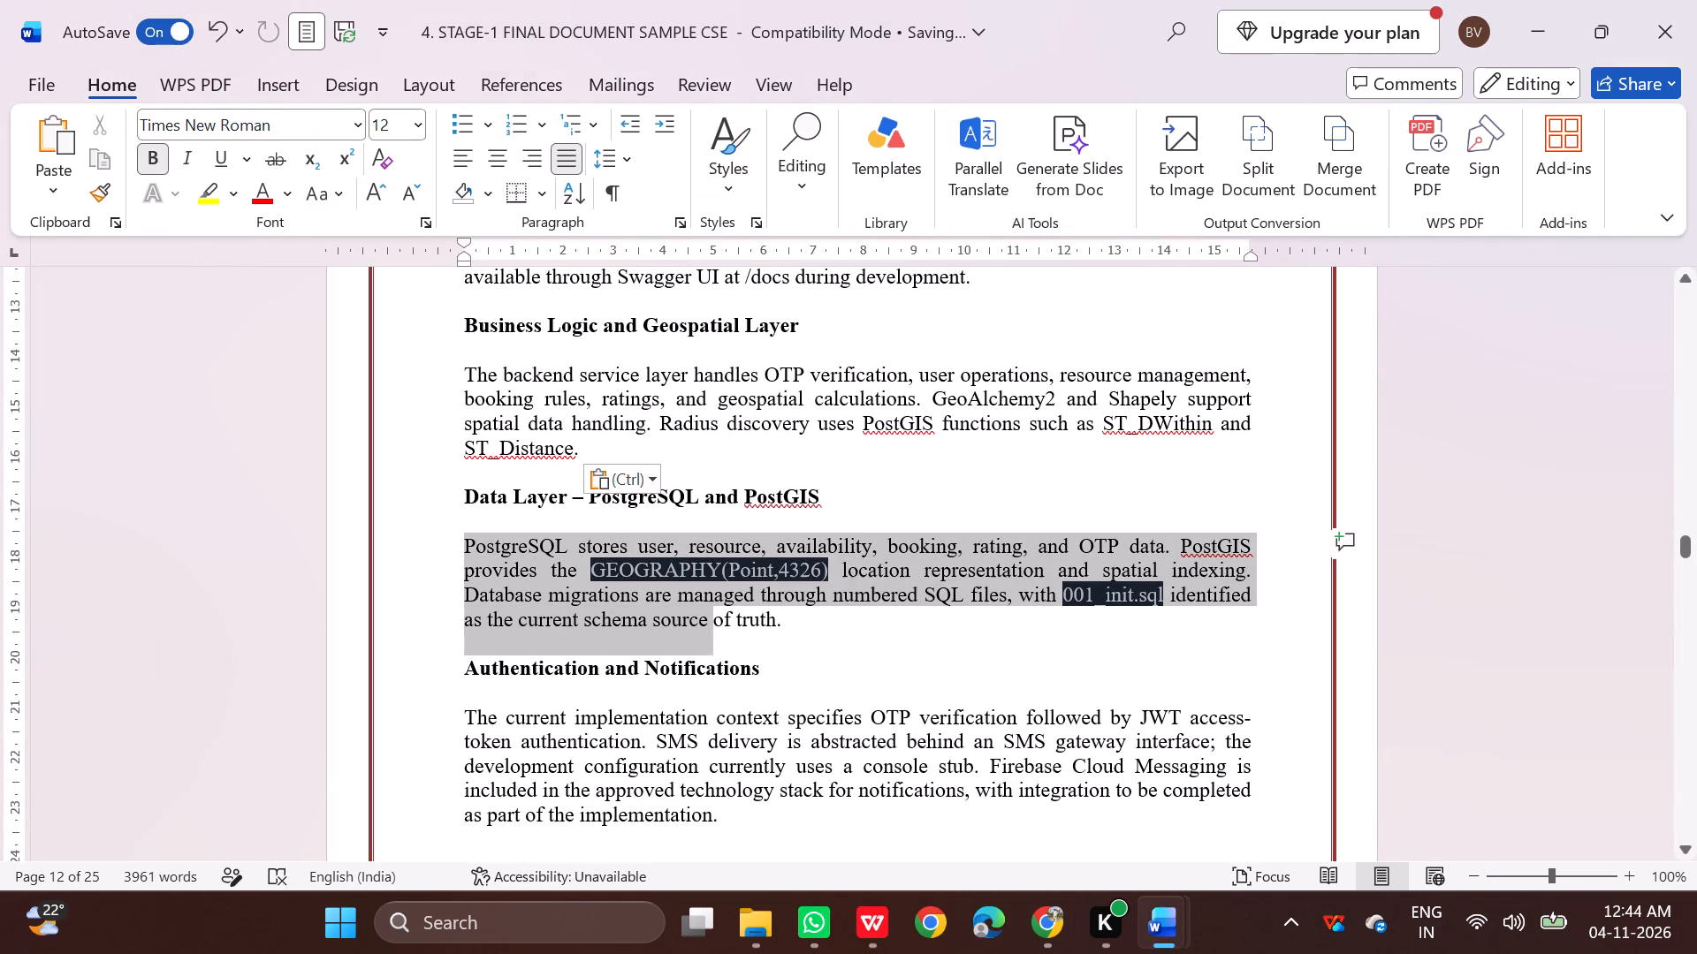
{"action": "left_click_drag", "start_coordinate": [725, 610], "coordinate": [758, 620]}
{"action": "key", "text": "BackSpace"}
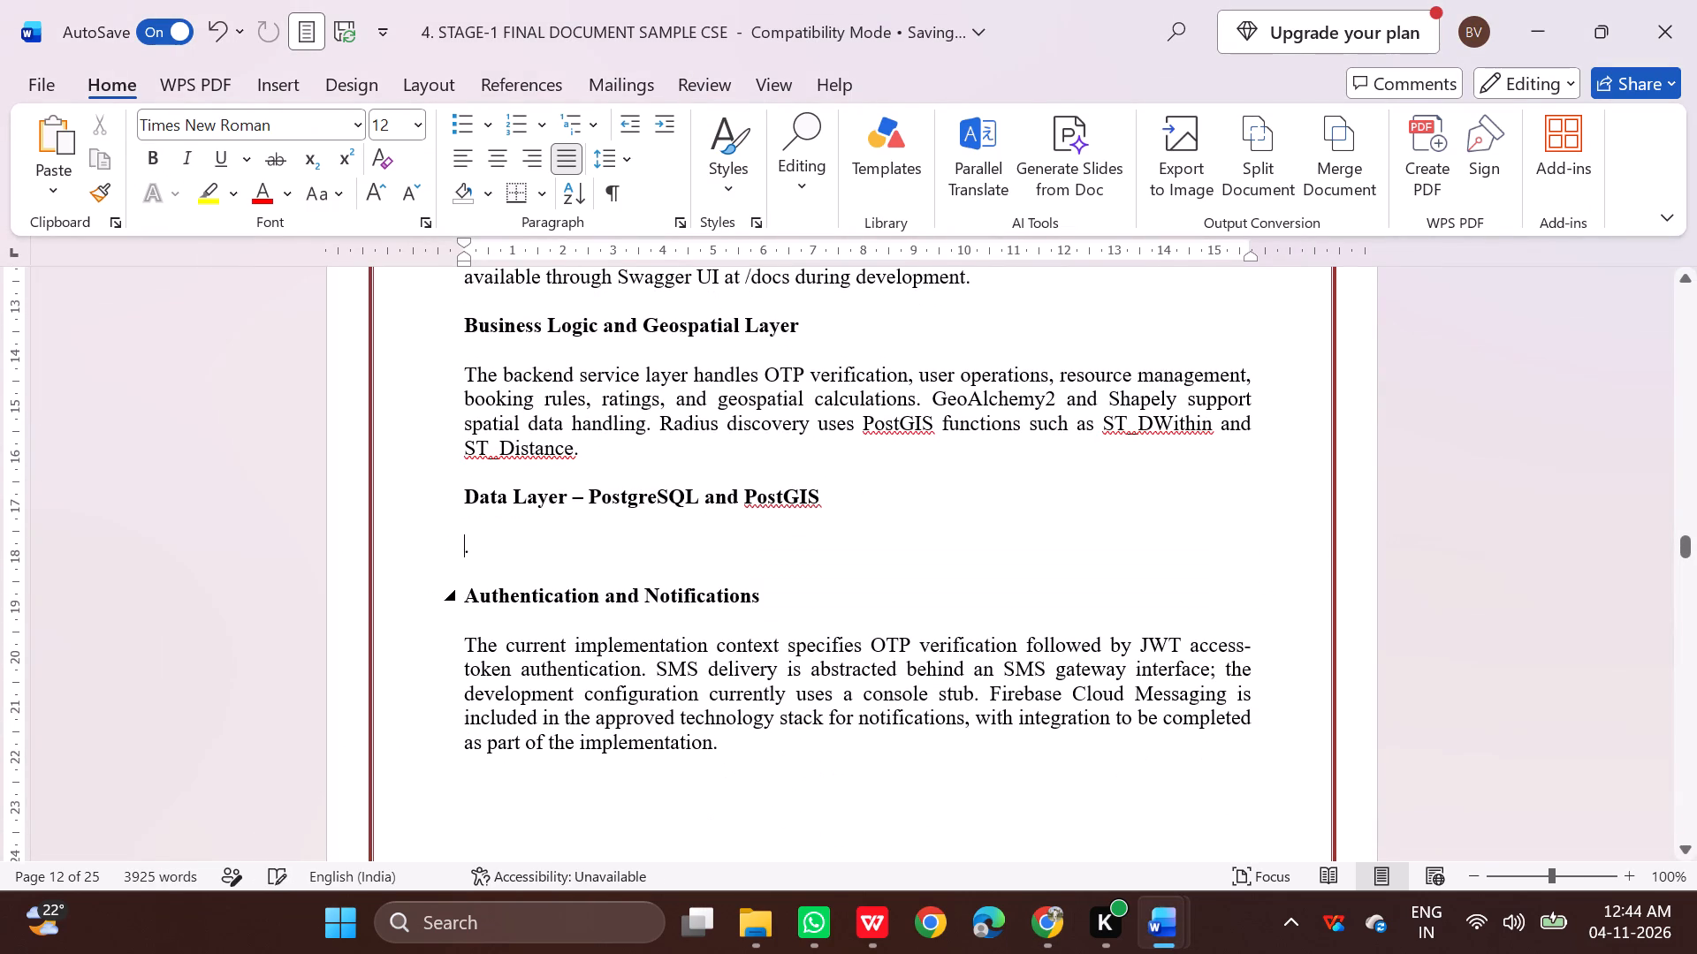
{"action": "key", "text": "Right"}
{"action": "key", "text": "BackSpace"}
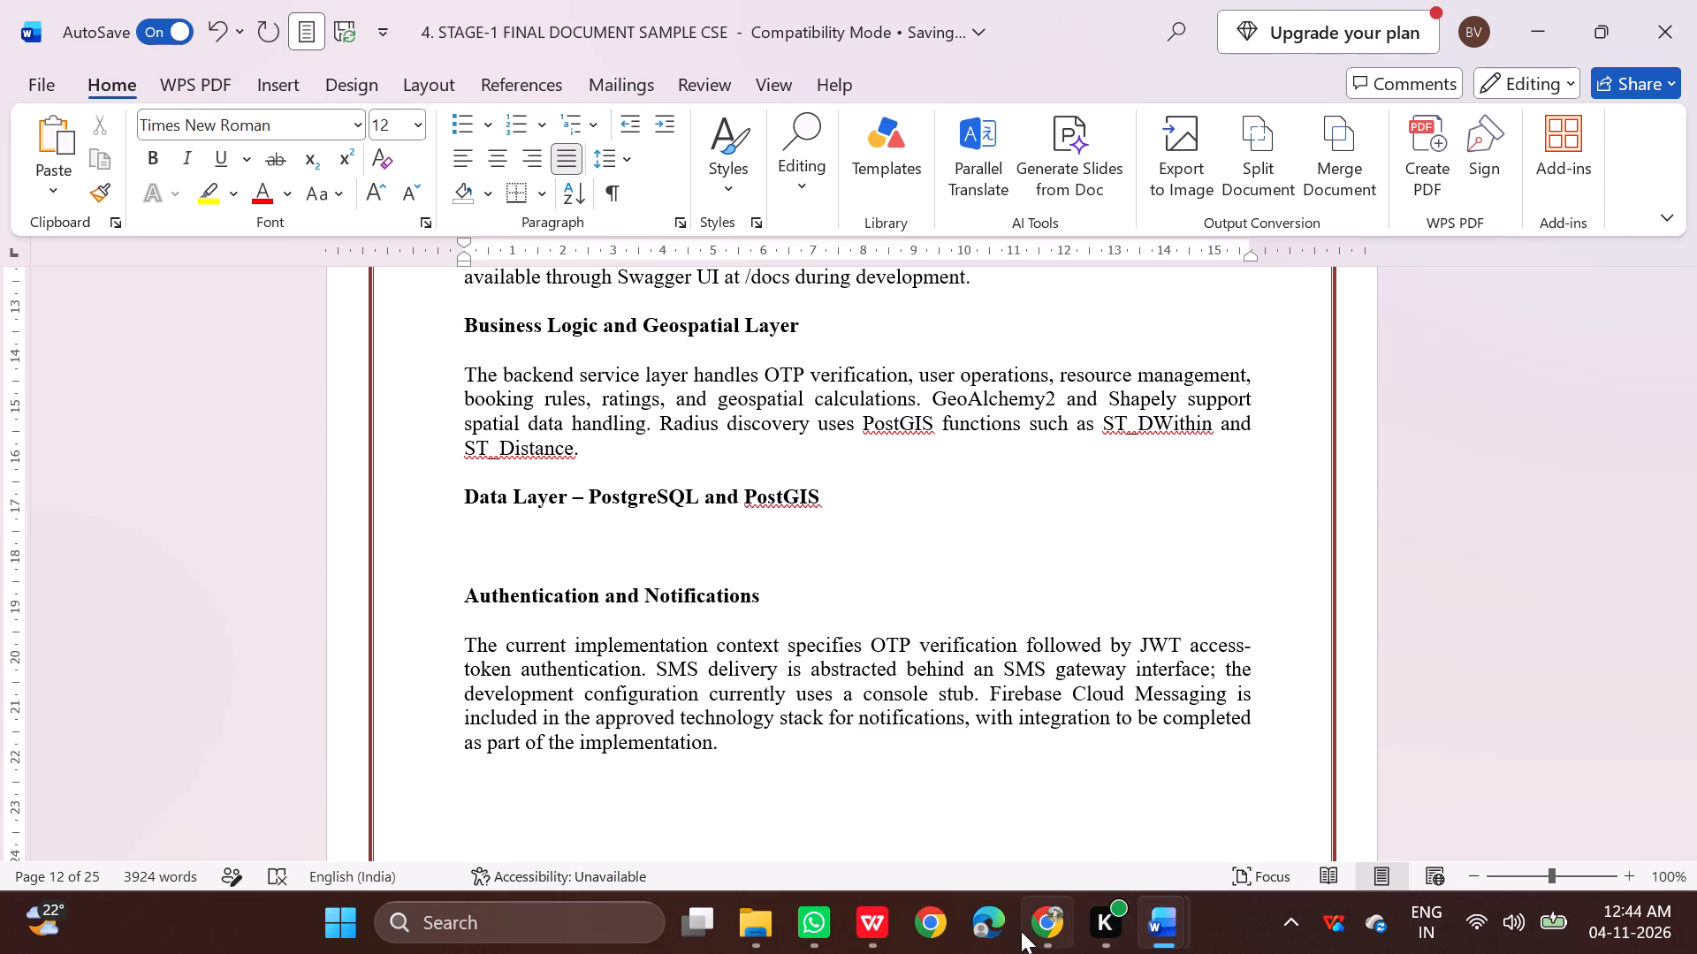
{"action": "left_click", "coordinate": [1043, 925]}
{"action": "scroll", "coordinate": [361, 627], "scroll_direction": "down", "scroll_amount": 2}
{"action": "scroll", "coordinate": [116, 372], "scroll_direction": "up", "scroll_amount": 1}
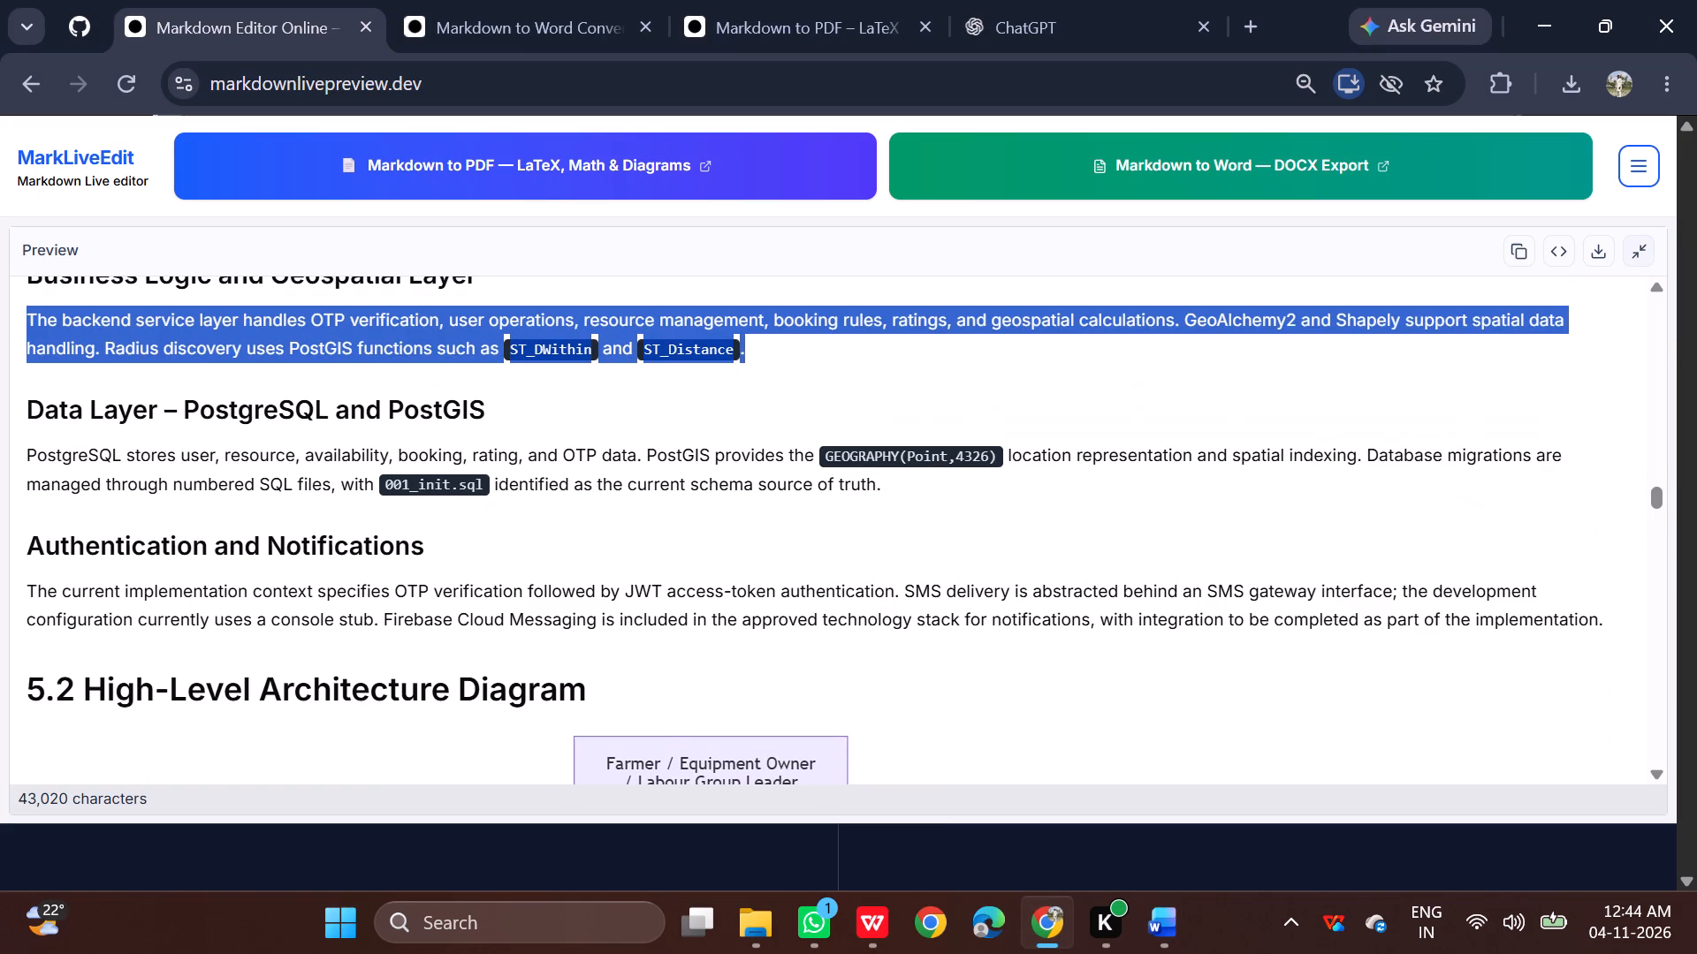
{"action": "left_click_drag", "start_coordinate": [25, 451], "coordinate": [796, 486]}
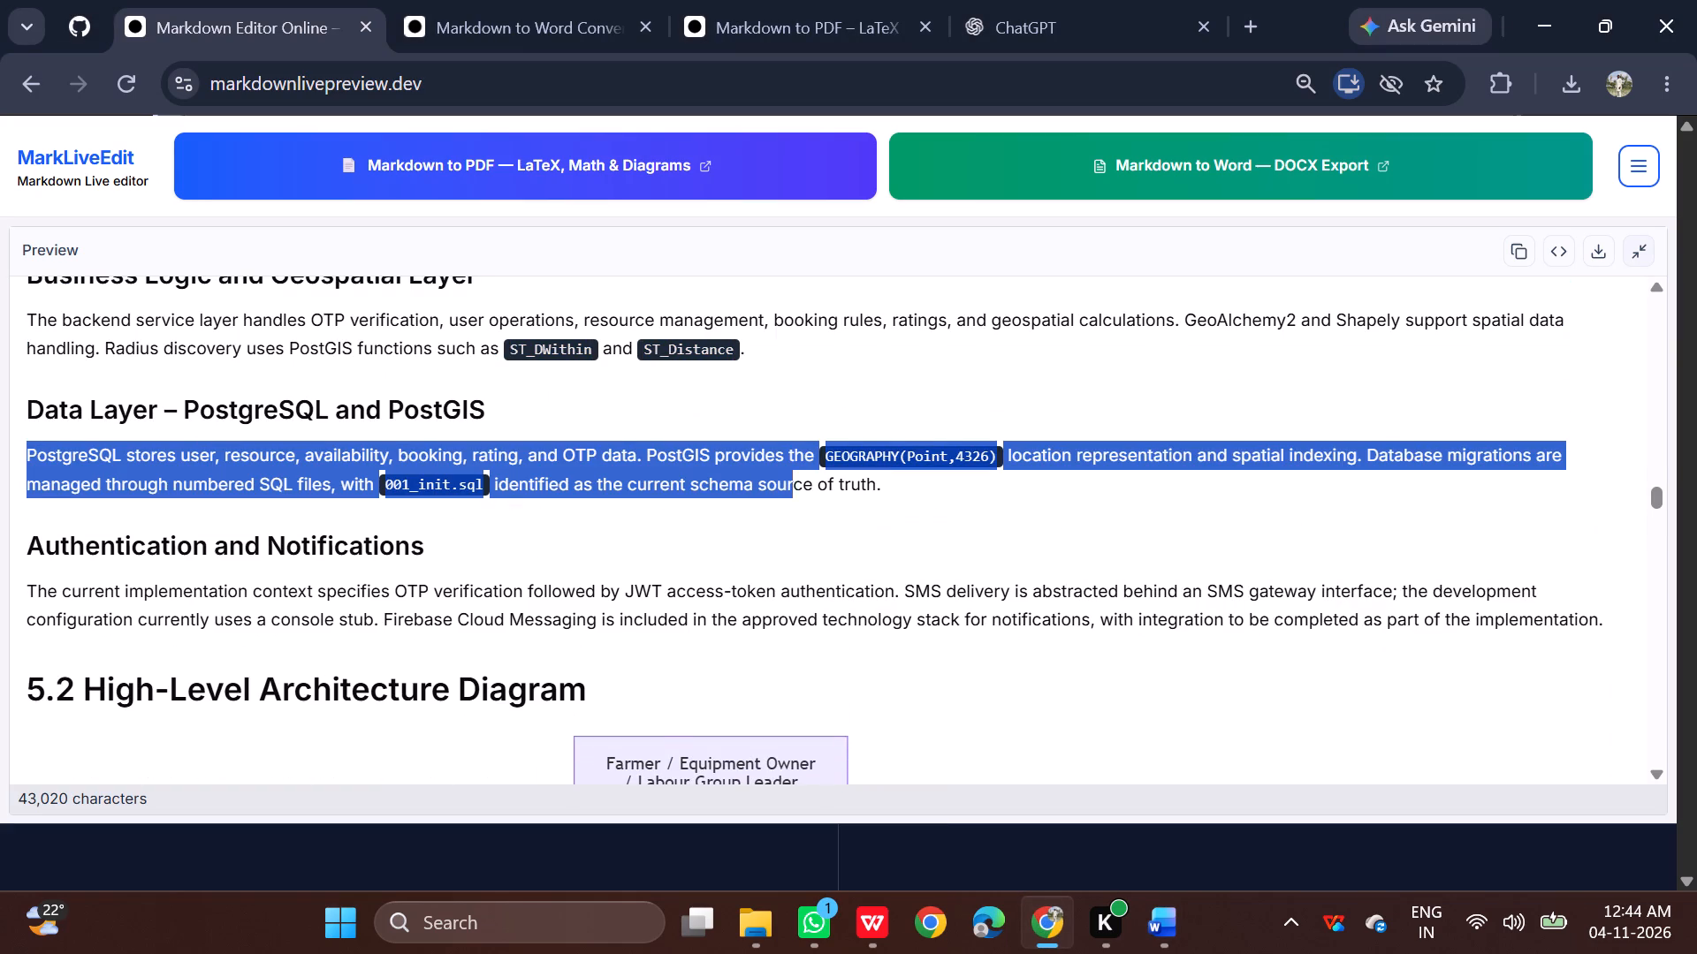
{"action": "left_click_drag", "start_coordinate": [796, 486], "coordinate": [882, 492]}
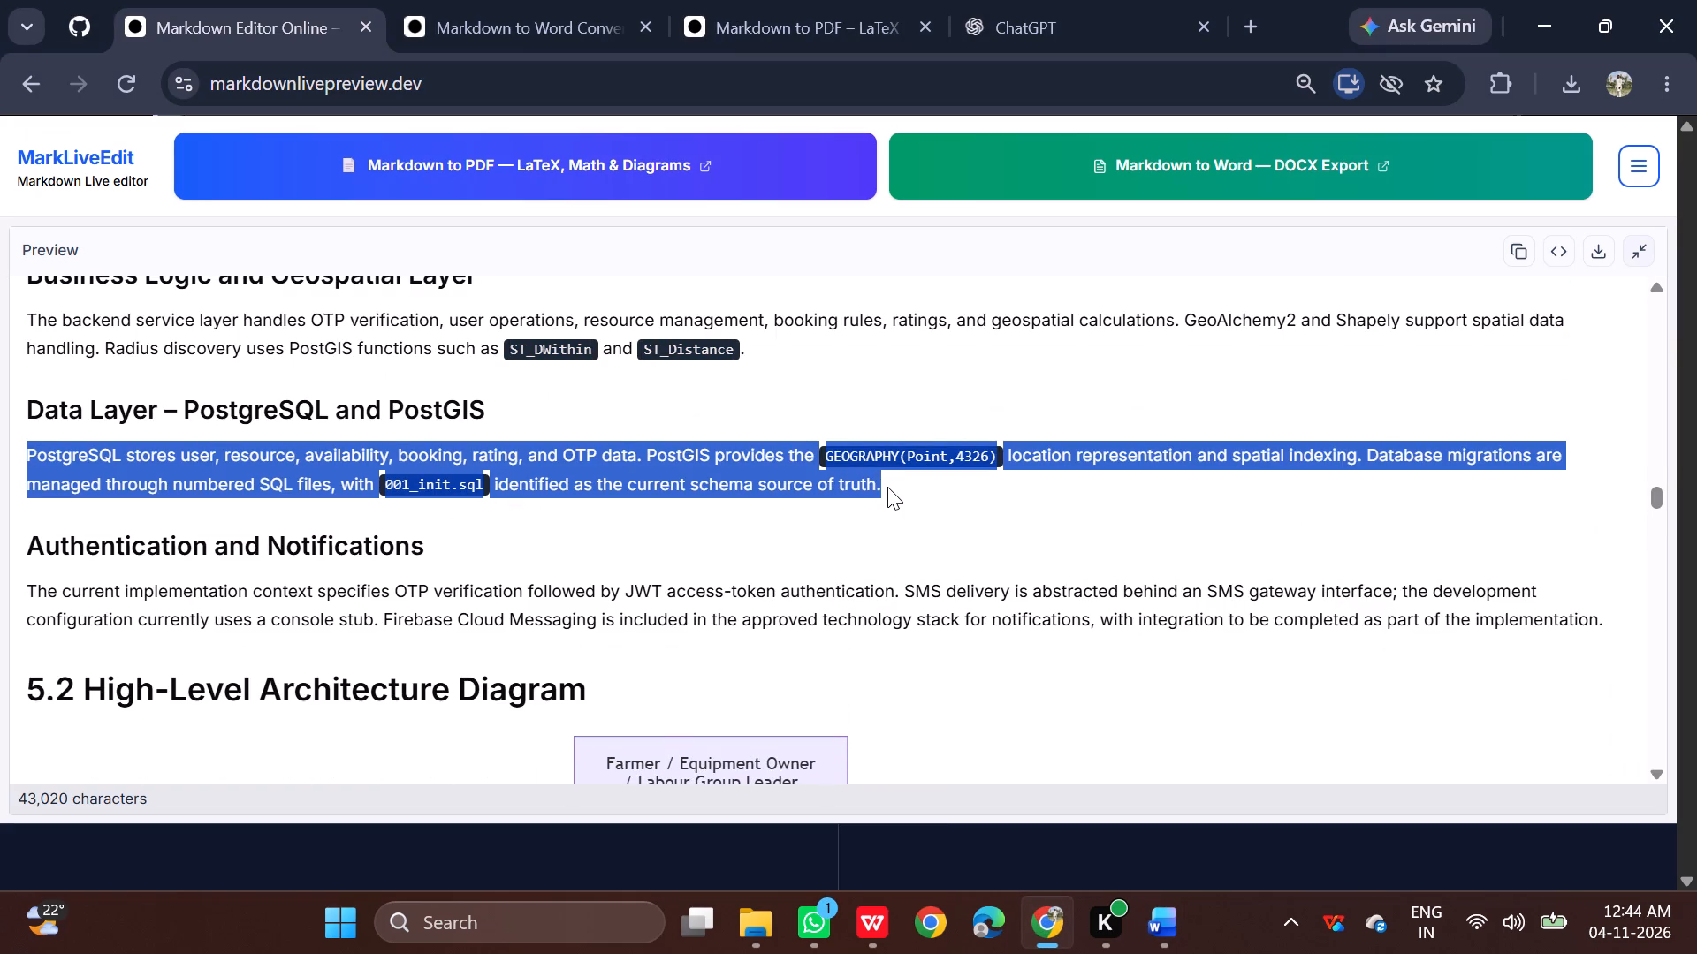
{"action": "key", "text": "ctrl+c"}
{"action": "left_click", "coordinate": [944, 821]}
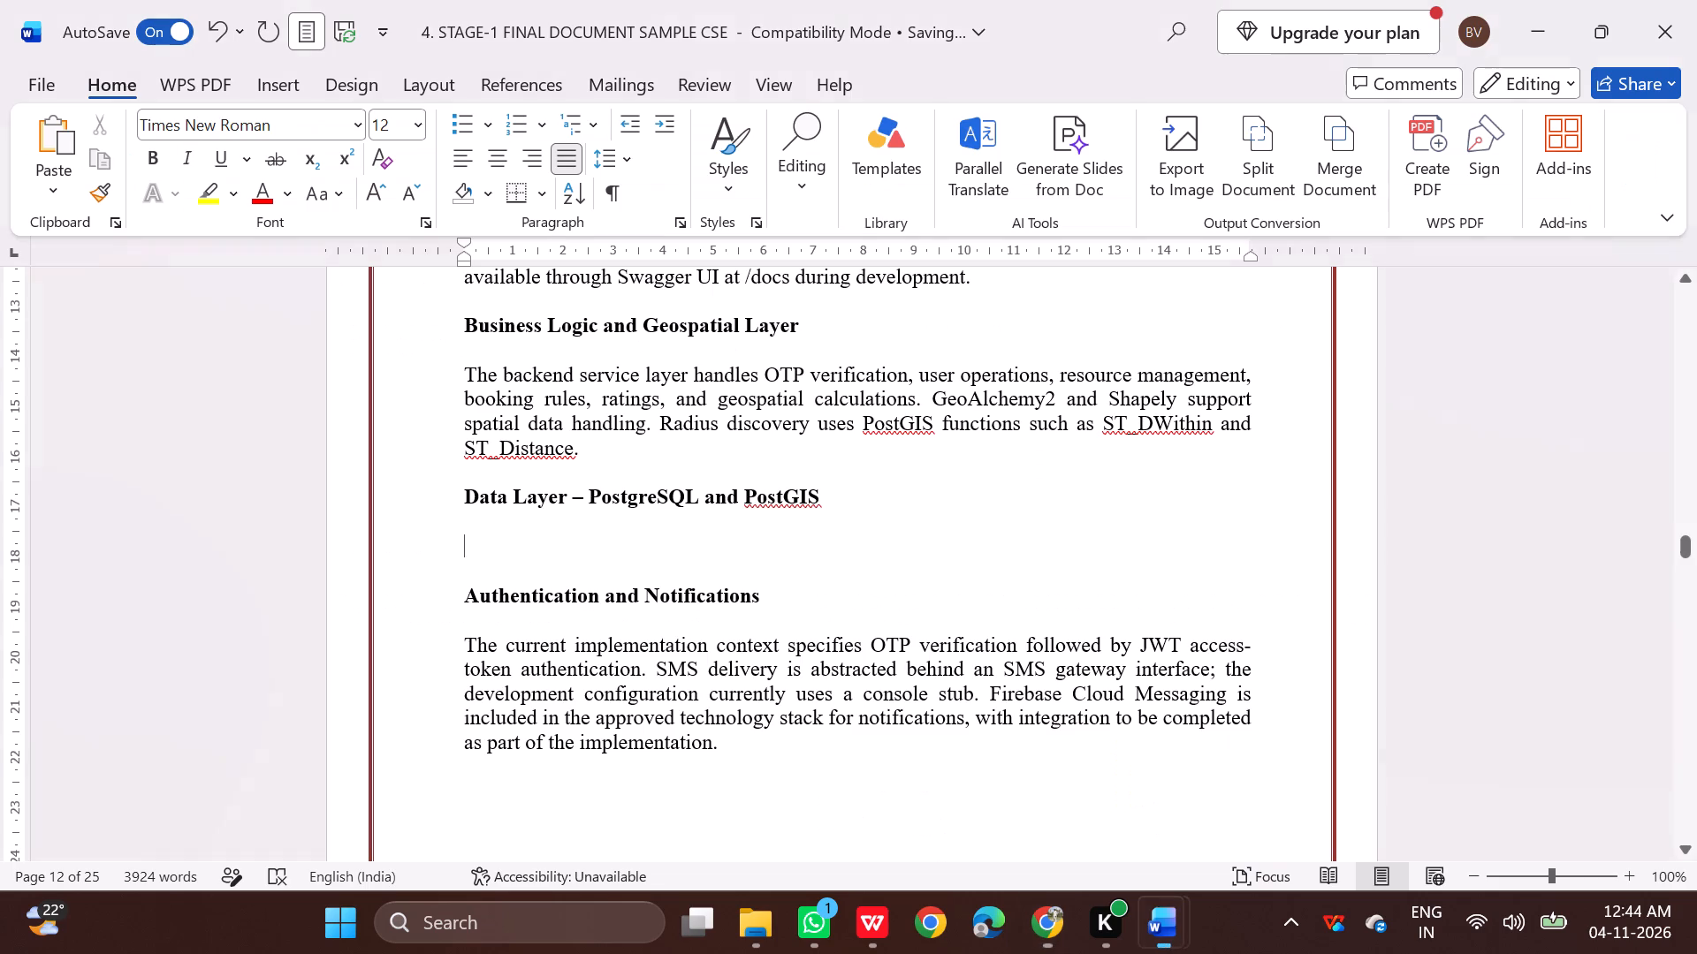
{"action": "key", "text": "ctrl+v"}
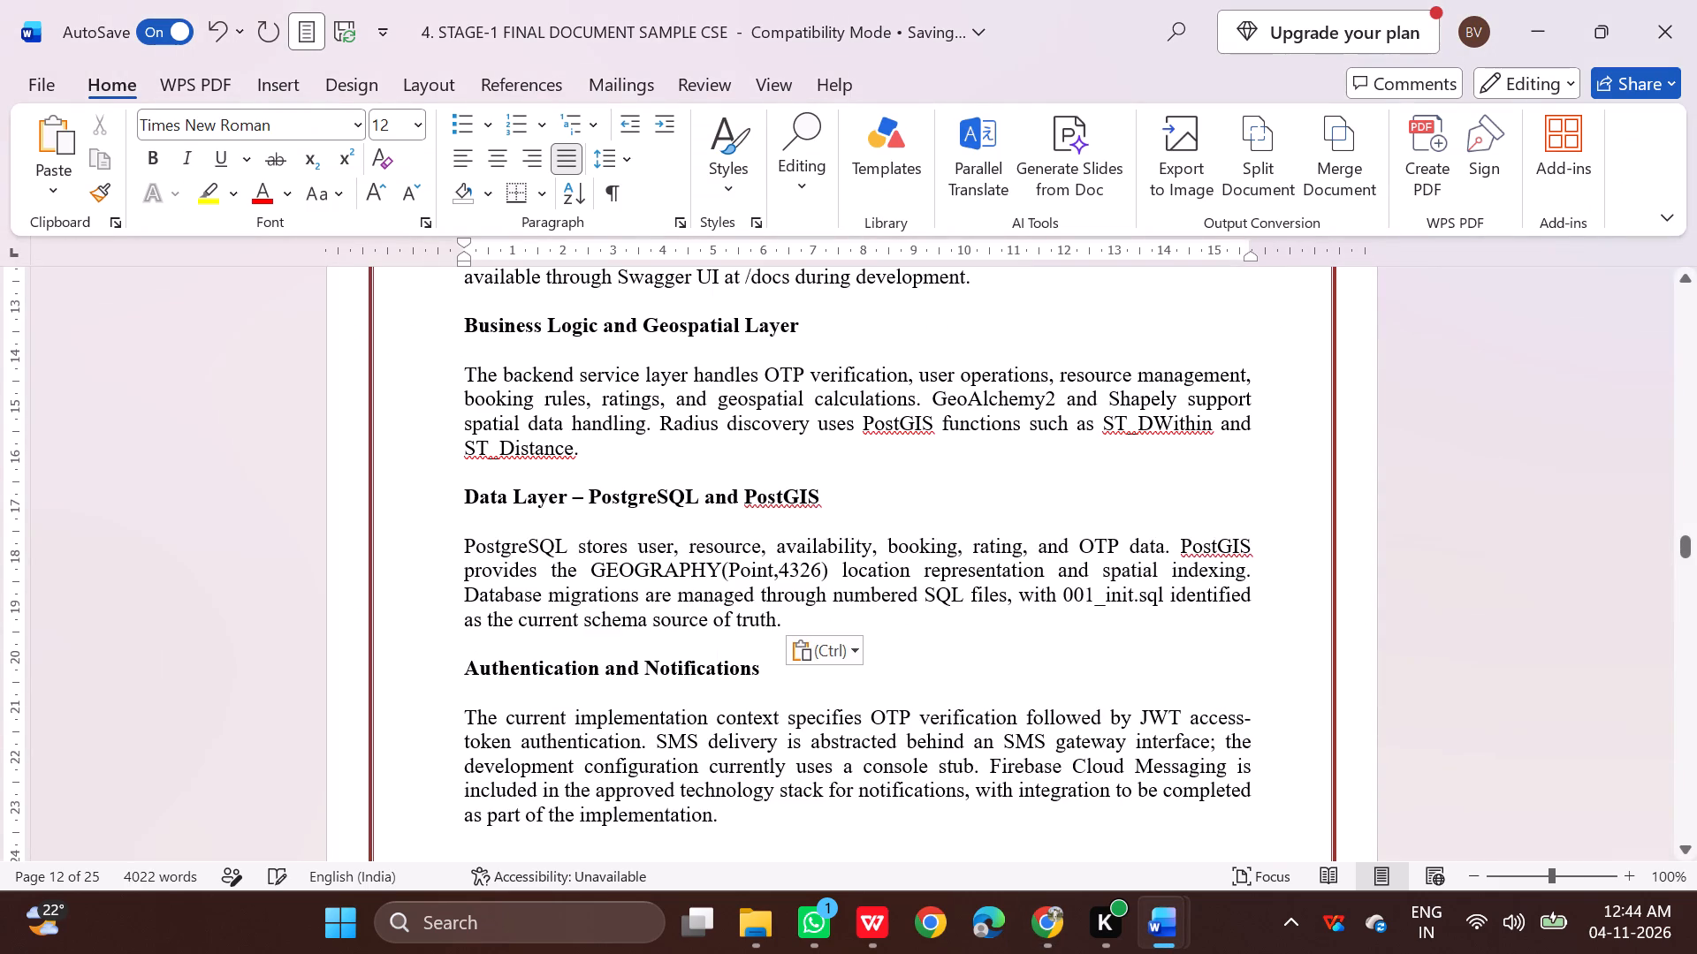
Review the layout and code text of section 5.1 Architecture Layers and the 5.2 High-Level Architecture Diagram.
{"action": "scroll", "coordinate": [730, 573], "scroll_direction": "down", "scroll_amount": 12}
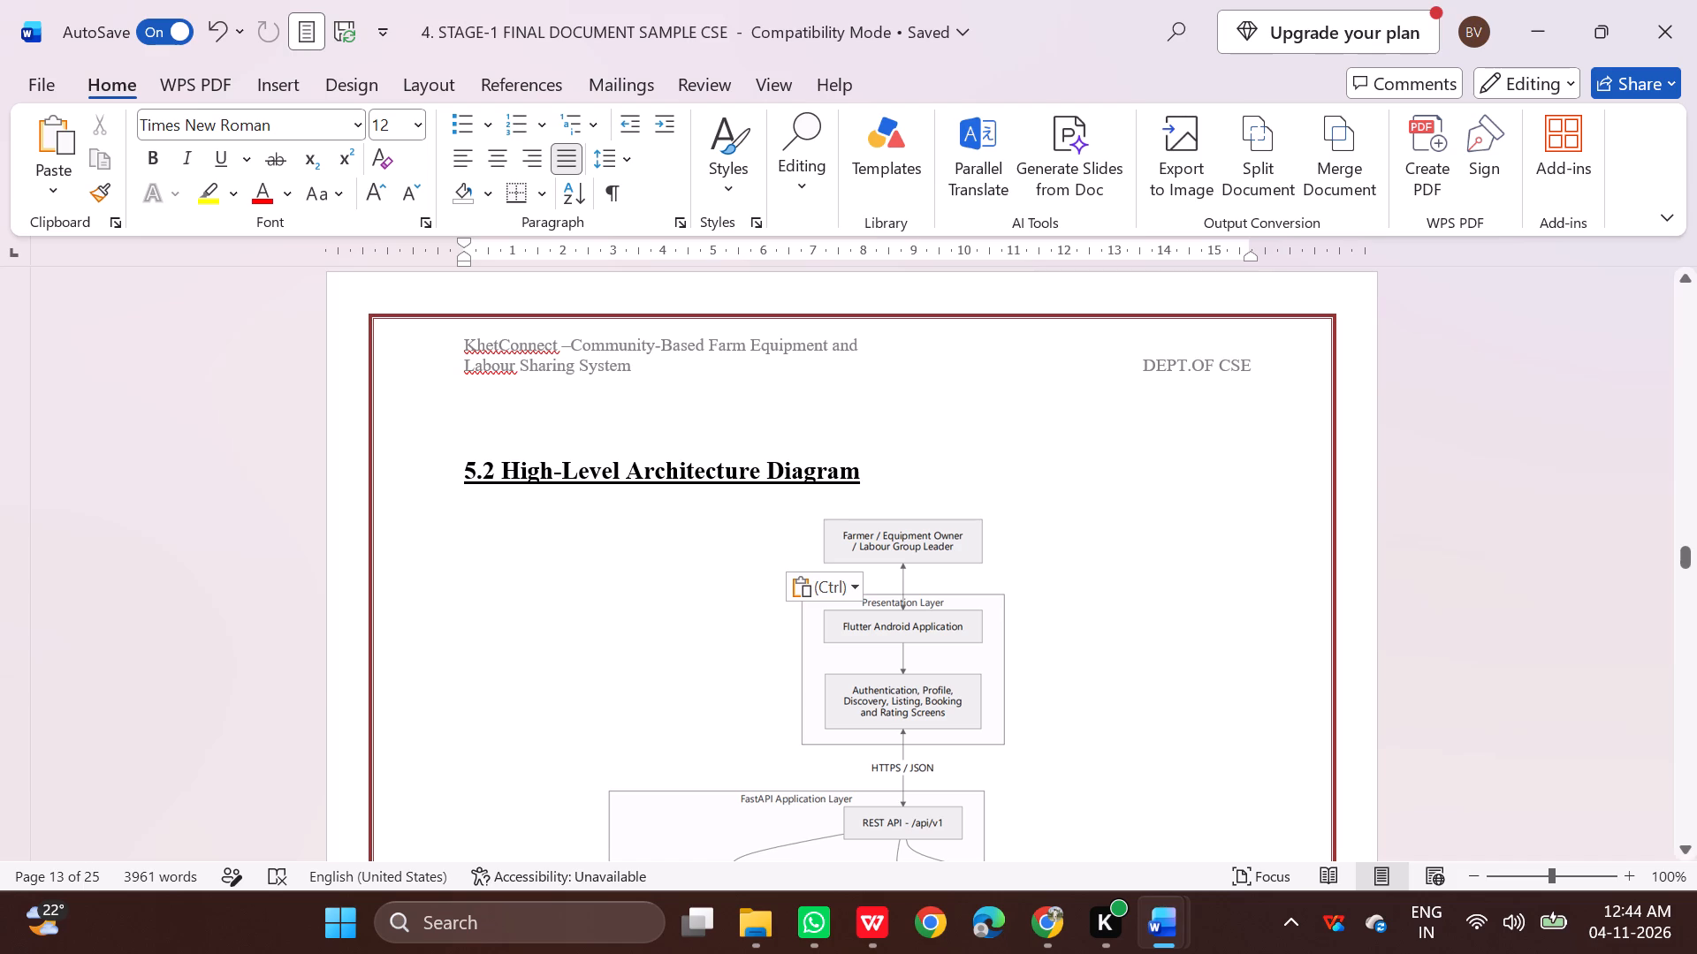
{"action": "scroll", "coordinate": [685, 504], "scroll_direction": "up", "scroll_amount": 14}
{"action": "scroll", "coordinate": [685, 504], "scroll_direction": "up", "scroll_amount": 7}
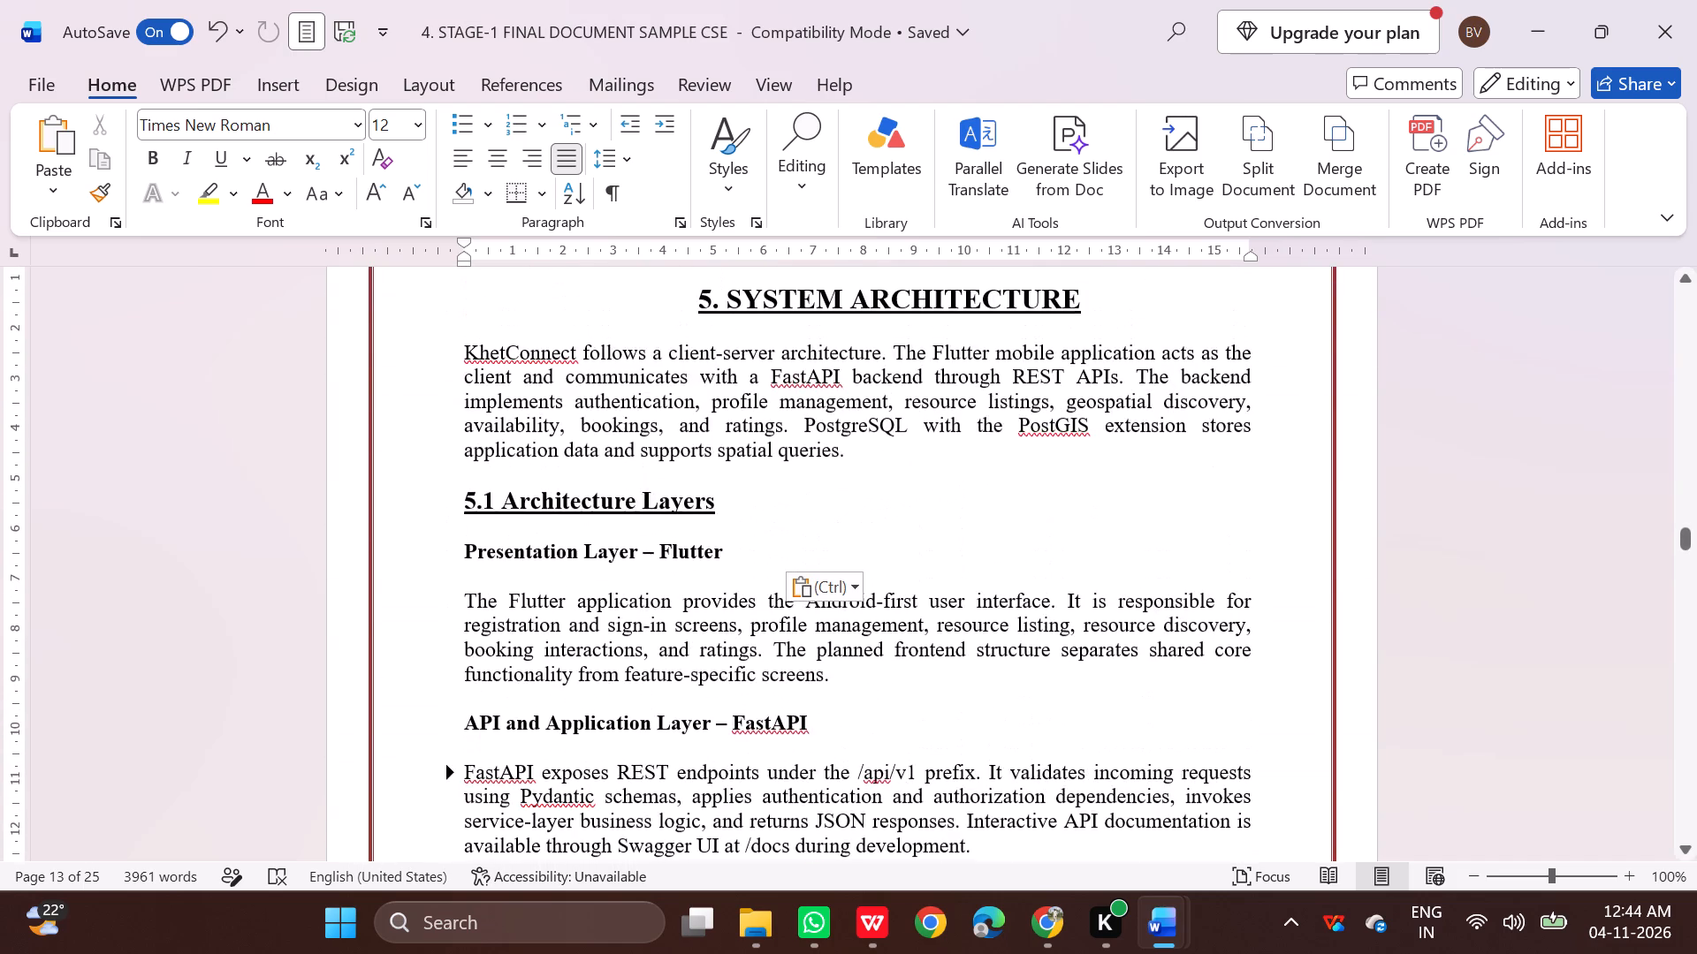
{"action": "scroll", "coordinate": [685, 504], "scroll_direction": "down", "scroll_amount": 17}
{"action": "scroll", "coordinate": [683, 504], "scroll_direction": "up", "scroll_amount": 13}
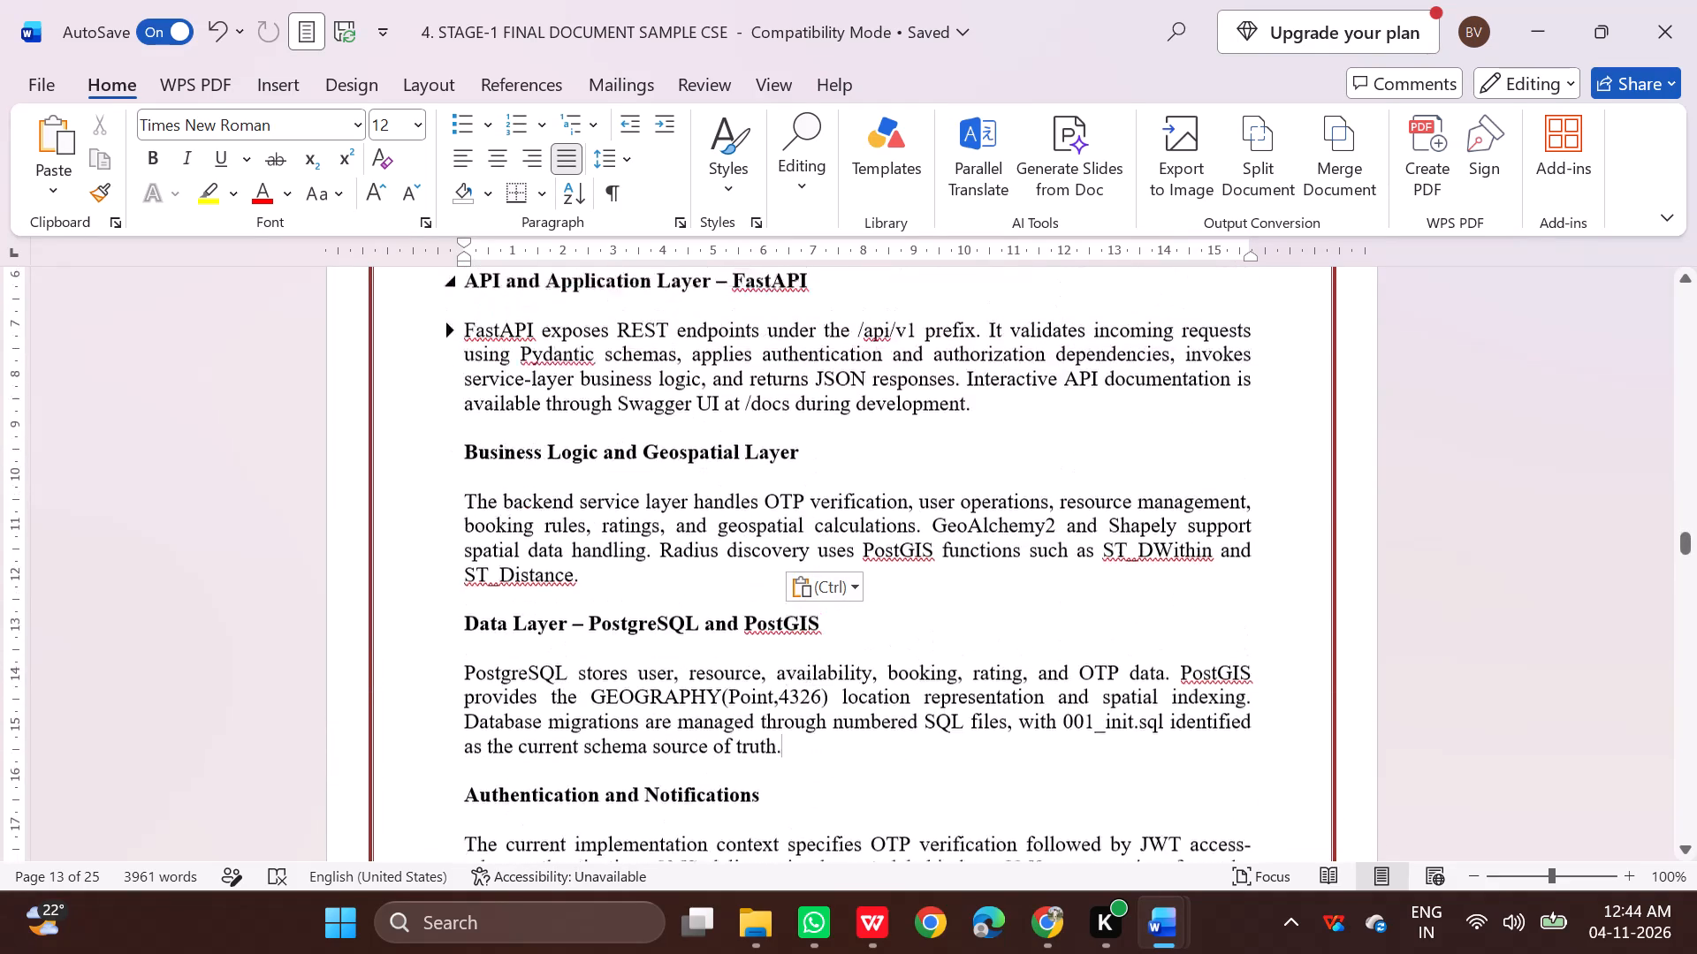
{"action": "scroll", "coordinate": [679, 505], "scroll_direction": "up", "scroll_amount": 5}
{"action": "scroll", "coordinate": [679, 505], "scroll_direction": "down", "scroll_amount": 20}
{"action": "scroll", "coordinate": [679, 505], "scroll_direction": "down", "scroll_amount": 4}
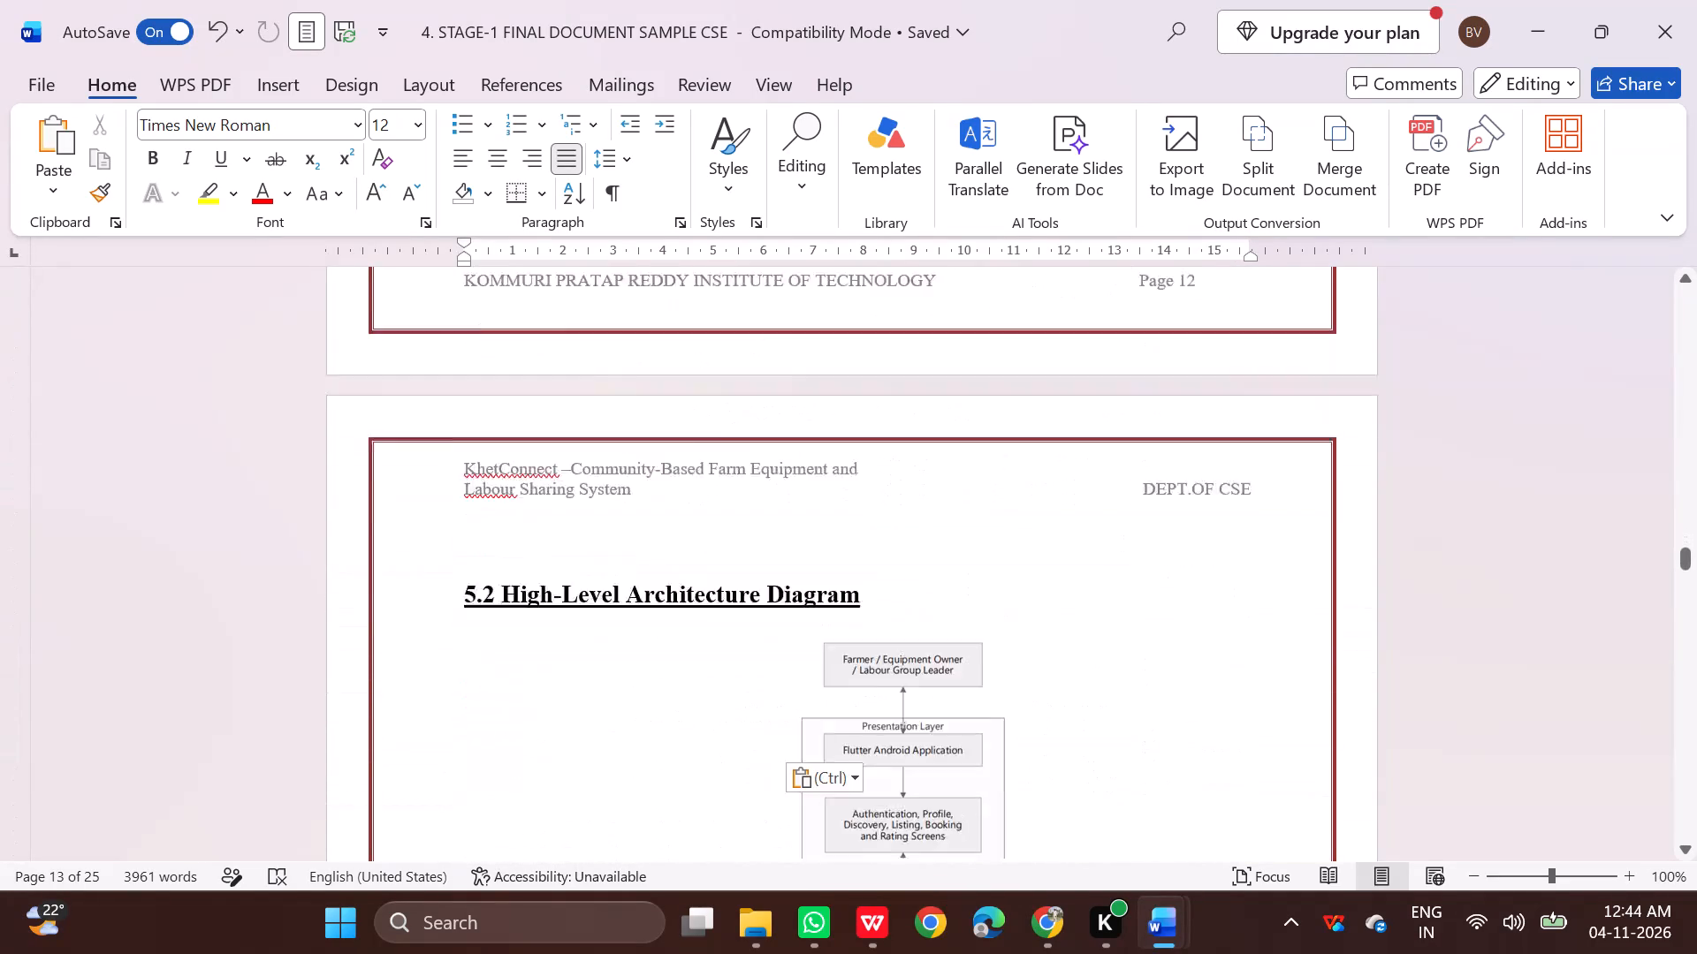
{"action": "scroll", "coordinate": [685, 504], "scroll_direction": "down", "scroll_amount": 18}
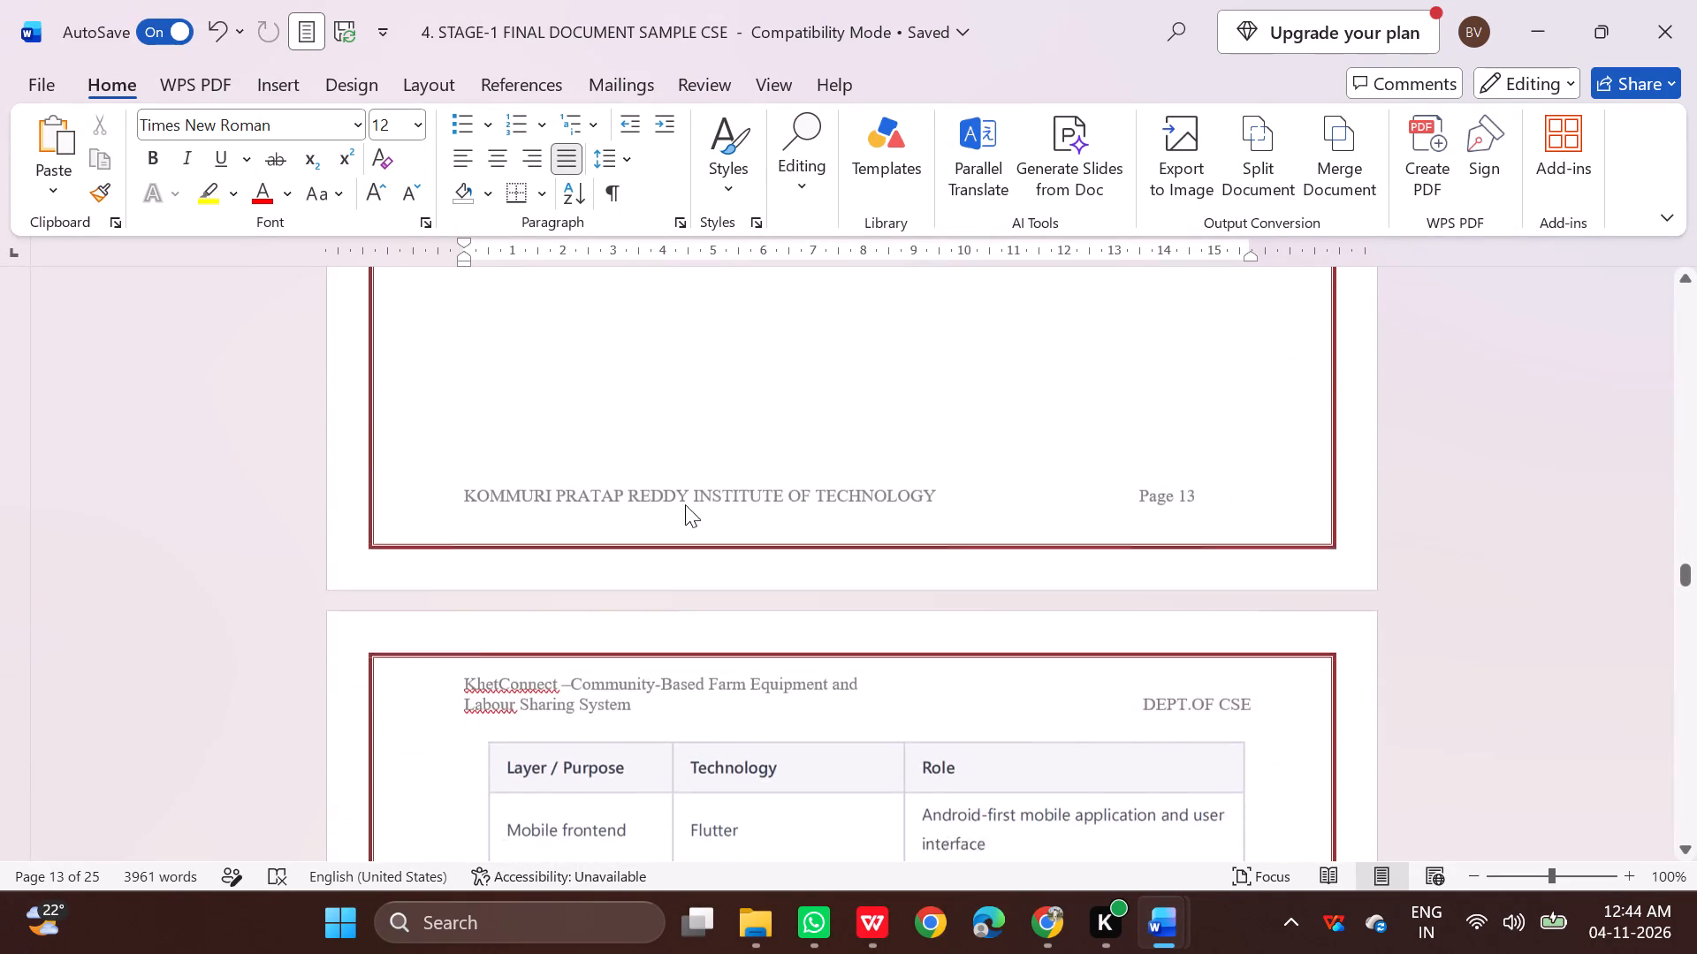
{"action": "scroll", "coordinate": [685, 504], "scroll_direction": "down", "scroll_amount": 2}
{"action": "scroll", "coordinate": [685, 504], "scroll_direction": "up", "scroll_amount": 12}
{"action": "left_click", "coordinate": [717, 578]}
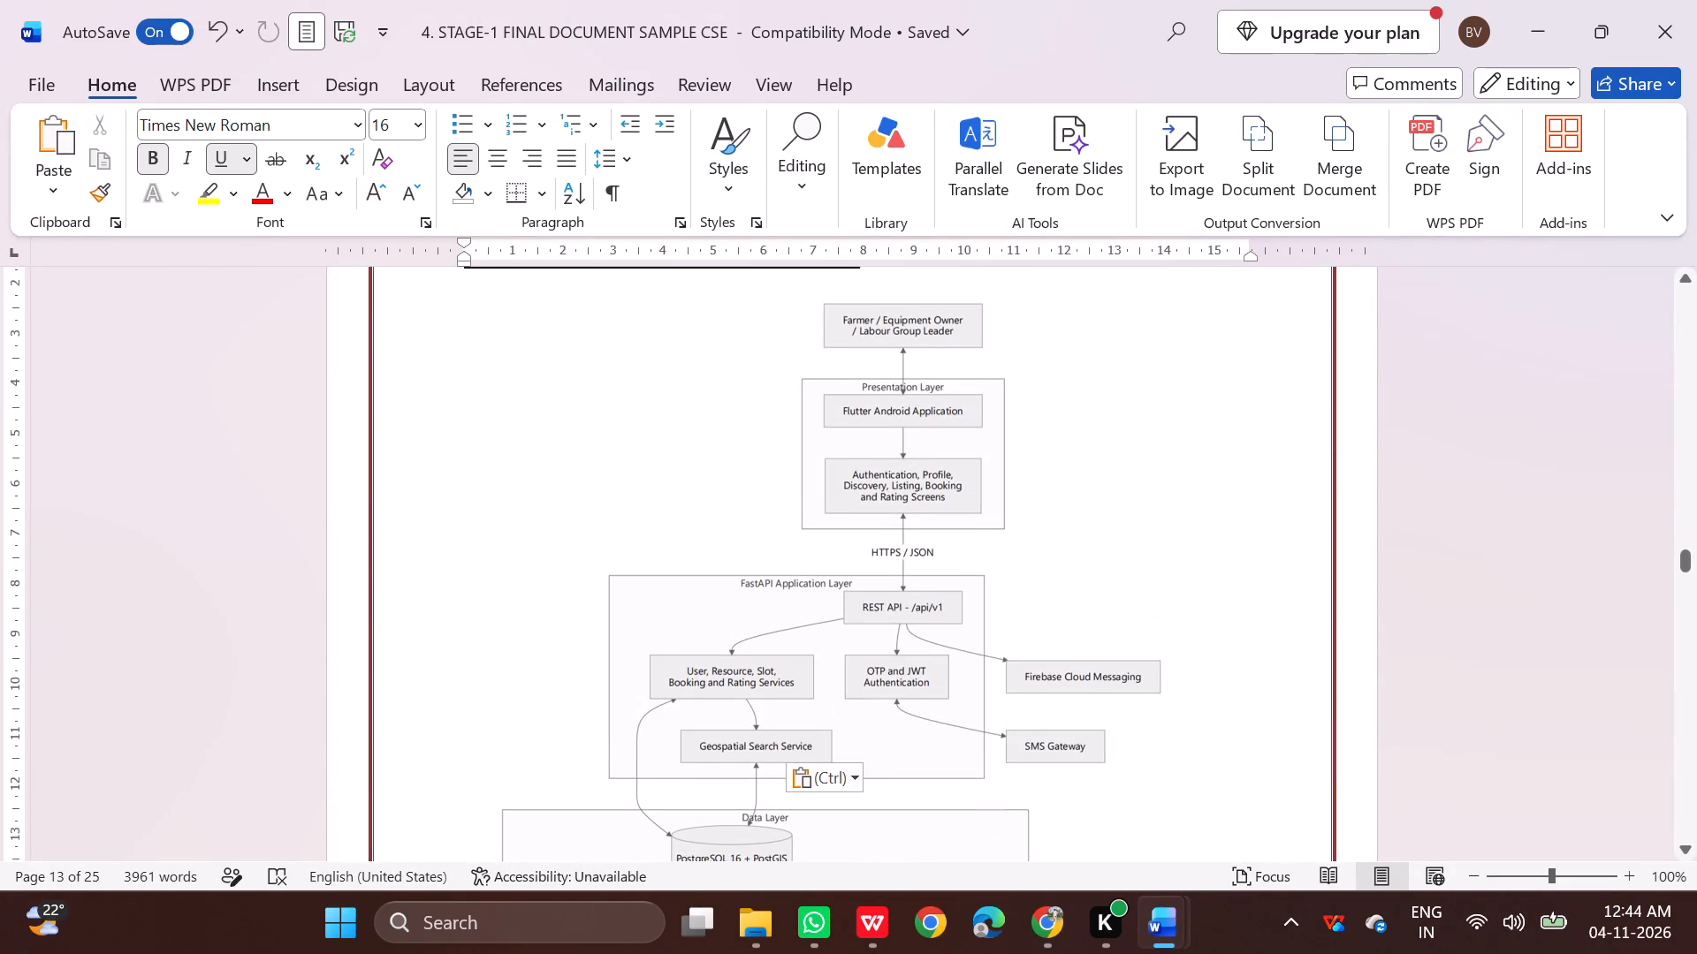
{"action": "scroll", "coordinate": [720, 553], "scroll_direction": "down", "scroll_amount": 6}
{"action": "scroll", "coordinate": [658, 570], "scroll_direction": "up", "scroll_amount": 3}
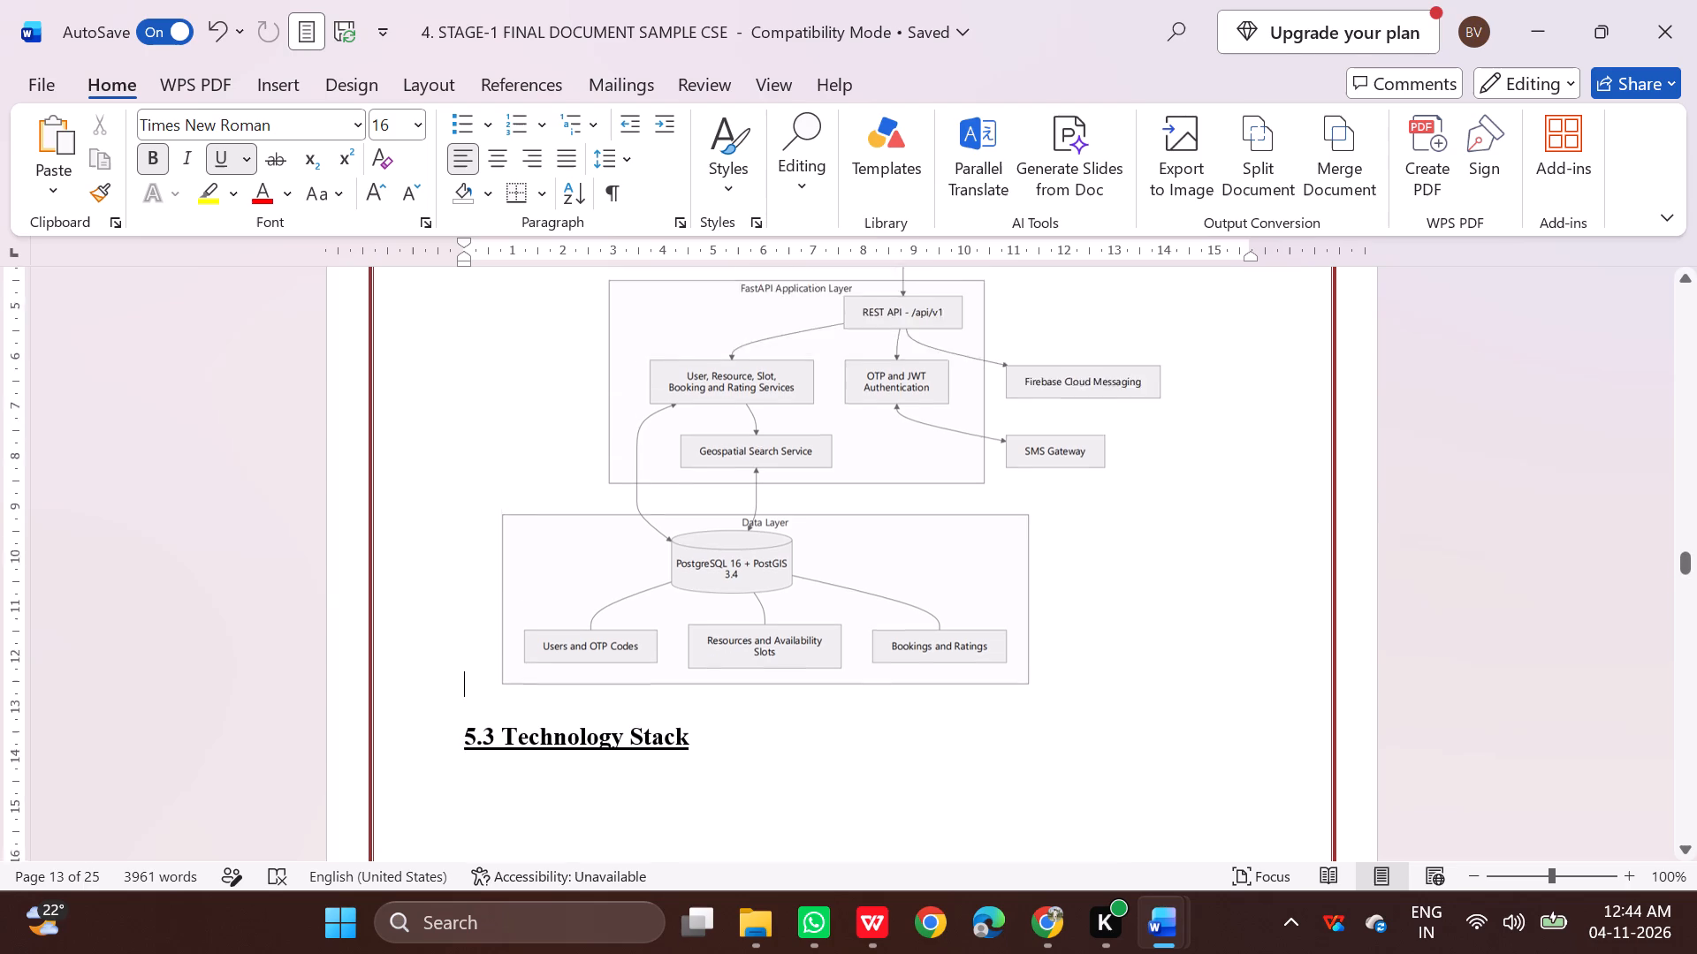
{"action": "scroll", "coordinate": [658, 541], "scroll_direction": "up", "scroll_amount": 4}
{"action": "scroll", "coordinate": [630, 550], "scroll_direction": "down", "scroll_amount": 15}
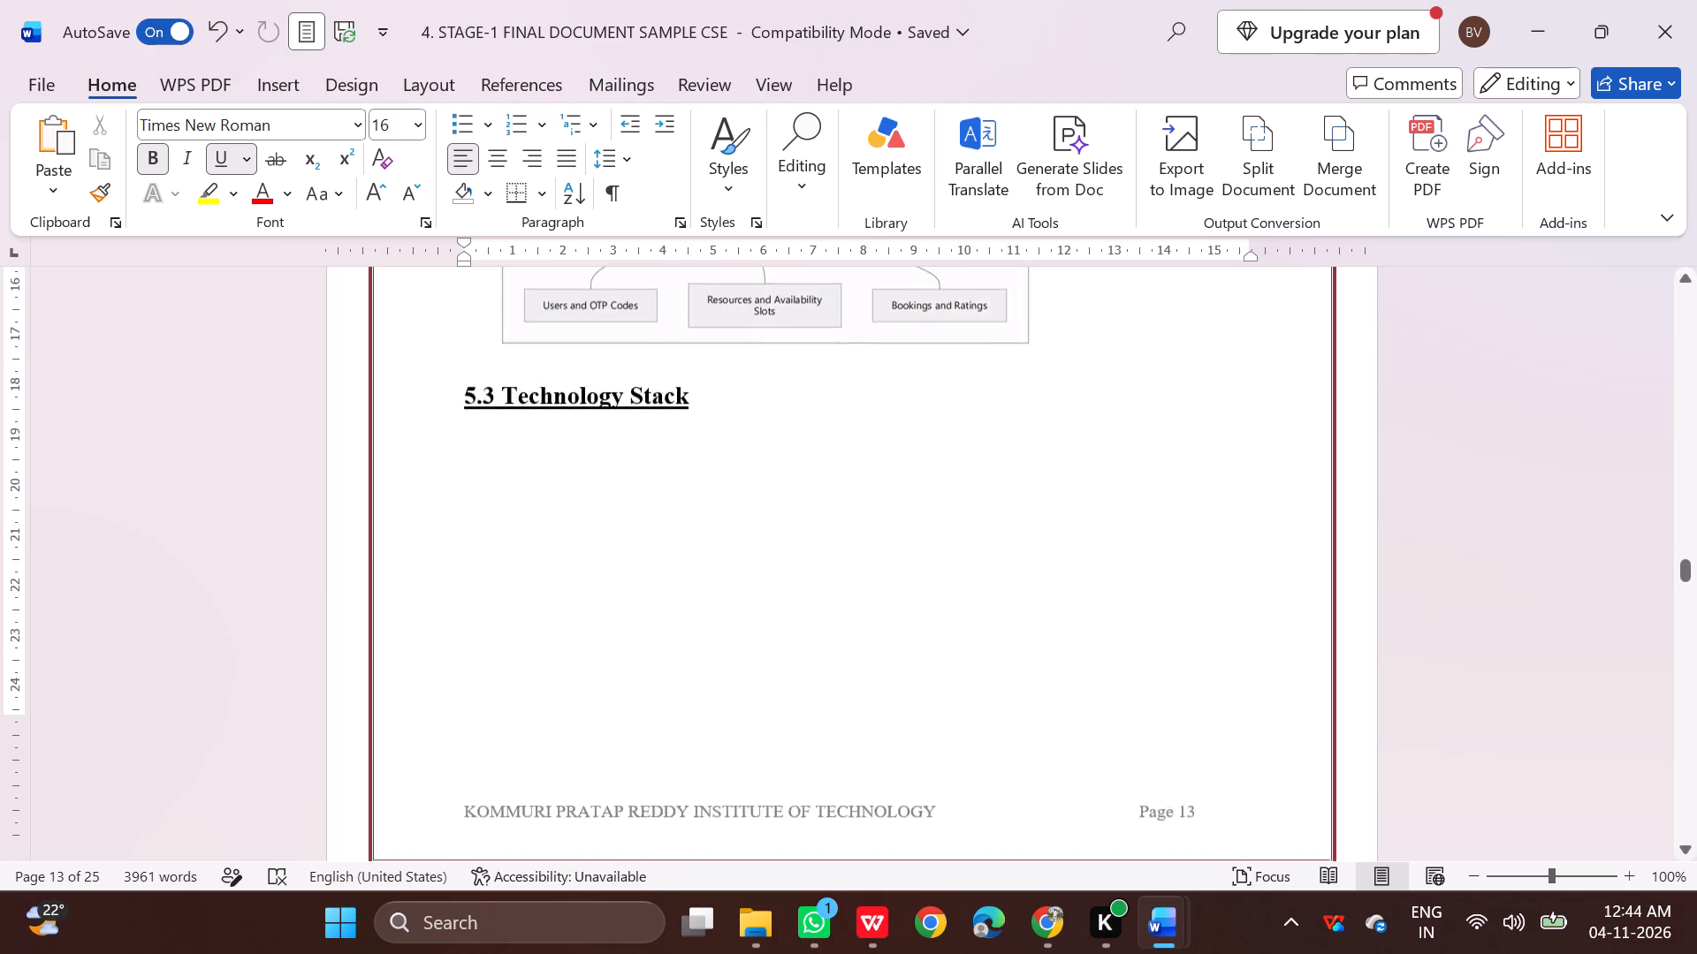
Examine the 5.3 Technology Stack table and 5.4 Database Design down to Important Database Rules for remaining shaded text.
{"action": "scroll", "coordinate": [632, 545], "scroll_direction": "down", "scroll_amount": 17}
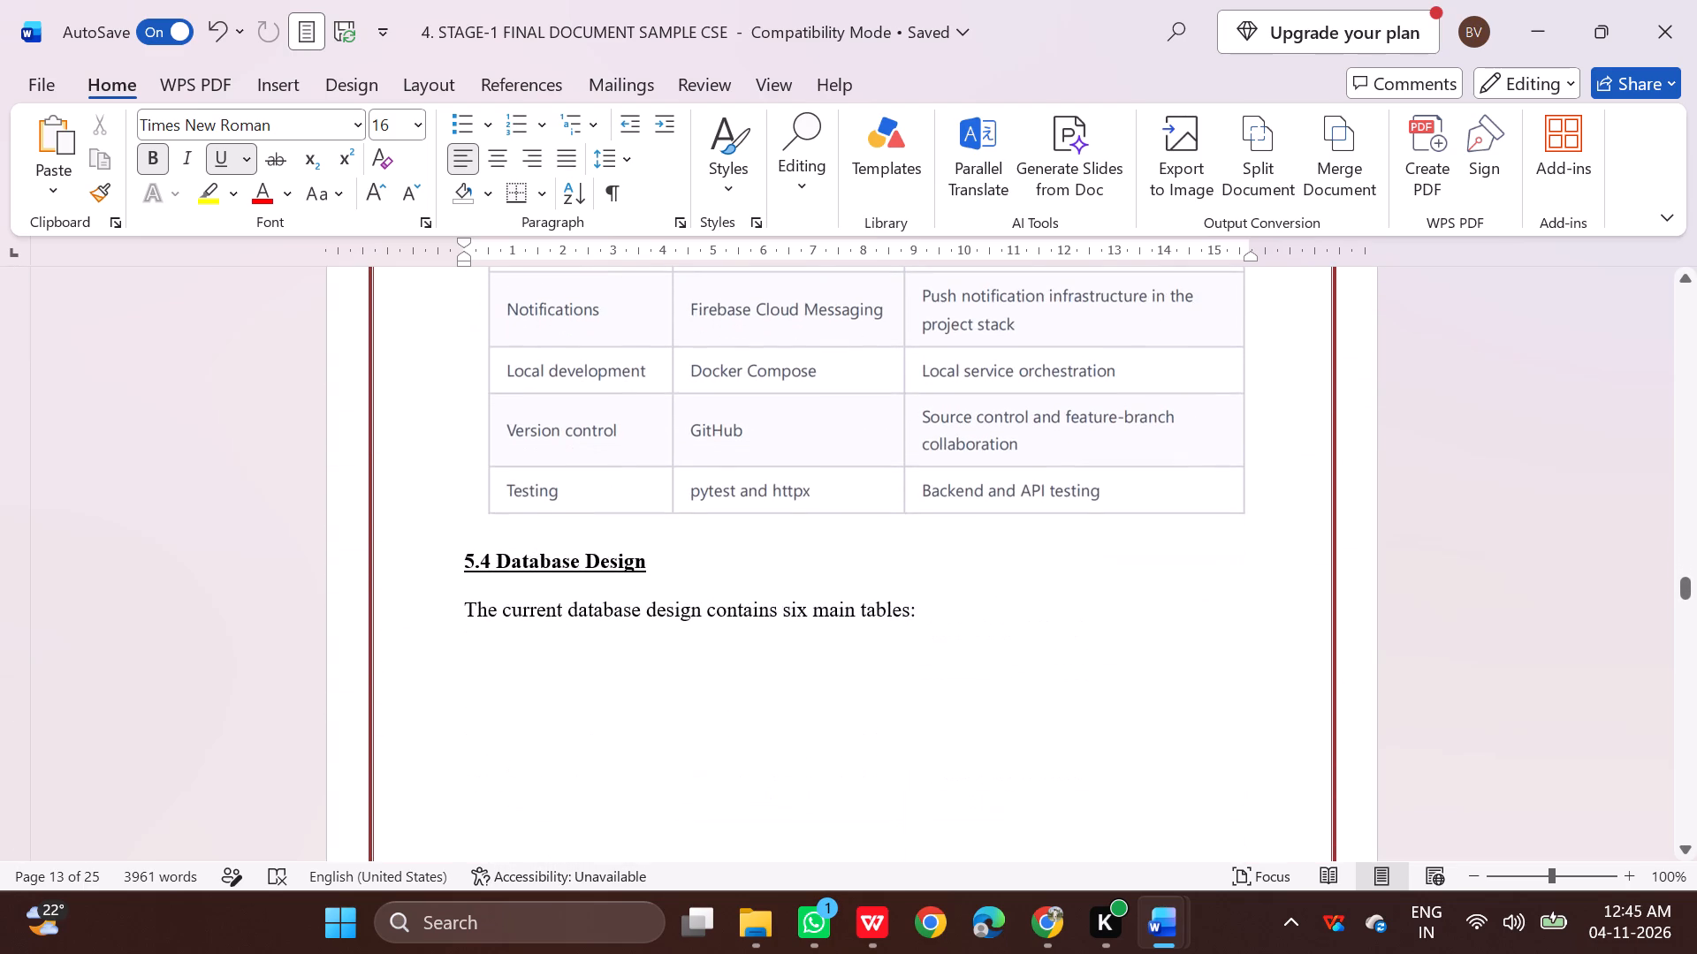
{"action": "scroll", "coordinate": [641, 539], "scroll_direction": "down", "scroll_amount": 3}
{"action": "scroll", "coordinate": [641, 539], "scroll_direction": "up", "scroll_amount": 17}
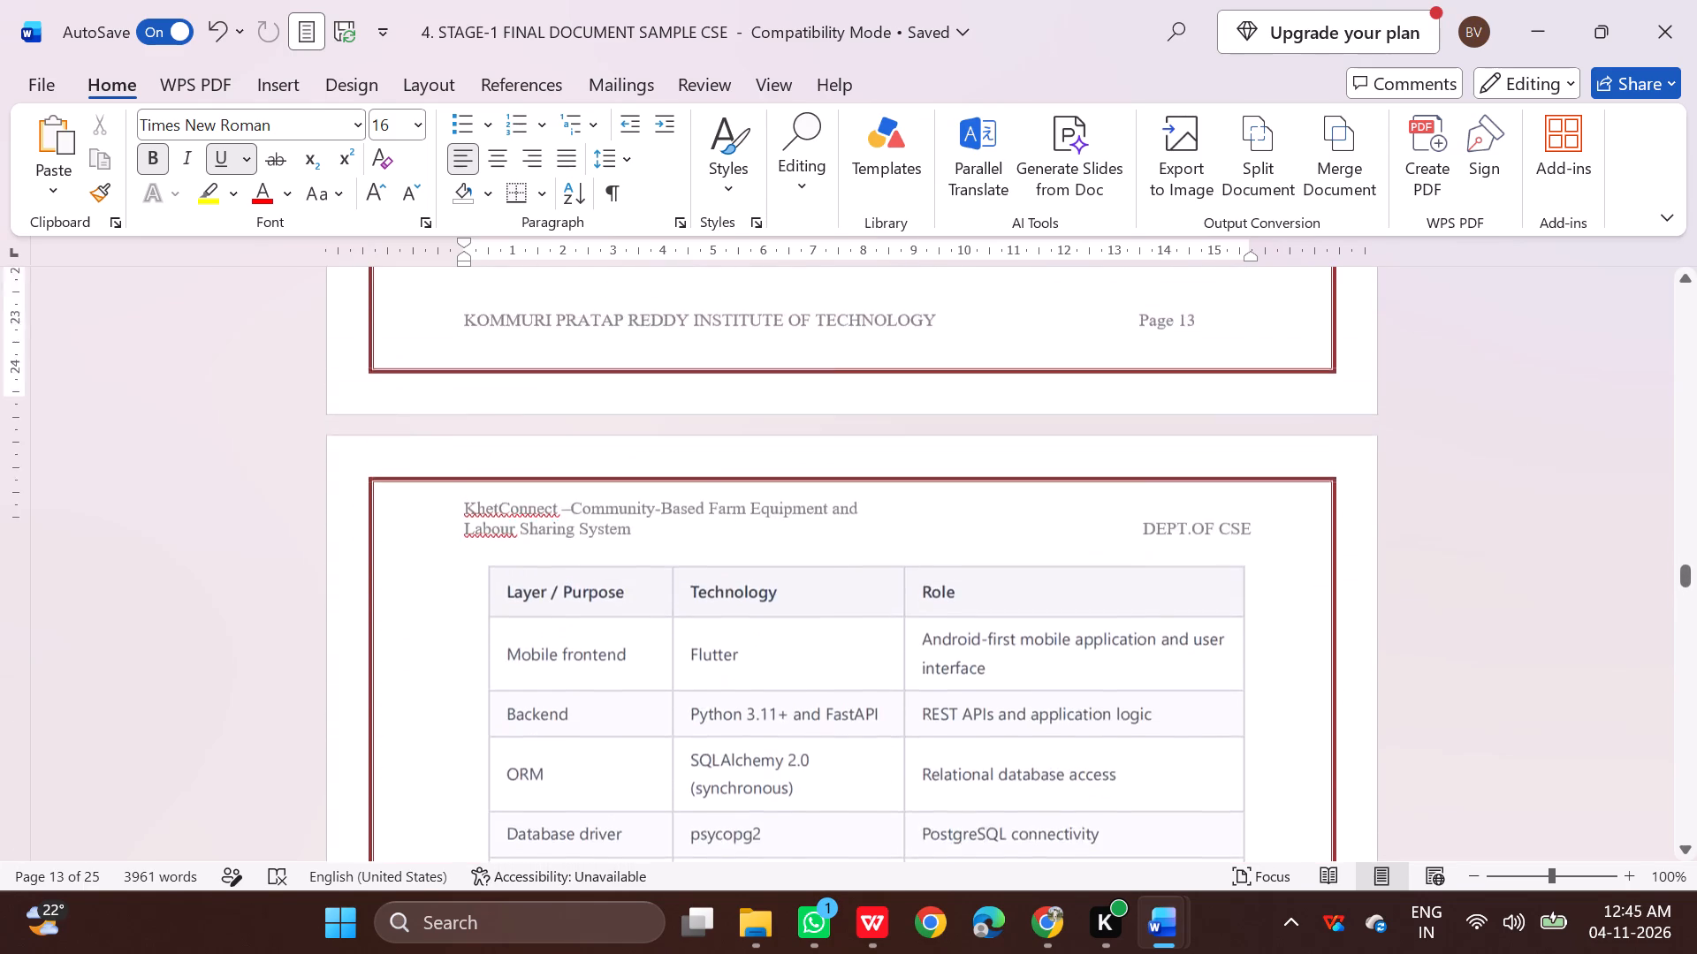
{"action": "scroll", "coordinate": [641, 539], "scroll_direction": "up", "scroll_amount": 10}
{"action": "scroll", "coordinate": [641, 539], "scroll_direction": "down", "scroll_amount": 19}
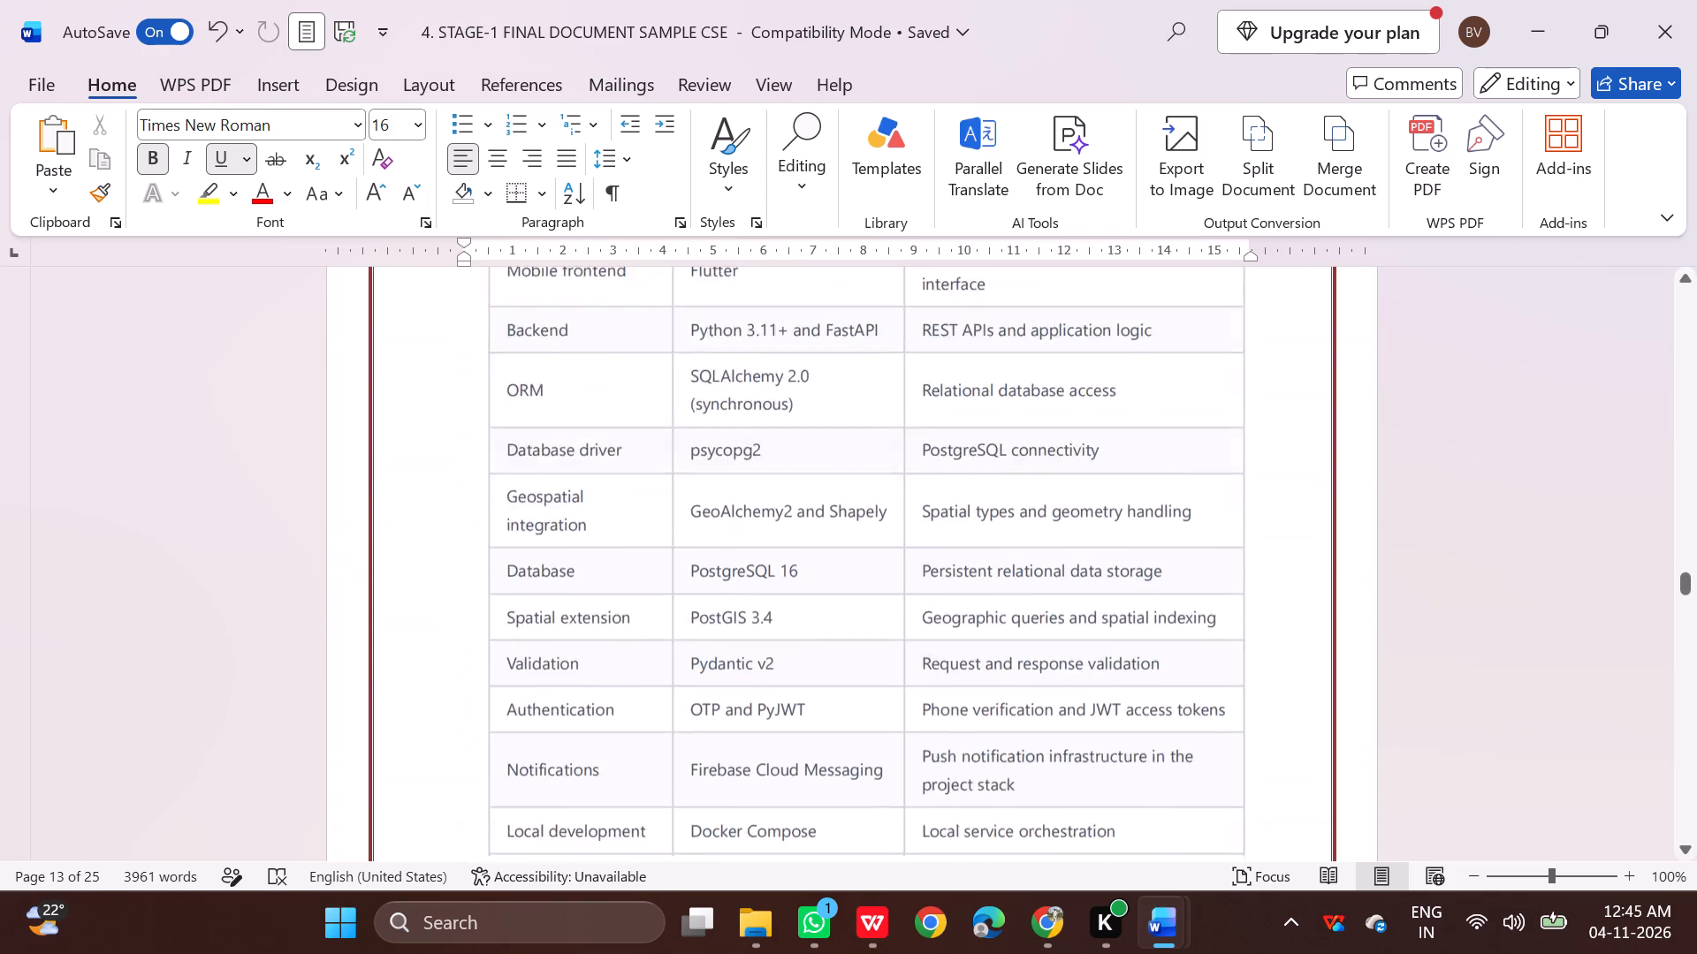
{"action": "scroll", "coordinate": [648, 534], "scroll_direction": "down", "scroll_amount": 20}
{"action": "scroll", "coordinate": [651, 532], "scroll_direction": "down", "scroll_amount": 5}
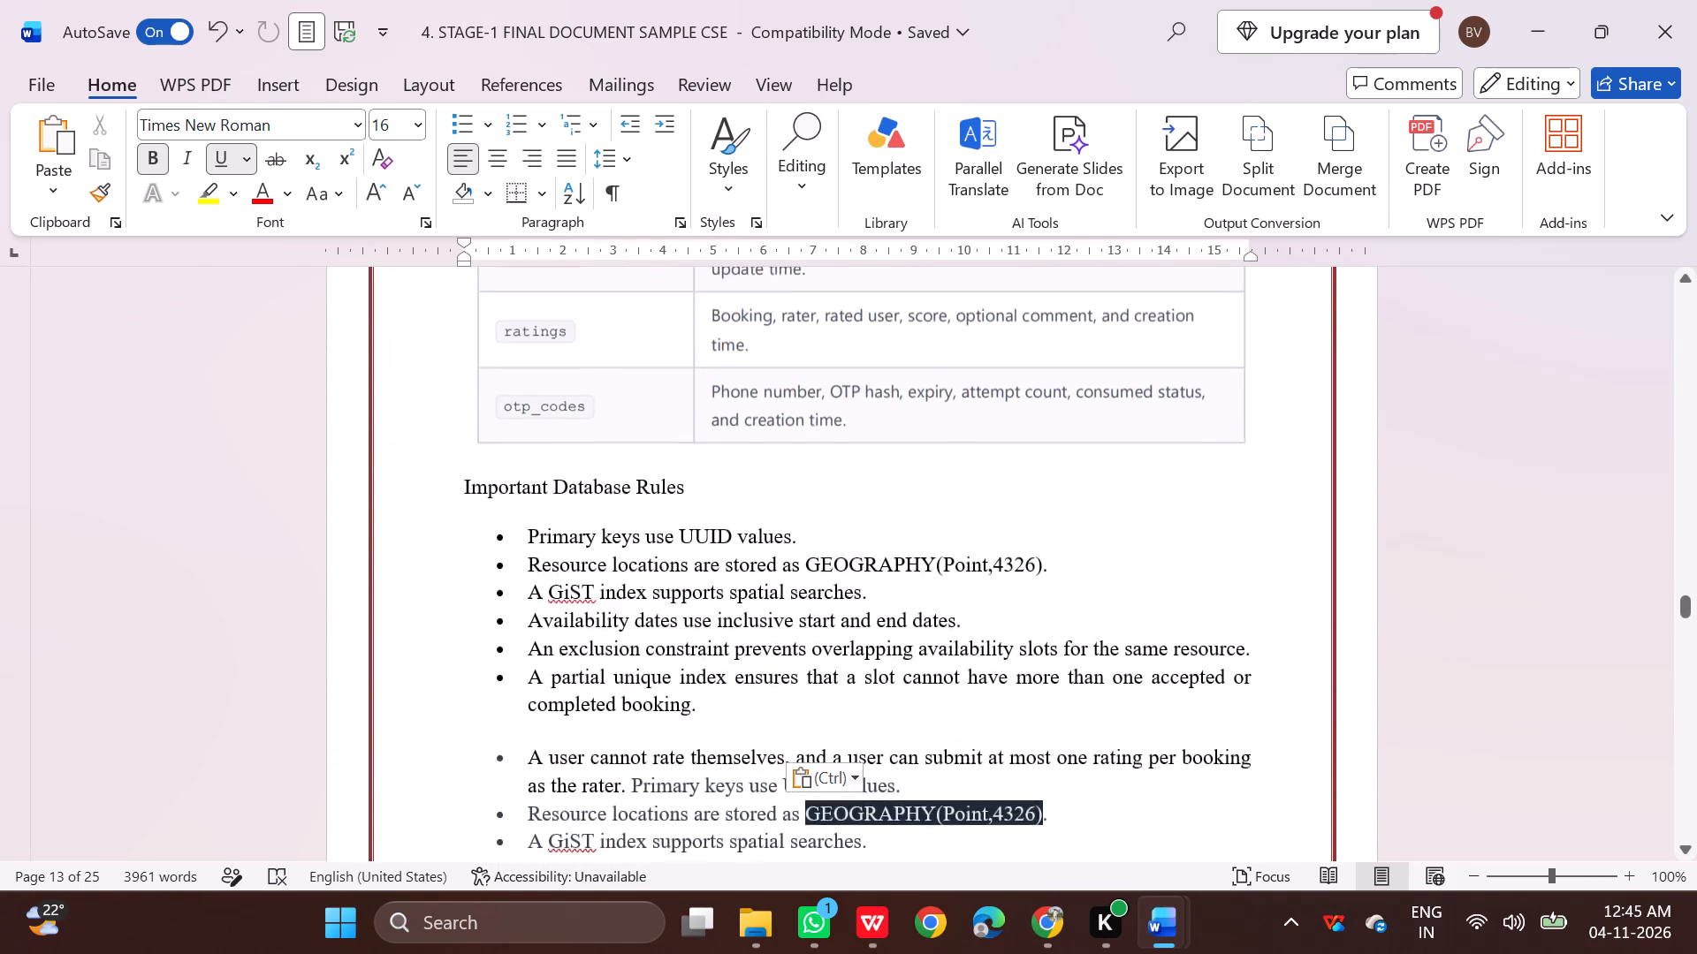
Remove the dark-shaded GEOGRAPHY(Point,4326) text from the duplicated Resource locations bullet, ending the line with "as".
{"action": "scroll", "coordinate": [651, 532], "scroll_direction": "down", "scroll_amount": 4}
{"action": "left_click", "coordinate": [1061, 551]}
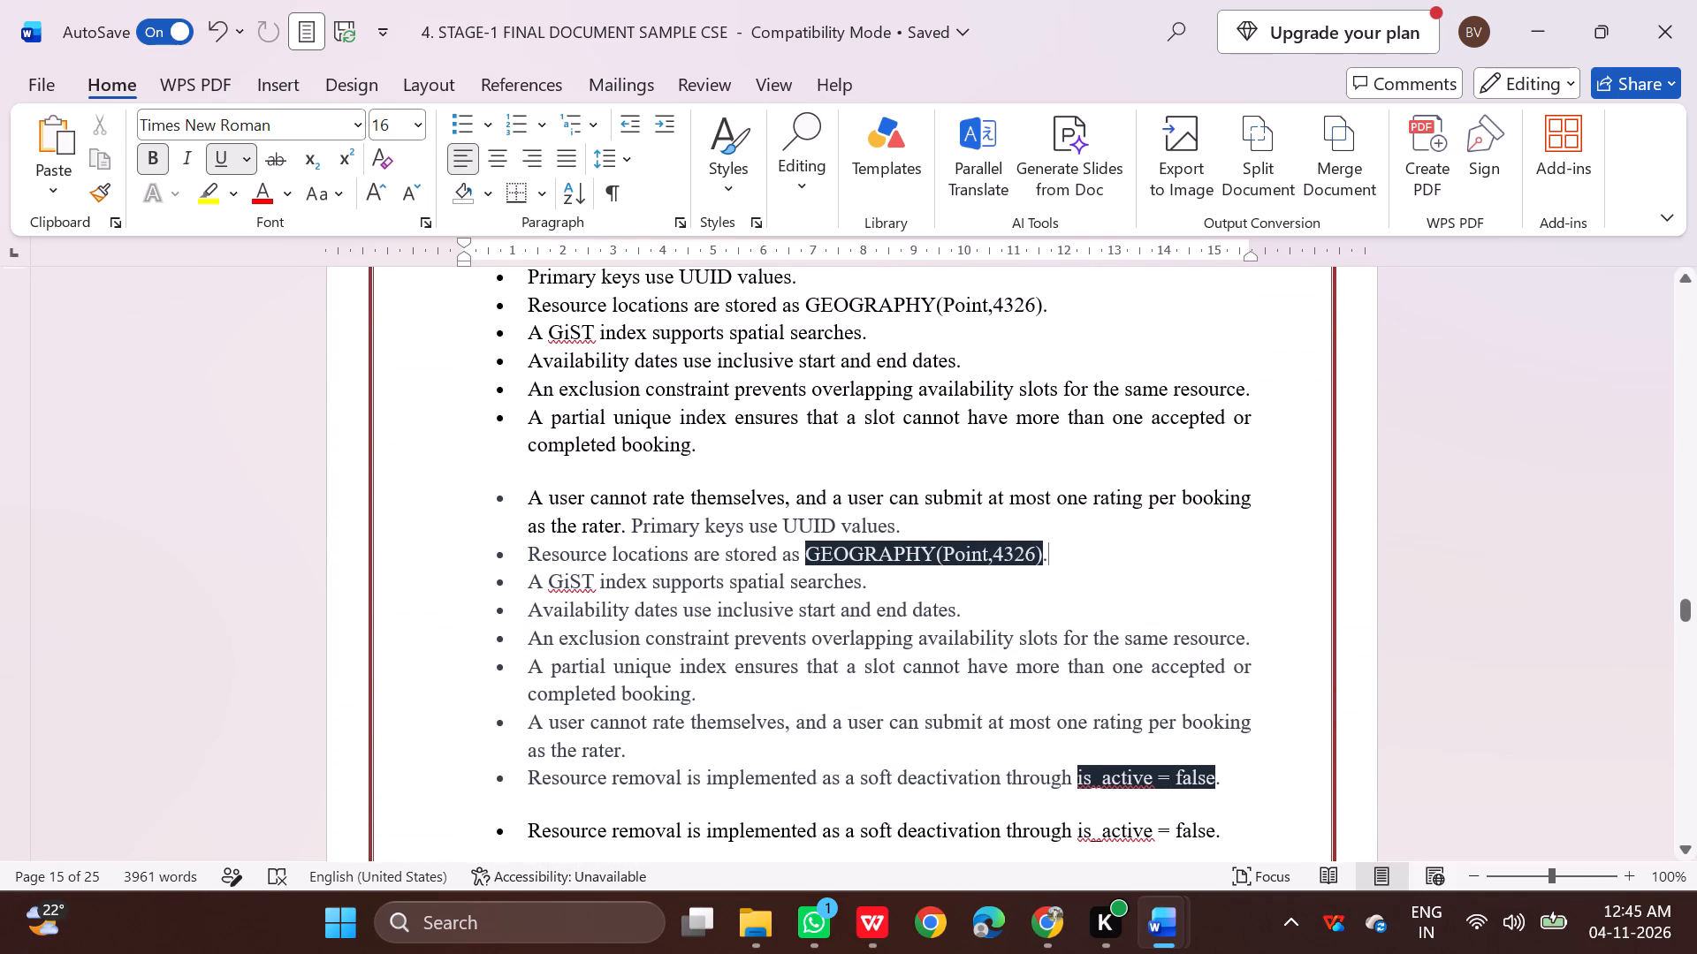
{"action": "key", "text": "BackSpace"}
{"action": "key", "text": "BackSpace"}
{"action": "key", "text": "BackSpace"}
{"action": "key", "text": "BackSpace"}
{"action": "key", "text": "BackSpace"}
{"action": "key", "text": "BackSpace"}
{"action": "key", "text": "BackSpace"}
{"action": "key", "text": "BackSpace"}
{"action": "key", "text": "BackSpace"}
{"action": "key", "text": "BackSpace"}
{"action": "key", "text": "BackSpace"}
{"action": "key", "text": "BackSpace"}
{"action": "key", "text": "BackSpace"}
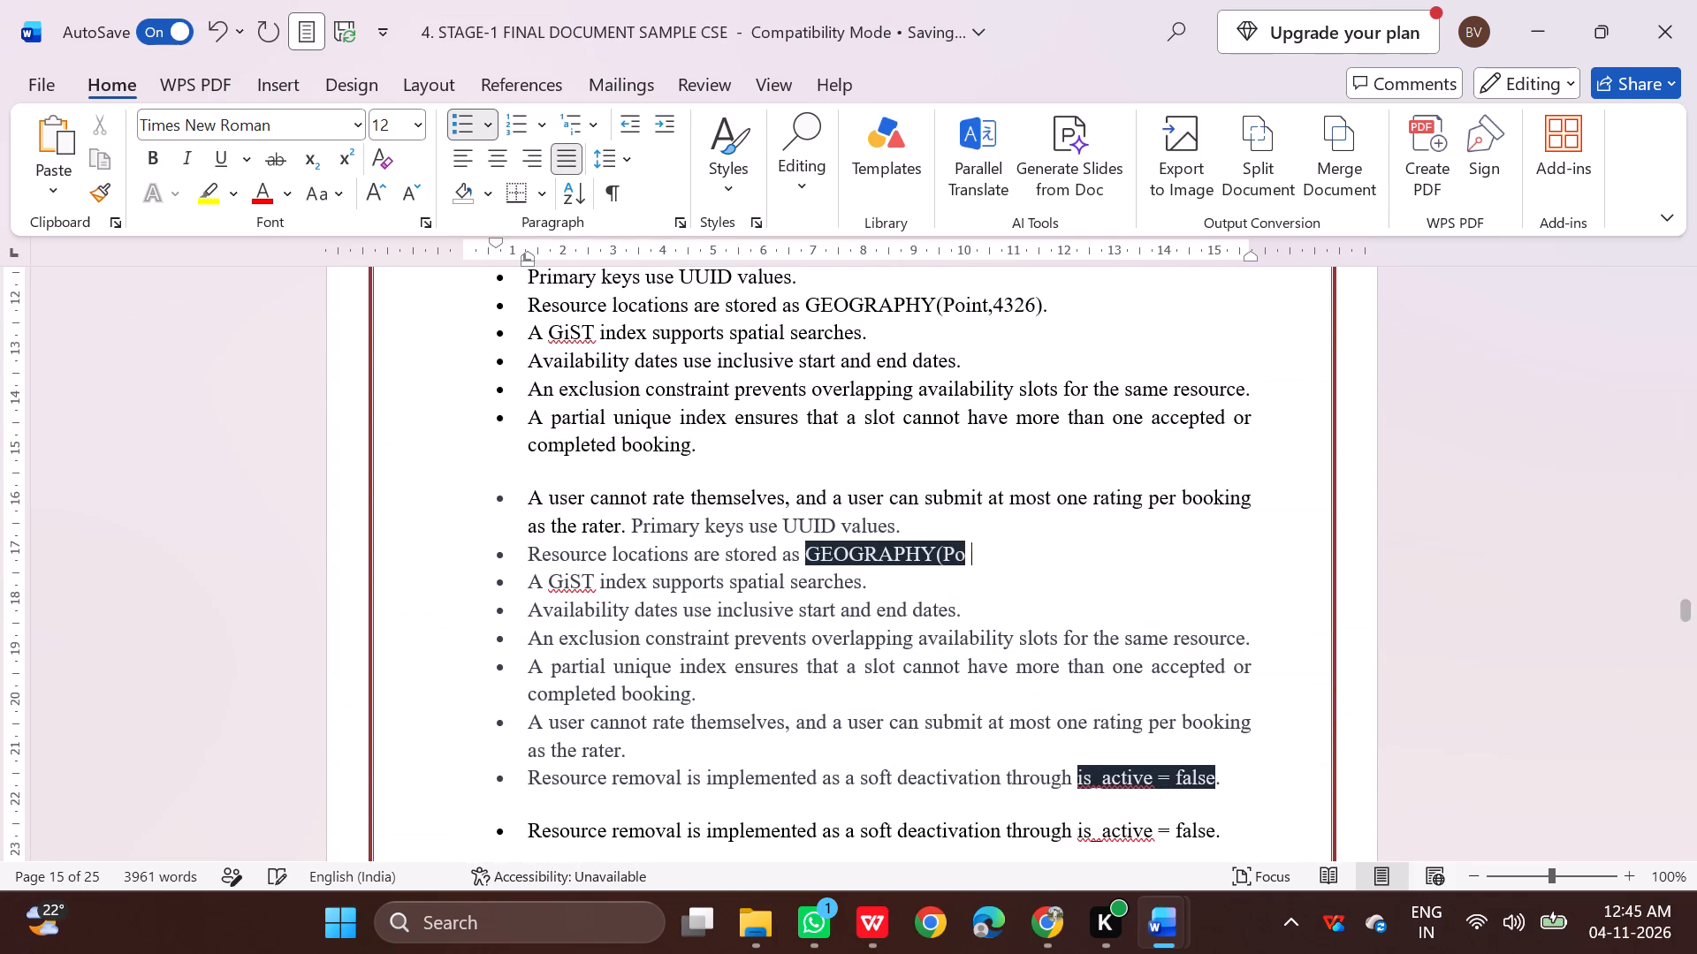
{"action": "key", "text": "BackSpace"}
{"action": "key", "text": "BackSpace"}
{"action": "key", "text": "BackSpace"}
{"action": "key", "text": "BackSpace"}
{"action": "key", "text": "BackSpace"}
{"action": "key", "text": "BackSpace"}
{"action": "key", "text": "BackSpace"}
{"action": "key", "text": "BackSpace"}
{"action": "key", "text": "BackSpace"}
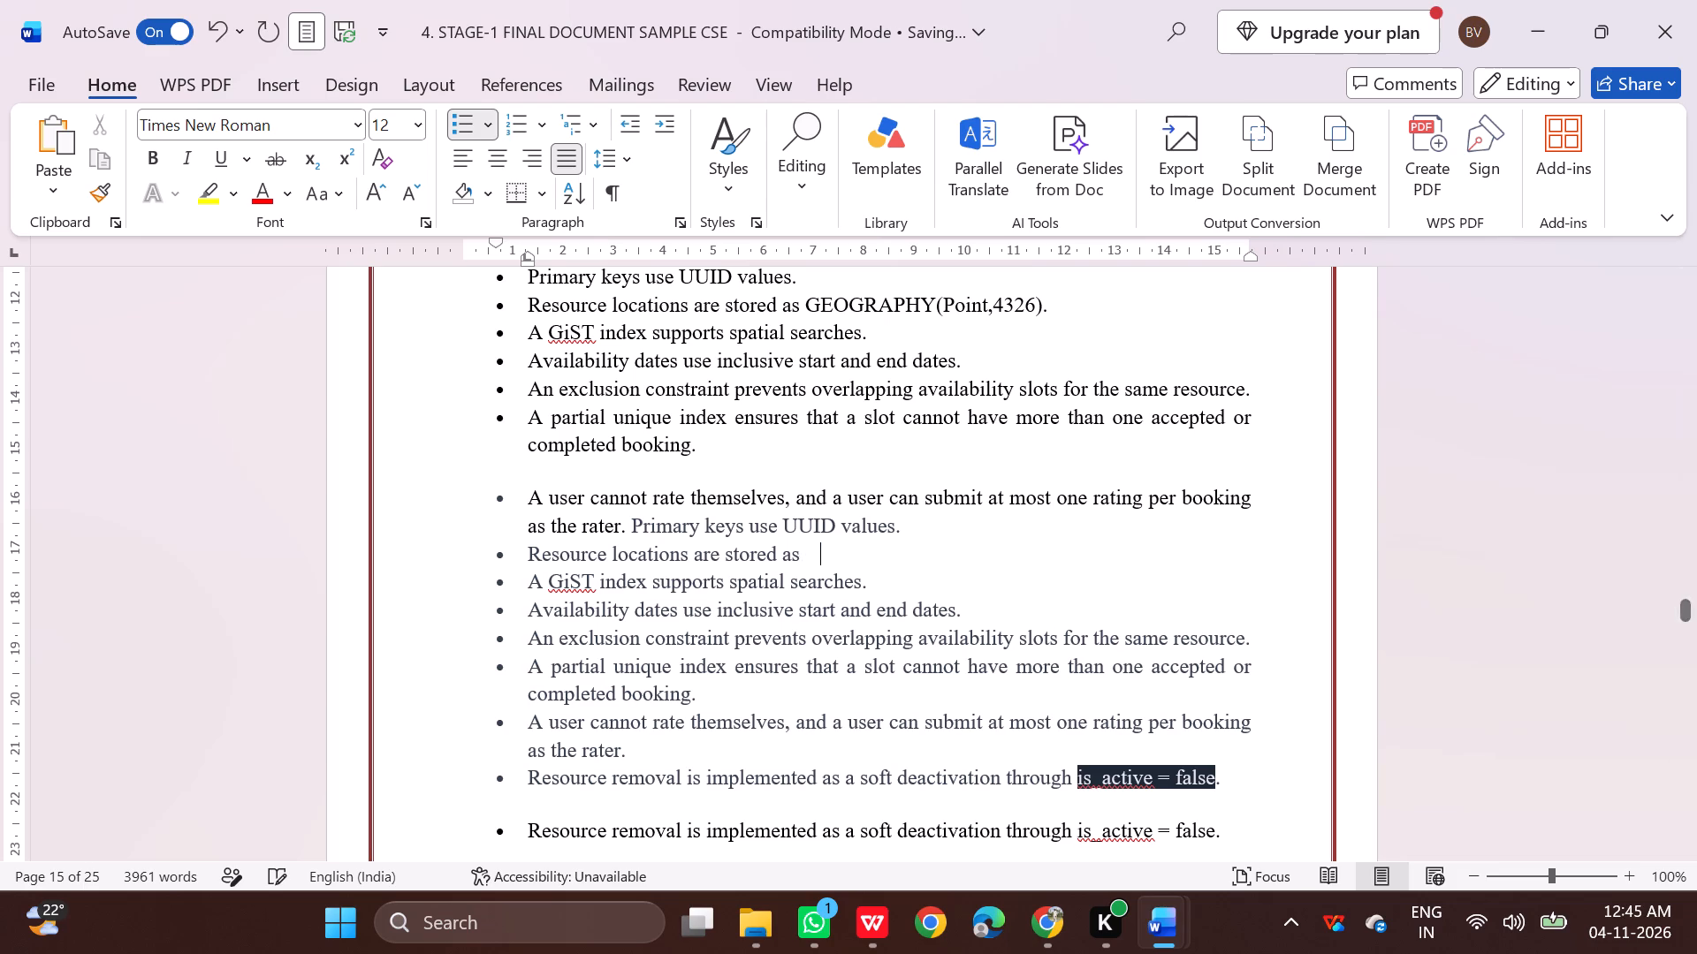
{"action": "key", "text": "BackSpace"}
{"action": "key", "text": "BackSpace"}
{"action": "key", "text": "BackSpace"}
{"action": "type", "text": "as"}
Delete the bullets under Important Database Rules from the duplicated Resource locations line through the last is_active = false line.
{"action": "scroll", "coordinate": [552, 568], "scroll_direction": "down", "scroll_amount": 2}
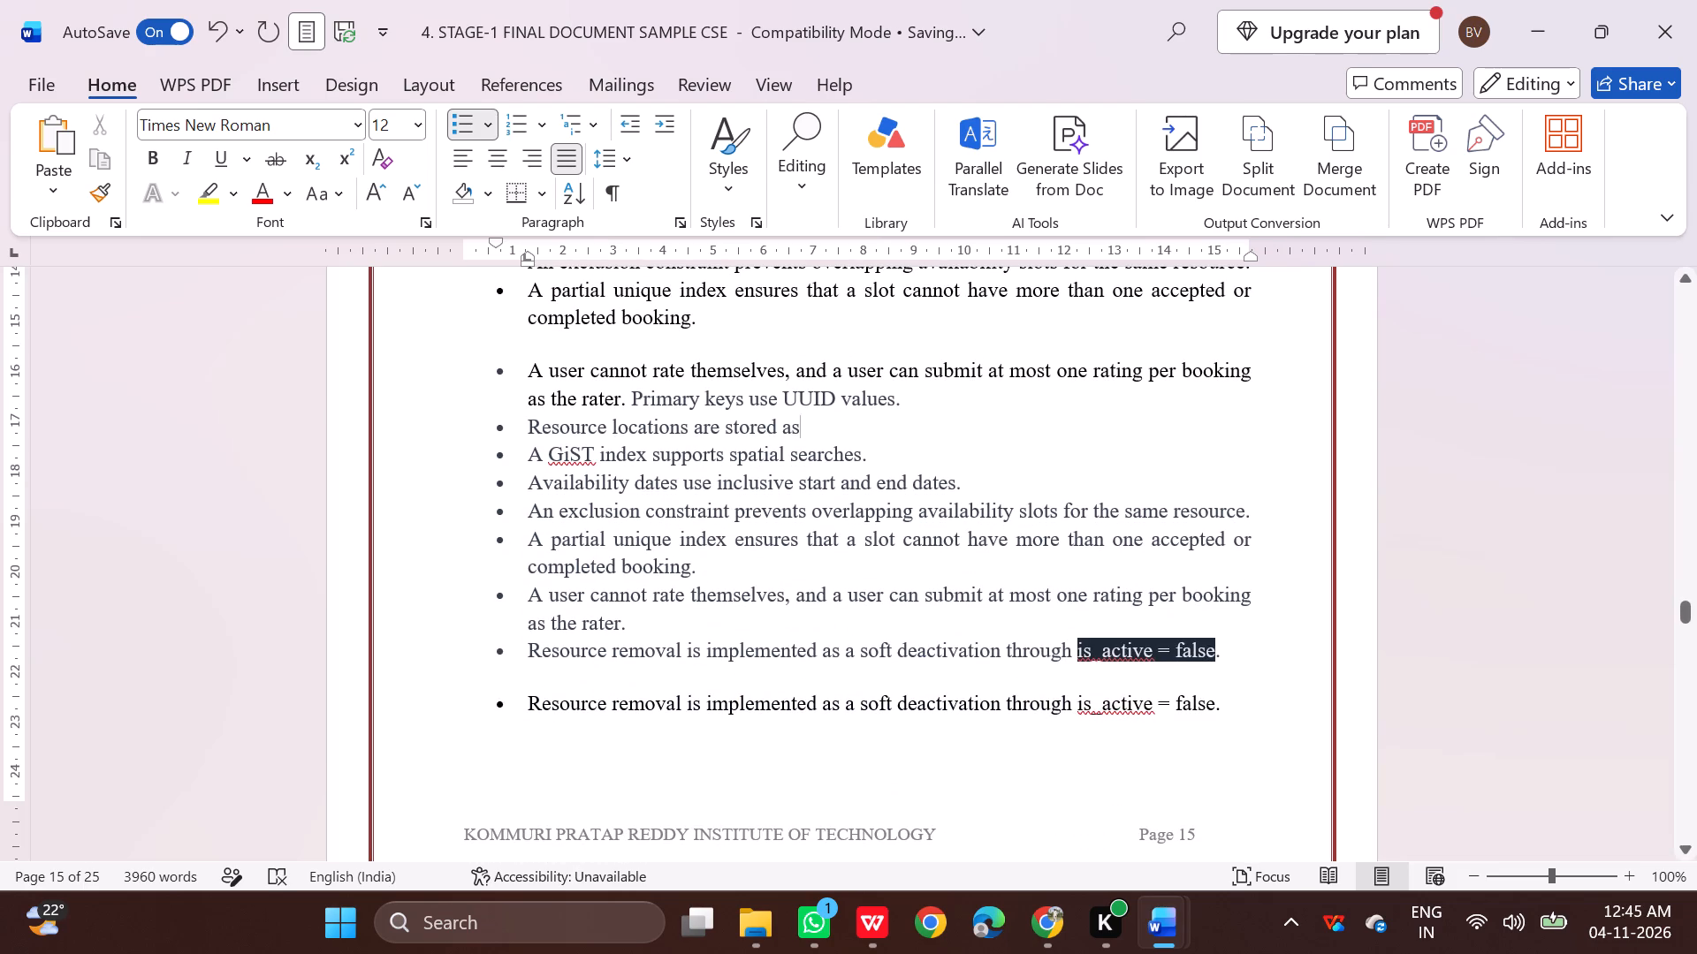
{"action": "left_click_drag", "start_coordinate": [495, 425], "coordinate": [1230, 704]}
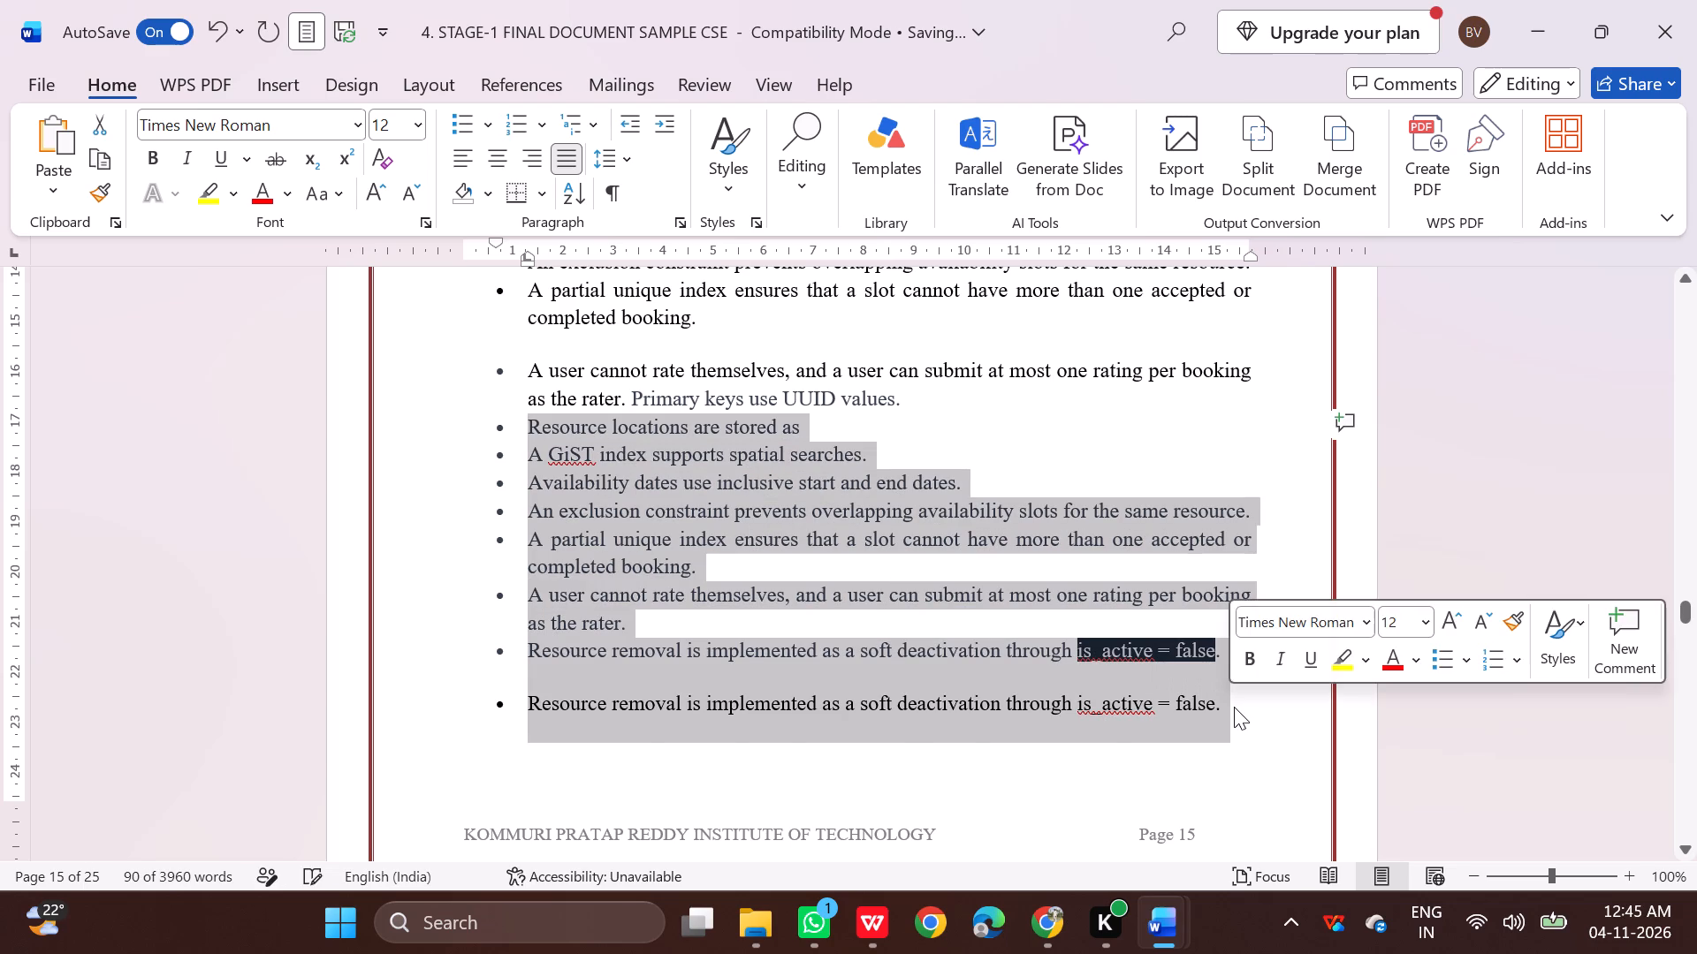
{"action": "key", "text": "BackSpace"}
Compare the database table and Important Database Rules bullets in Word with the same section of the Markdown preview in Chrome.
{"action": "scroll", "coordinate": [1233, 691], "scroll_direction": "up", "scroll_amount": 6}
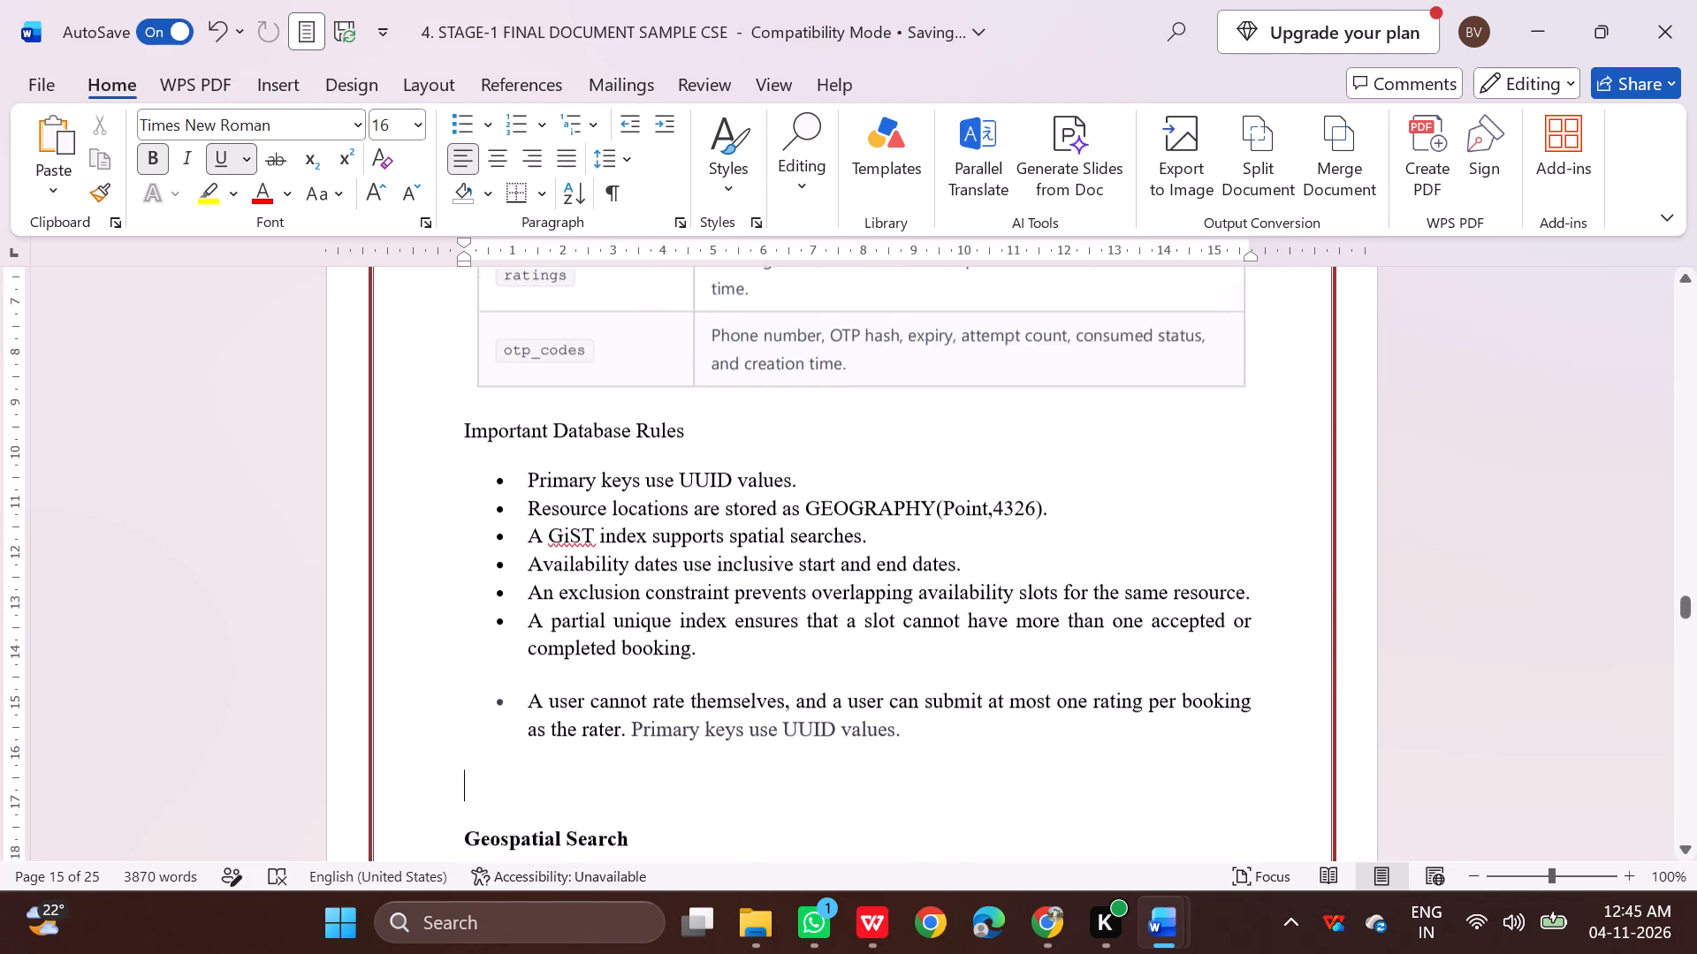
{"action": "scroll", "coordinate": [1244, 678], "scroll_direction": "up", "scroll_amount": 7}
{"action": "scroll", "coordinate": [1245, 672], "scroll_direction": "down", "scroll_amount": 6}
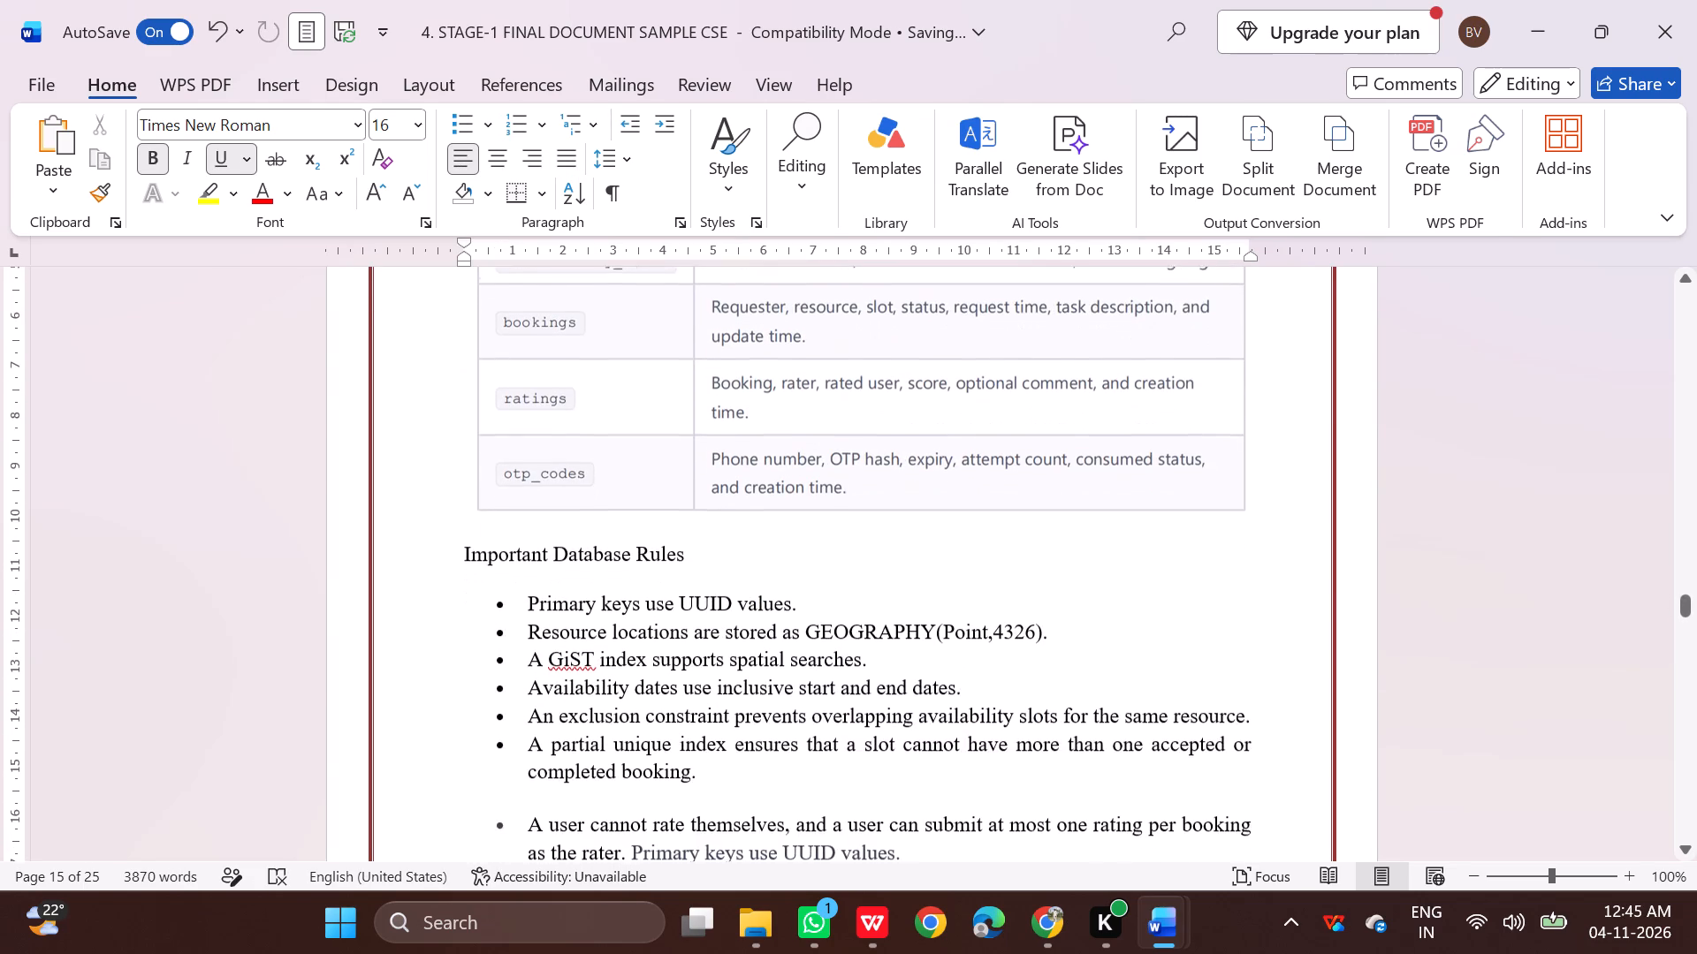
{"action": "left_click", "coordinate": [1058, 916]}
{"action": "scroll", "coordinate": [807, 689], "scroll_direction": "down", "scroll_amount": 15}
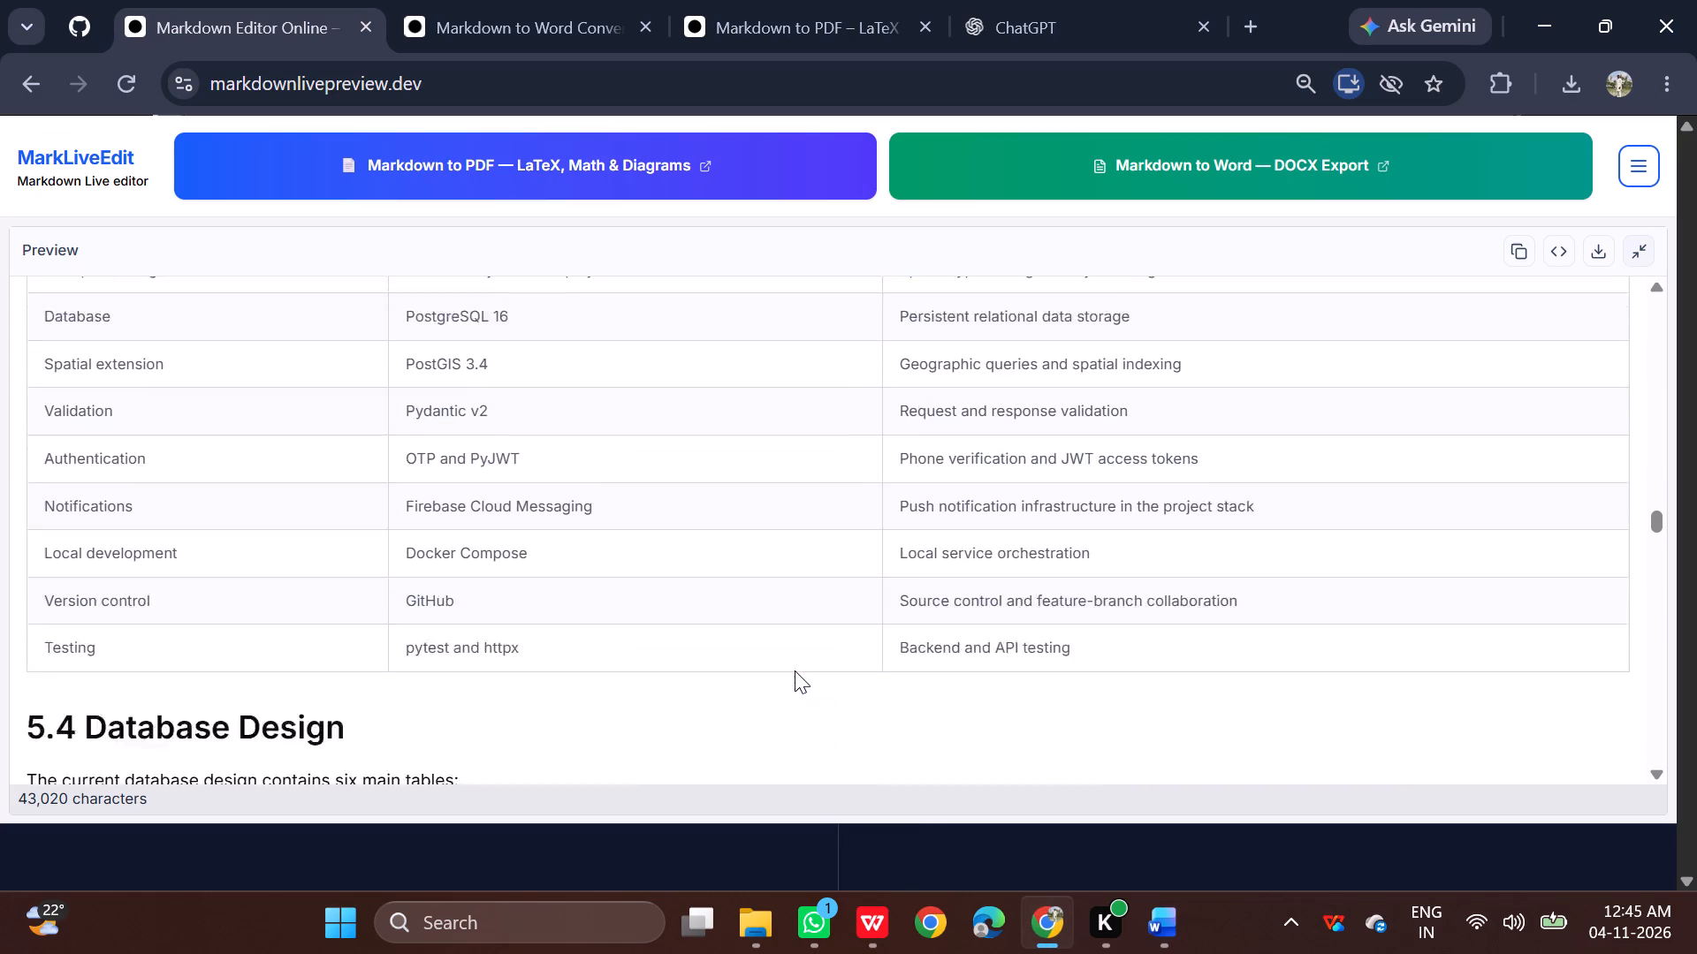
{"action": "scroll", "coordinate": [794, 670], "scroll_direction": "down", "scroll_amount": 8}
{"action": "scroll", "coordinate": [792, 662], "scroll_direction": "up", "scroll_amount": 2}
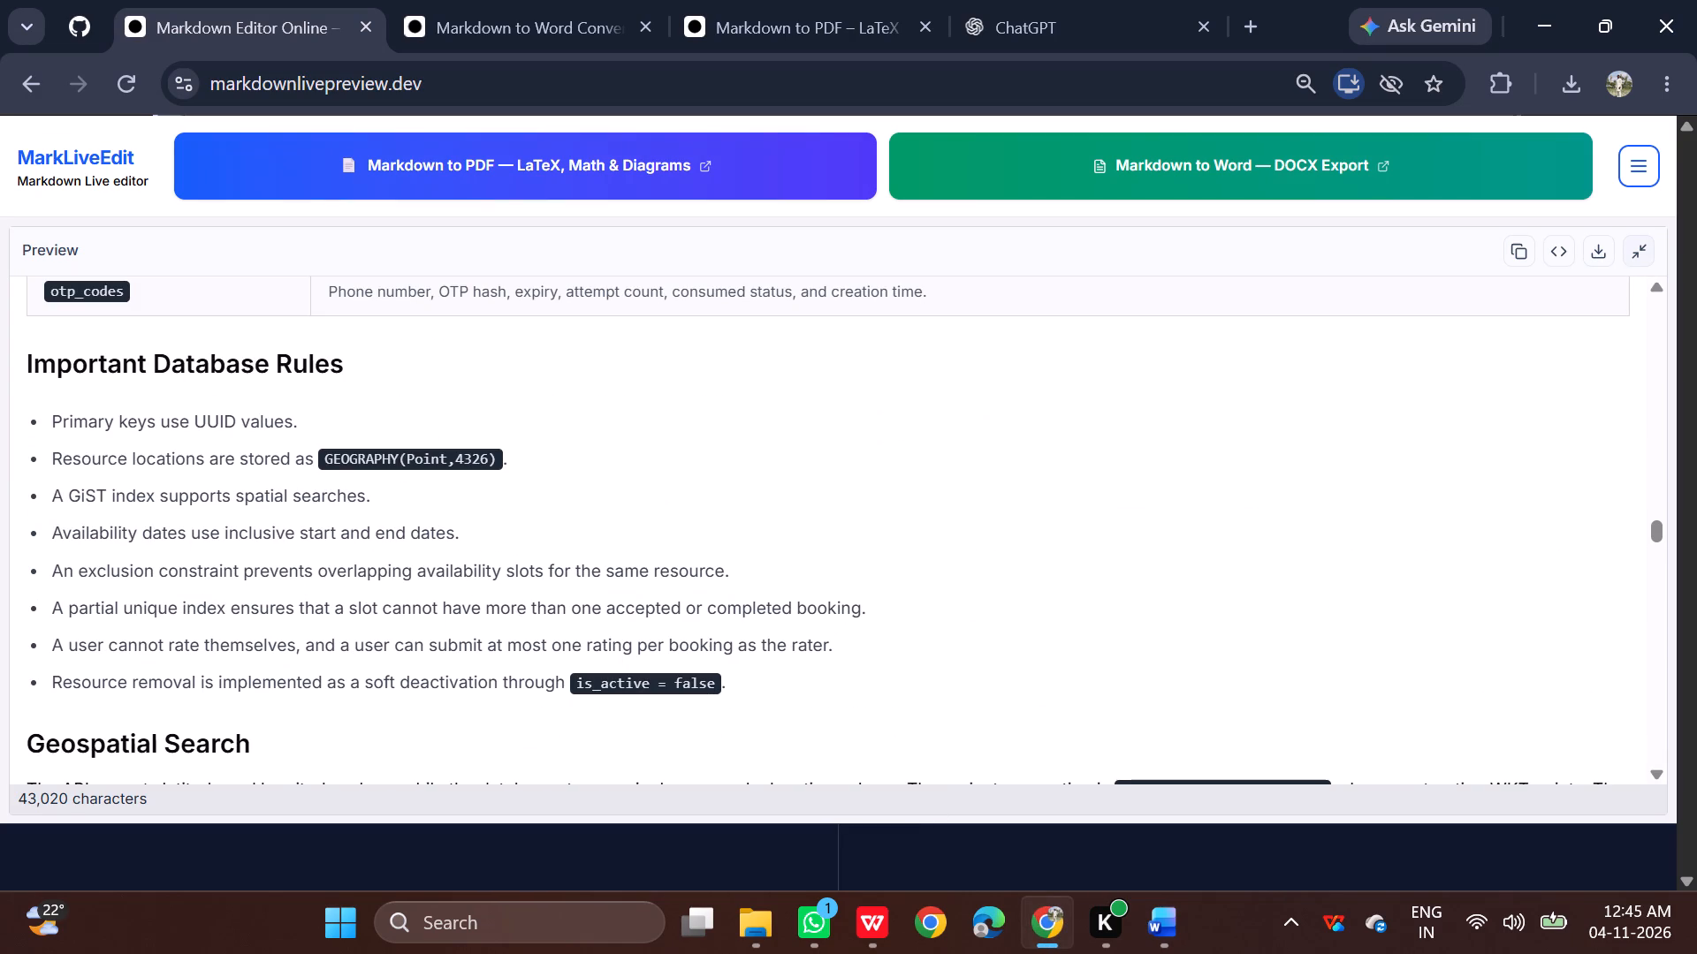
{"action": "left_click", "coordinate": [1151, 932]}
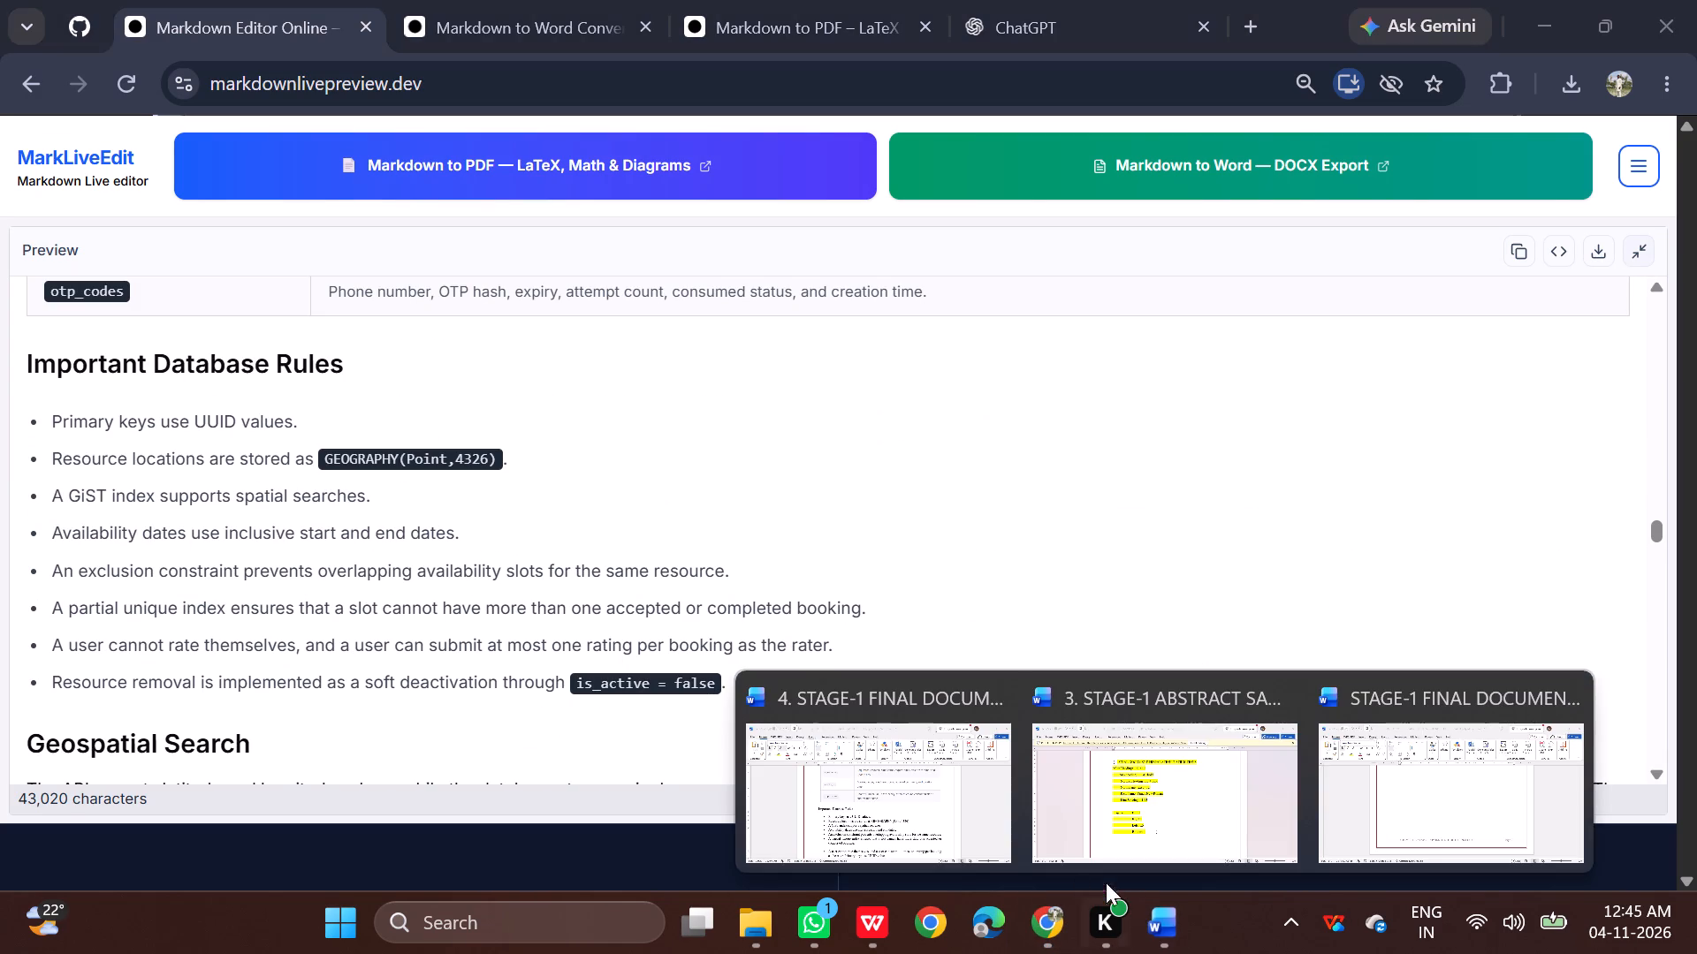
{"action": "left_click", "coordinate": [960, 851]}
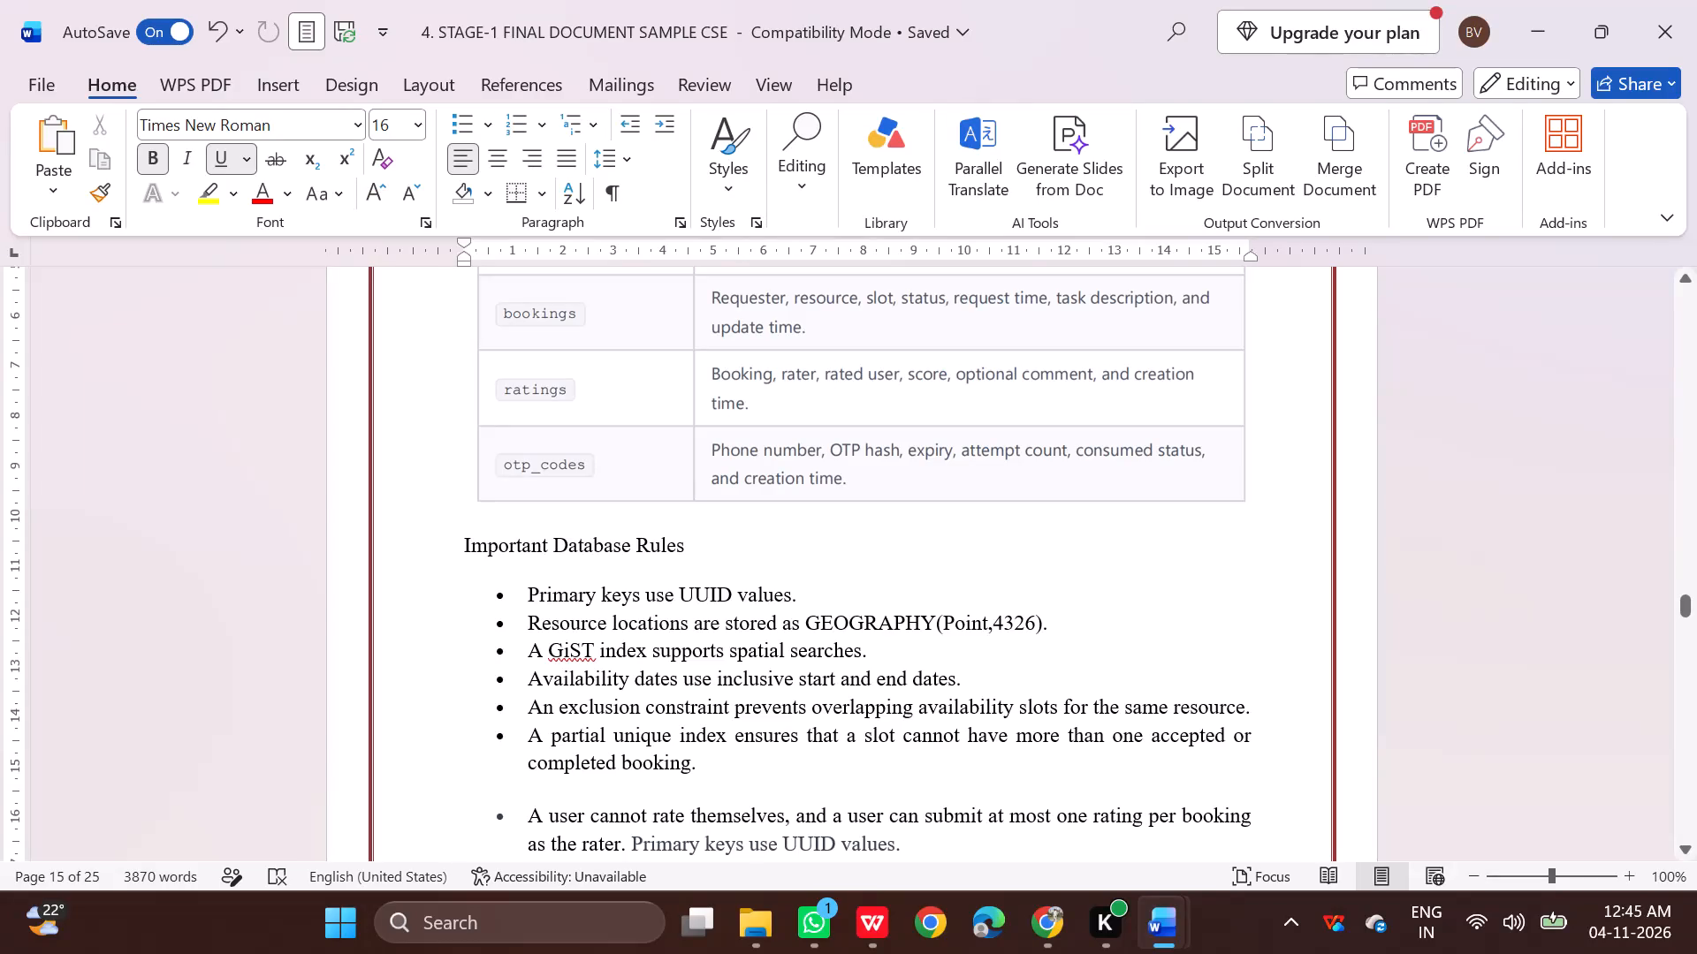
{"action": "scroll", "coordinate": [1005, 674], "scroll_direction": "down", "scroll_amount": 1}
{"action": "scroll", "coordinate": [1006, 674], "scroll_direction": "up", "scroll_amount": 5}
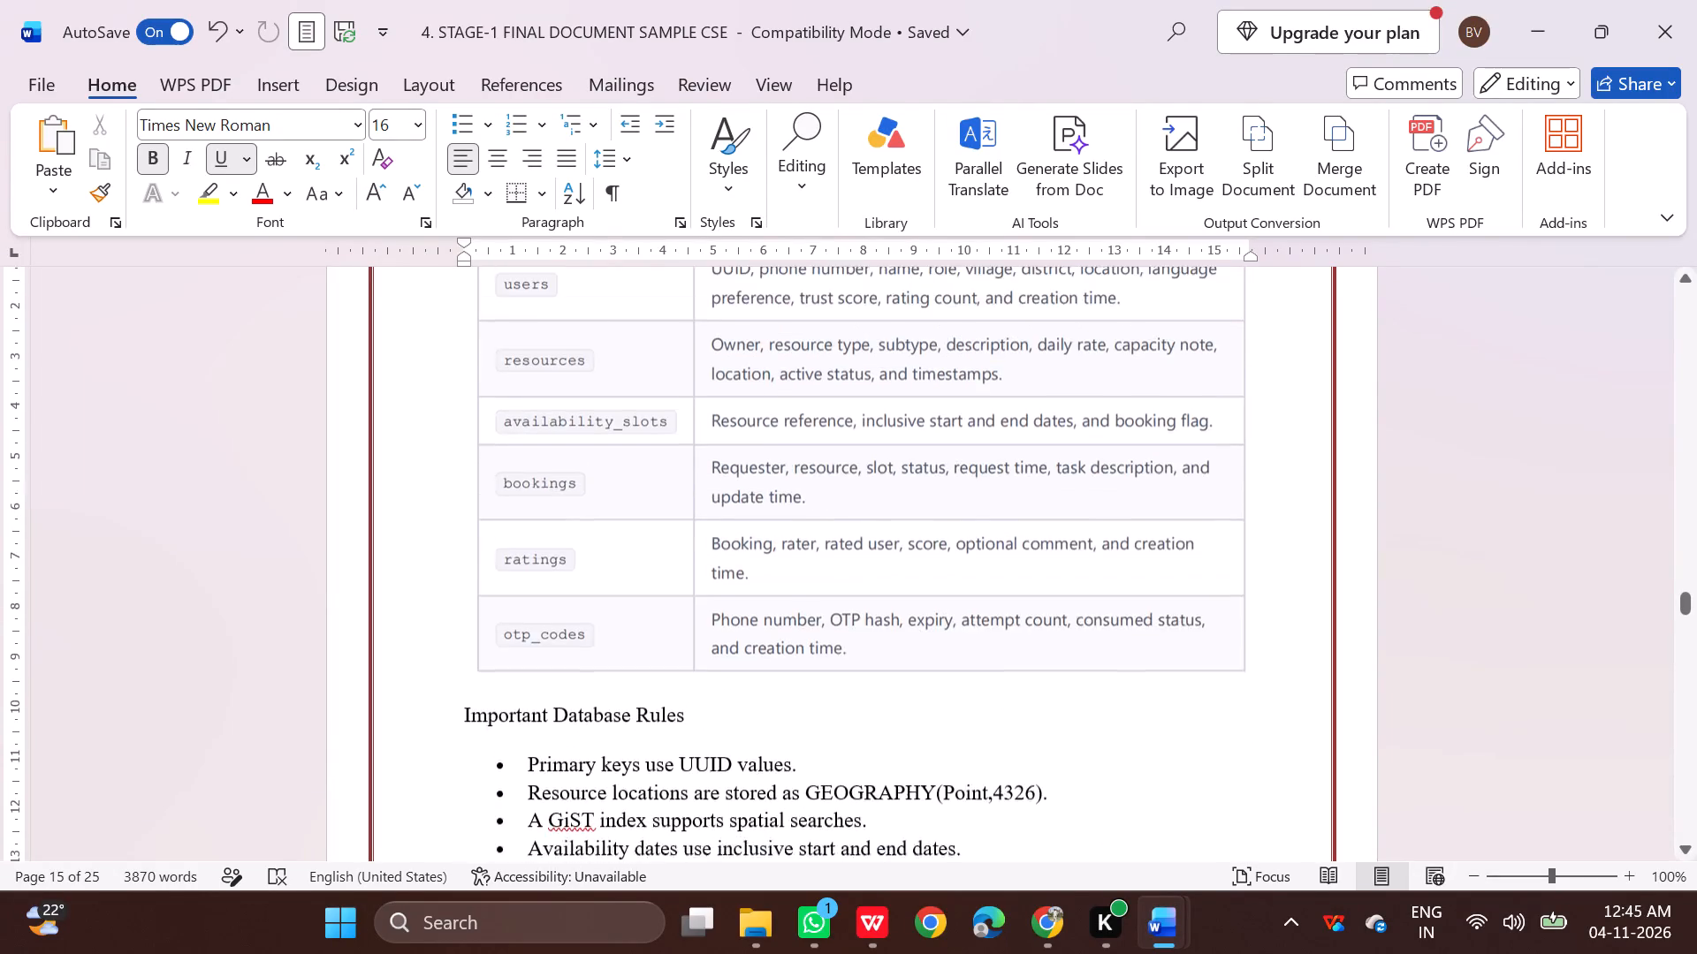
{"action": "scroll", "coordinate": [1007, 671], "scroll_direction": "up", "scroll_amount": 18}
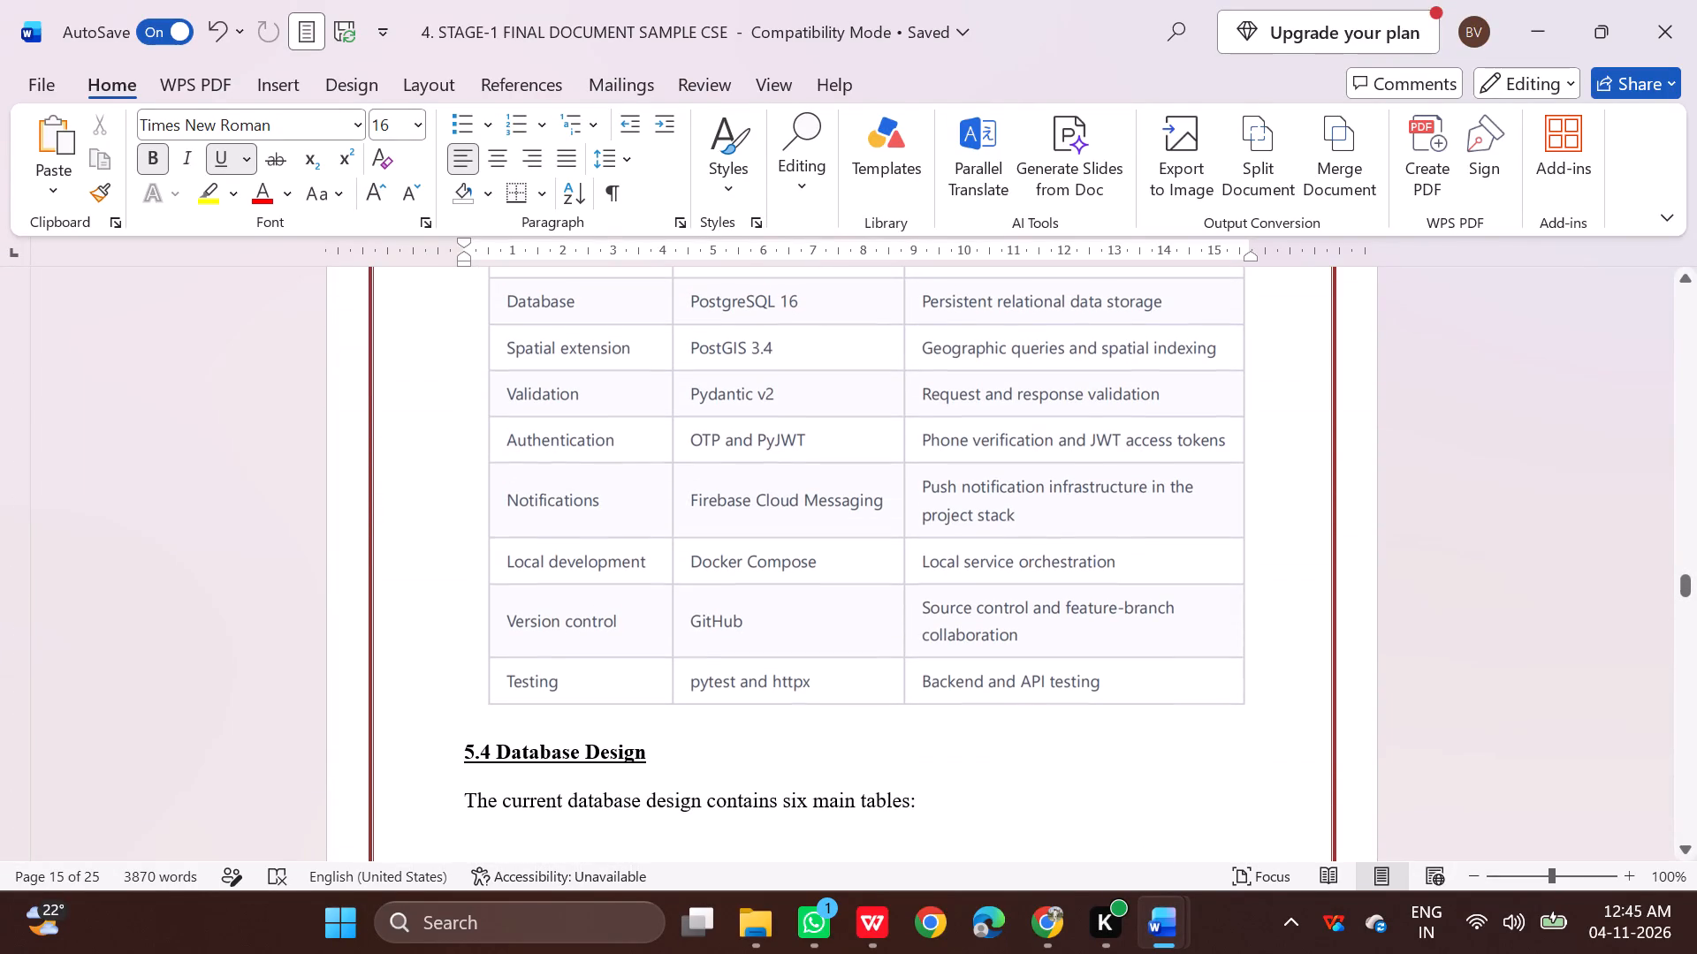
{"action": "scroll", "coordinate": [1003, 673], "scroll_direction": "down", "scroll_amount": 20}
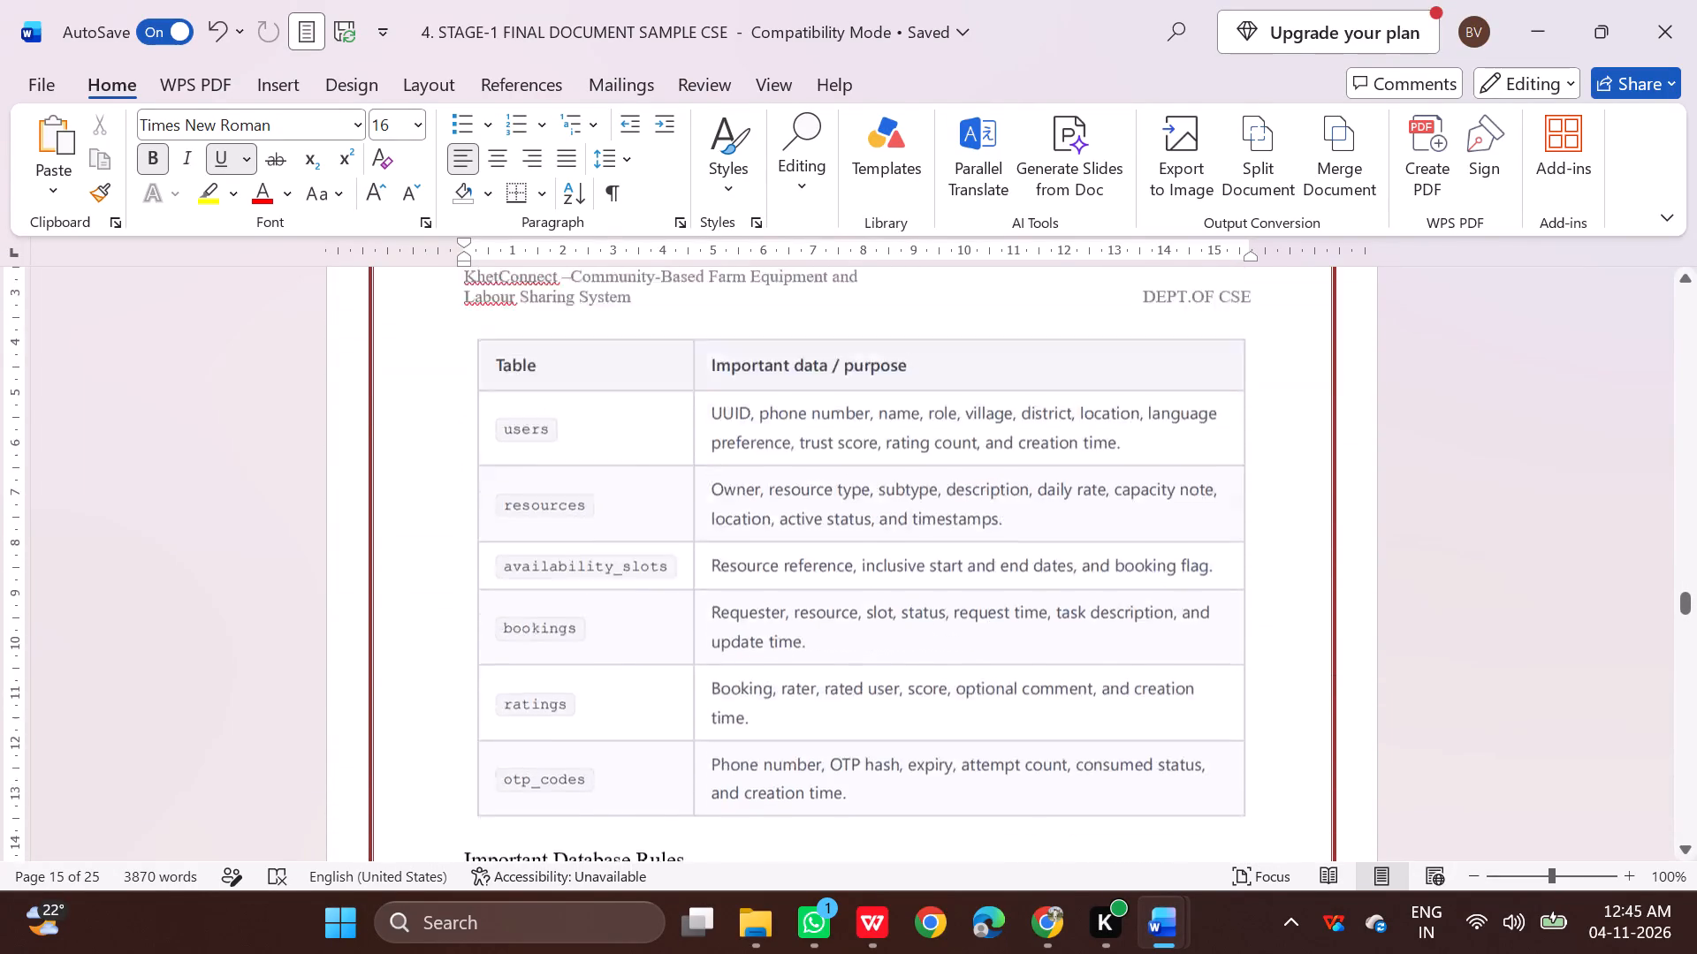
{"action": "scroll", "coordinate": [1006, 661], "scroll_direction": "down", "scroll_amount": 6}
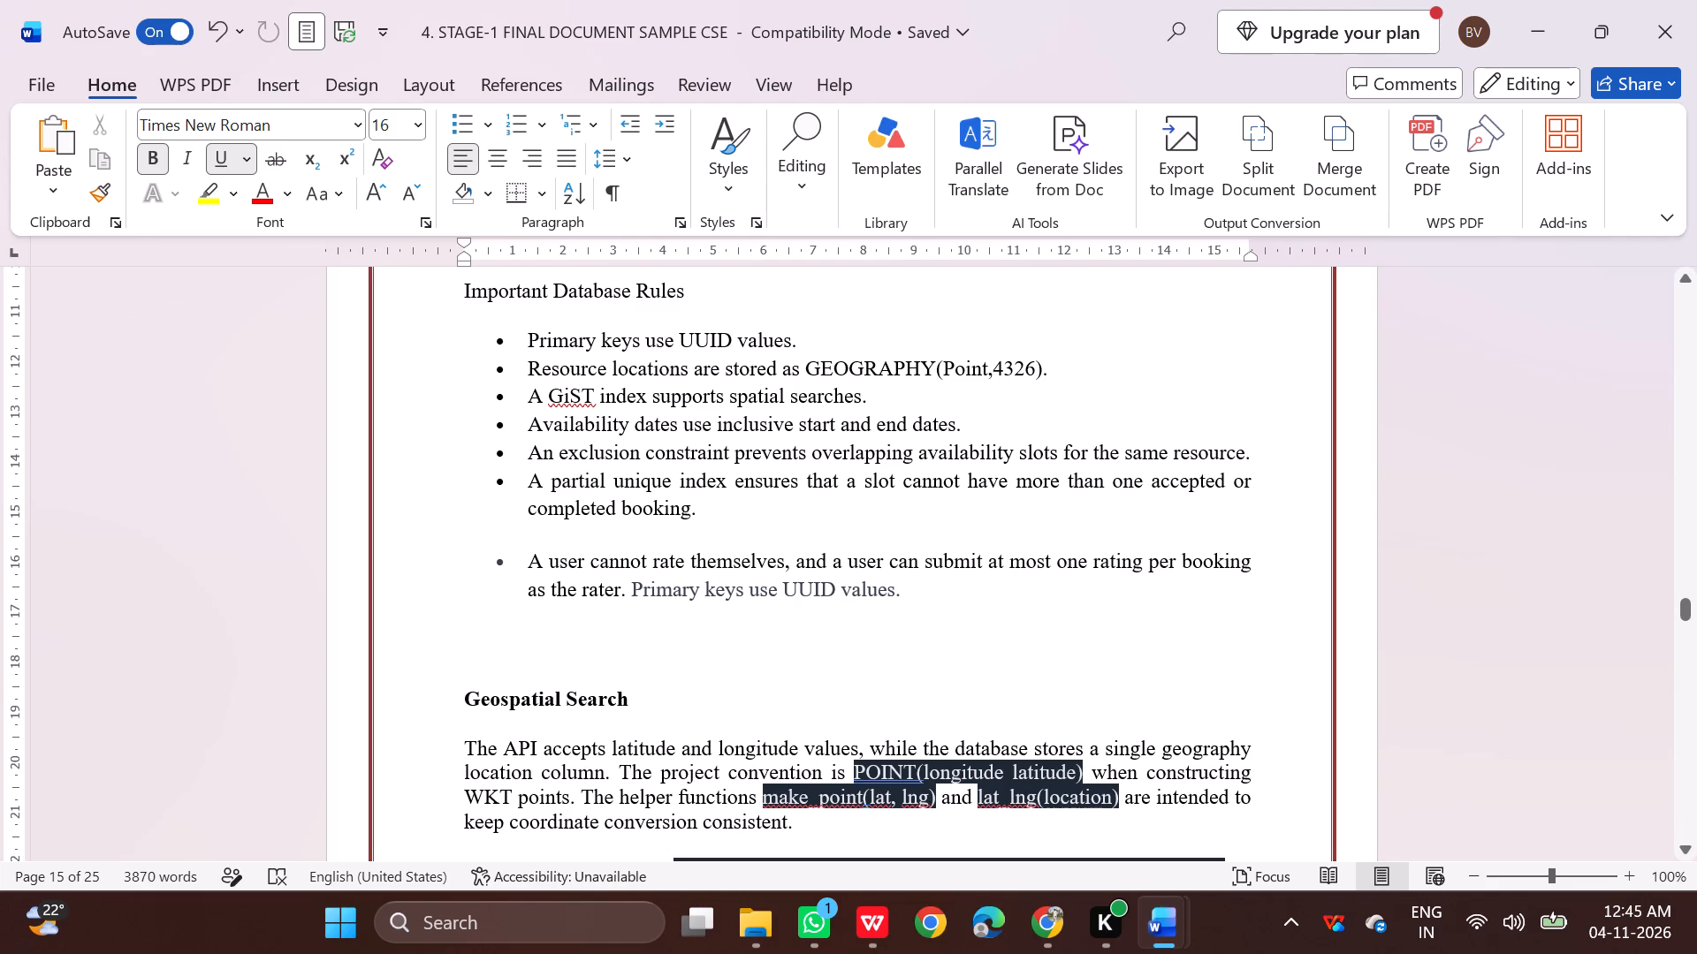
{"action": "left_click", "coordinate": [1045, 928]}
{"action": "scroll", "coordinate": [810, 565], "scroll_direction": "down", "scroll_amount": 1}
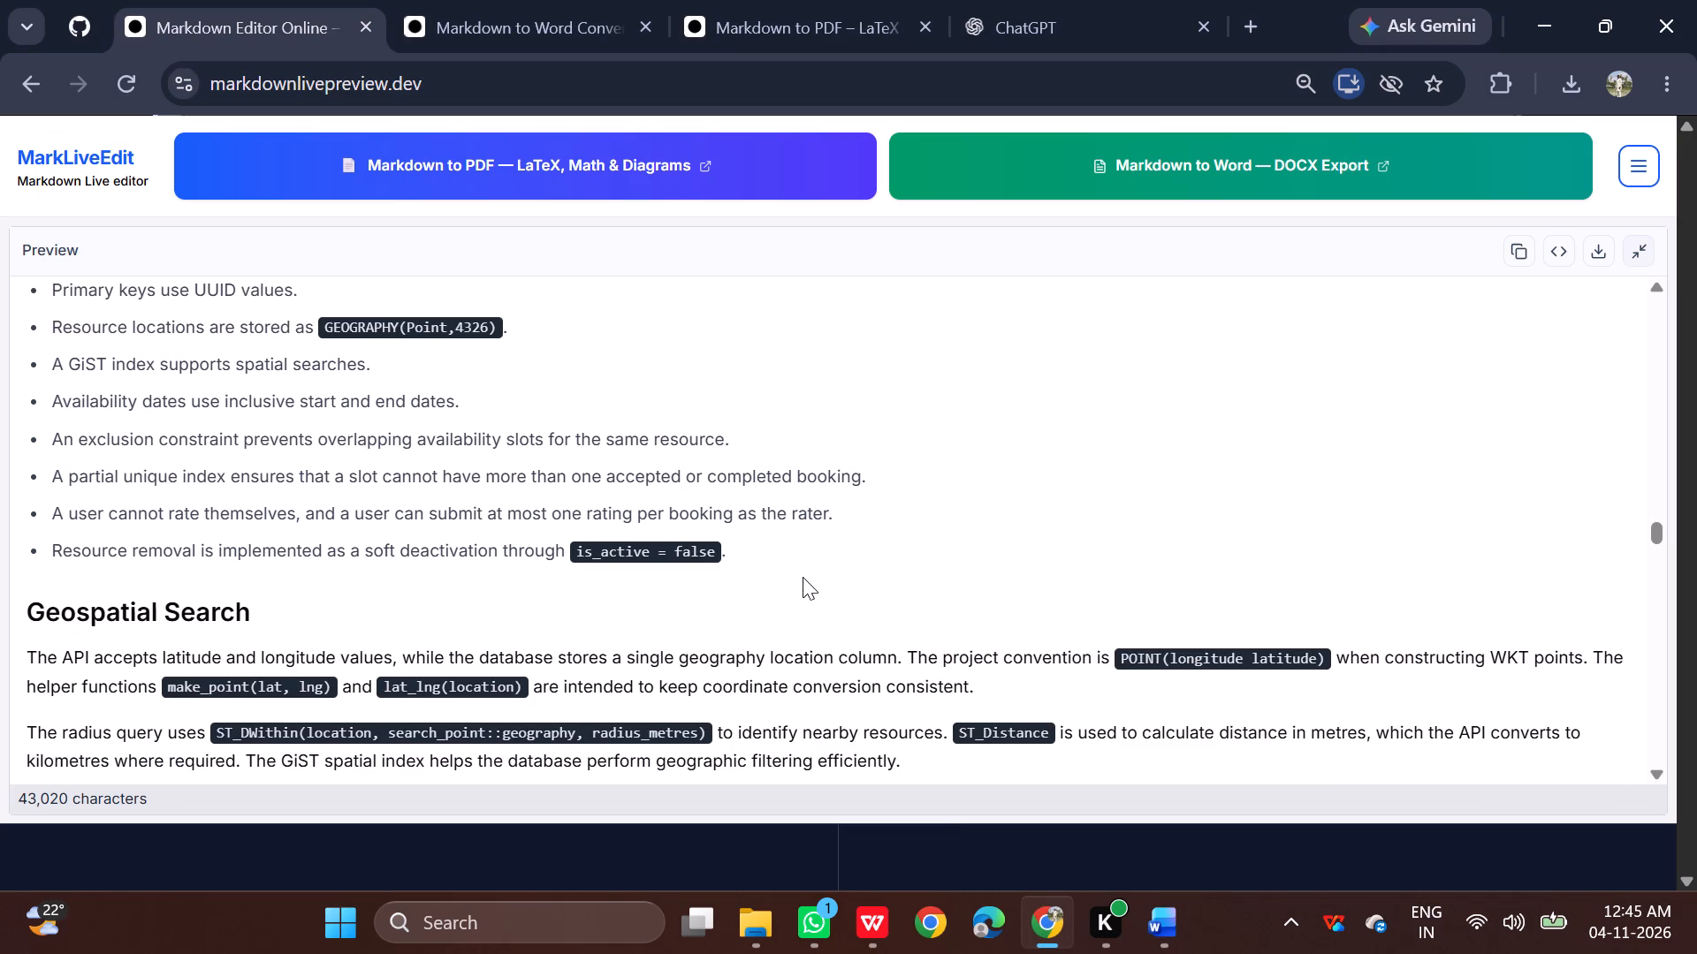
{"action": "left_click", "coordinate": [1157, 924]}
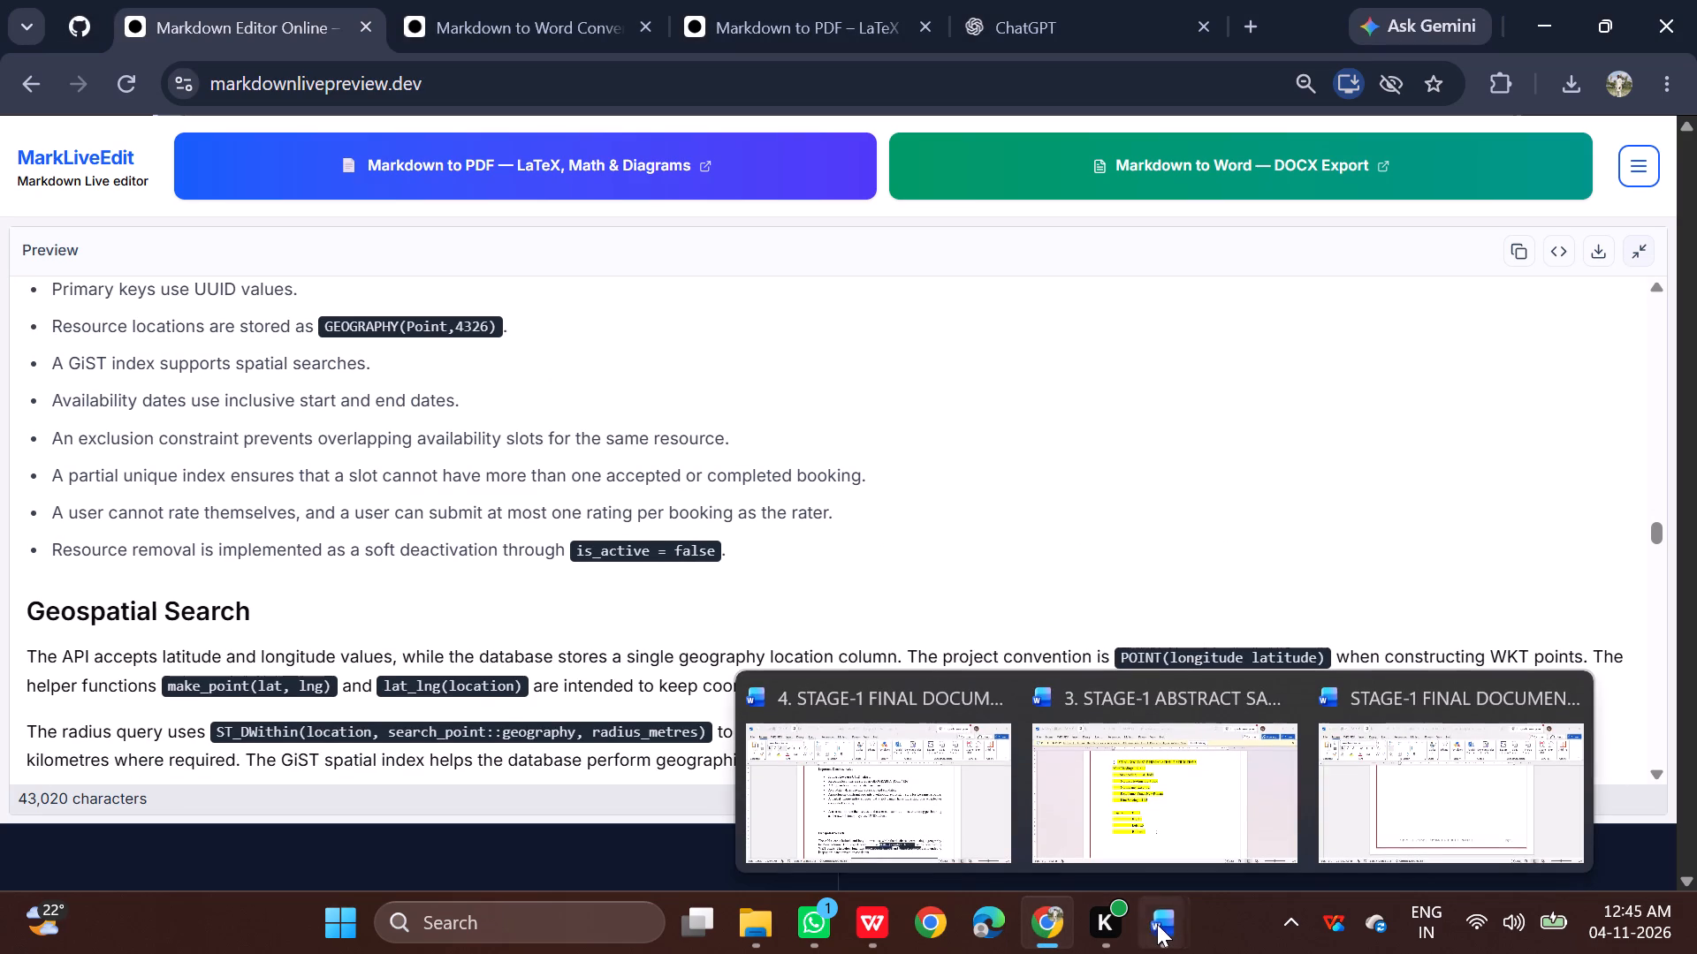
{"action": "left_click", "coordinate": [920, 819]}
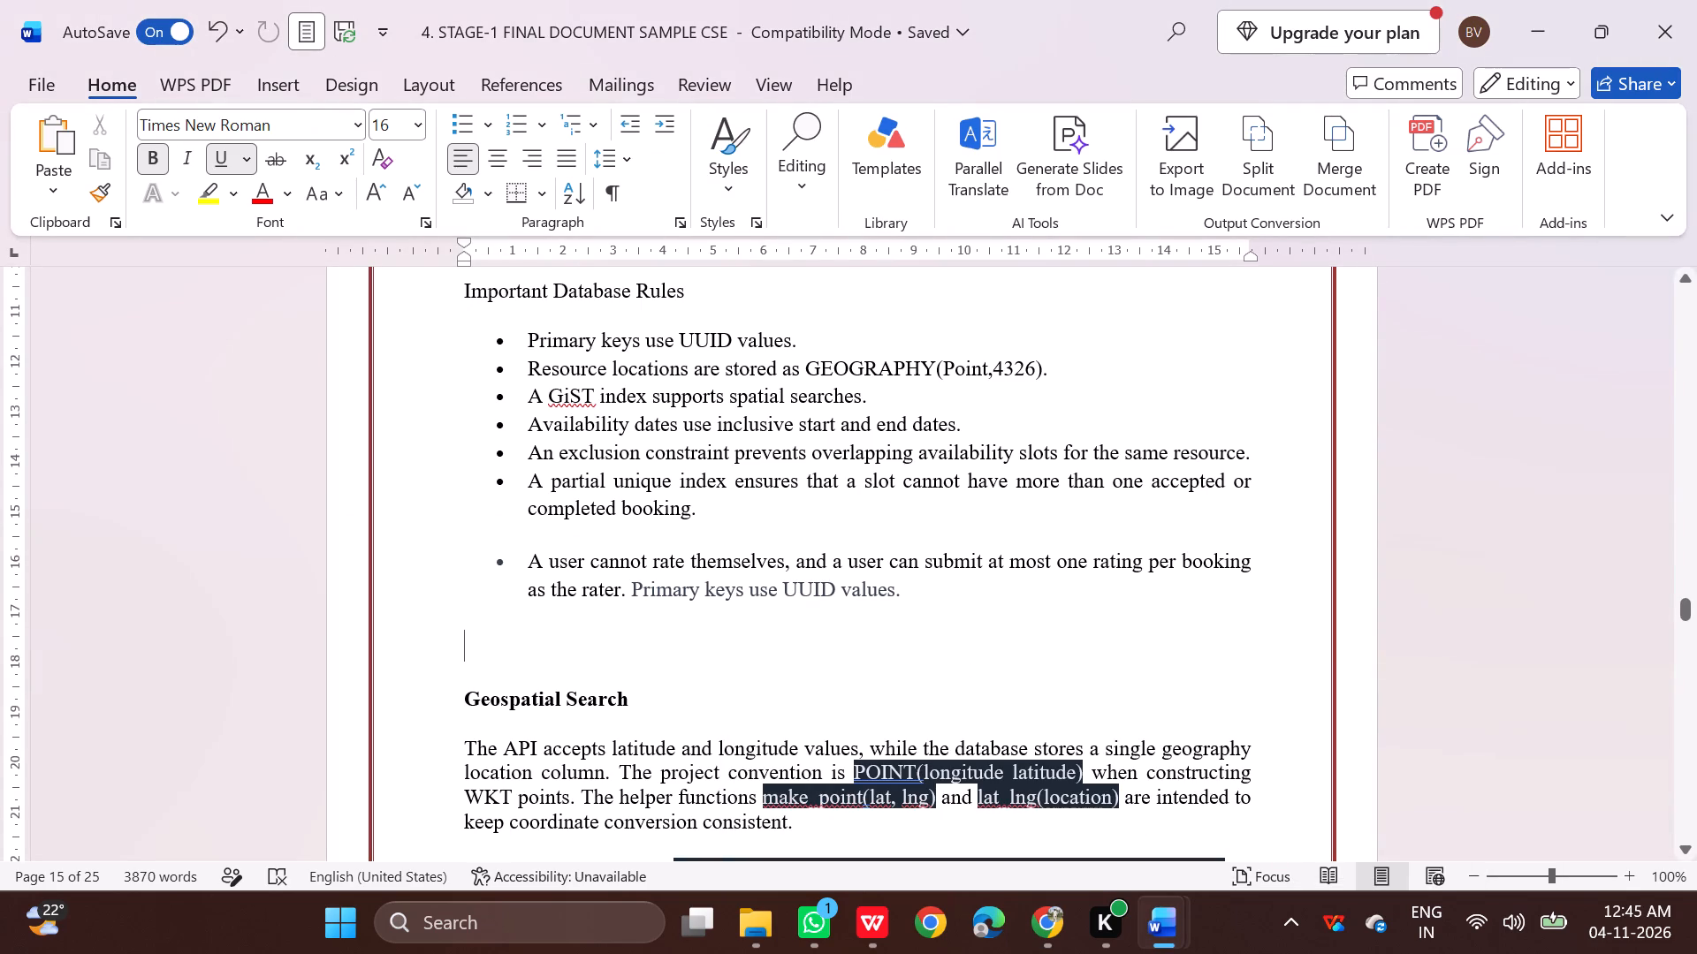
Delete all remaining Important Database Rules bullets and their heading below the database table.
{"action": "left_click_drag", "start_coordinate": [903, 603], "coordinate": [484, 348]}
{"action": "key", "text": "BackSpace"}
{"action": "scroll", "coordinate": [629, 442], "scroll_direction": "up", "scroll_amount": 2}
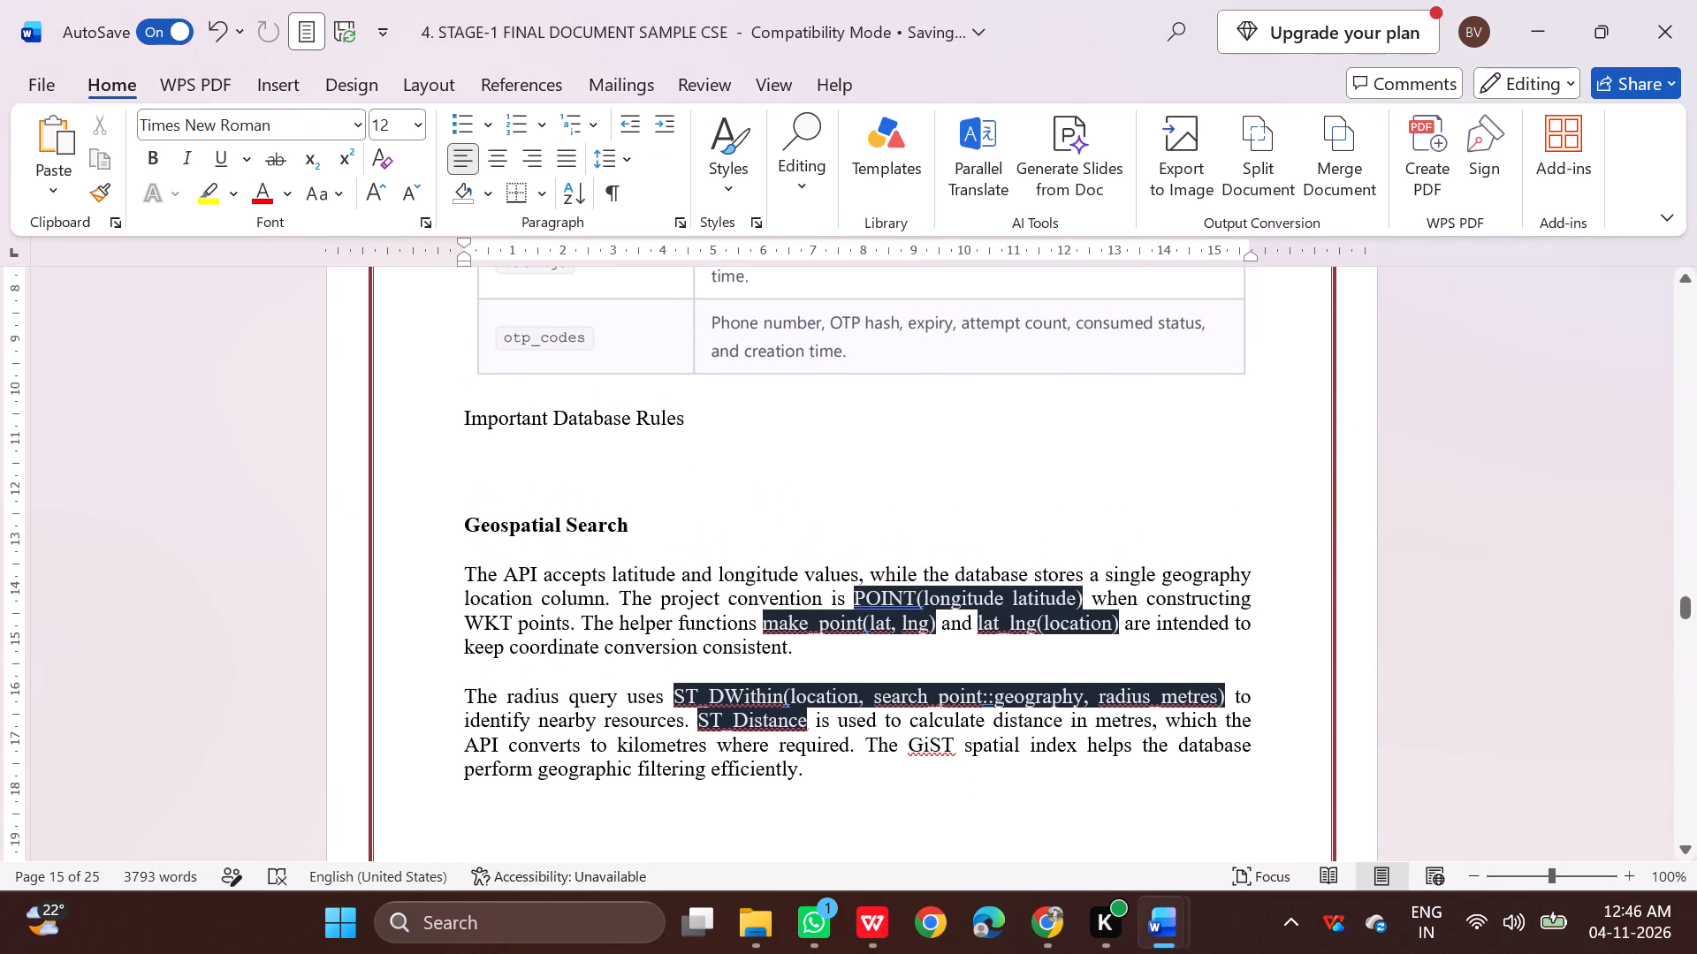
{"action": "left_click_drag", "start_coordinate": [694, 421], "coordinate": [498, 413]}
{"action": "key", "text": "BackSpace"}
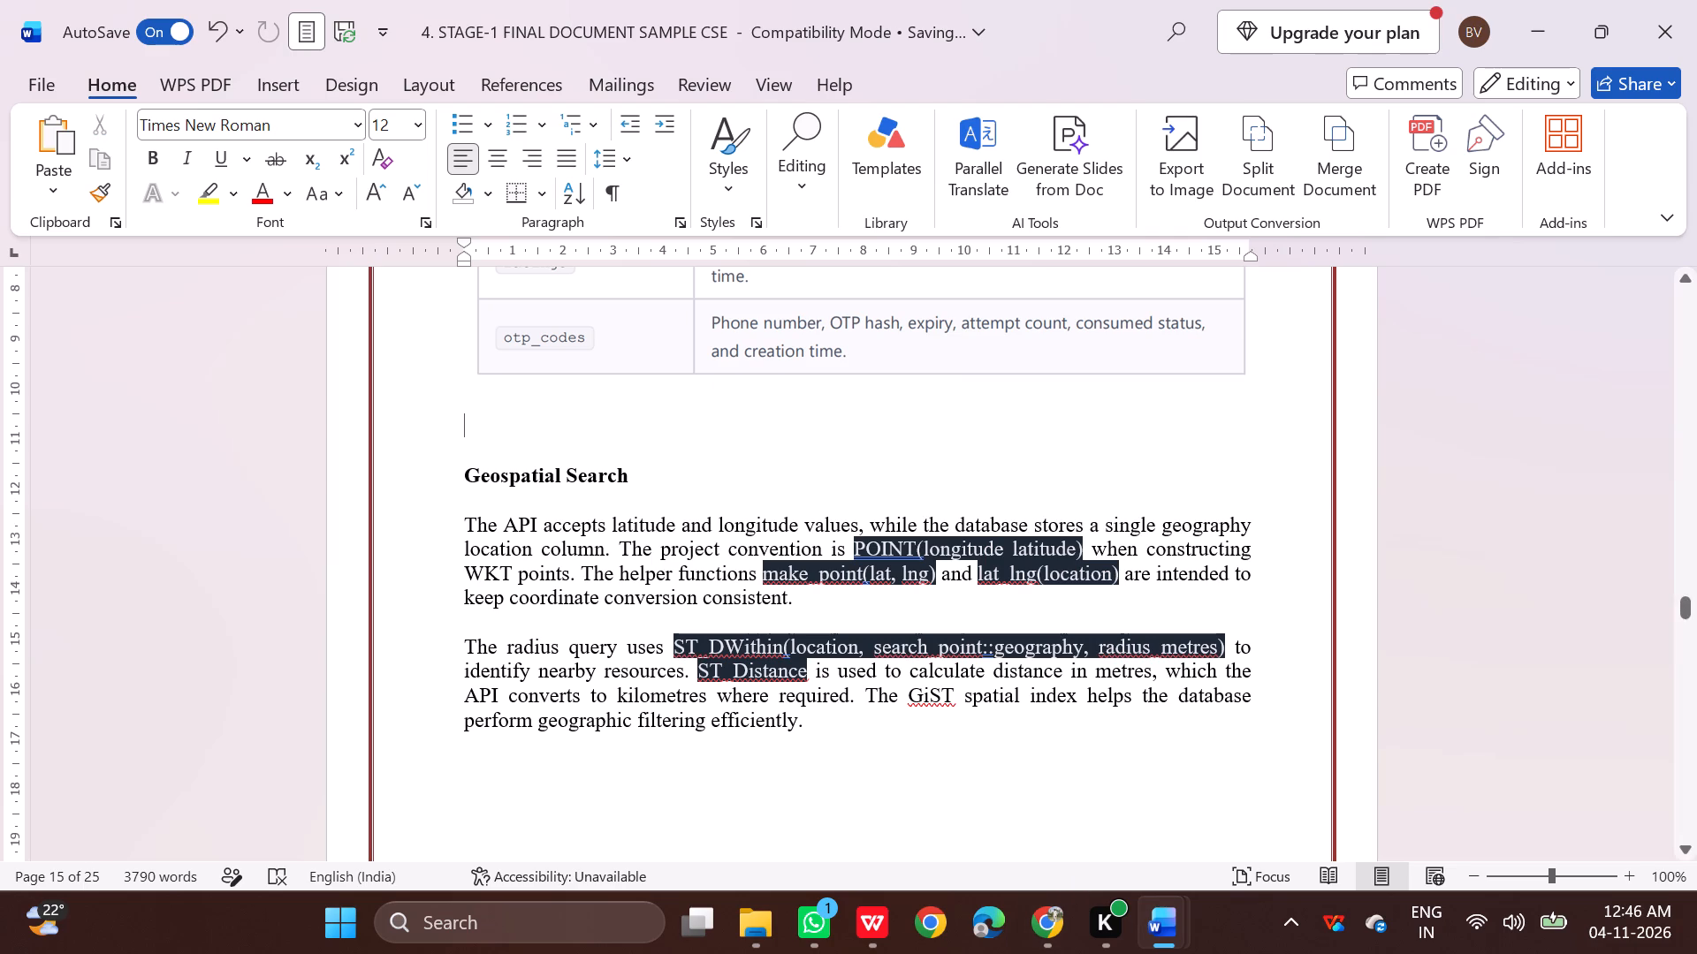
Recreate the empty line above Geospatial Search and format it without bold or underline at size 12.
{"action": "key", "text": "BackSpace"}
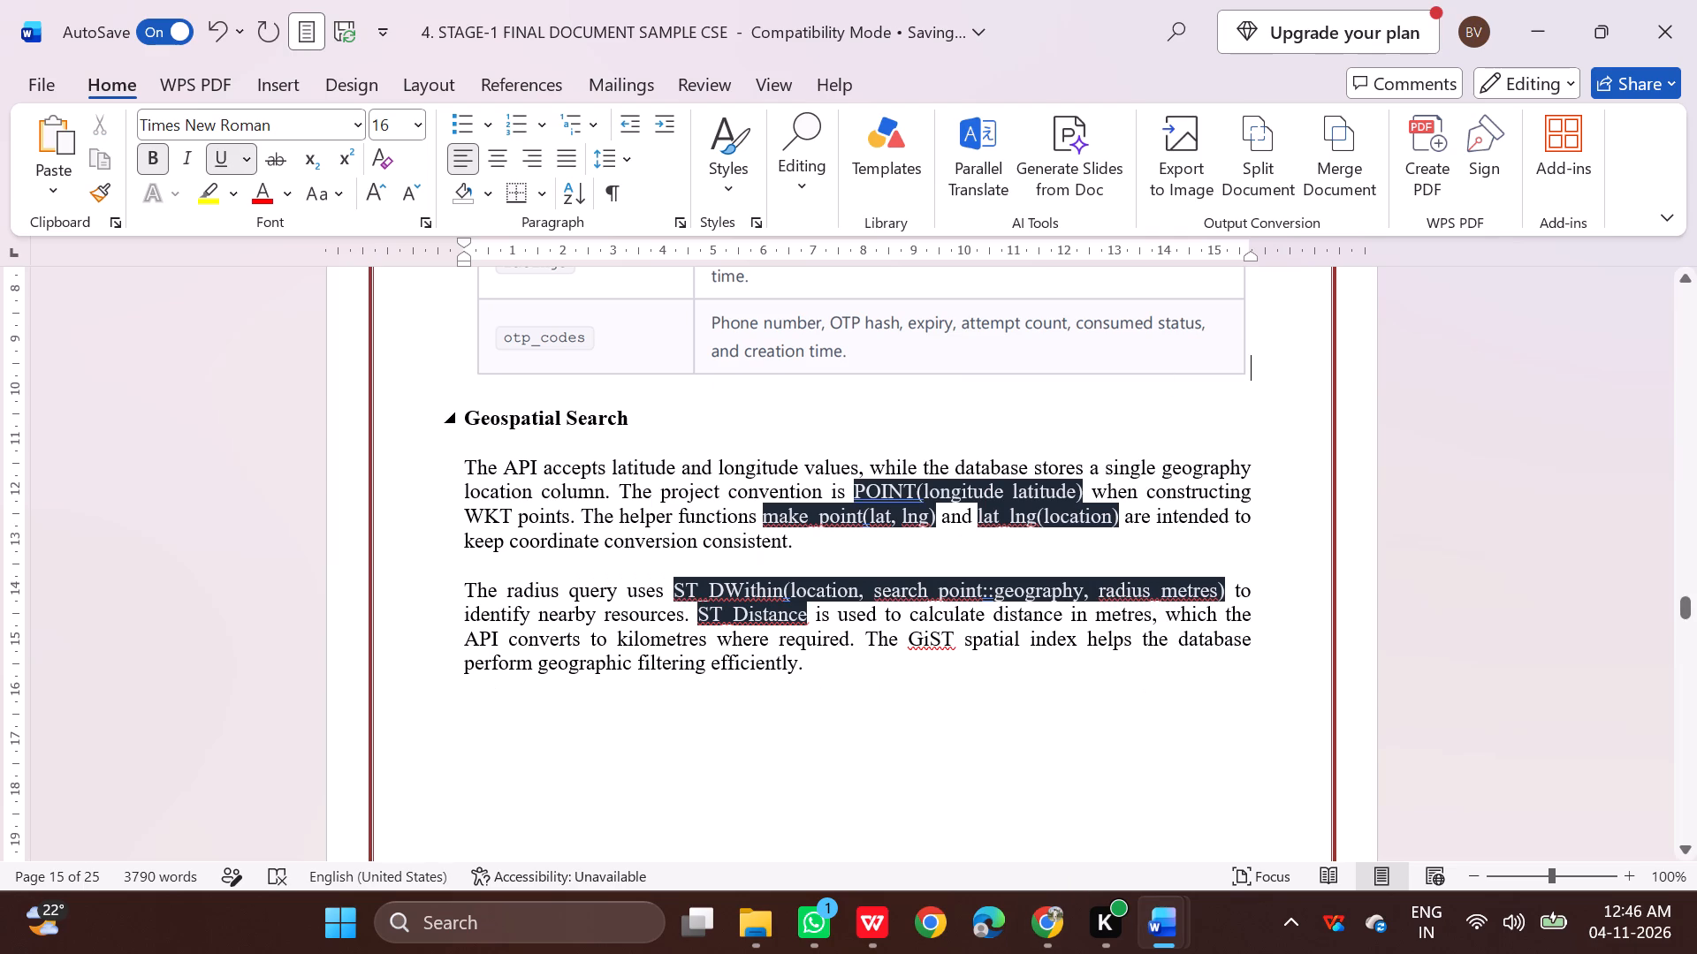
{"action": "key", "text": "Return"}
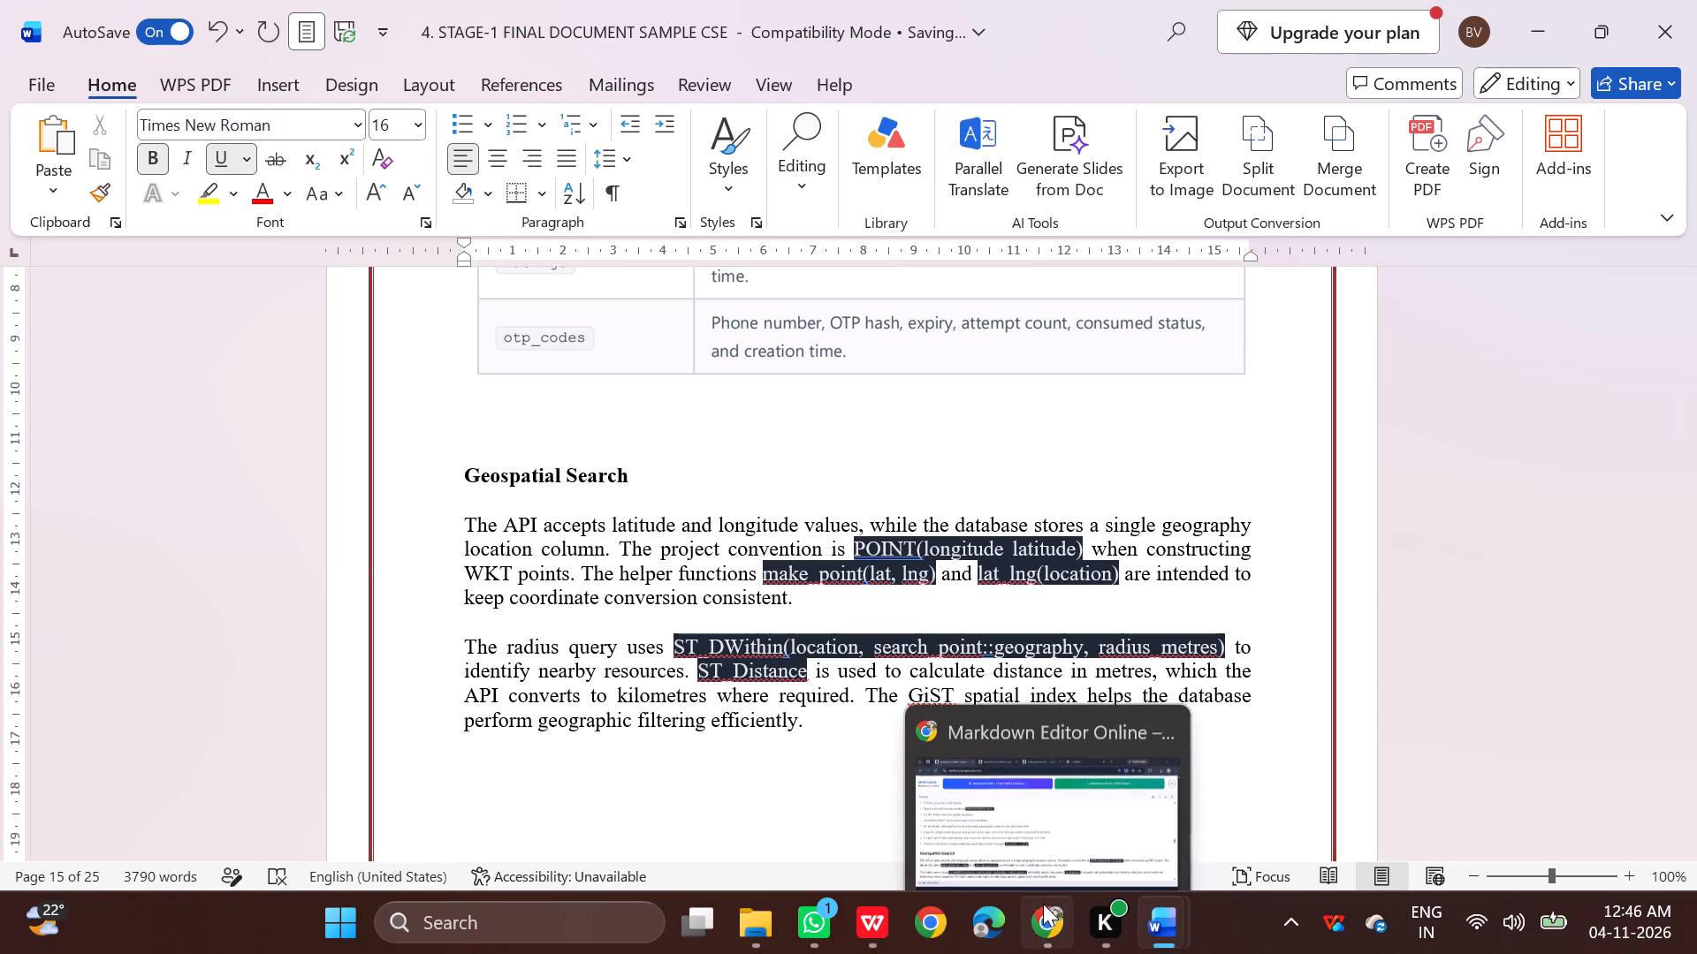
{"action": "left_click", "coordinate": [127, 161]}
{"action": "left_click", "coordinate": [164, 158]}
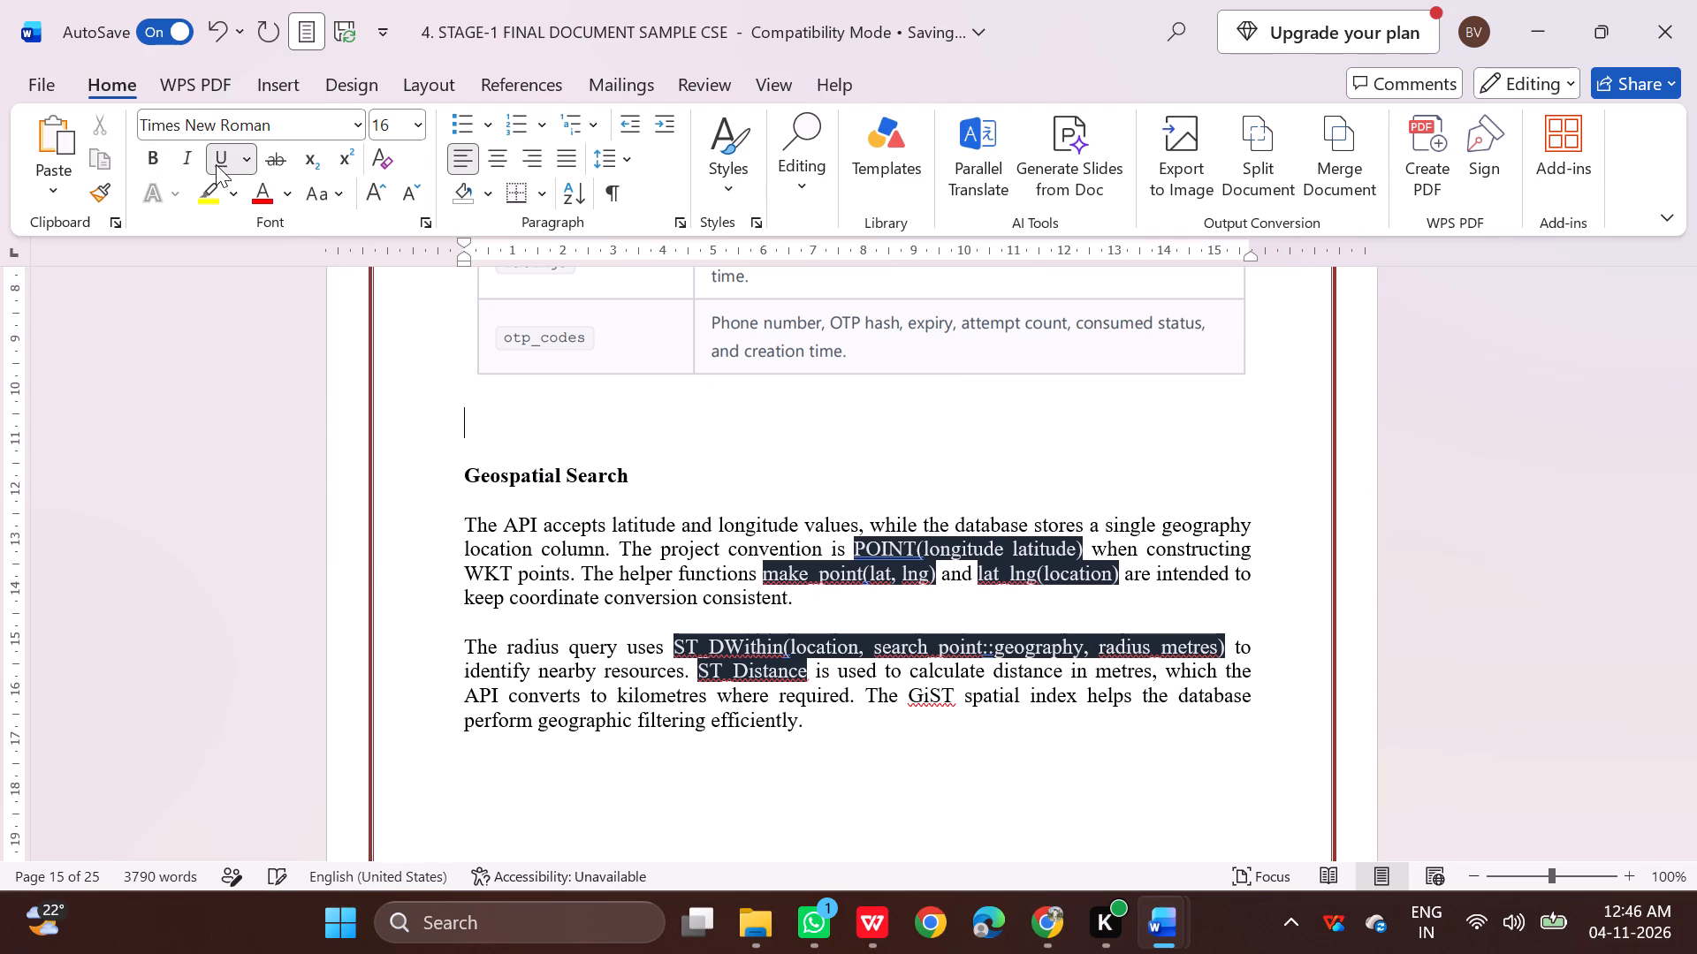
{"action": "left_click", "coordinate": [217, 164]}
{"action": "left_click", "coordinate": [409, 132]}
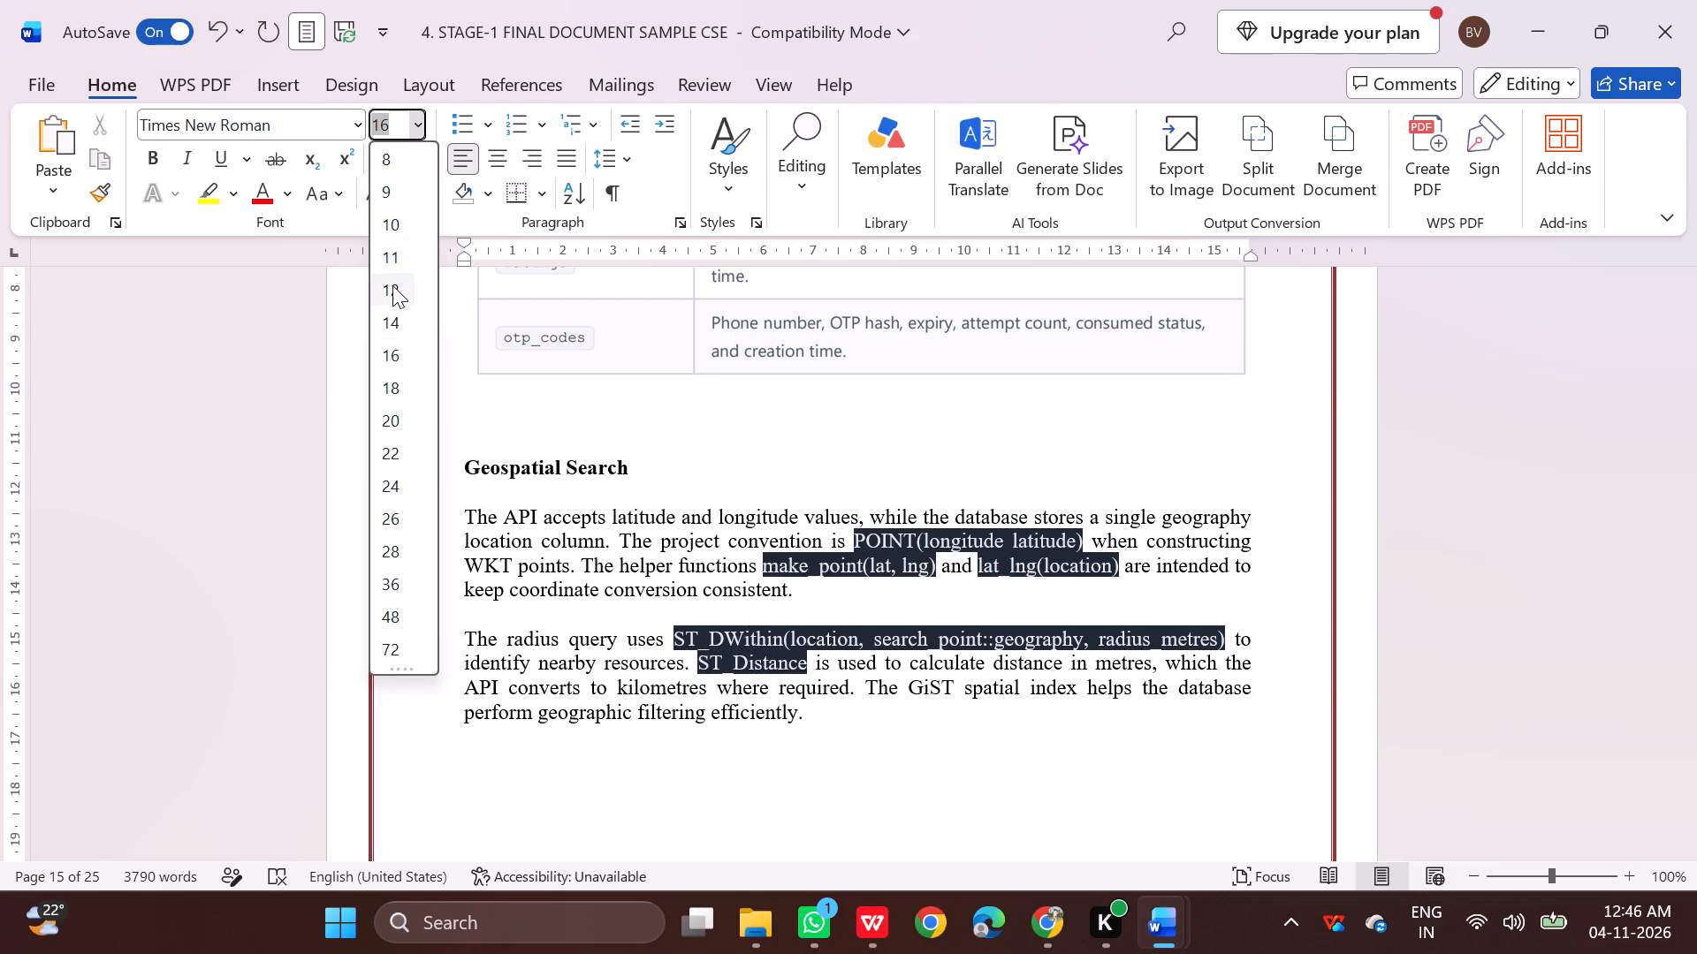
{"action": "left_click", "coordinate": [392, 287]}
Copy the Important Database Rules heading and all its bullets from the Chrome Markdown preview into Word's empty line, removing the extra blank line below.
{"action": "left_click", "coordinate": [1053, 924]}
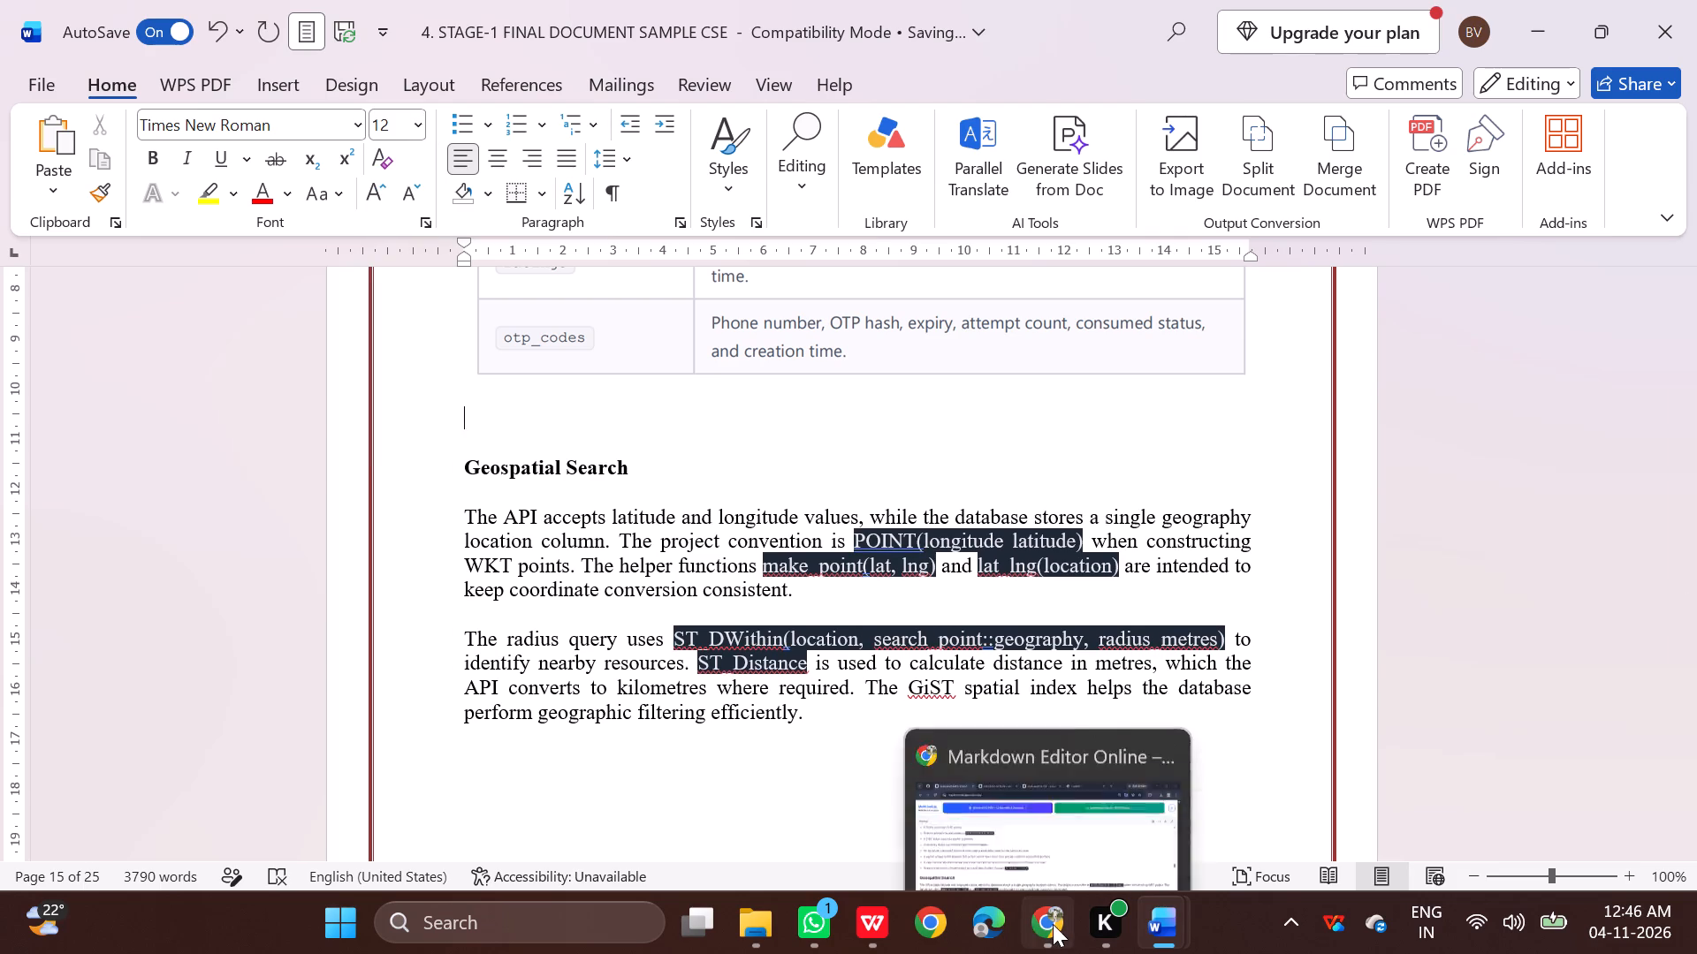
{"action": "scroll", "coordinate": [102, 299], "scroll_direction": "up", "scroll_amount": 2}
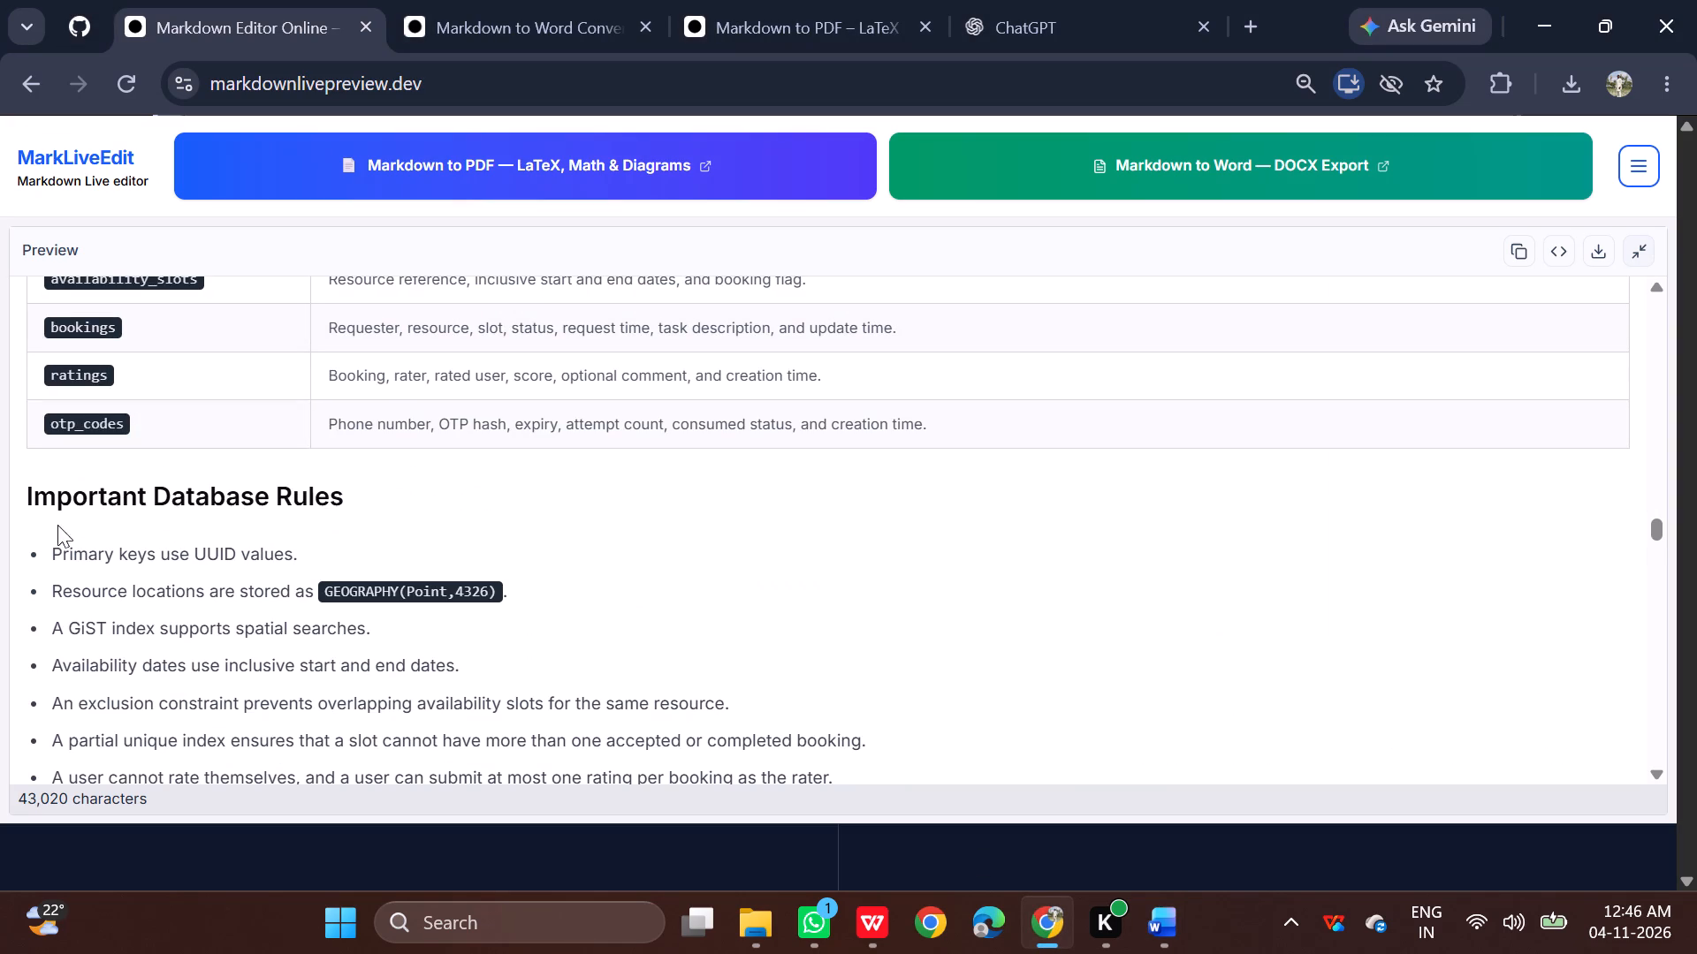
{"action": "left_click_drag", "start_coordinate": [12, 486], "coordinate": [331, 614]}
{"action": "scroll", "coordinate": [300, 625], "scroll_direction": "down", "scroll_amount": 1}
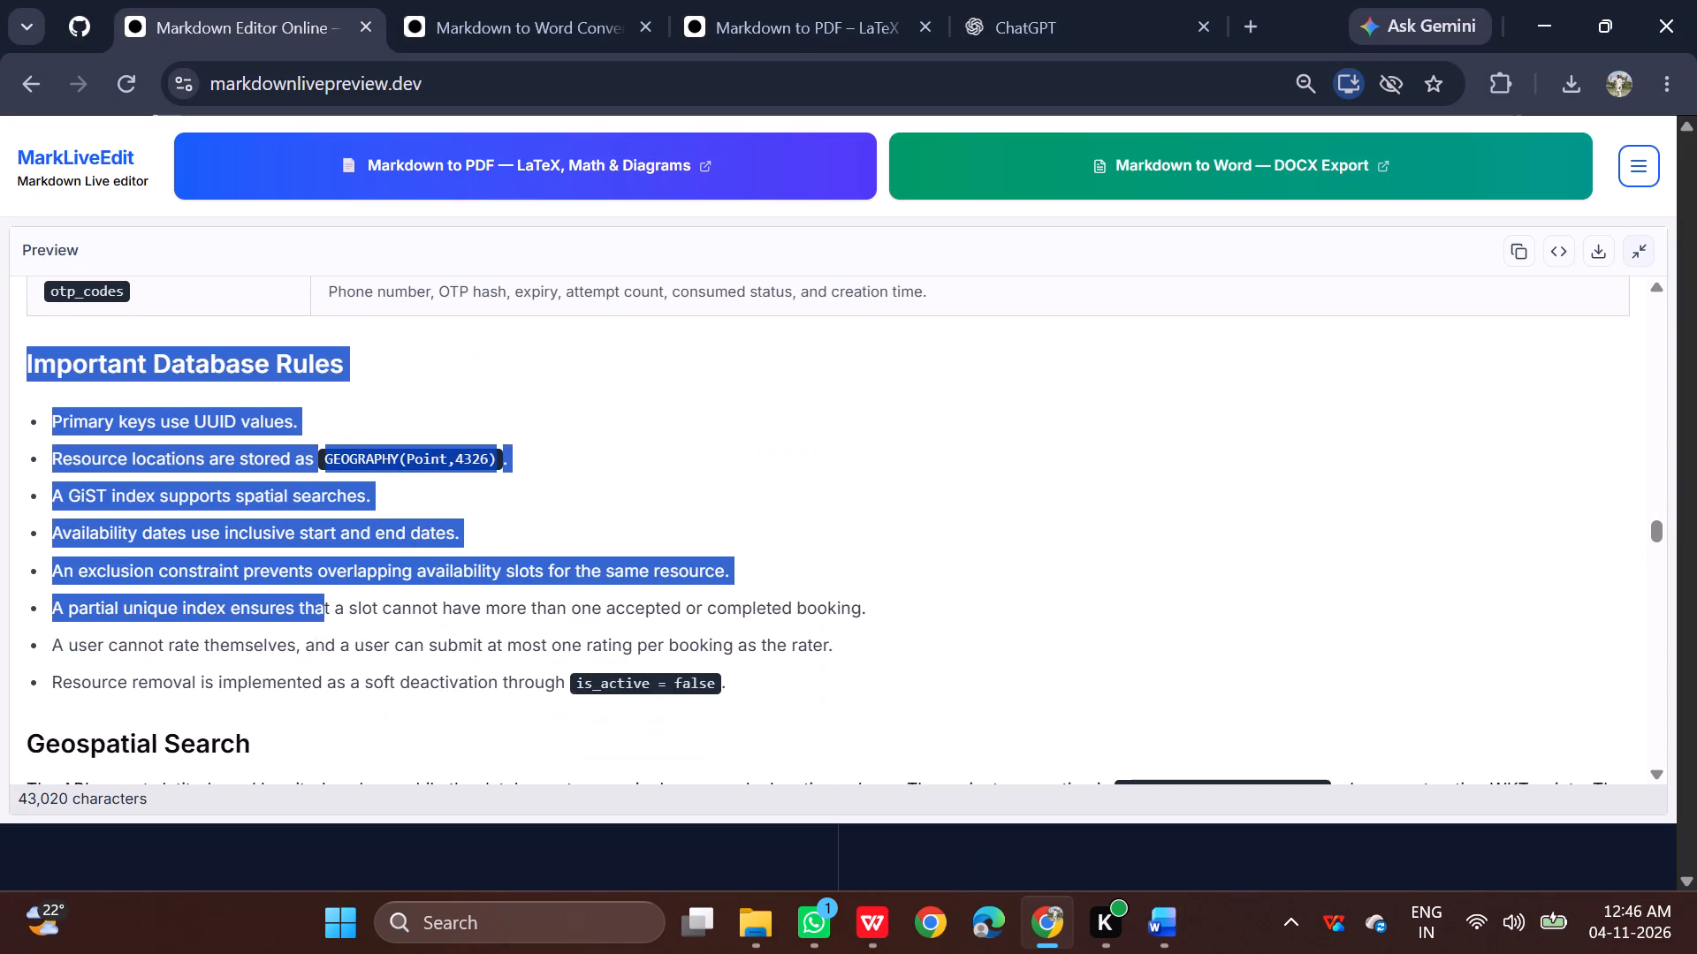
{"action": "left_click_drag", "start_coordinate": [331, 614], "coordinate": [735, 687]}
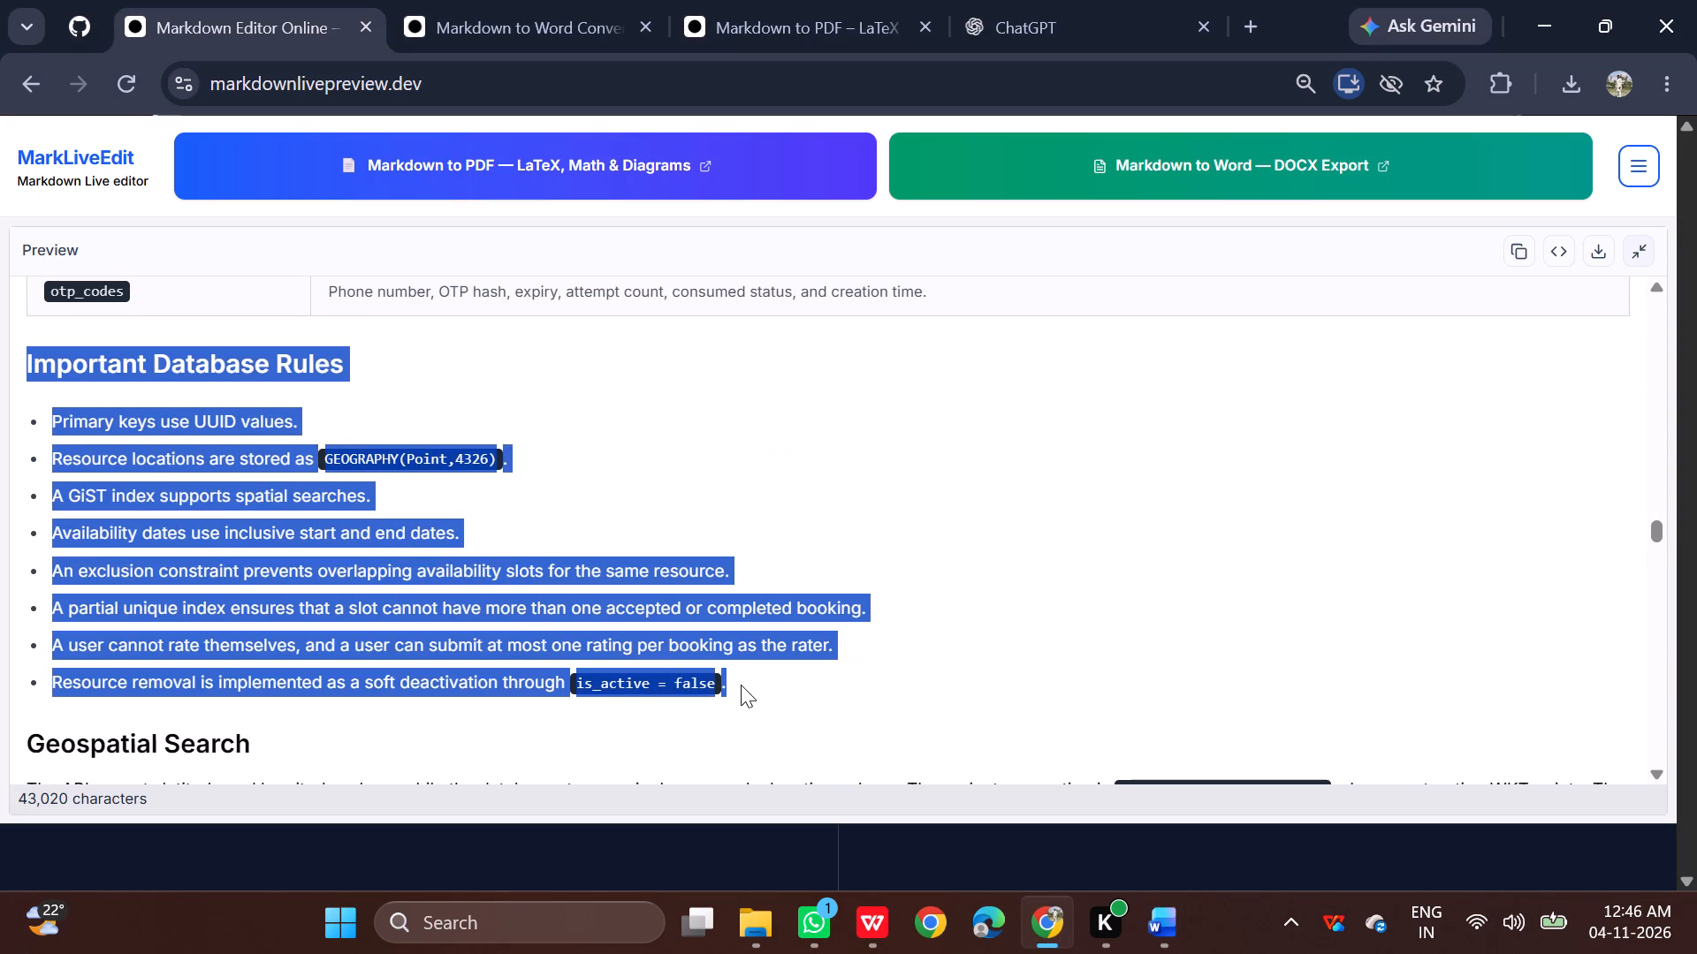
{"action": "key", "text": "ctrl+c"}
{"action": "left_click", "coordinate": [940, 830]}
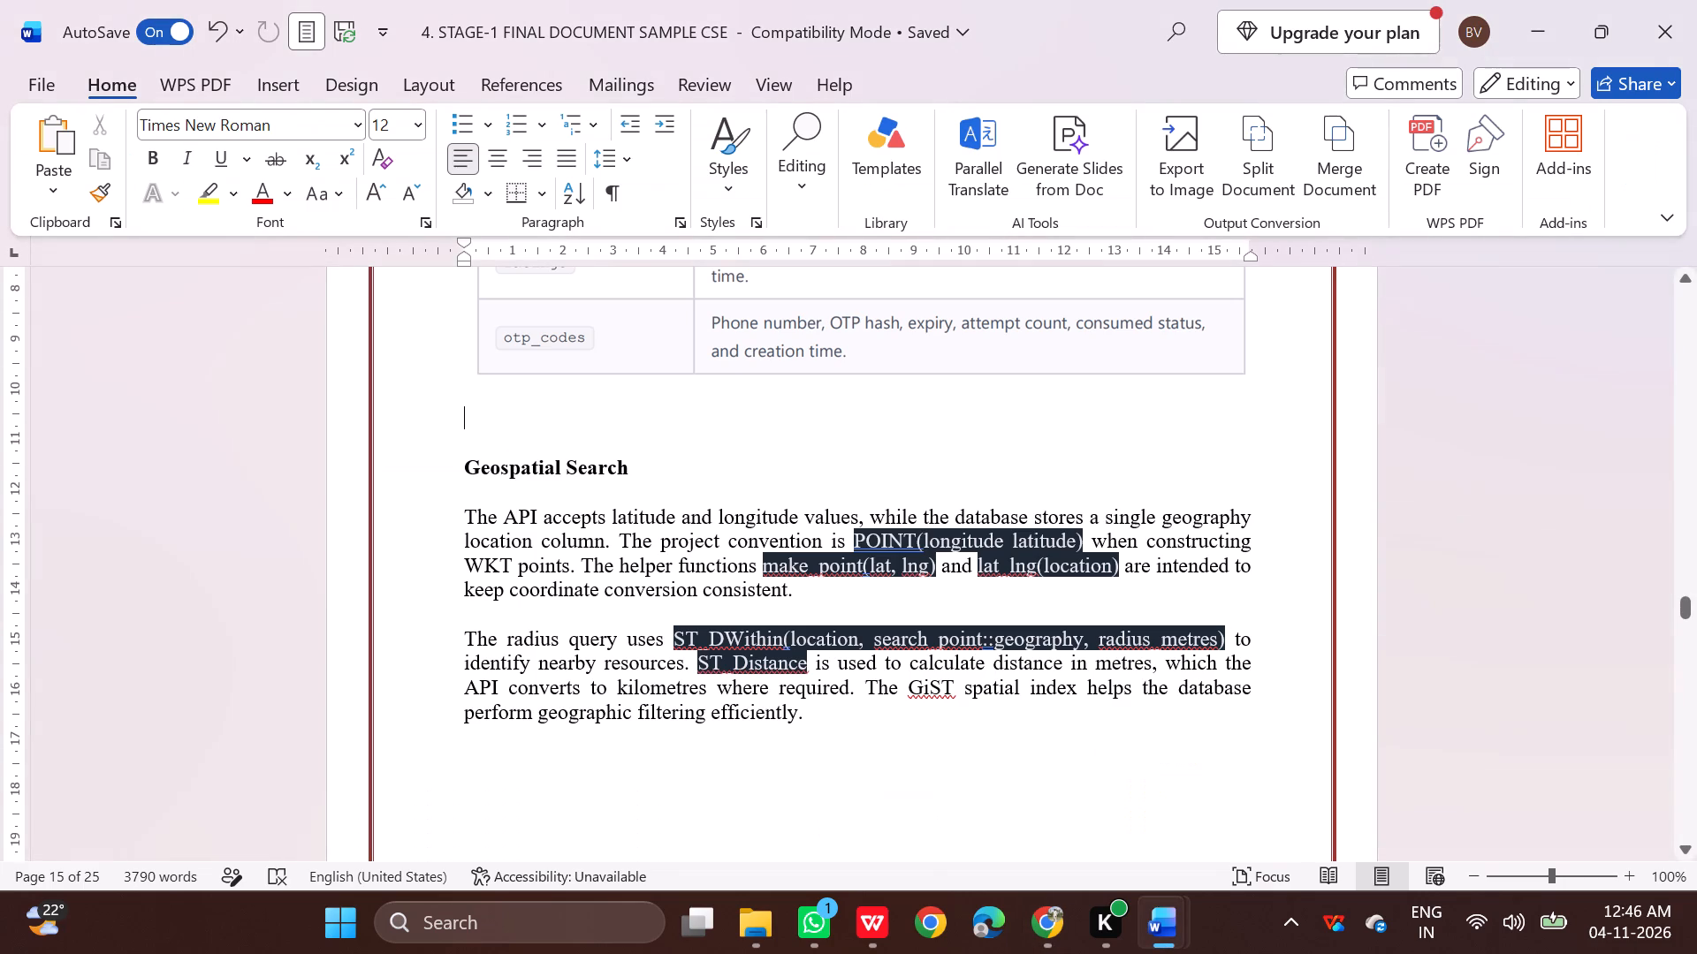
{"action": "key", "text": "ctrl+v"}
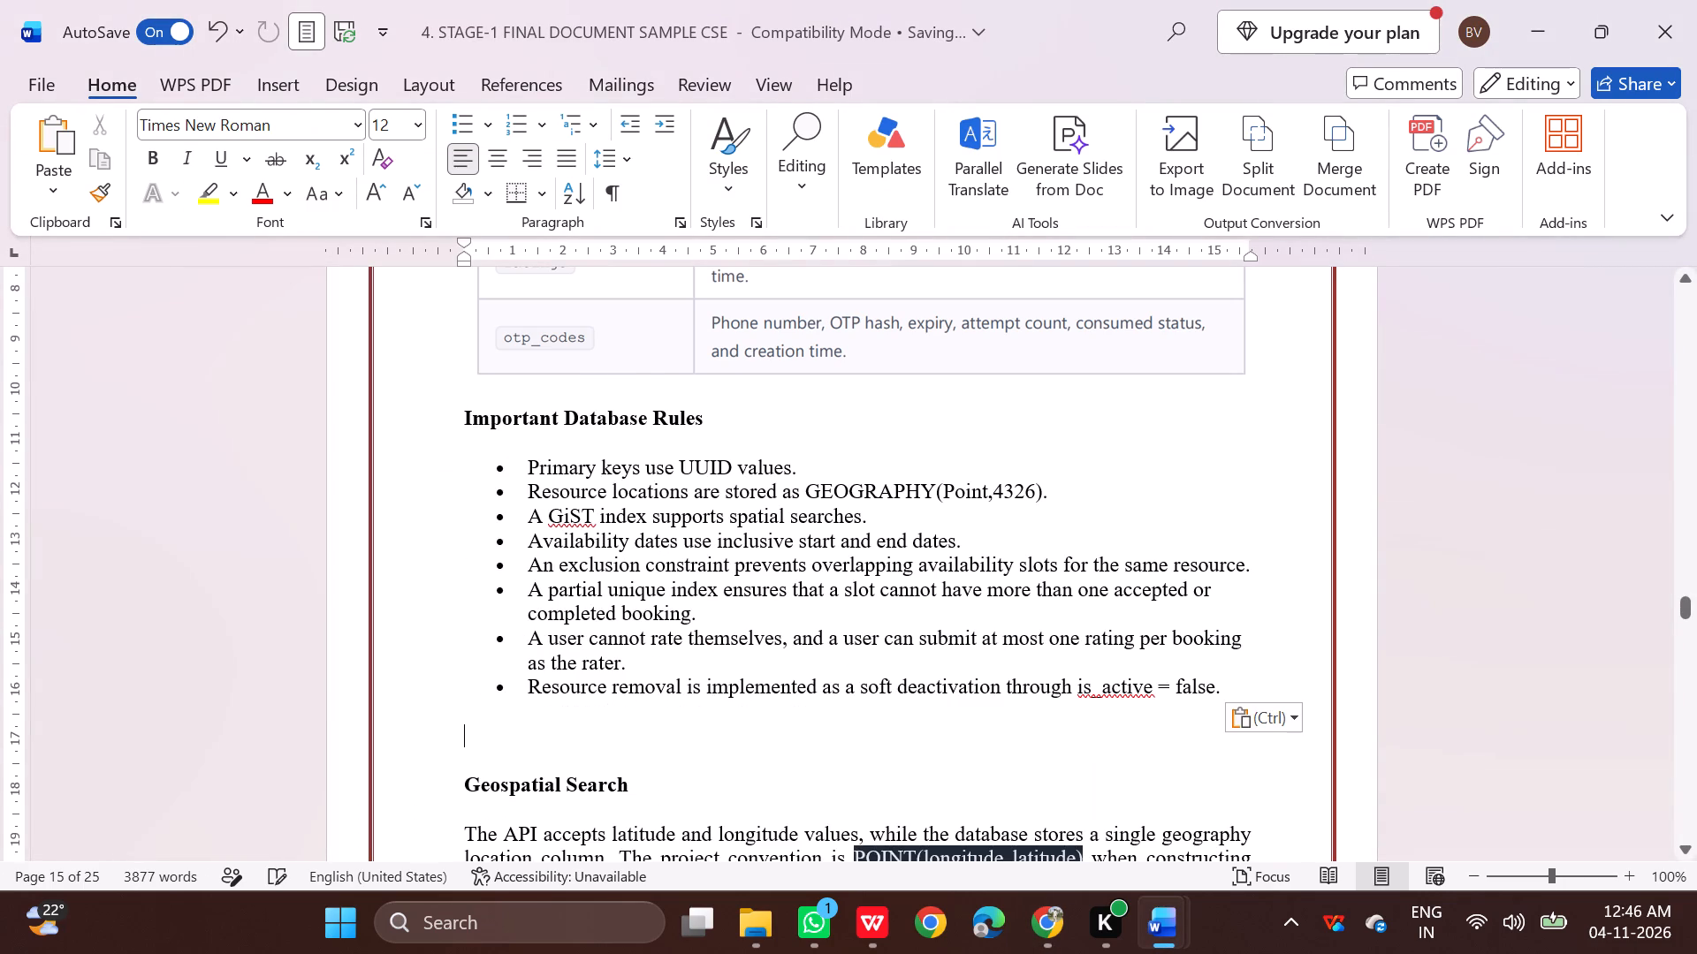
{"action": "scroll", "coordinate": [1067, 553], "scroll_direction": "down", "scroll_amount": 2}
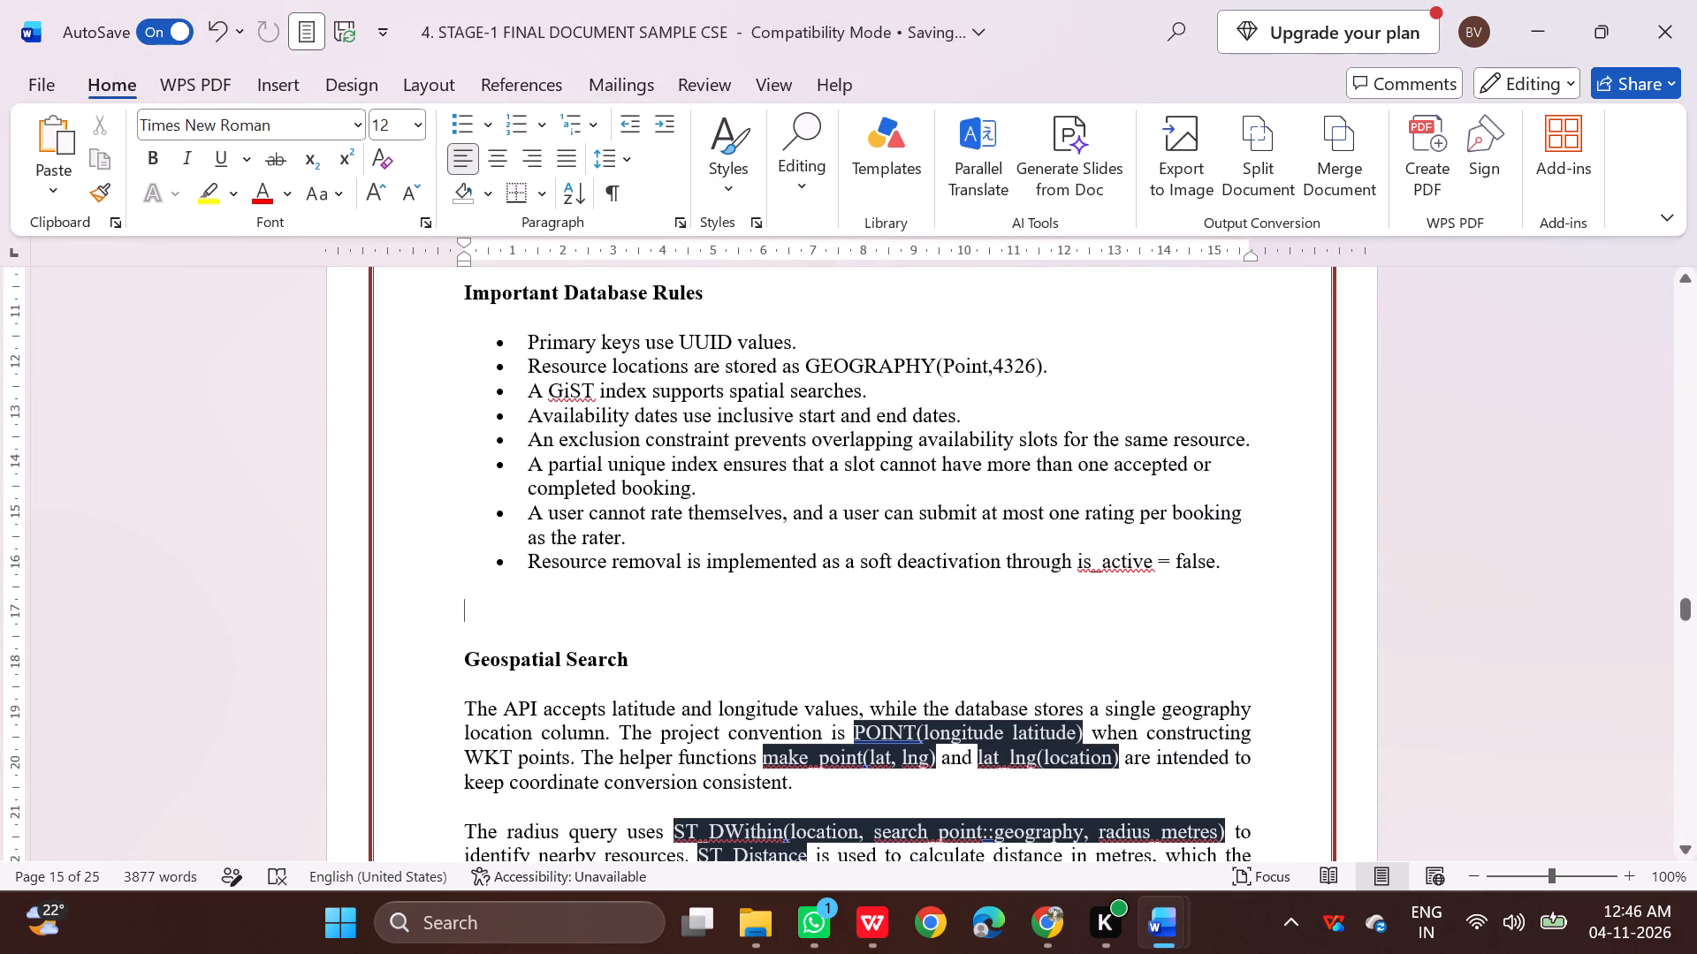
{"action": "key", "text": "BackSpace"}
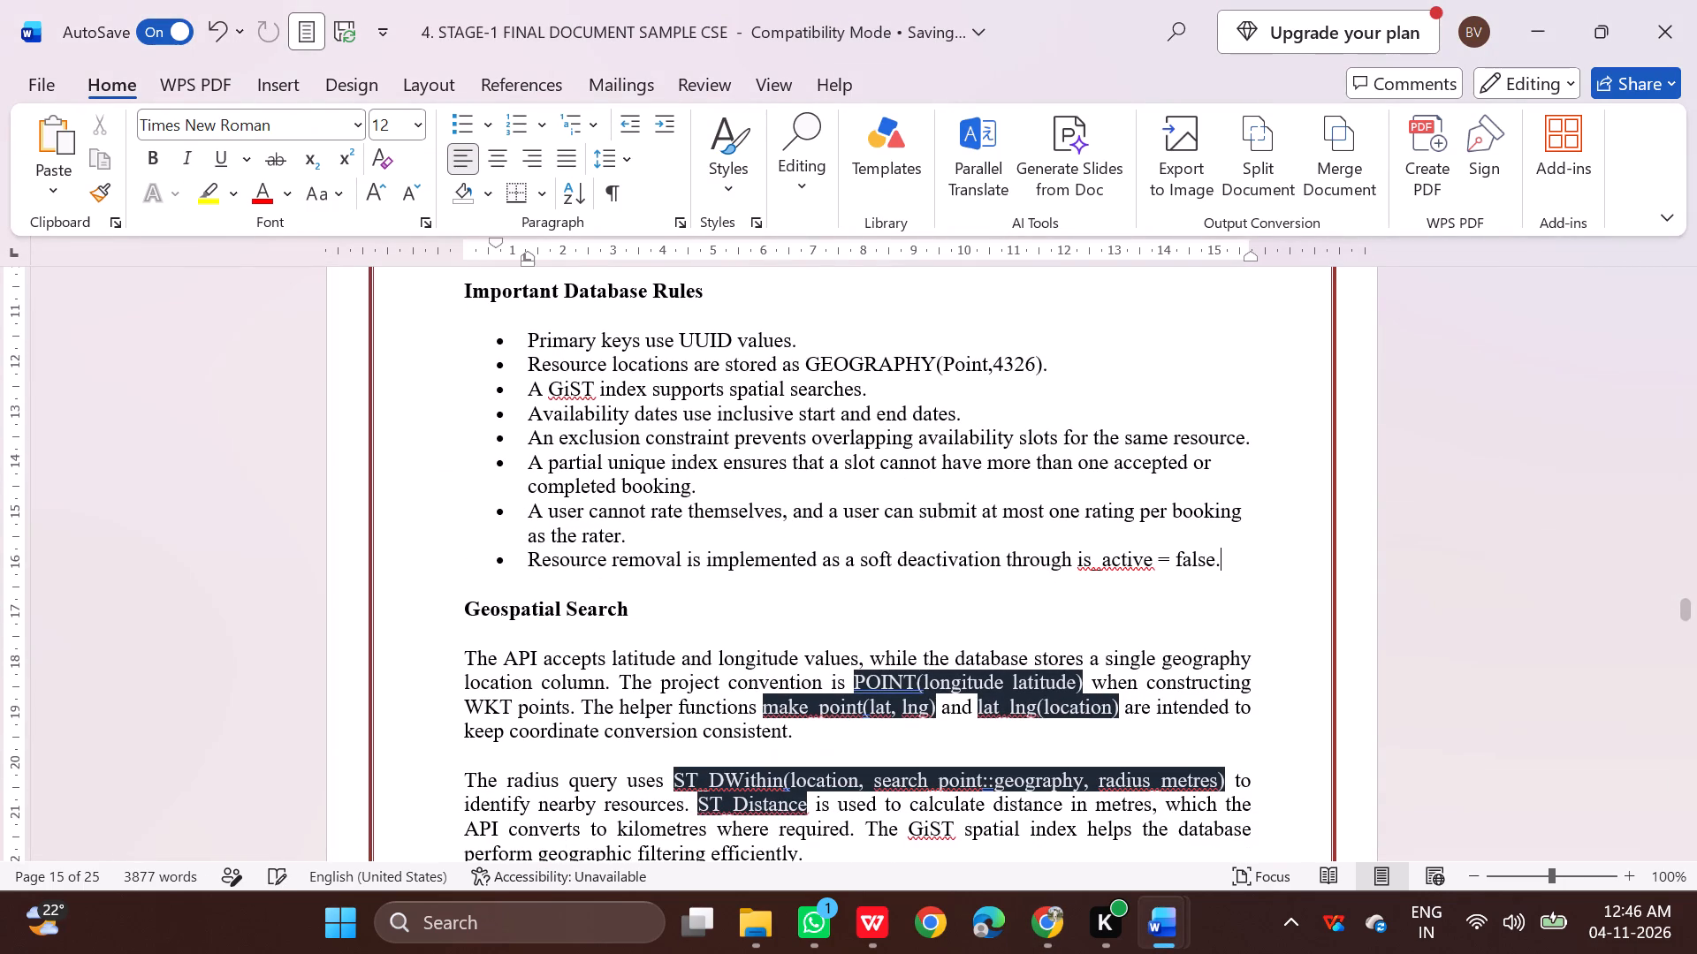
Review the heading formatting of Important Database Rules and Geospatial Search, plus the database table on the preceding pages.
{"action": "scroll", "coordinate": [951, 574], "scroll_direction": "up", "scroll_amount": 1}
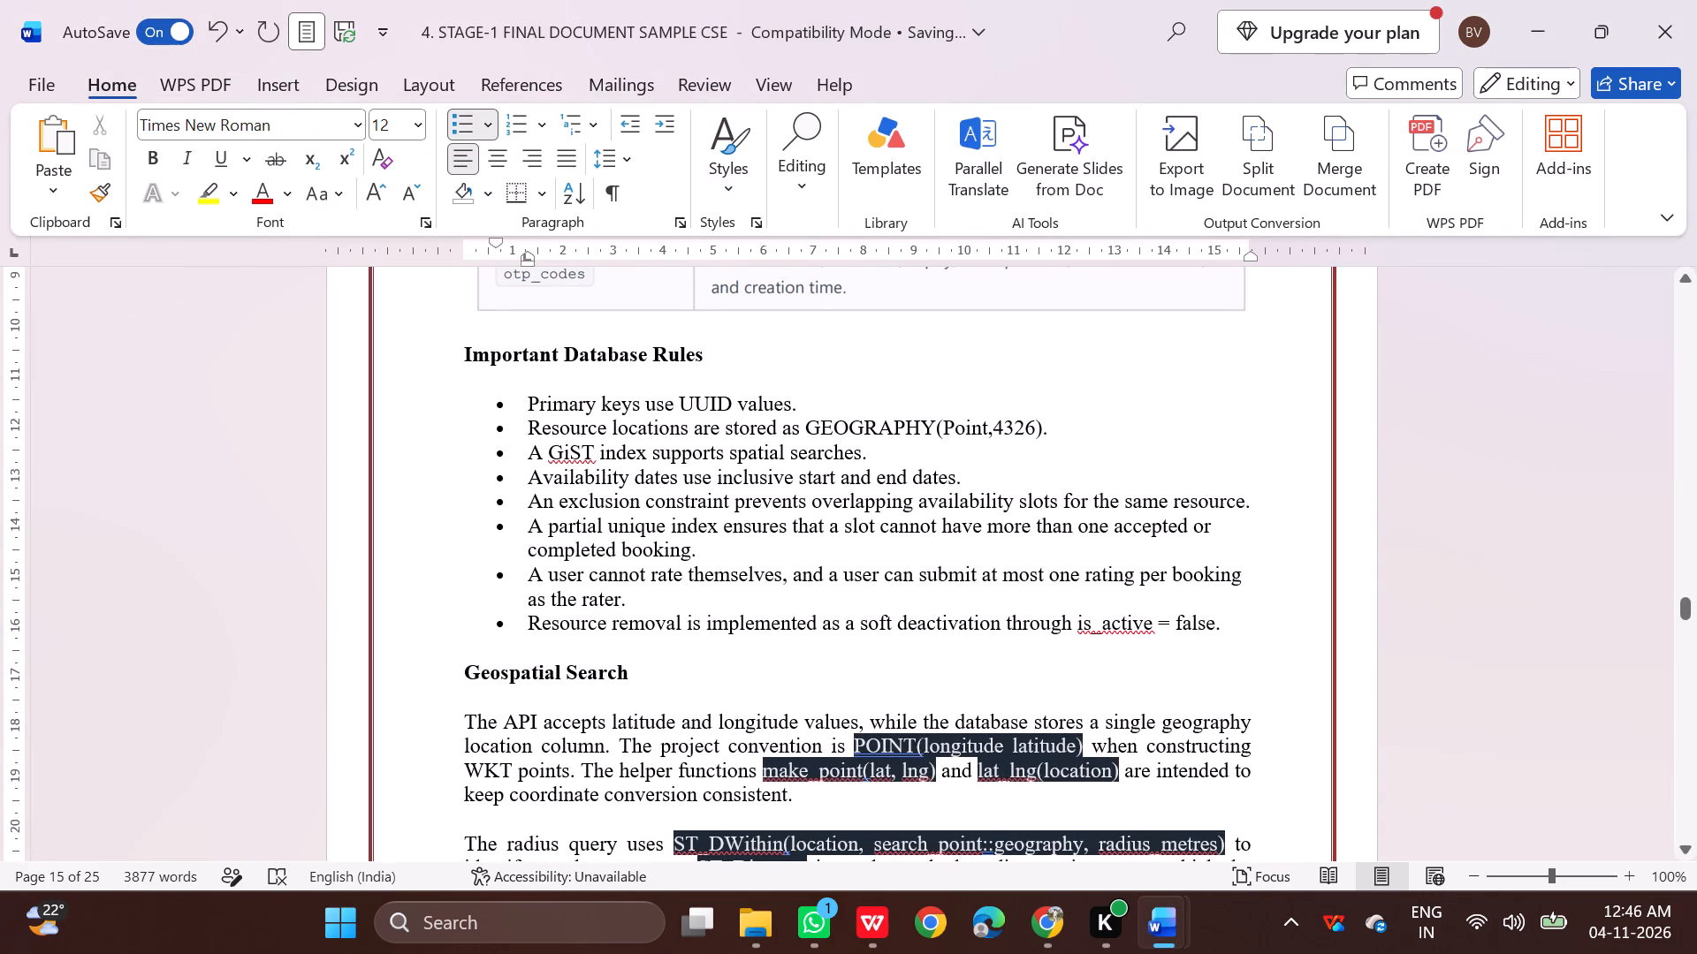
{"action": "left_click_drag", "start_coordinate": [715, 354], "coordinate": [460, 348]}
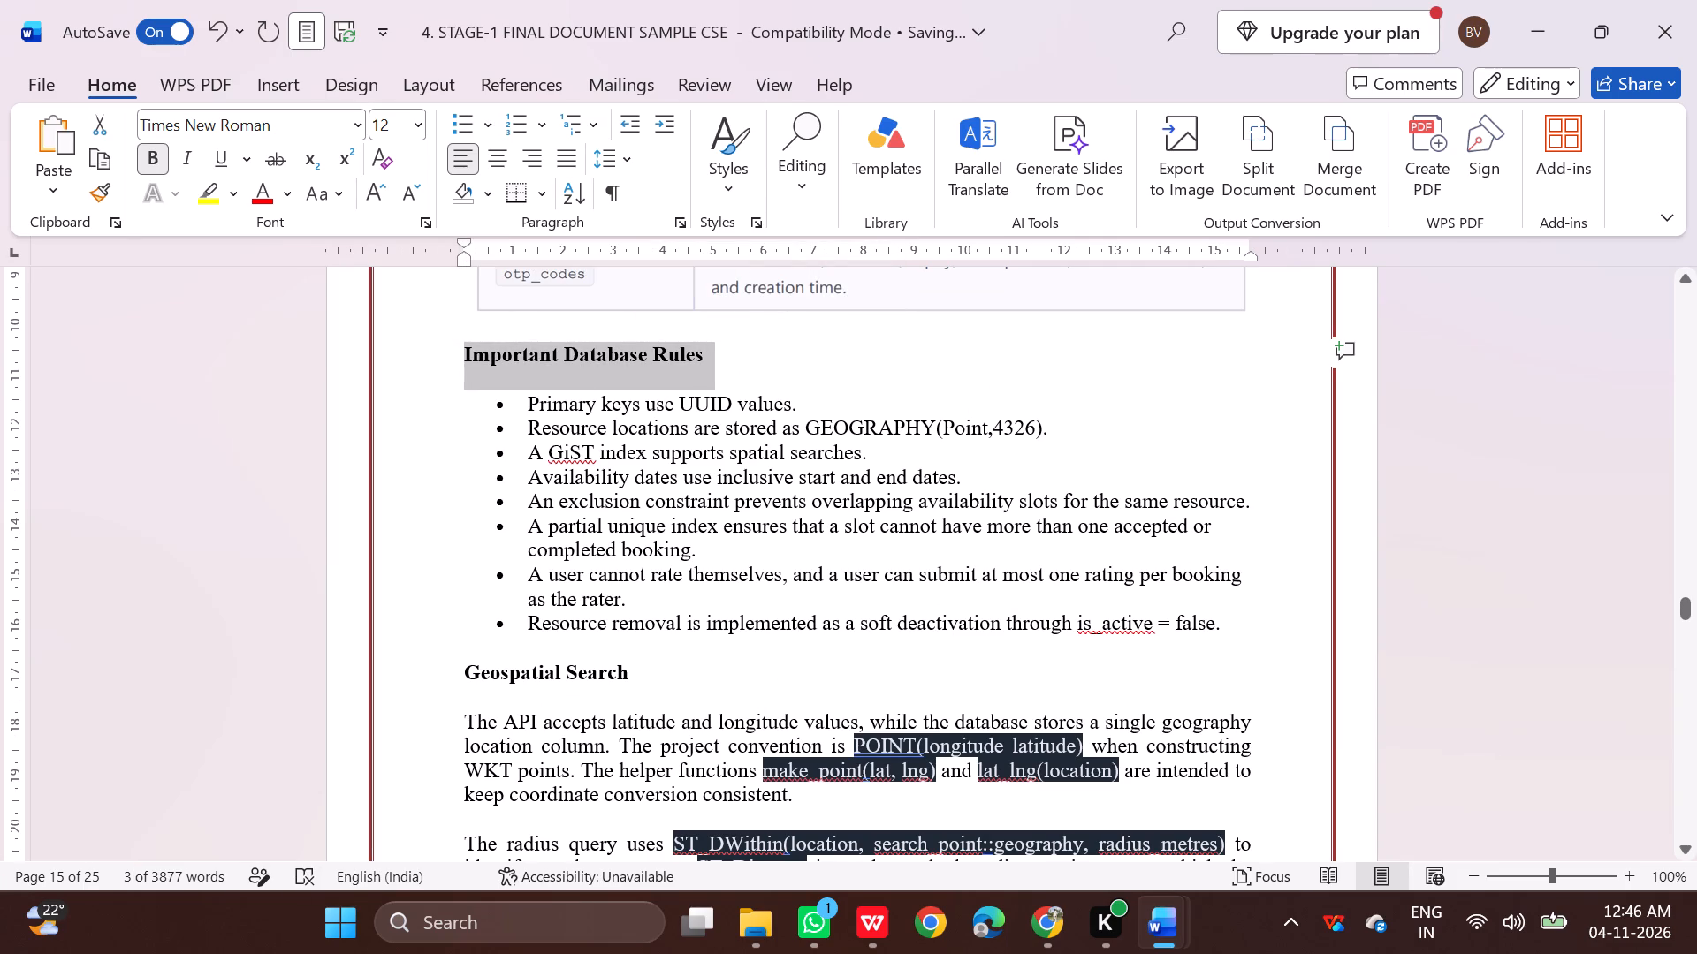
{"action": "left_click_drag", "start_coordinate": [635, 674], "coordinate": [489, 670]}
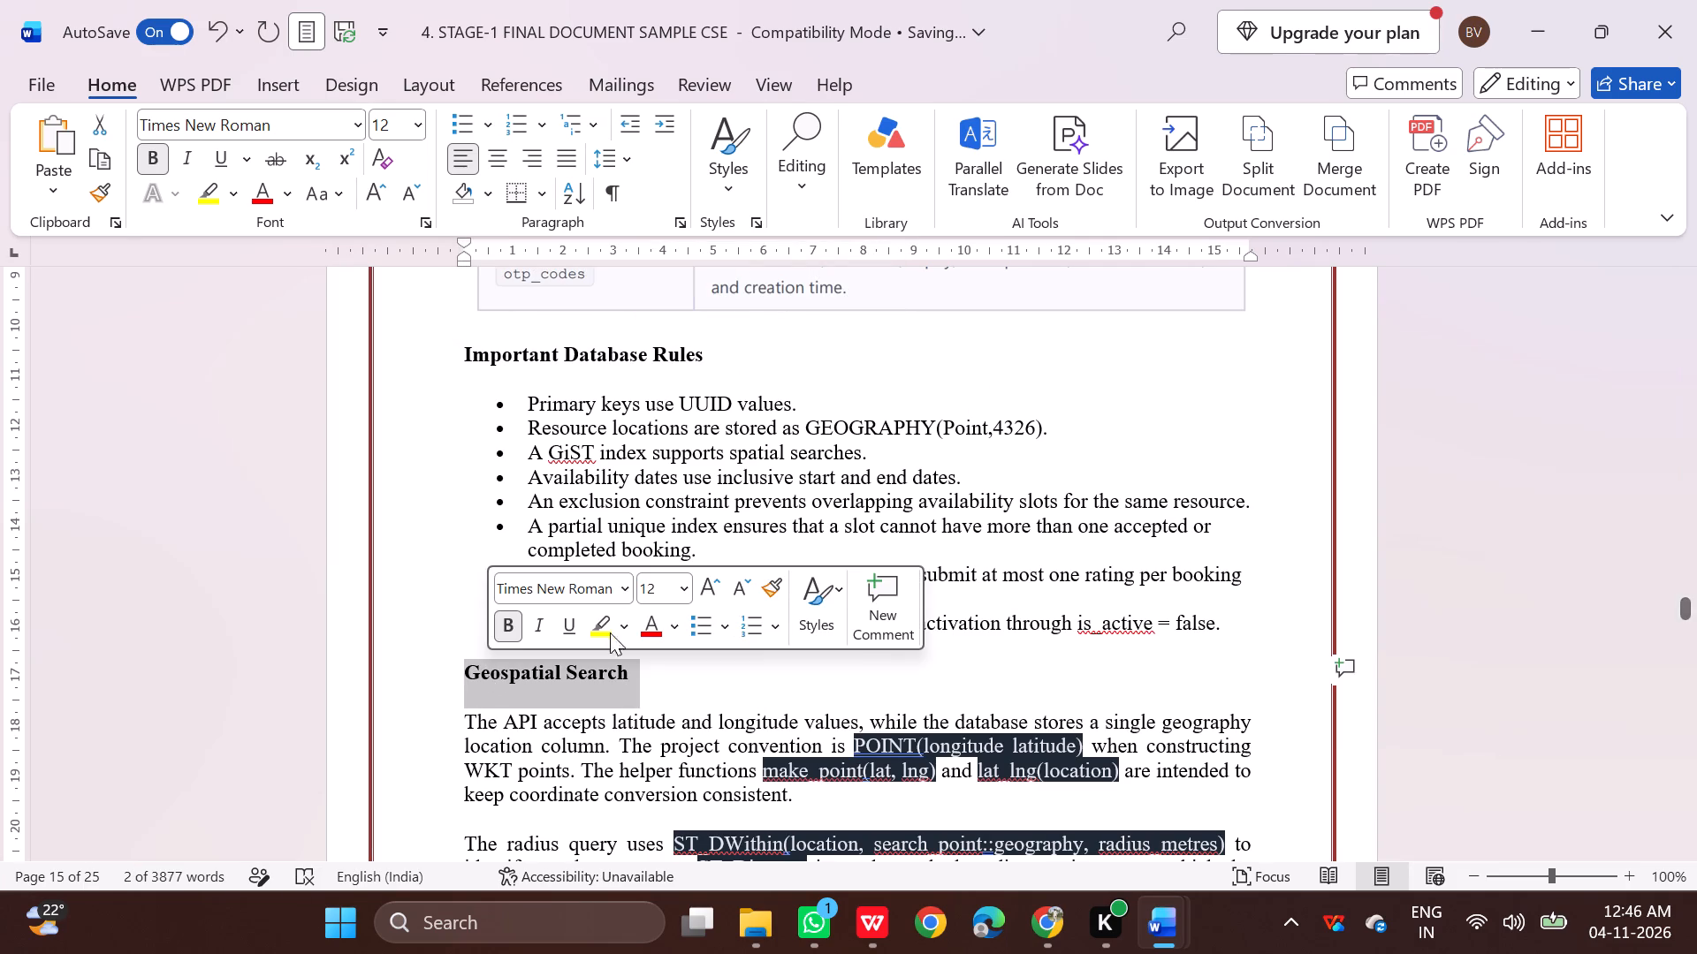
{"action": "left_click", "coordinate": [828, 720]}
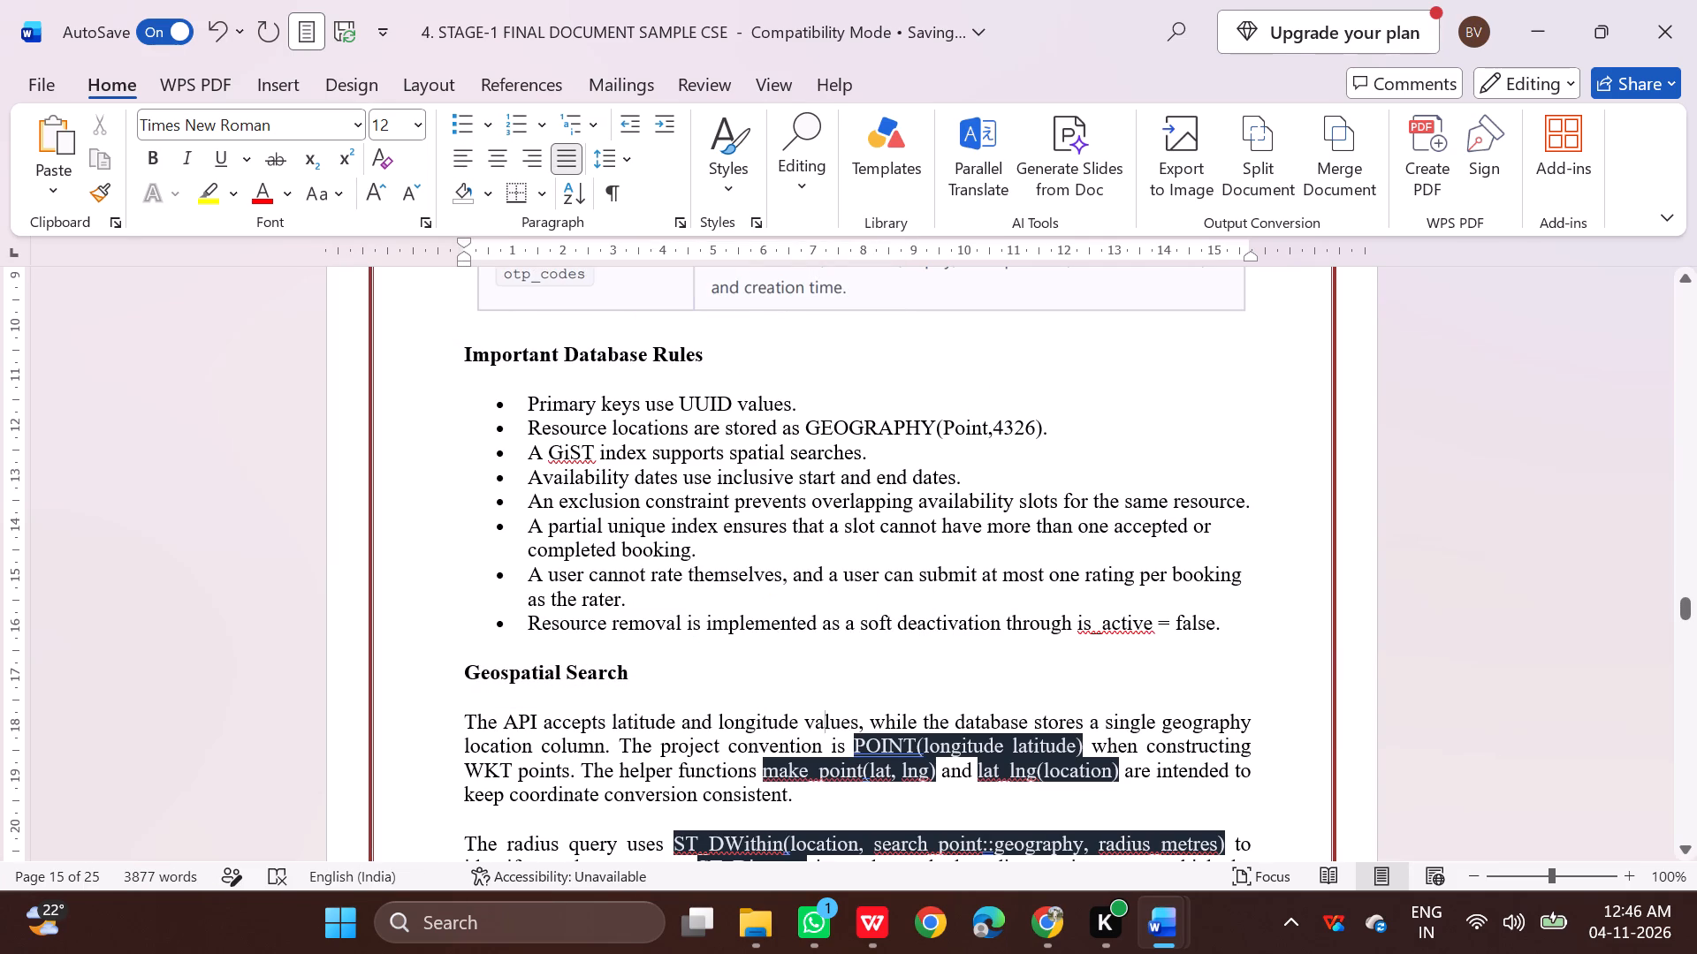
{"action": "scroll", "coordinate": [695, 677], "scroll_direction": "down", "scroll_amount": 4}
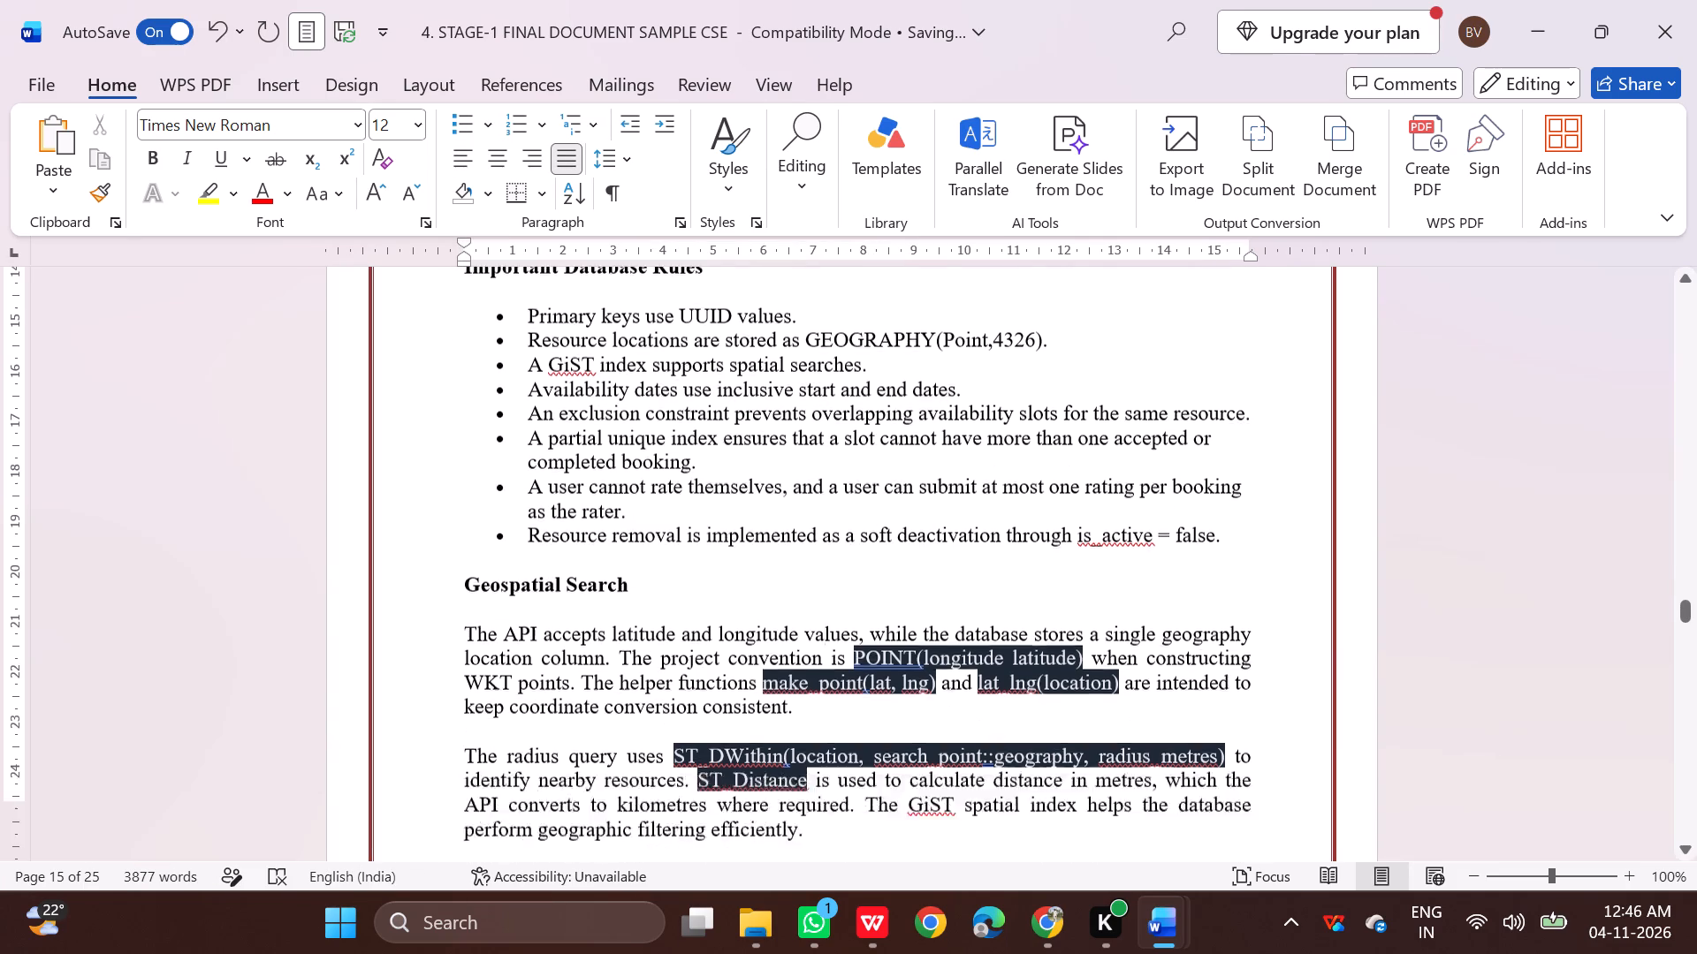
{"action": "scroll", "coordinate": [697, 677], "scroll_direction": "up", "scroll_amount": 16}
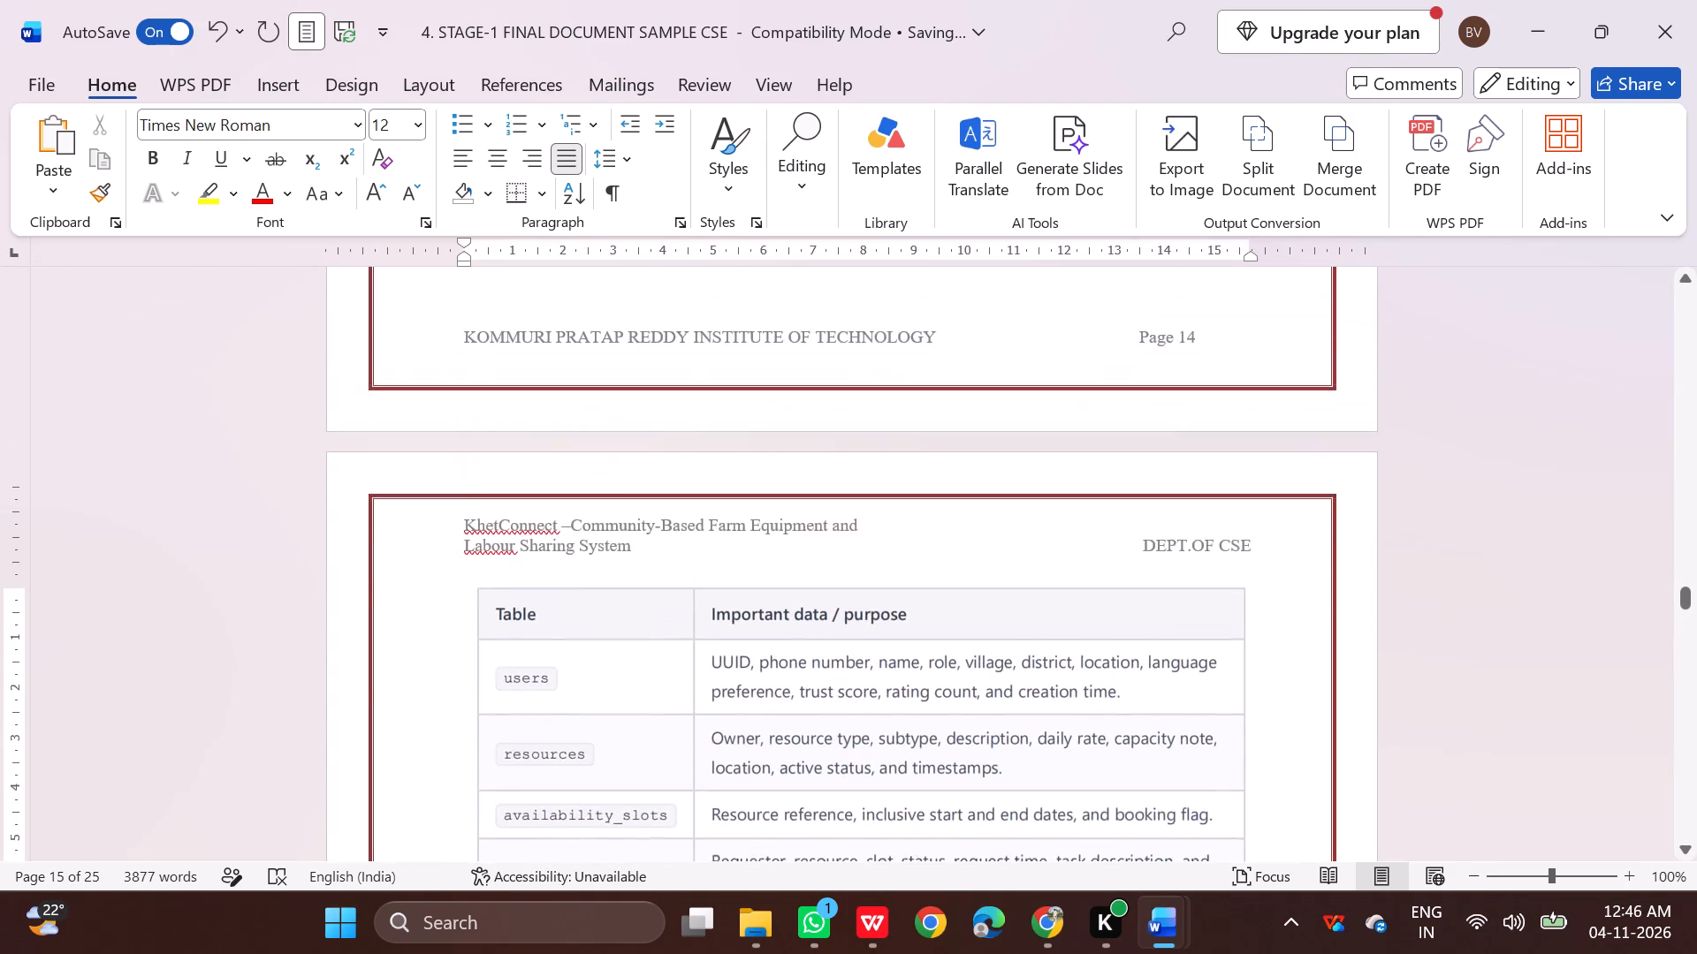
{"action": "scroll", "coordinate": [698, 669], "scroll_direction": "up", "scroll_amount": 10}
{"action": "scroll", "coordinate": [698, 666], "scroll_direction": "down", "scroll_amount": 13}
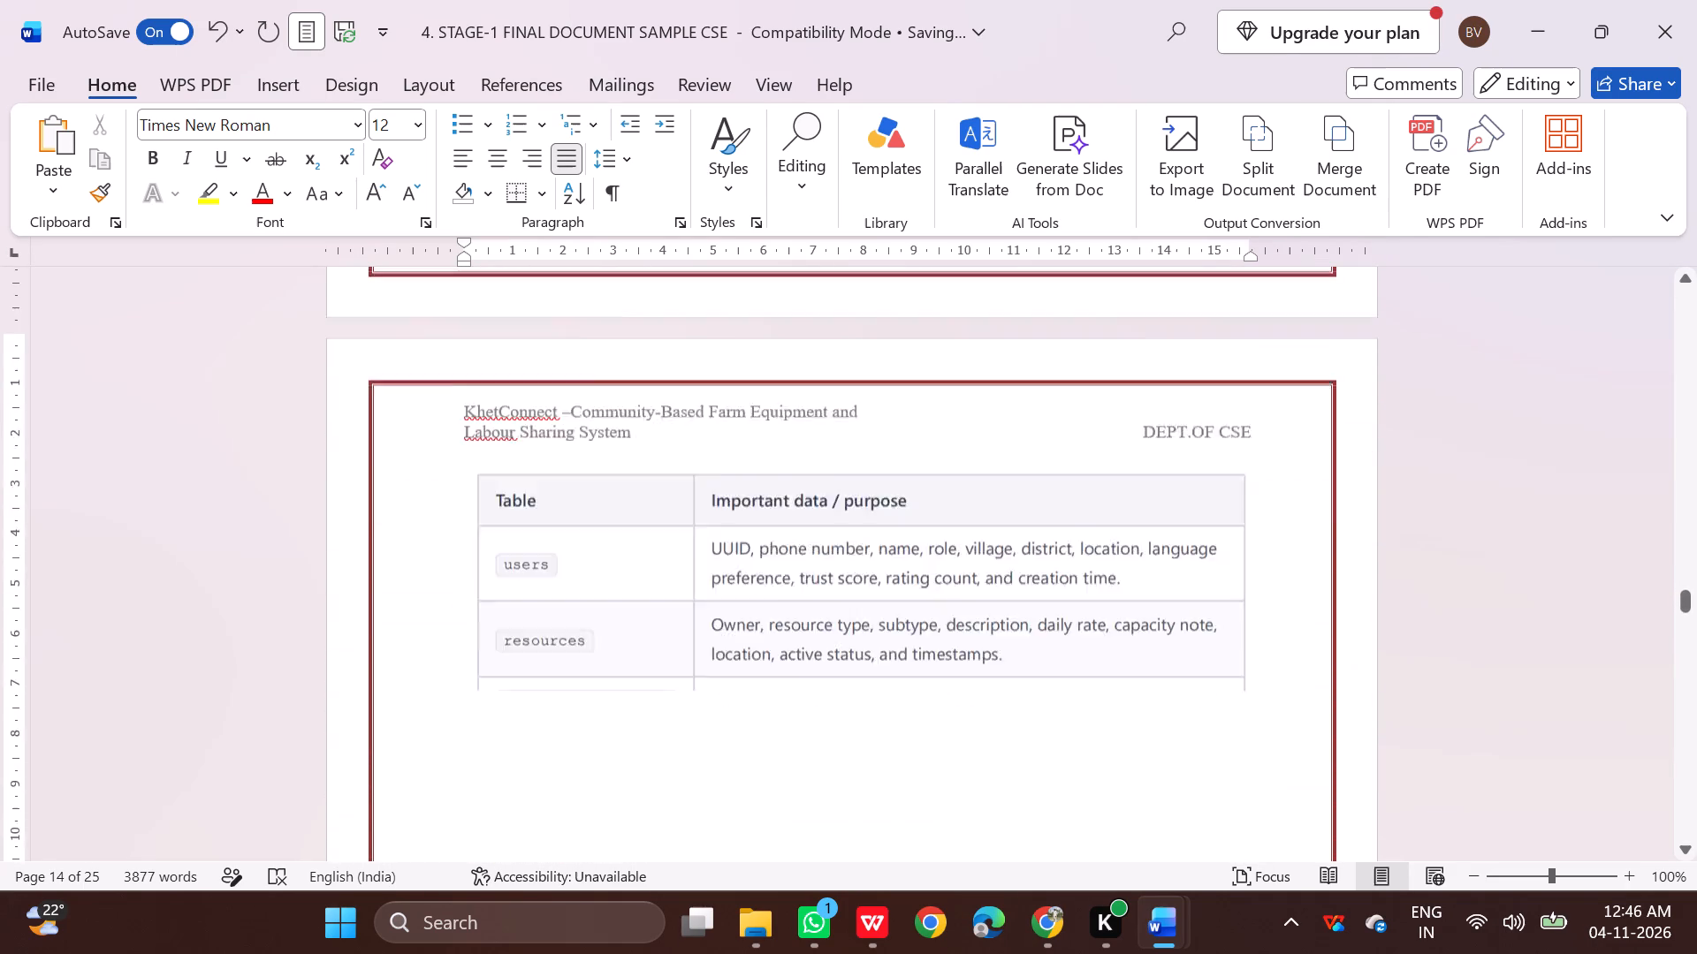
{"action": "scroll", "coordinate": [698, 666], "scroll_direction": "down", "scroll_amount": 11}
{"action": "scroll", "coordinate": [682, 581], "scroll_direction": "up", "scroll_amount": 1}
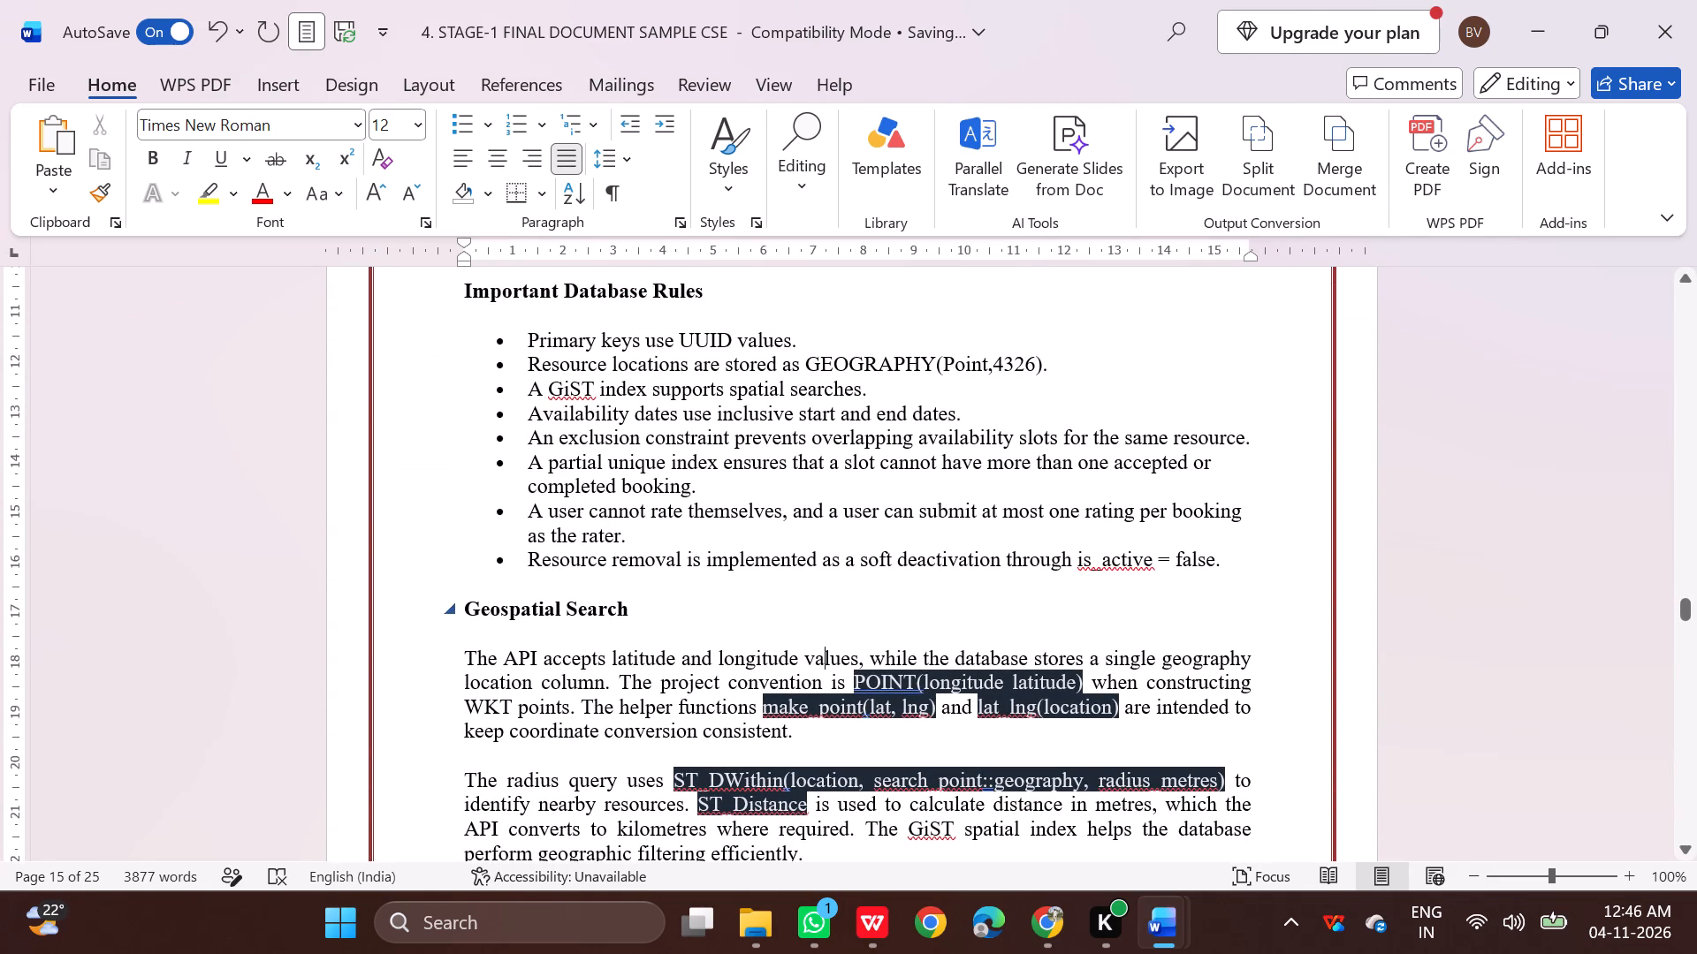
Delete the Geospatial Search heading and its two paragraphs containing dark-shaded code text.
{"action": "left_click_drag", "start_coordinate": [462, 606], "coordinate": [922, 714]}
{"action": "scroll", "coordinate": [780, 695], "scroll_direction": "down", "scroll_amount": 2}
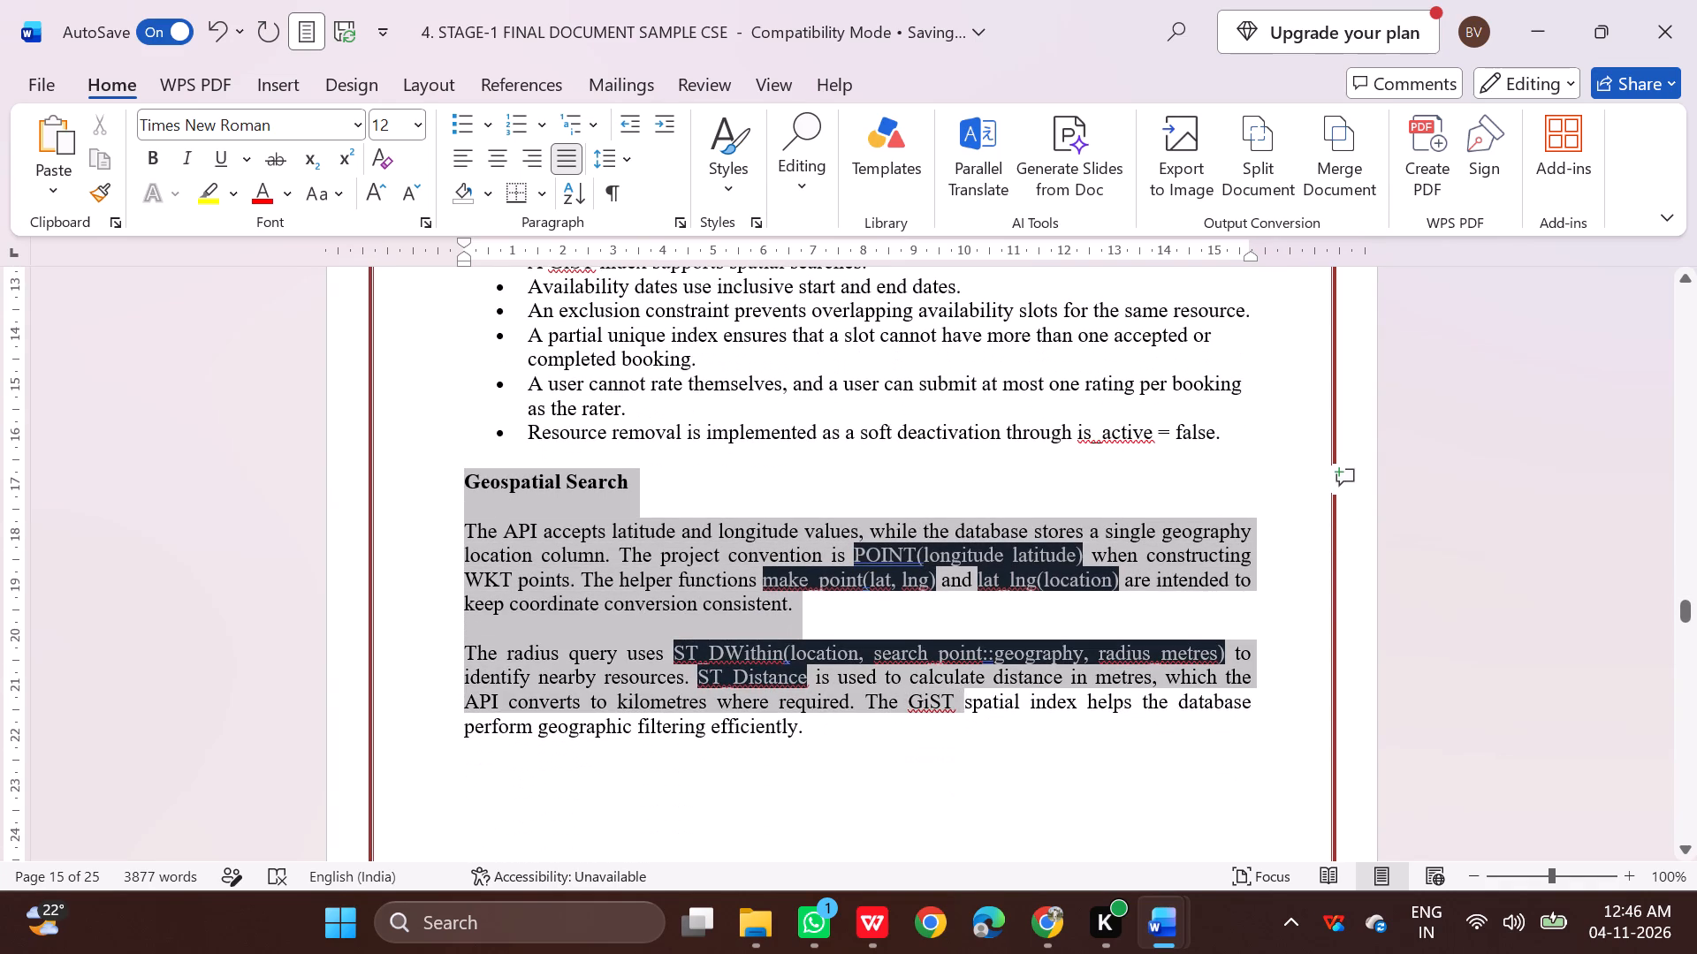
{"action": "left_click_drag", "start_coordinate": [922, 714], "coordinate": [869, 731]}
{"action": "key", "text": "BackSpace"}
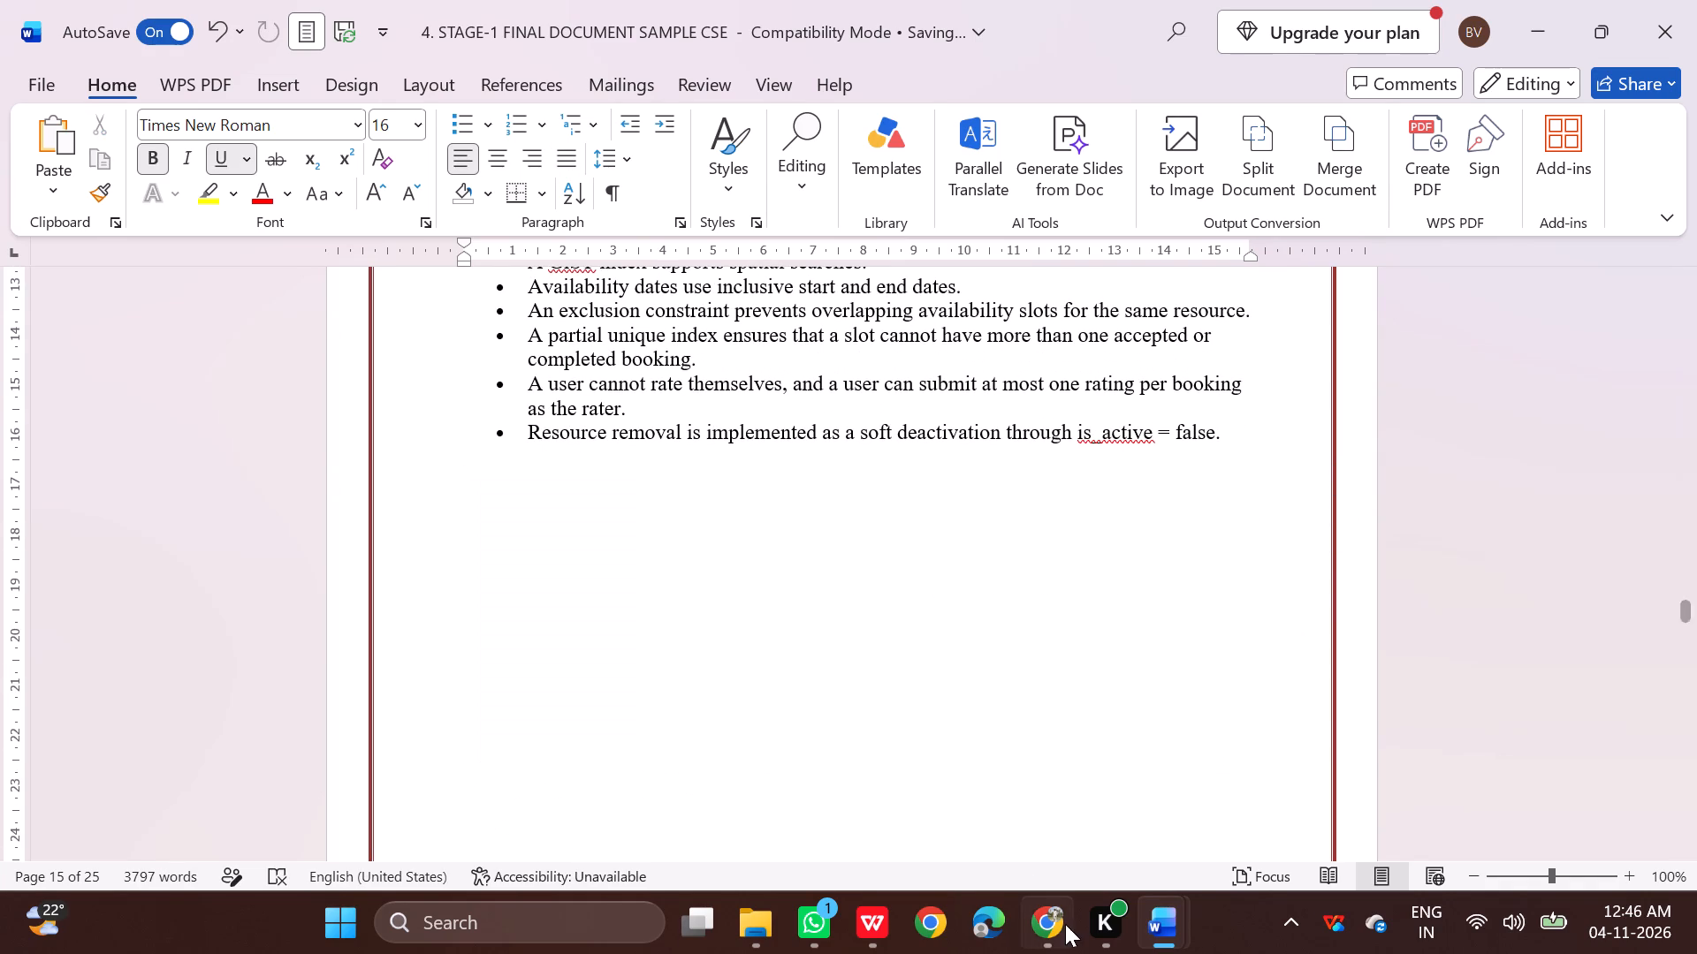
Copy the Geospatial Search heading and both paragraphs from the Chrome Markdown preview into Word below the database rules, keeping text only.
{"action": "left_click", "coordinate": [1062, 929]}
{"action": "scroll", "coordinate": [407, 572], "scroll_direction": "down", "scroll_amount": 3}
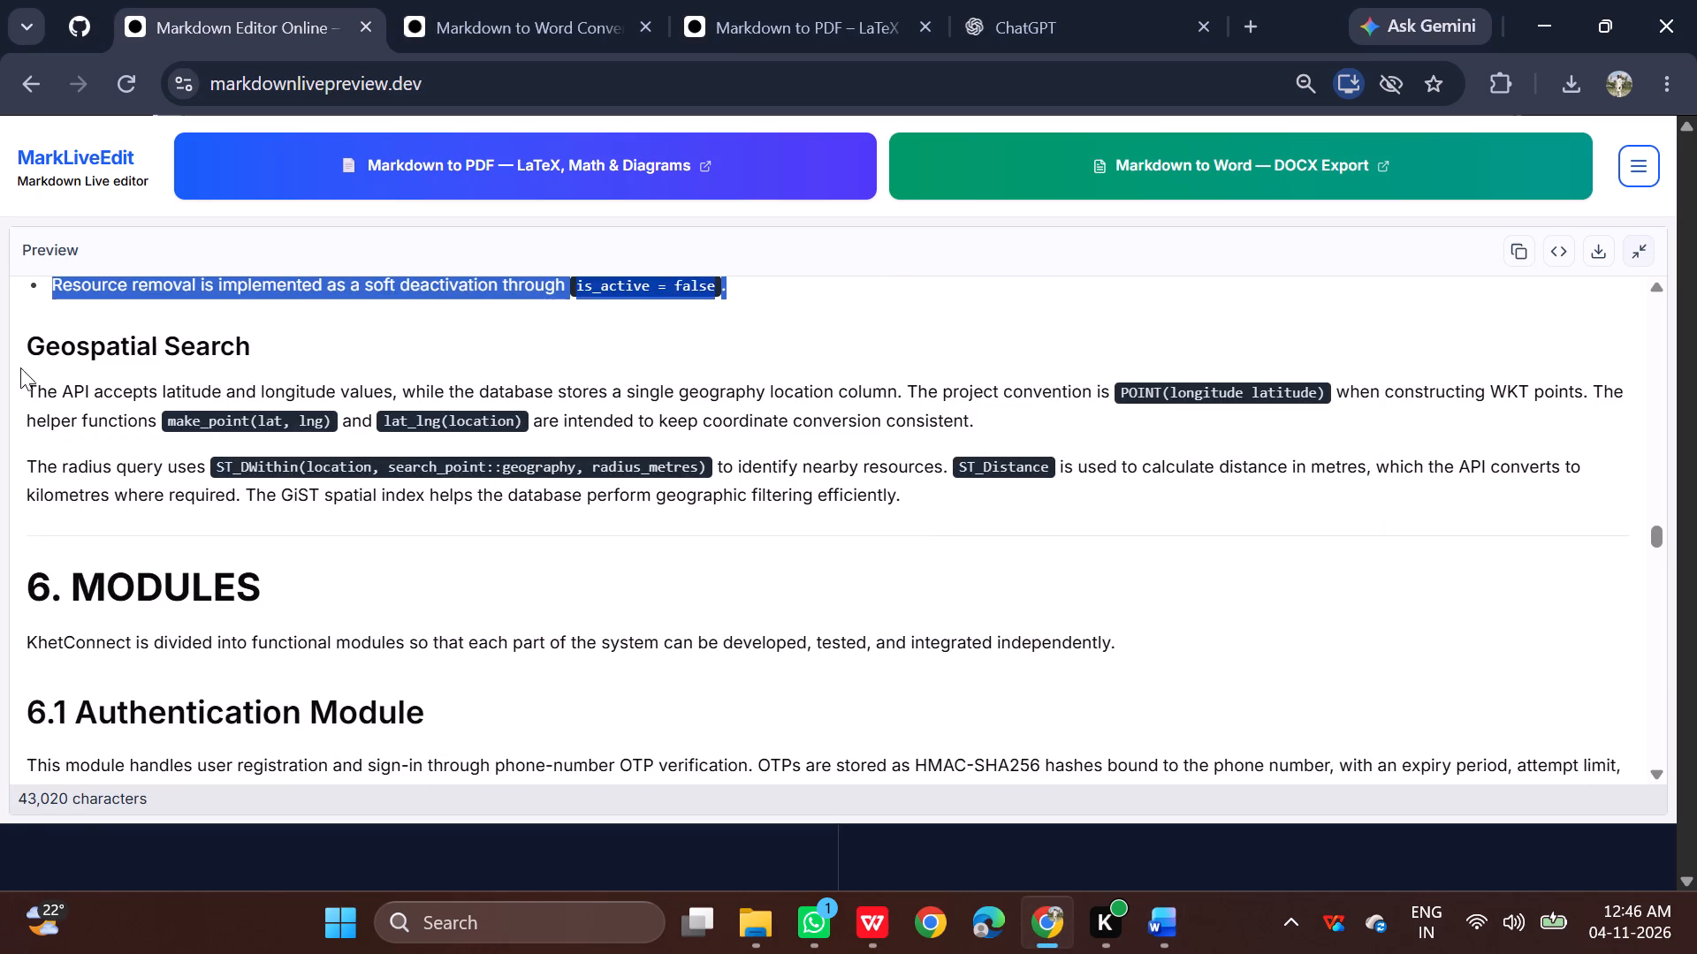
{"action": "left_click_drag", "start_coordinate": [24, 336], "coordinate": [914, 496]}
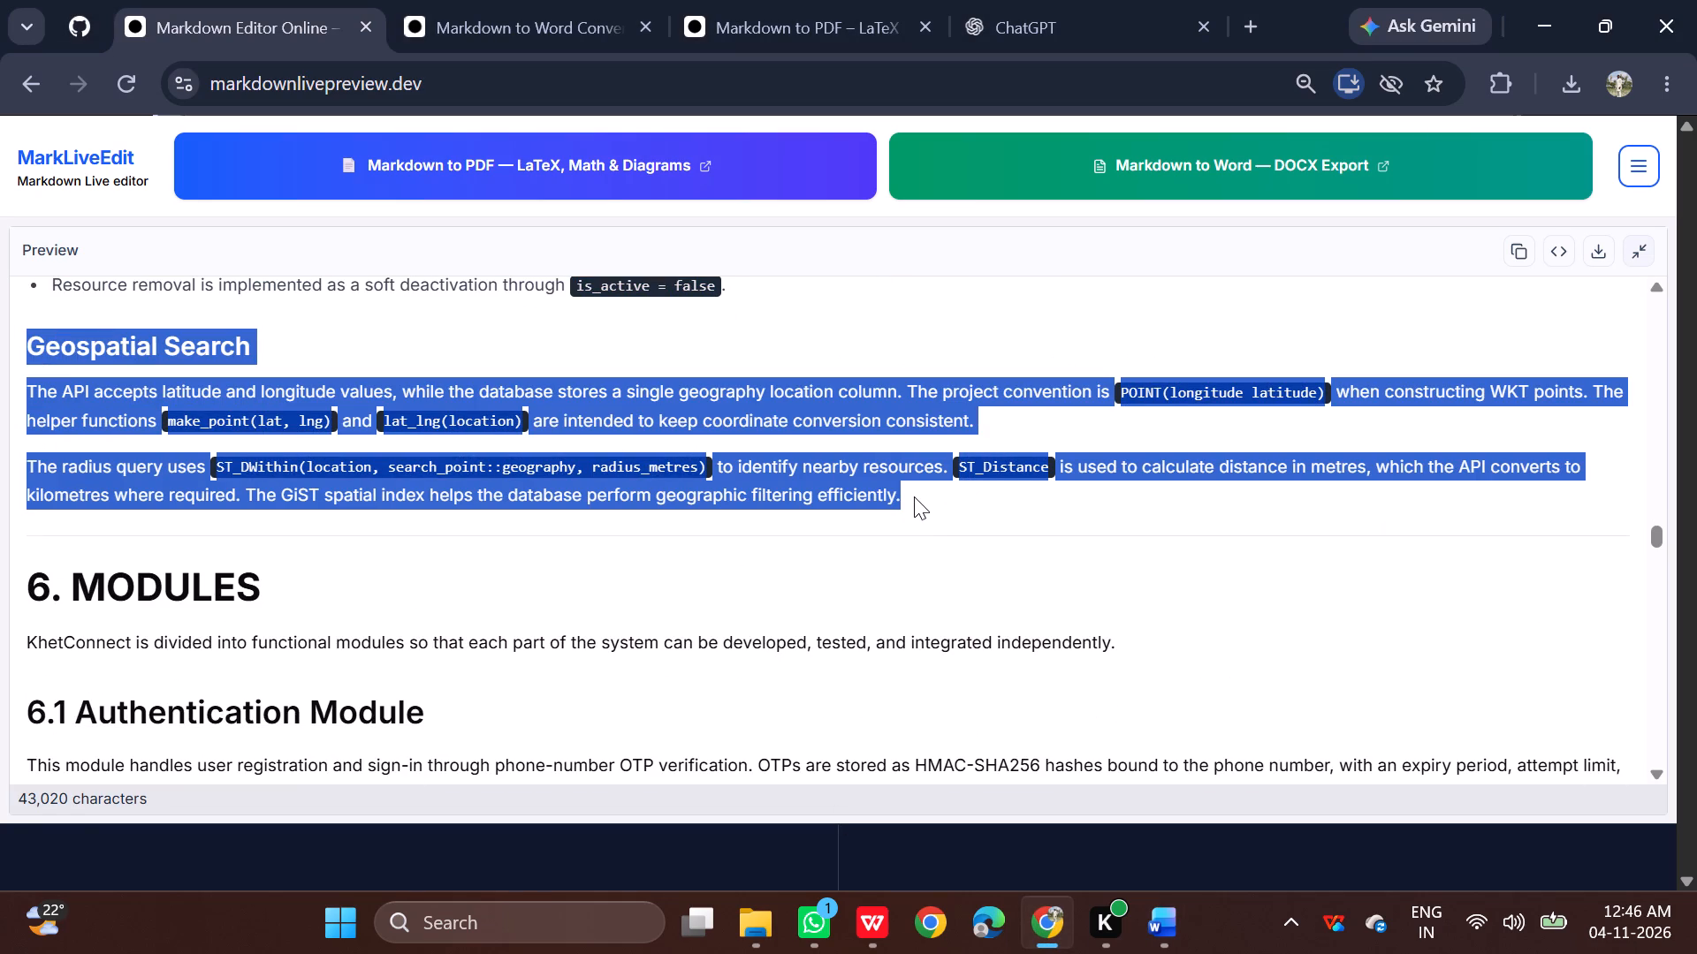
{"action": "key", "text": "ctrl+c"}
{"action": "key", "text": "ctrl+c"}
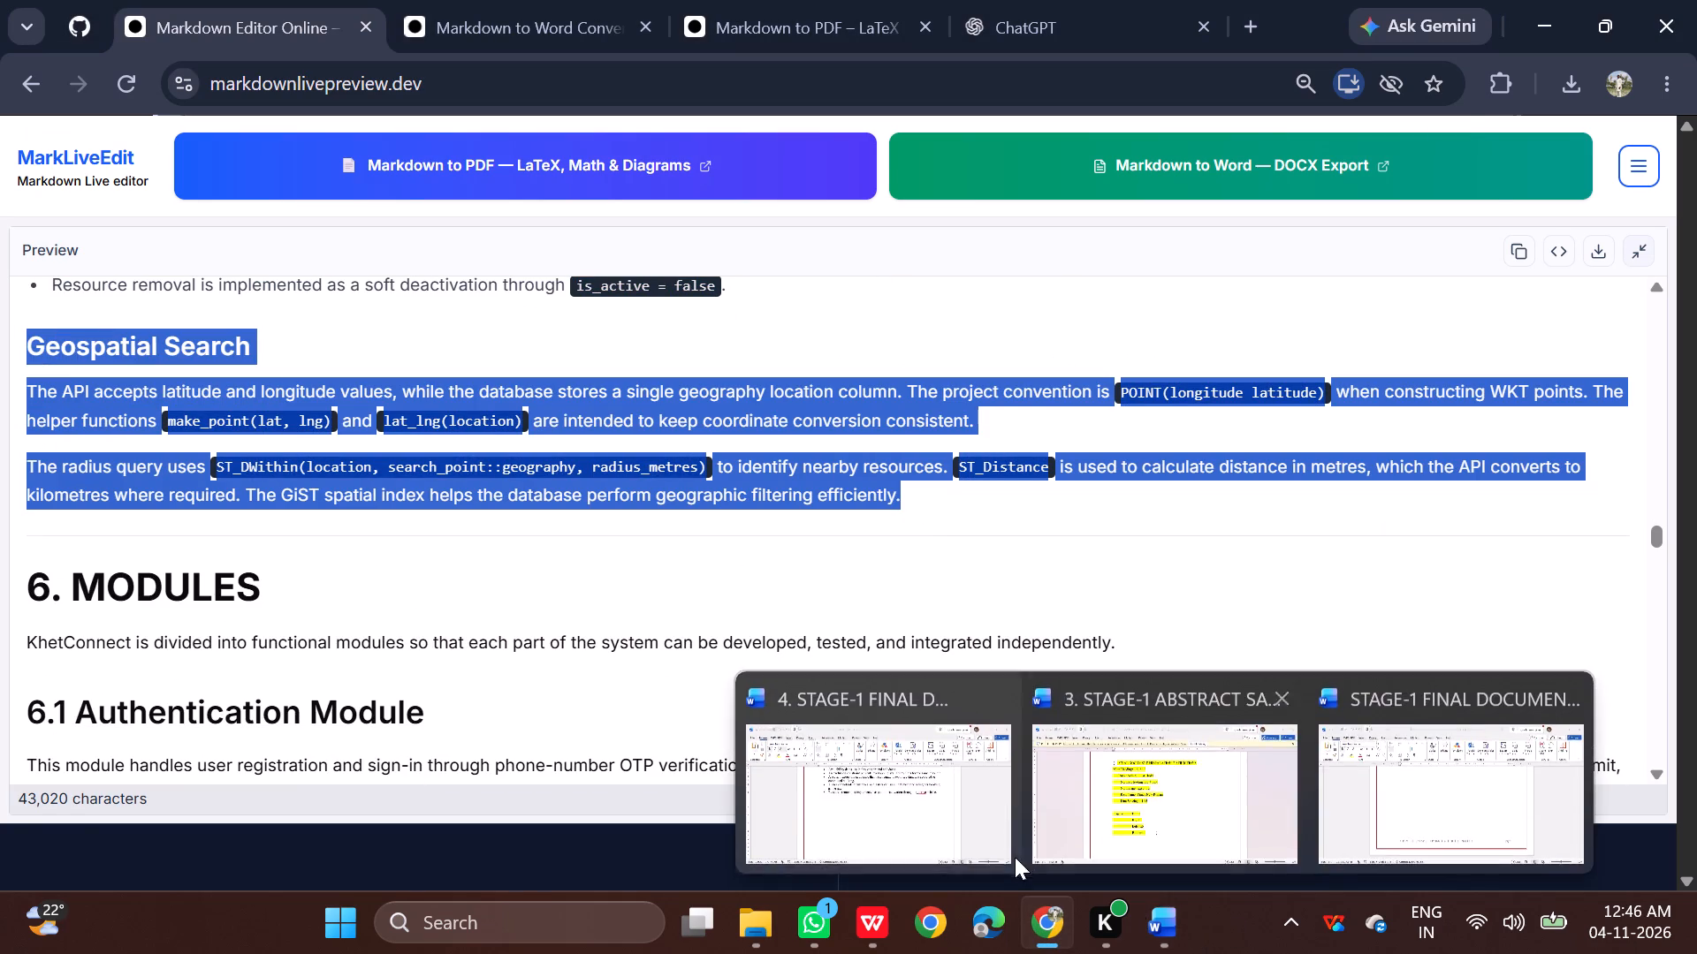
{"action": "left_click", "coordinate": [963, 833]}
{"action": "key", "text": "ctrl+v"}
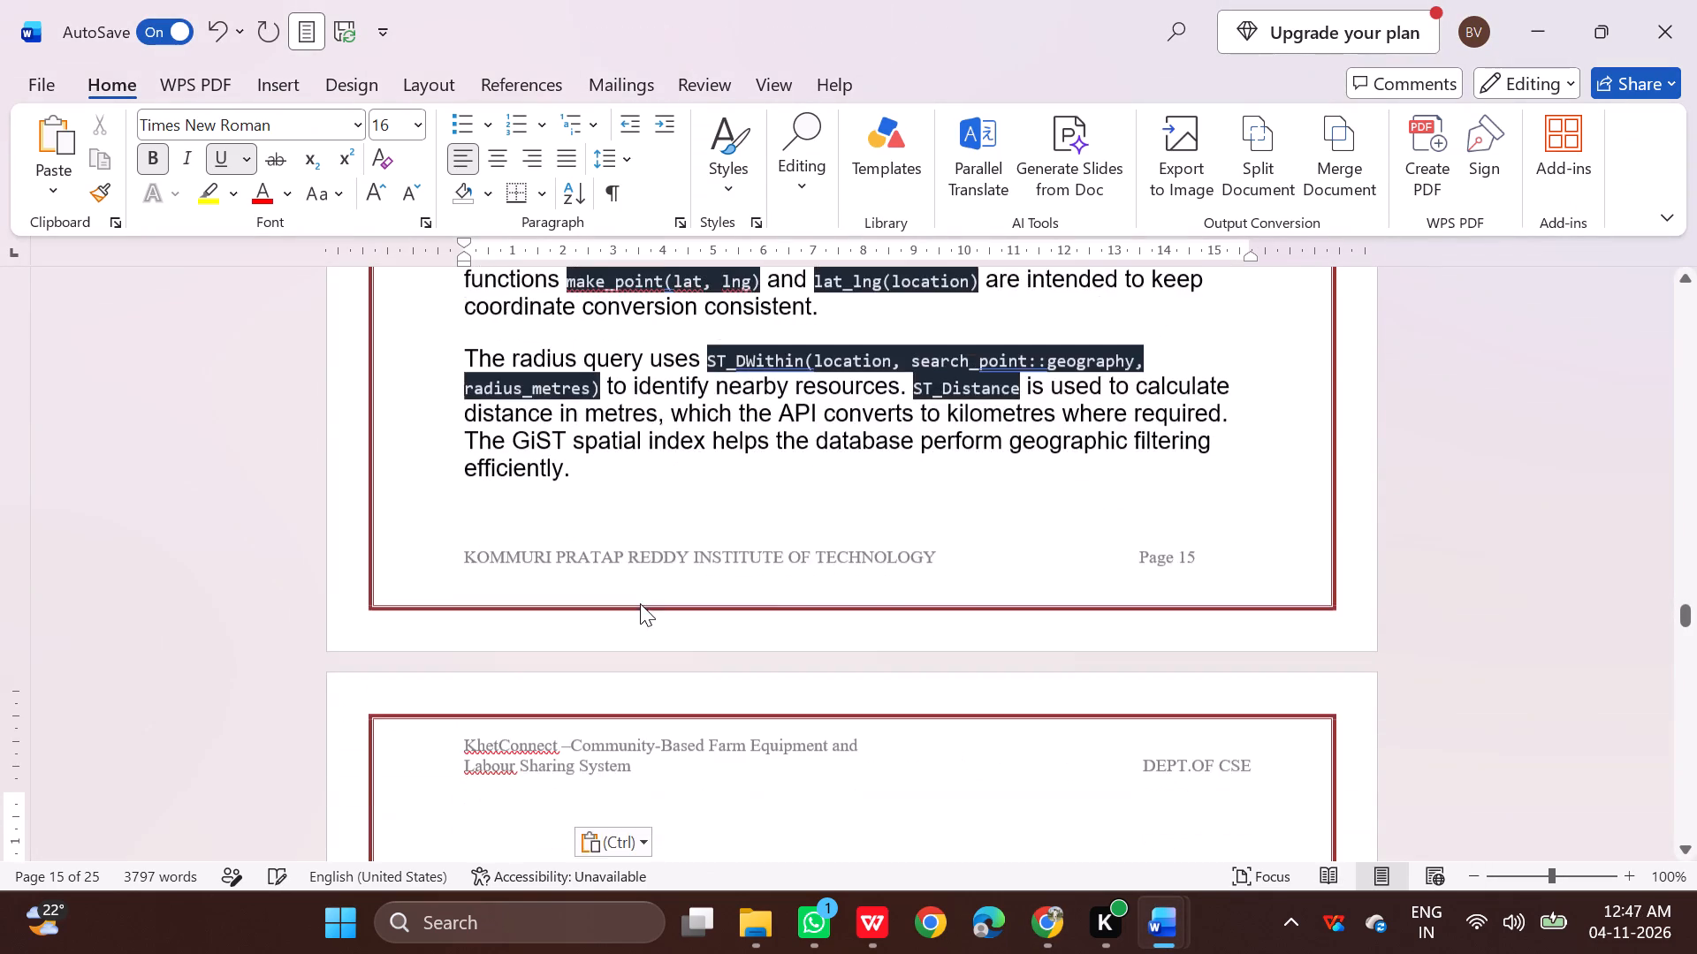
{"action": "scroll", "coordinate": [639, 603], "scroll_direction": "up", "scroll_amount": 2}
{"action": "left_click", "coordinate": [624, 625]}
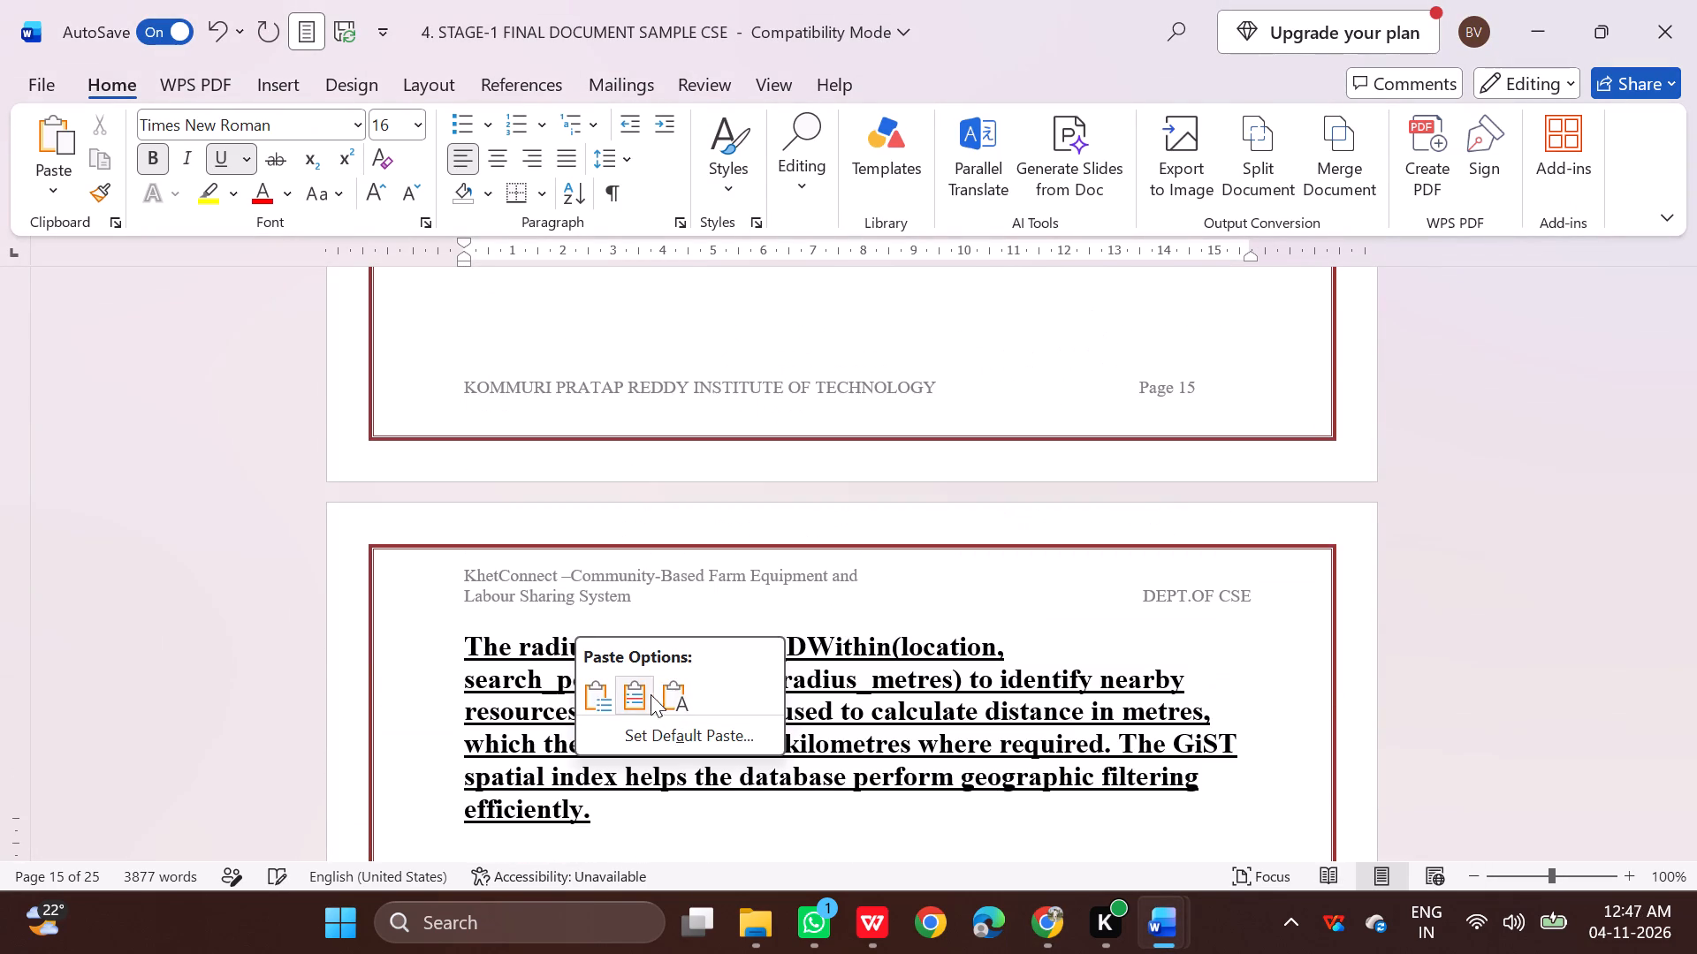
{"action": "left_click", "coordinate": [666, 694]}
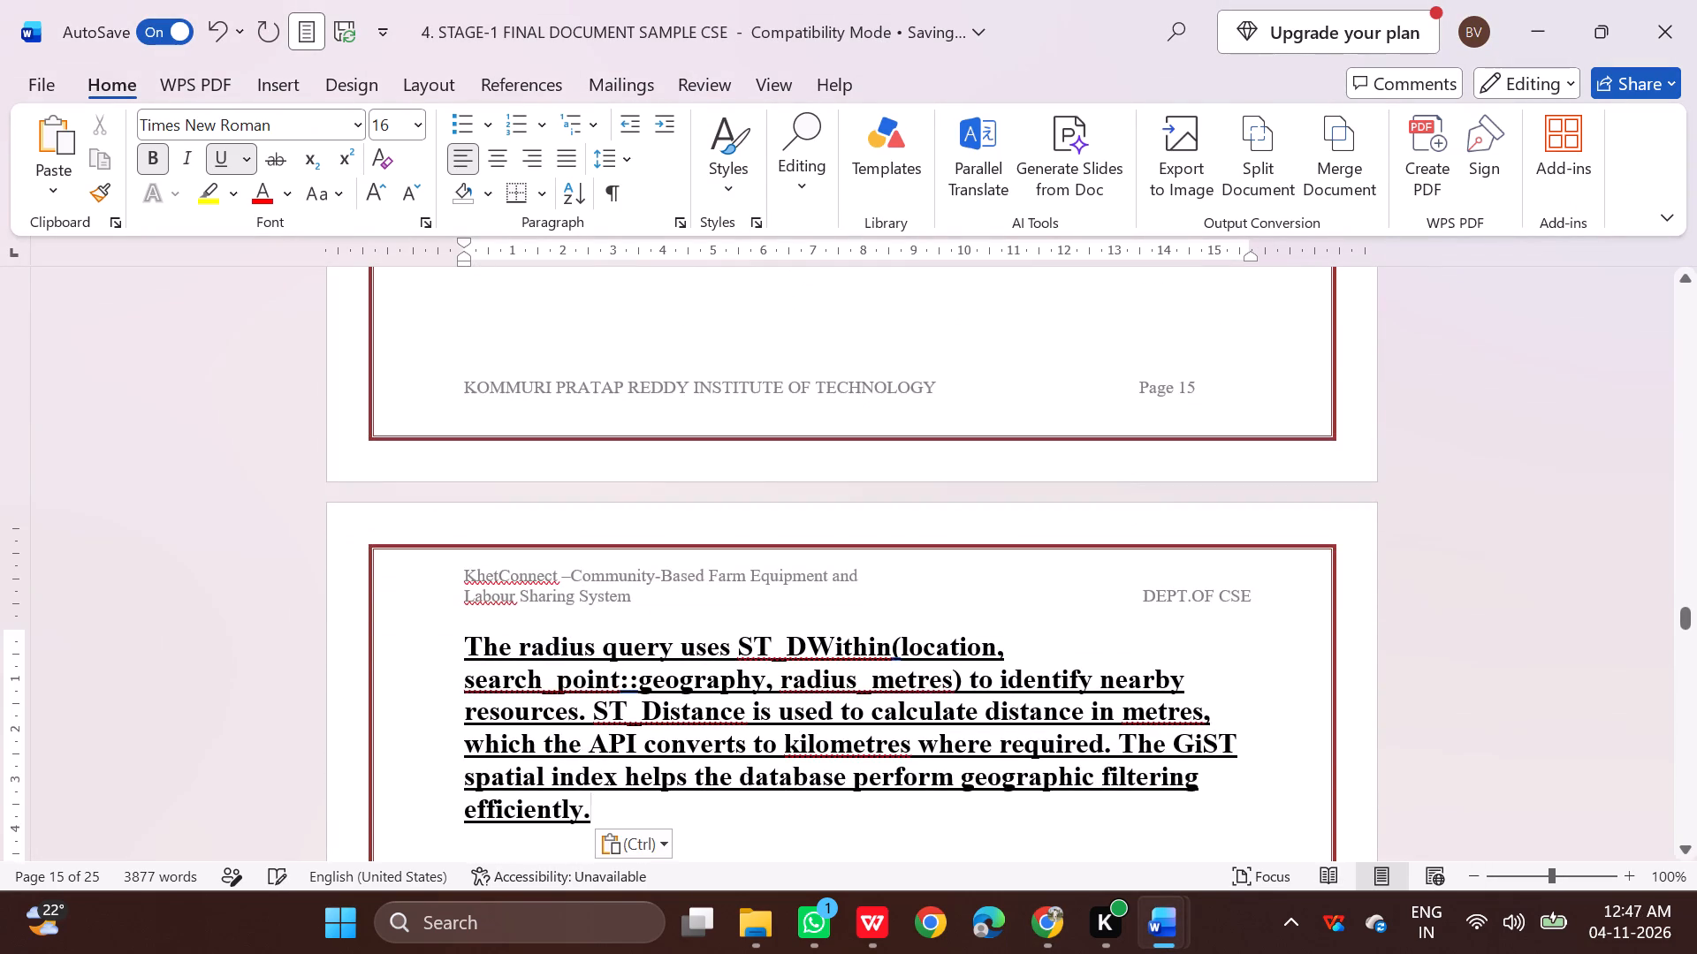
Format the two Geospatial Search paragraphs without bold or underline at size 12.
{"action": "scroll", "coordinate": [672, 691], "scroll_direction": "up", "scroll_amount": 8}
{"action": "left_click", "coordinate": [468, 540]}
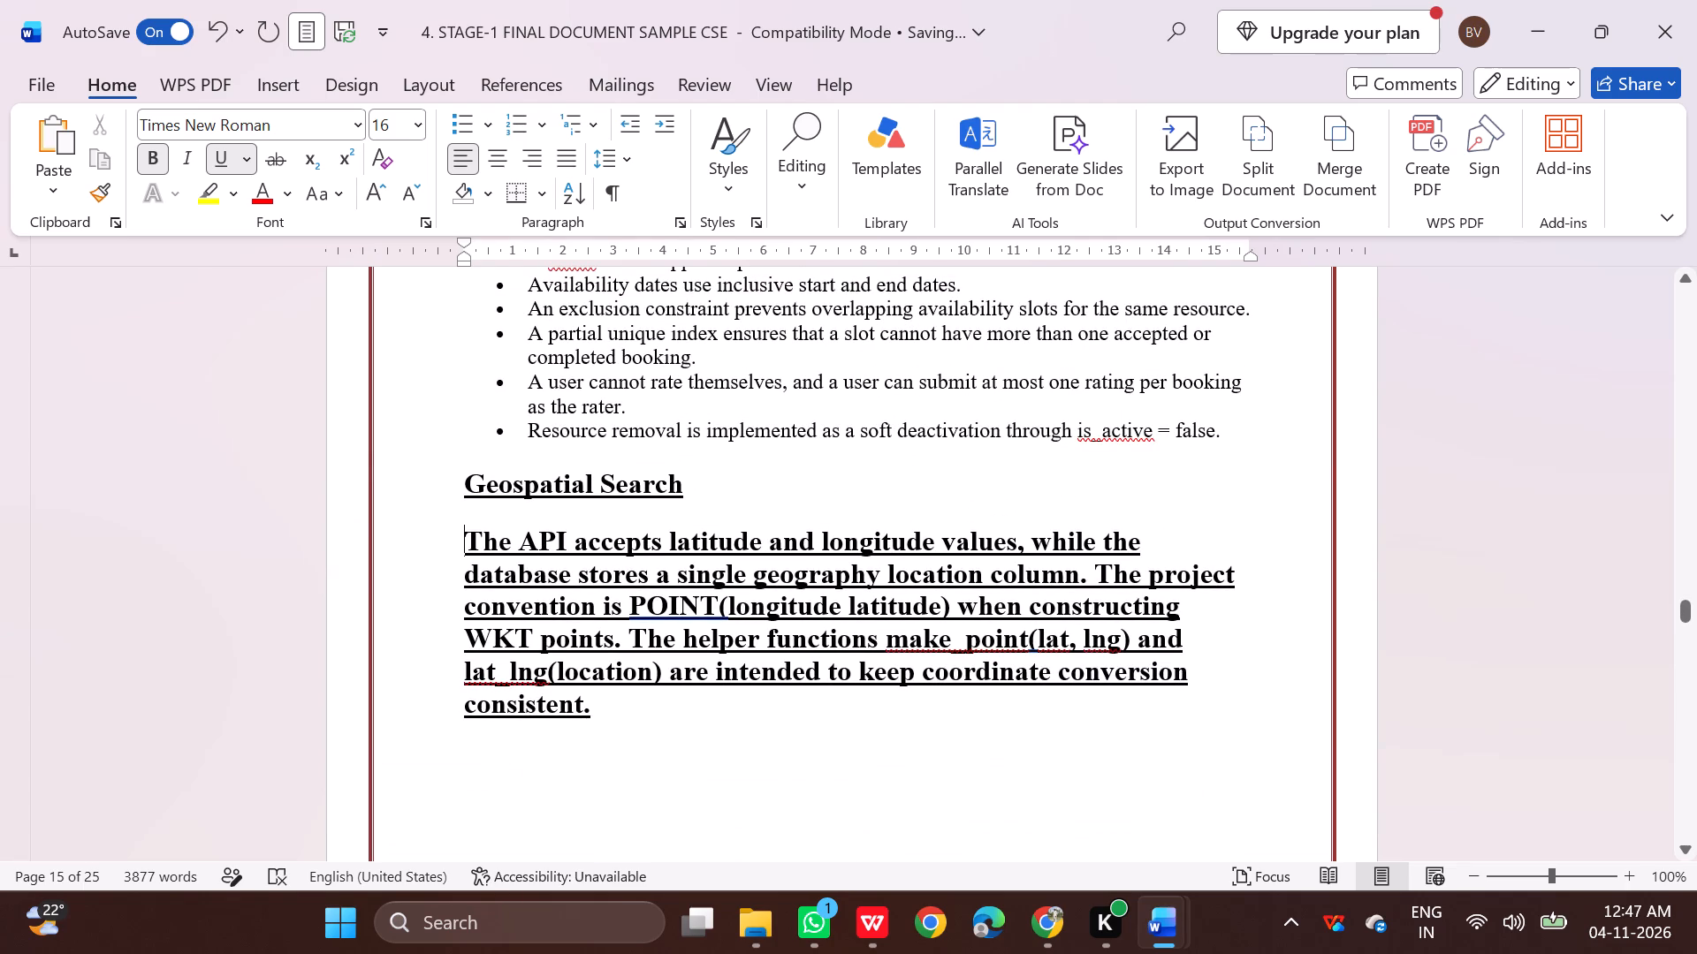
{"action": "left_click_drag", "start_coordinate": [468, 540], "coordinate": [614, 732]}
{"action": "scroll", "coordinate": [580, 695], "scroll_direction": "down", "scroll_amount": 5}
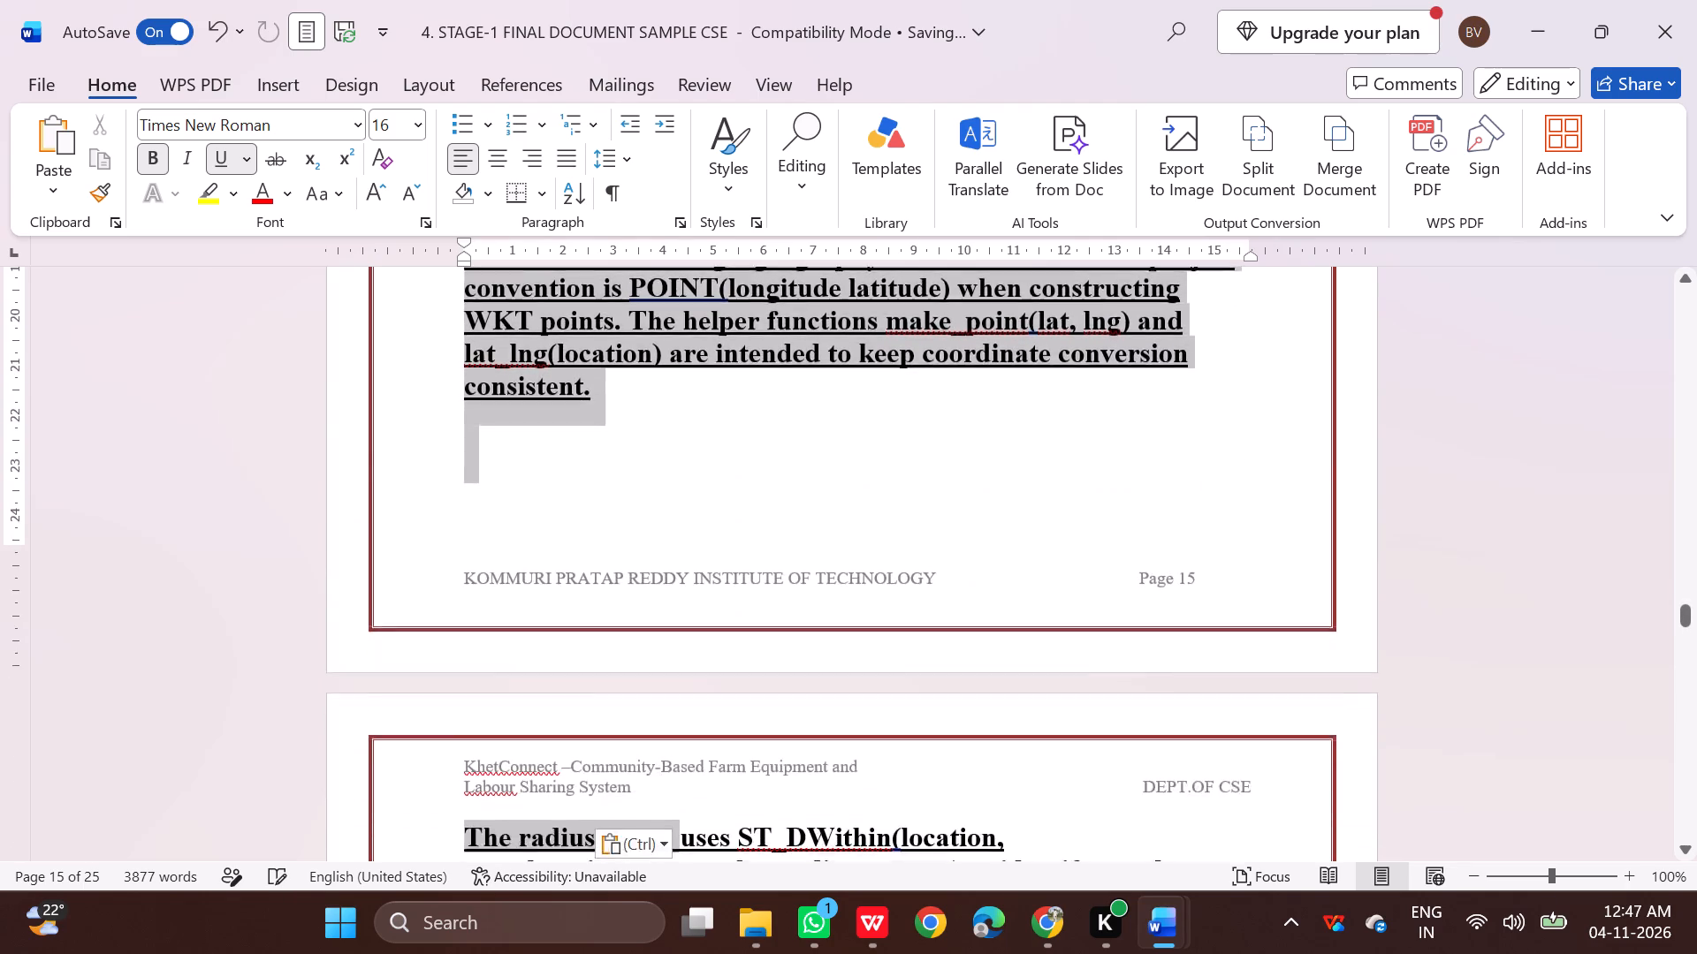
{"action": "scroll", "coordinate": [614, 732], "scroll_direction": "down", "scroll_amount": 2}
{"action": "left_click_drag", "start_coordinate": [614, 732], "coordinate": [765, 761]}
{"action": "scroll", "coordinate": [780, 768], "scroll_direction": "down", "scroll_amount": 2}
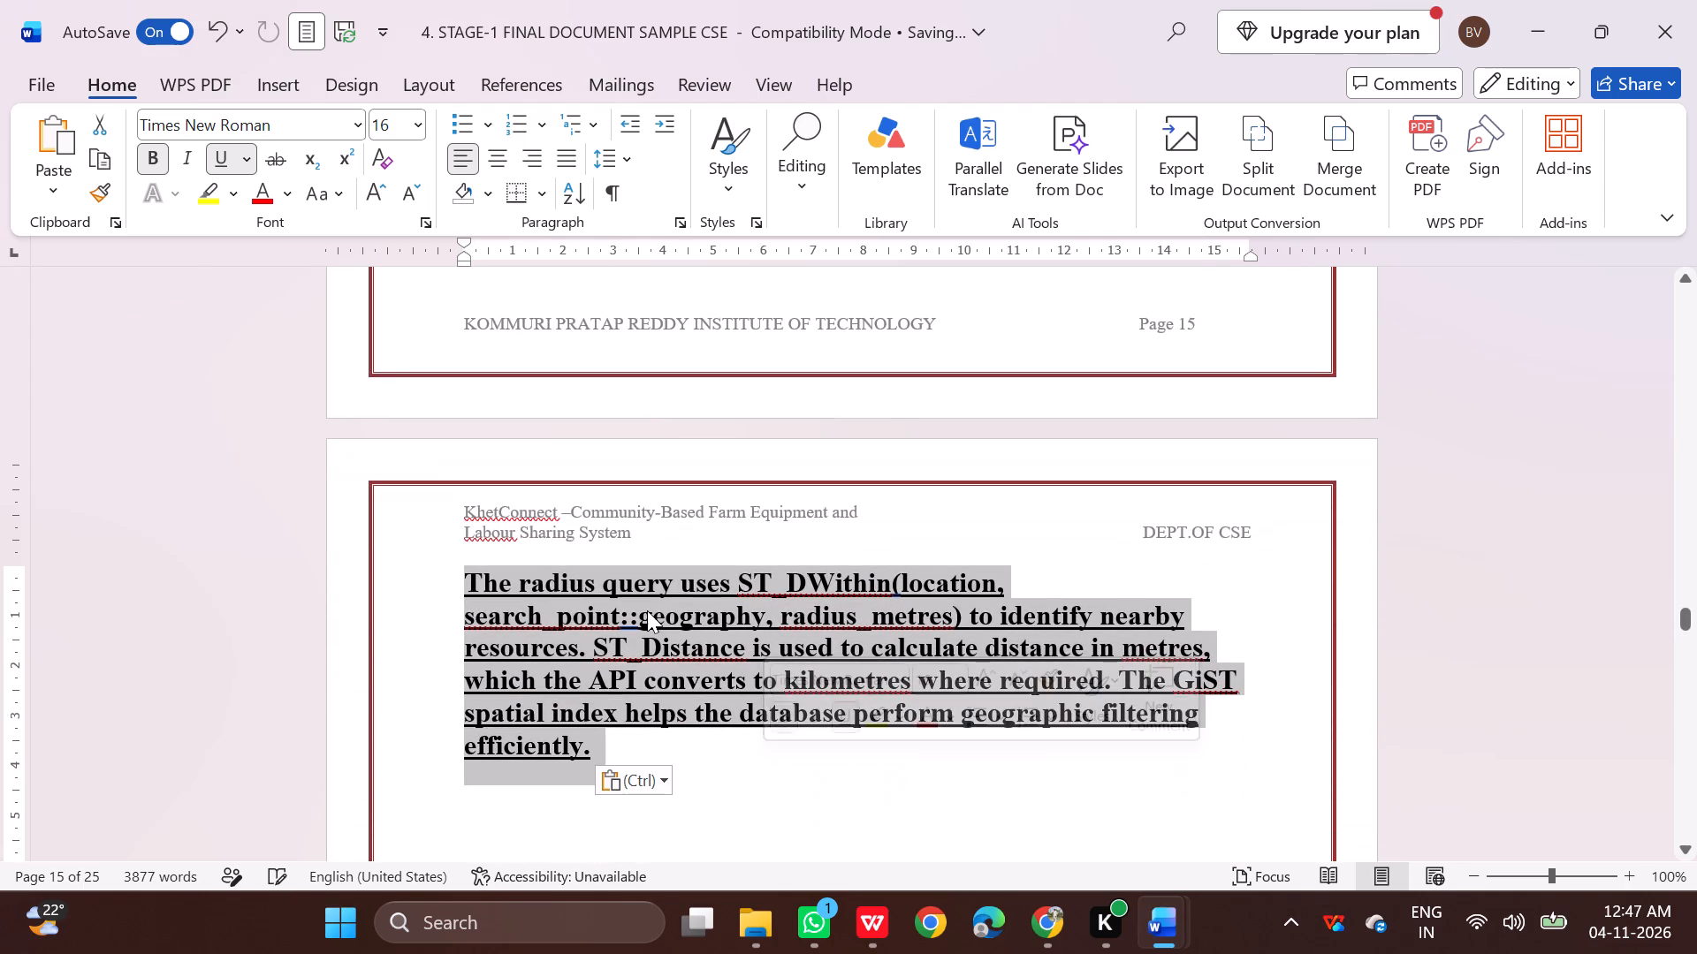
{"action": "left_click", "coordinate": [148, 168]}
{"action": "left_click", "coordinate": [215, 162]}
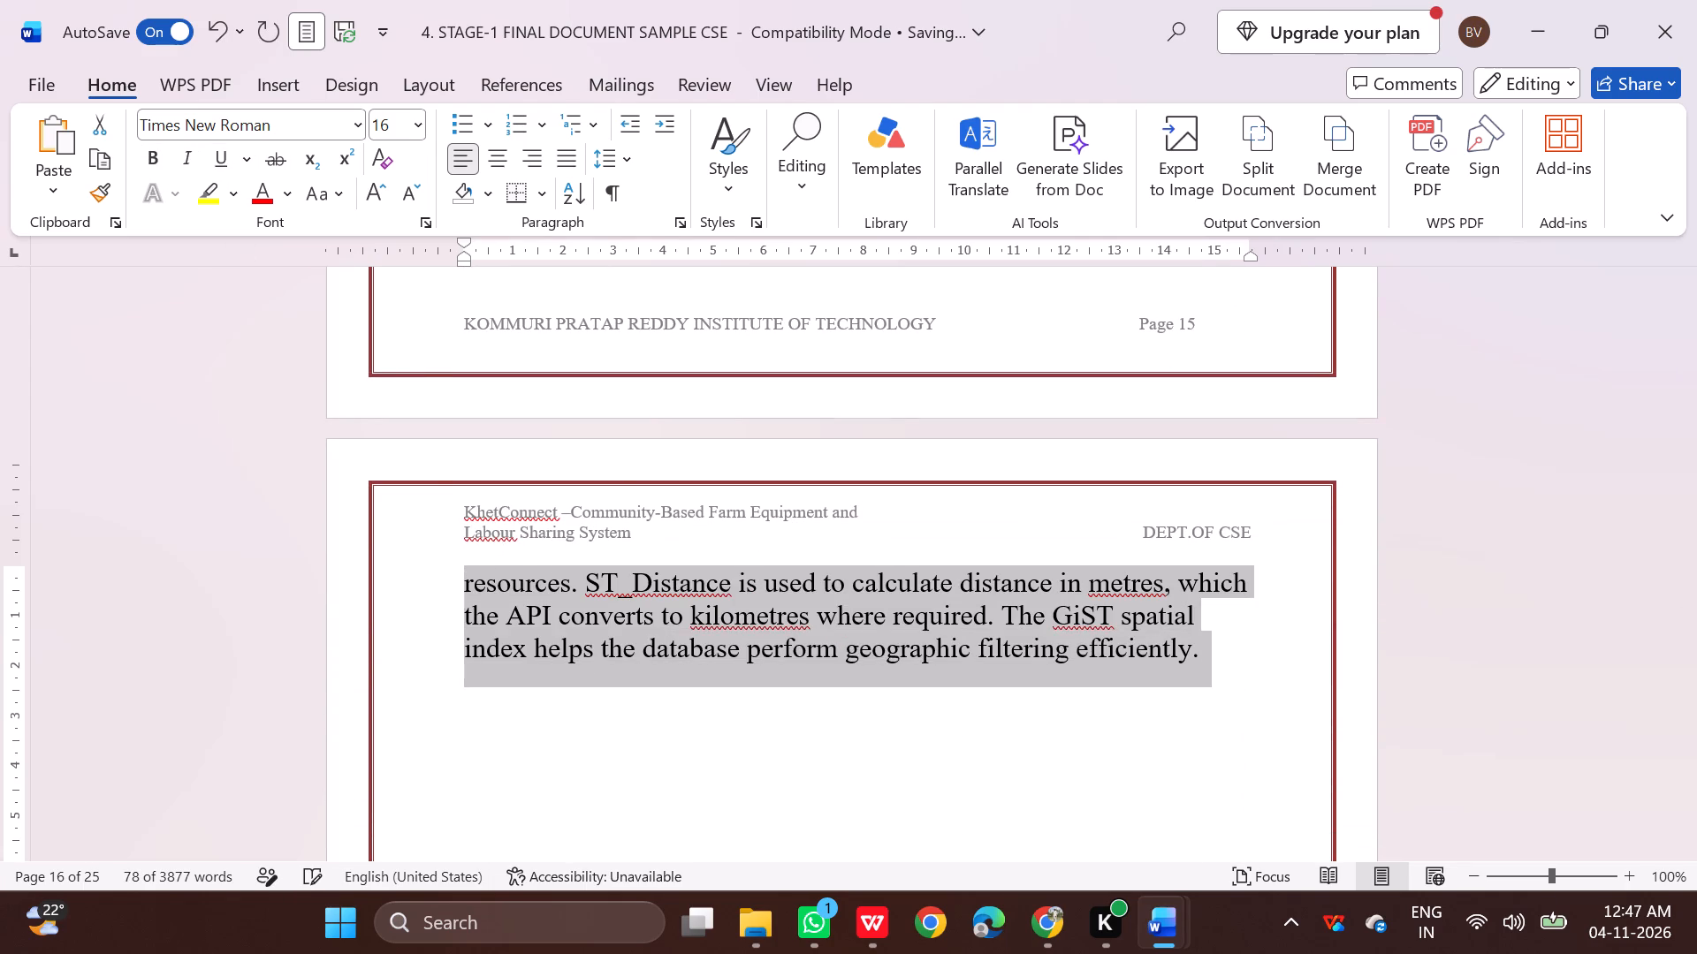
{"action": "left_click", "coordinate": [413, 124]}
{"action": "left_click", "coordinate": [384, 291]}
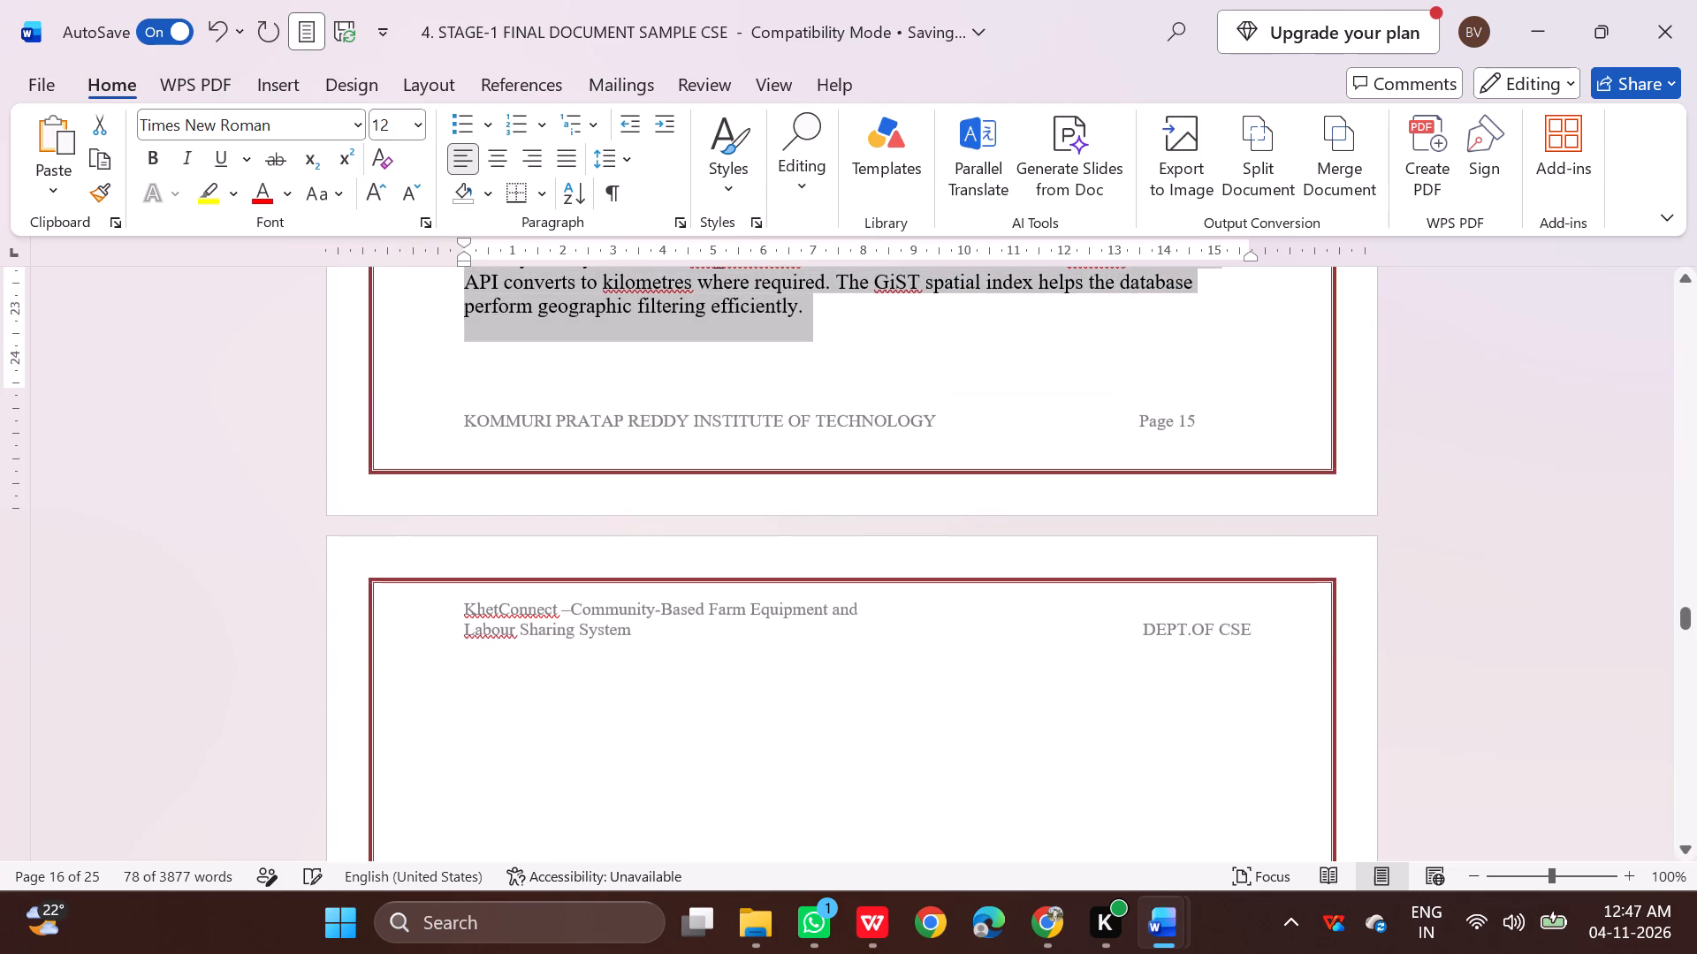
Check the Geospatial Search paragraphs against the Chrome preview and remove the extra blank line between them in Word.
{"action": "scroll", "coordinate": [575, 474], "scroll_direction": "up", "scroll_amount": 3}
{"action": "scroll", "coordinate": [722, 526], "scroll_direction": "up", "scroll_amount": 2}
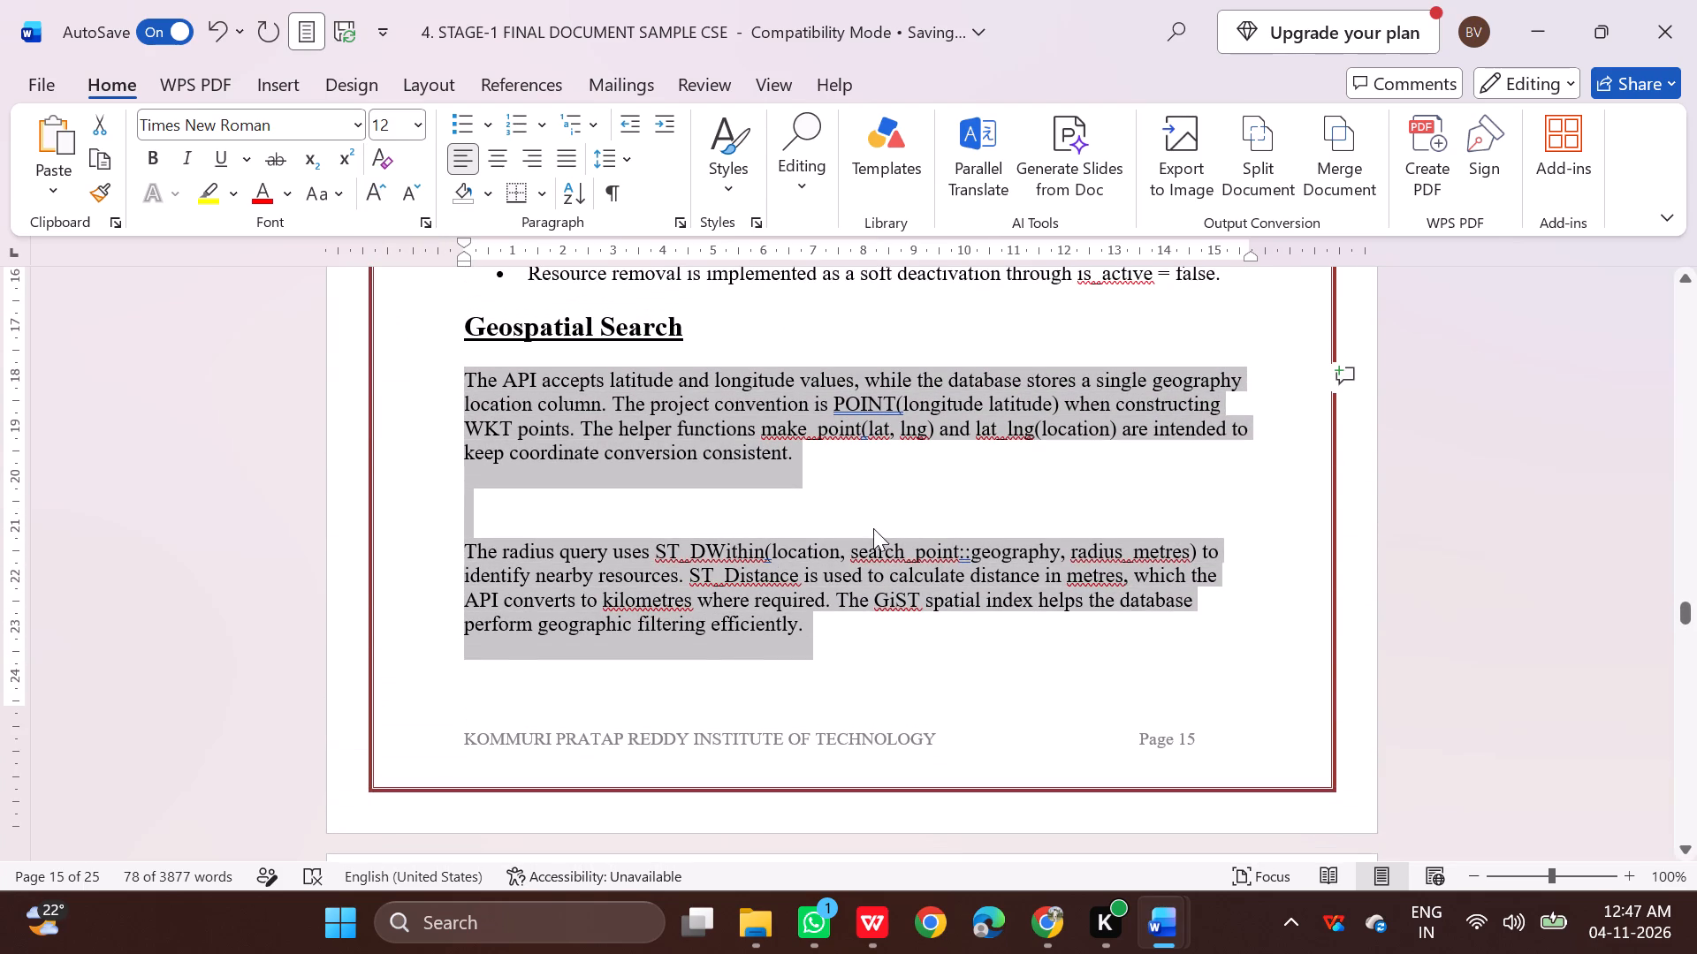
{"action": "left_click", "coordinate": [864, 512]}
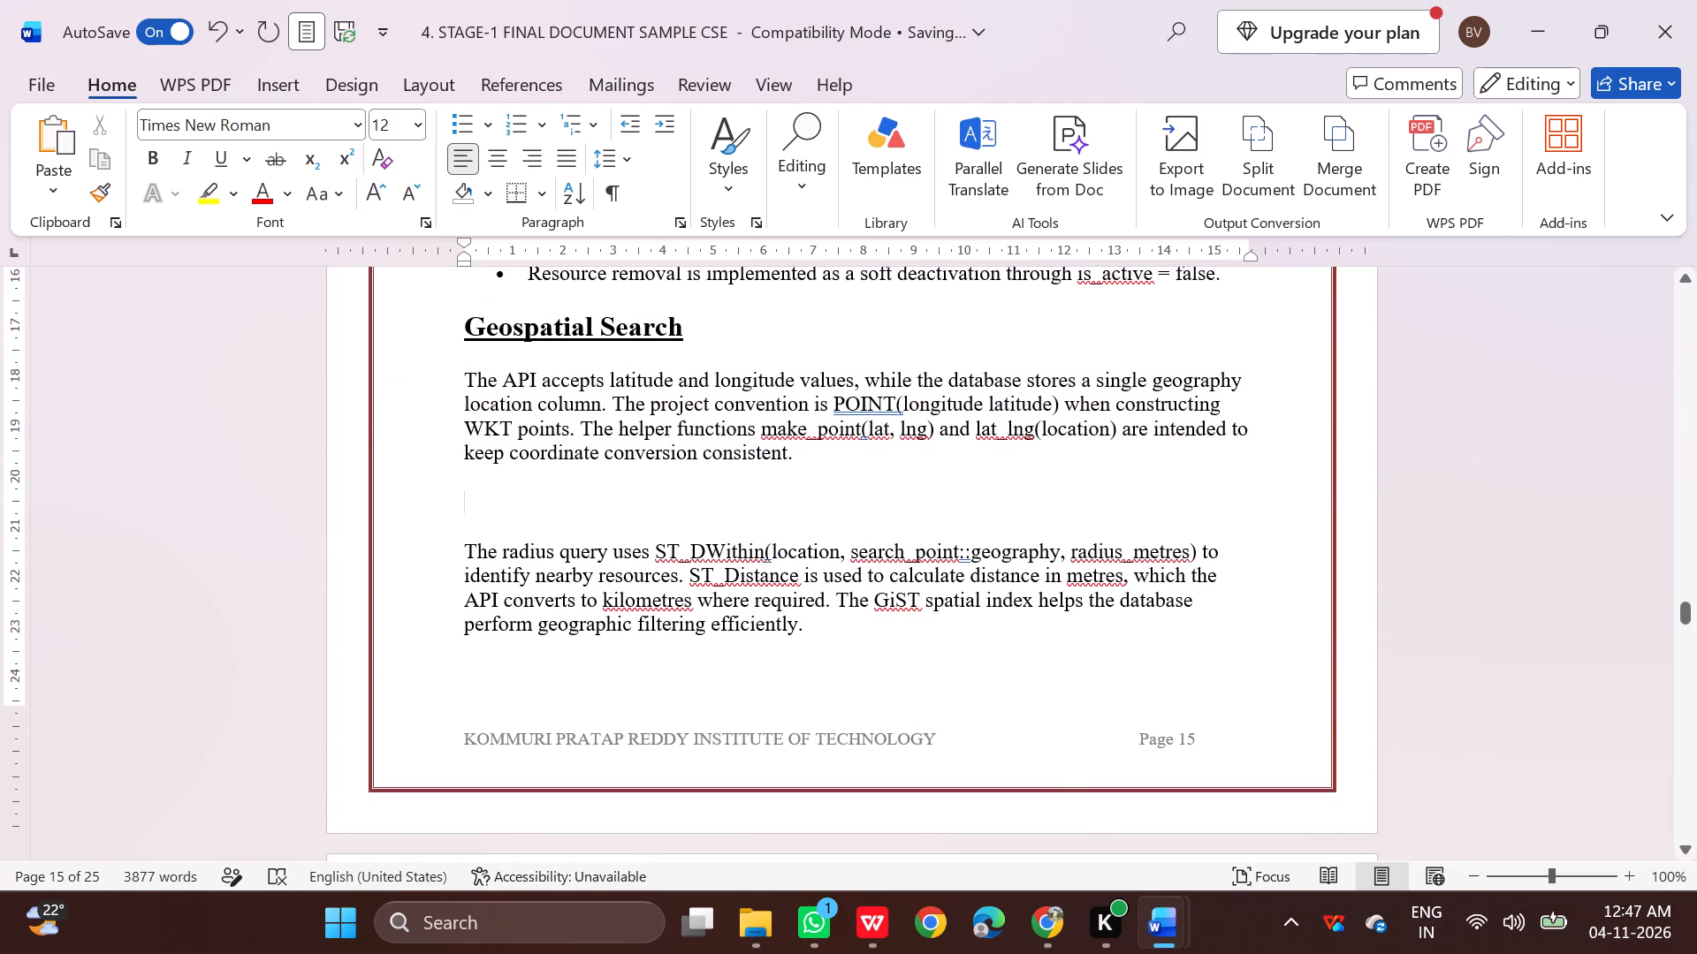
{"action": "left_click", "coordinate": [1055, 917]}
{"action": "left_click", "coordinate": [483, 561]}
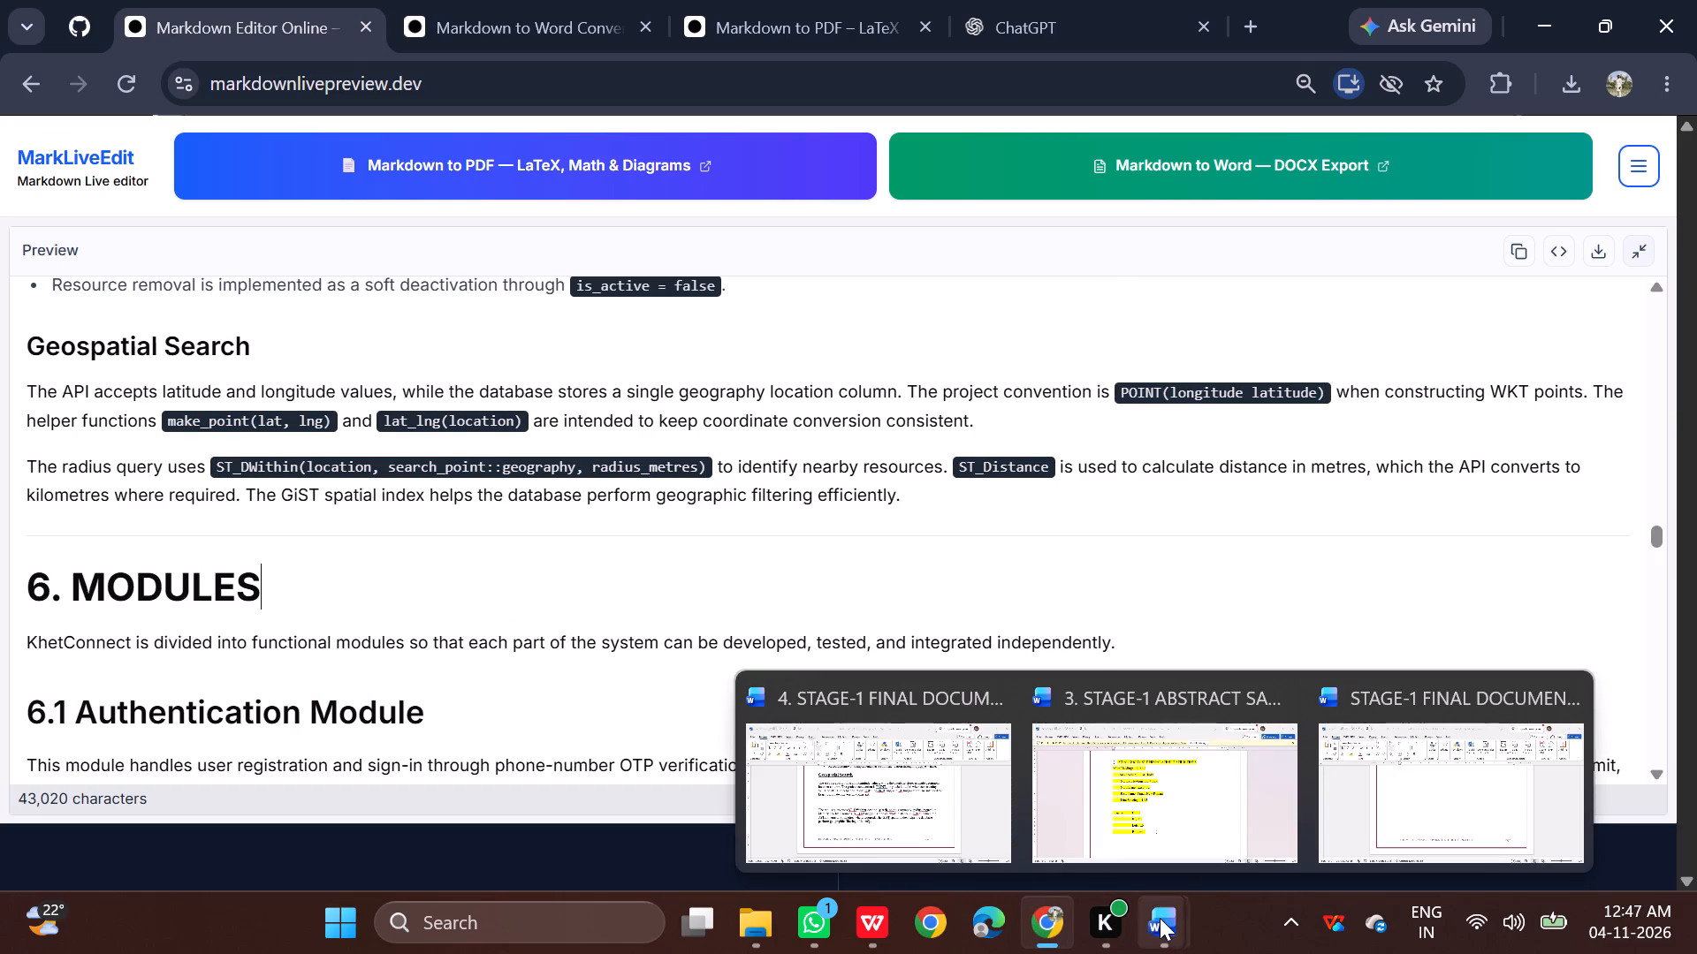
{"action": "left_click", "coordinate": [959, 821]}
{"action": "scroll", "coordinate": [811, 662], "scroll_direction": "up", "scroll_amount": 1}
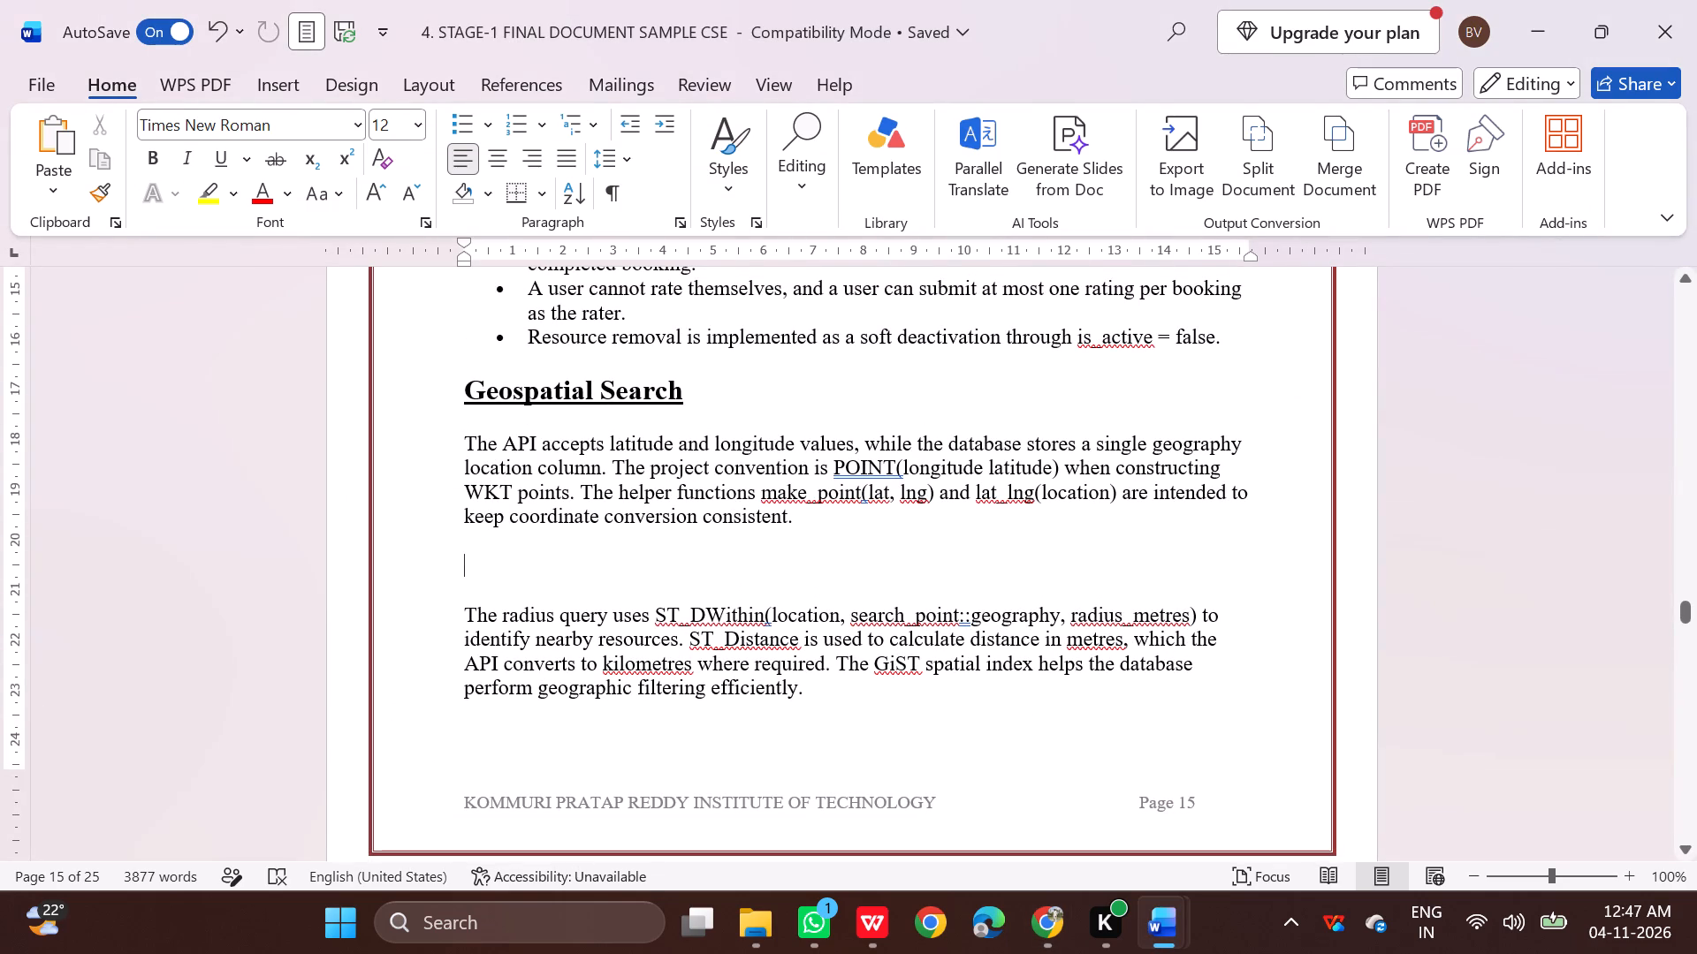
{"action": "left_click", "coordinate": [841, 549]}
{"action": "left_click_drag", "start_coordinate": [759, 496], "coordinate": [937, 509]}
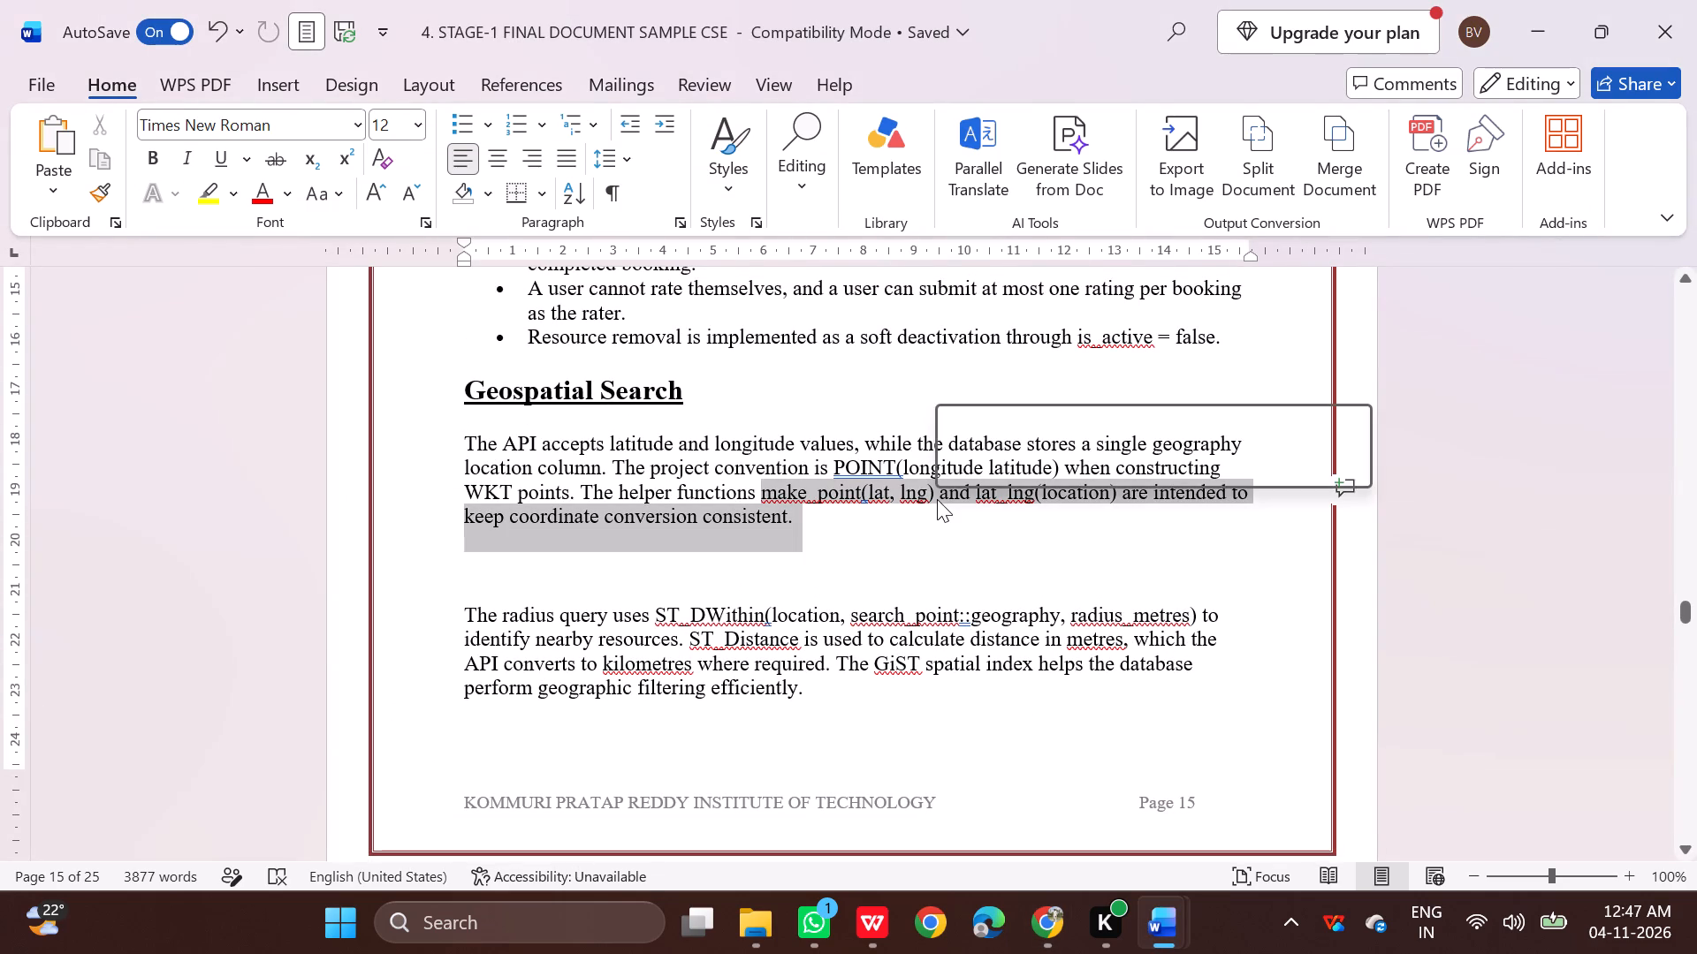
{"action": "left_click", "coordinate": [949, 537]}
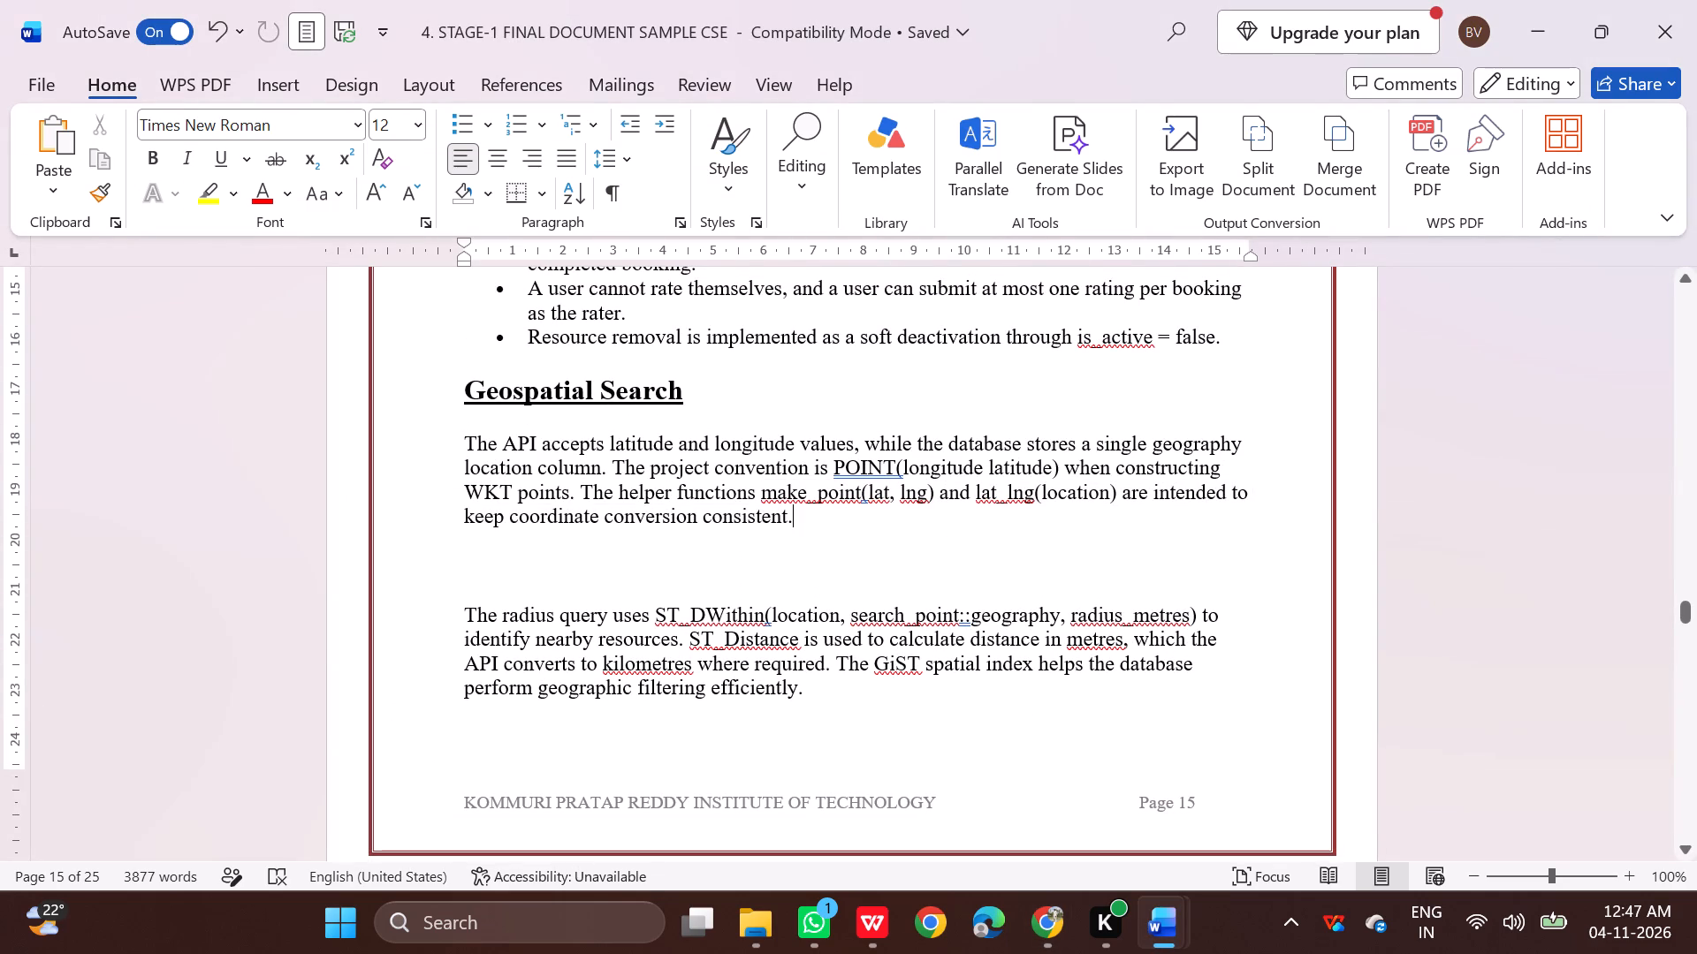
{"action": "scroll", "coordinate": [950, 556], "scroll_direction": "down", "scroll_amount": 2}
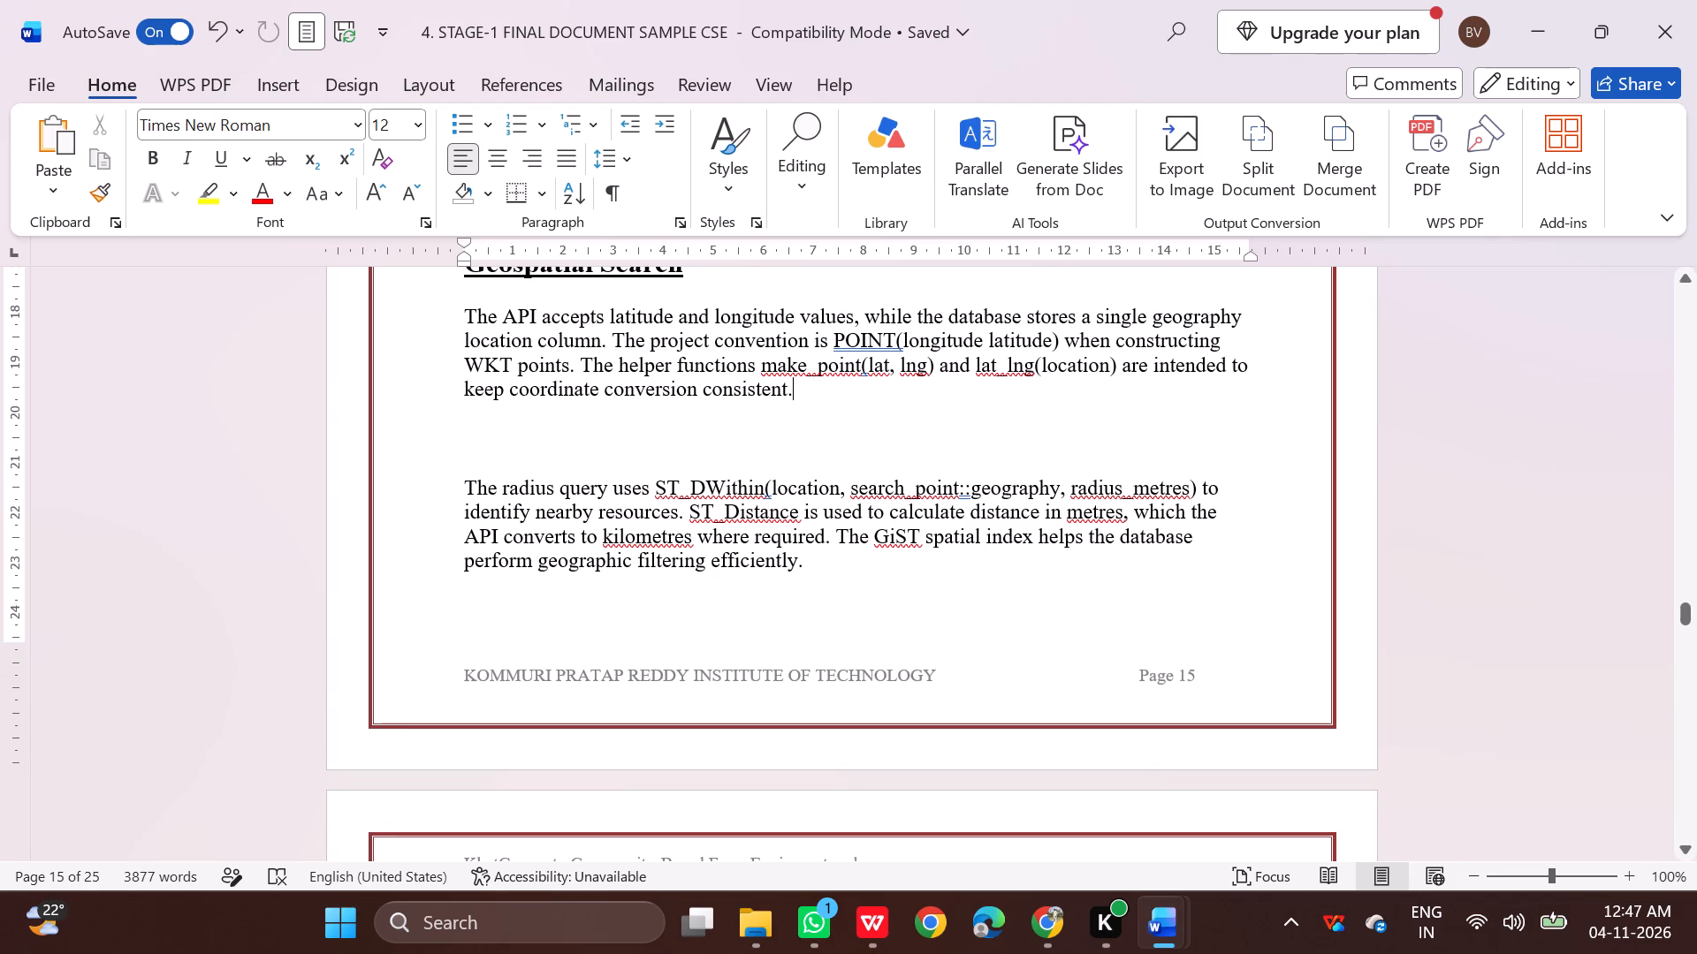
{"action": "scroll", "coordinate": [971, 488], "scroll_direction": "up", "scroll_amount": 1}
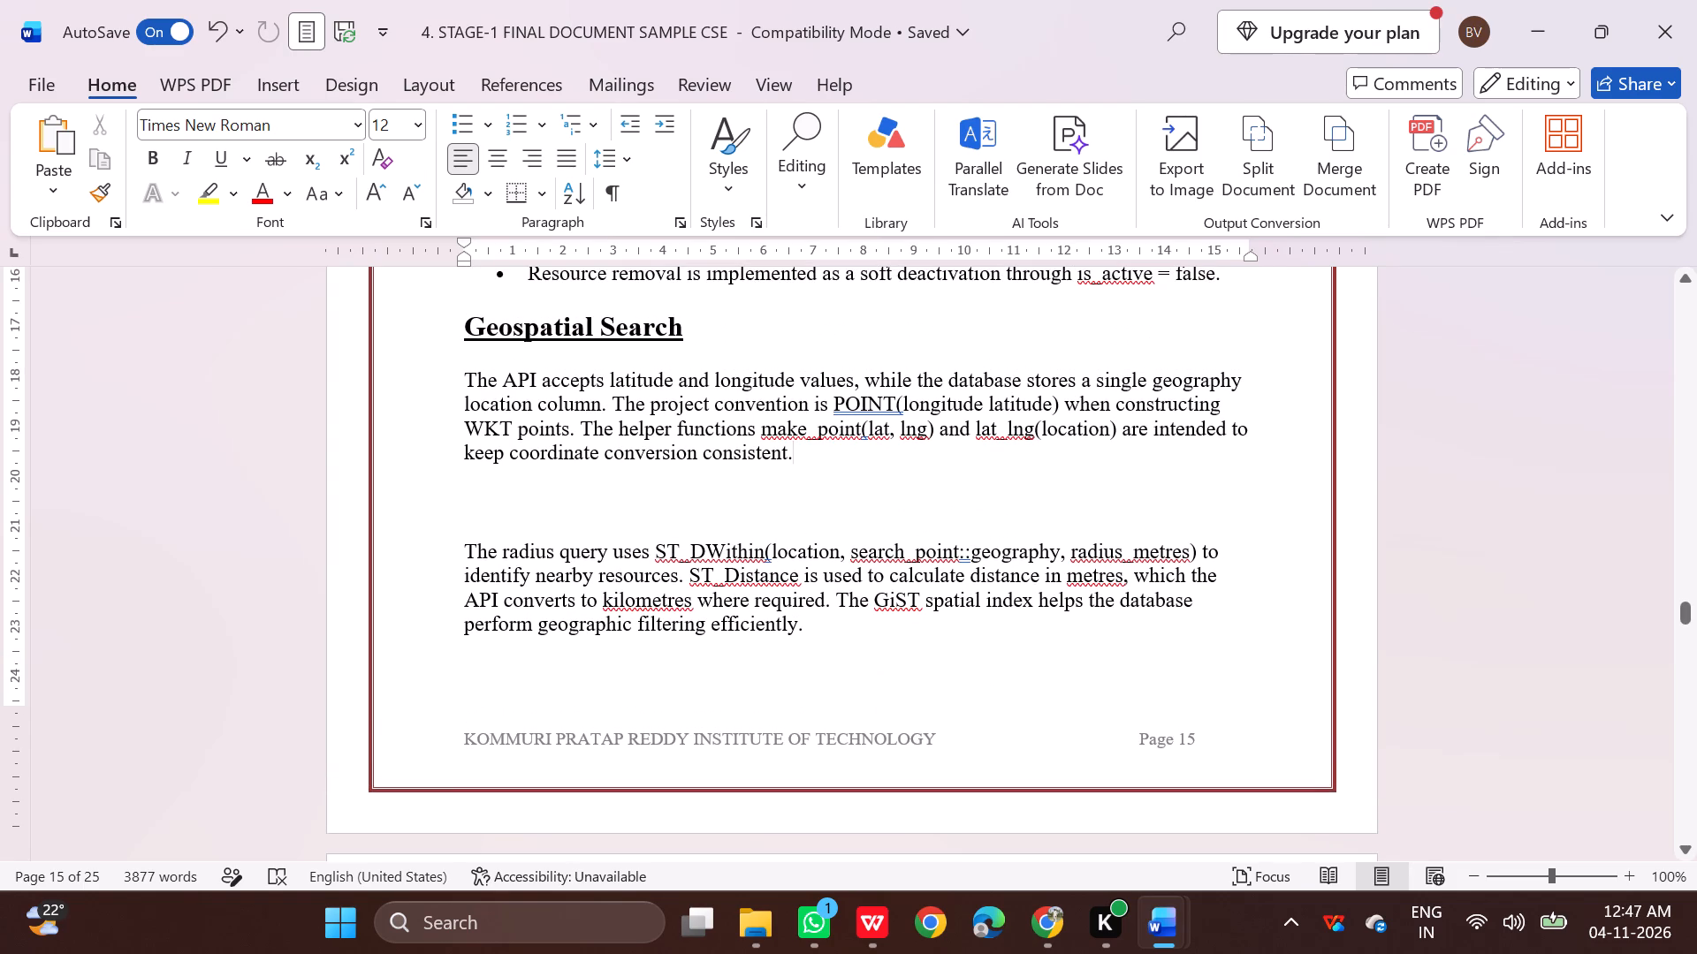
{"action": "left_click", "coordinate": [530, 507]}
{"action": "key", "text": "BackSpace"}
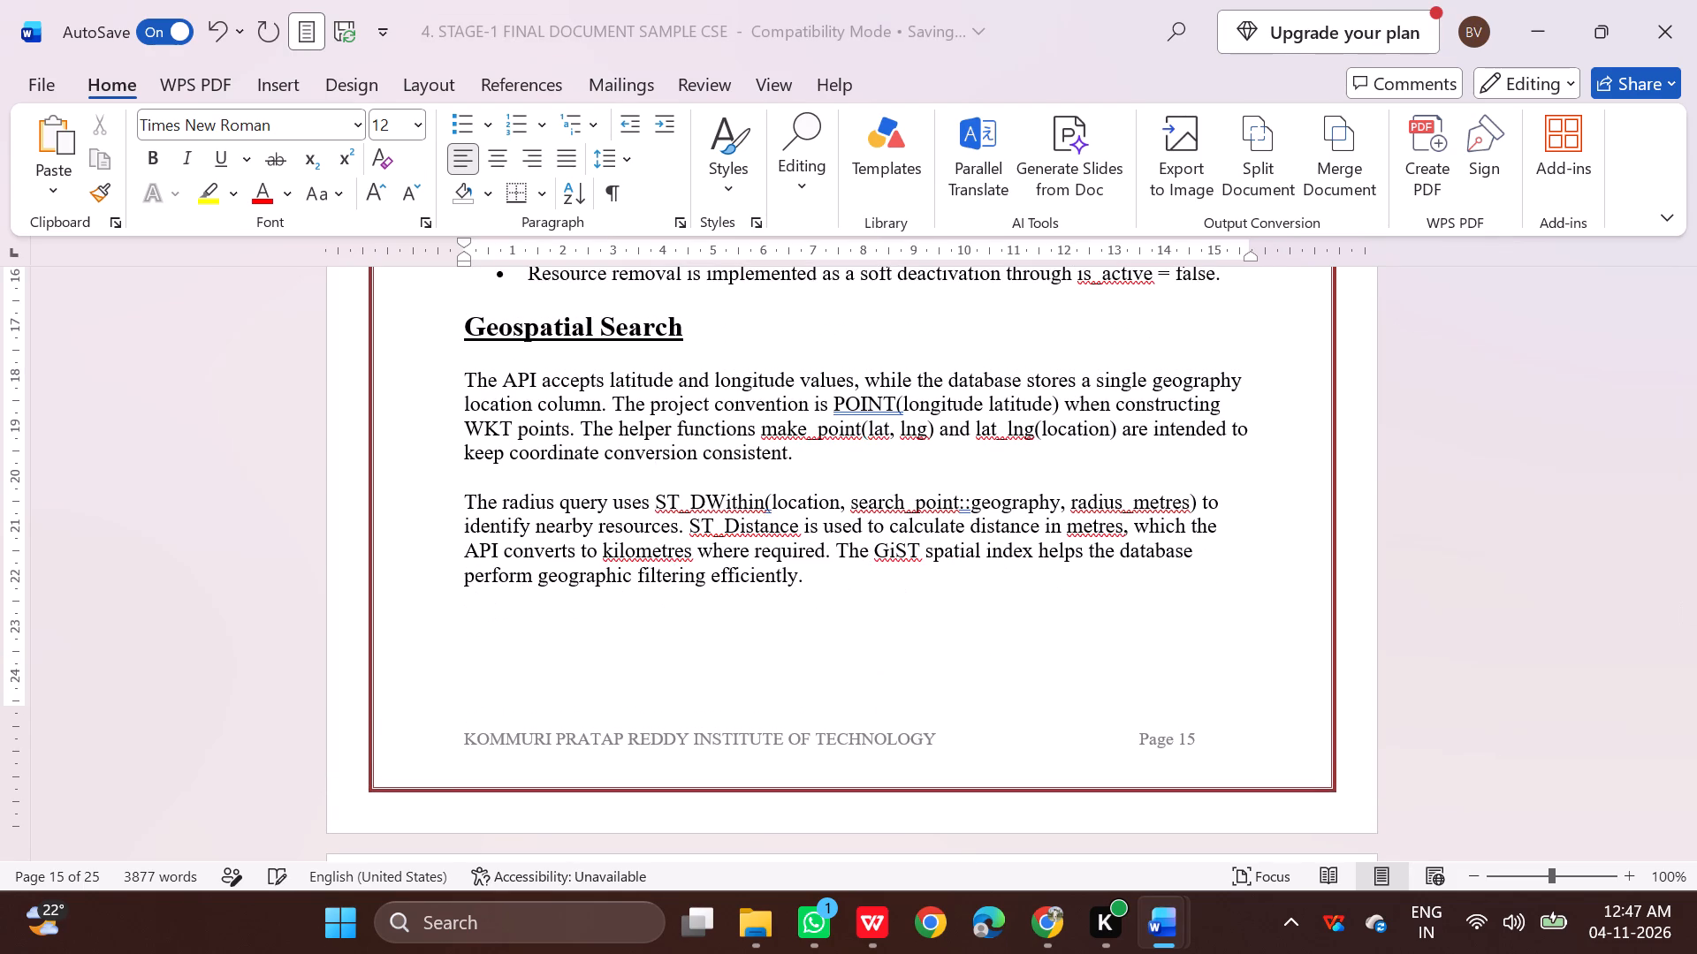
Delete the run of blank lines on page 16 above the 6. MODULES heading.
{"action": "scroll", "coordinate": [529, 507], "scroll_direction": "down", "scroll_amount": 16}
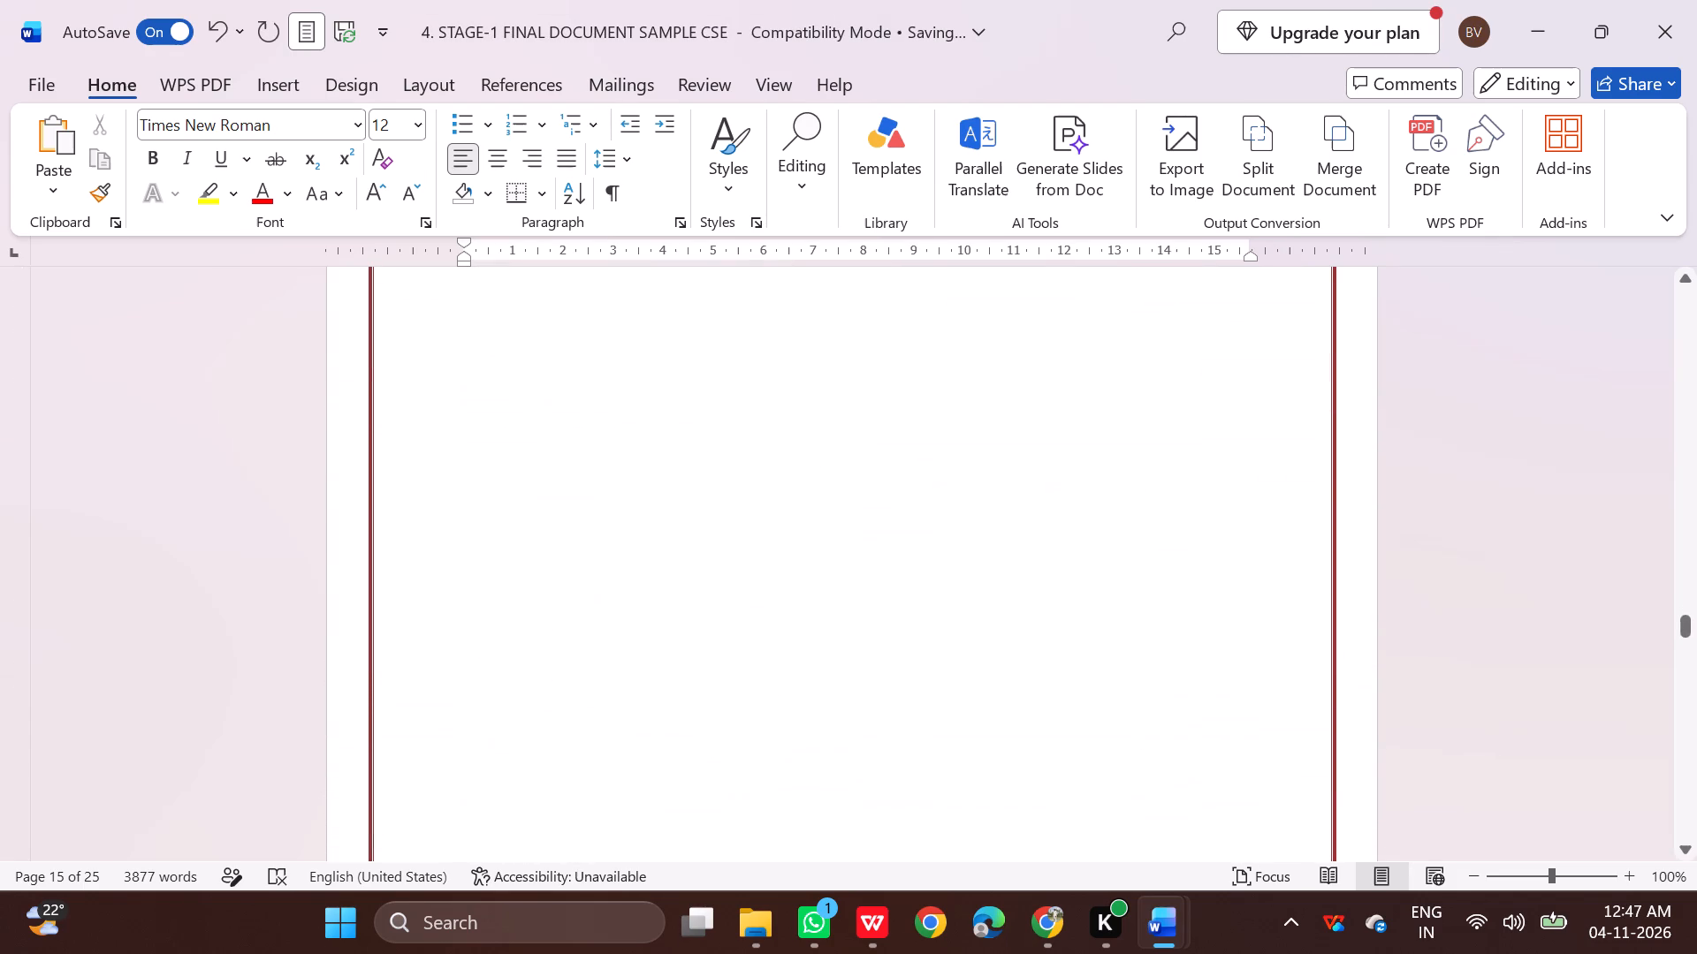
{"action": "scroll", "coordinate": [527, 511], "scroll_direction": "down", "scroll_amount": 4}
{"action": "scroll", "coordinate": [527, 512], "scroll_direction": "up", "scroll_amount": 8}
{"action": "left_click", "coordinate": [530, 568]}
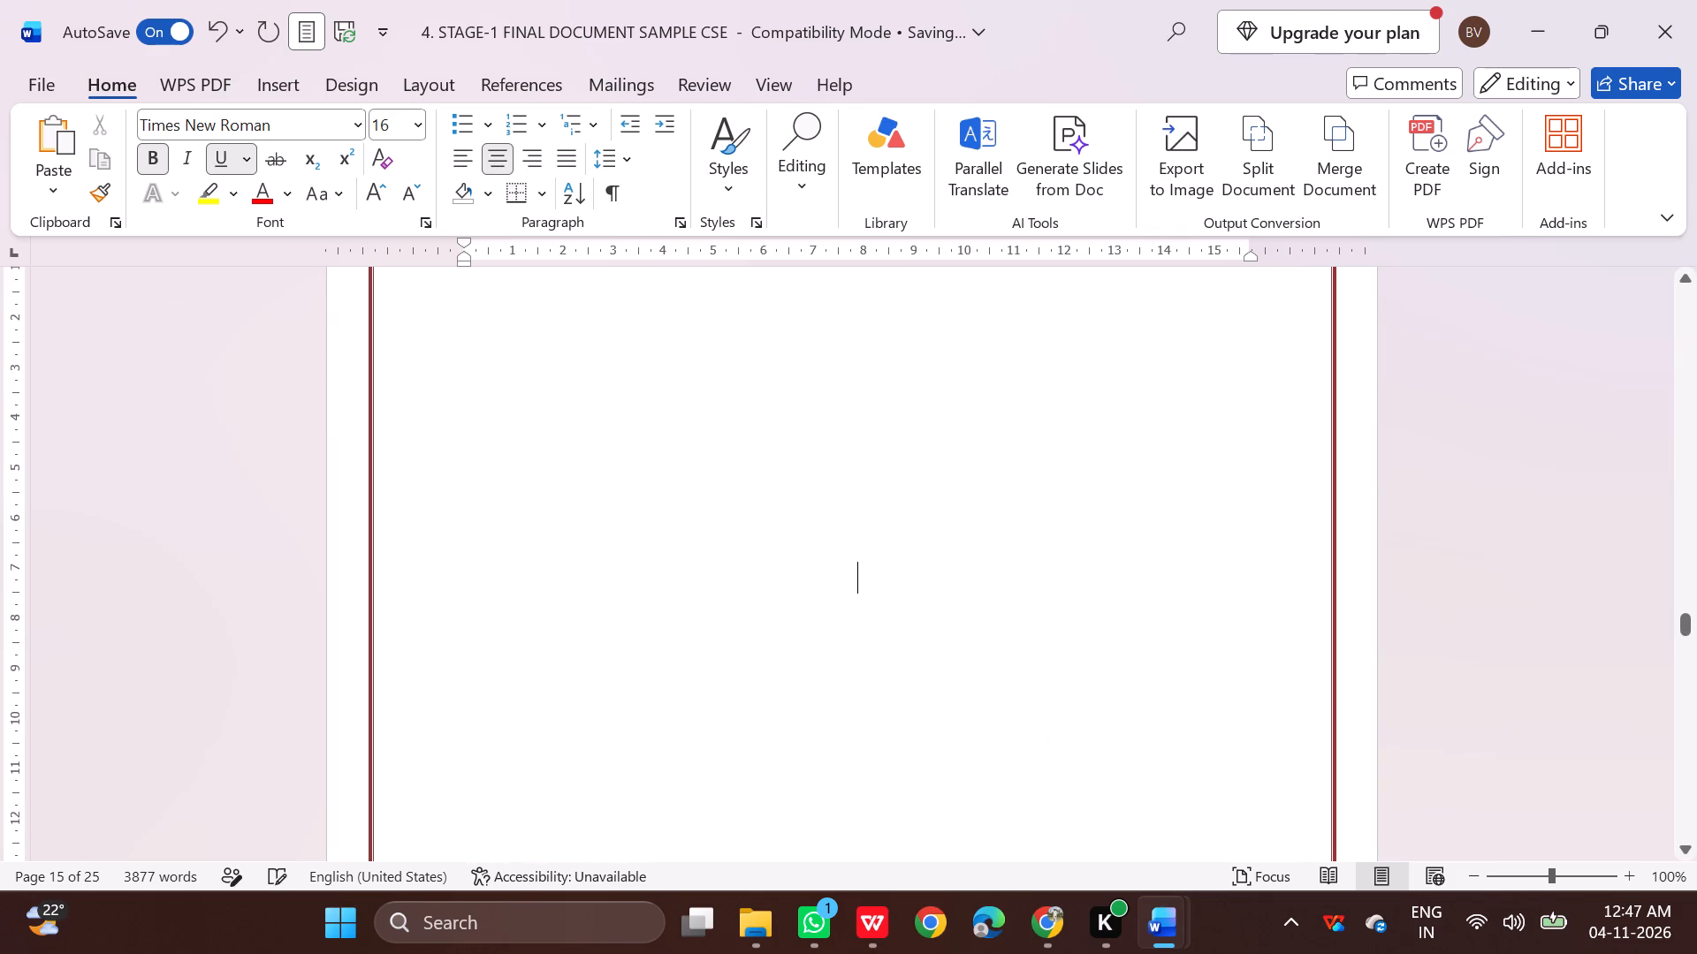
{"action": "key", "text": "BackSpace"}
{"action": "key", "text": "BackSpace"}
{"action": "key", "text": "BackSpace"}
{"action": "key", "text": "BackSpace"}
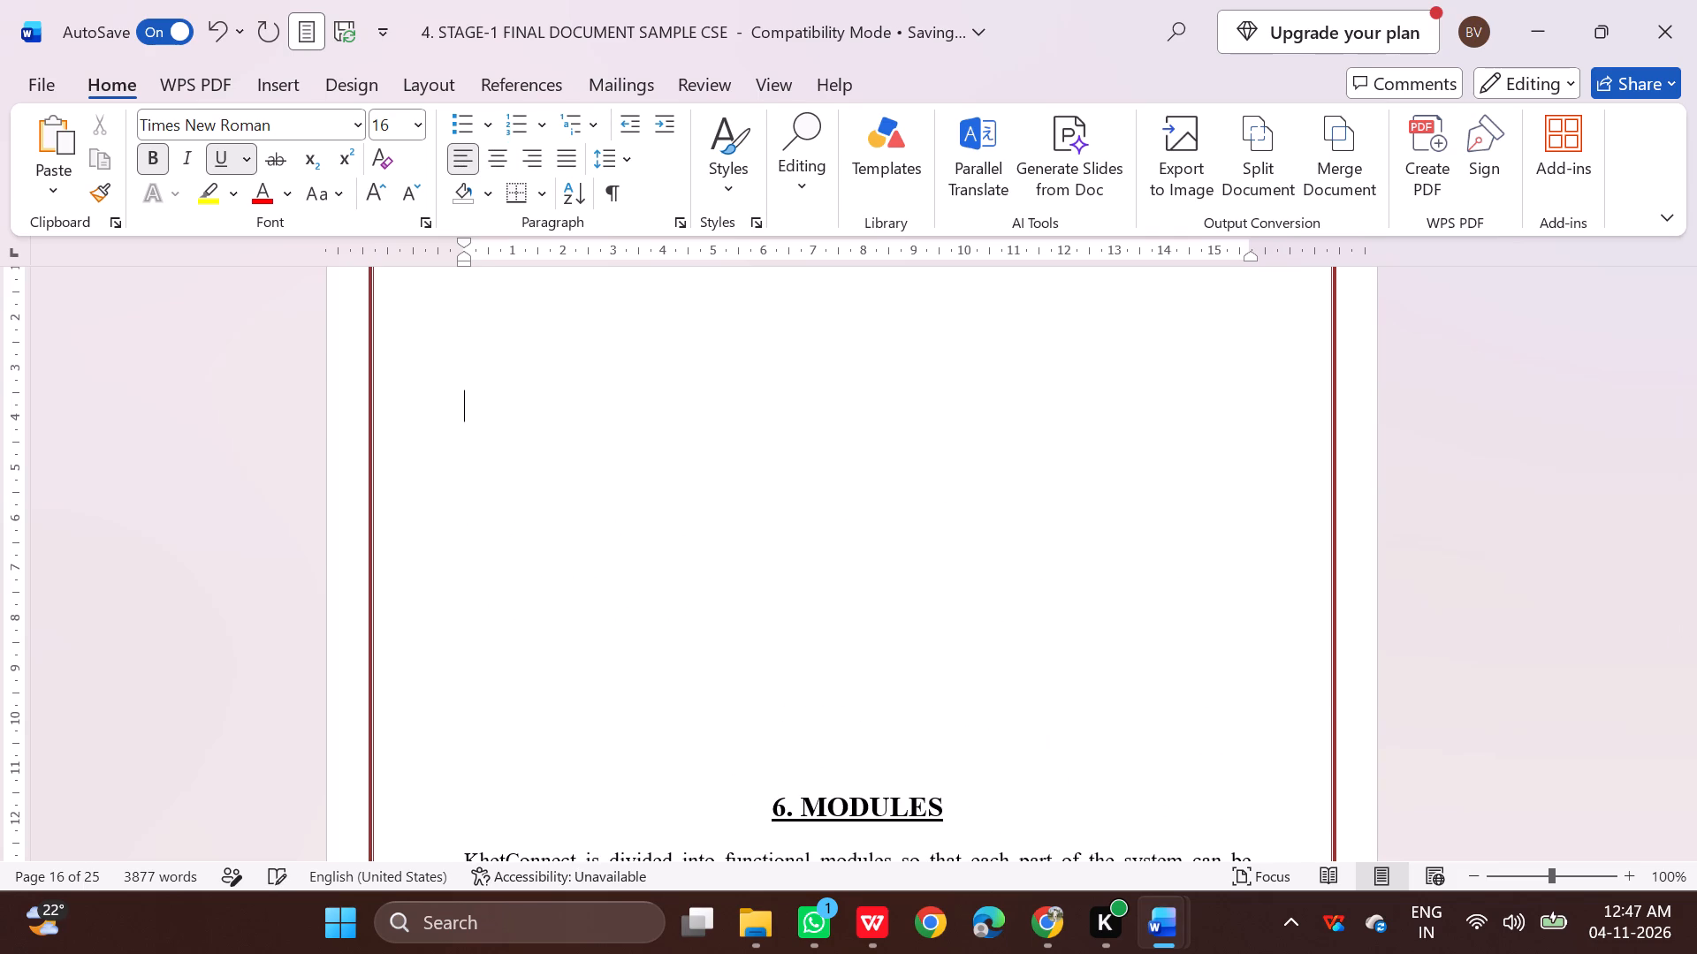
{"action": "left_click", "coordinate": [673, 731]}
{"action": "key", "text": "BackSpace"}
{"action": "key", "text": "BackSpace"}
{"action": "key", "text": "BackSpace"}
{"action": "key", "text": "BackSpace"}
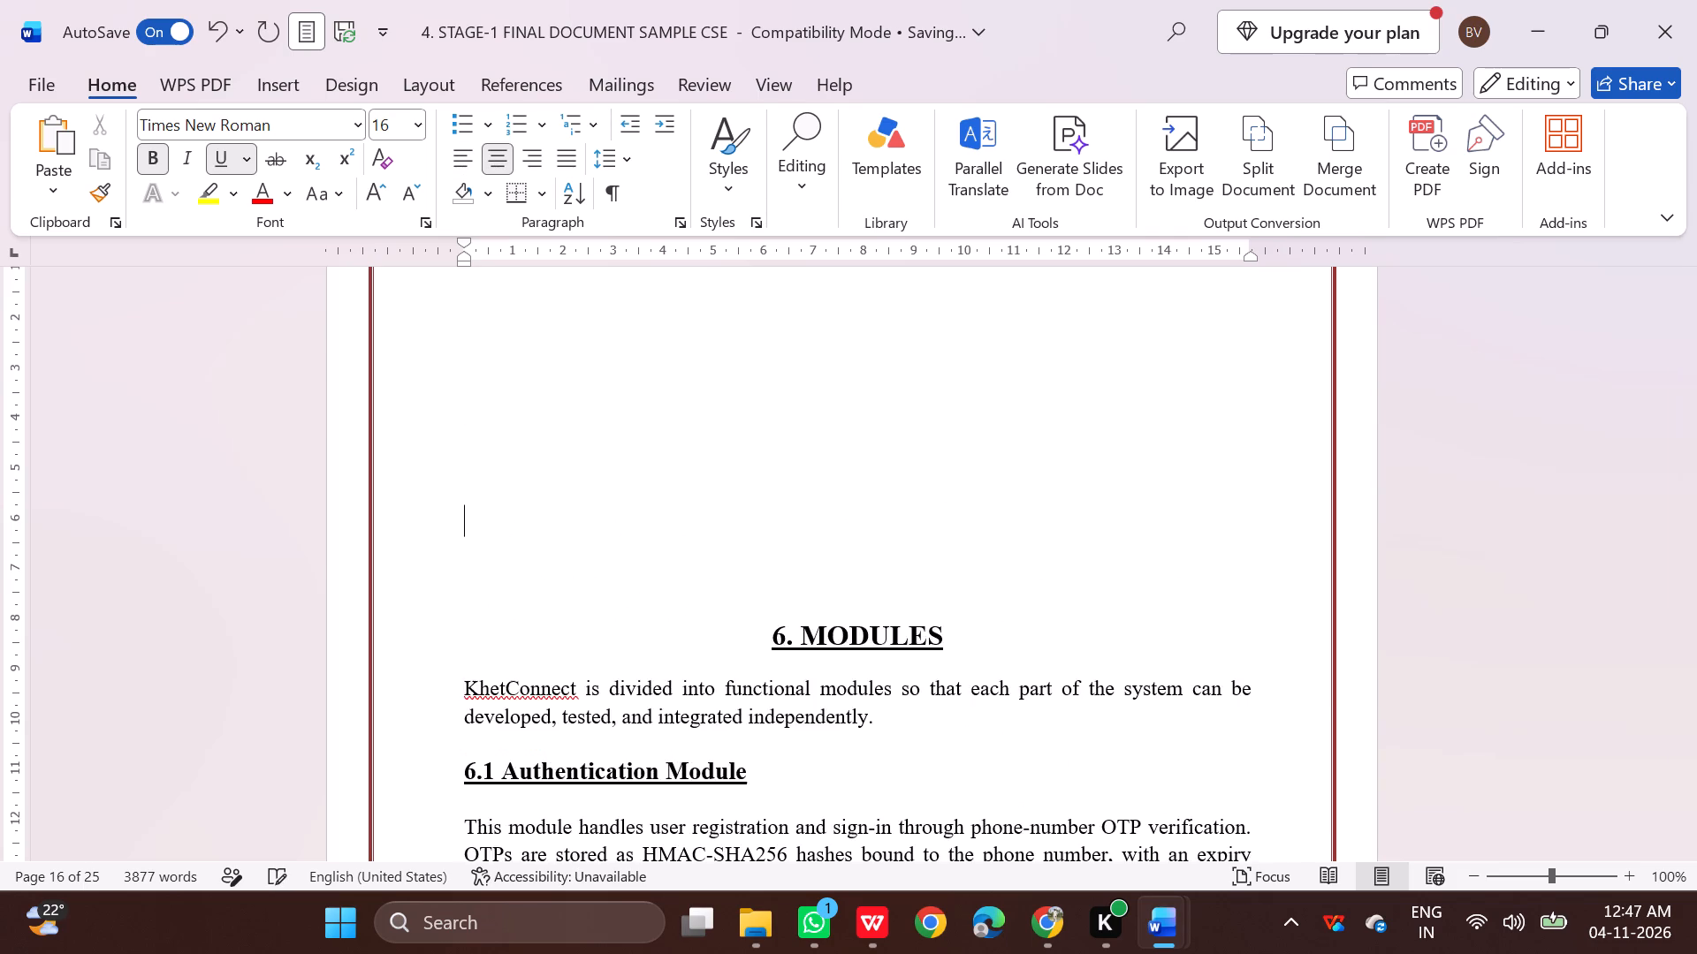
{"action": "key", "text": "BackSpace"}
{"action": "key", "text": "BackSpace"}
{"action": "key", "text": "BackSpace"}
{"action": "key", "text": "BackSpace"}
{"action": "key", "text": "BackSpace"}
{"action": "scroll", "coordinate": [649, 742], "scroll_direction": "up", "scroll_amount": 1}
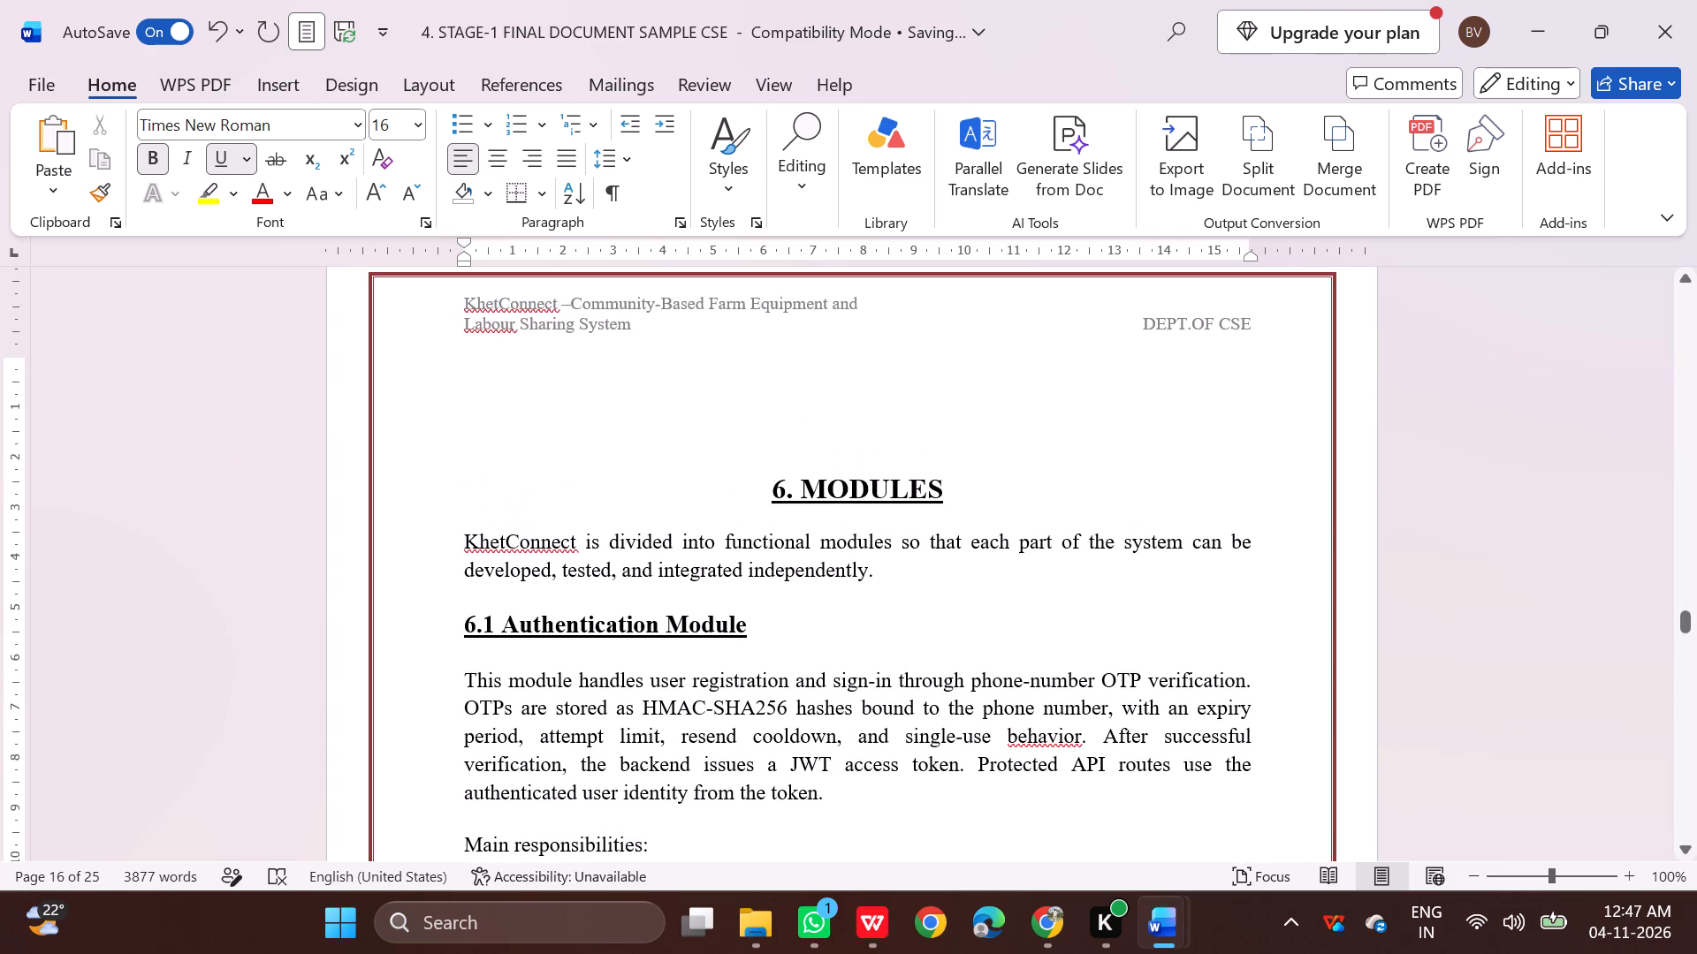
Remove the remaining blank lines above 6. MODULES so the heading starts directly beneath the page 16 header.
{"action": "left_click", "coordinate": [604, 443]}
{"action": "key", "text": "BackSpace"}
{"action": "key", "text": "BackSpace"}
{"action": "key", "text": "Right"}
{"action": "key", "text": "Right"}
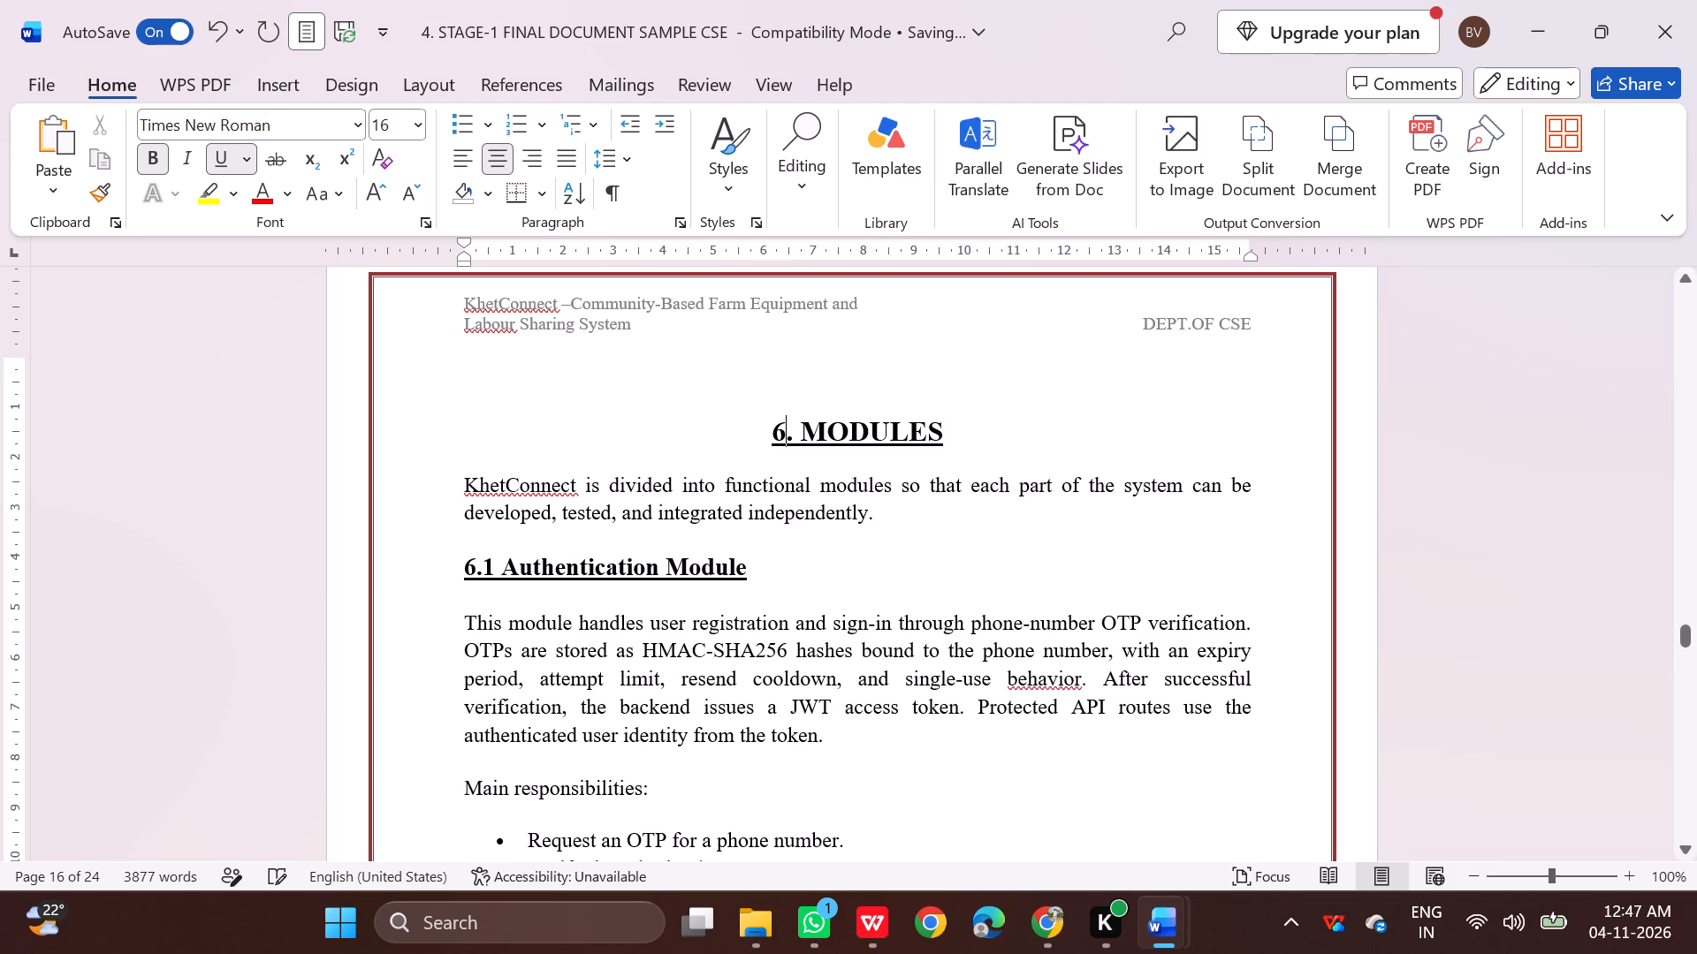
{"action": "key", "text": "Left"}
{"action": "left_click", "coordinate": [868, 358]}
{"action": "key", "text": "BackSpace"}
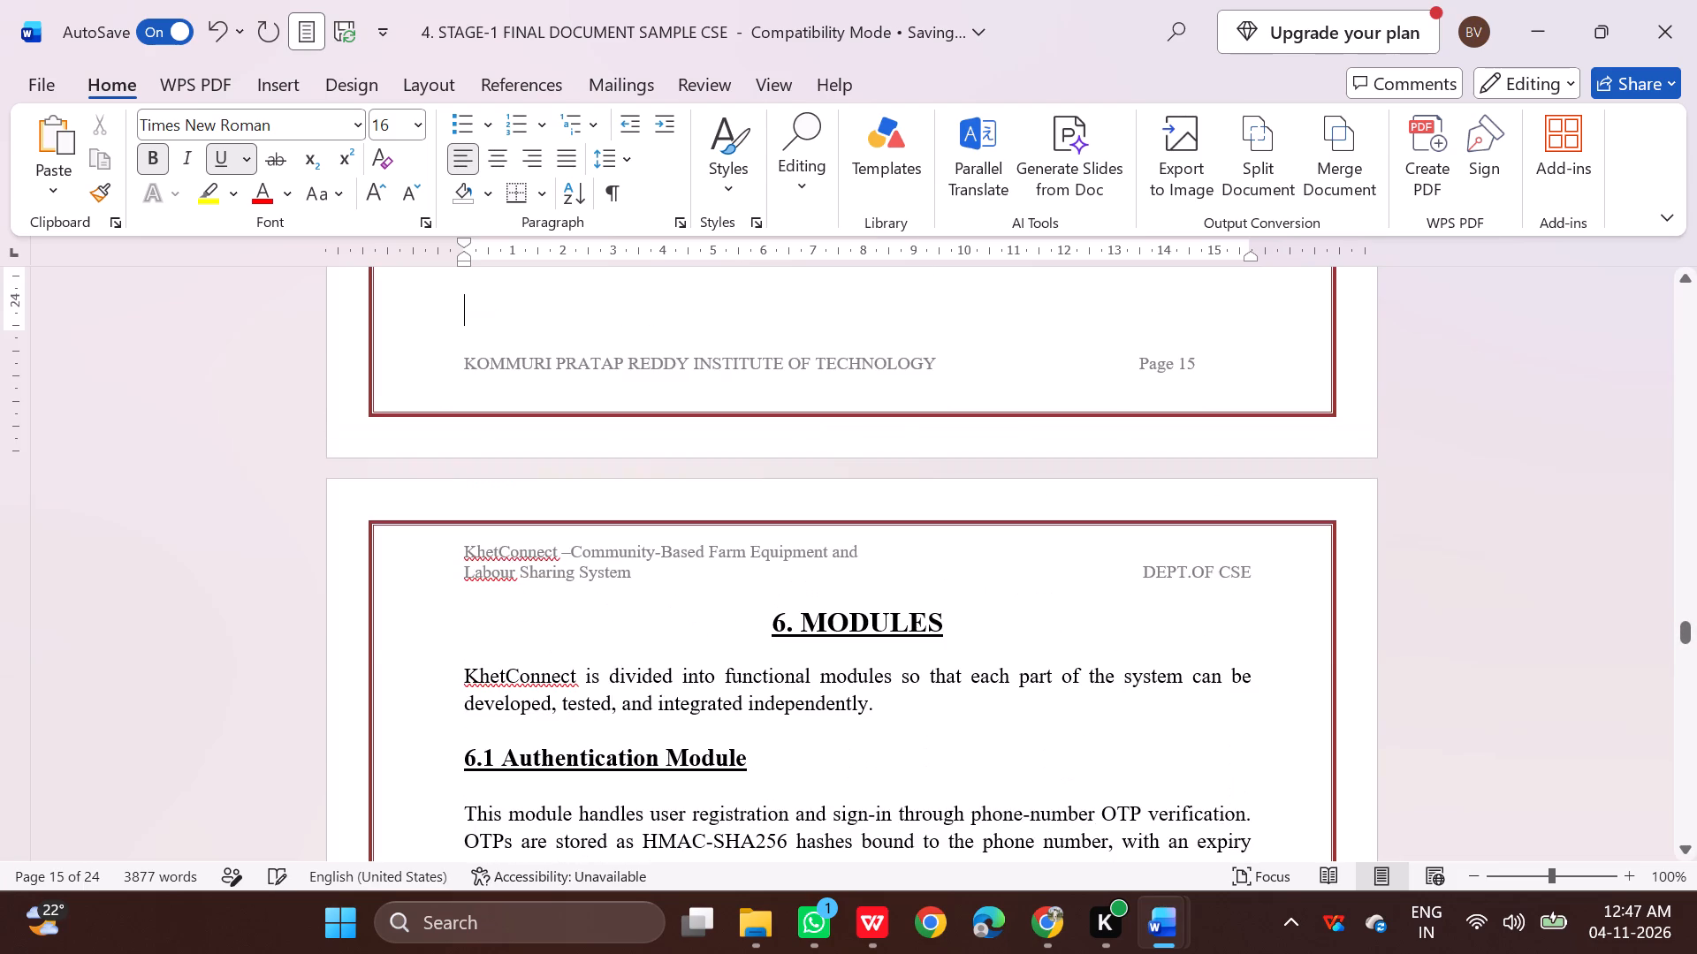
Insert a blank line after the 6.3 Resource Listing Module description to move its Main responsibilities label onto page 17.
{"action": "scroll", "coordinate": [813, 337], "scroll_direction": "up", "scroll_amount": 5}
{"action": "scroll", "coordinate": [758, 272], "scroll_direction": "up", "scroll_amount": 6}
{"action": "scroll", "coordinate": [758, 272], "scroll_direction": "down", "scroll_amount": 10}
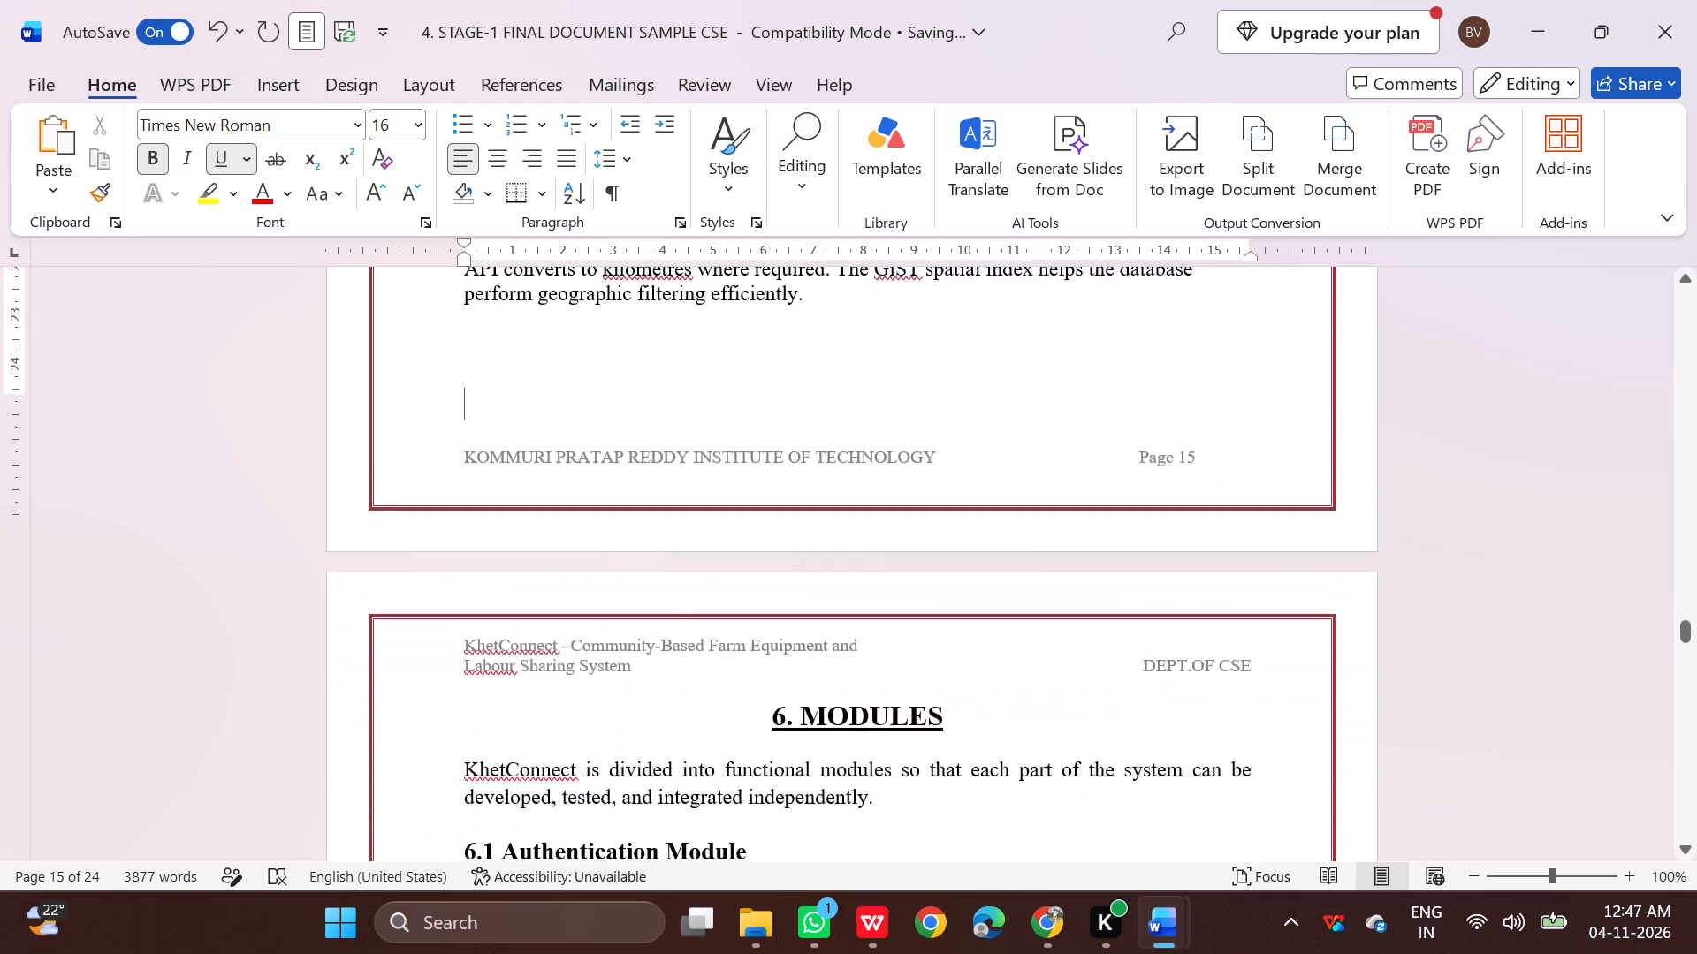
{"action": "scroll", "coordinate": [729, 296], "scroll_direction": "down", "scroll_amount": 19}
{"action": "scroll", "coordinate": [717, 300], "scroll_direction": "down", "scroll_amount": 4}
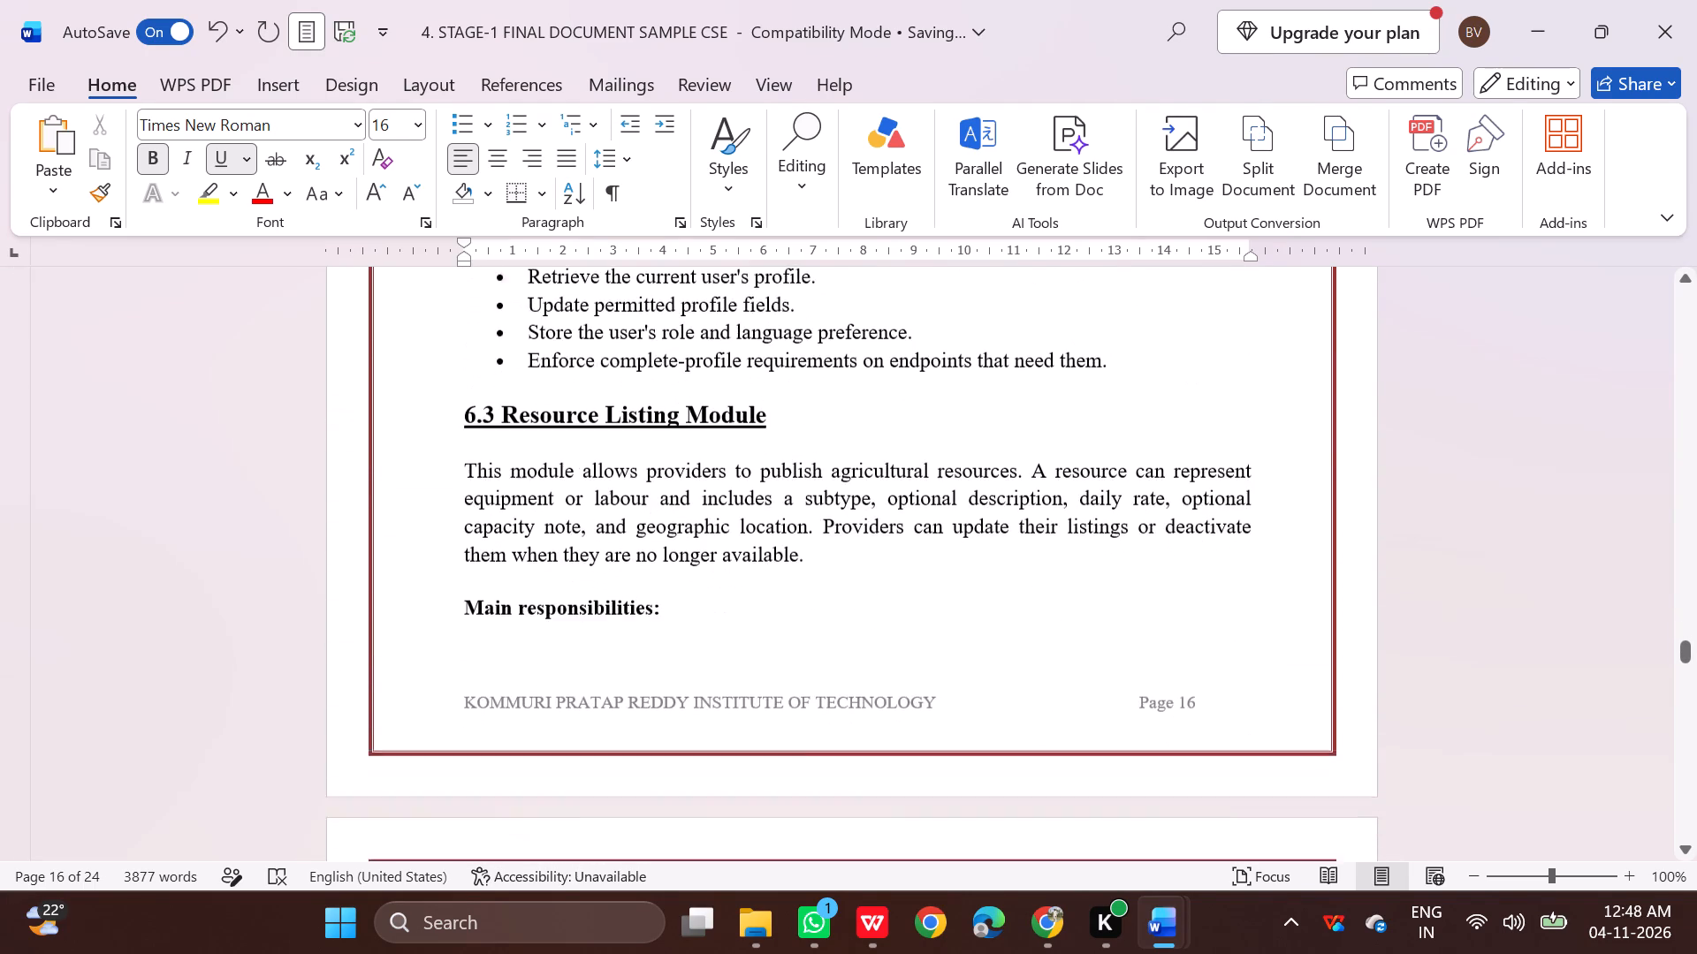
{"action": "scroll", "coordinate": [717, 300], "scroll_direction": "down", "scroll_amount": 2}
{"action": "scroll", "coordinate": [717, 300], "scroll_direction": "up", "scroll_amount": 4}
{"action": "scroll", "coordinate": [799, 410], "scroll_direction": "up", "scroll_amount": 3}
{"action": "scroll", "coordinate": [804, 435], "scroll_direction": "down", "scroll_amount": 3}
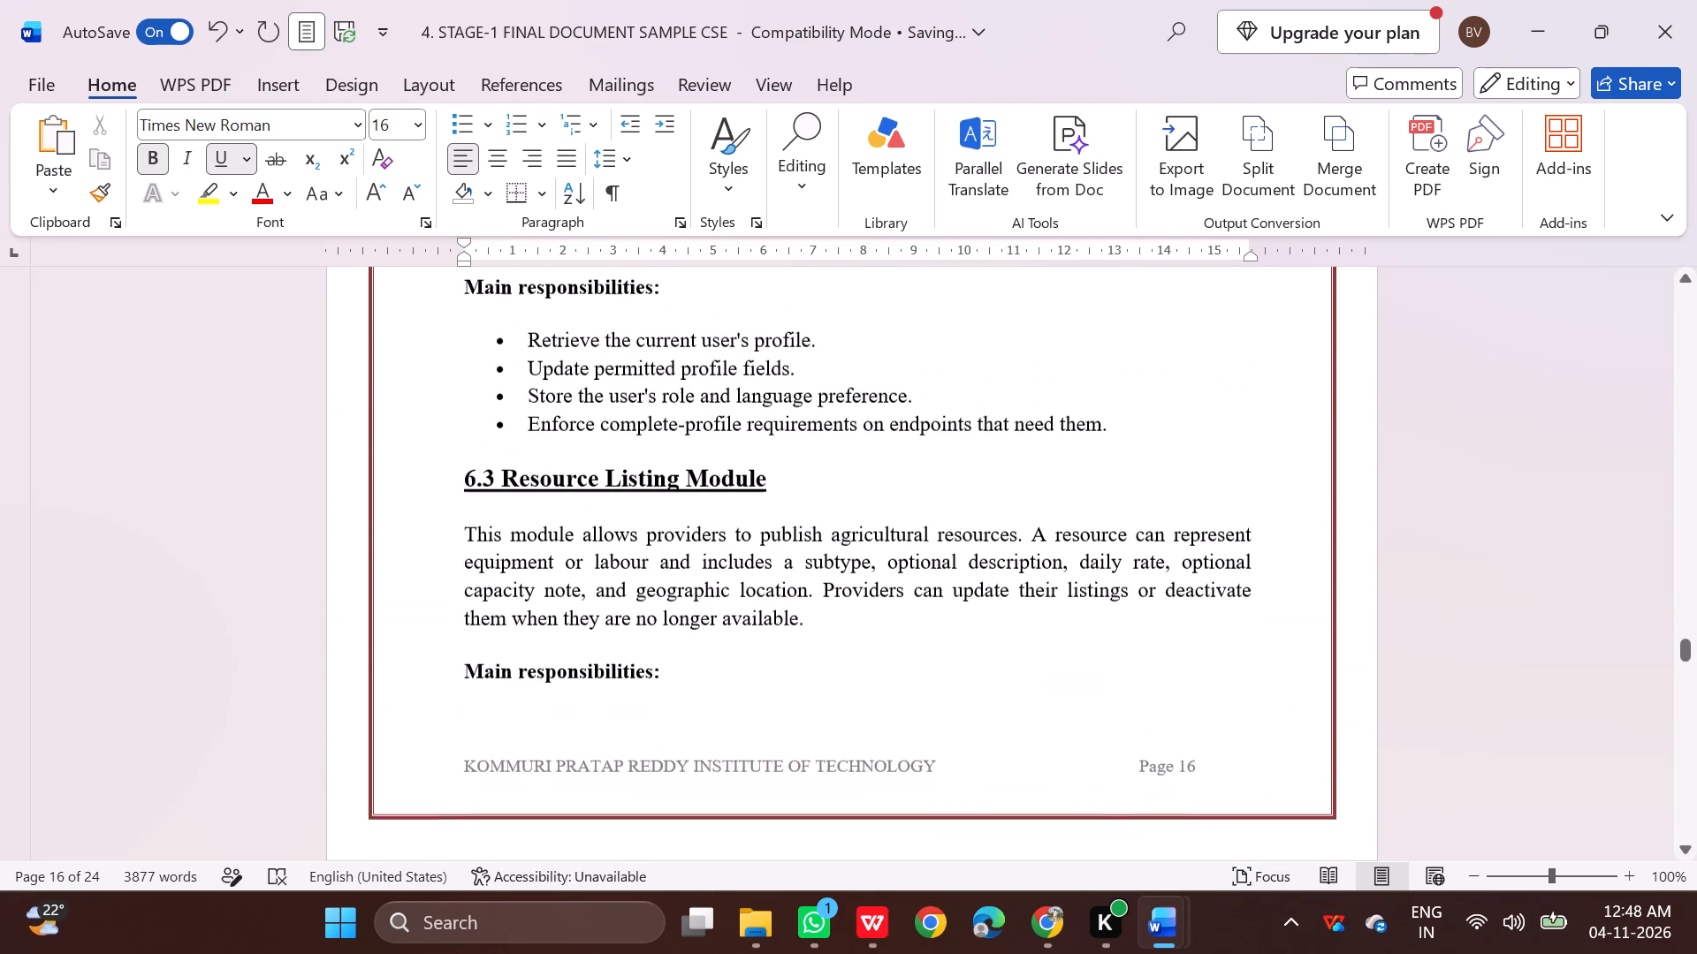
{"action": "left_click", "coordinate": [823, 466]}
{"action": "key", "text": "Return"}
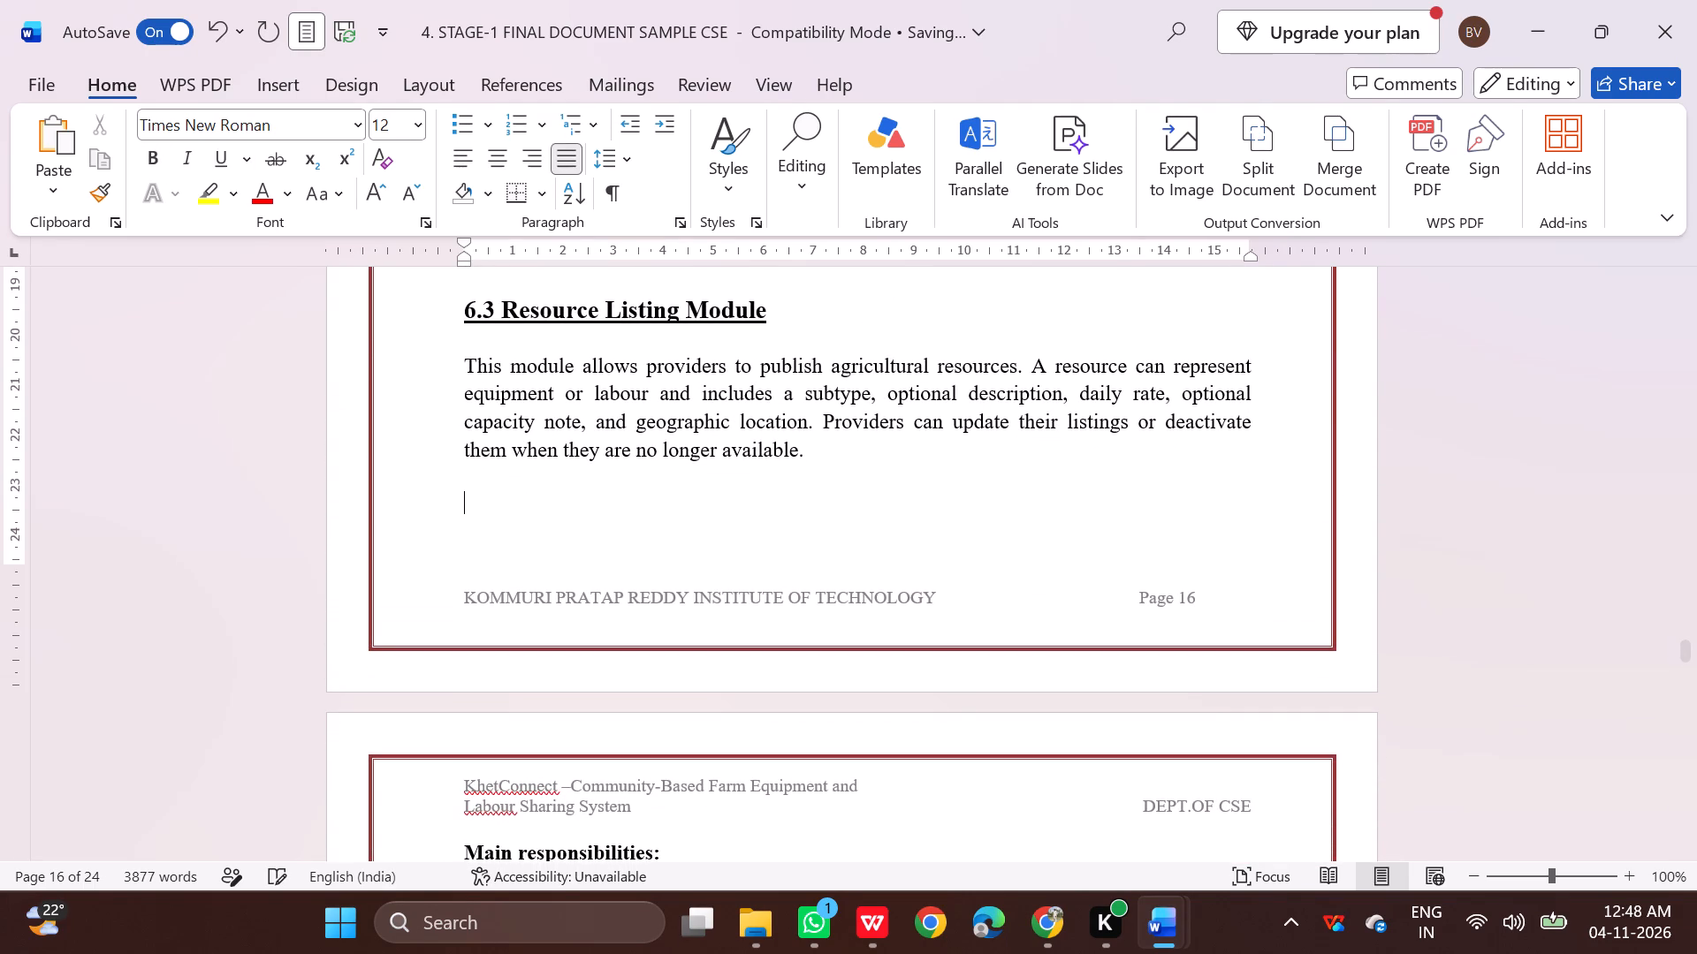
Insert a blank line between the 6.6 Booking Management Module description and the Booking statuses label on page 17.
{"action": "scroll", "coordinate": [824, 471], "scroll_direction": "down", "scroll_amount": 11}
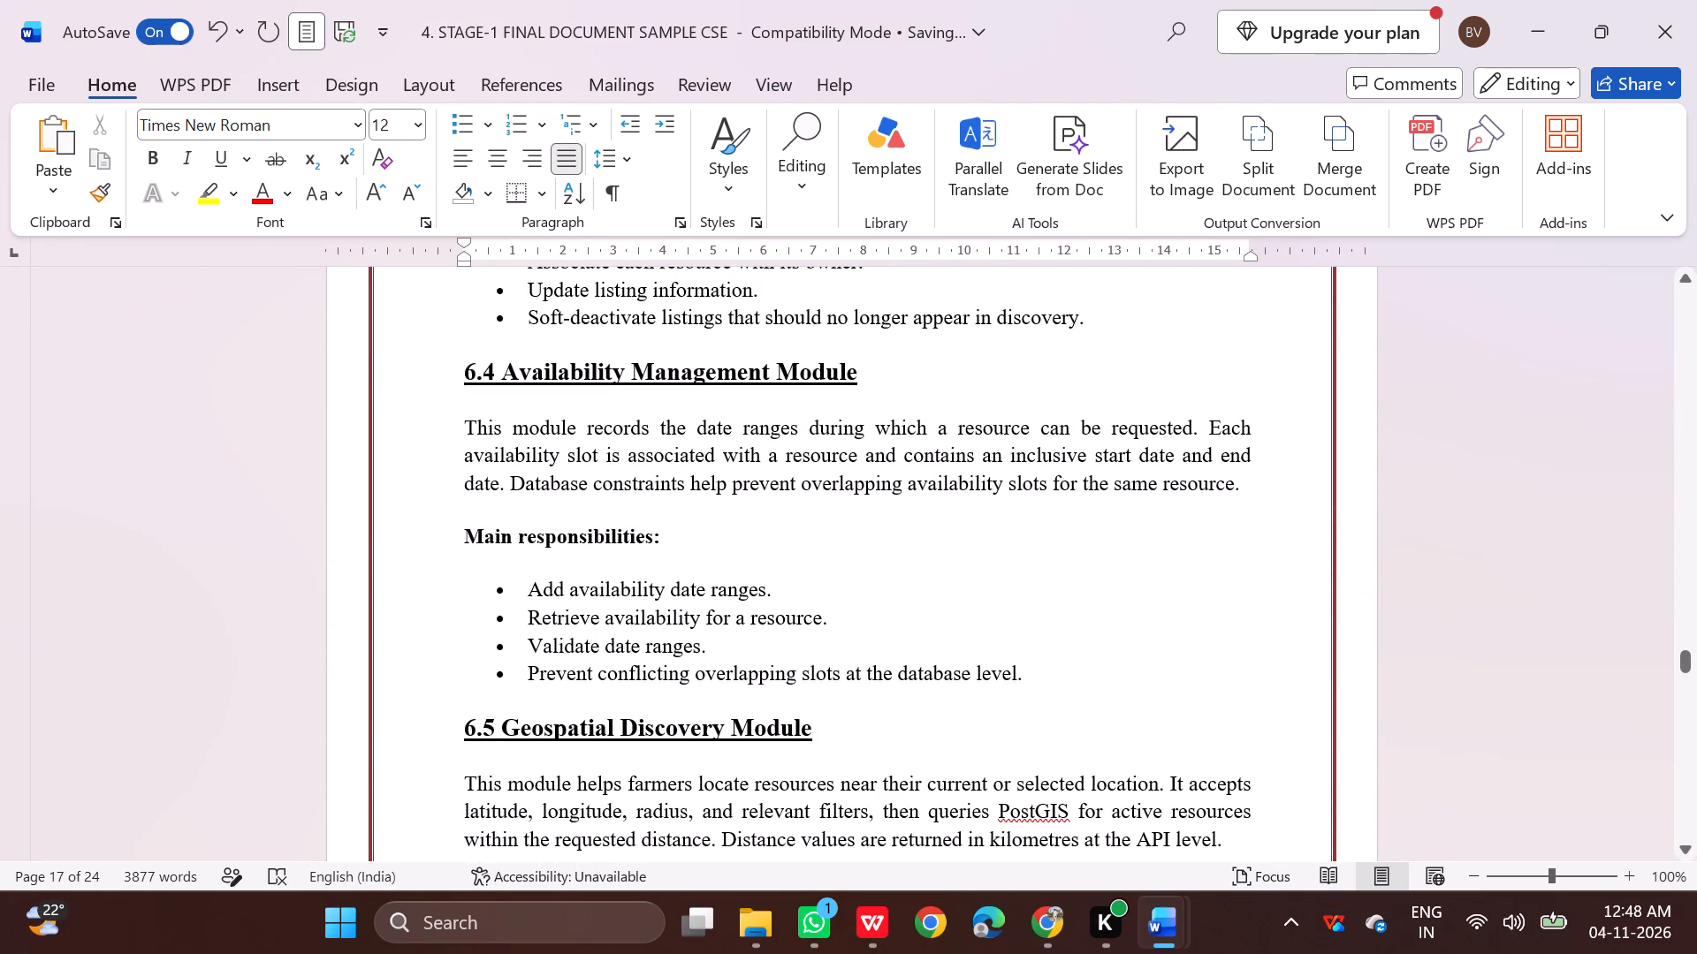
{"action": "scroll", "coordinate": [811, 506], "scroll_direction": "down", "scroll_amount": 13}
{"action": "left_click", "coordinate": [1039, 428]}
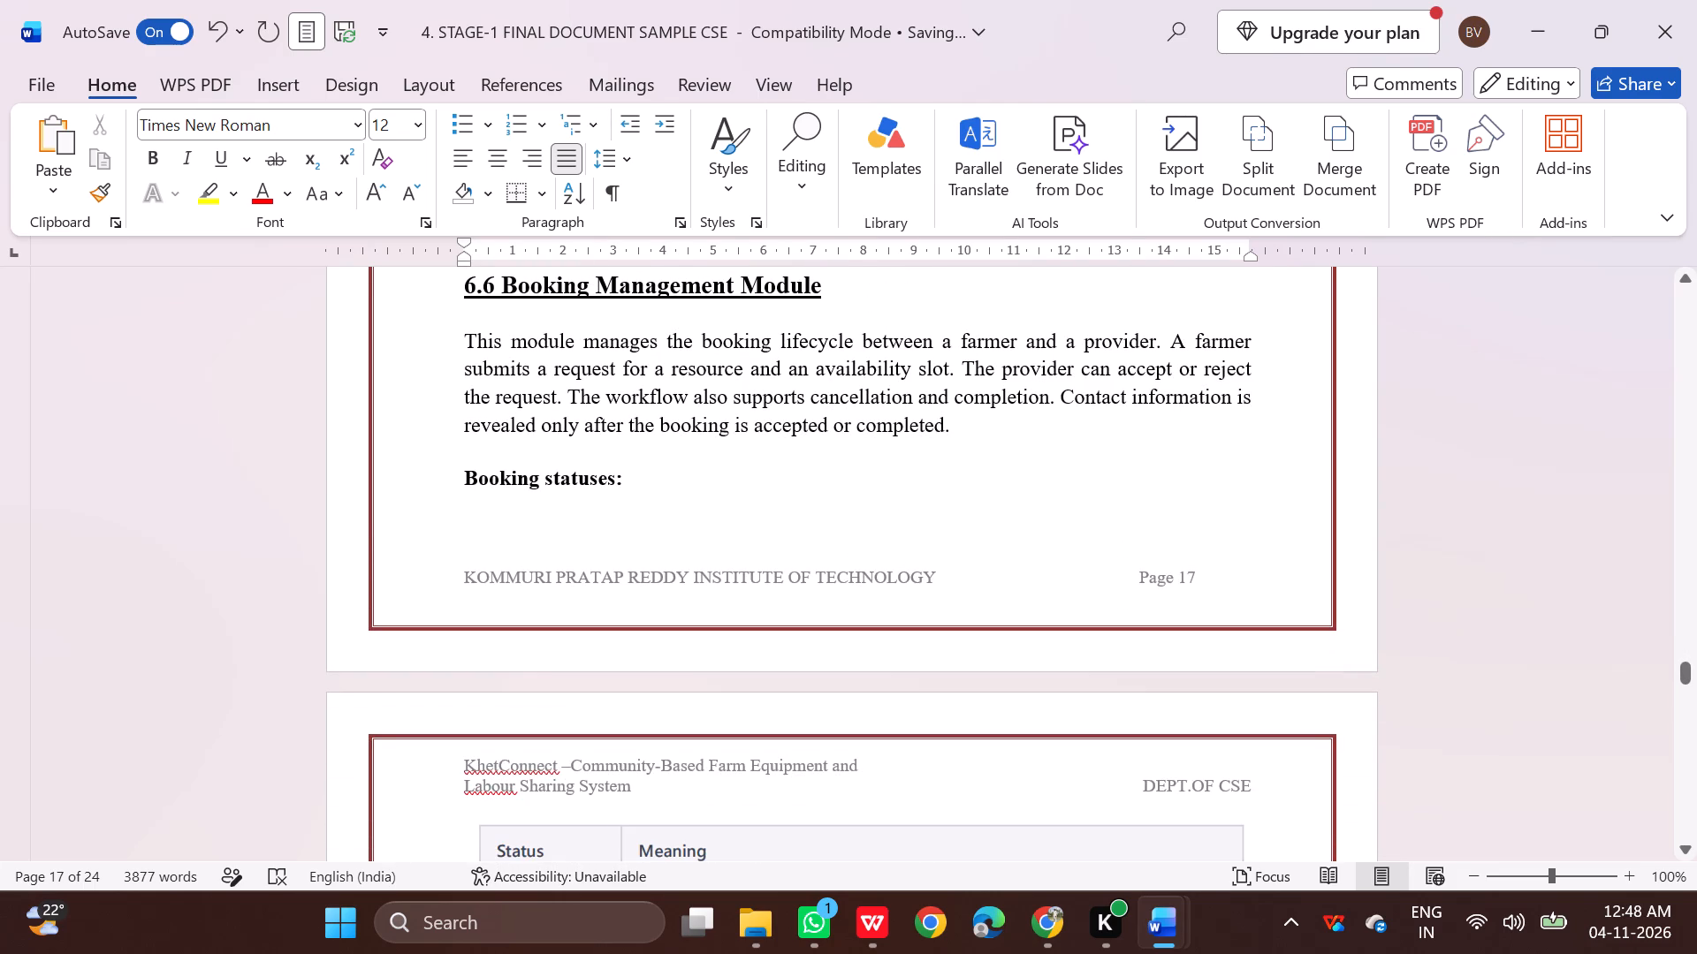
{"action": "key", "text": "Return"}
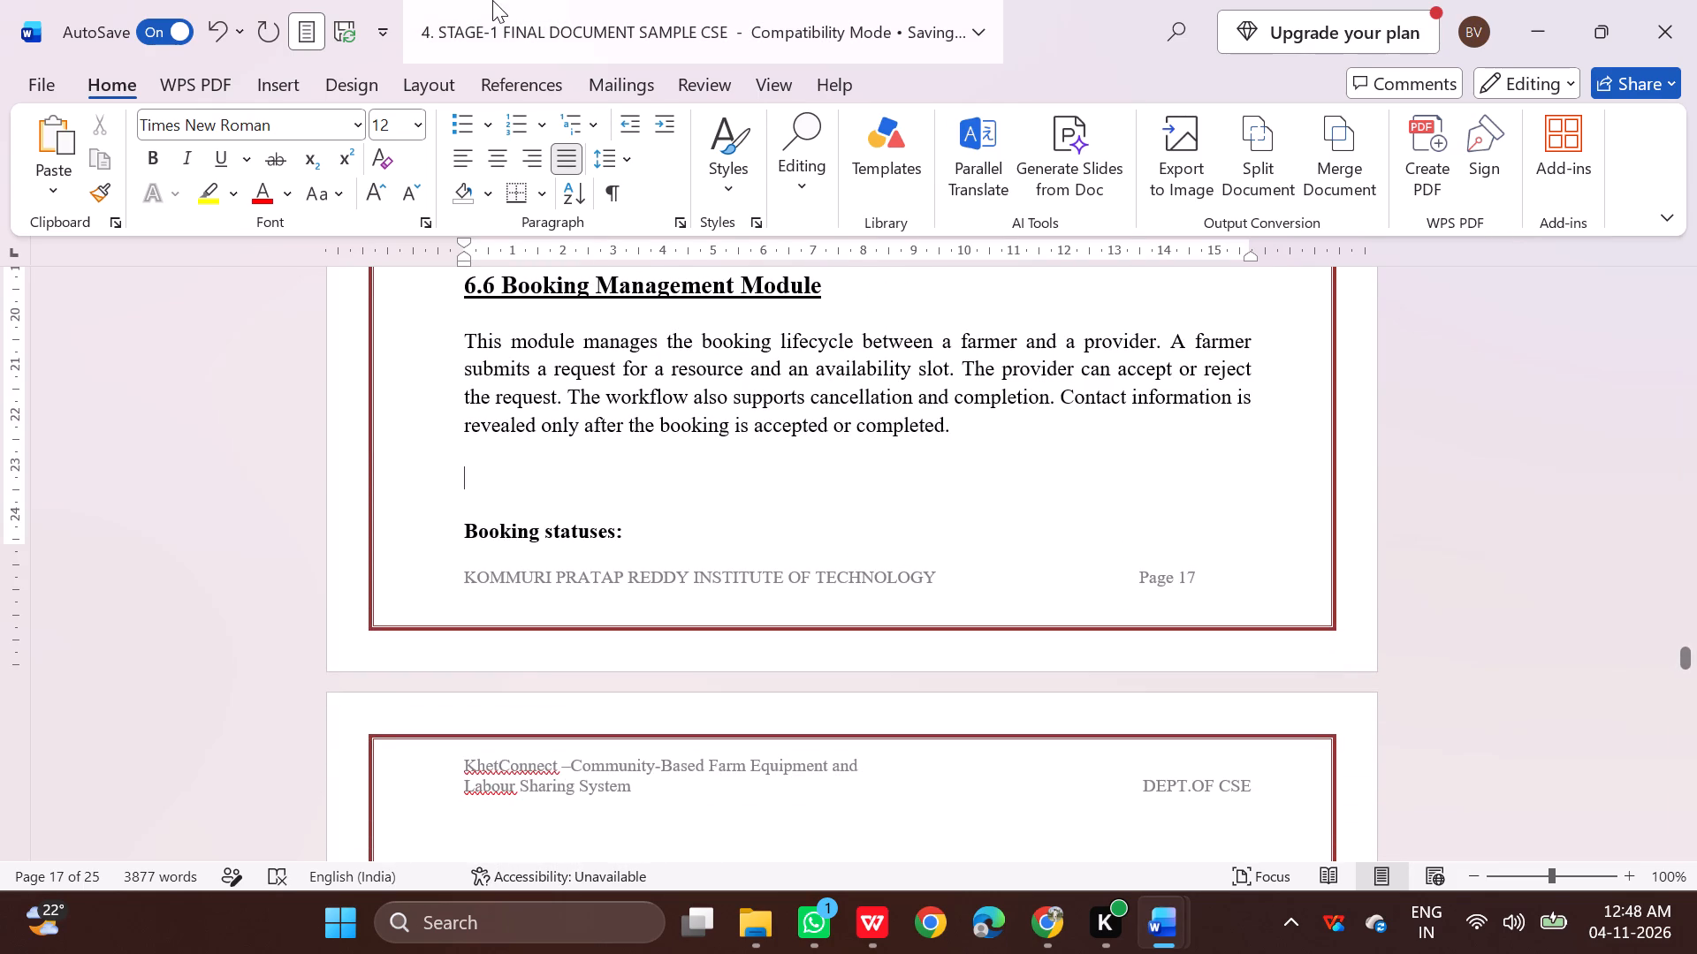
Insert another blank line above the Booking statuses label on page 17 to move it onto page 18.
{"action": "key", "text": "Return"}
{"action": "scroll", "coordinate": [488, 0], "scroll_direction": "down", "scroll_amount": 8}
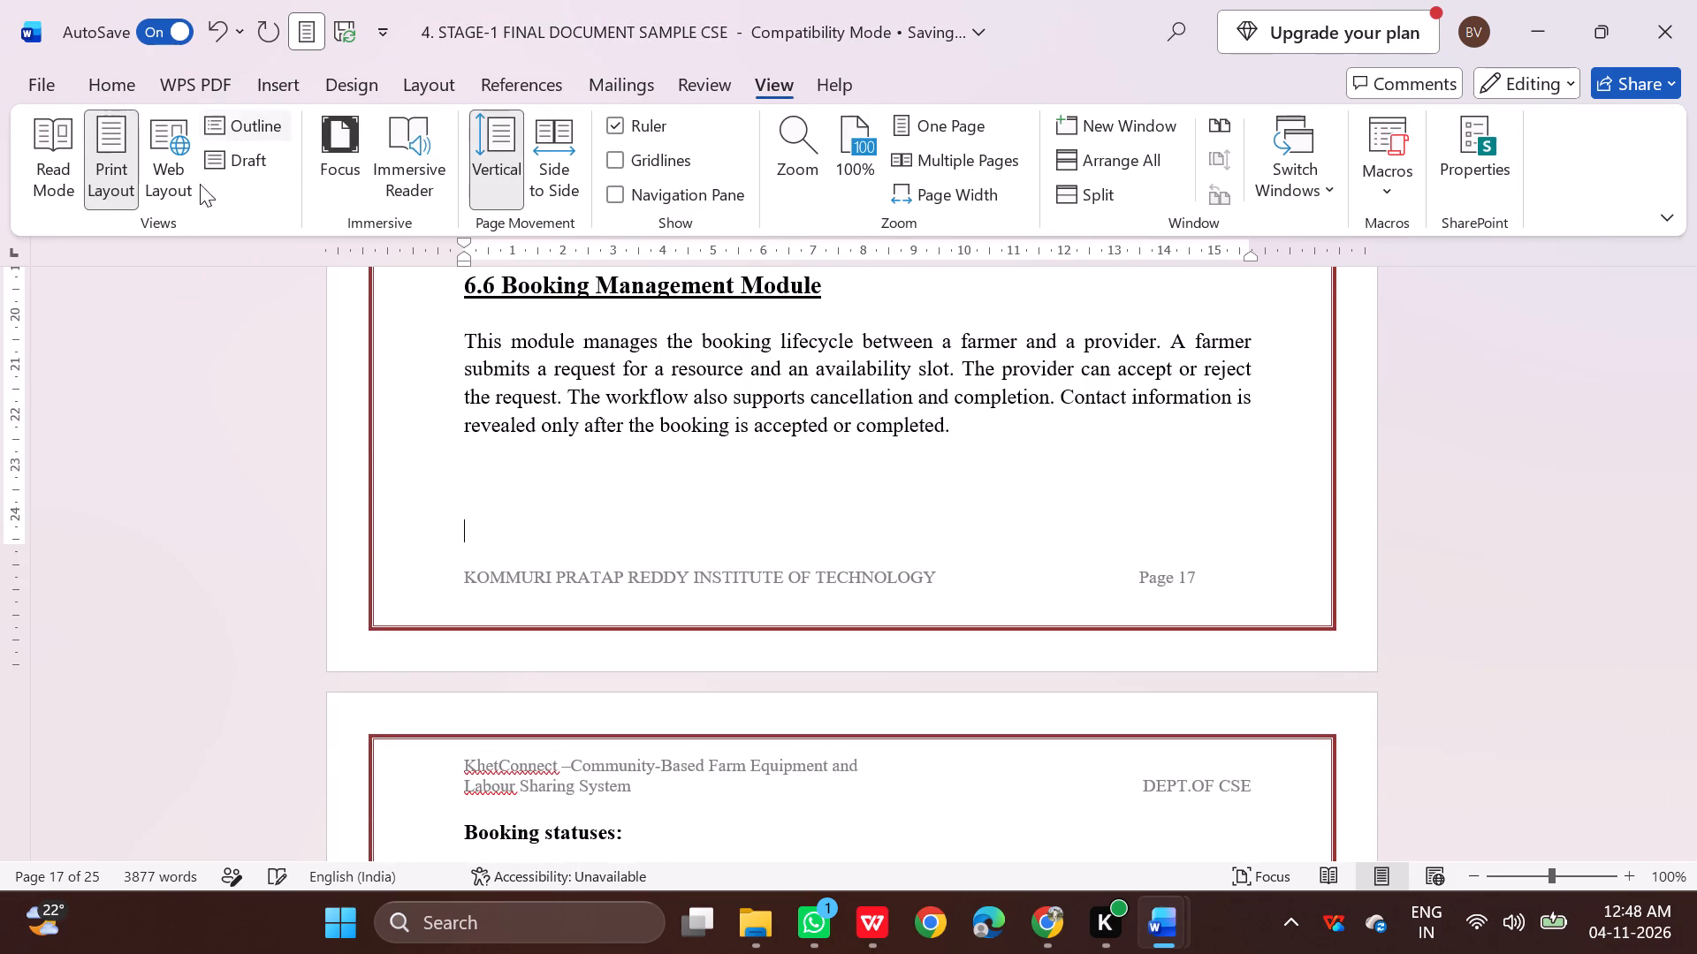
{"action": "left_click", "coordinate": [128, 87]}
Delete the blank line between the Booking statuses label and the status table on page 18.
{"action": "scroll", "coordinate": [644, 377], "scroll_direction": "down", "scroll_amount": 3}
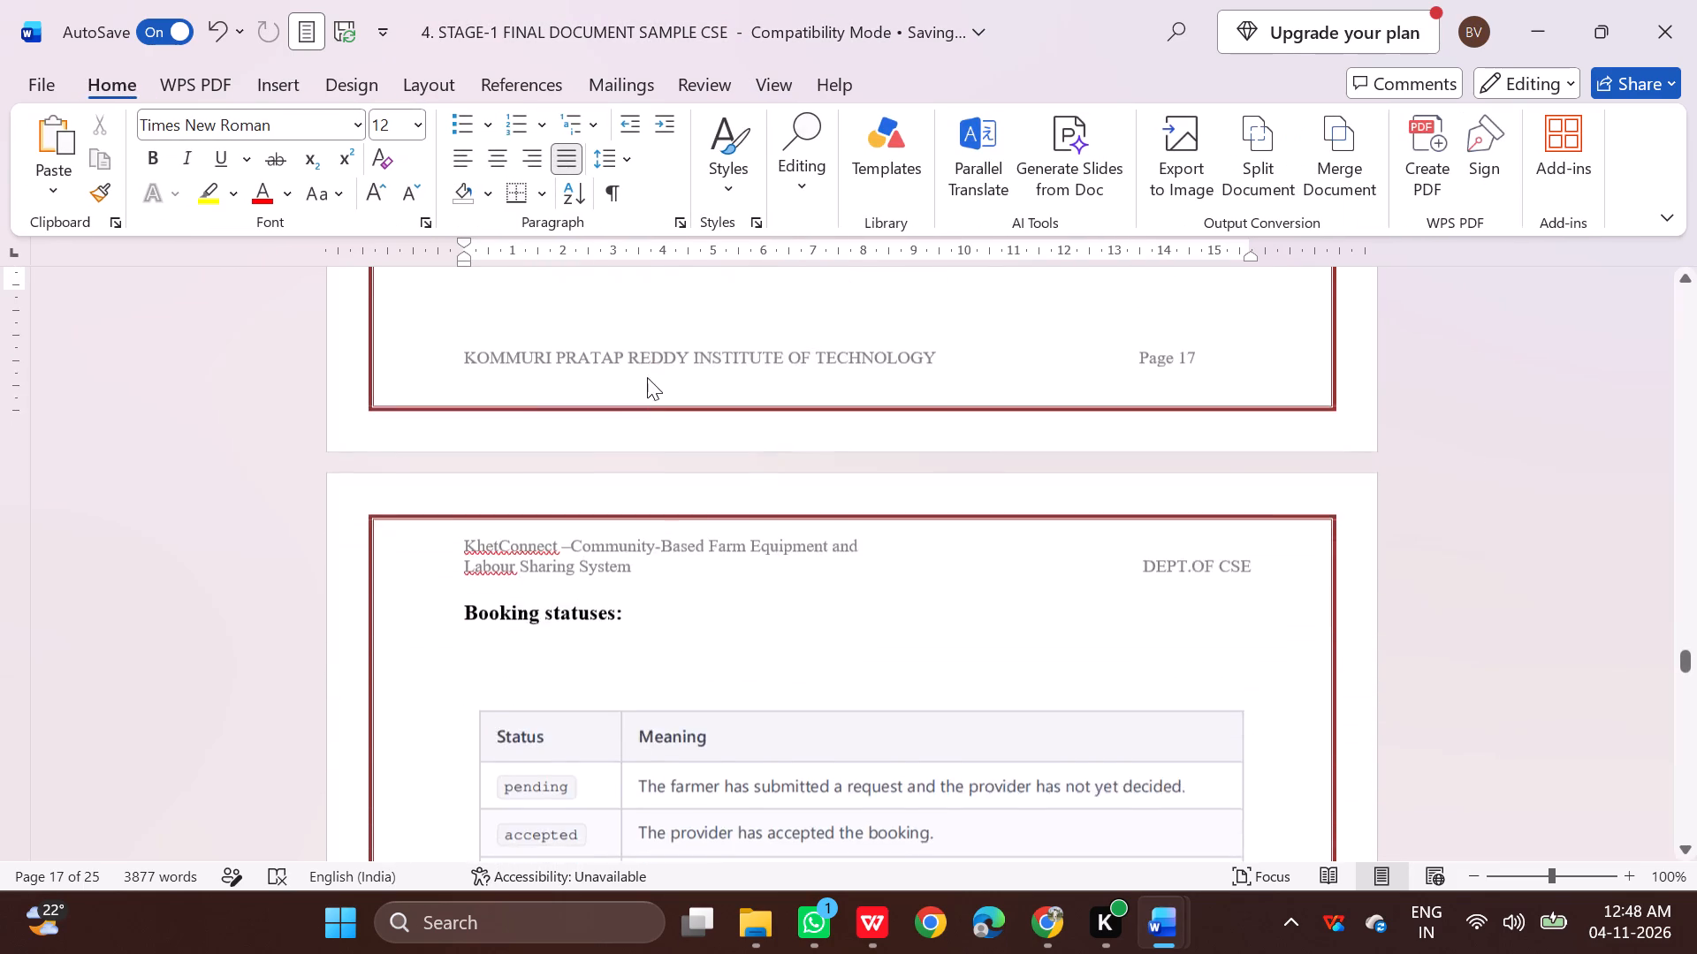
{"action": "scroll", "coordinate": [647, 377], "scroll_direction": "down", "scroll_amount": 4}
{"action": "scroll", "coordinate": [749, 413], "scroll_direction": "down", "scroll_amount": 2}
{"action": "left_click", "coordinate": [429, 287]}
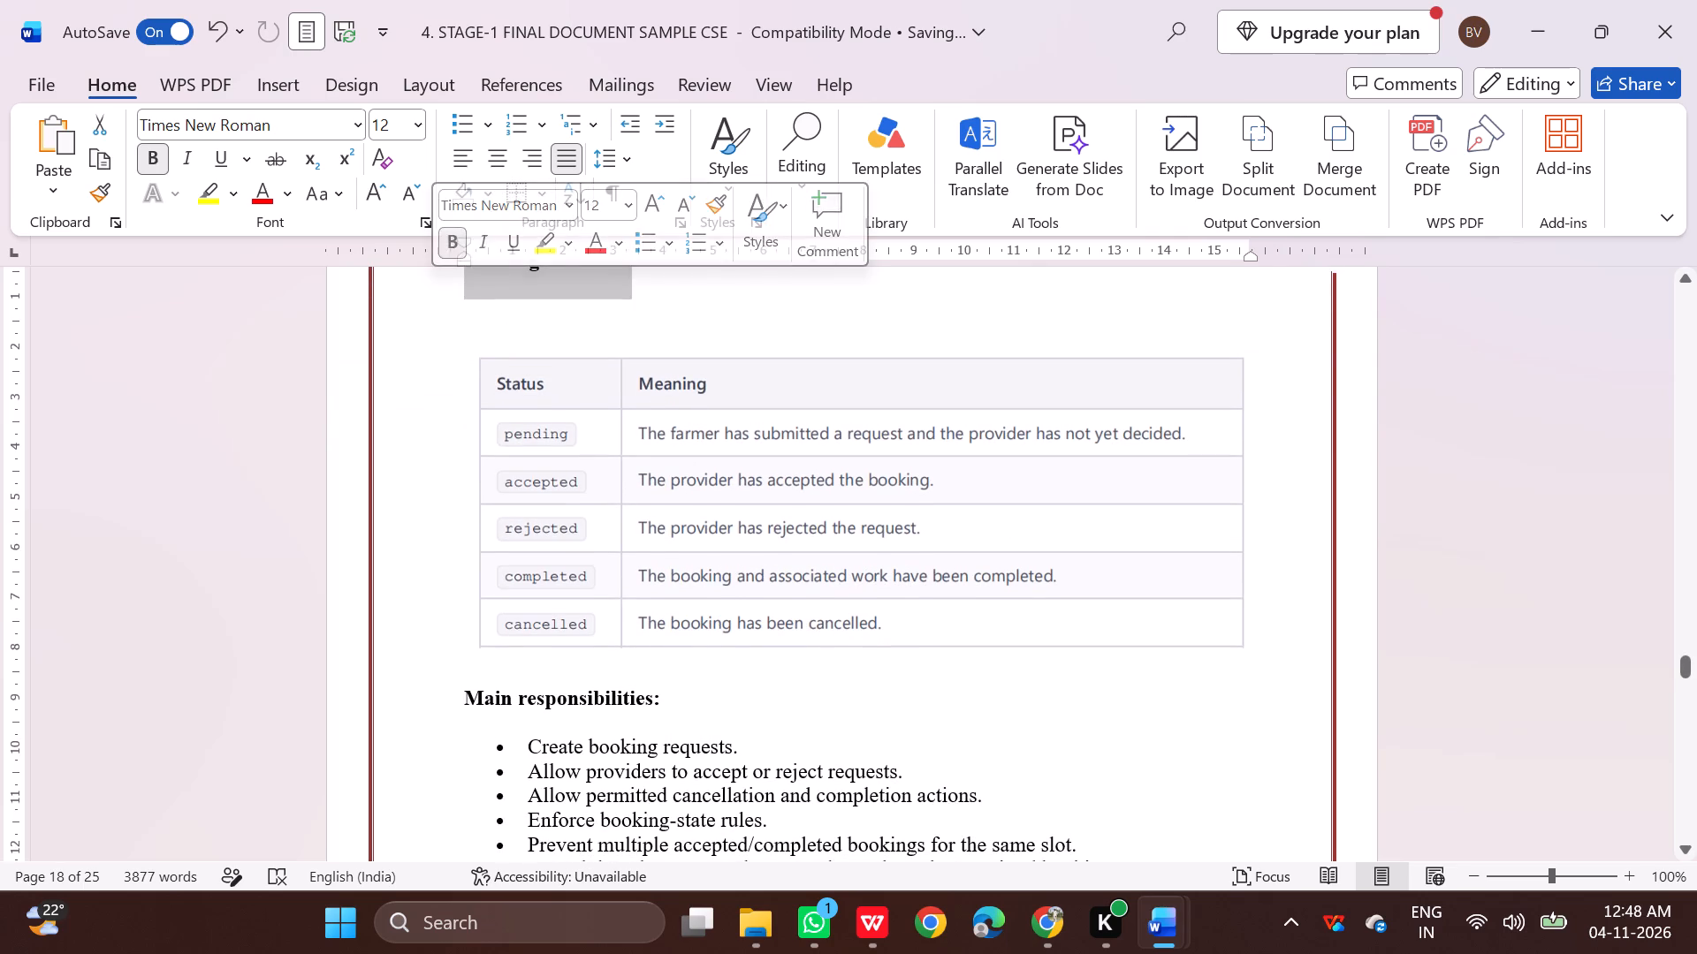
{"action": "scroll", "coordinate": [658, 362], "scroll_direction": "up", "scroll_amount": 2}
{"action": "left_click", "coordinate": [671, 446]}
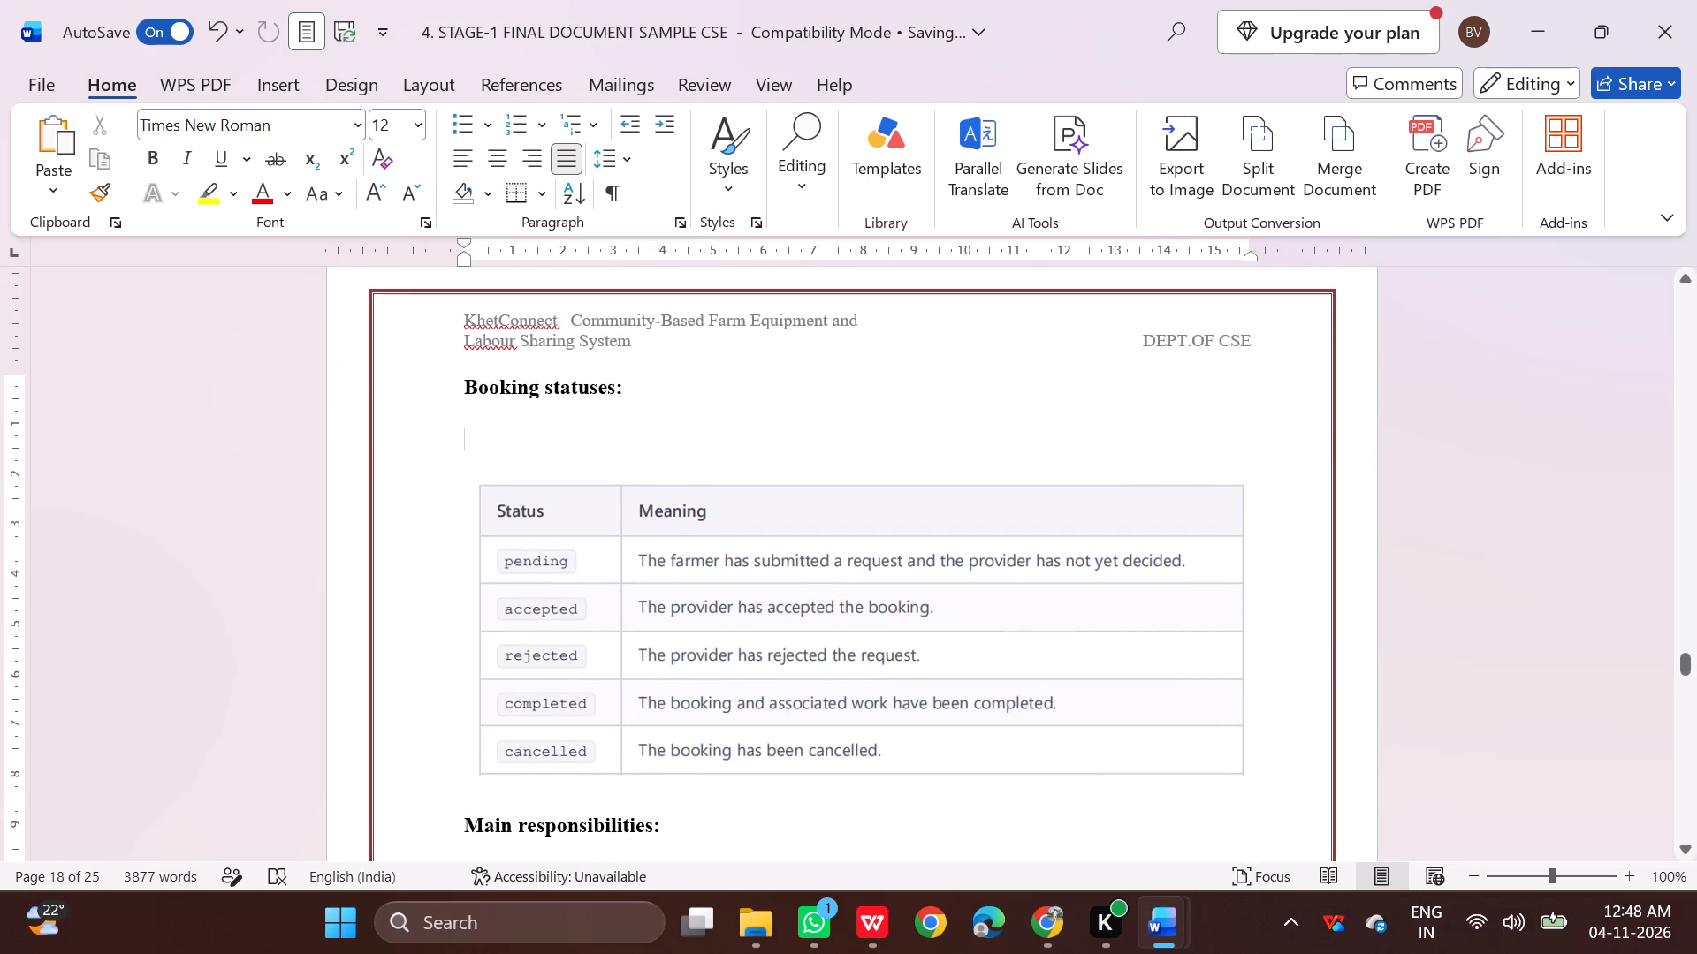
{"action": "key", "text": "BackSpace"}
Review the layout from the rest of page 18 through the section 7 diagrams to the references on page 25.
{"action": "scroll", "coordinate": [587, 451], "scroll_direction": "down", "scroll_amount": 11}
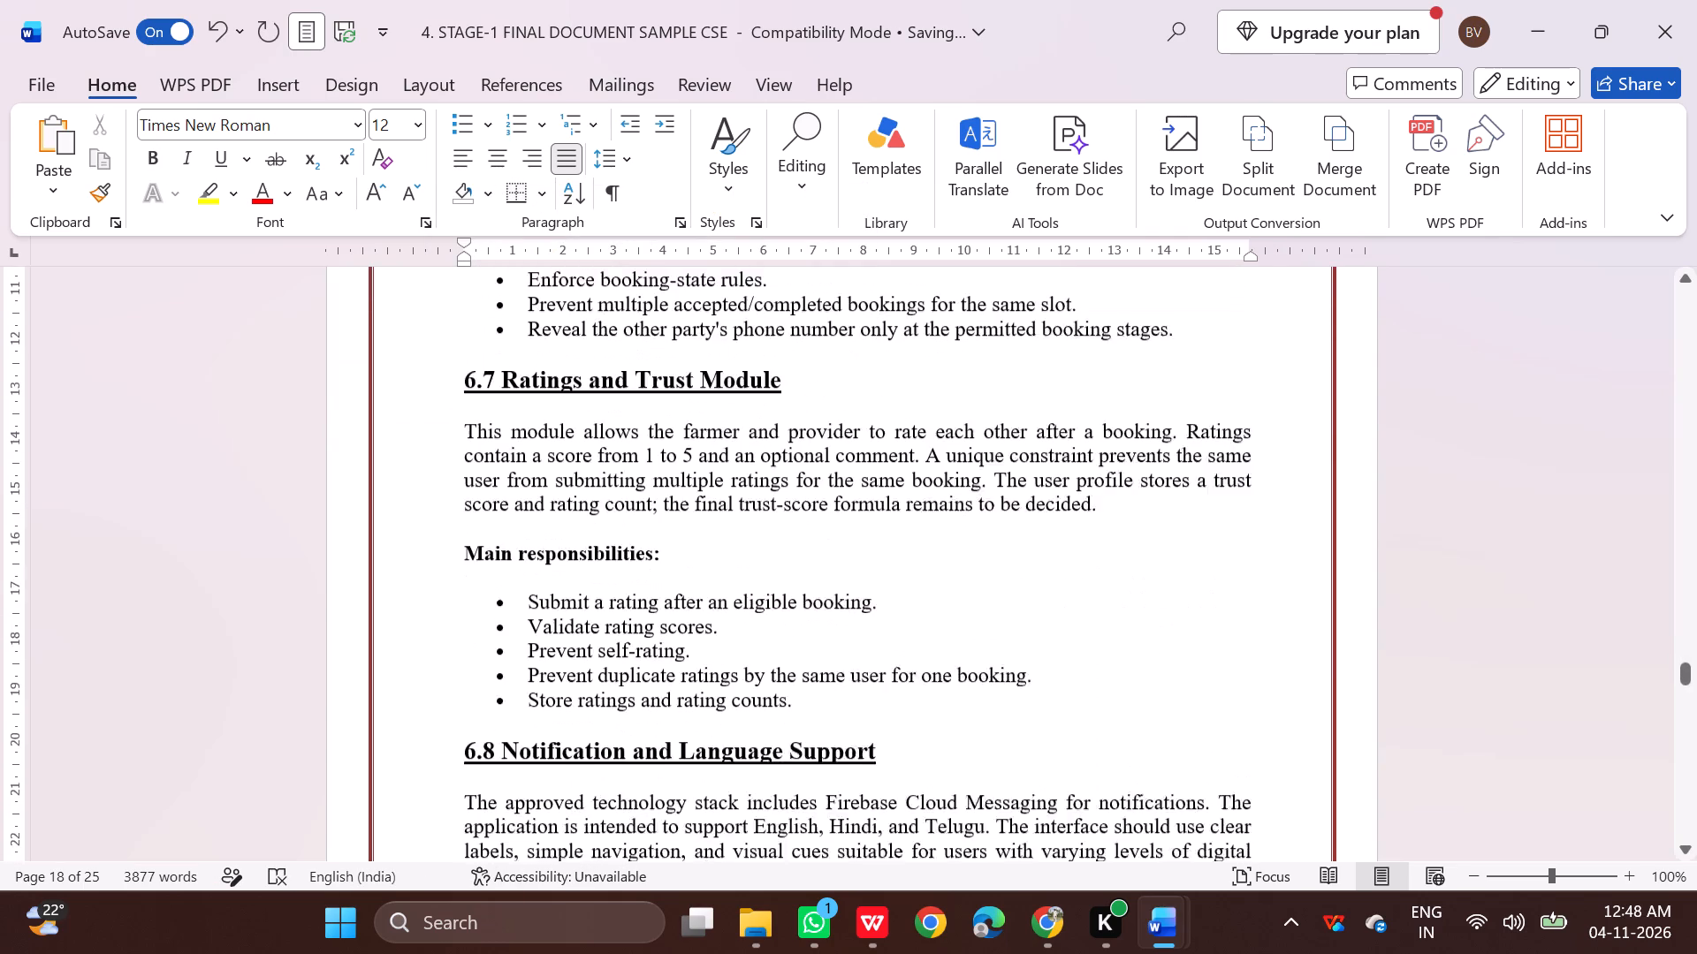
{"action": "scroll", "coordinate": [590, 496], "scroll_direction": "down", "scroll_amount": 17}
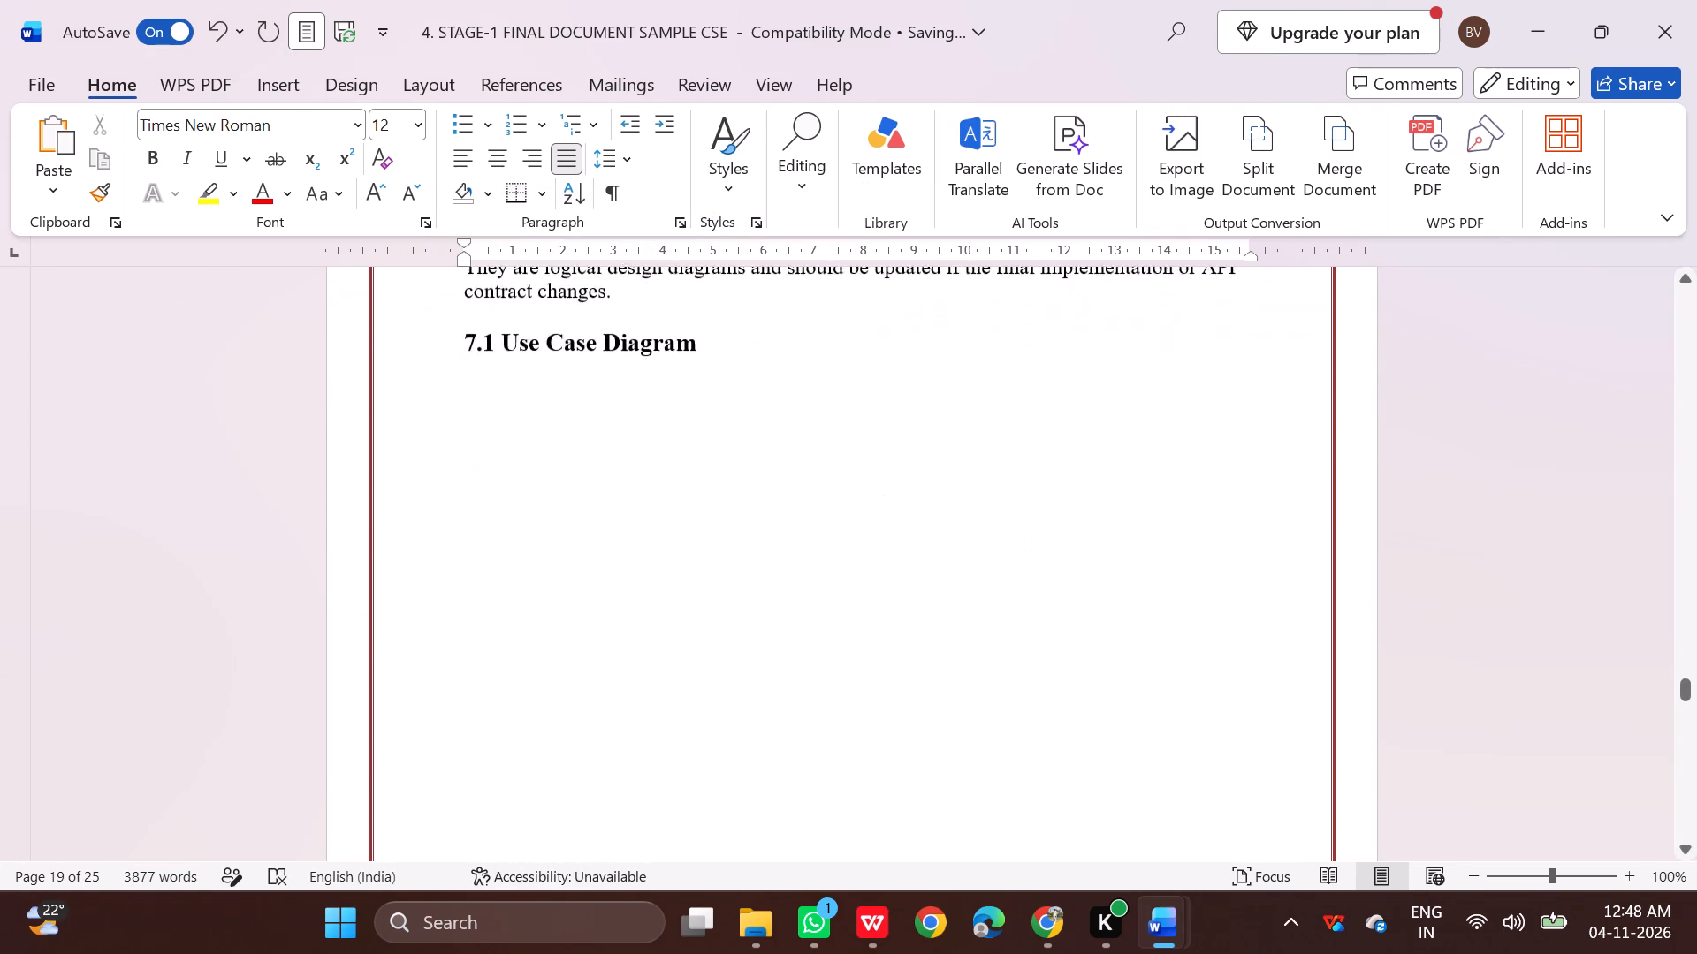
{"action": "scroll", "coordinate": [591, 506], "scroll_direction": "down", "scroll_amount": 16}
{"action": "scroll", "coordinate": [591, 506], "scroll_direction": "down", "scroll_amount": 10}
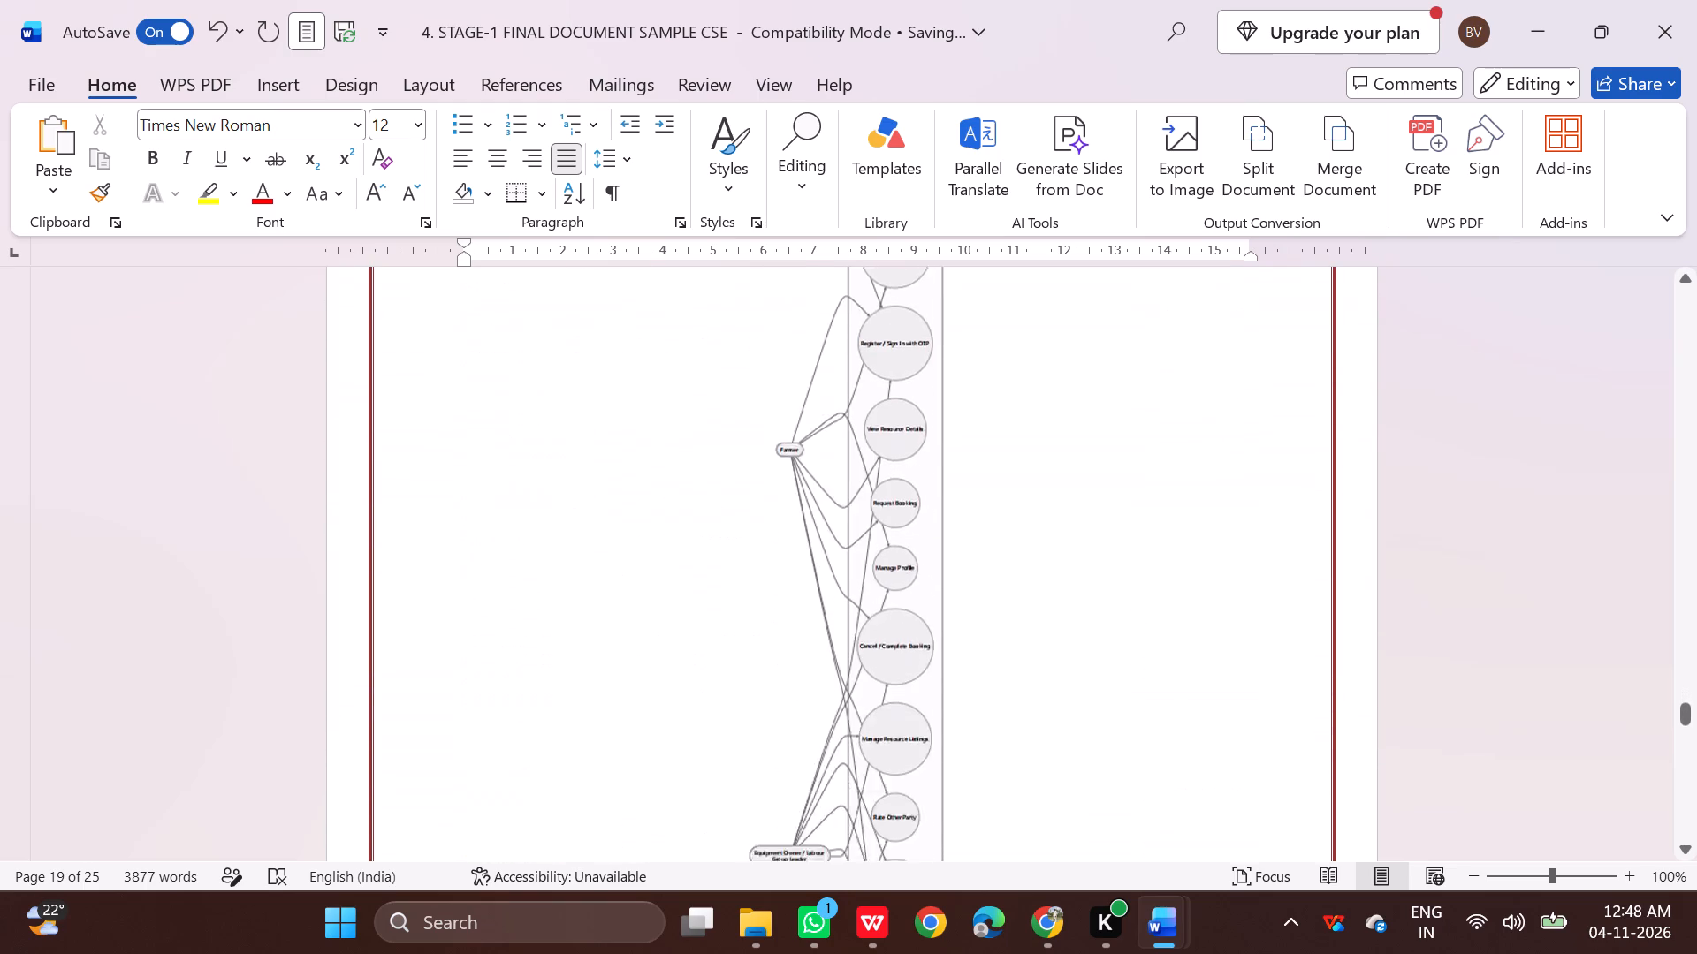
{"action": "scroll", "coordinate": [592, 507], "scroll_direction": "down", "scroll_amount": 20}
{"action": "scroll", "coordinate": [592, 507], "scroll_direction": "down", "scroll_amount": 6}
{"action": "scroll", "coordinate": [603, 518], "scroll_direction": "up", "scroll_amount": 1}
{"action": "scroll", "coordinate": [604, 518], "scroll_direction": "down", "scroll_amount": 7}
{"action": "scroll", "coordinate": [611, 518], "scroll_direction": "up", "scroll_amount": 1}
{"action": "scroll", "coordinate": [612, 517], "scroll_direction": "down", "scroll_amount": 7}
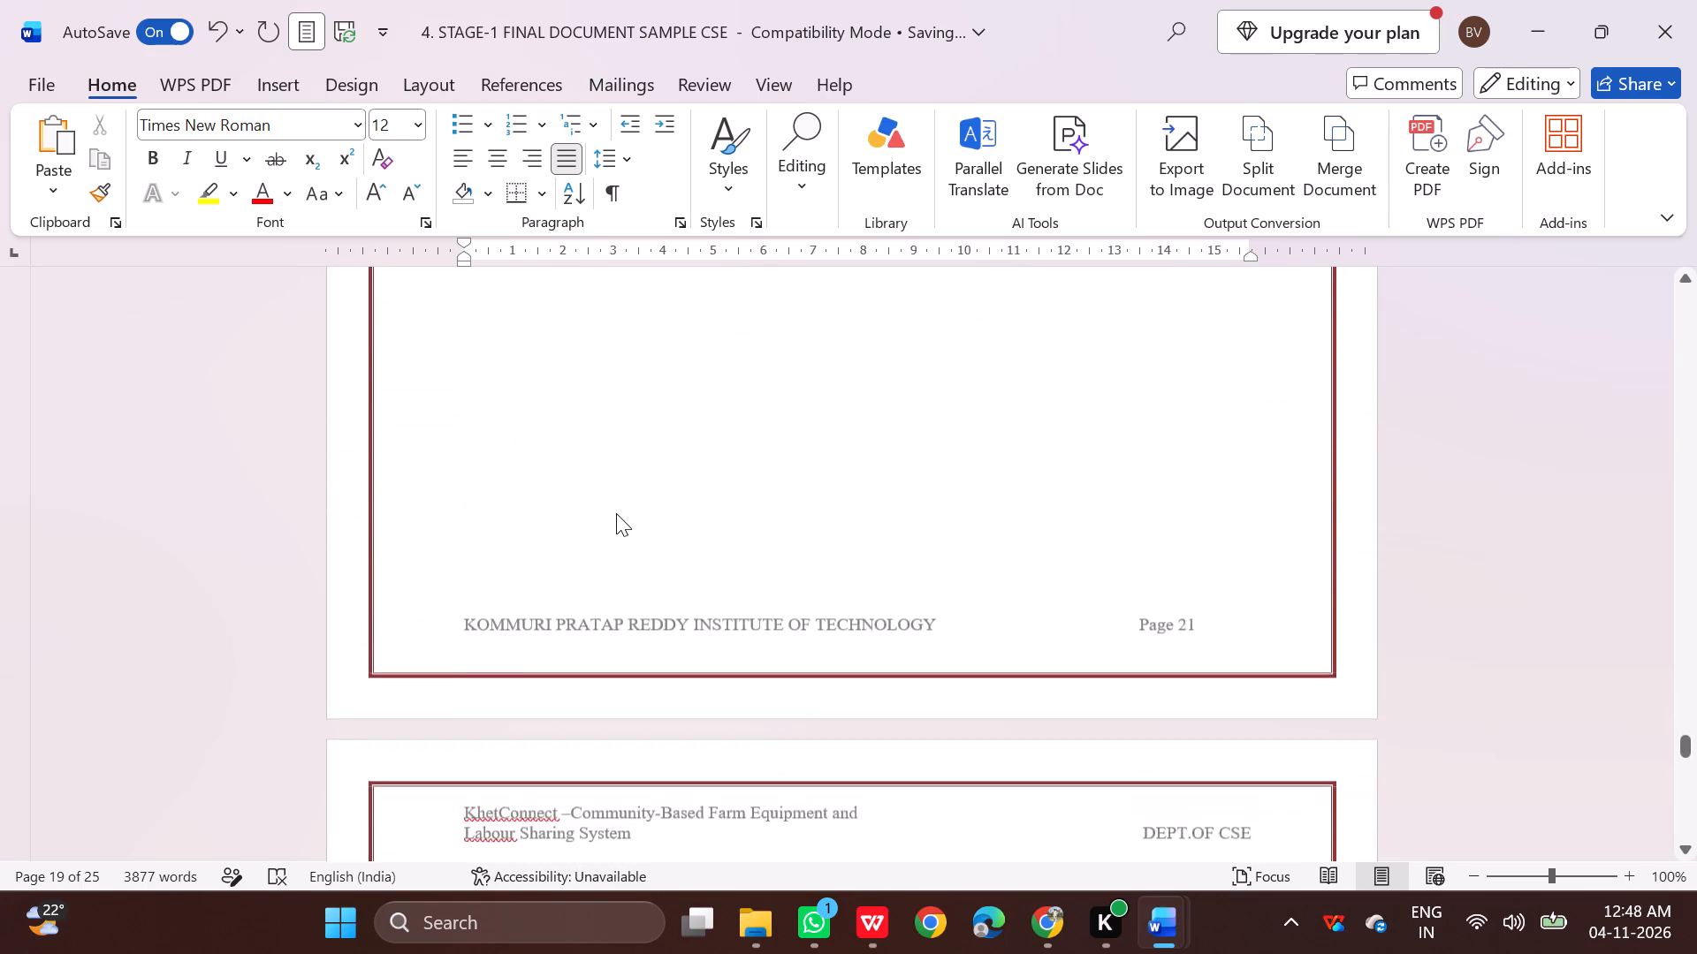
{"action": "scroll", "coordinate": [616, 513], "scroll_direction": "down", "scroll_amount": 20}
{"action": "scroll", "coordinate": [616, 513], "scroll_direction": "down", "scroll_amount": 20}
{"action": "scroll", "coordinate": [616, 513], "scroll_direction": "down", "scroll_amount": 9}
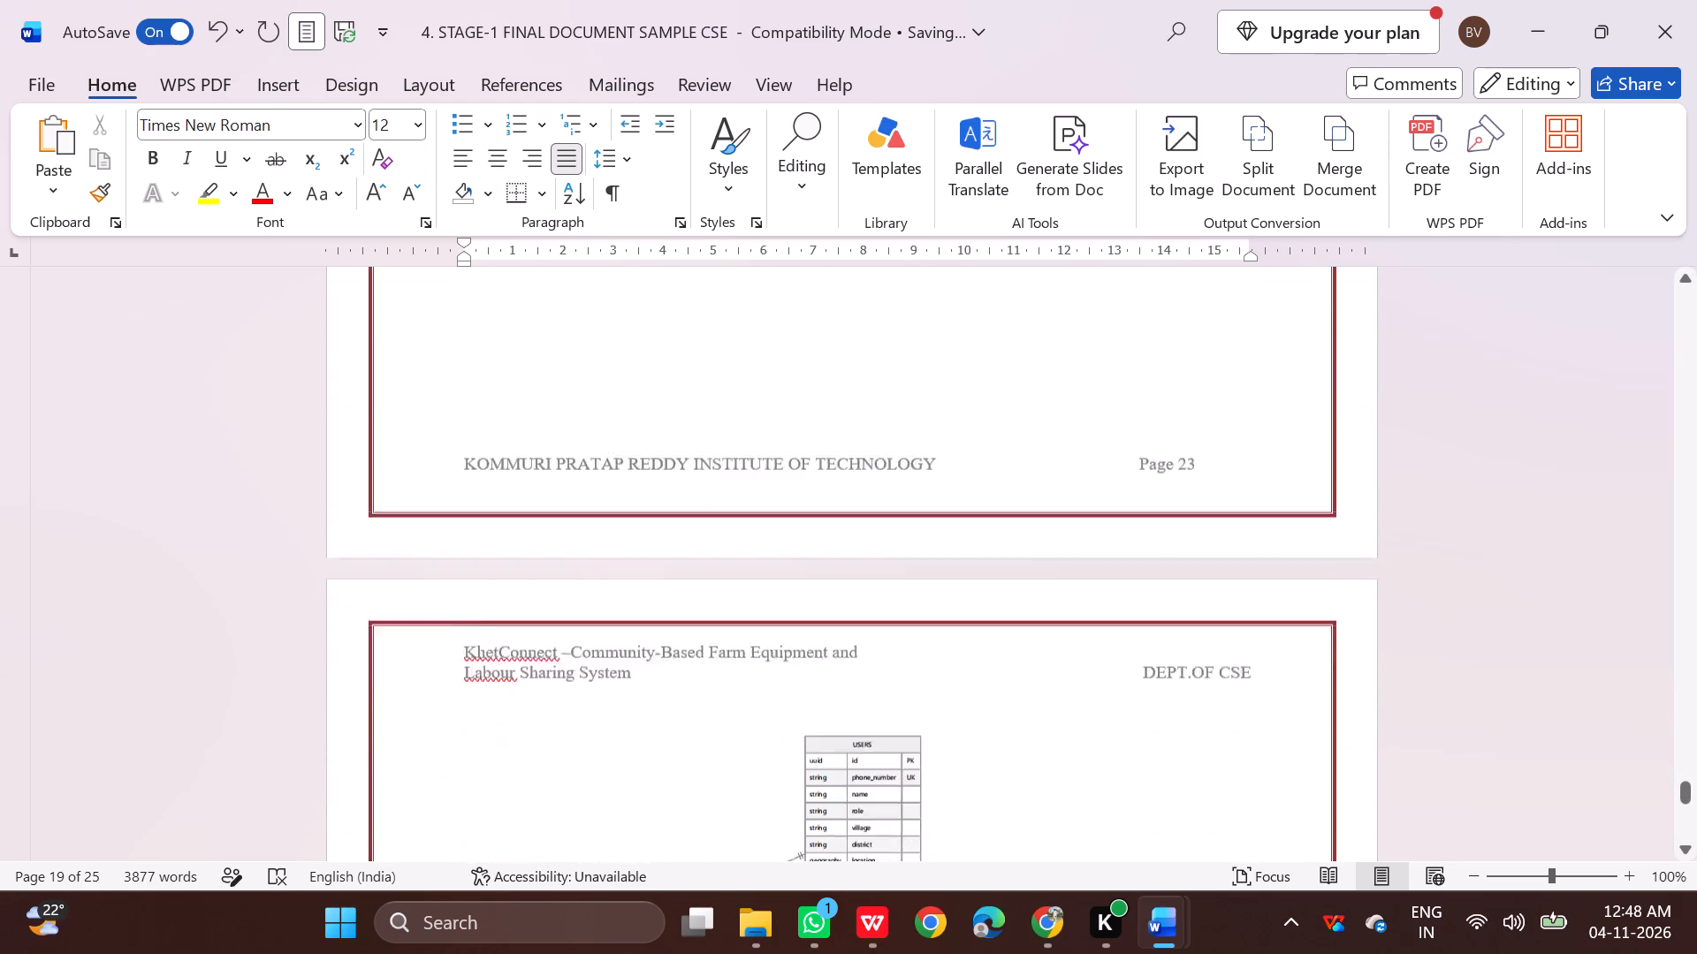
{"action": "scroll", "coordinate": [639, 501], "scroll_direction": "down", "scroll_amount": 20}
{"action": "scroll", "coordinate": [639, 501], "scroll_direction": "down", "scroll_amount": 20}
{"action": "scroll", "coordinate": [639, 501], "scroll_direction": "down", "scroll_amount": 8}
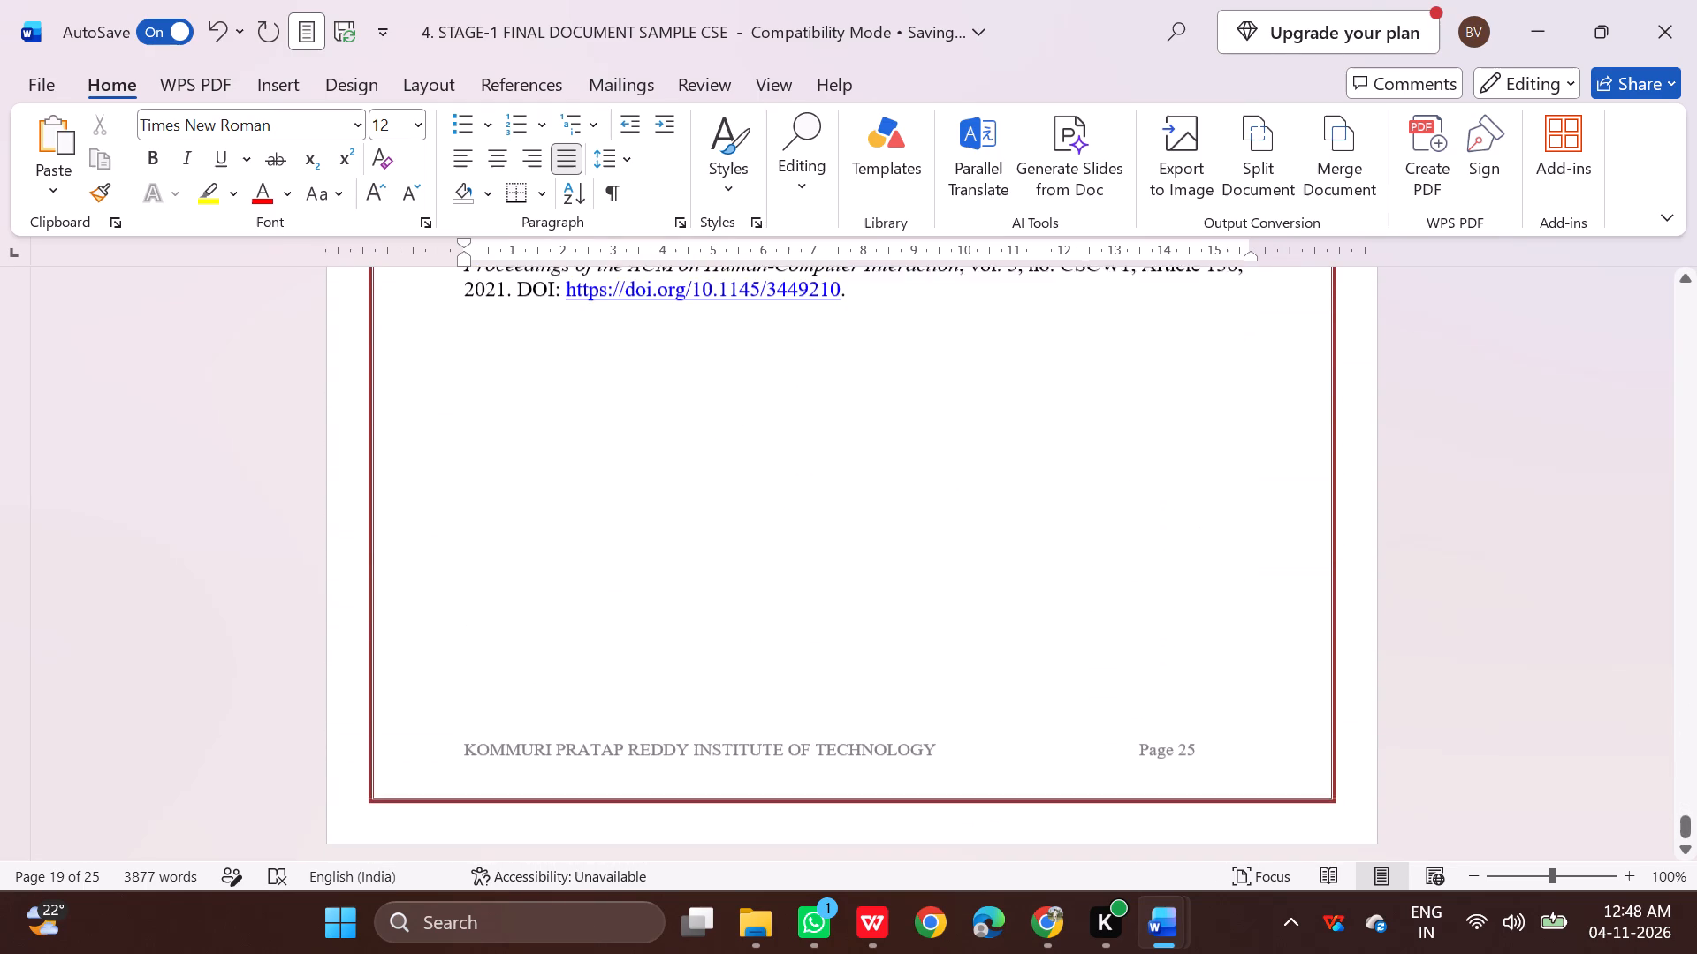